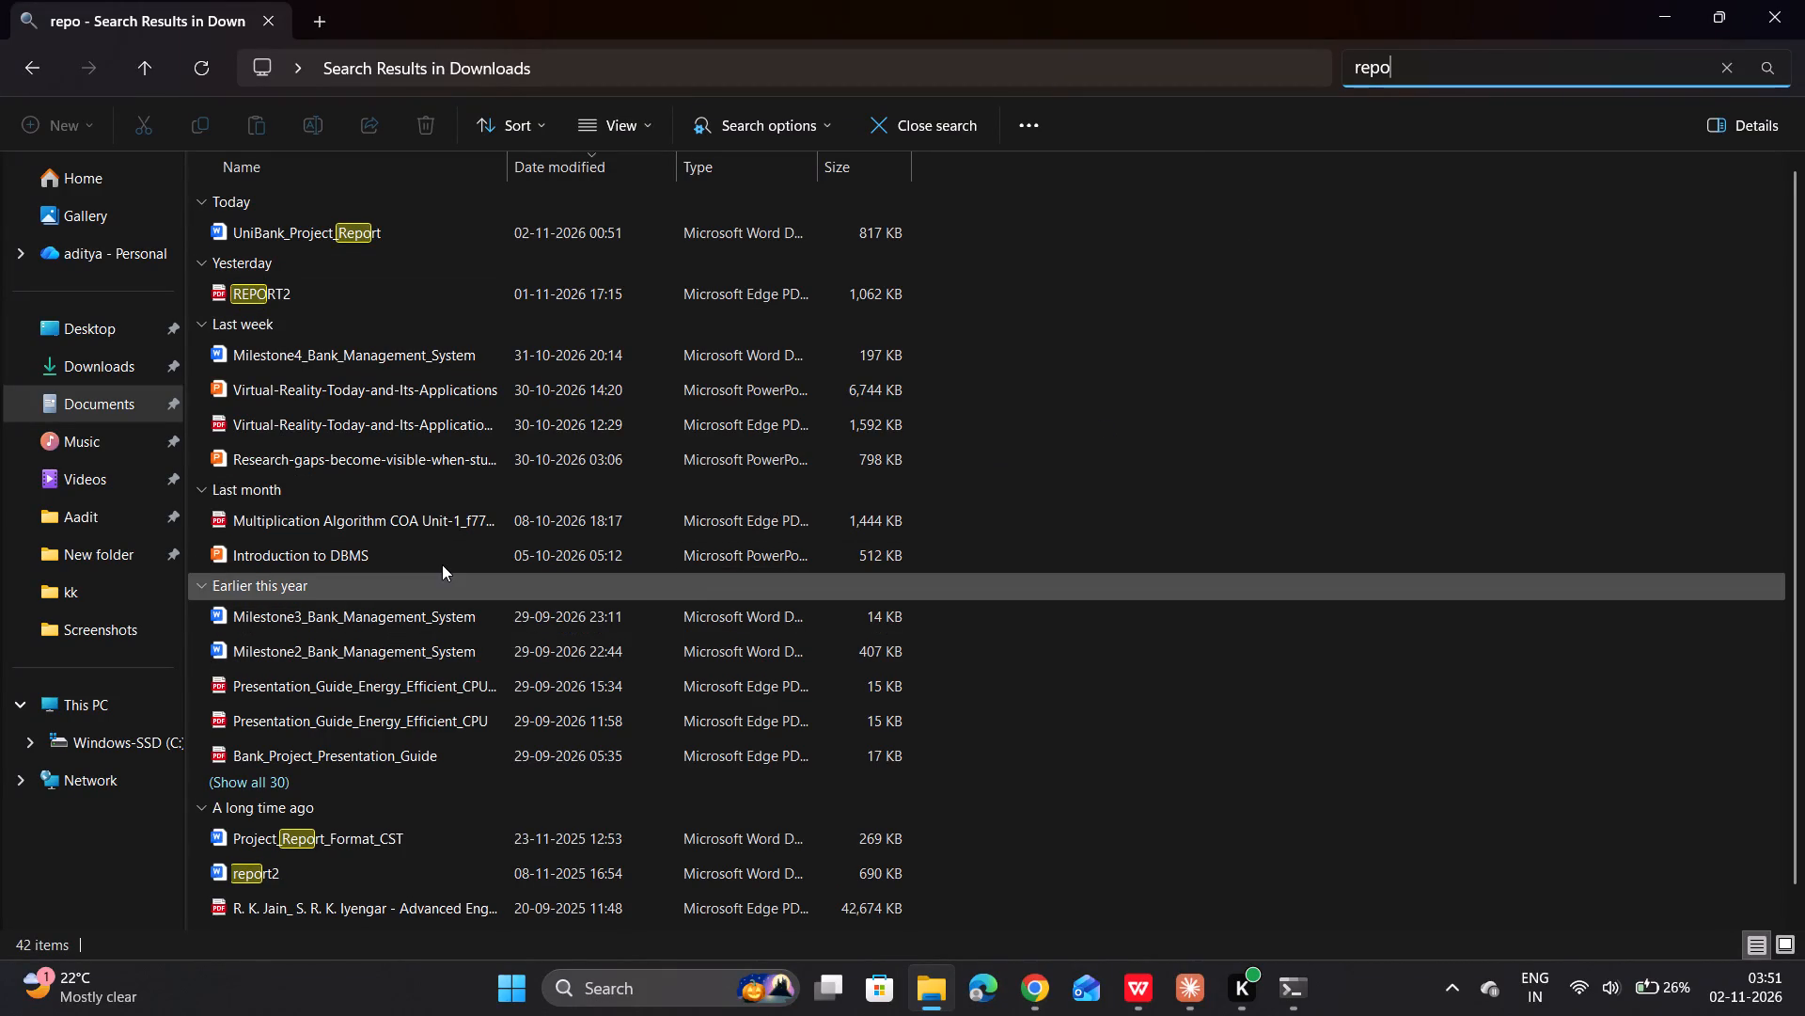
Open the report2 Word document from the Downloads search results.
scroll(447, 556, "down", 1)
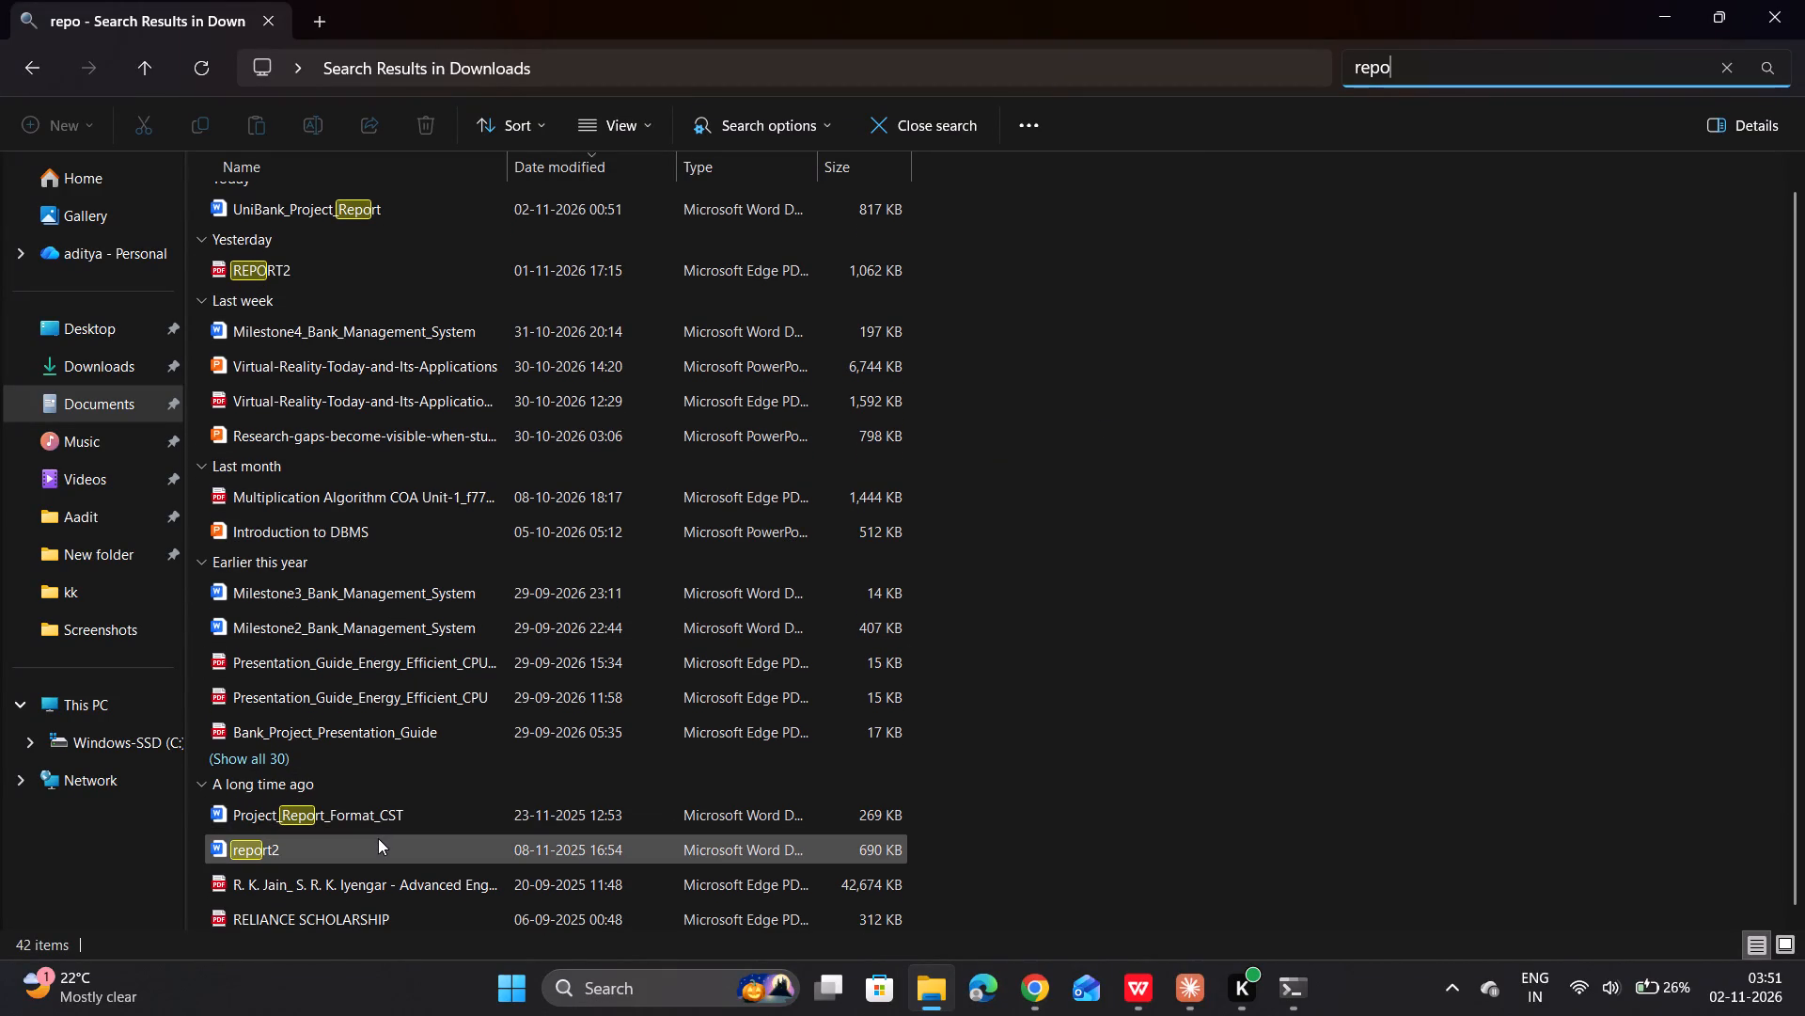
double_click(378, 838)
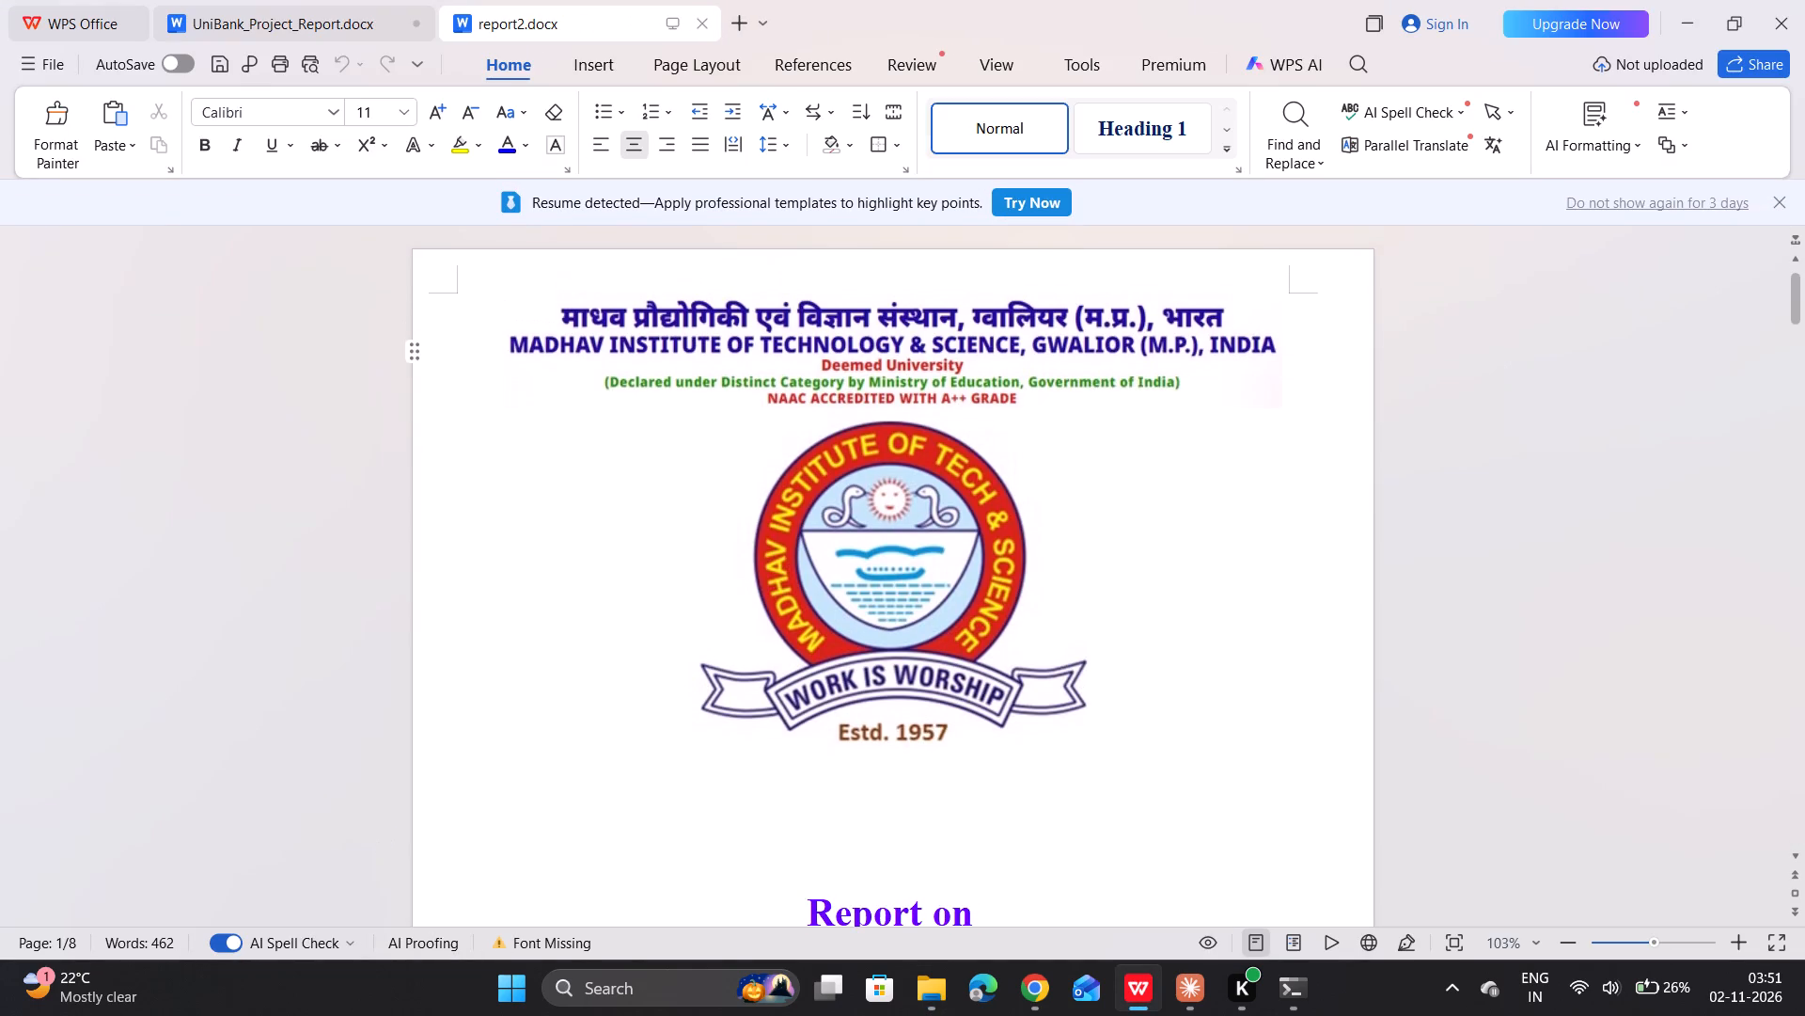
Look through all pages of report2 to examine its layout and sections, and close the document.
scroll(812, 653, "down", 7)
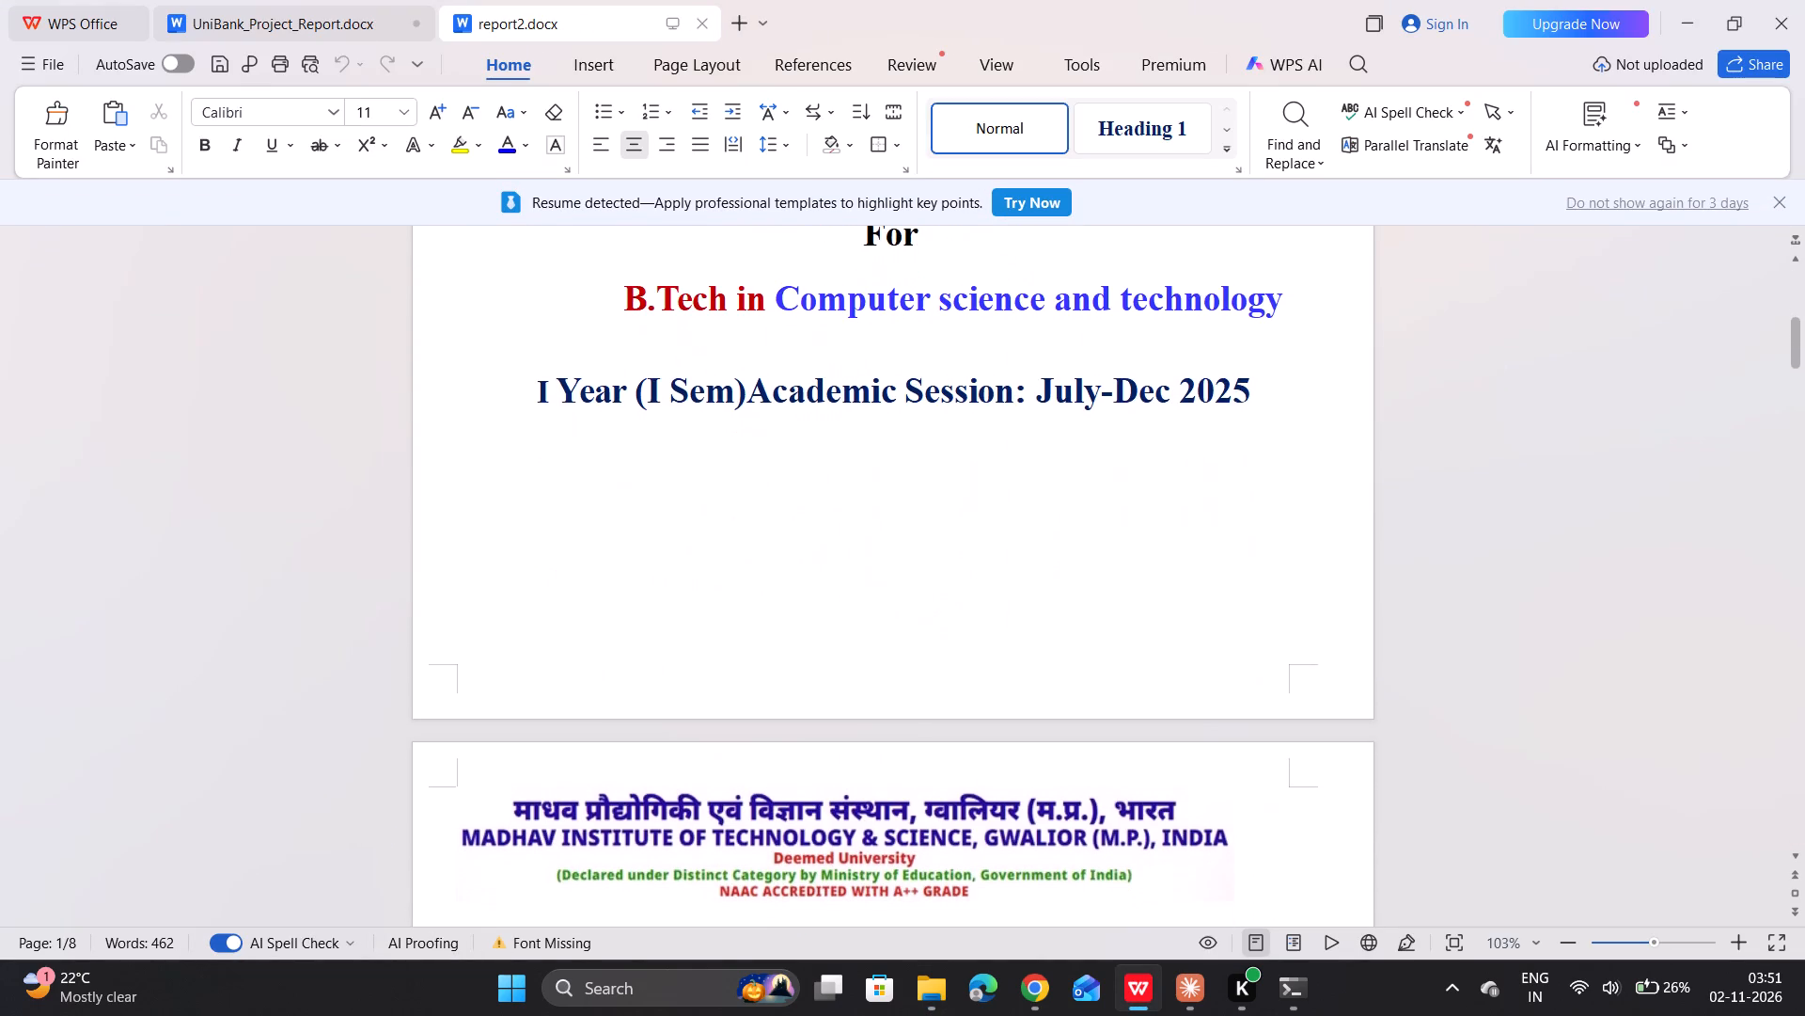
scroll(812, 653, "down", 5)
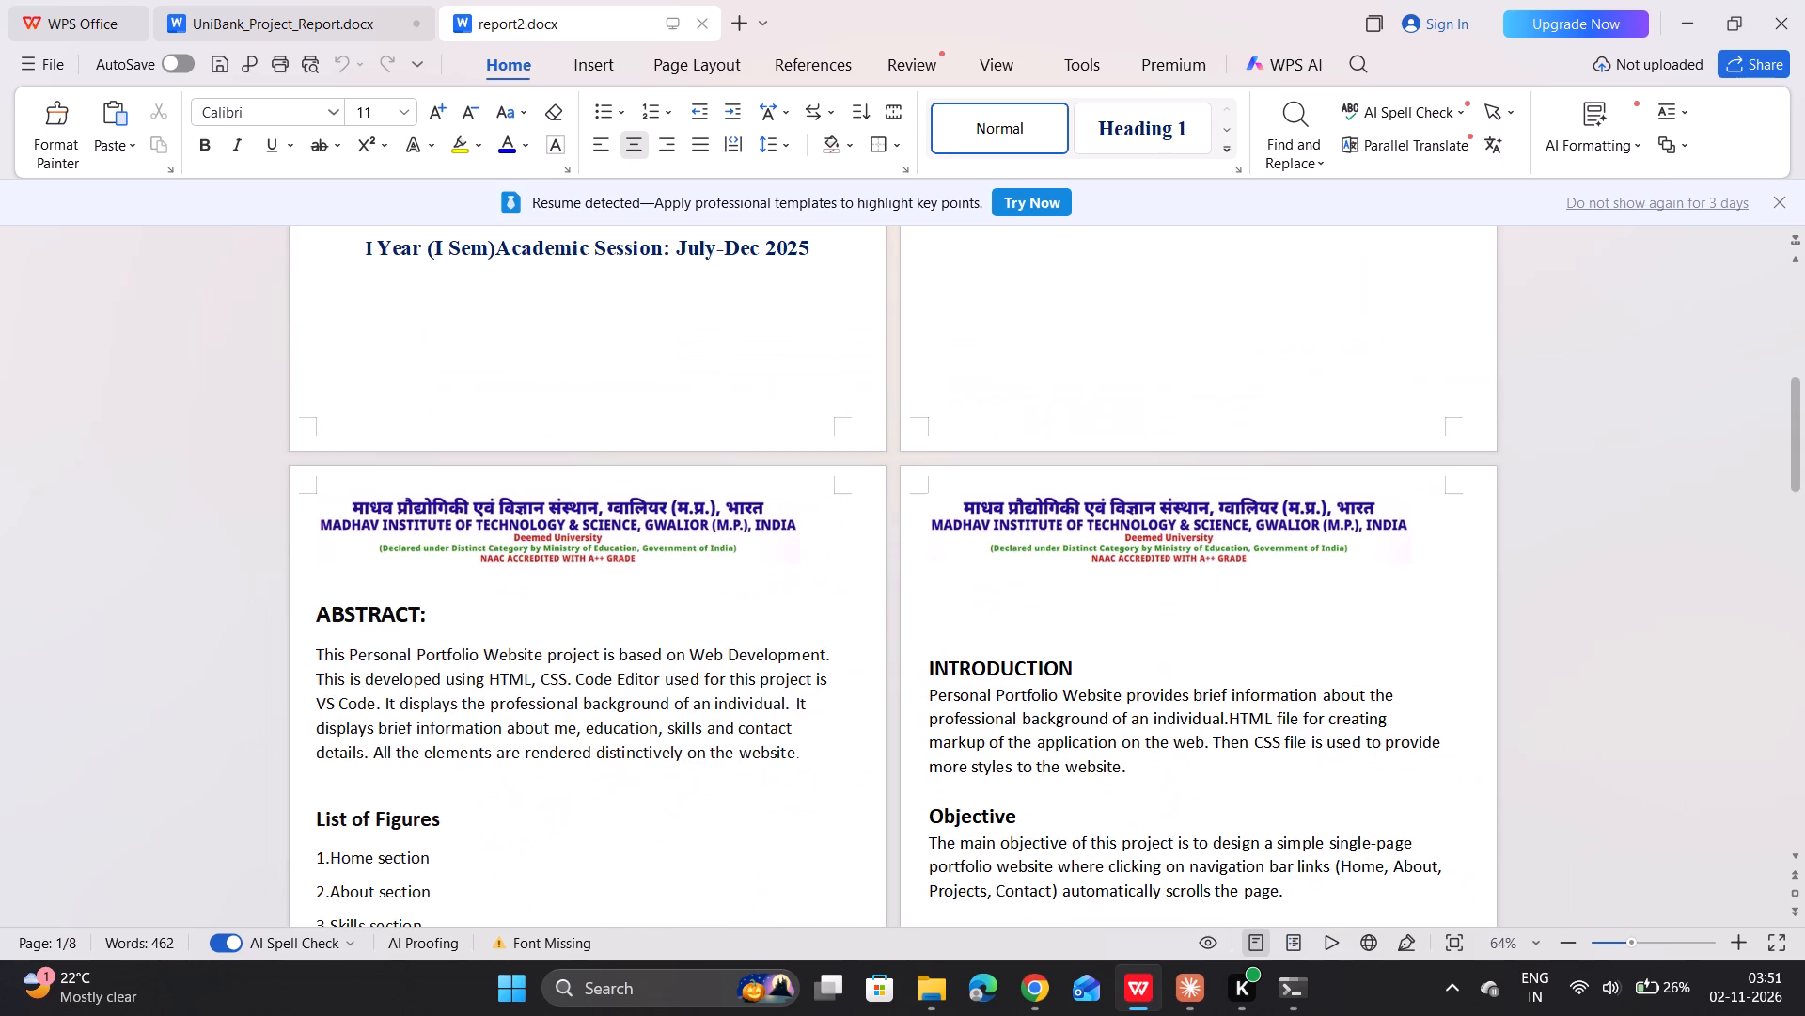
scroll(812, 653, "down", 2)
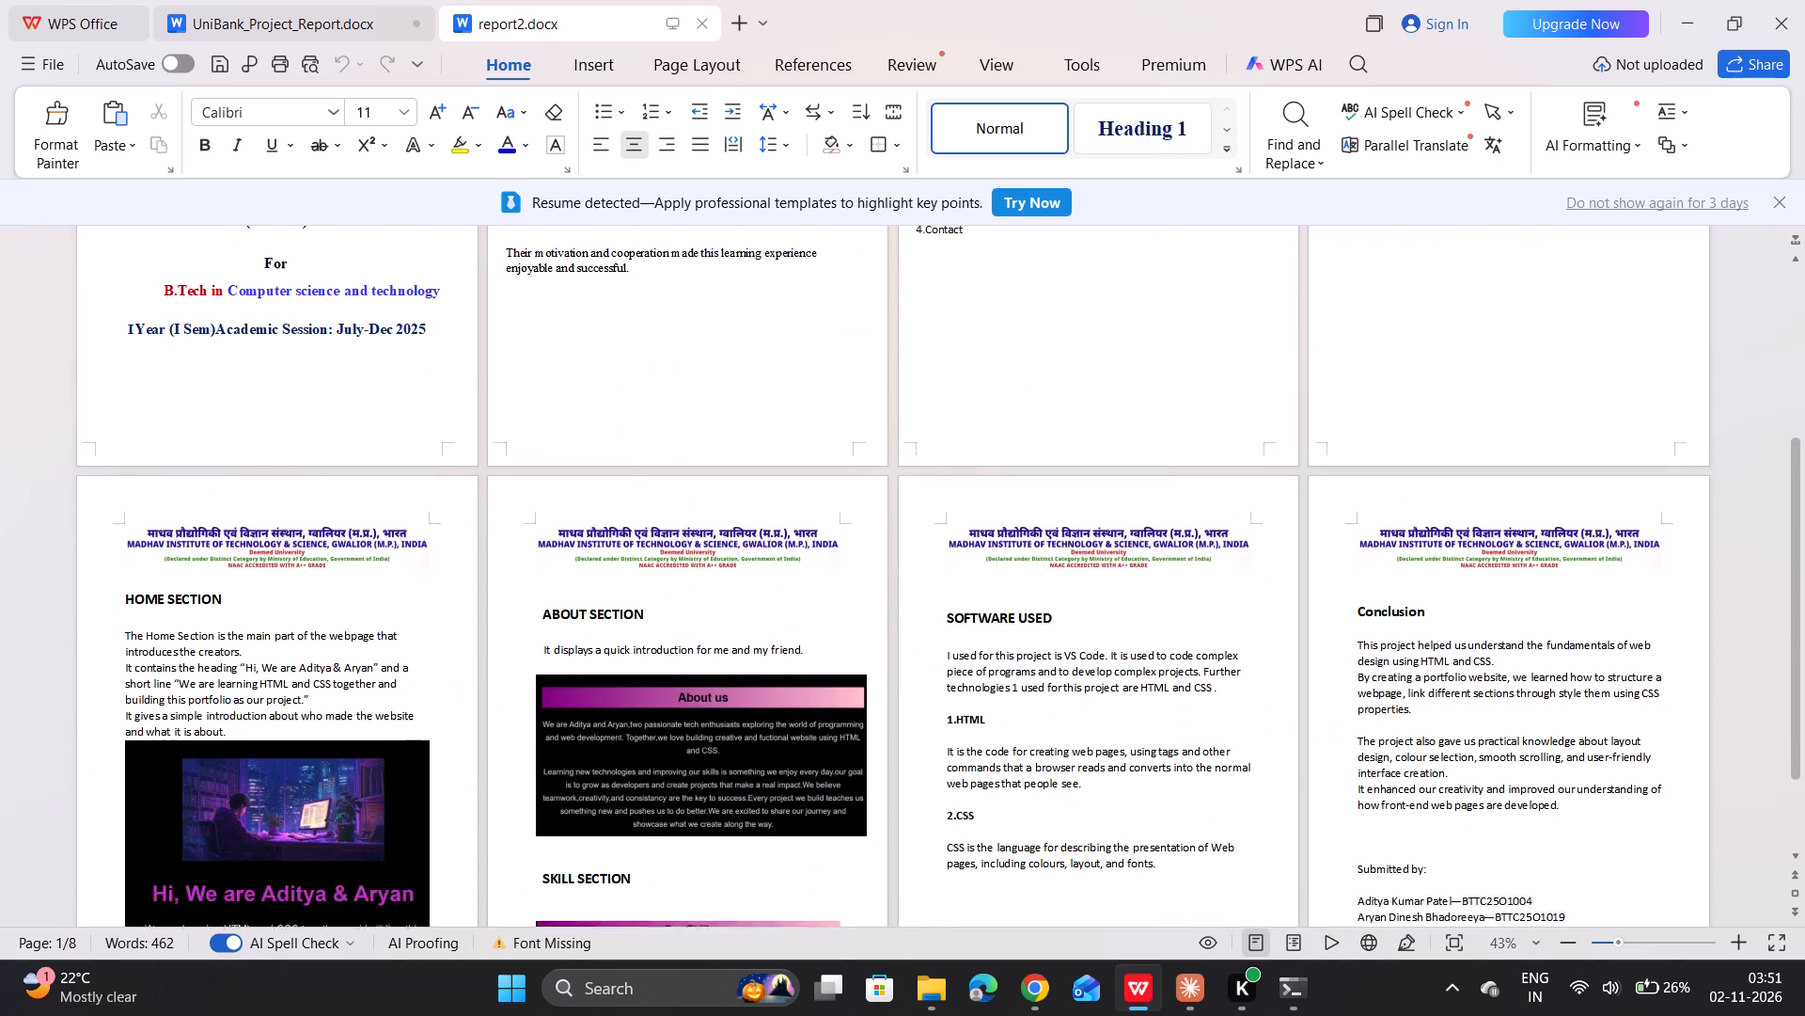
scroll(812, 653, "down", 5)
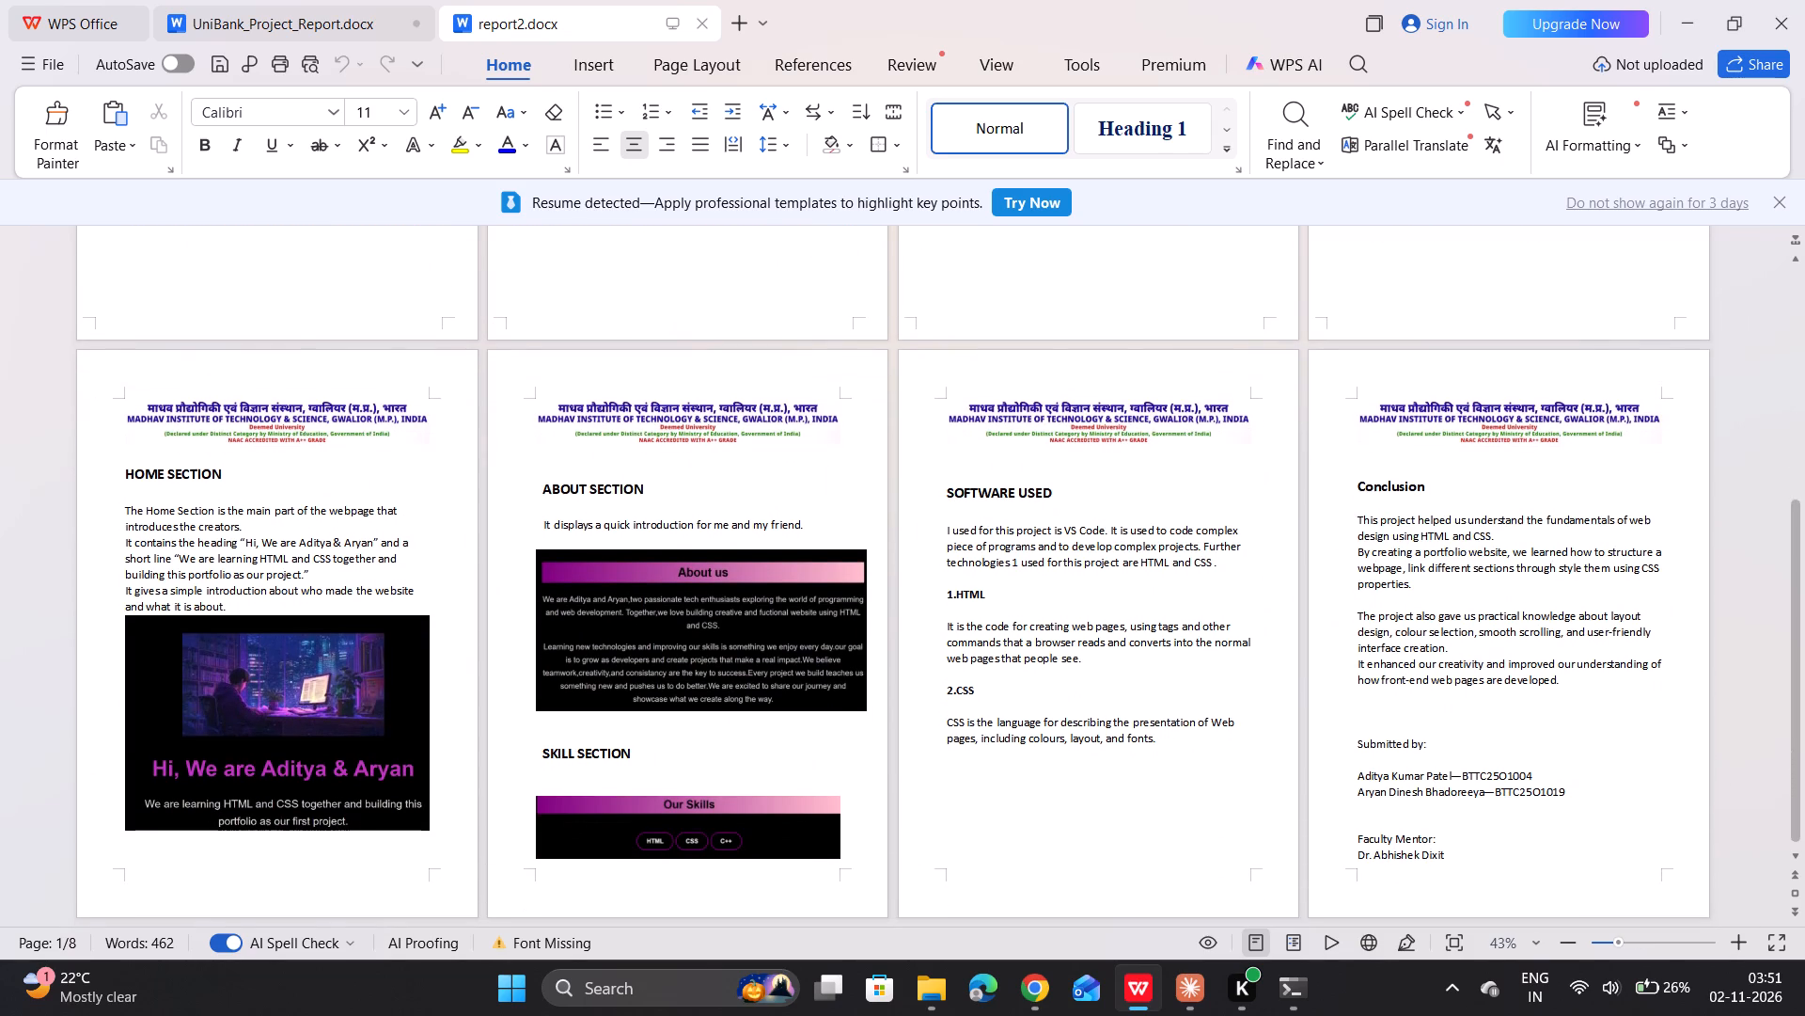
scroll(812, 653, "down", 1)
scroll(812, 653, "up", 2)
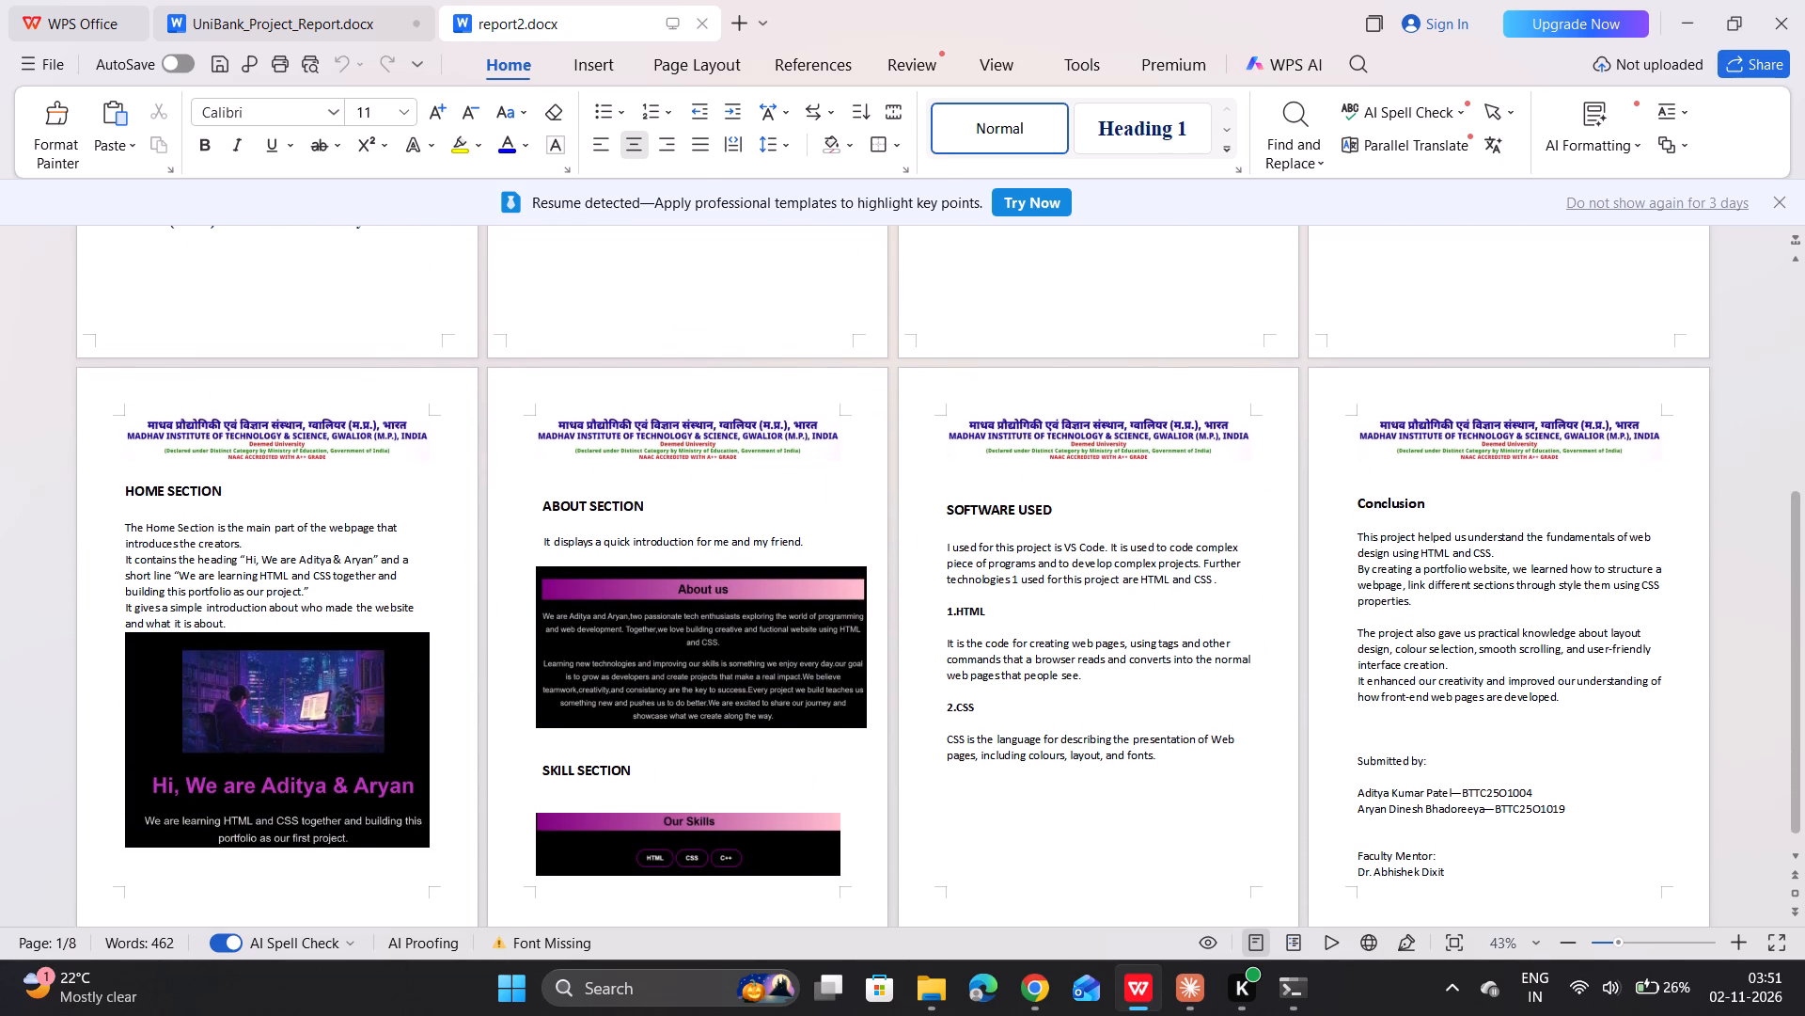
scroll(812, 653, "up", 1)
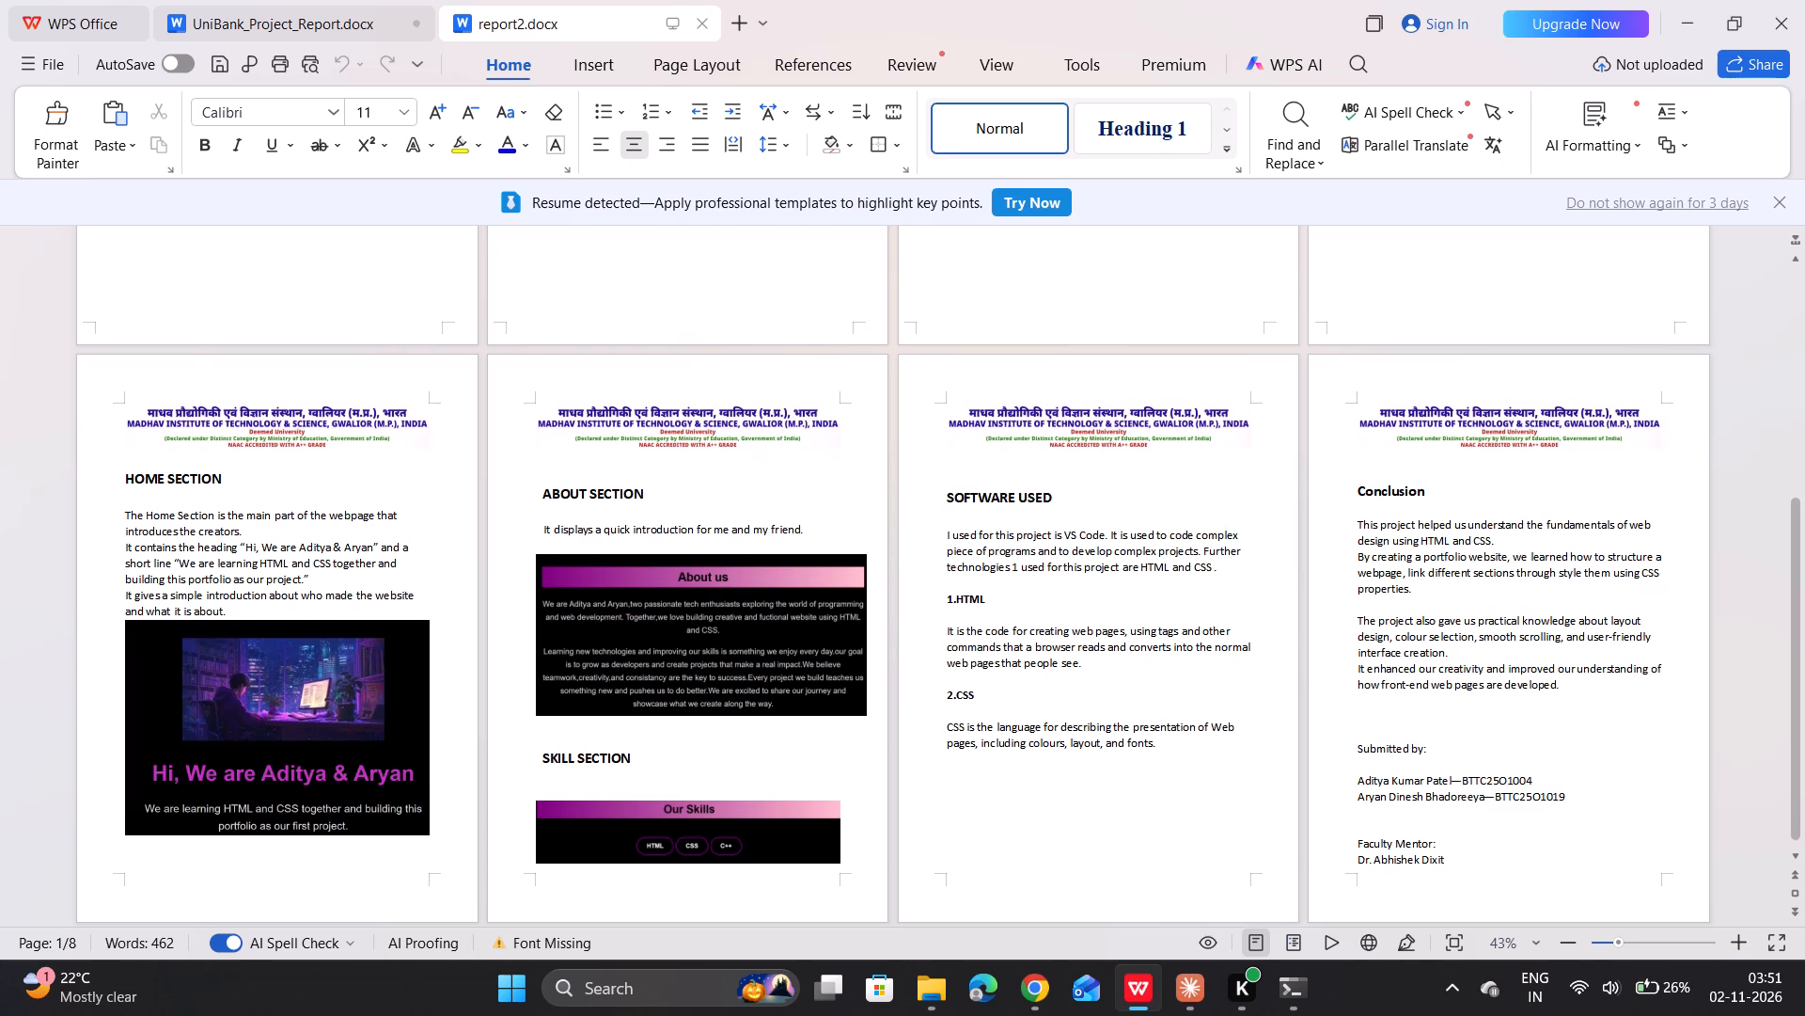
scroll(812, 653, "up", 2)
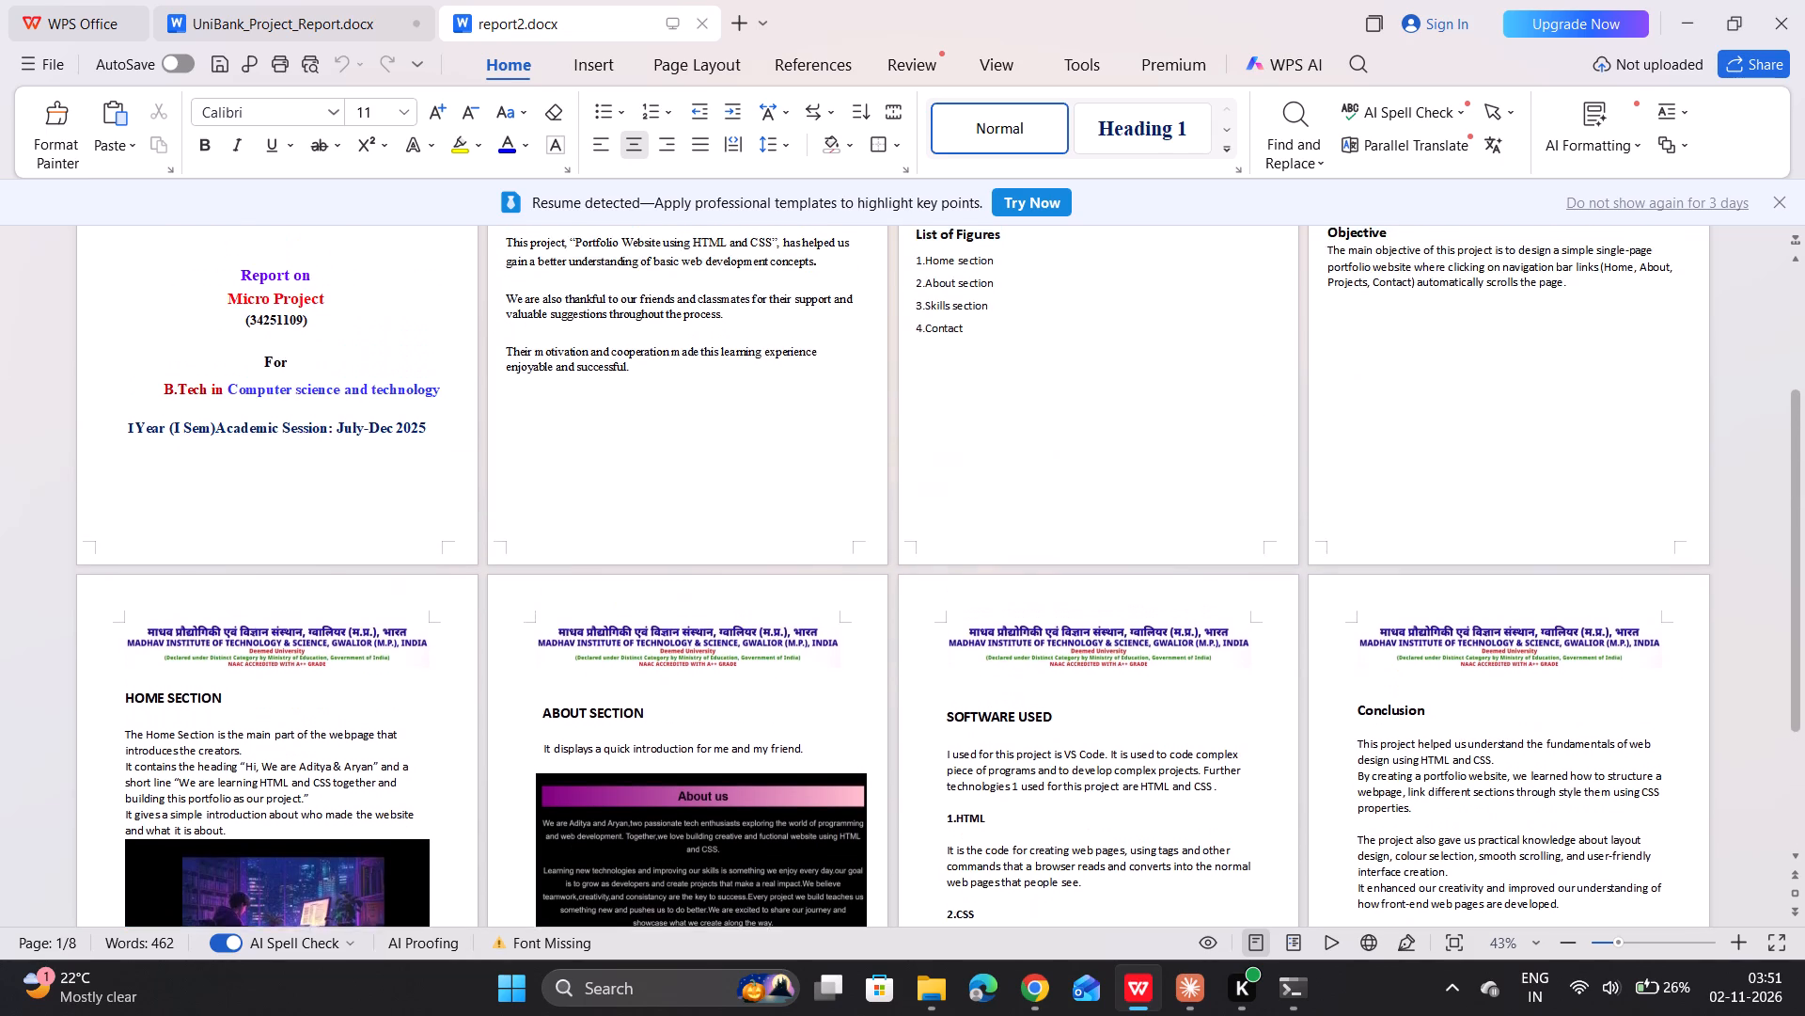
scroll(812, 653, "up", 4)
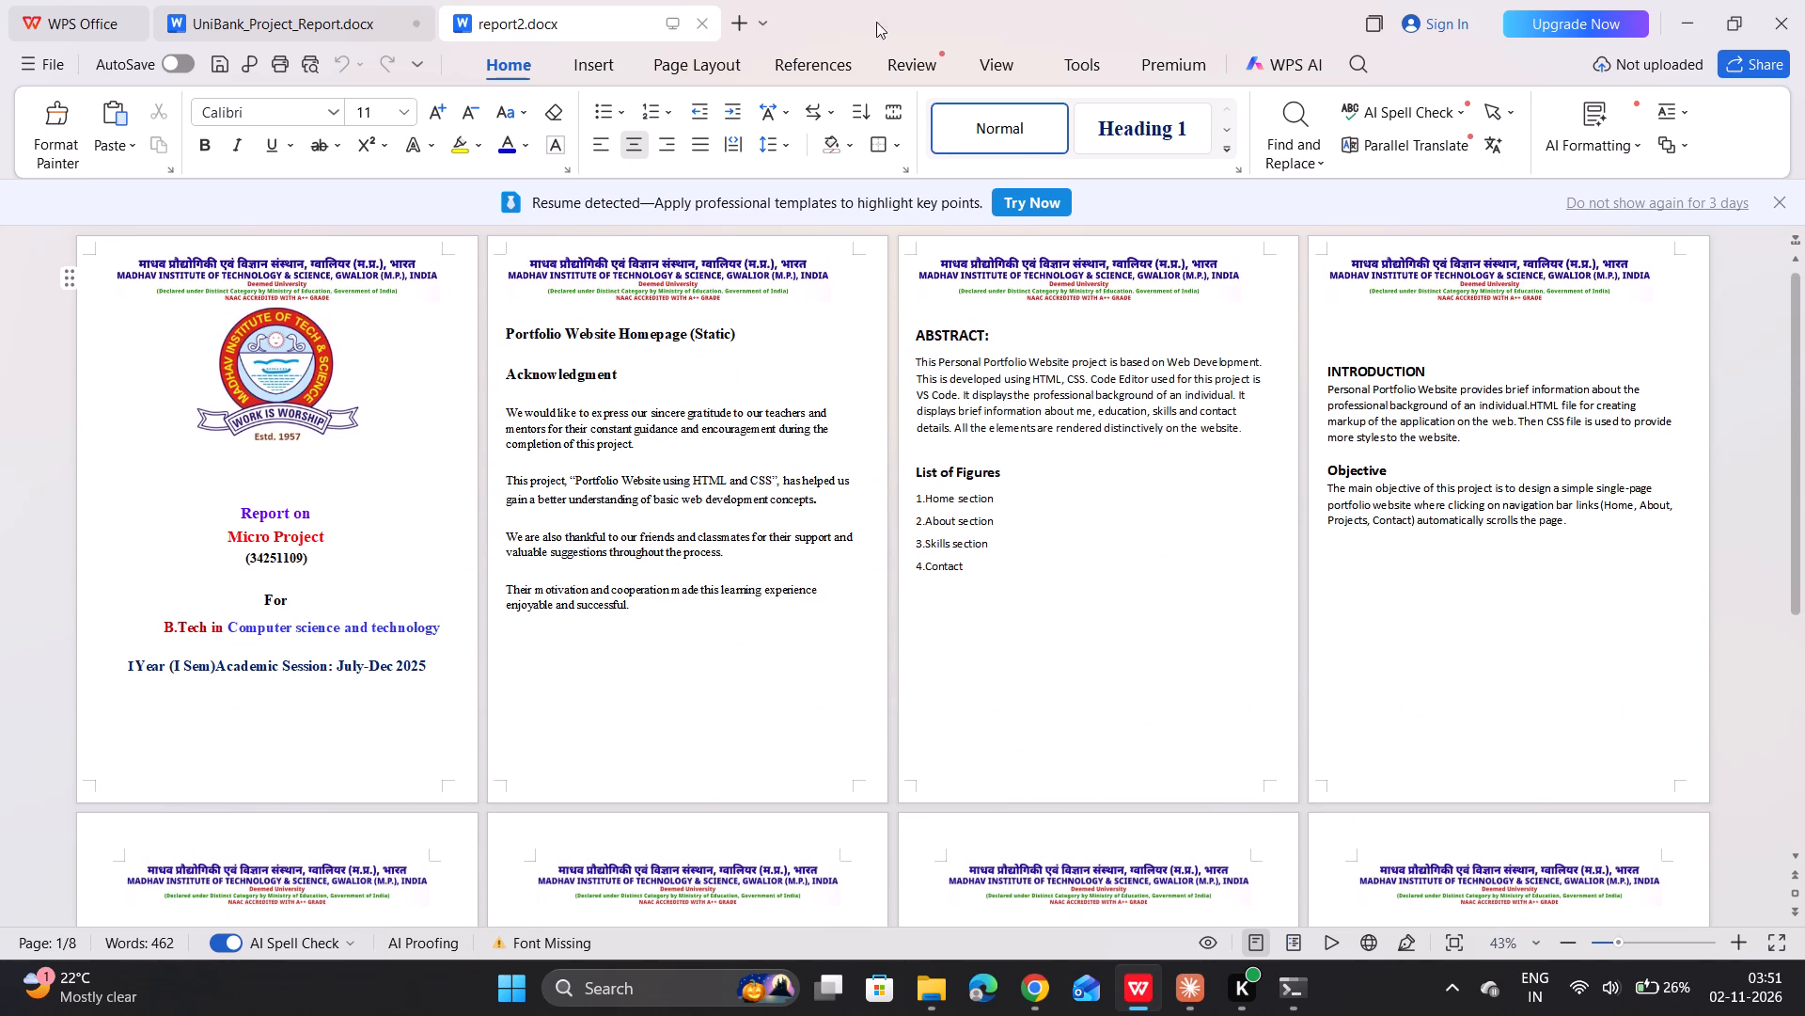
left_click(704, 27)
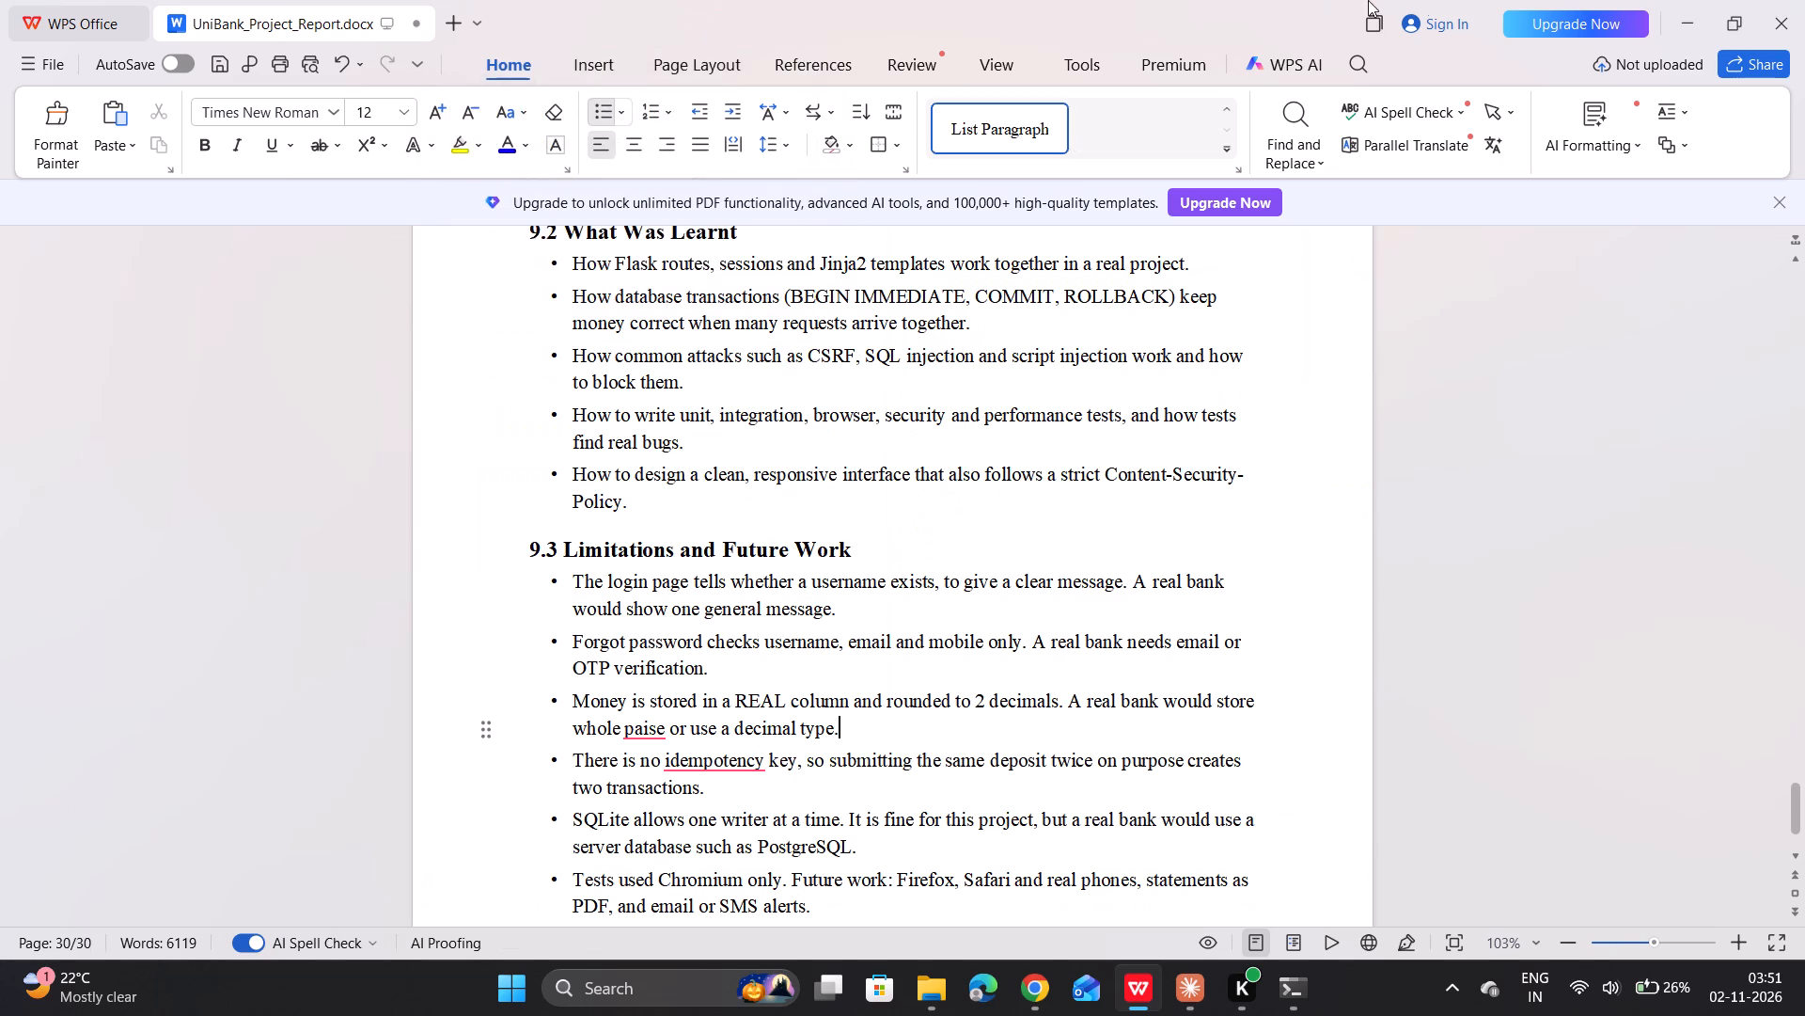
Return to the Downloads search results in File Explorer and open the Project_Report_Format_CST Word document.
left_click(1676, 8)
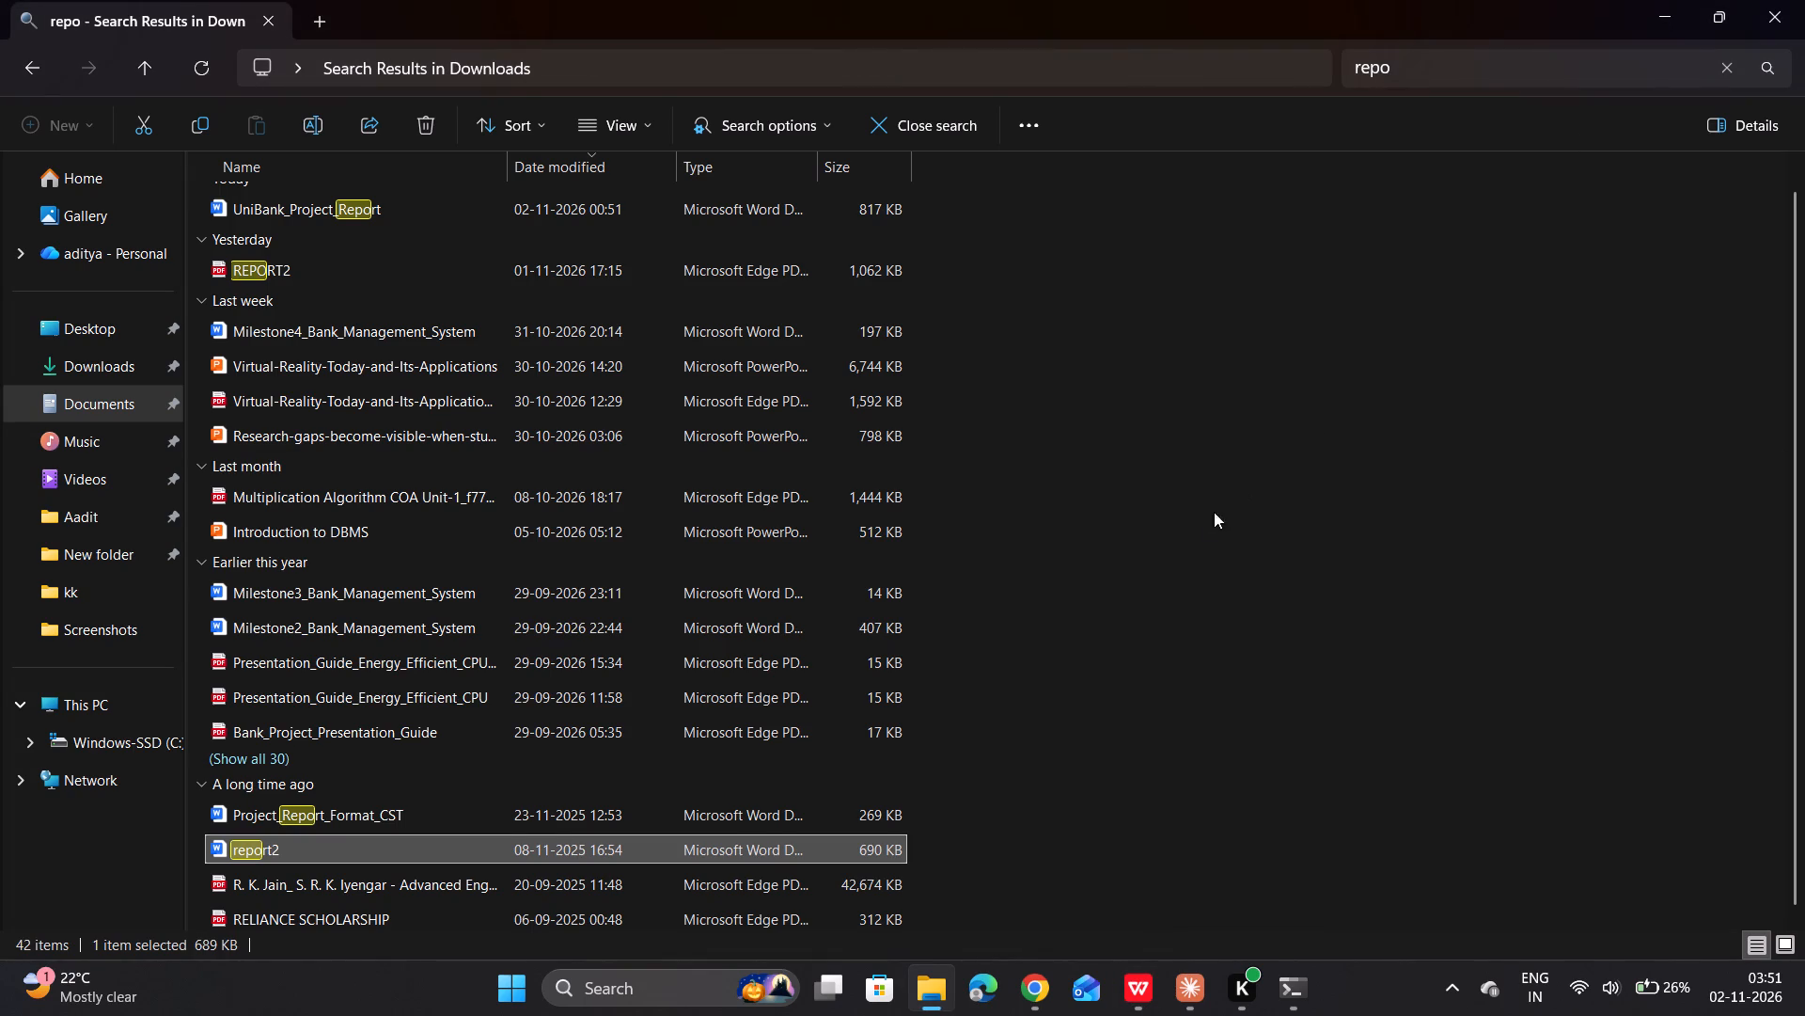
scroll(807, 586, "down", 2)
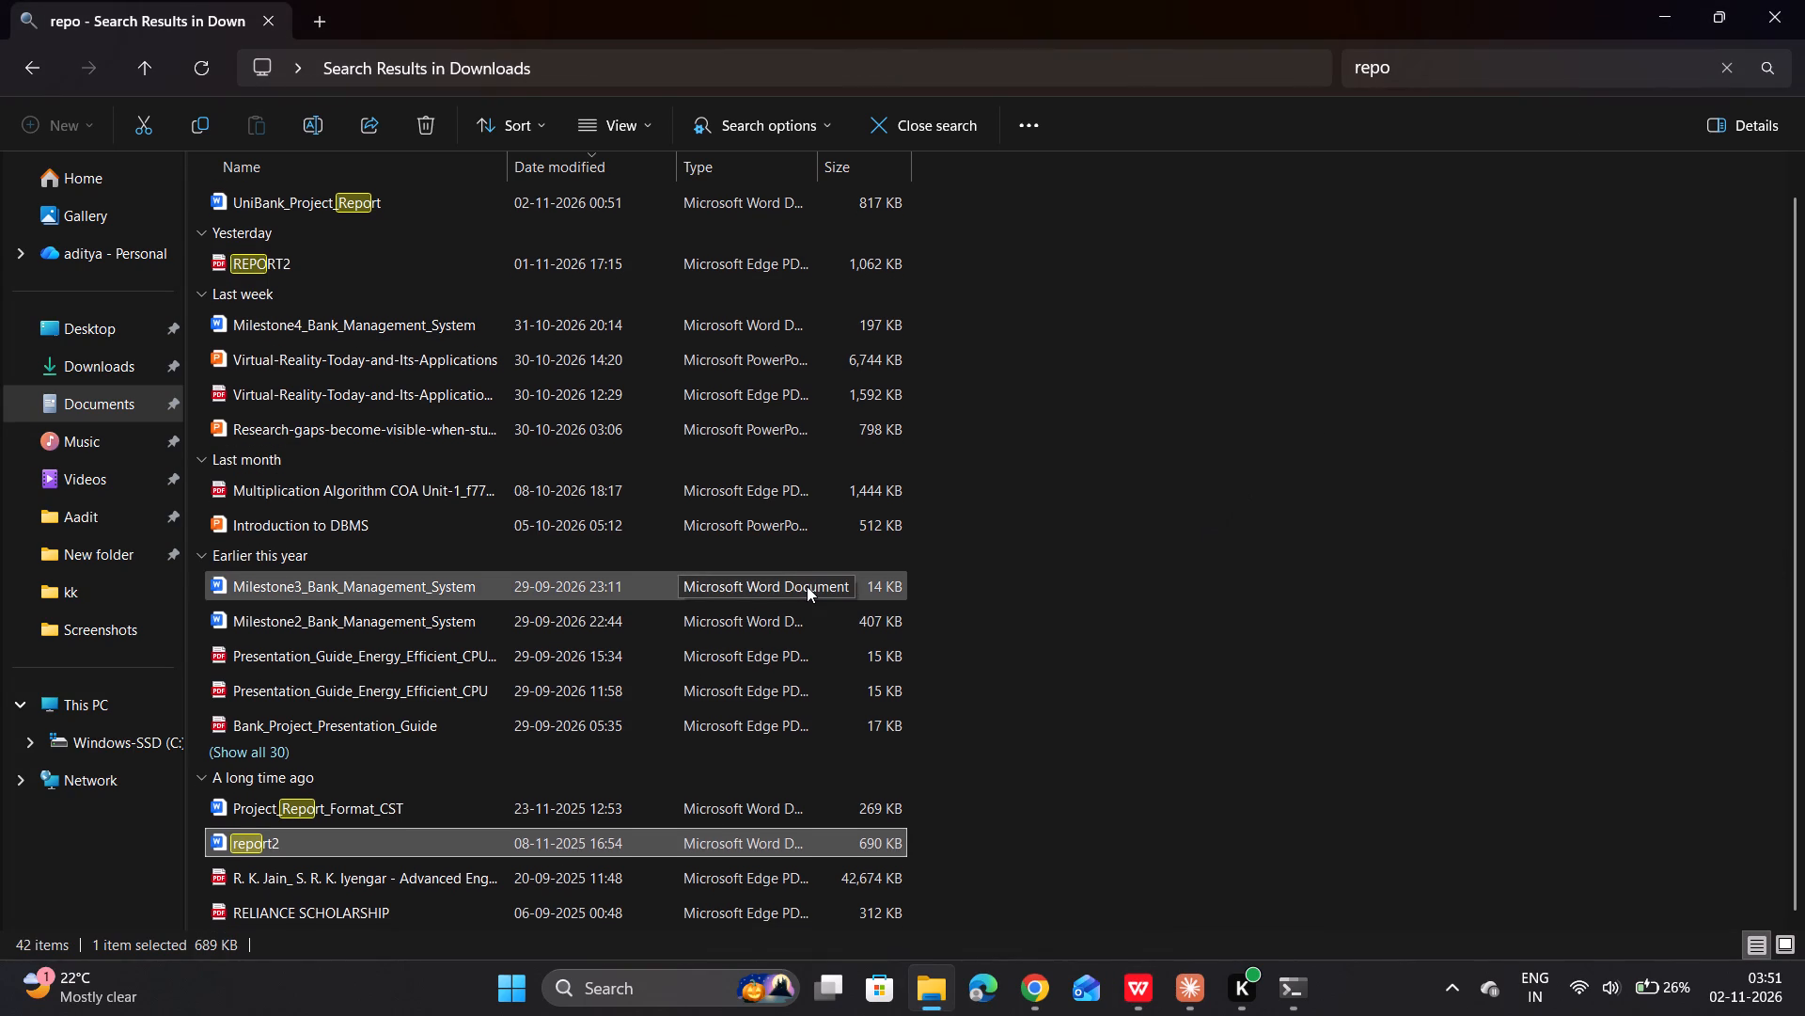
scroll(807, 586, "up", 3)
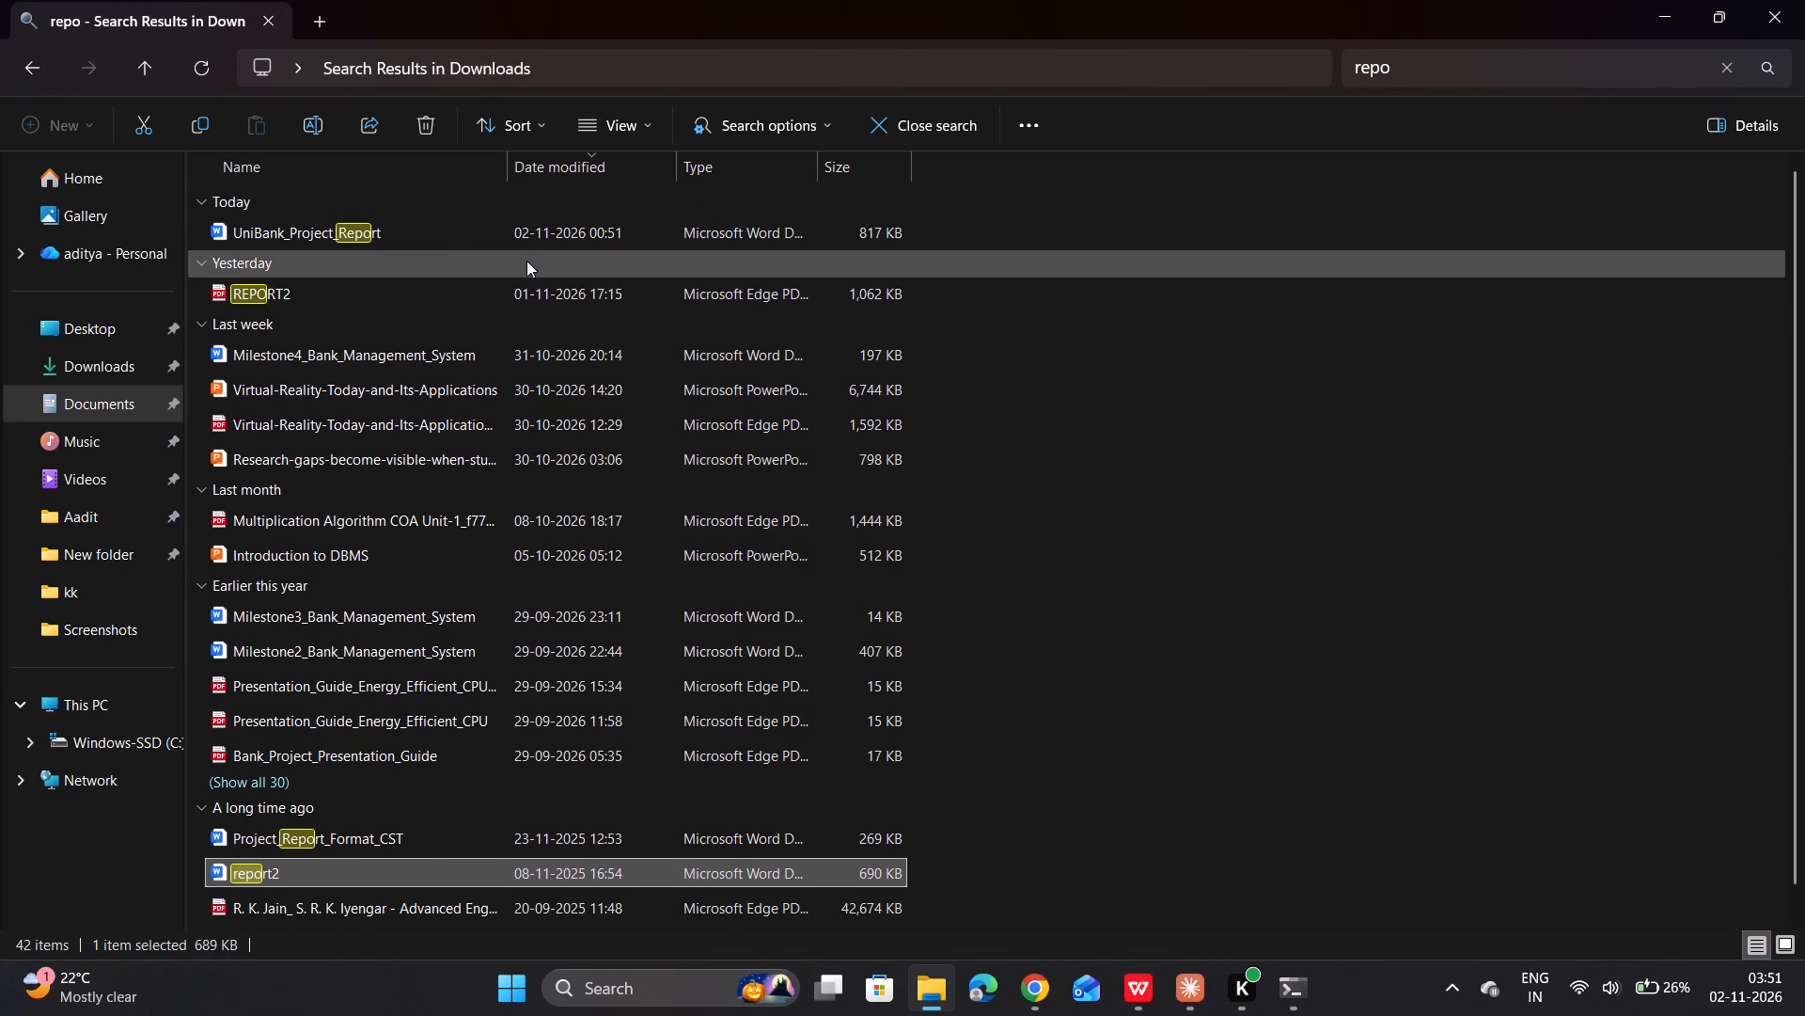
double_click(501, 832)
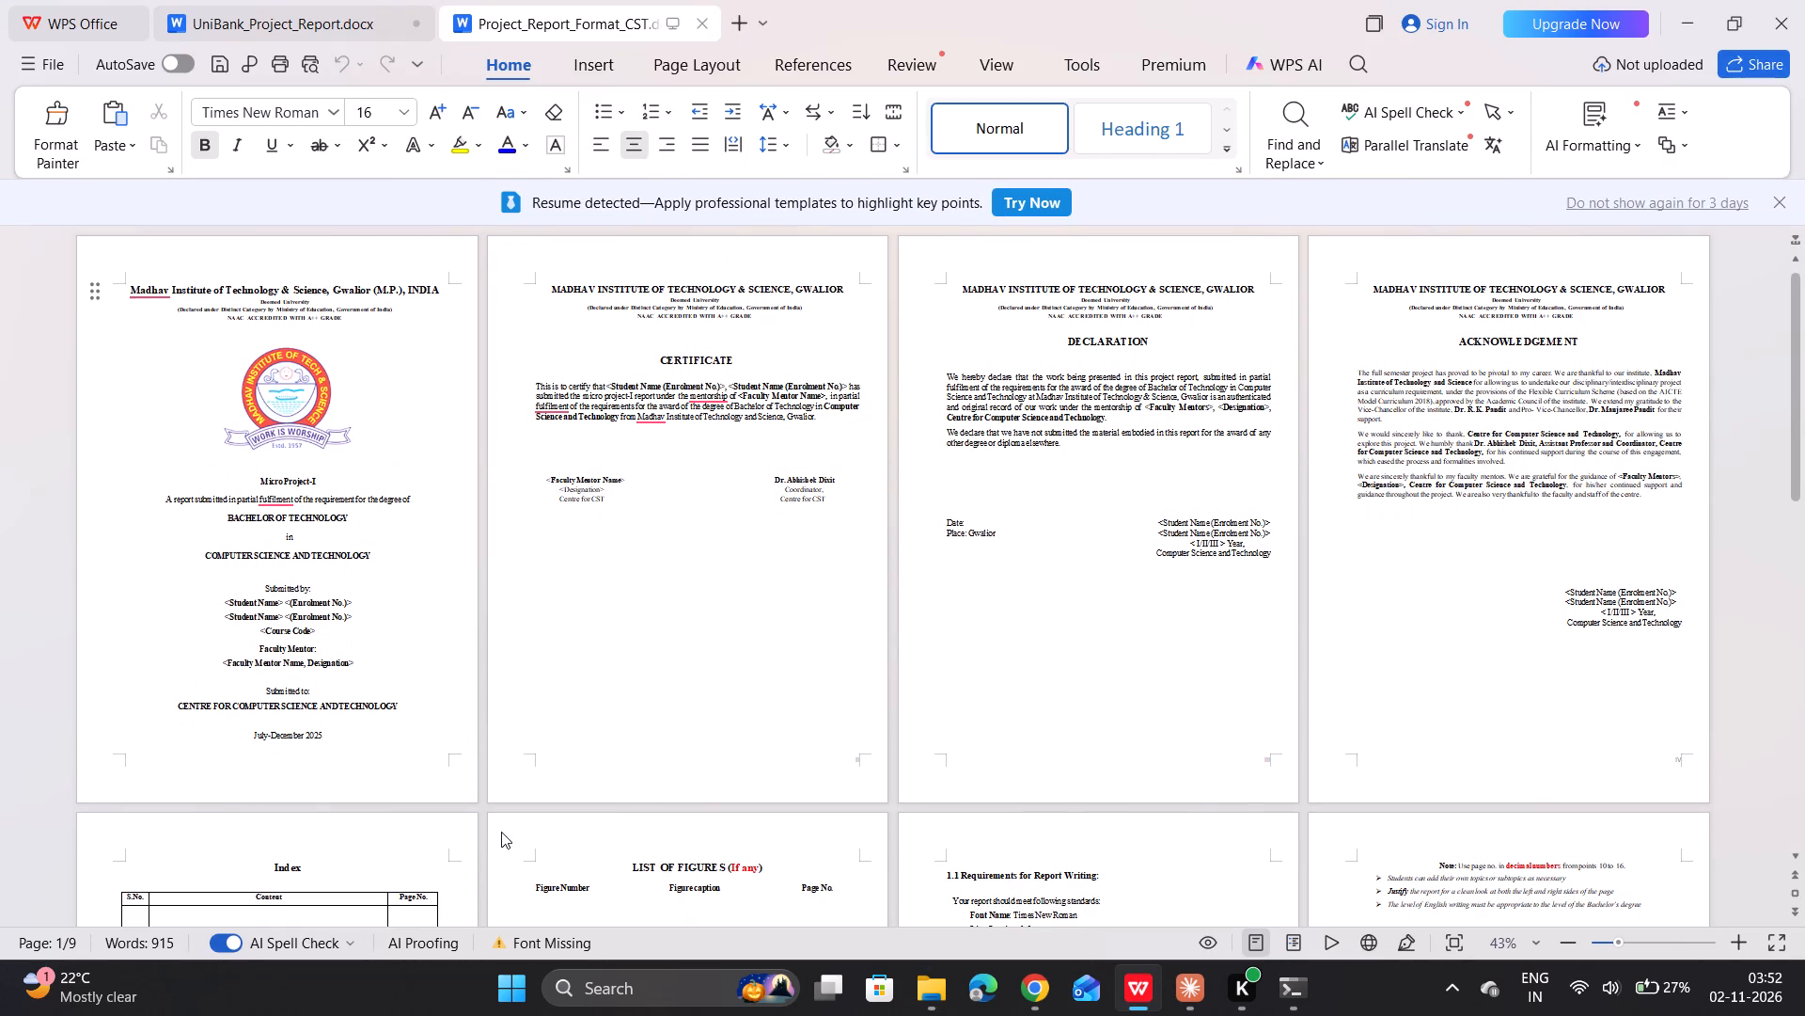
Examine the front pages, index, lists and report-writing requirements in Project_Report_Format_CST, and close it.
scroll(501, 832, "down", 8)
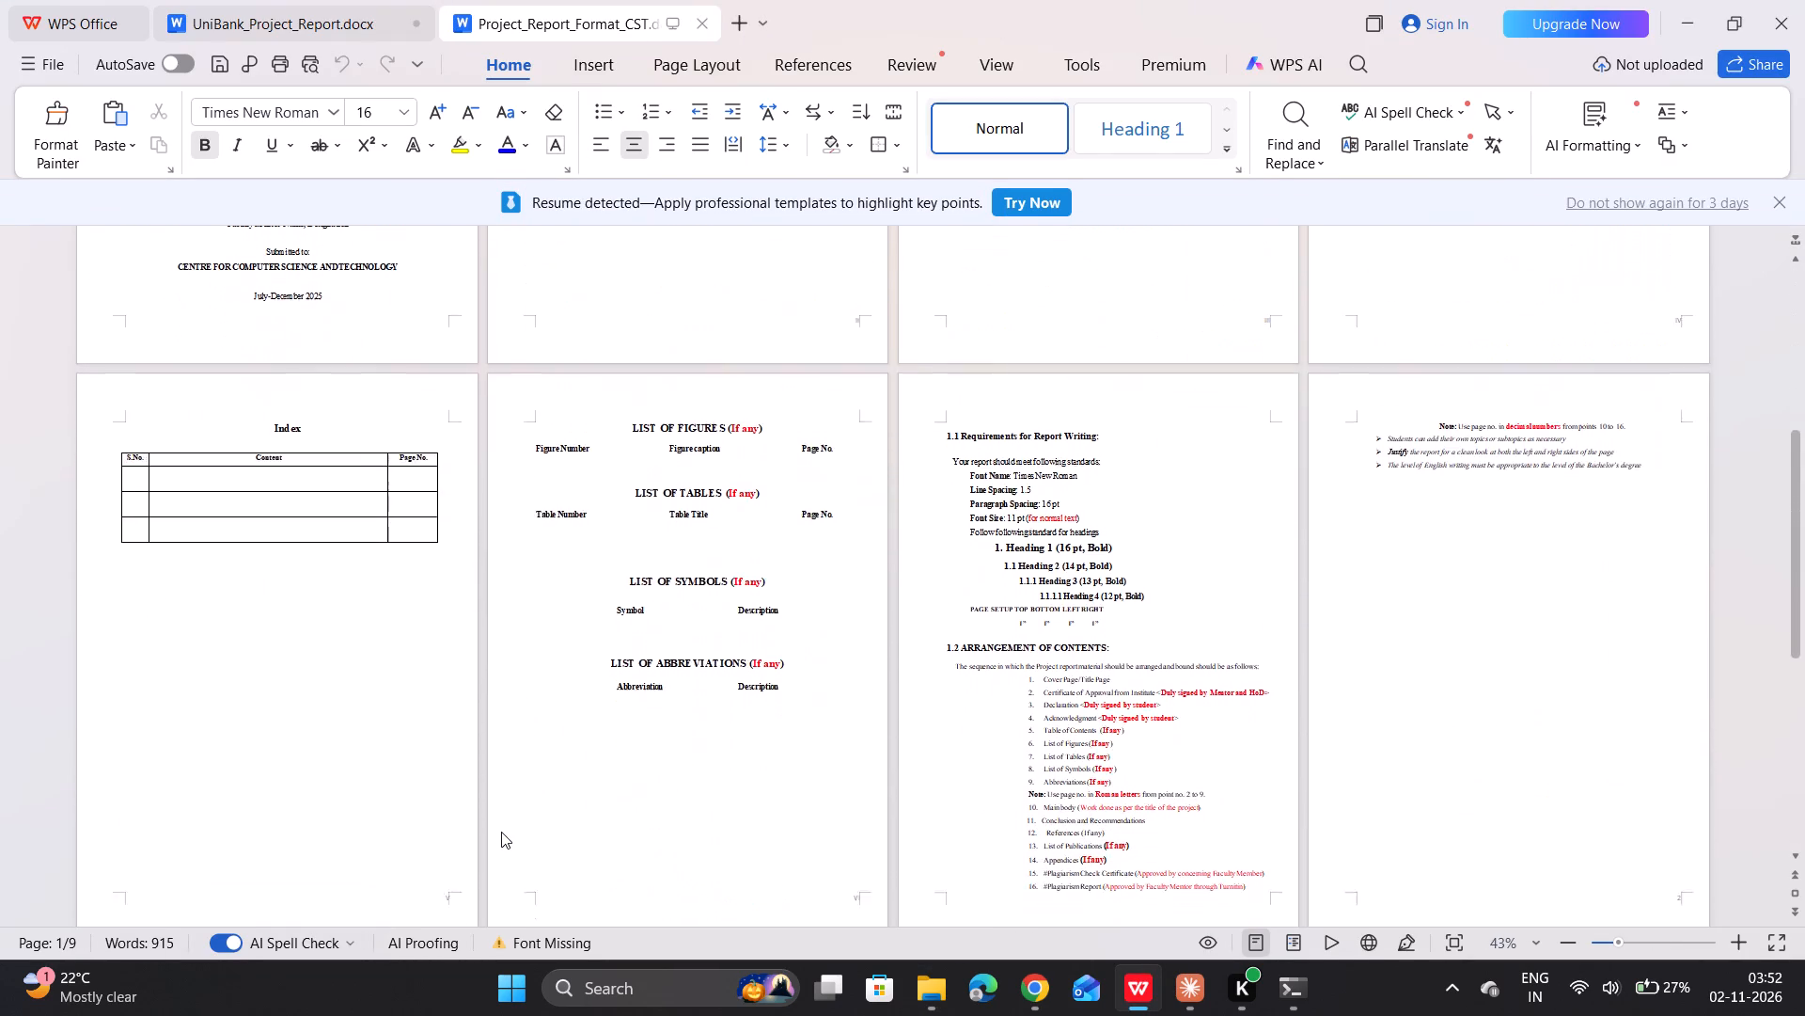
scroll(501, 832, "down", 3)
scroll(501, 832, "up", 8)
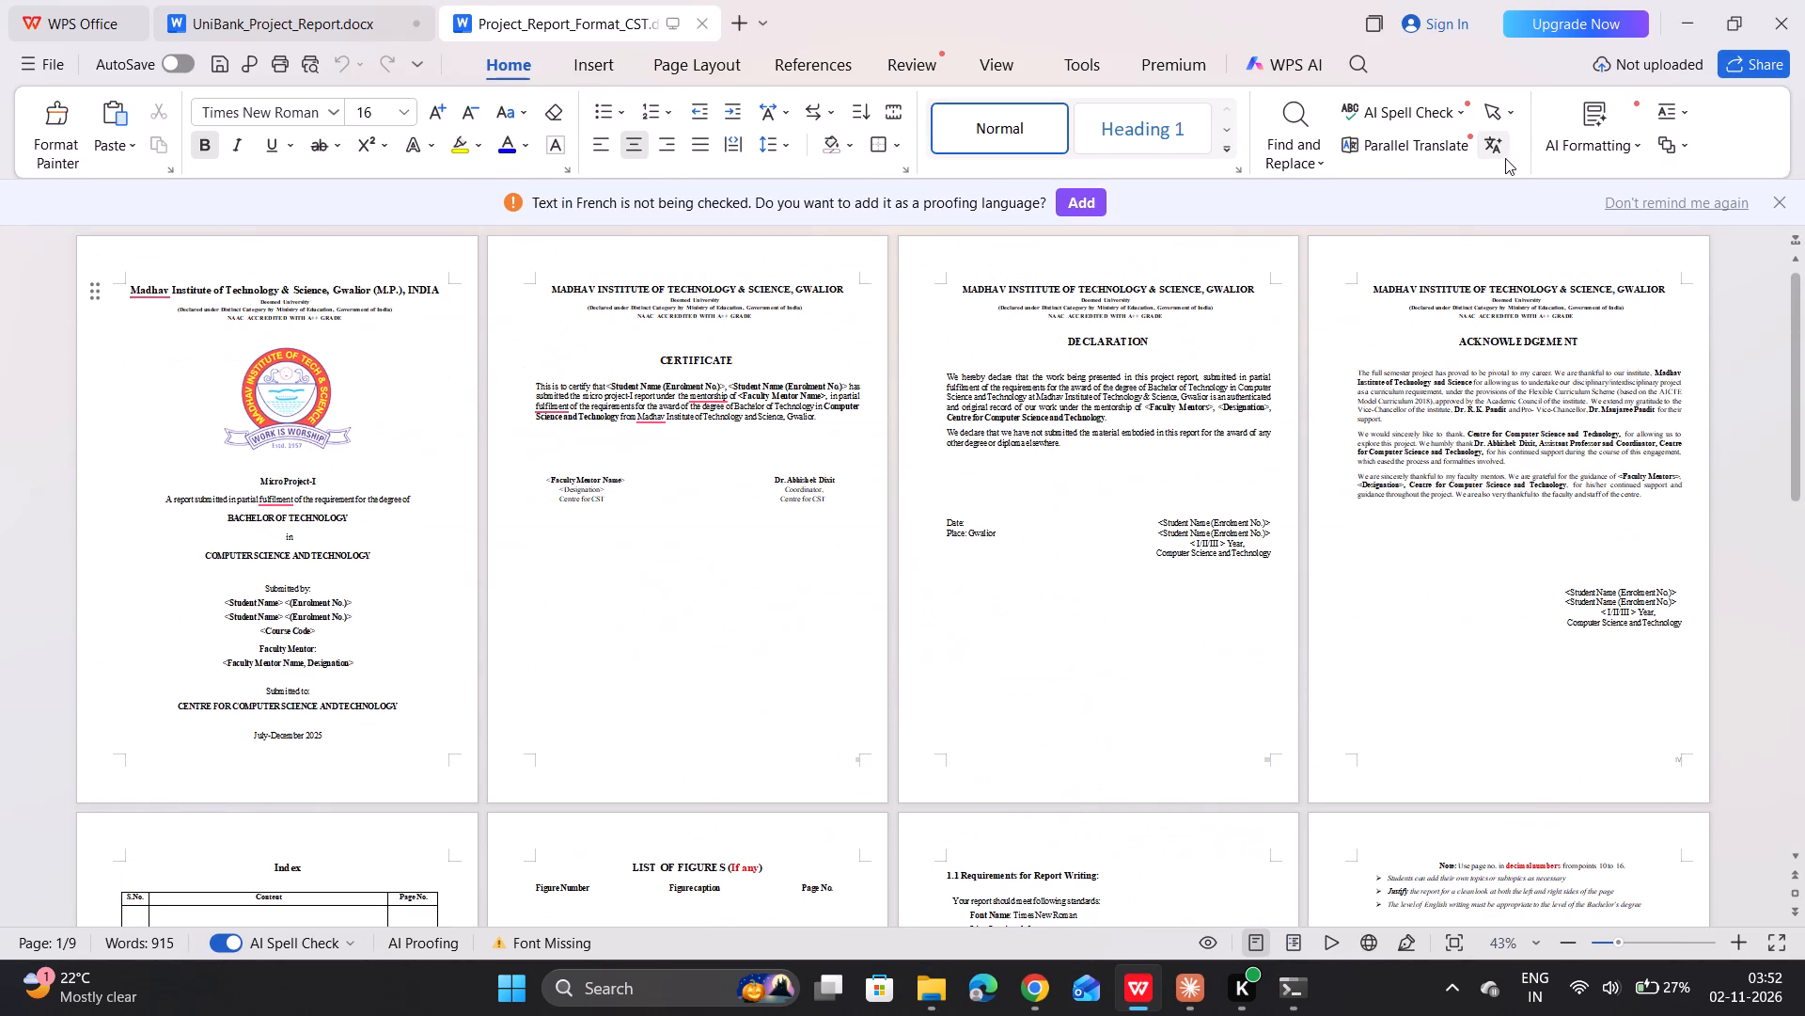
left_click(697, 19)
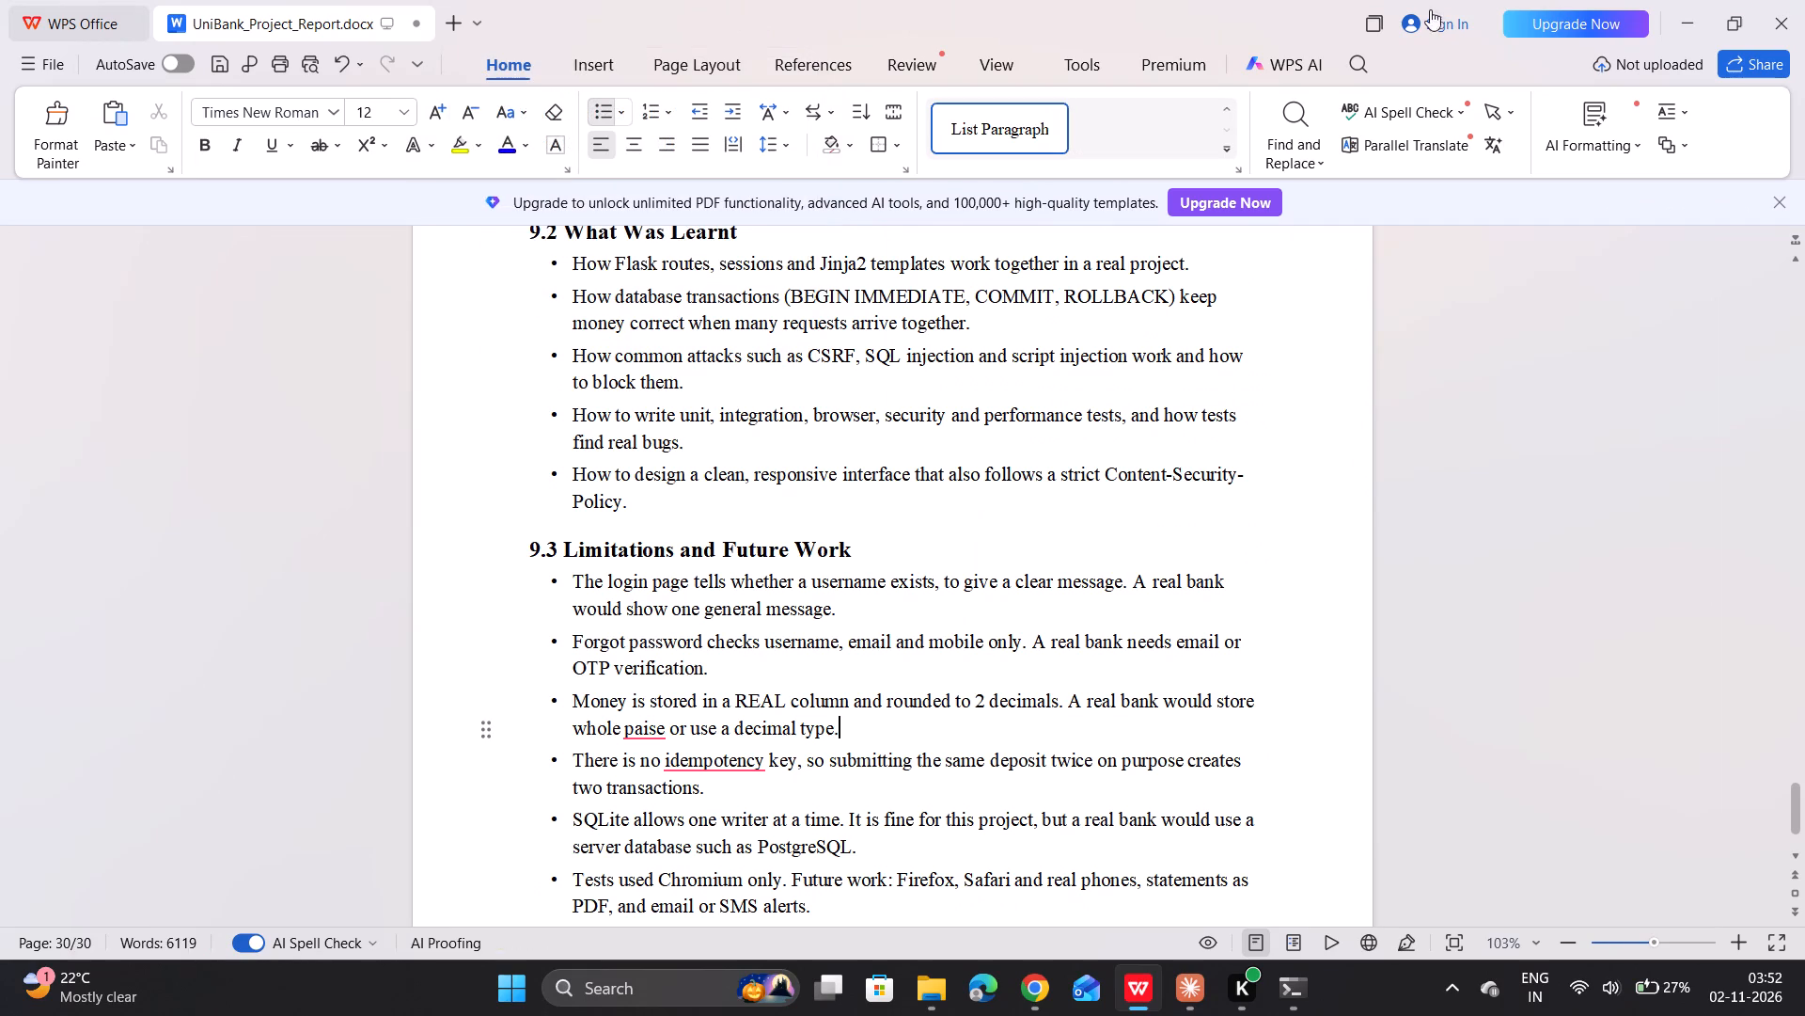
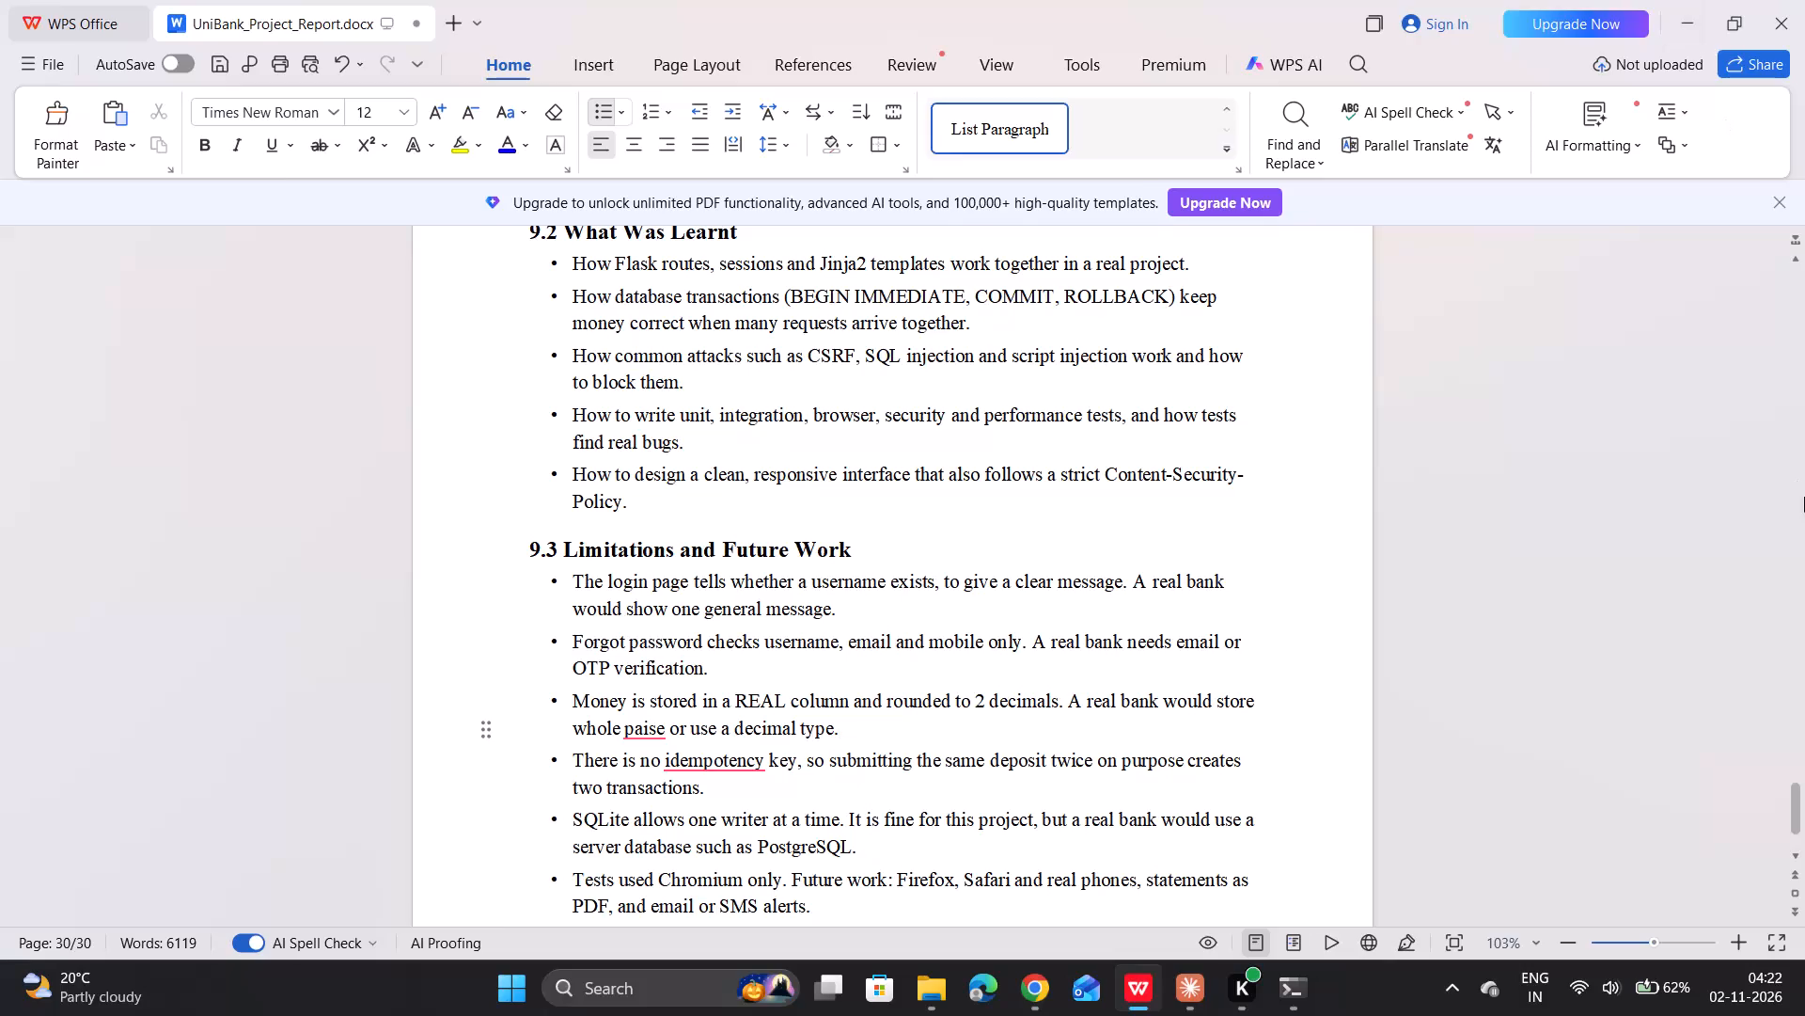
Switch to File Explorer, open the full Downloads folder and search it for "event".
left_click(925, 1013)
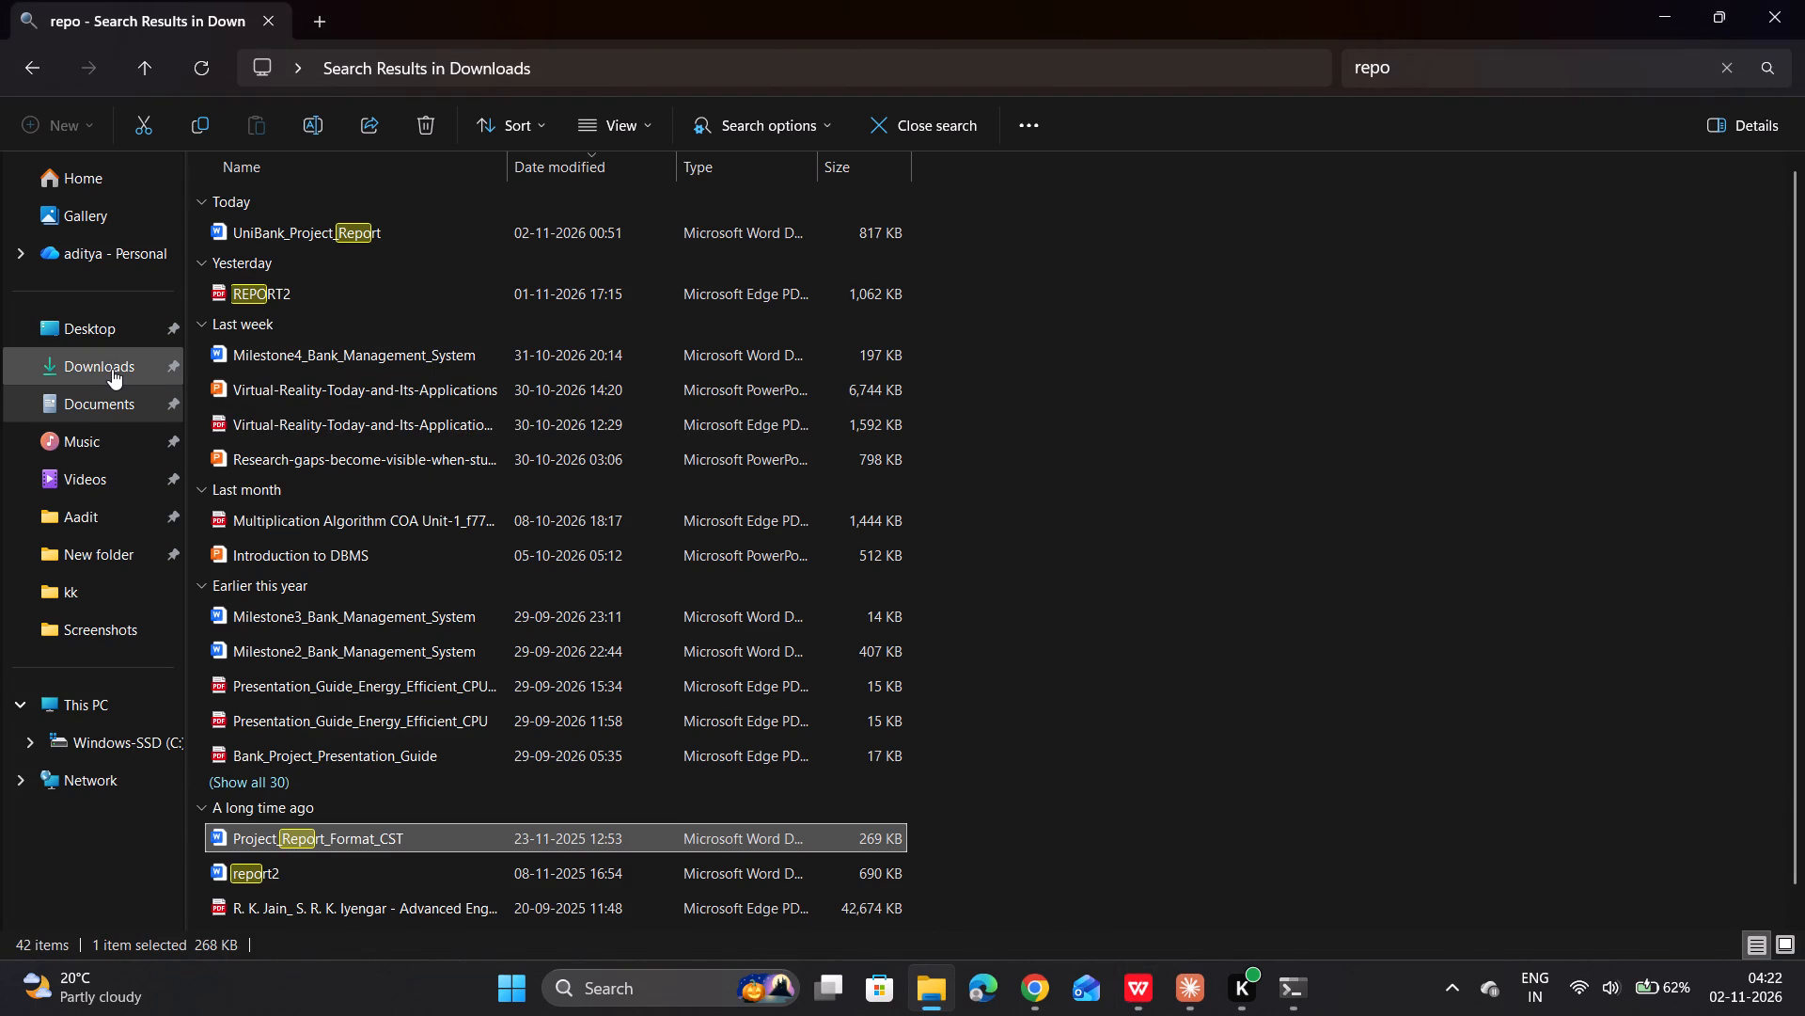
left_click(112, 369)
scroll(374, 434, "down", 16)
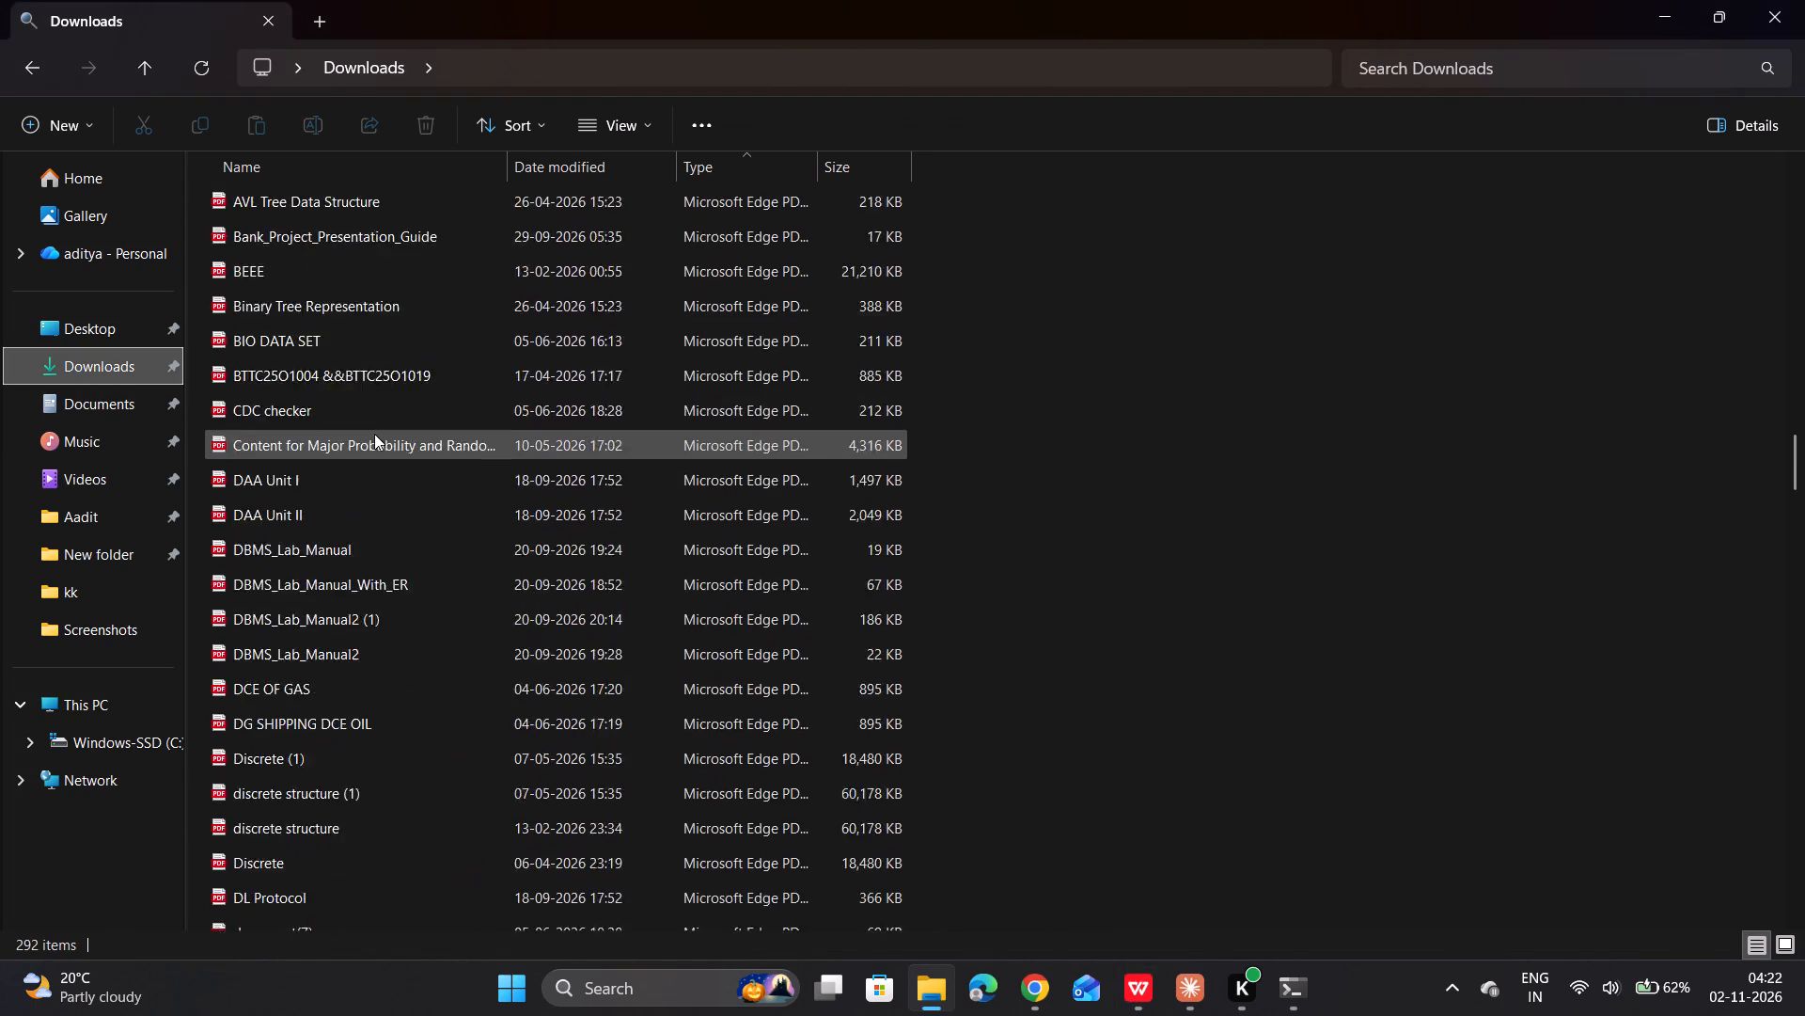
scroll(374, 434, "down", 19)
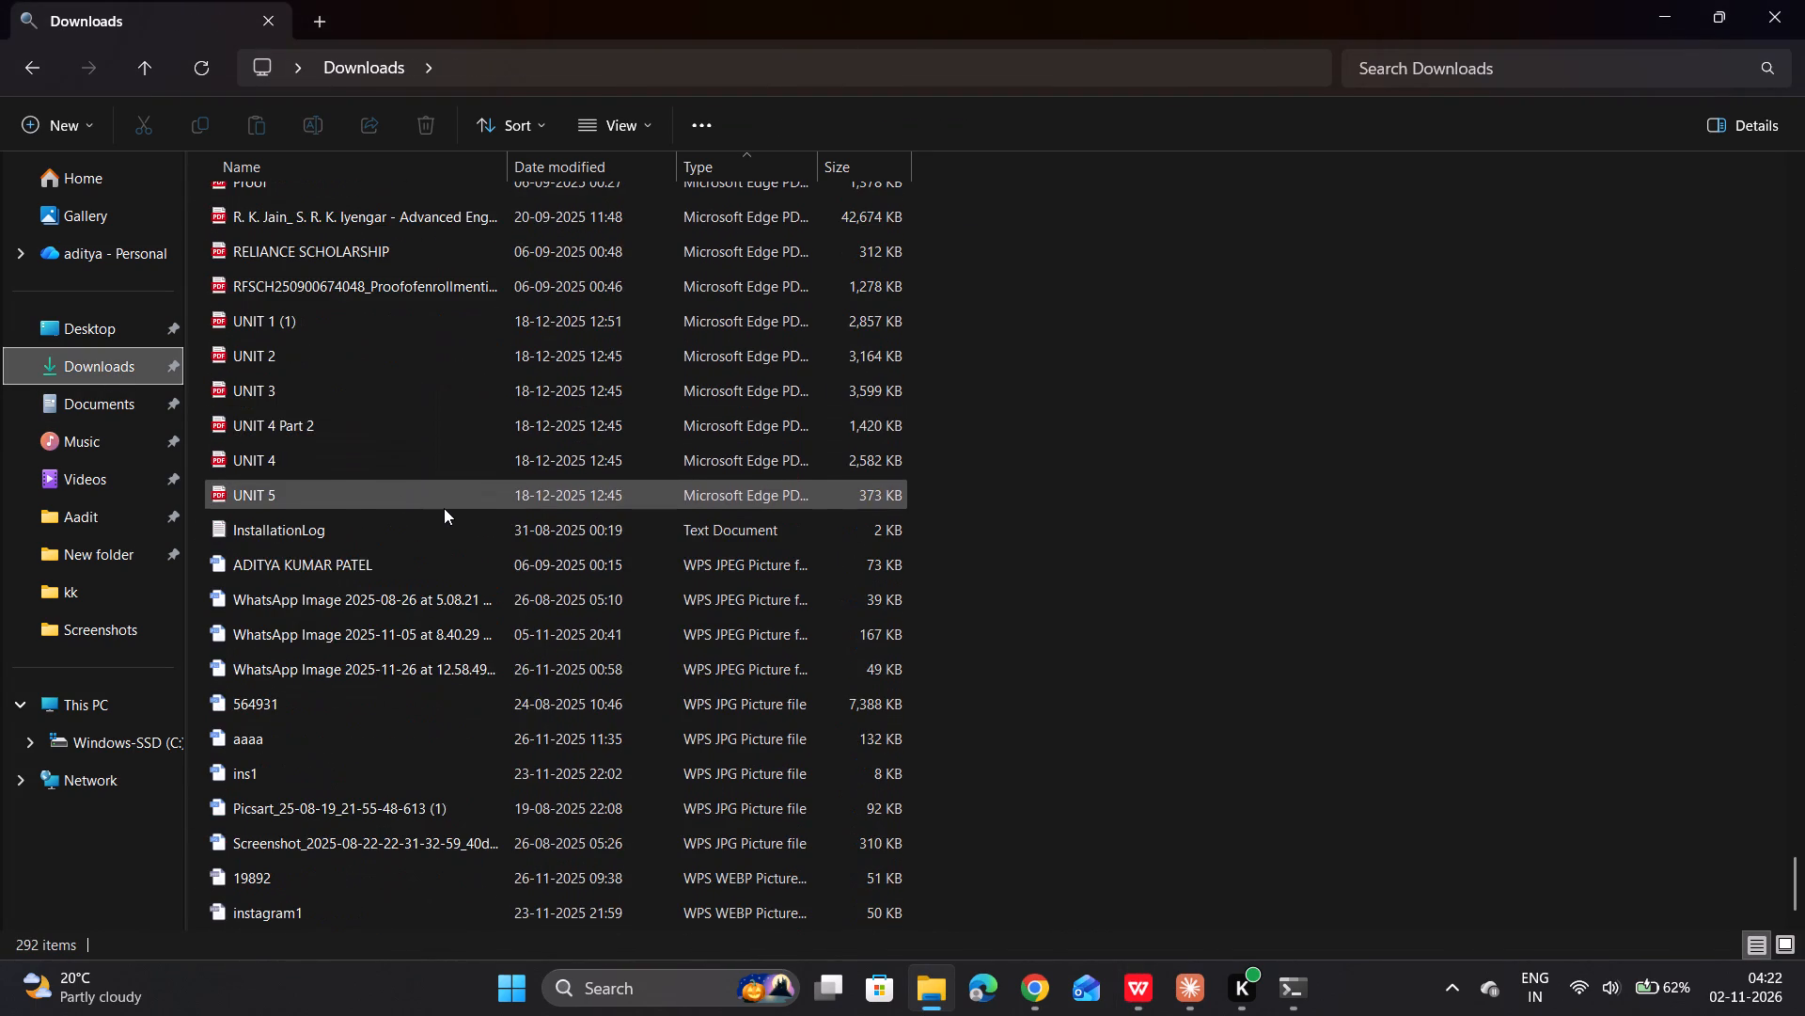
scroll(444, 508, "up", 5)
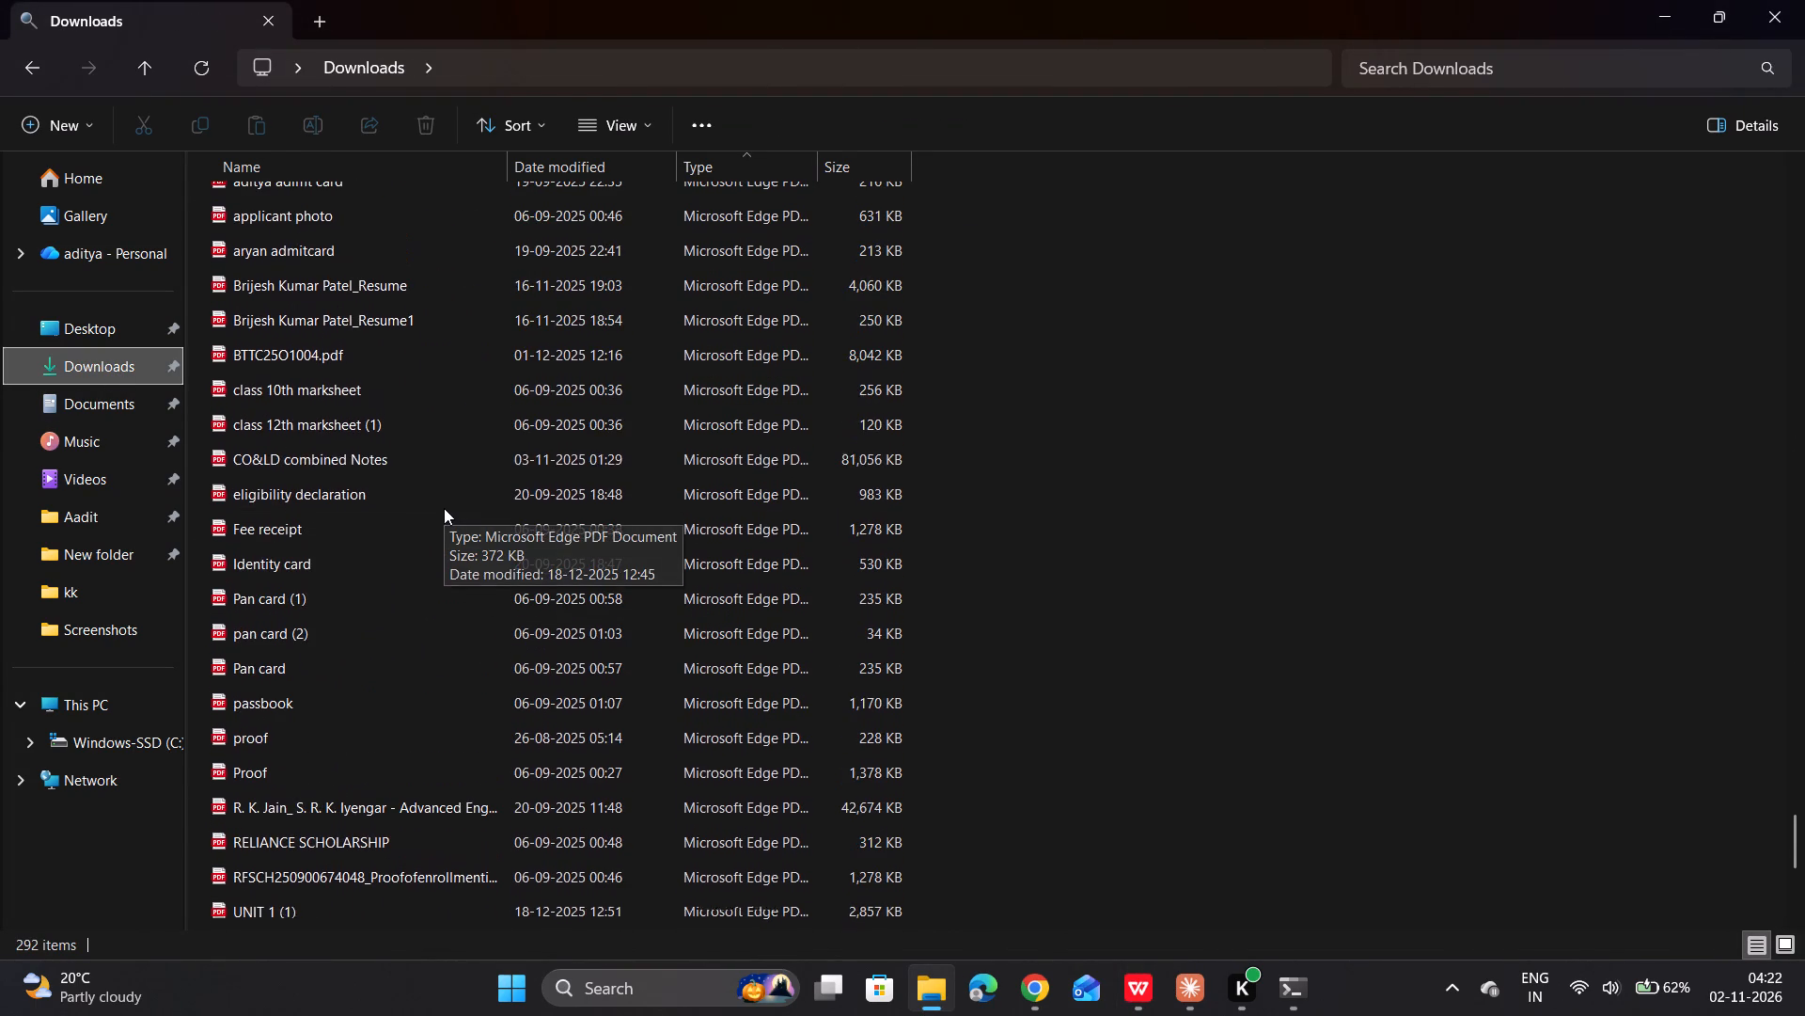
left_click(1428, 91)
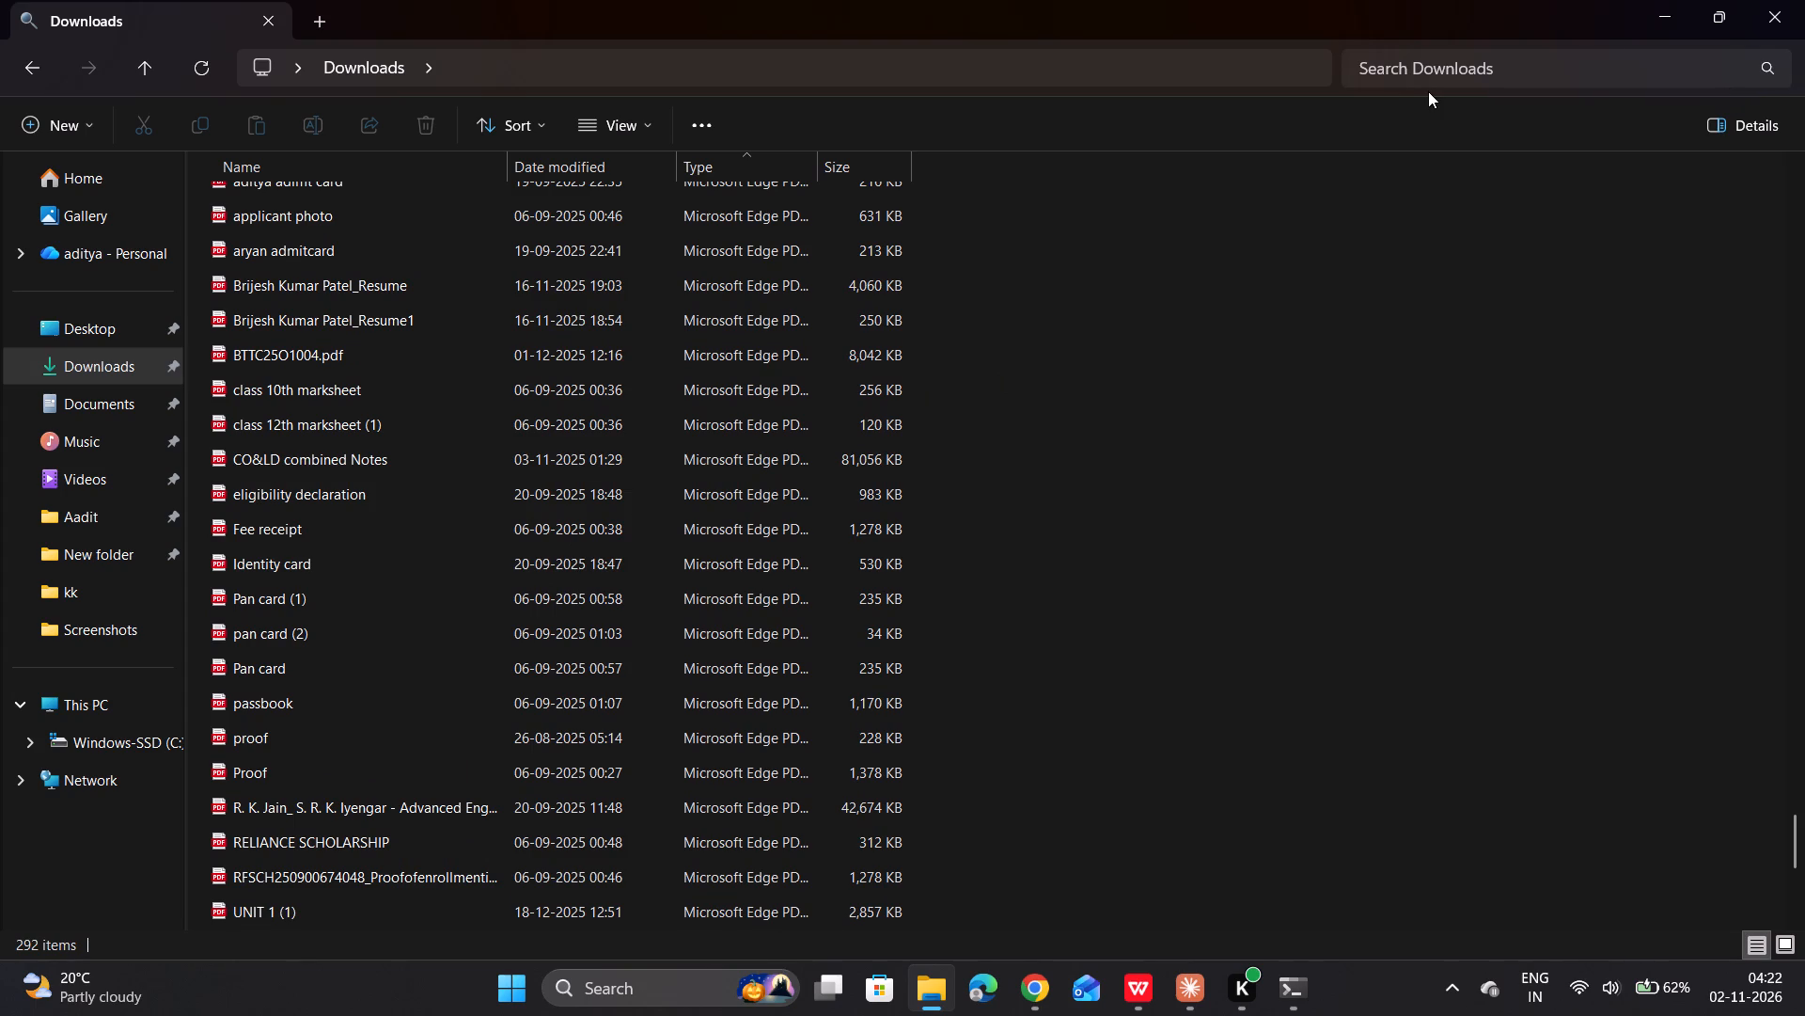
left_click(1444, 77)
type("event")
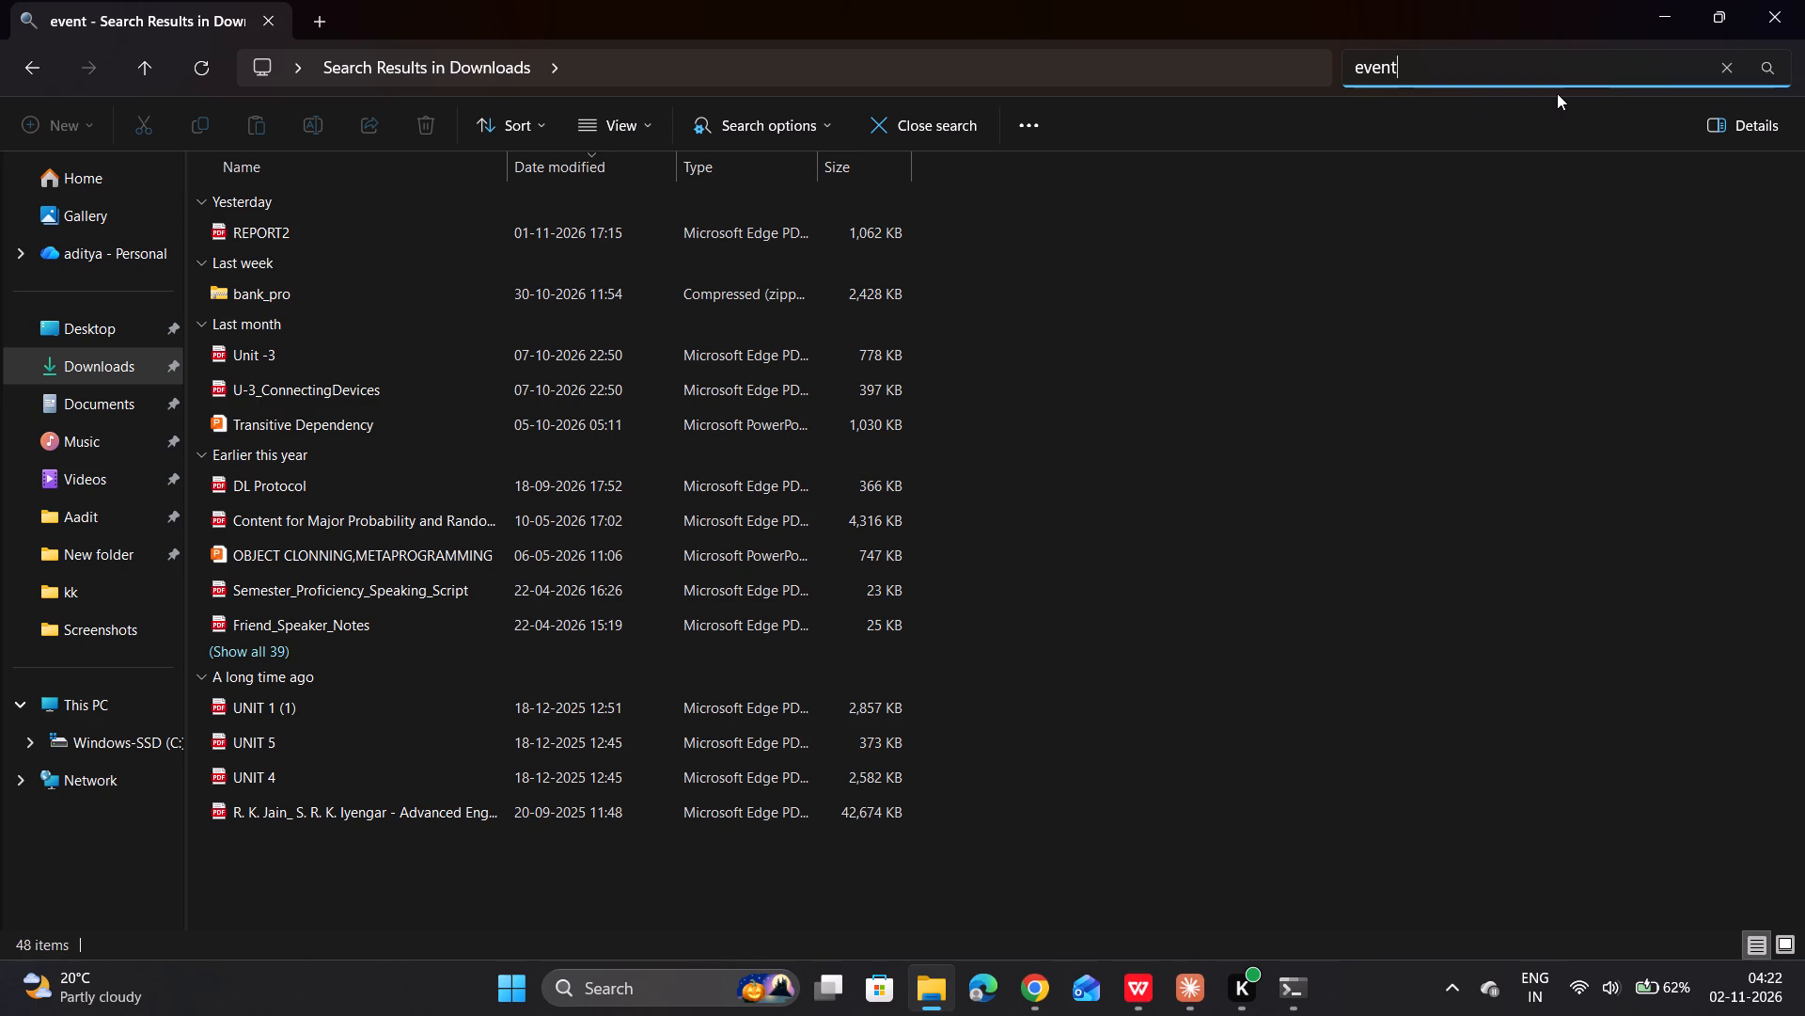
Clear the search term and look through the full Downloads file list for earlier report documents.
key("BackSpace")
key("BackSpace")
key("BackSpace")
key("BackSpace")
key("BackSpace")
key("BackSpace")
key("BackSpace")
key("BackSpace")
key("BackSpace")
key("BackSpace")
key("BackSpace")
key("BackSpace")
key("BackSpace")
key("BackSpace")
key("BackSpace")
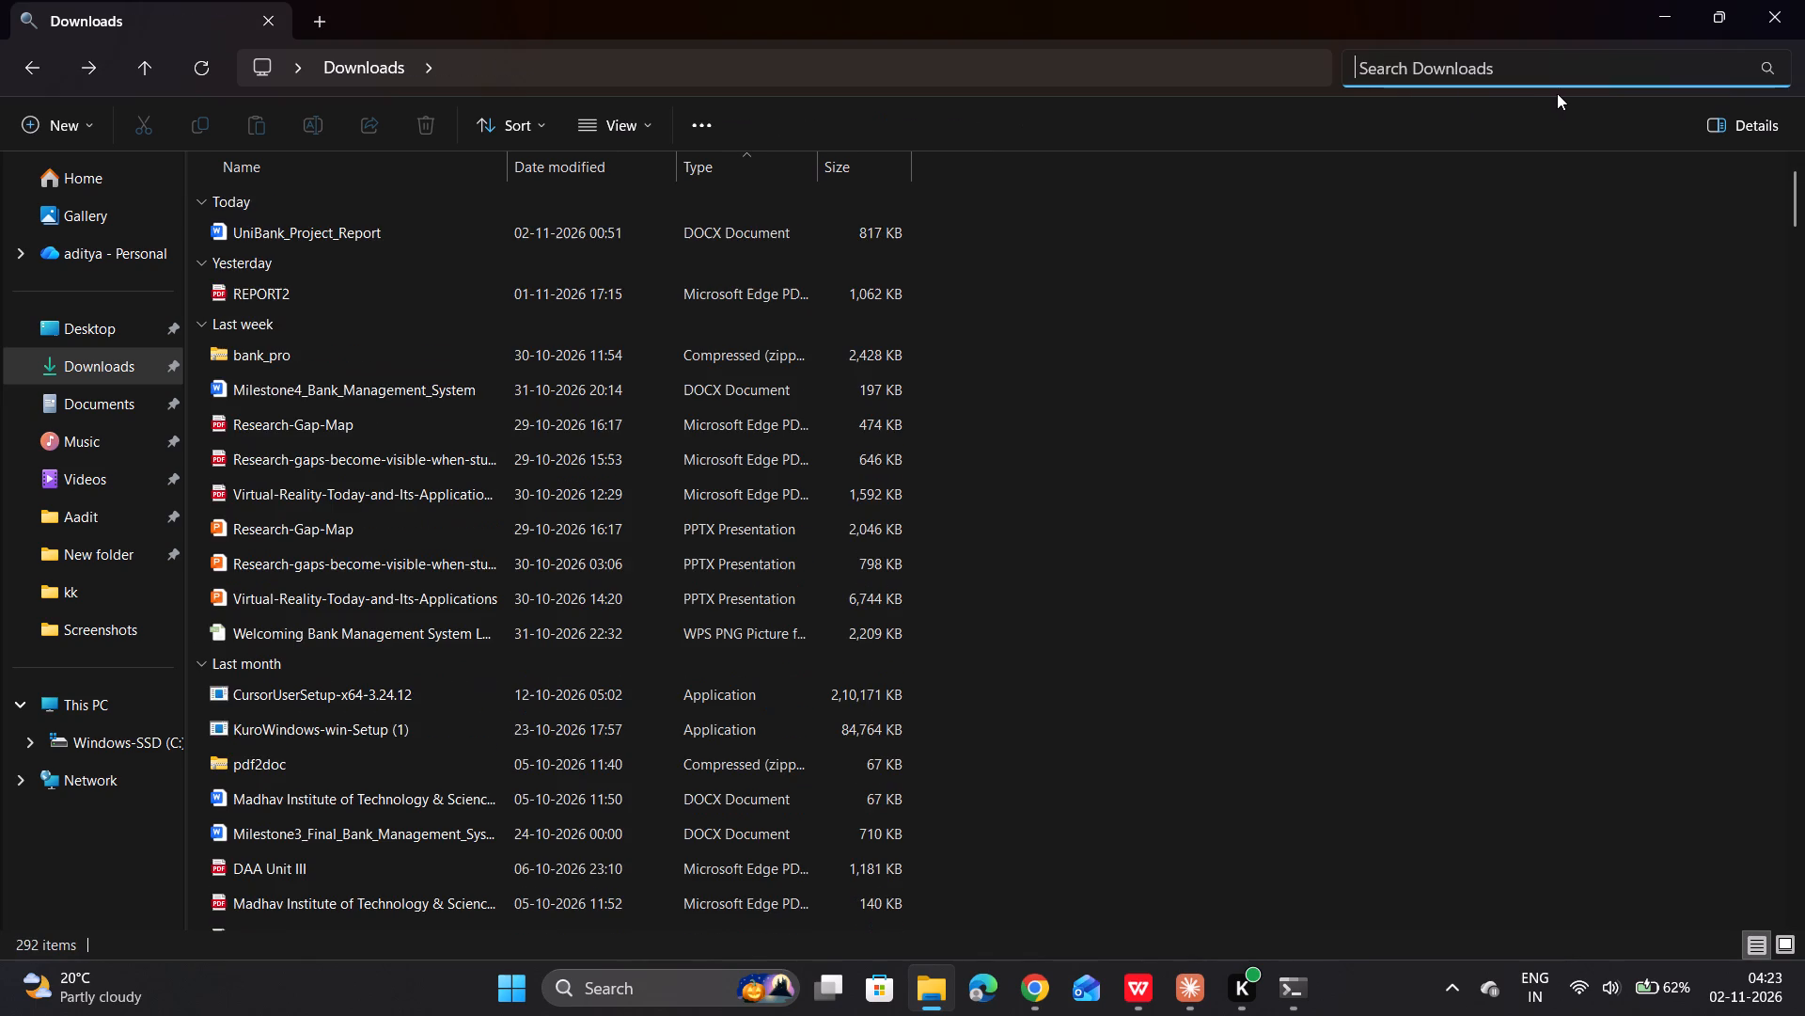
scroll(1237, 380, "down", 19)
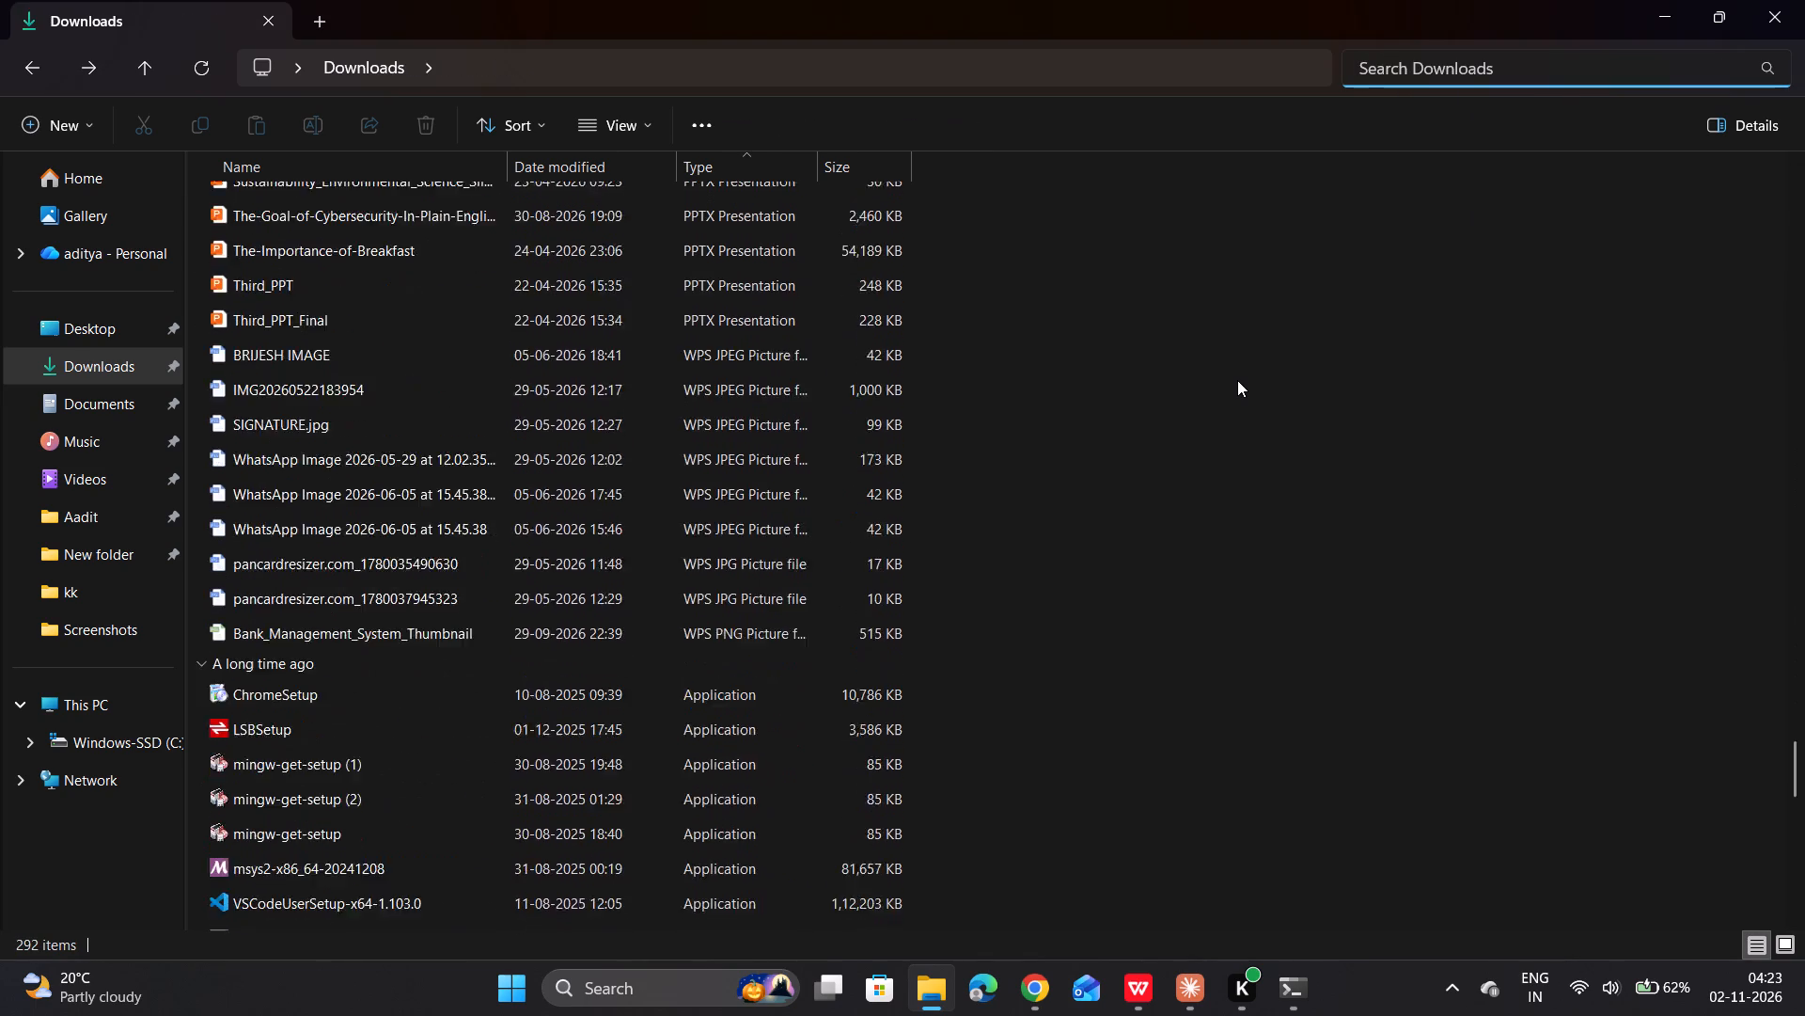
scroll(1237, 380, "down", 9)
scroll(1237, 380, "up", 3)
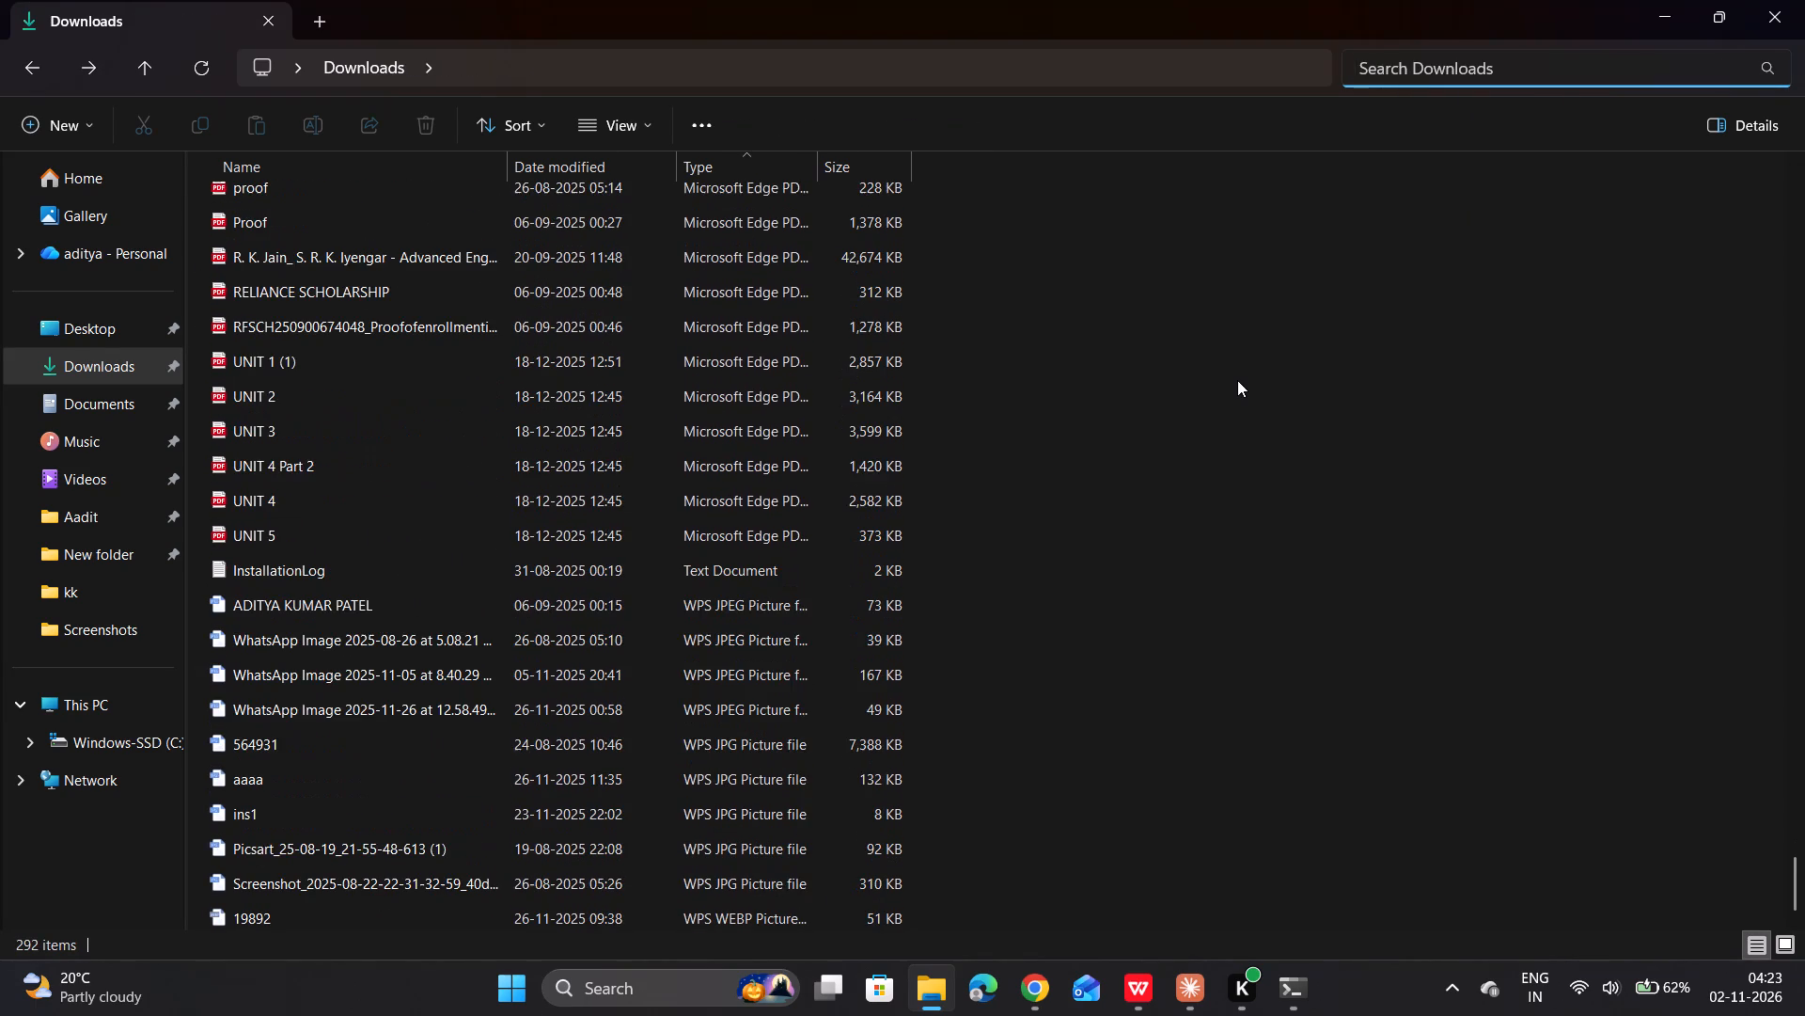
scroll(1237, 380, "up", 4)
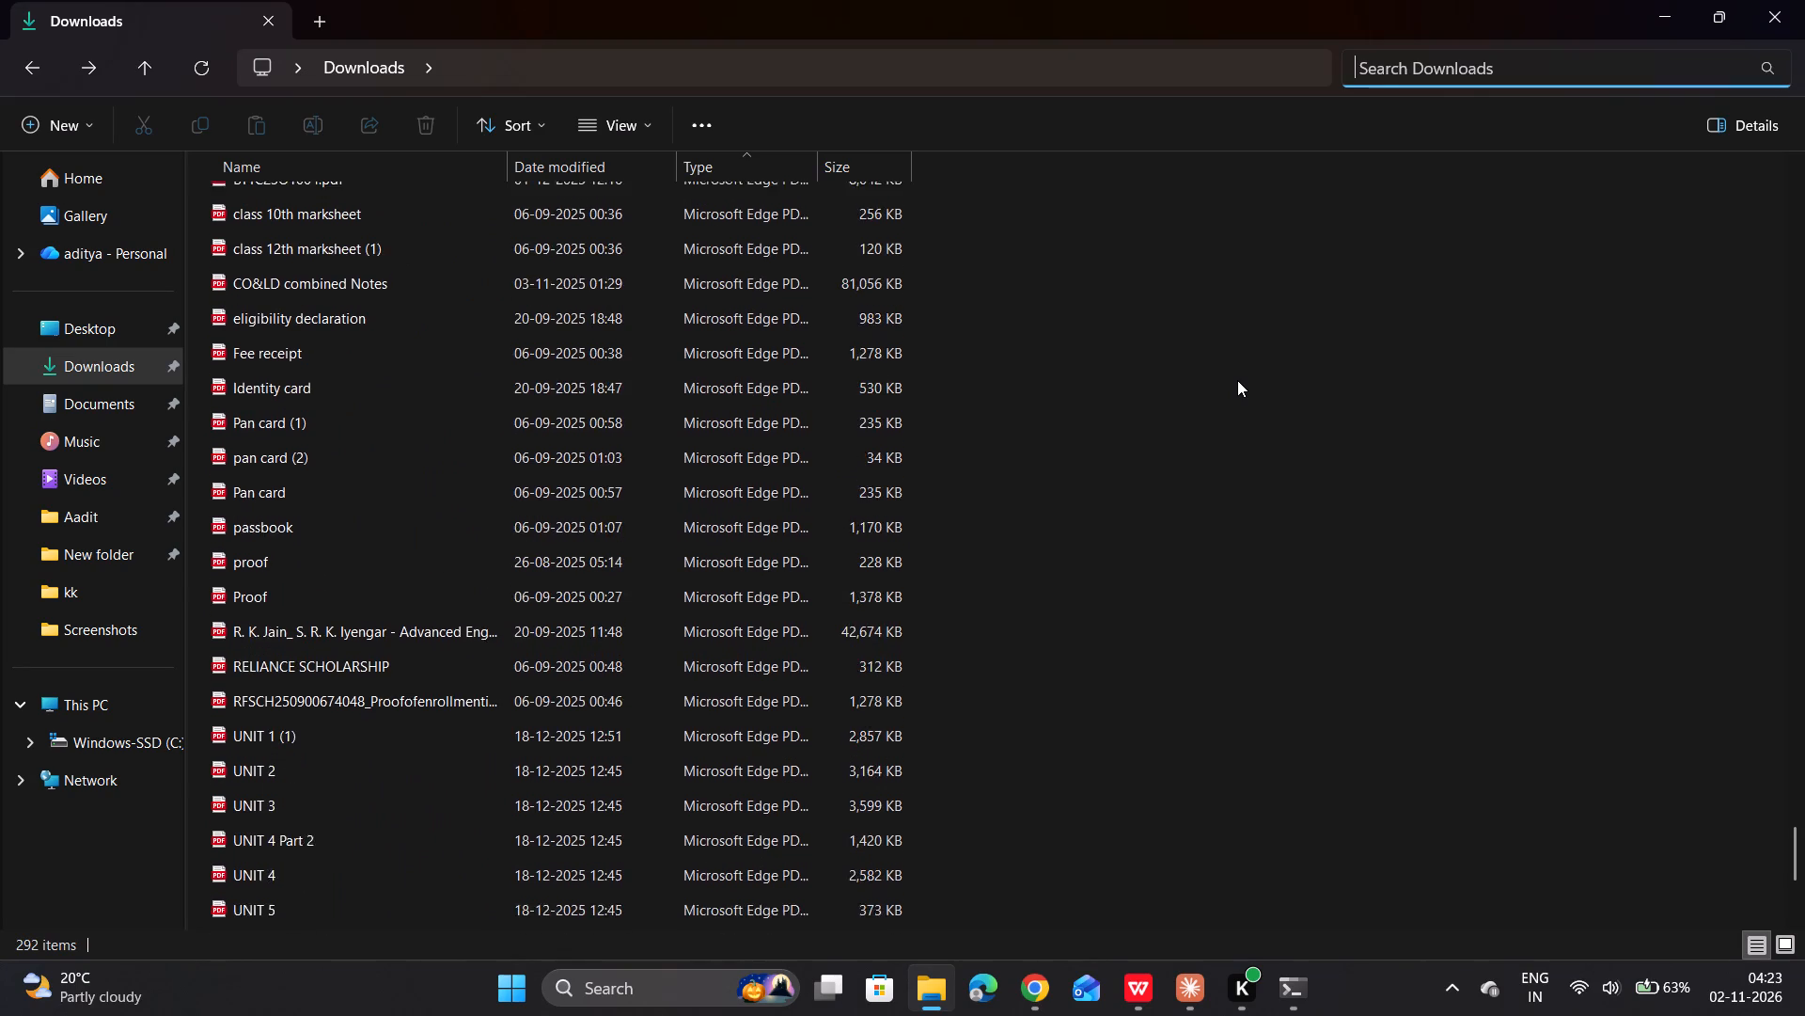
scroll(1237, 380, "up", 3)
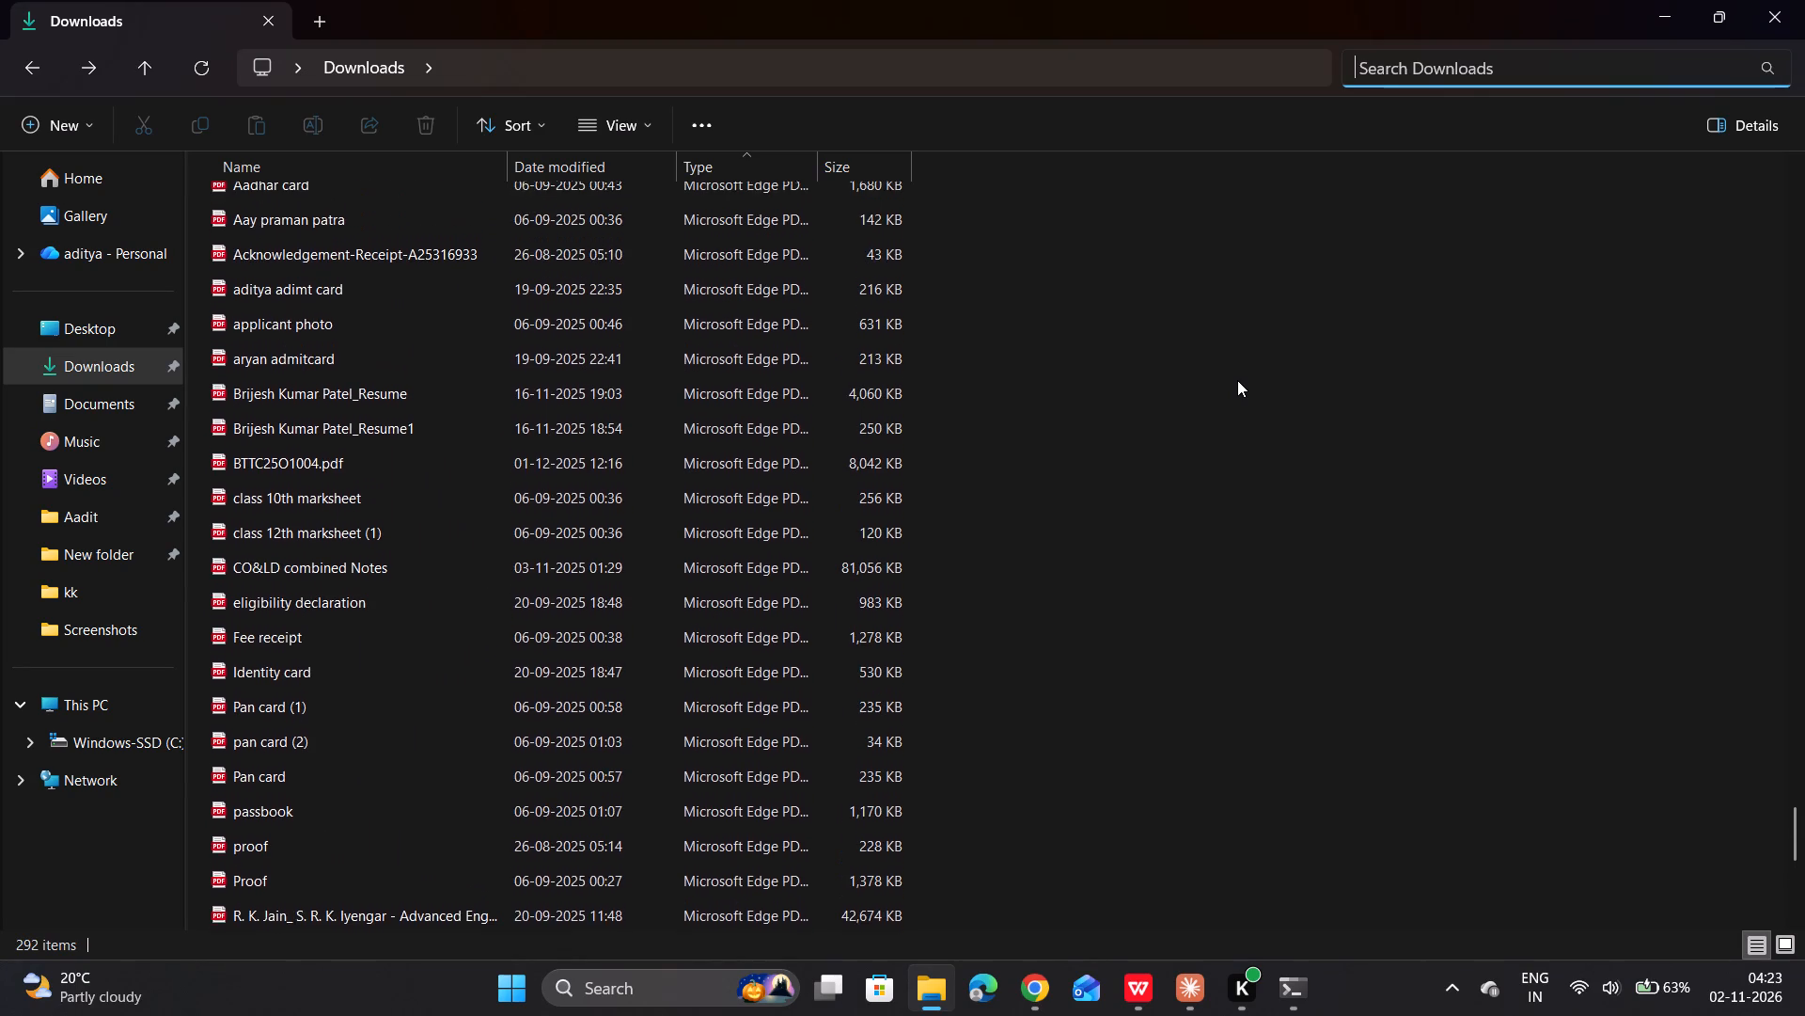
scroll(1237, 380, "up", 5)
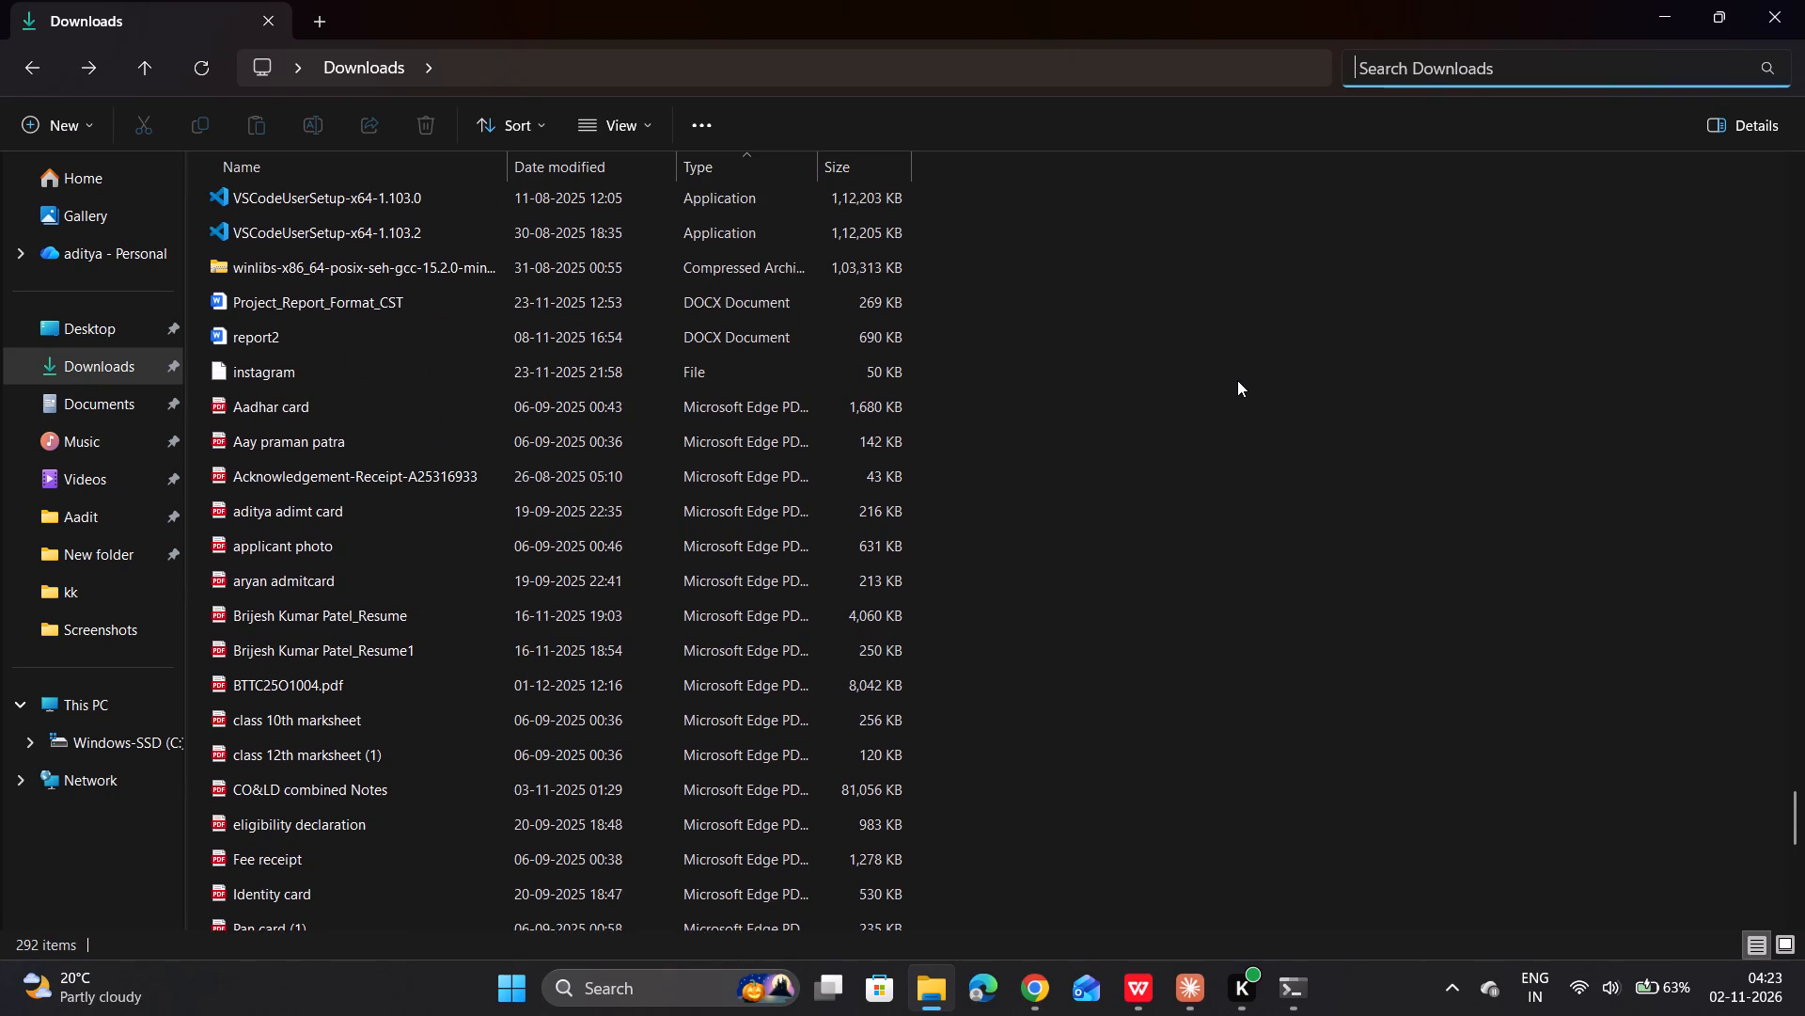
scroll(1237, 380, "up", 1)
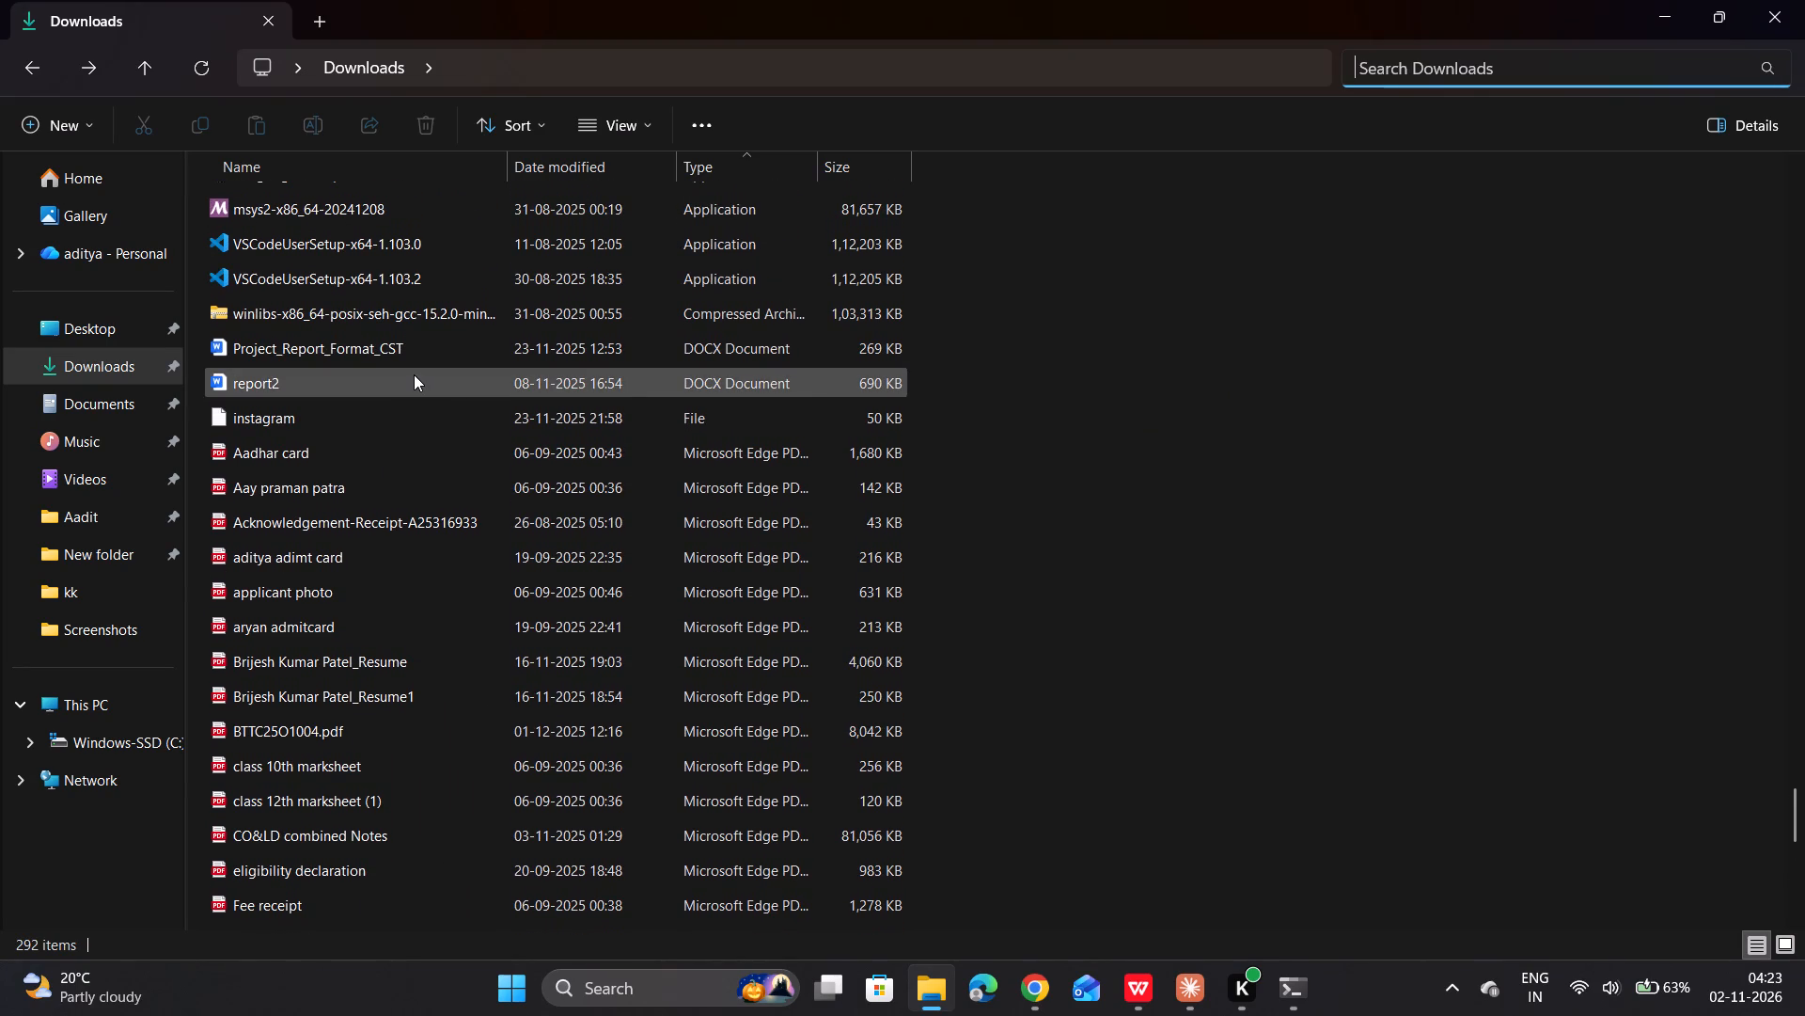
scroll(414, 374, "up", 1)
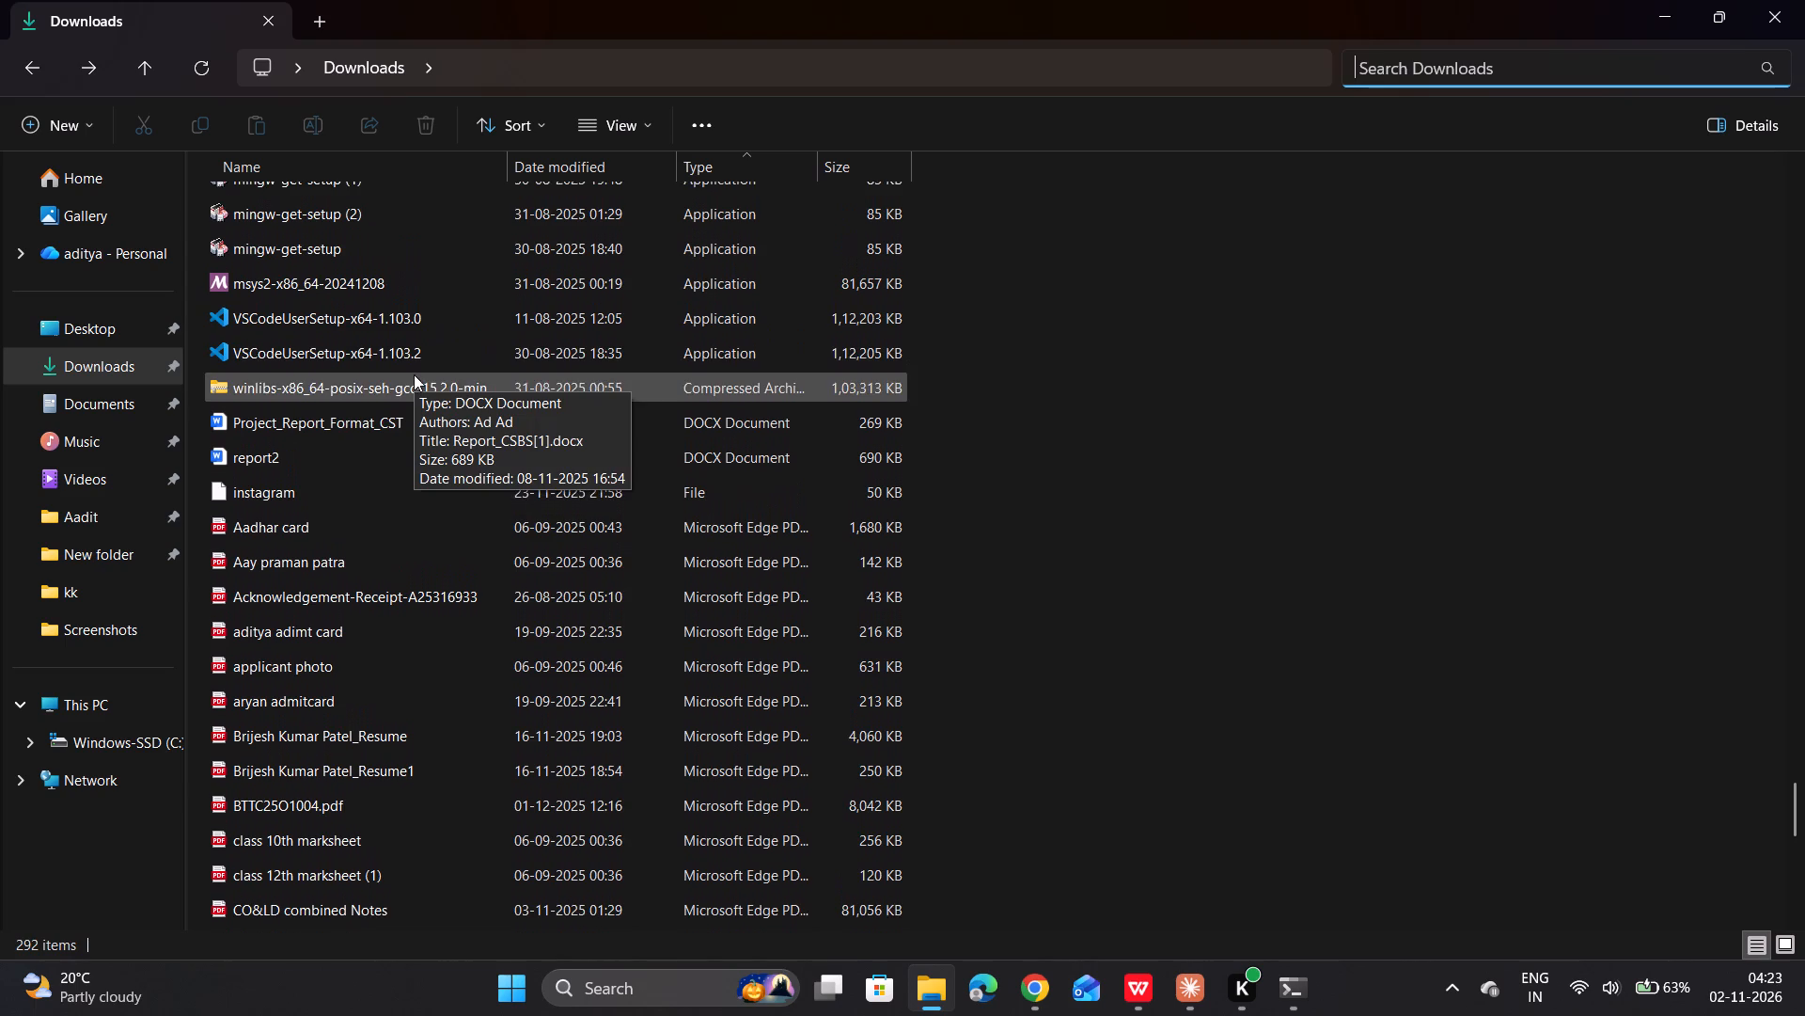
scroll(414, 374, "up", 1)
scroll(1007, 380, "up", 1)
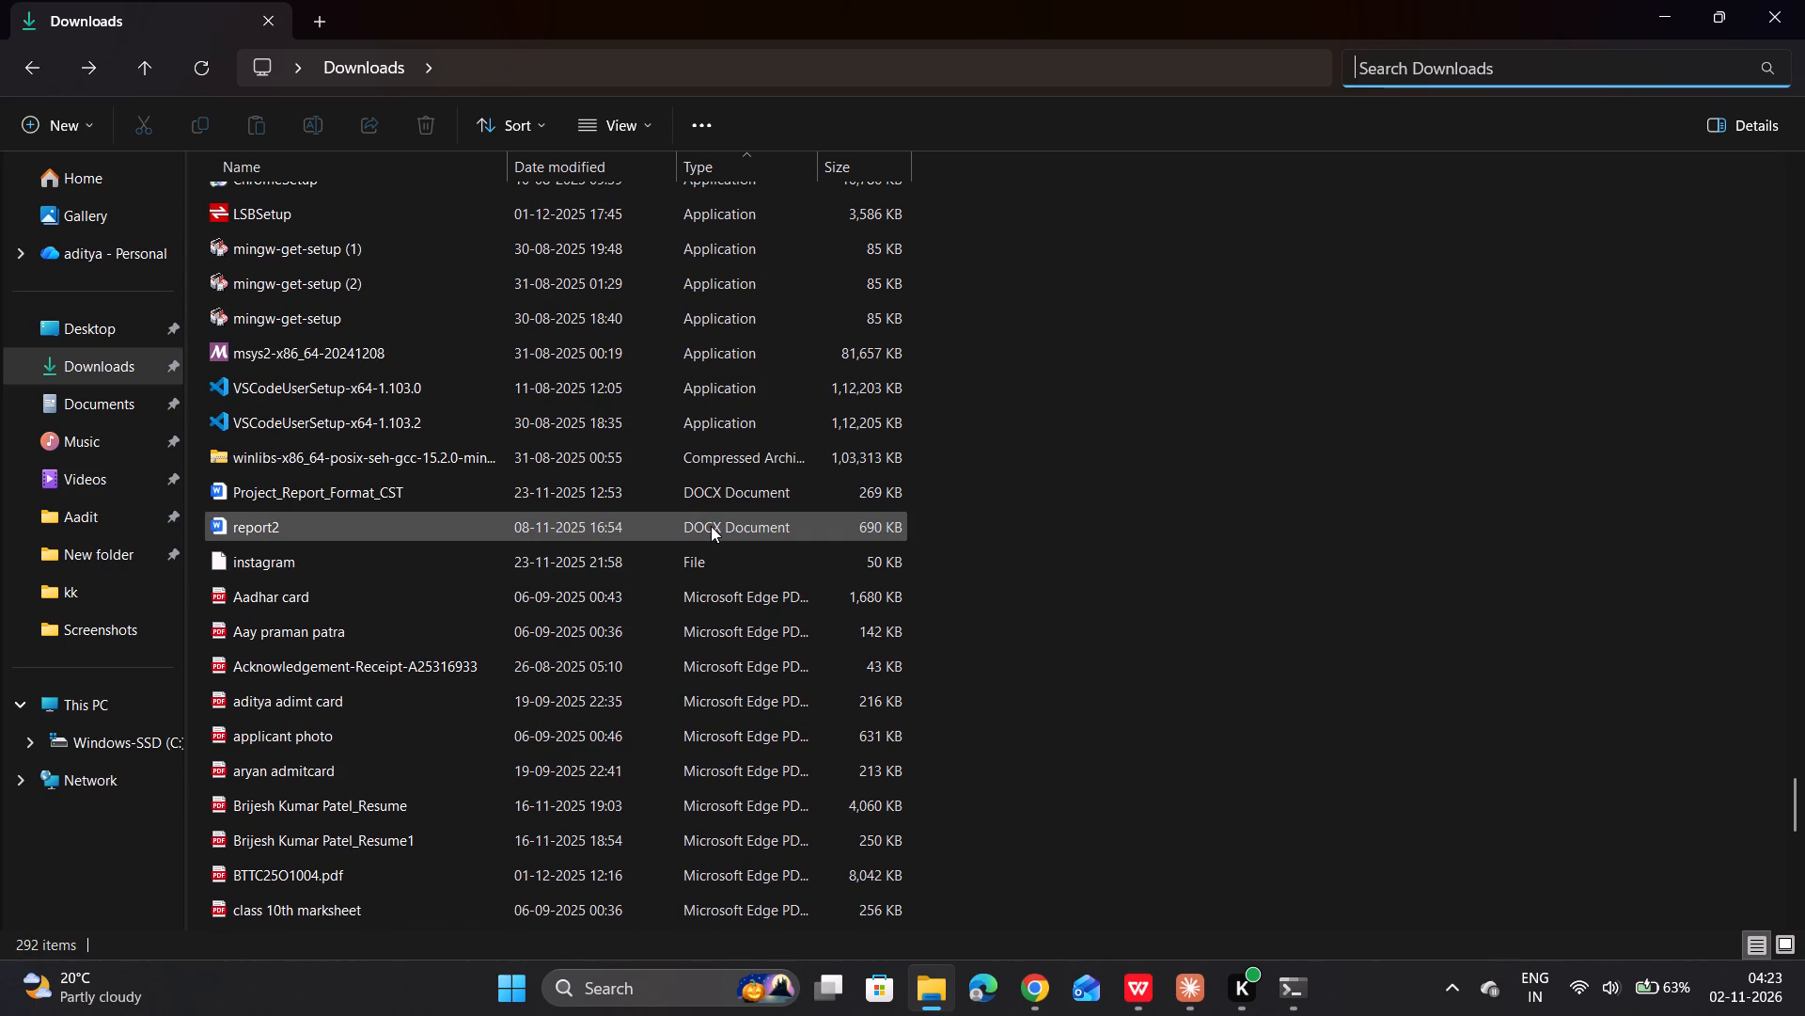
scroll(1029, 438, "up", 1)
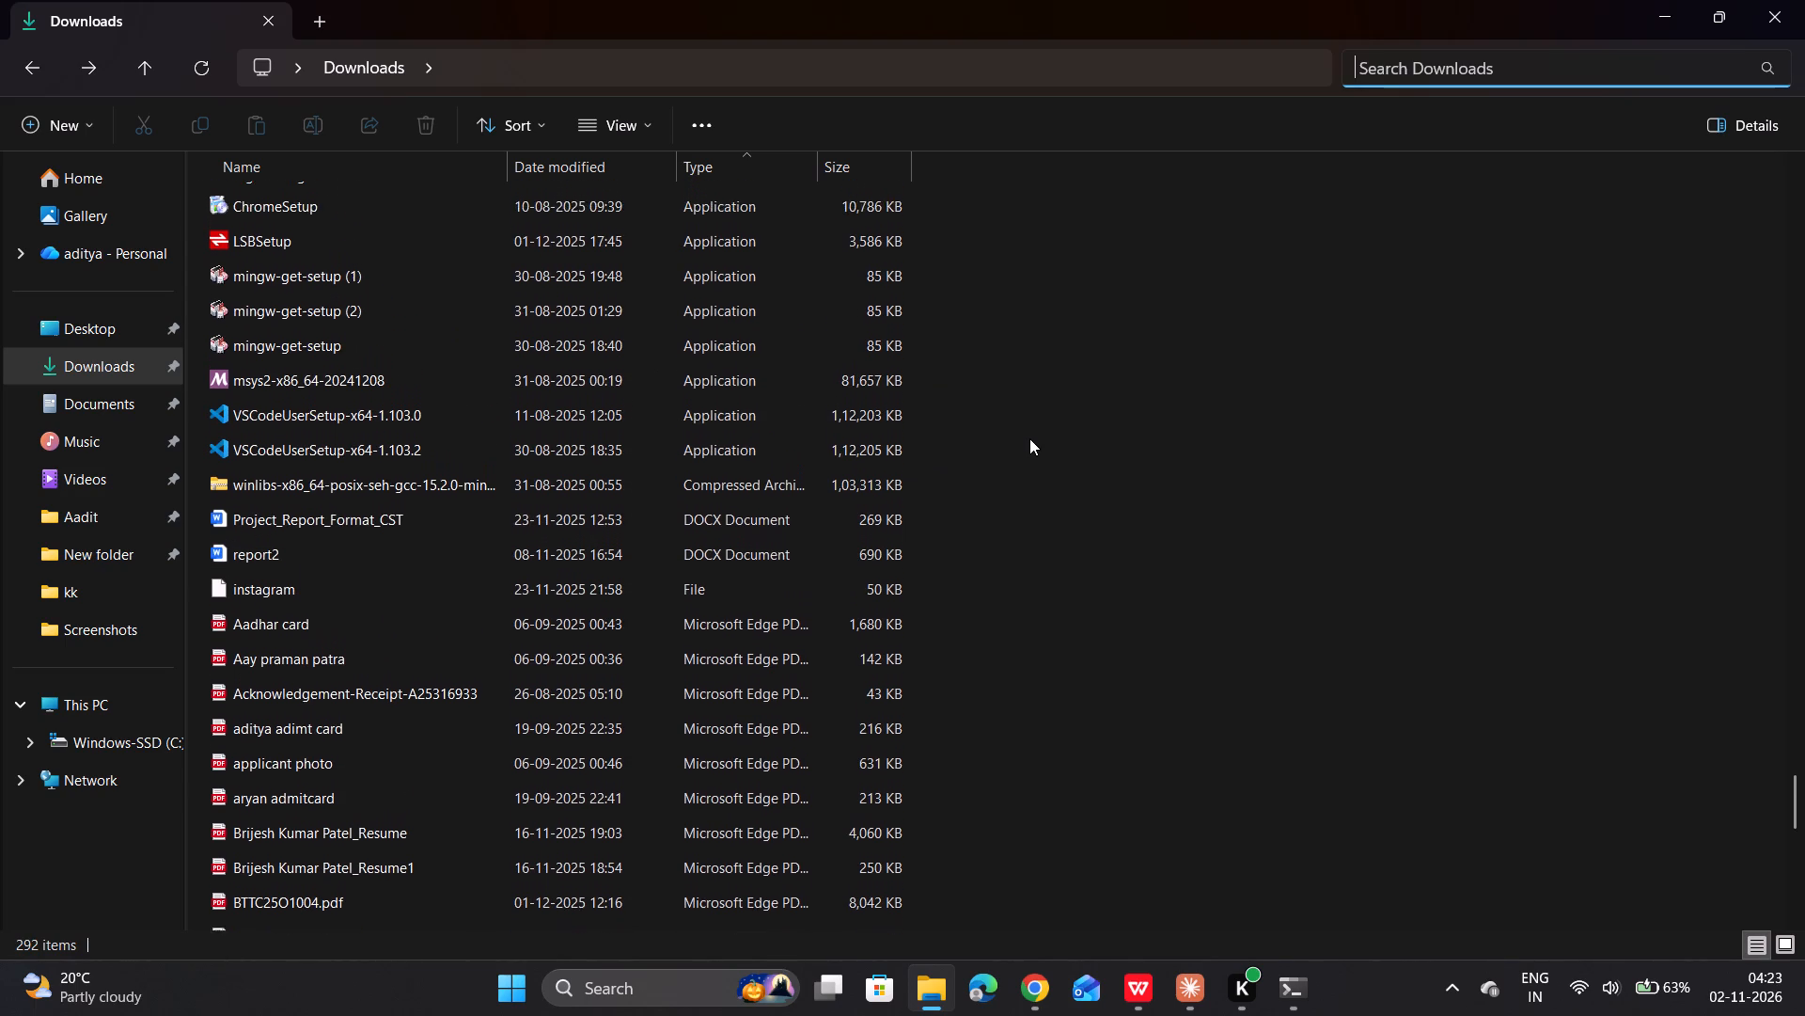
scroll(1029, 438, "up", 1)
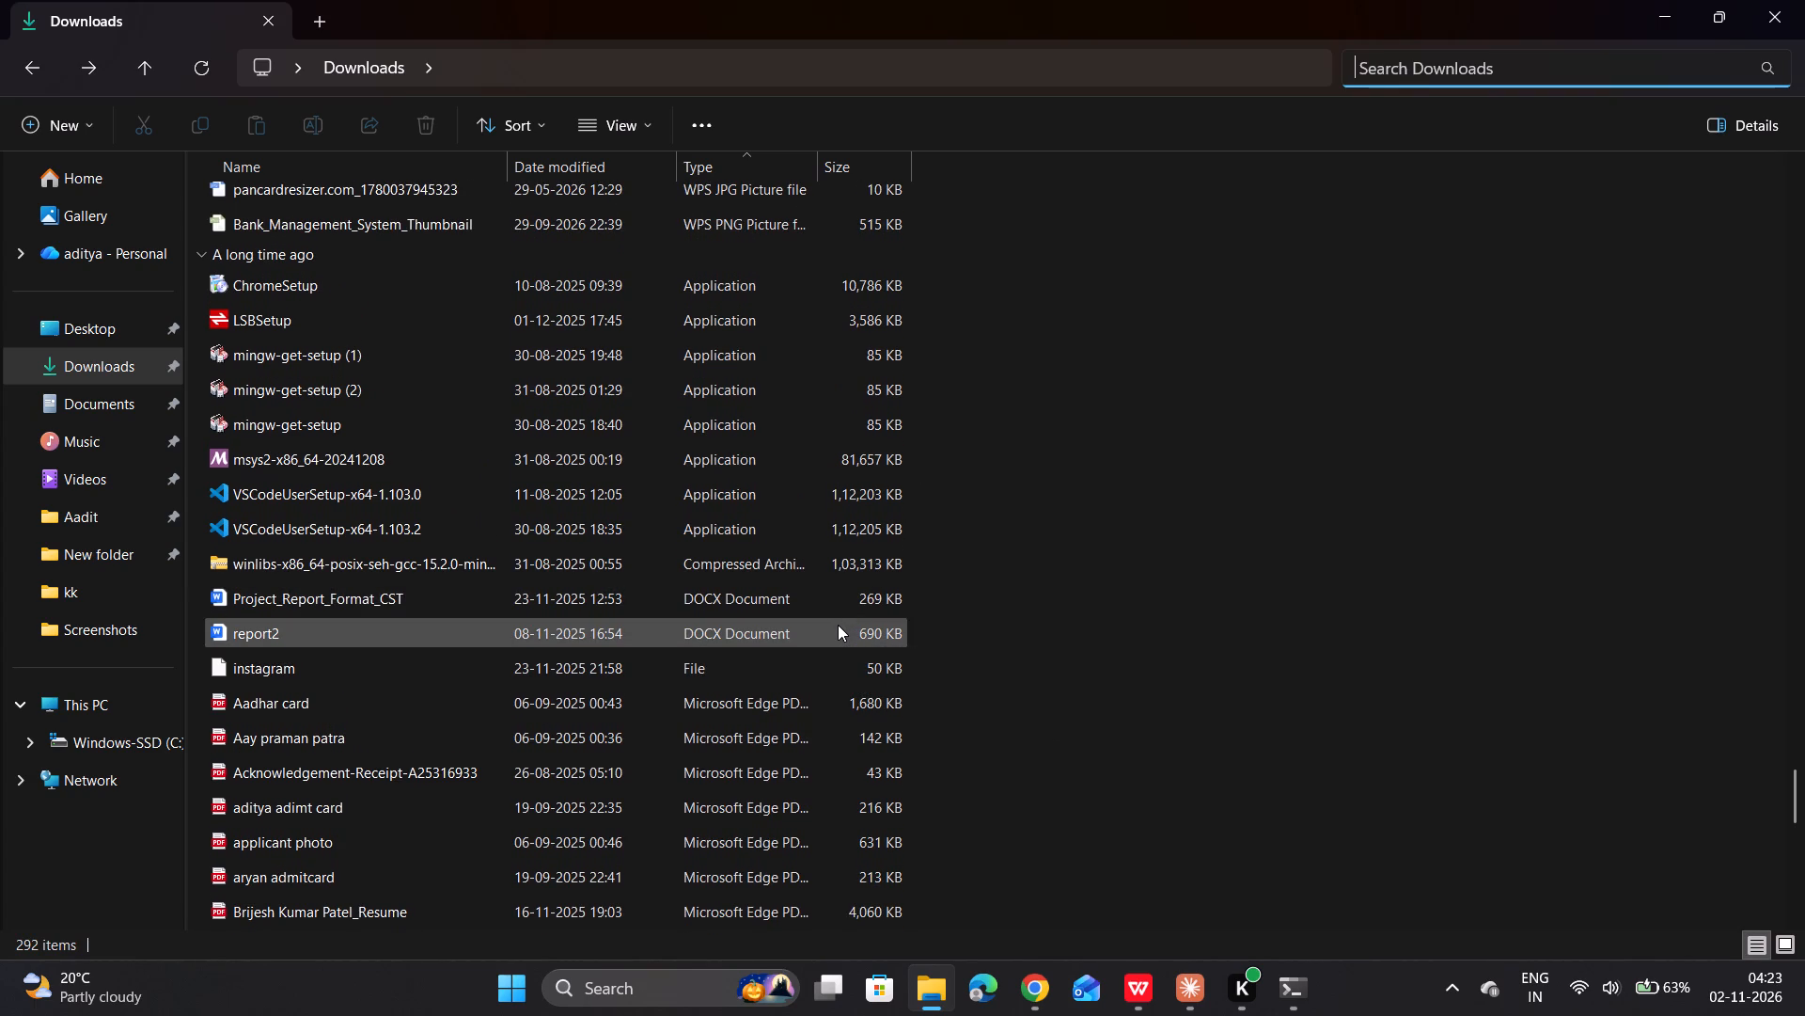
scroll(1023, 554, "up", 1)
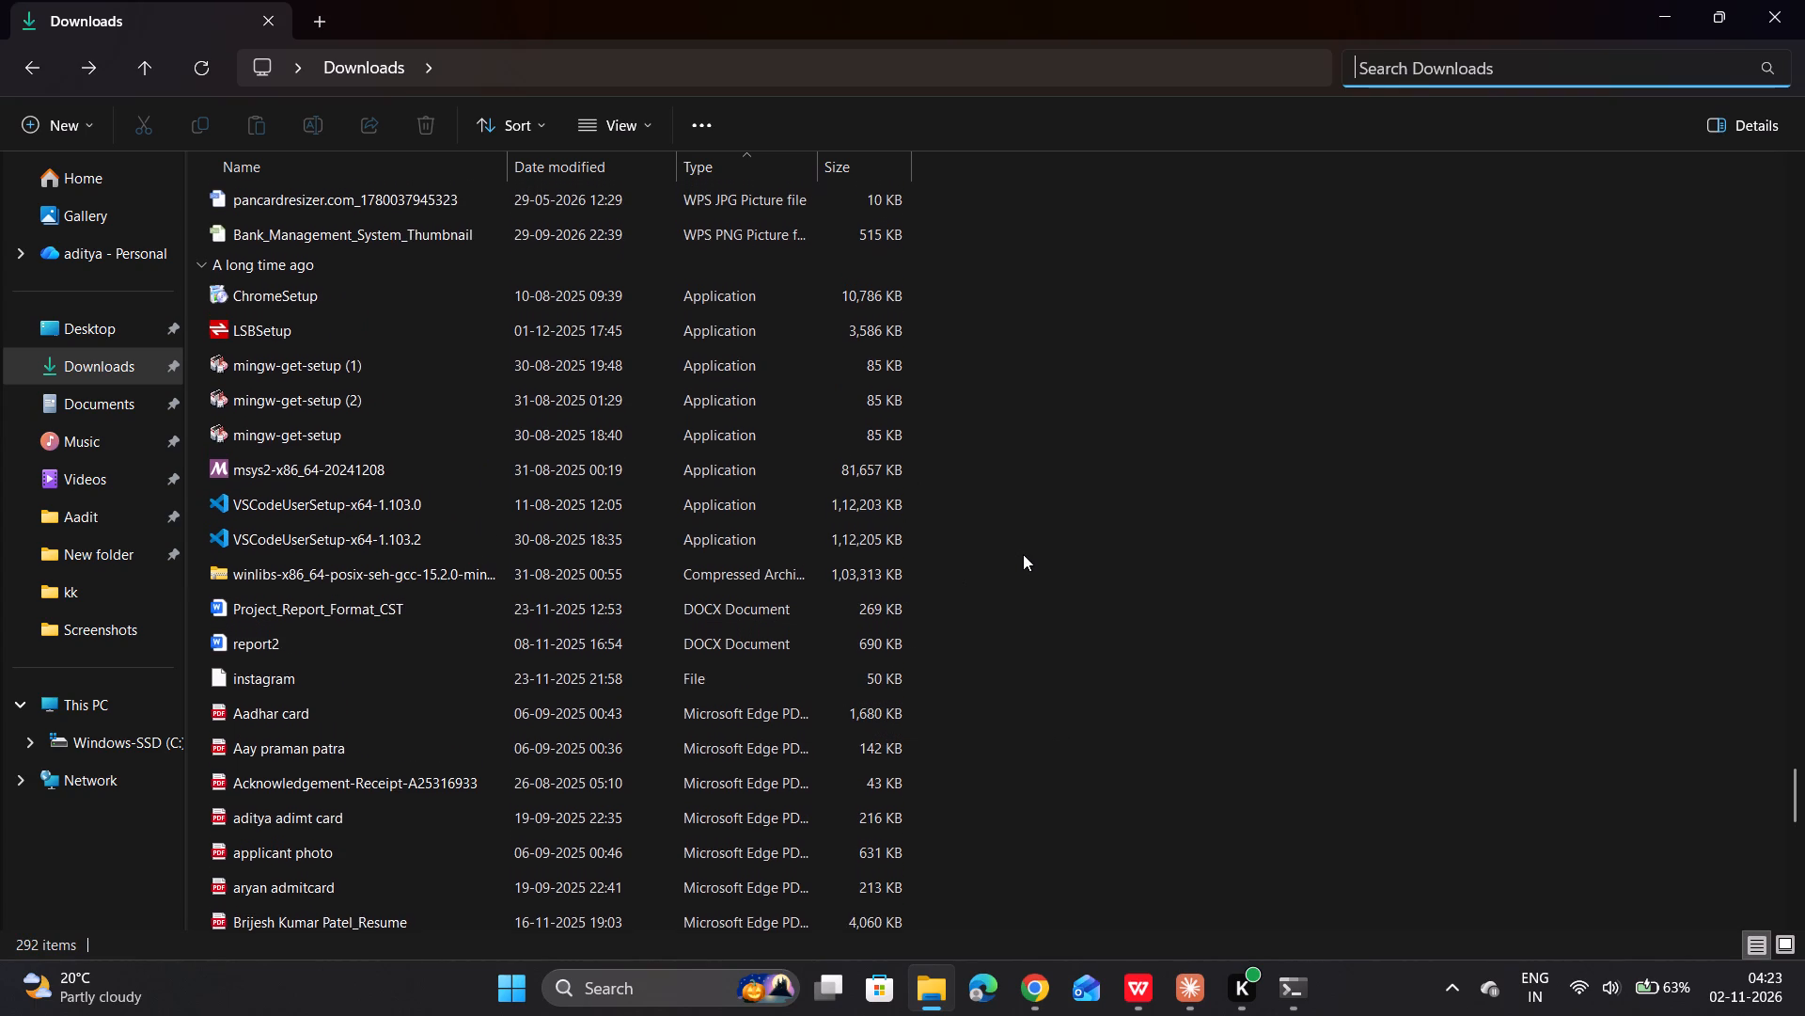
scroll(1023, 554, "up", 2)
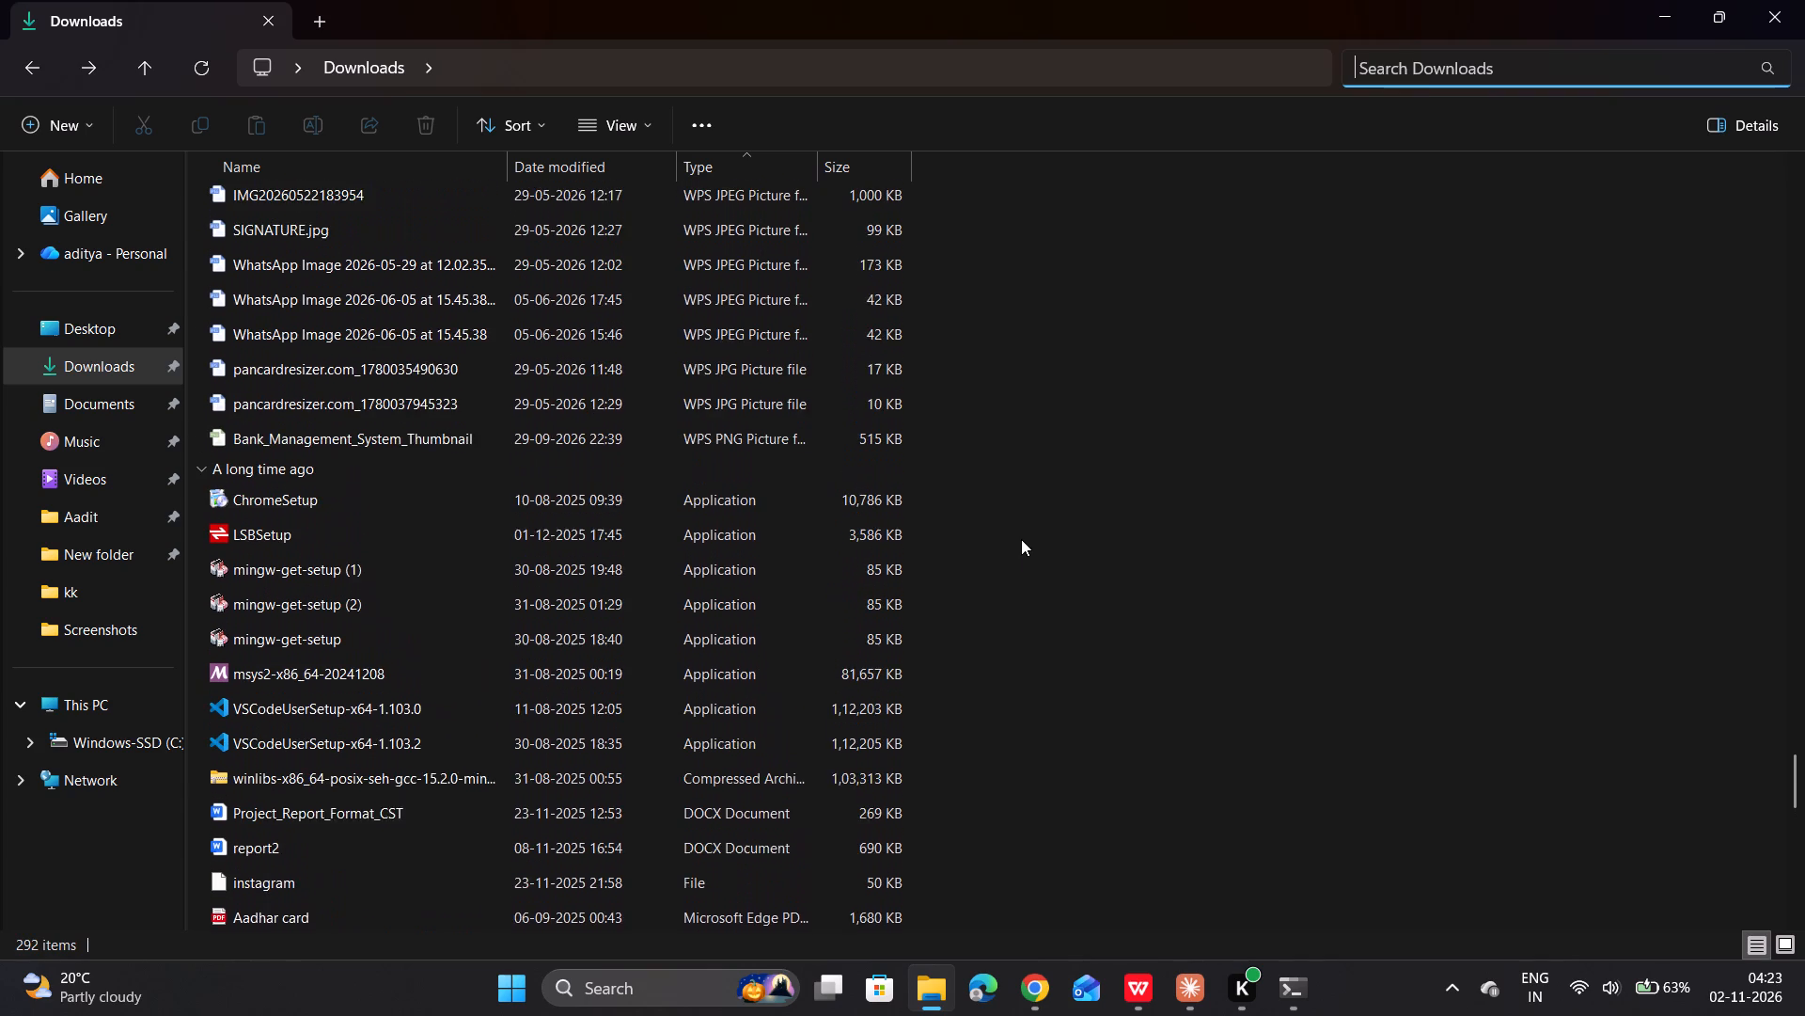
scroll(1021, 539, "up", 3)
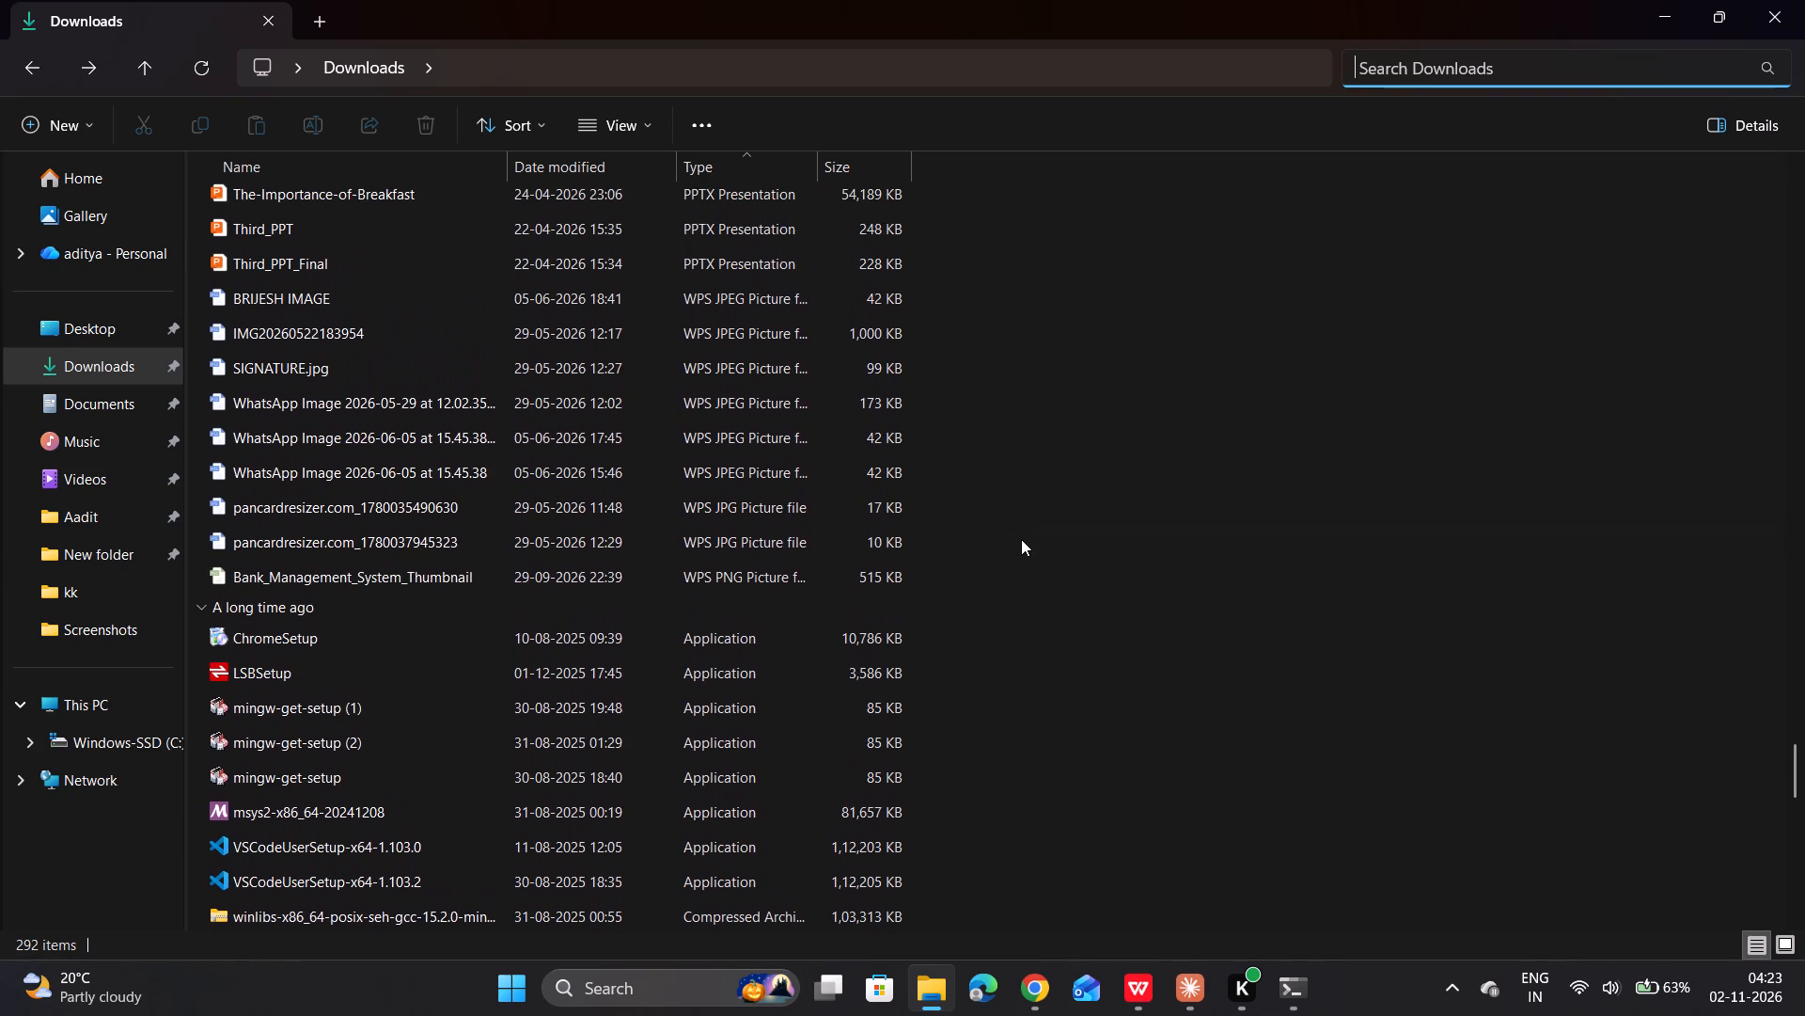
scroll(1021, 539, "up", 1)
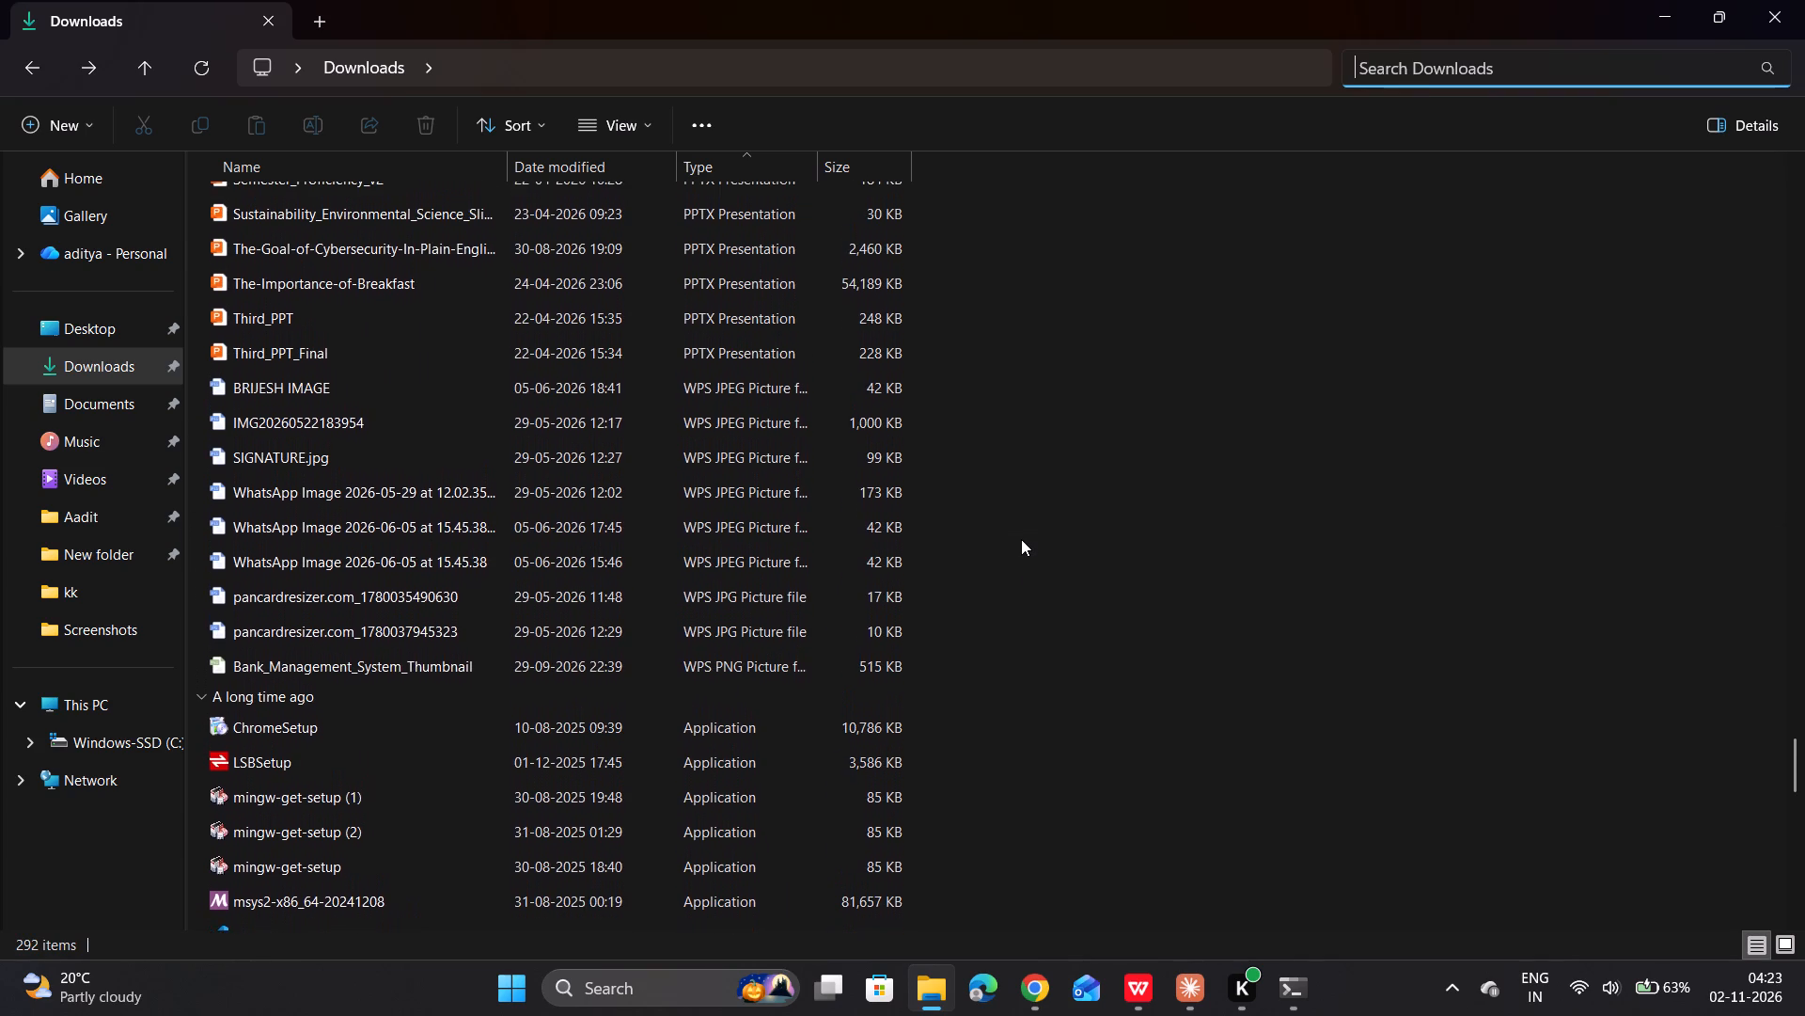
scroll(1021, 539, "up", 1)
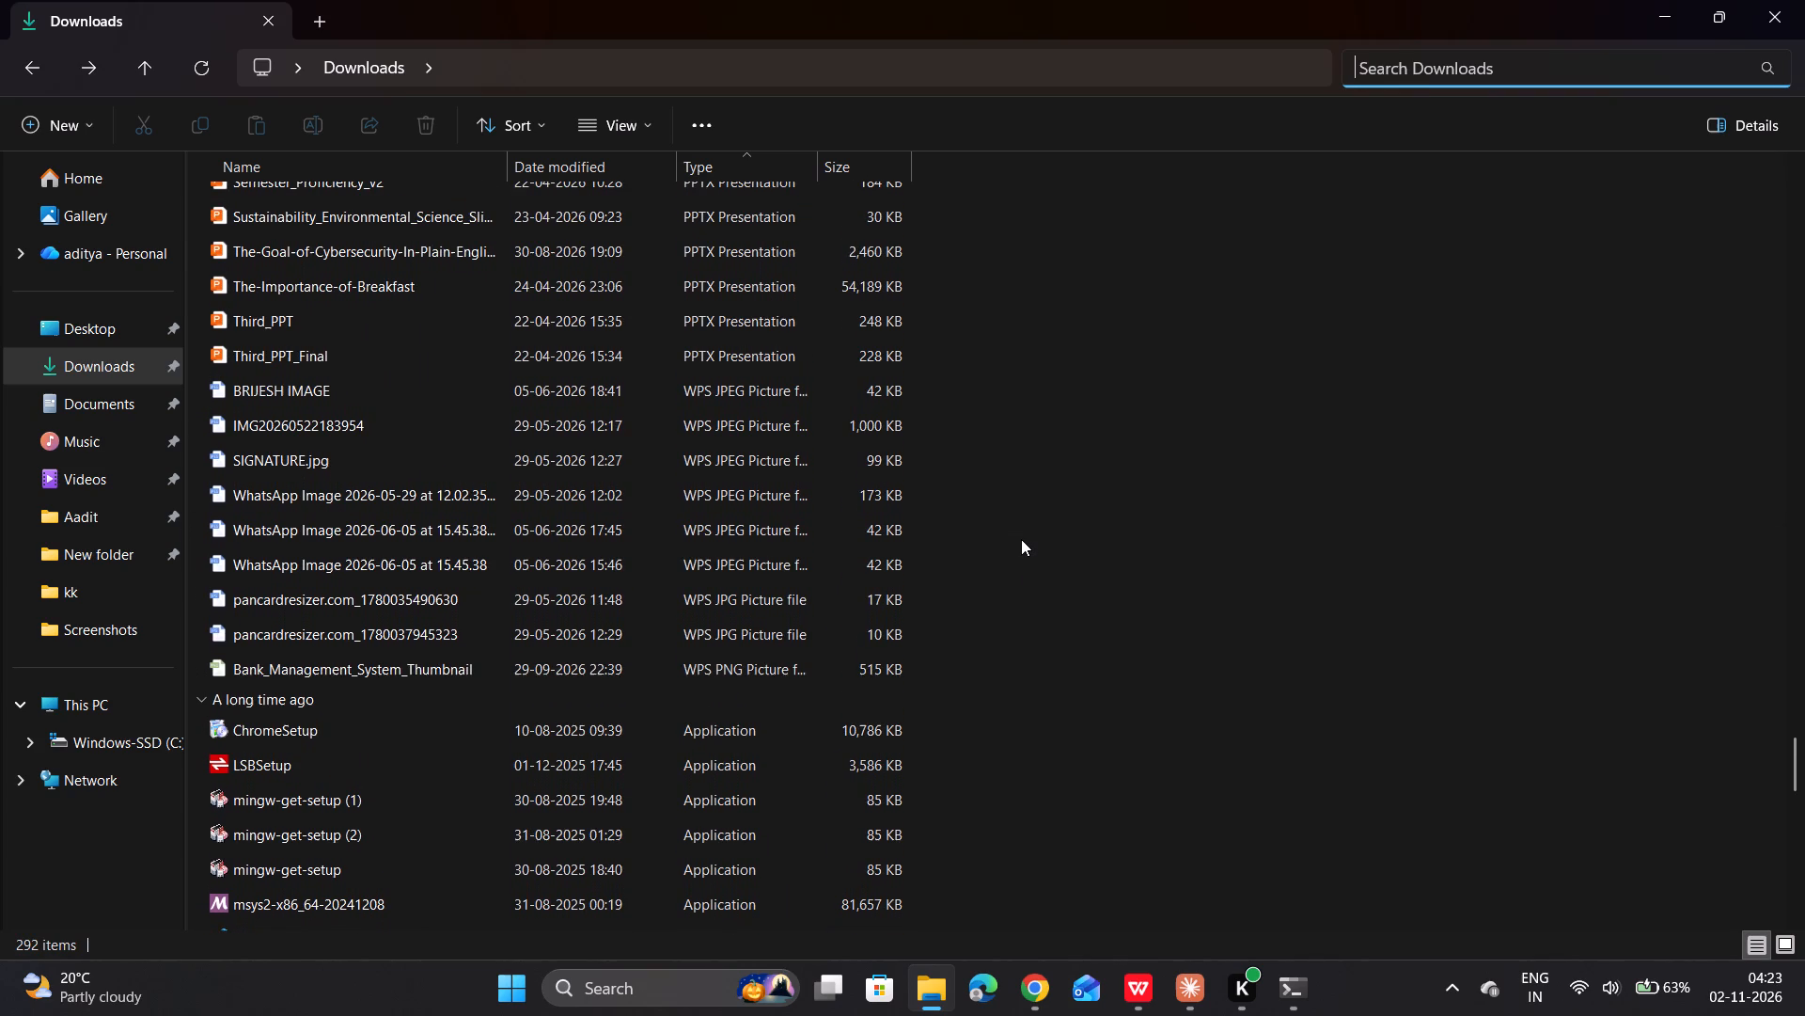
scroll(1021, 539, "down", 2)
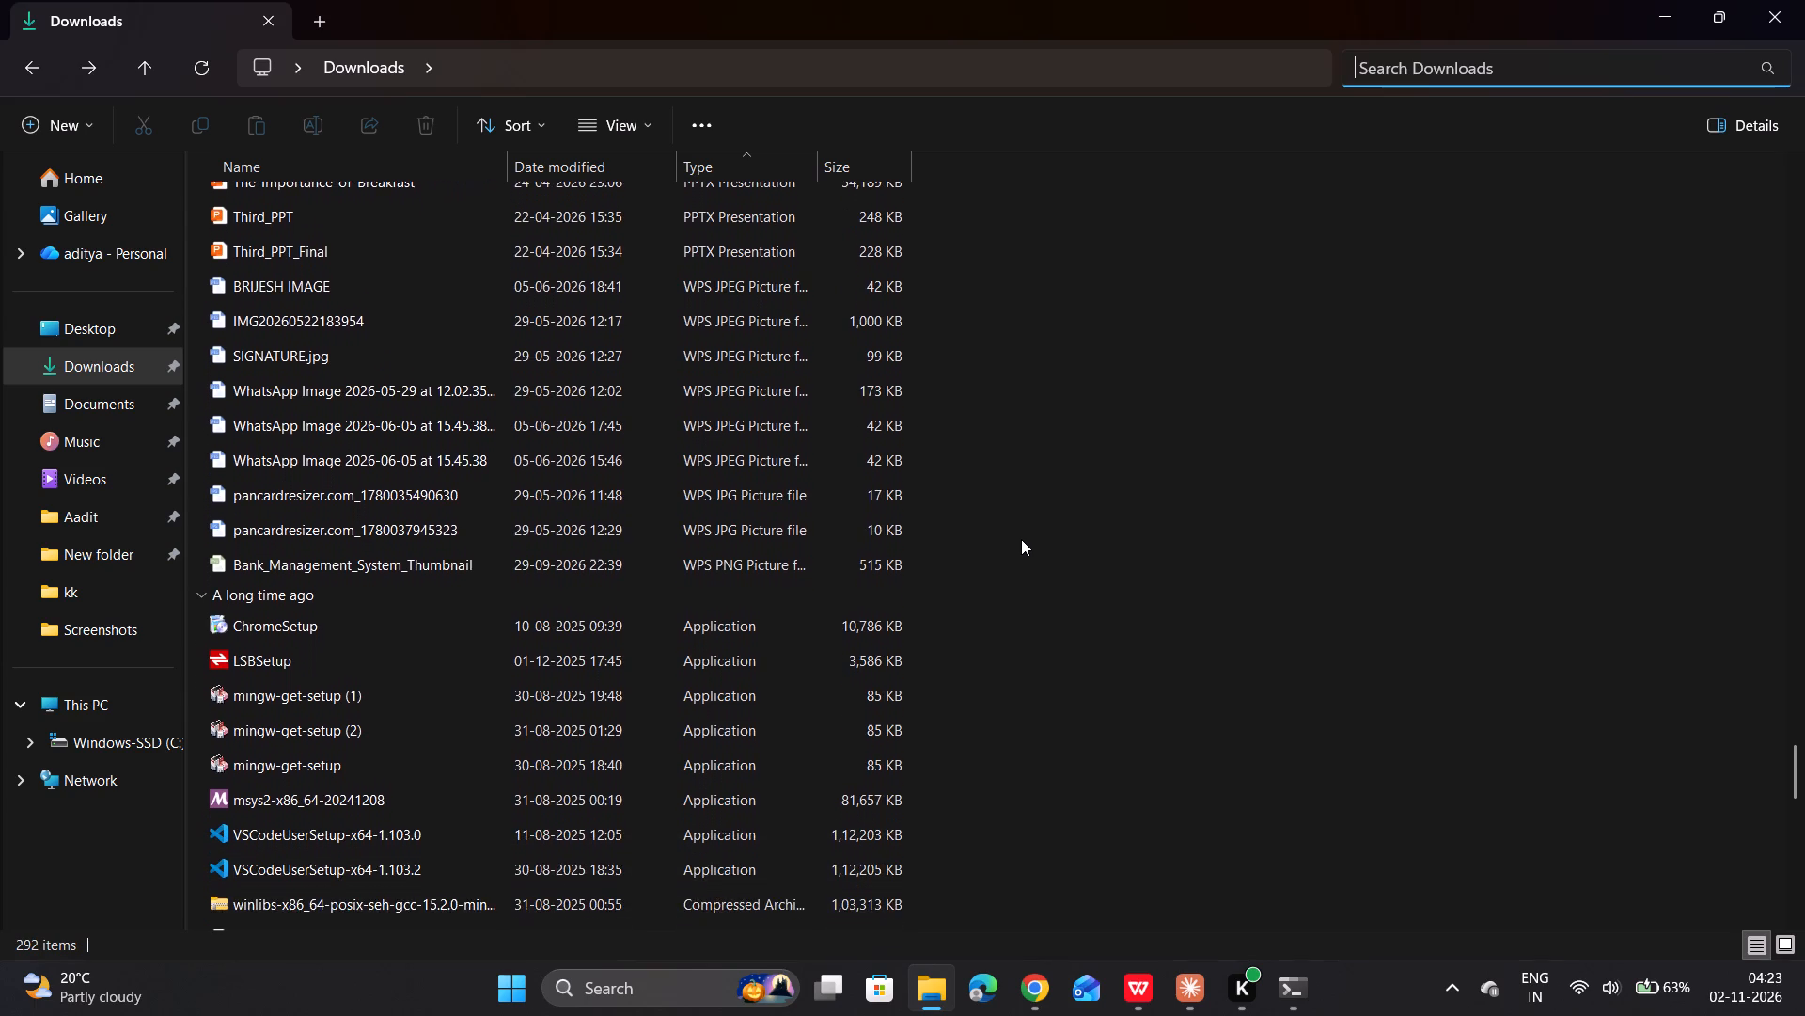
scroll(1021, 539, "down", 2)
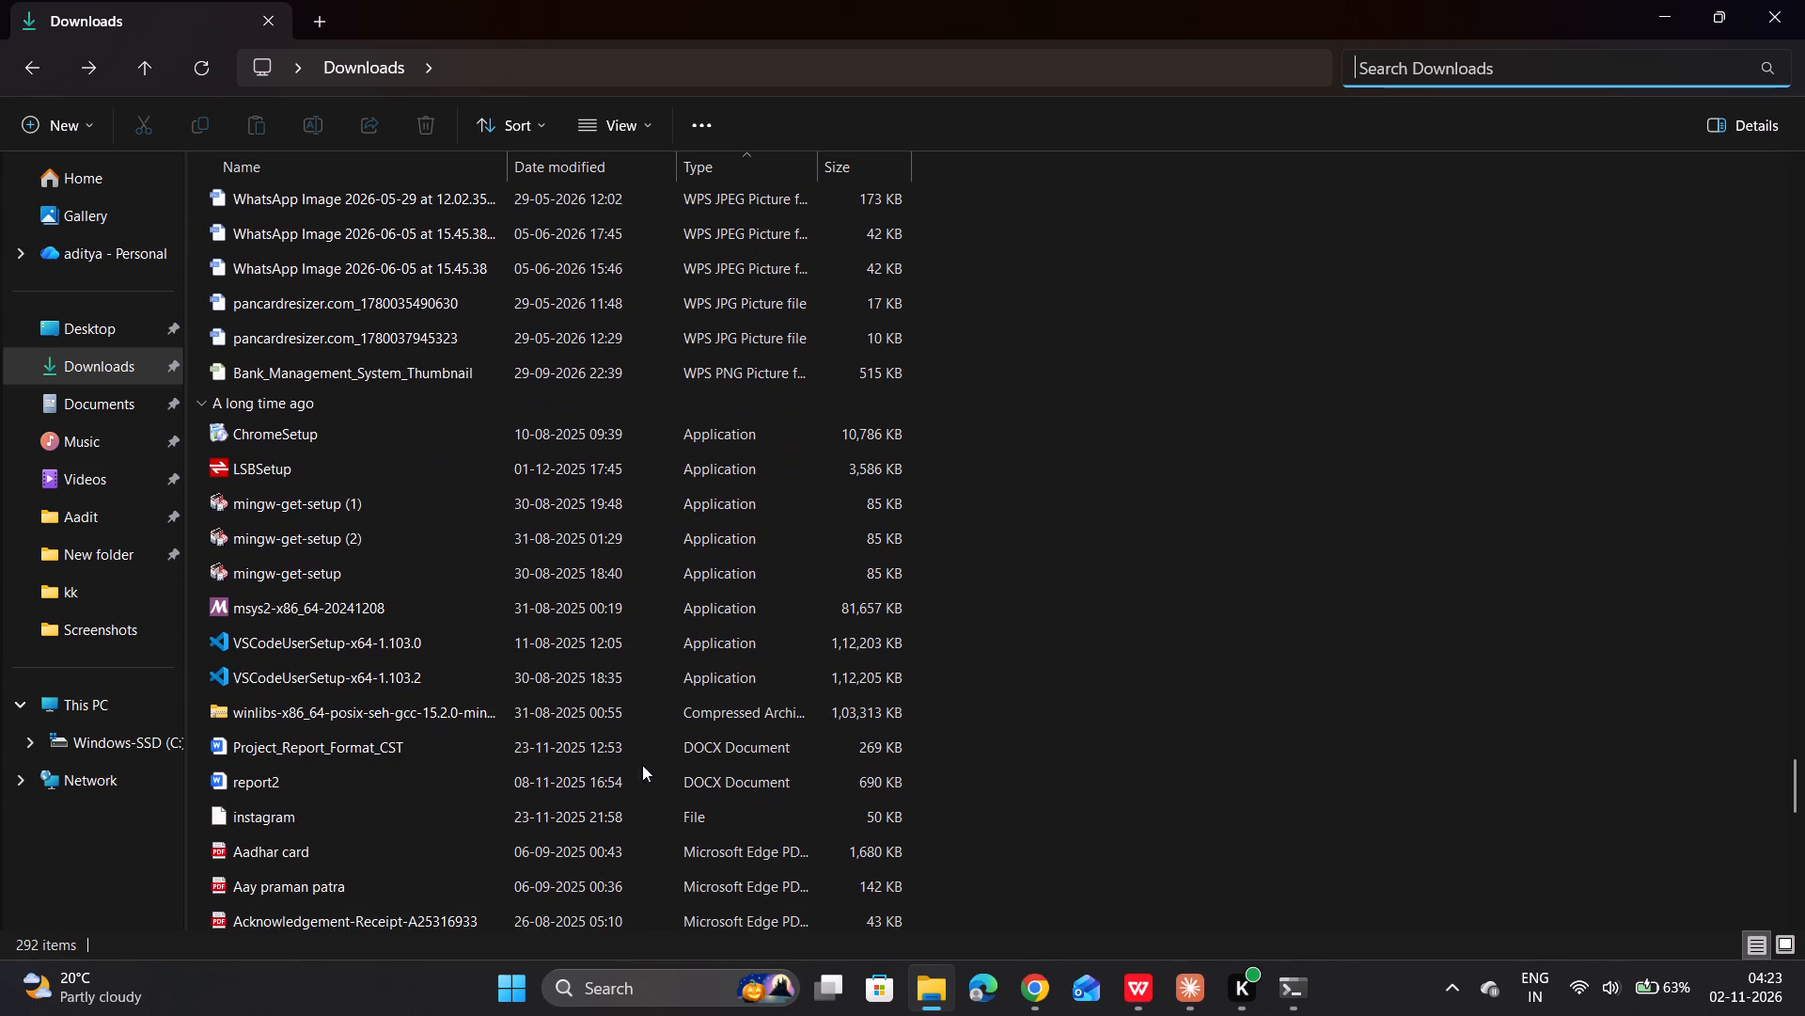
Open the report2 Word document from Downloads, look through all of its pages, and close it.
double_click(619, 776)
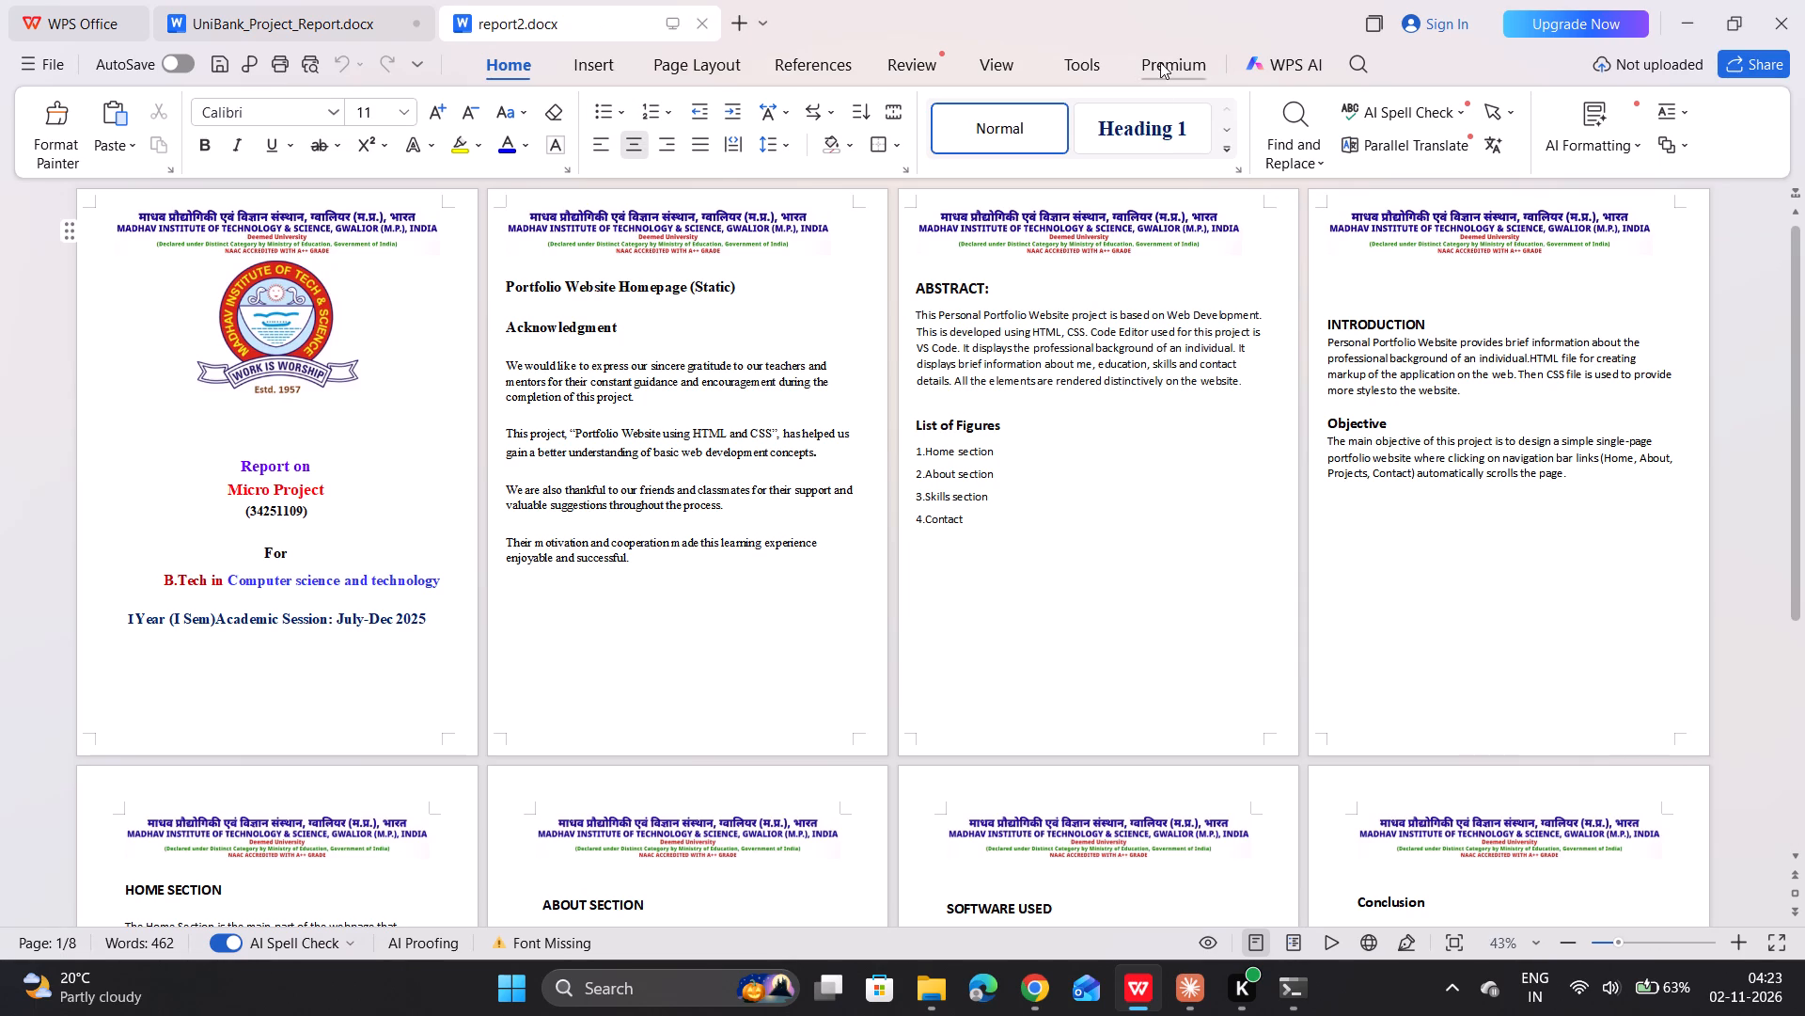
left_click(1675, 3)
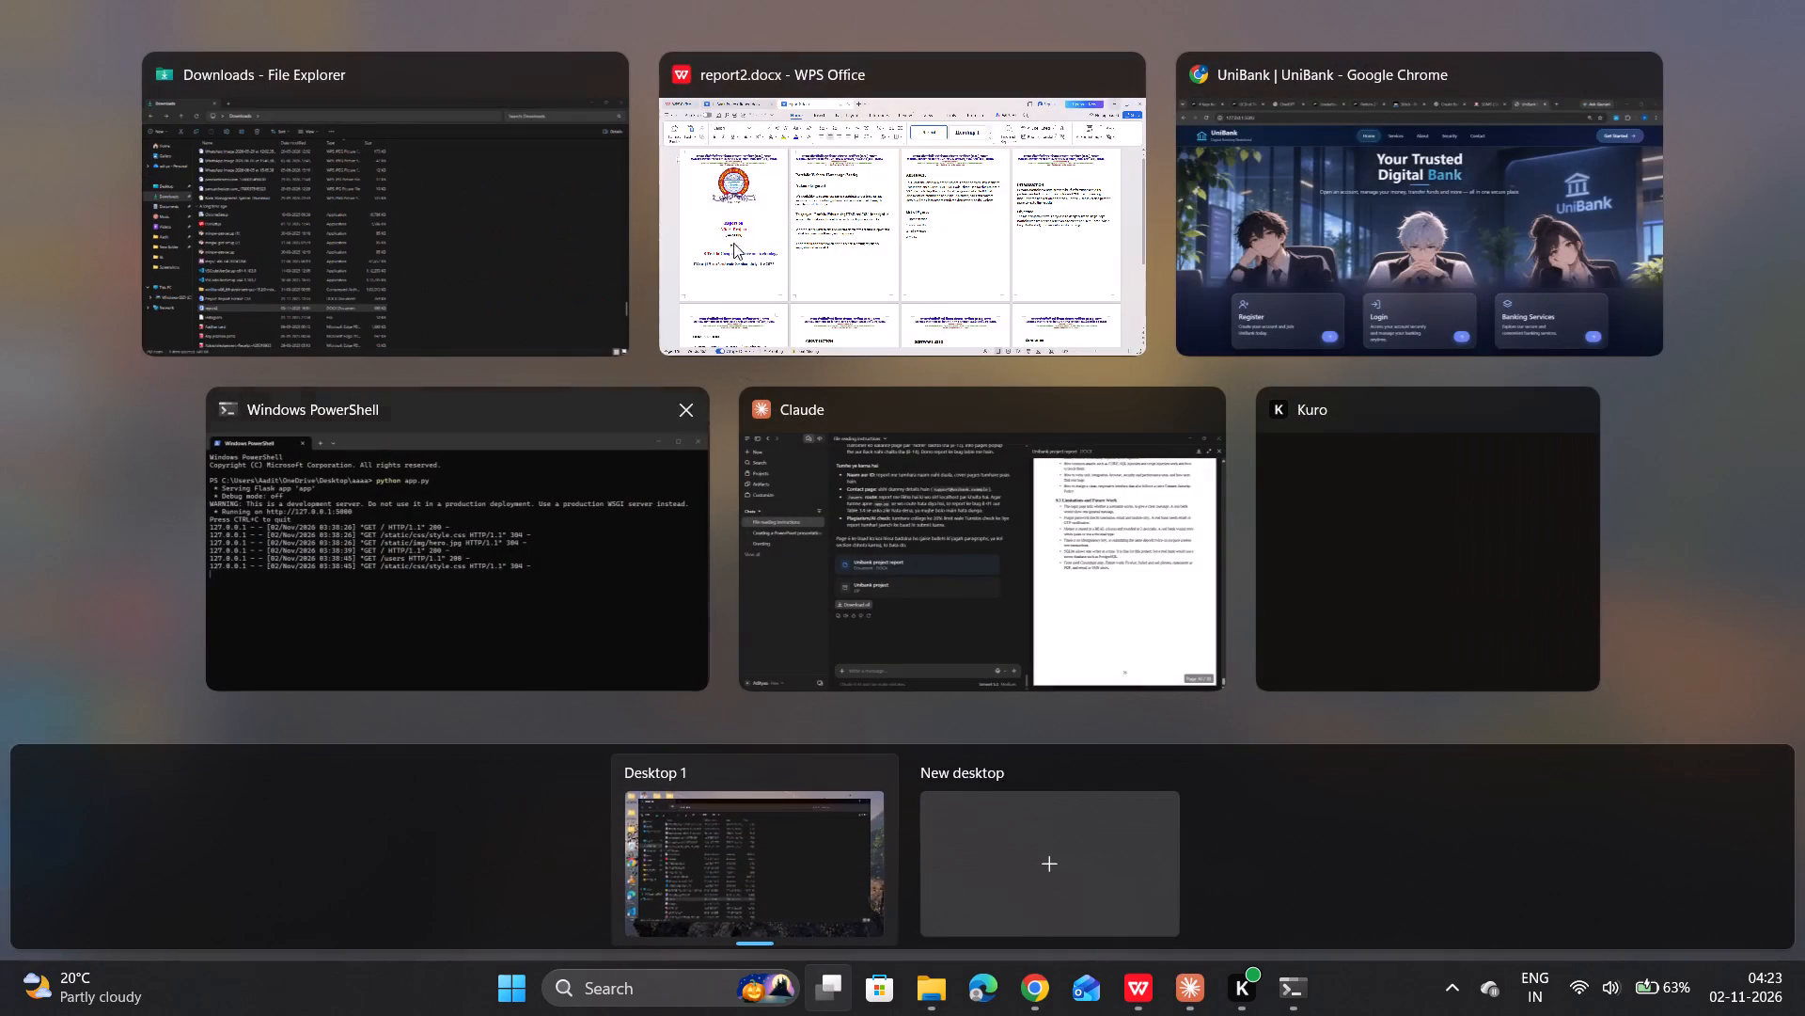
left_click(761, 243)
scroll(890, 544, "down", 1)
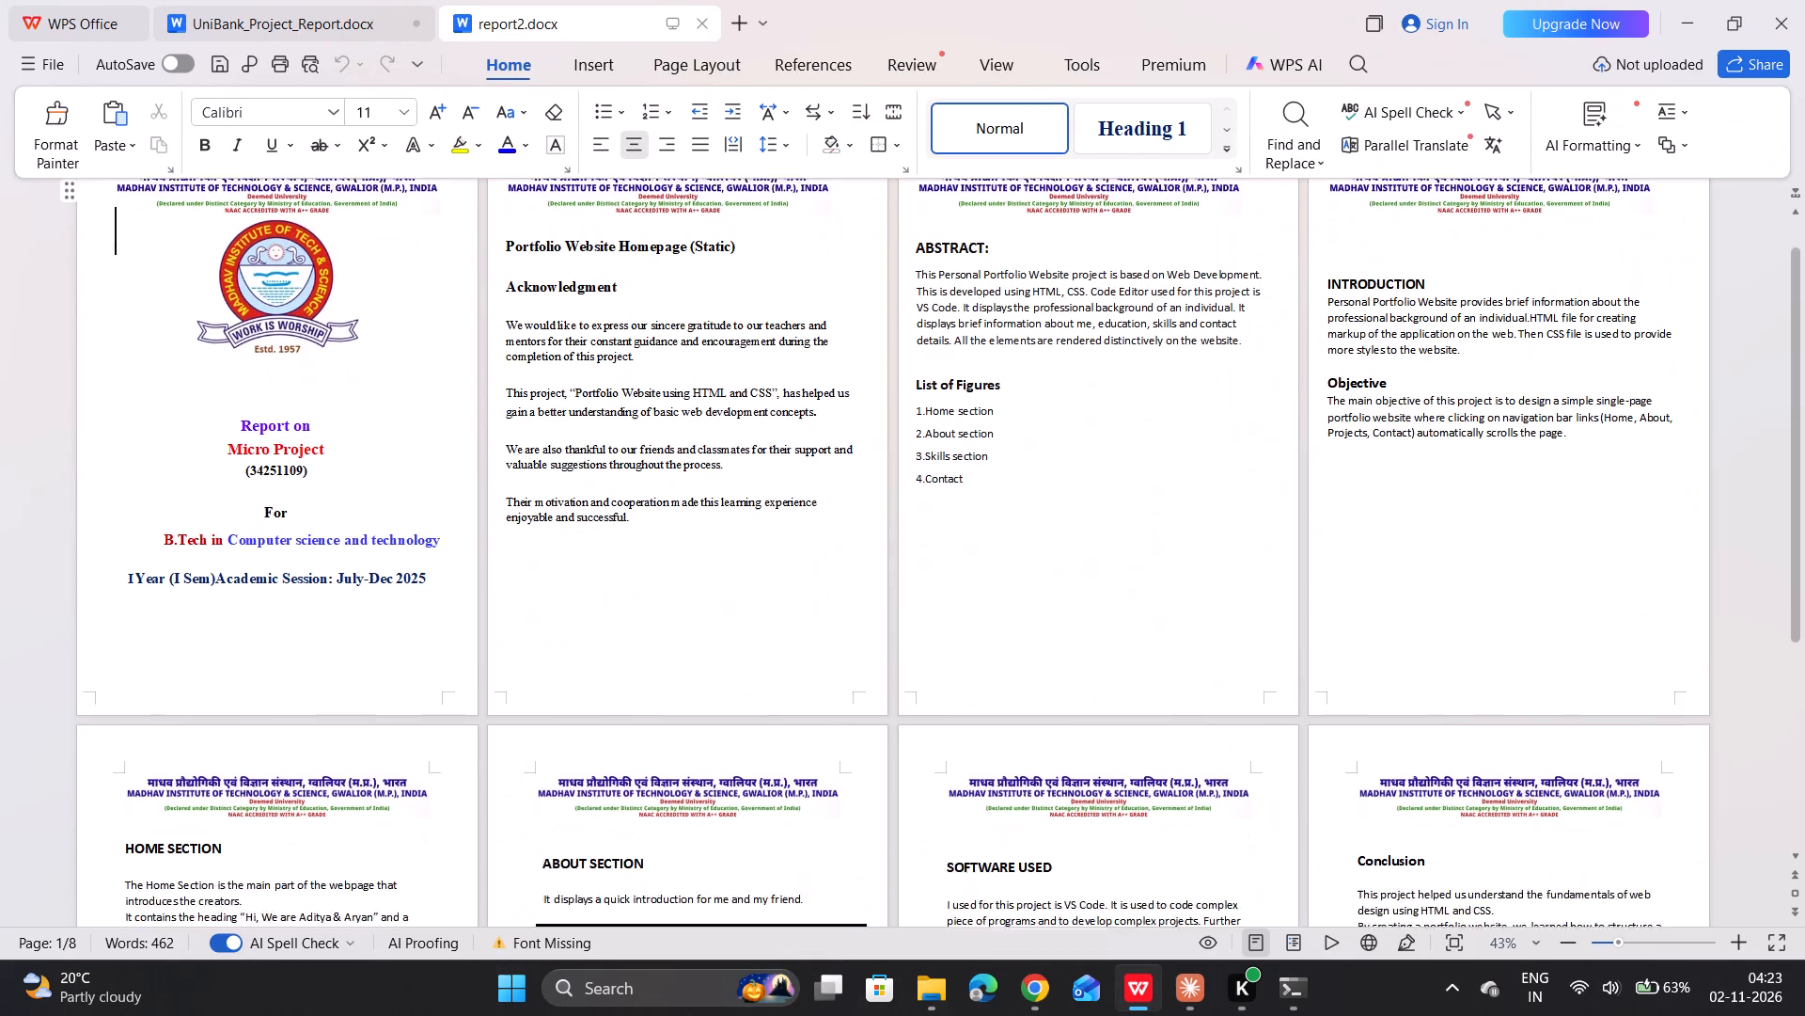
scroll(890, 544, "down", 5)
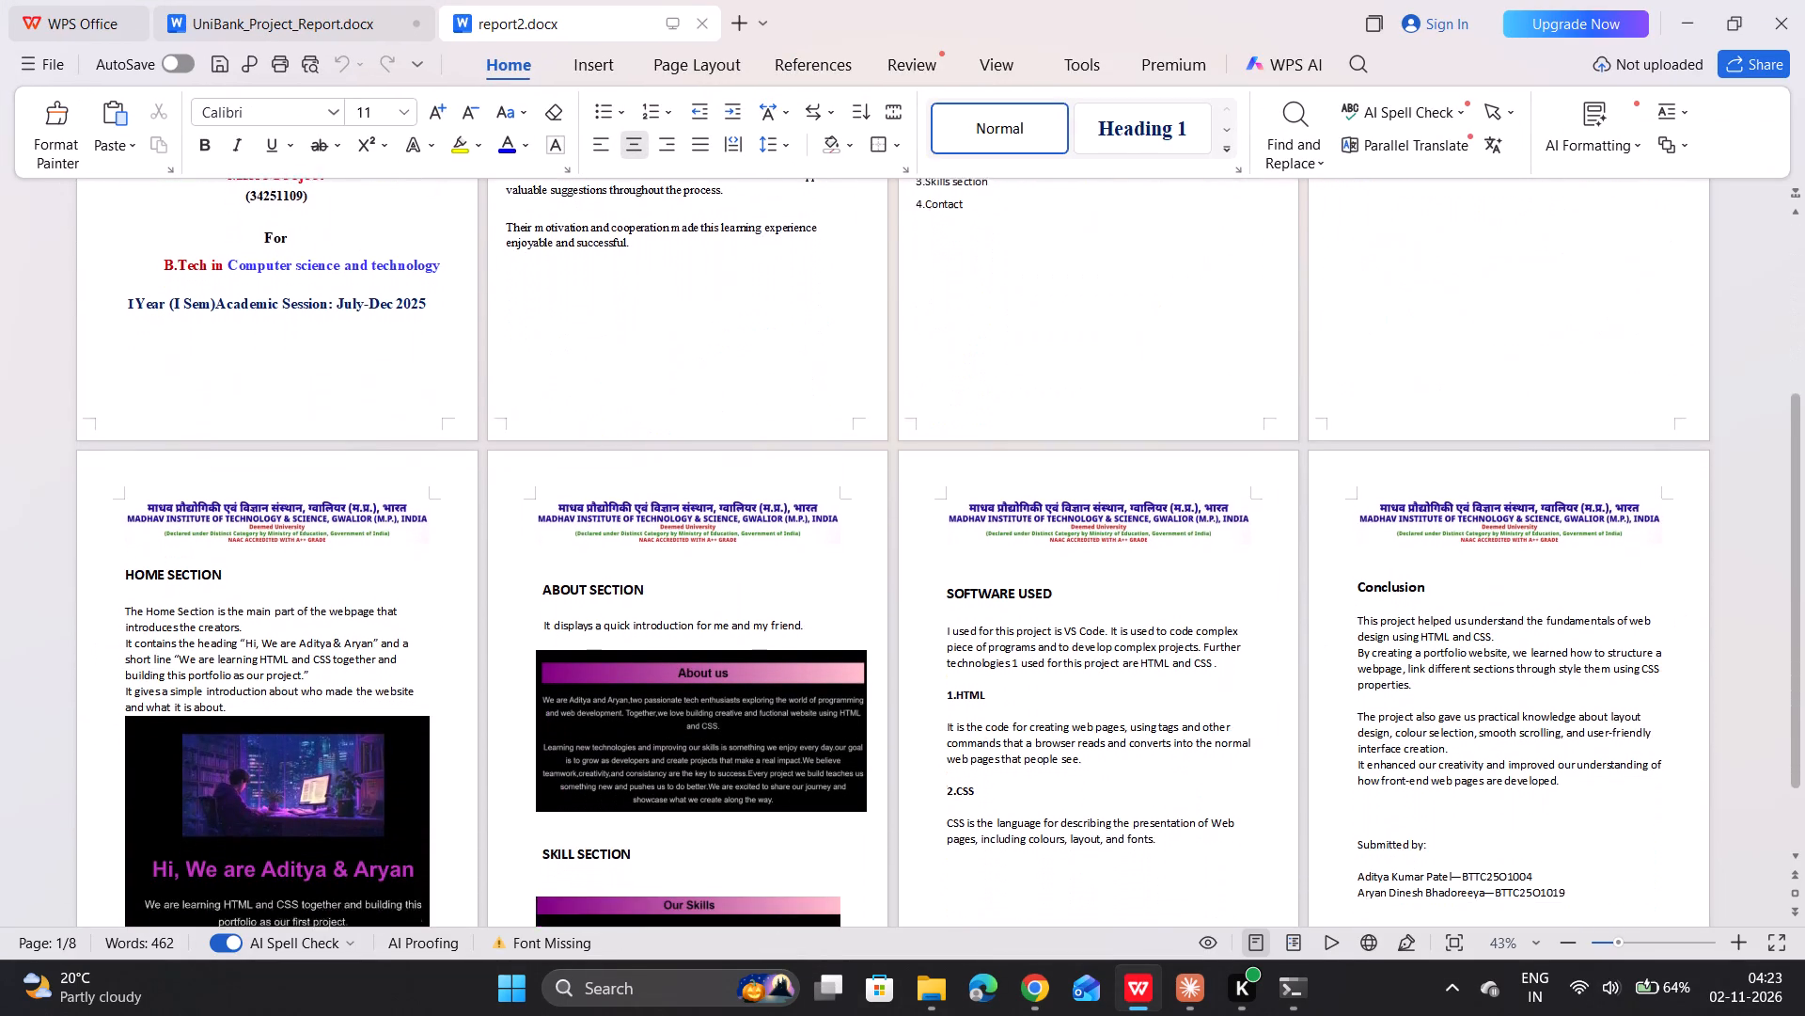
scroll(890, 544, "down", 4)
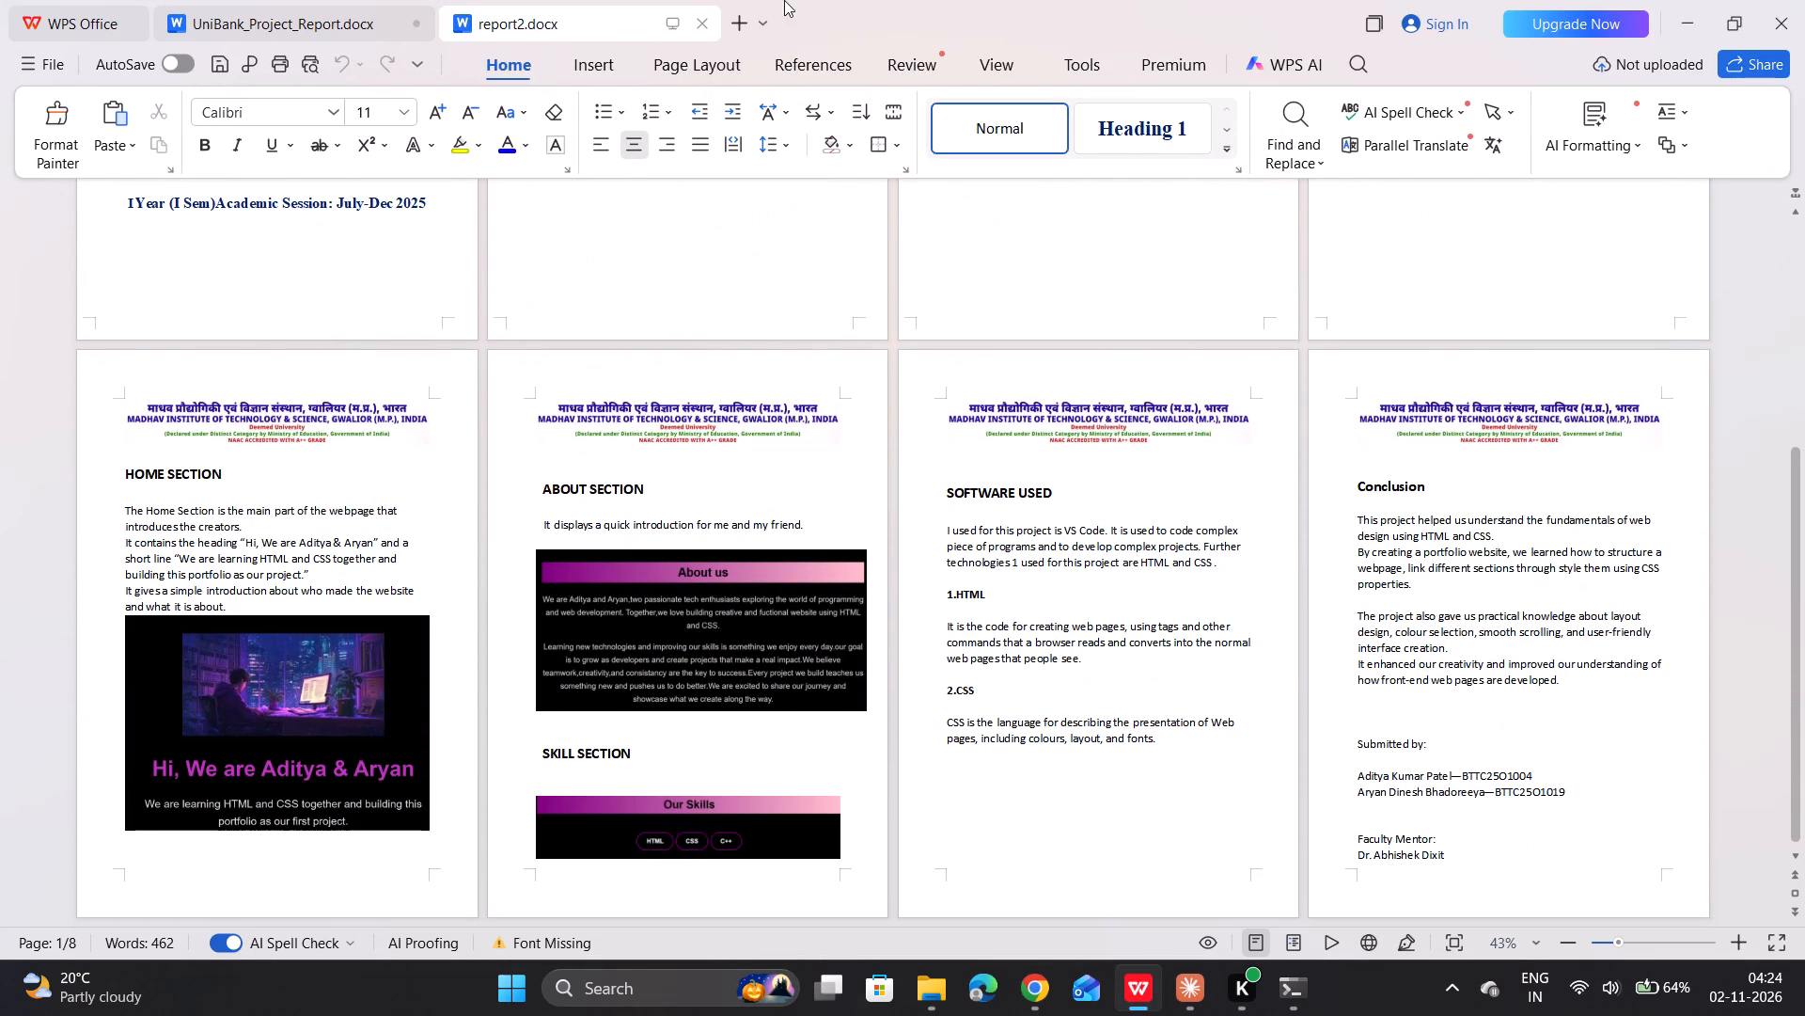
left_click(706, 23)
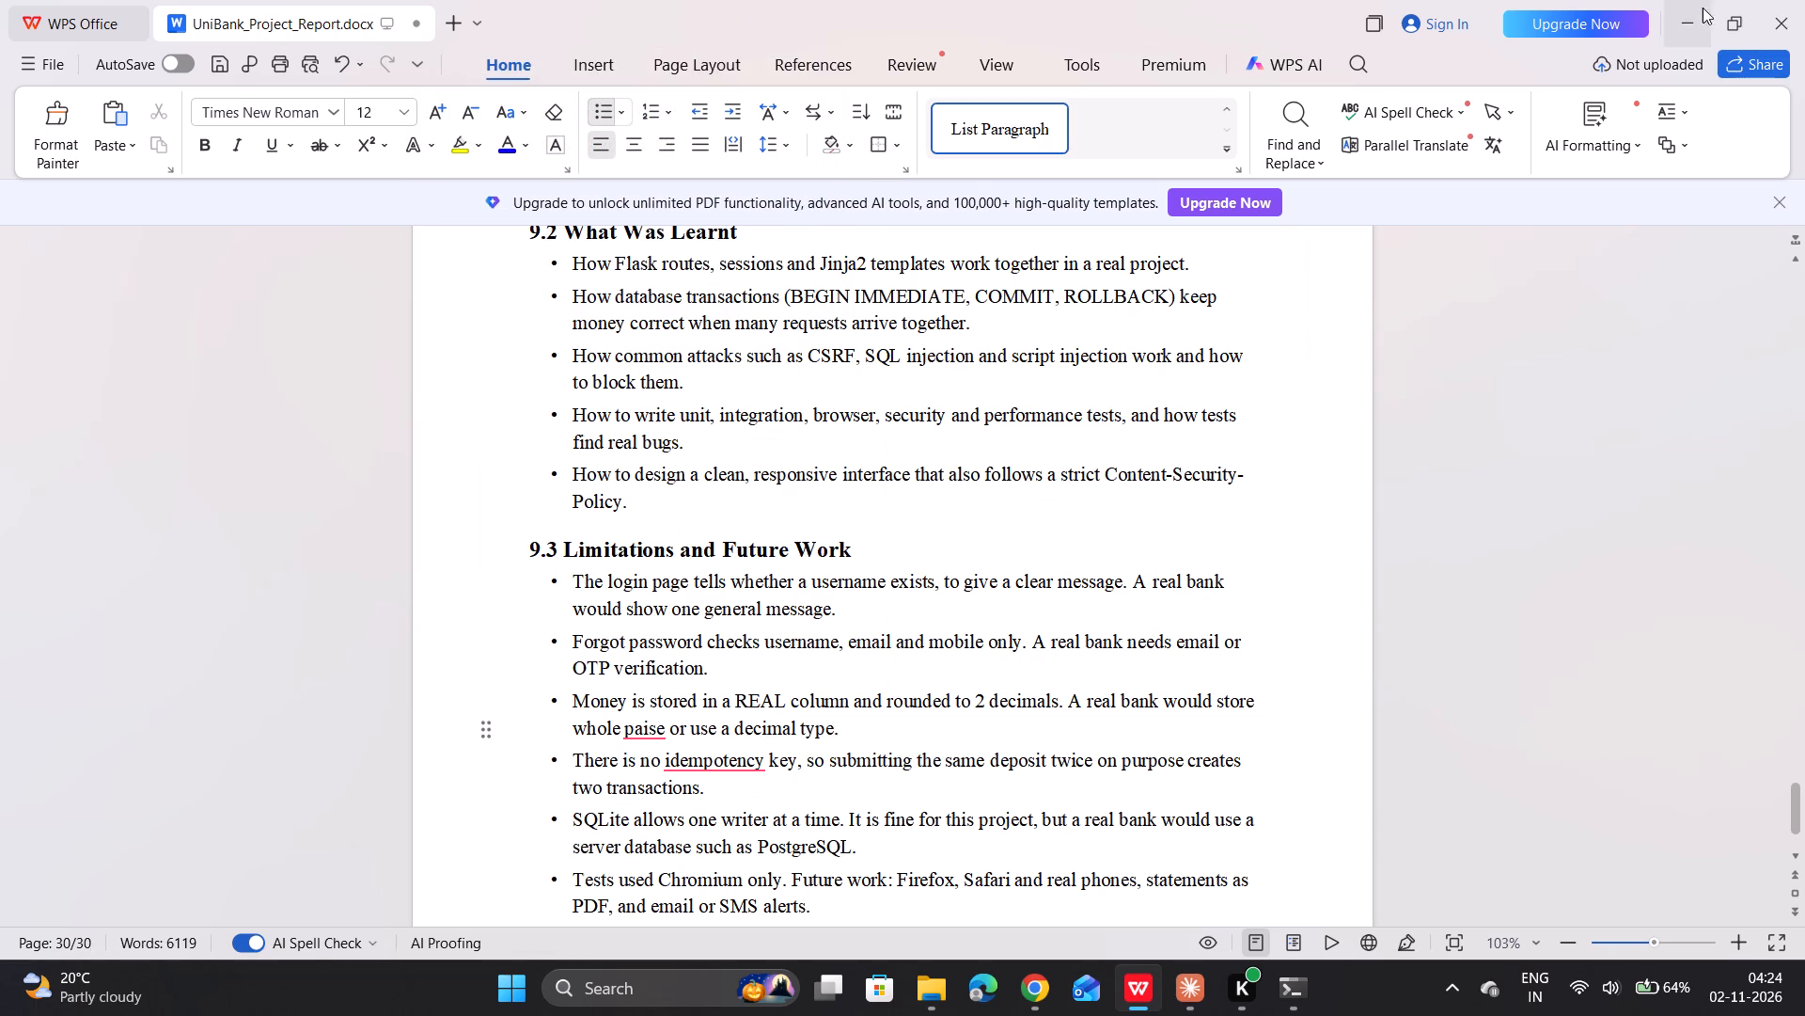
Return to File Explorer and delete the report2 Word document from the Downloads folder.
left_click(1688, 6)
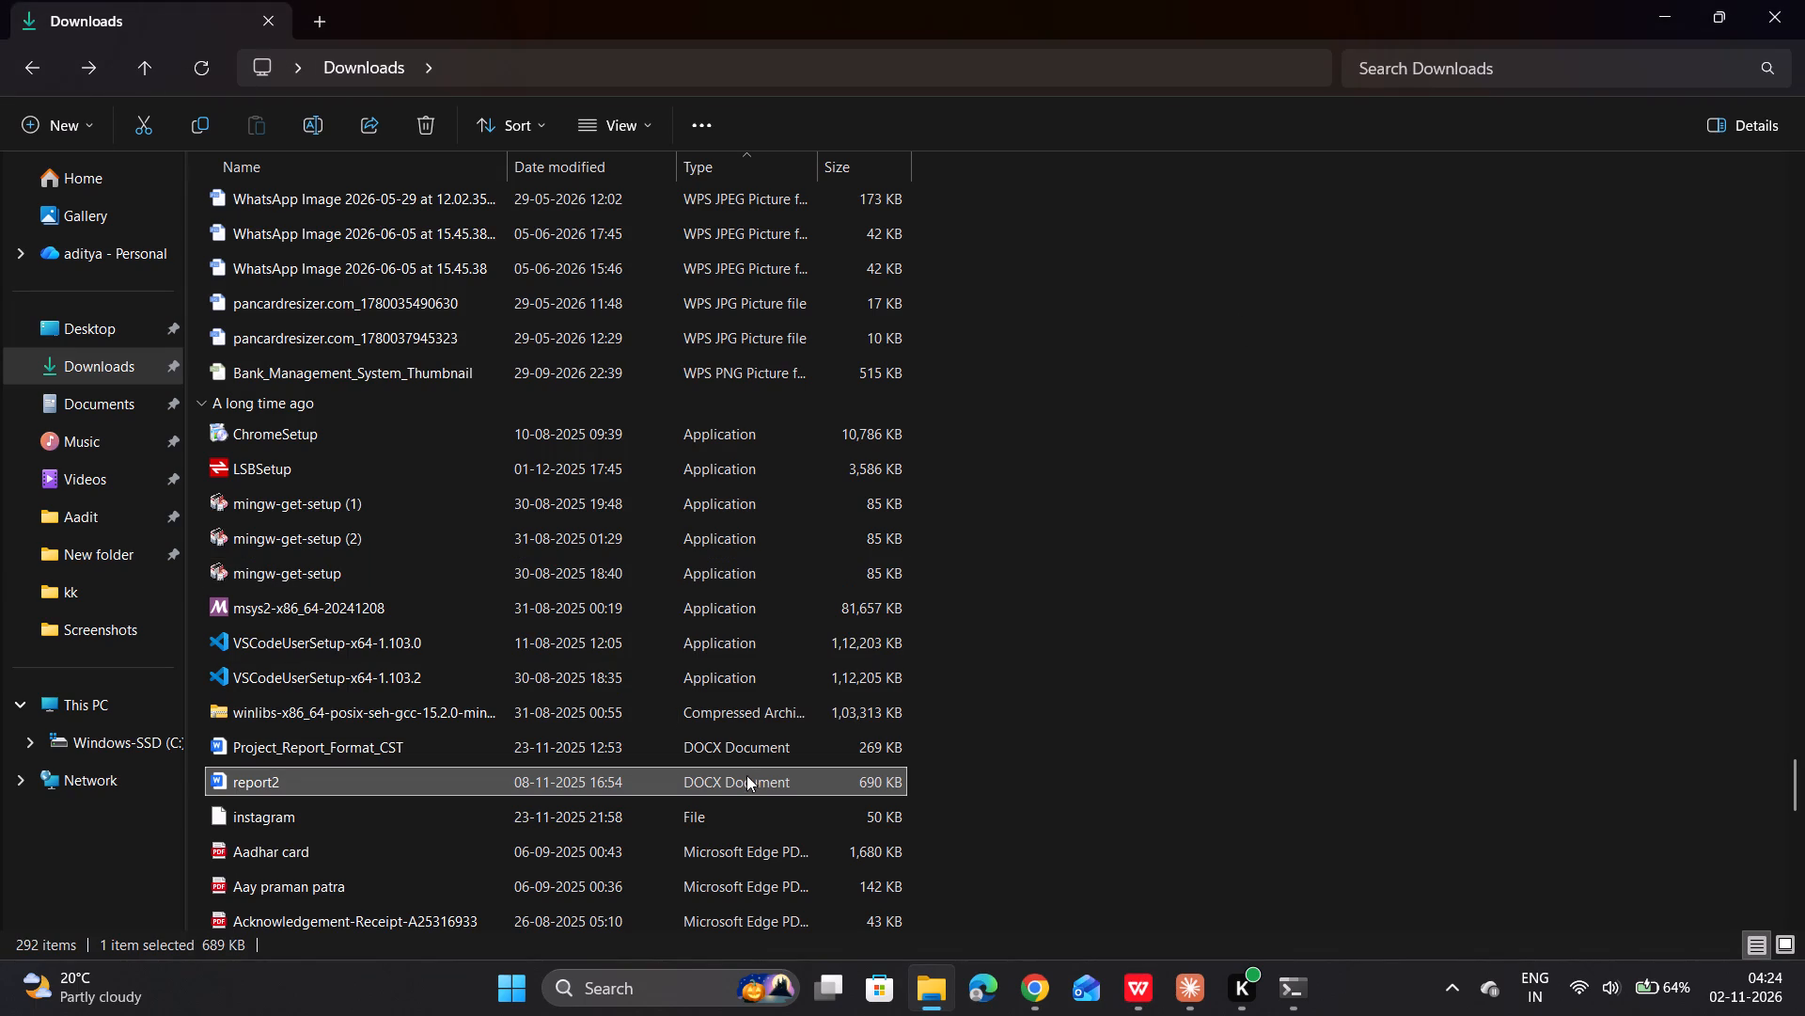
right_click(750, 780)
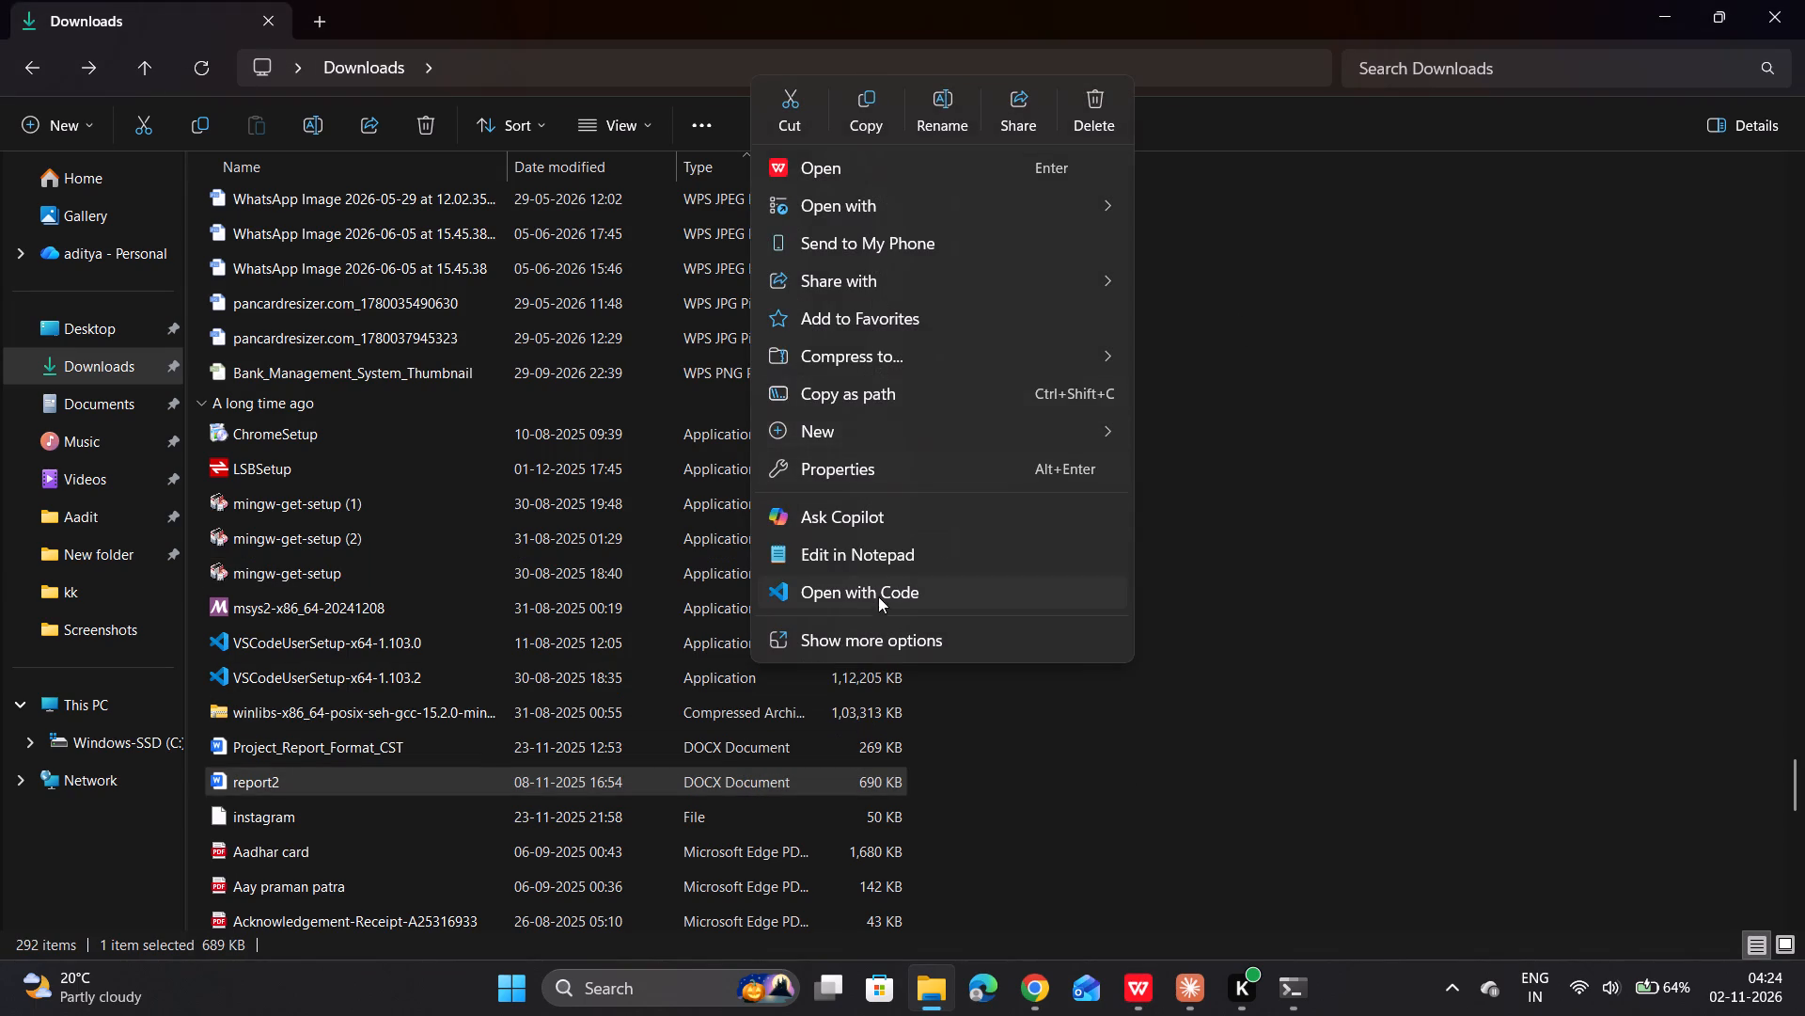
left_click(1085, 128)
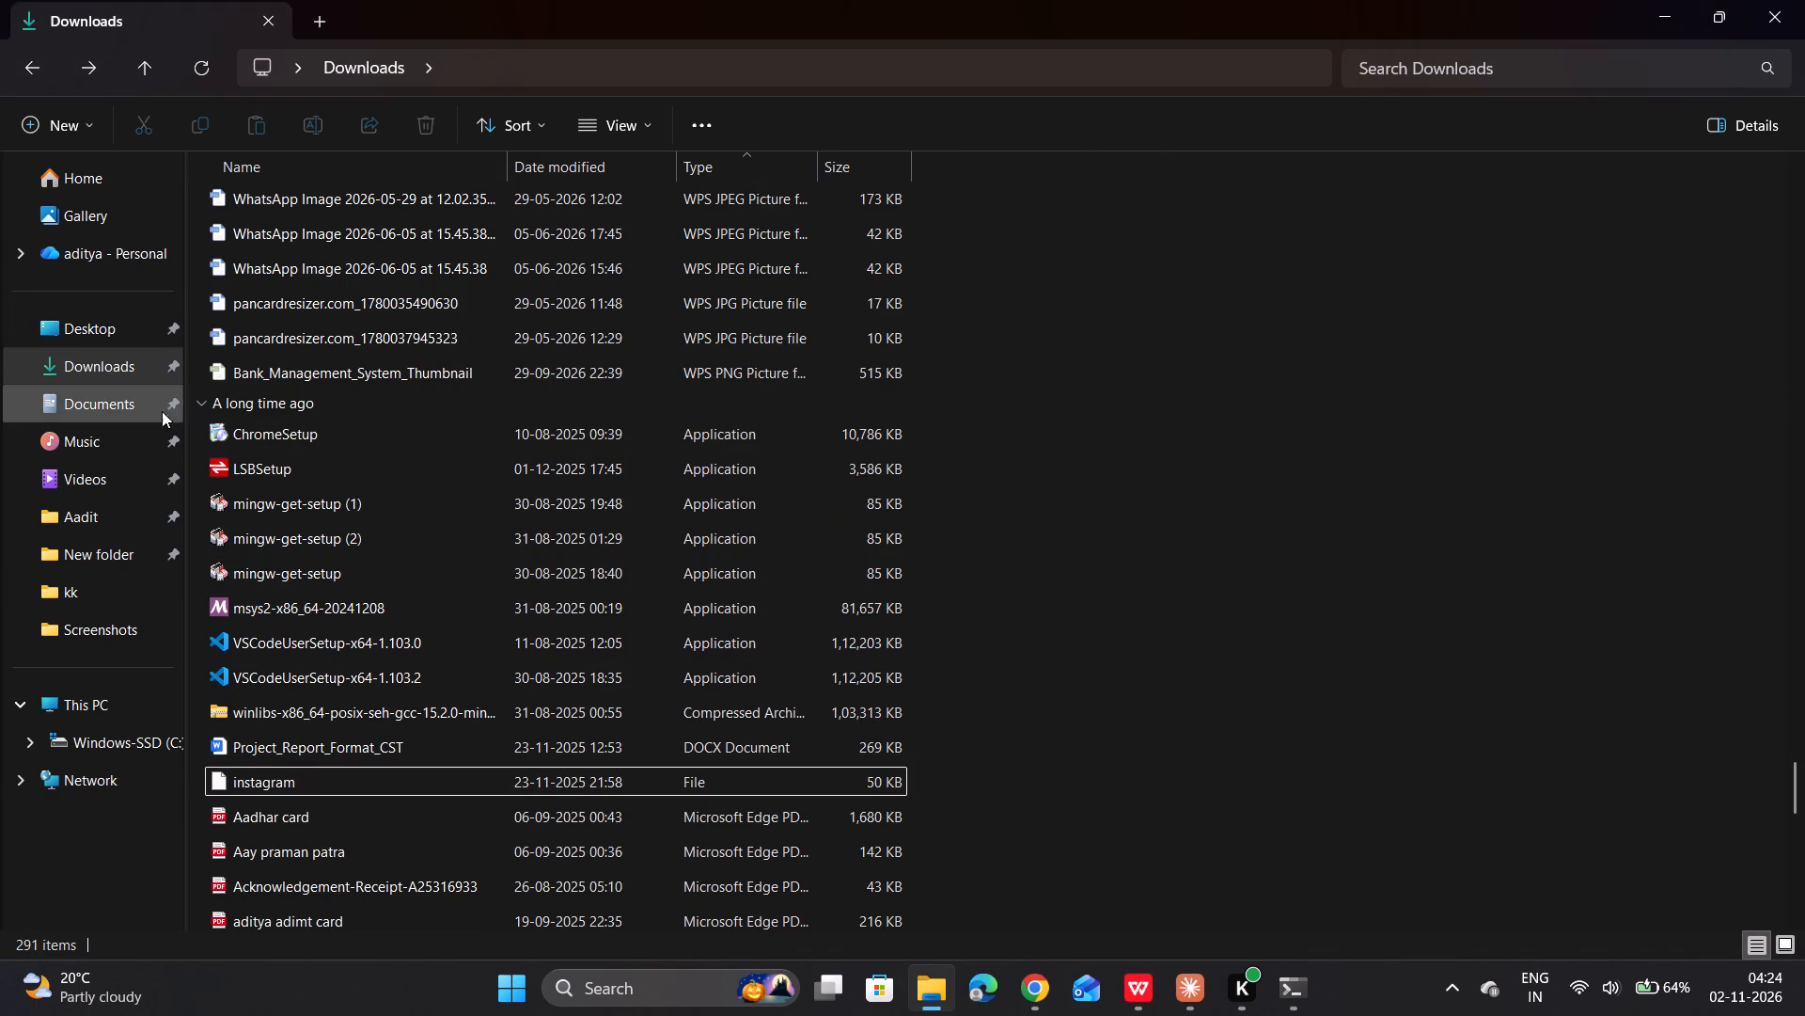
Open the Word document named old from the Documents folder and look through its report pages, ending back at the cover page.
left_click(111, 414)
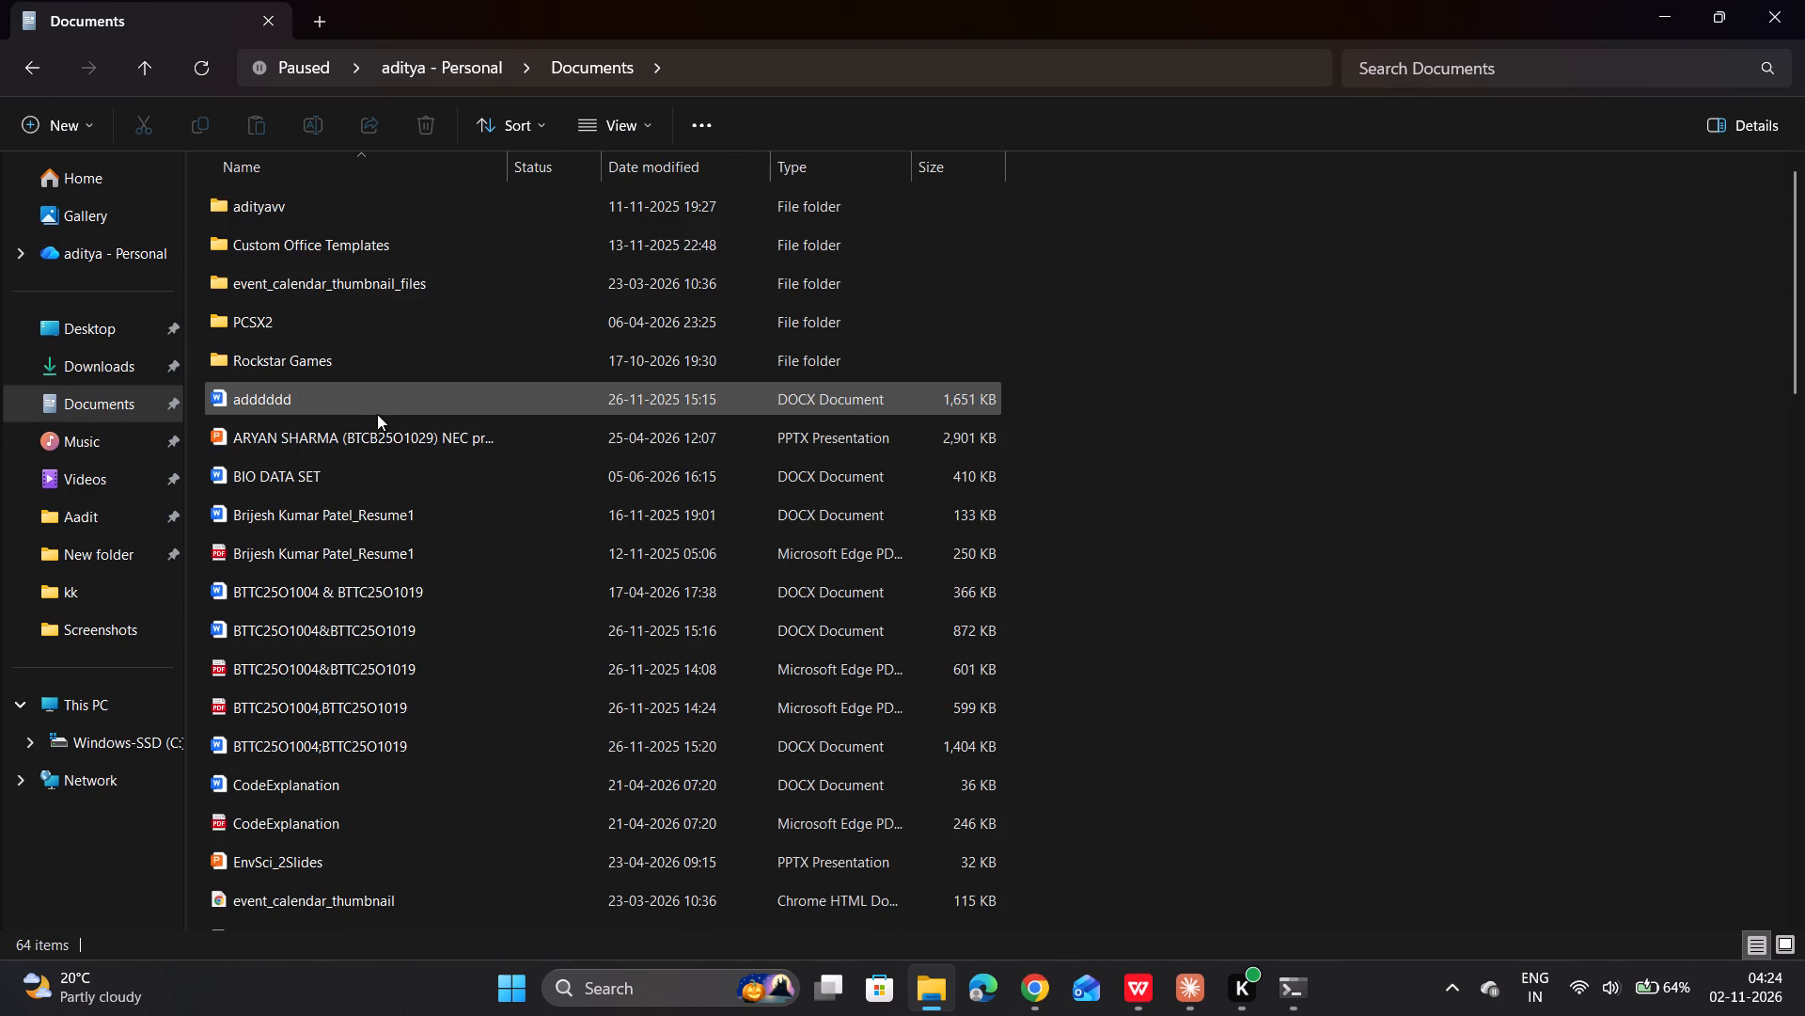
scroll(377, 414, "down", 18)
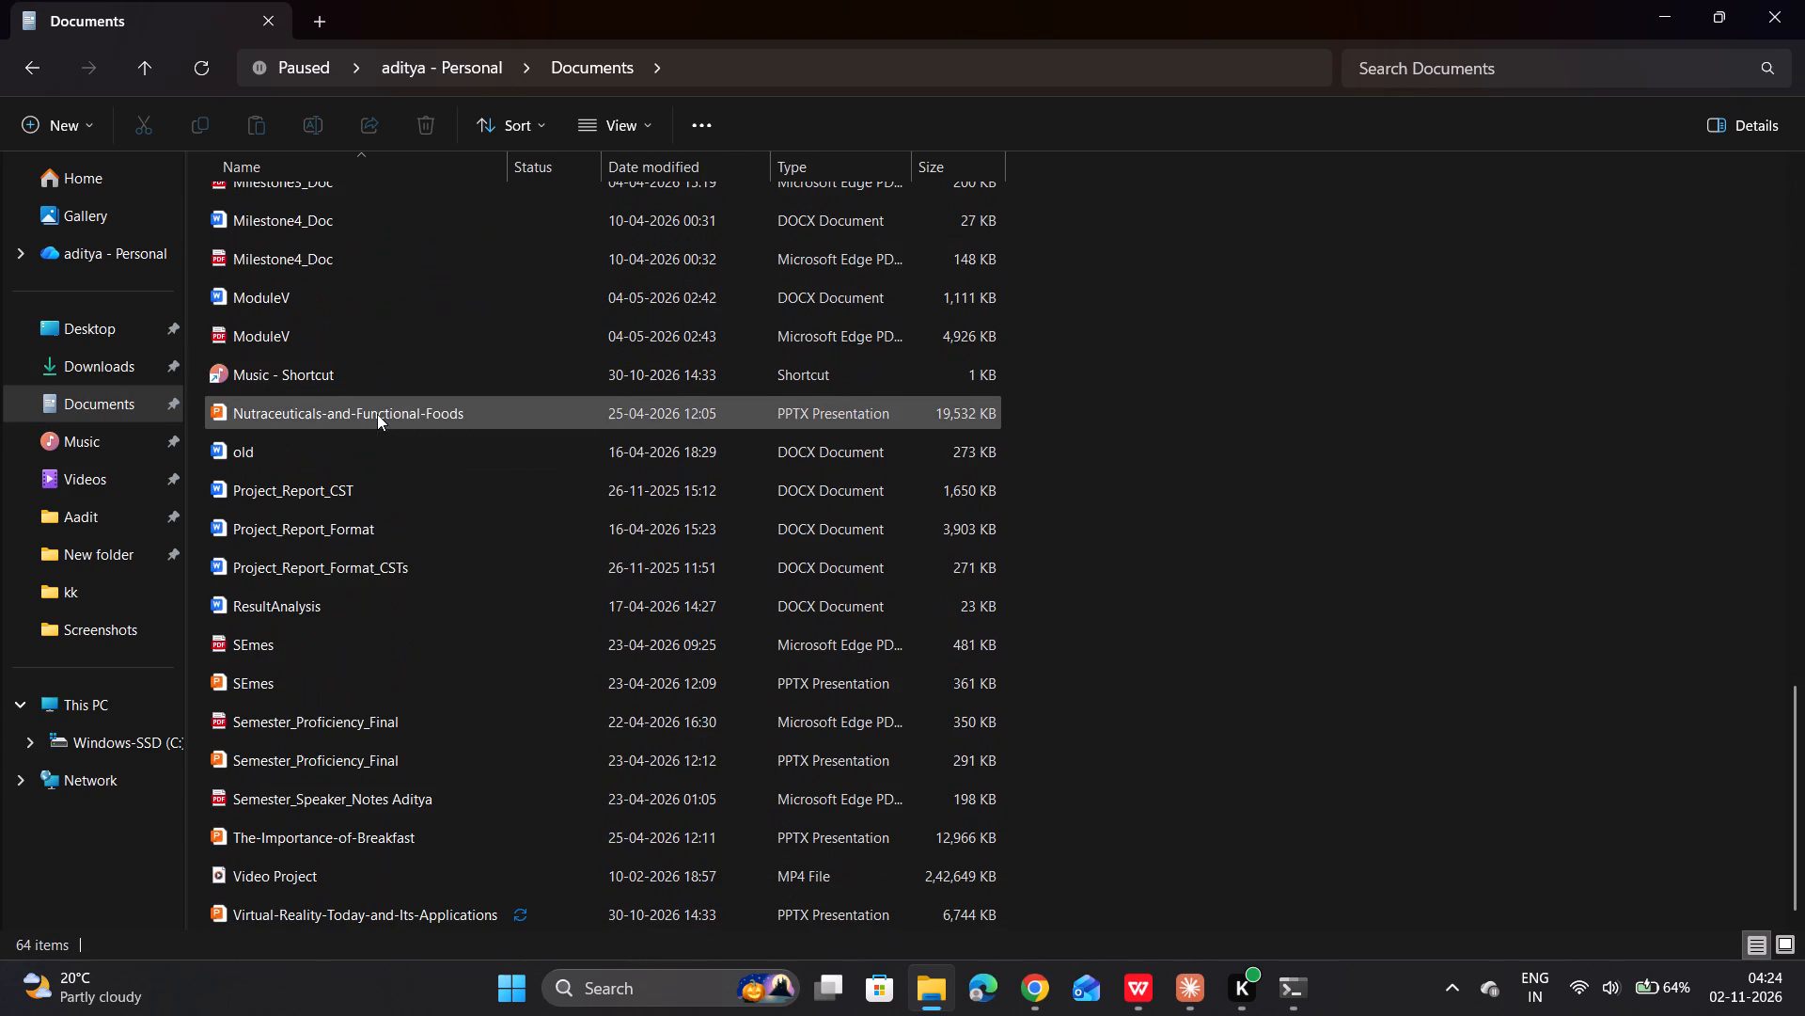
scroll(377, 414, "down", 6)
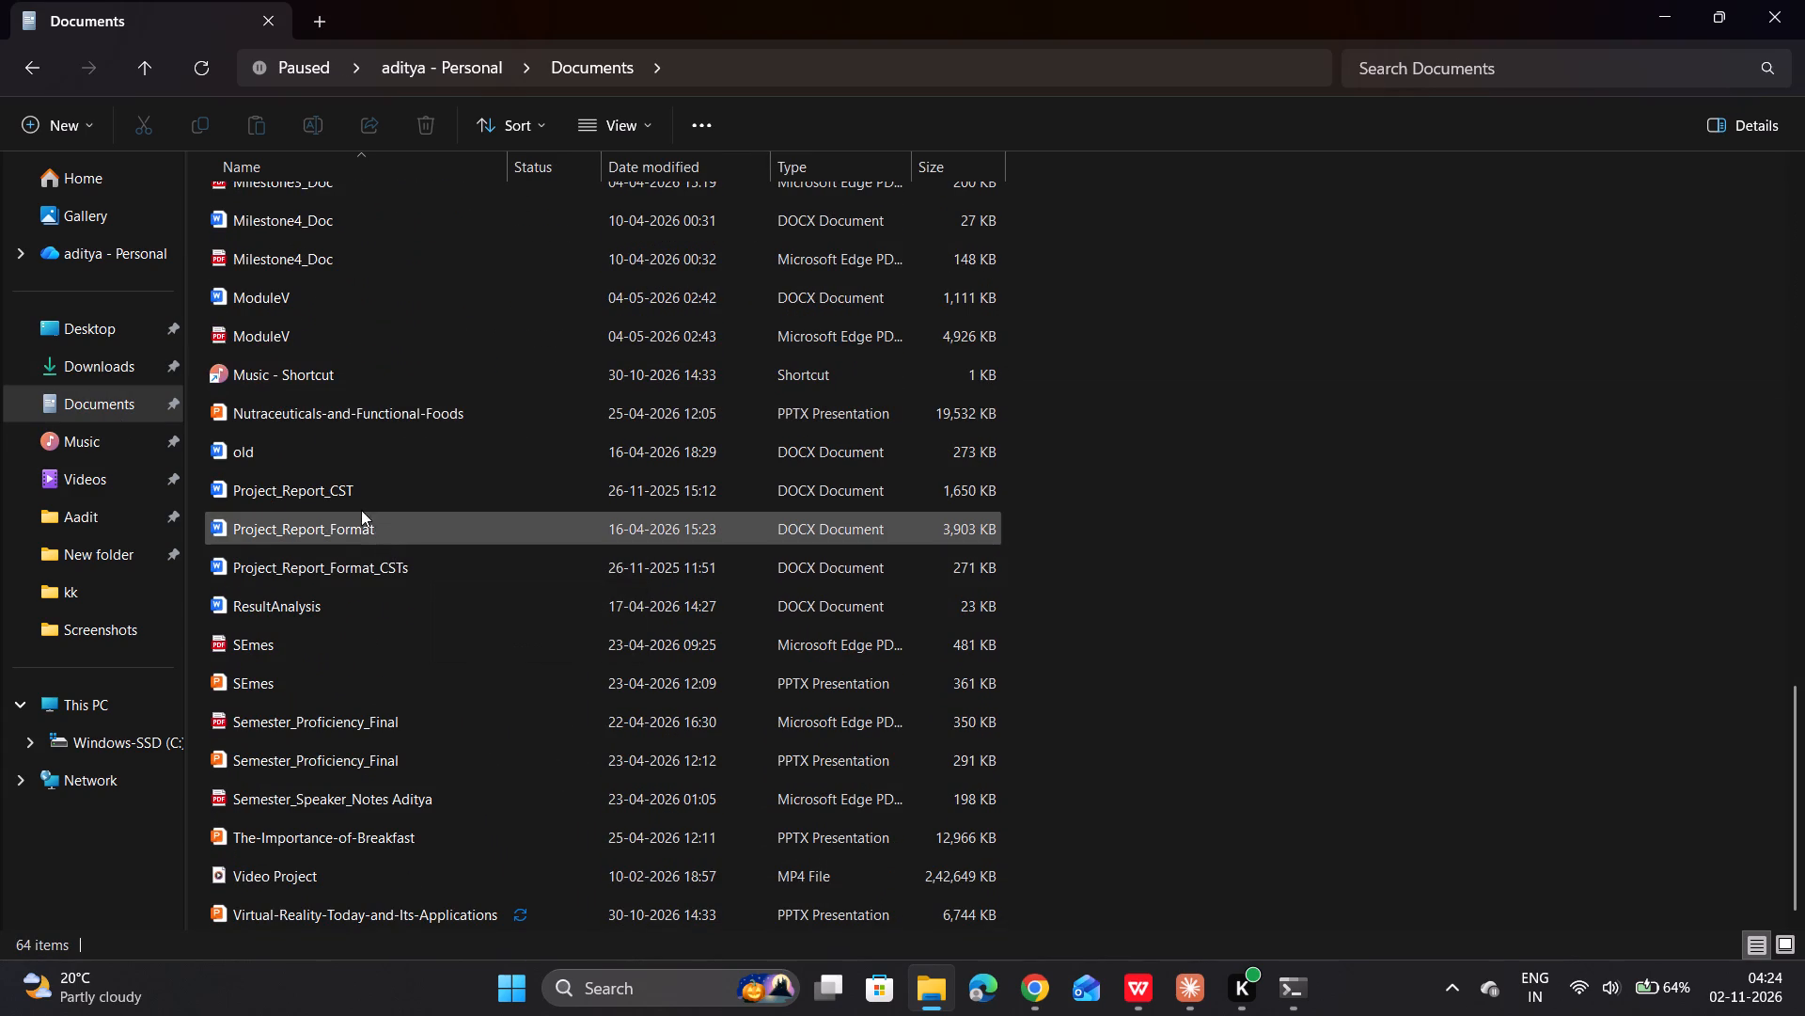
double_click(280, 452)
scroll(722, 470, "down", 1)
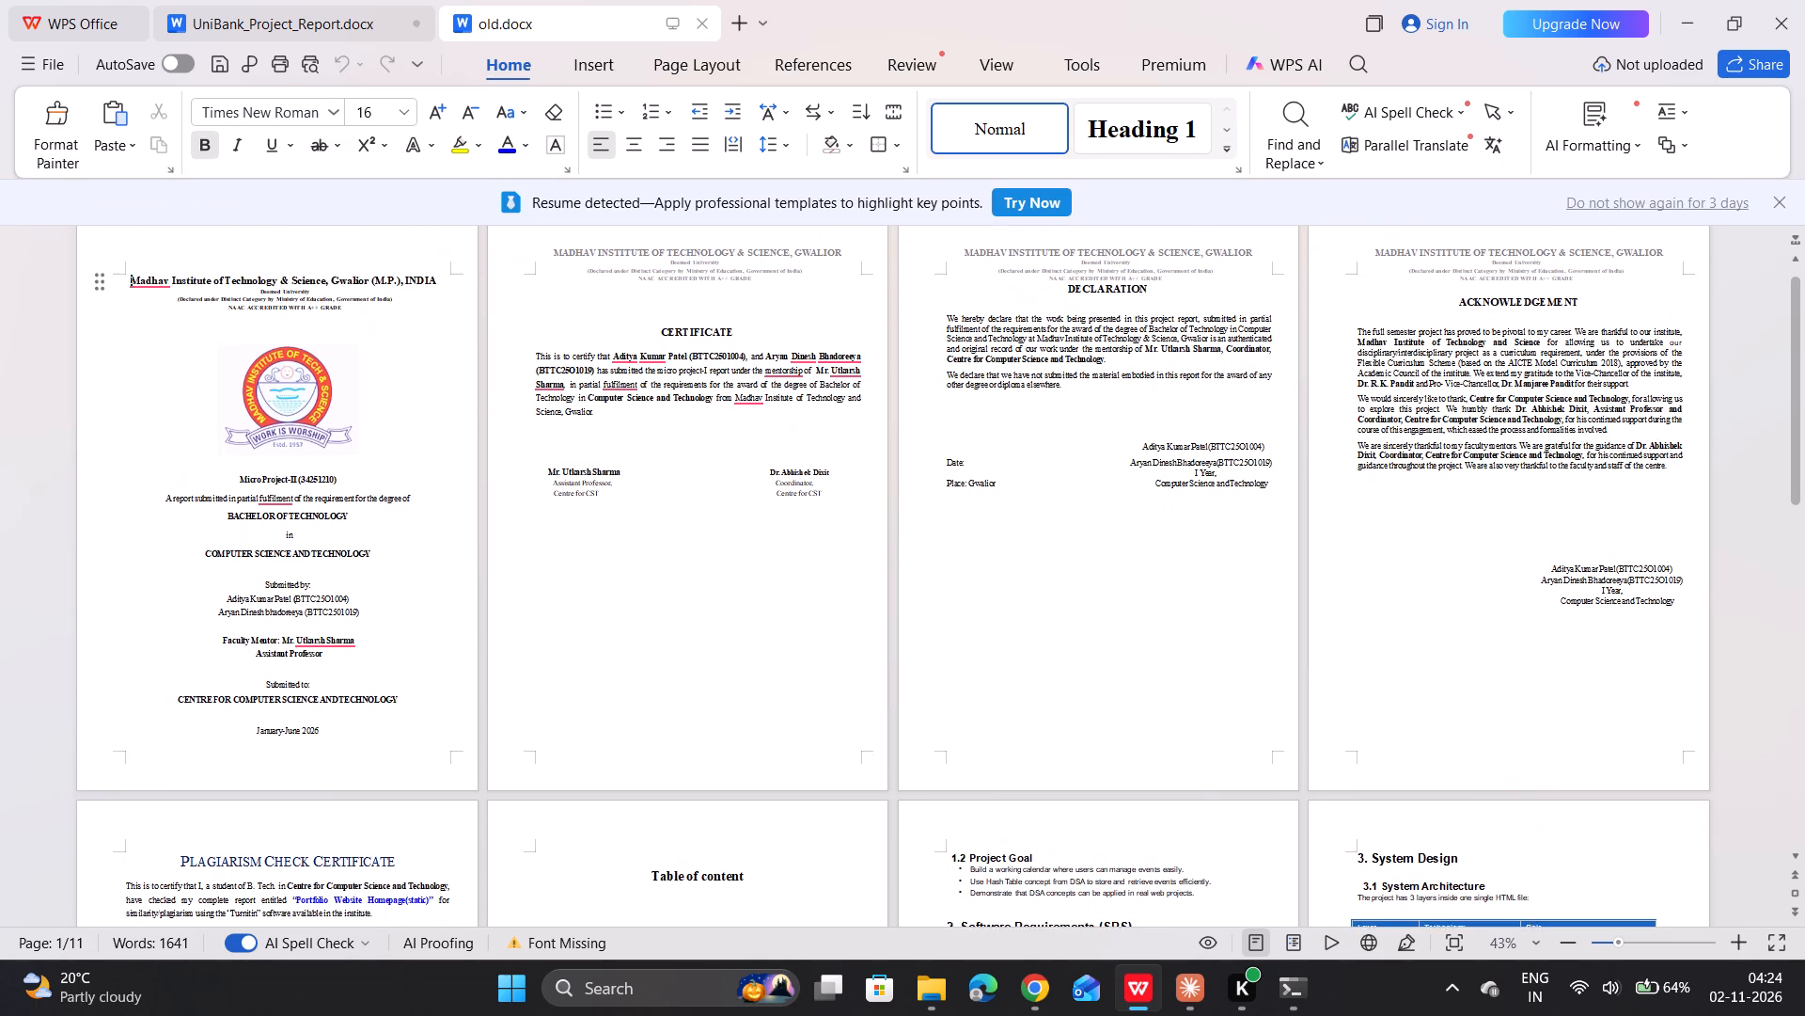
scroll(722, 470, "down", 6)
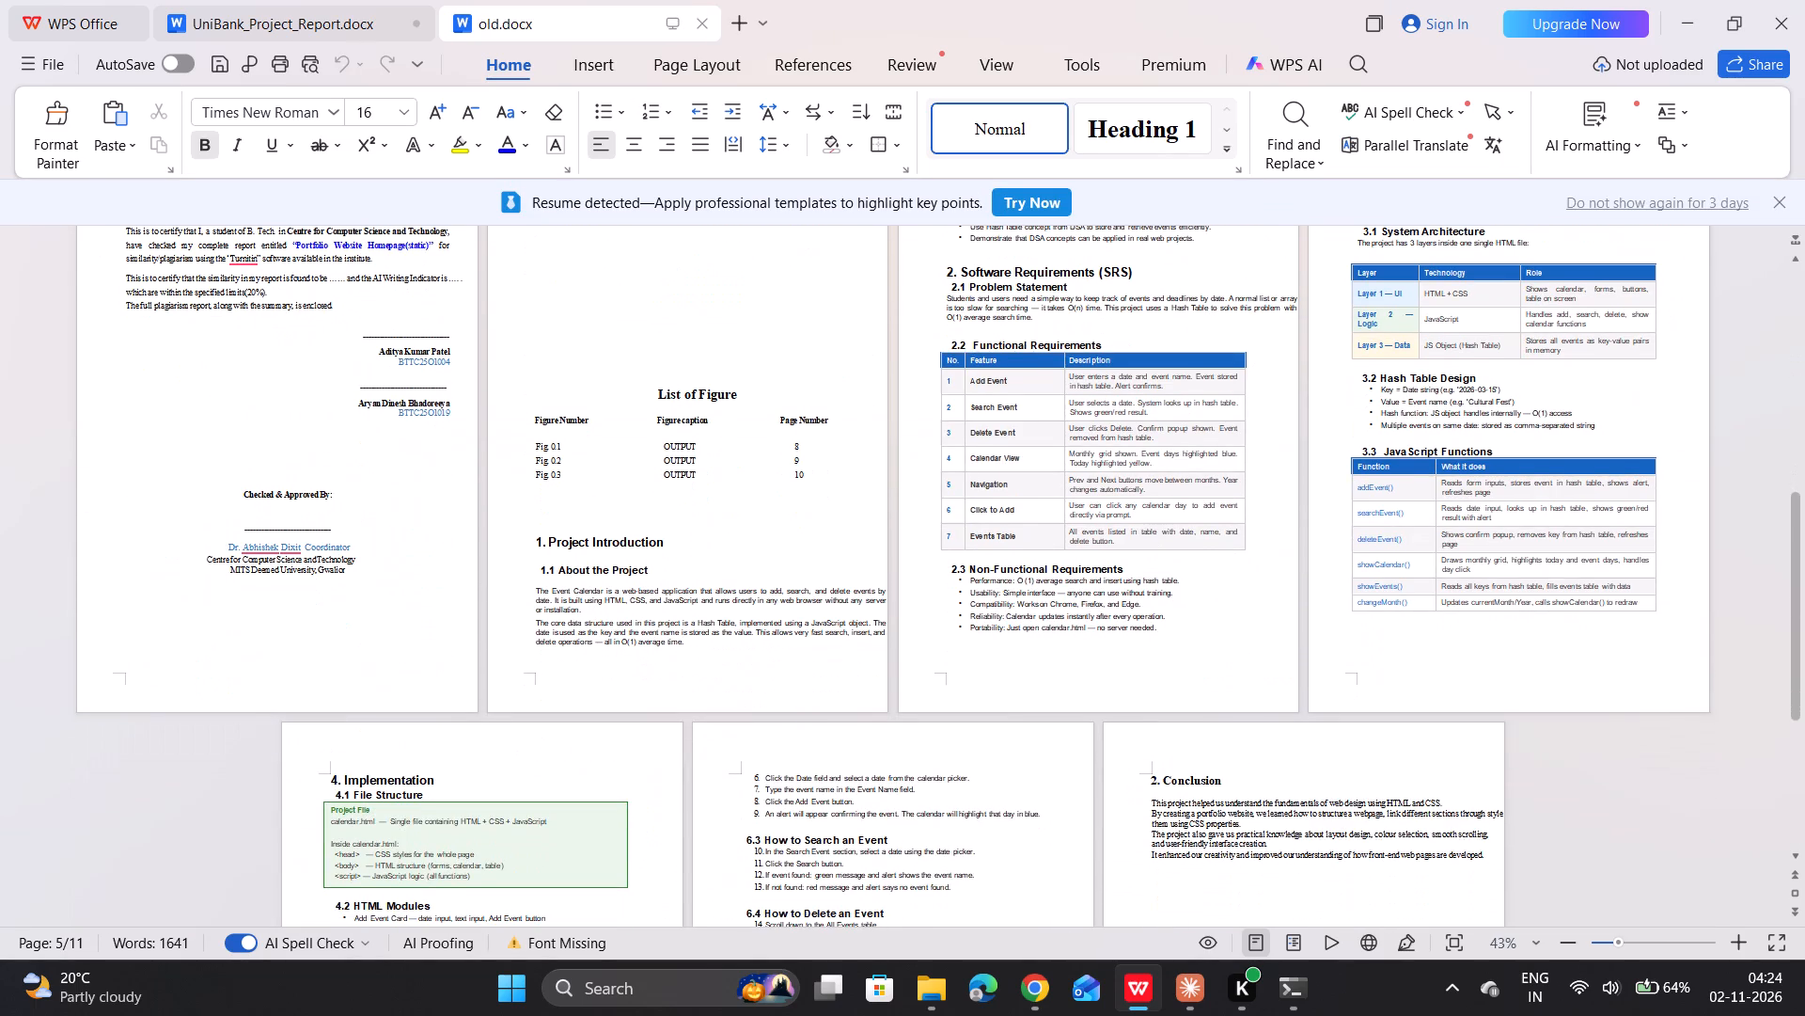
scroll(722, 470, "up", 1)
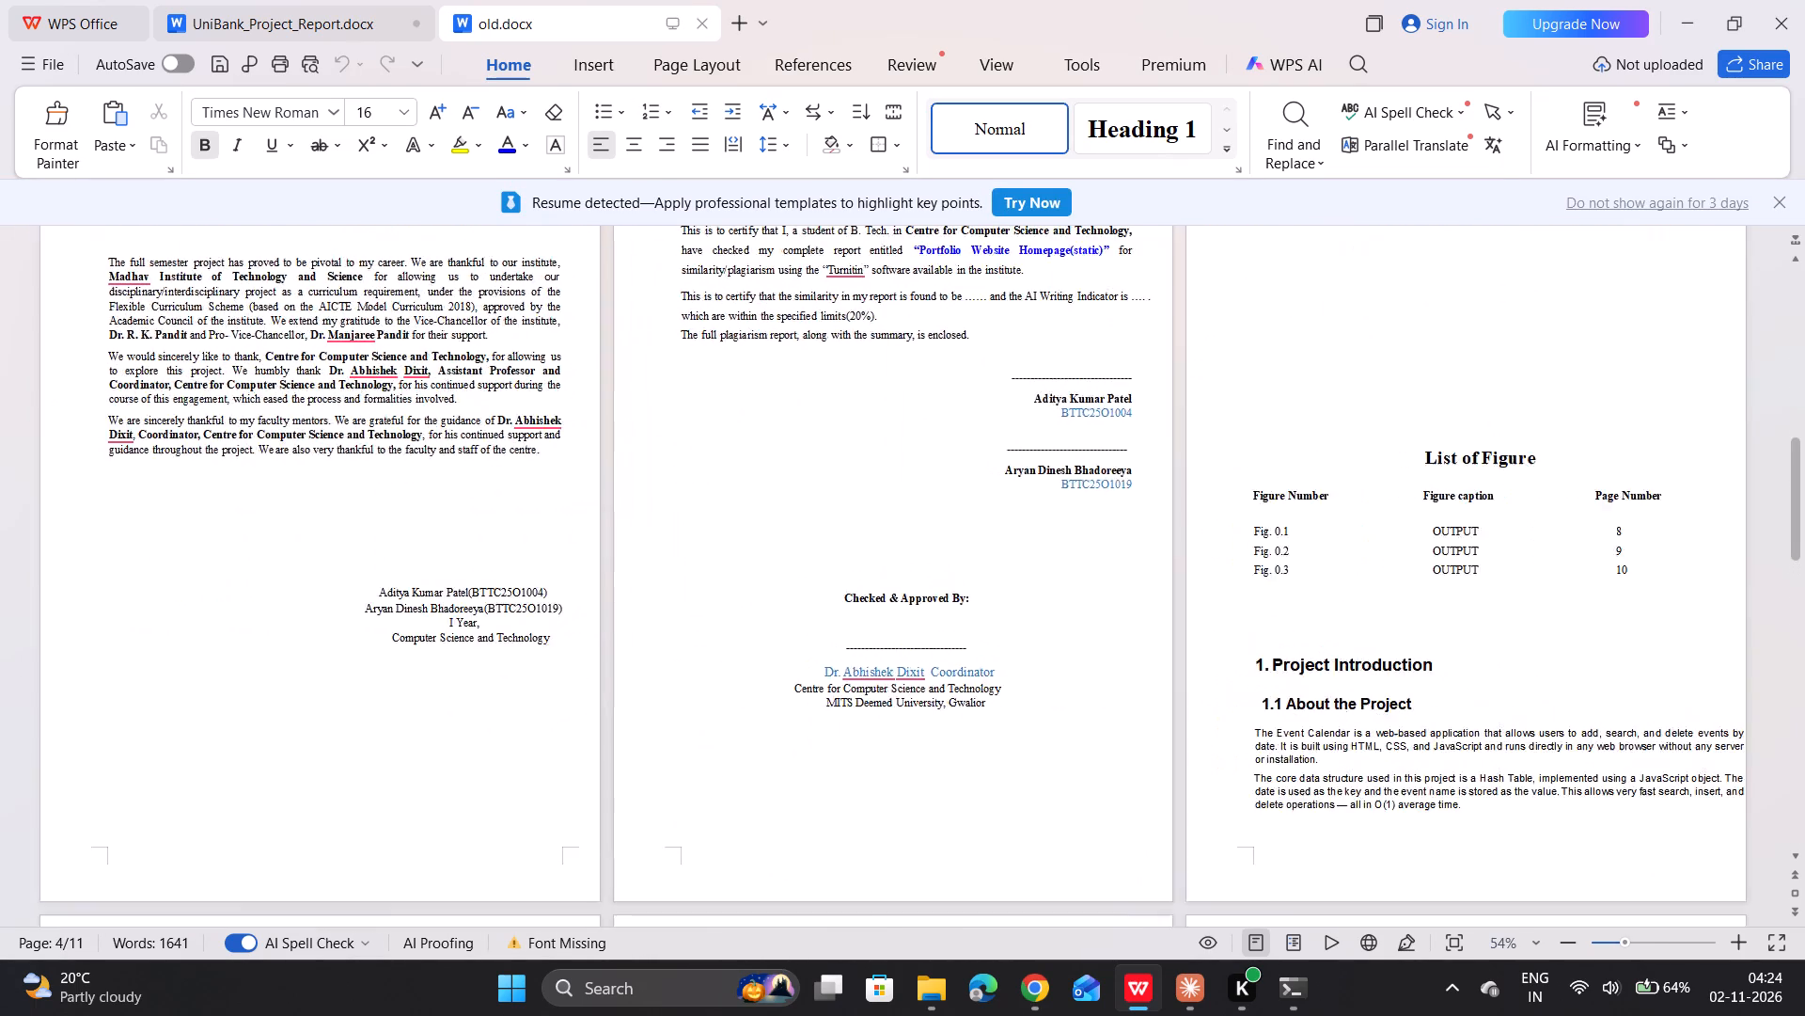
scroll(722, 470, "up", 2)
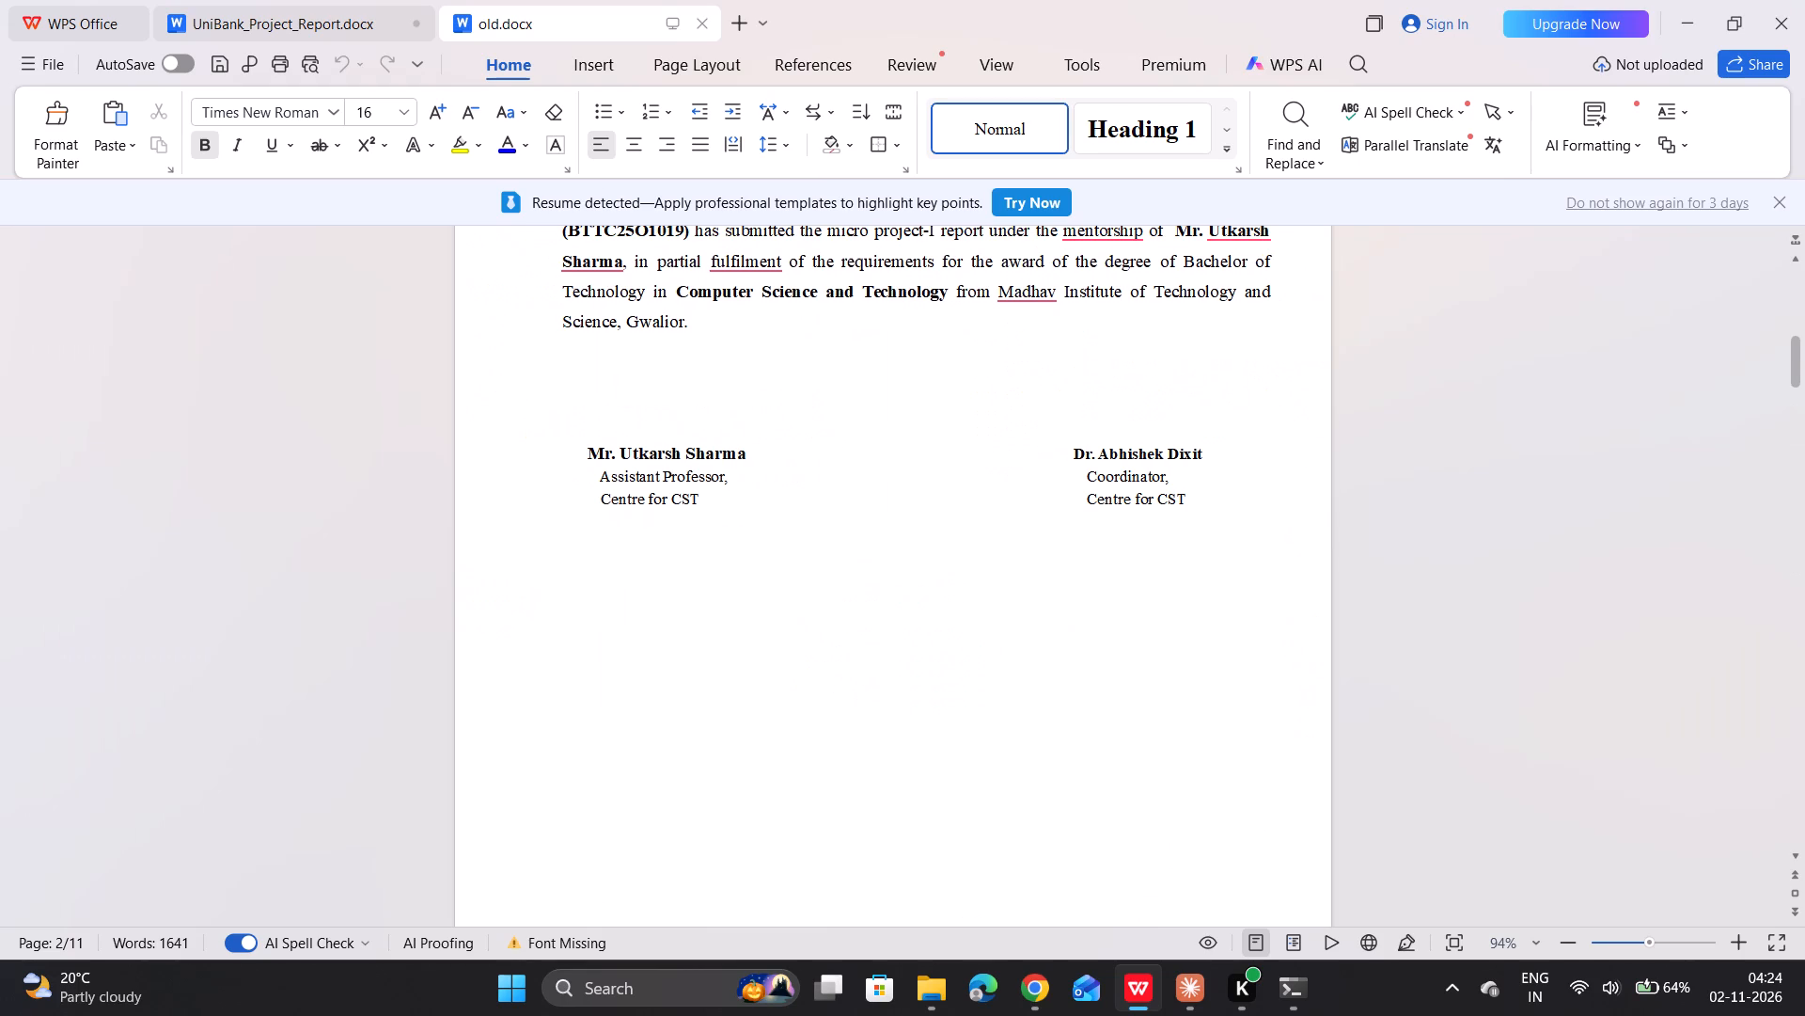
scroll(722, 470, "up", 11)
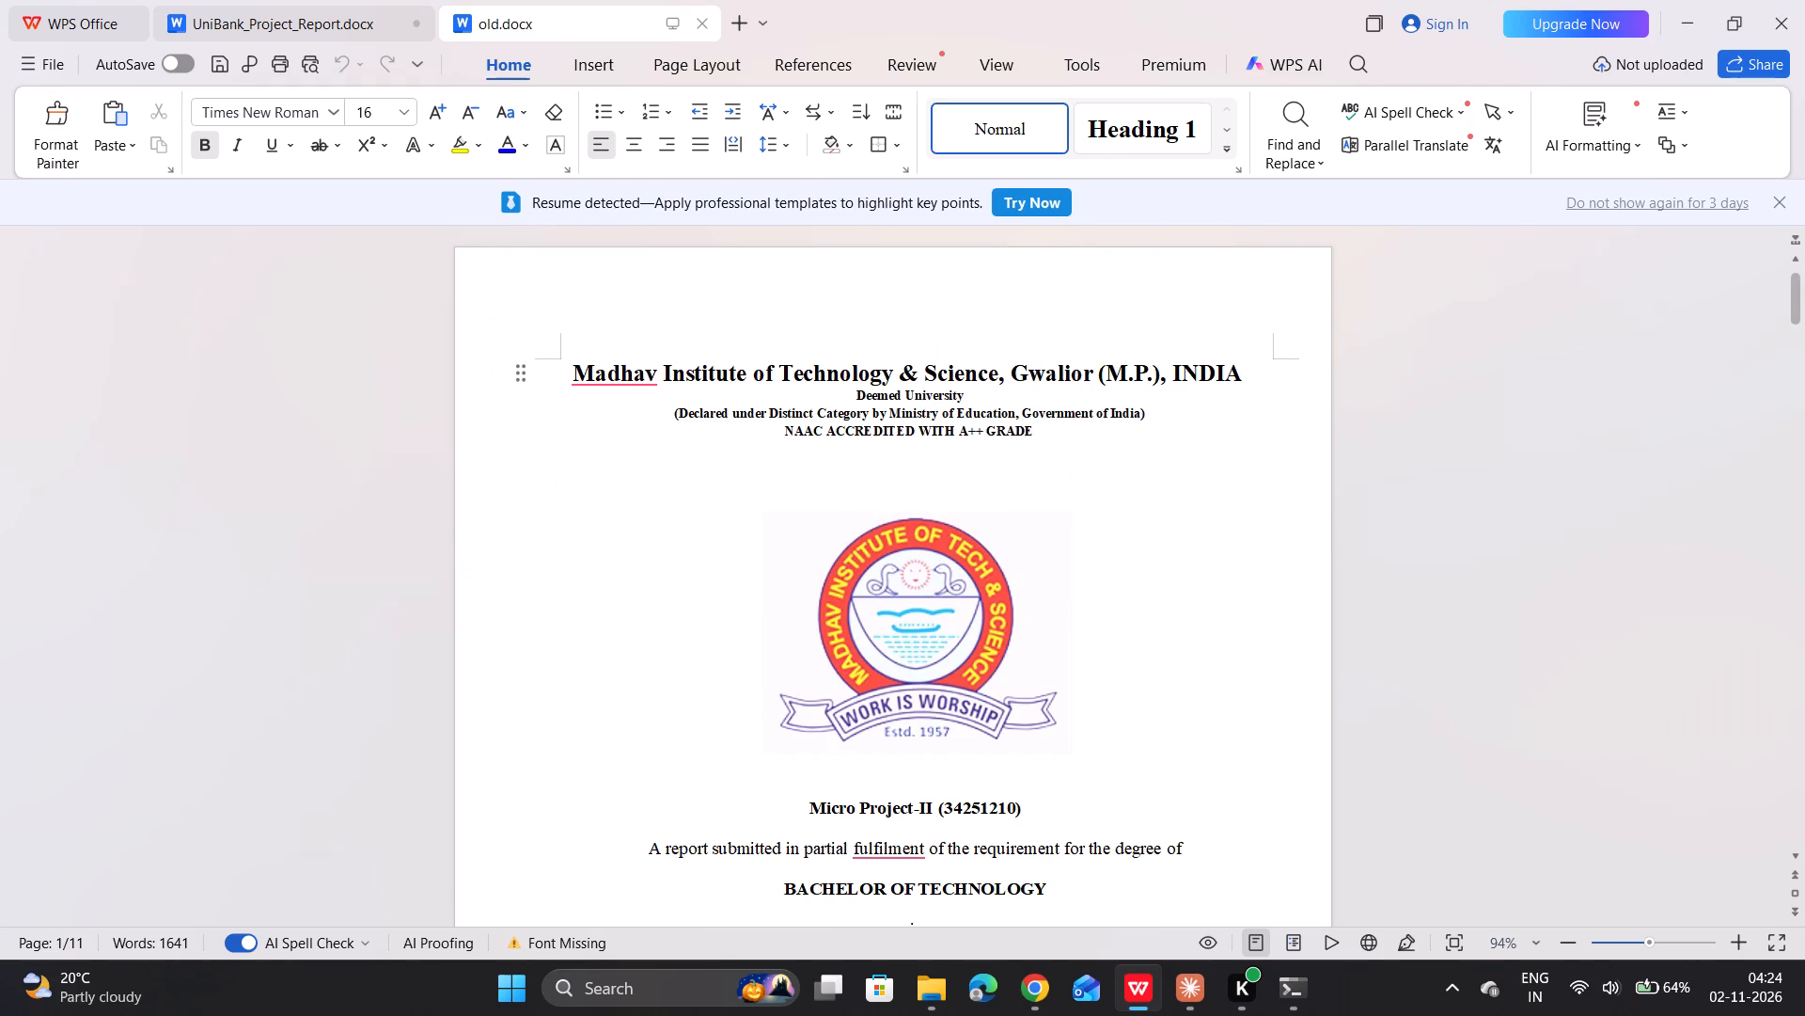
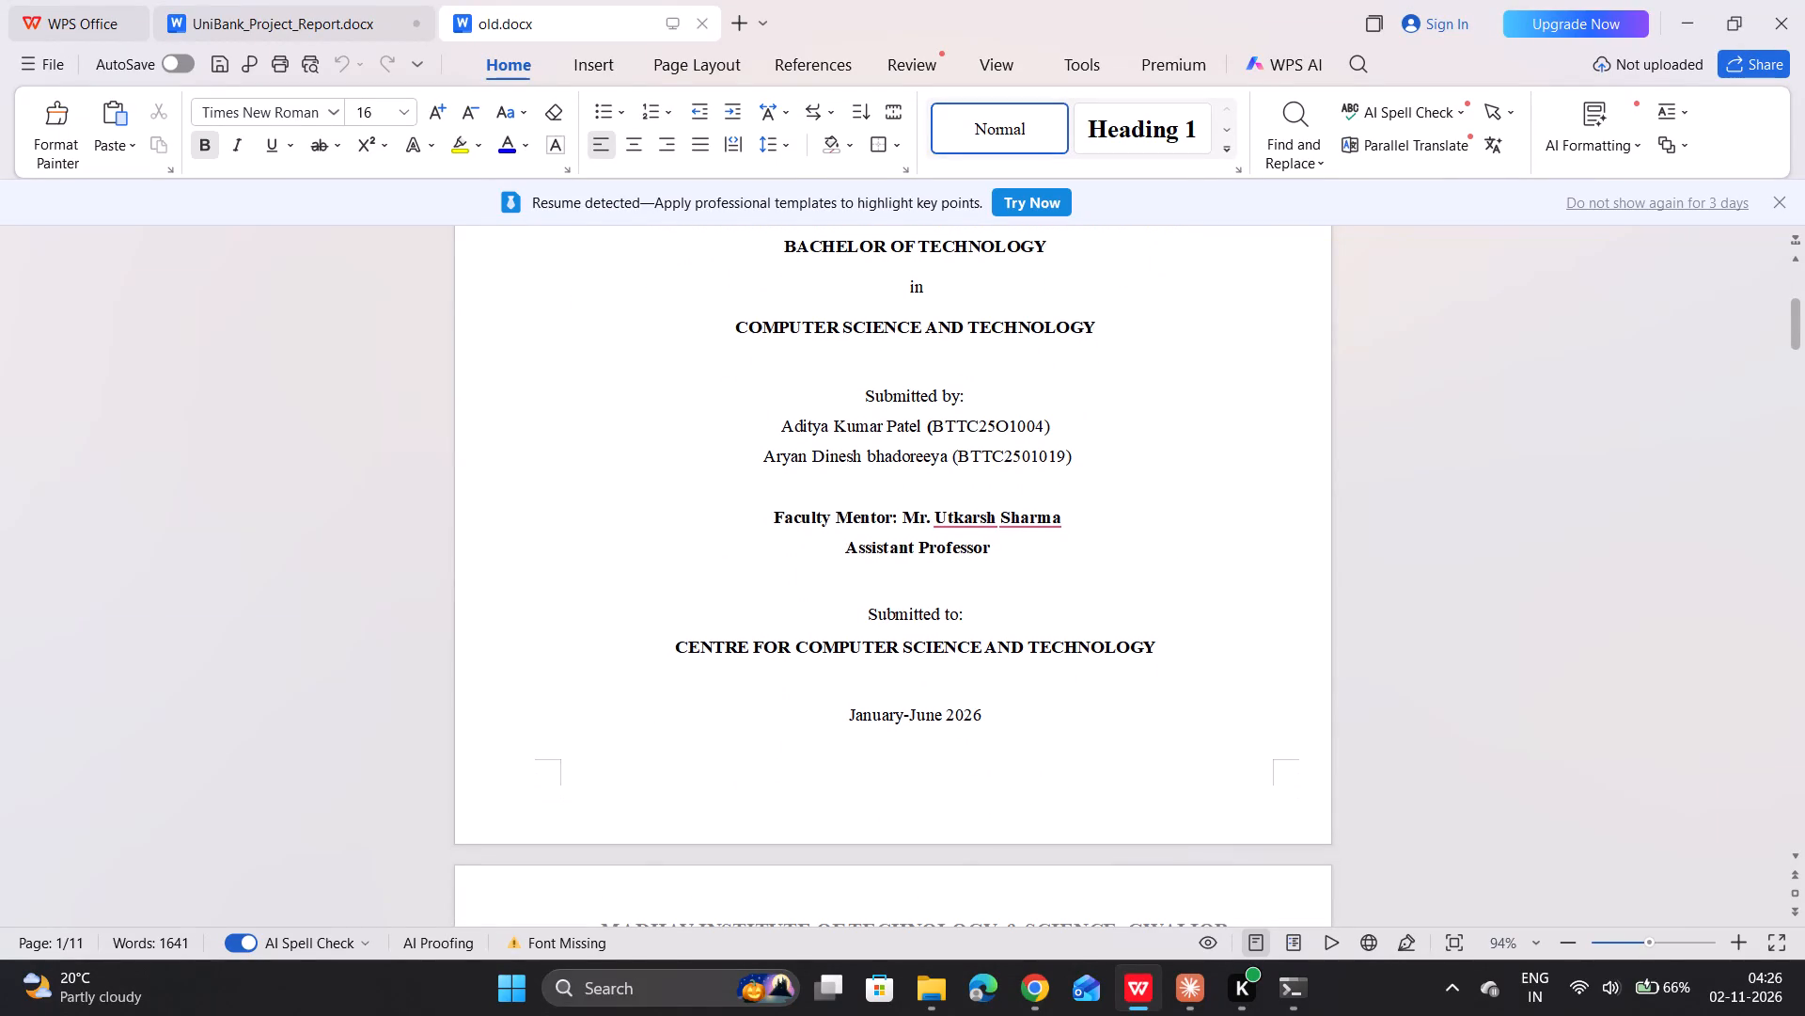
Look over the old report's cover page, from the submission details back up to the institute logo.
scroll(722, 470, "down", 1)
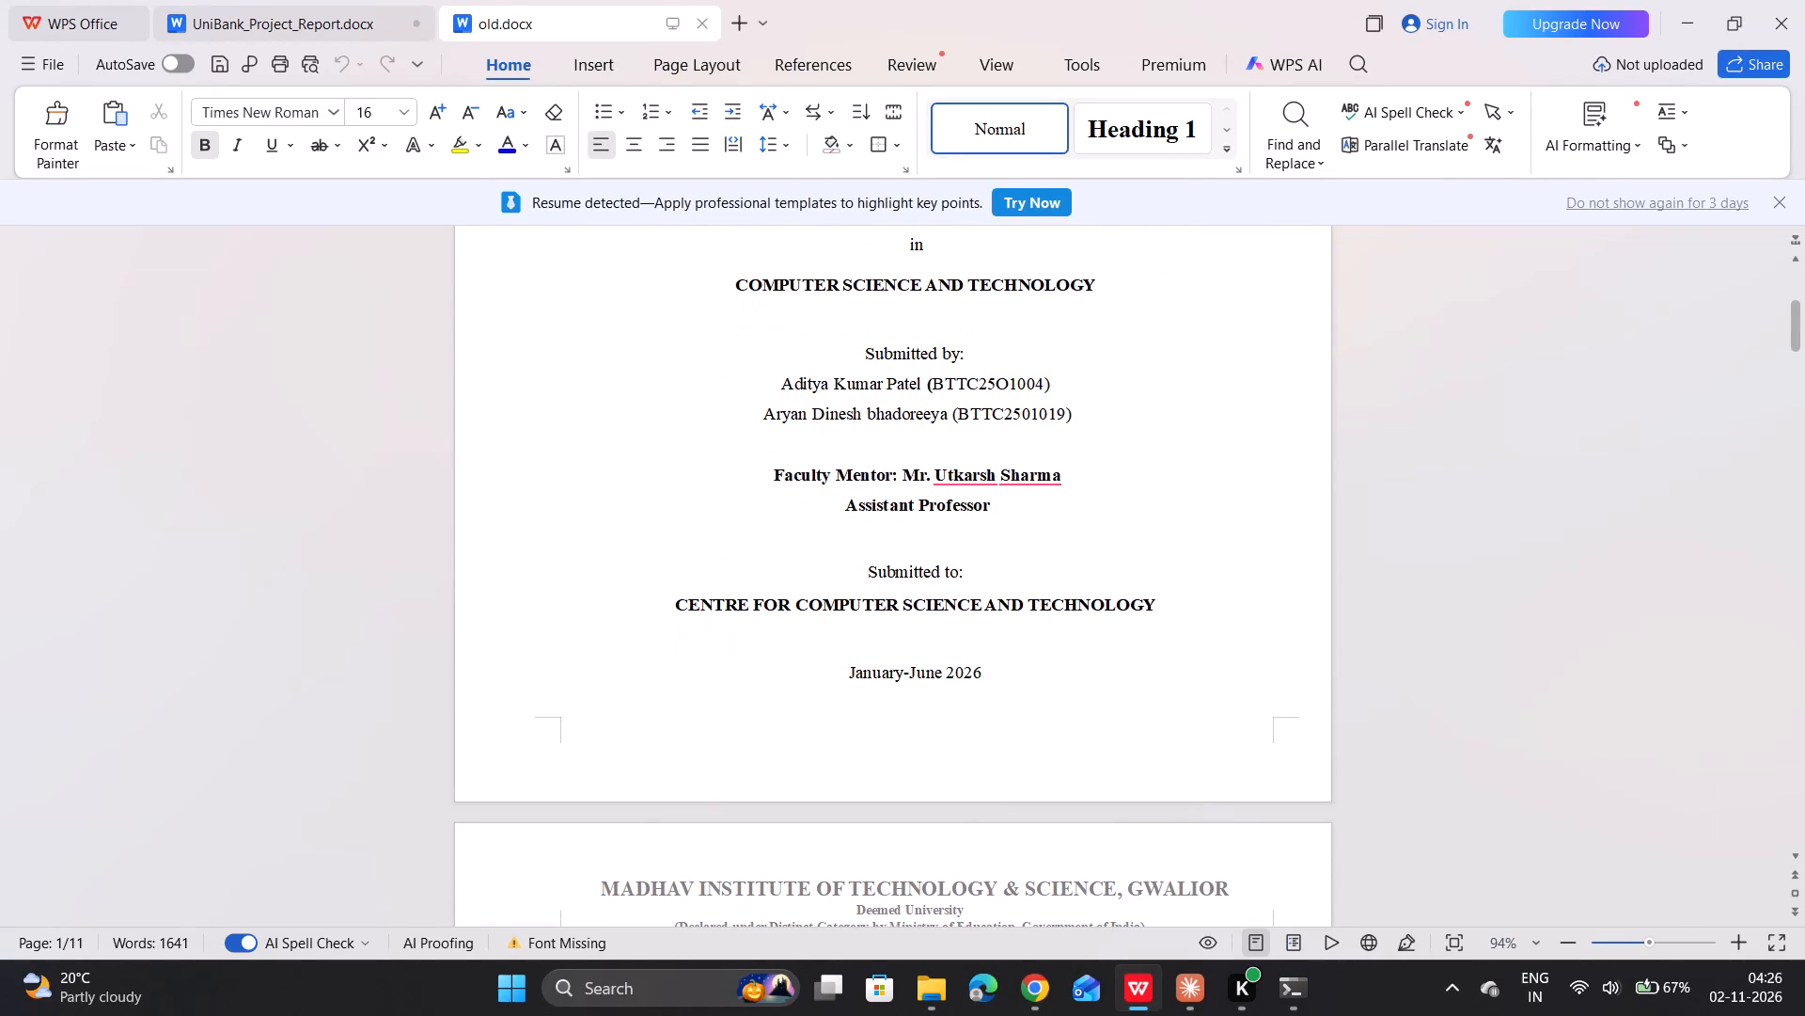
scroll(722, 470, "up", 5)
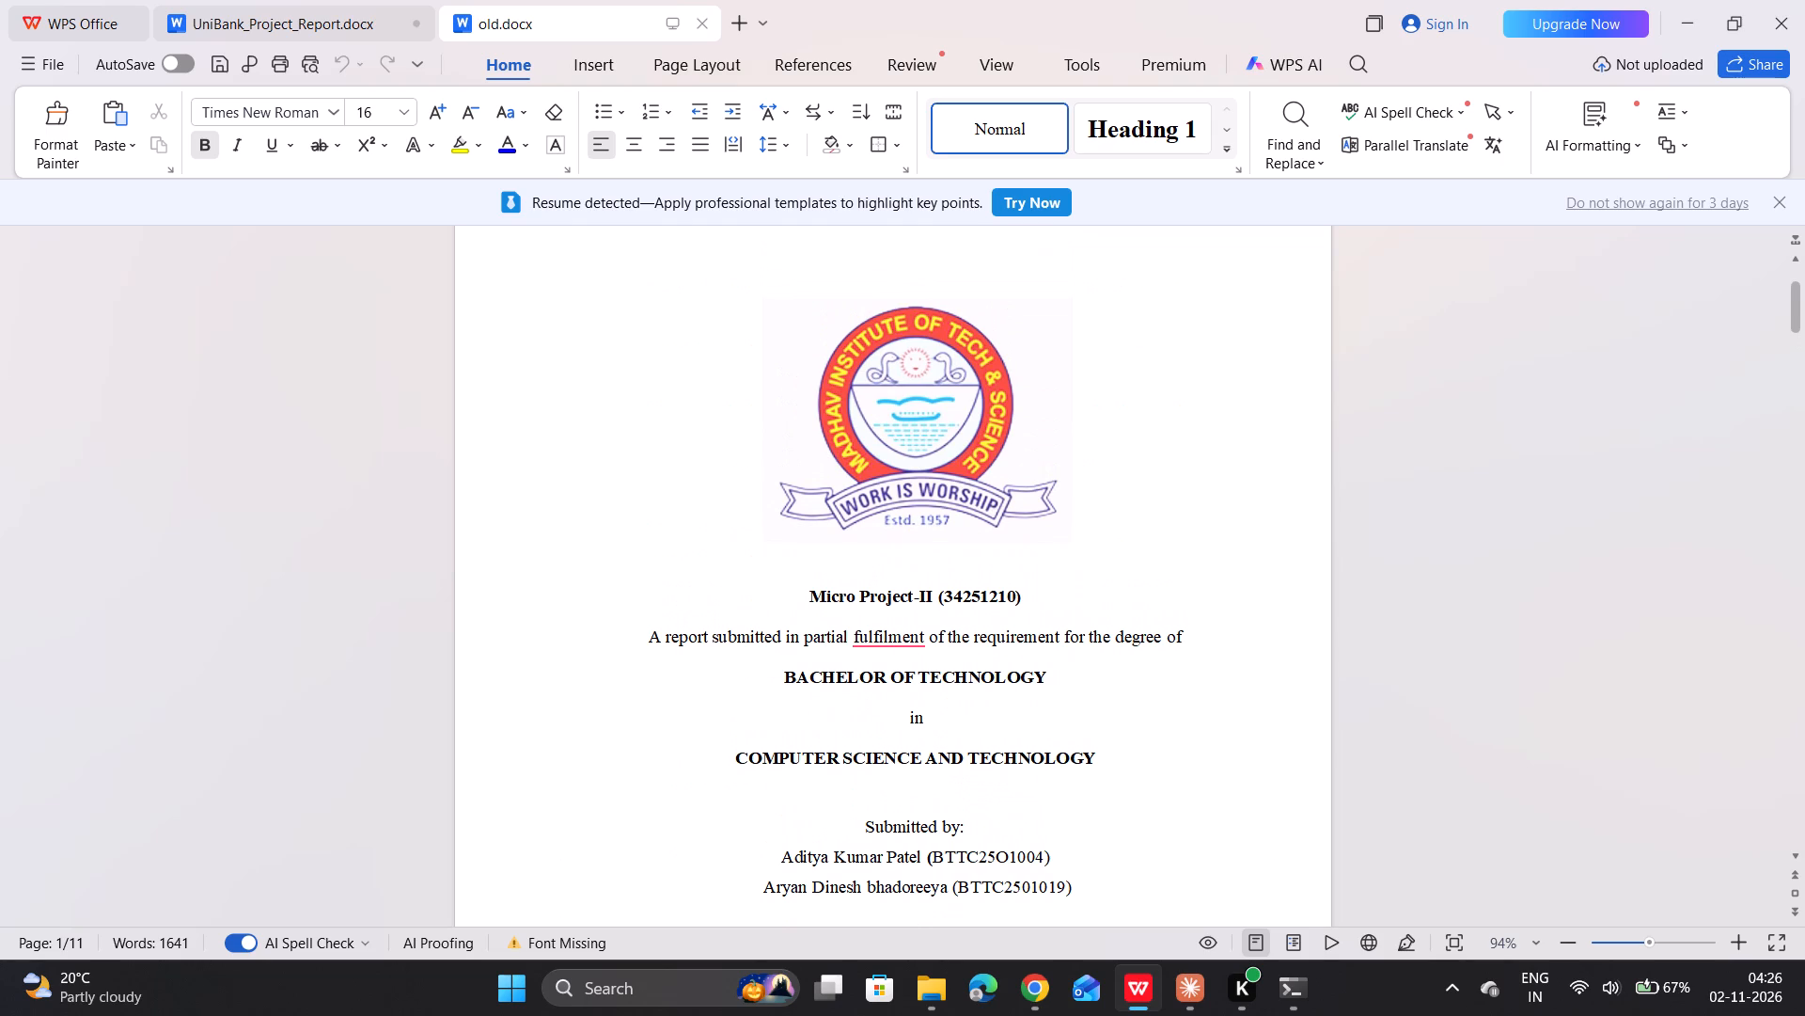
Switch to File Explorer, open the Project_Report_Format_CSTs document from Documents, and look through its cover, certificate and declaration pages.
left_click(904, 1001)
left_click(1804, 0)
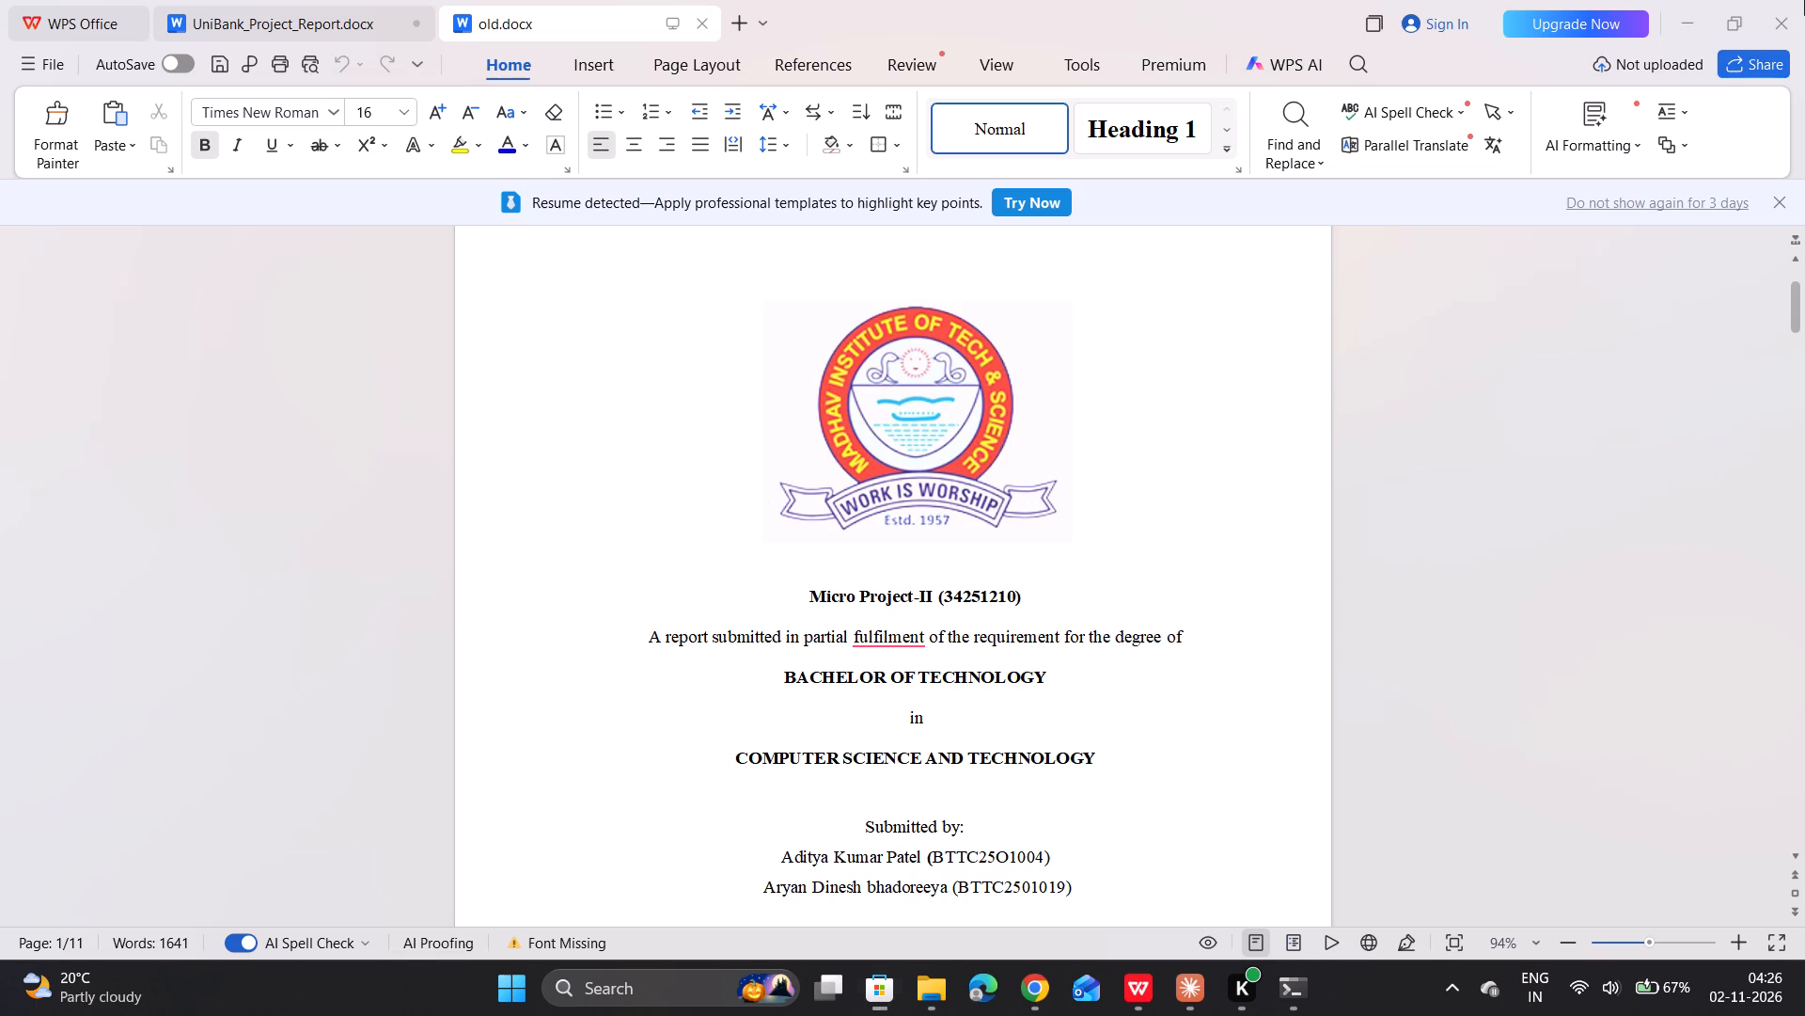
left_click(937, 999)
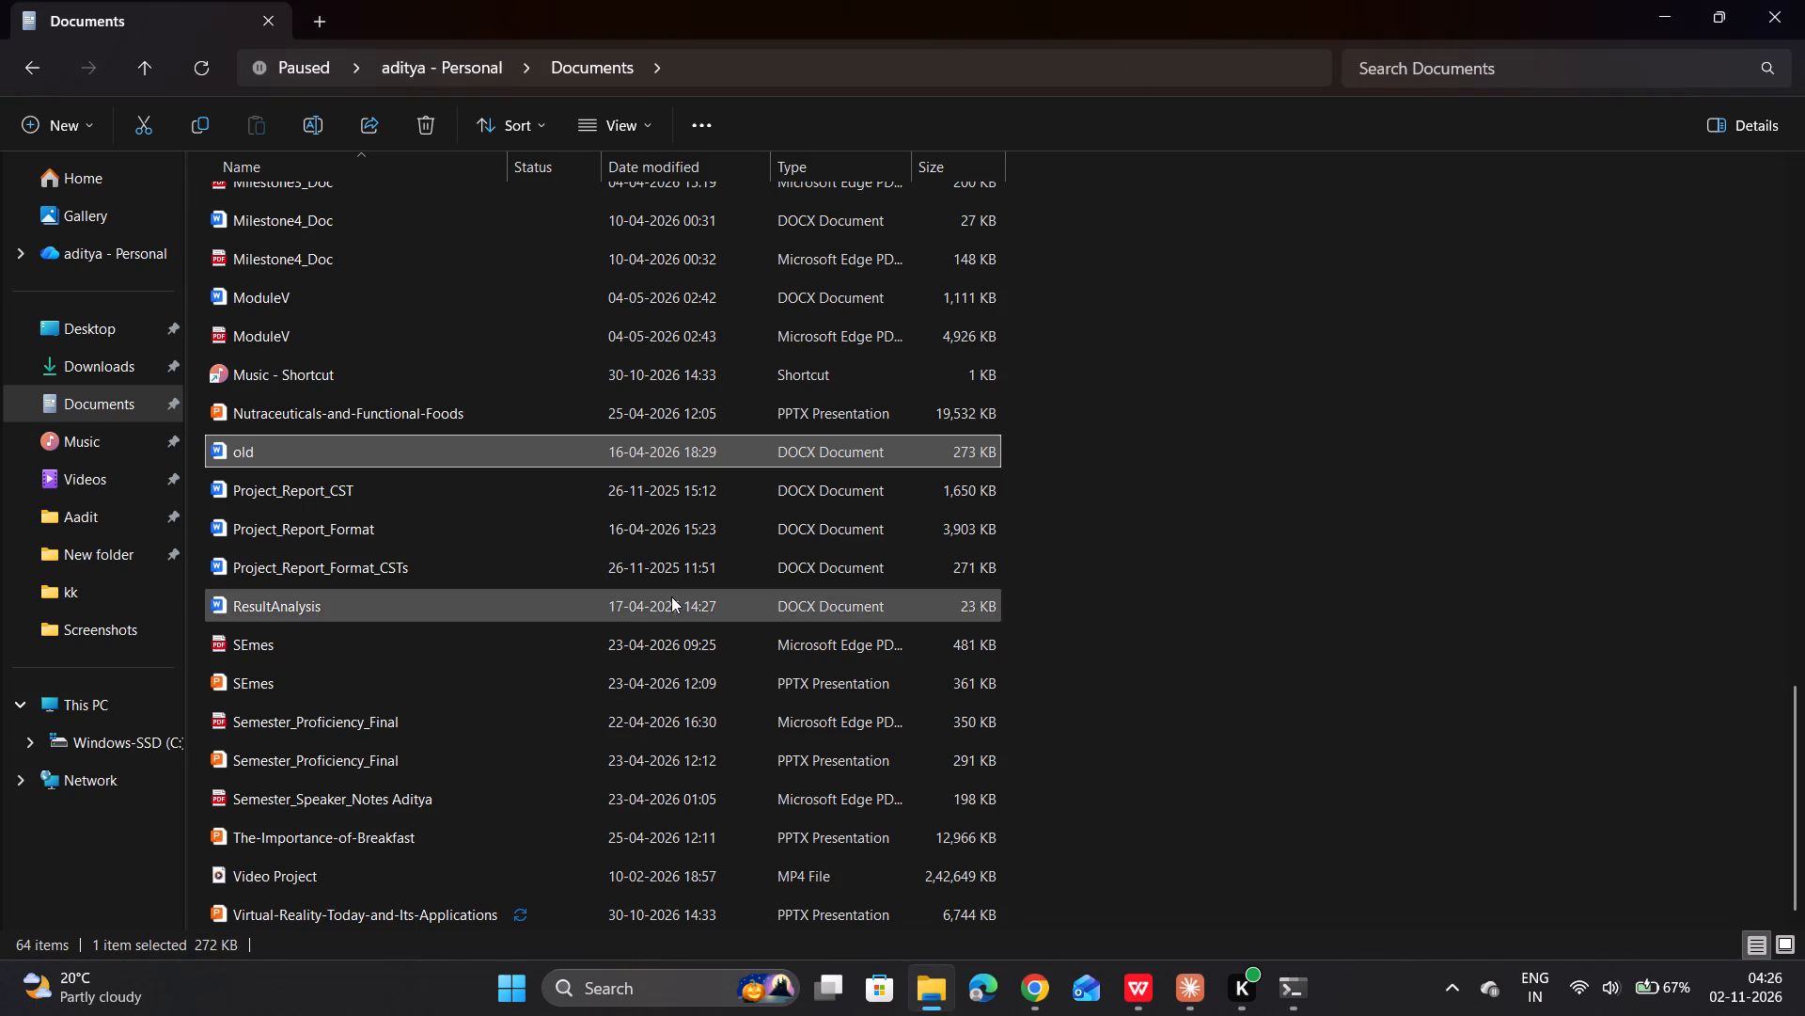
double_click(528, 564)
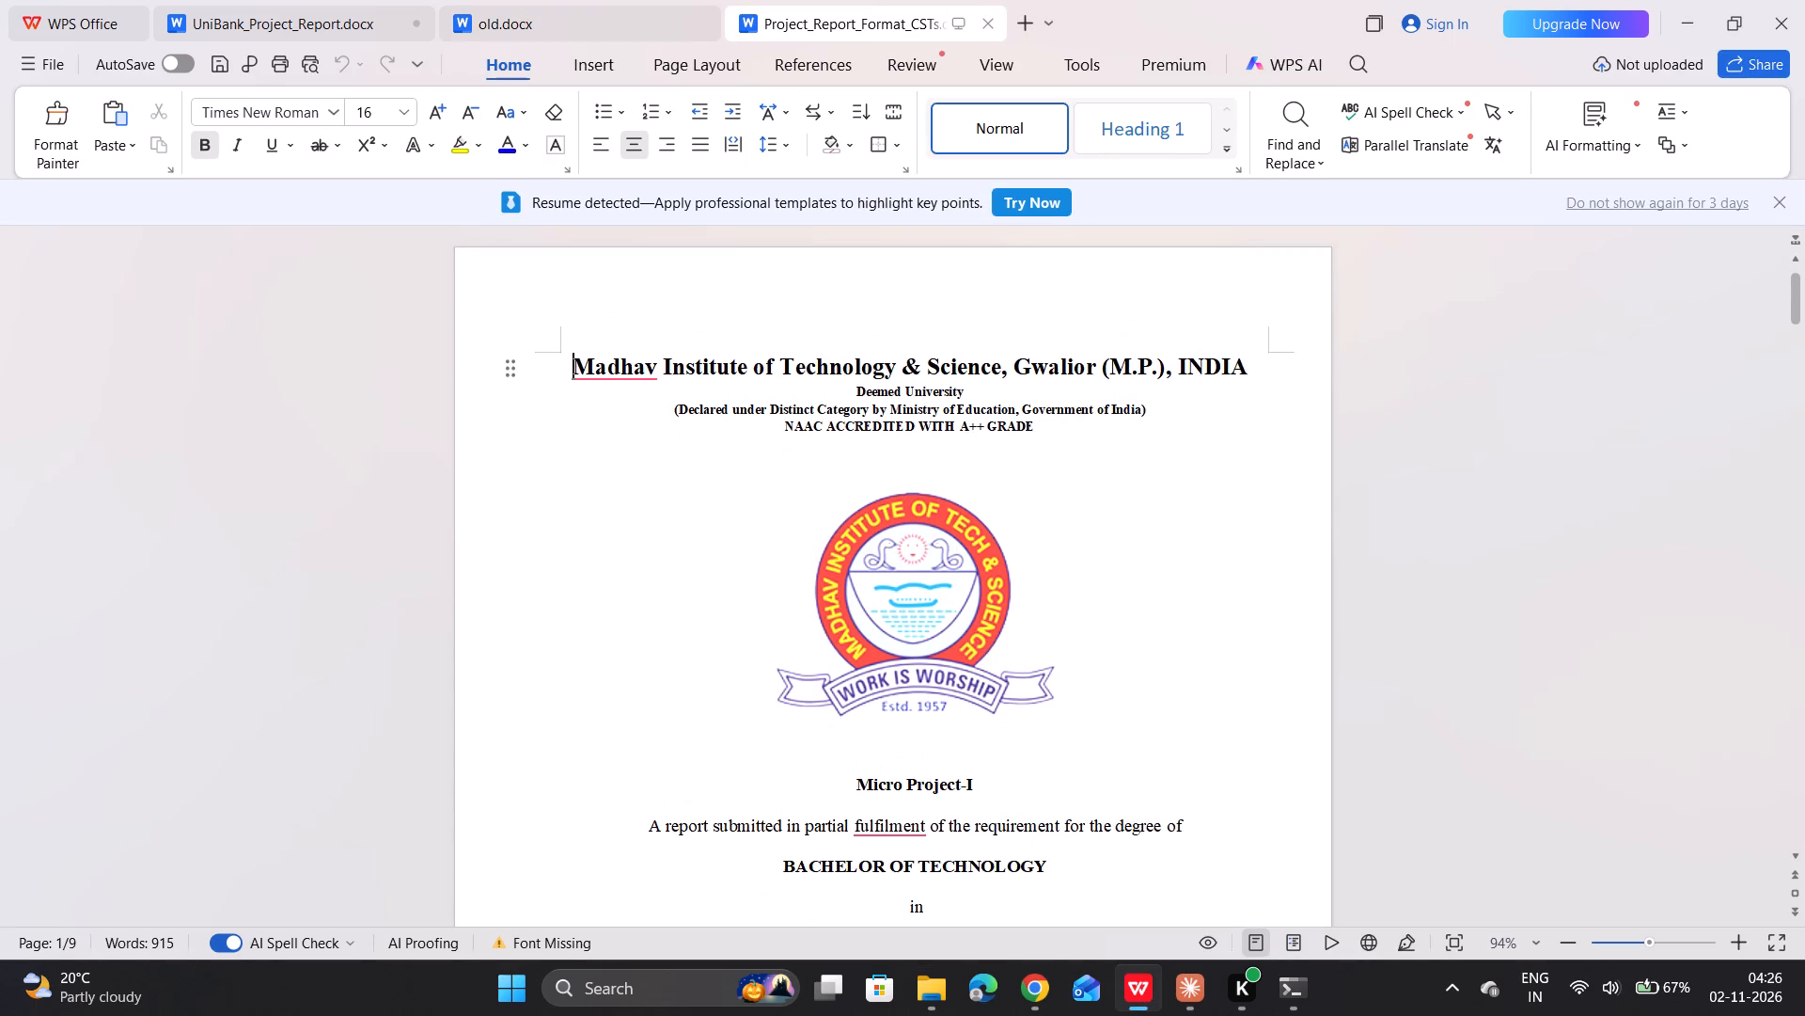
scroll(1205, 523, "down", 3)
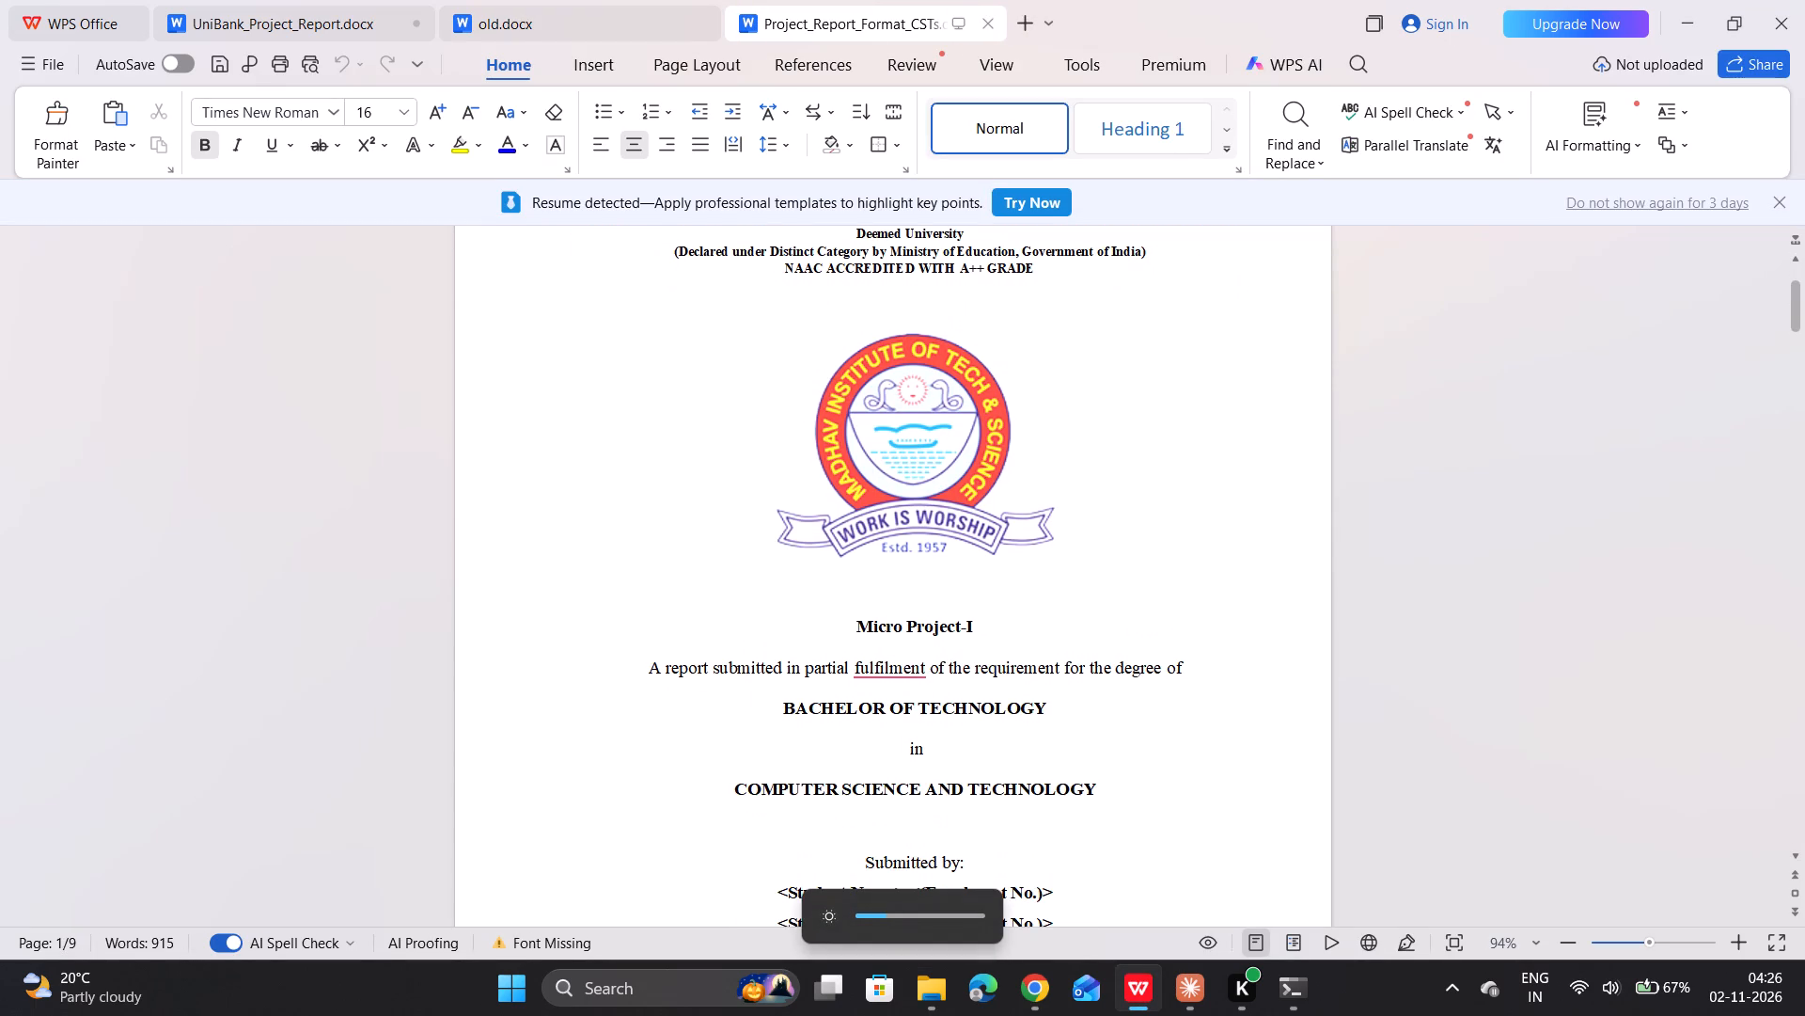
scroll(1205, 523, "down", 4)
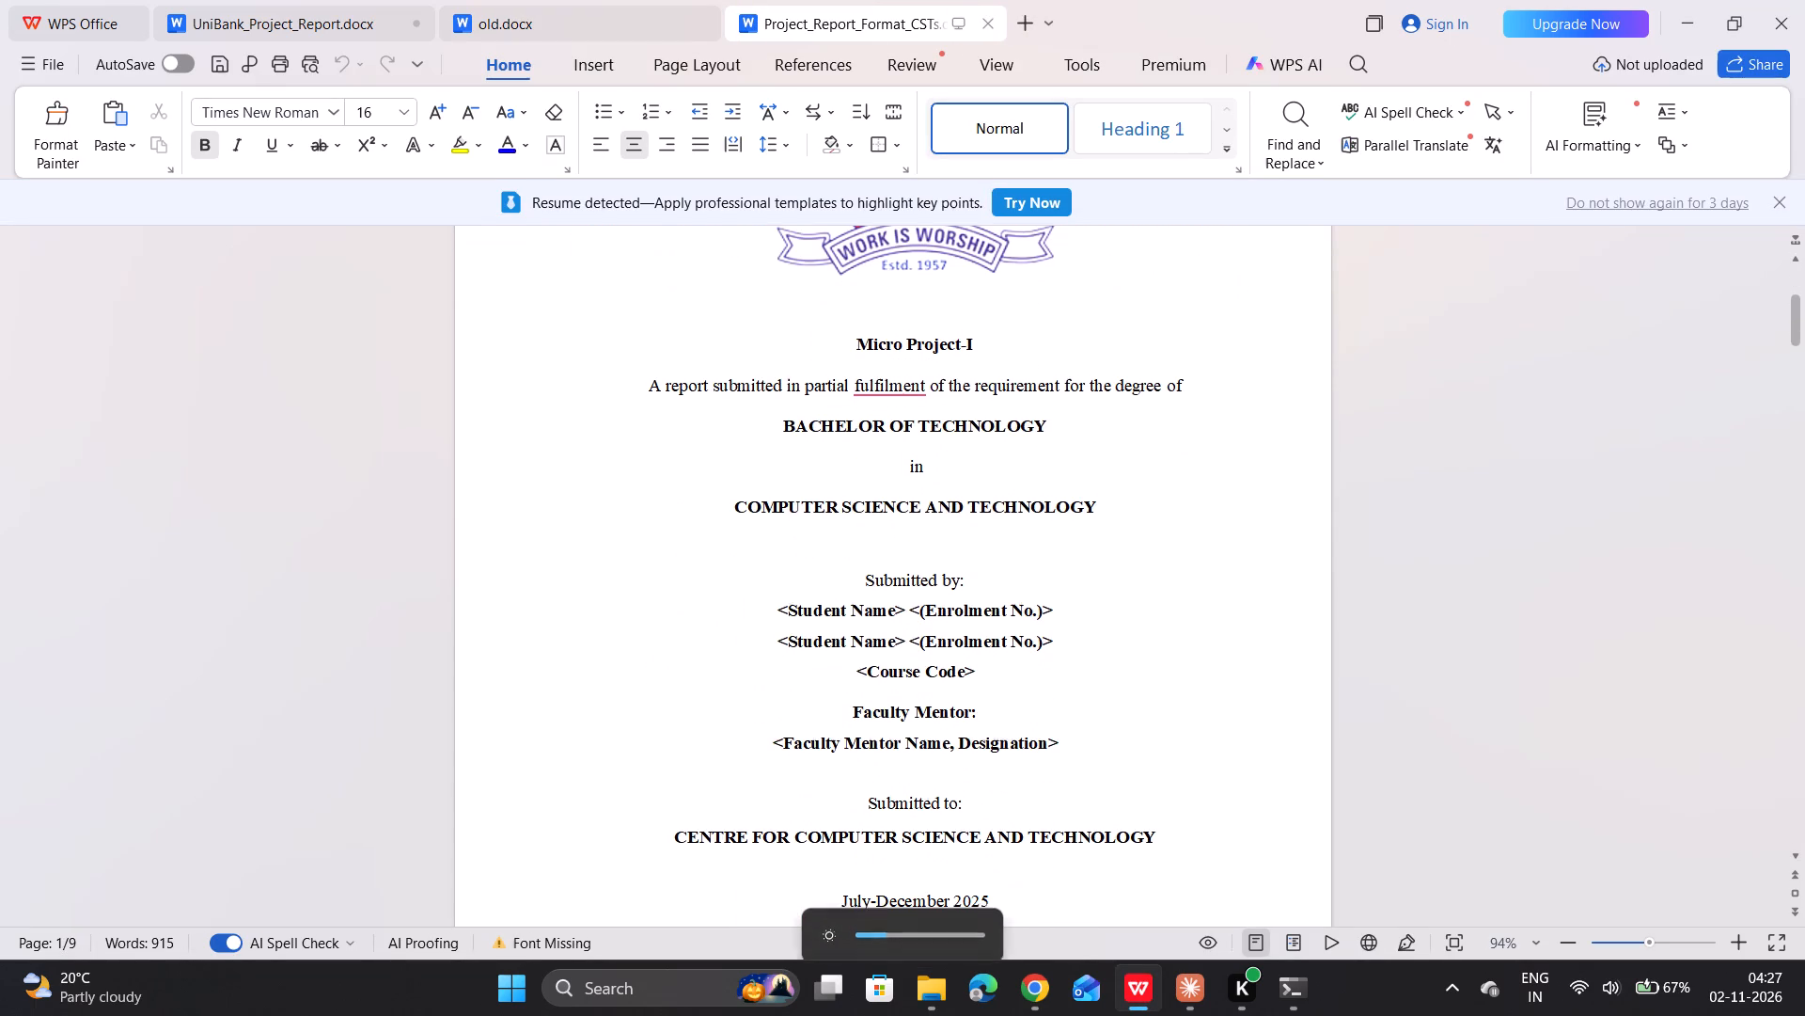
scroll(1205, 523, "down", 3)
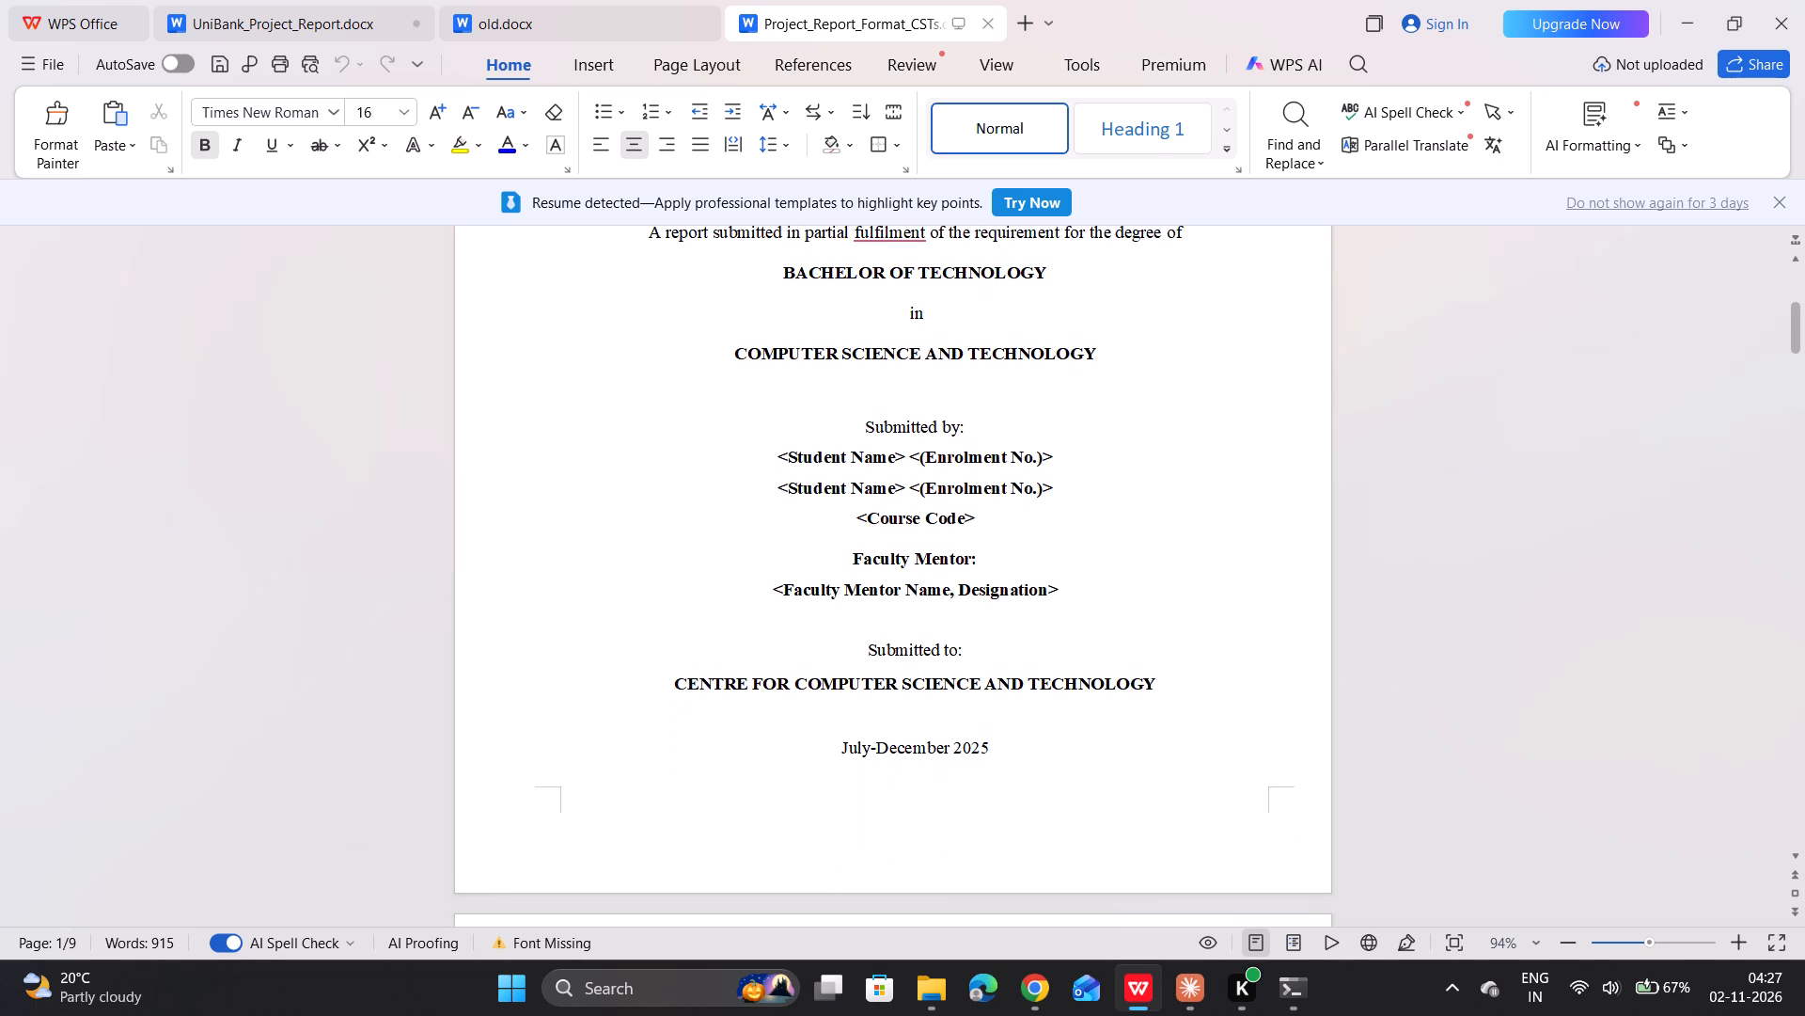
scroll(1205, 523, "down", 6)
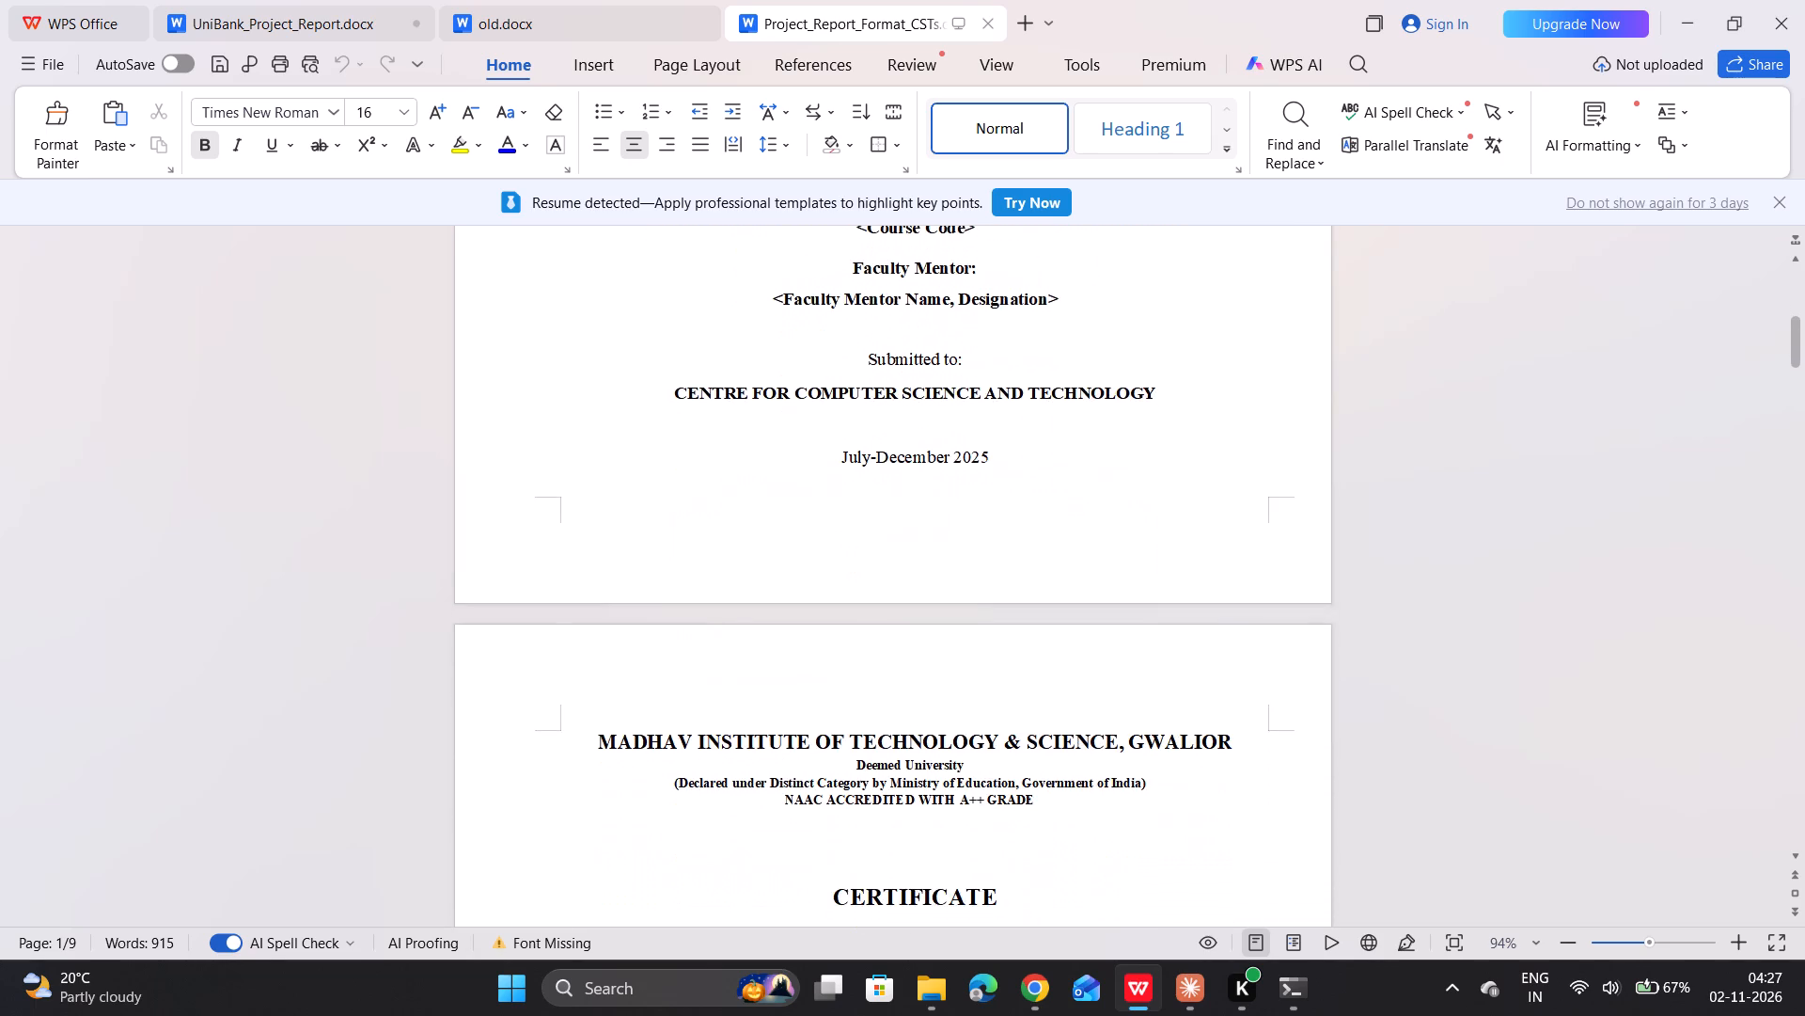
scroll(1205, 523, "down", 6)
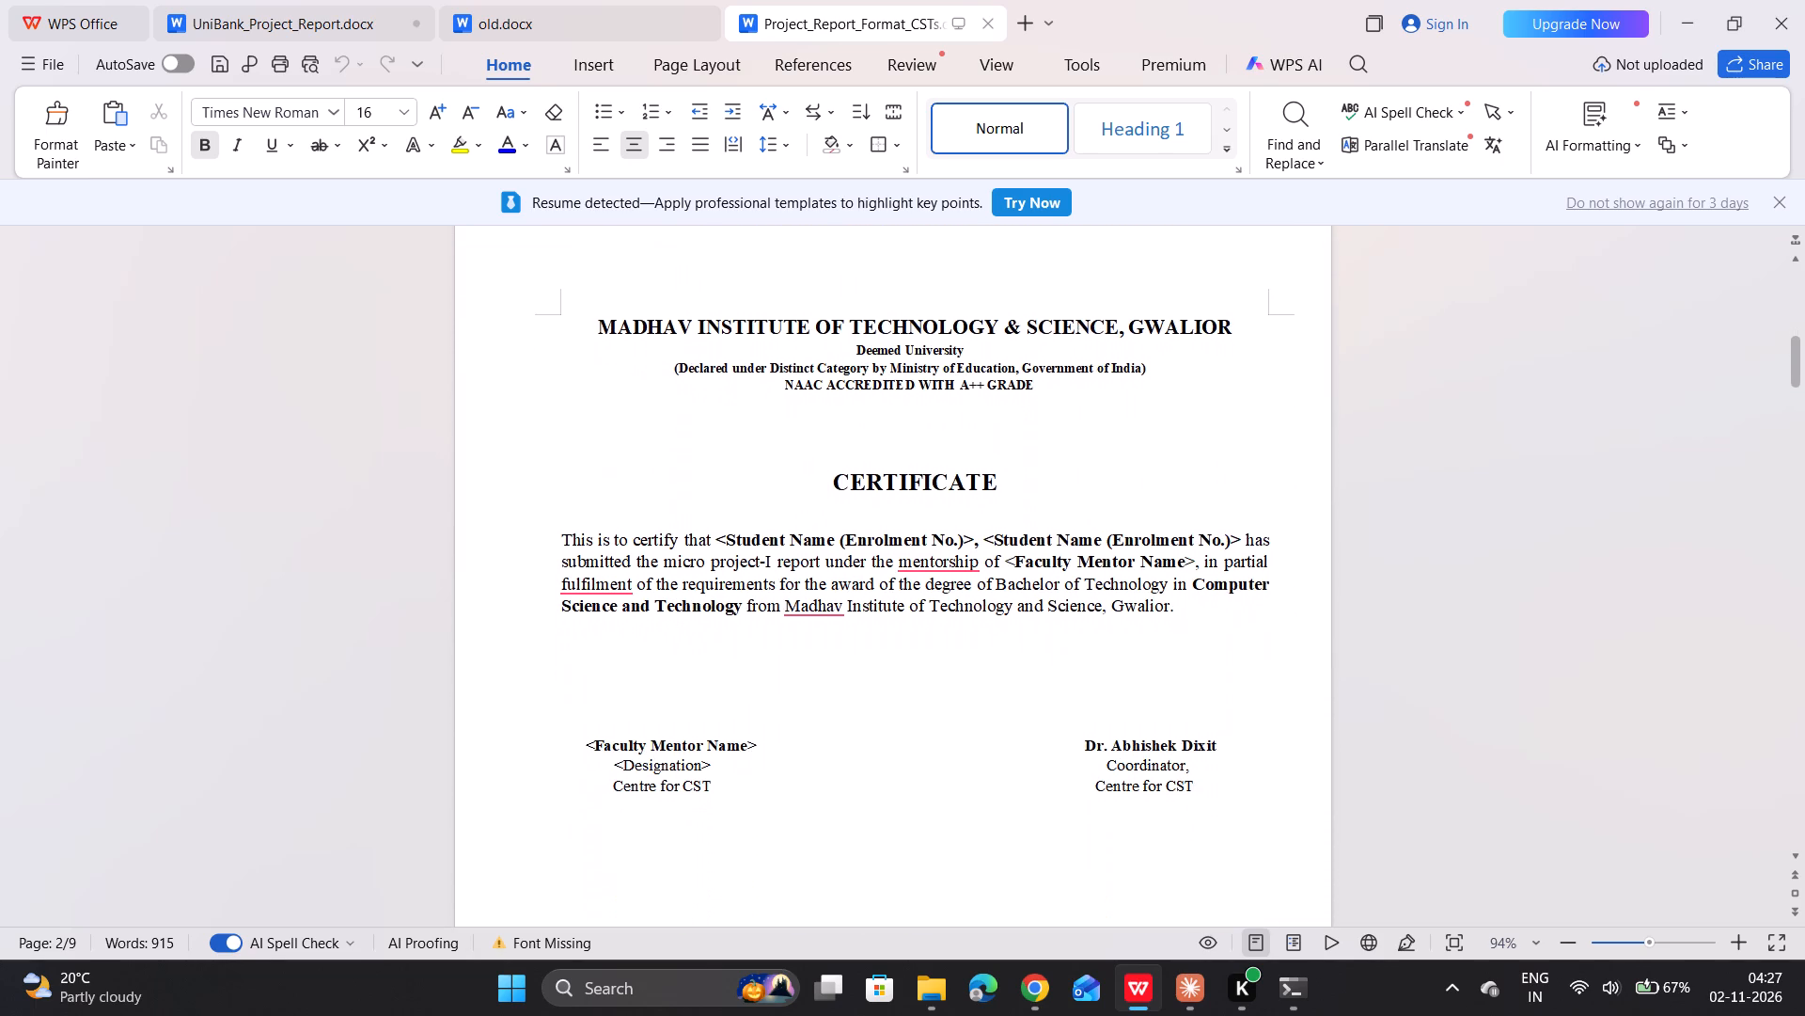
scroll(1205, 523, "down", 1)
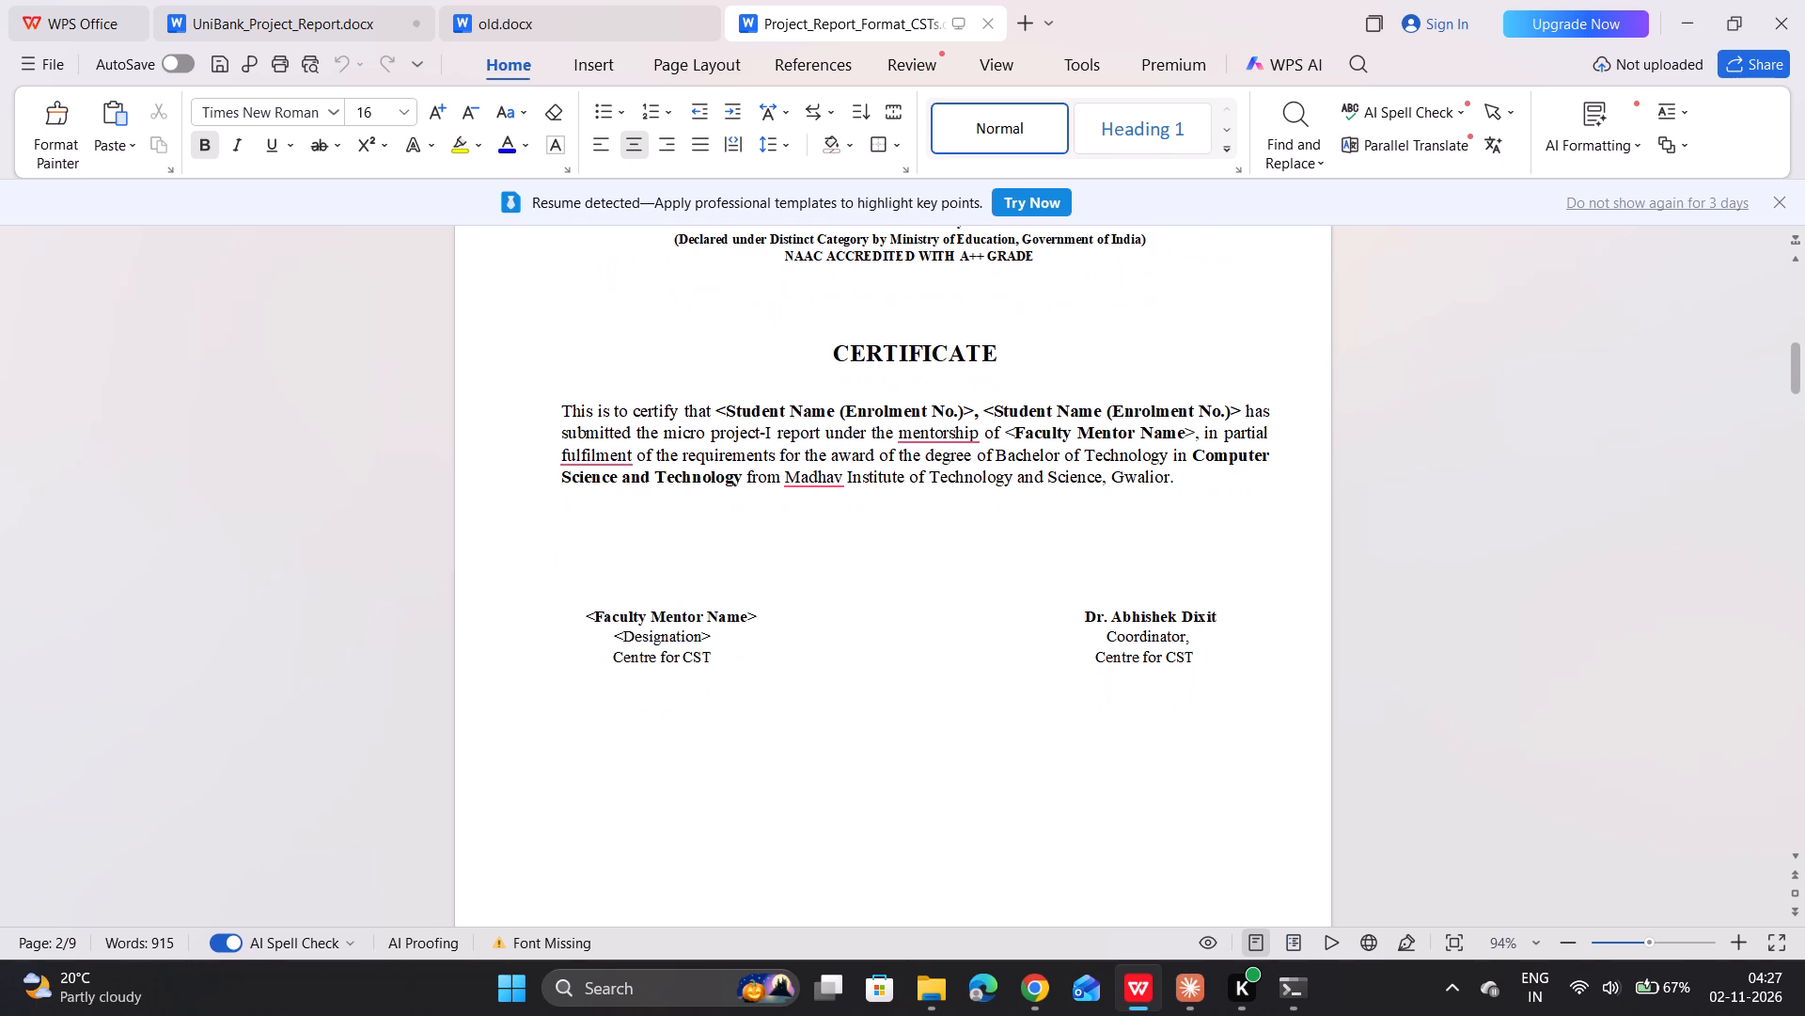
scroll(1205, 523, "down", 7)
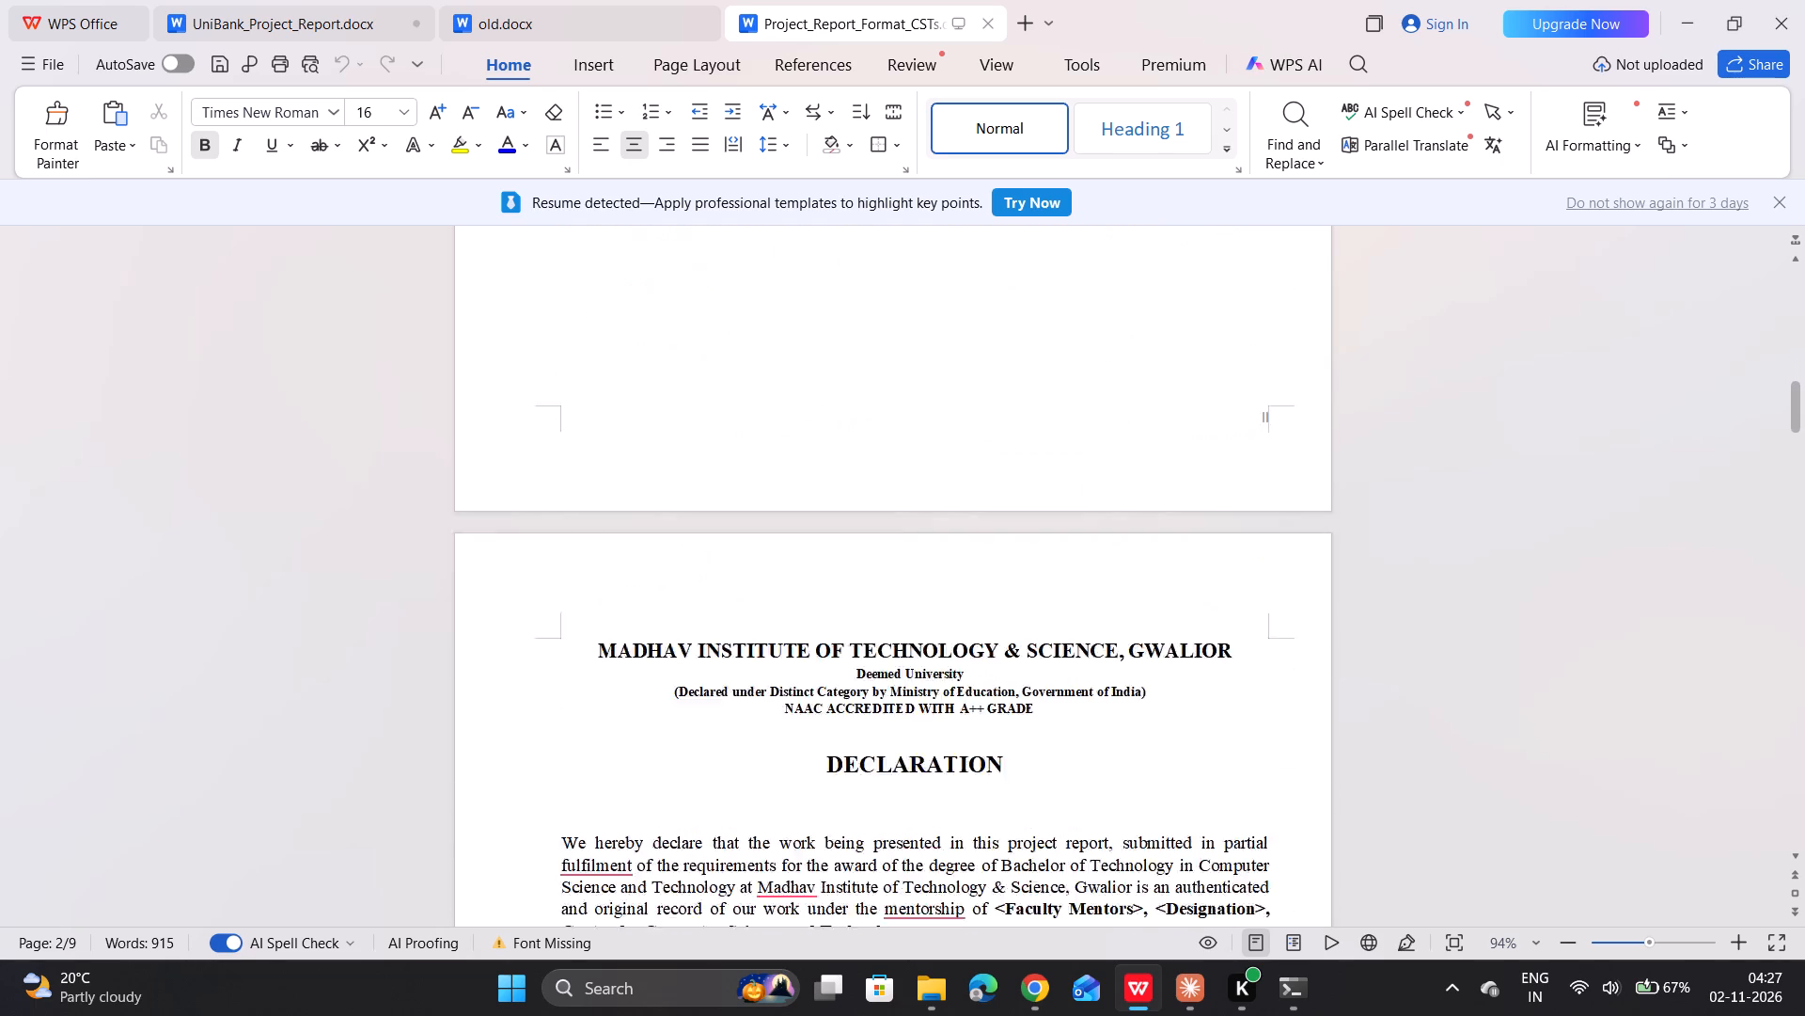
scroll(1205, 523, "down", 5)
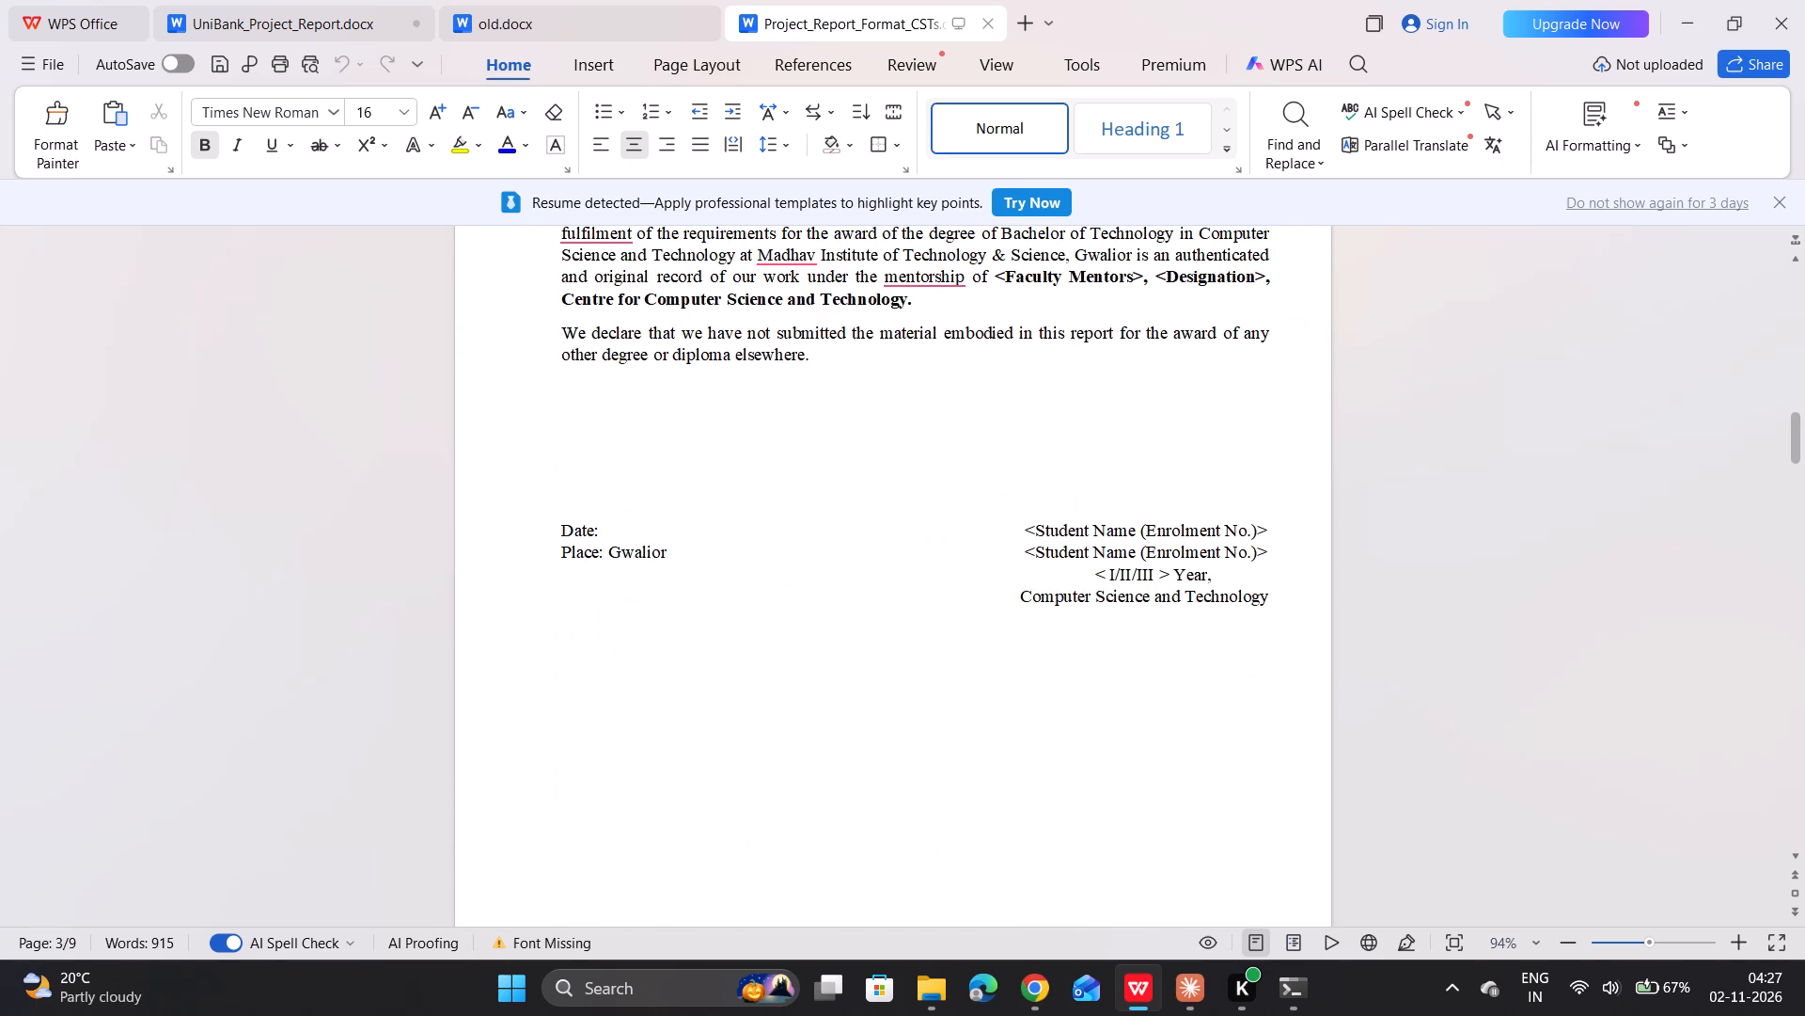
scroll(1205, 523, "down", 1)
Recheck the declaration and certificate pages of the CSTs format, then read on through the acknowledgement to the final page.
scroll(1205, 523, "up", 1)
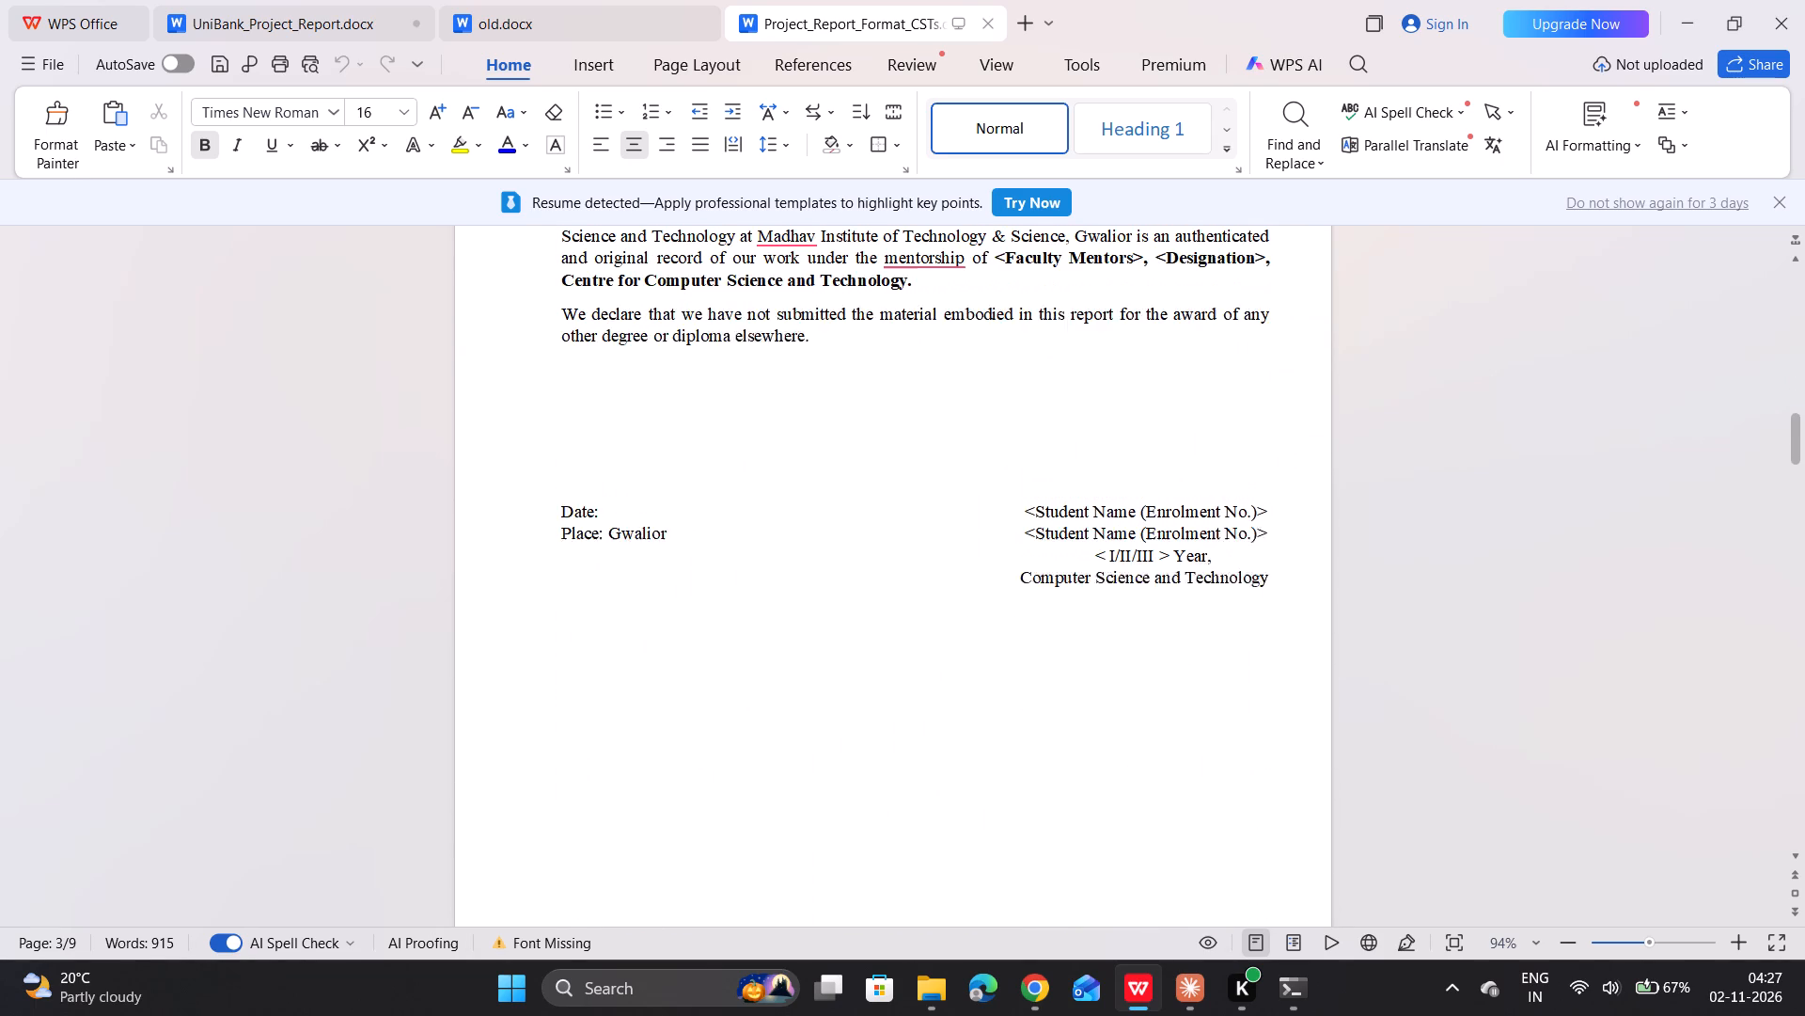
scroll(1205, 523, "up", 2)
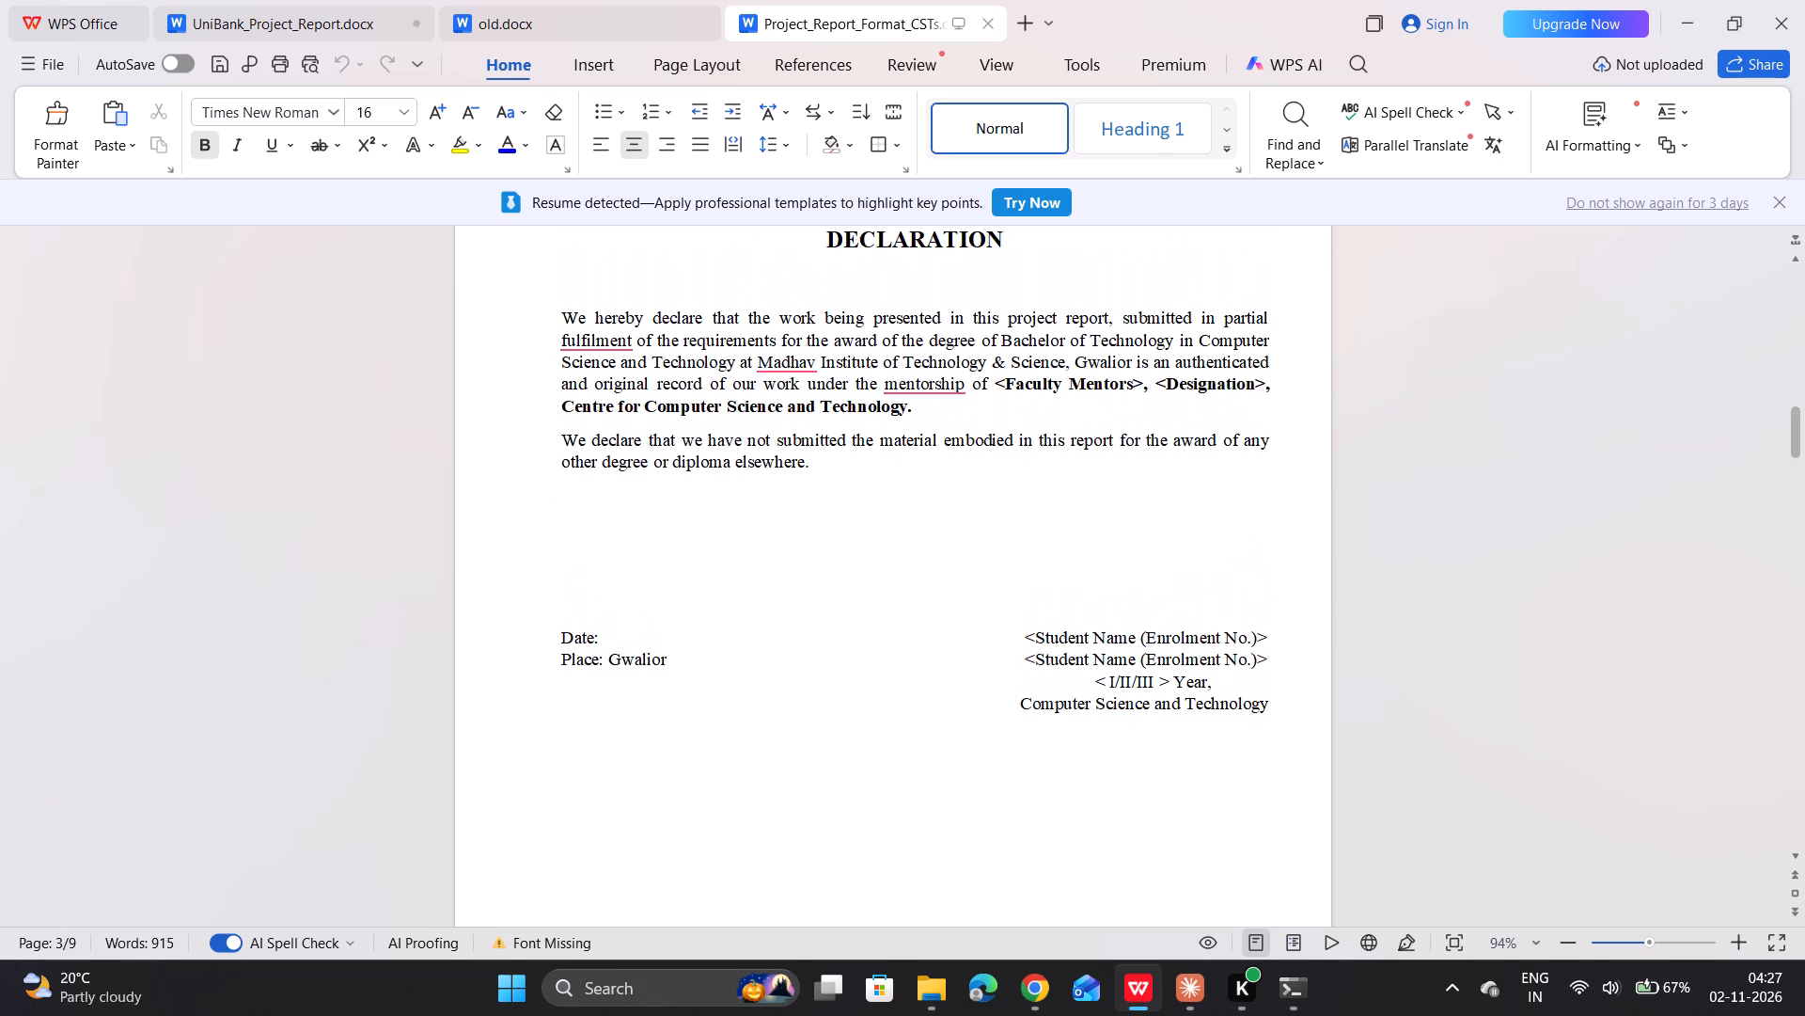
scroll(1205, 523, "up", 8)
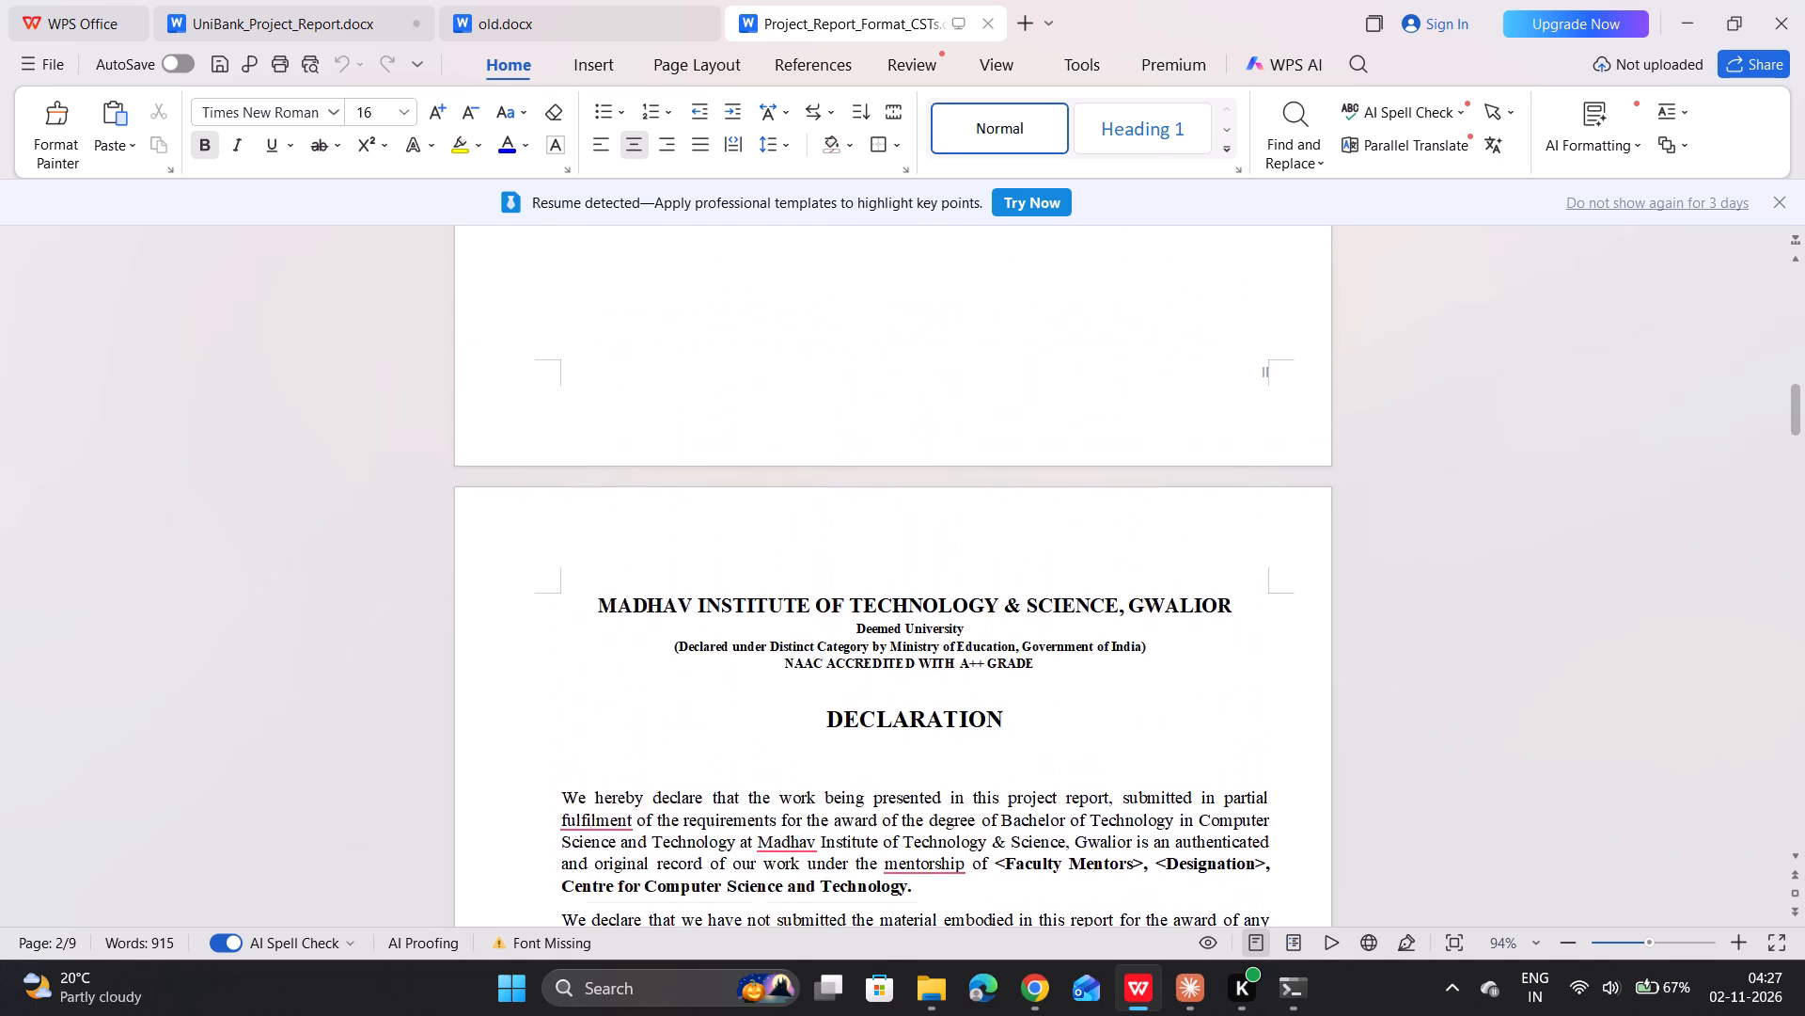
scroll(1205, 523, "up", 6)
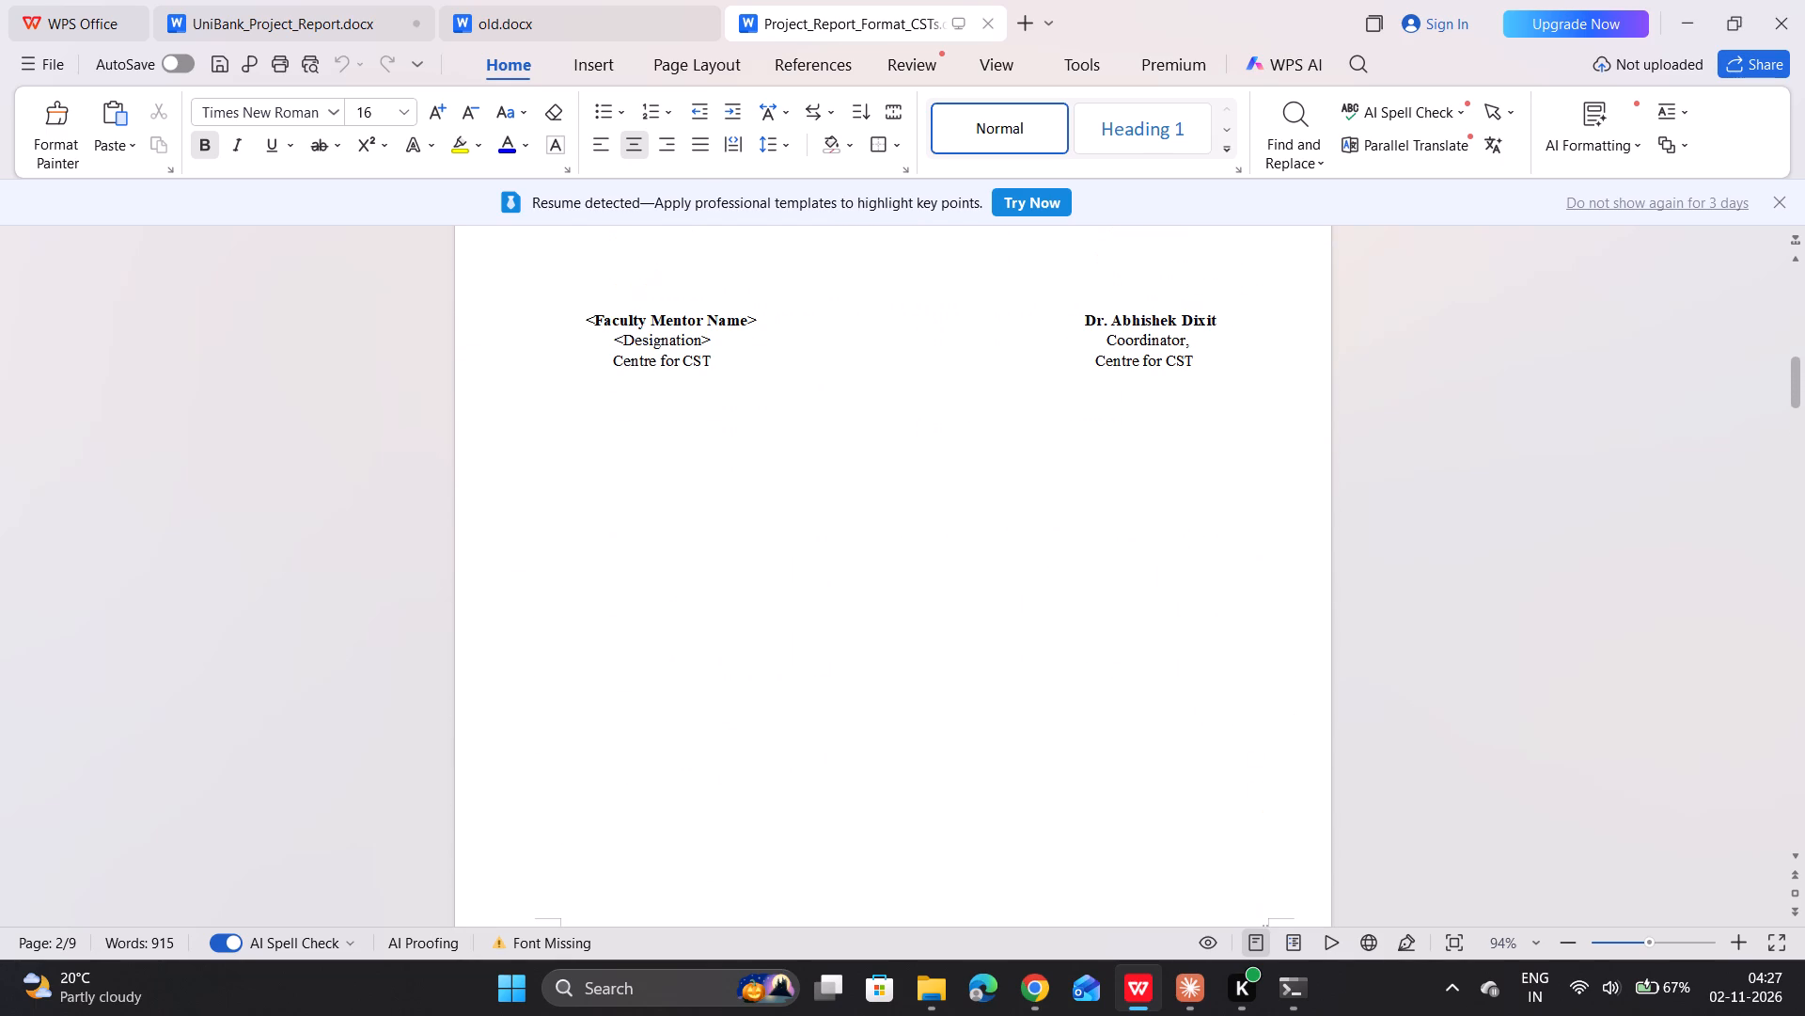
scroll(1205, 523, "up", 2)
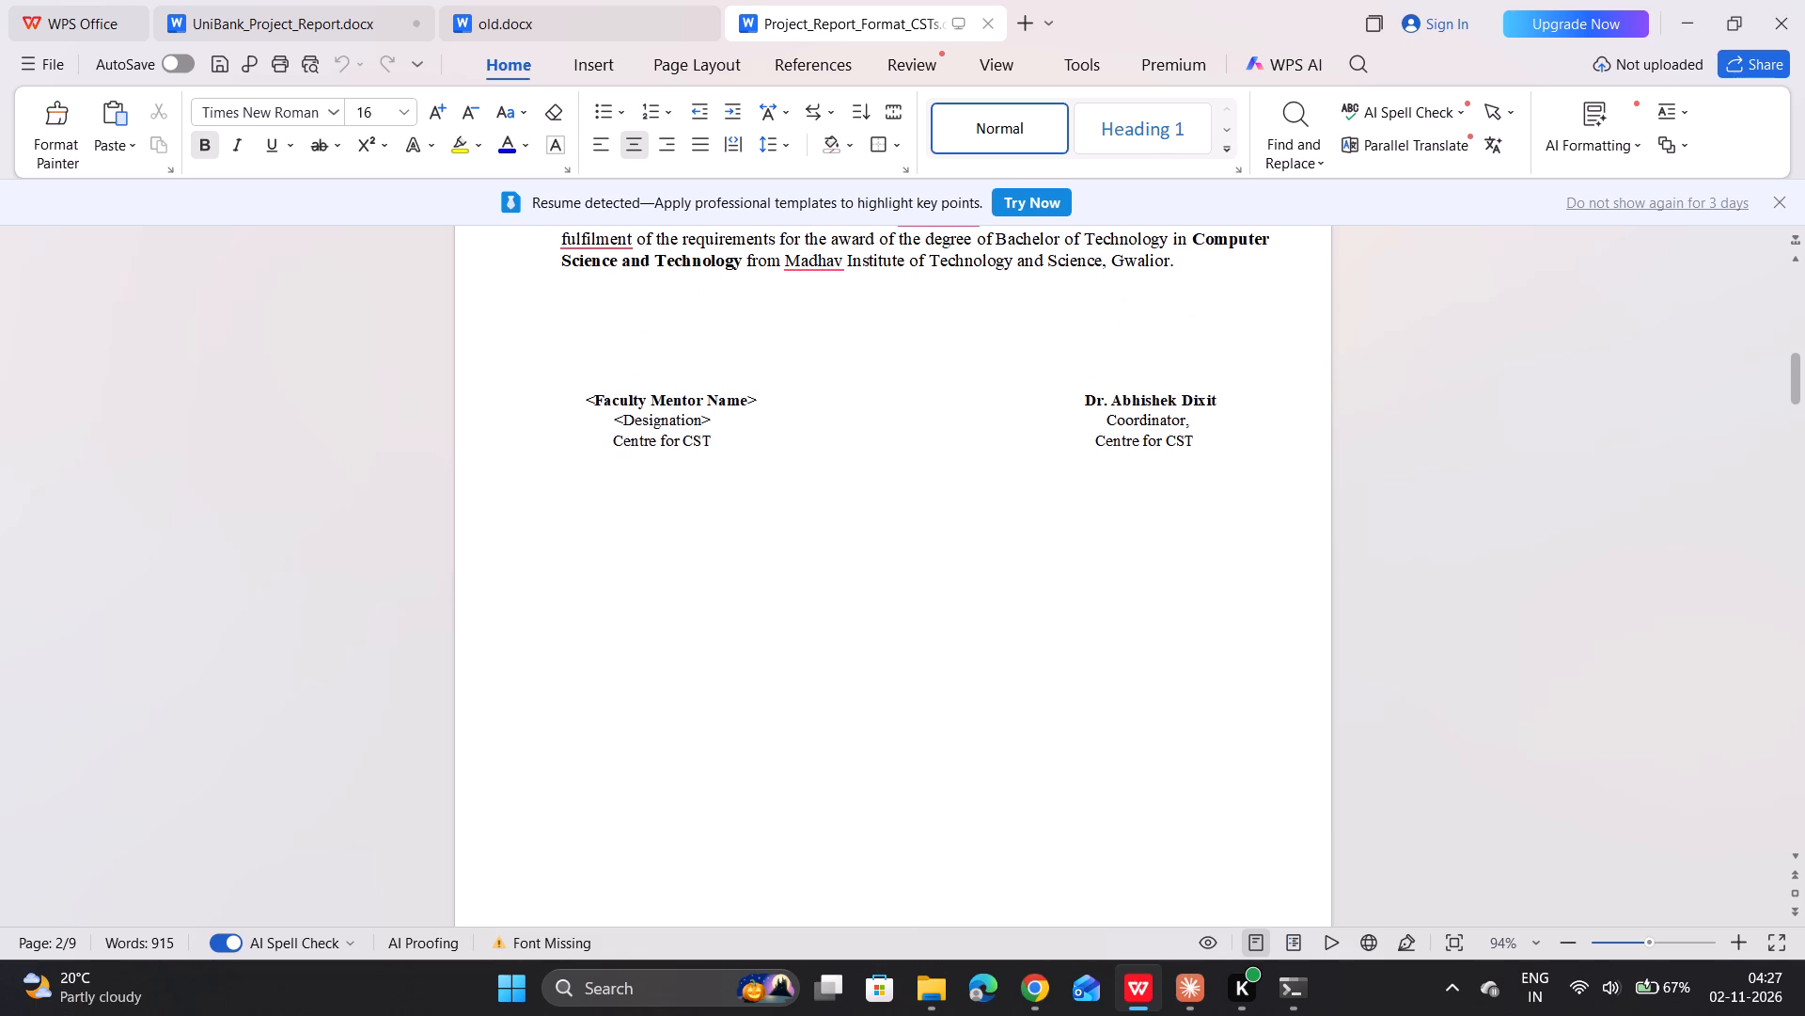
scroll(1205, 523, "down", 13)
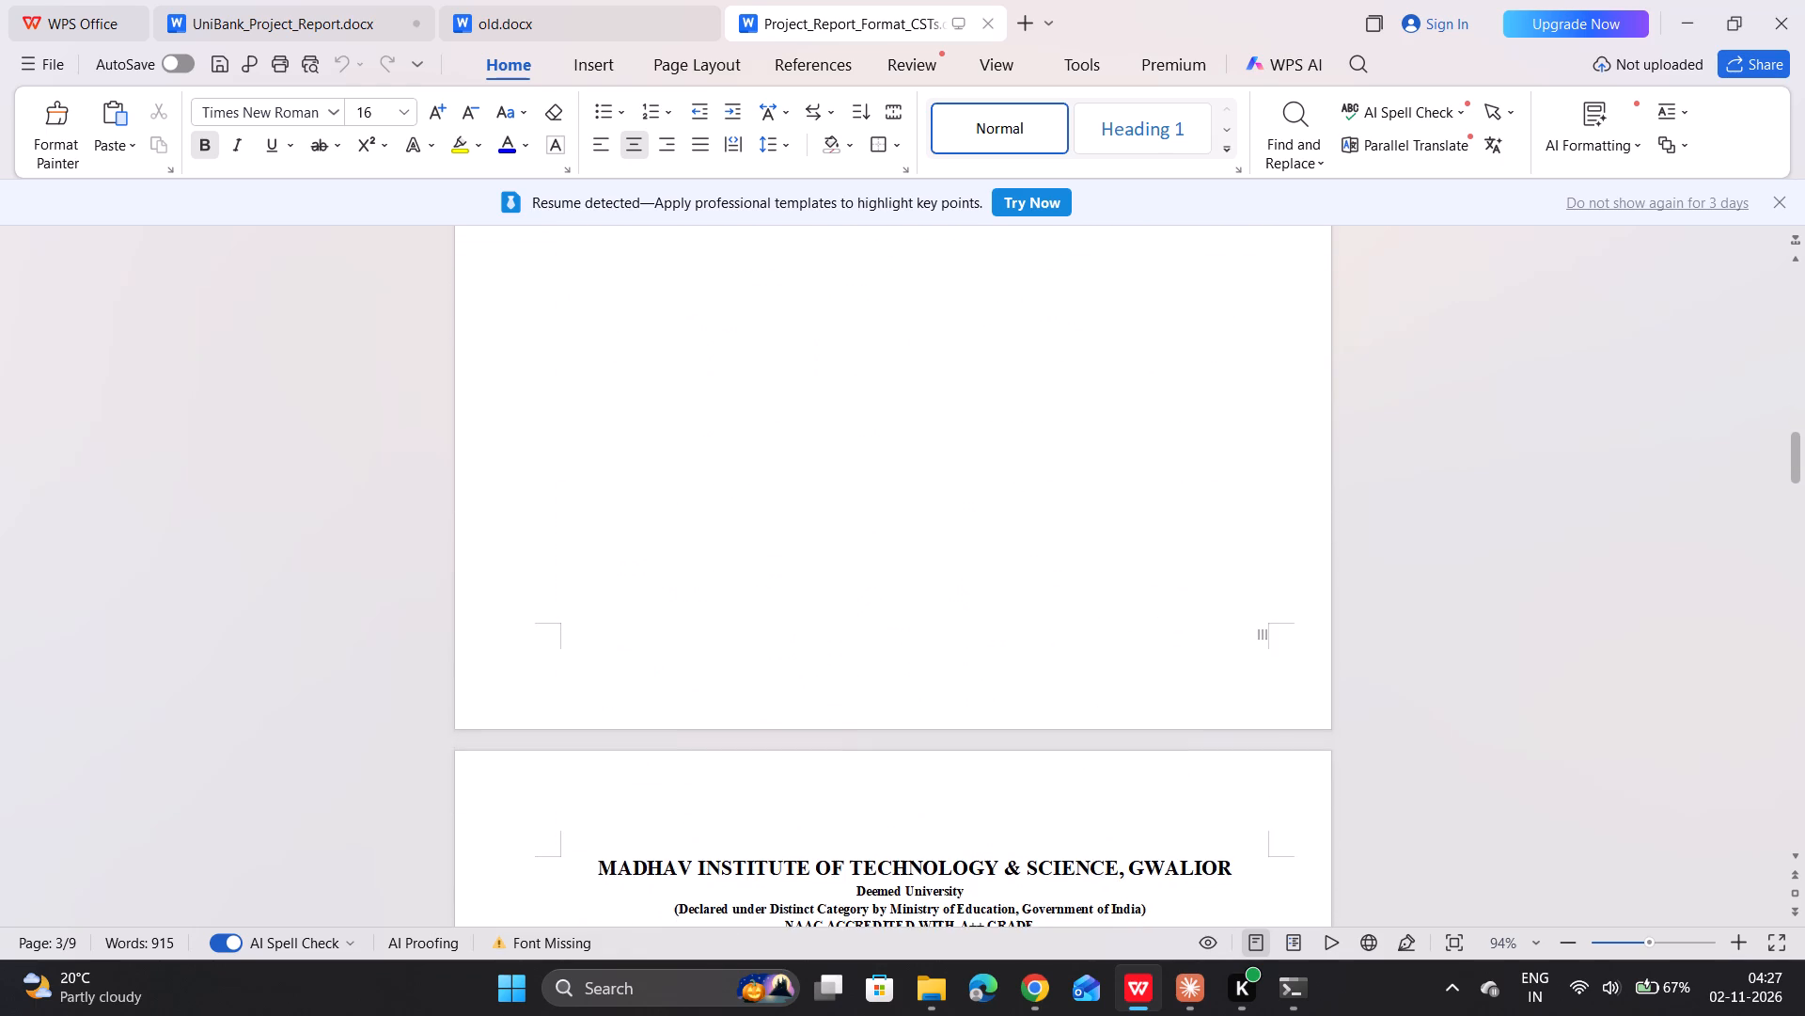
scroll(1205, 523, "down", 8)
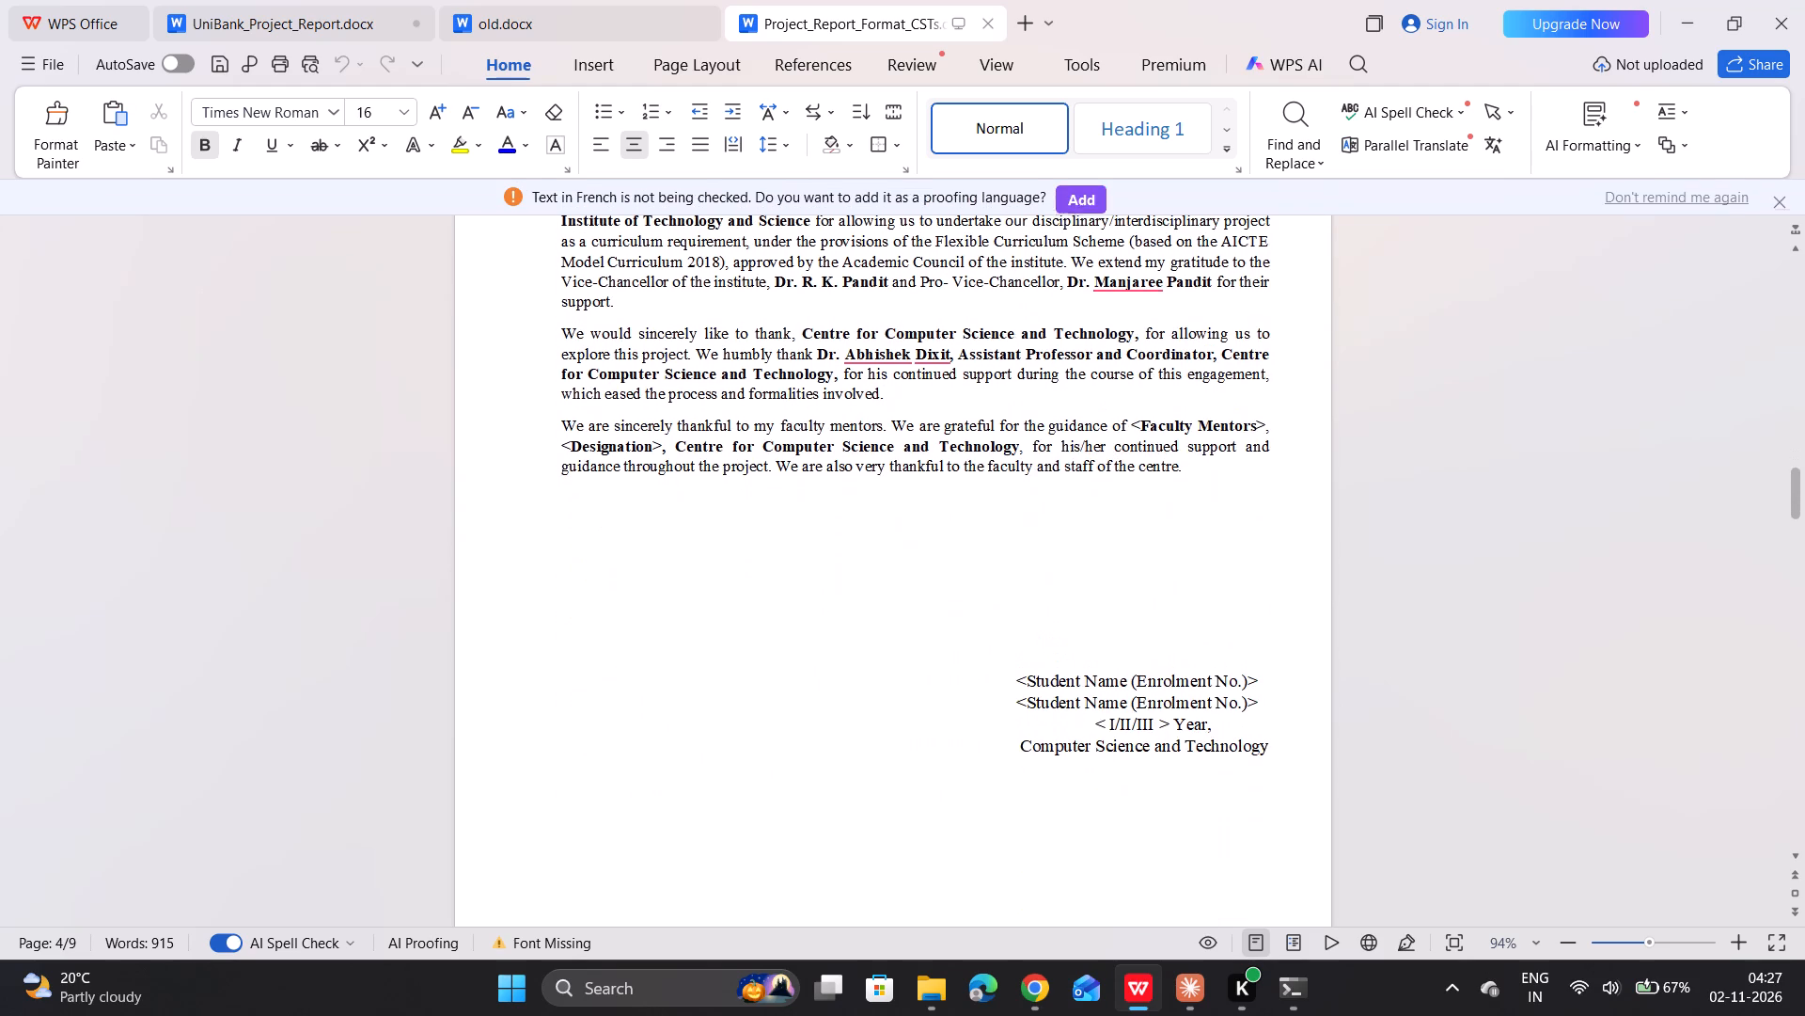
scroll(1205, 523, "down", 16)
scroll(1205, 523, "down", 17)
scroll(1205, 523, "up", 1)
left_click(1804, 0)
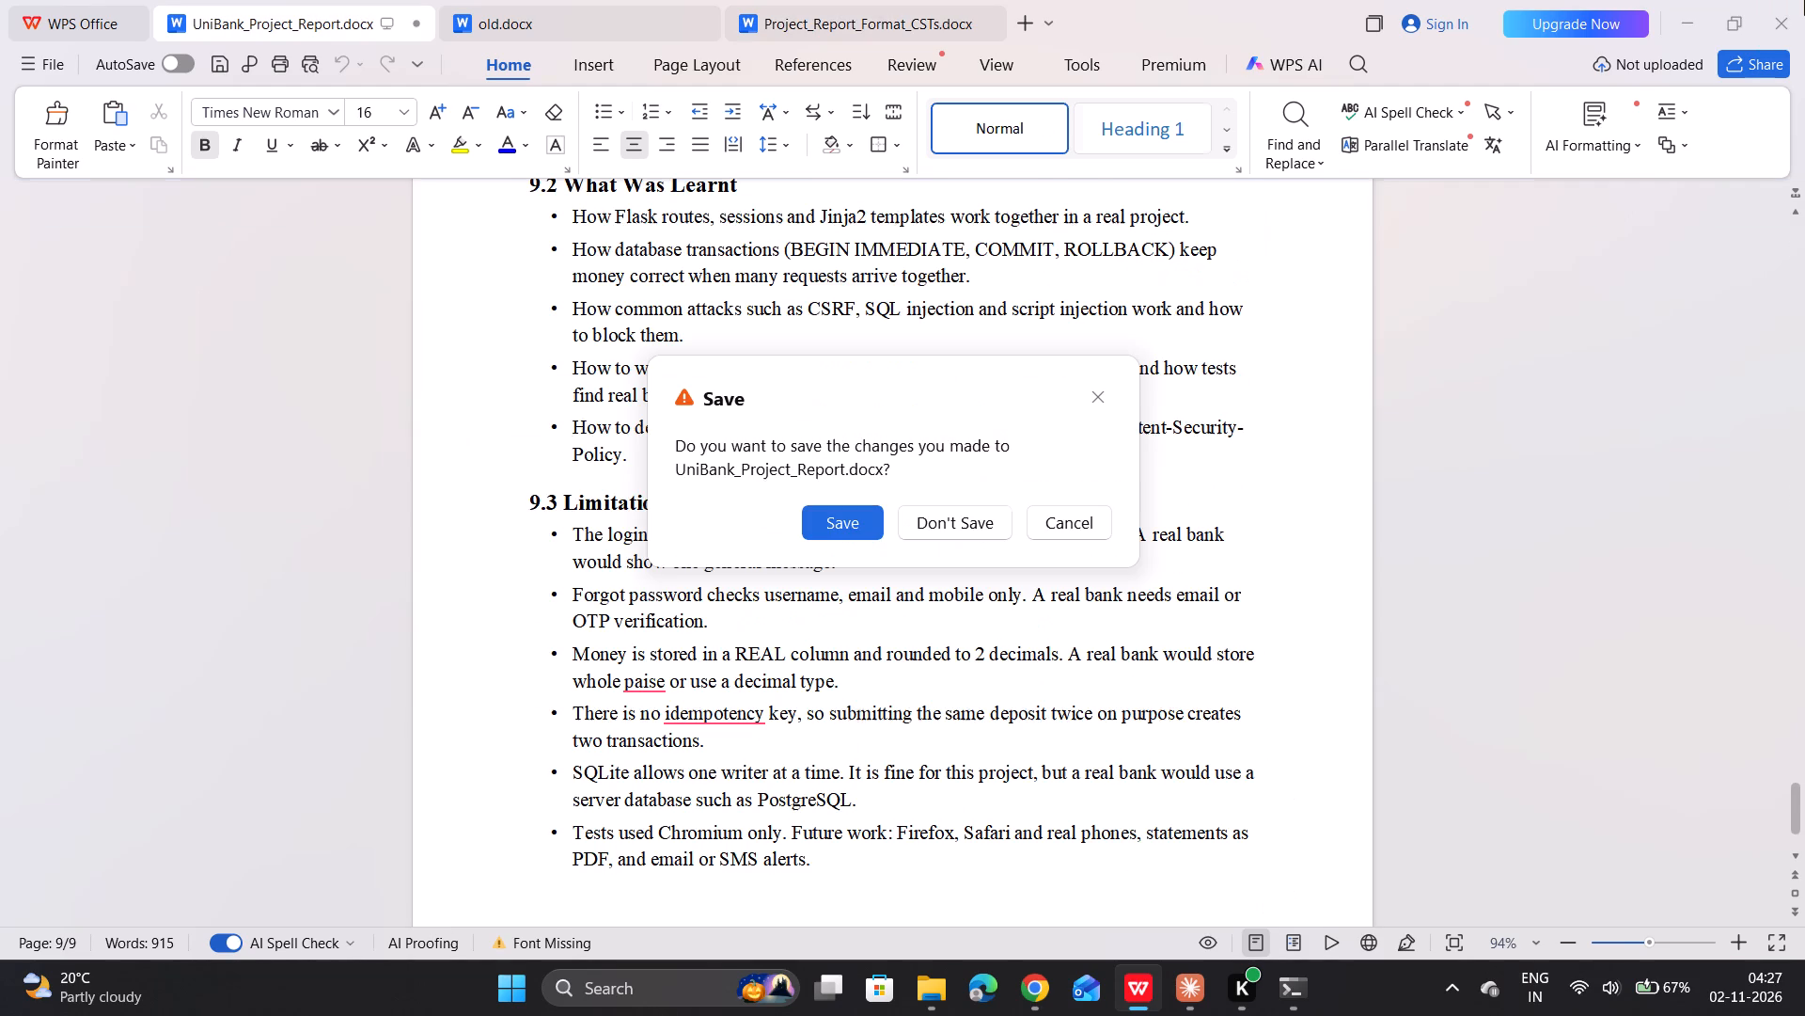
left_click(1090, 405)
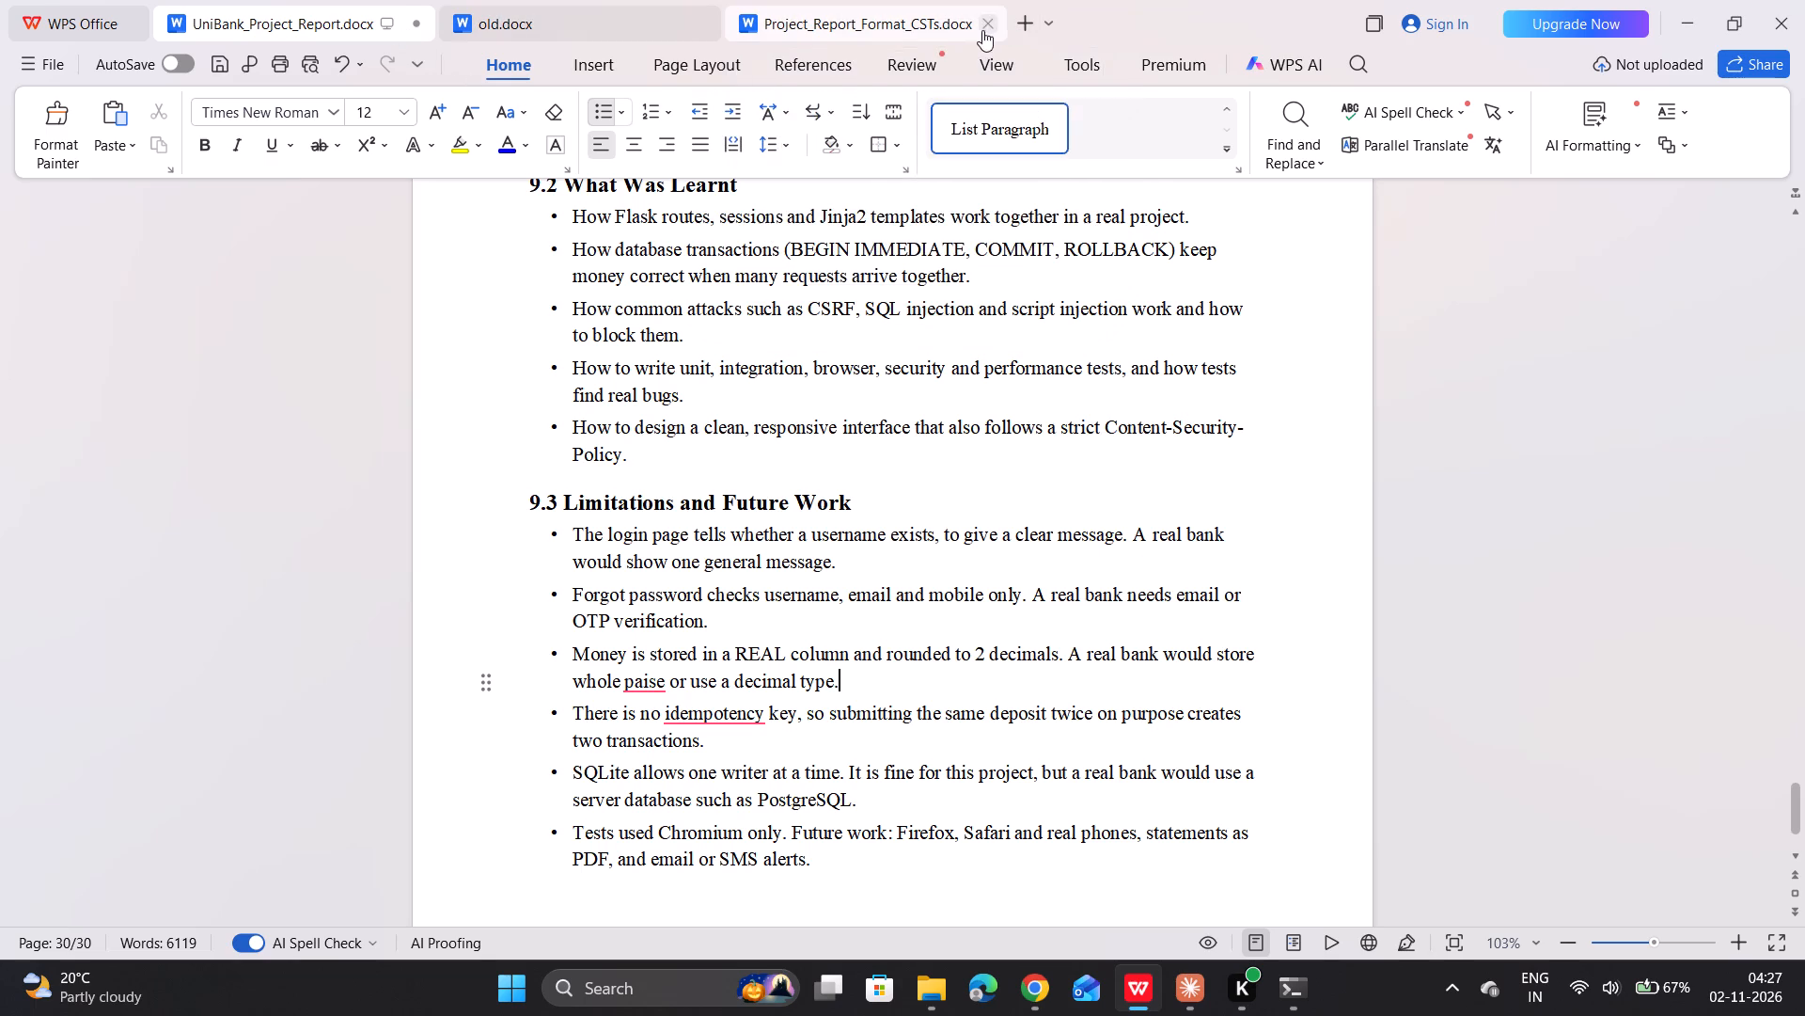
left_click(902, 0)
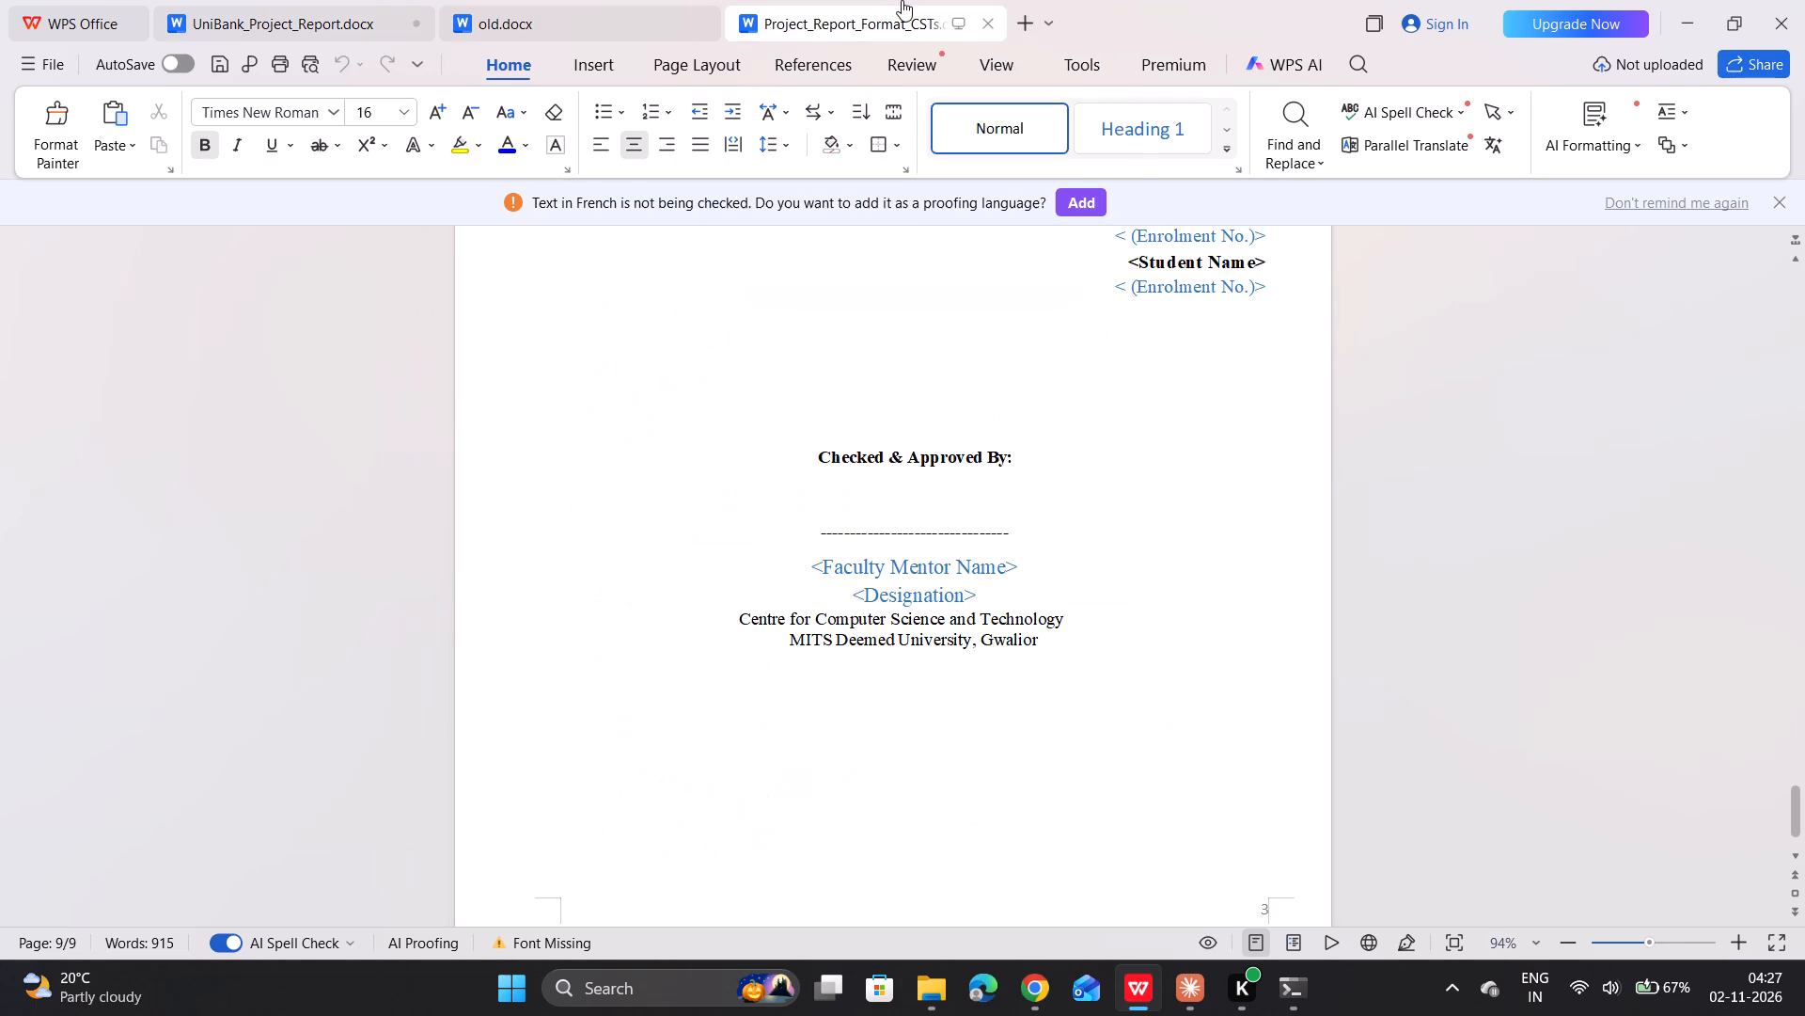
Look over the Plagiarism Check Certificate page of Project_Report_Format_CSTs and close that document.
scroll(860, 413, "up", 6)
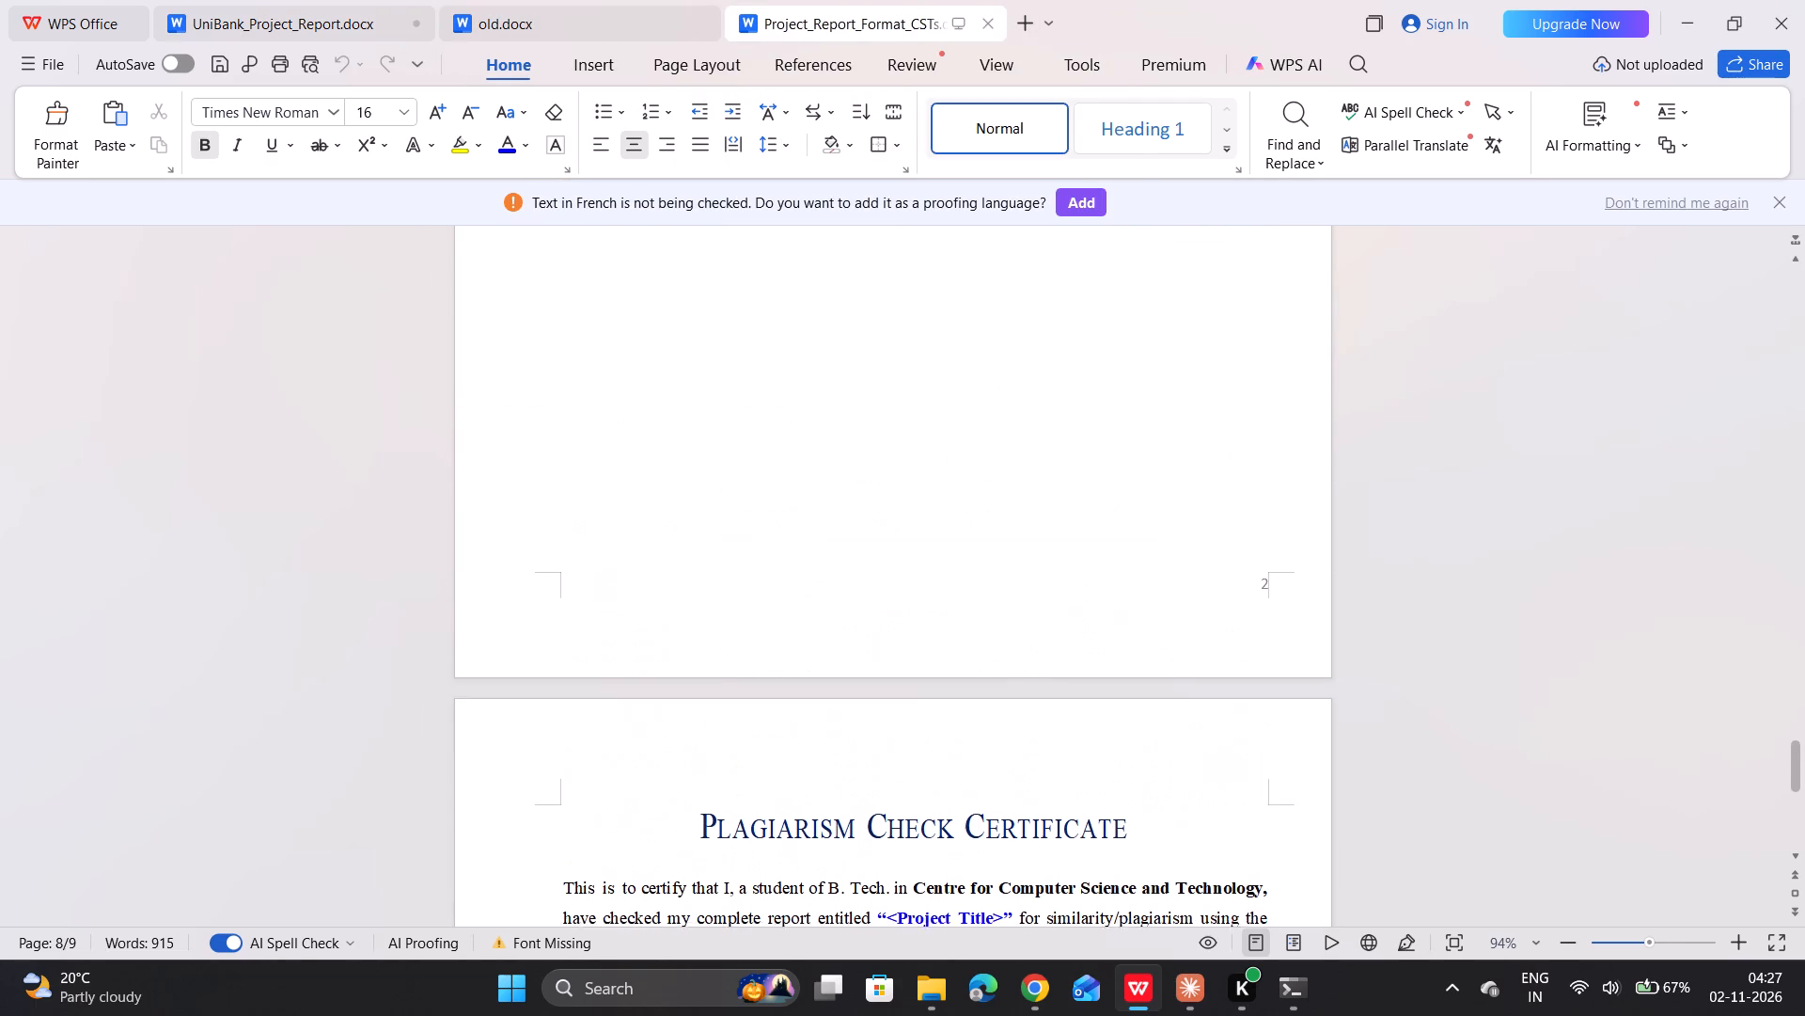
scroll(860, 413, "up", 1)
left_click(986, 23)
right_click(986, 23)
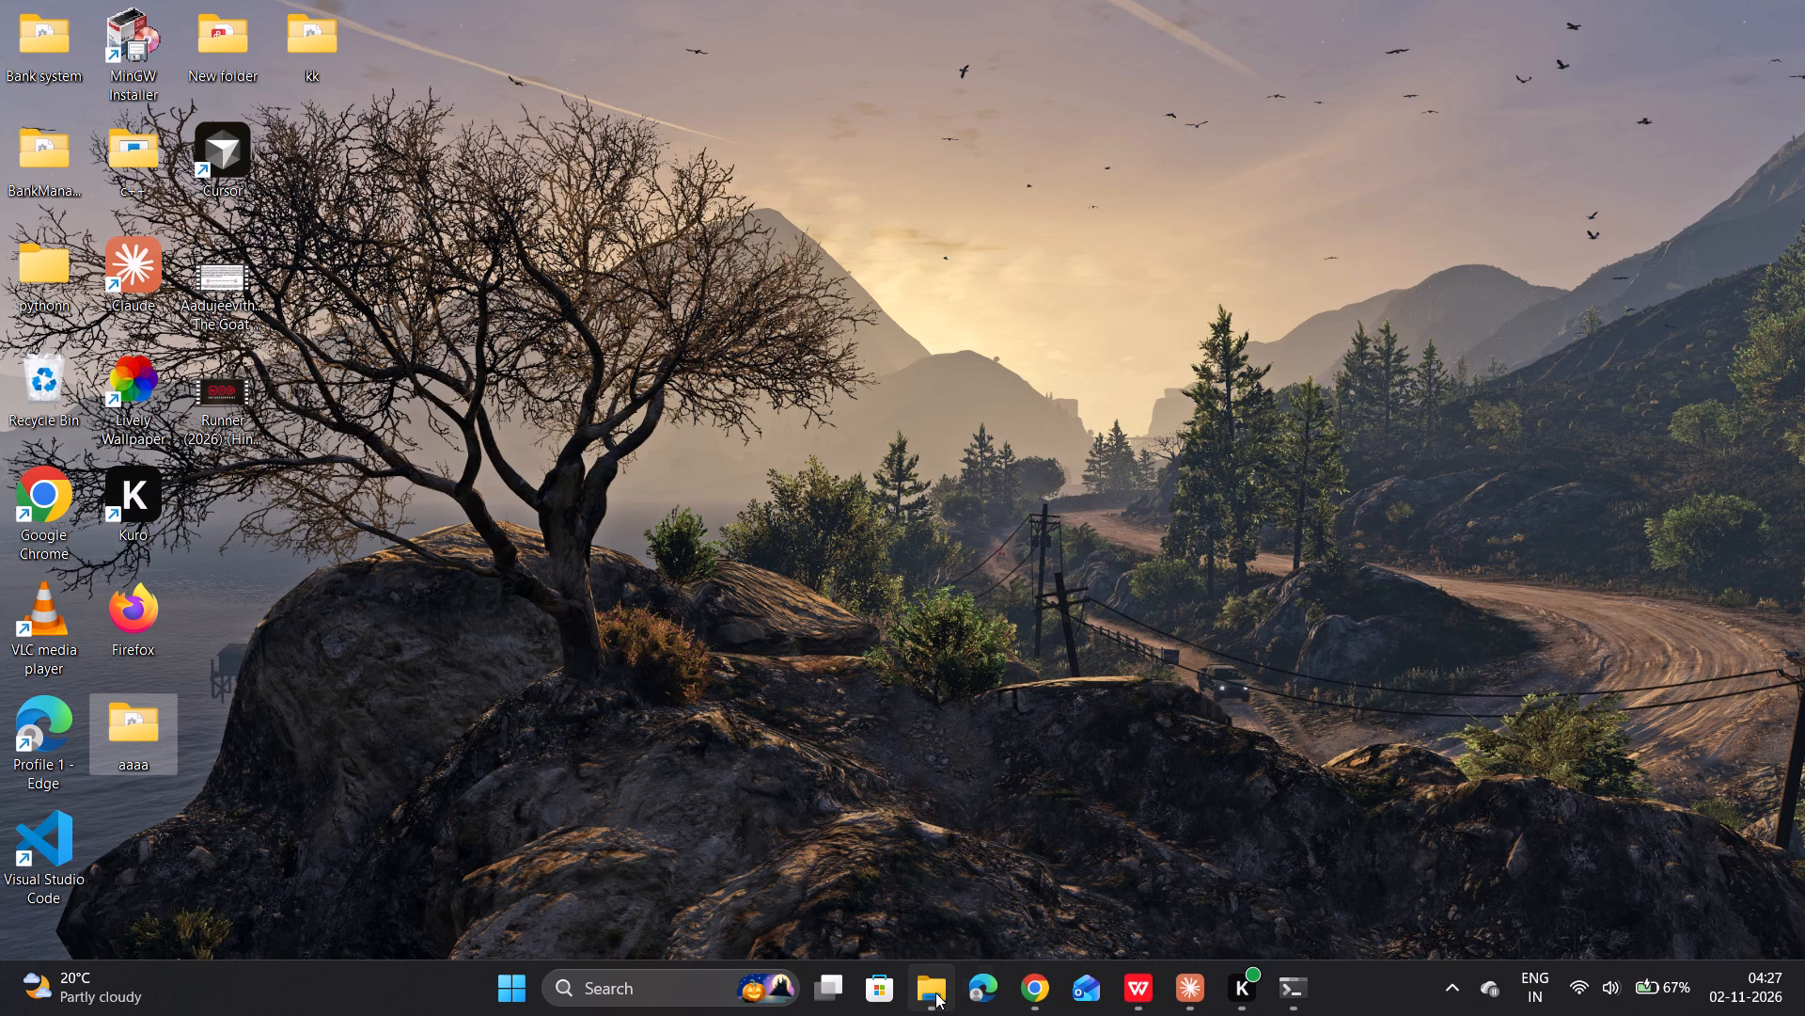
Open the Project_Report_Format document from the Documents folder in File Explorer and look through its cover page.
left_click(934, 992)
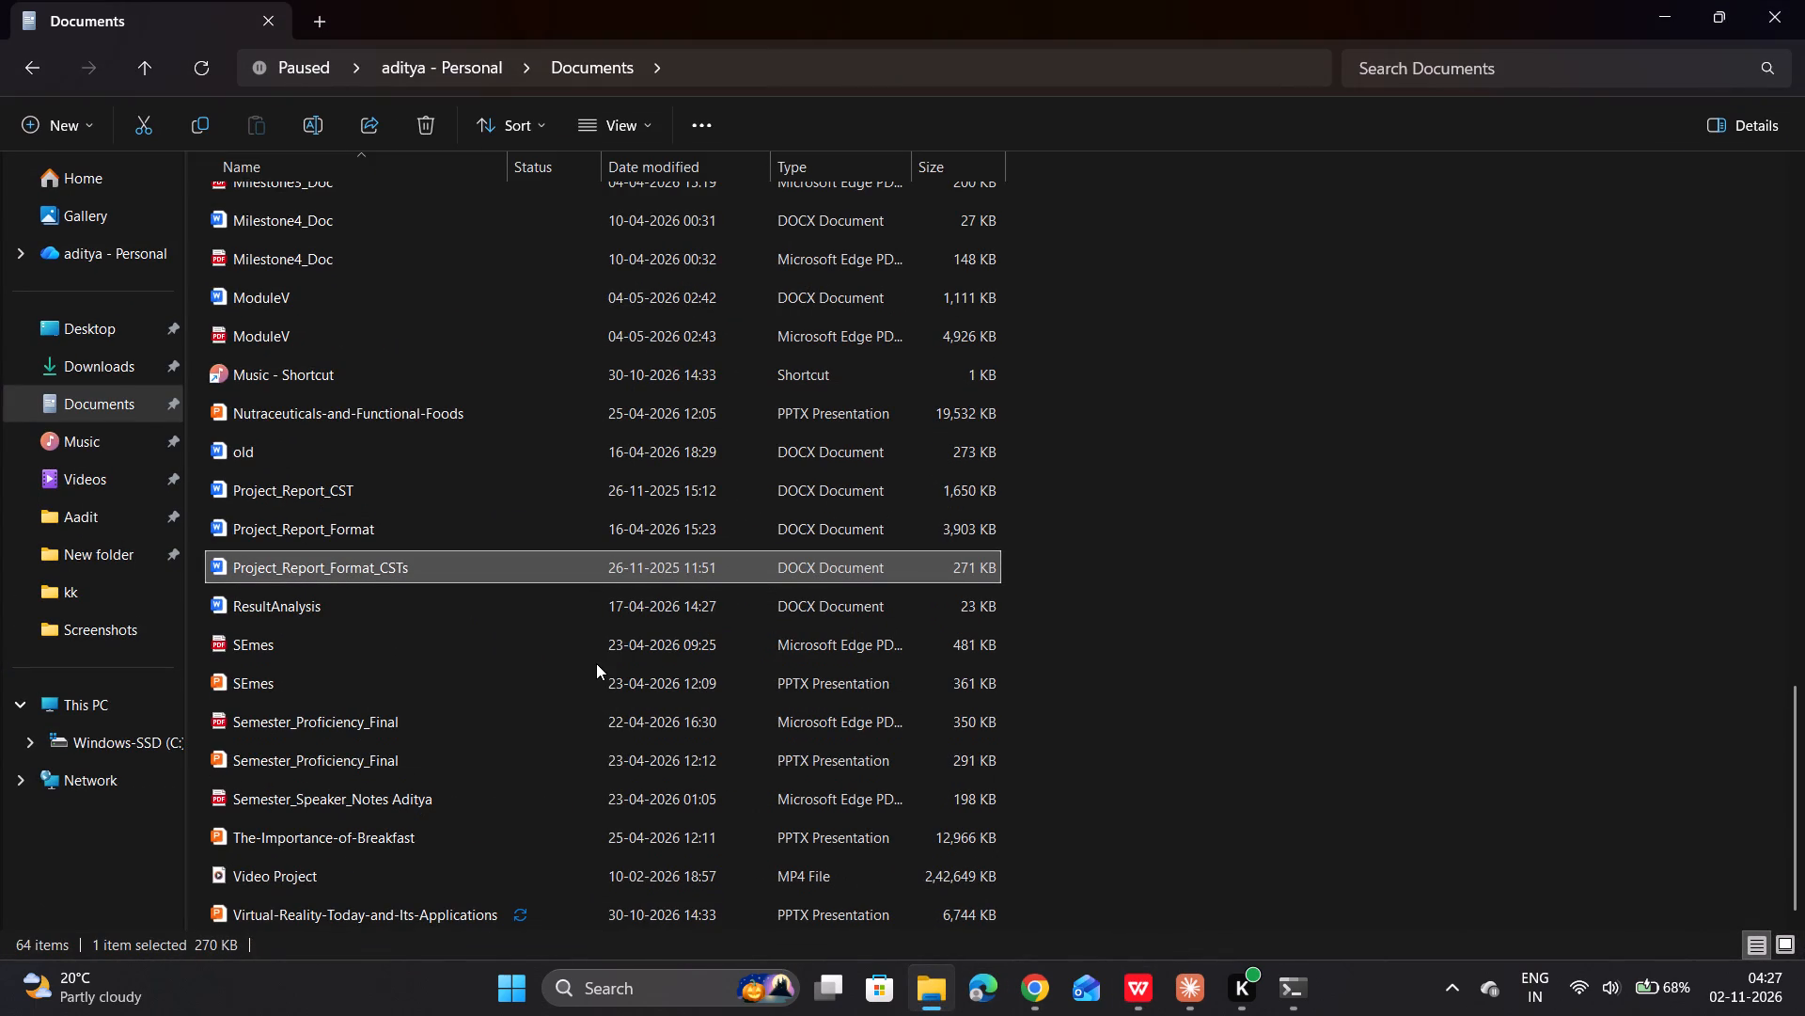
double_click(649, 526)
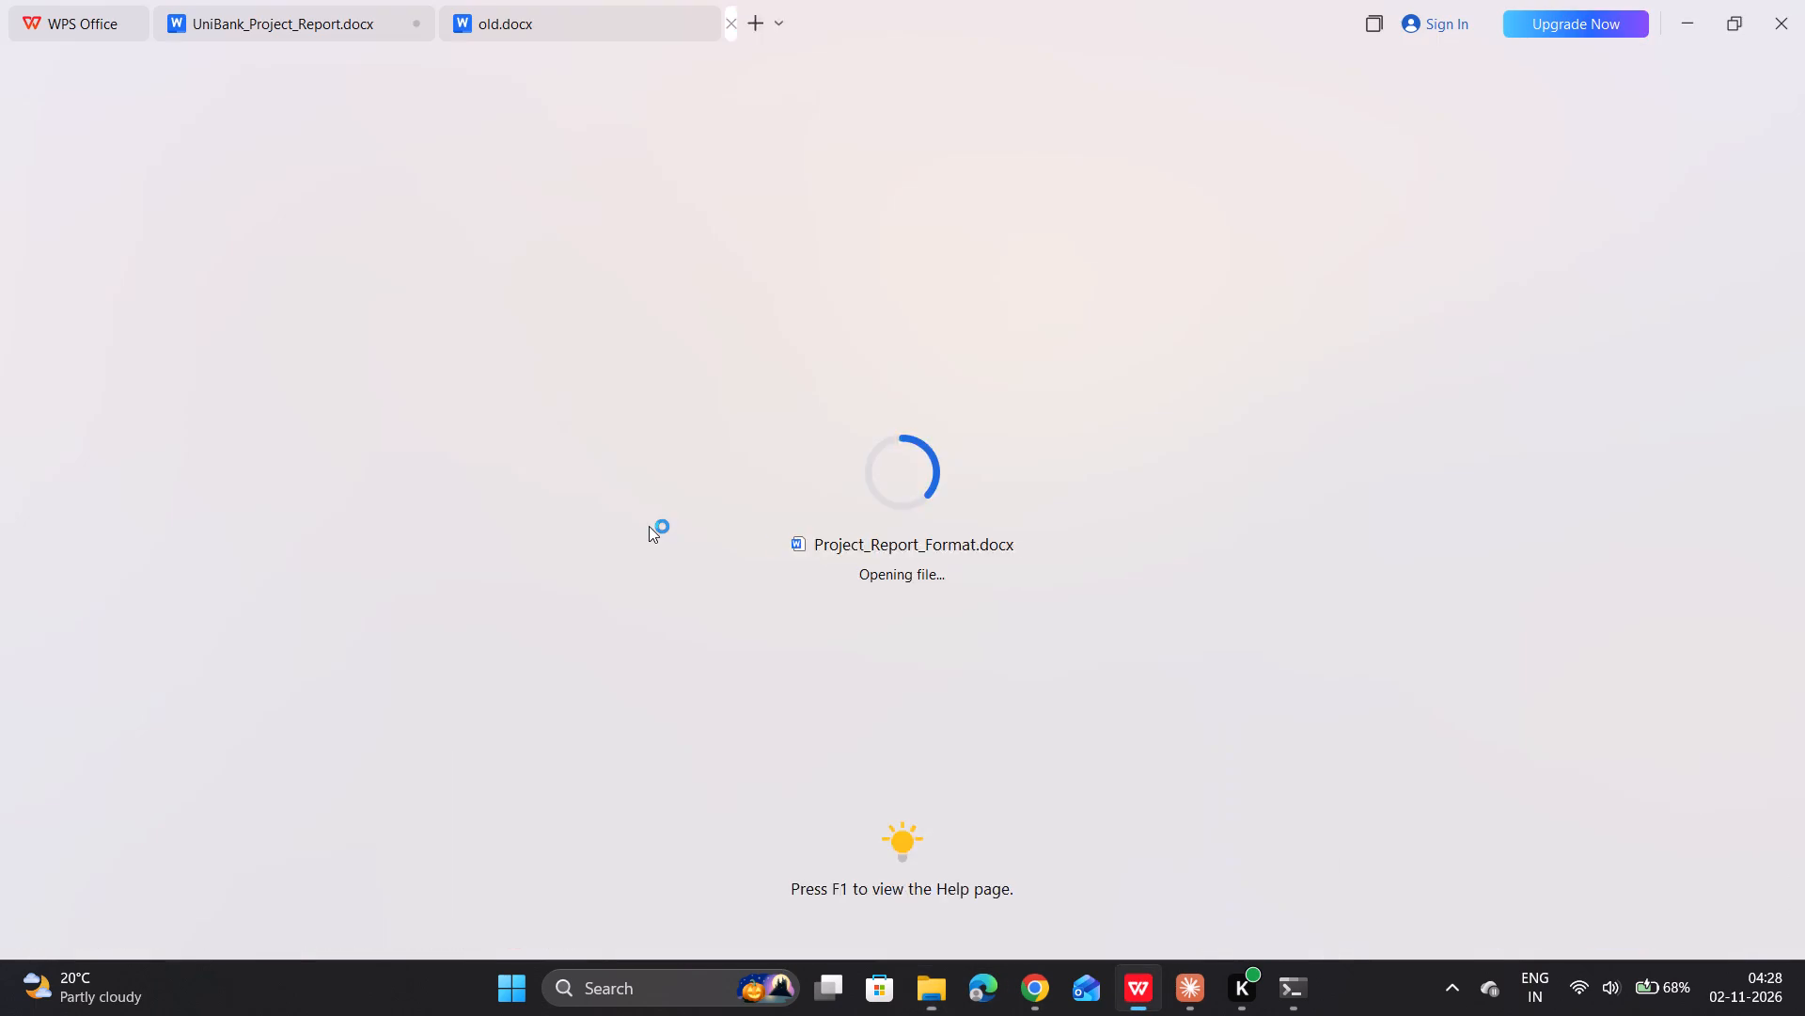
scroll(1152, 568, "down", 4)
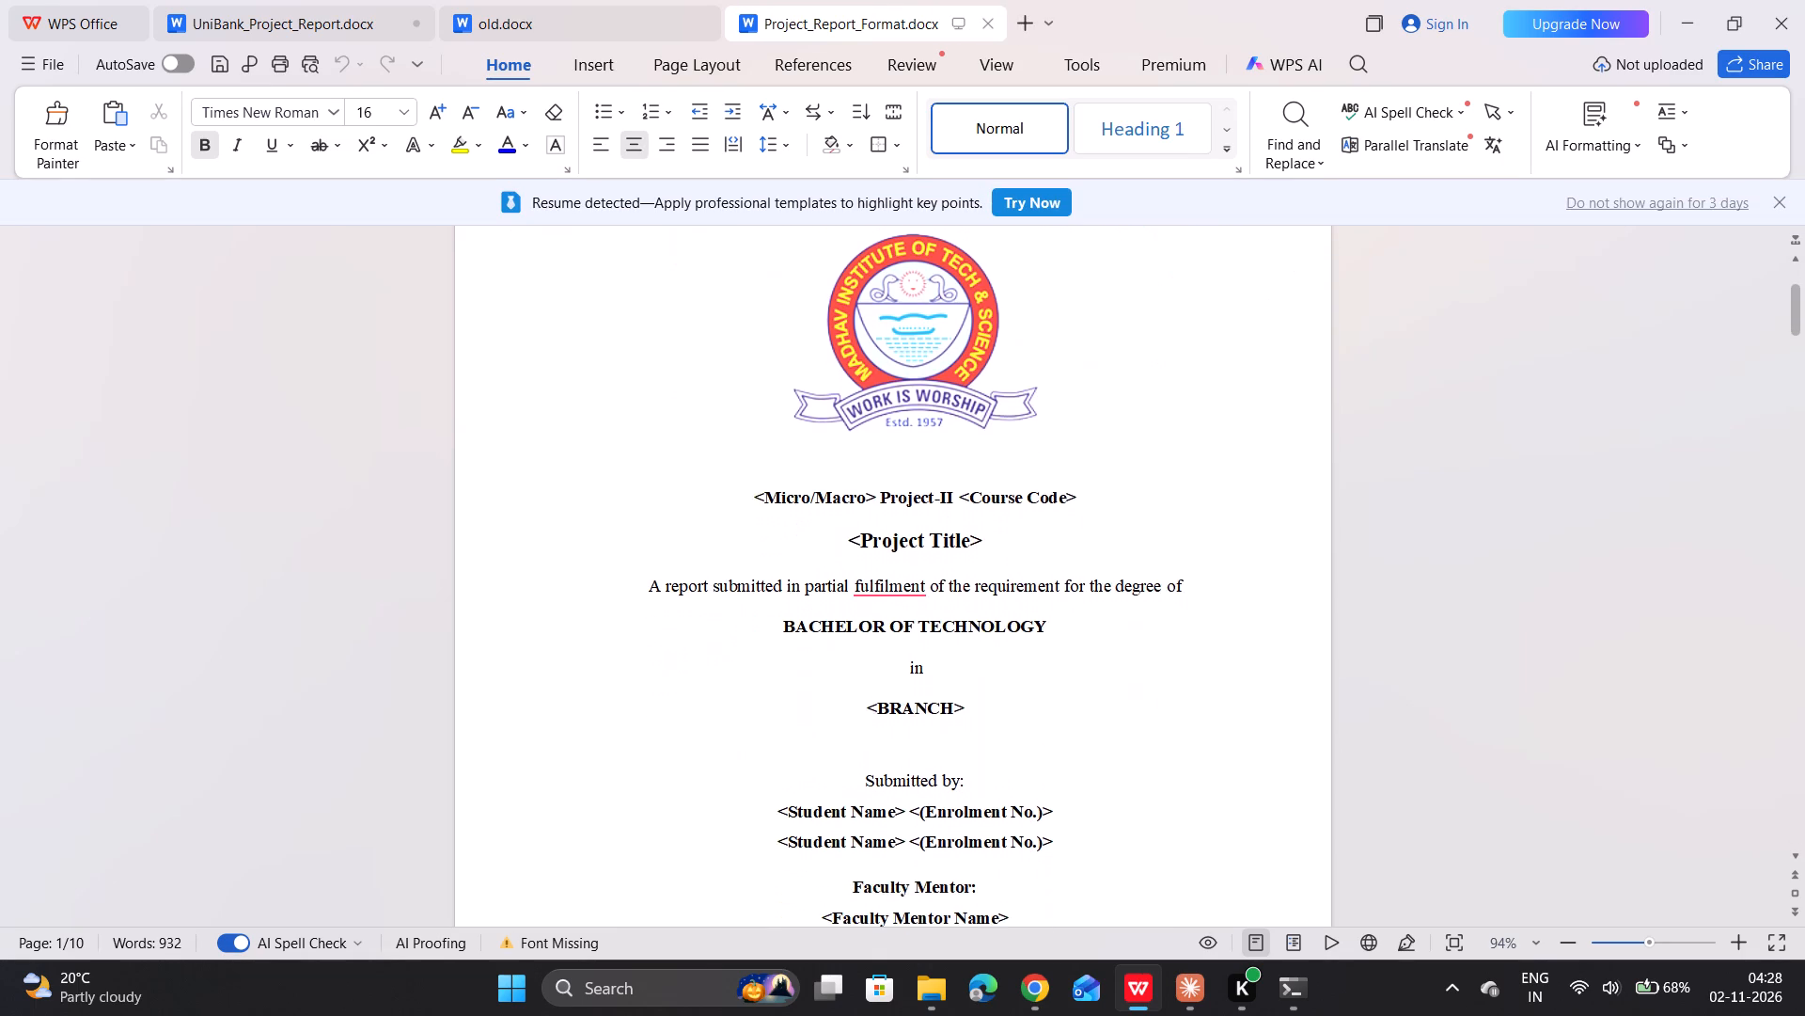
scroll(1152, 568, "down", 9)
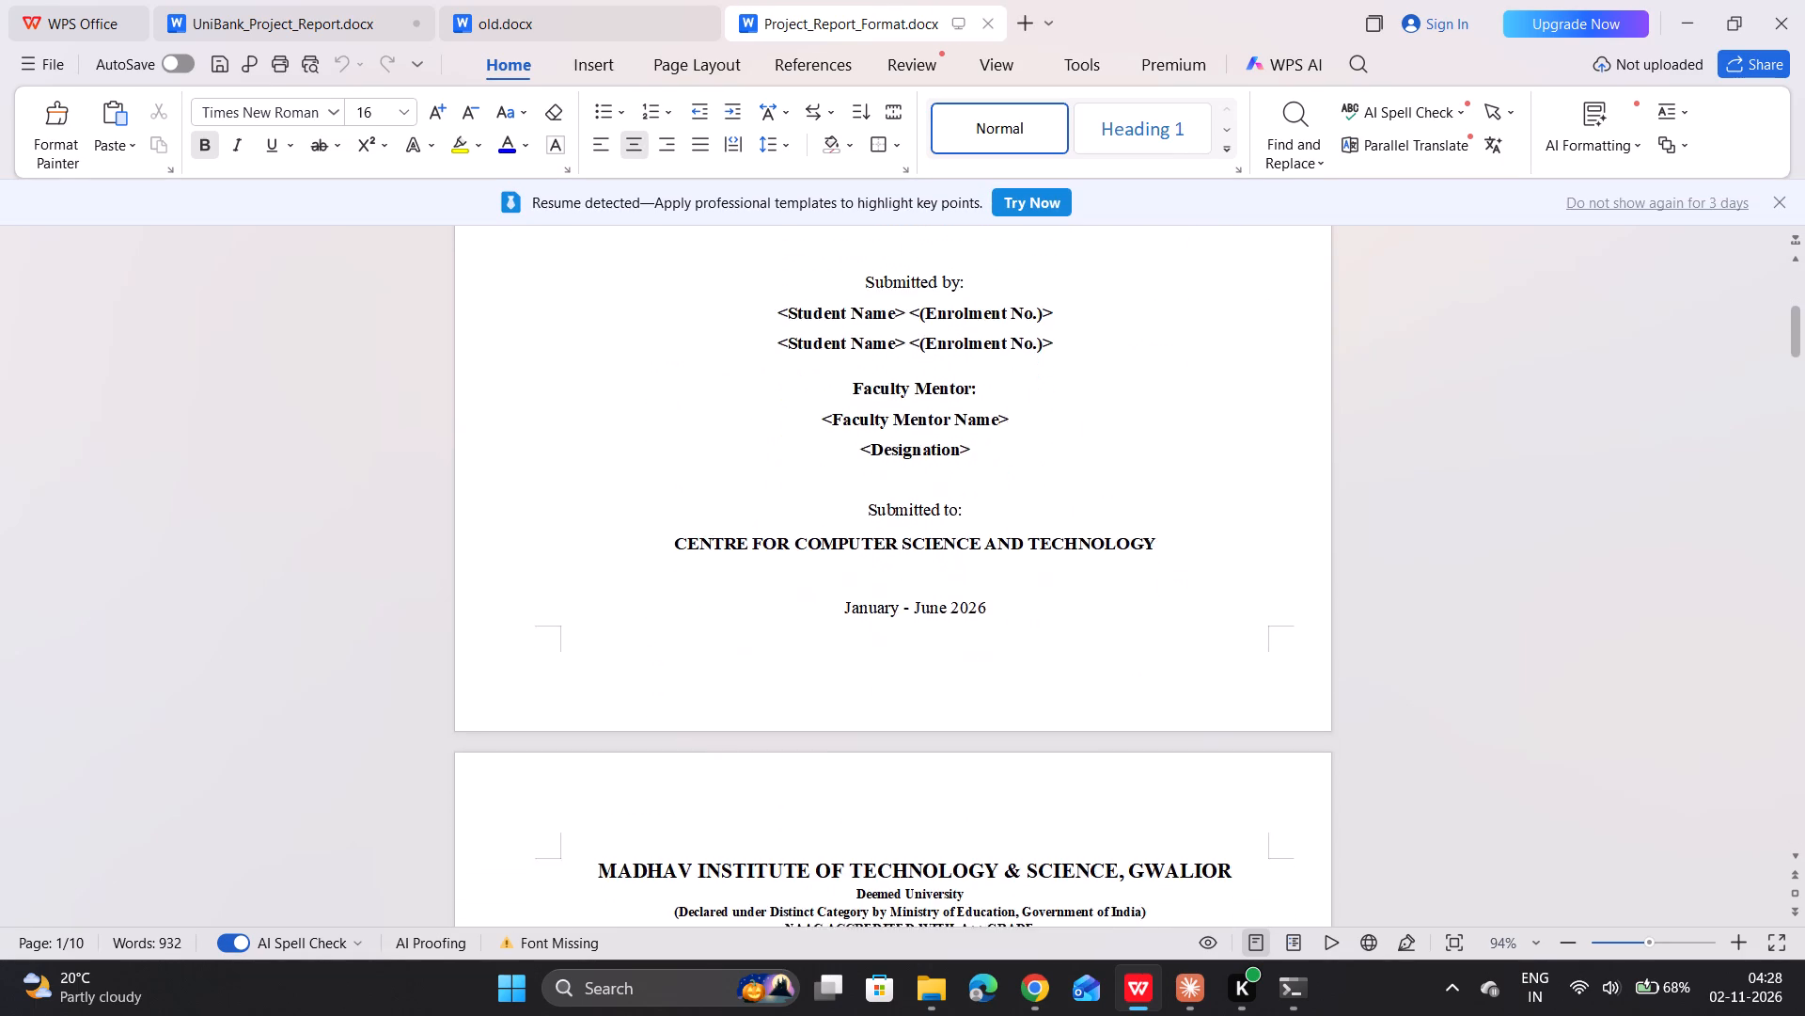
scroll(1152, 568, "down", 2)
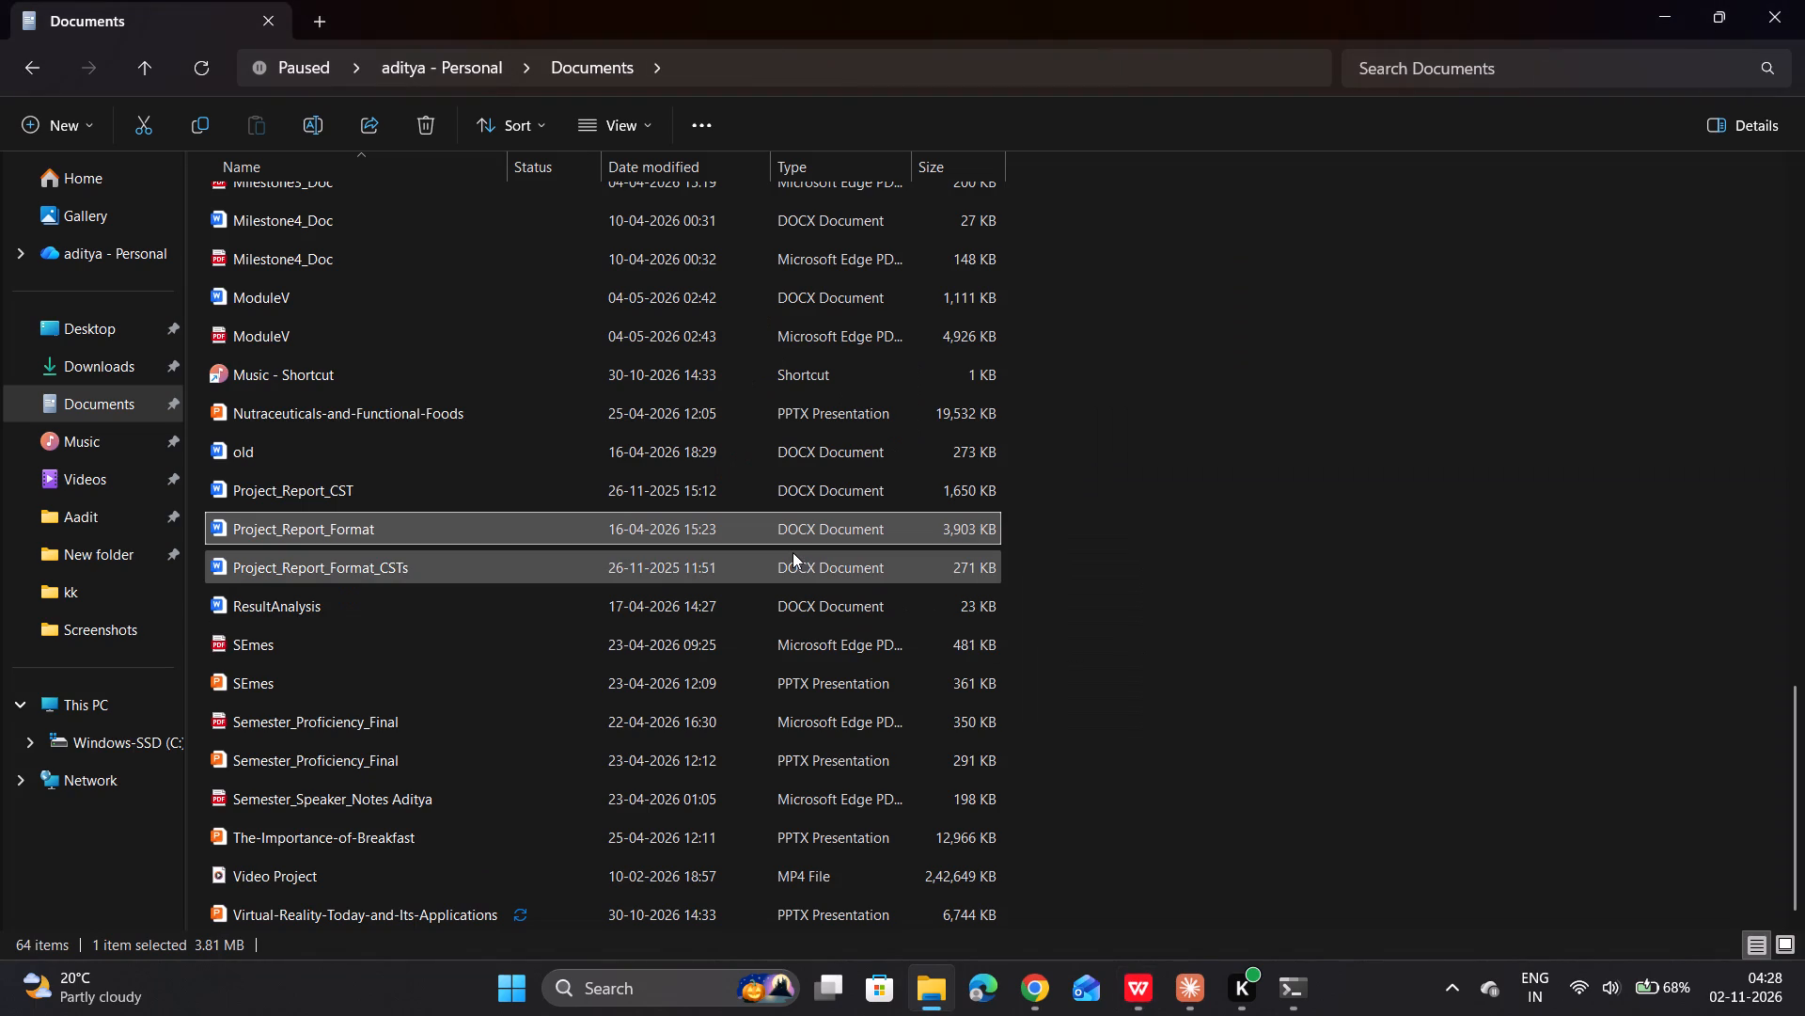
Delete the Project_Report_Format_CSTs document from the Documents folder in File Explorer.
left_click(783, 563)
right_click(783, 563)
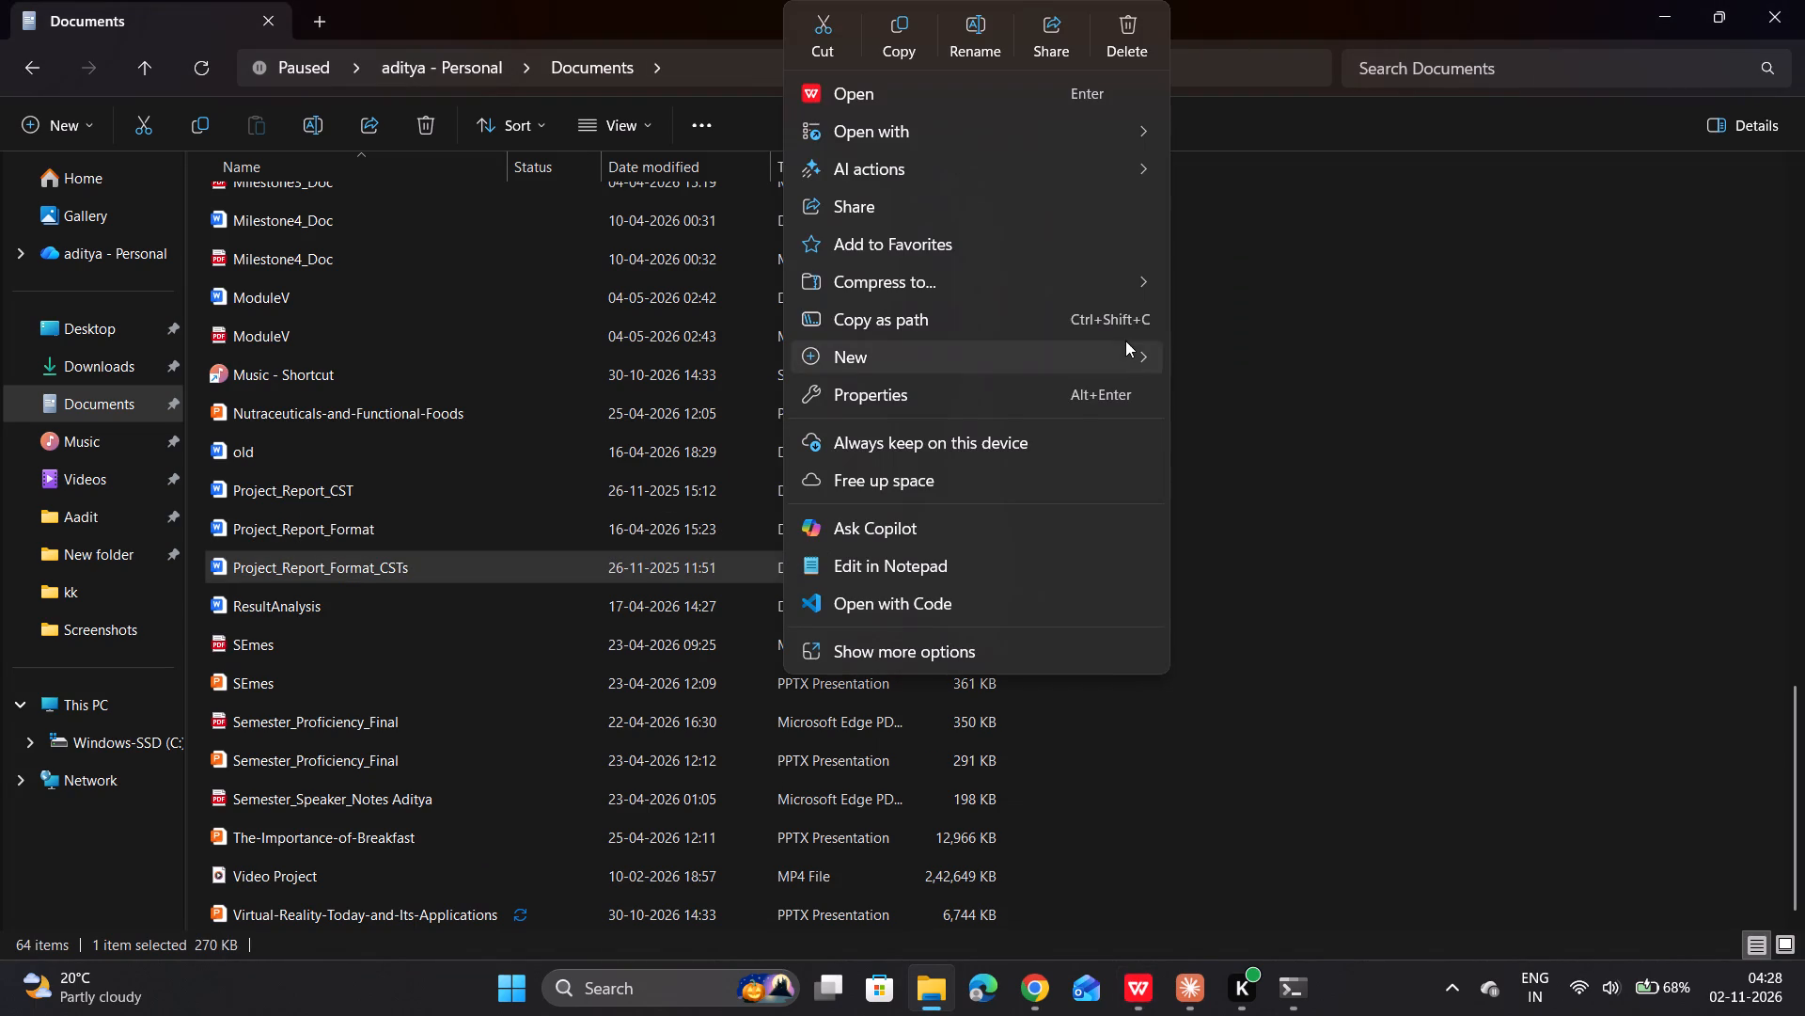
left_click(1134, 56)
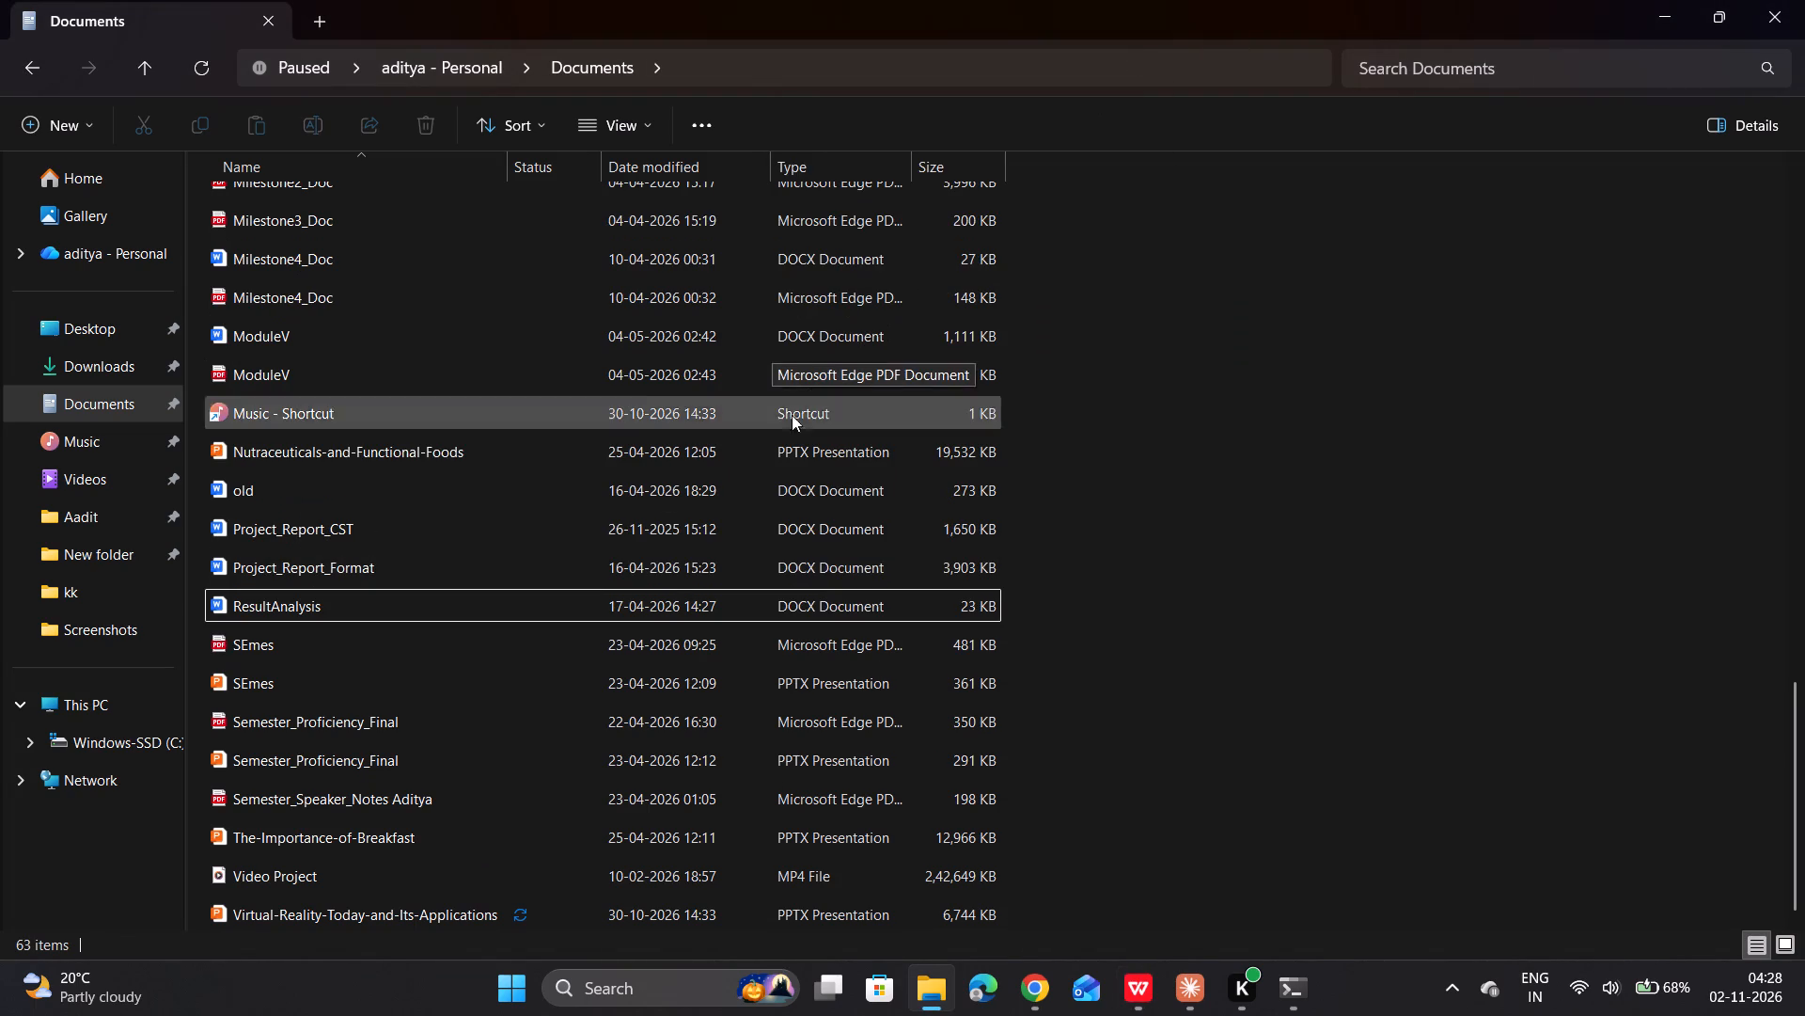
Open the ResultAnalysis document from Documents, look at its first page, and close it.
double_click(765, 597)
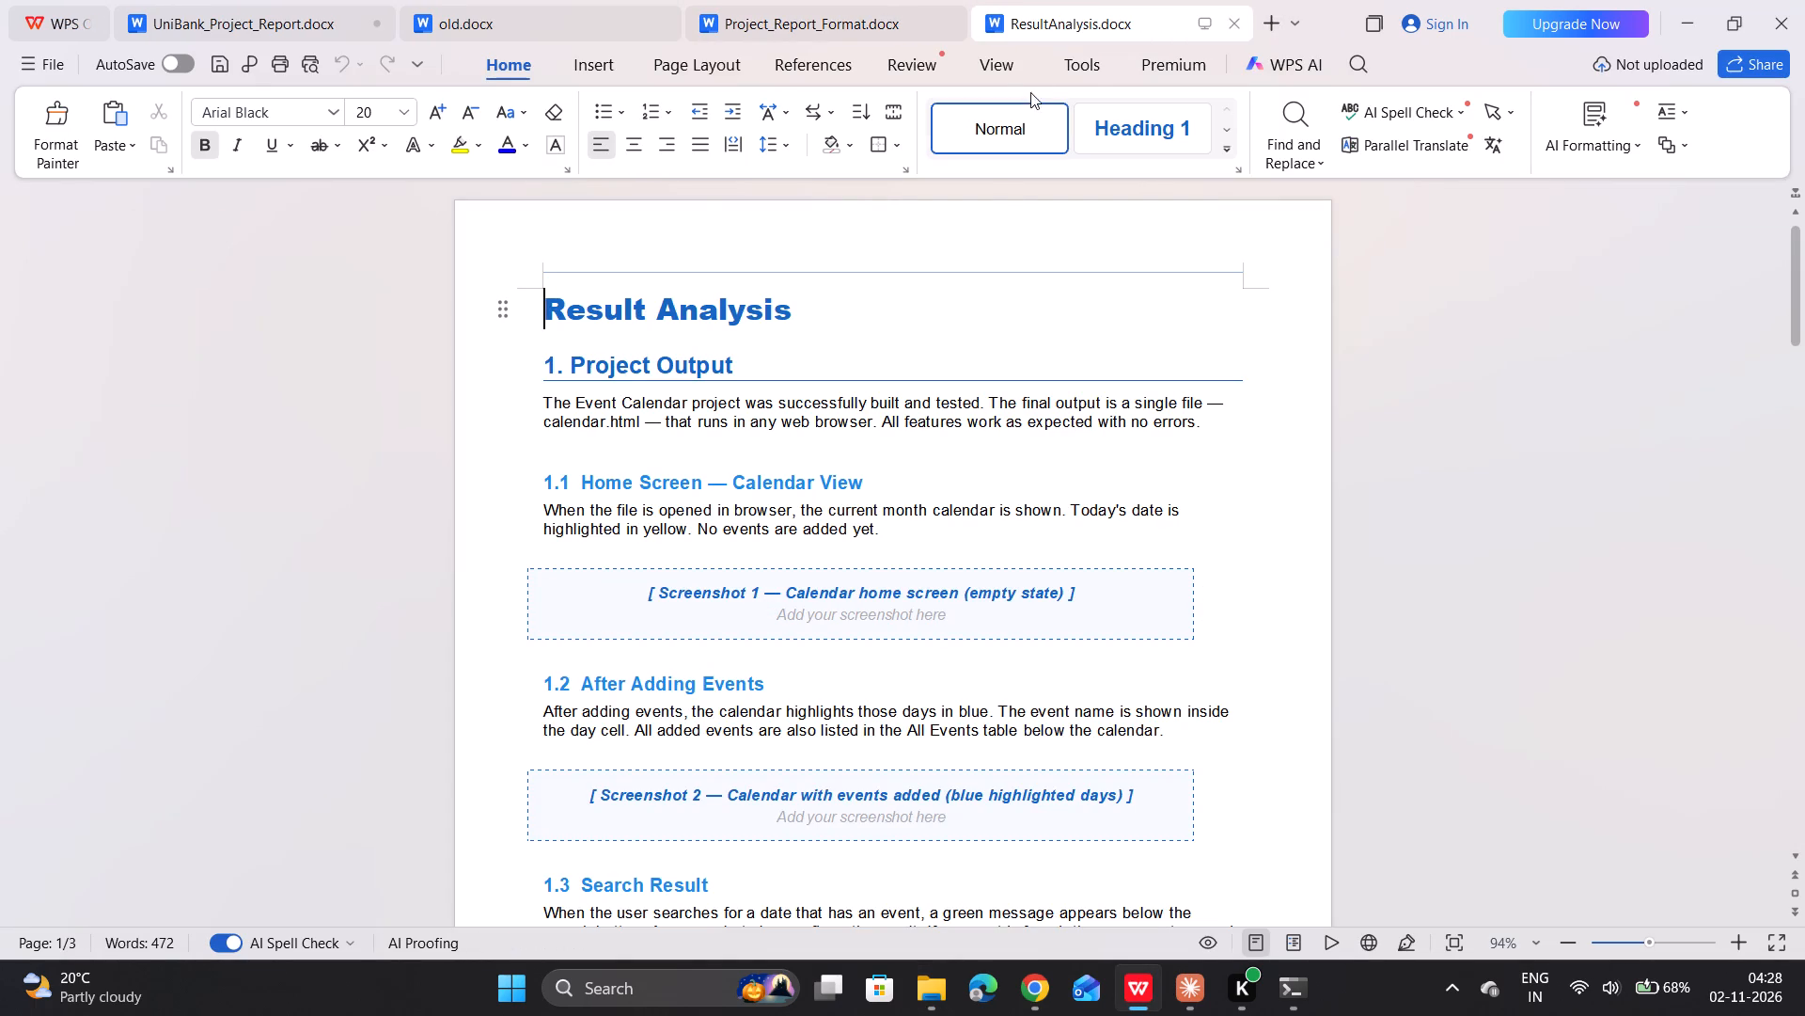
left_click(1232, 25)
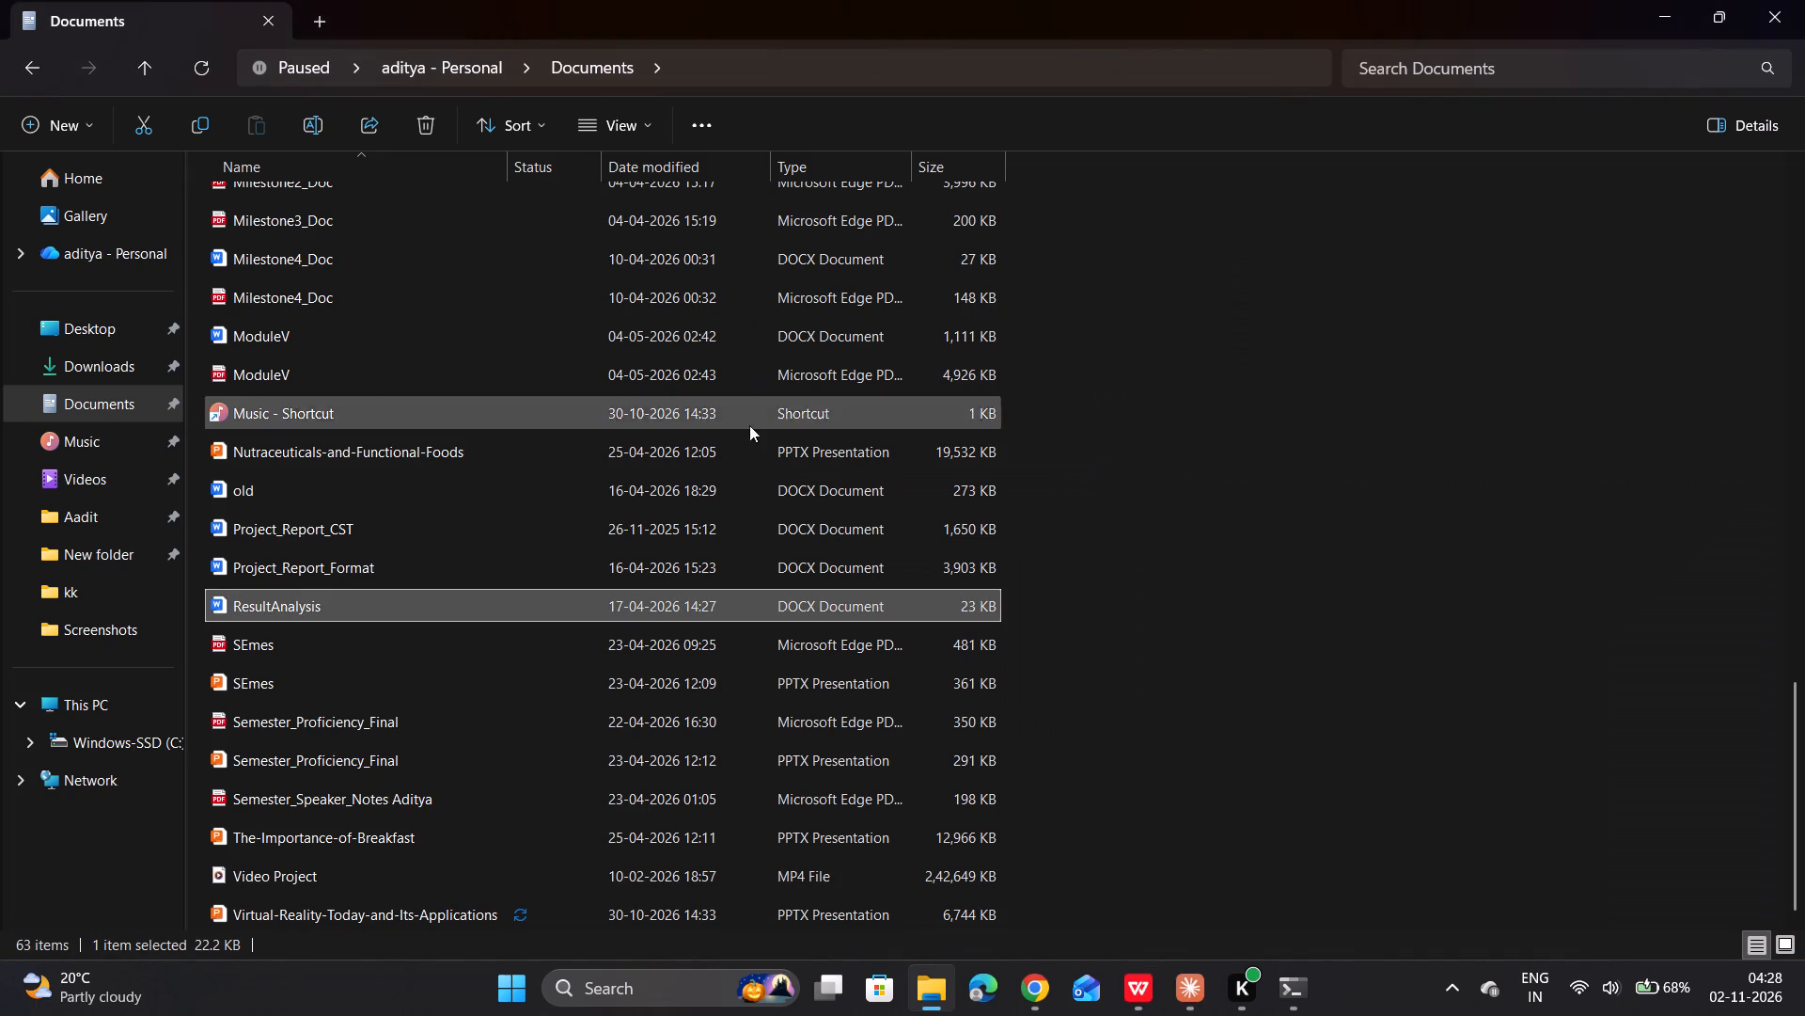
Delete the ResultAnalysis document from the Documents folder in File Explorer.
left_click(823, 595)
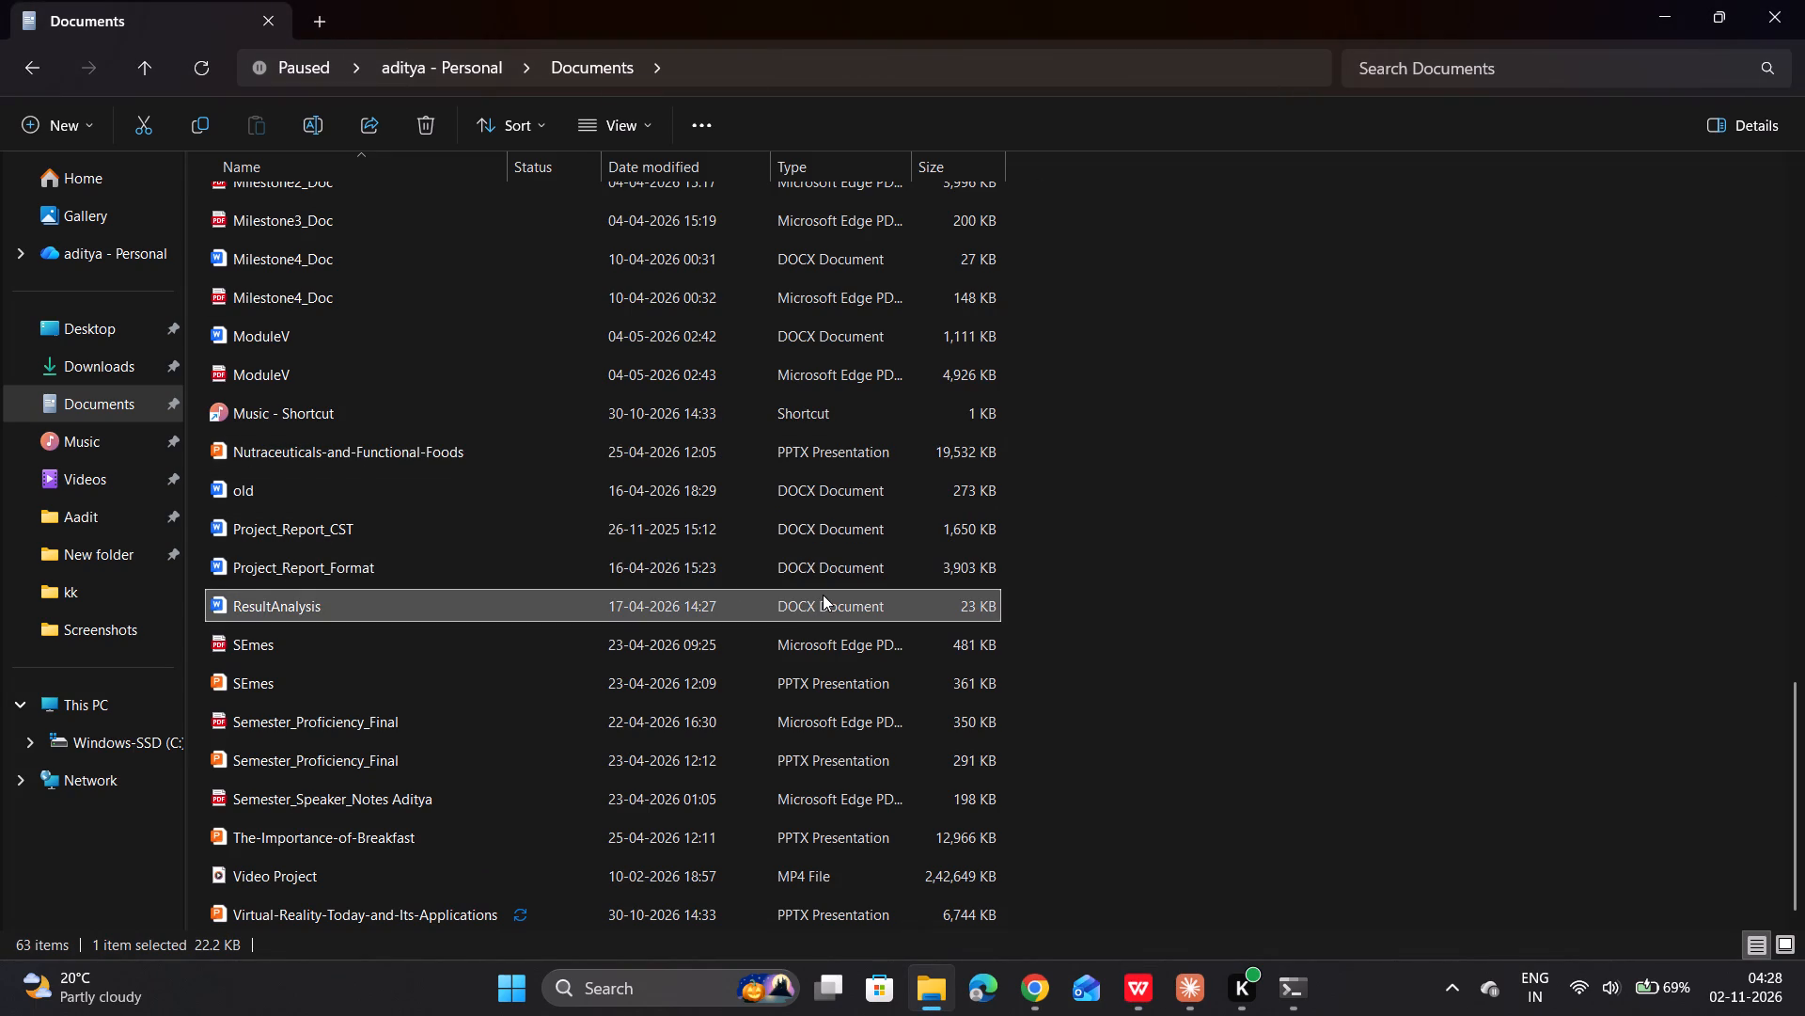
right_click(823, 595)
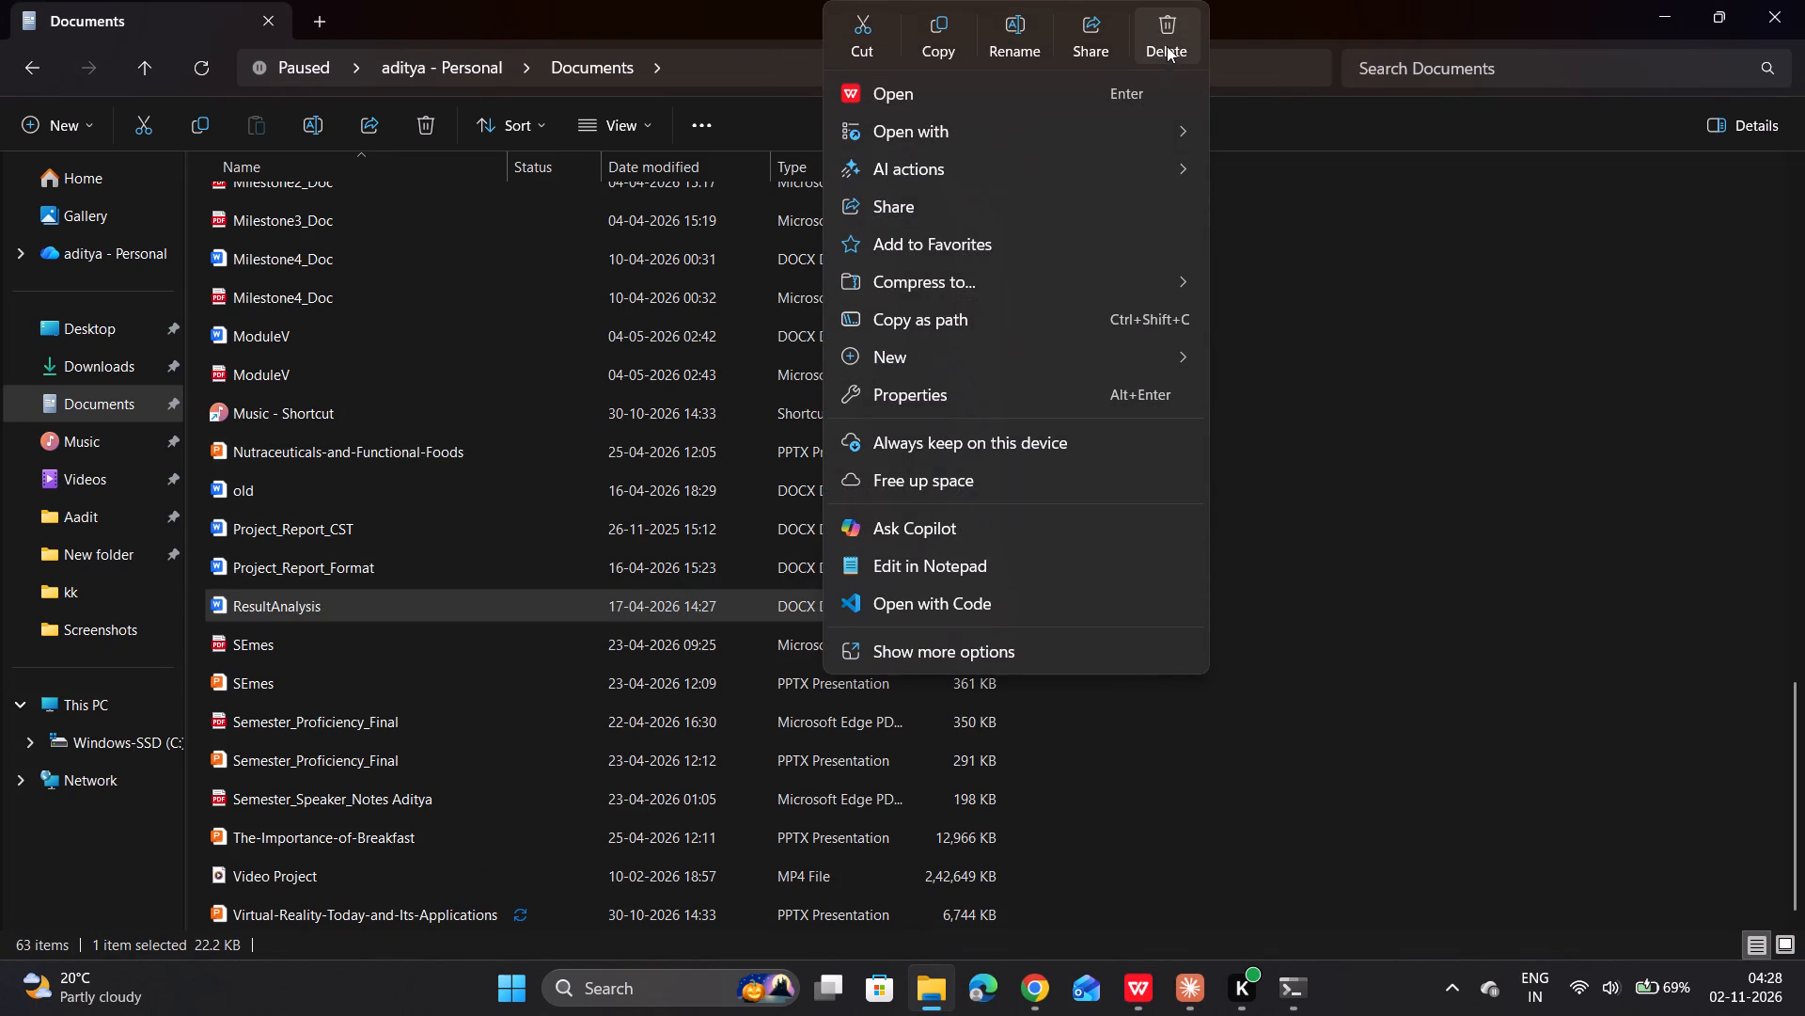
left_click(1168, 41)
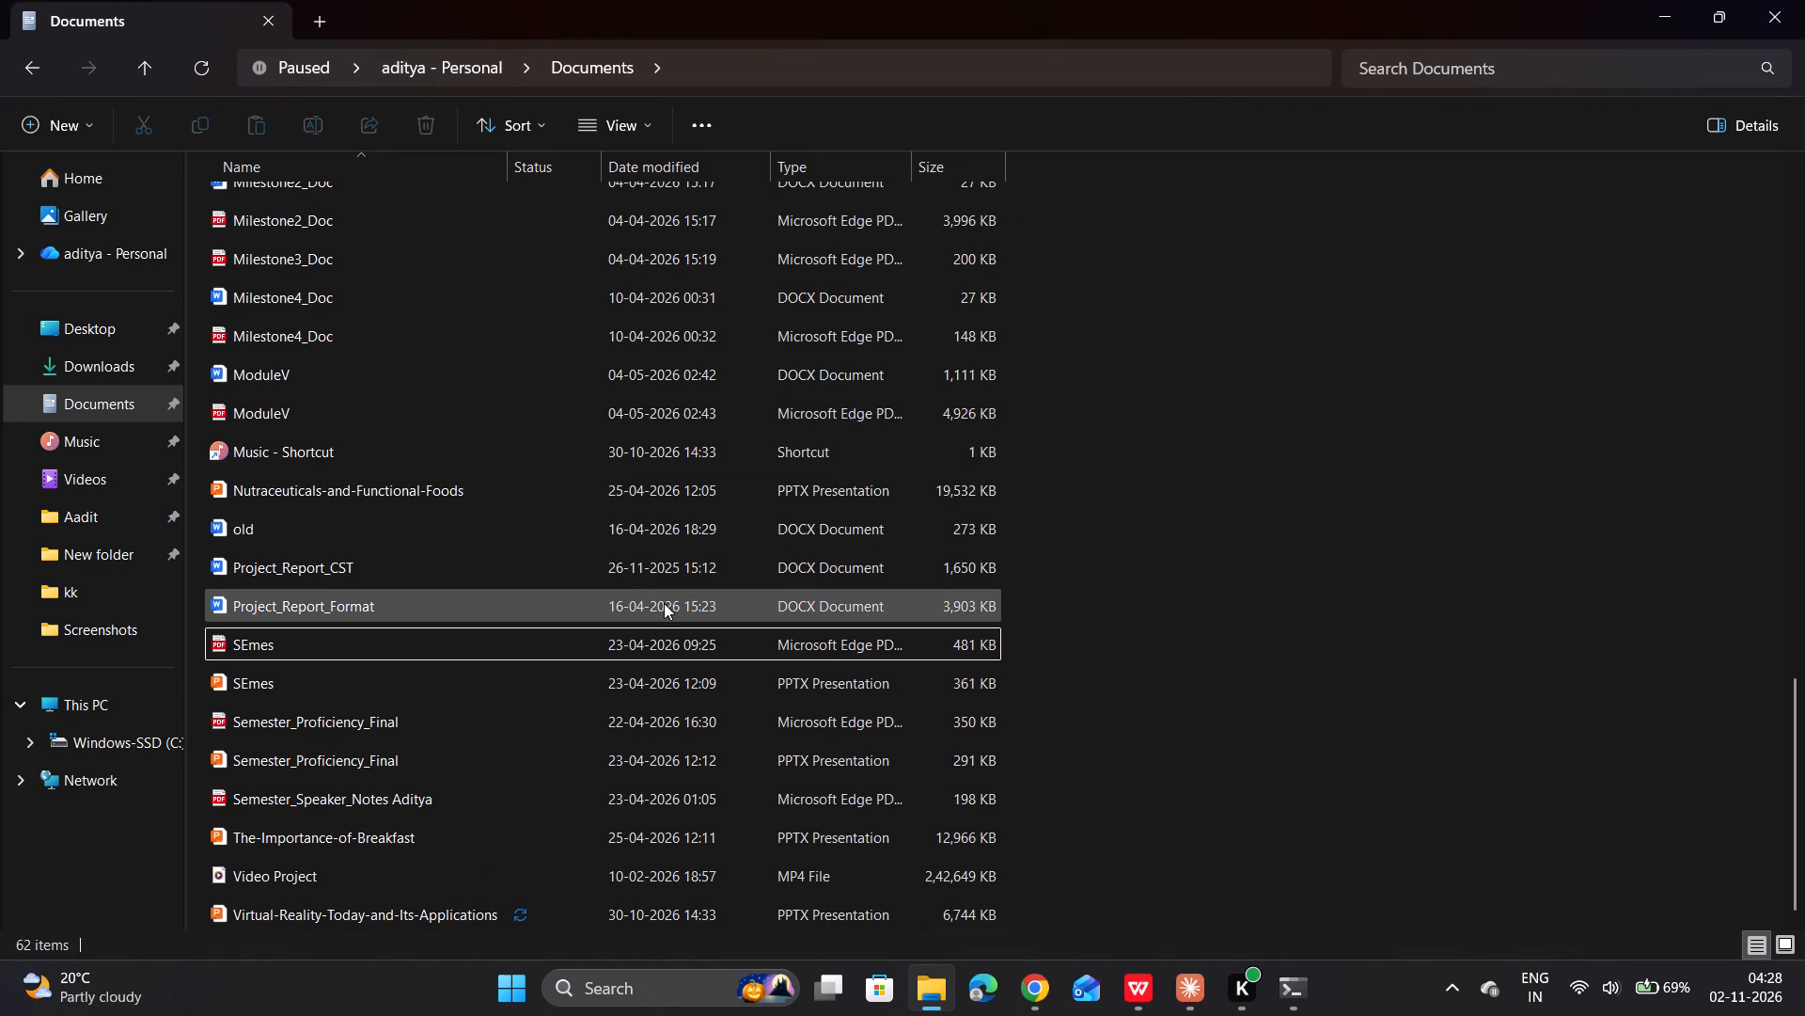
Open Project_Report_Format from Documents and look through its certificate, index, lists and guideline pages to the end.
double_click(666, 603)
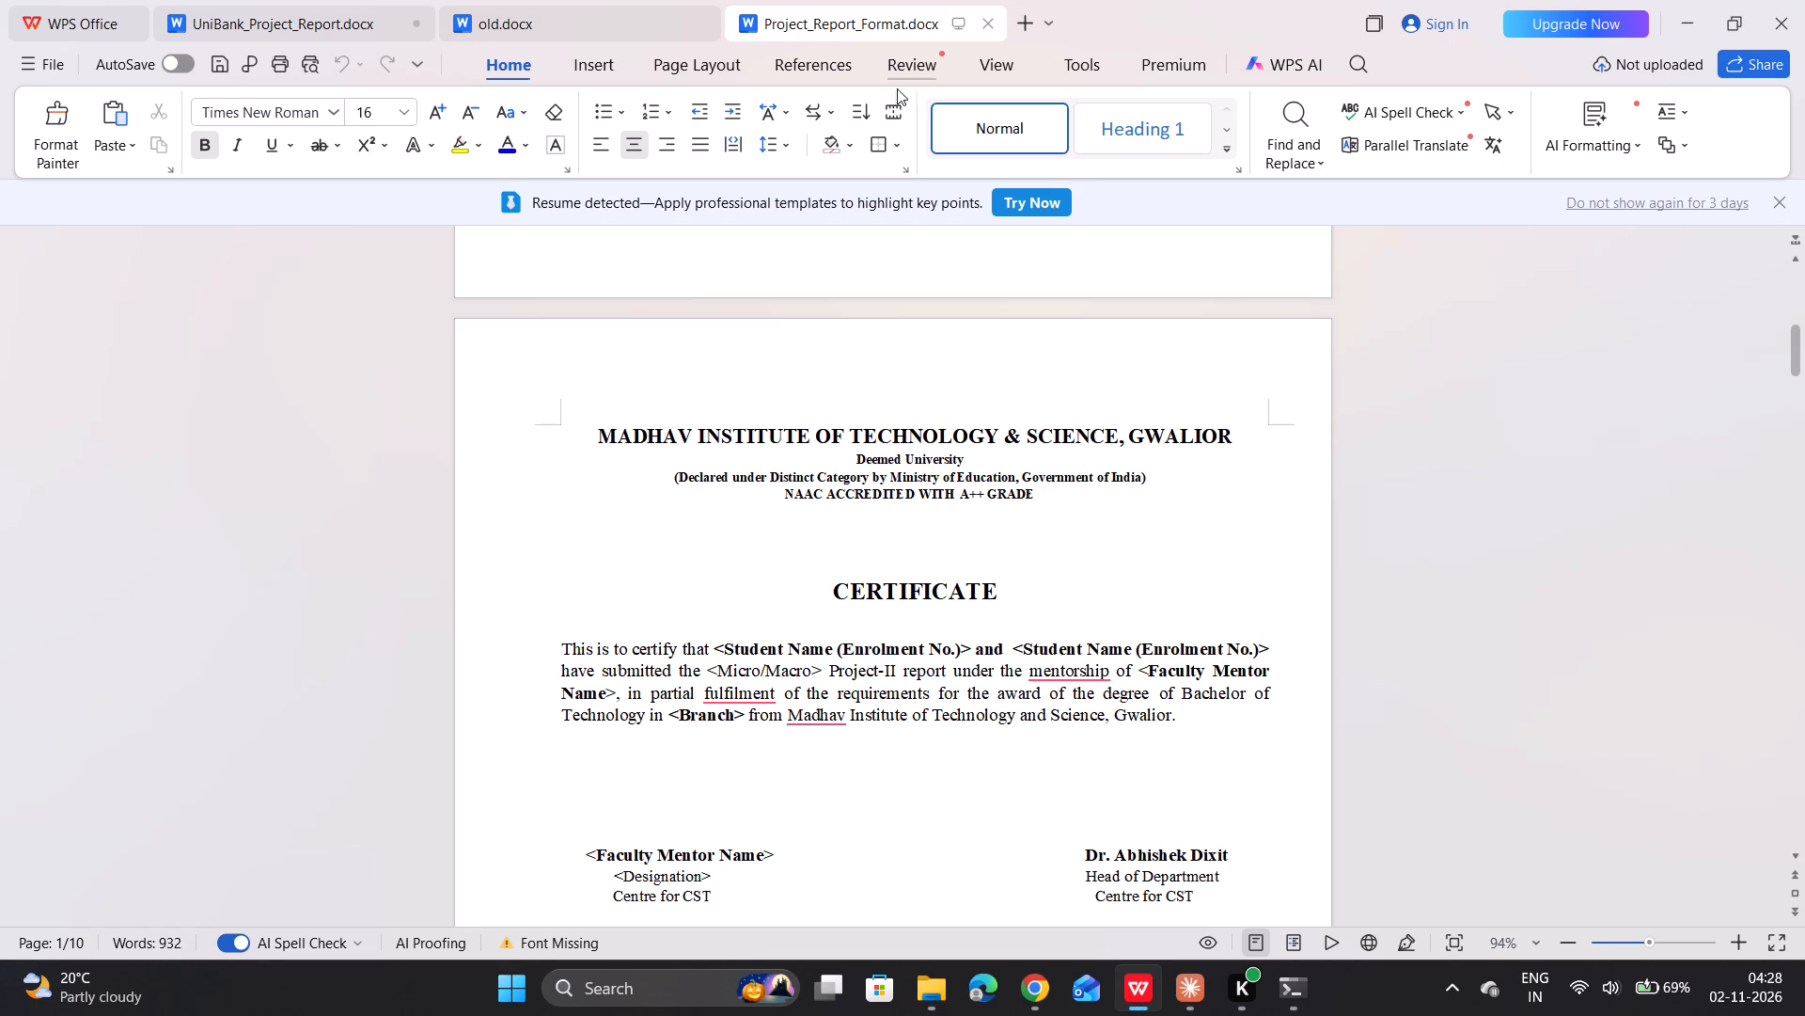
scroll(862, 448, "down", 16)
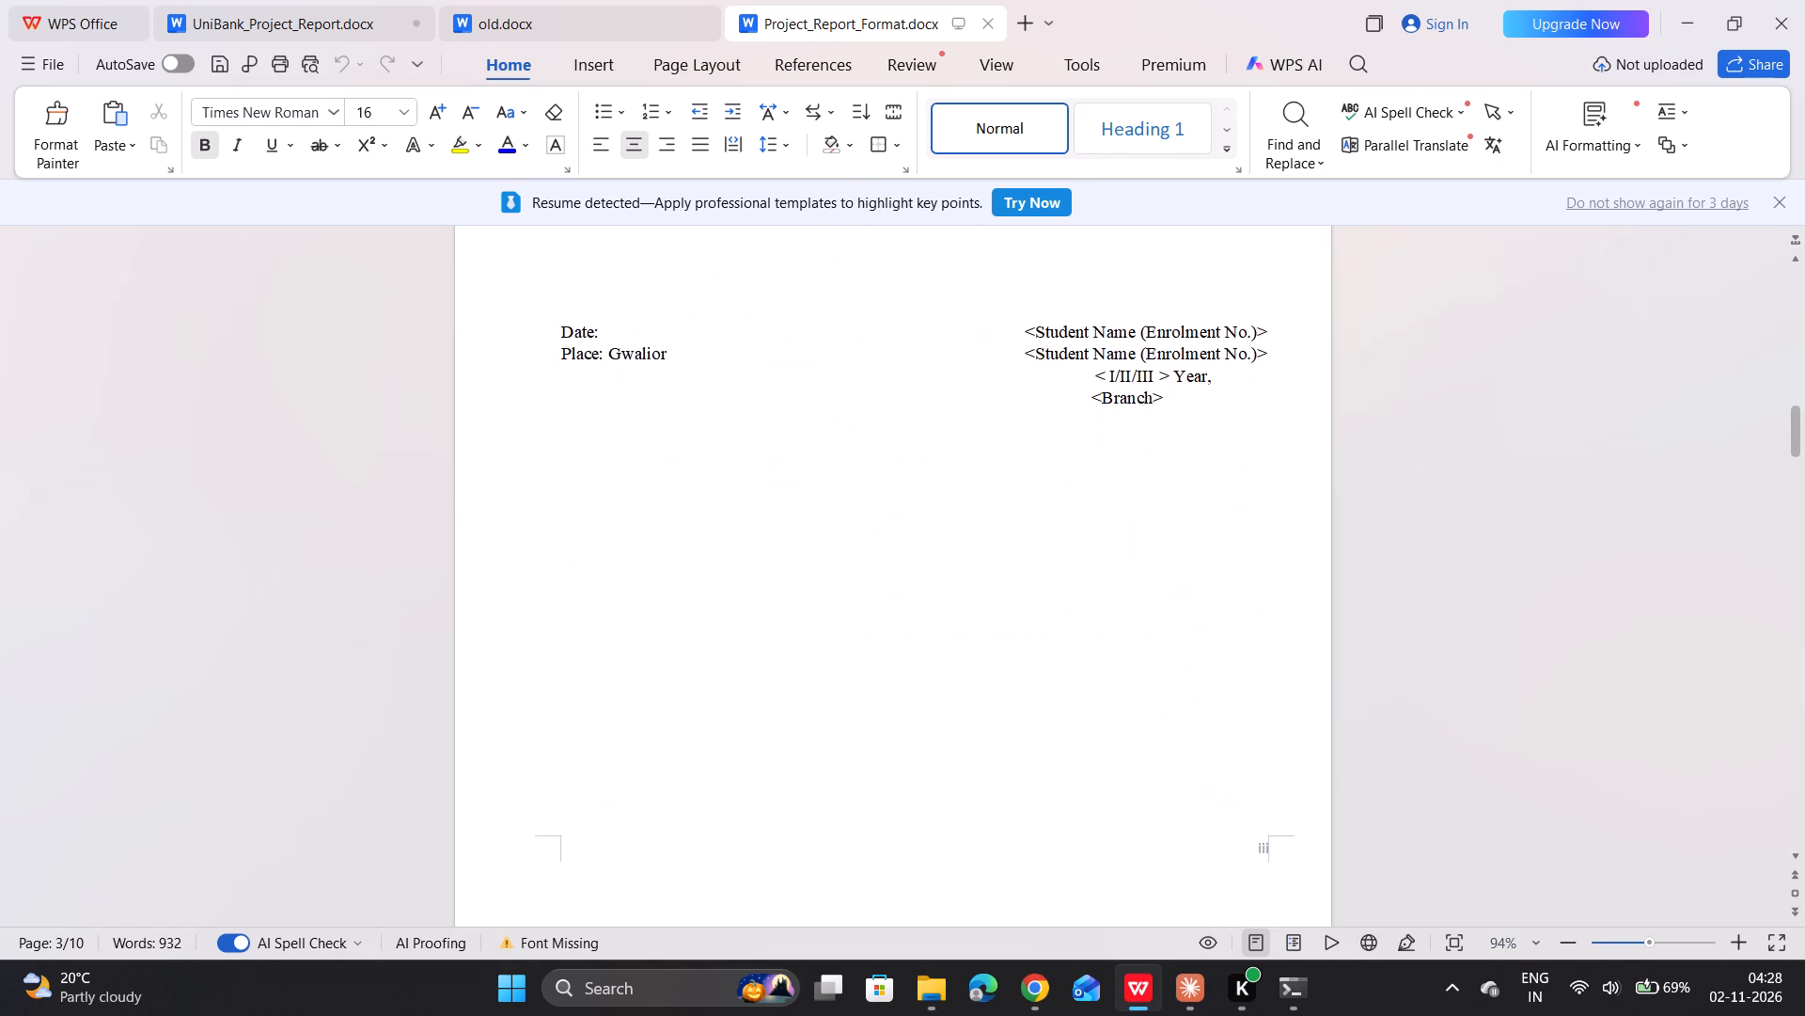
scroll(862, 448, "down", 4)
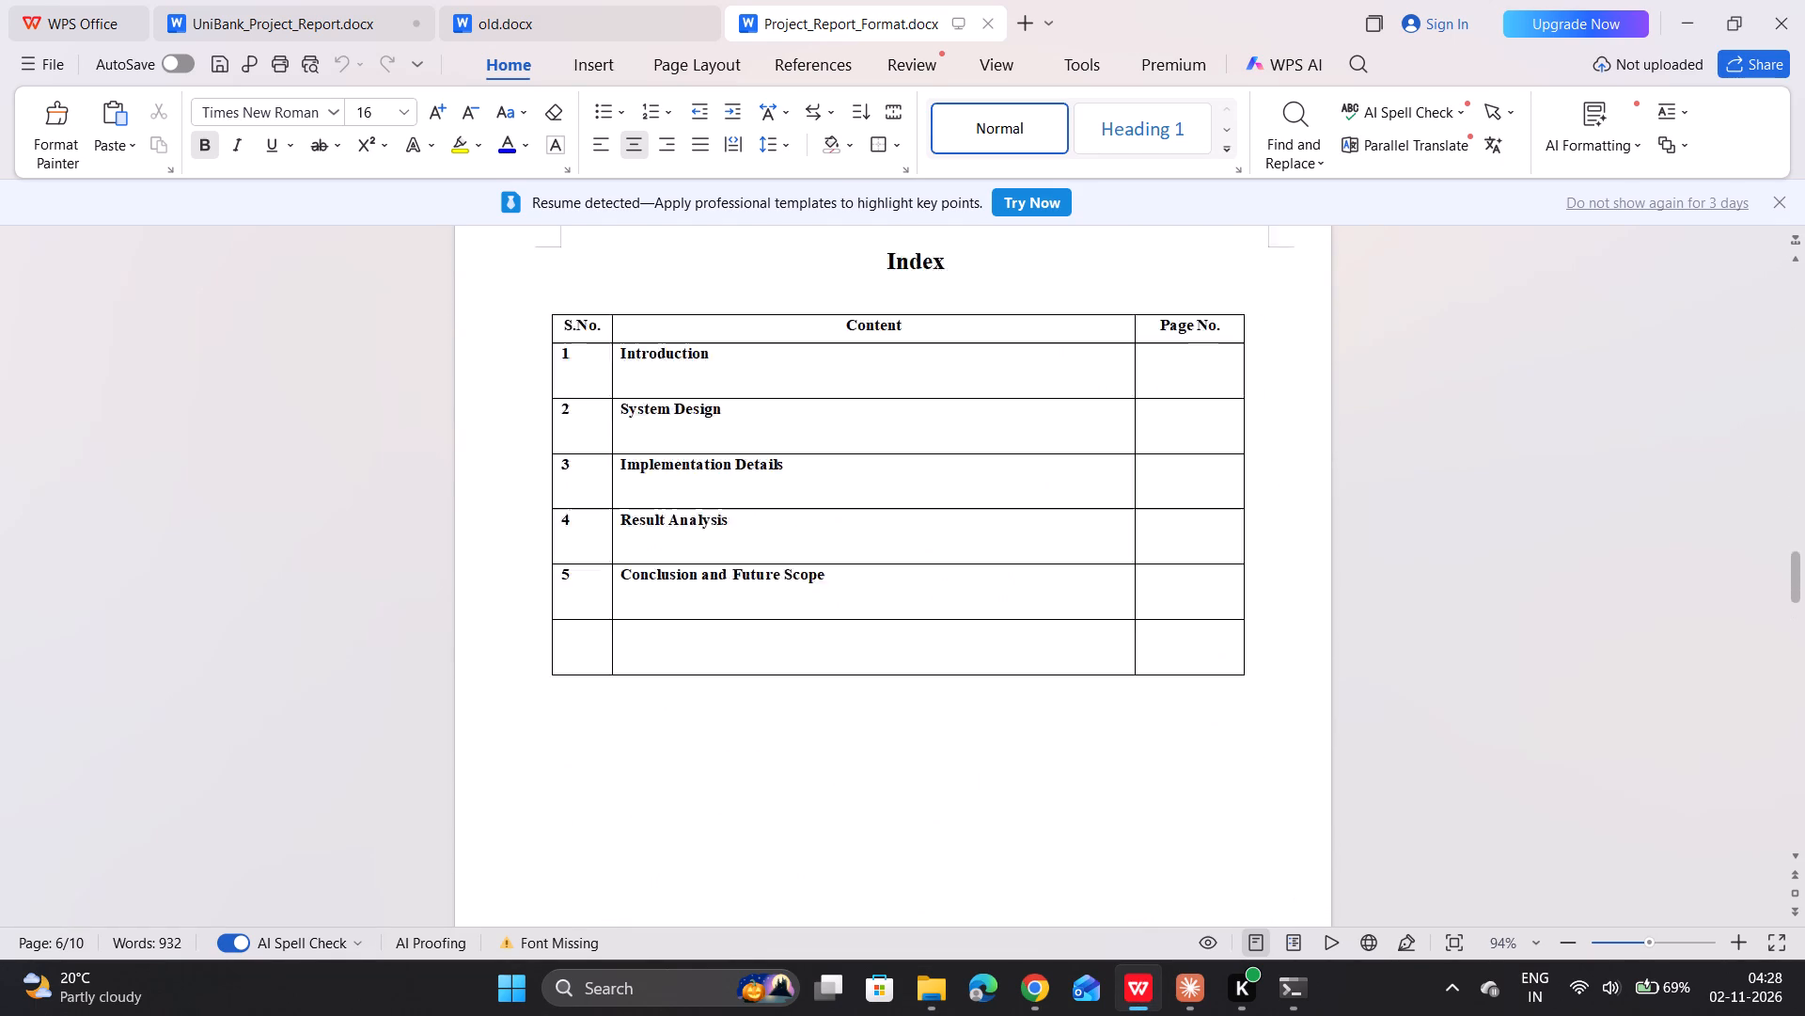
scroll(862, 448, "down", 4)
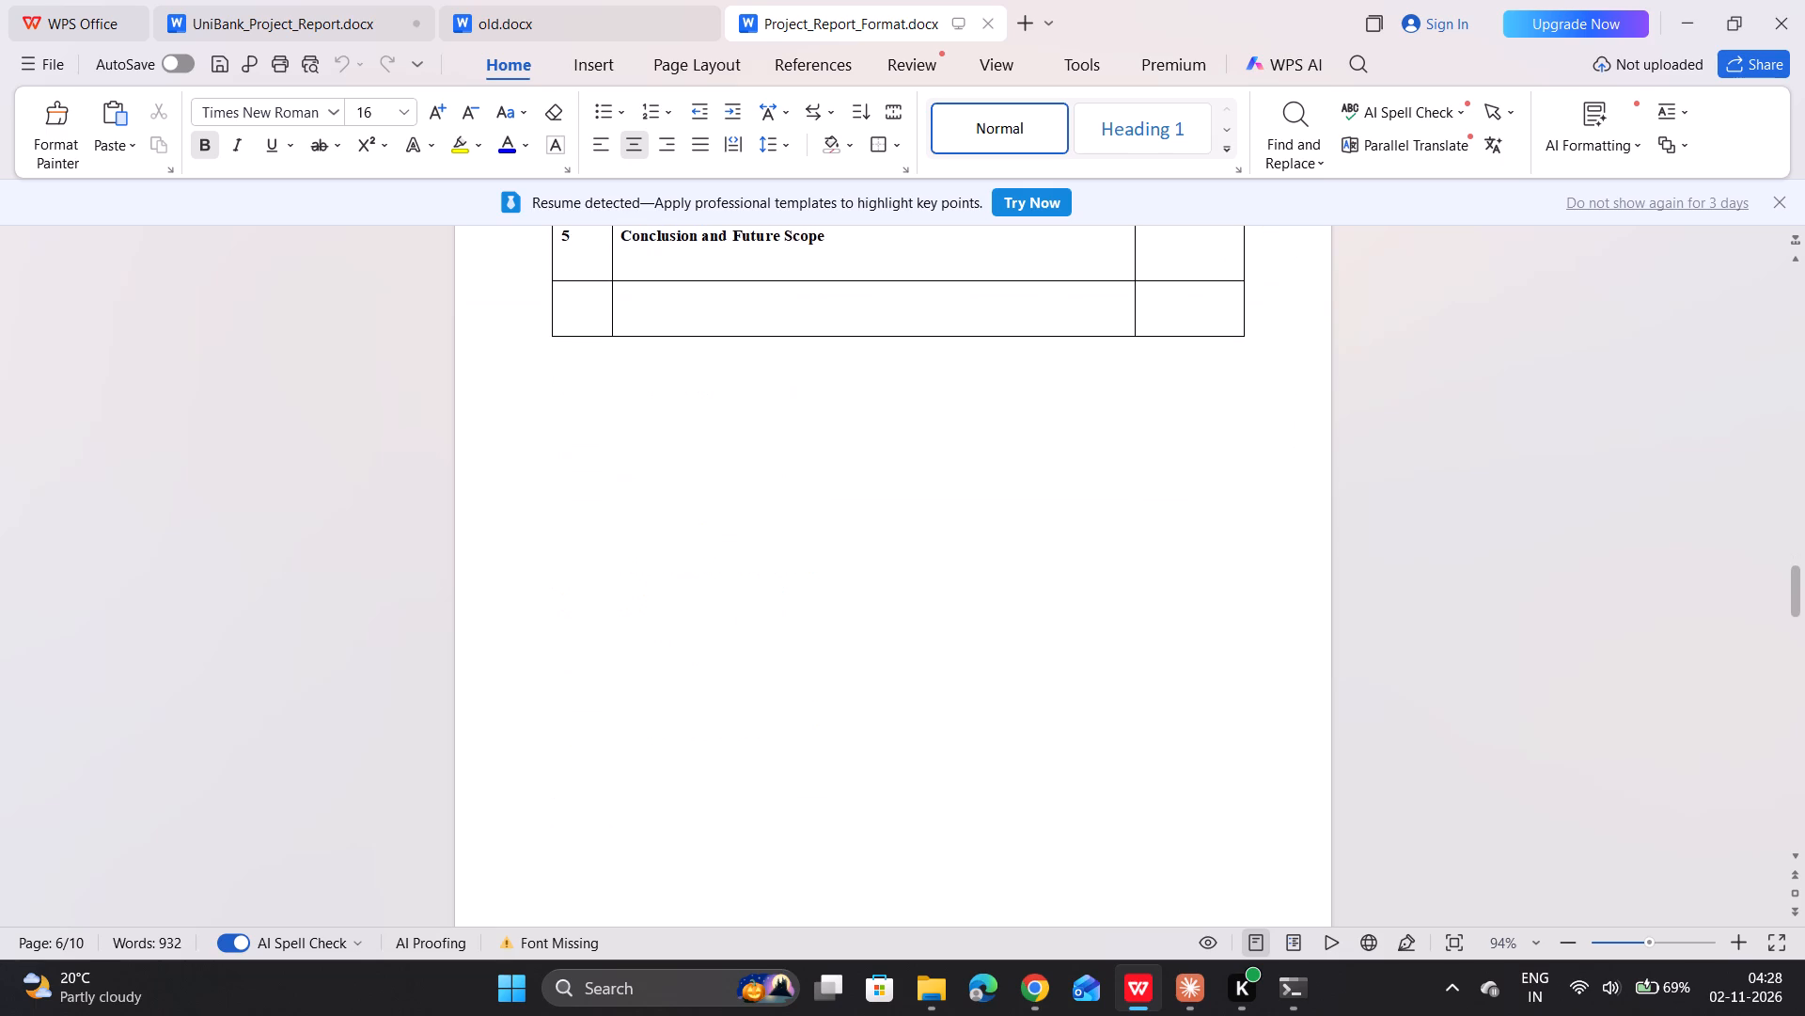
scroll(862, 448, "down", 7)
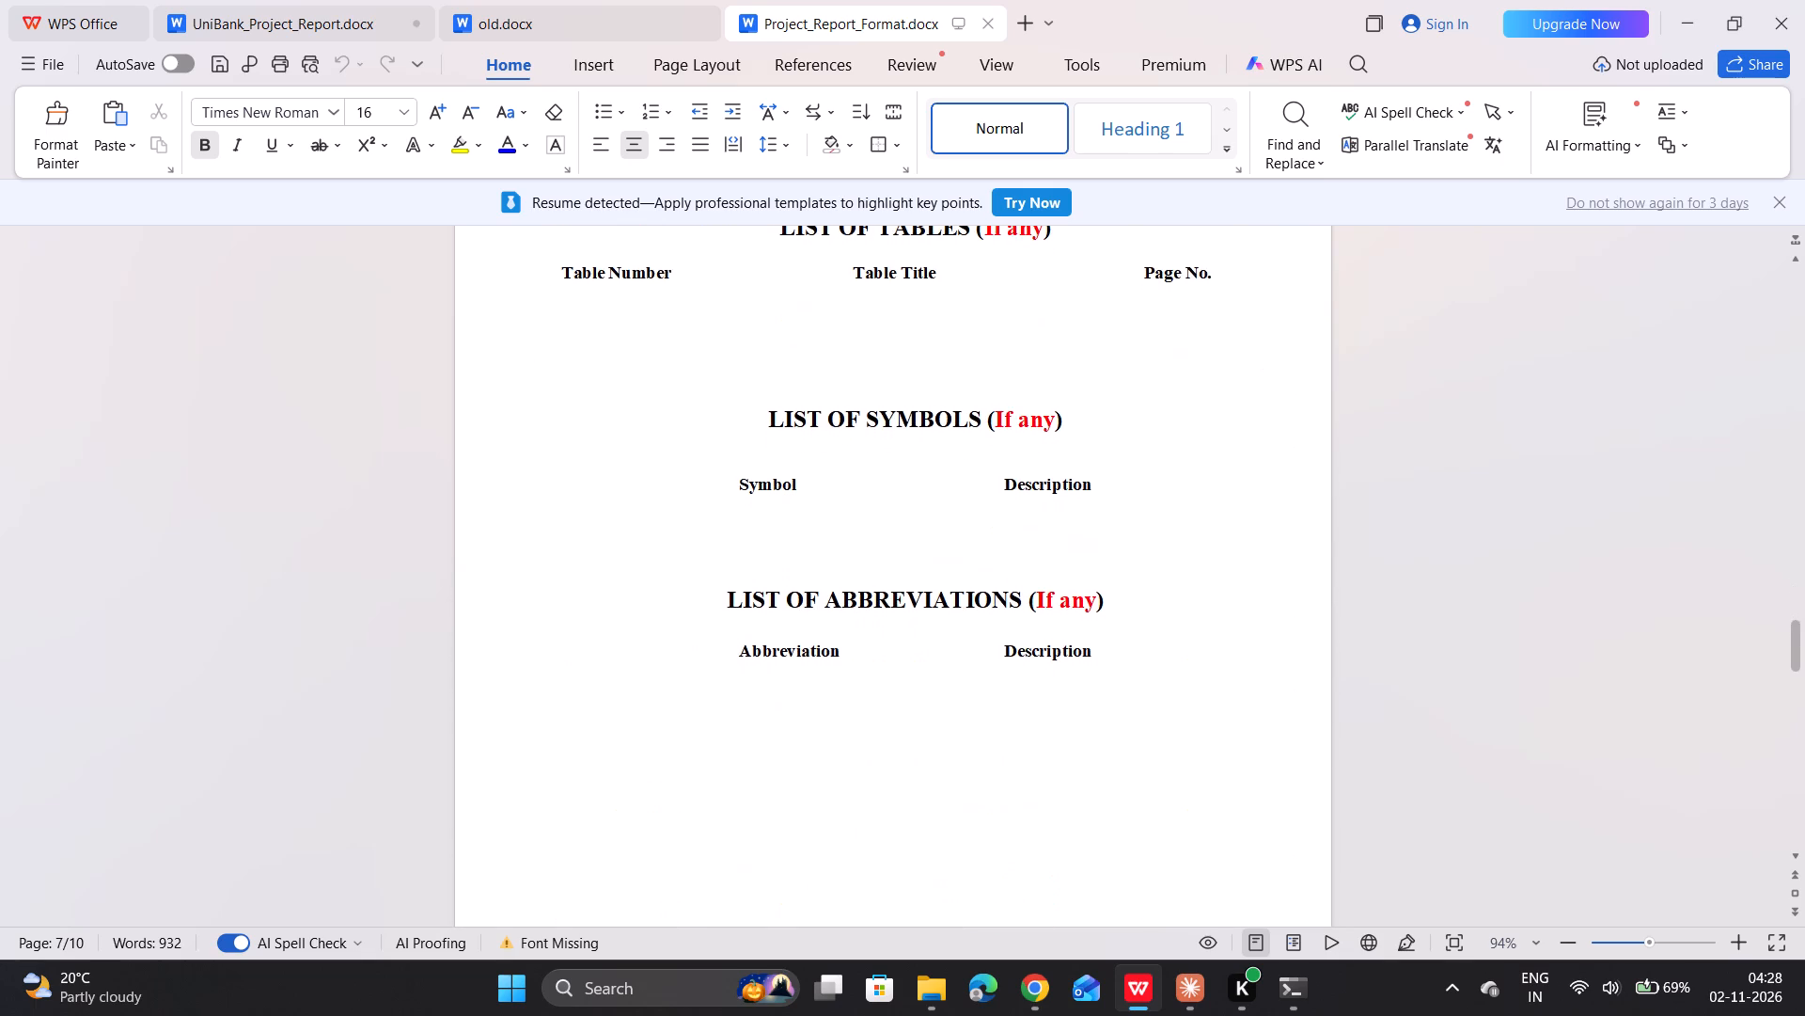
scroll(862, 448, "down", 7)
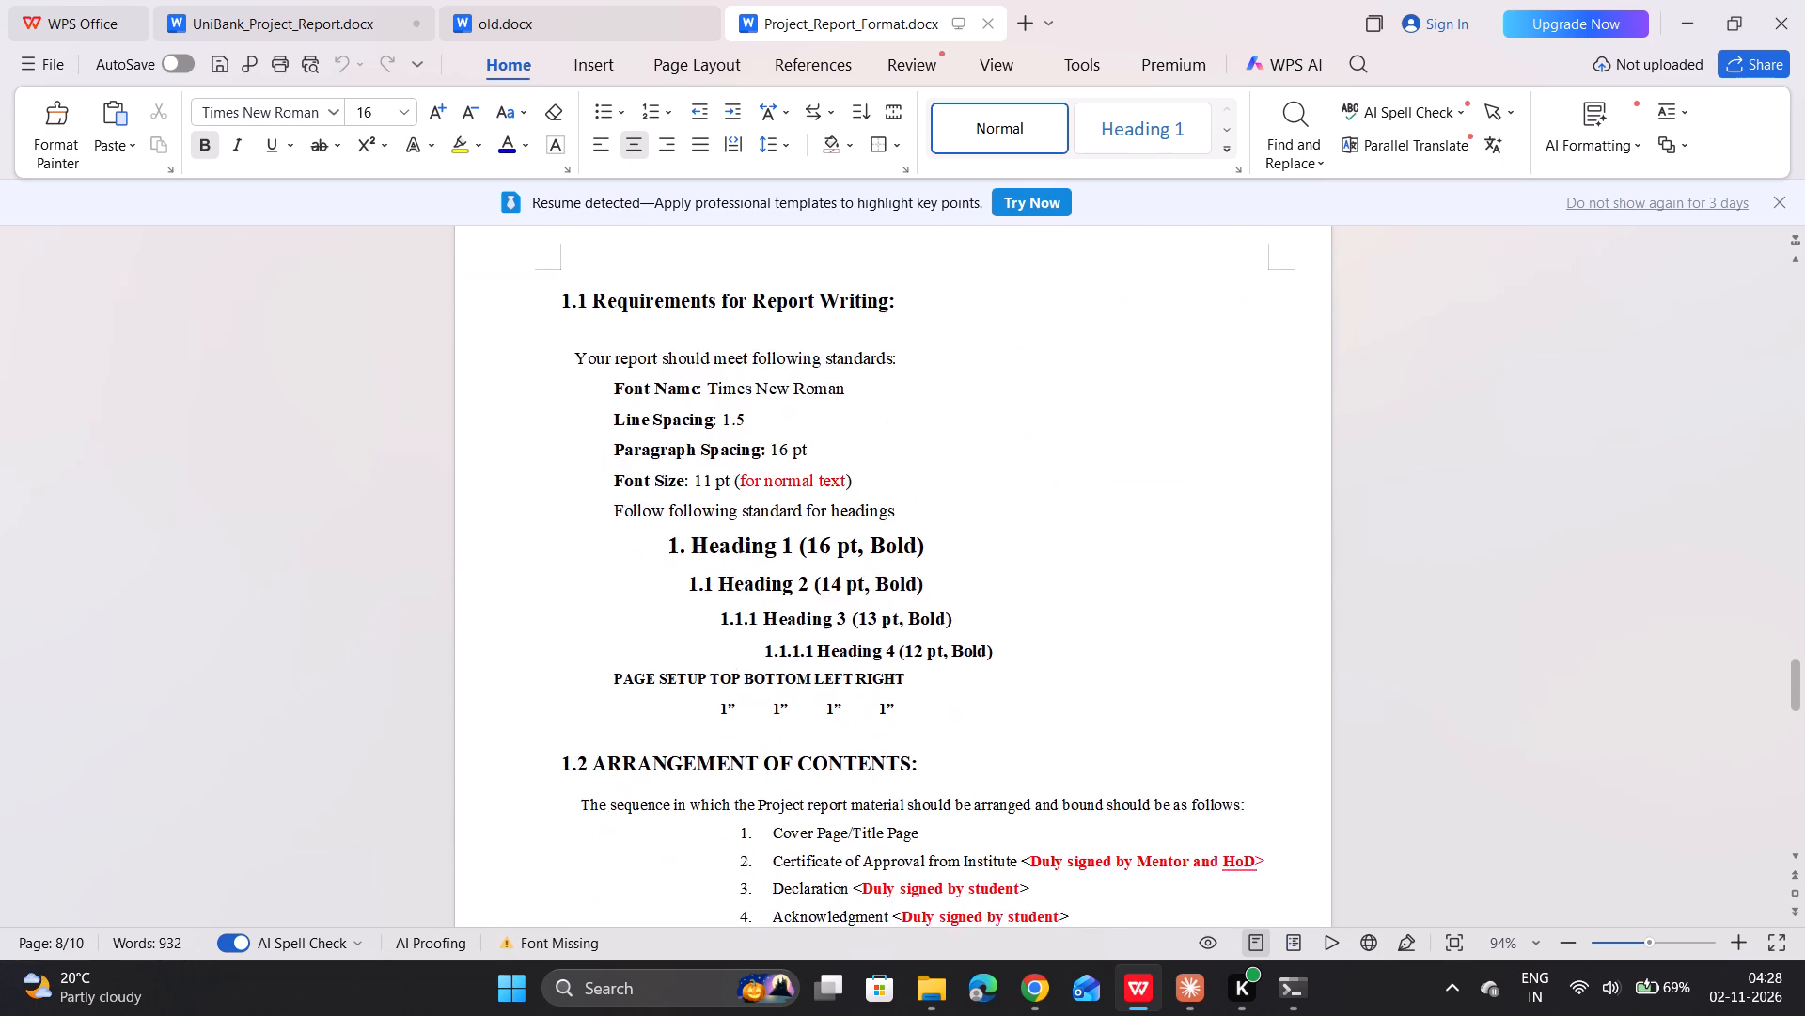
scroll(862, 448, "down", 8)
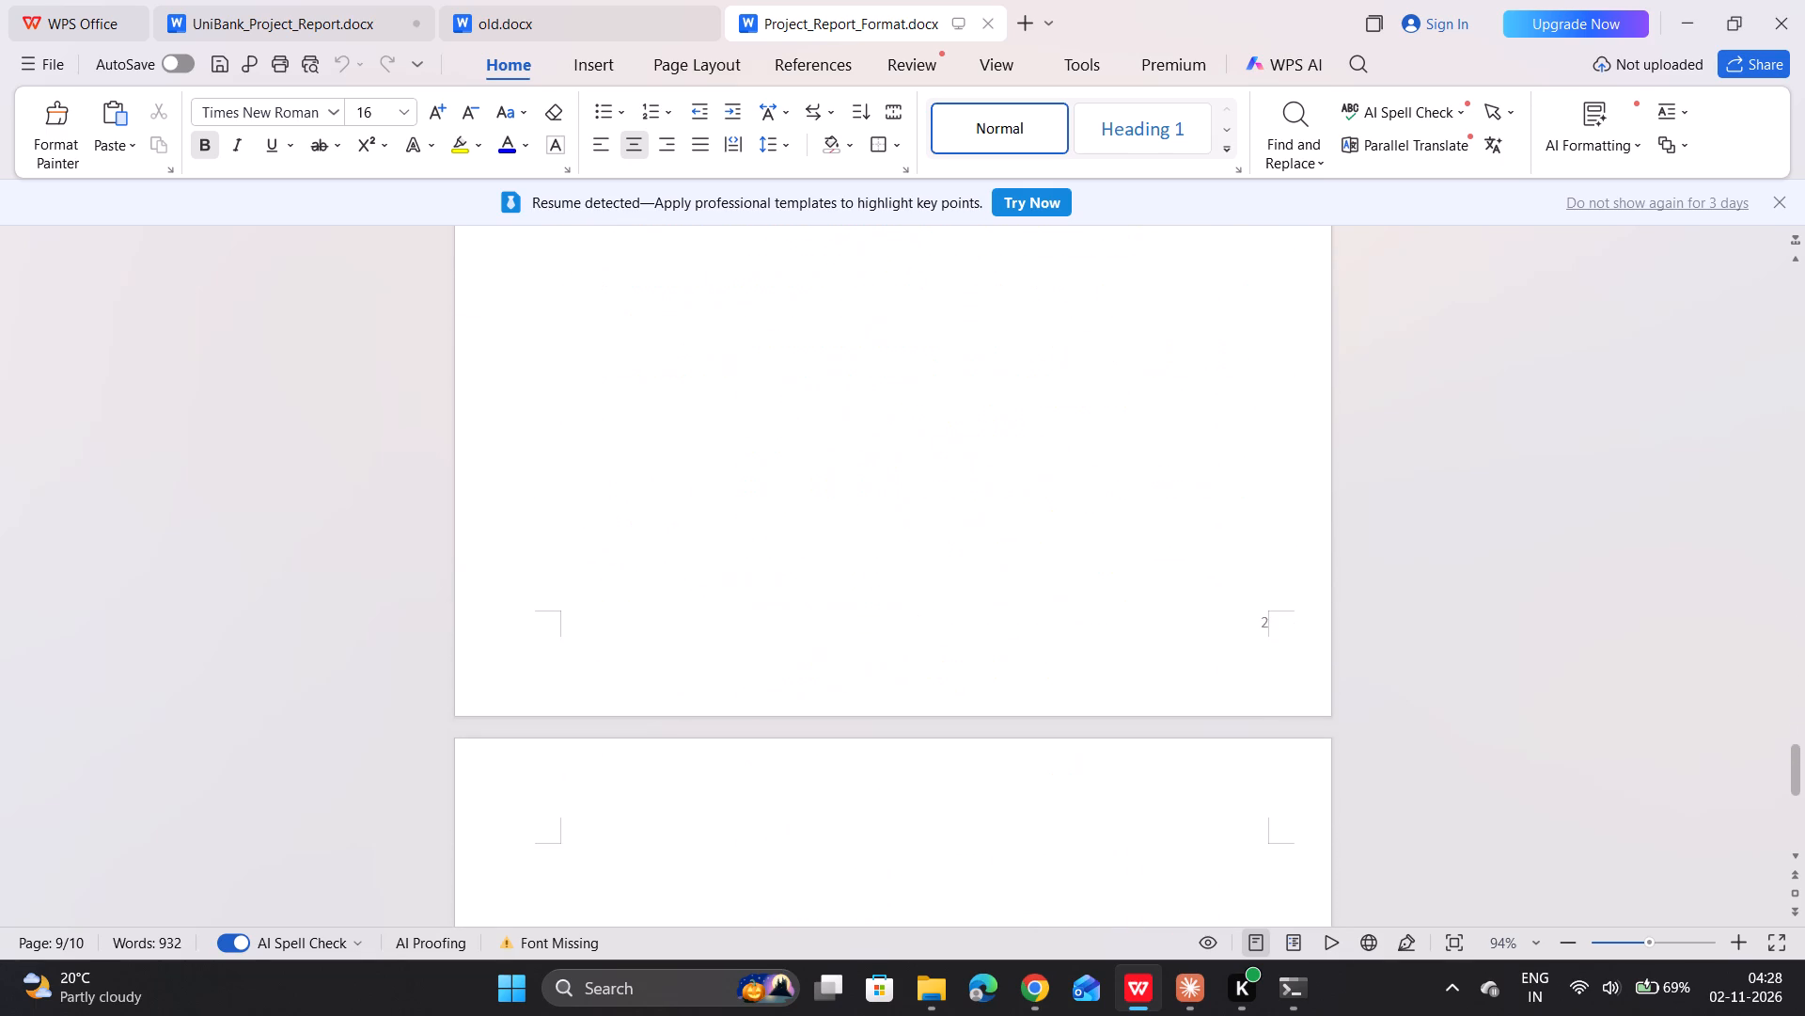
scroll(862, 448, "down", 8)
Examine sections 1.1 Requirements for Report Writing and 1.2 Arrangement of Contents in Project_Report_Format.
scroll(862, 448, "up", 4)
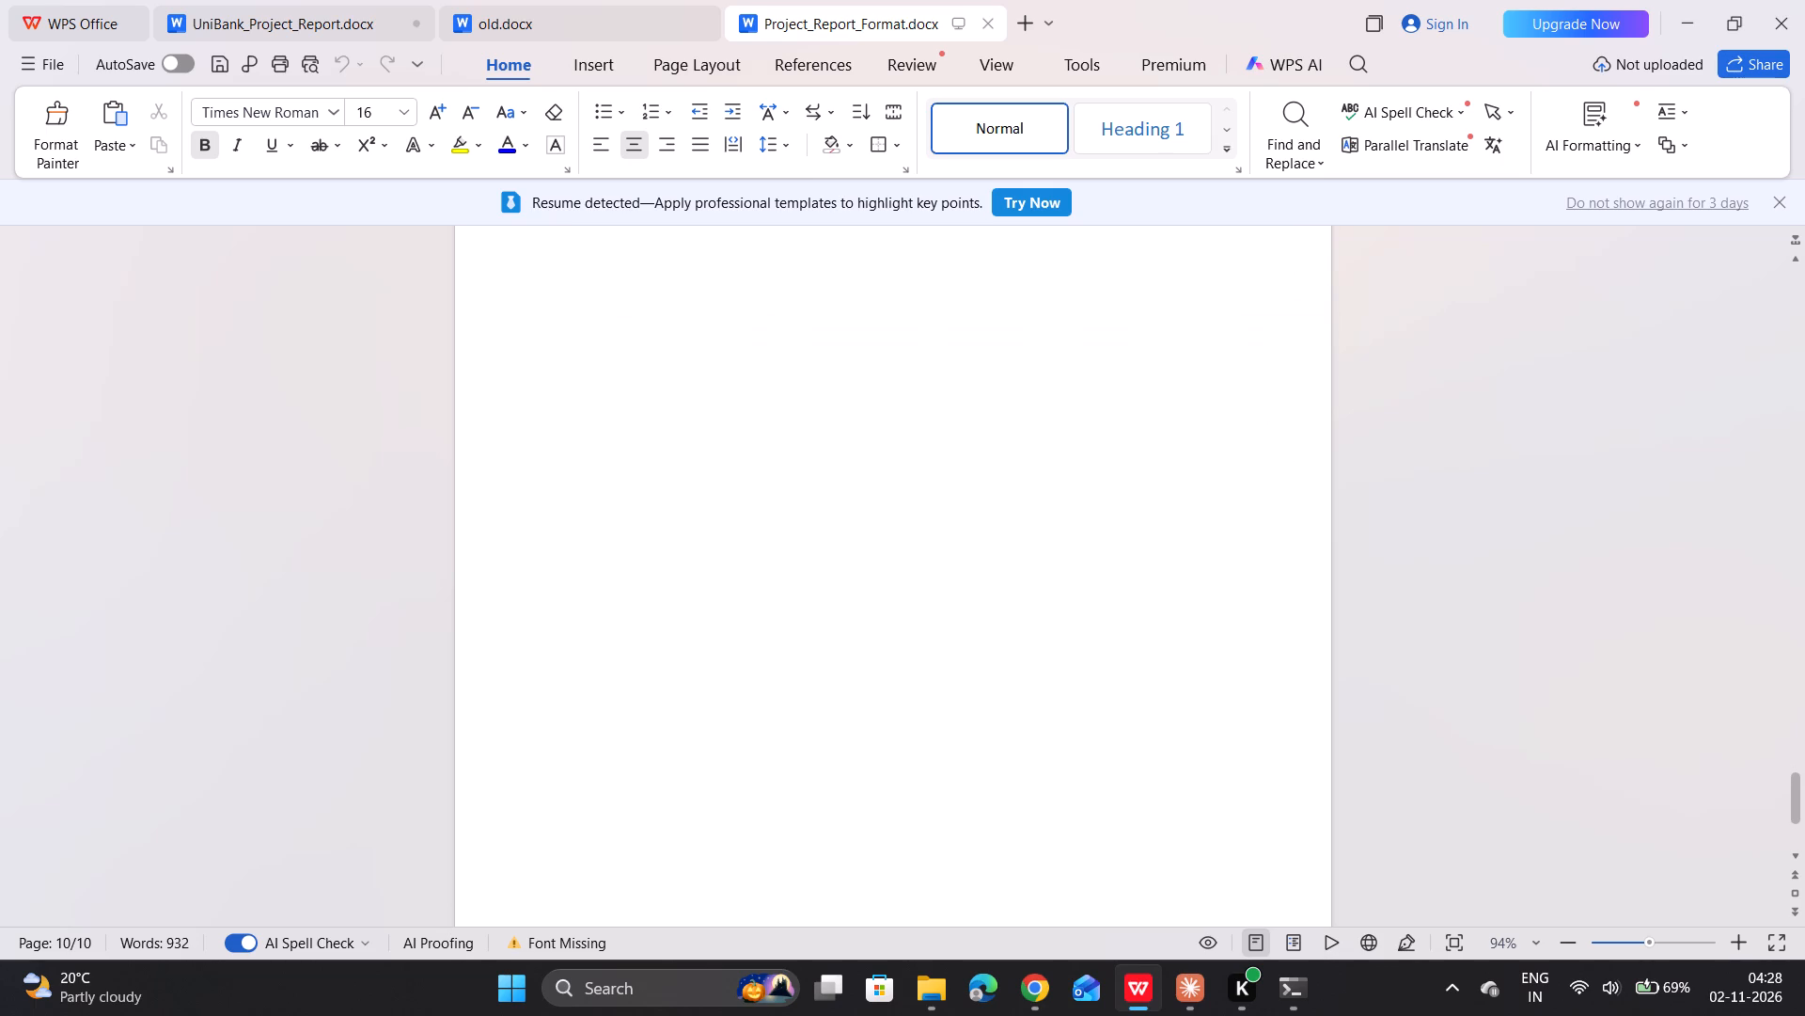
scroll(862, 448, "up", 11)
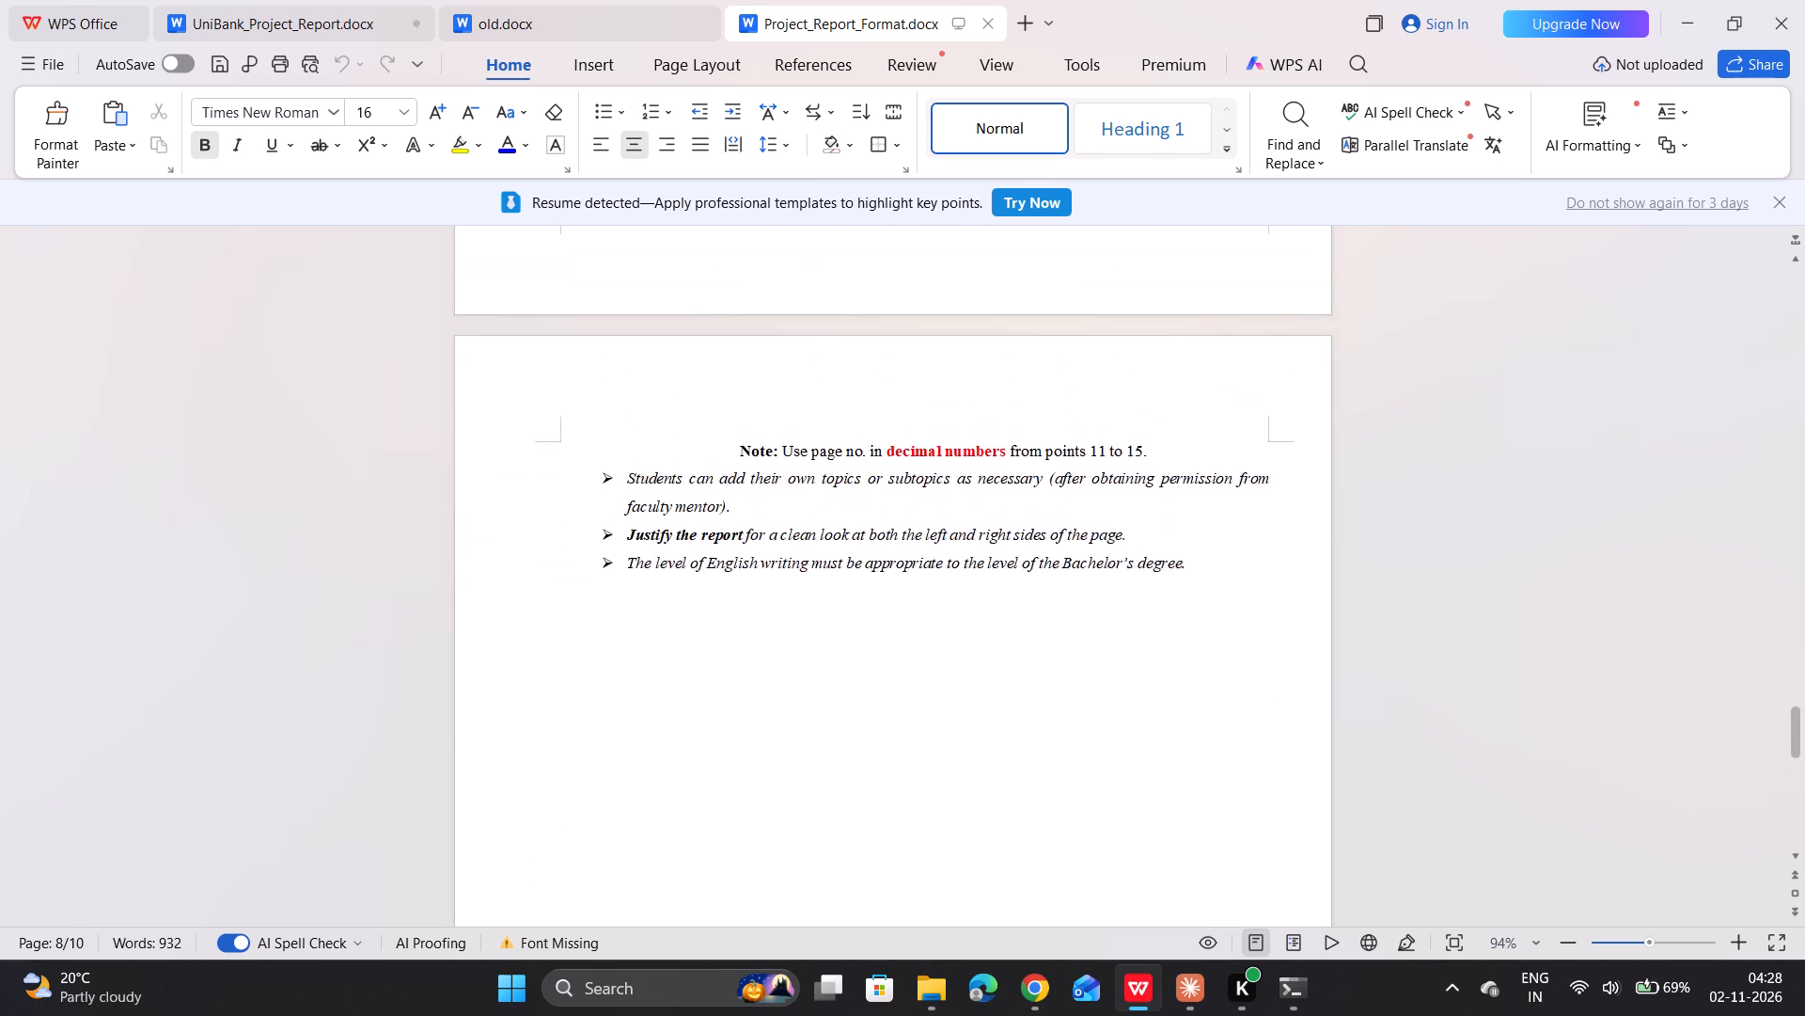
scroll(862, 448, "up", 7)
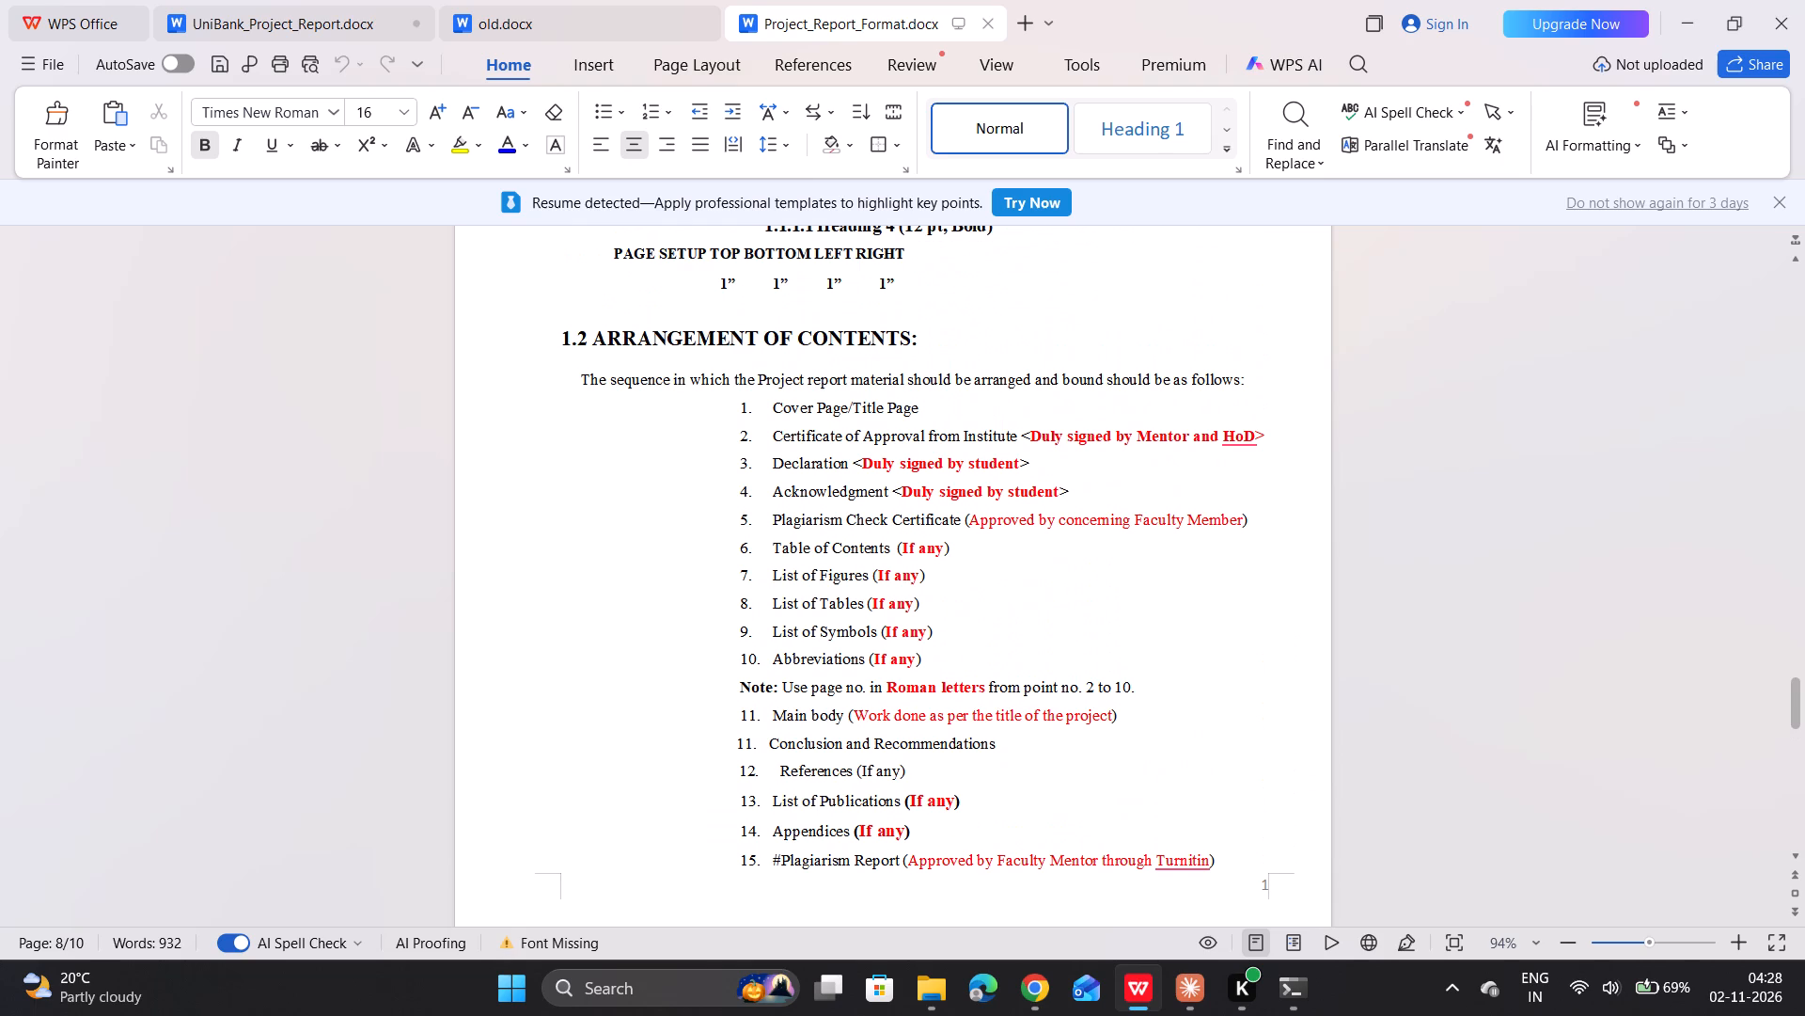
scroll(869, 464, "up", 3)
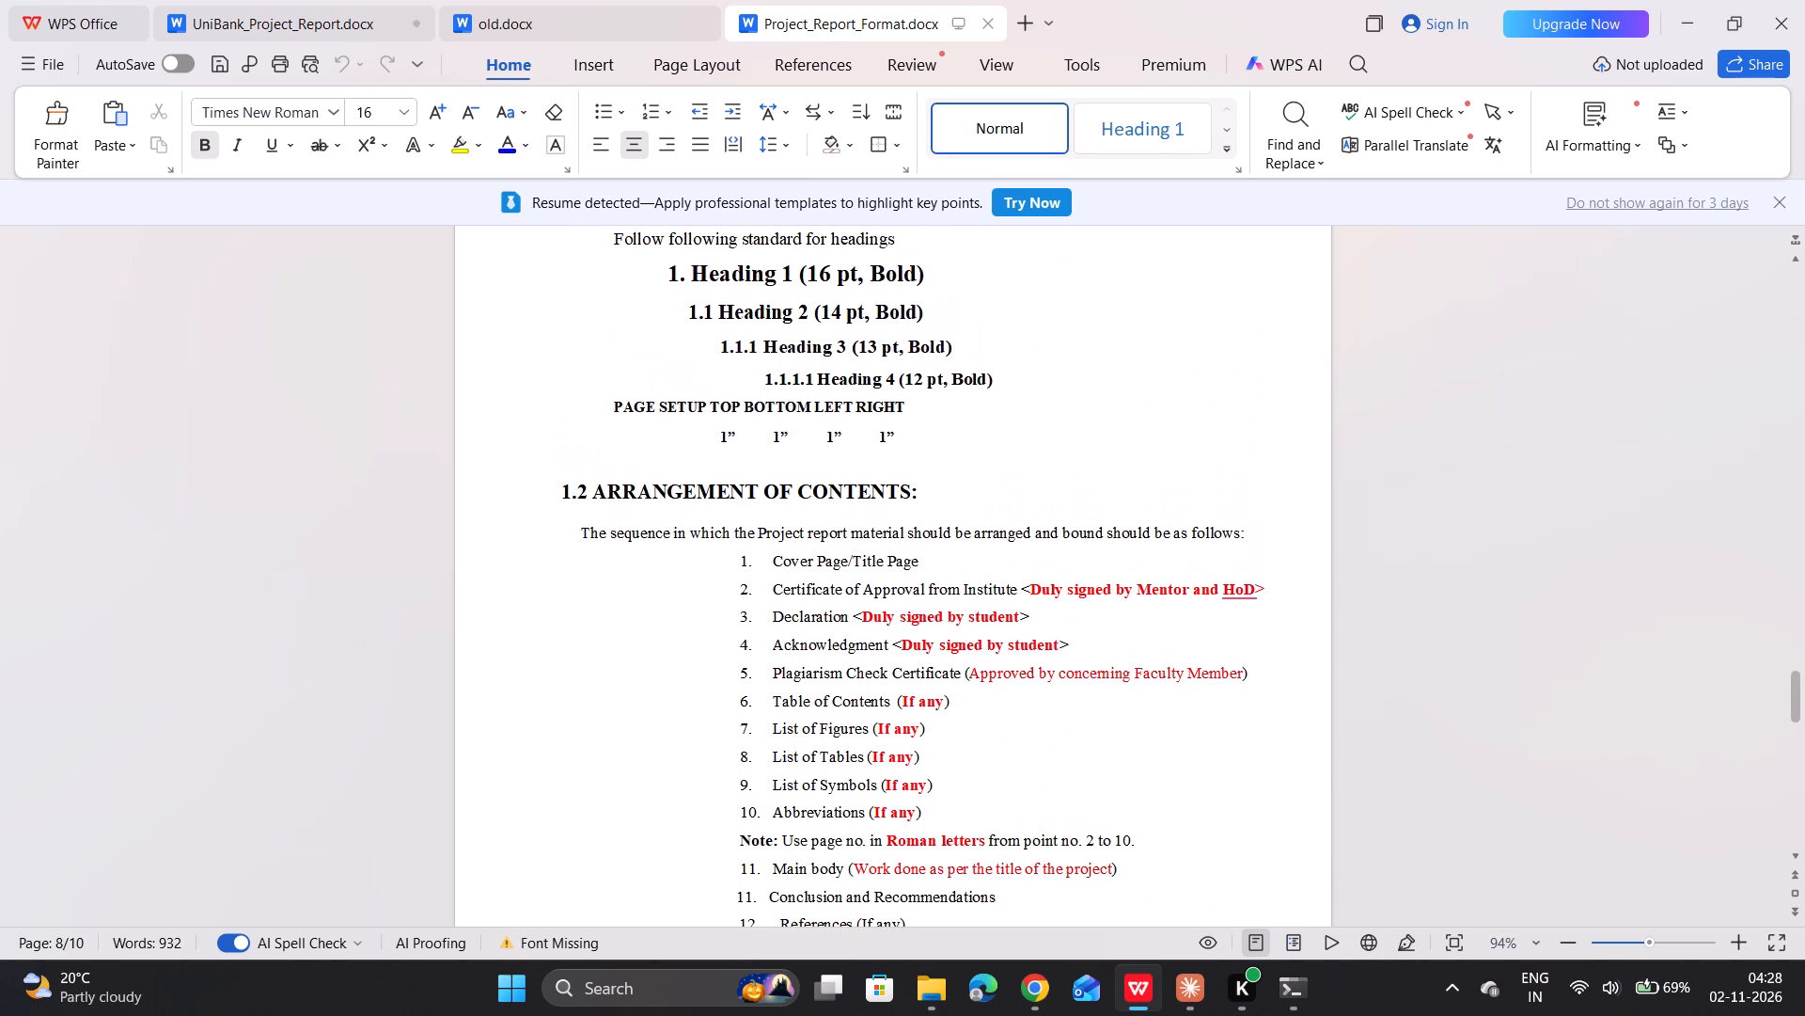
scroll(869, 464, "up", 1)
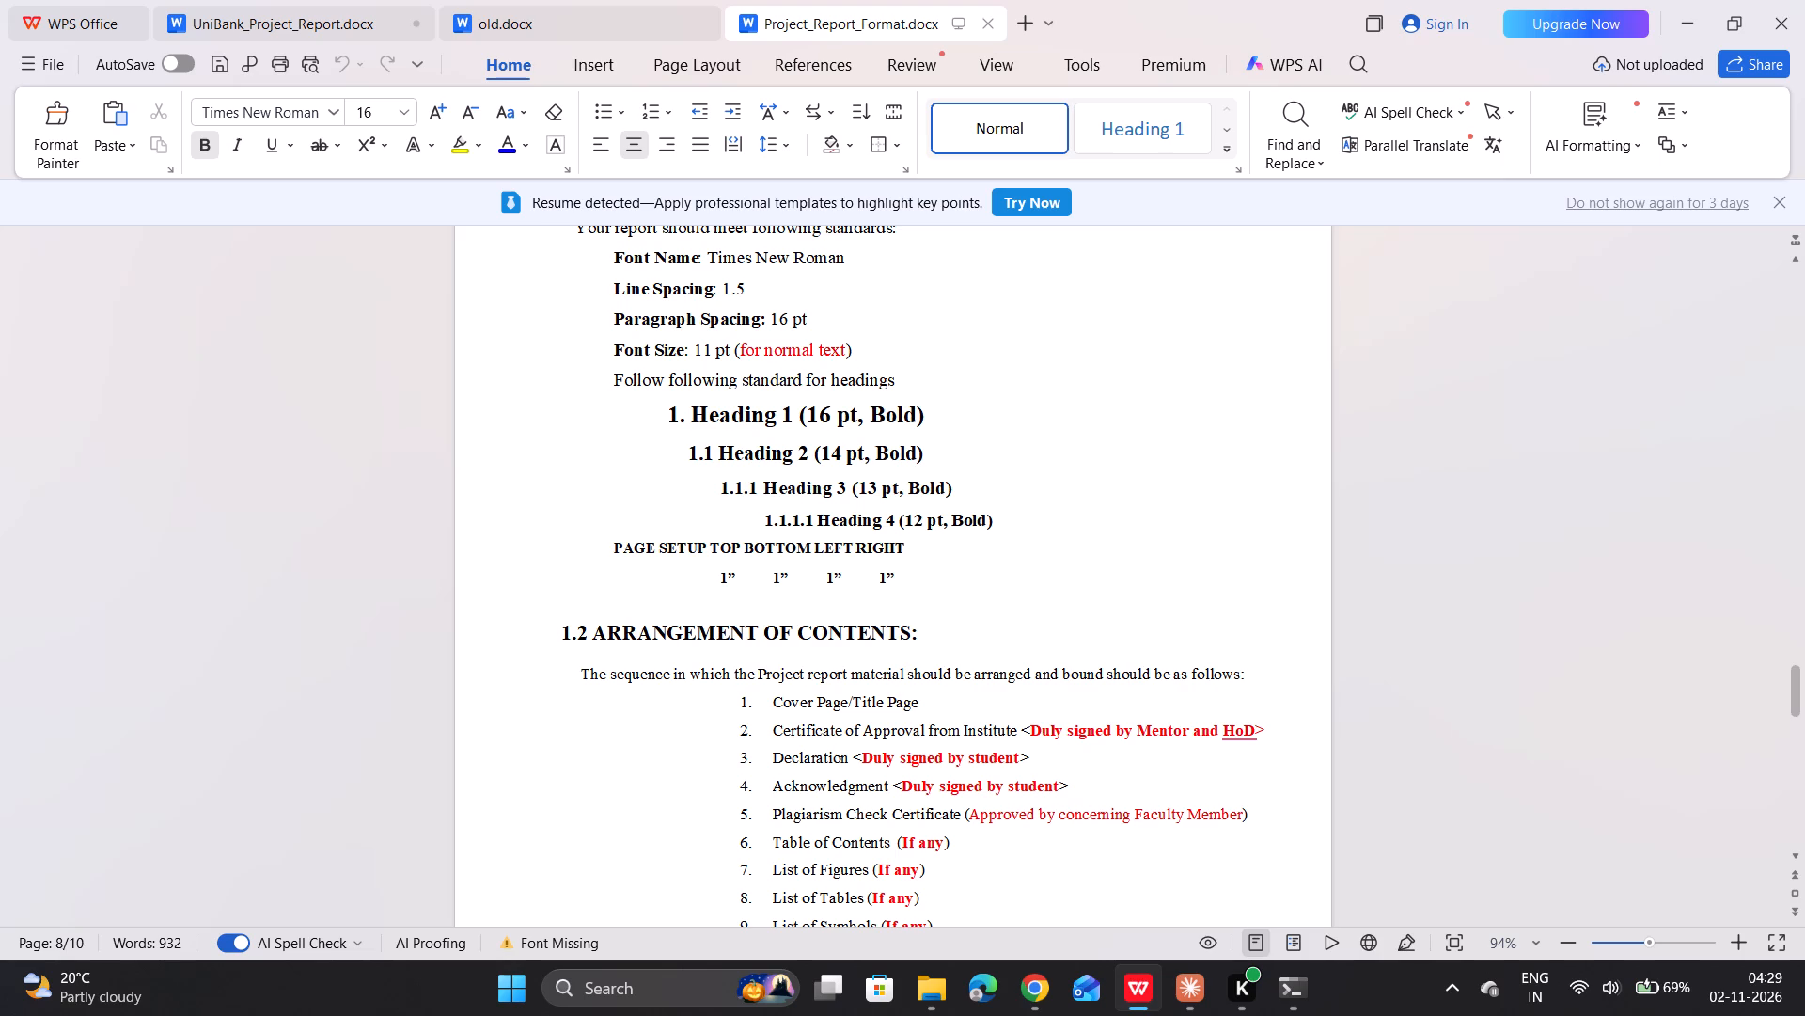
scroll(923, 426, "up", 2)
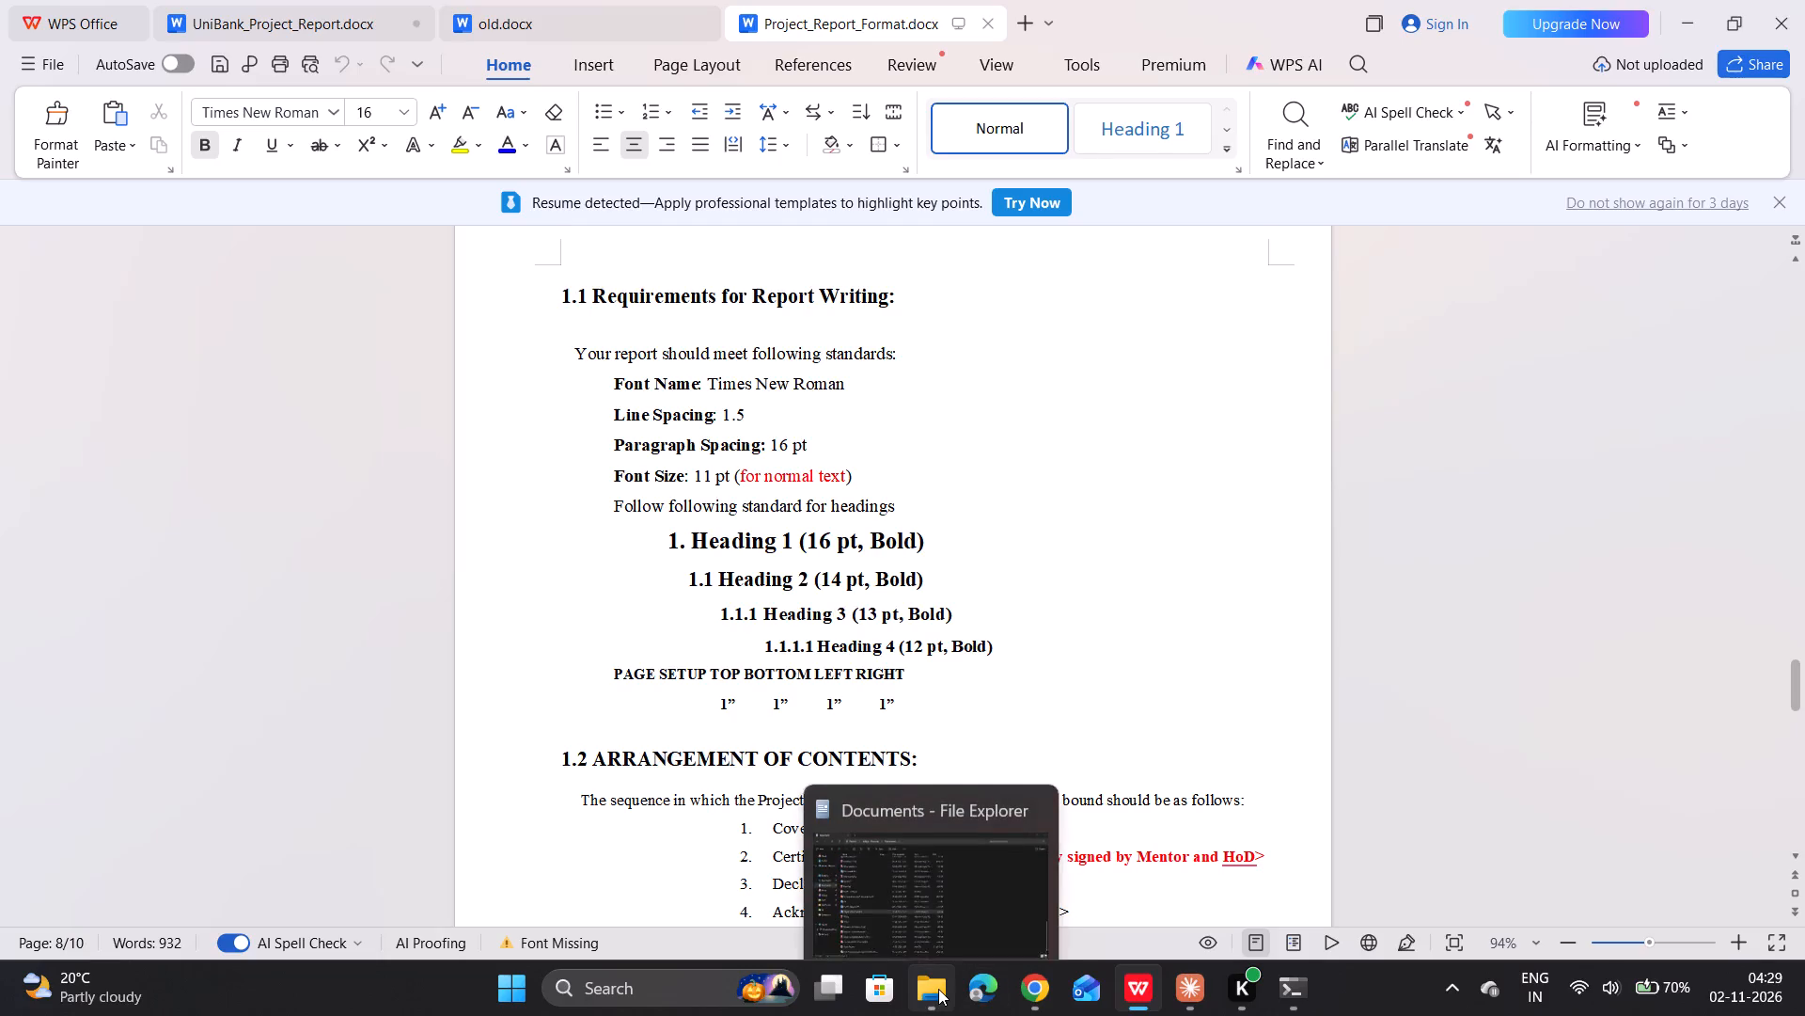
In UniBank_Project_Report, set the font size of all body rows in the List of Tables table to 11.
left_click(325, 0)
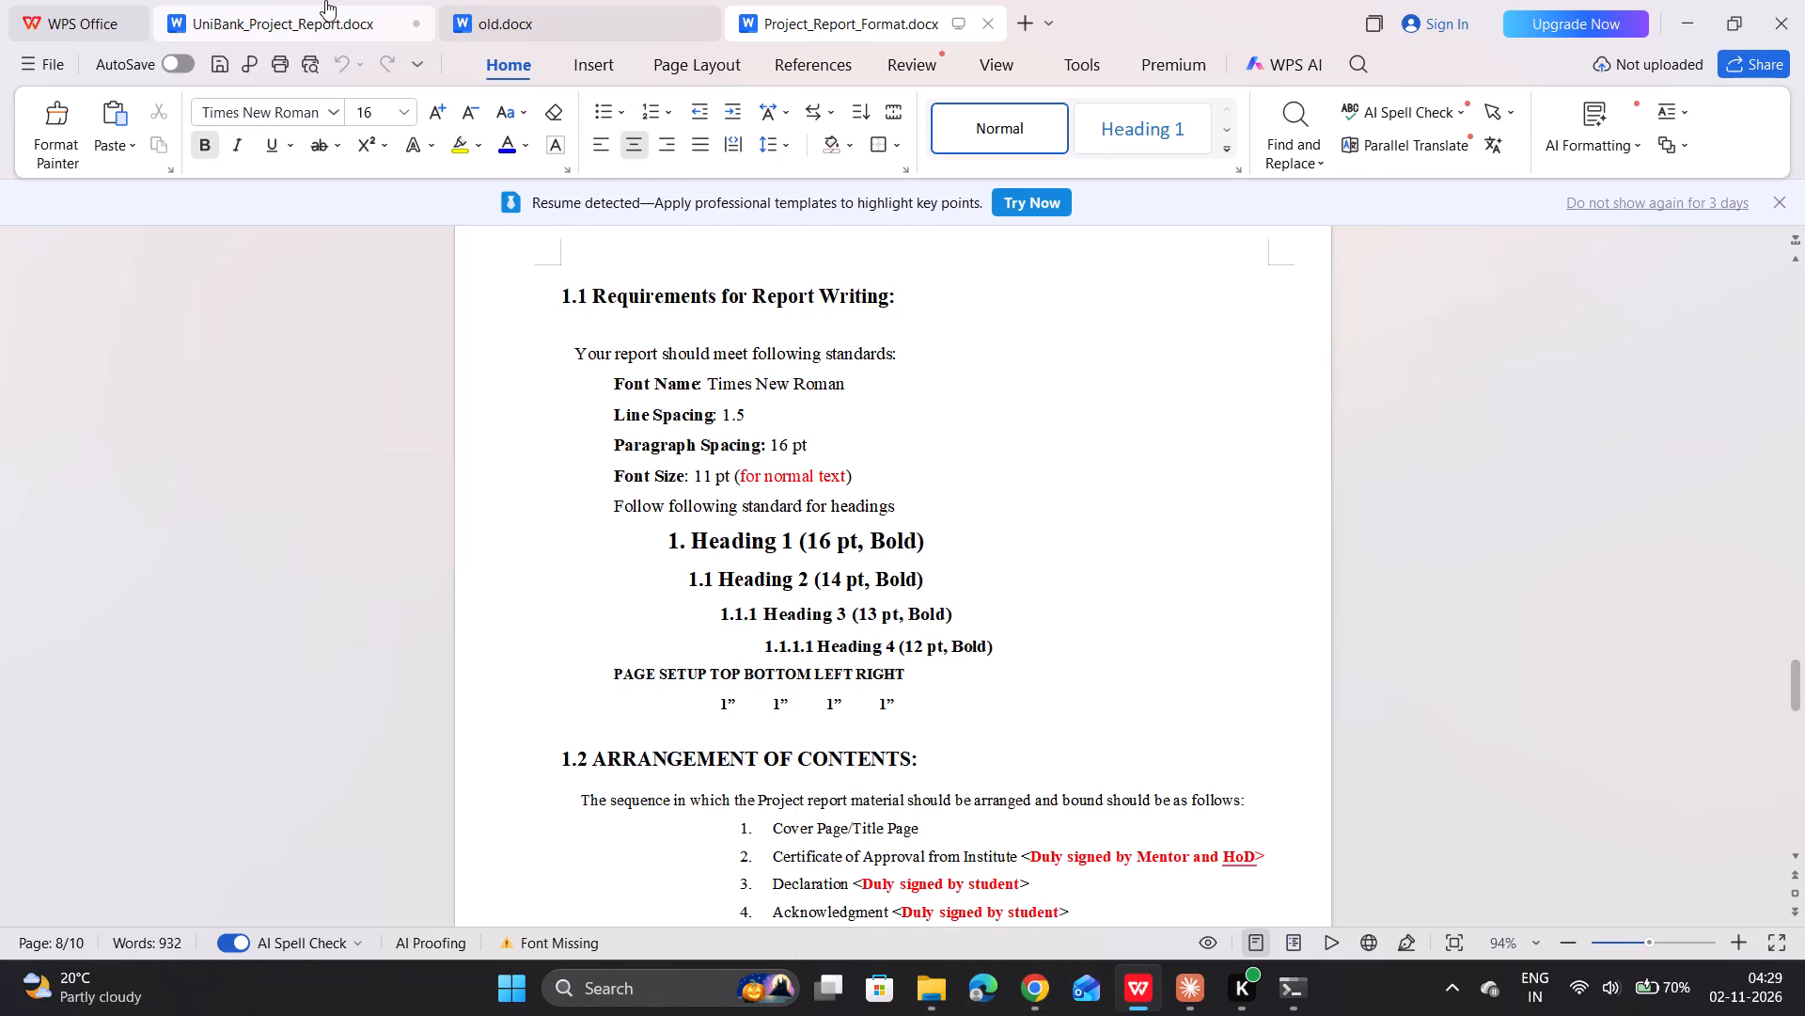
scroll(857, 662, "up", 20)
scroll(857, 662, "up", 9)
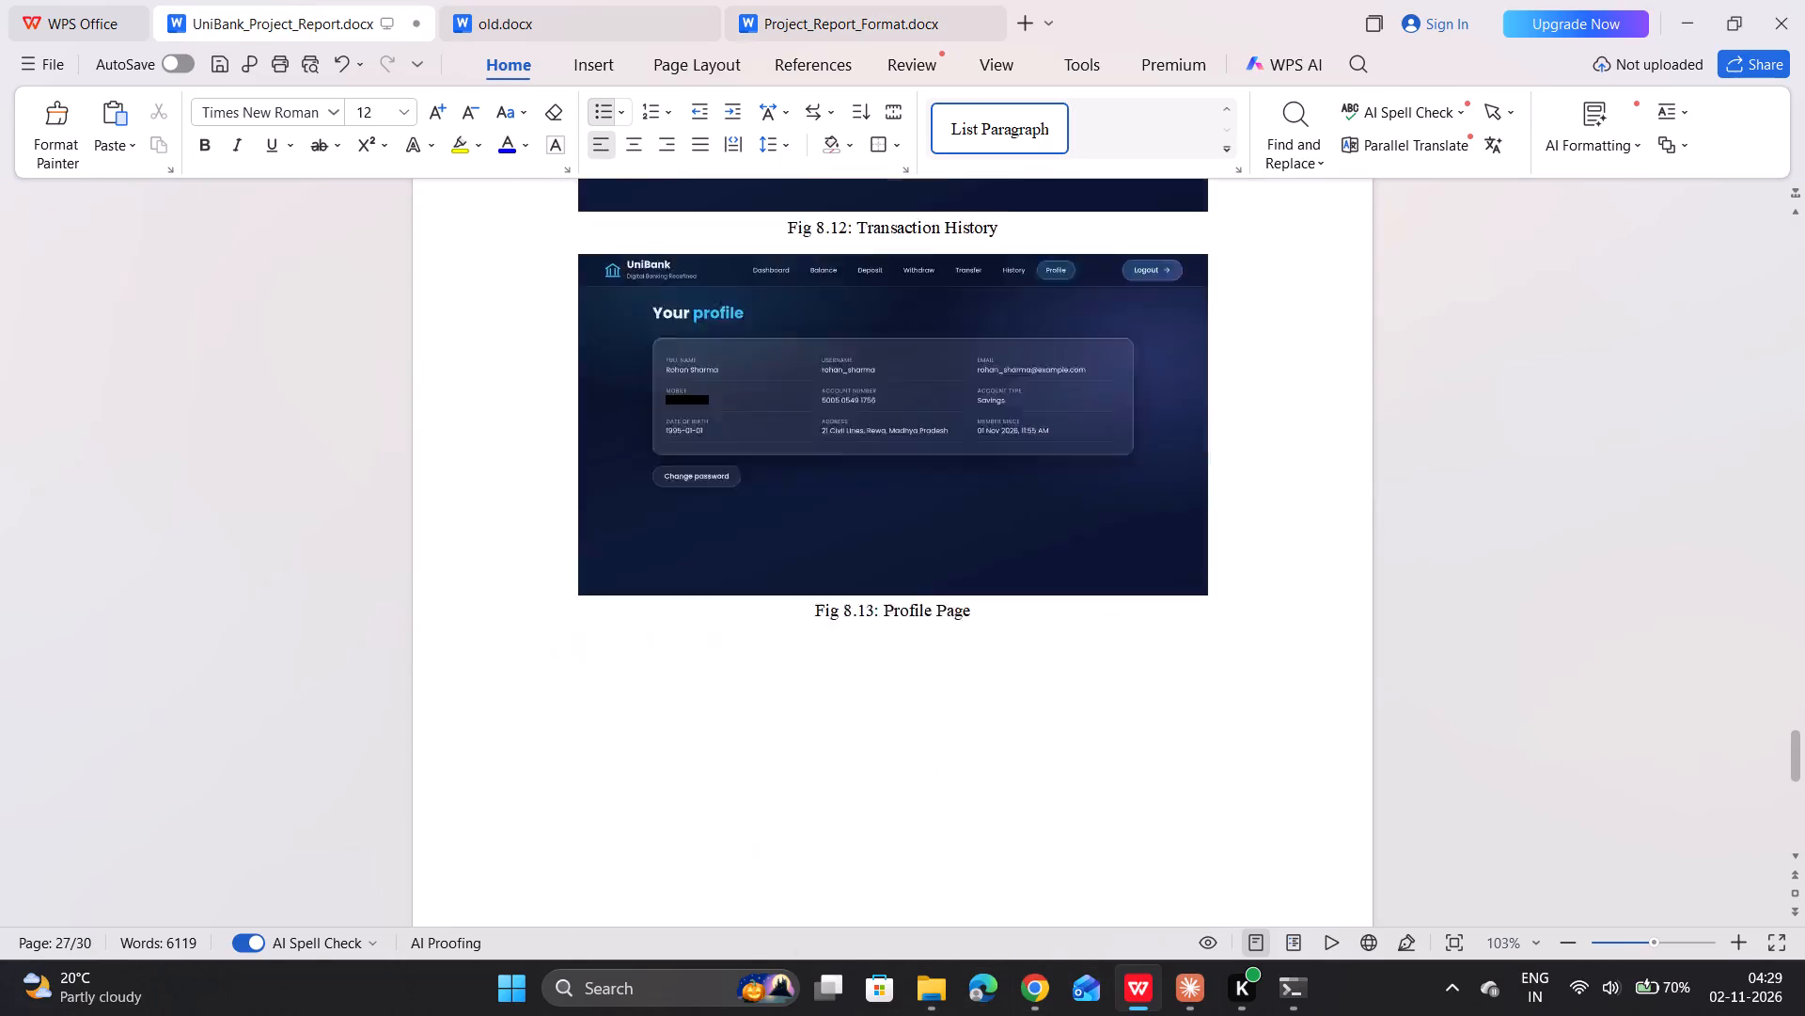
scroll(857, 662, "up", 2)
scroll(857, 662, "up", 20)
scroll(857, 662, "up", 18)
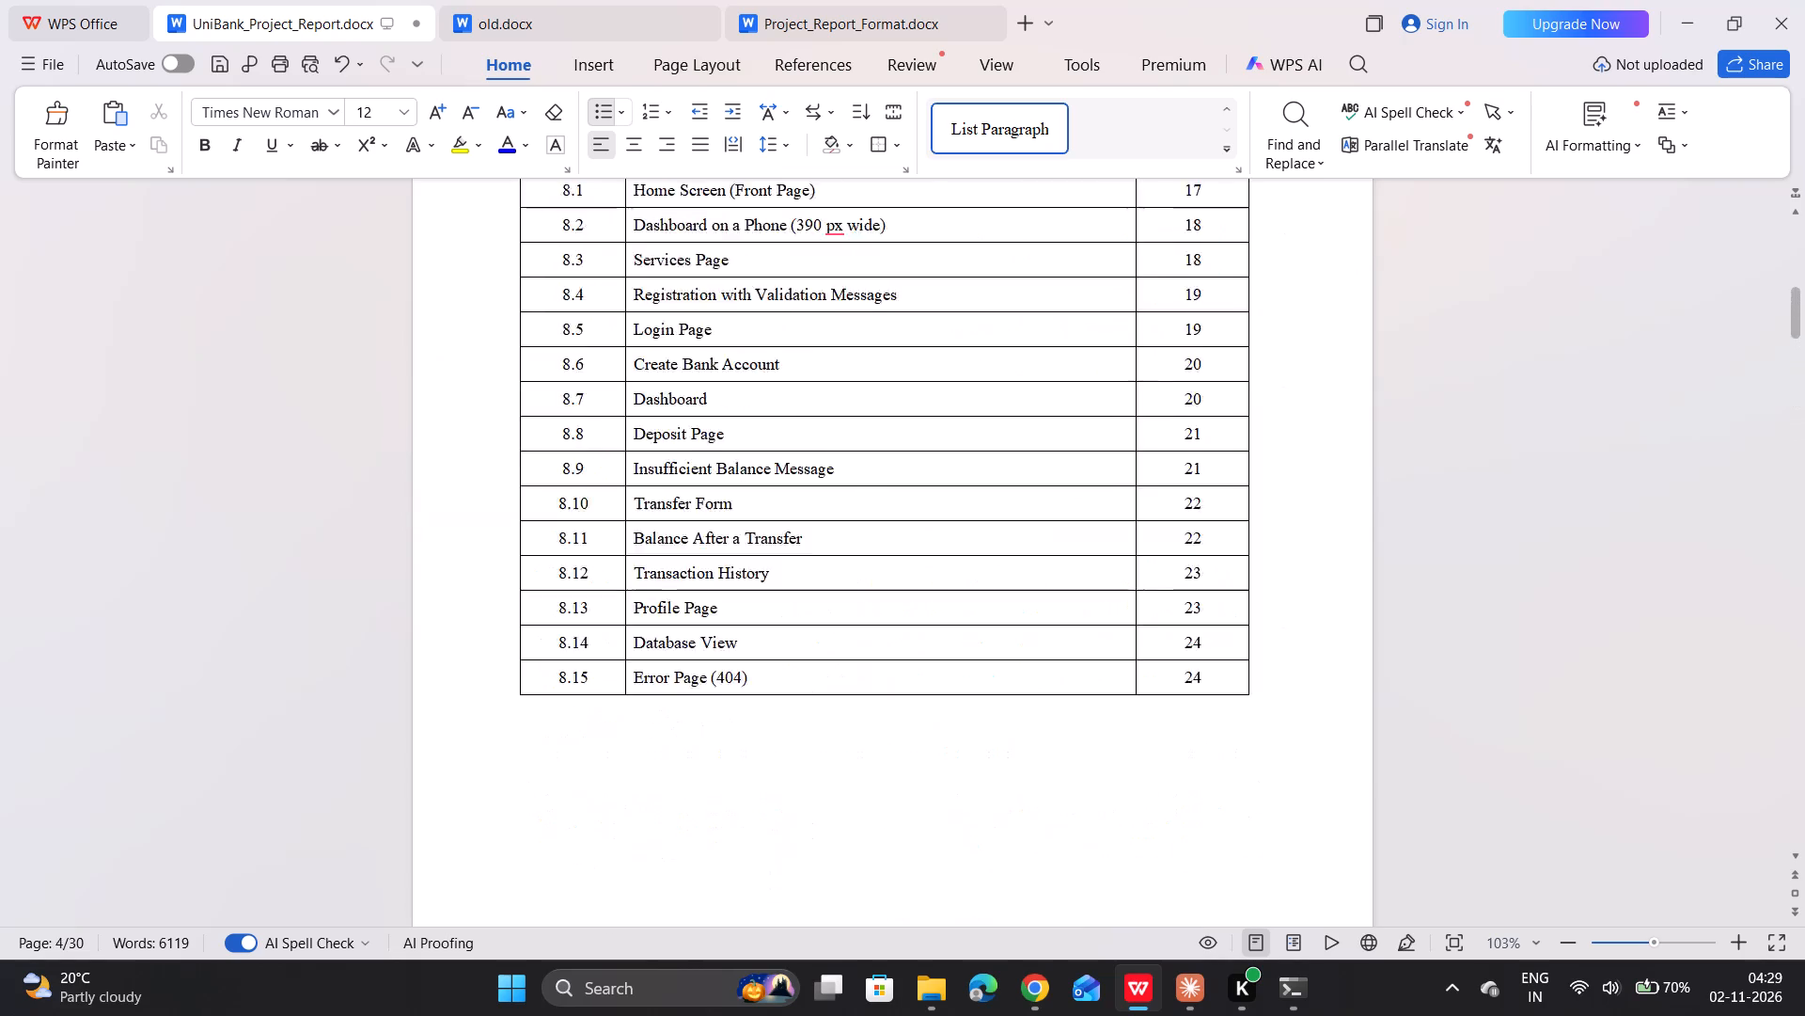
scroll(857, 662, "up", 8)
scroll(902, 756, "down", 6)
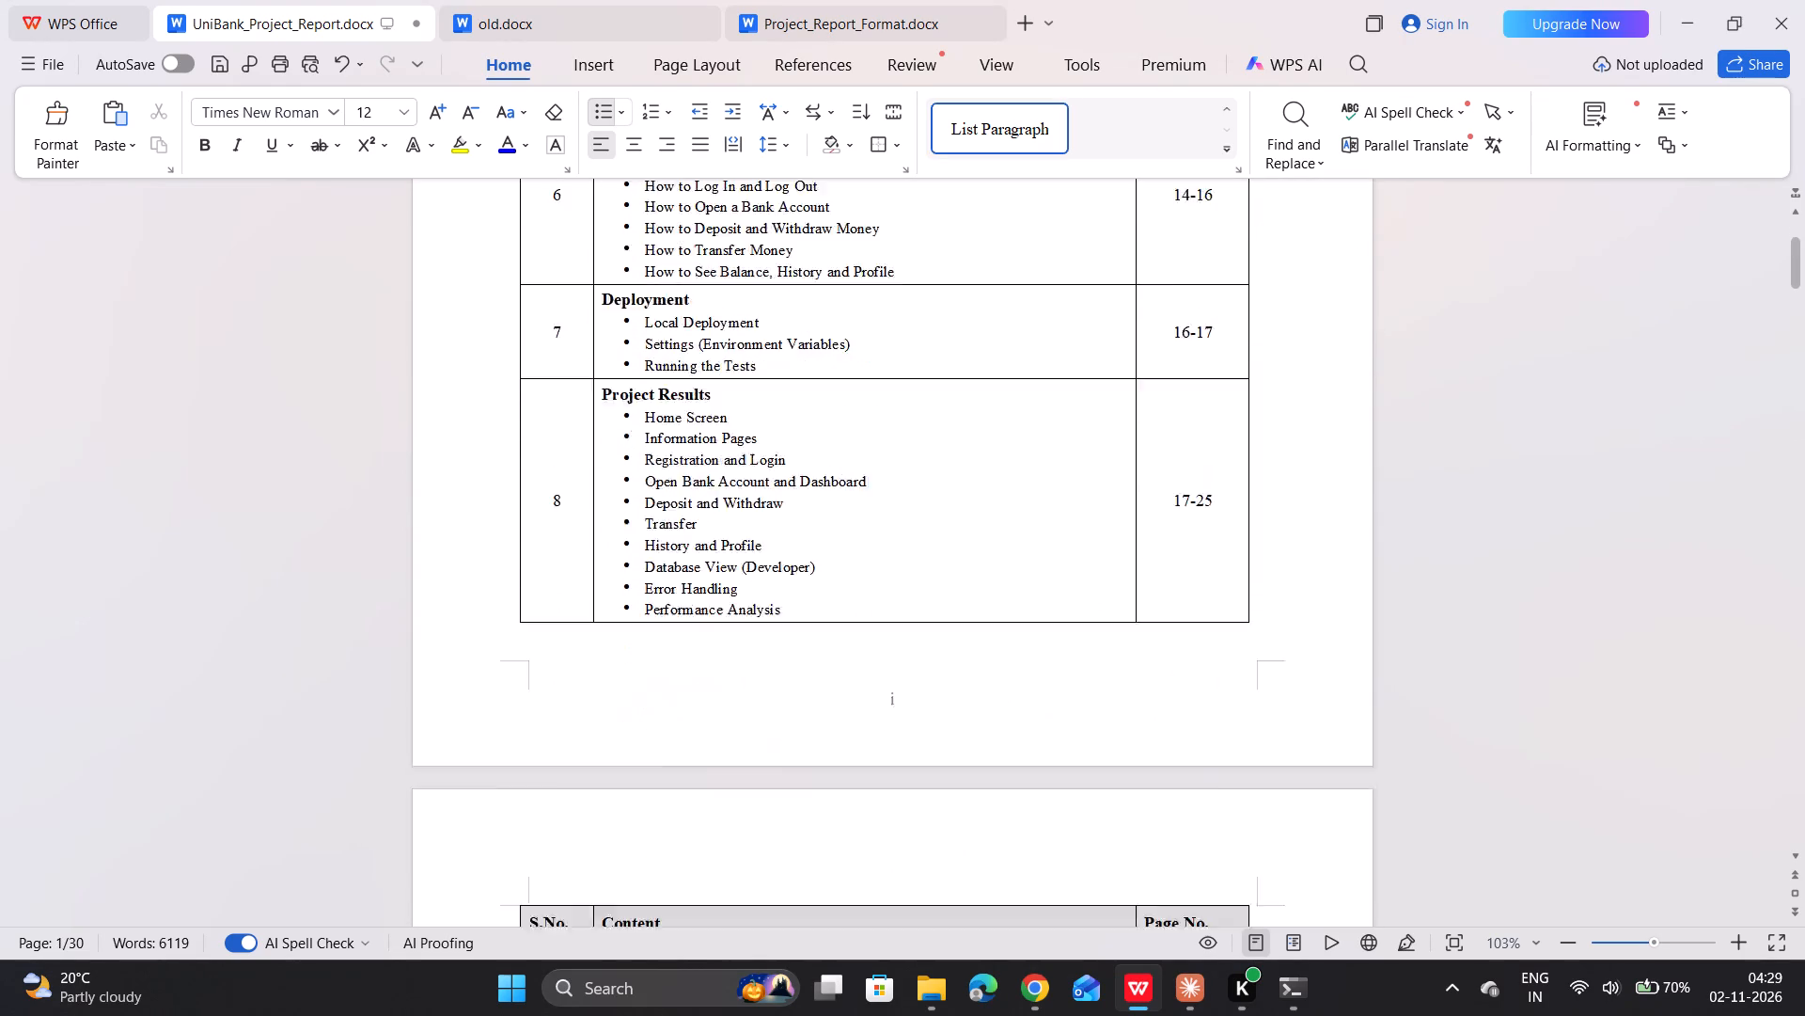
scroll(902, 756, "down", 12)
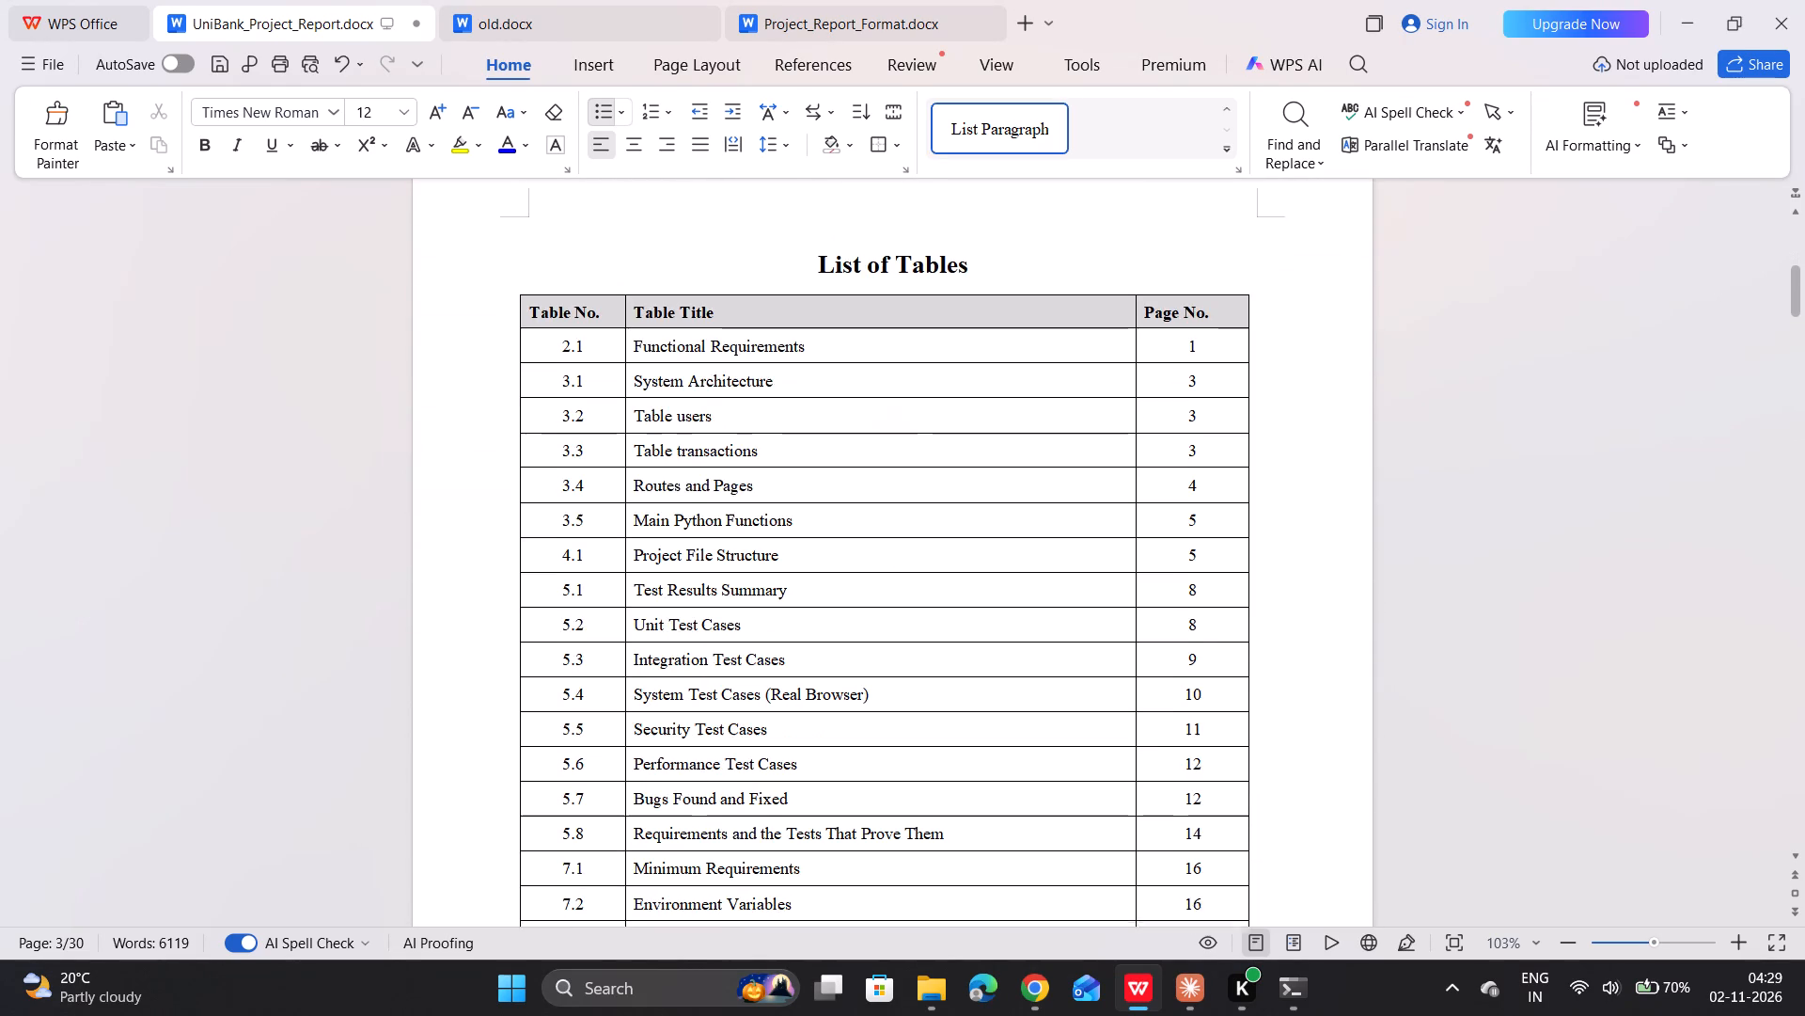
scroll(902, 756, "down", 1)
left_click(853, 684)
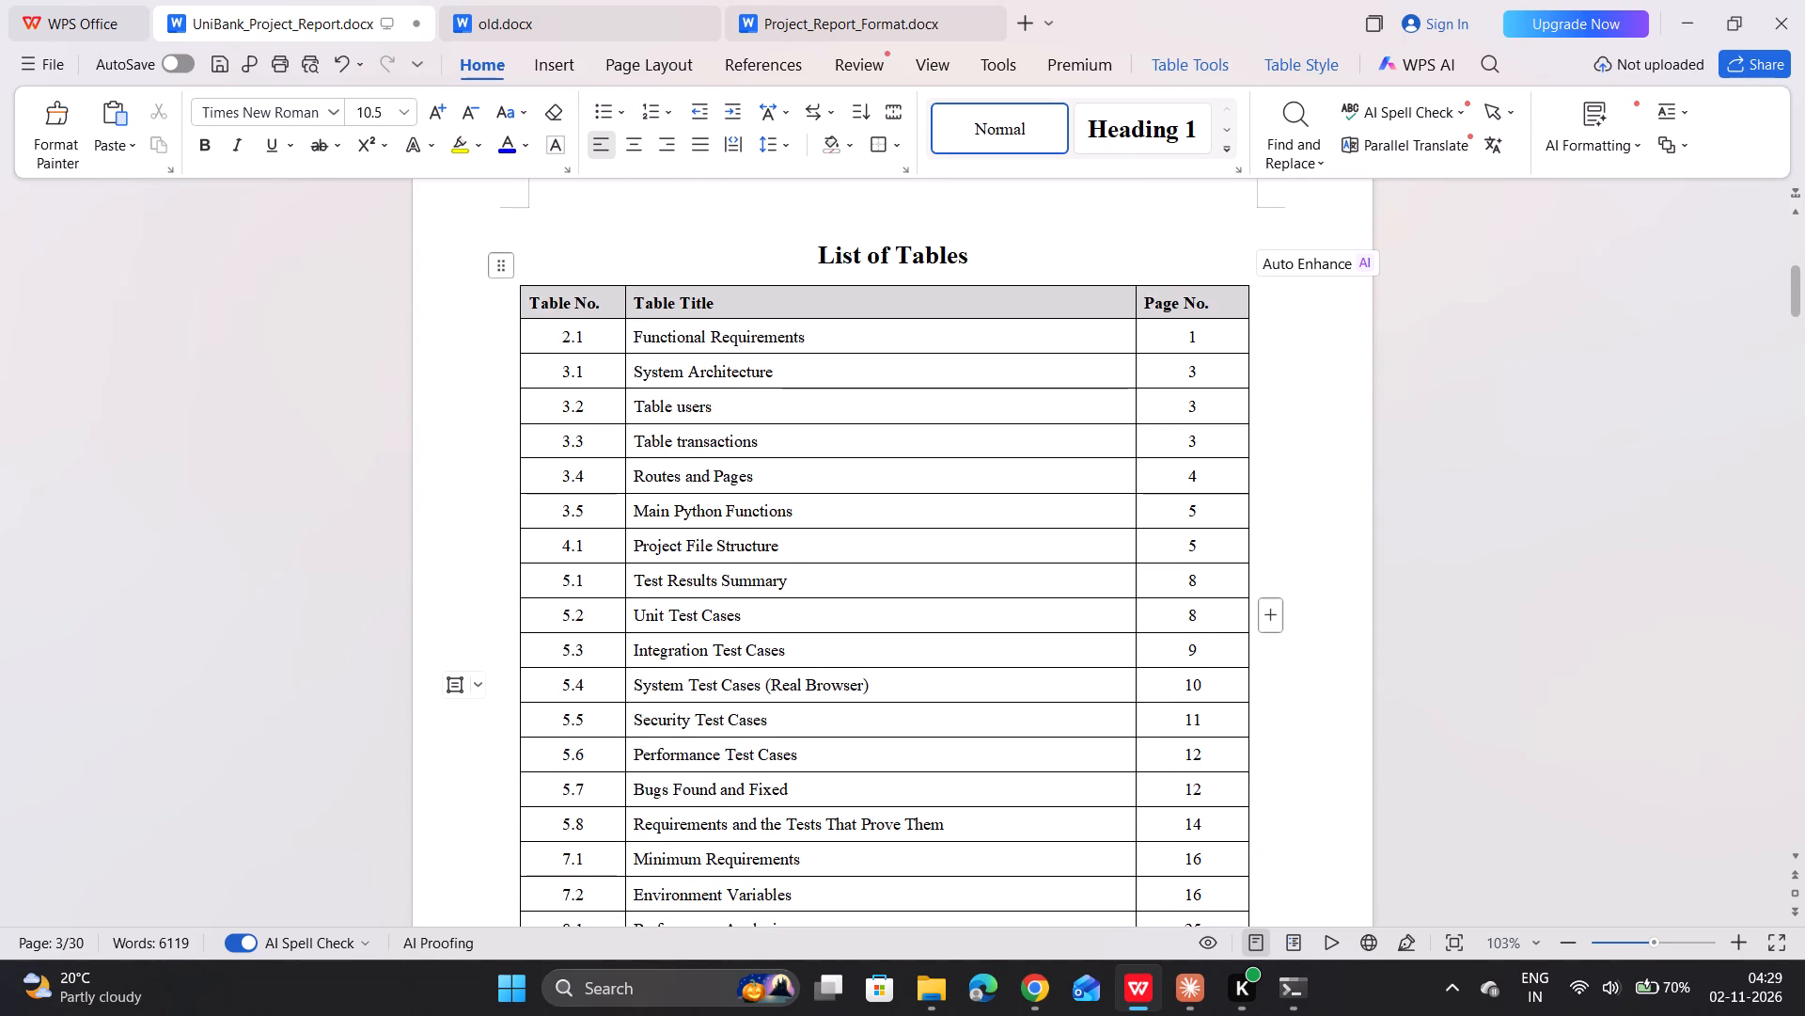
left_click_drag(557, 327, 566, 338)
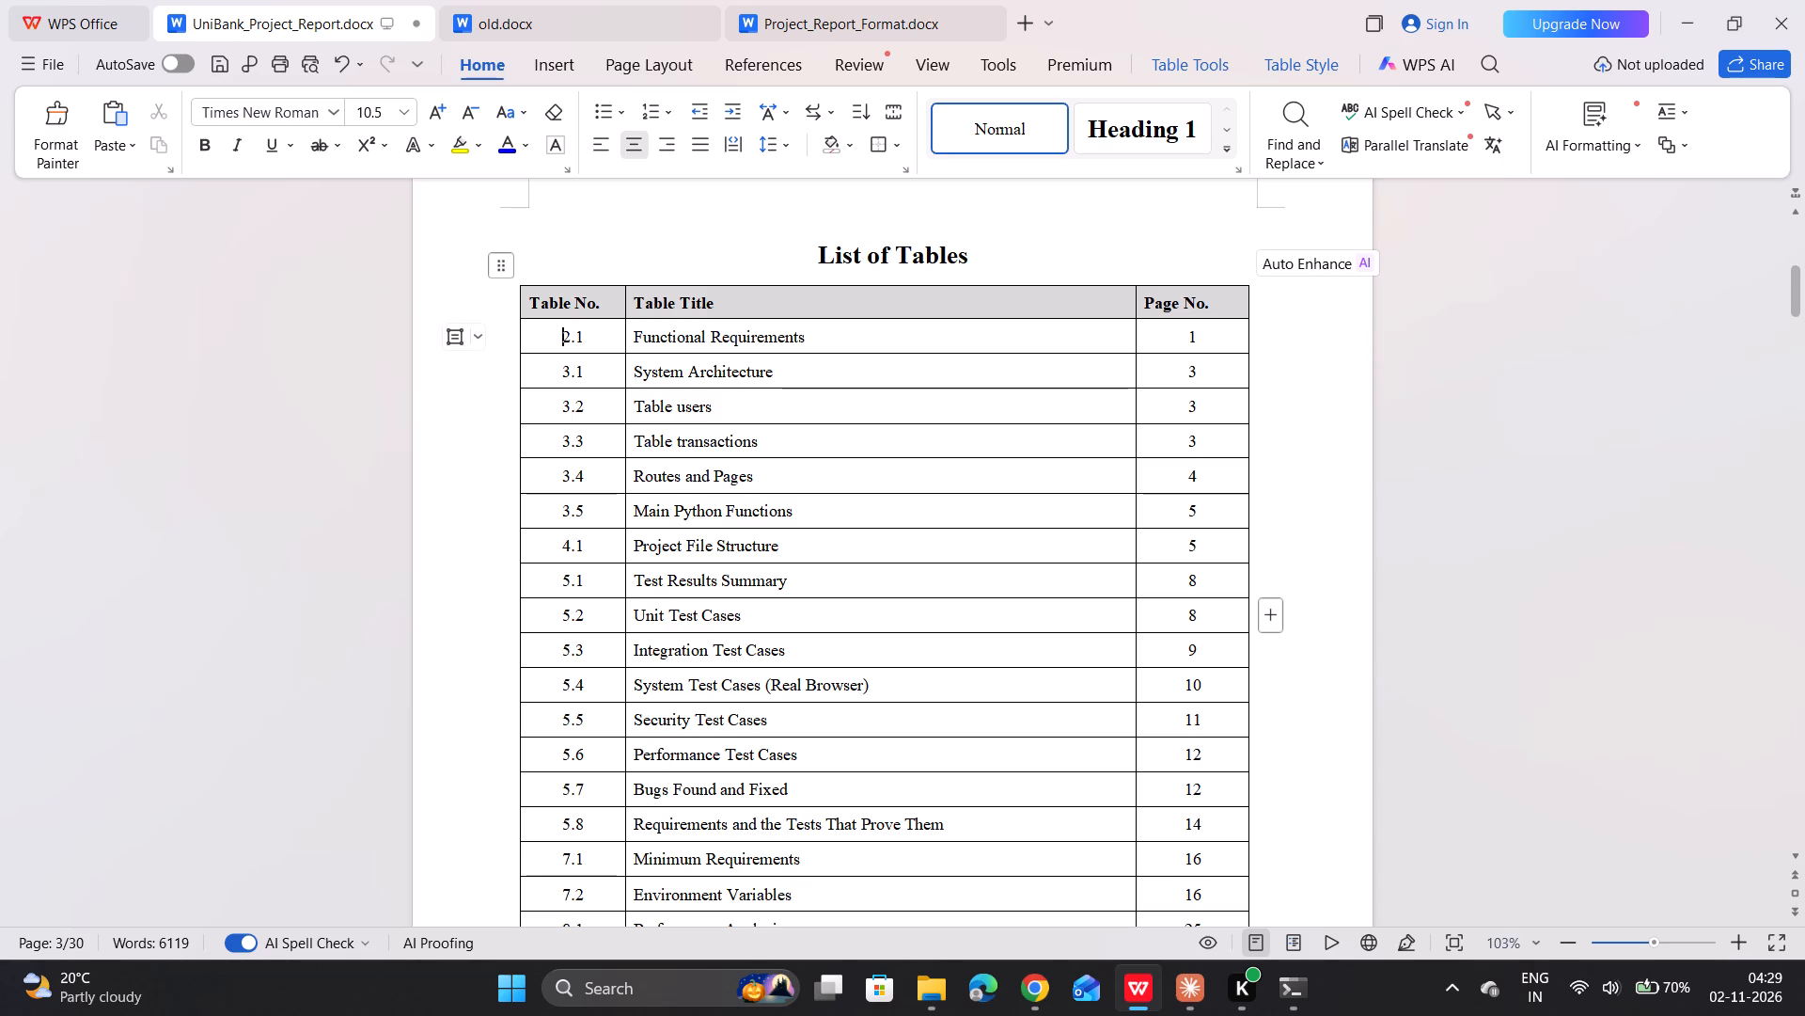
left_click_drag(566, 338, 1130, 818)
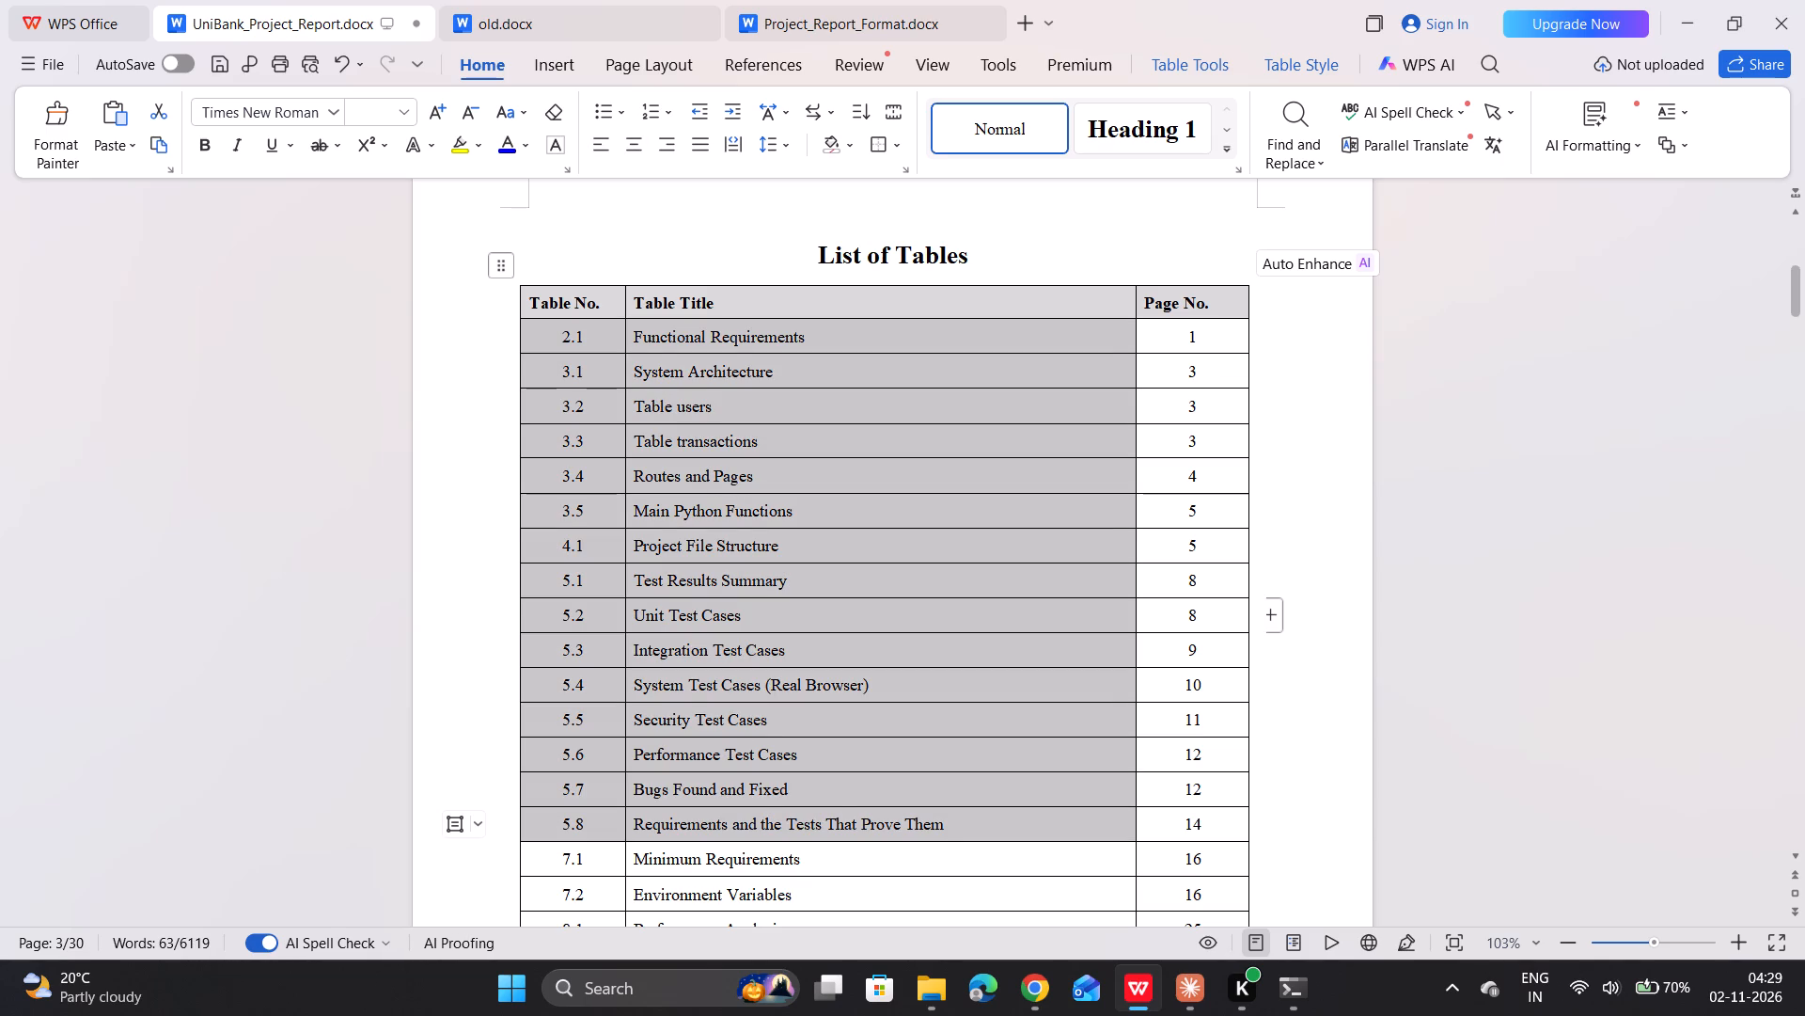
left_click_drag(1130, 818, 1131, 302)
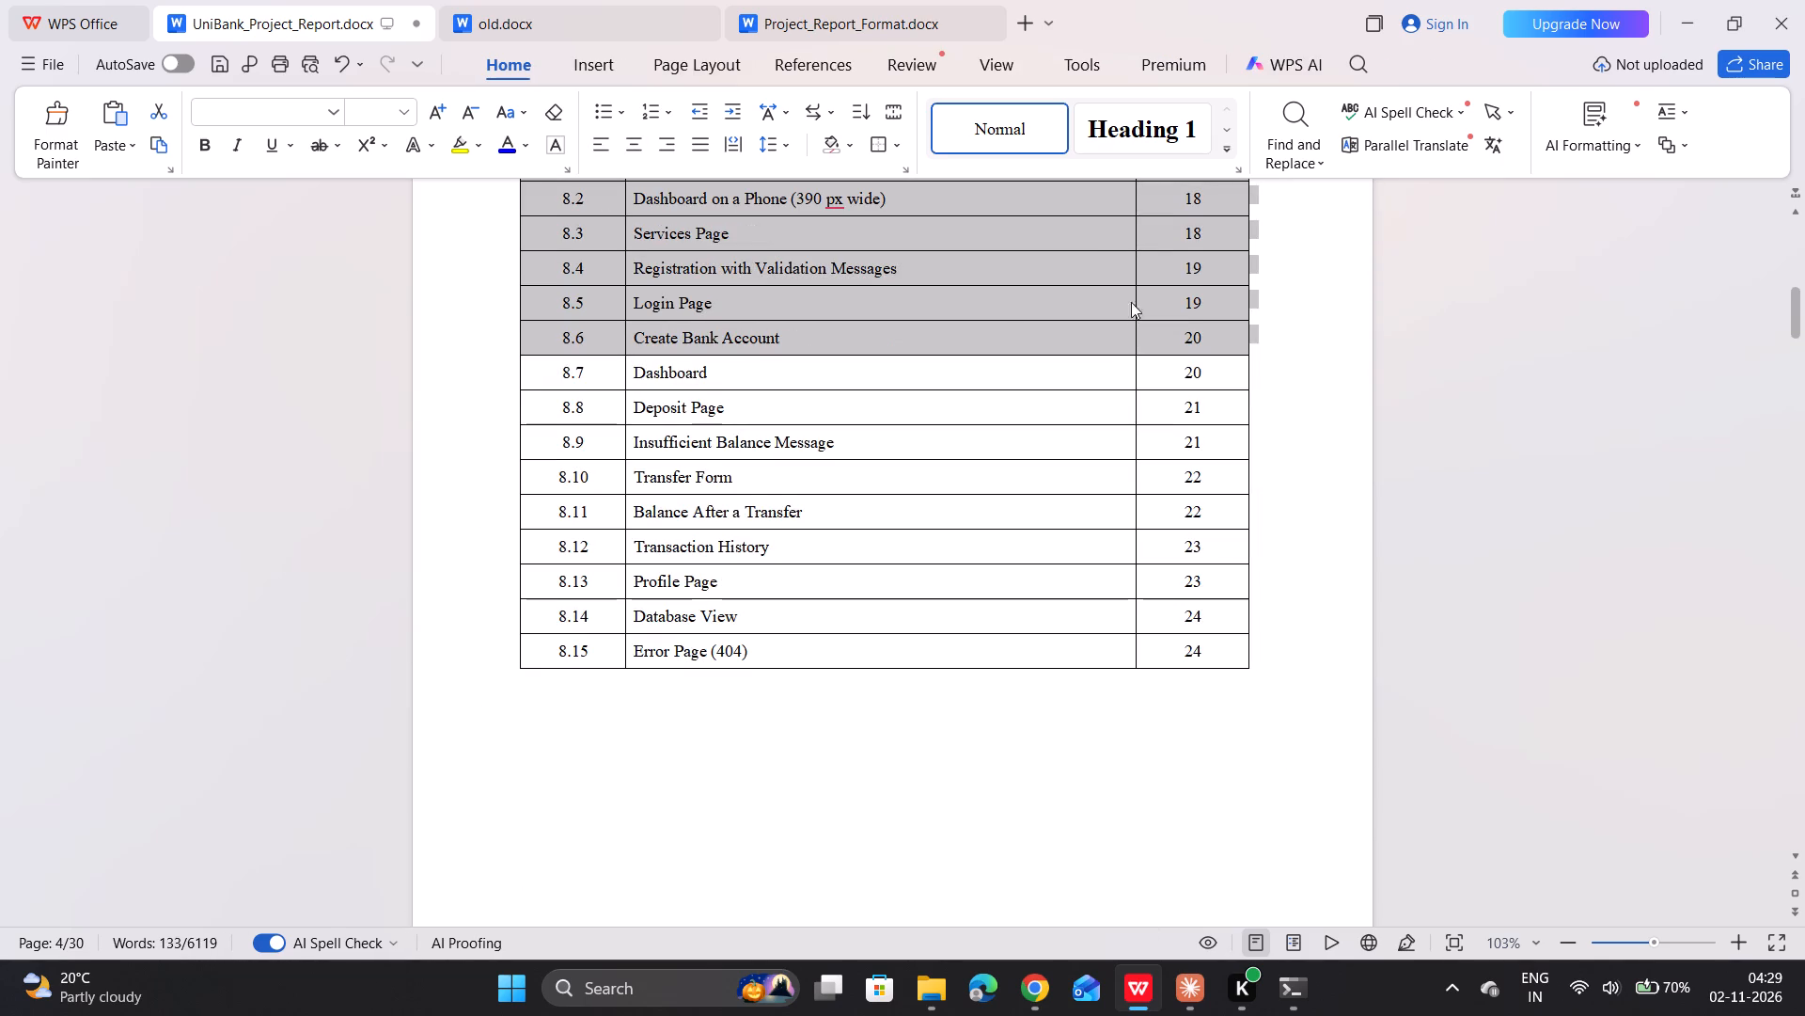
left_click_drag(1131, 302, 1329, 296)
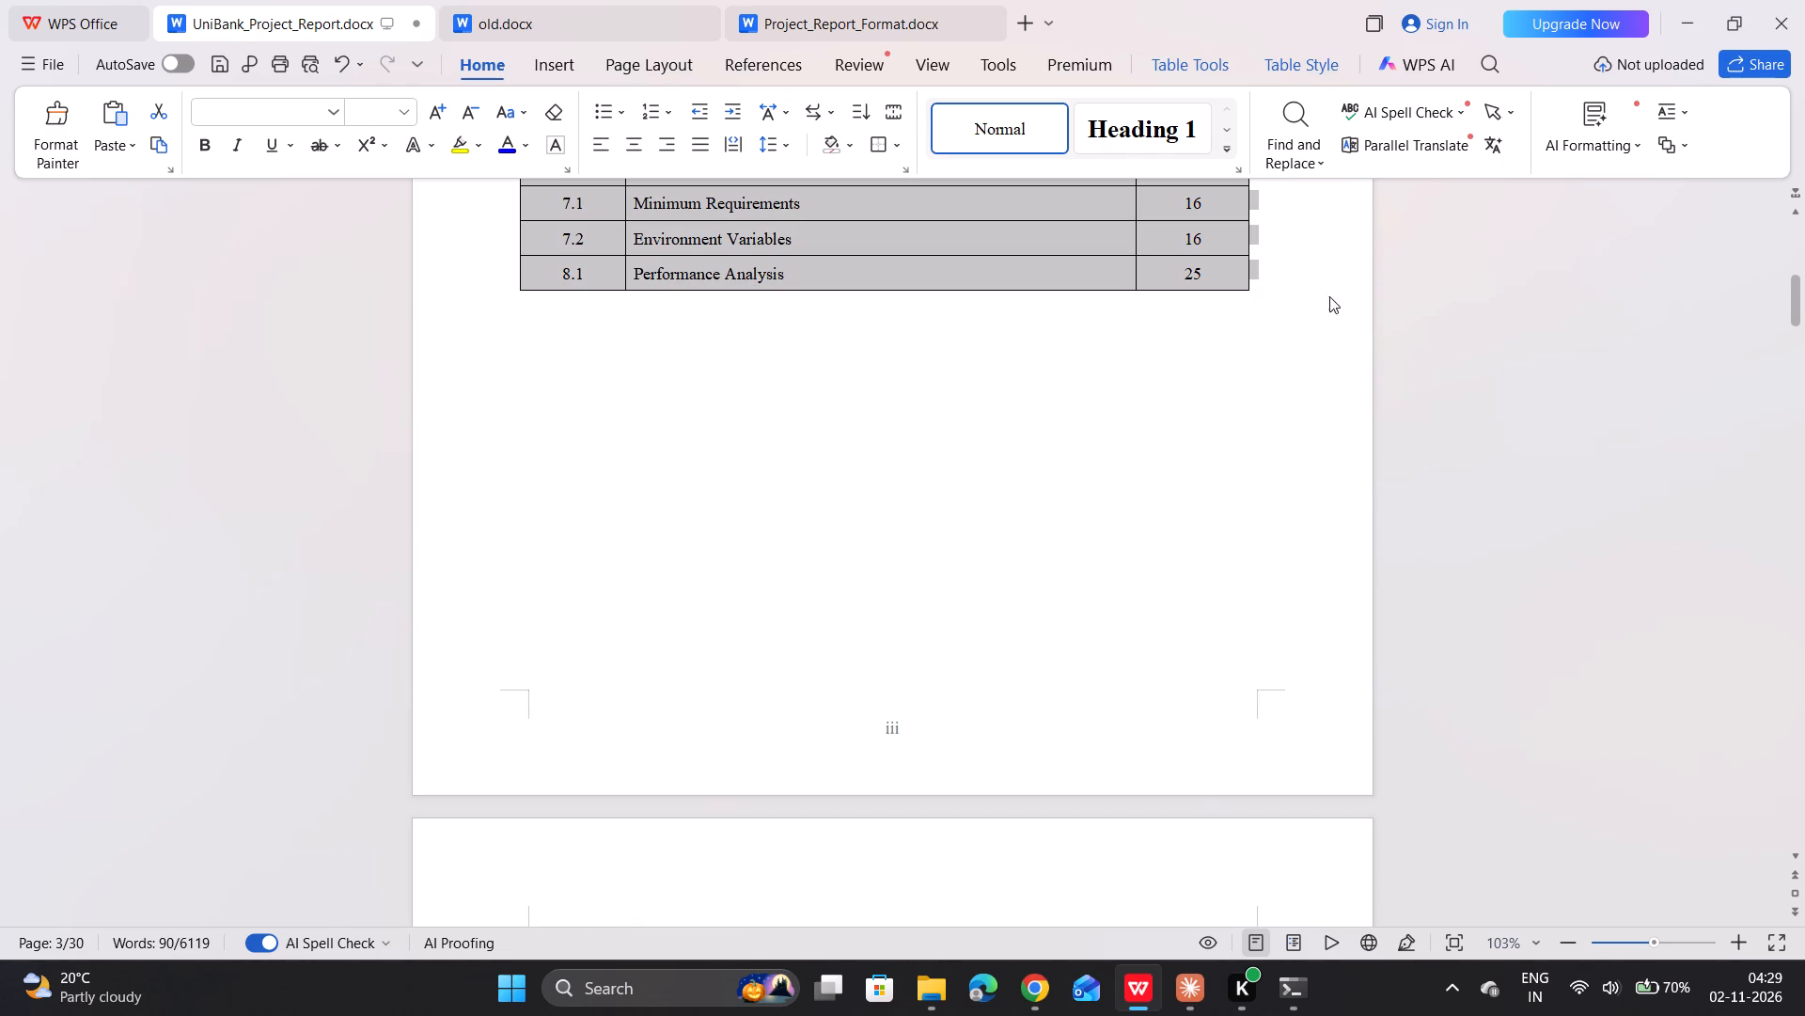
left_click_drag(1329, 296, 1227, 283)
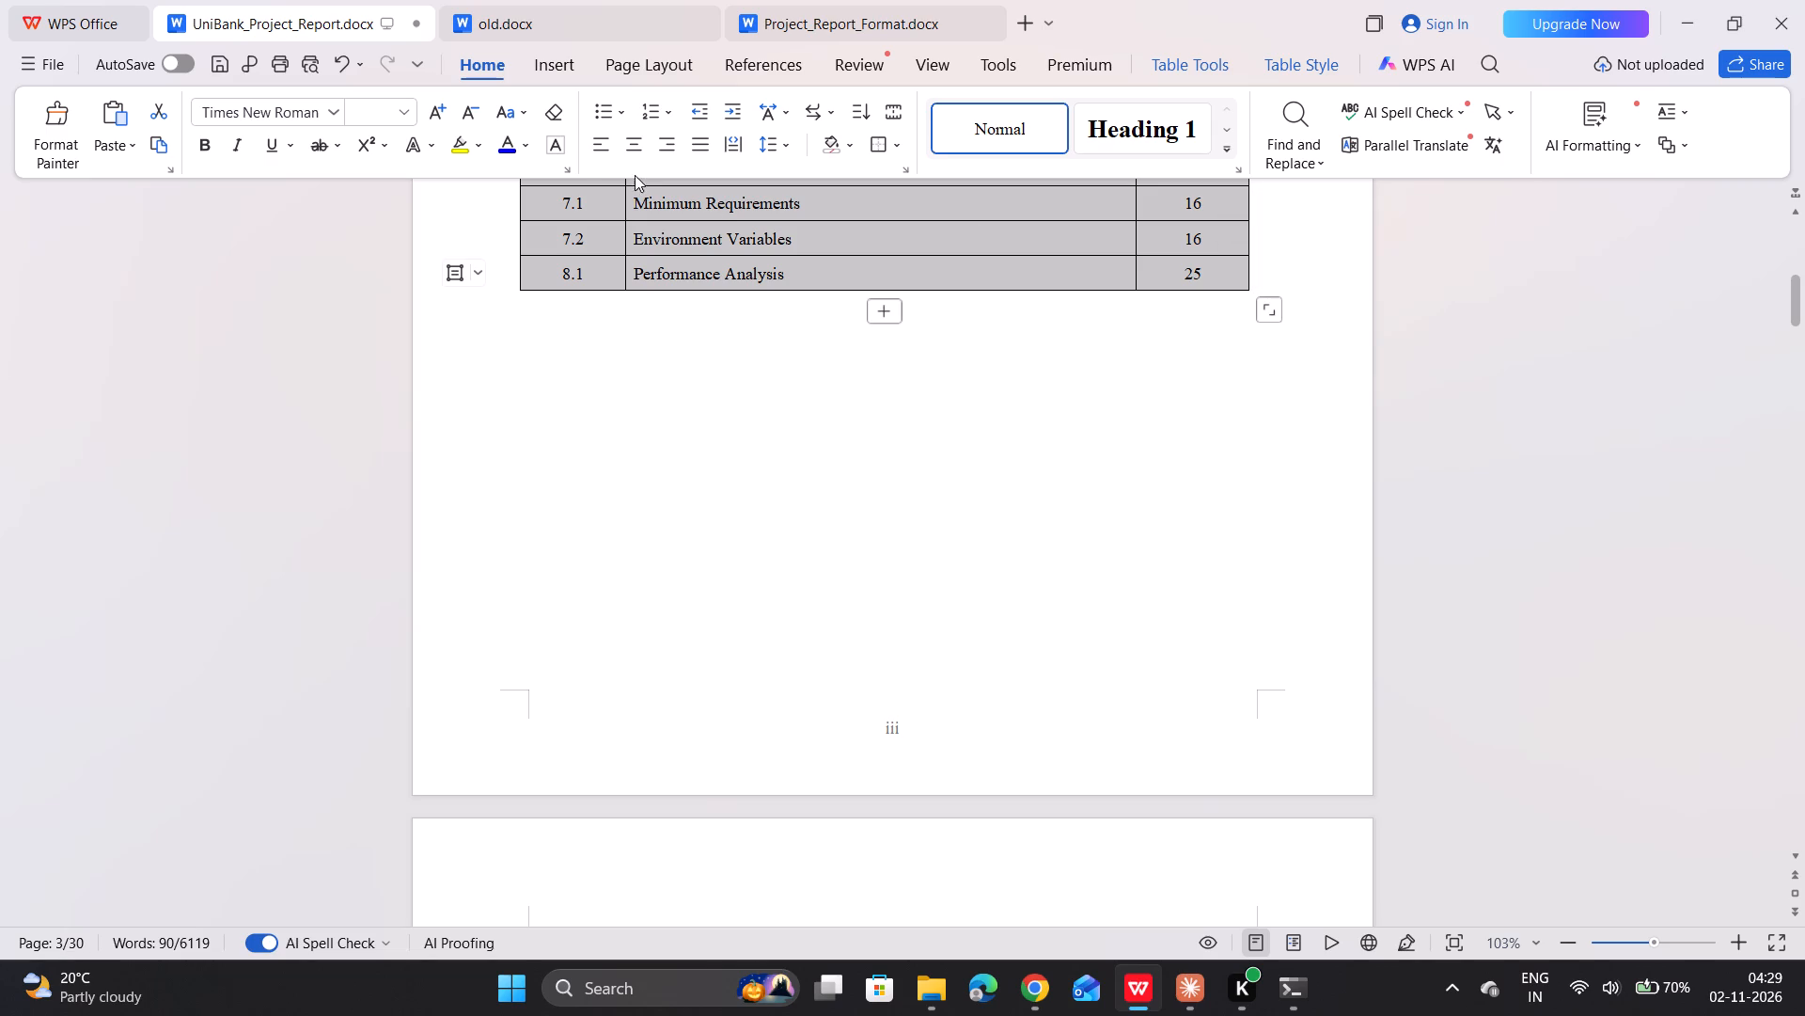
left_click(401, 118)
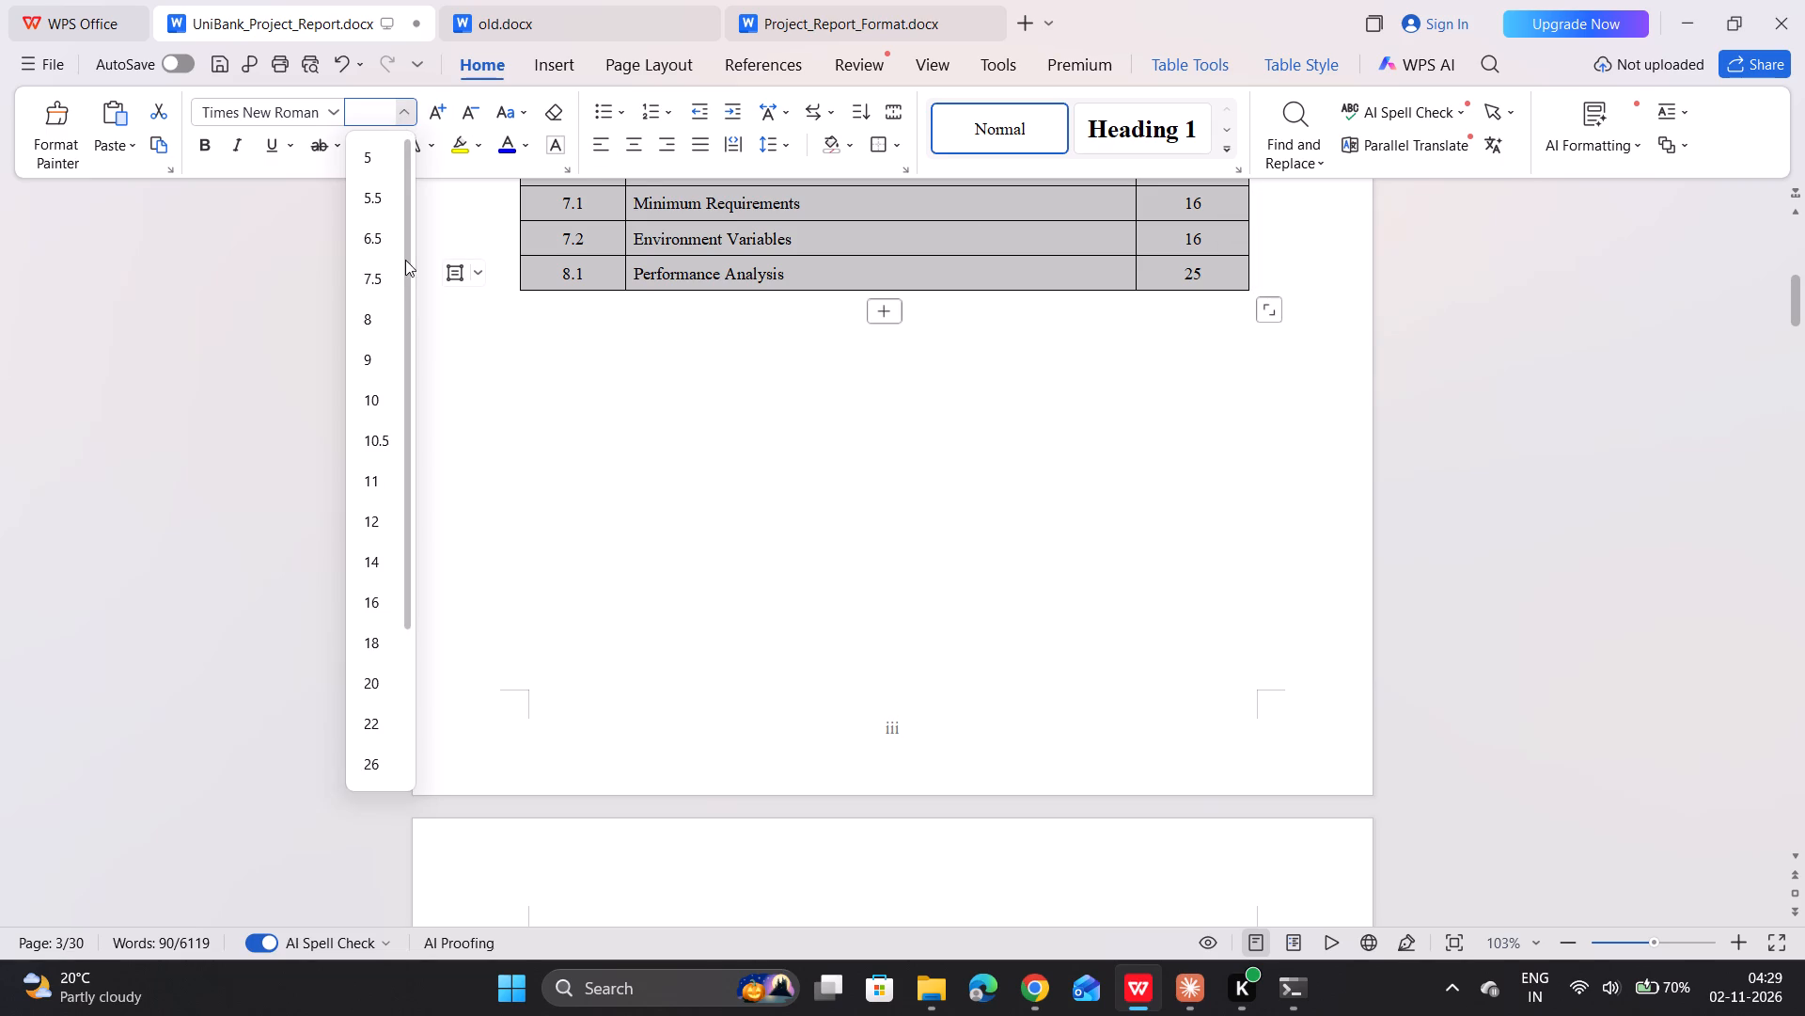
left_click(375, 484)
scroll(711, 485, "up", 5)
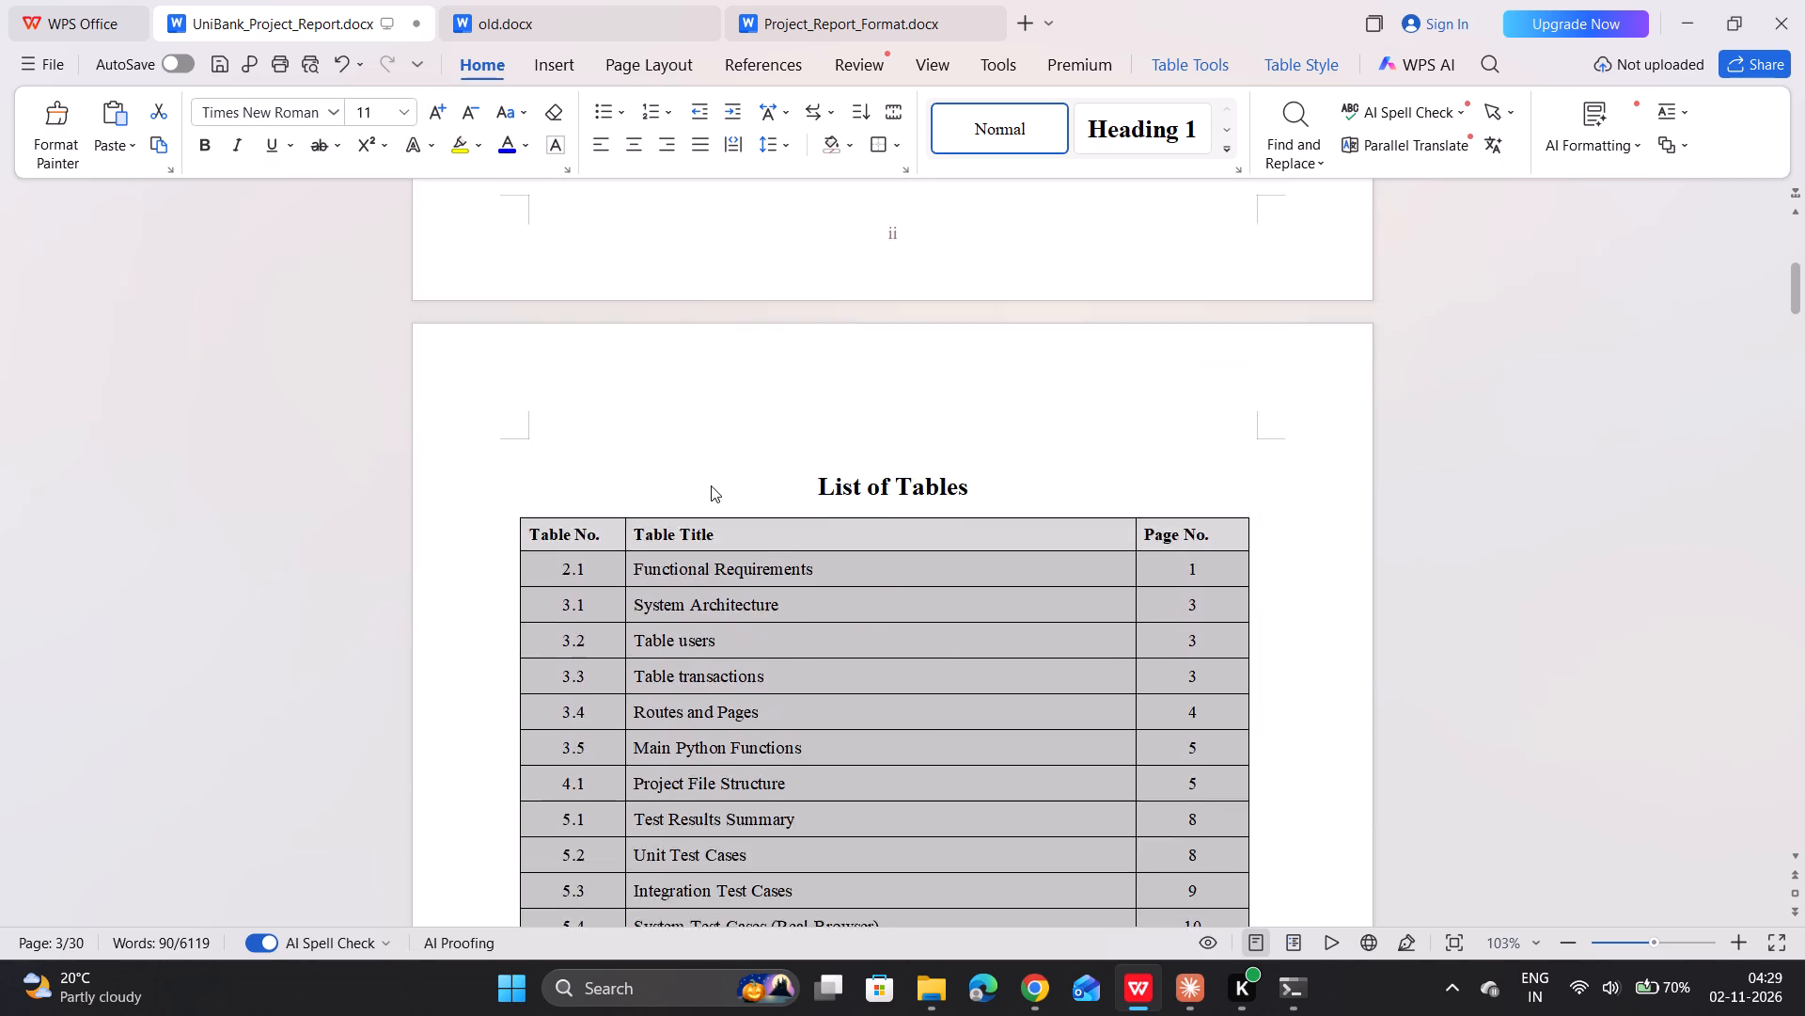
scroll(711, 485, "up", 1)
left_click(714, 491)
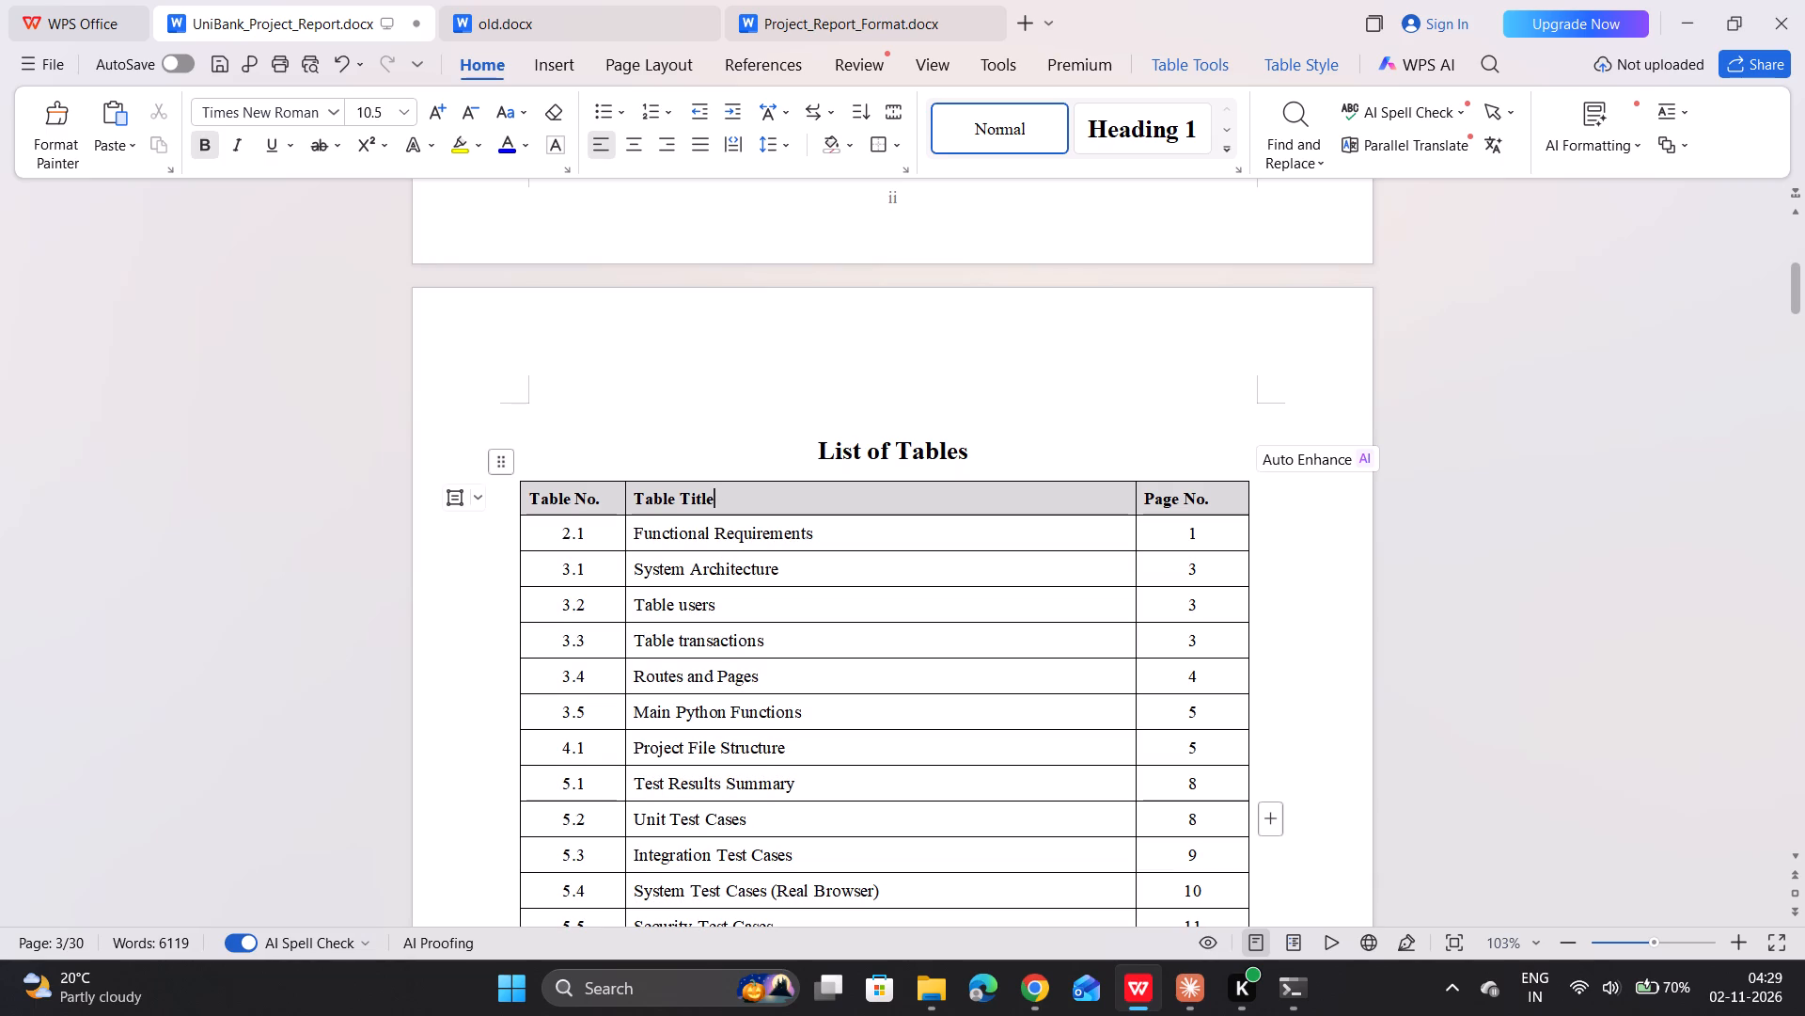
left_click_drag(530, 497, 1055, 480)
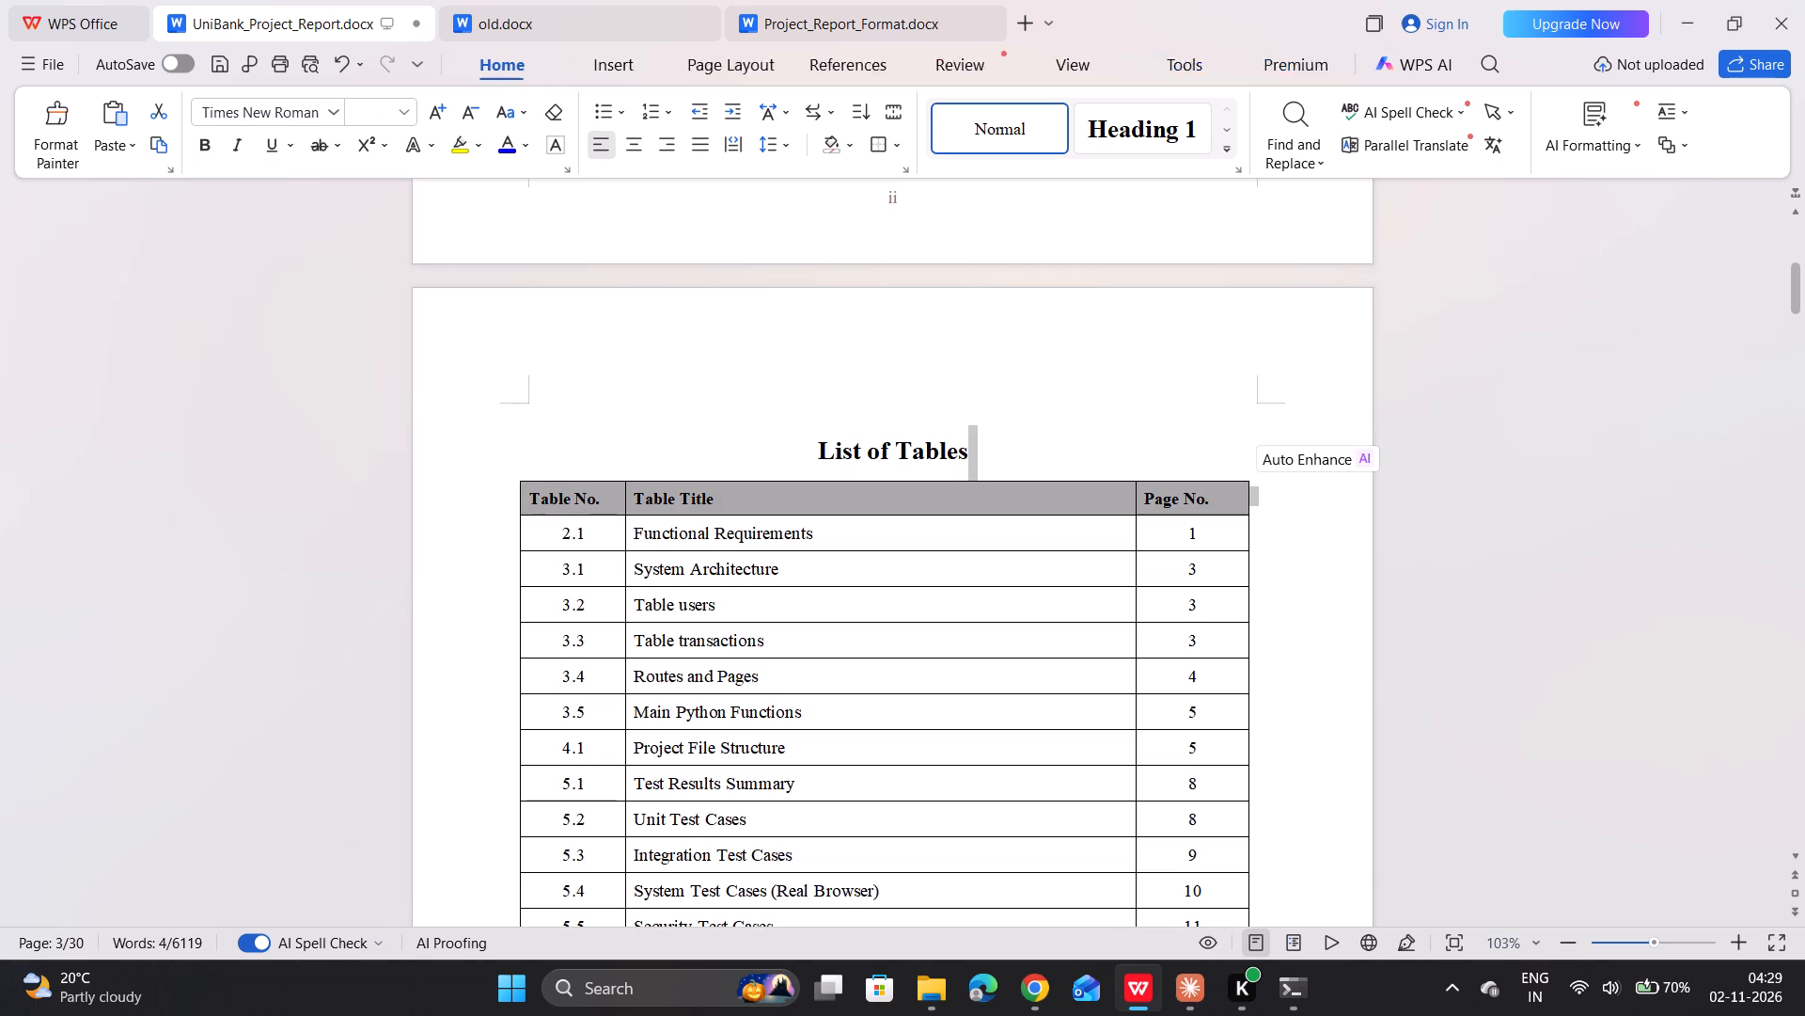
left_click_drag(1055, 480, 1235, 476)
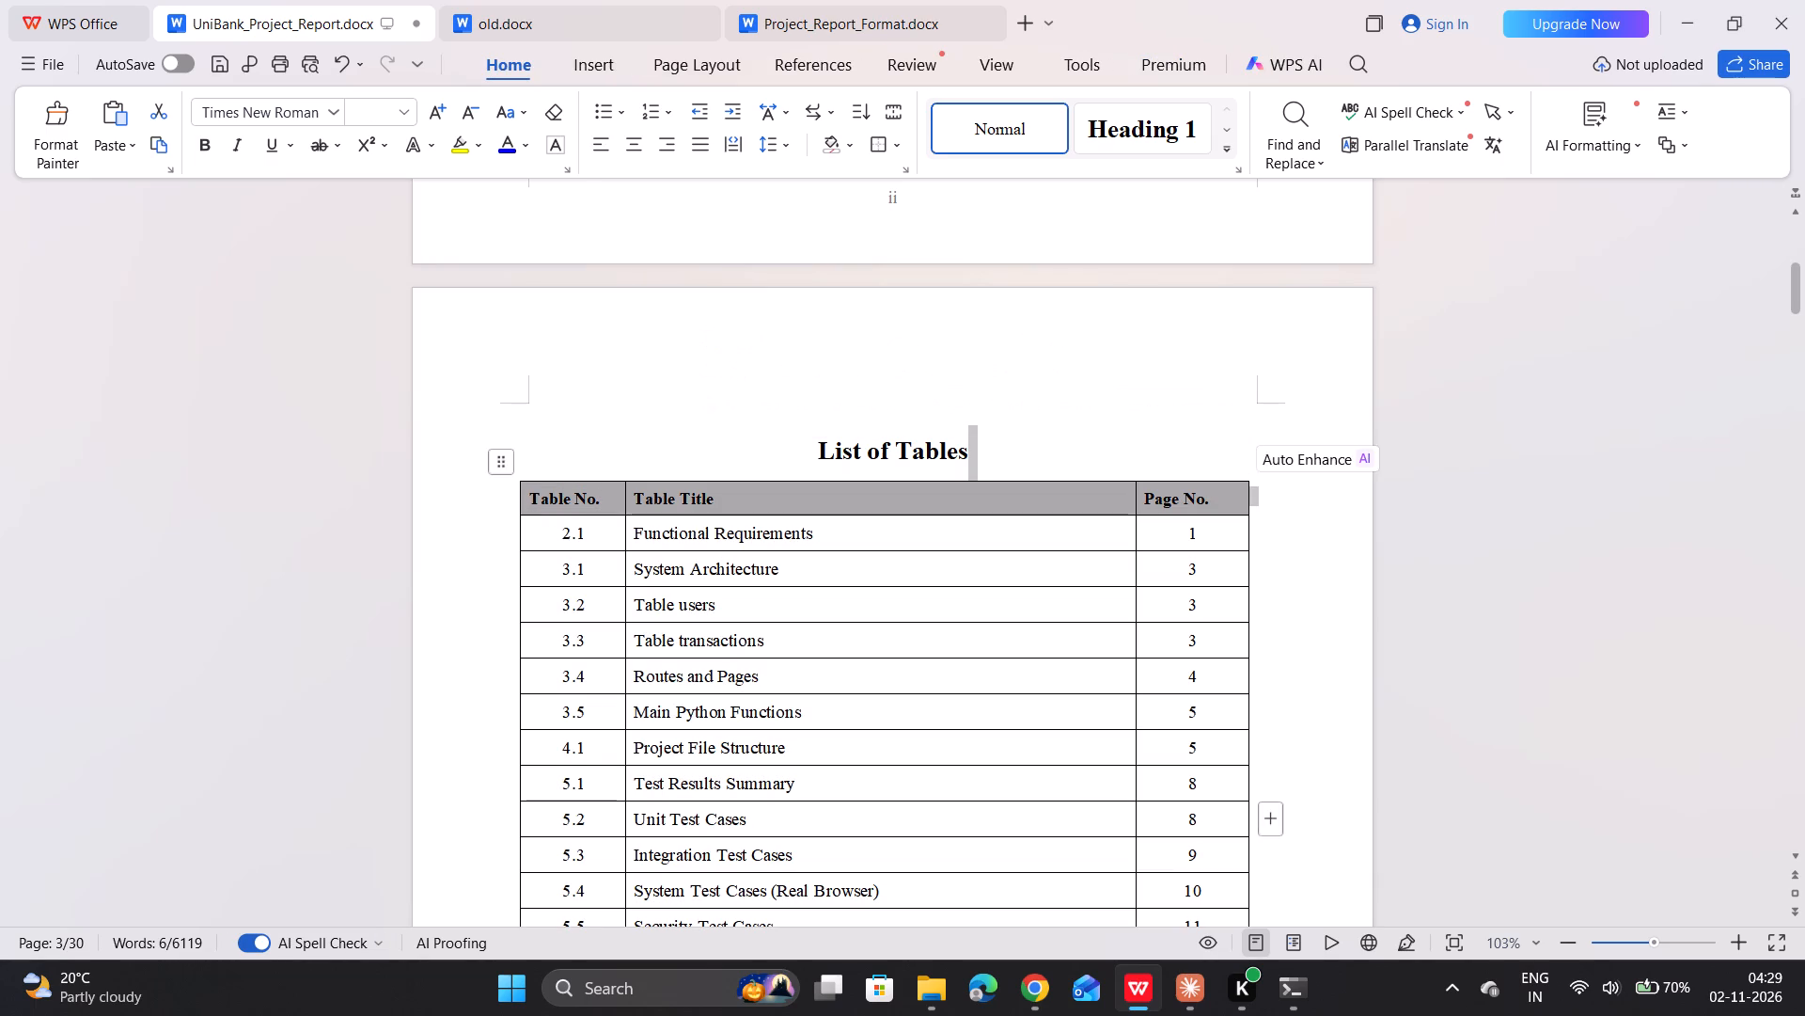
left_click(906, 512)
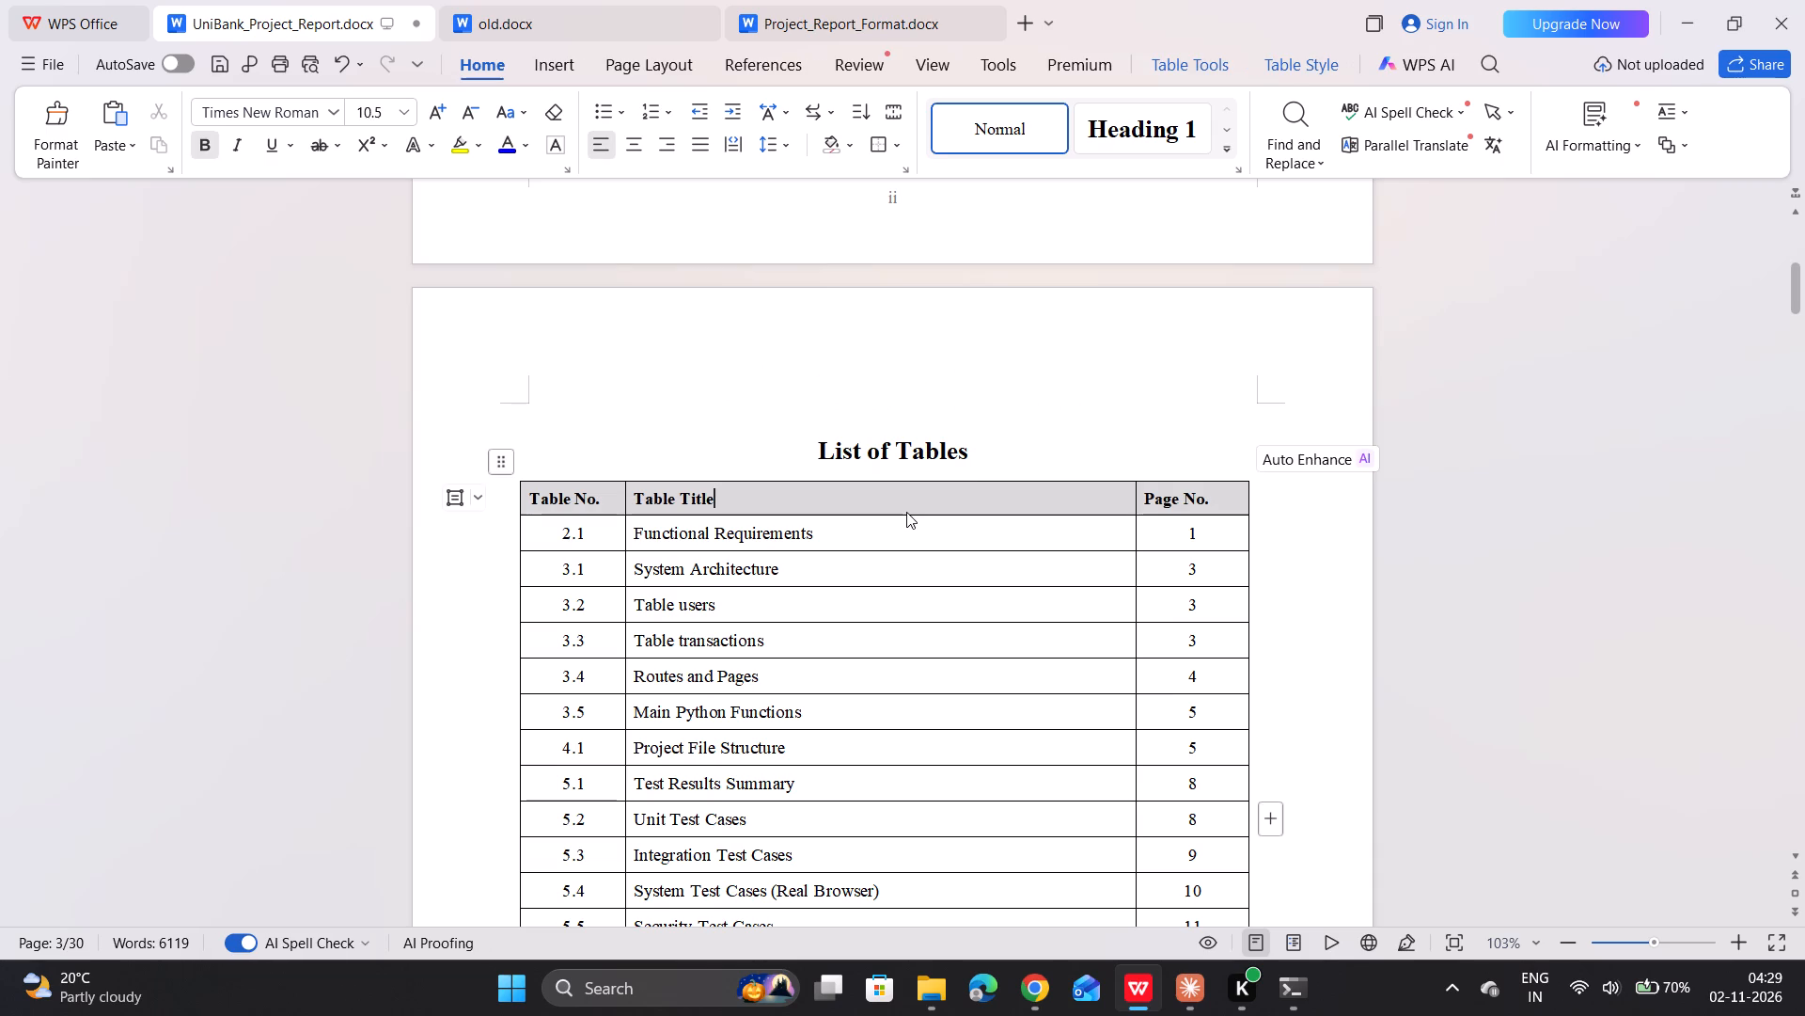
Set the font size of the List of Tables header row (Table No., Table Title, Page No.) to 12.
left_click(532, 498)
key("shift+Right")
key("shift+Right")
key("shift+Right")
key("shift+Right")
key("shift+Right")
key("shift+Right")
key("shift+Right")
key("shift+Right")
key("shift+Right")
key("shift+Right")
key("shift+Right")
key("shift+Right")
key("shift+Right")
key("shift+Right")
key("shift+Right")
key("shift+Right")
key("shift+Right")
key("shift+Right")
key("shift+Right")
key("shift+Right")
key("shift+Right")
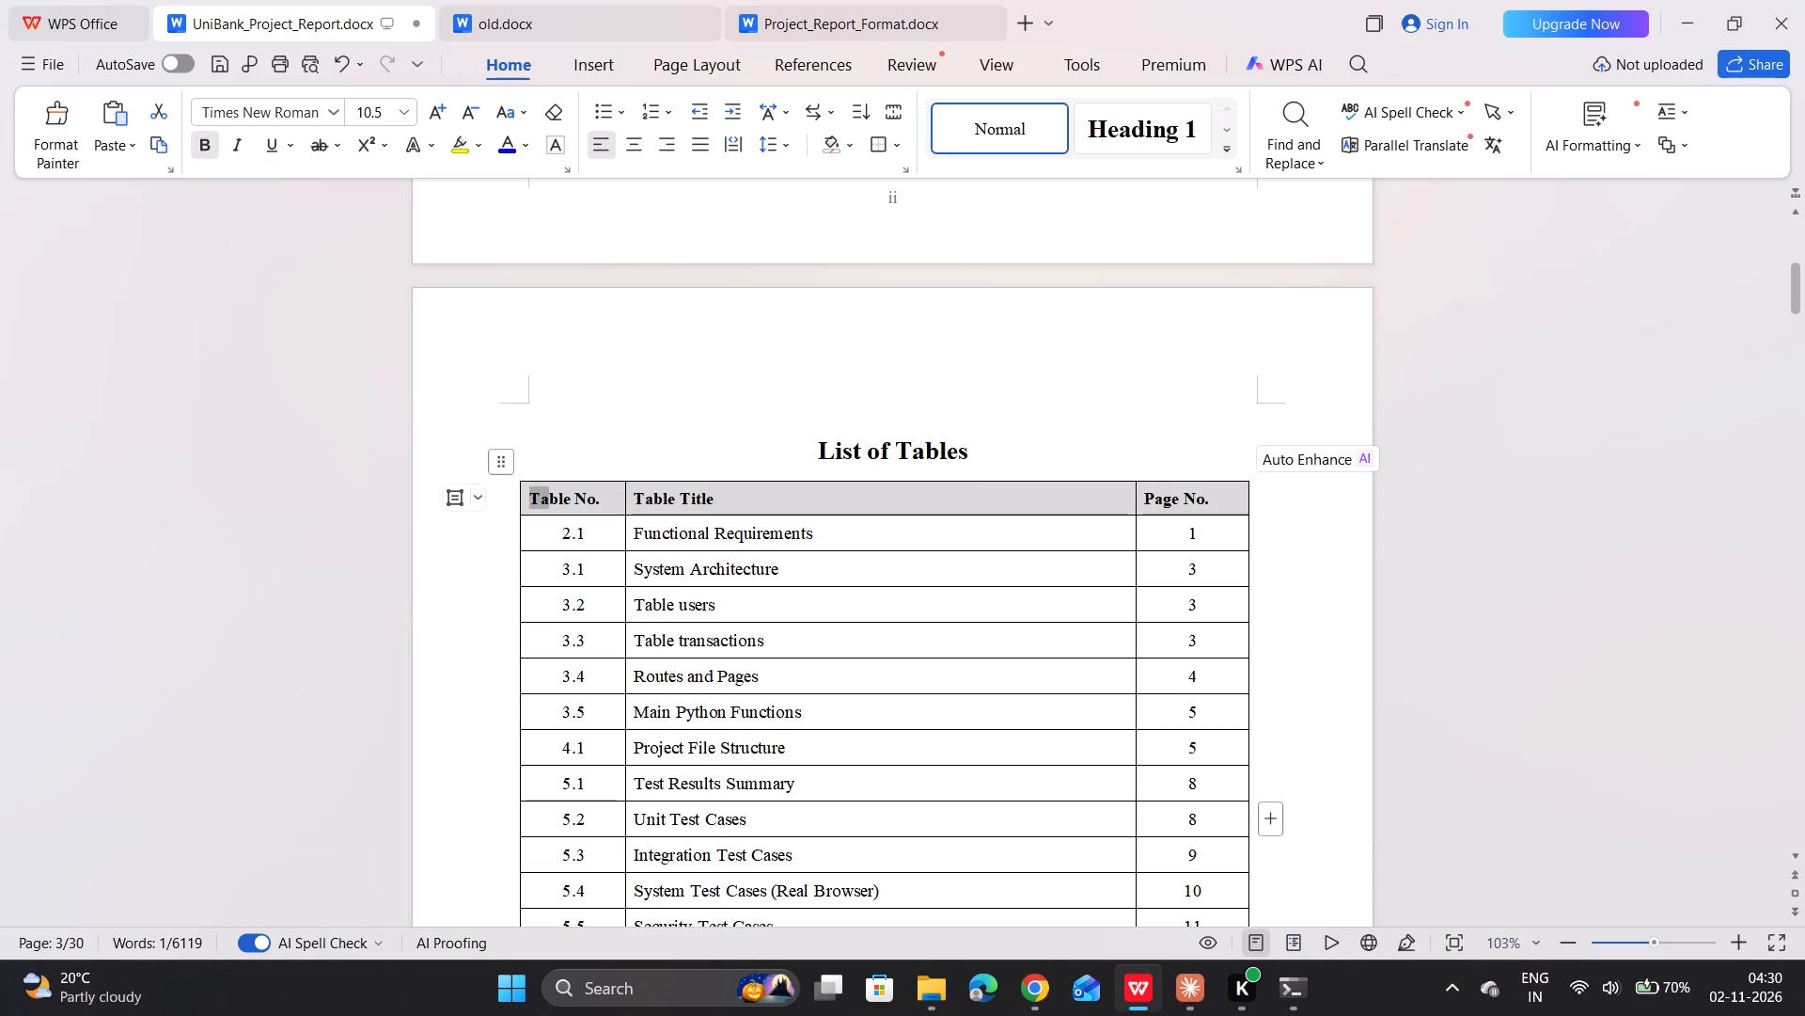
key("shift+Left")
key("shift+Left")
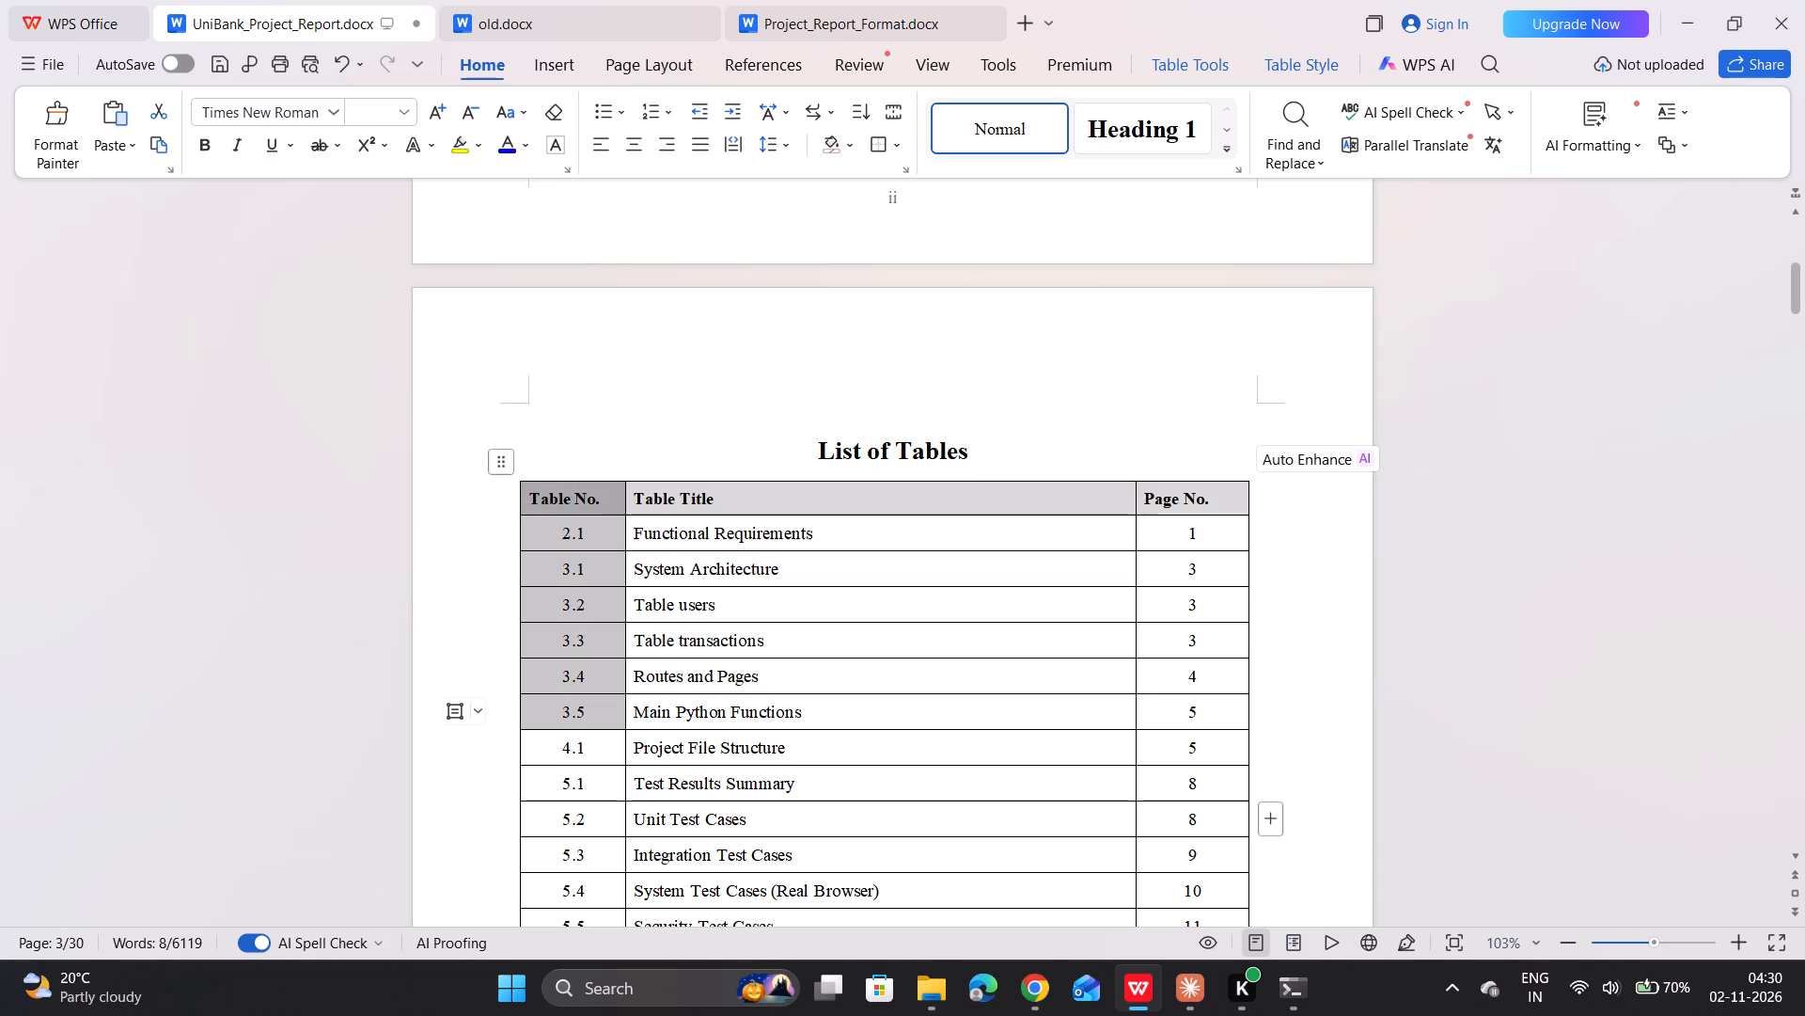
key("shift+Left")
key("shift+Left")
key("shift+Left")
key("shift+Left")
key("shift+Left")
key("shift+Left")
key("shift+Left")
key("shift+Left")
key("shift+Left")
key("shift+Left")
key("shift+Left")
key("shift+Left")
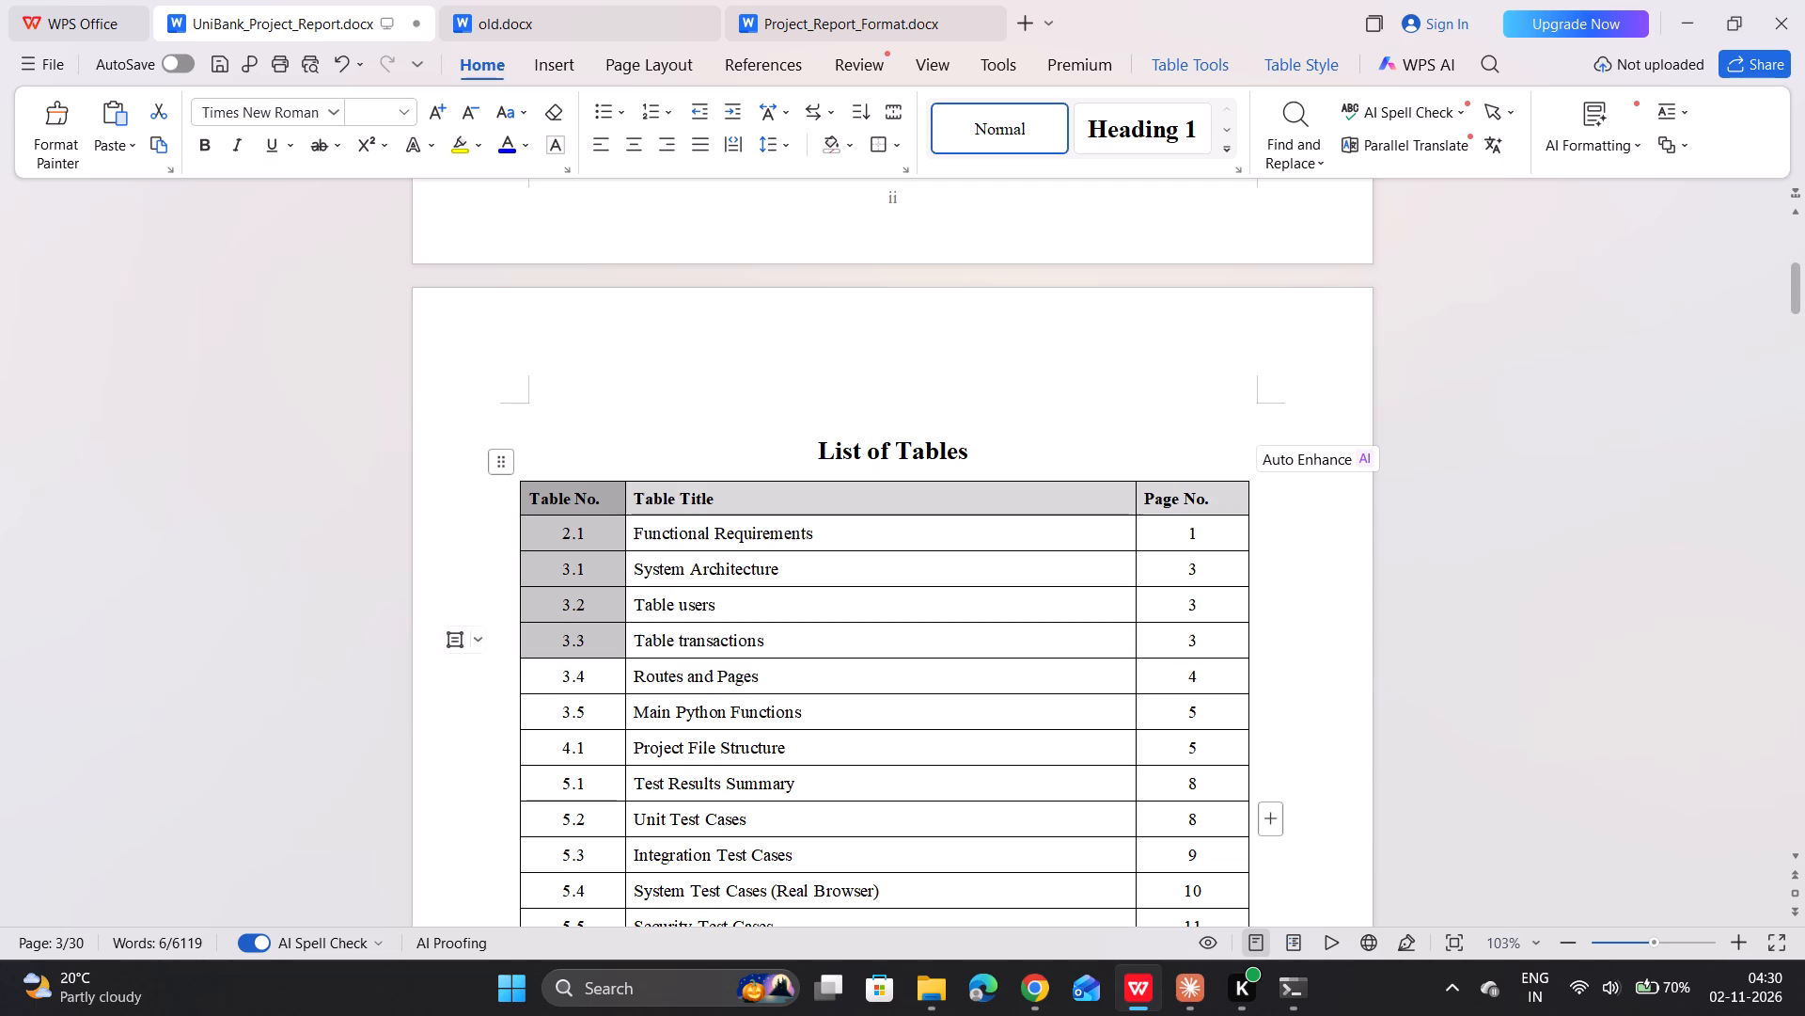
key("shift+Left")
key("shift+Left")
key("shift+Left")
key("shift+Left")
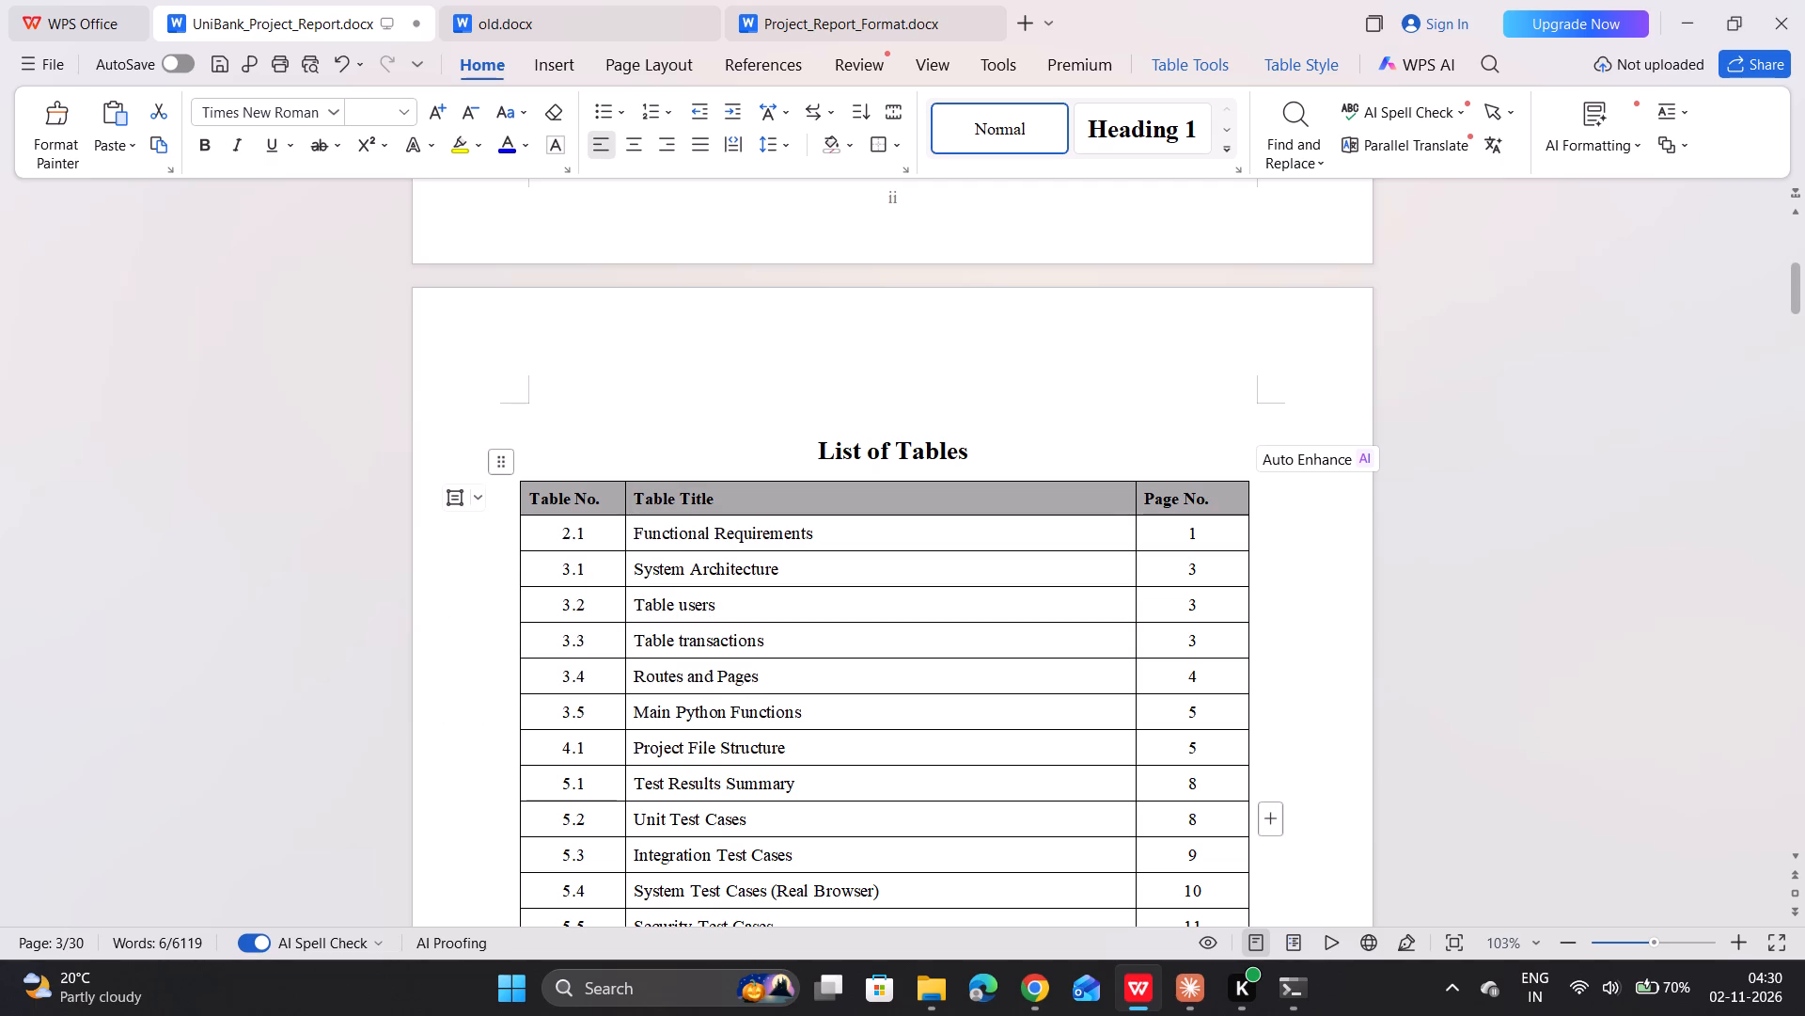
left_click(410, 104)
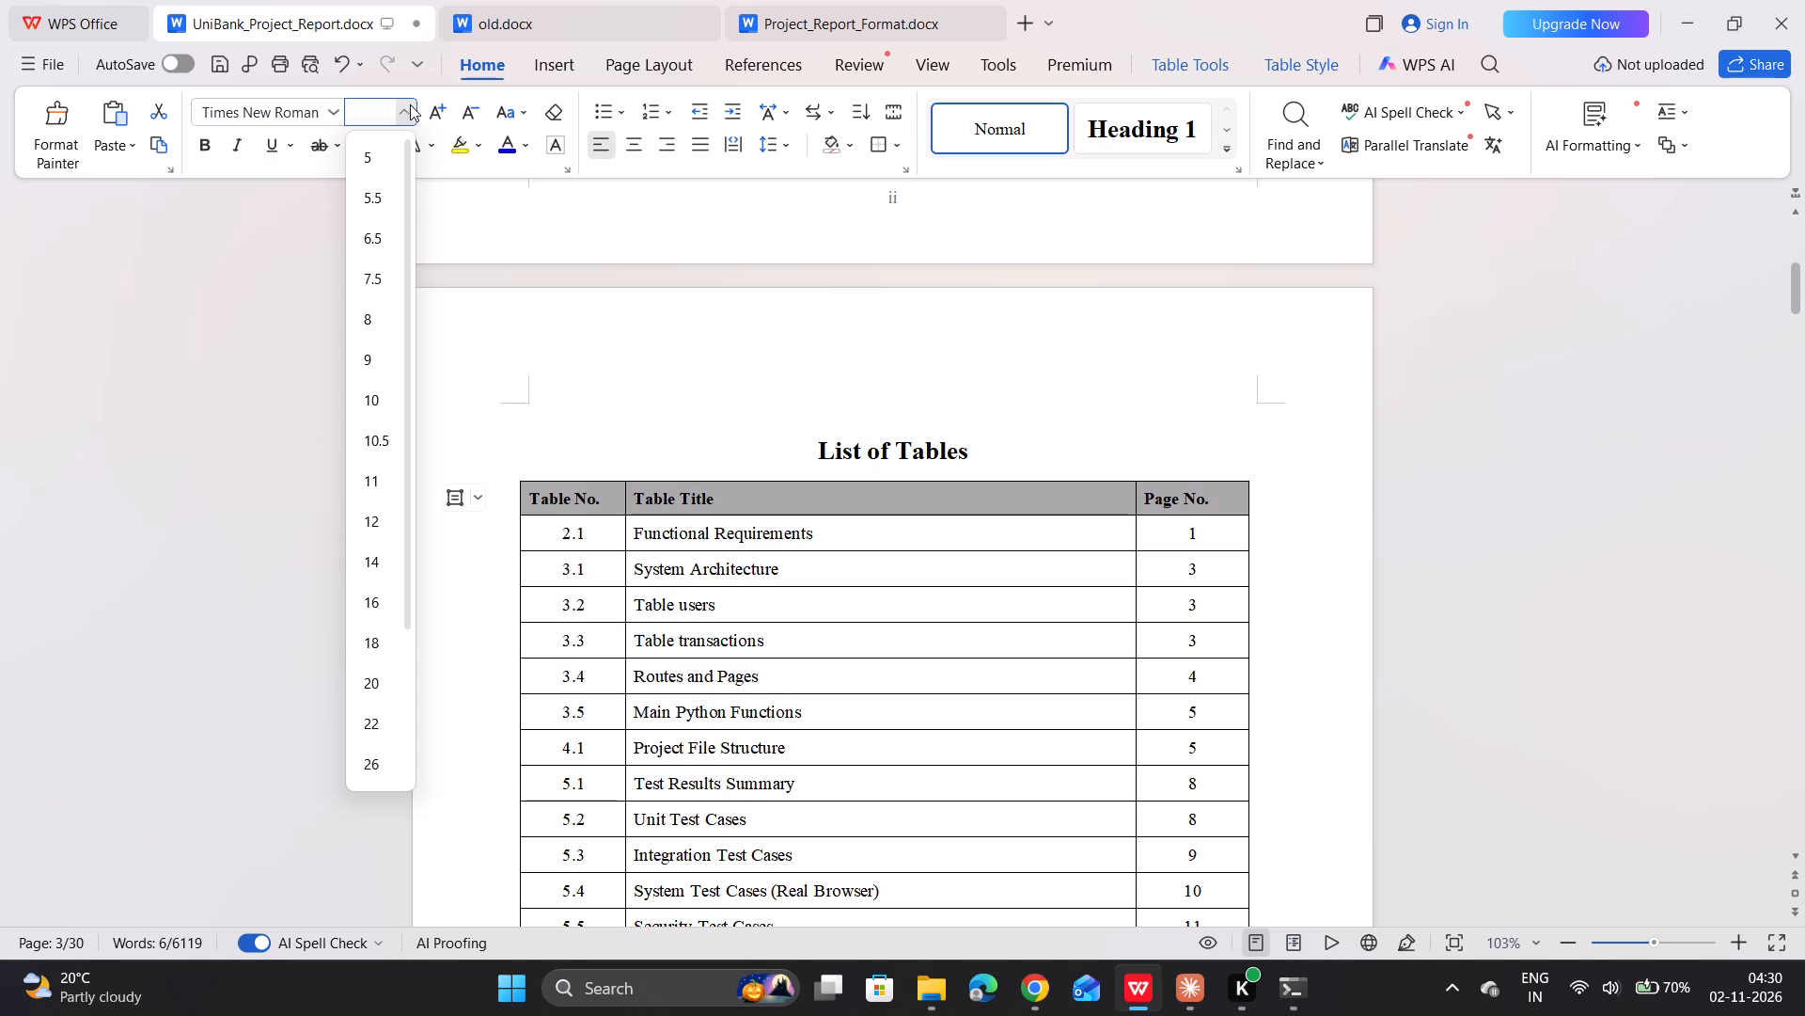
left_click(383, 524)
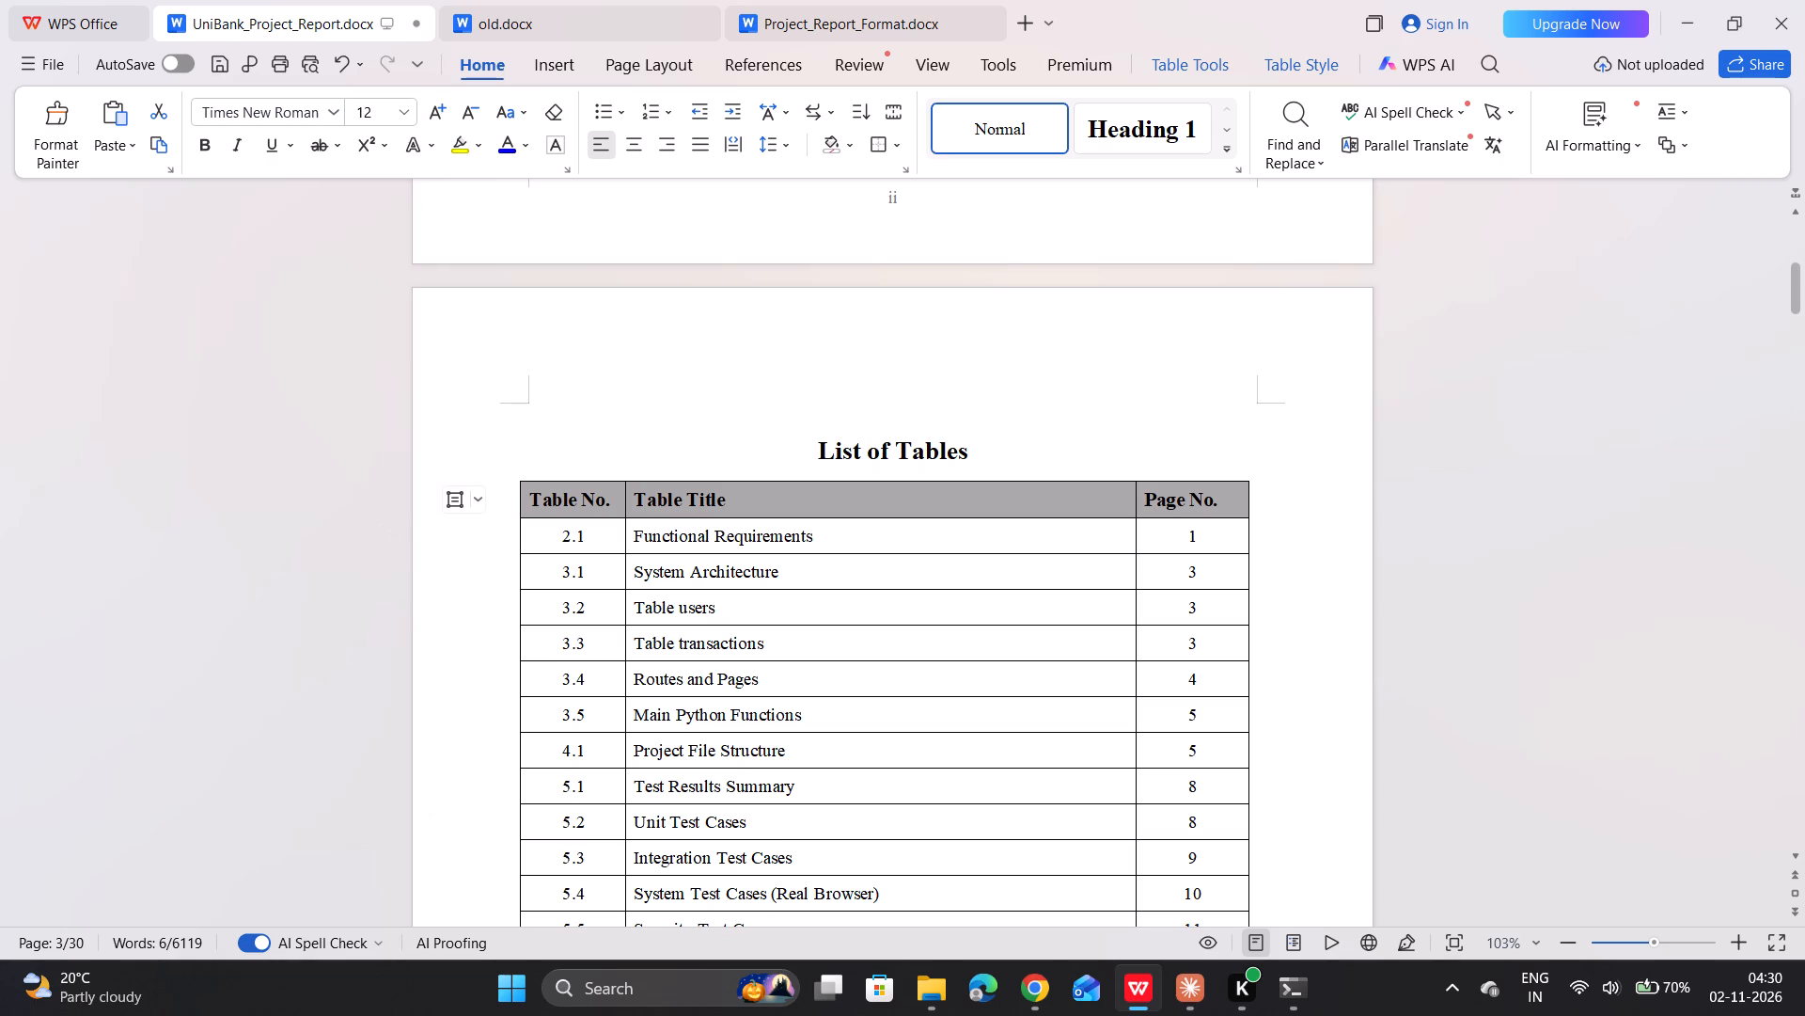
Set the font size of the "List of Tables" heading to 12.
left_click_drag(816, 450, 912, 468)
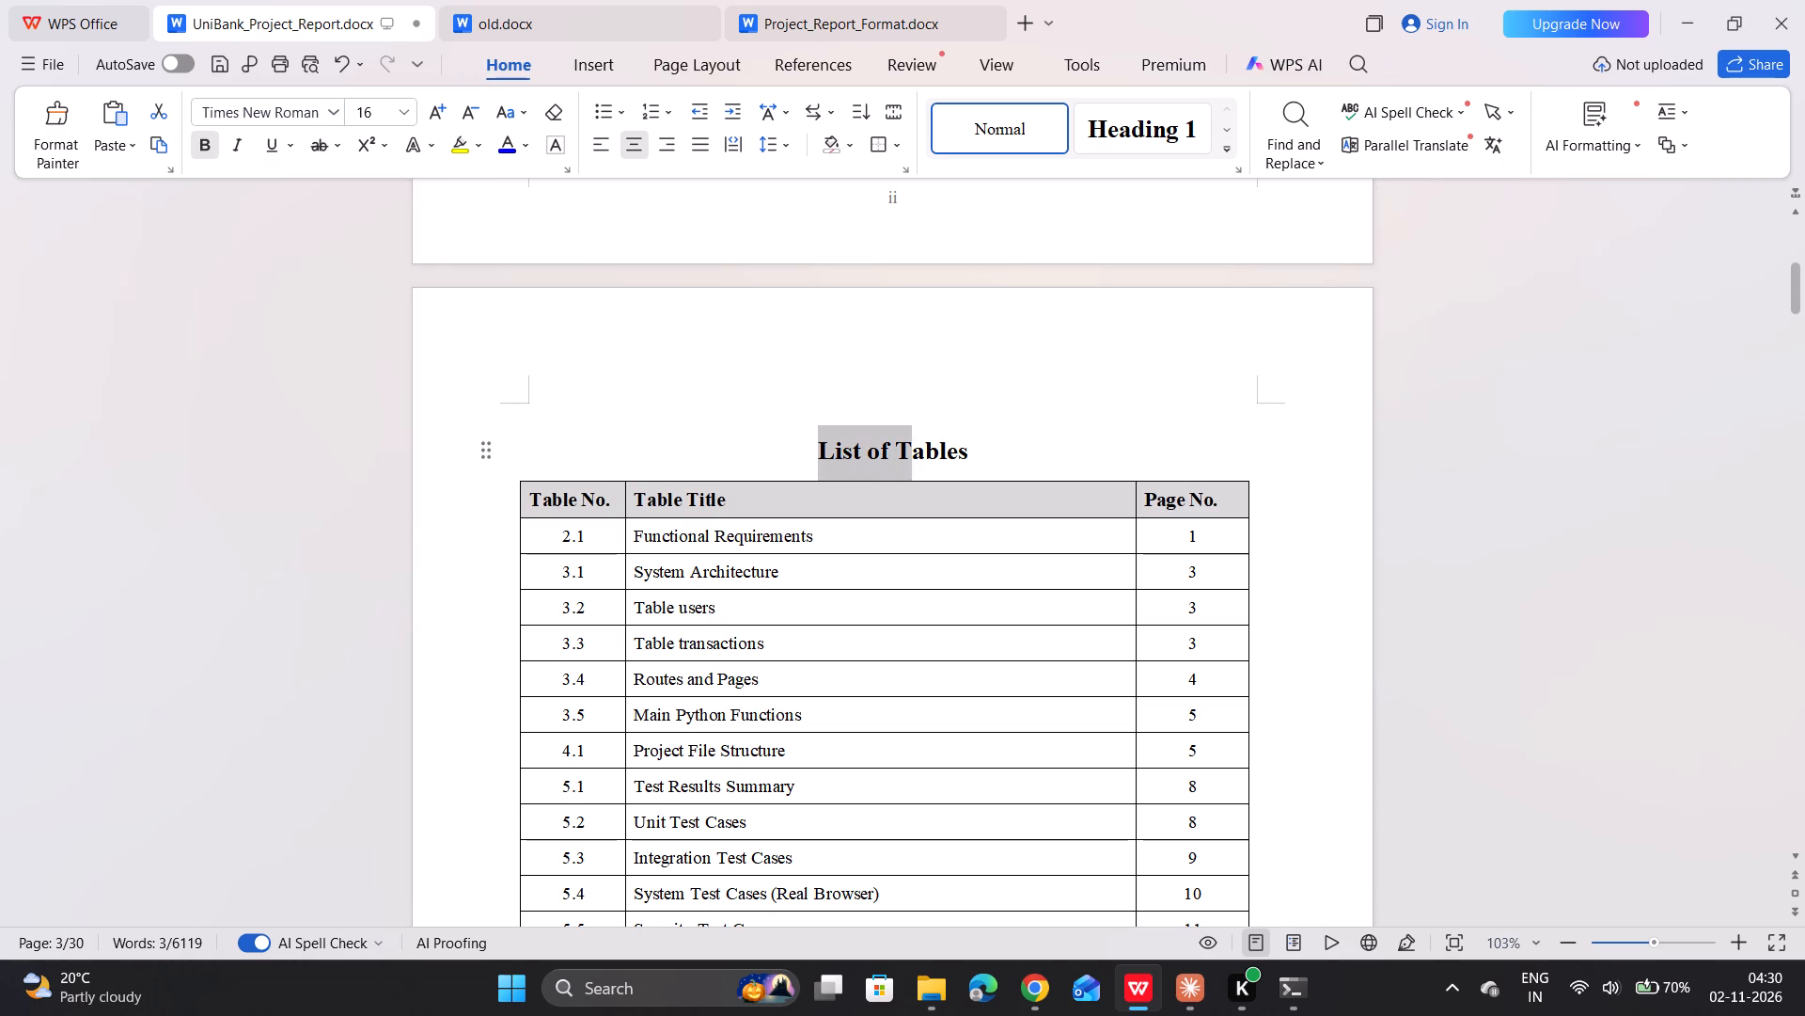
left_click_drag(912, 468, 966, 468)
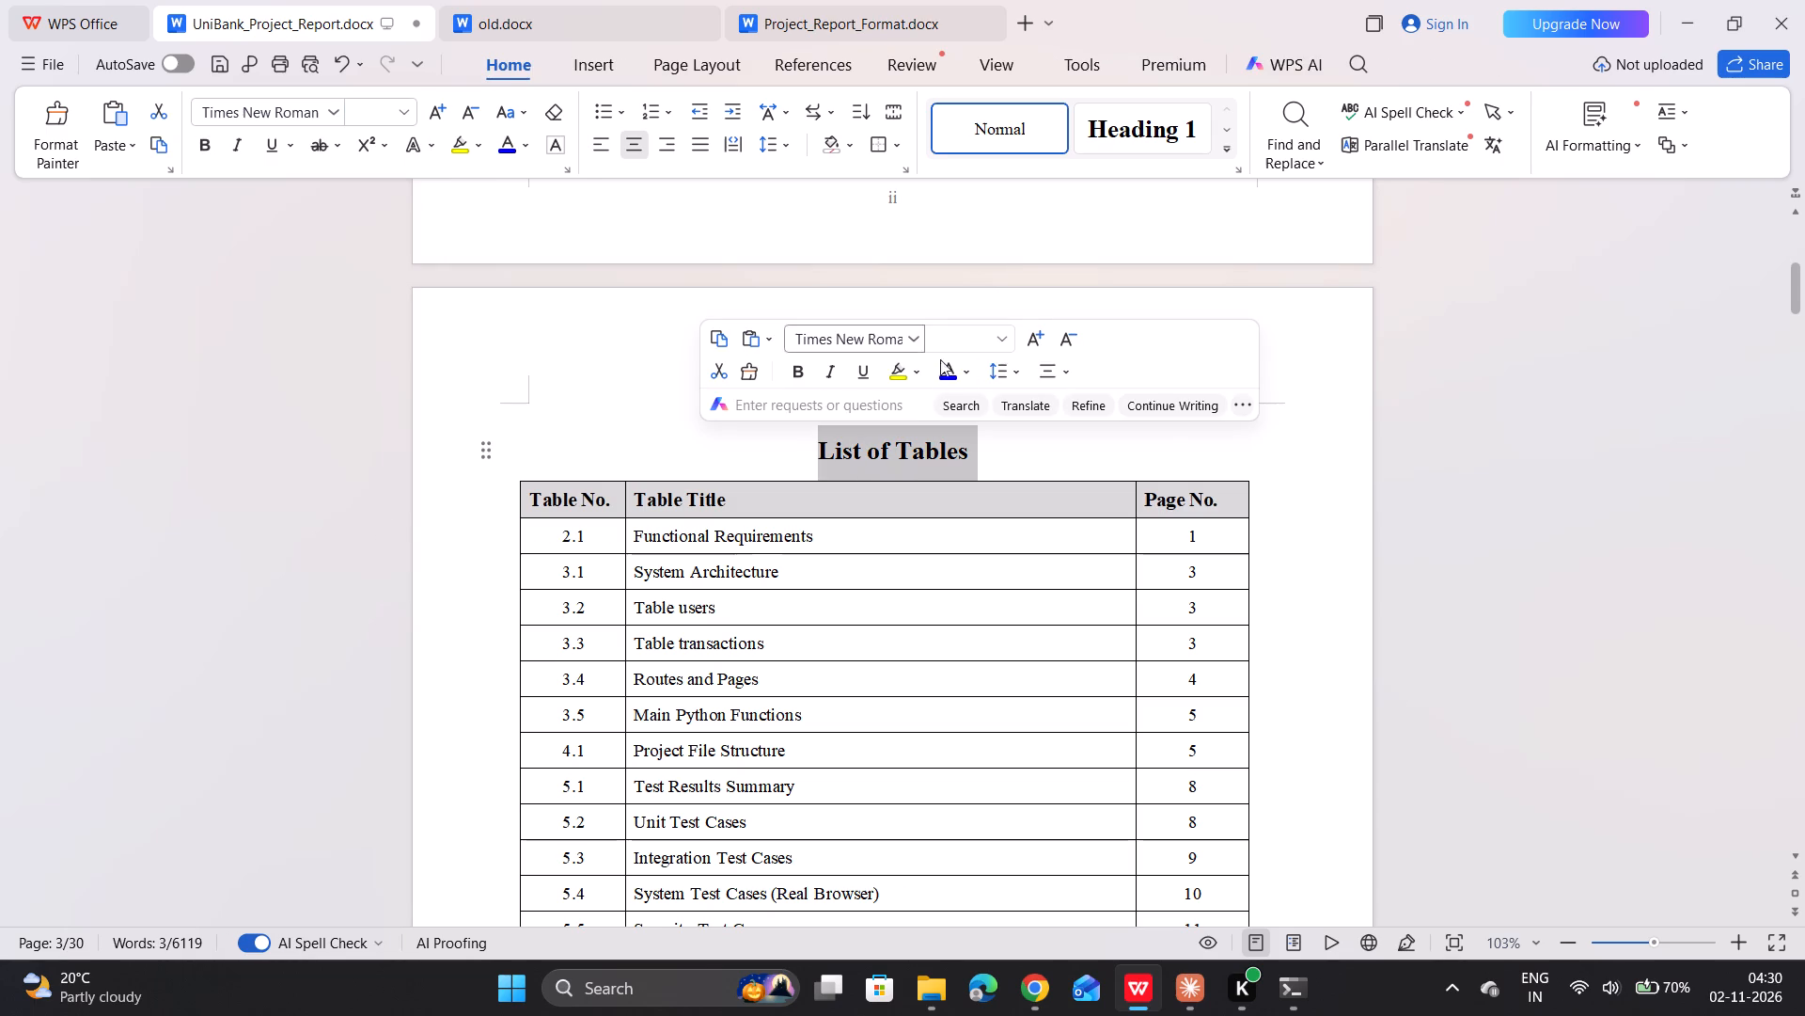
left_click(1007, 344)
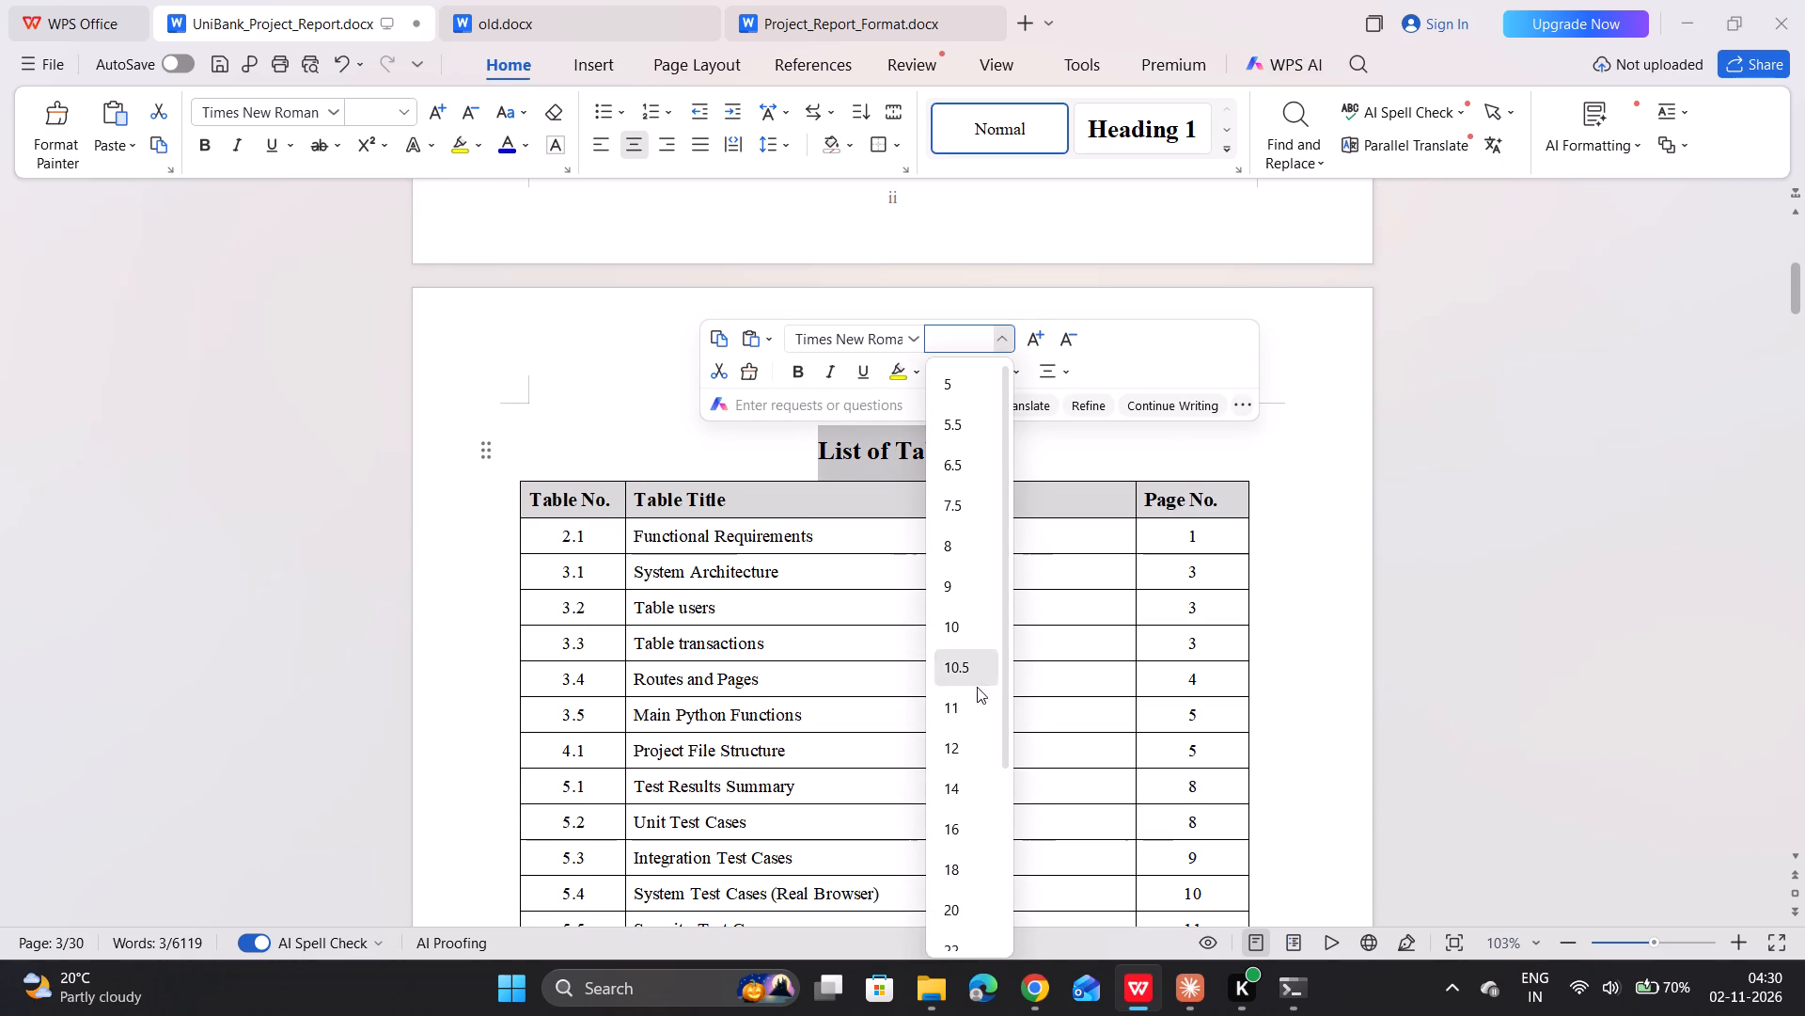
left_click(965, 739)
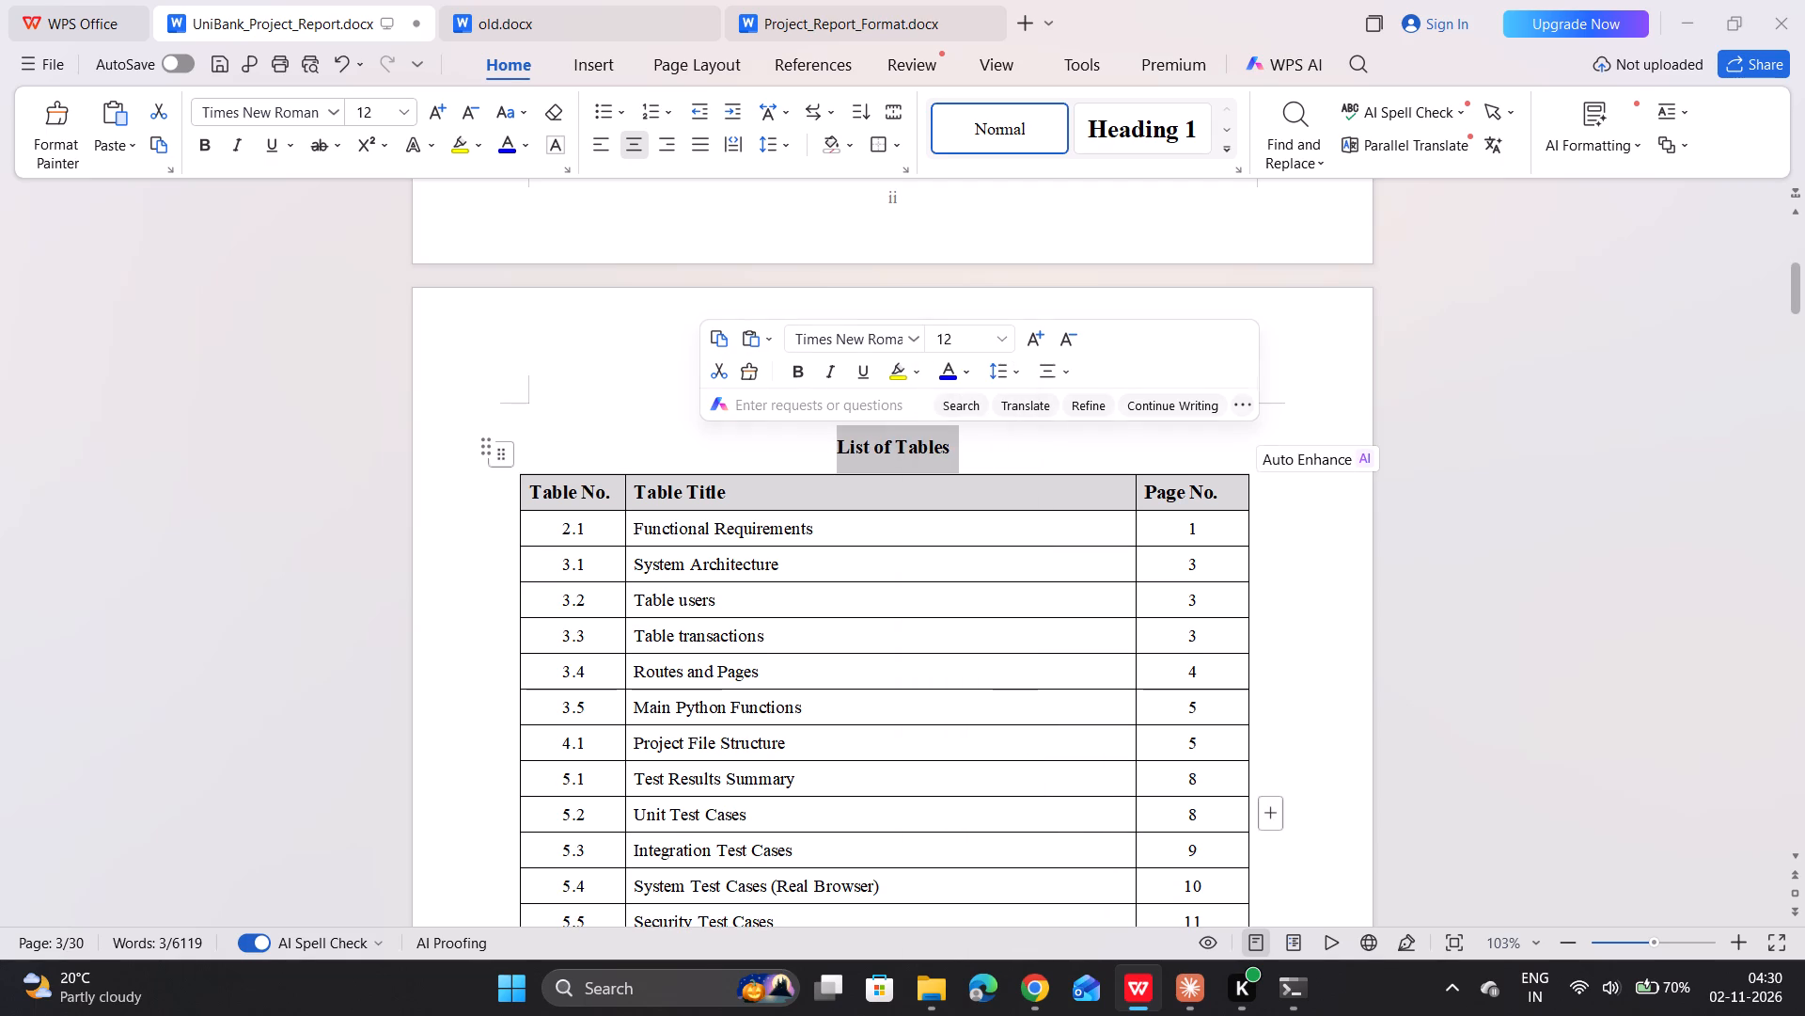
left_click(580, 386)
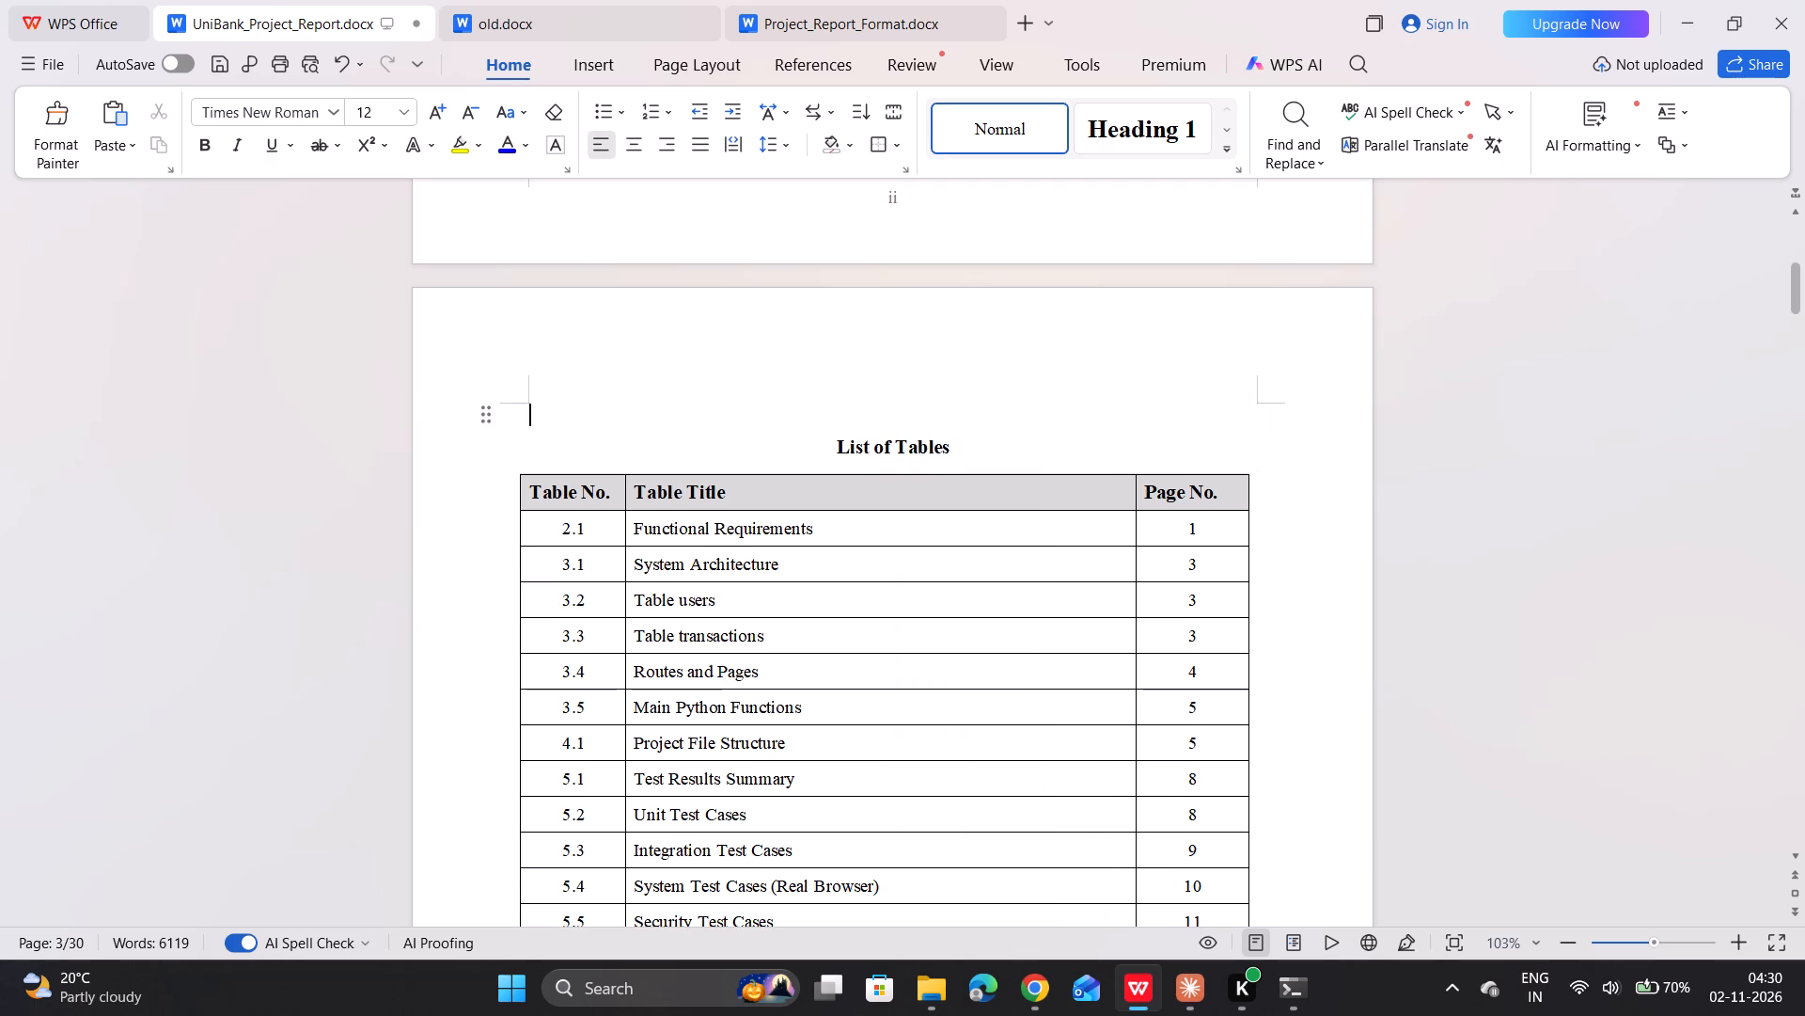
Set the font size of the "List of Tables" heading to 14.
left_click_drag(835, 448, 947, 462)
left_click(980, 336)
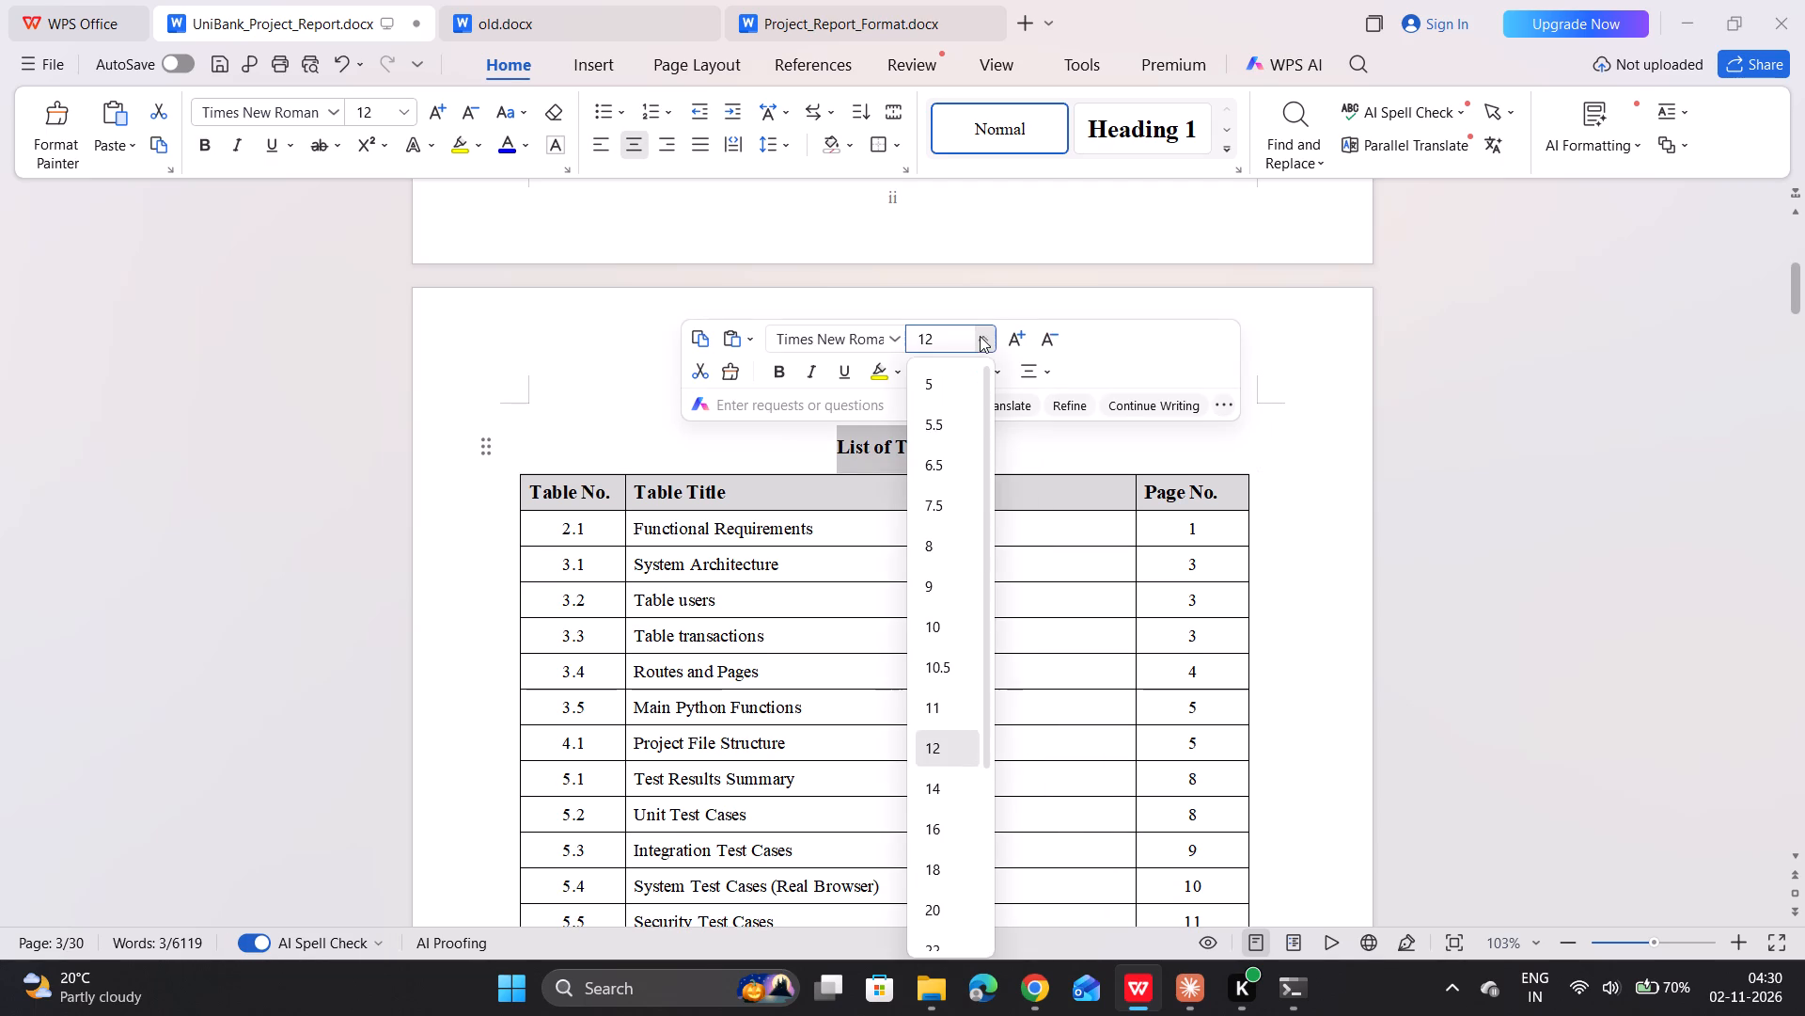
left_click(952, 789)
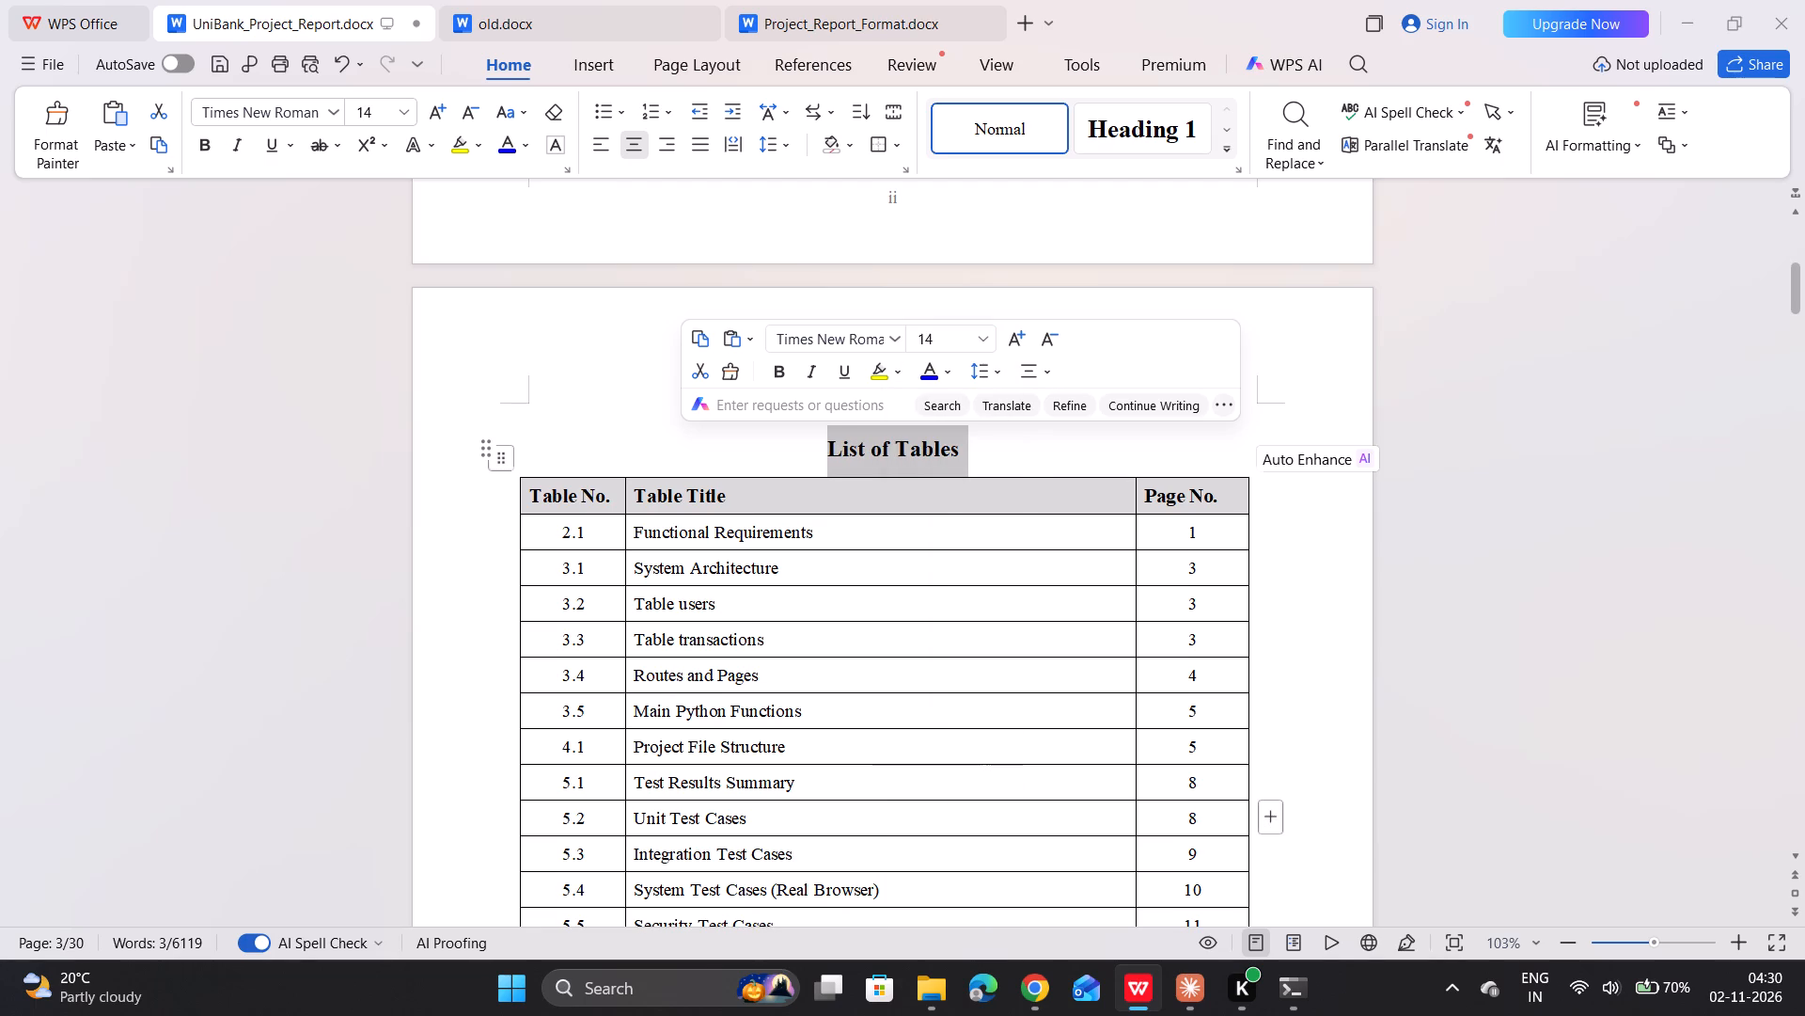
left_click(1091, 461)
Delete the "Database View (Developer)" bullet, including its empty line, from the Project Results row of the Table of Contents.
scroll(1091, 461, "down", 1)
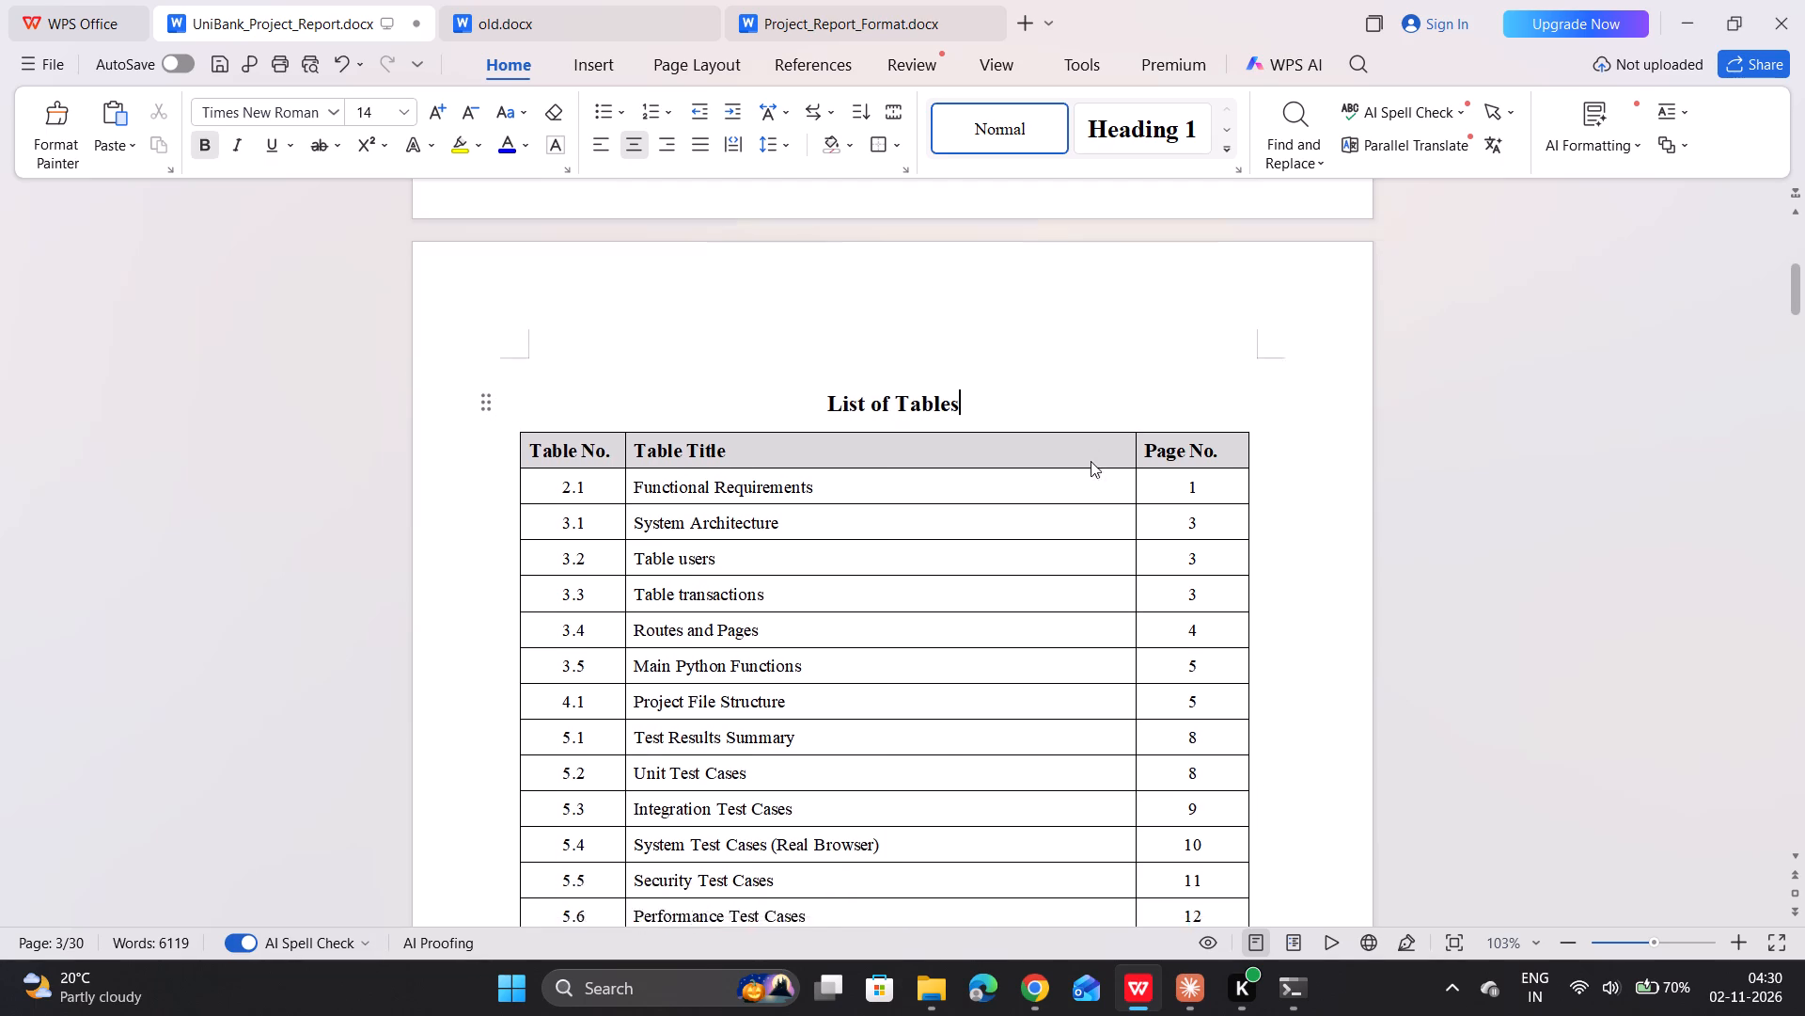
scroll(1091, 461, "down", 1)
scroll(1091, 461, "up", 7)
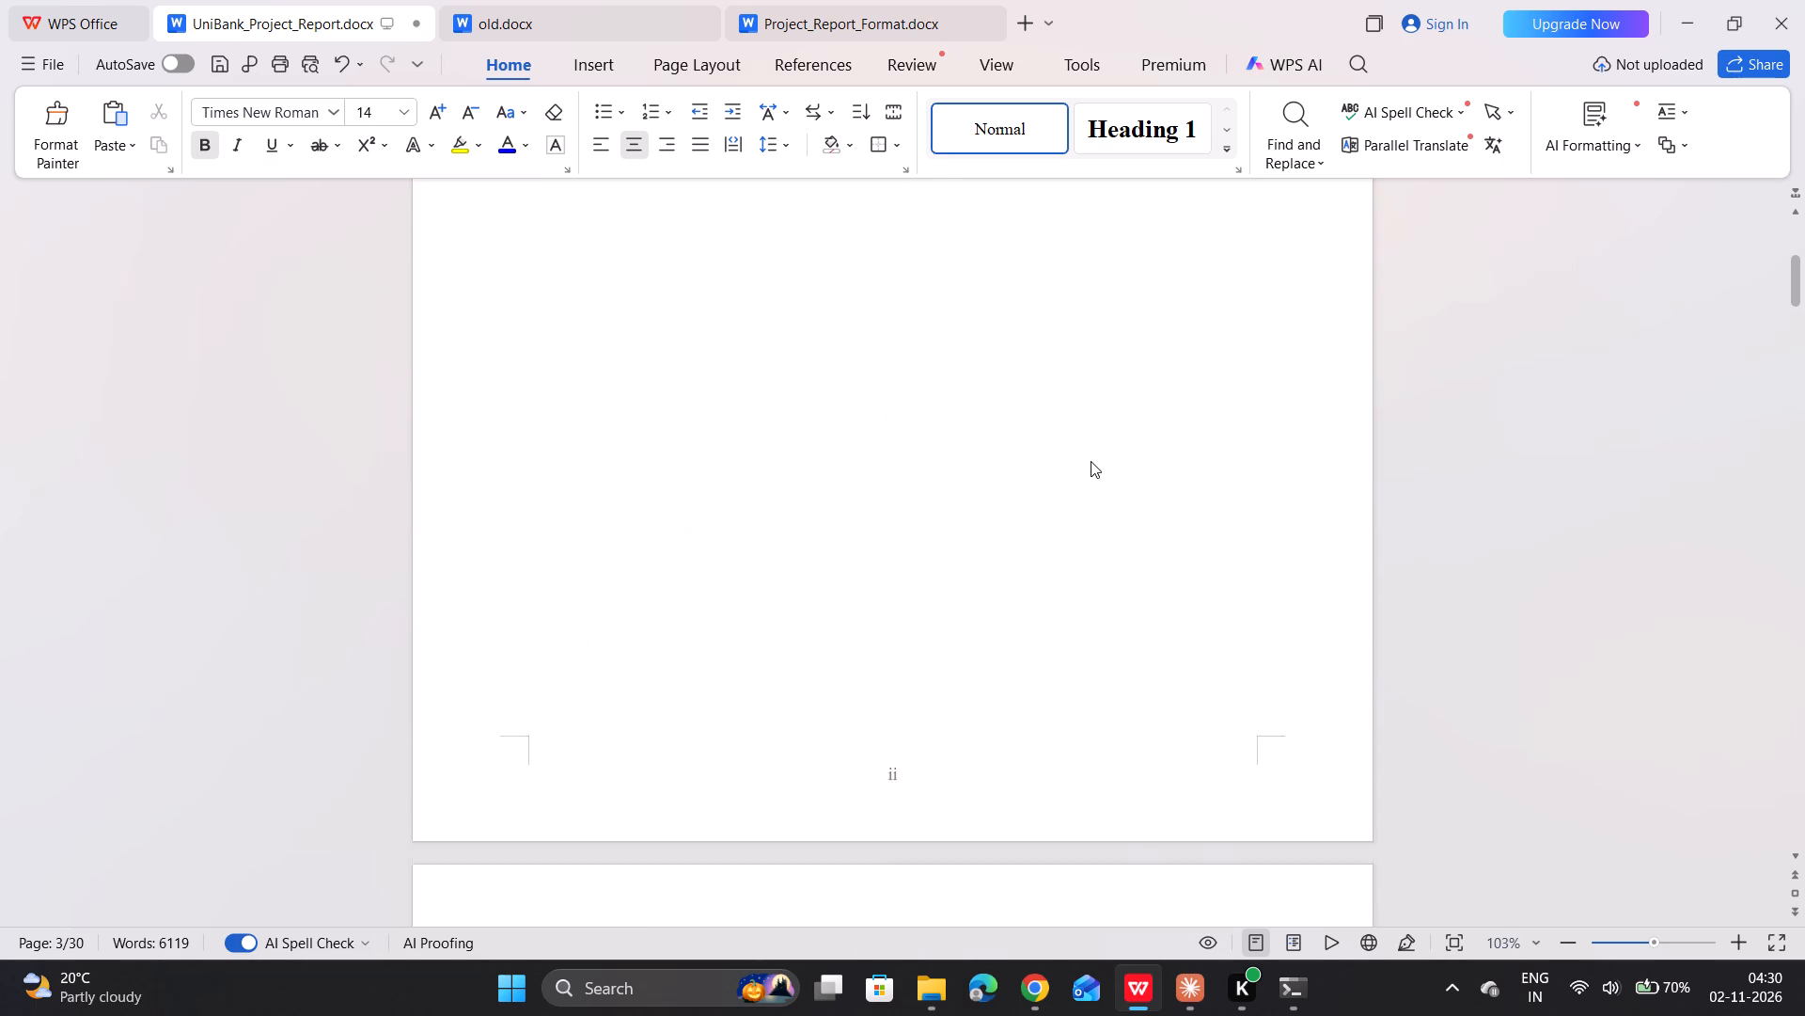
scroll(1091, 461, "up", 8)
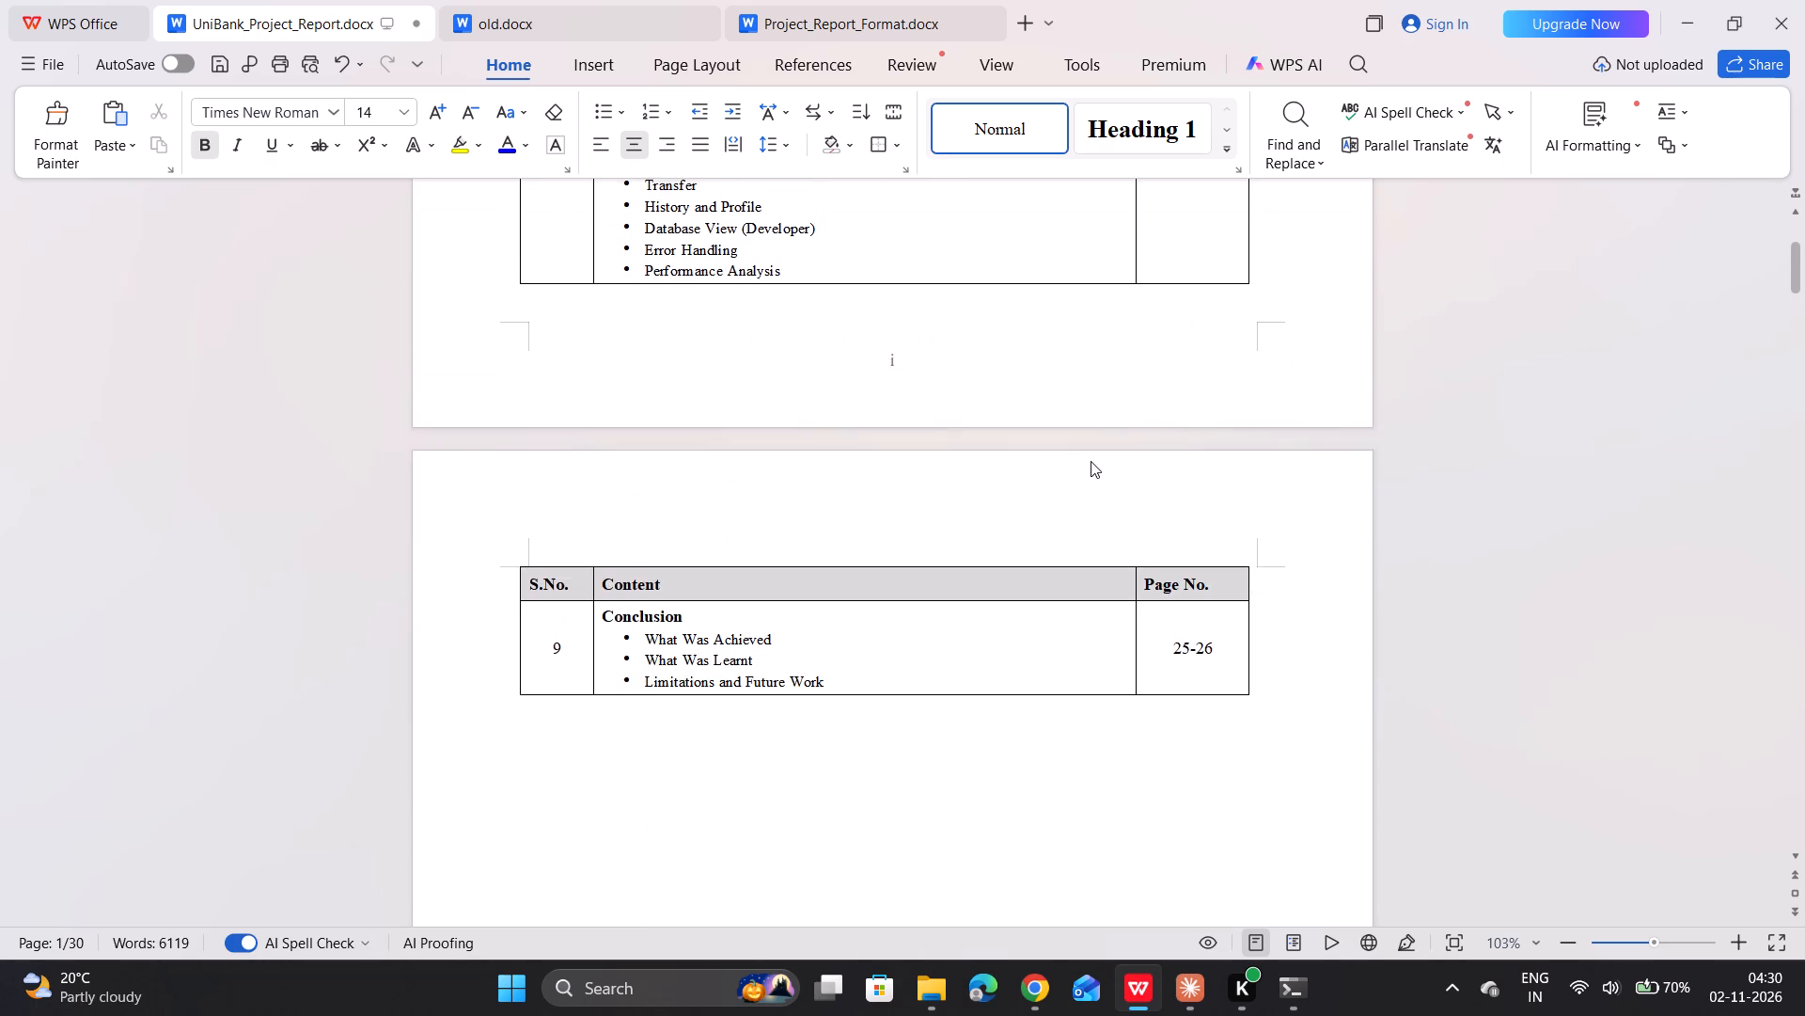
scroll(1091, 461, "up", 4)
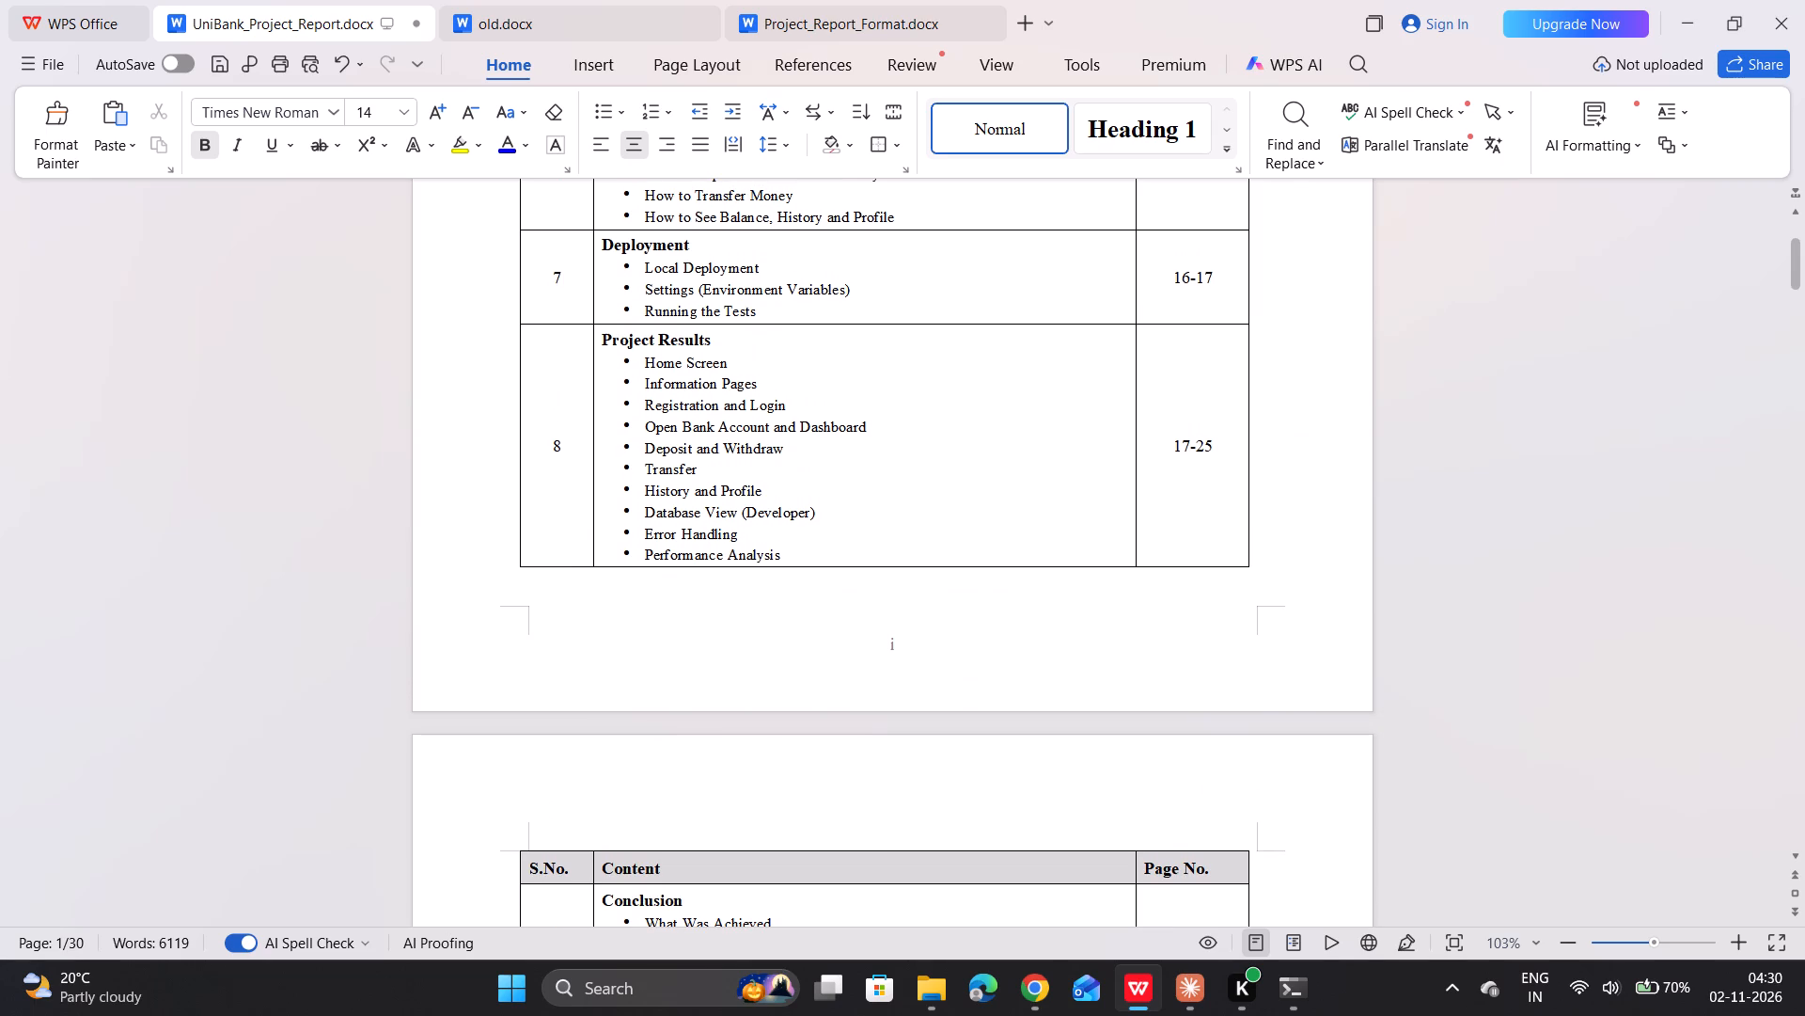
left_click(815, 516)
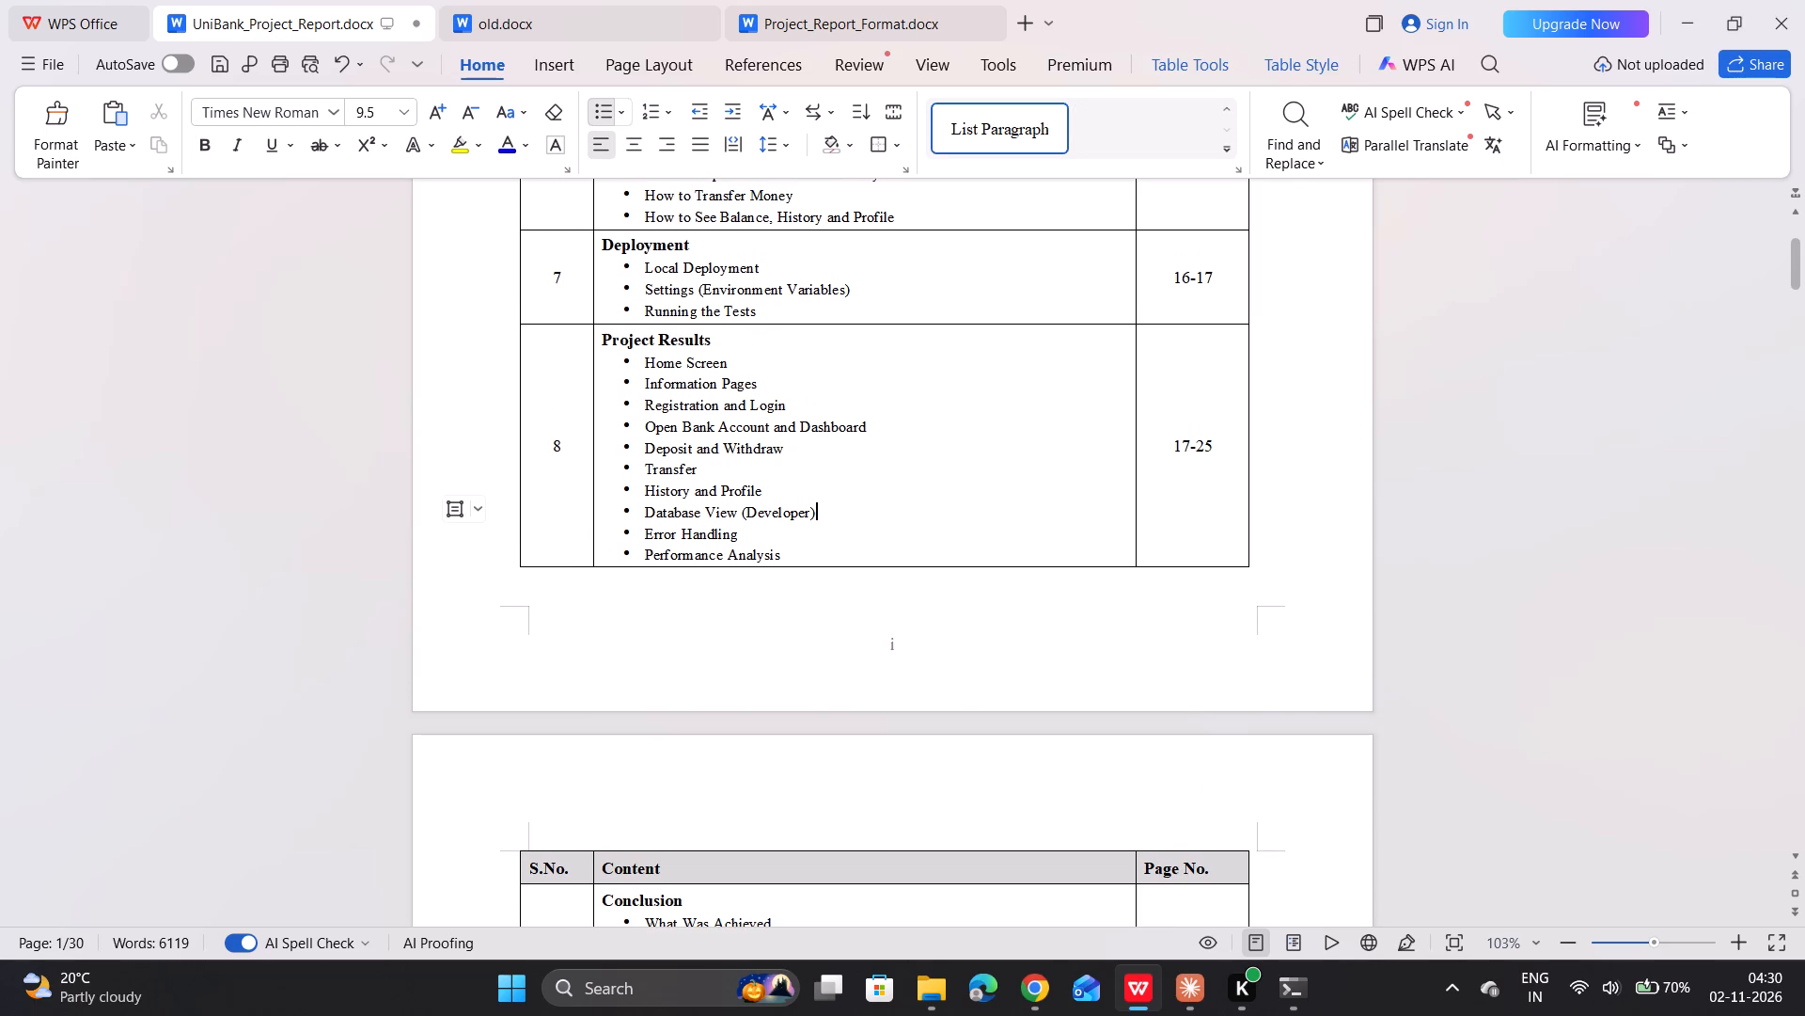
key("BackSpace")
key("BackSpace")
key("BackSpace")
key("BackSpace")
key("BackSpace")
key("BackSpace")
key("BackSpace")
key("BackSpace")
key("BackSpace")
key("BackSpace")
key("ctrl+BackSpace")
key("ctrl+BackSpace")
key("ctrl+BackSpace")
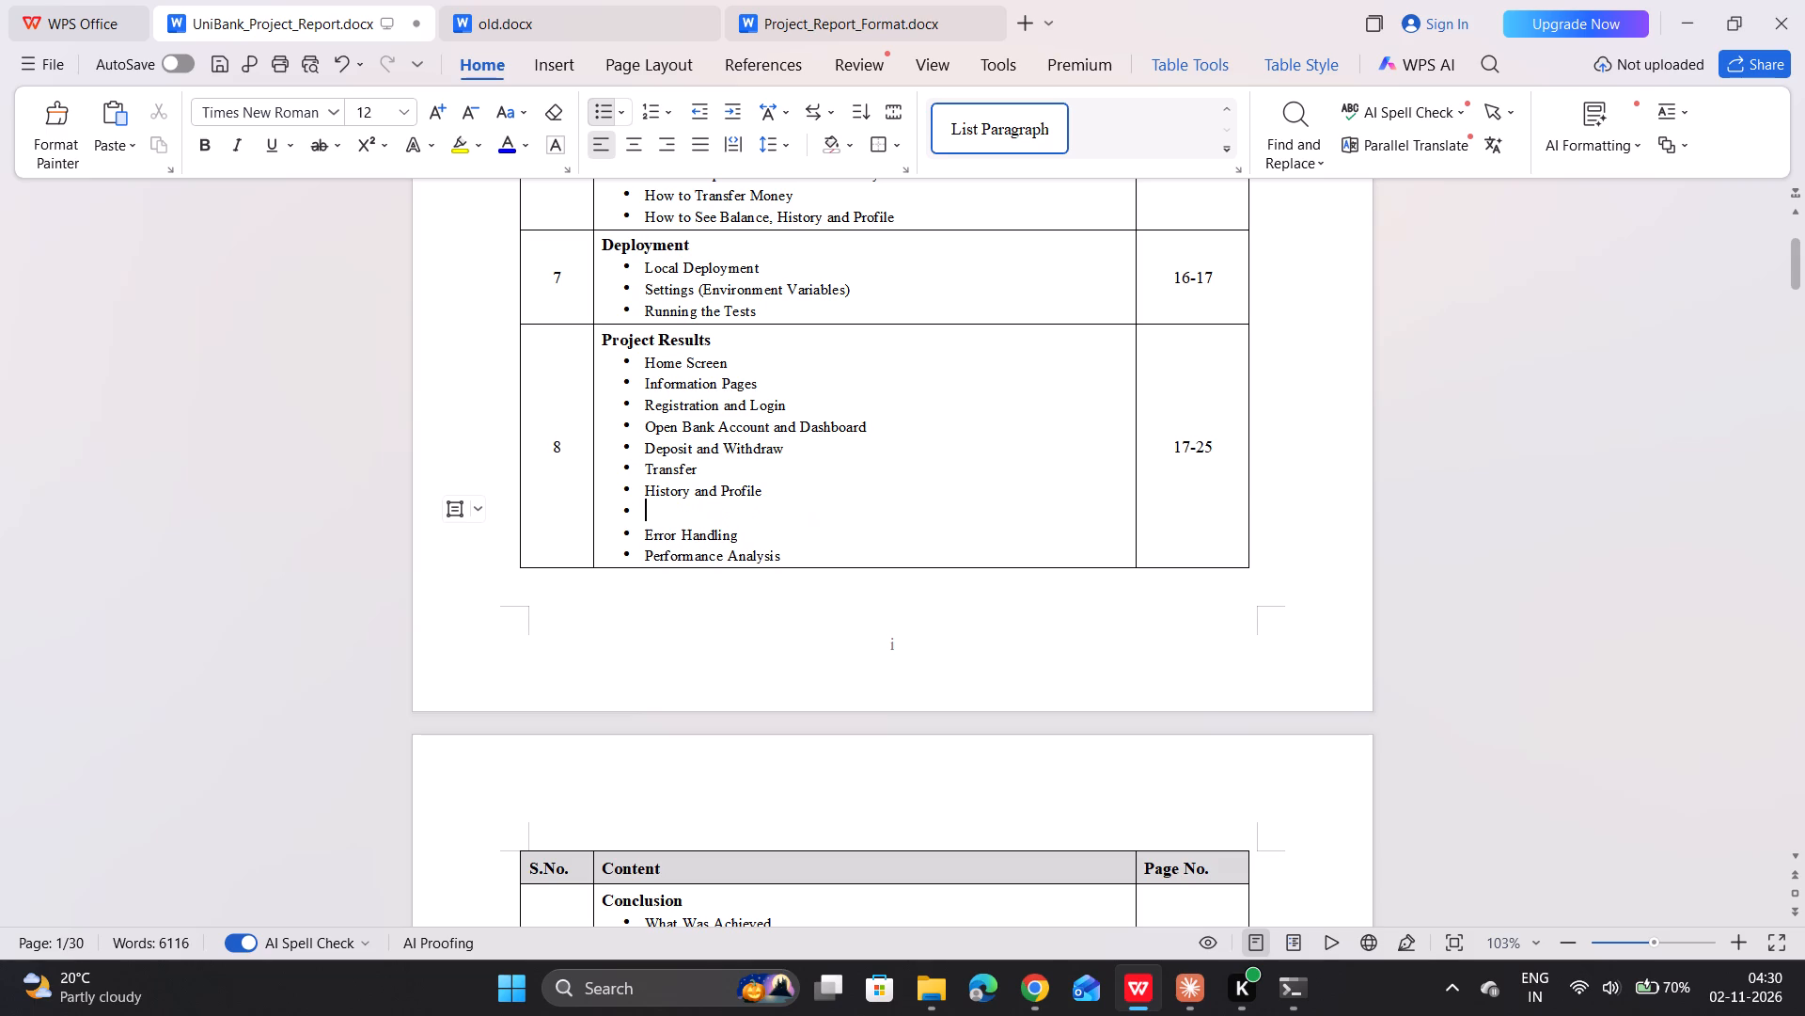
key("BackSpace")
key("BackSpace")
key("BackSpace")
Review the Table of Contents entries and page numbers from the Project Results row back up to the Introduction row.
scroll(815, 516, "up", 1)
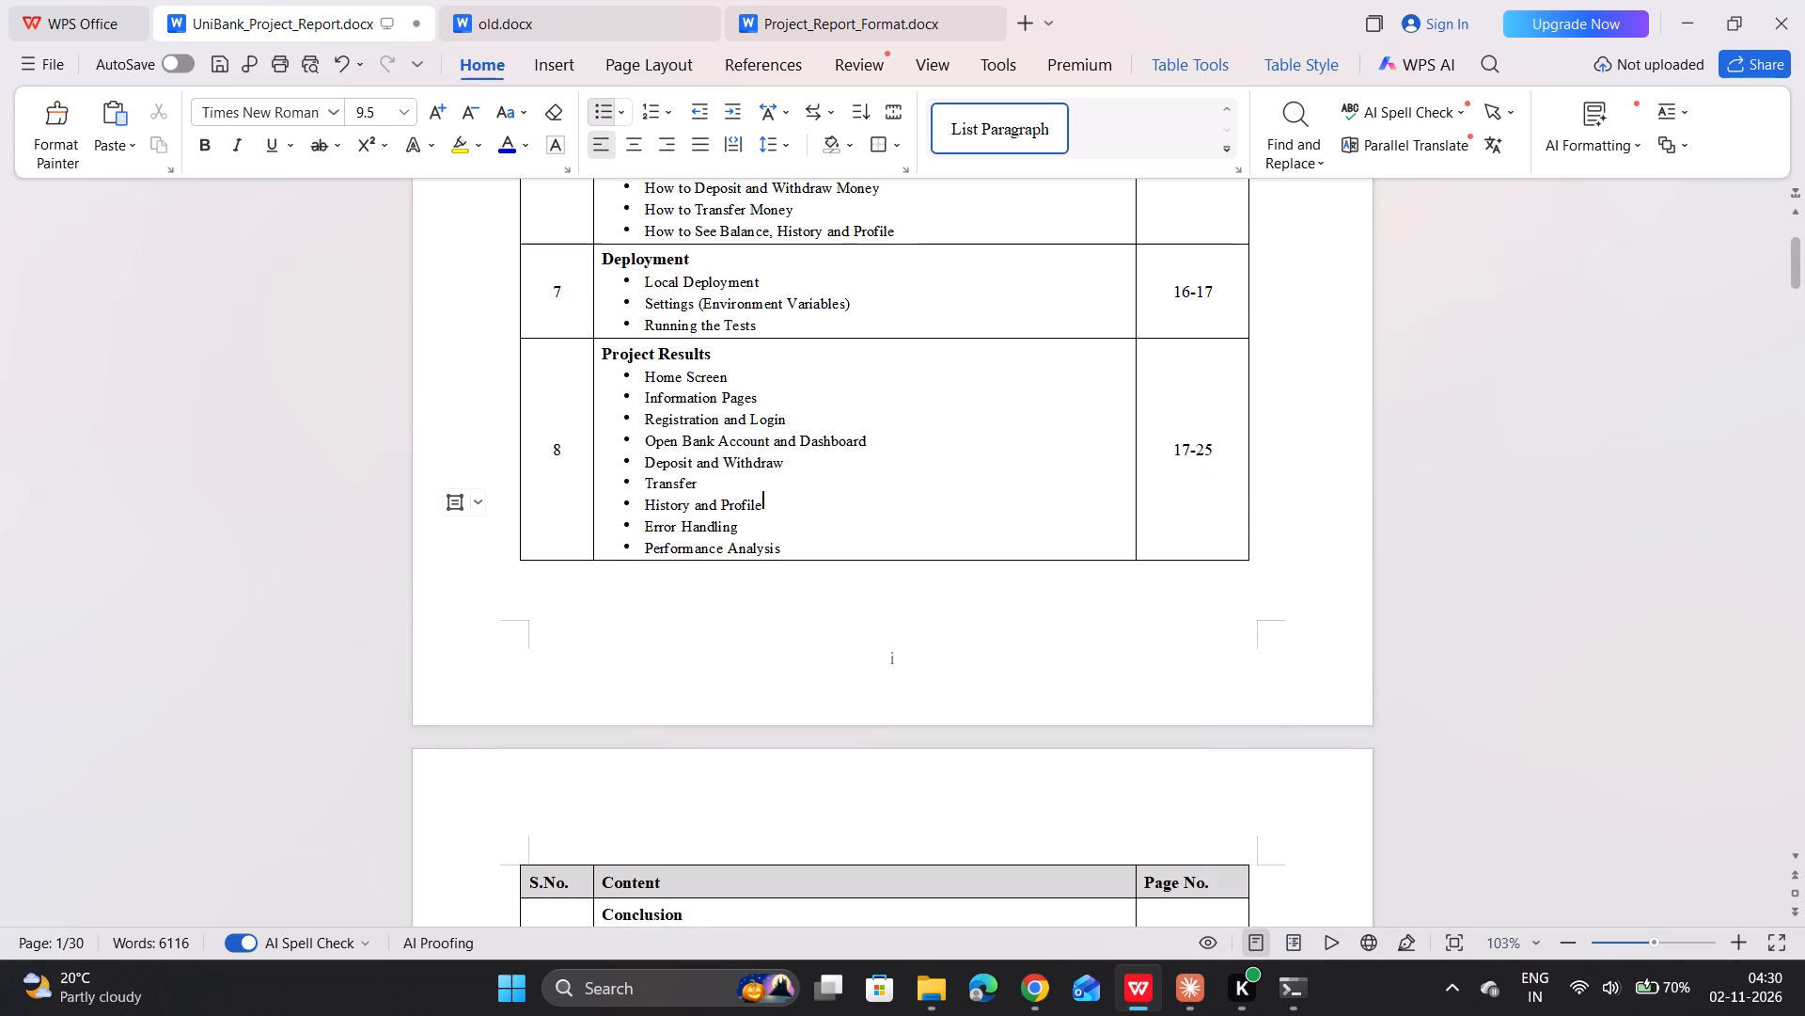
scroll(815, 516, "up", 4)
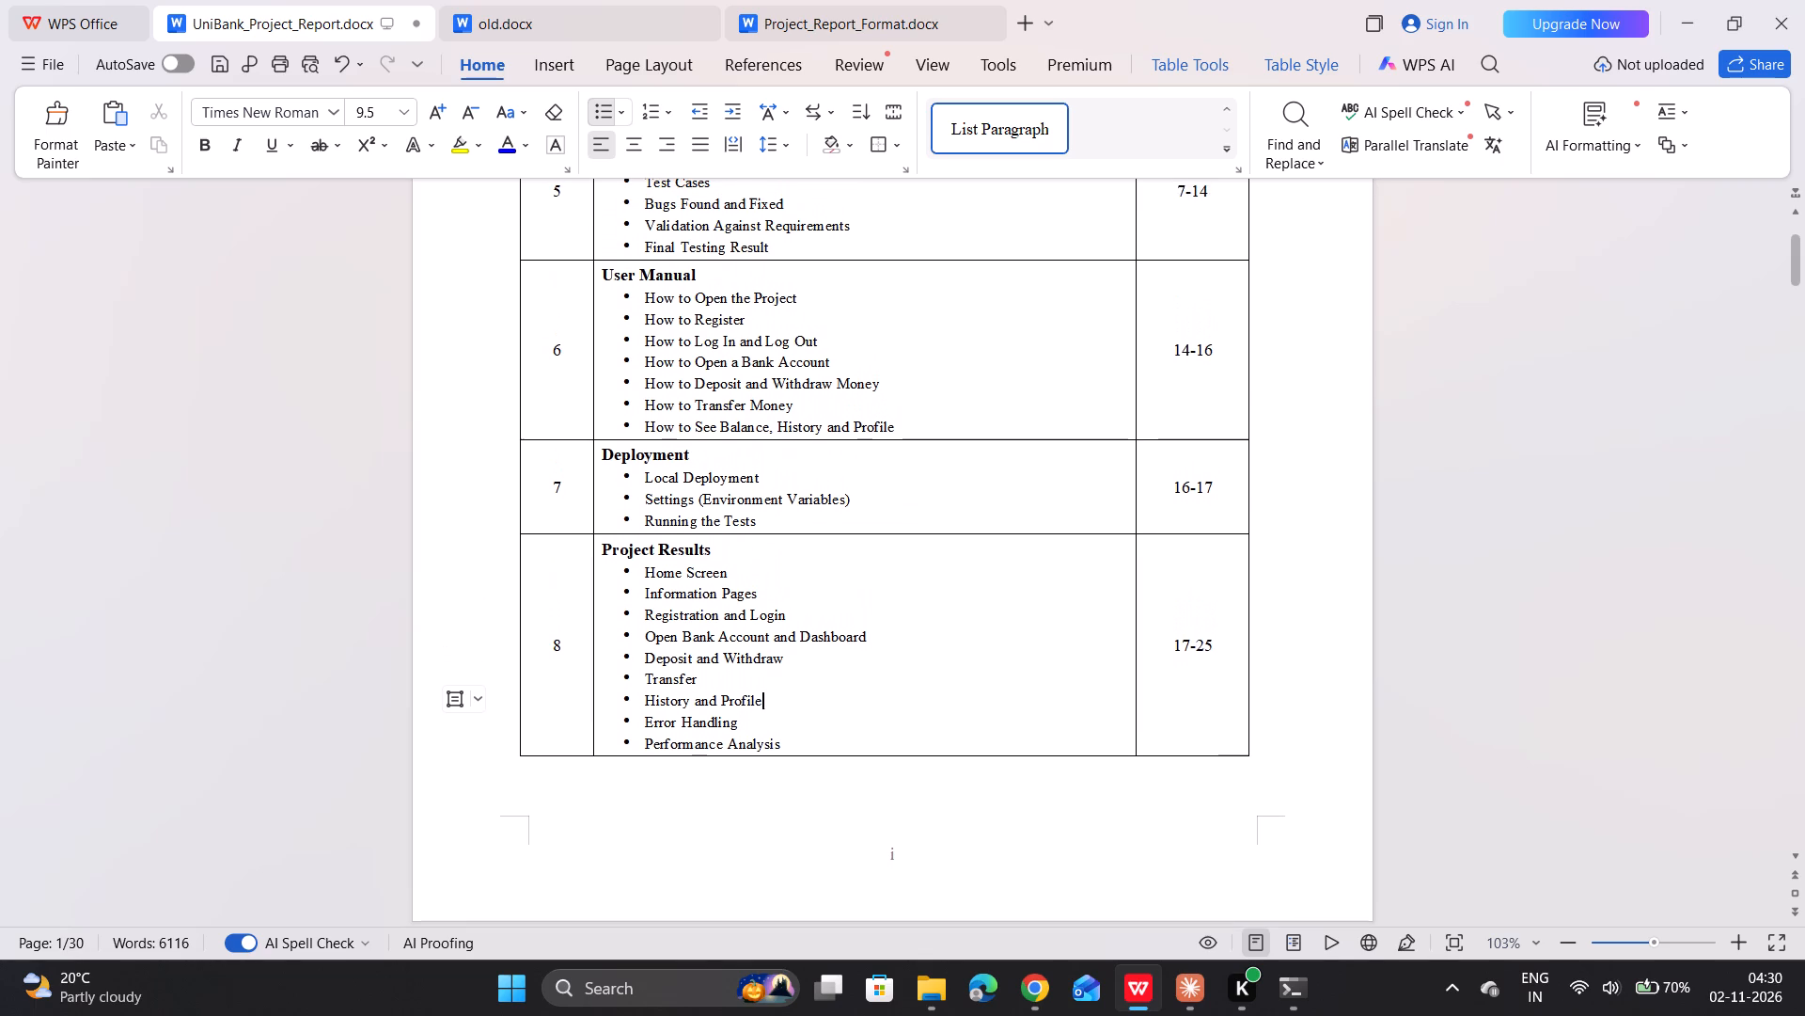
scroll(815, 516, "up", 2)
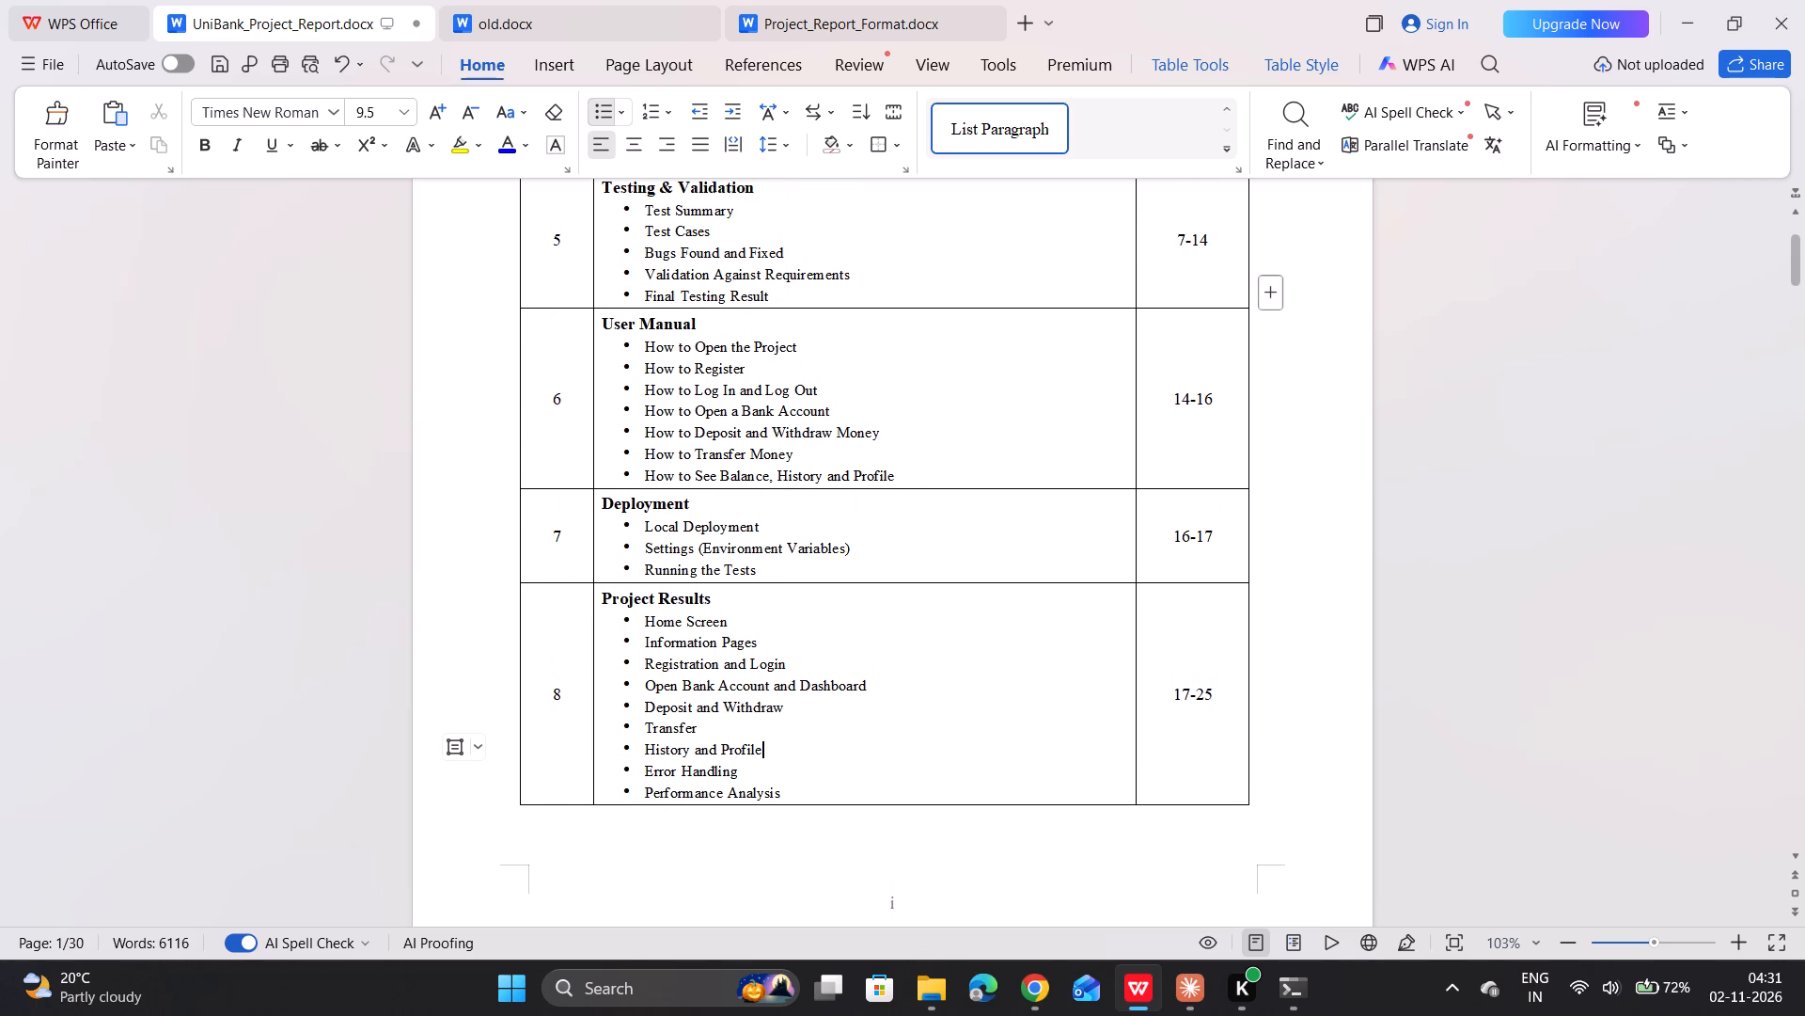
scroll(729, 520, "up", 1)
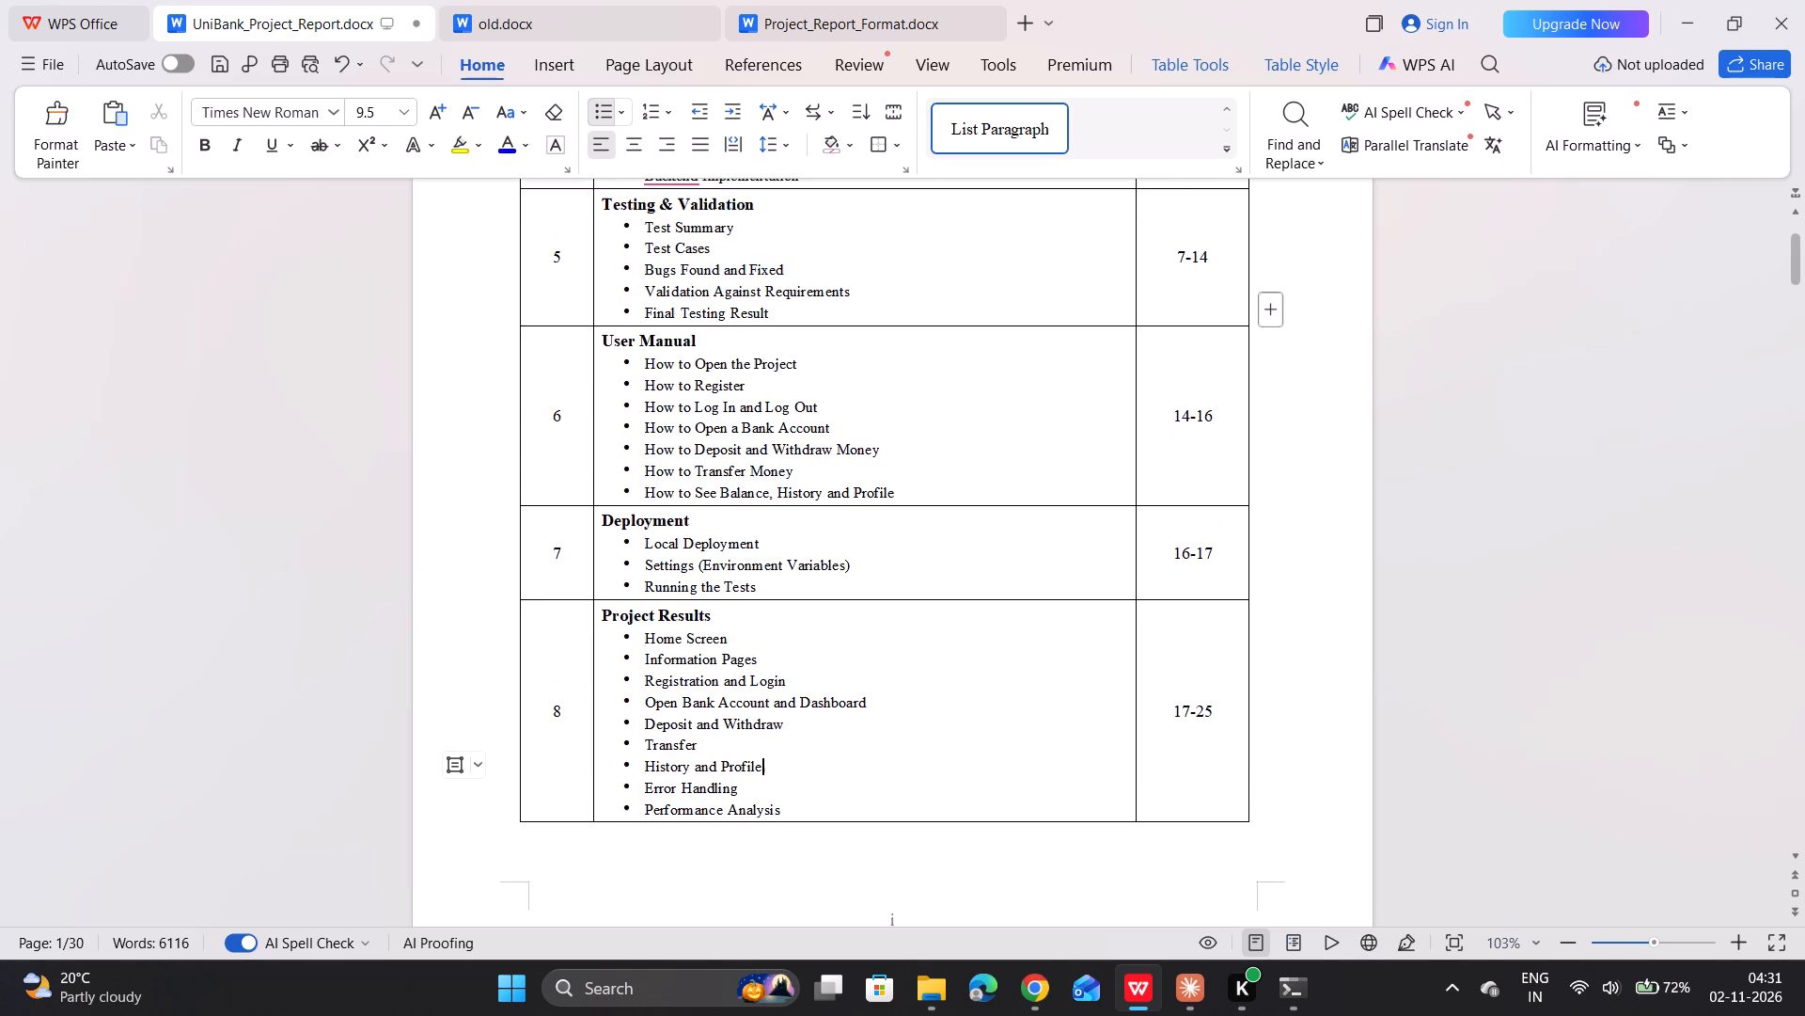
scroll(729, 520, "up", 2)
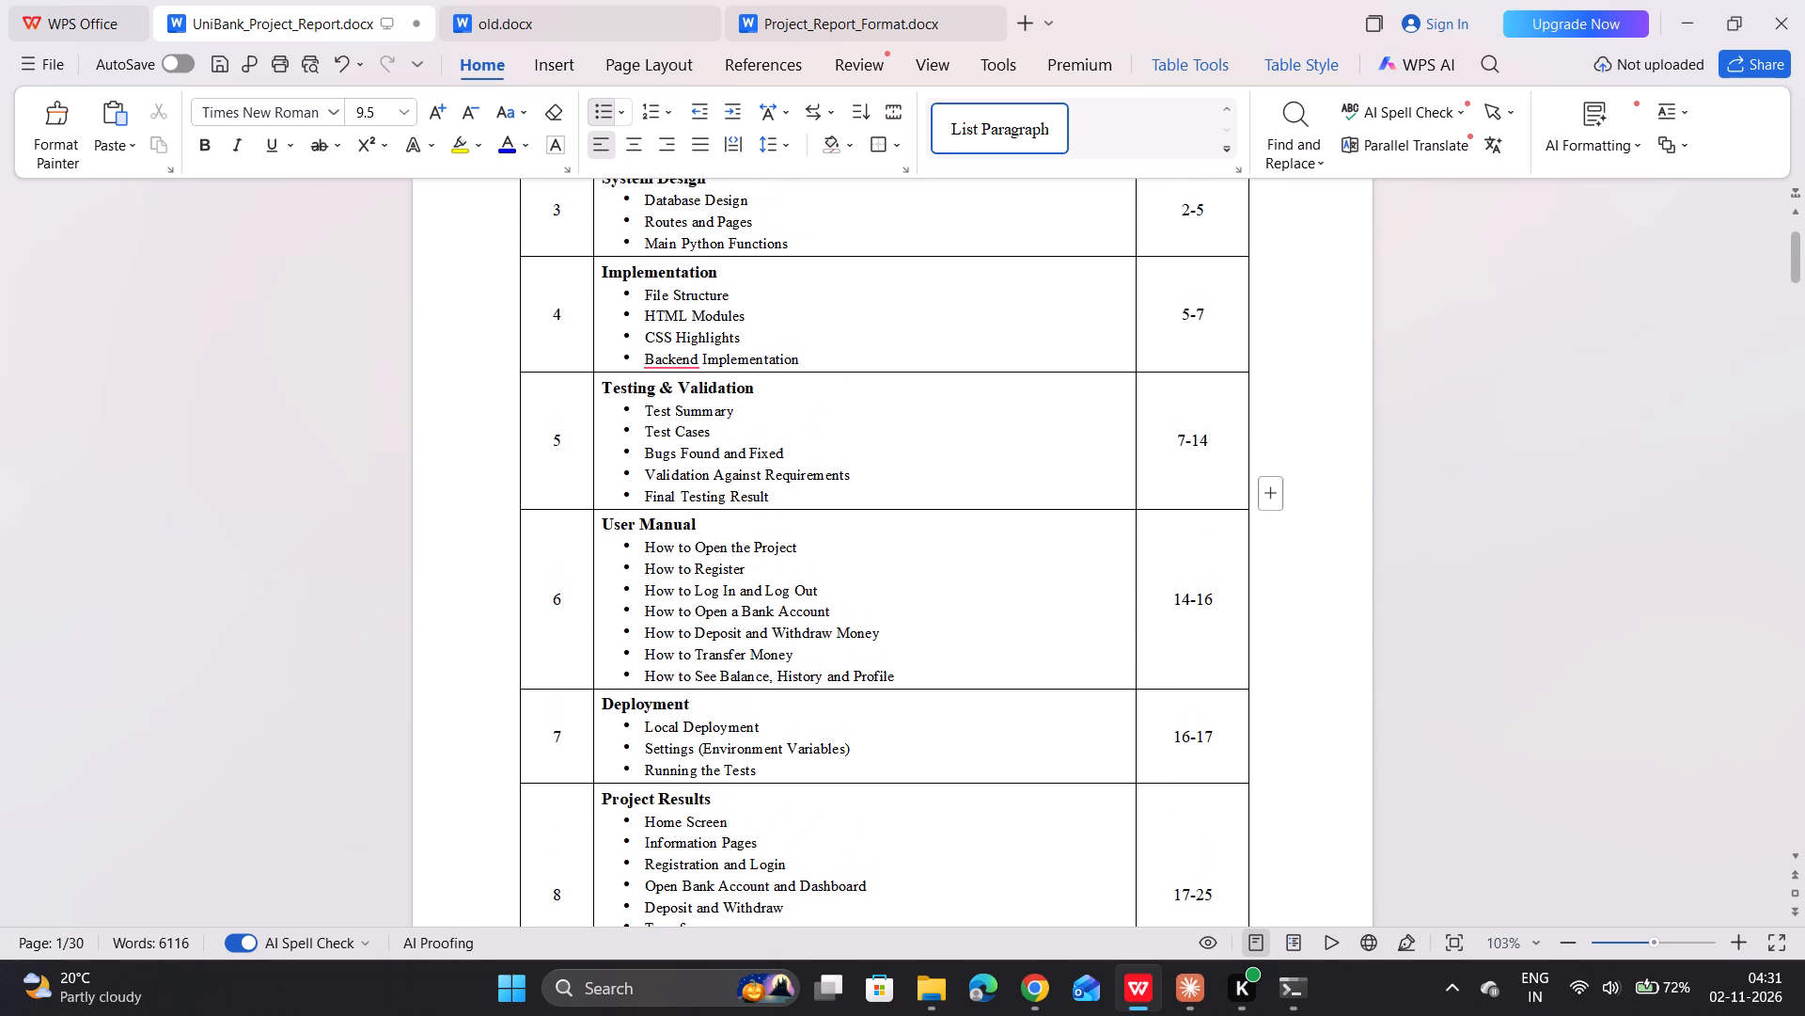
scroll(729, 520, "up", 3)
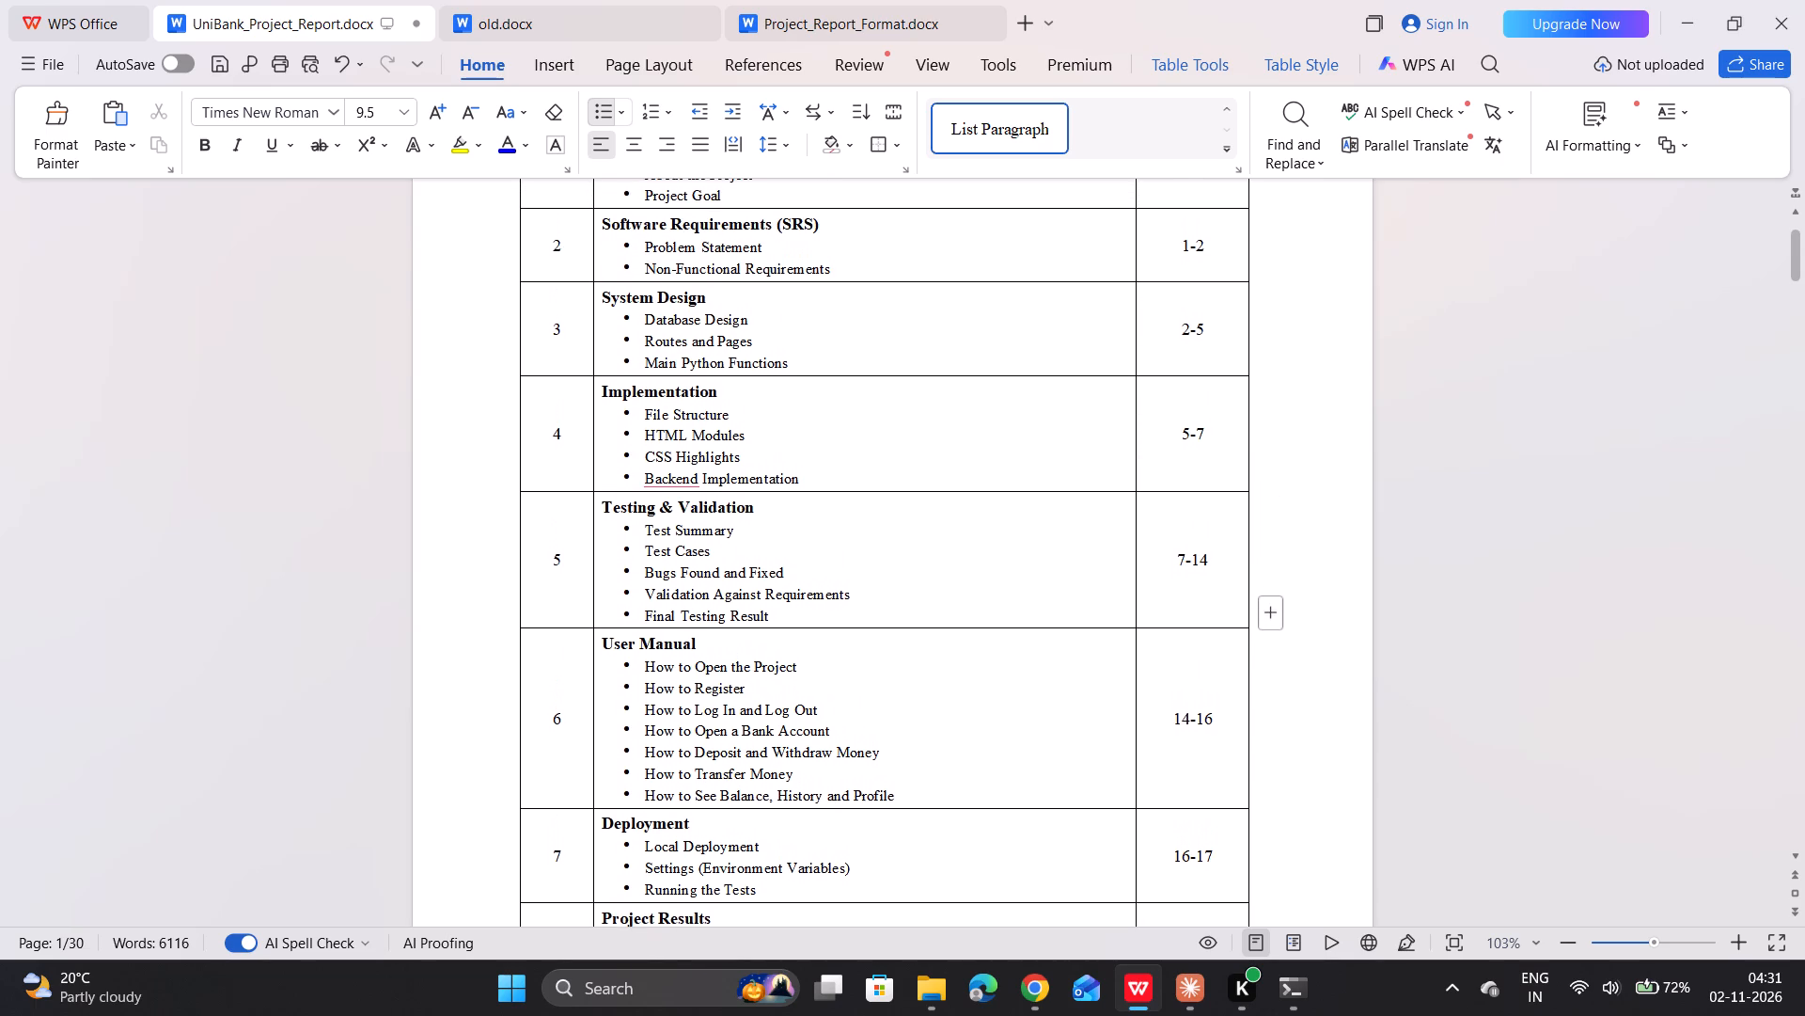
scroll(729, 520, "up", 1)
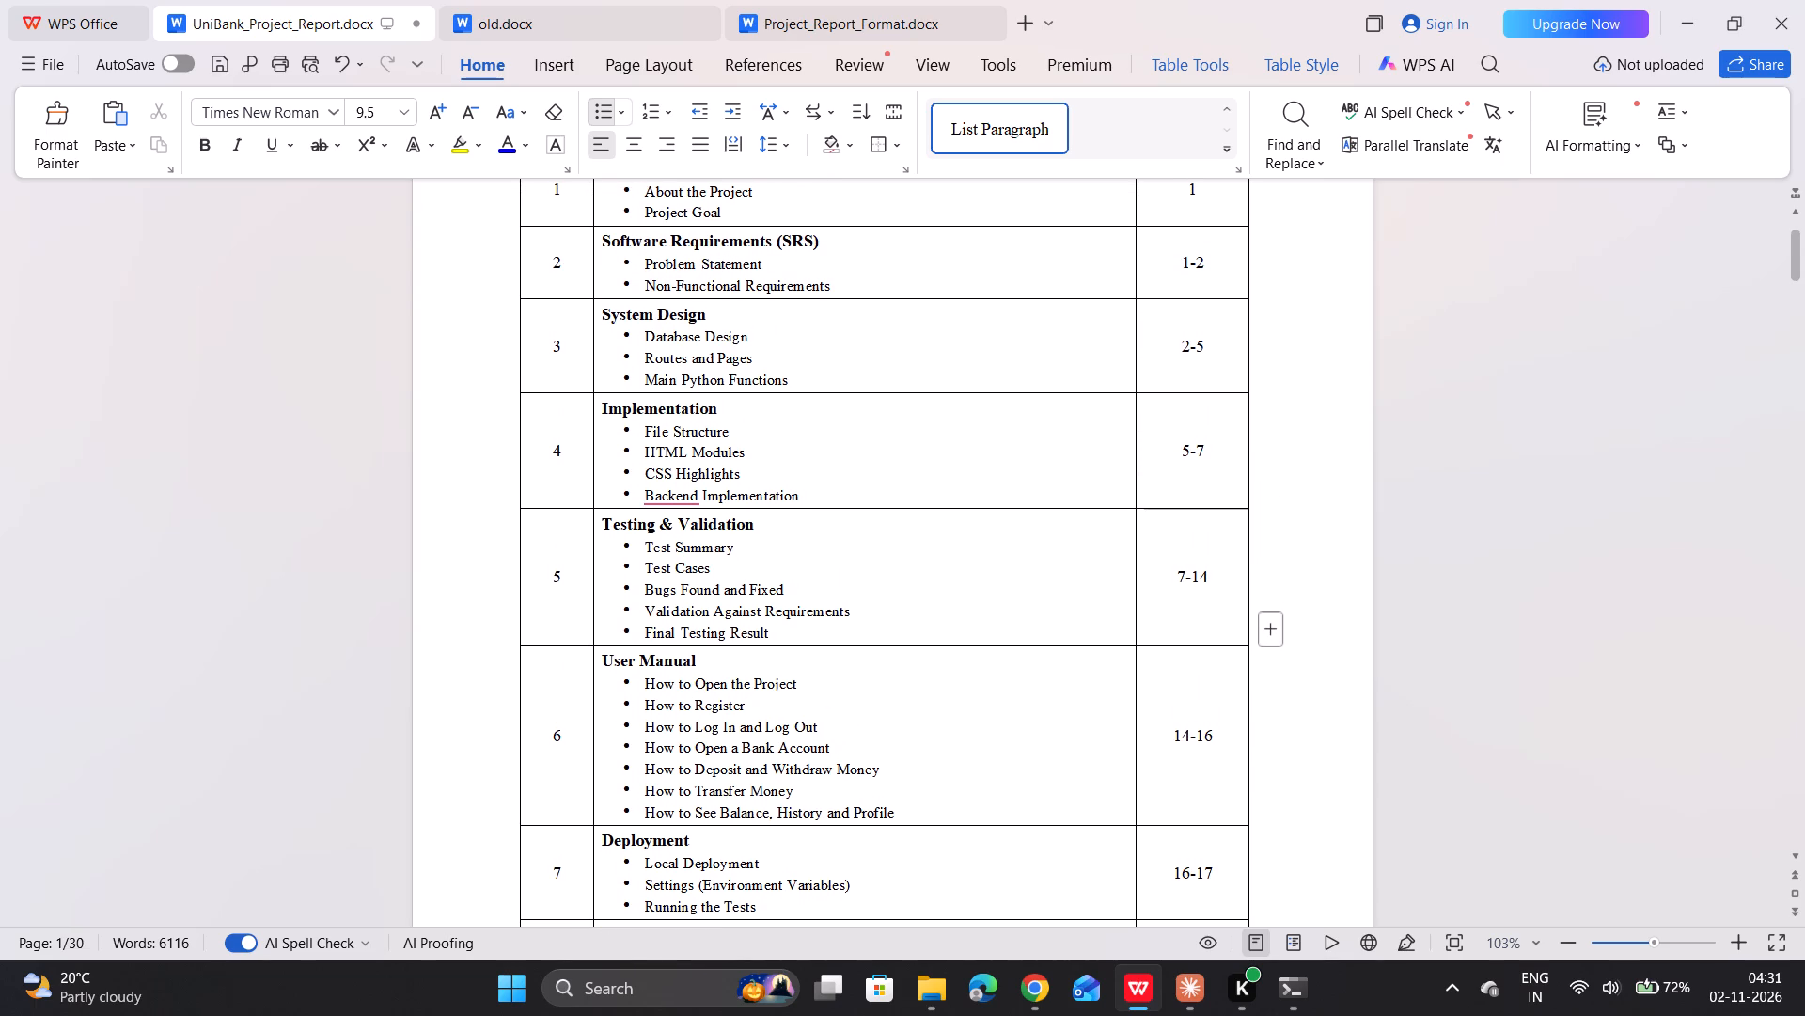
scroll(733, 595, "up", 1)
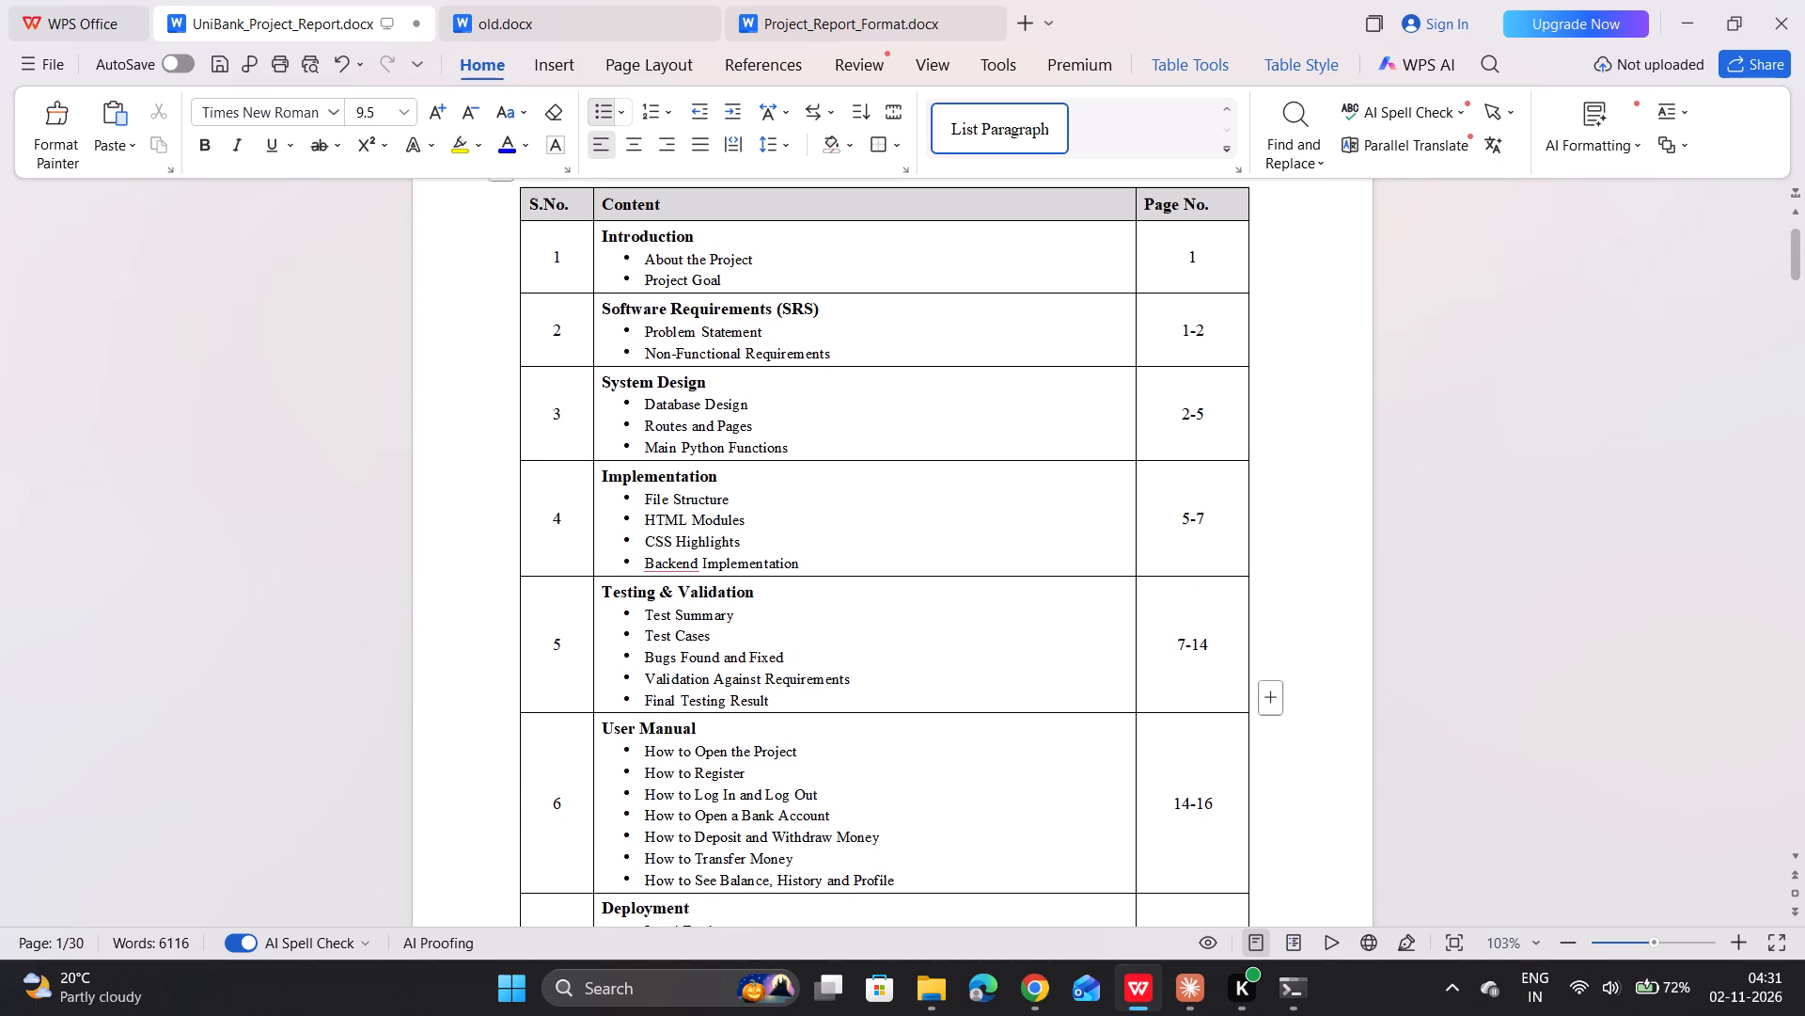
scroll(733, 595, "up", 2)
scroll(733, 595, "right", 1)
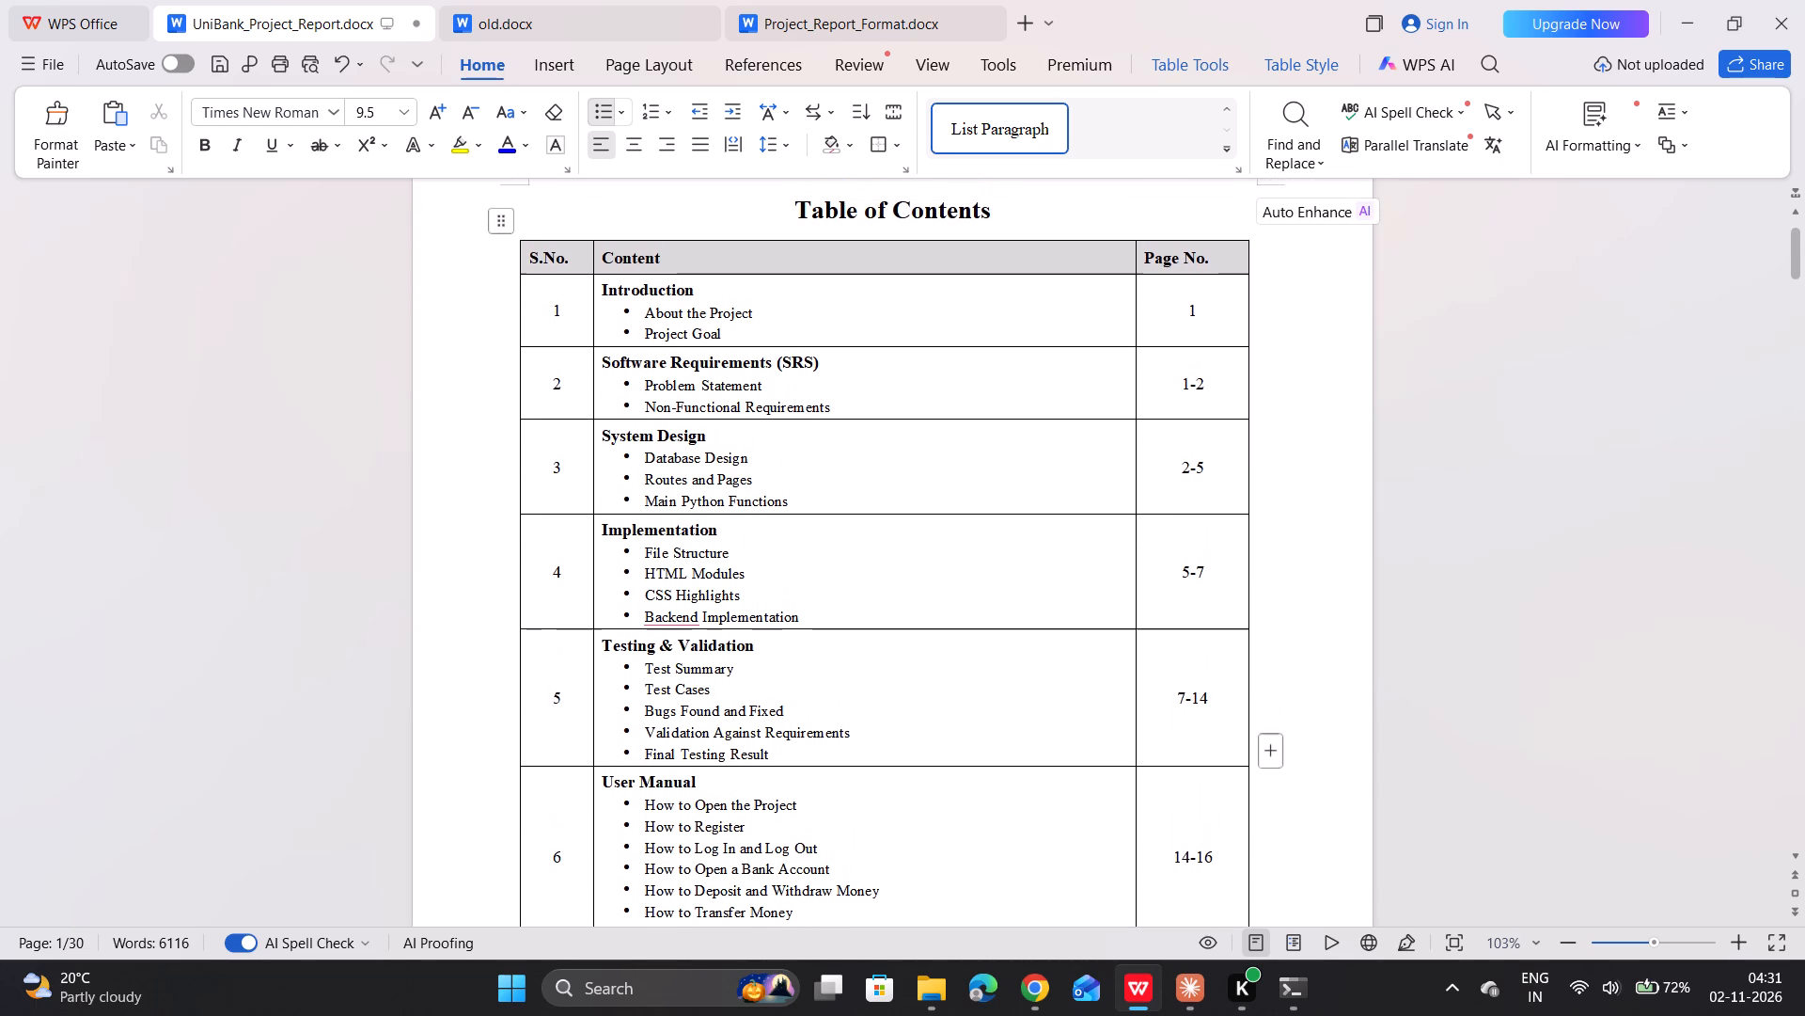
scroll(733, 595, "right", 1)
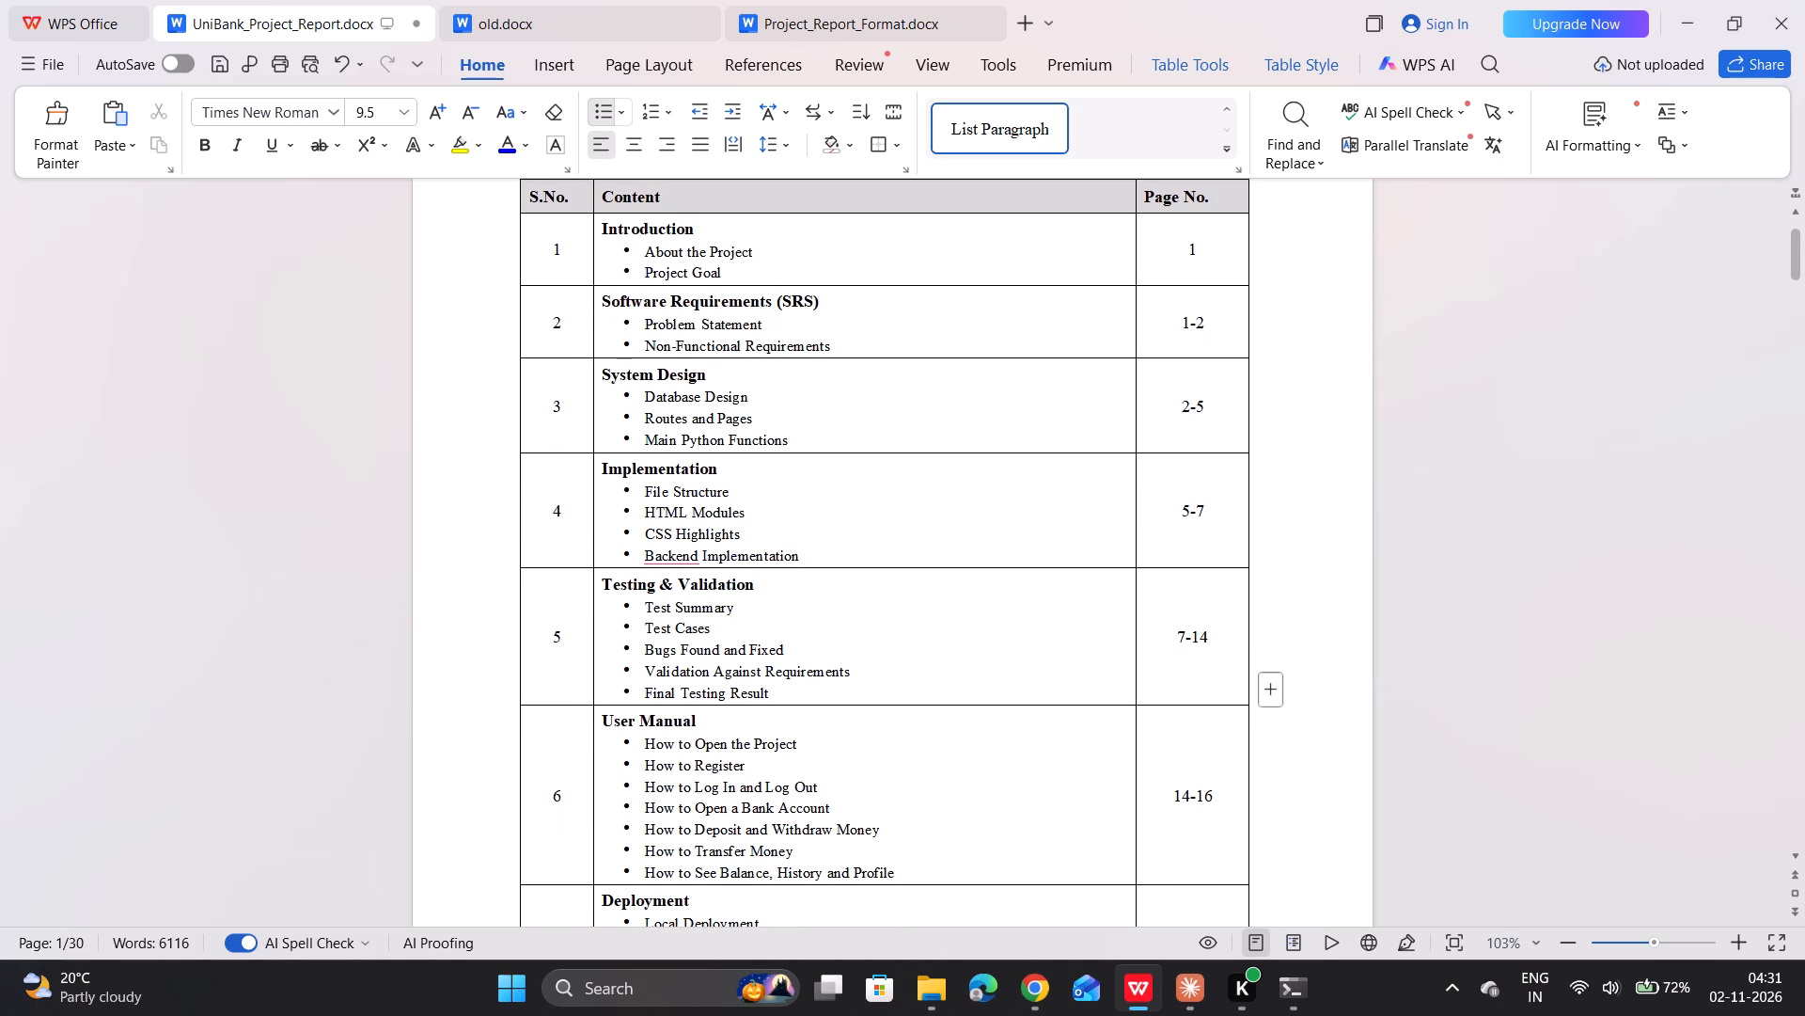
scroll(839, 570, "up", 4)
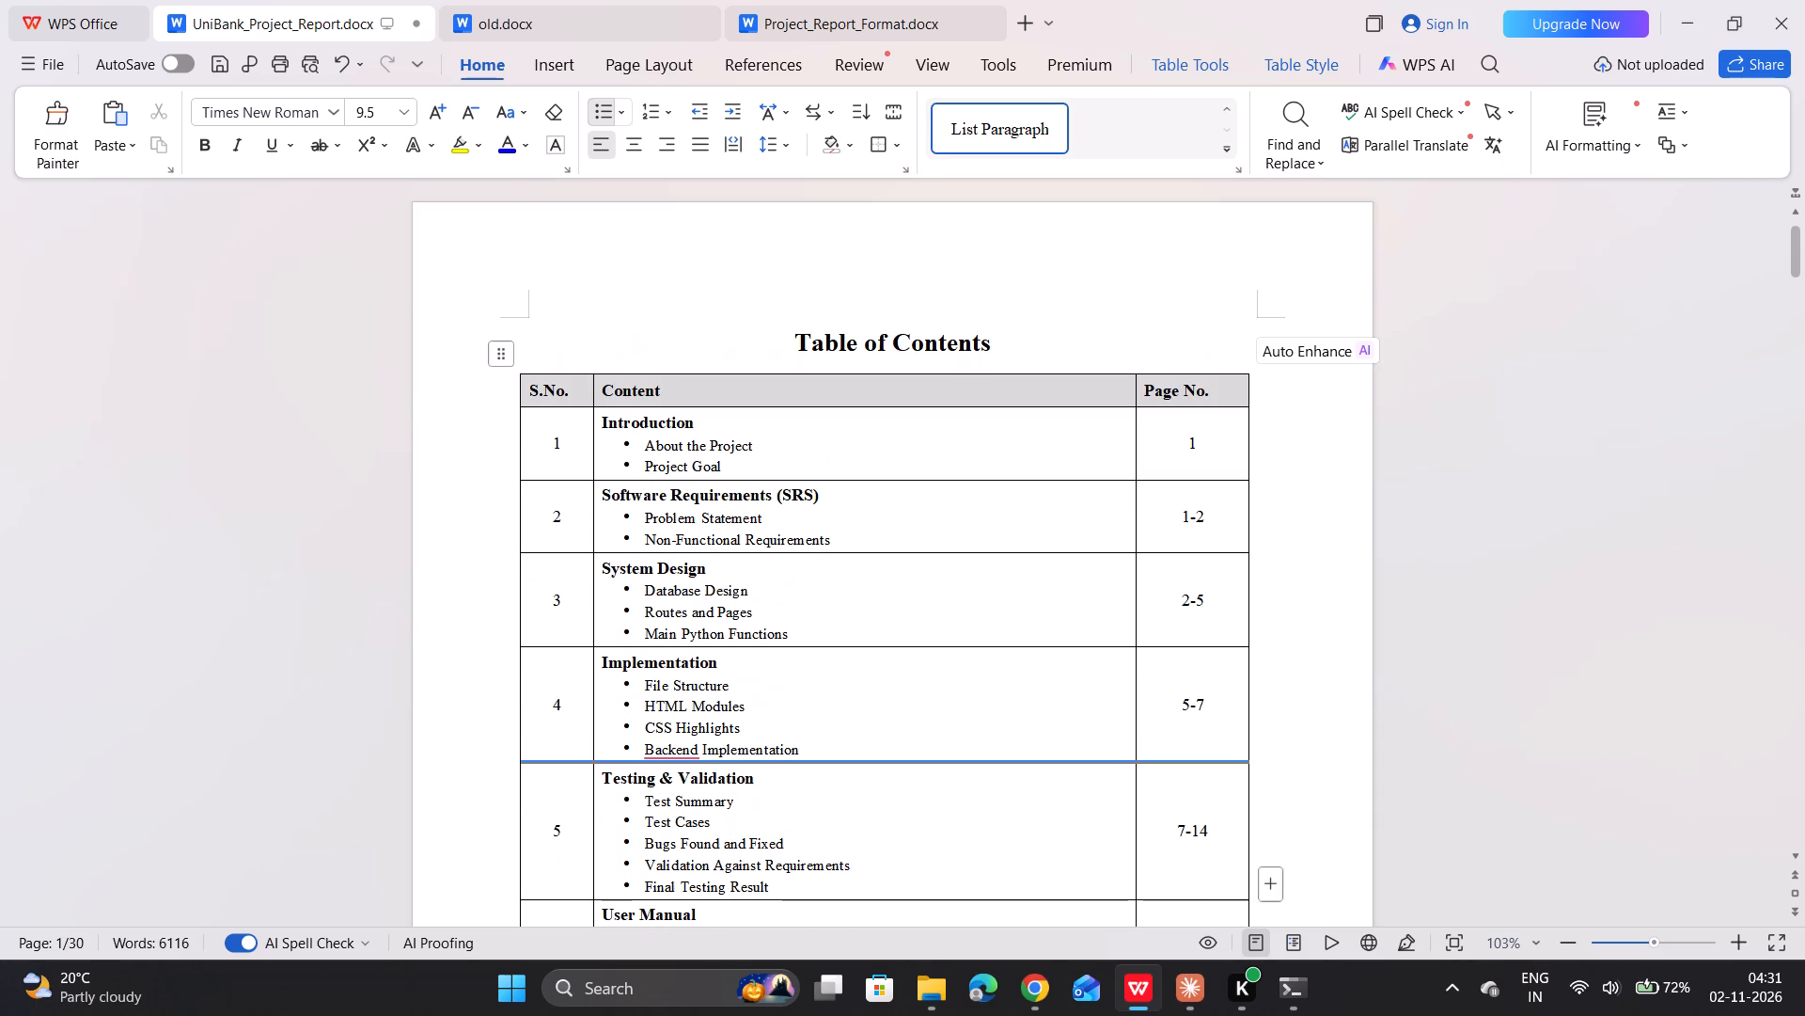
scroll(839, 570, "up", 3)
Check the font size and formatting of the bullet list under 2.2 Non-Functional Requirements.
scroll(839, 570, "down", 11)
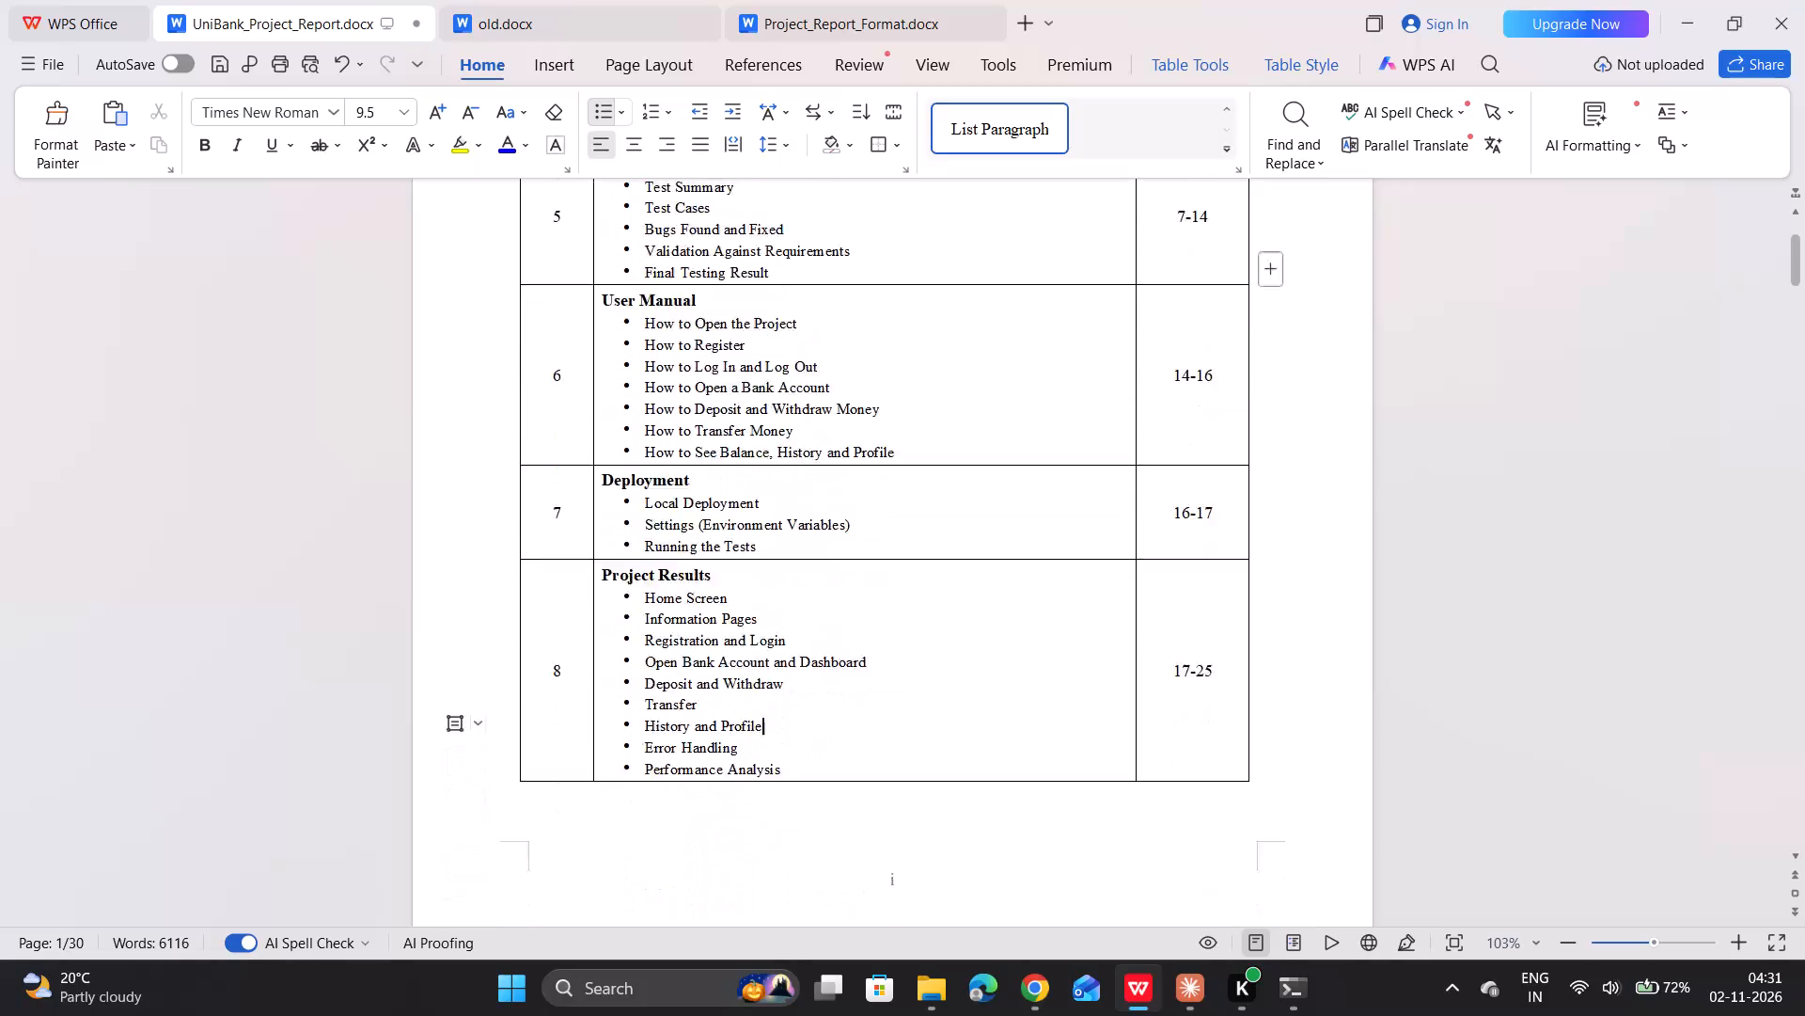
scroll(839, 570, "down", 13)
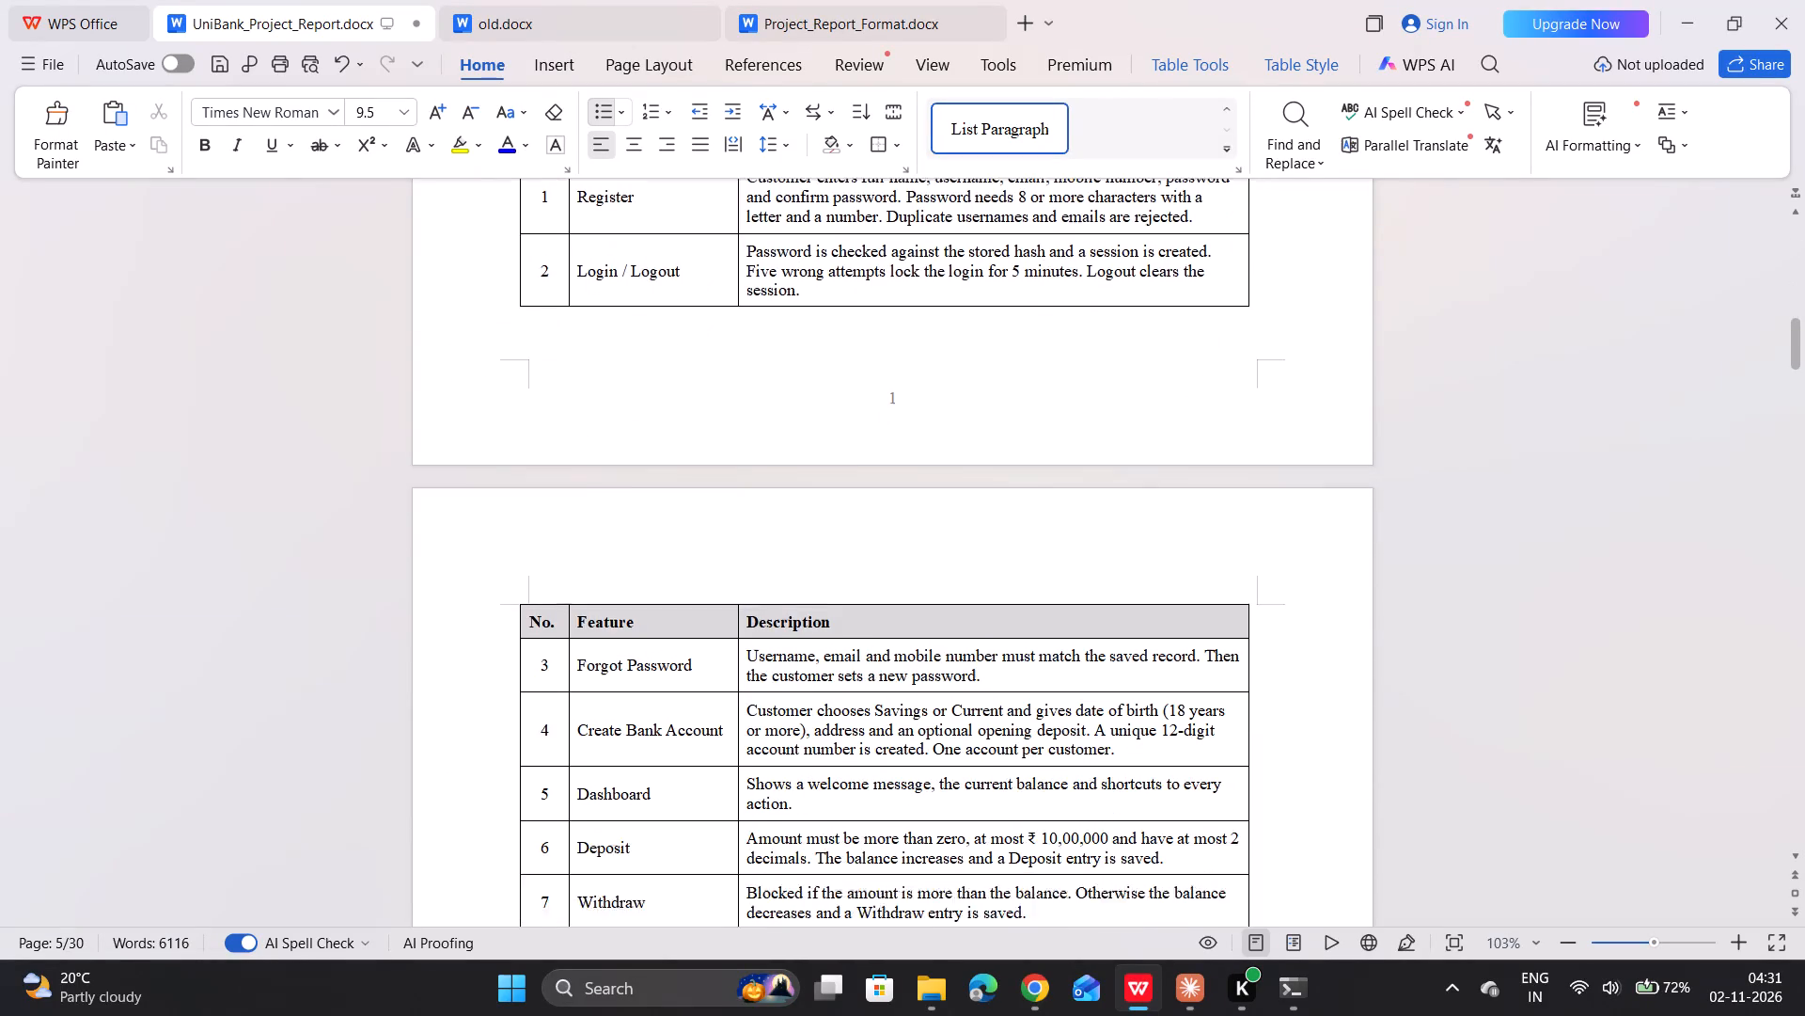
scroll(839, 570, "down", 5)
scroll(839, 570, "up", 1)
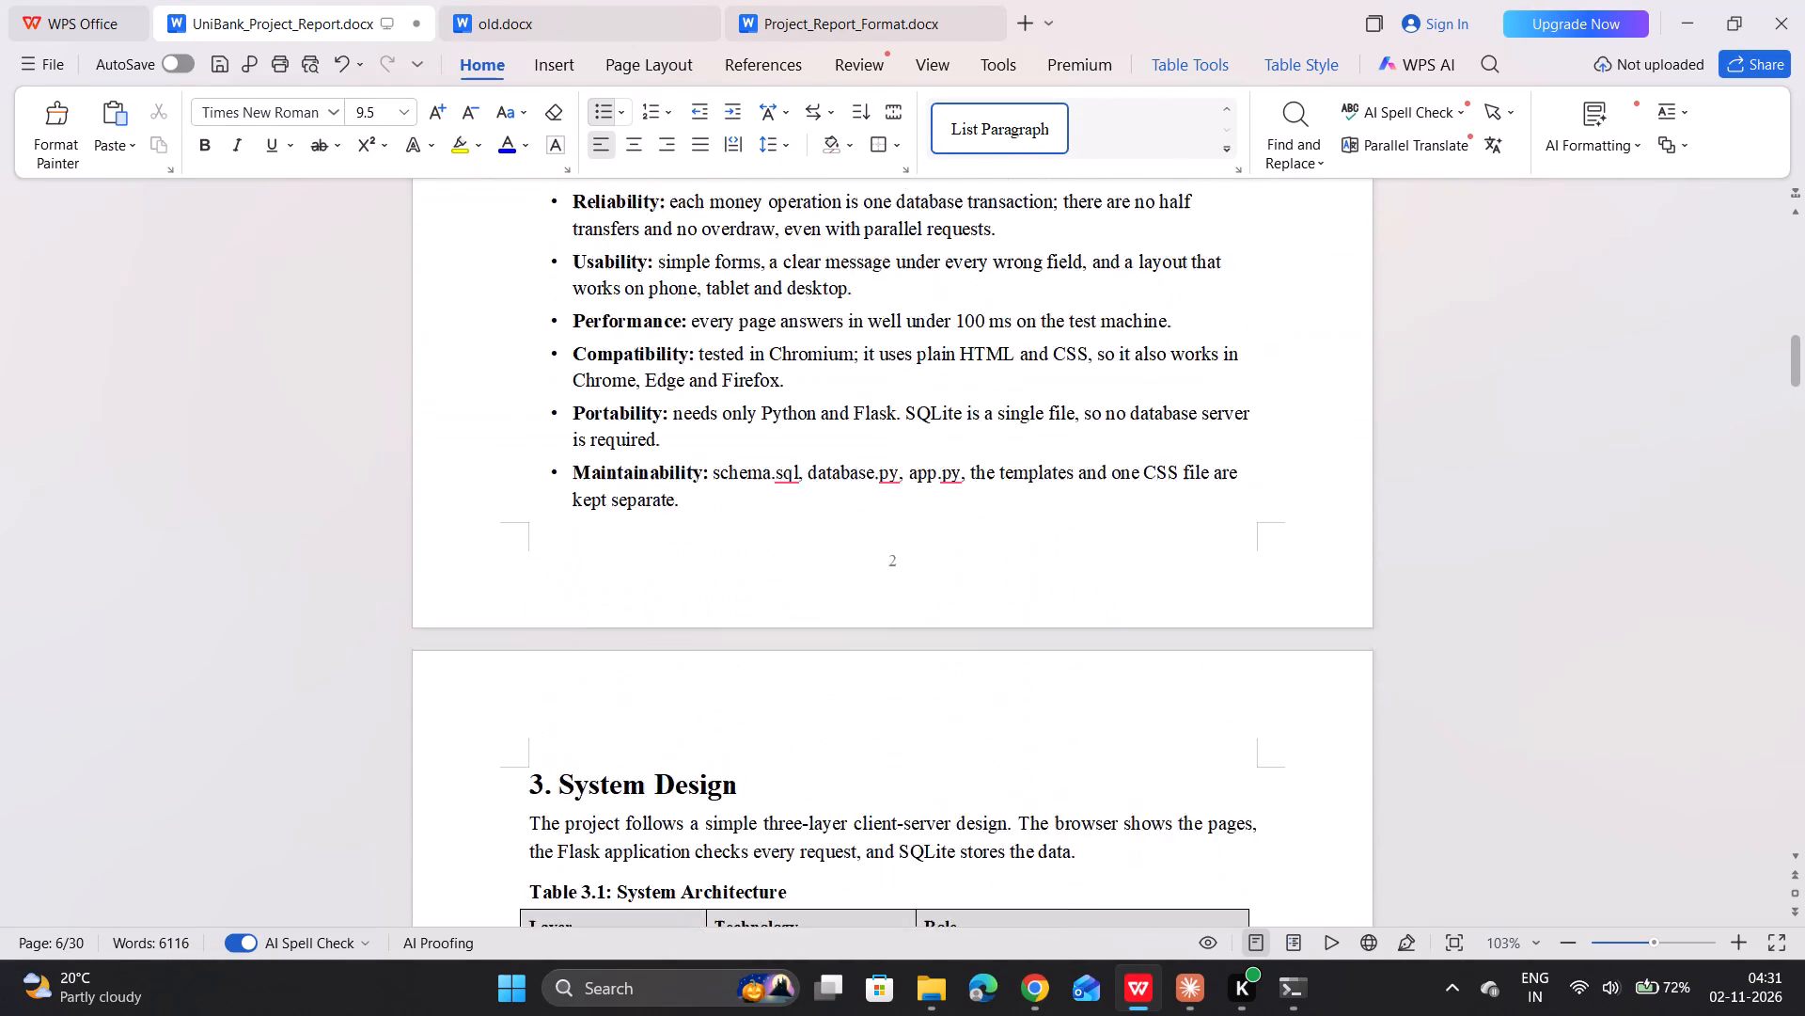
scroll(839, 570, "up", 1)
left_click(755, 490)
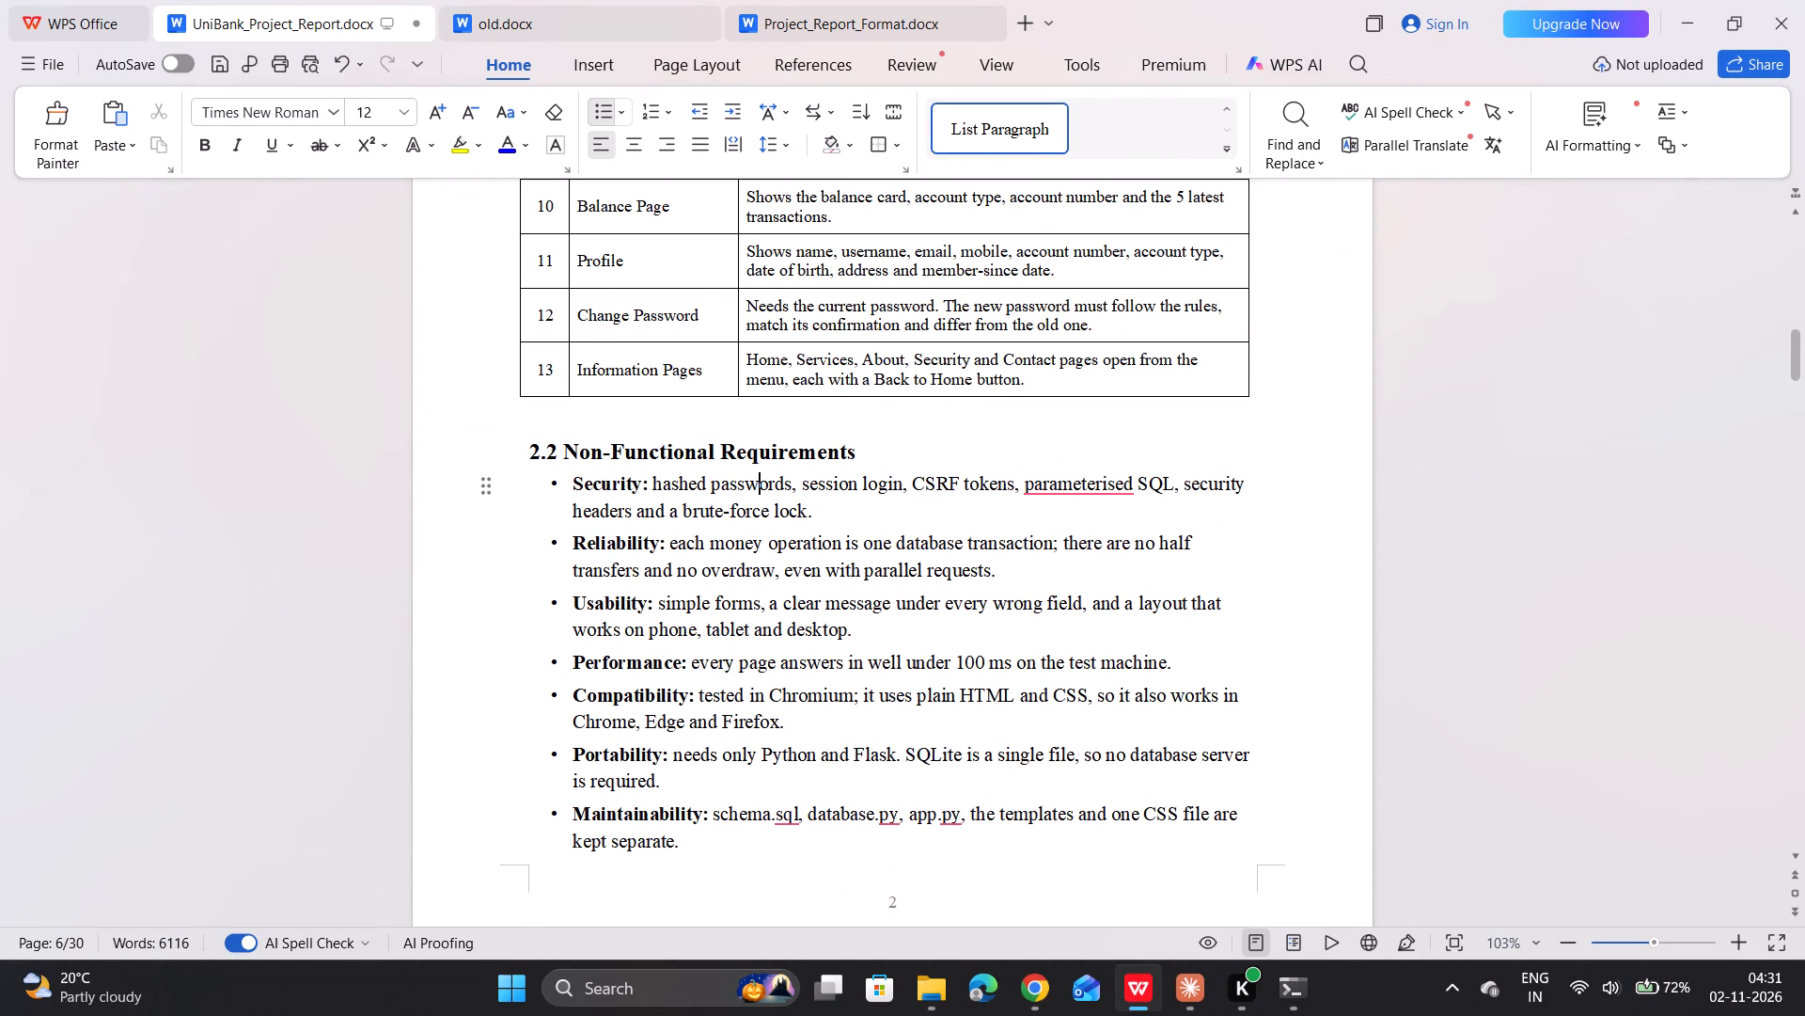
left_click(754, 530)
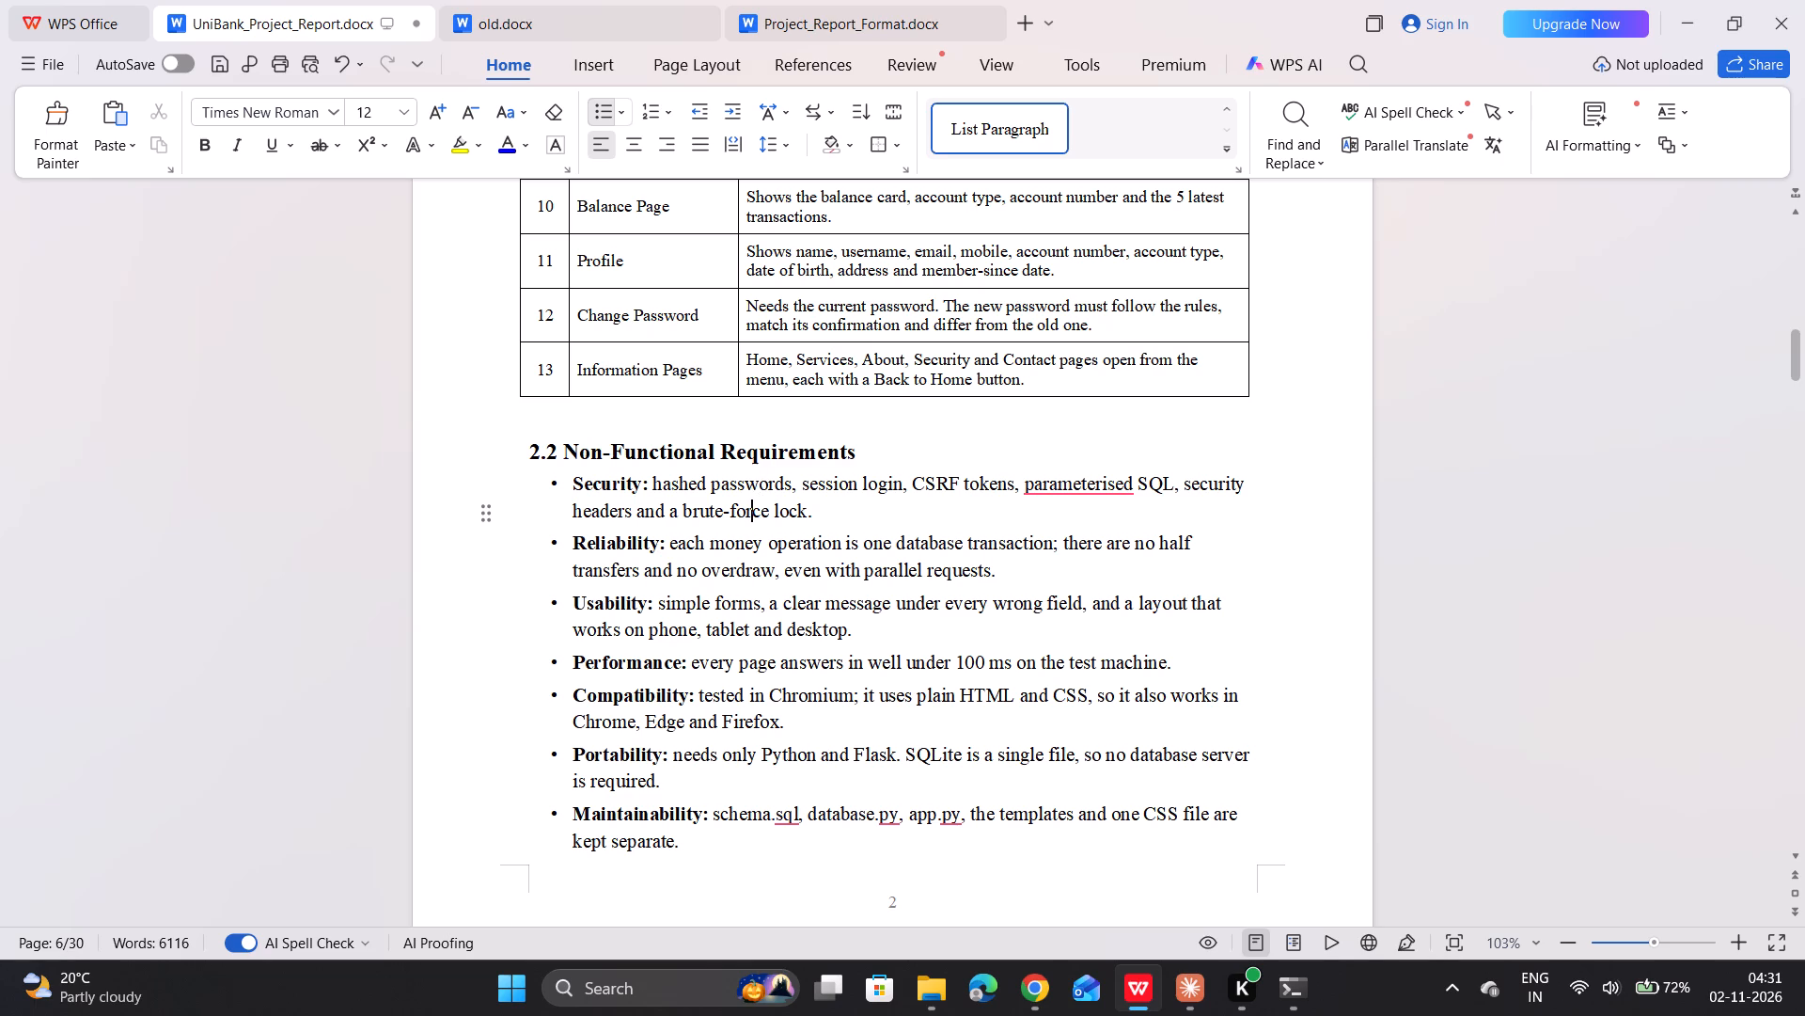
key("Down")
key("Down")
key("Down")
left_click(625, 478)
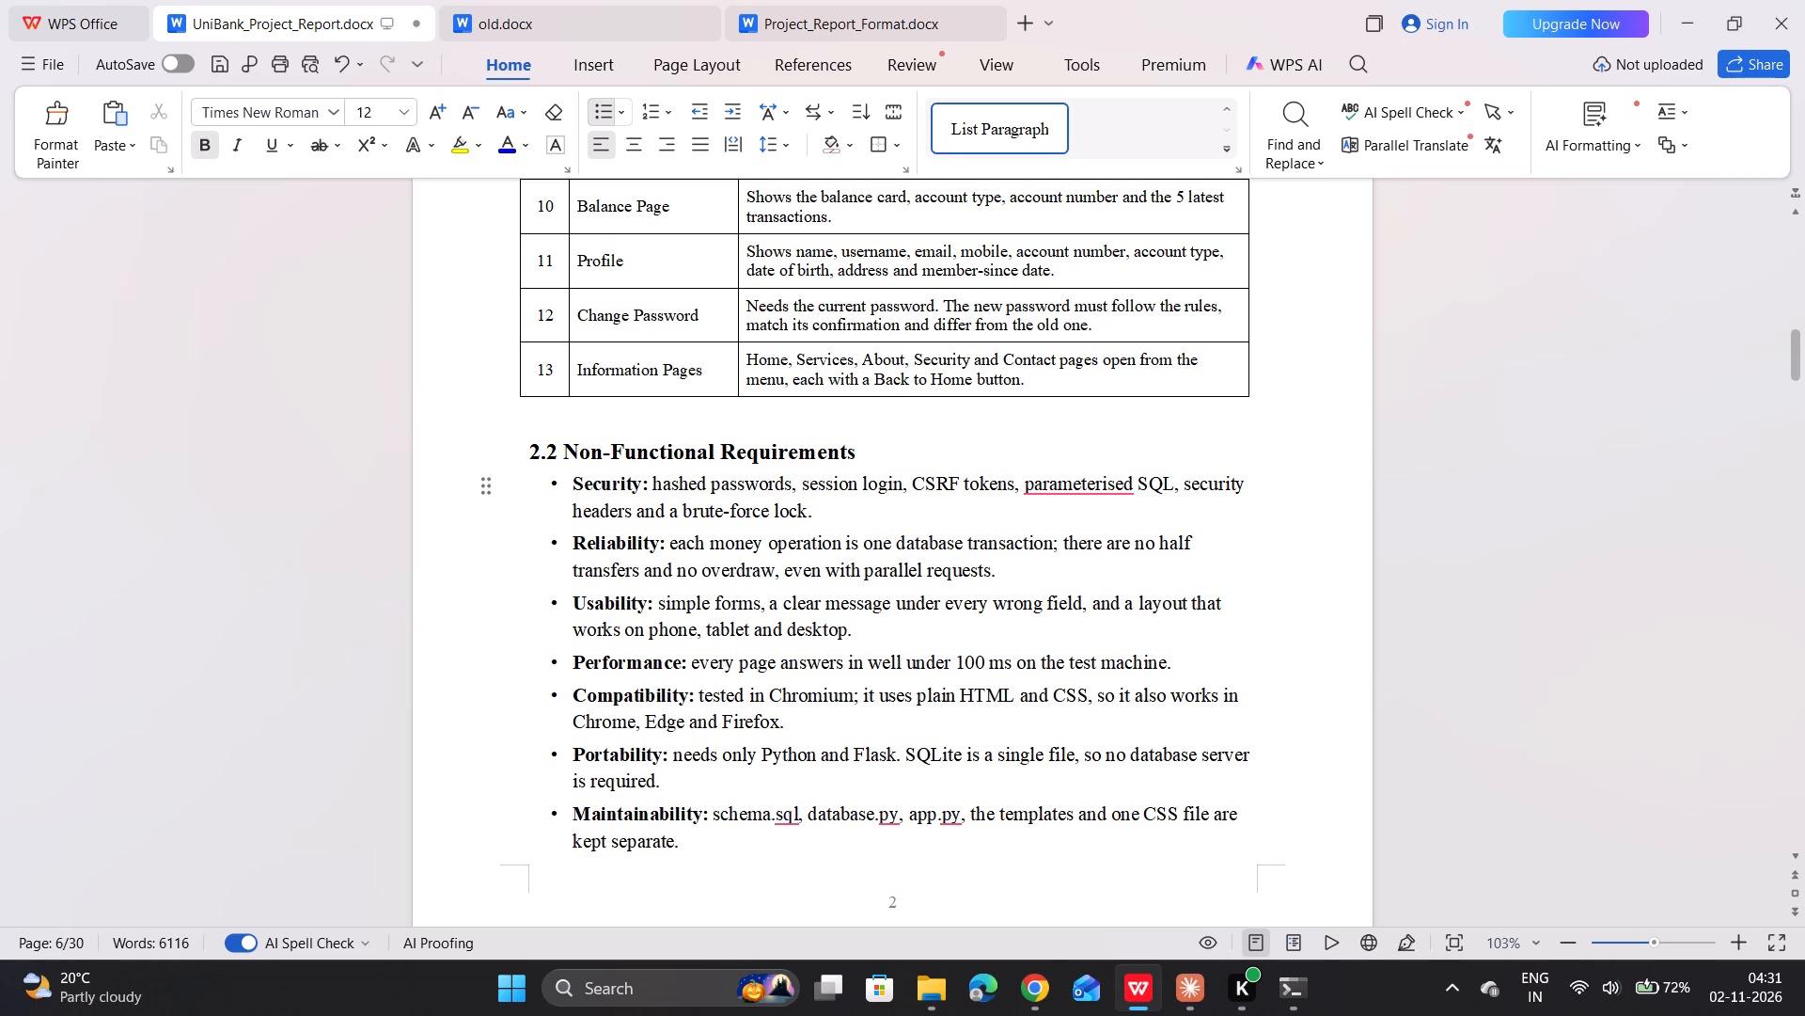
left_click(626, 552)
left_click(617, 582)
left_click(618, 598)
left_click_drag(573, 491, 691, 891)
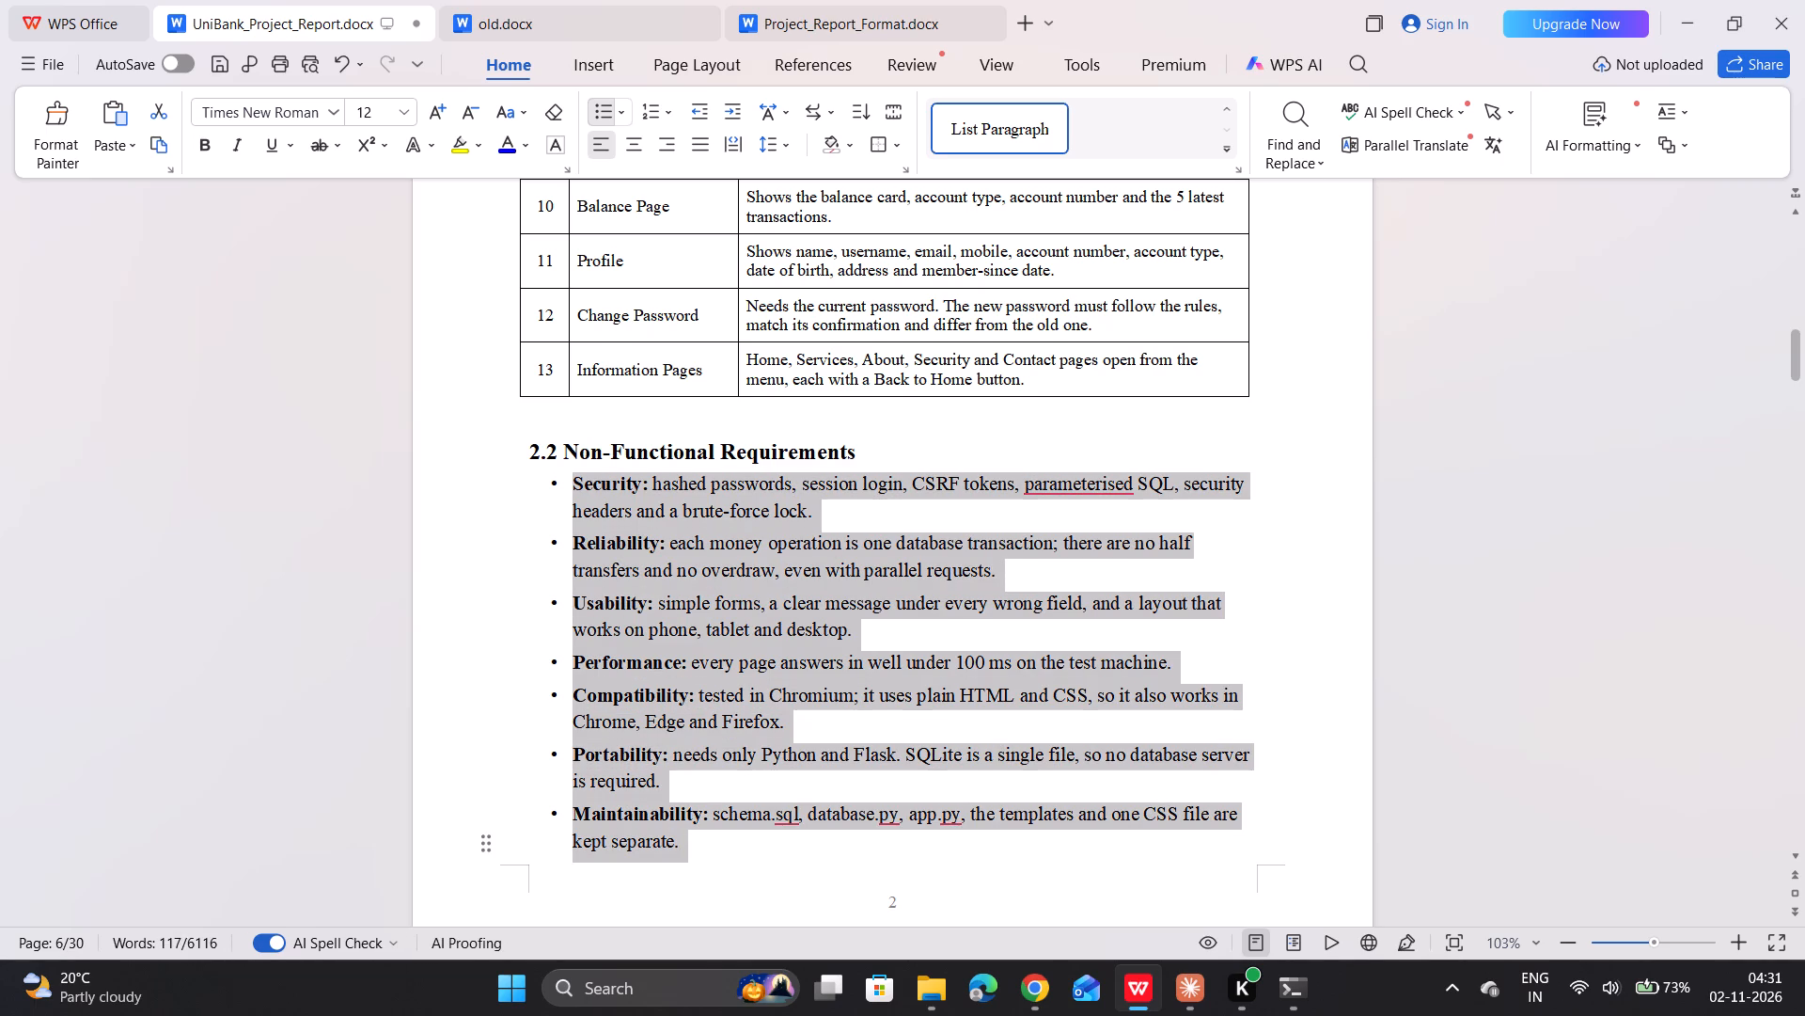
left_click_drag(691, 891, 654, 485)
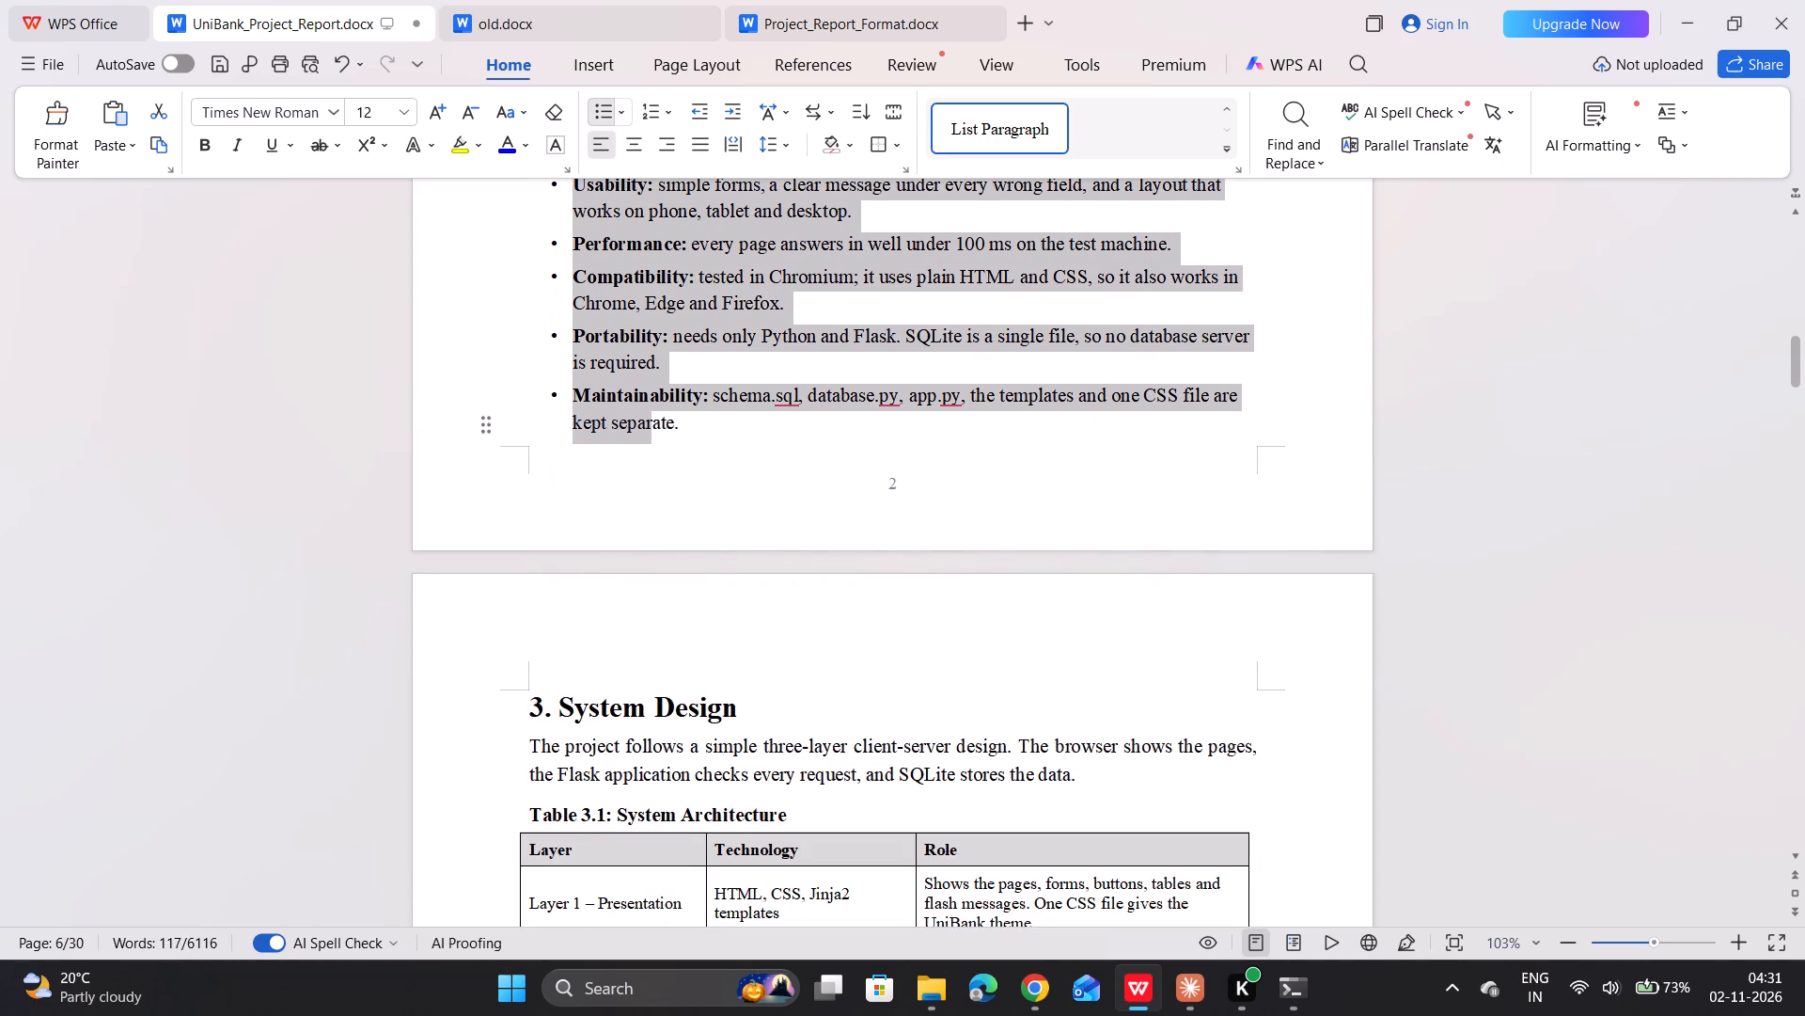
left_click_drag(654, 485, 688, 434)
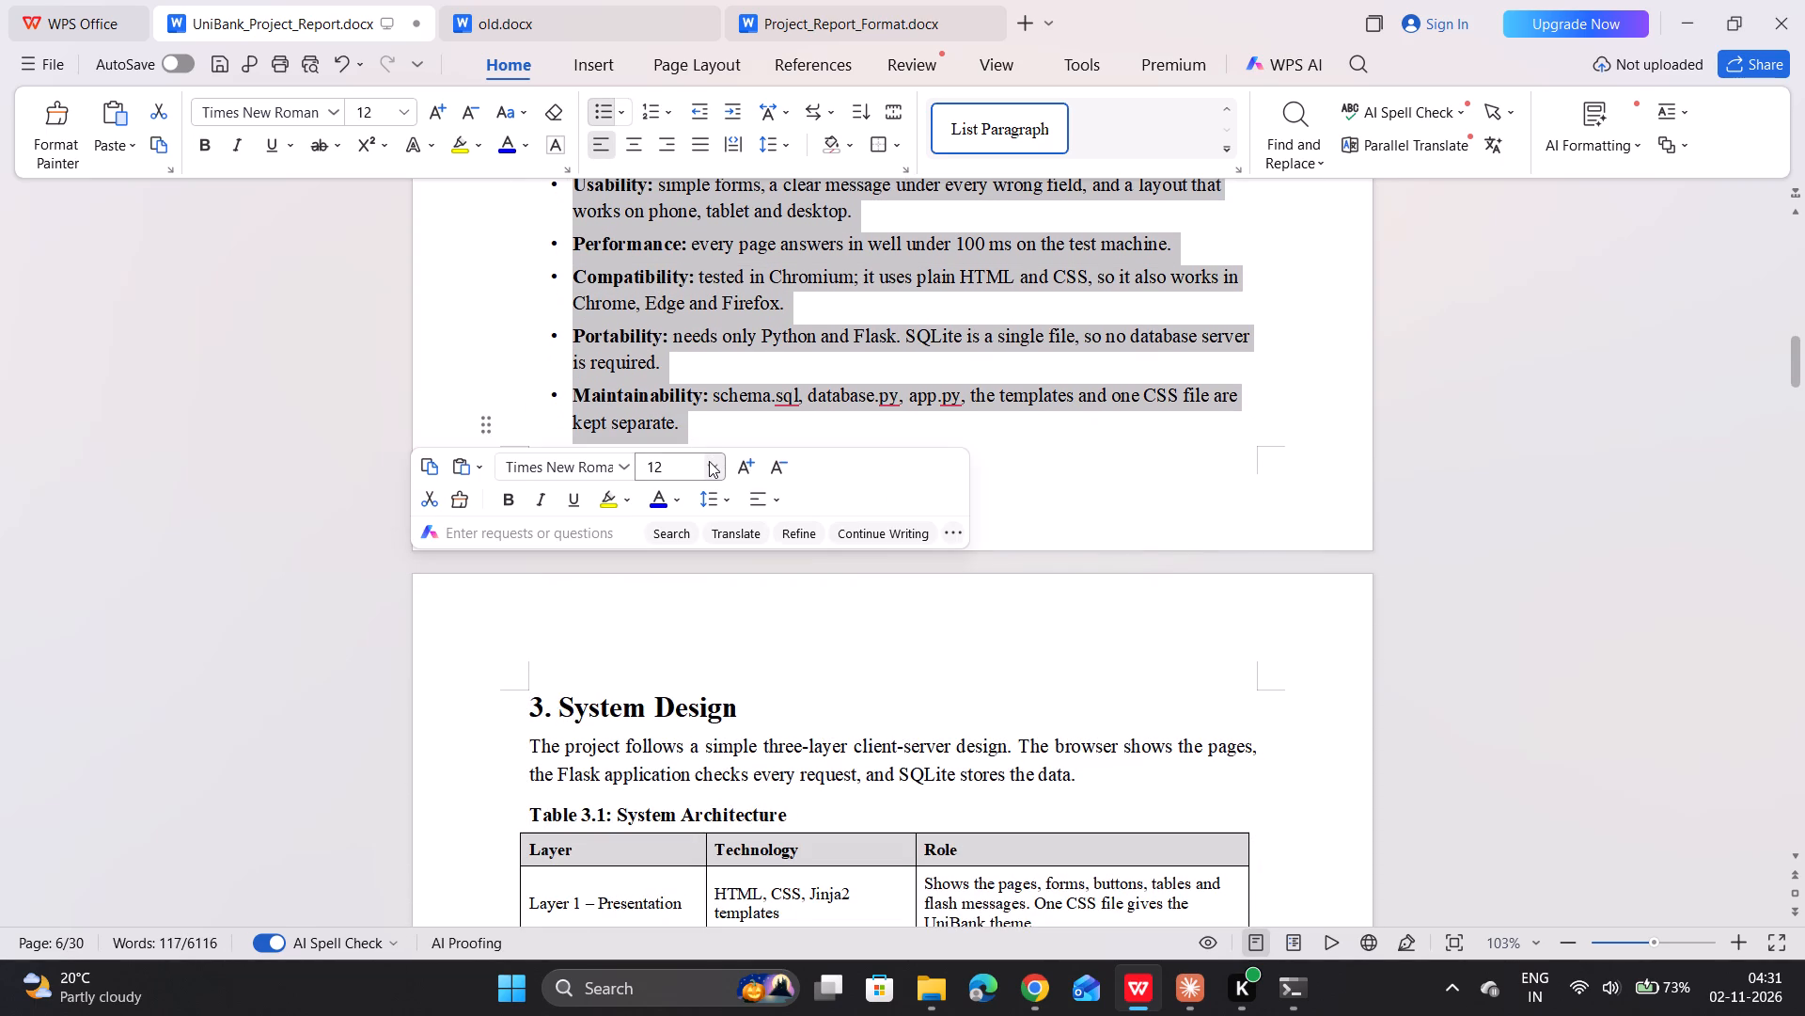
Set the font size of the header row (No., Feature, Description) in Table 2.1: Functional Requirements to 12.
left_click(679, 461)
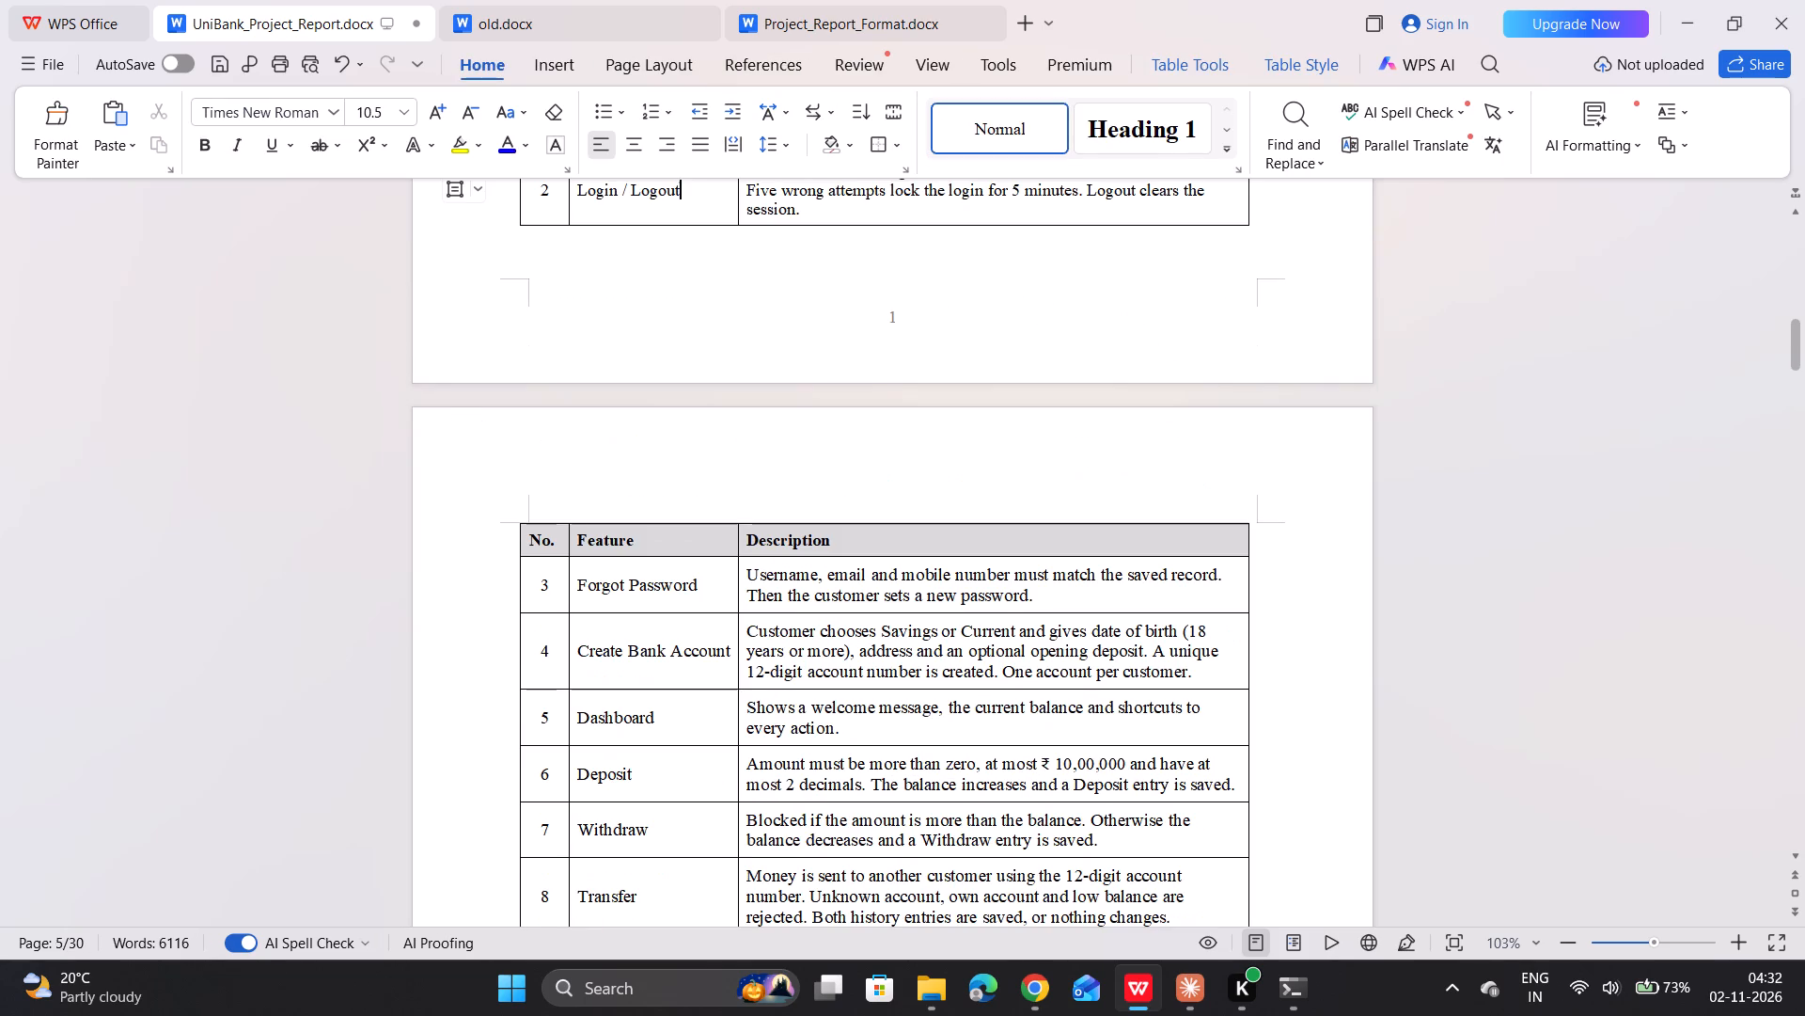
scroll(824, 389, "up", 5)
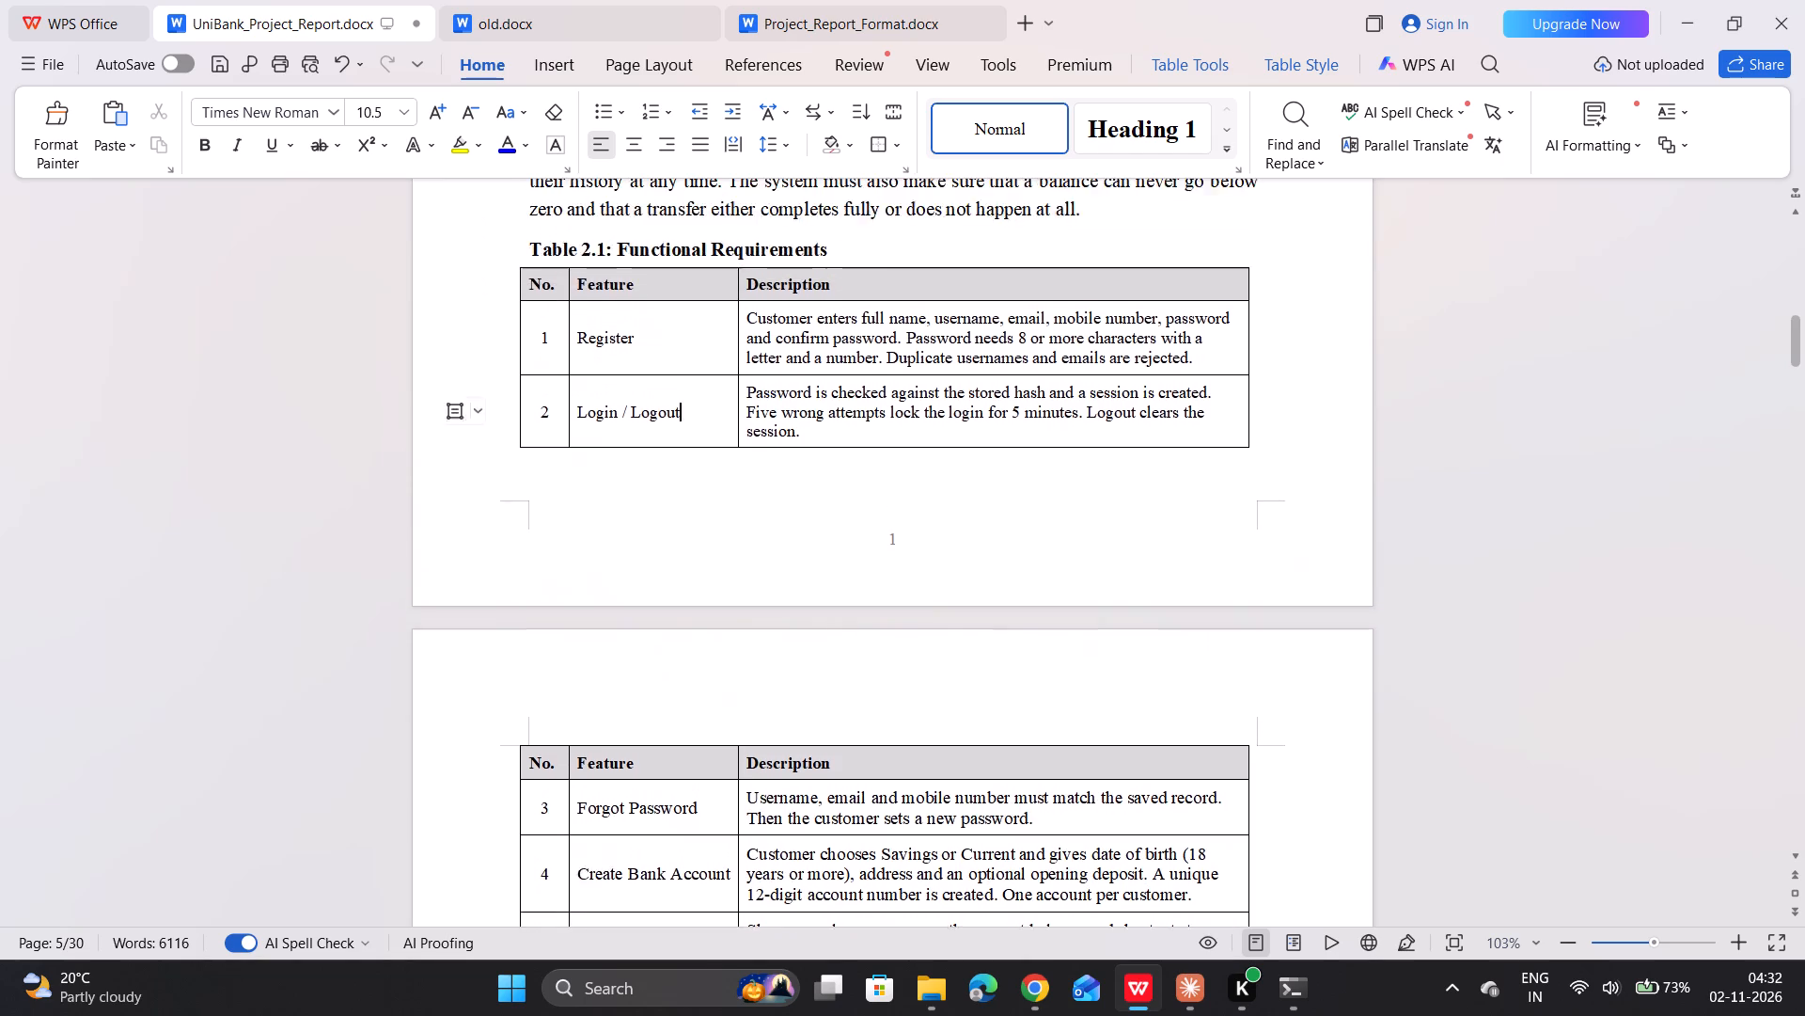
scroll(824, 389, "up", 4)
left_click(825, 484)
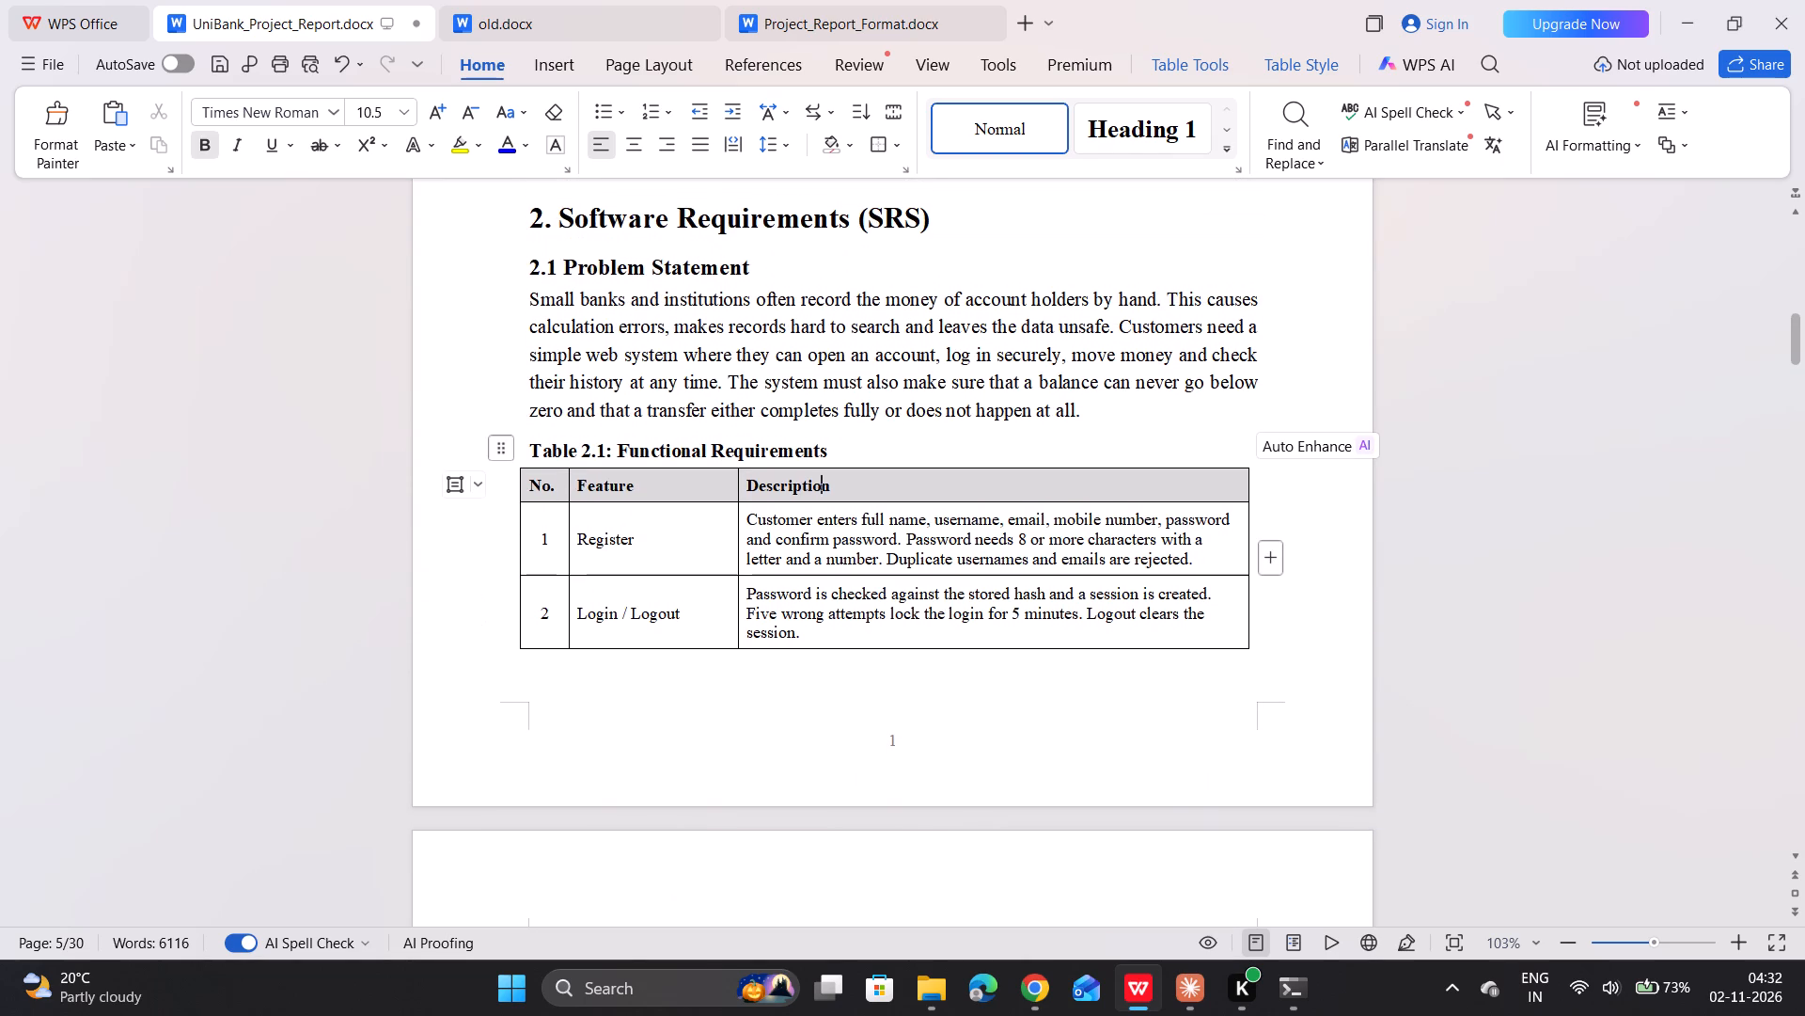
scroll(871, 536, "down", 1)
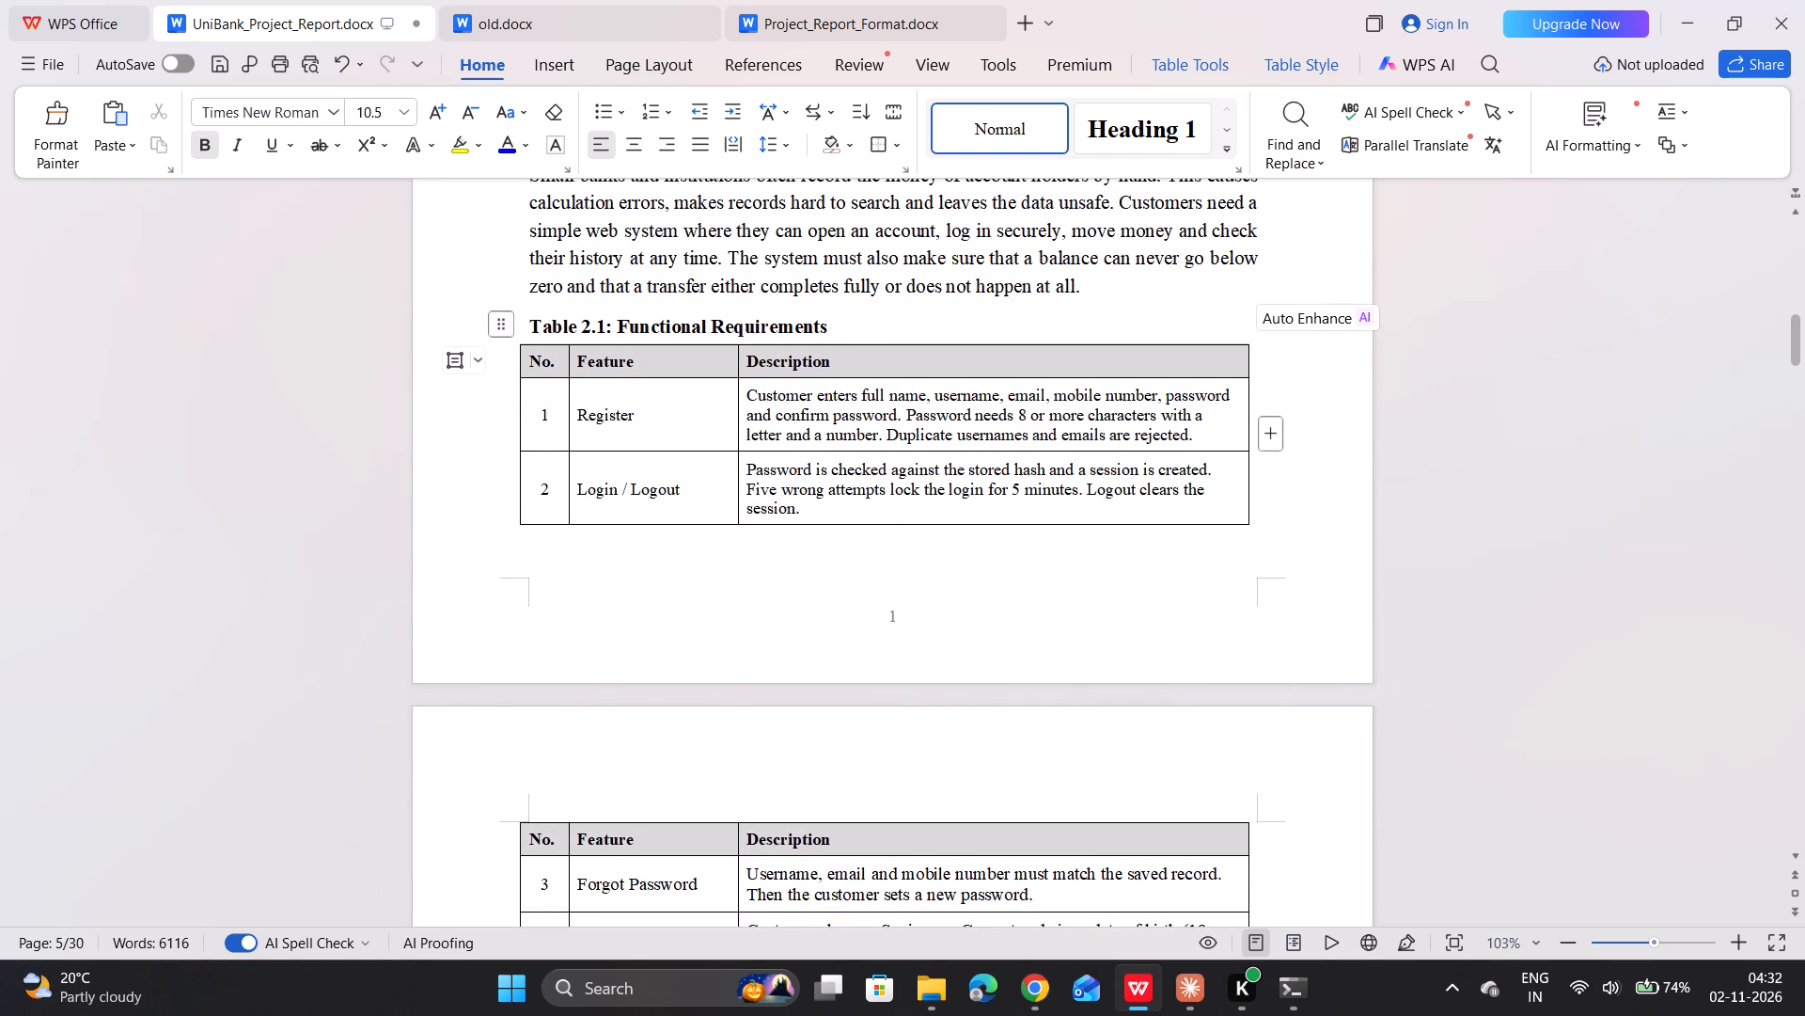
left_click_drag(831, 360, 689, 359)
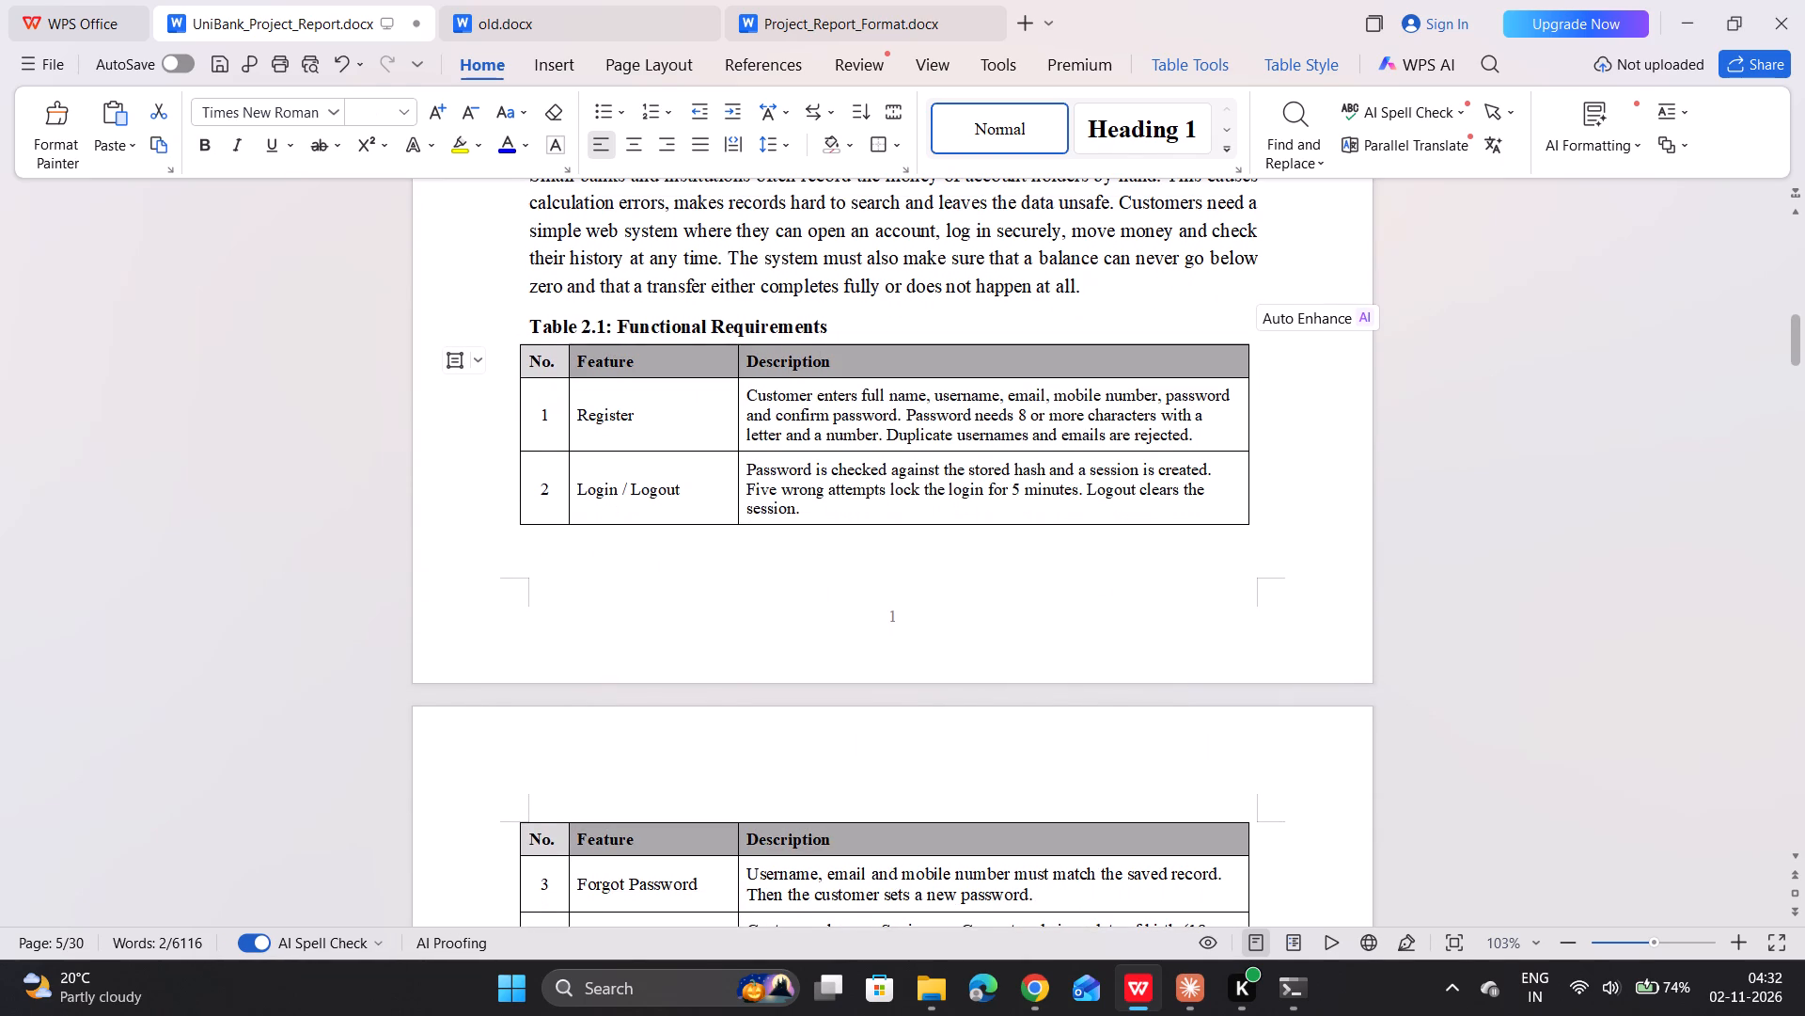
left_click_drag(689, 359, 548, 362)
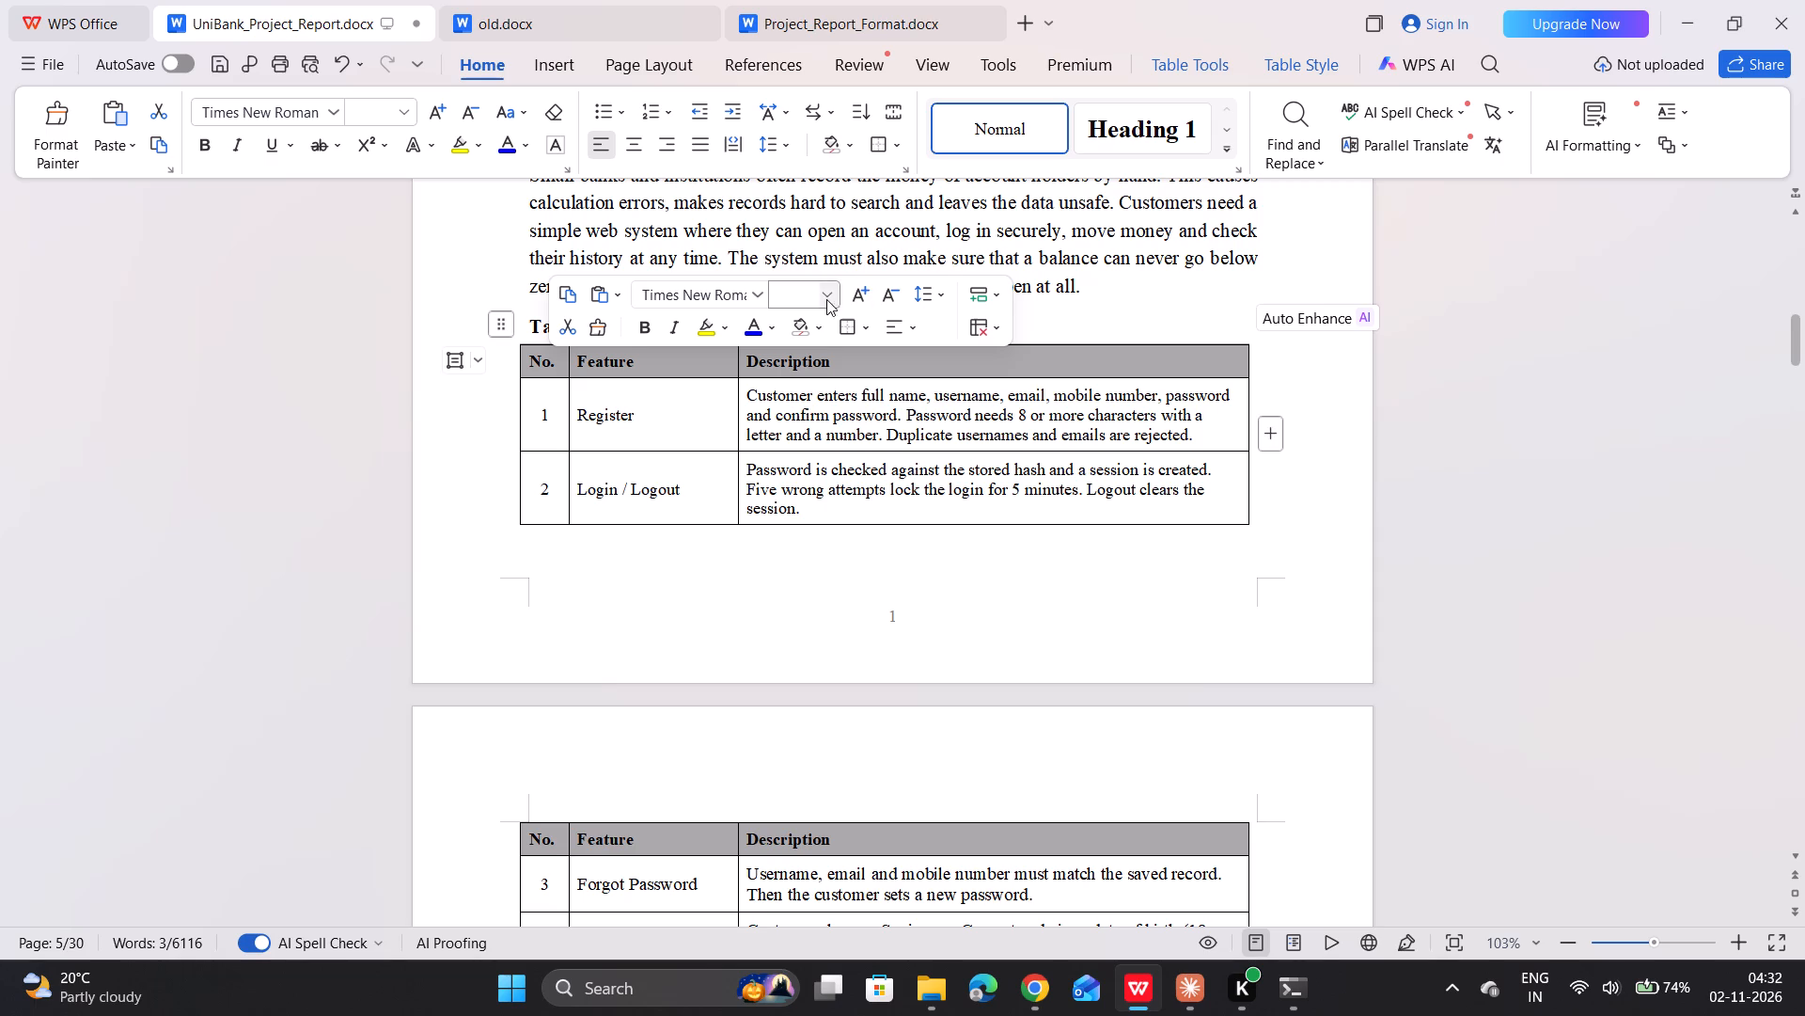
left_click(826, 292)
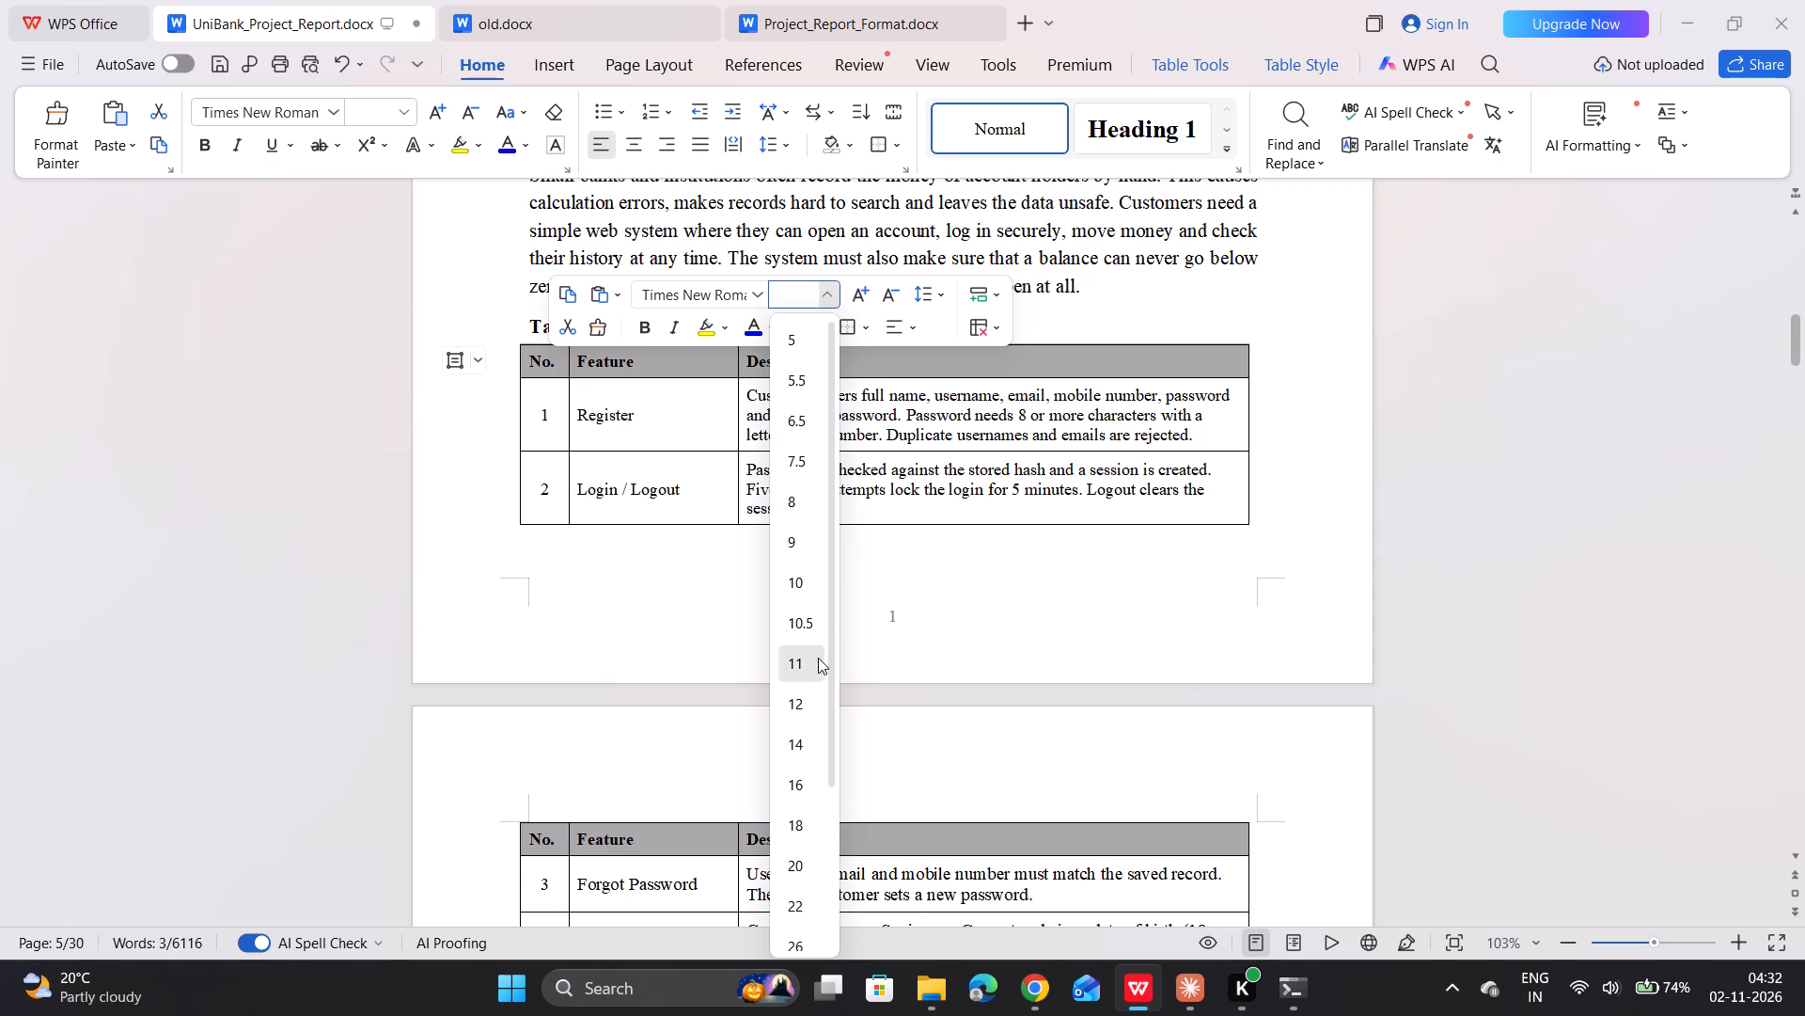
left_click(805, 712)
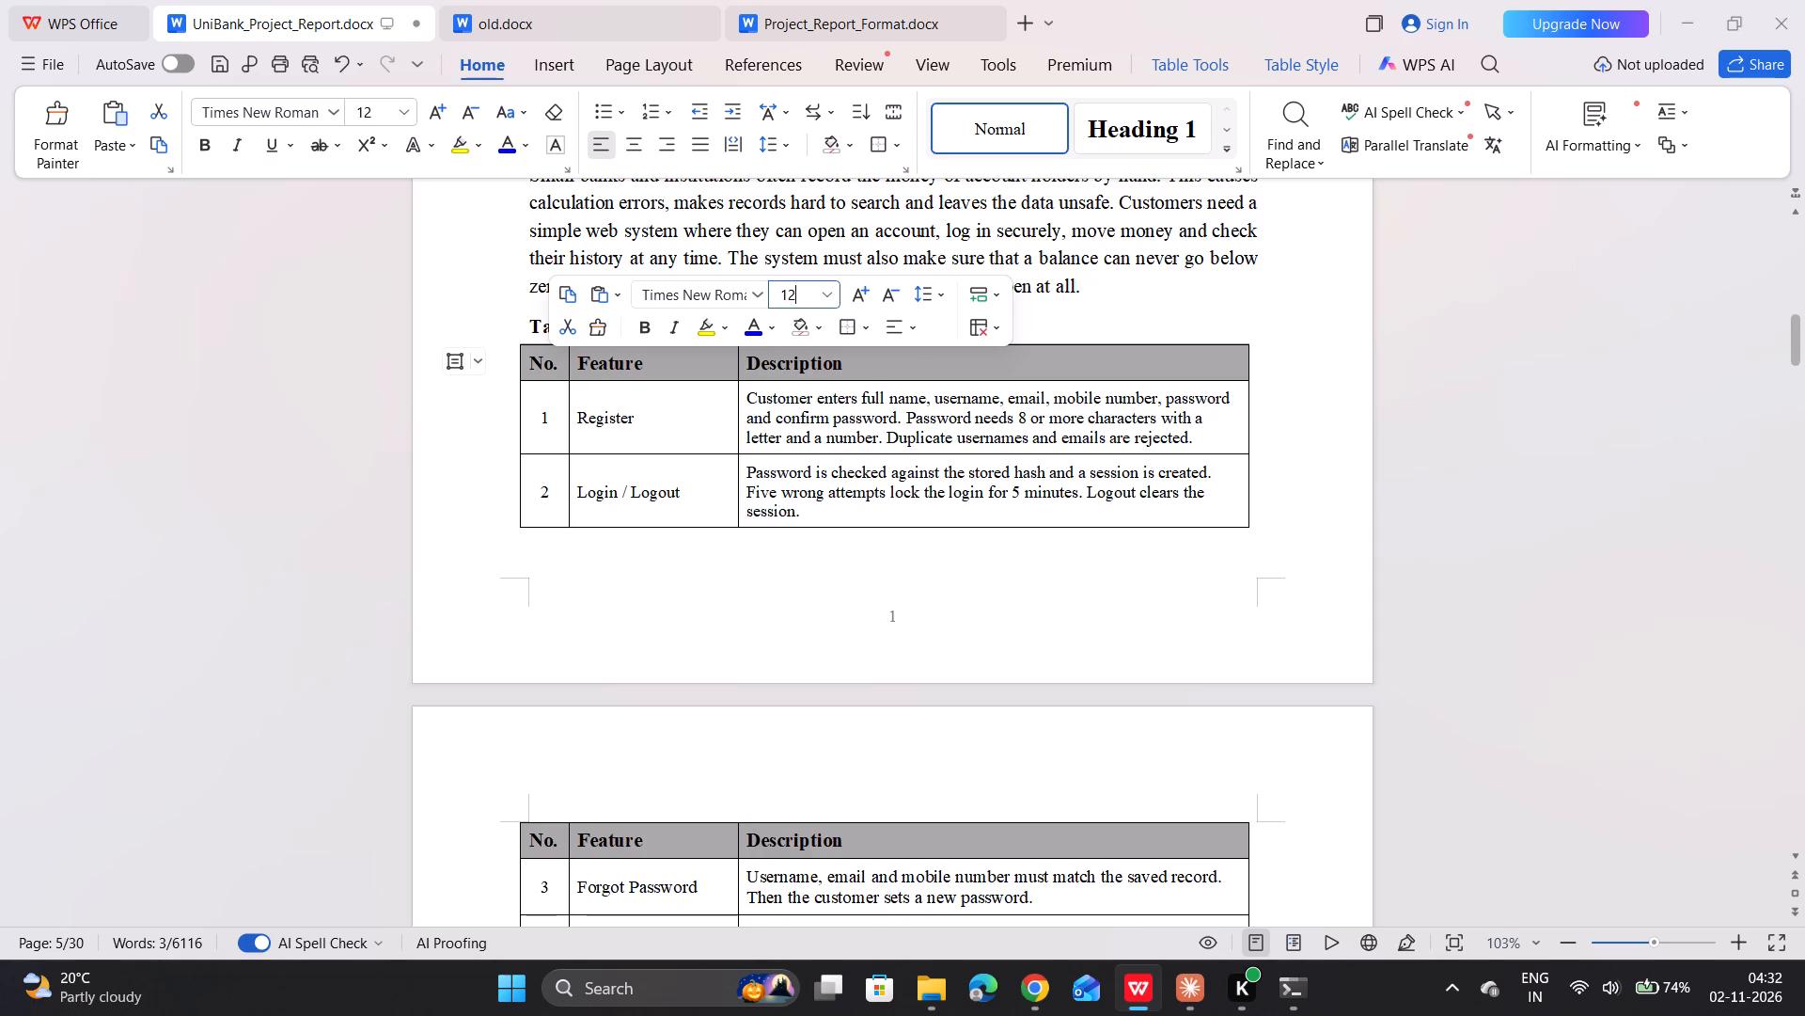
left_click(1041, 490)
Set the font size of the caption "Table 2.1: Functional Requirements" to 12.
scroll(1041, 490, "up", 3)
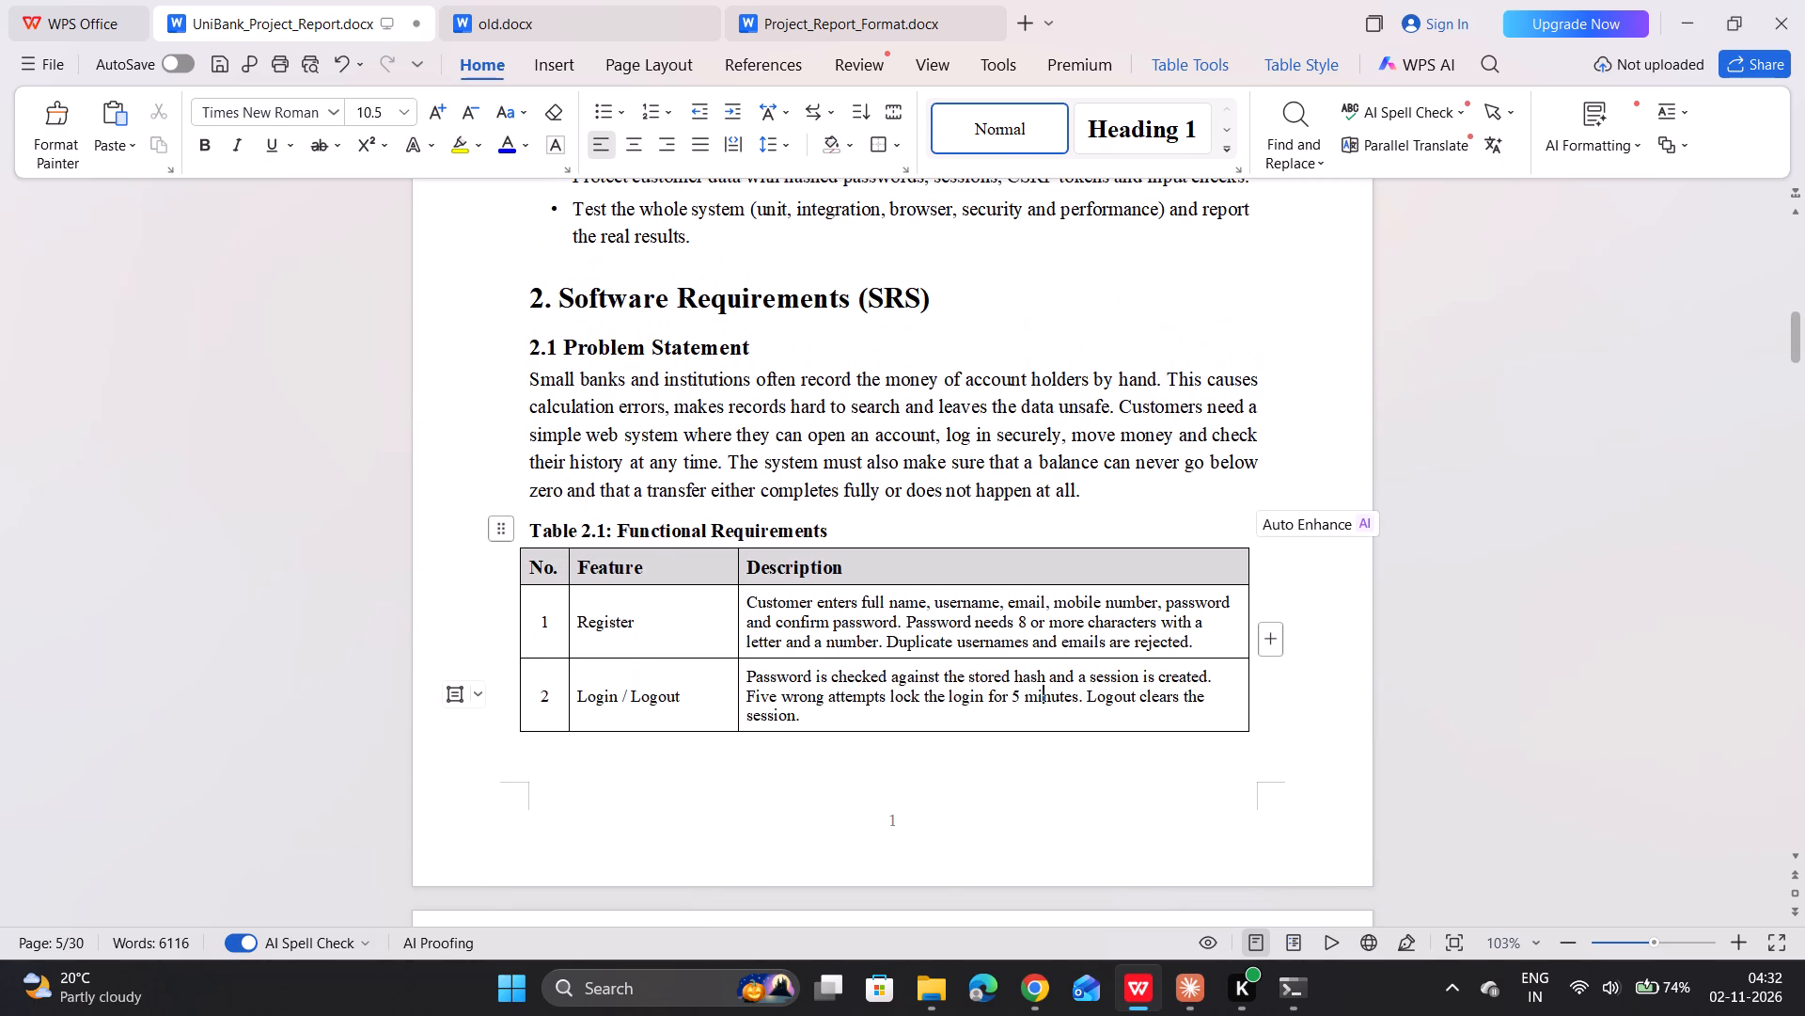
left_click(833, 528)
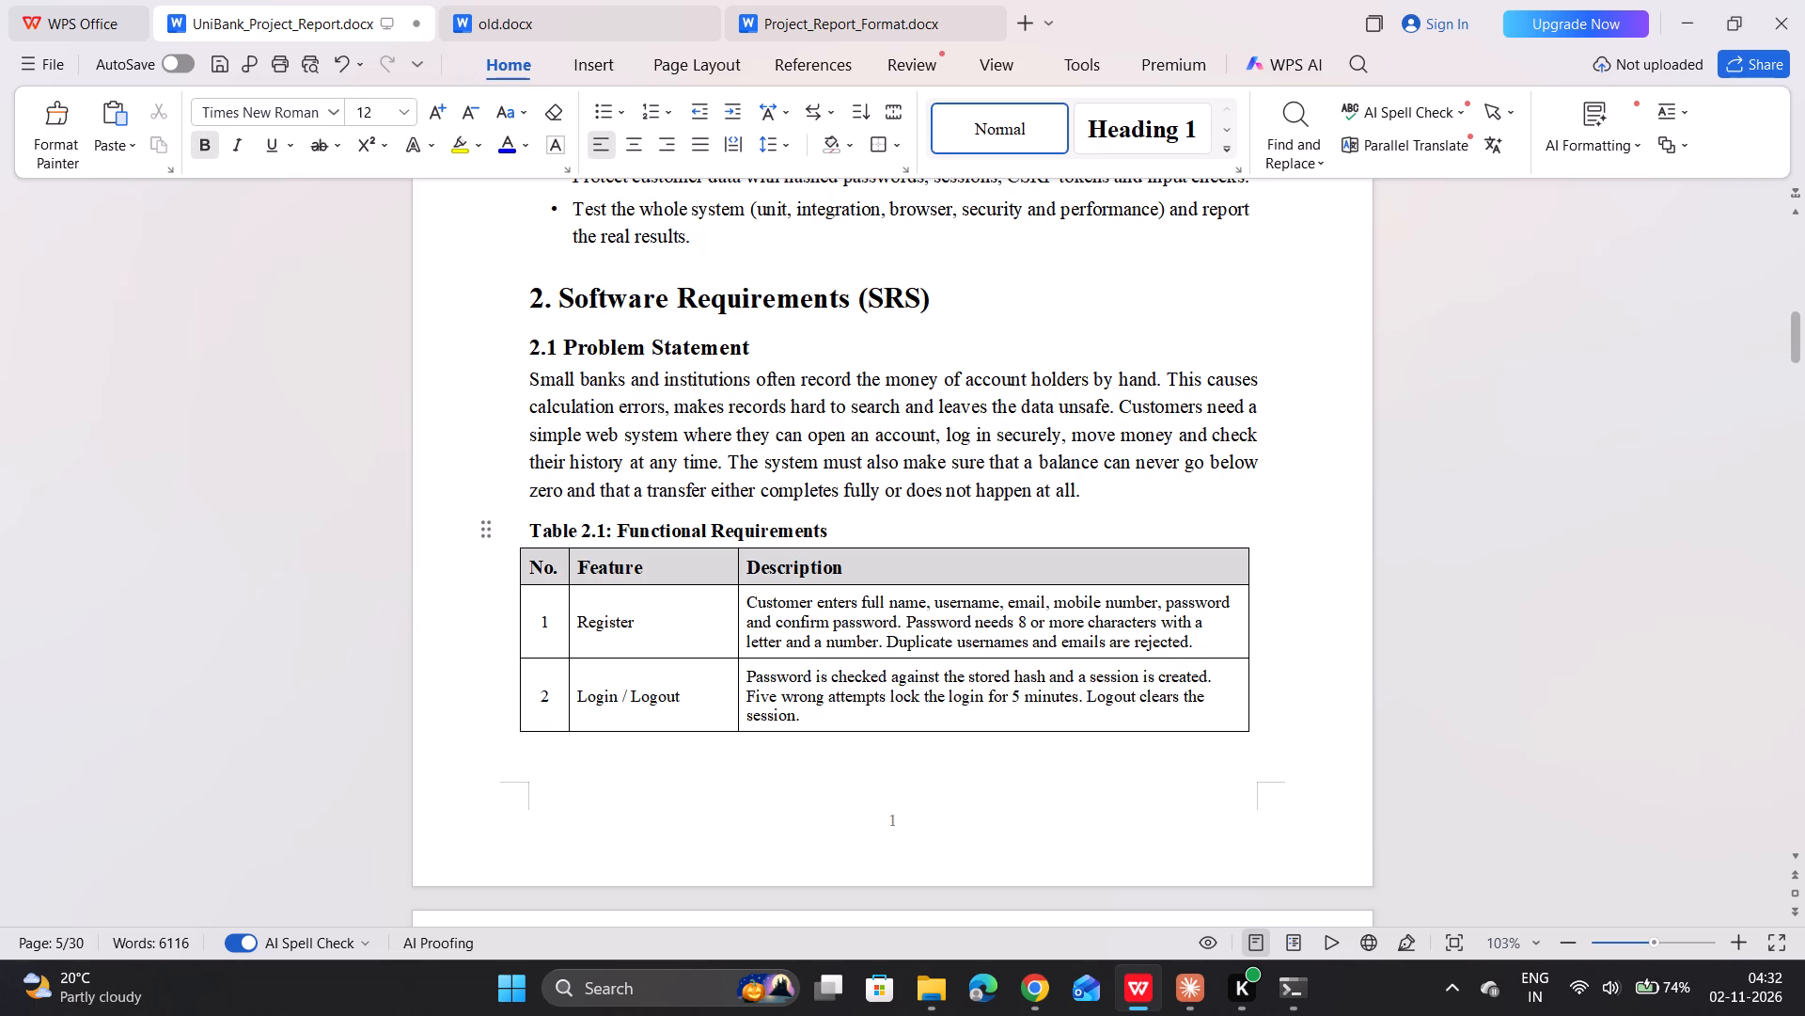
left_click_drag(826, 528, 539, 521)
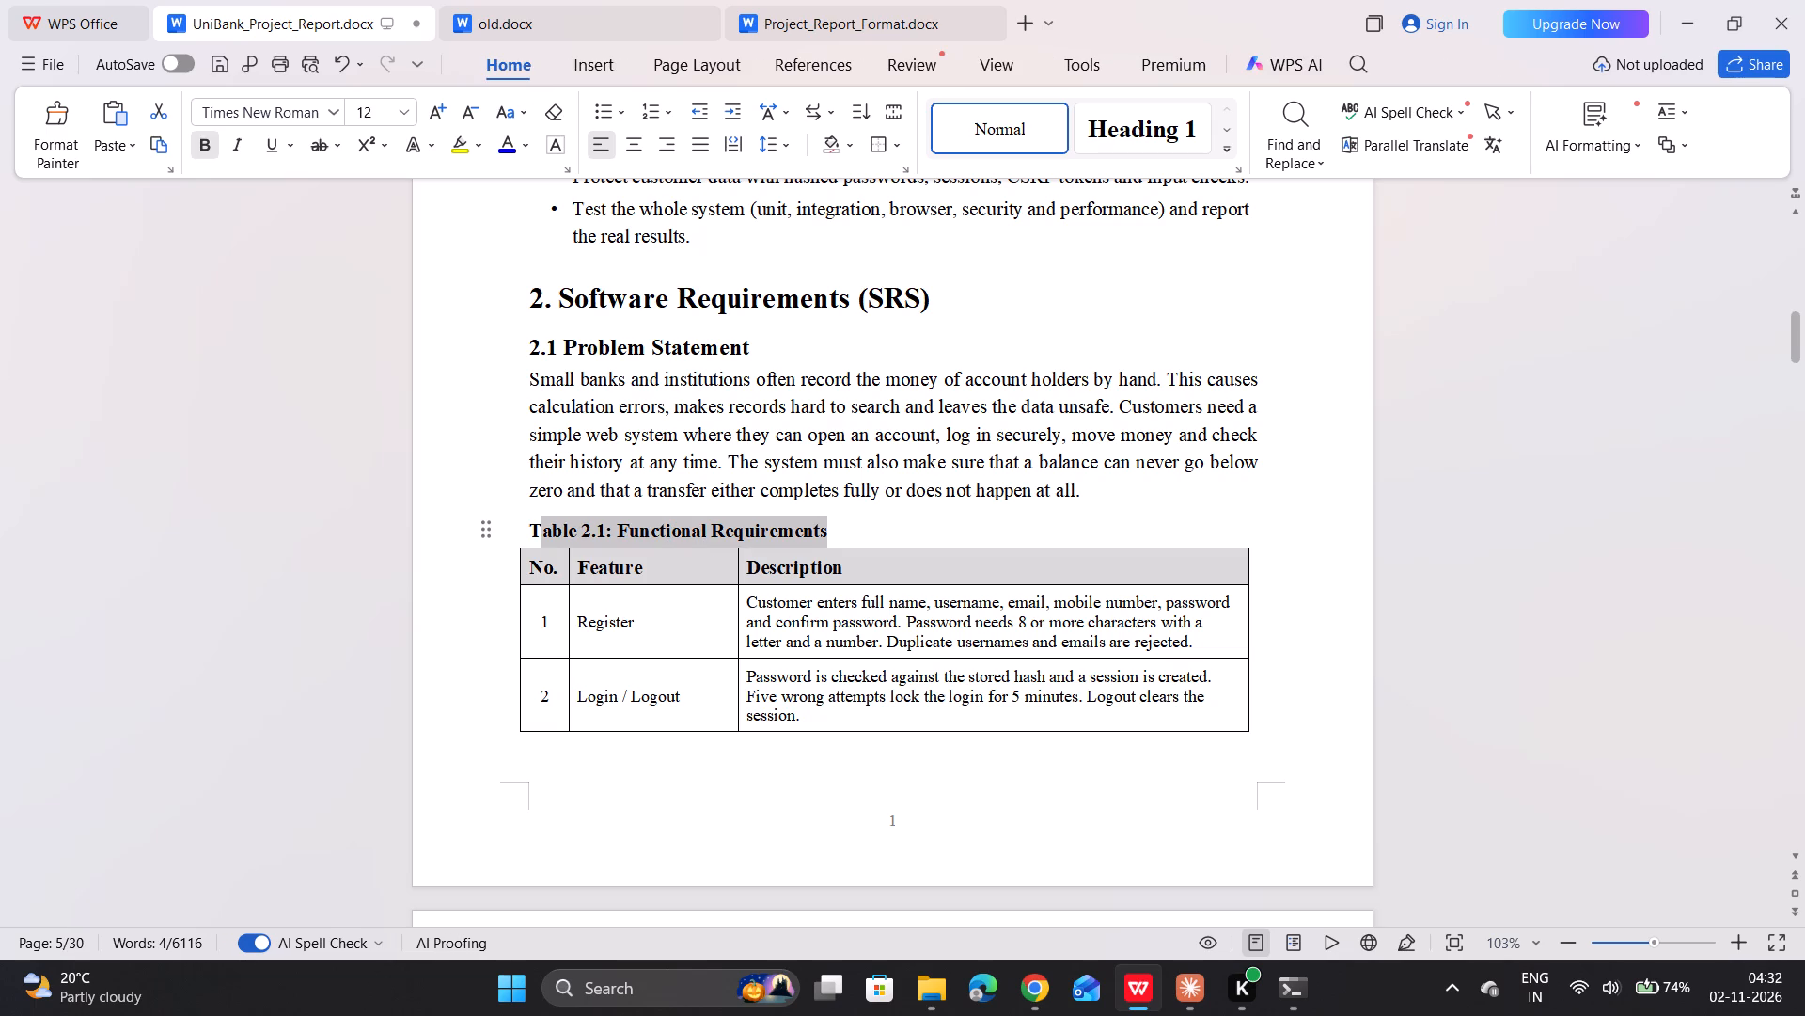
left_click_drag(539, 521, 530, 518)
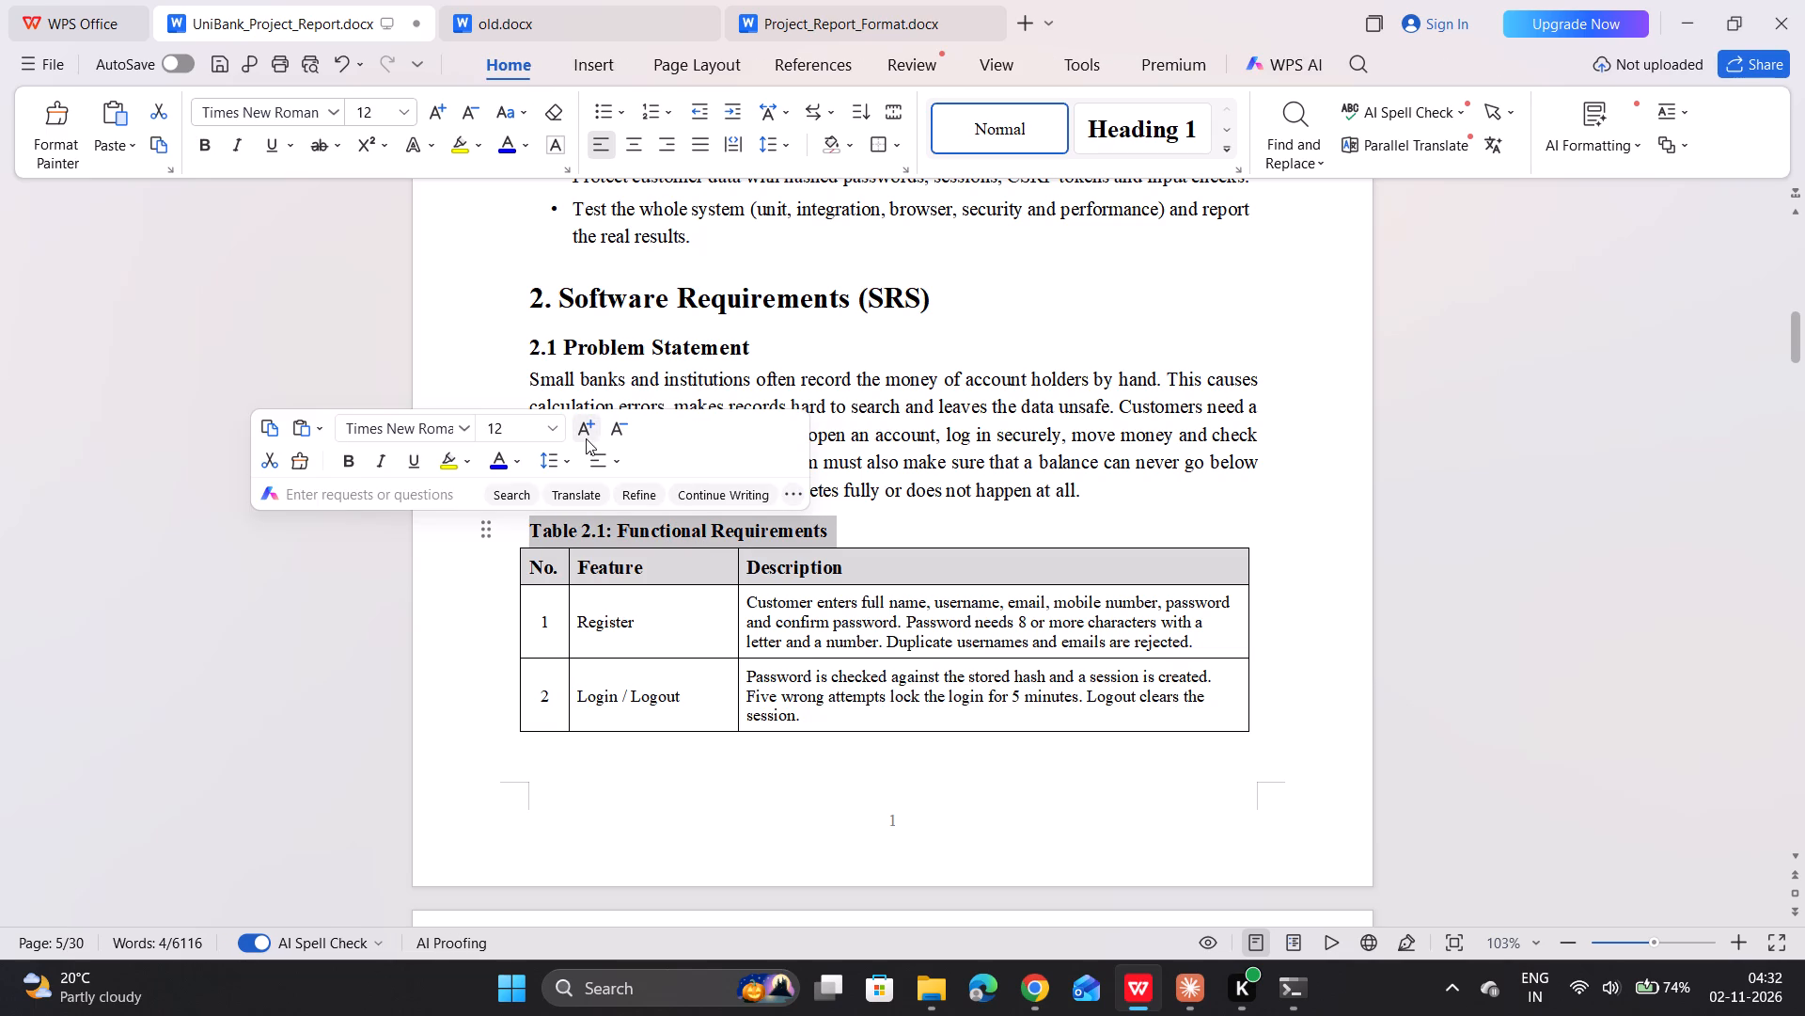
left_click(552, 436)
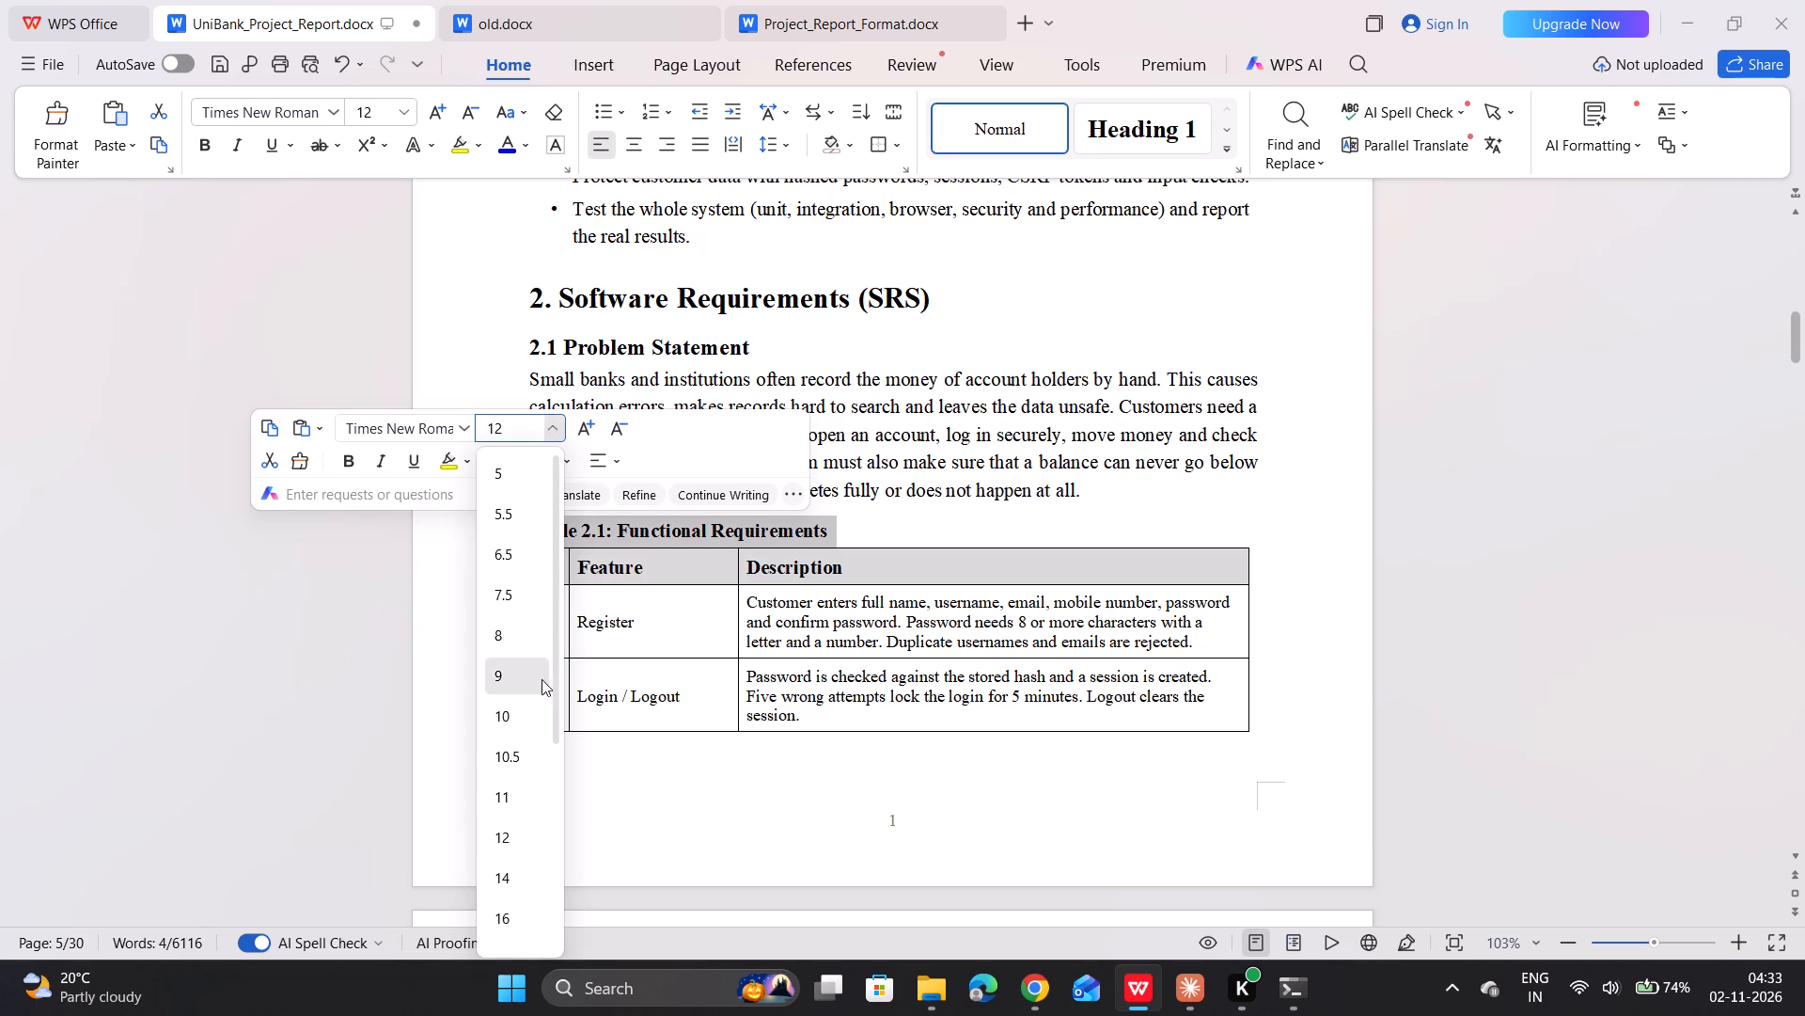
left_click(518, 838)
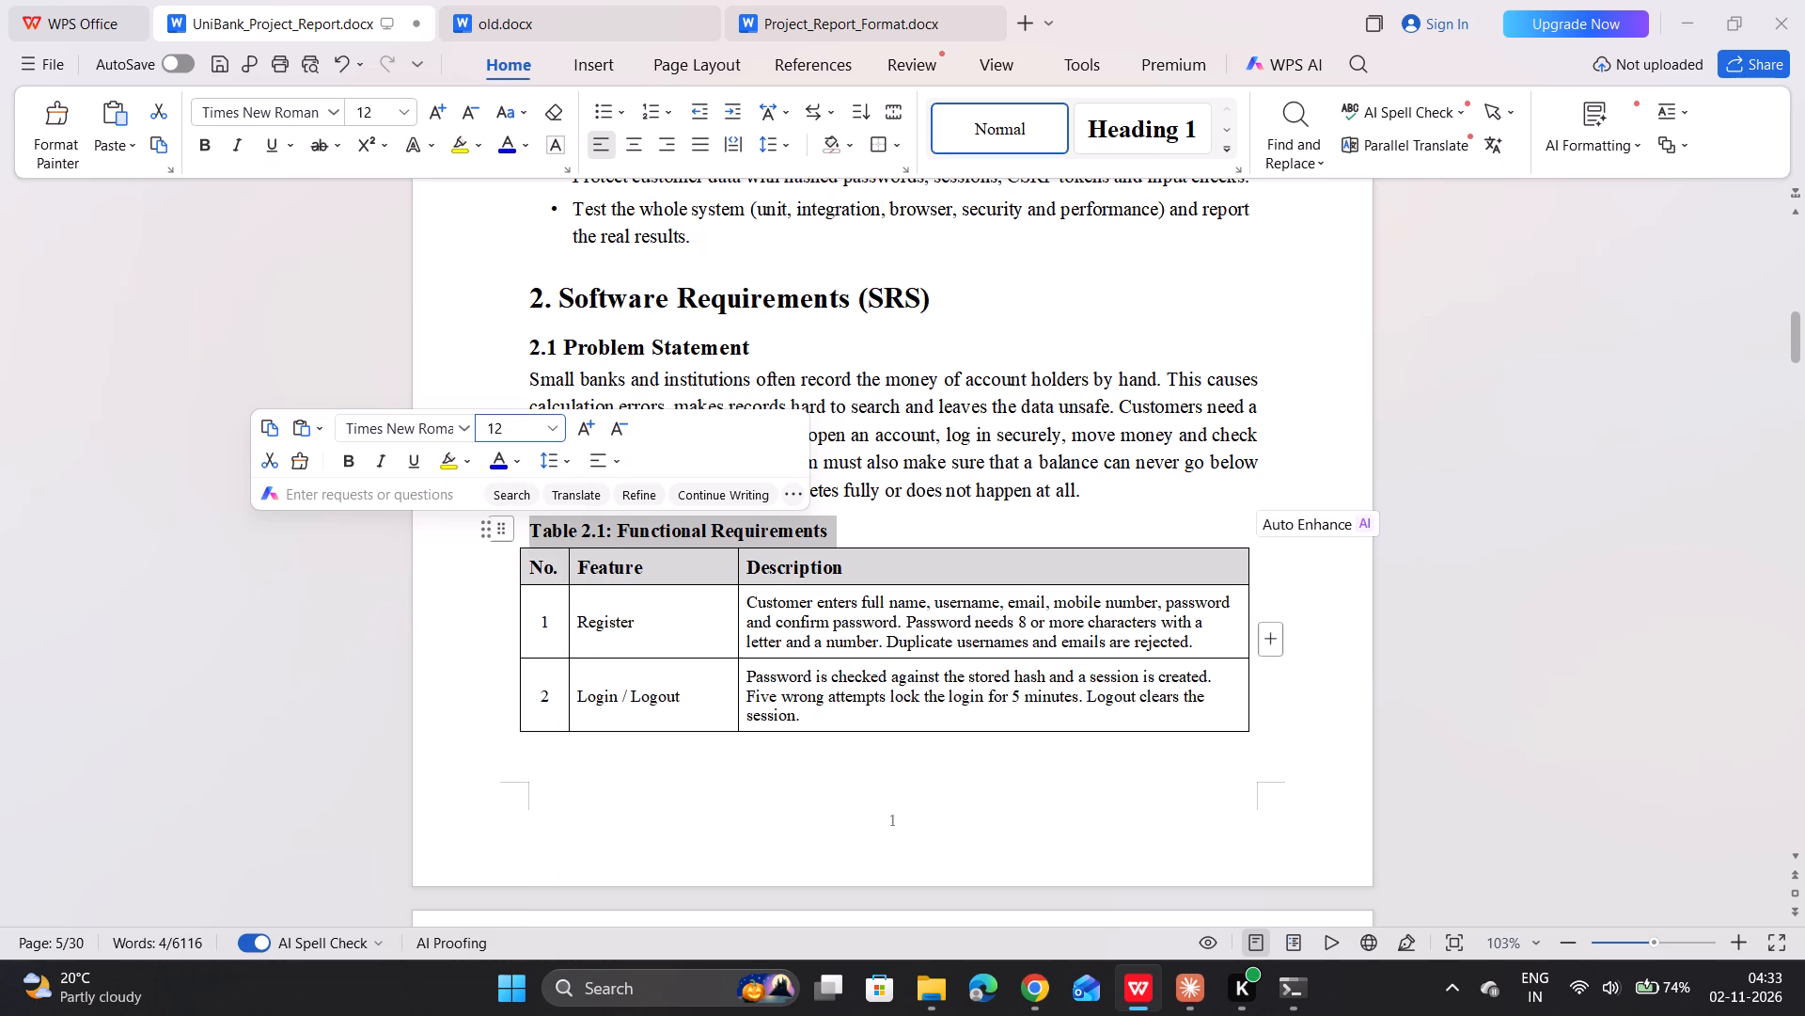
Set the font size of the heading "2.1 Problem Statement" to 12.
left_click(714, 332)
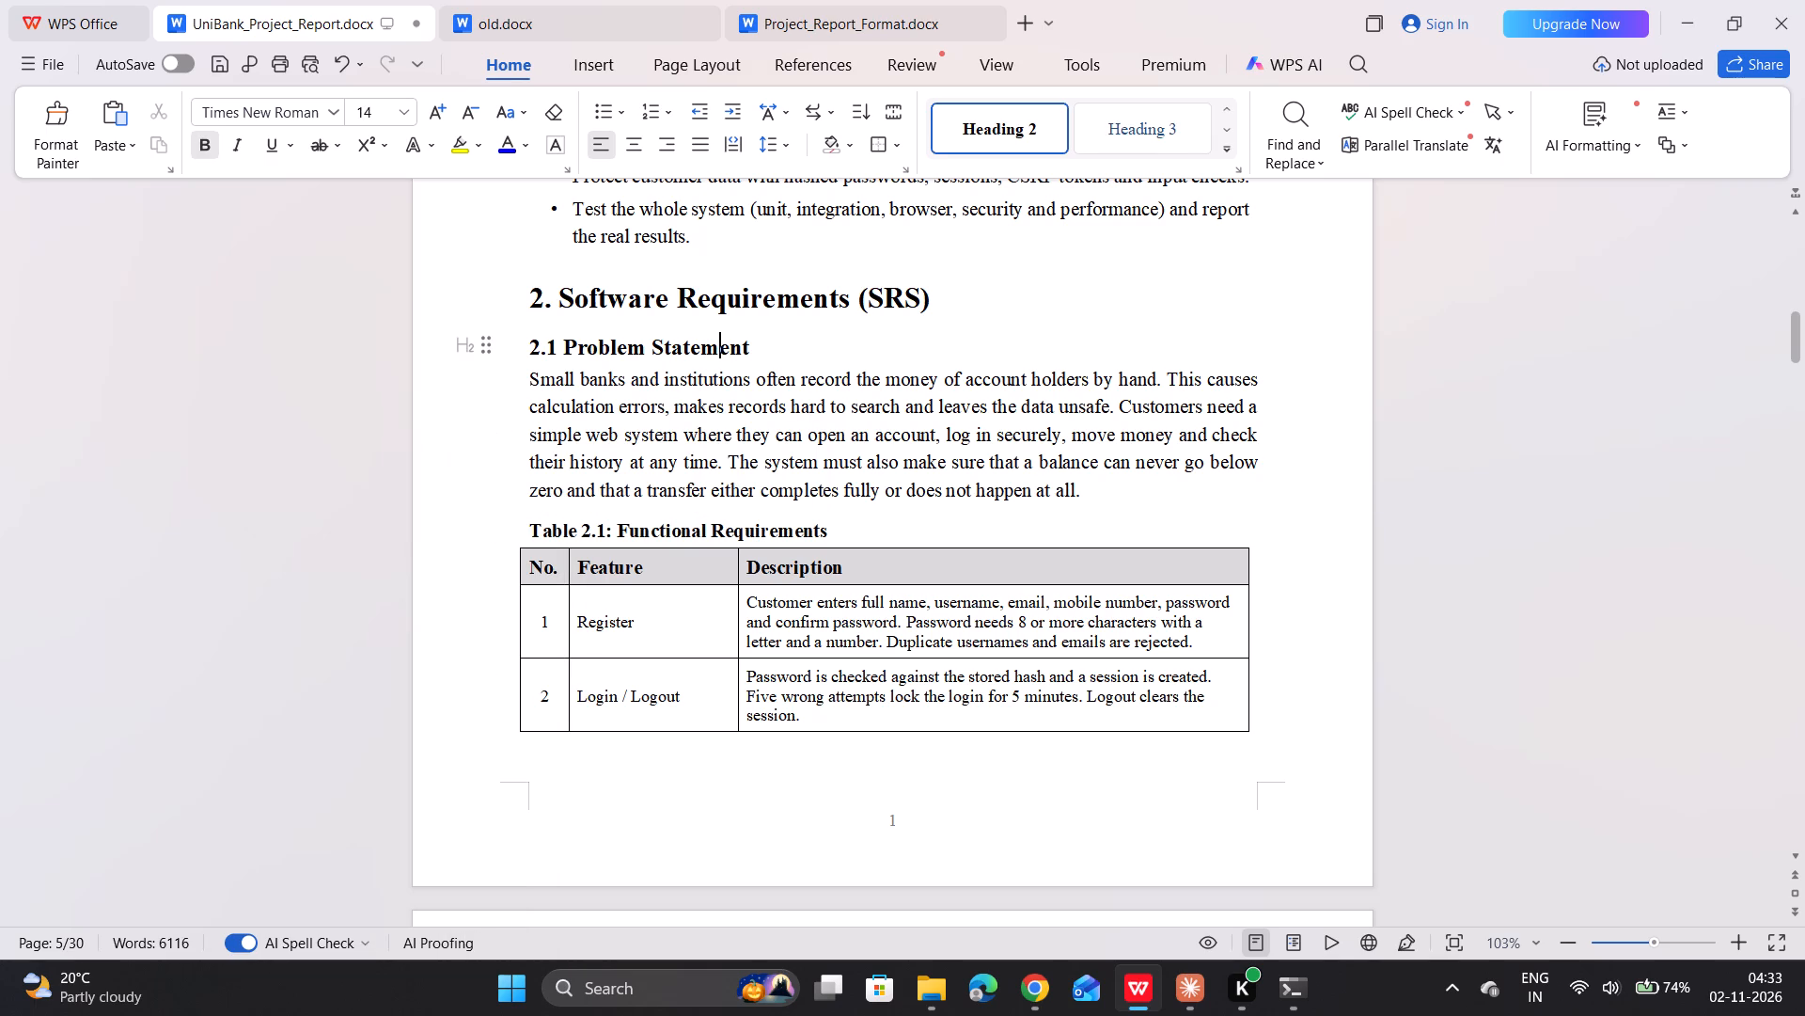
left_click_drag(761, 347, 535, 351)
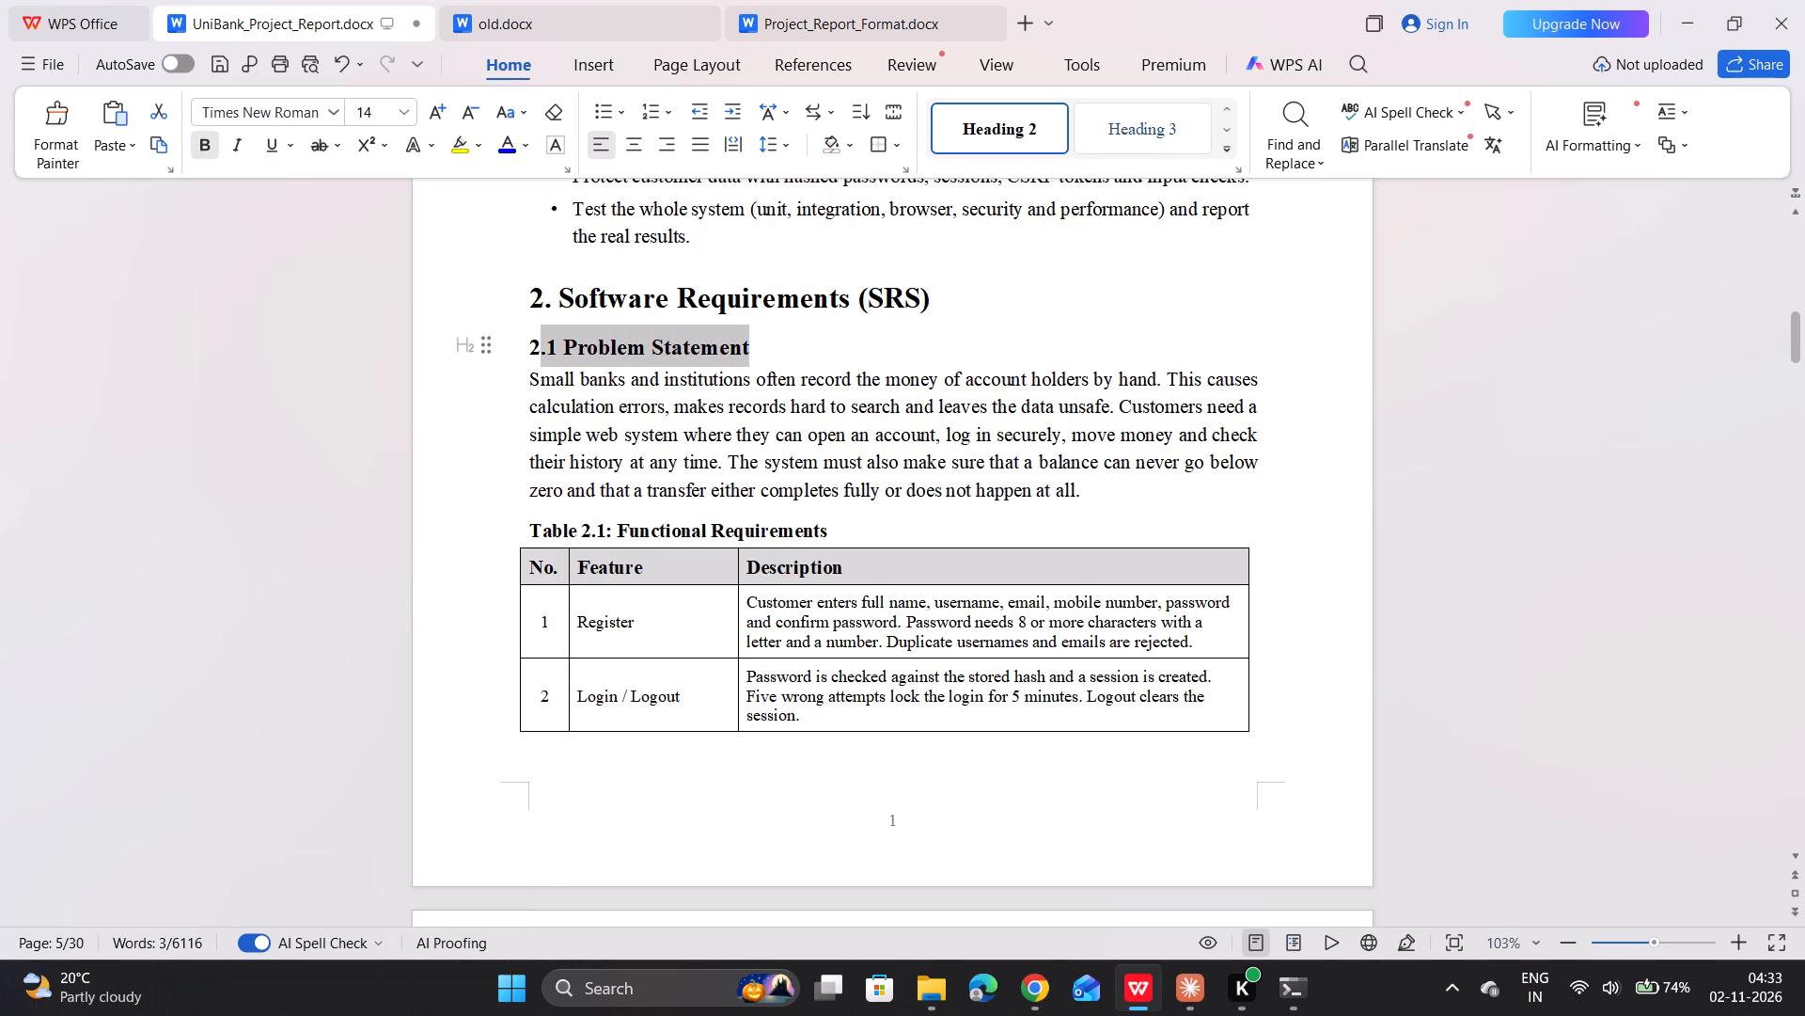
left_click_drag(535, 351, 527, 348)
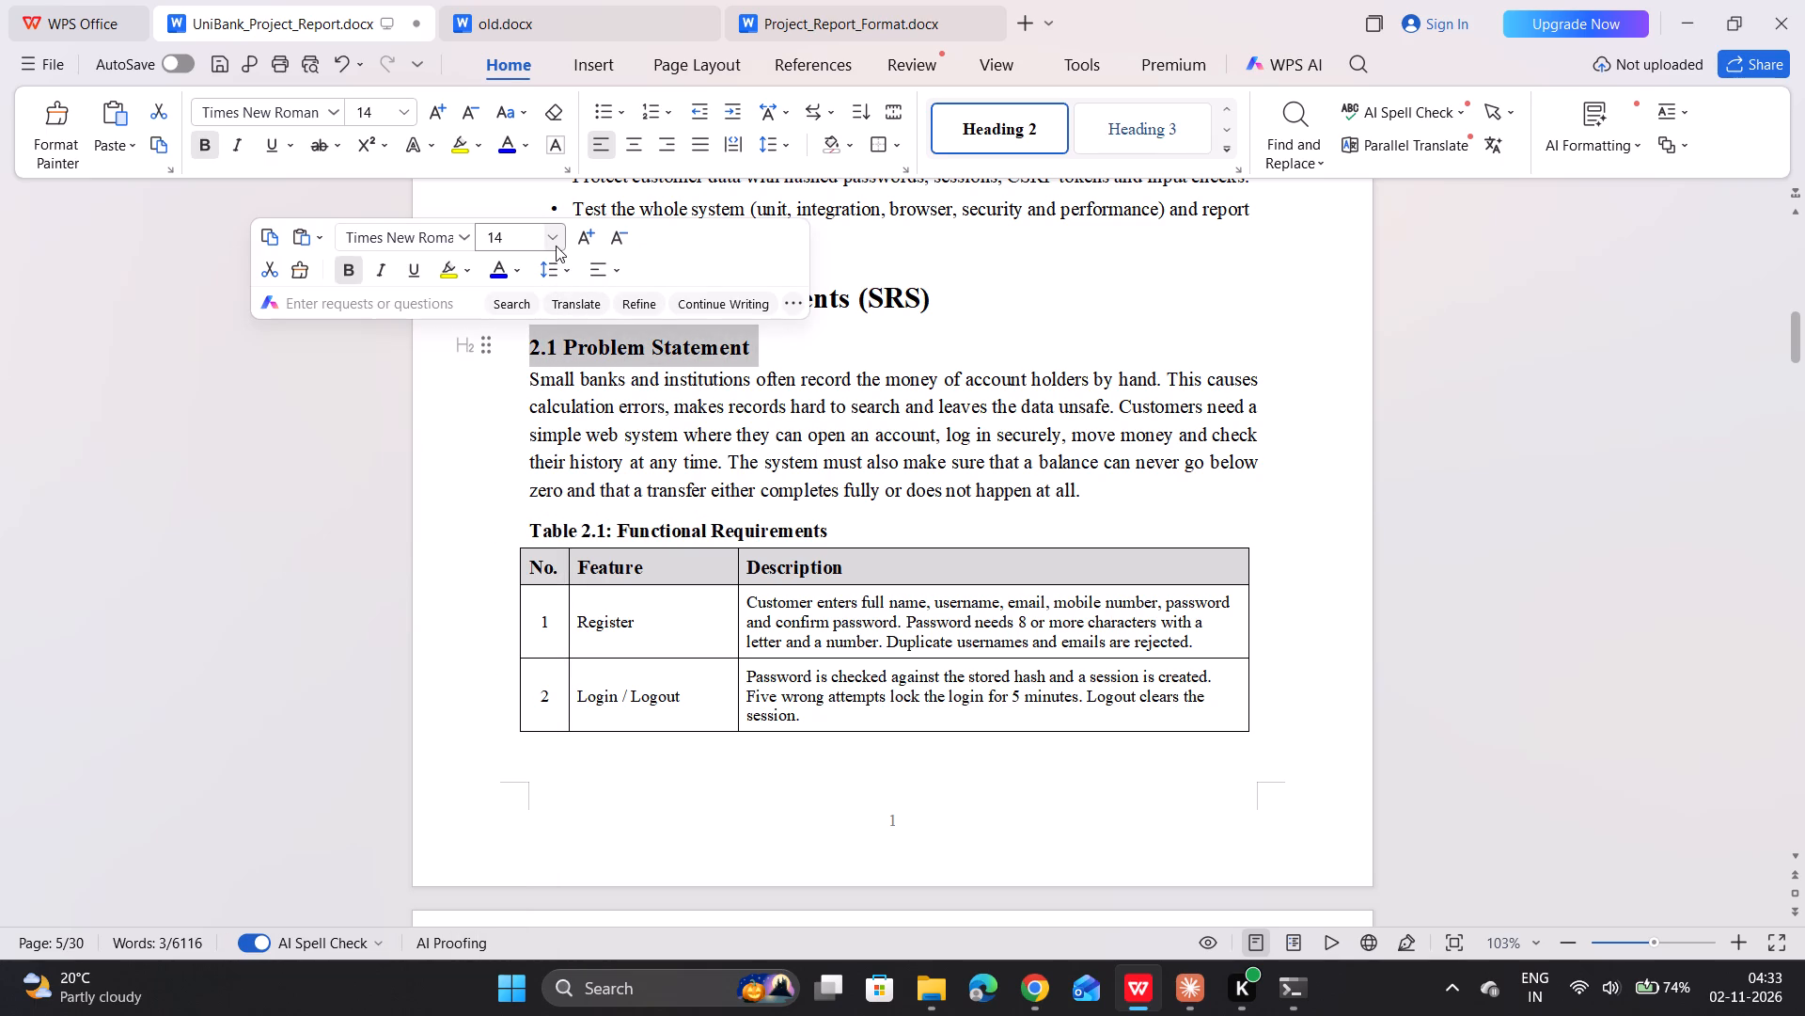
left_click(556, 246)
left_click(525, 637)
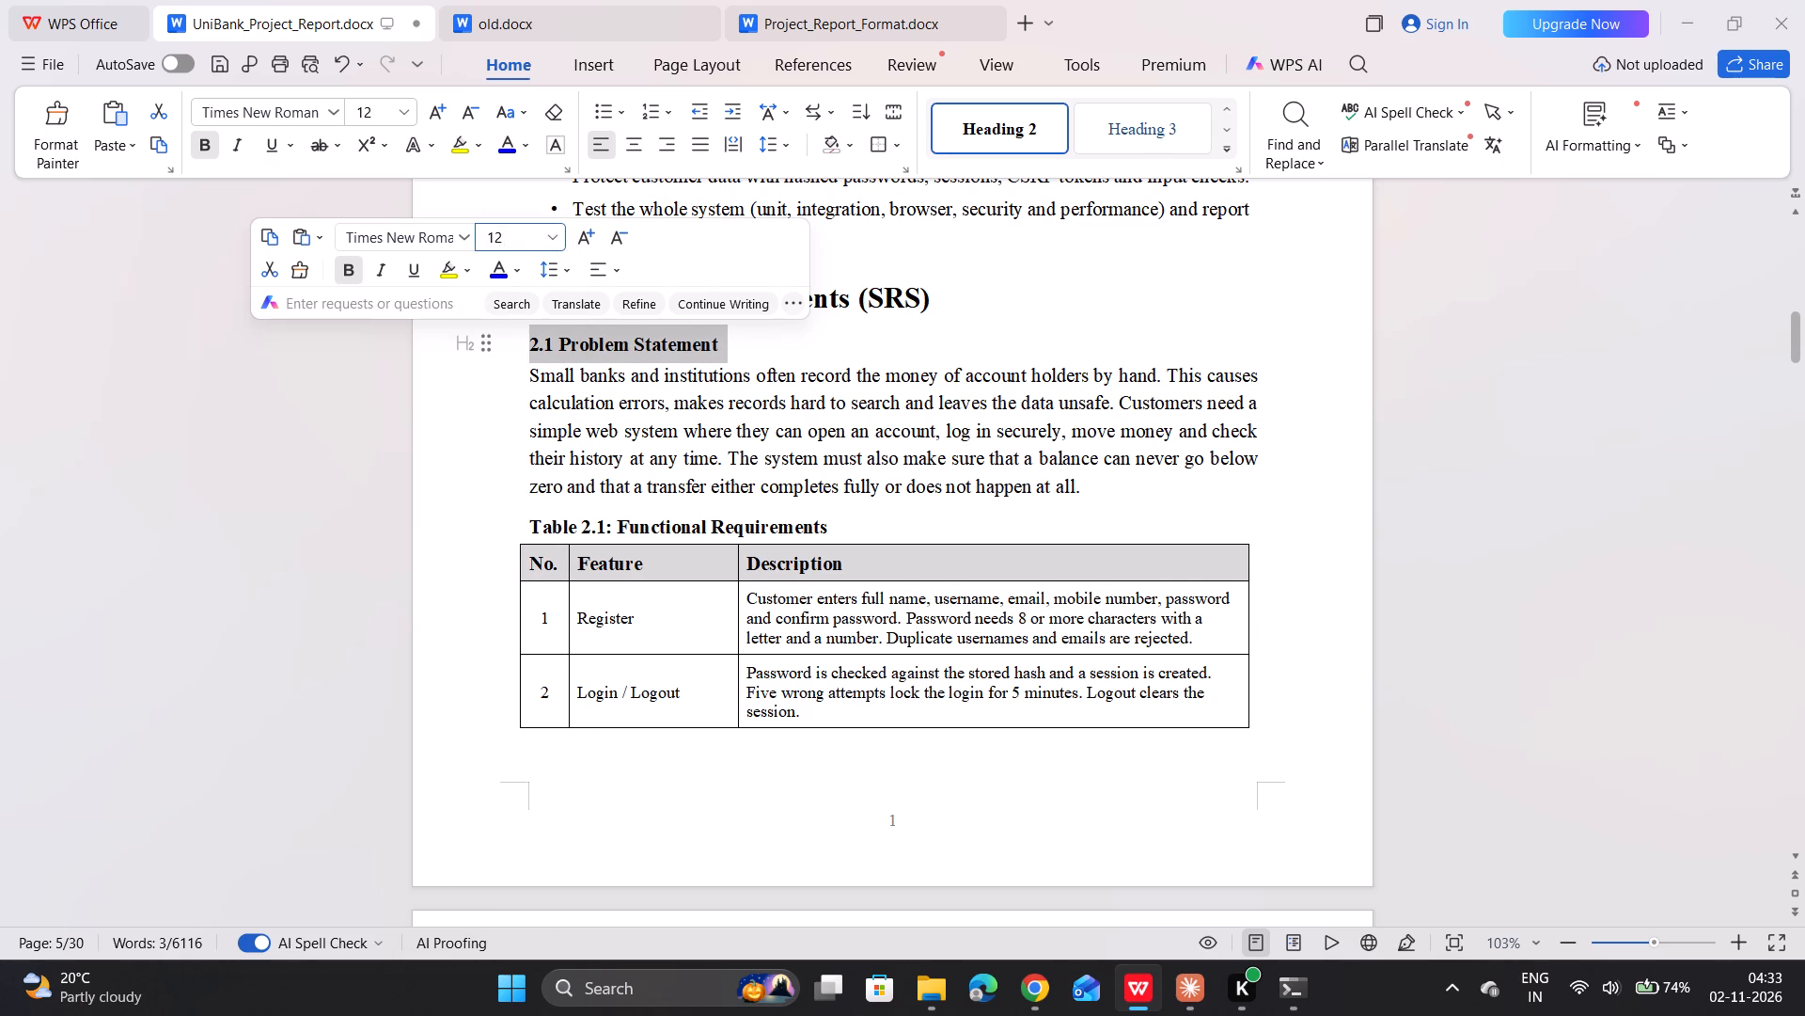
Set the font size of the body paragraph under 2.1 Problem Statement to 11.
left_click_drag(528, 378, 1107, 482)
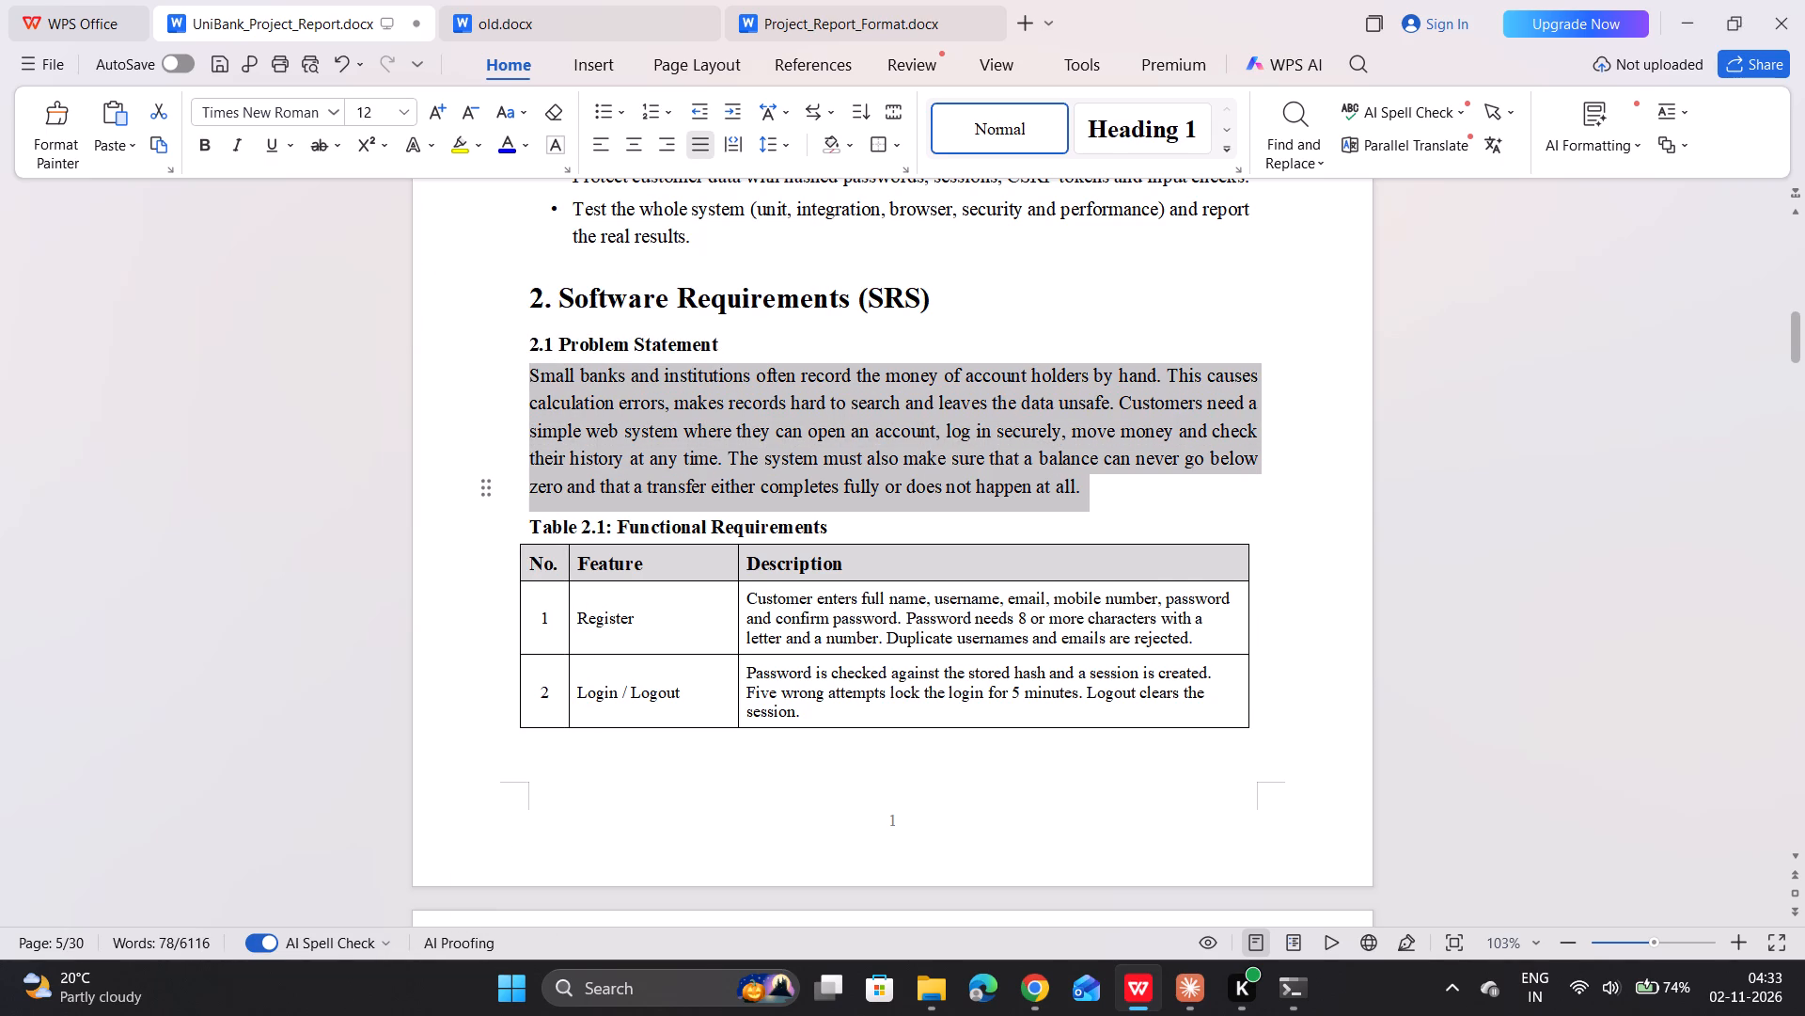
left_click_drag(1107, 482, 1094, 479)
left_click(1082, 531)
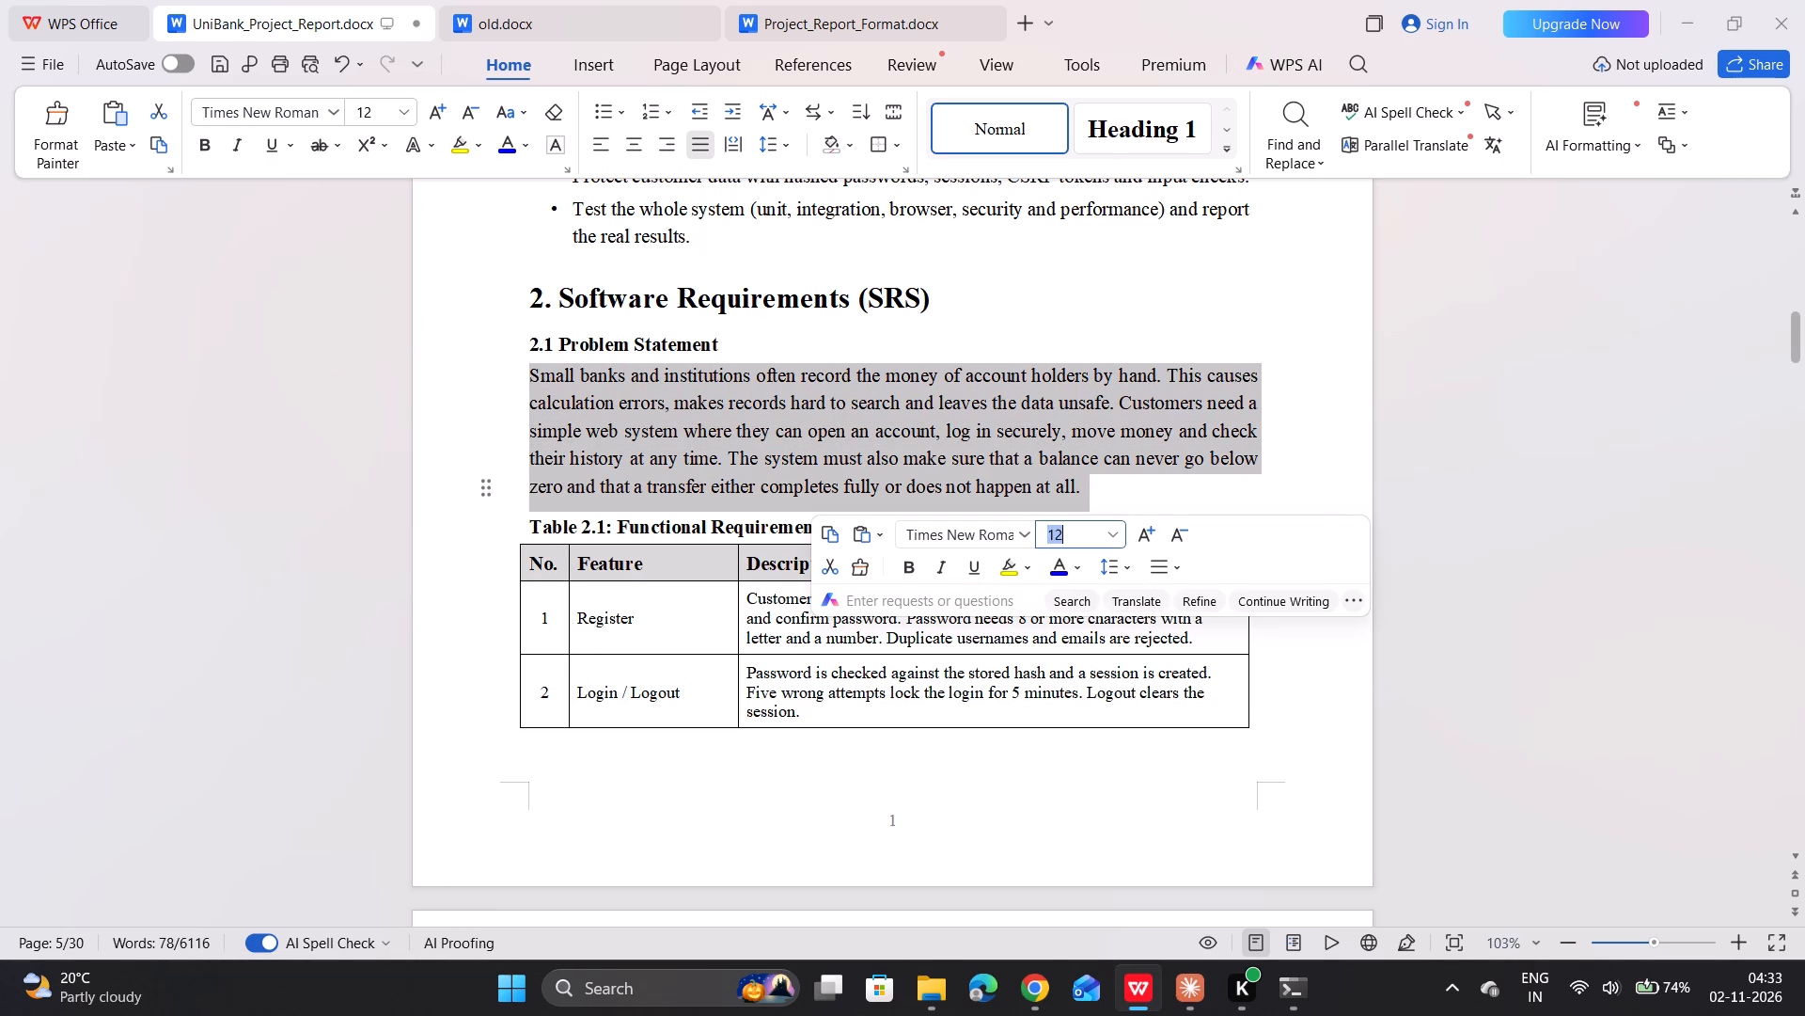
left_click(1082, 531)
key("BackSpace")
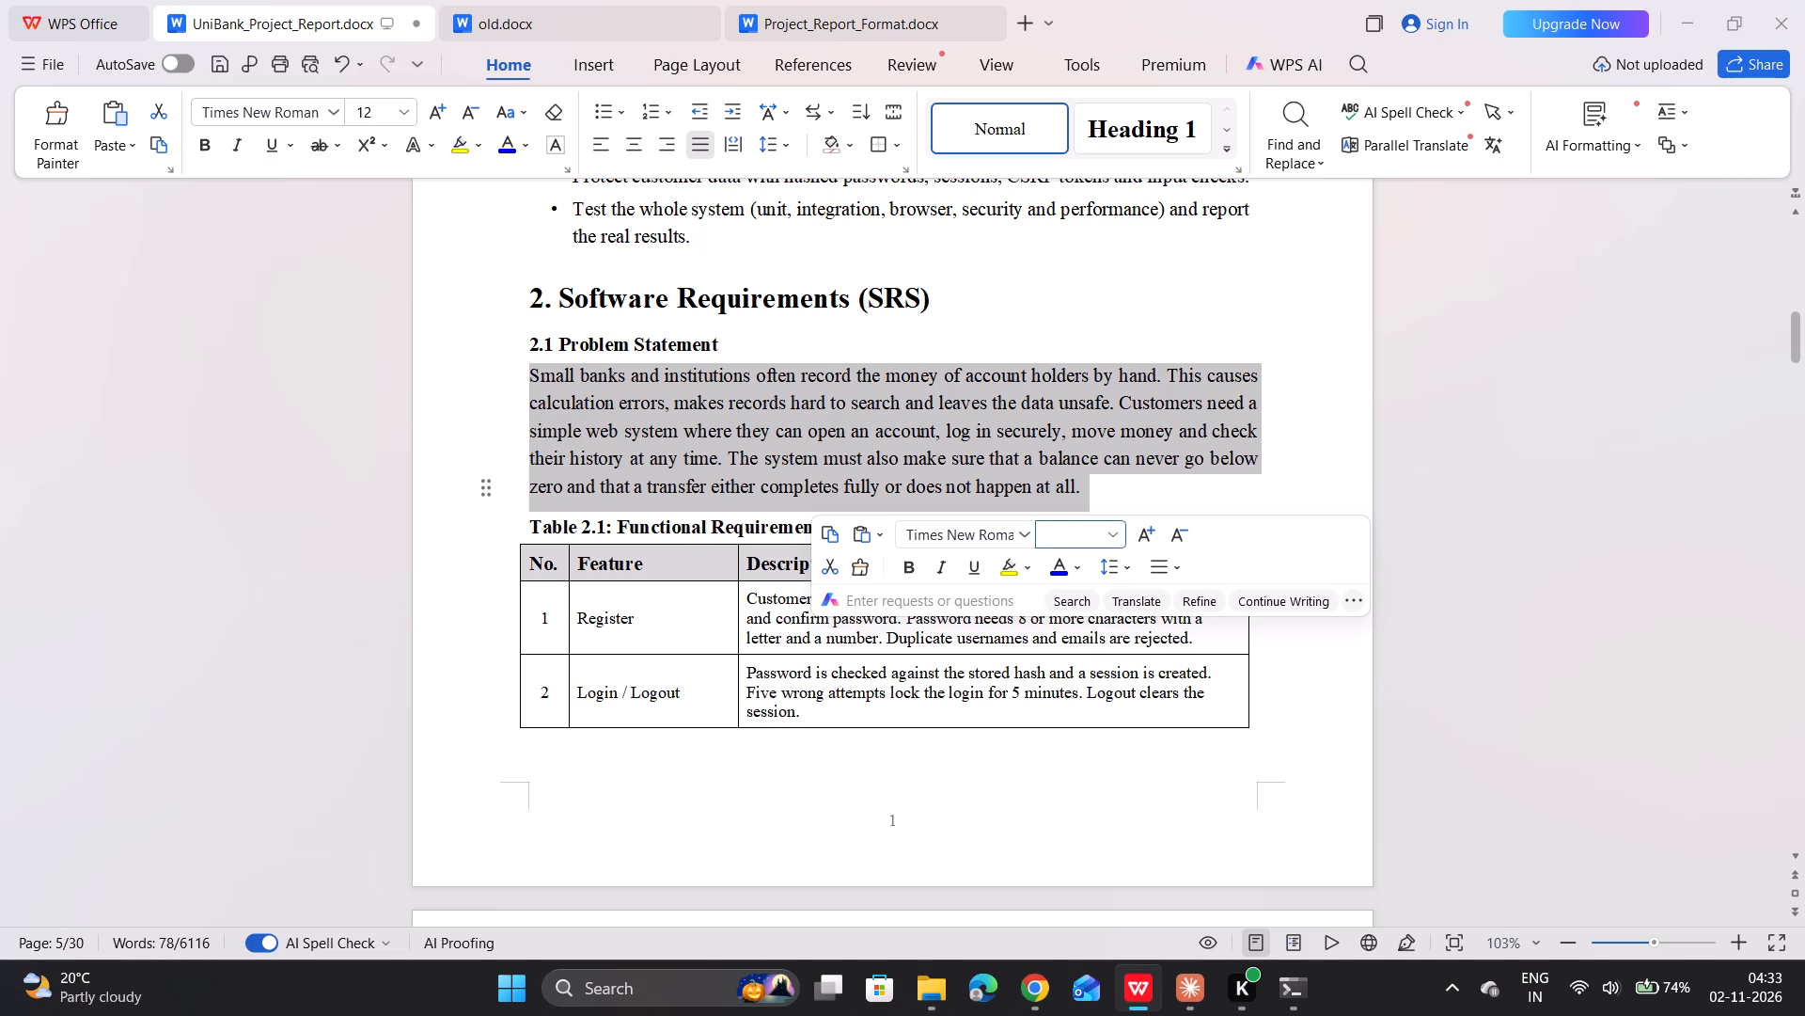
type("11")
key("Return")
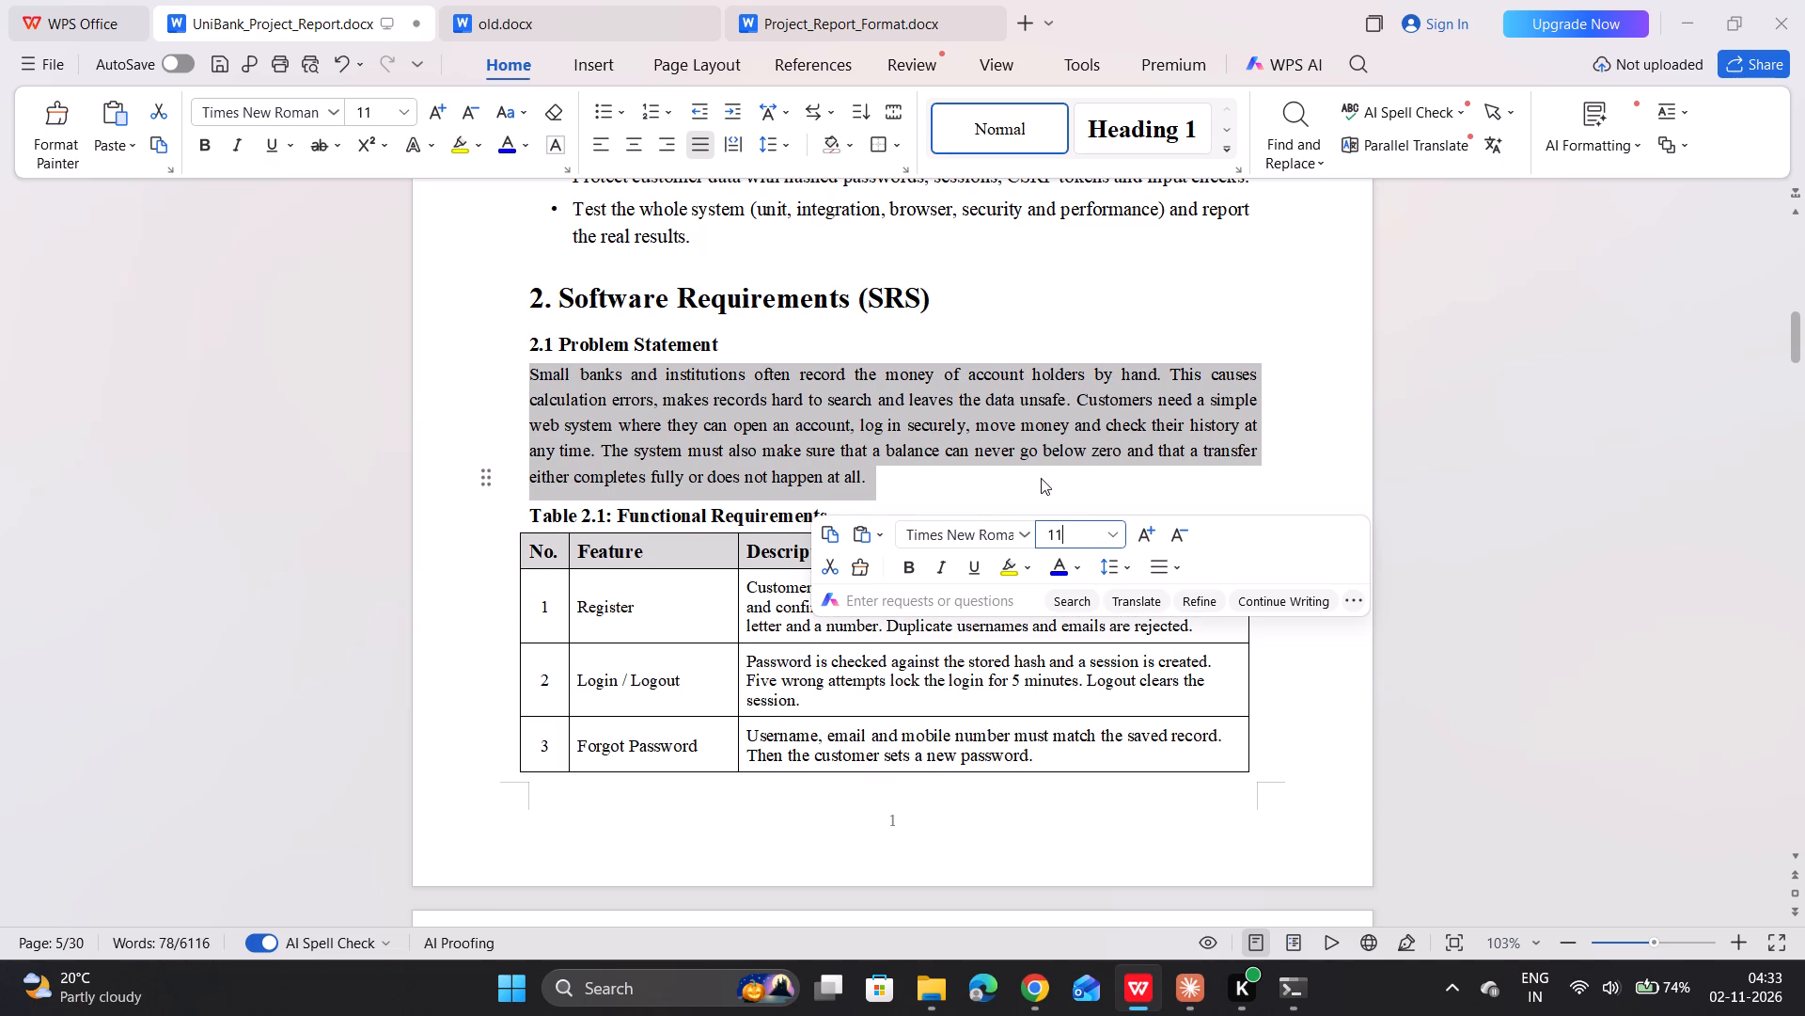
left_click(1012, 441)
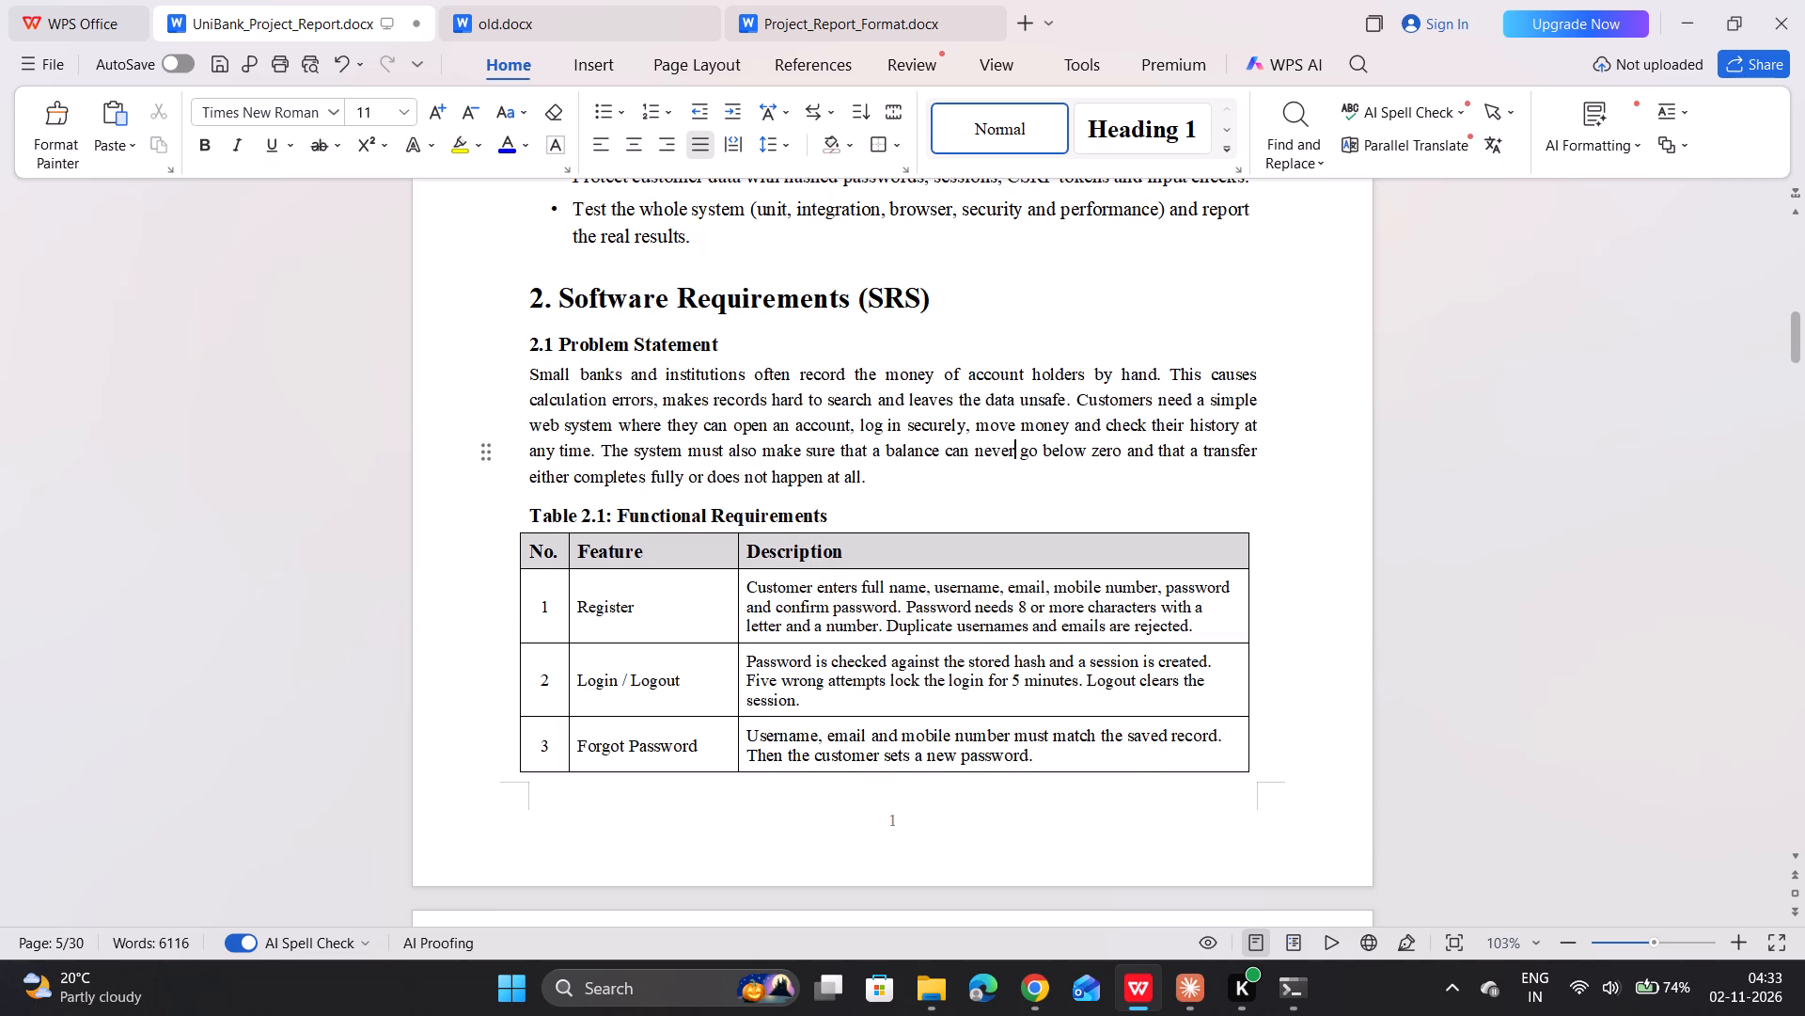
Set the font size of both body paragraphs under 1.1 About the Project to 11.
scroll(956, 479, "up", 8)
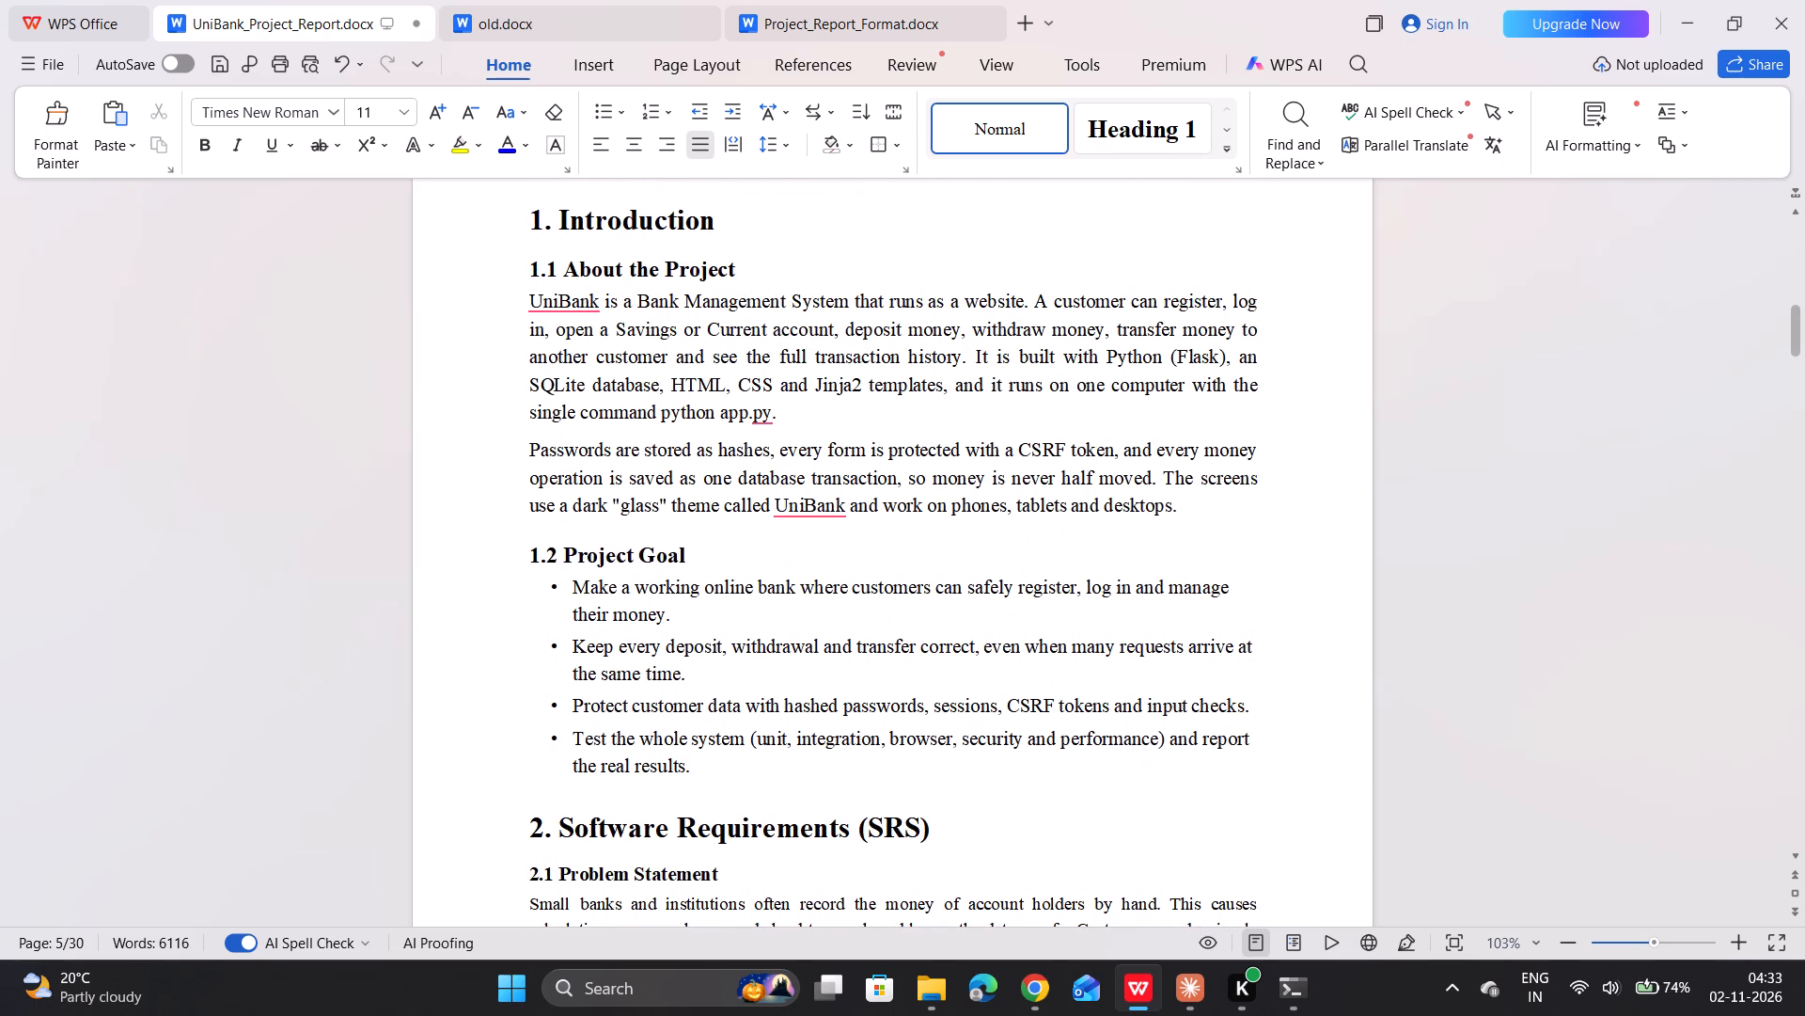
left_click_drag(529, 302, 1118, 482)
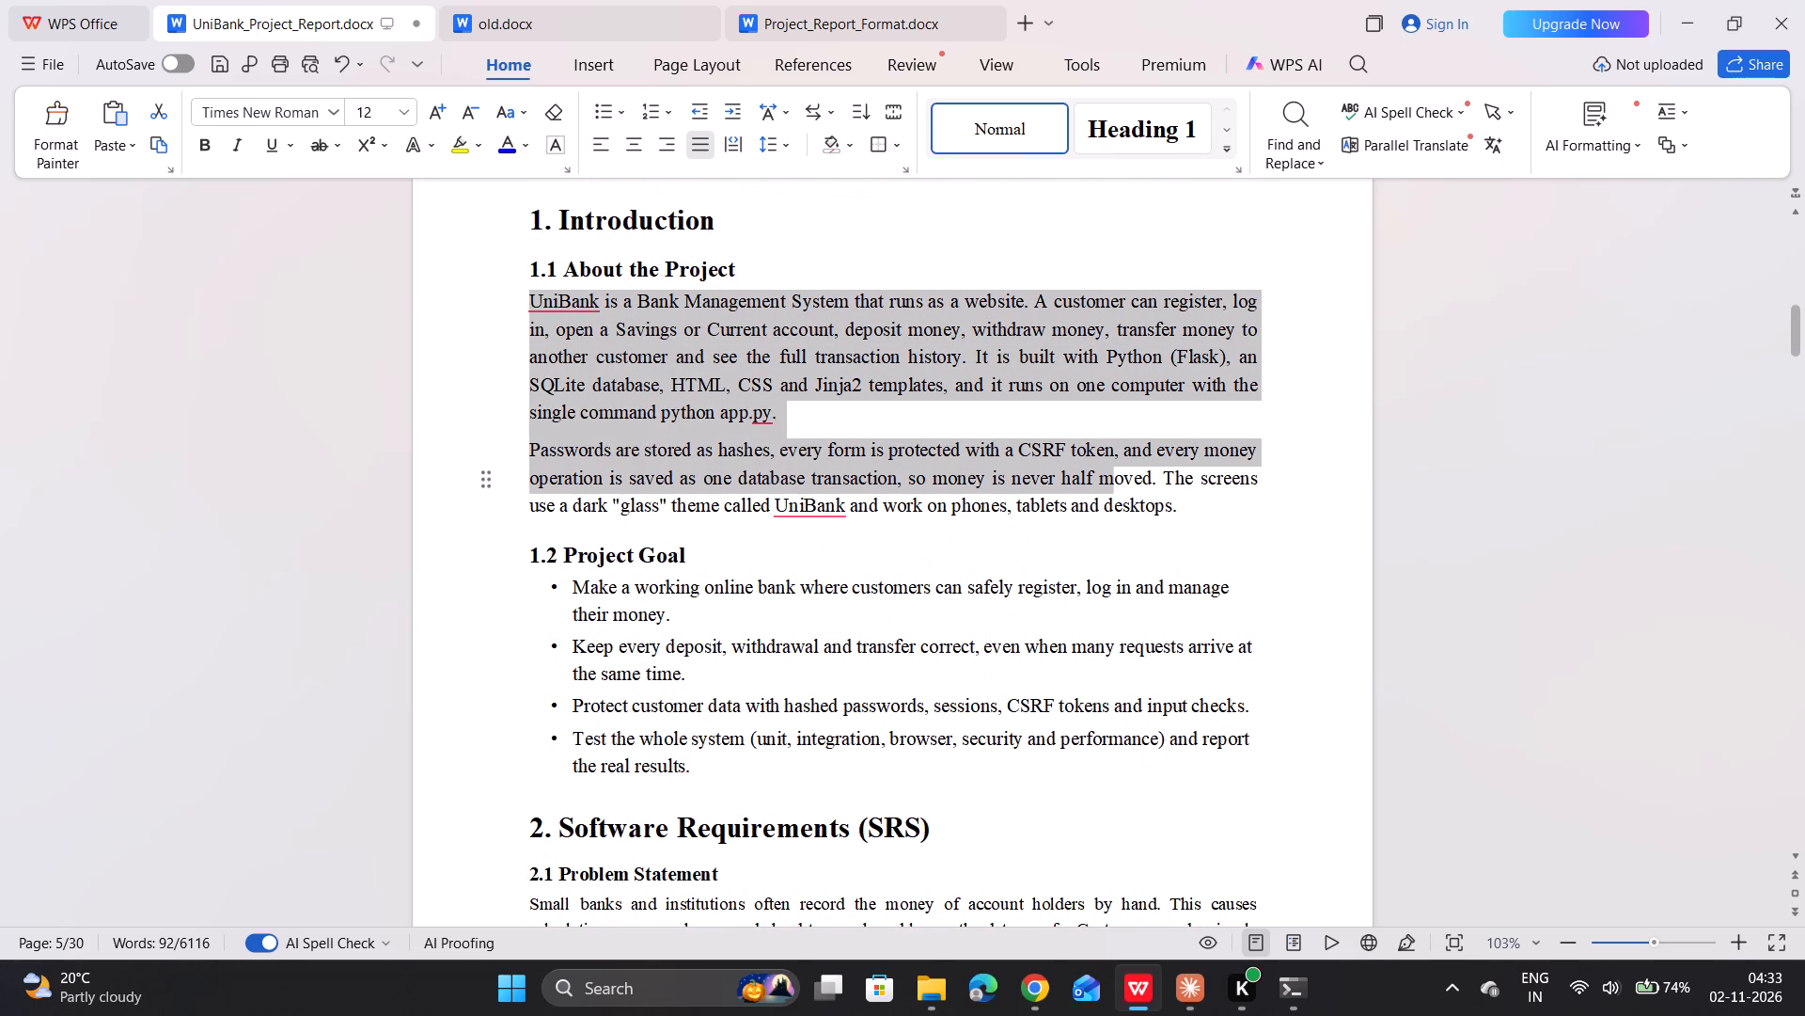
left_click_drag(1118, 482, 1175, 503)
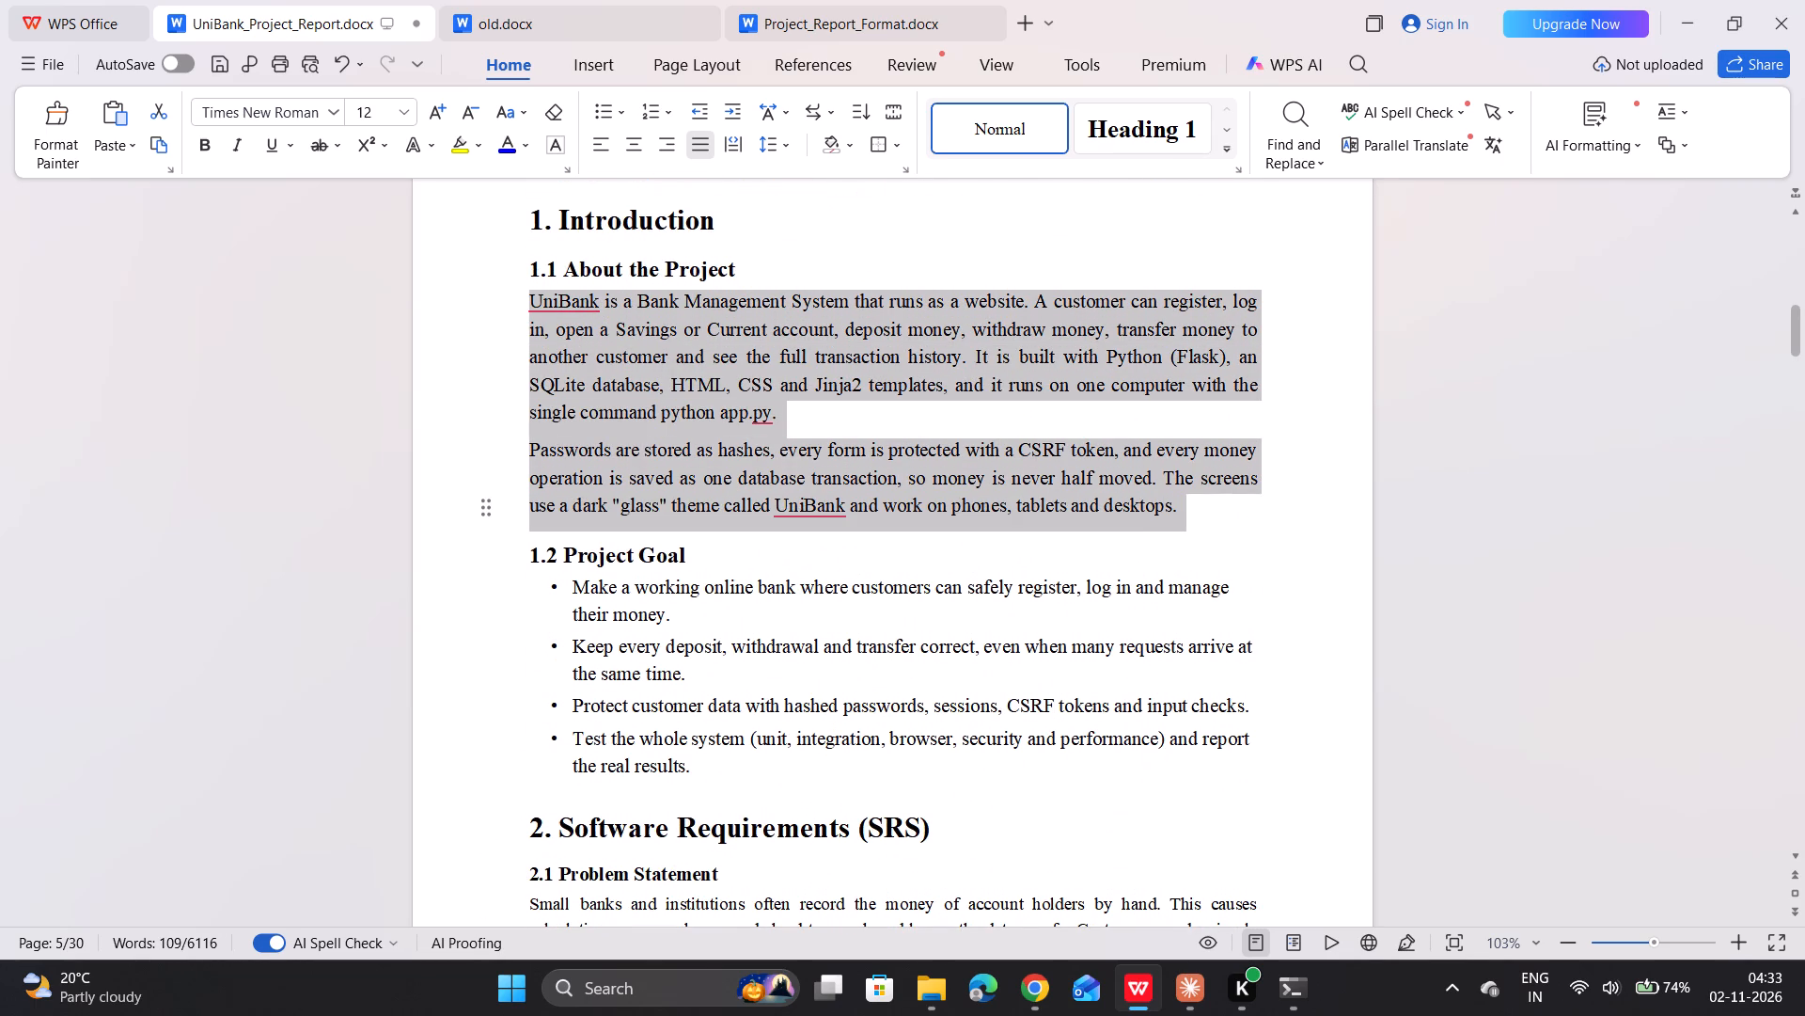
left_click(1186, 558)
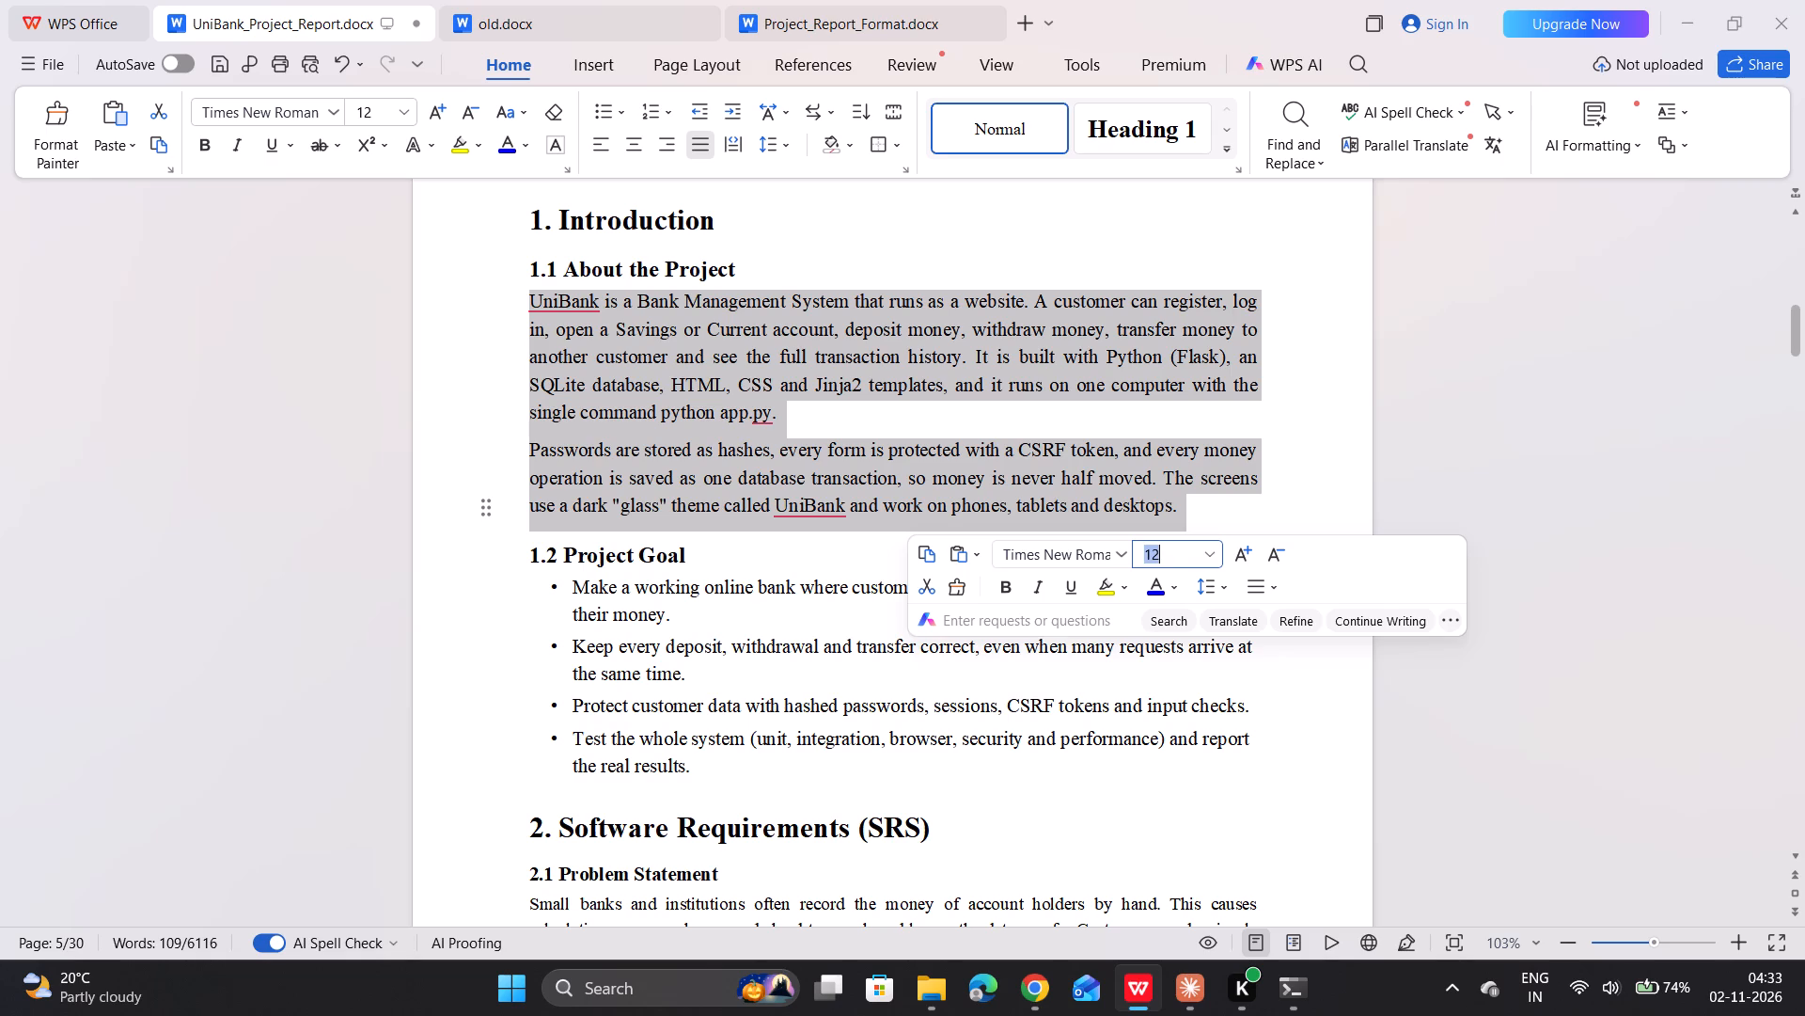
type("11")
key("Return")
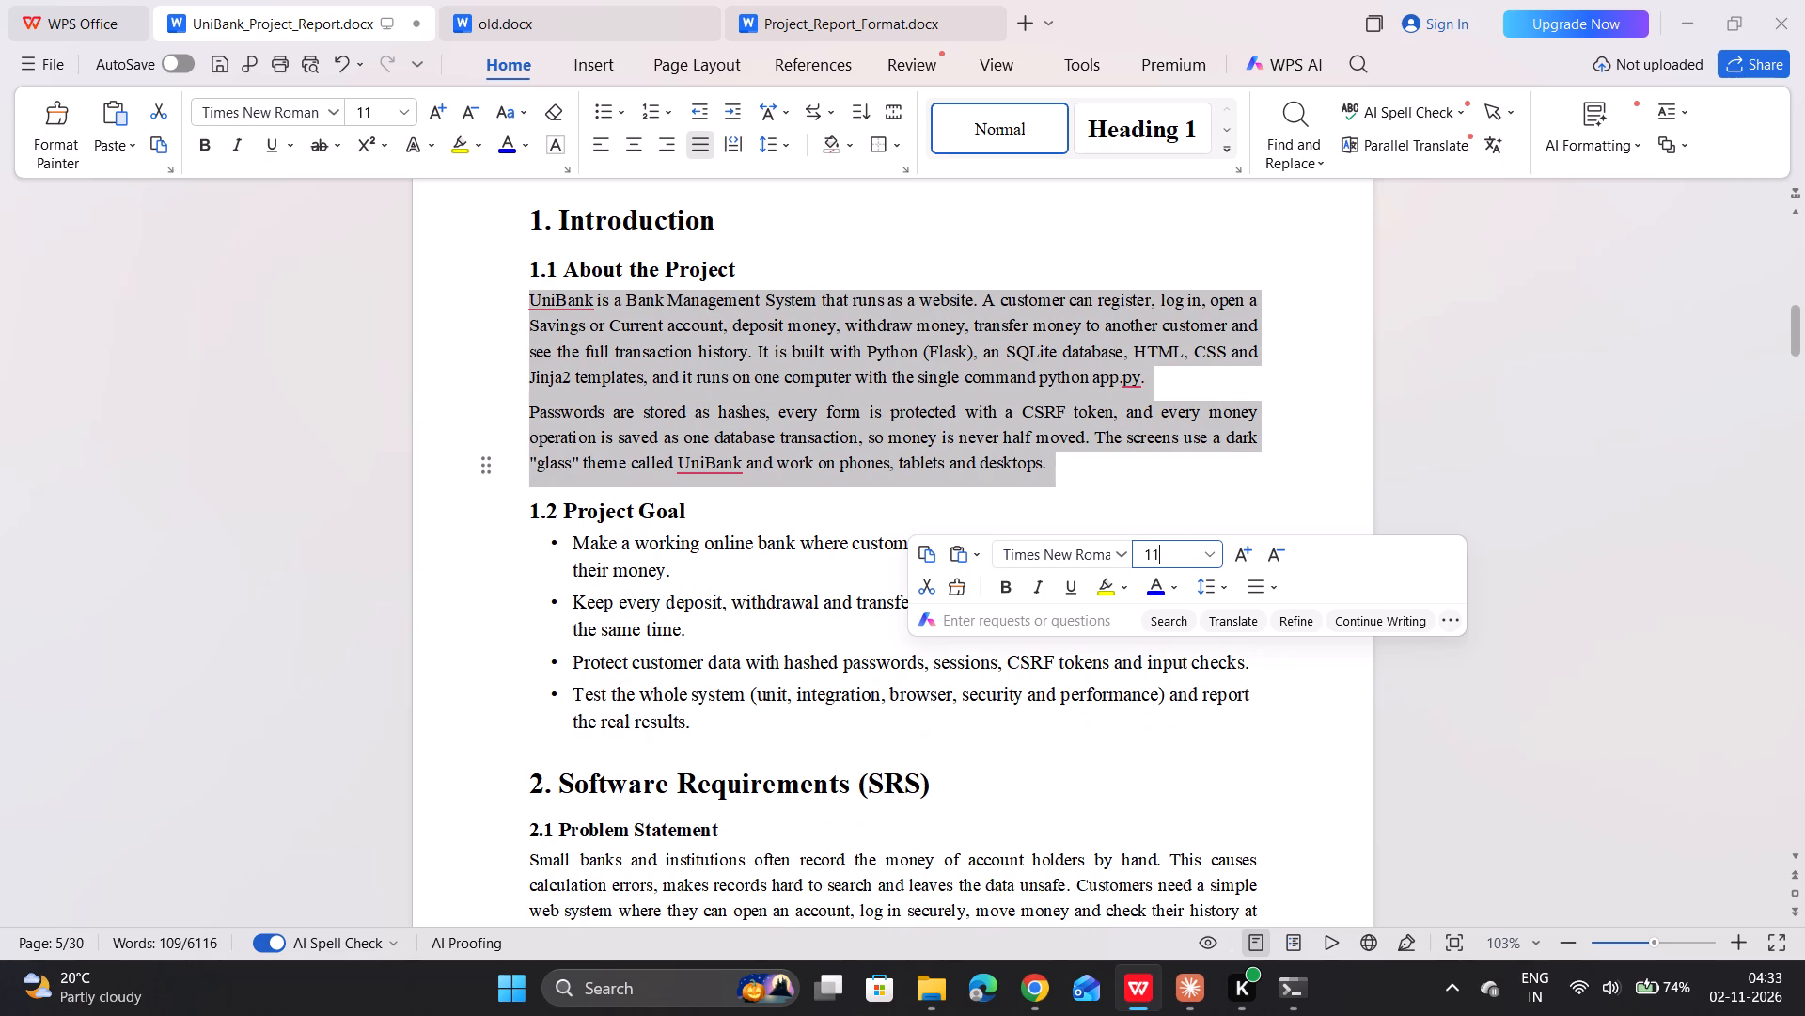
Set the font size of the four bullet points under 1.2 Project Goal to 11.
left_click_drag(570, 544, 693, 721)
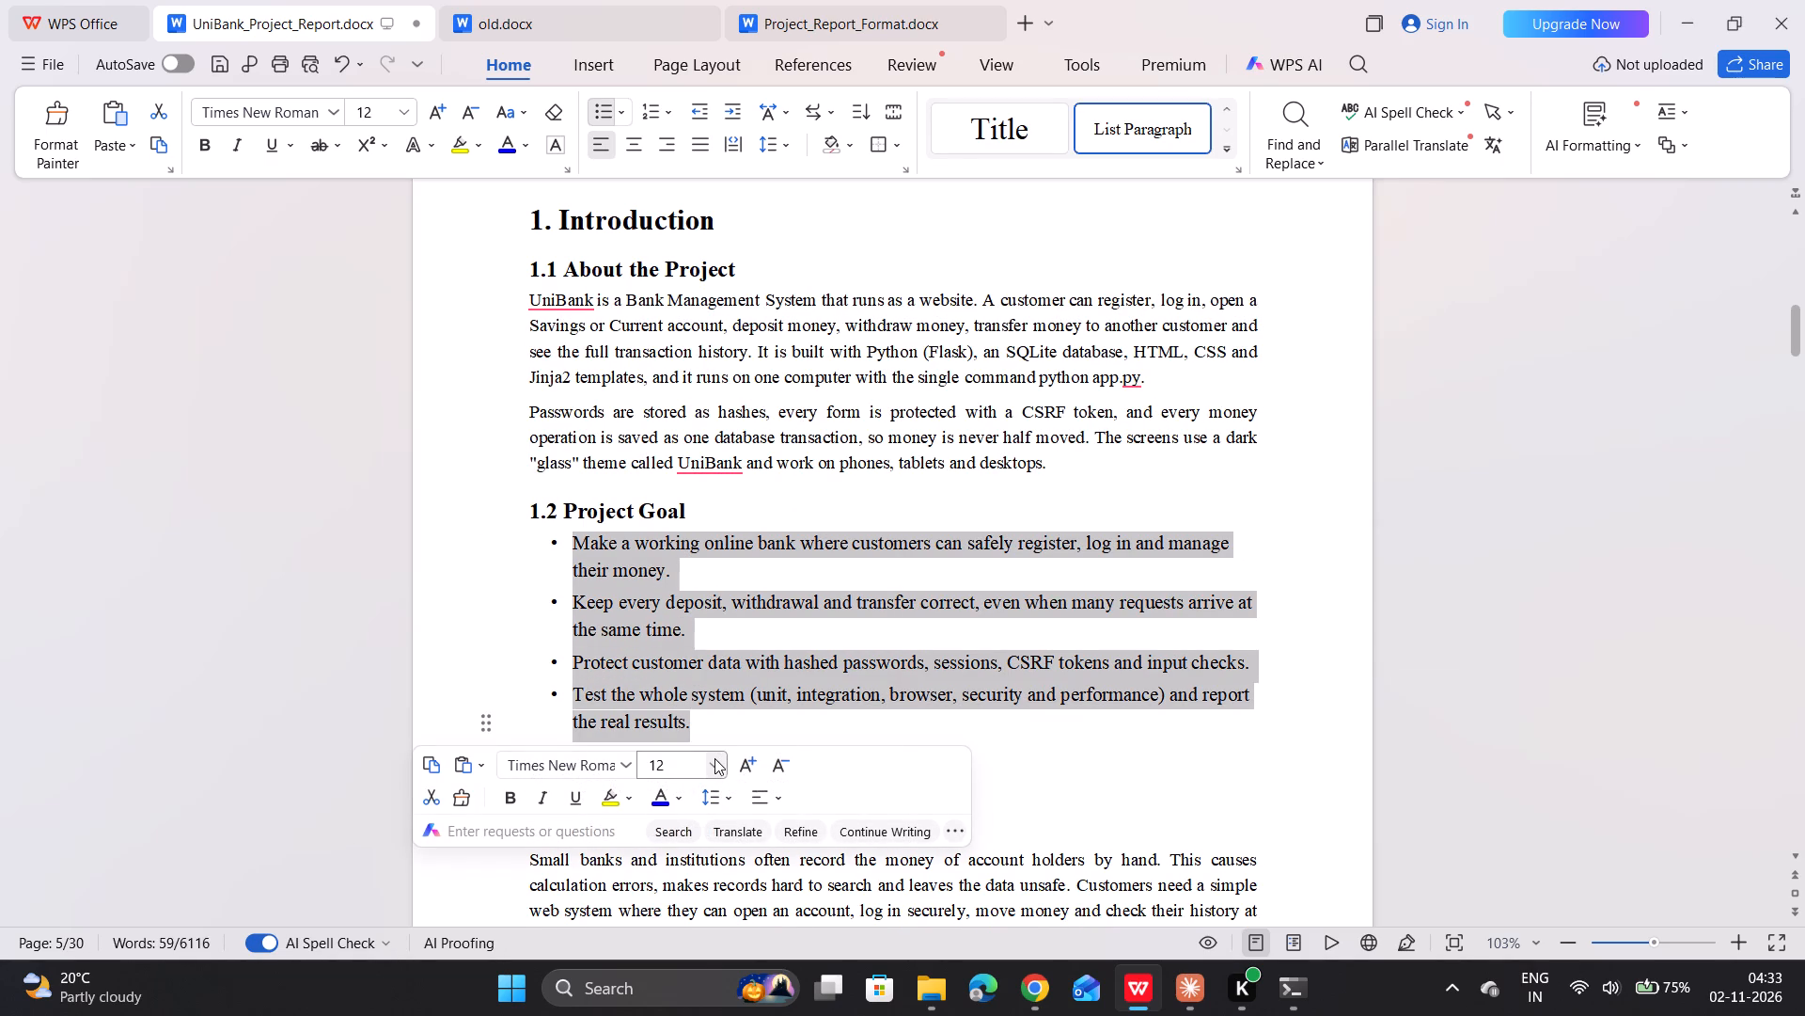
left_click(714, 759)
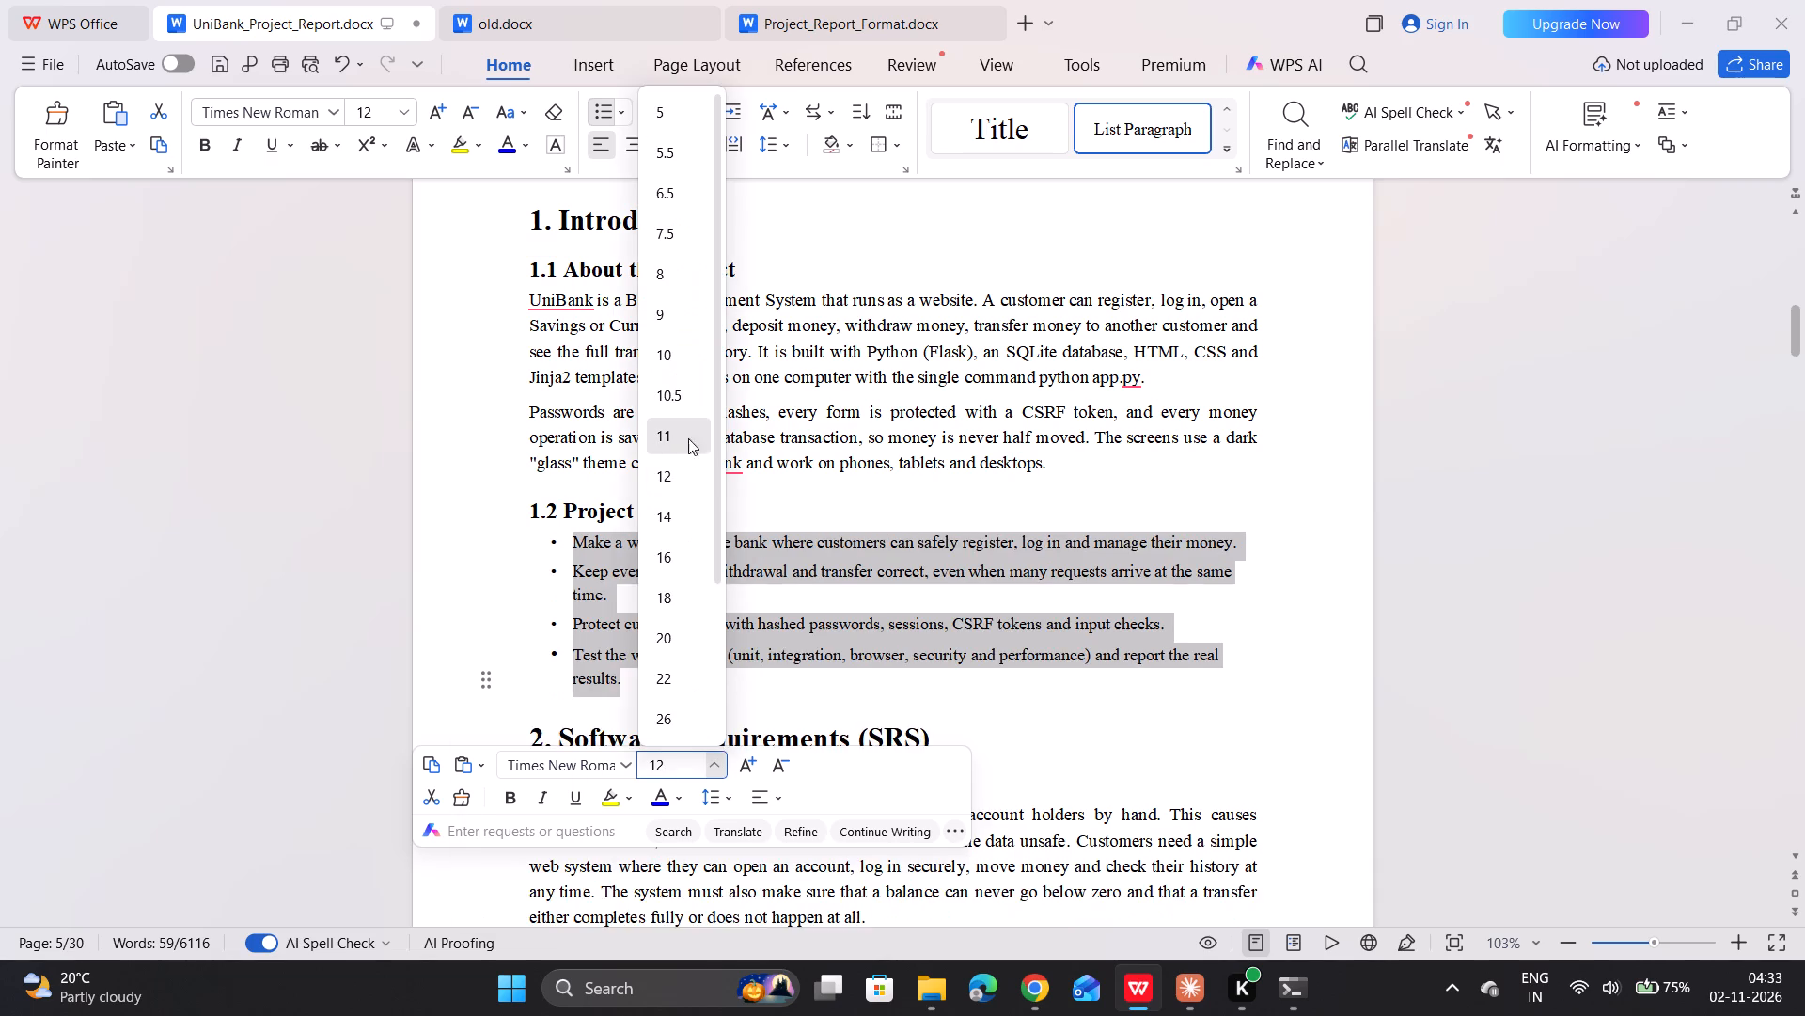
left_click(680, 456)
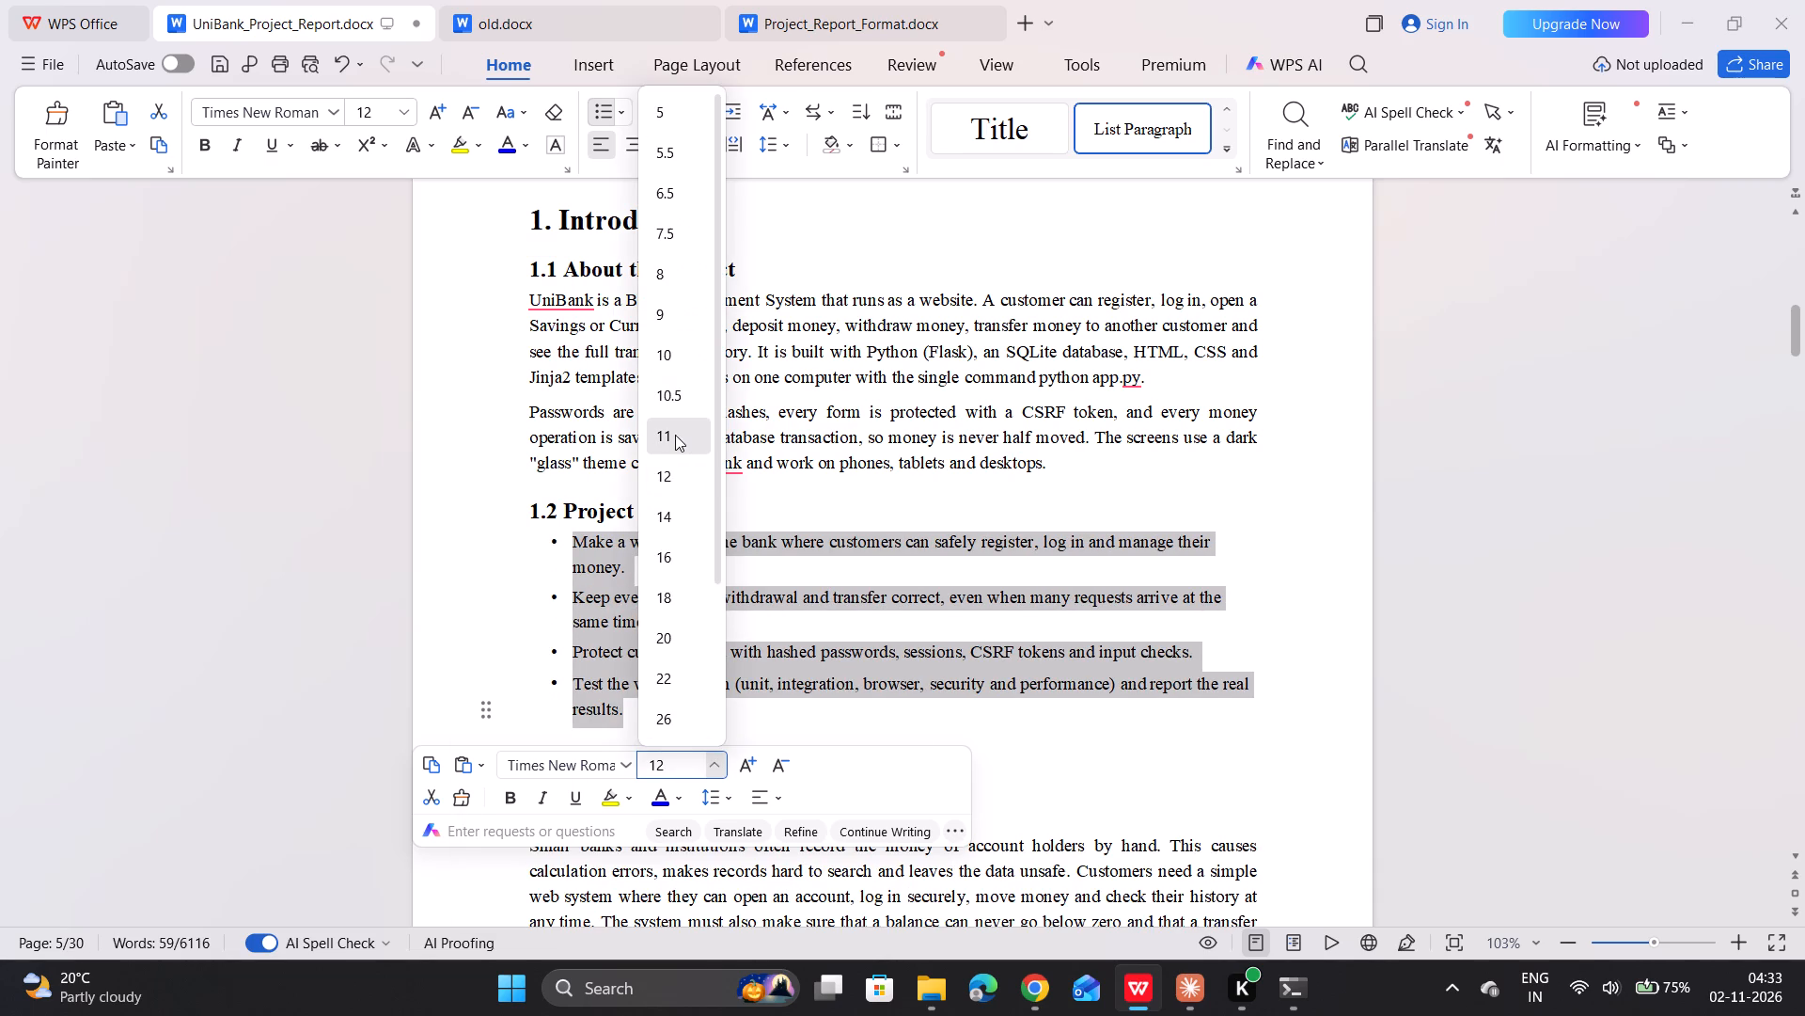
left_click(674, 435)
left_click(689, 568)
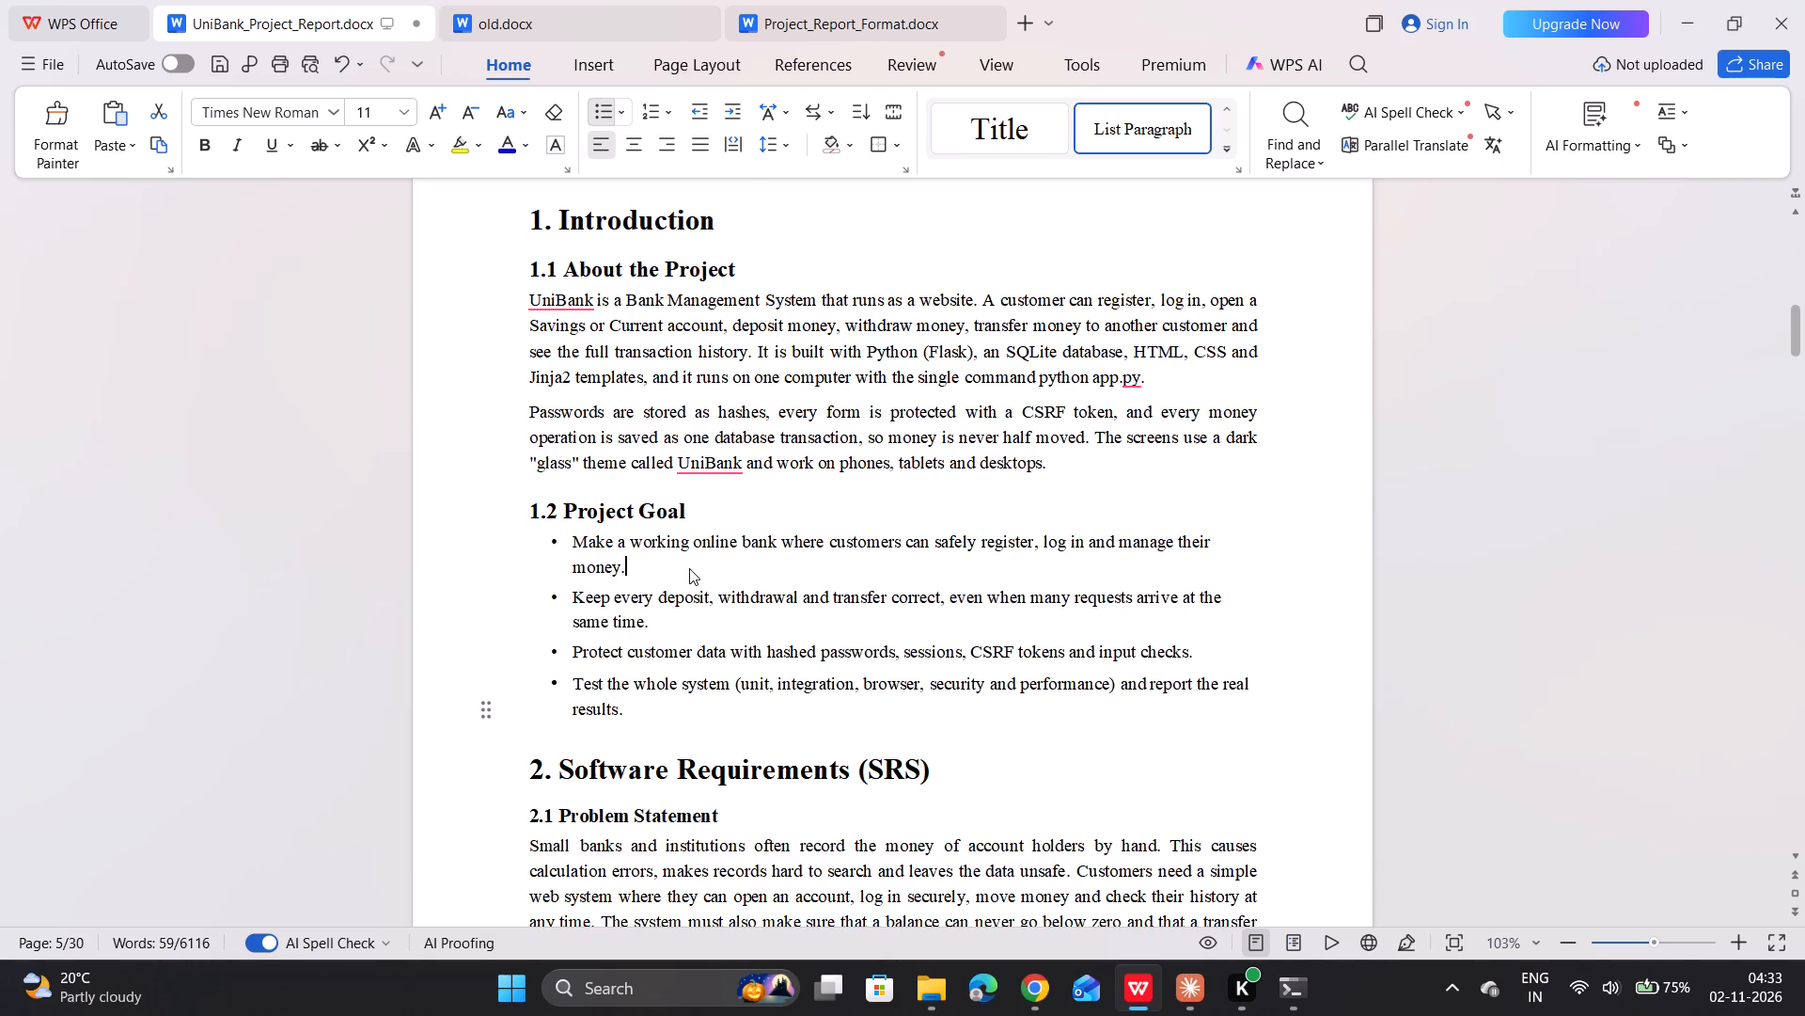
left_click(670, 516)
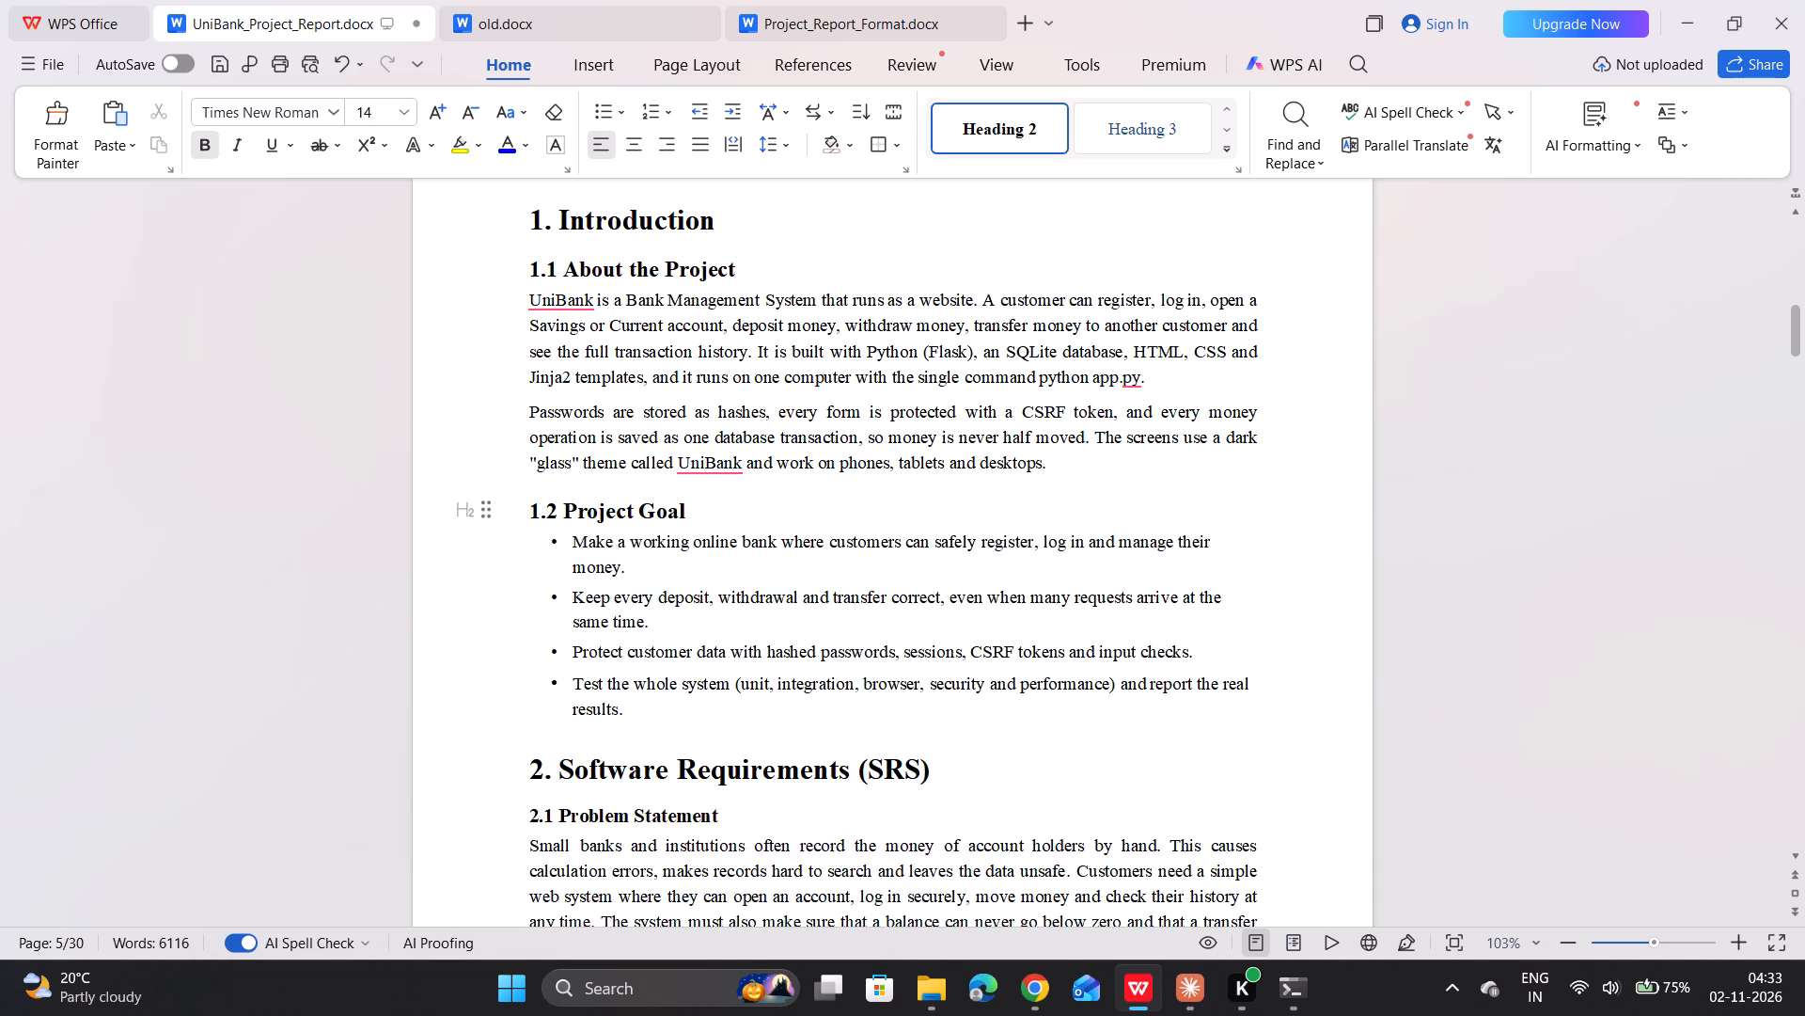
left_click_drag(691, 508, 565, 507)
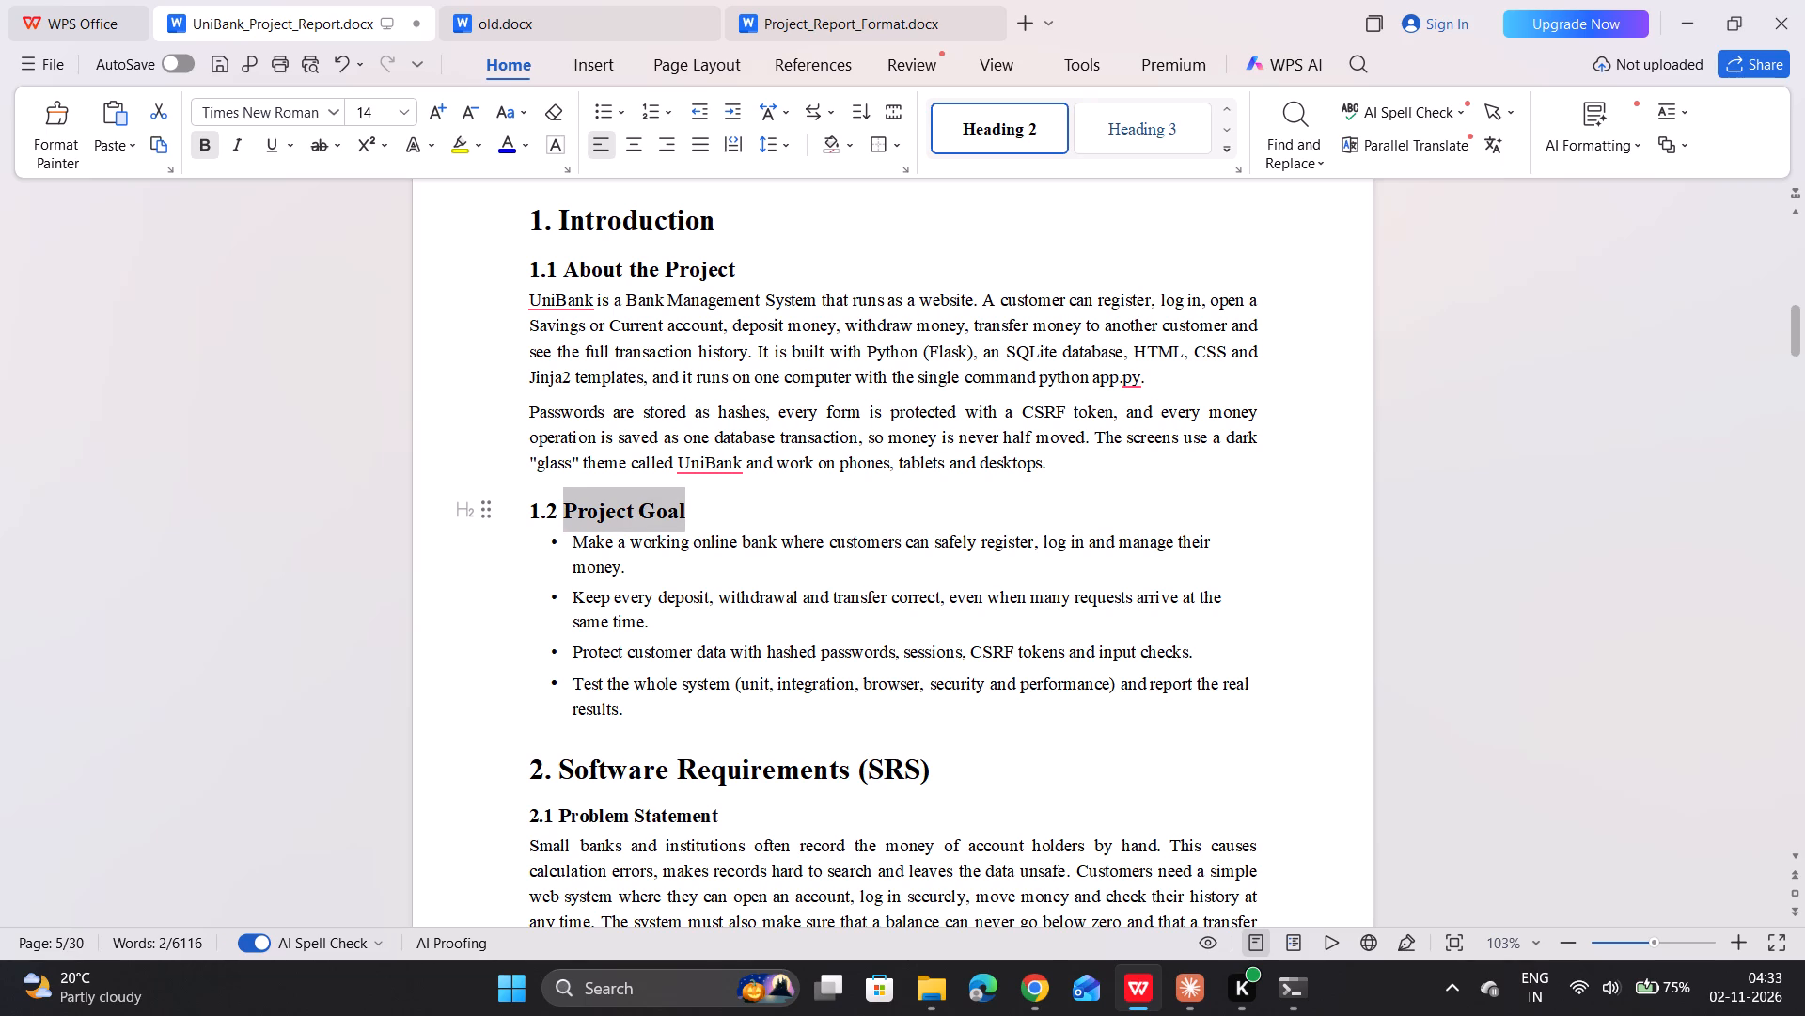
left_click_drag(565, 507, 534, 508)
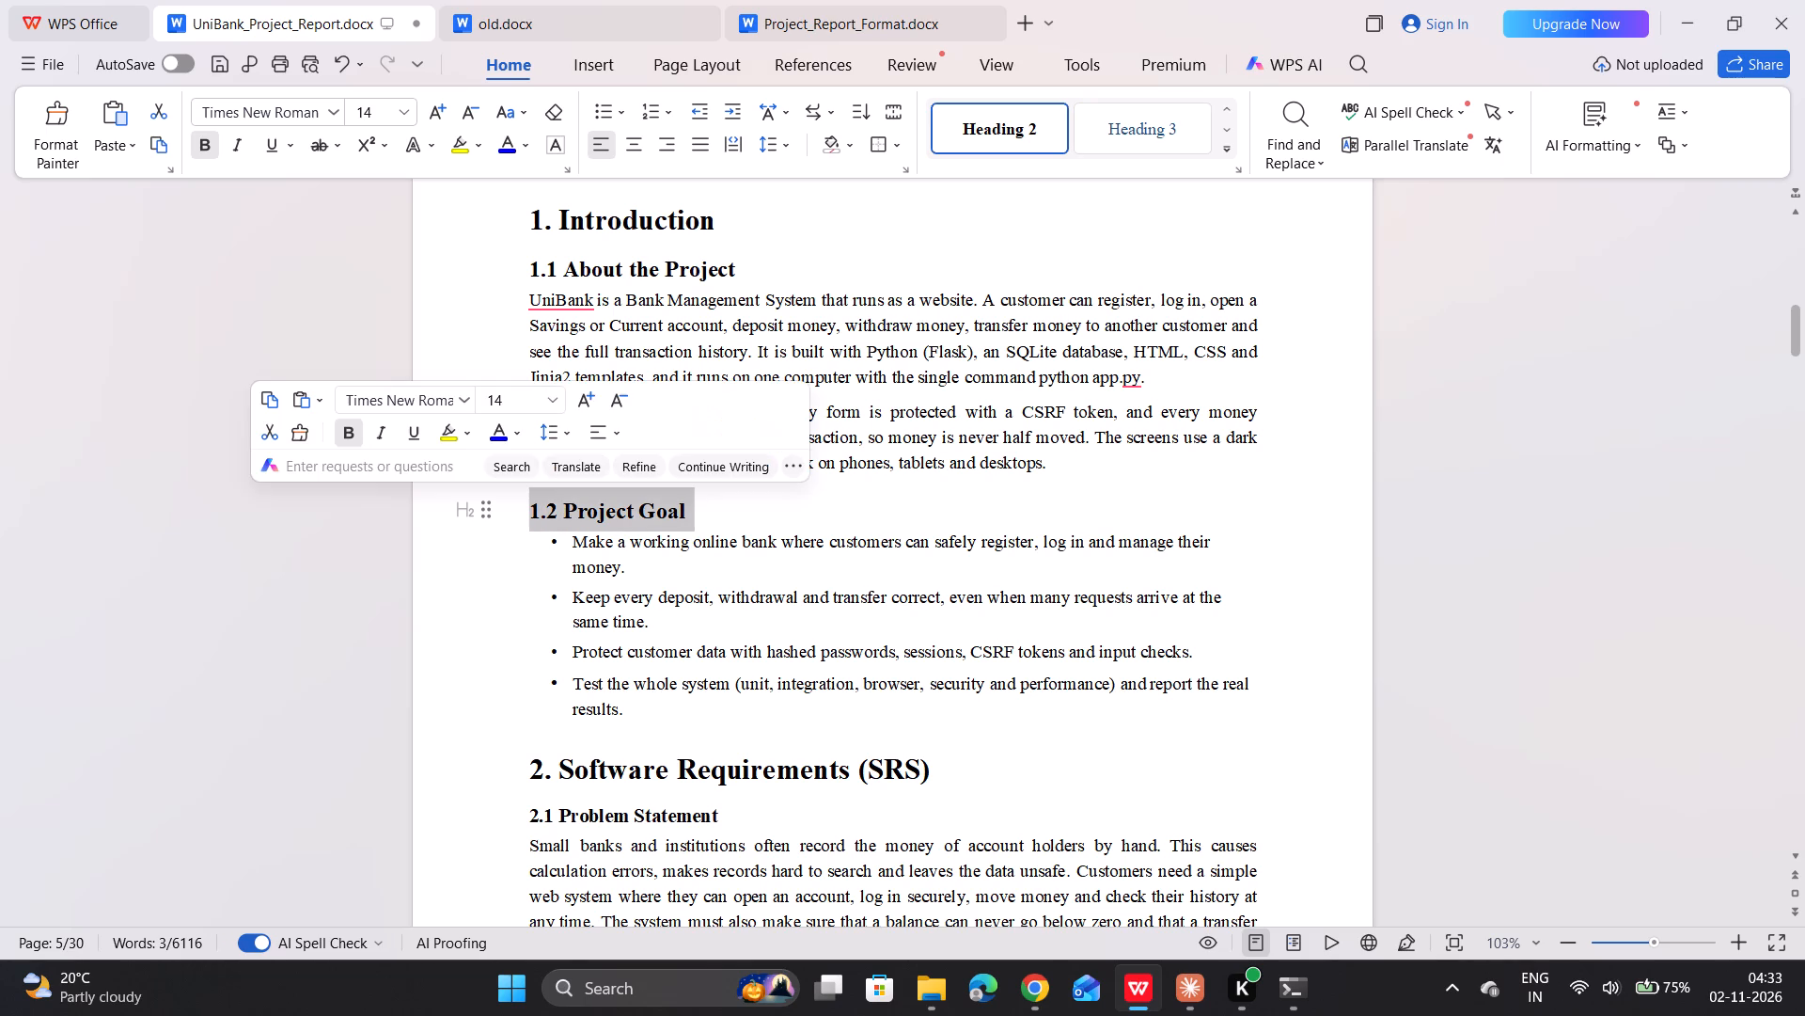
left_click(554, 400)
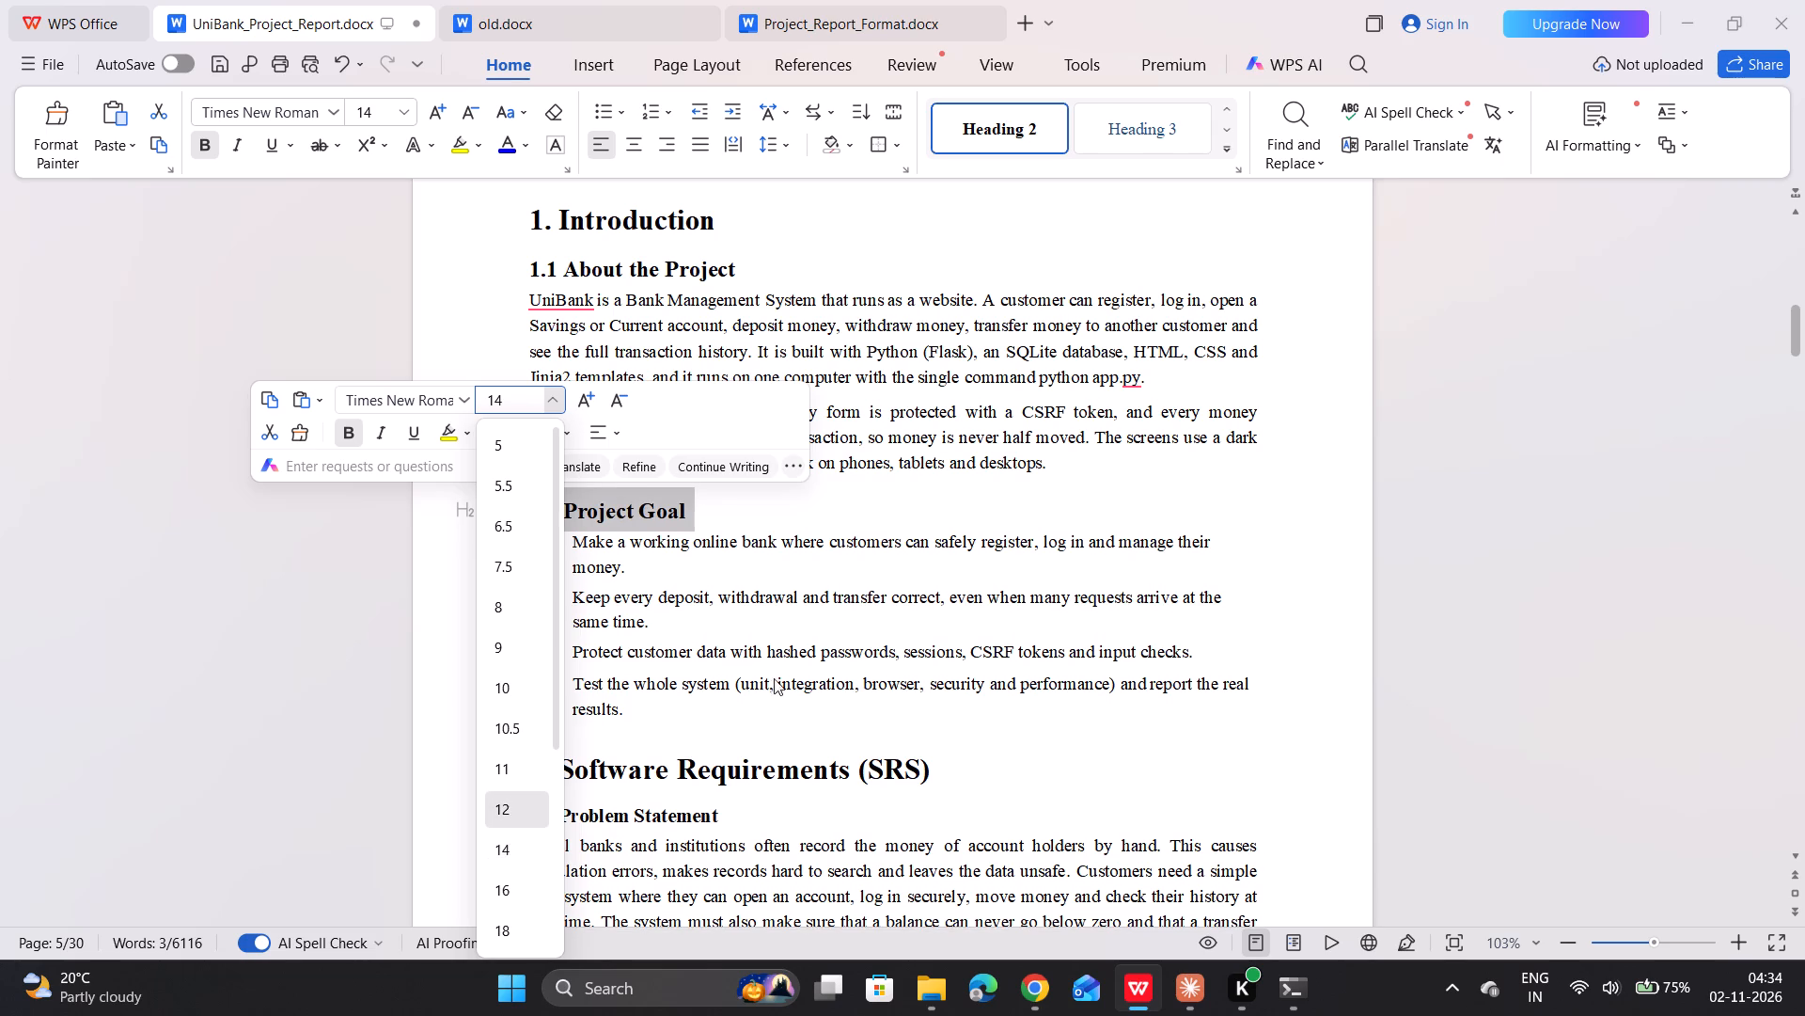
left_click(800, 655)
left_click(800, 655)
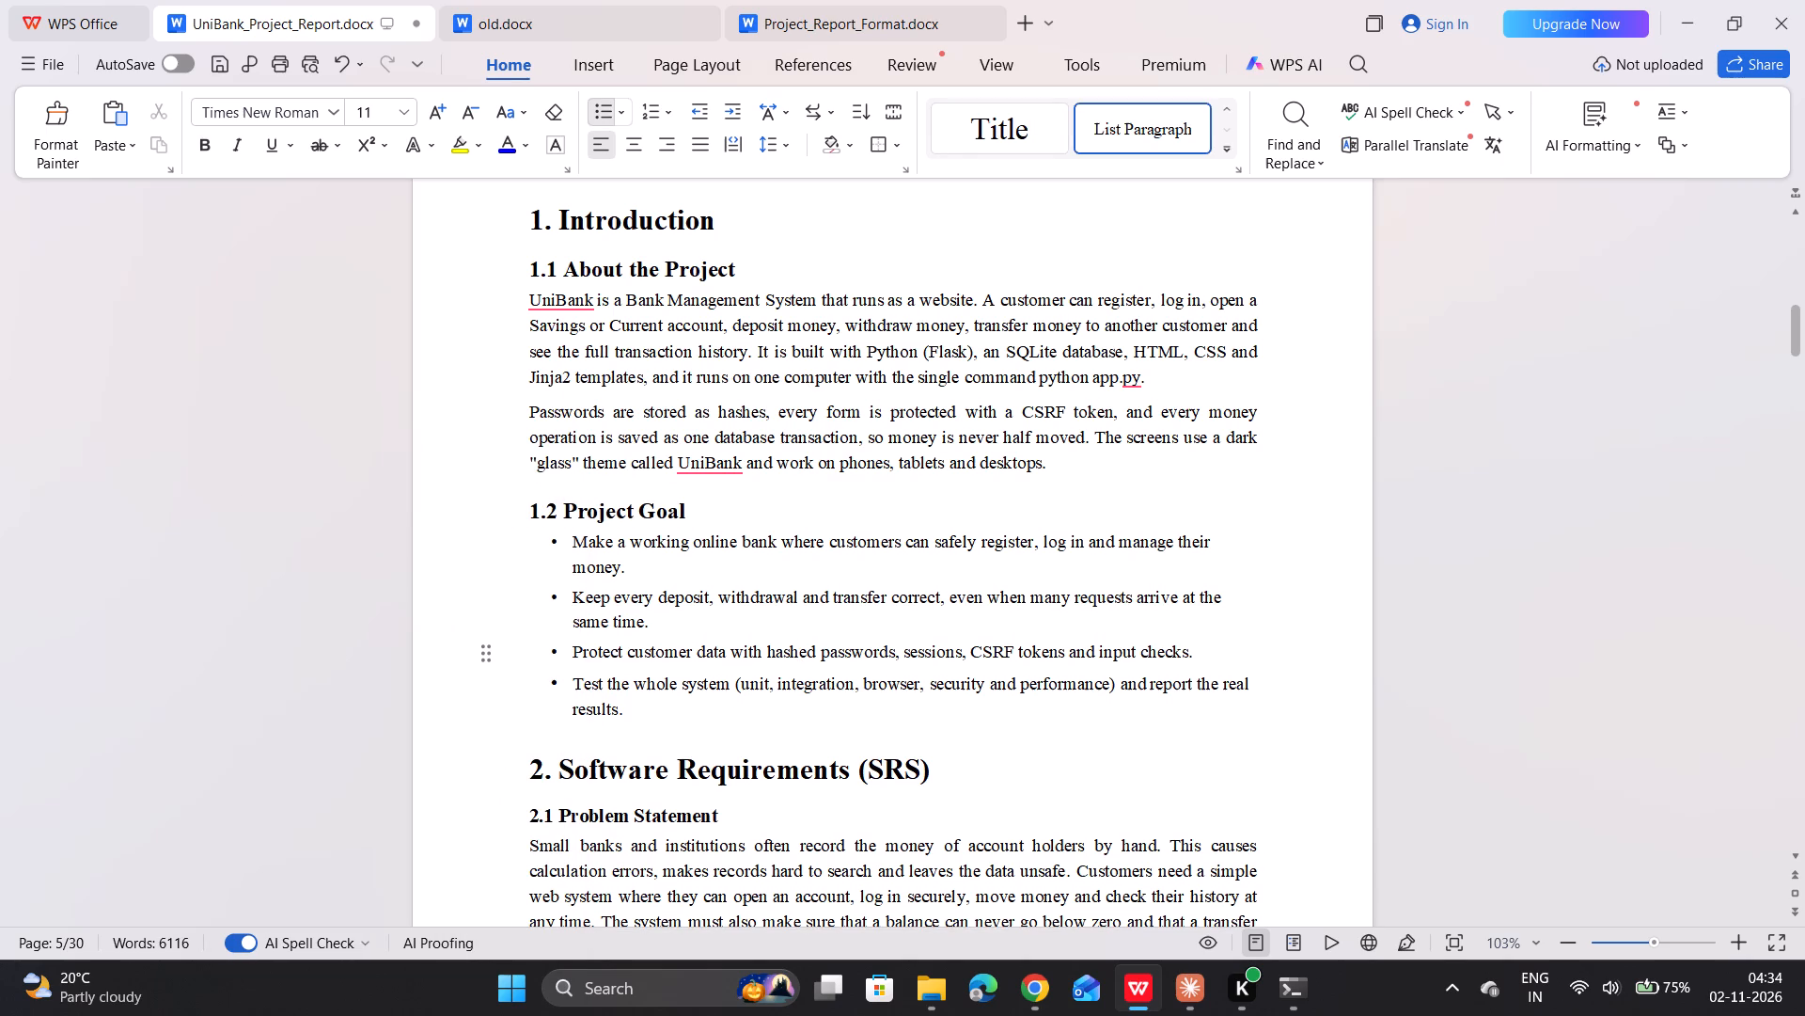
Check the font size standards for headings and normal text in Project_Report_Format.docx.
left_click(859, 17)
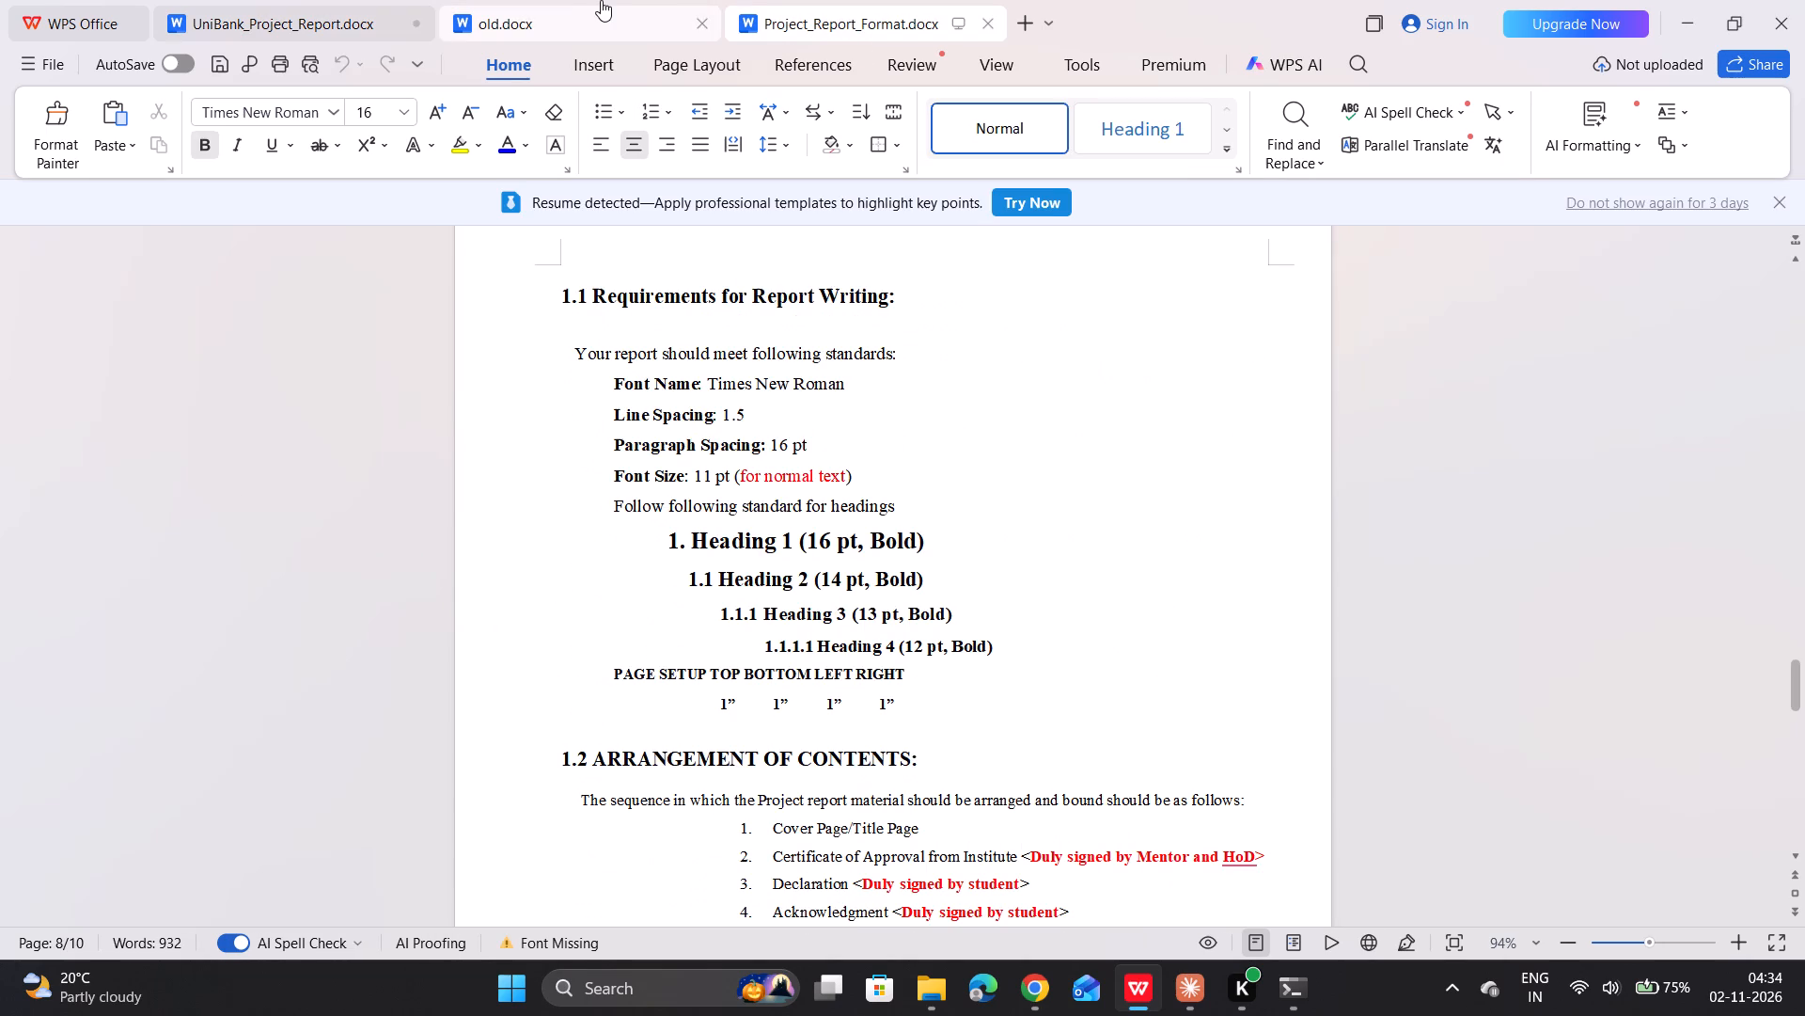
Skim through old.docx, close it, and return to UniBank_Project_Report.docx.
left_click(601, 0)
scroll(793, 471, "down", 12)
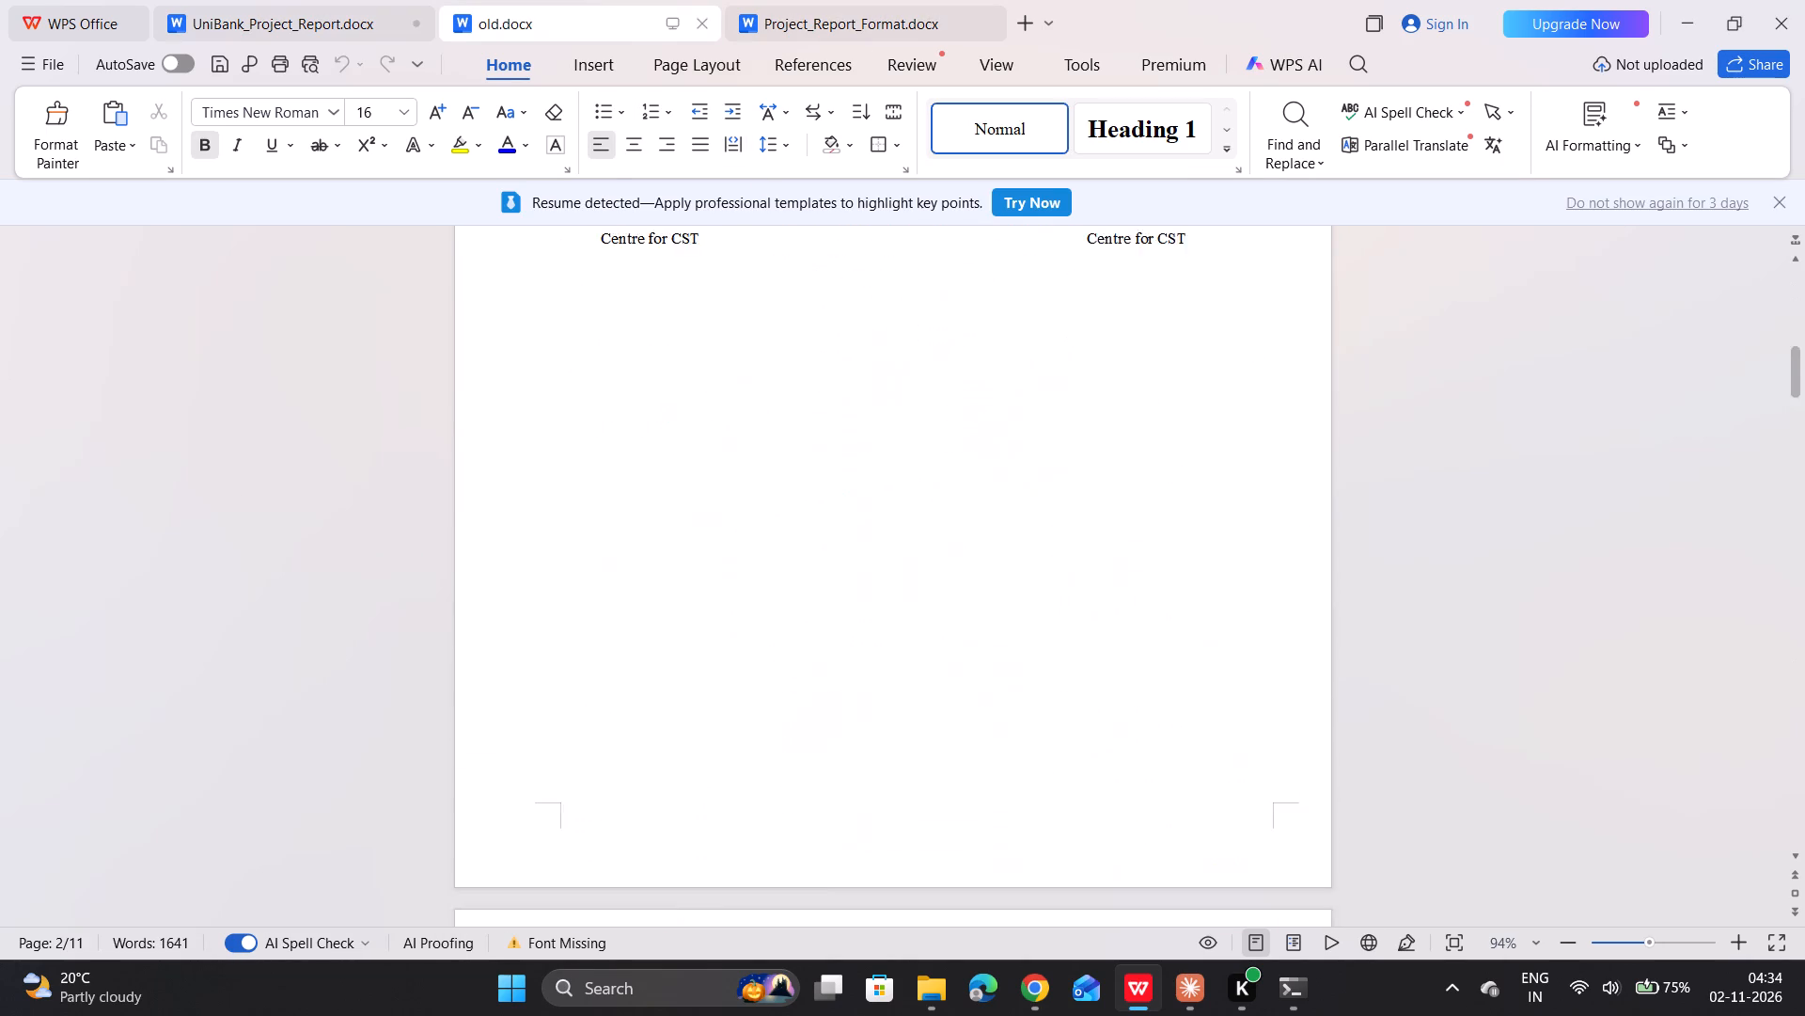
scroll(793, 471, "down", 11)
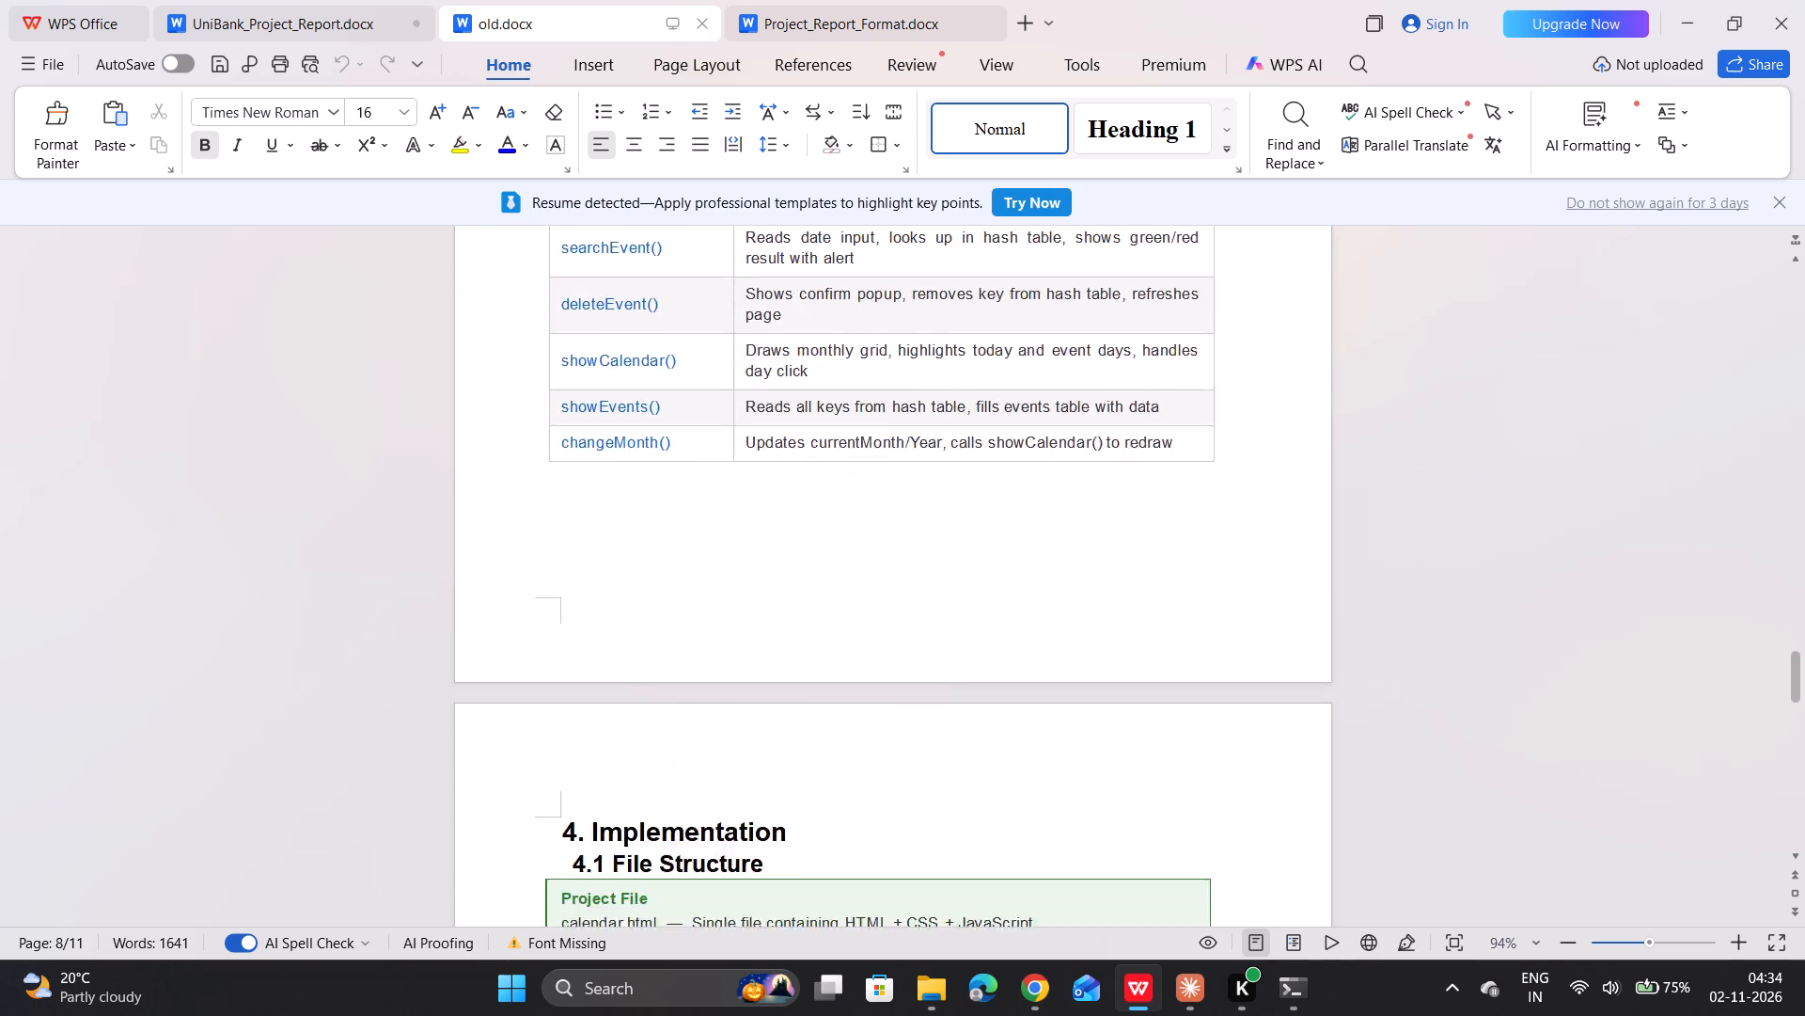
scroll(793, 471, "up", 20)
scroll(793, 471, "up", 18)
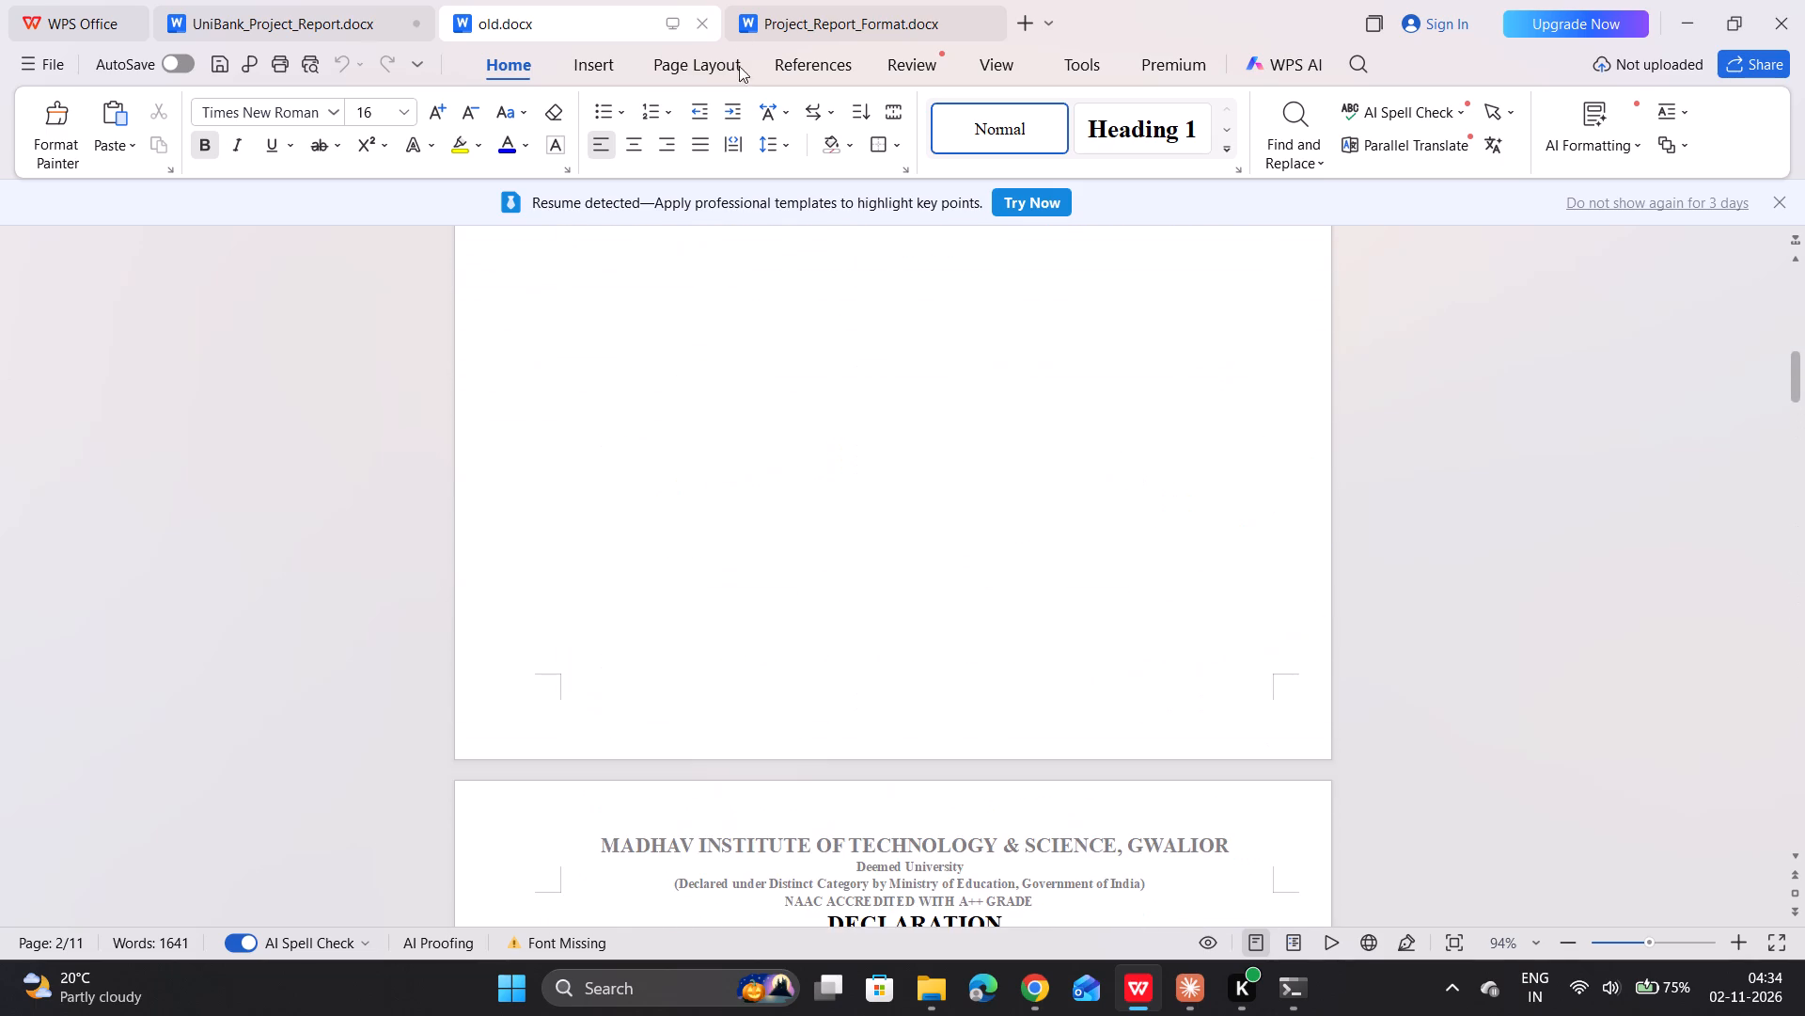
left_click(706, 24)
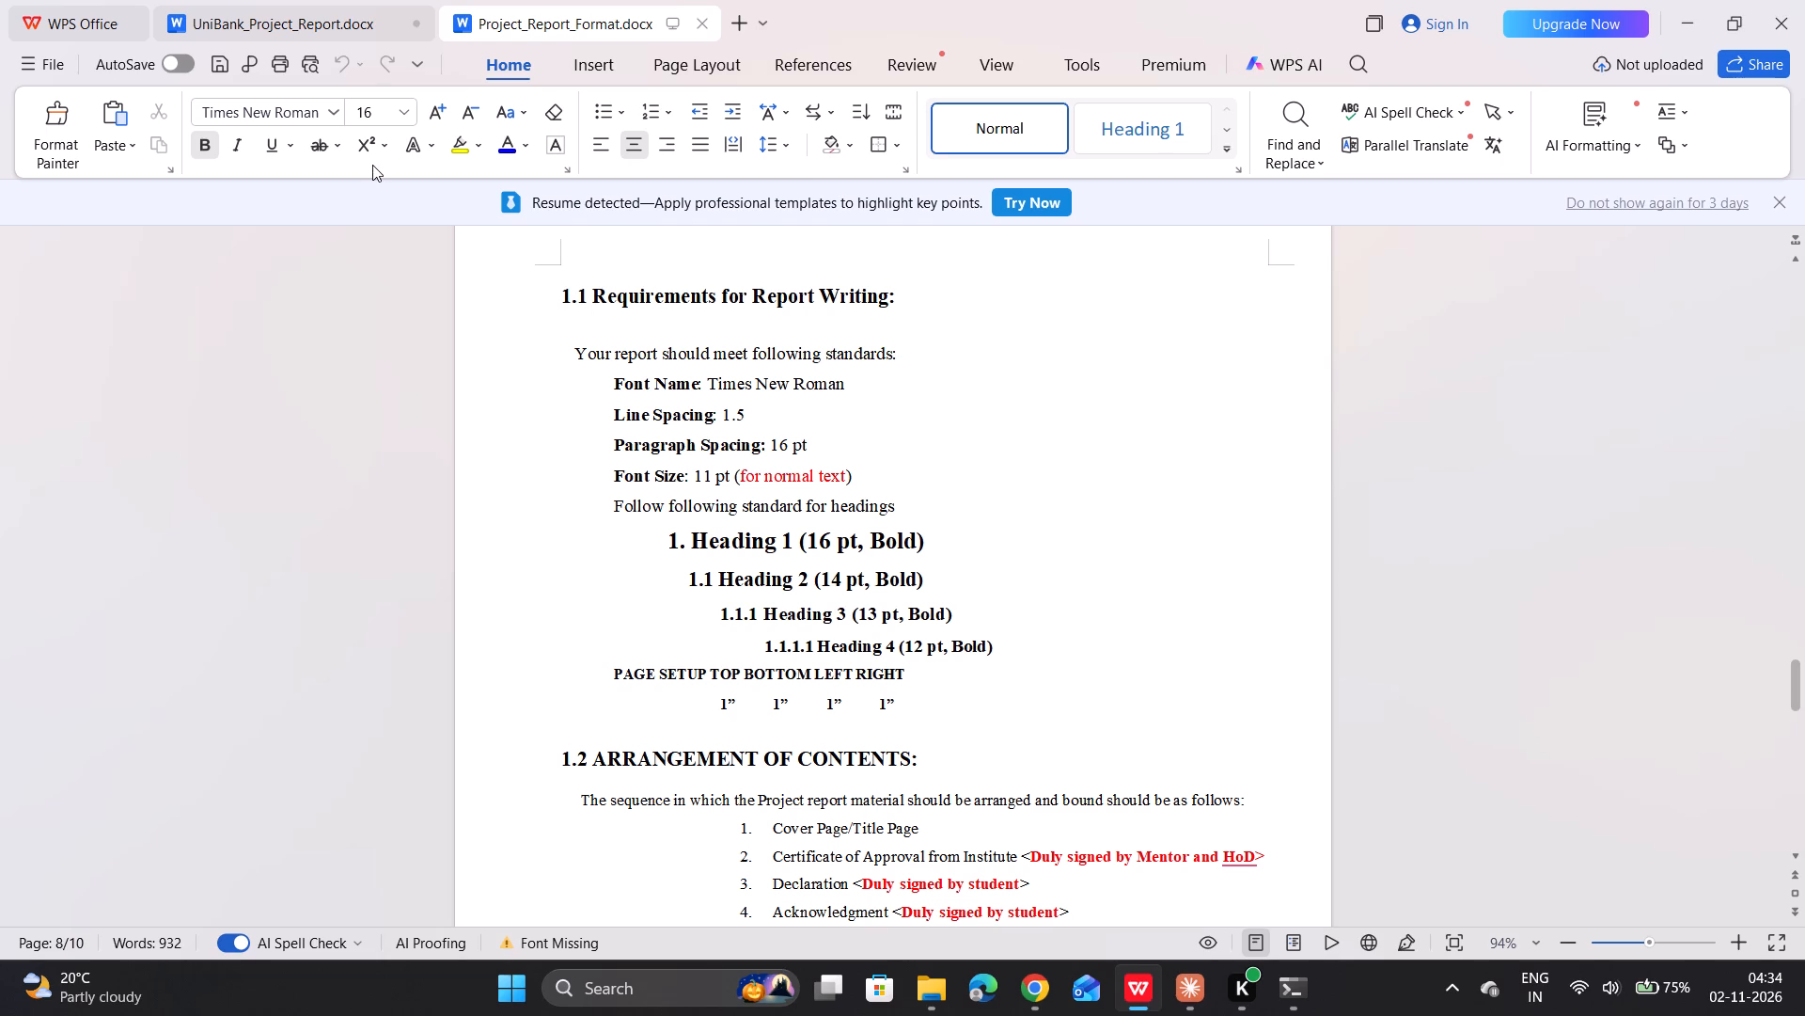
left_click(346, 2)
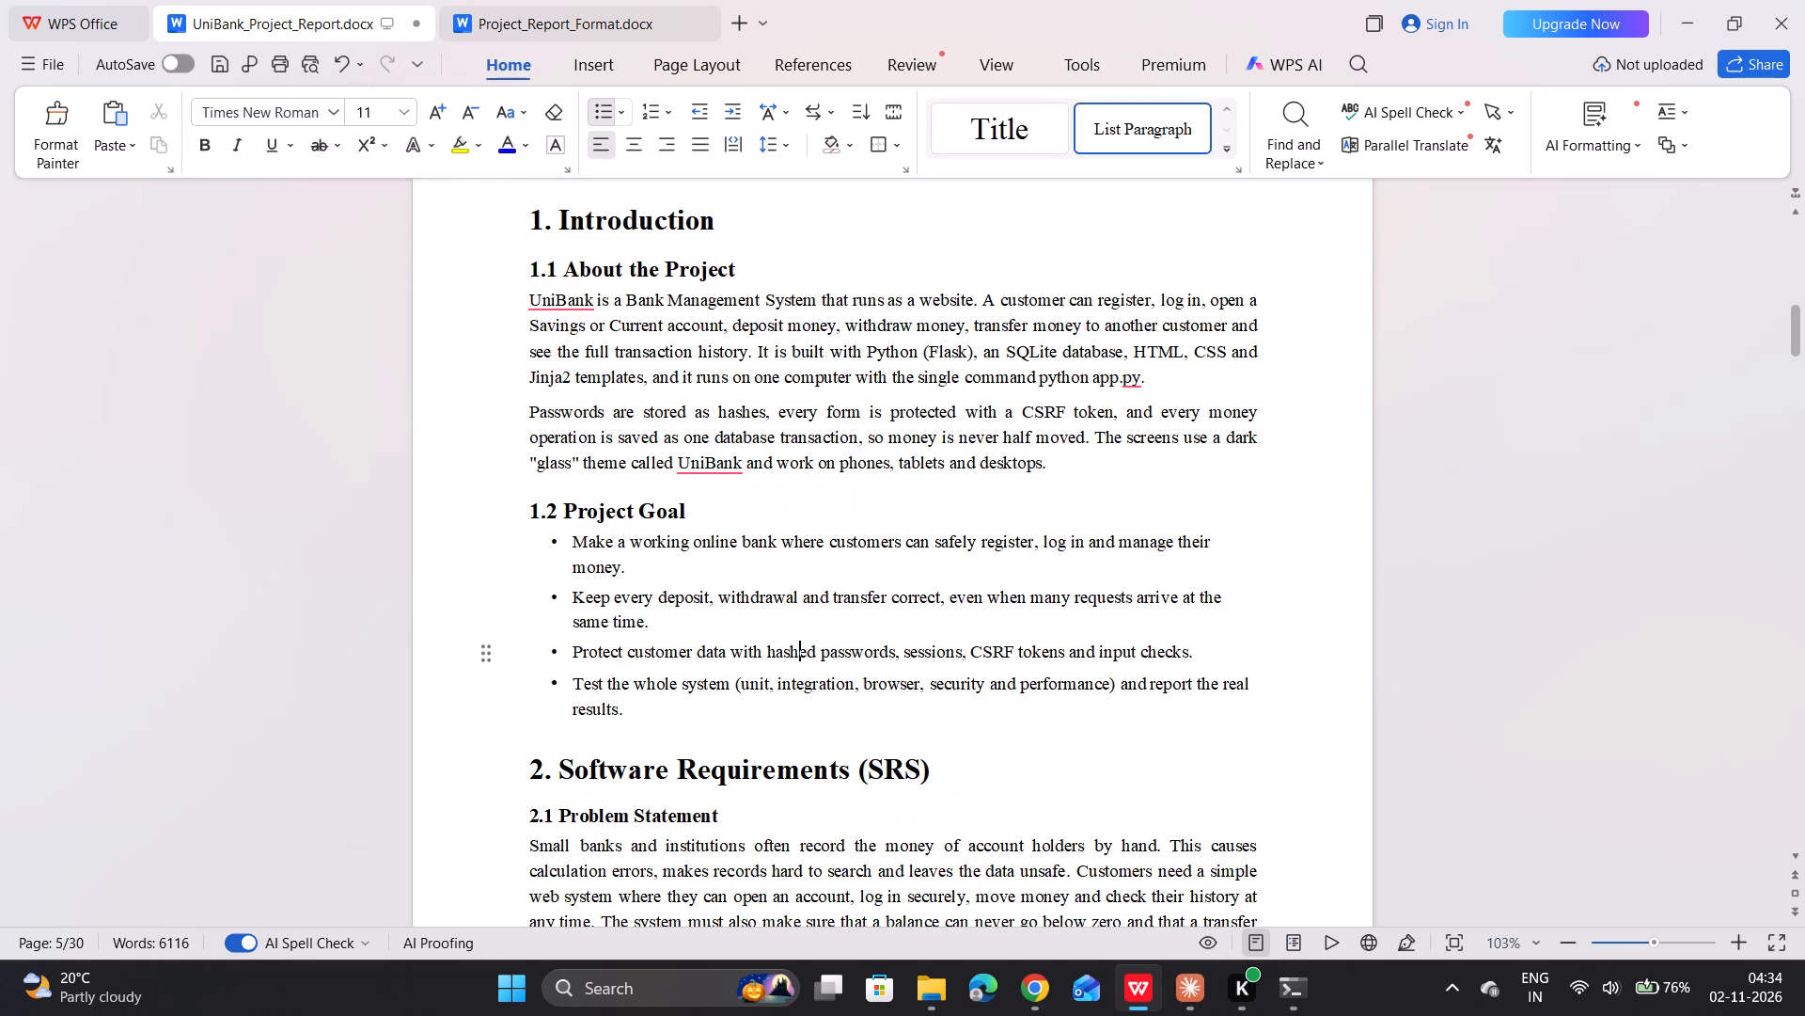
Check the heading standards in Project_Report_Format.docx and set the font size of the "1. Introduction" heading to 16 in UniBank_Project_Report.docx.
left_click(531, 22)
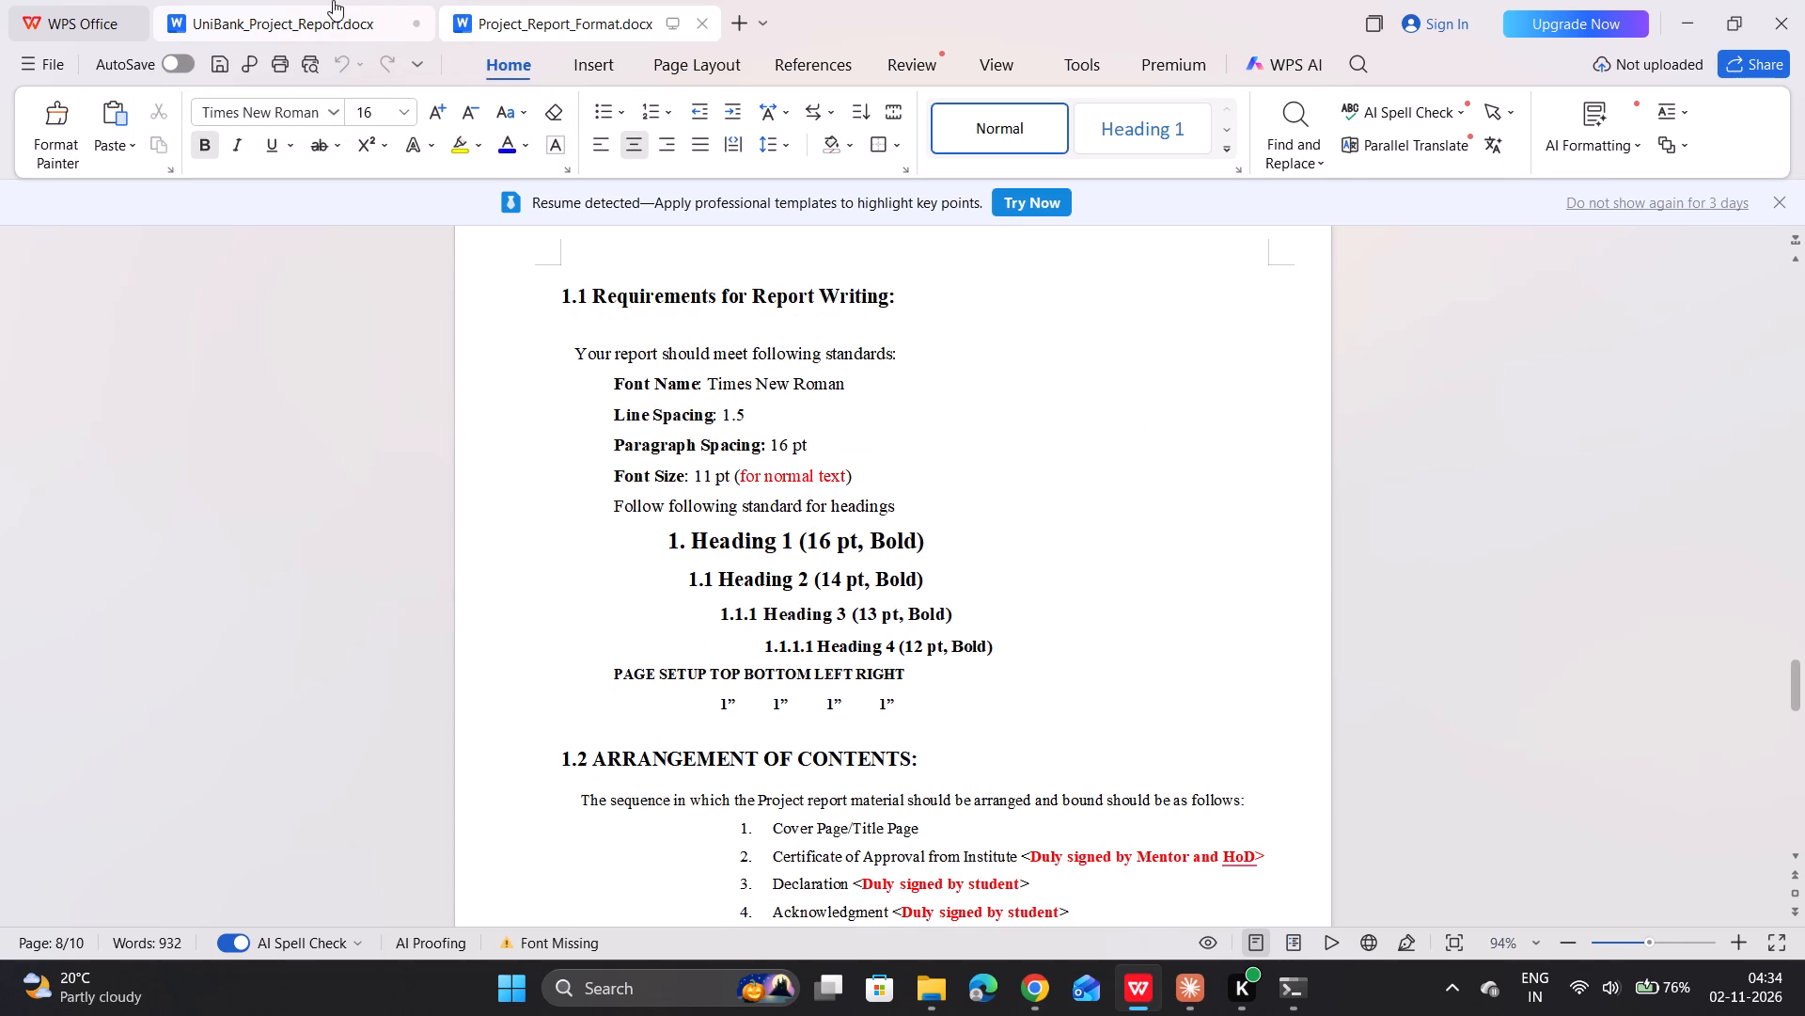
left_click(303, 0)
left_click(608, 224)
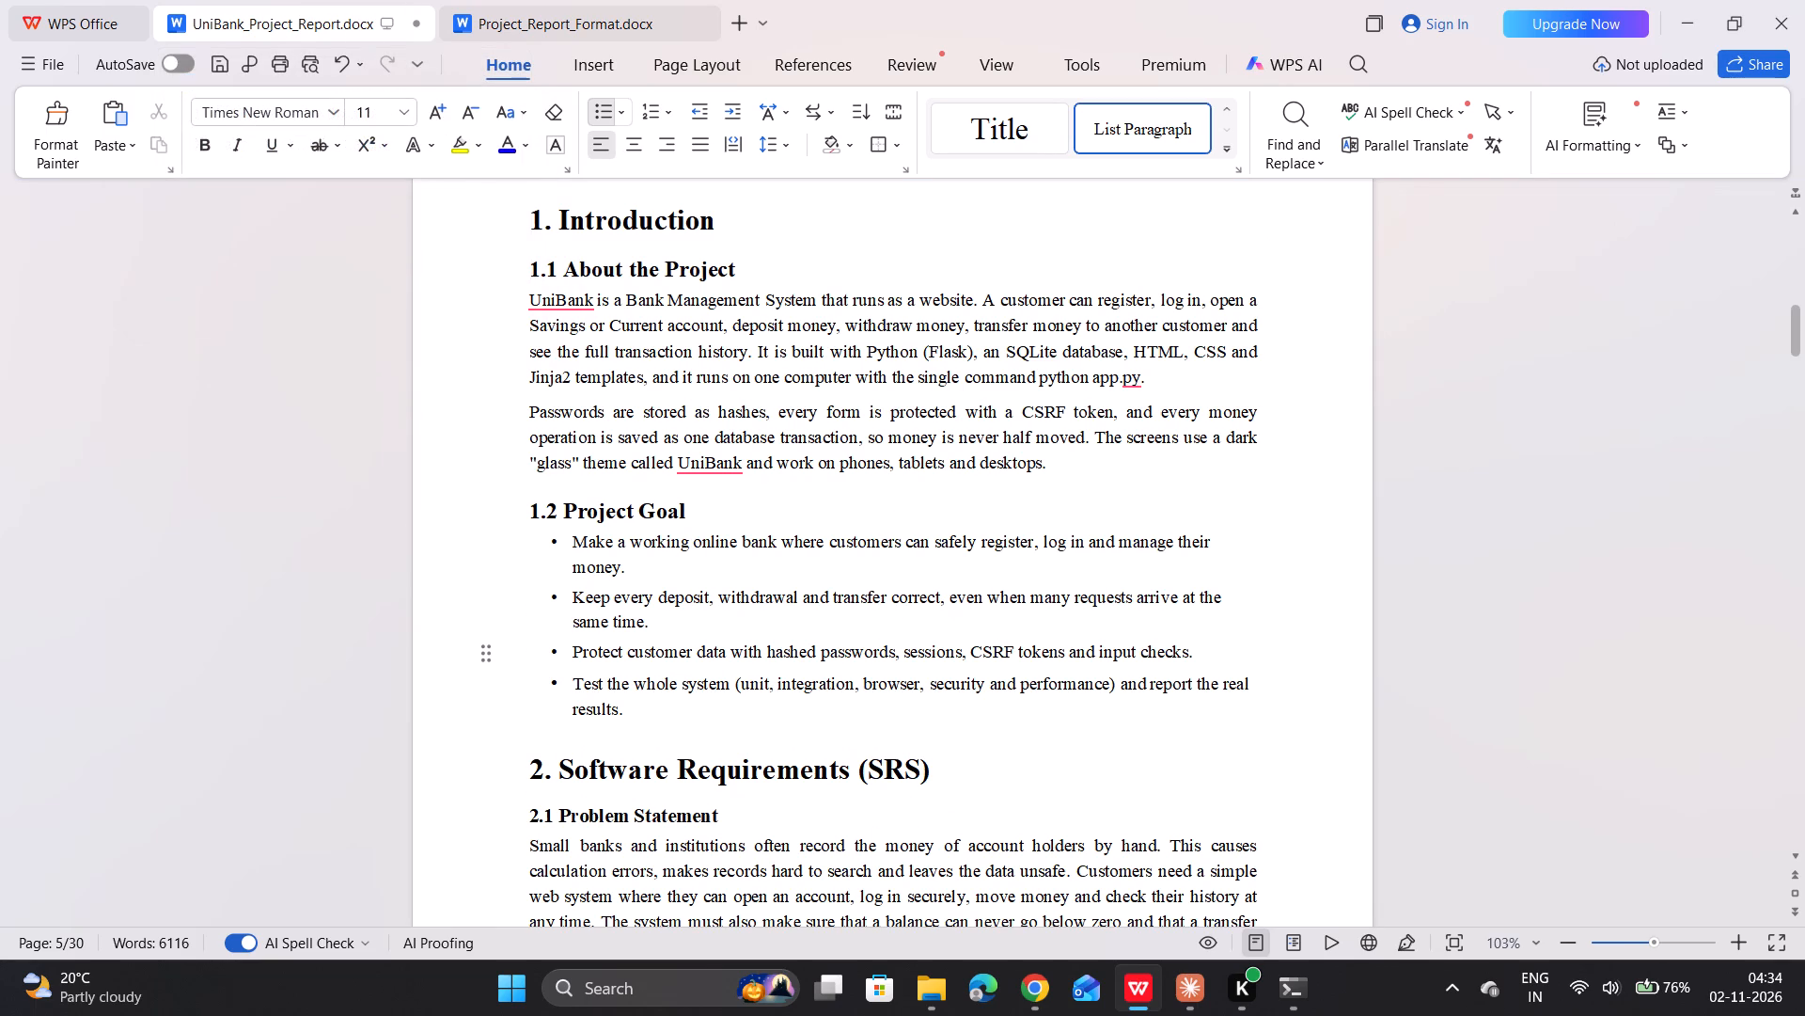
left_click_drag(537, 218, 585, 219)
left_click(718, 215)
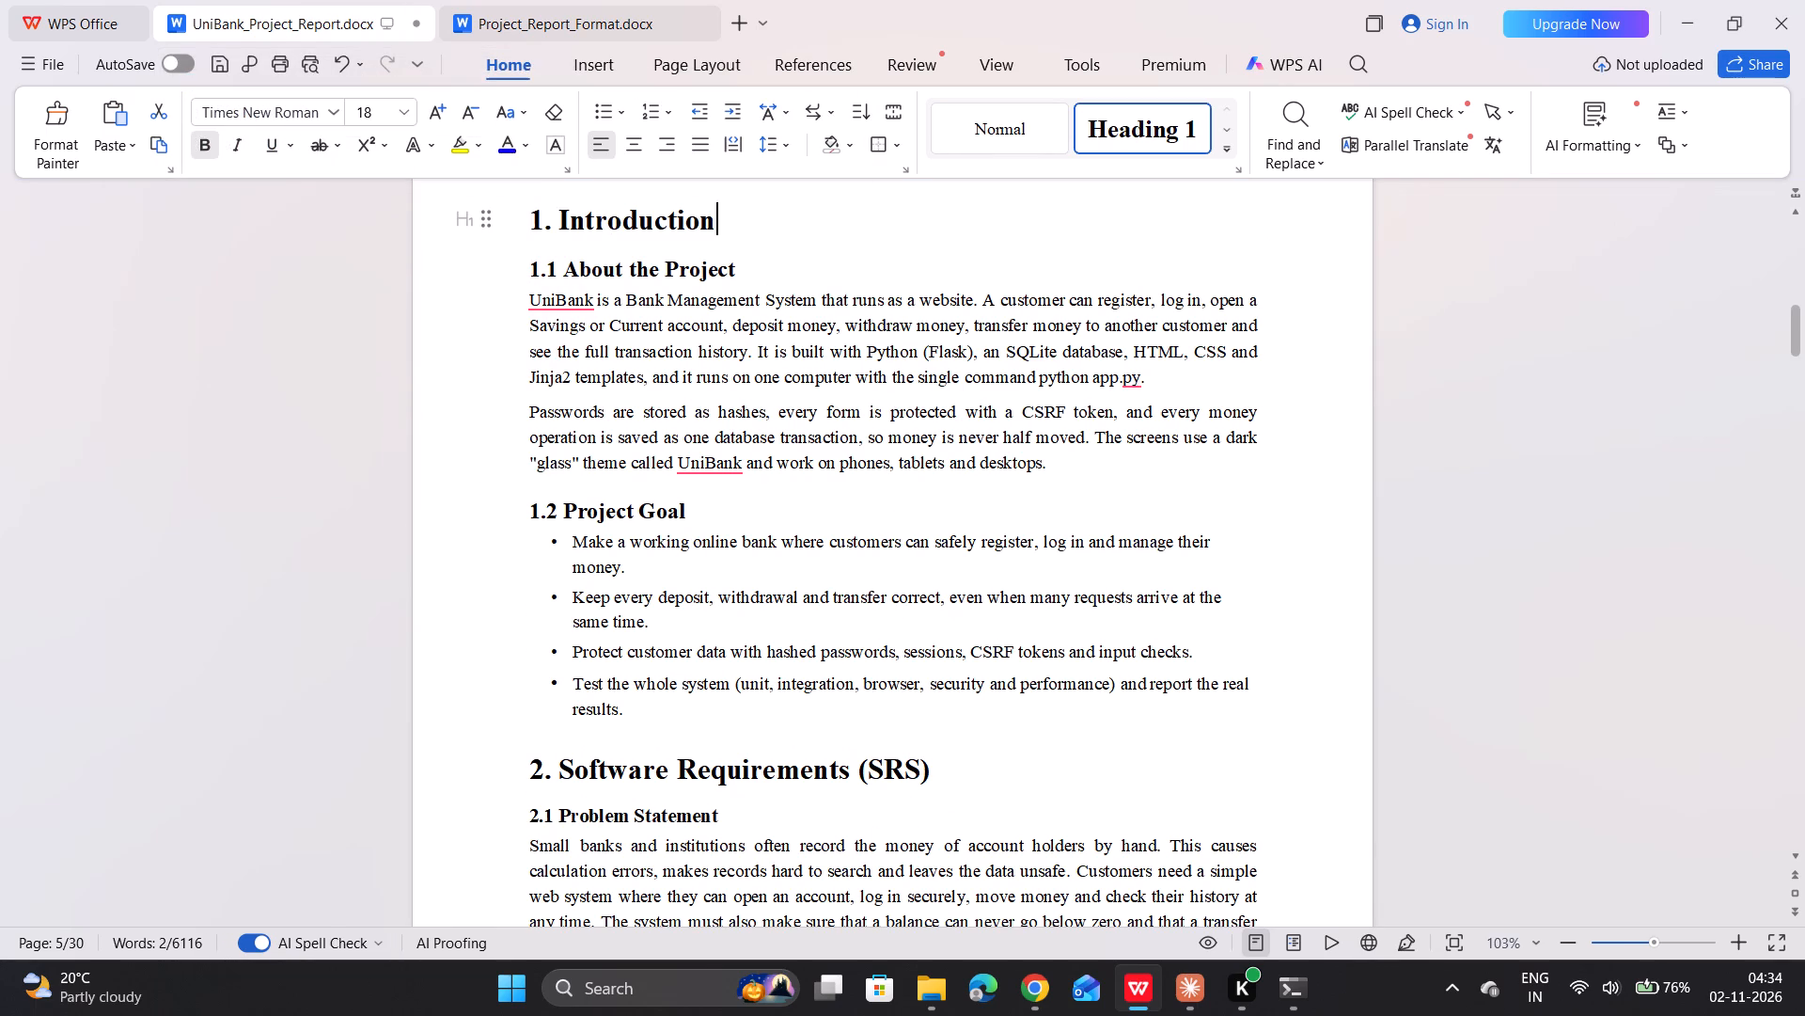
left_click_drag(718, 215, 531, 211)
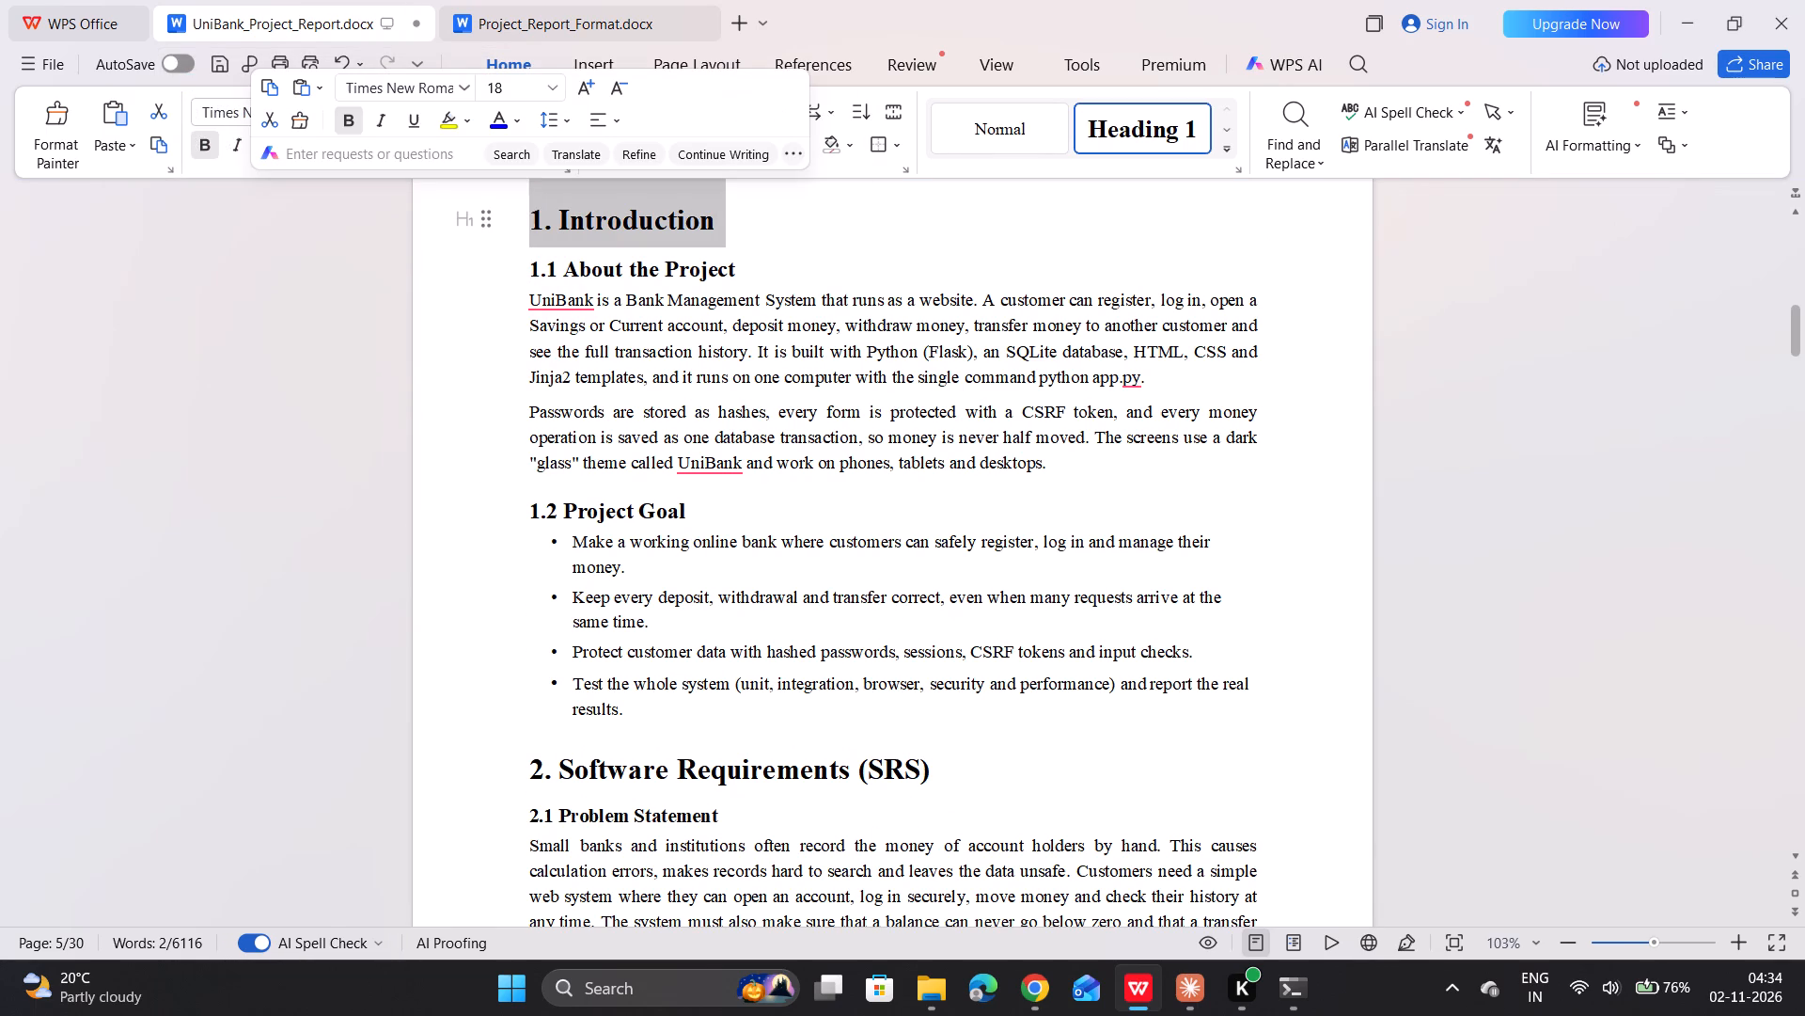
left_click(515, 90)
left_click(515, 90)
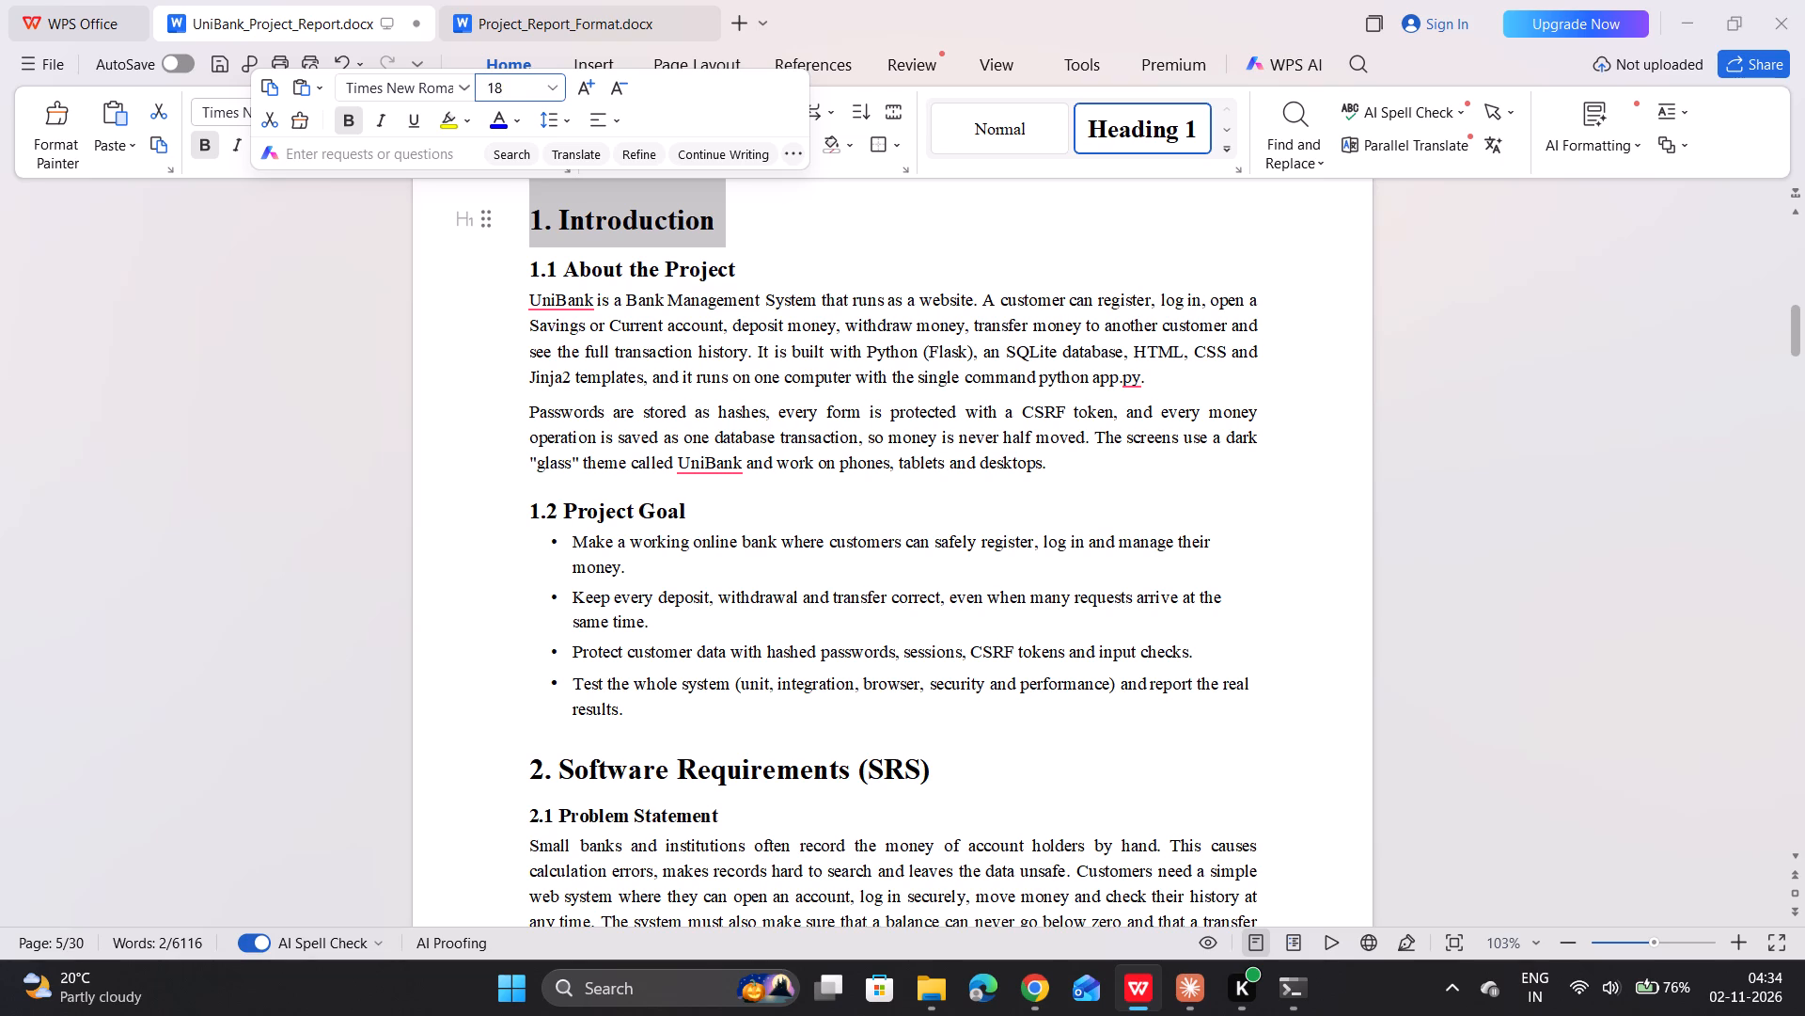
left_click(515, 90)
key("BackSpace")
key("6")
key("Return")
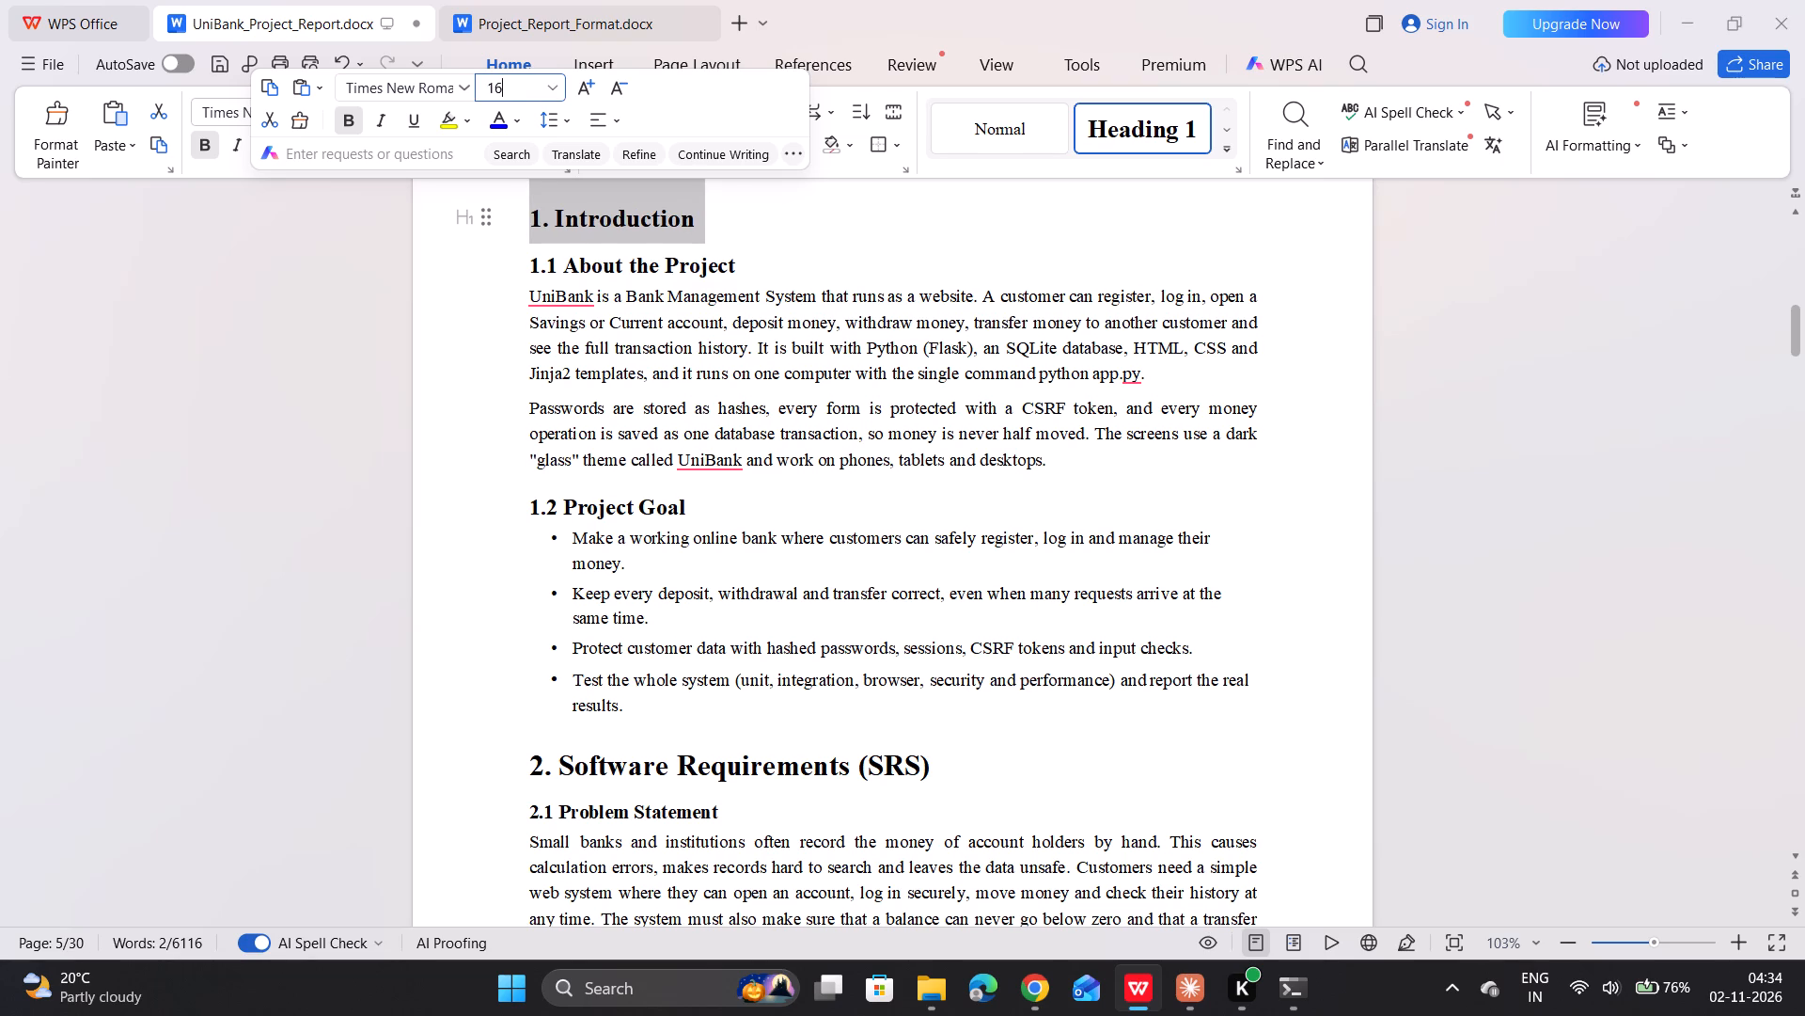
Examine the Heading 2 style settings for "1.1 About the Project" and compare them with the heading standards in Project_Report_Format.docx.
left_click(742, 270)
left_click_drag(740, 267, 618, 267)
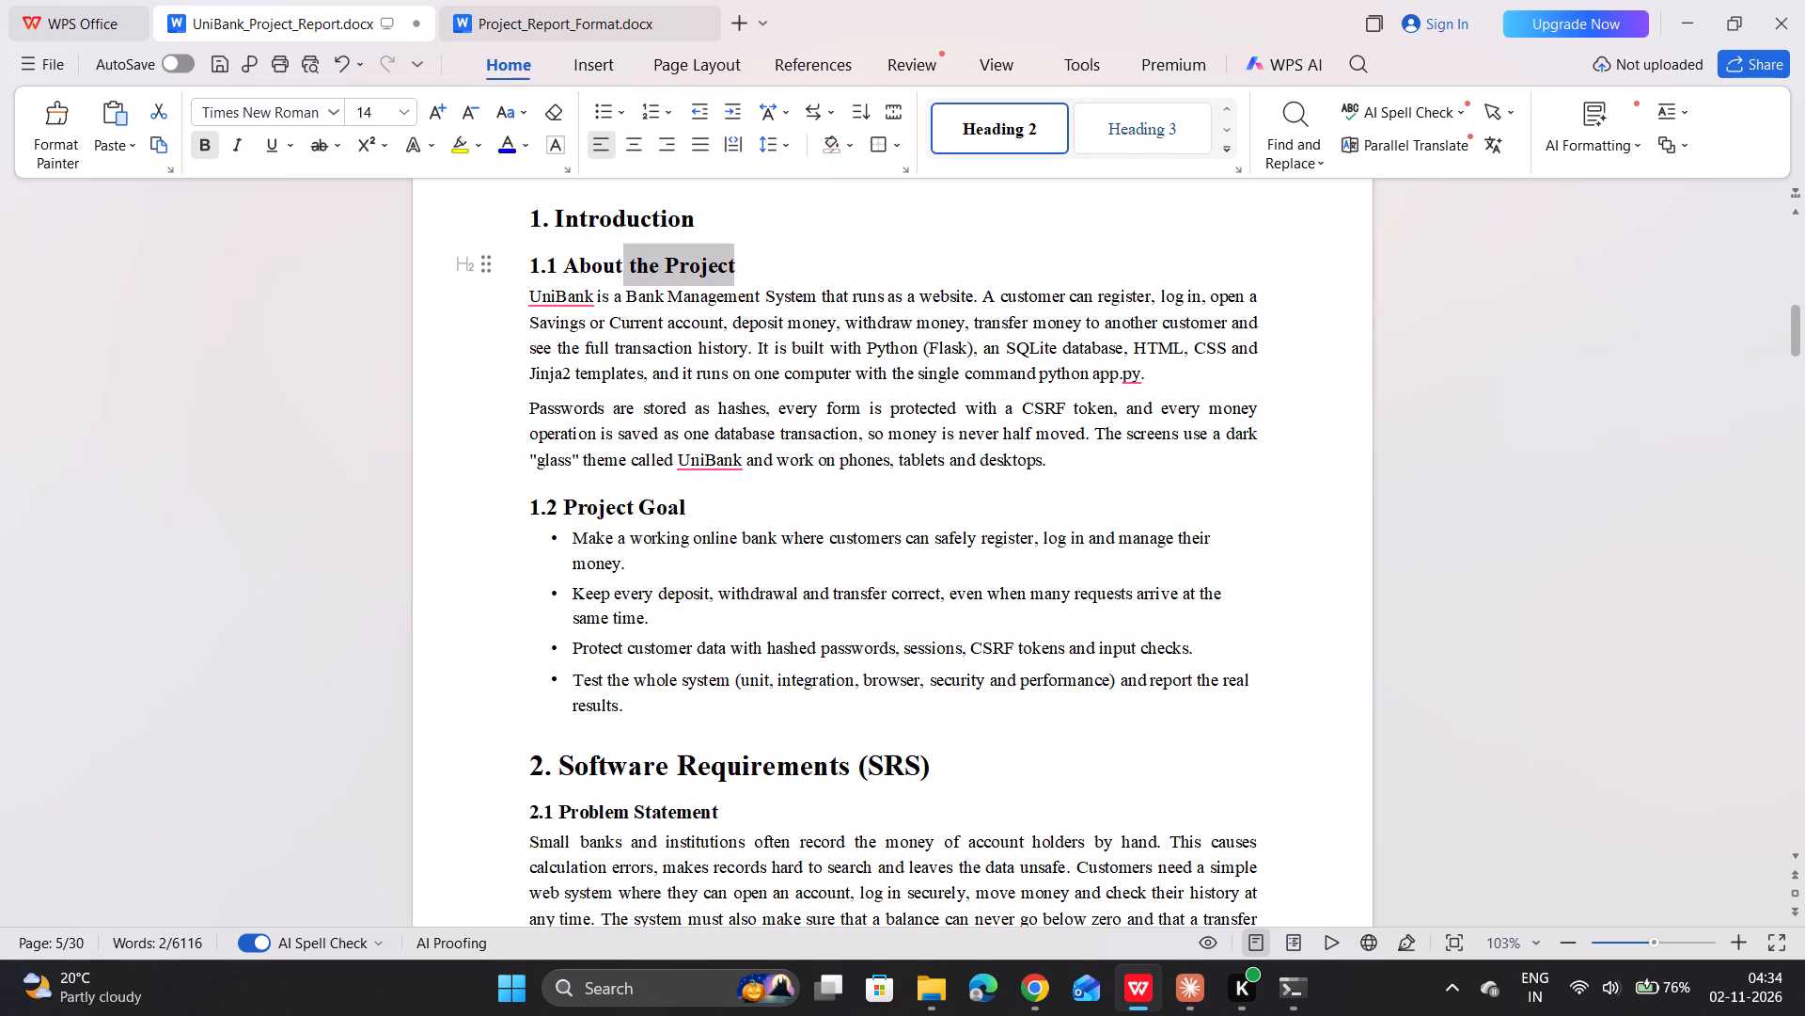
left_click_drag(618, 267, 532, 273)
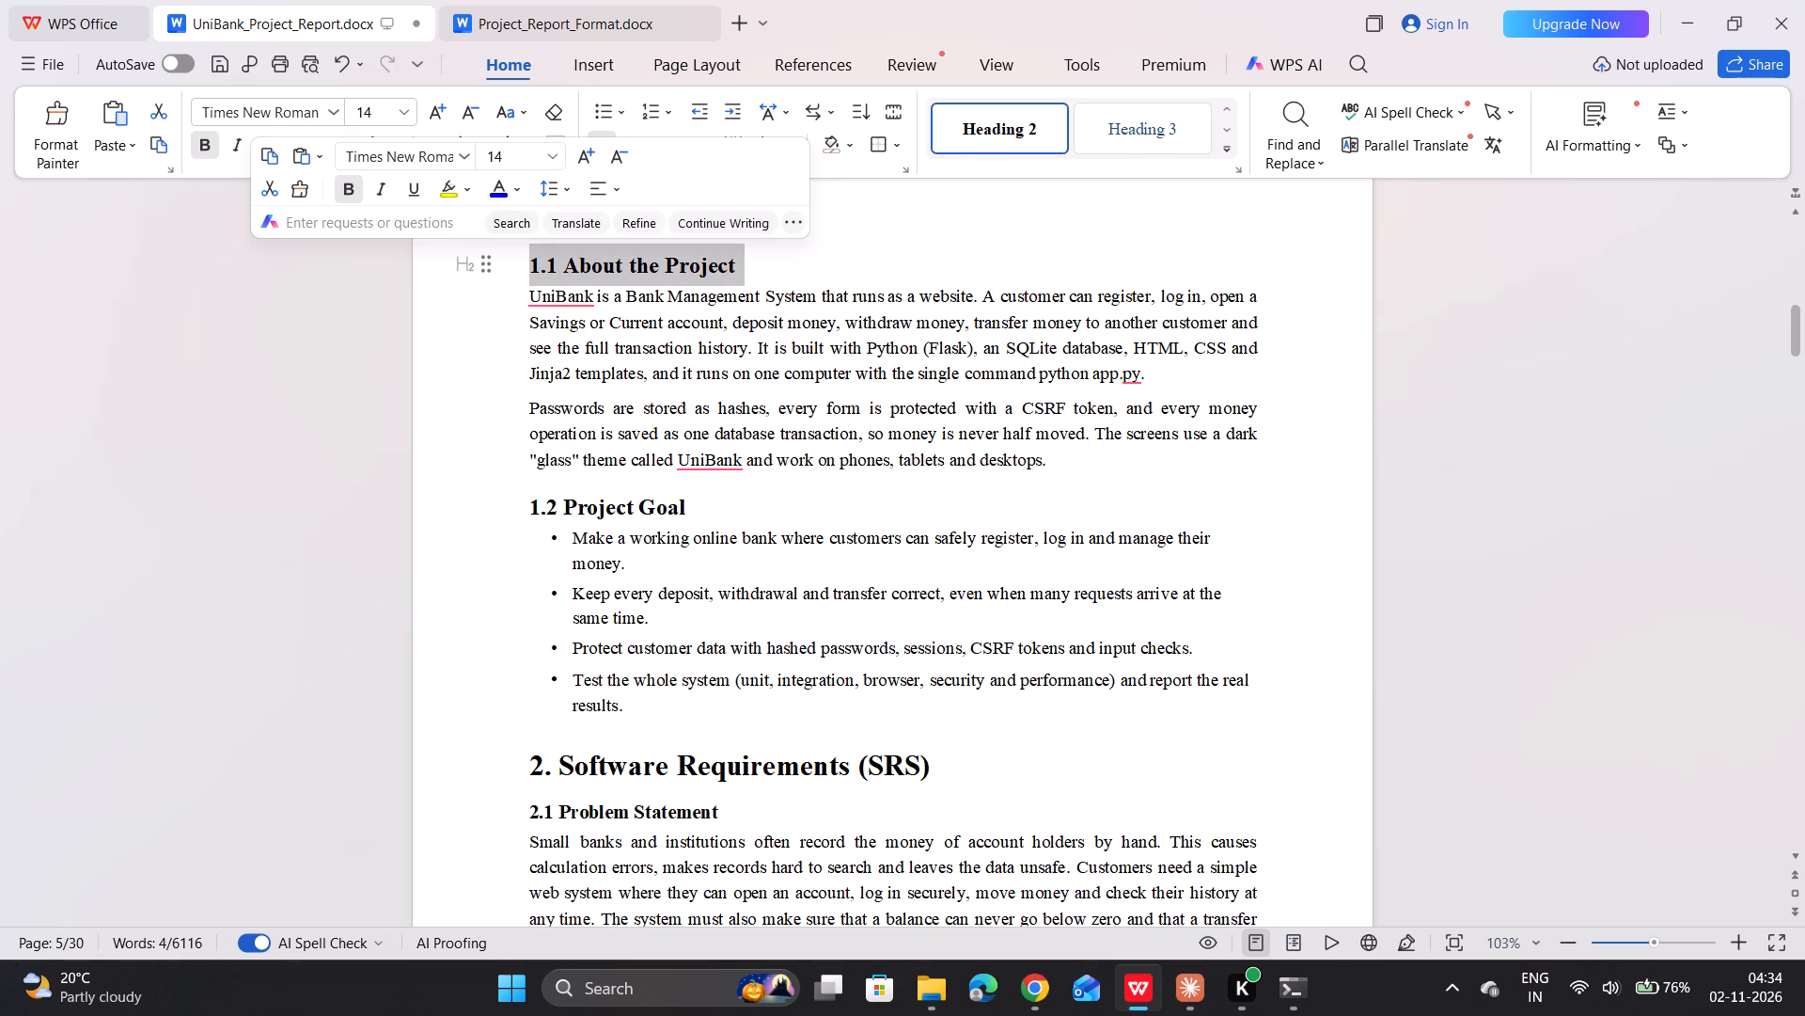
left_click(1012, 128)
right_click(1027, 133)
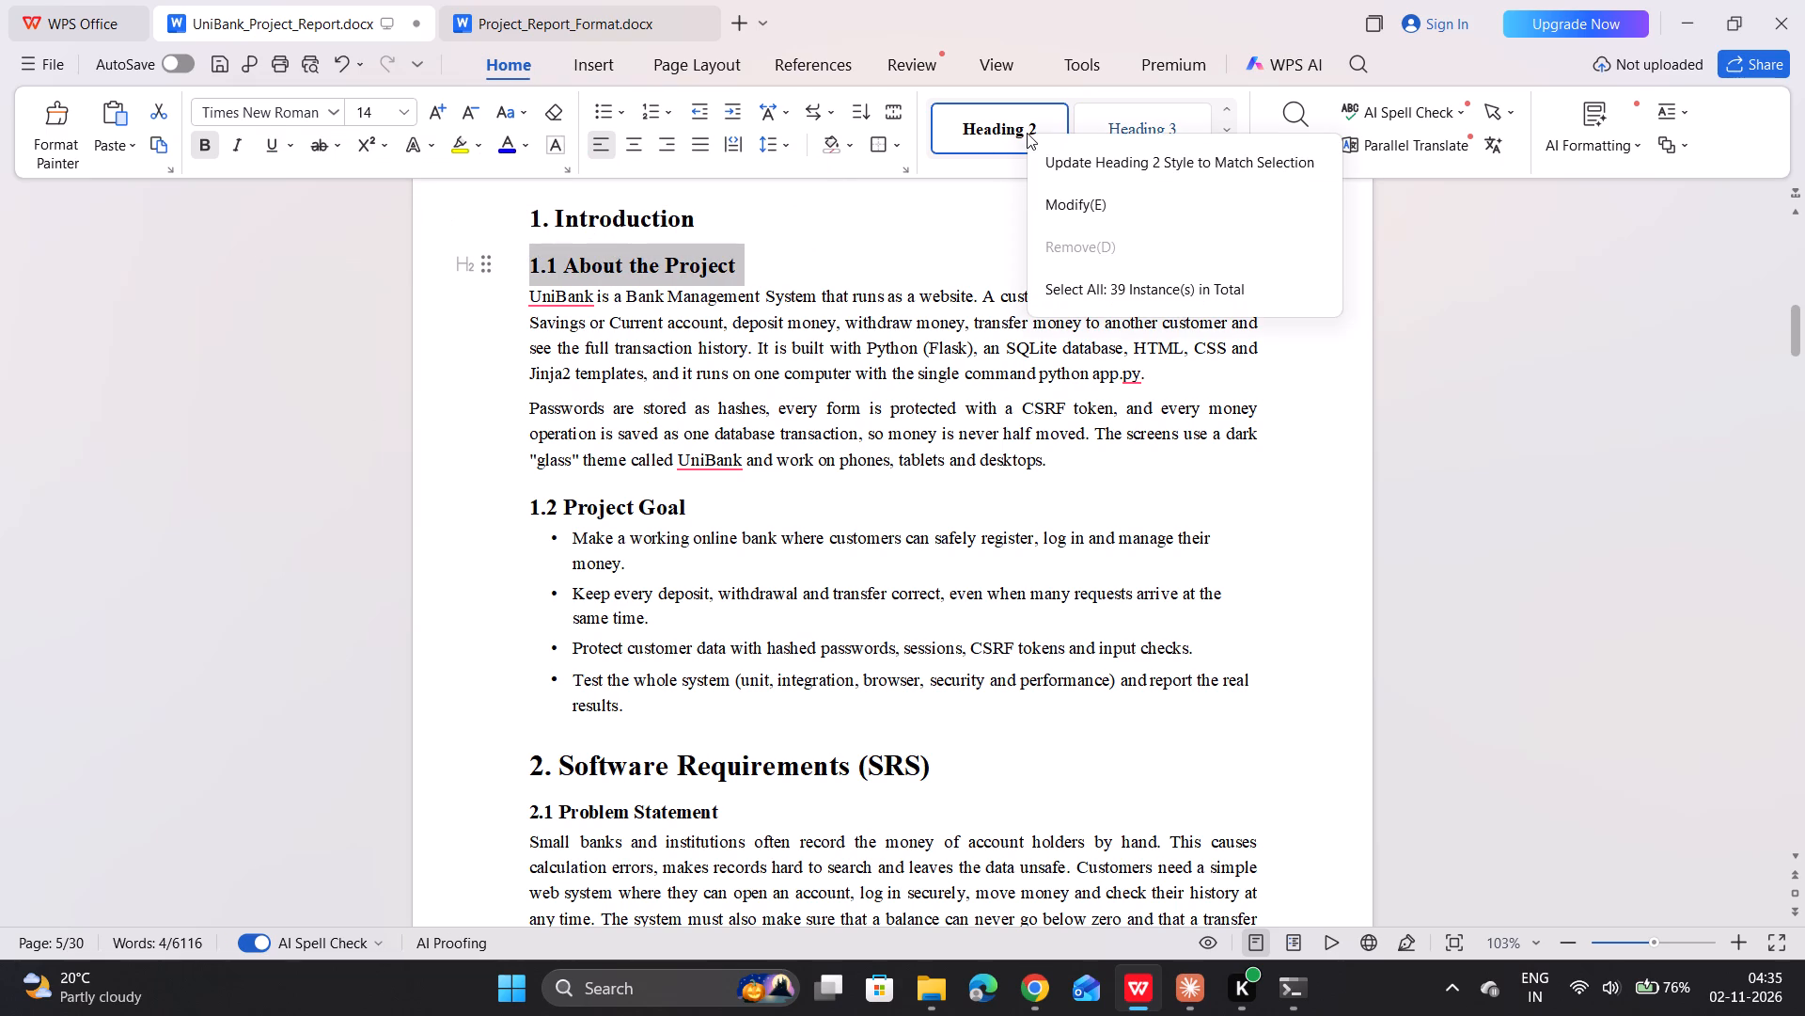
left_click(1111, 204)
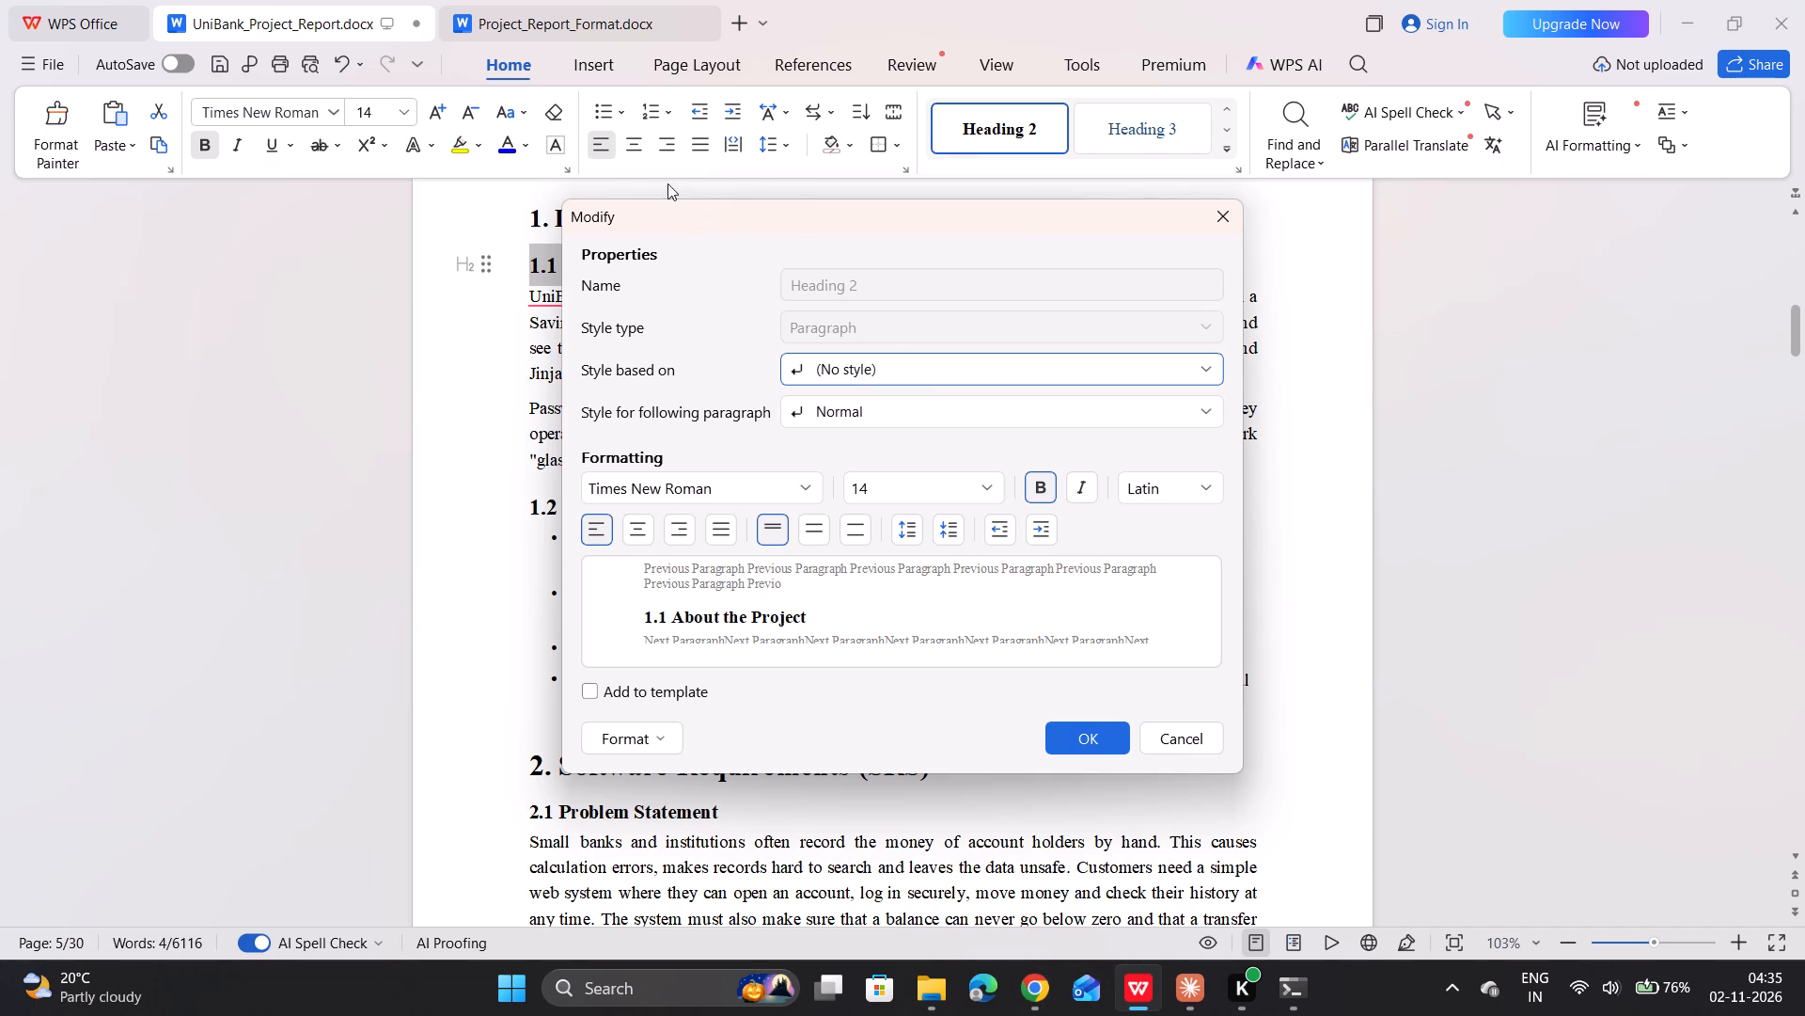
left_click(616, 0)
left_click(1216, 223)
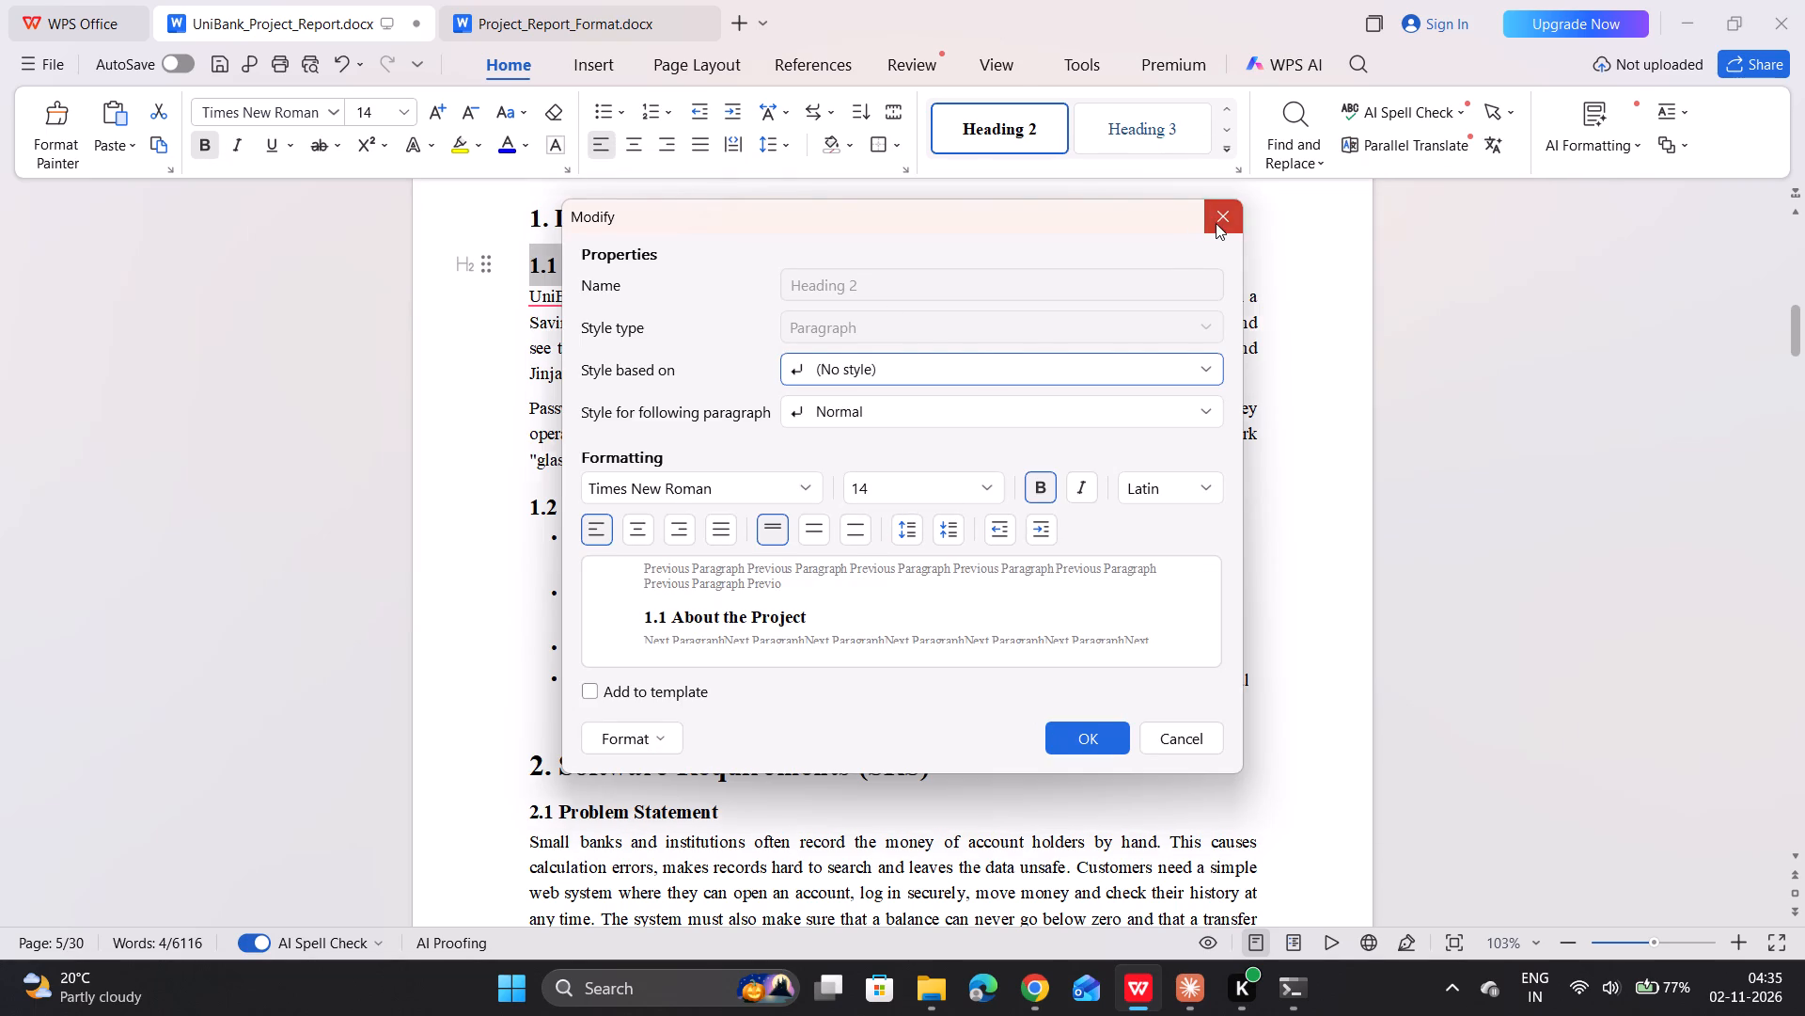
left_click(573, 0)
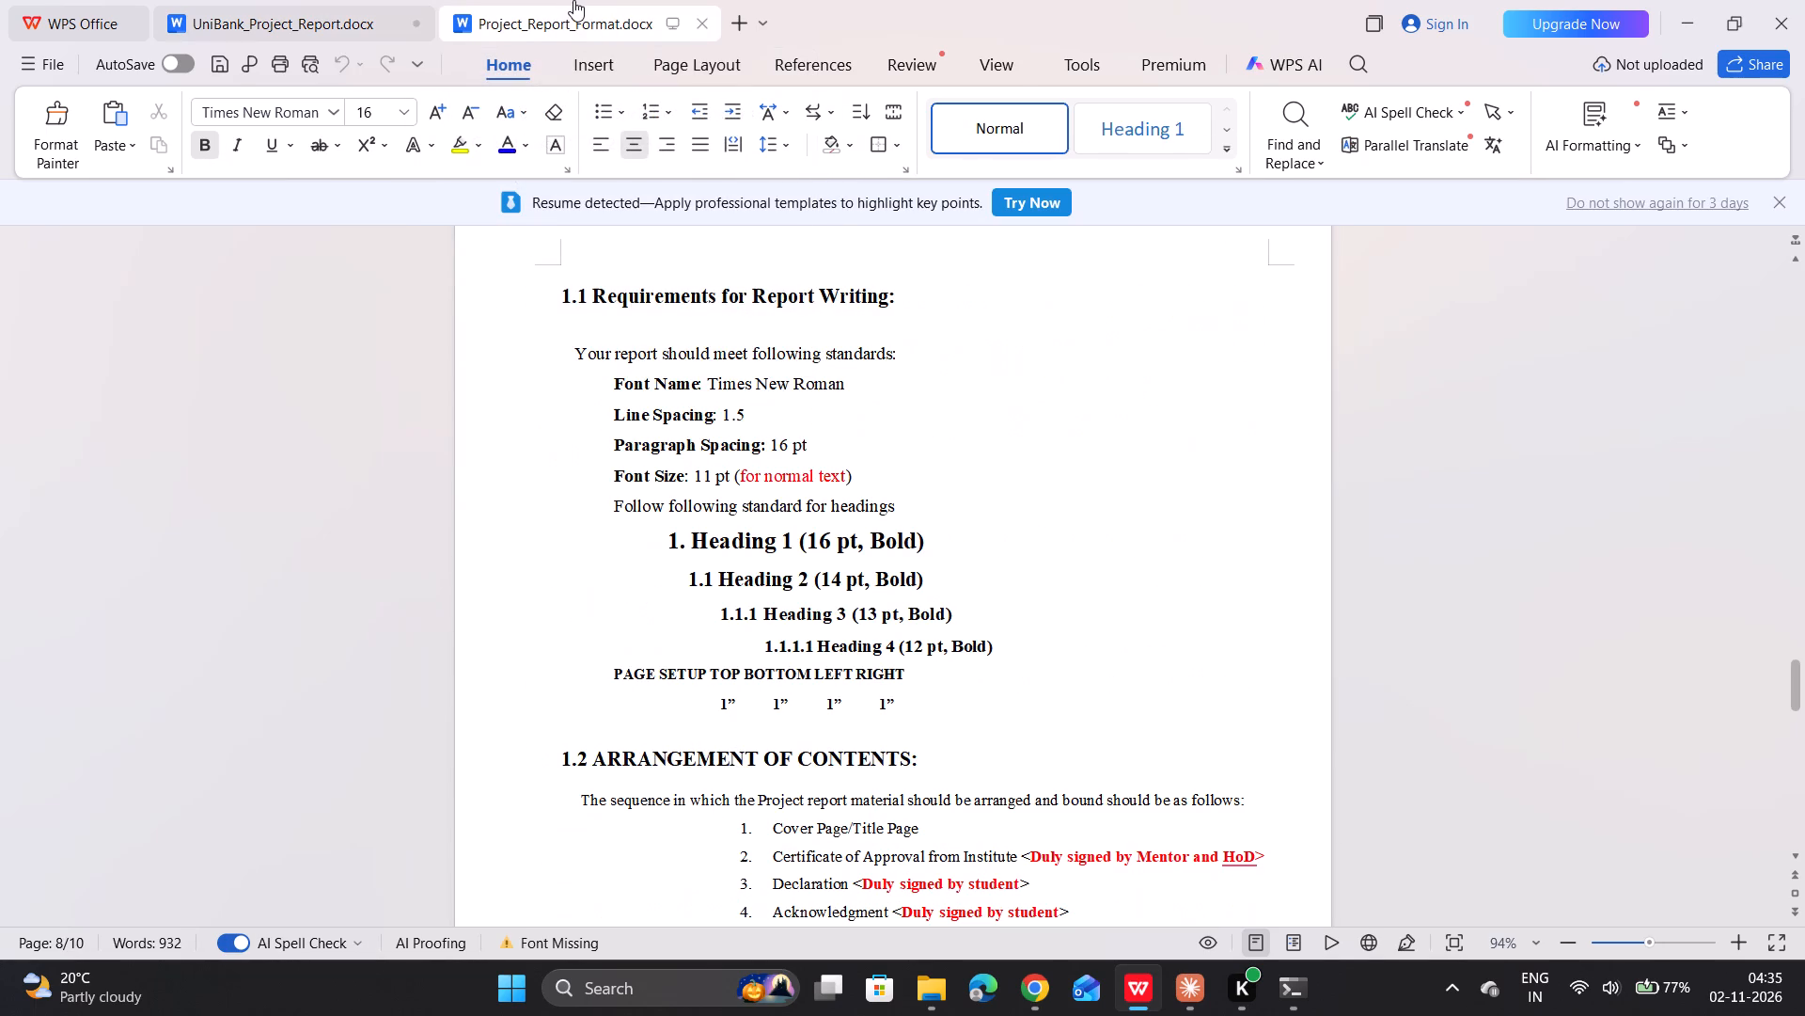
left_click(295, 0)
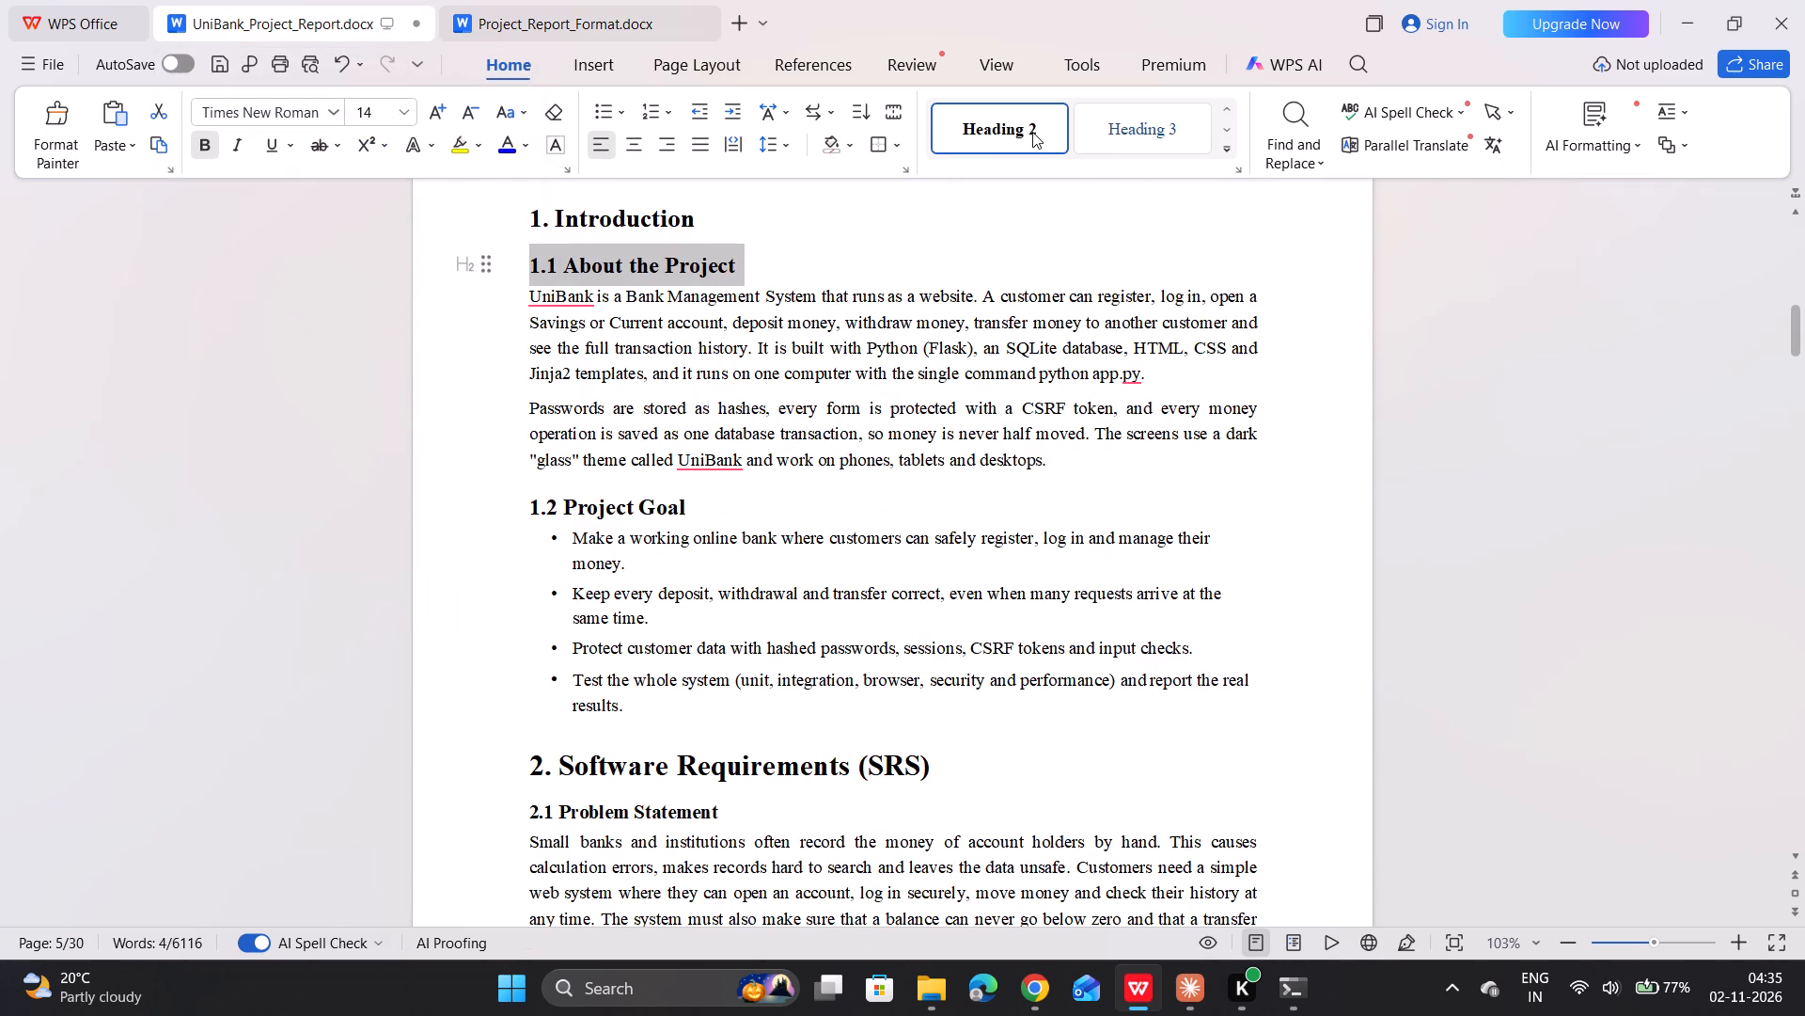
Review the Heading 2 style's formatting again, and check the font sizes of "1.2 Project Goal" and "2. Software Requirements (SRS)".
right_click(1032, 132)
left_click(1081, 212)
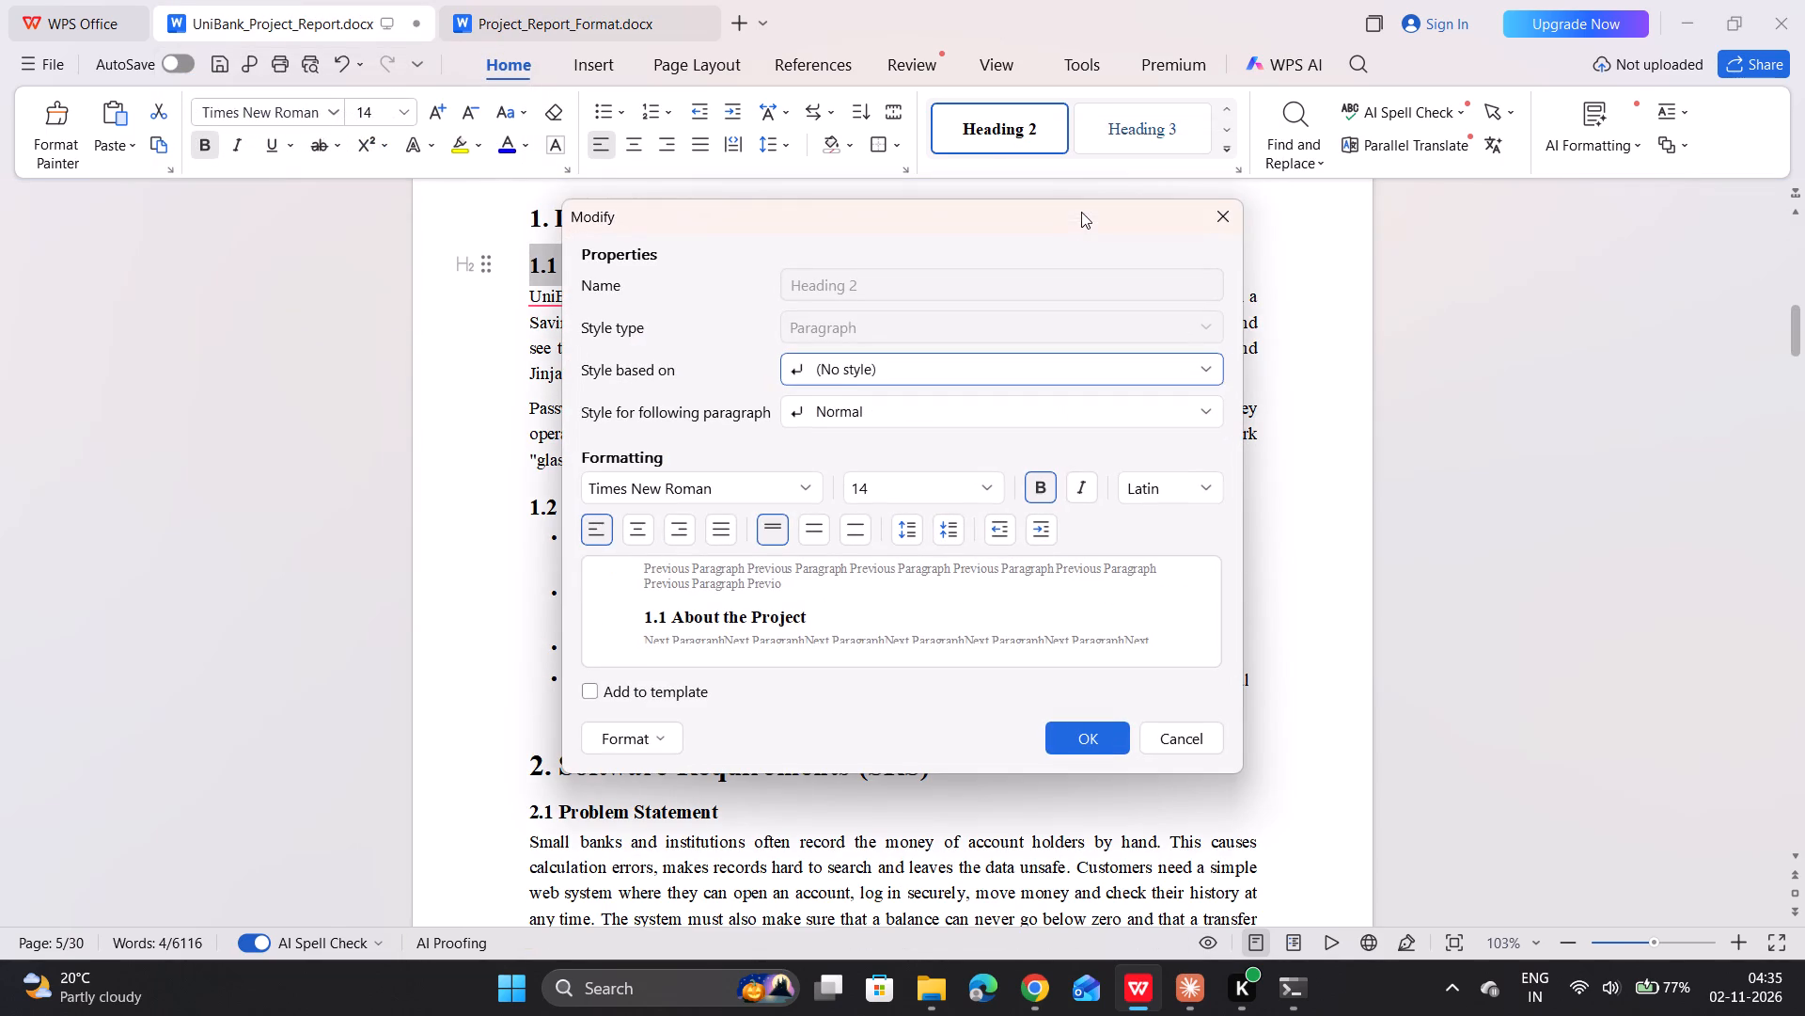
left_click(1223, 224)
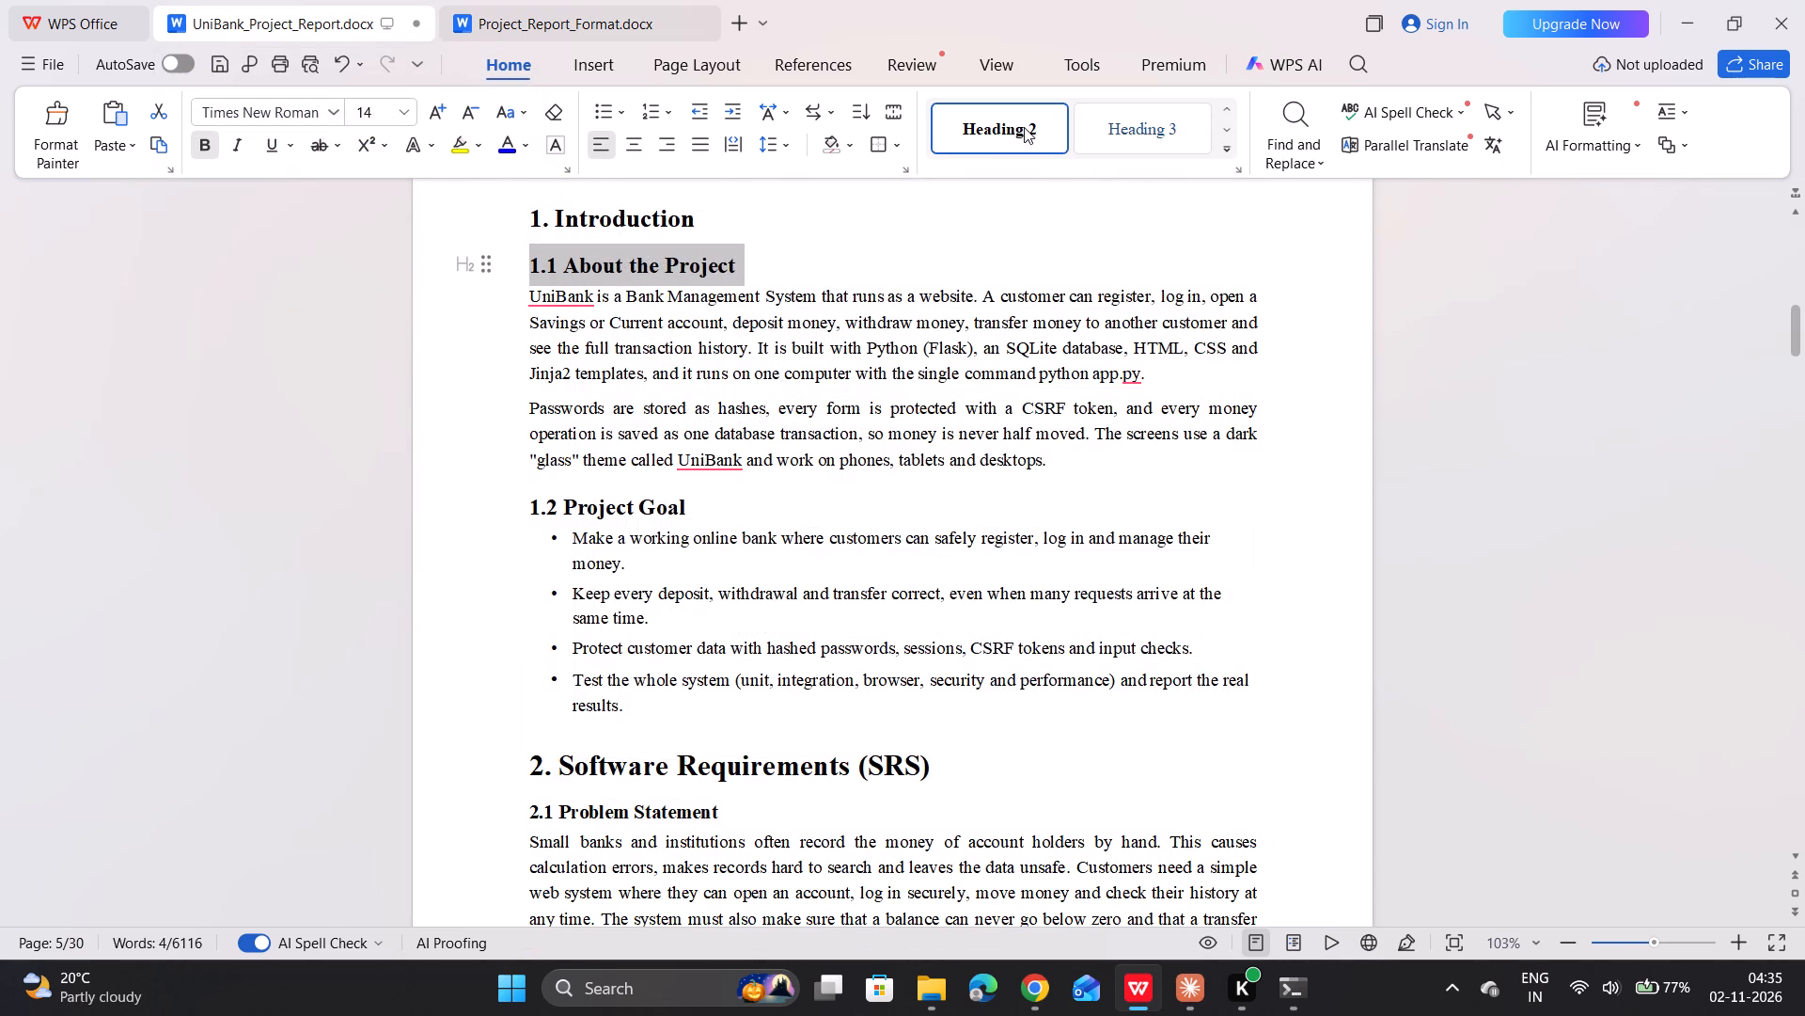
right_click(1024, 127)
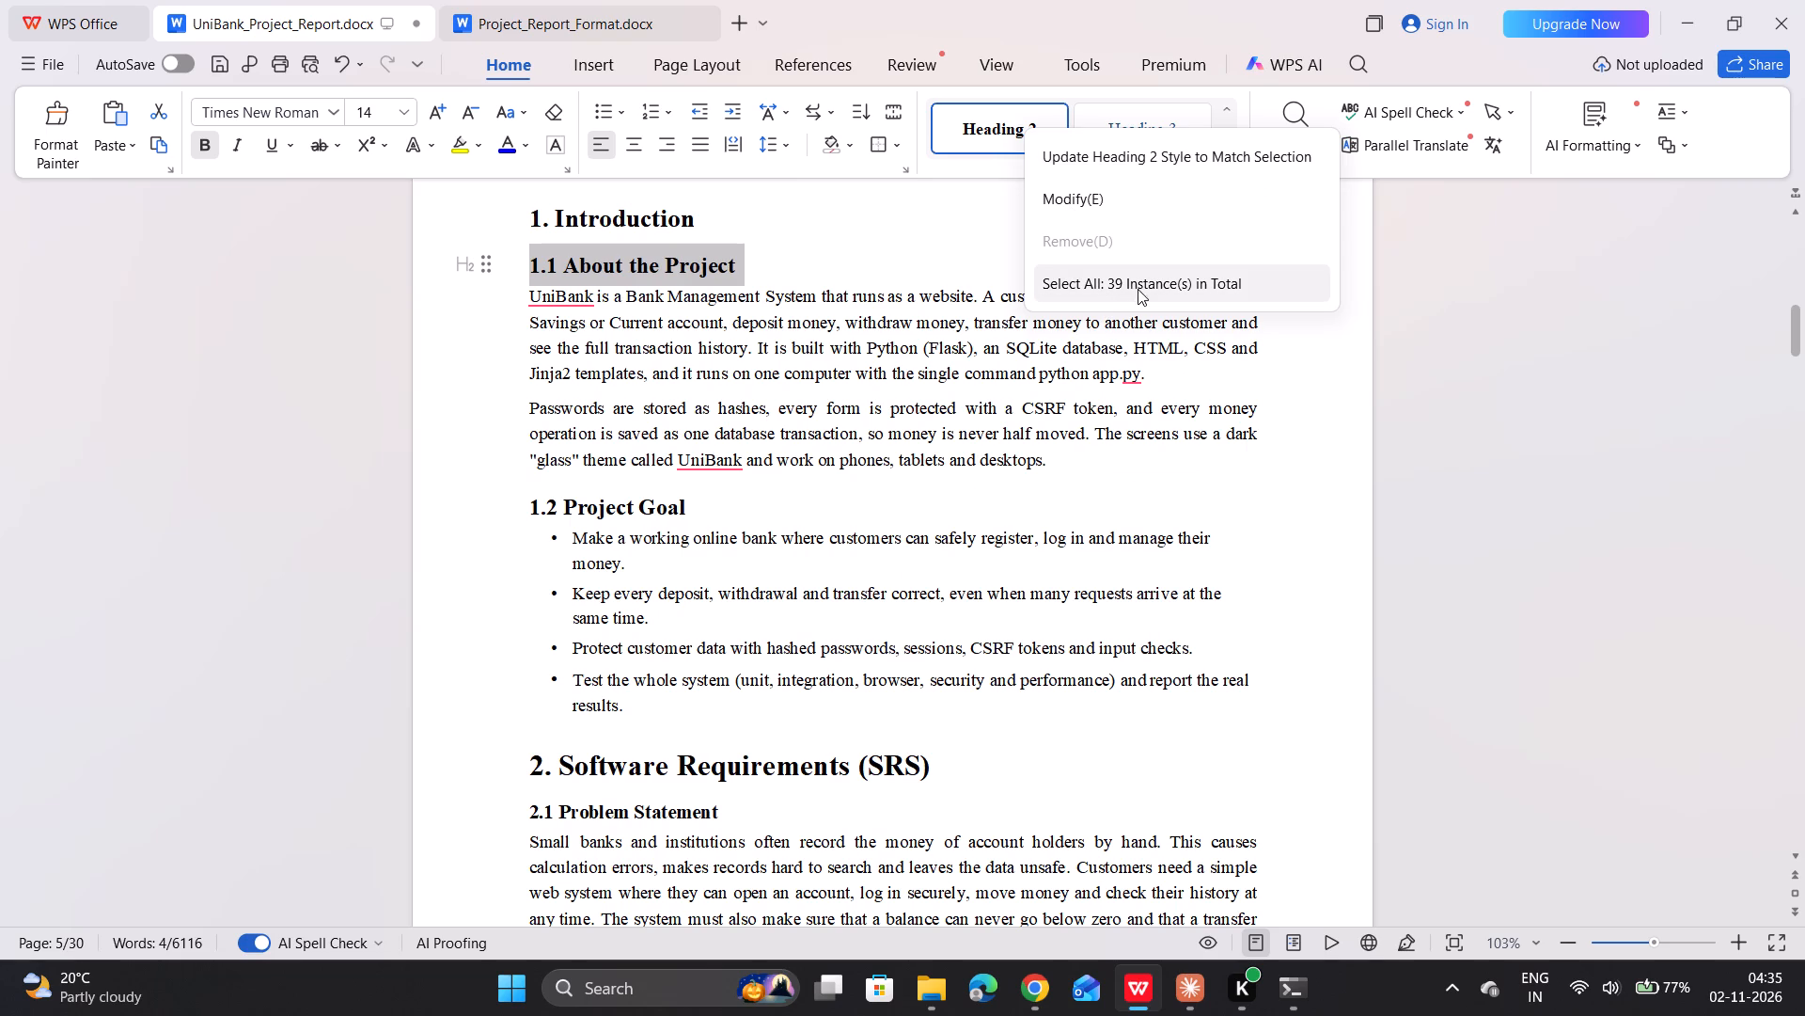
left_click(1096, 207)
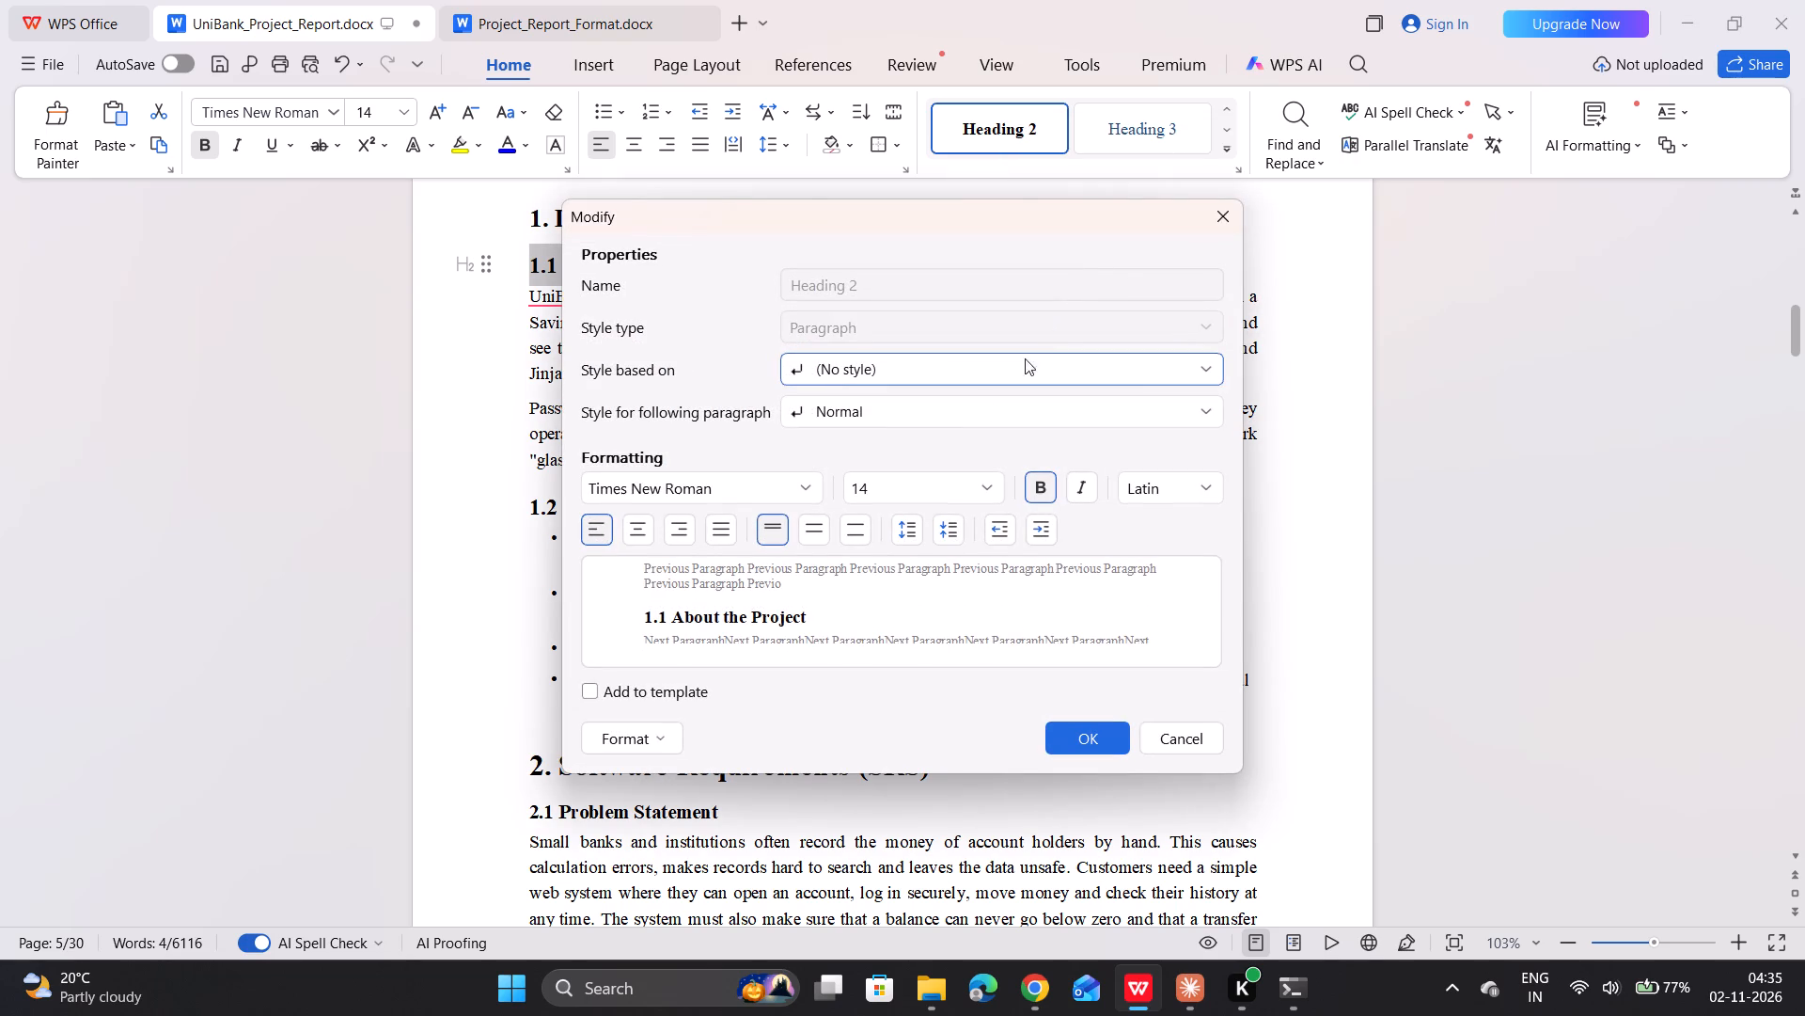
scroll(848, 598, "down", 3)
left_click(1082, 741)
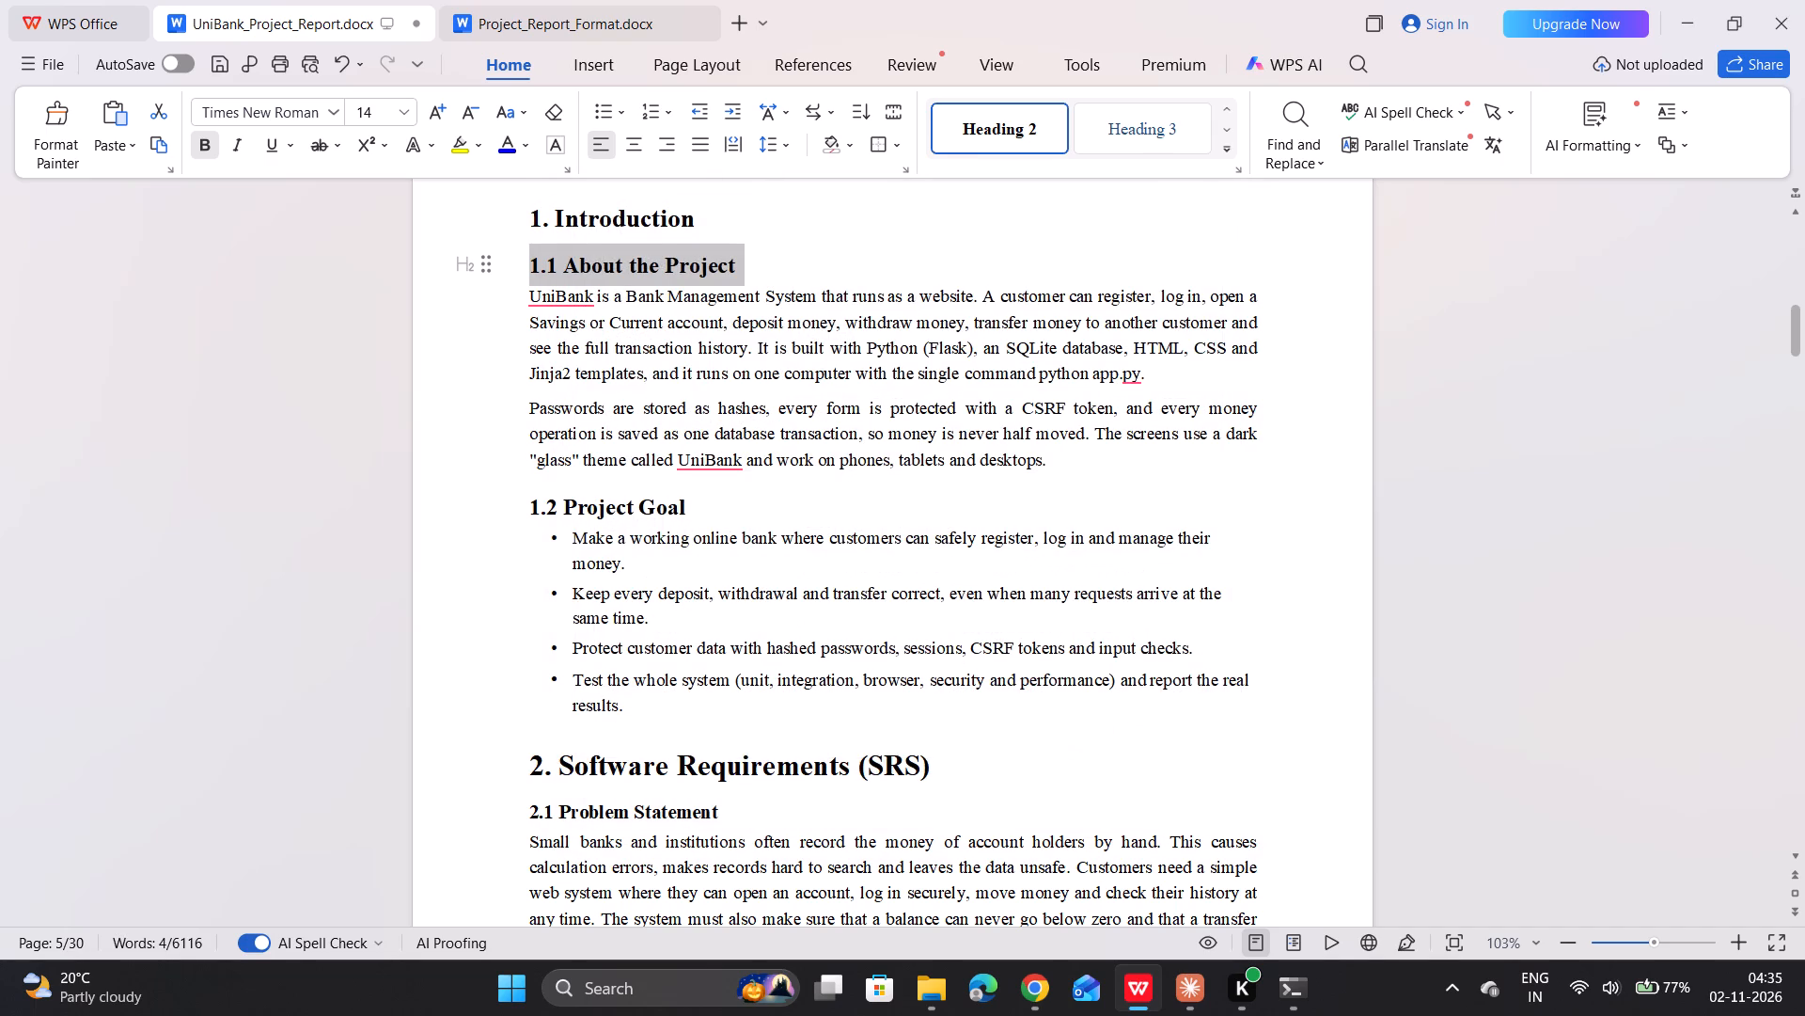
left_click(666, 506)
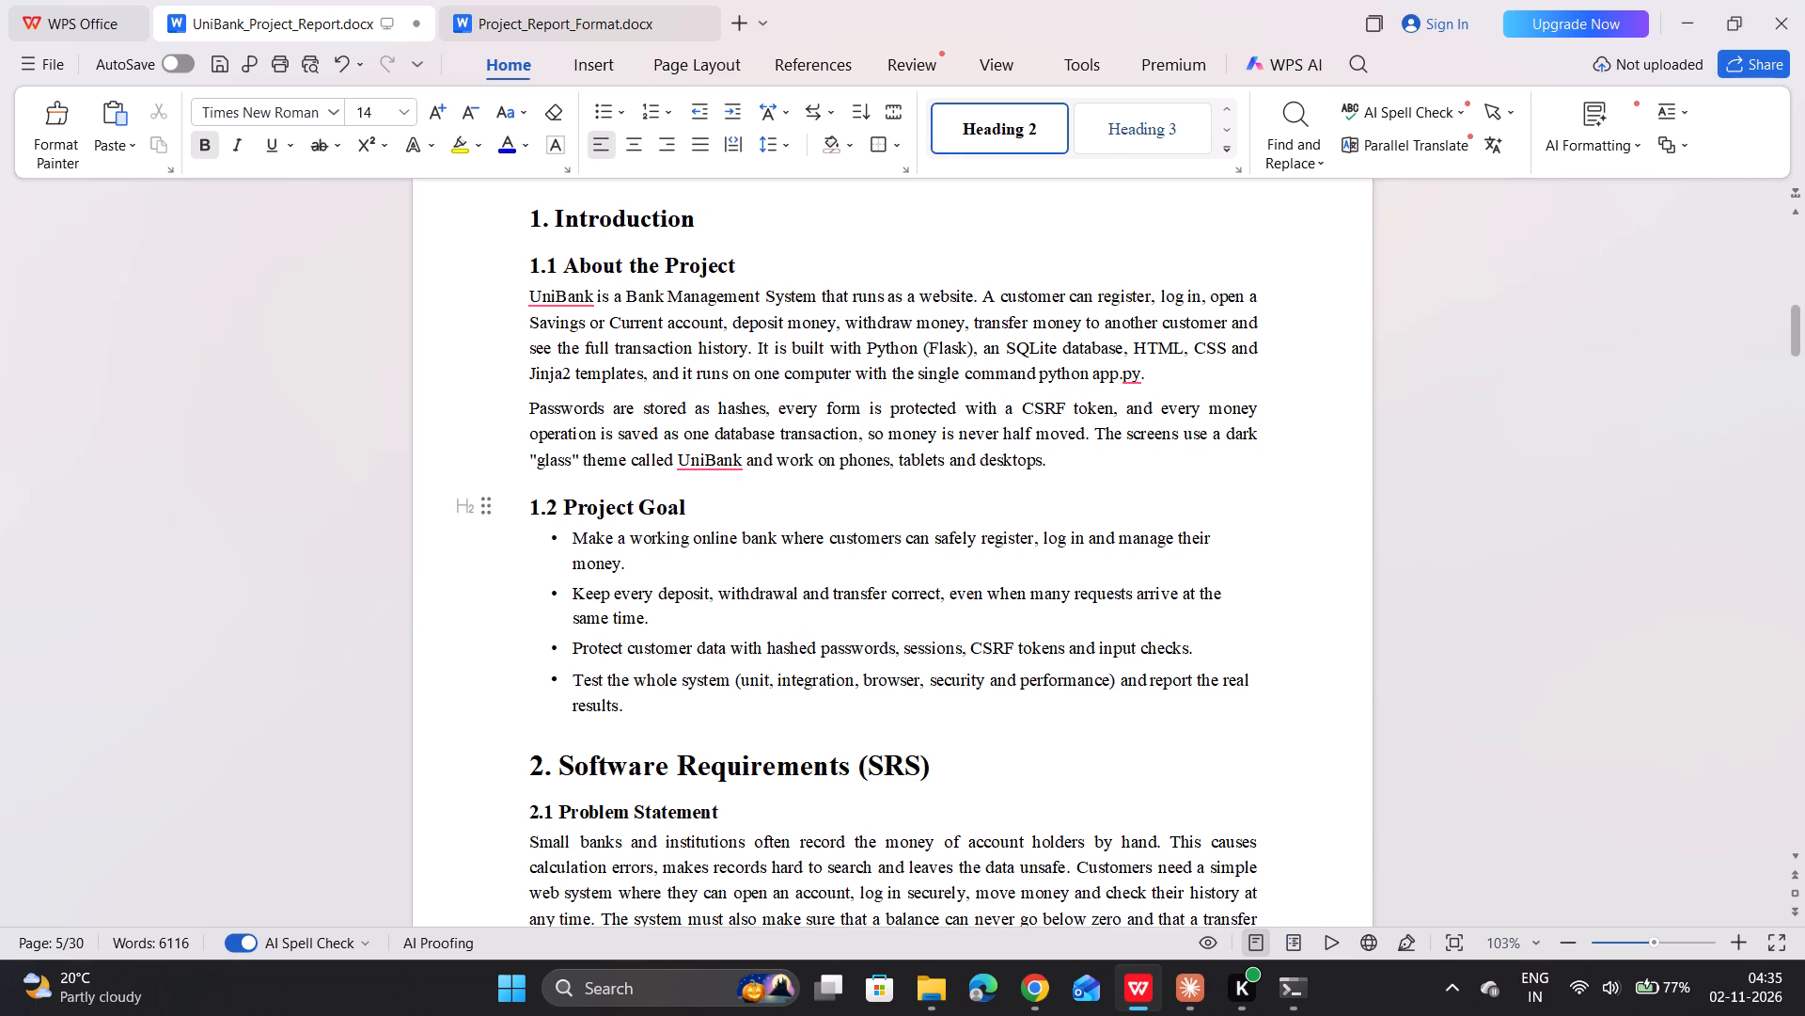
left_click(708, 780)
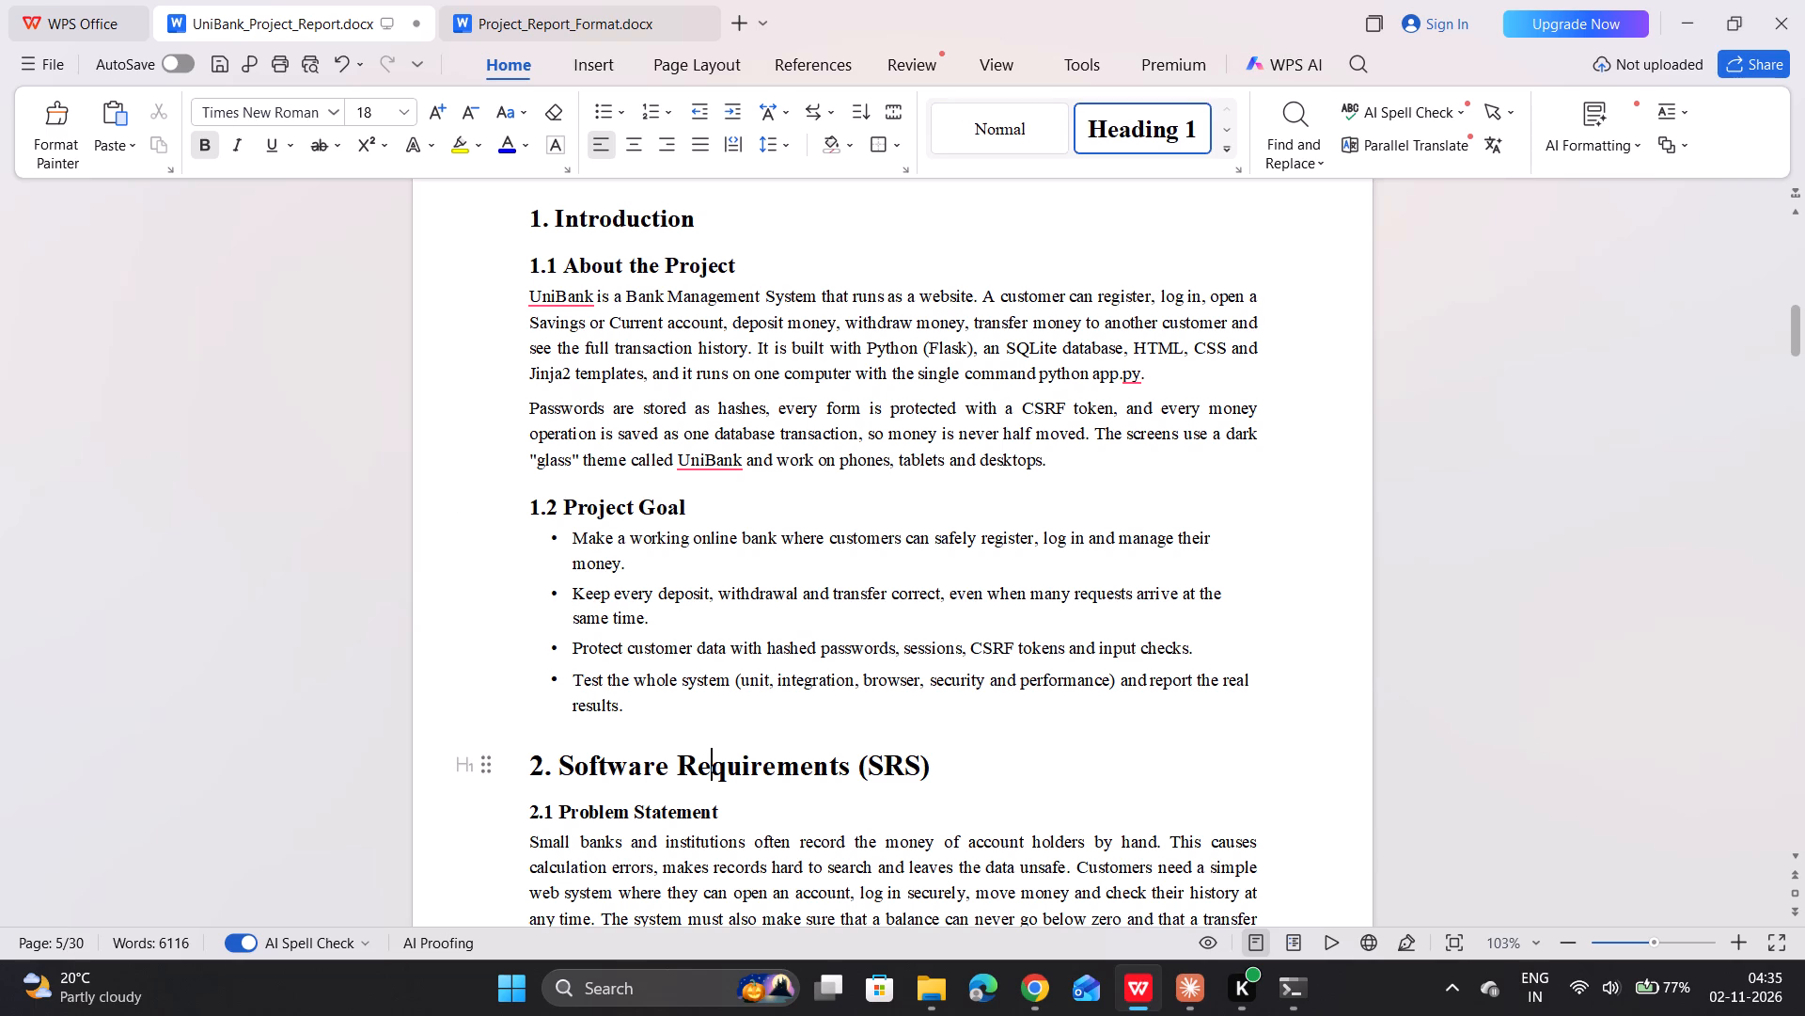
Modify the Heading 1 style to font size 16 and check the size on headings "2. Software Requirements (SRS)" and "1. Introduction".
left_click_drag(694, 214, 685, 213)
left_click_drag(685, 213, 526, 211)
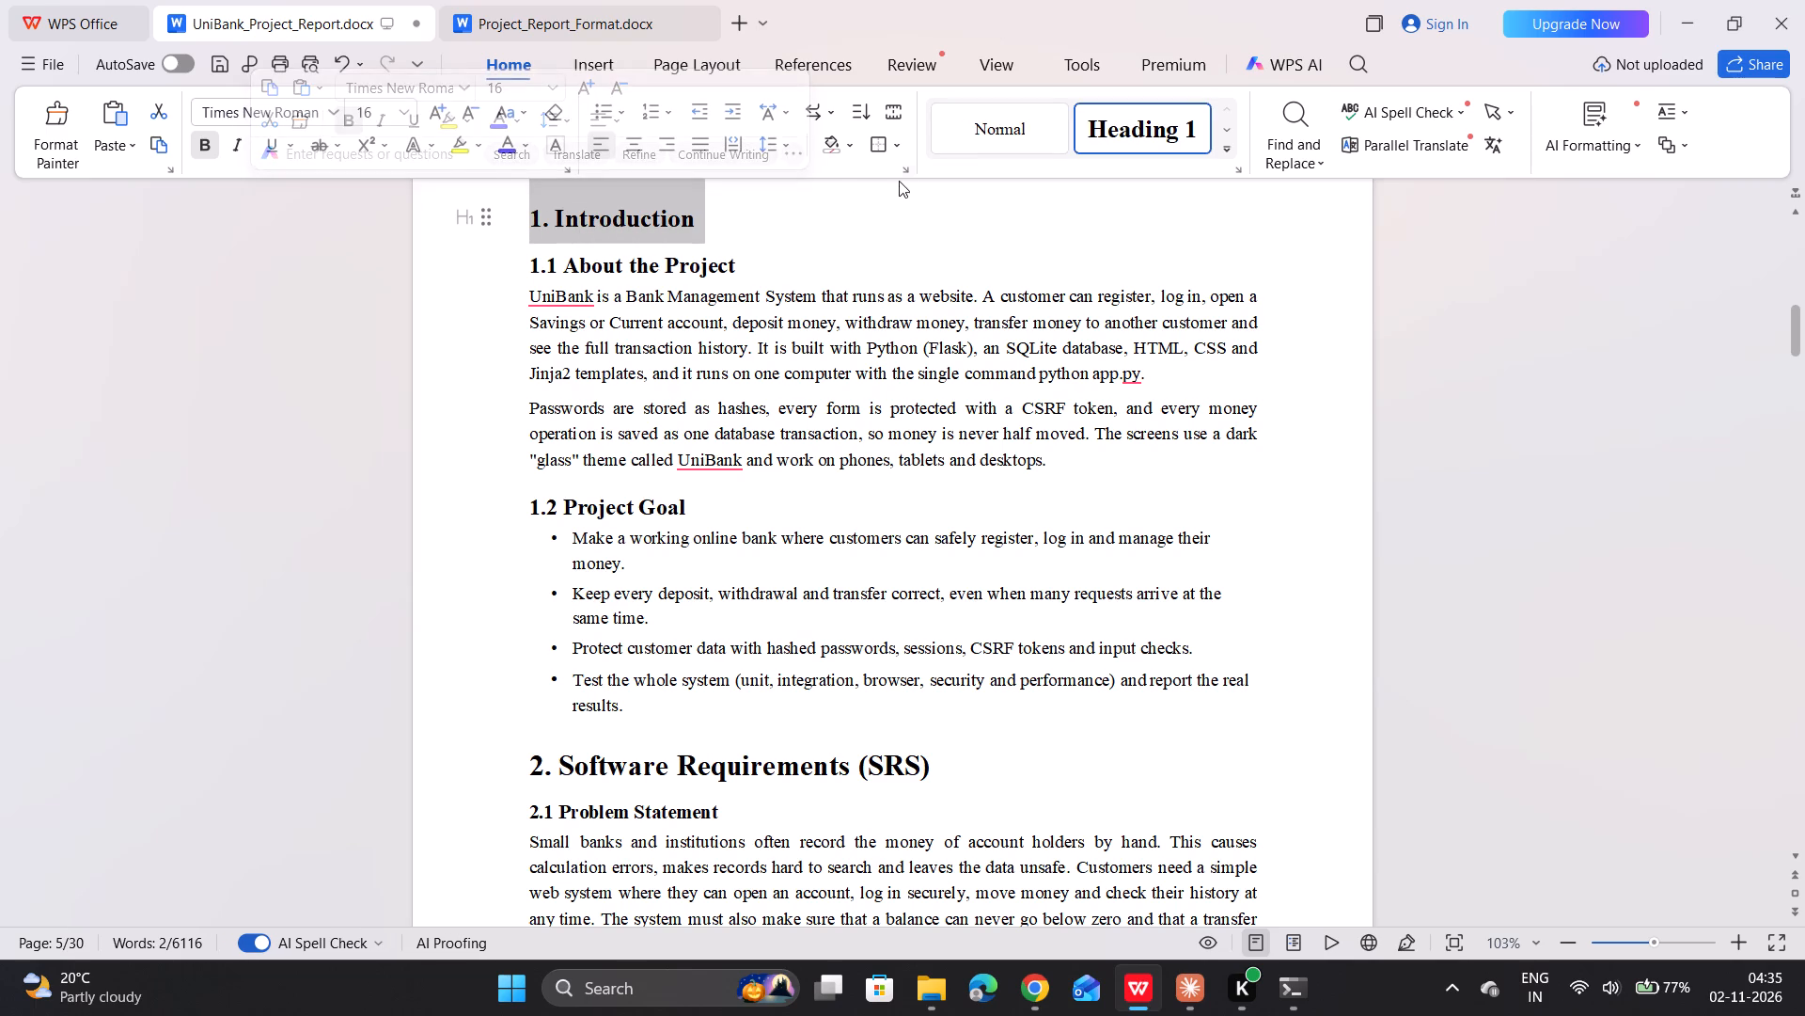
right_click(1134, 134)
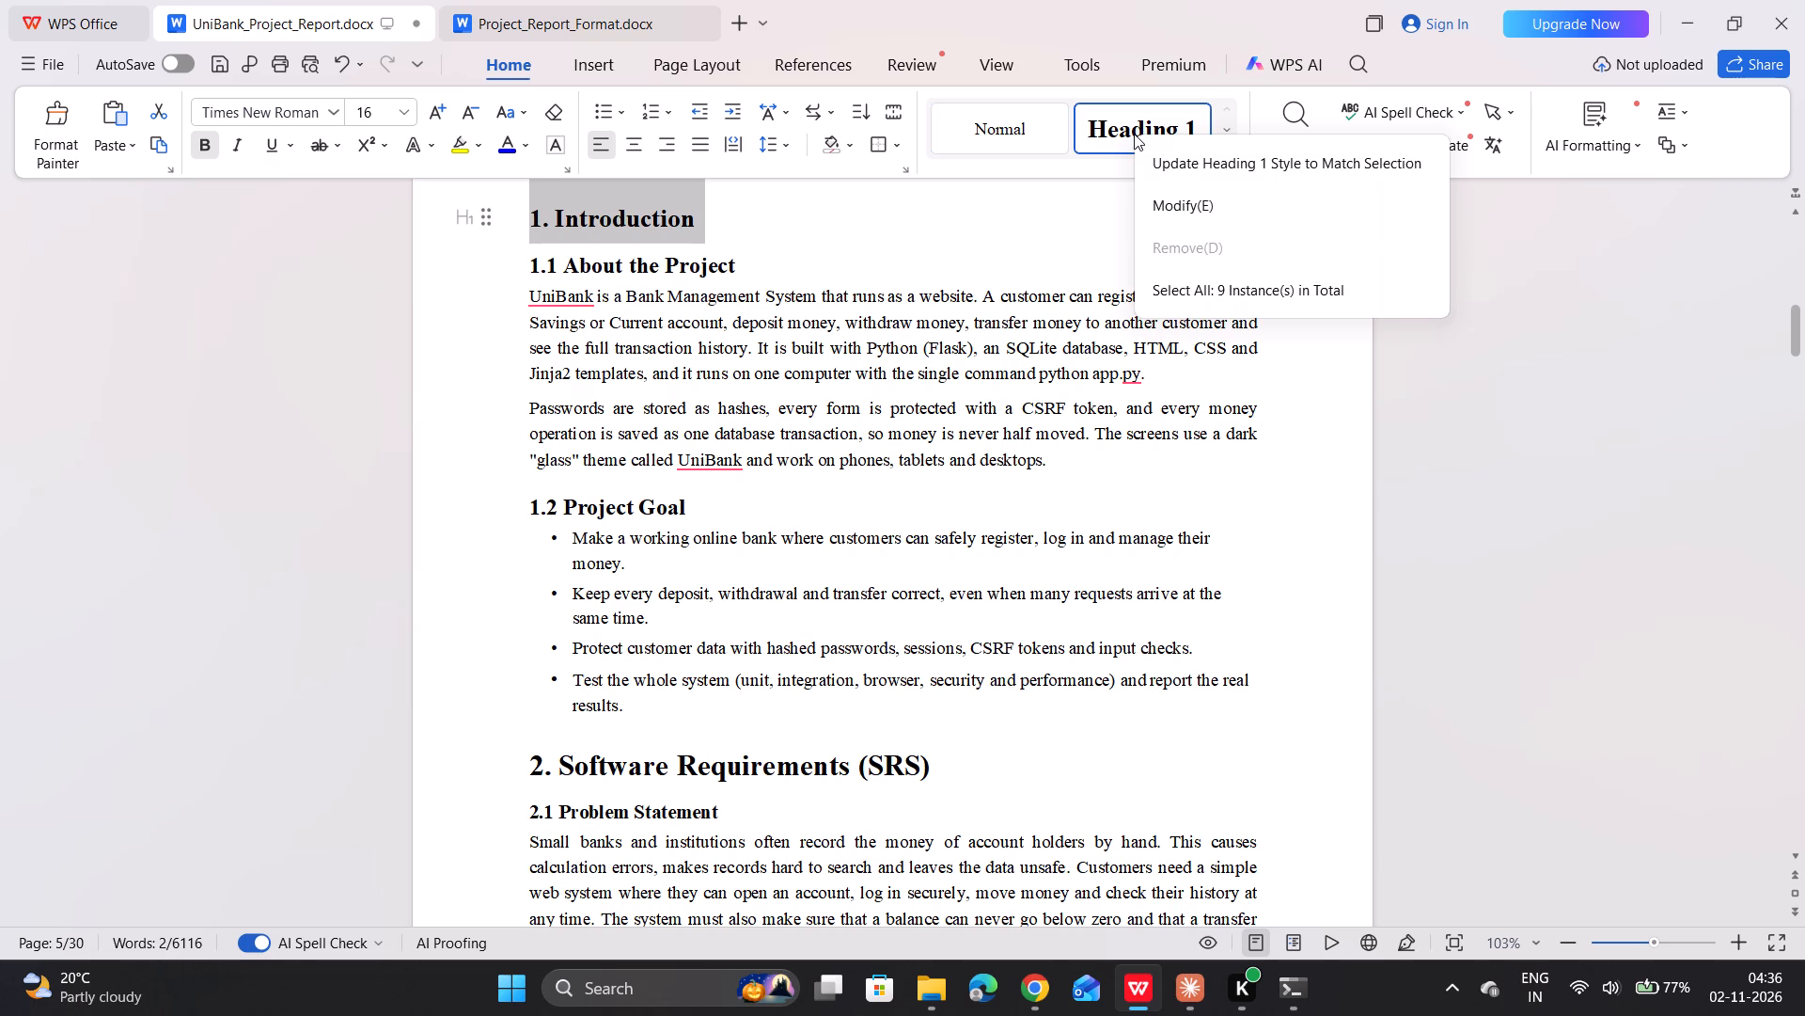
left_click(1178, 211)
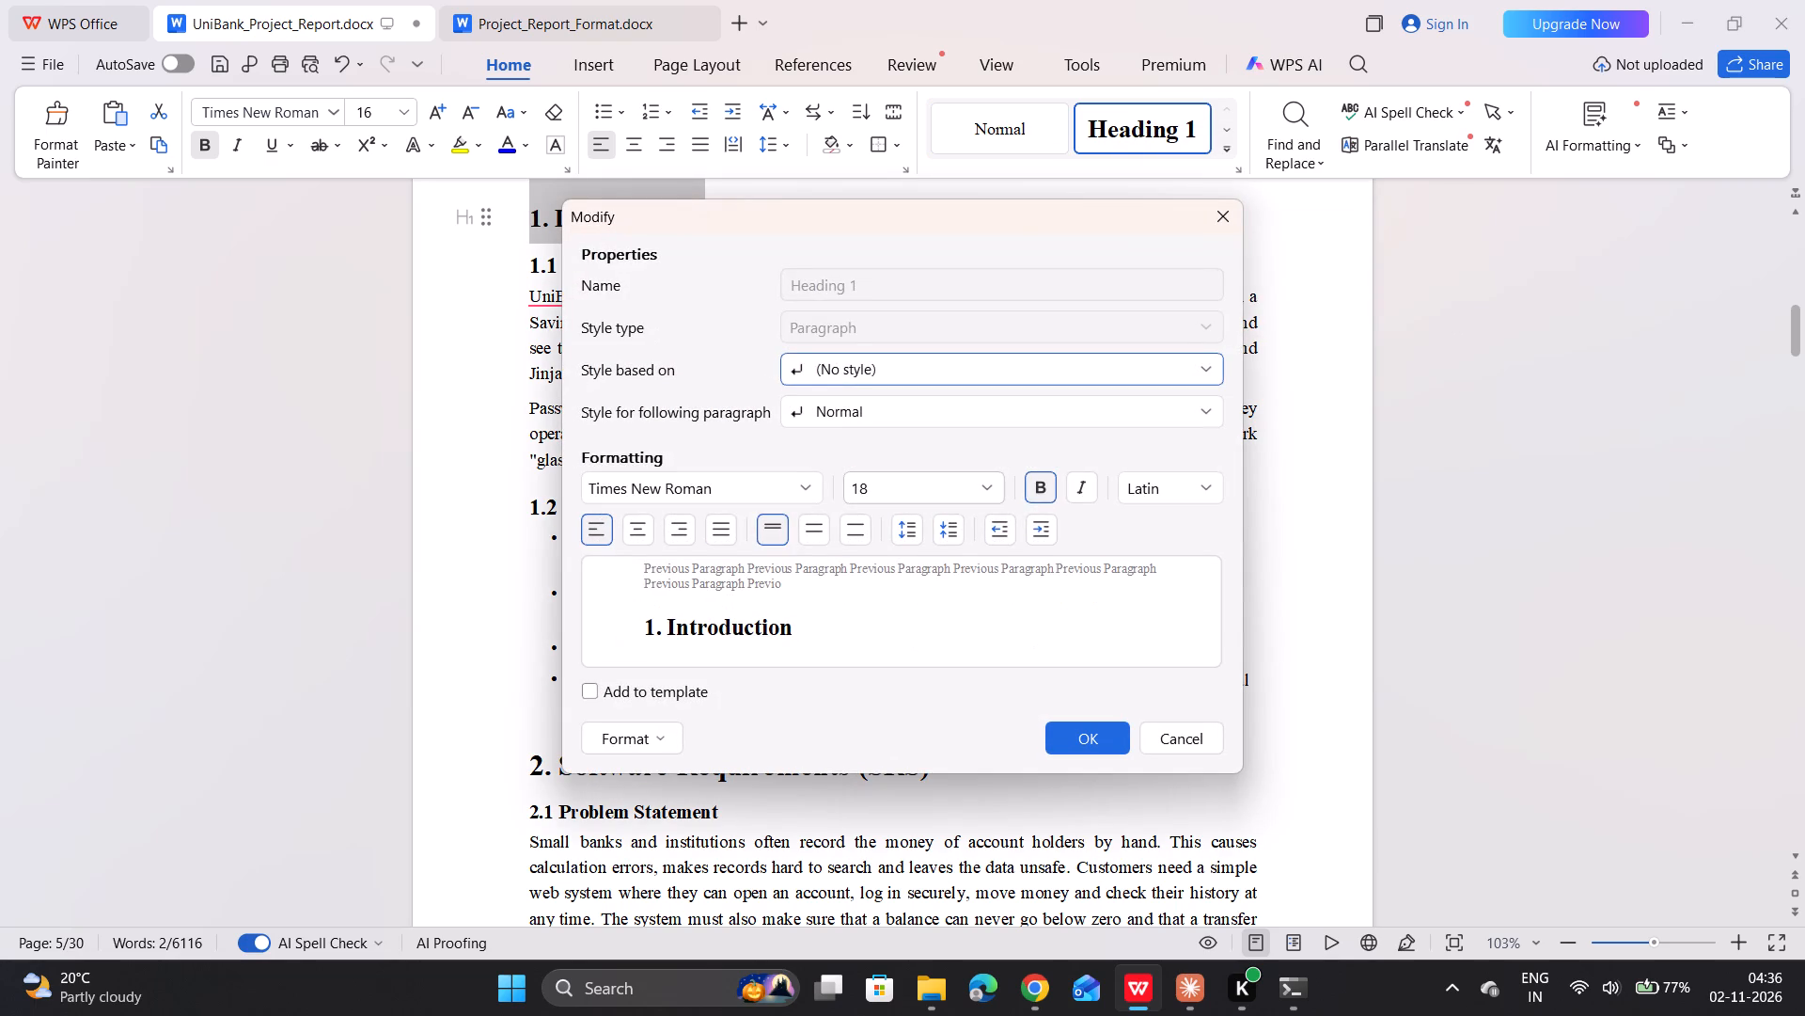
left_click(937, 488)
key("BackSpace")
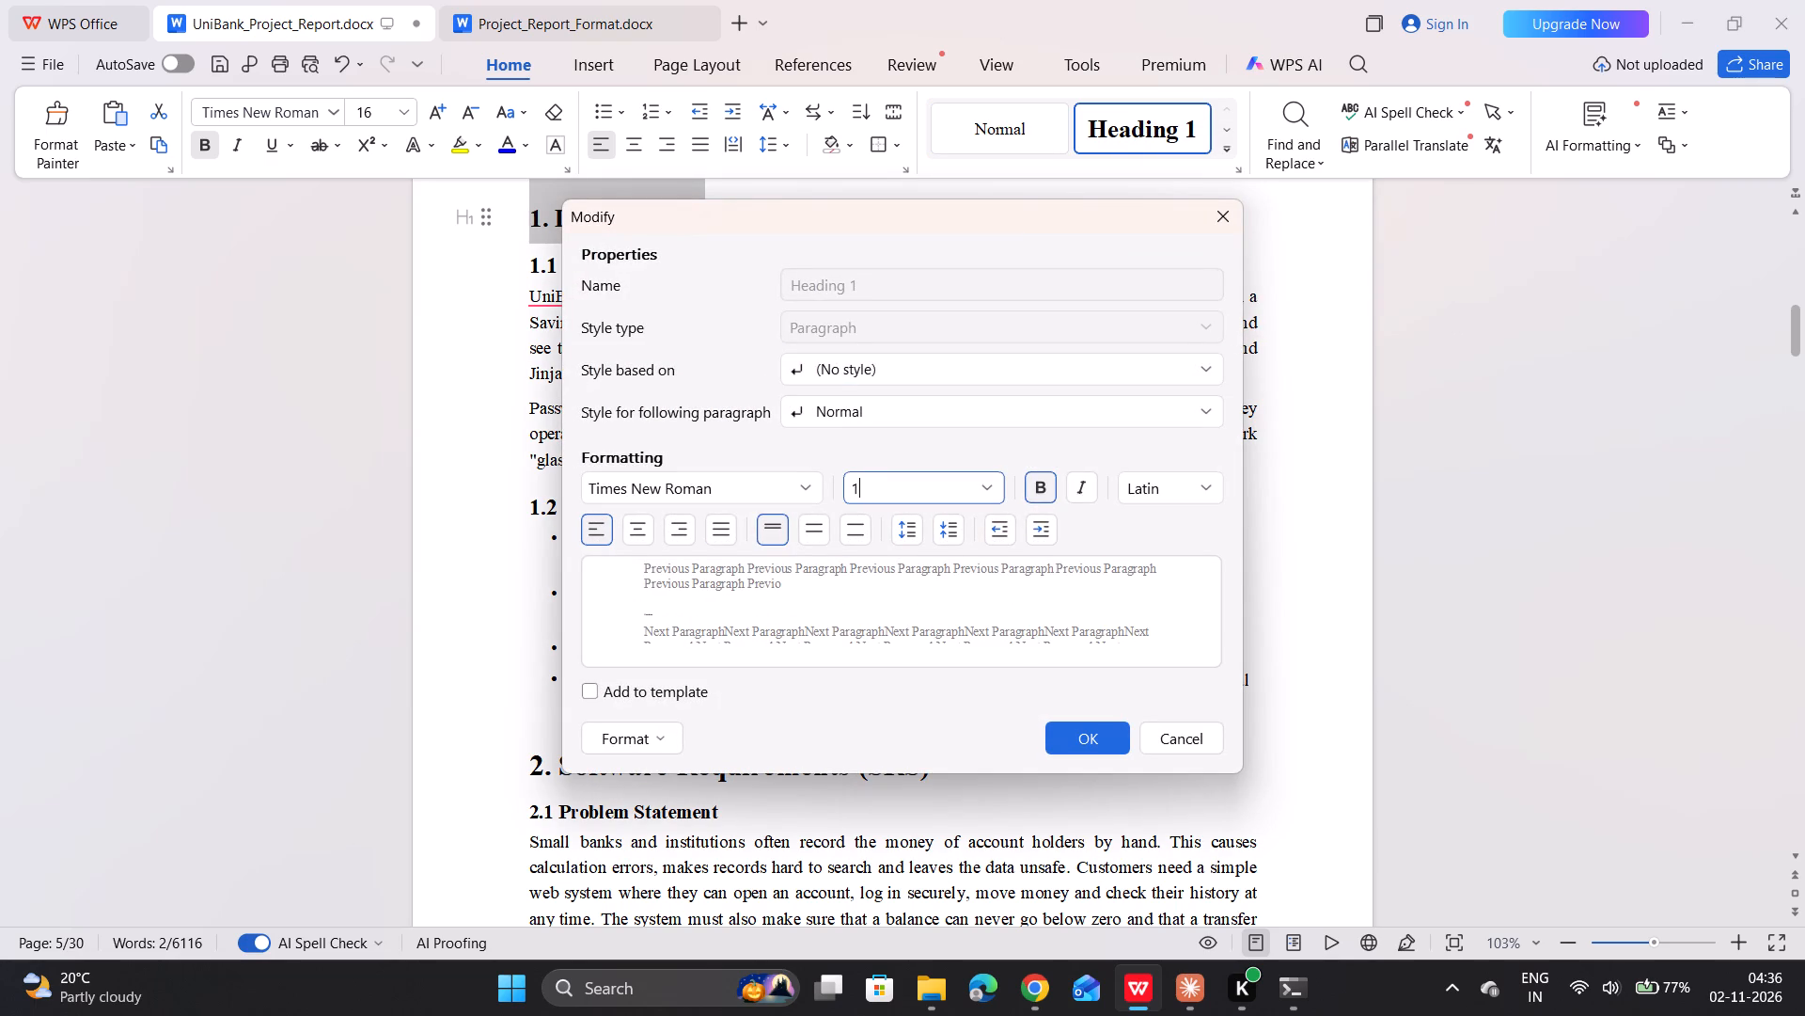
key("6")
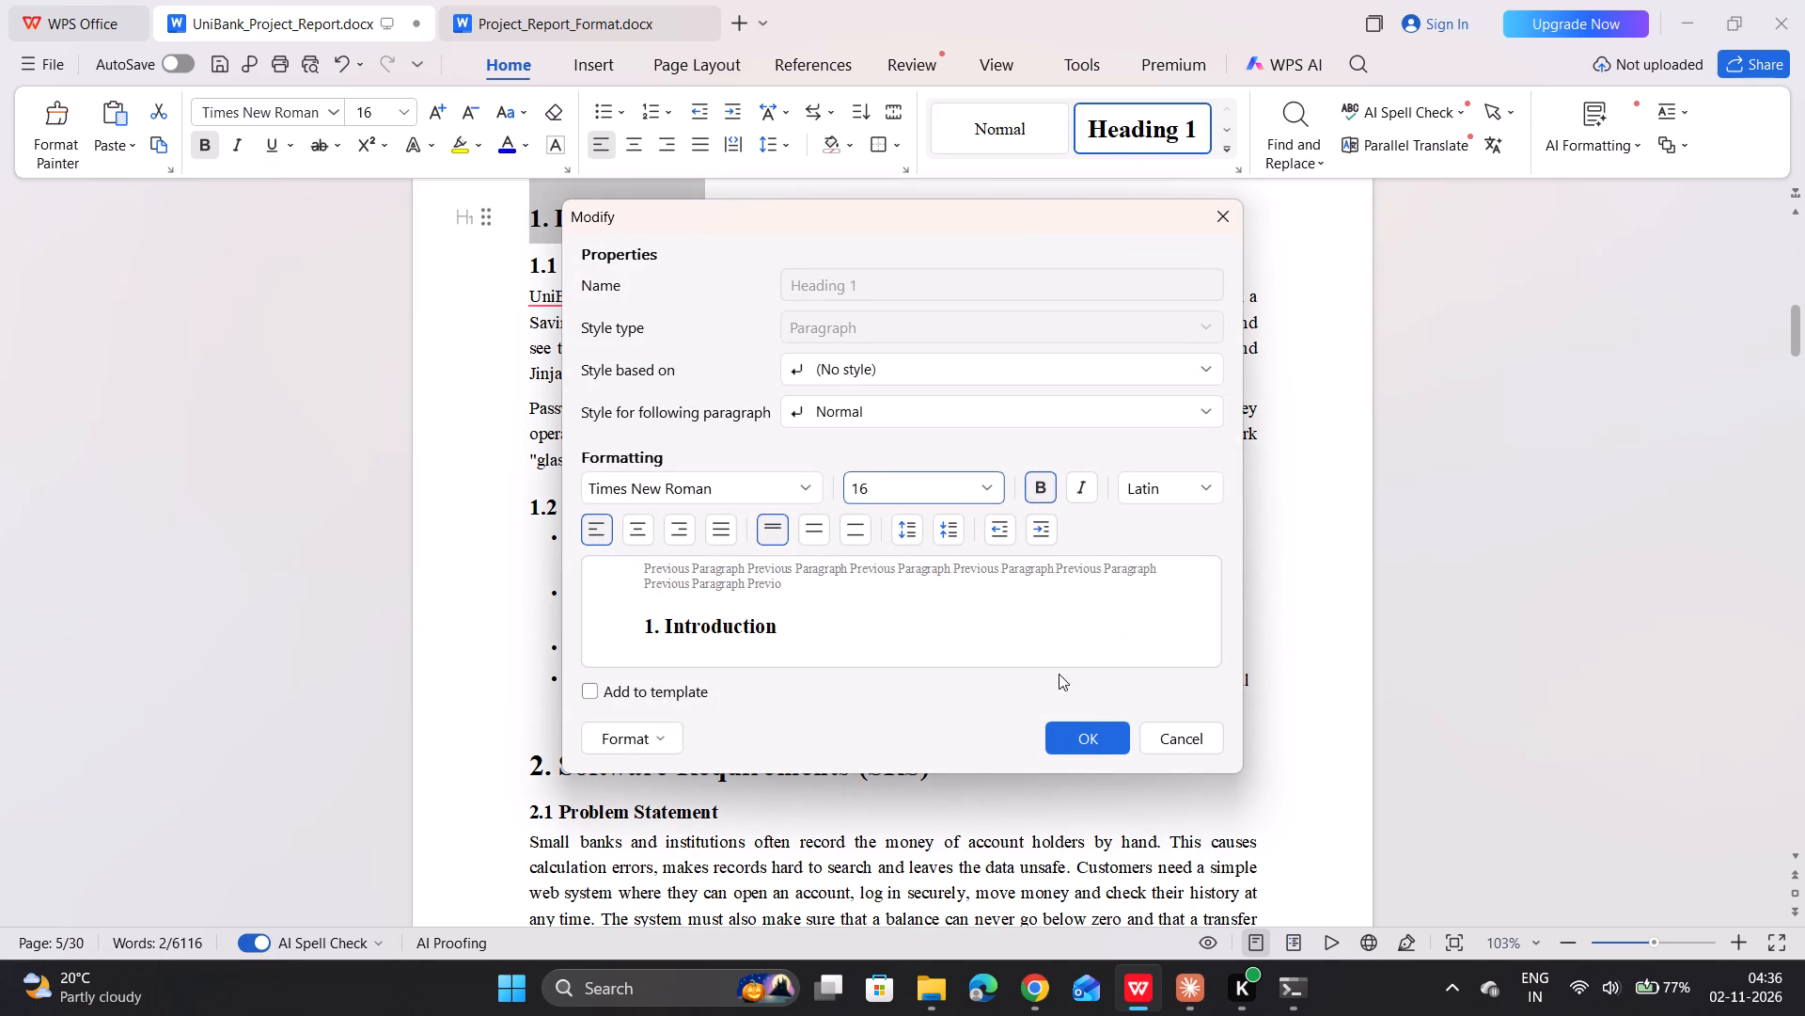
left_click(1087, 742)
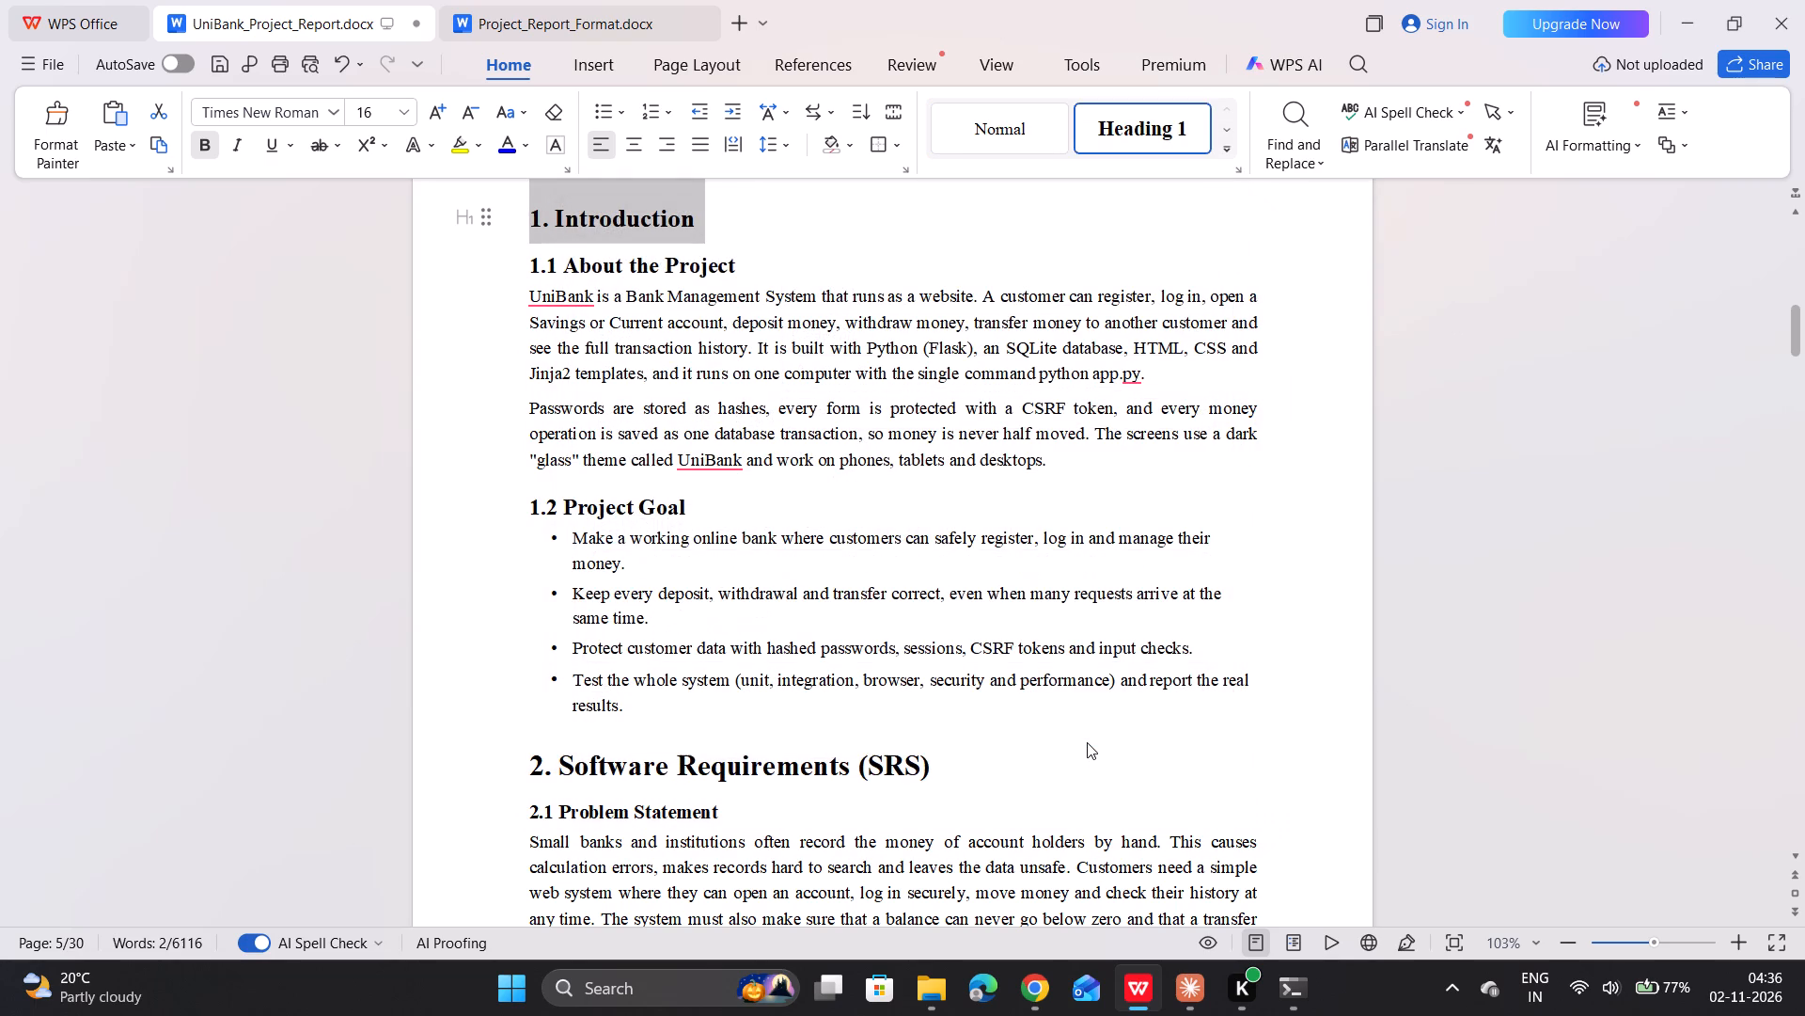
left_click(892, 774)
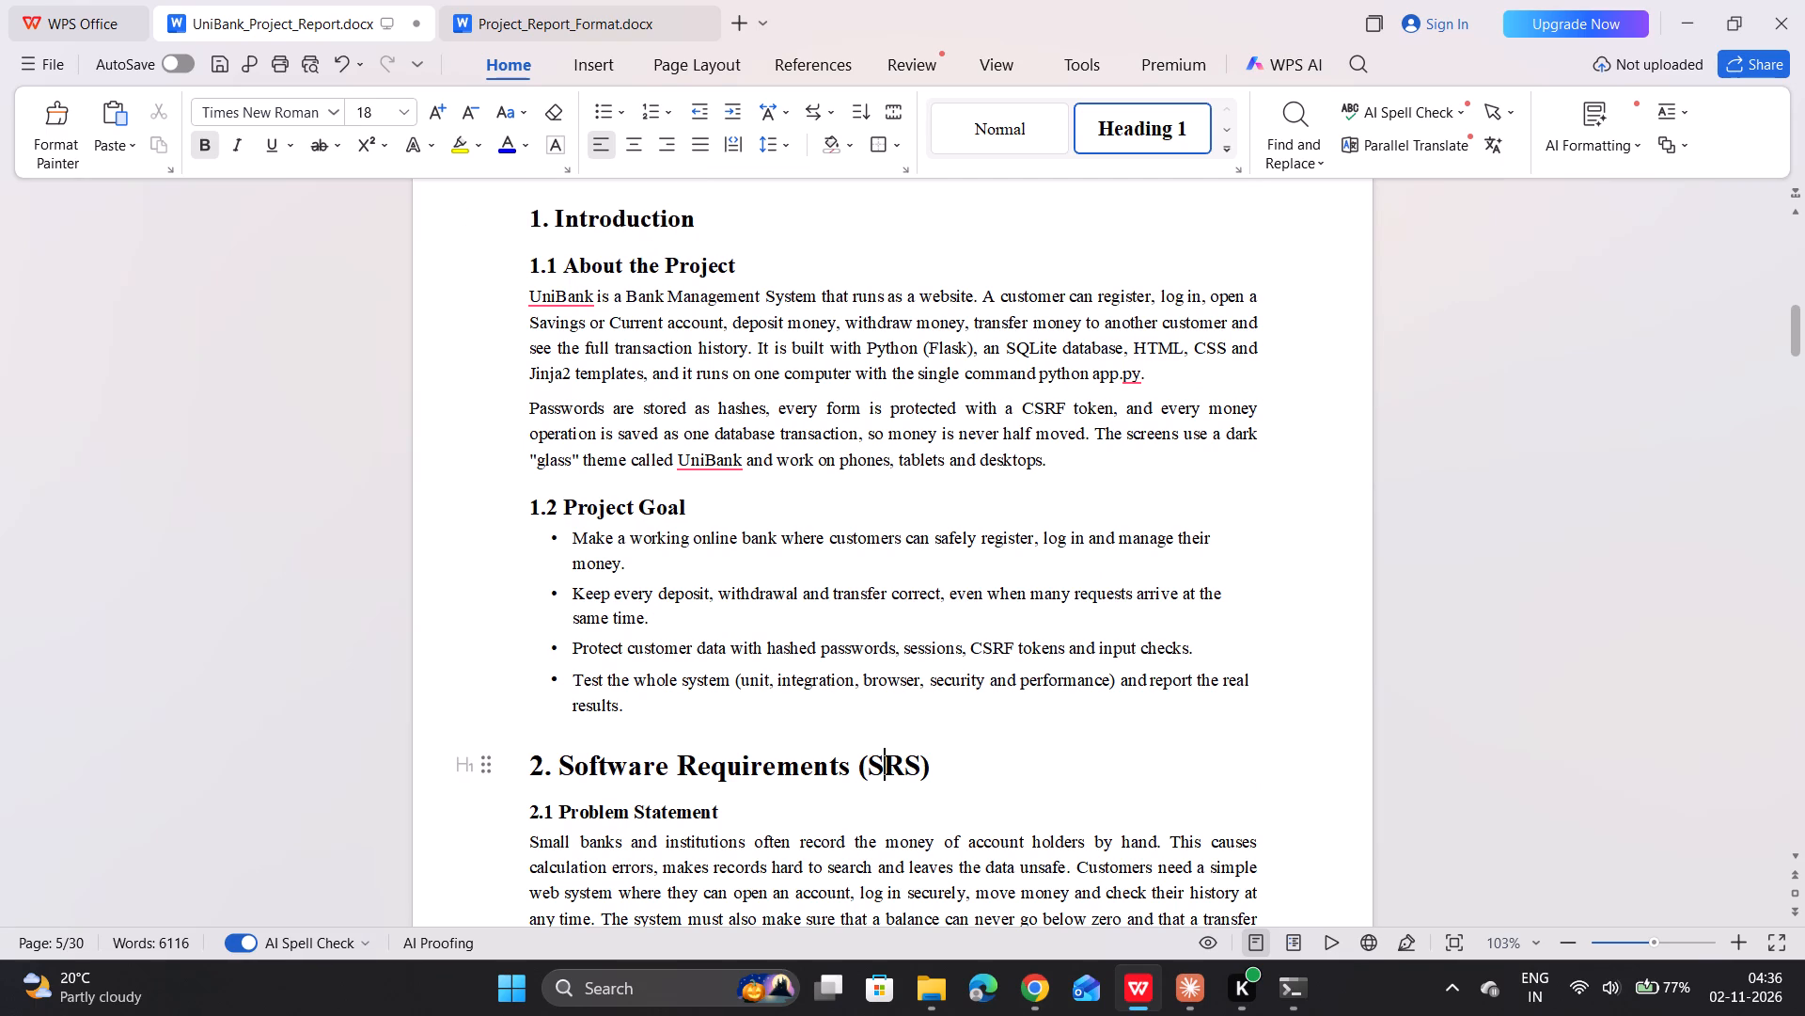
left_click(921, 769)
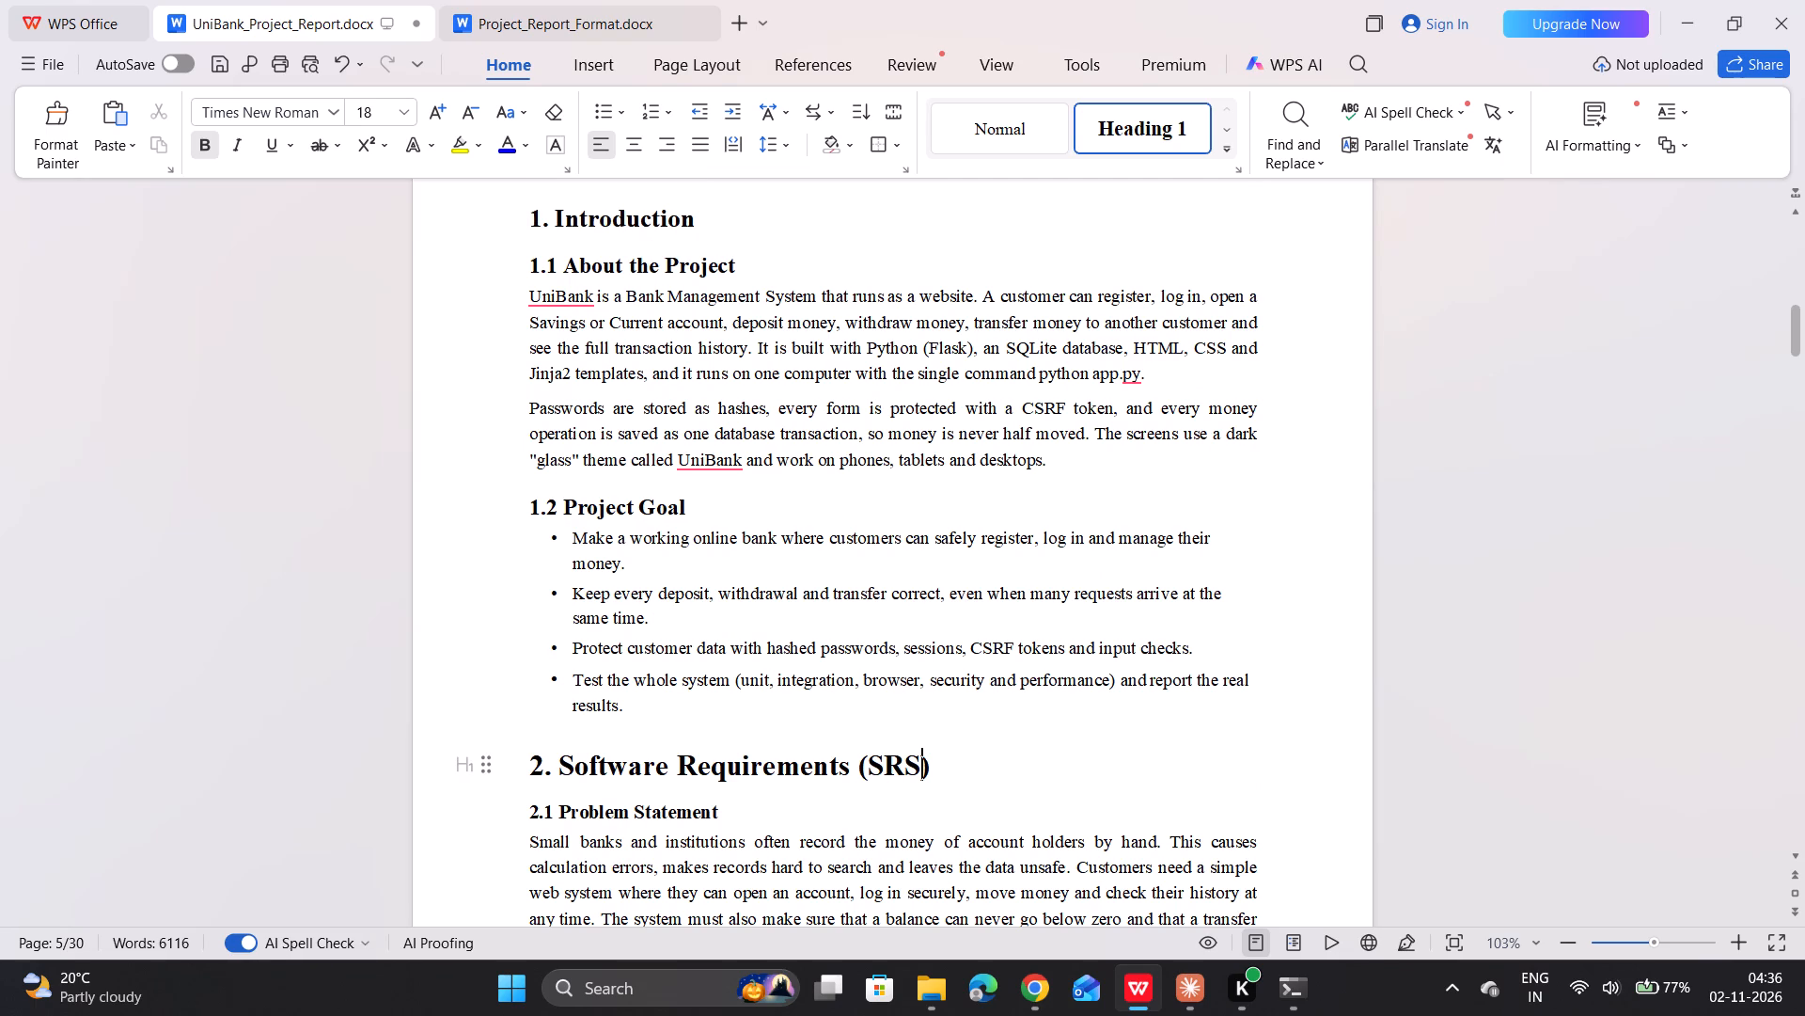
left_click(657, 232)
Check the formatting of the "1. Introduction" heading and the options available for its Heading 1 style.
left_click_drag(698, 226, 526, 223)
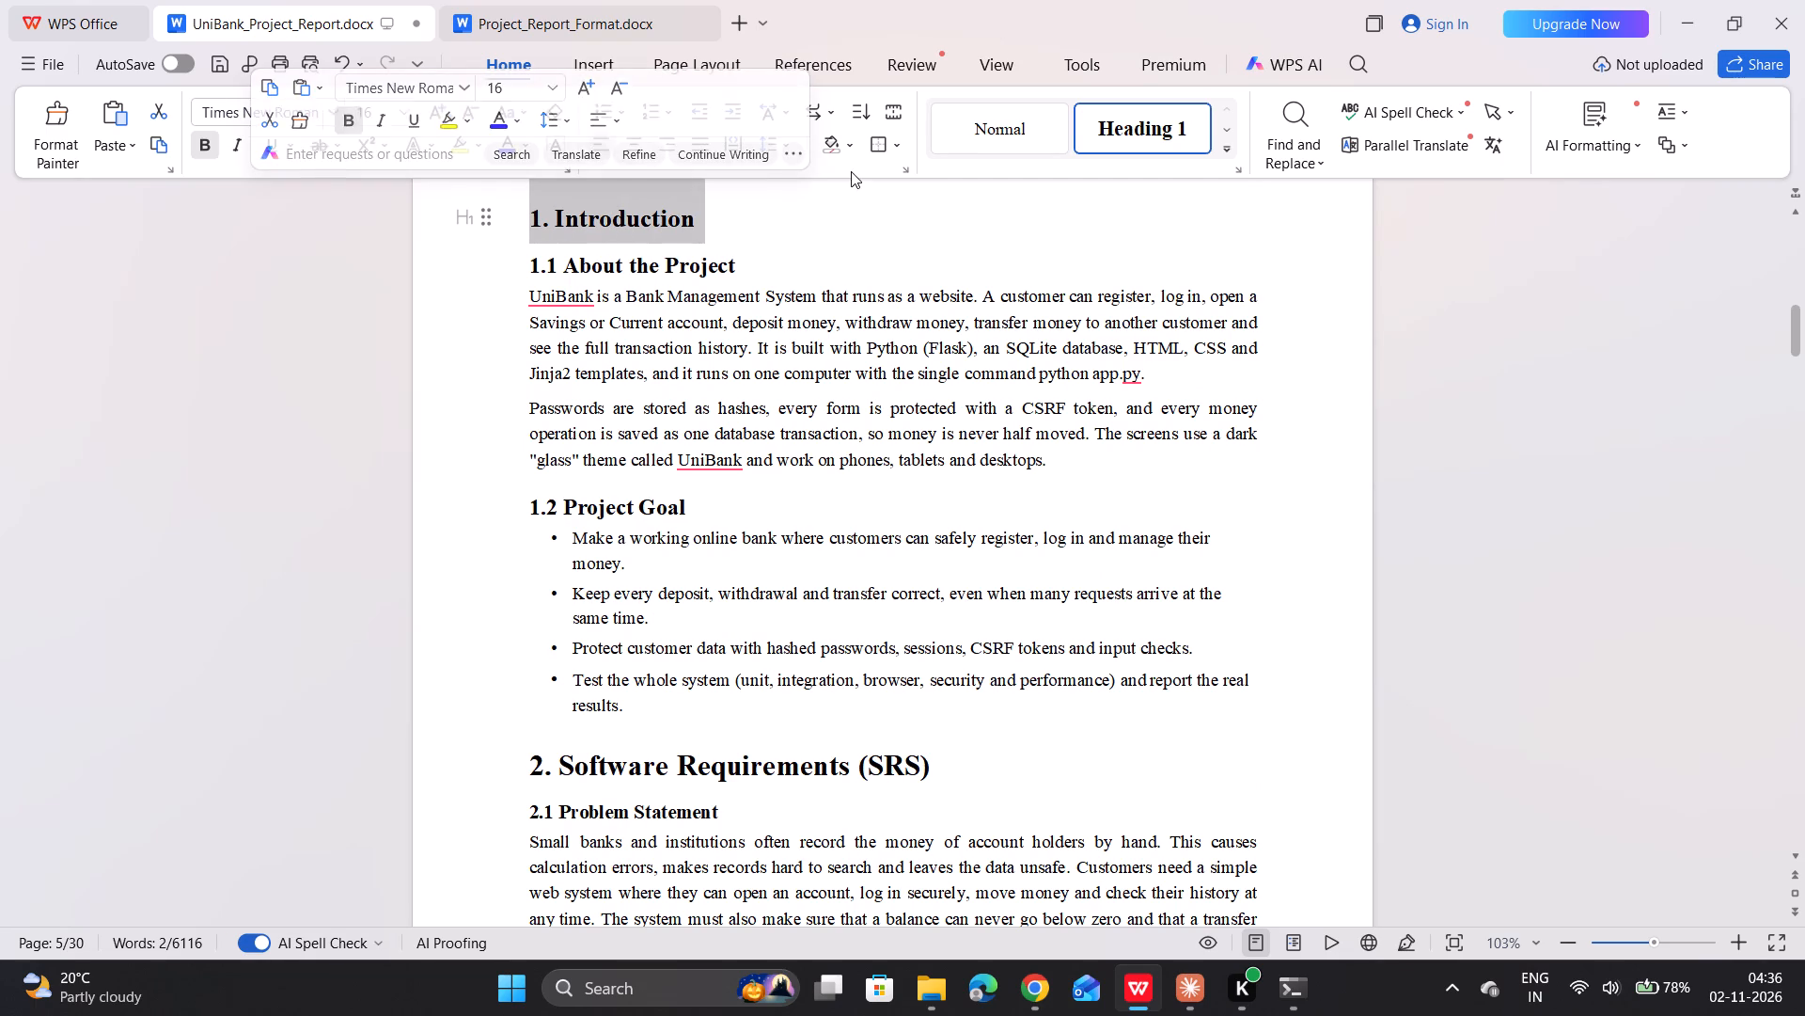
right_click(636, 218)
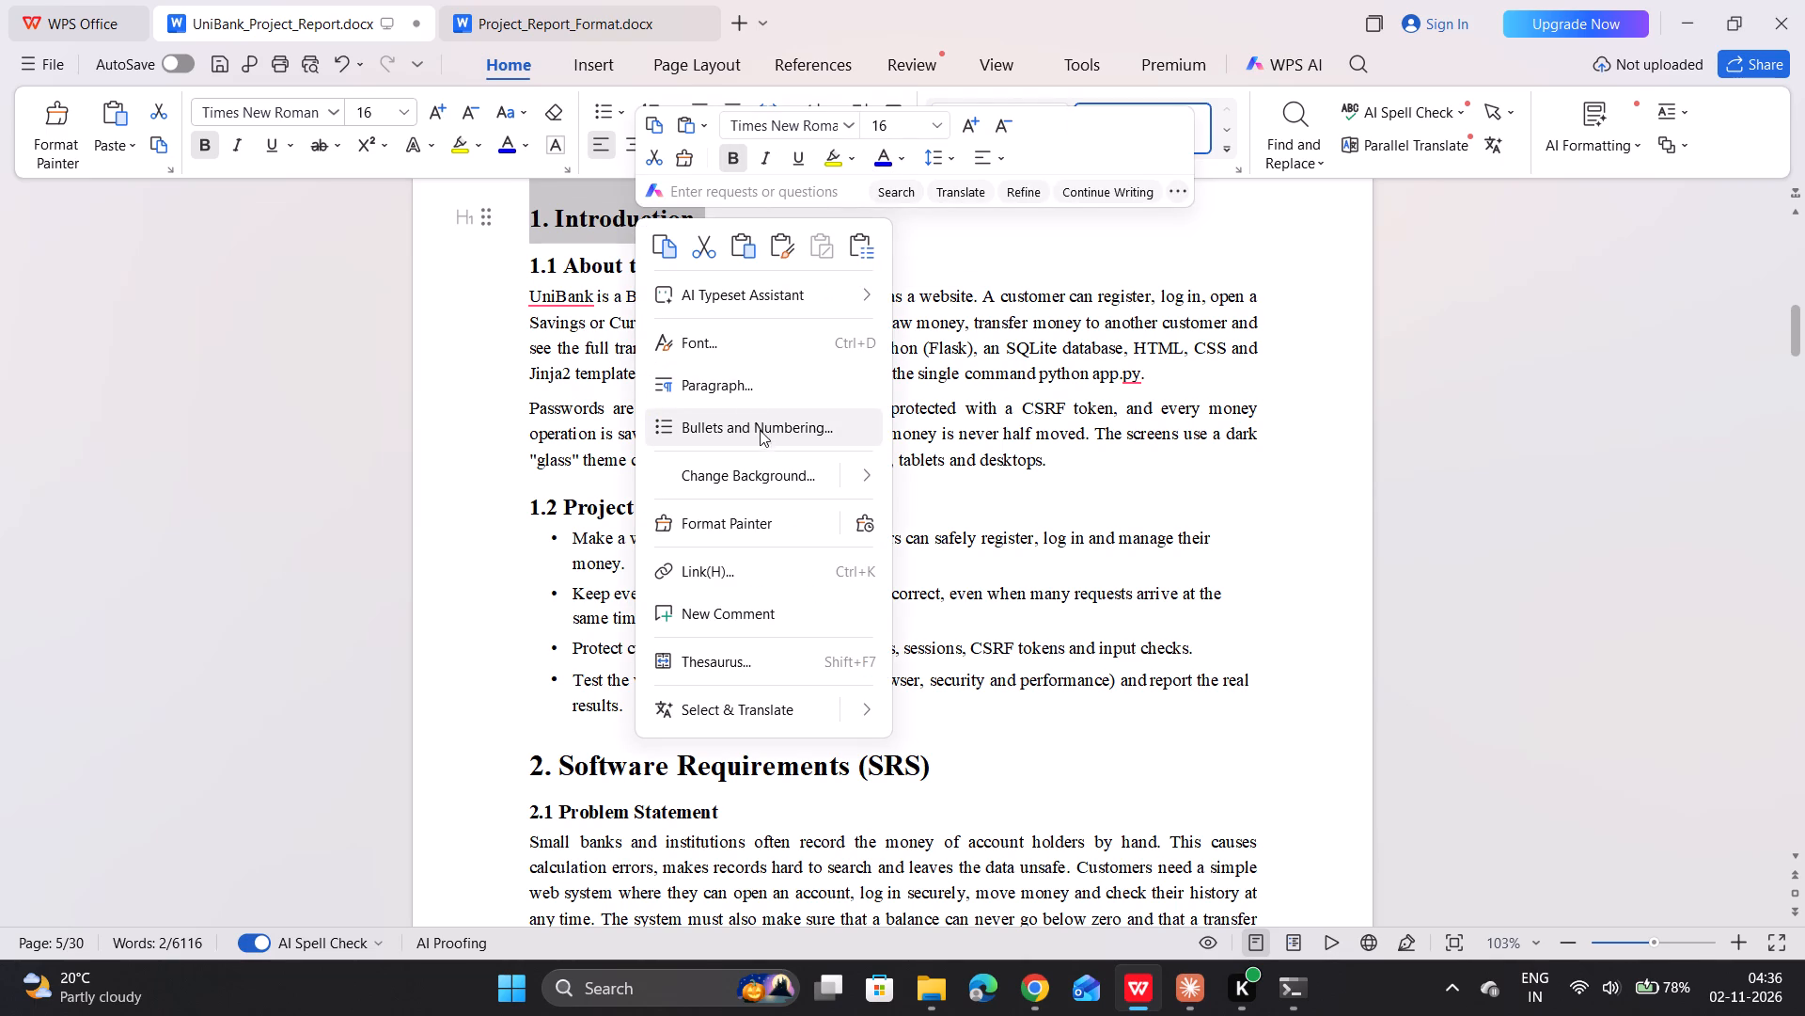
left_click(1161, 259)
left_click_drag(693, 219, 662, 219)
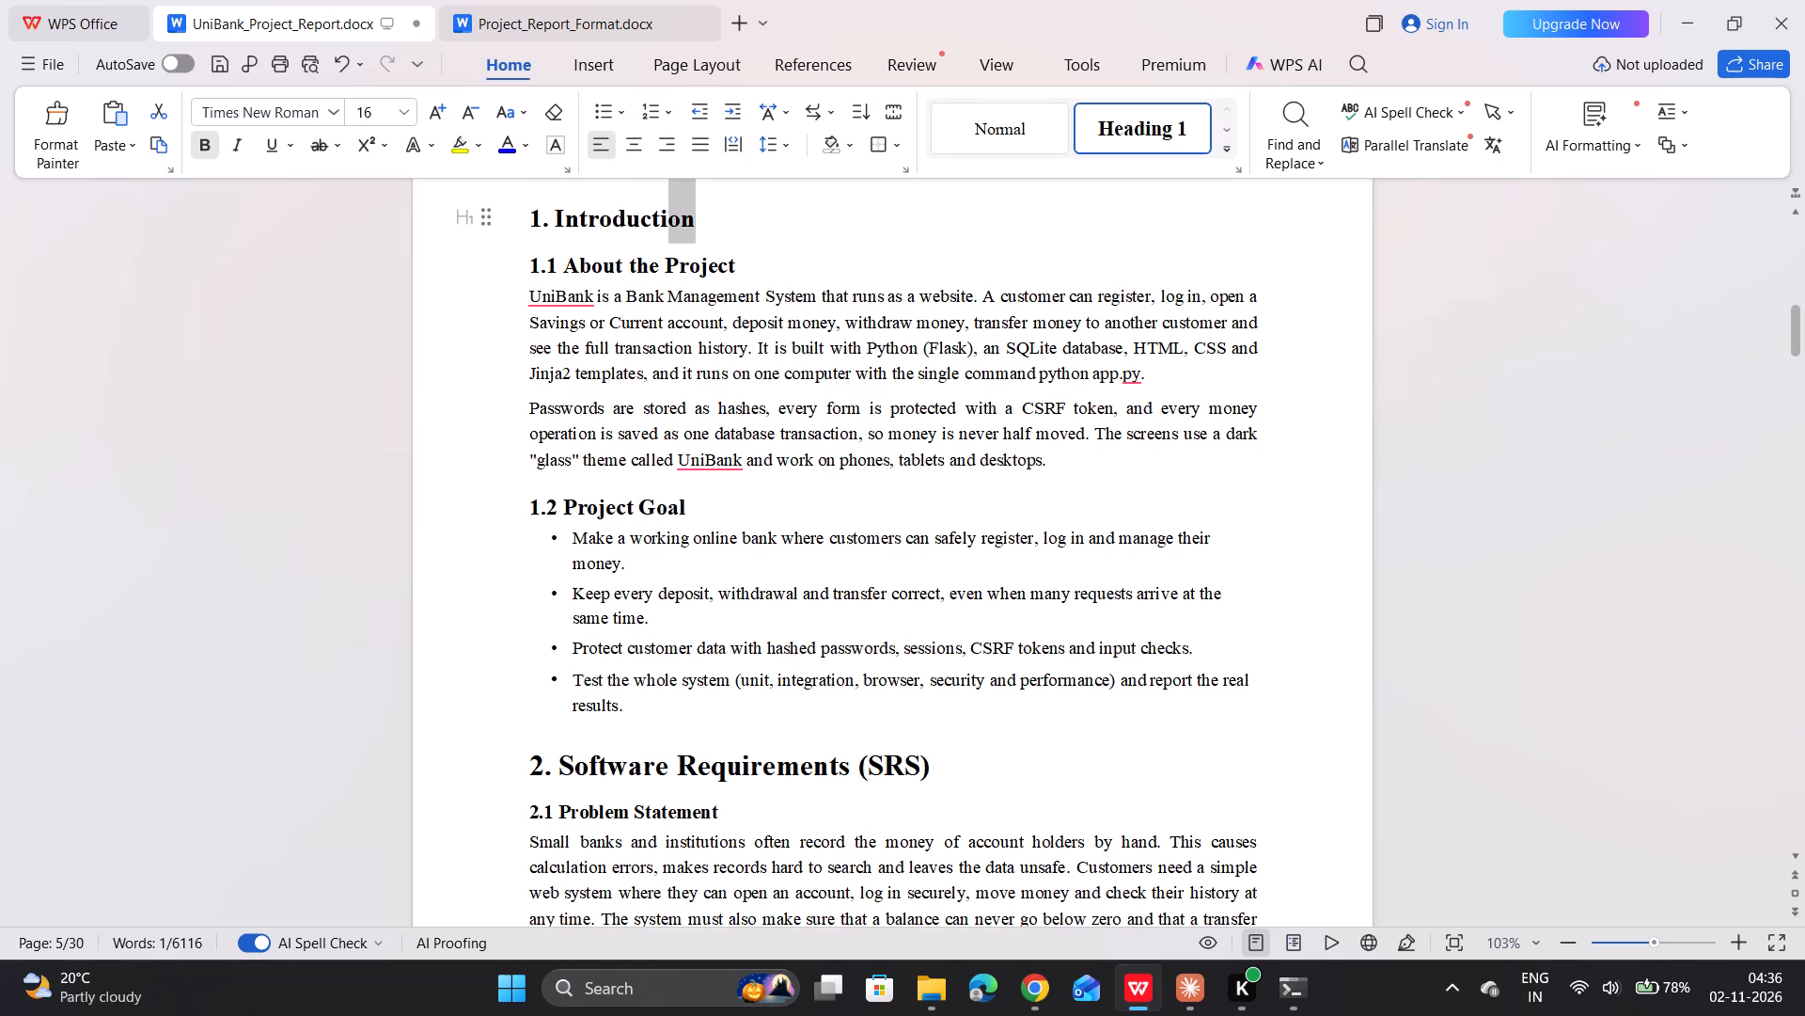
left_click_drag(662, 219, 528, 221)
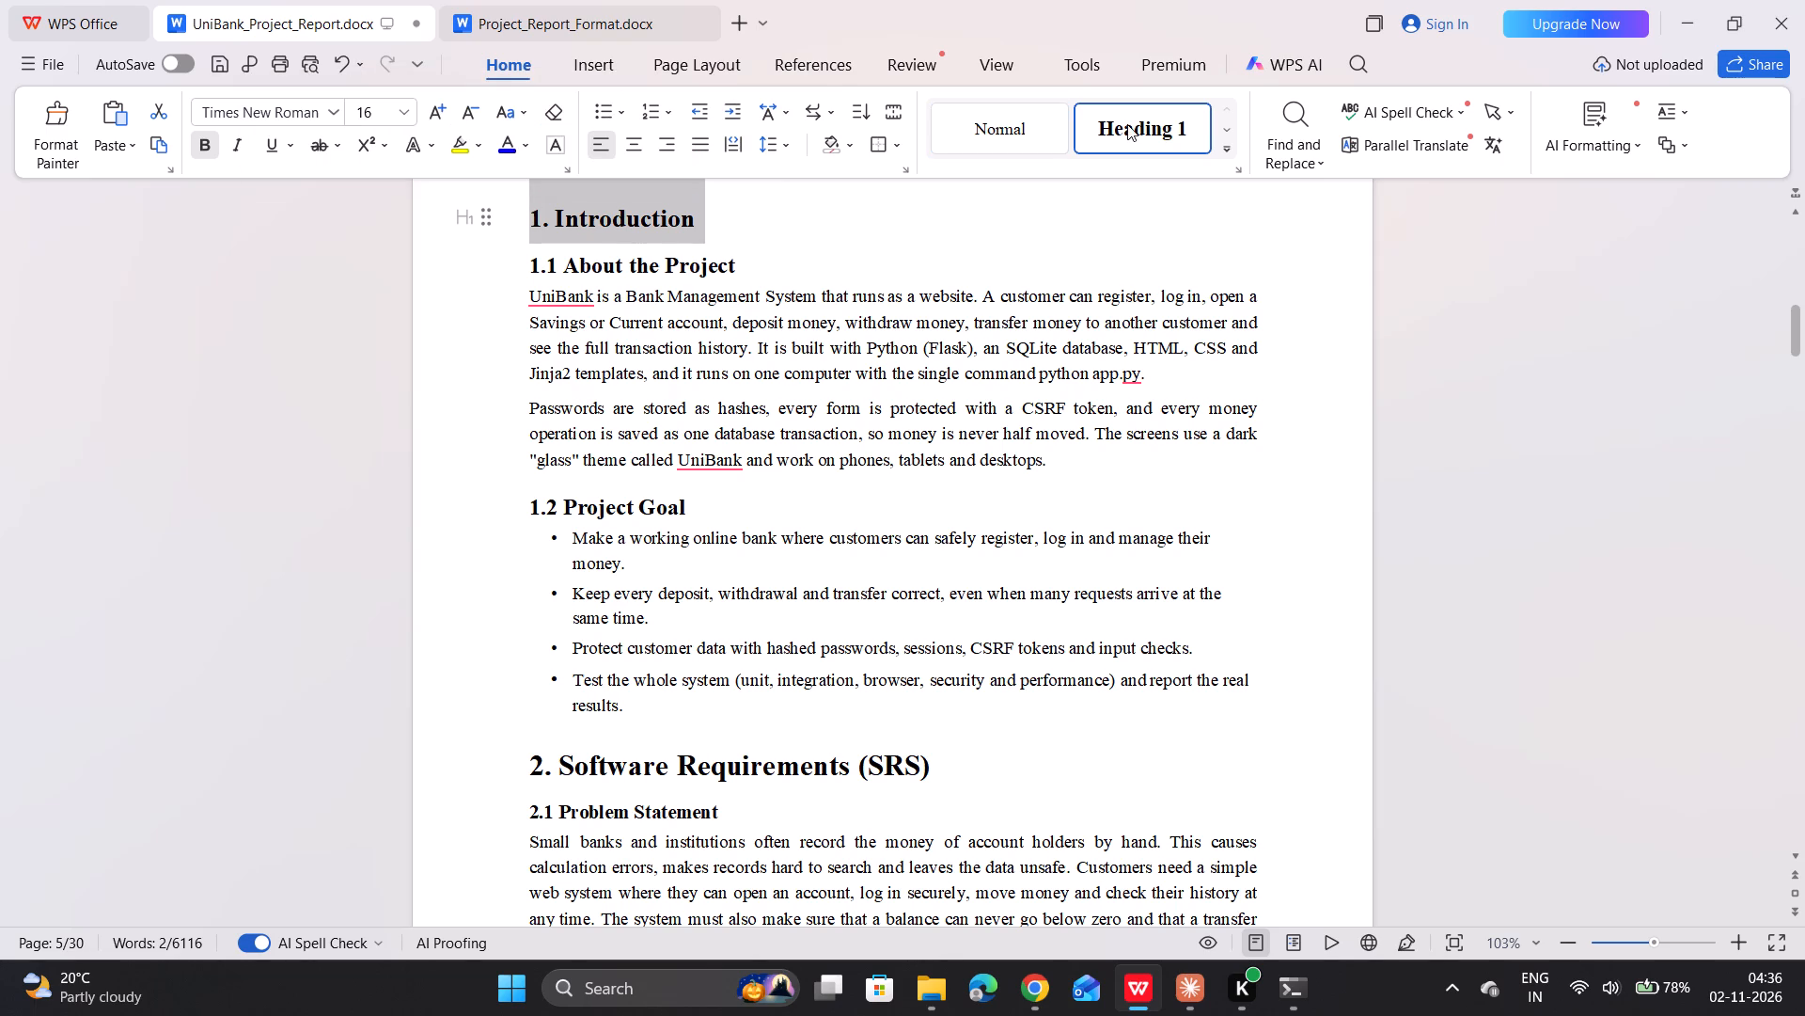
right_click(1127, 124)
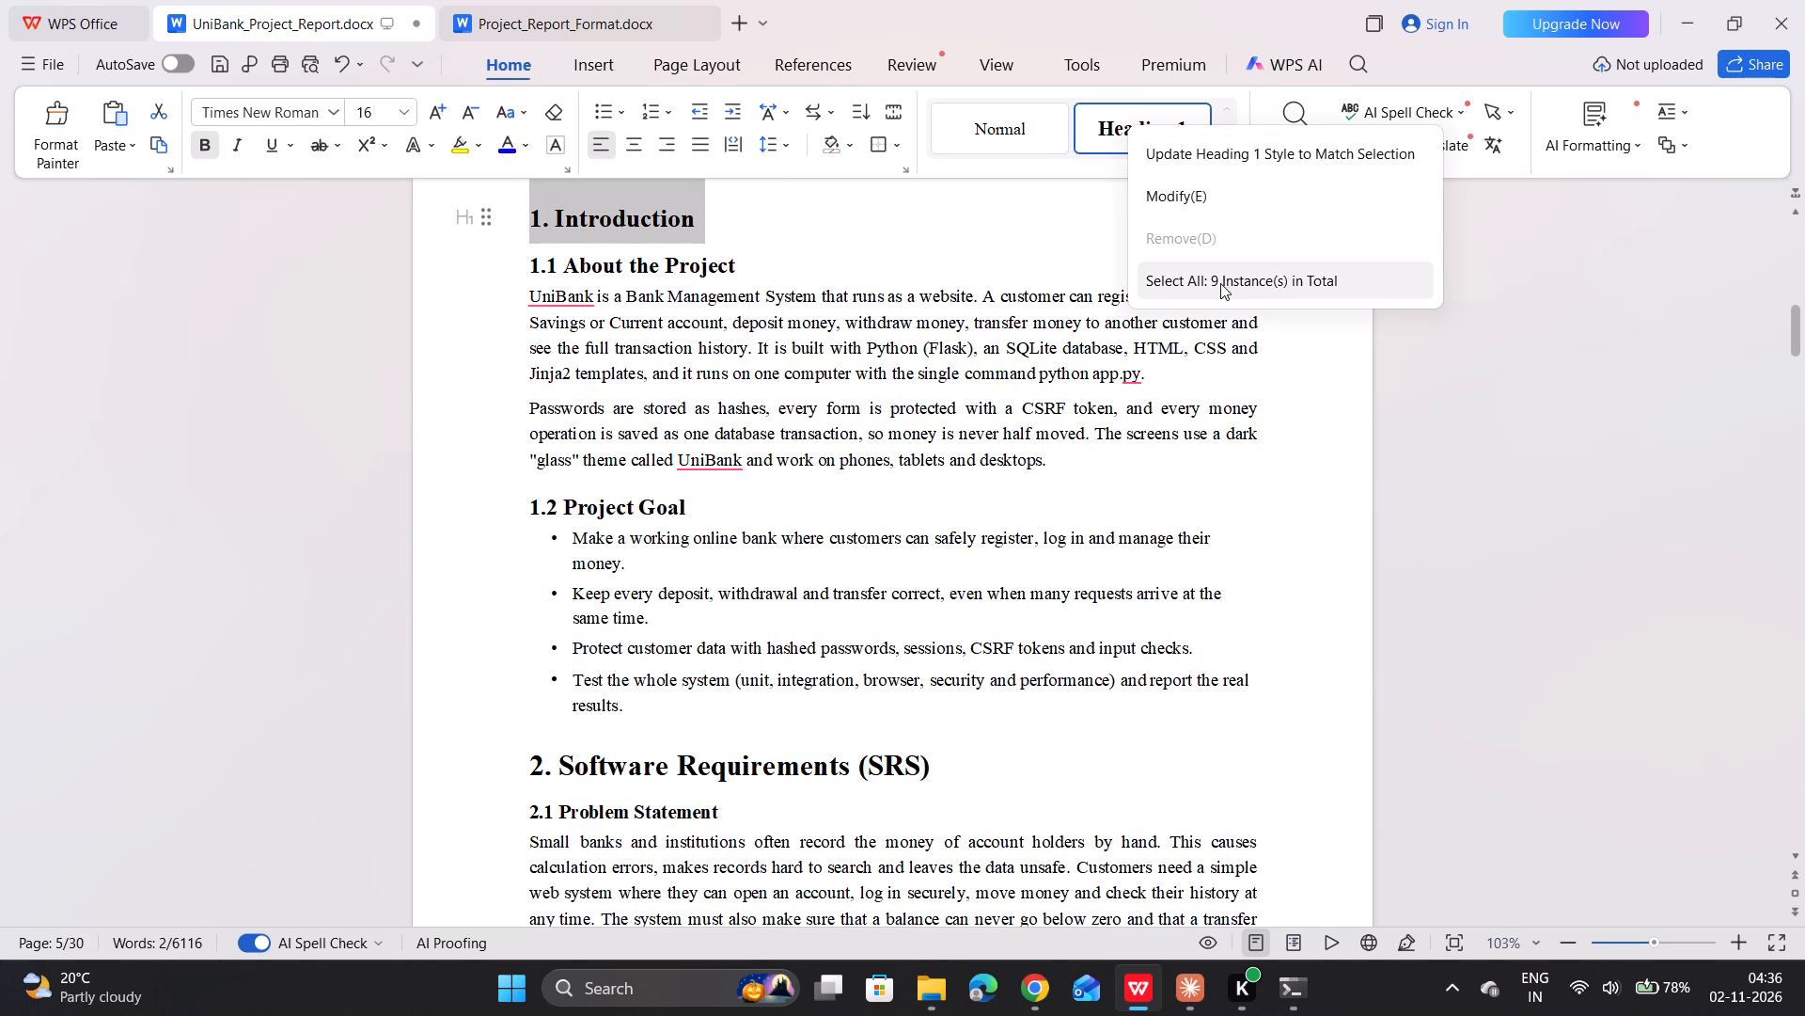
left_click(1046, 221)
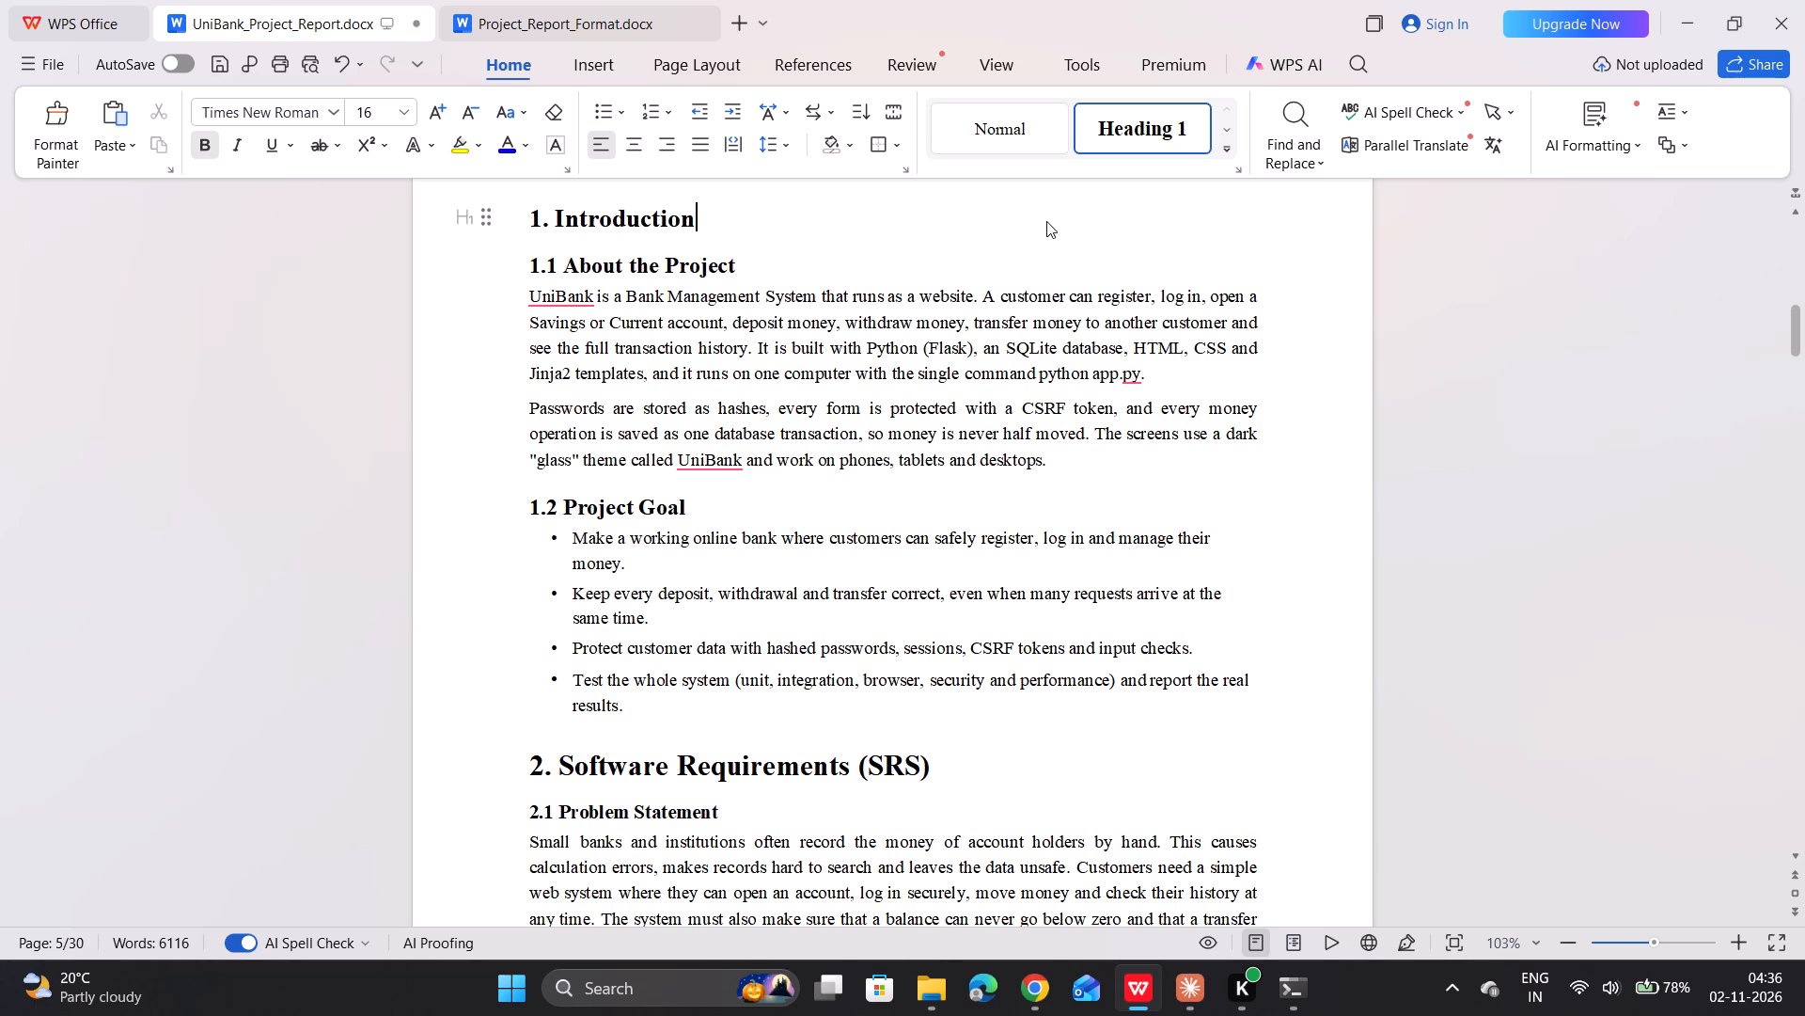
Apply the Heading 1 style to the "Table of Contents" title on the first page and centre it.
scroll(1046, 221, "up", 13)
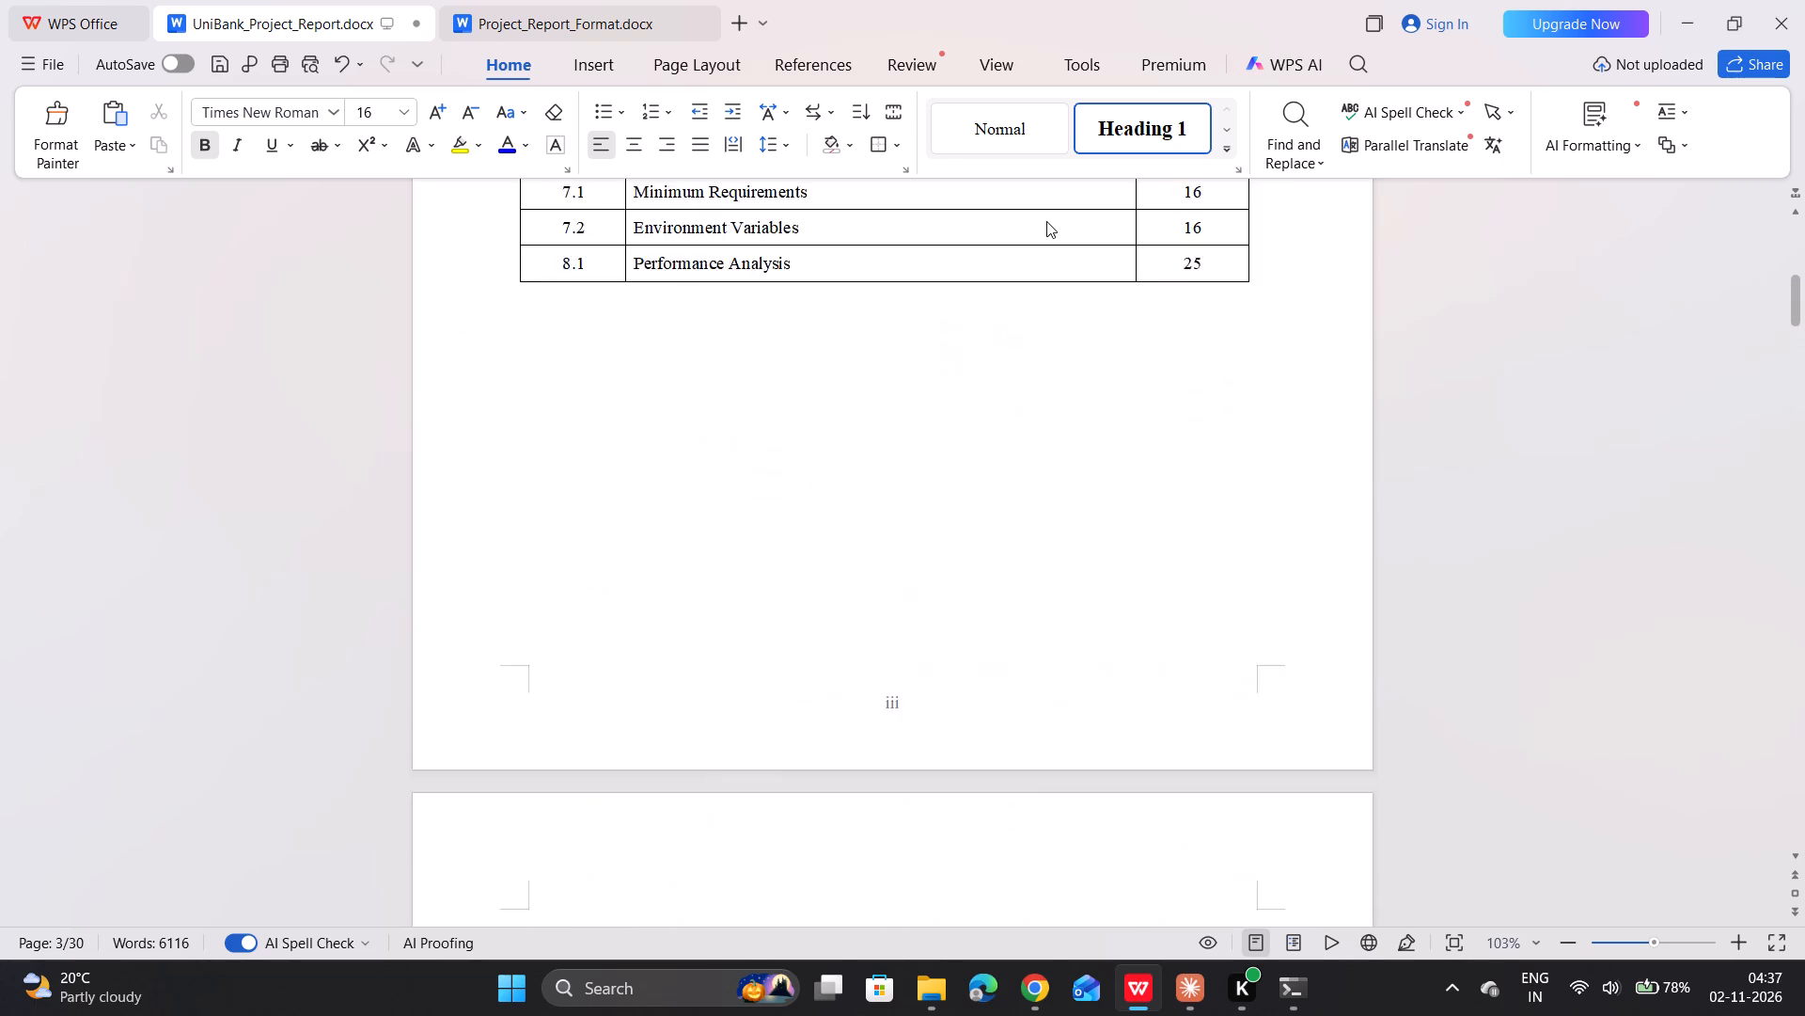
scroll(1046, 221, "up", 3)
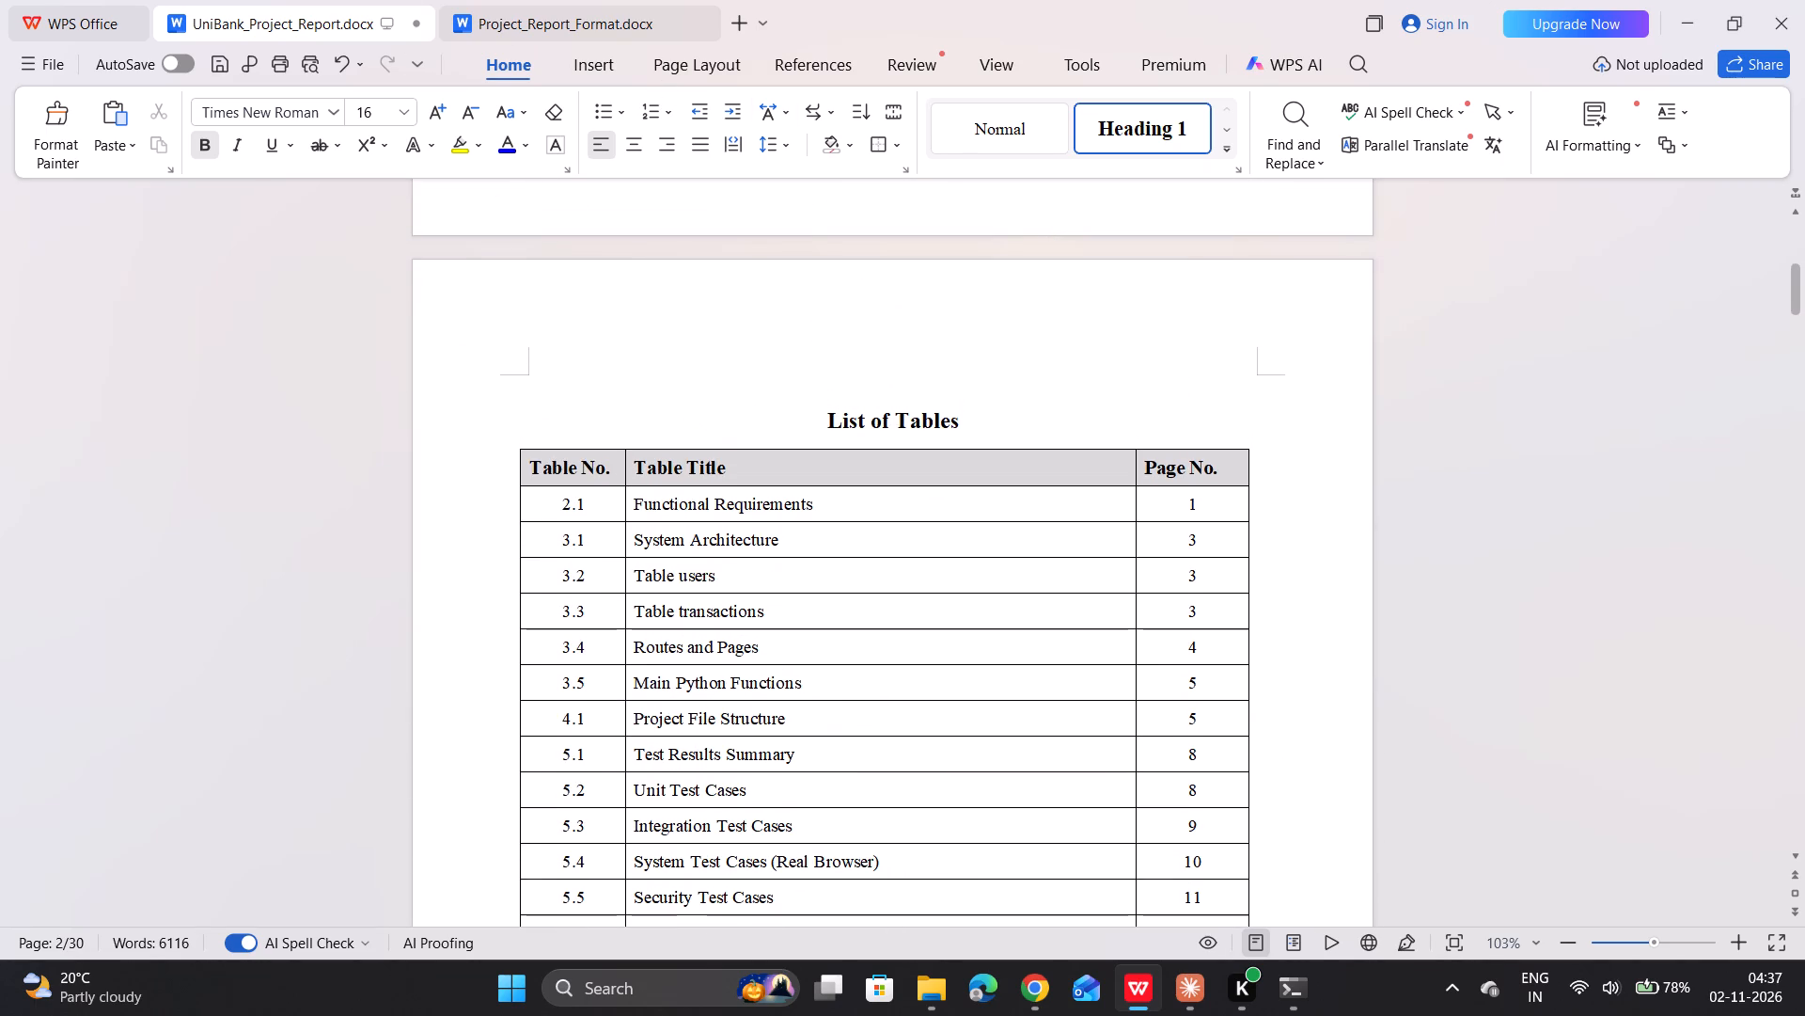
scroll(568, 528, "up", 5)
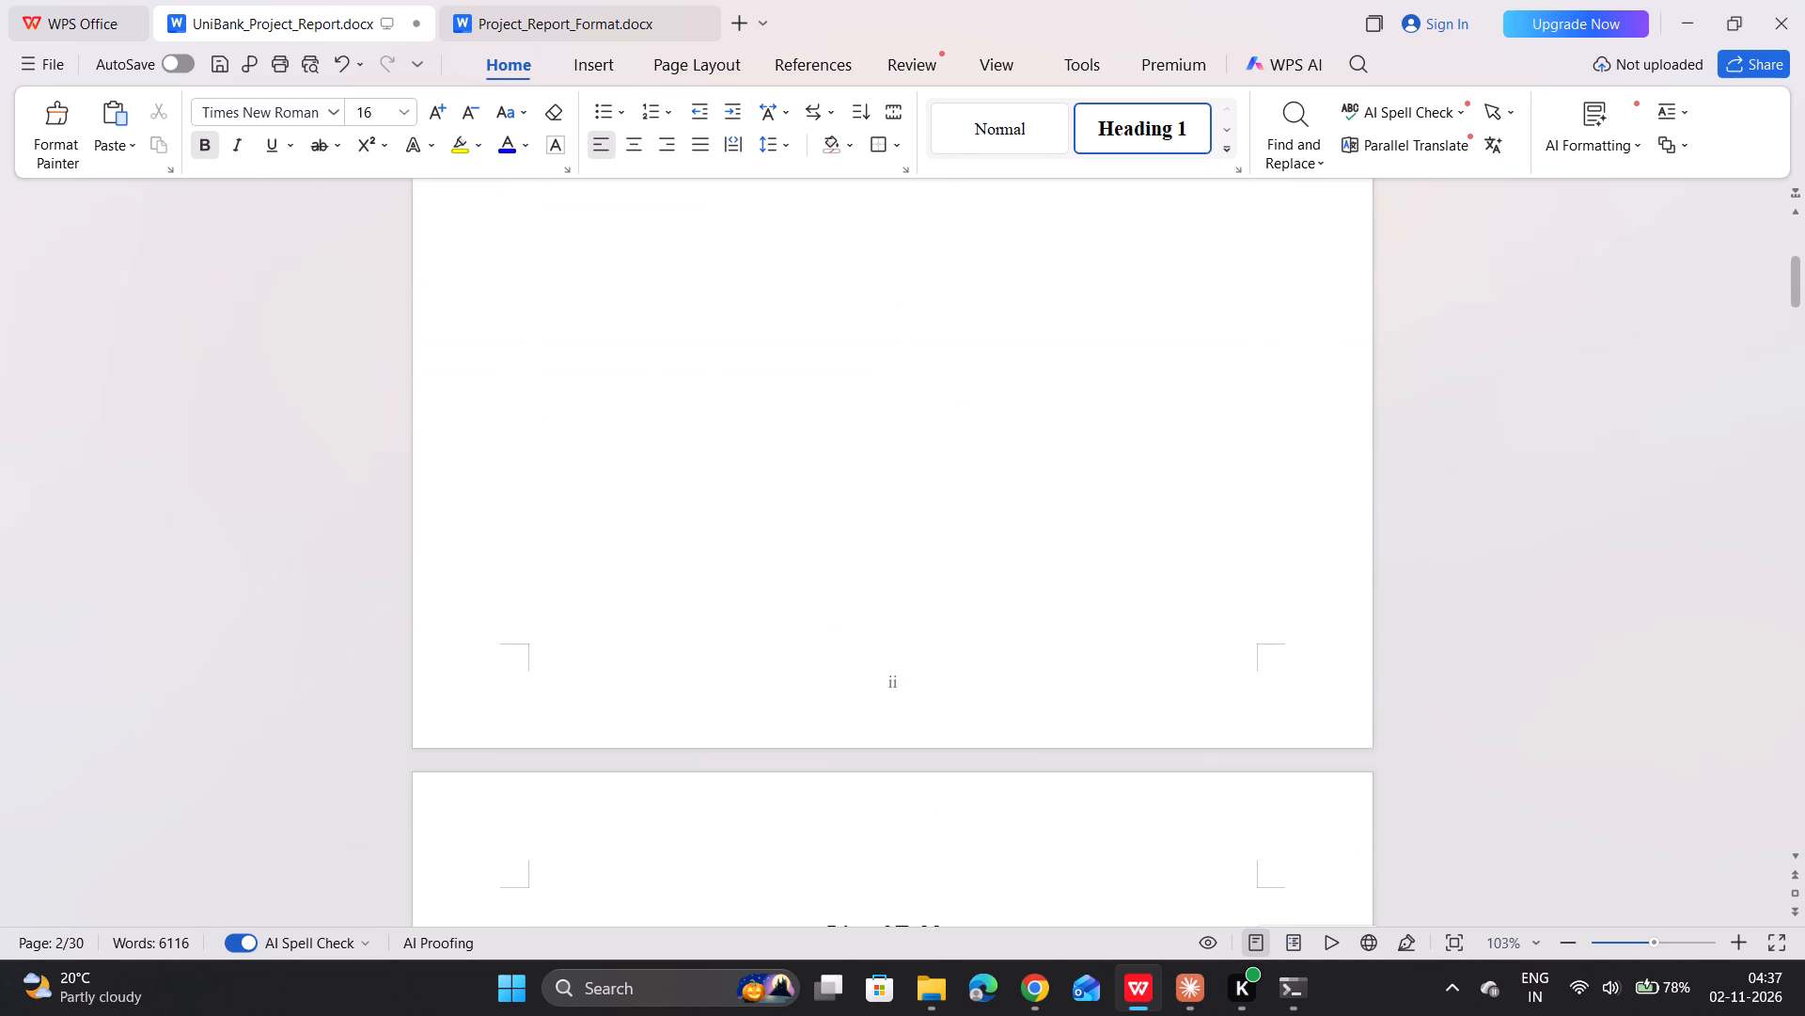
right_click(1138, 125)
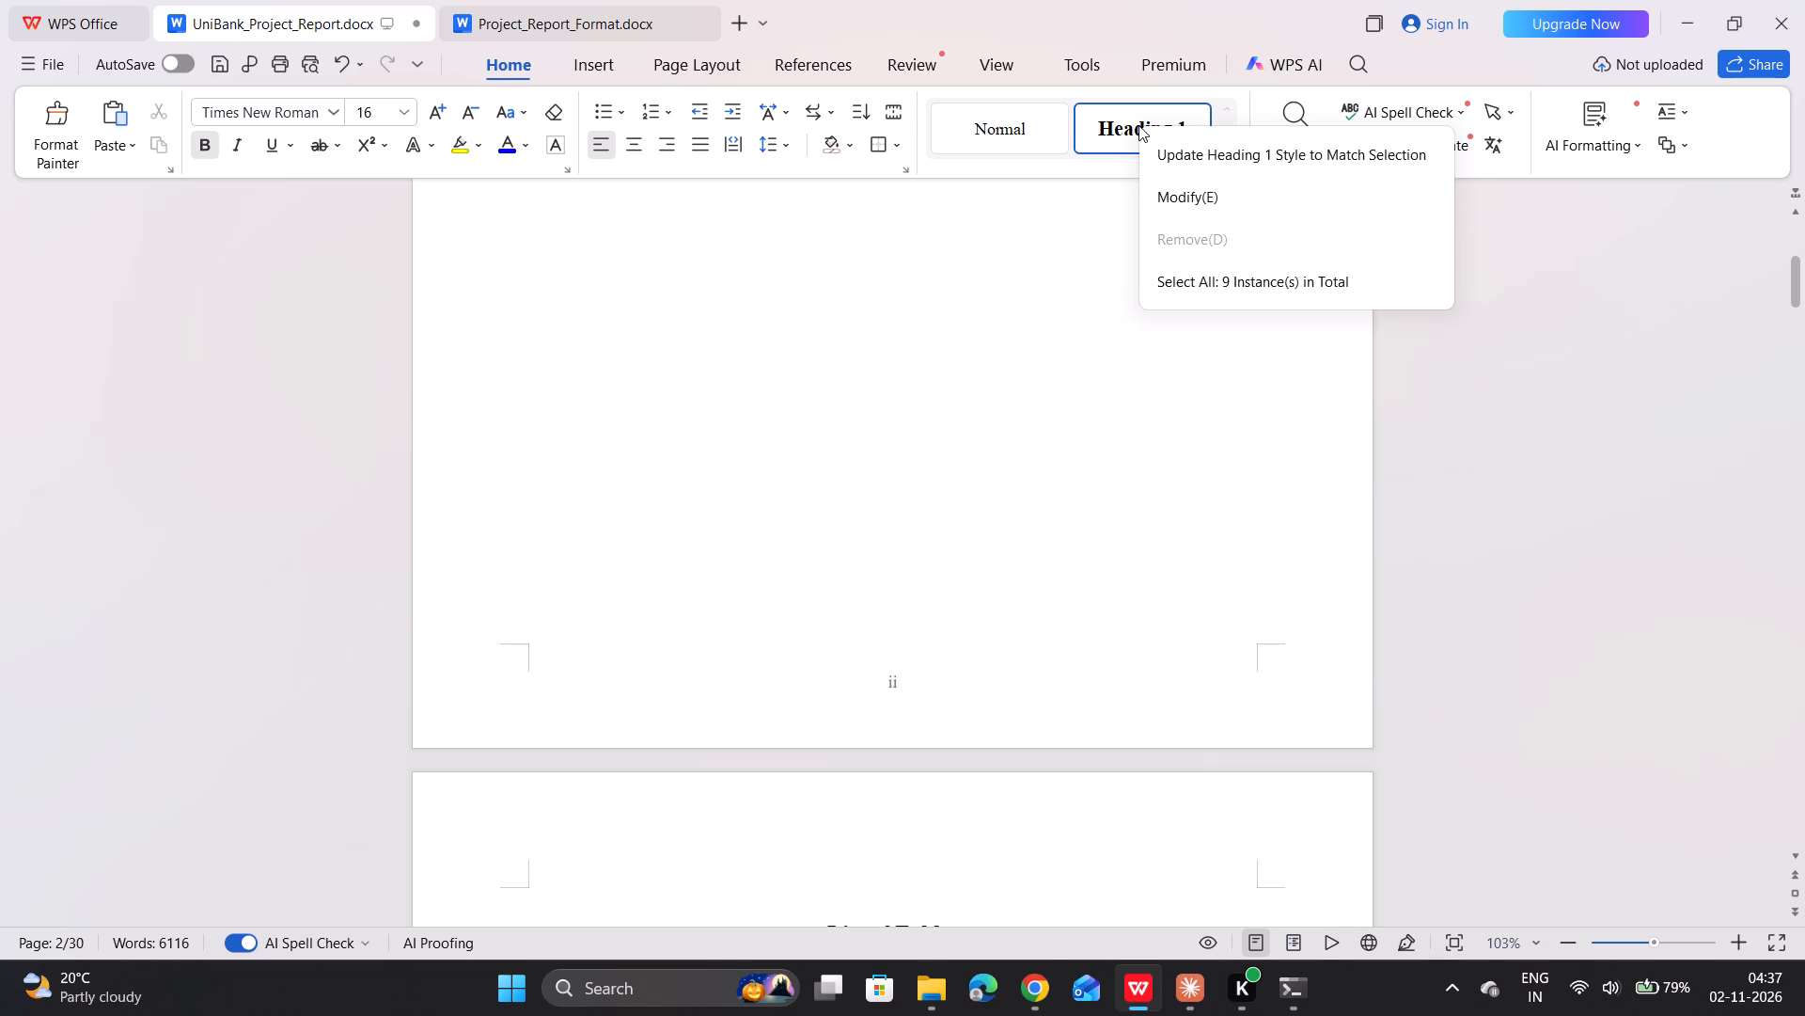
left_click(957, 353)
scroll(957, 353, "up", 20)
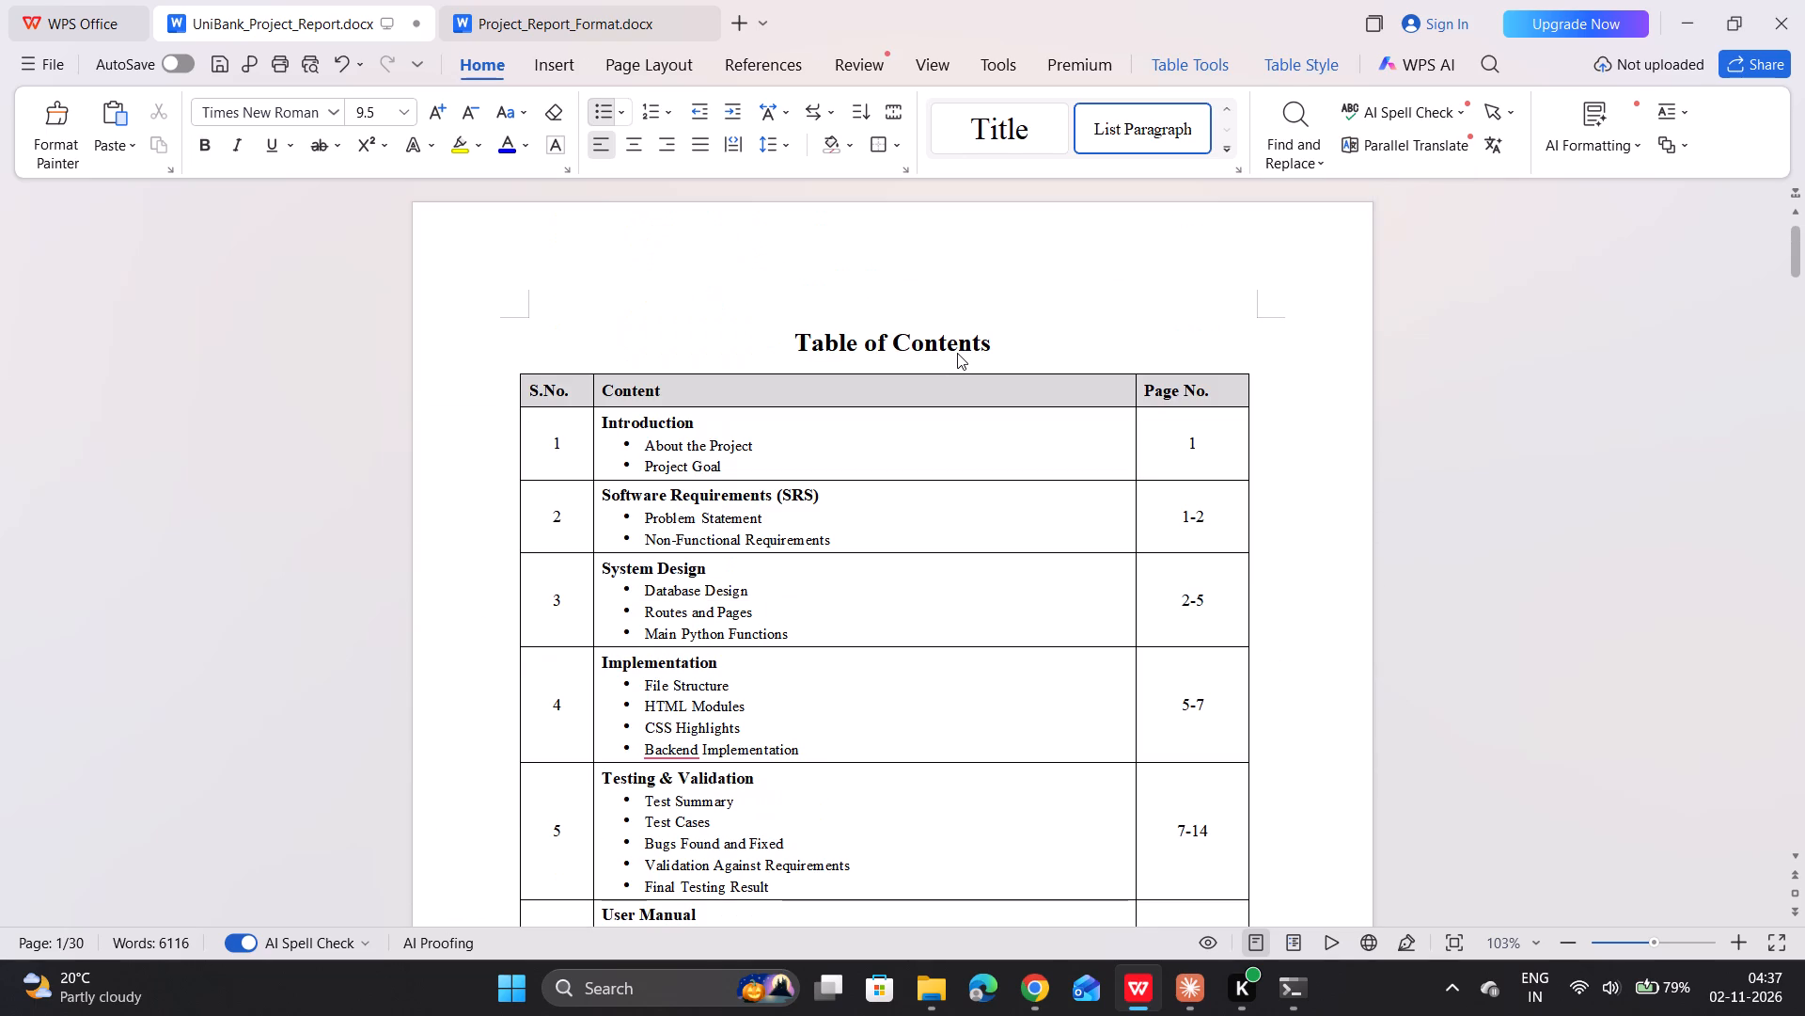
left_click(1065, 272)
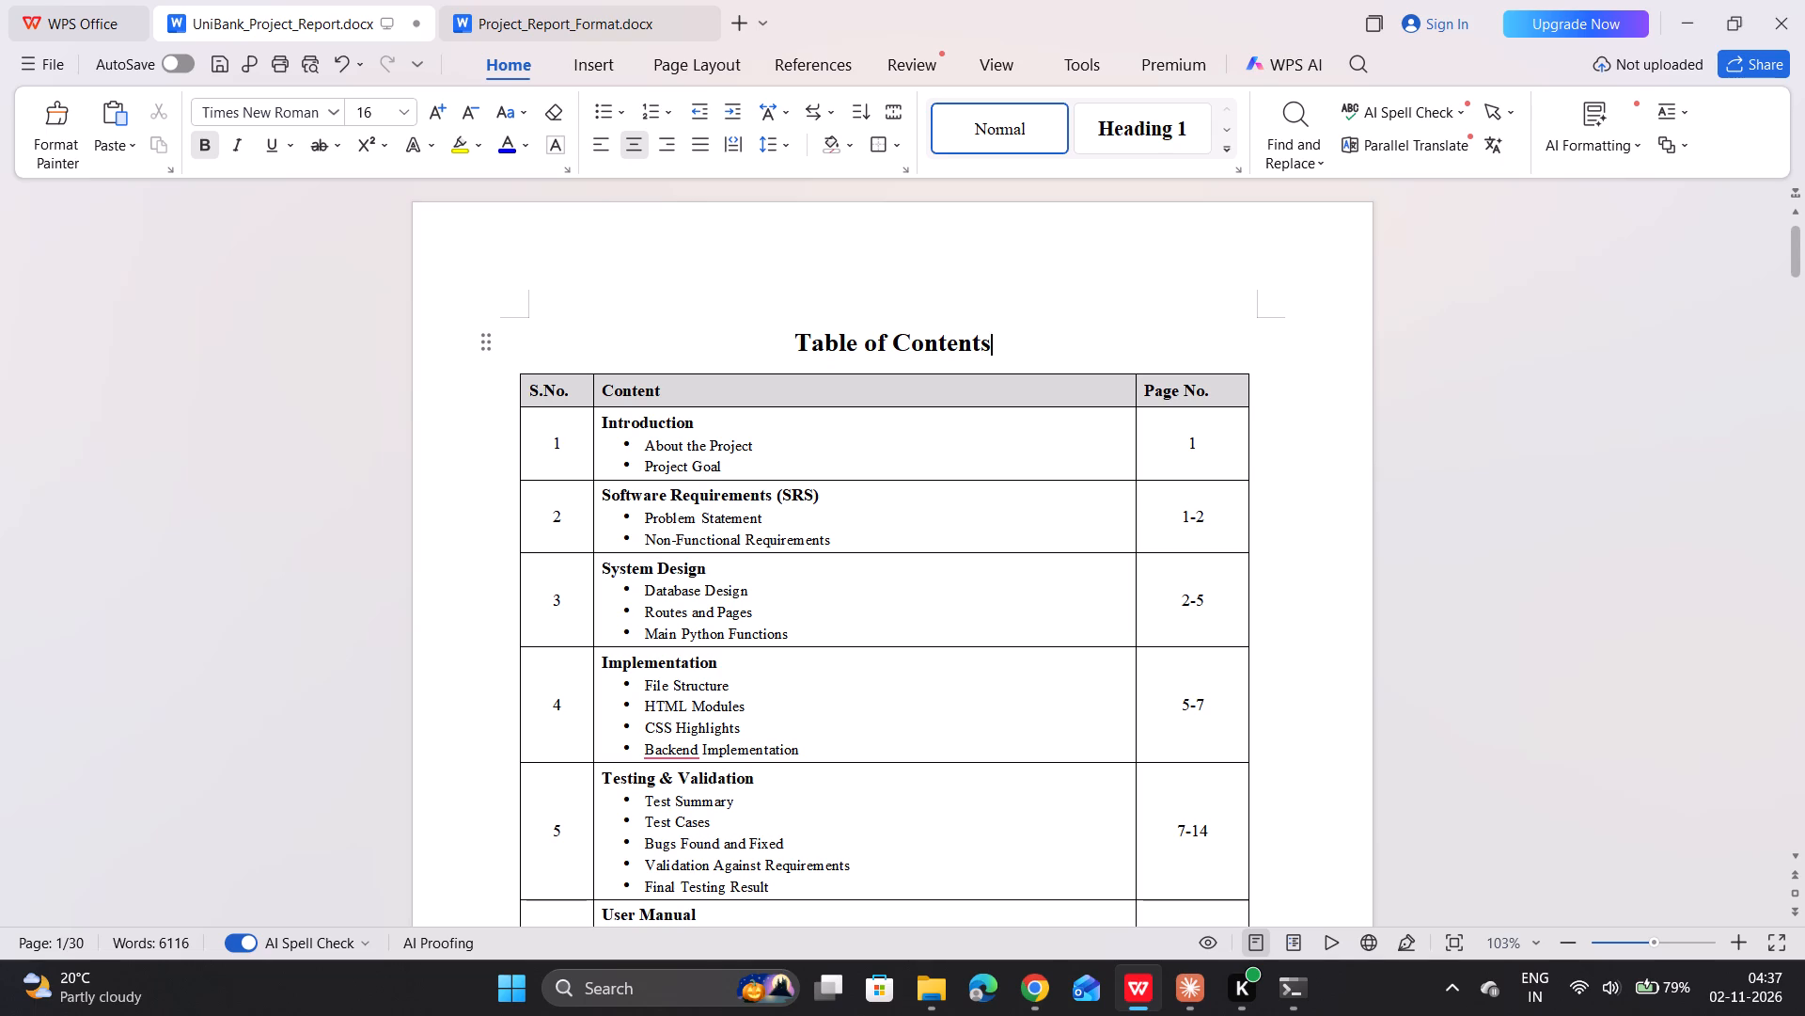
left_click(651, 295)
left_click(1159, 136)
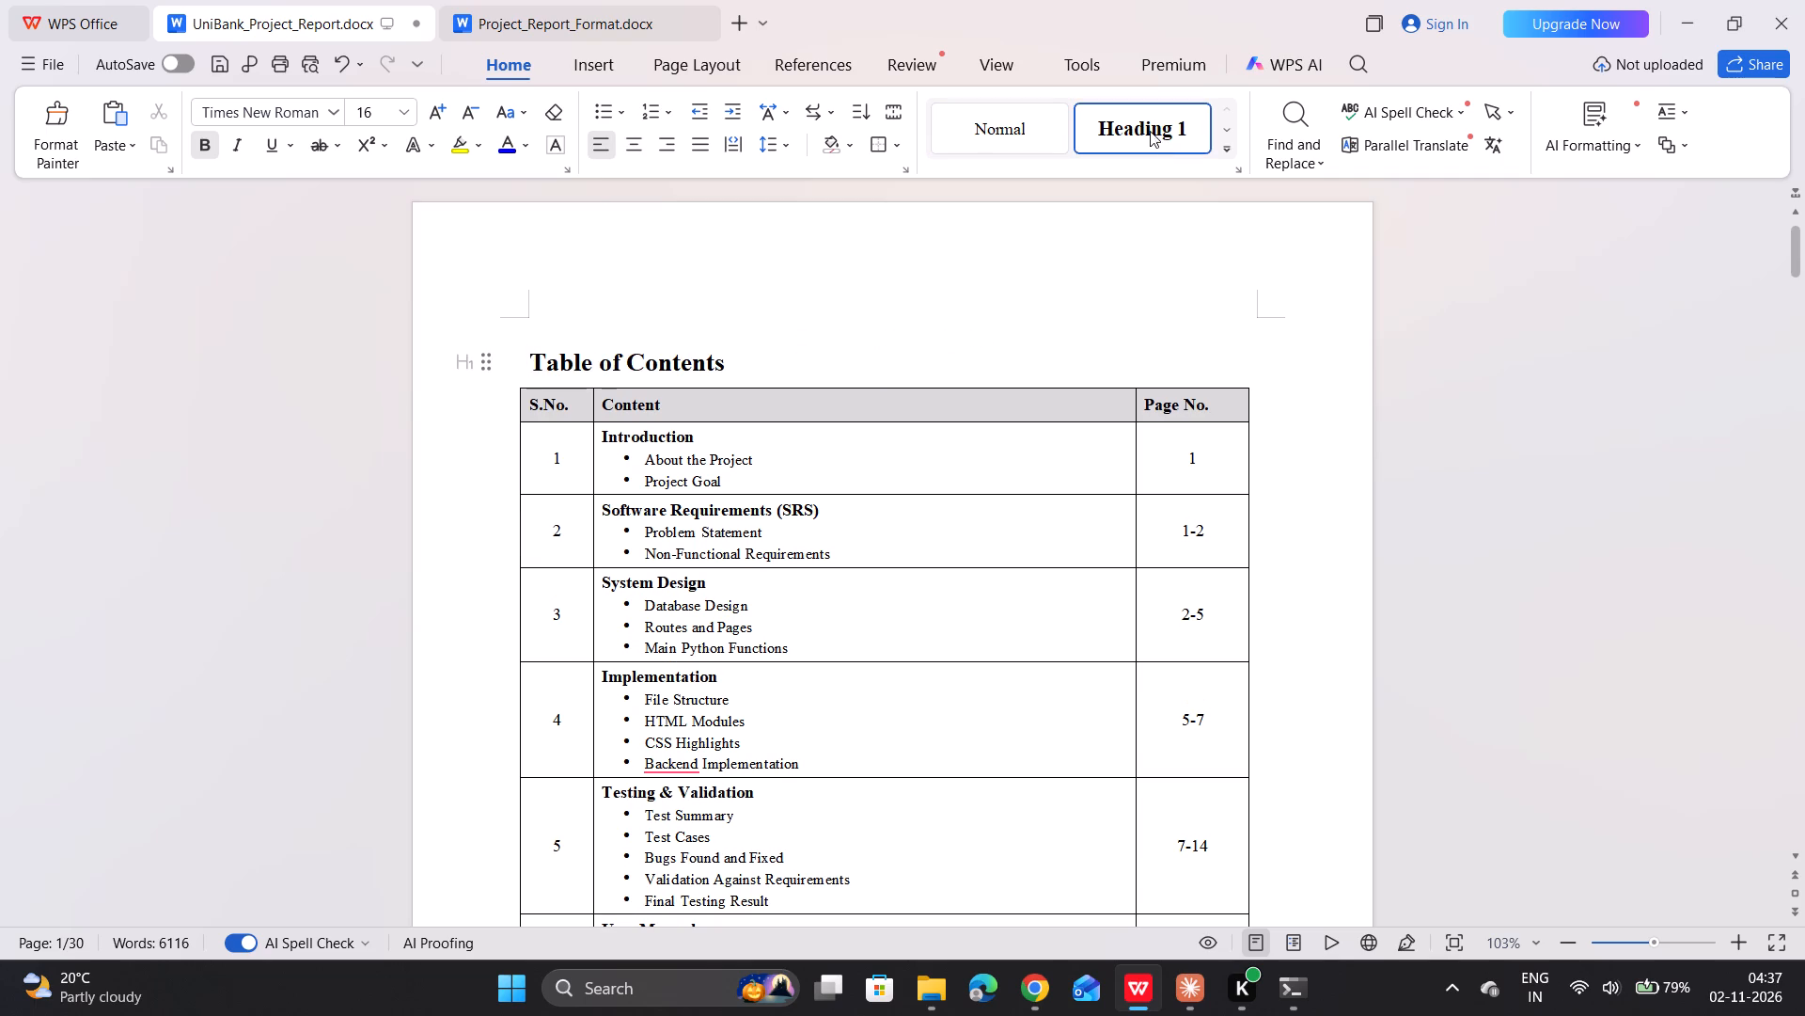
left_click(1002, 139)
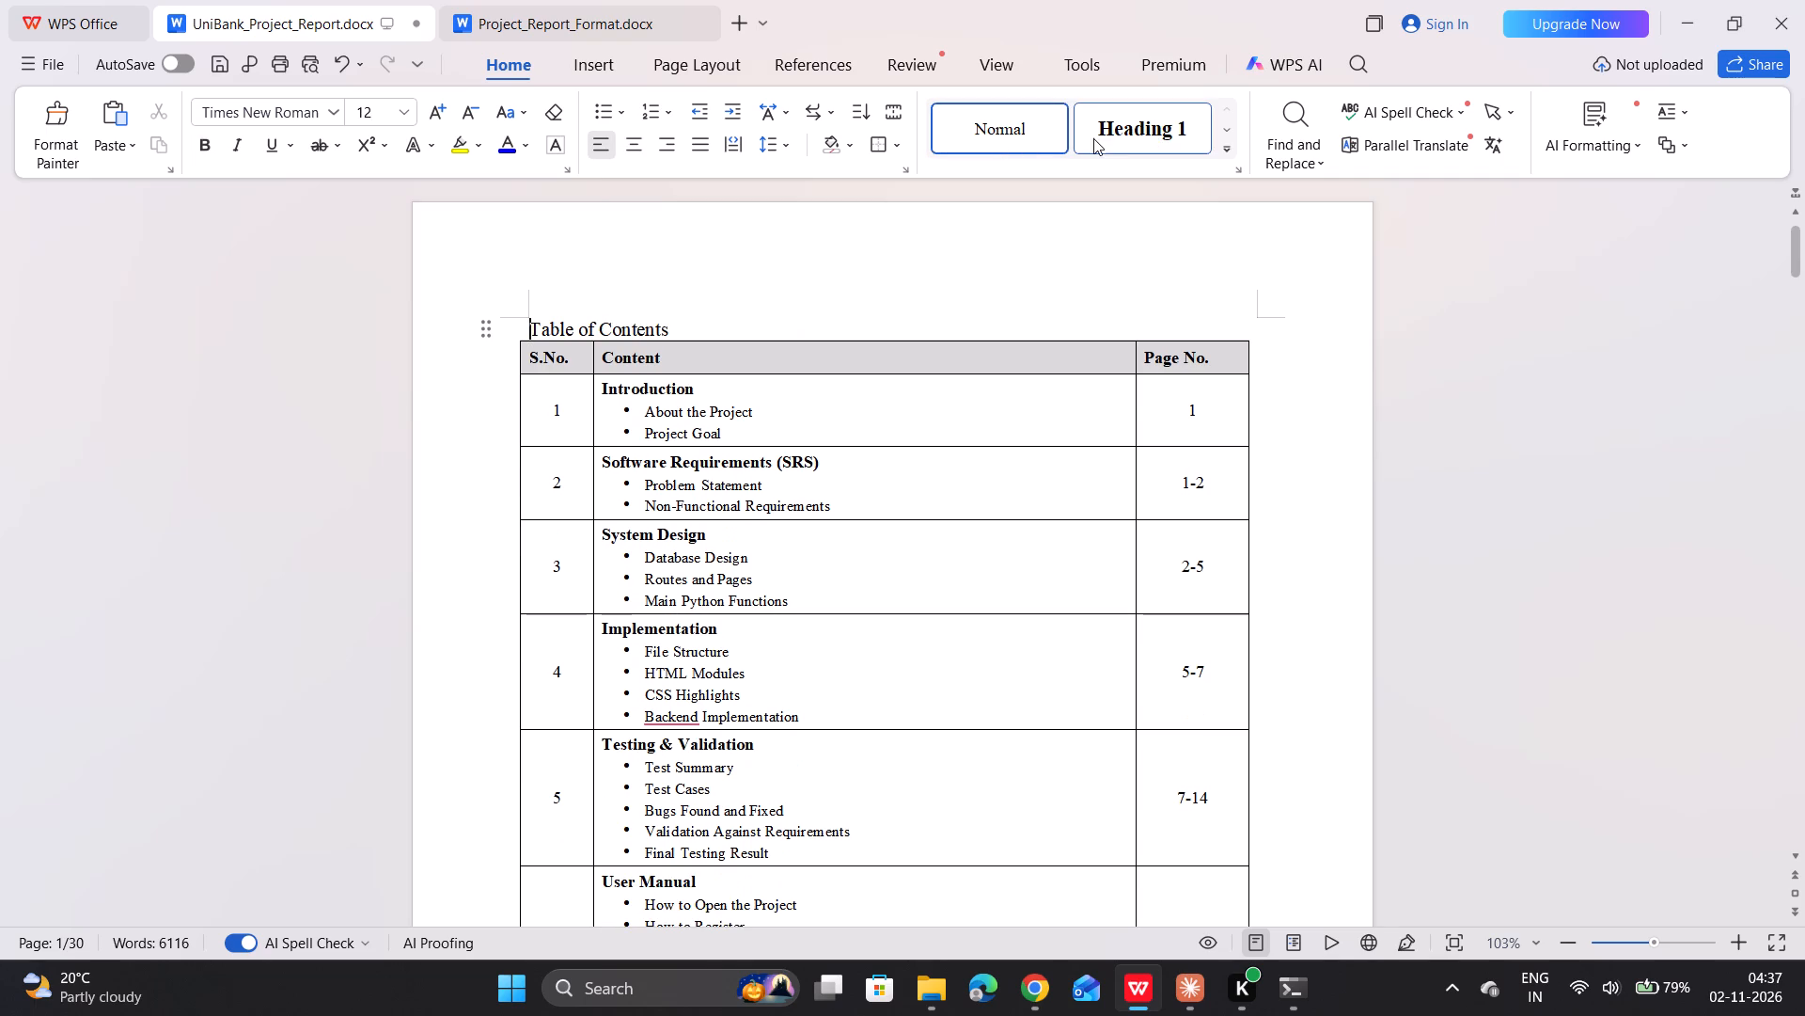
left_click(1115, 139)
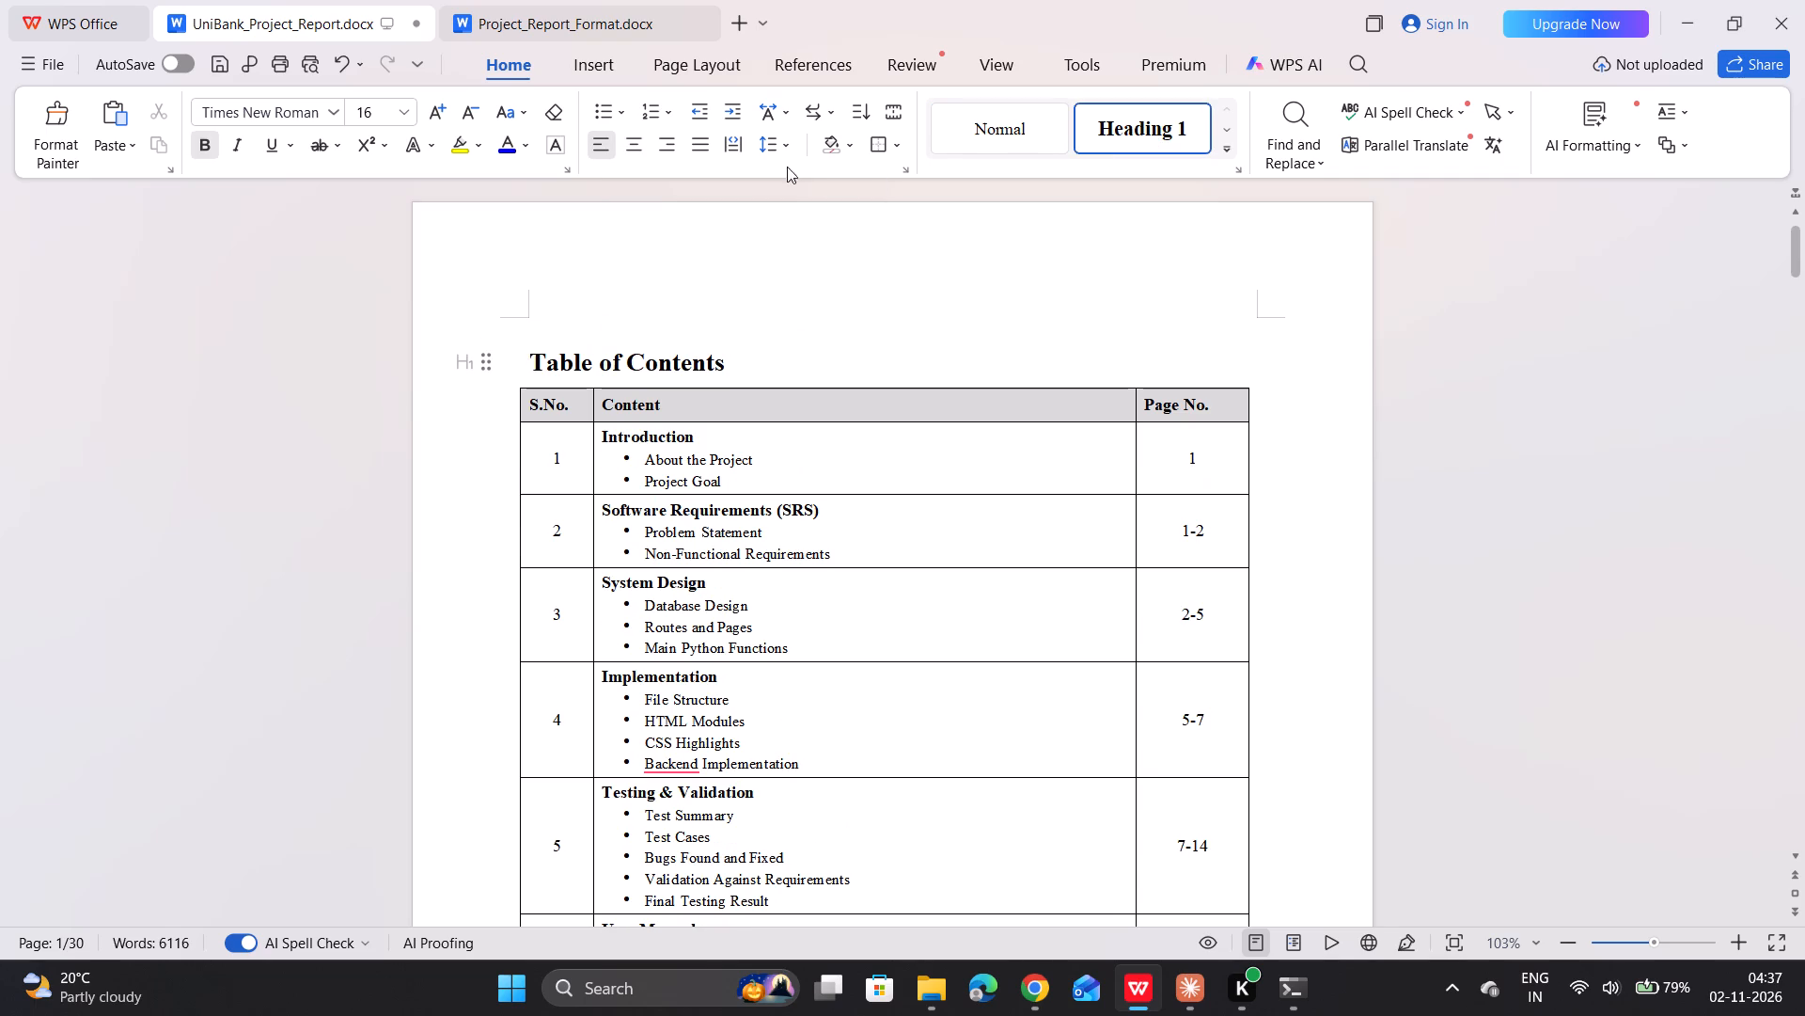
left_click(635, 141)
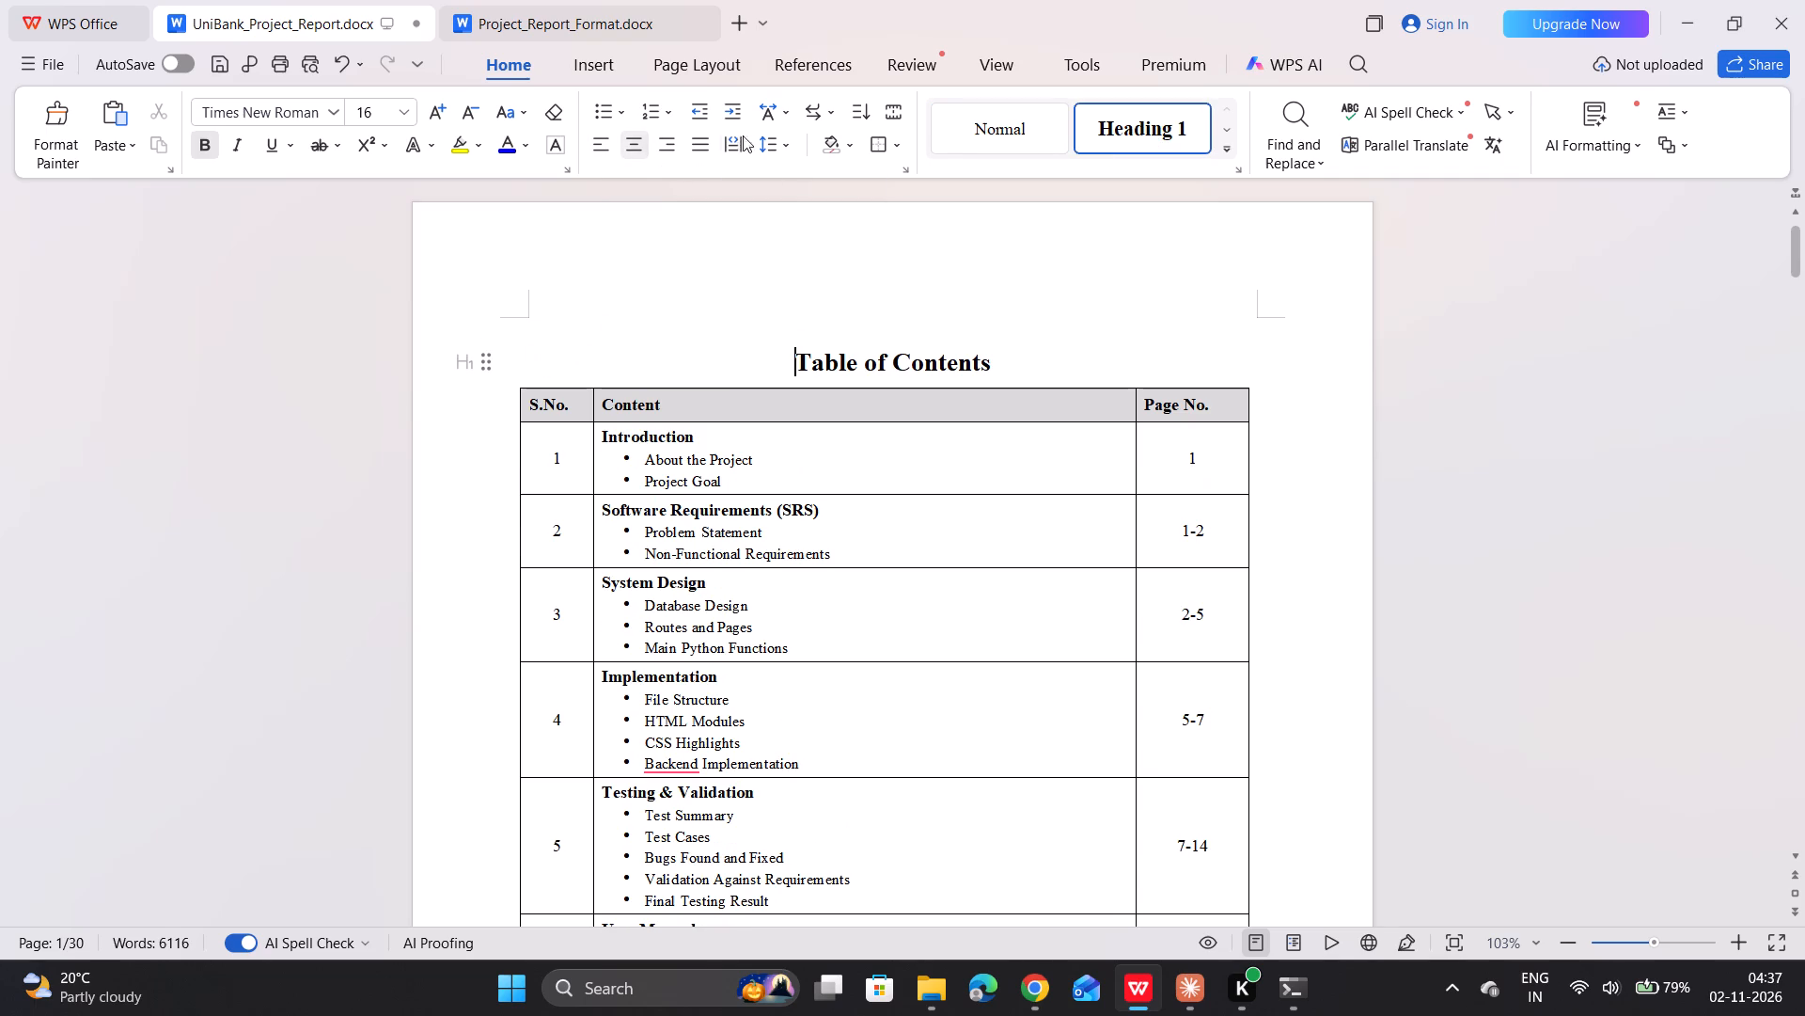
Review the Heading 1 style's definition, including its format options, base style and following-paragraph style, without changing it.
left_click(1233, 148)
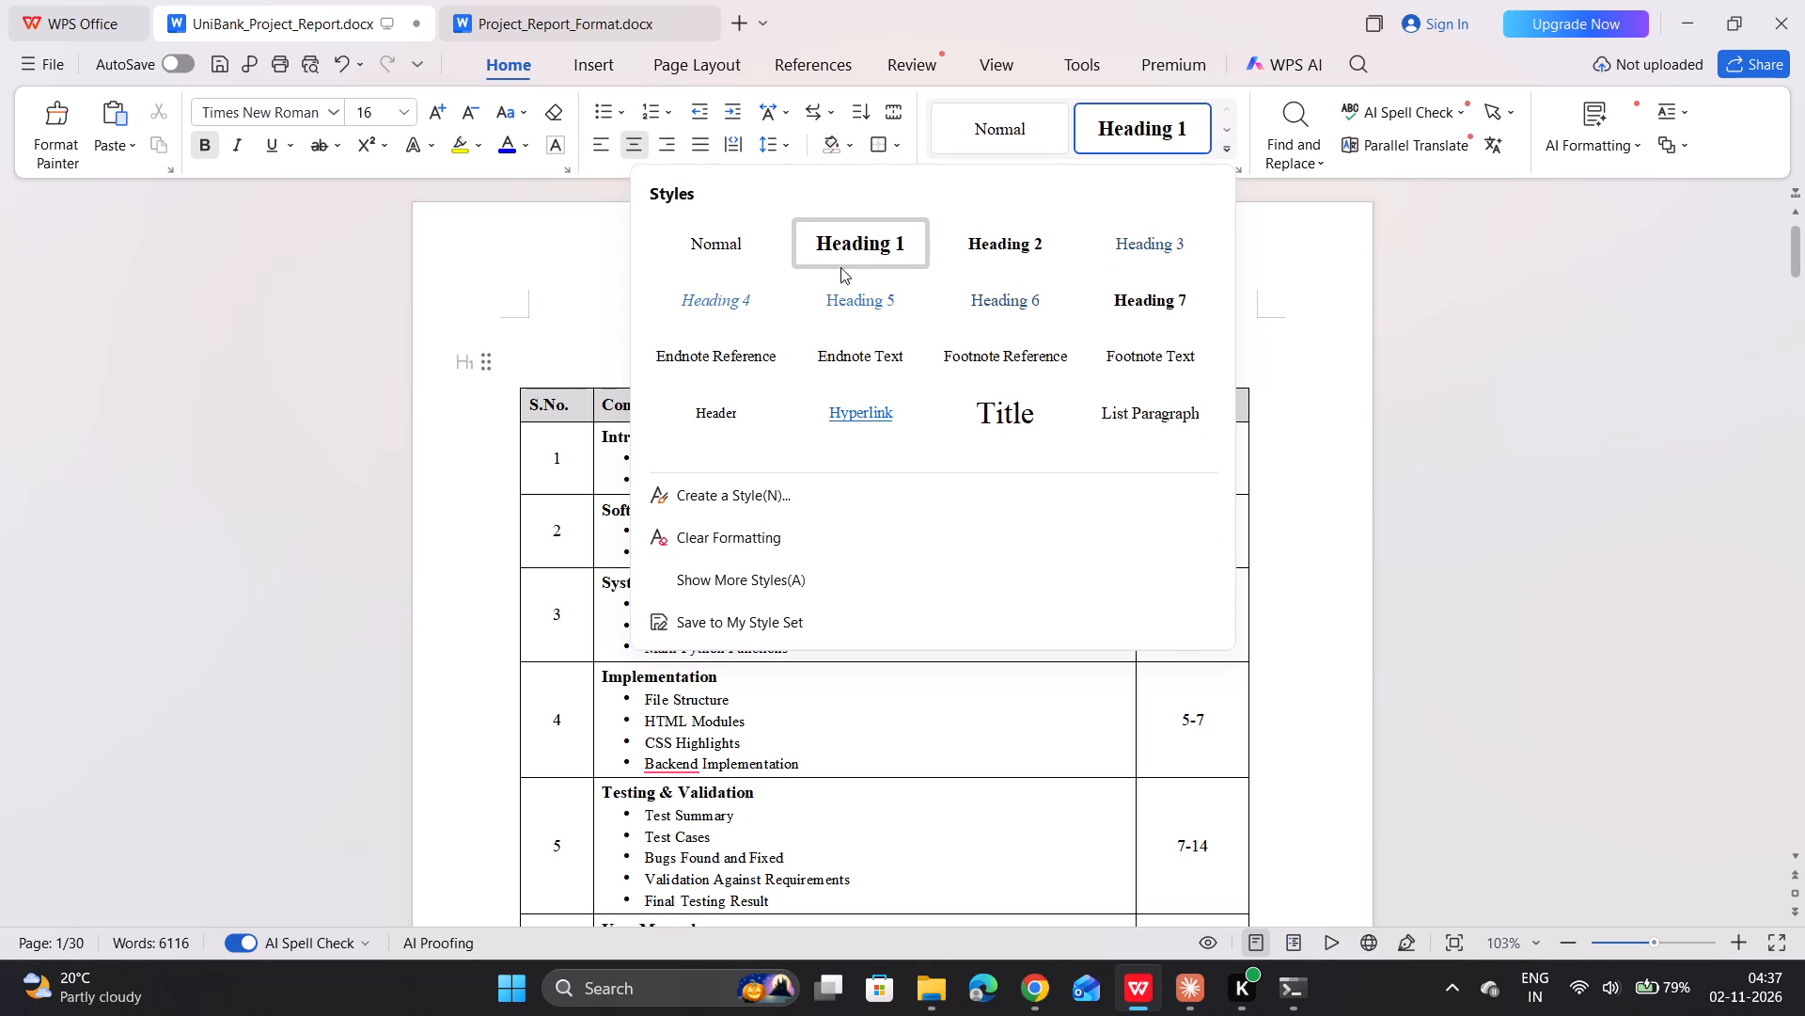
right_click(859, 246)
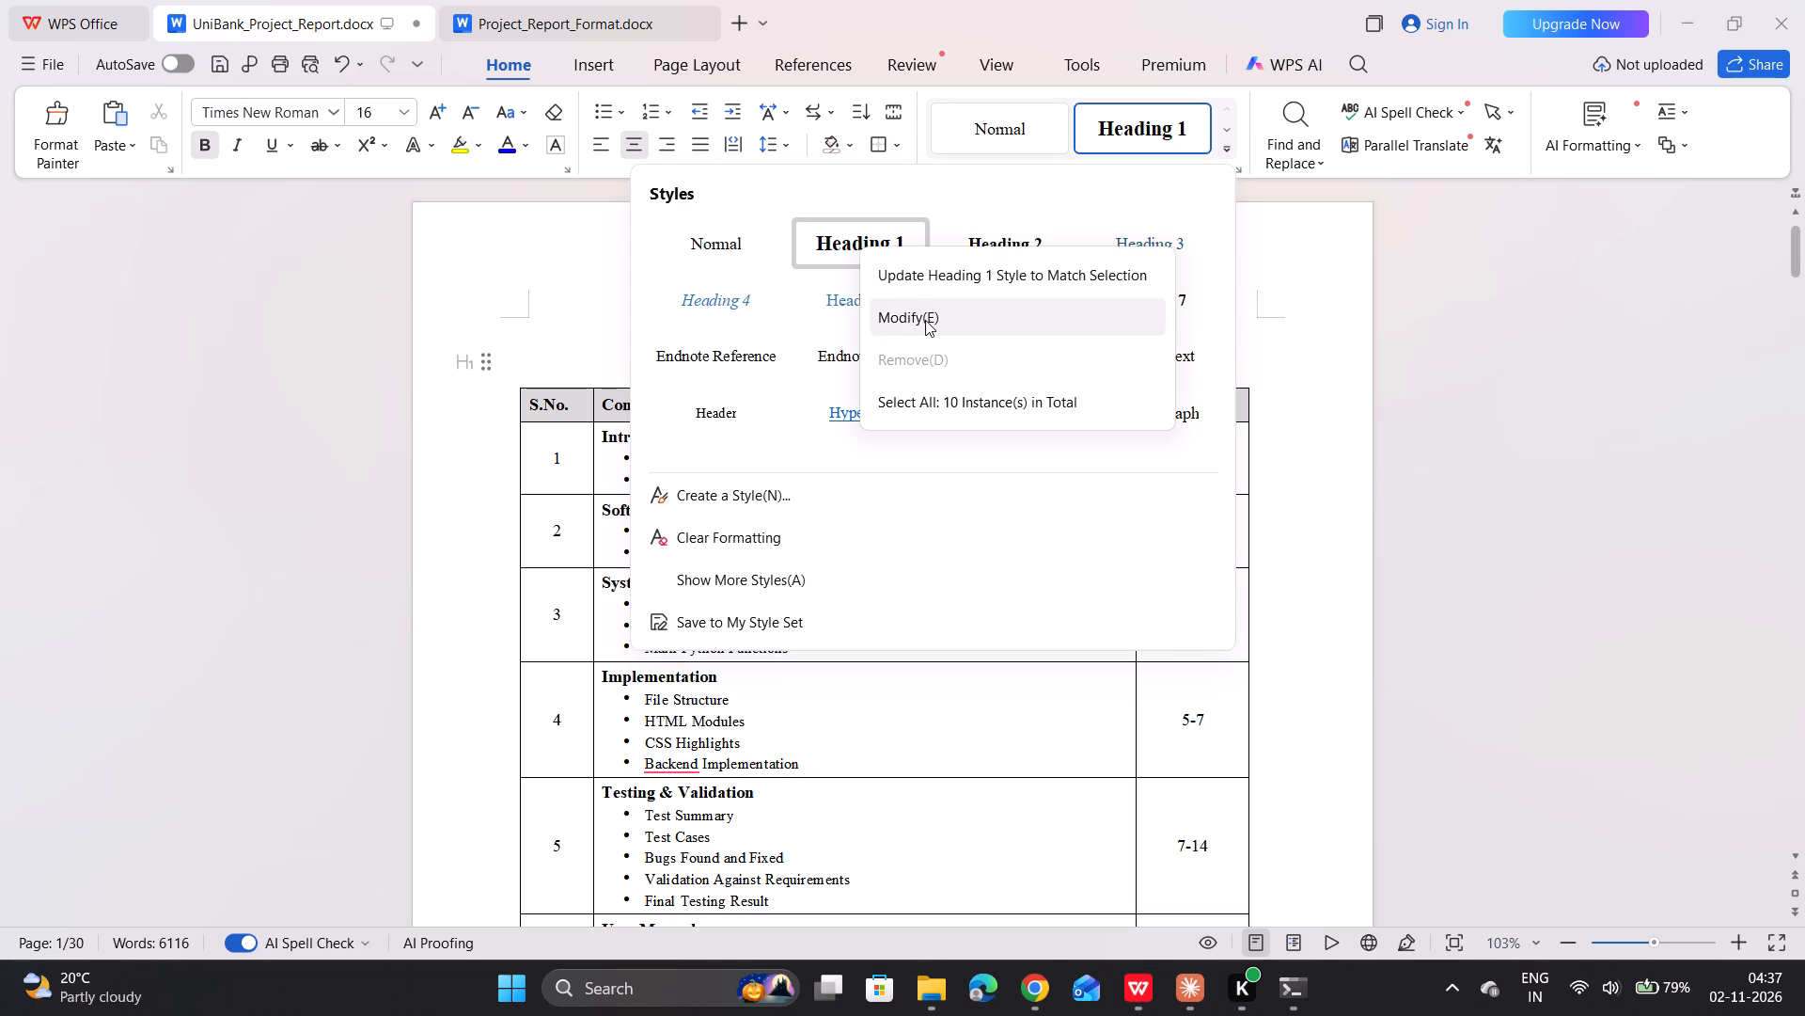
left_click(925, 320)
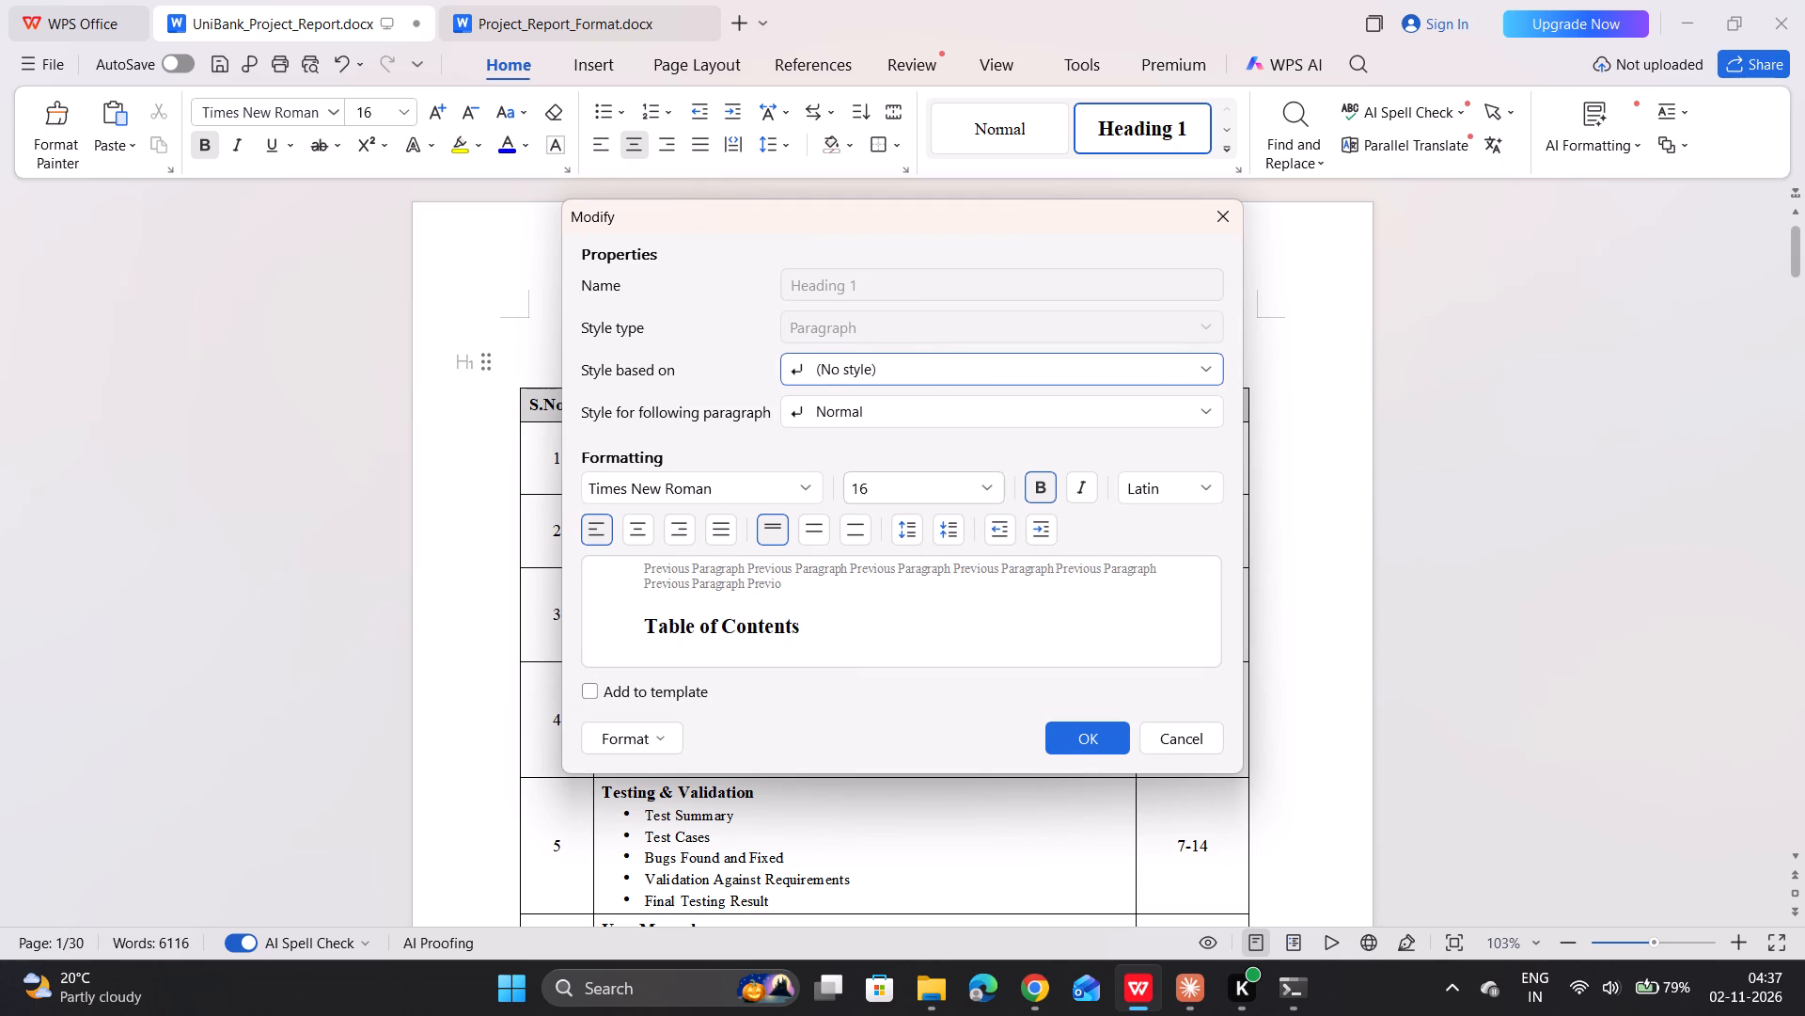
scroll(803, 611, "down", 1)
left_click(646, 692)
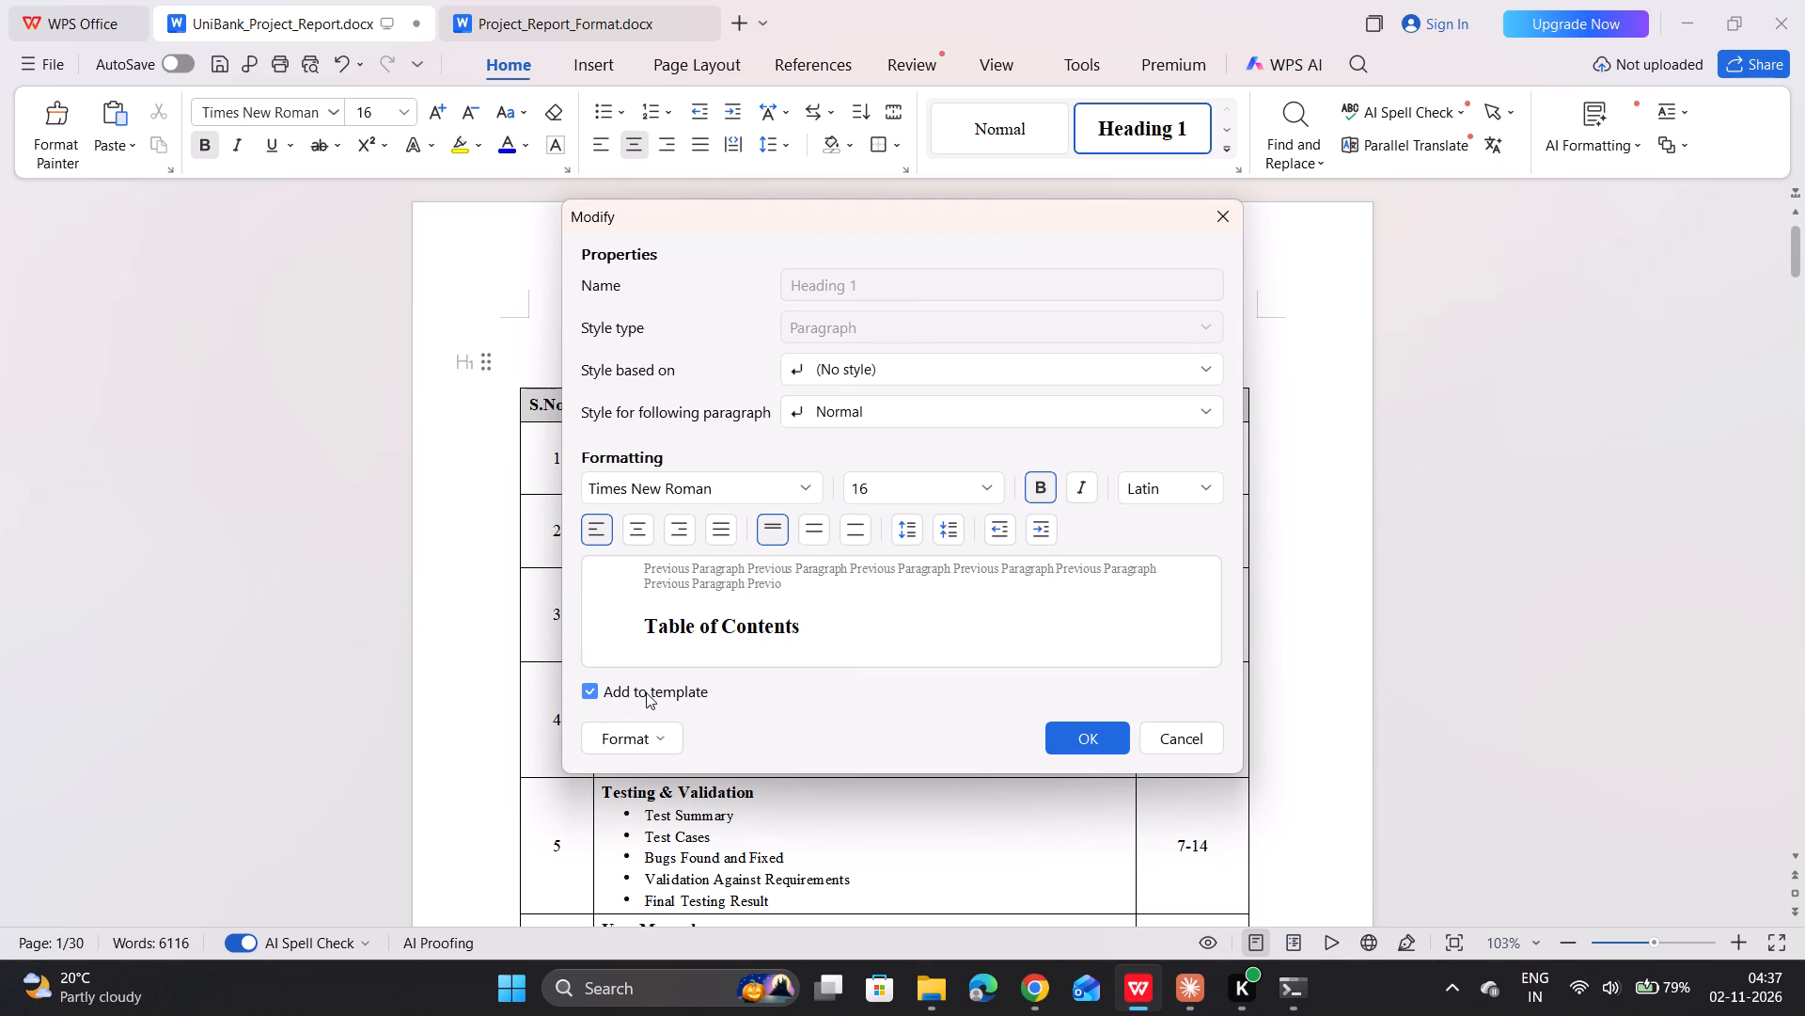
left_click(646, 692)
left_click(655, 742)
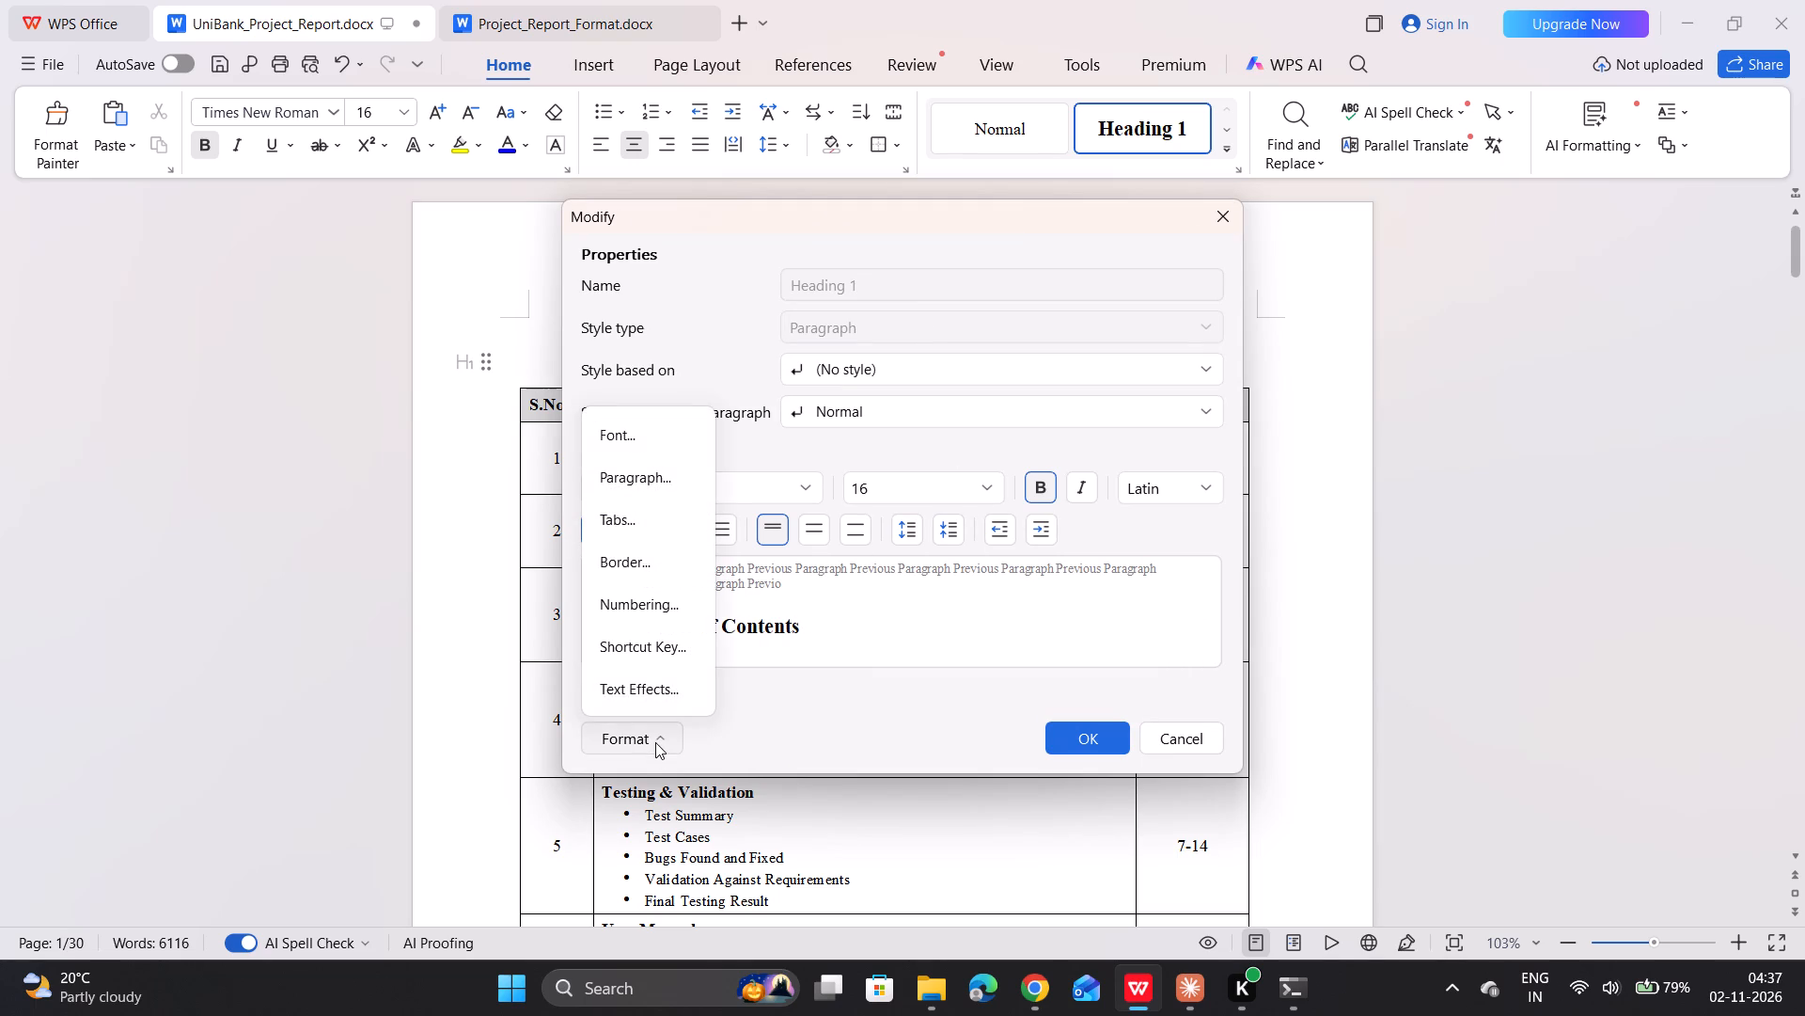
left_click(1205, 519)
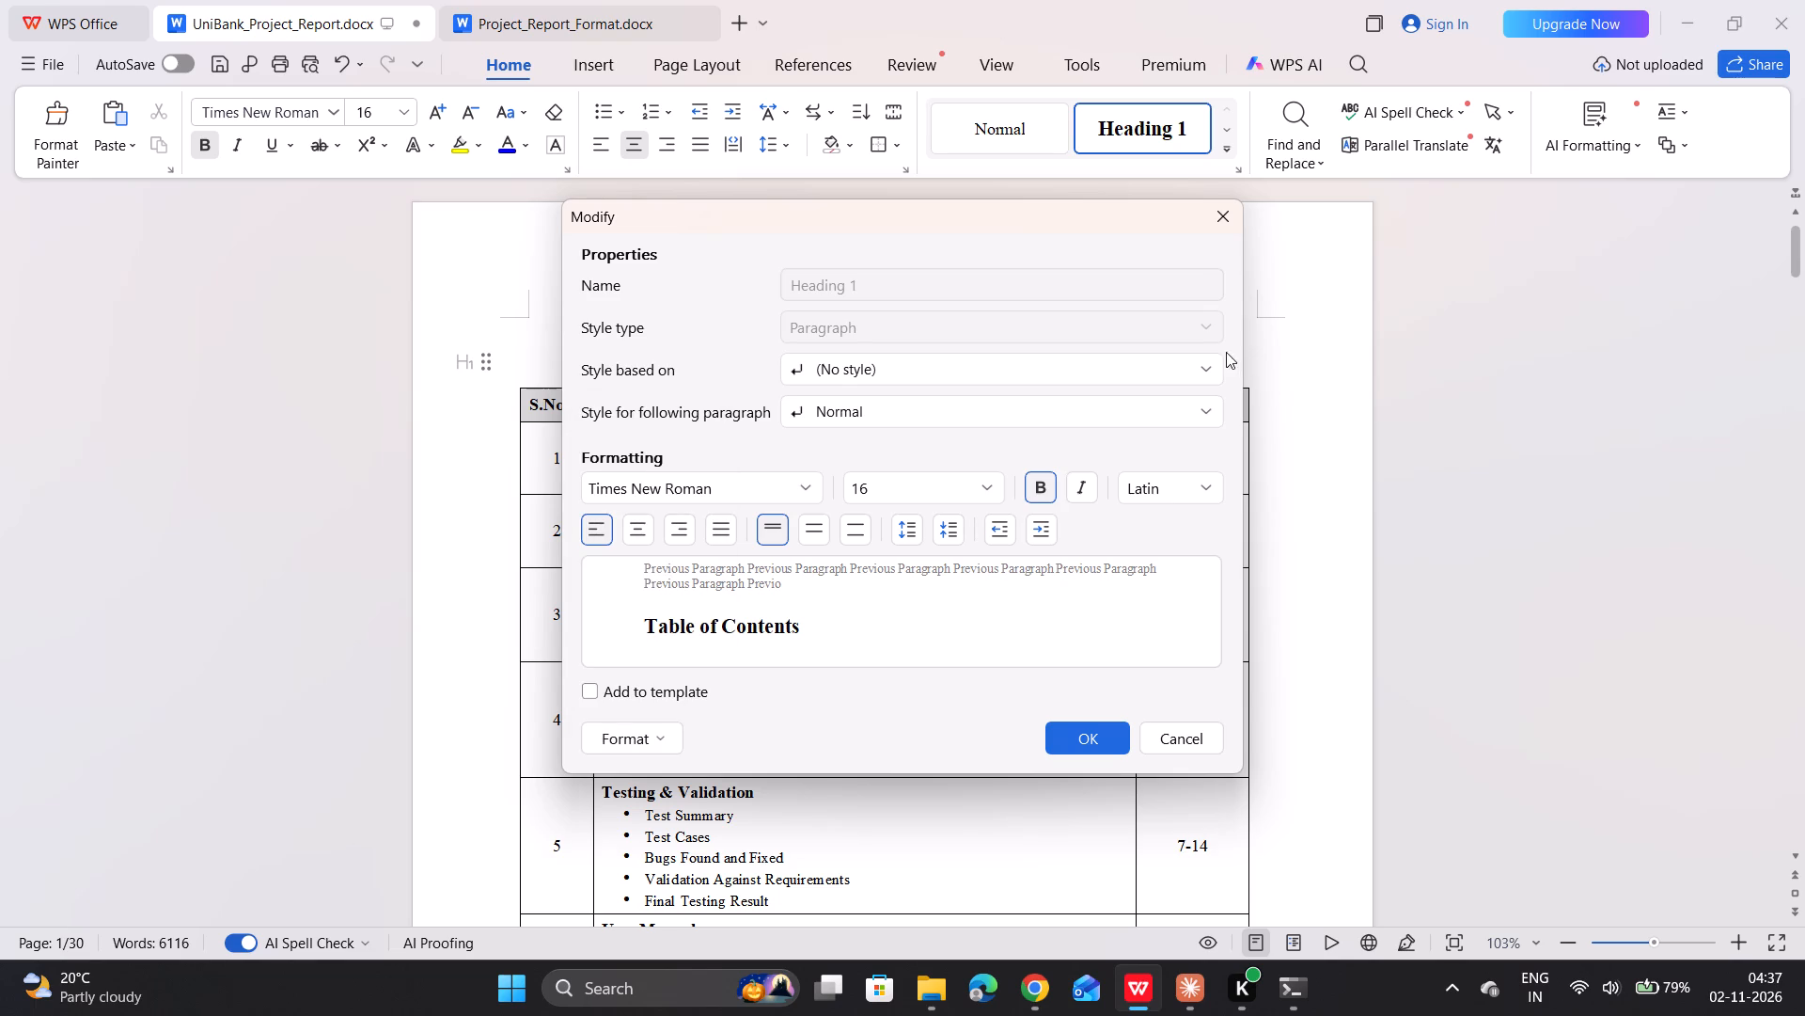
left_click(1210, 365)
left_click(1210, 365)
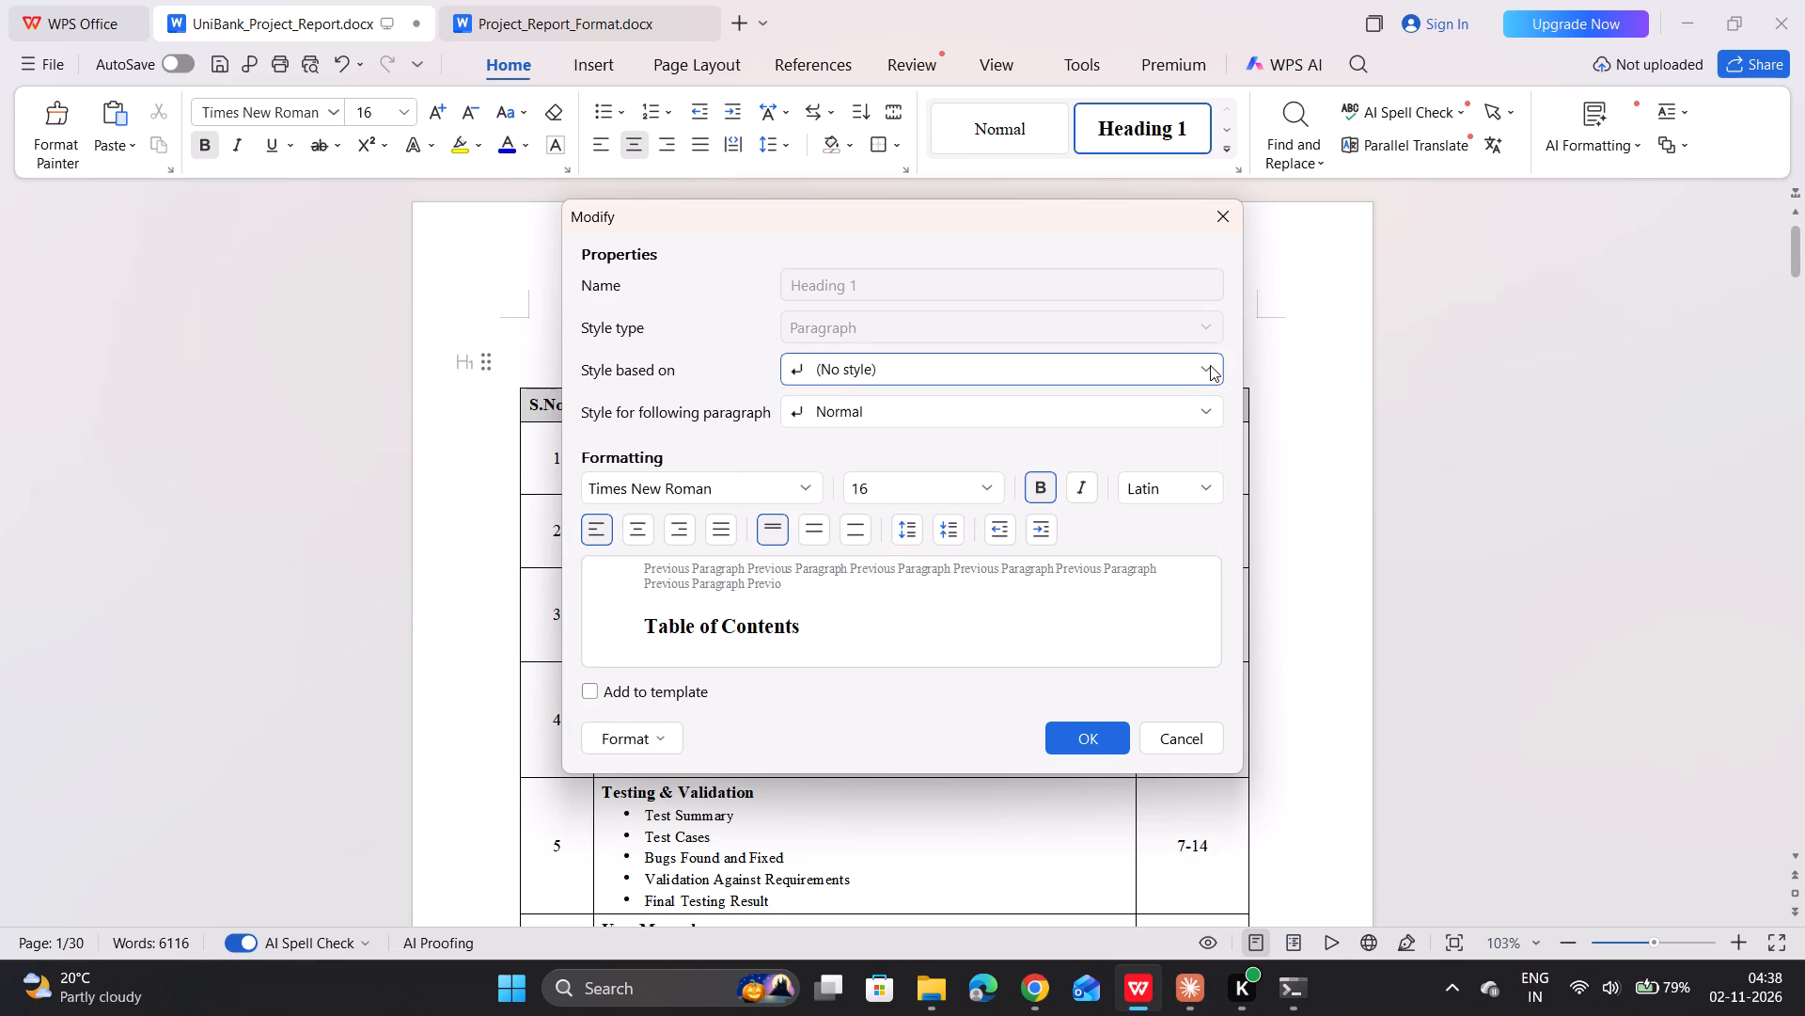
left_click(1199, 408)
left_click(1199, 408)
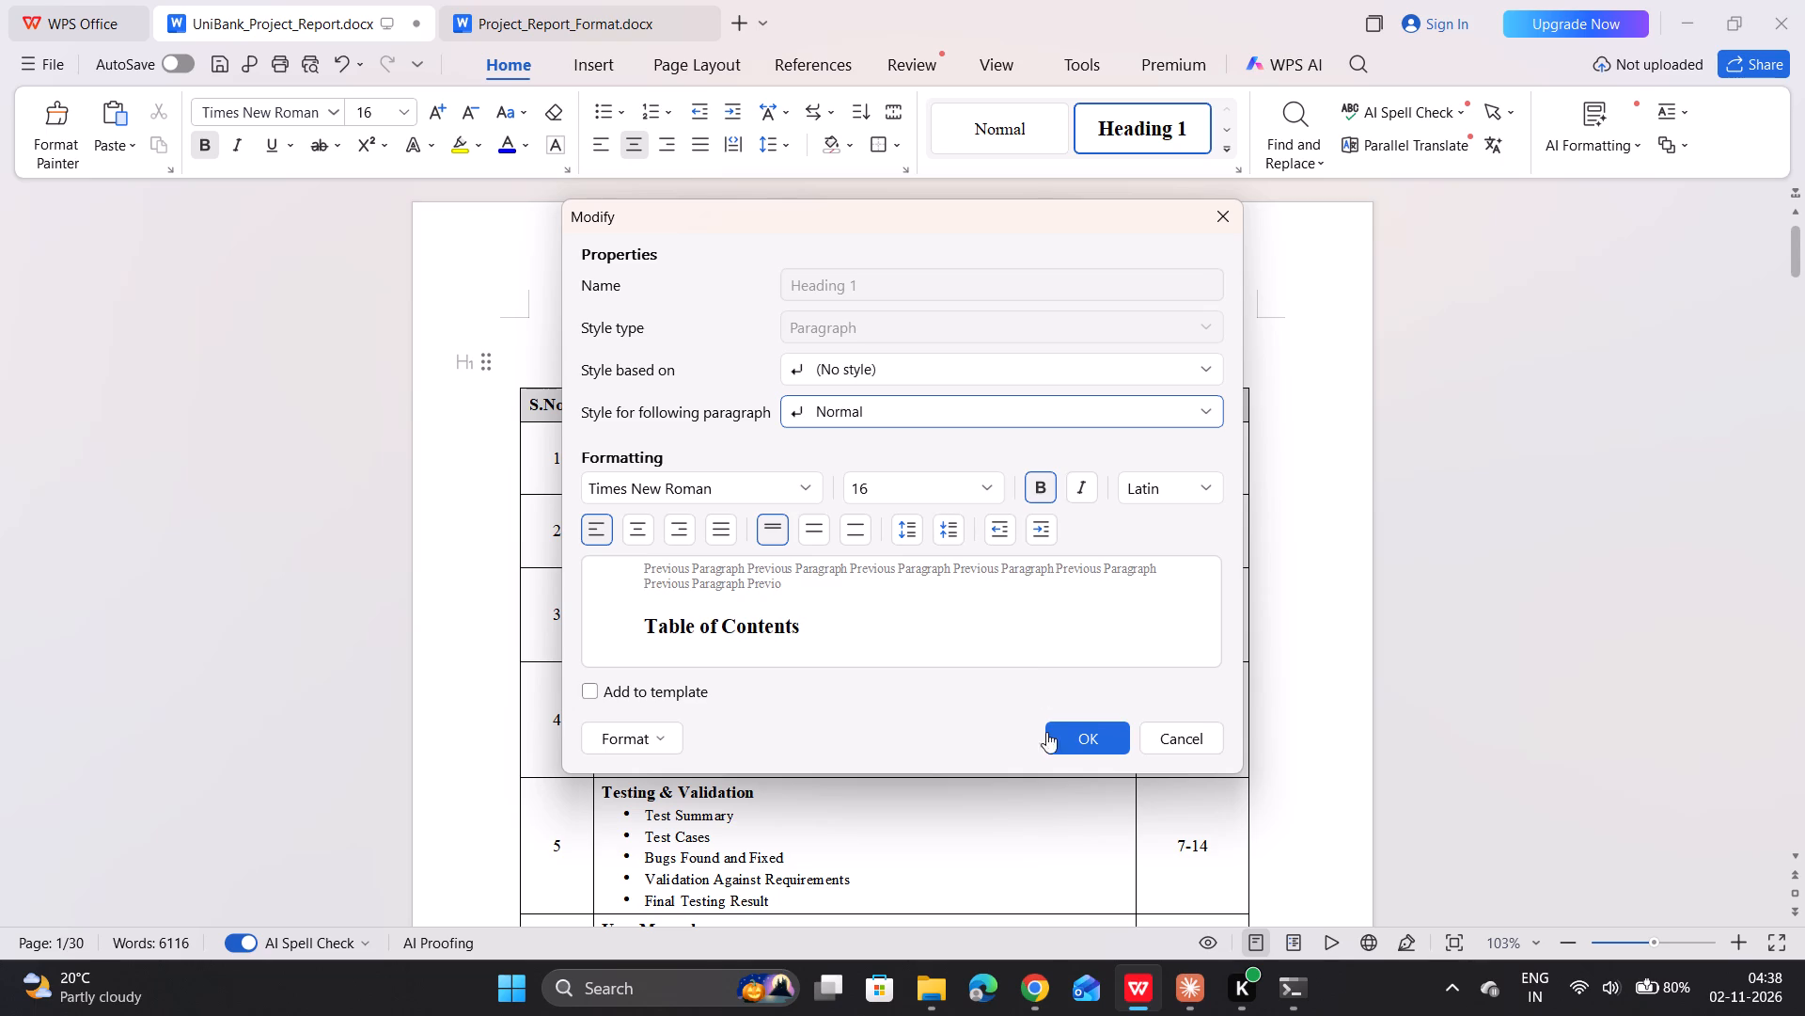
left_click(1472, 513)
left_click(1224, 207)
left_click(1157, 267)
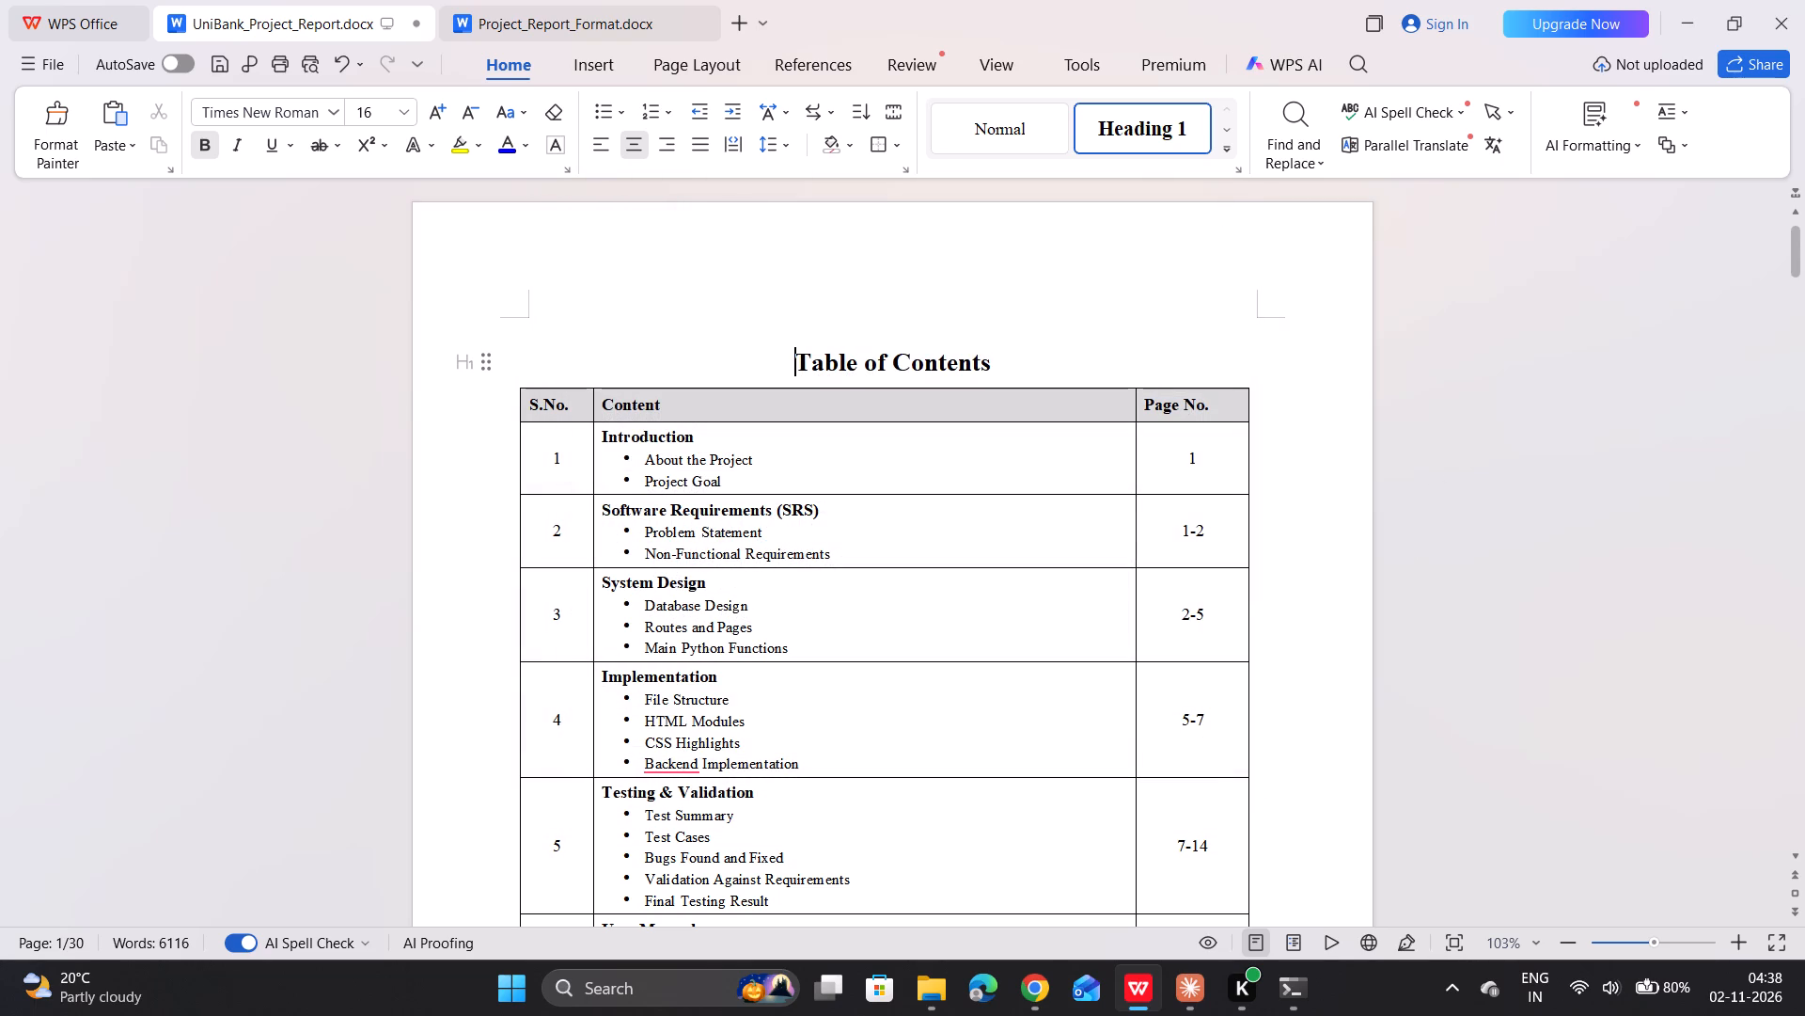
Look through the Table of Contents table and check the style and font size of its "Non-Functional Requirements" entry.
scroll(1157, 267, "down", 6)
scroll(1157, 267, "up", 2)
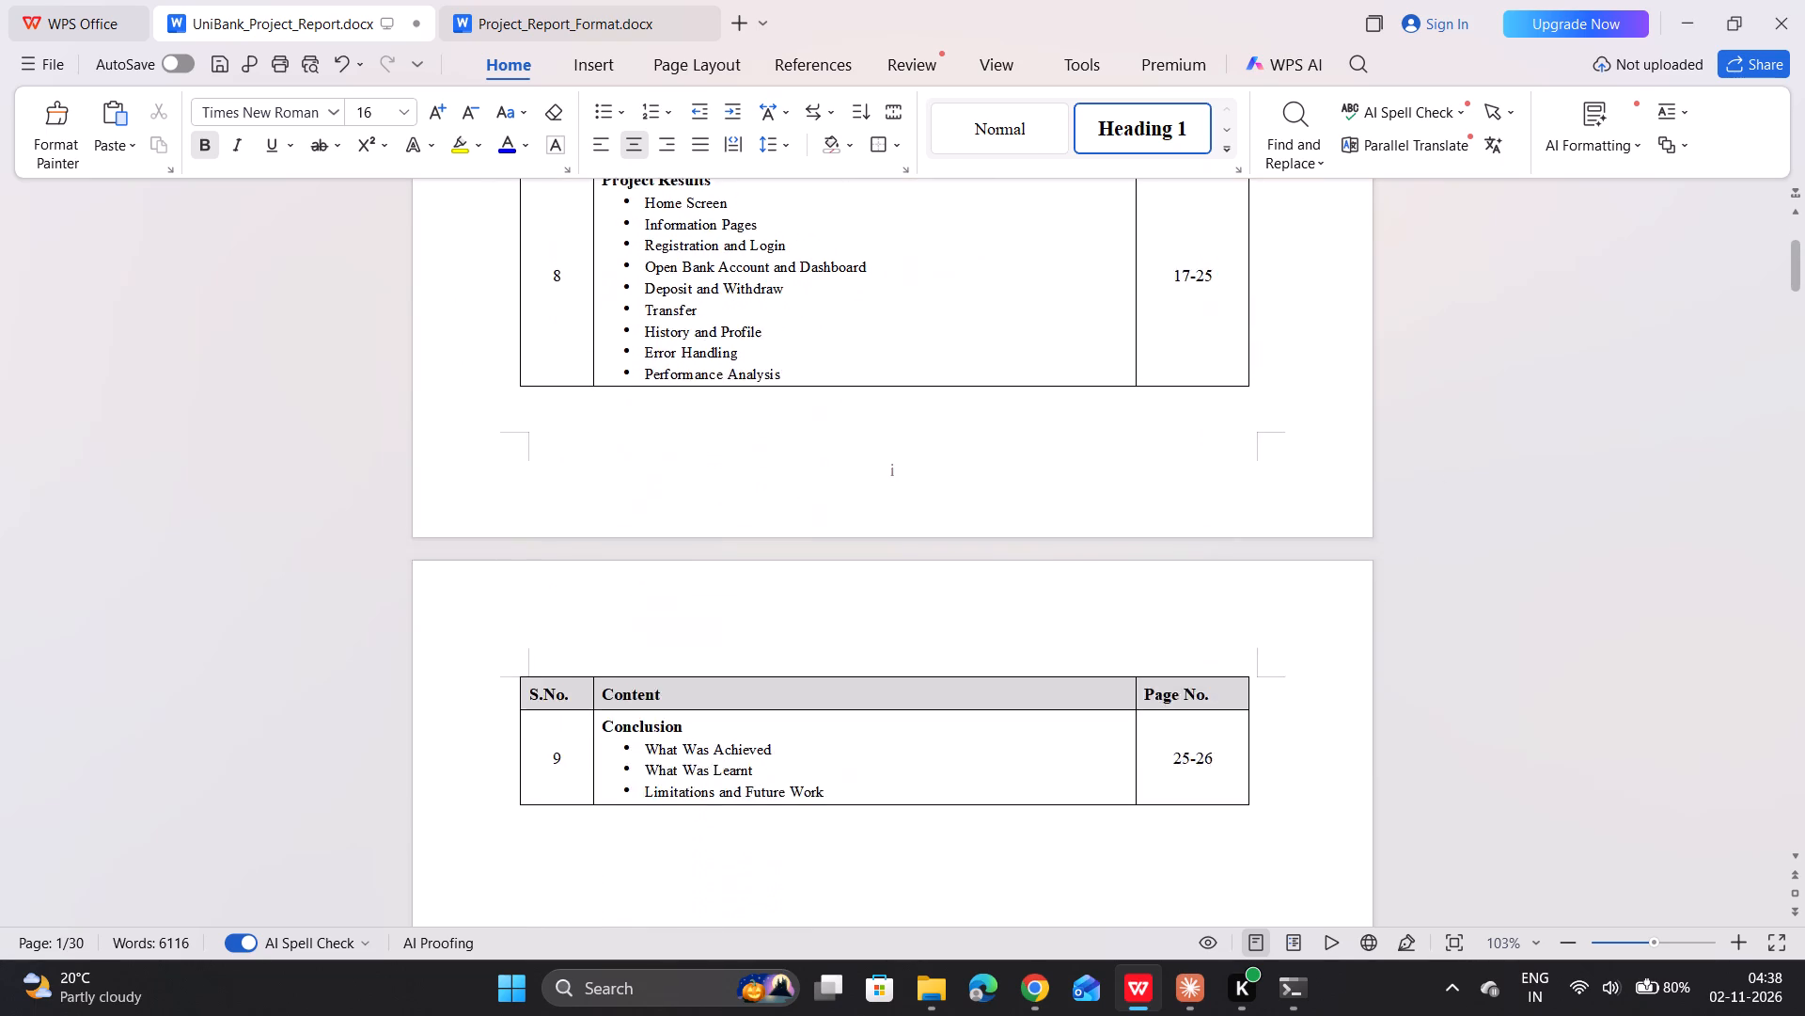
scroll(1157, 267, "up", 2)
left_click(612, 71)
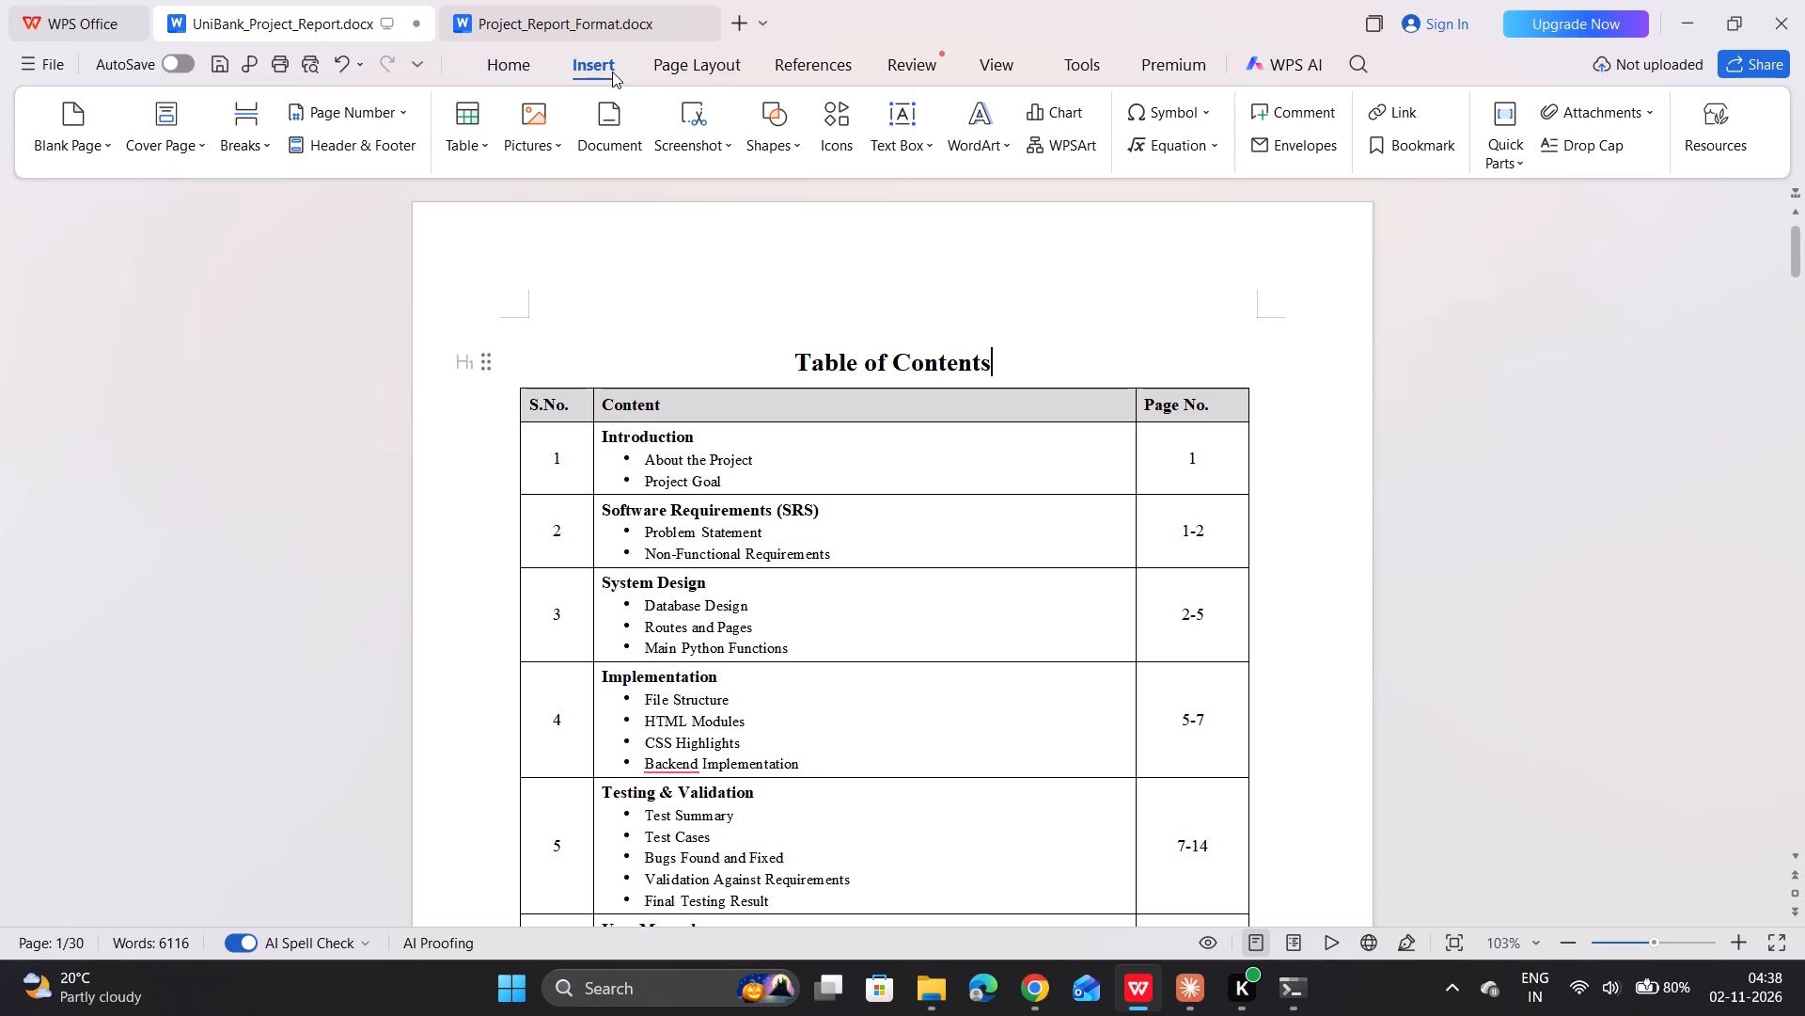
left_click(491, 68)
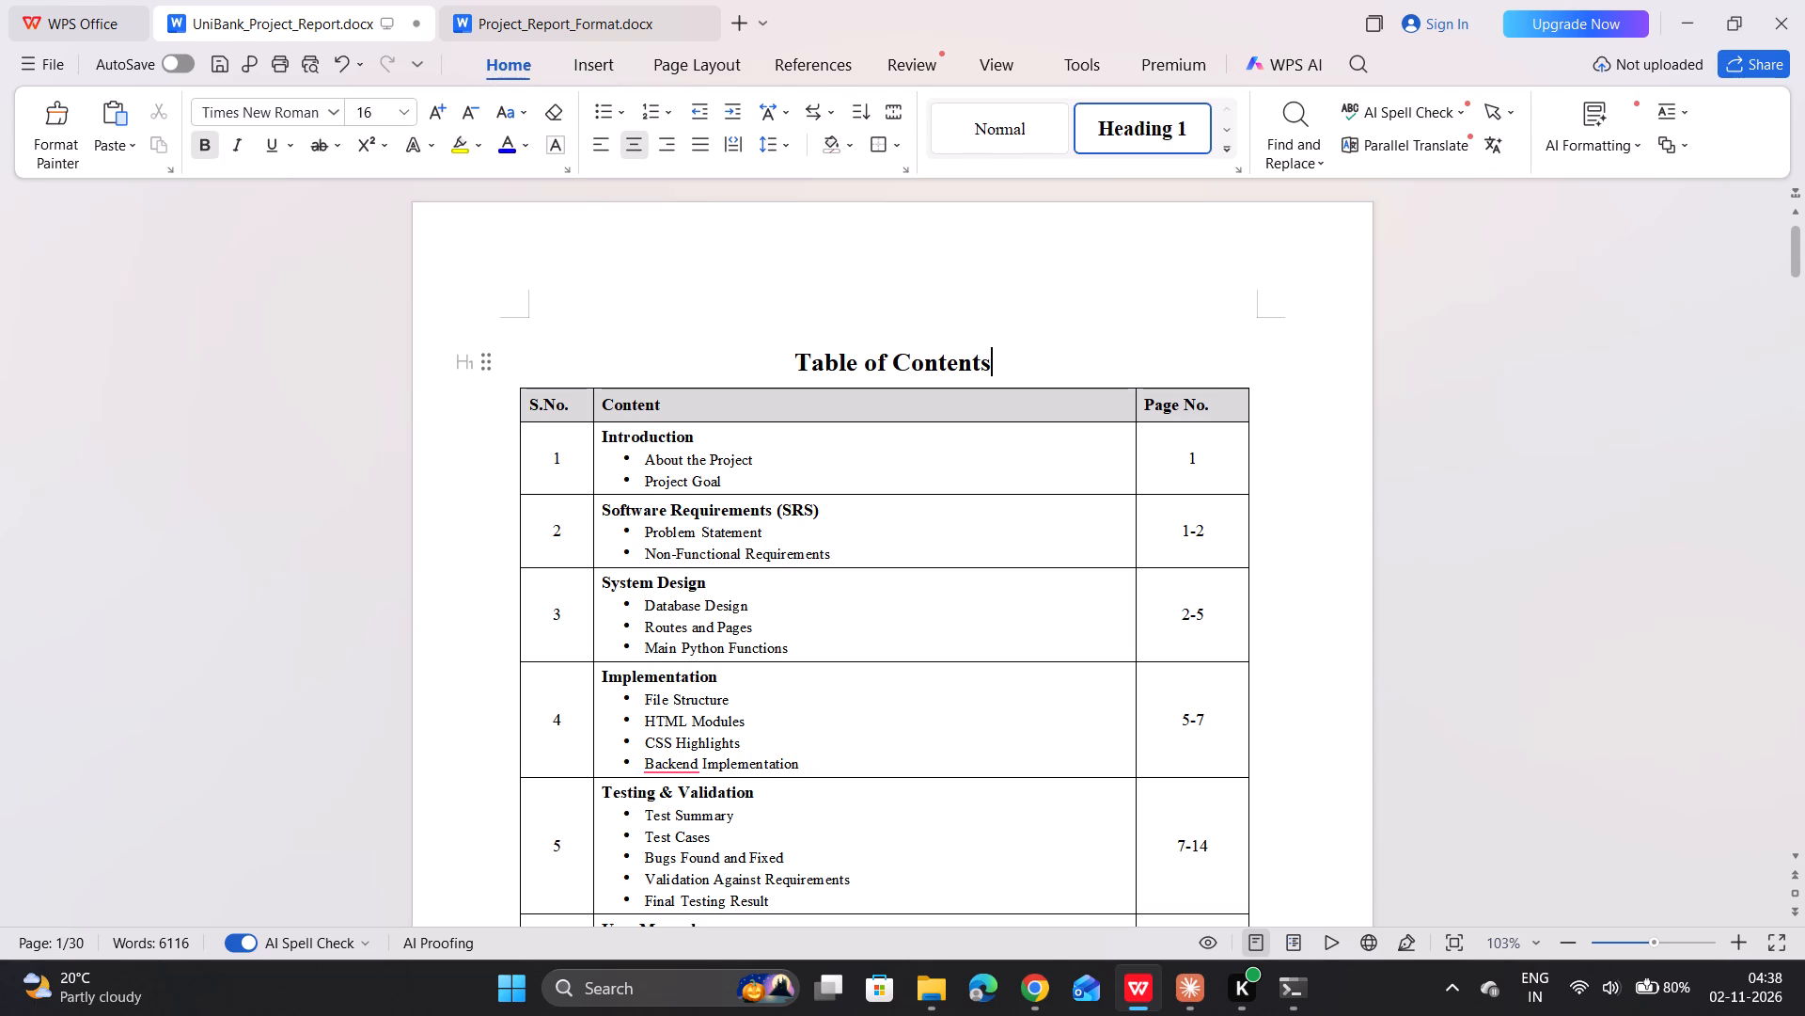
left_click(717, 558)
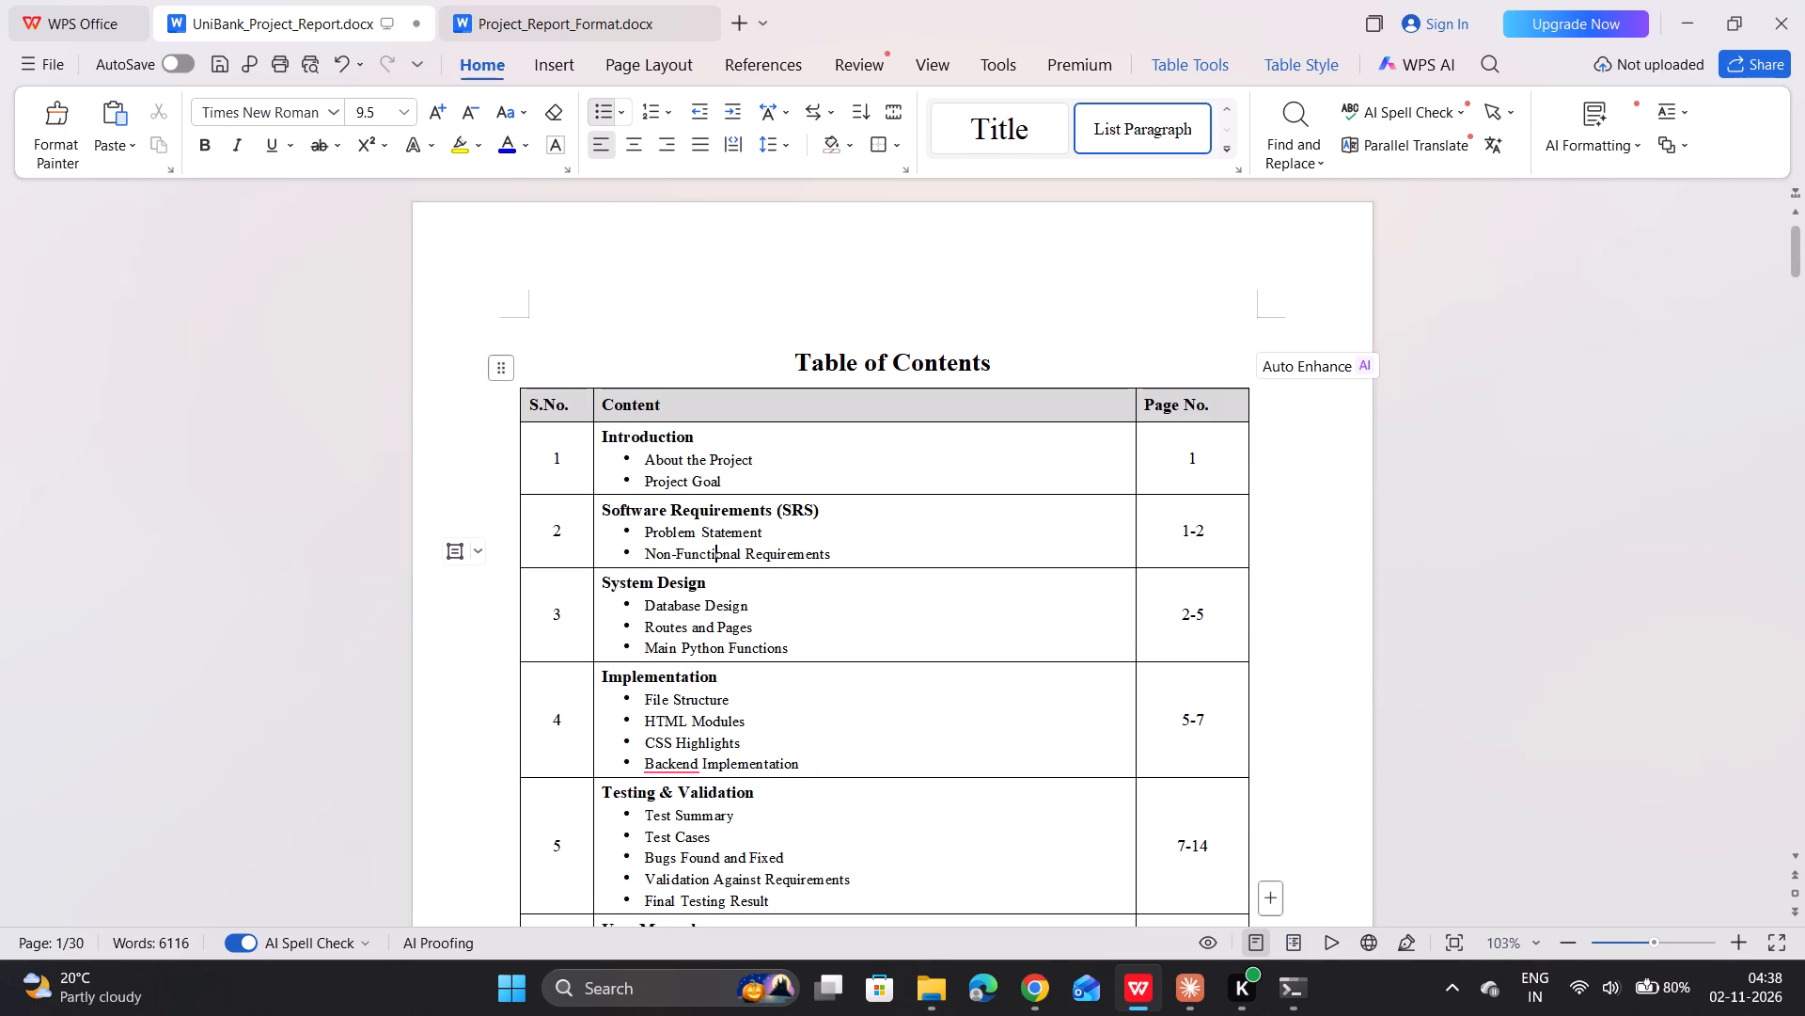
scroll(717, 558, "down", 4)
scroll(745, 1015, "up", 2)
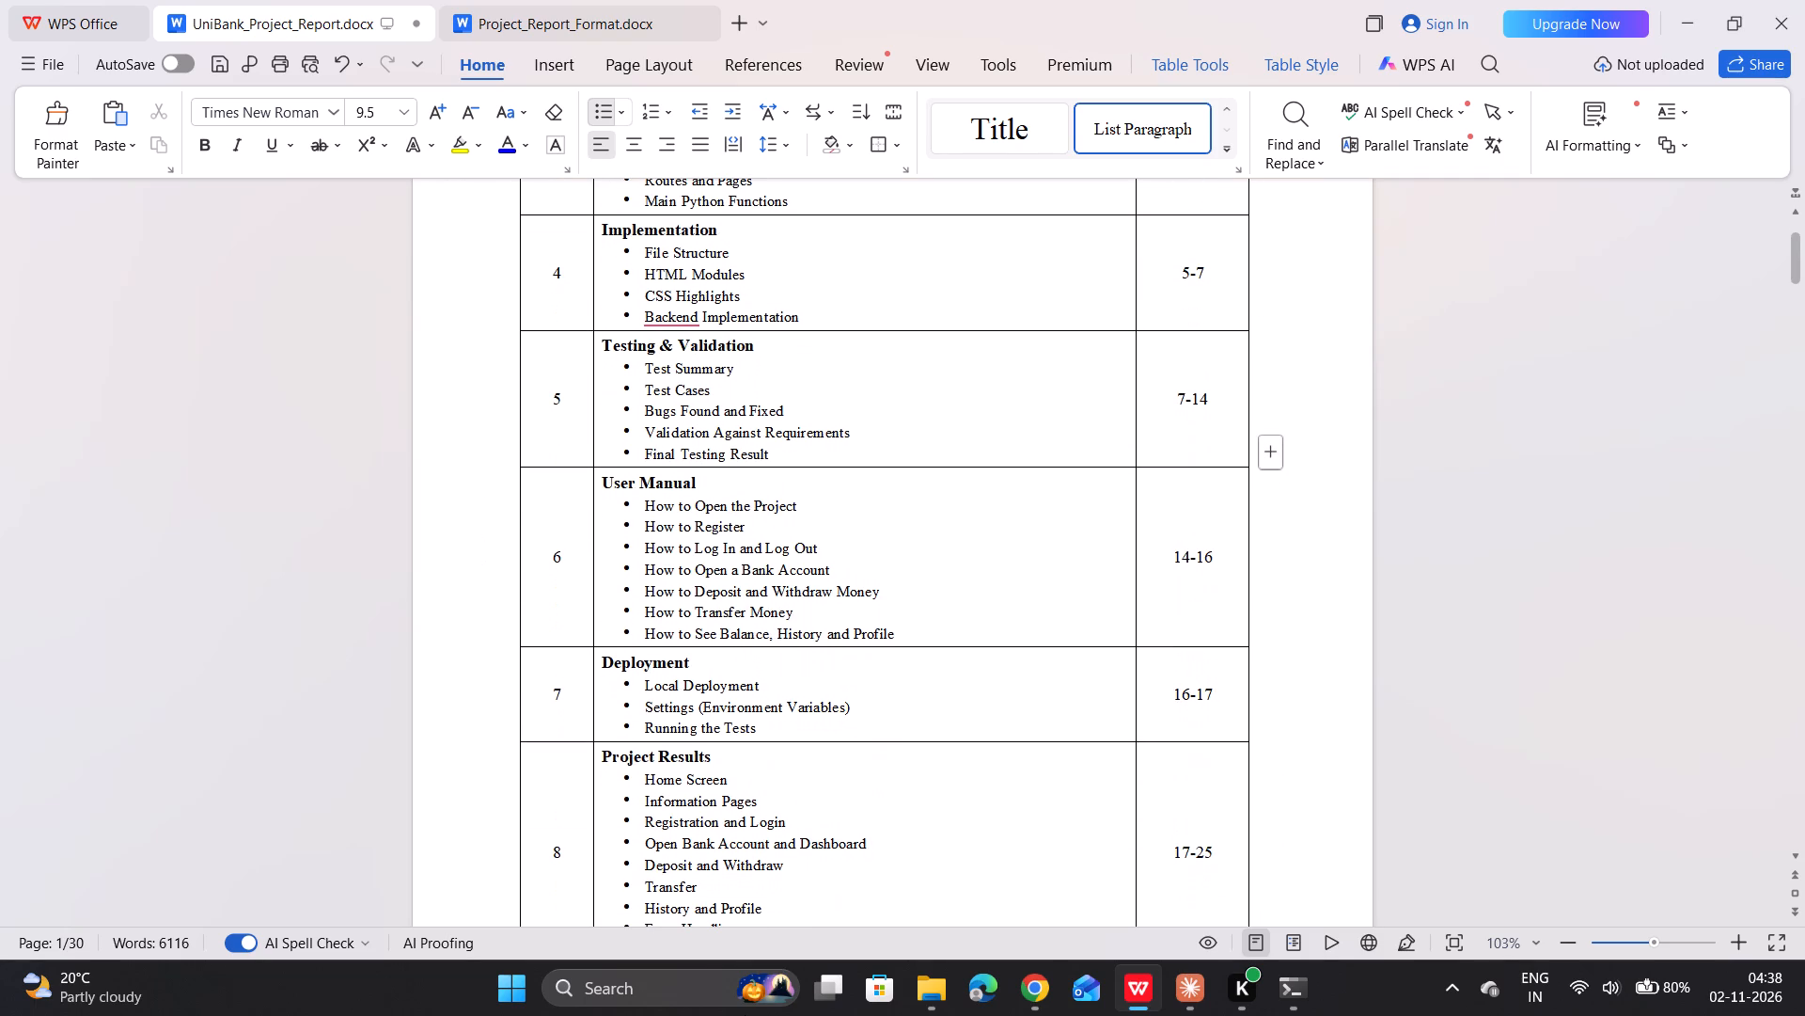
scroll(745, 1015, "up", 1)
left_click(1321, 593)
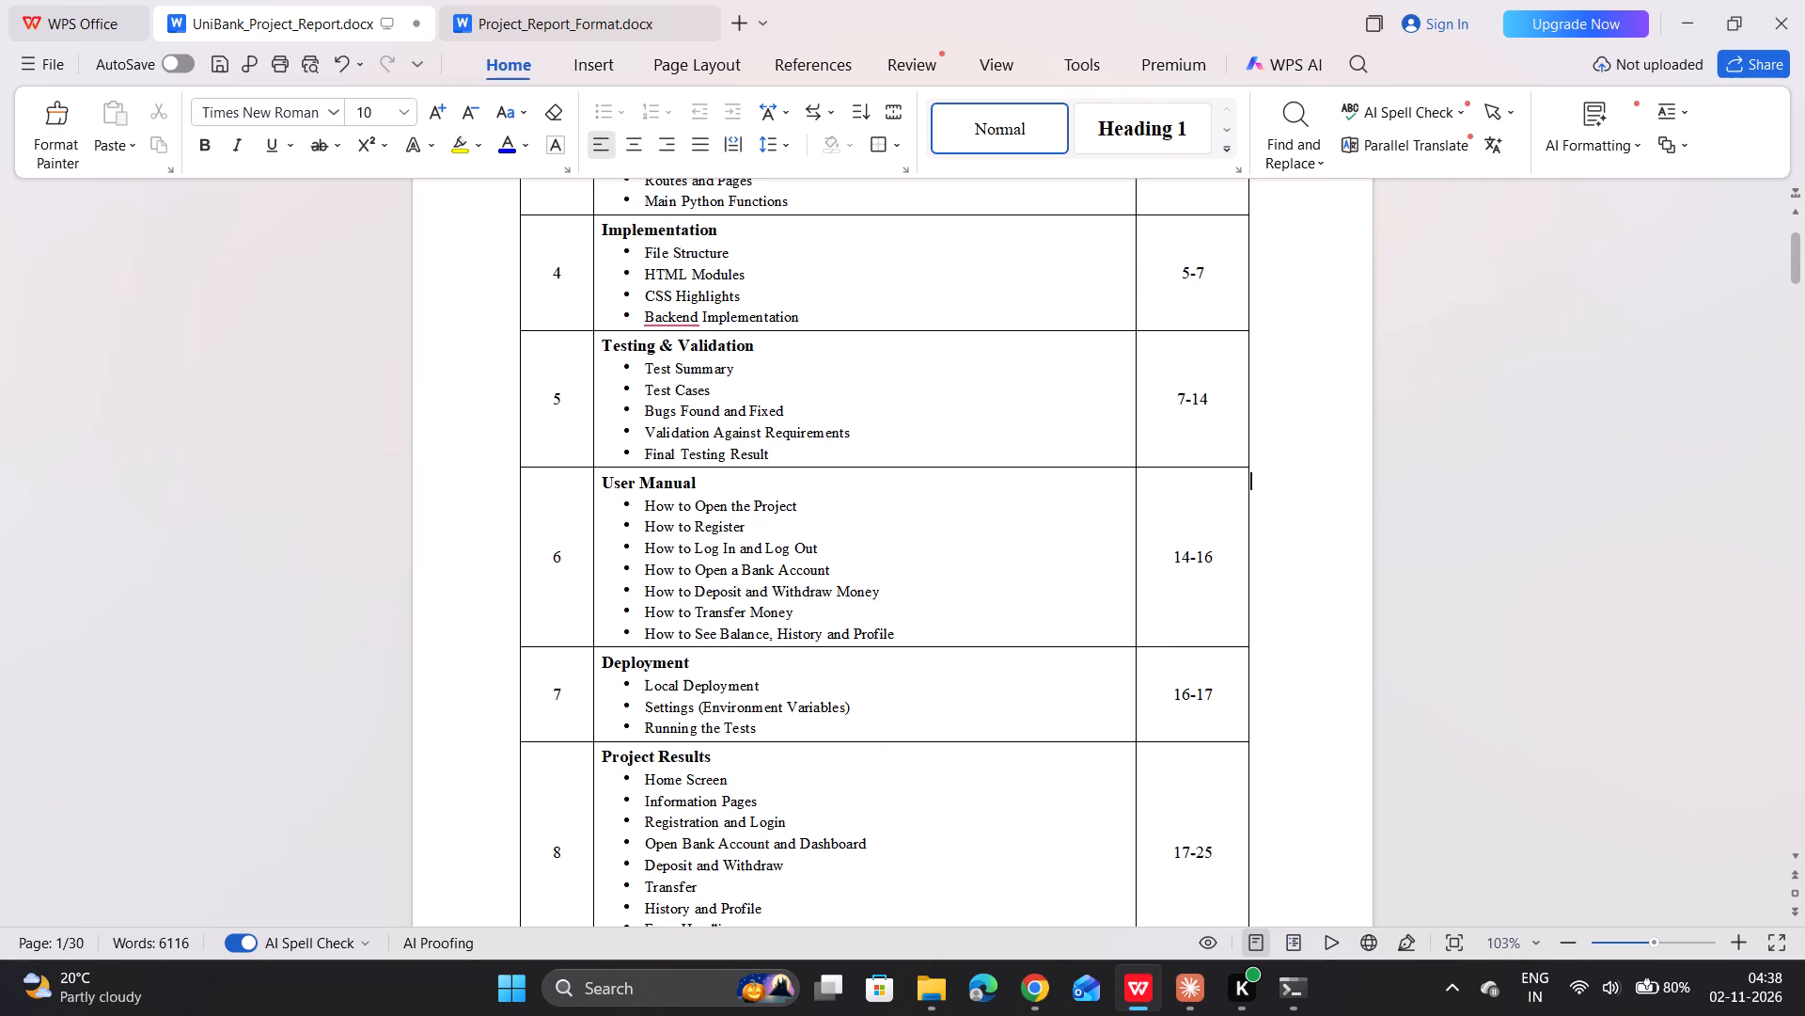
scroll(1321, 593, "up", 7)
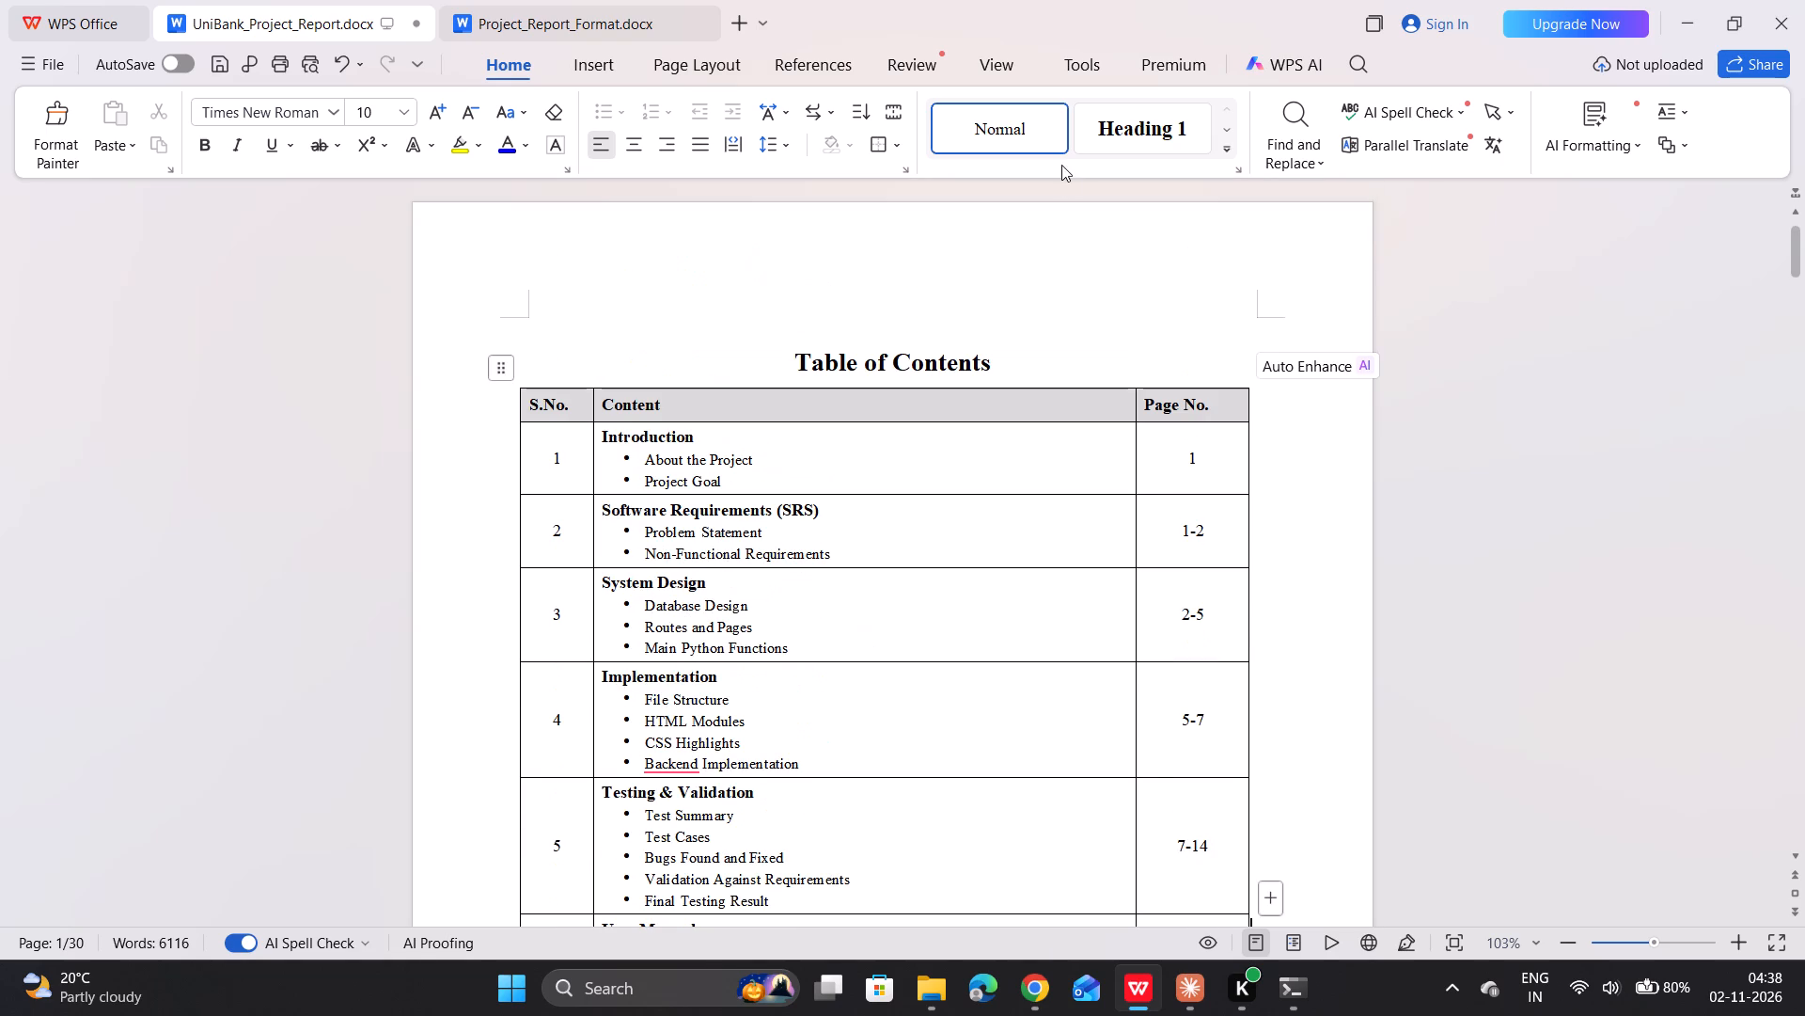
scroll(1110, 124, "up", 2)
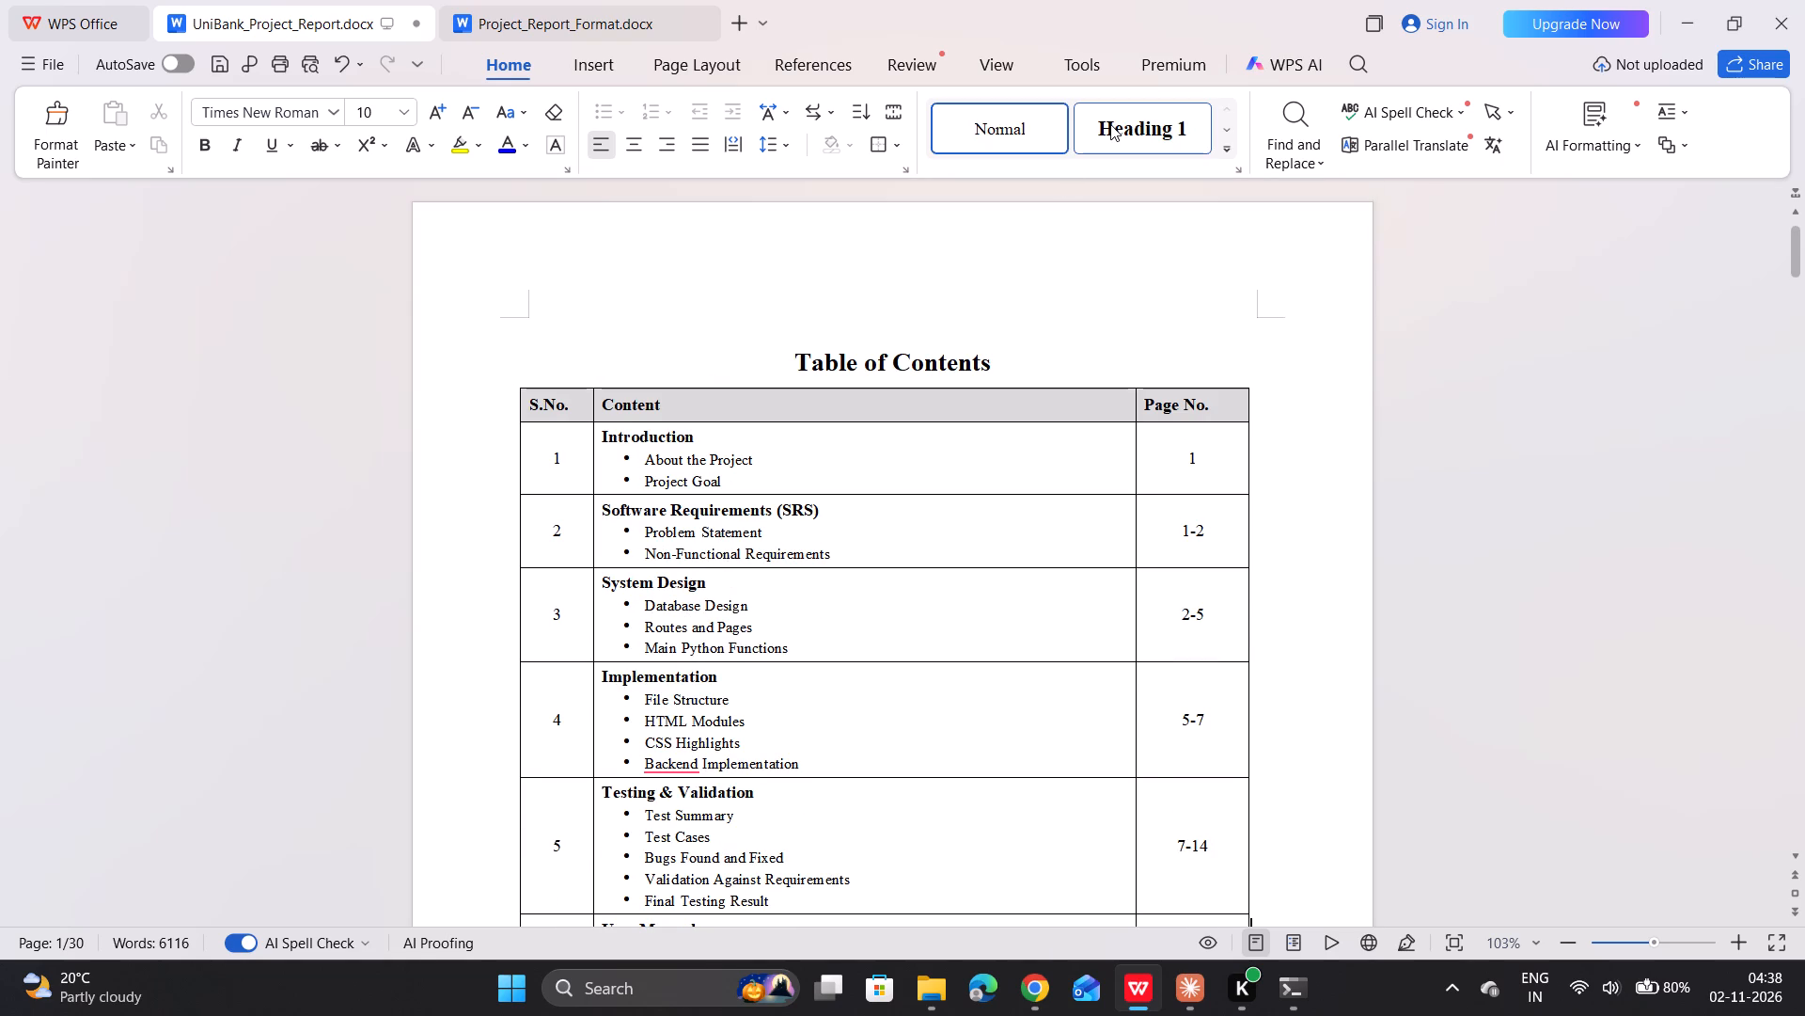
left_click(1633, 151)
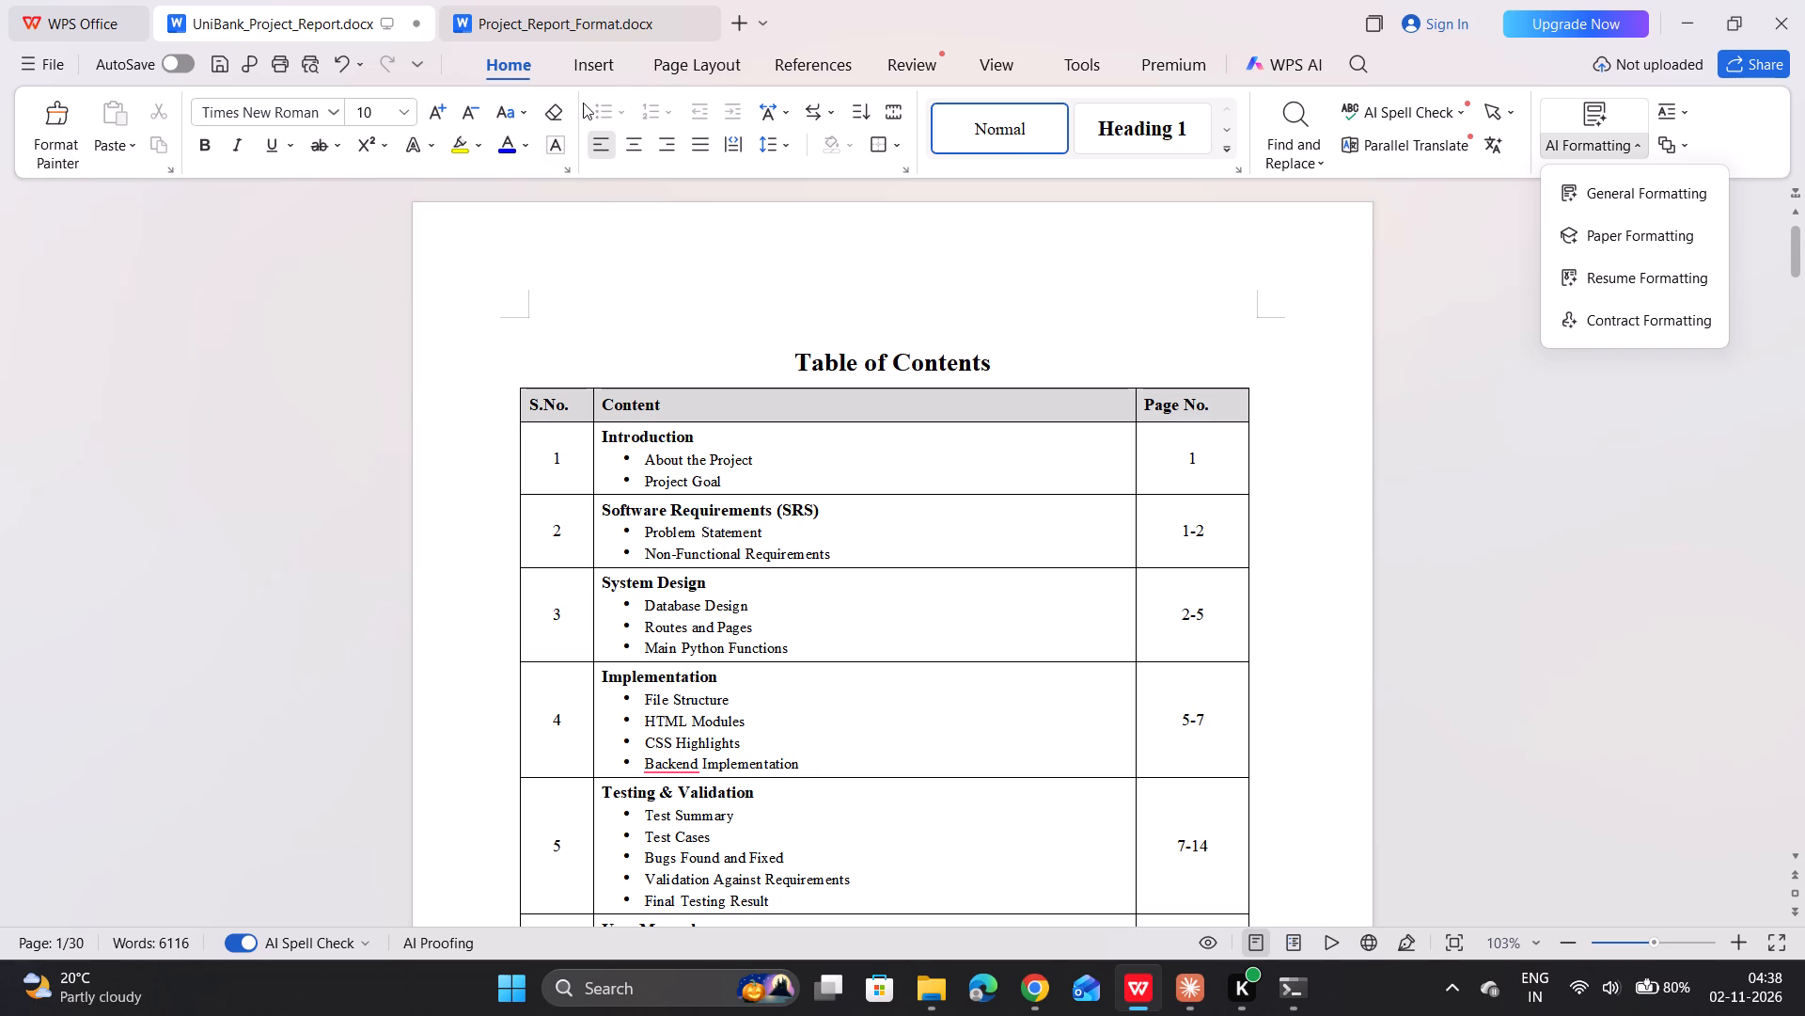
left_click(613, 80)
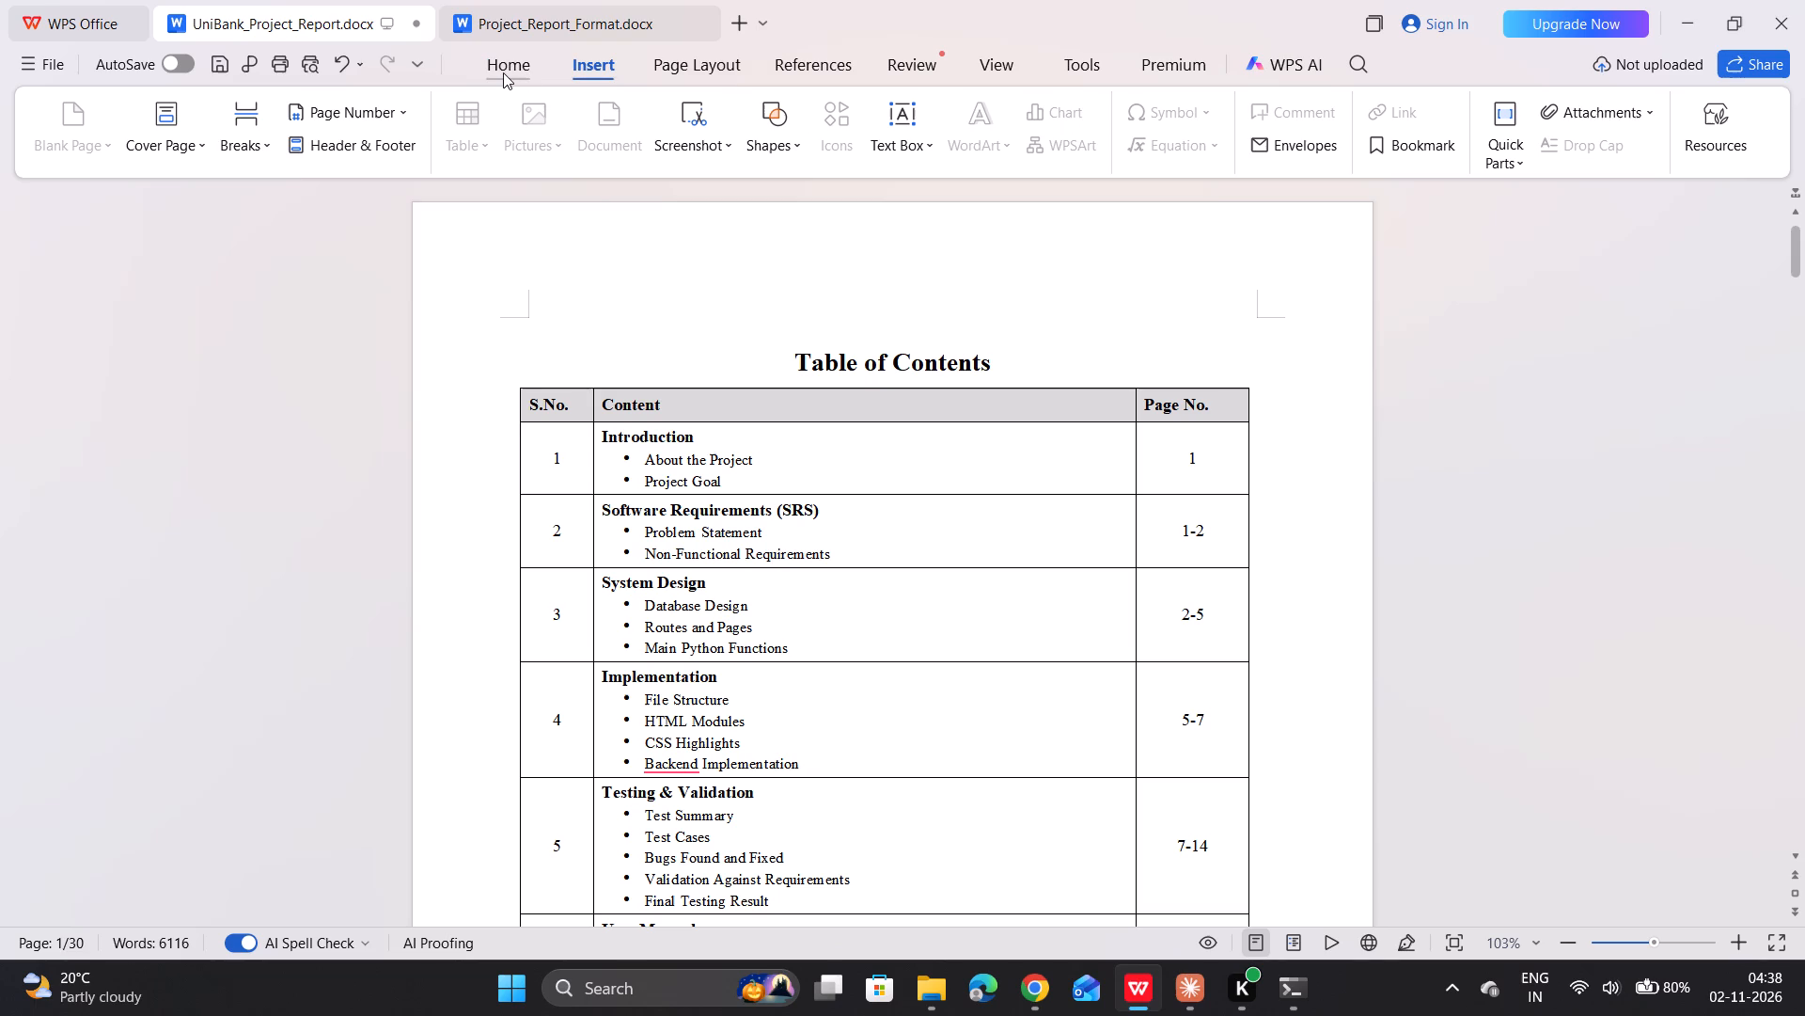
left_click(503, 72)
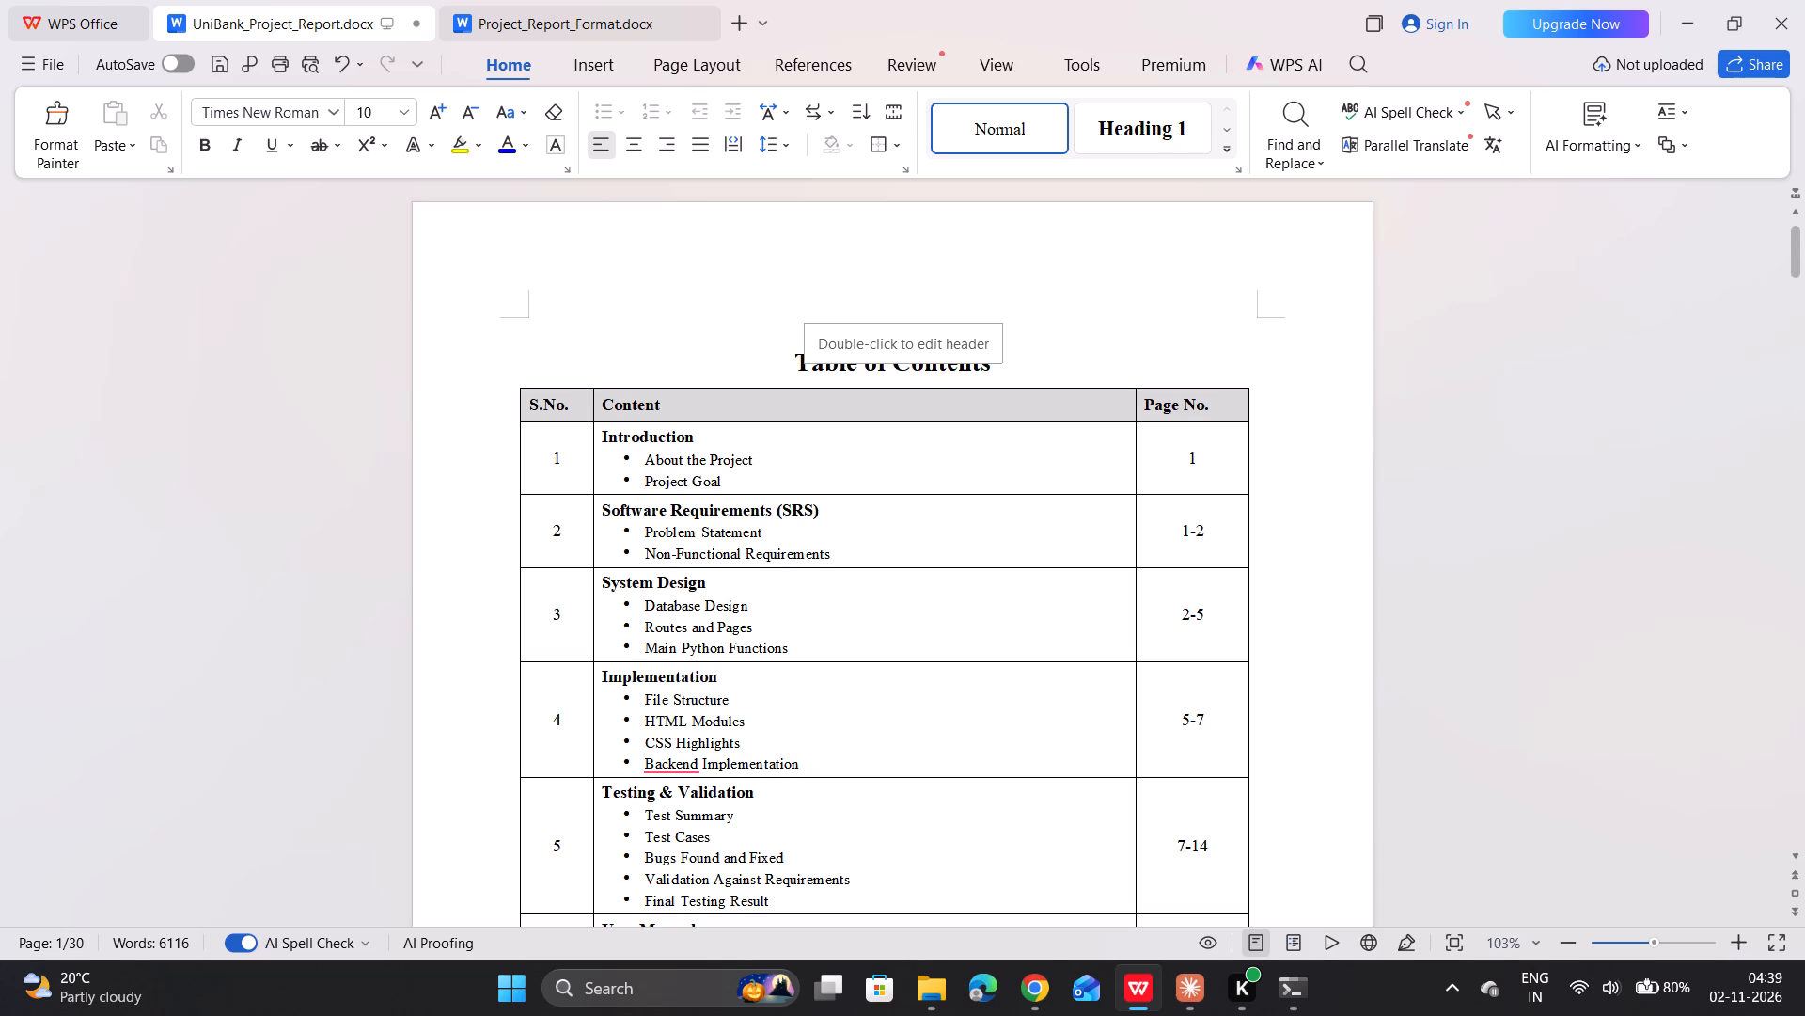
Open the Heading 1 style's definition, check its font size and accept the definition as it stands.
right_click(1164, 135)
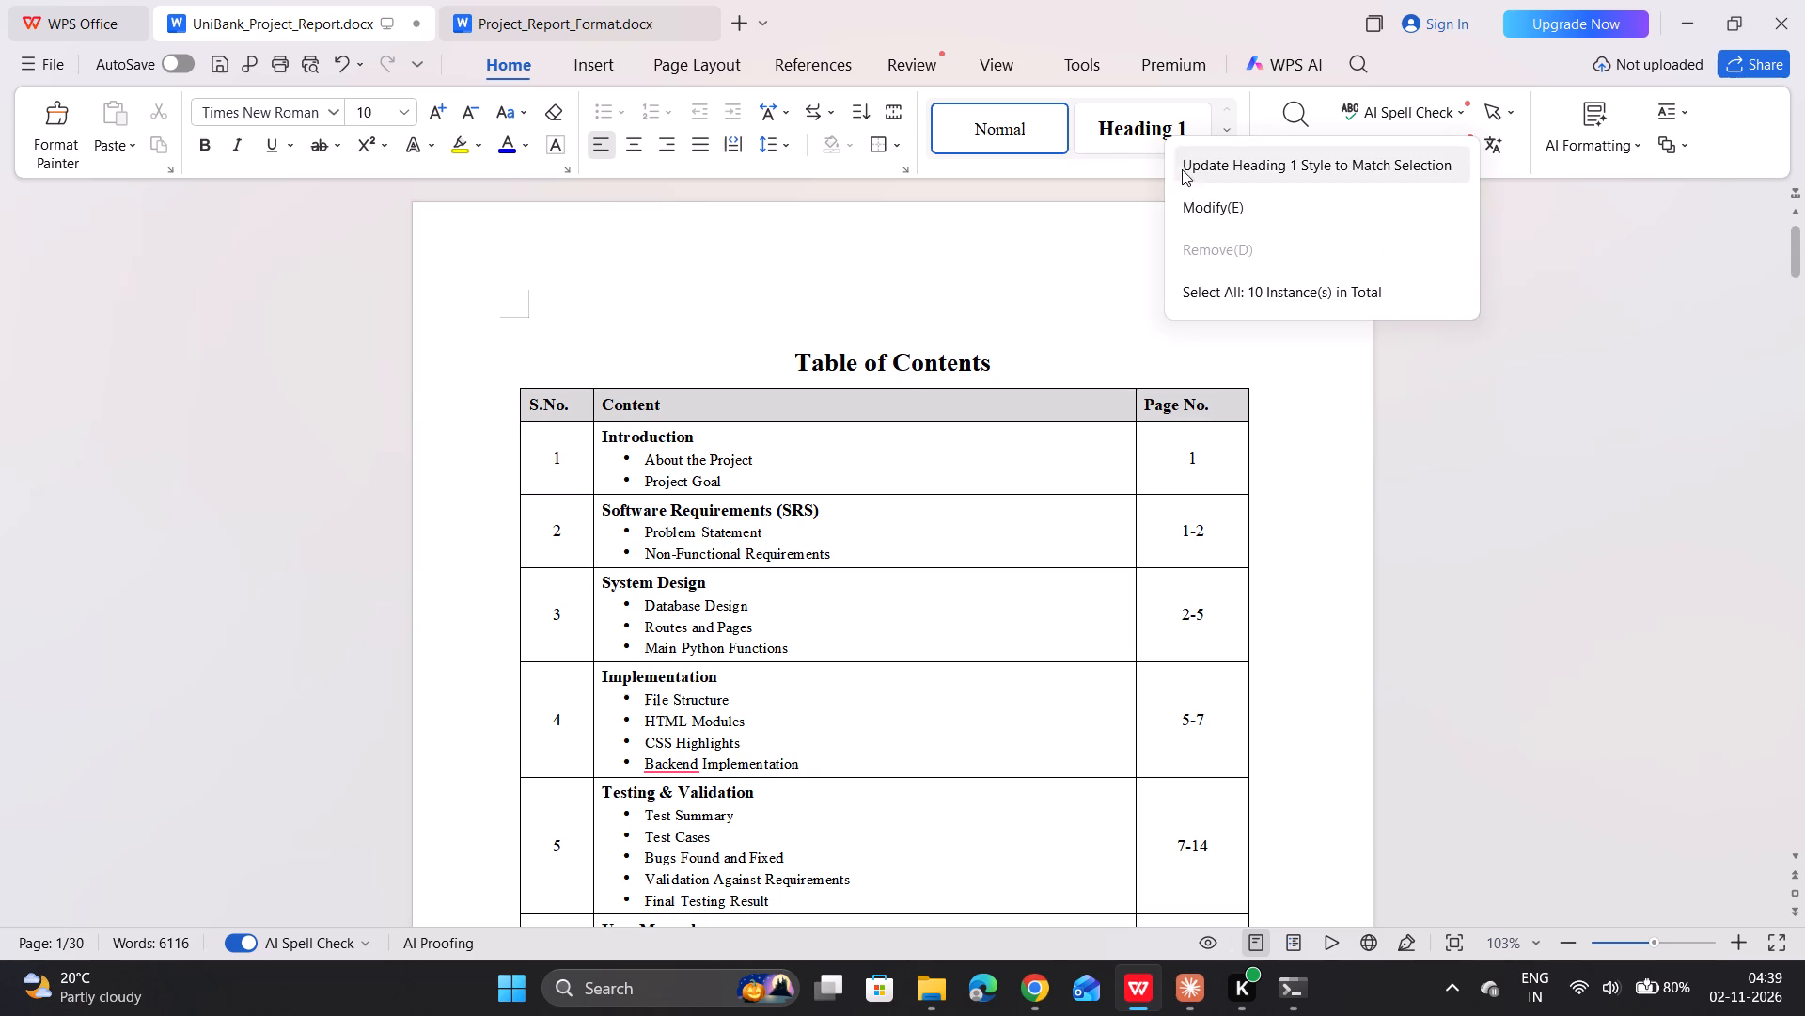
left_click(1201, 196)
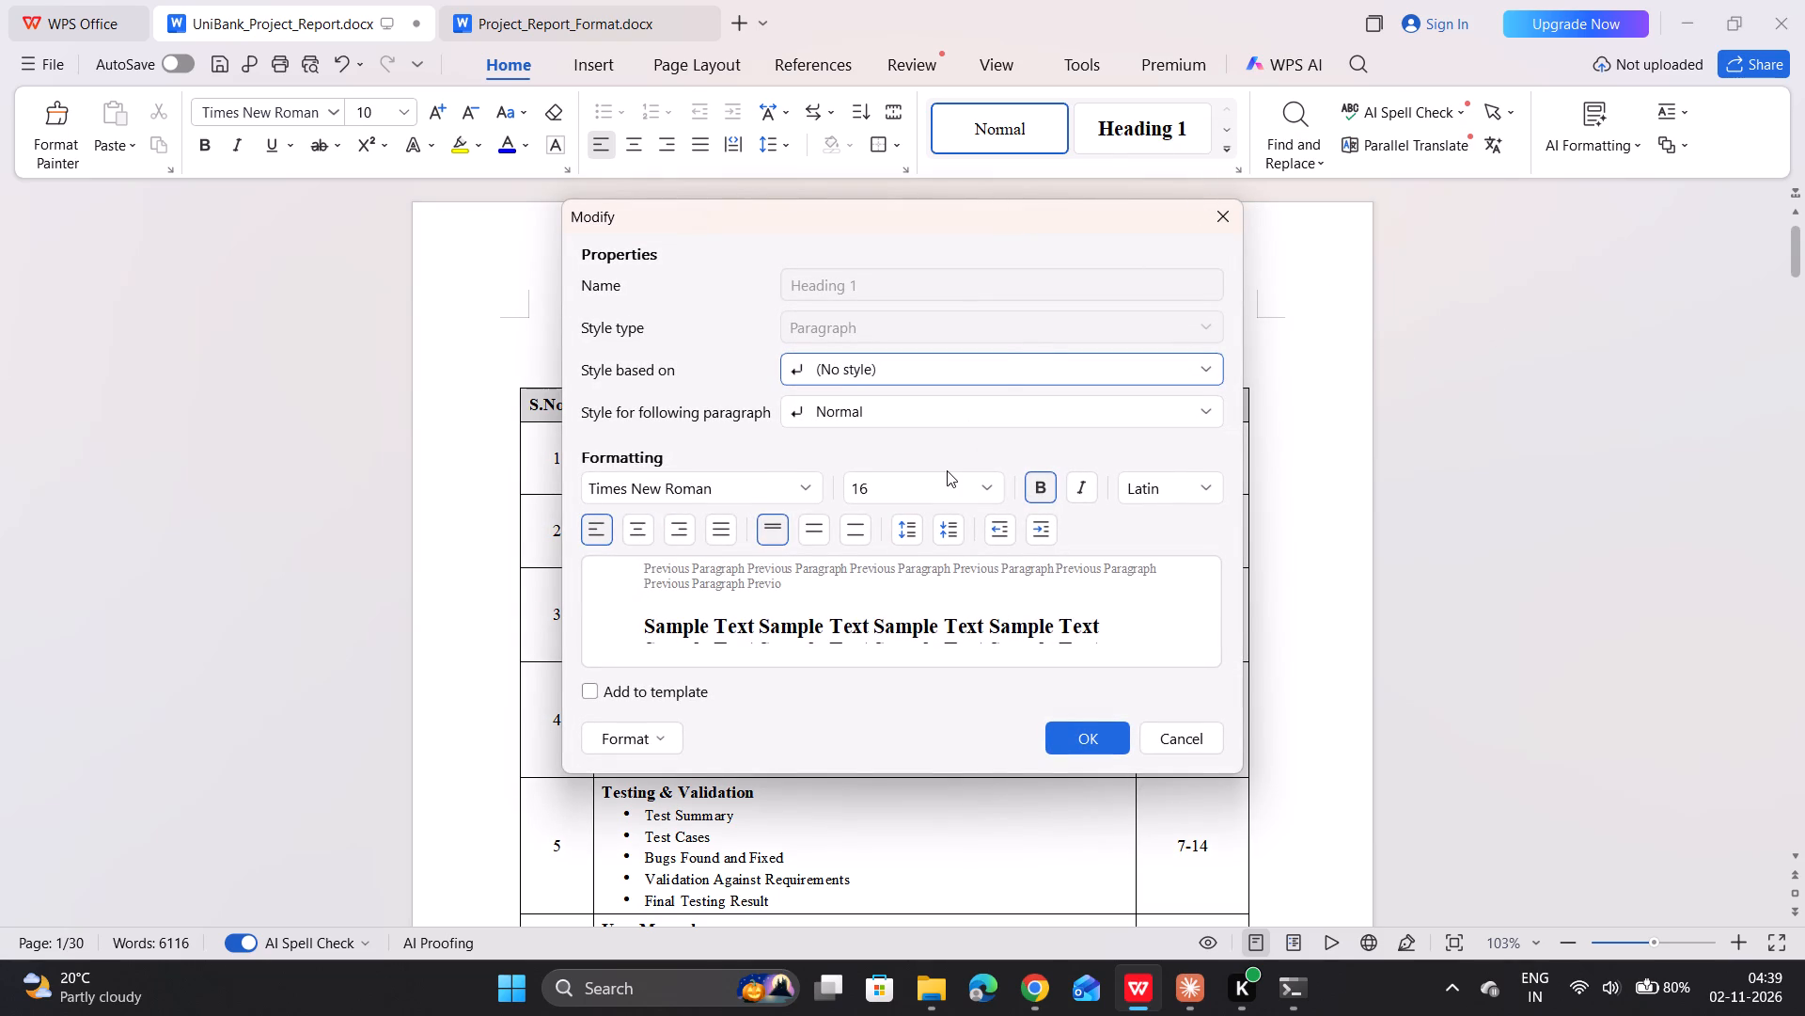
left_click(912, 490)
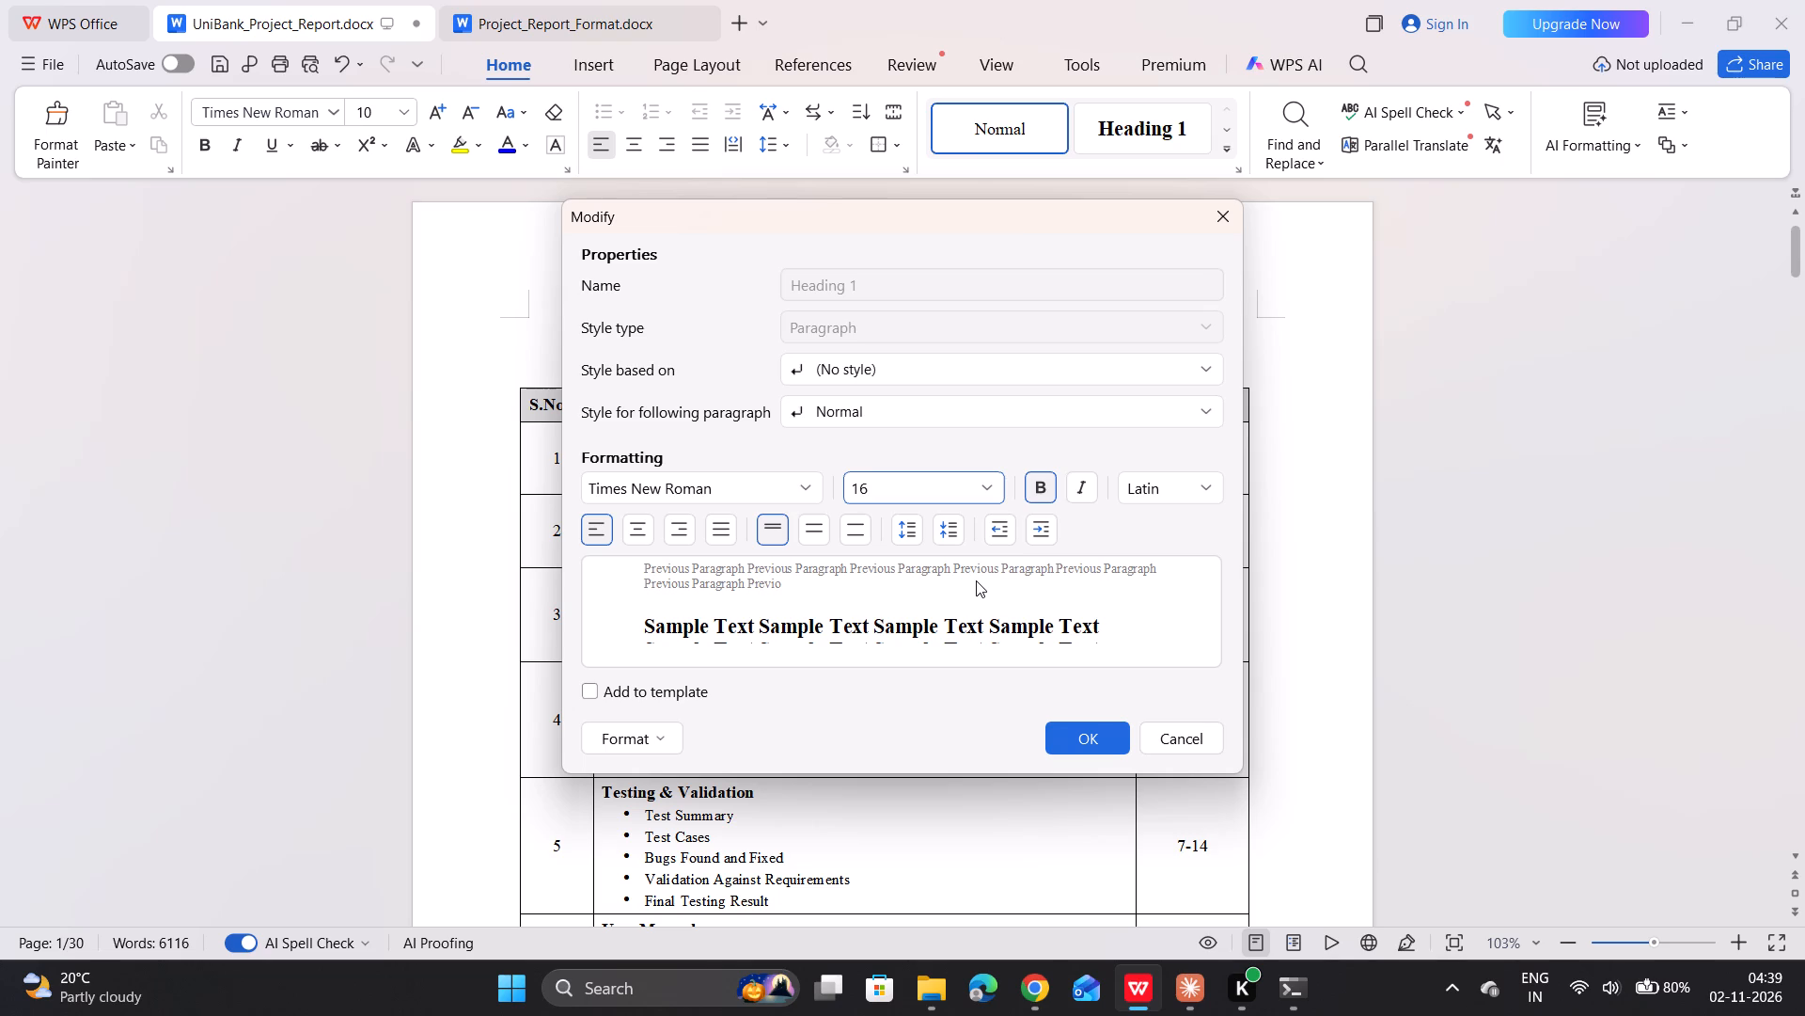
scroll(1007, 609, "down", 1)
left_click(1084, 736)
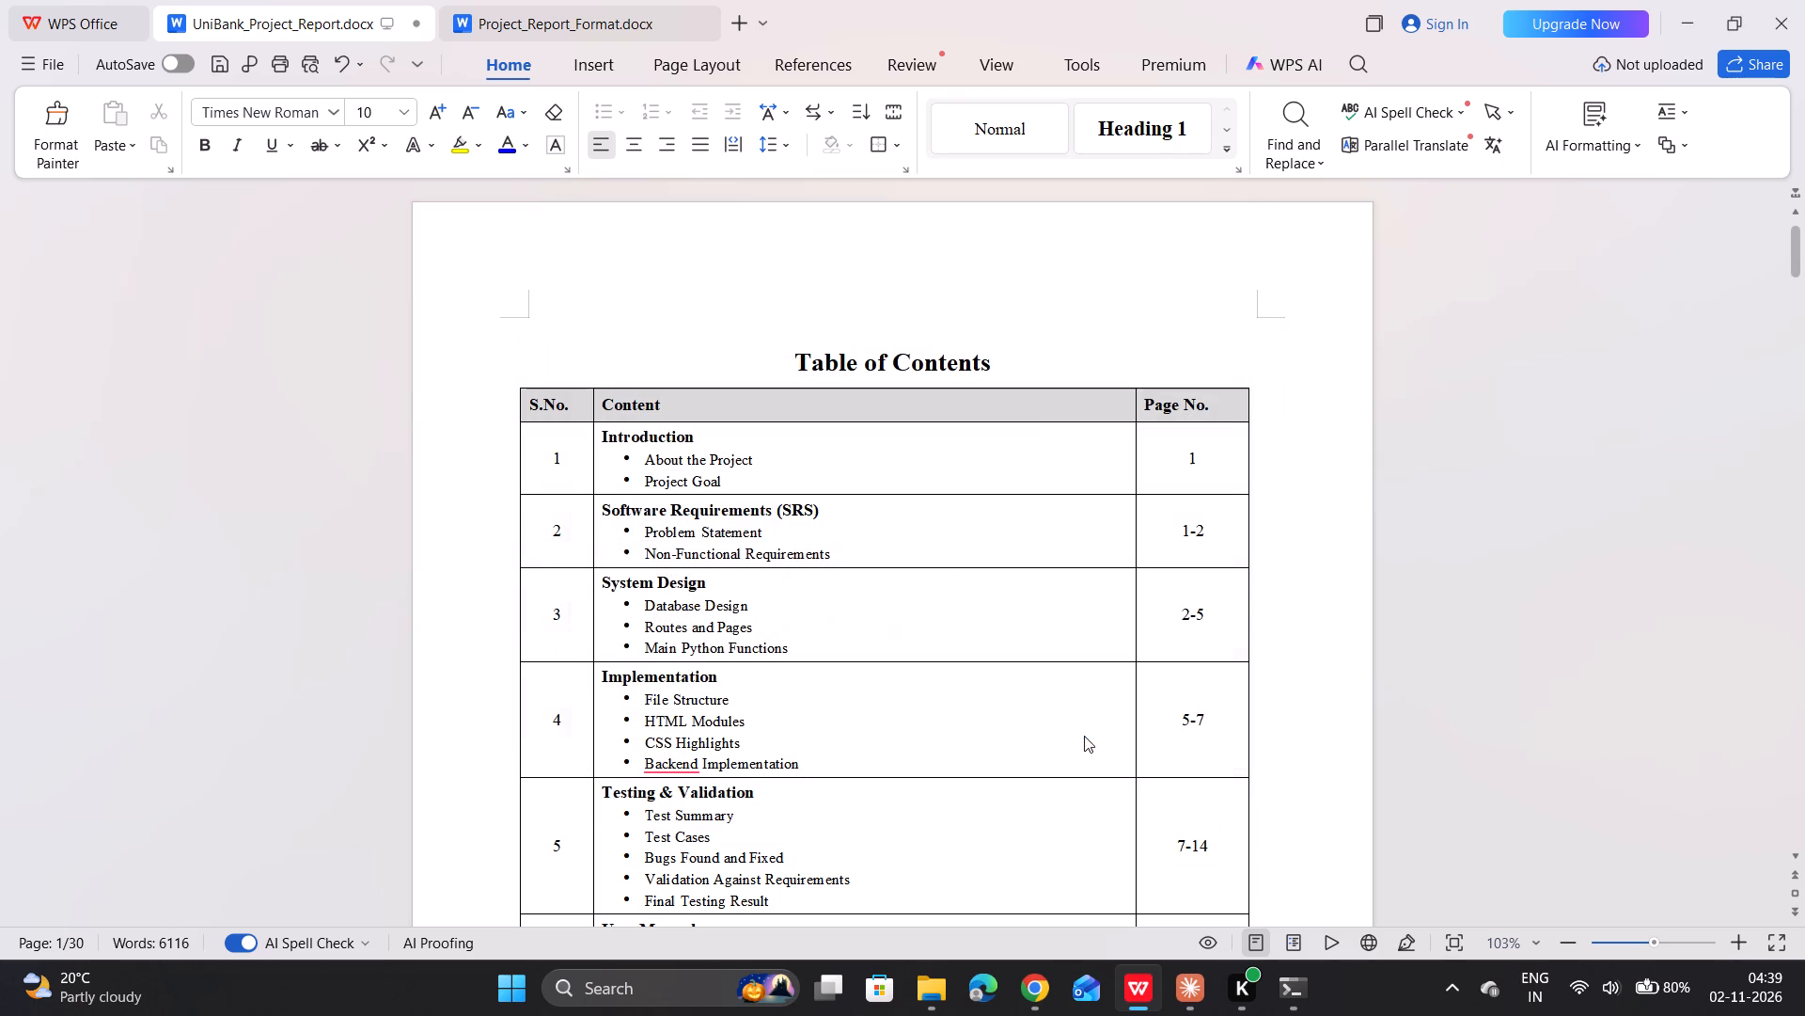
Check the style and font size of the "1. Introduction", "2. Software Requirements (SRS)", "2.2 Non-Functional Requirements" and "3. System Design" headings.
scroll(988, 648, "down", 9)
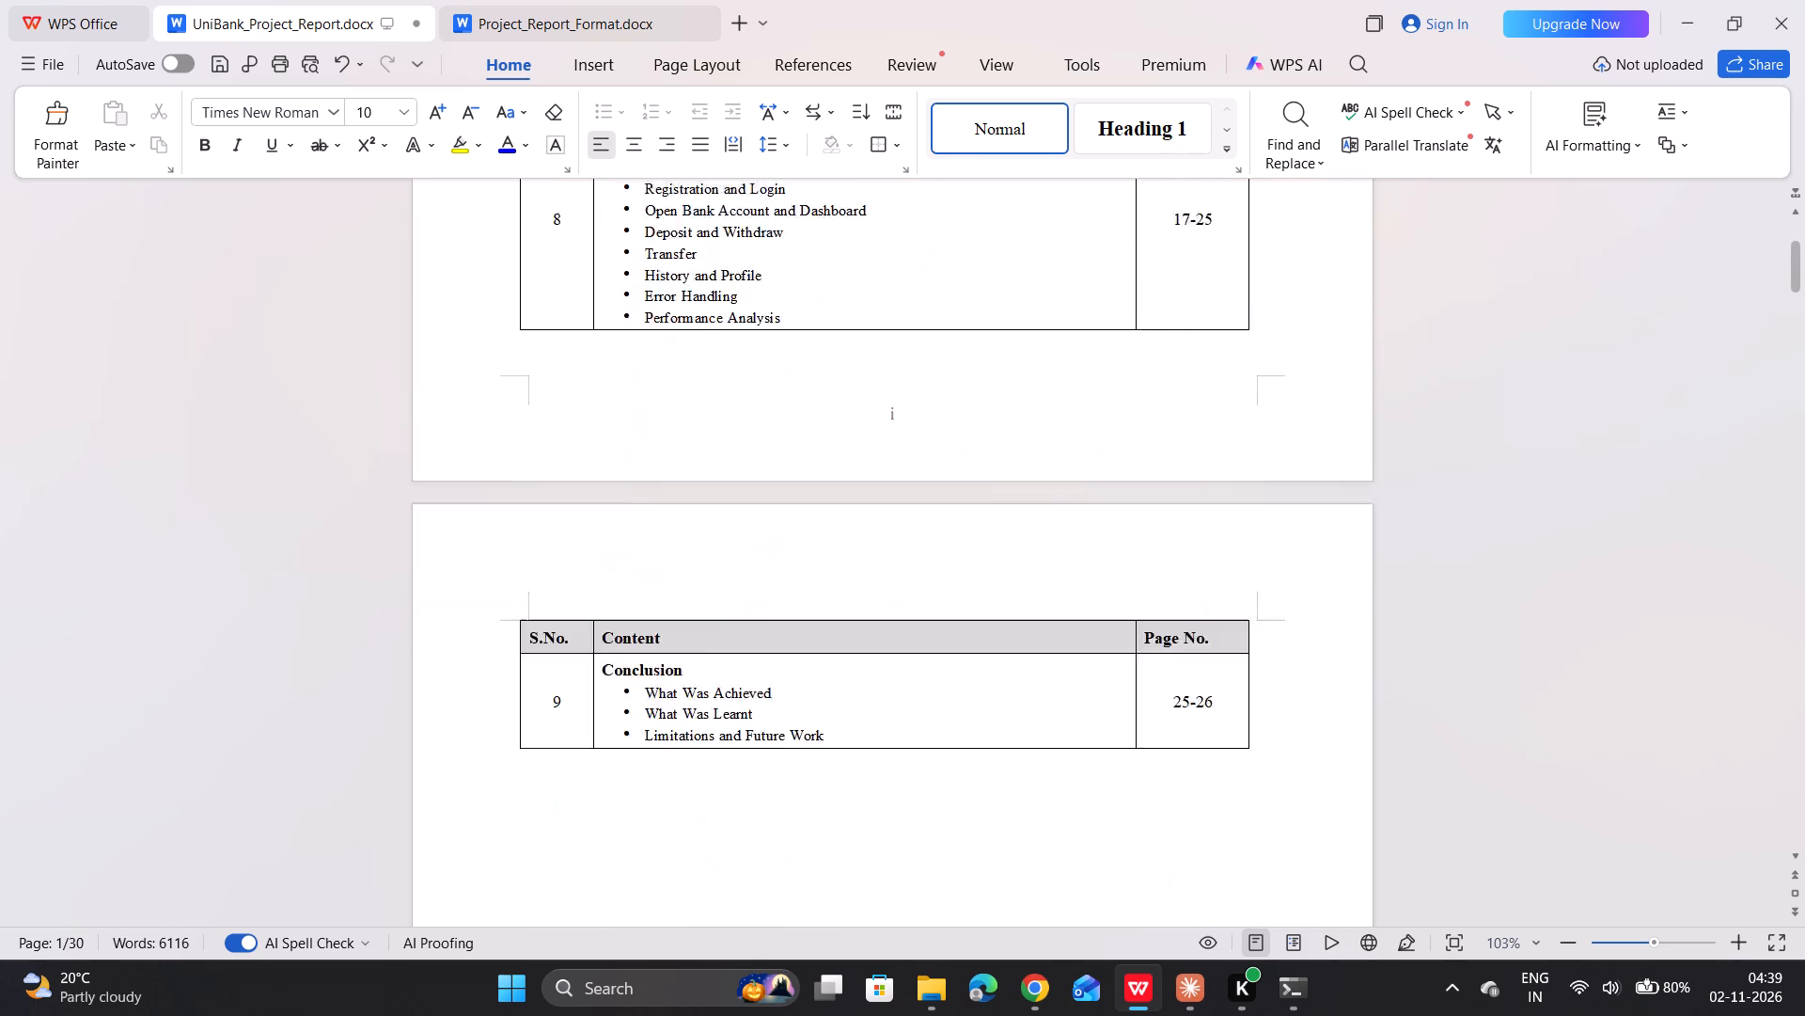
scroll(988, 648, "down", 4)
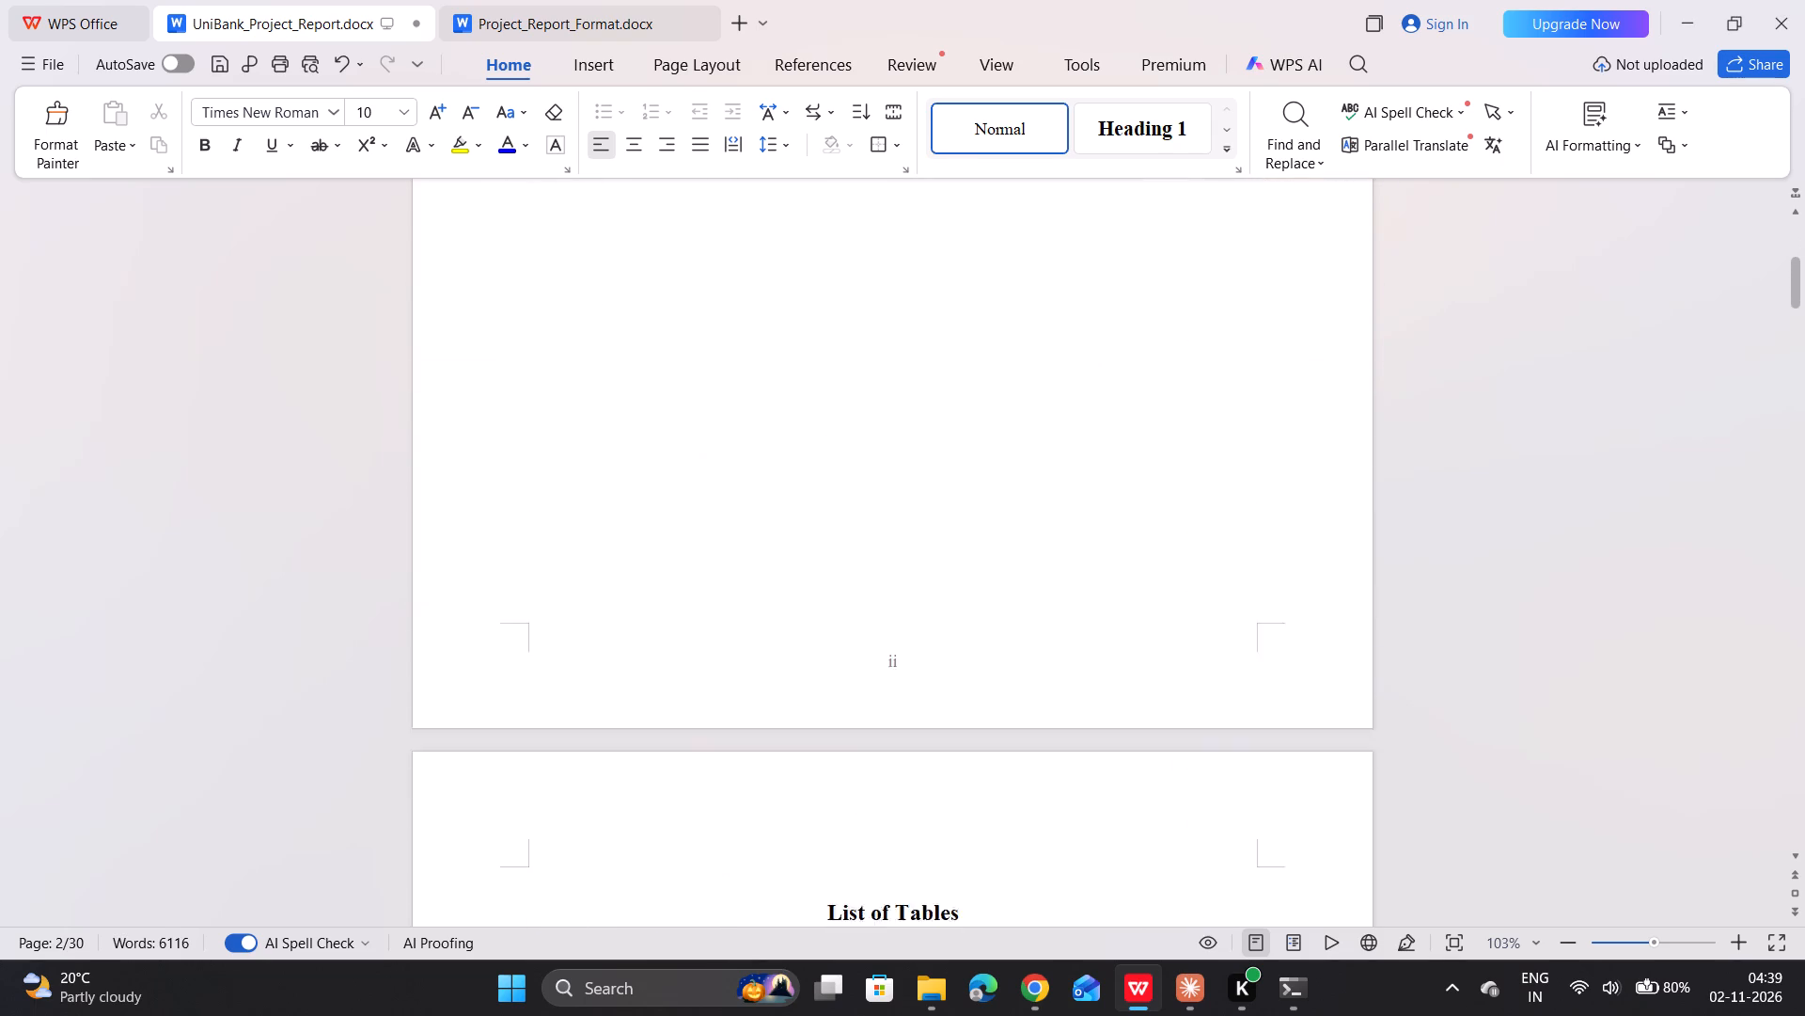
scroll(988, 648, "down", 5)
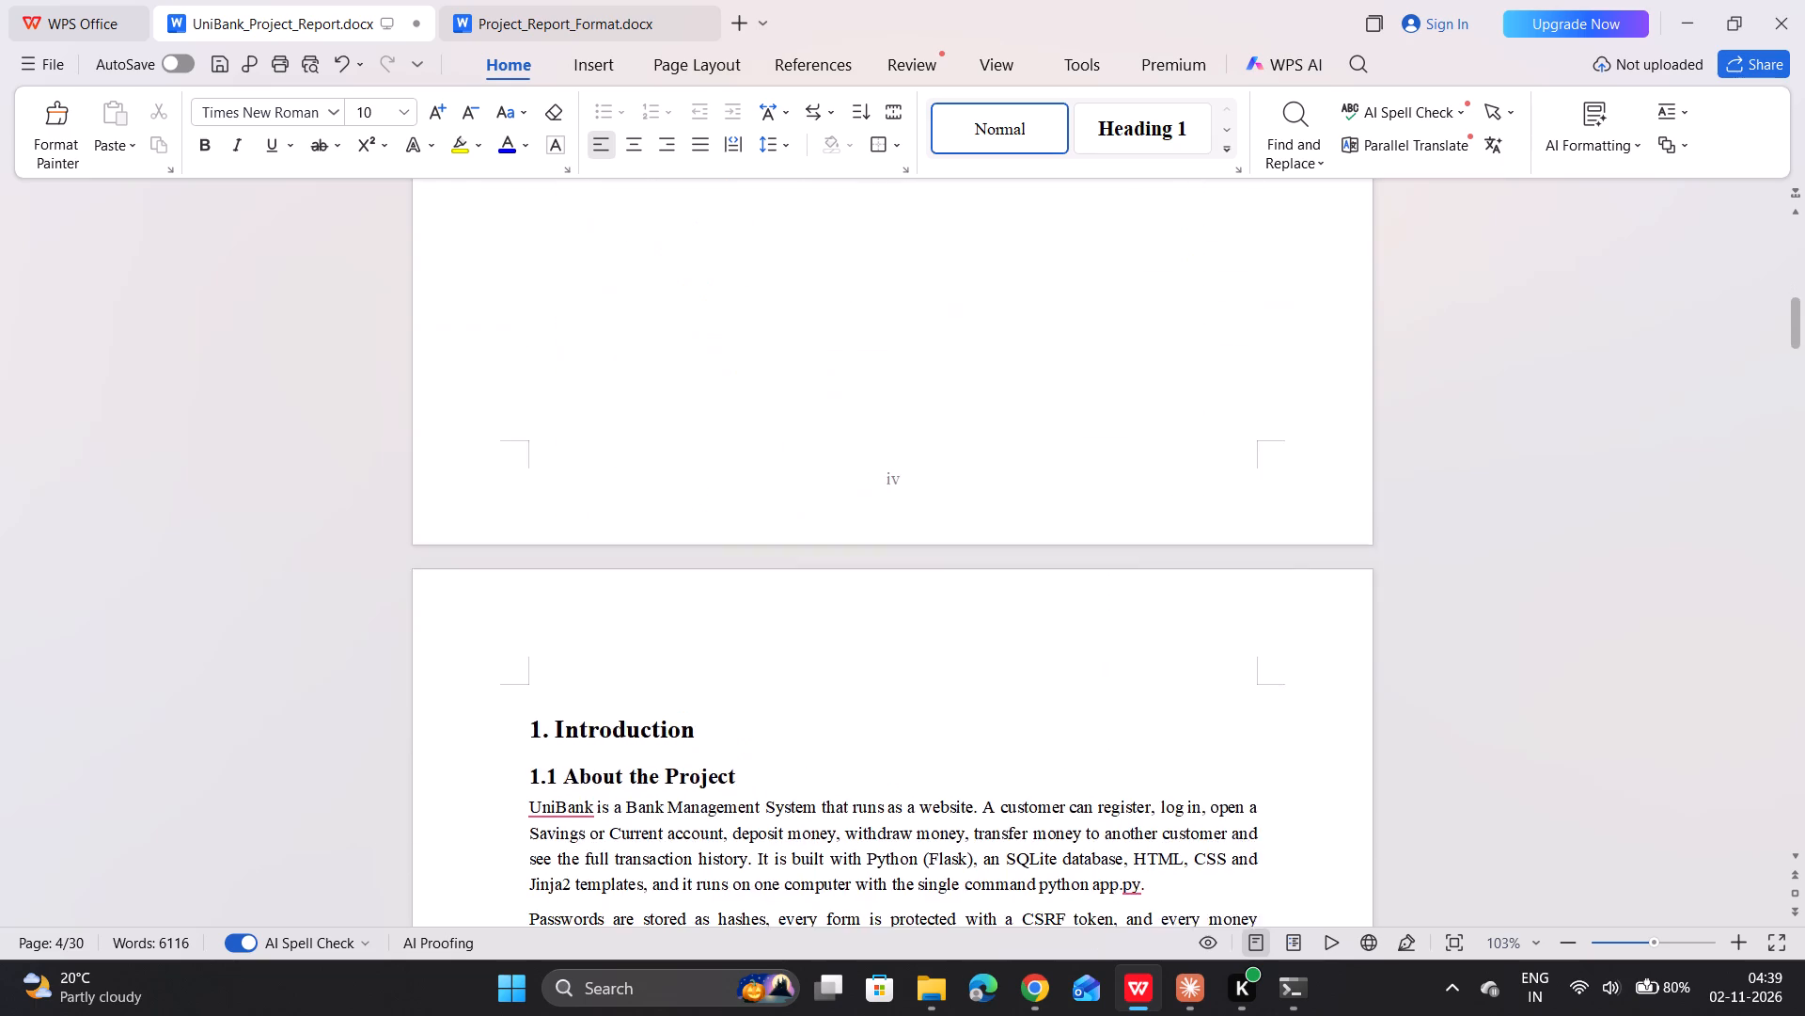
scroll(988, 648, "down", 1)
left_click(672, 527)
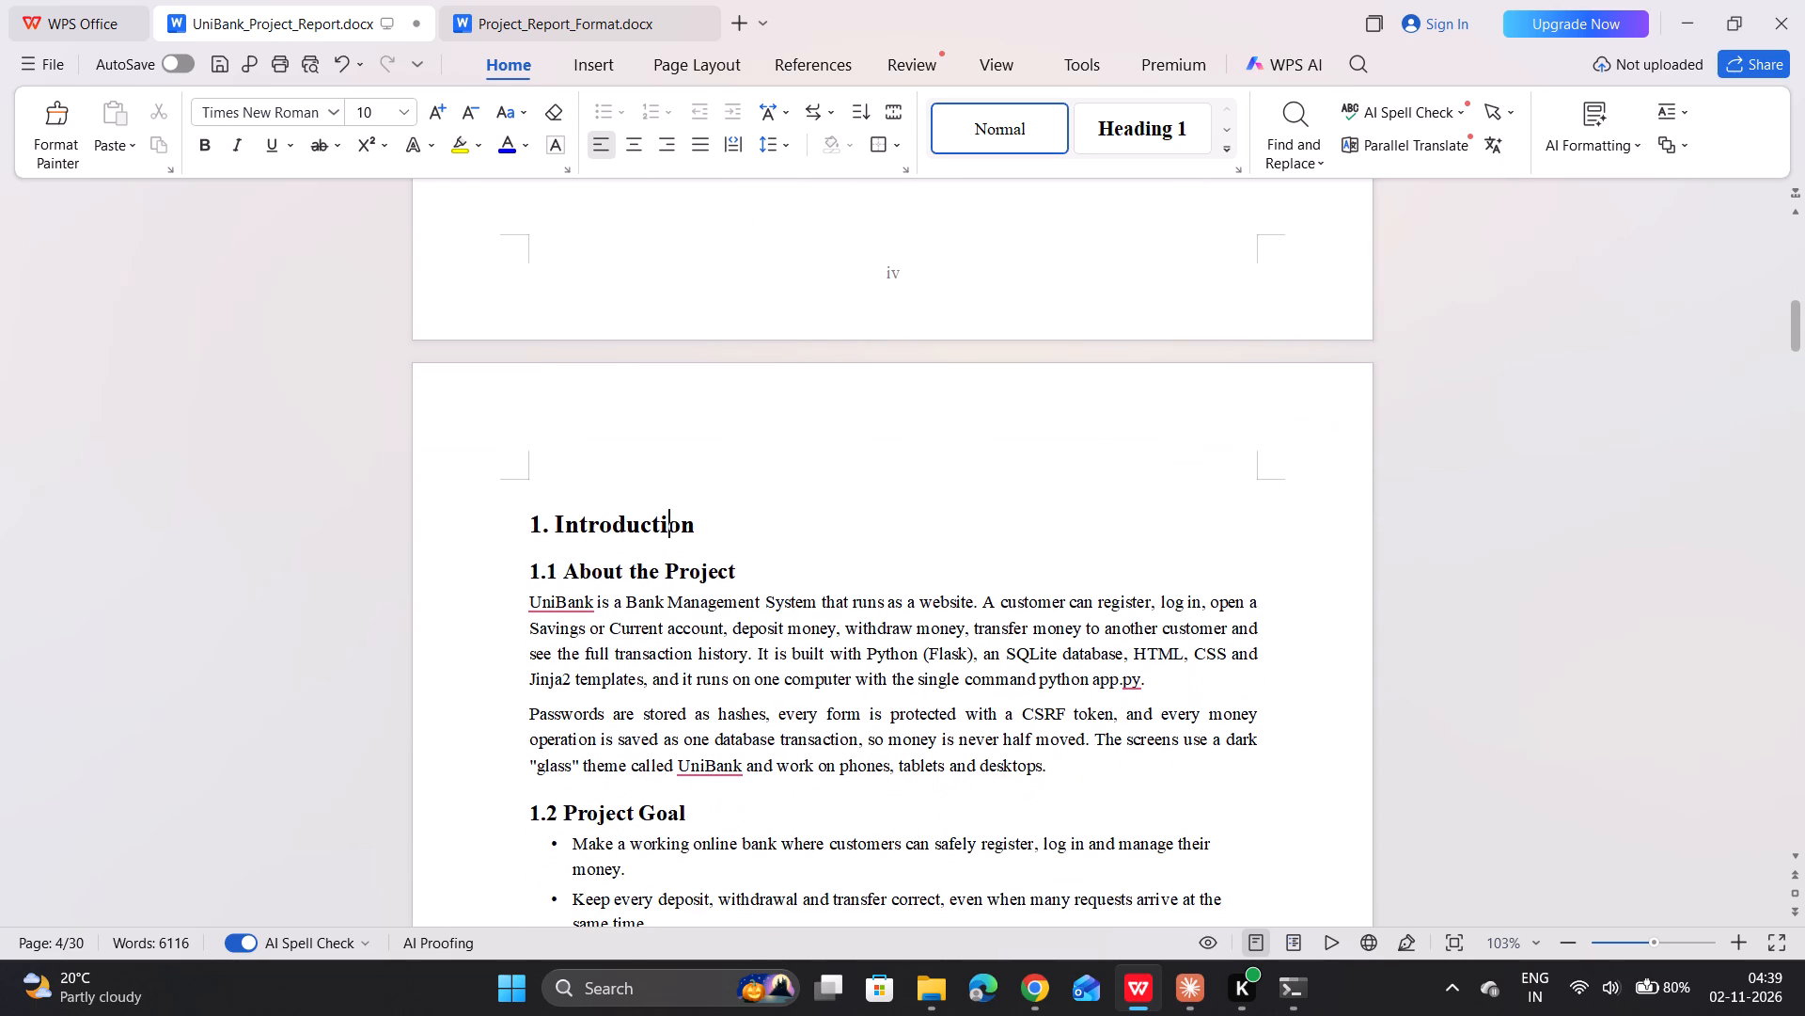
scroll(672, 527, "down", 5)
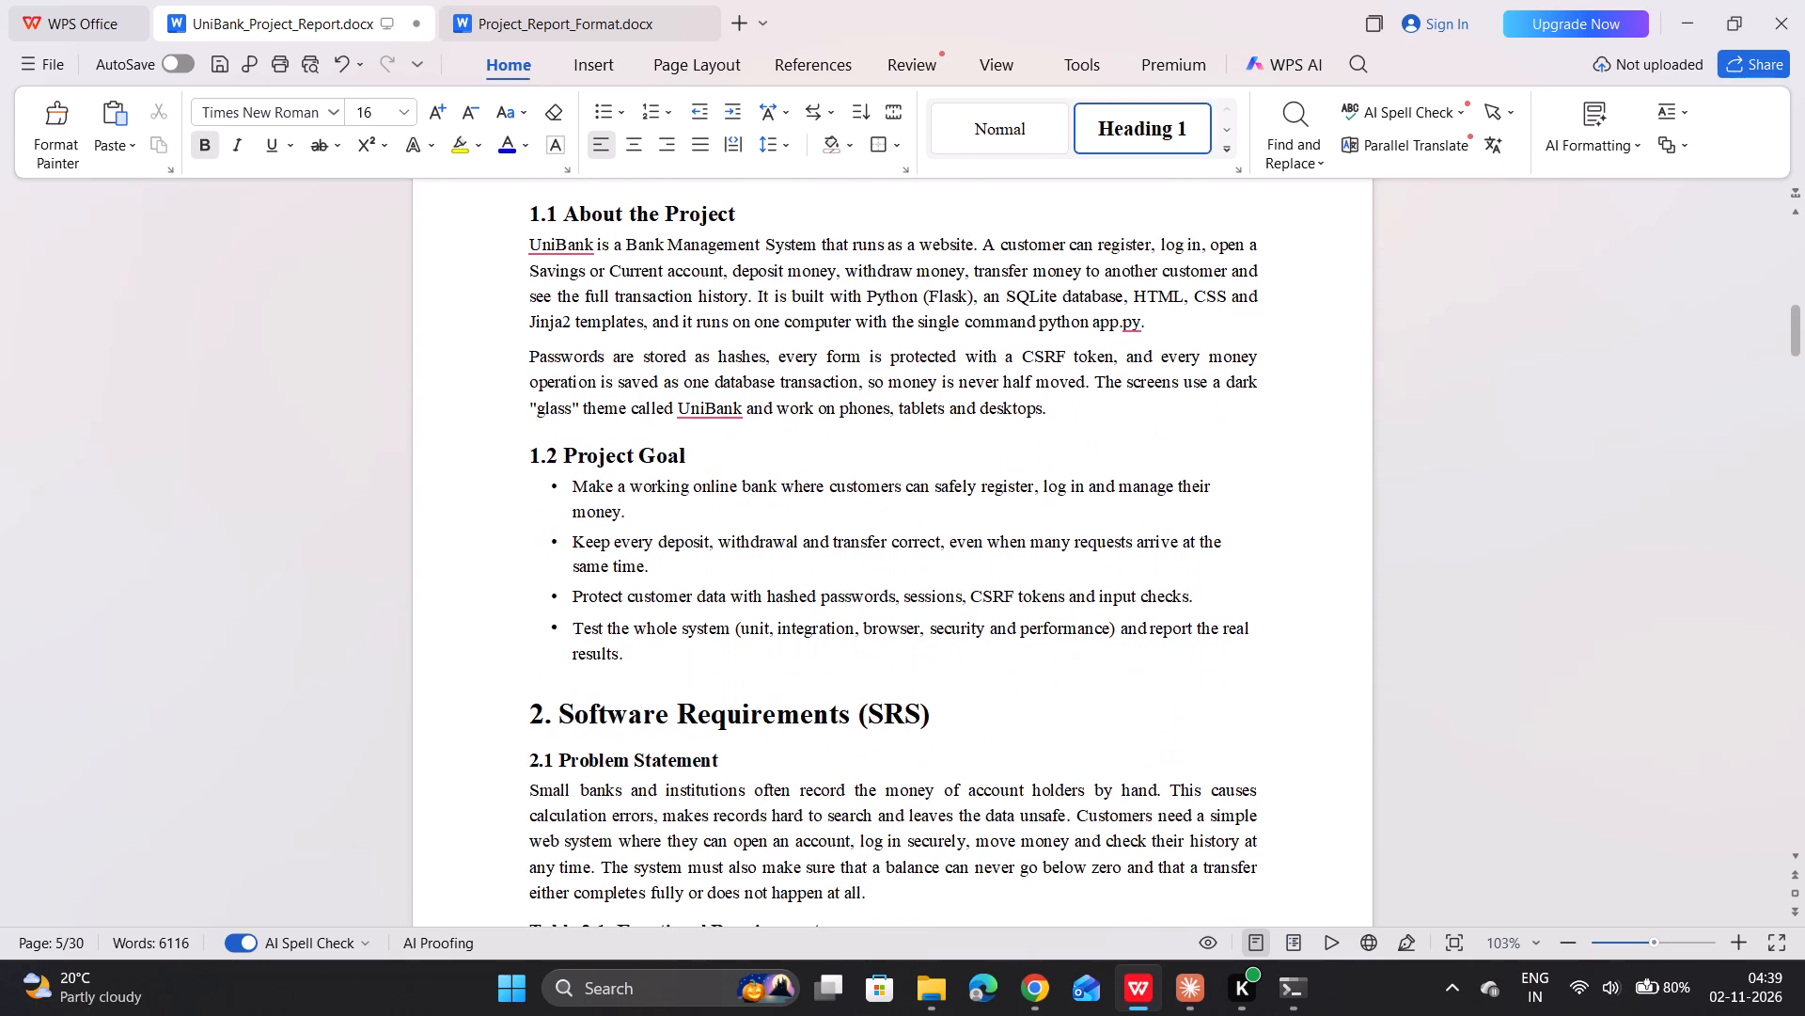
left_click(715, 708)
scroll(715, 708, "down", 1)
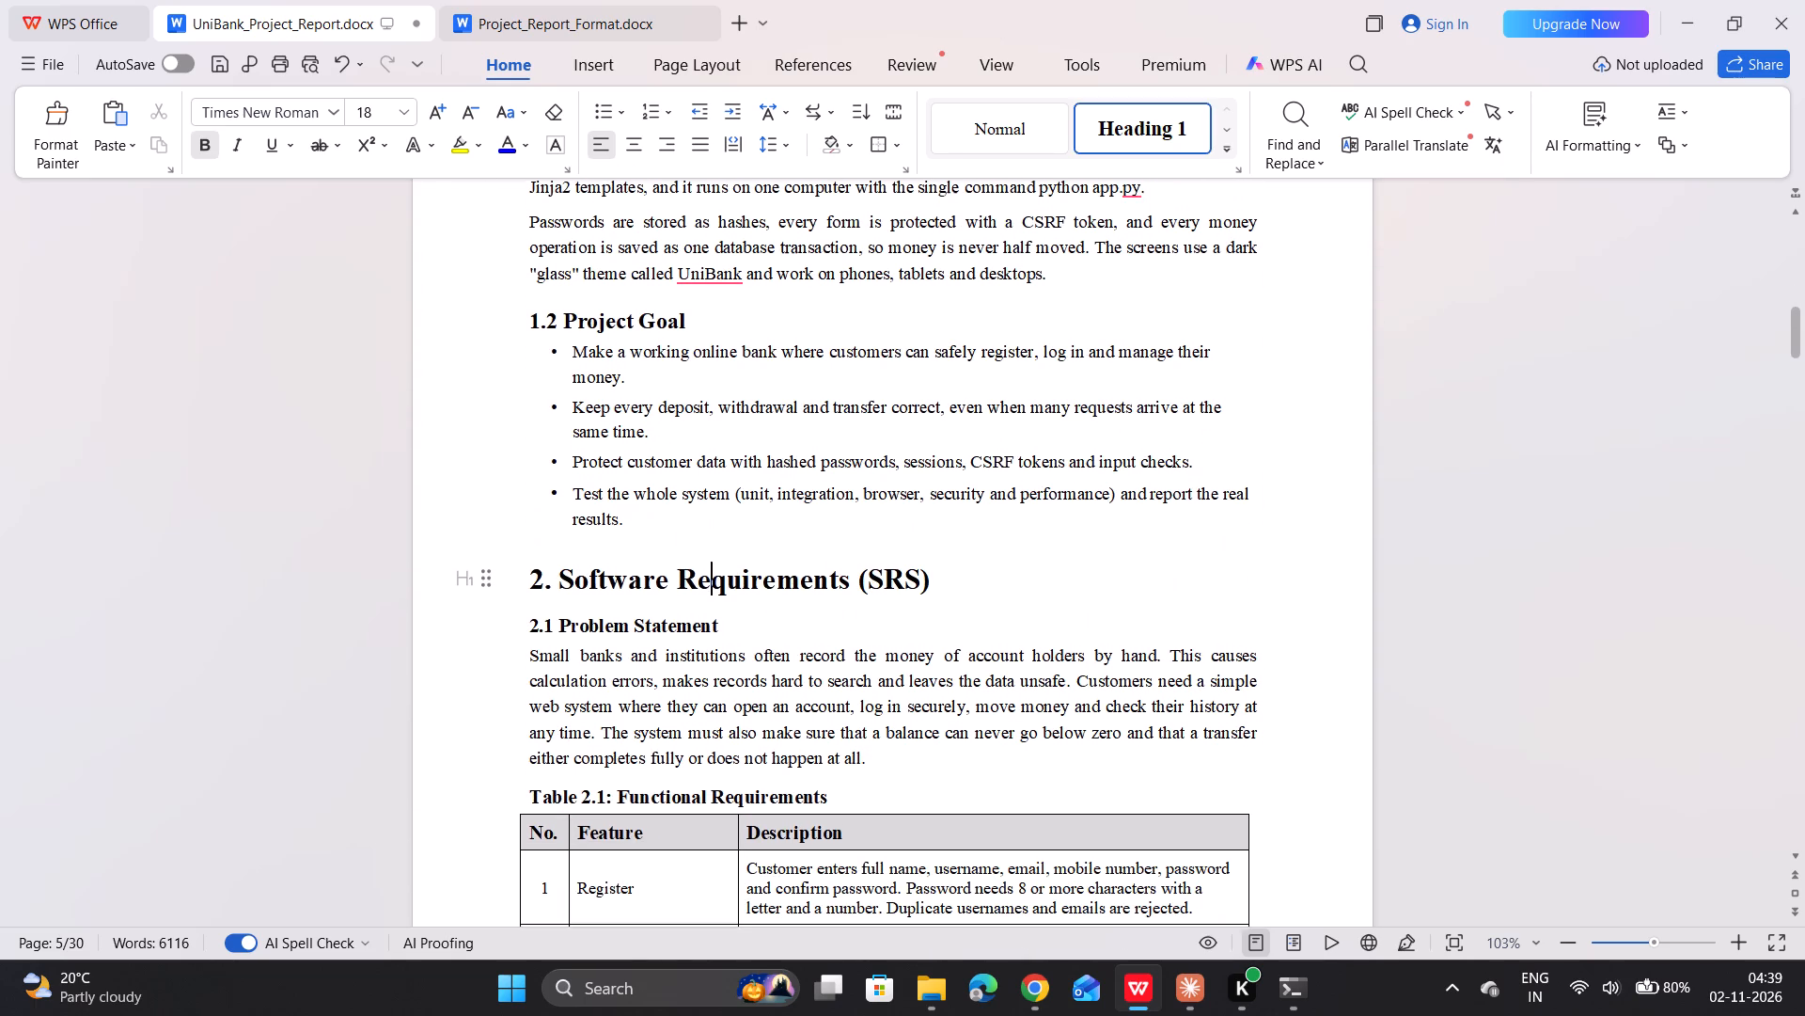
scroll(715, 708, "down", 1)
scroll(949, 583, "down", 5)
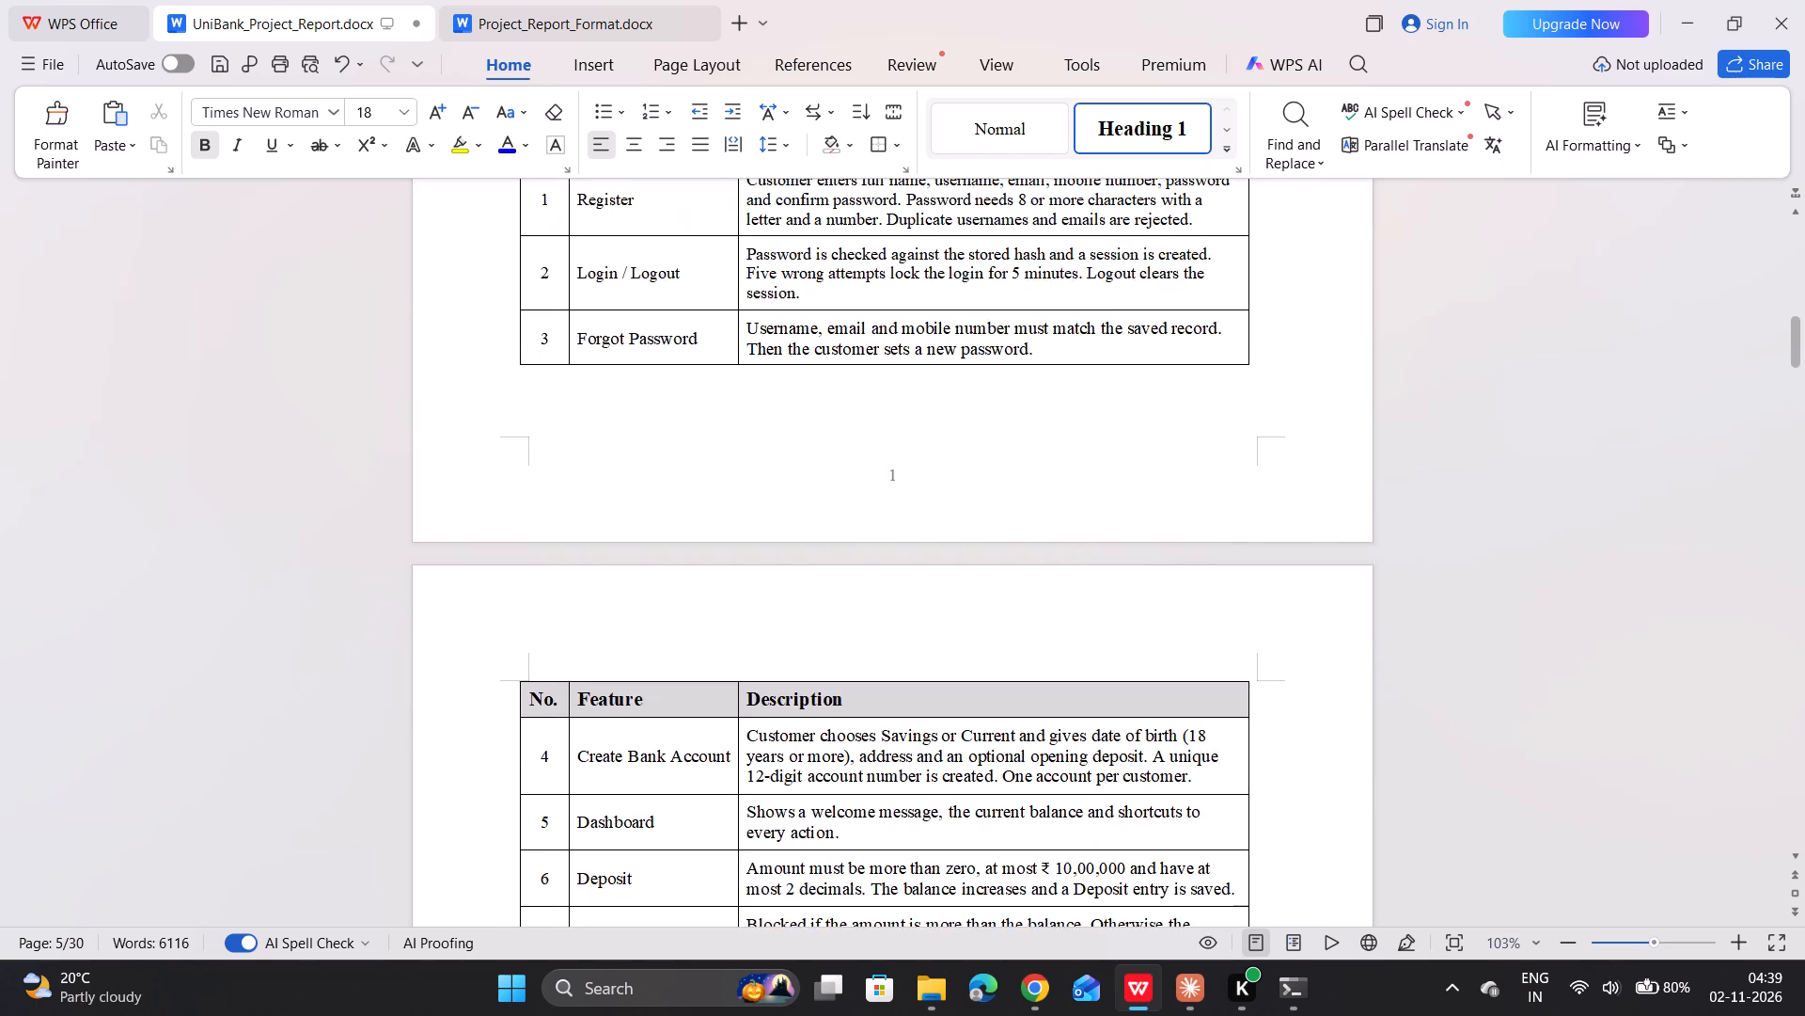
scroll(949, 583, "down", 7)
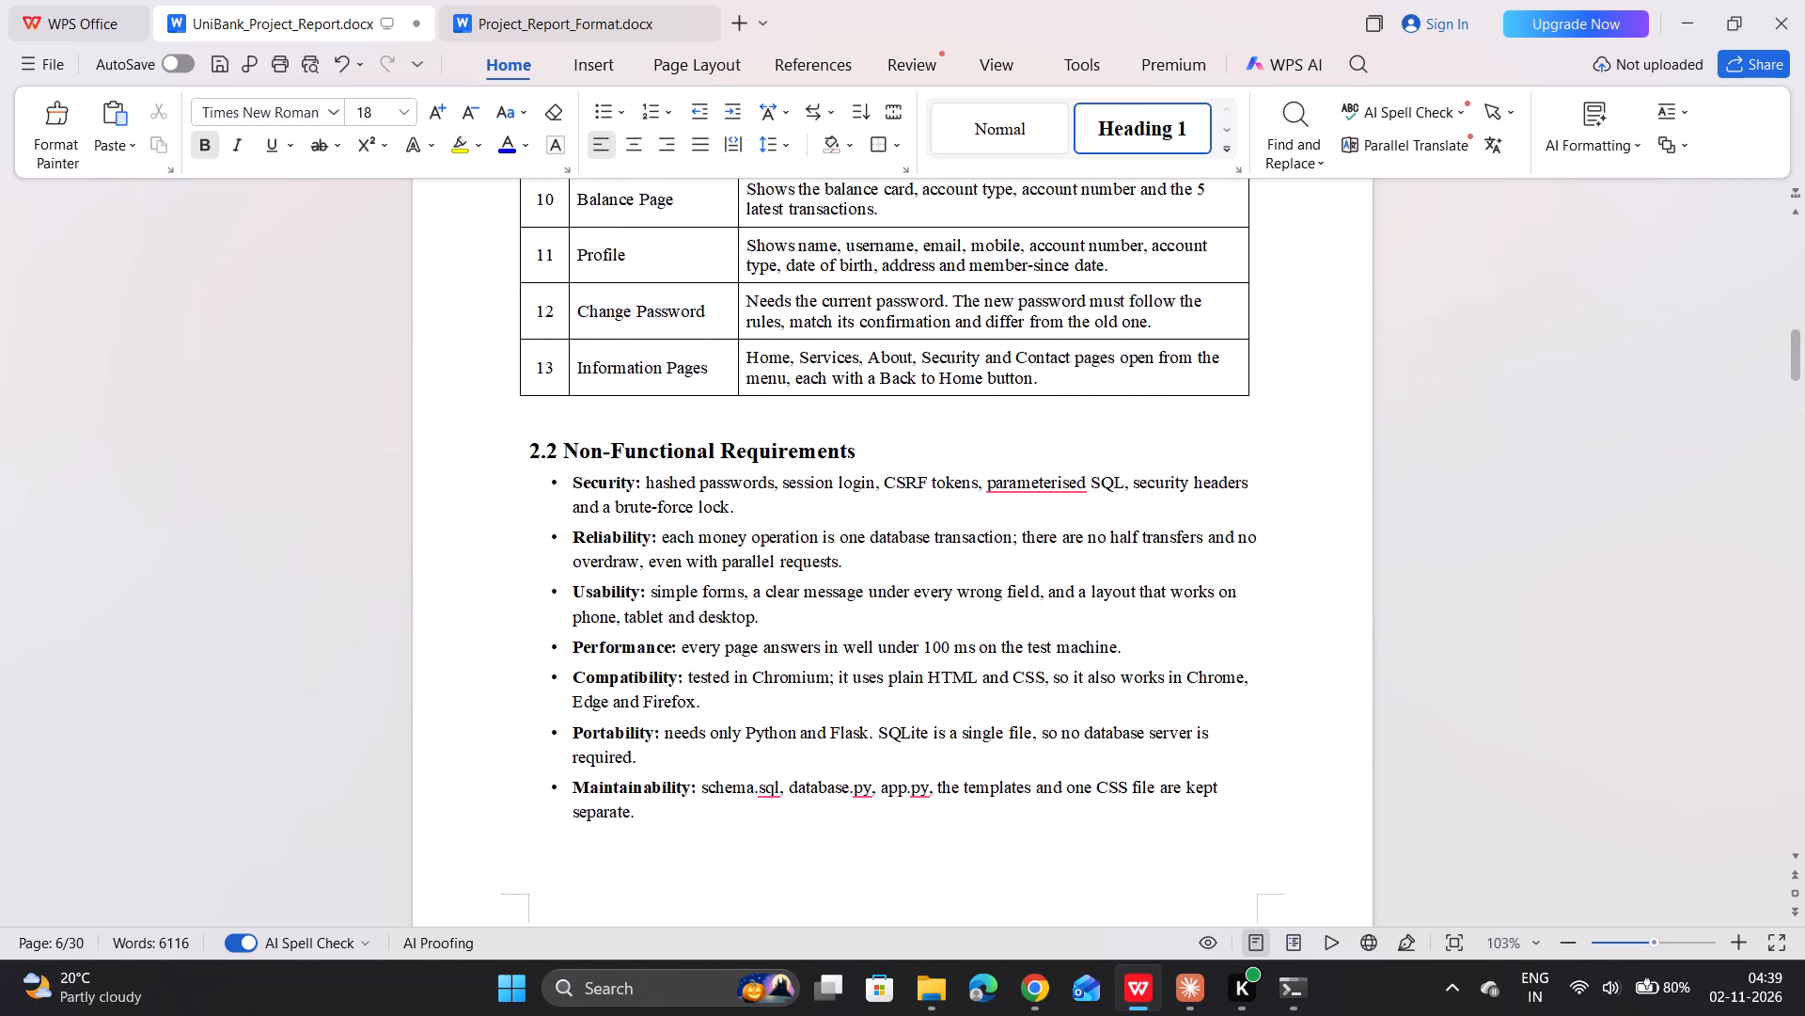
left_click(796, 454)
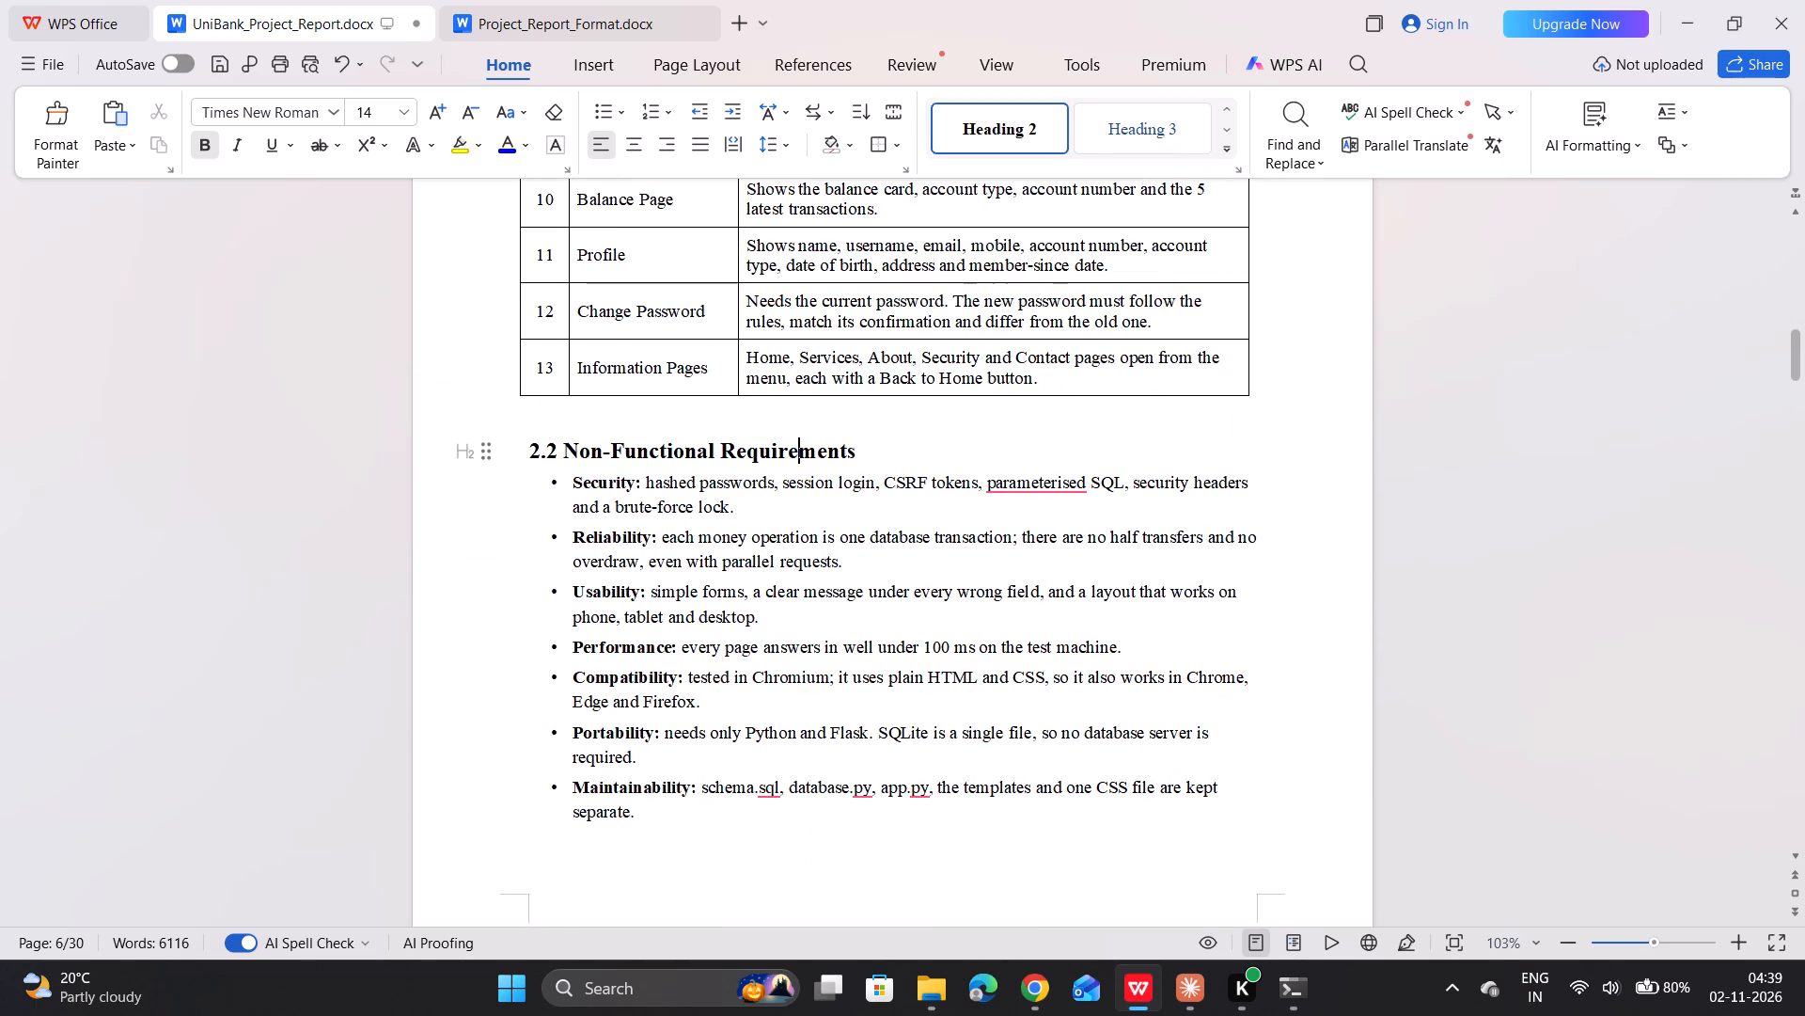
scroll(796, 454, "down", 6)
left_click(724, 459)
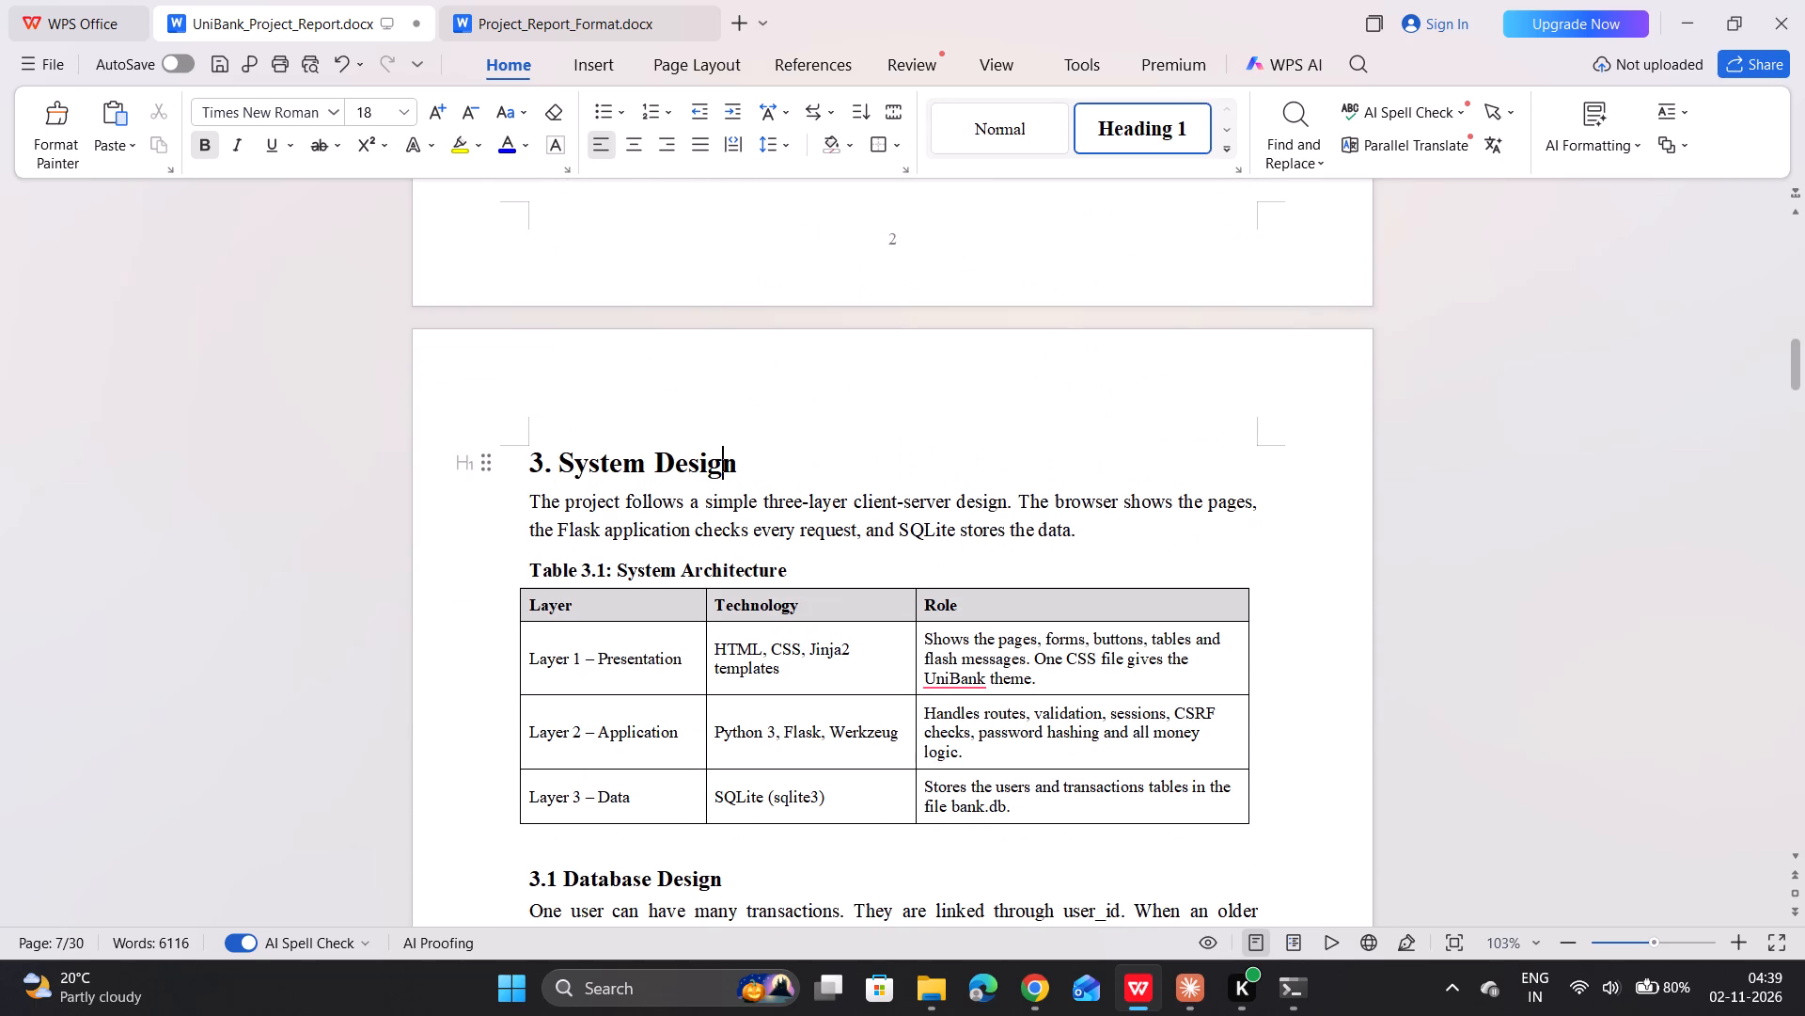
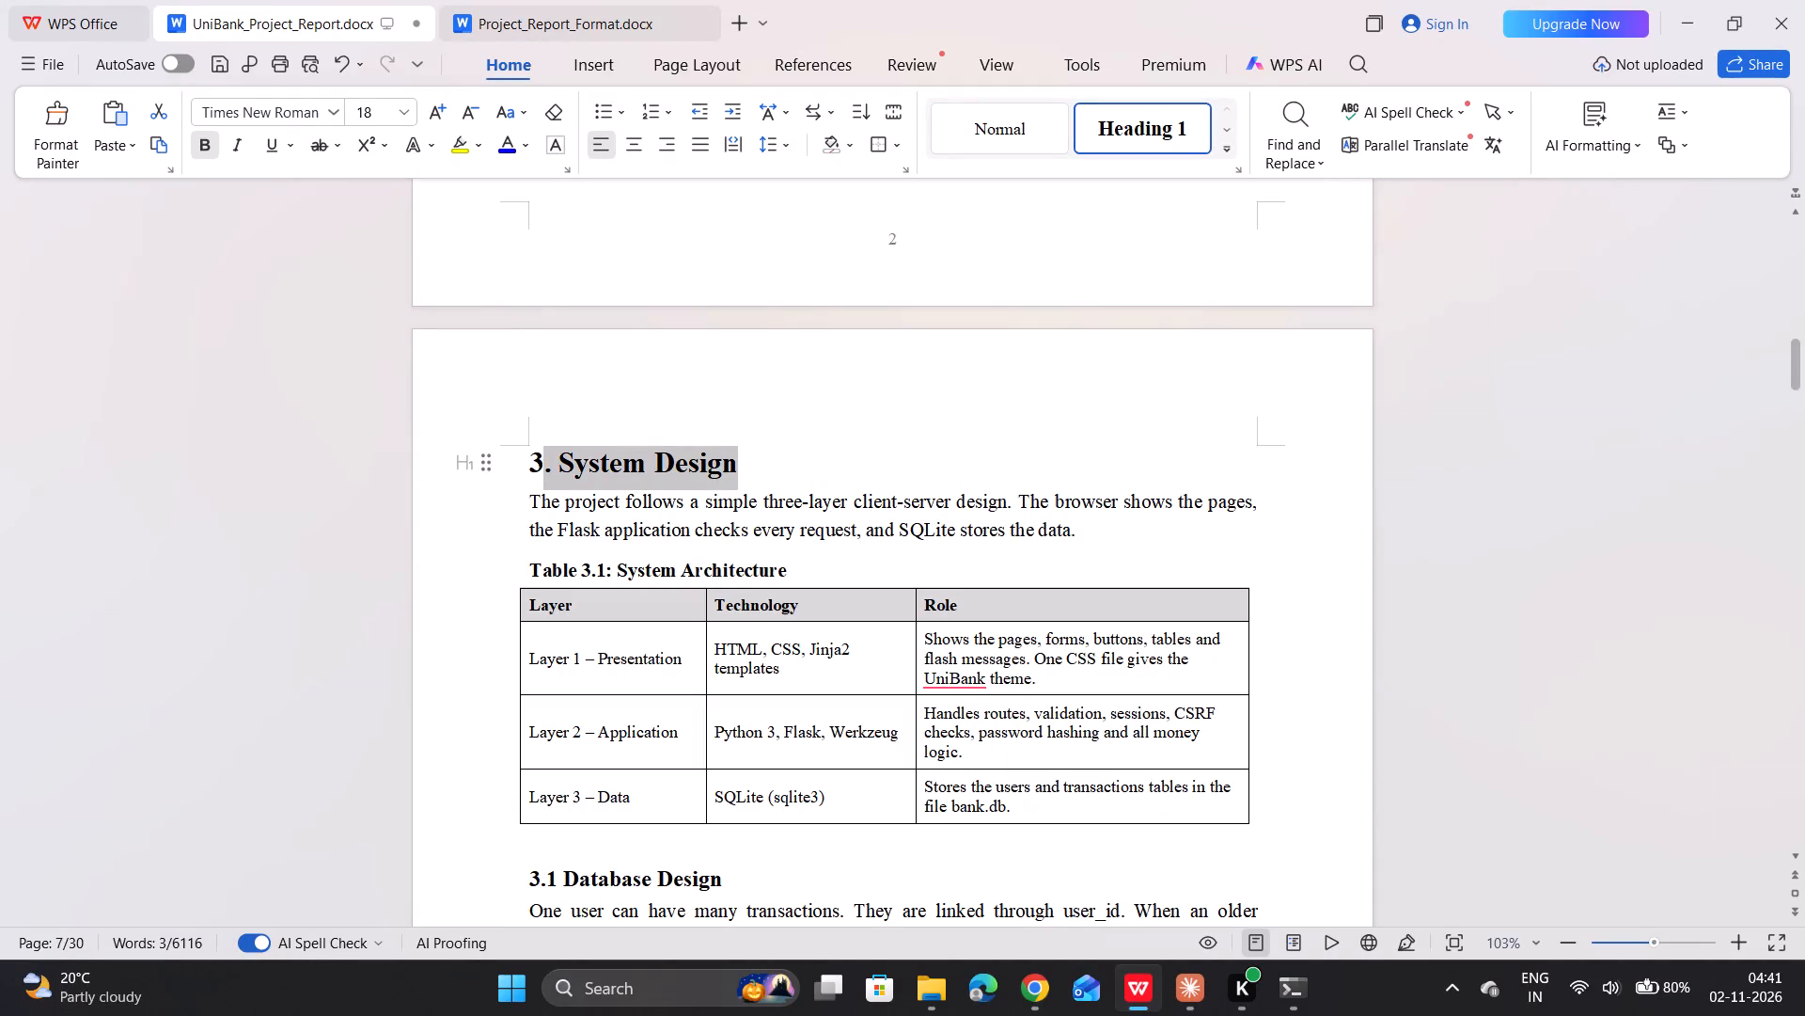
Update the Heading 1 style to match the full "3. System Design" heading.
left_click_drag(542, 447, 528, 444)
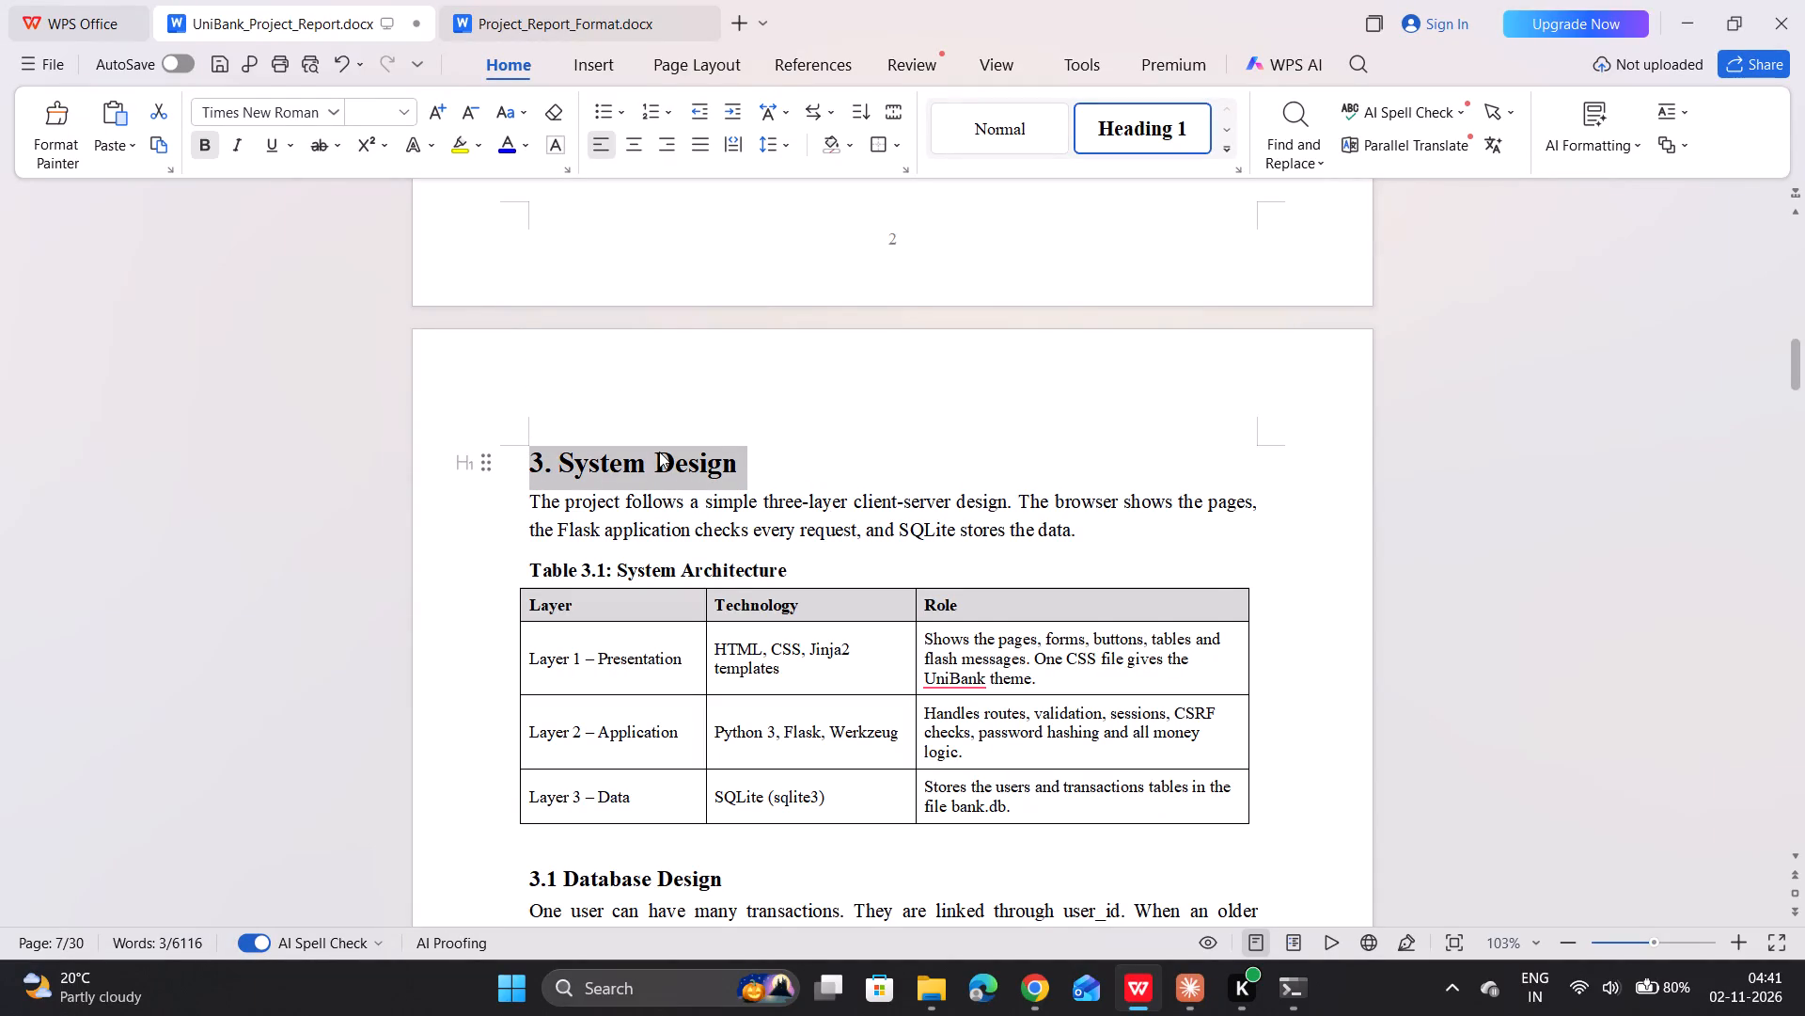
right_click(659, 452)
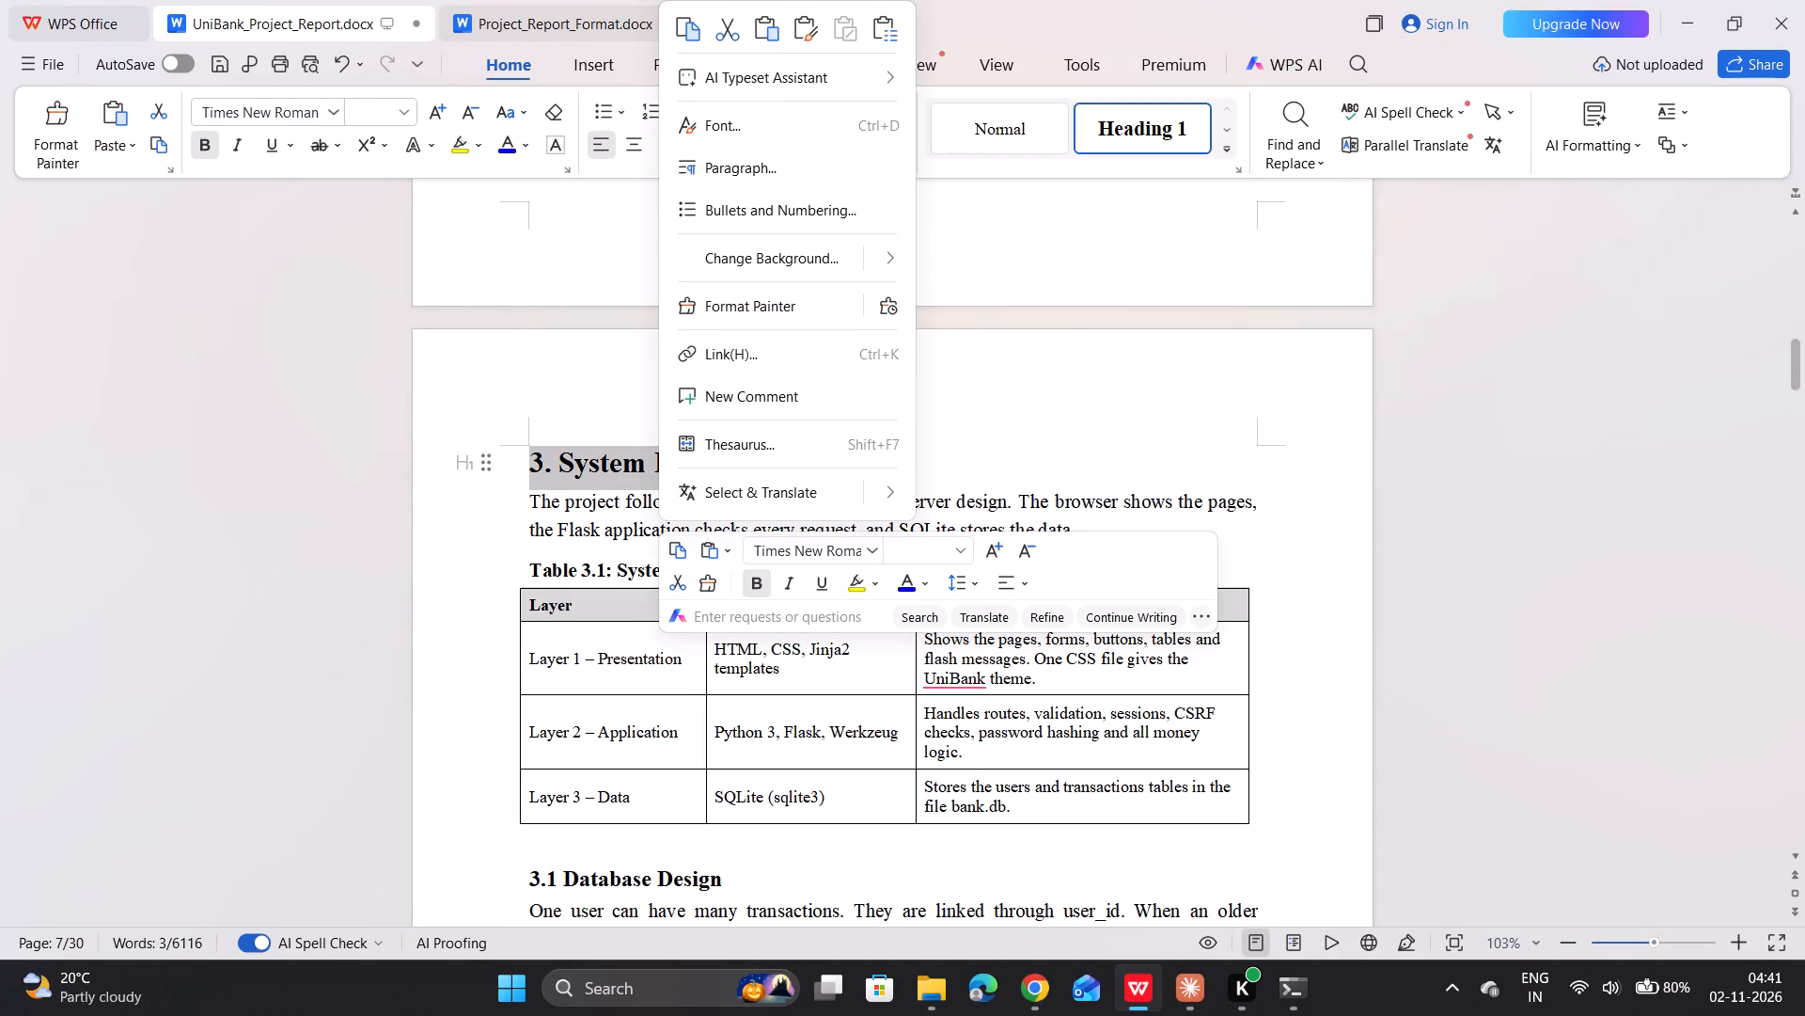
right_click(1138, 127)
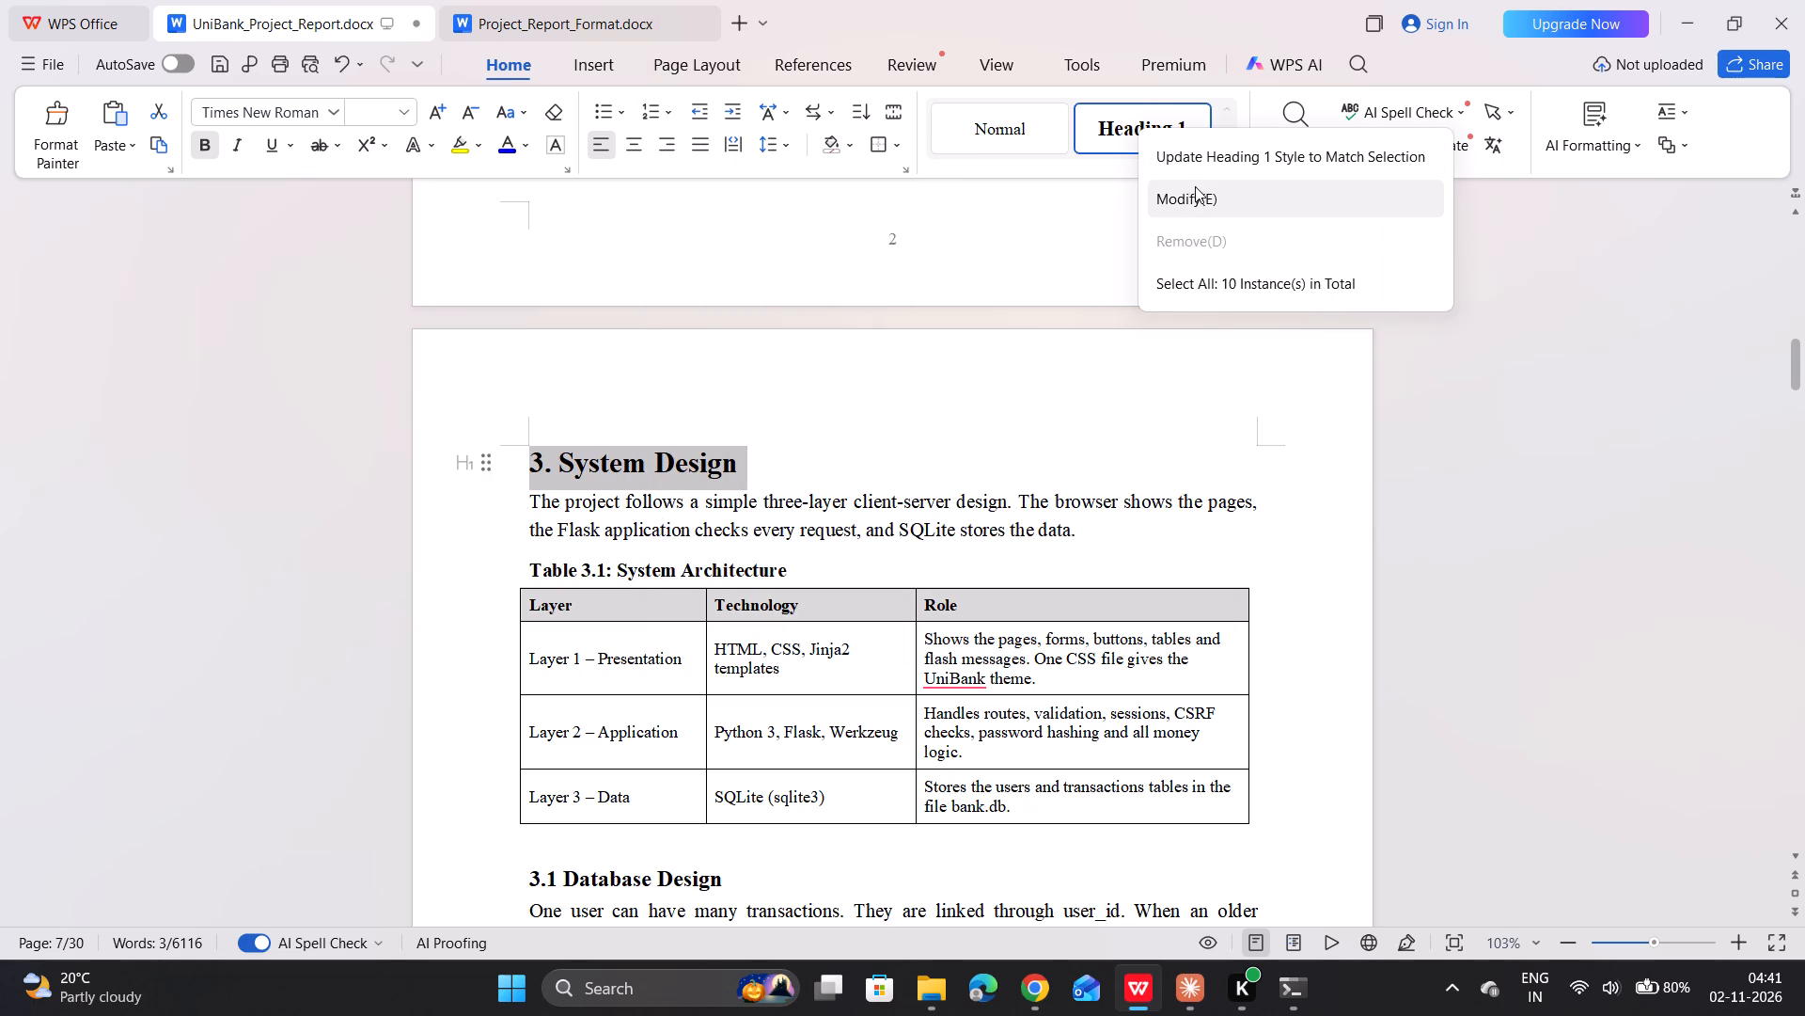
left_click(1266, 165)
Update the Heading 1 style to match the full "2. Software Requirements (SRS)" heading.
left_click(745, 460)
scroll(745, 460, "up", 6)
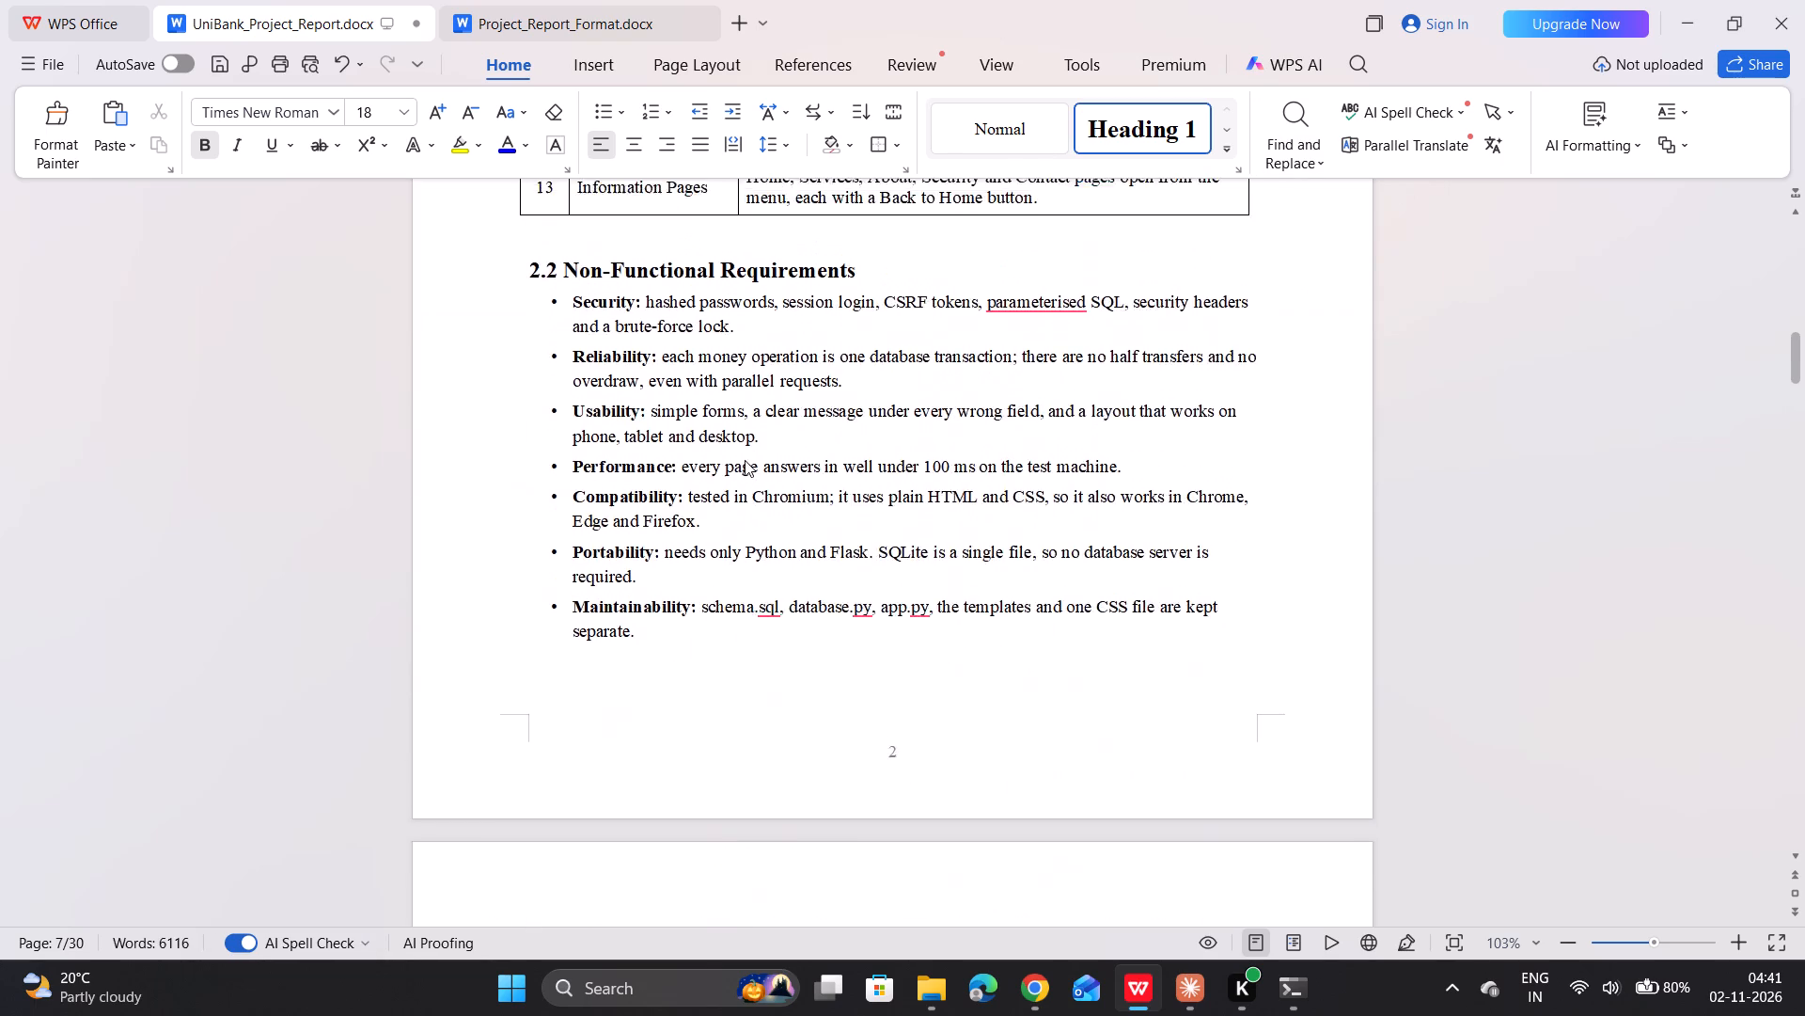
scroll(745, 460, "up", 6)
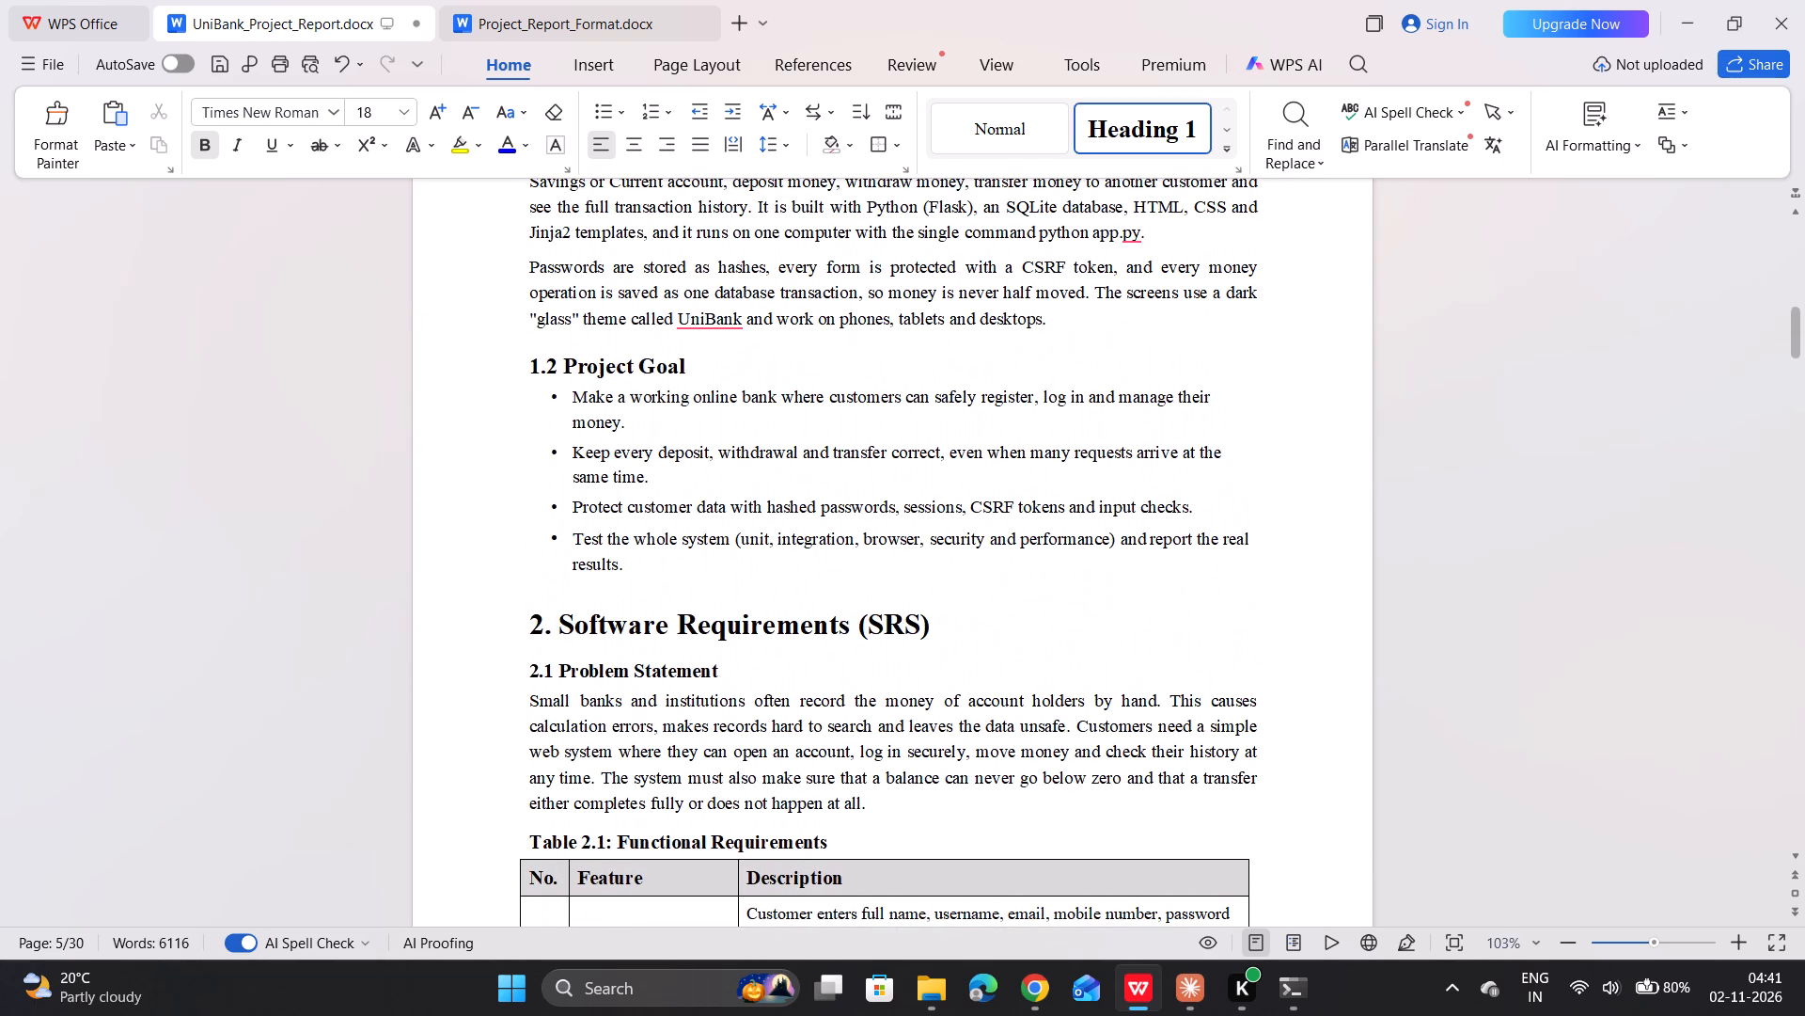
left_click_drag(934, 624, 549, 618)
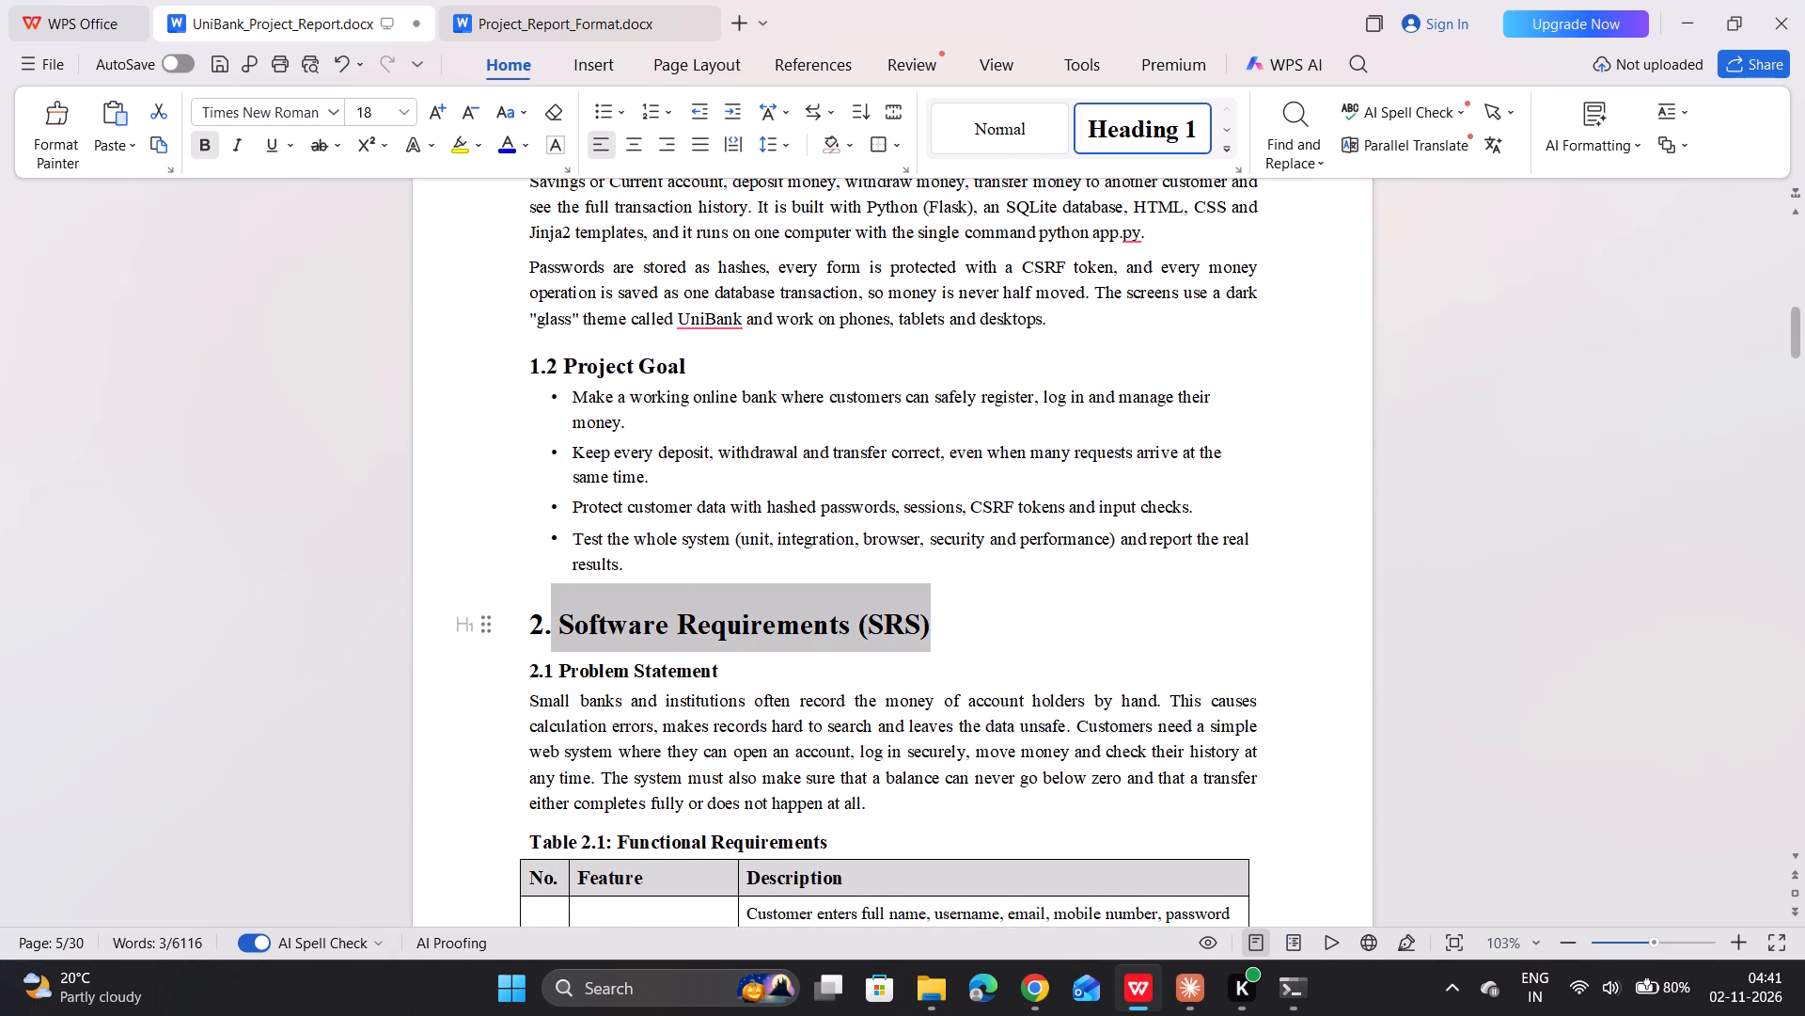
left_click_drag(549, 618, 526, 622)
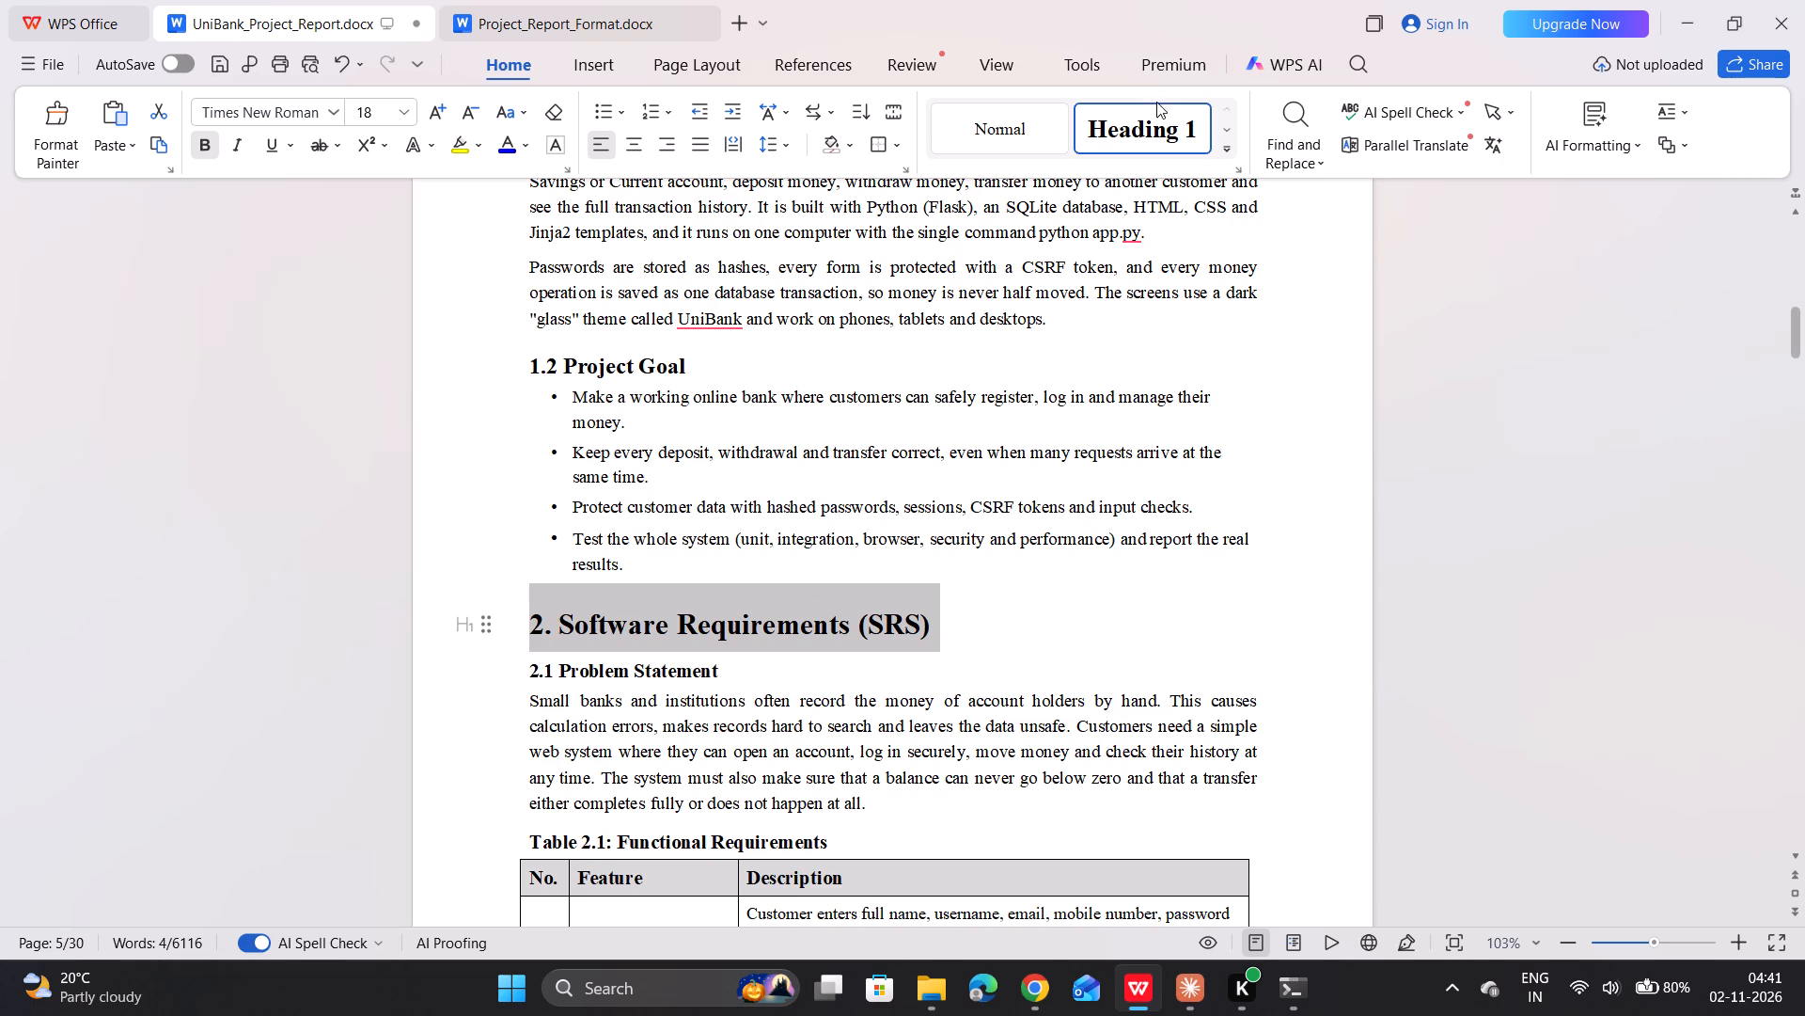
right_click(1146, 135)
left_click(1185, 164)
Open the Heading 1 style's definition to check its font size, and close it without changes.
right_click(1137, 142)
left_click(1192, 211)
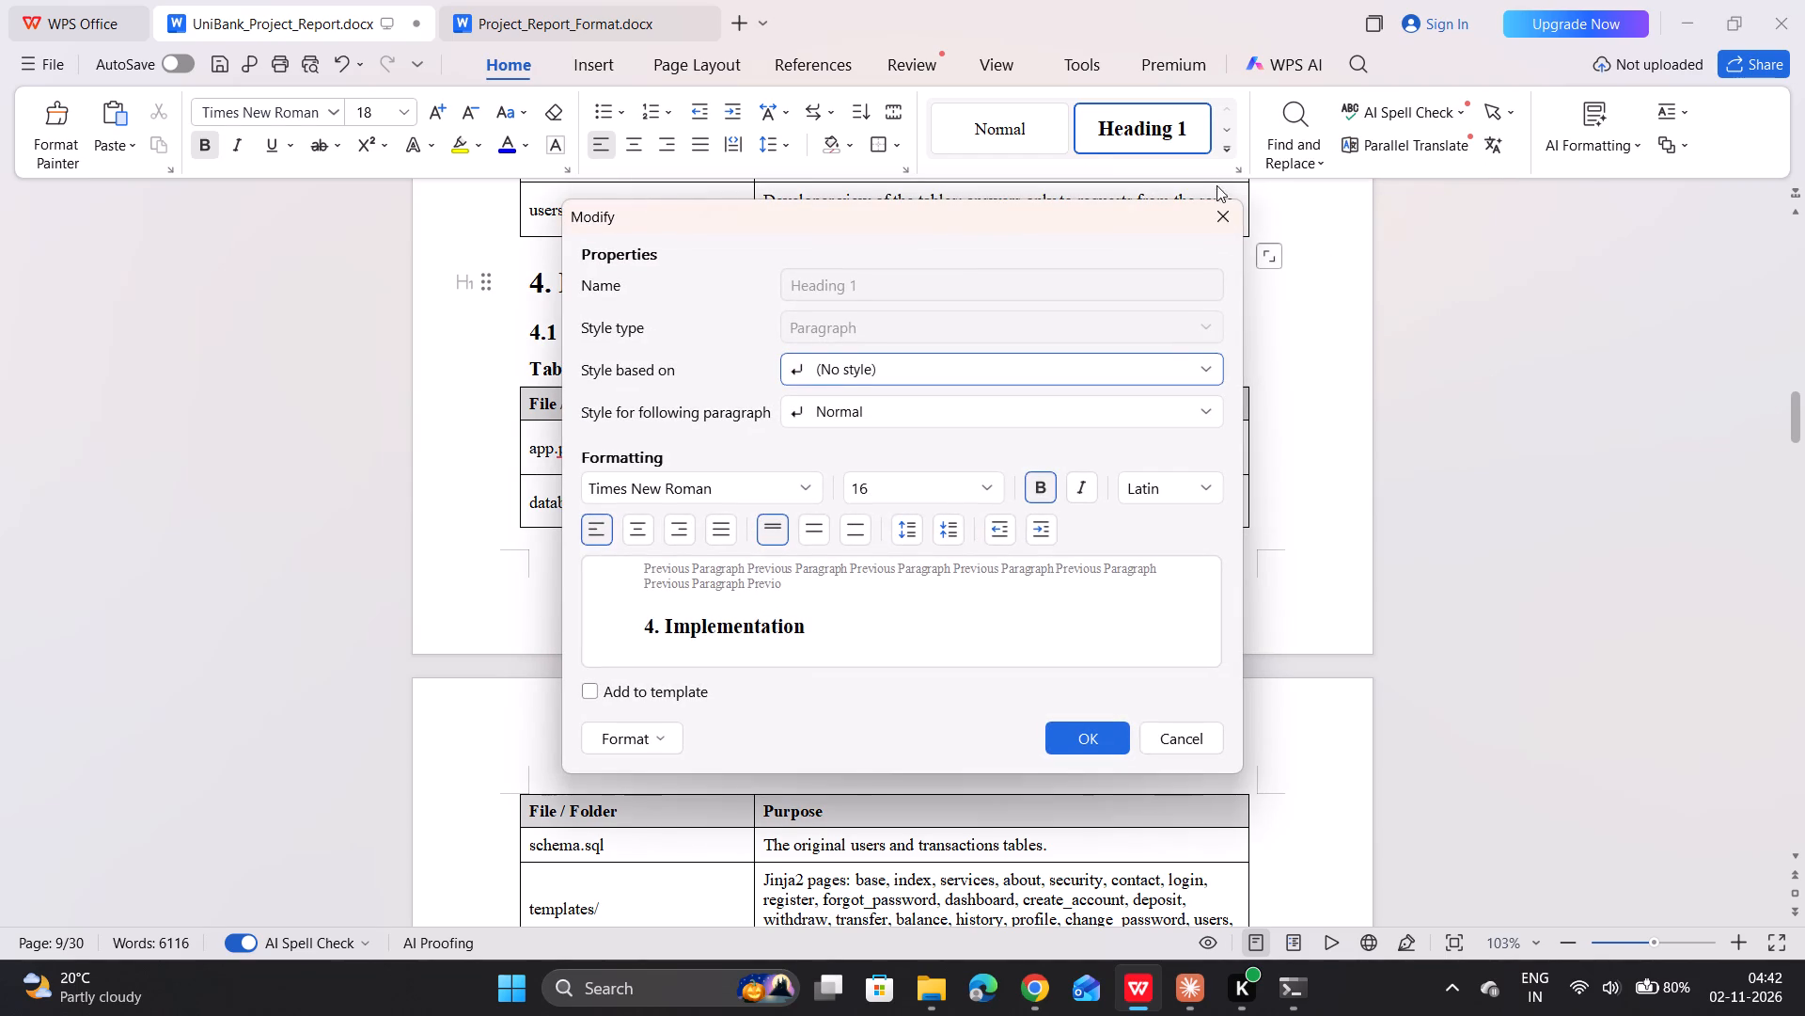
left_click(1219, 214)
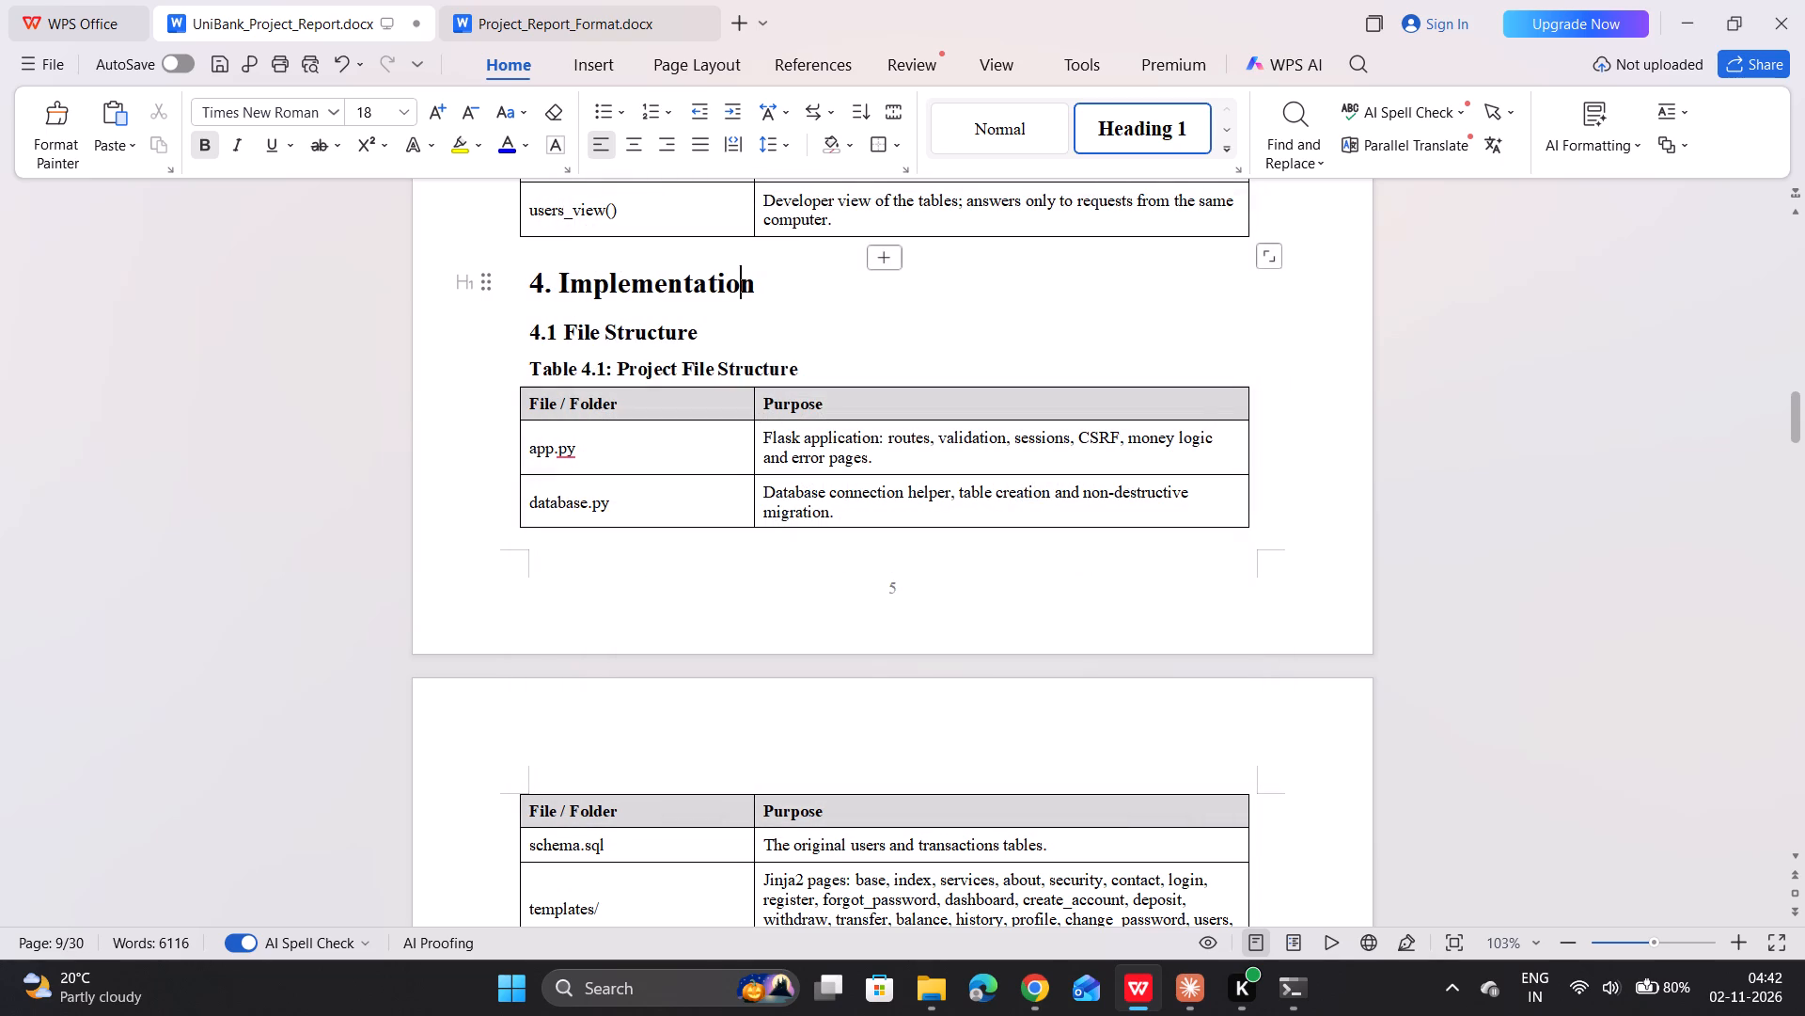
Update the Heading 1 style to match the full "4. Implementation" heading.
left_click_drag(761, 288, 536, 275)
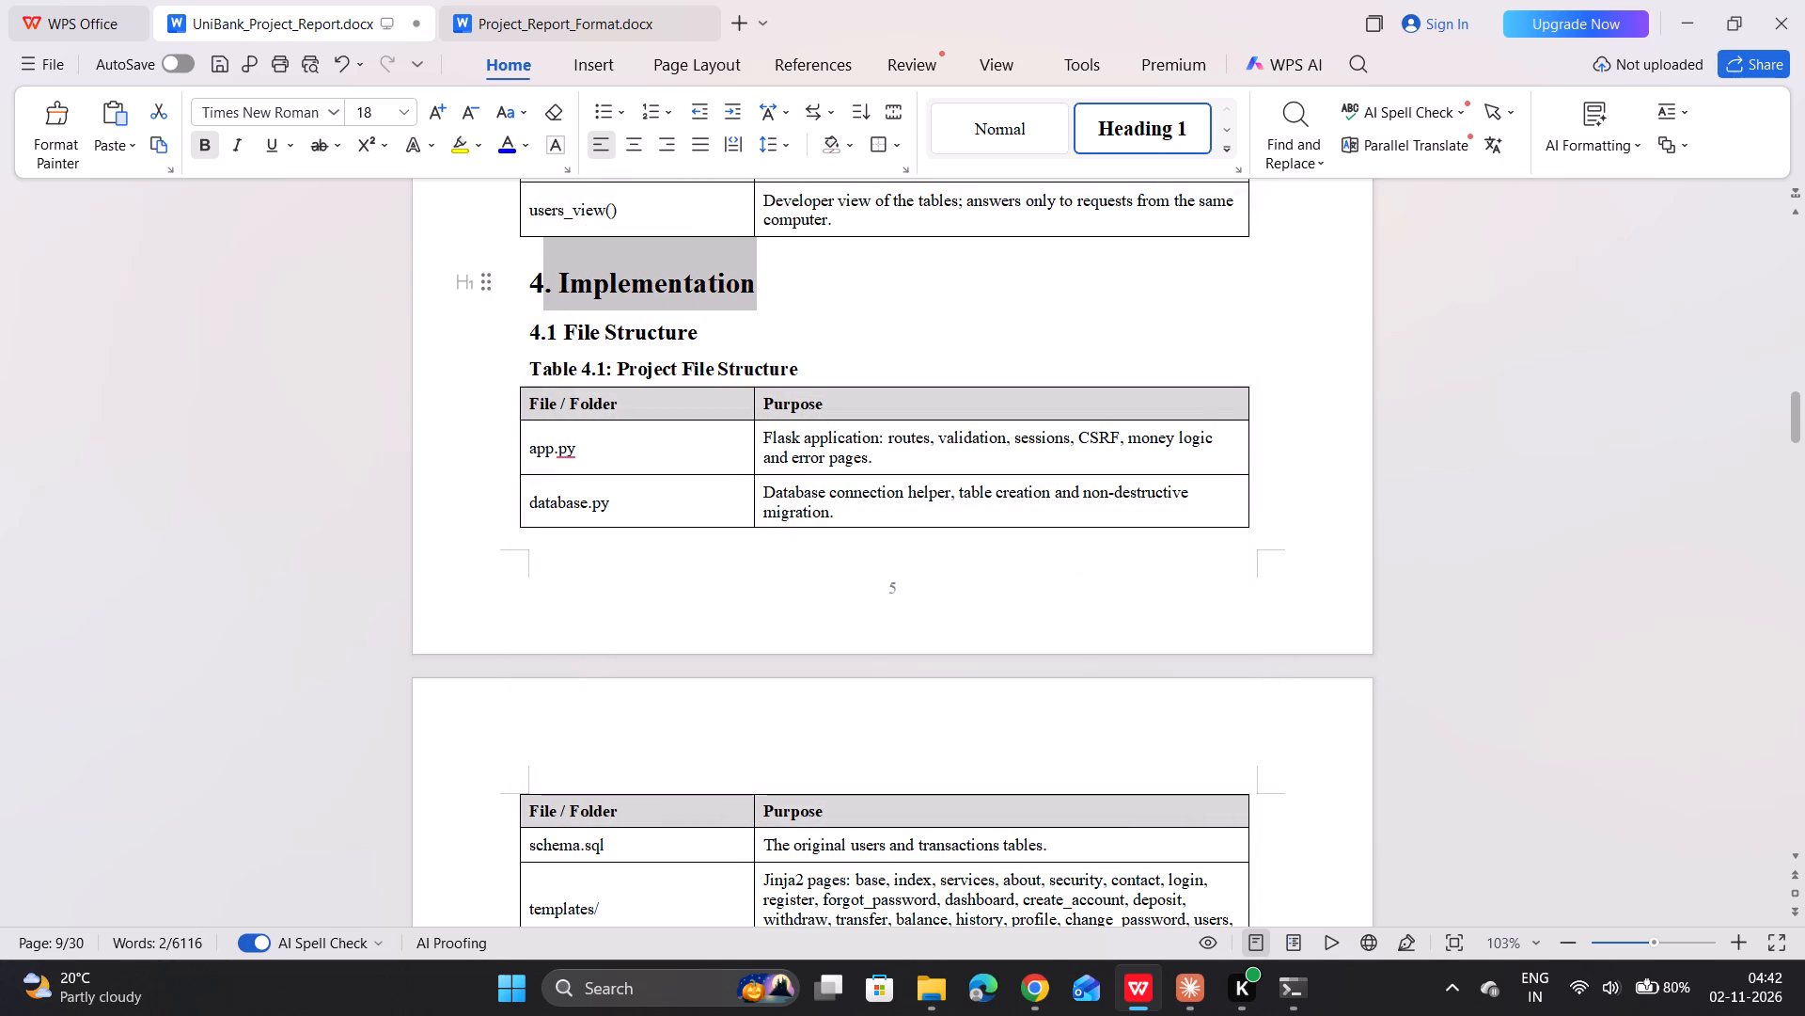
left_click_drag(536, 275, 525, 277)
right_click(1107, 134)
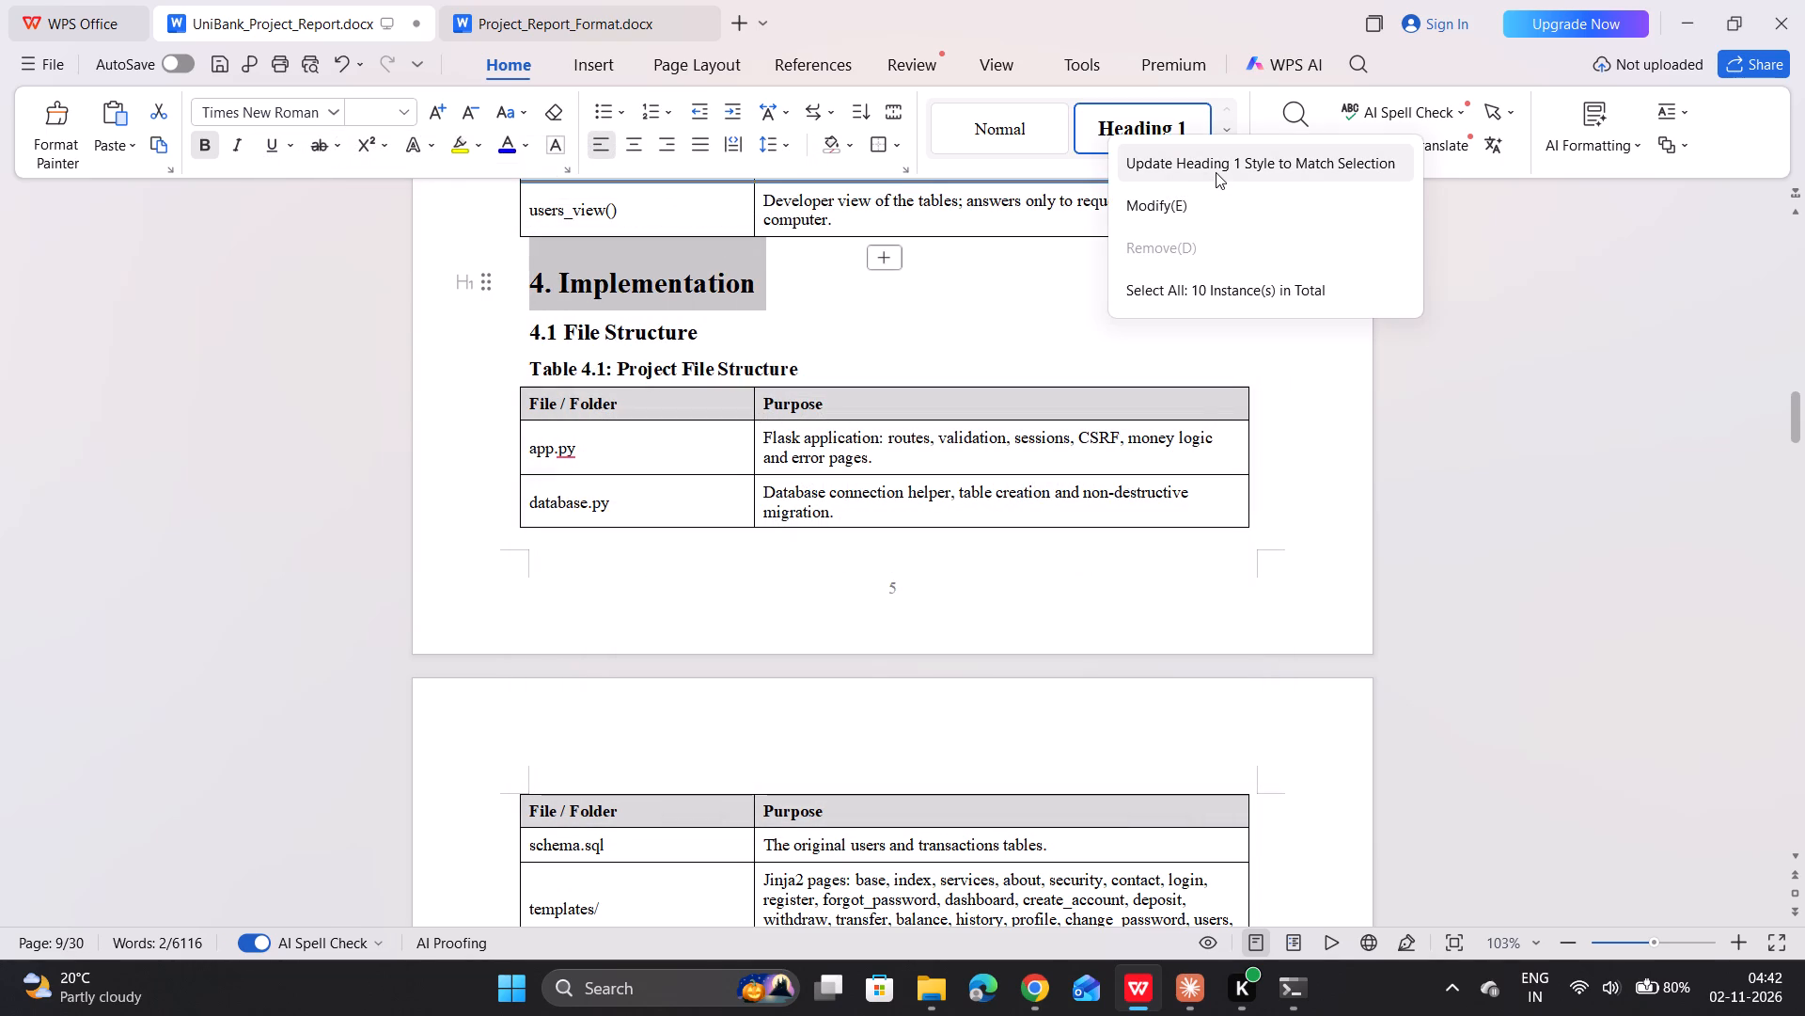
left_click(1216, 172)
Set the font size in the Heading 1 style's definition to 16.
right_click(1152, 117)
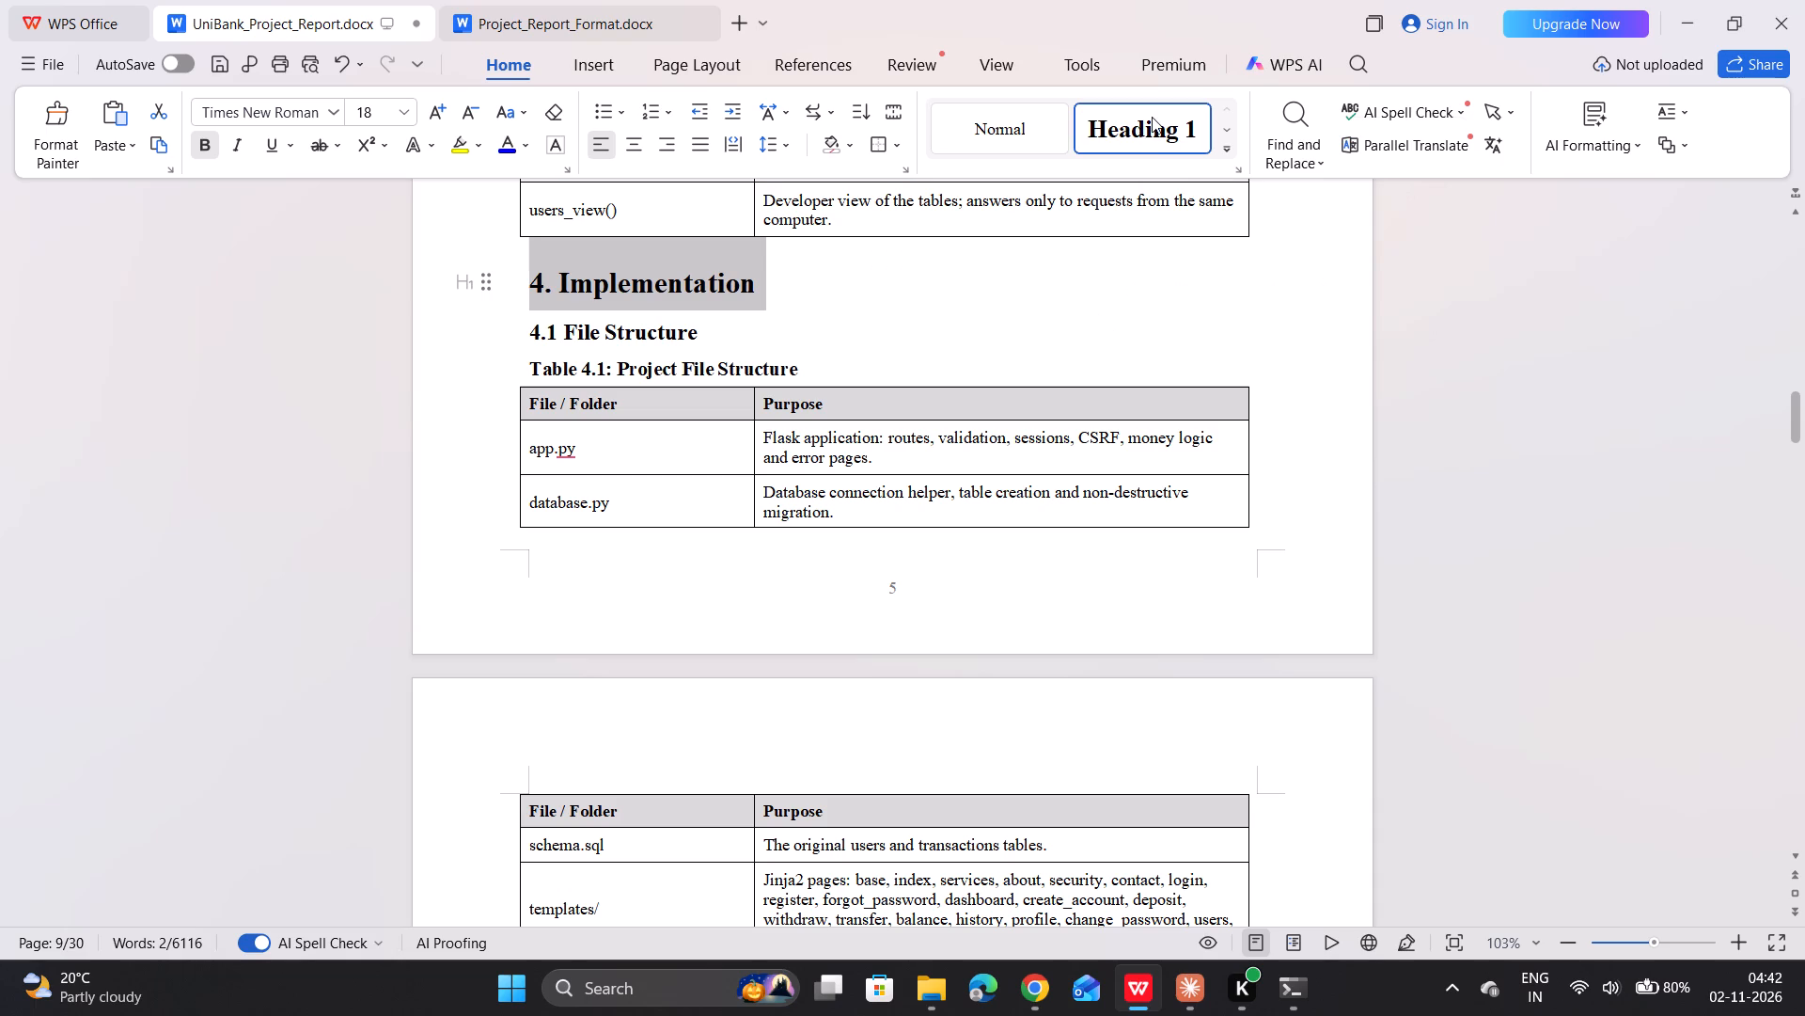
left_click(1195, 190)
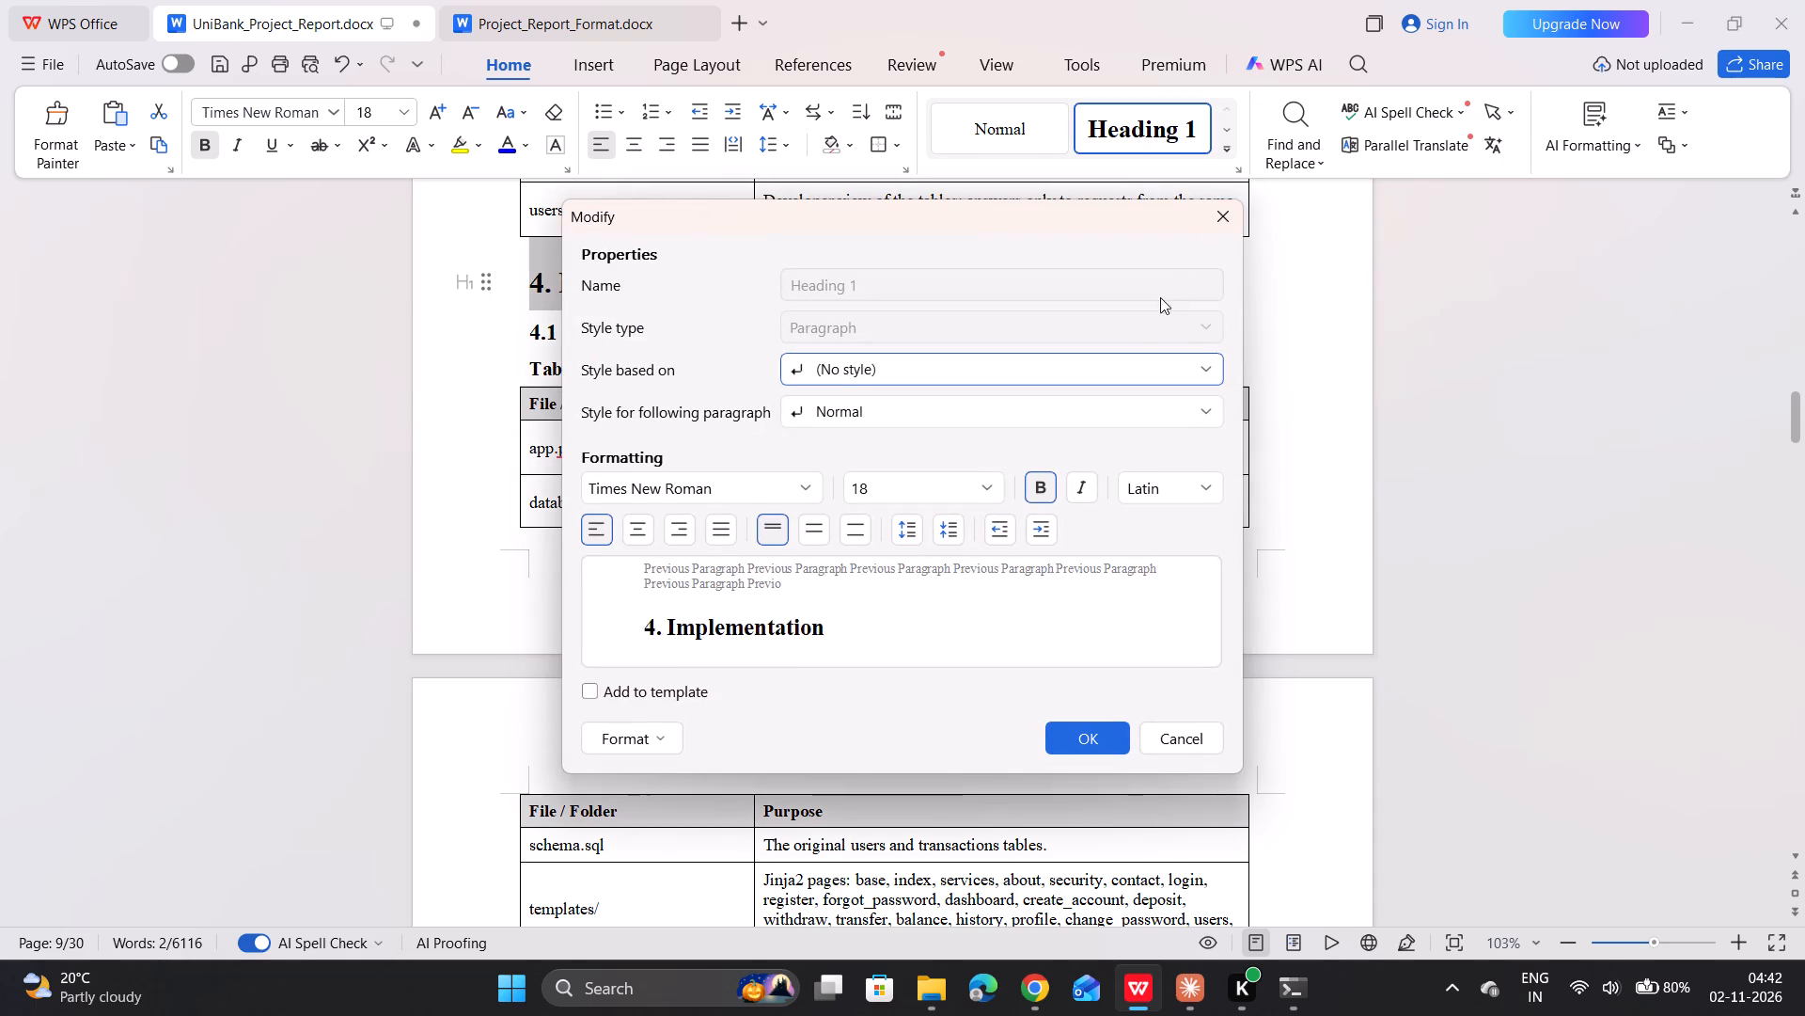
left_click(945, 487)
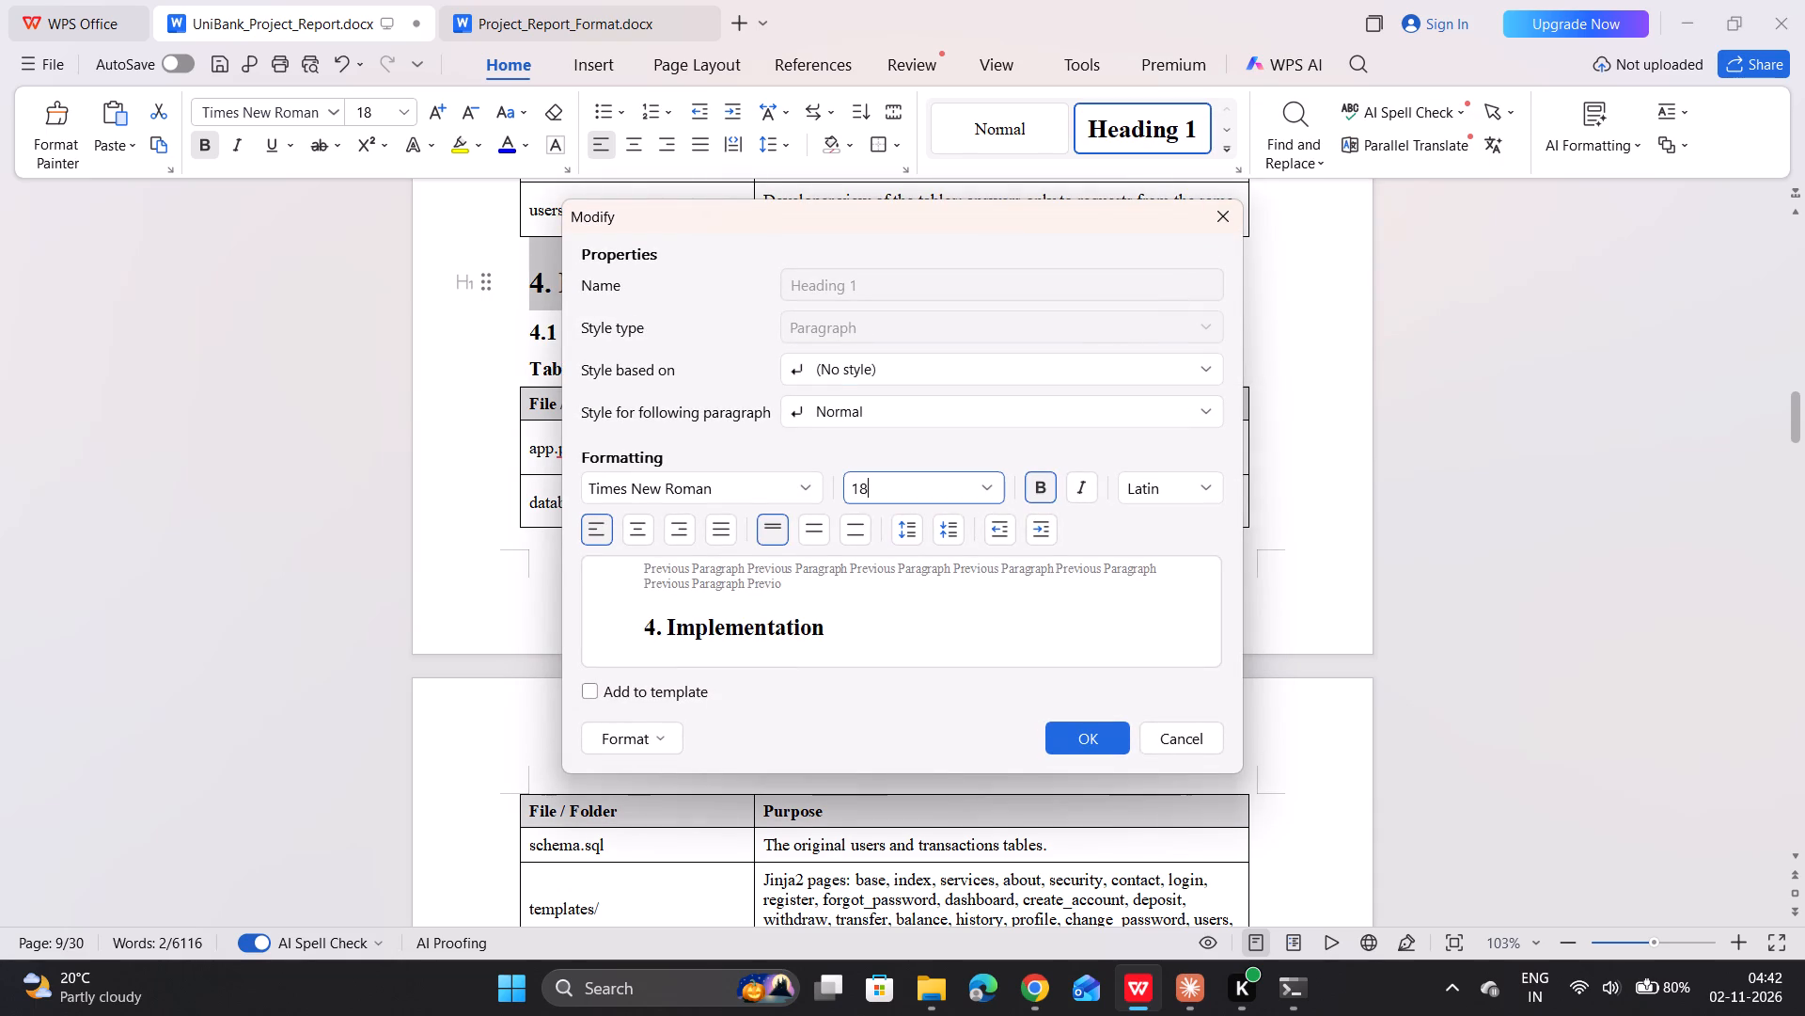
key("BackSpace")
key("6")
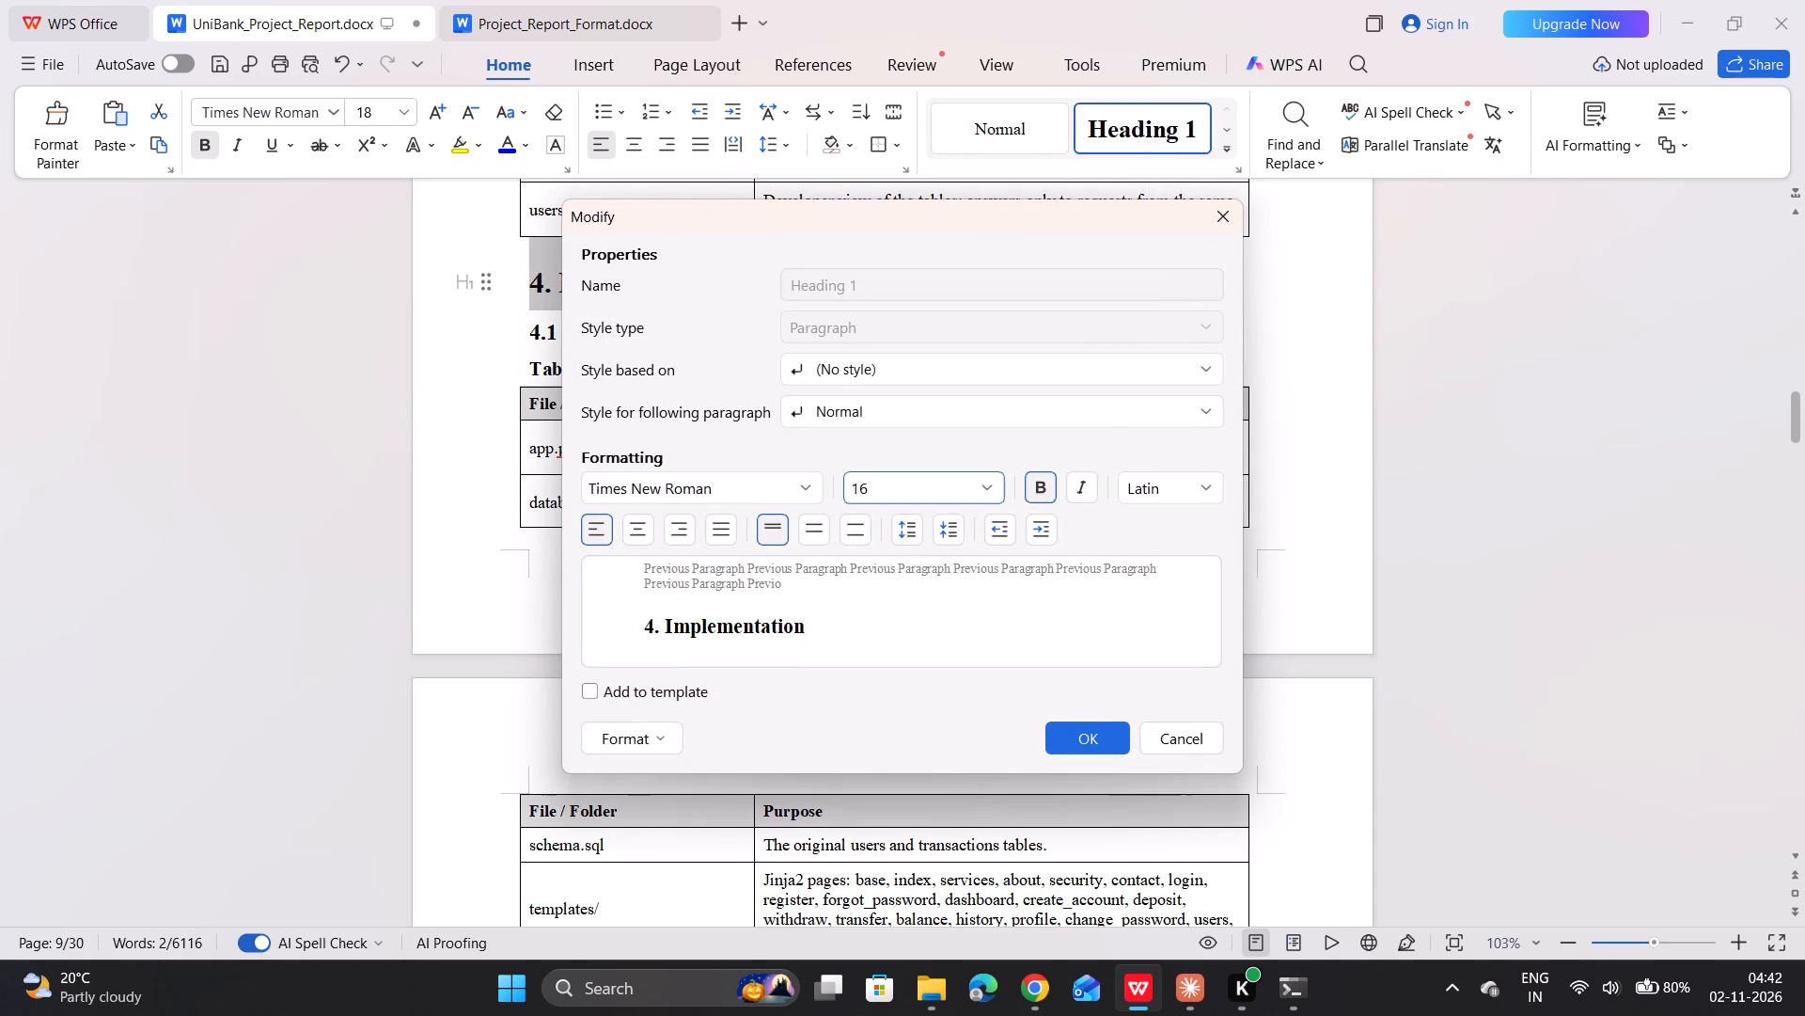
key("Return")
Go to the "5. Testing & Validation" heading and place the cursor at its end.
scroll(945, 487, "down", 2)
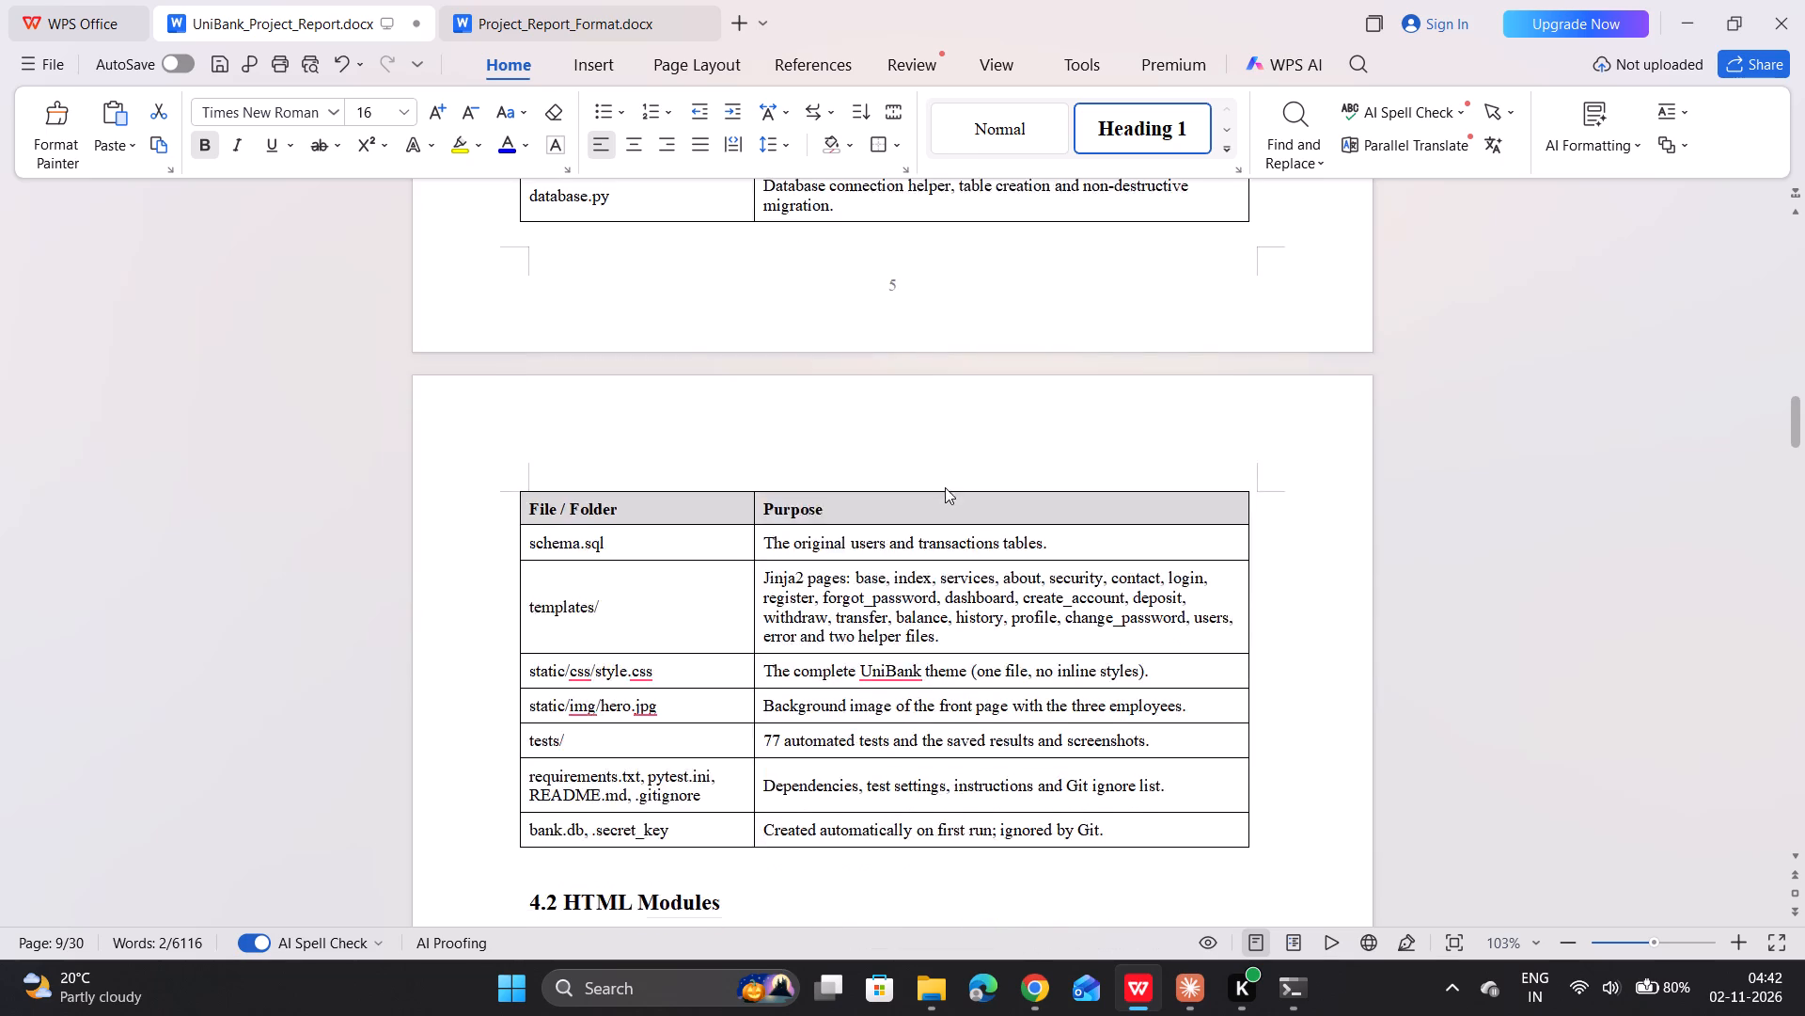
scroll(945, 487, "down", 7)
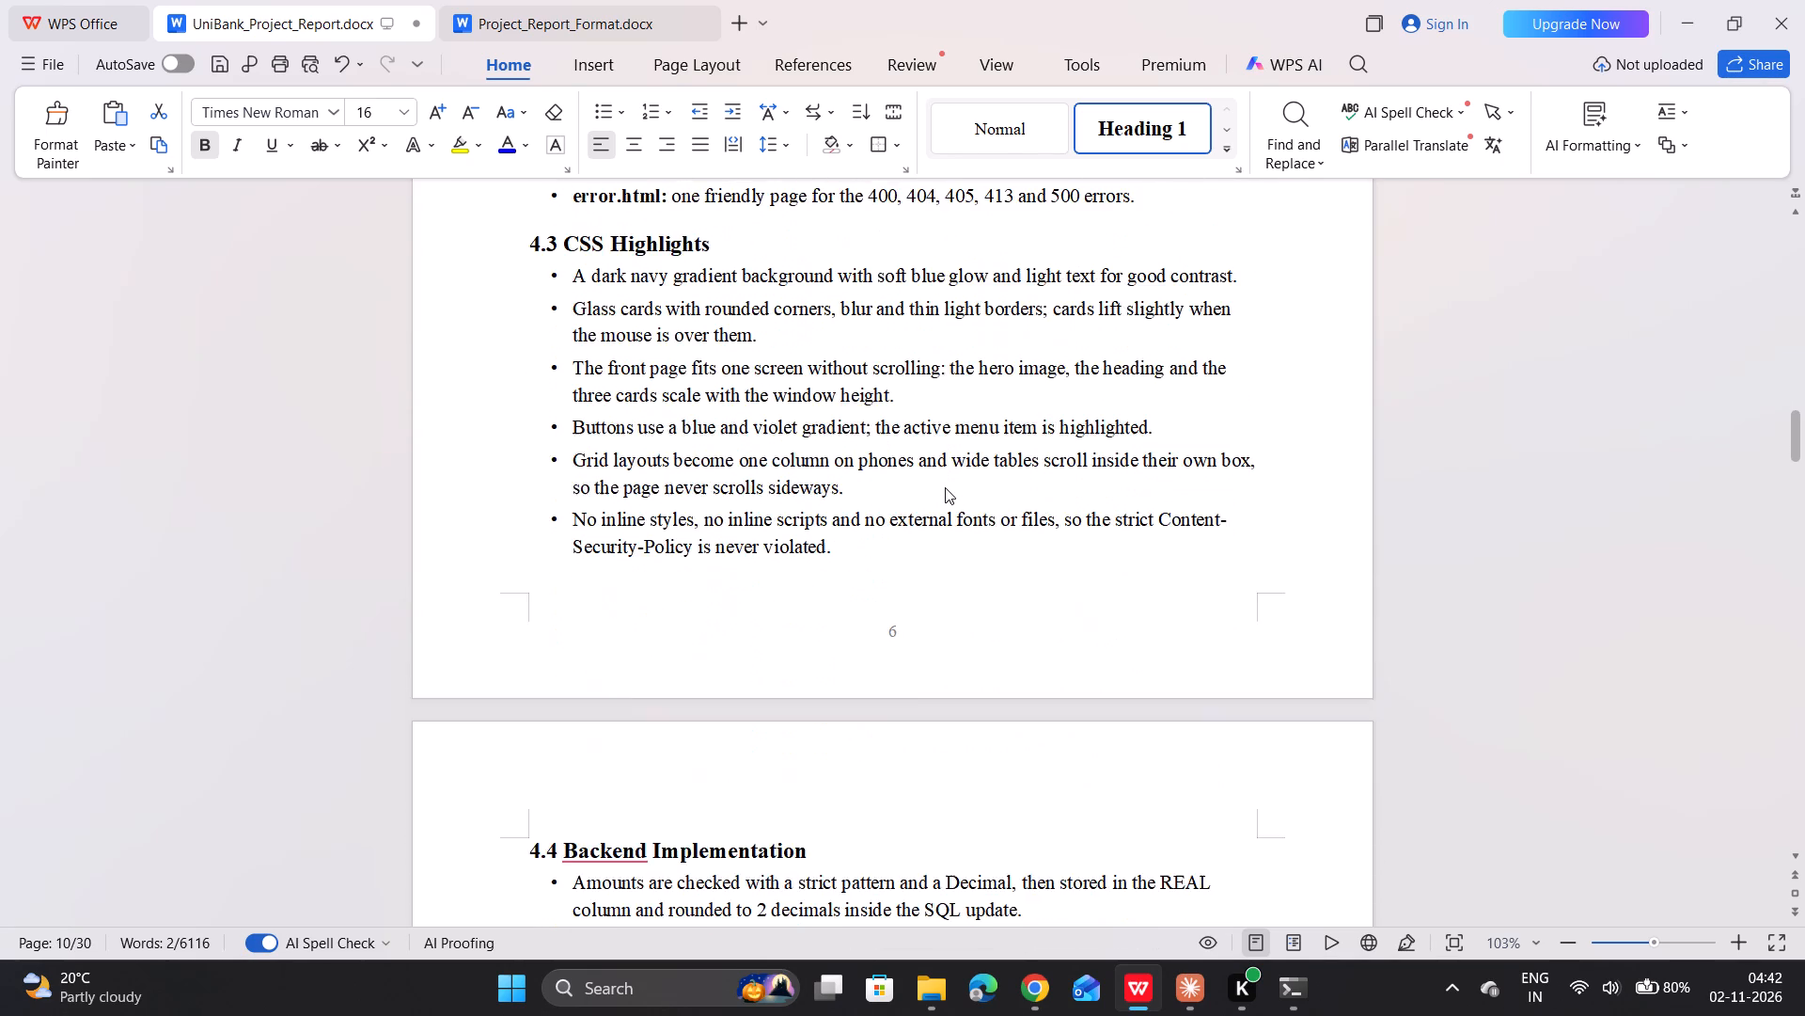
scroll(945, 487, "down", 7)
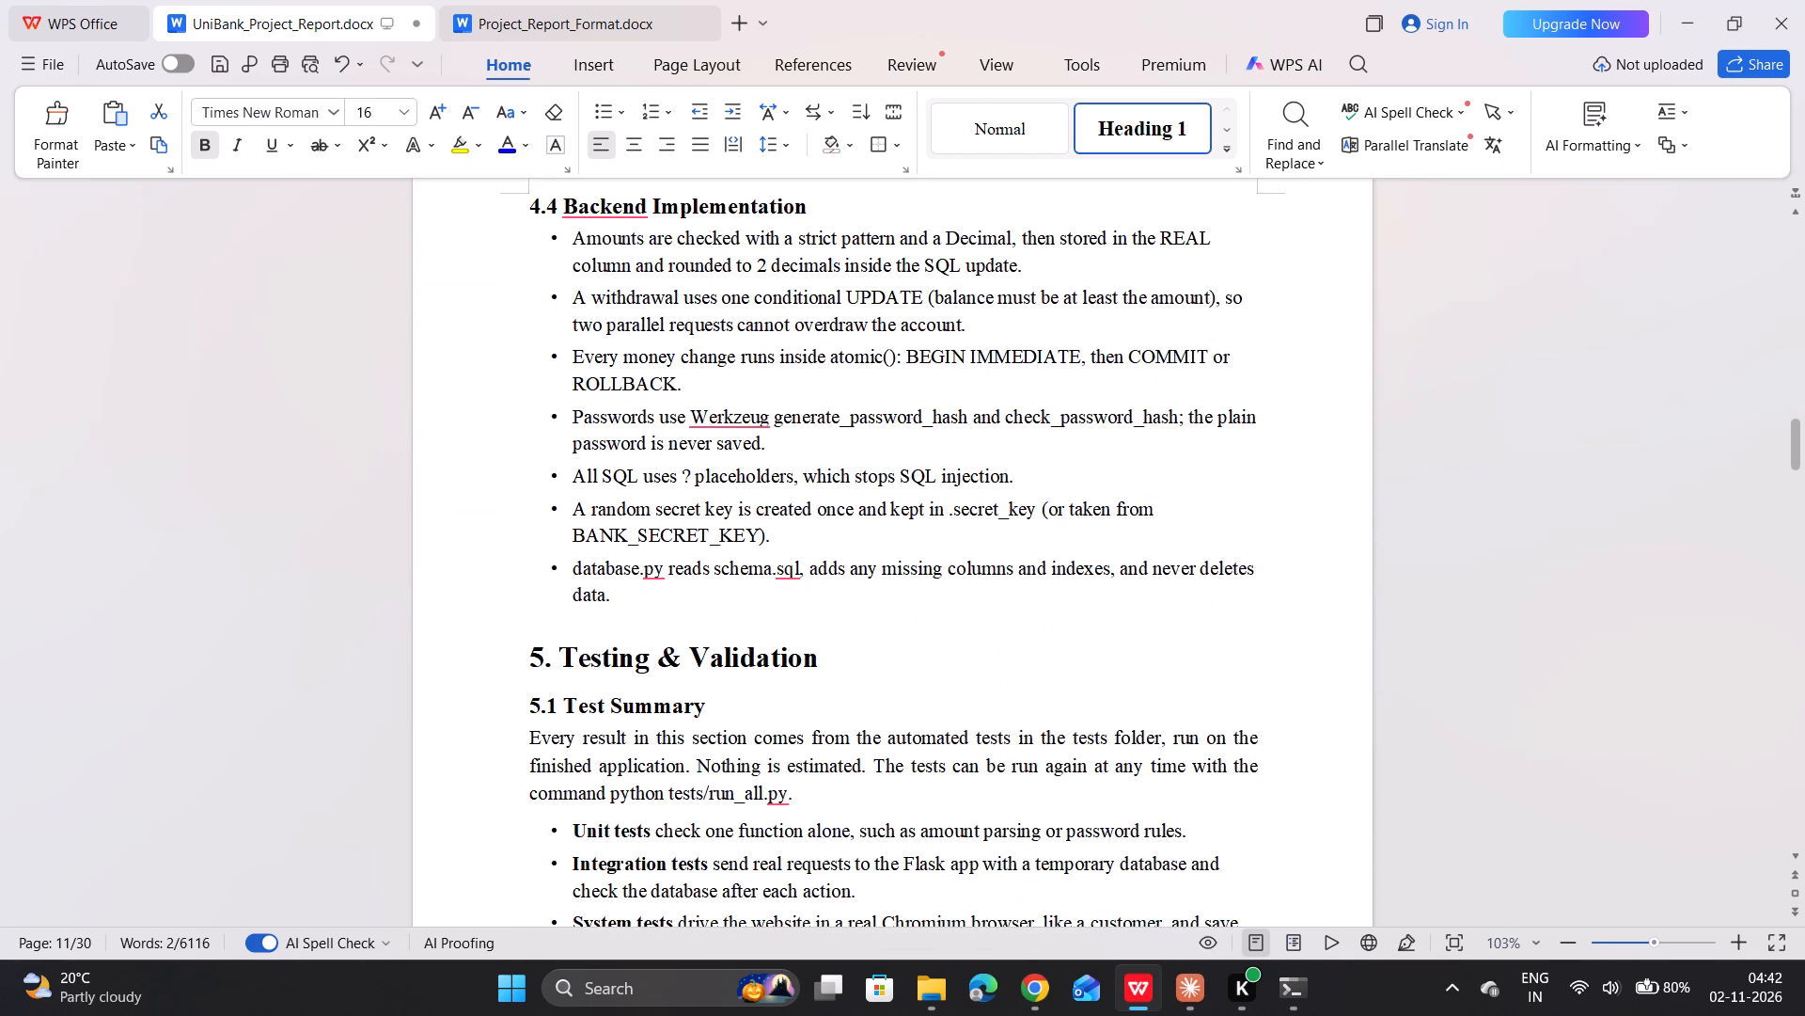
left_click(818, 647)
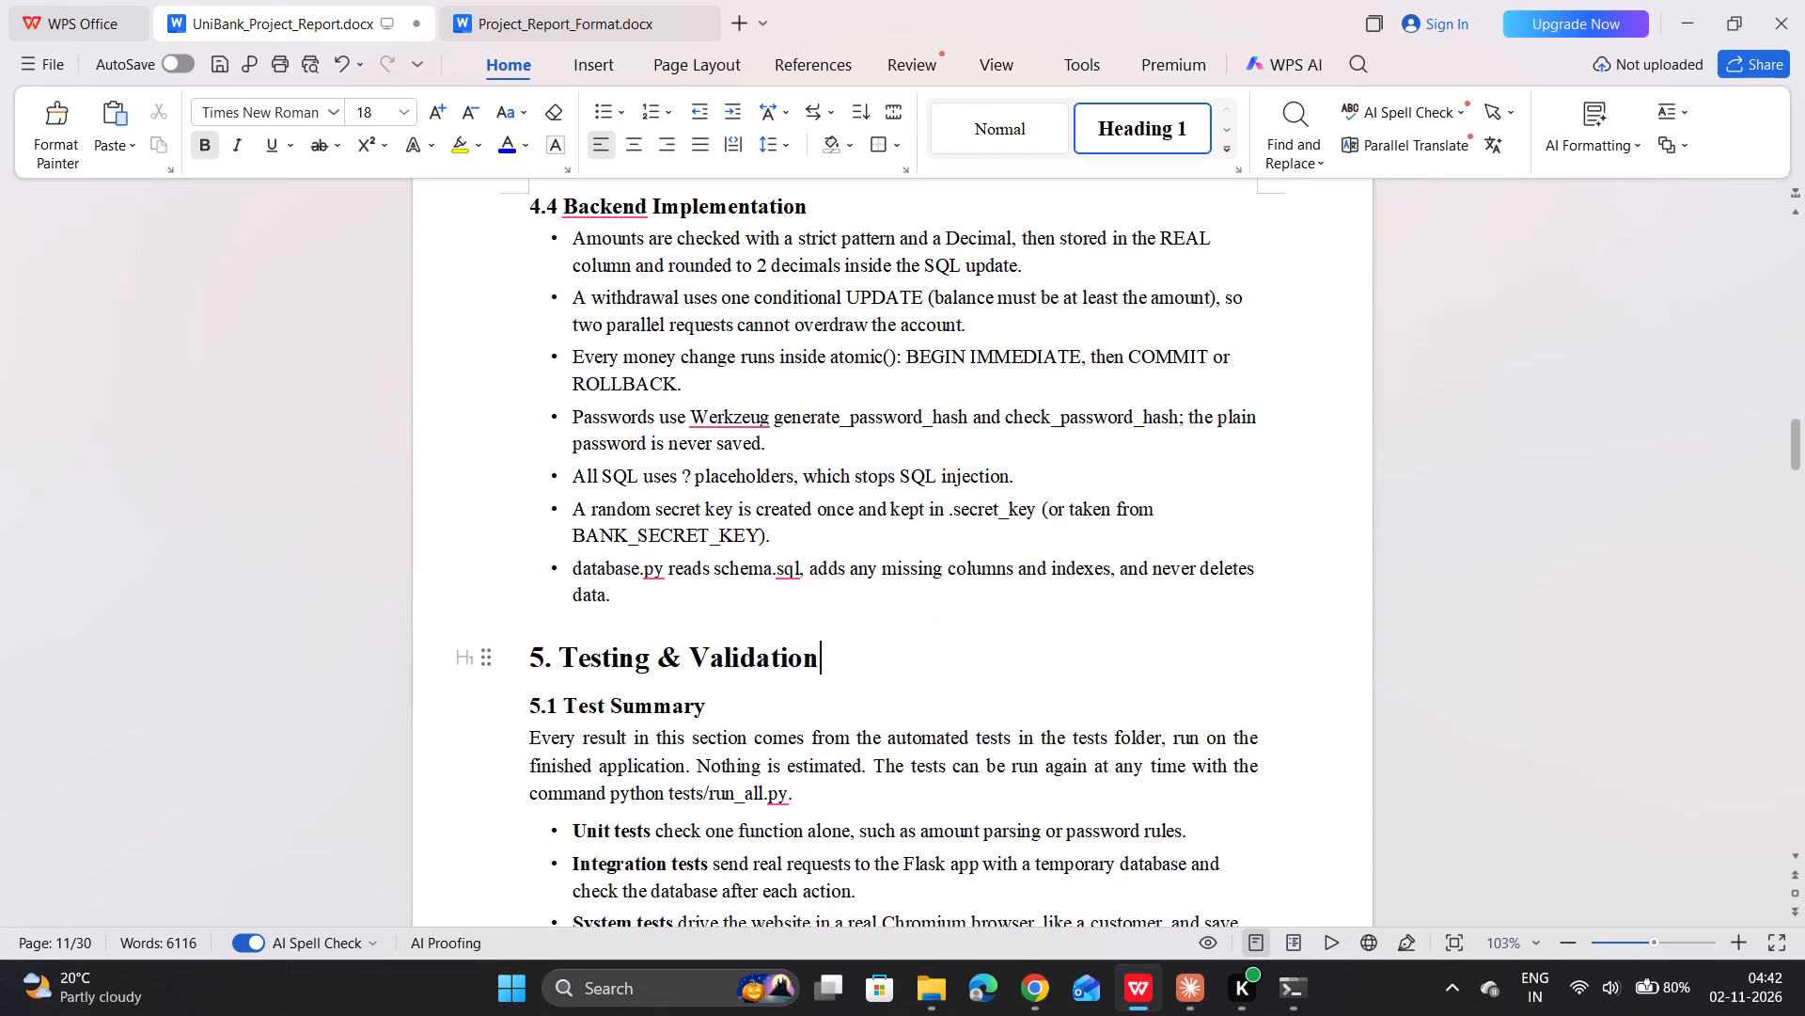
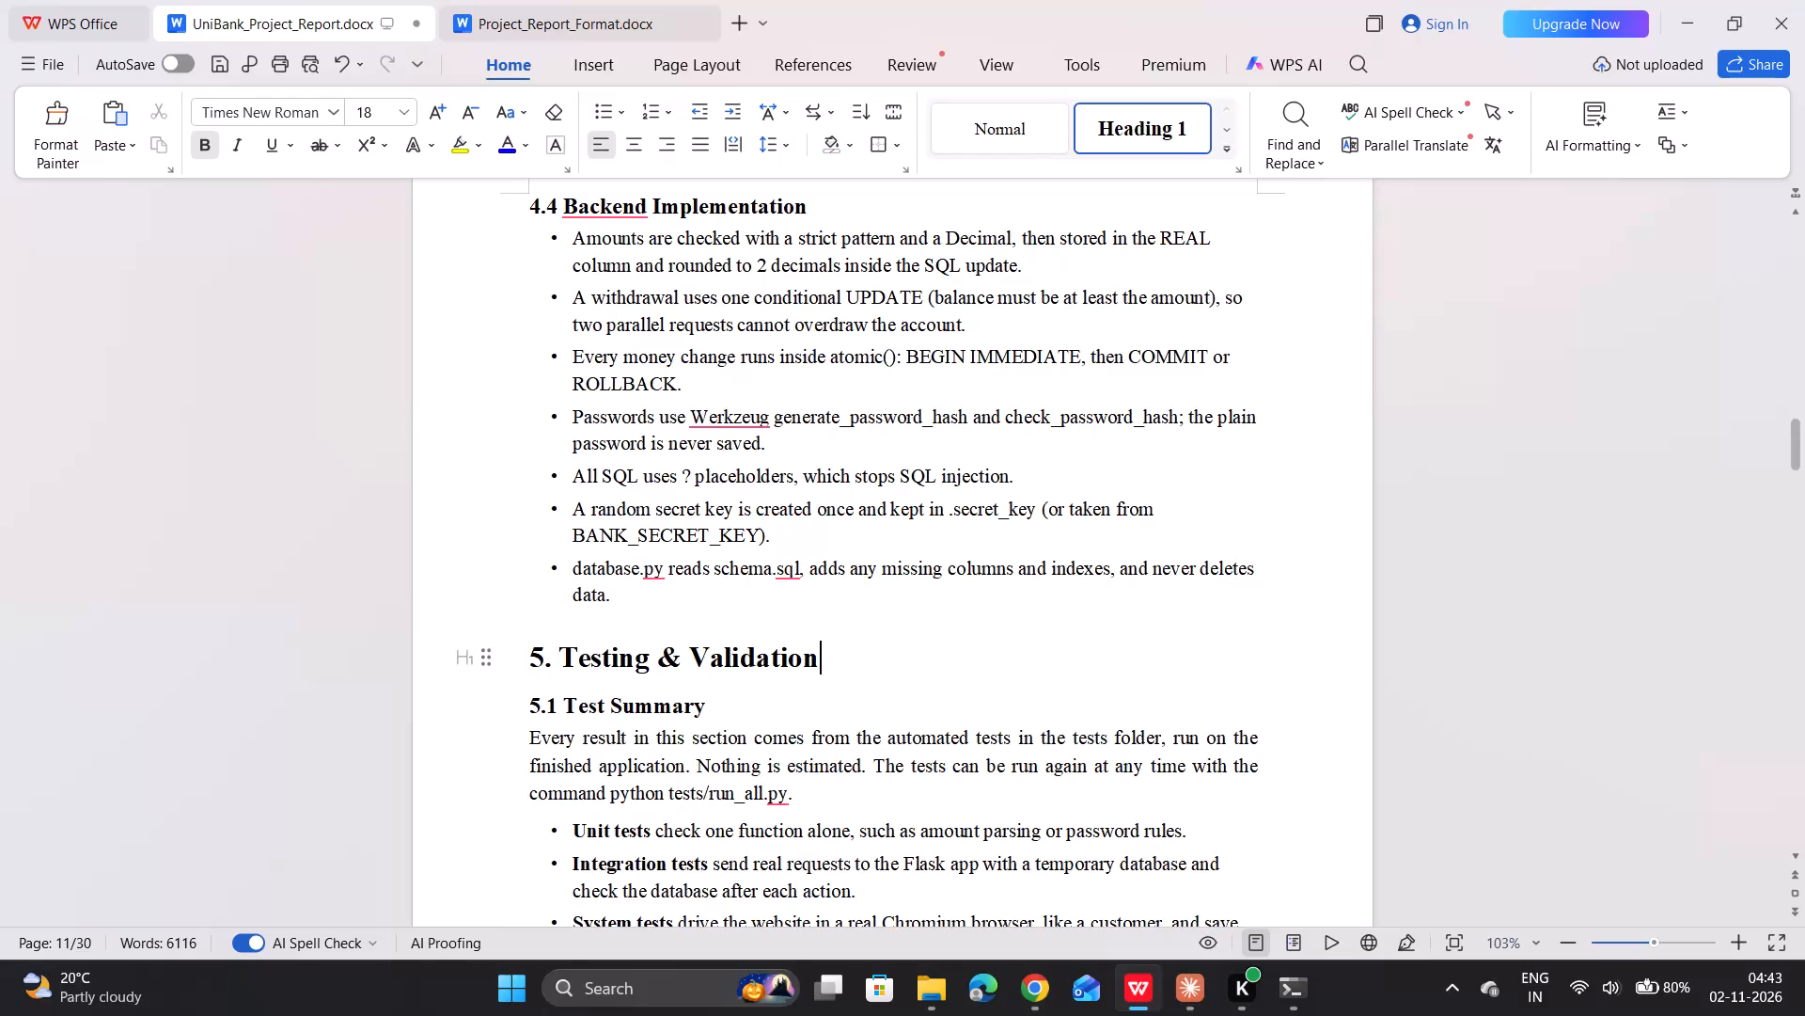
Select the full "5. Testing & Validation" heading and open the Heading 1 style's definition.
left_click_drag(822, 649, 530, 624)
right_click(1152, 134)
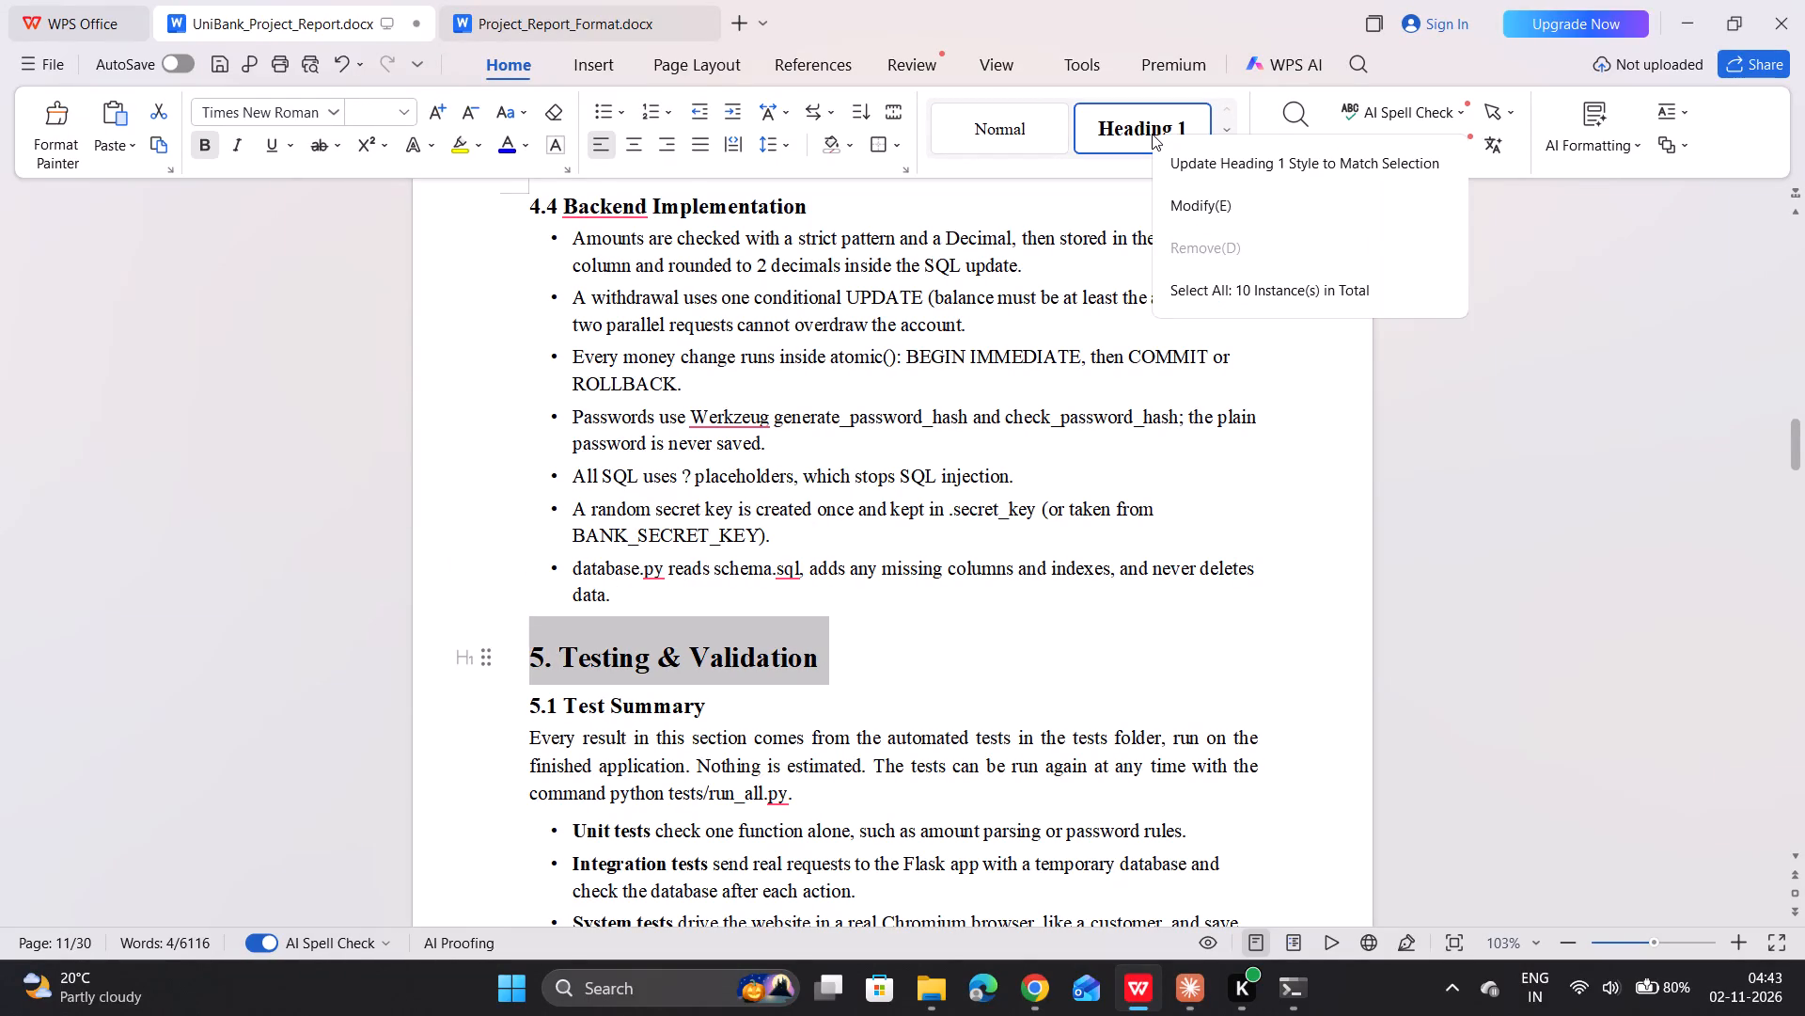
left_click(1186, 223)
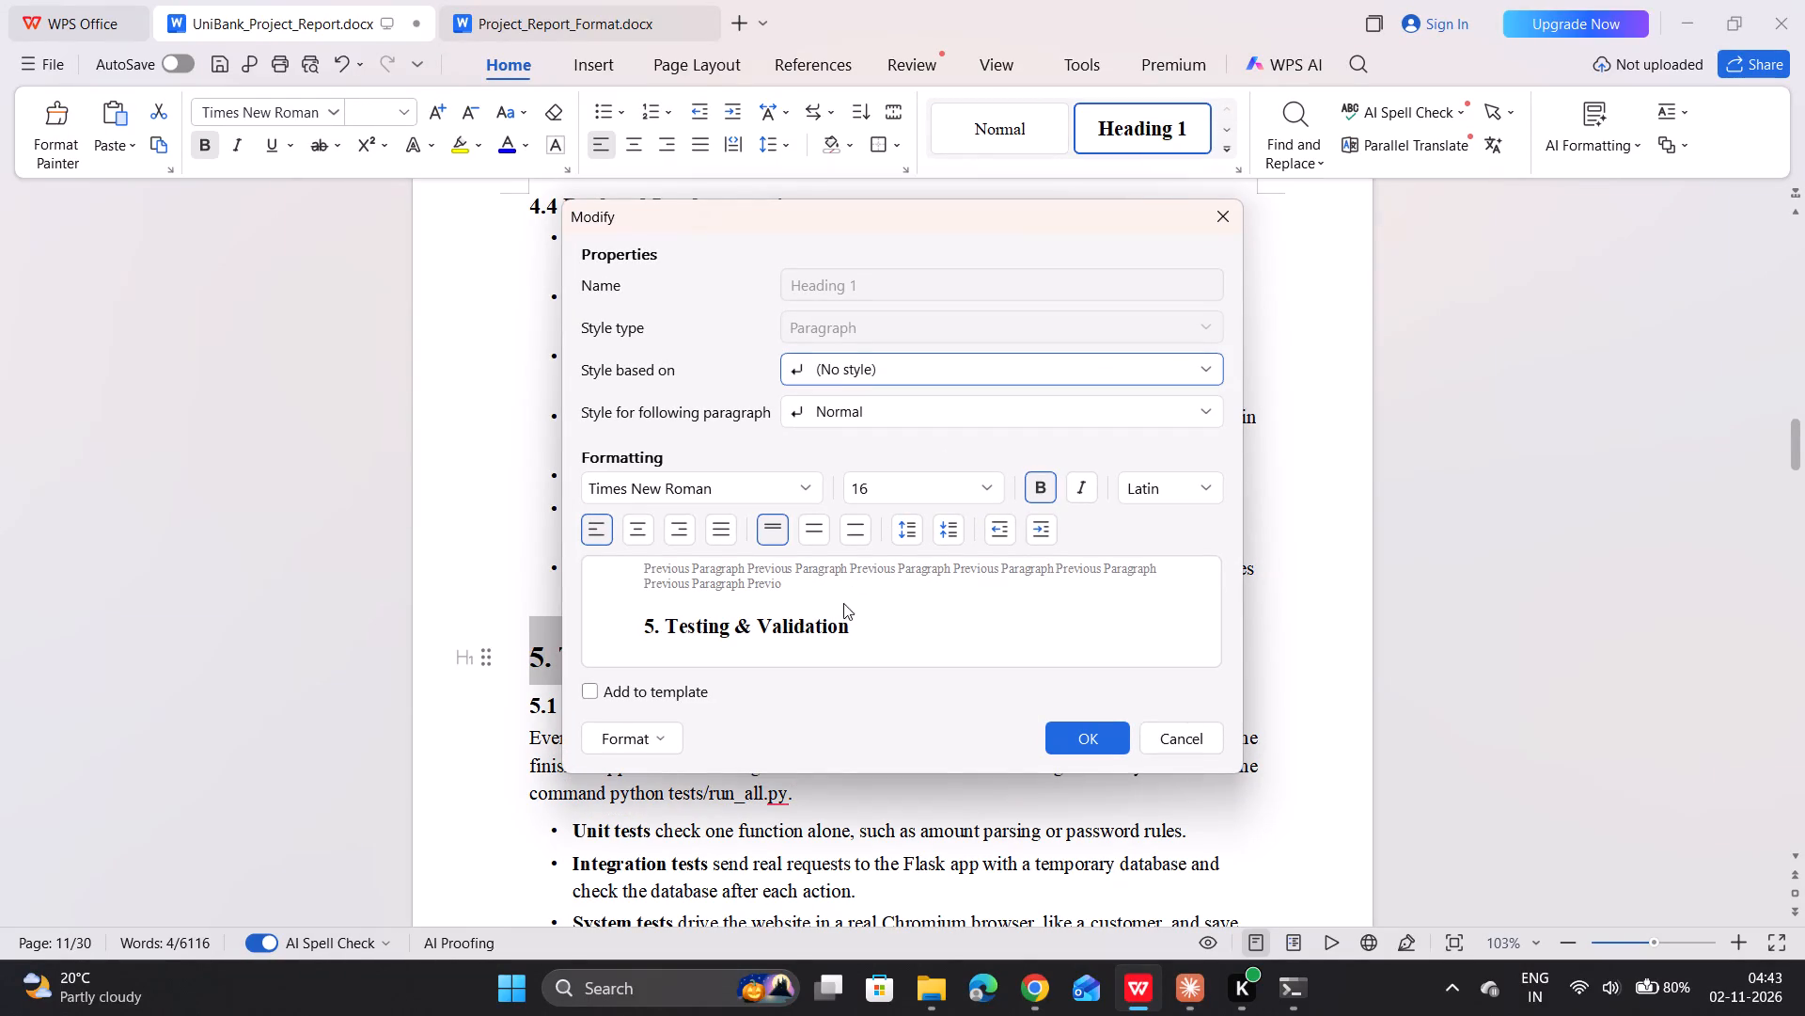
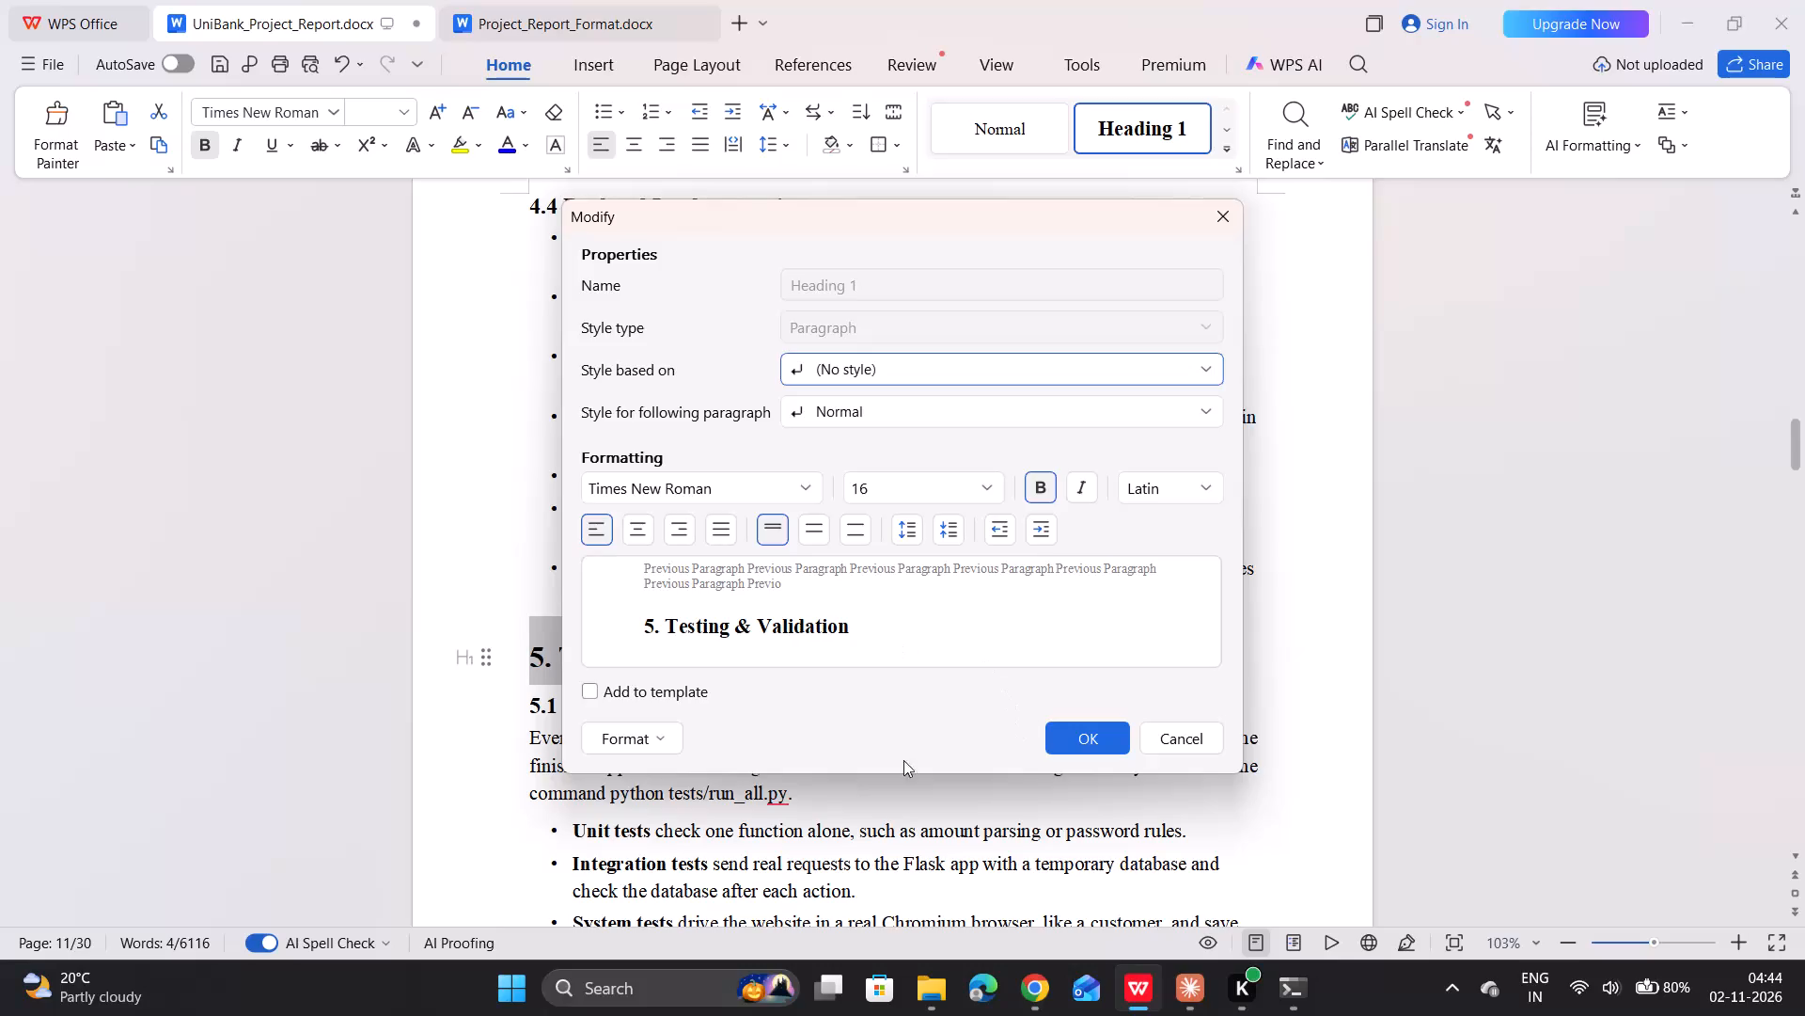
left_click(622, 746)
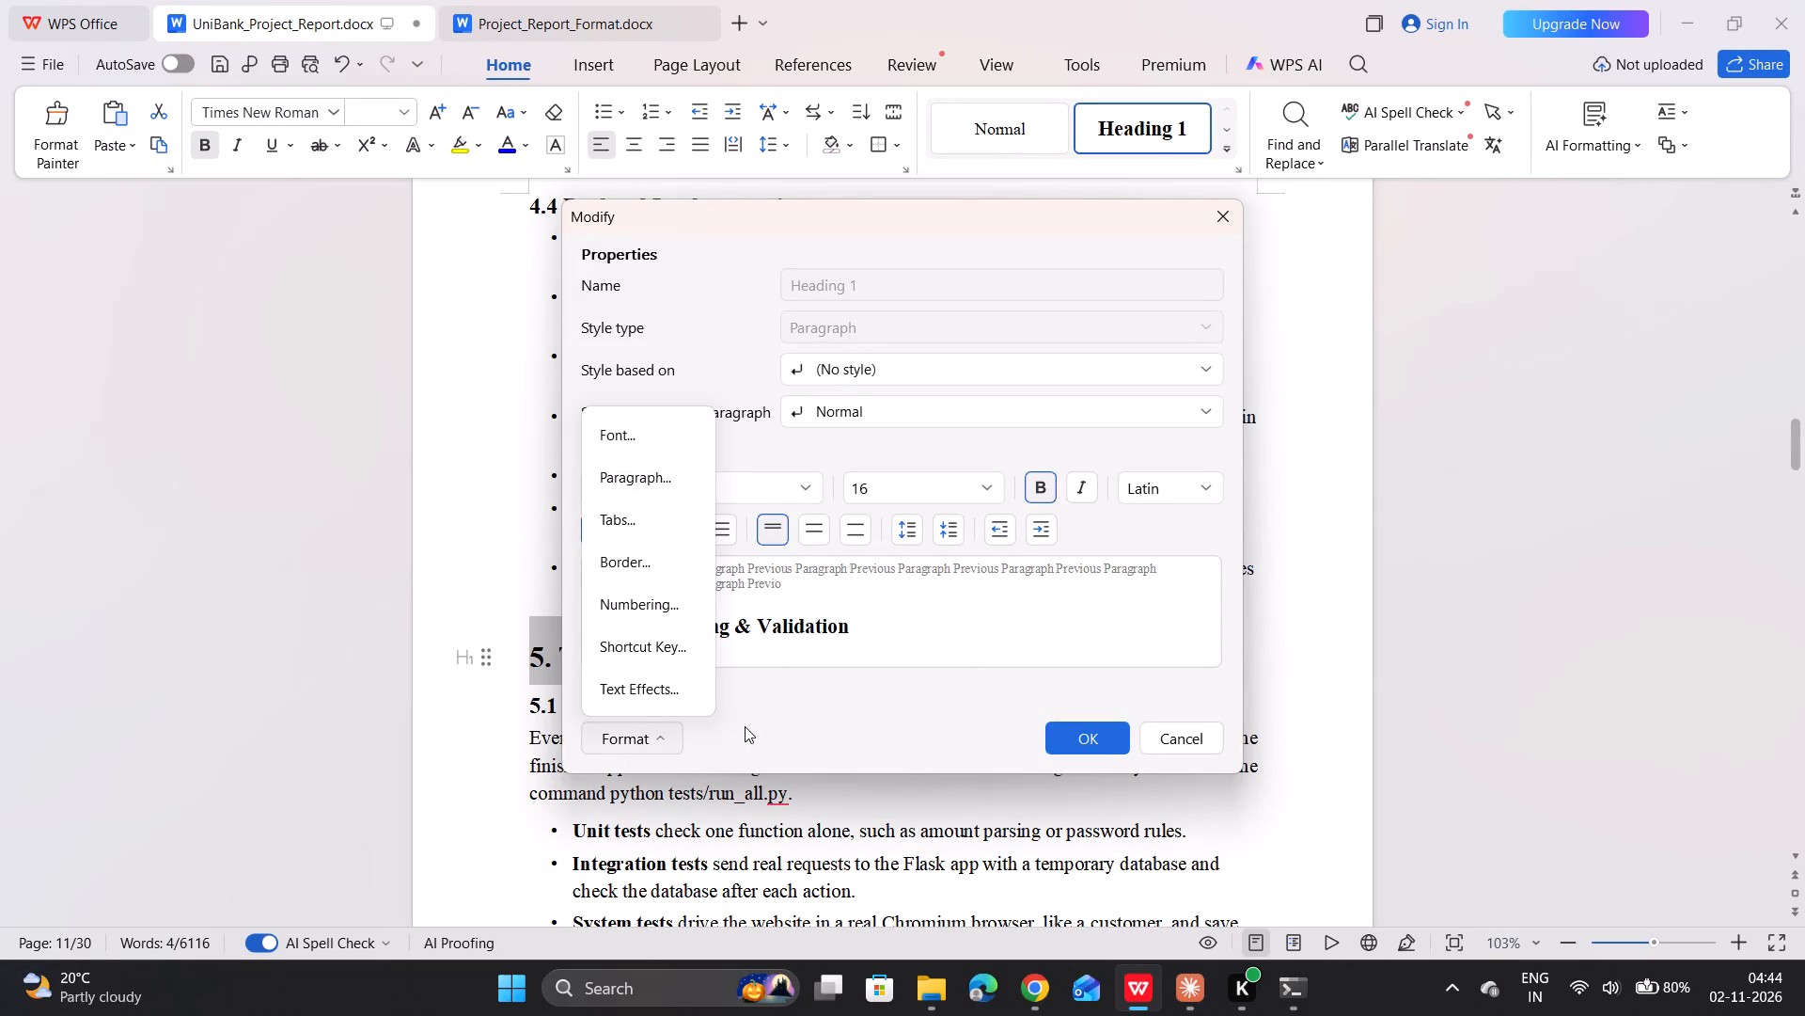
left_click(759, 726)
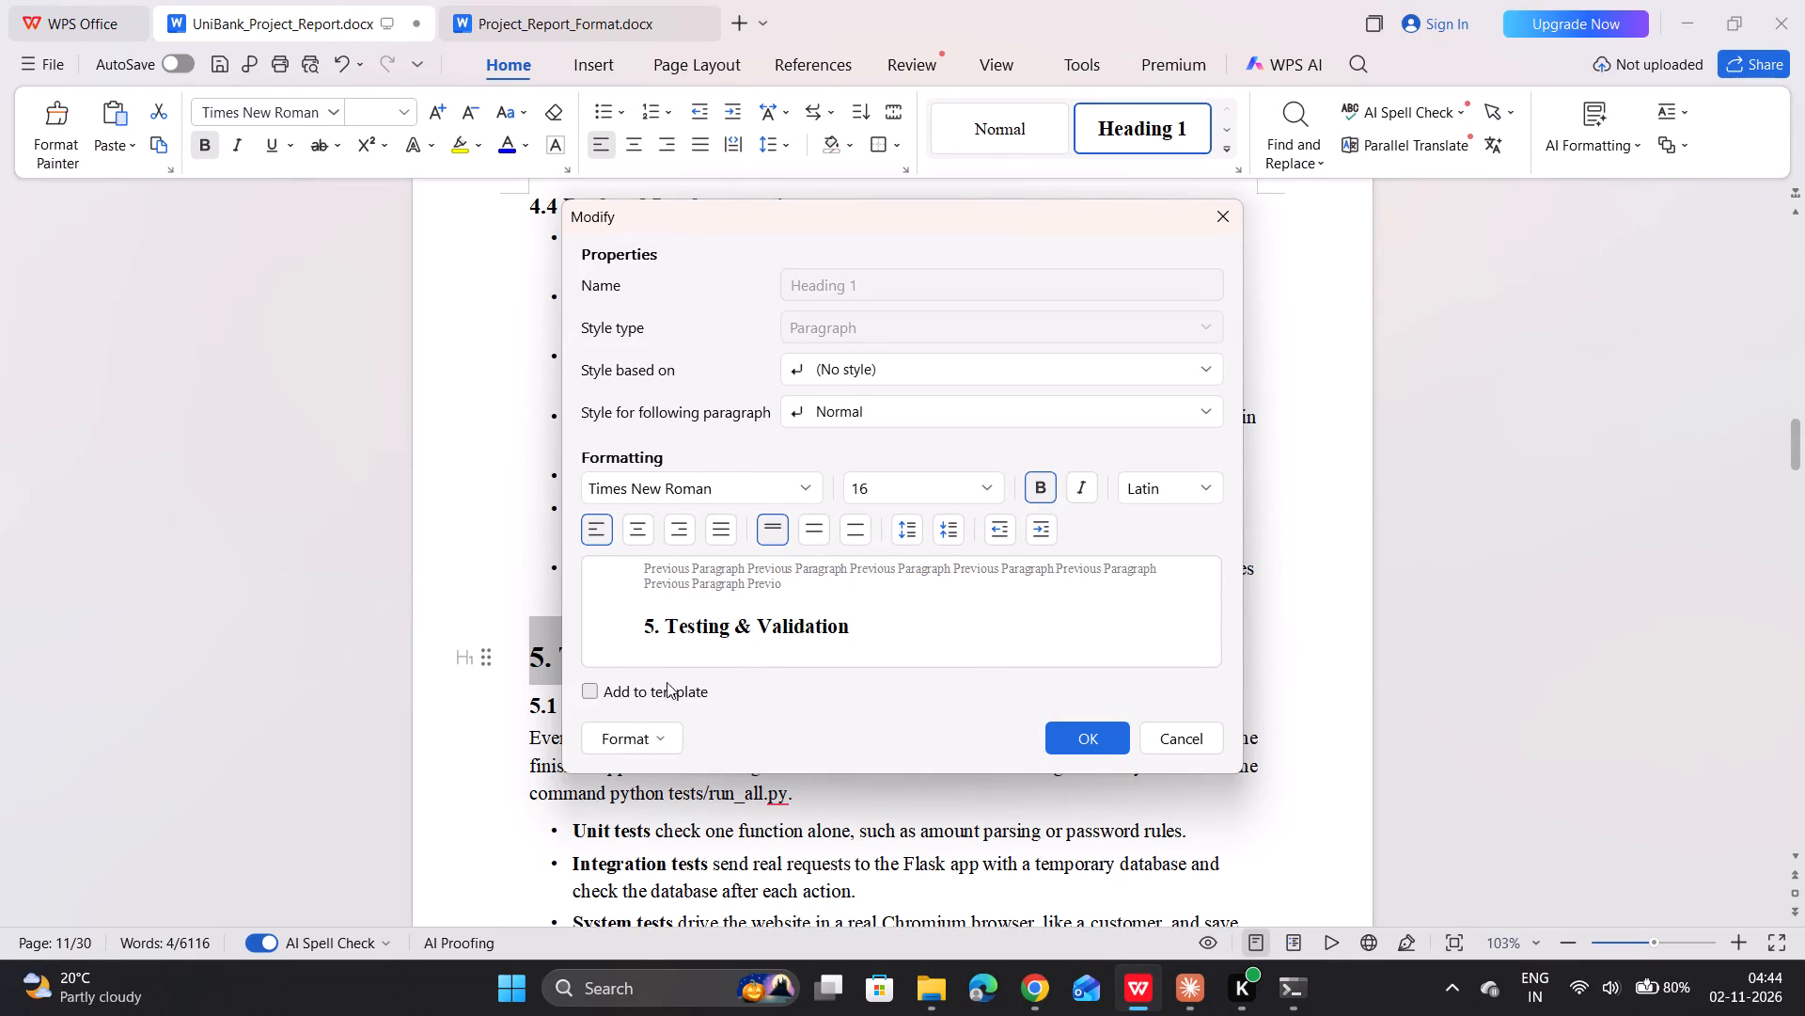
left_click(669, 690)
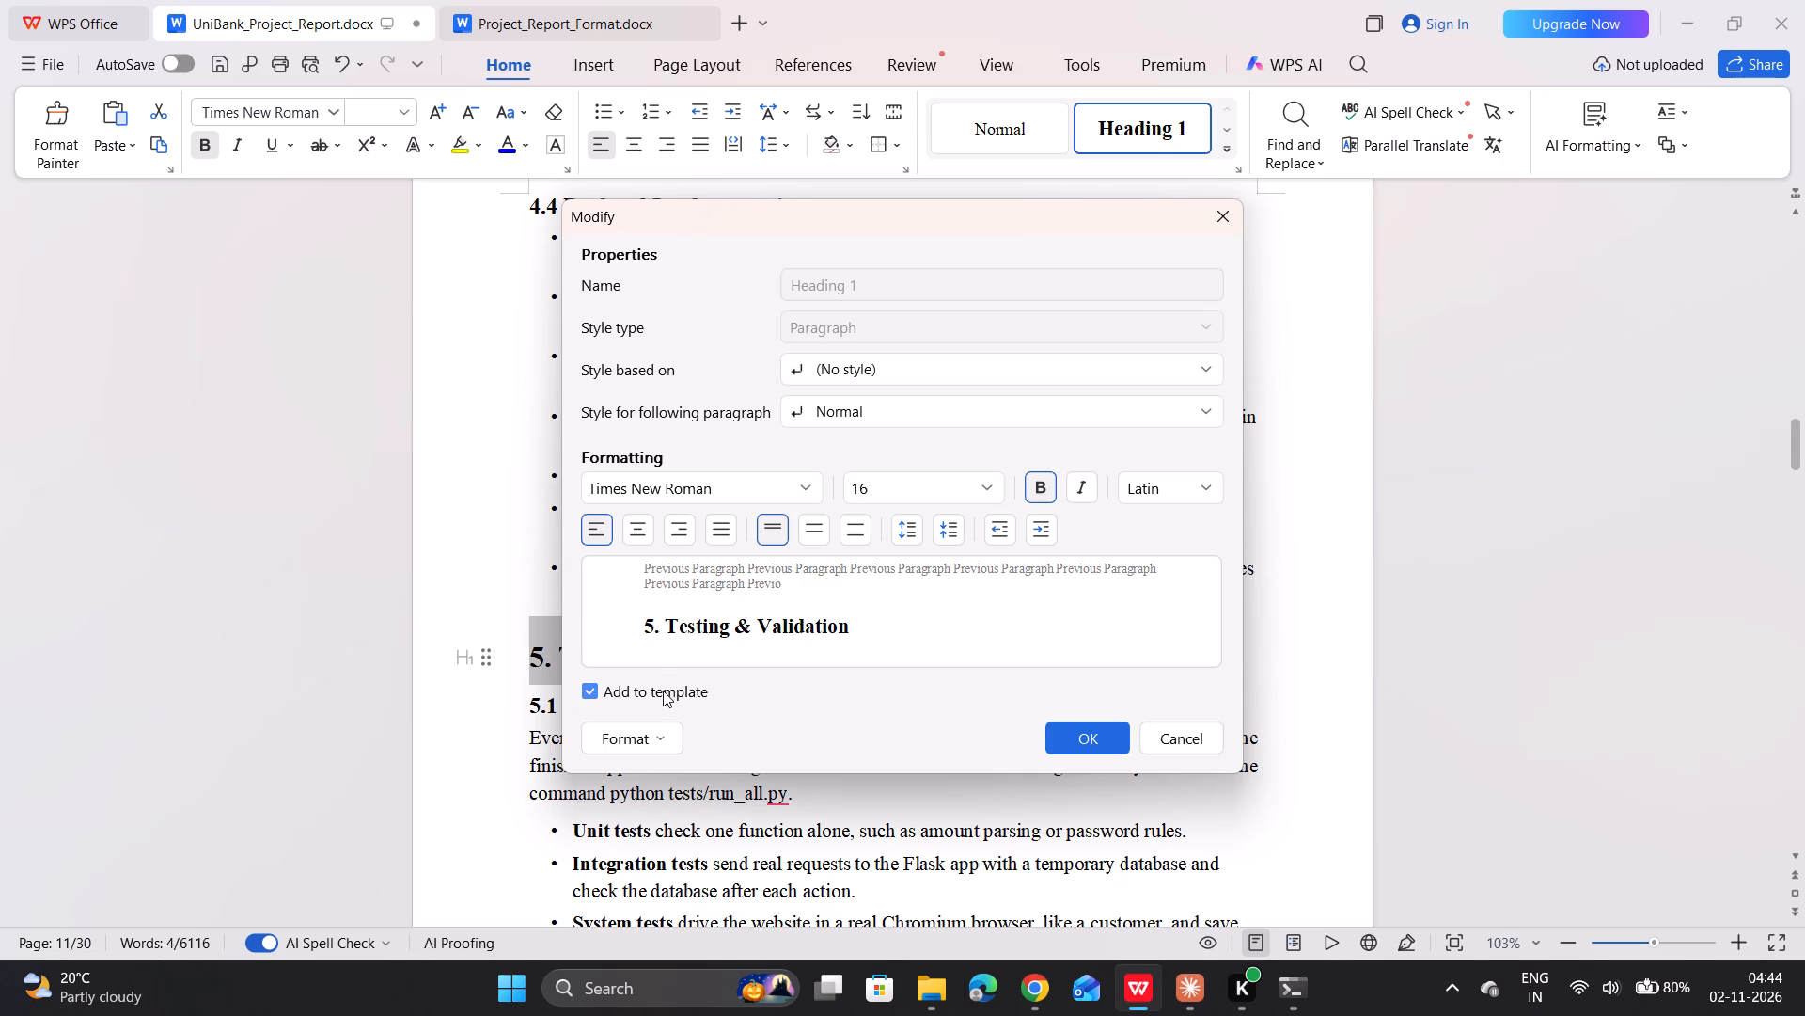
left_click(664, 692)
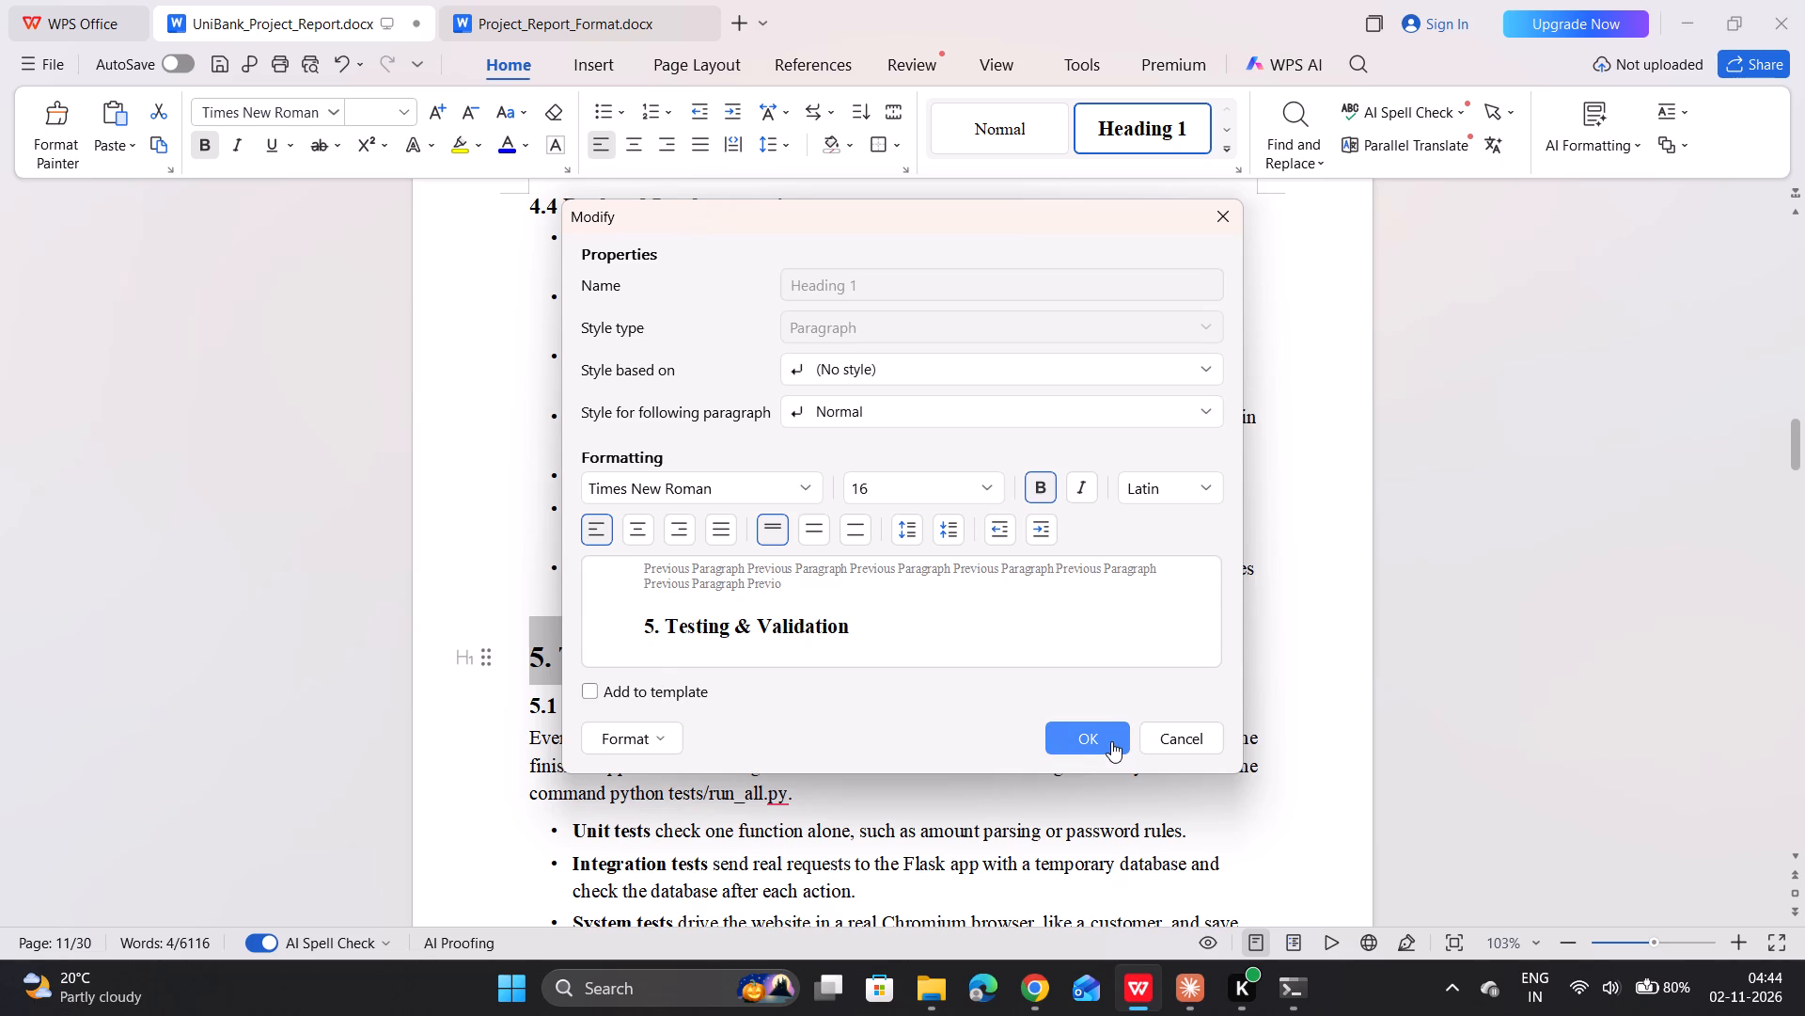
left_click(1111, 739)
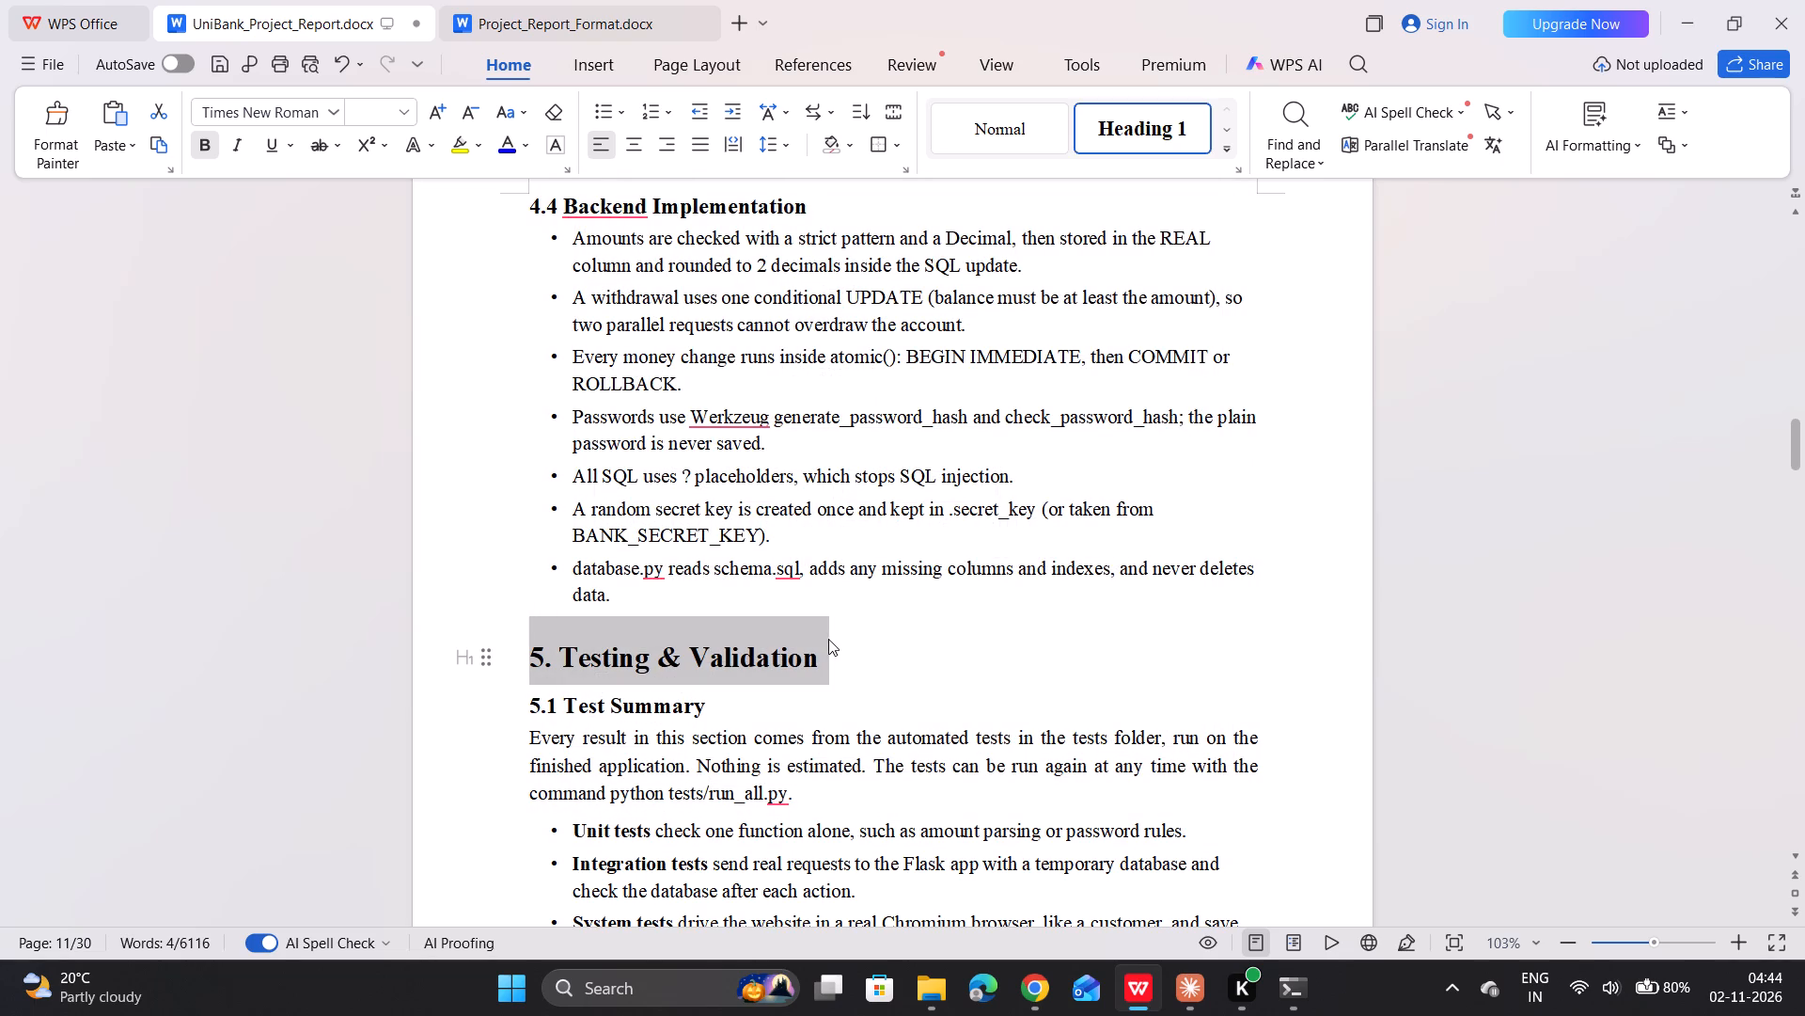
Set the font size of the "5. Testing & Validation" heading to 16.
left_click(808, 657)
left_click_drag(819, 651, 739, 652)
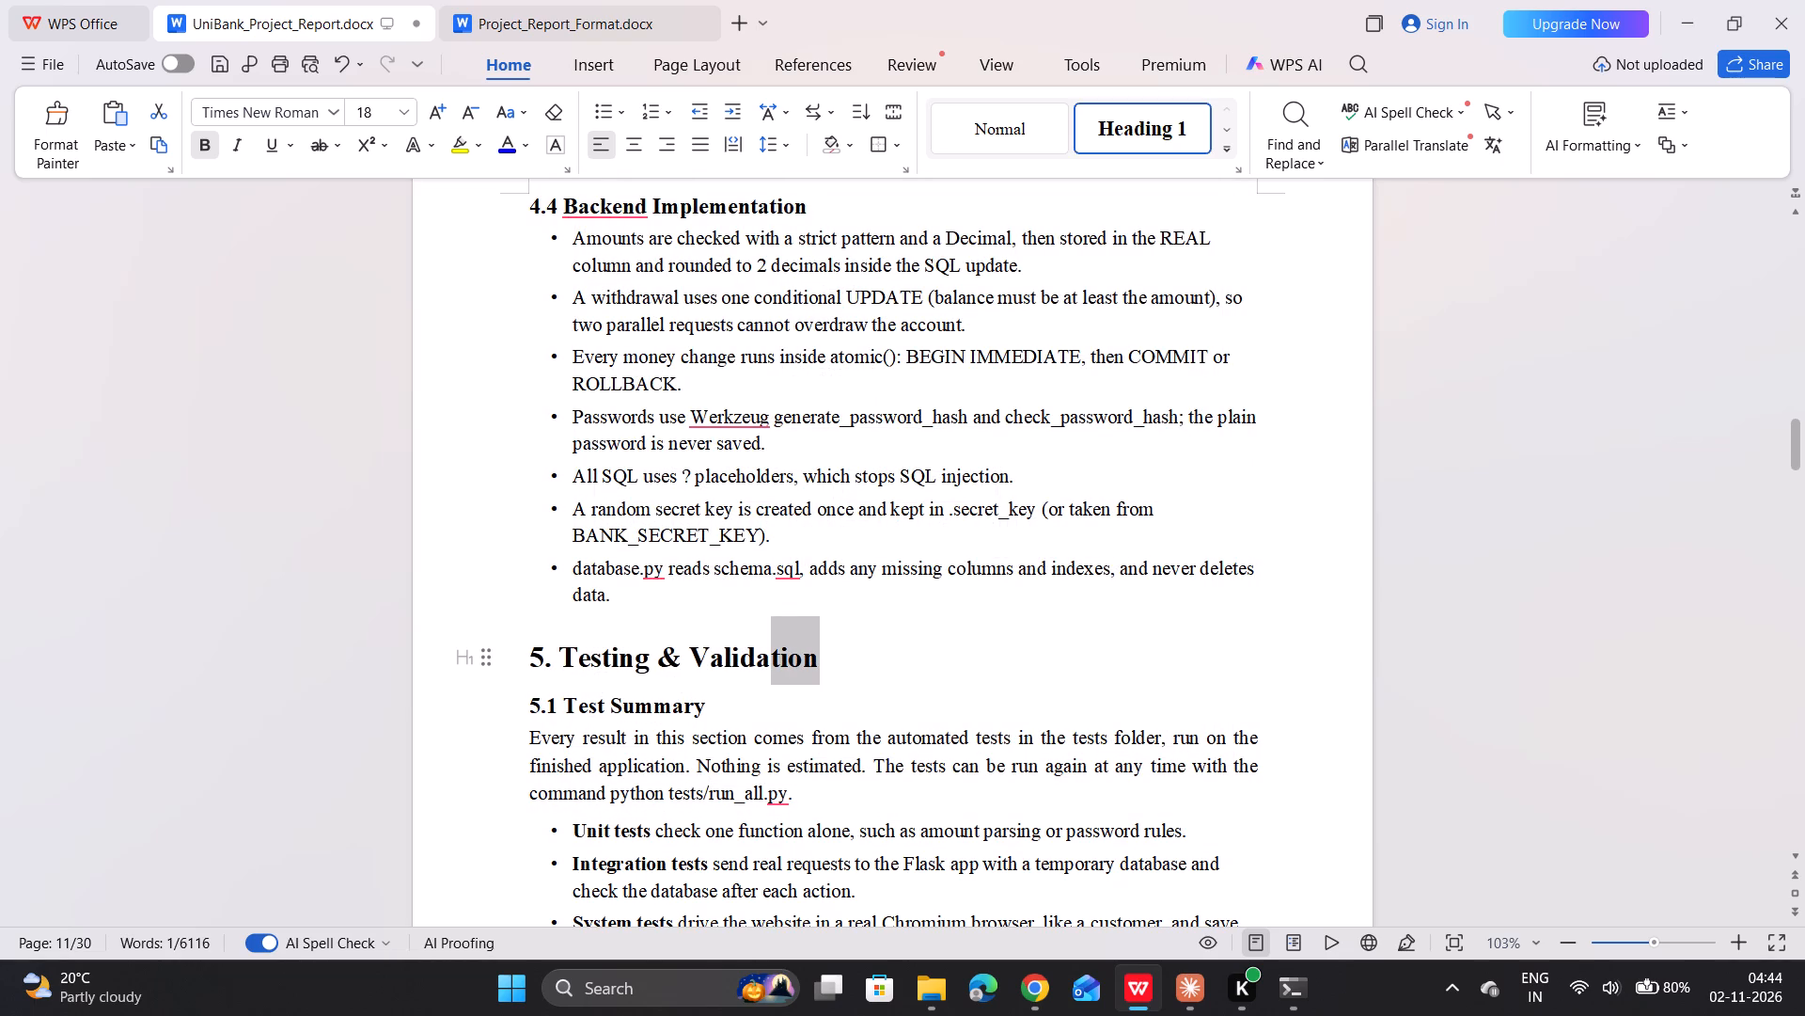
left_click_drag(739, 652, 513, 647)
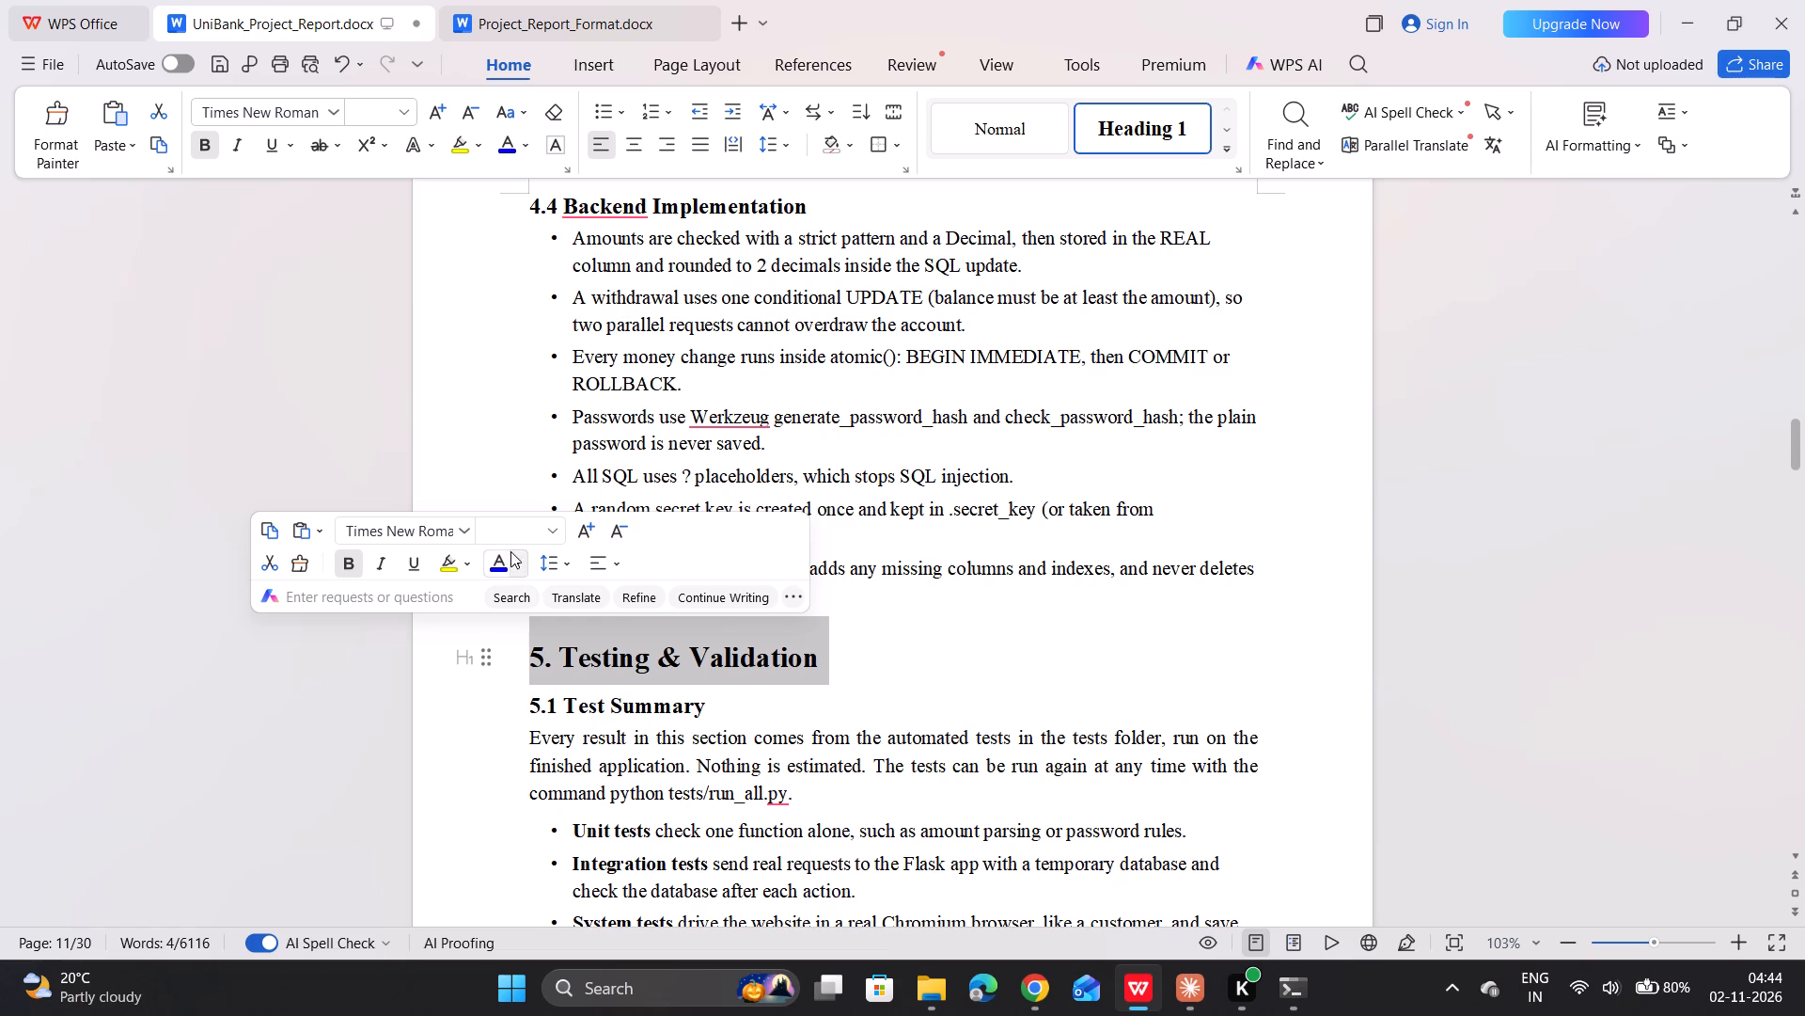
left_click(524, 537)
type("16")
key("Return")
Set the two paragraphs before heading 5.4, on test-script mistakes and test run history, to font size 11.
scroll(703, 697, "down", 3)
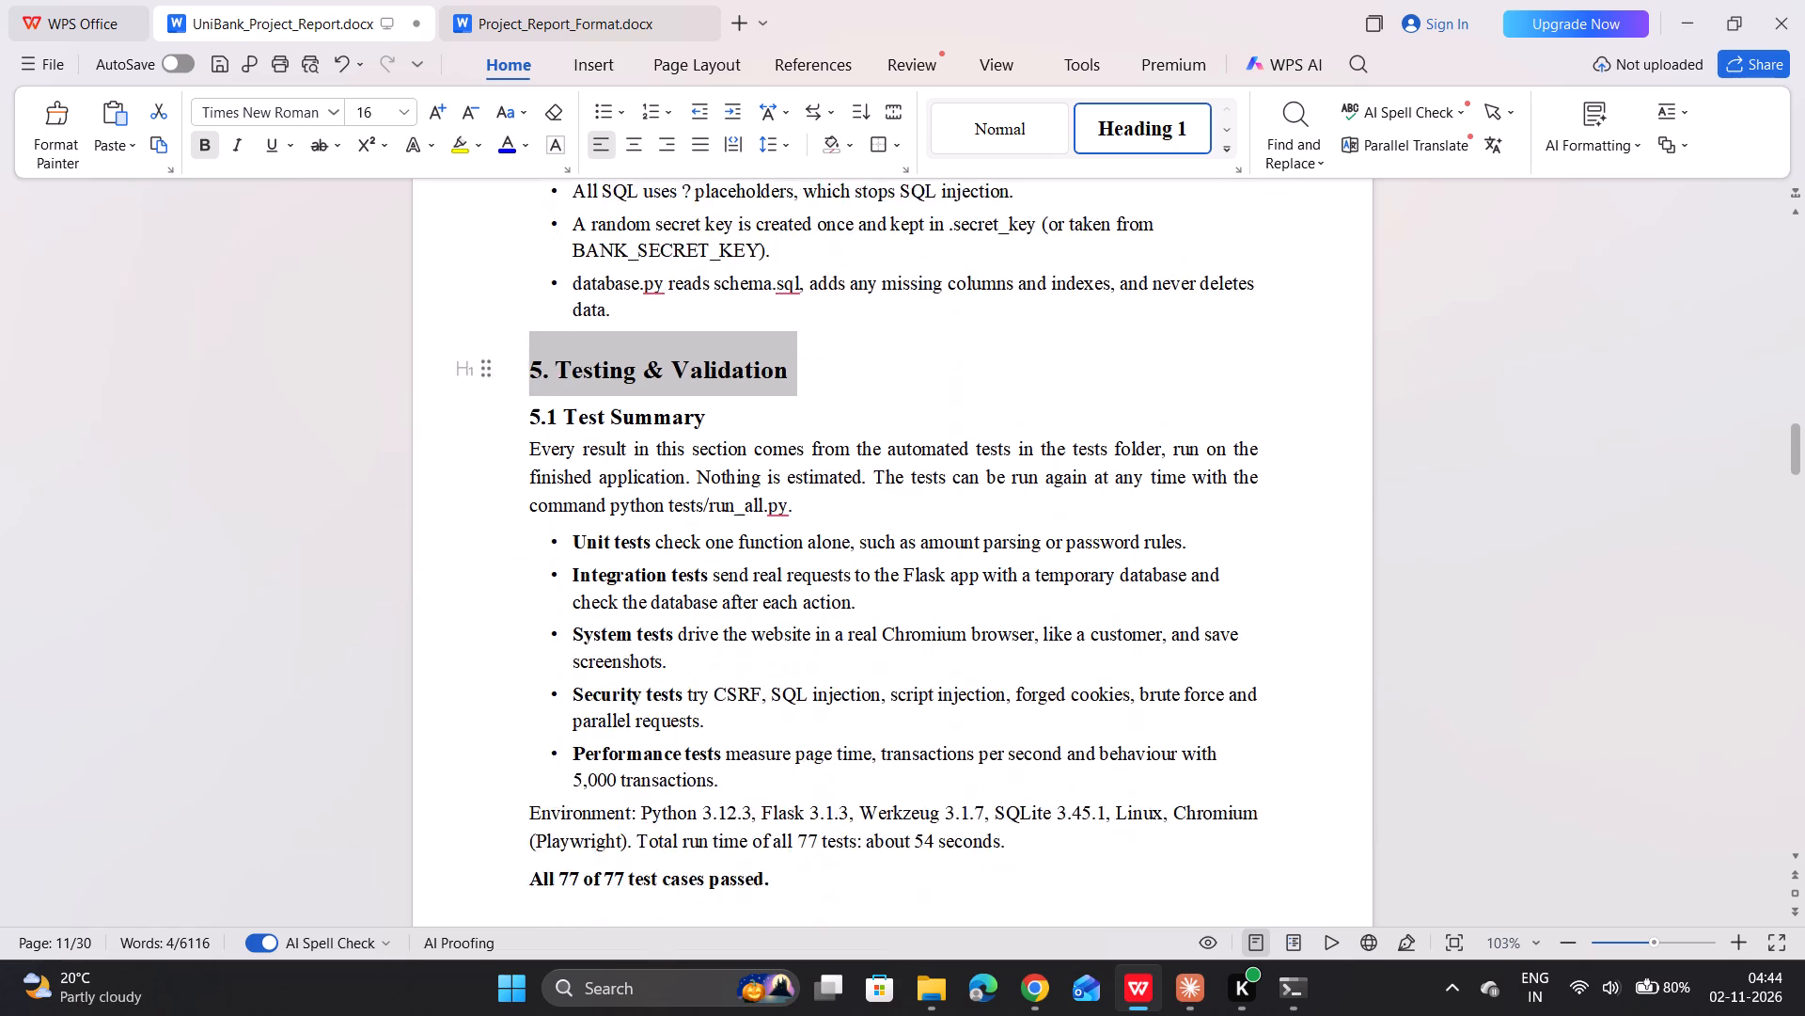
scroll(703, 697, "down", 9)
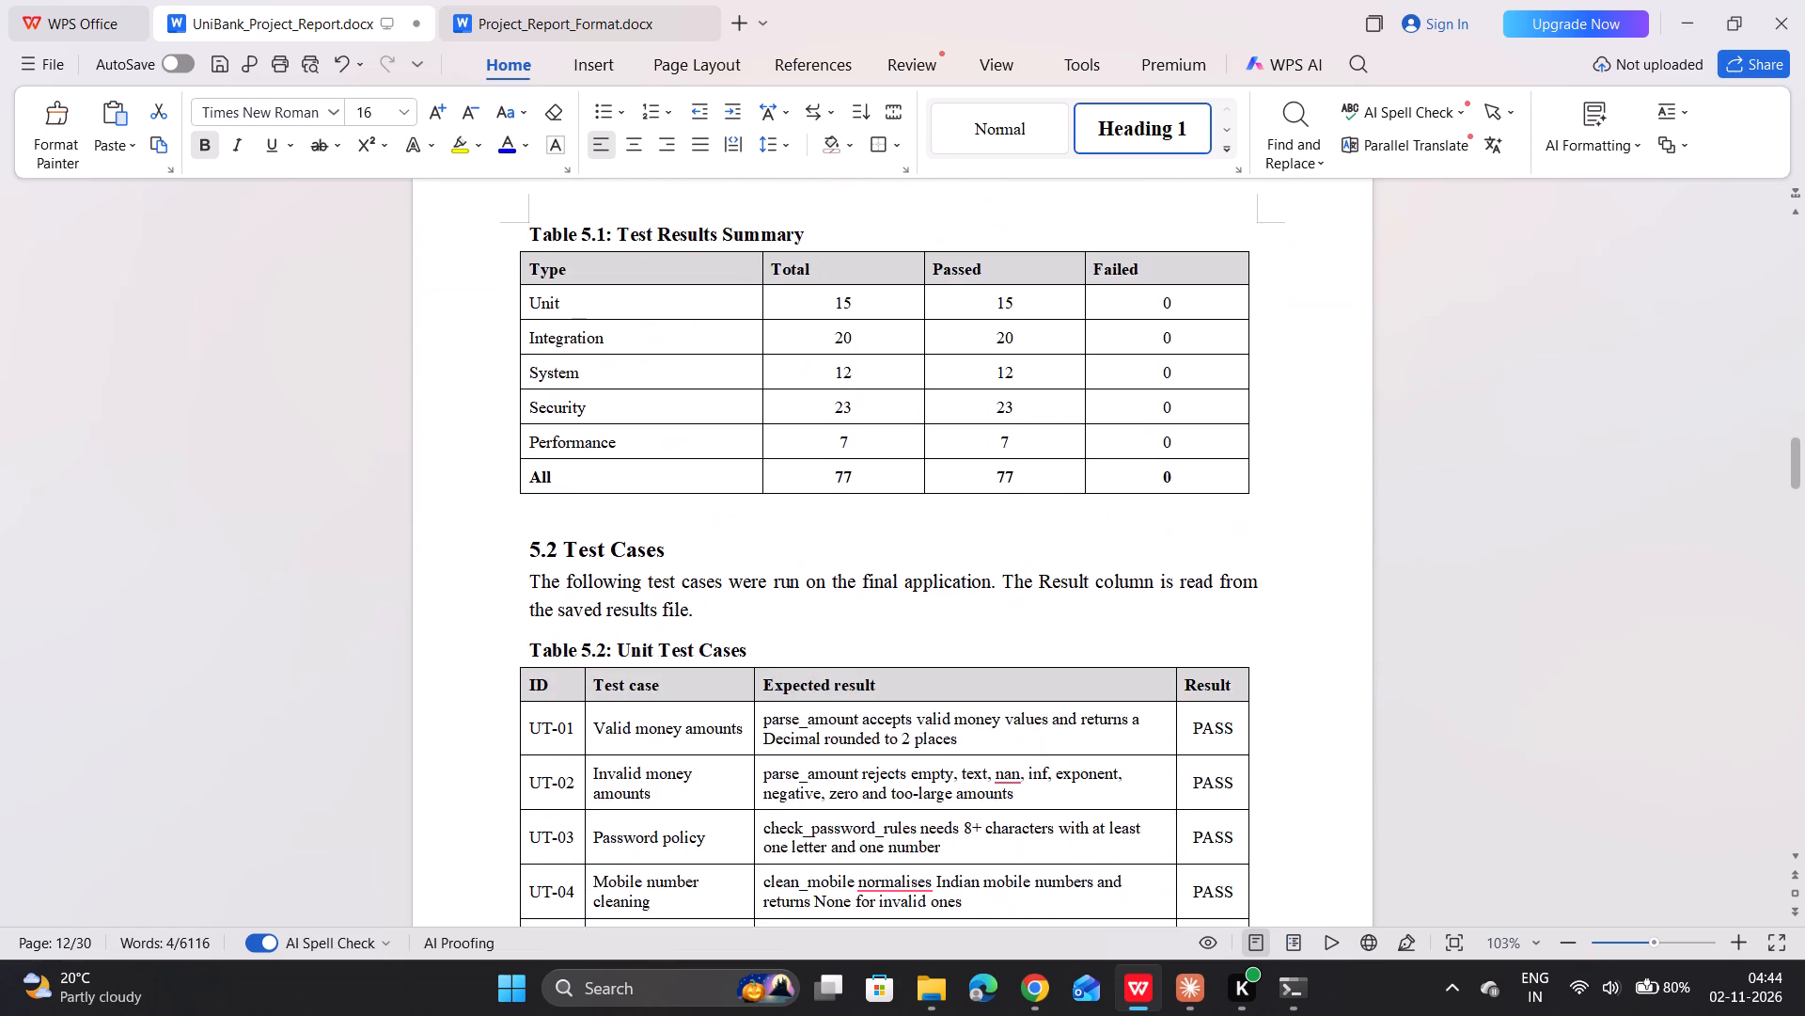
scroll(703, 697, "down", 10)
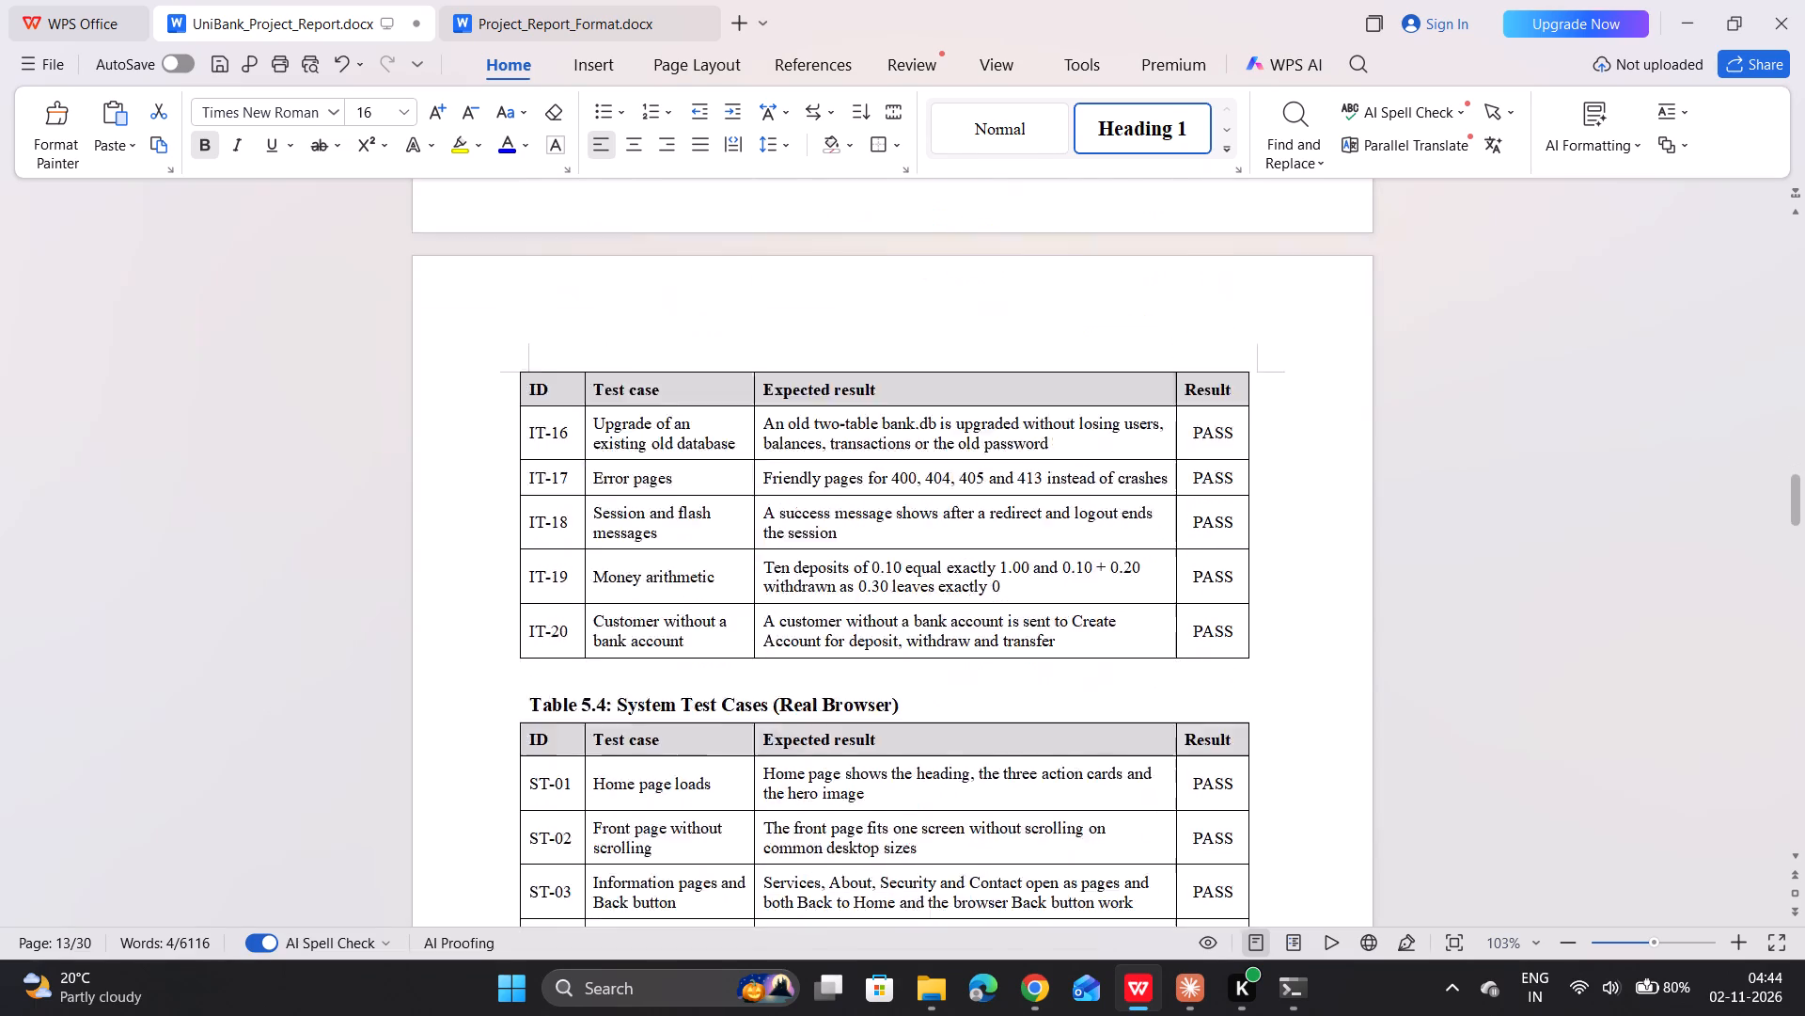
scroll(703, 697, "down", 10)
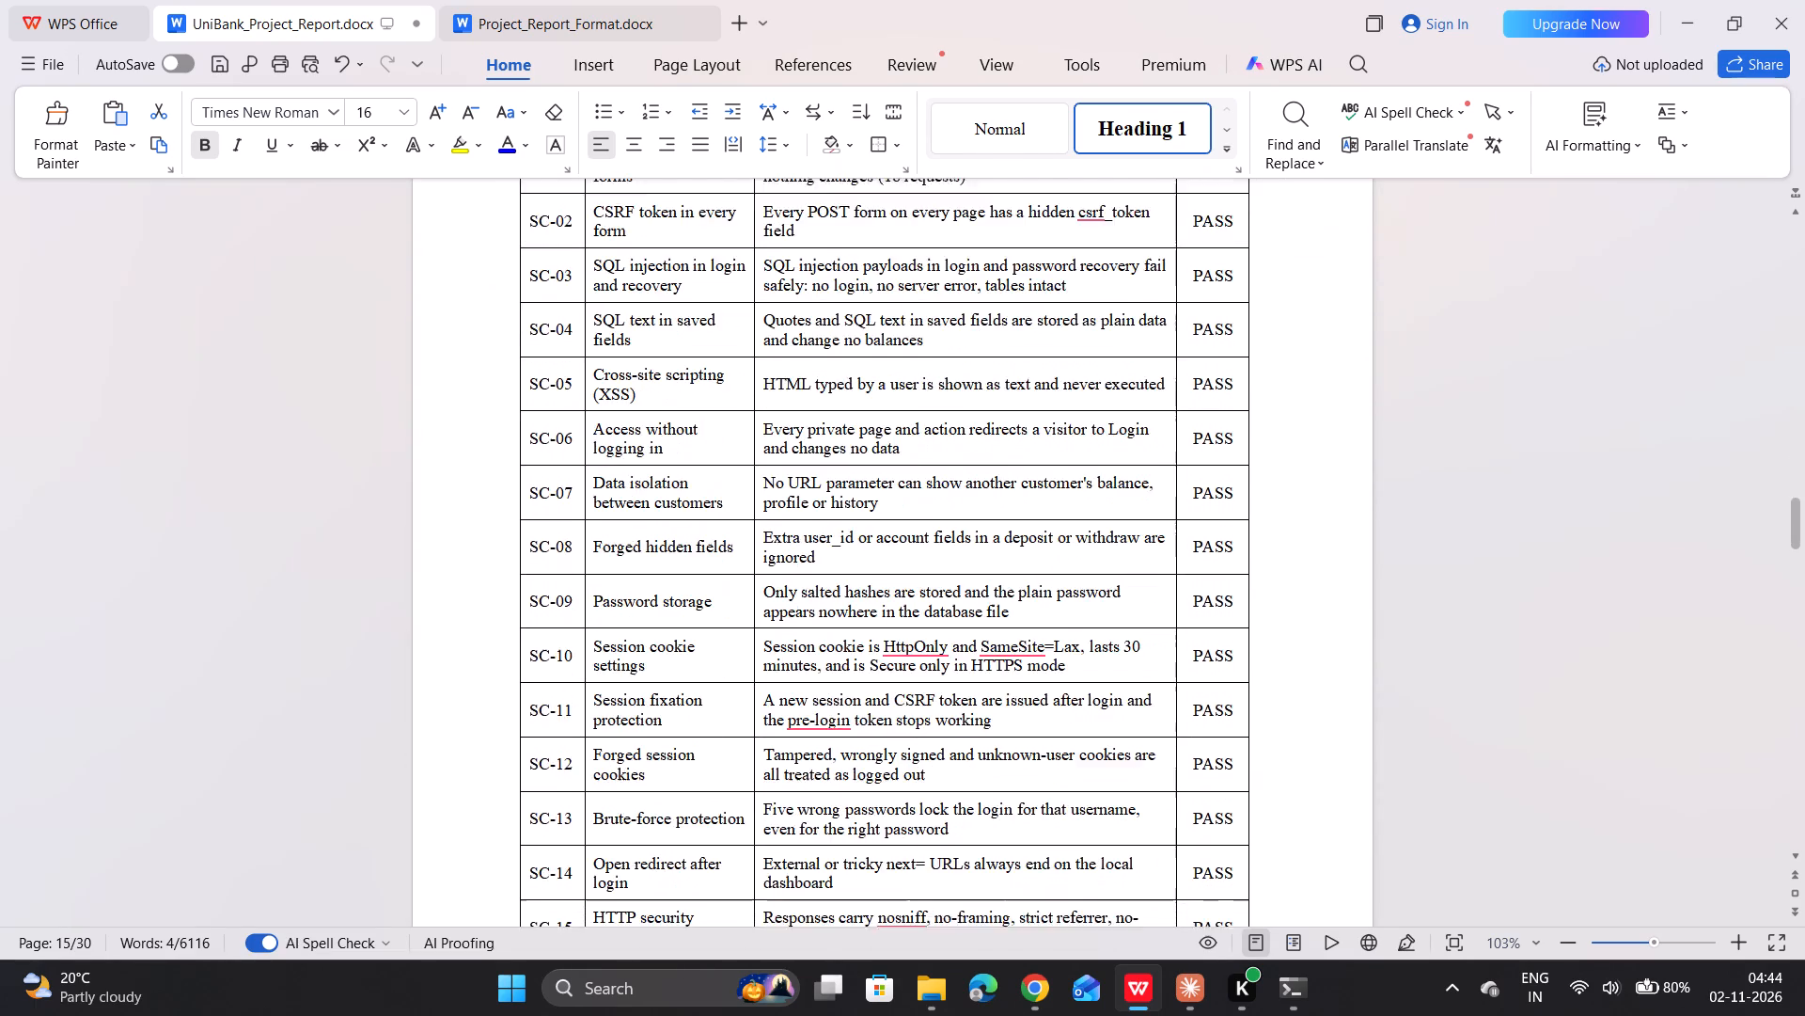
scroll(703, 697, "down", 10)
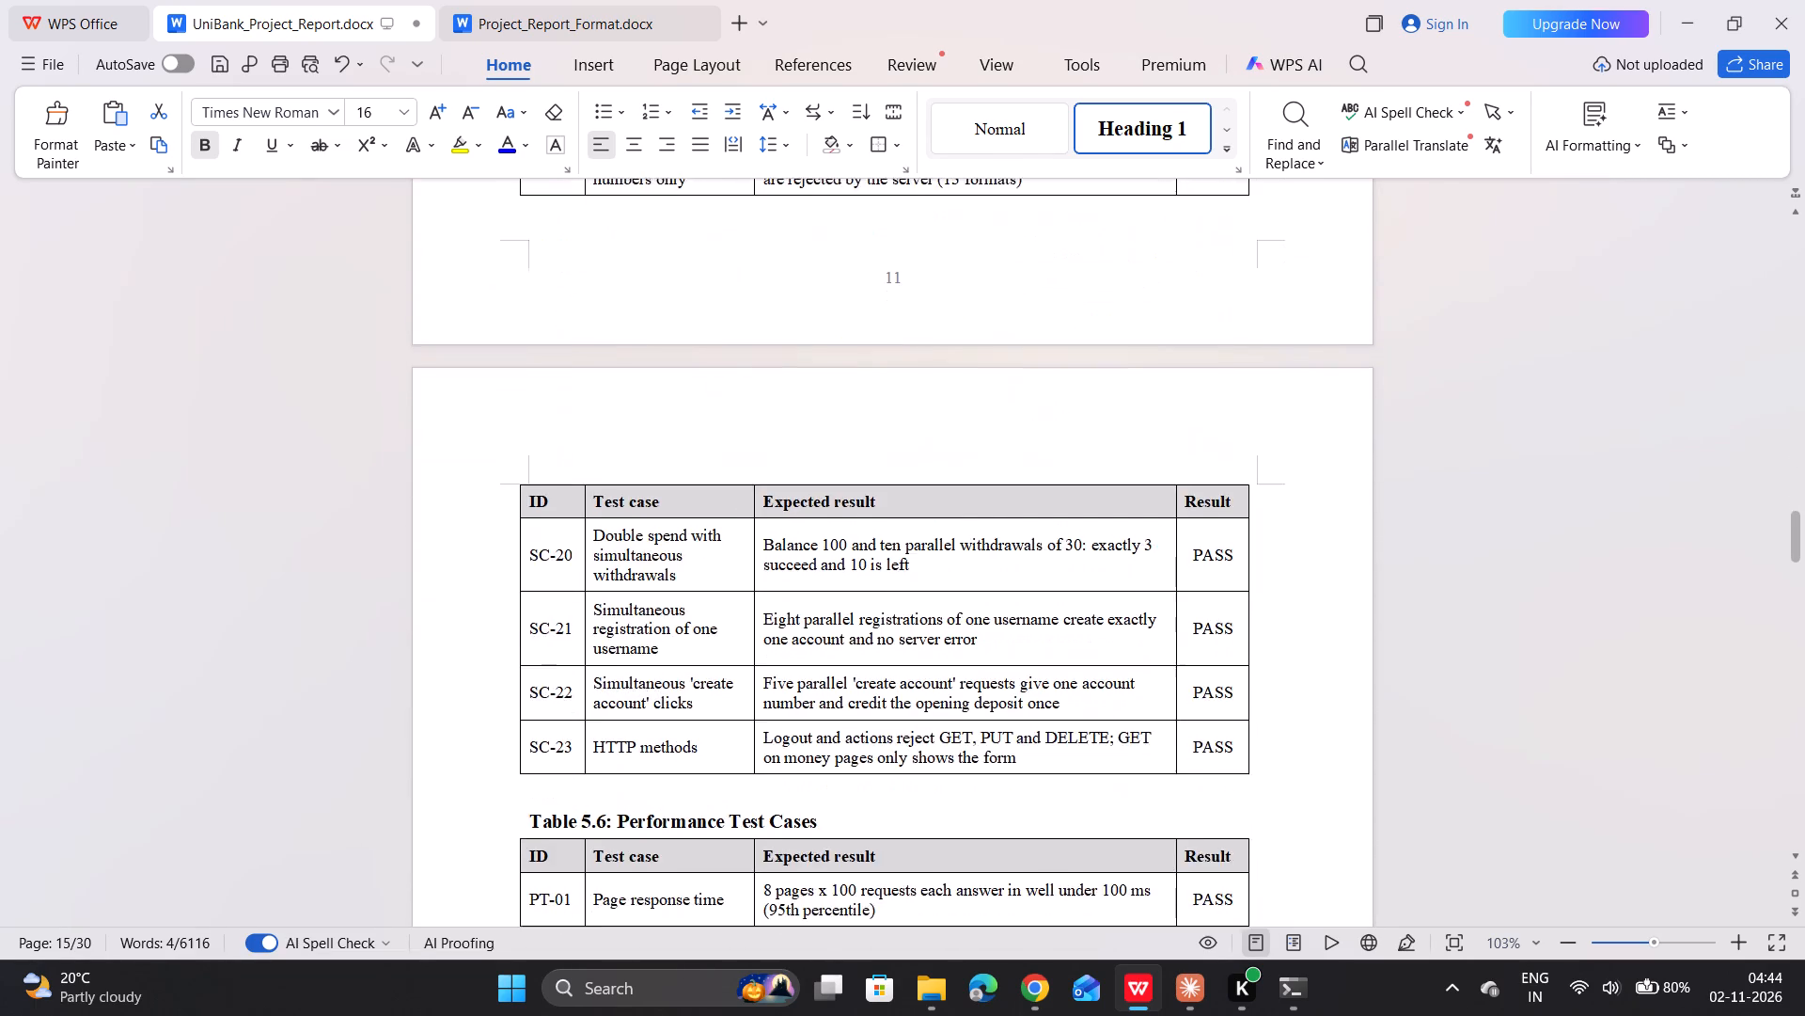
scroll(703, 697, "down", 9)
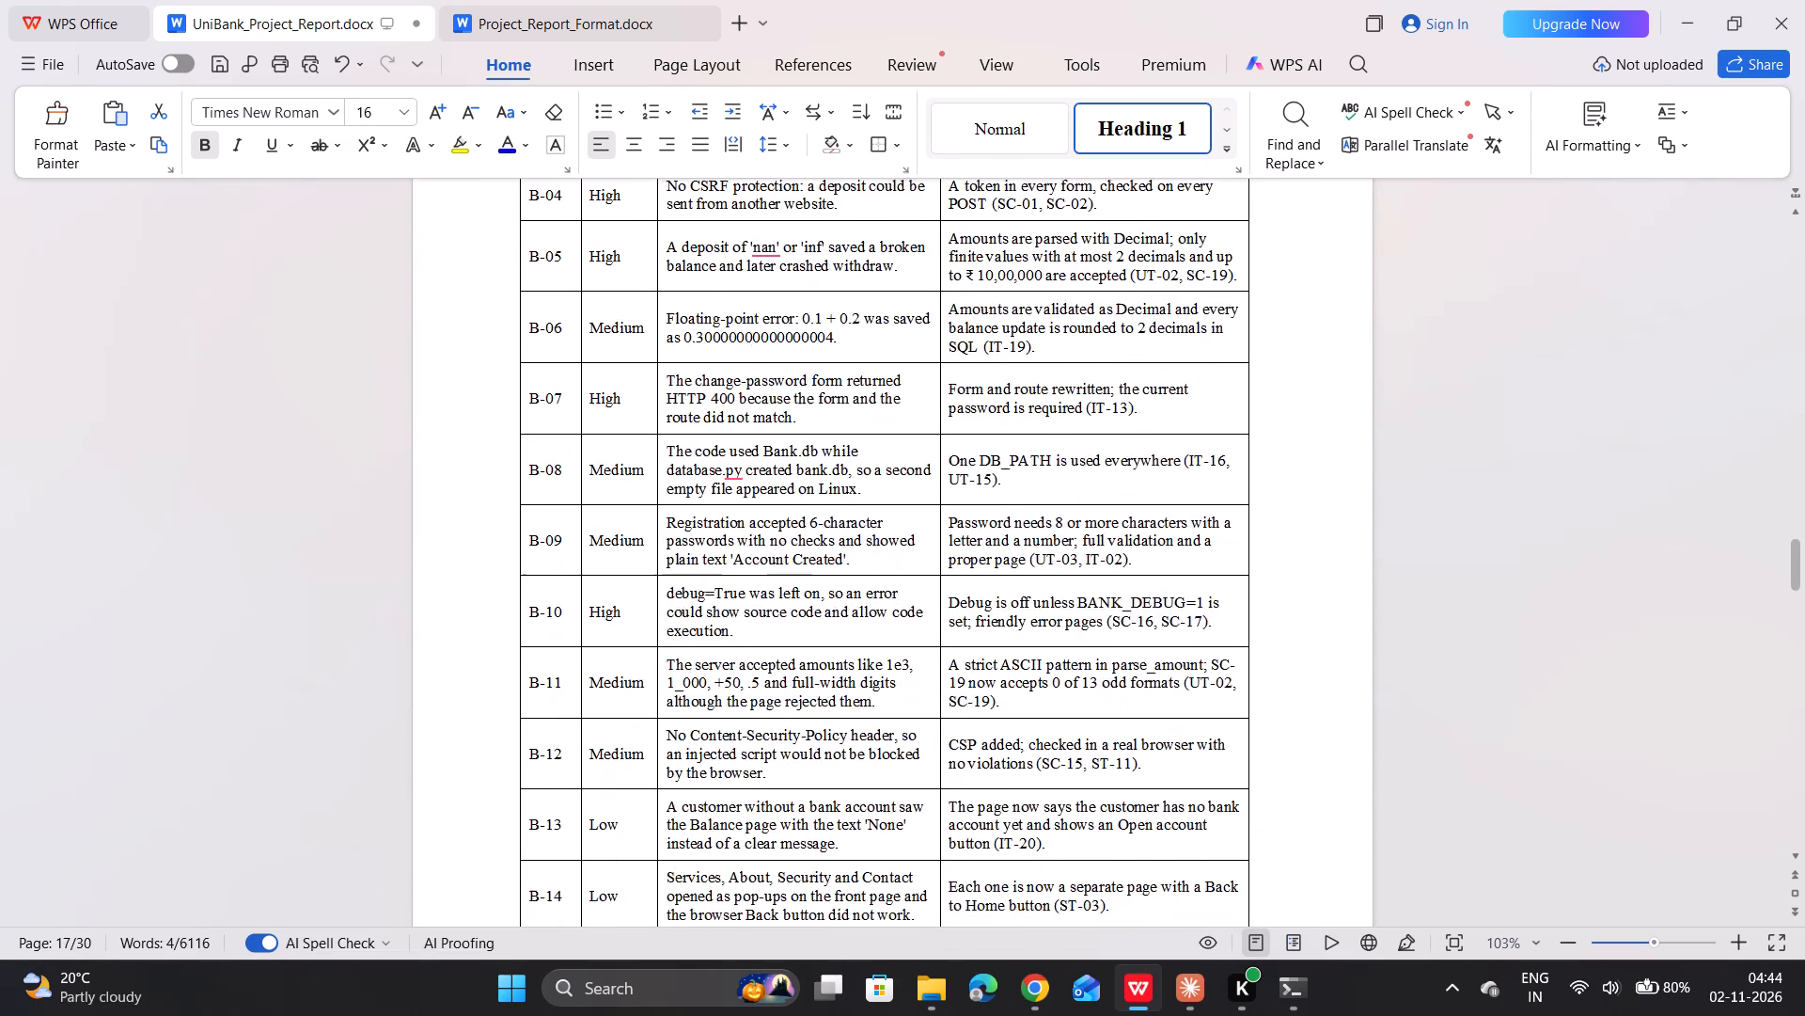
scroll(703, 697, "down", 8)
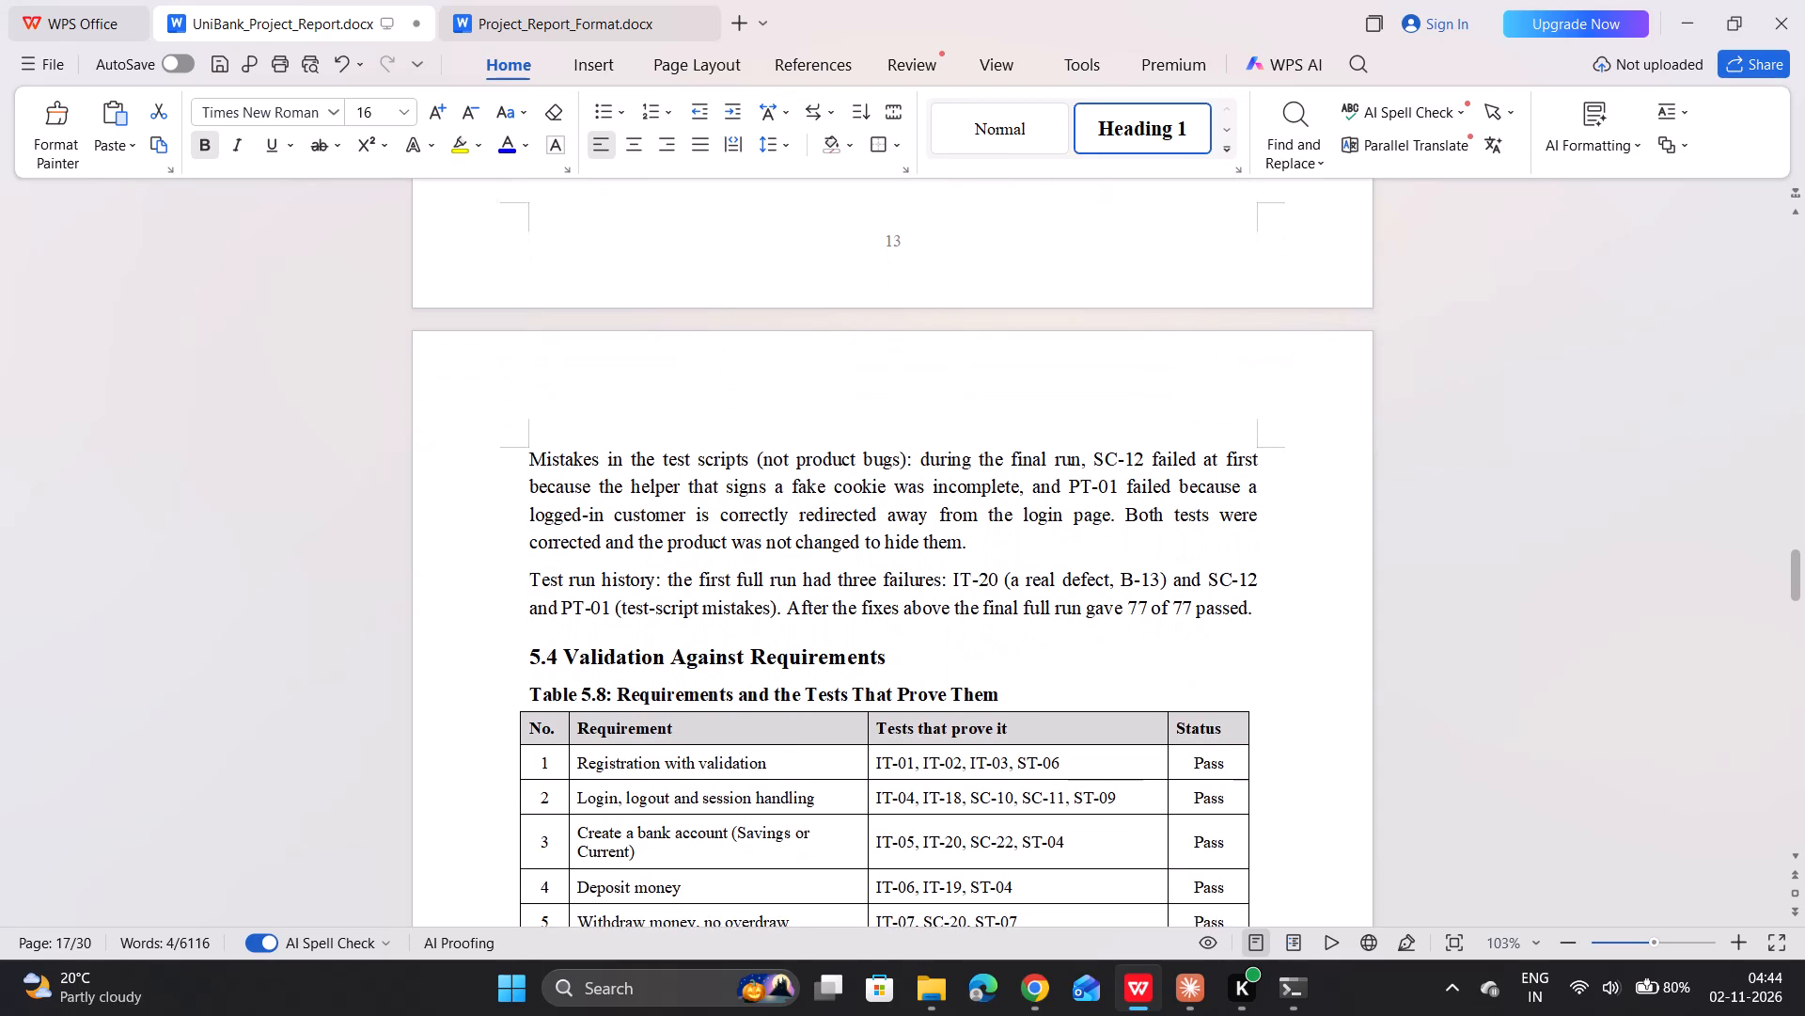
left_click_drag(529, 466, 668, 495)
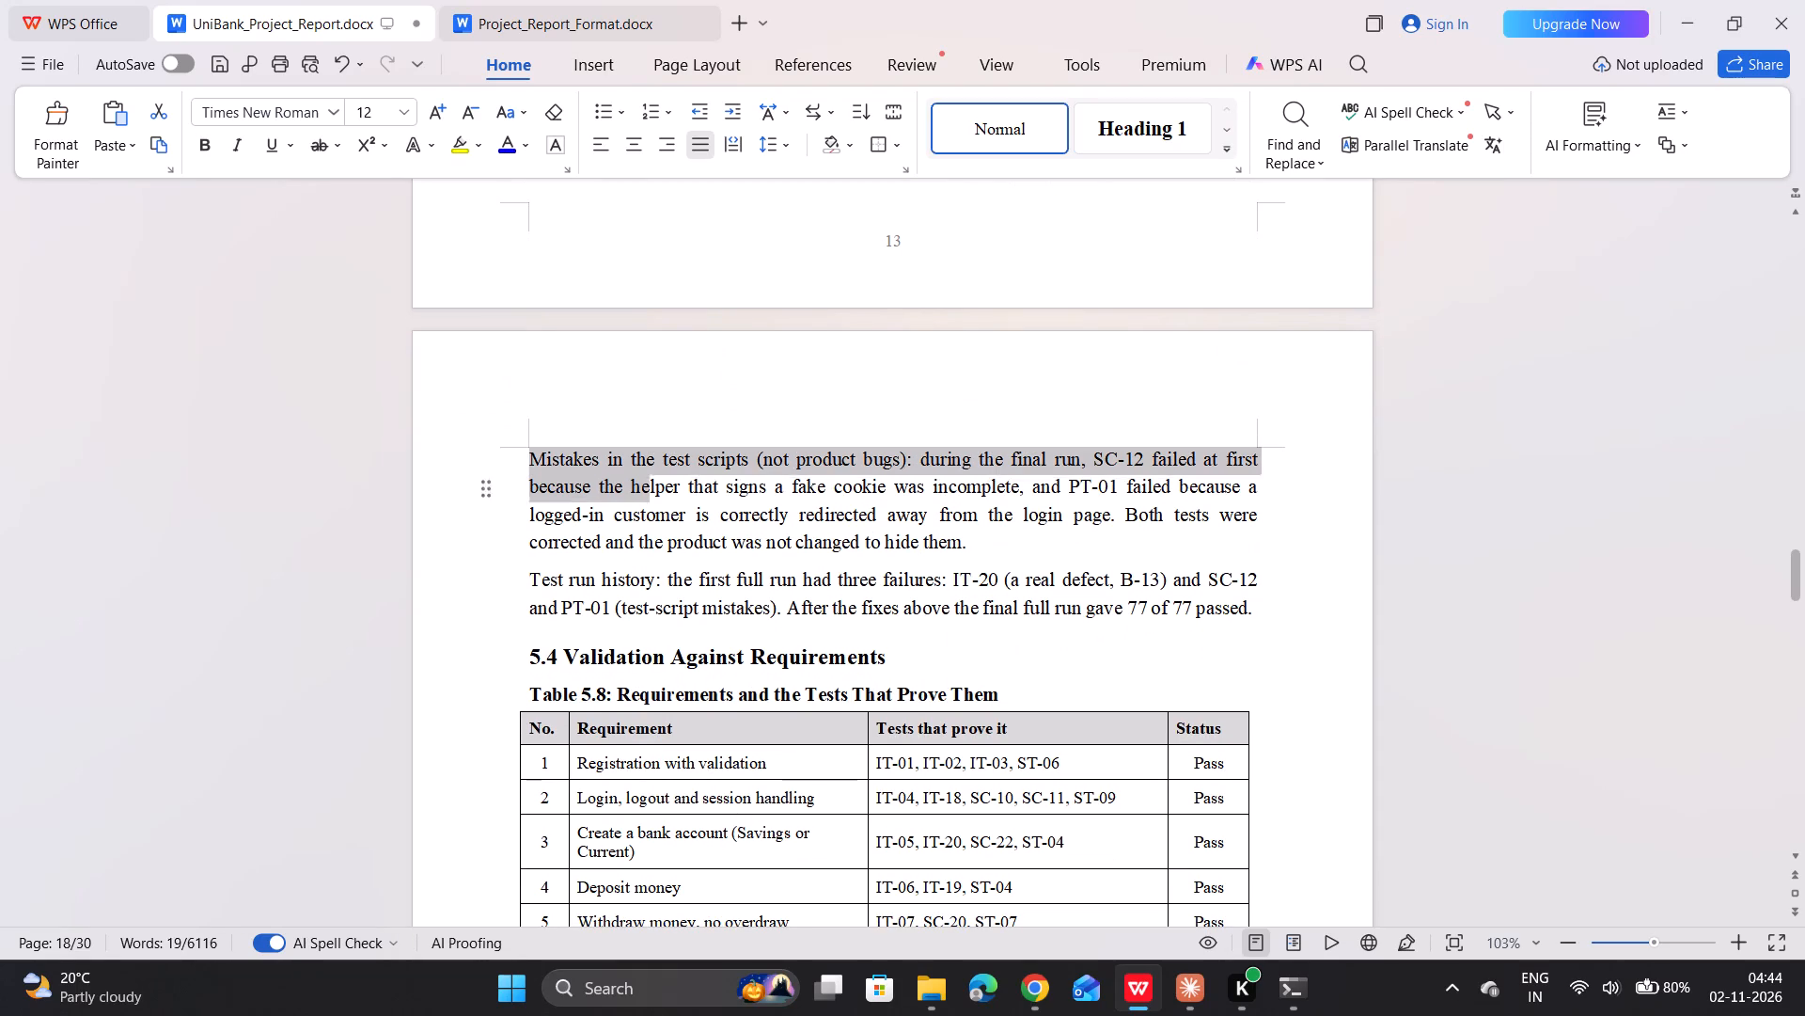
left_click_drag(668, 495, 1308, 611)
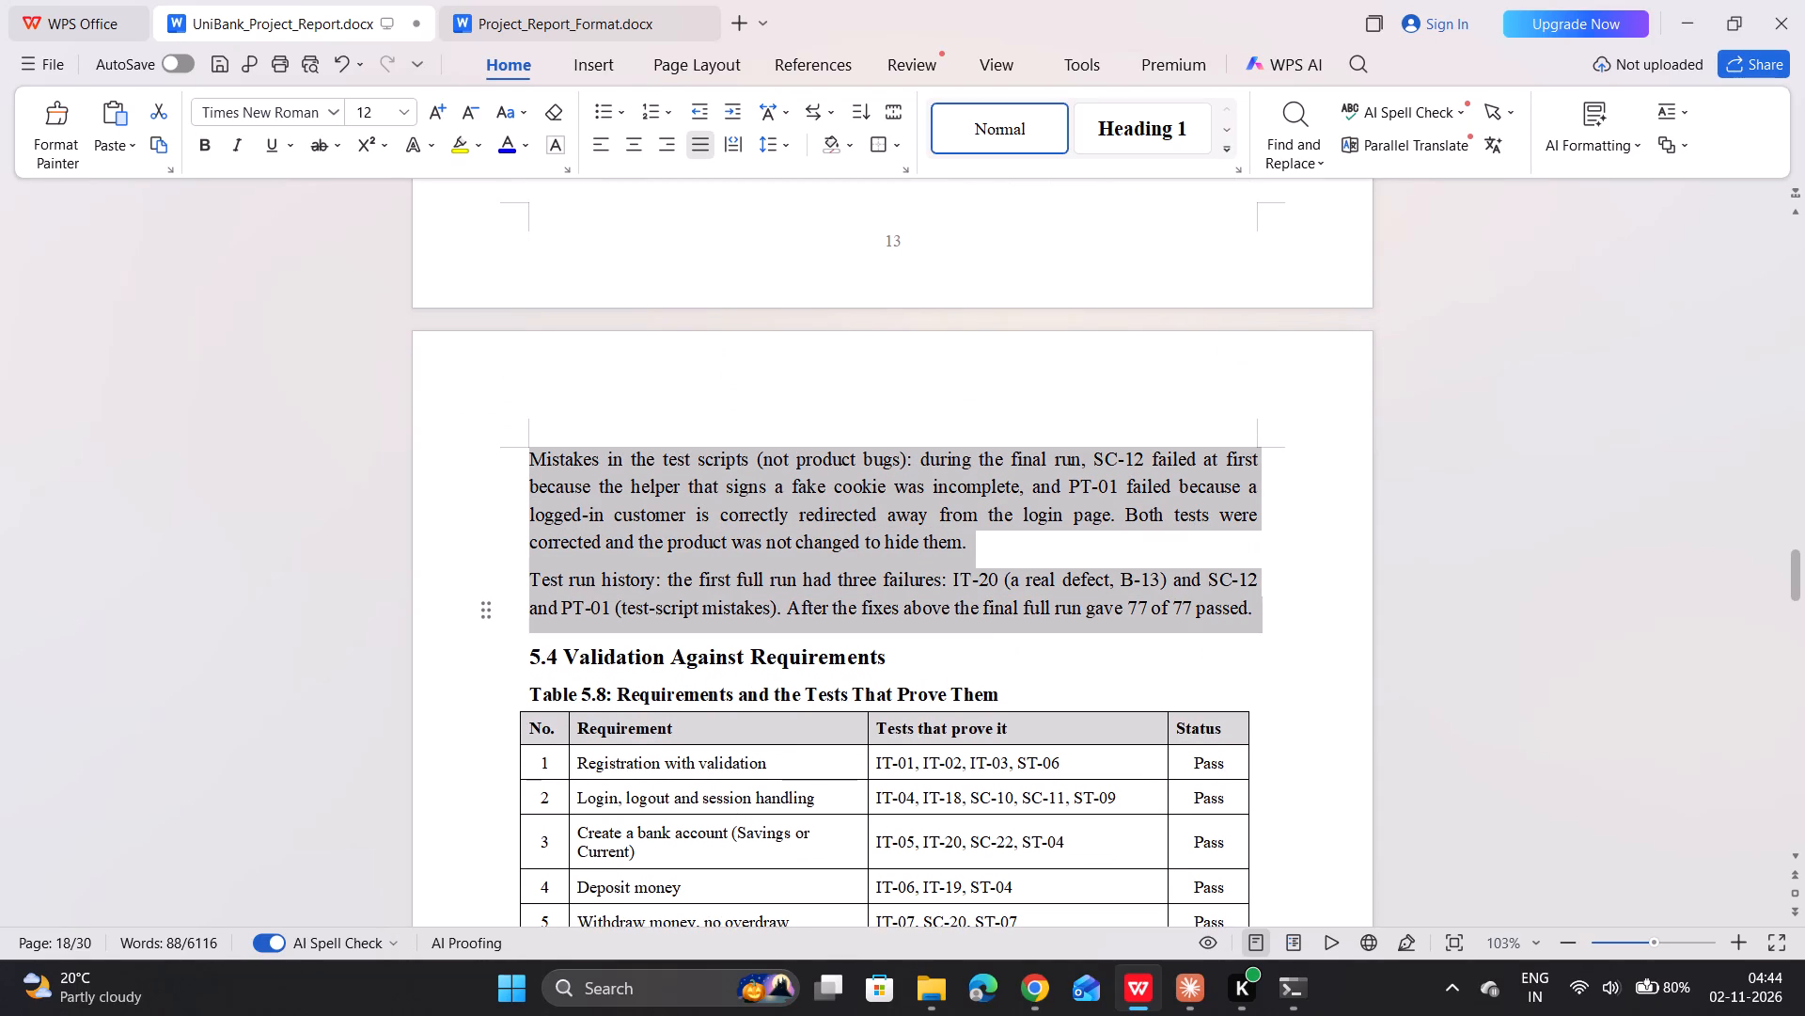
left_click_drag(1308, 611, 1349, 611)
left_click(1265, 659)
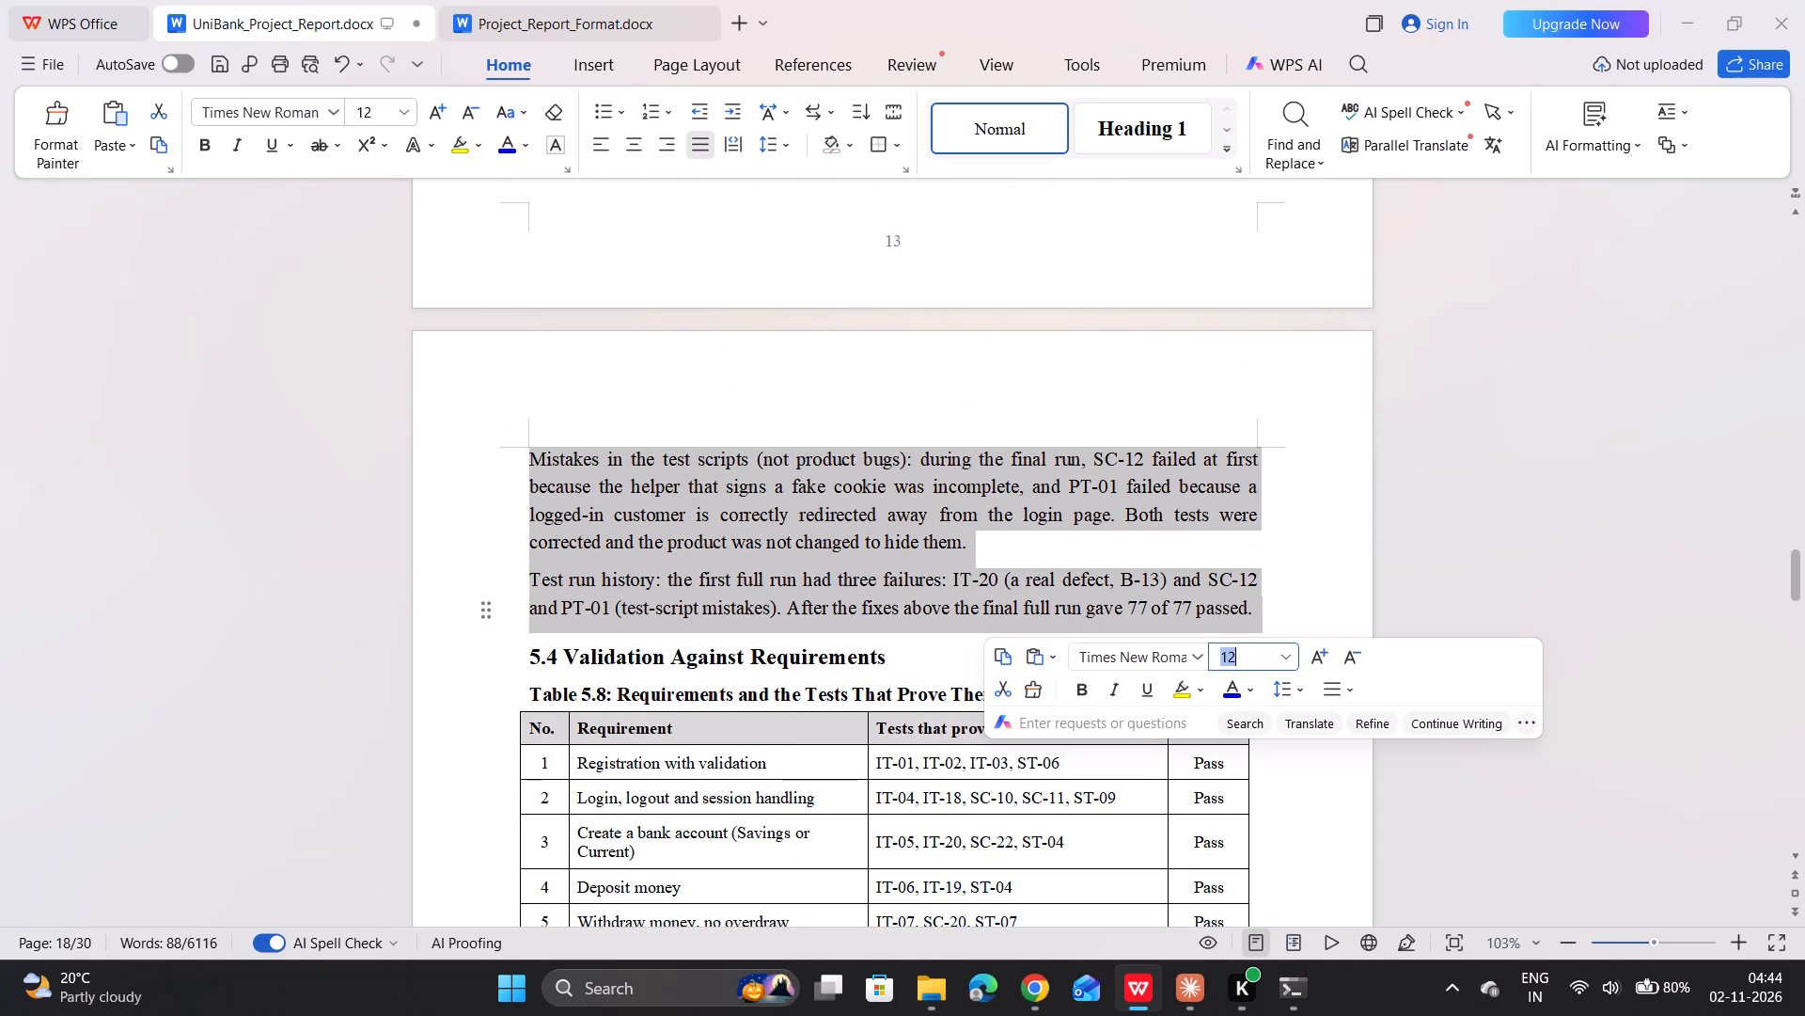
type("11")
key("Return")
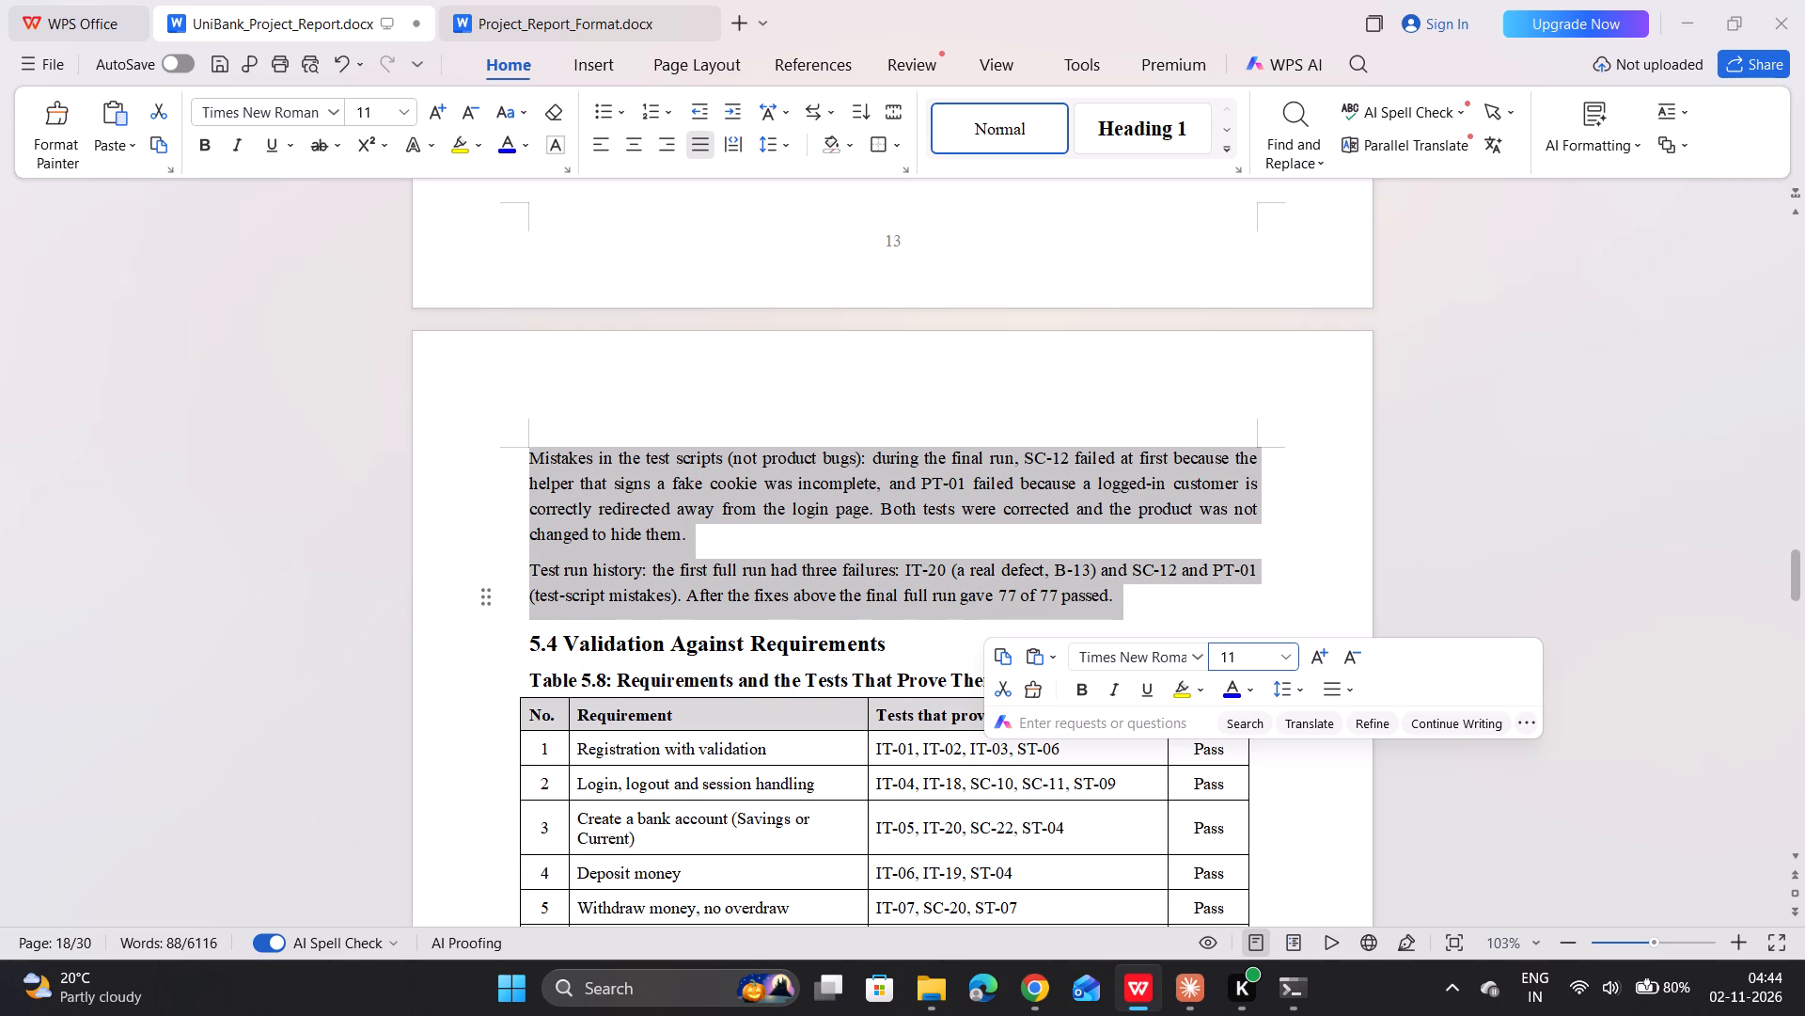
left_click(1131, 520)
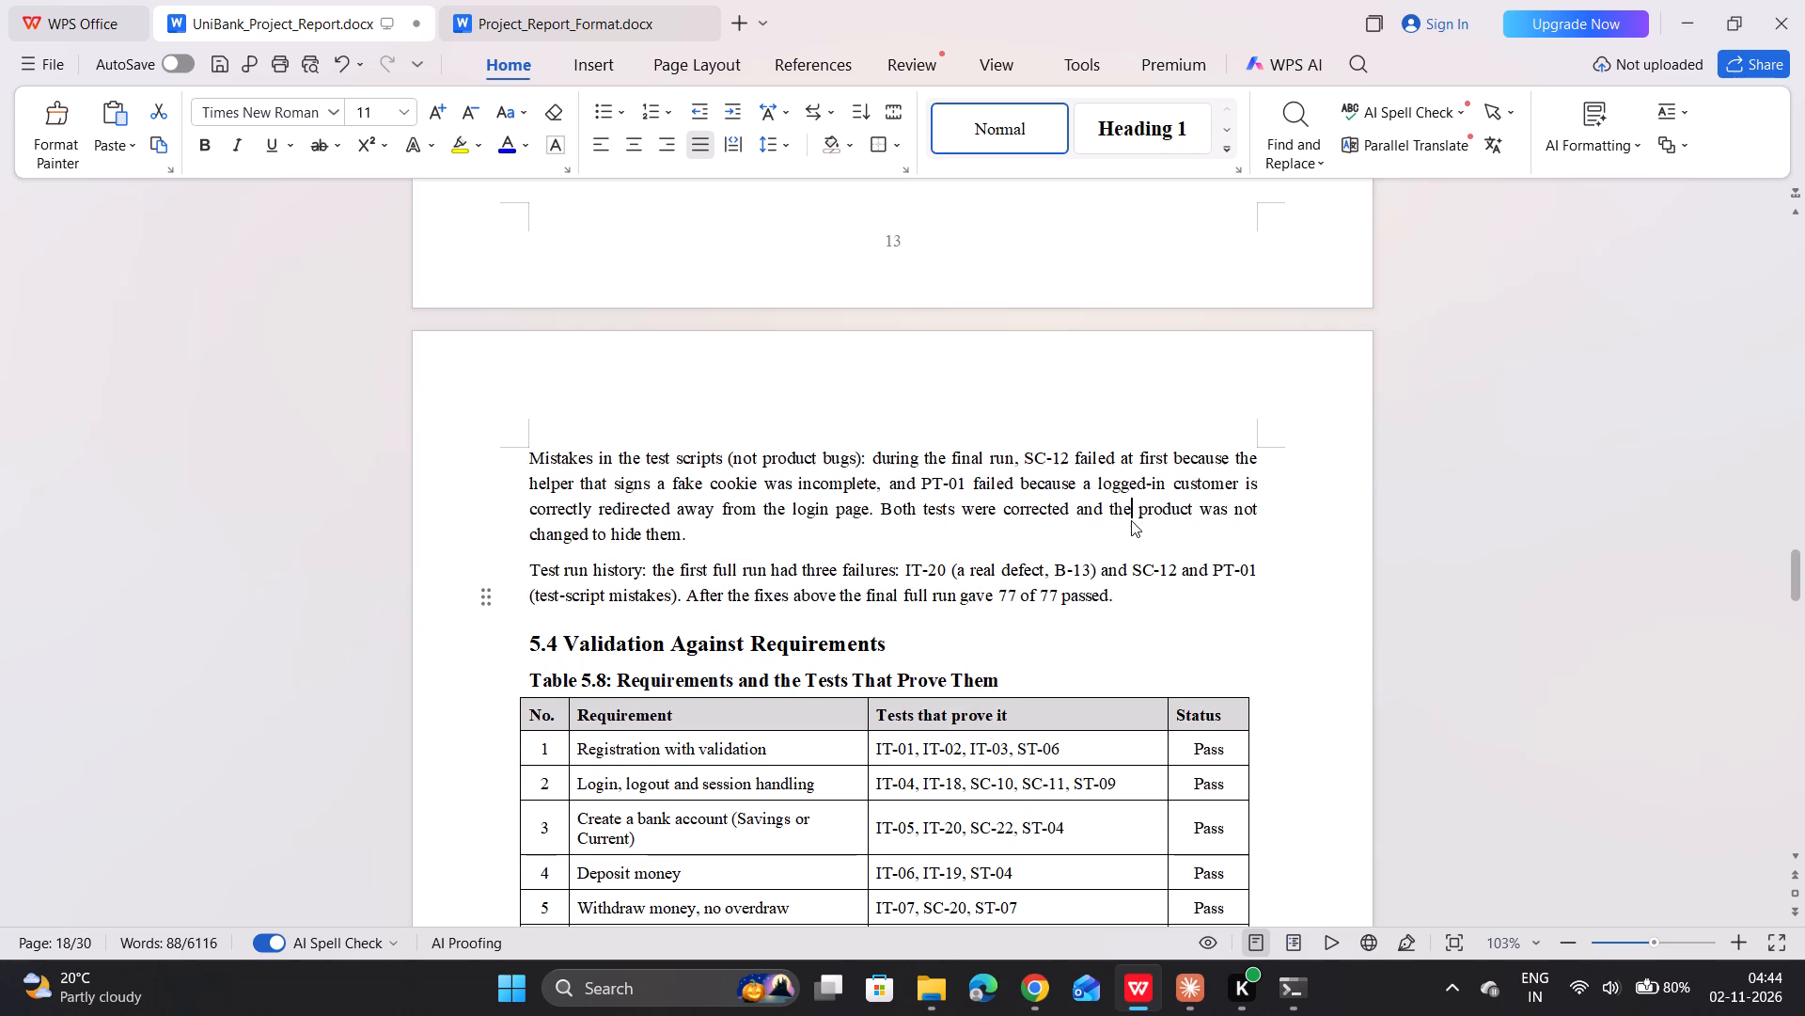
Check the 5.4 heading, Table 5.8 caption and 5.5 heading, and set both paragraphs under "5.5 Final Testing Result" to font size 11.
scroll(1131, 520, "down", 3)
left_click(821, 422)
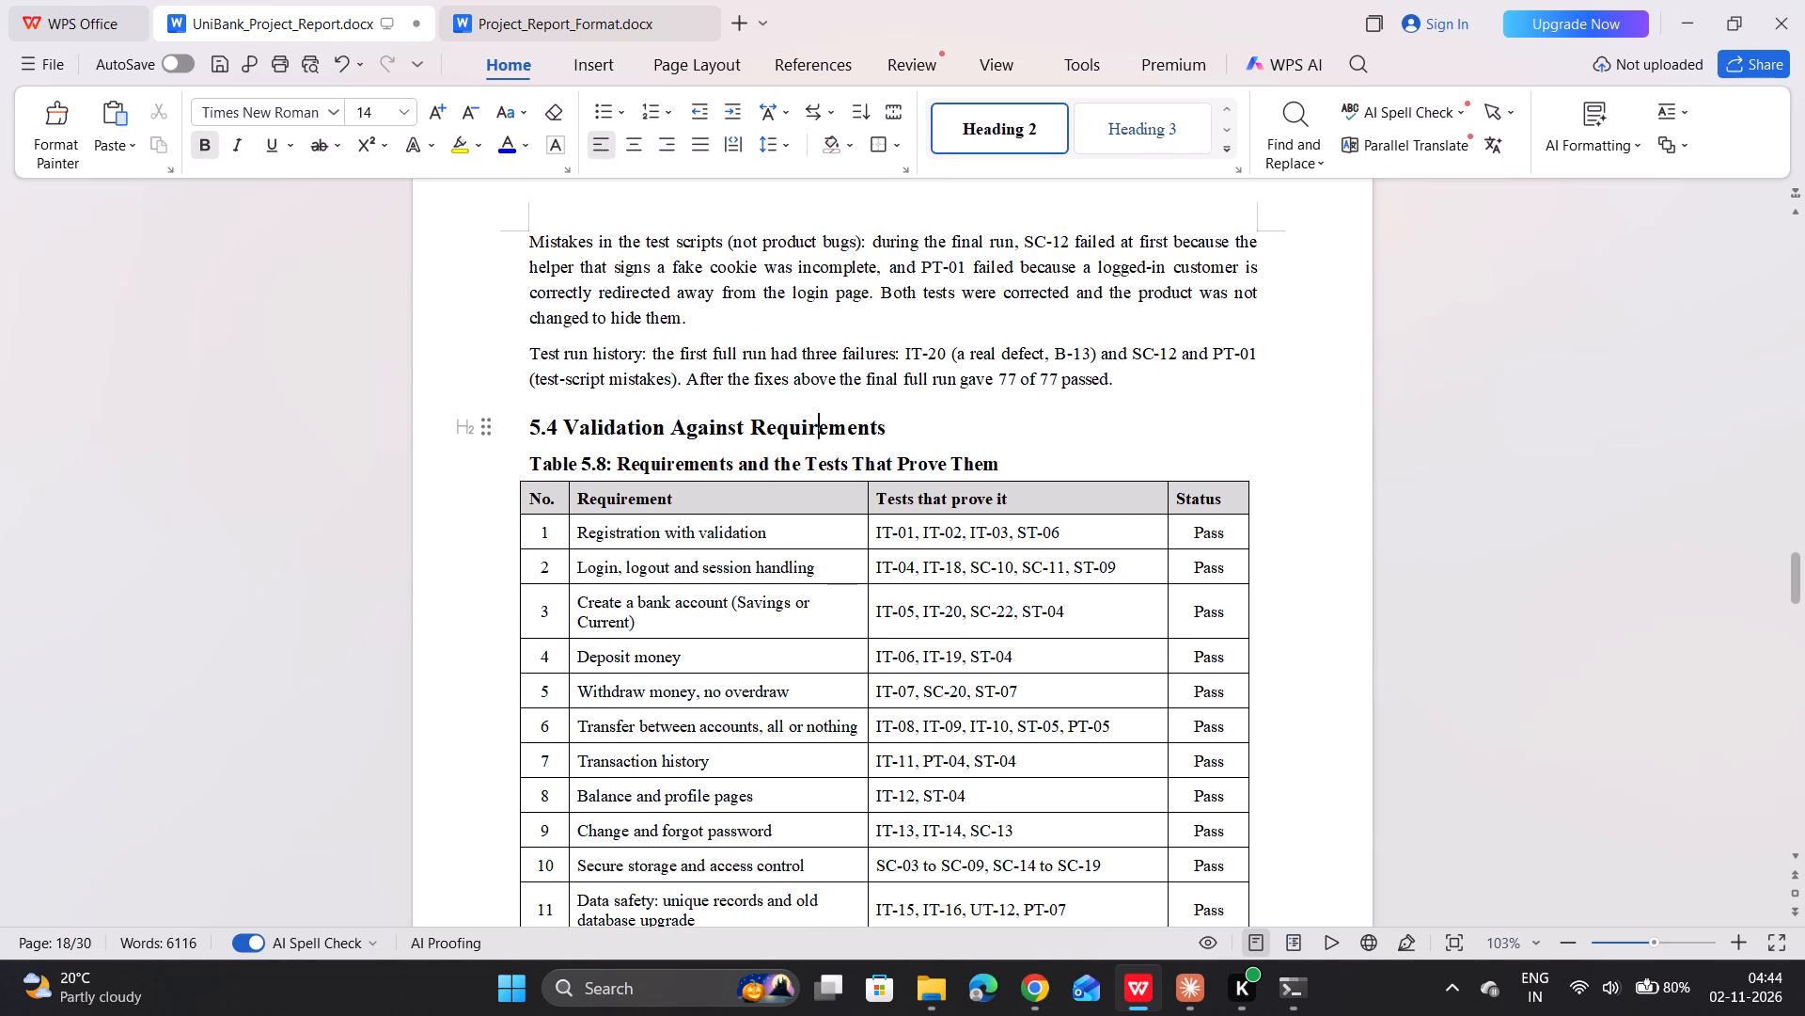
scroll(821, 422, "down", 1)
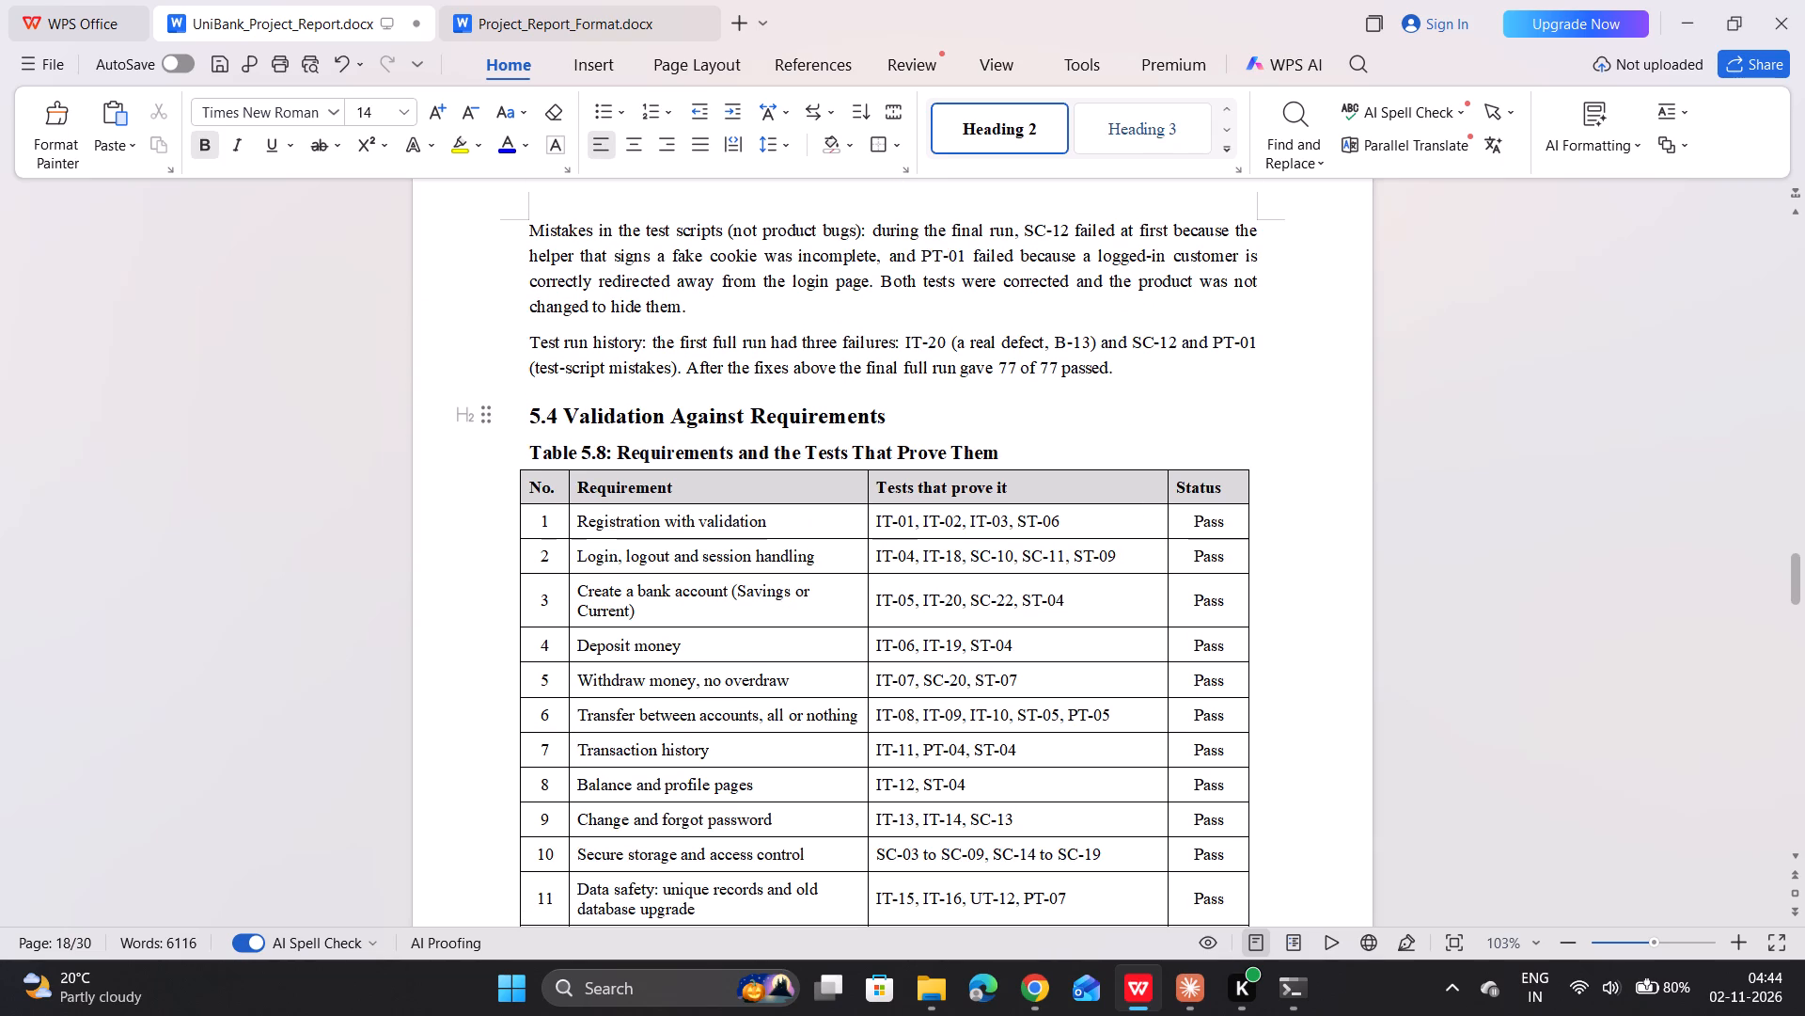
left_click(809, 452)
scroll(809, 452, "down", 5)
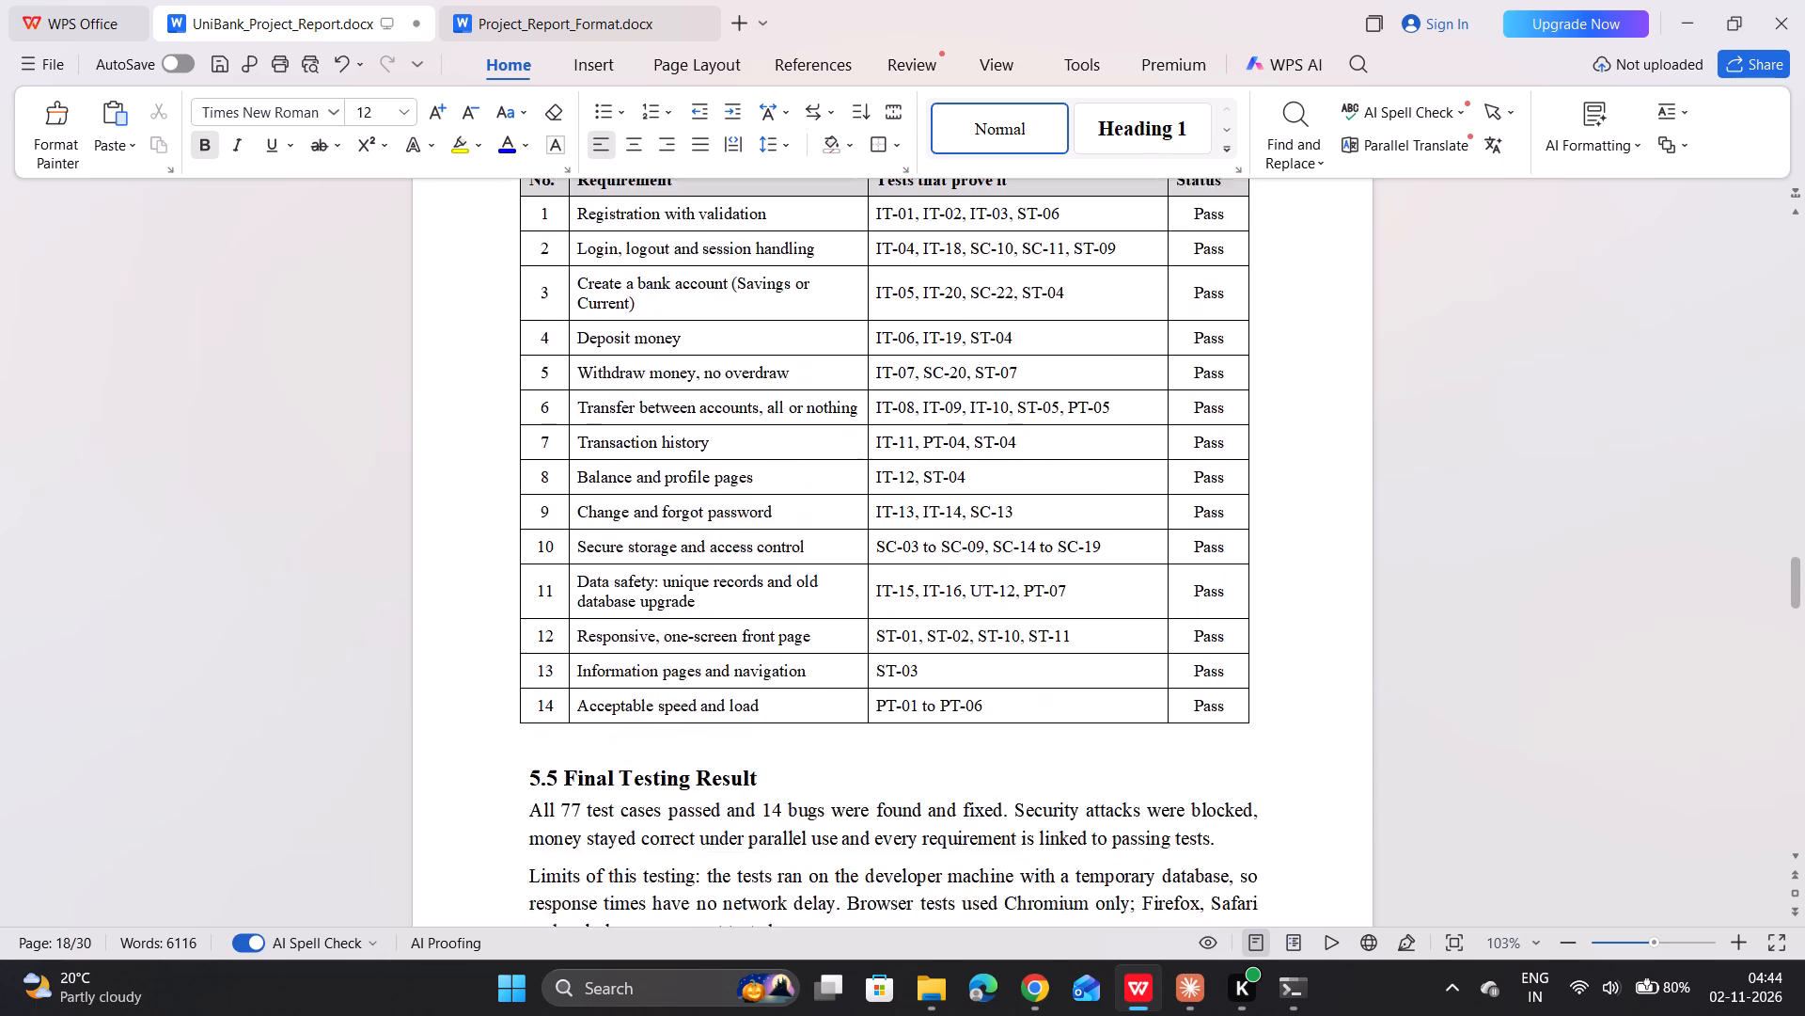
scroll(809, 452, "down", 2)
left_click(611, 508)
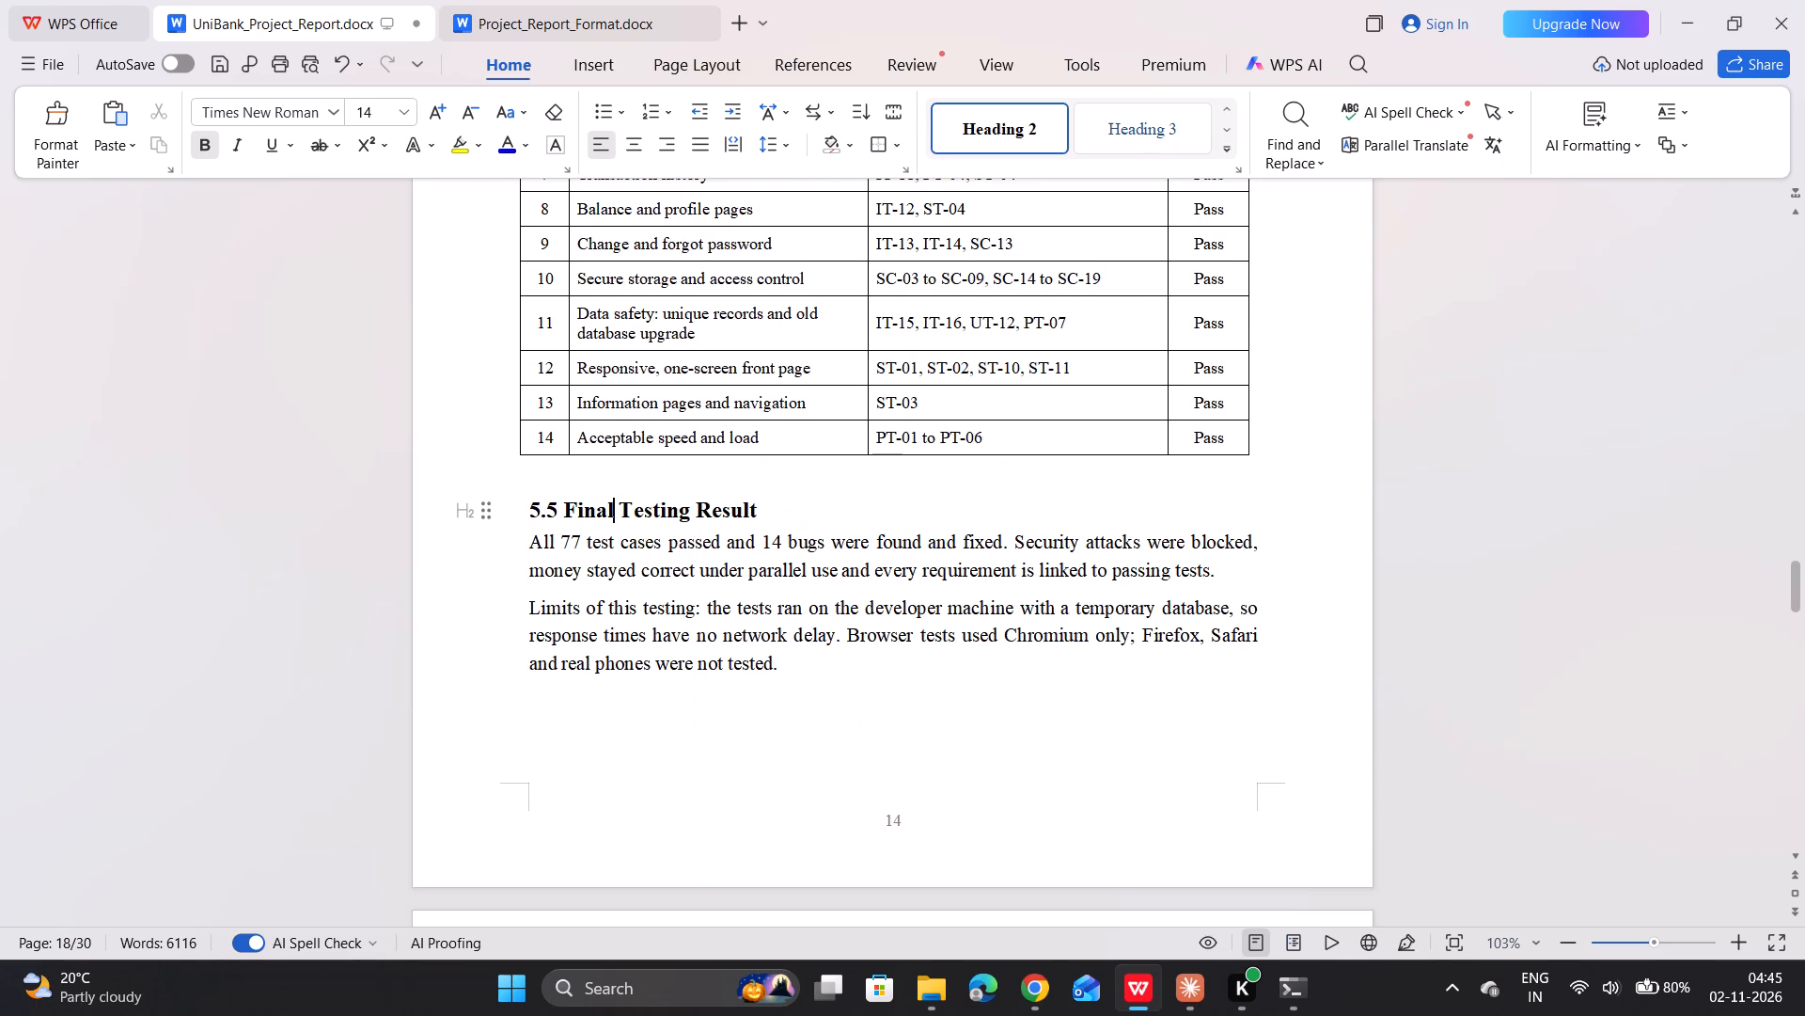
left_click_drag(527, 547, 778, 665)
left_click(781, 715)
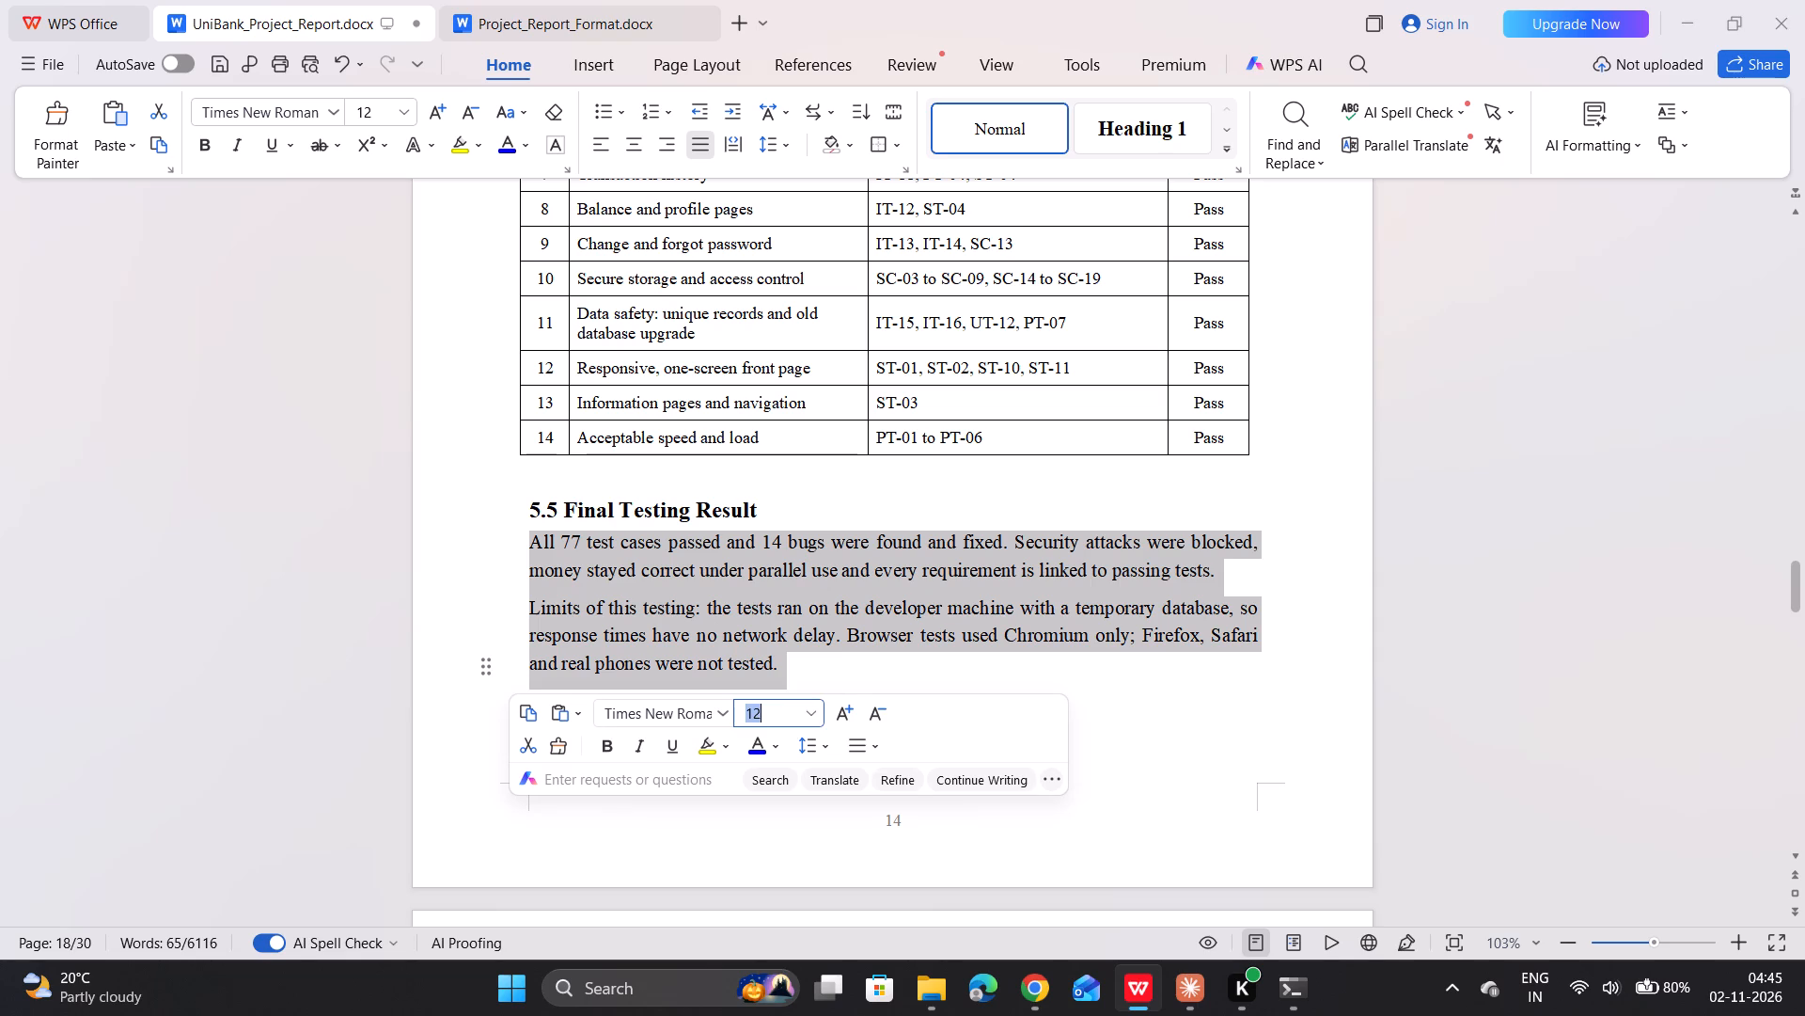
type("11")
key("Return")
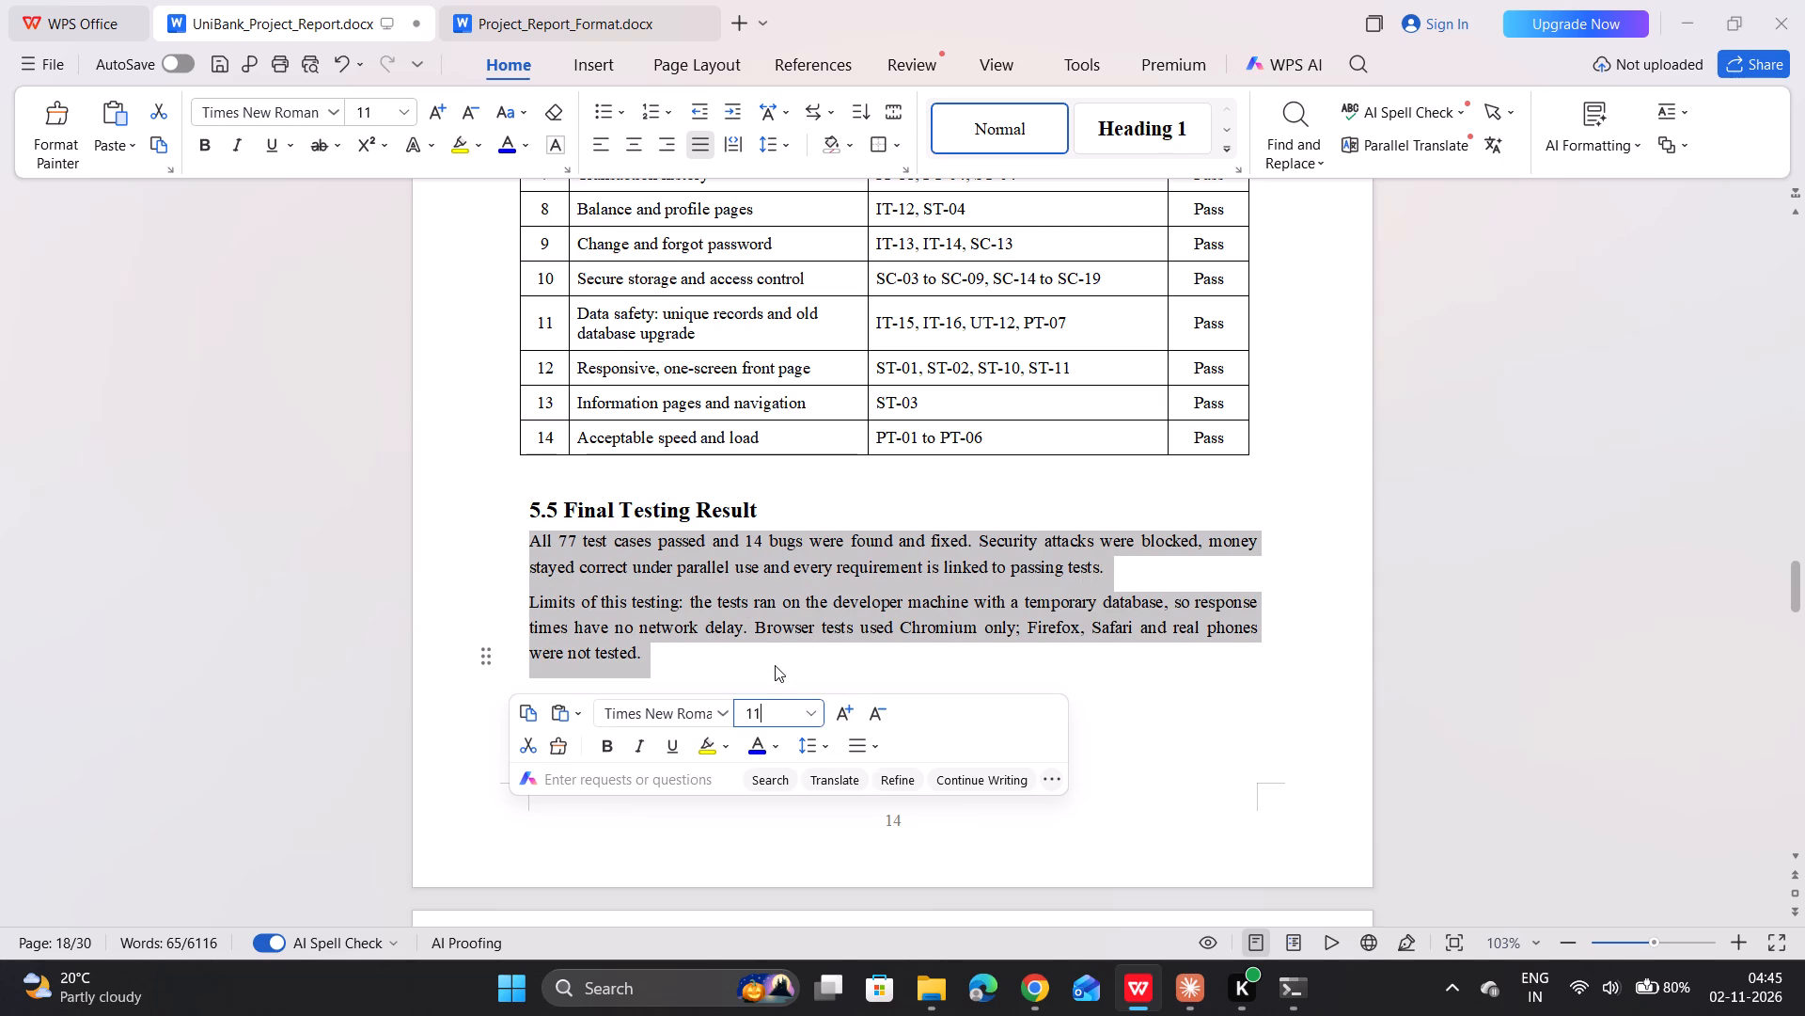
left_click(774, 666)
Try 1.5 line spacing on the first paragraph under "5.5 Final Testing Result" and settle on 1.0.
scroll(774, 666, "down", 4)
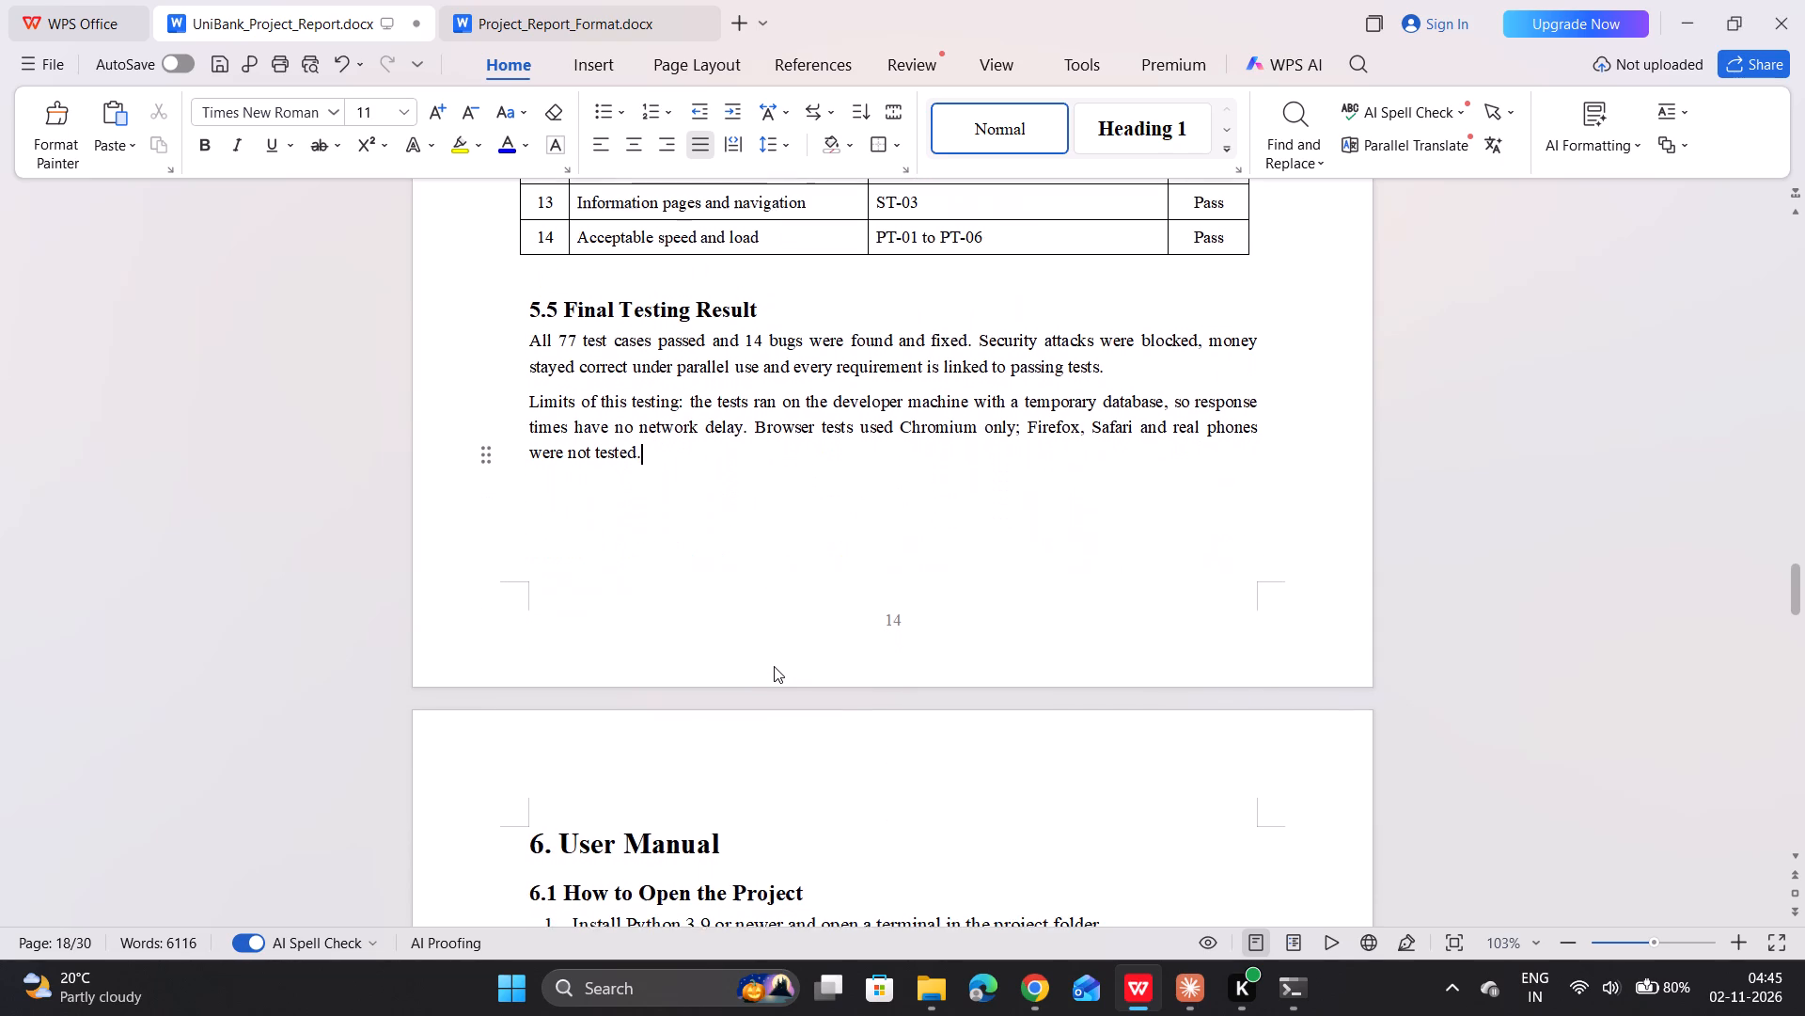
scroll(774, 666, "down", 1)
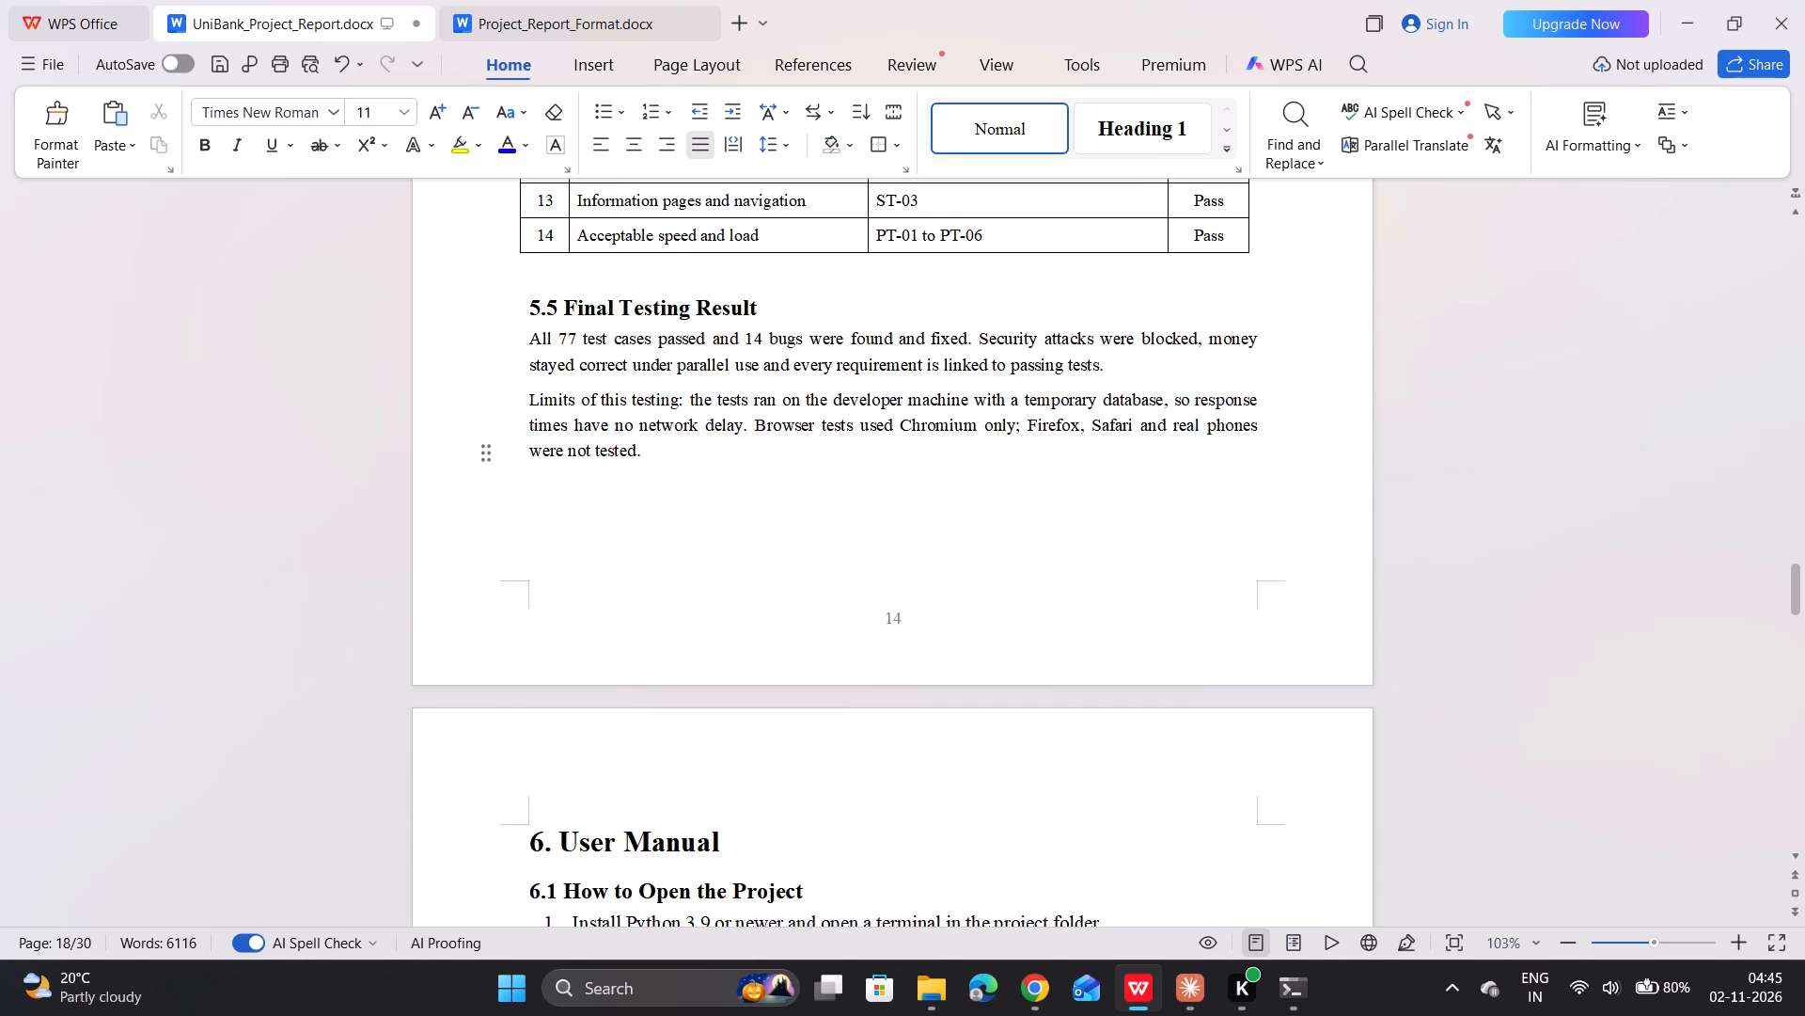
left_click_drag(528, 401, 643, 448)
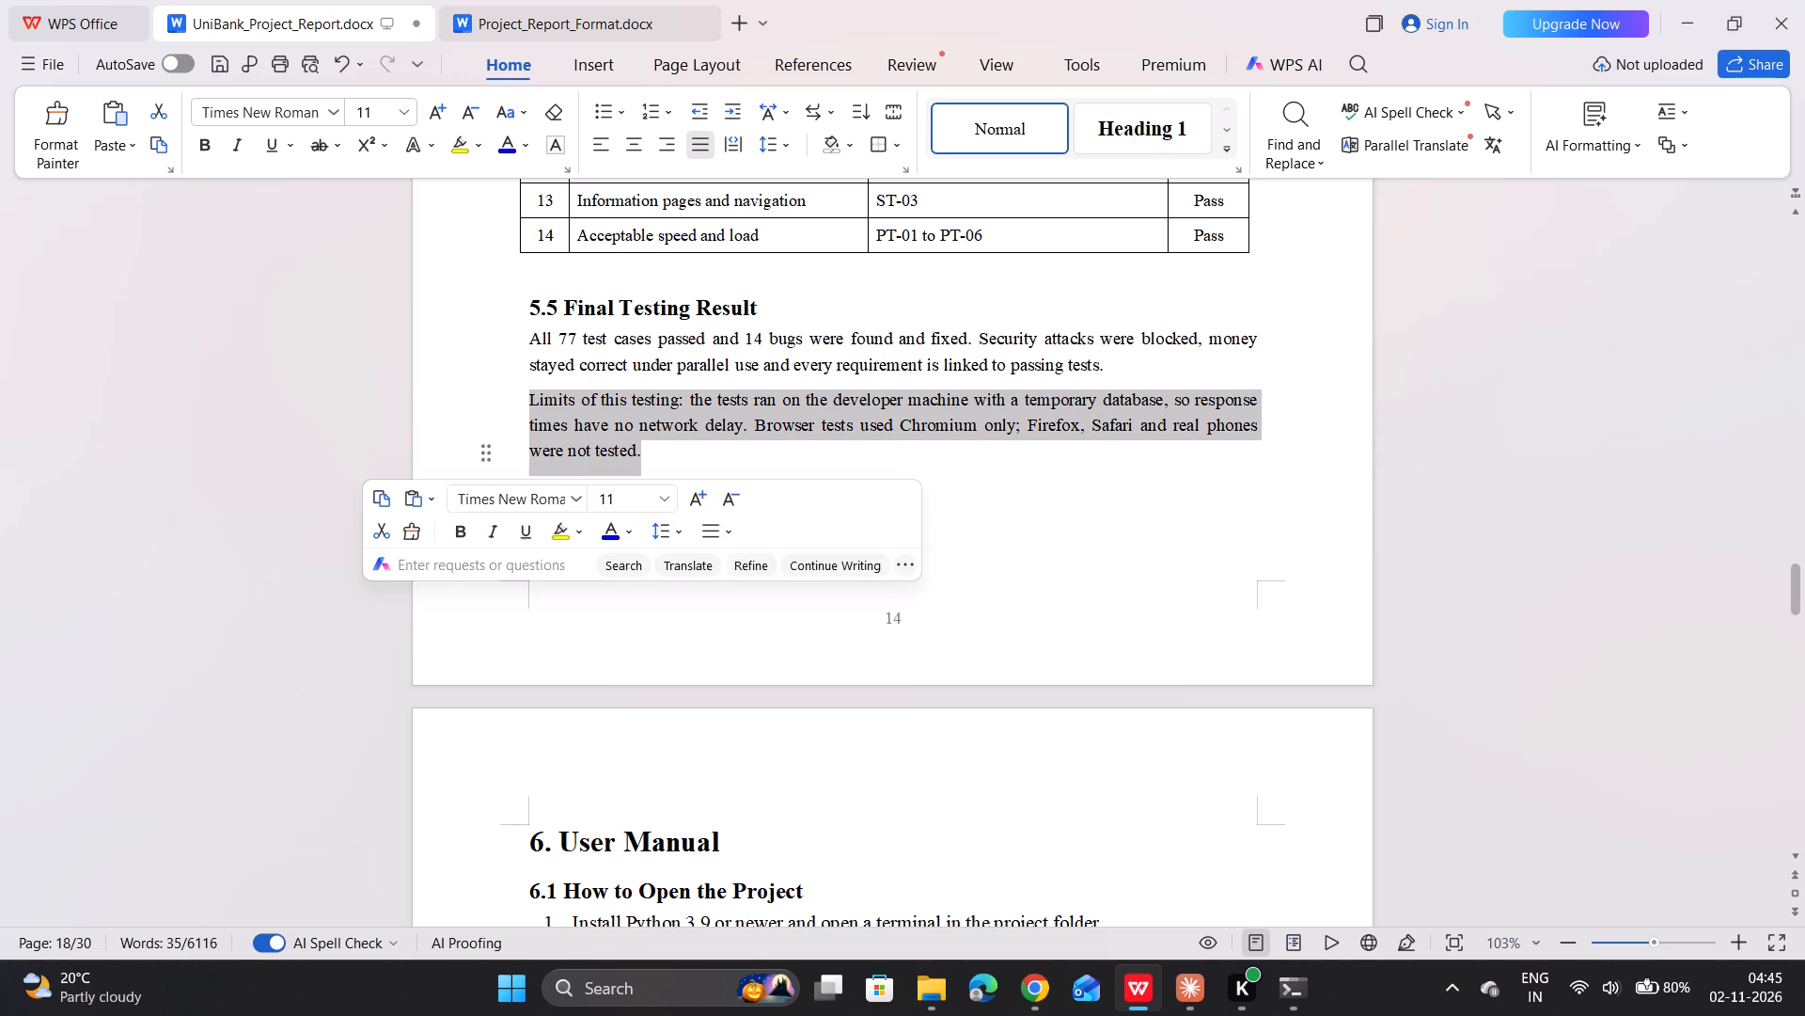
left_click(616, 363)
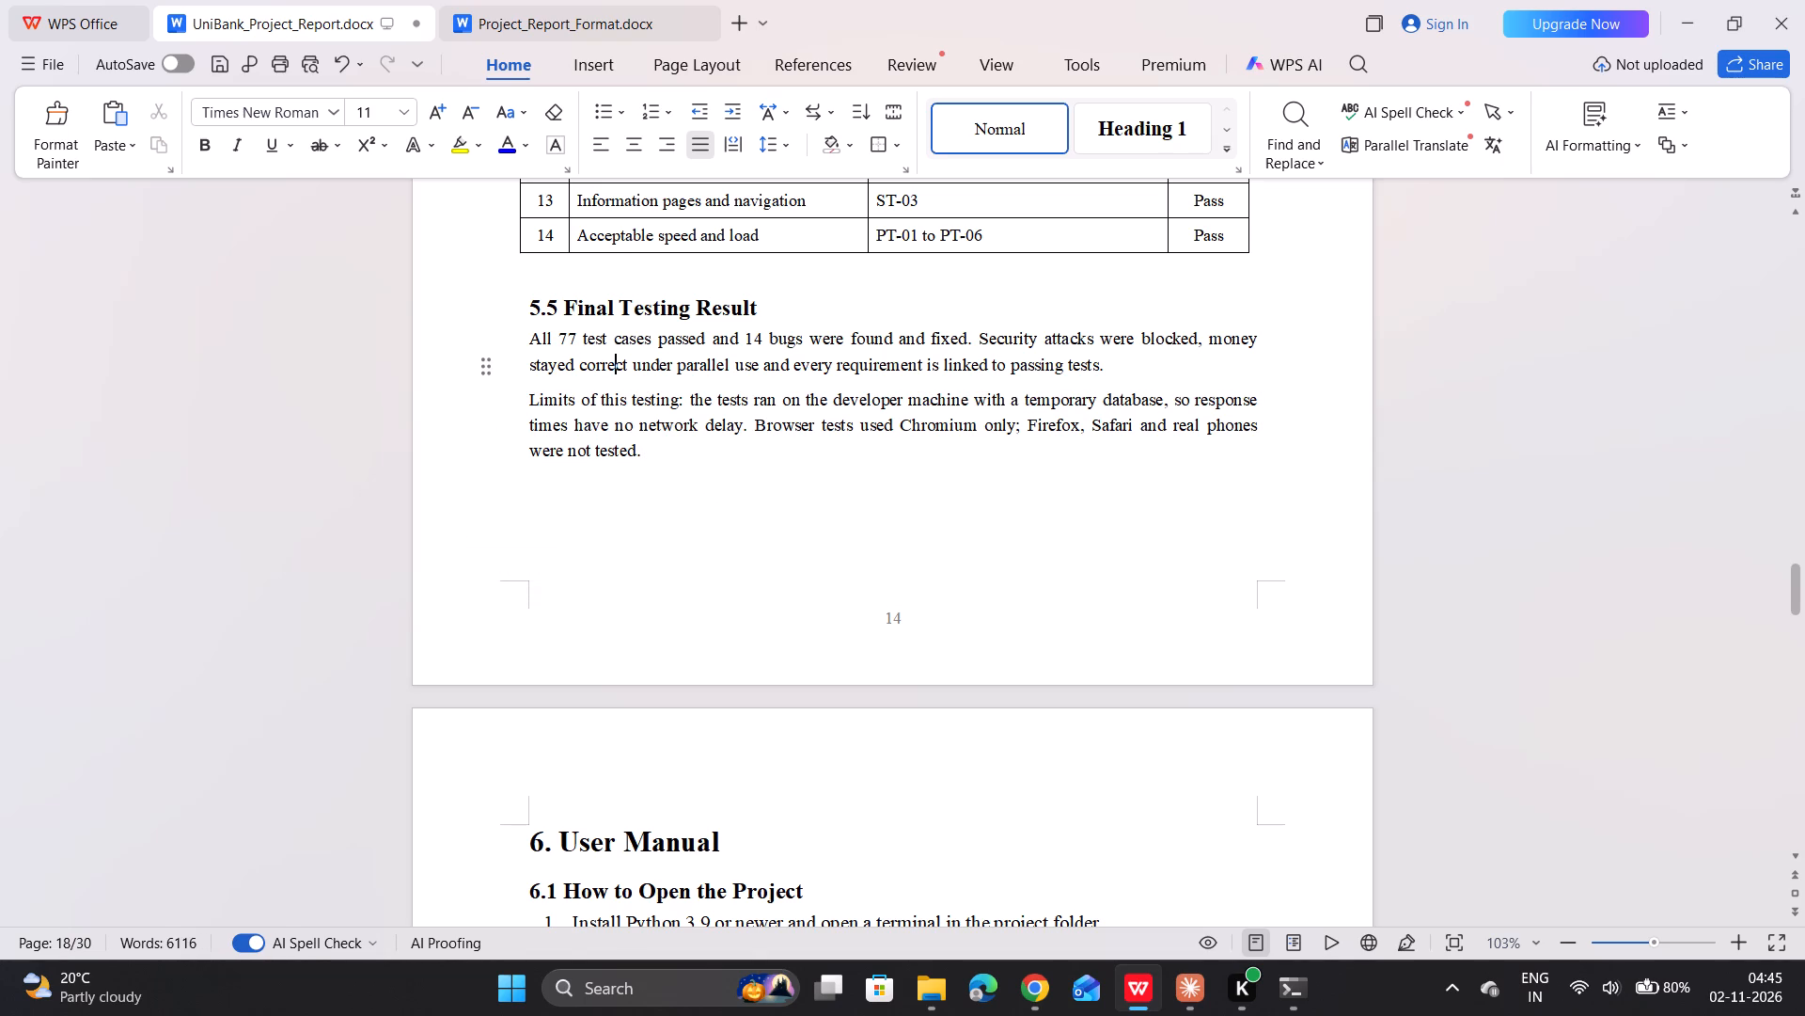
left_click_drag(527, 364, 1037, 380)
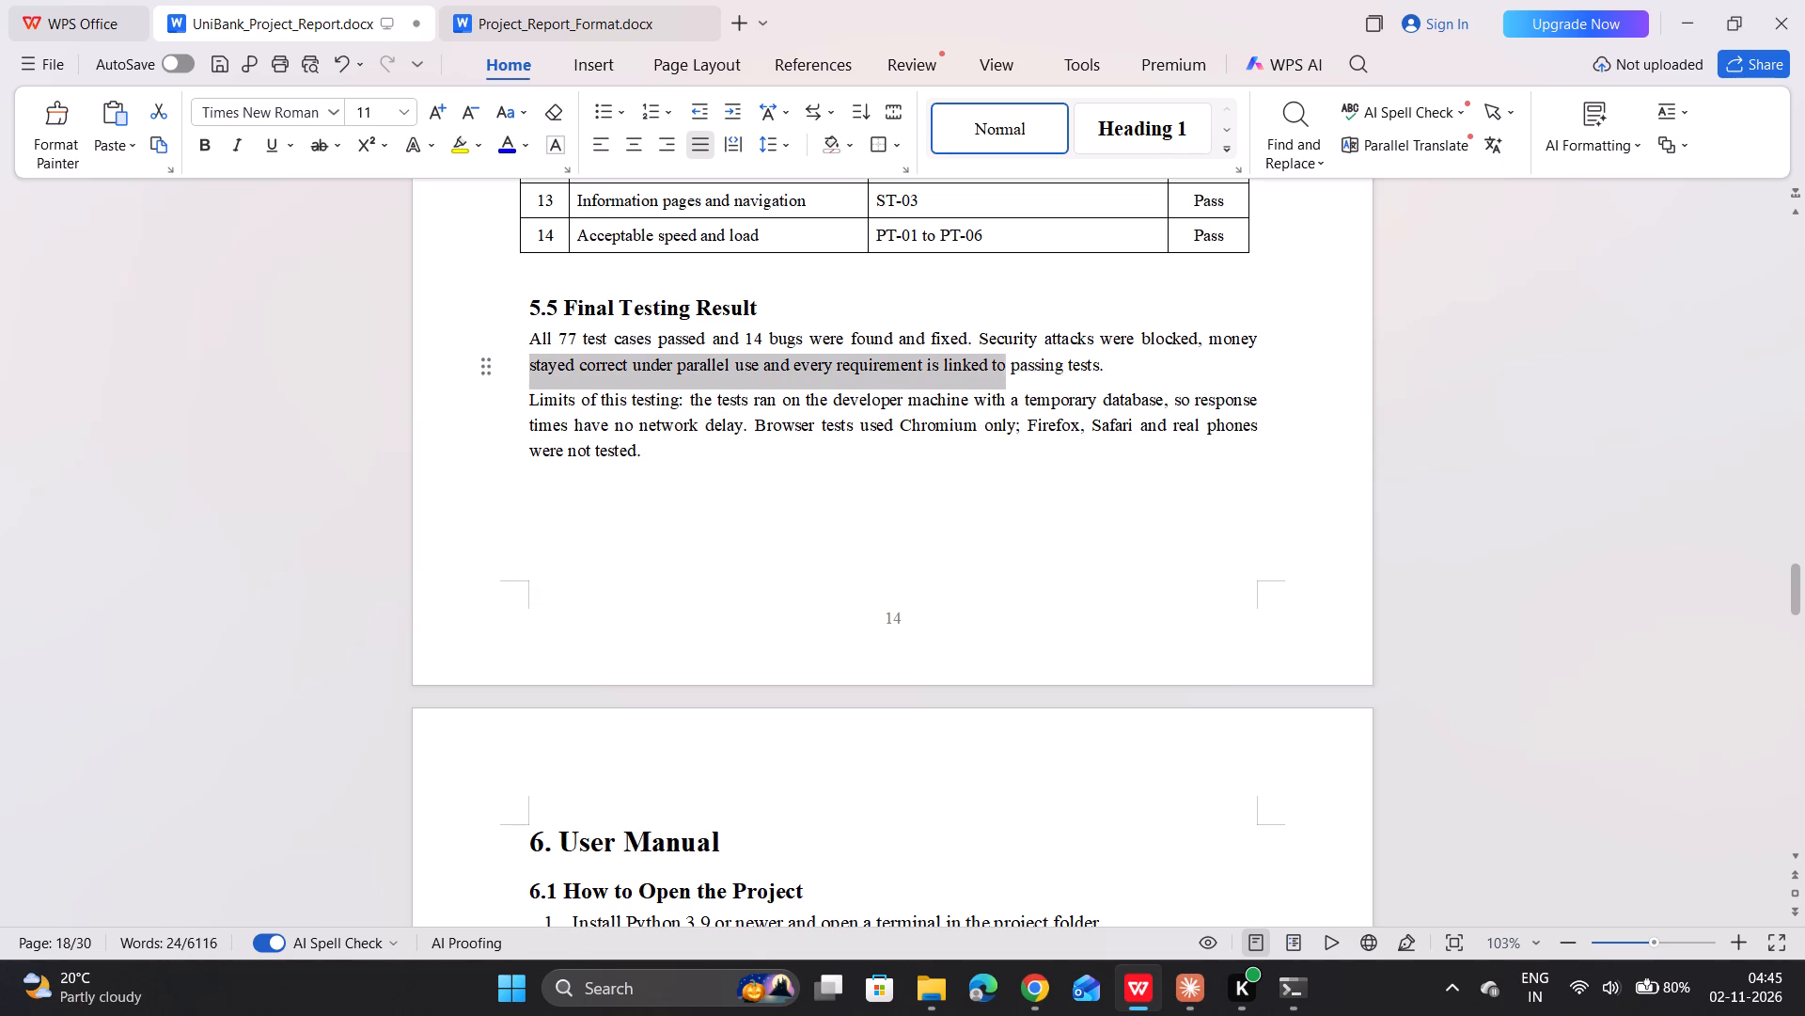
left_click_drag(1037, 380, 1183, 366)
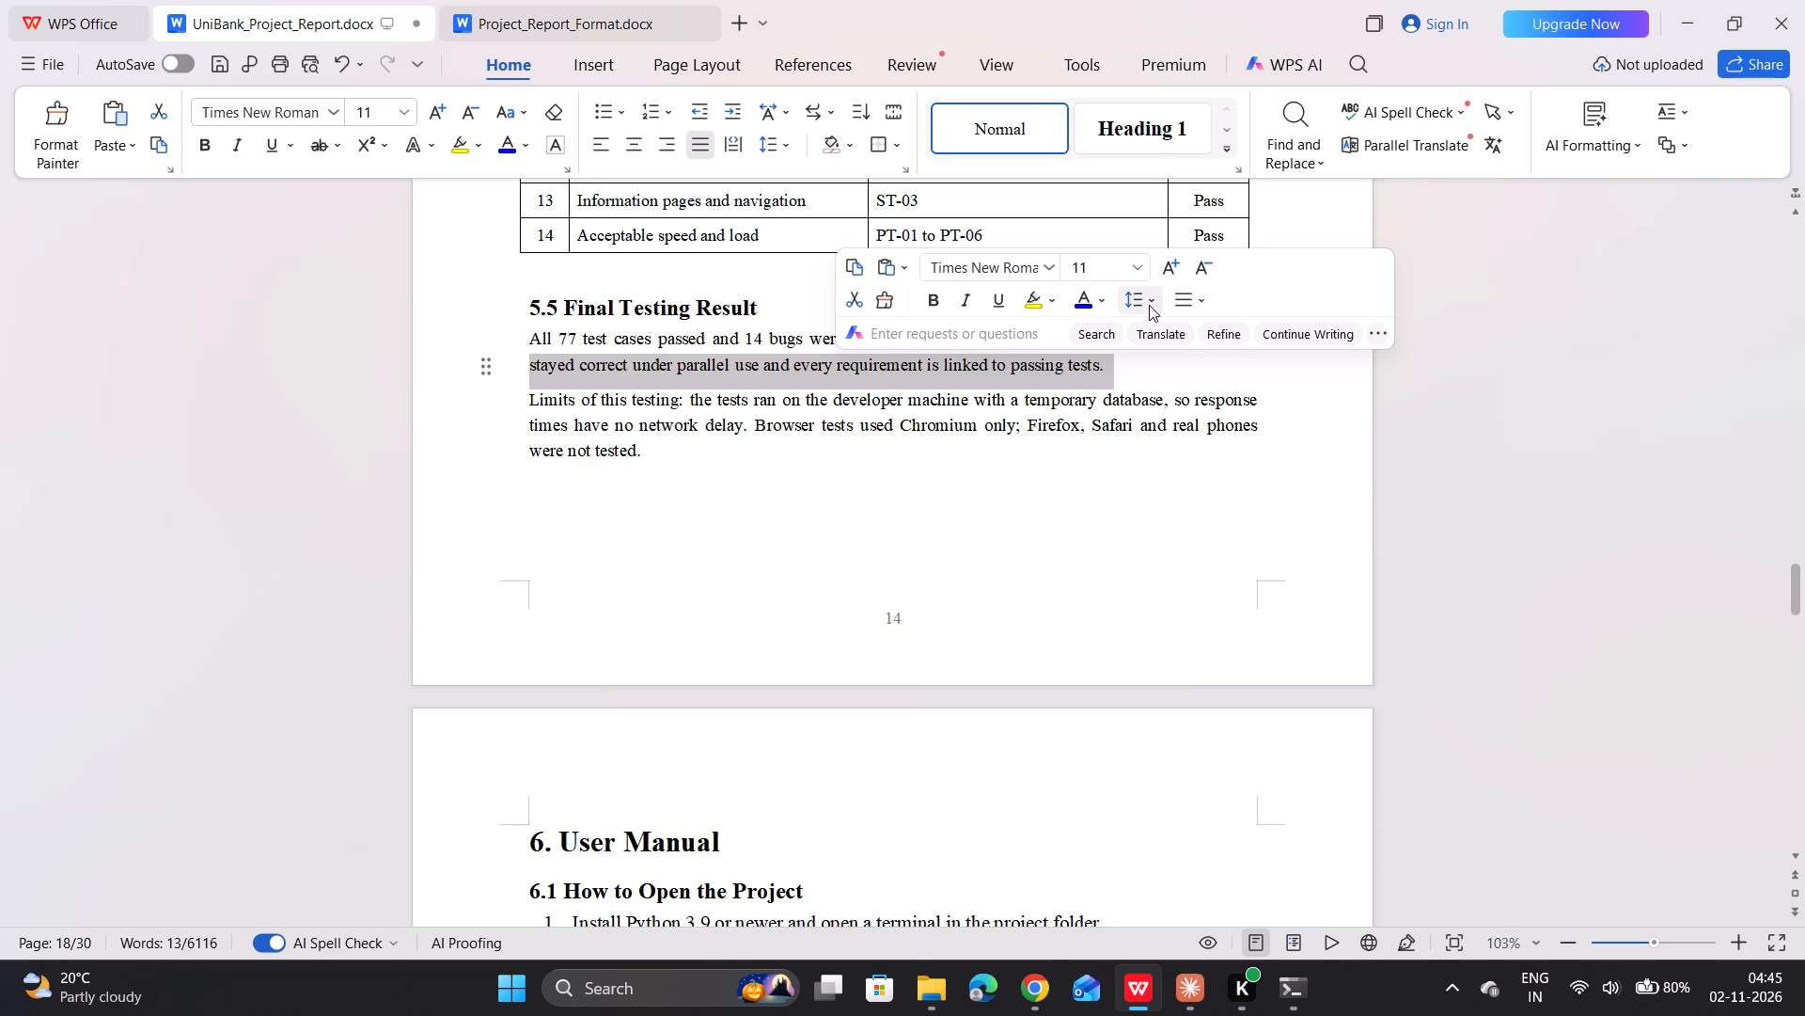
left_click(1149, 305)
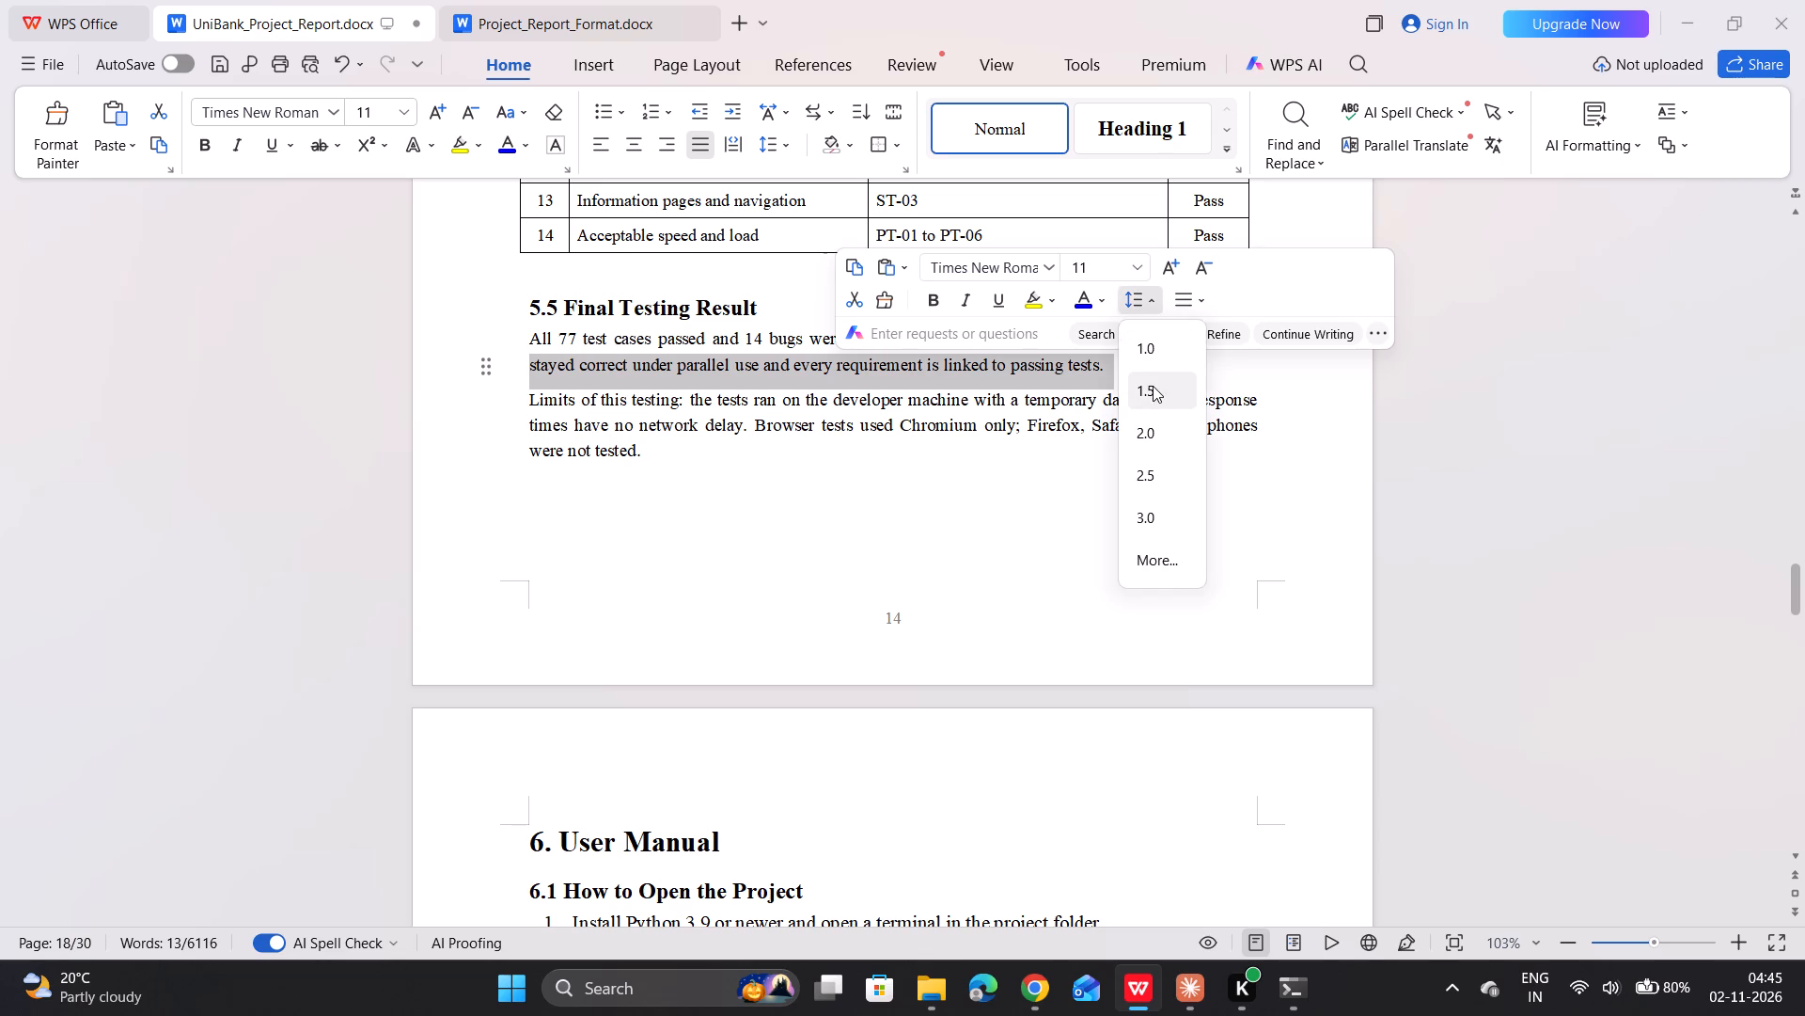
left_click(1153, 386)
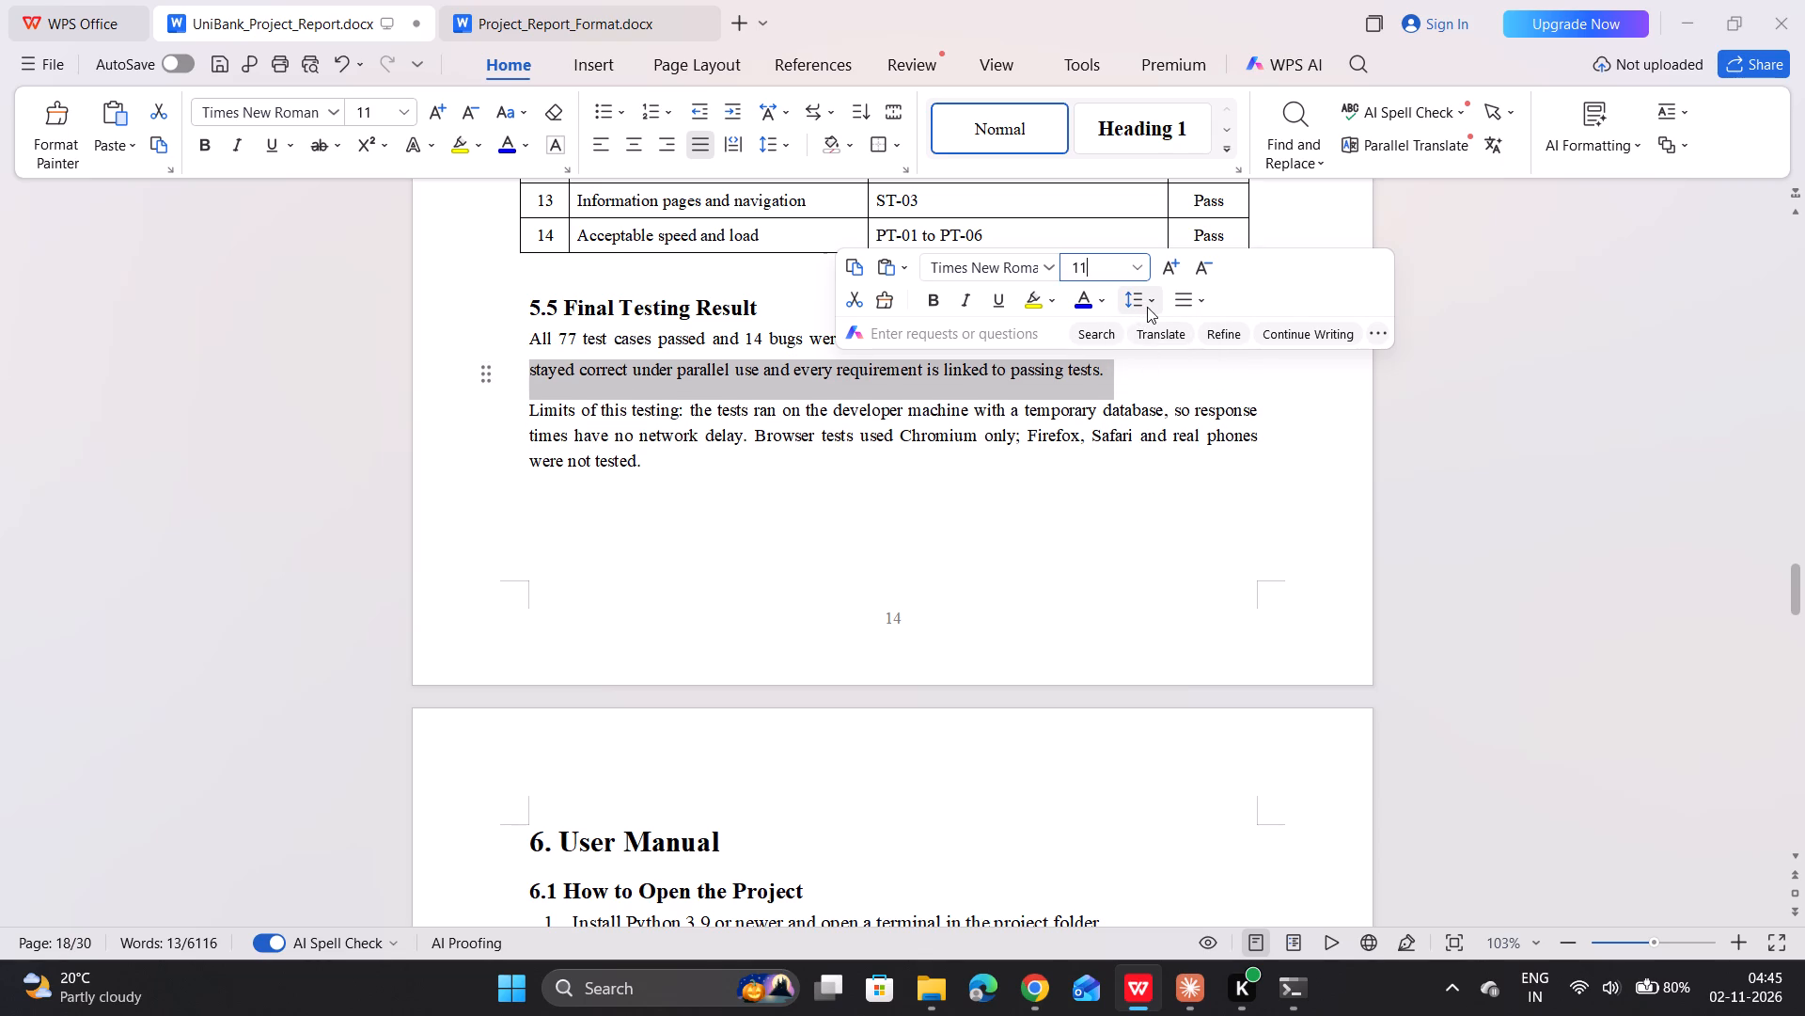
left_click(1147, 307)
left_click(1162, 343)
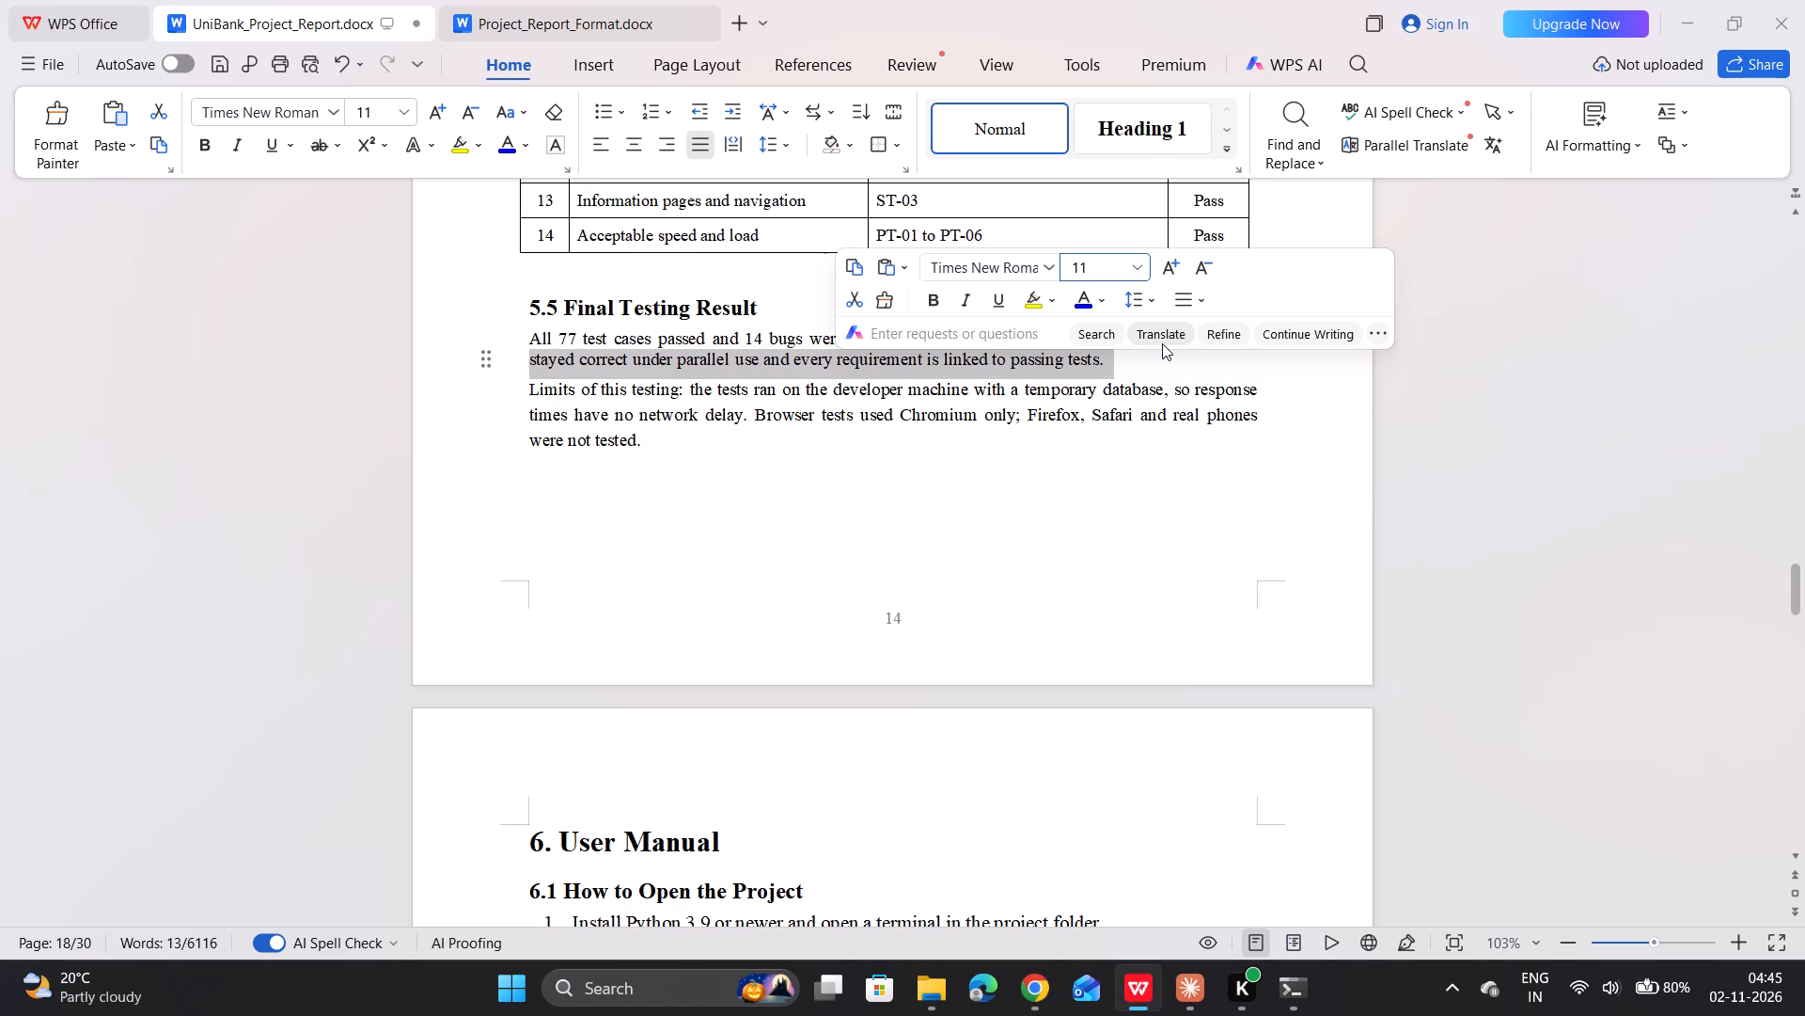
Set the line spacing of the "Limits of this testing" paragraph under "5.5 Final Testing Result" to 1.0.
left_click(1135, 366)
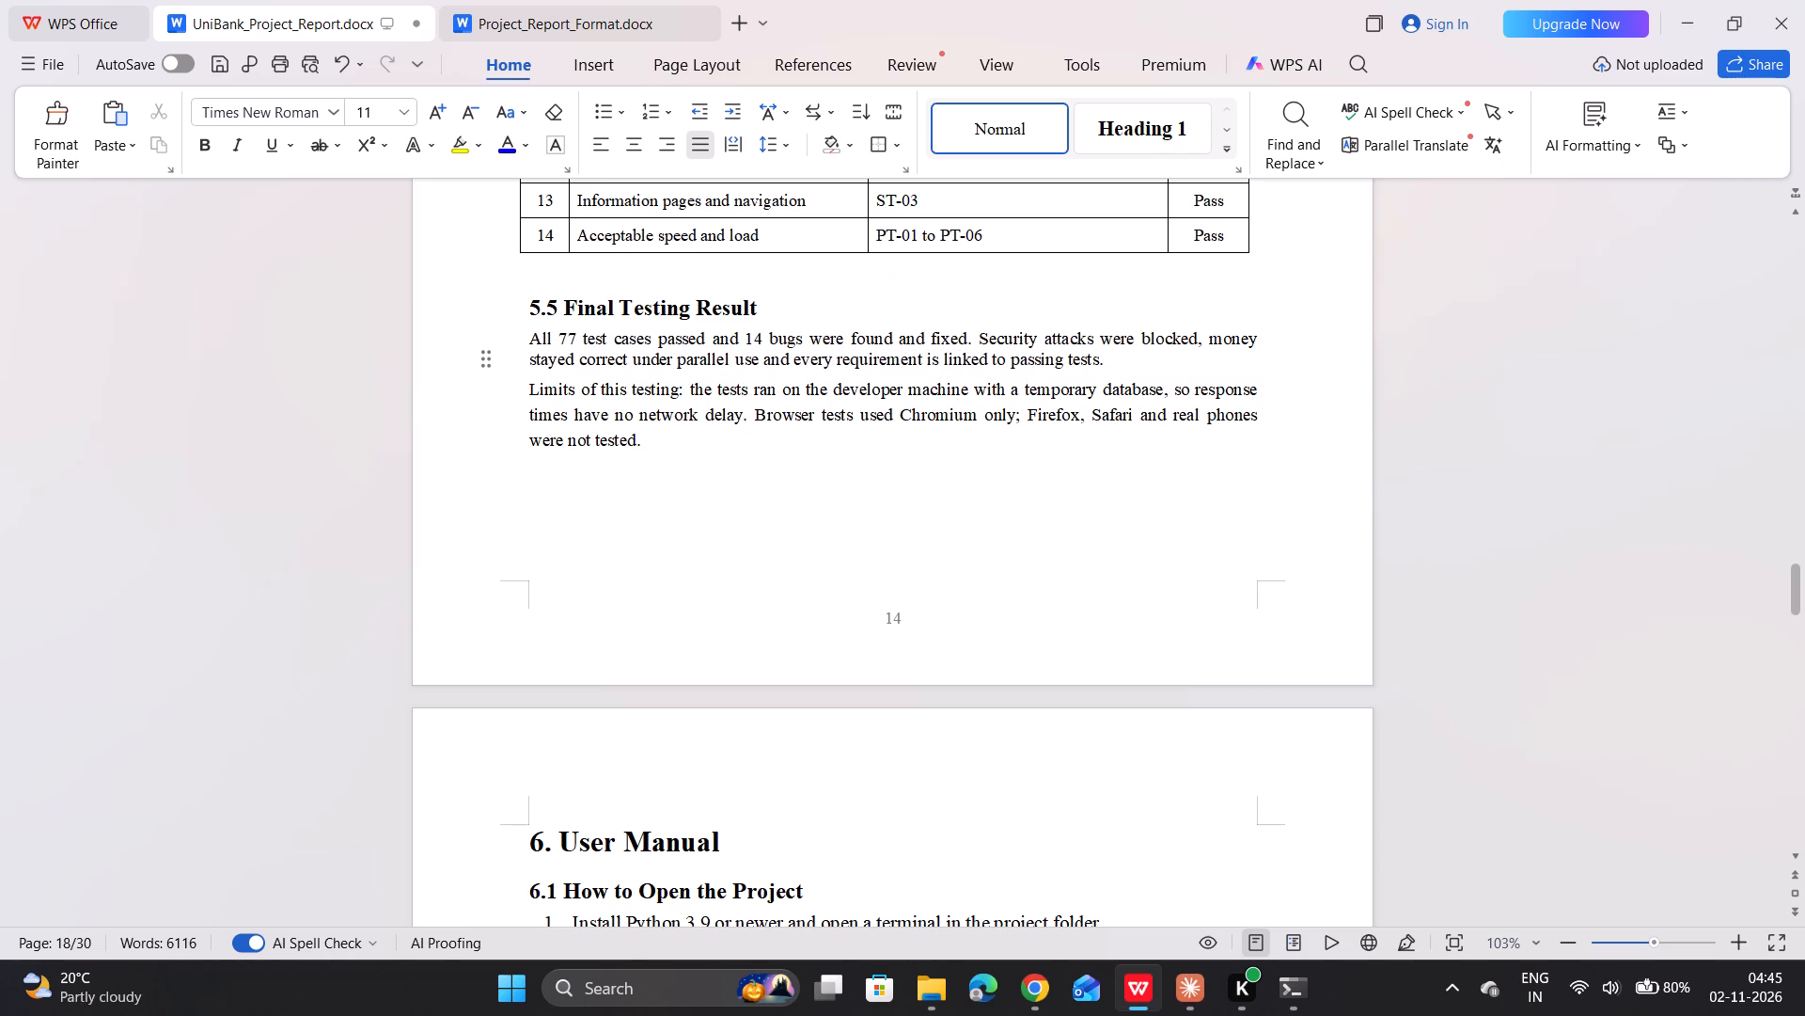
left_click_drag(529, 381, 572, 385)
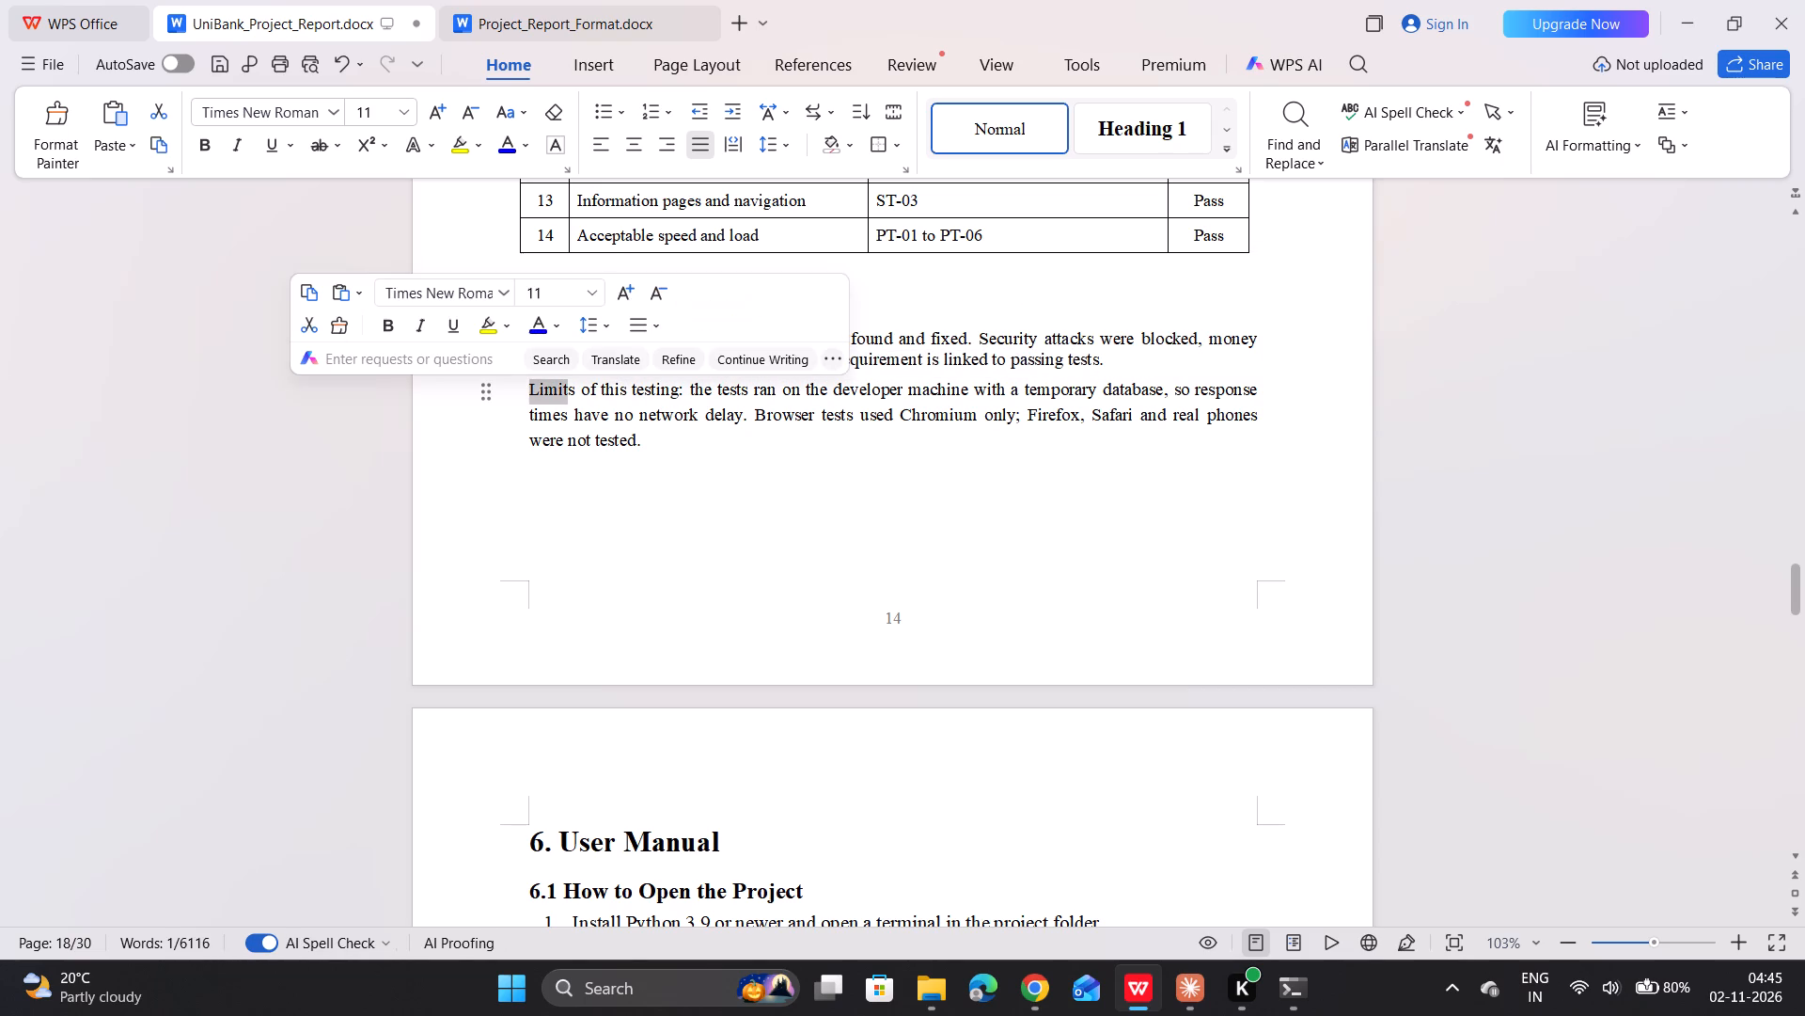
left_click(614, 323)
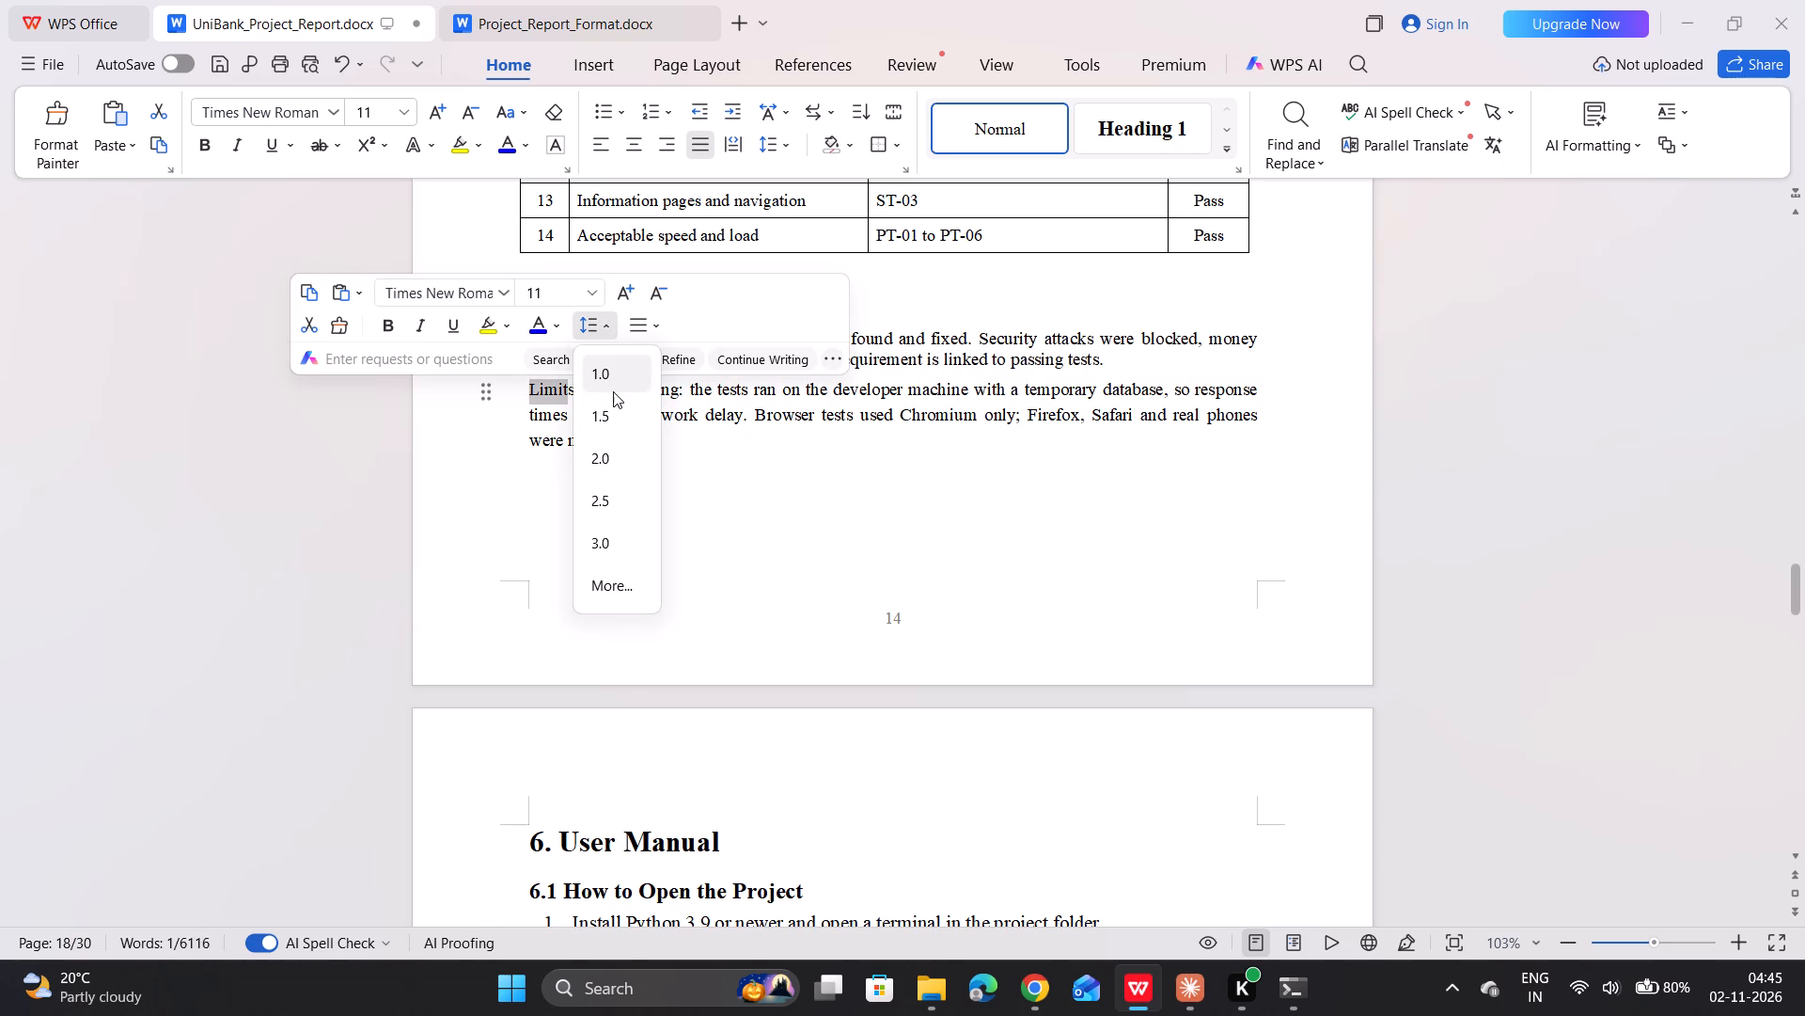
left_click(614, 392)
left_click(613, 379)
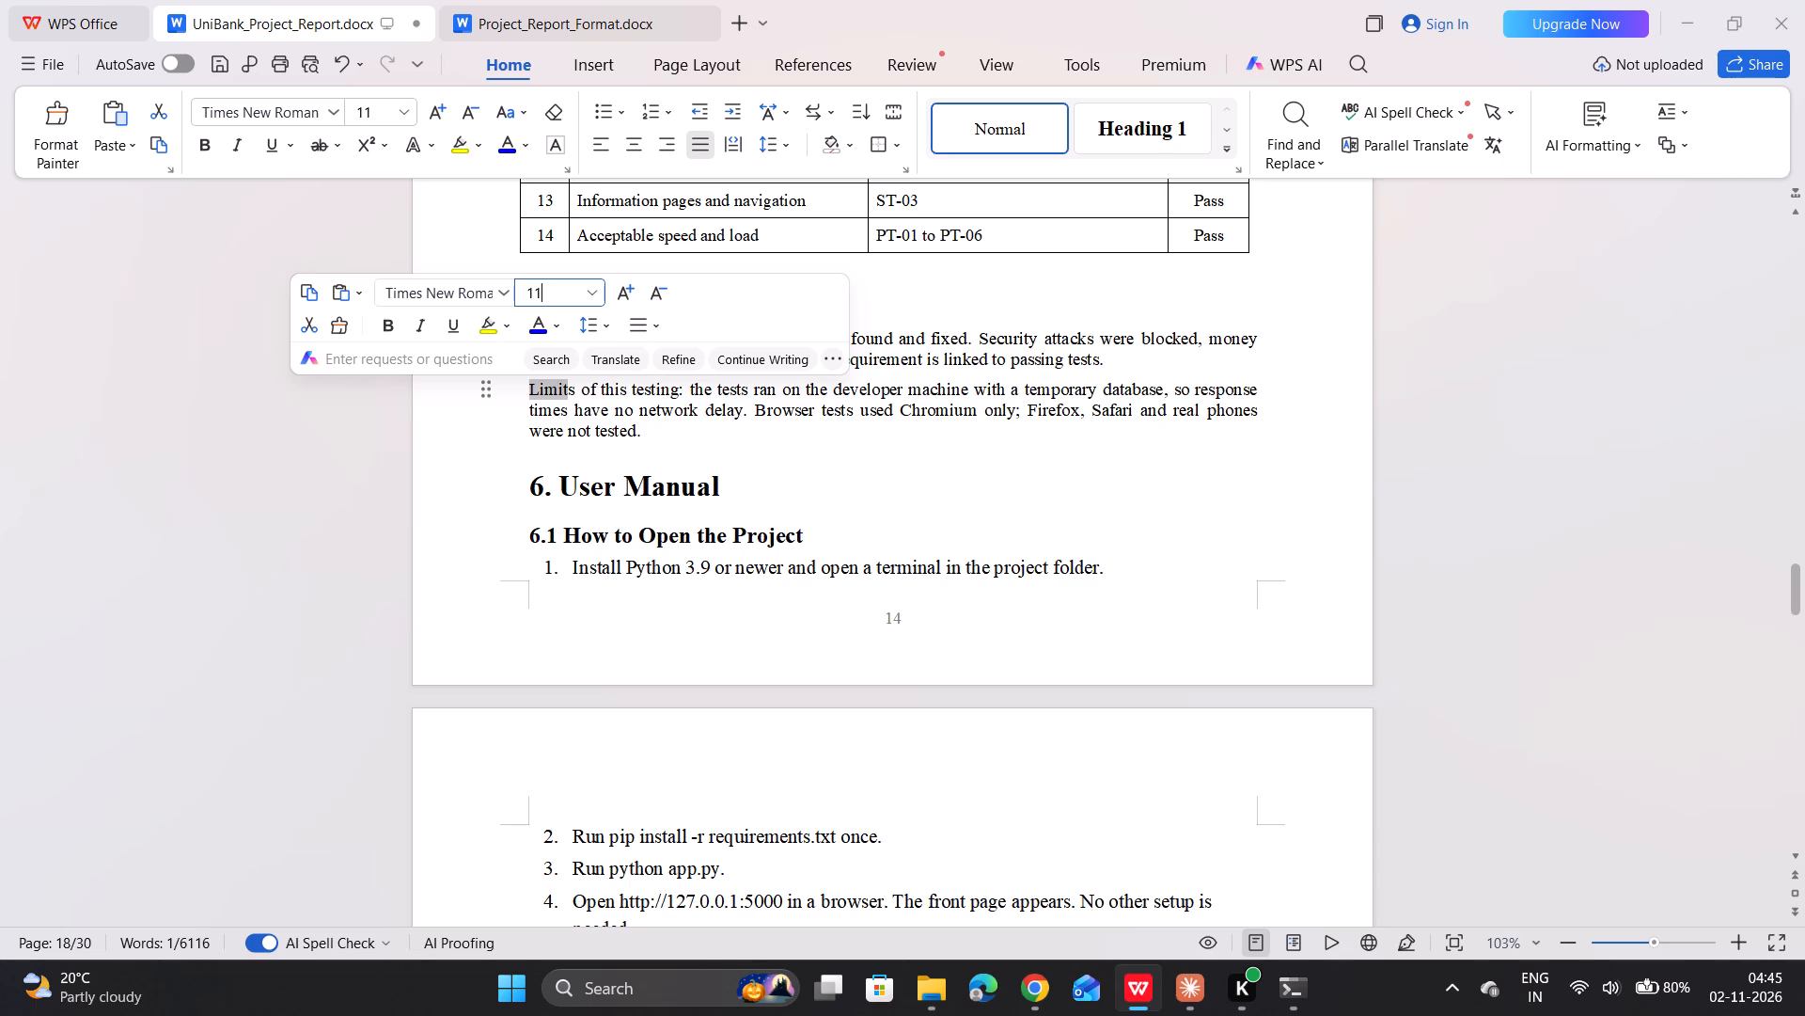
left_click(731, 456)
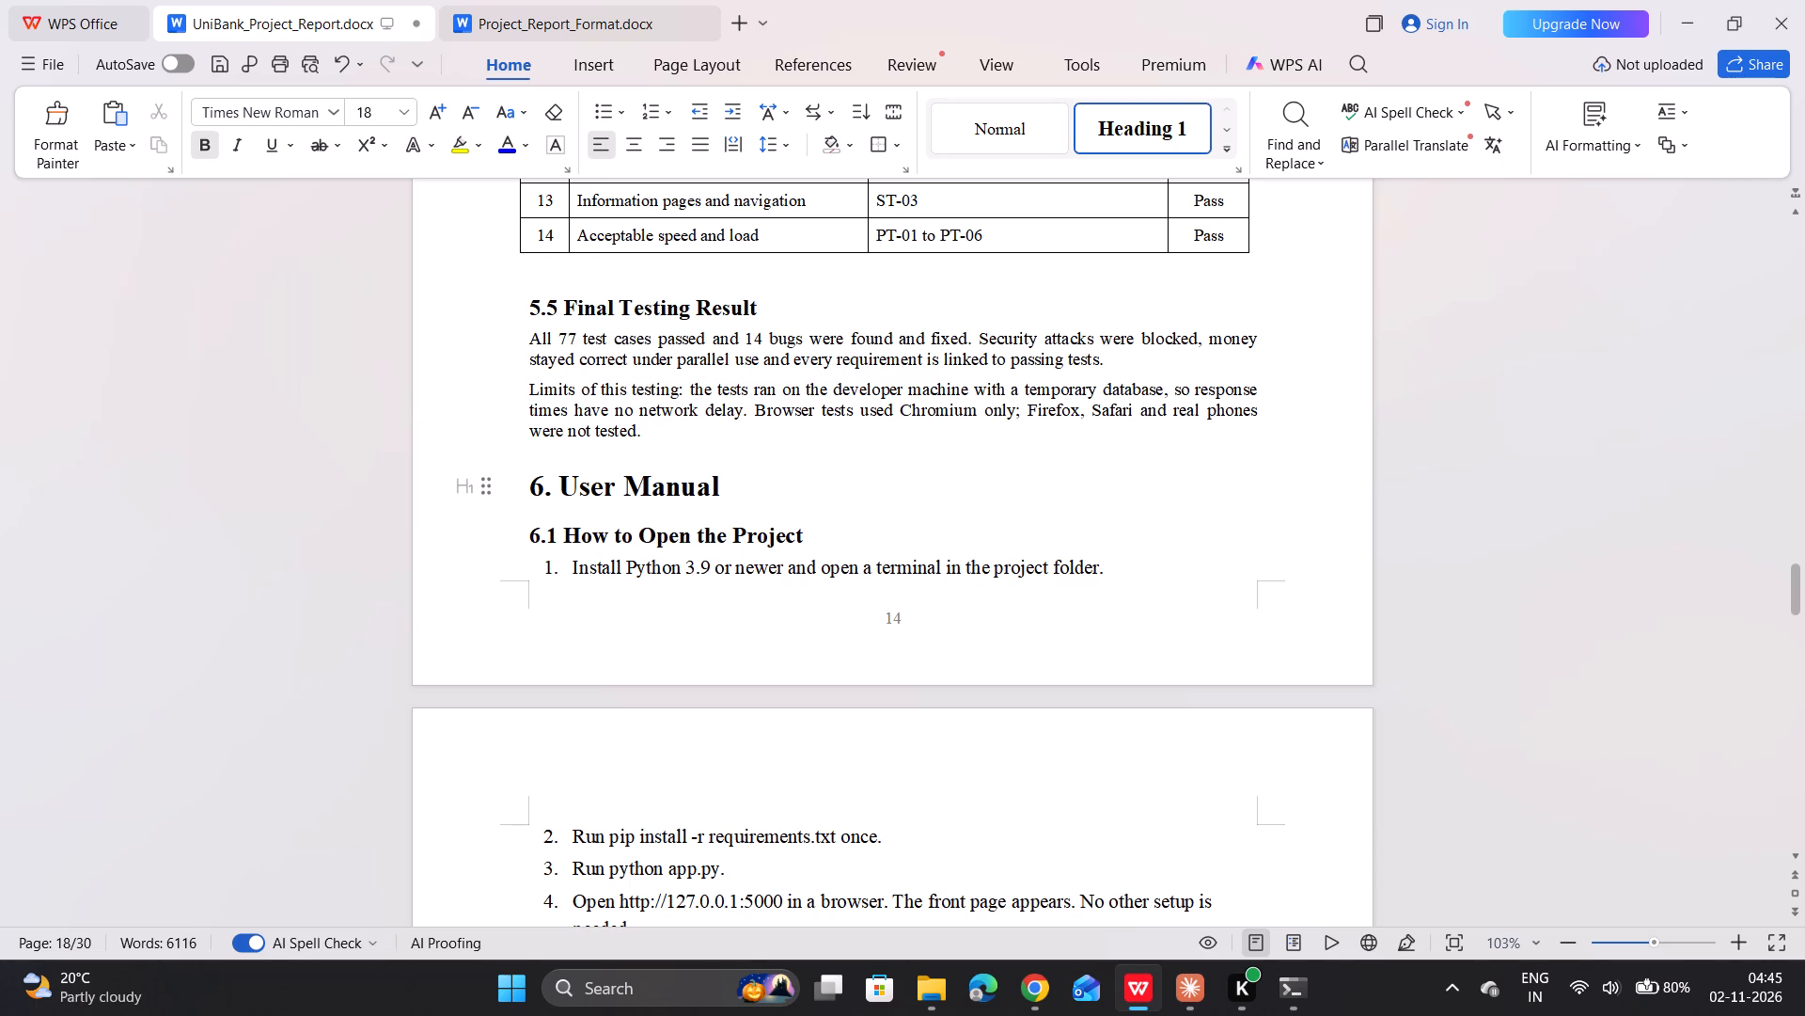
Set the four-item numbered list under "6.1 How to Open the Project" to 1.0 line spacing and font size 11.
scroll(813, 389, "right", 1)
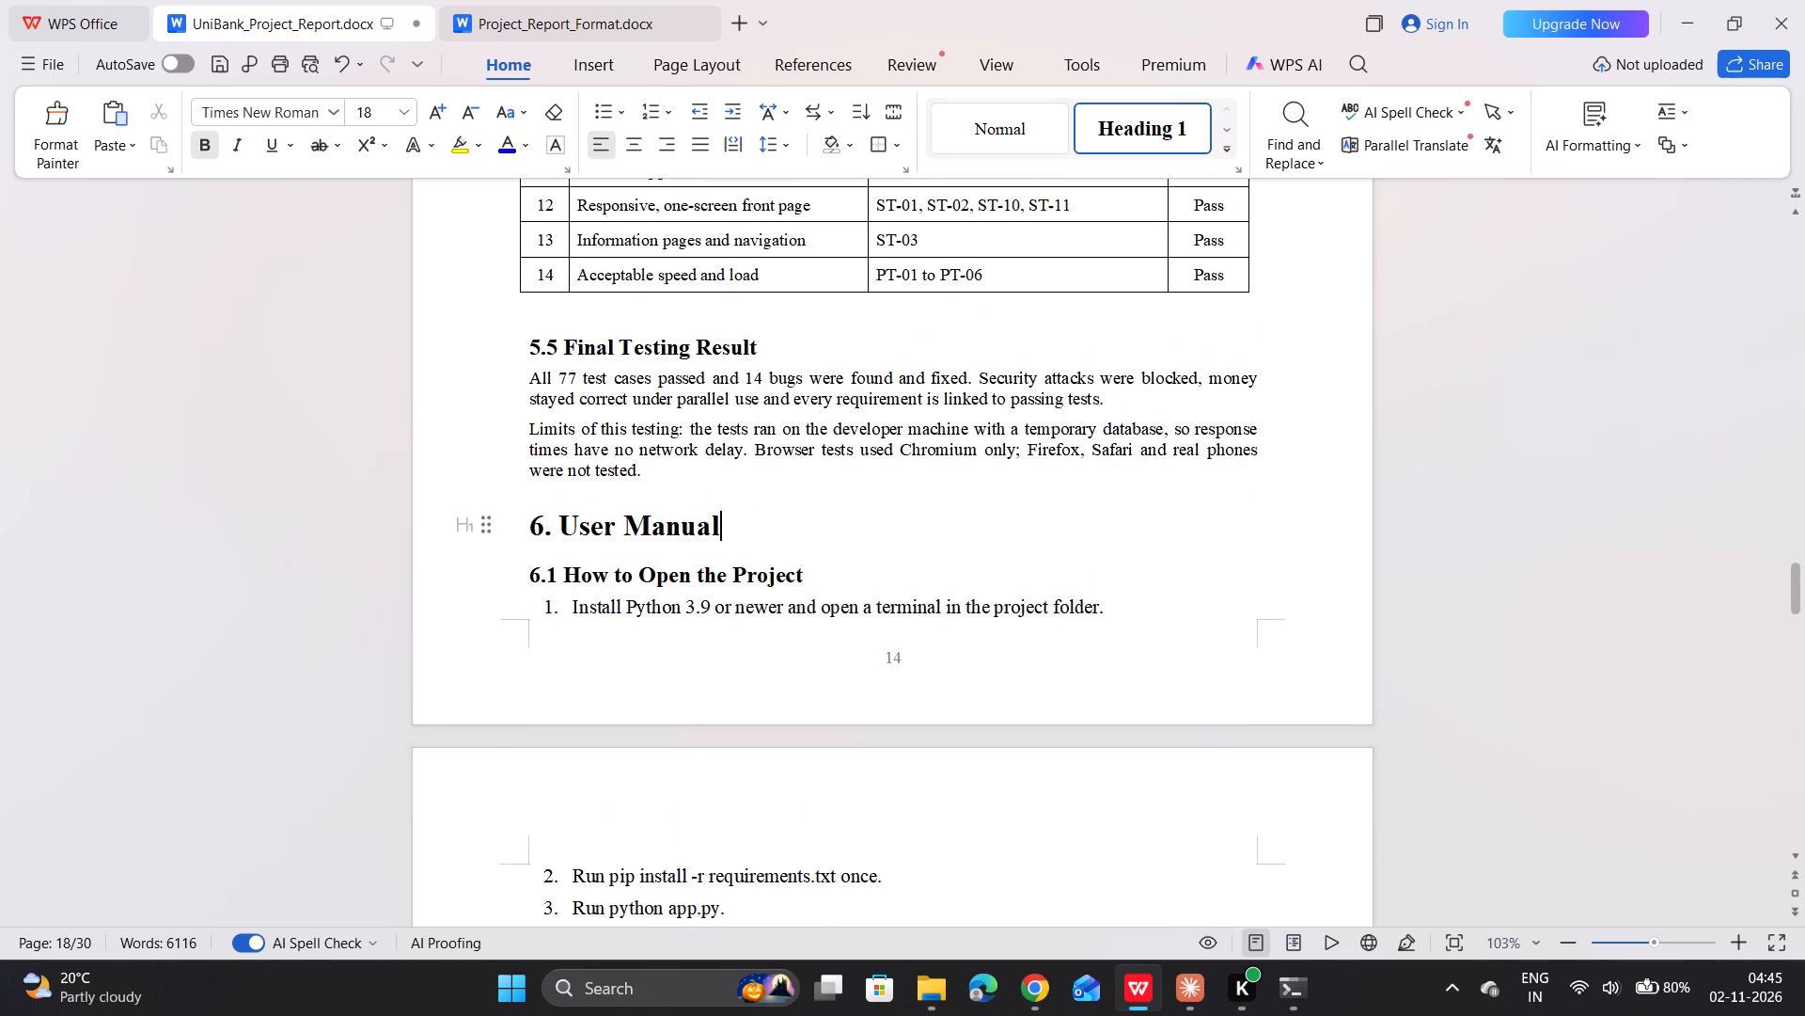
scroll(813, 389, "right", 1)
scroll(813, 389, "down", 2)
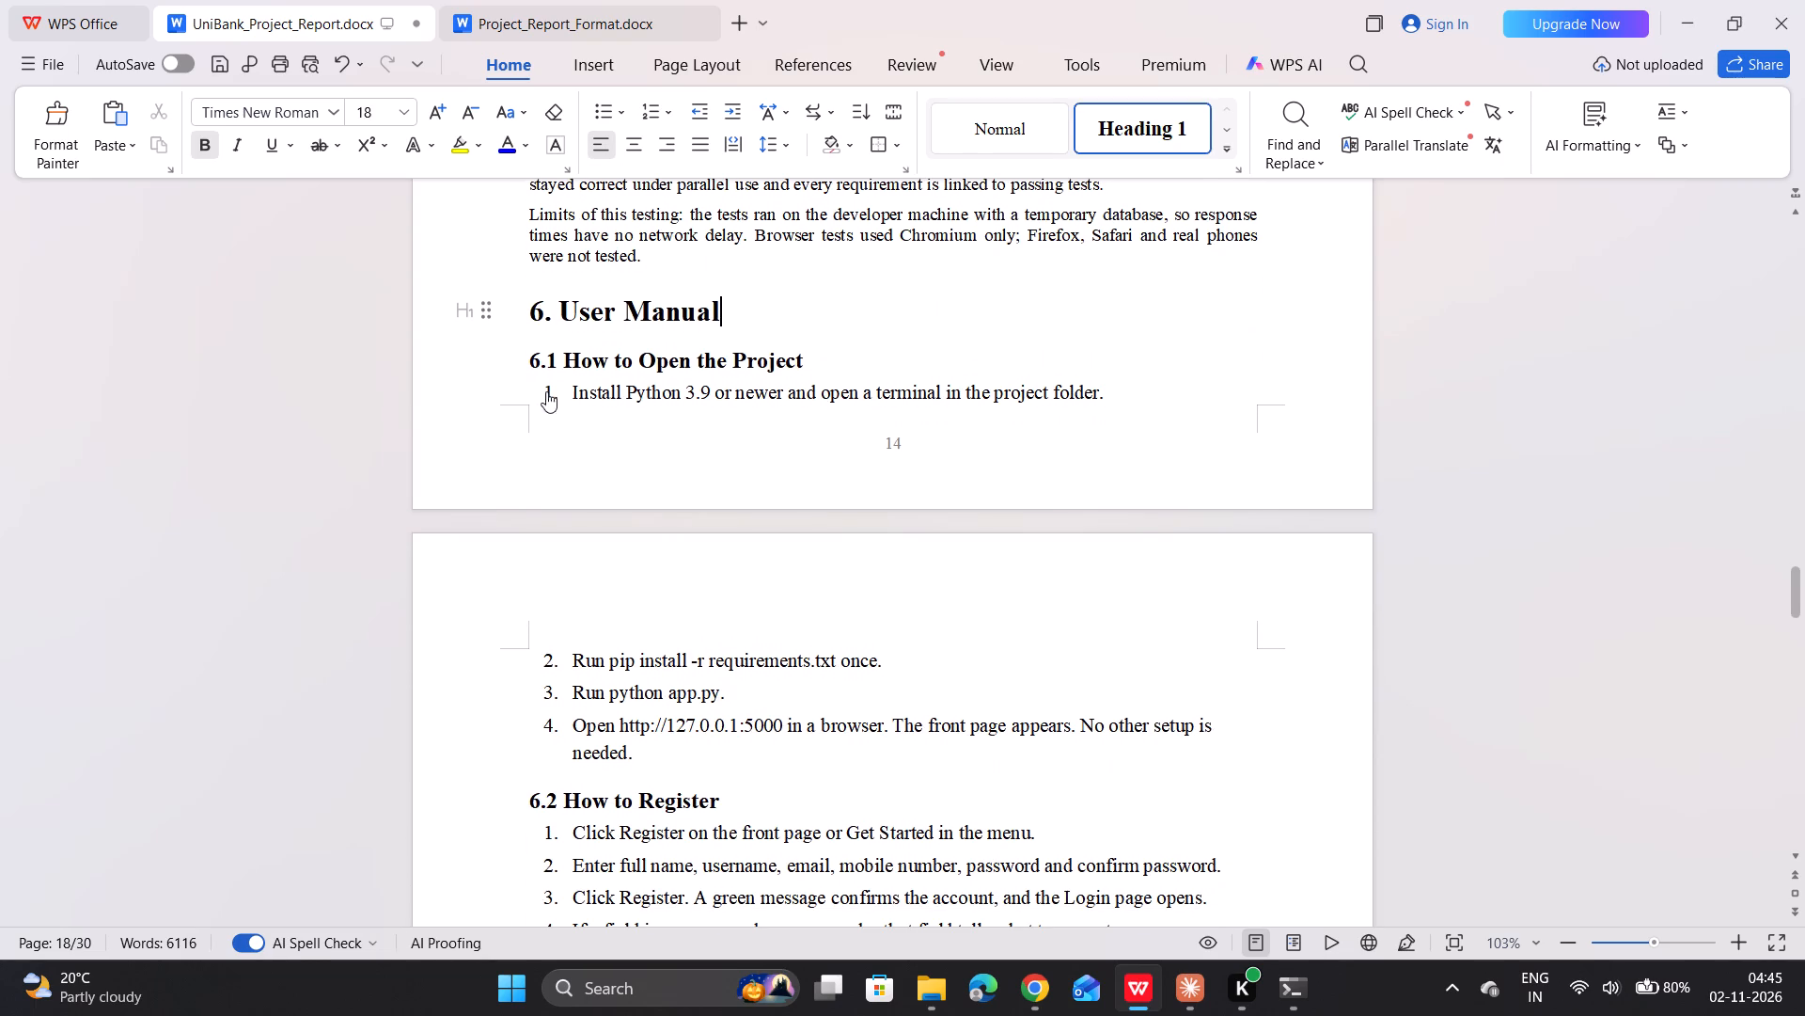
left_click_drag(539, 388, 720, 731)
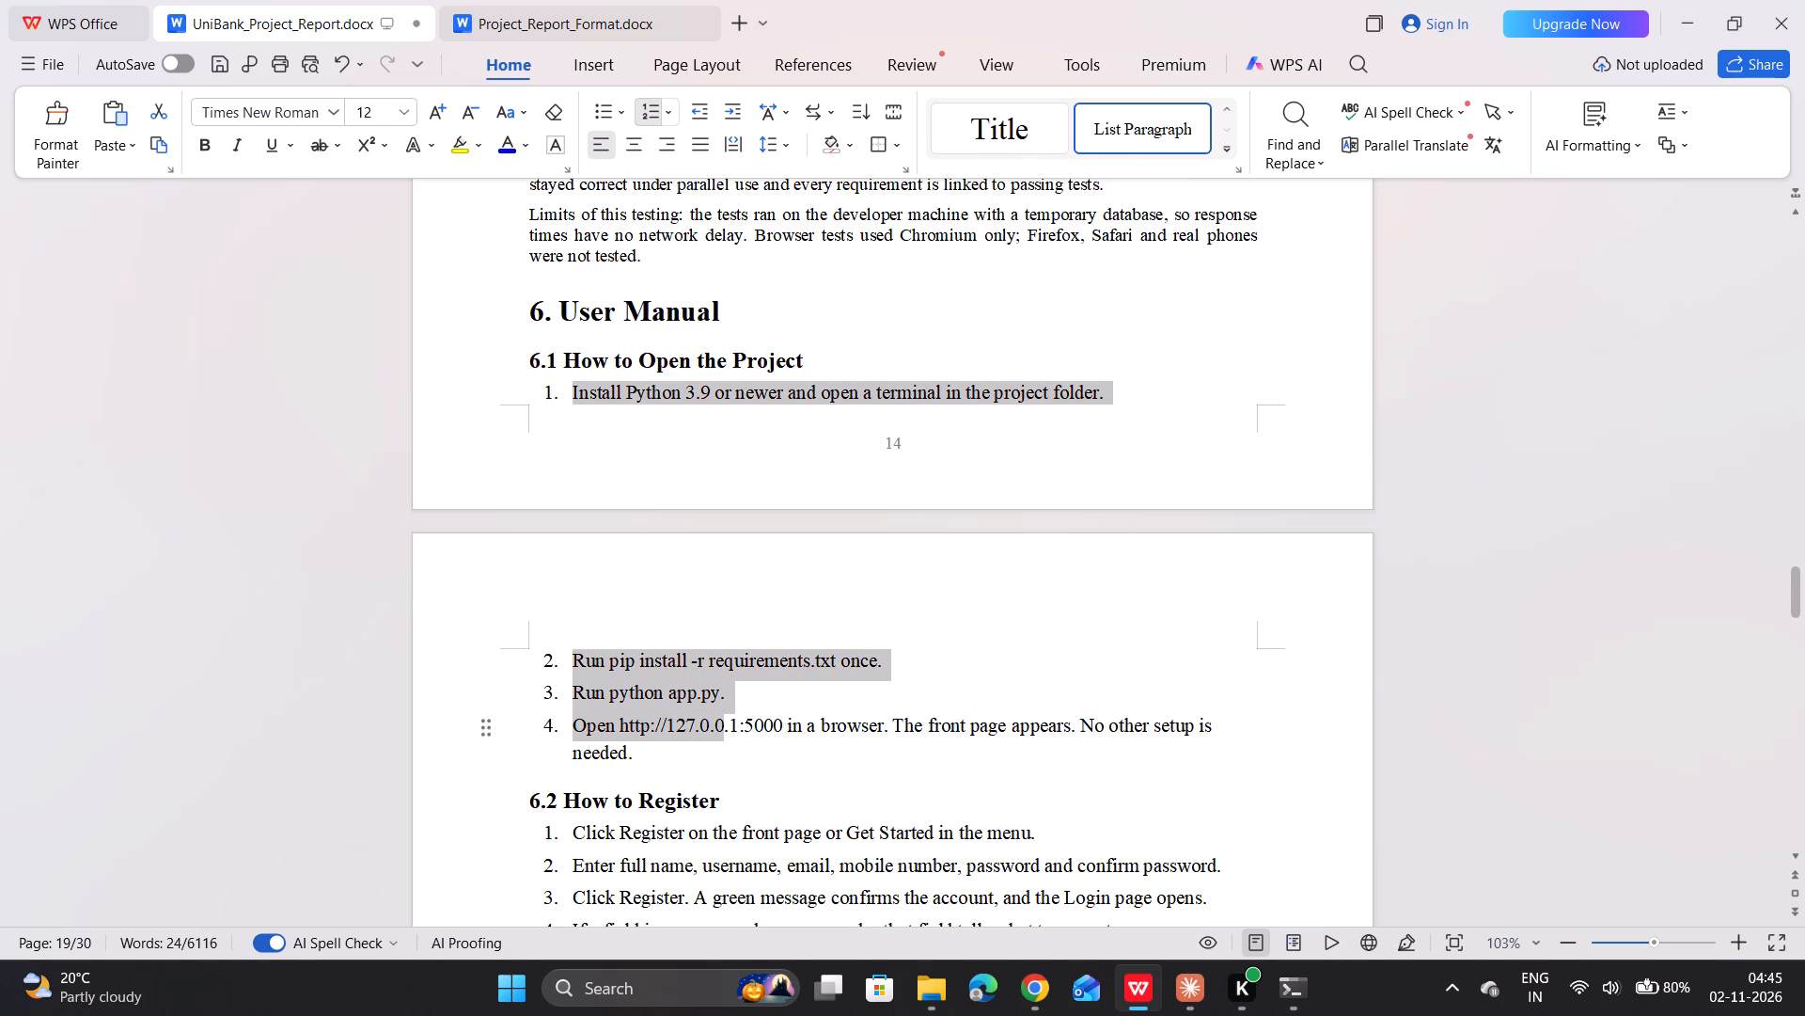
left_click_drag(720, 731, 716, 752)
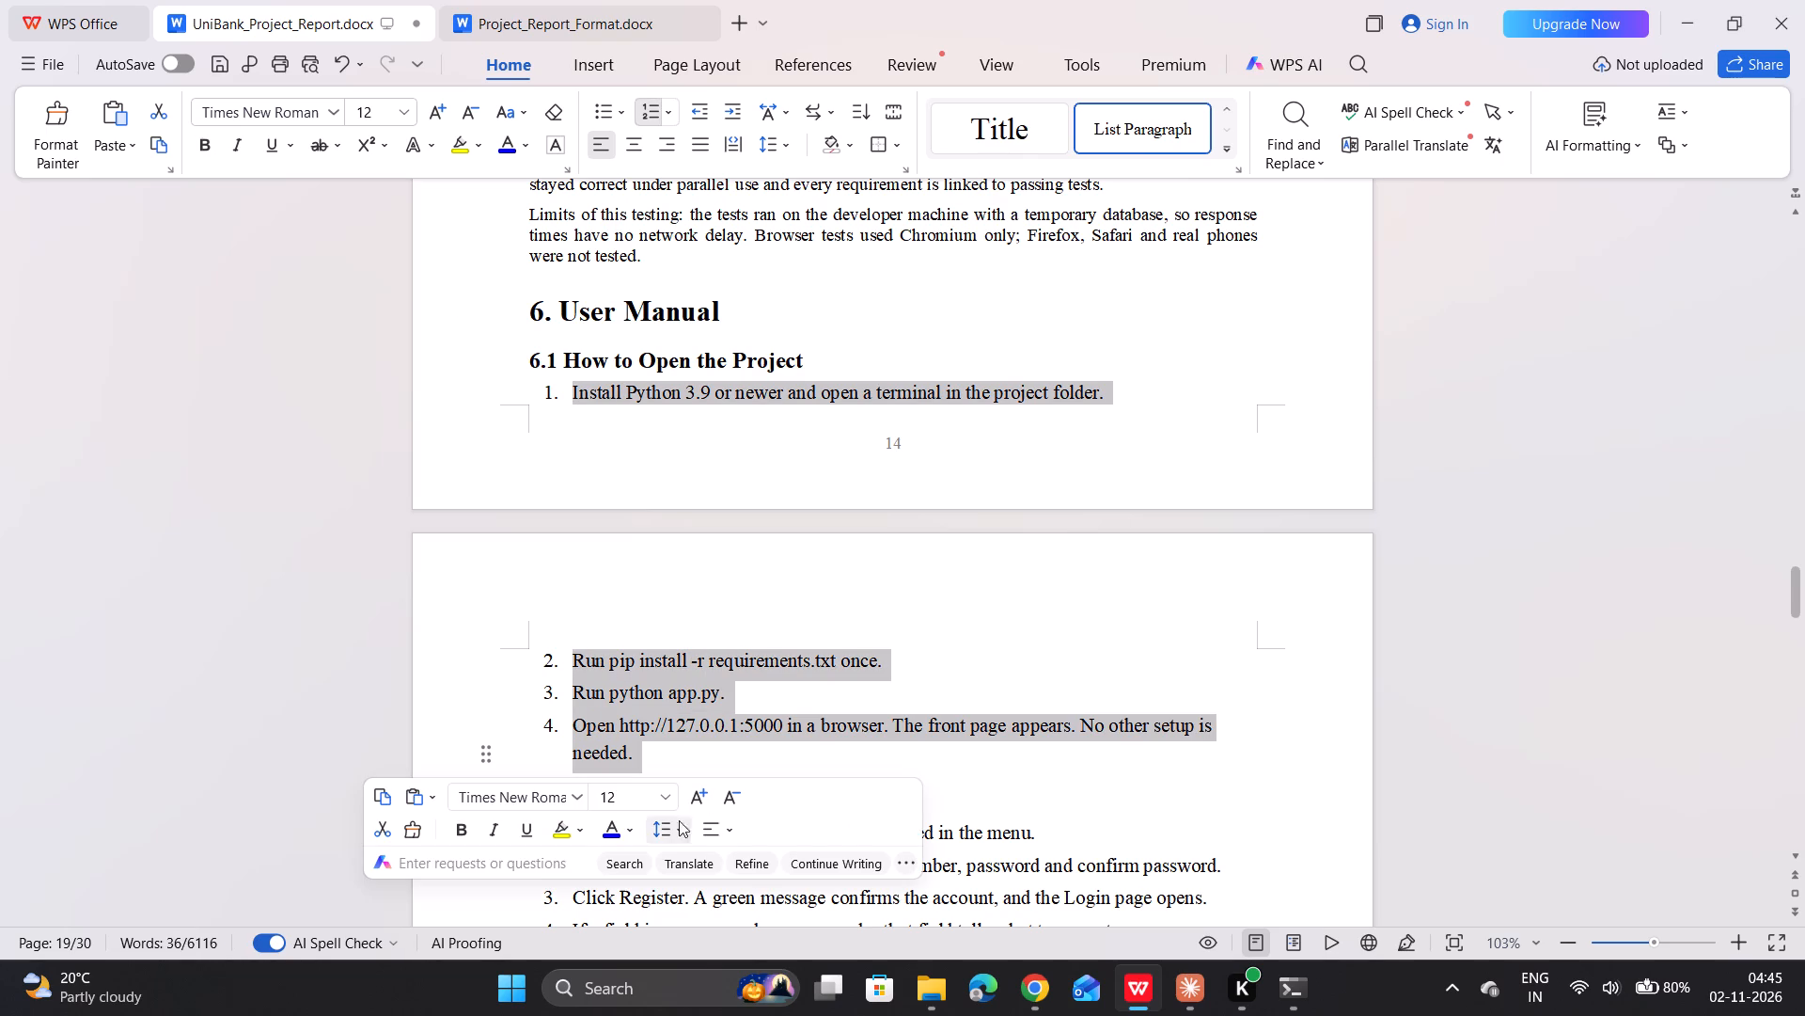
left_click(640, 790)
type("11")
left_click(681, 825)
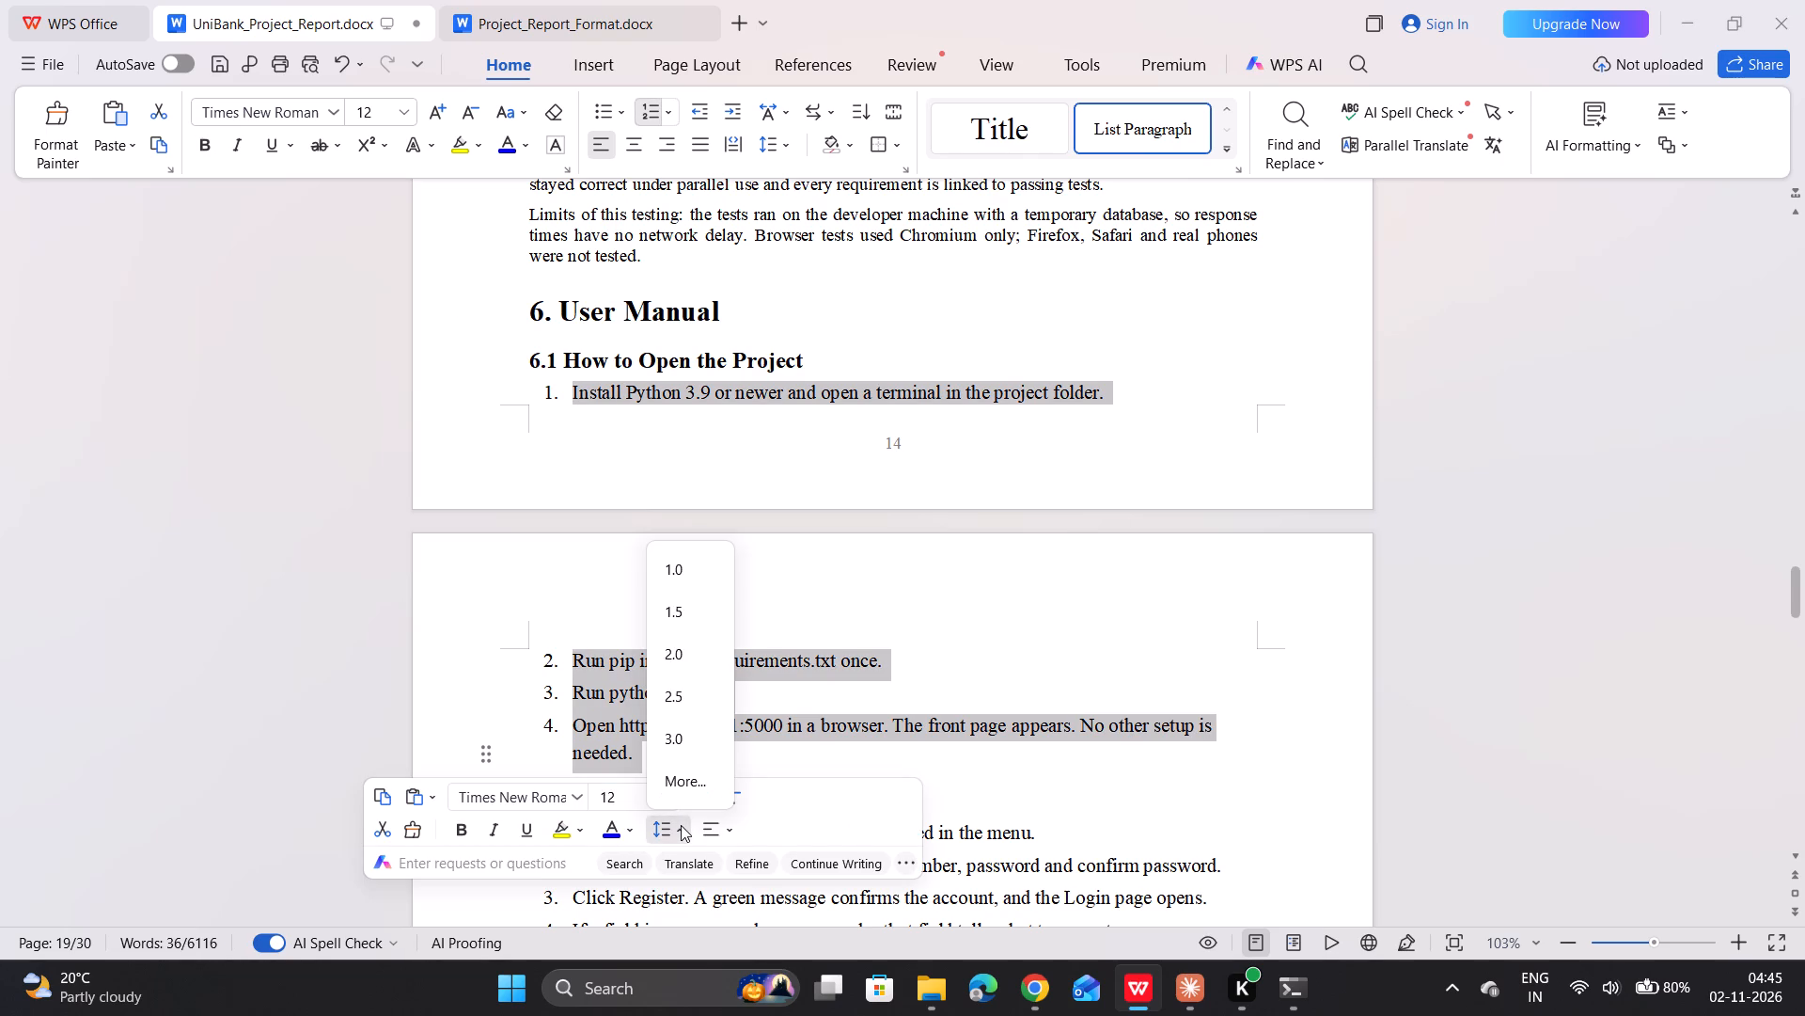
left_click(688, 573)
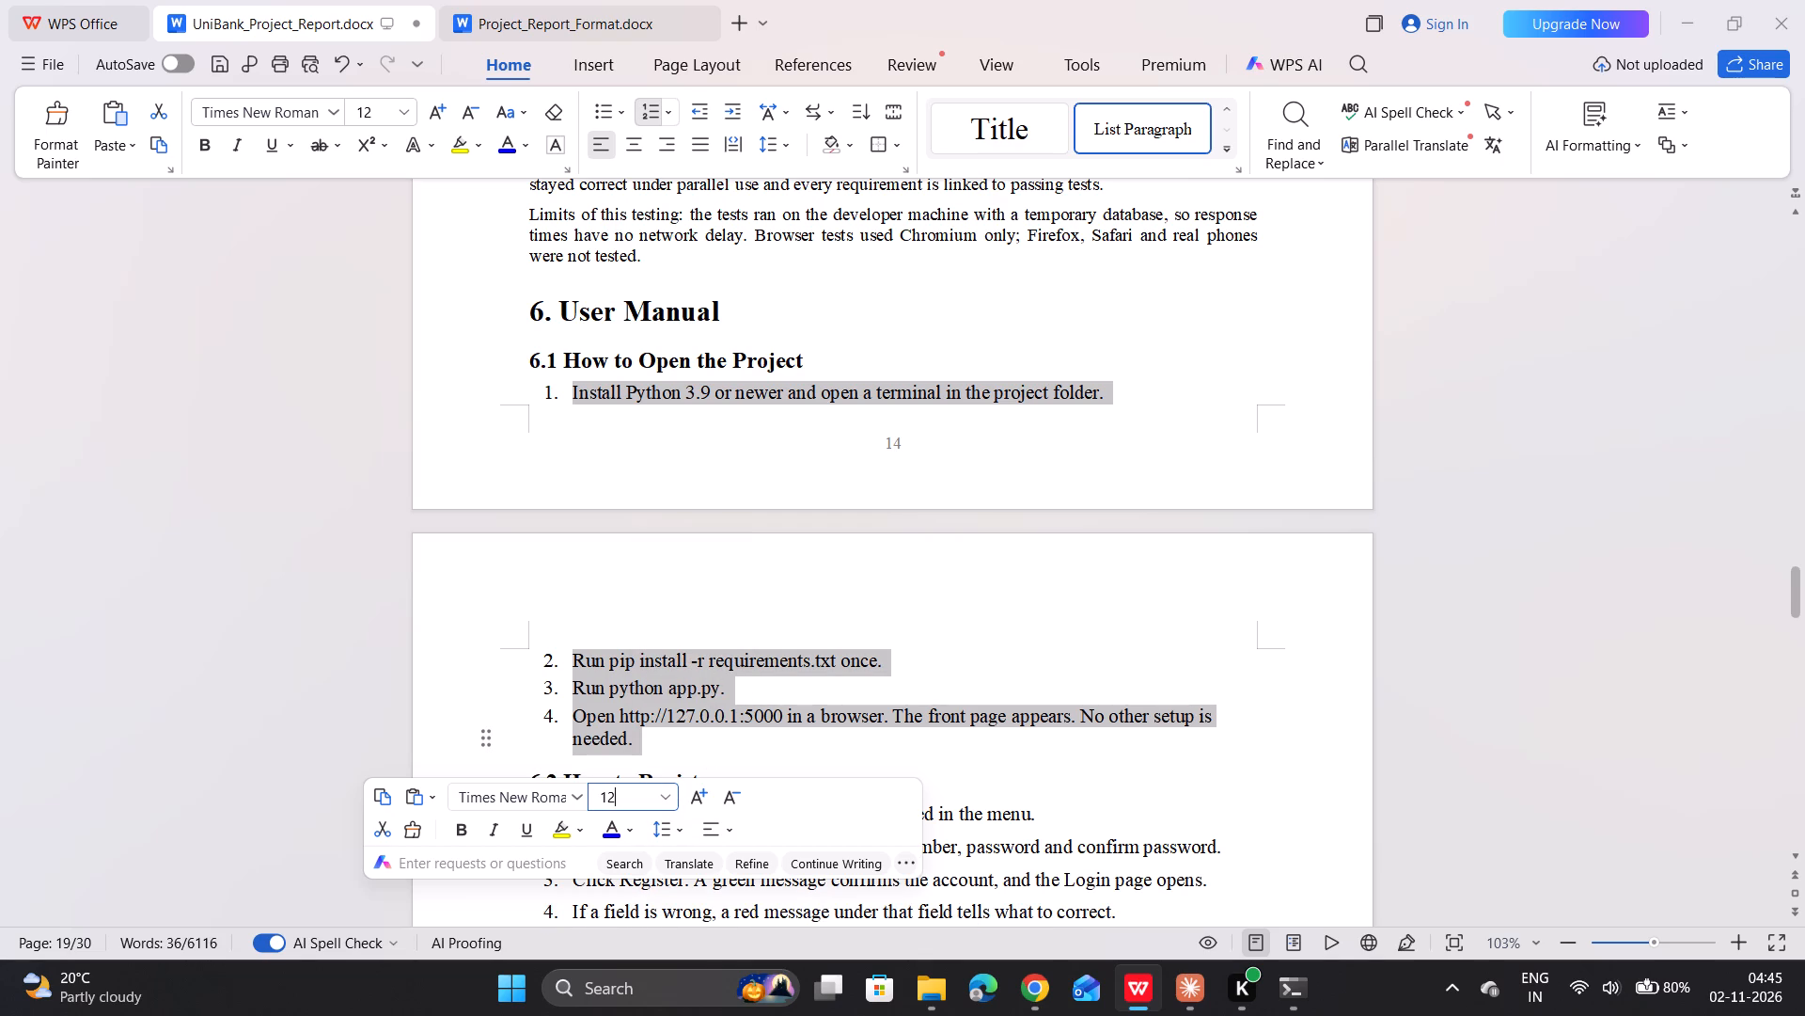
key("BackSpace")
key("1")
key("Return")
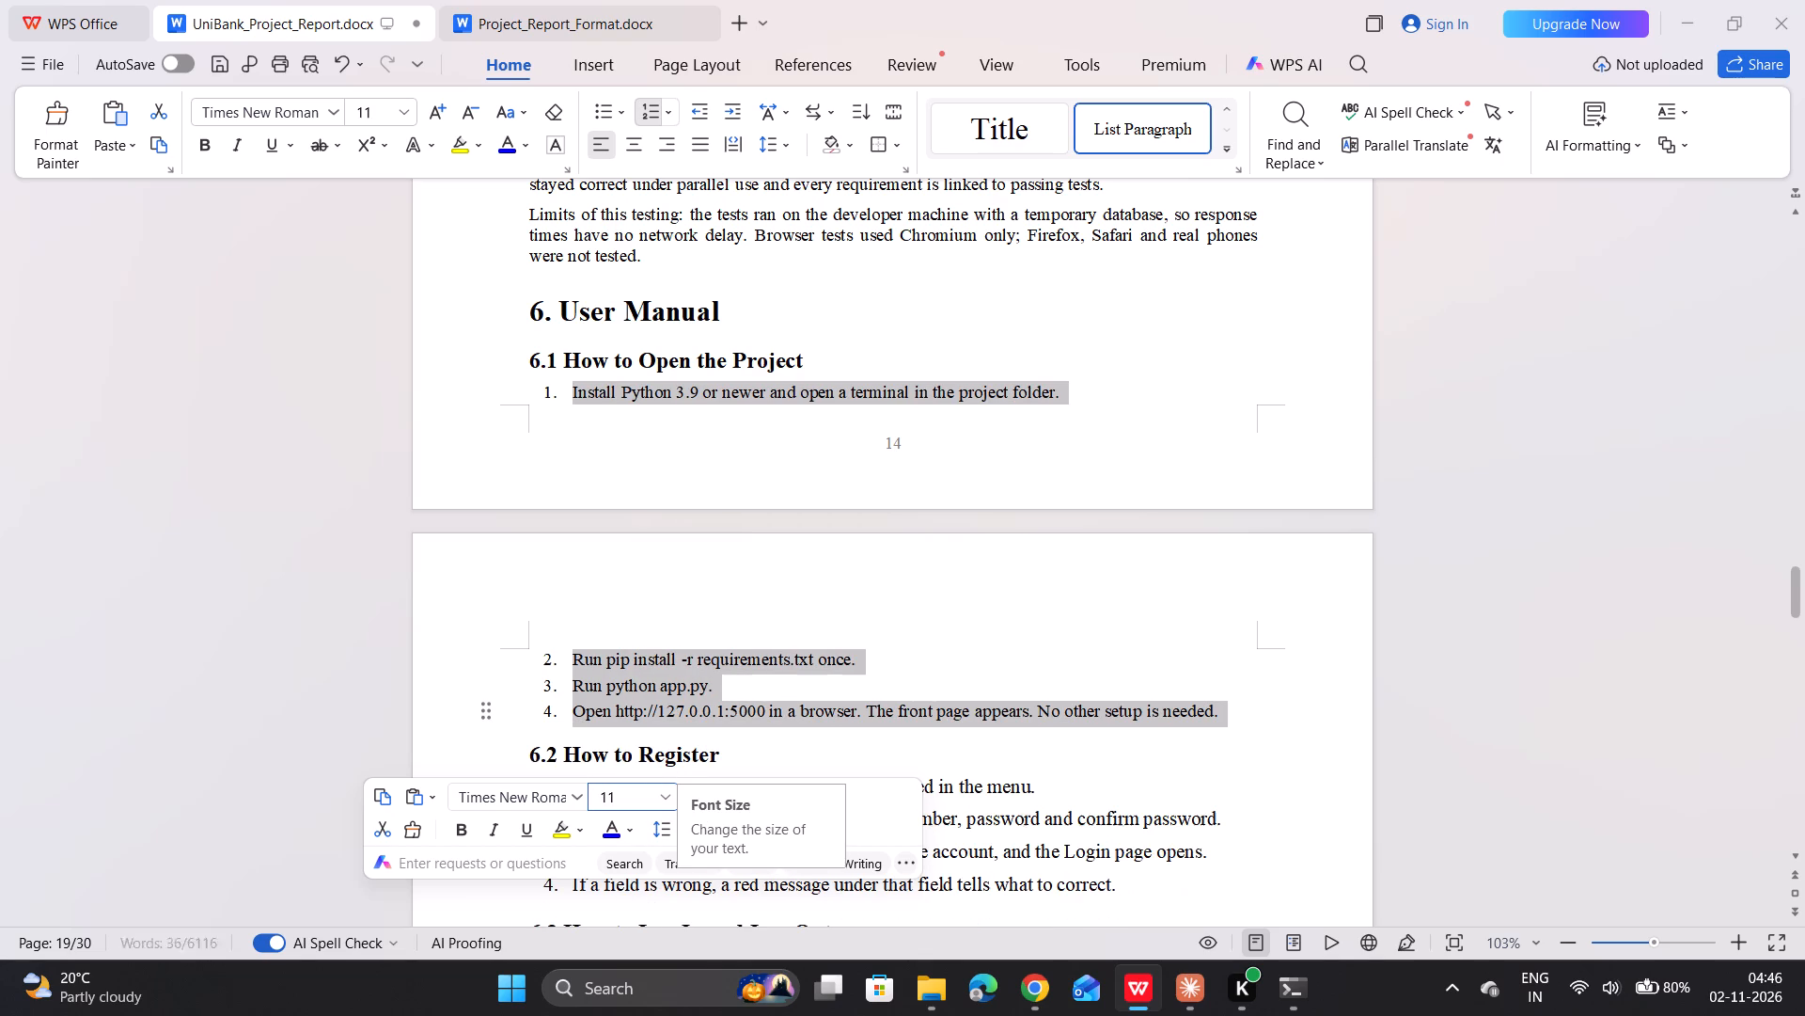
left_click(797, 574)
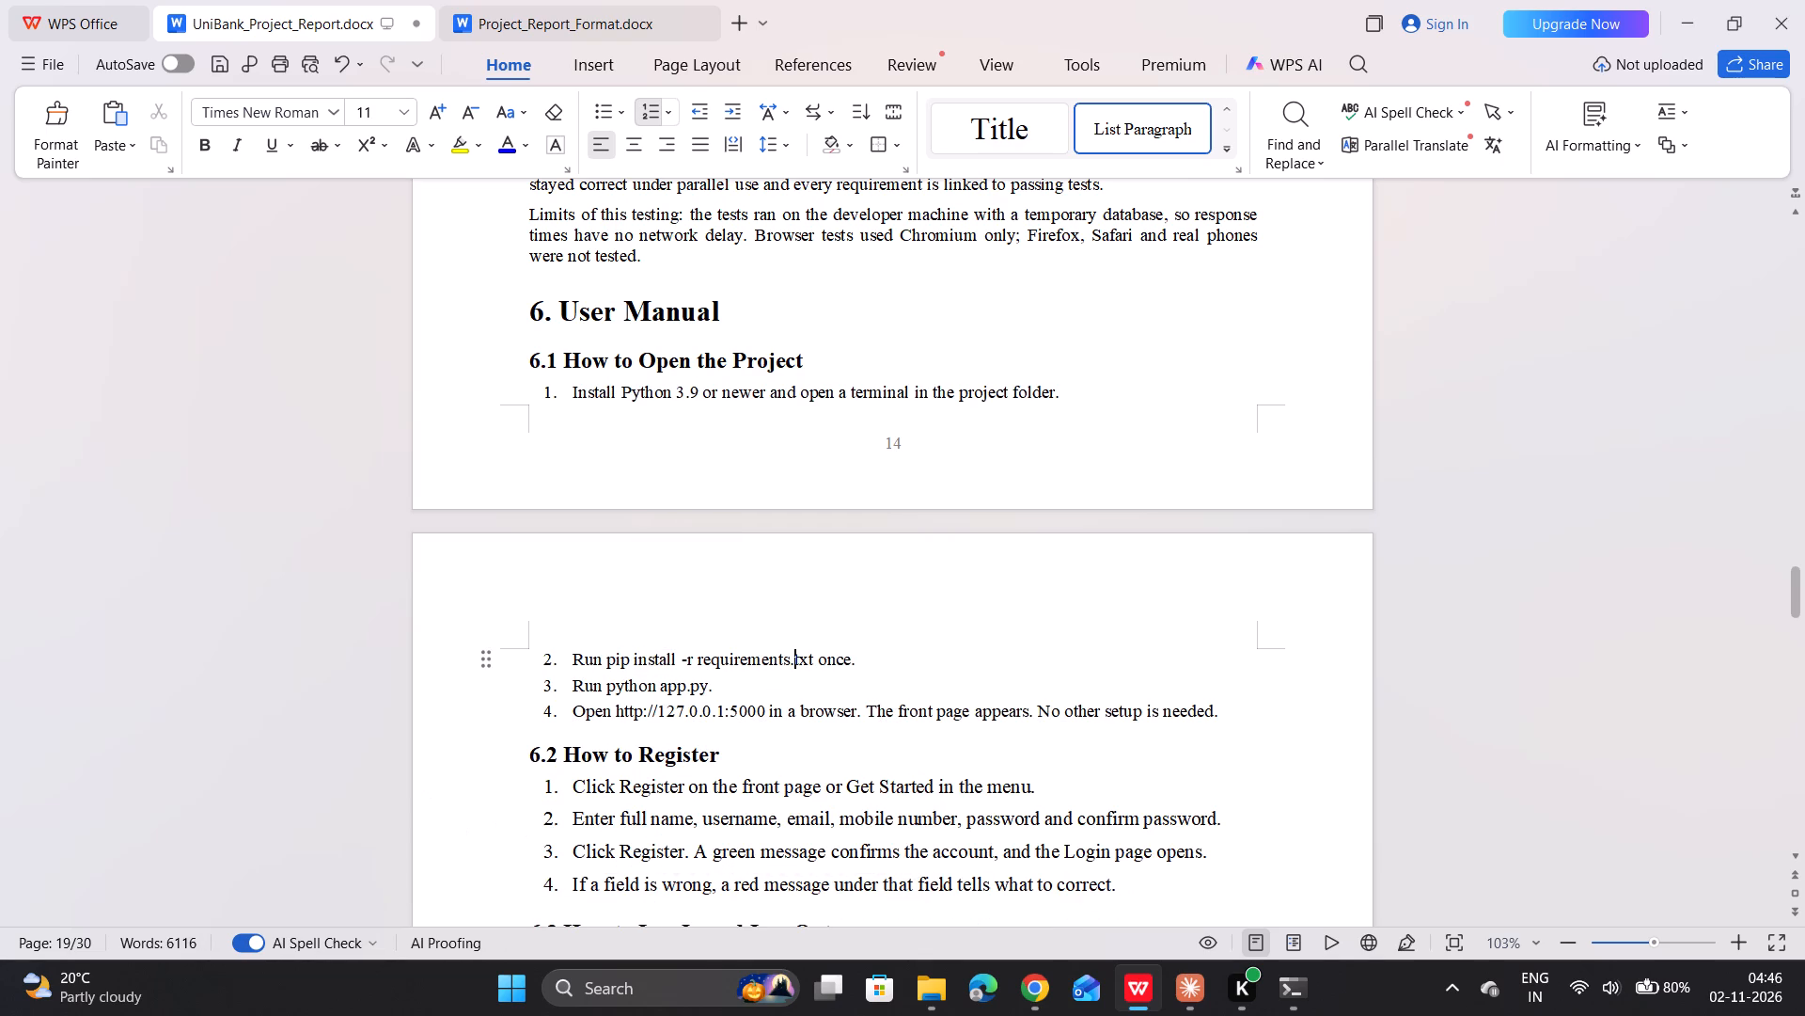
Set the four-item numbered list under "6.2 How to Register" to 1.0 line spacing and font size 11.
scroll(797, 574, "down", 3)
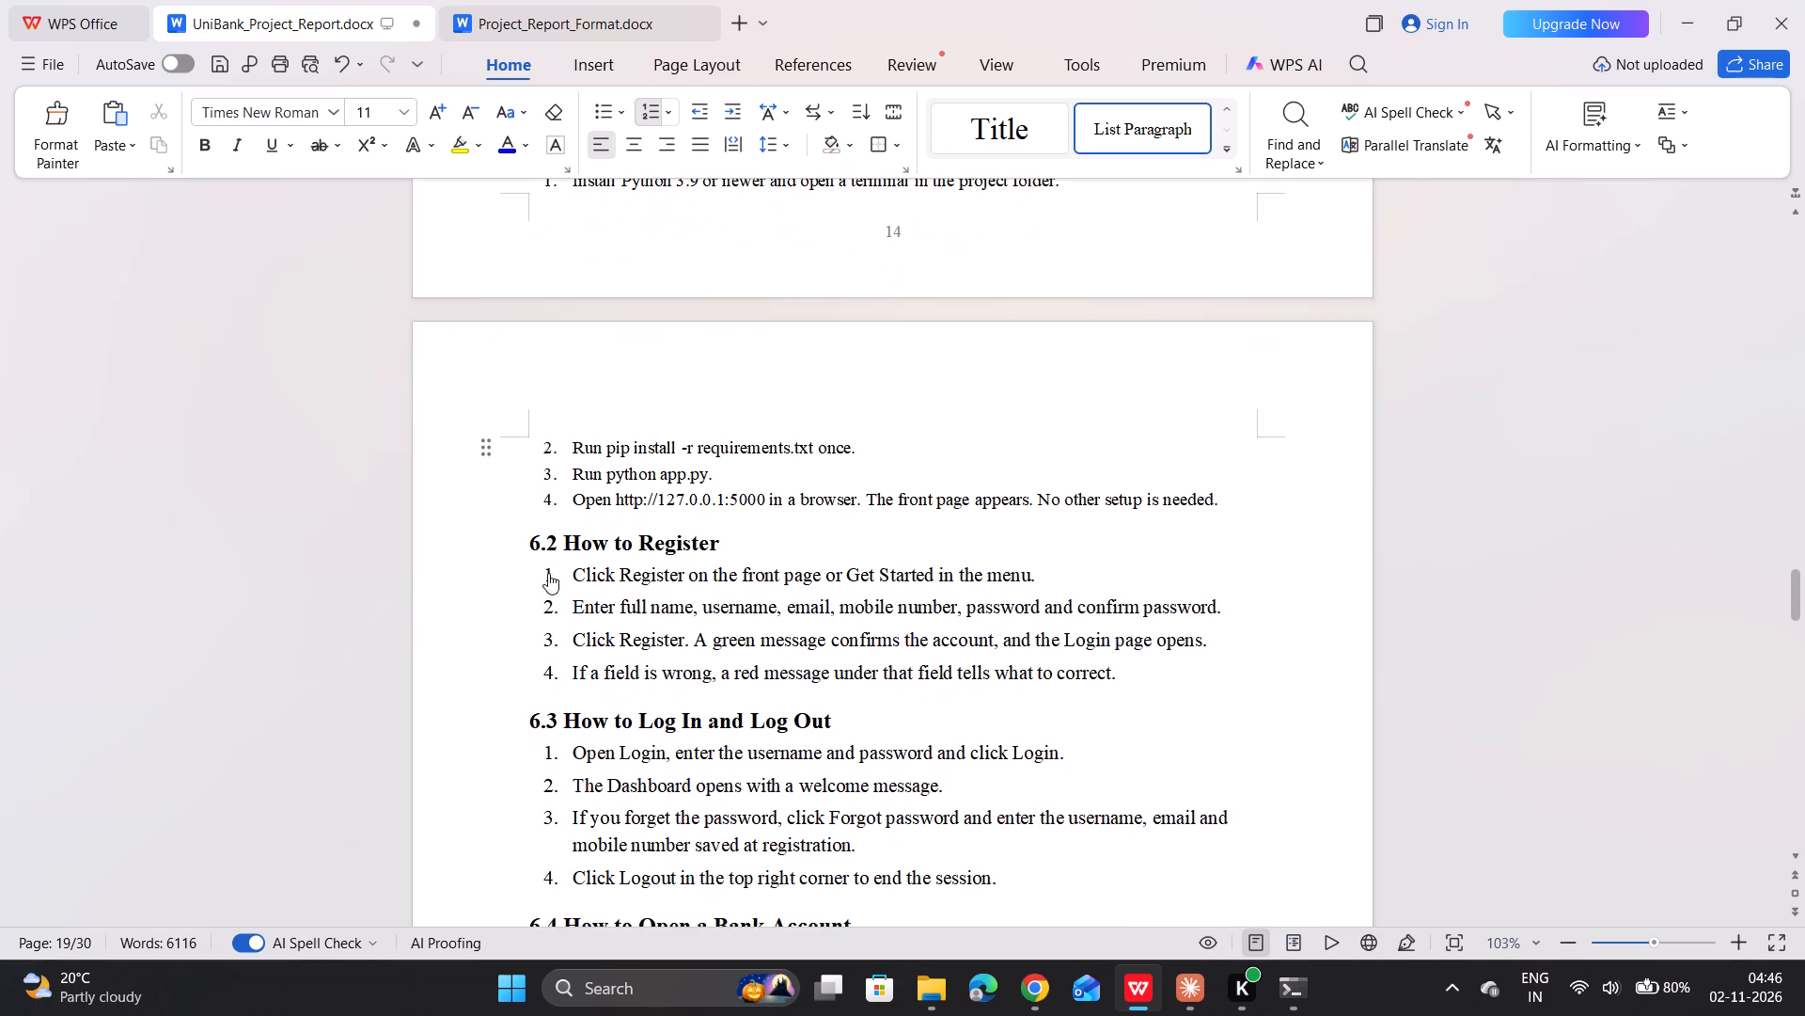
left_click_drag(570, 567, 965, 664)
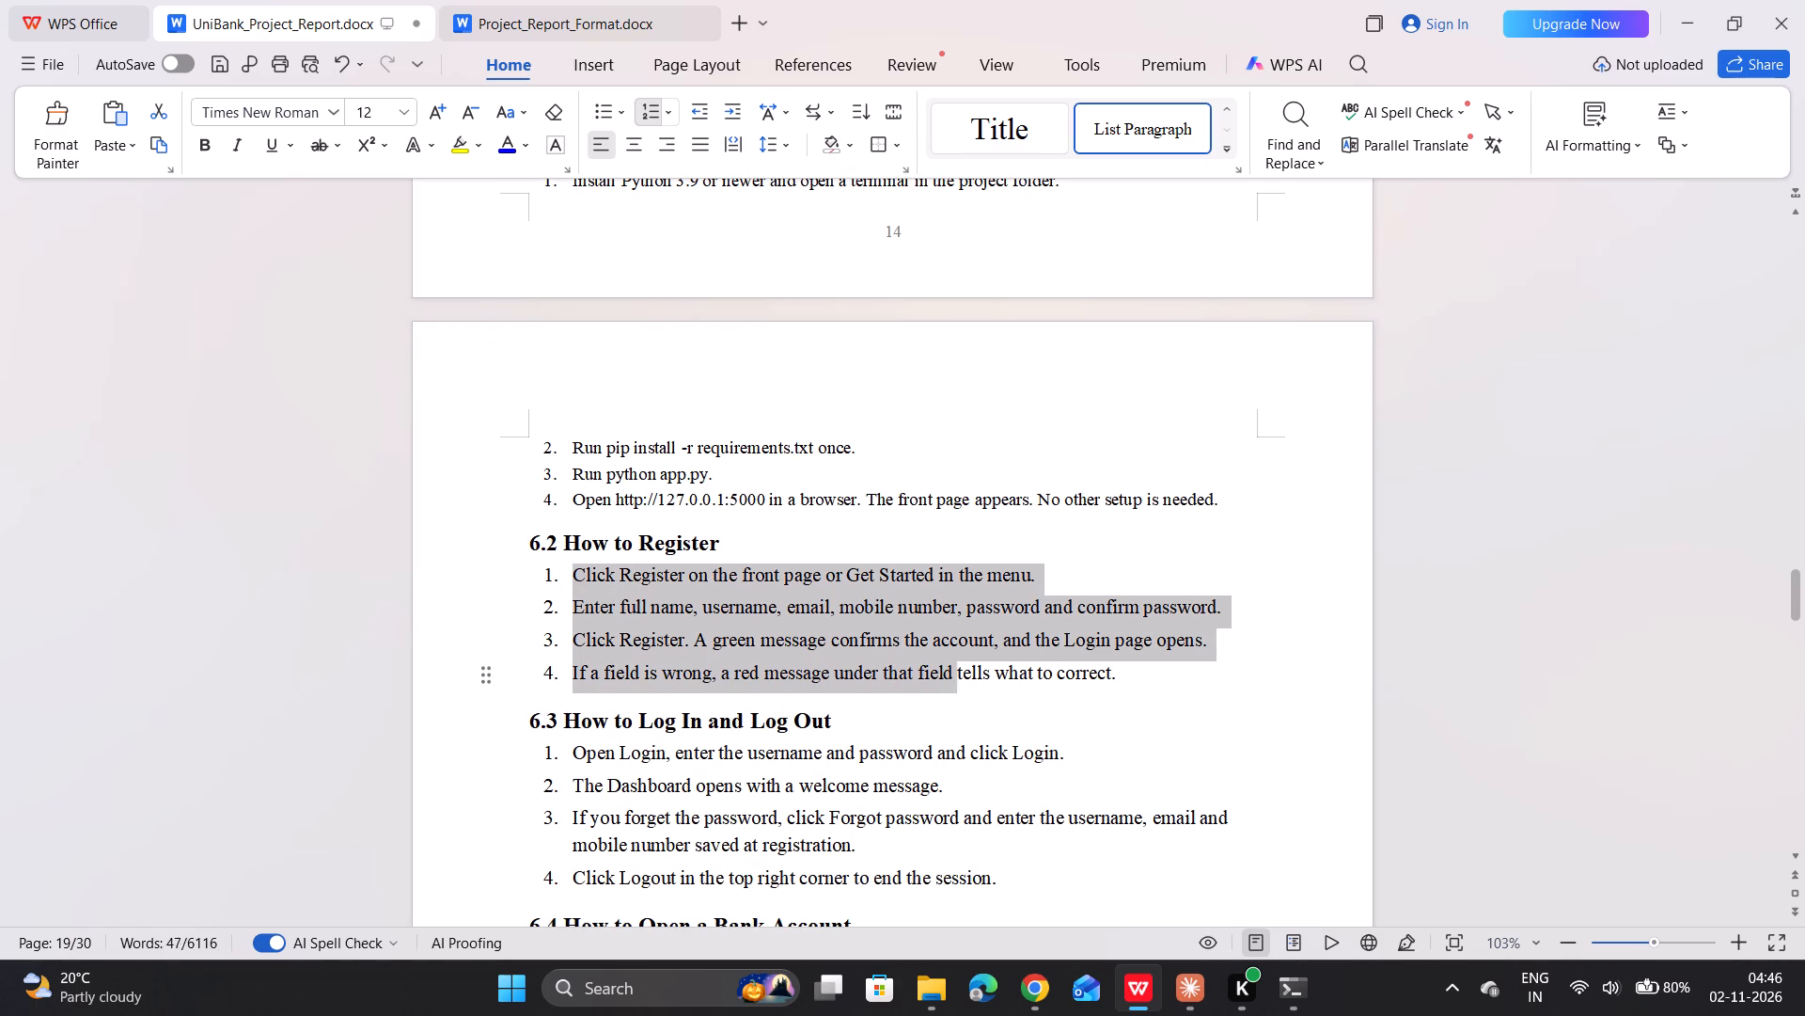
left_click_drag(965, 664, 1153, 662)
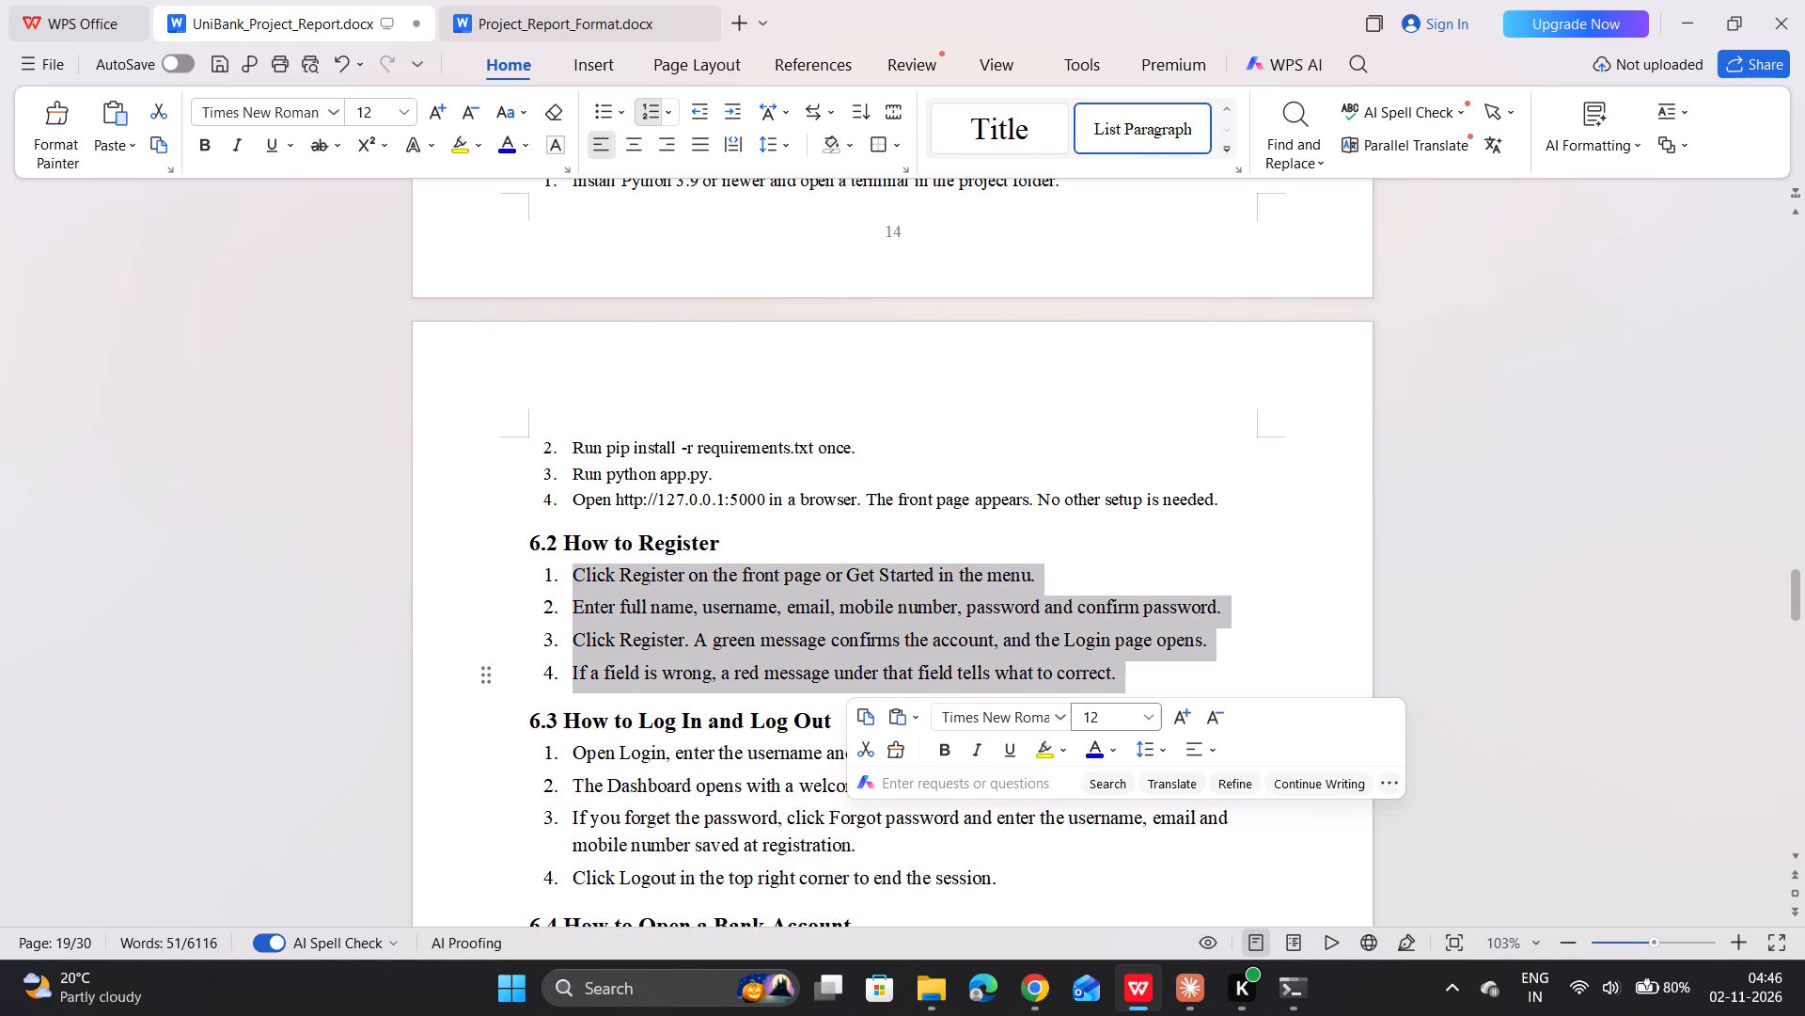
left_click(1165, 755)
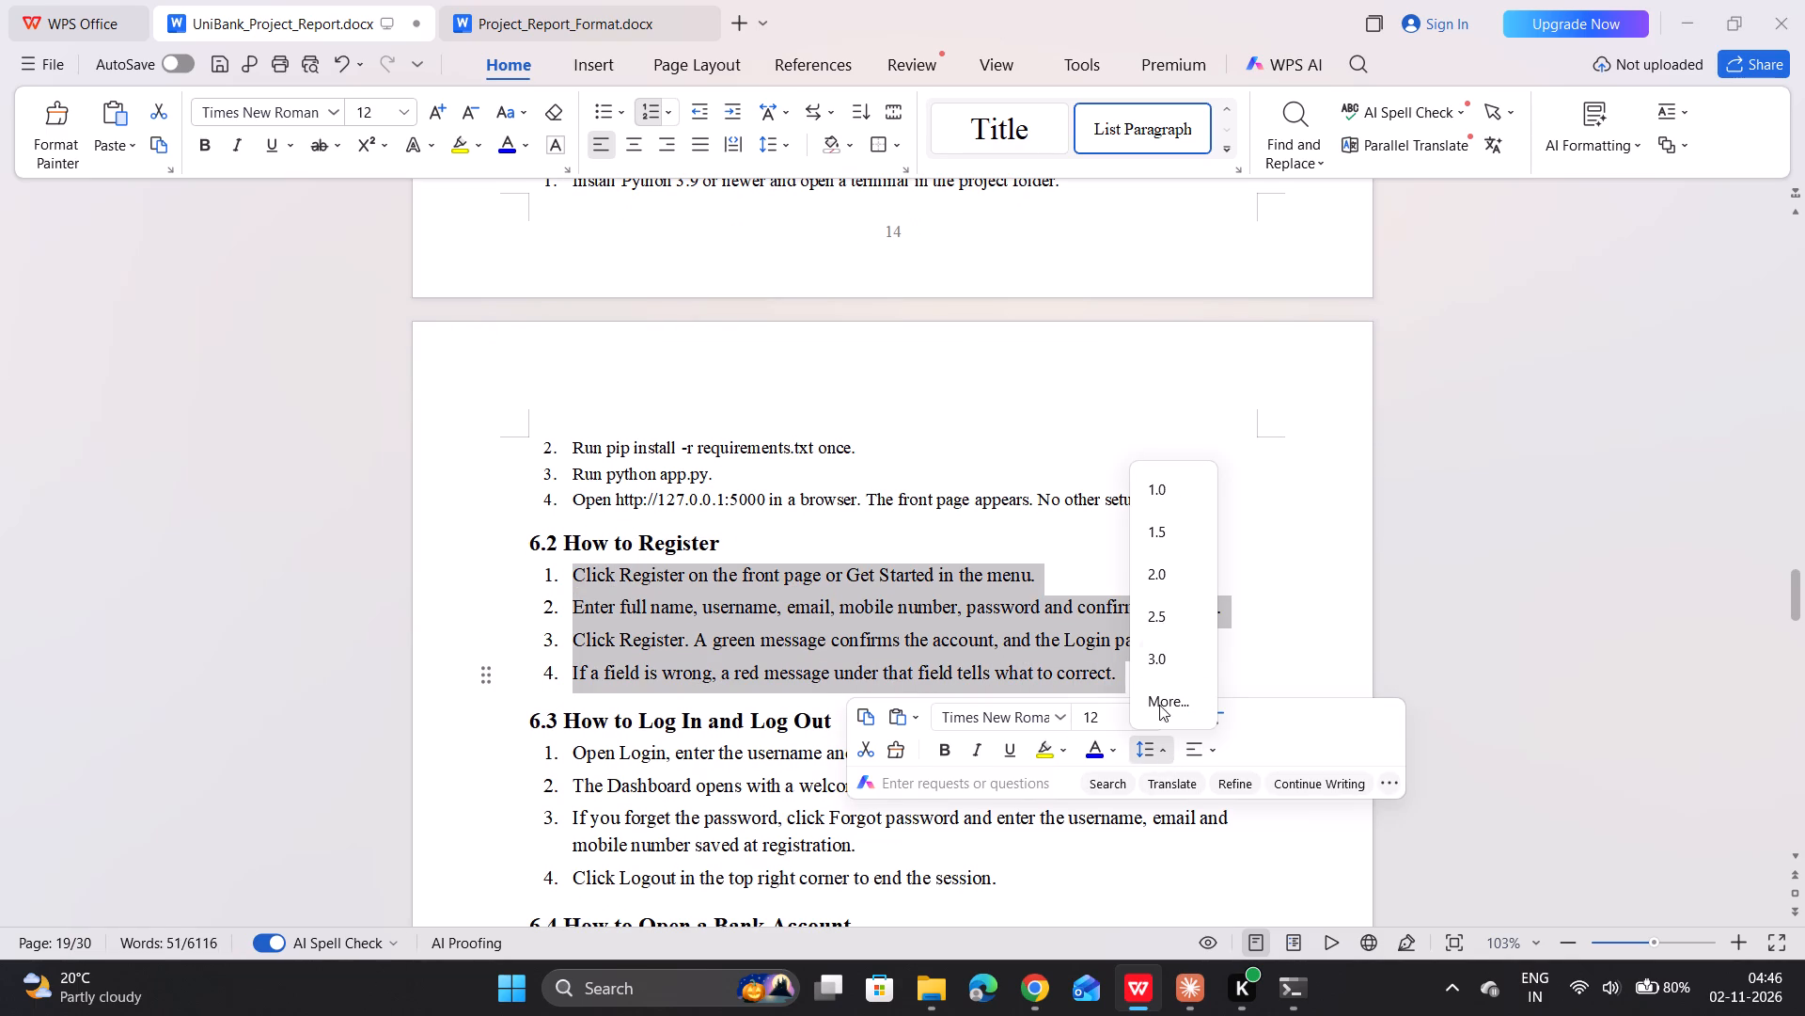
left_click(1162, 492)
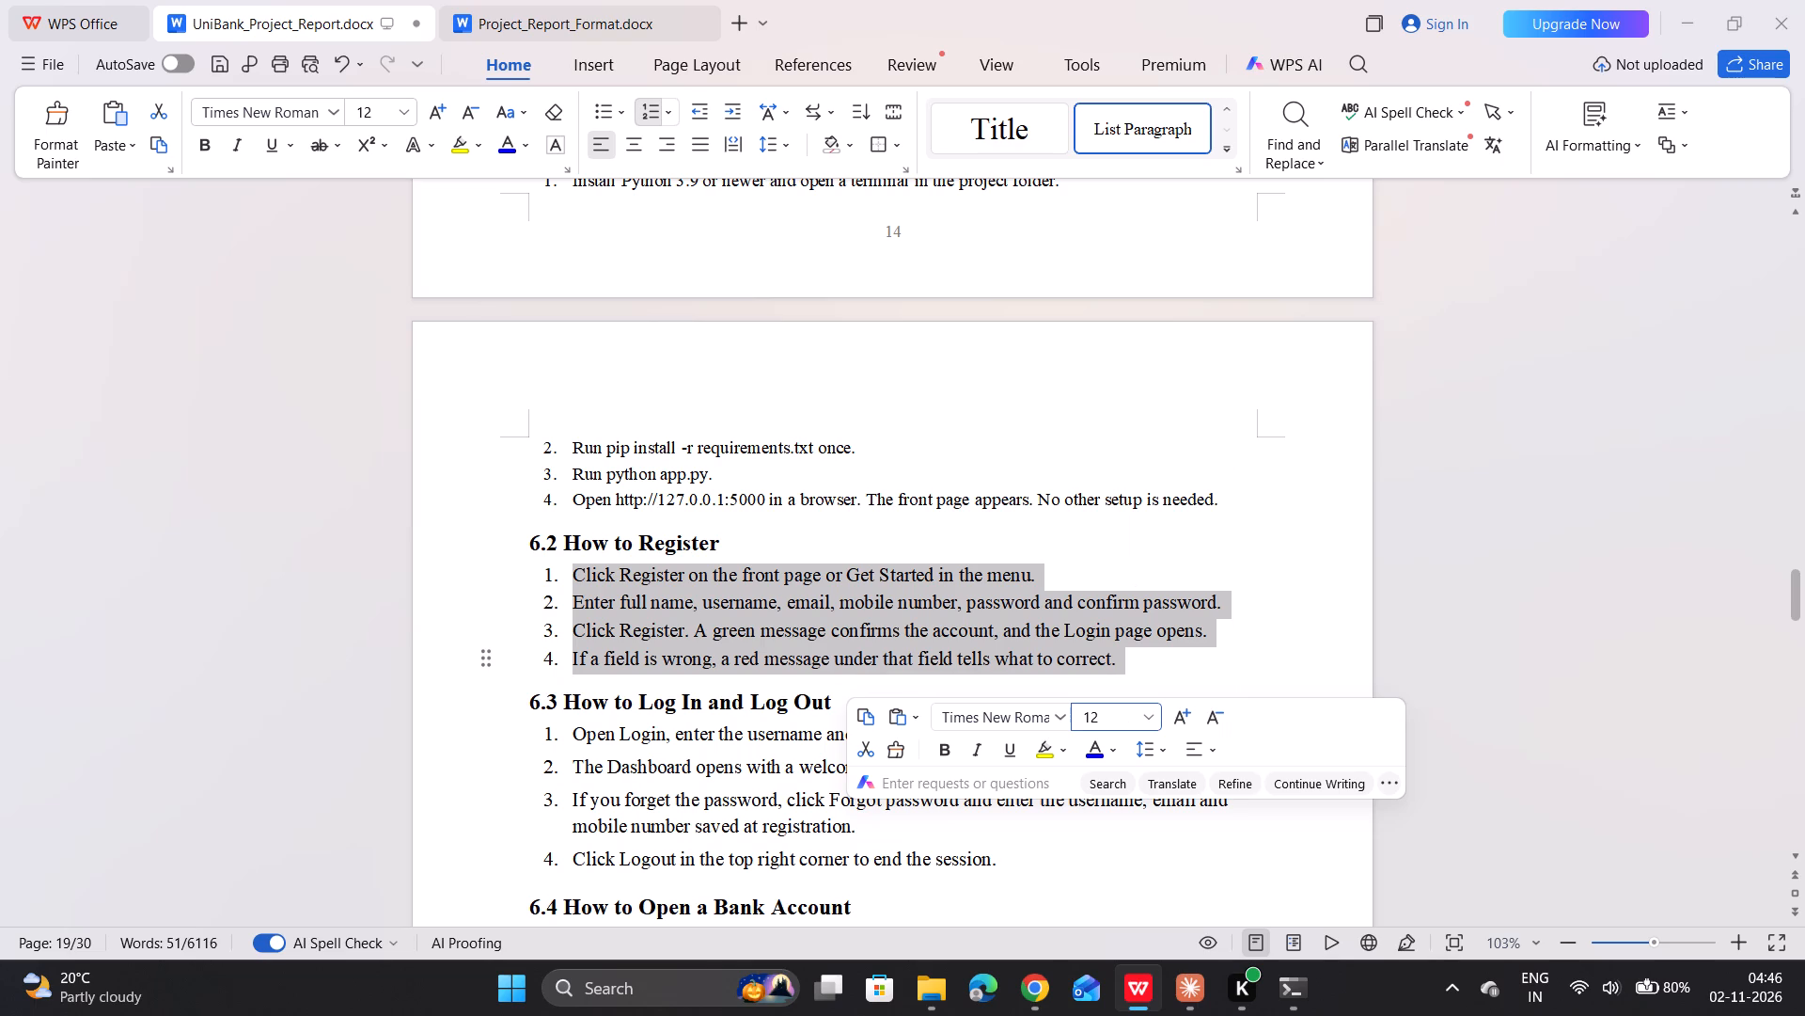
key("BackSpace")
key("1")
key("Return")
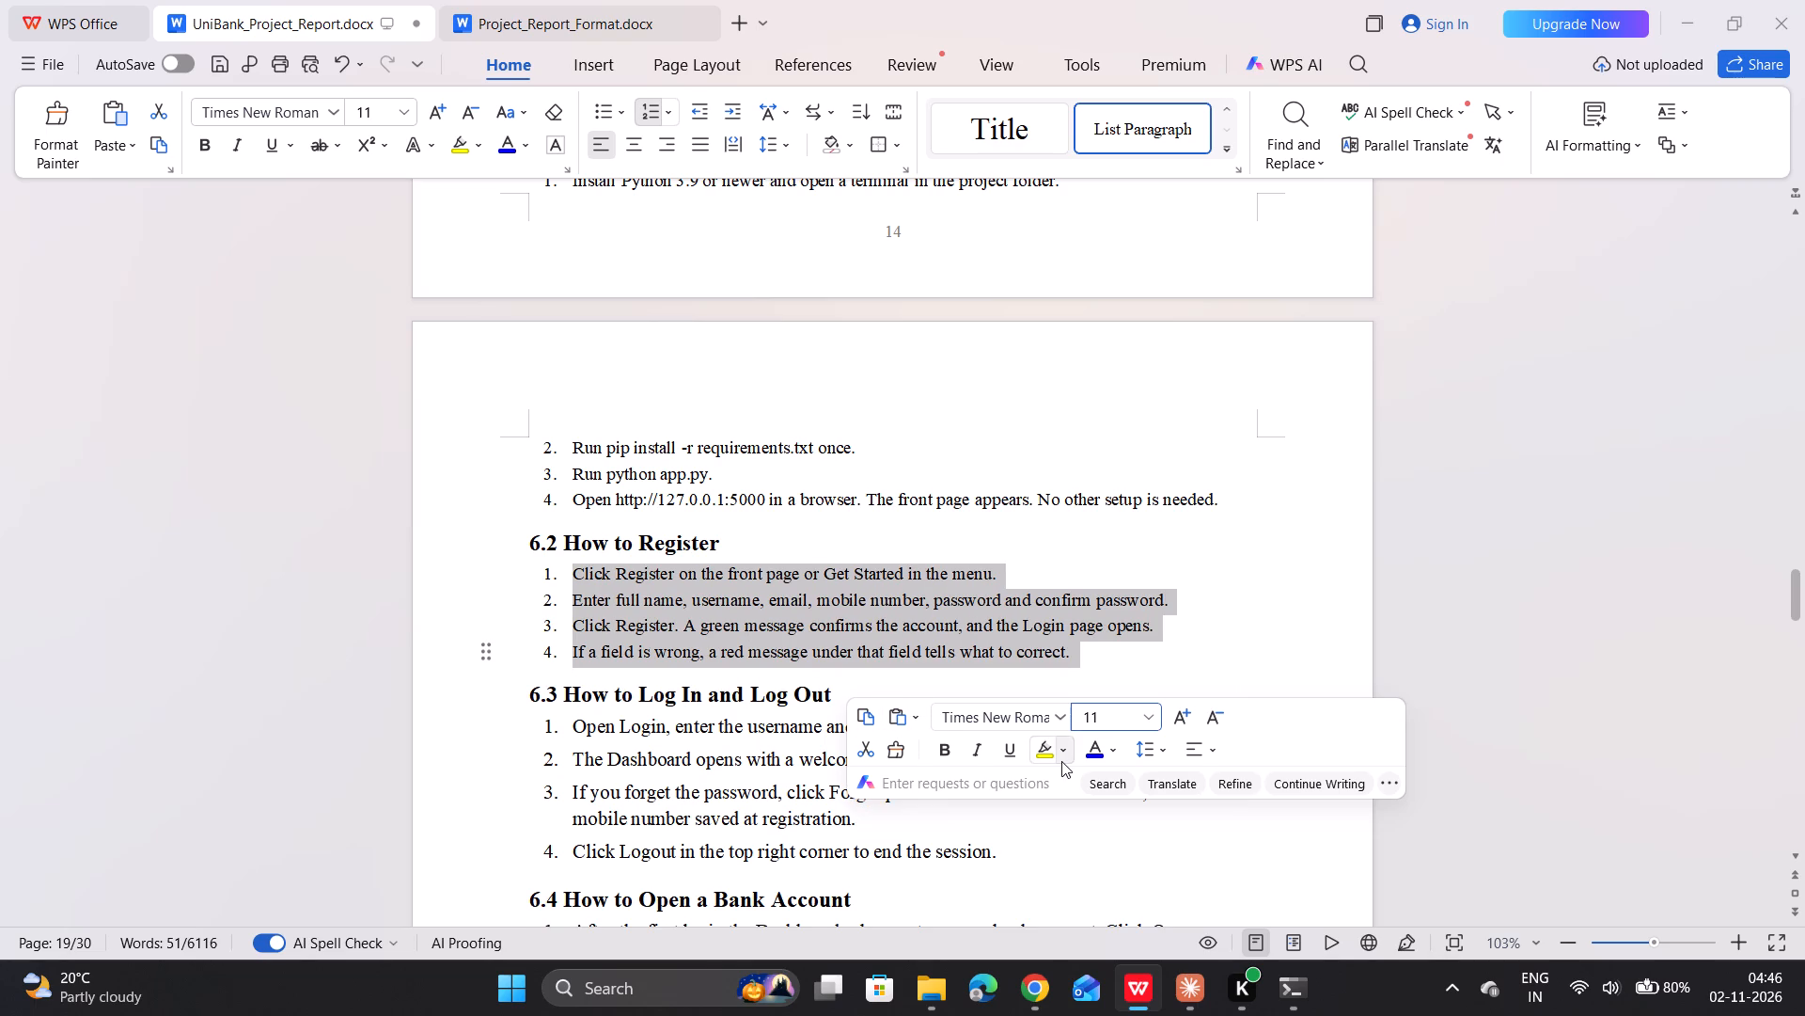
key("Return")
left_click(852, 833)
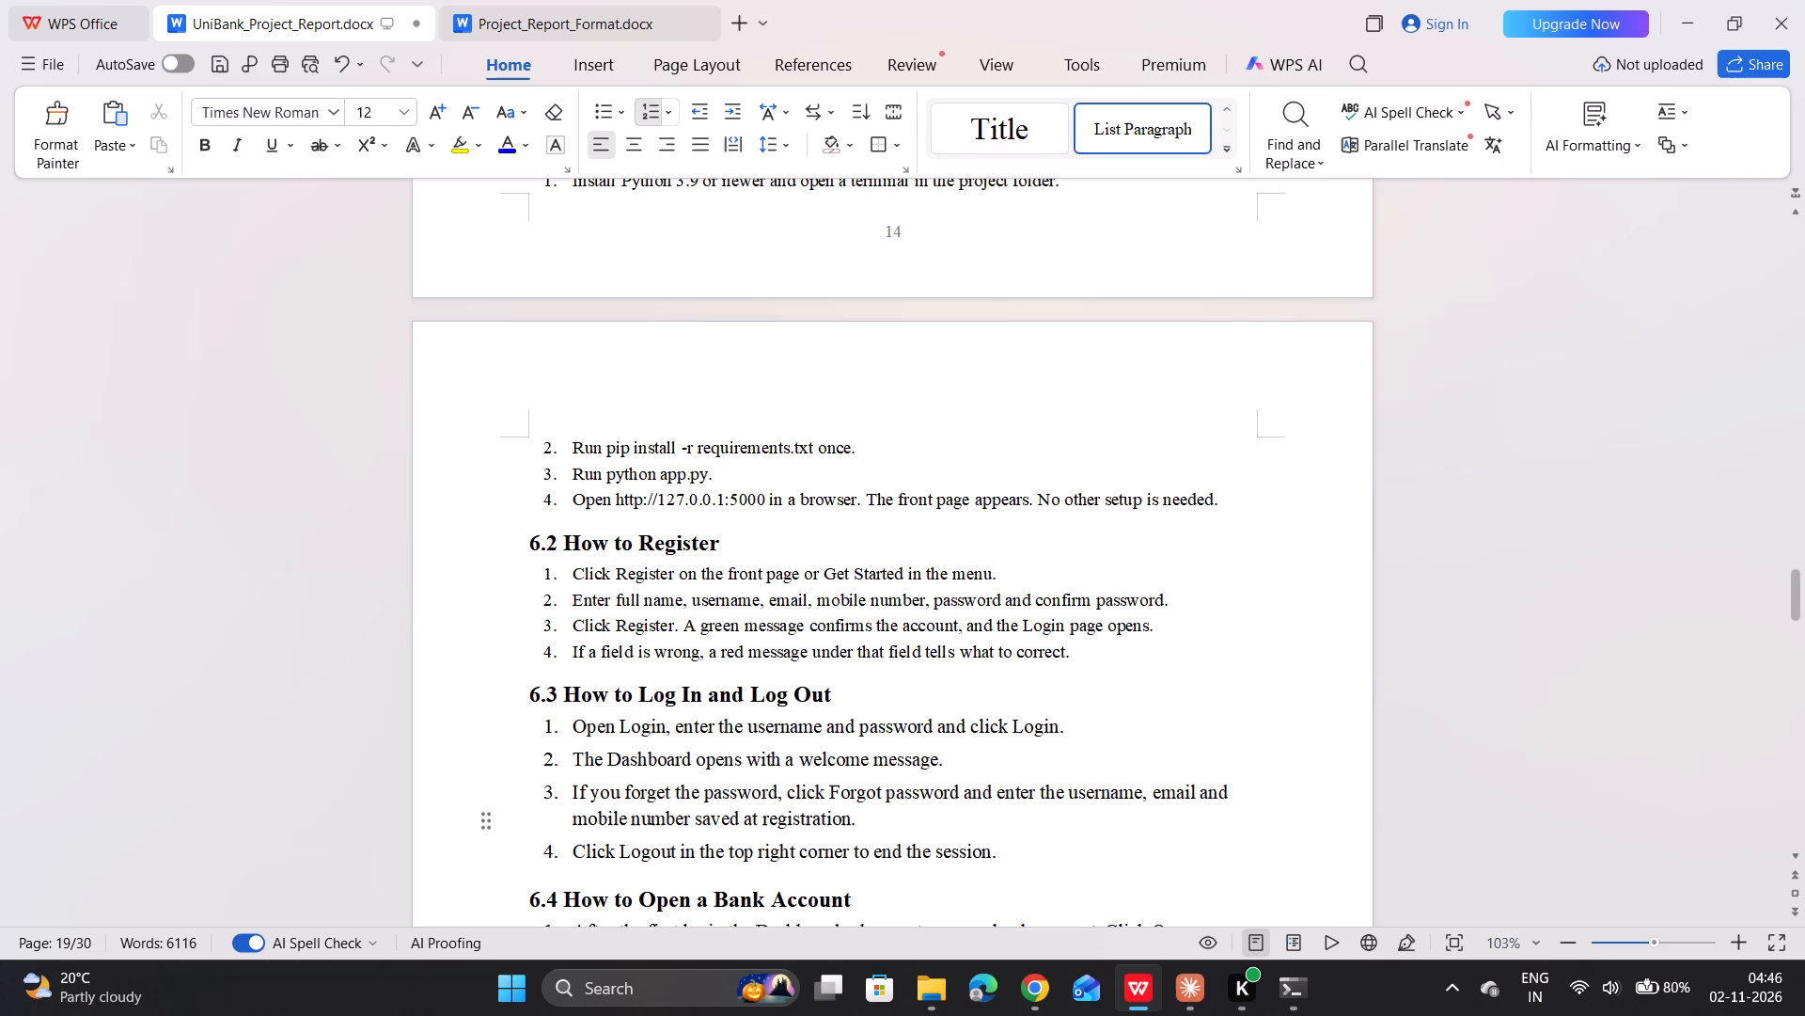
Set the font size of the four-item numbered list under "6.3 How to Log In and Log Out" to 11.
left_click_drag(568, 732, 1009, 890)
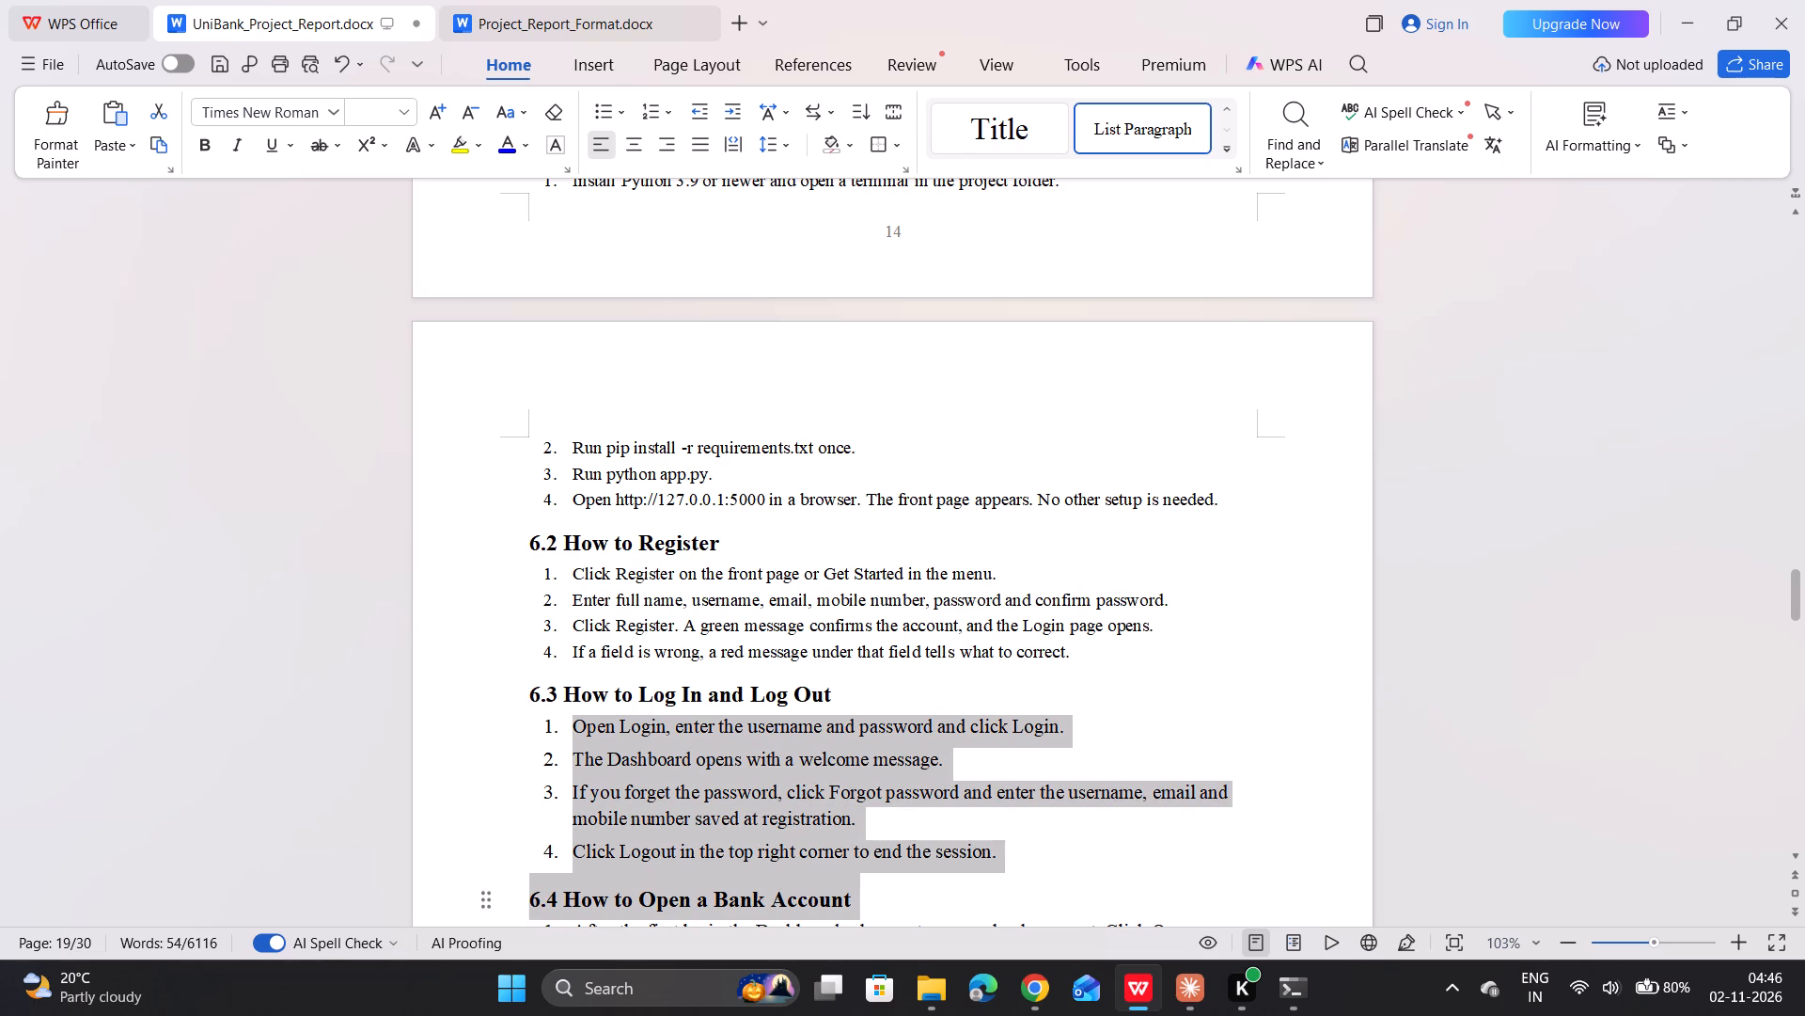
left_click_drag(1009, 890, 997, 852)
left_click(1001, 832)
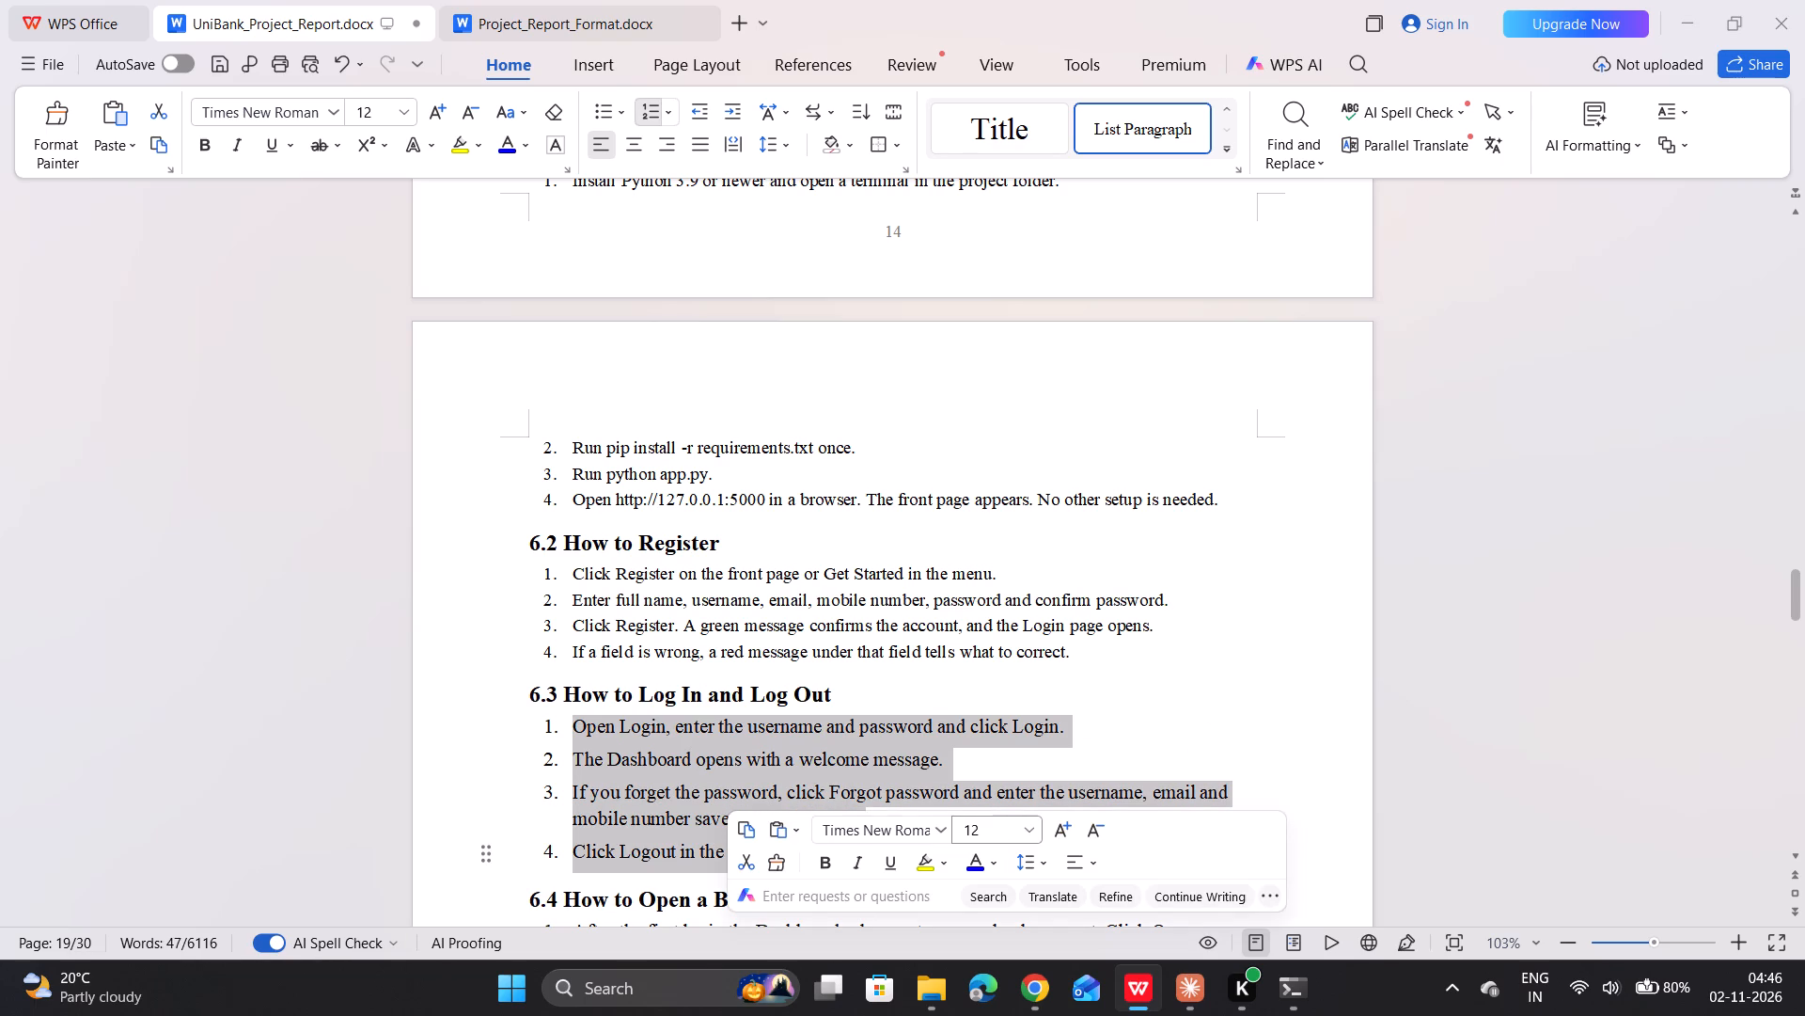
type("11")
key("Return")
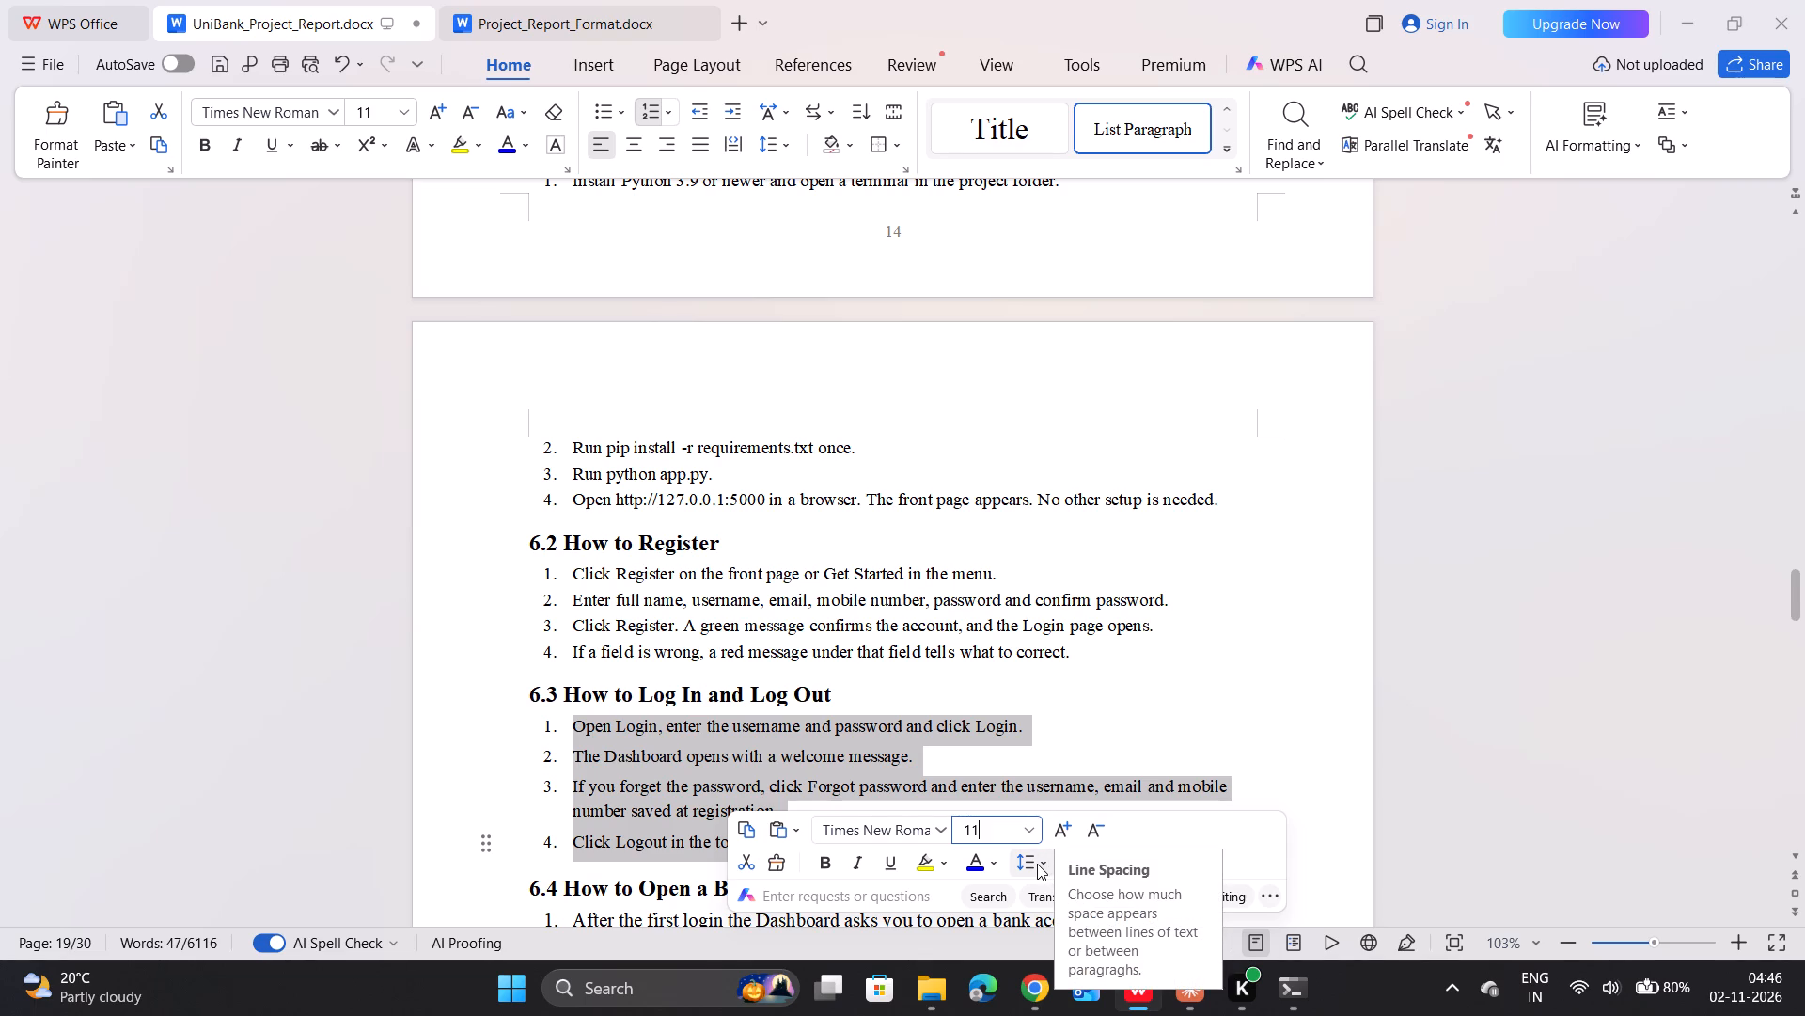
Set the line spacing of the numbered list under "6.3 How to Log In and Log Out" to 1.0.
scroll(1037, 864, "right", 1)
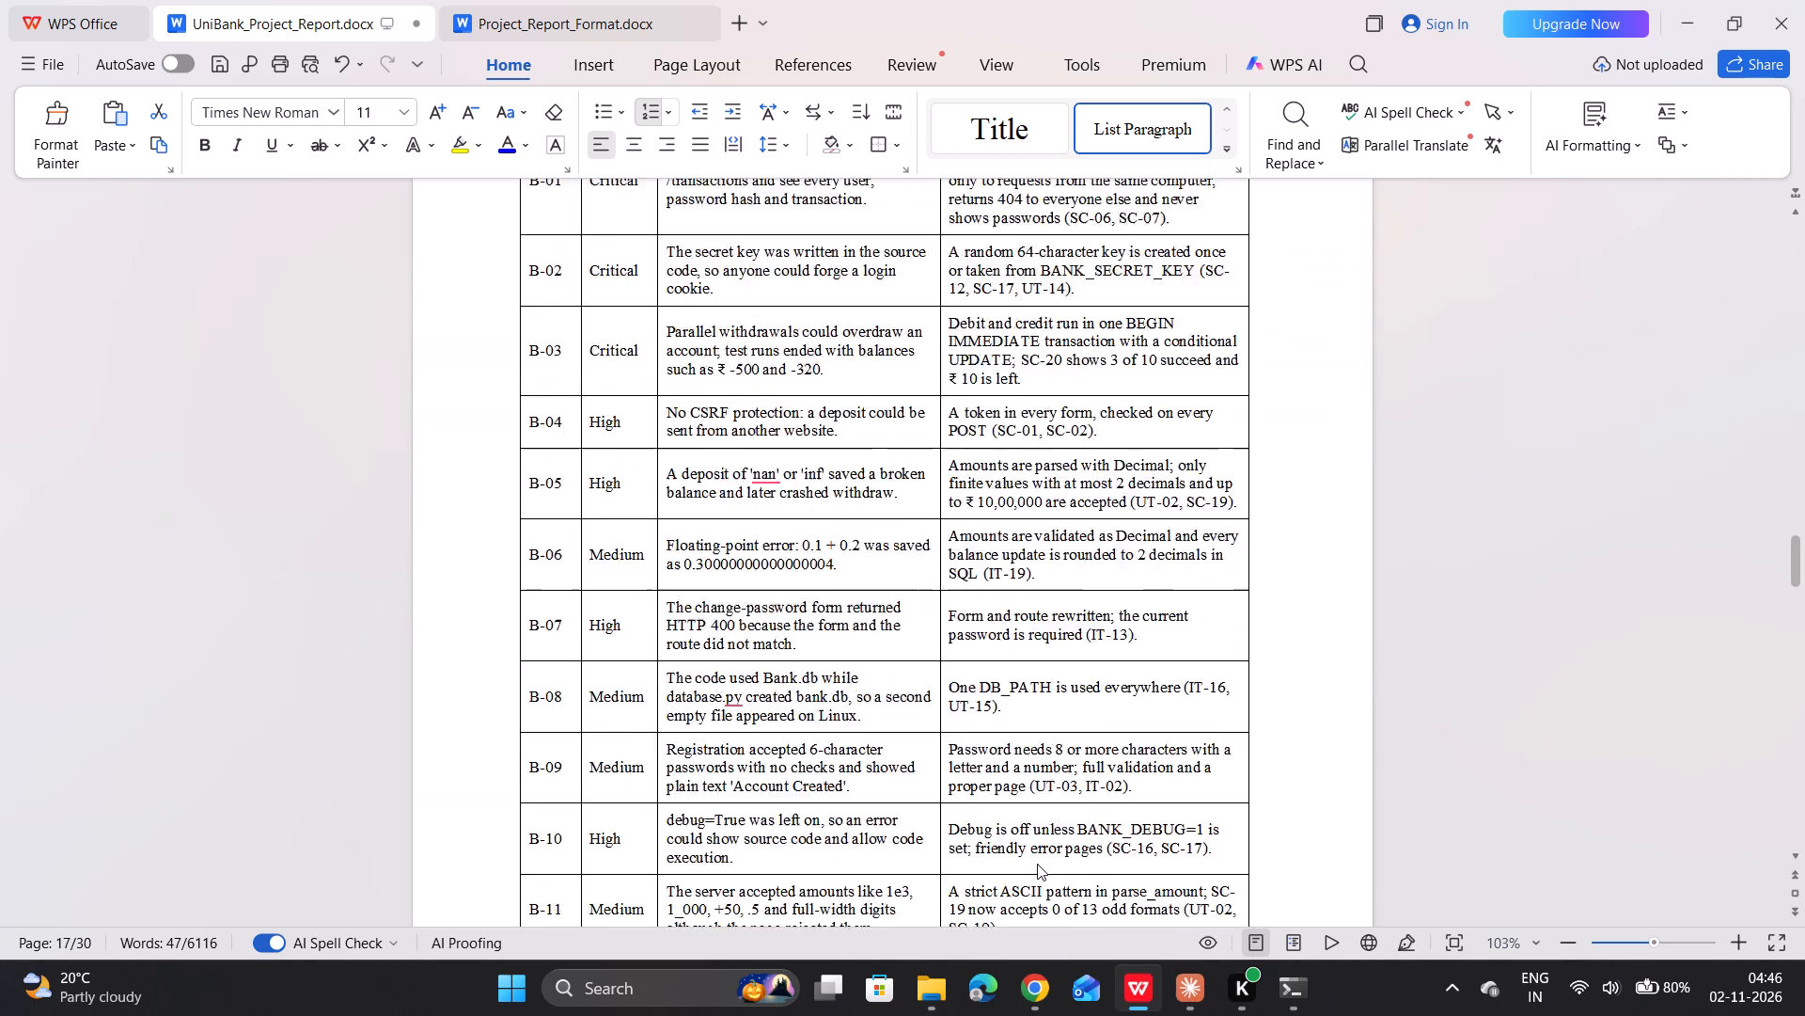
scroll(1037, 864, "right", 1)
scroll(1037, 864, "down", 1)
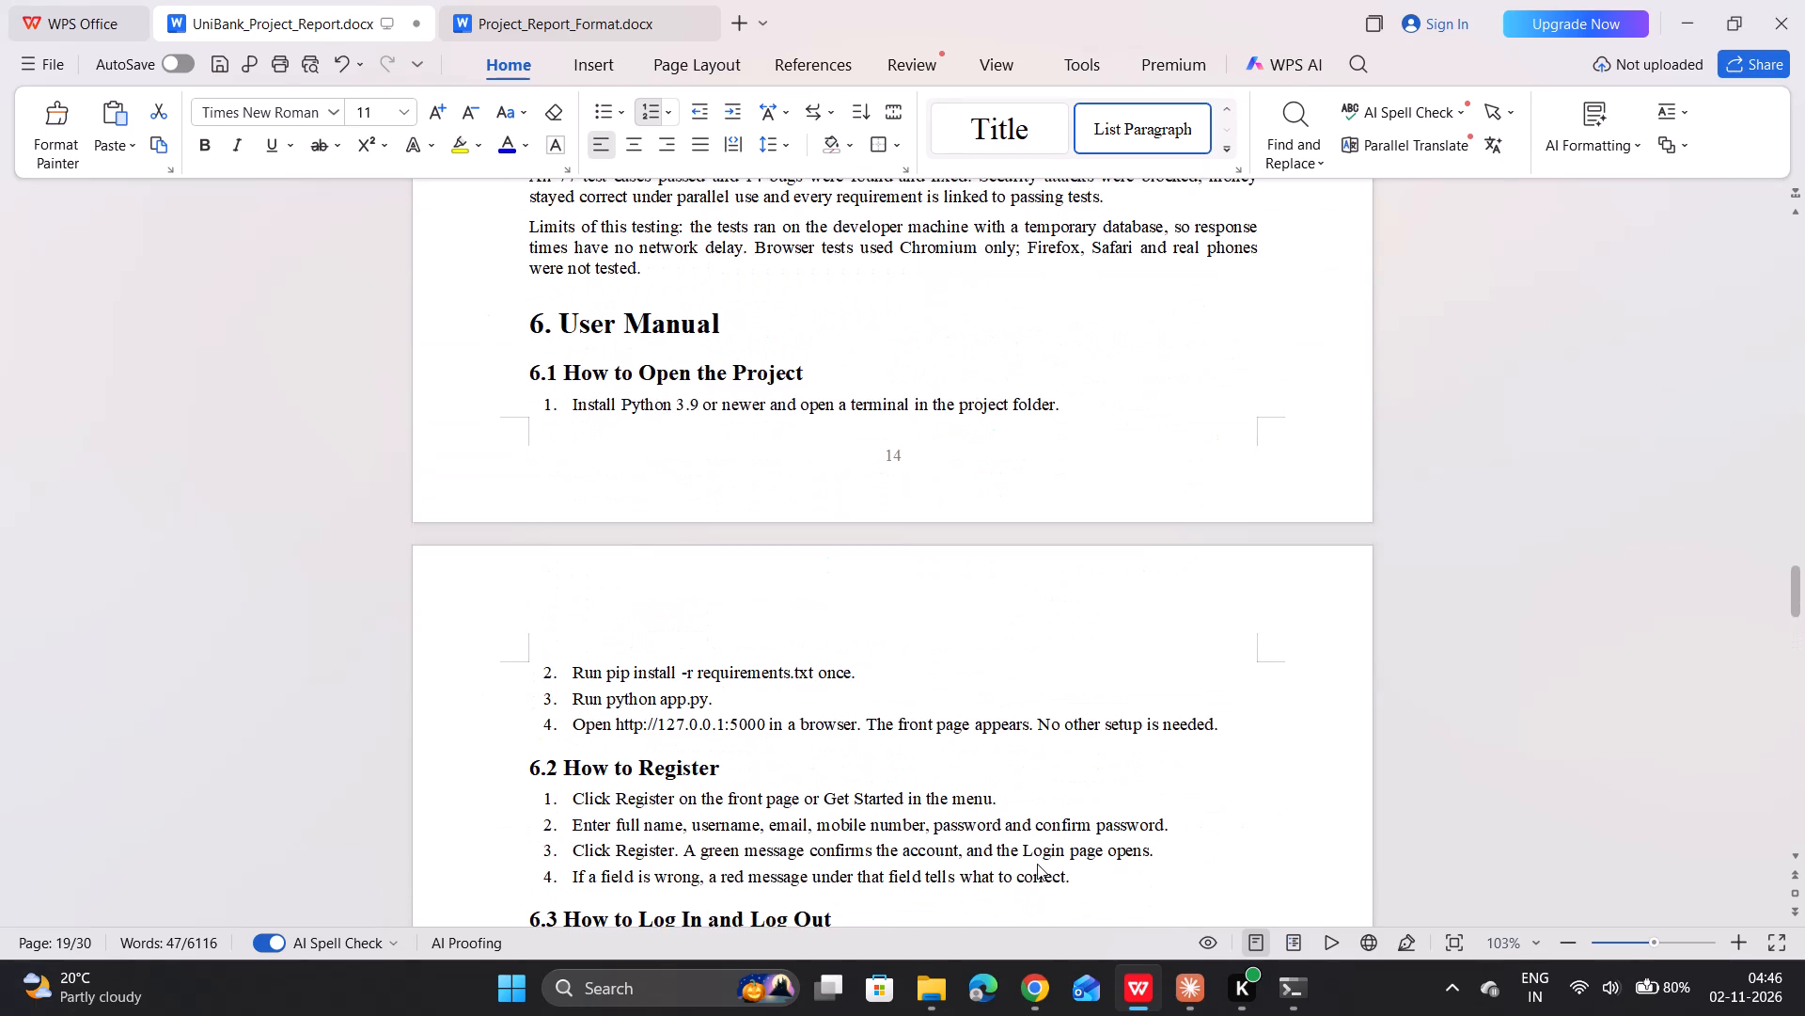
scroll(1037, 864, "down", 5)
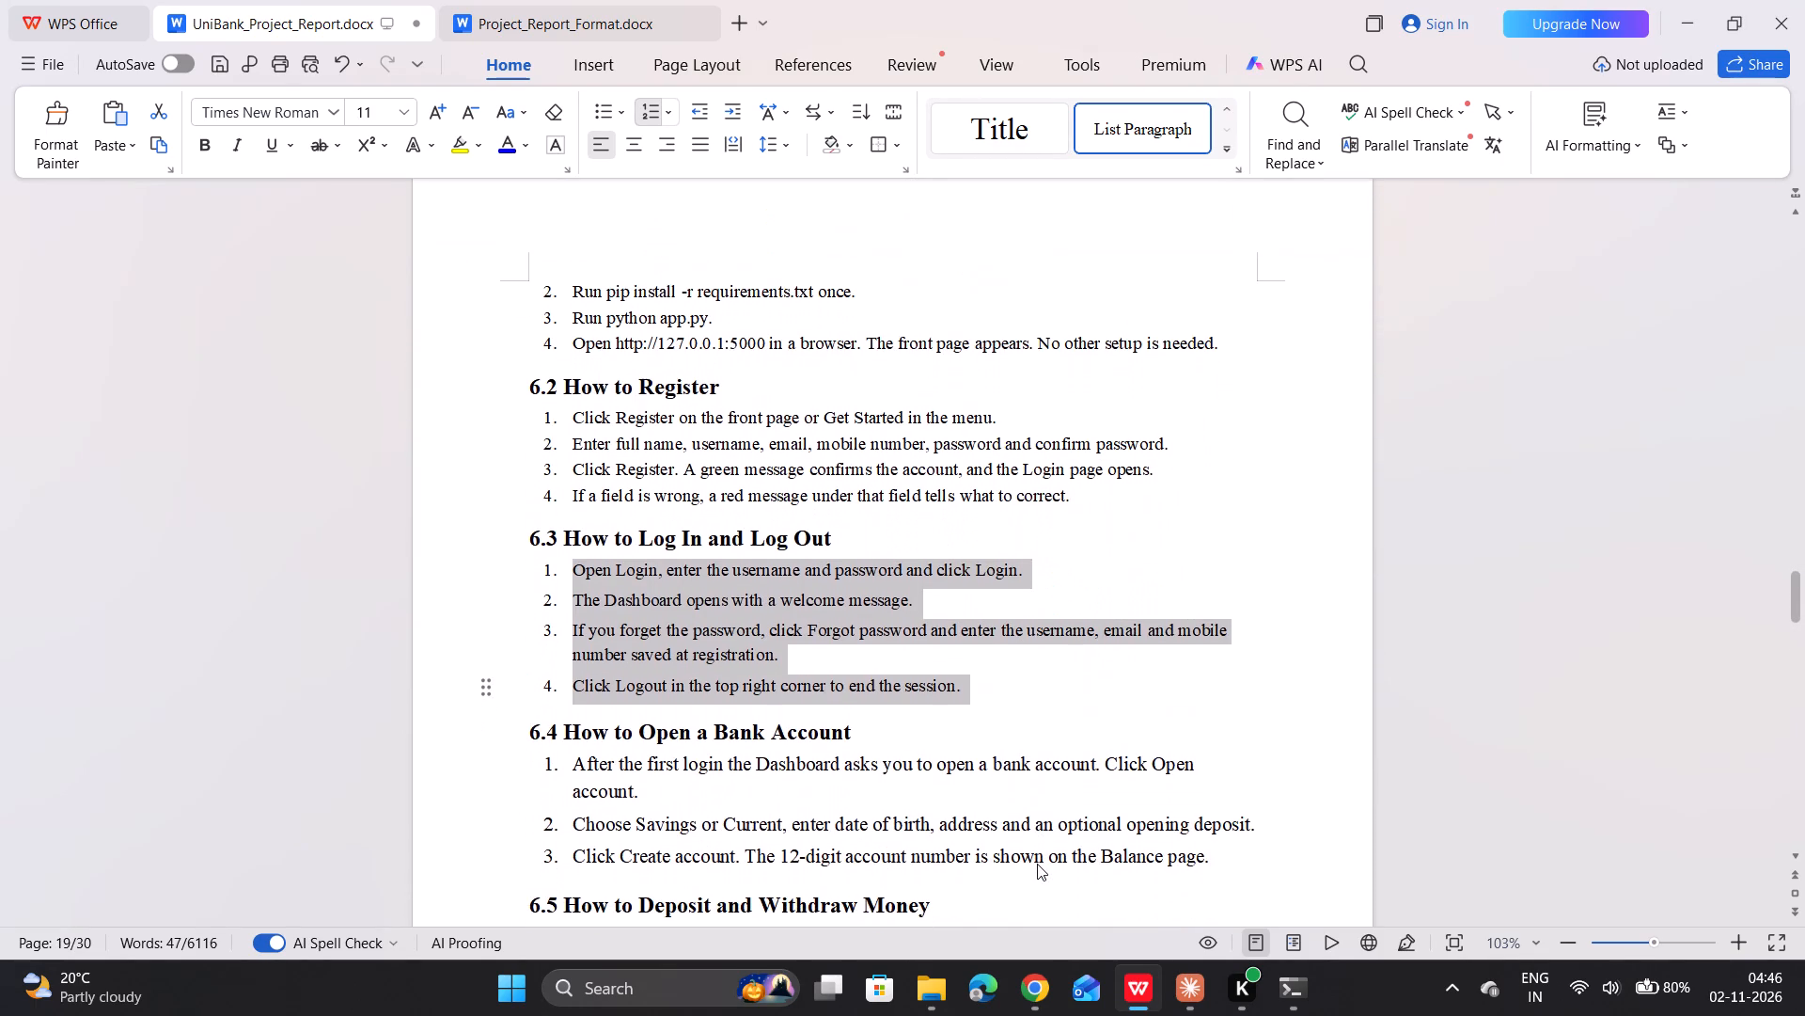
left_click(971, 673)
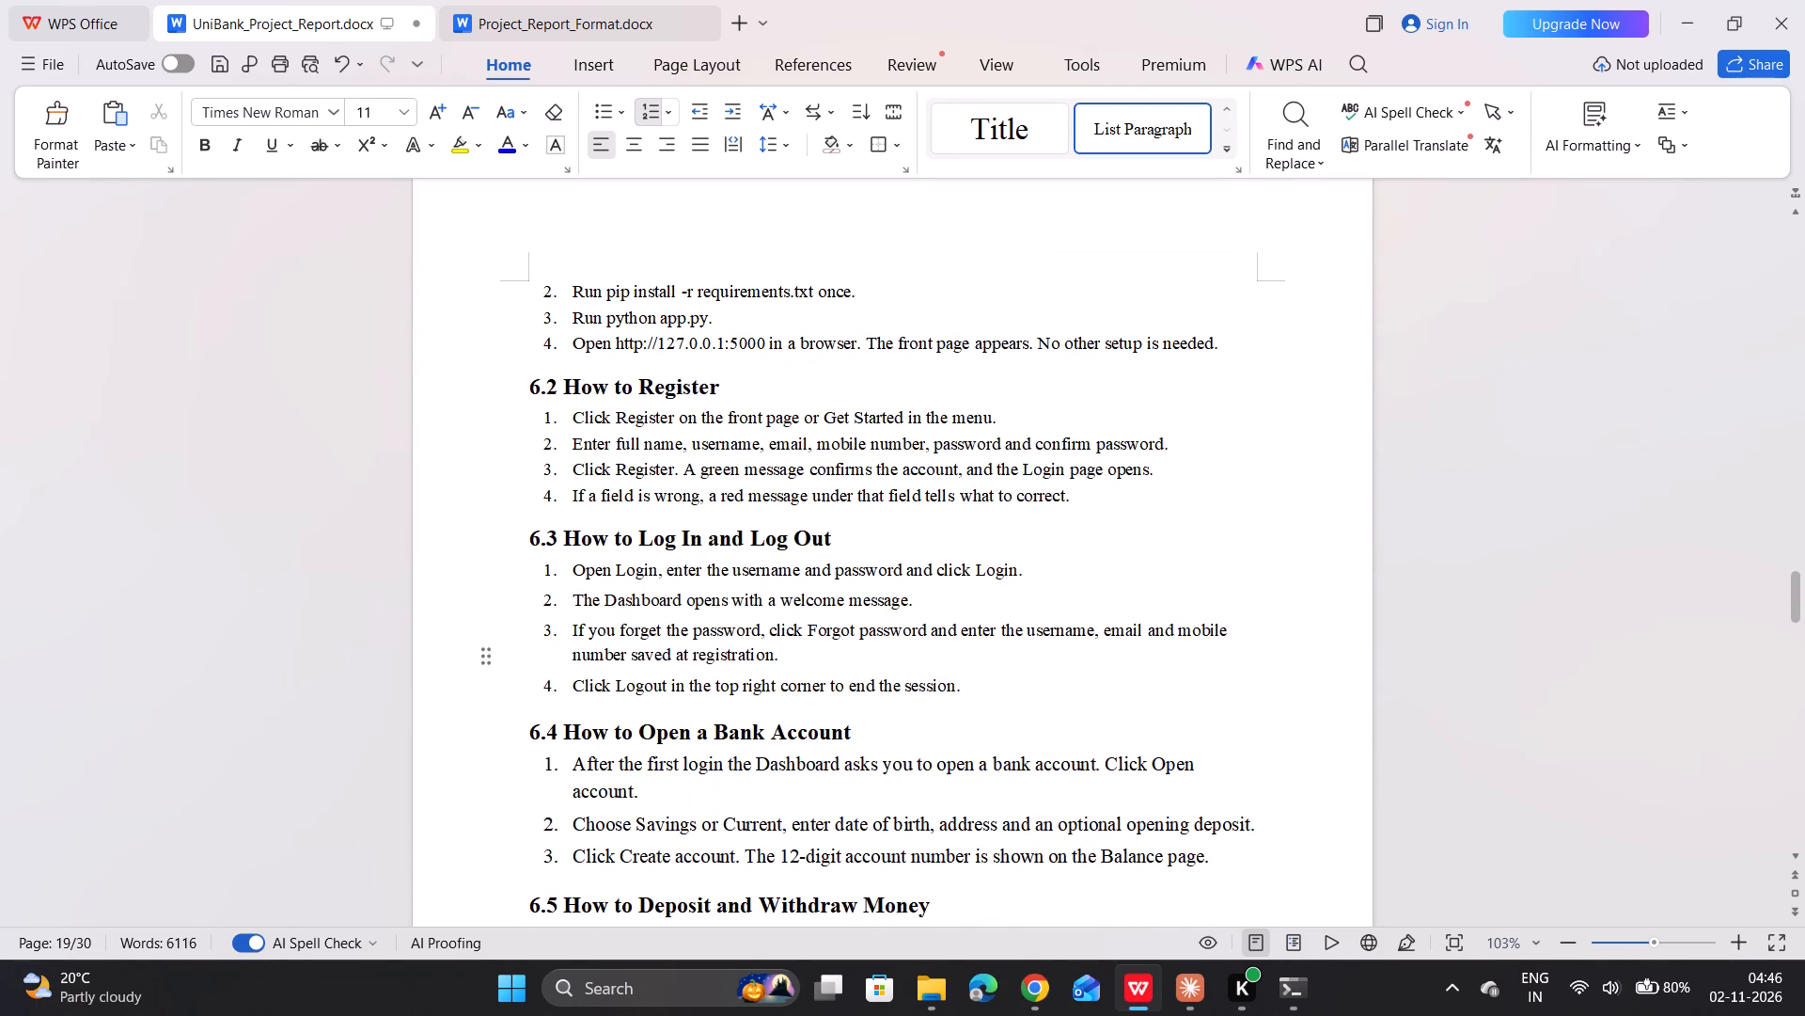
left_click_drag(960, 686, 557, 571)
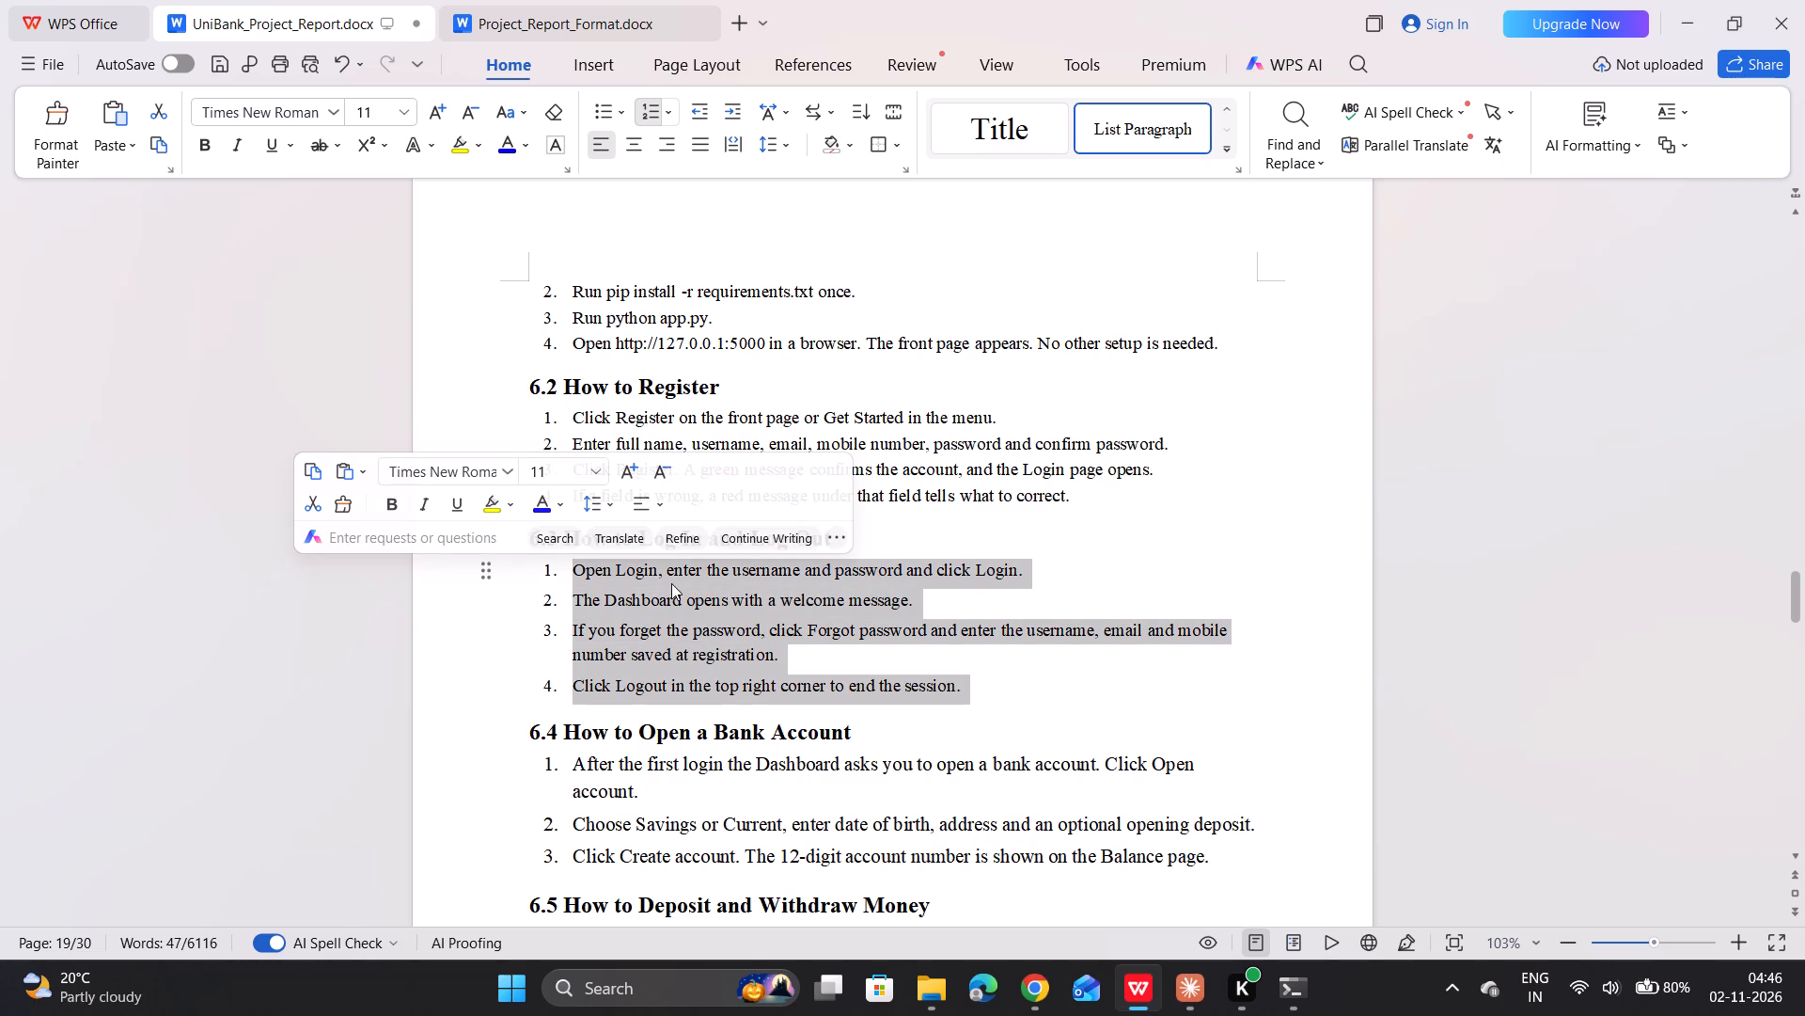
left_click(608, 502)
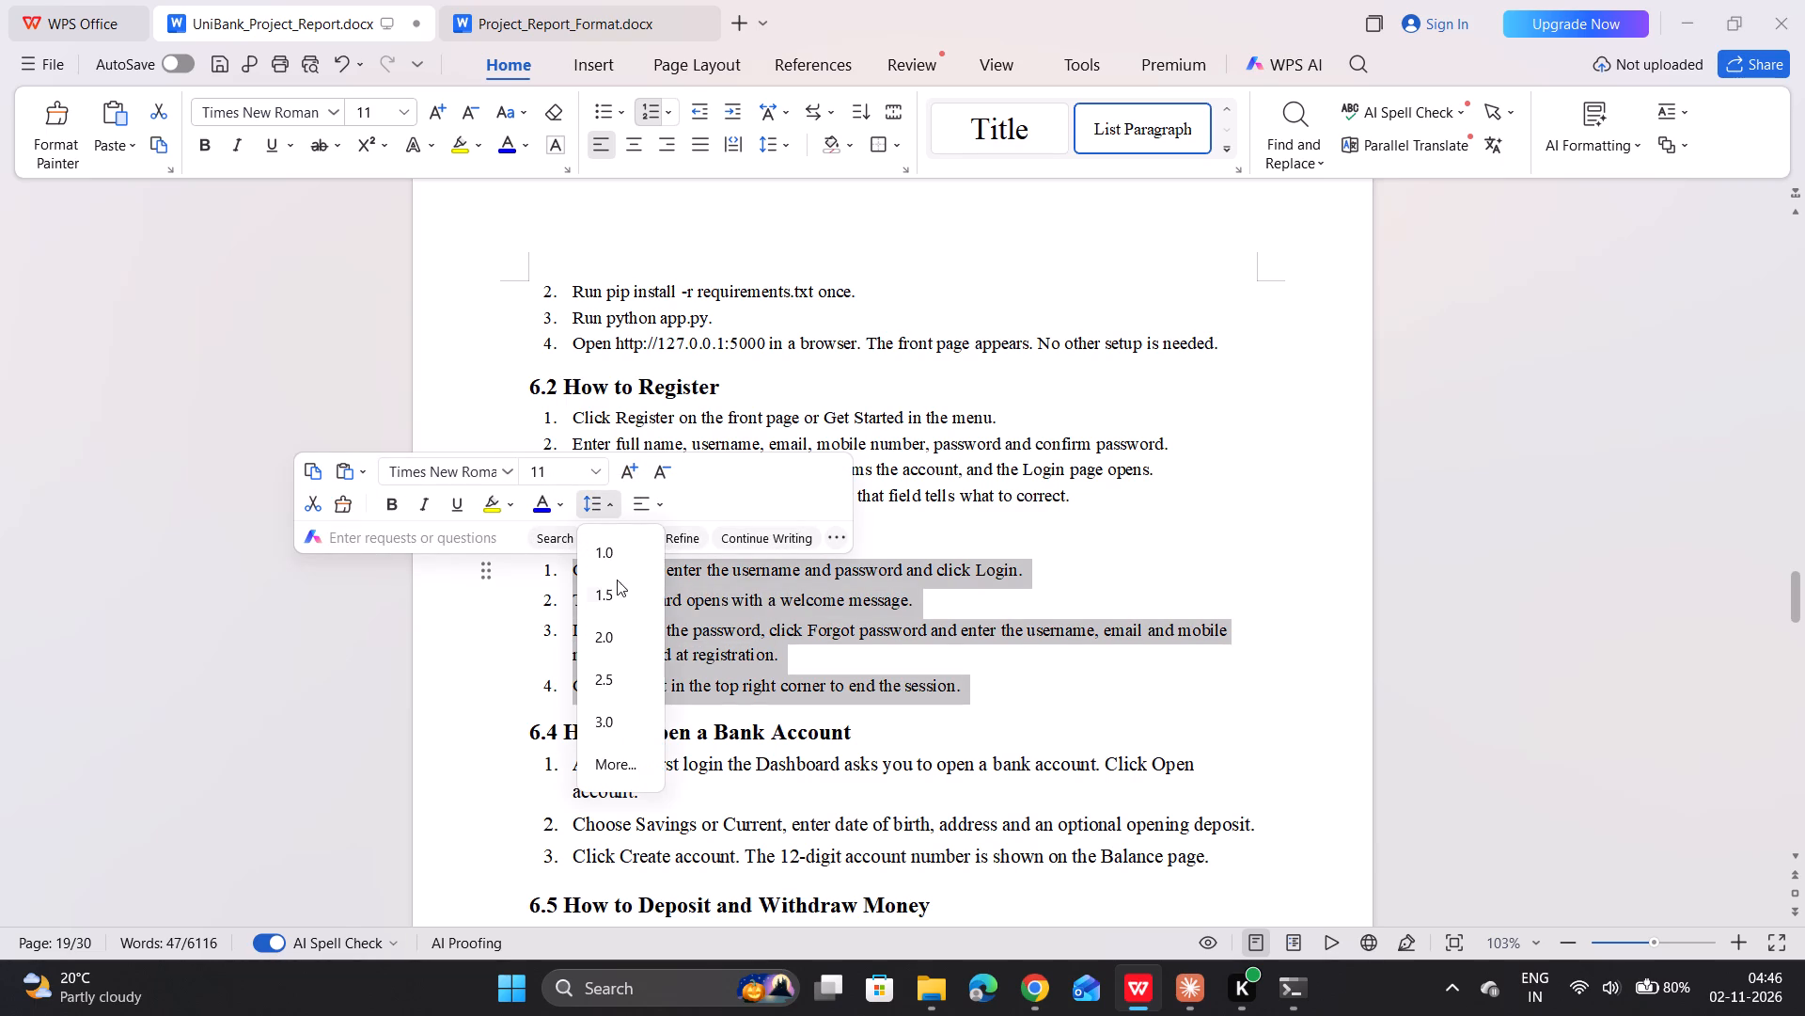
left_click(622, 545)
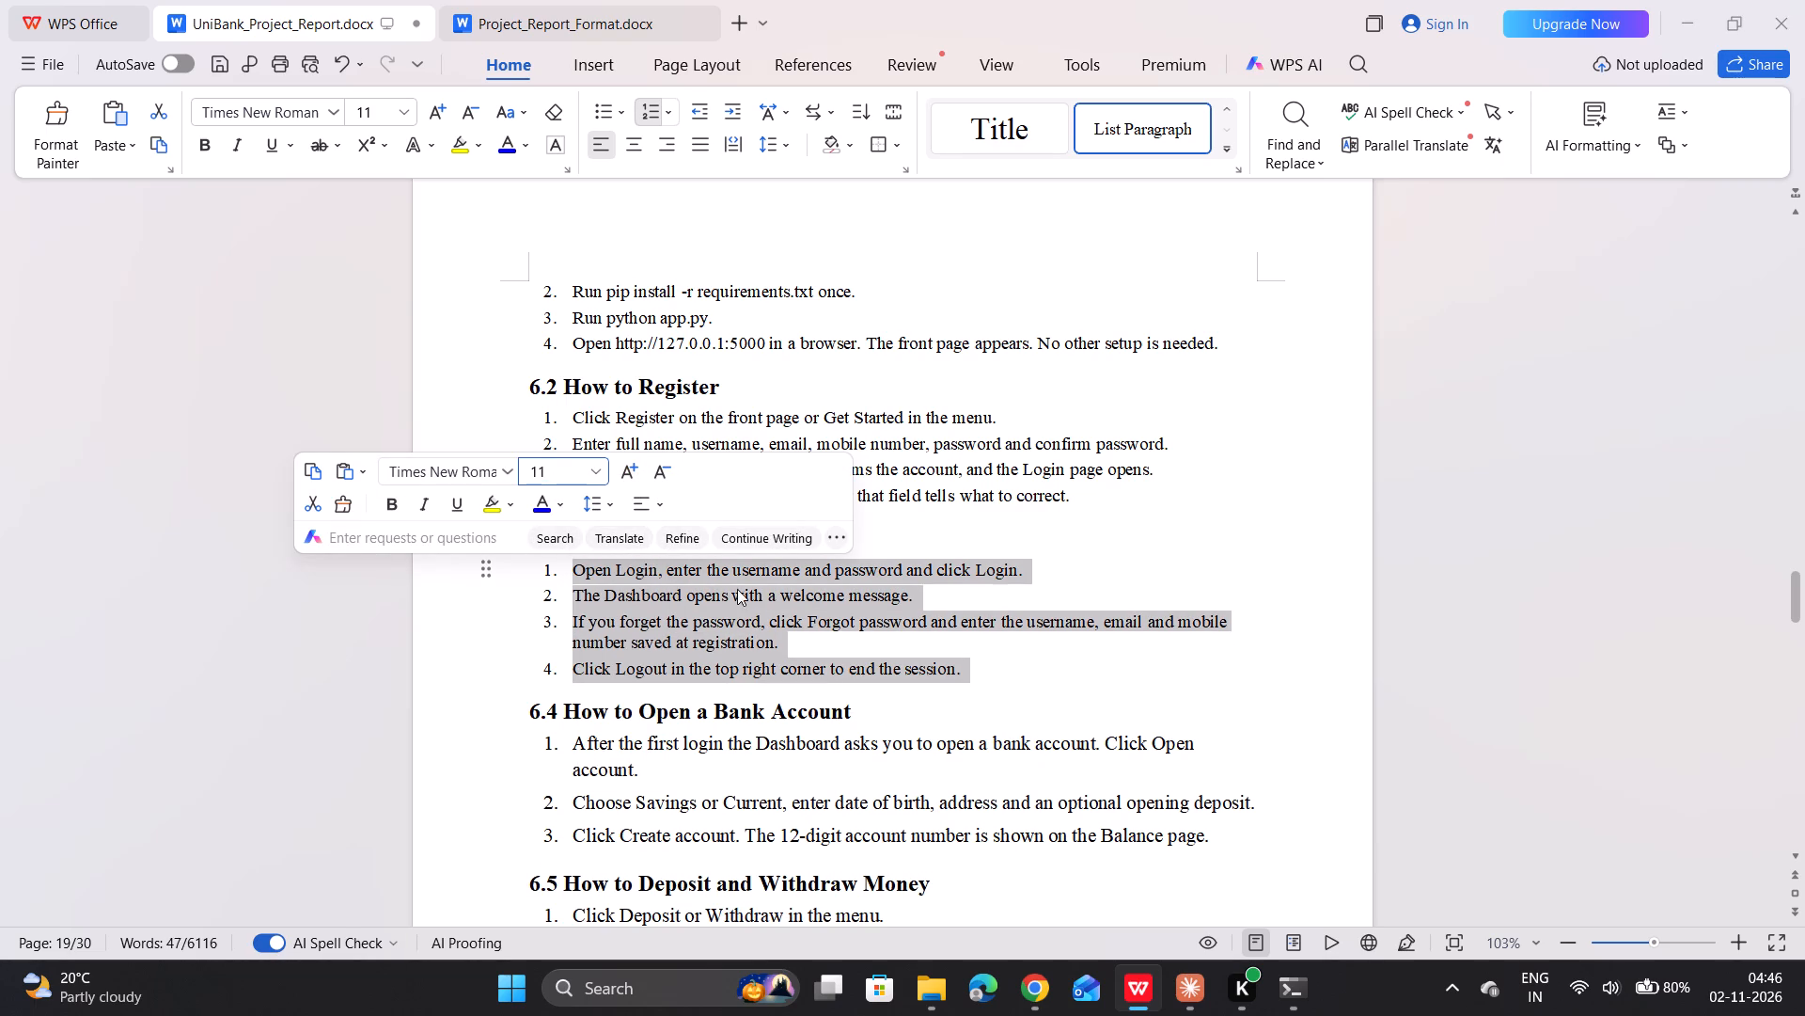
left_click(740, 590)
scroll(784, 645, "down", 2)
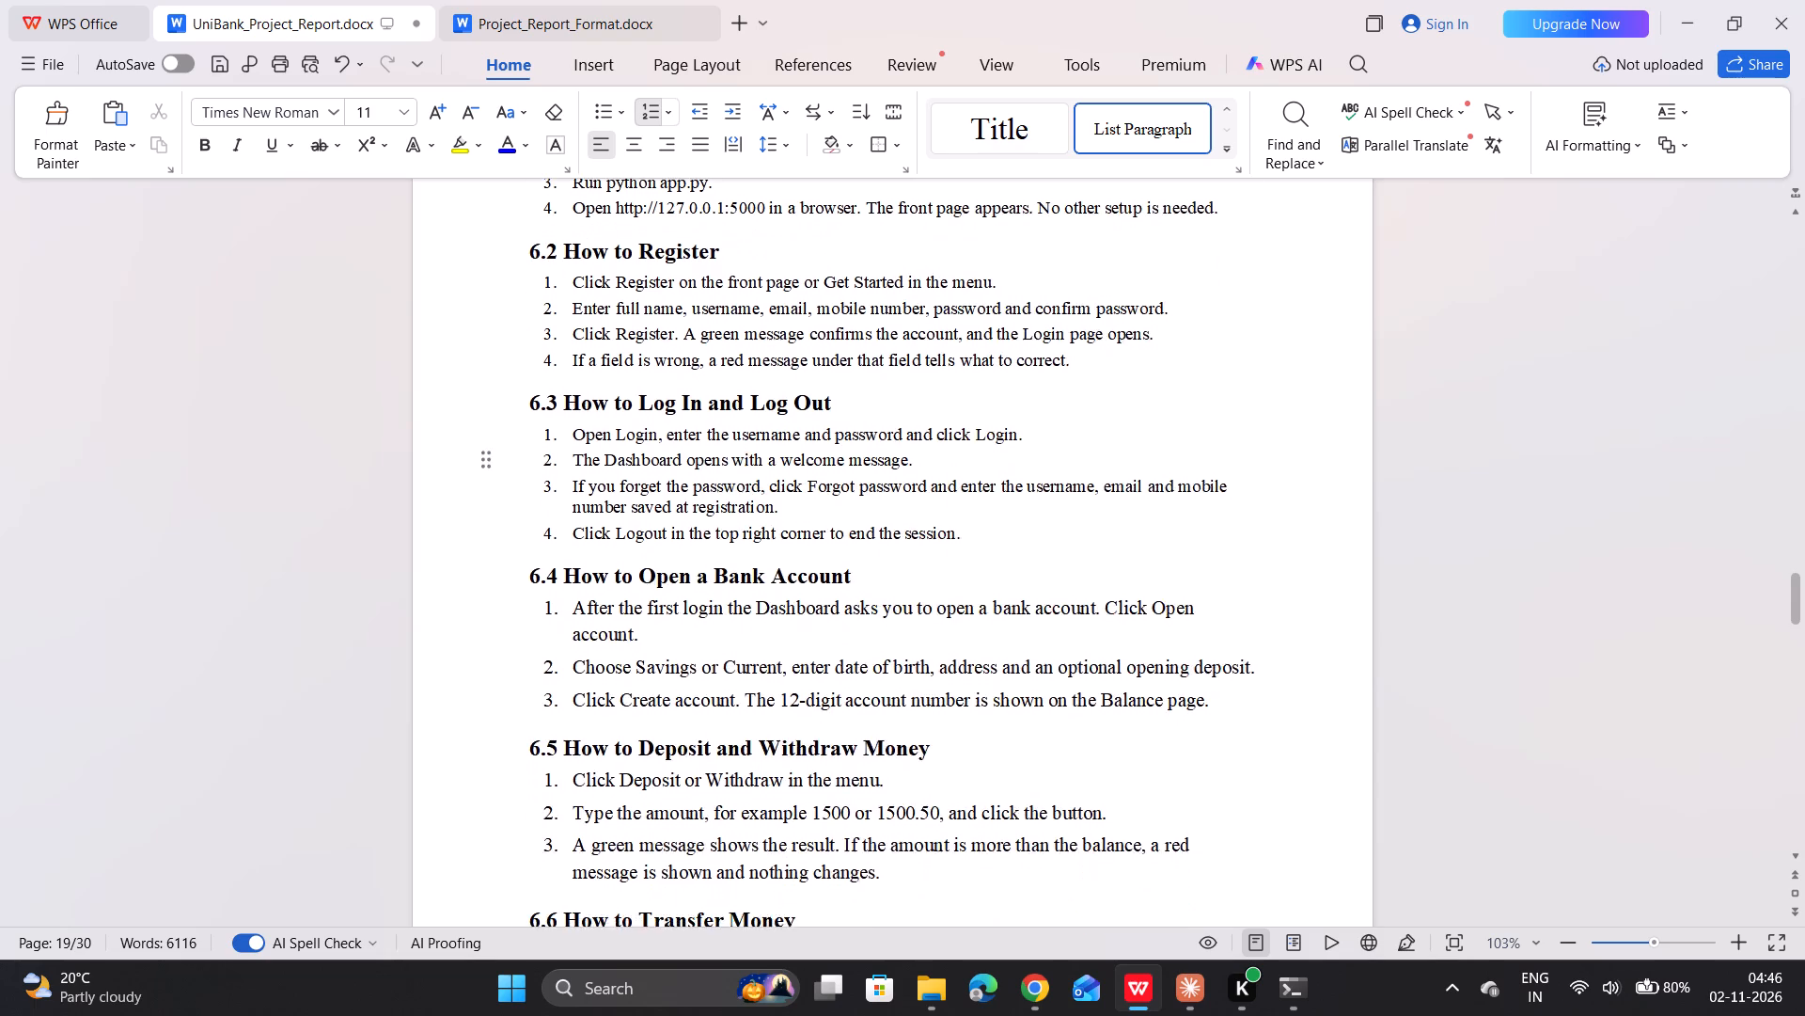
scroll(784, 645, "down", 2)
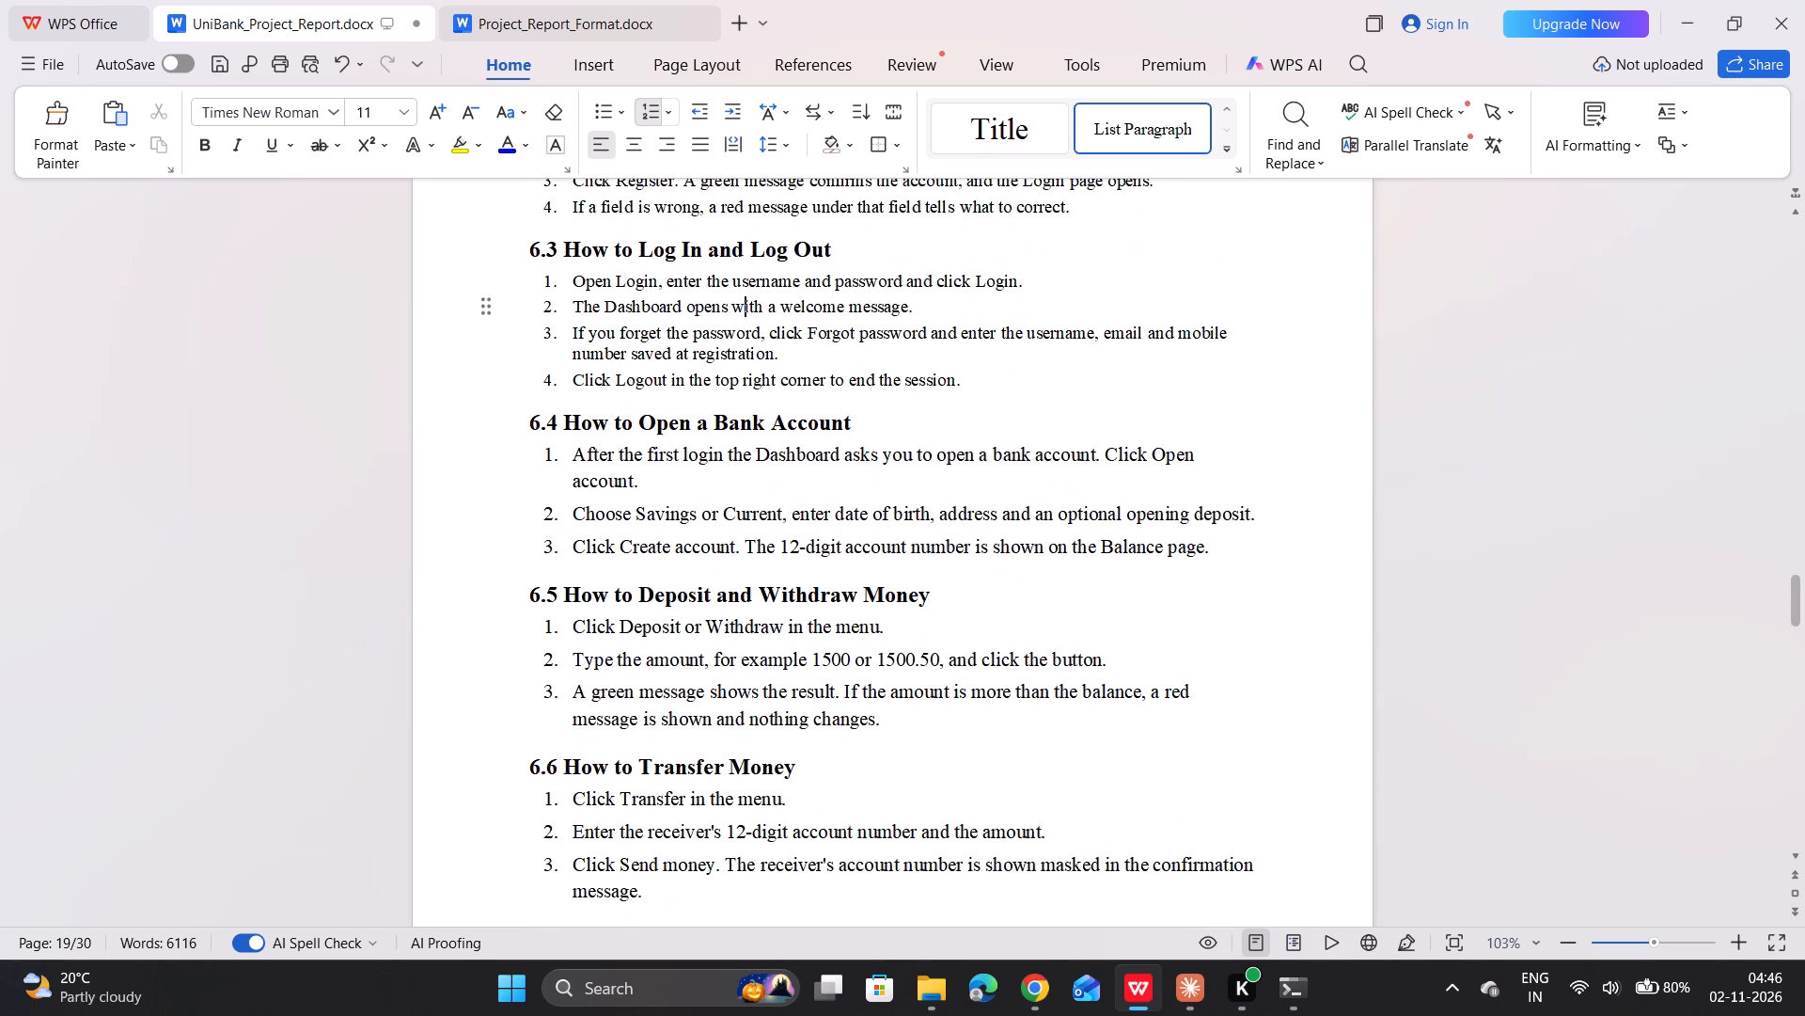
Set the three-item numbered list under "6.4 How to Open a Bank Account" to 1.0 line spacing and font size 11.
left_click_drag(569, 454, 1230, 559)
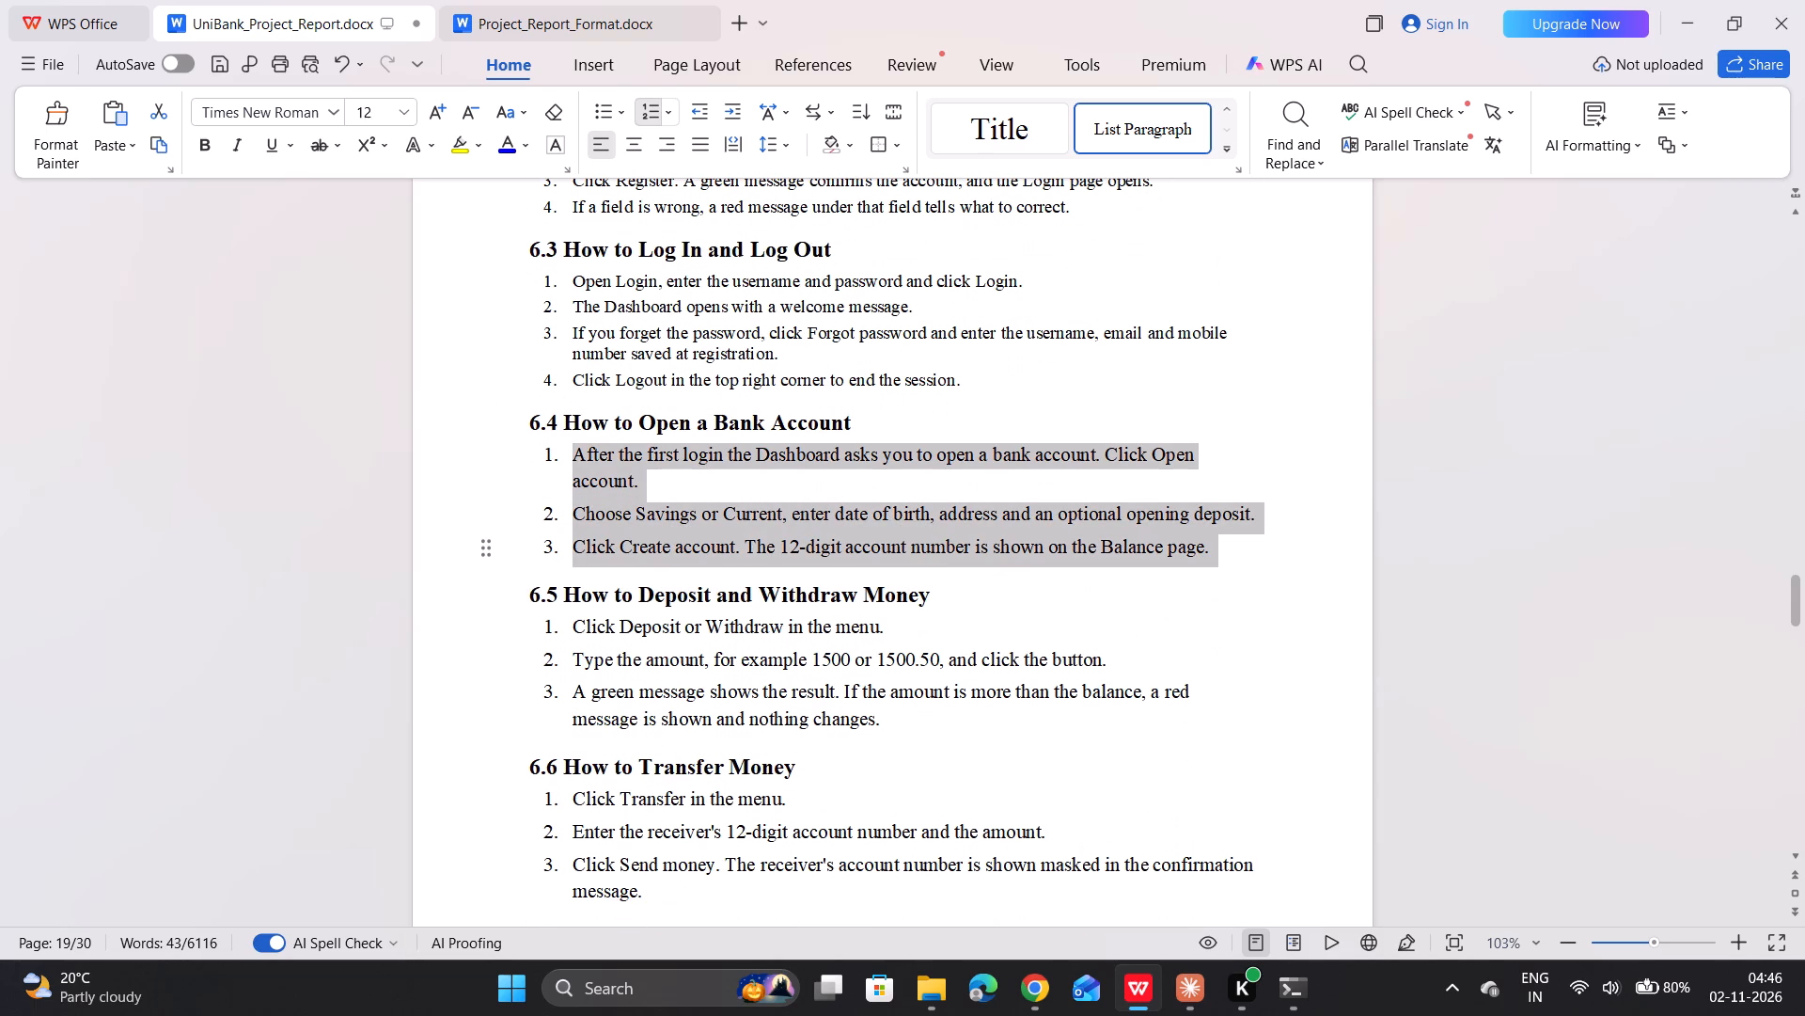
left_click_drag(1230, 559, 1351, 552)
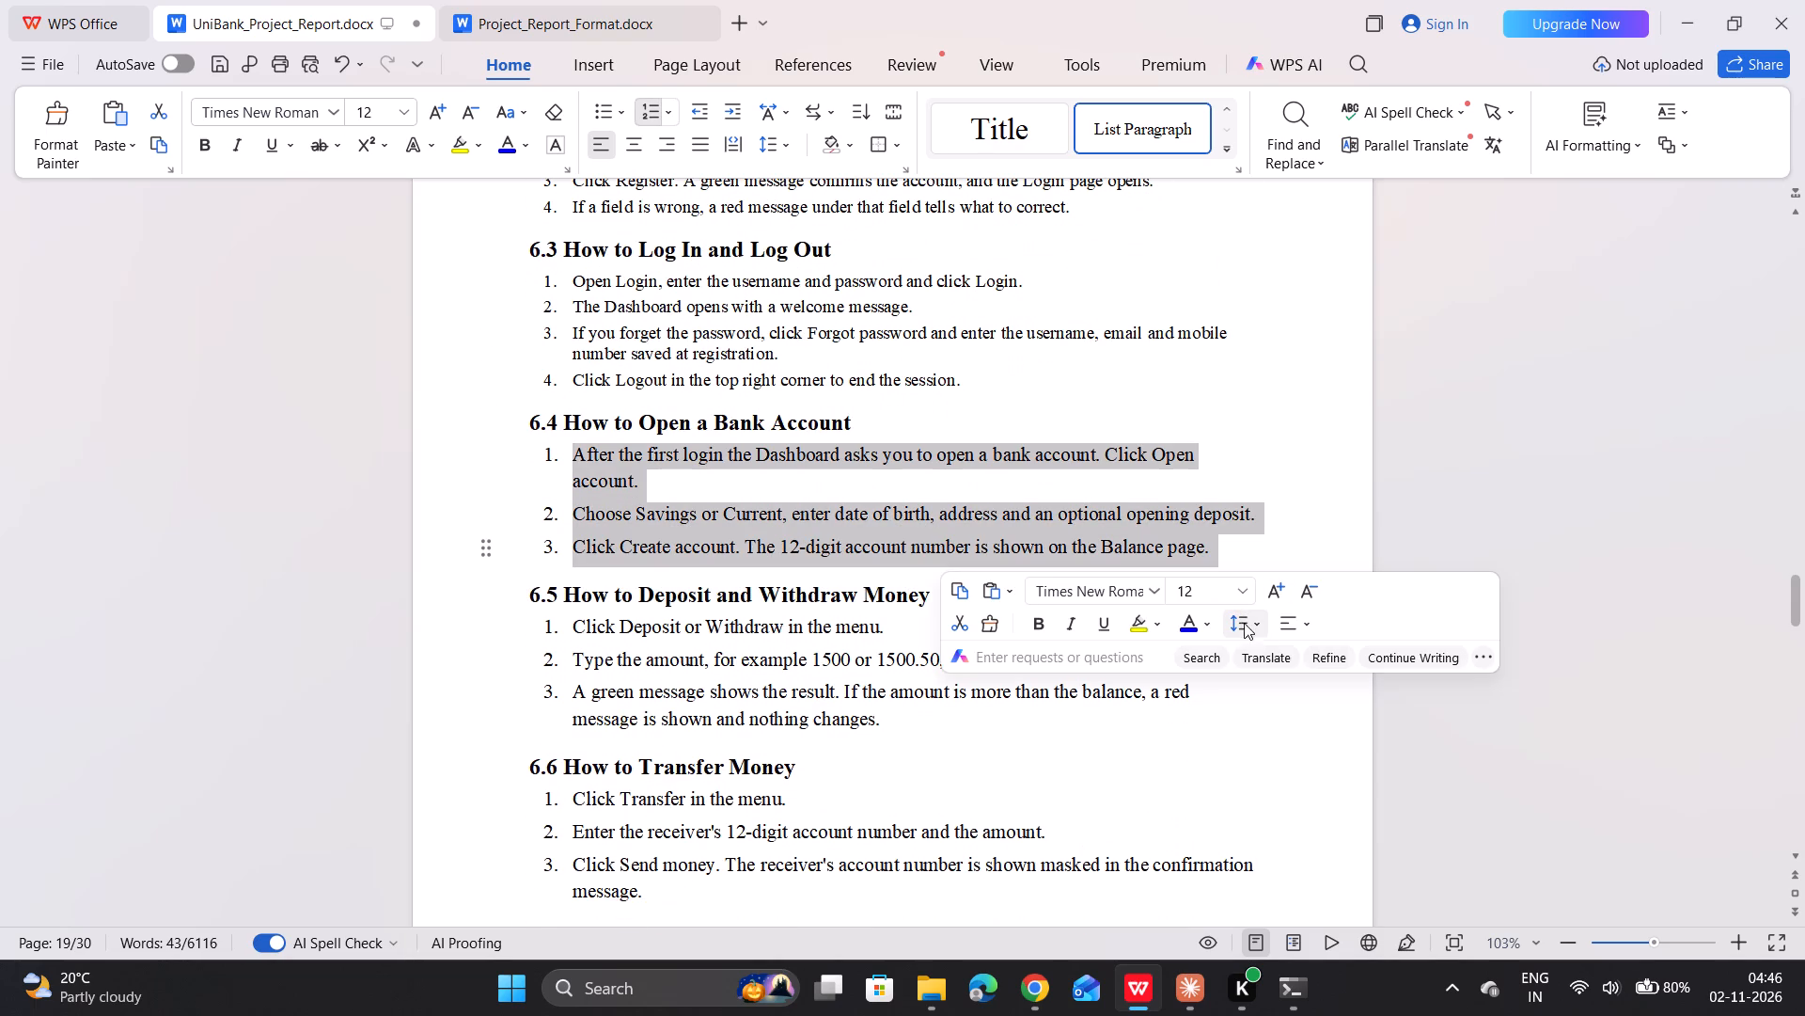
left_click(1258, 627)
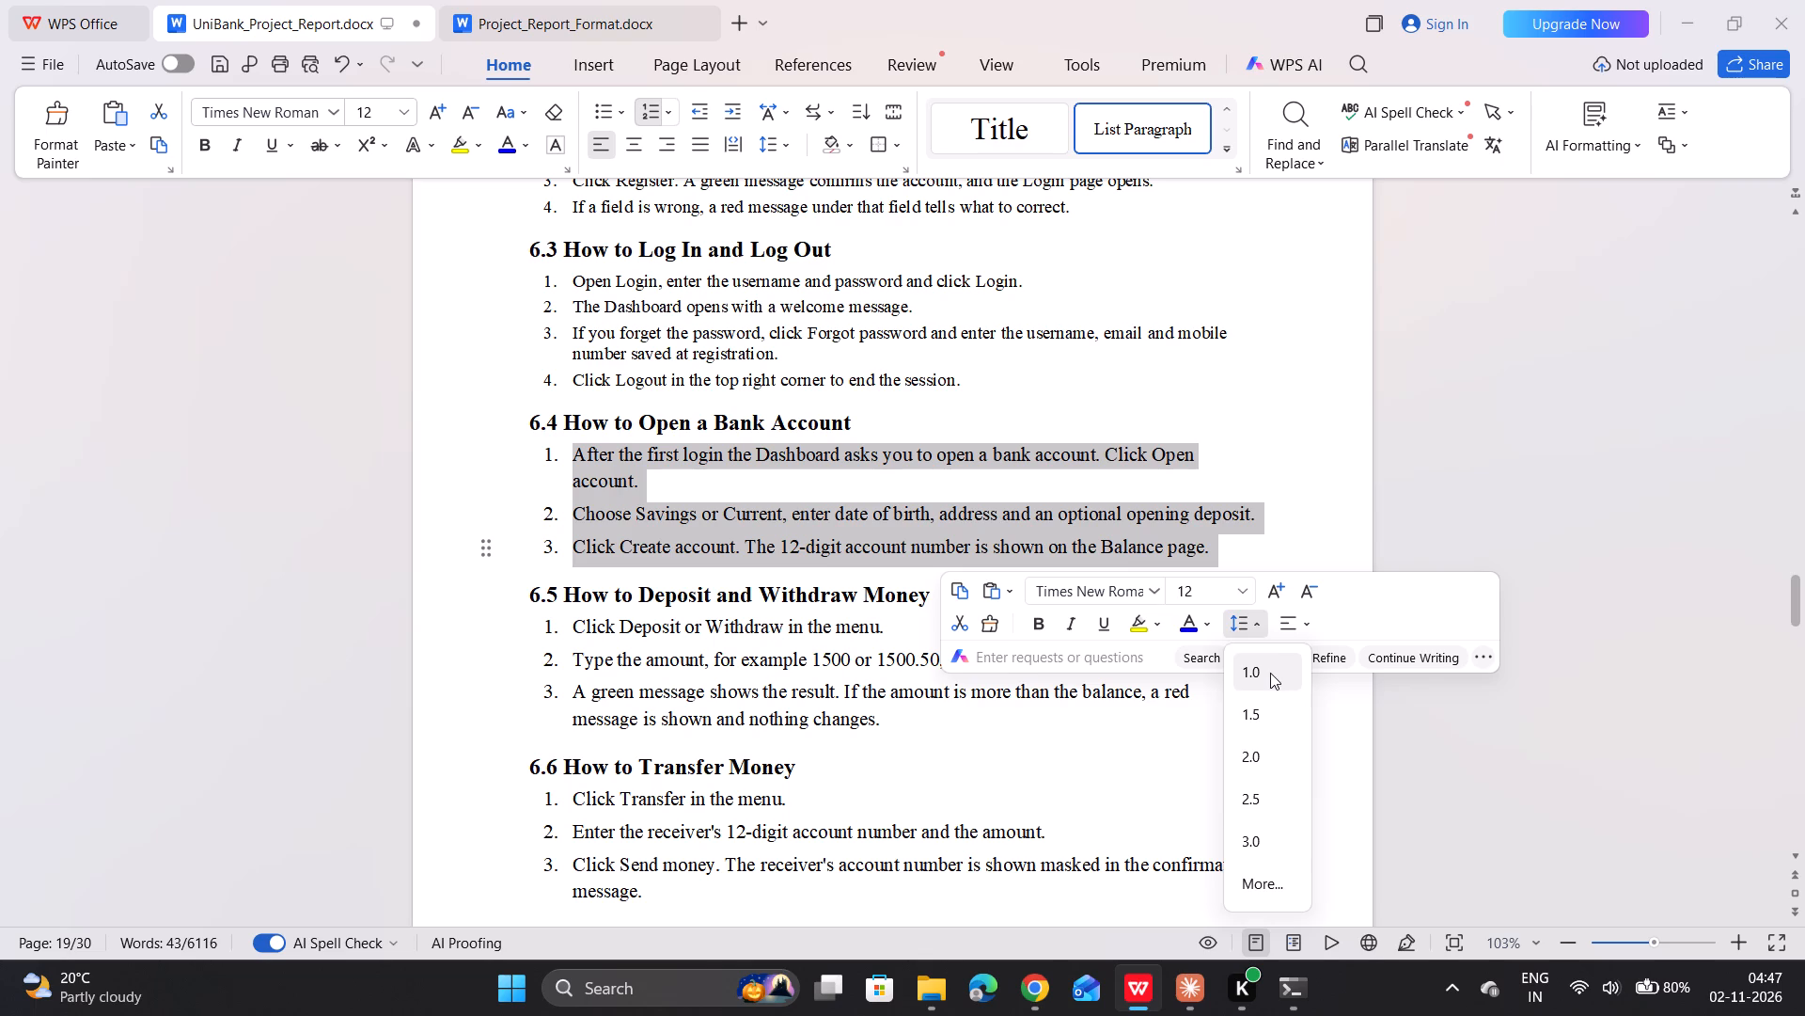
left_click(1270, 673)
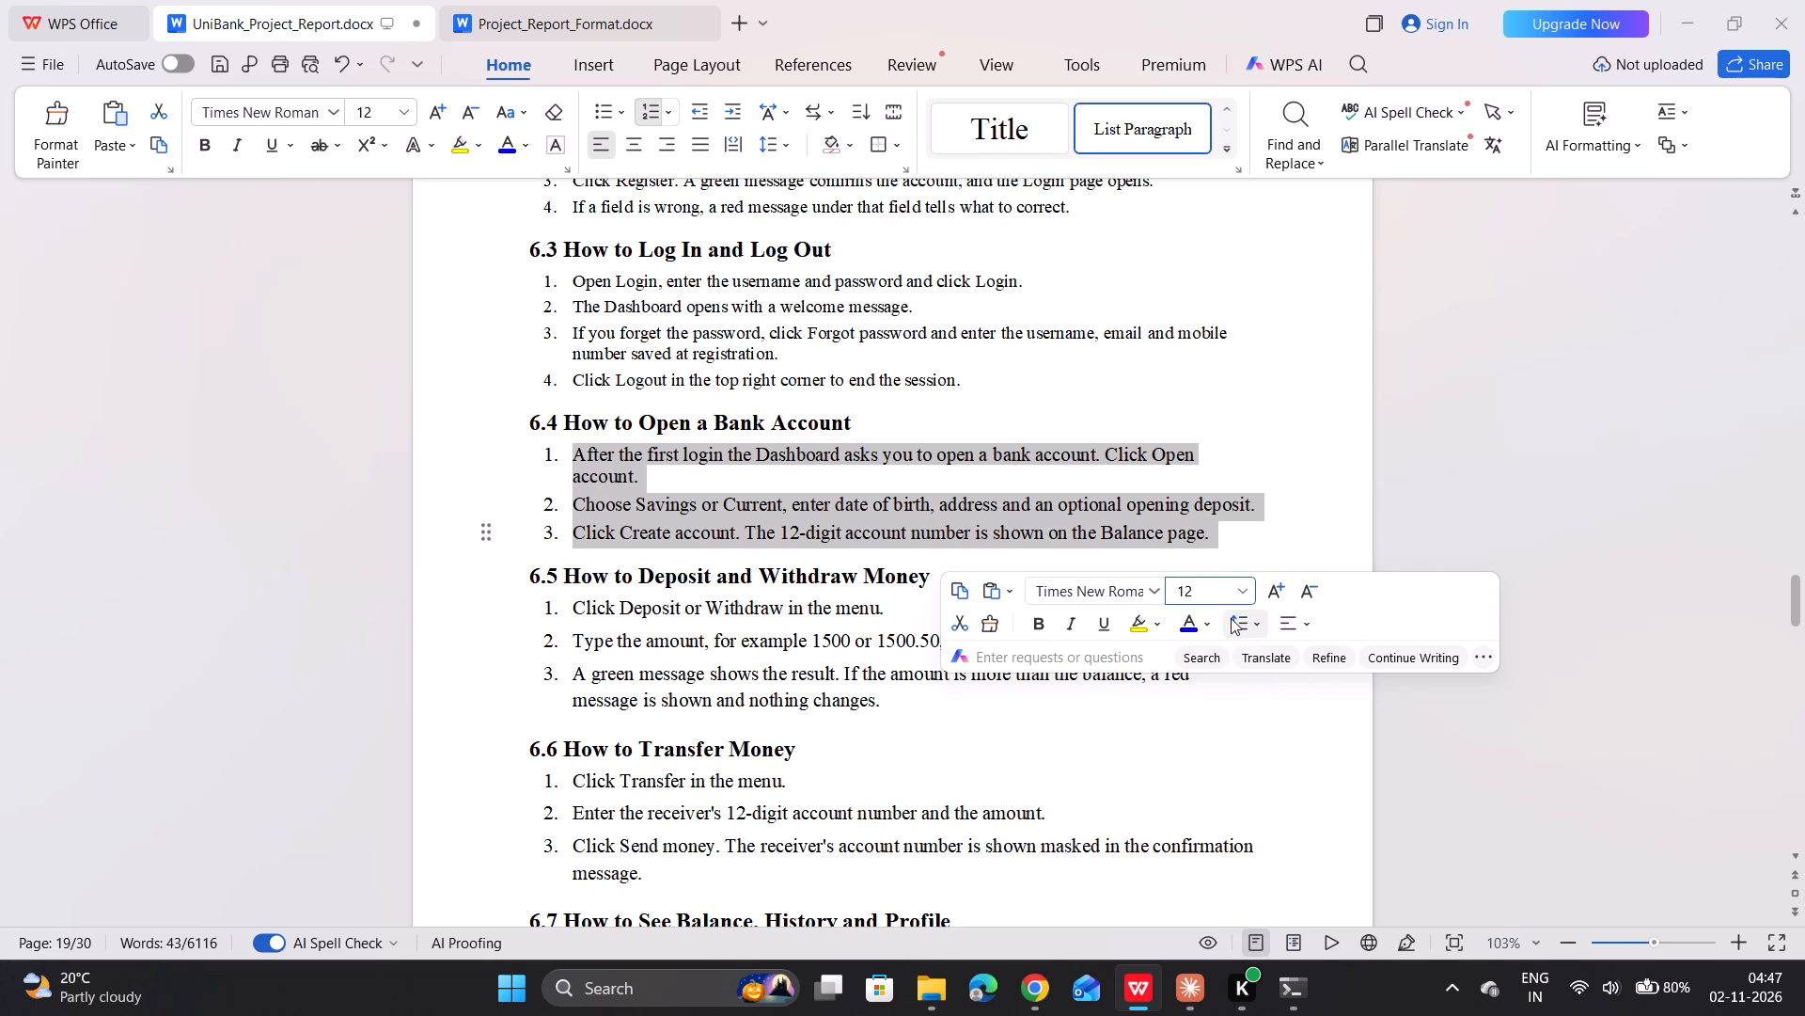
key("backslash")
key("BackSpace")
key("BackSpace")
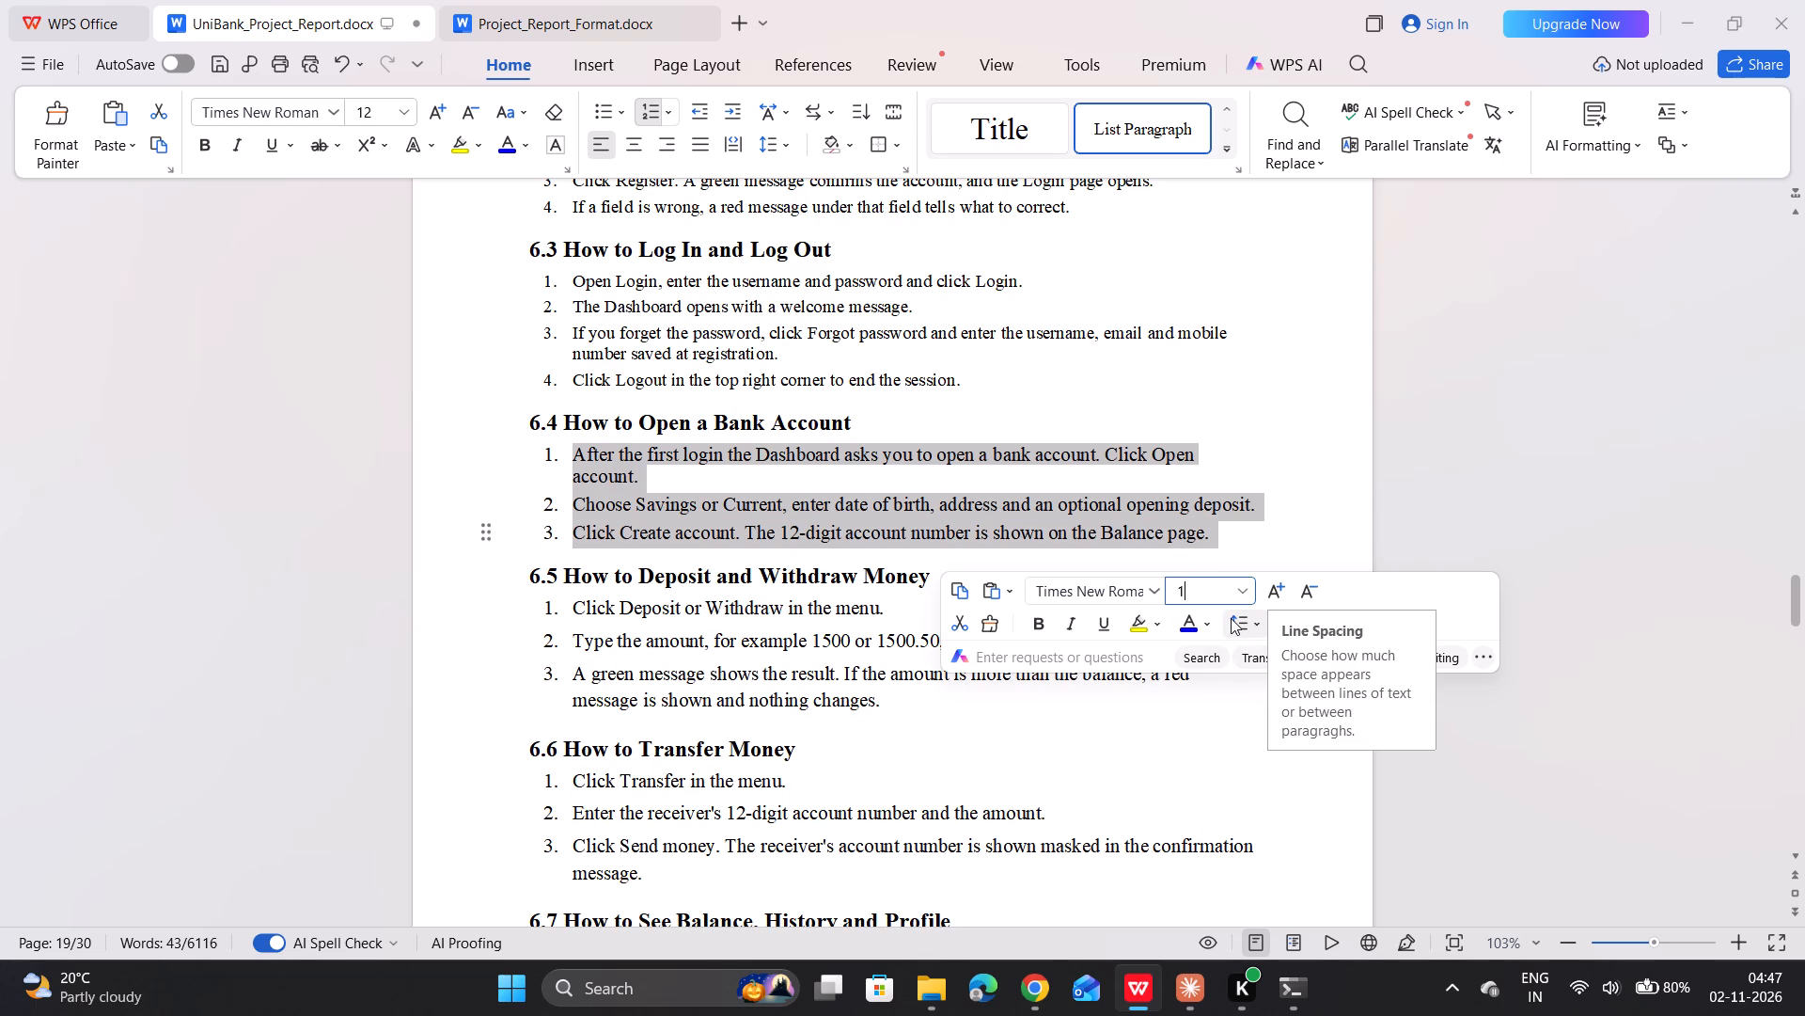
key("1")
key("Return")
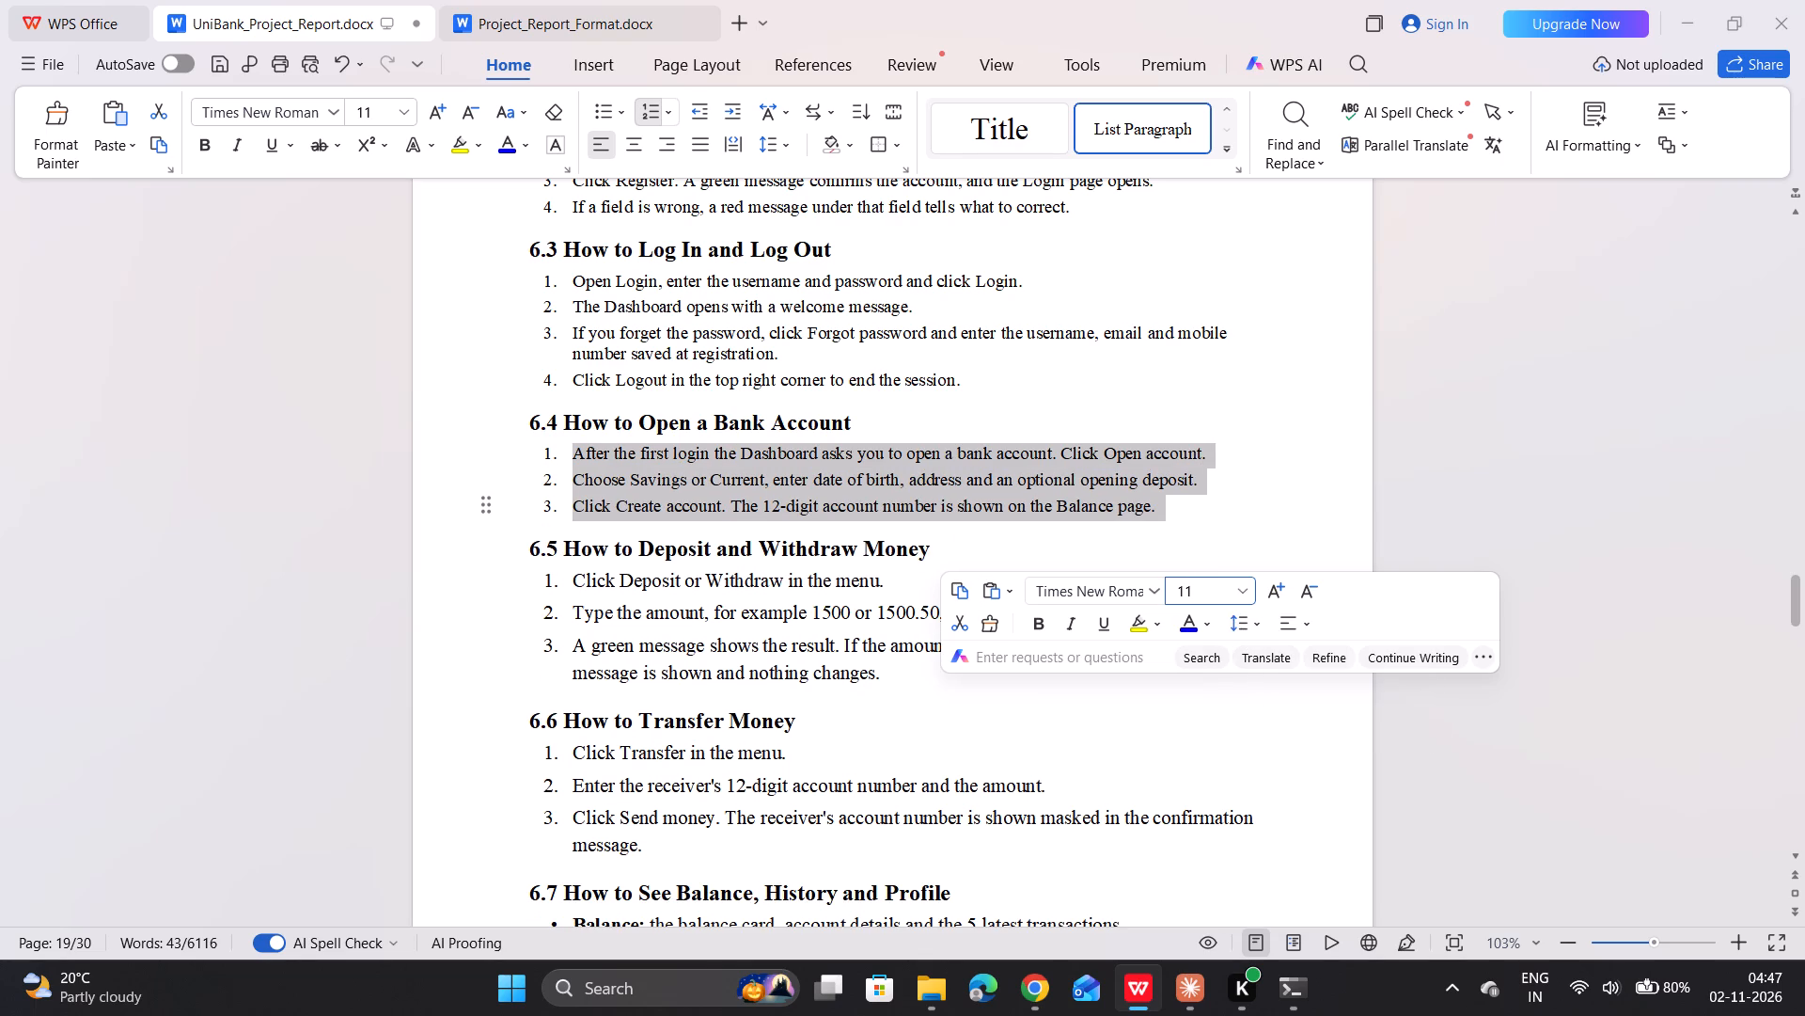
left_click(831, 589)
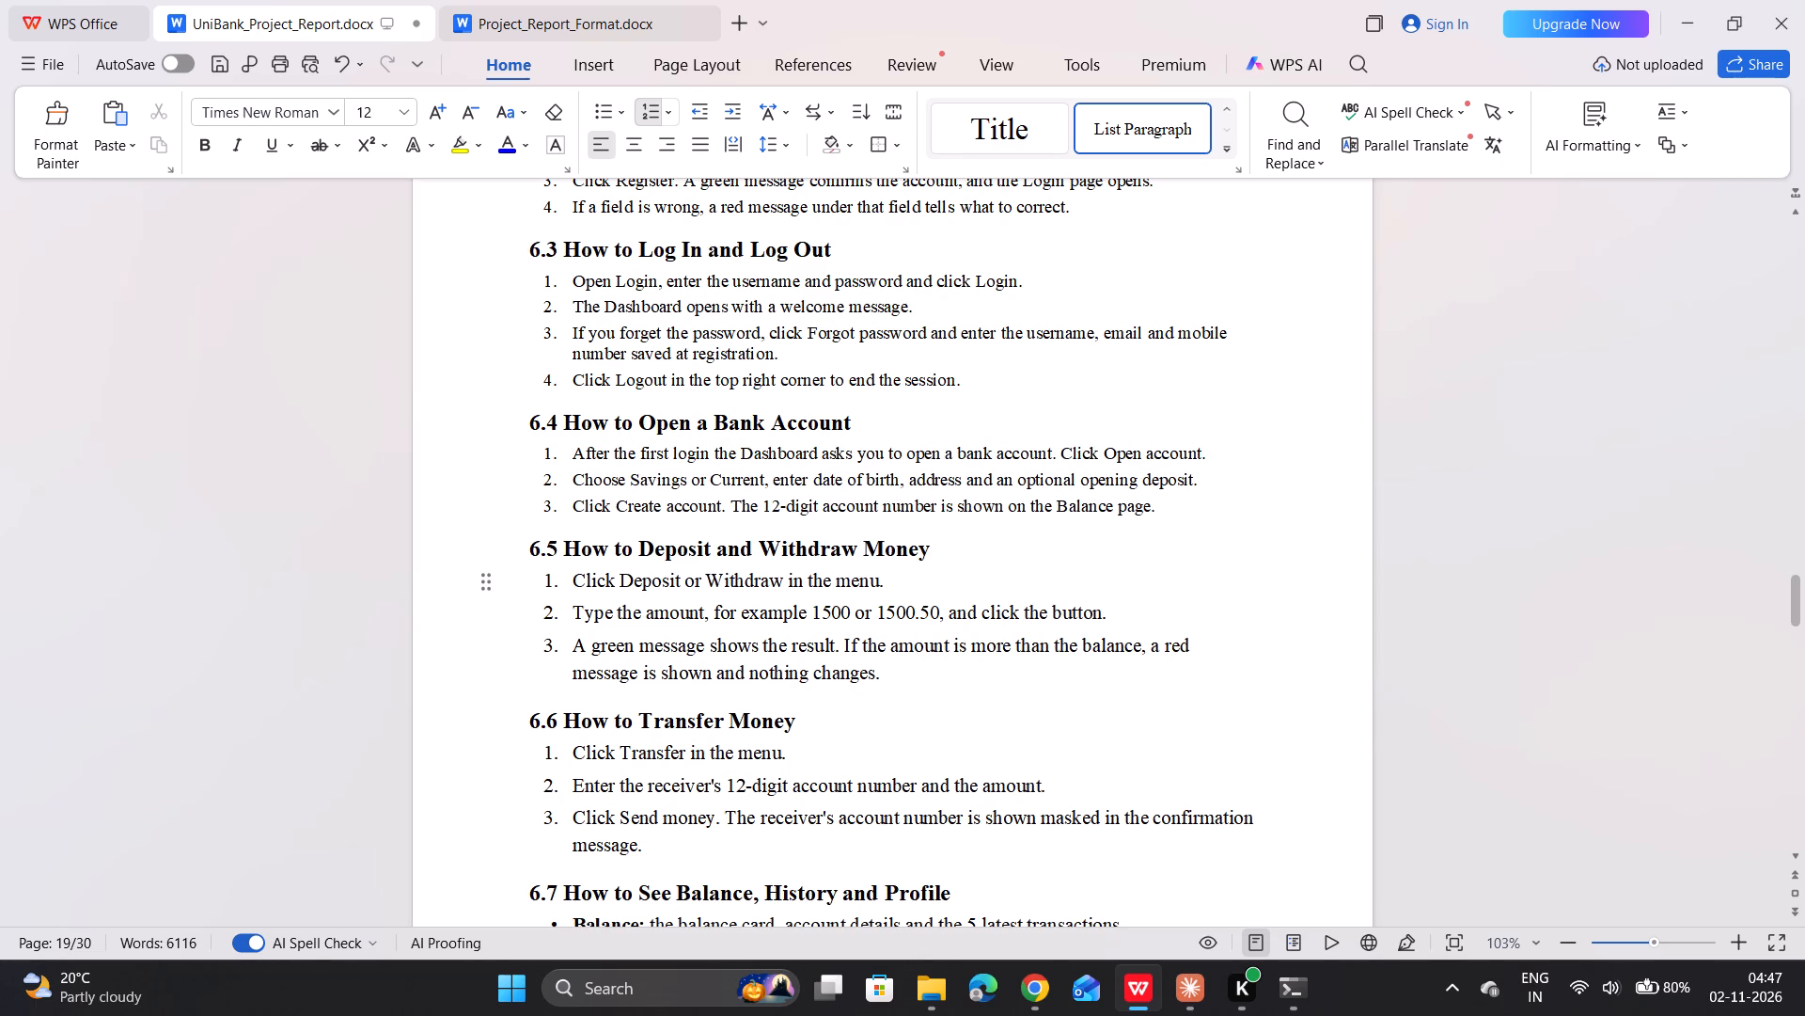
Set the three-item numbered list under "6.5 How to Deposit and Withdraw Money" to font size 11 and 1.0 line spacing.
left_click_drag(570, 584, 884, 684)
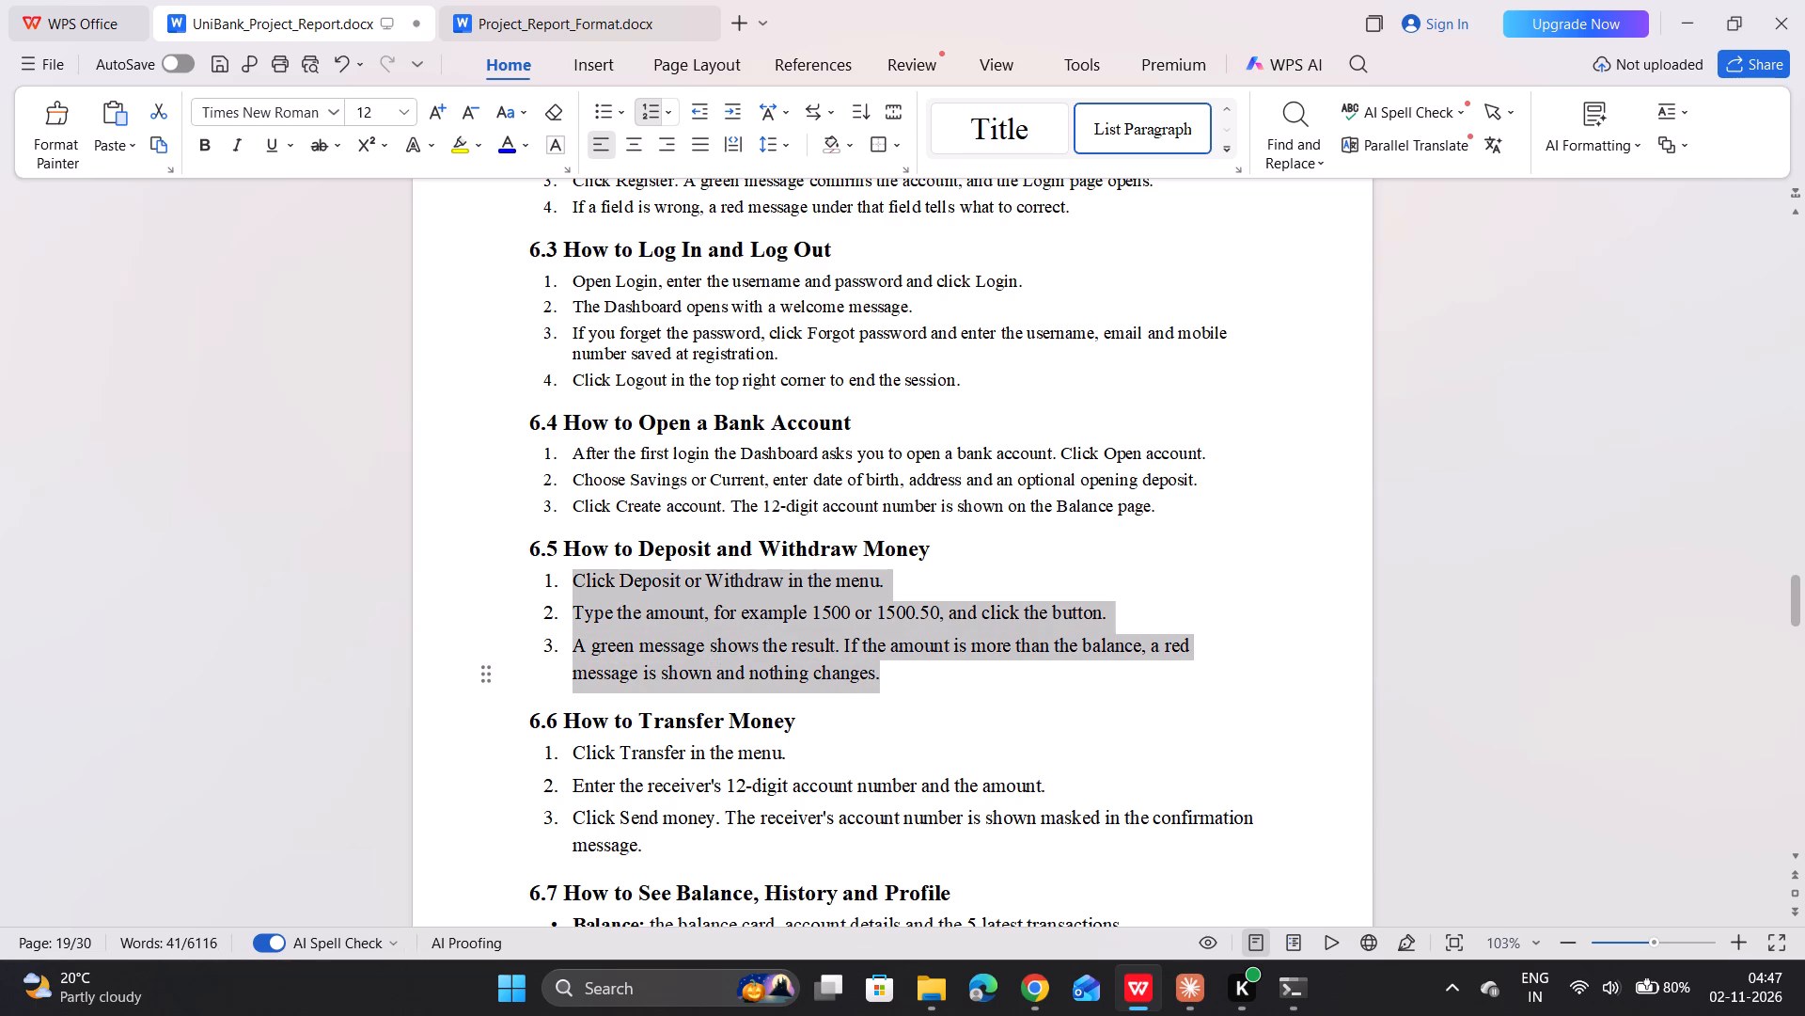
left_click_drag(884, 684, 886, 683)
left_click(892, 724)
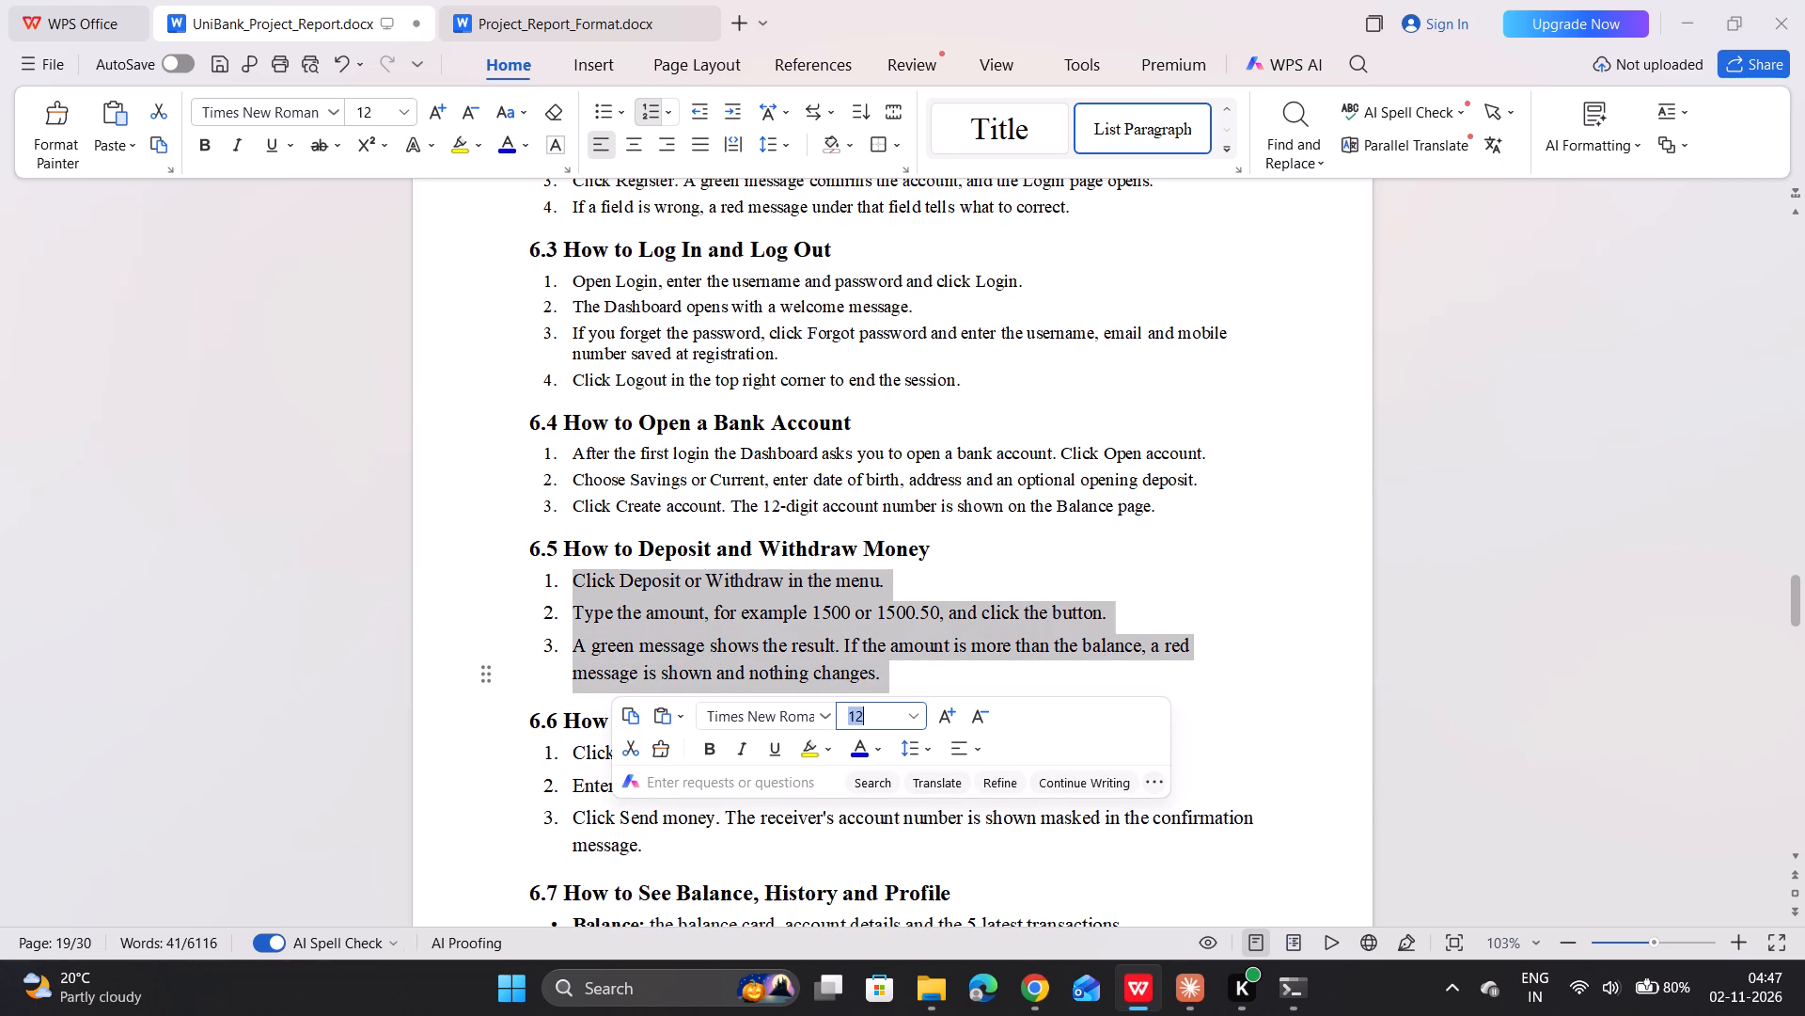
type("11")
key("Return")
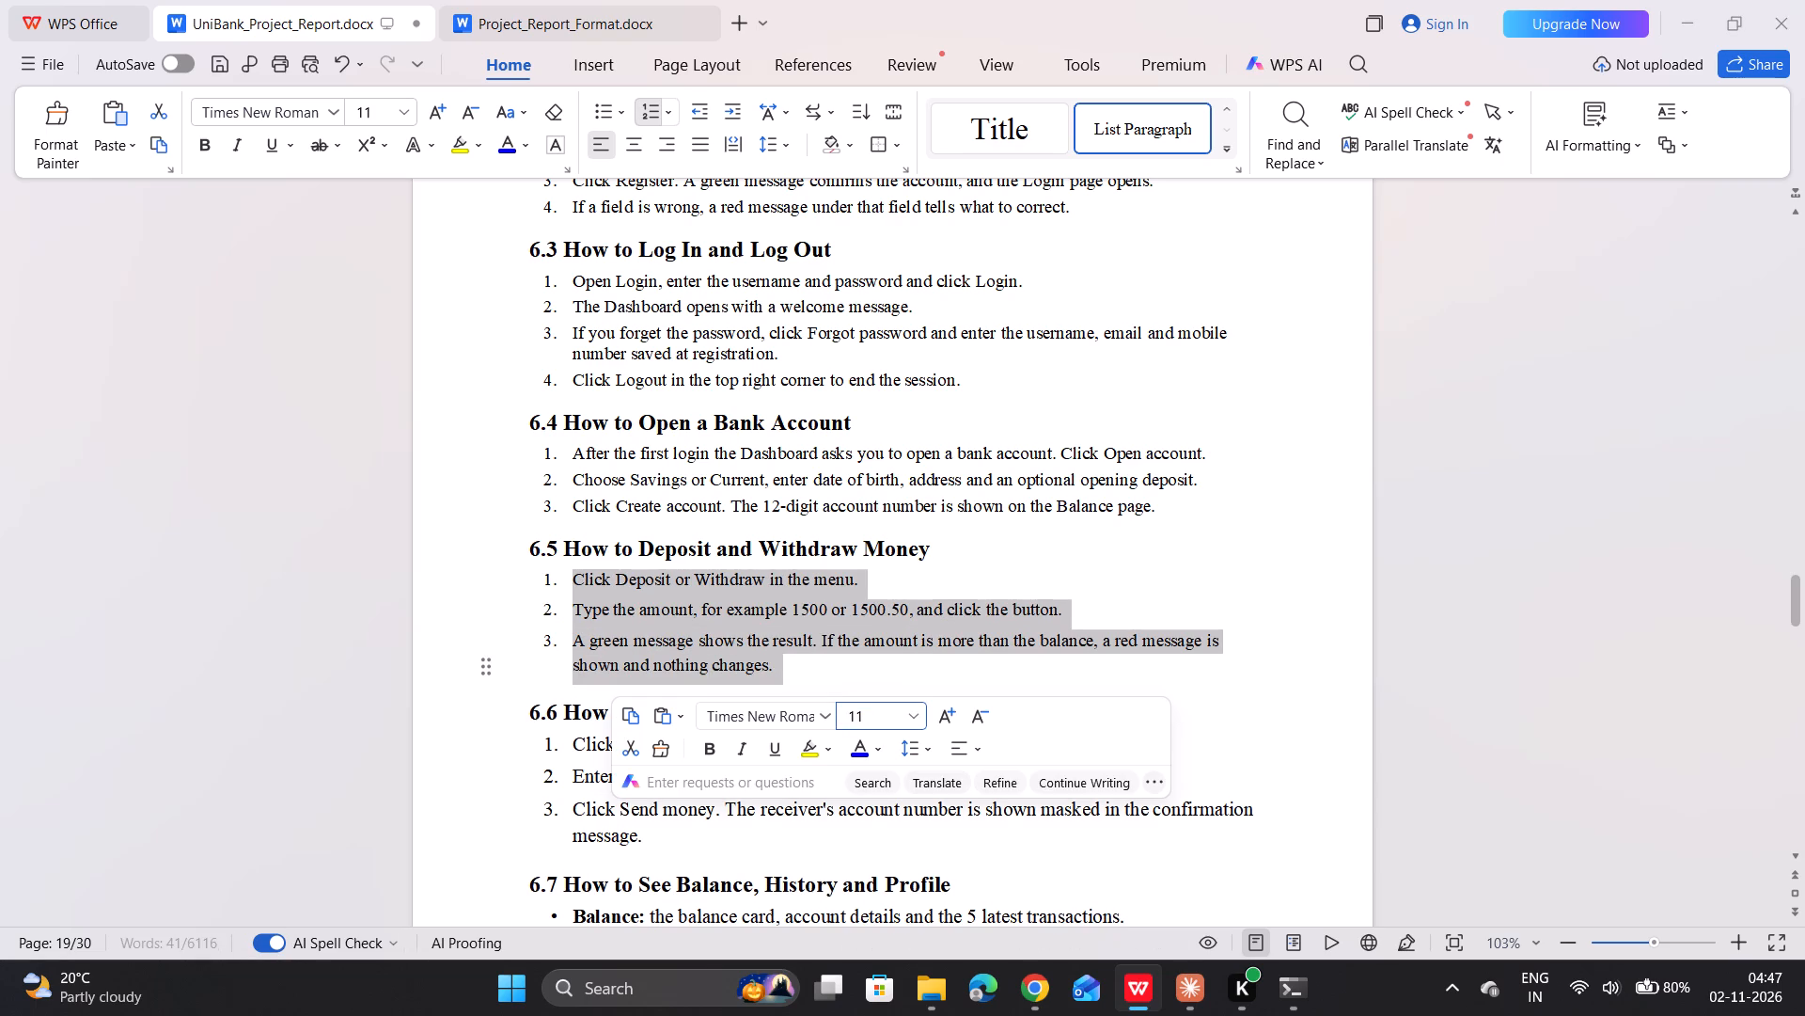
left_click(932, 751)
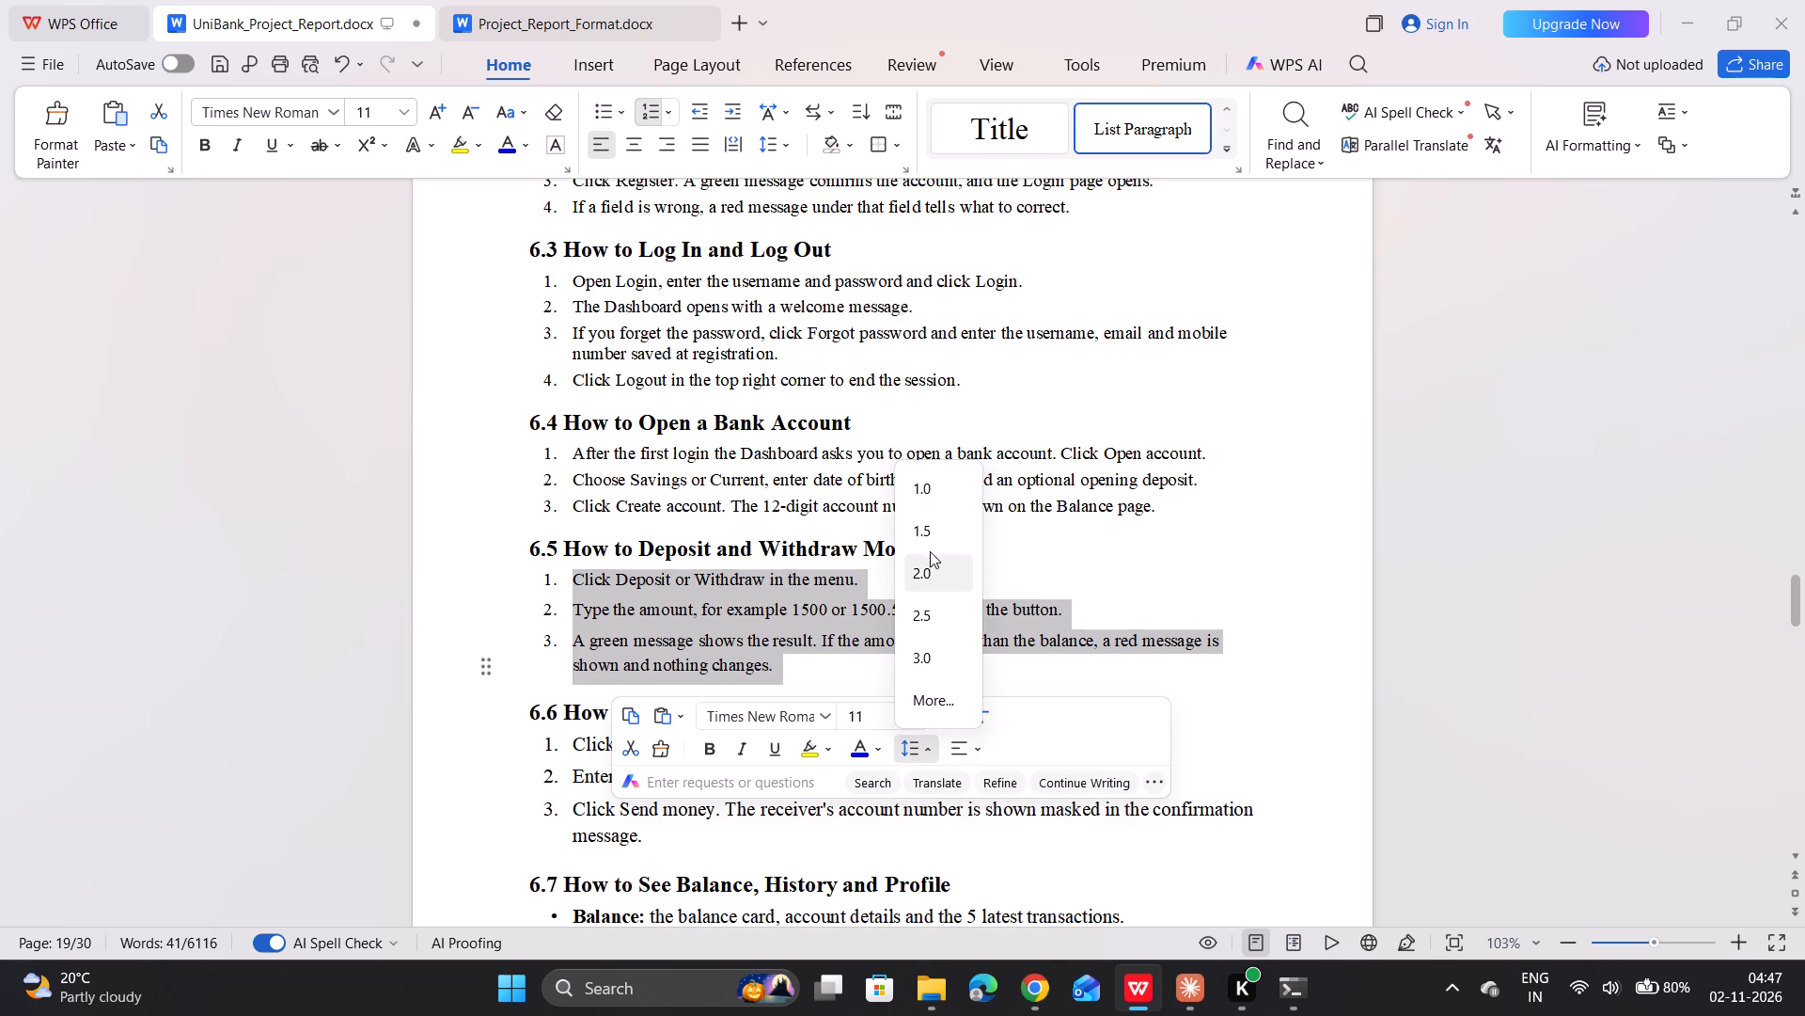
left_click(944, 498)
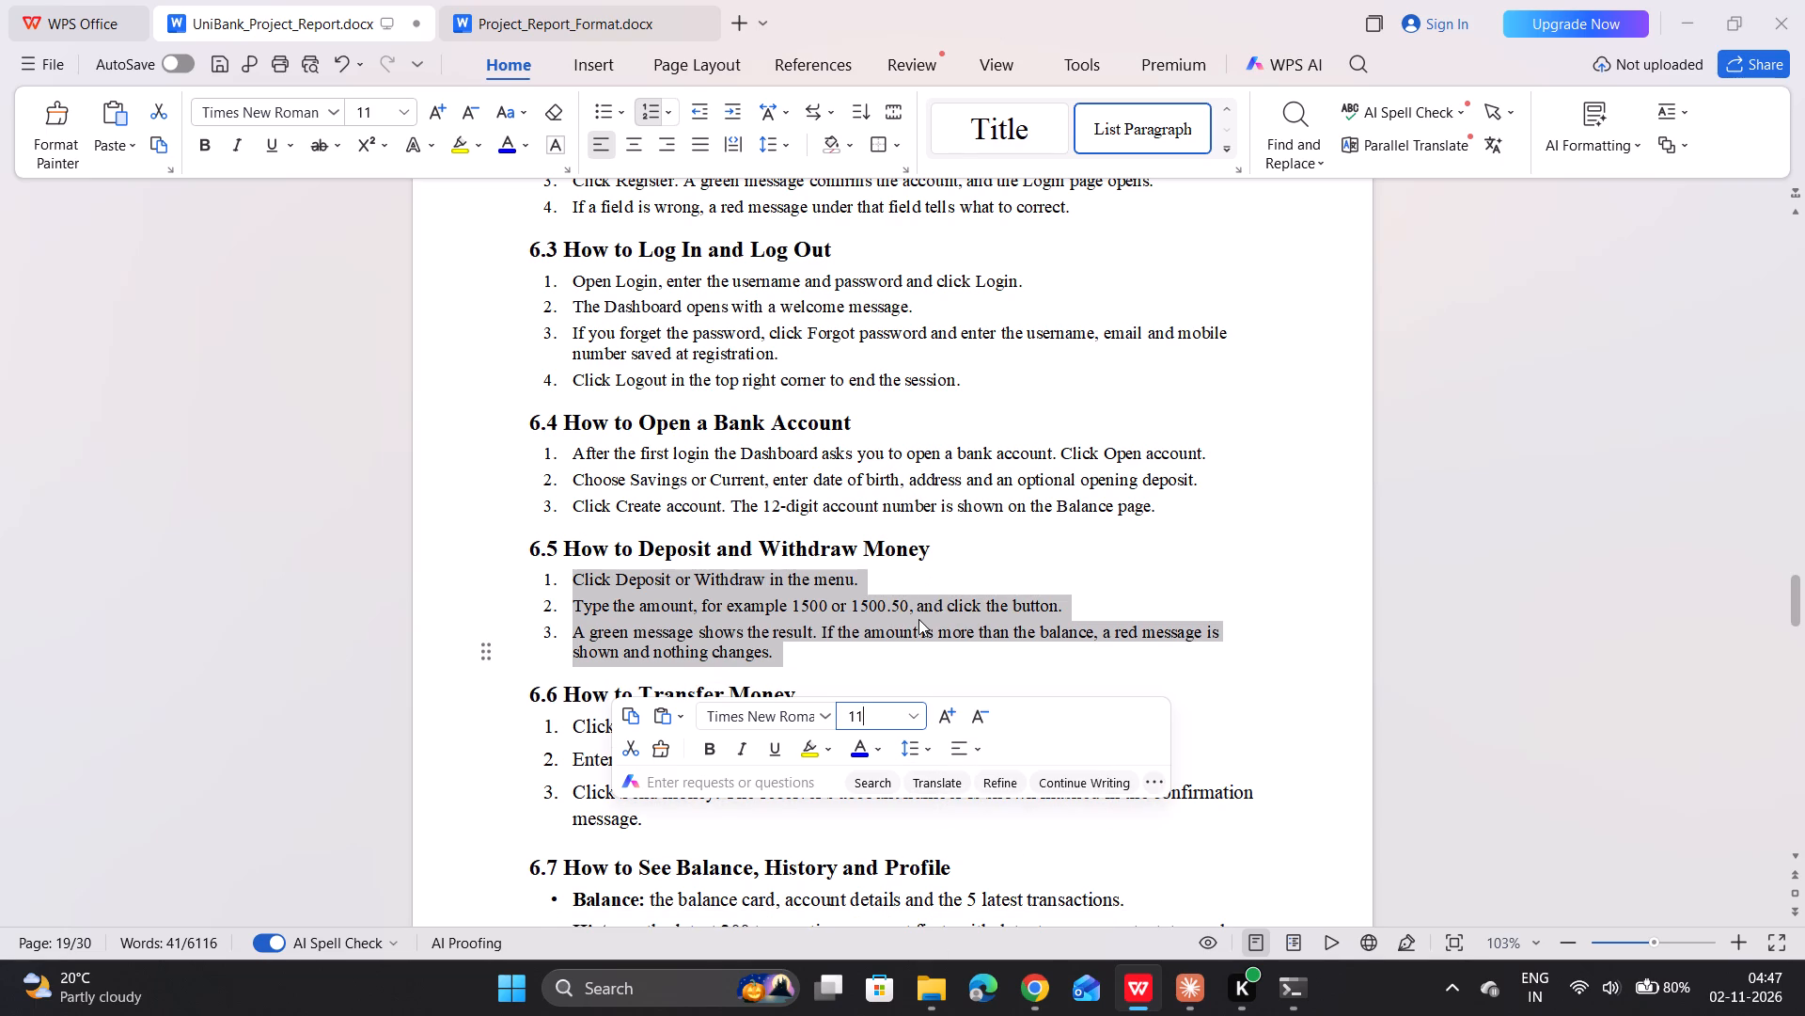
left_click(918, 619)
Set the three-item numbered list under "6.6 How to Transfer Money" to font size 11 and 1.0 line spacing.
scroll(918, 619, "down", 3)
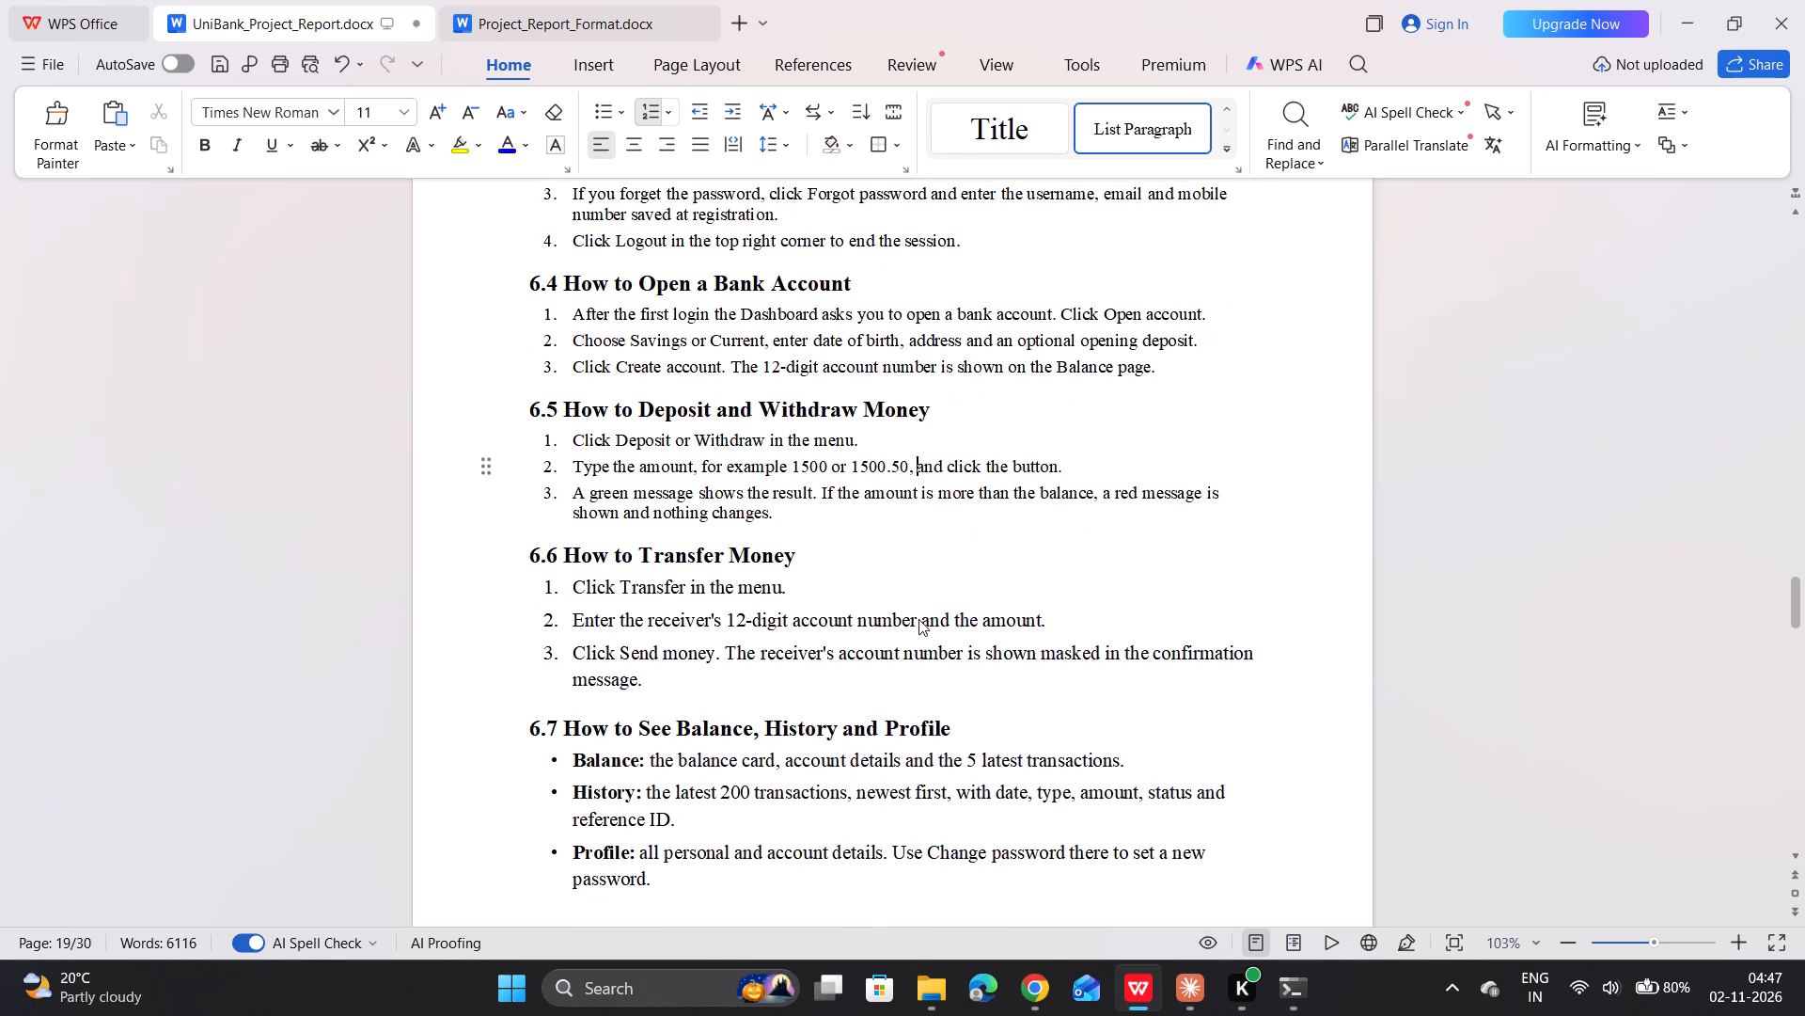
scroll(918, 619, "down", 1)
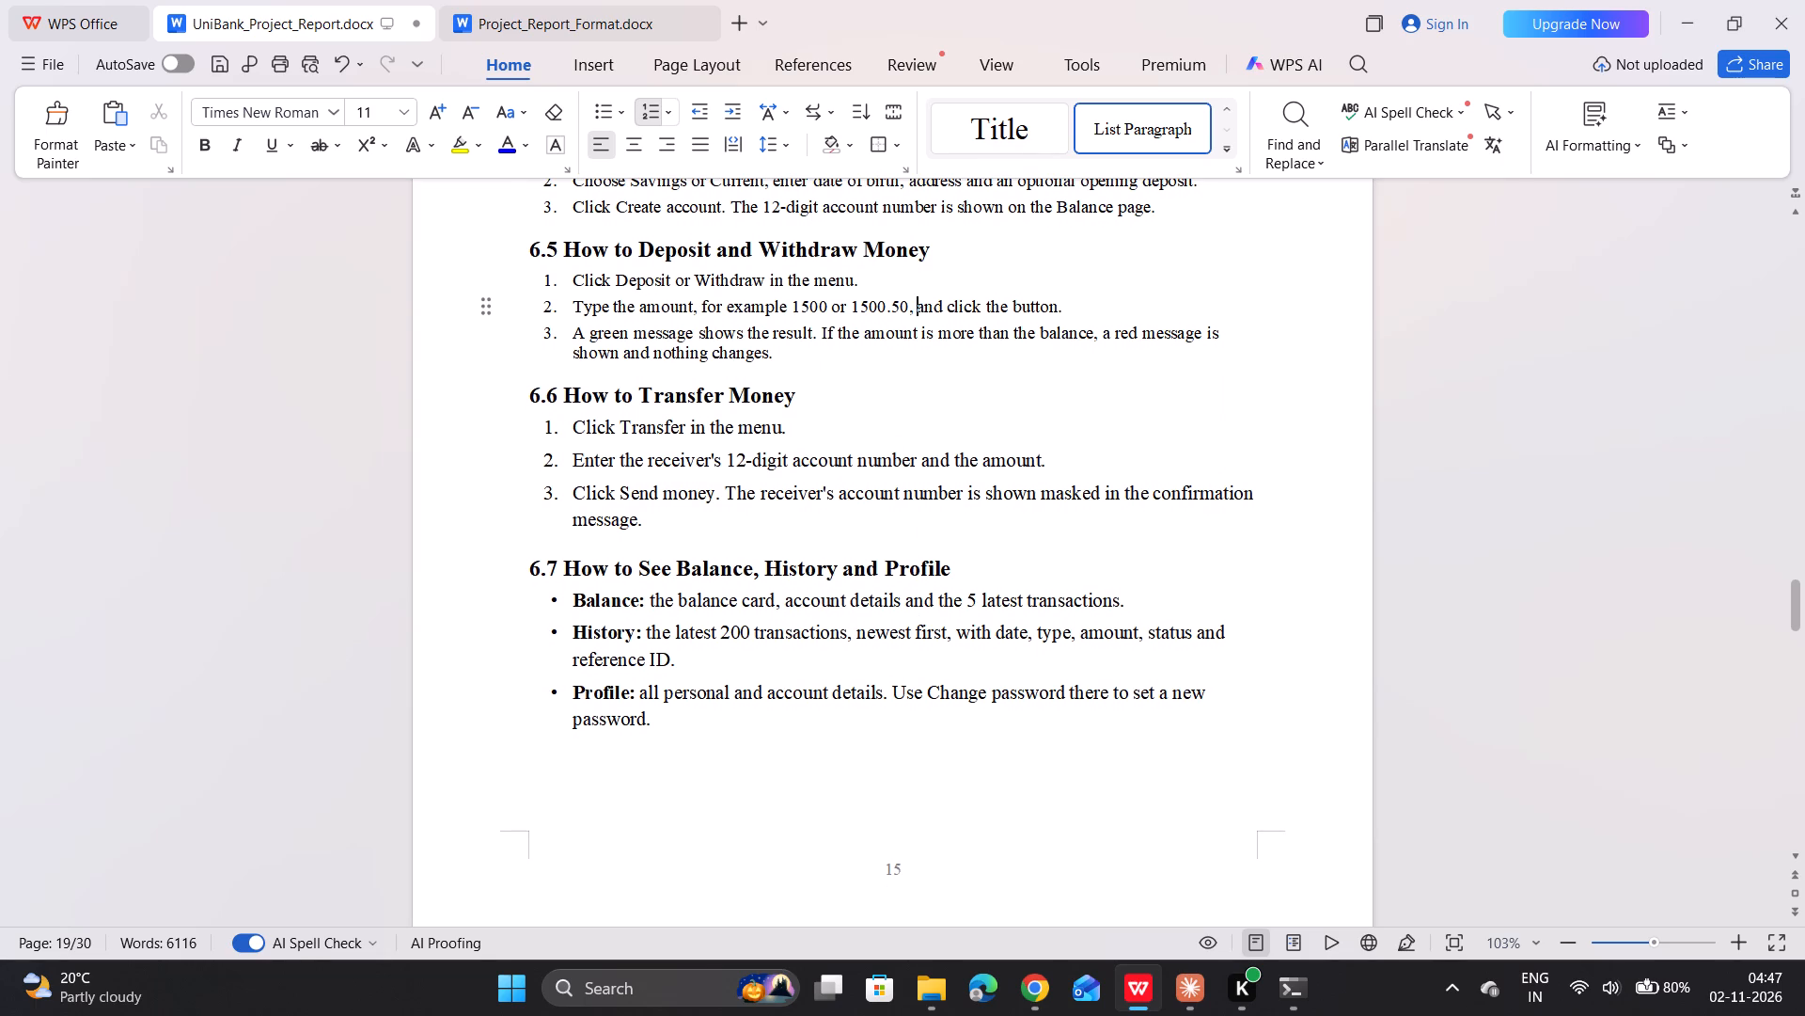
left_click_drag(567, 418, 651, 515)
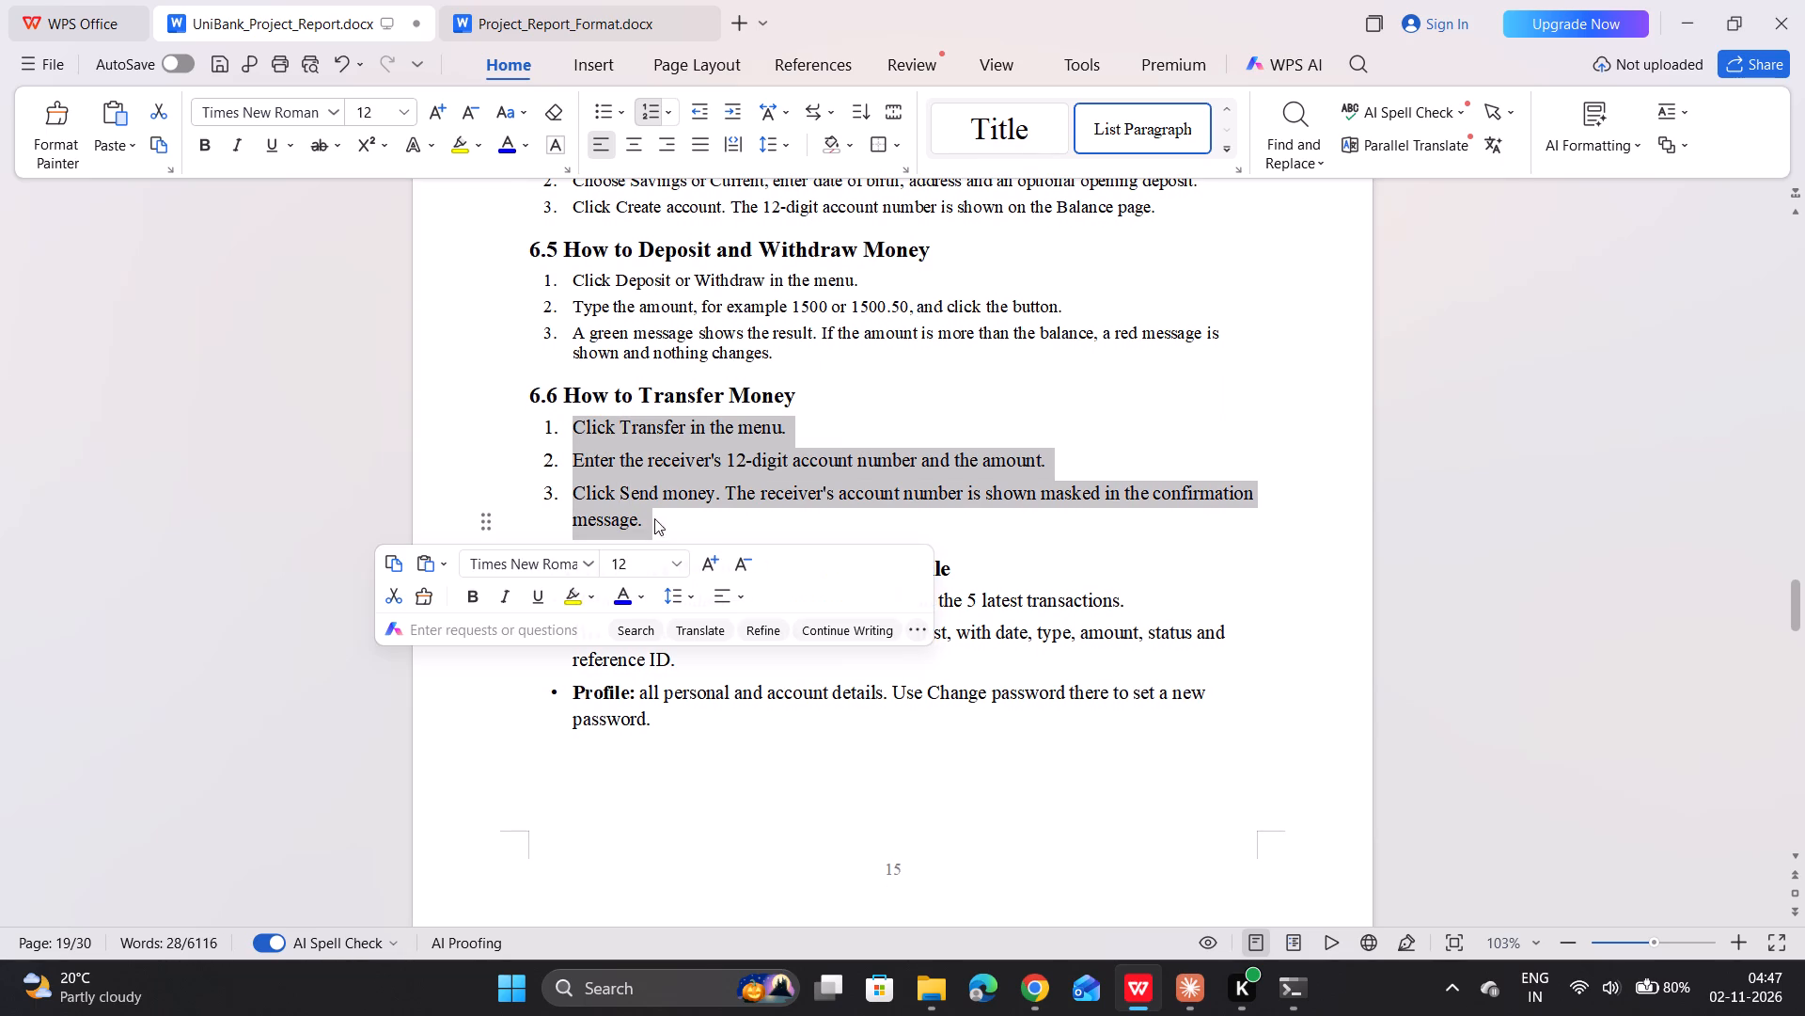
left_click(646, 568)
type("11")
key("Return")
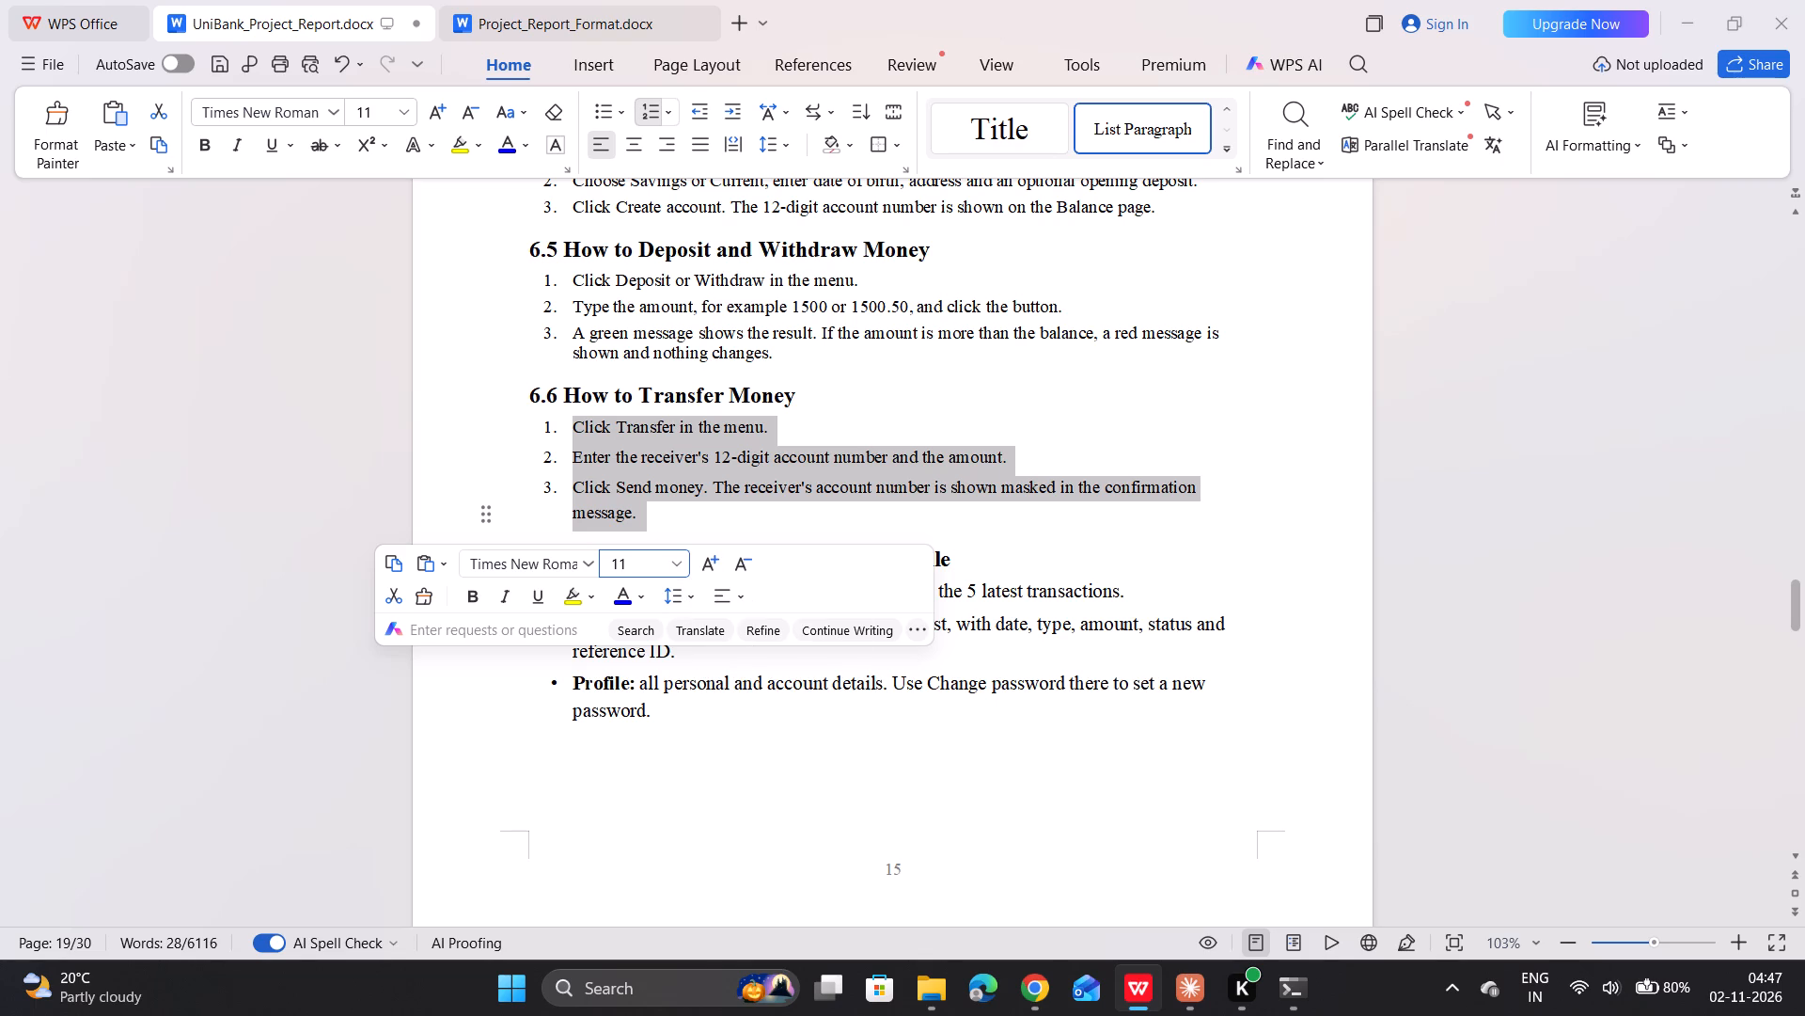
left_click(690, 597)
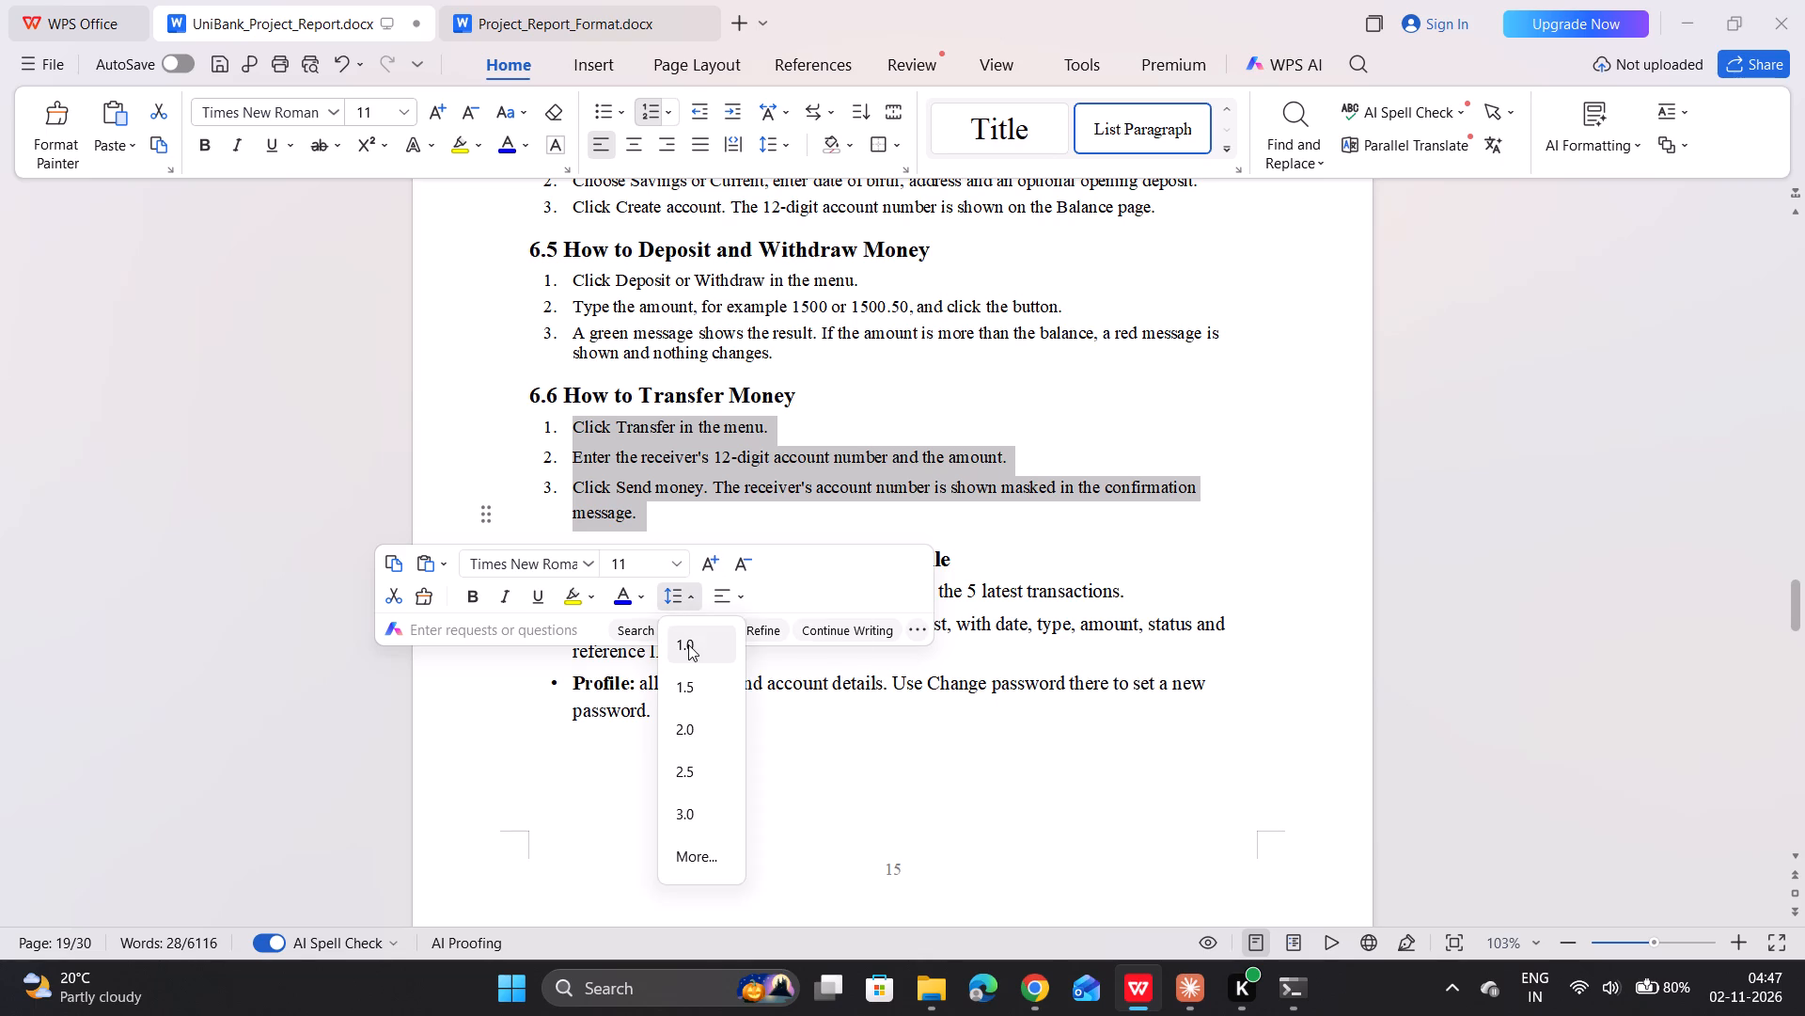
left_click(688, 644)
left_click(683, 680)
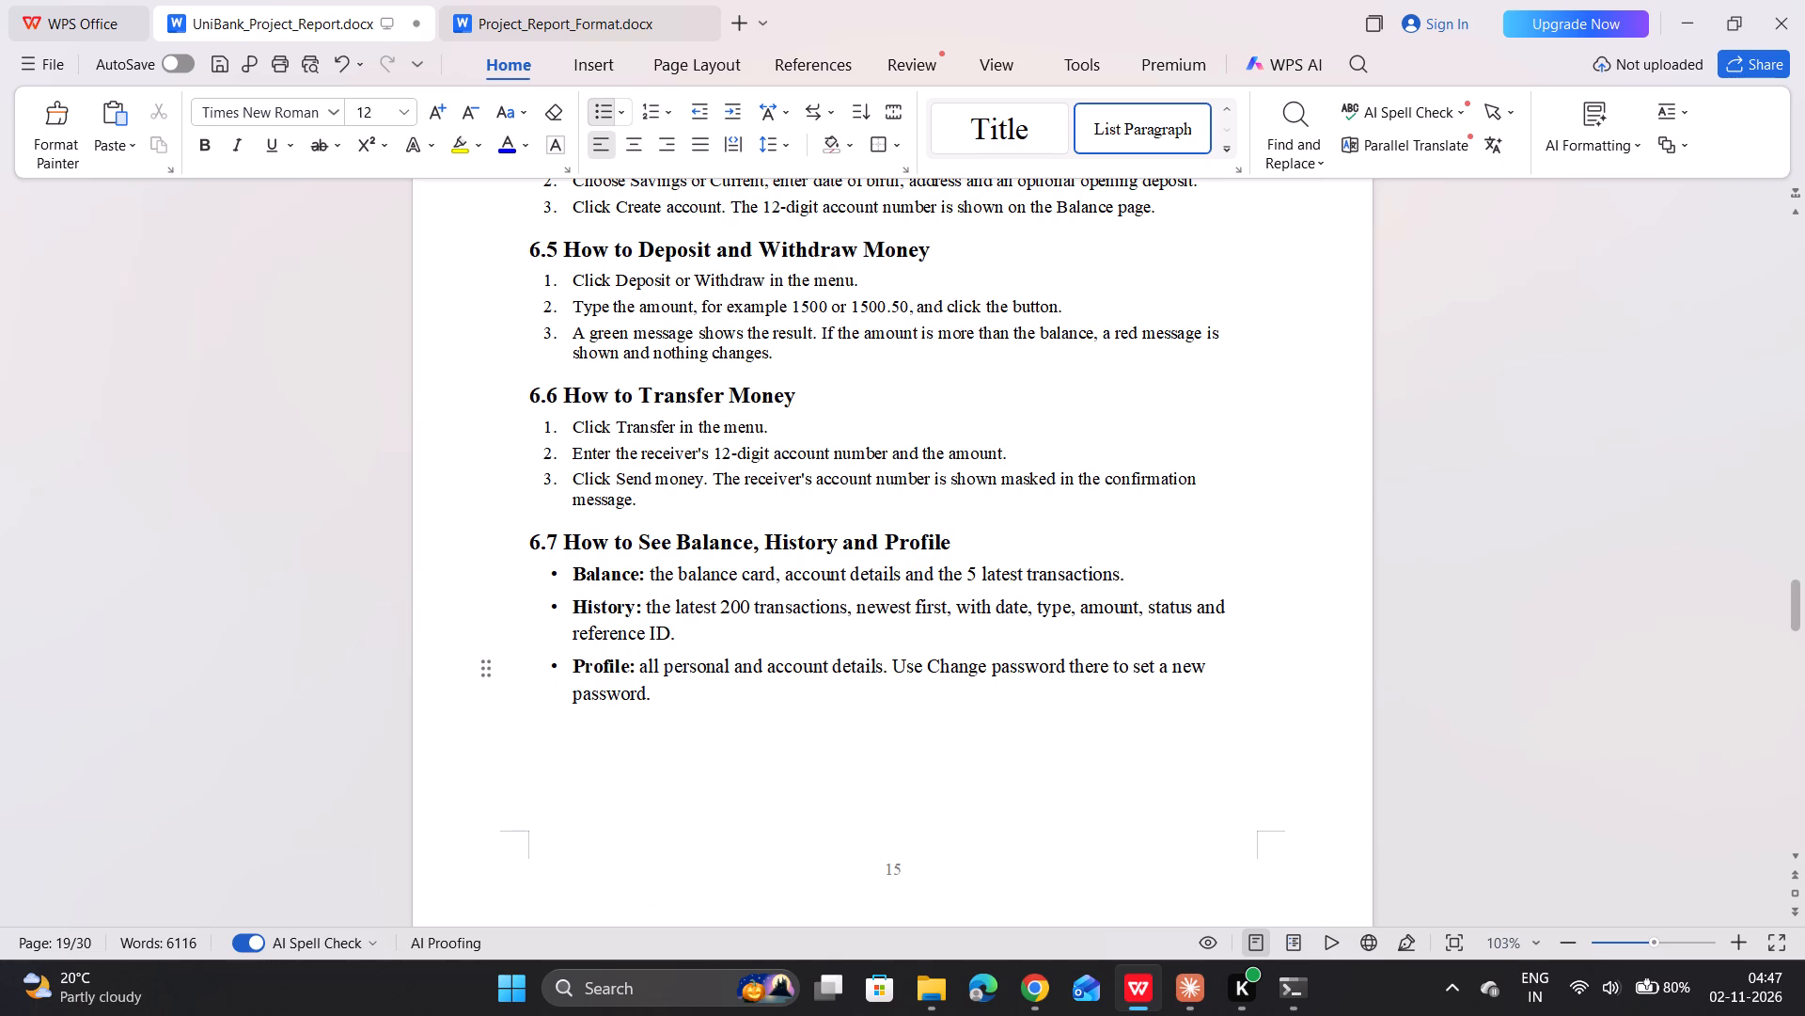
Set the bulleted list under "6.7 How to See Balance, History and Profile" to font size 11 and 1.0 line spacing.
left_click_drag(570, 579, 653, 713)
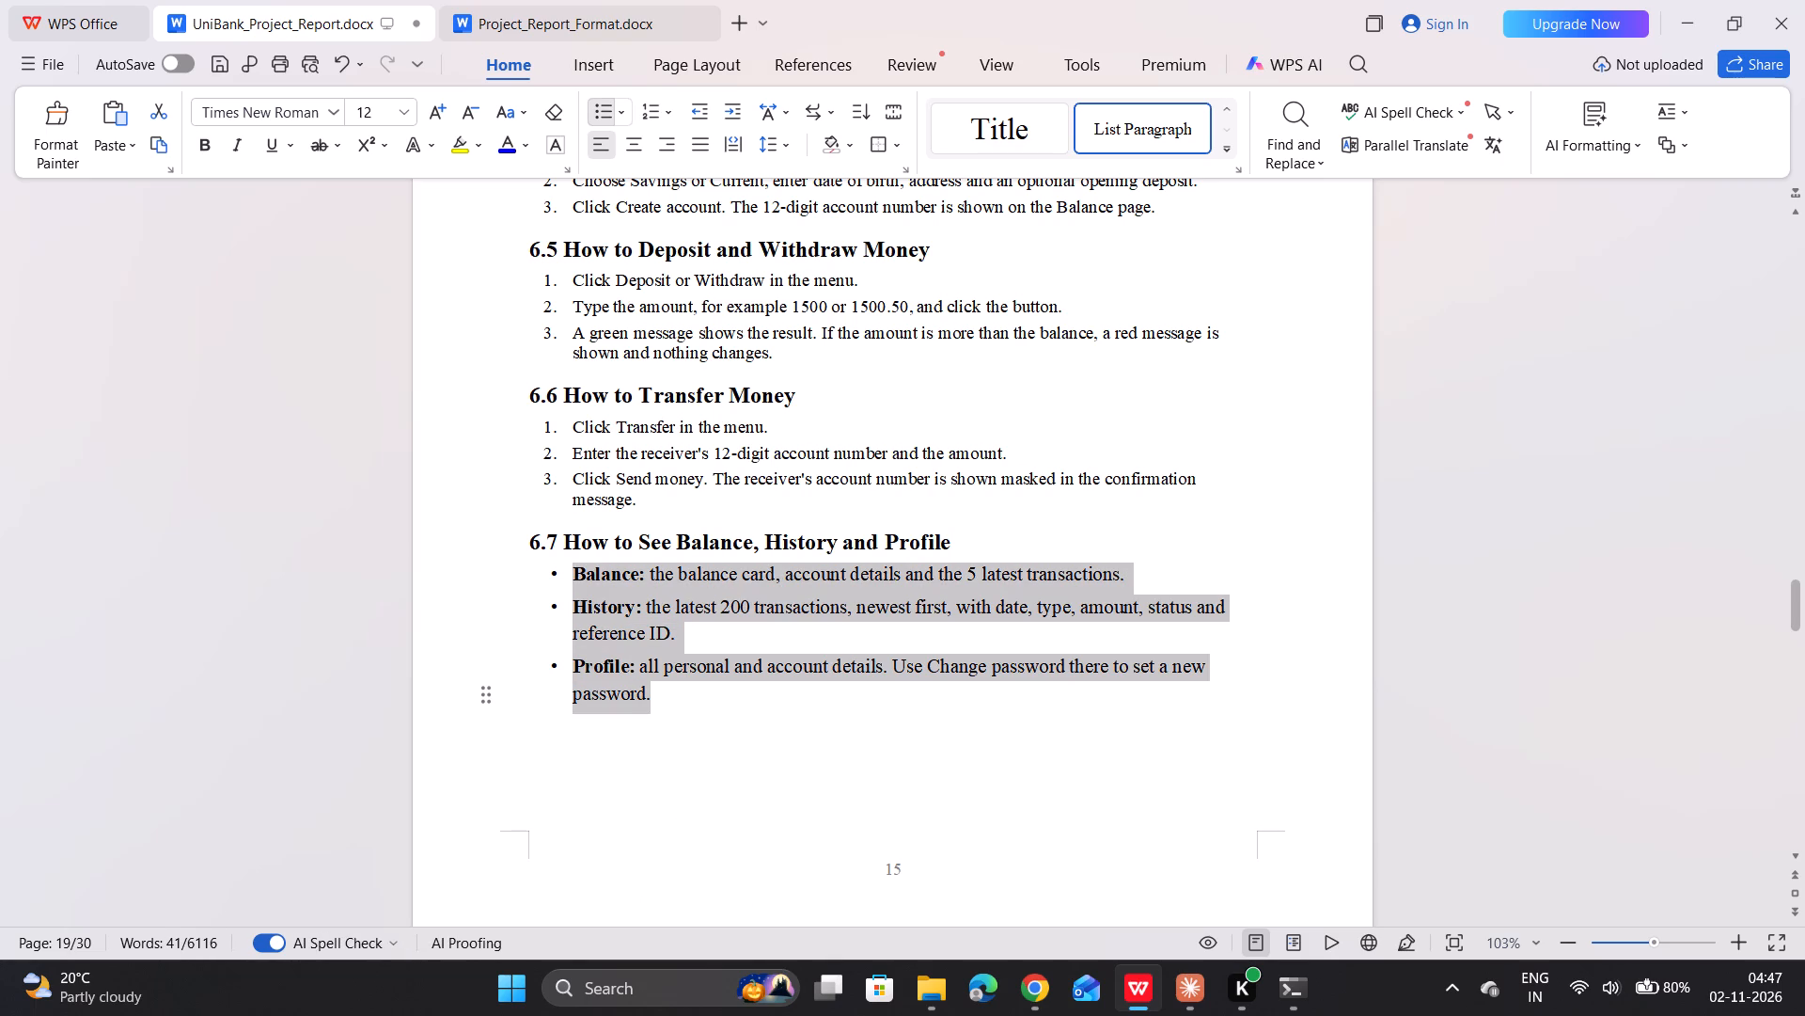
left_click(648, 739)
type("11")
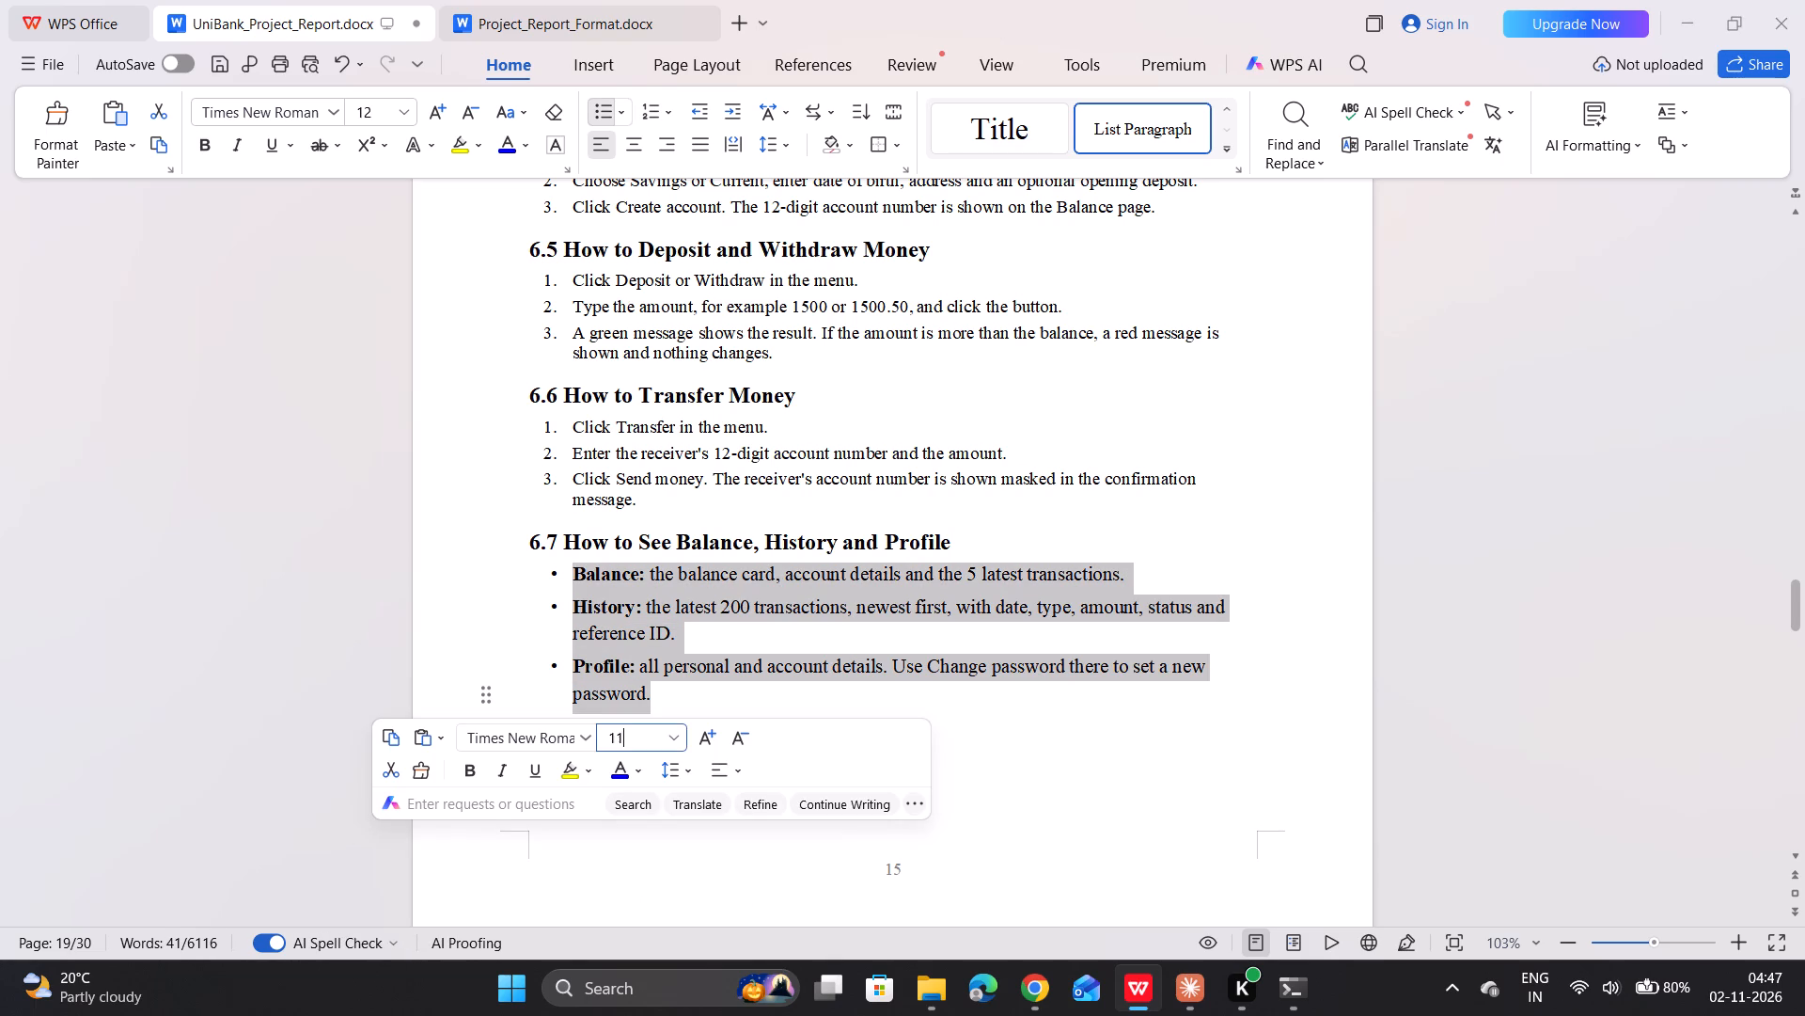
key("Return")
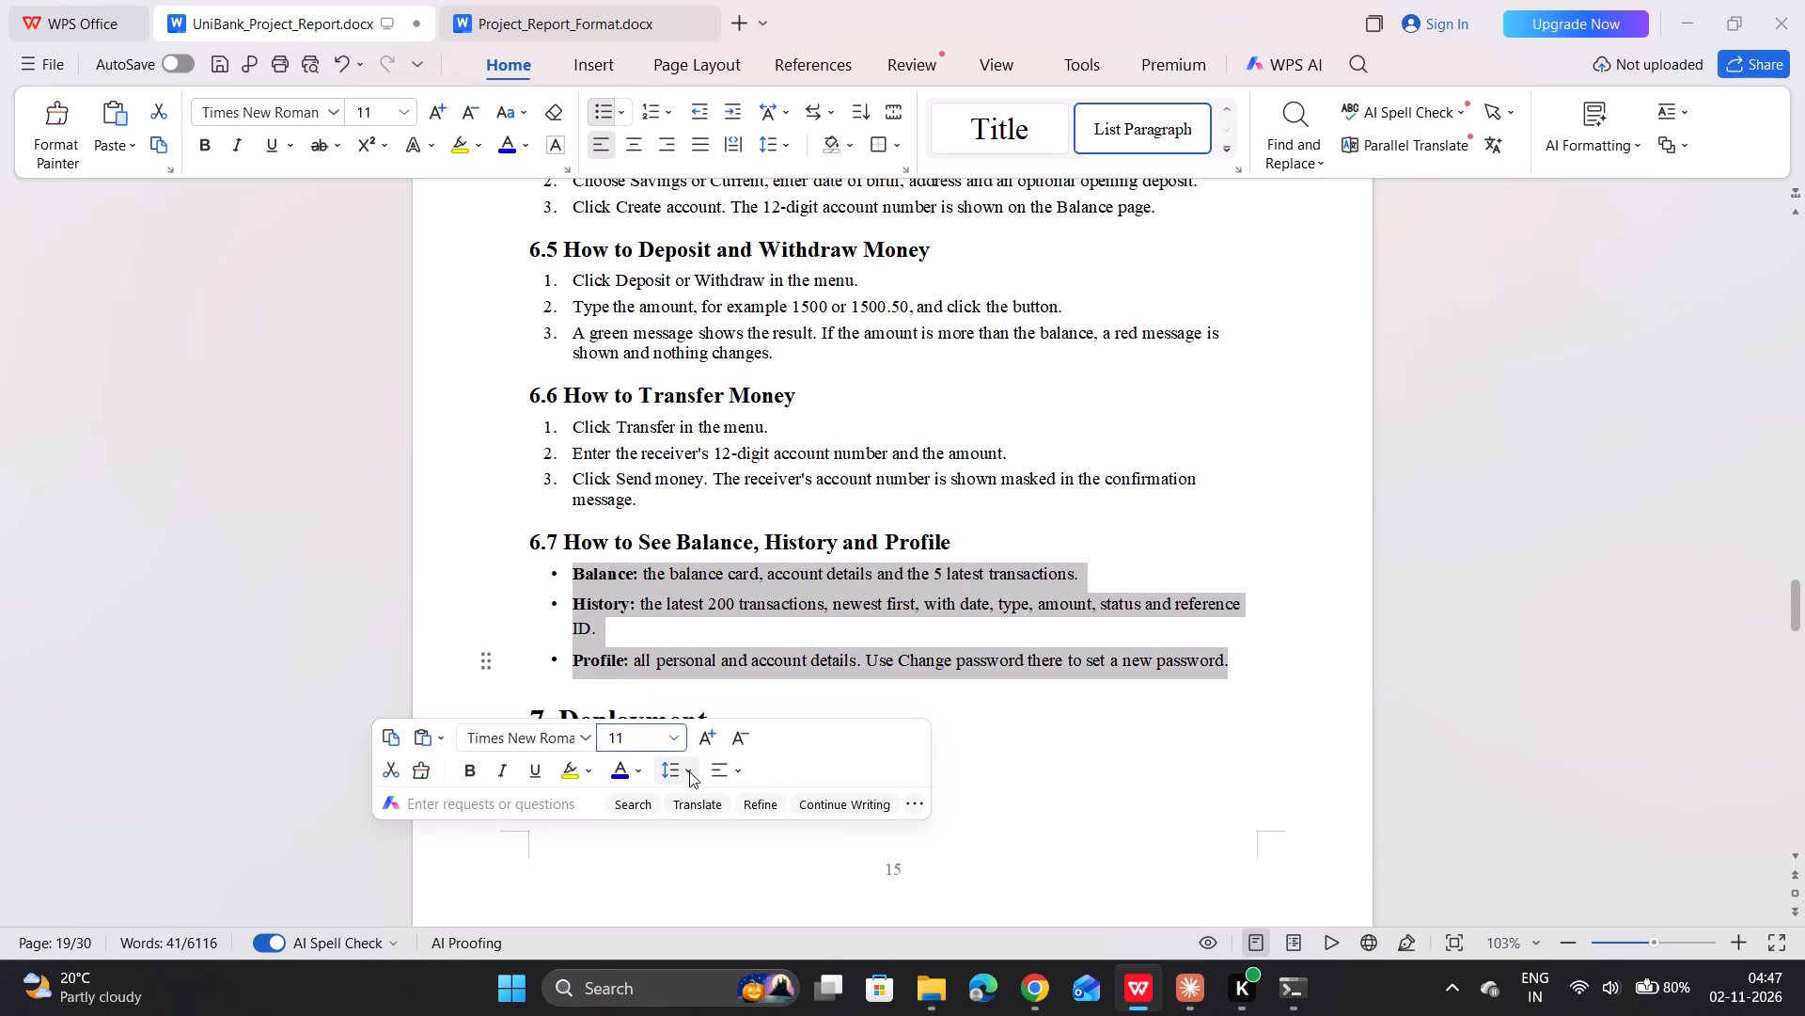
left_click(689, 771)
left_click(714, 518)
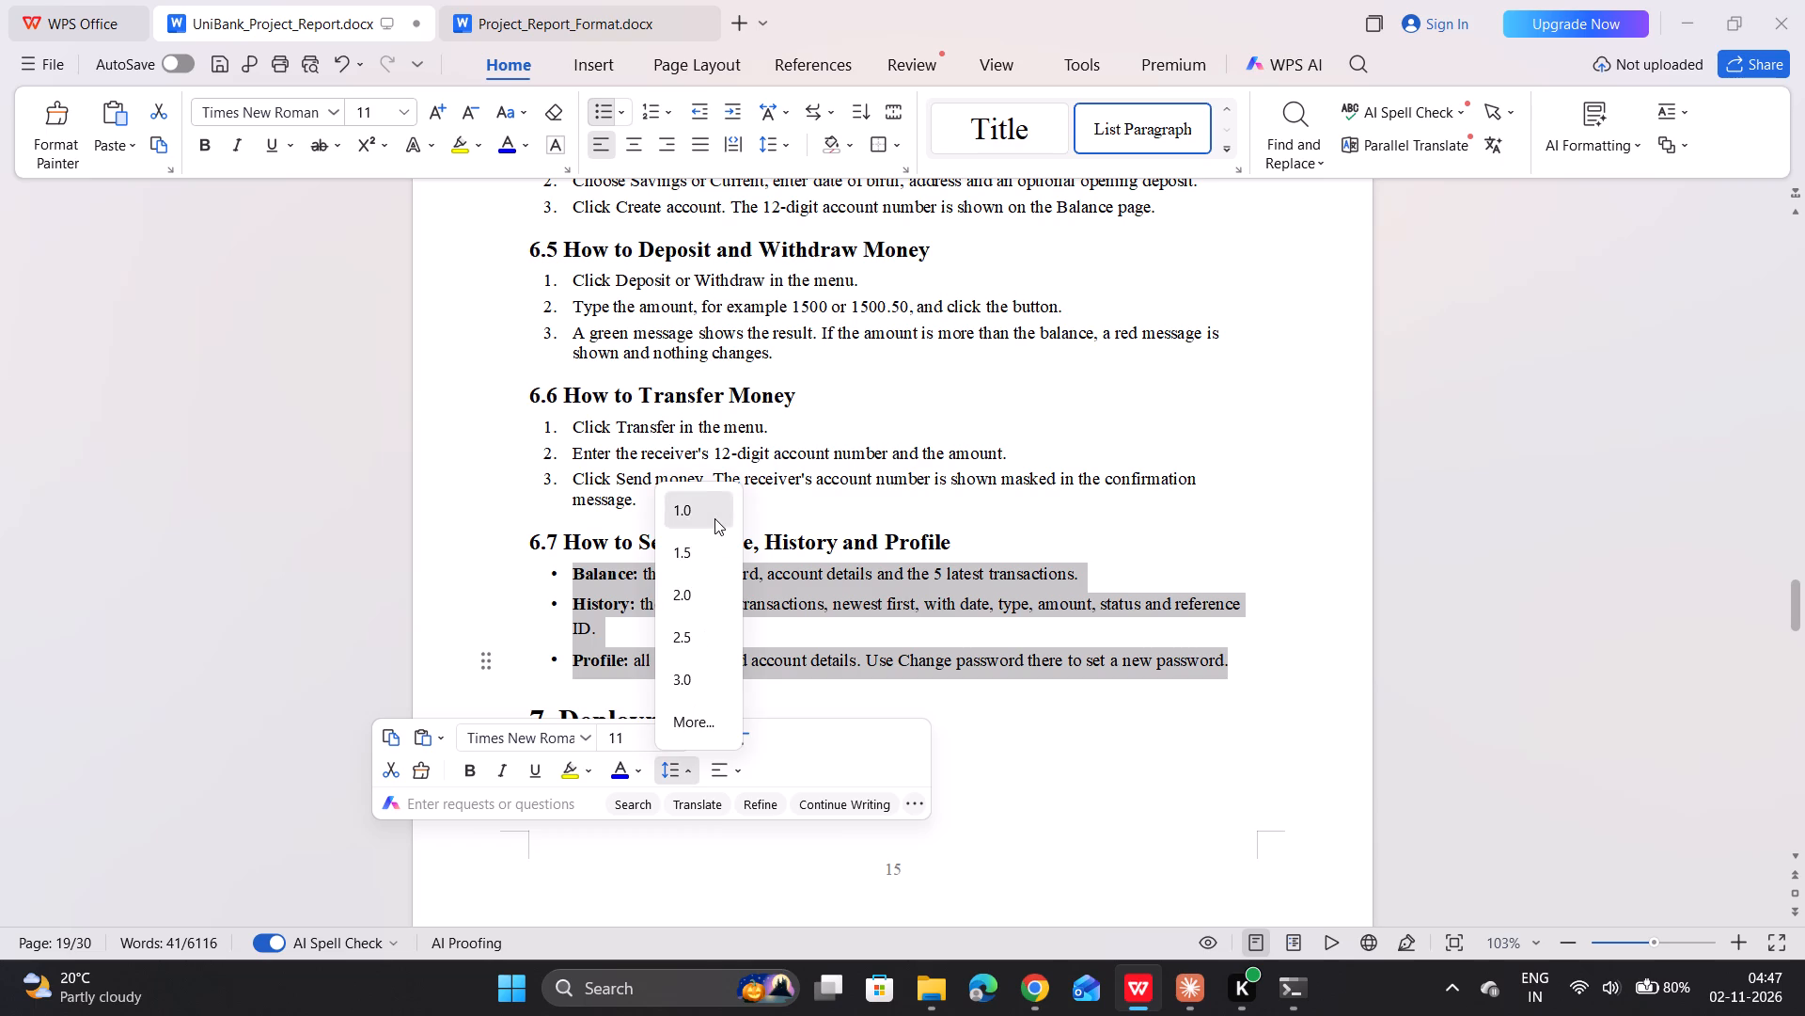
left_click(714, 598)
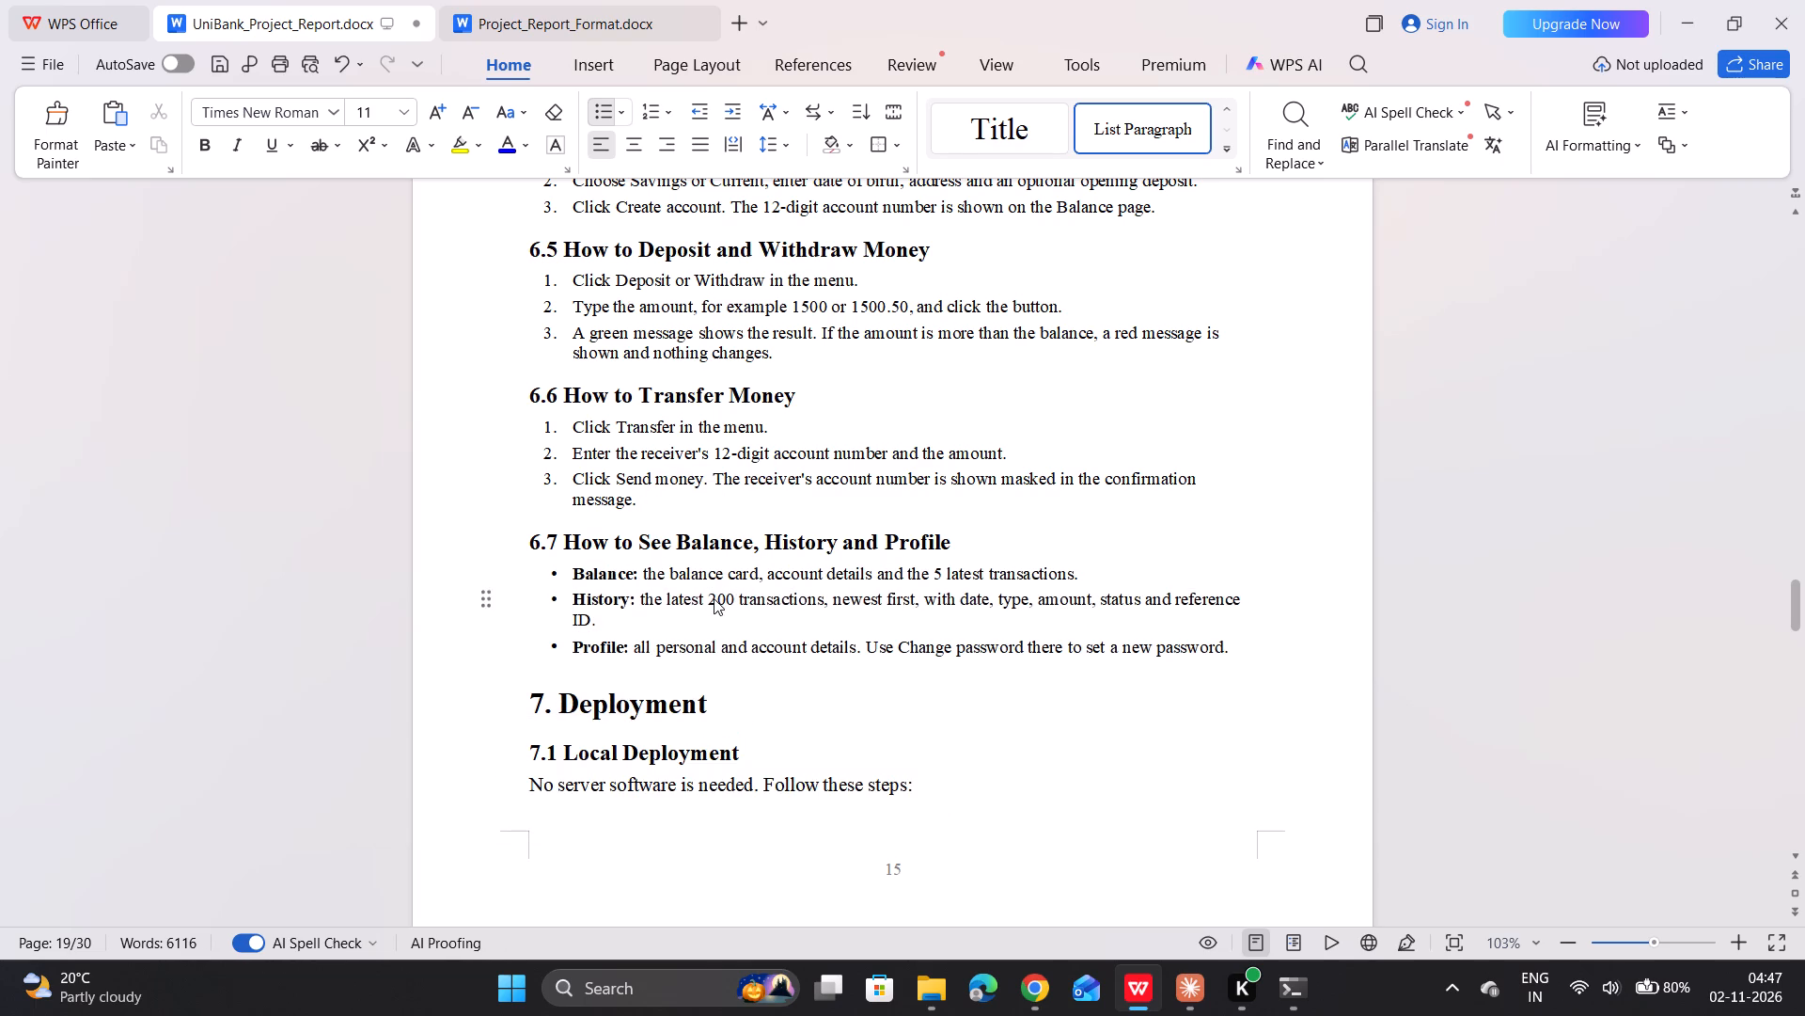
Set the introductory sentence and five-item numbered list under "7.1 Local Deployment" to font size 11 and 1.0 line spacing.
scroll(714, 598, "down", 6)
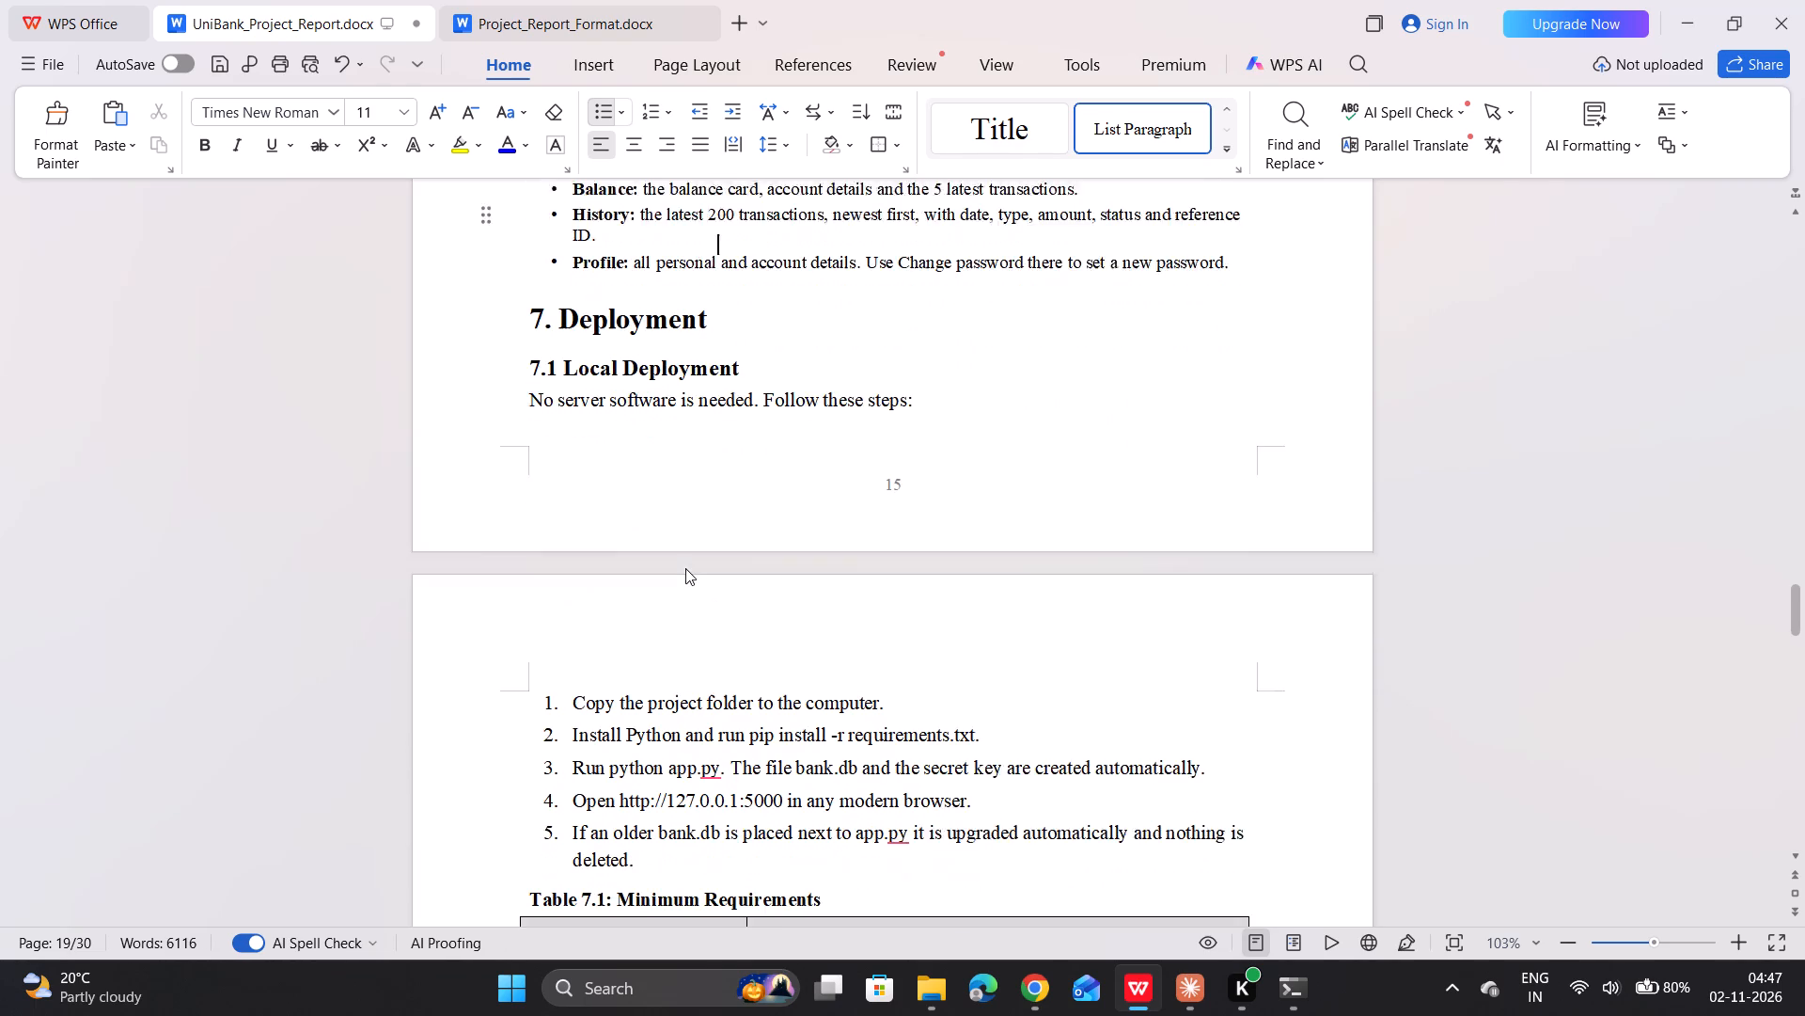
scroll(685, 568, "down", 1)
left_click_drag(528, 313, 611, 453)
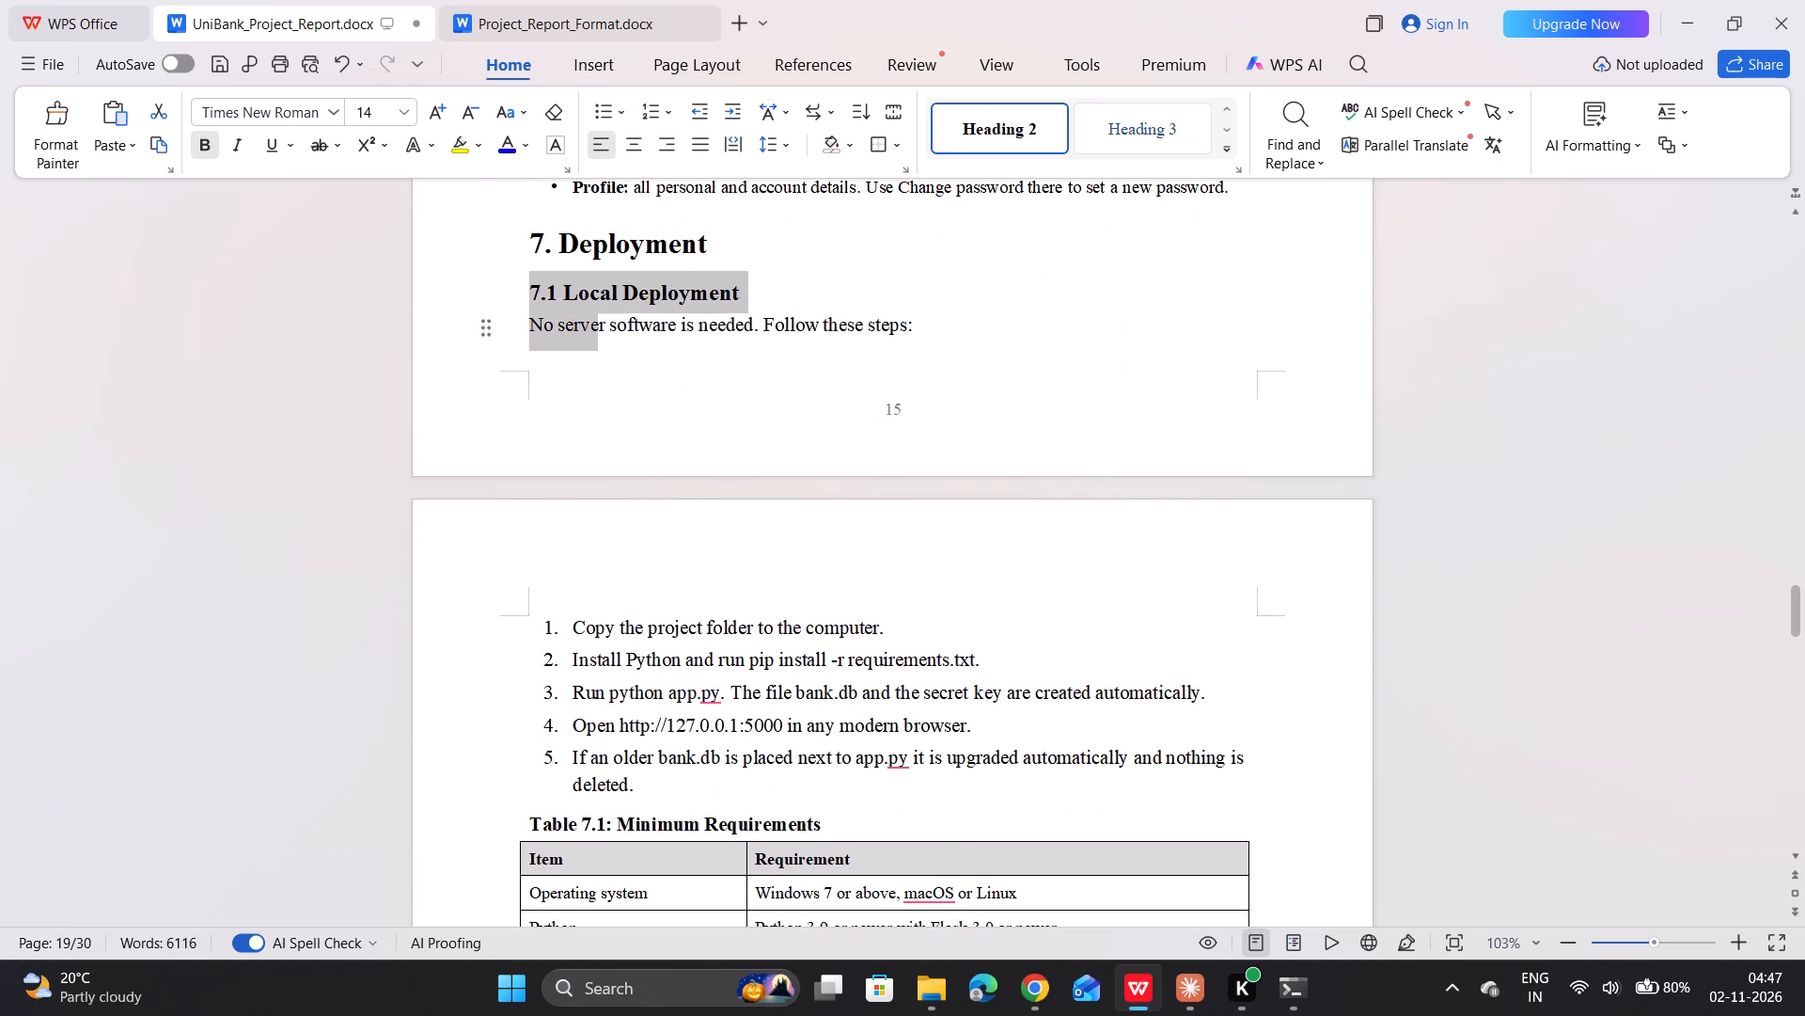
left_click_drag(611, 453, 678, 324)
left_click(678, 324)
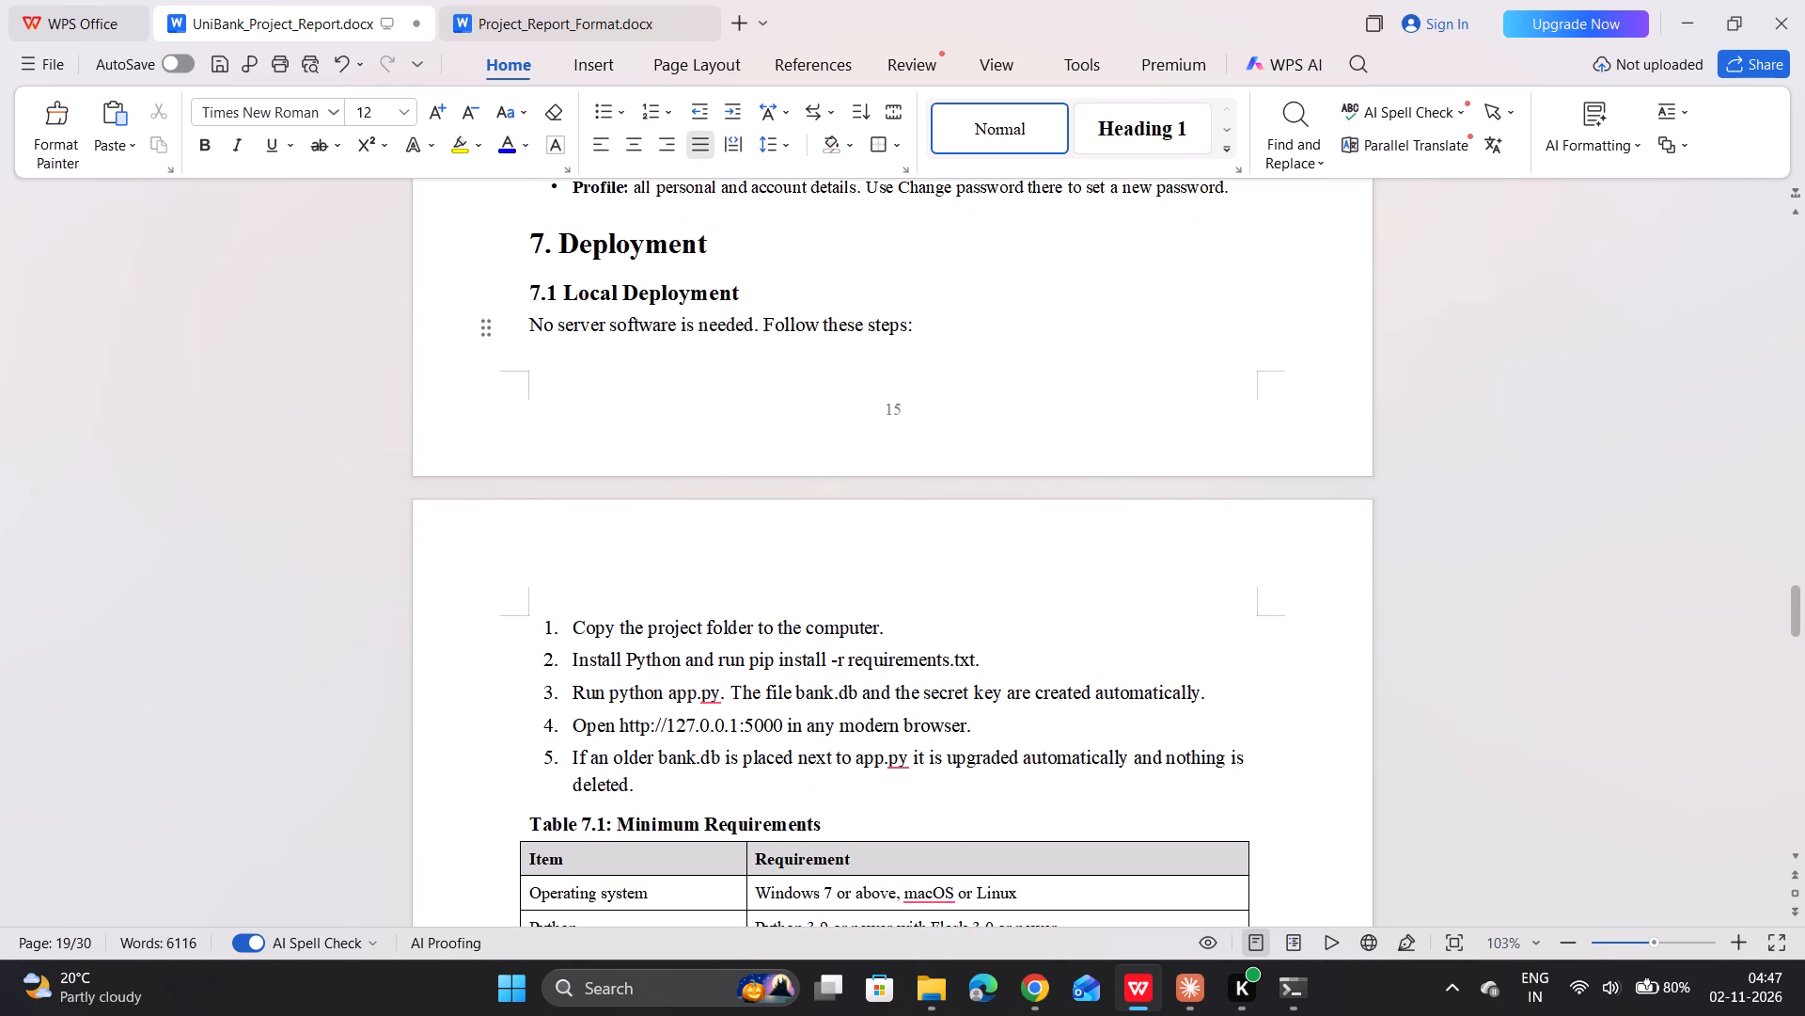
left_click_drag(526, 323, 658, 659)
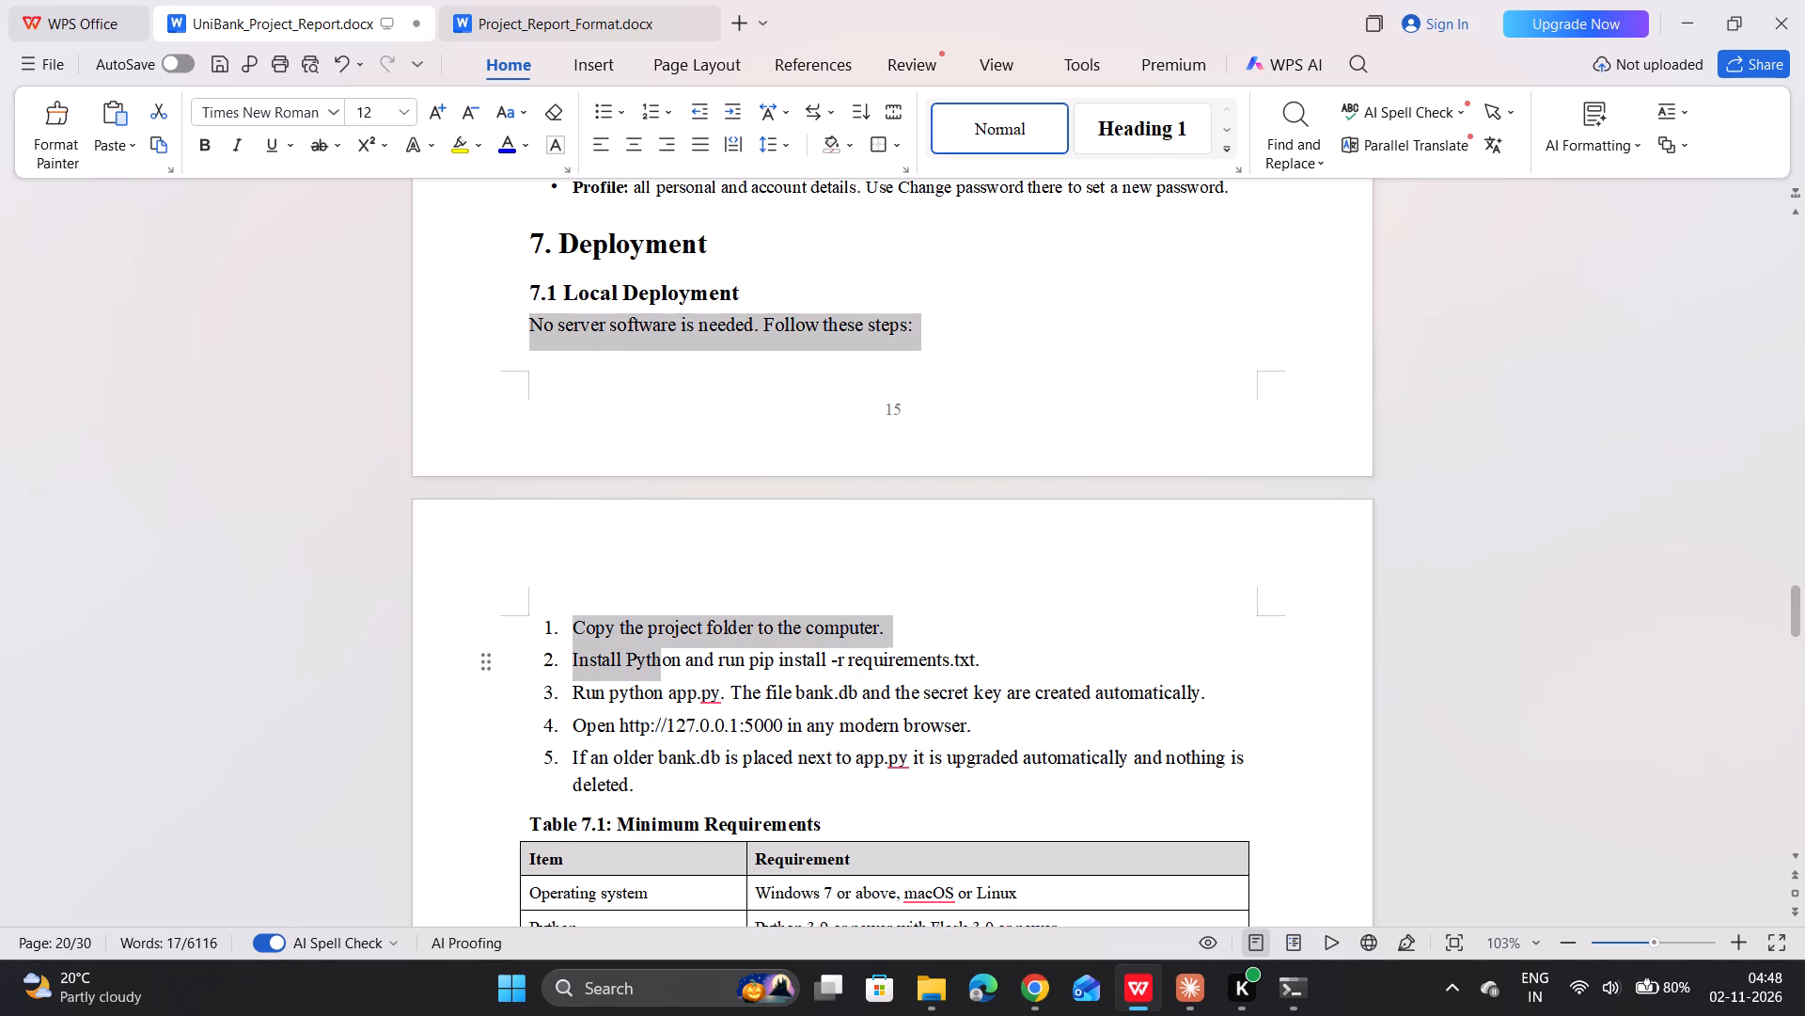
left_click_drag(658, 659, 632, 802)
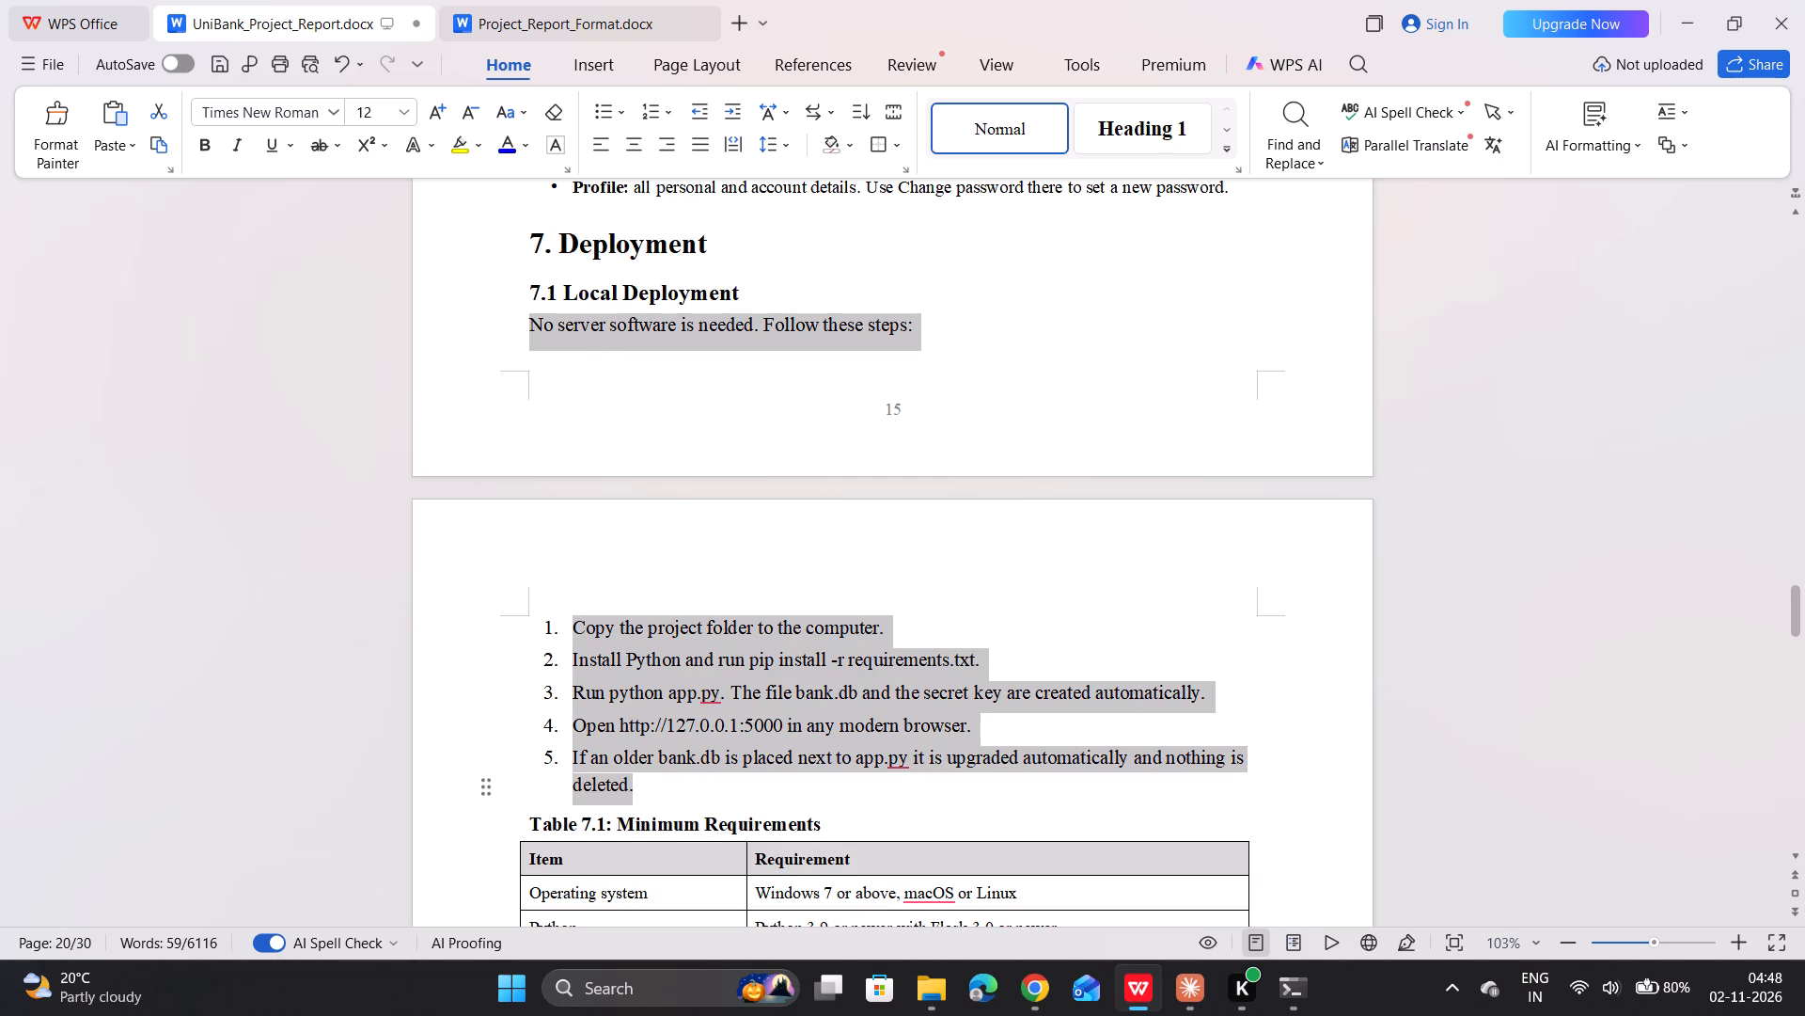
left_click_drag(632, 802, 633, 788)
left_click(631, 833)
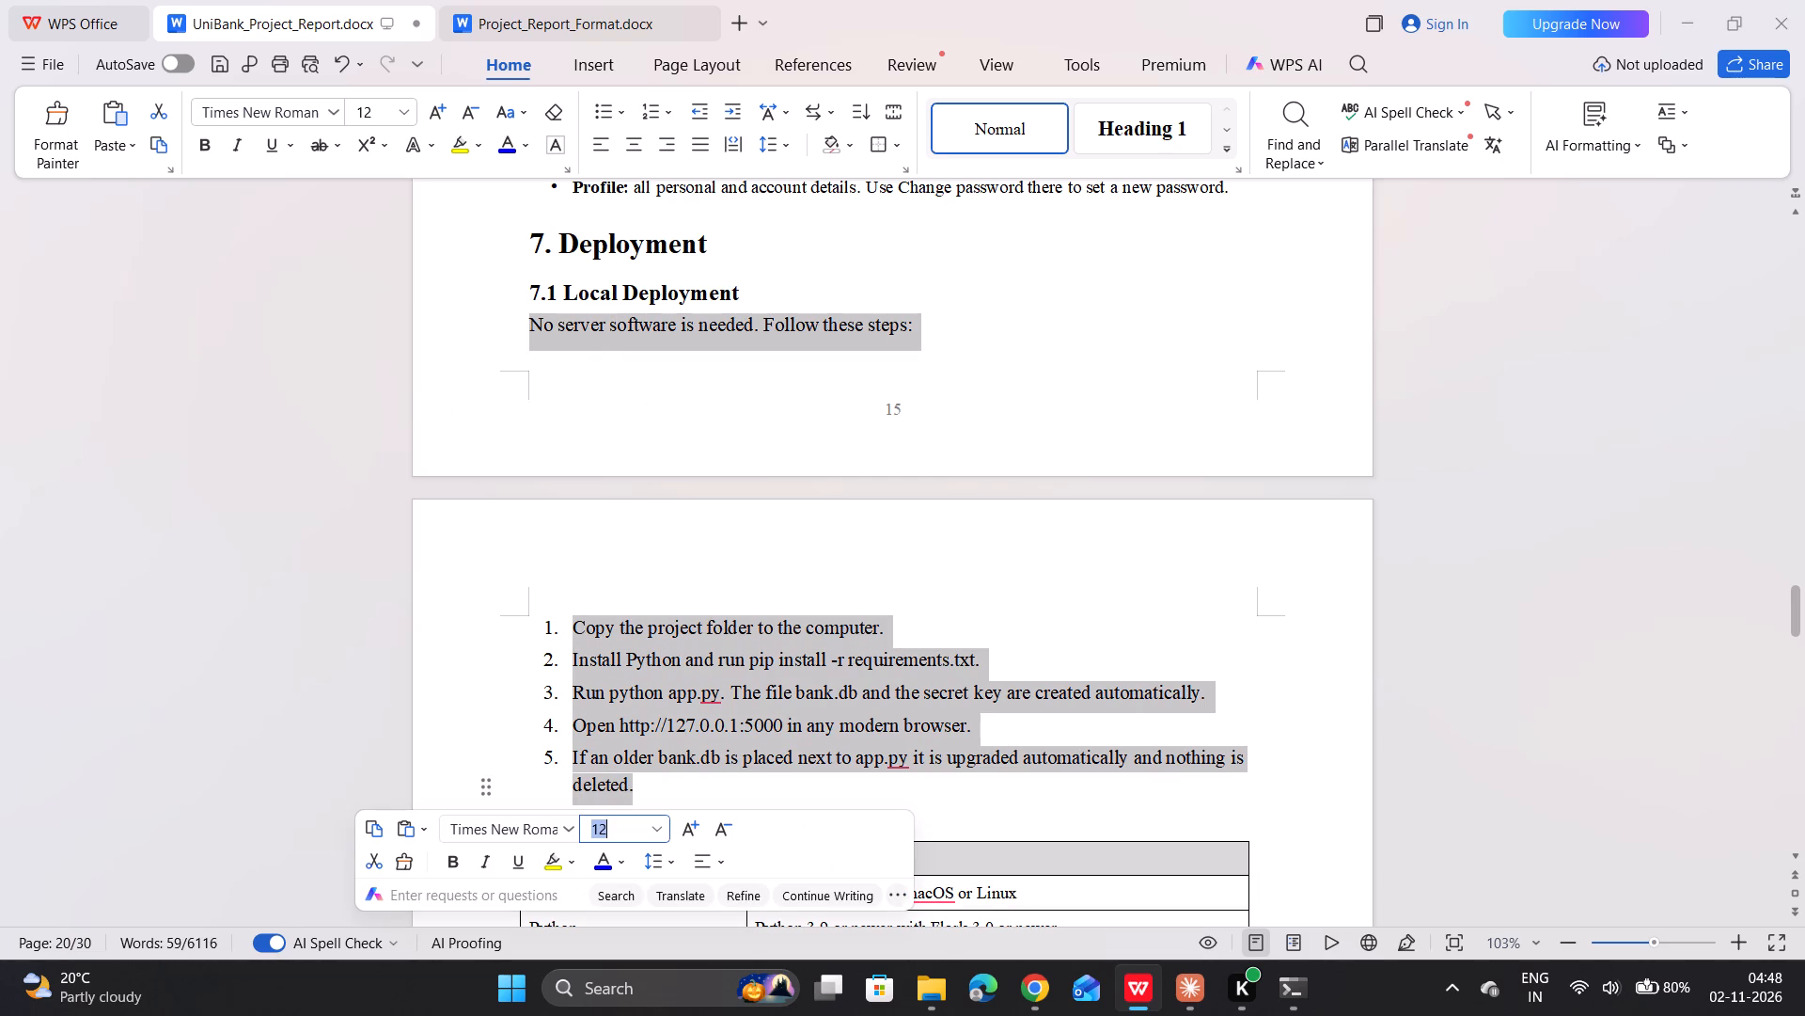
type("11")
key("Return")
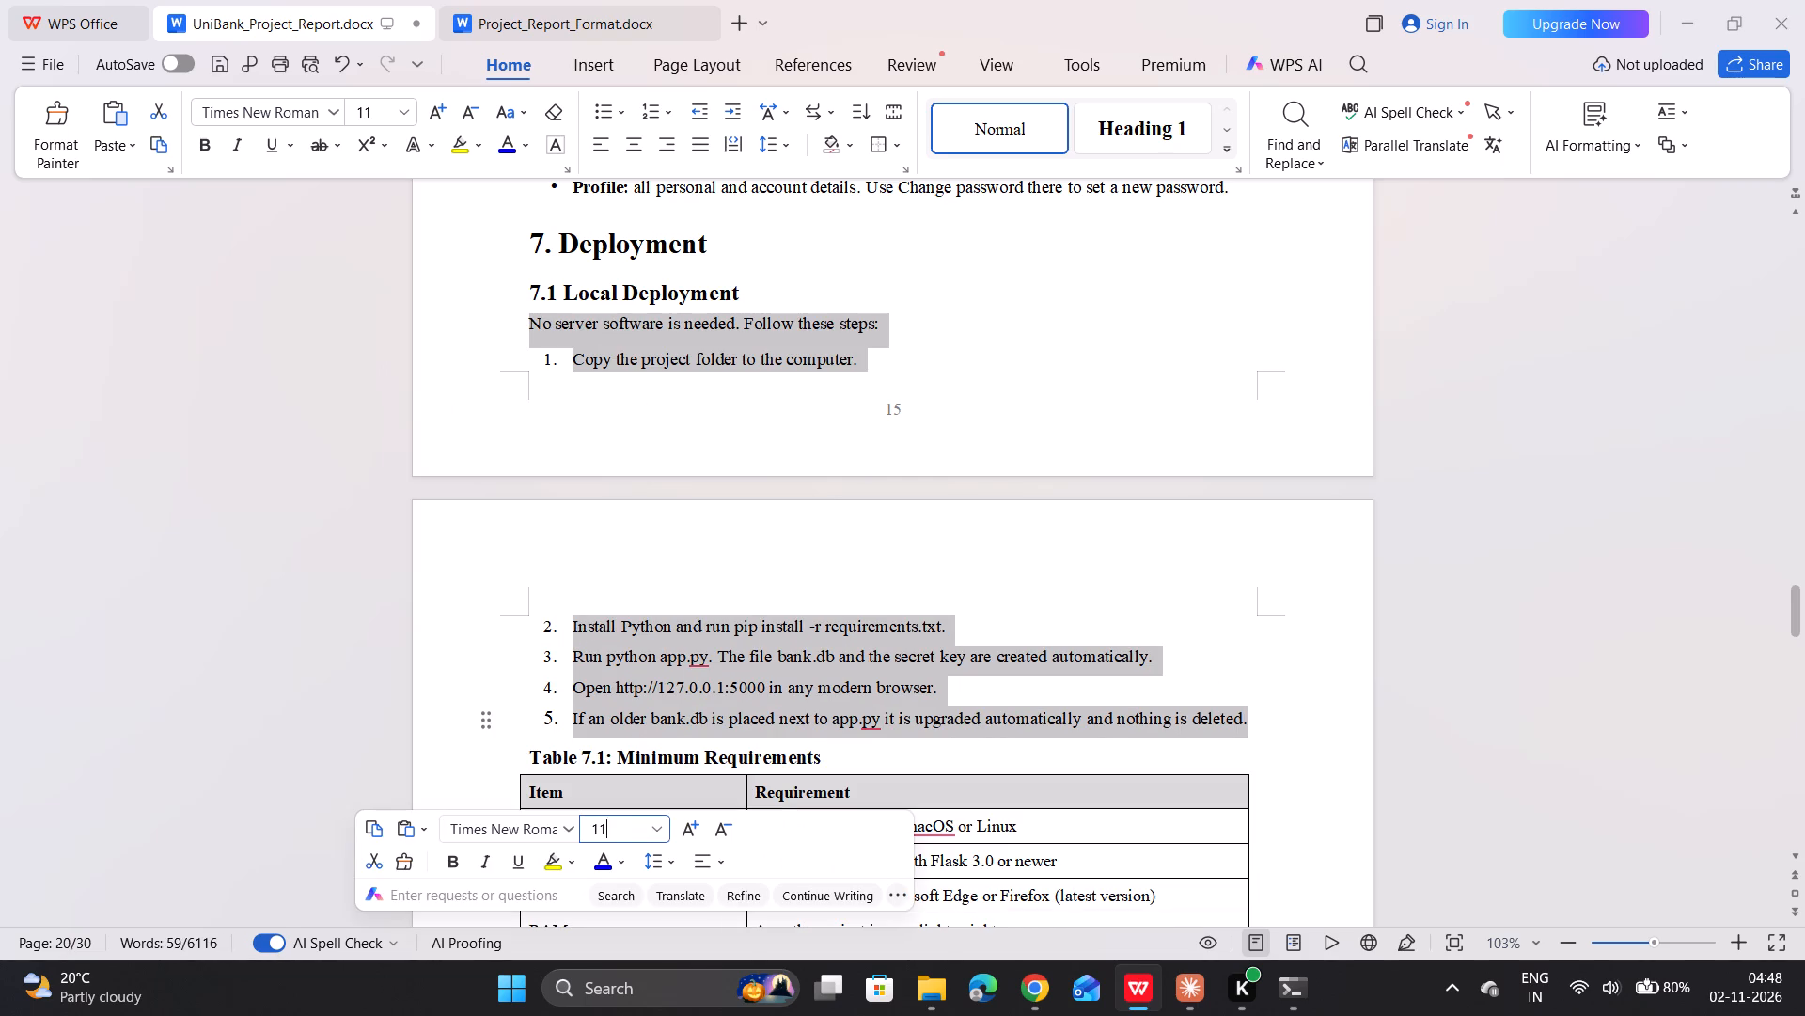
left_click(670, 857)
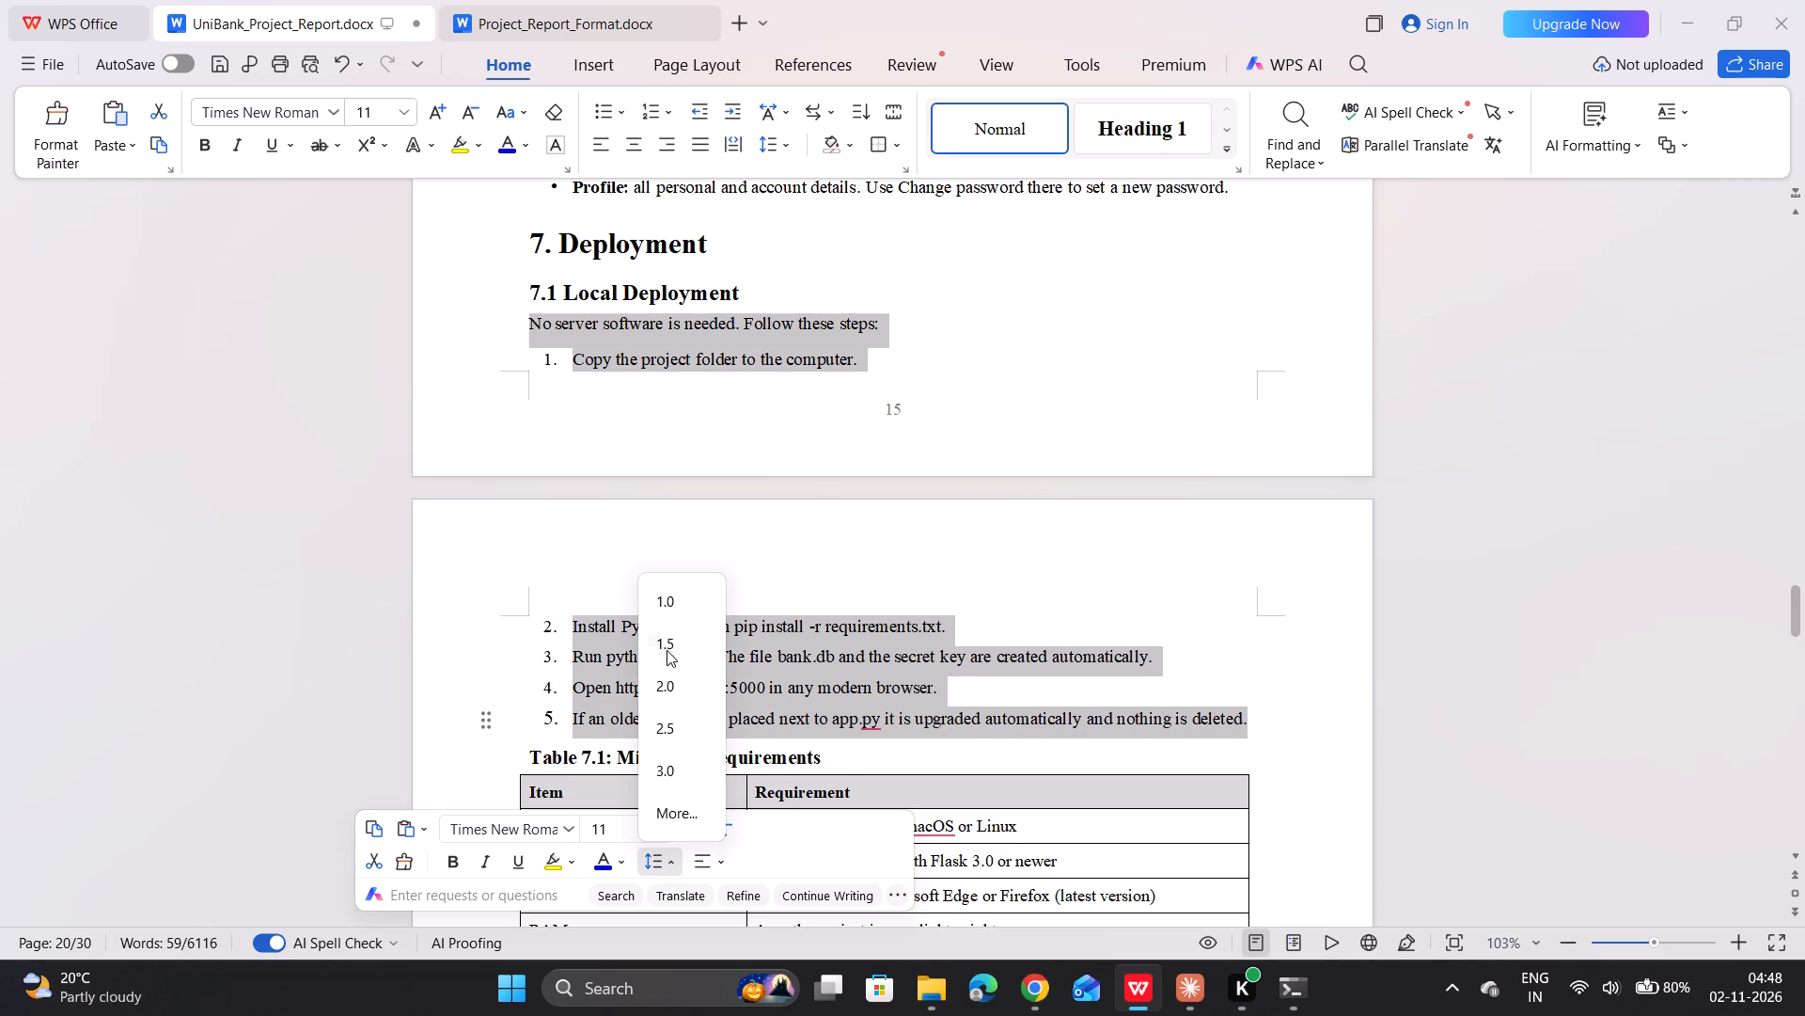
left_click(676, 611)
left_click(773, 438)
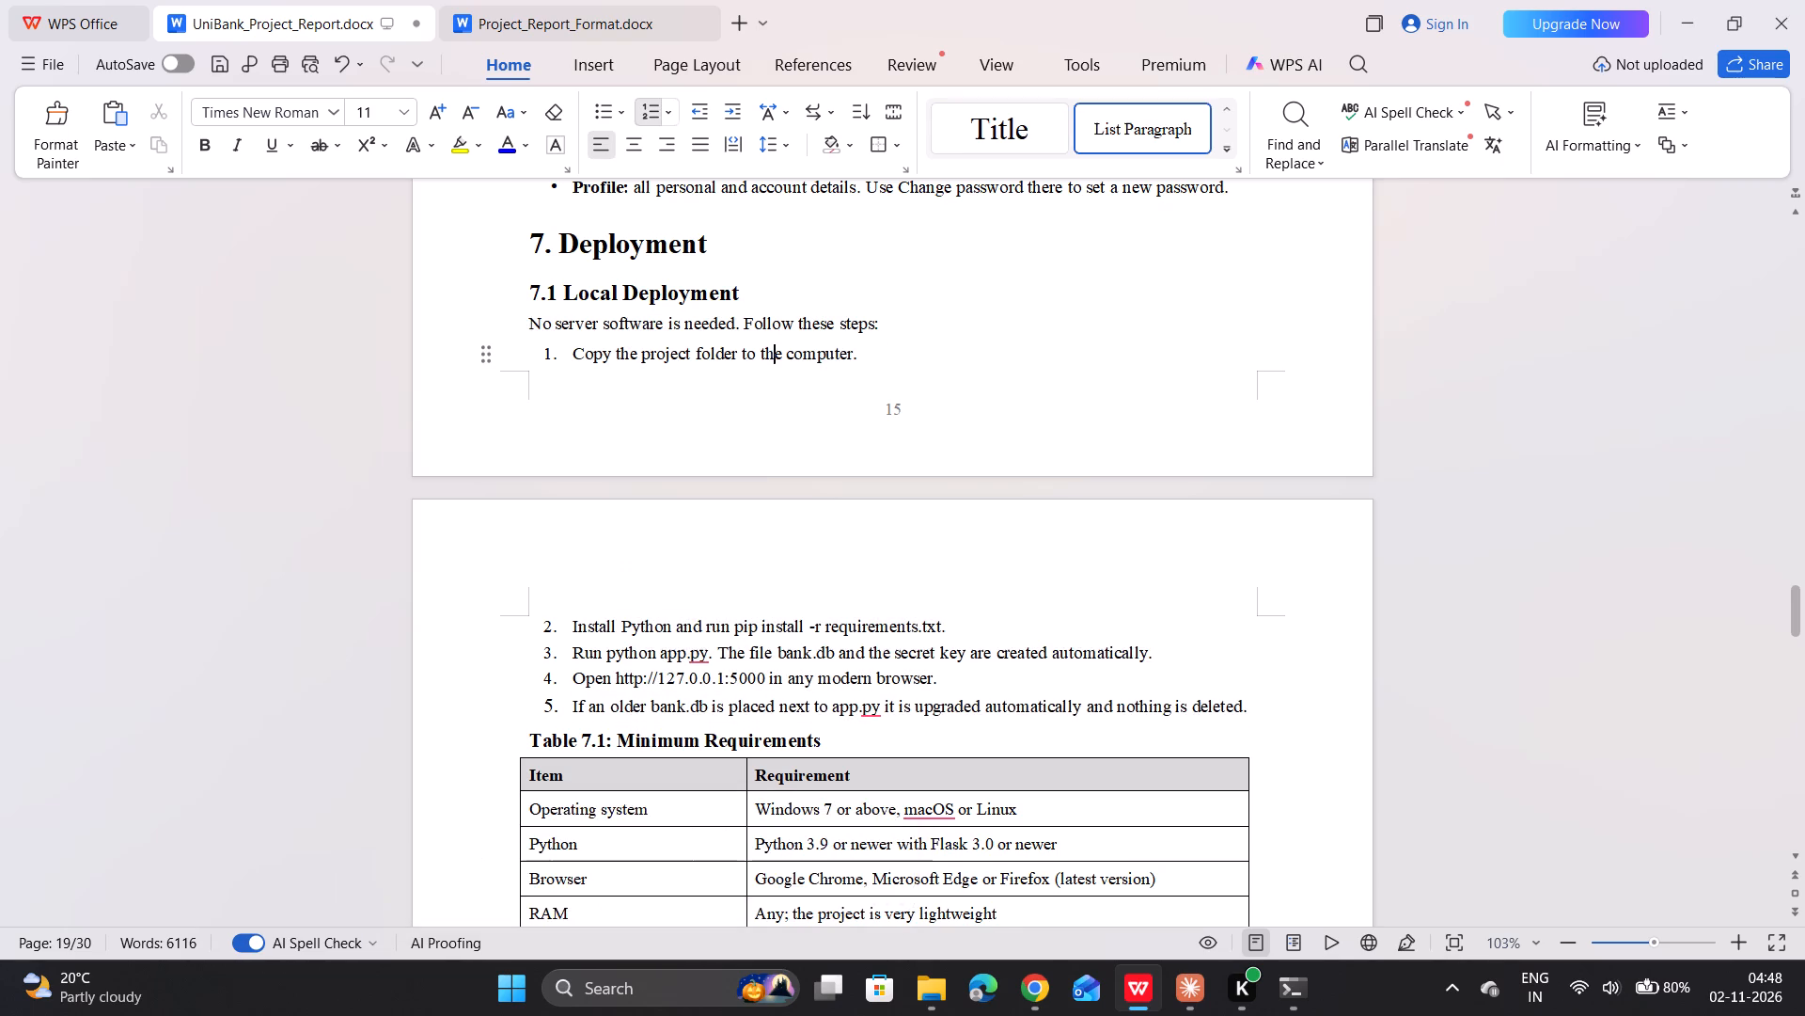
Set the "7. Deployment" heading to font size 16 and 1.0 line spacing.
scroll(773, 438, "up", 2)
left_click(733, 449)
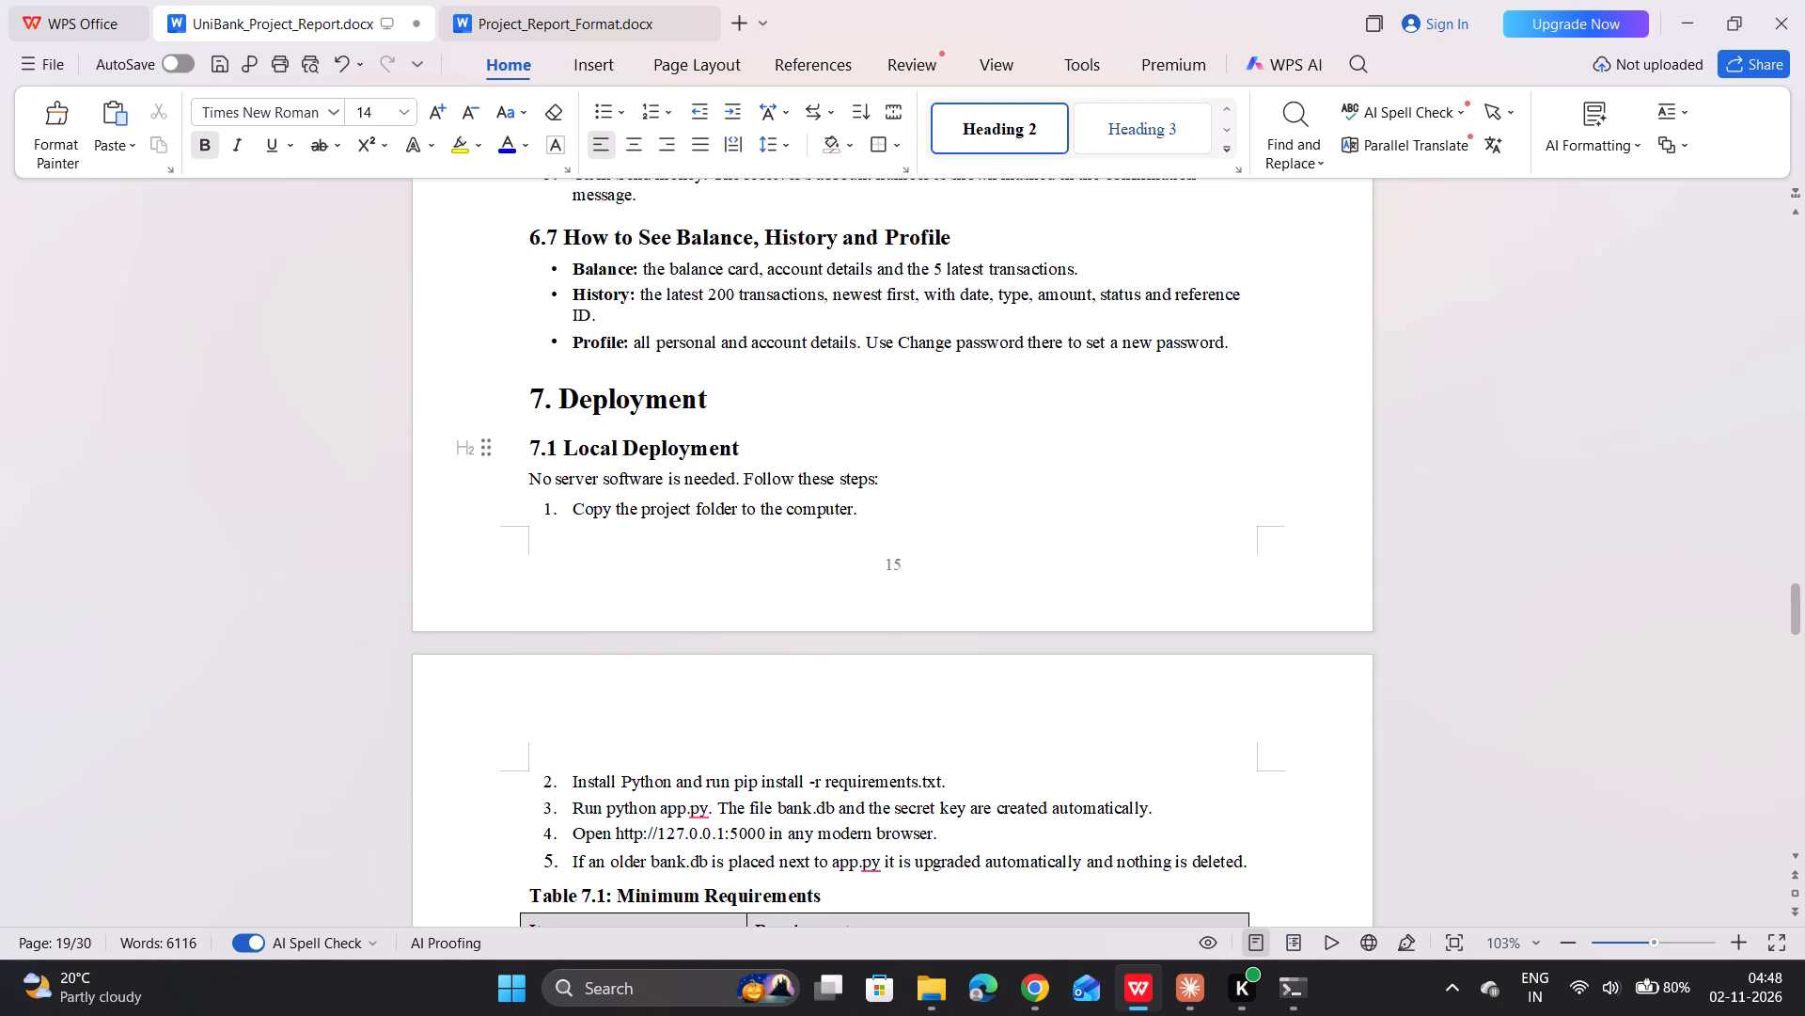
left_click_drag(689, 401, 724, 397)
double_click(724, 397)
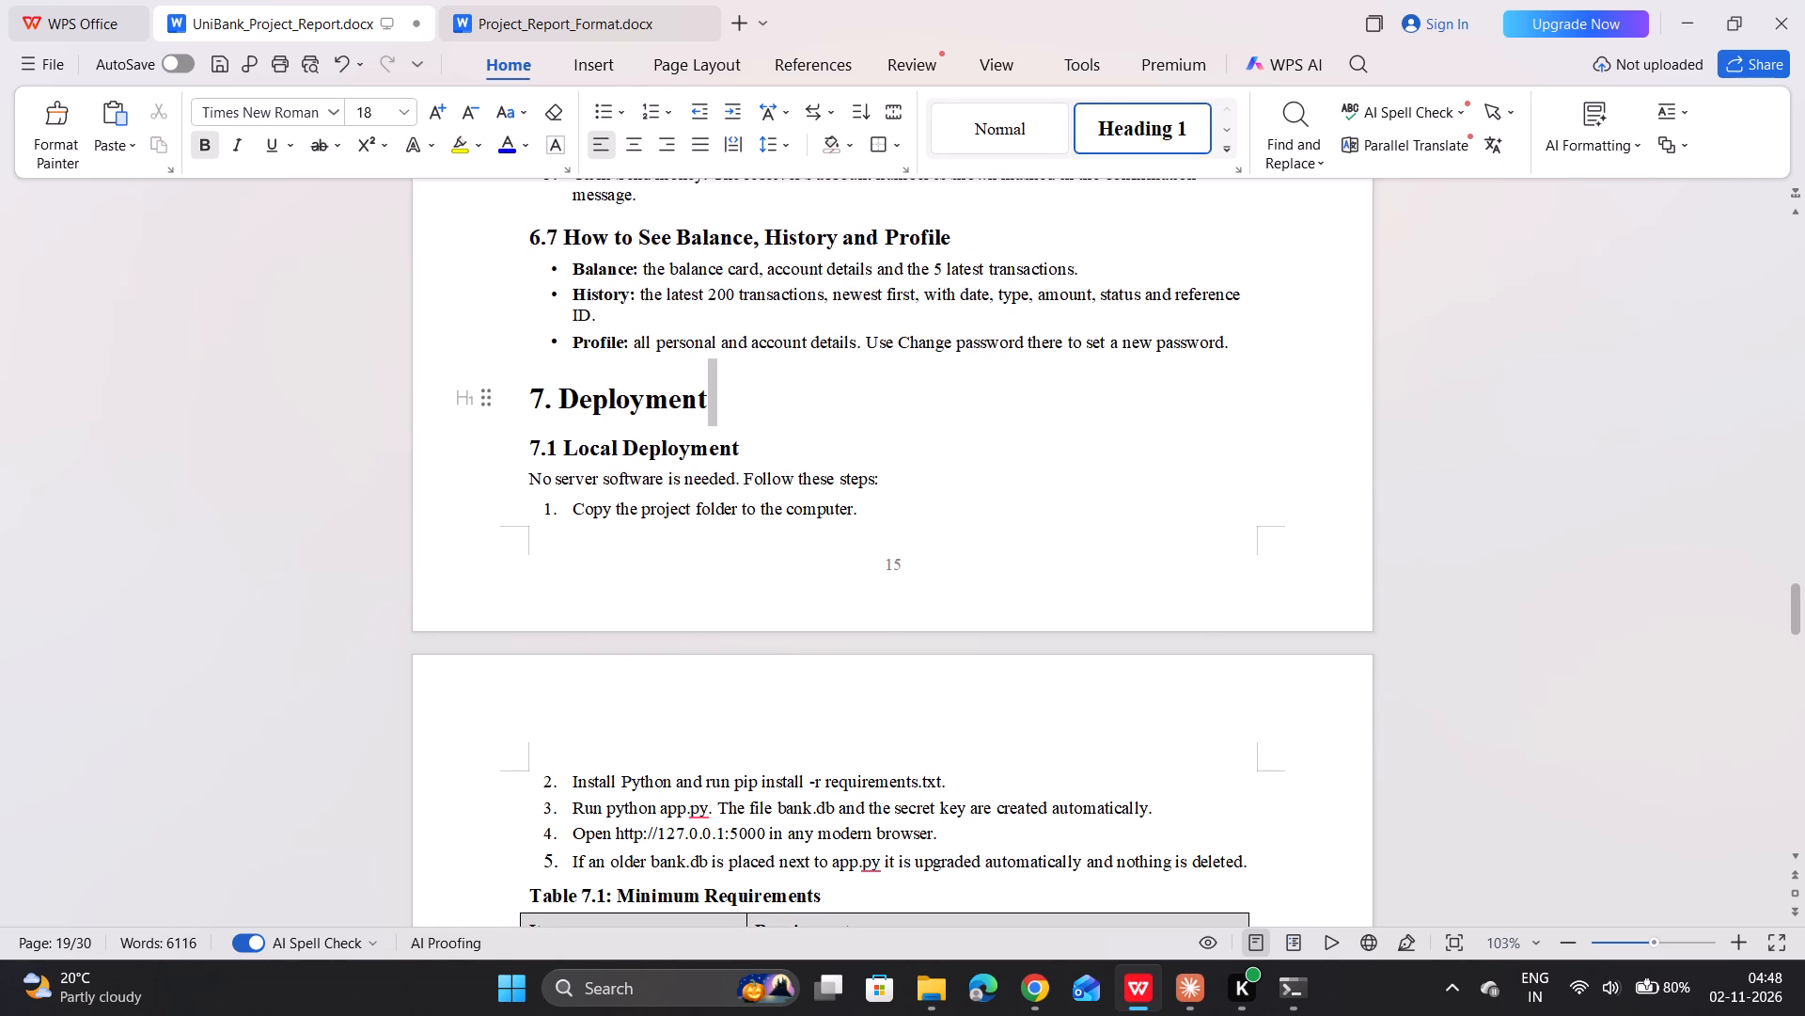
left_click_drag(724, 397, 658, 393)
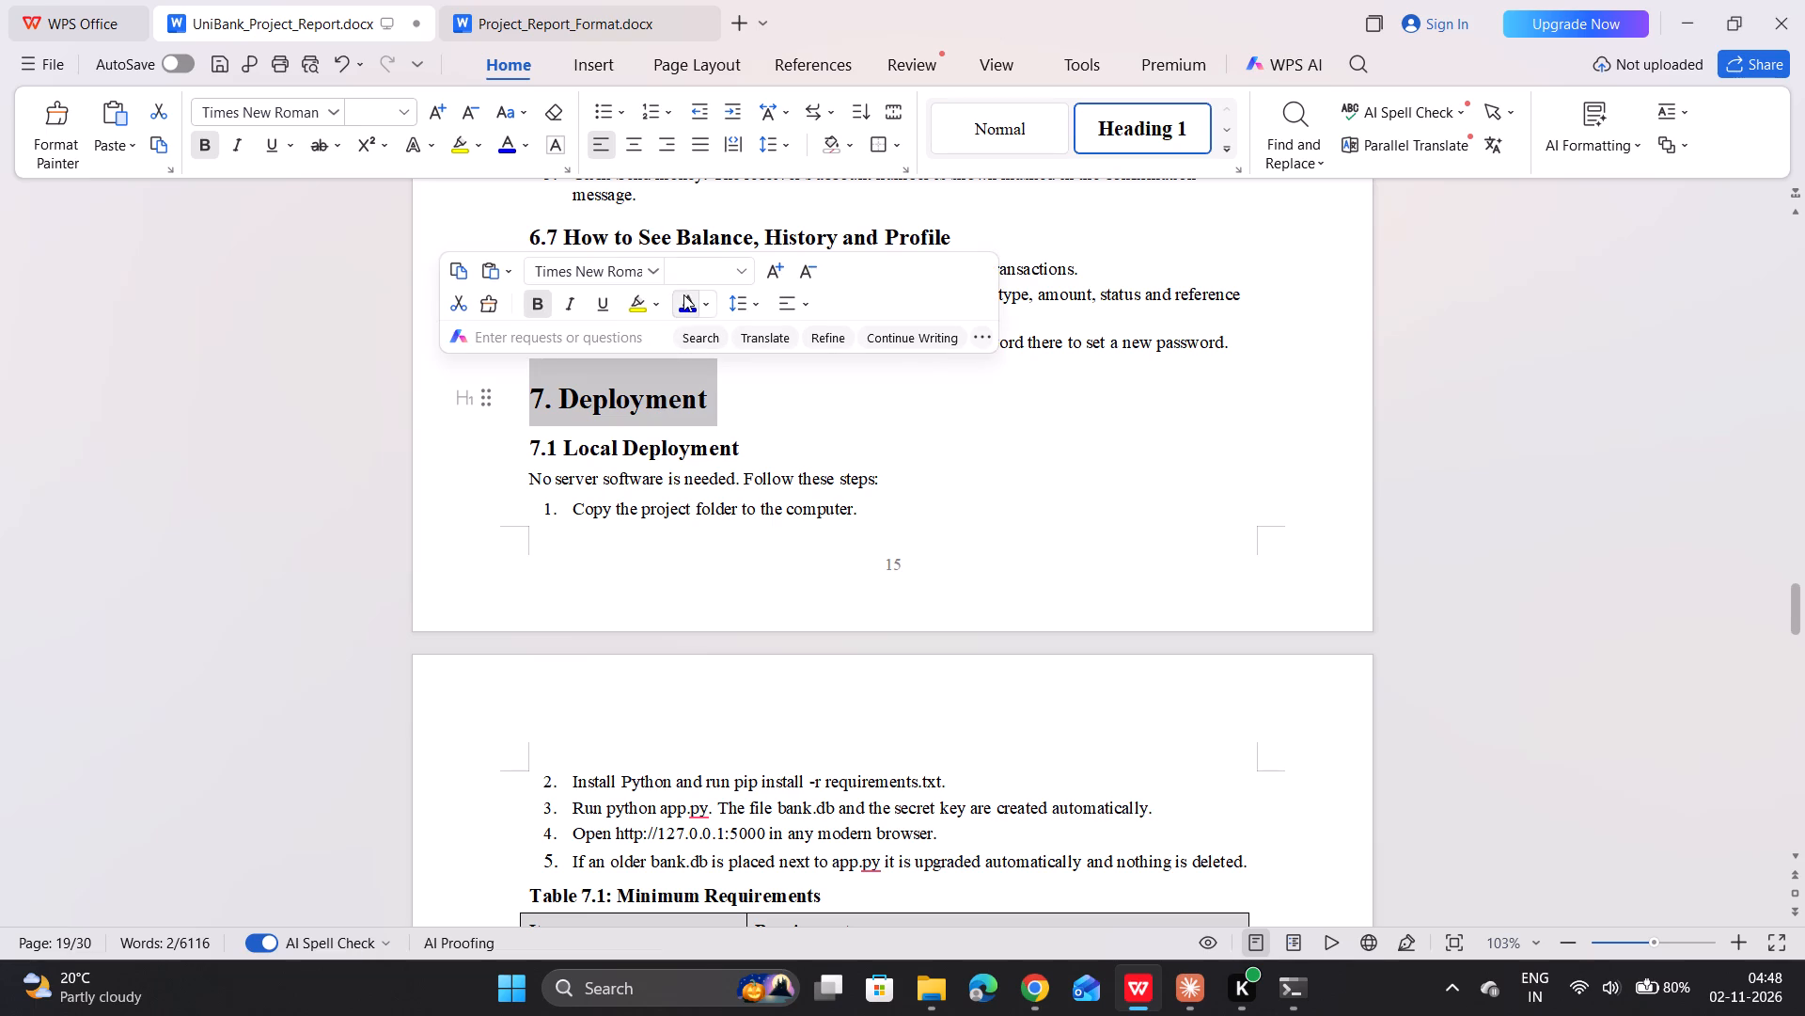
left_click(683, 267)
type("16")
key("Return")
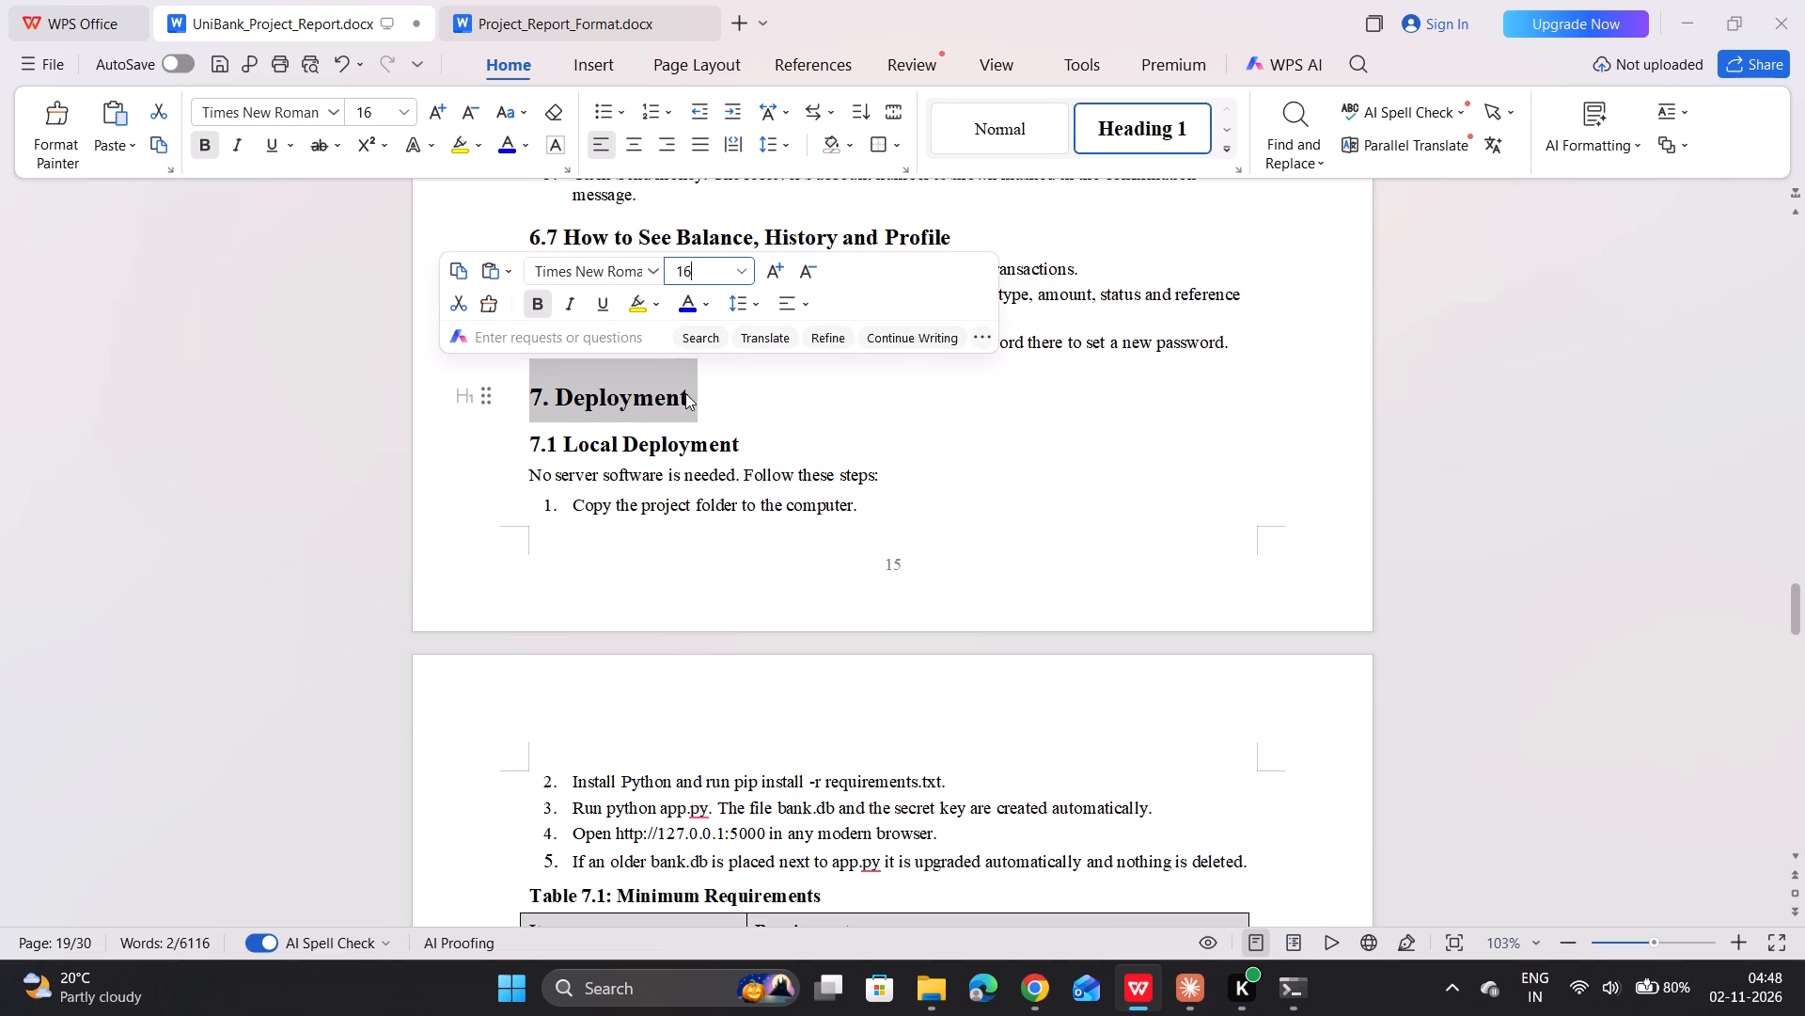
left_click(754, 297)
left_click(780, 399)
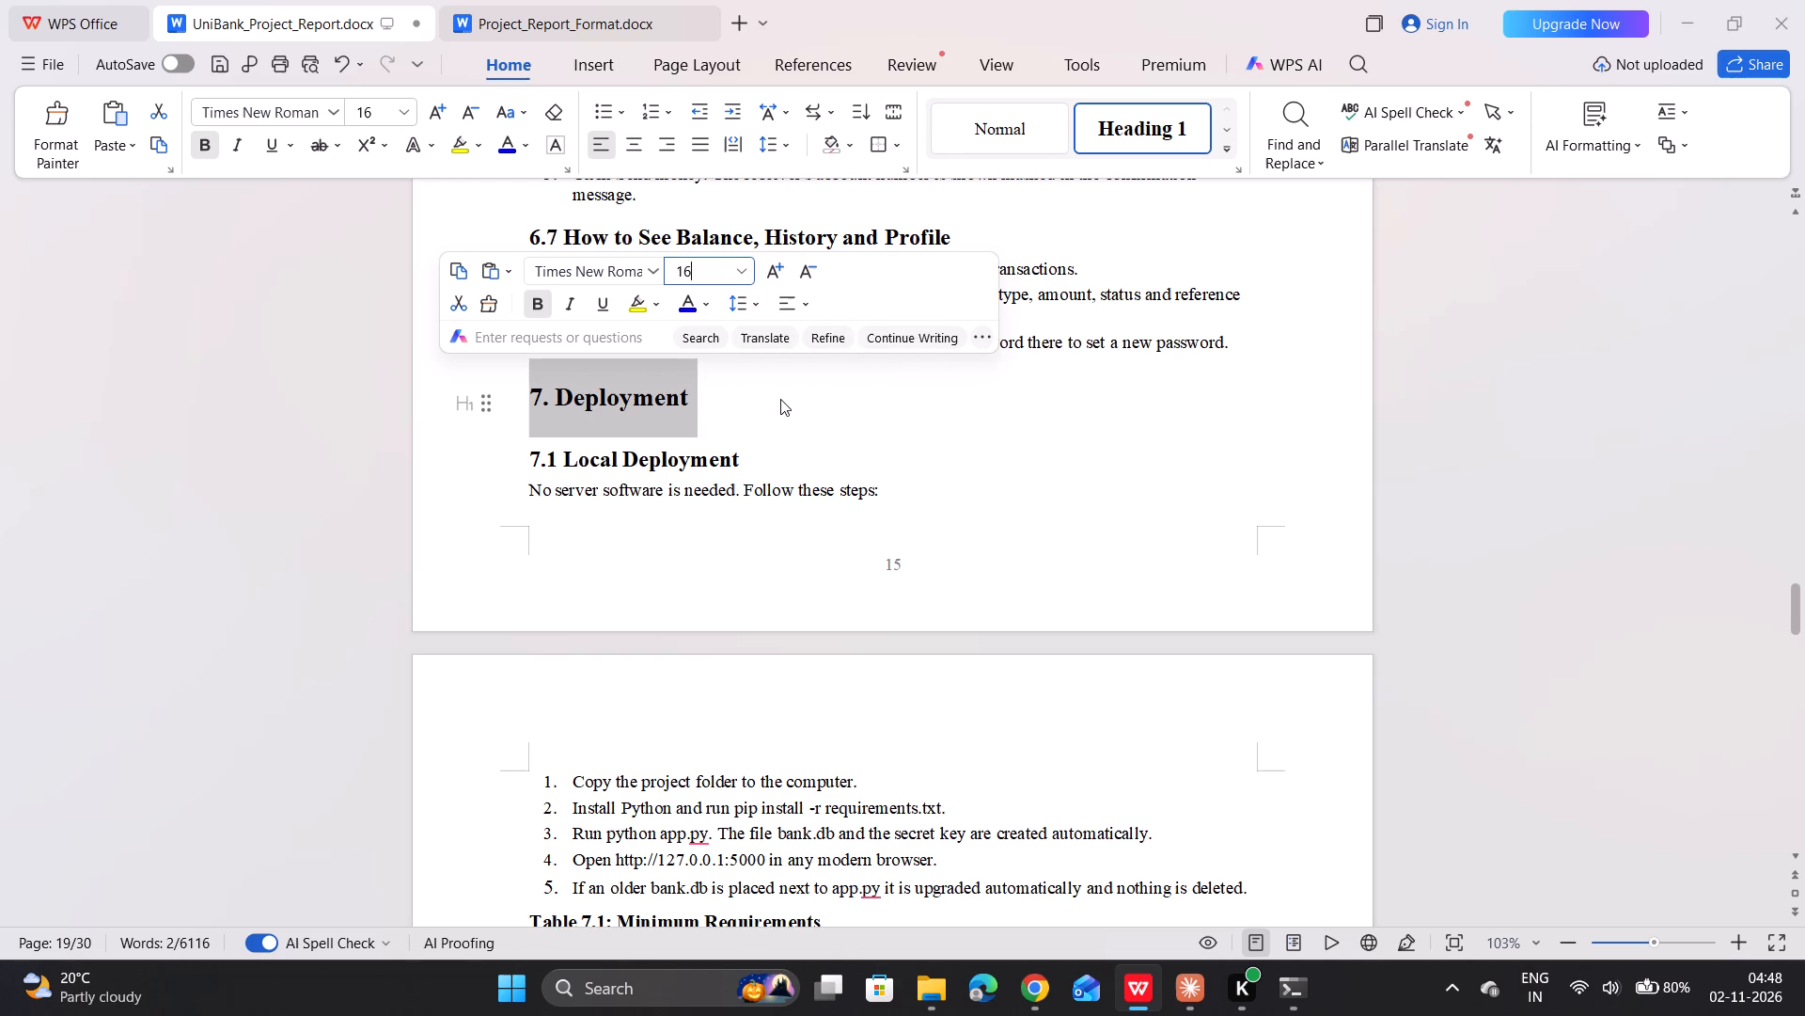
left_click(755, 304)
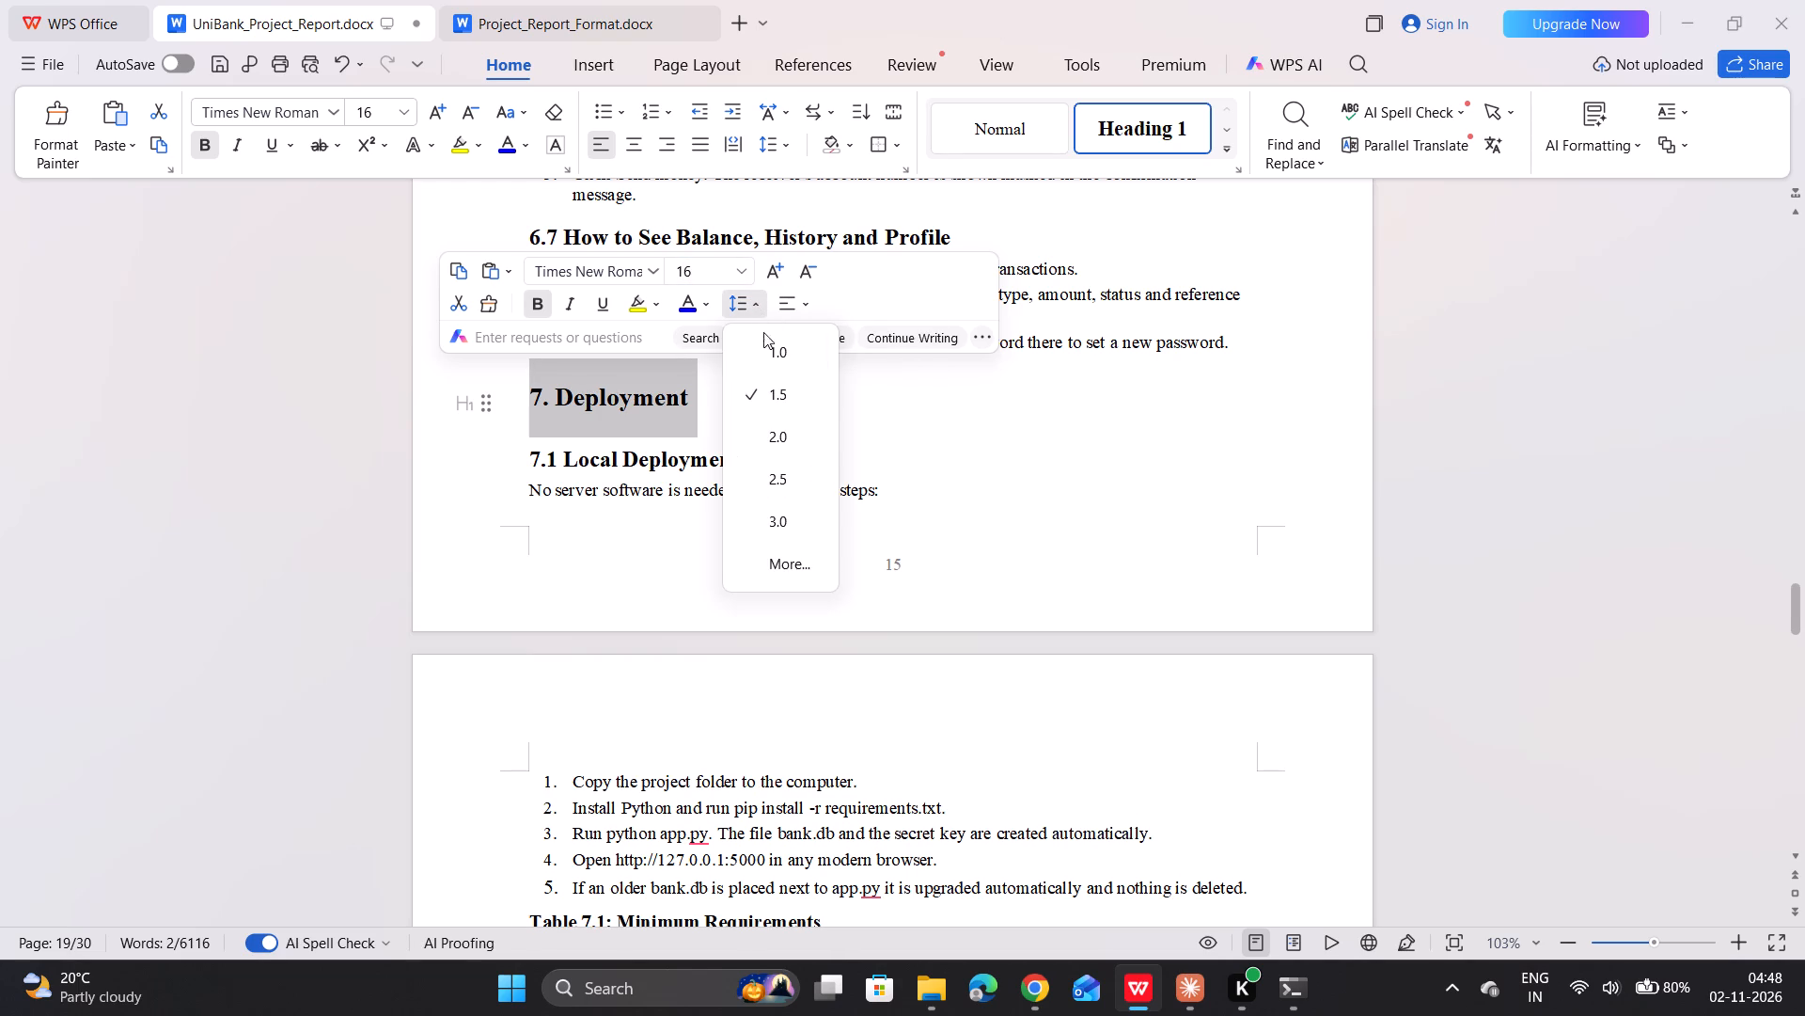
left_click(771, 352)
left_click(759, 374)
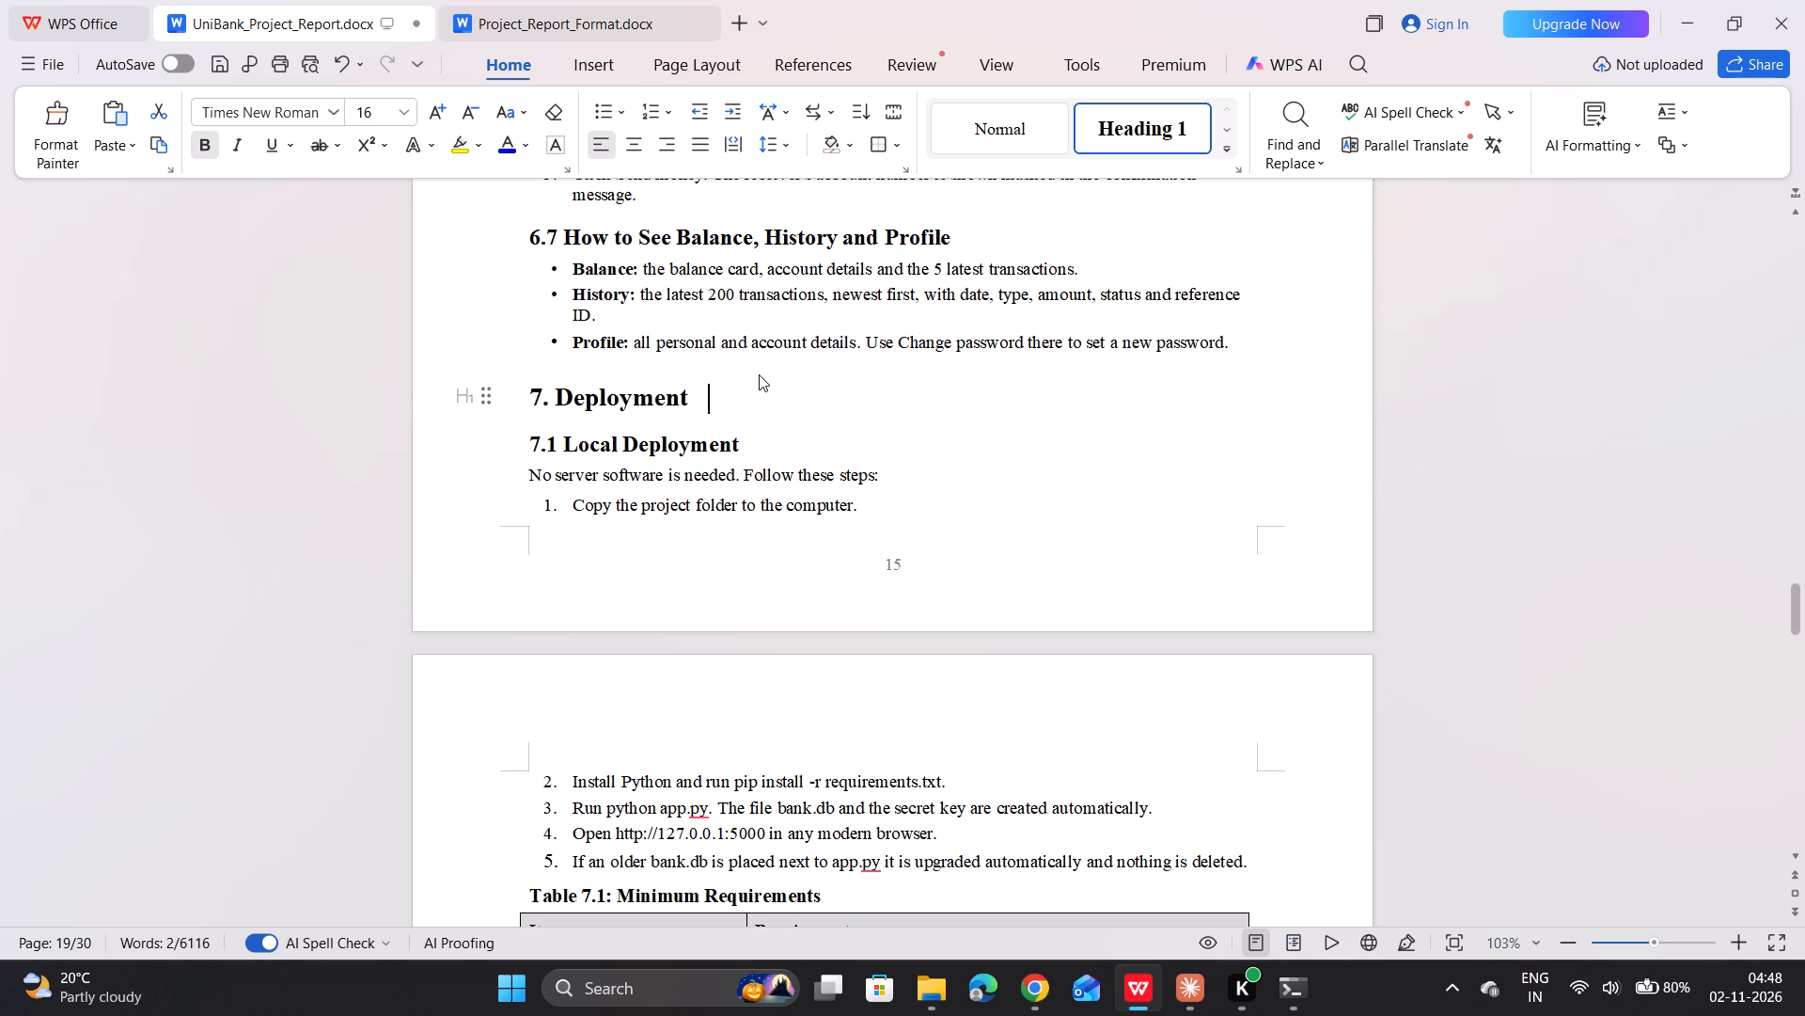
left_click_drag(572, 342, 582, 341)
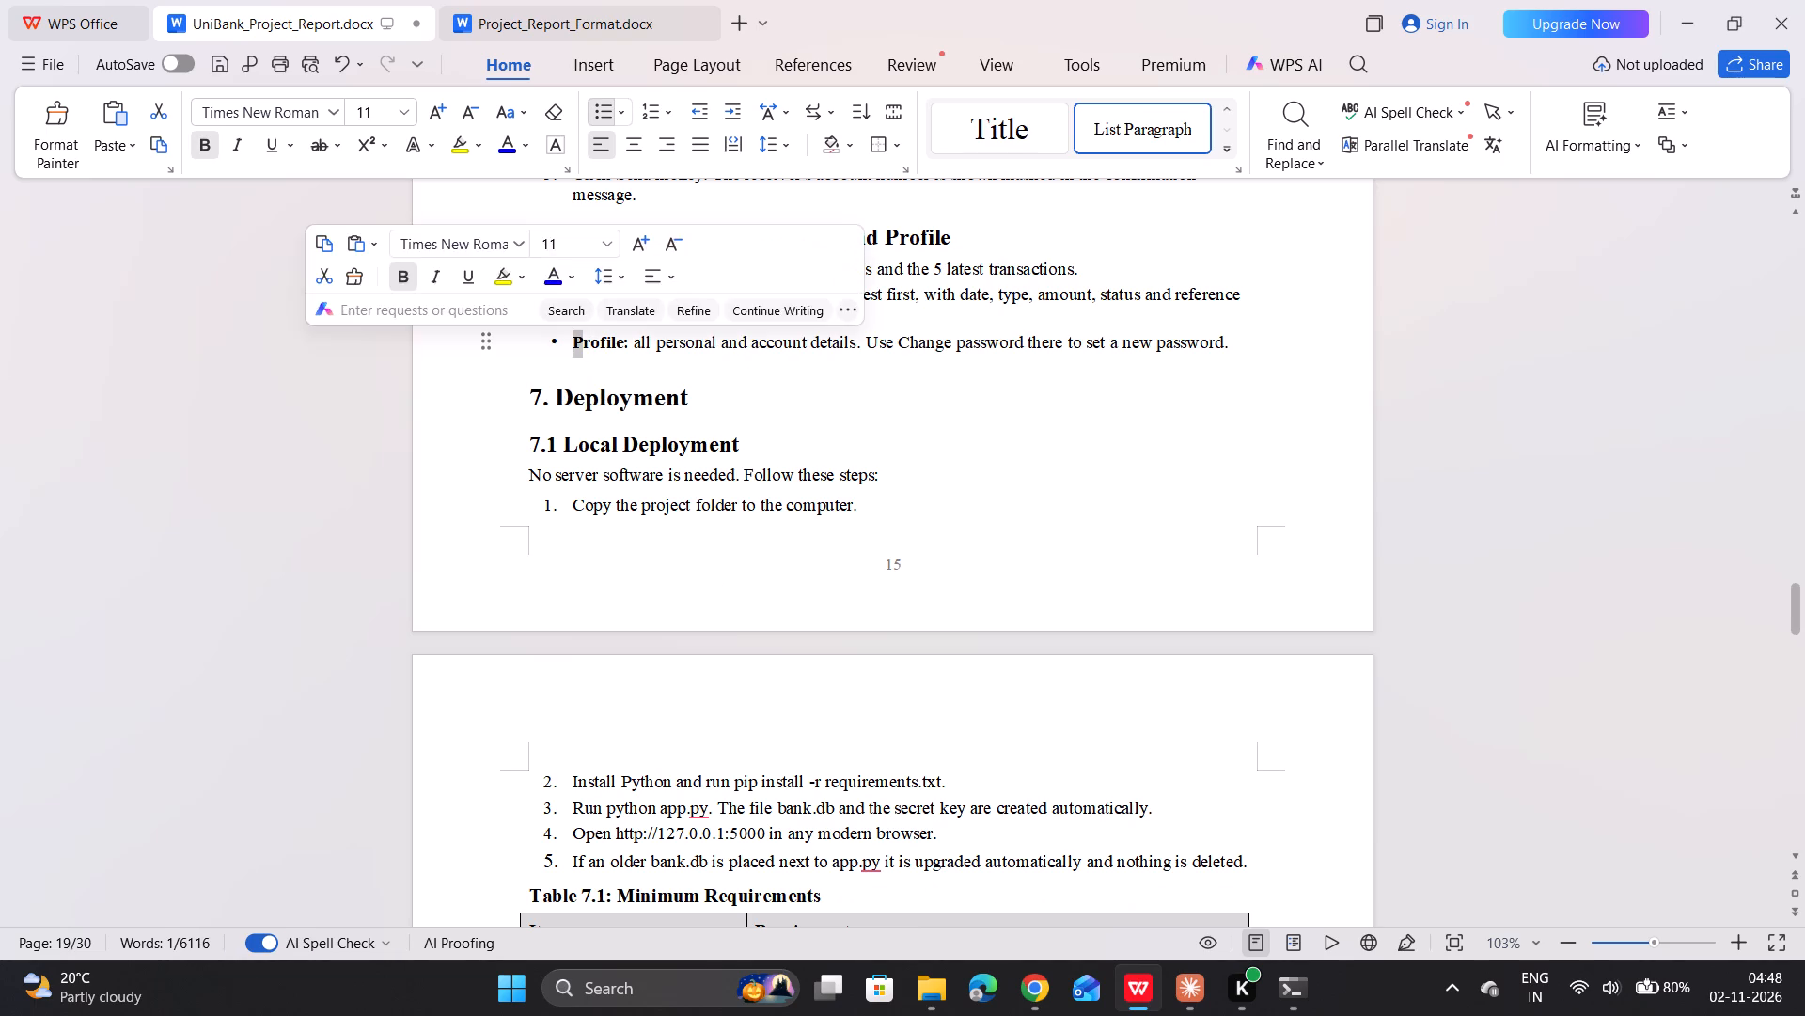
left_click(582, 341)
double_click(614, 383)
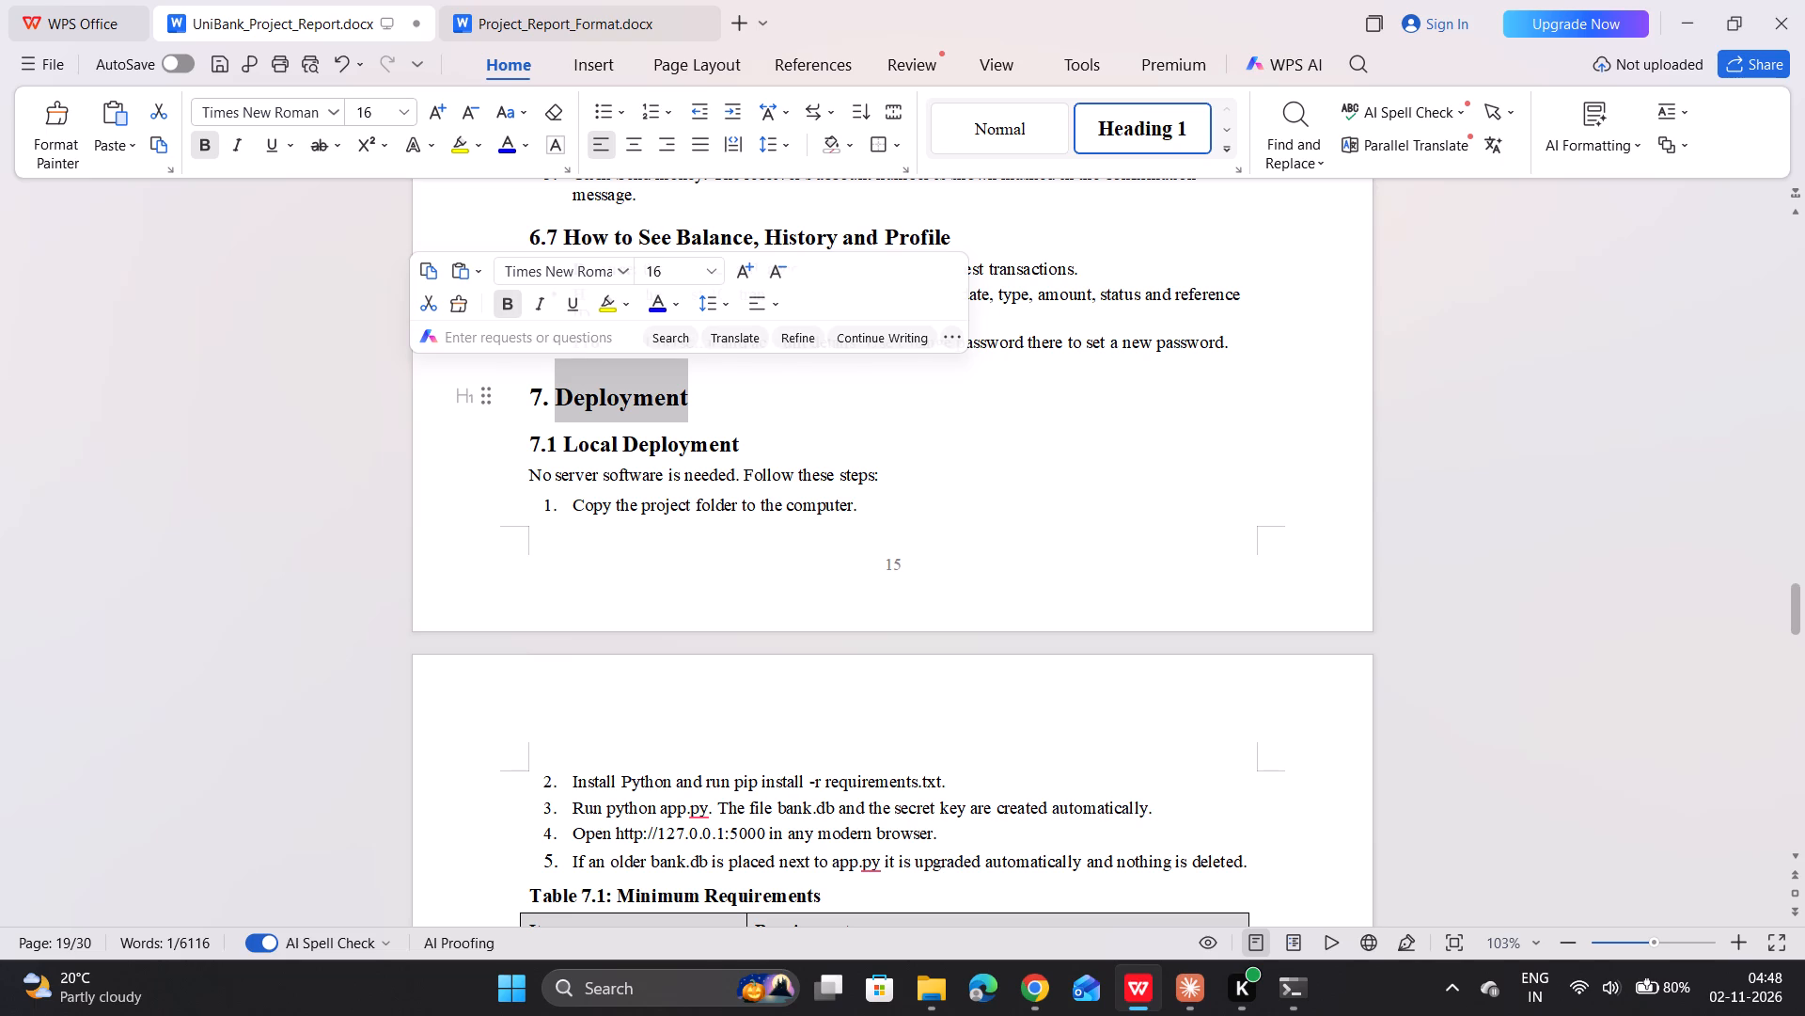
left_click(786, 406)
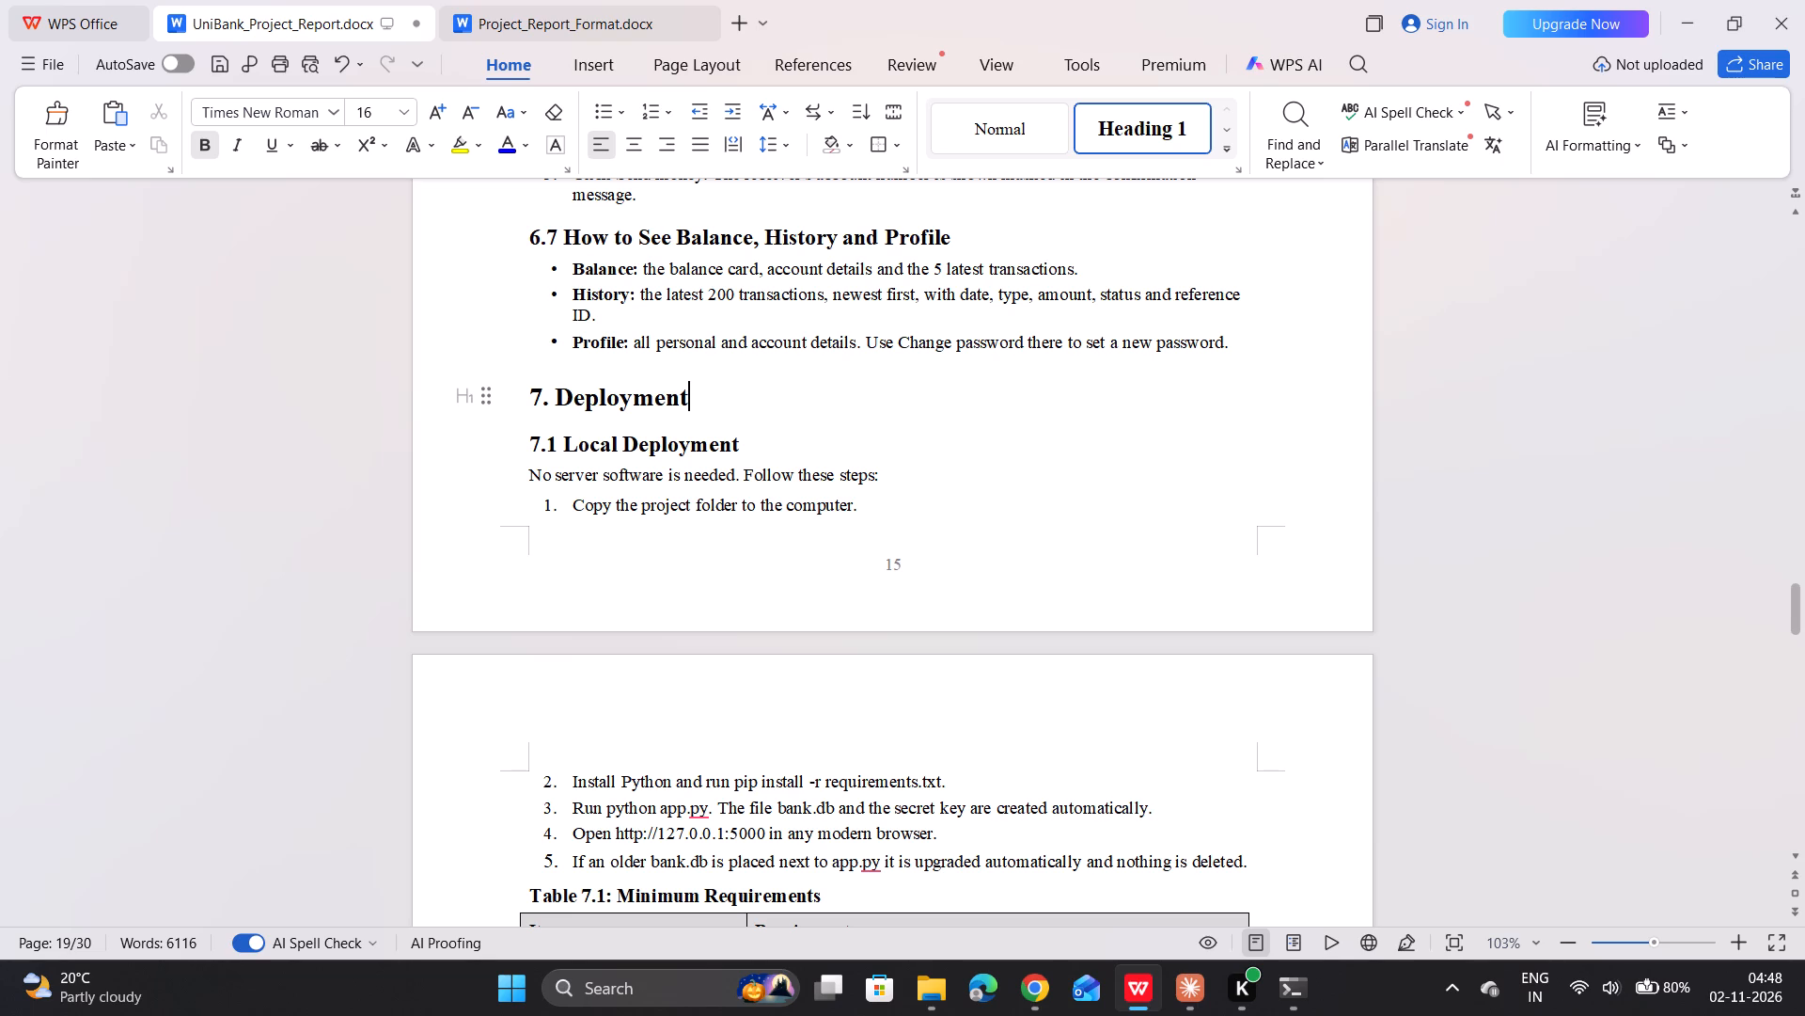
Check the font size of the text in Table 7.1 Minimum Requirements and Table 7.2 Environment Variables.
scroll(786, 406, "down", 3)
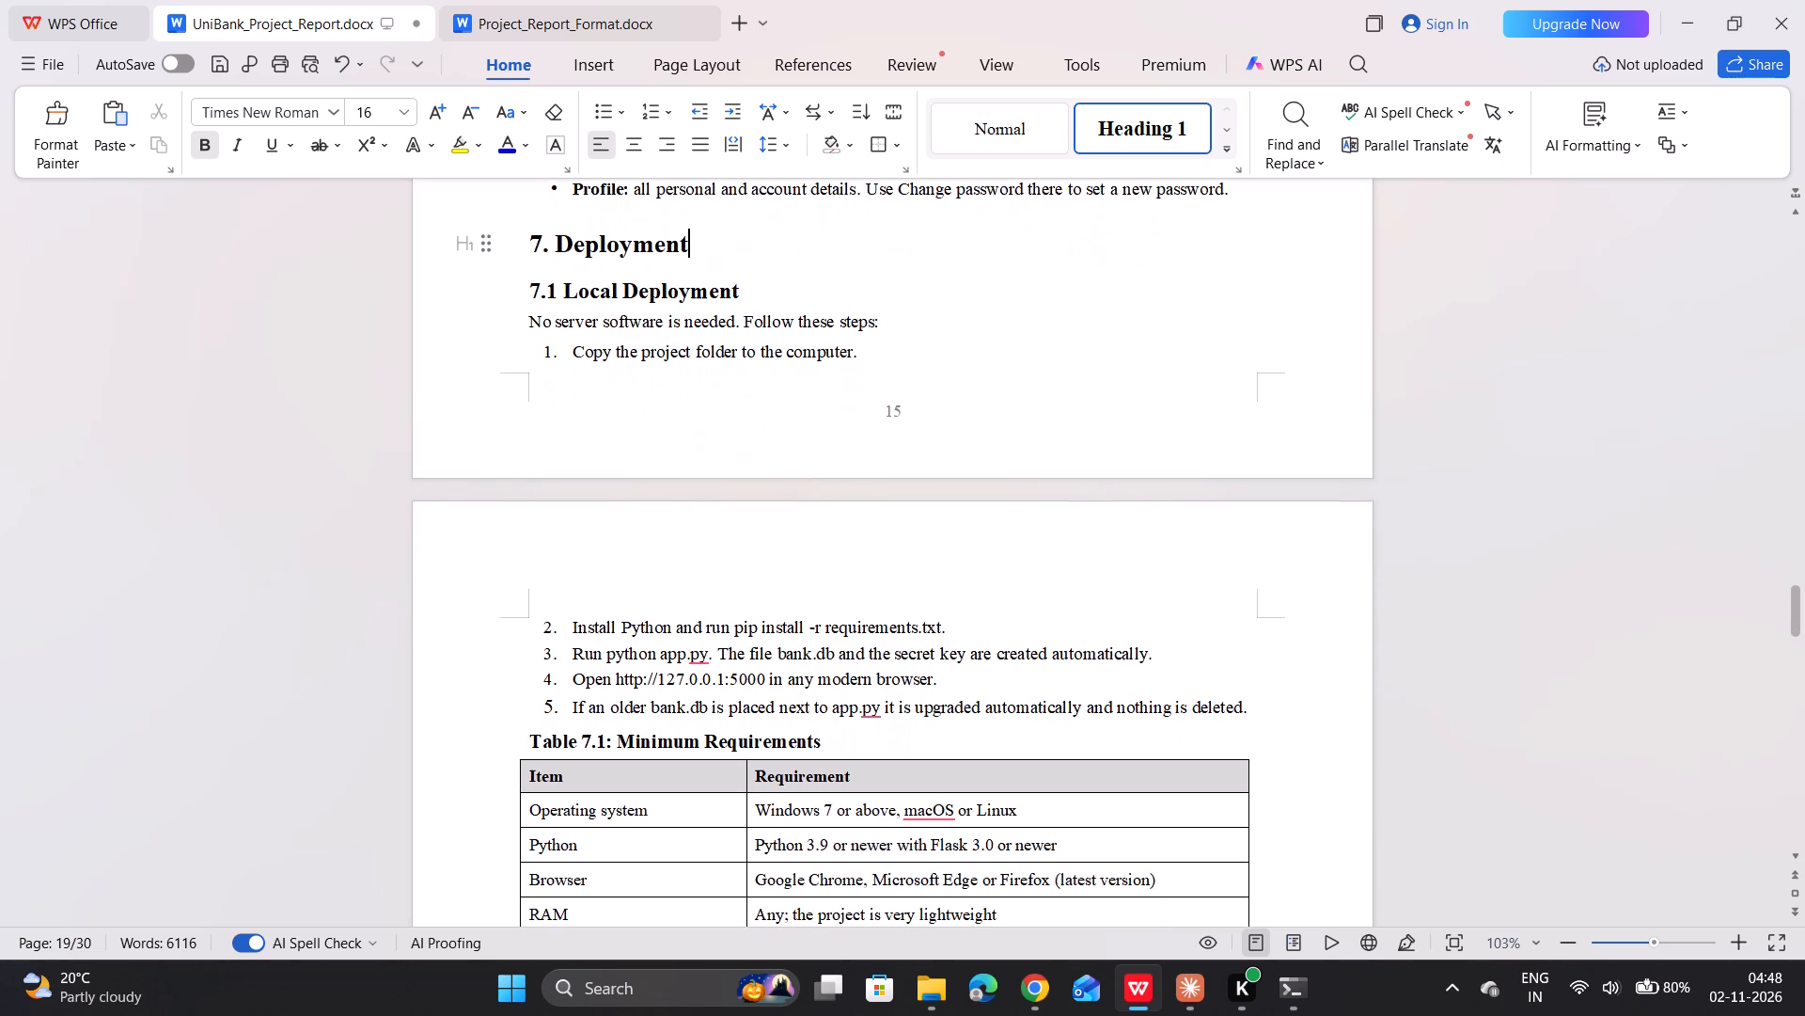
scroll(786, 406, "down", 4)
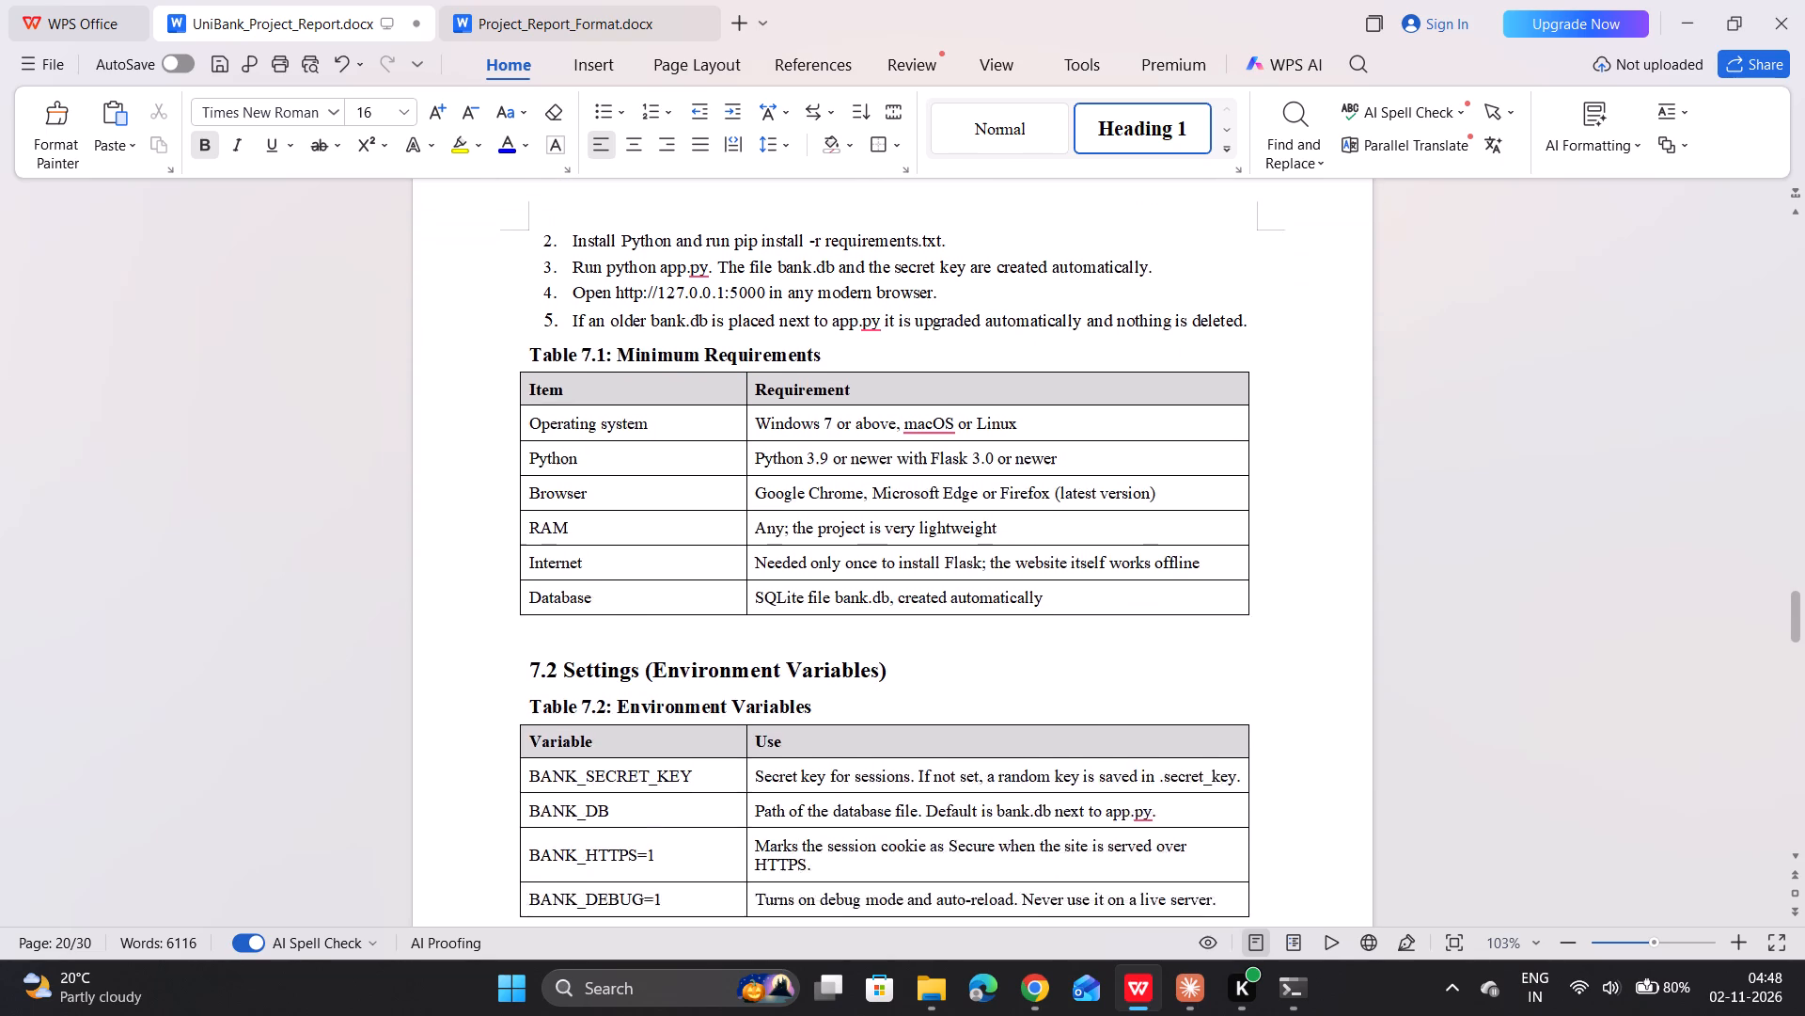
scroll(786, 406, "down", 2)
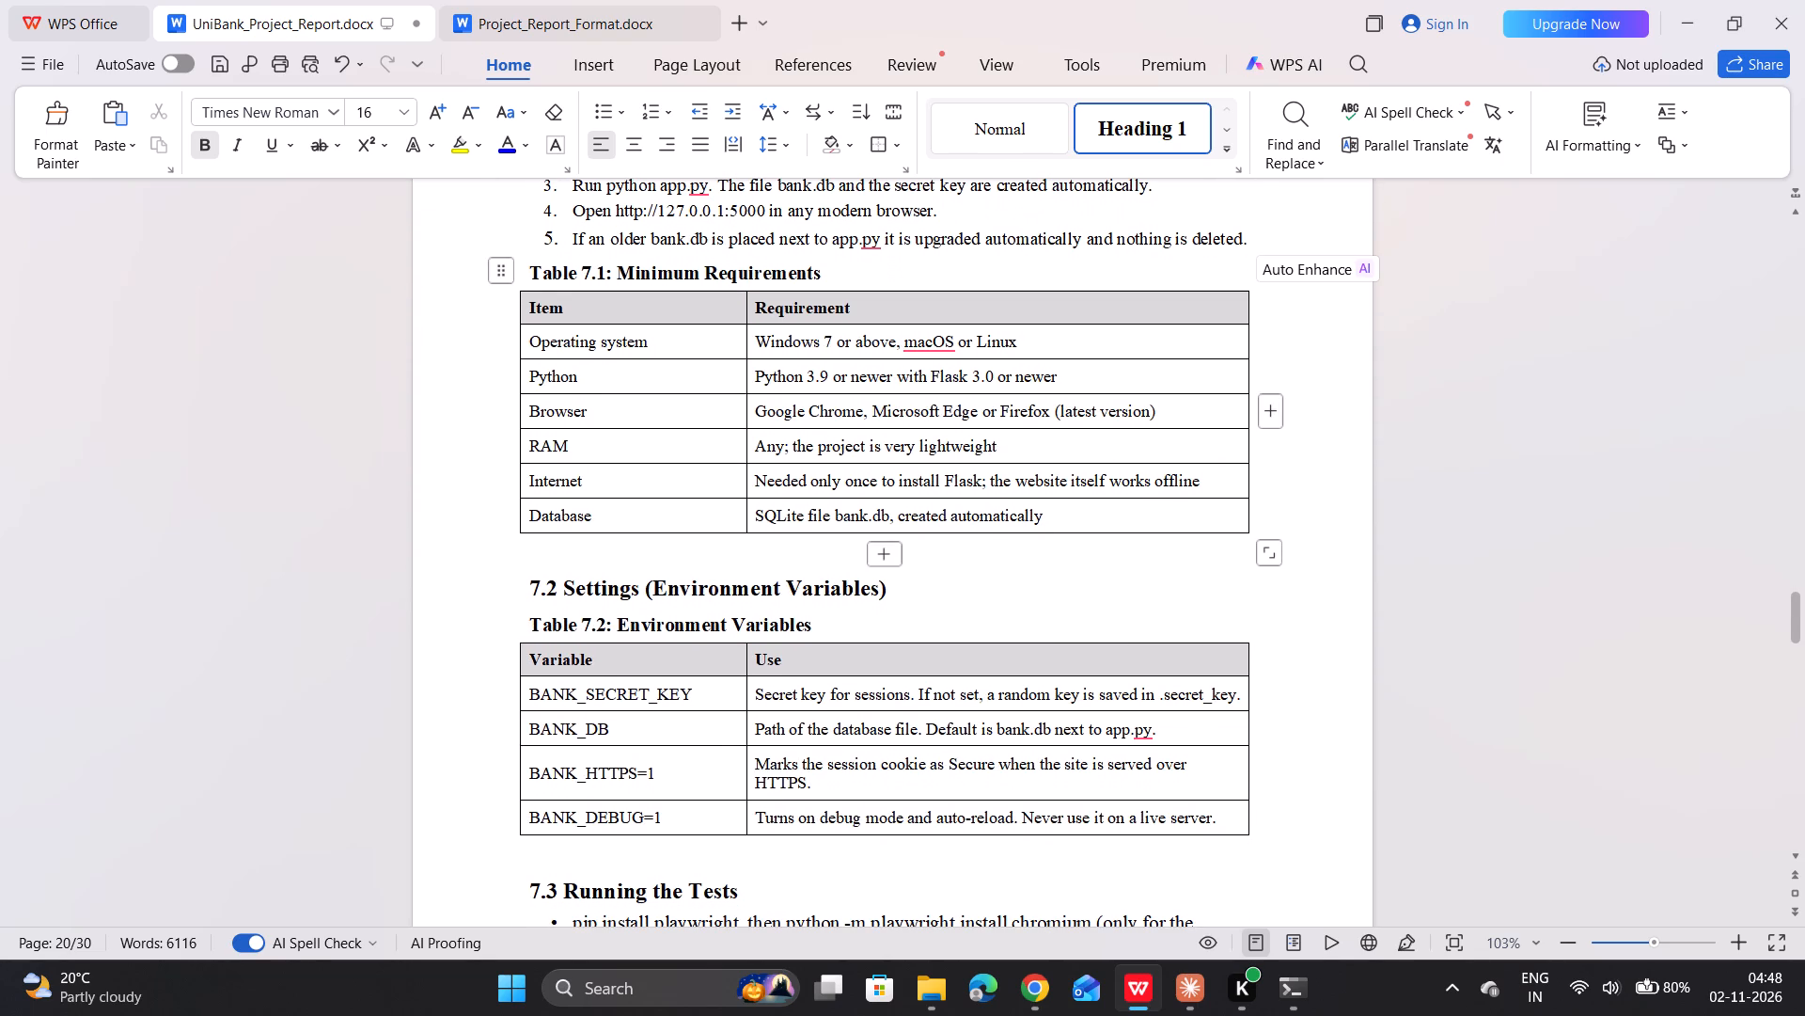
left_click(845, 375)
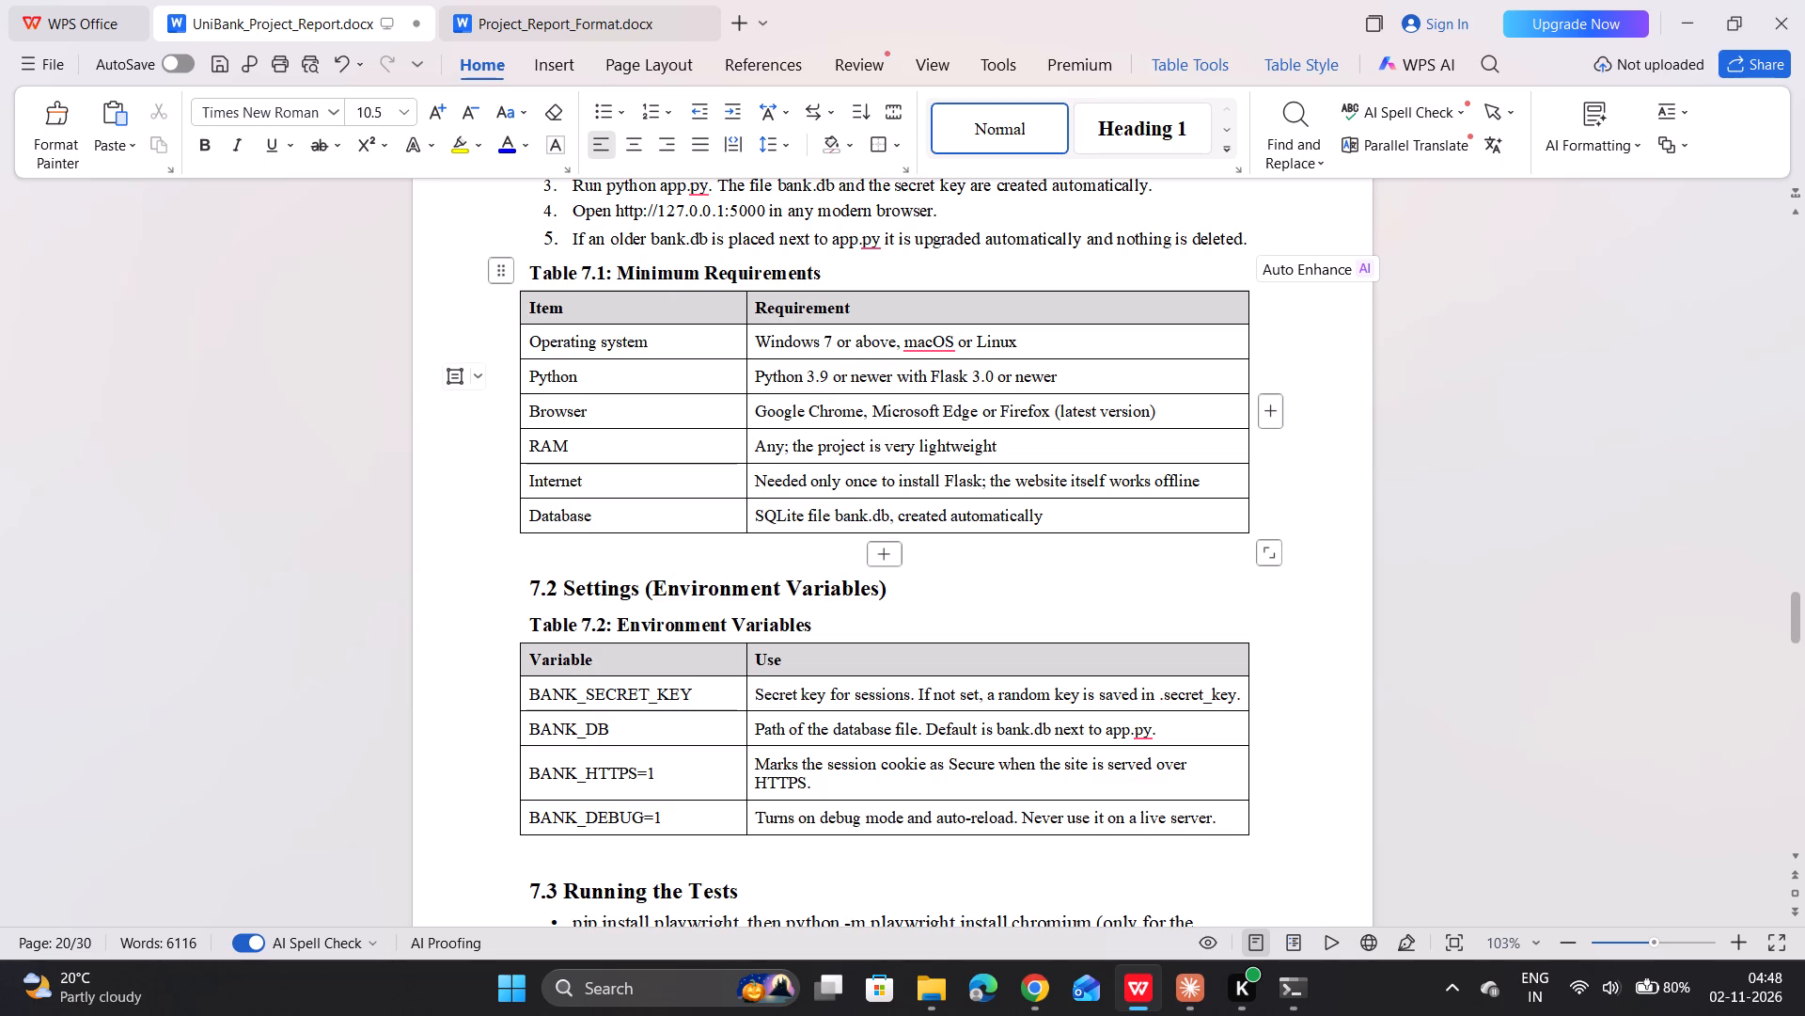
scroll(819, 523, "down", 4)
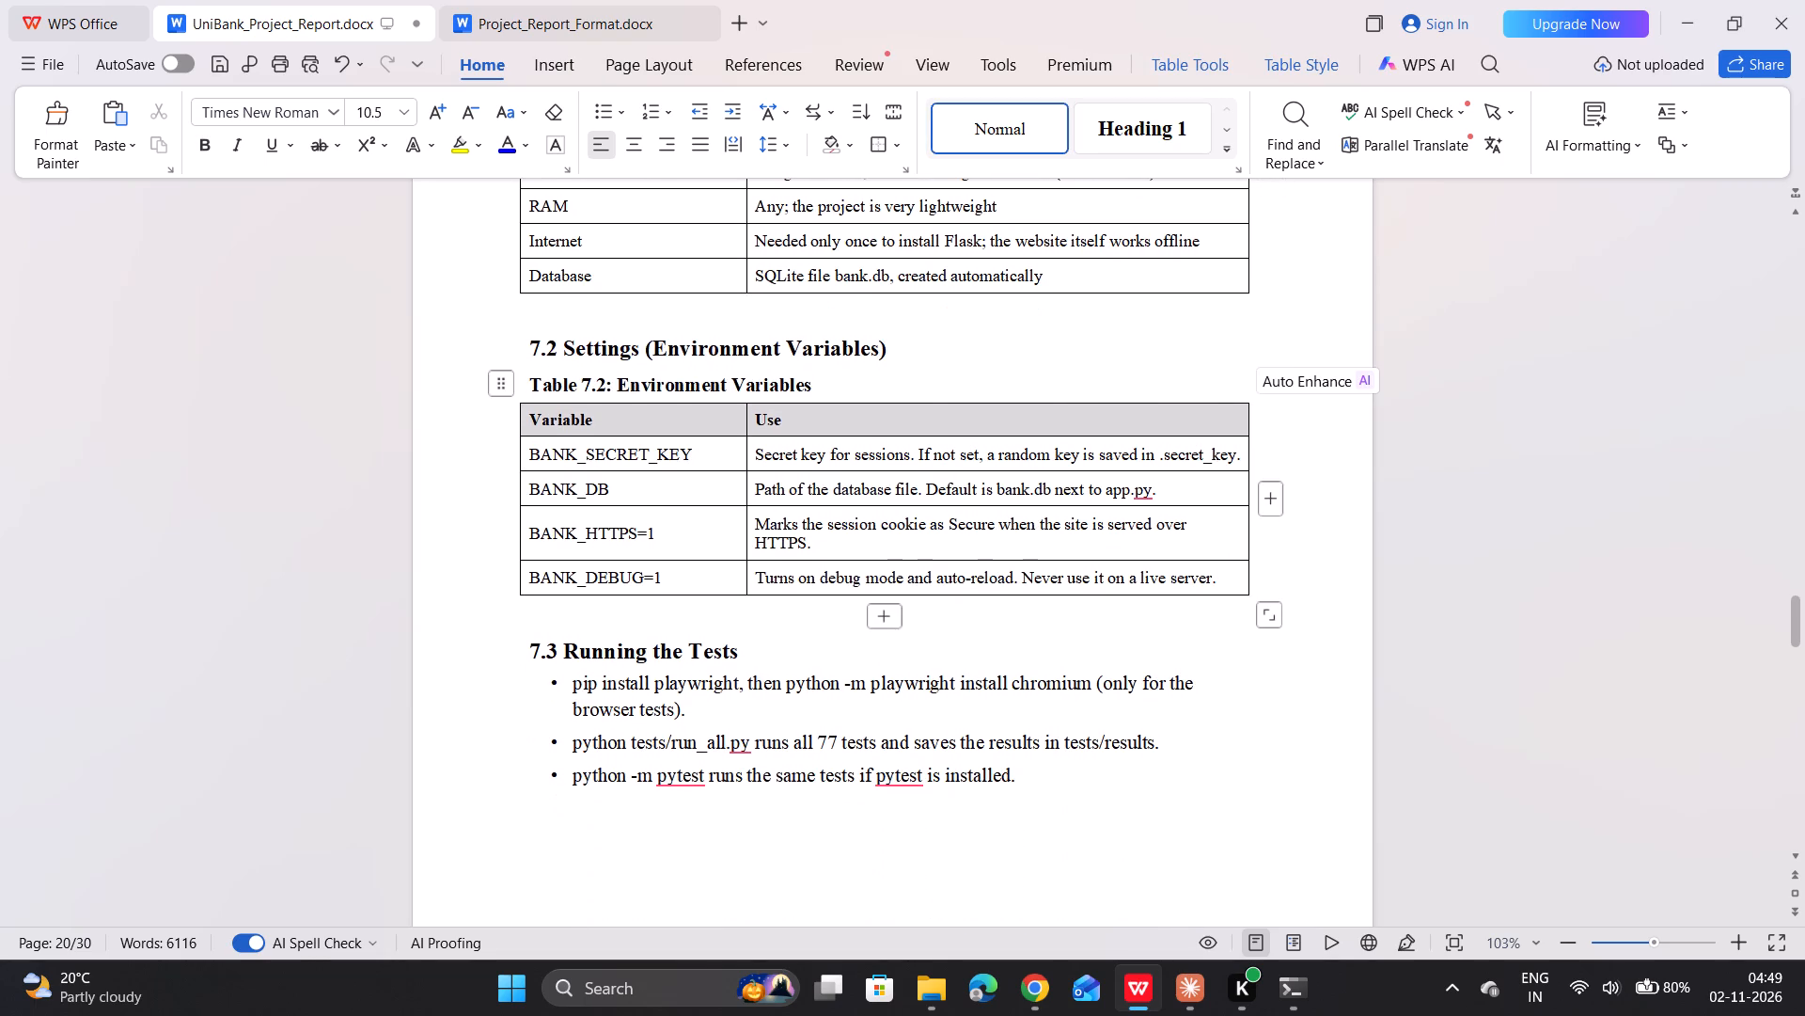
left_click(656, 455)
scroll(671, 594, "down", 1)
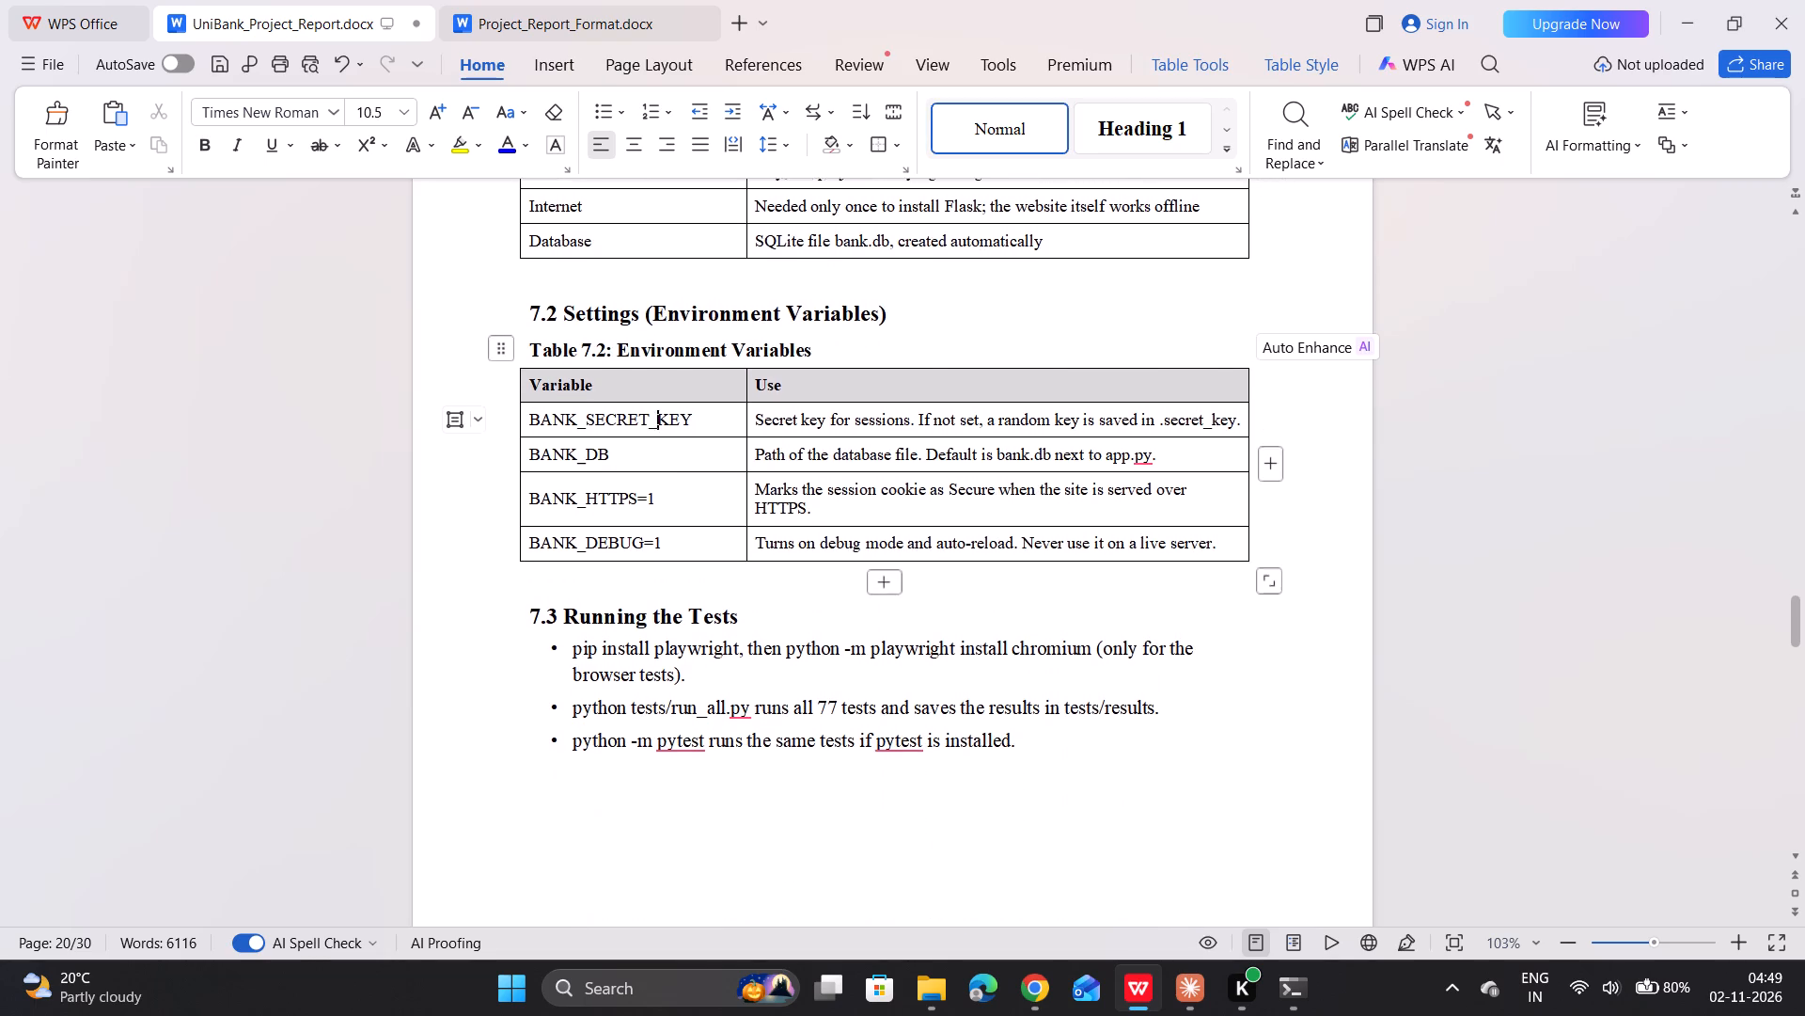
Set the three-item bulleted list under "7.3 Running the Tests" to font size 11 and 1.0 line spacing.
scroll(671, 594, "down", 1)
left_click_drag(568, 533, 873, 654)
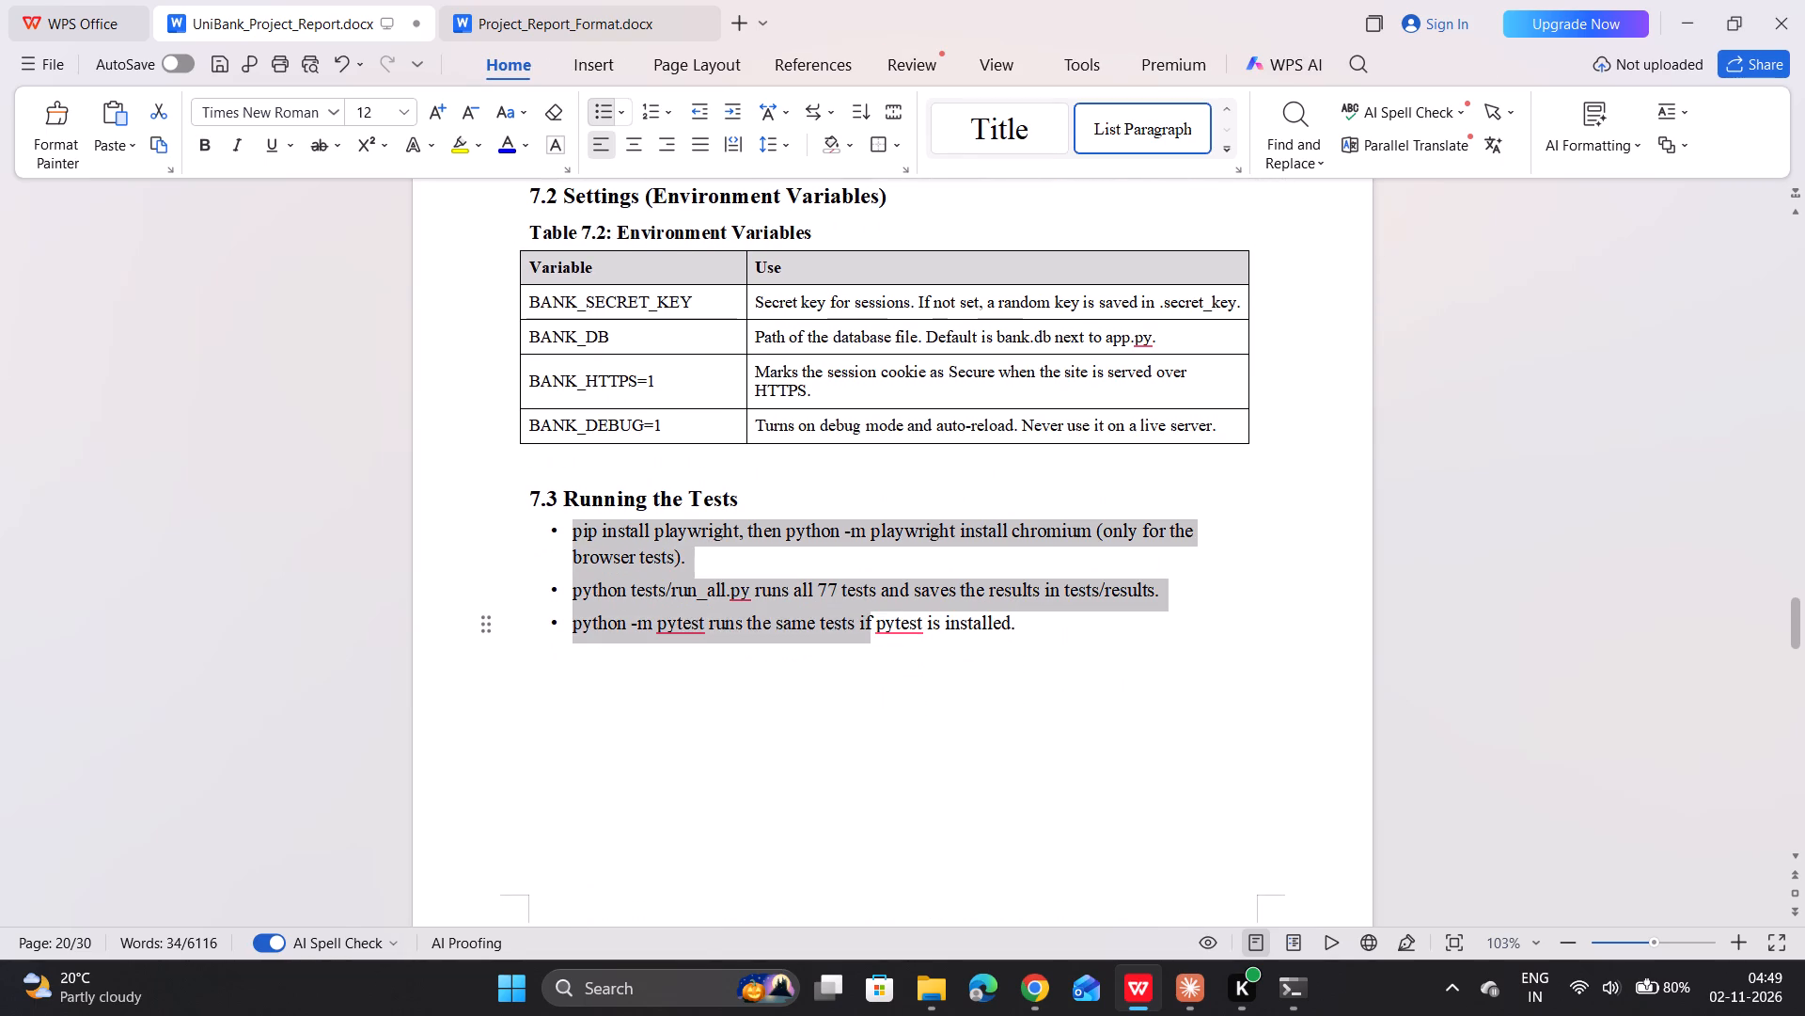
left_click_drag(873, 654, 1091, 642)
left_click(1027, 670)
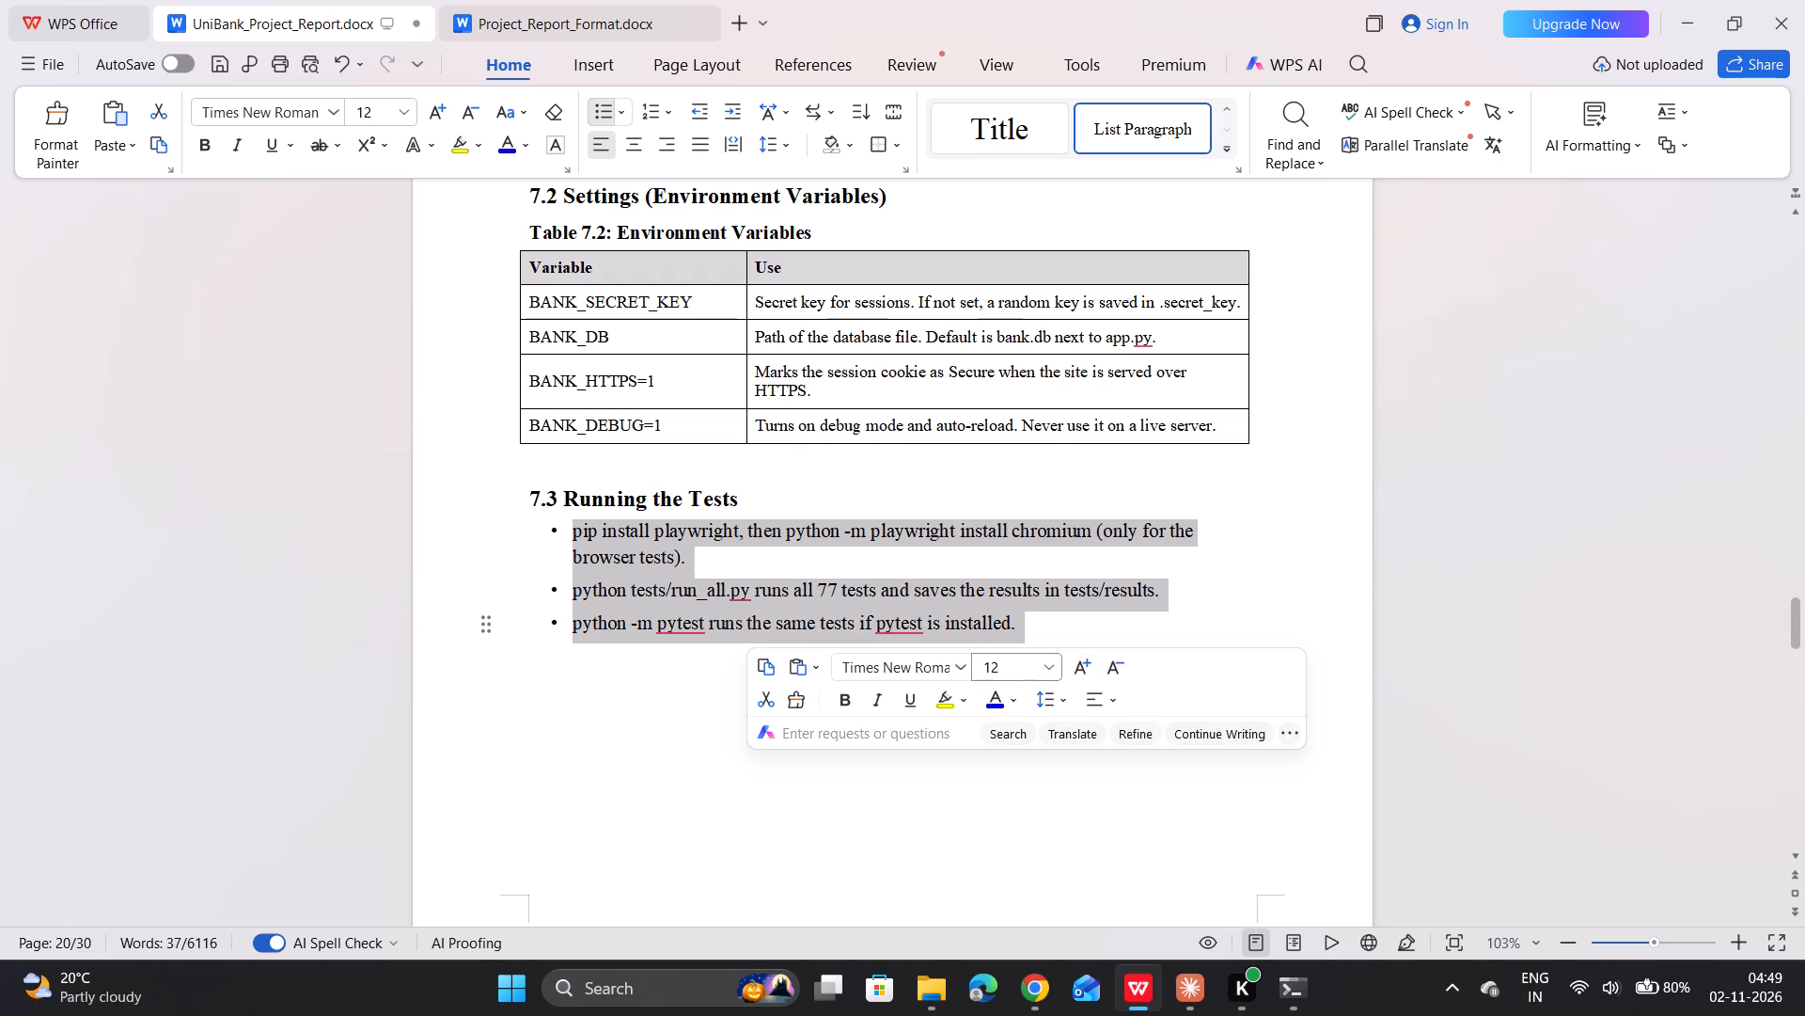
type("11")
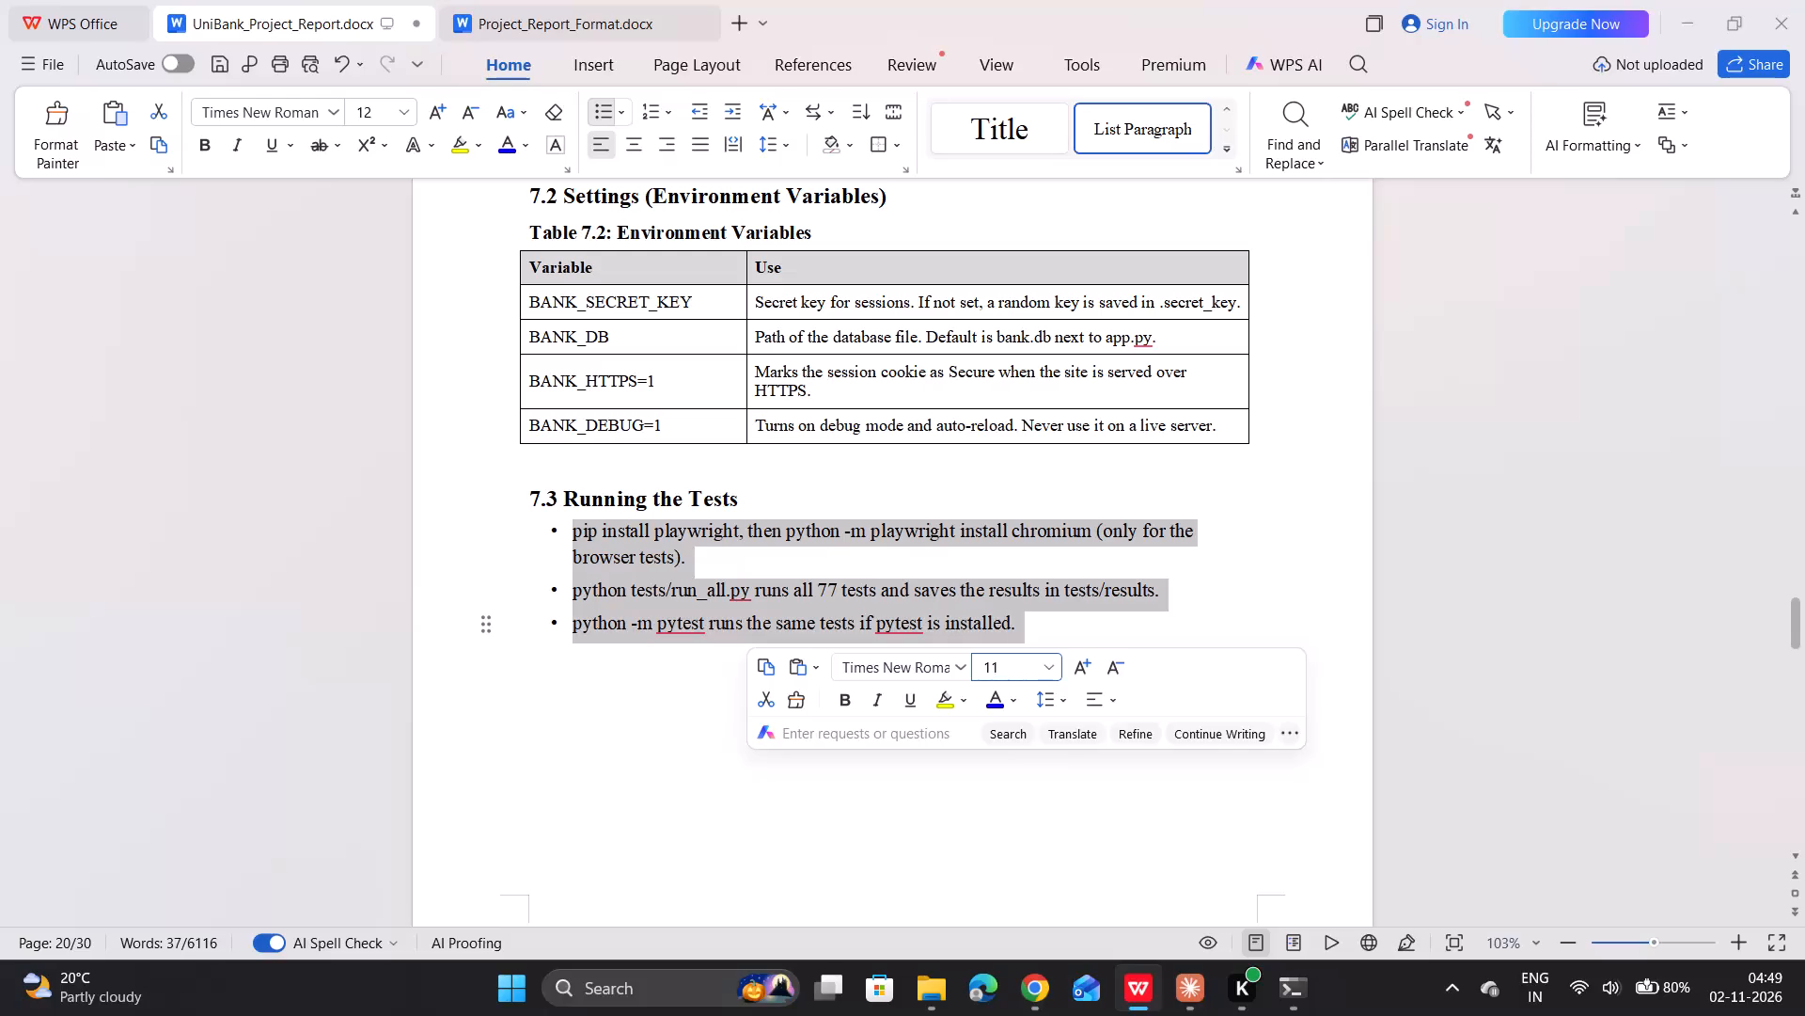
key("Return")
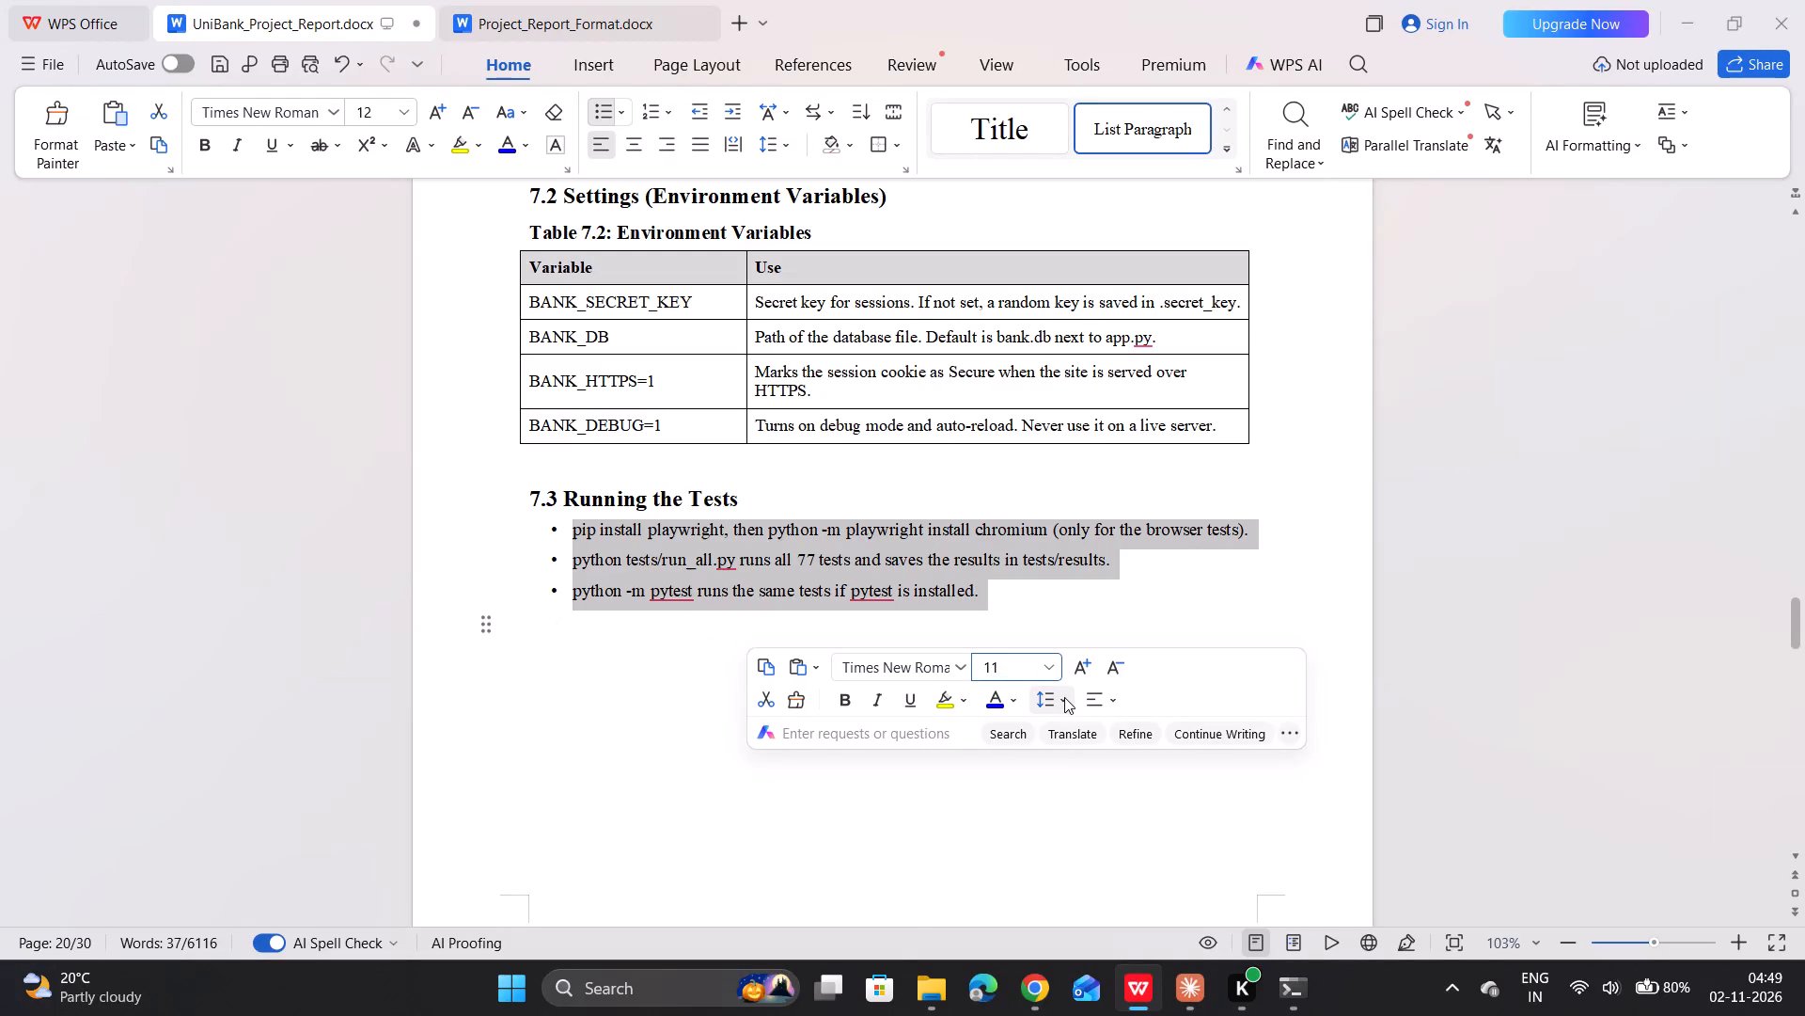
left_click(1064, 697)
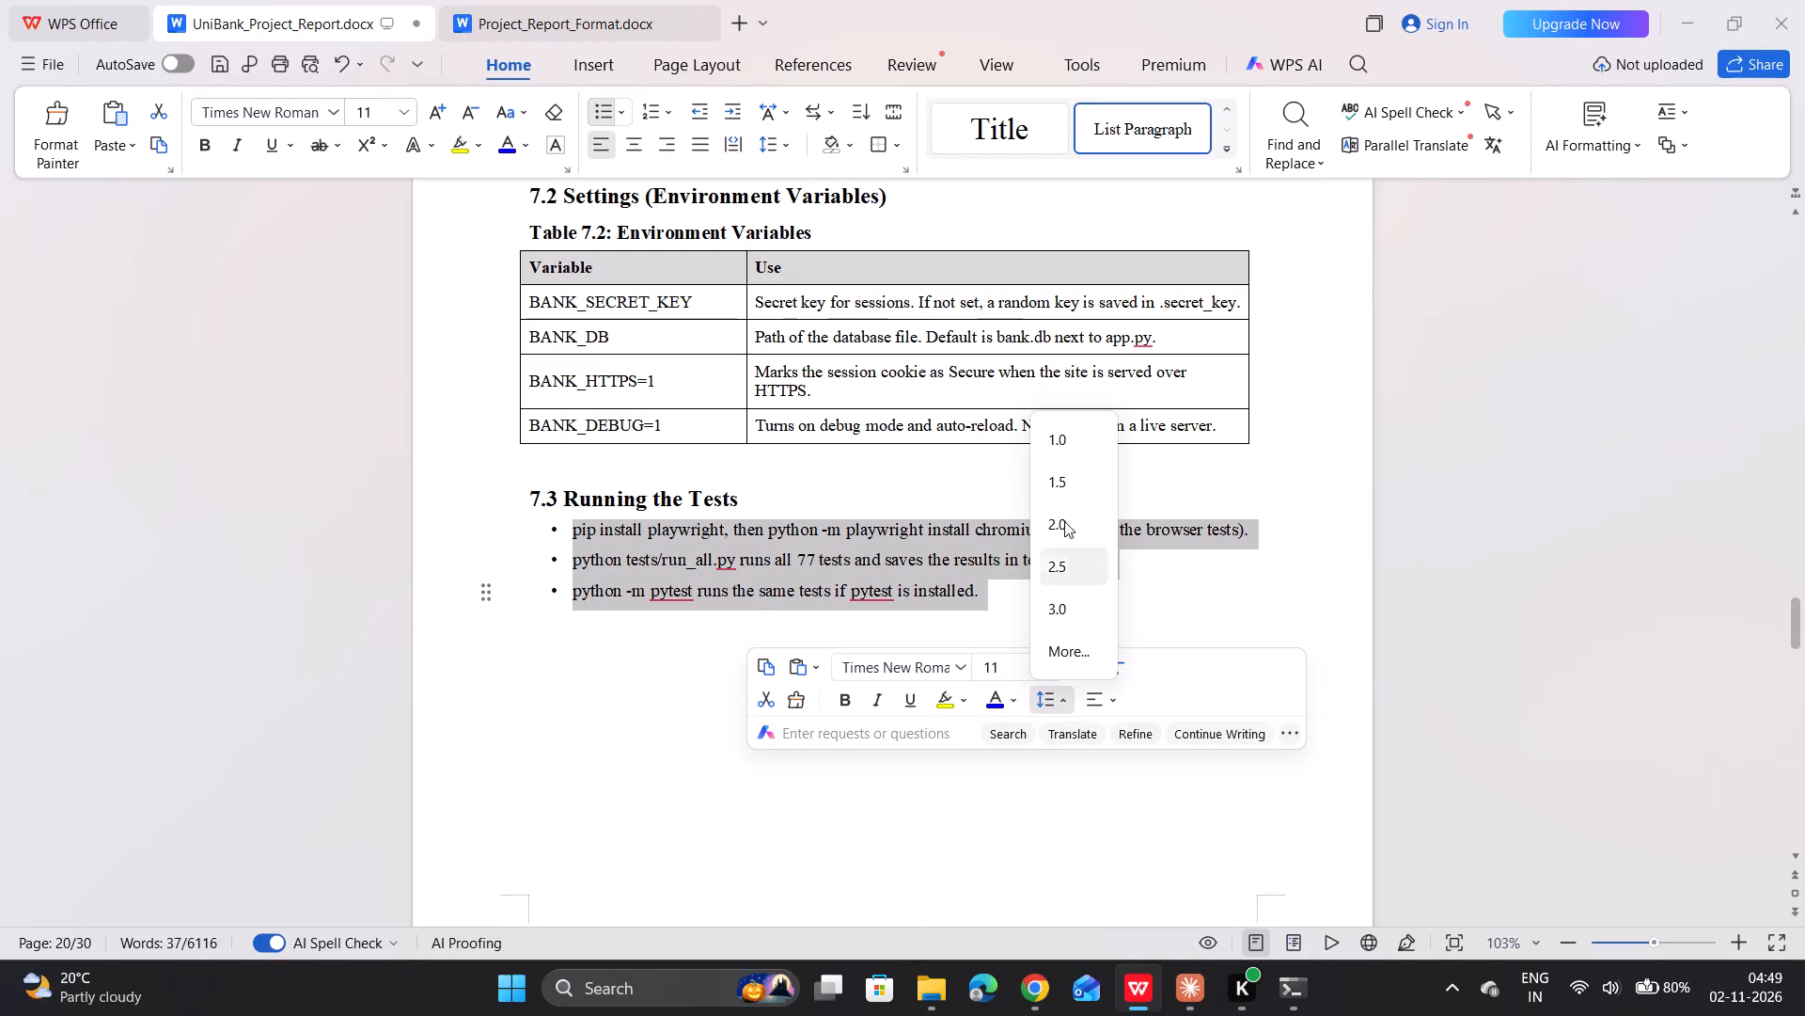
left_click(1067, 445)
left_click(1038, 590)
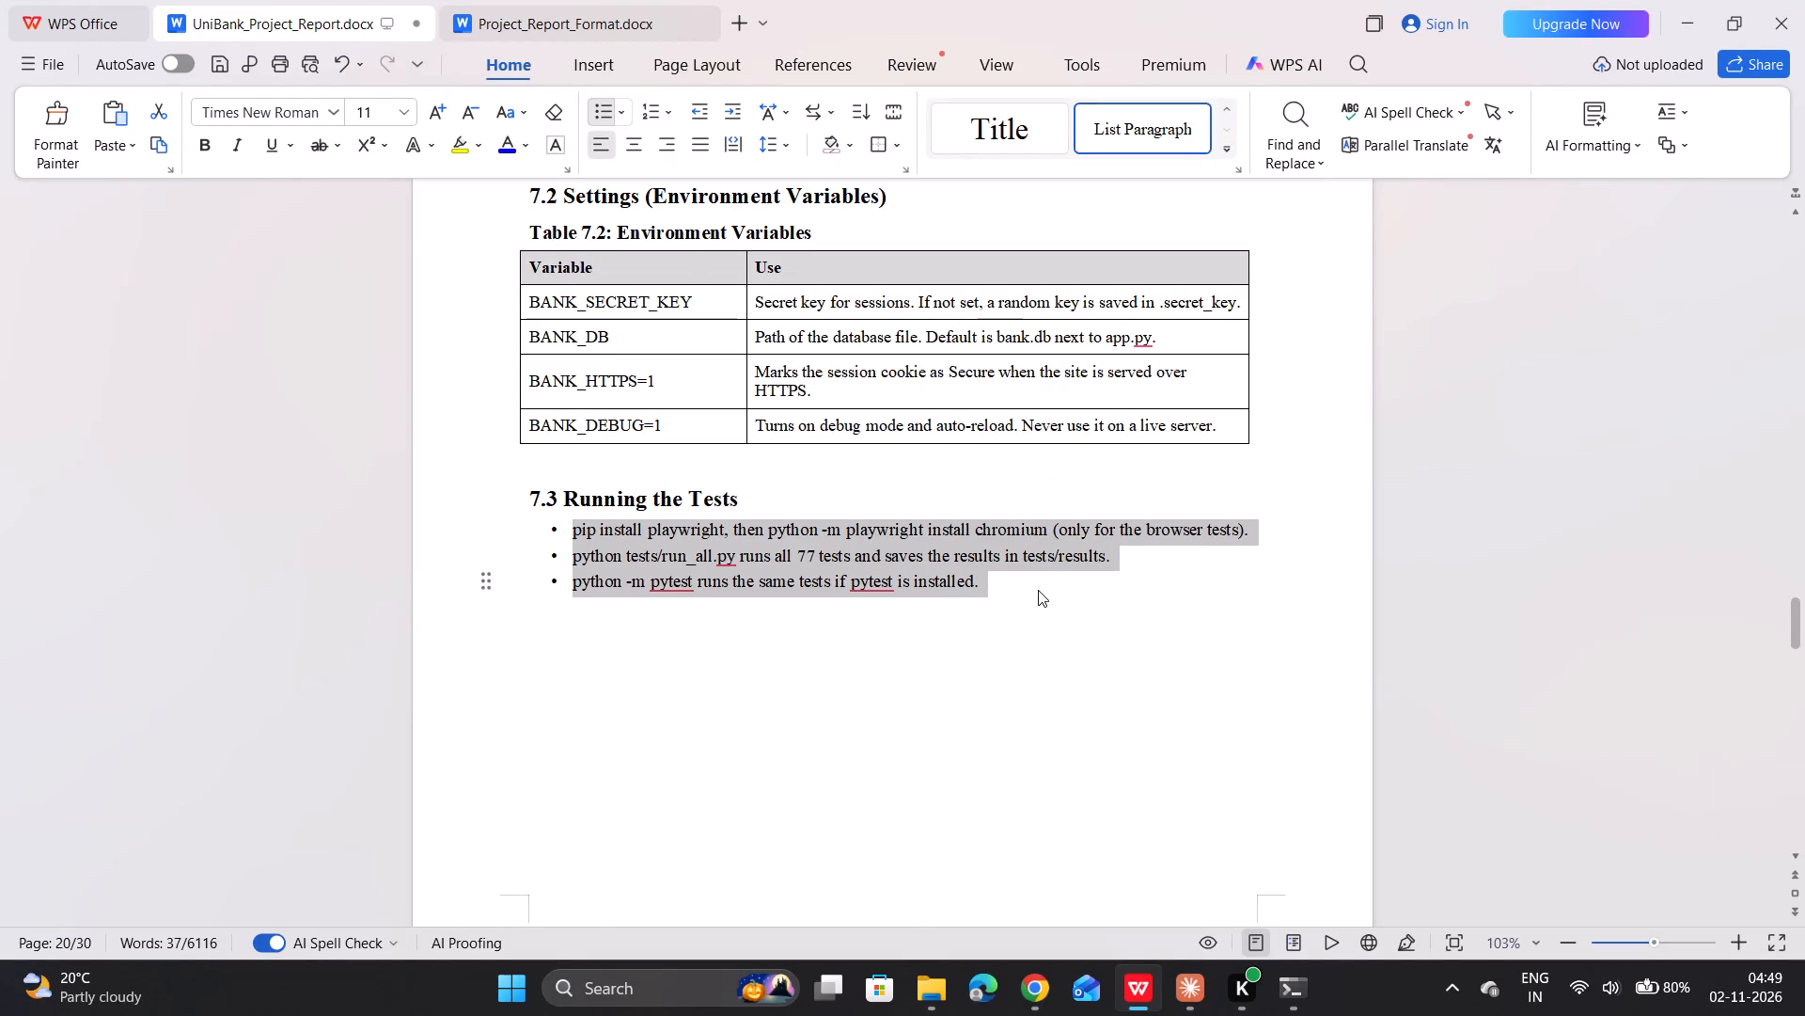
Set the introductory paragraph under "8. Project Results" to font size 11 and 1.0 line spacing.
scroll(1038, 590, "down", 6)
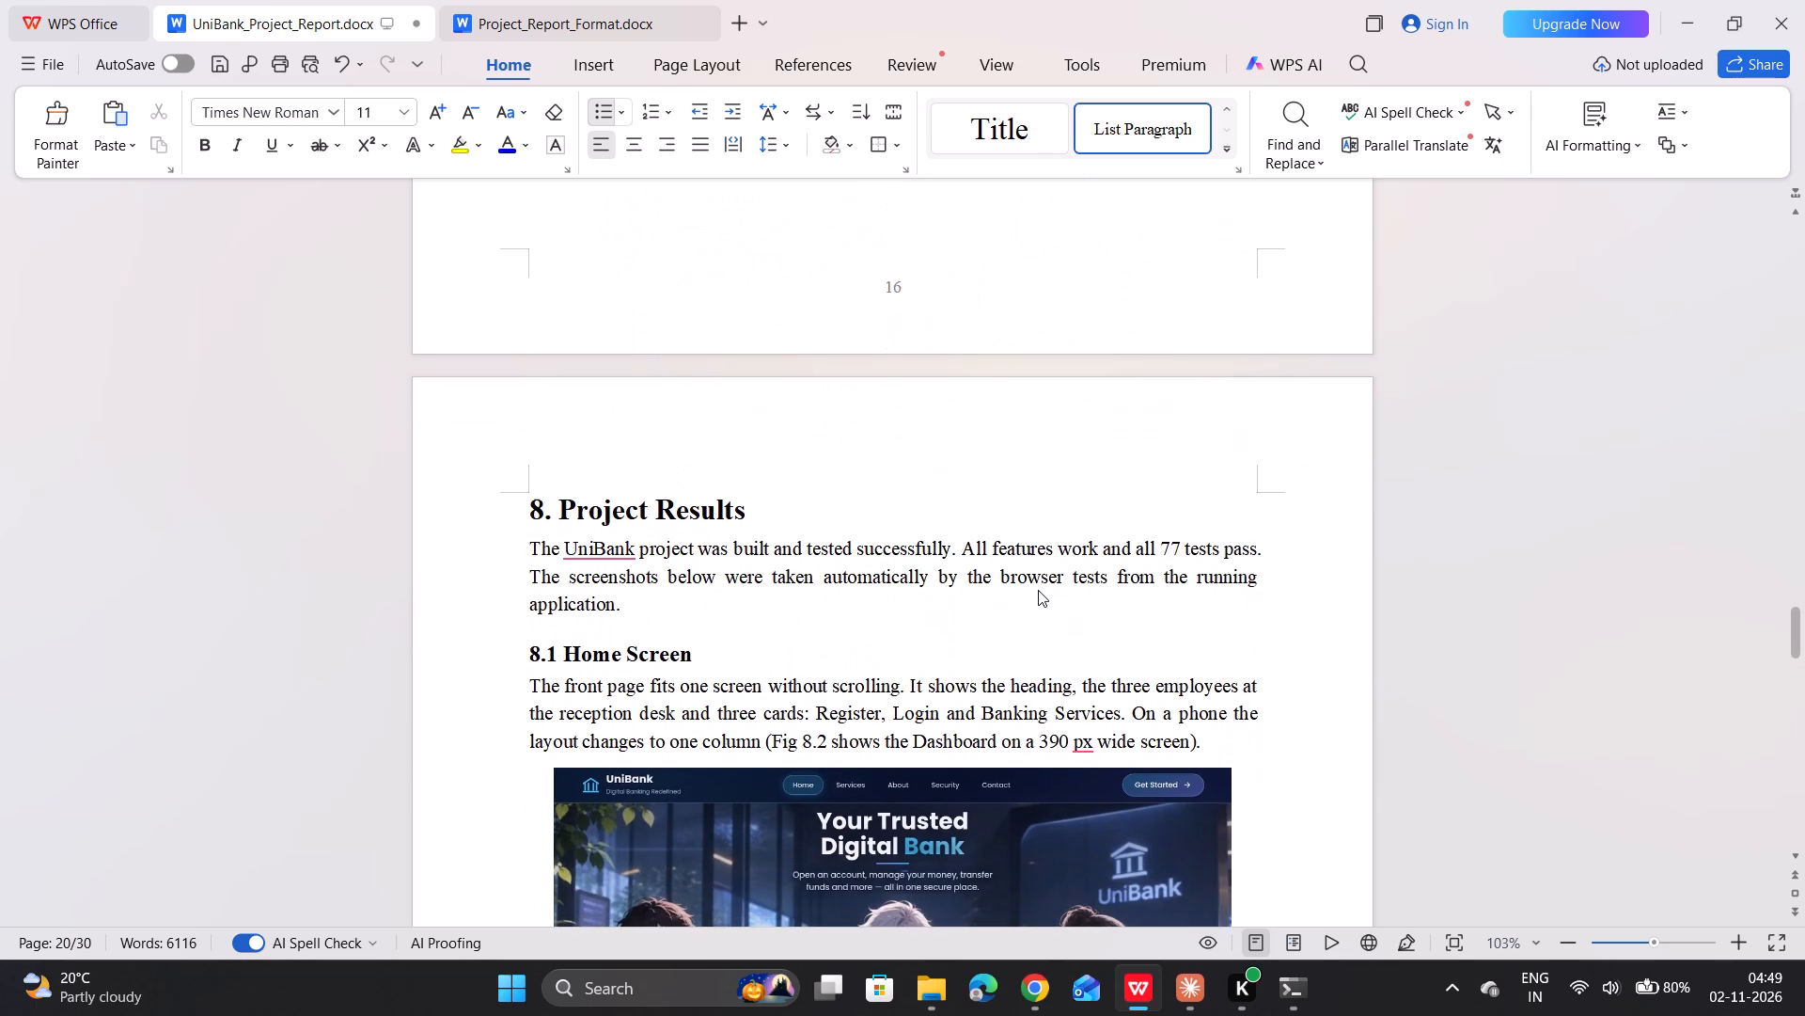
left_click_drag(525, 547, 546, 551)
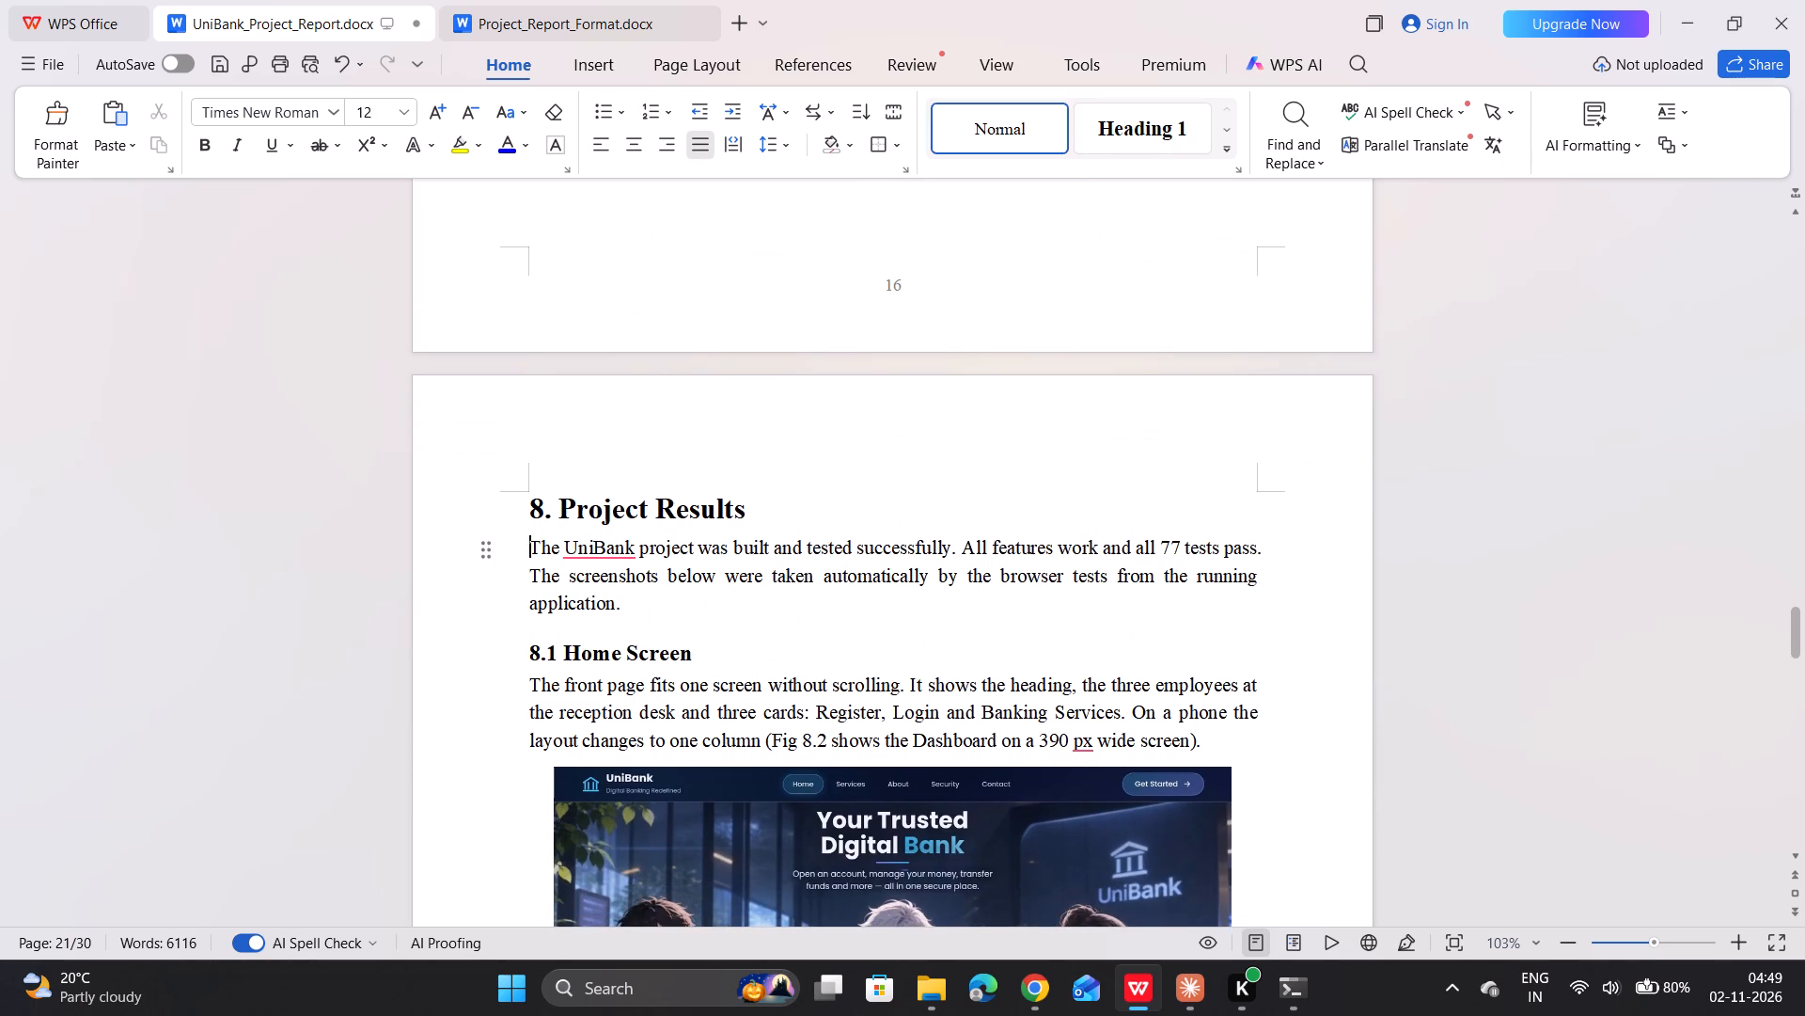
left_click_drag(546, 551, 629, 602)
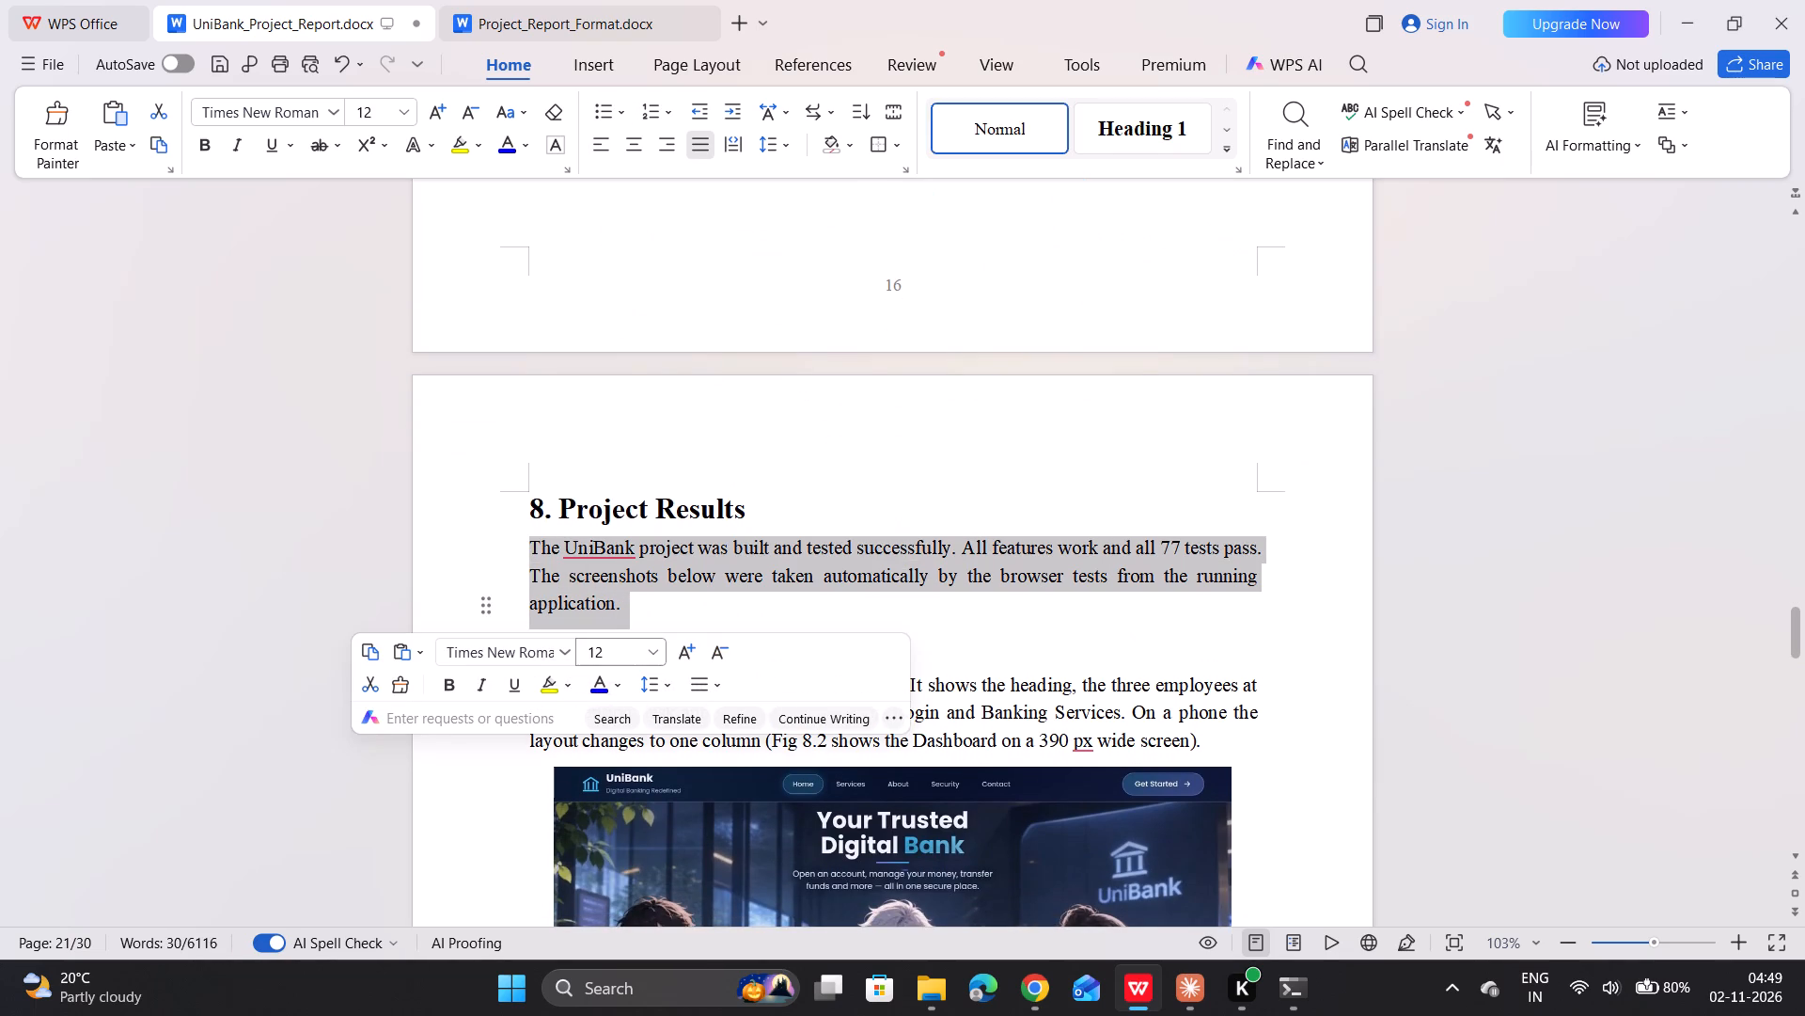
left_click(631, 640)
type("11")
key("Return")
left_click(666, 686)
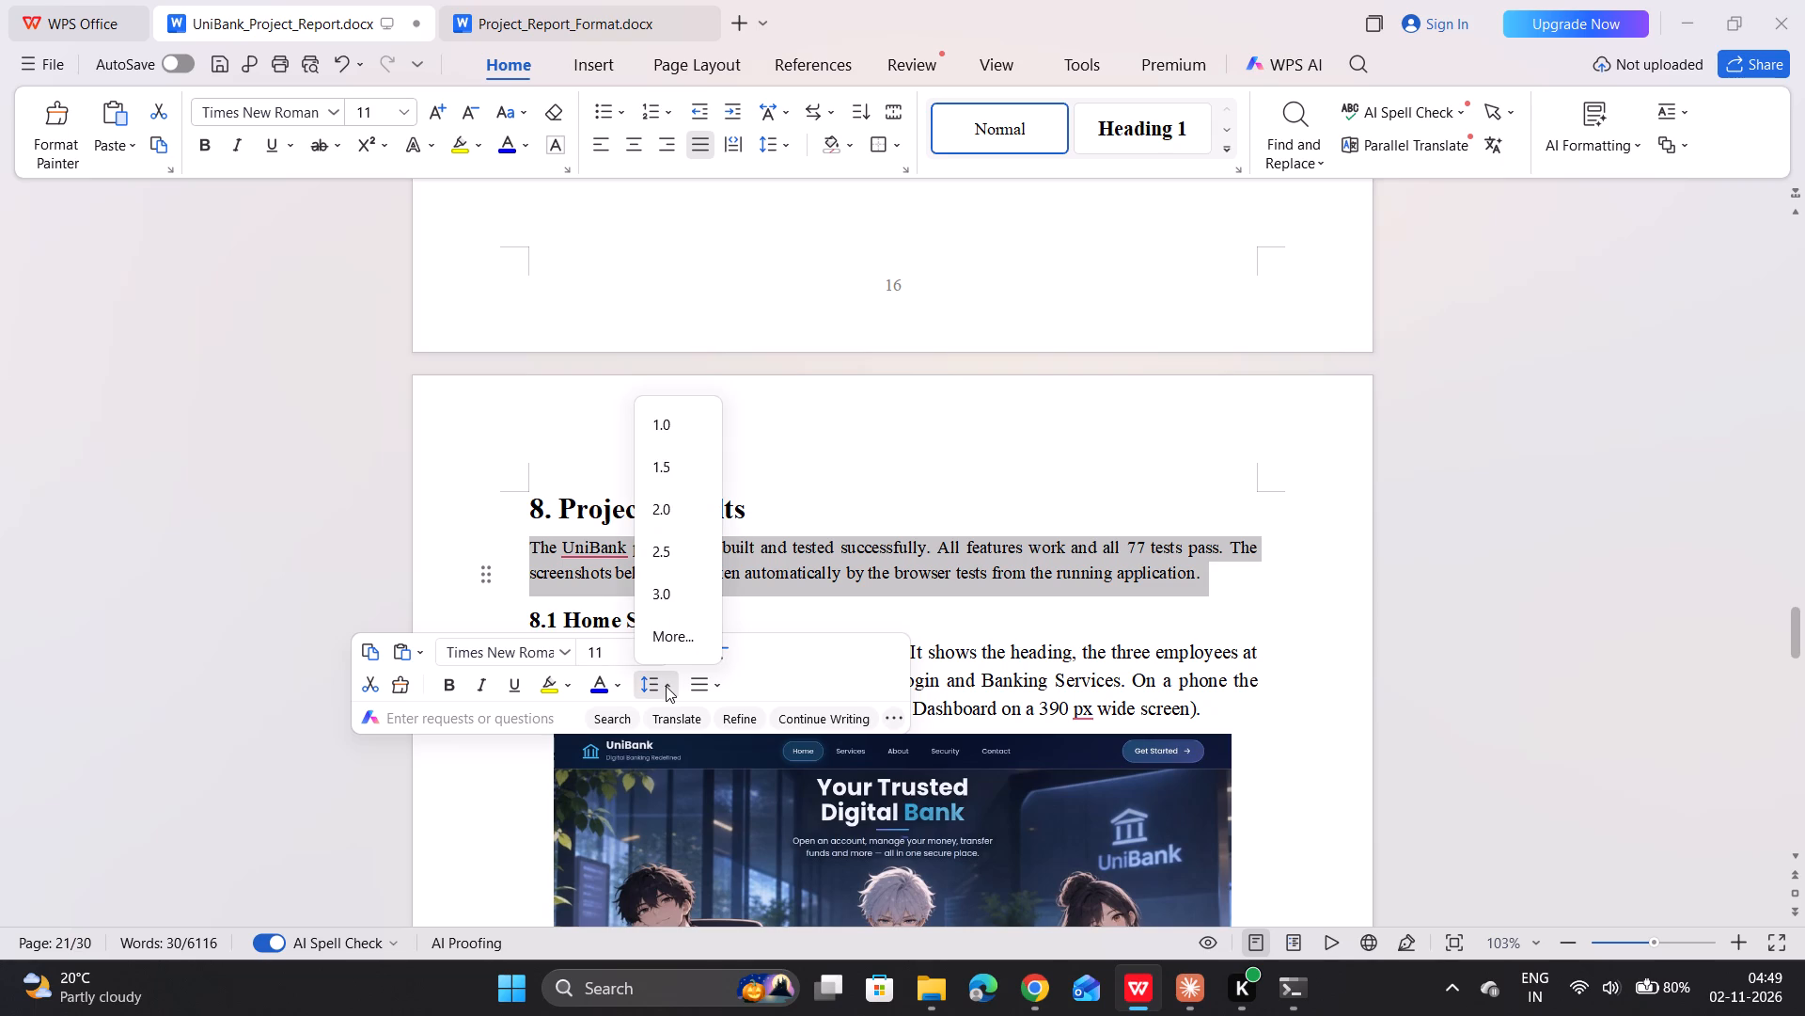
left_click(685, 436)
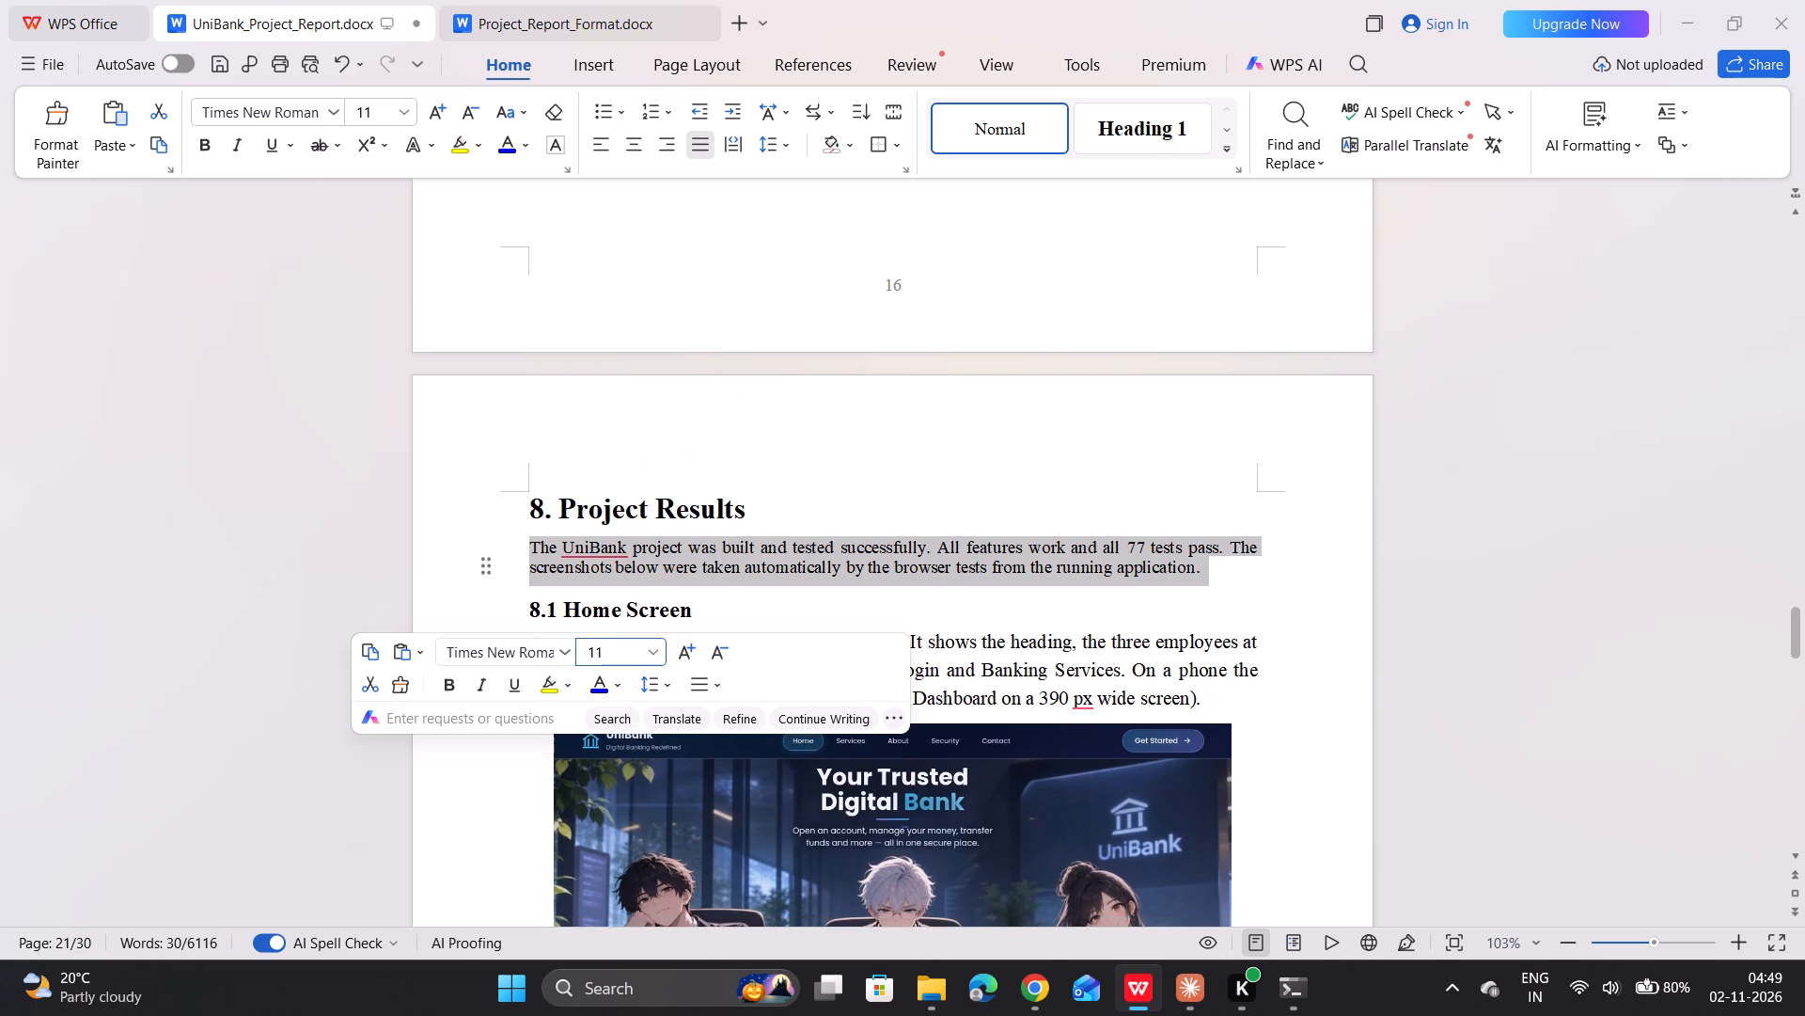
left_click(814, 455)
Set the paragraph under "8.1 Home Screen" to font size 11 and 1.0 line spacing.
scroll(814, 455, "down", 2)
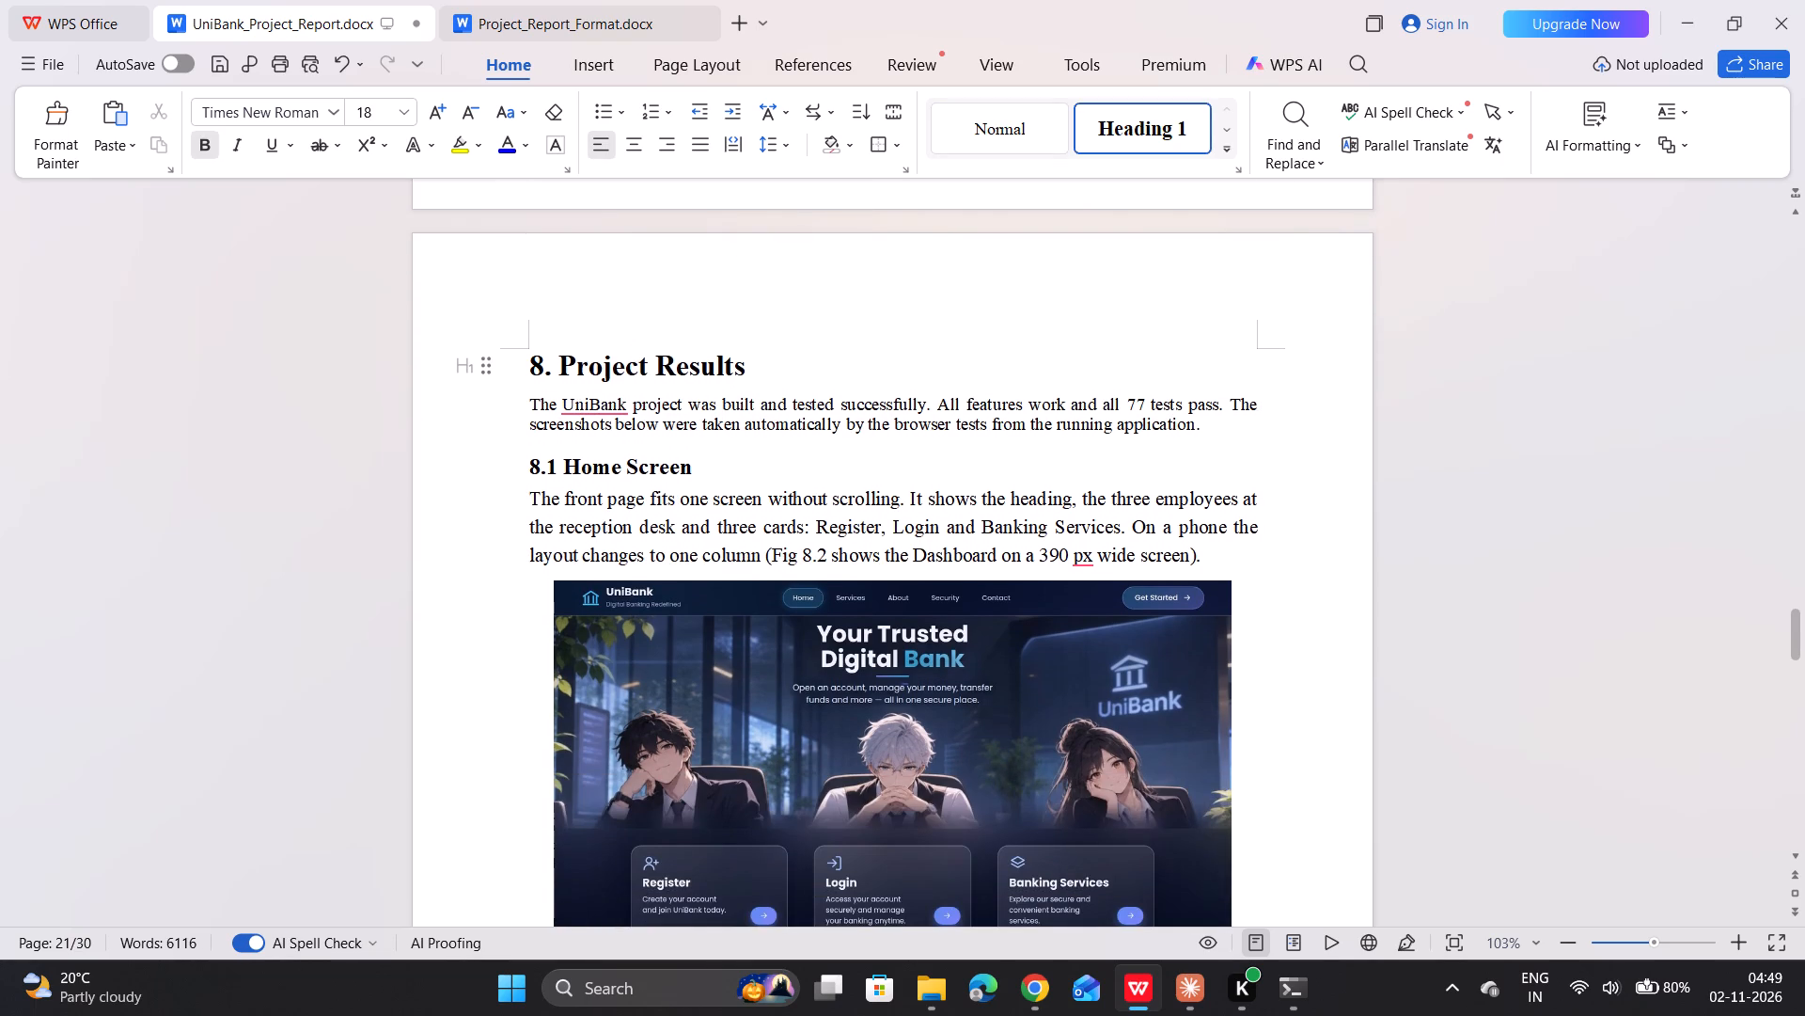
left_click_drag(527, 497, 1249, 548)
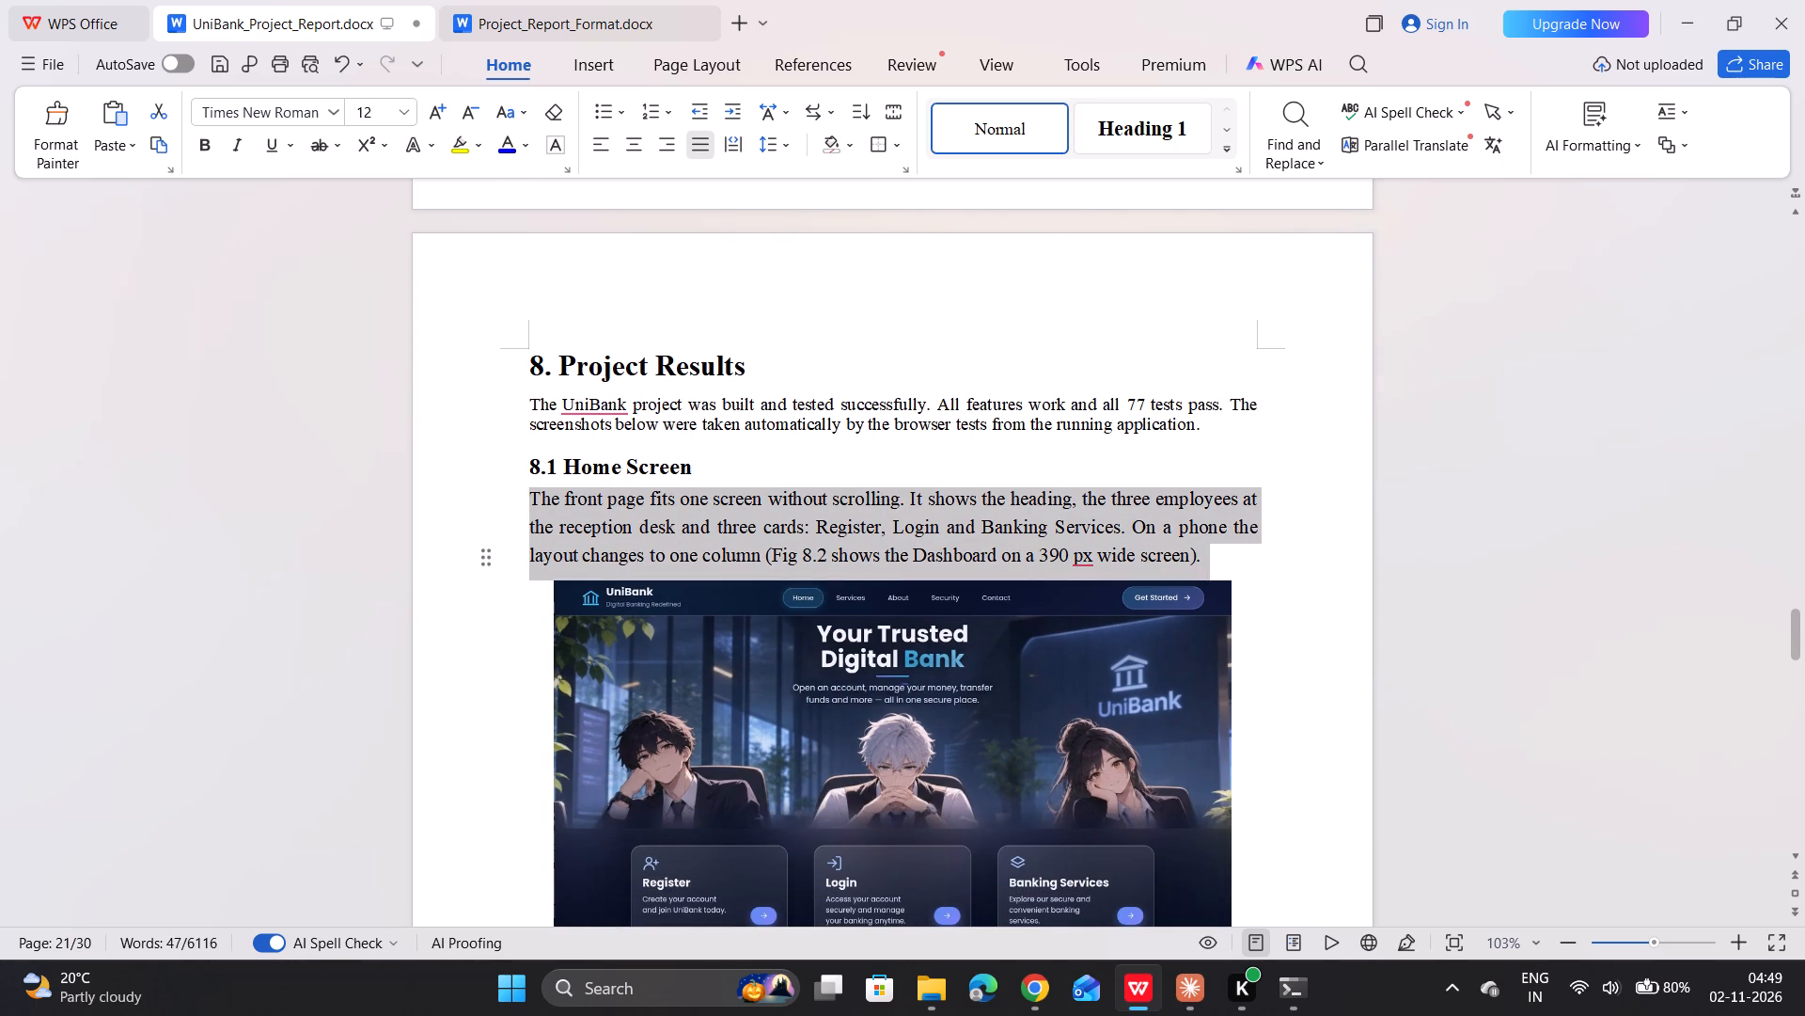
left_click_drag(1249, 548, 1262, 548)
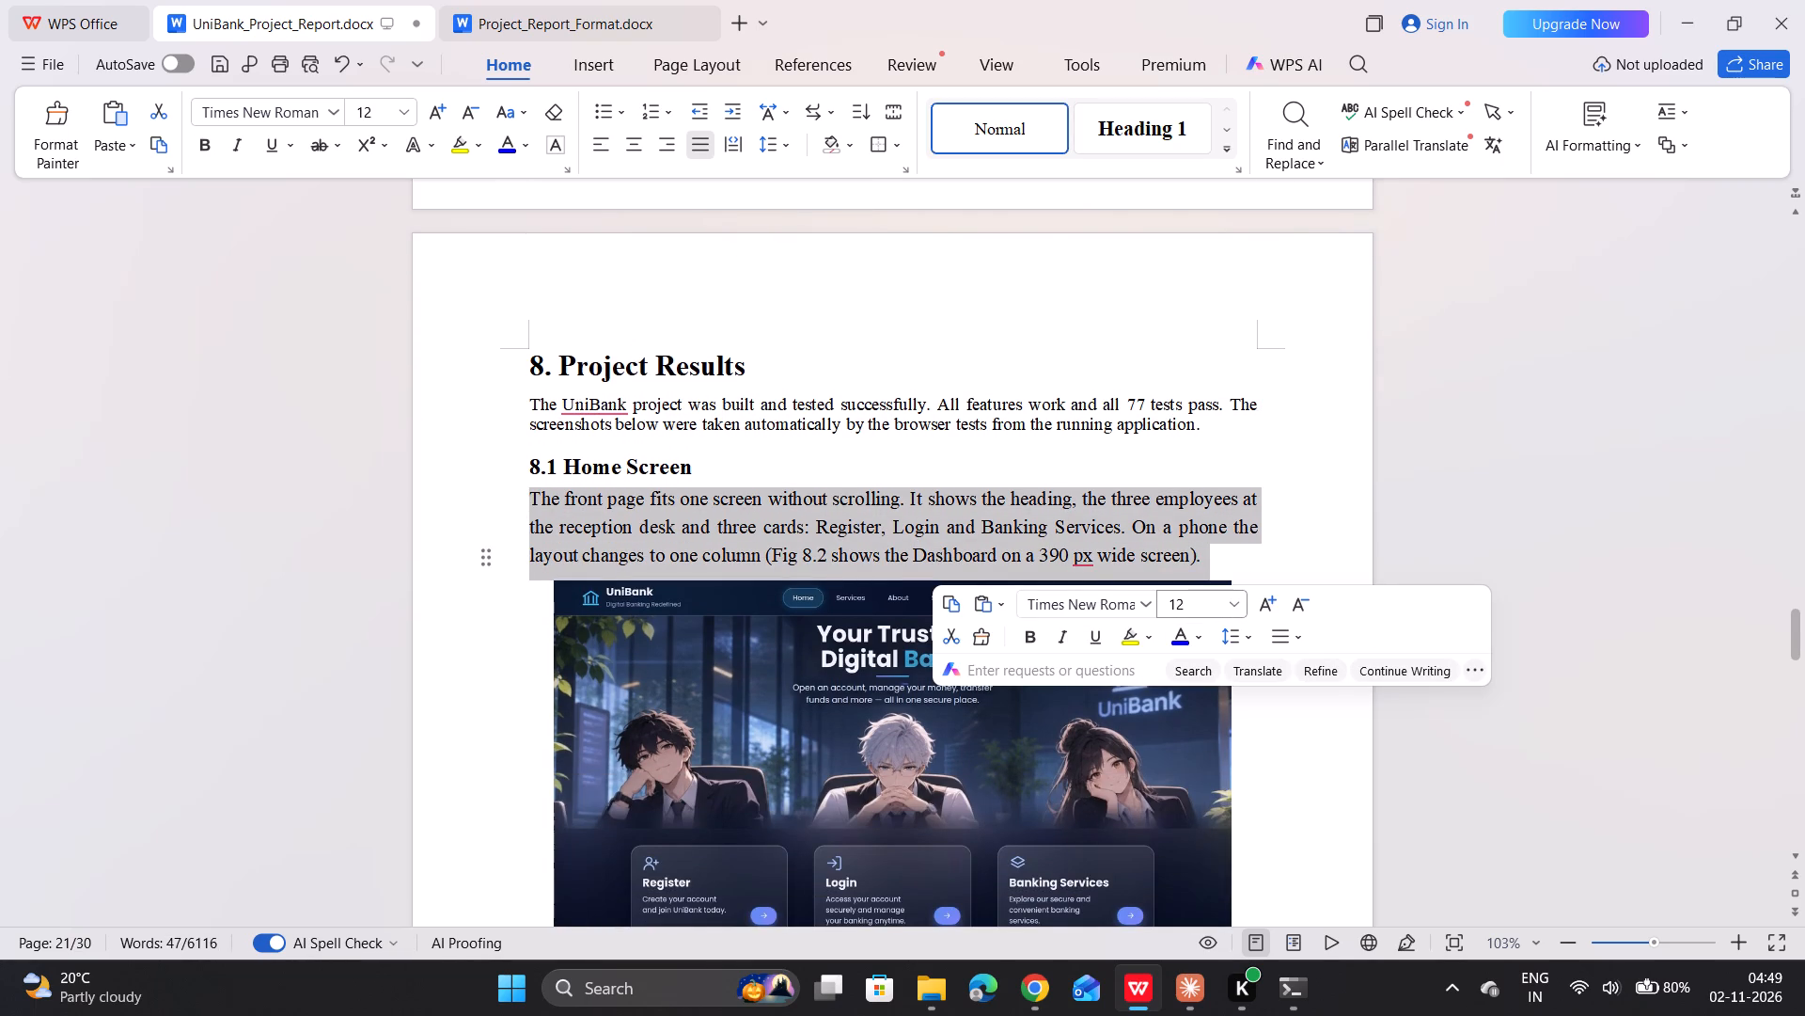
left_click(1193, 604)
type("11")
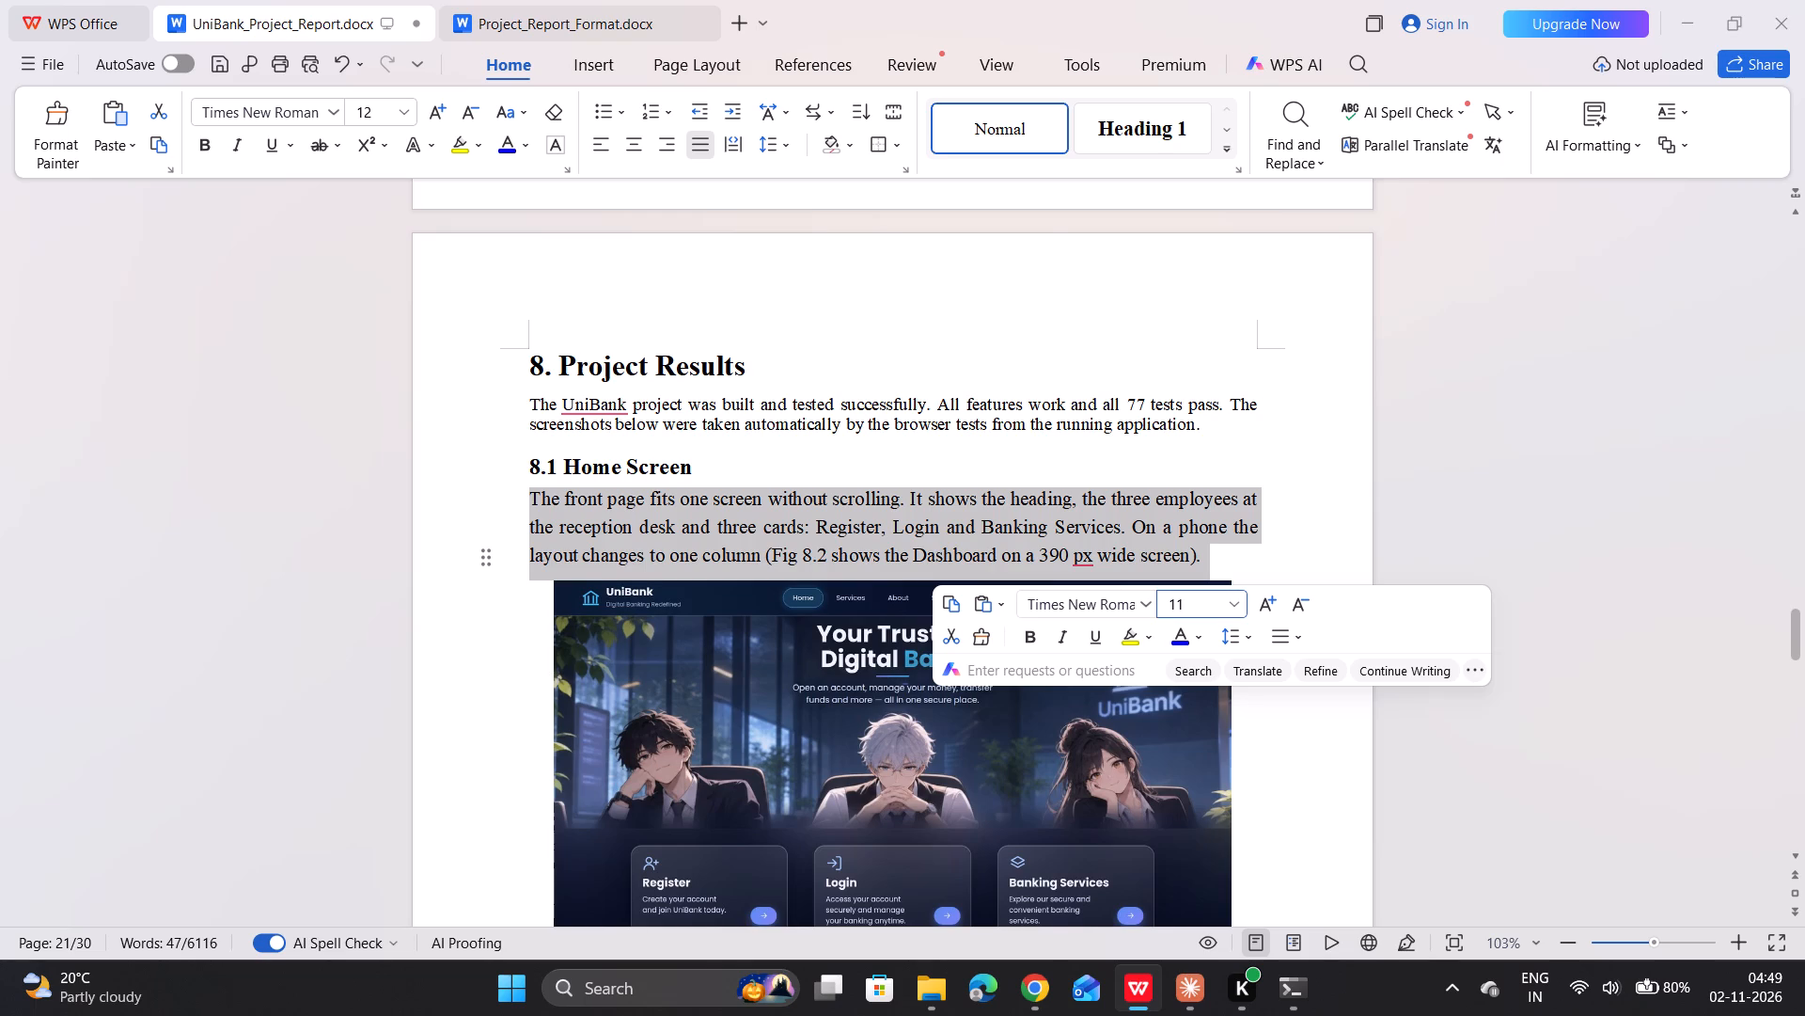
key("Return")
left_click(1243, 636)
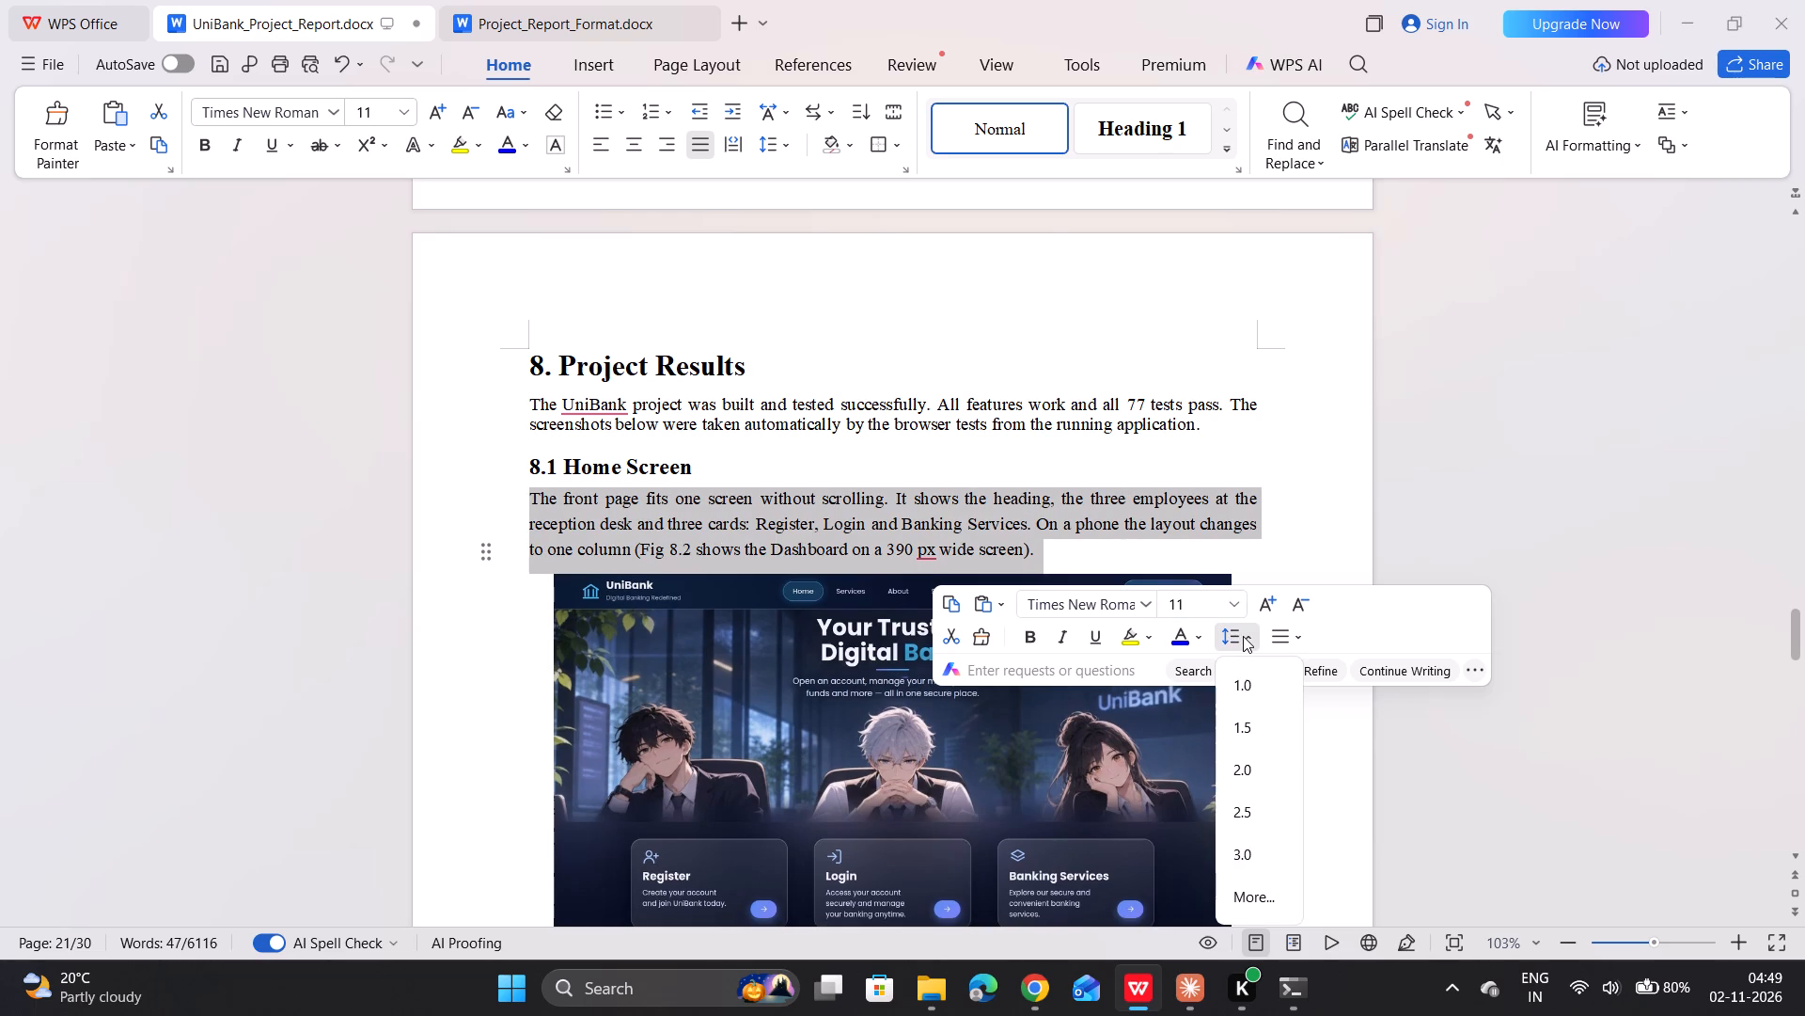
left_click(1244, 685)
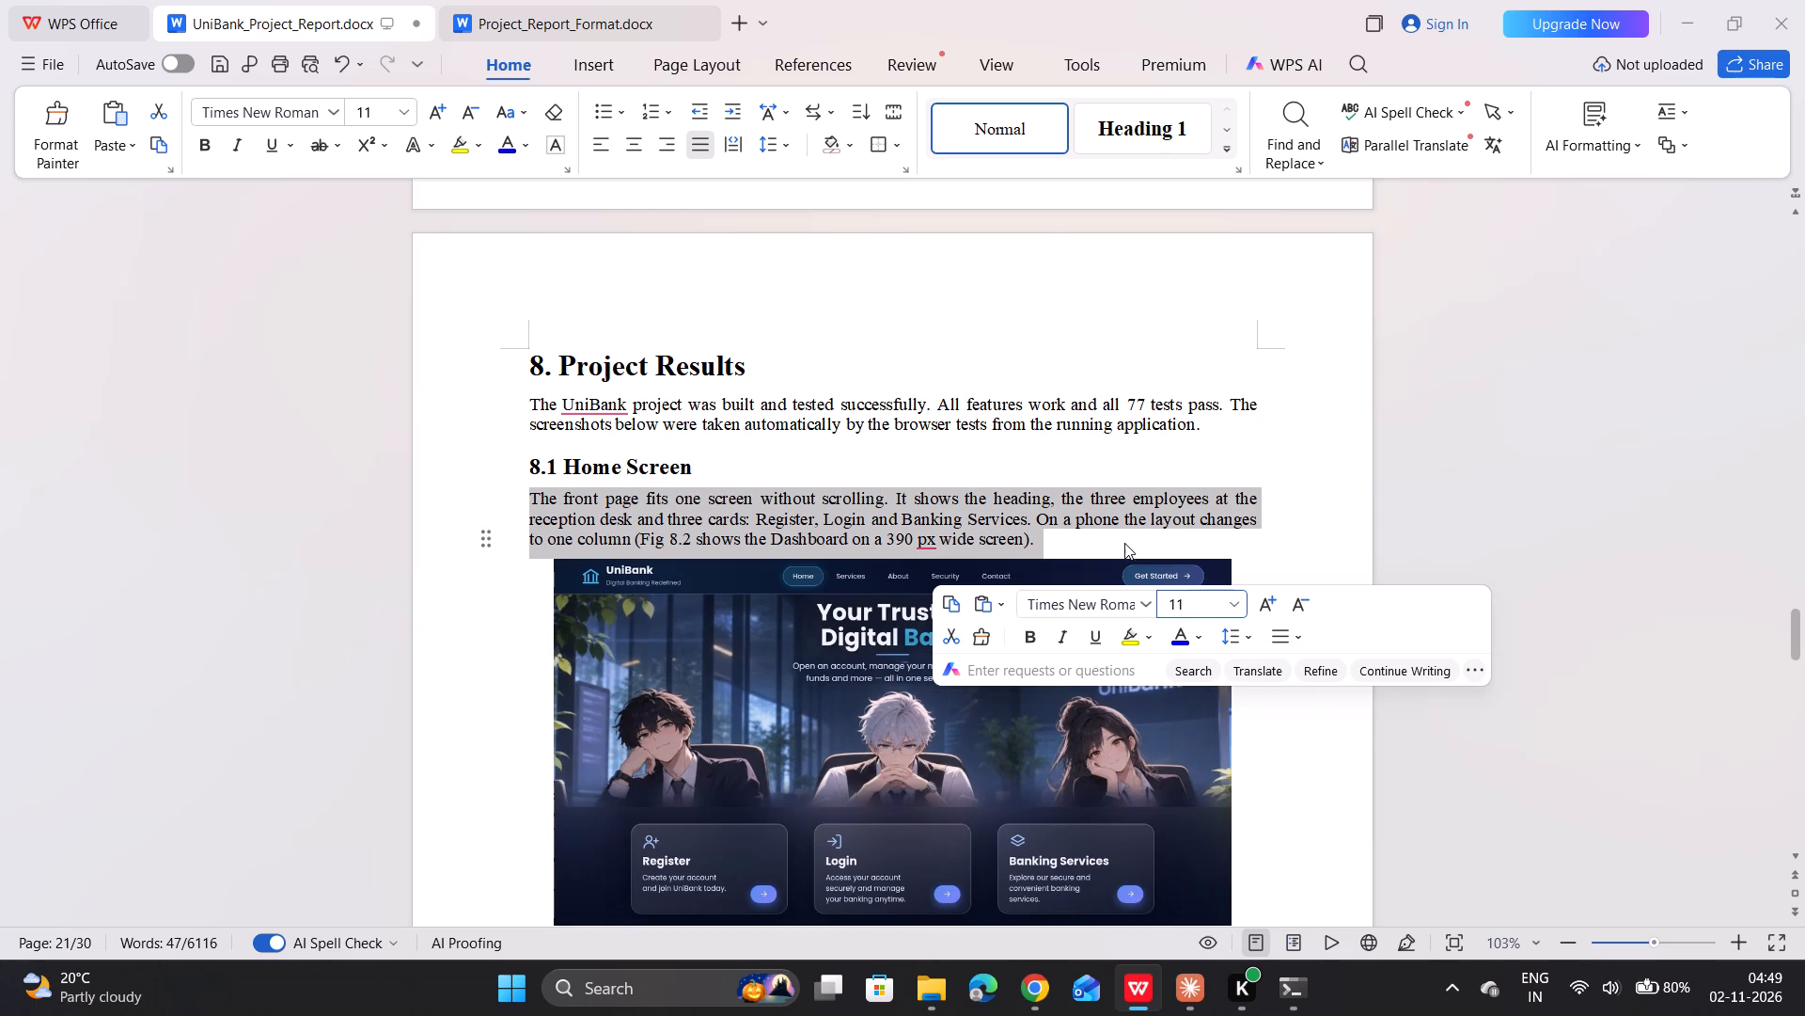
Delete "on a 390 px wide screen" and the closing period from the 8.1 Home Screen paragraph, leaving "(Fig 8.2 shows the Dashboard)".
left_click(1123, 540)
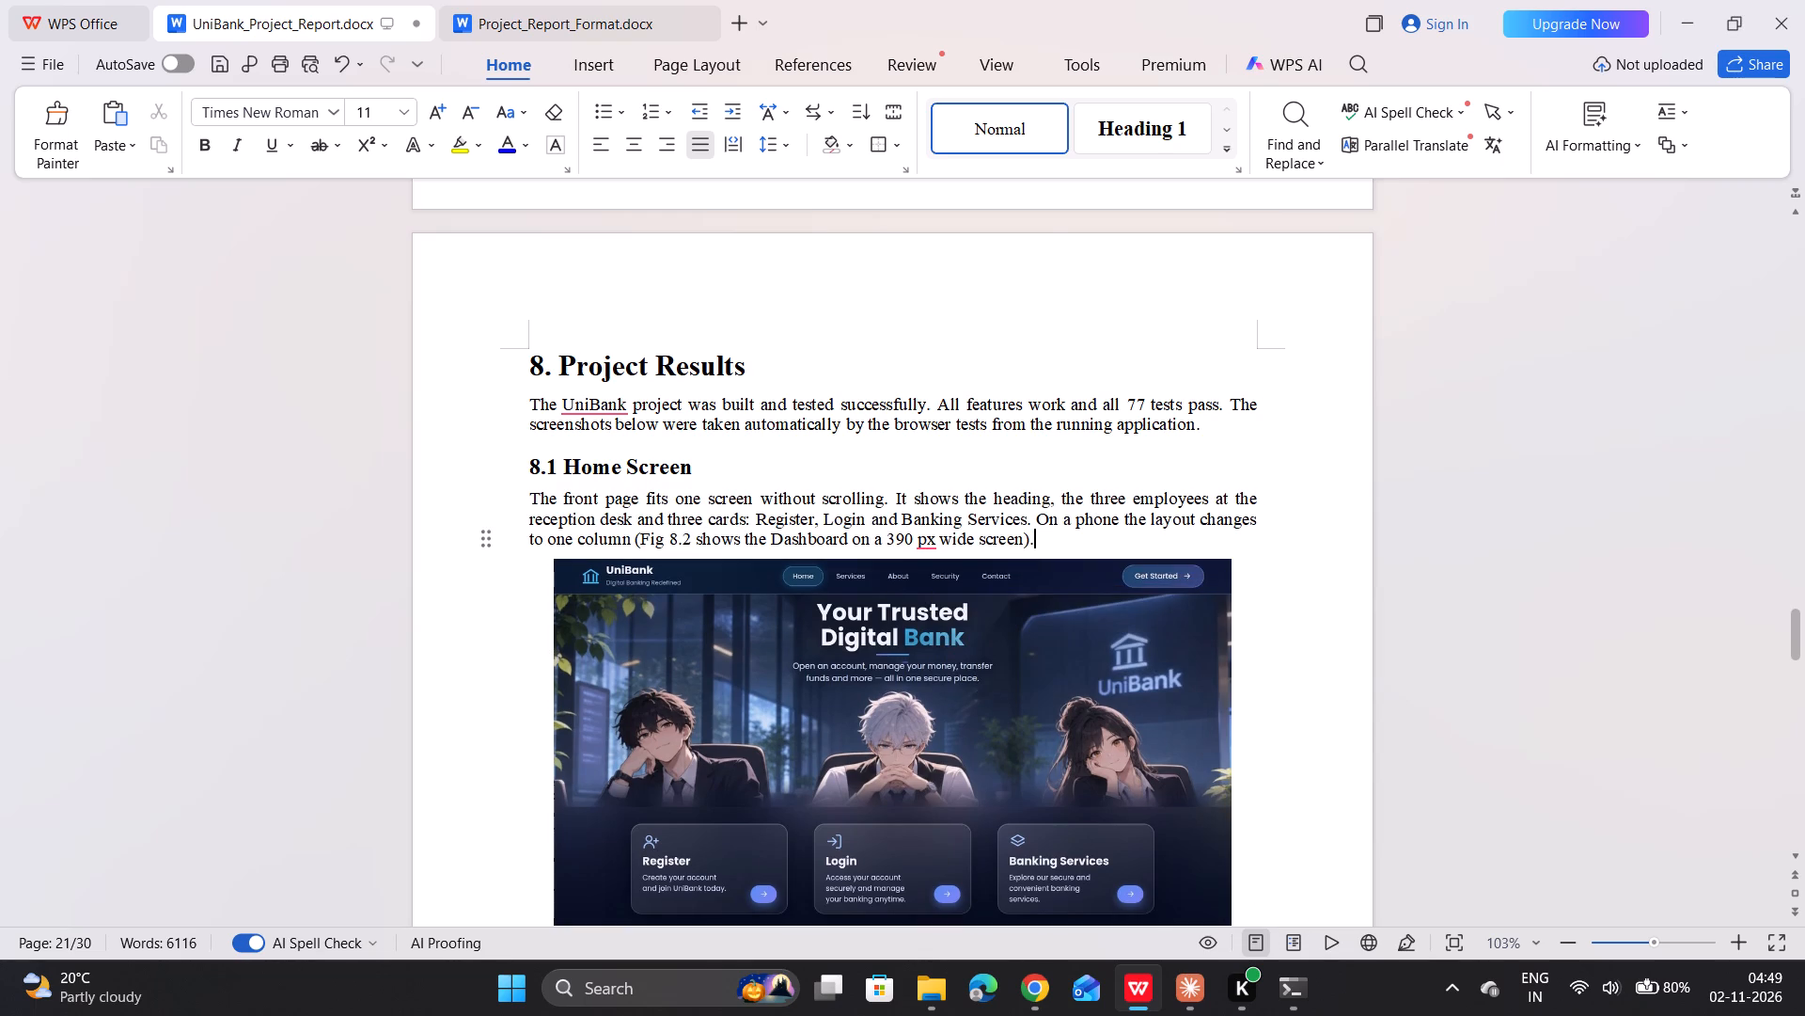
key("BackSpace")
key("Left")
key("BackSpace")
key("BackSpace")
key("BackSpace")
key("BackSpace")
key("BackSpace")
key("BackSpace")
key("BackSpace")
key("BackSpace")
key("BackSpace")
key("BackSpace")
key("BackSpace")
key("BackSpace")
key("BackSpace")
key("BackSpace")
key("BackSpace")
key("BackSpace")
key("BackSpace")
key("BackSpace")
key("BackSpace")
key("BackSpace")
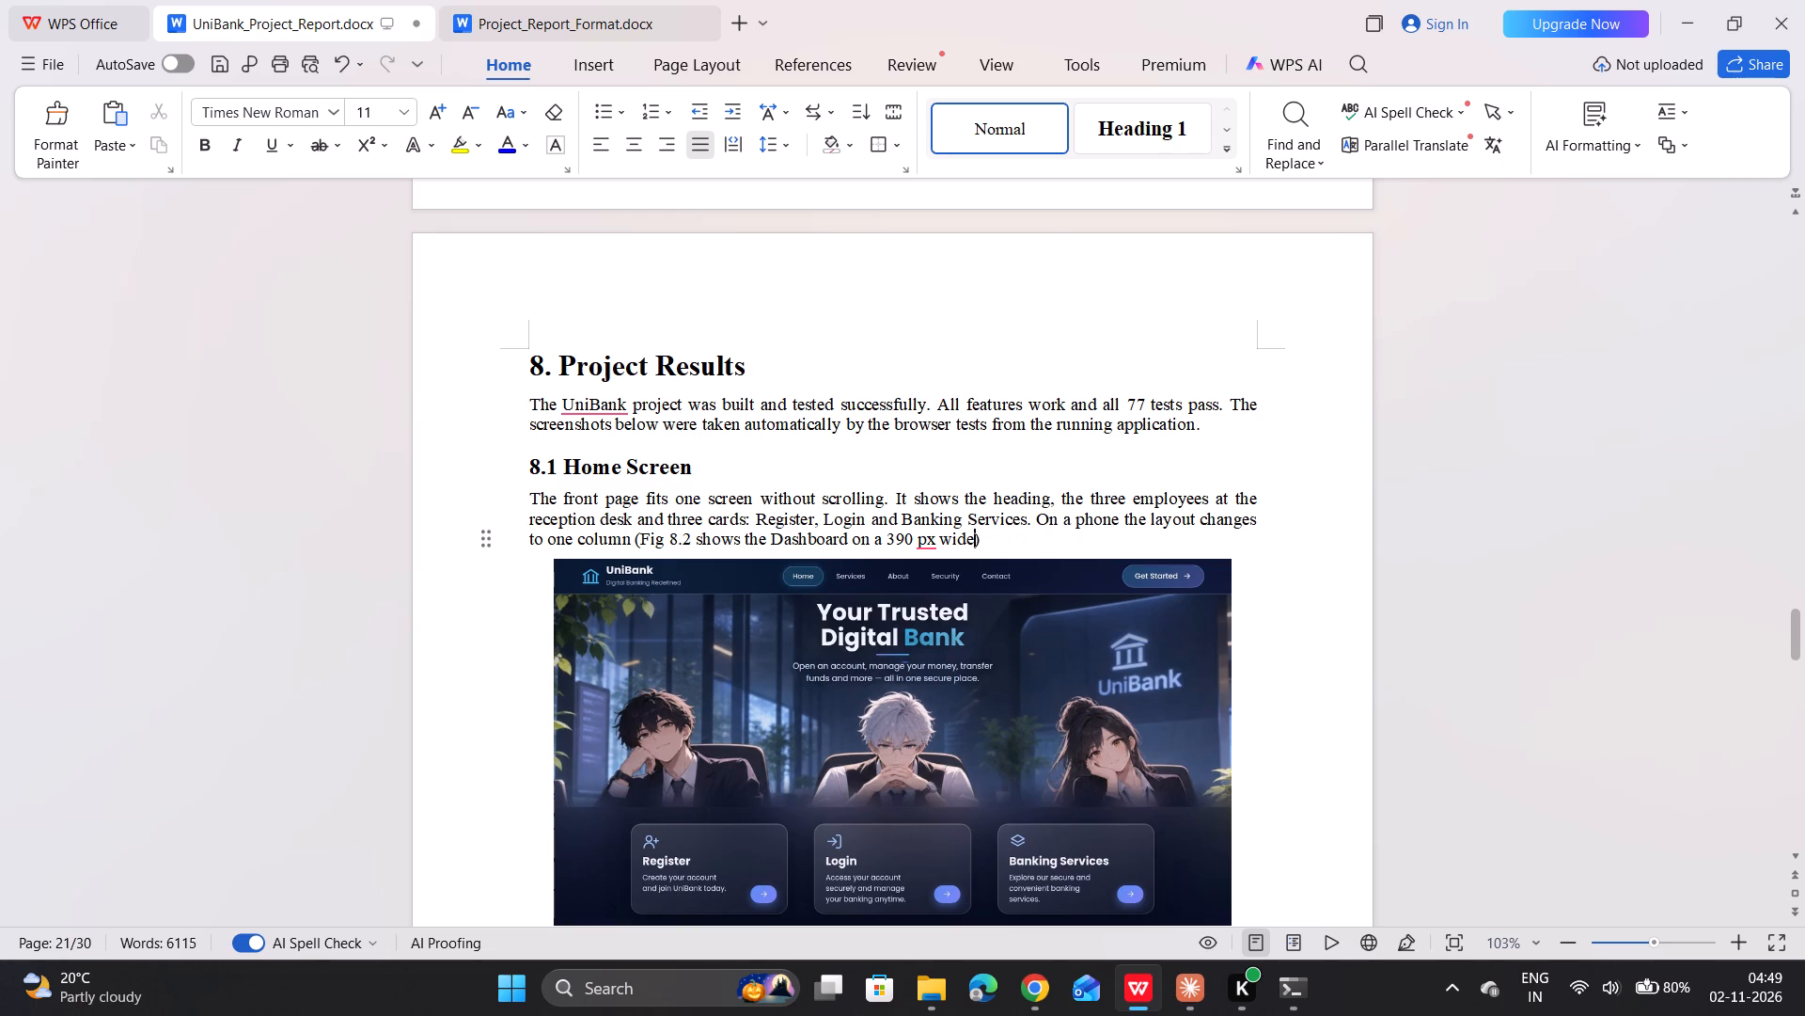
key("BackSpace")
key("BackSpace")
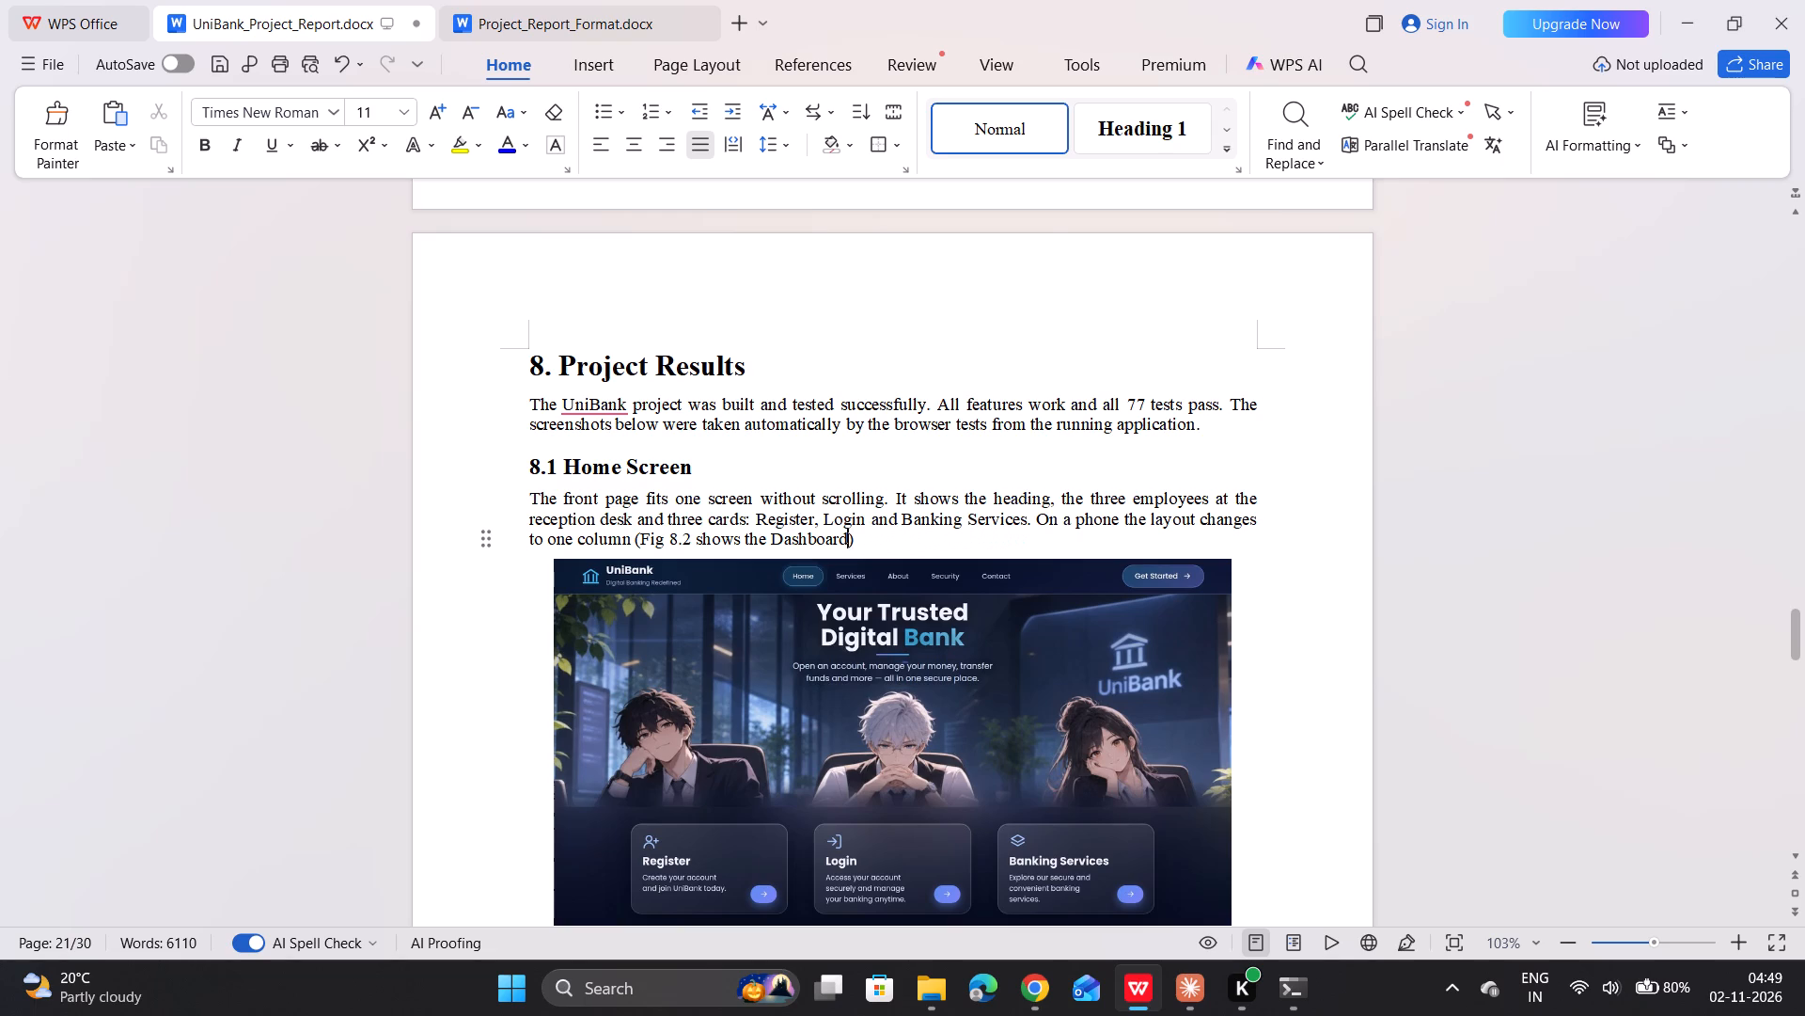
Delete the entire caption "Fig 8.2: Dashboard on a Phone (390 px wide)" beneath the phone screenshot.
scroll(1079, 544, "down", 6)
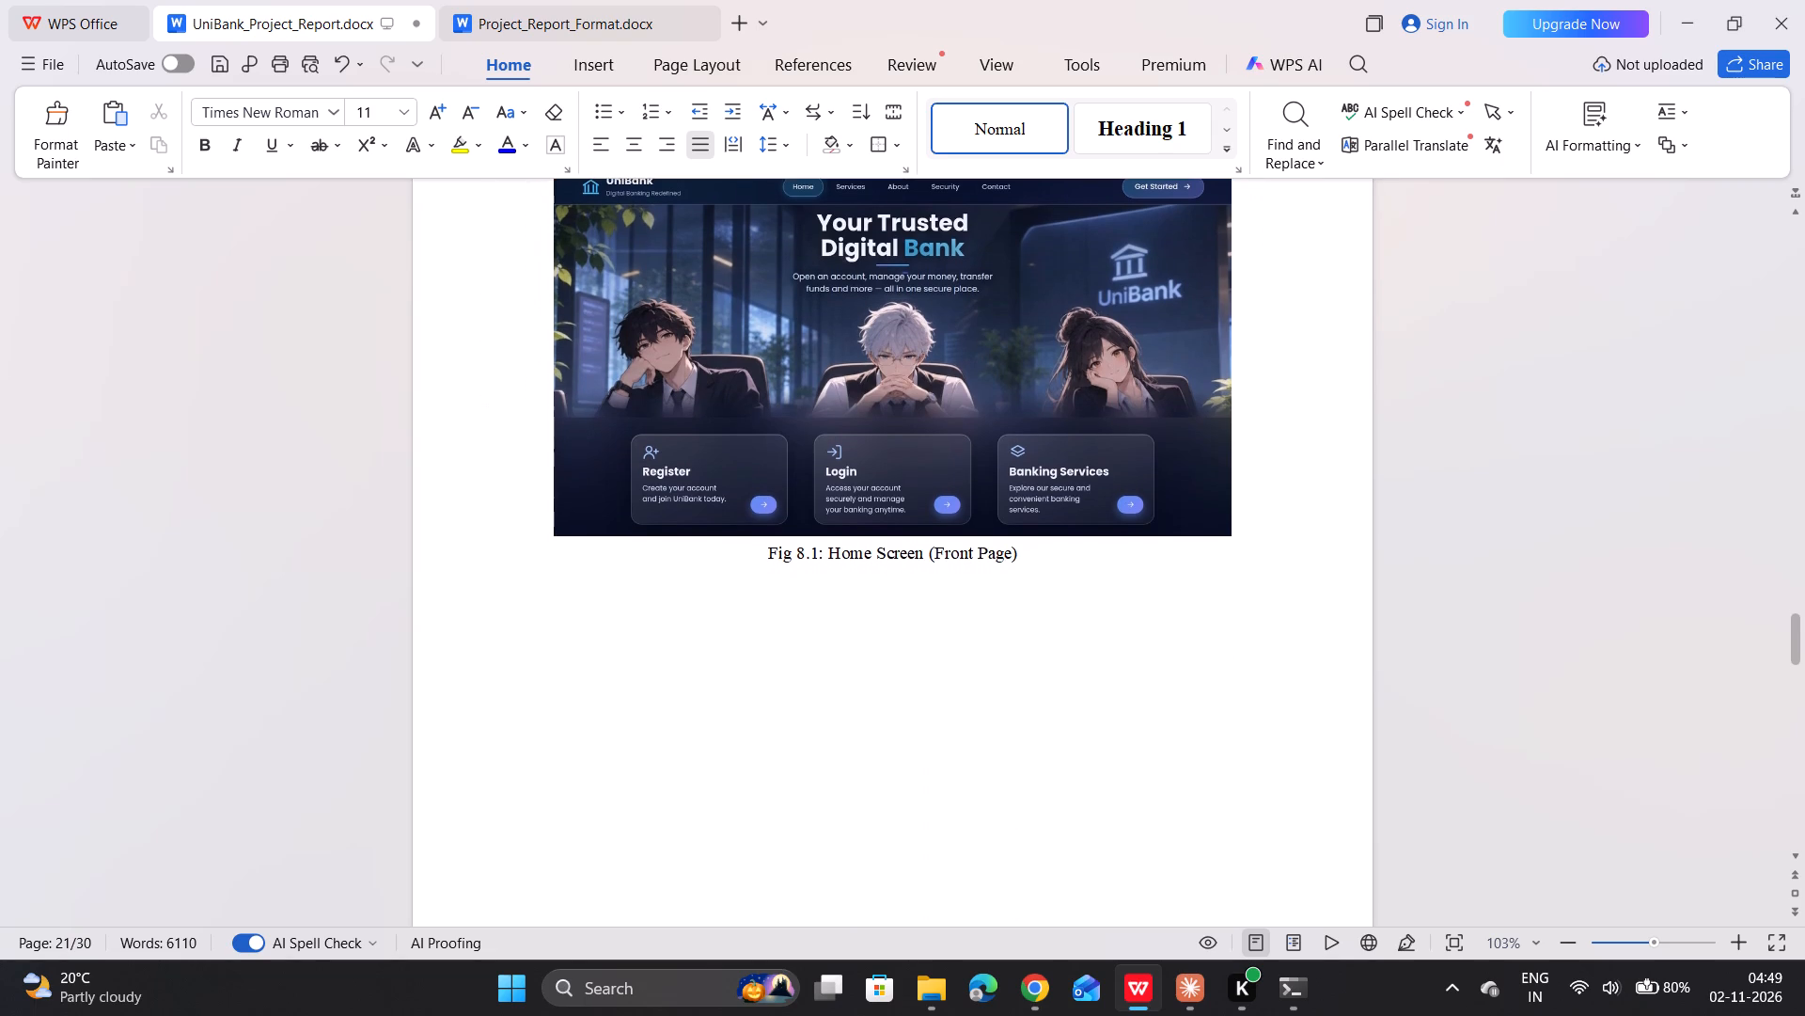
scroll(1079, 544, "down", 7)
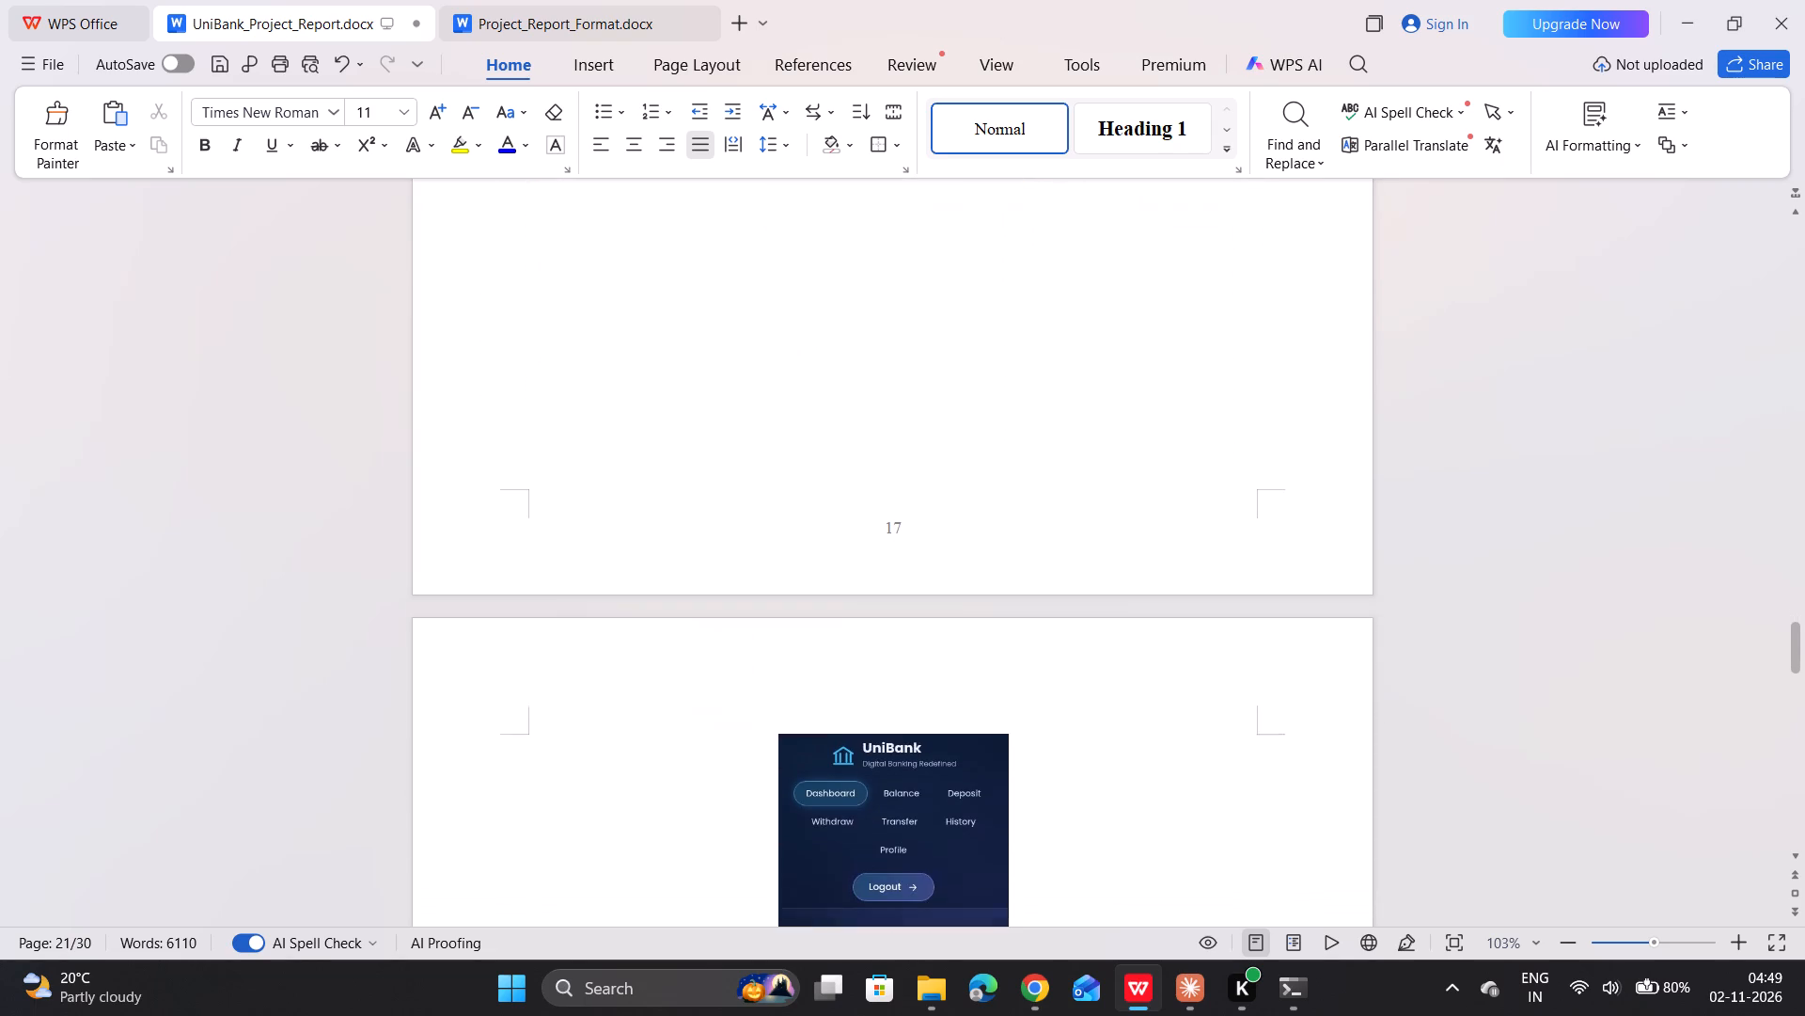
scroll(1079, 544, "down", 7)
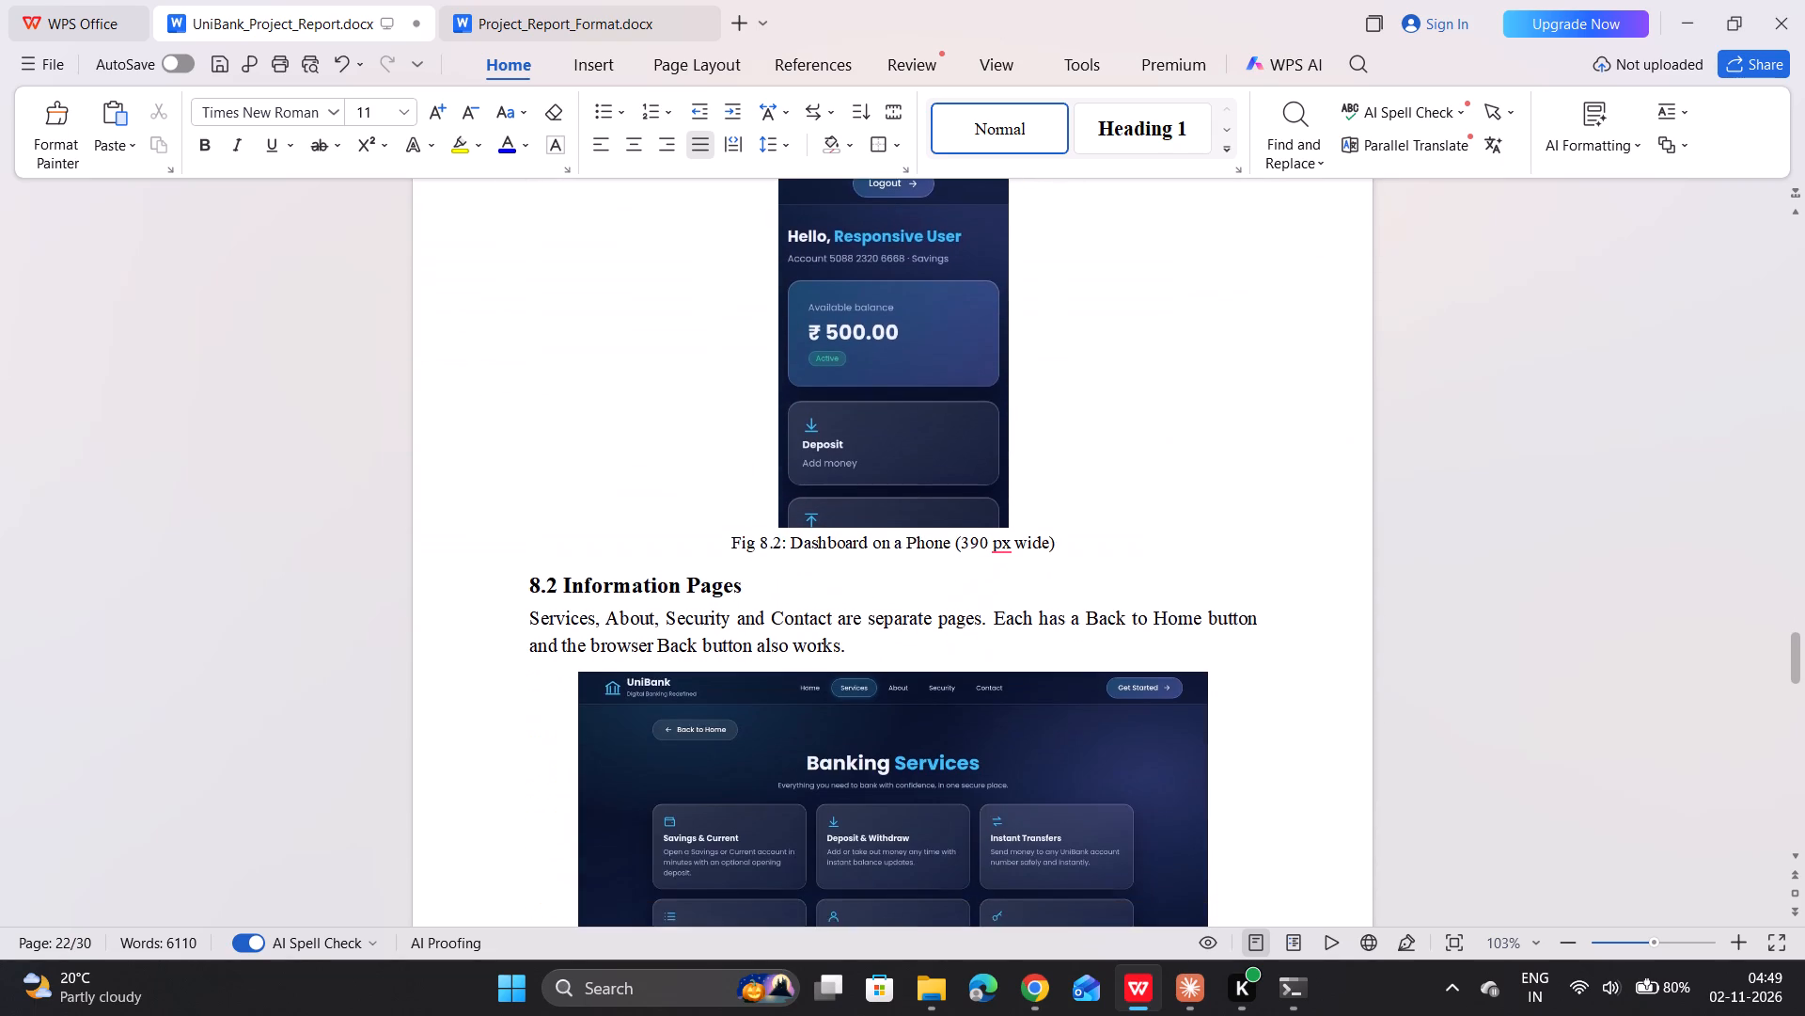
scroll(1079, 544, "down", 2)
left_click(1049, 454)
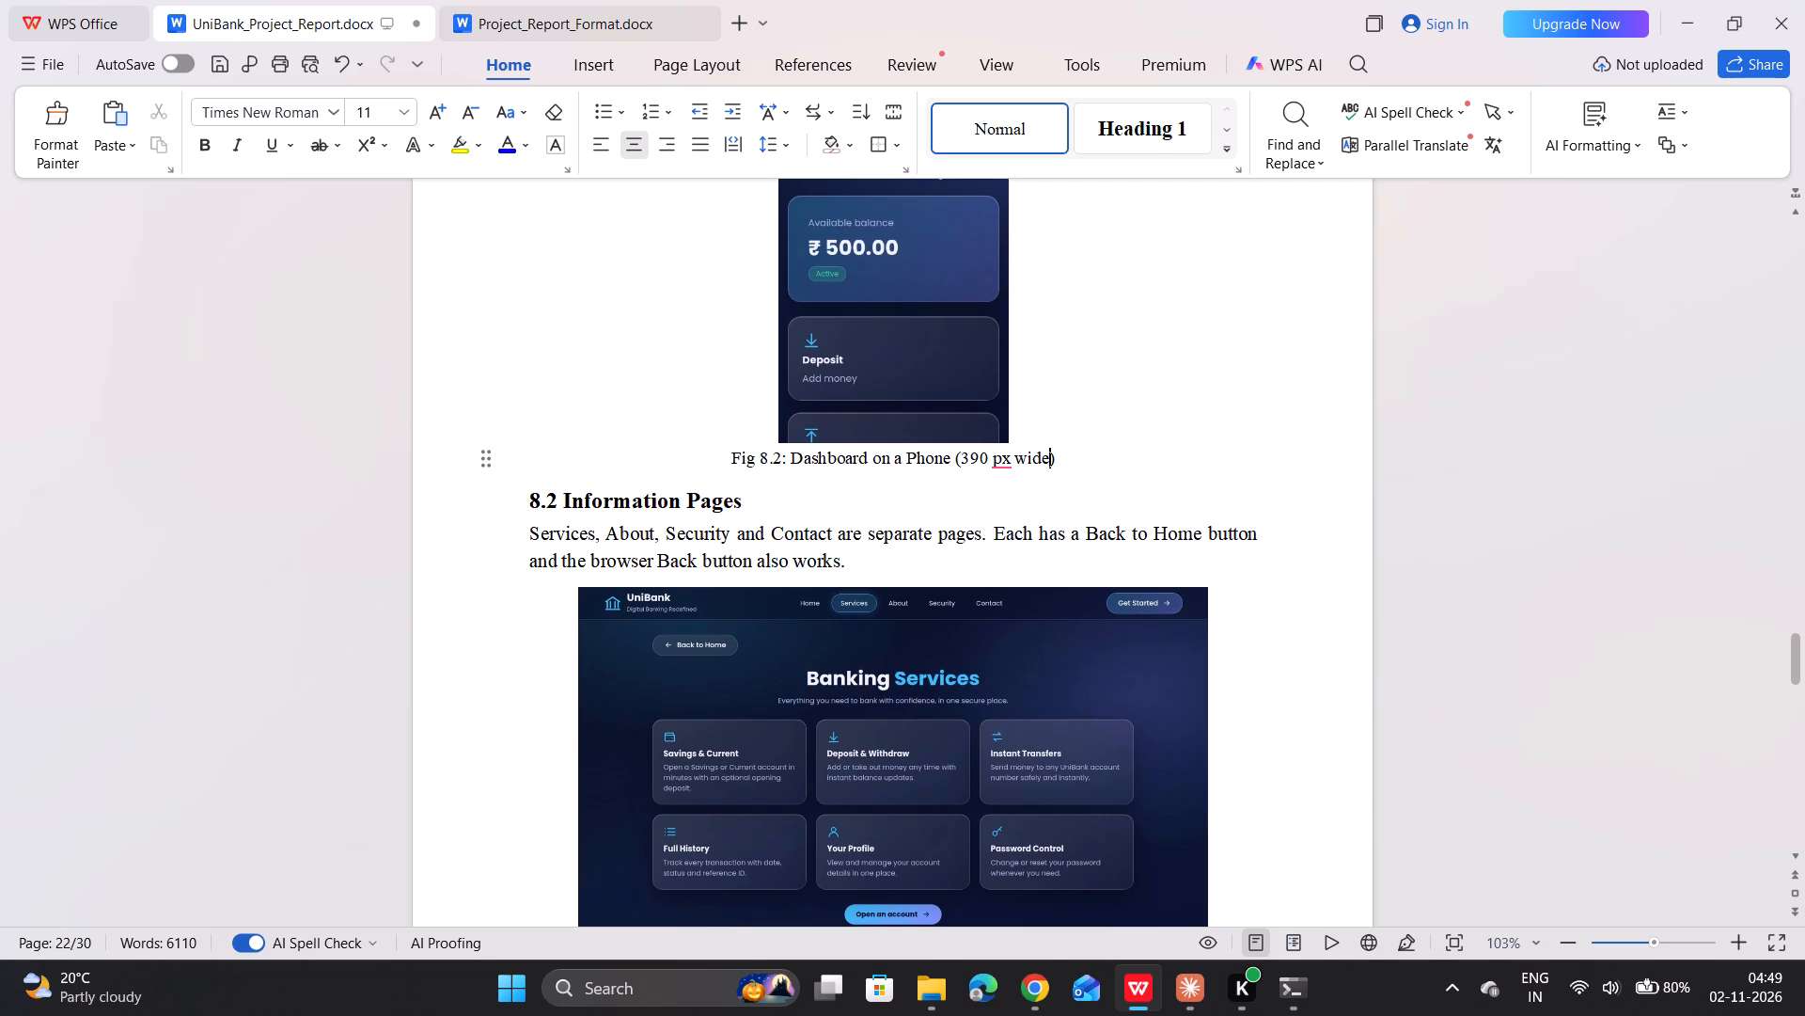
key("BackSpace")
key("BackSpace")
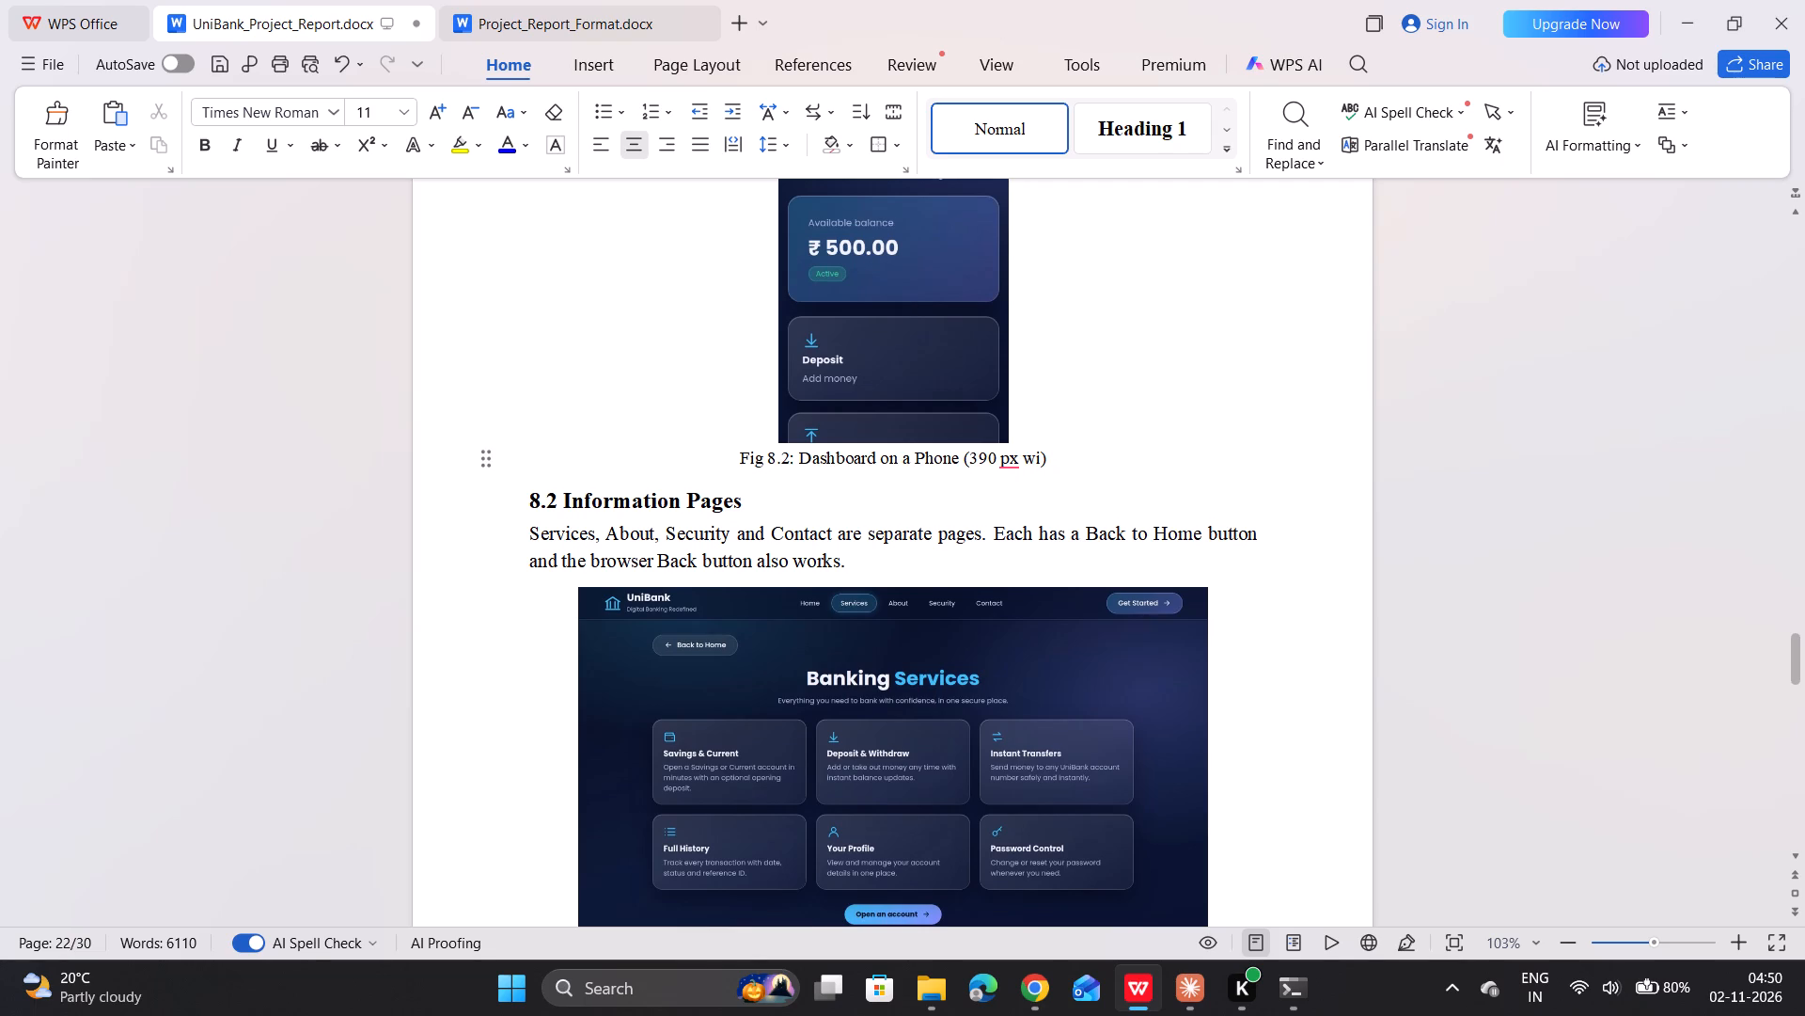
key("Right")
key("BackSpace")
key("BackSpace")
key("BackSpace")
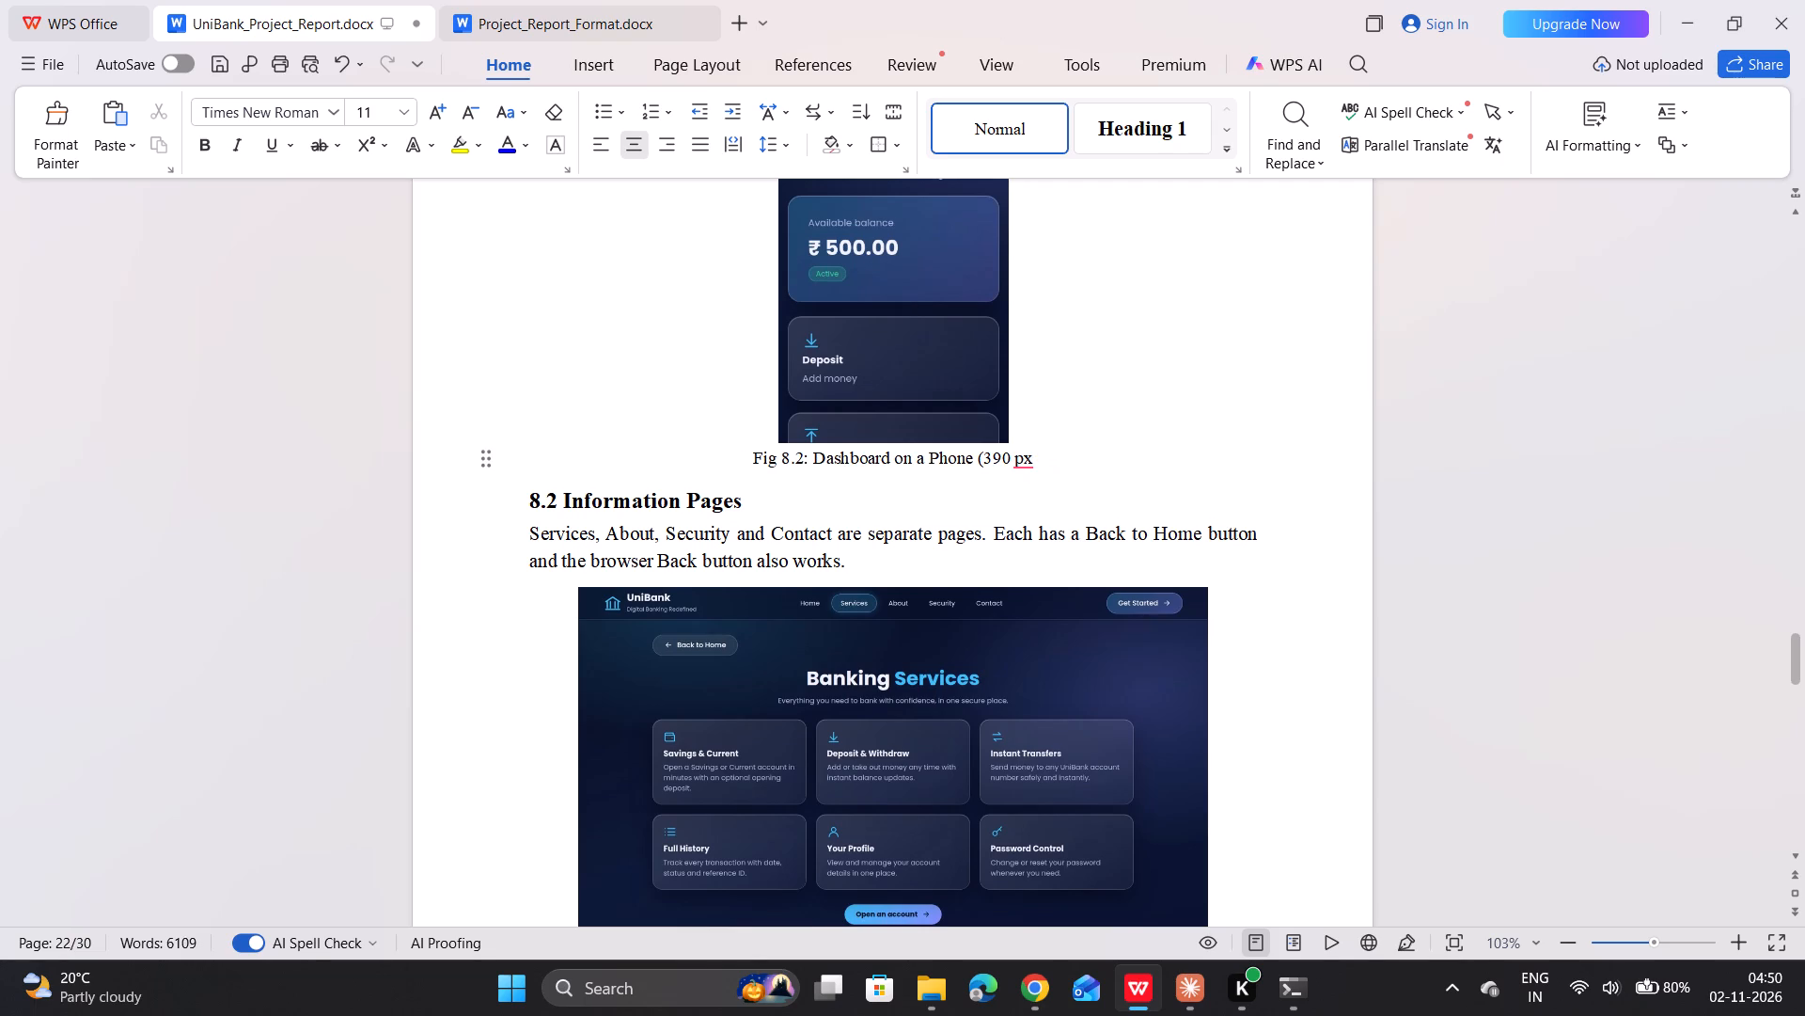
key("BackSpace")
key("BackSpace")
key("BackSpace")
key("BackSpace")
key("BackSpace")
key("BackSpace")
key("BackSpace")
key("BackSpace")
key("BackSpace")
key("BackSpace")
key("BackSpace")
key("BackSpace")
key("BackSpace")
key("BackSpace")
key("BackSpace")
key("BackSpace")
key("BackSpace")
key("BackSpace")
key("BackSpace")
key("BackSpace")
key("BackSpace")
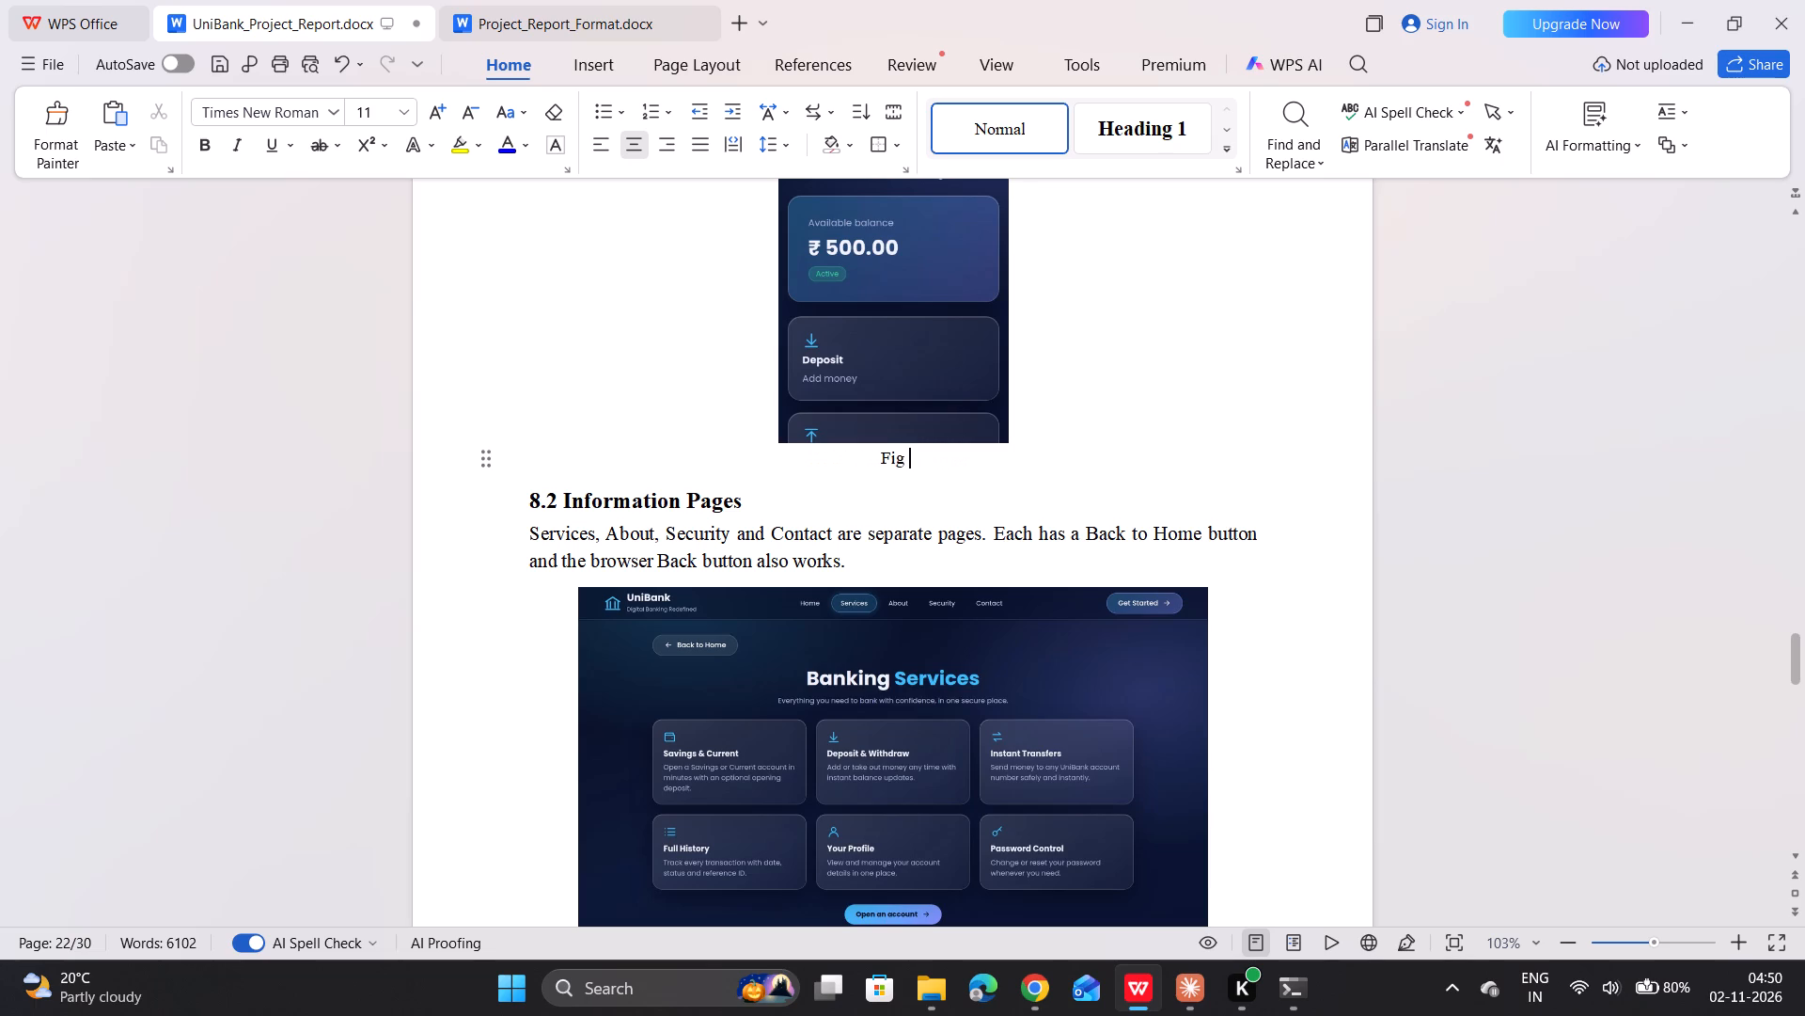
key("BackSpace")
key("BackSpace")
key("BackSpace")
key("BackSpace")
key("BackSpace")
key("BackSpace")
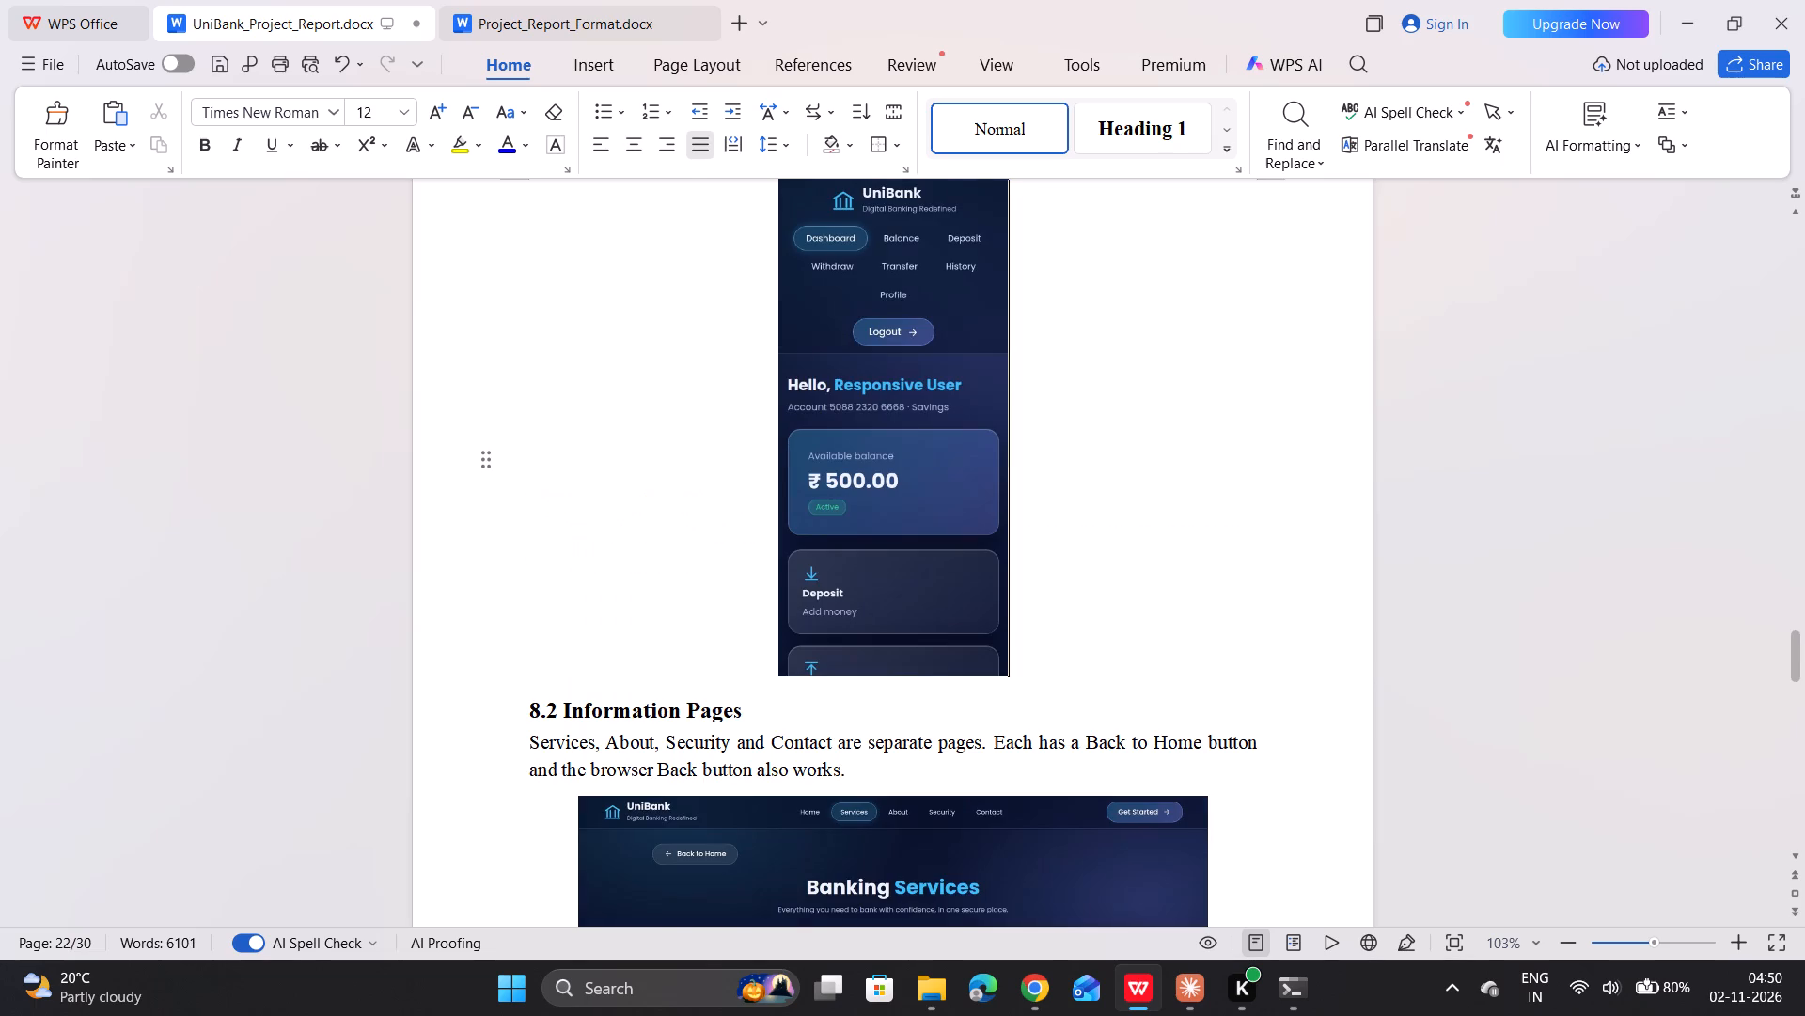
Delete the phone Dashboard screenshot located just before the "8.2 Information Pages" heading.
key("BackSpace")
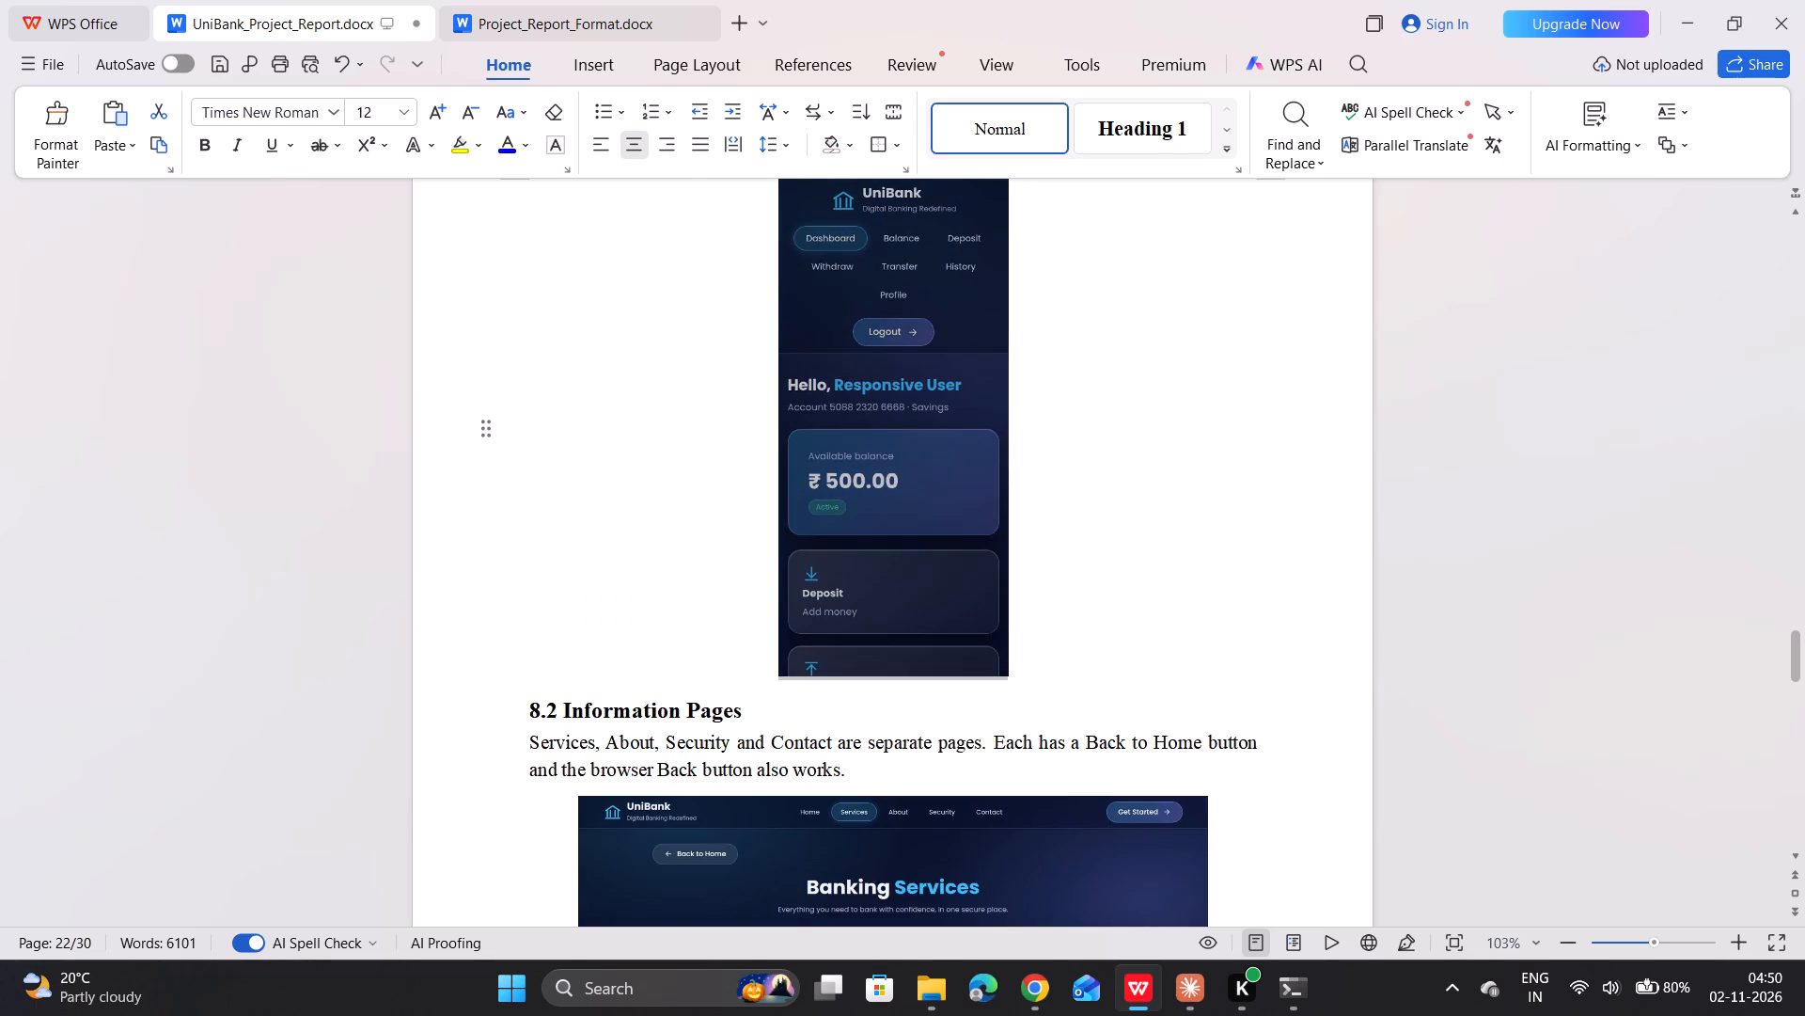
key("BackSpace")
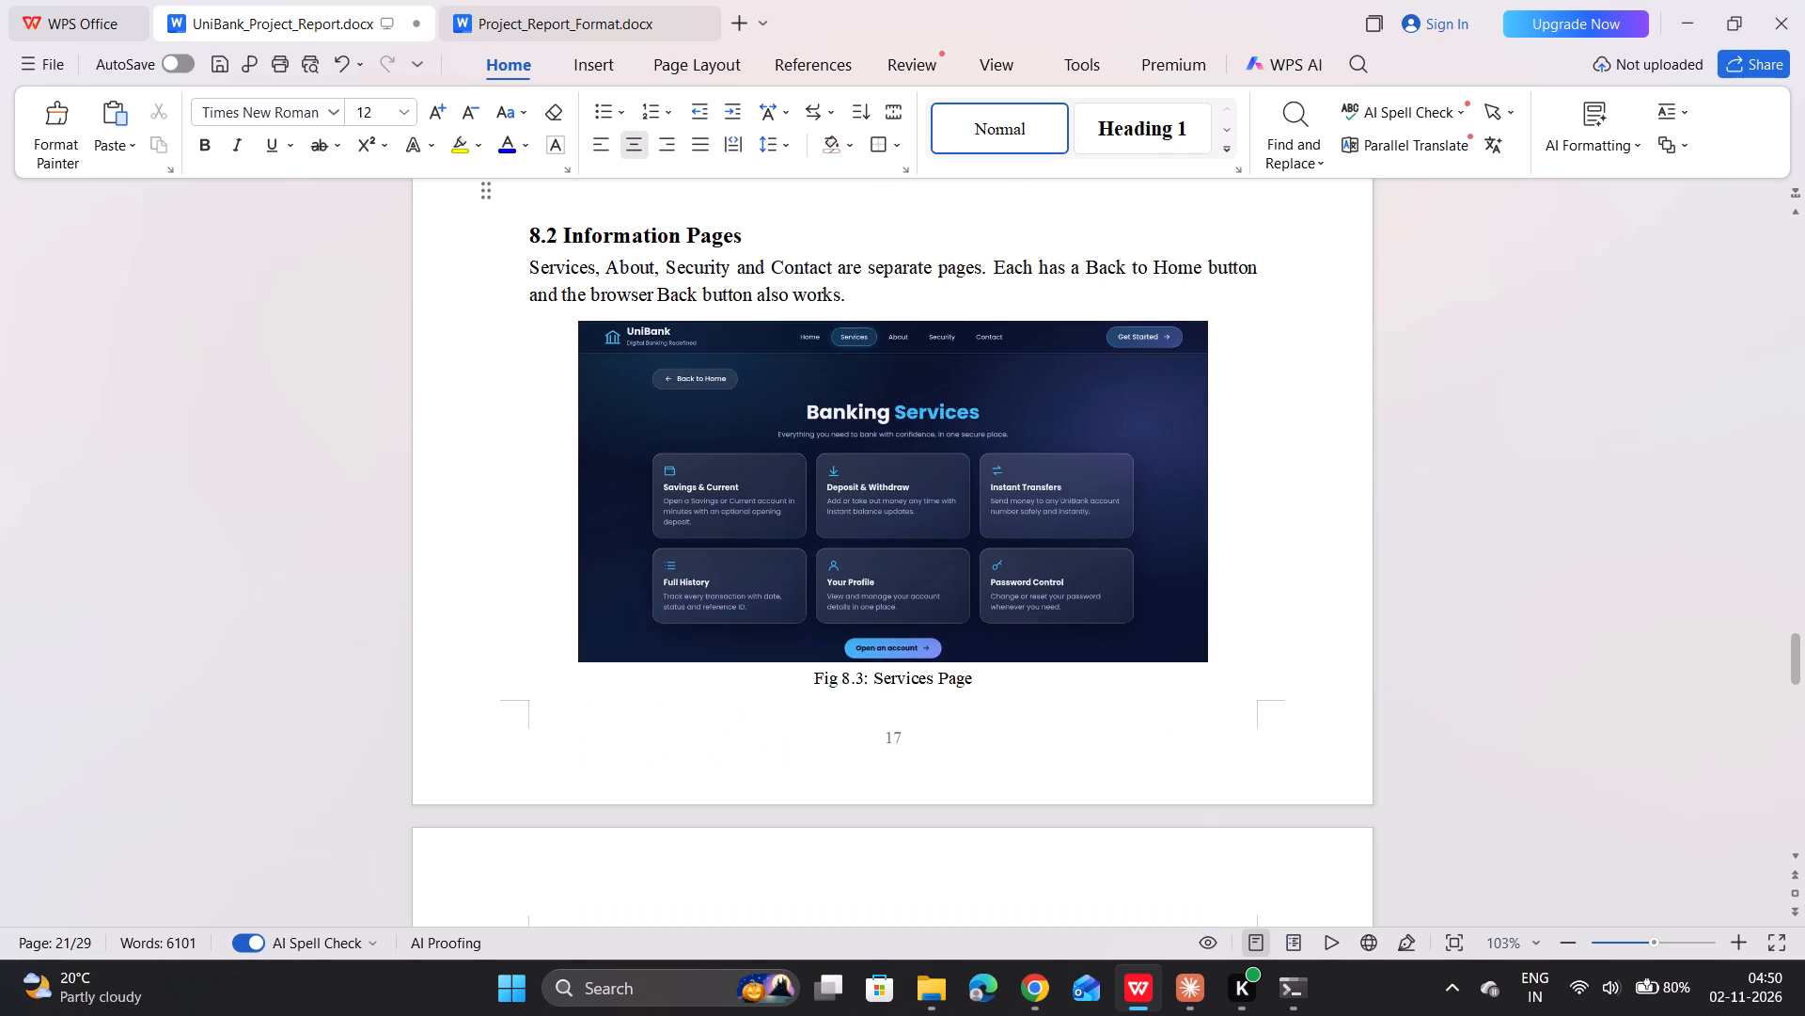
left_click(1049, 454)
left_click(337, 65)
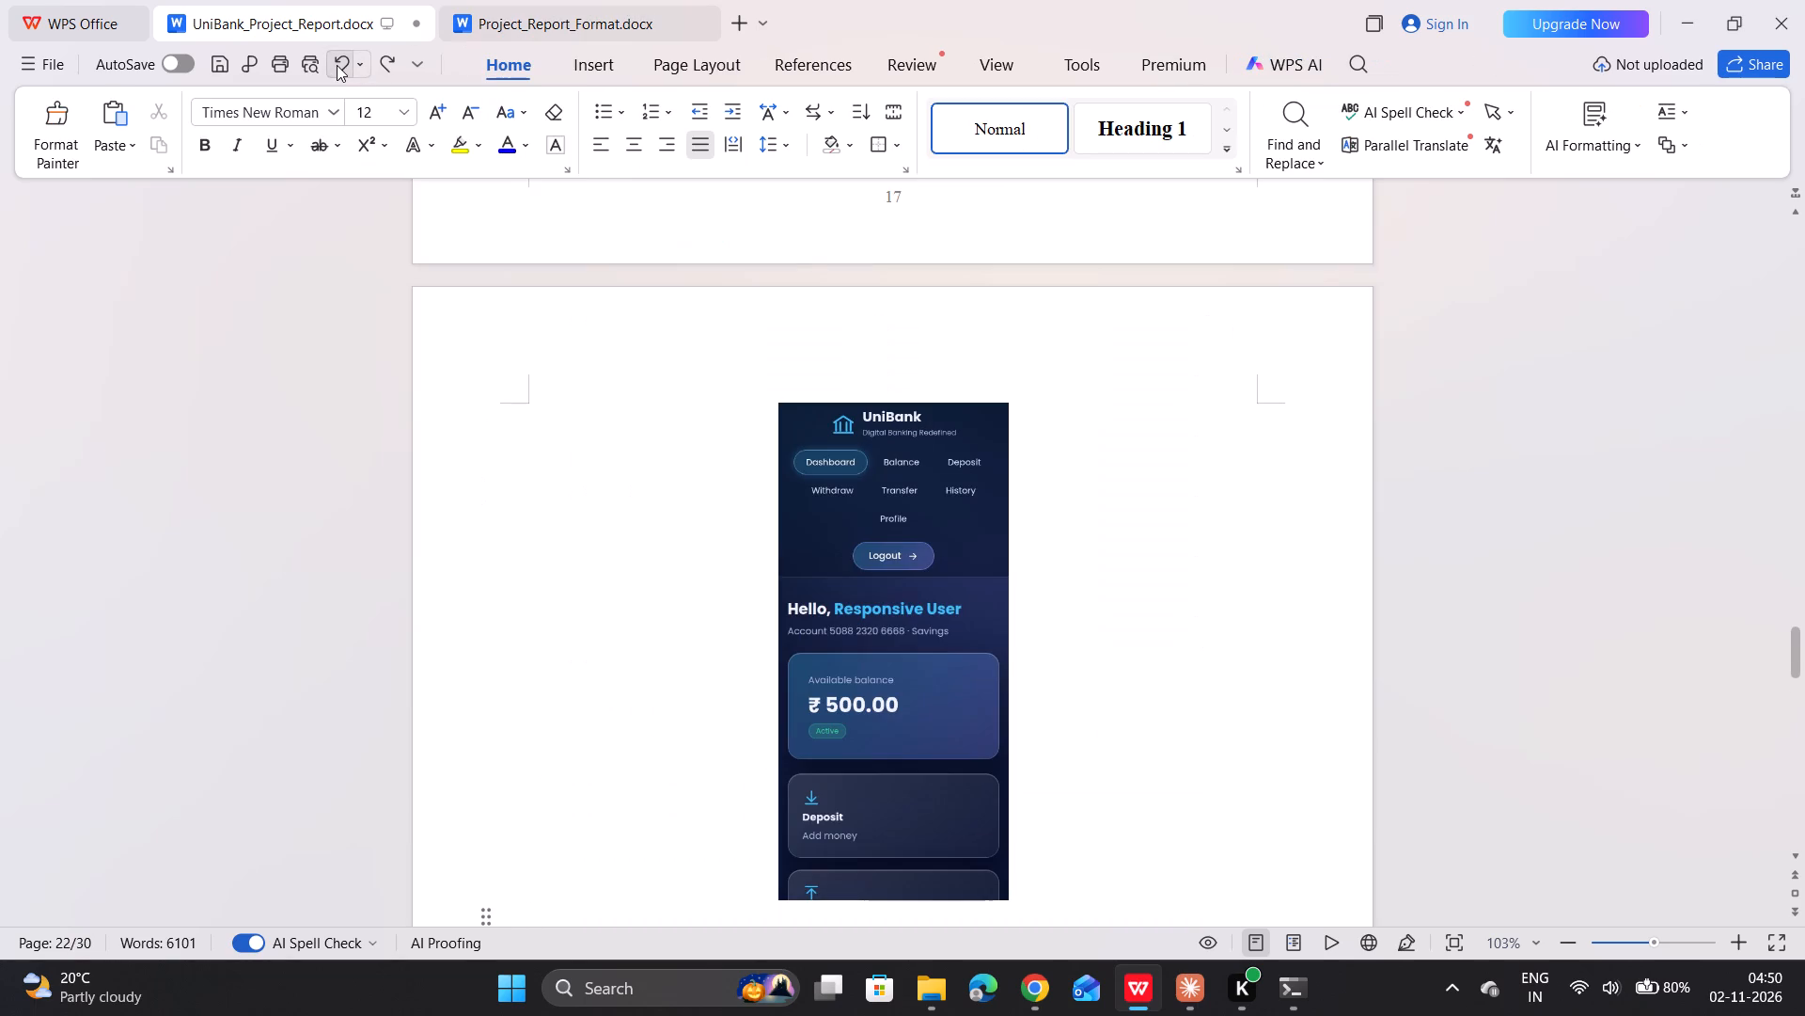
left_click(382, 59)
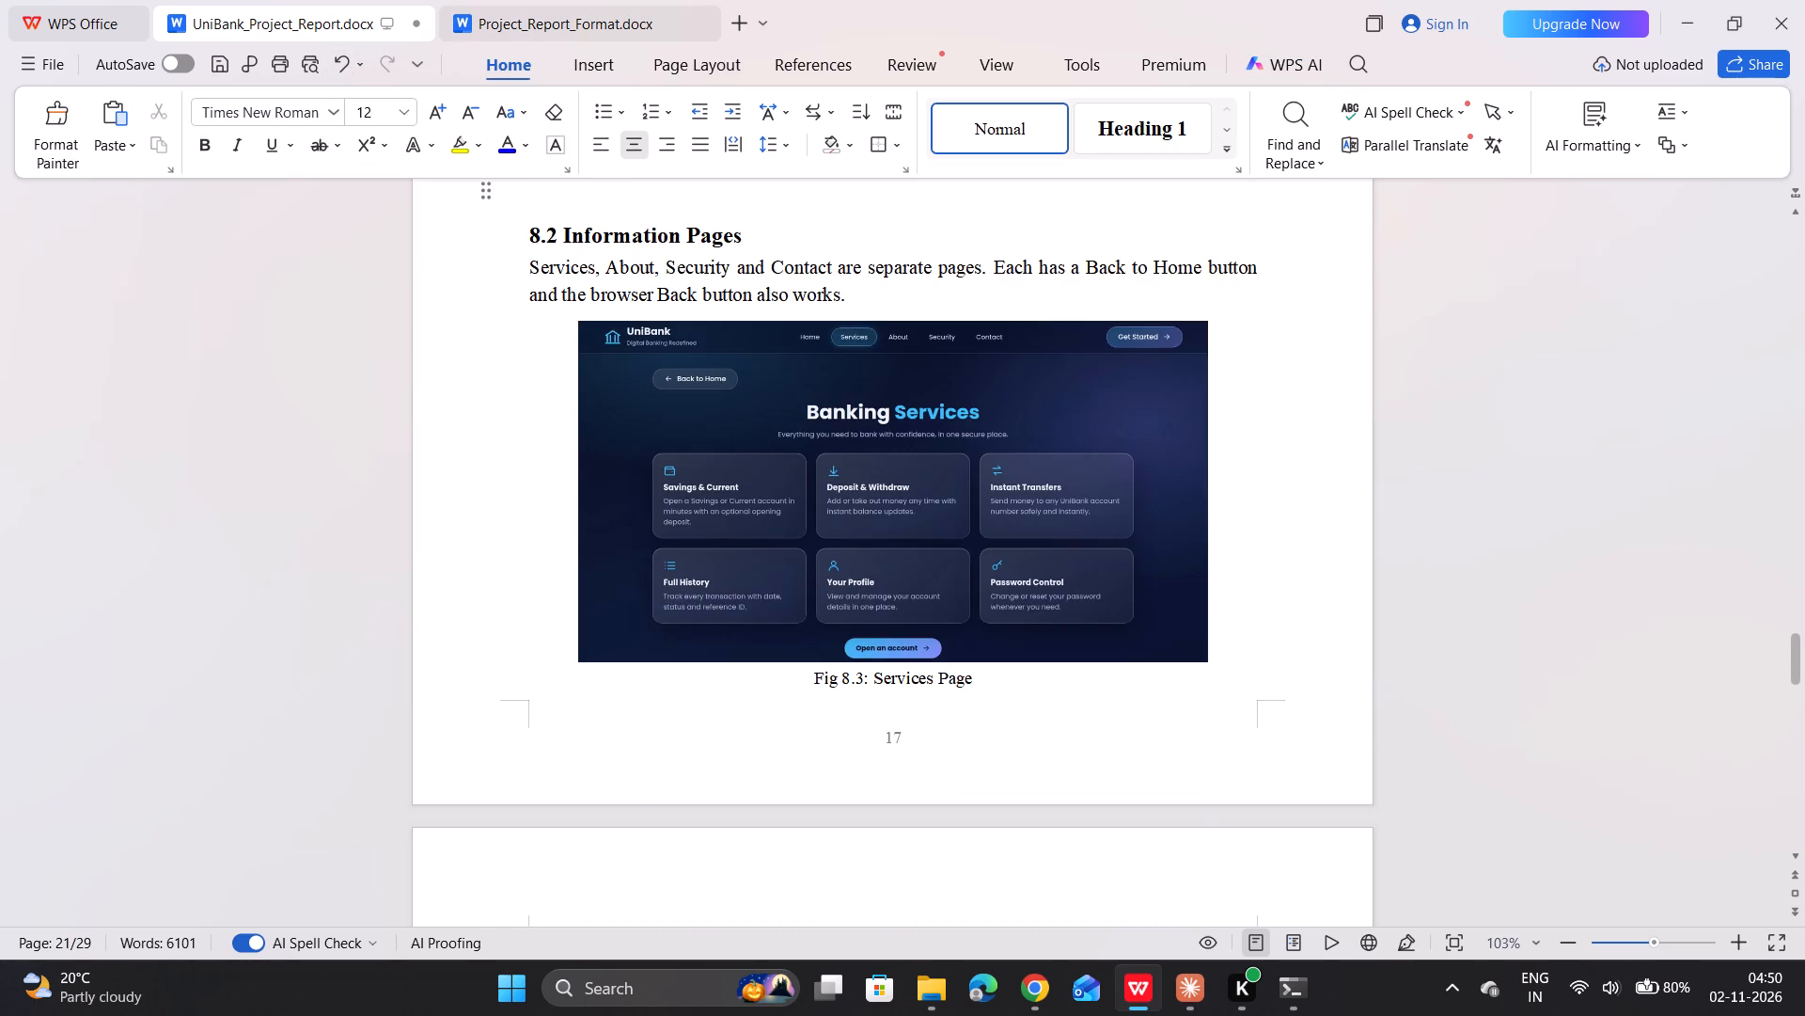
Remove the leftover blank line between the Fig 8.1 caption and the "8.2 Information Pages" heading.
scroll(738, 460, "down", 11)
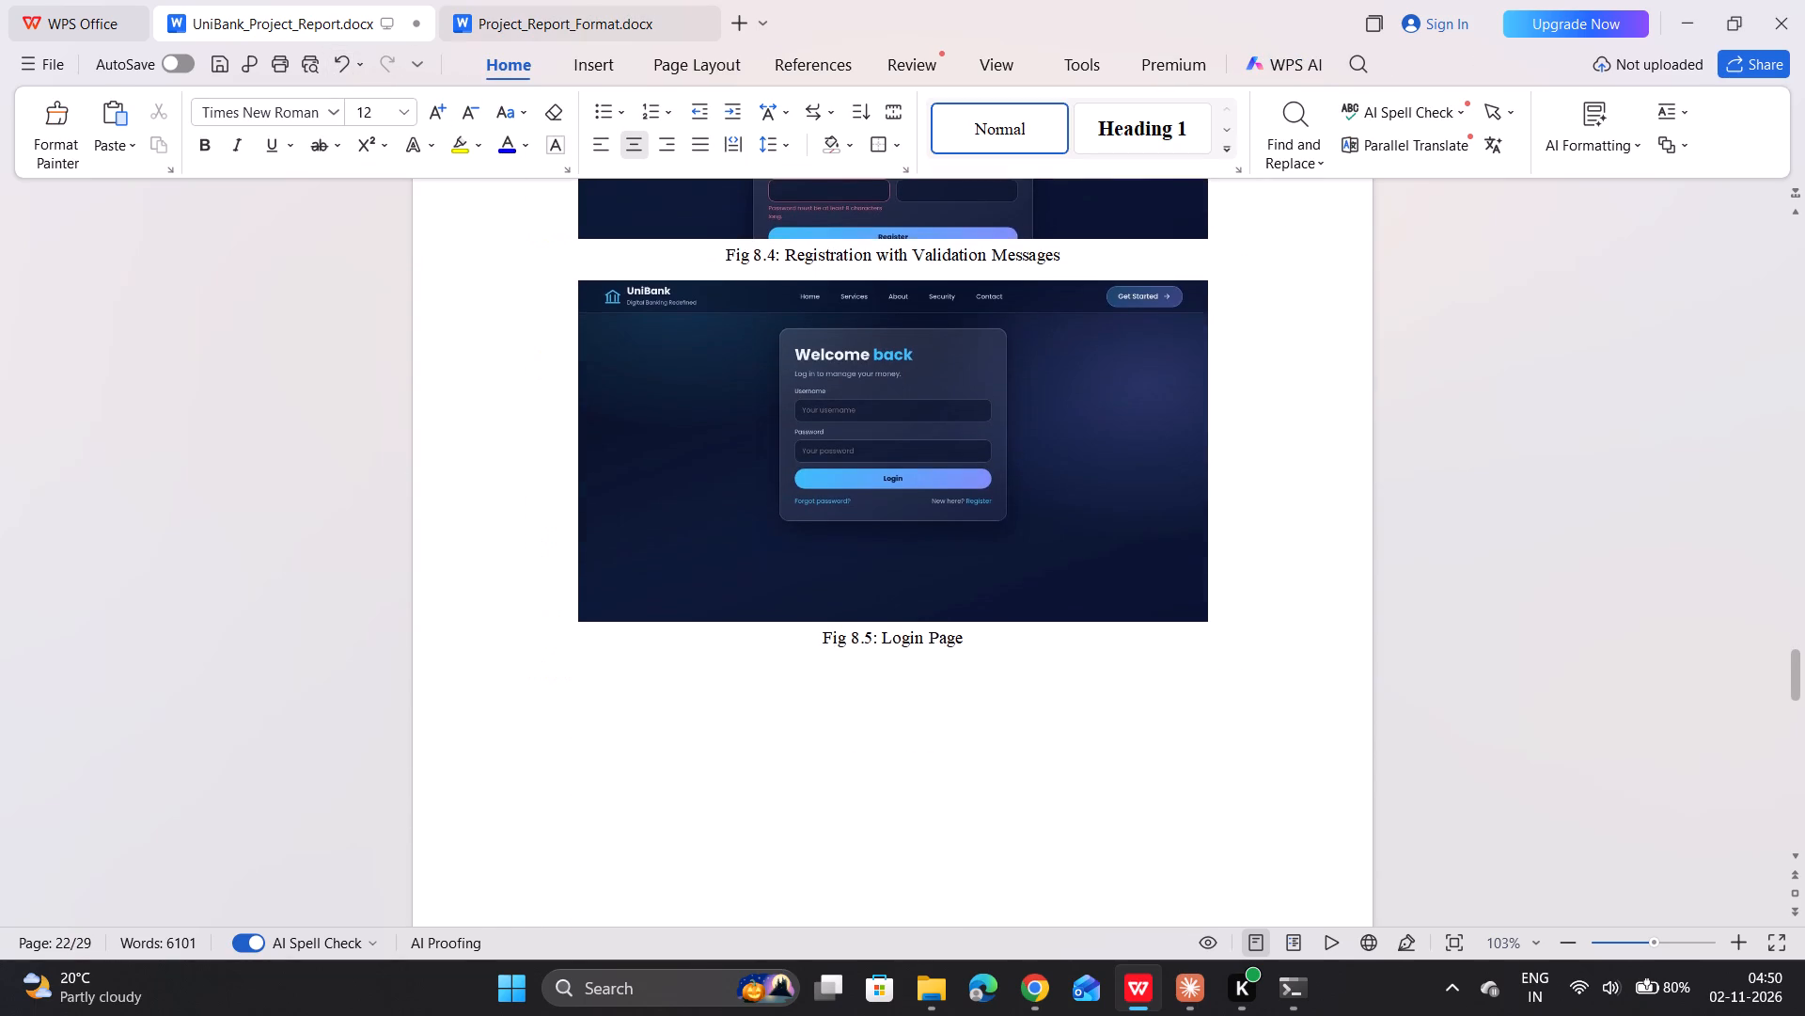
scroll(738, 460, "down", 7)
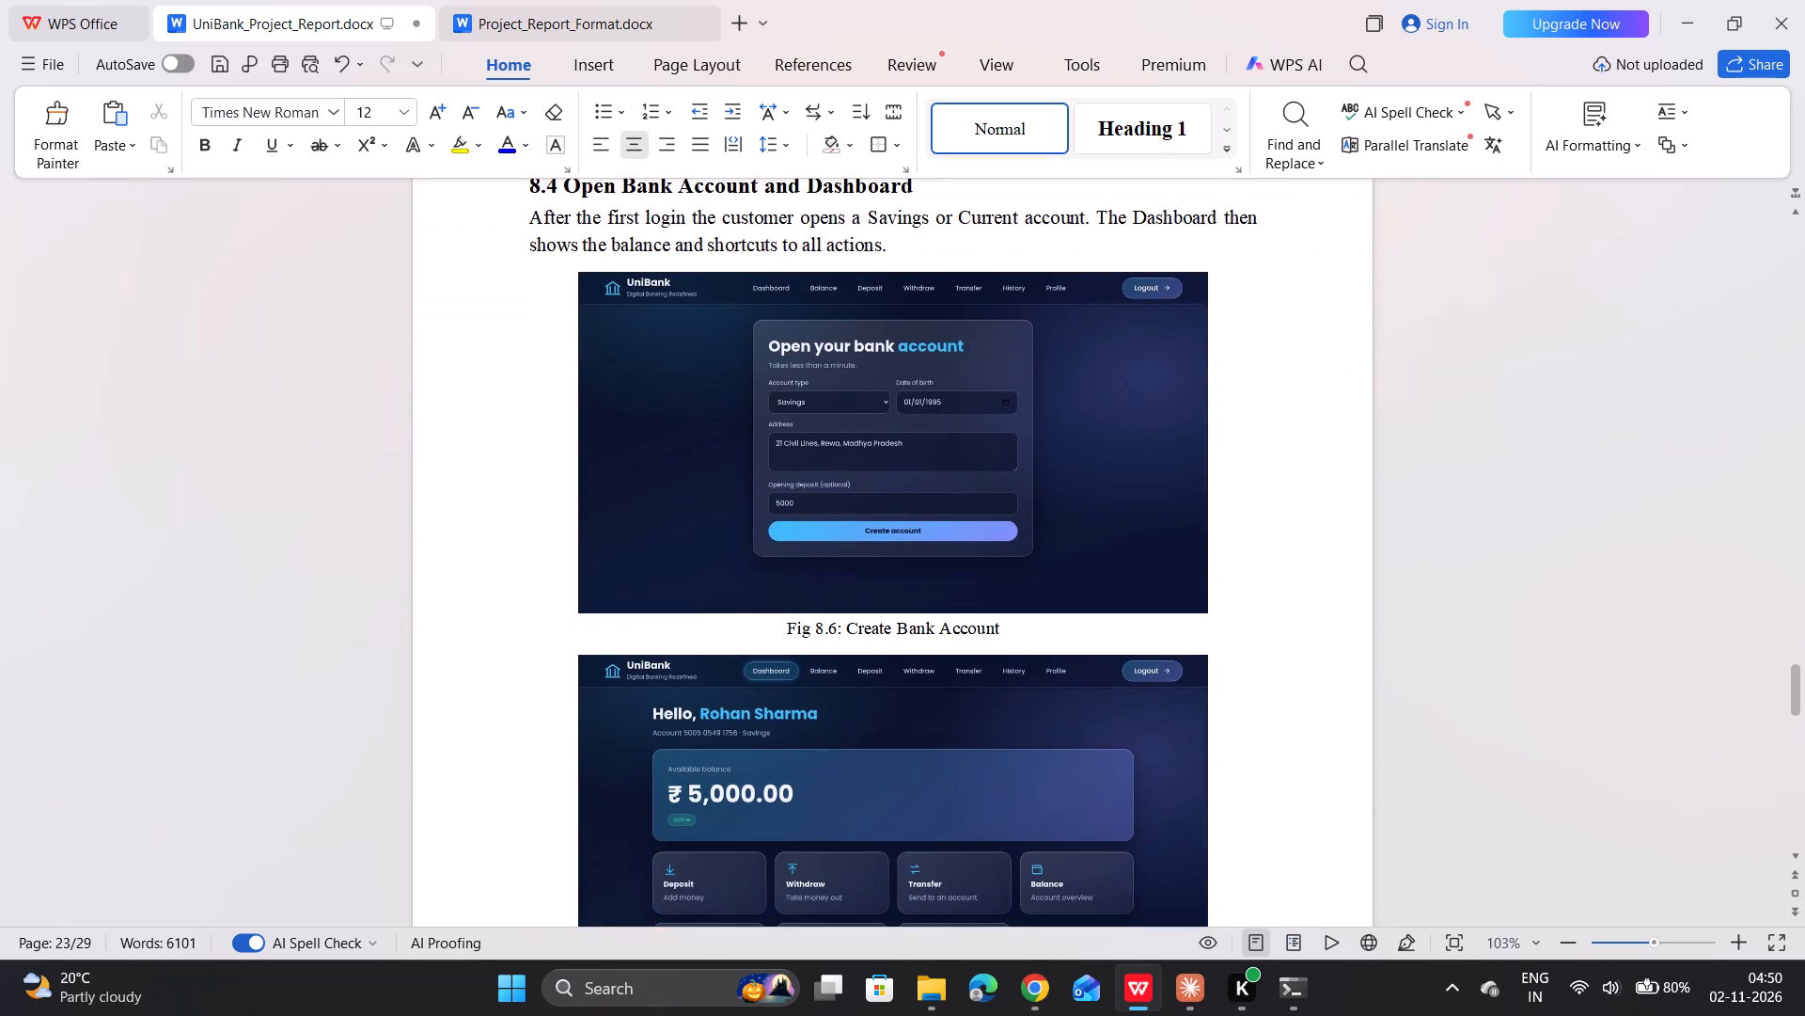
scroll(738, 460, "up", 7)
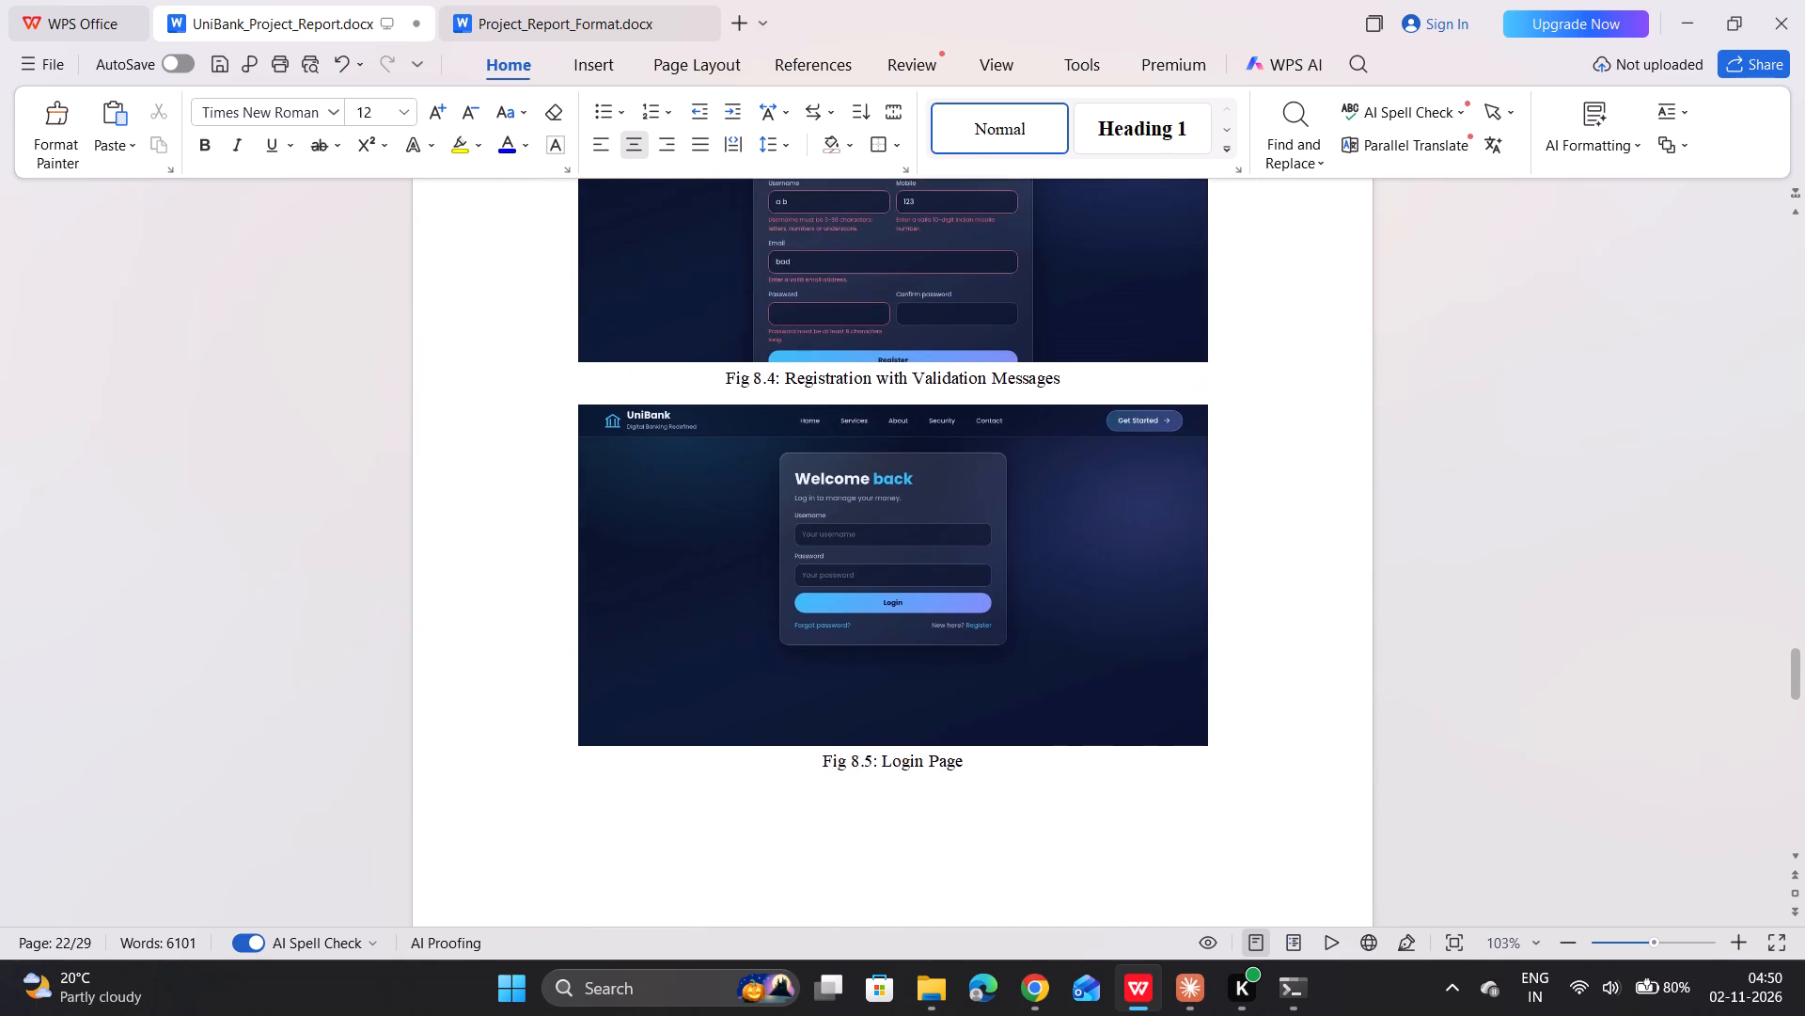
scroll(738, 460, "up", 5)
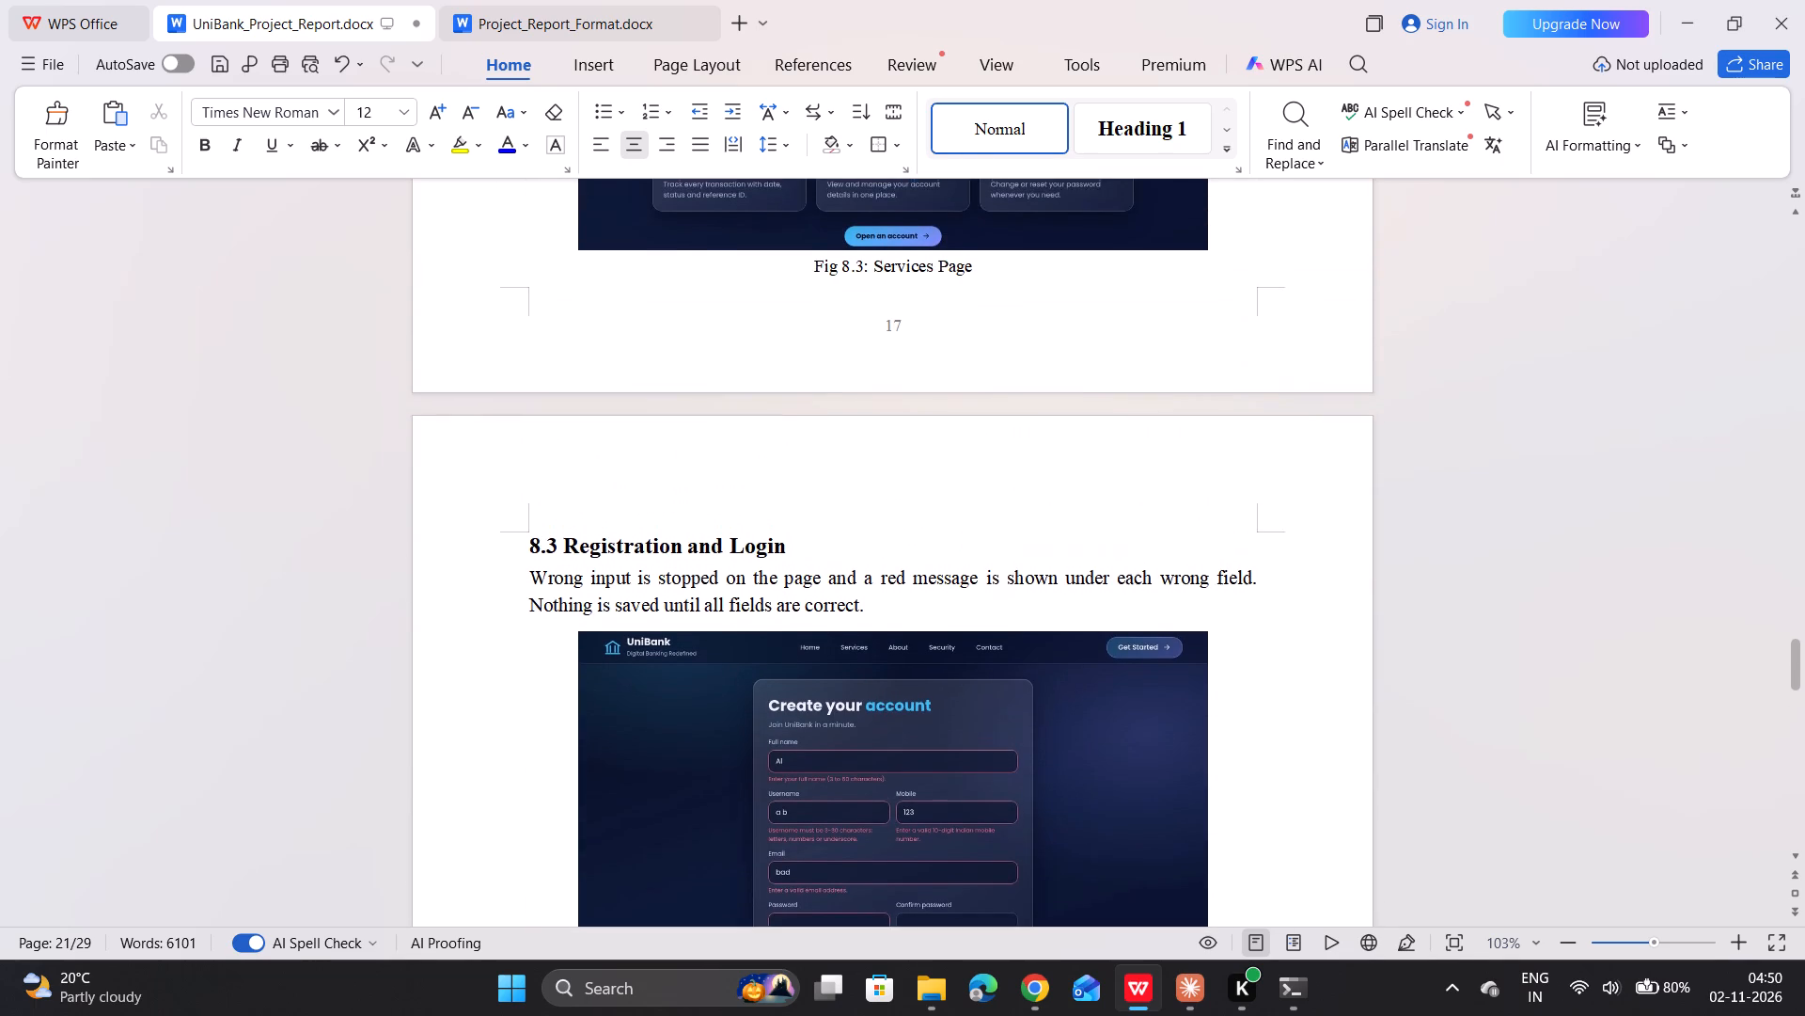
scroll(738, 460, "up", 6)
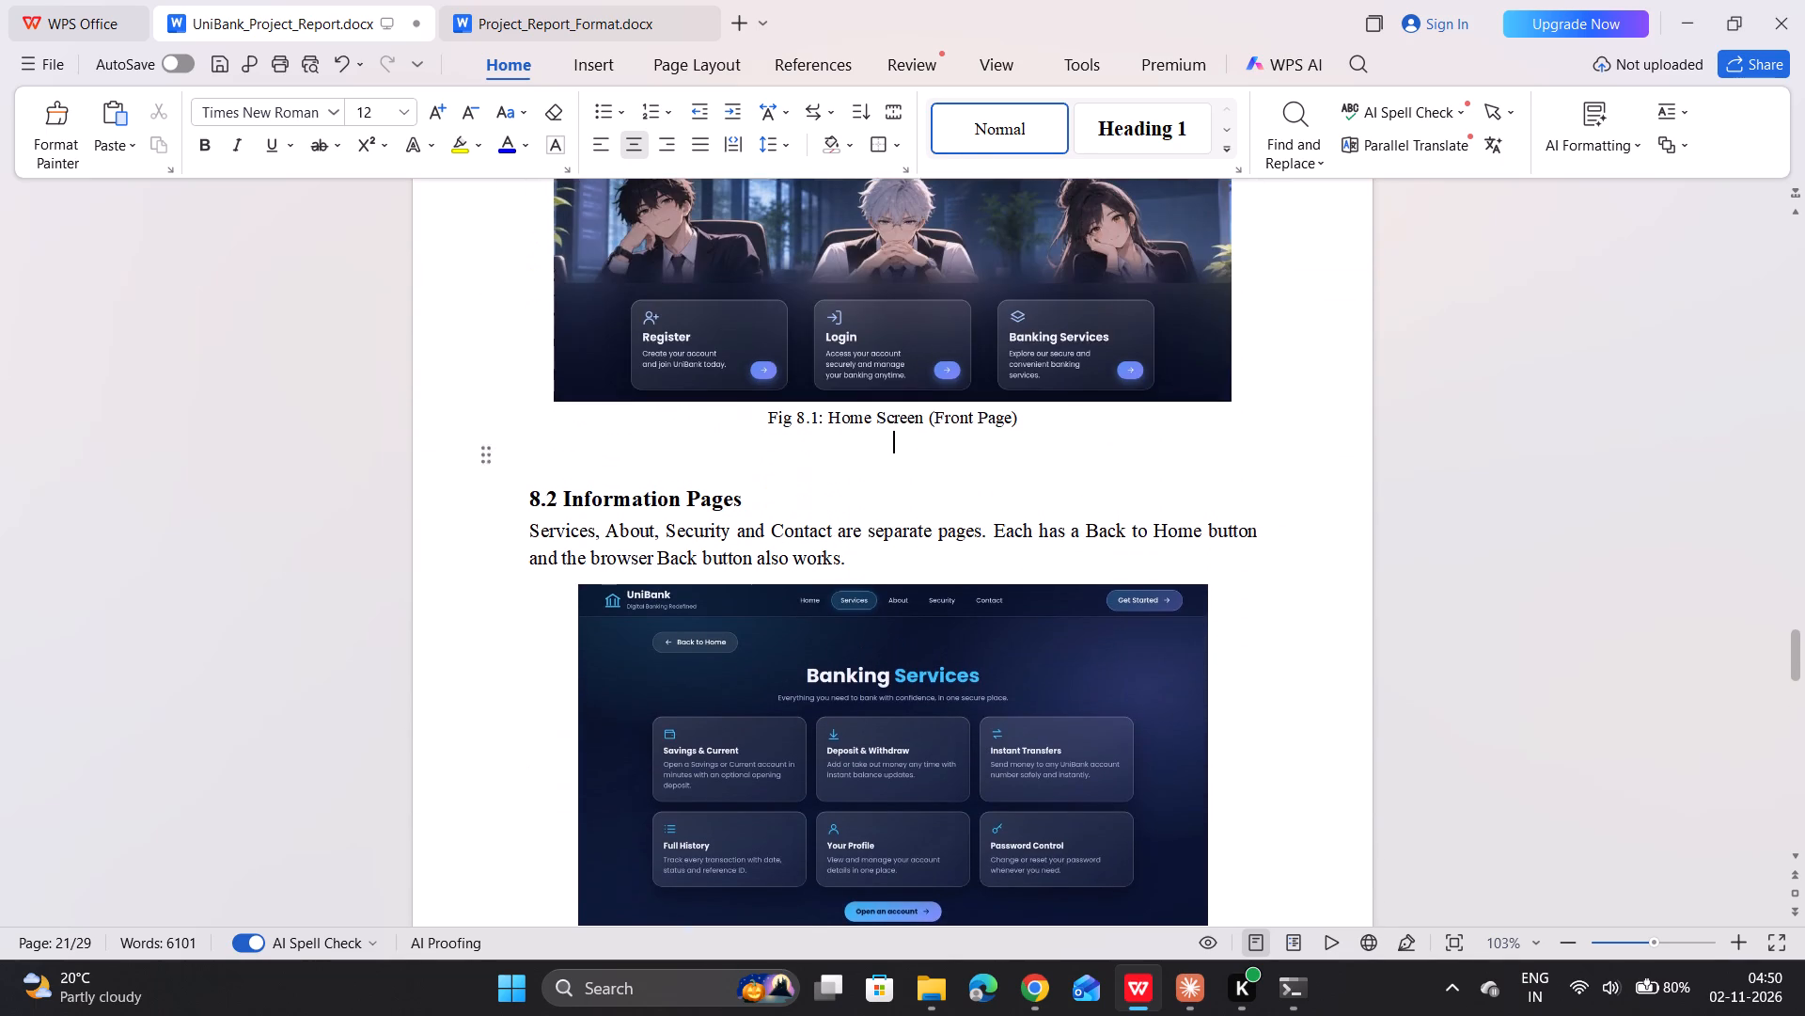
scroll(738, 460, "up", 2)
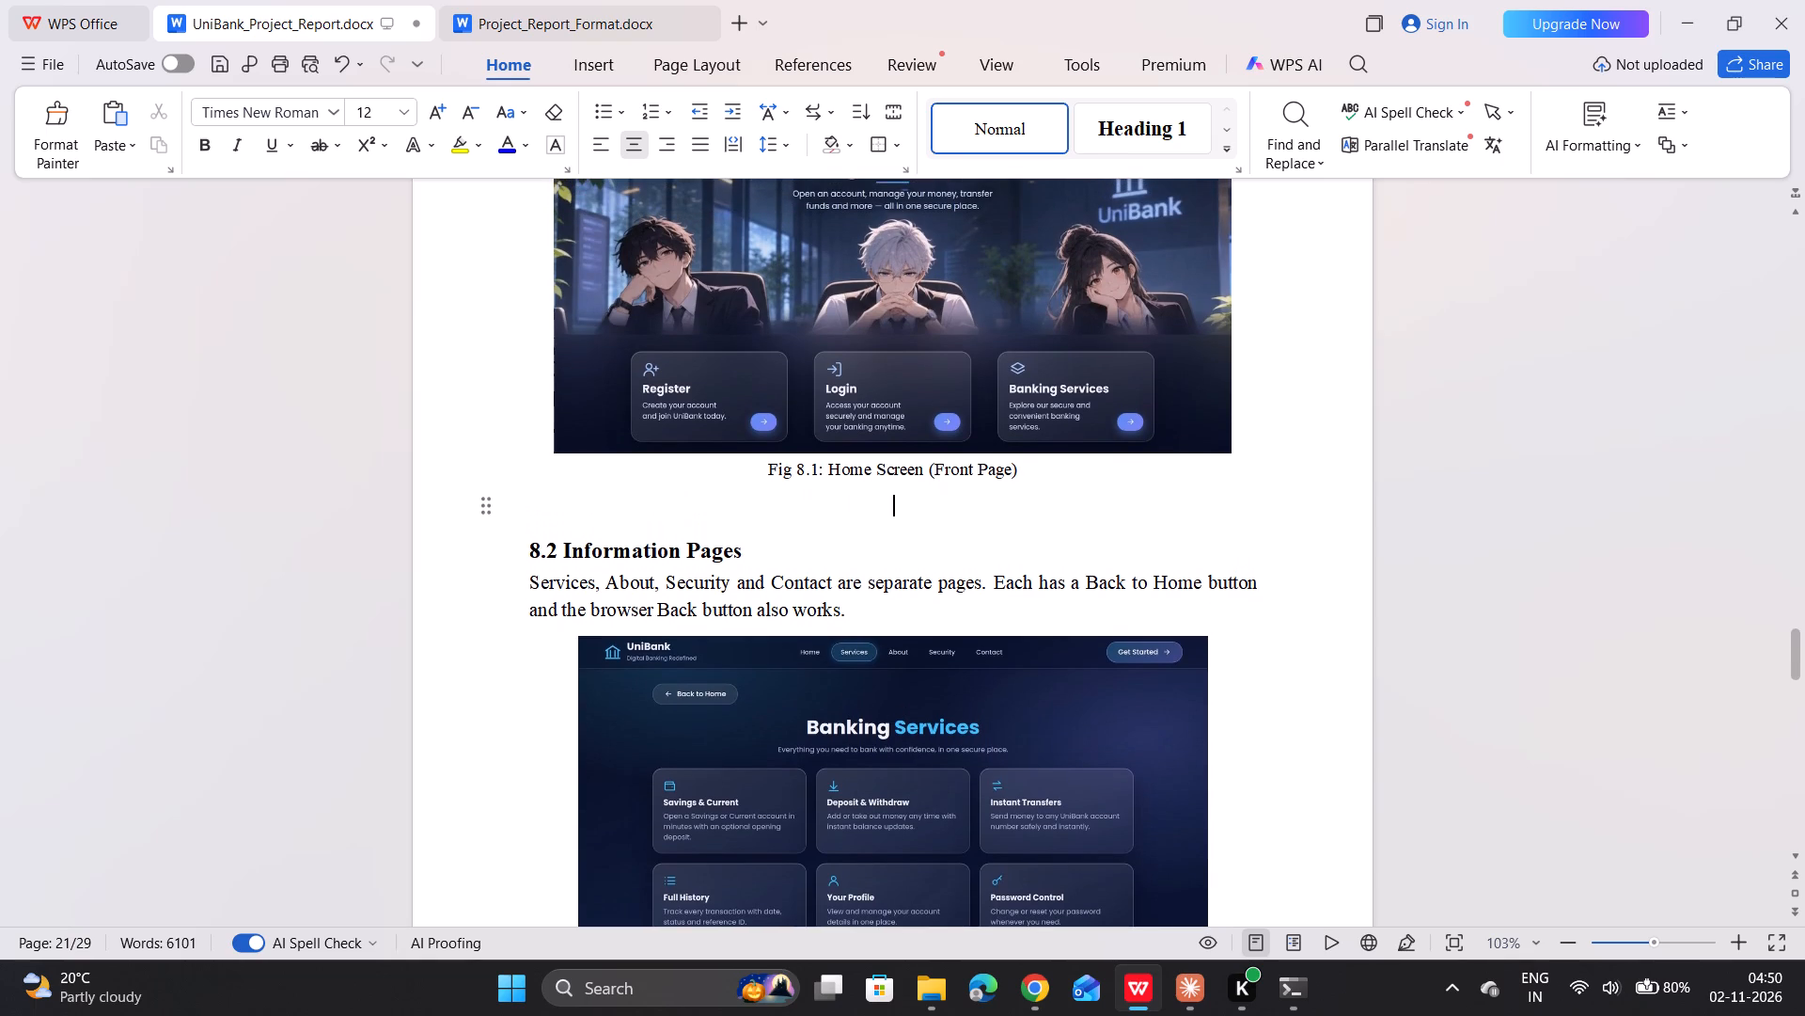
key("BackSpace")
key("BackSpace")
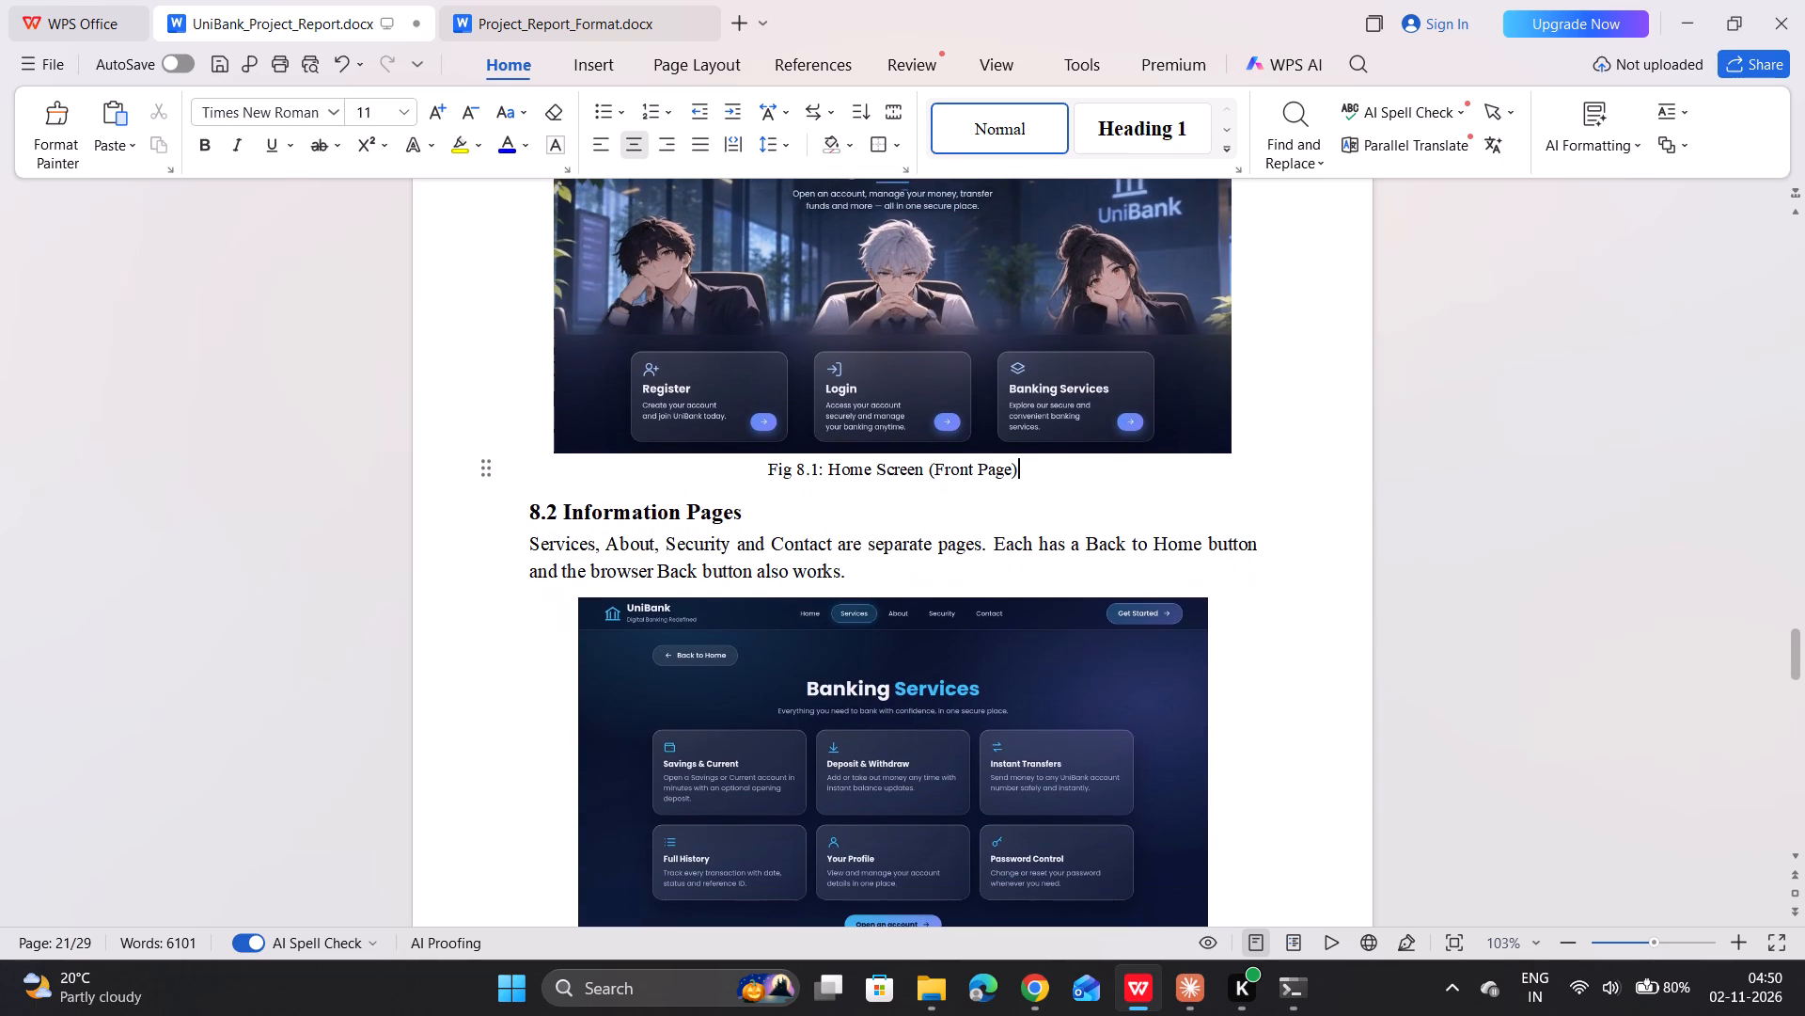
Set the paragraph under "8.2 Information Pages" to font size 11 and 1.0 line spacing.
left_click_drag(526, 545, 847, 585)
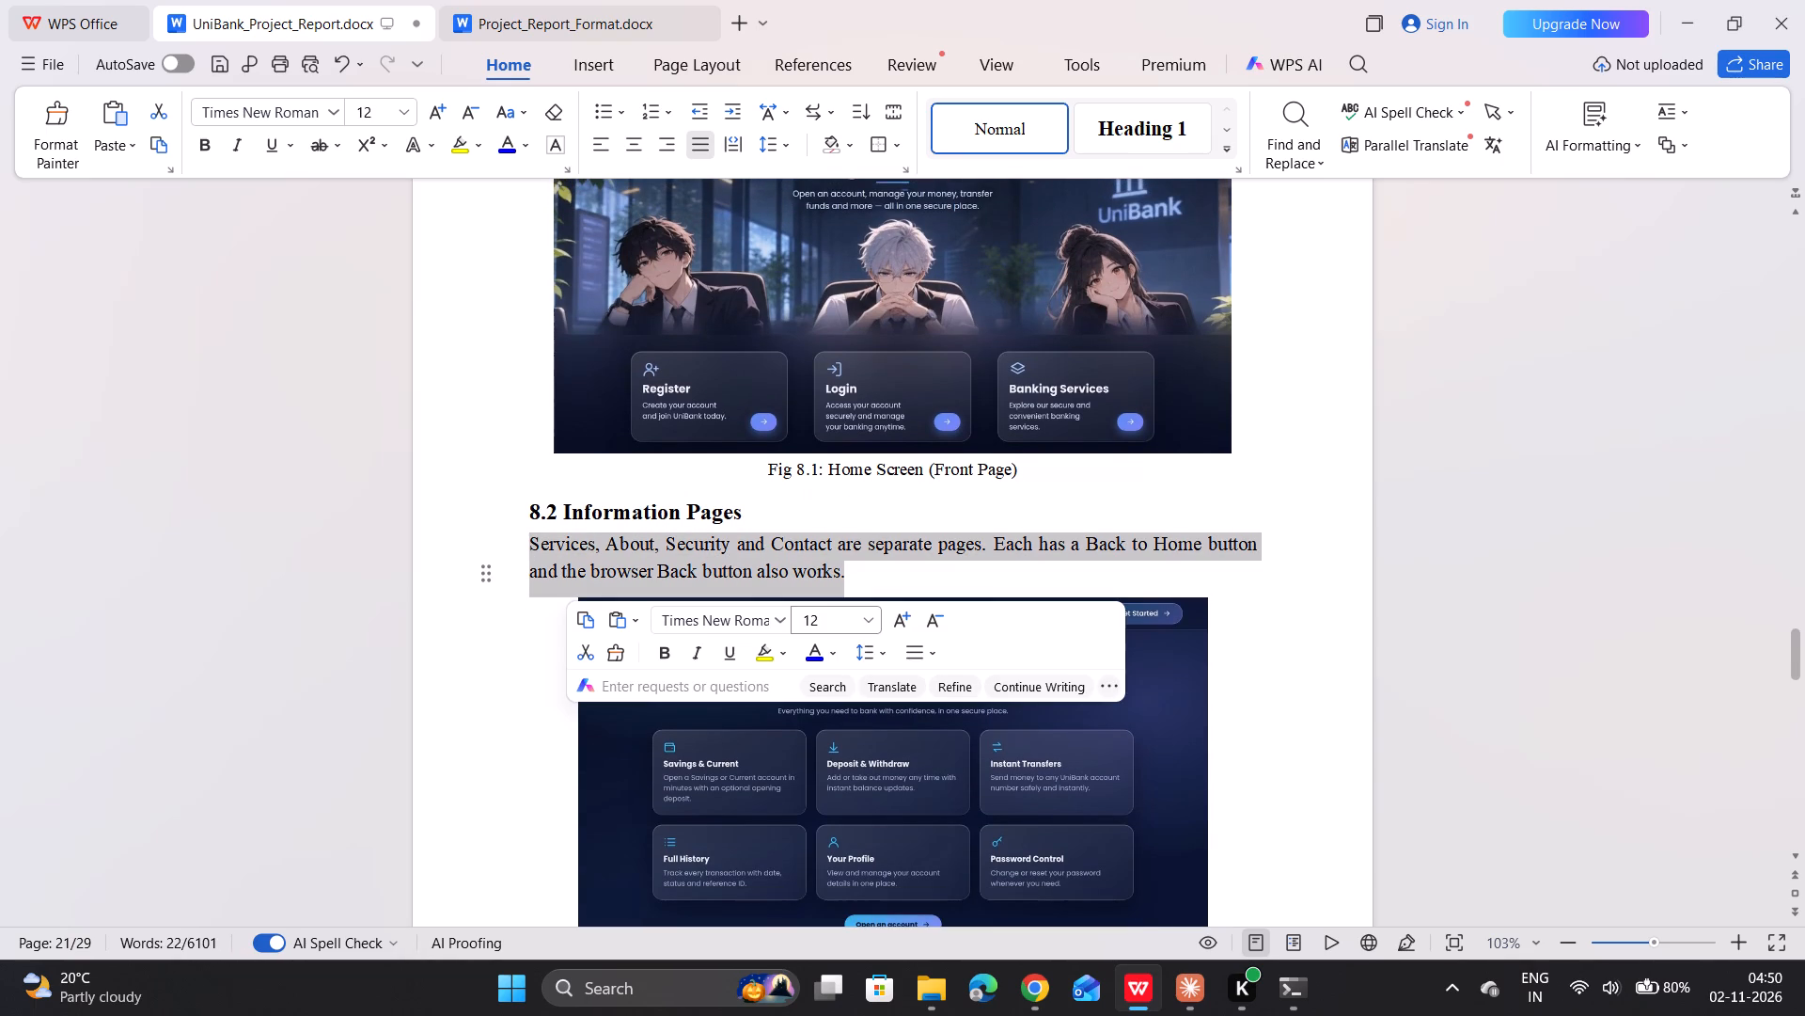
left_click(834, 625)
type("11")
key("Return")
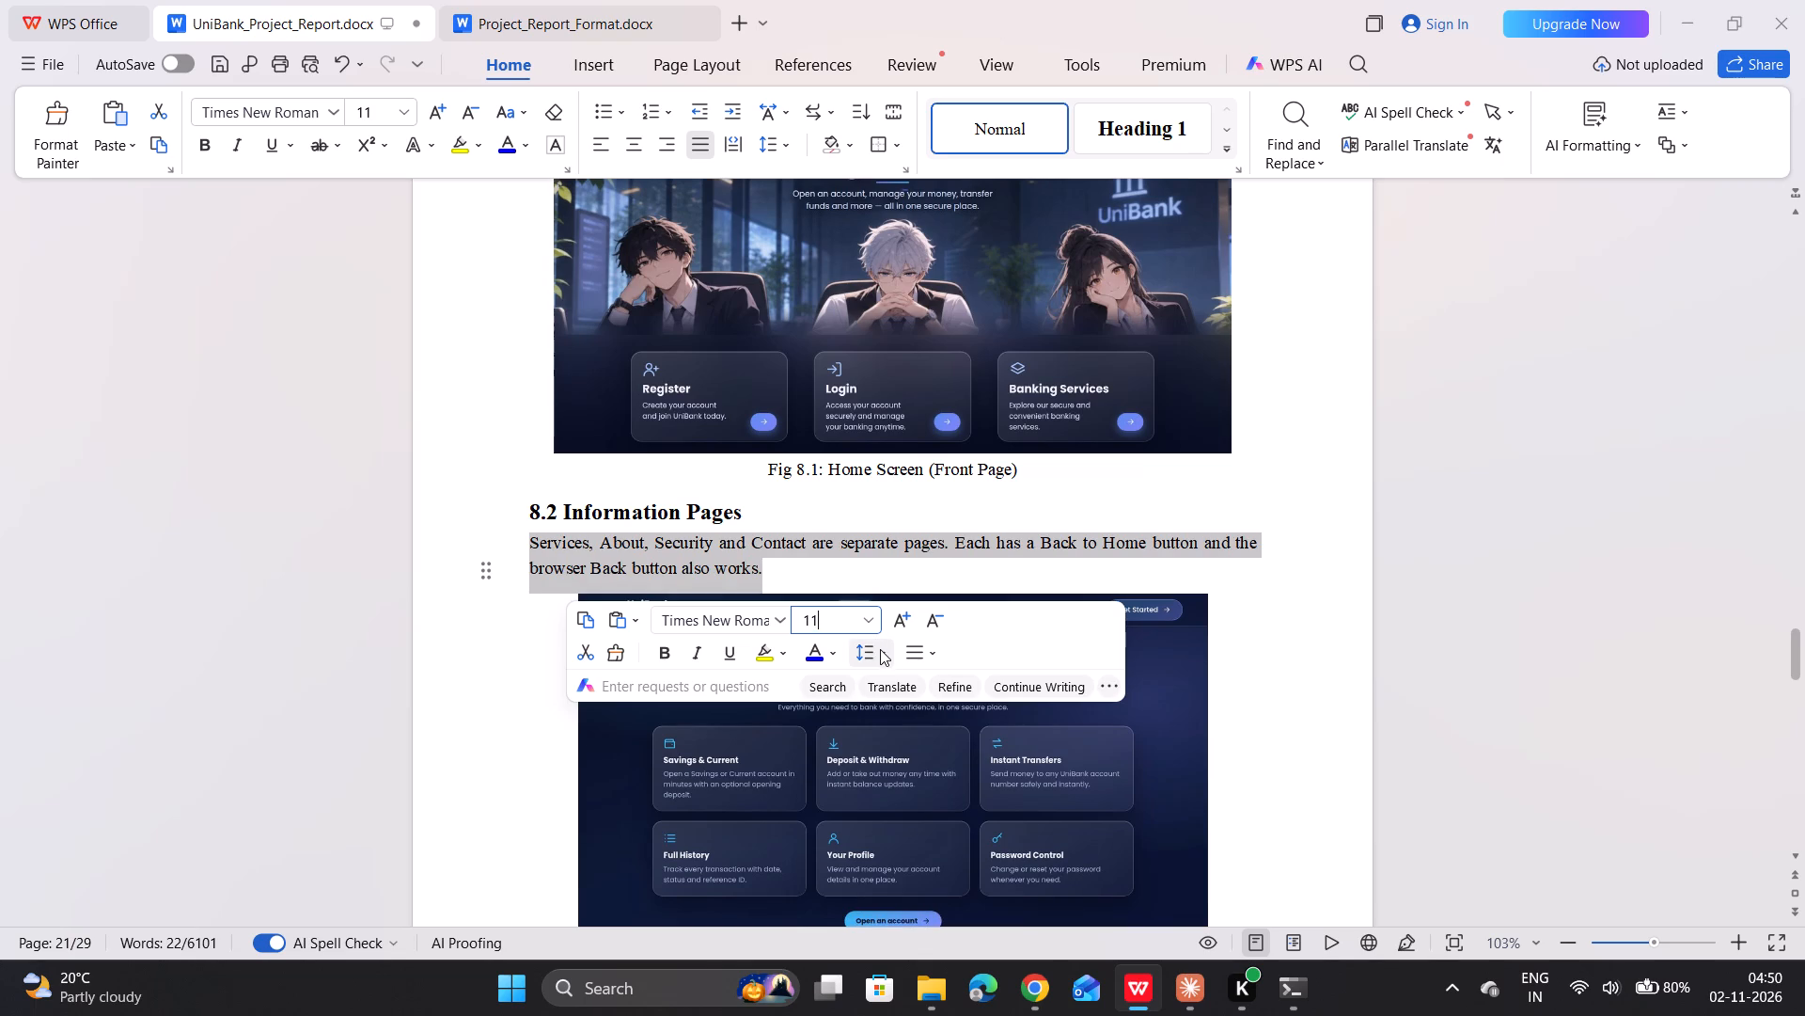
left_click(881, 651)
left_click(886, 699)
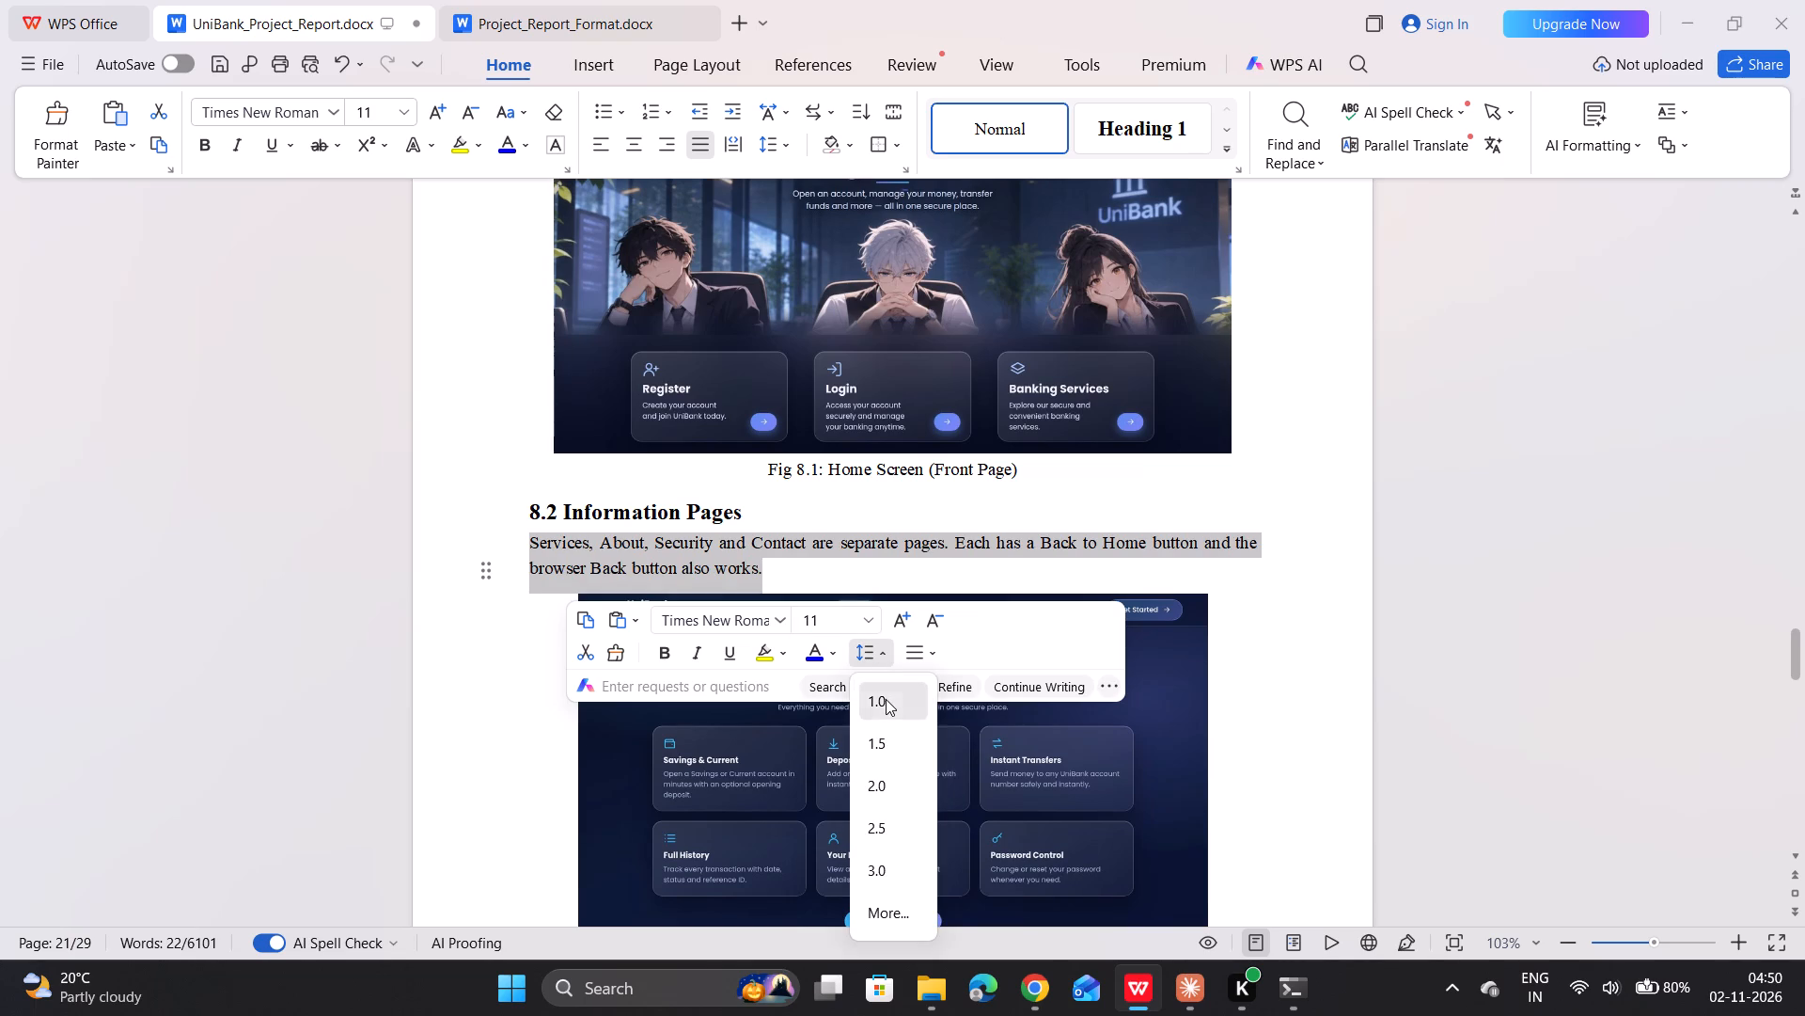
left_click(844, 532)
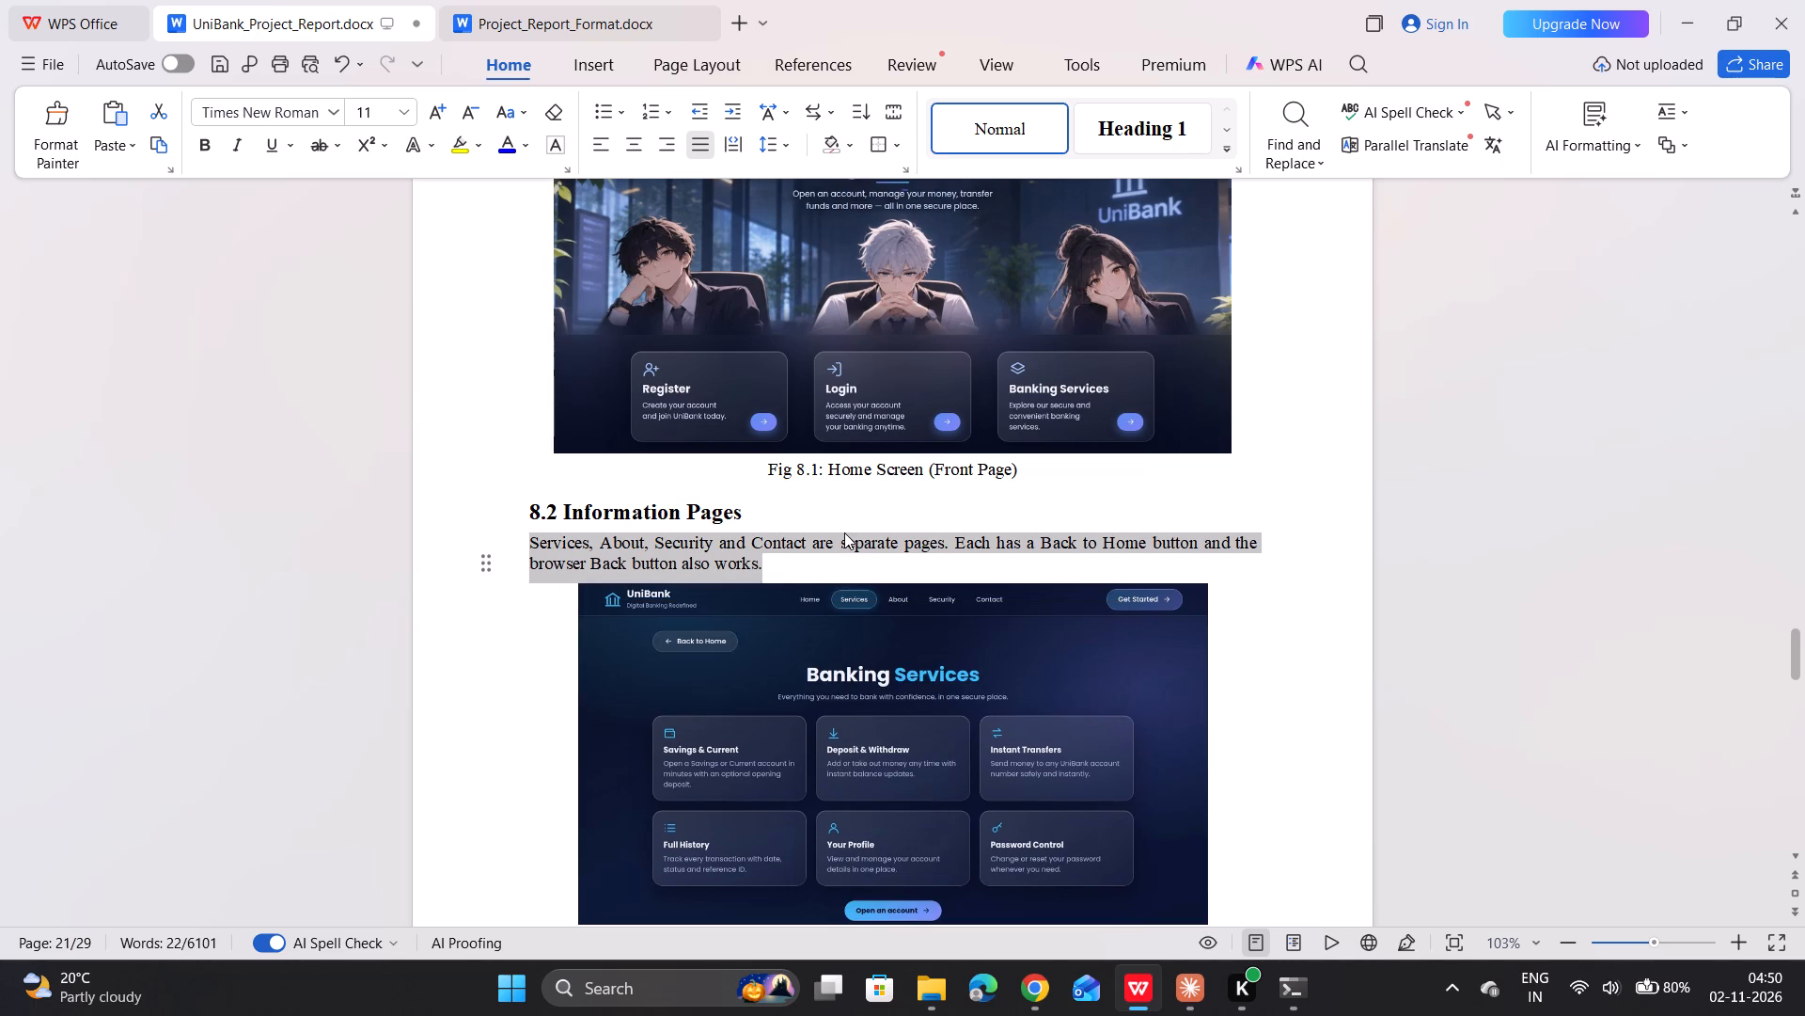
Set the paragraph under the "8.3 Registration and Login" heading to font size 11.
scroll(821, 611, "down", 3)
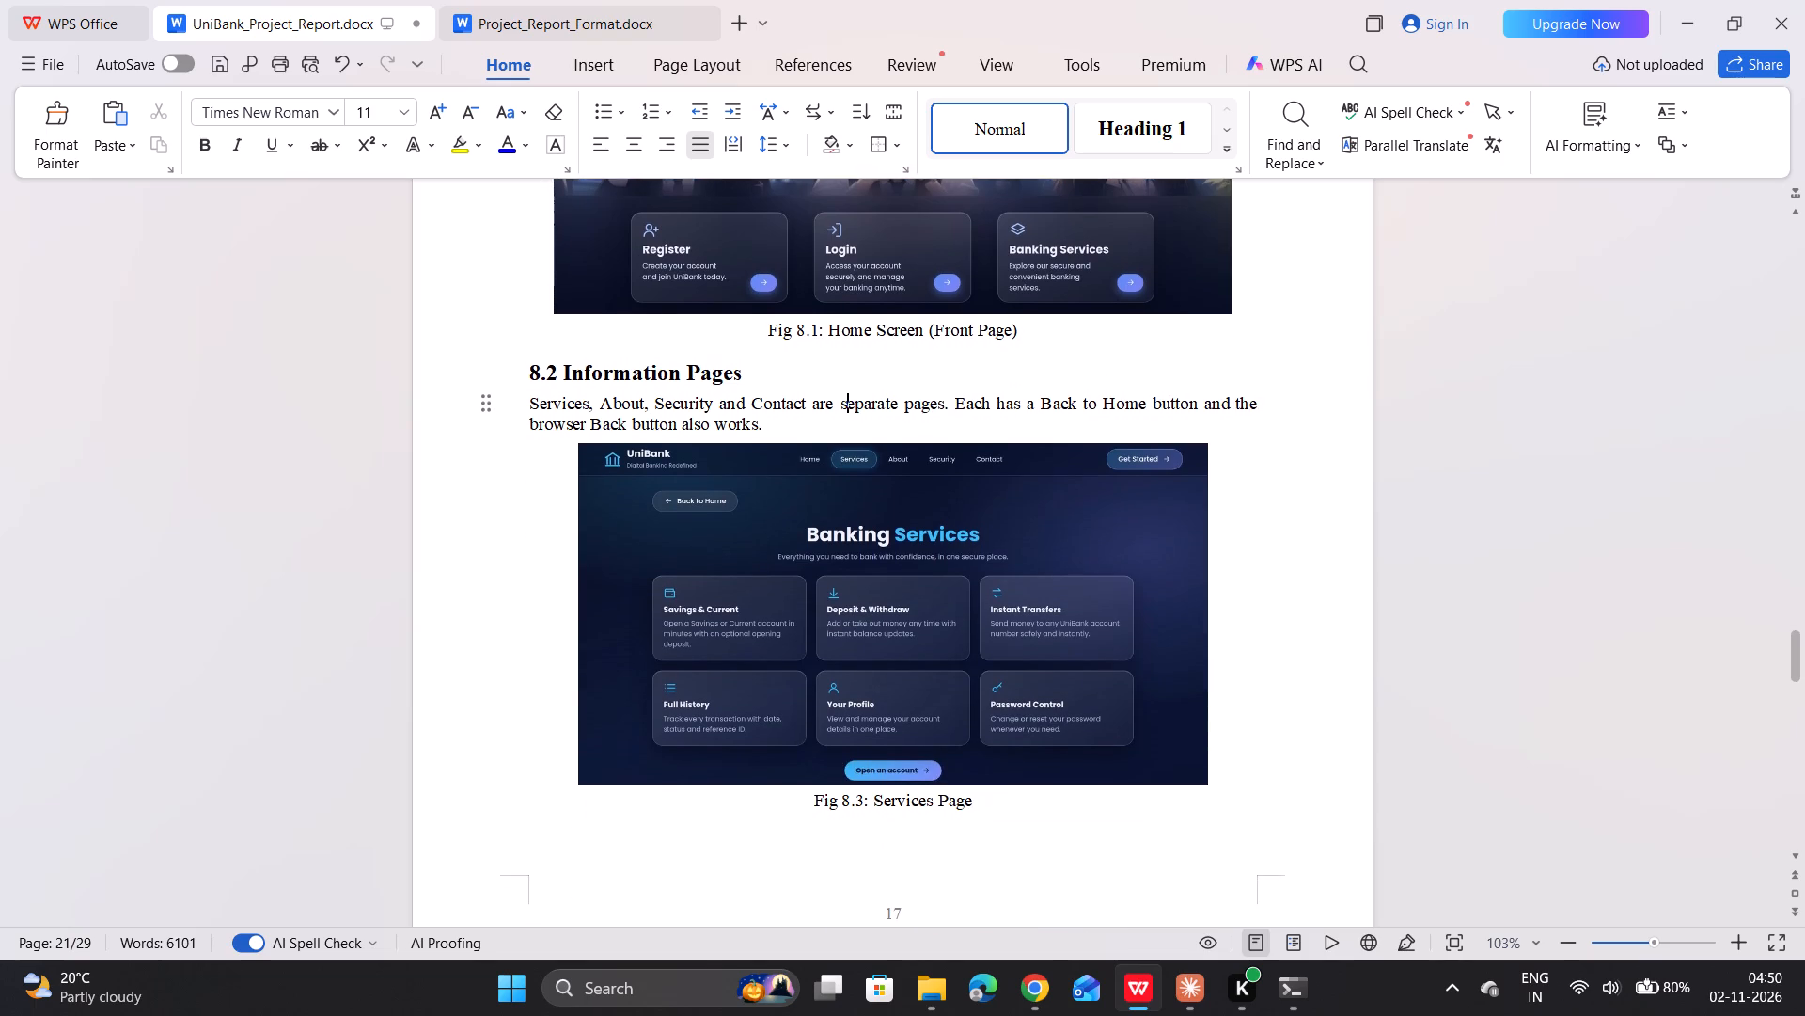
scroll(821, 611, "down", 4)
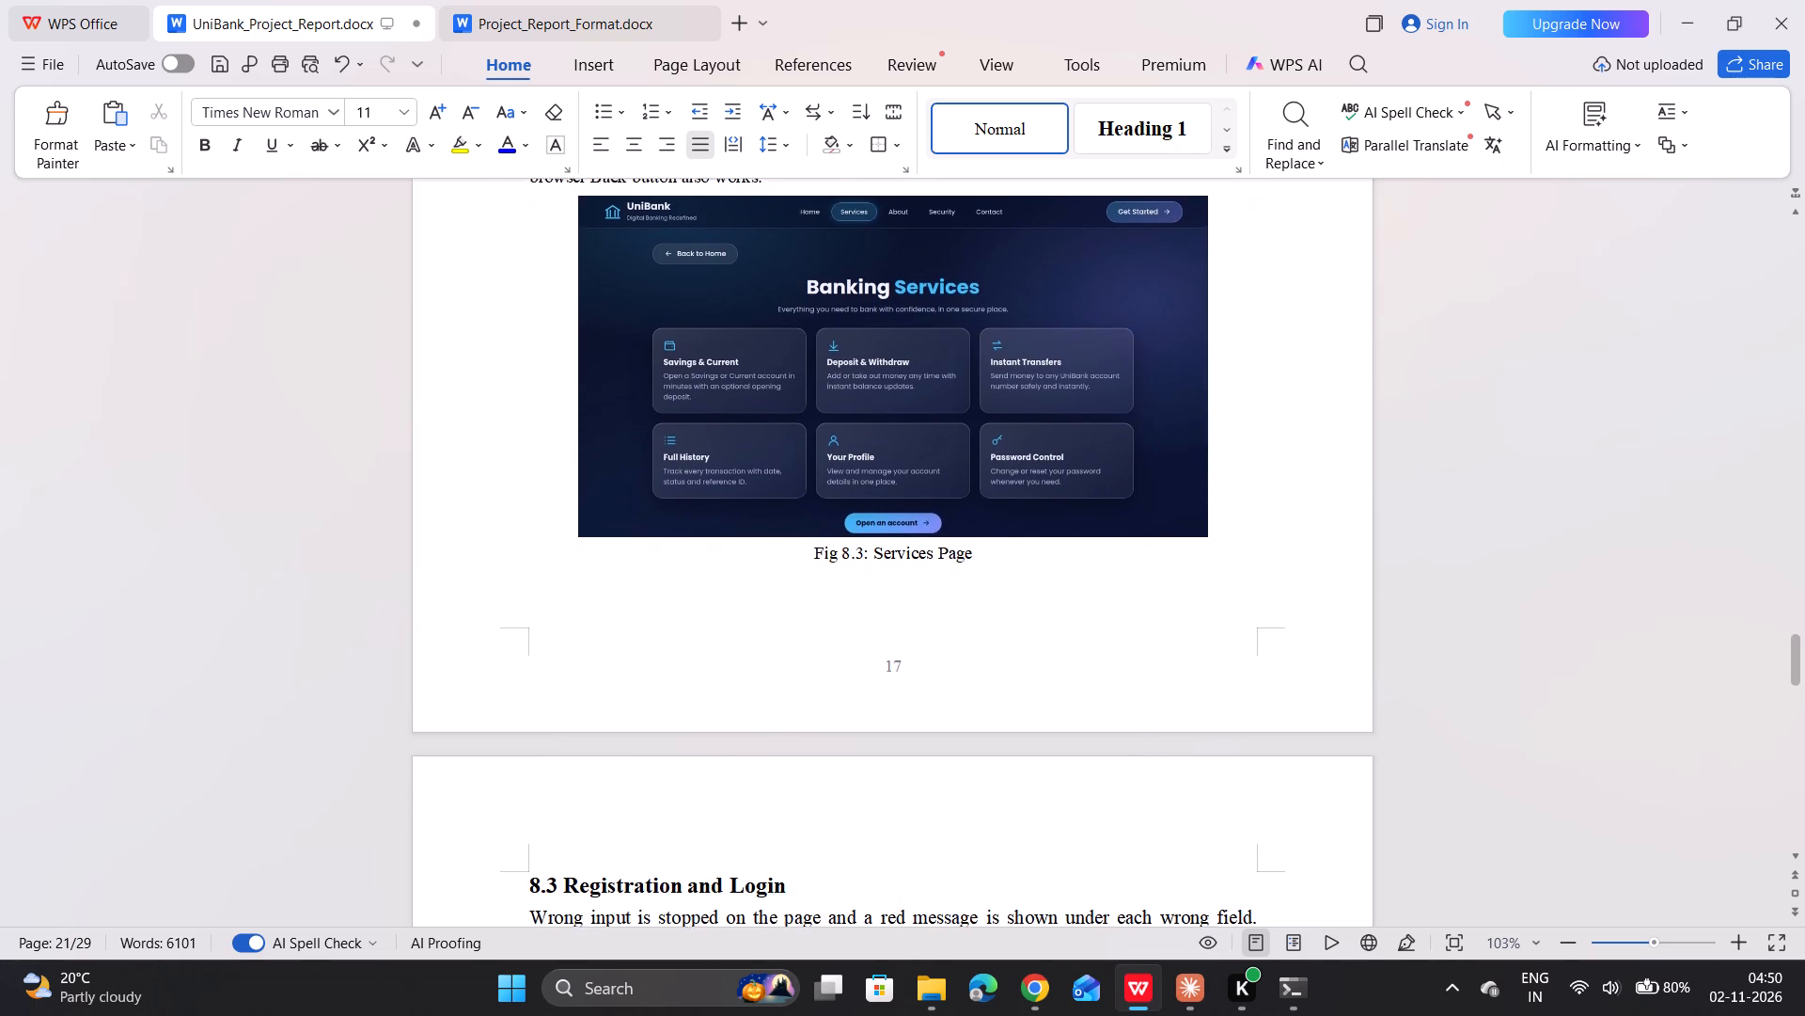
scroll(821, 611, "down", 4)
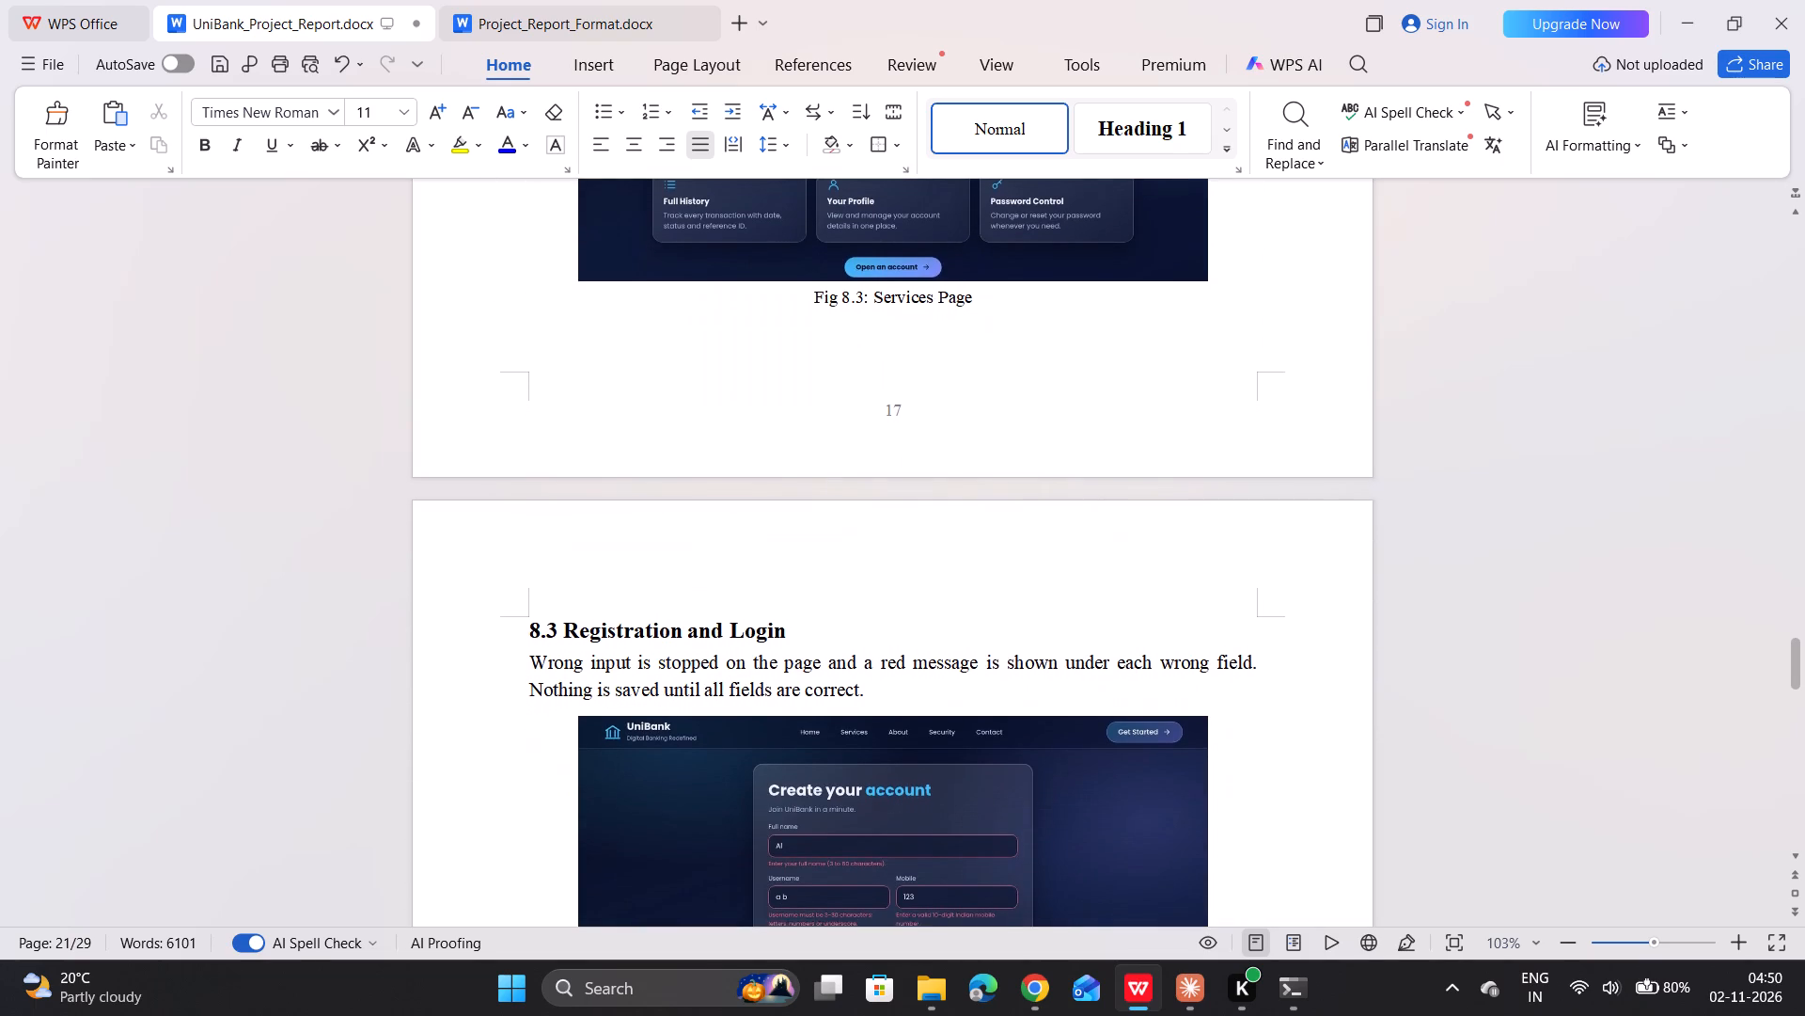
scroll(821, 611, "down", 1)
left_click_drag(530, 548, 869, 591)
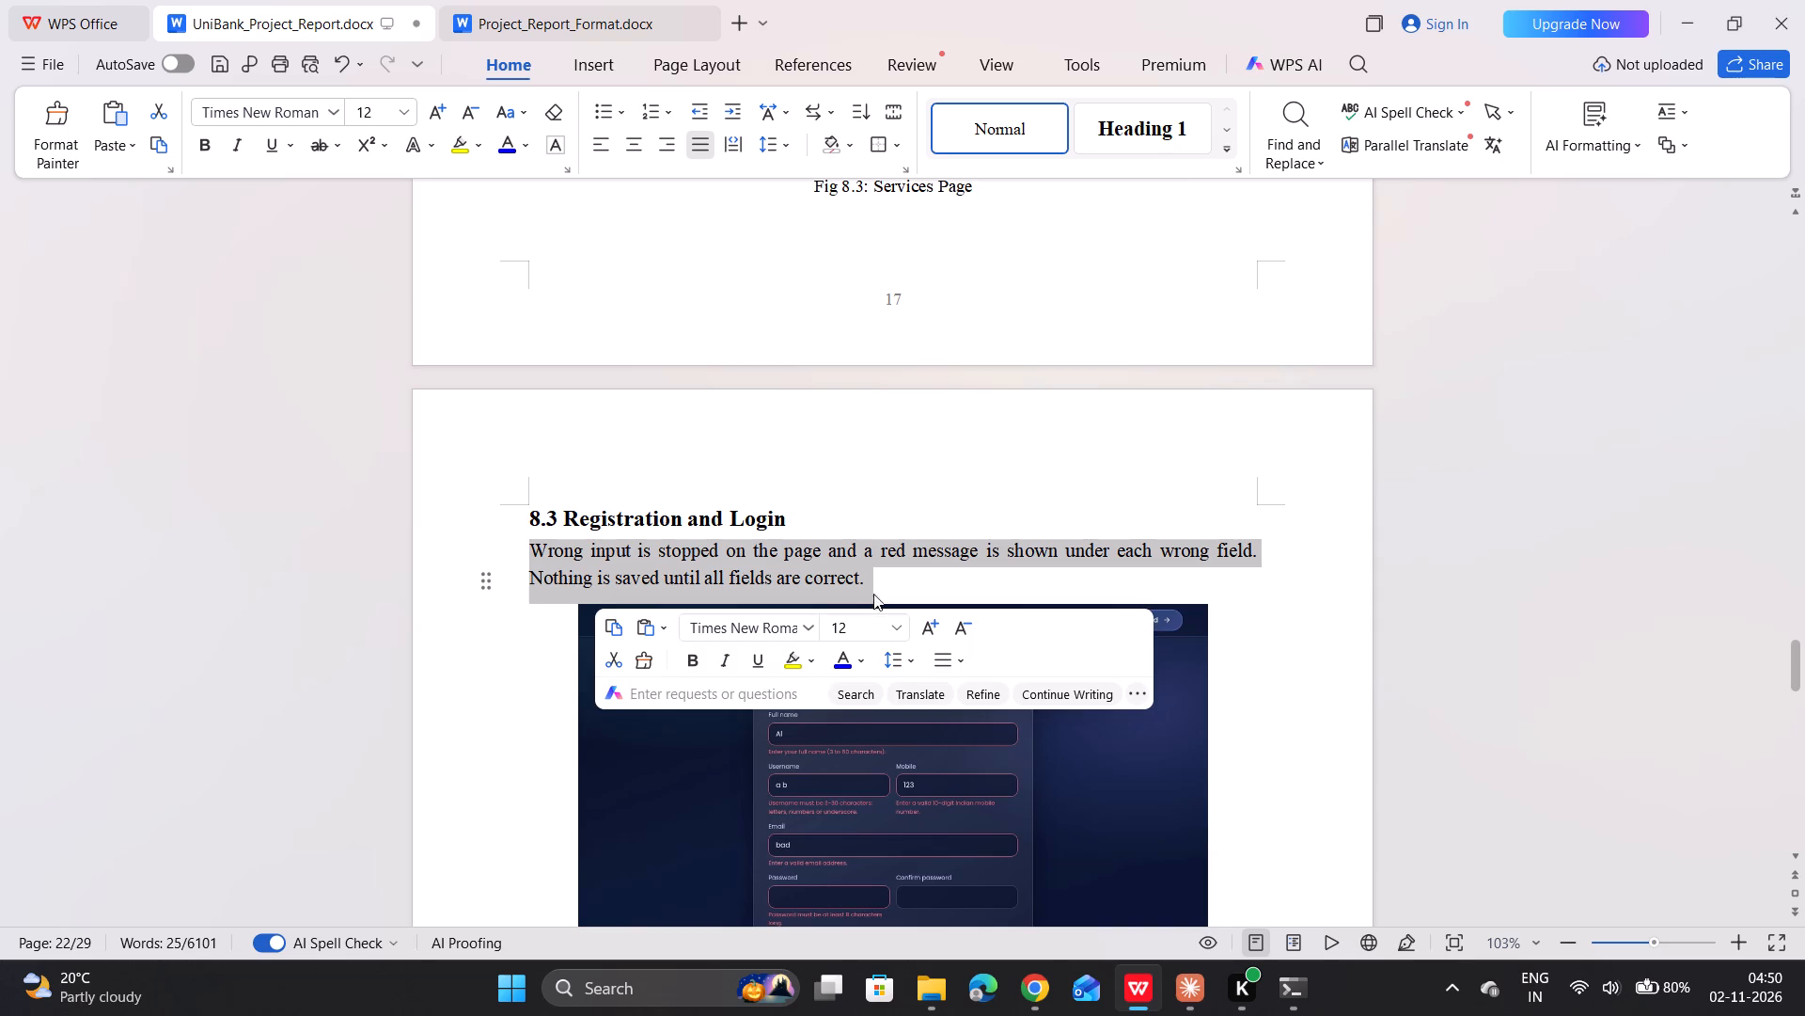
left_click(858, 629)
type("11")
key("Return")
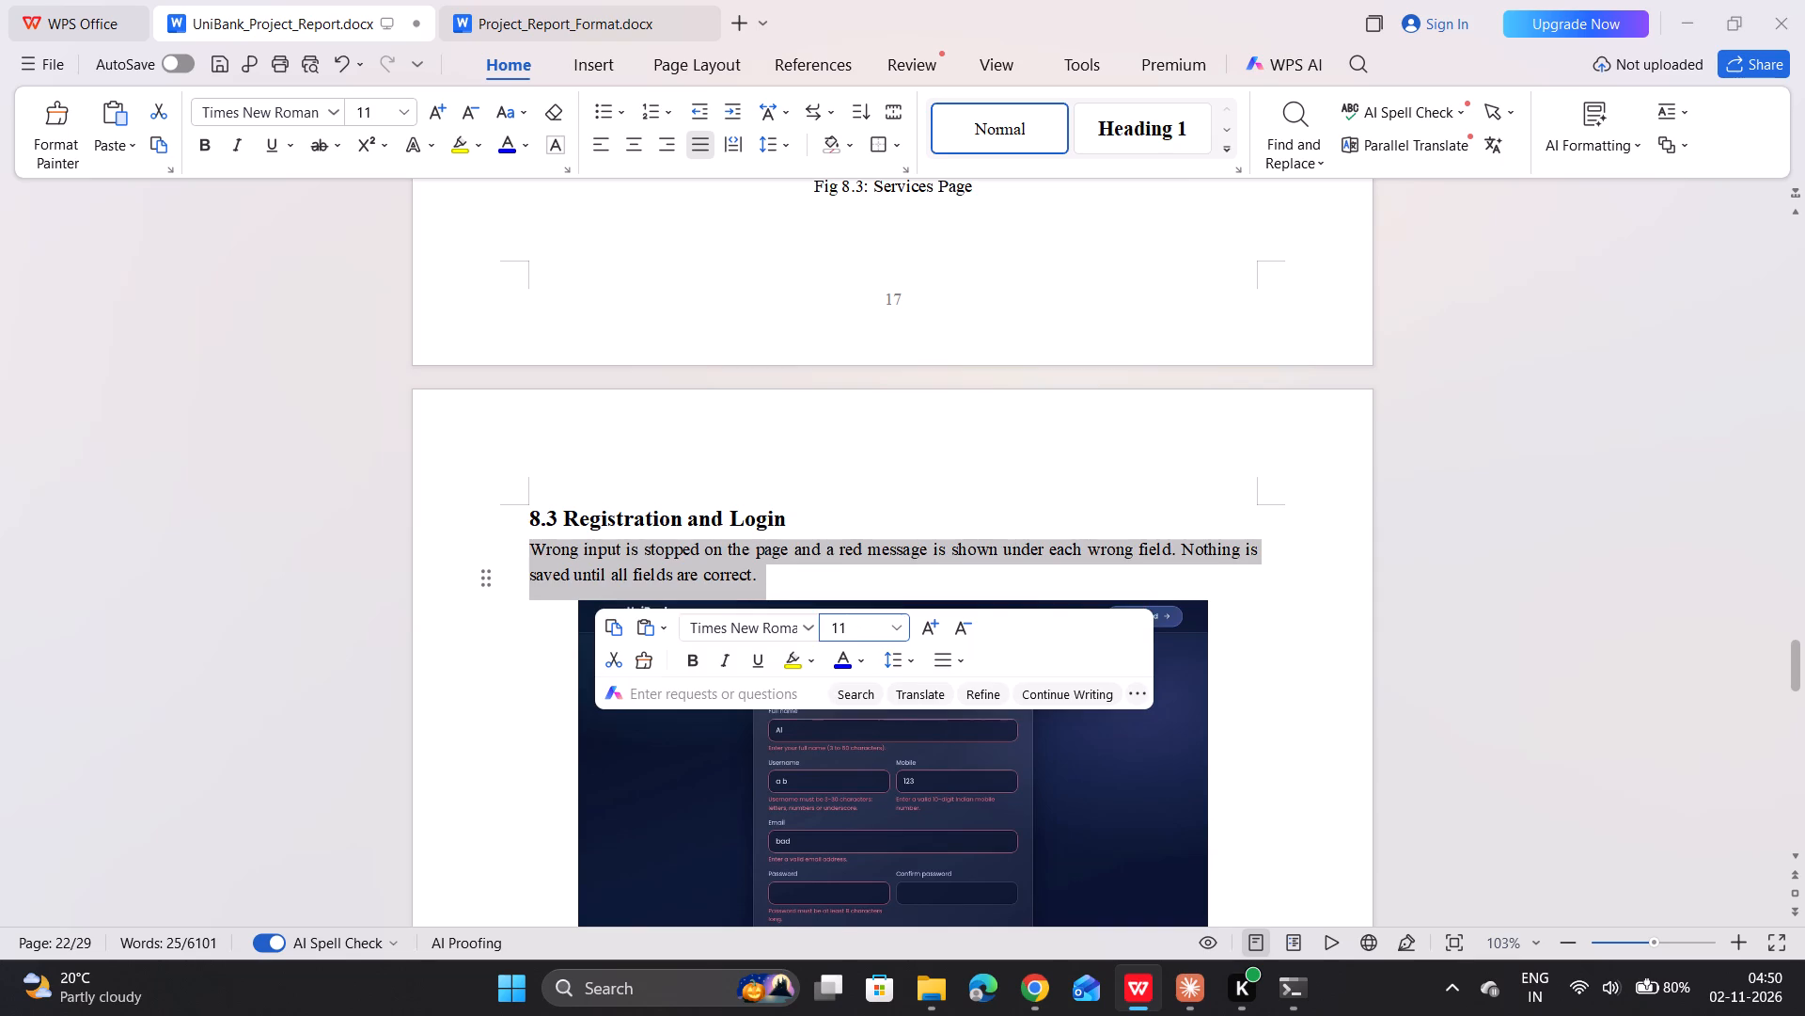
left_click(794, 530)
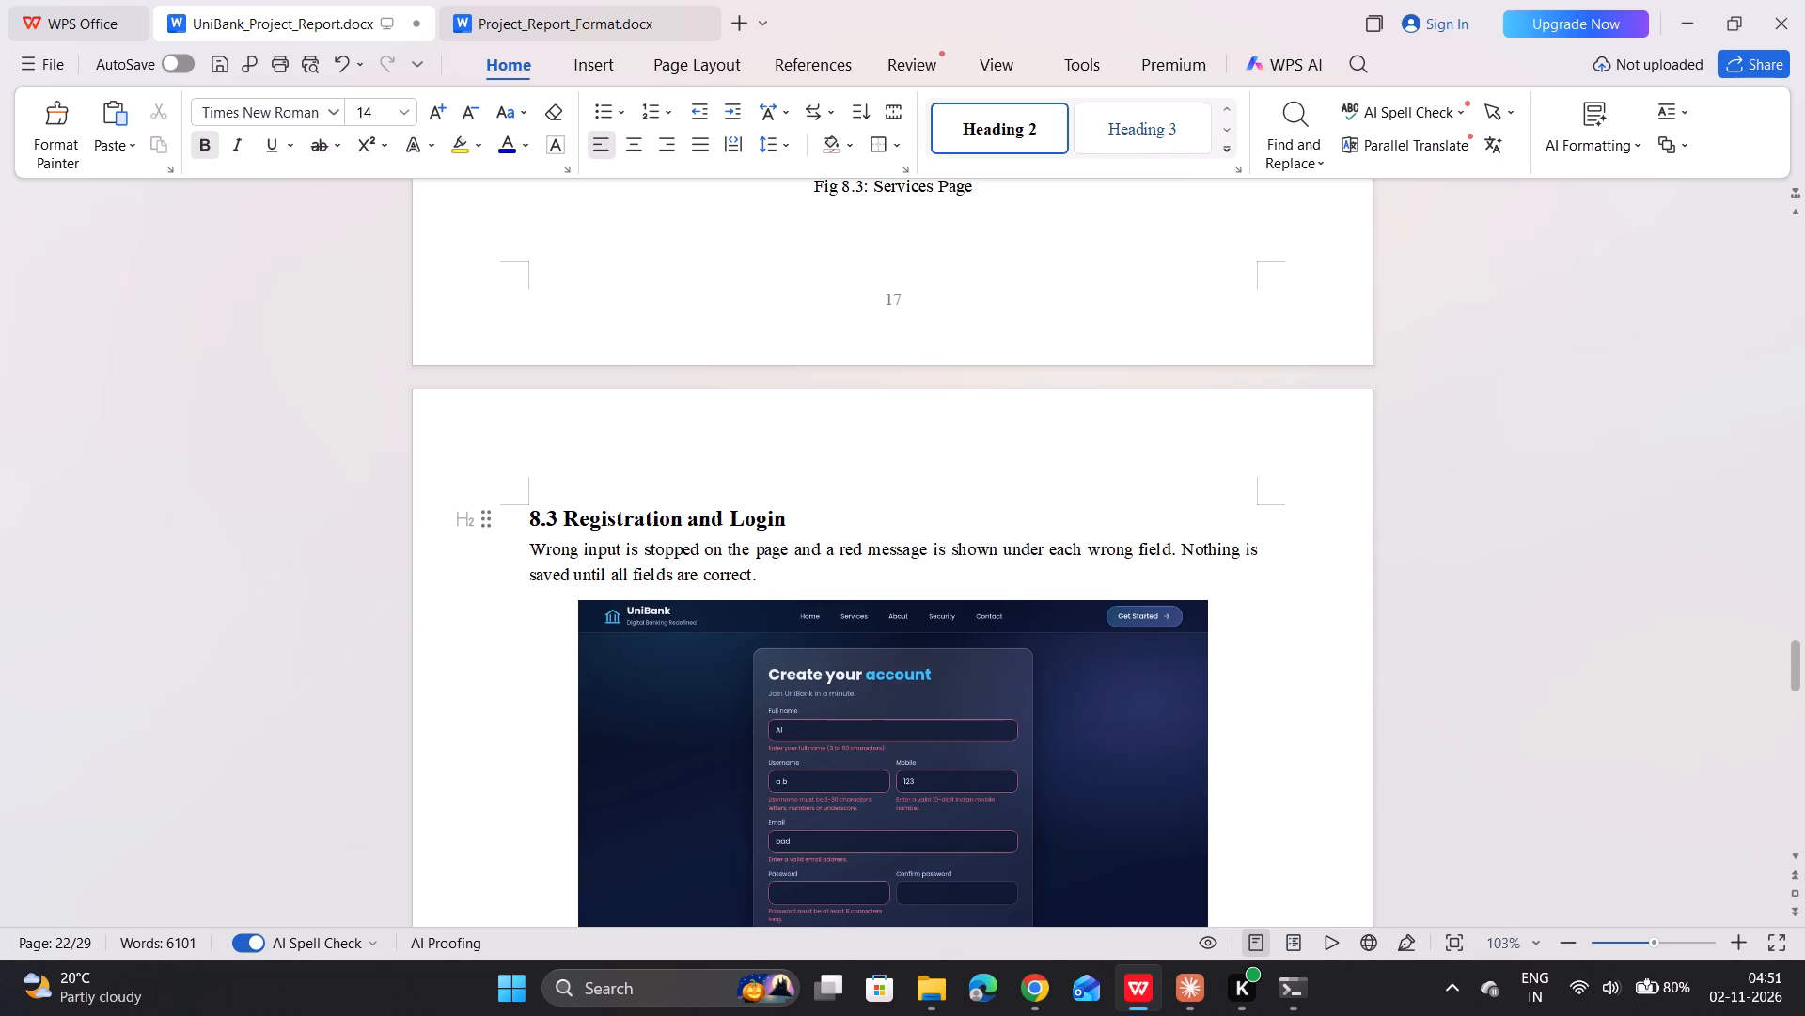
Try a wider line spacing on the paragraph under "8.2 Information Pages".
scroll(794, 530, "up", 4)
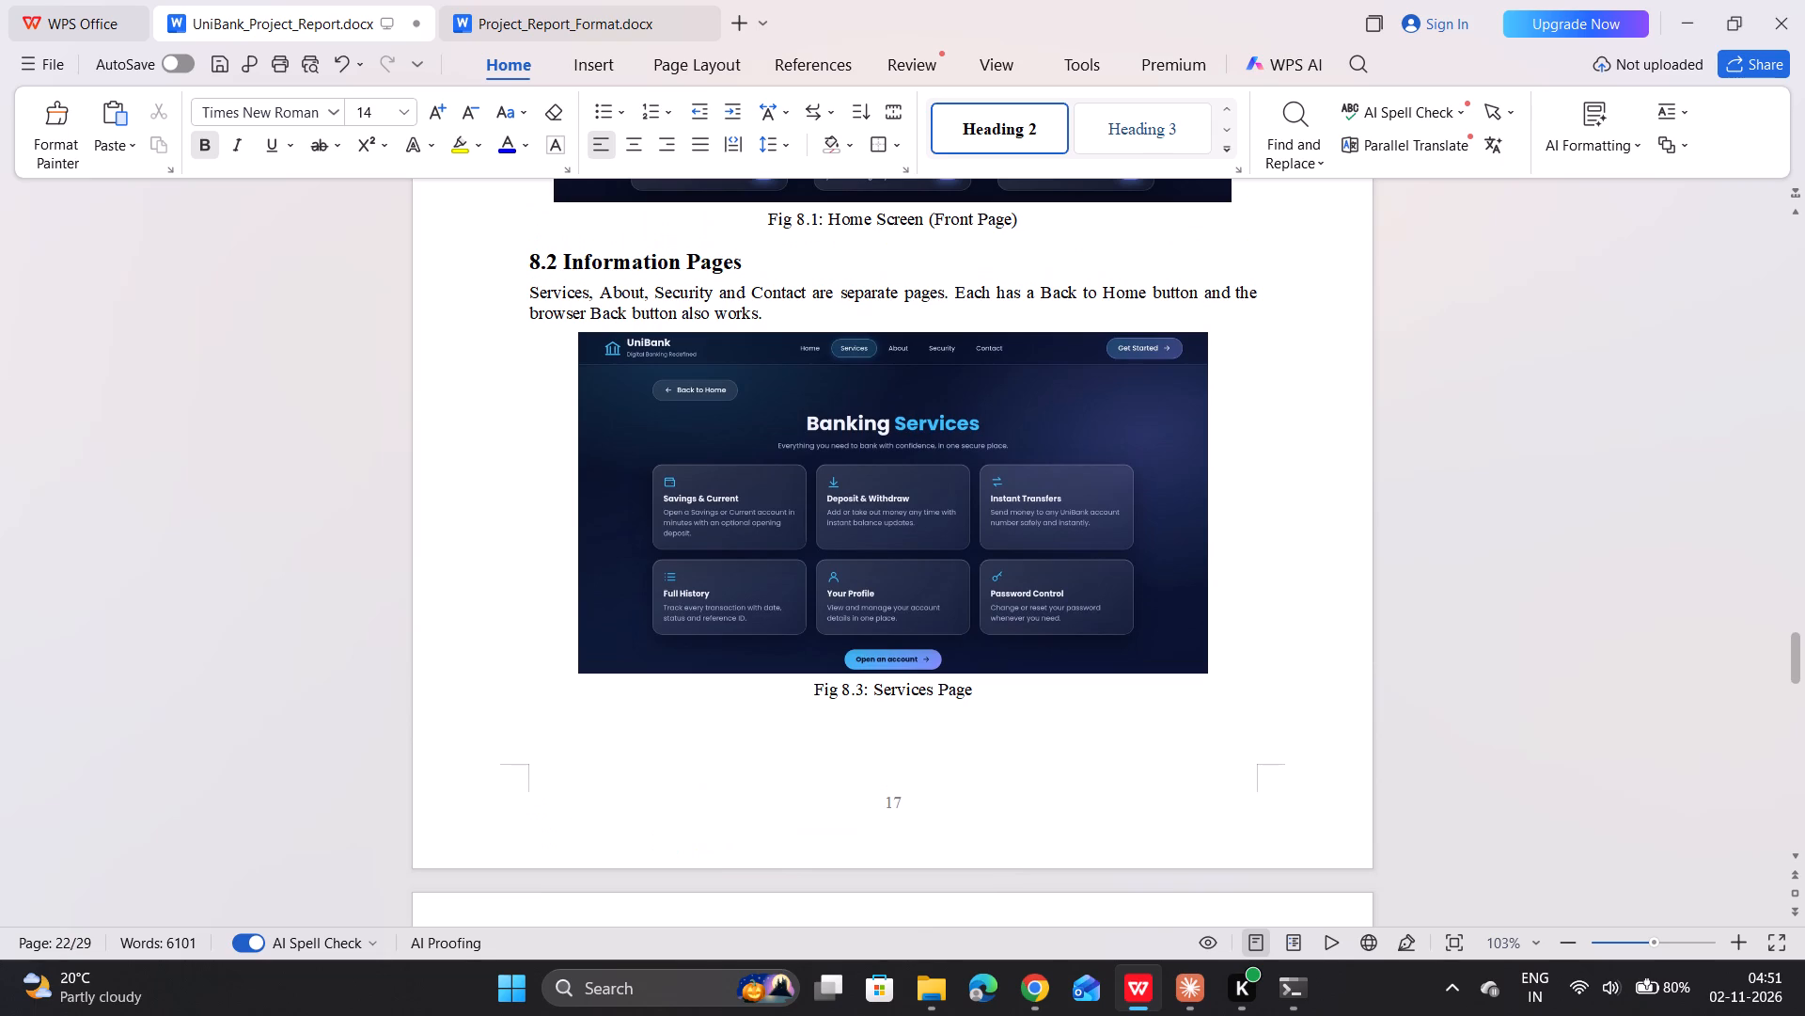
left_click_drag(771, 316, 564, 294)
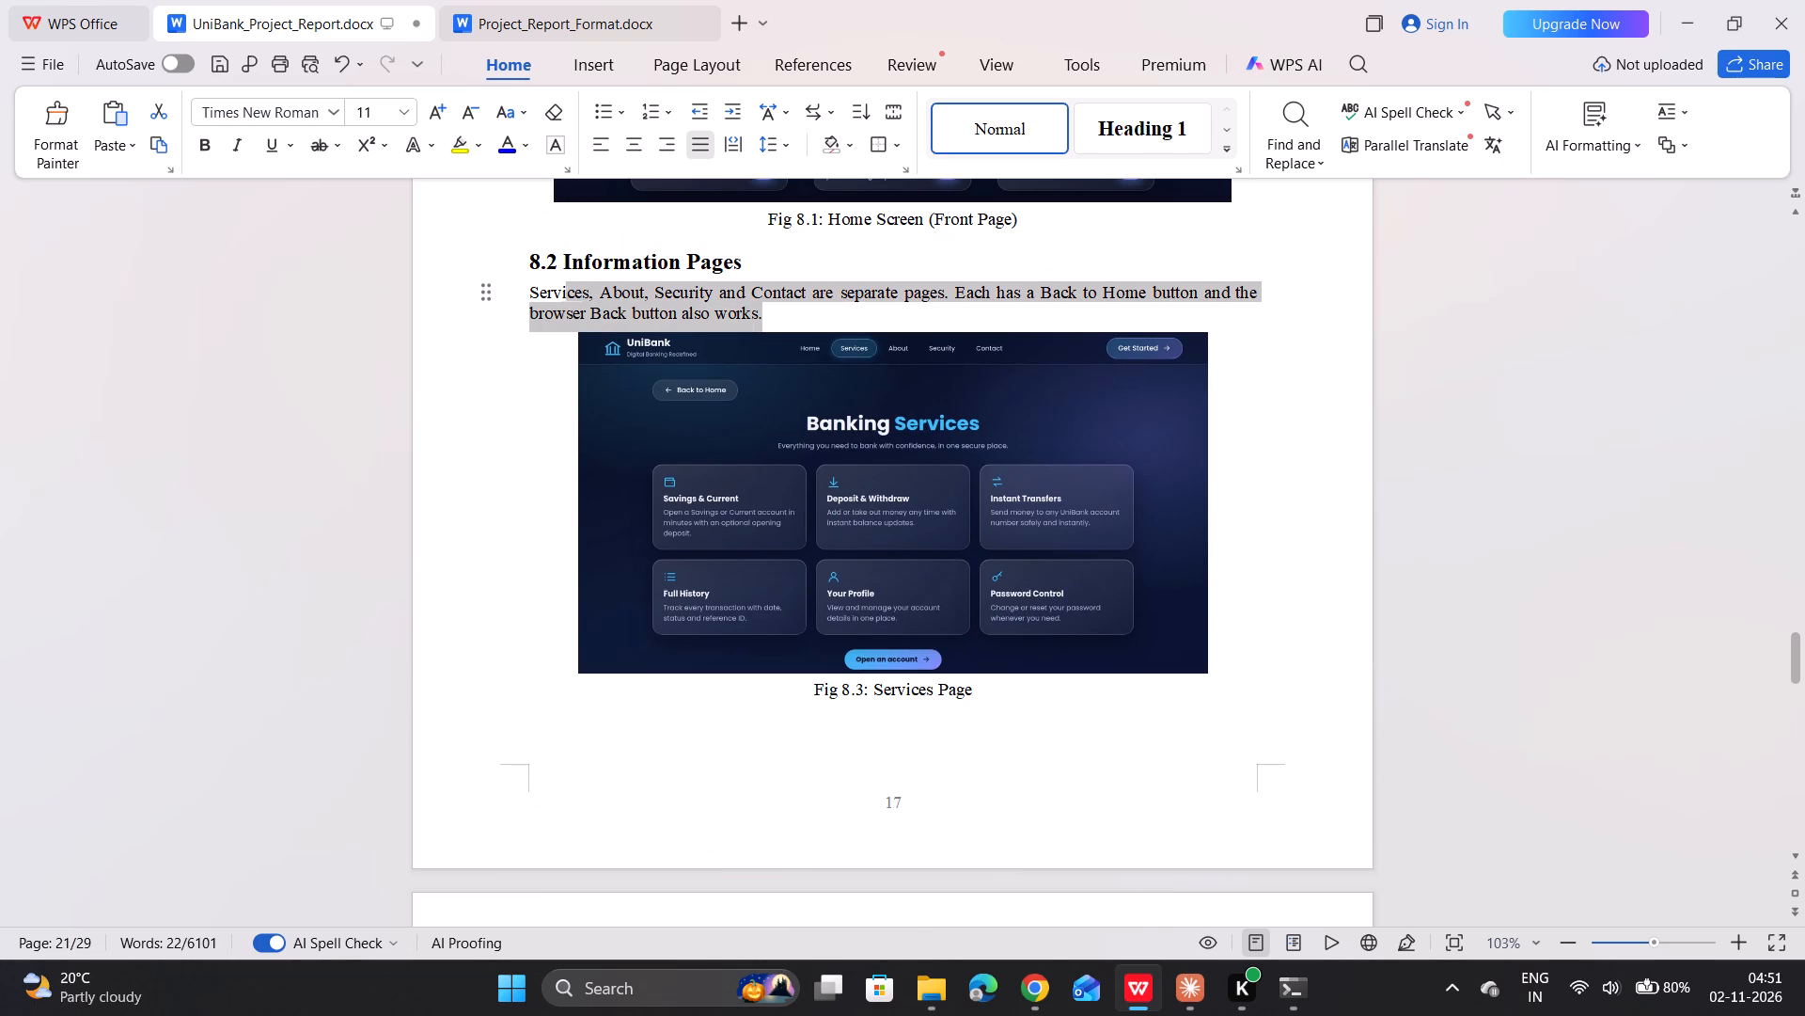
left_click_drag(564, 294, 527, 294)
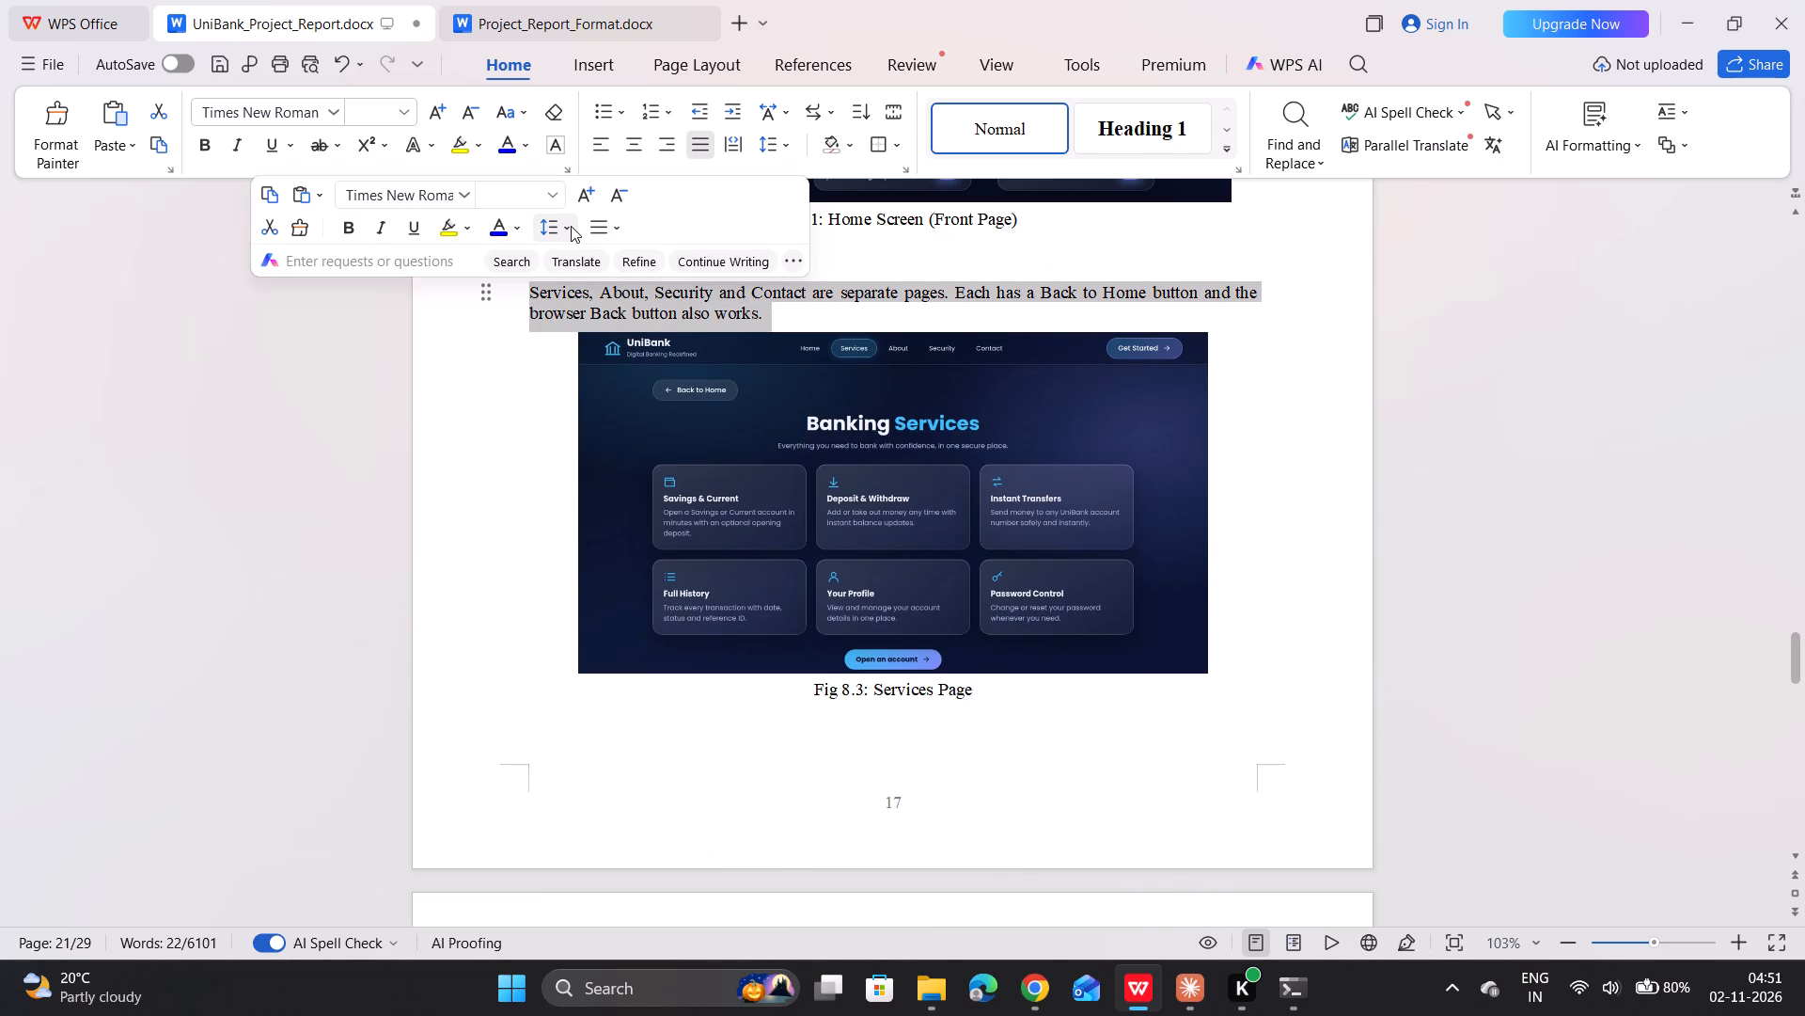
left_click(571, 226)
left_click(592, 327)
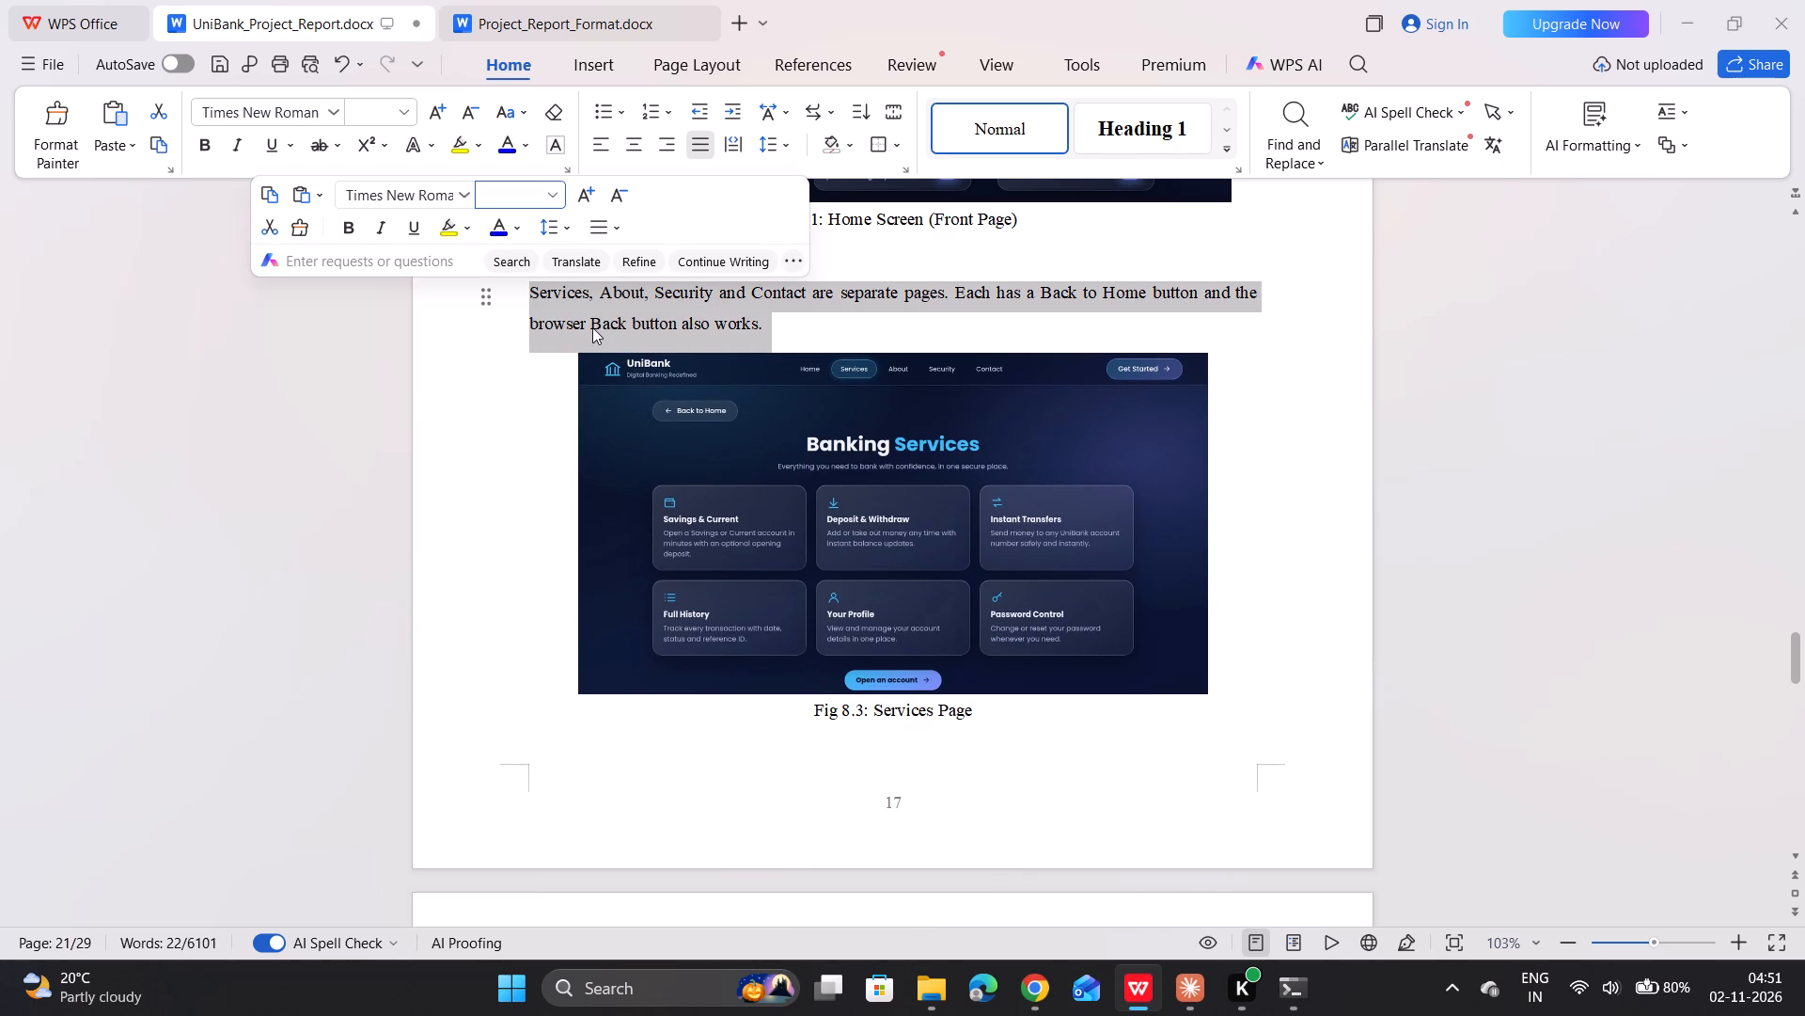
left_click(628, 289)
Set the line spacing of the whole paragraph under "8.2 Information Pages" to 1.0.
scroll(617, 480, "down", 1)
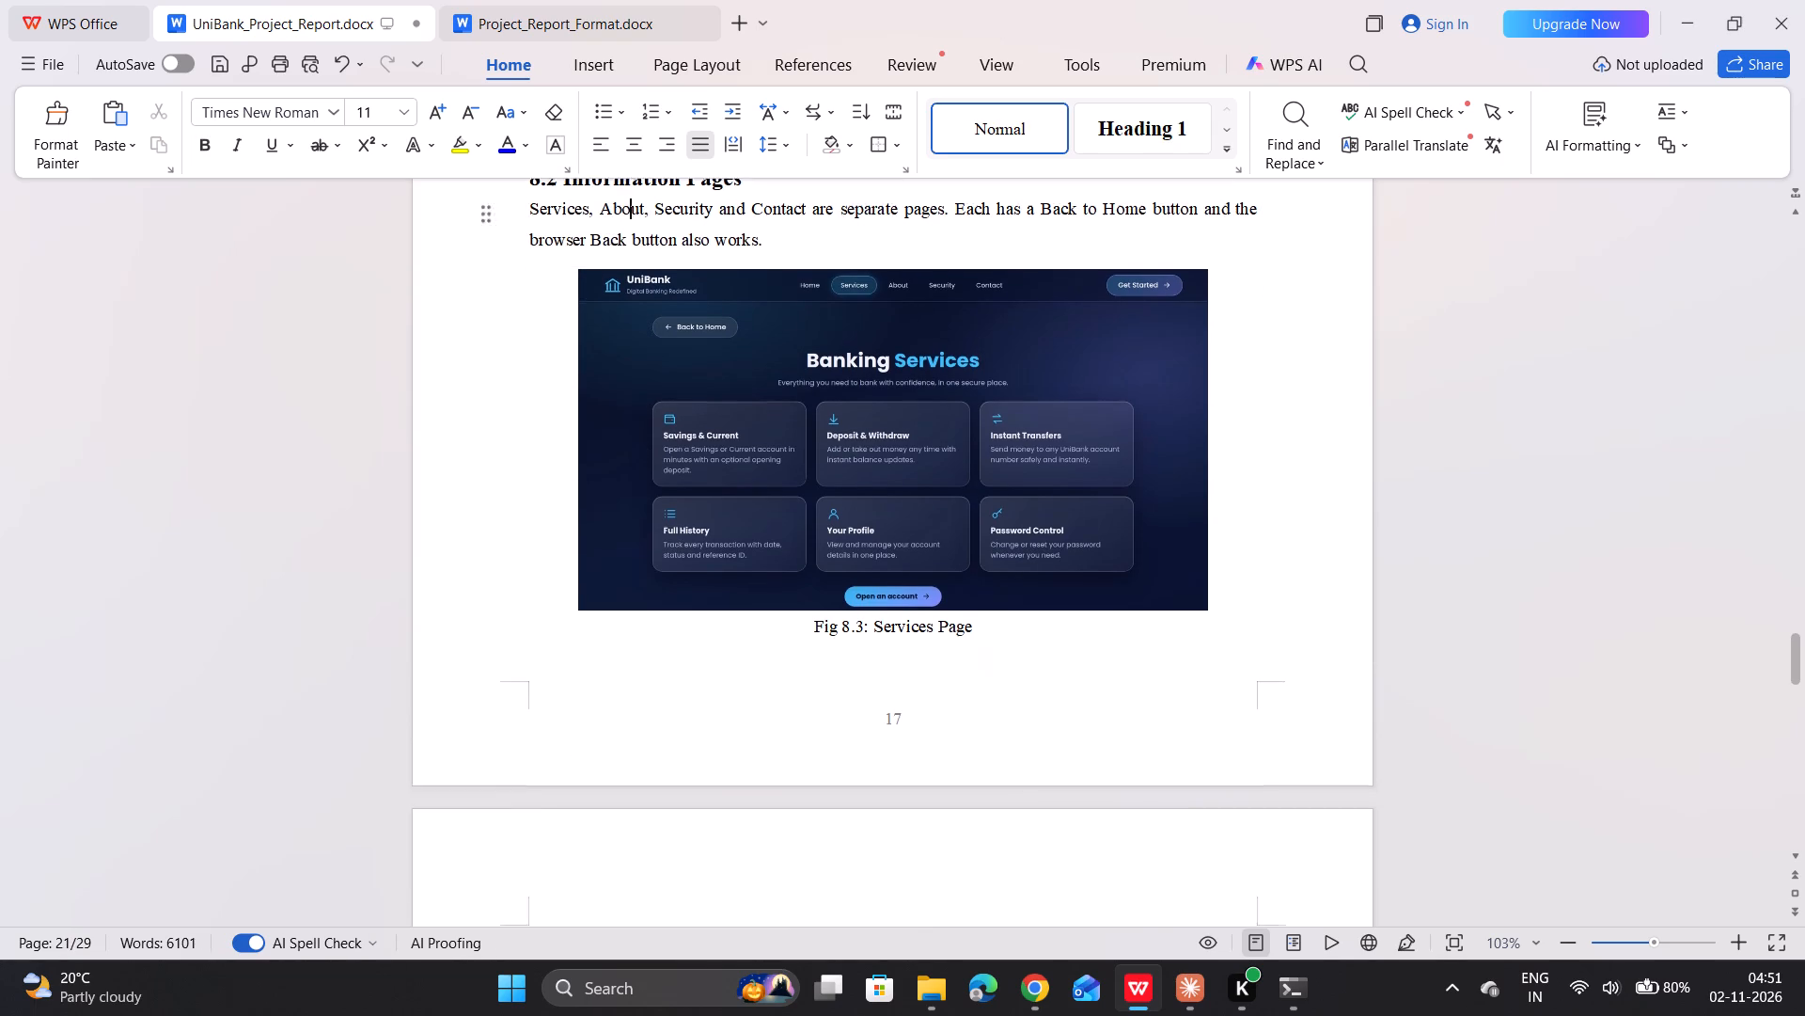
scroll(617, 480, "down", 2)
scroll(617, 480, "up", 1)
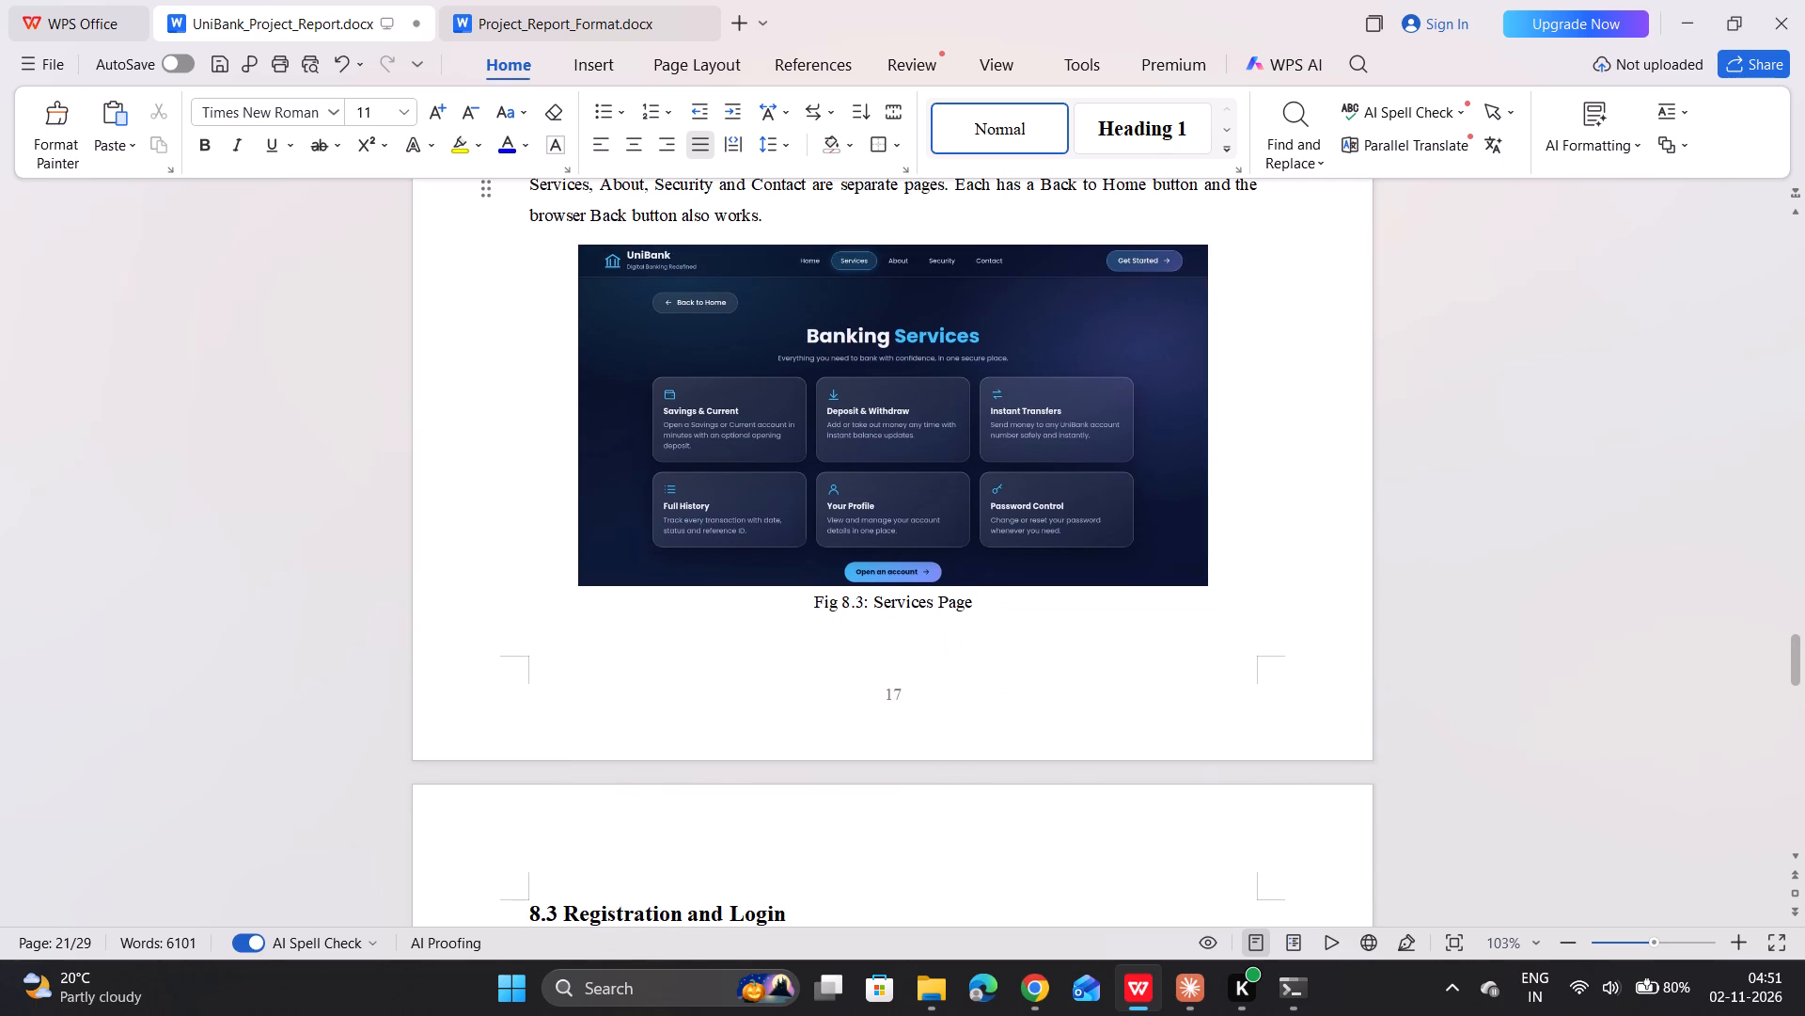
left_click_drag(777, 215, 520, 185)
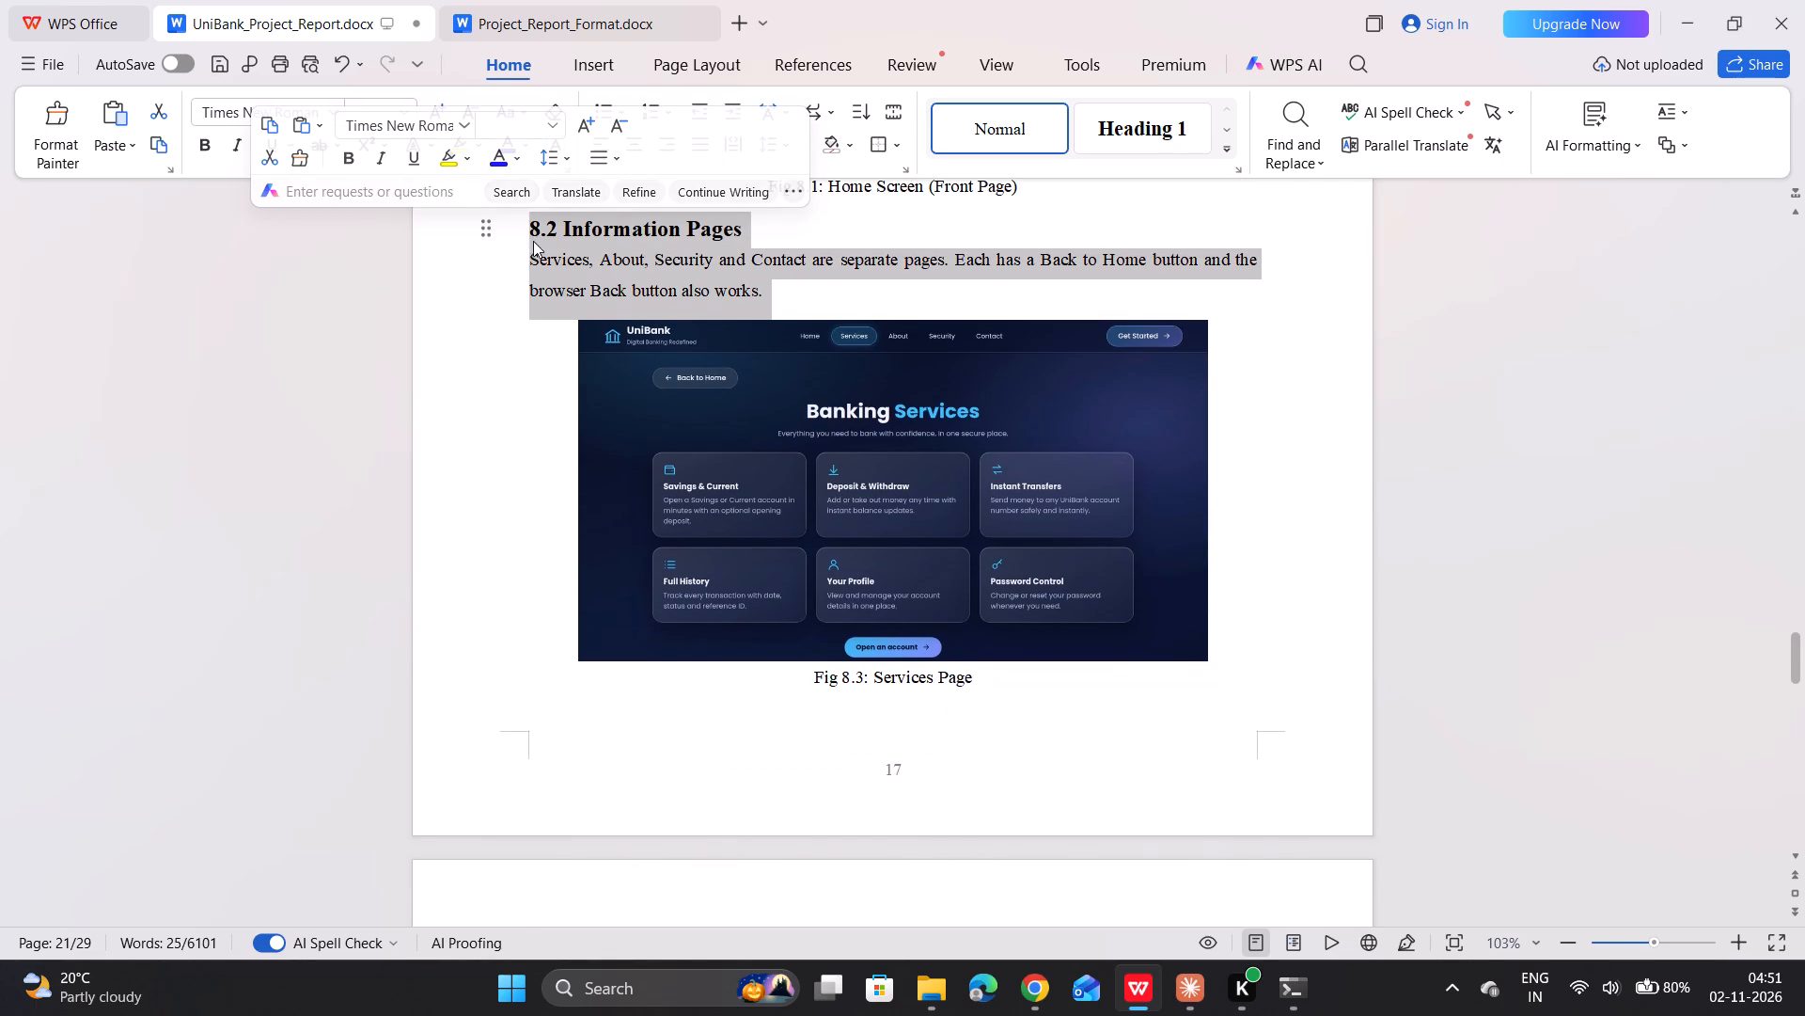
left_click(535, 246)
left_click_drag(531, 258, 723, 257)
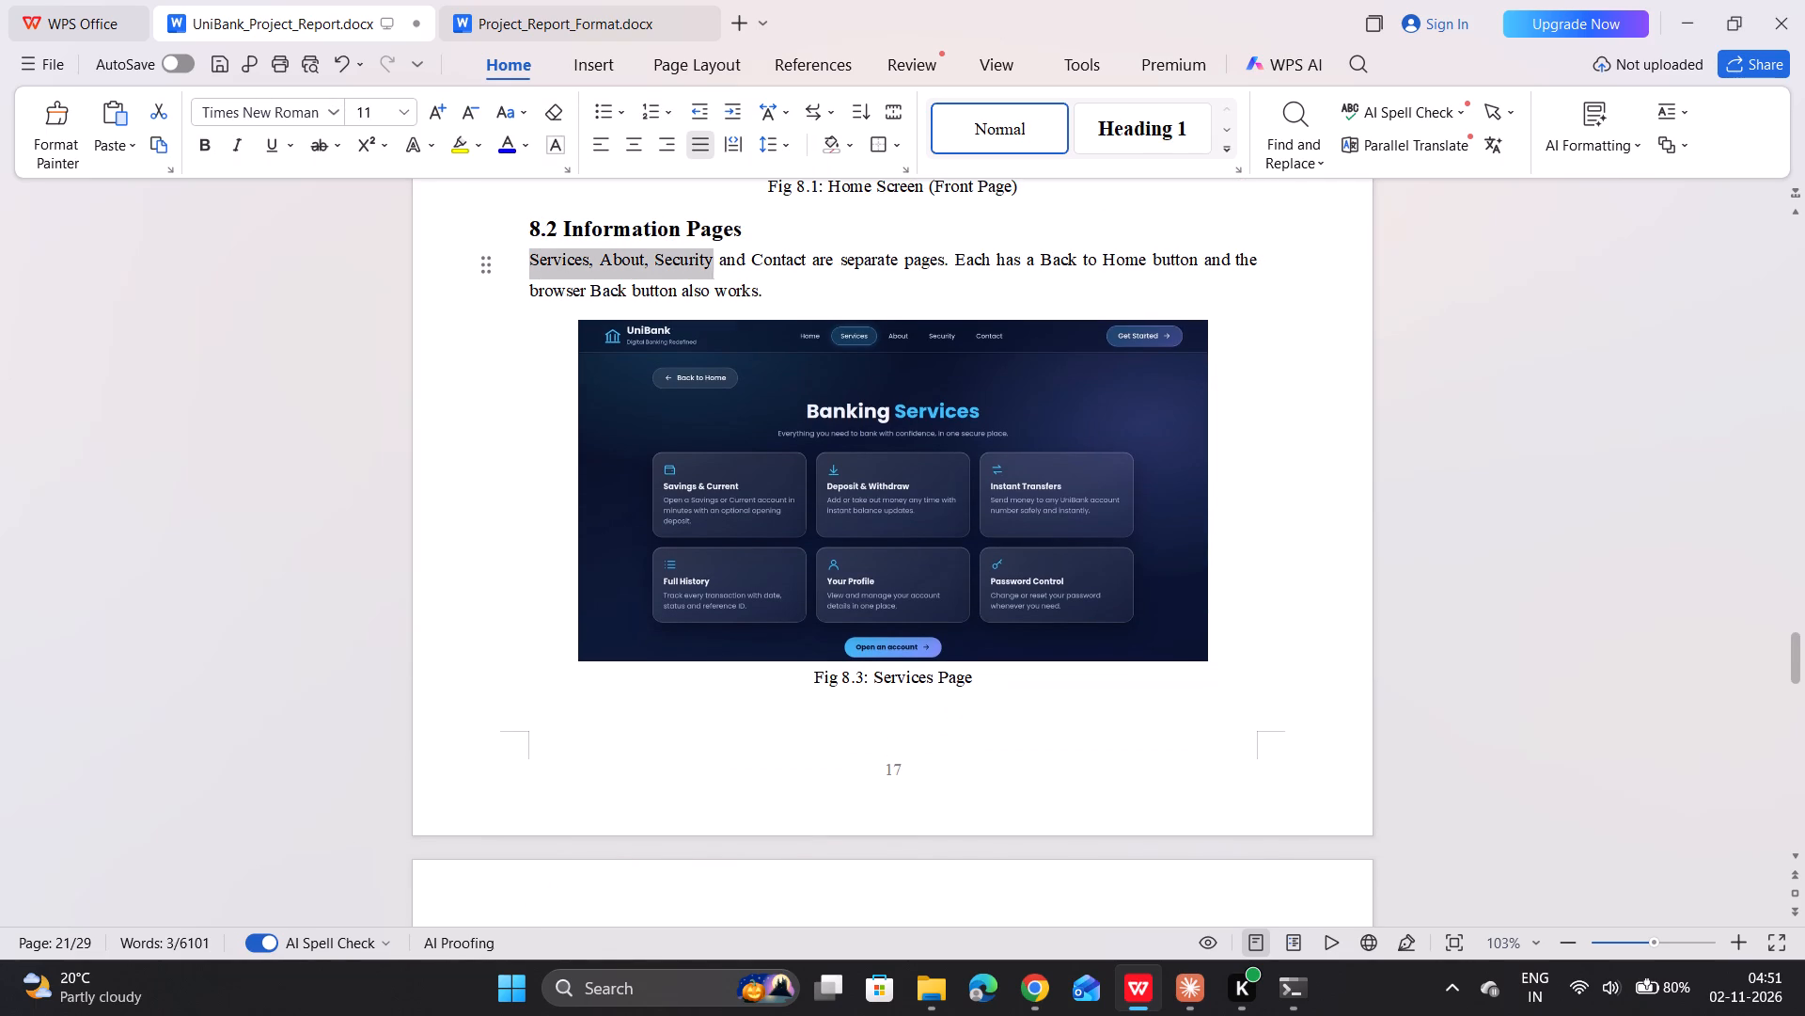
left_click_drag(723, 257, 766, 281)
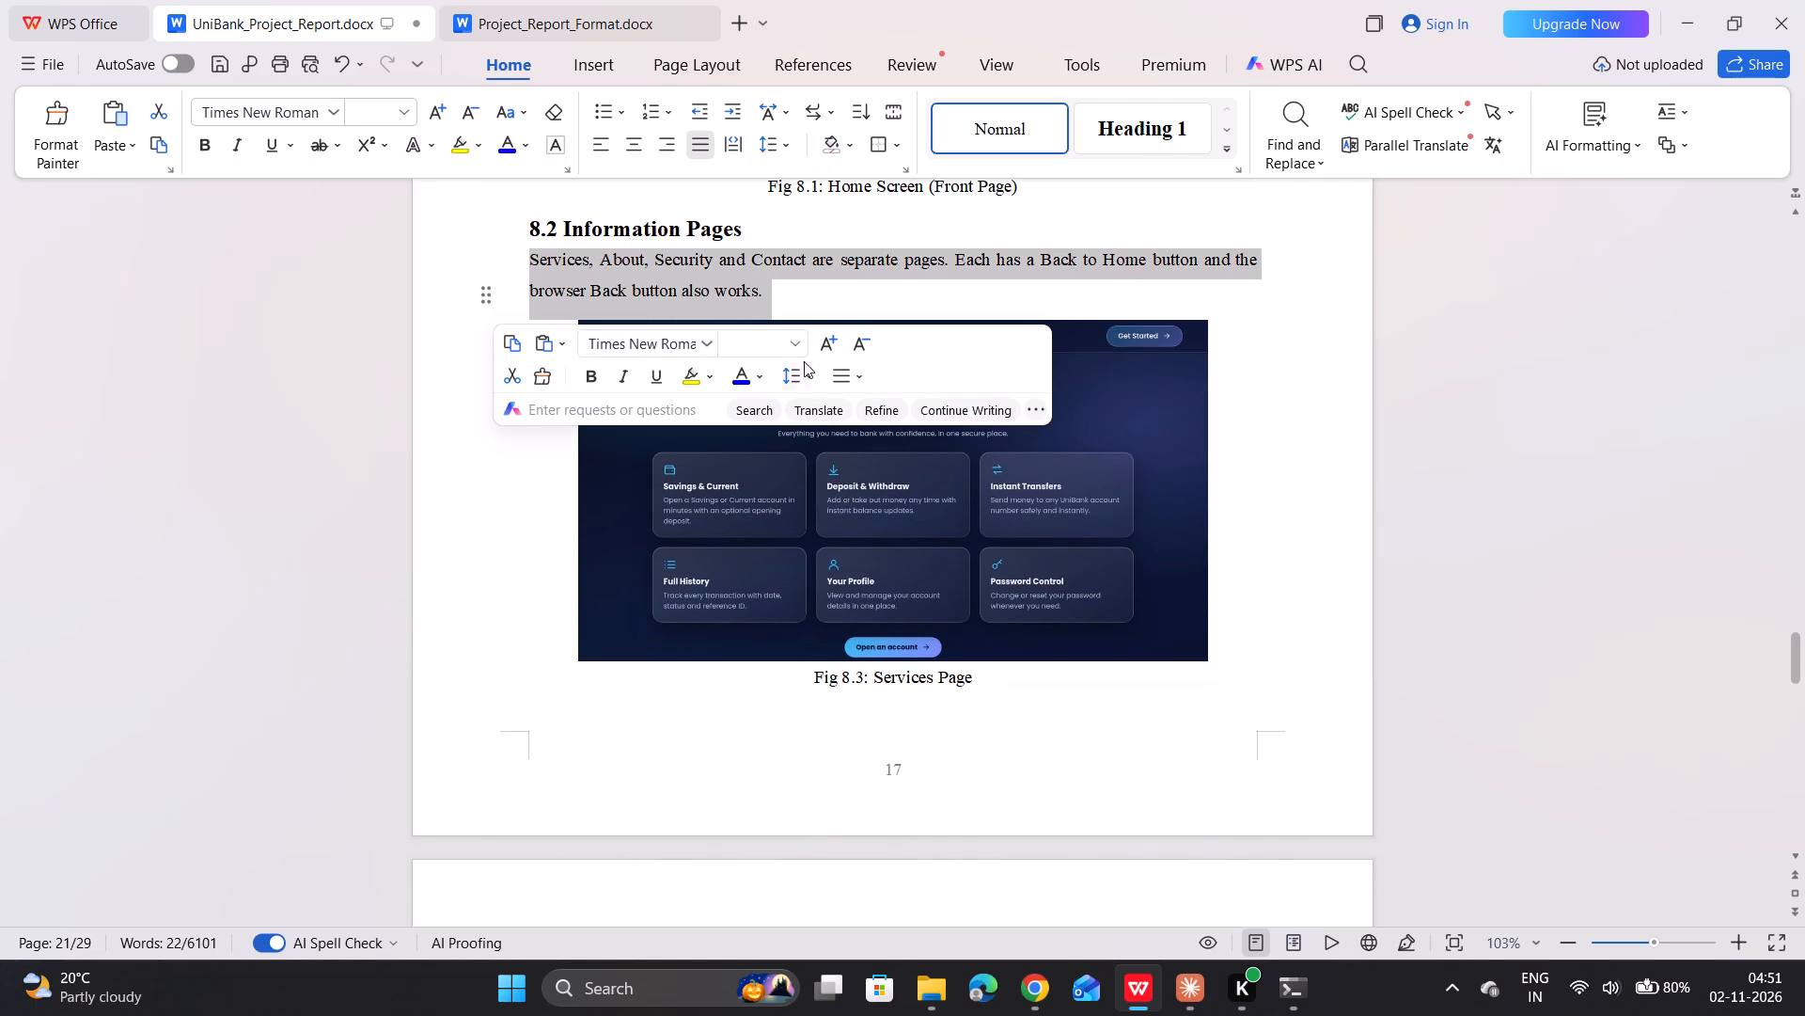
left_click(813, 374)
left_click(832, 425)
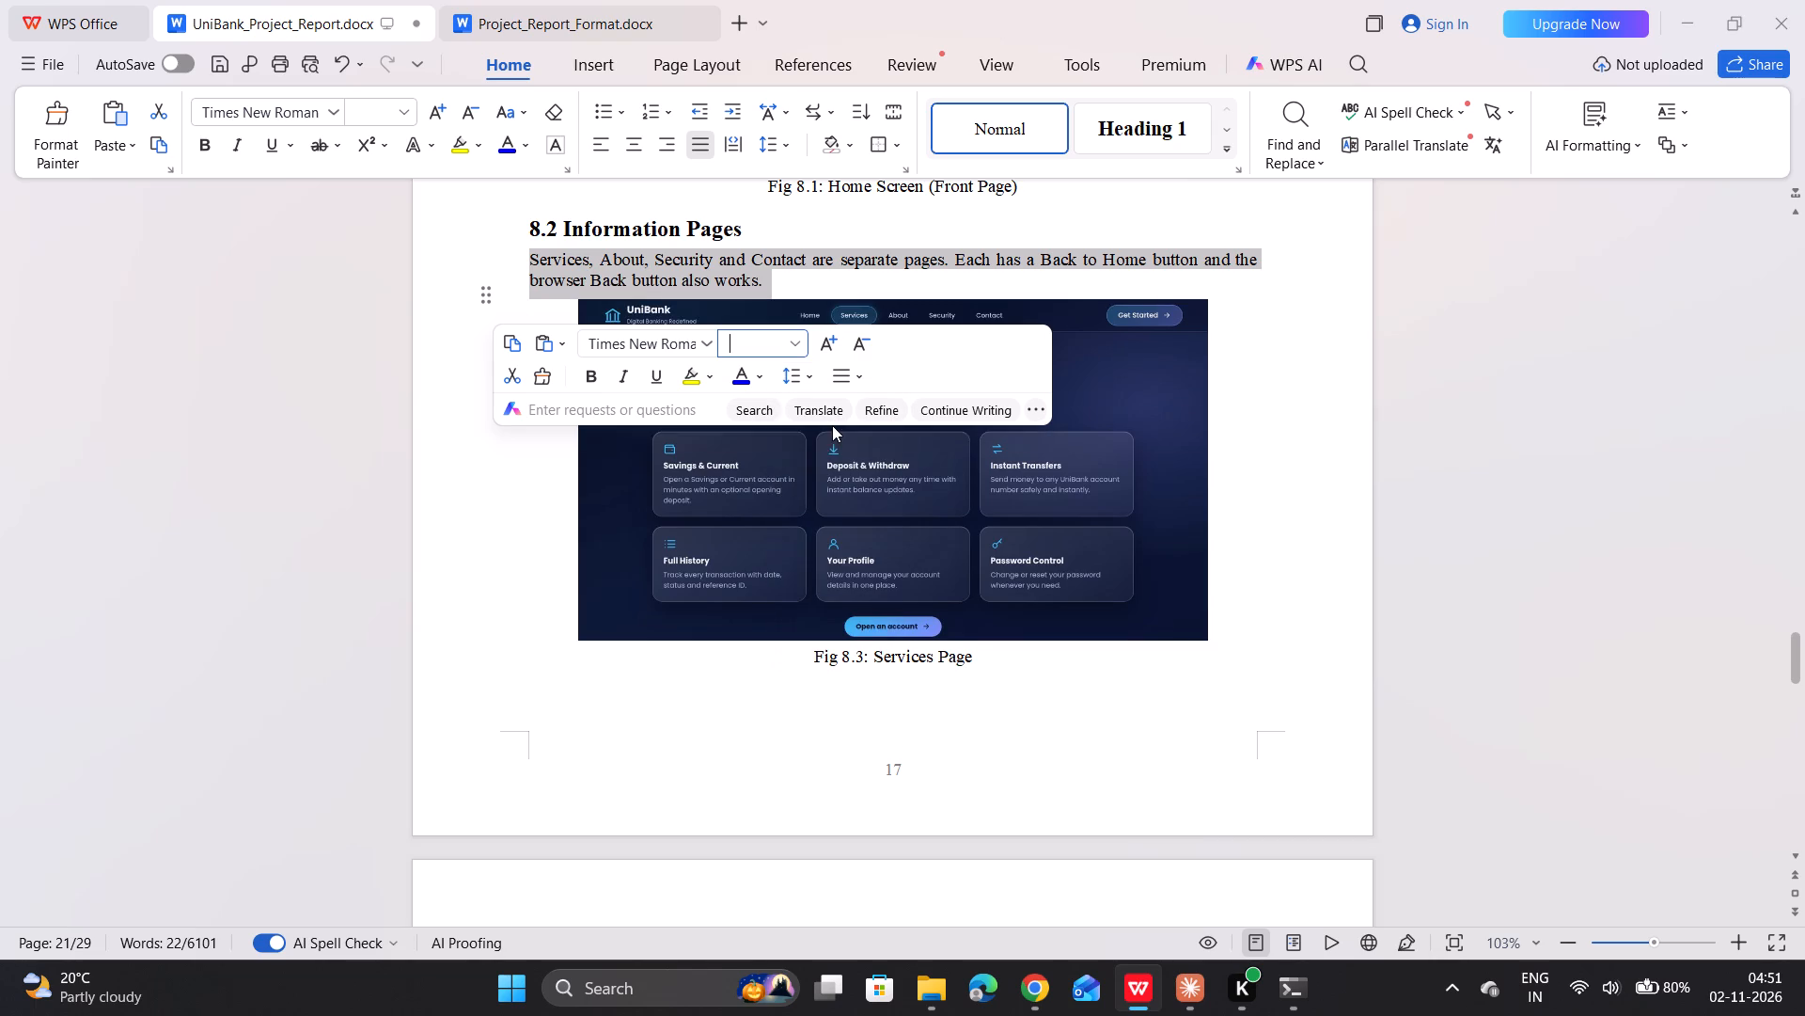
left_click(626, 689)
Set the line spacing of the paragraph under "8.3 Registration and Login" to 1.0.
scroll(626, 689, "up", 3)
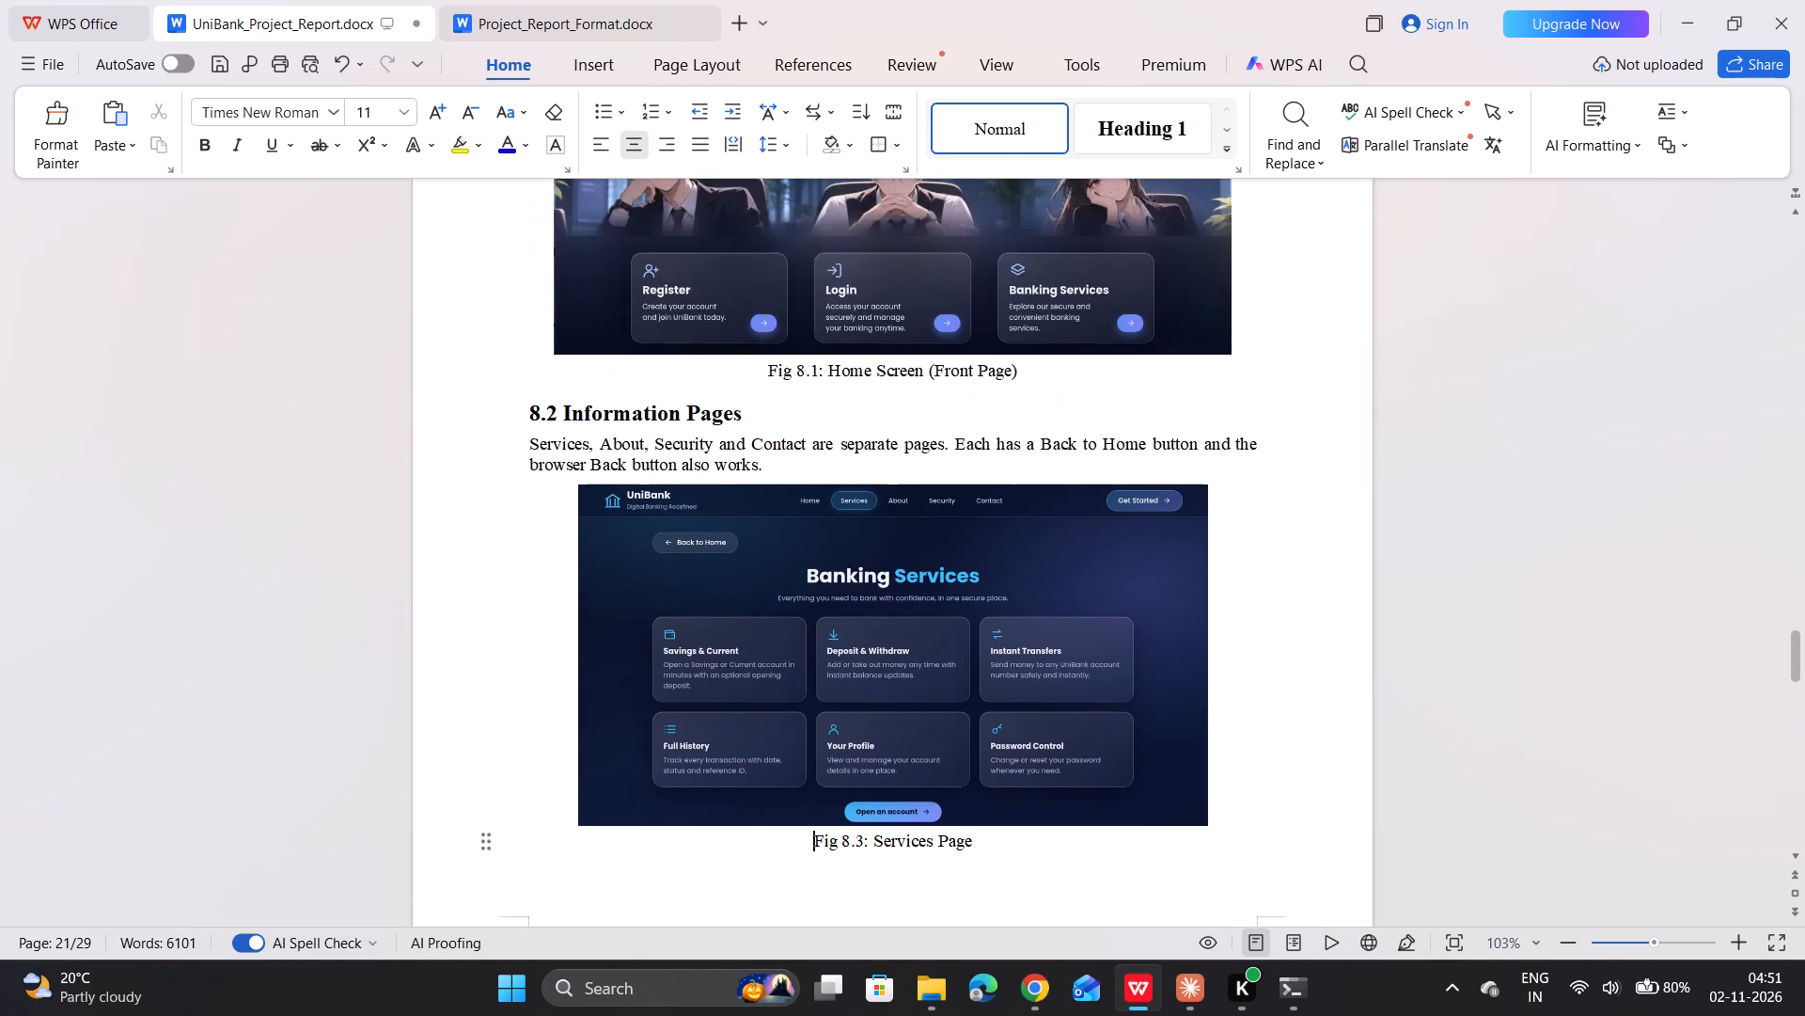
scroll(626, 689, "up", 5)
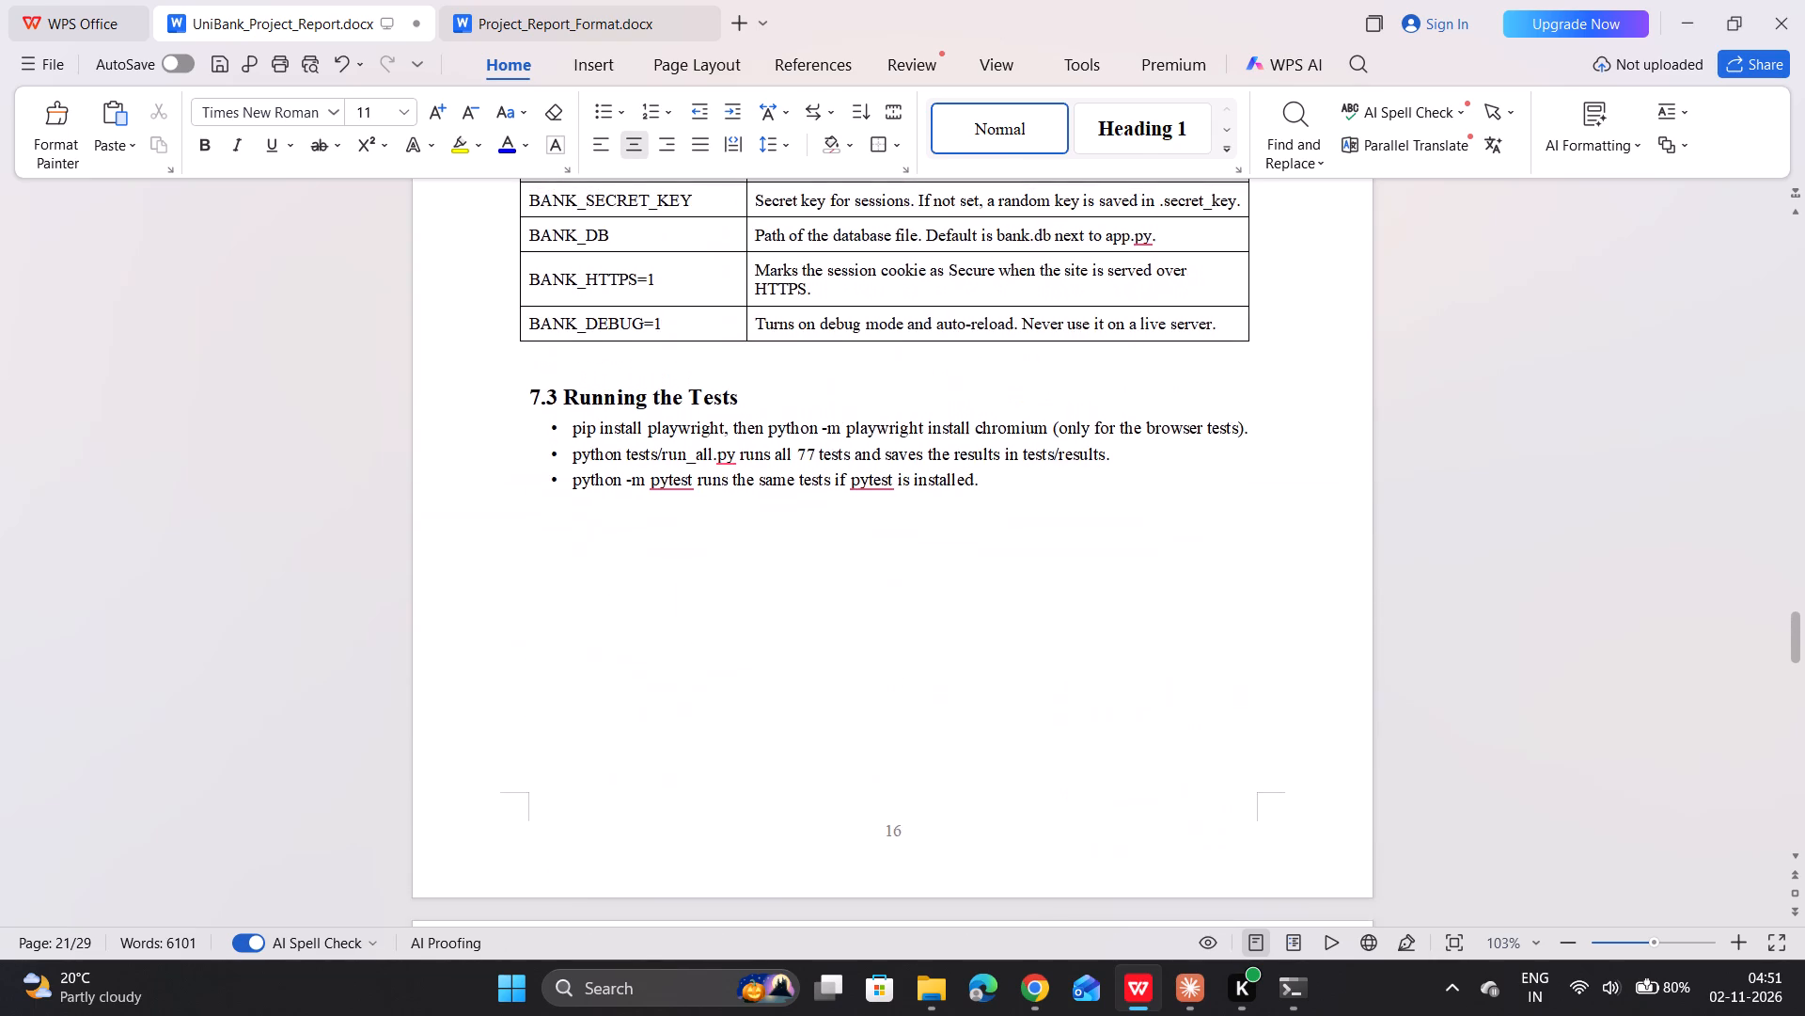
scroll(626, 689, "up", 2)
scroll(626, 689, "down", 4)
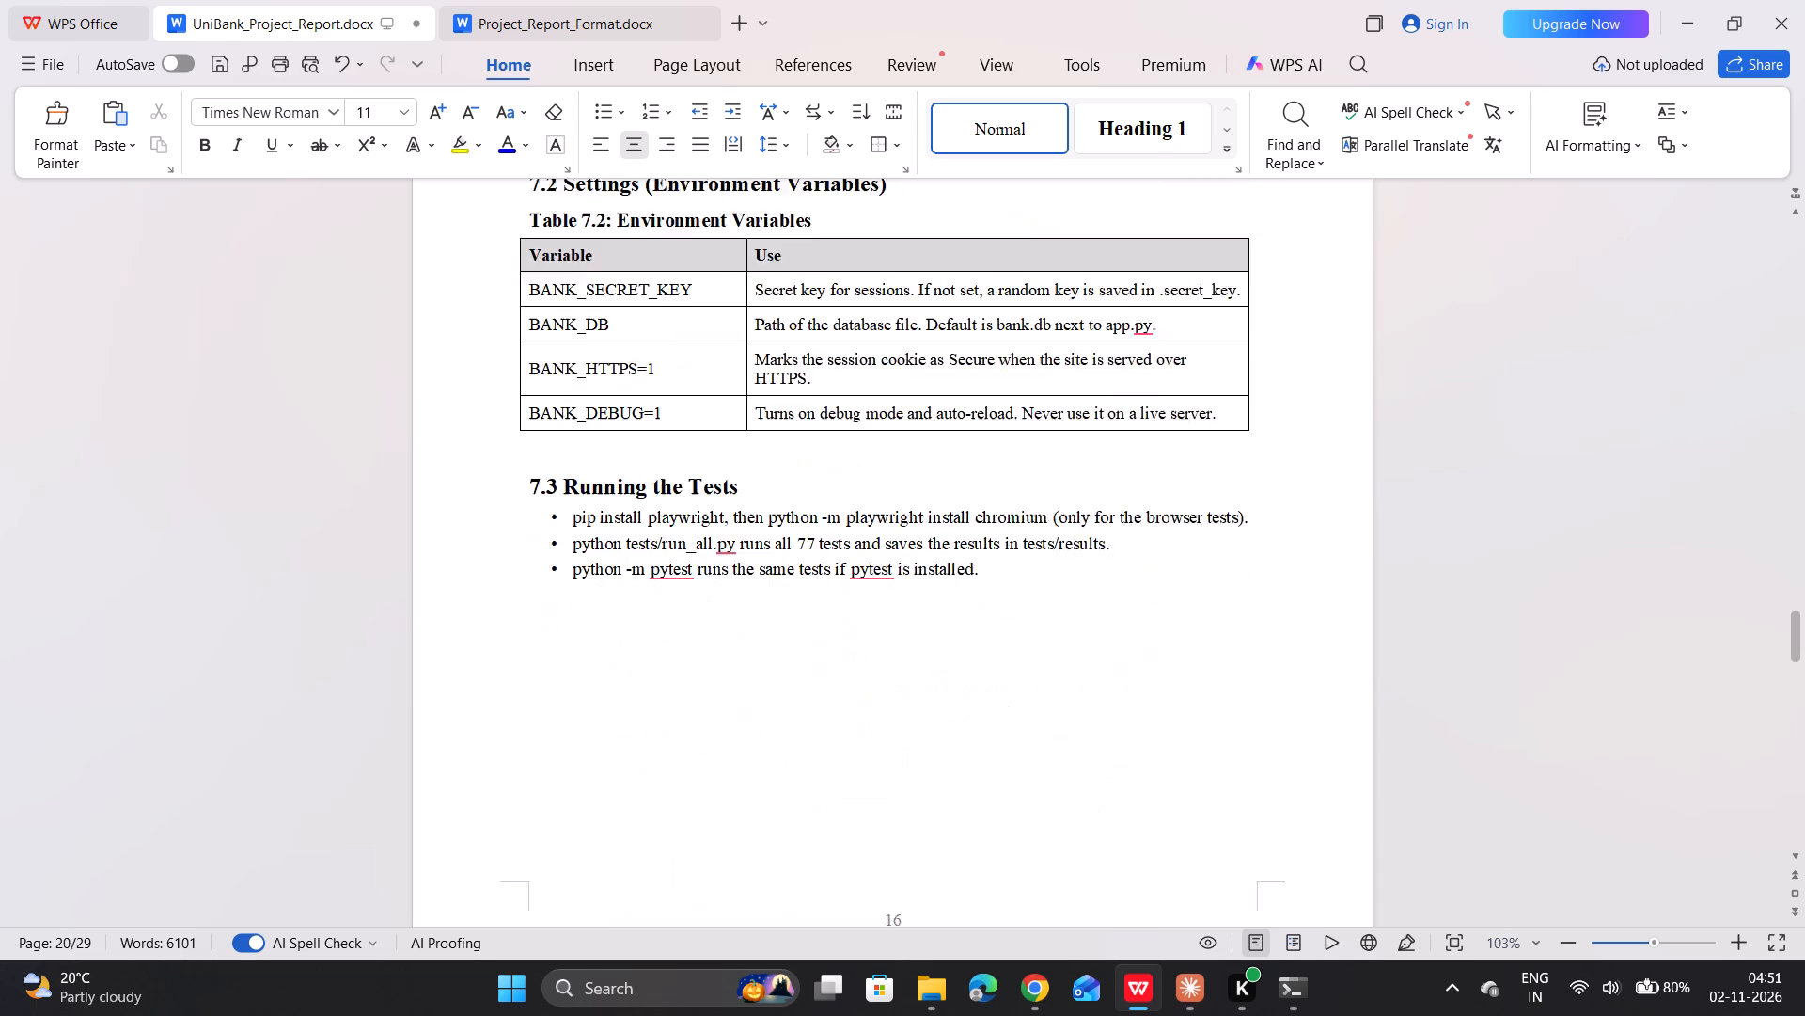
scroll(626, 689, "down", 9)
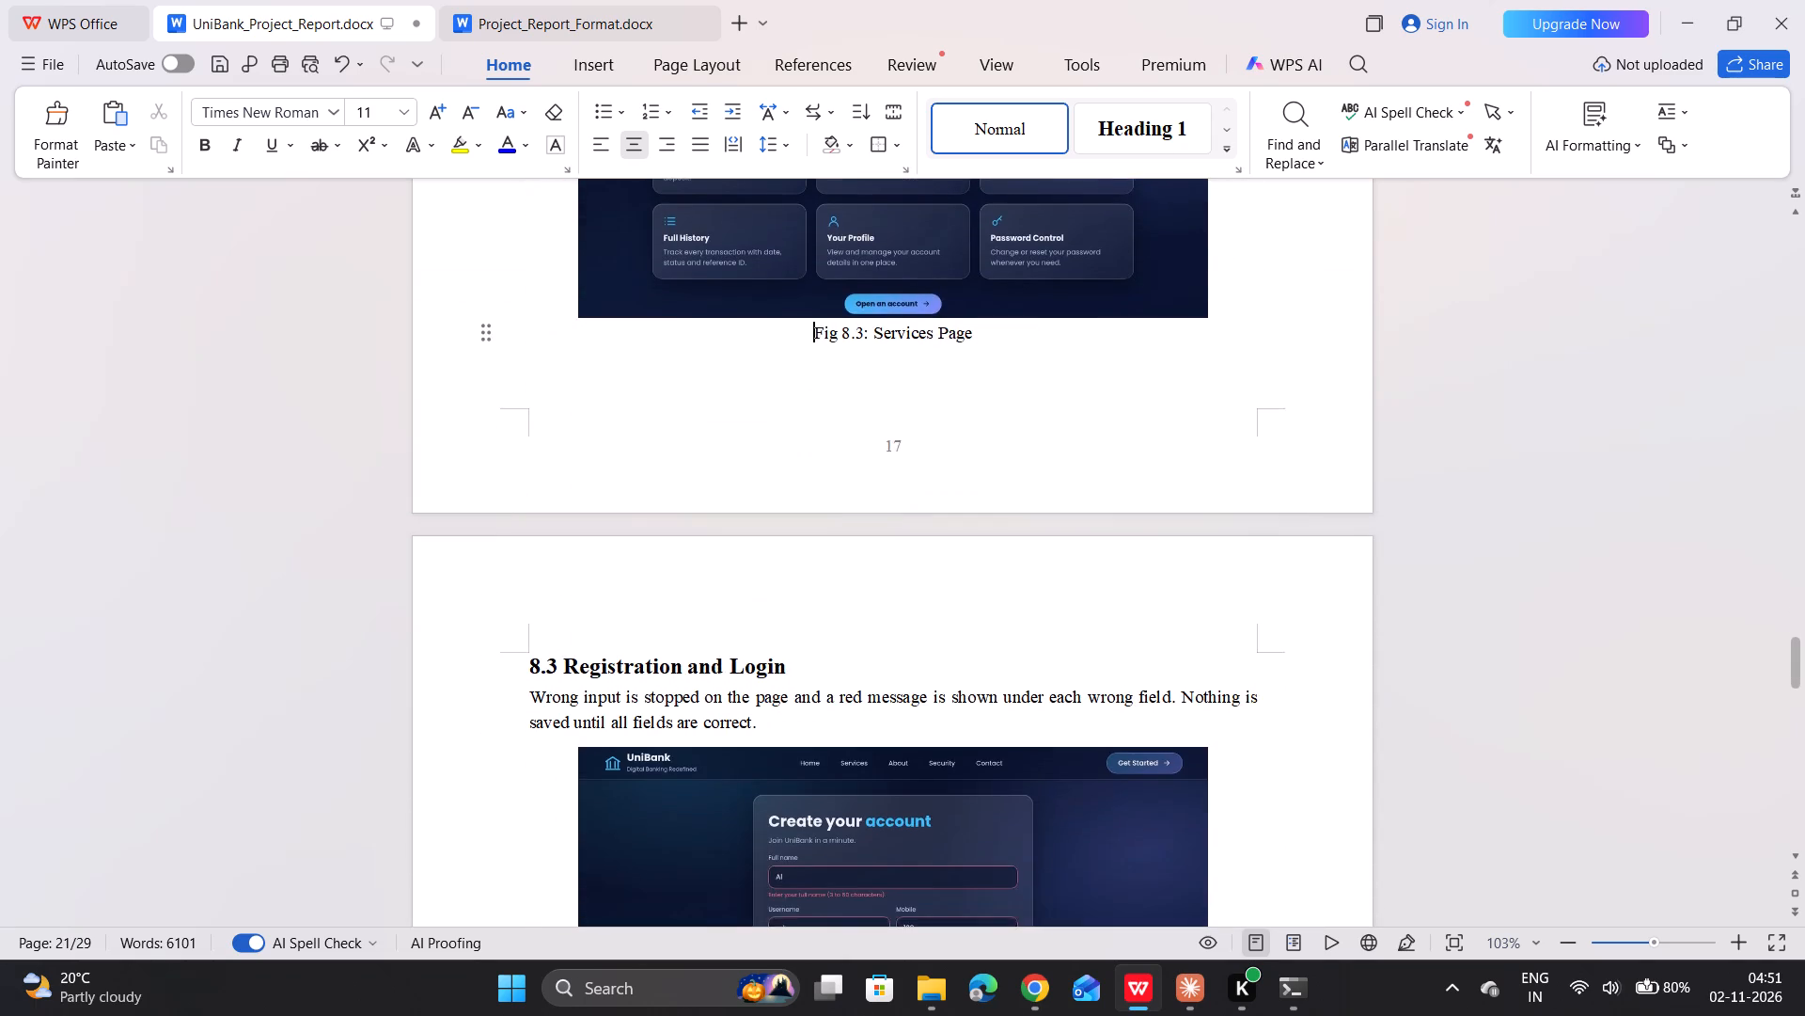
scroll(626, 689, "down", 4)
scroll(626, 689, "up", 1)
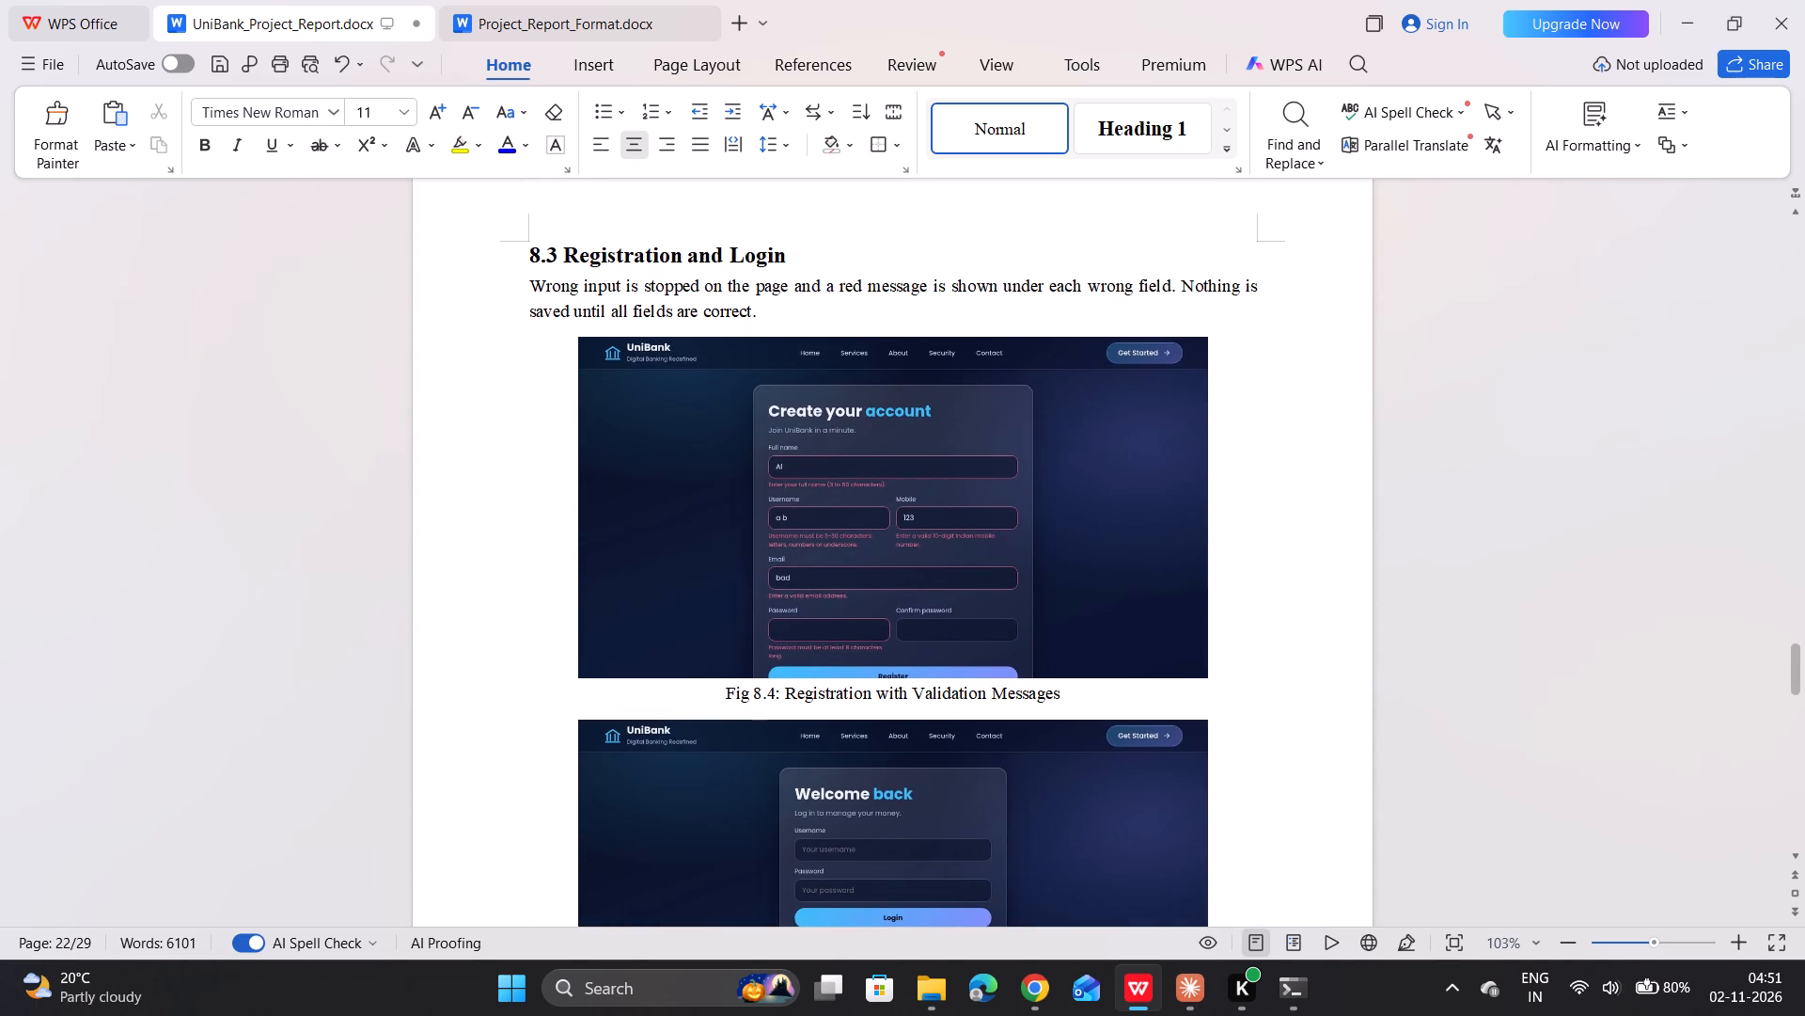
scroll(626, 689, "up", 1)
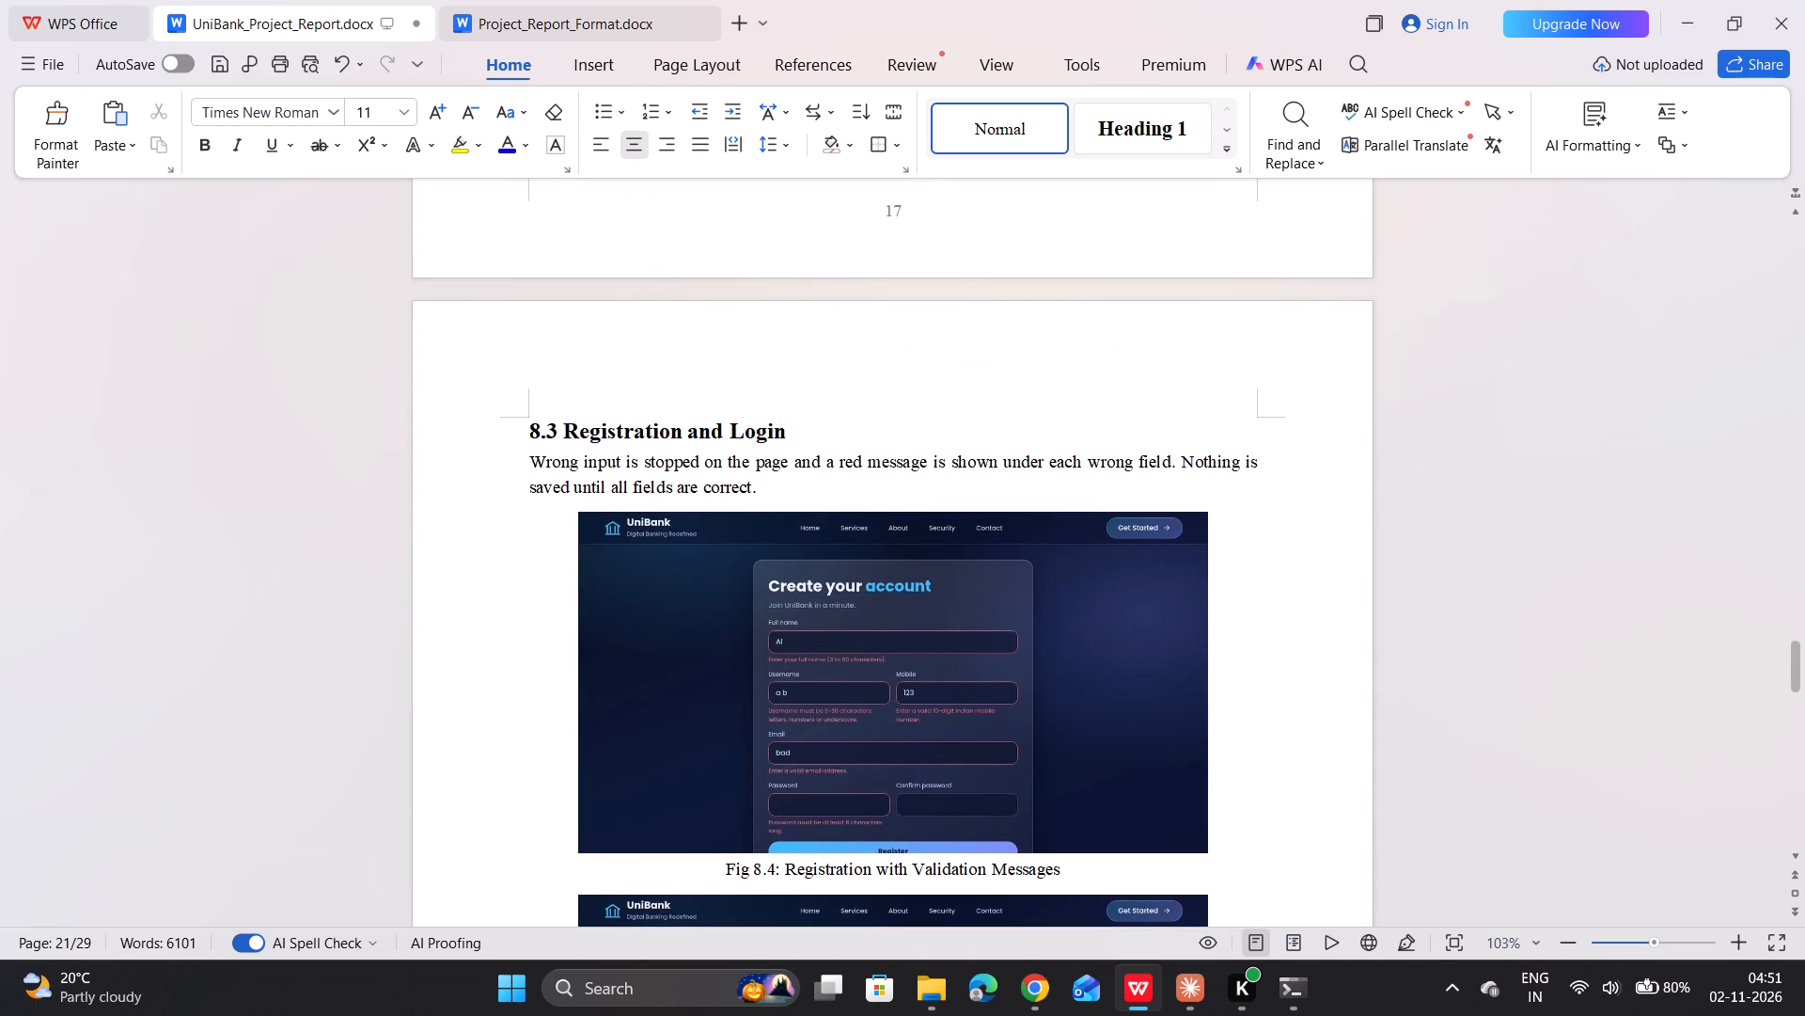
left_click_drag(526, 452, 752, 483)
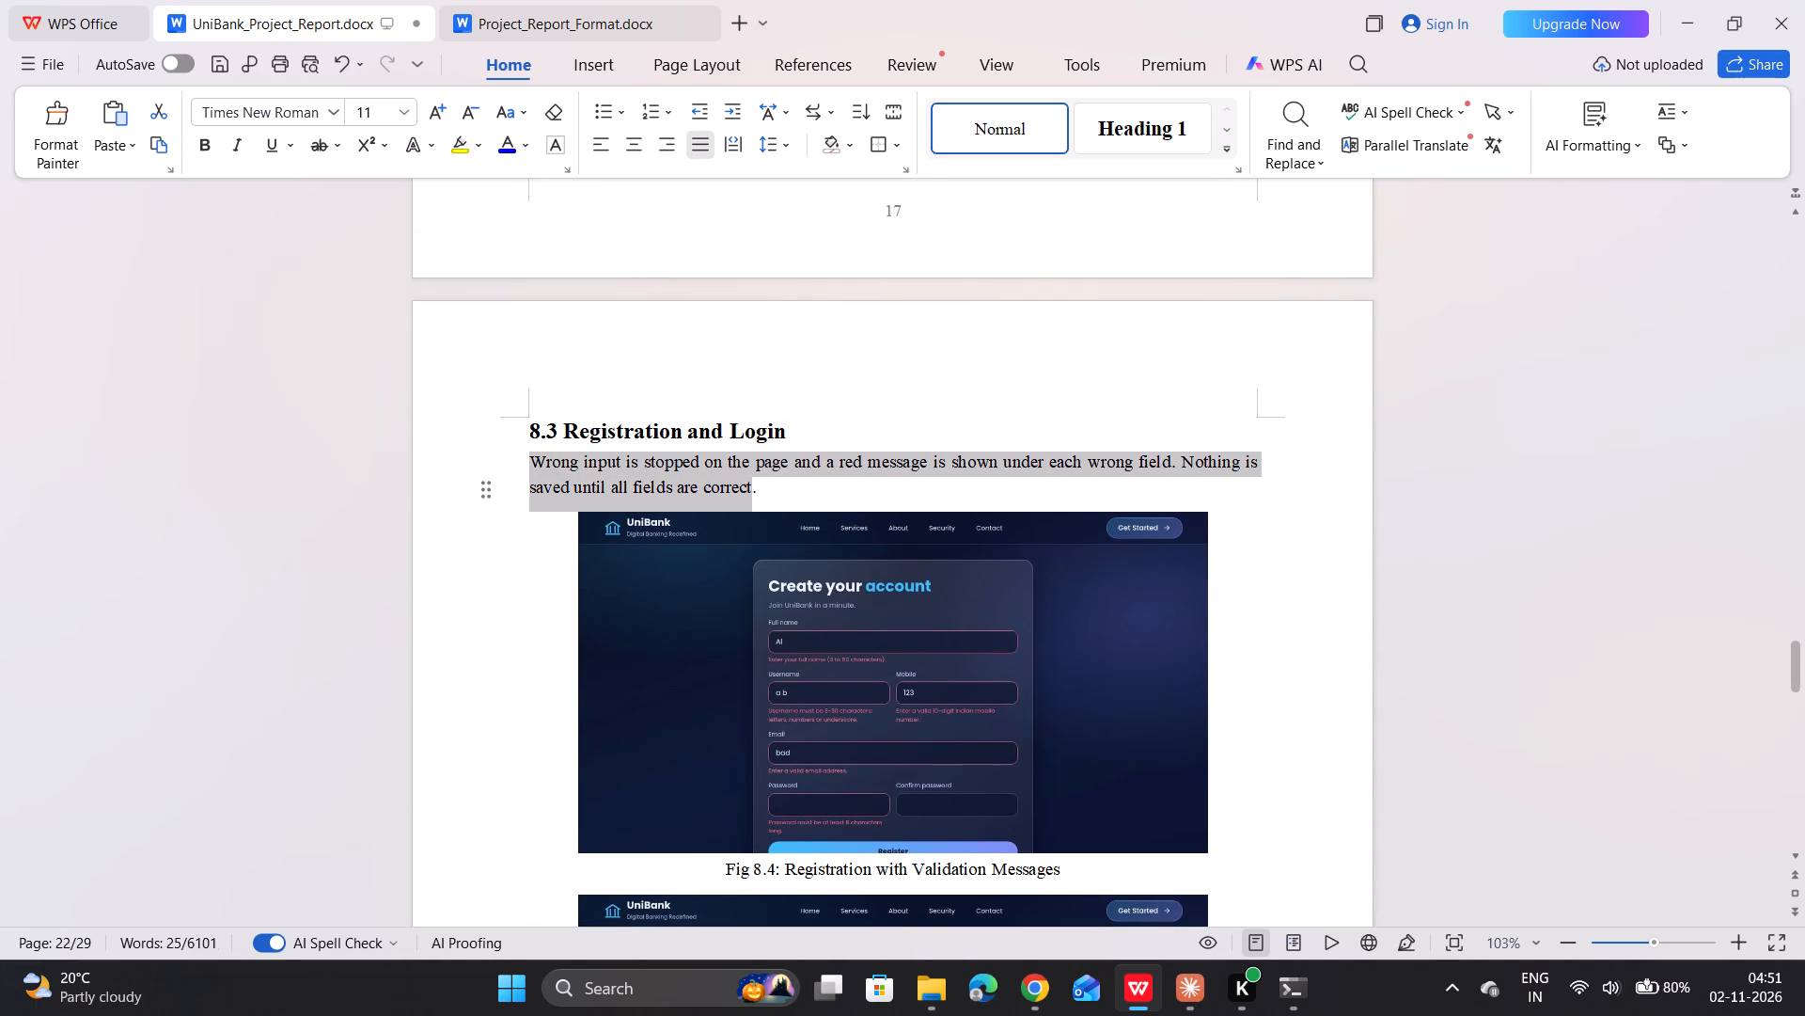
left_click_drag(752, 483, 766, 483)
left_click(813, 557)
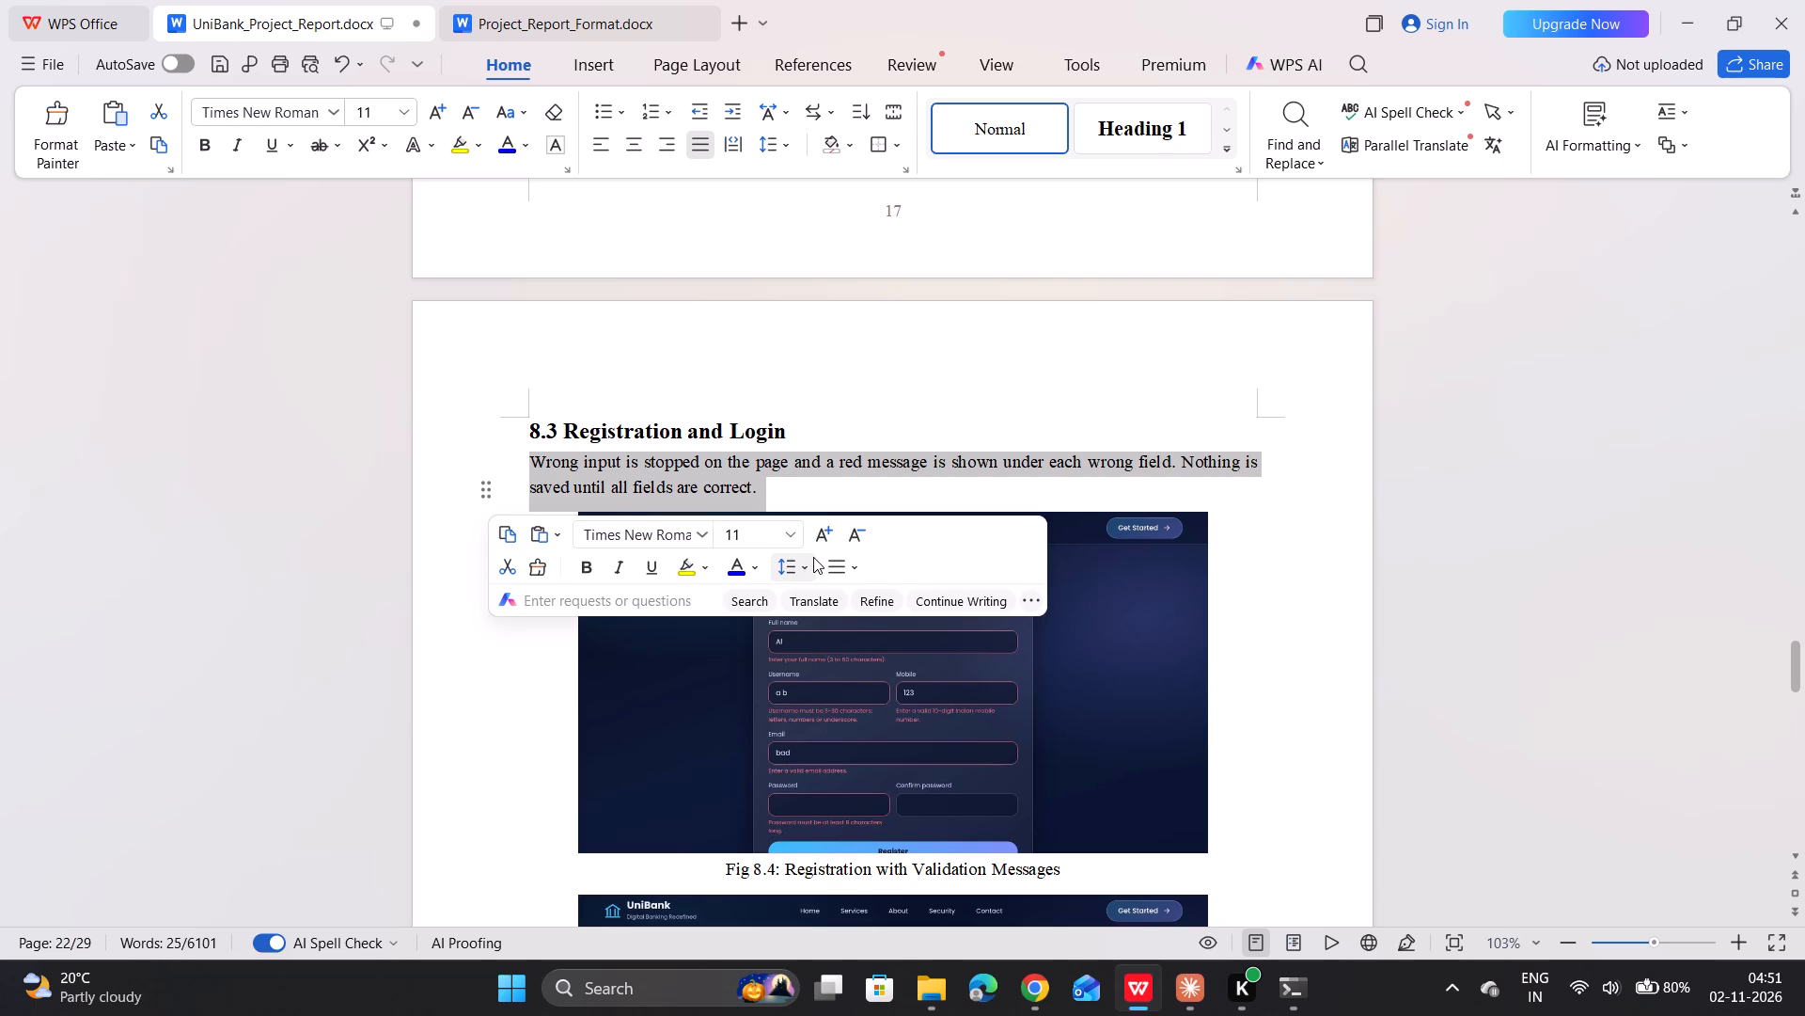
left_click(808, 621)
Set the paragraph under "8.5 Deposit and Withdraw" to font size 11 and 1.0 line spacing.
scroll(808, 621, "down", 5)
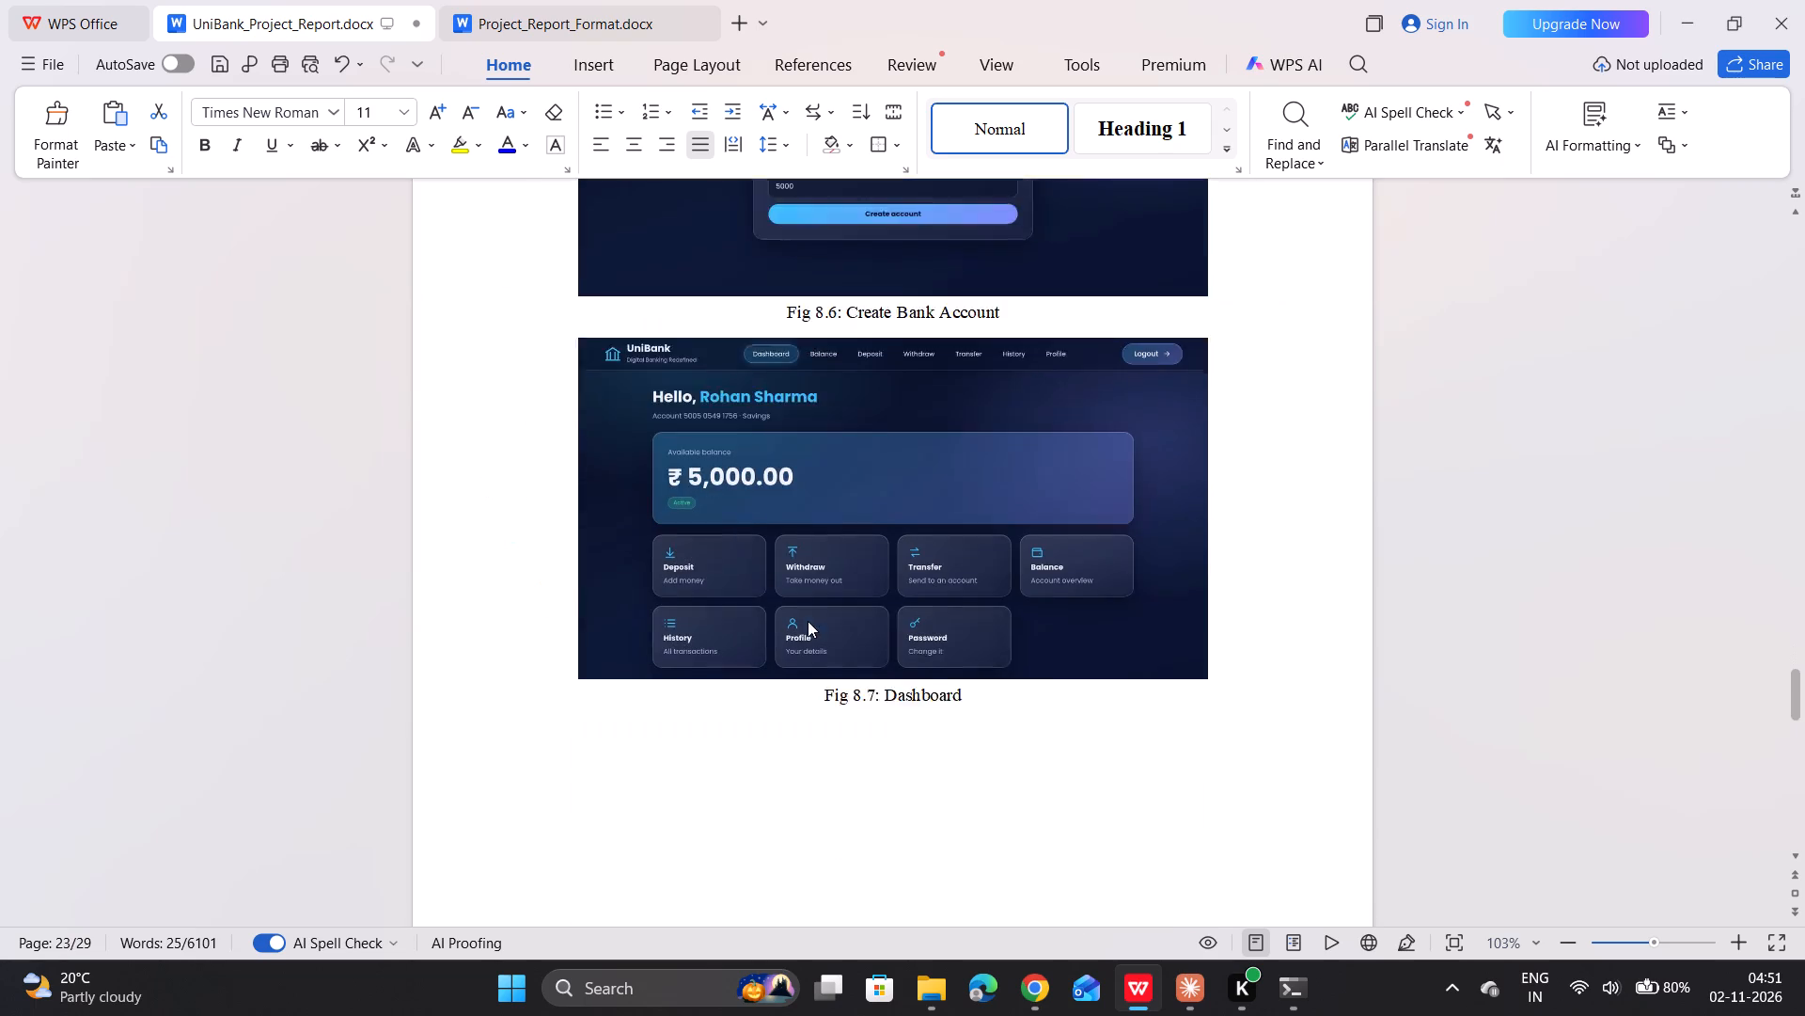
scroll(808, 621, "up", 2)
left_click(808, 621)
scroll(808, 621, "down", 4)
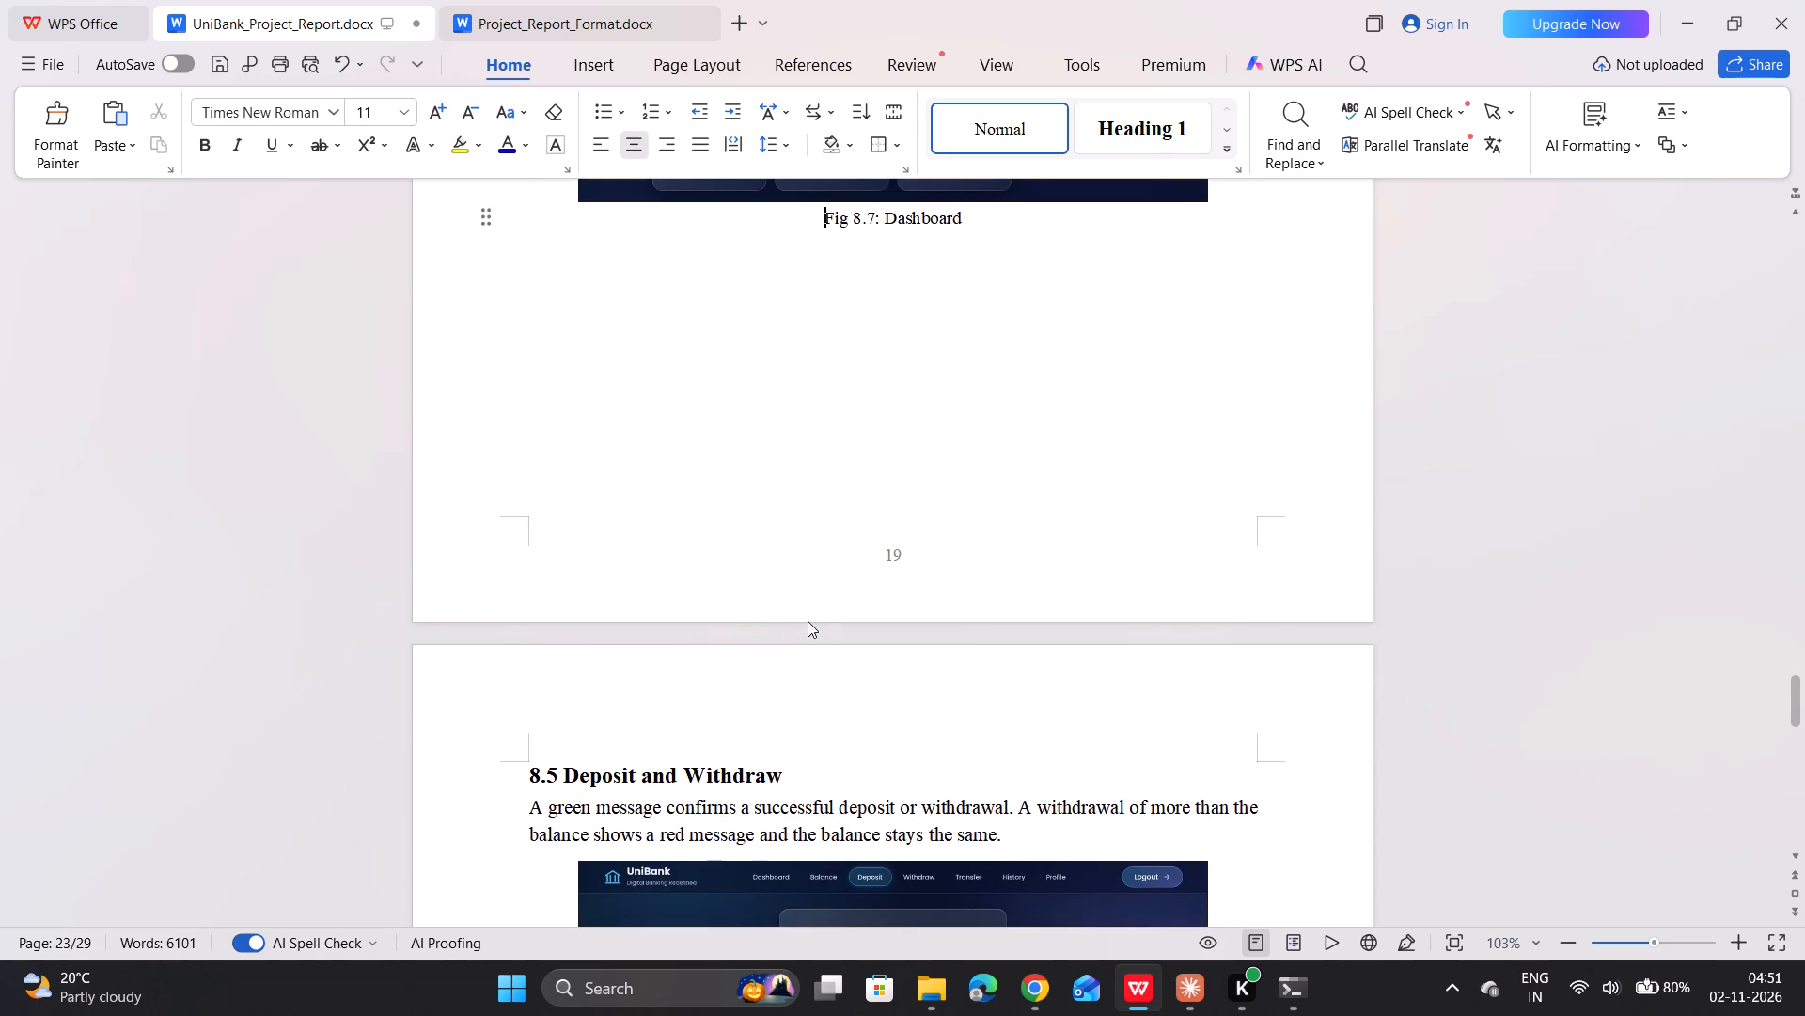
scroll(808, 621, "down", 2)
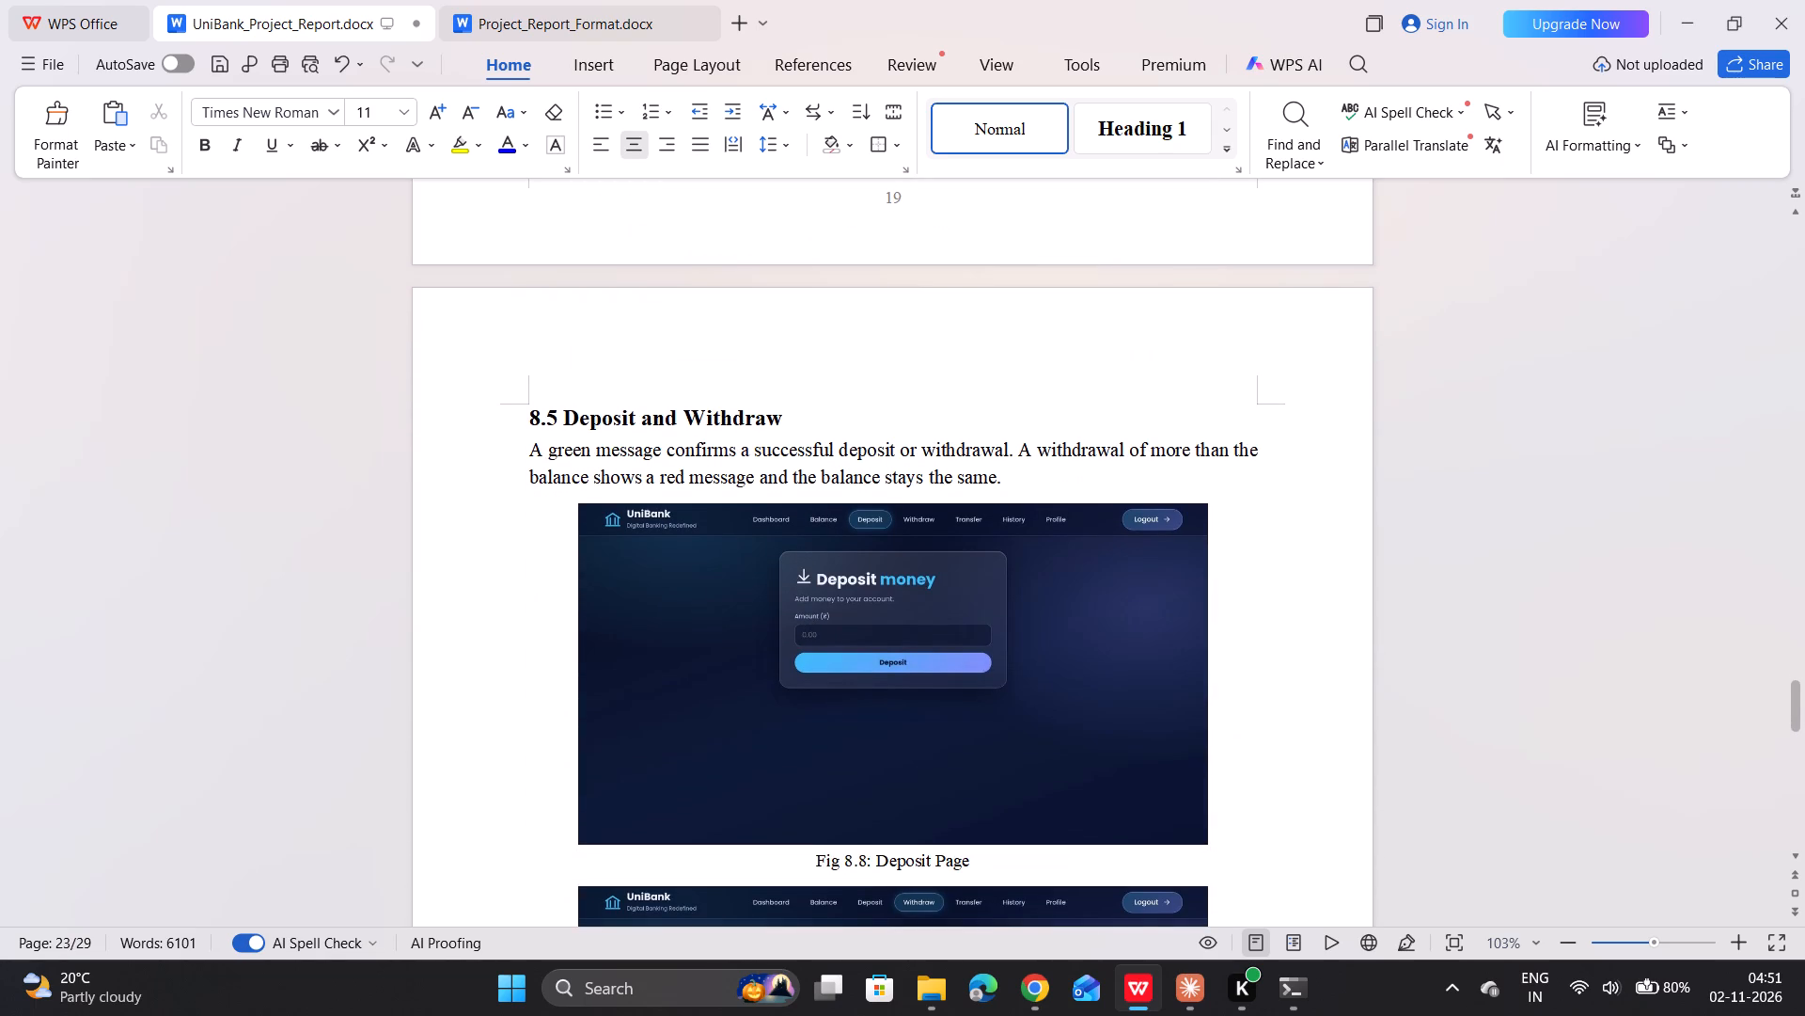
left_click_drag(526, 453, 1084, 469)
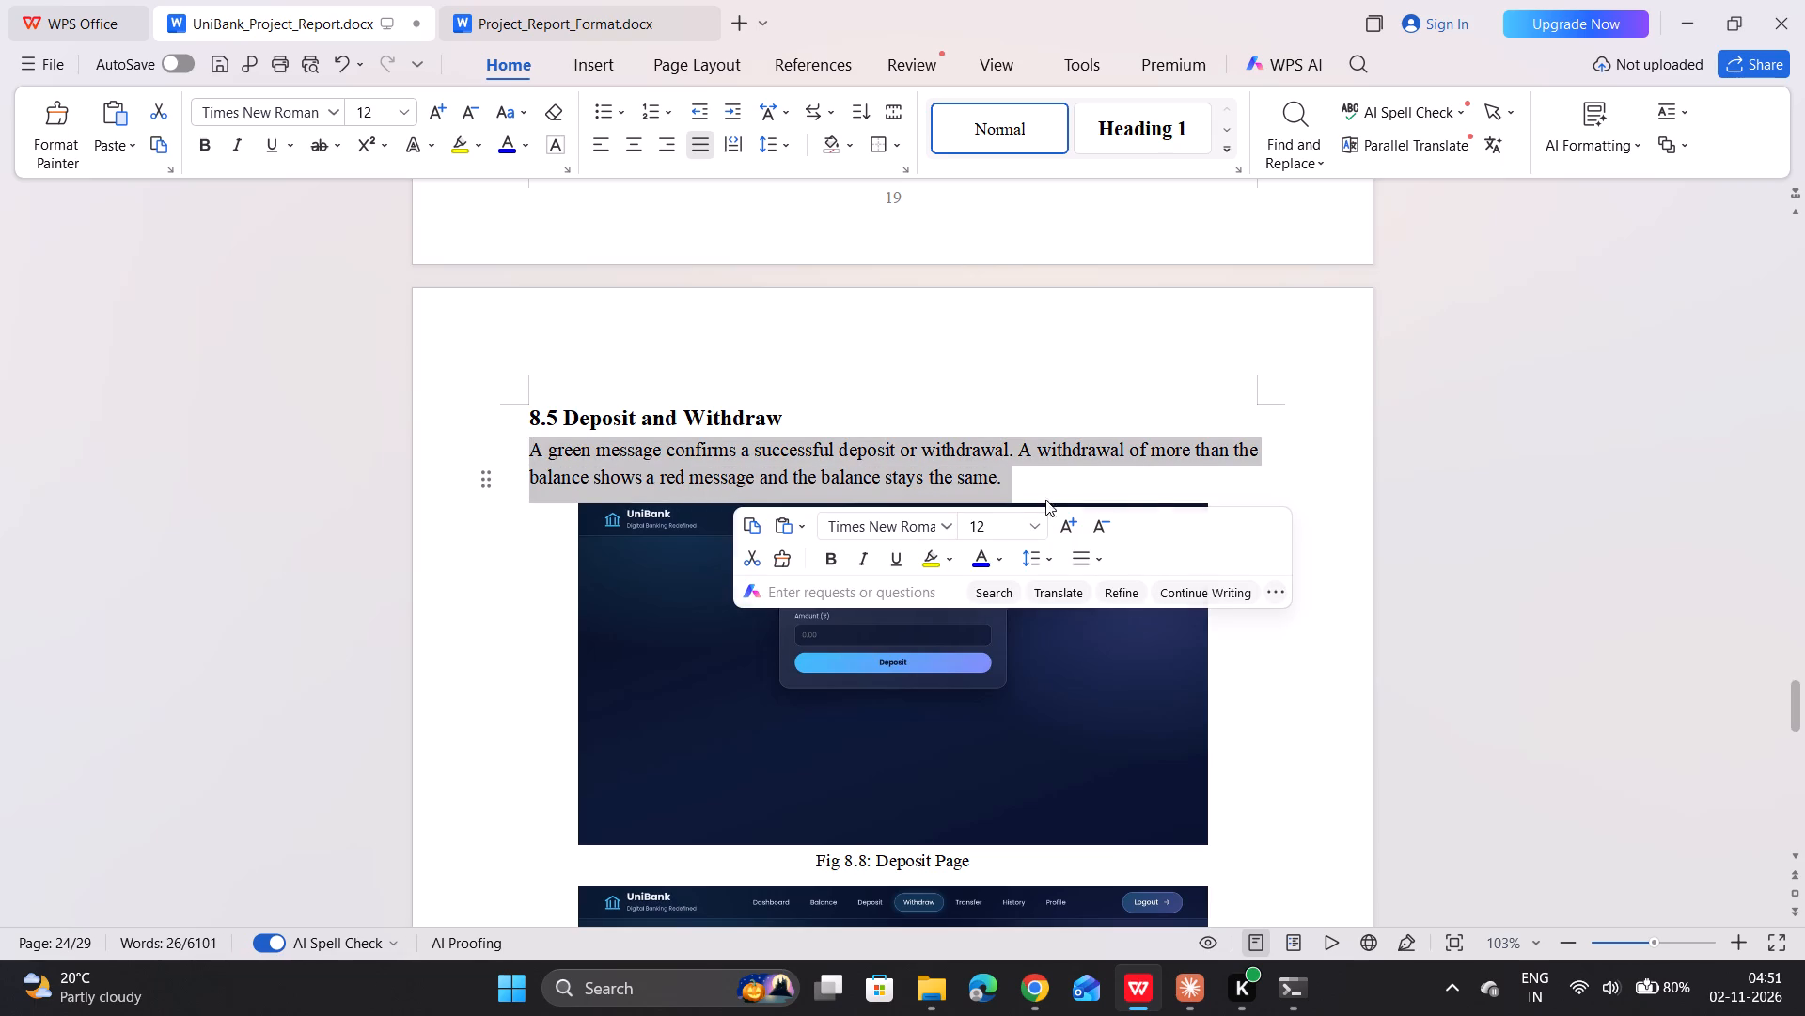
left_click(997, 524)
type("11")
key("Return")
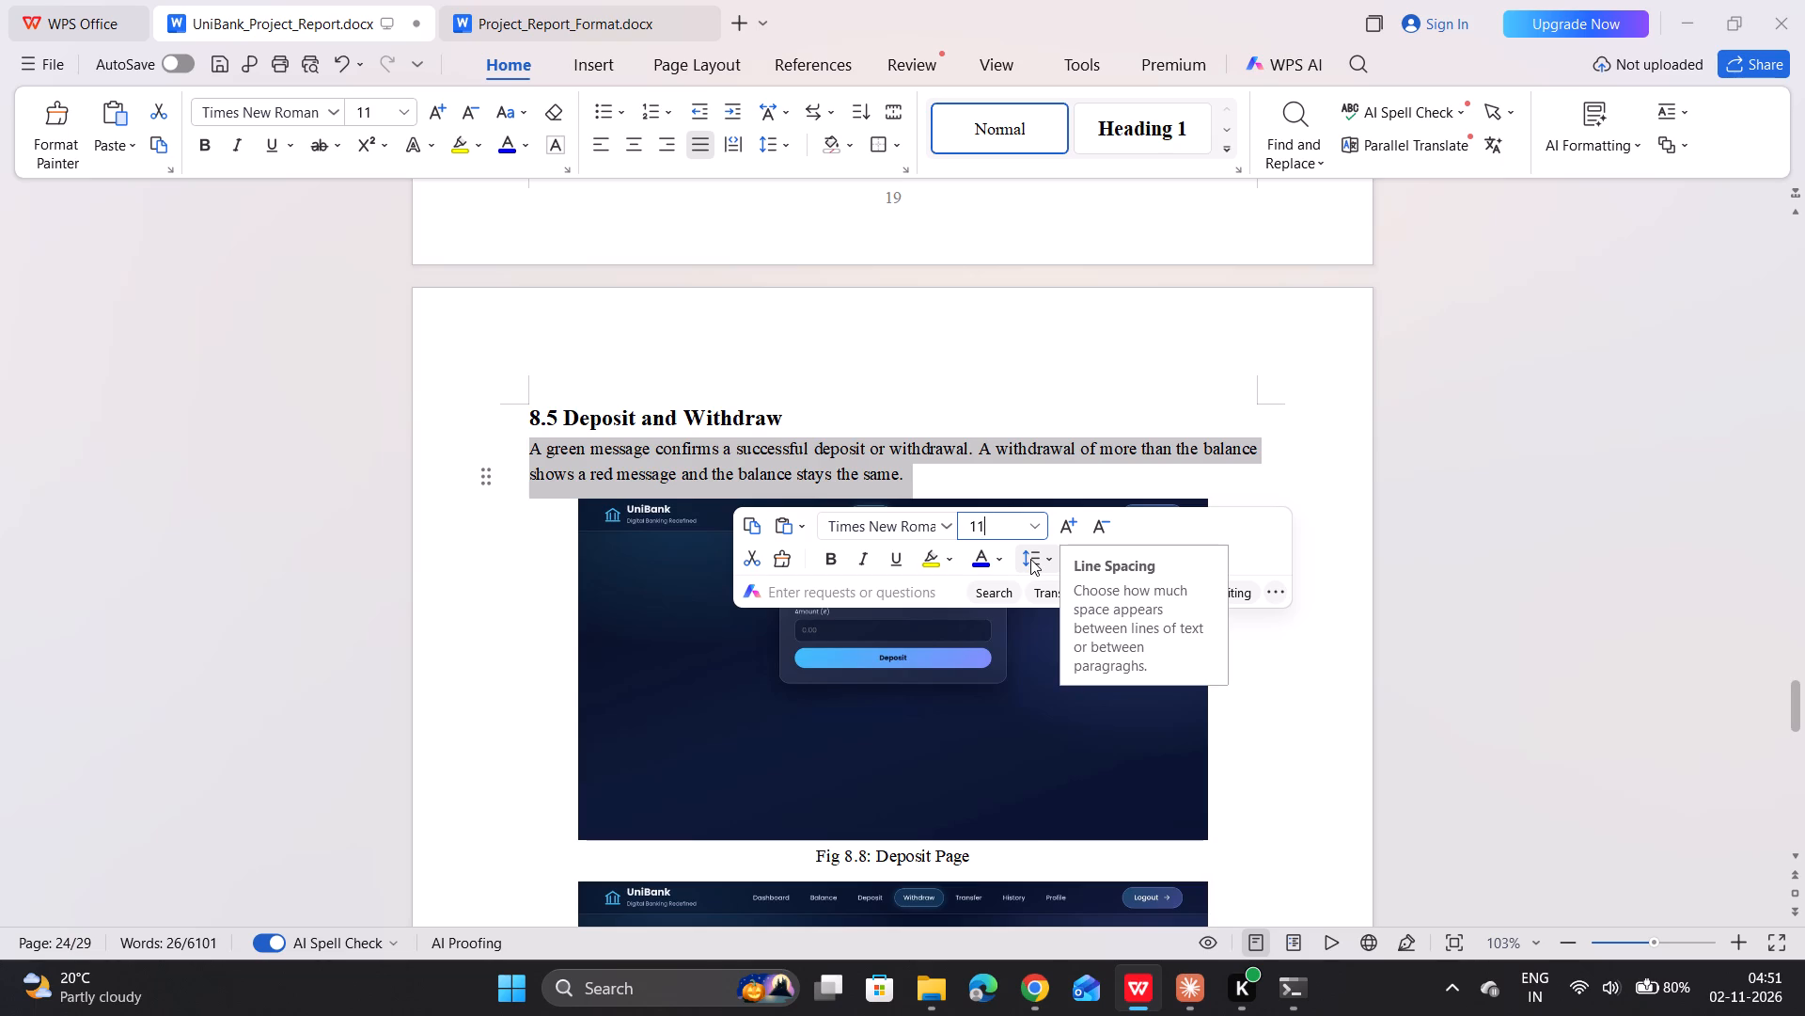
left_click(1030, 559)
left_click(1049, 595)
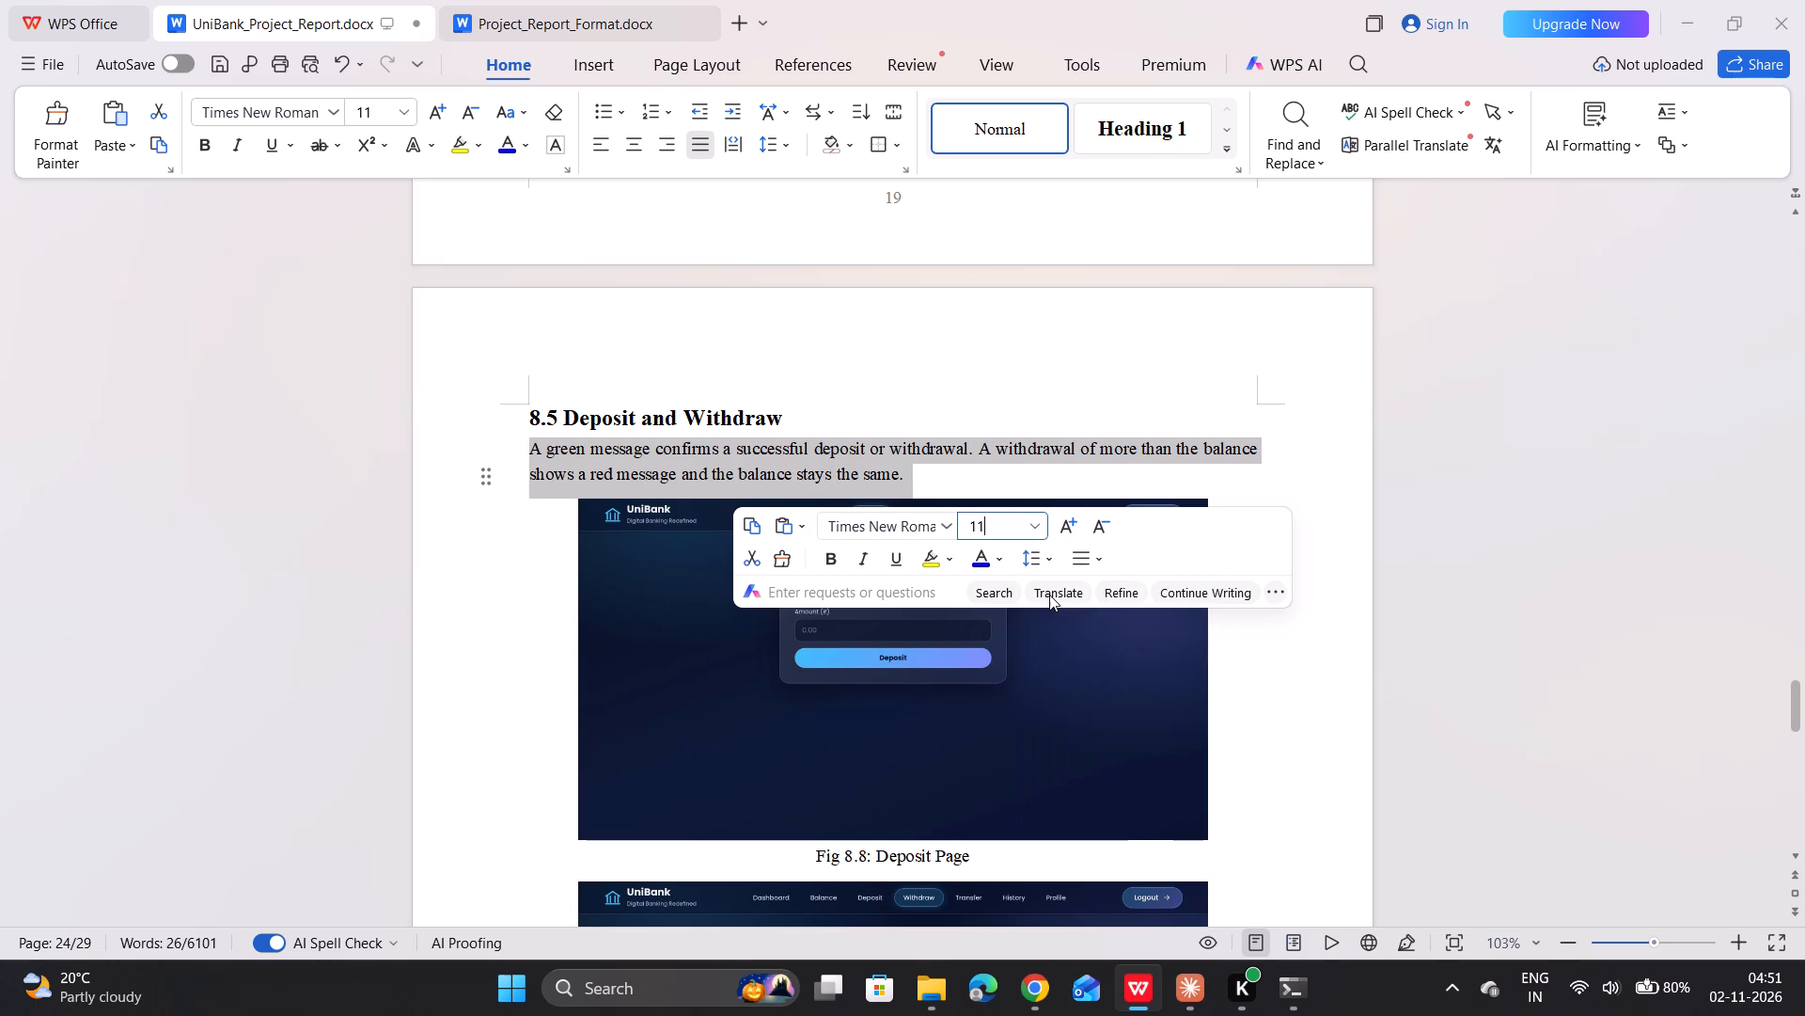
left_click(1296, 442)
Set the paragraph under "8.6 Transfer" to 1.0 line spacing and try font size 11 on it.
scroll(1296, 442, "down", 3)
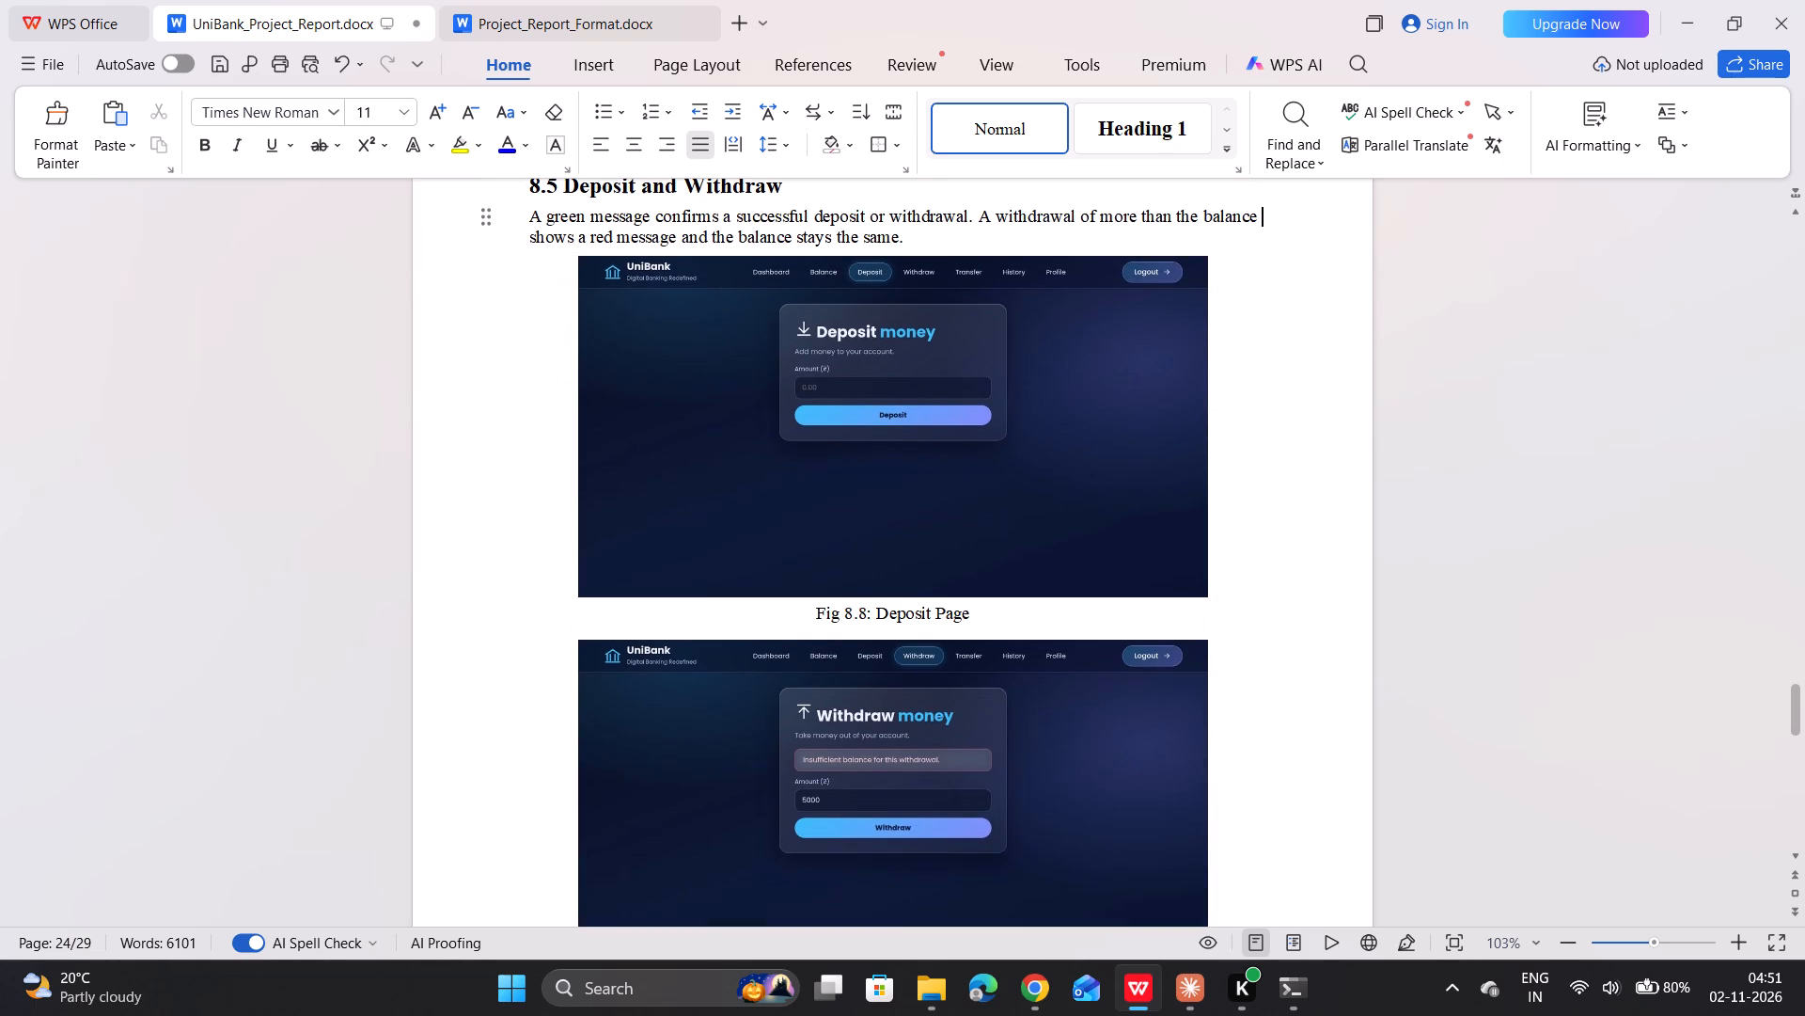
scroll(1296, 442, "down", 7)
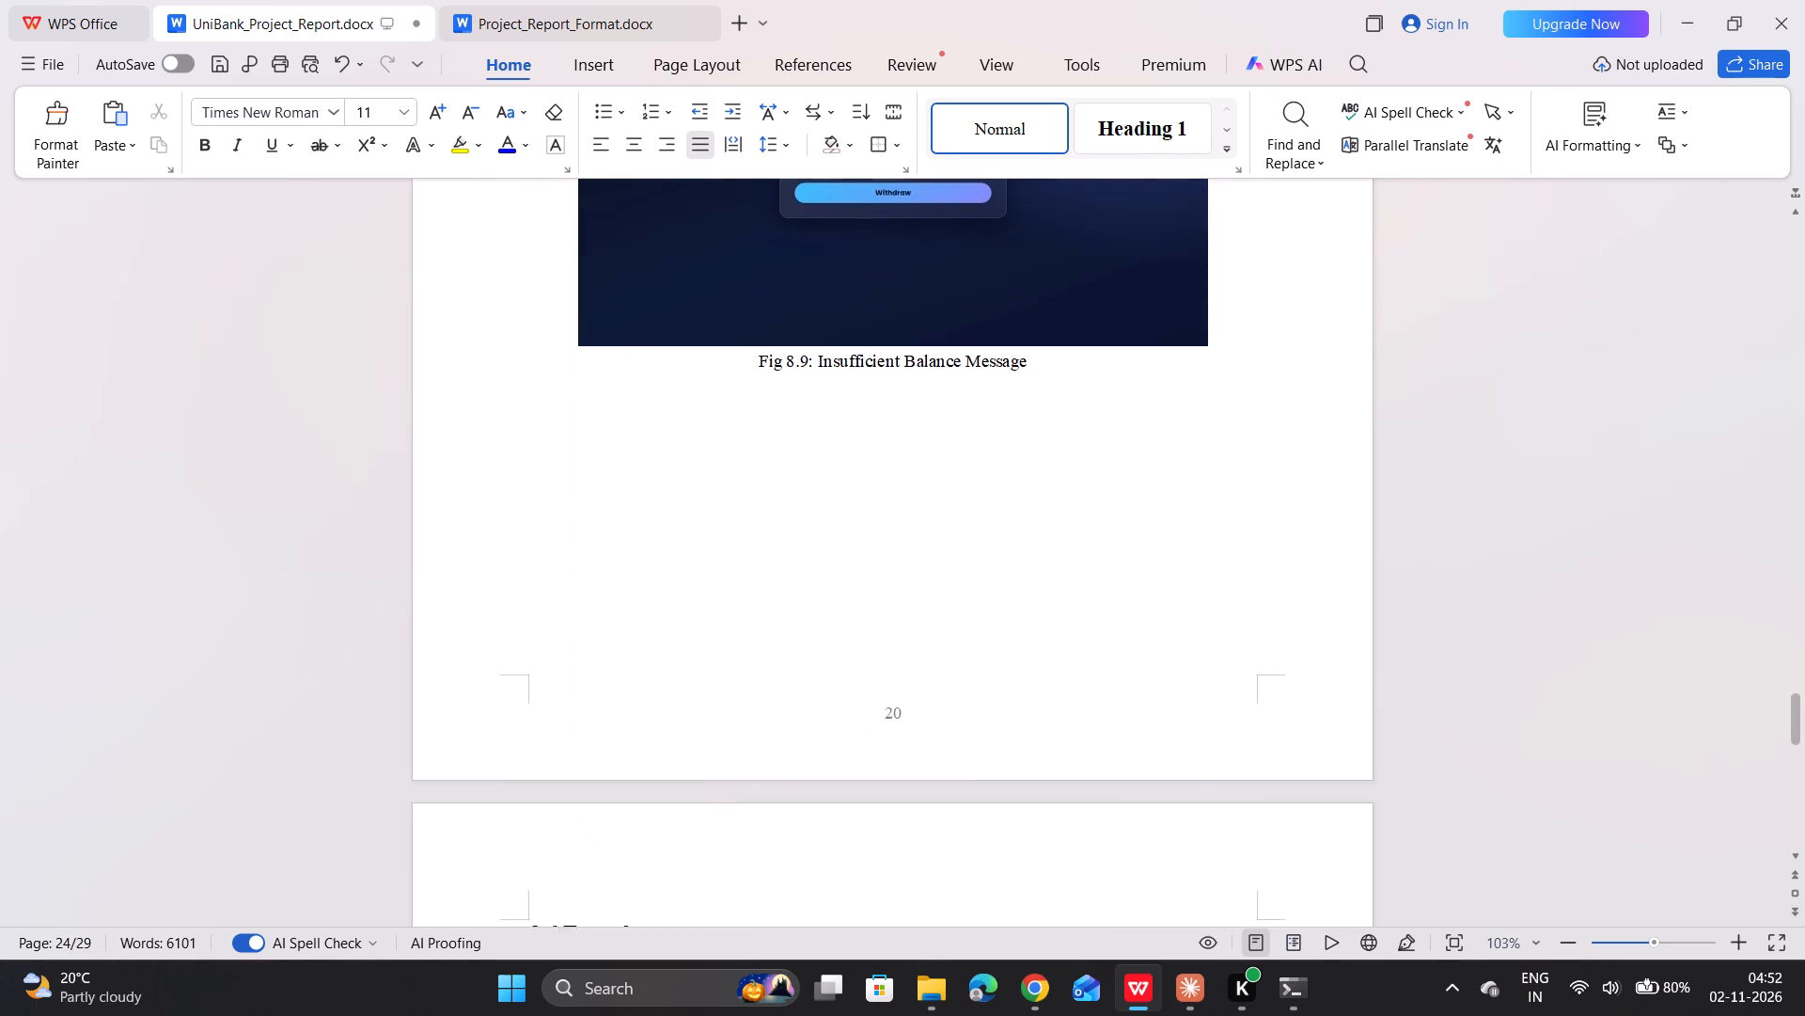
scroll(1296, 442, "down", 6)
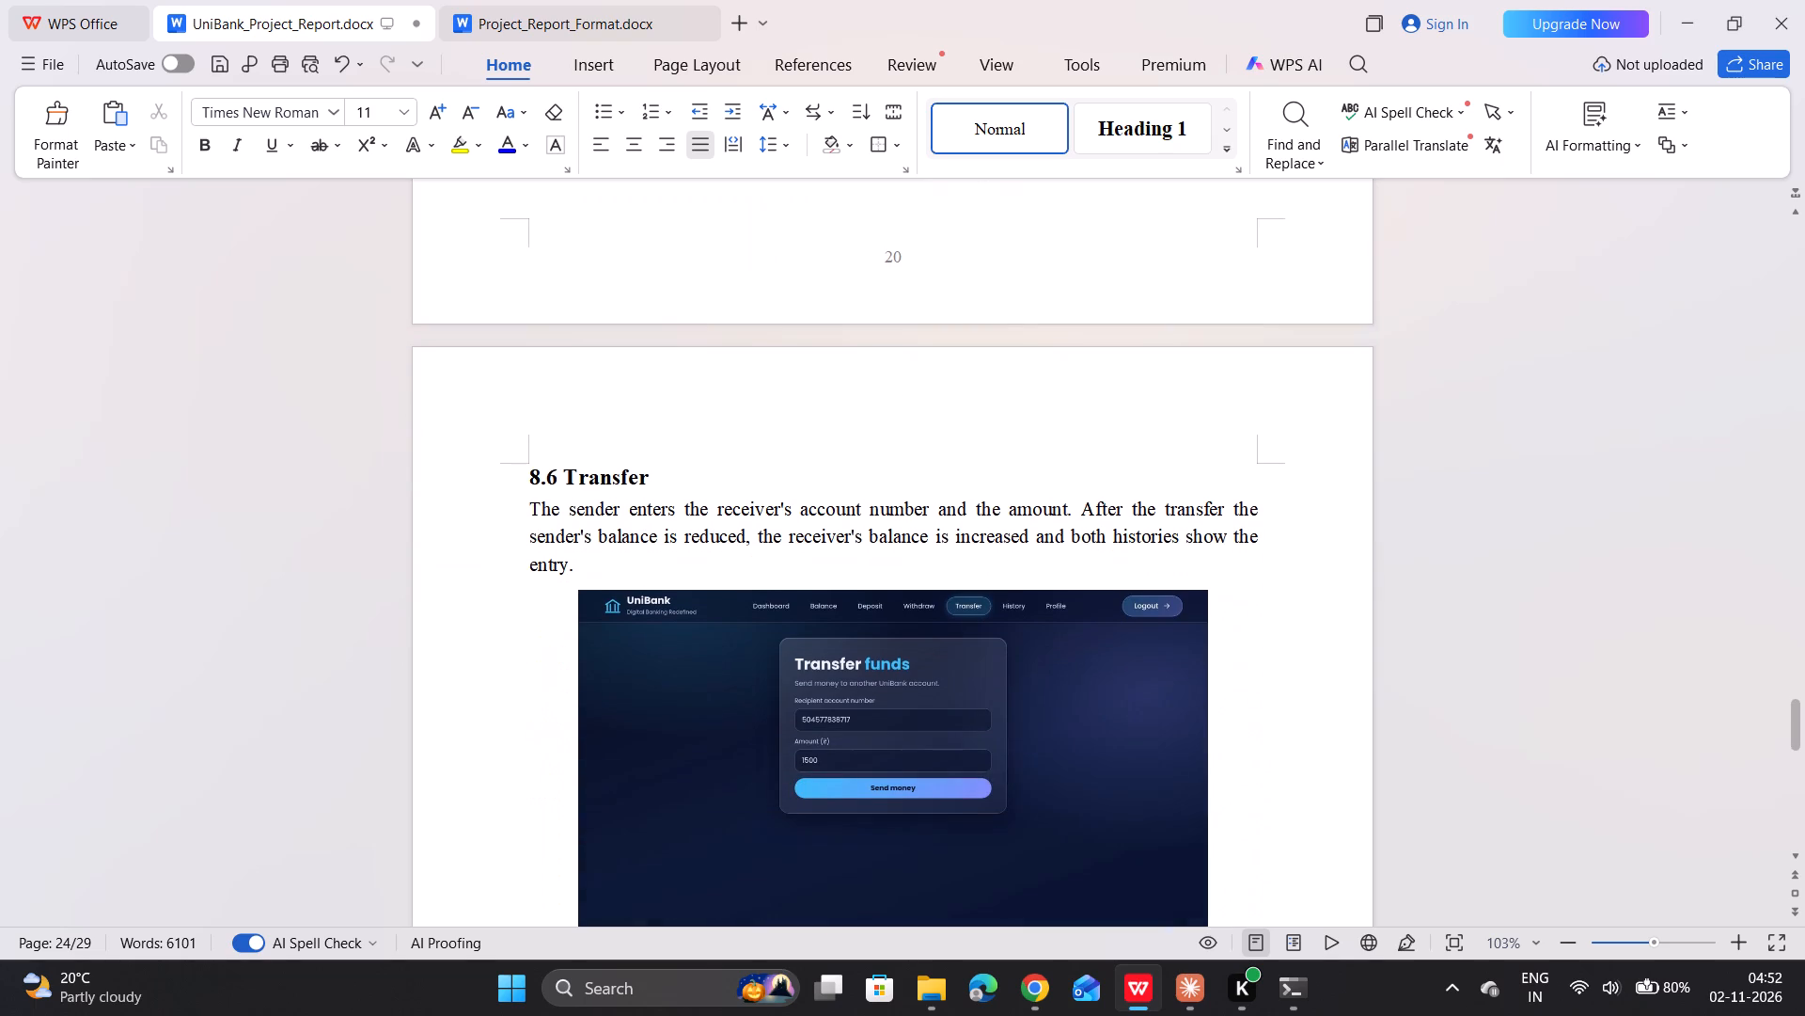
left_click_drag(578, 567, 518, 520)
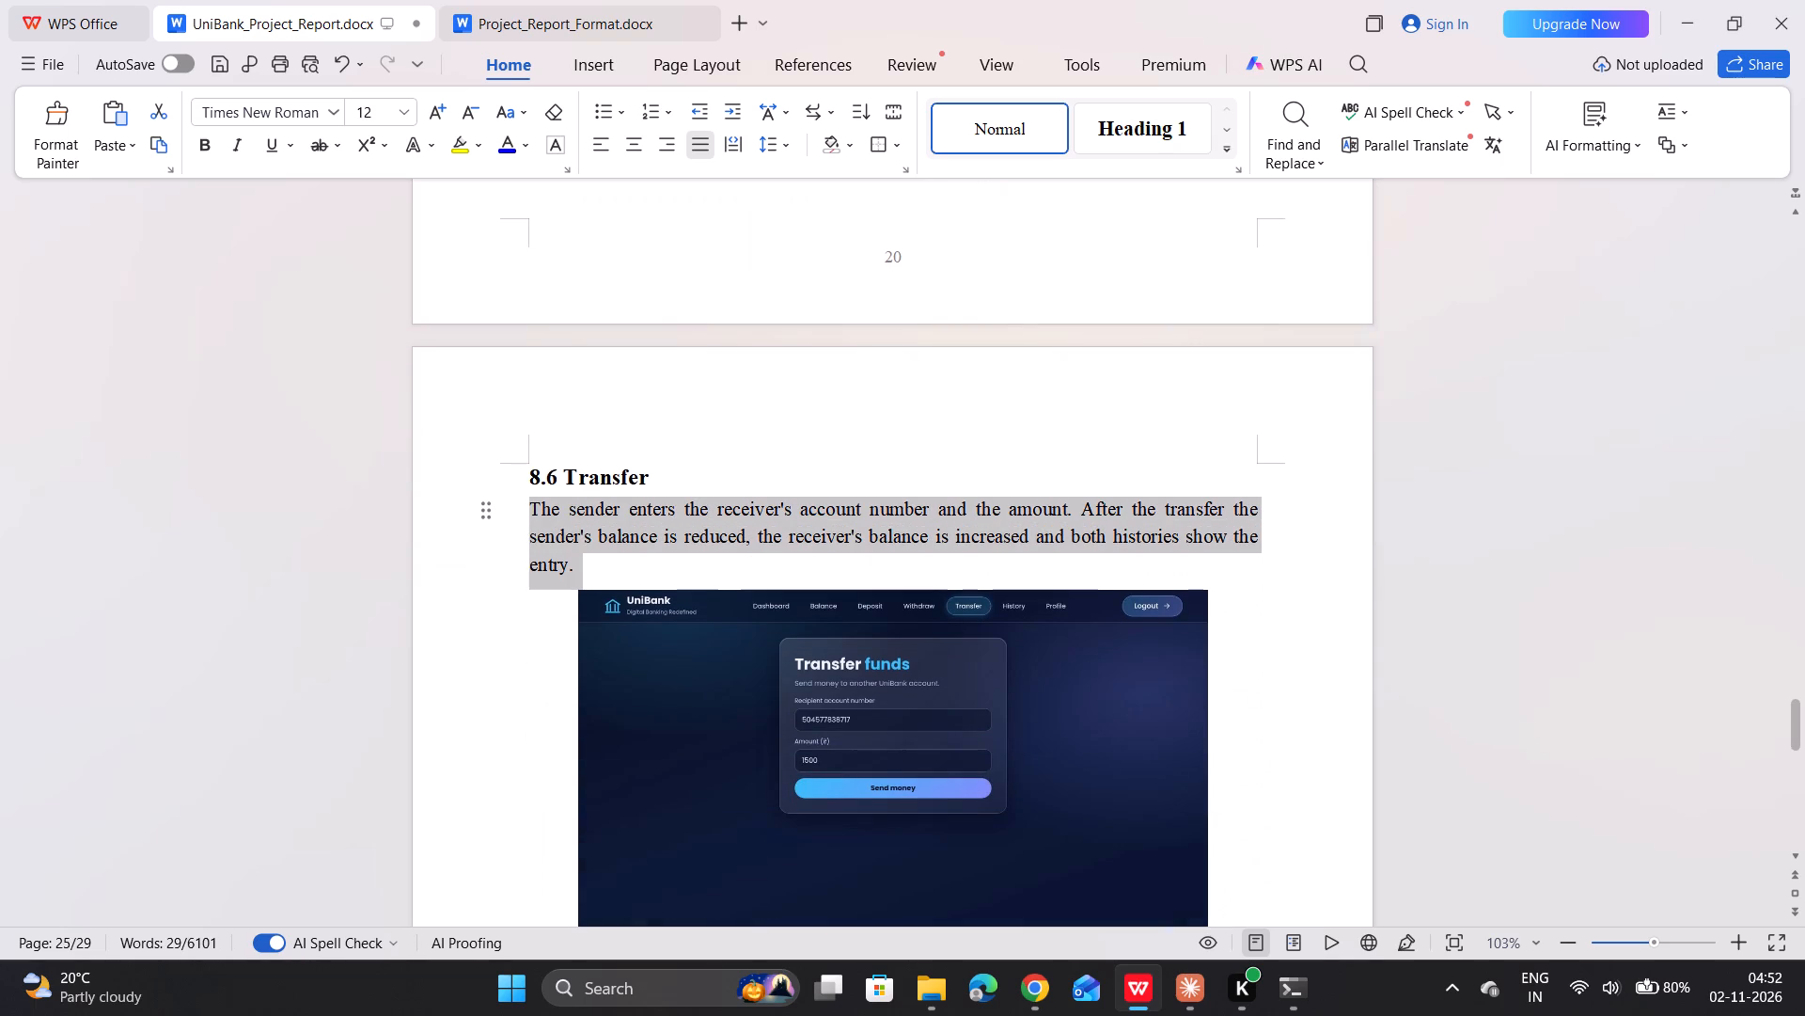
left_click_drag(518, 520, 517, 509)
left_click(525, 406)
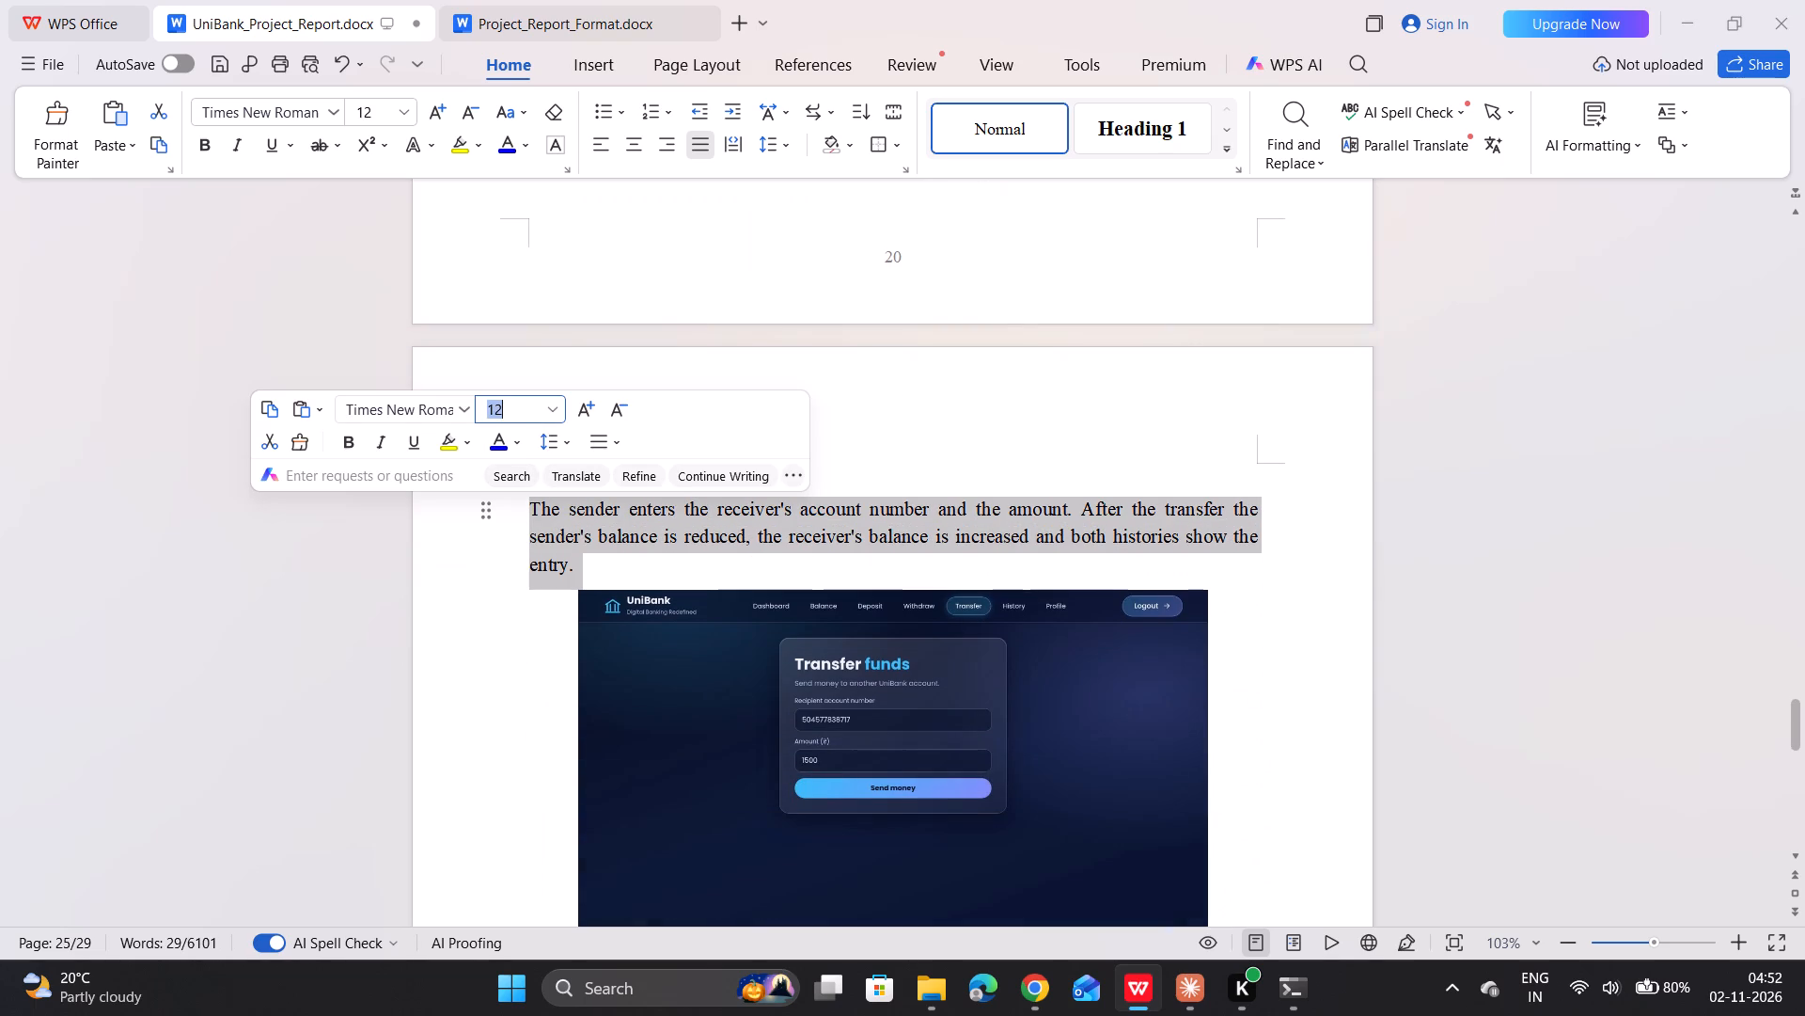
type("11")
left_click(566, 433)
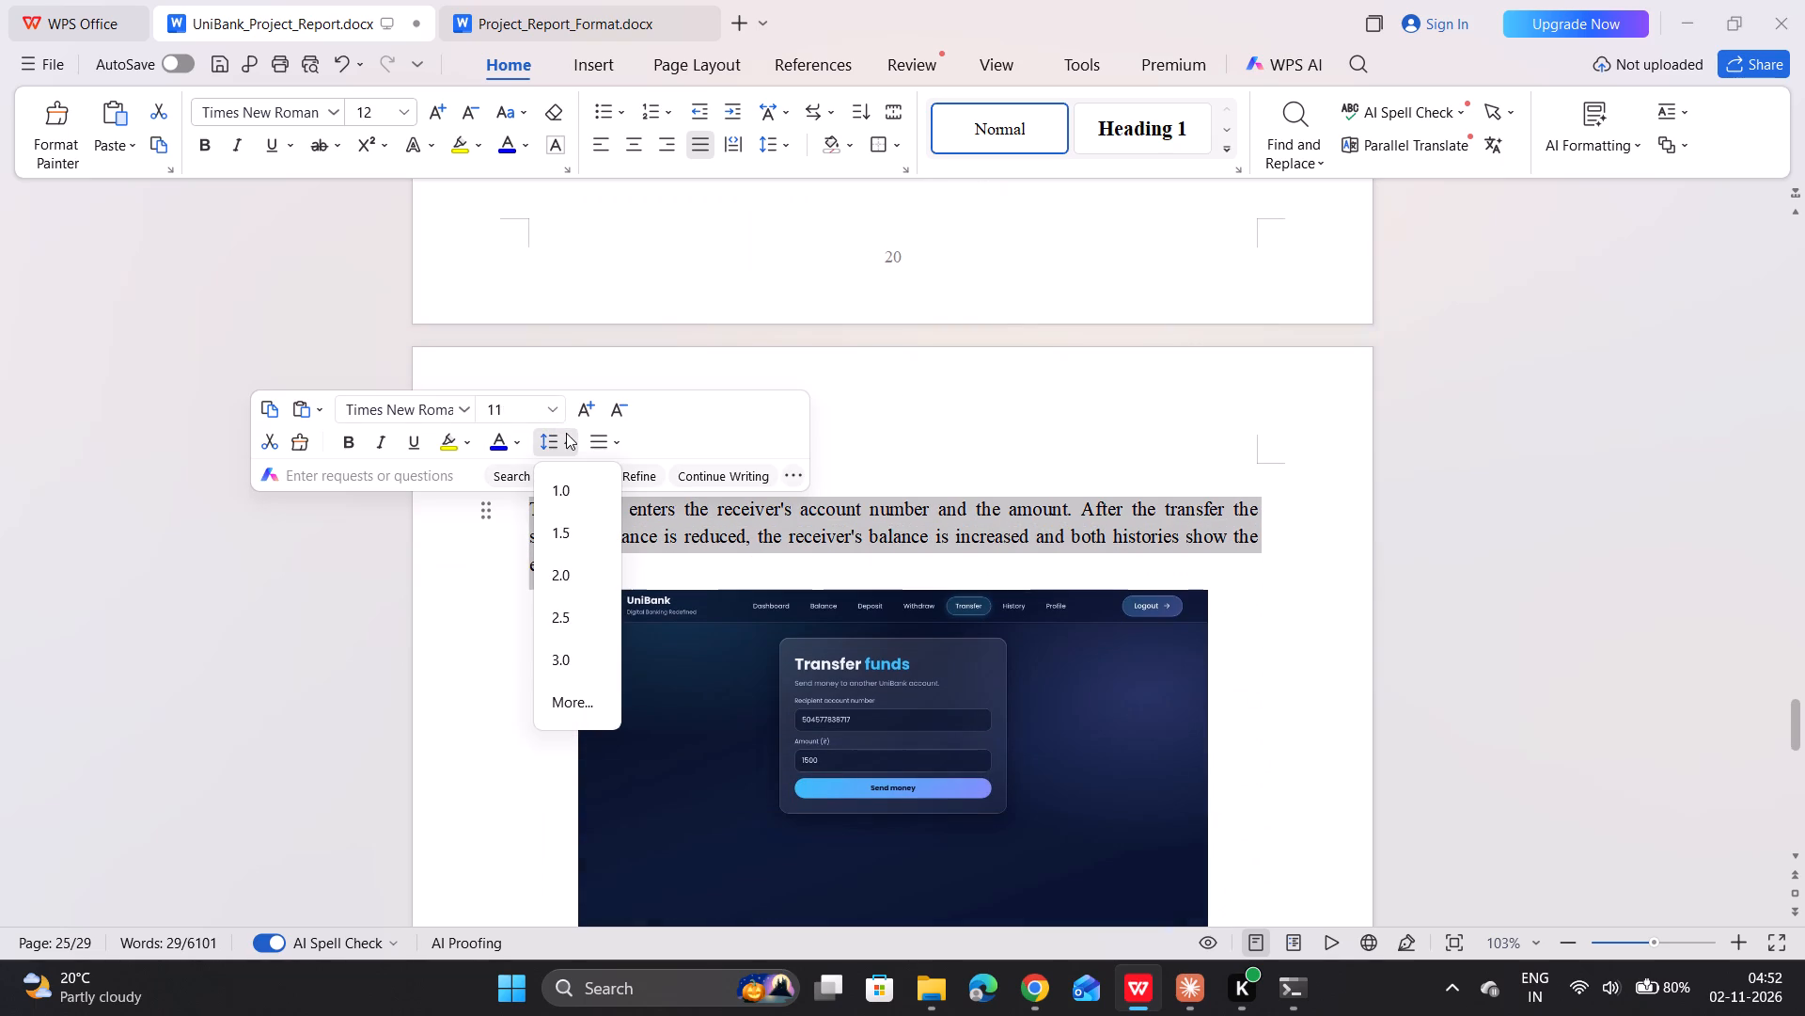
left_click(566, 484)
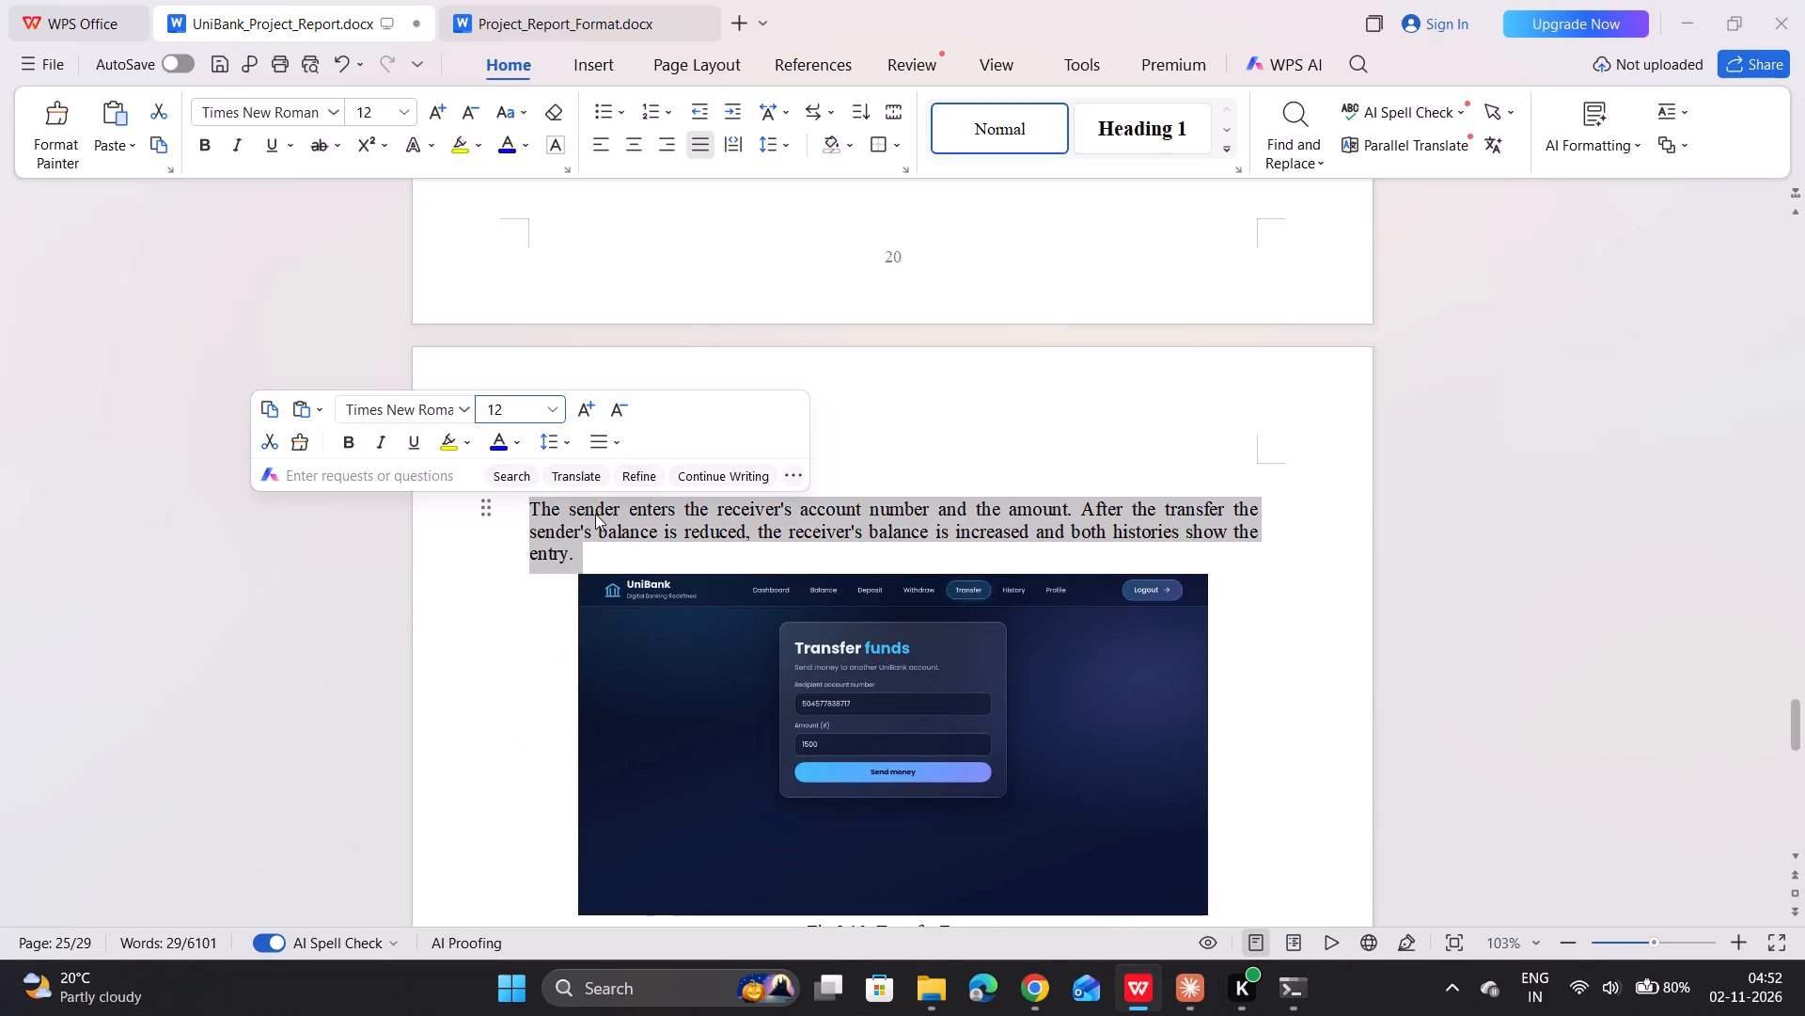
left_click(595, 514)
Set the paragraph under "8.9 Error Handling" to font size 11 and 1.0 line spacing.
scroll(595, 514, "down", 5)
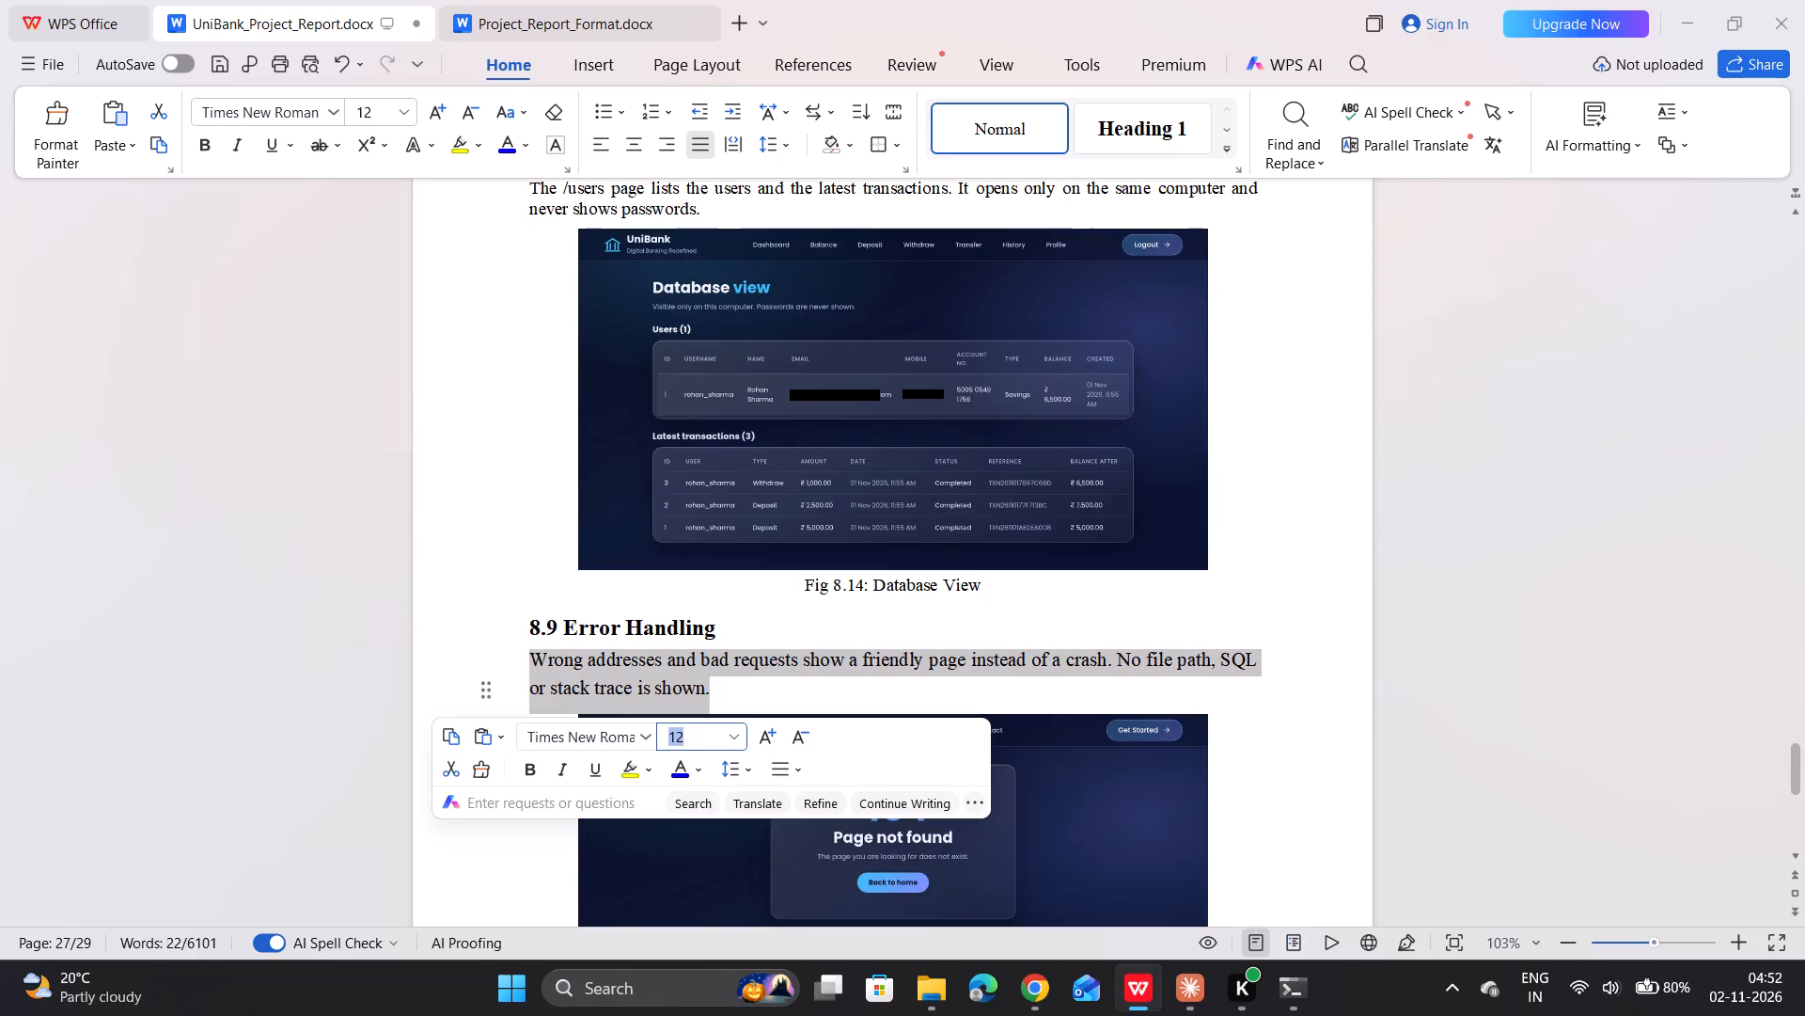
type("11")
key("Return")
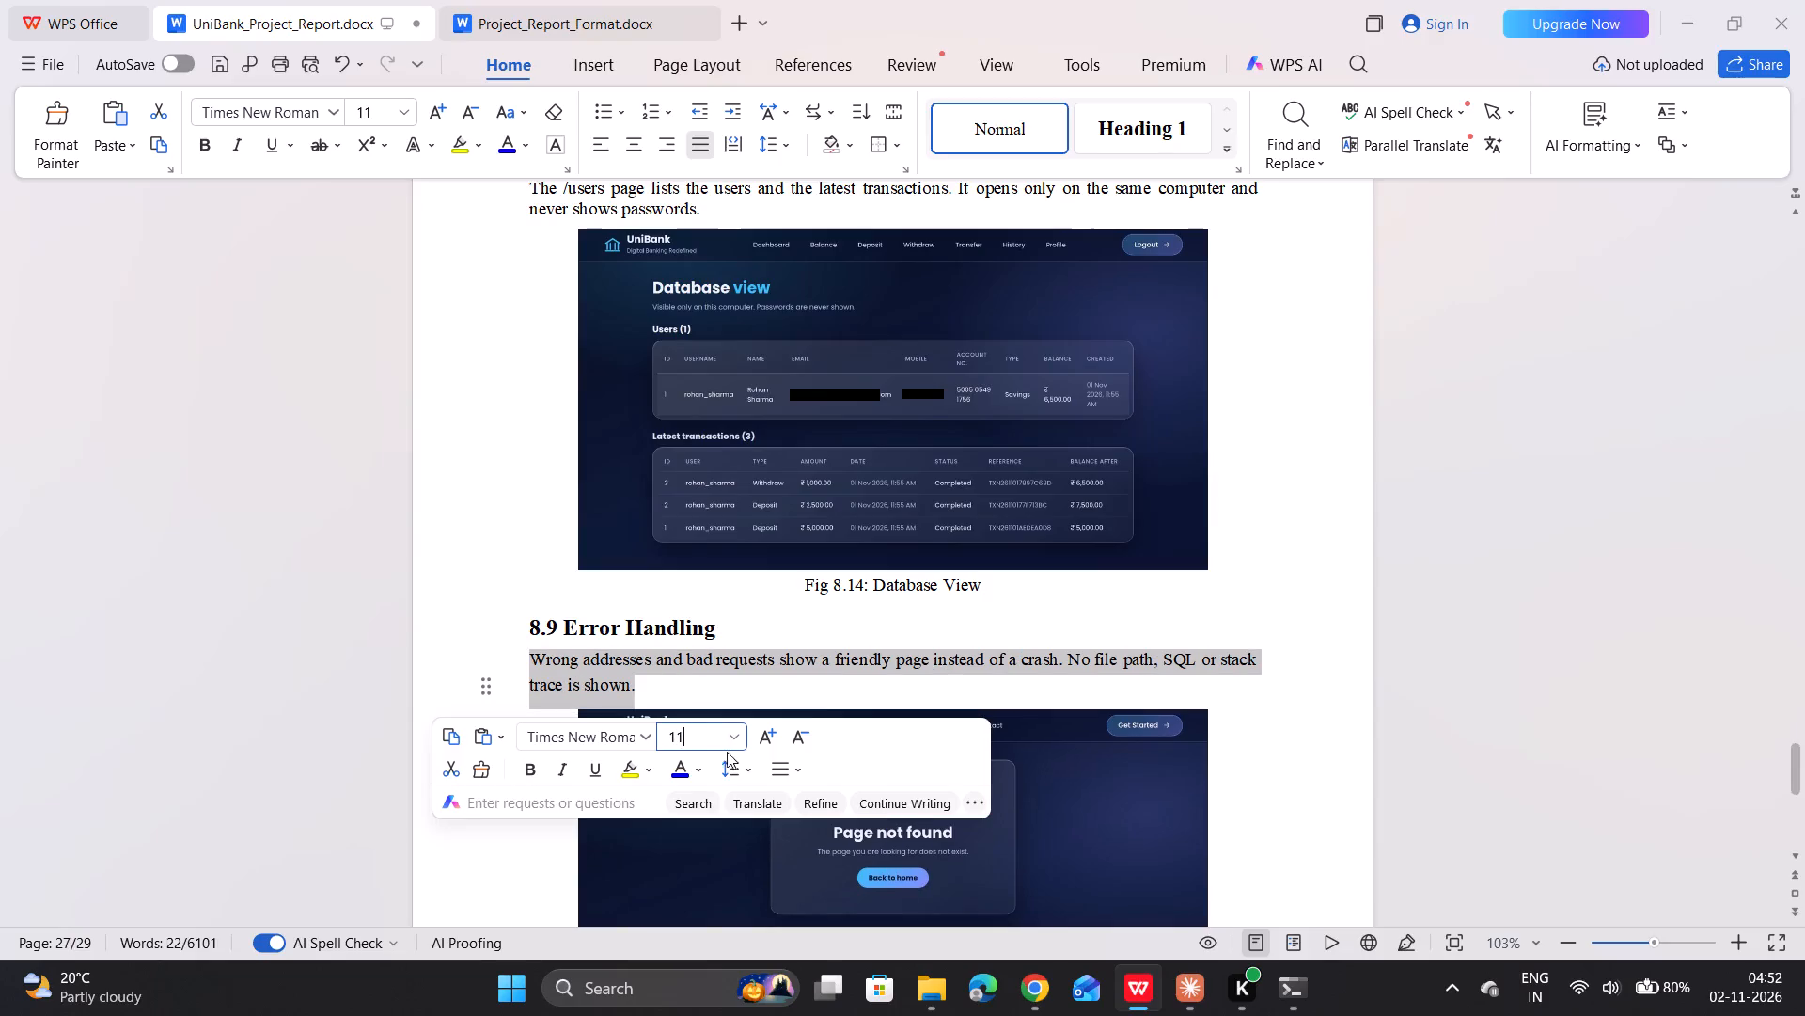
left_click(744, 766)
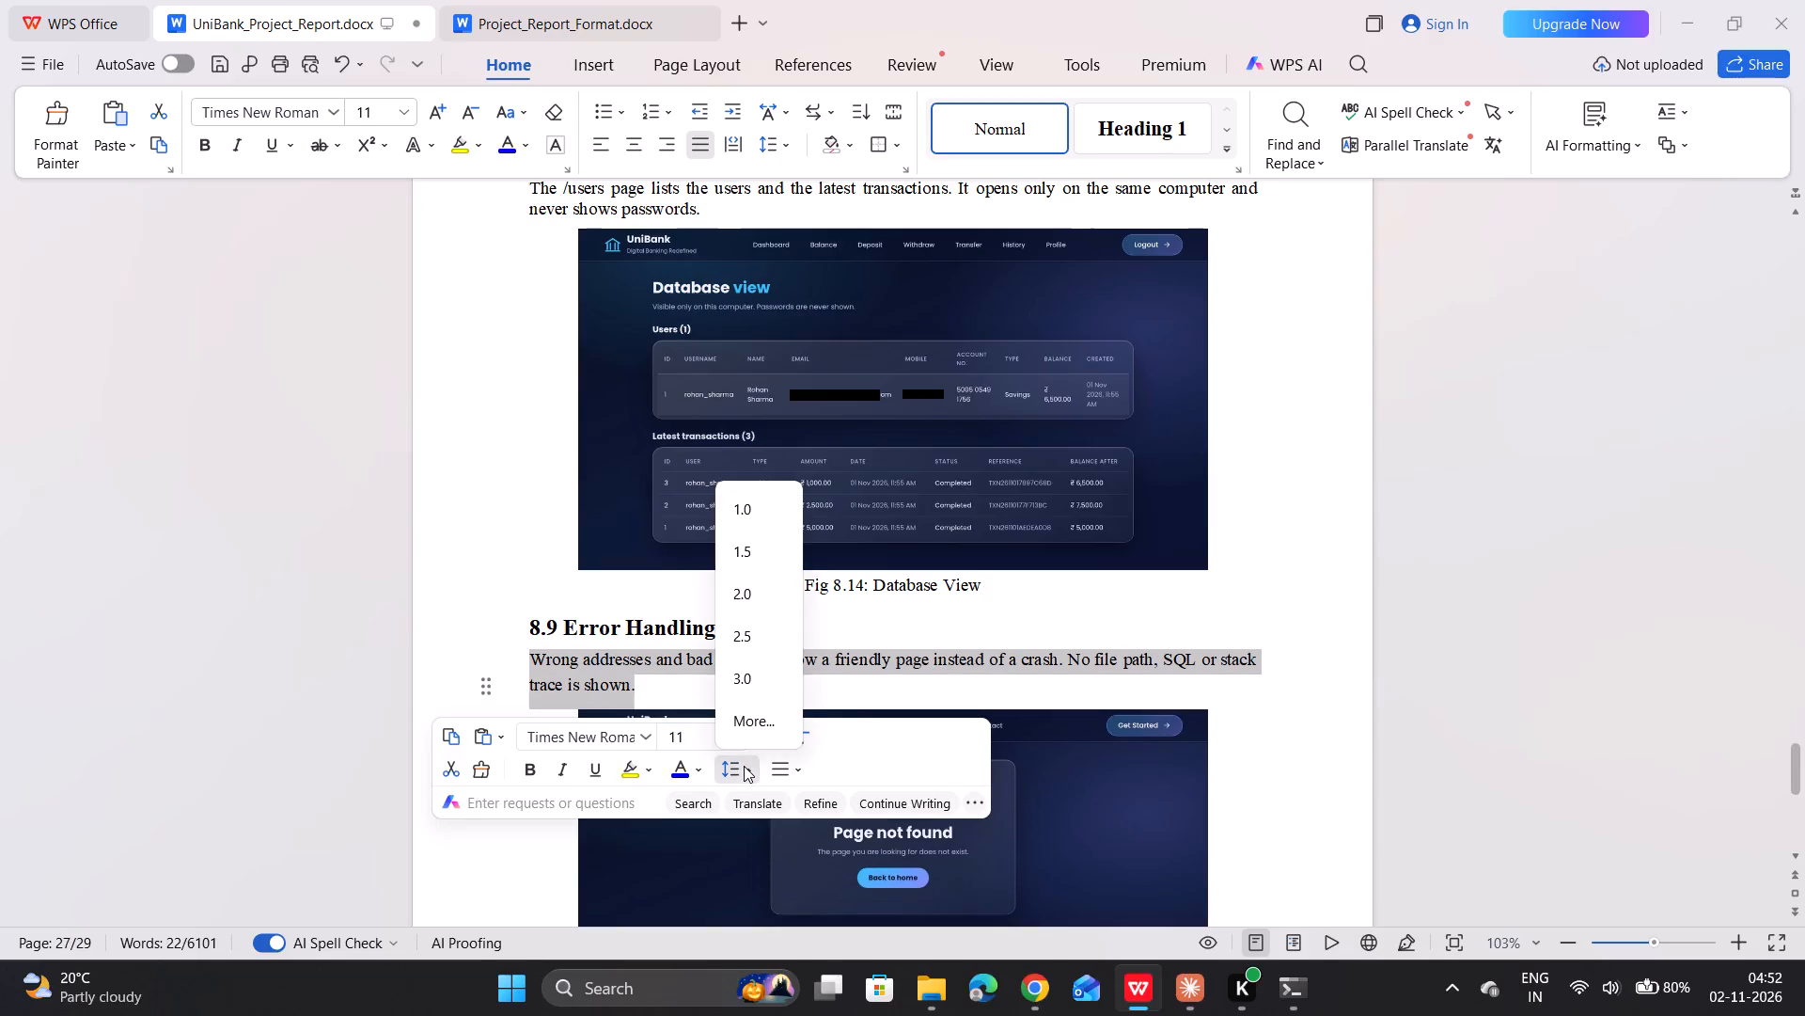
left_click(761, 516)
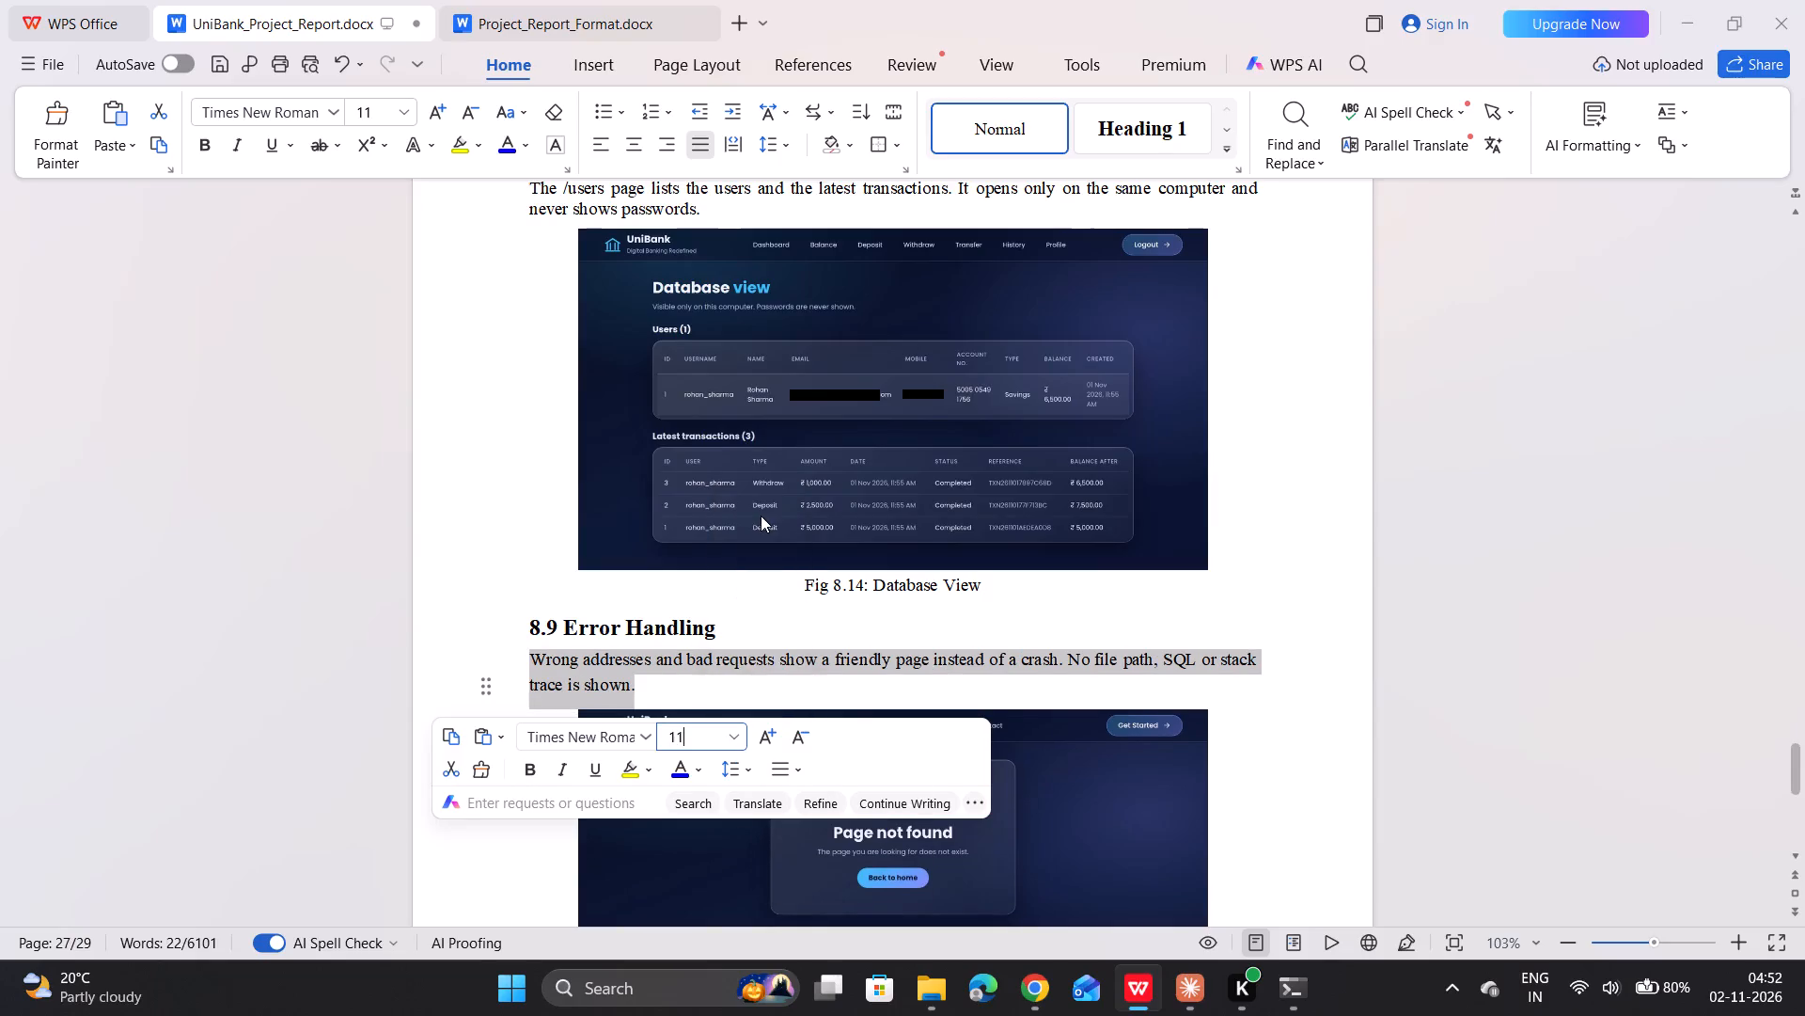
left_click(770, 660)
Set the paragraph under "8.10 Performance Analysis" to font size 11 and 1.0 line spacing.
scroll(770, 660, "down", 2)
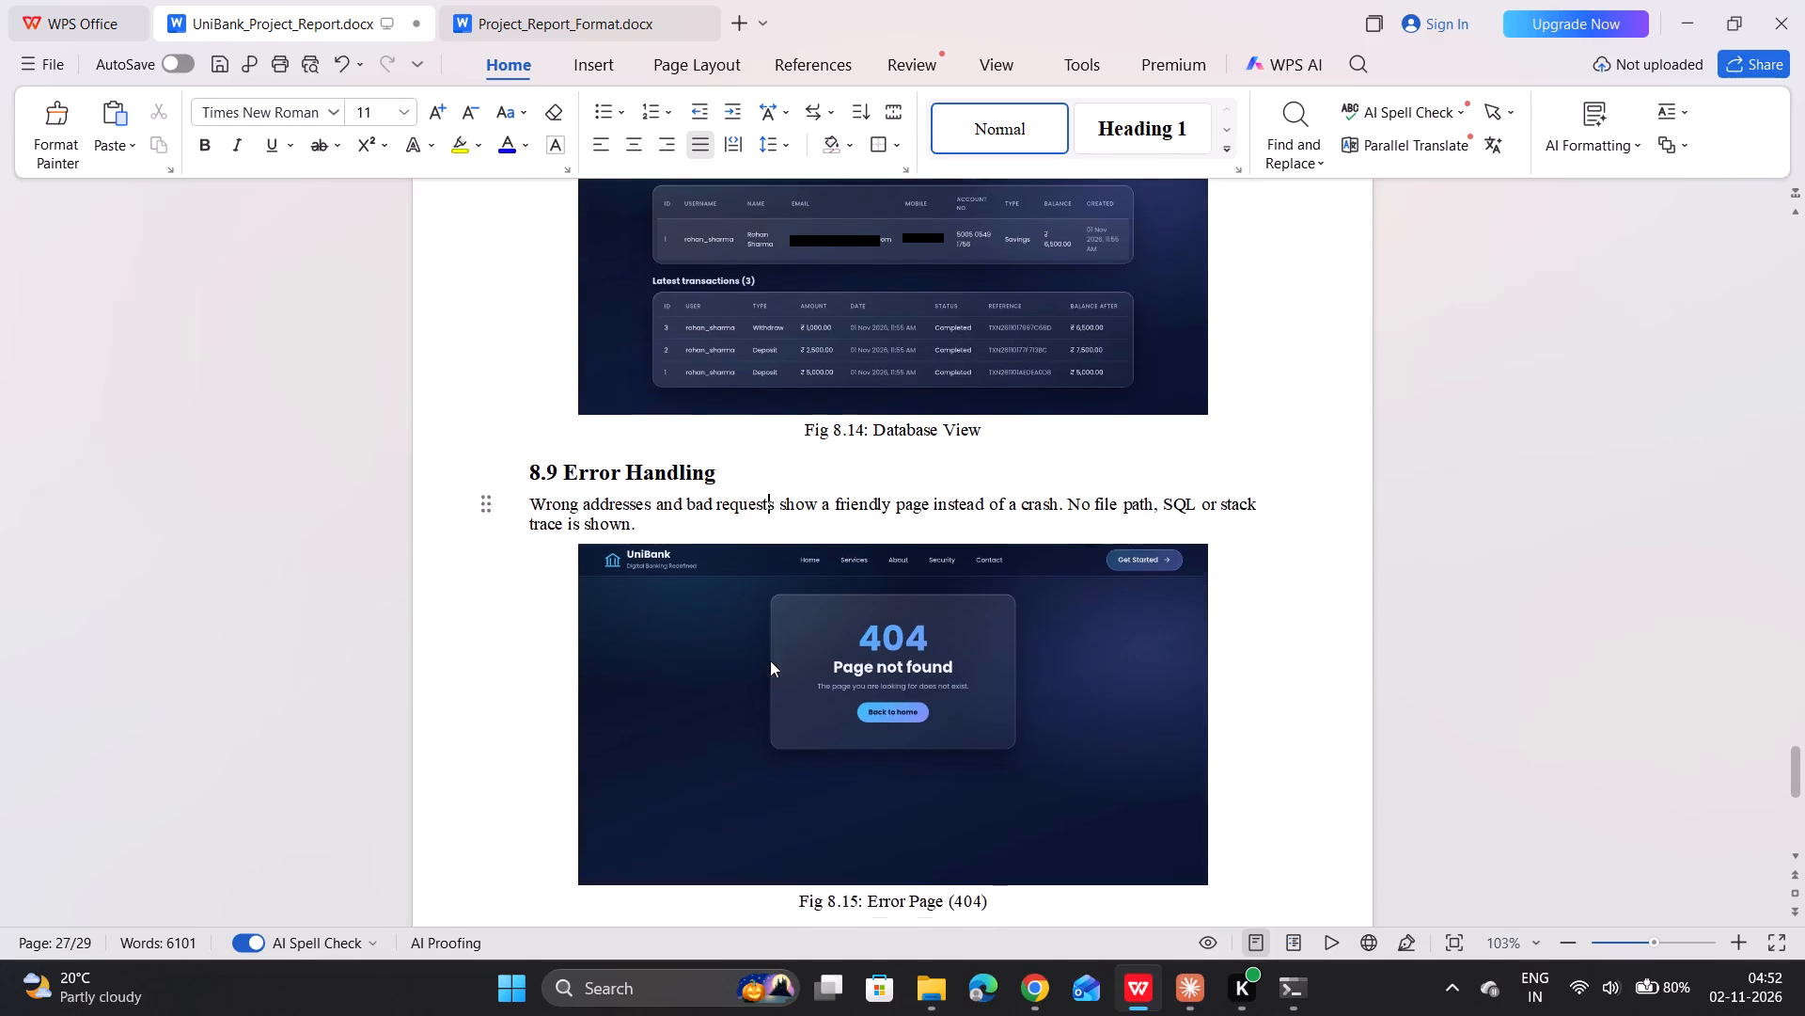
scroll(770, 660, "down", 8)
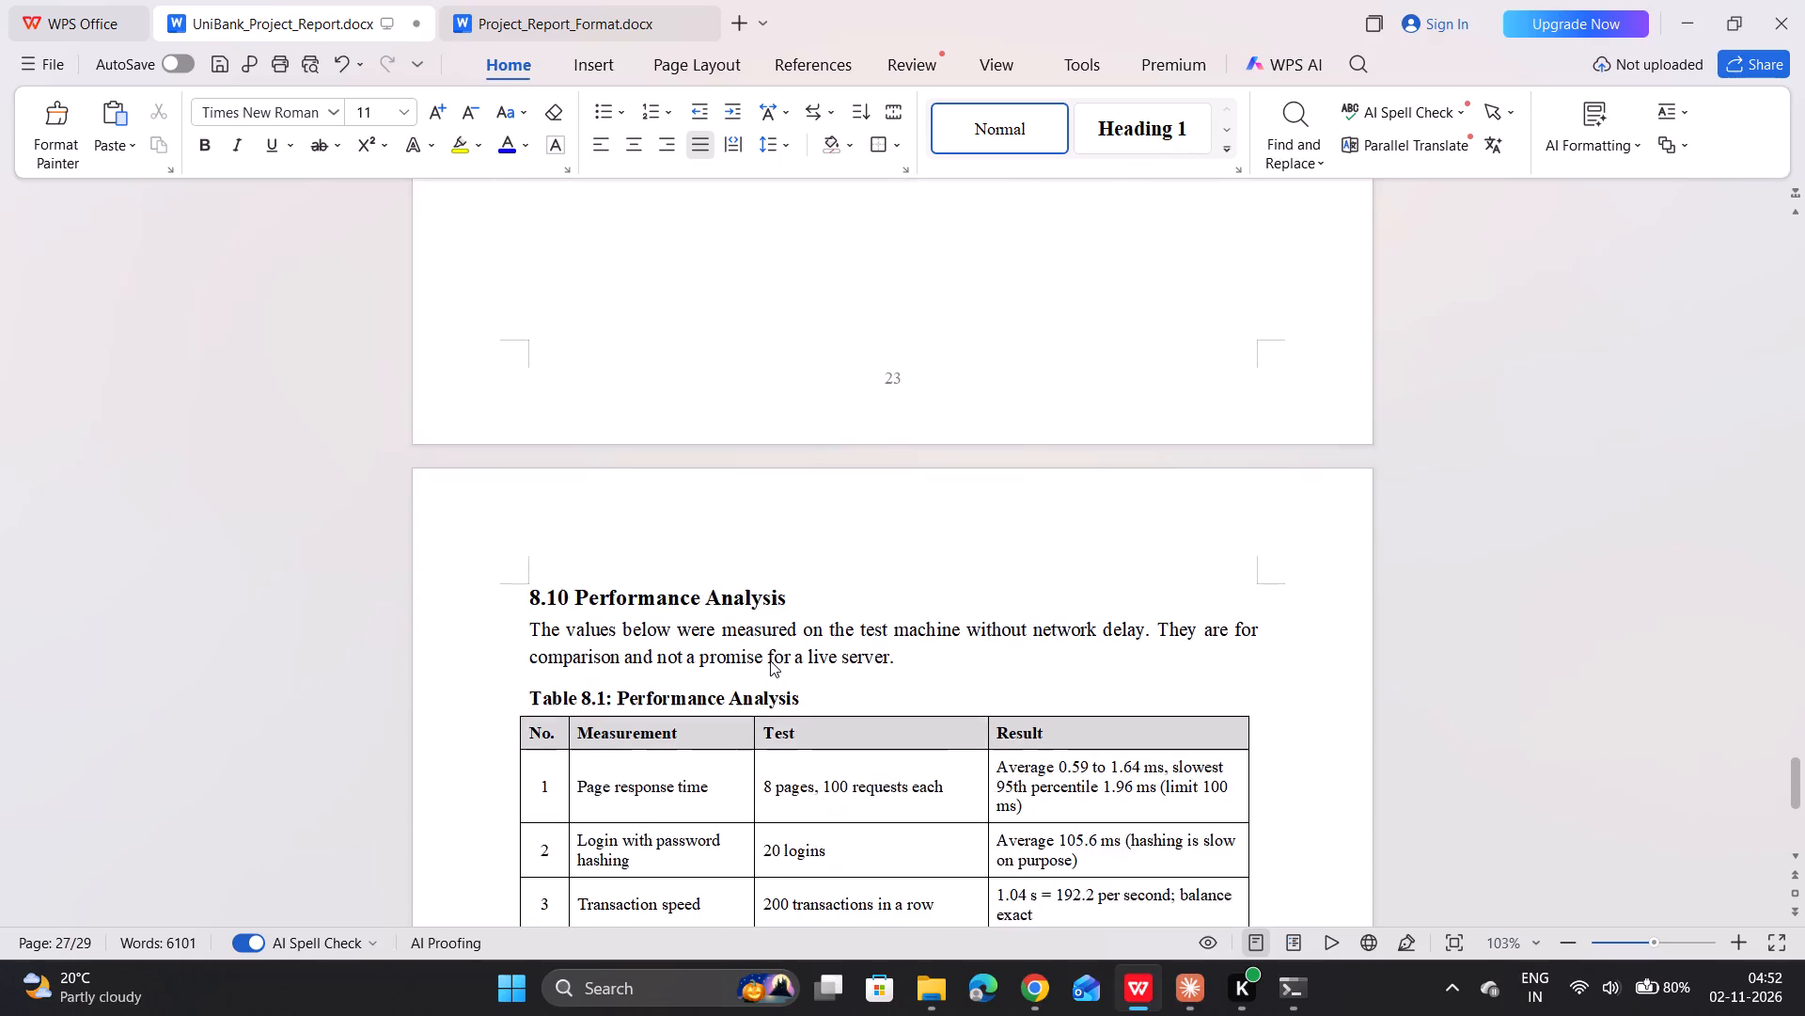
left_click_drag(531, 620, 678, 624)
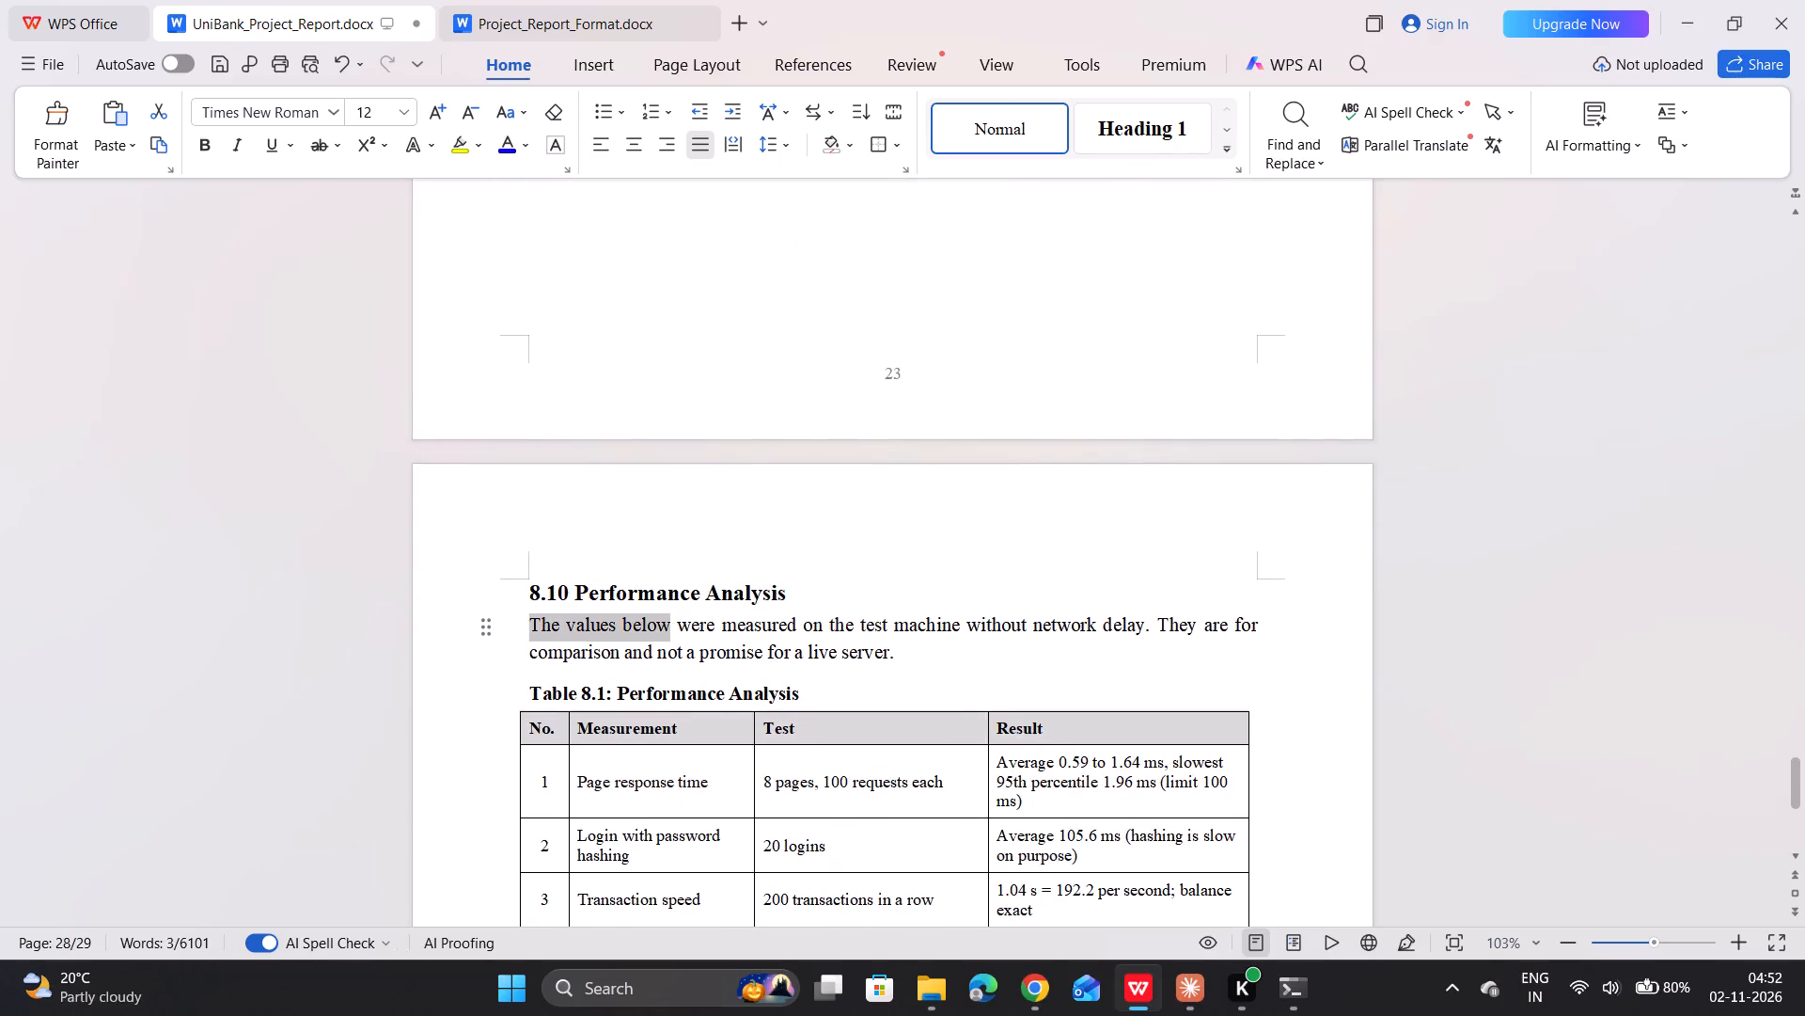
left_click_drag(678, 624, 906, 651)
left_click(891, 700)
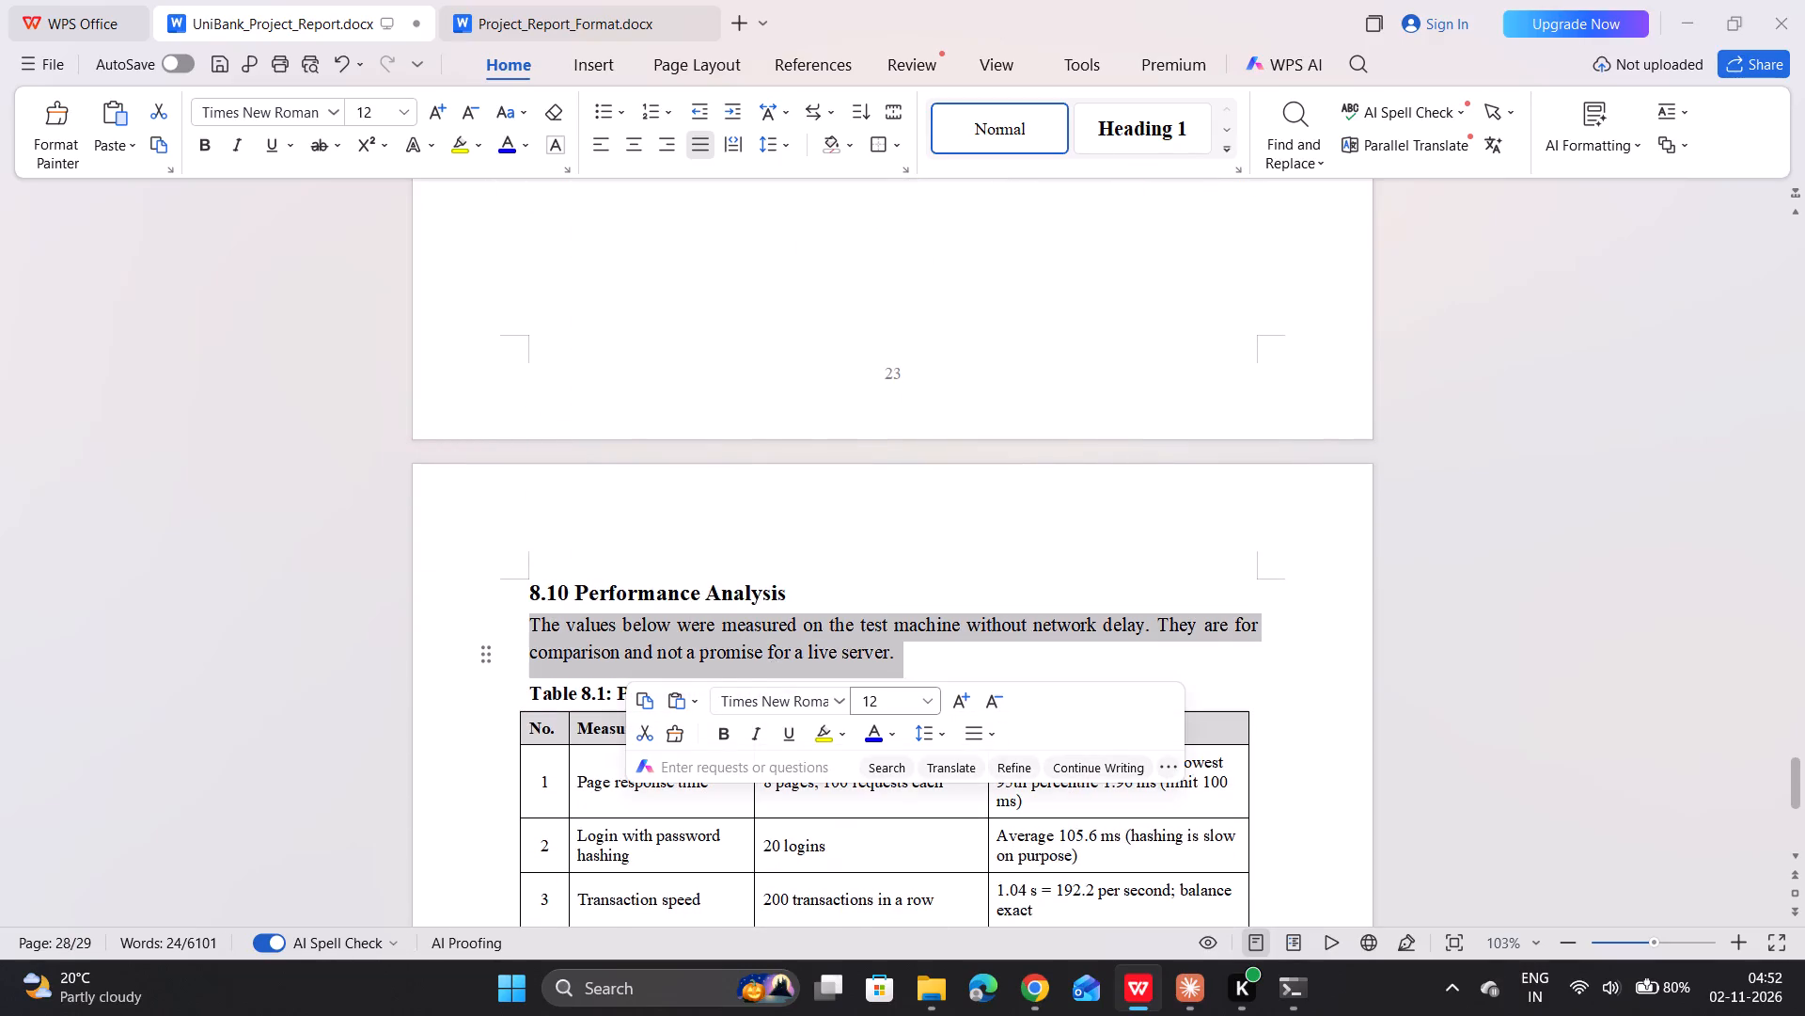
type("11")
key("Return")
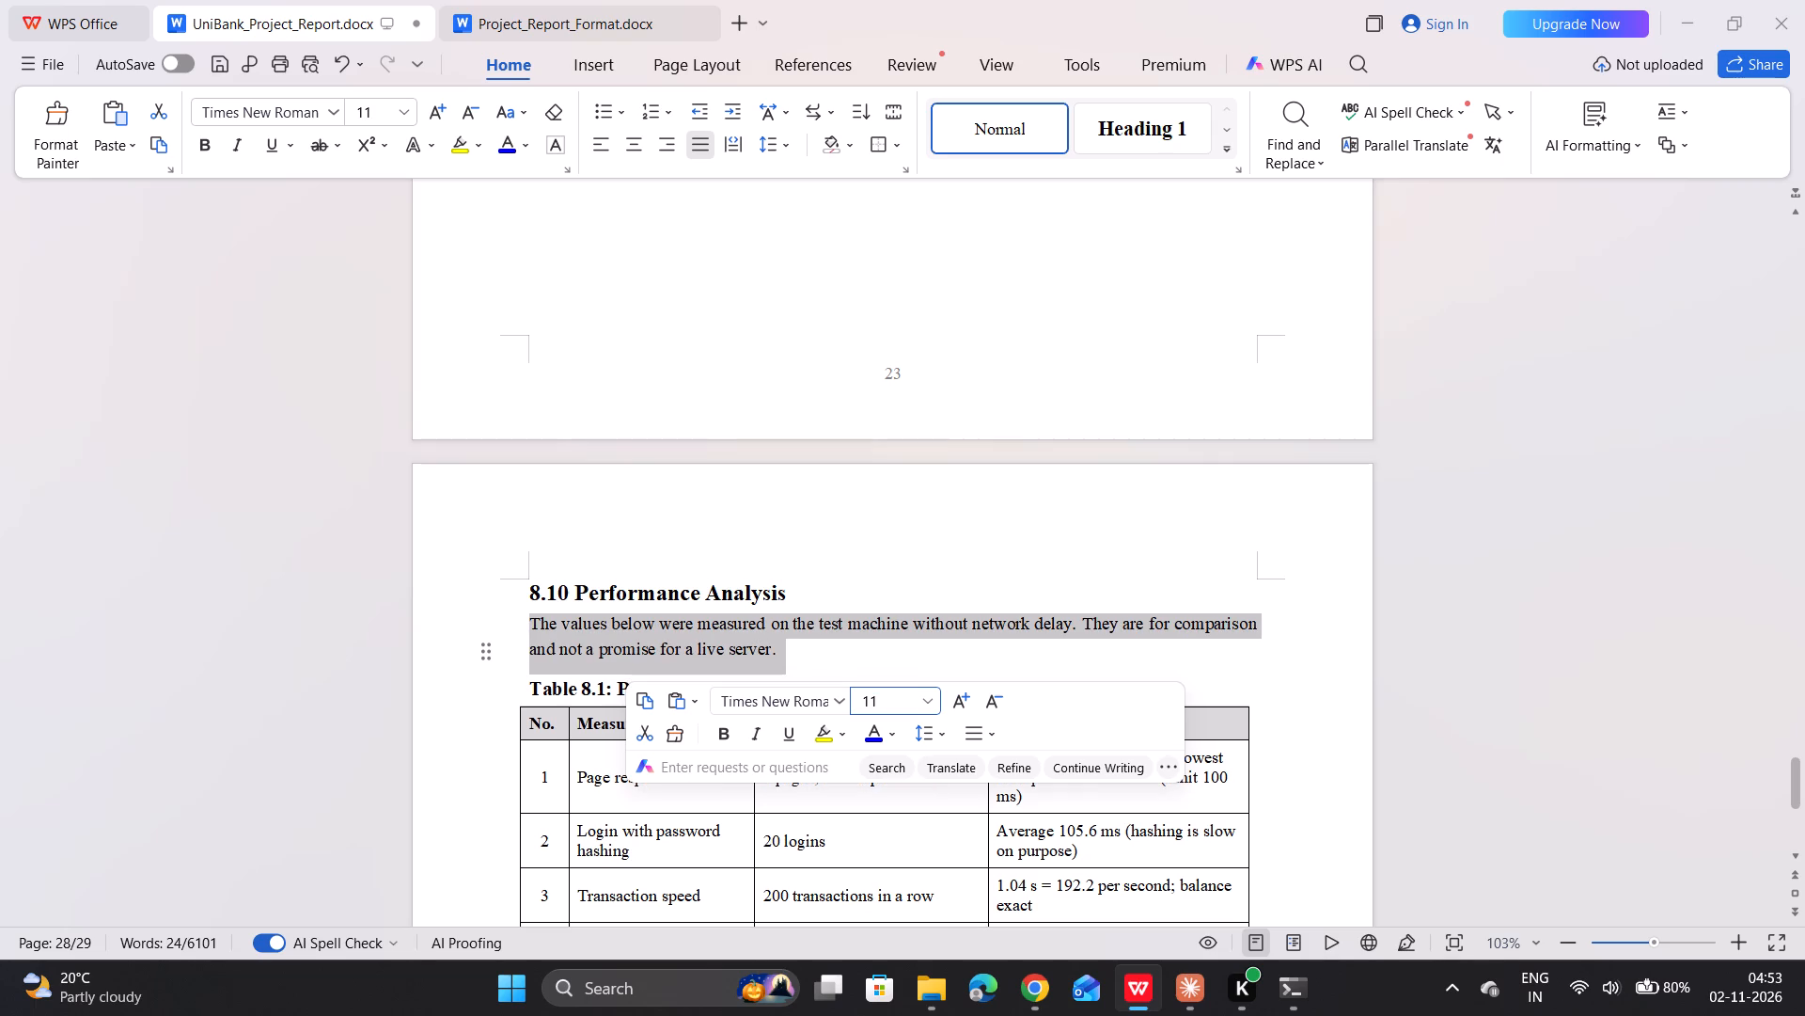
left_click(939, 738)
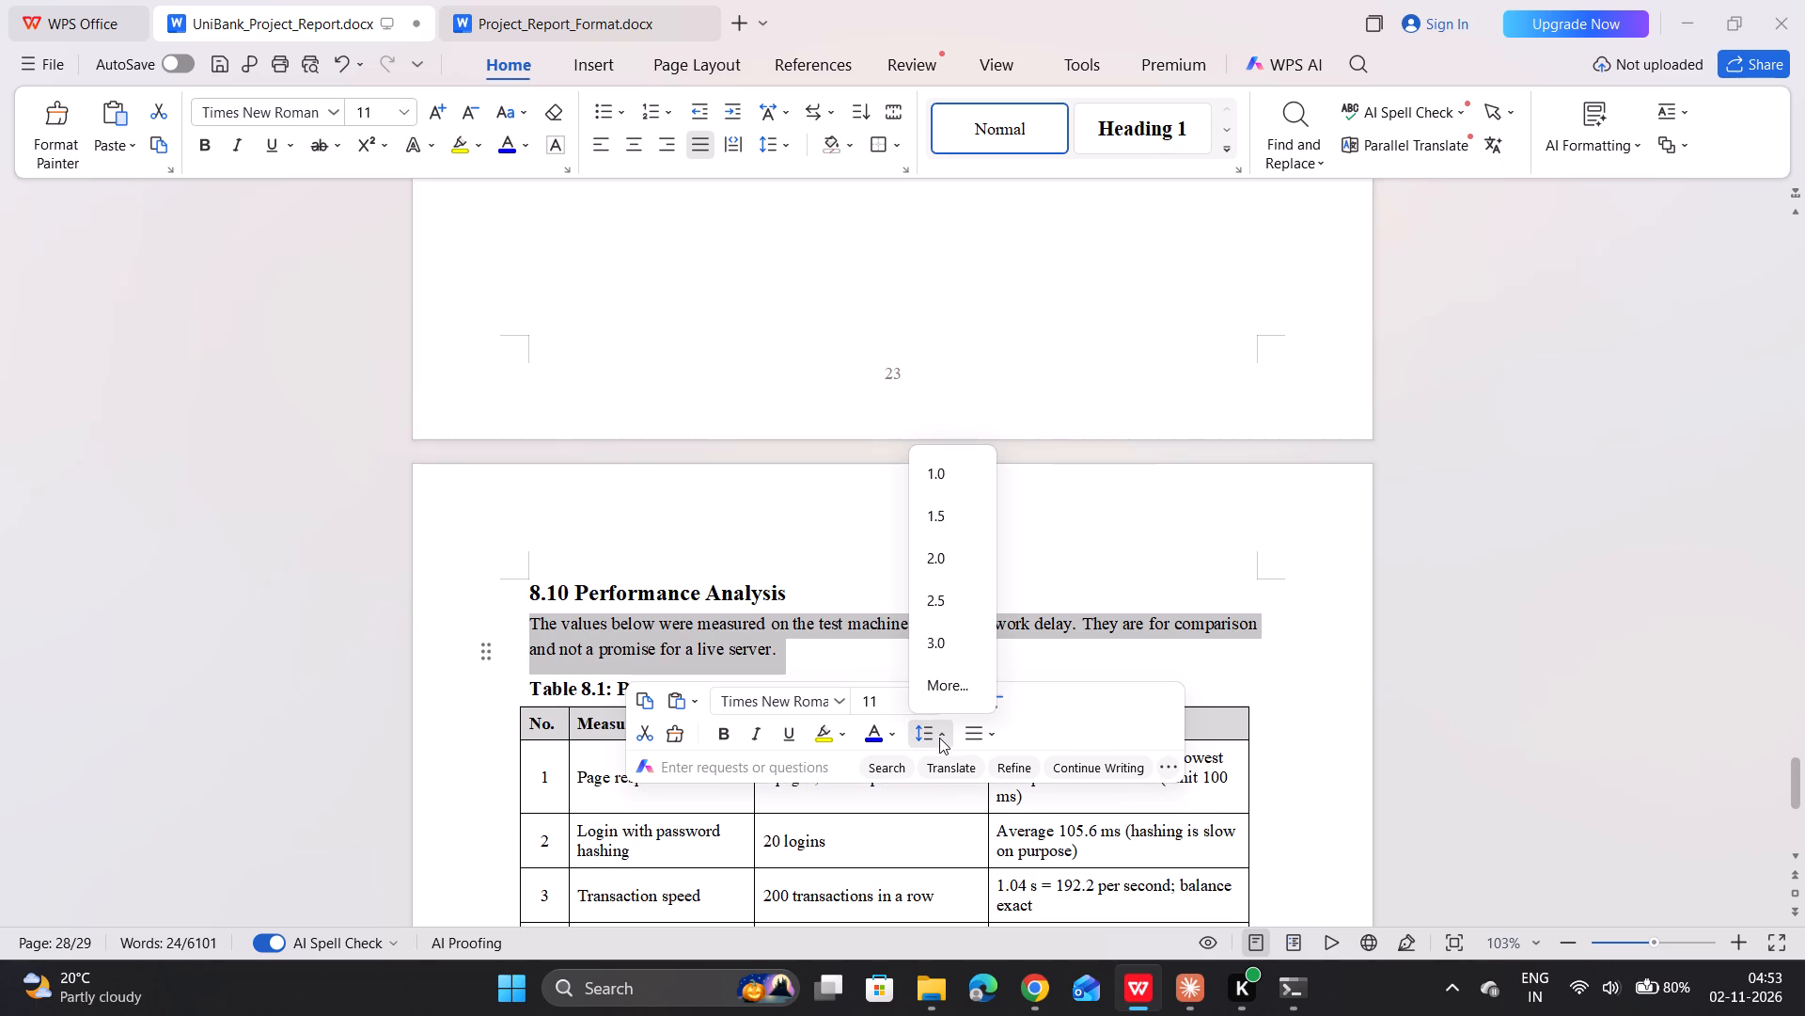
left_click(949, 483)
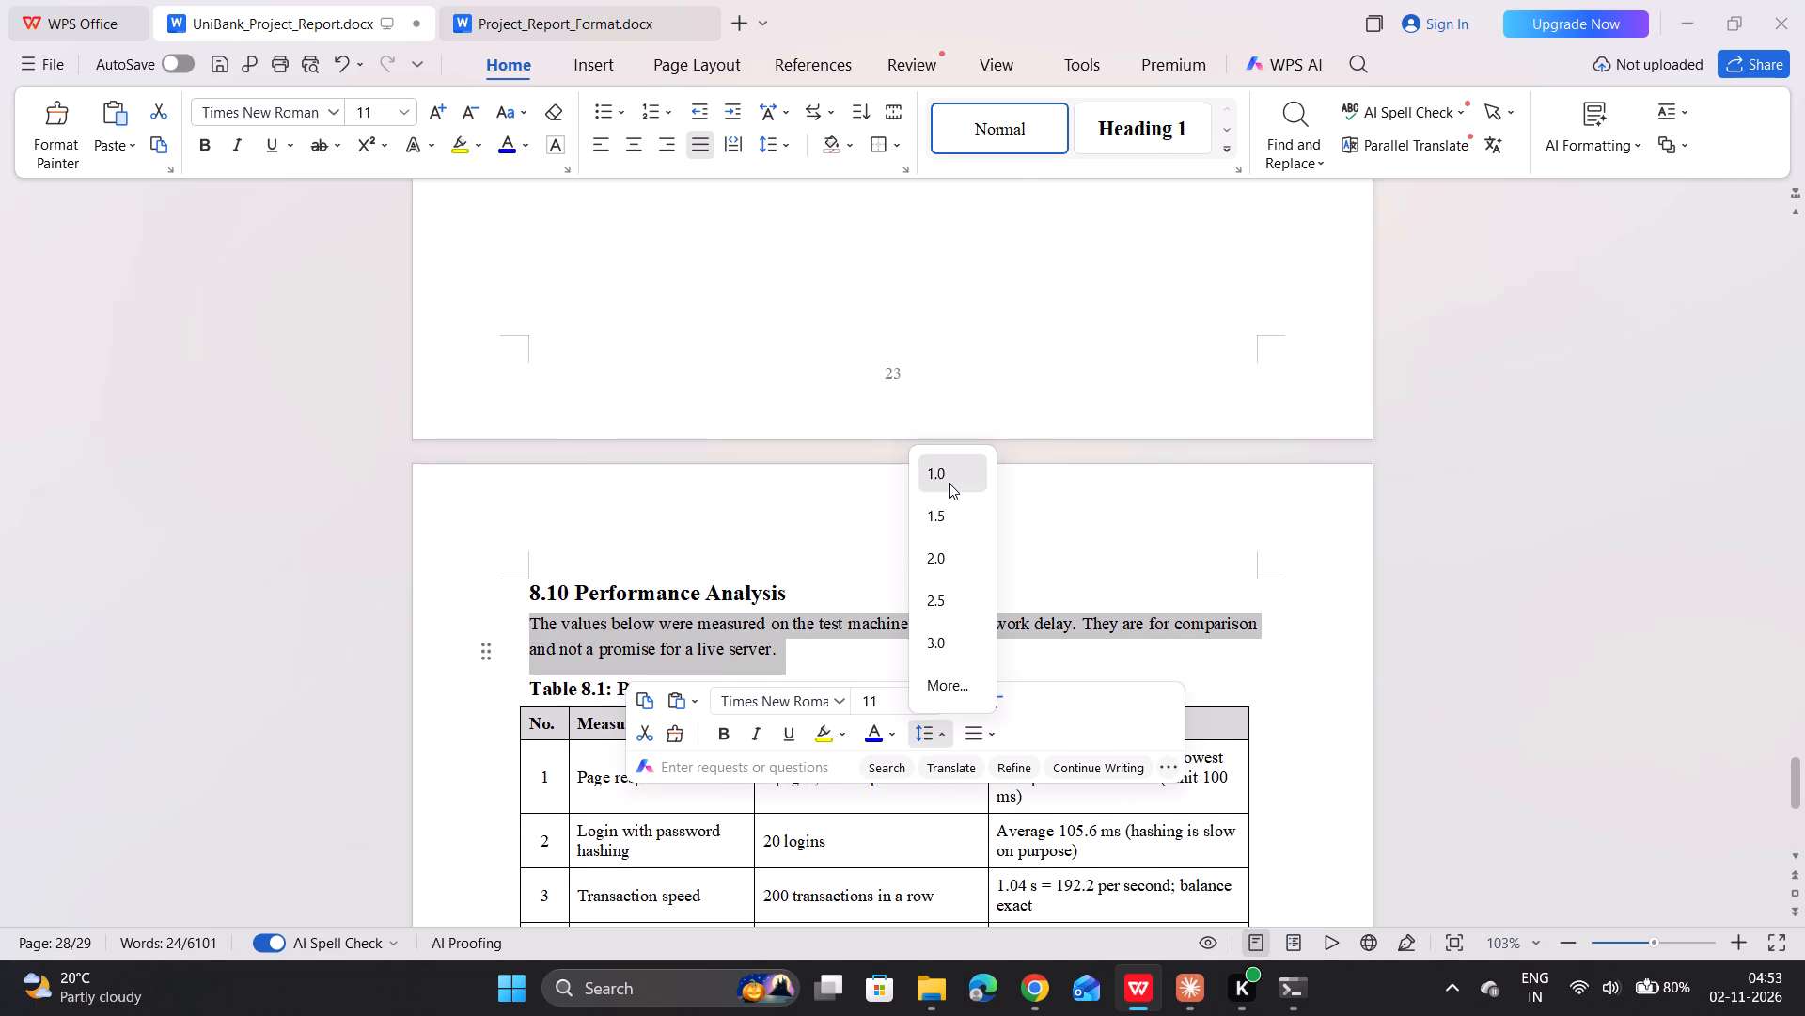
left_click(894, 622)
Set the introductory paragraph under "9. Conclusion" to font size 11 and 1.0 line spacing.
scroll(894, 622, "down", 2)
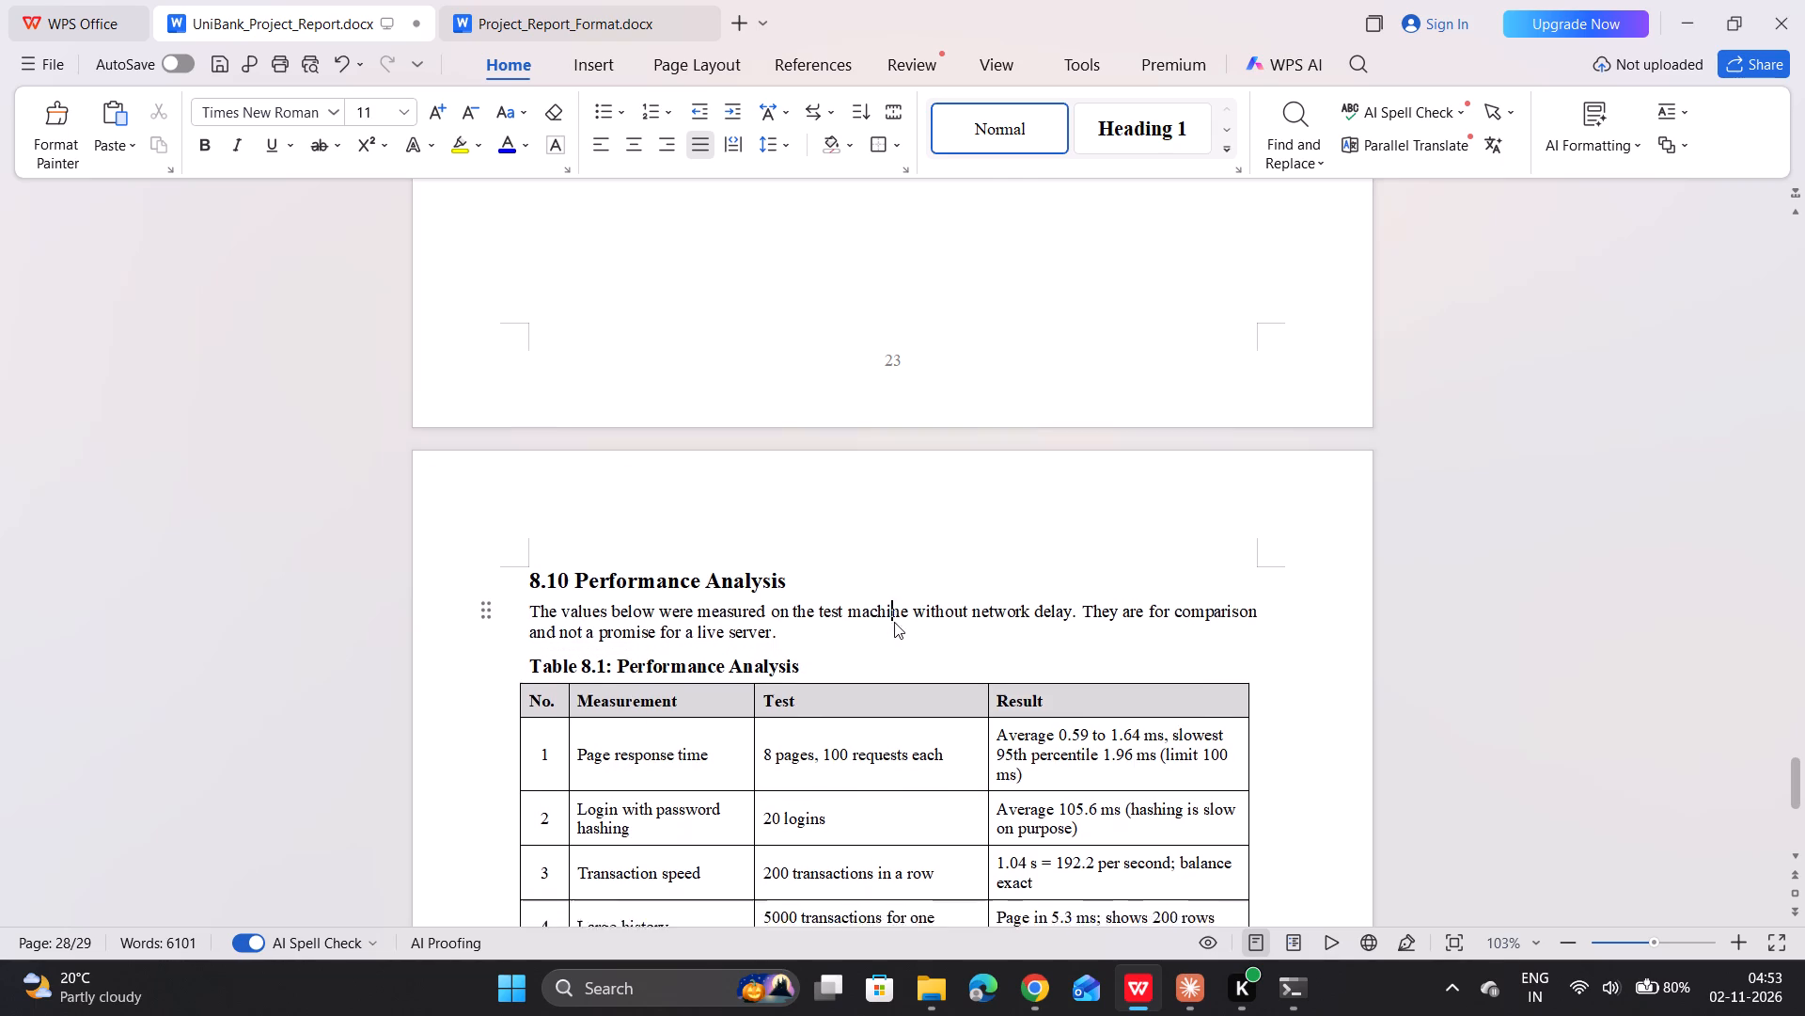
scroll(894, 622, "down", 3)
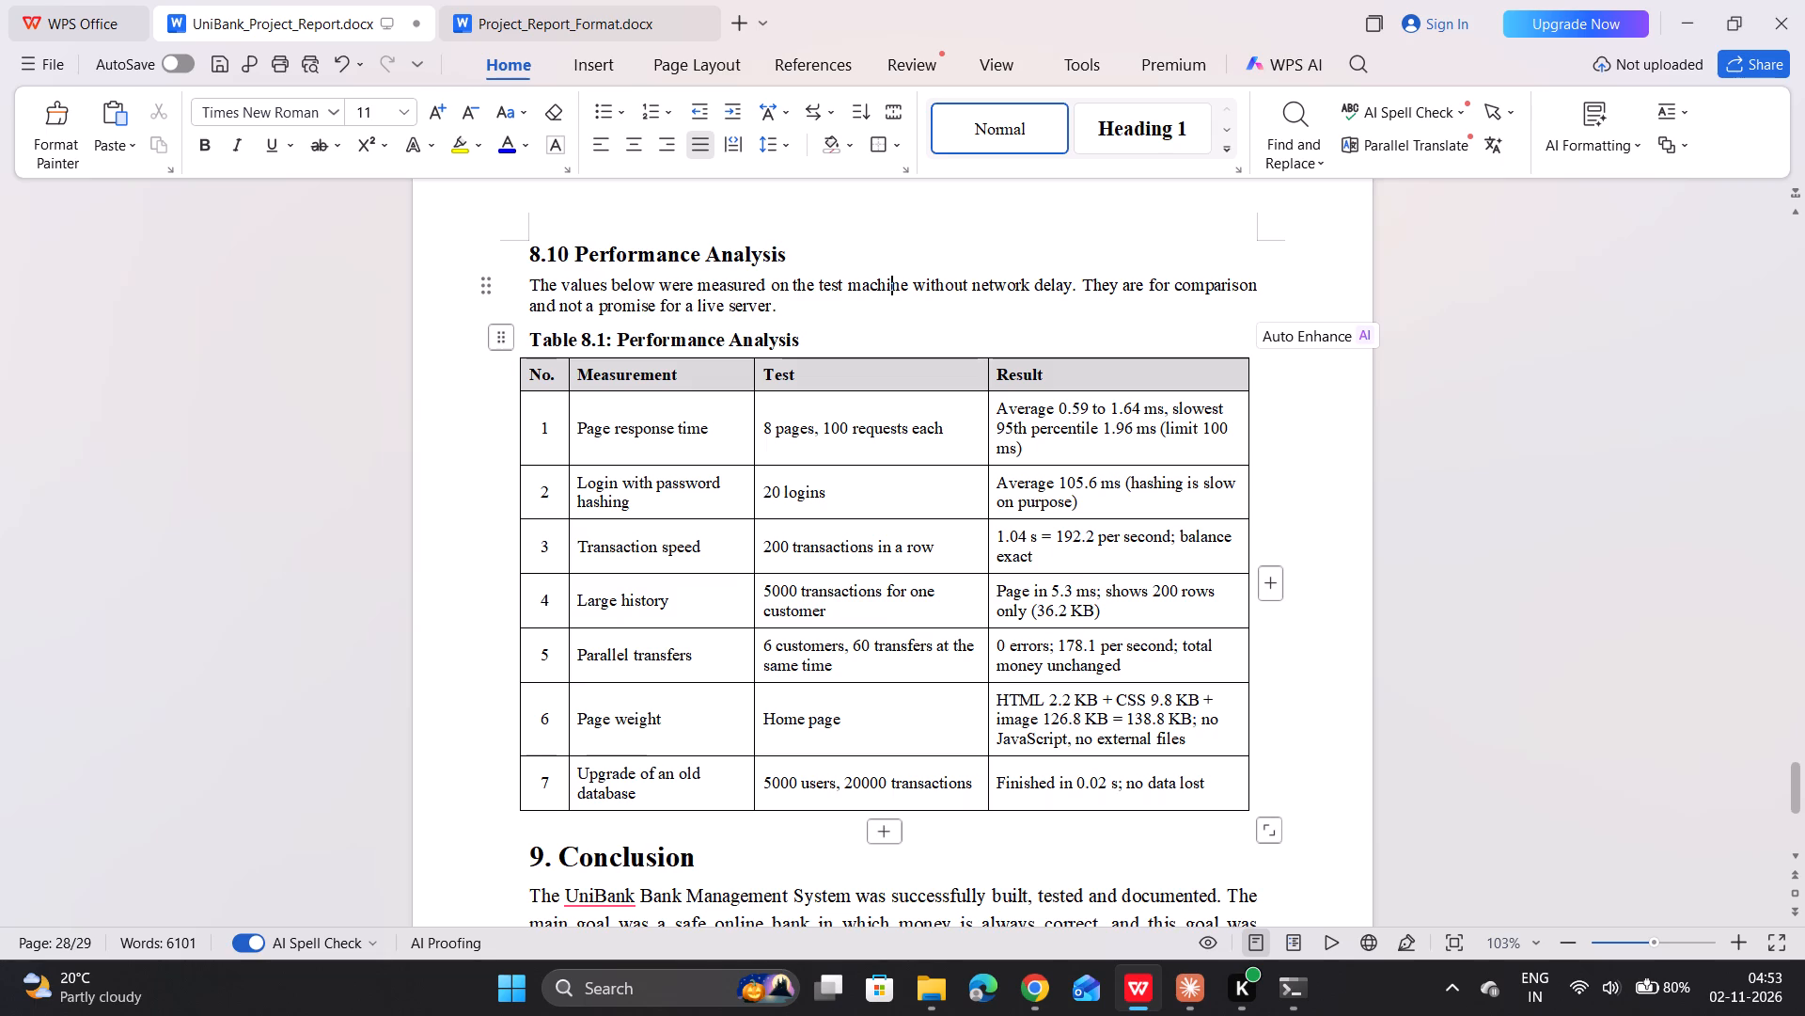
left_click(590, 425)
scroll(668, 517, "down", 3)
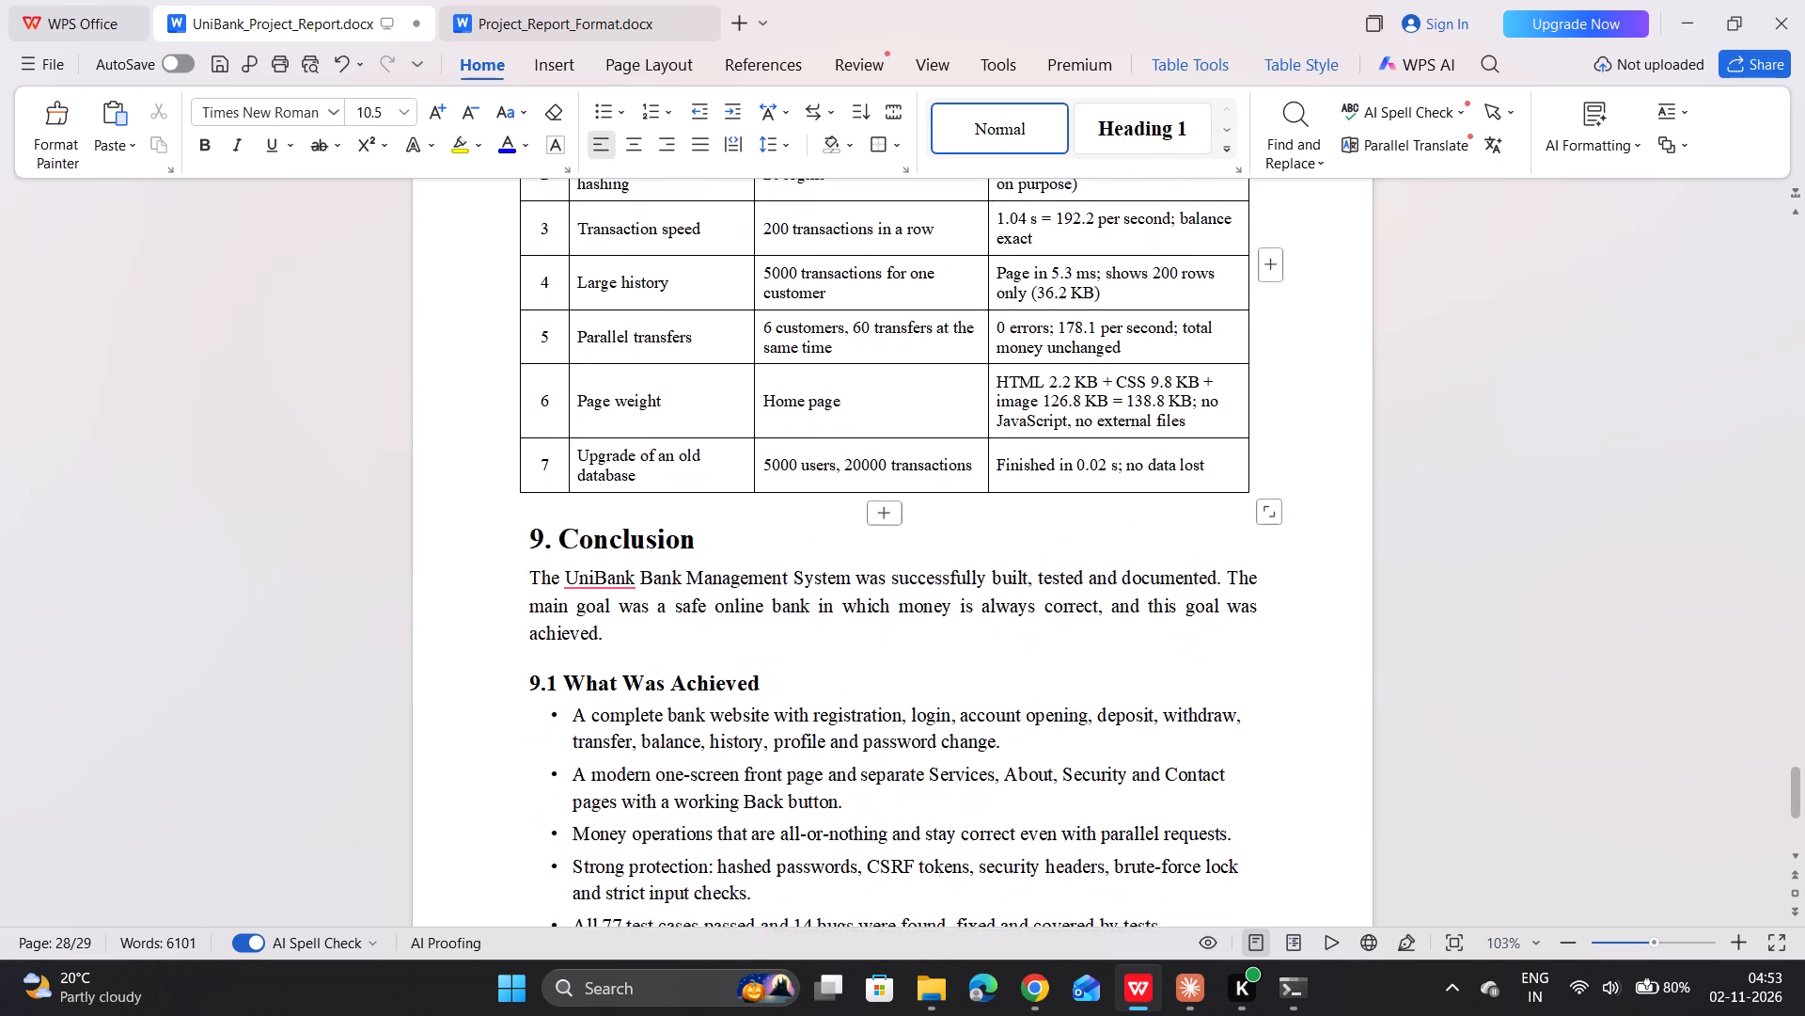
scroll(668, 517, "down", 1)
left_click_drag(527, 522, 589, 557)
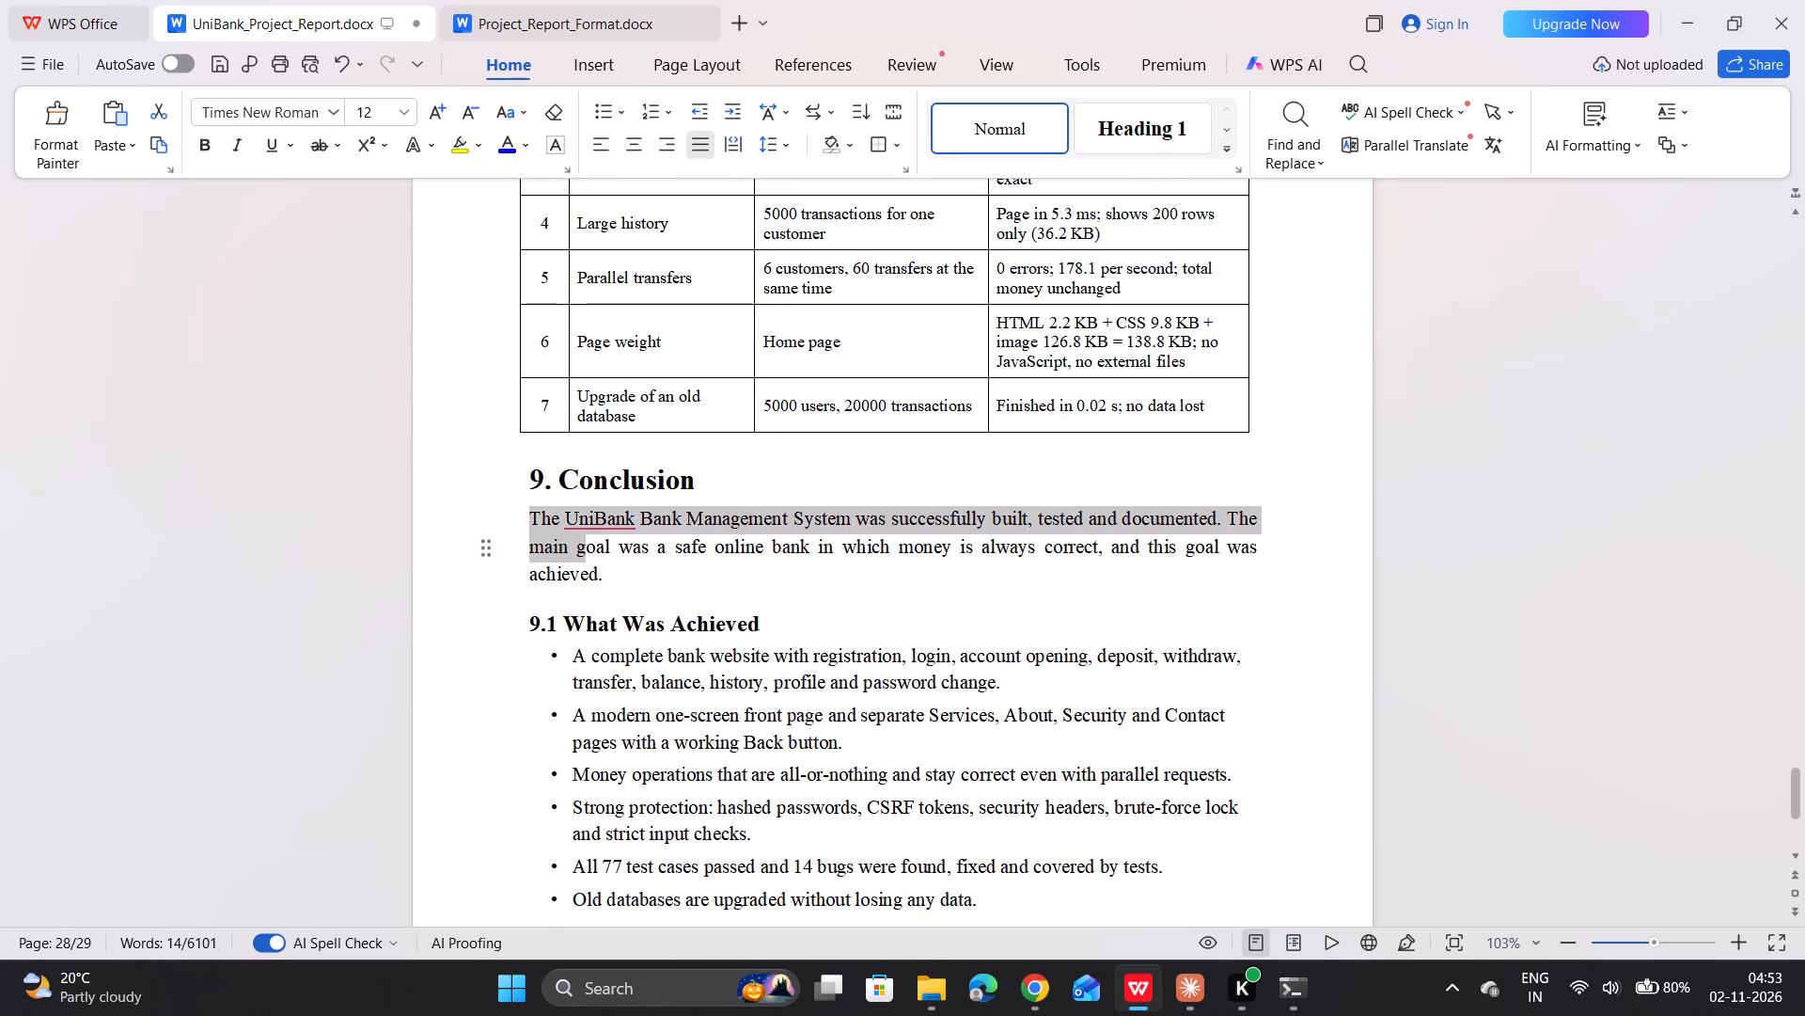
left_click_drag(589, 557, 607, 577)
left_click(605, 608)
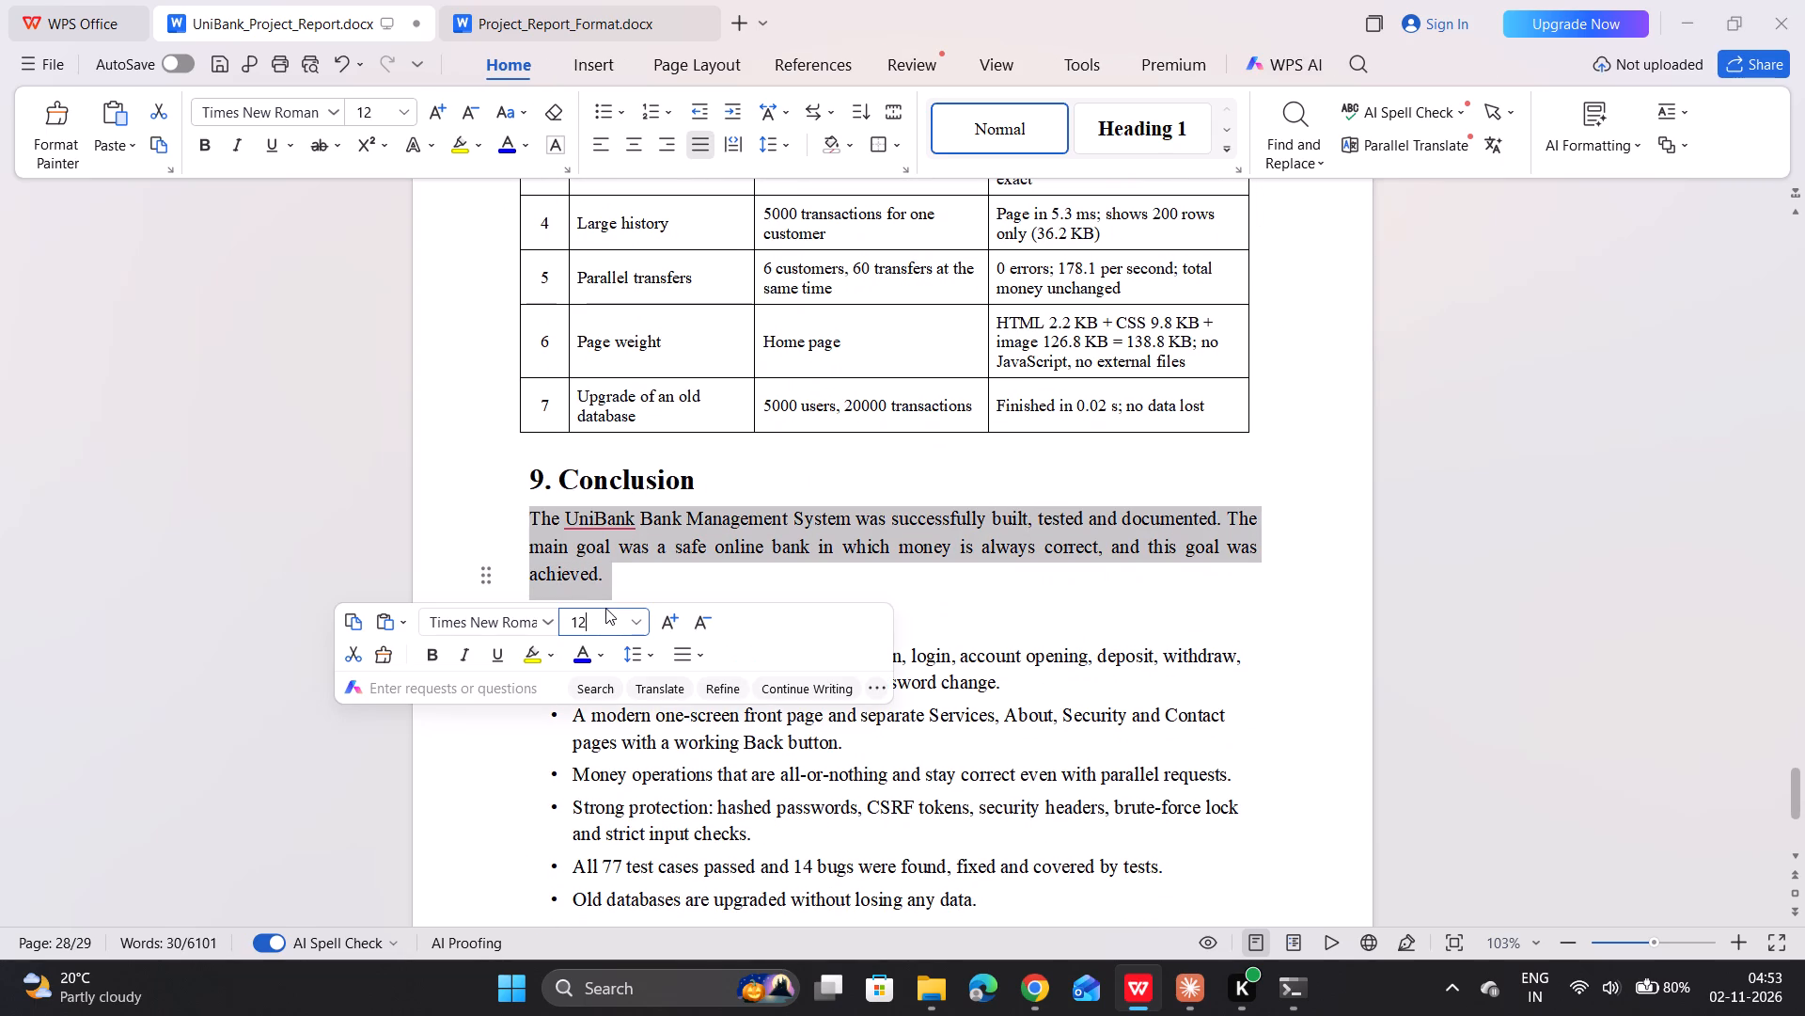
key("BackSpace")
key("1")
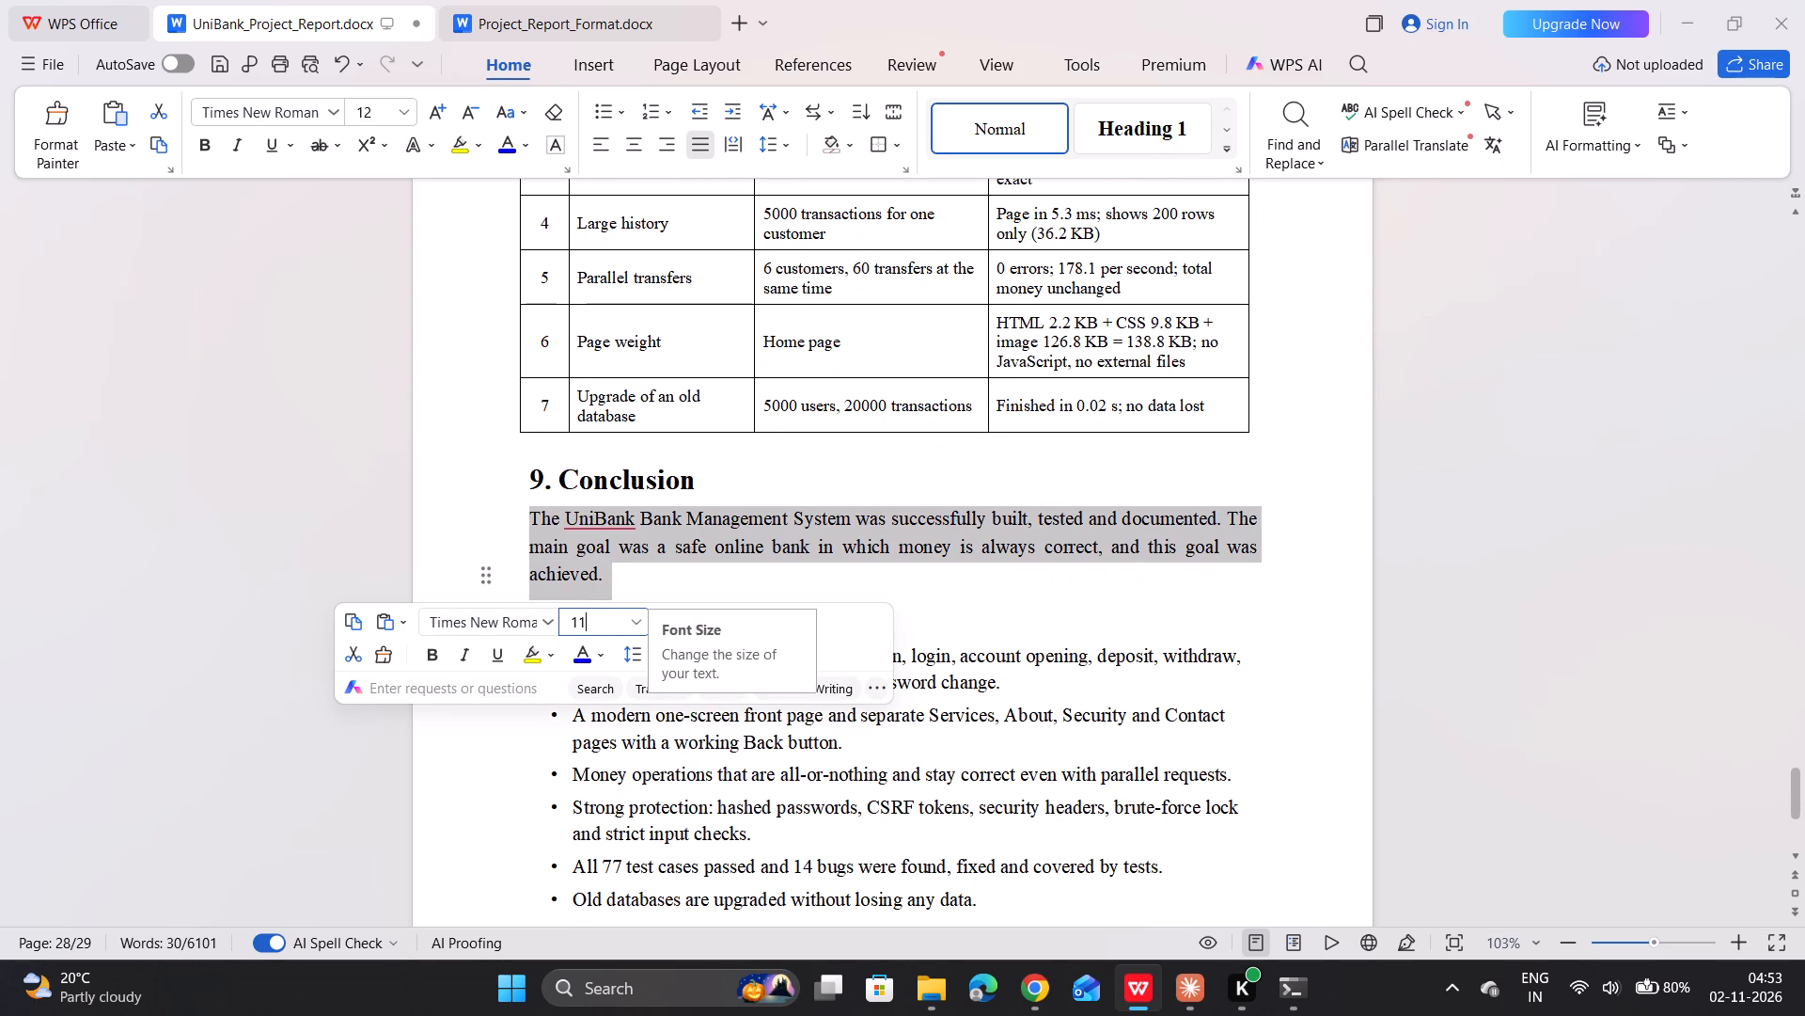
key("Return")
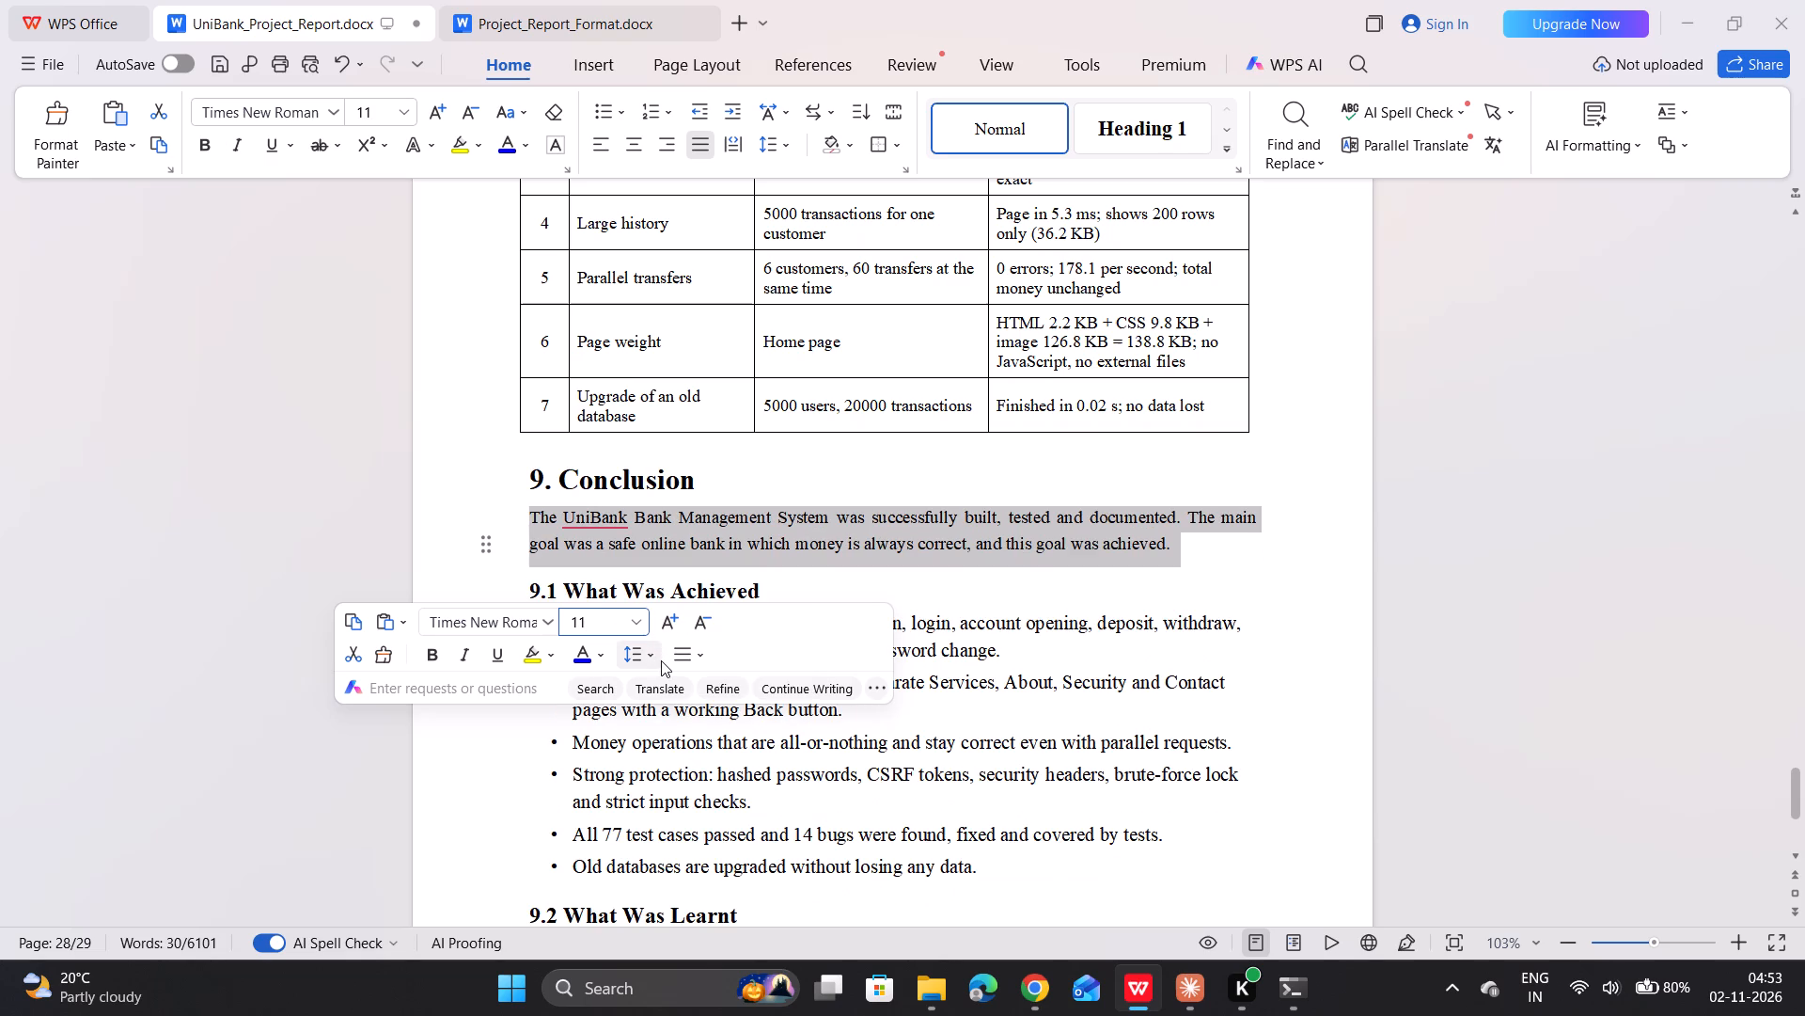
left_click(654, 660)
left_click(651, 691)
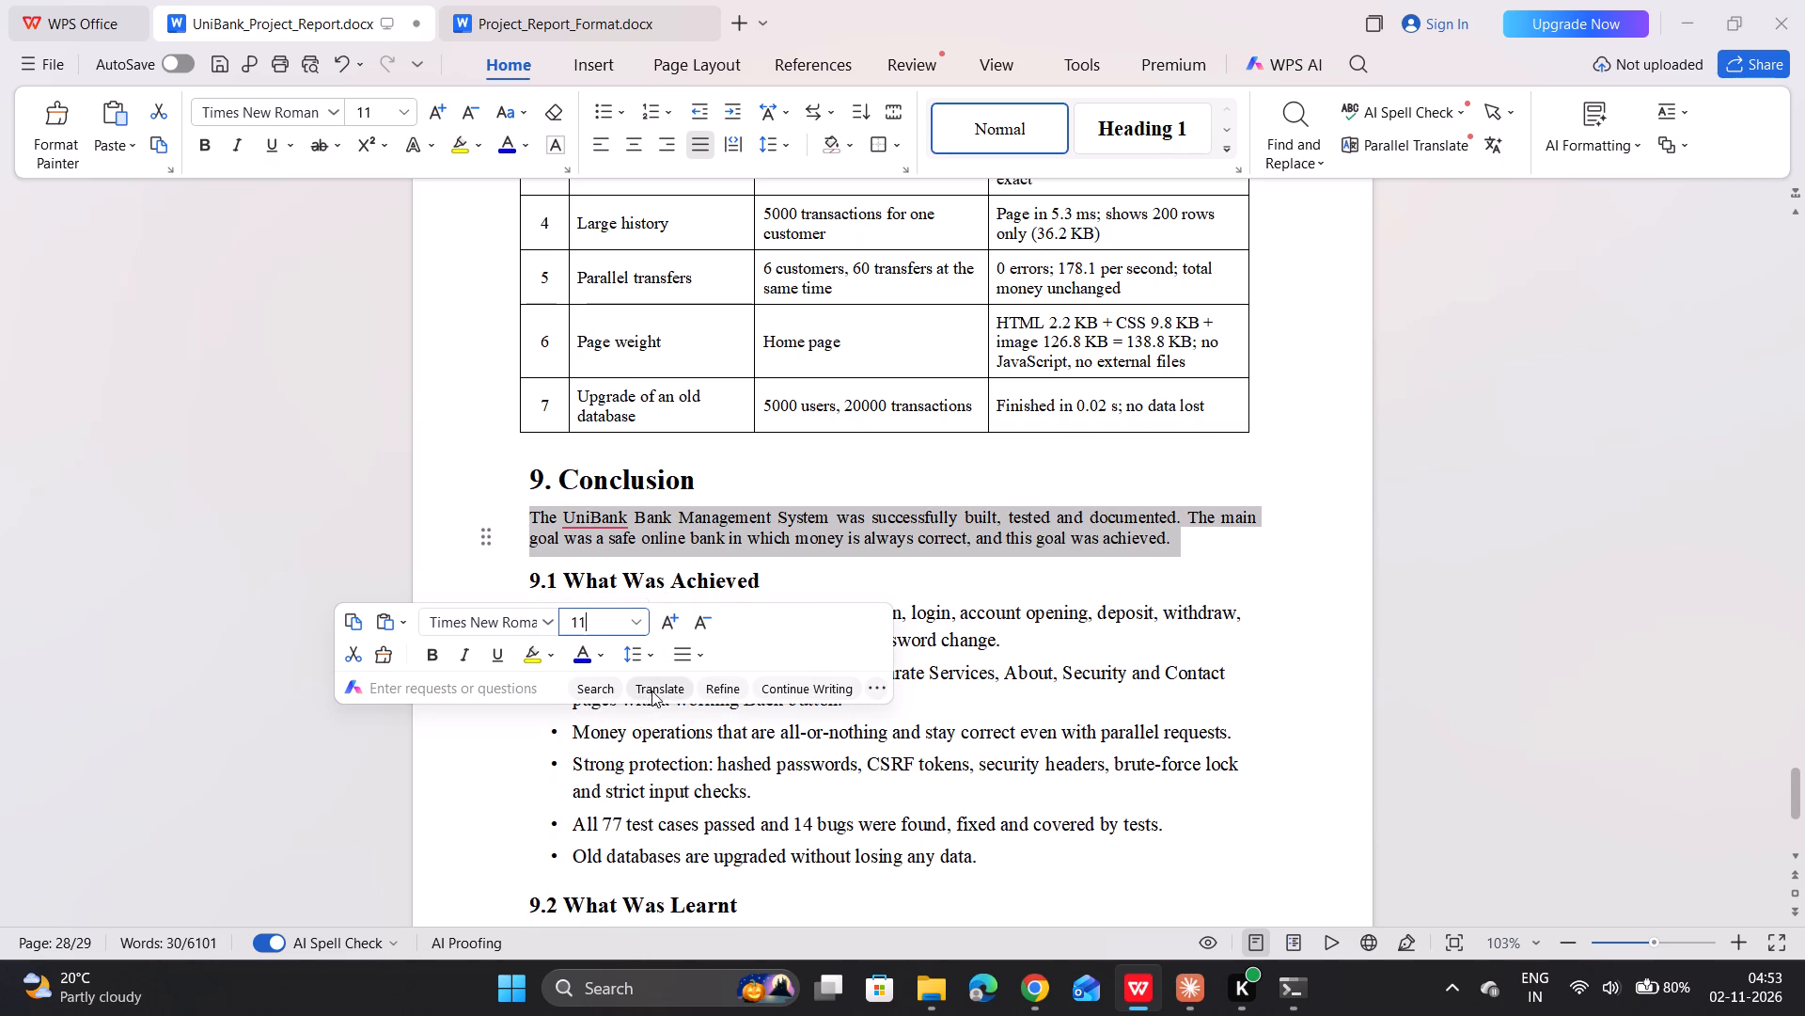
left_click(786, 753)
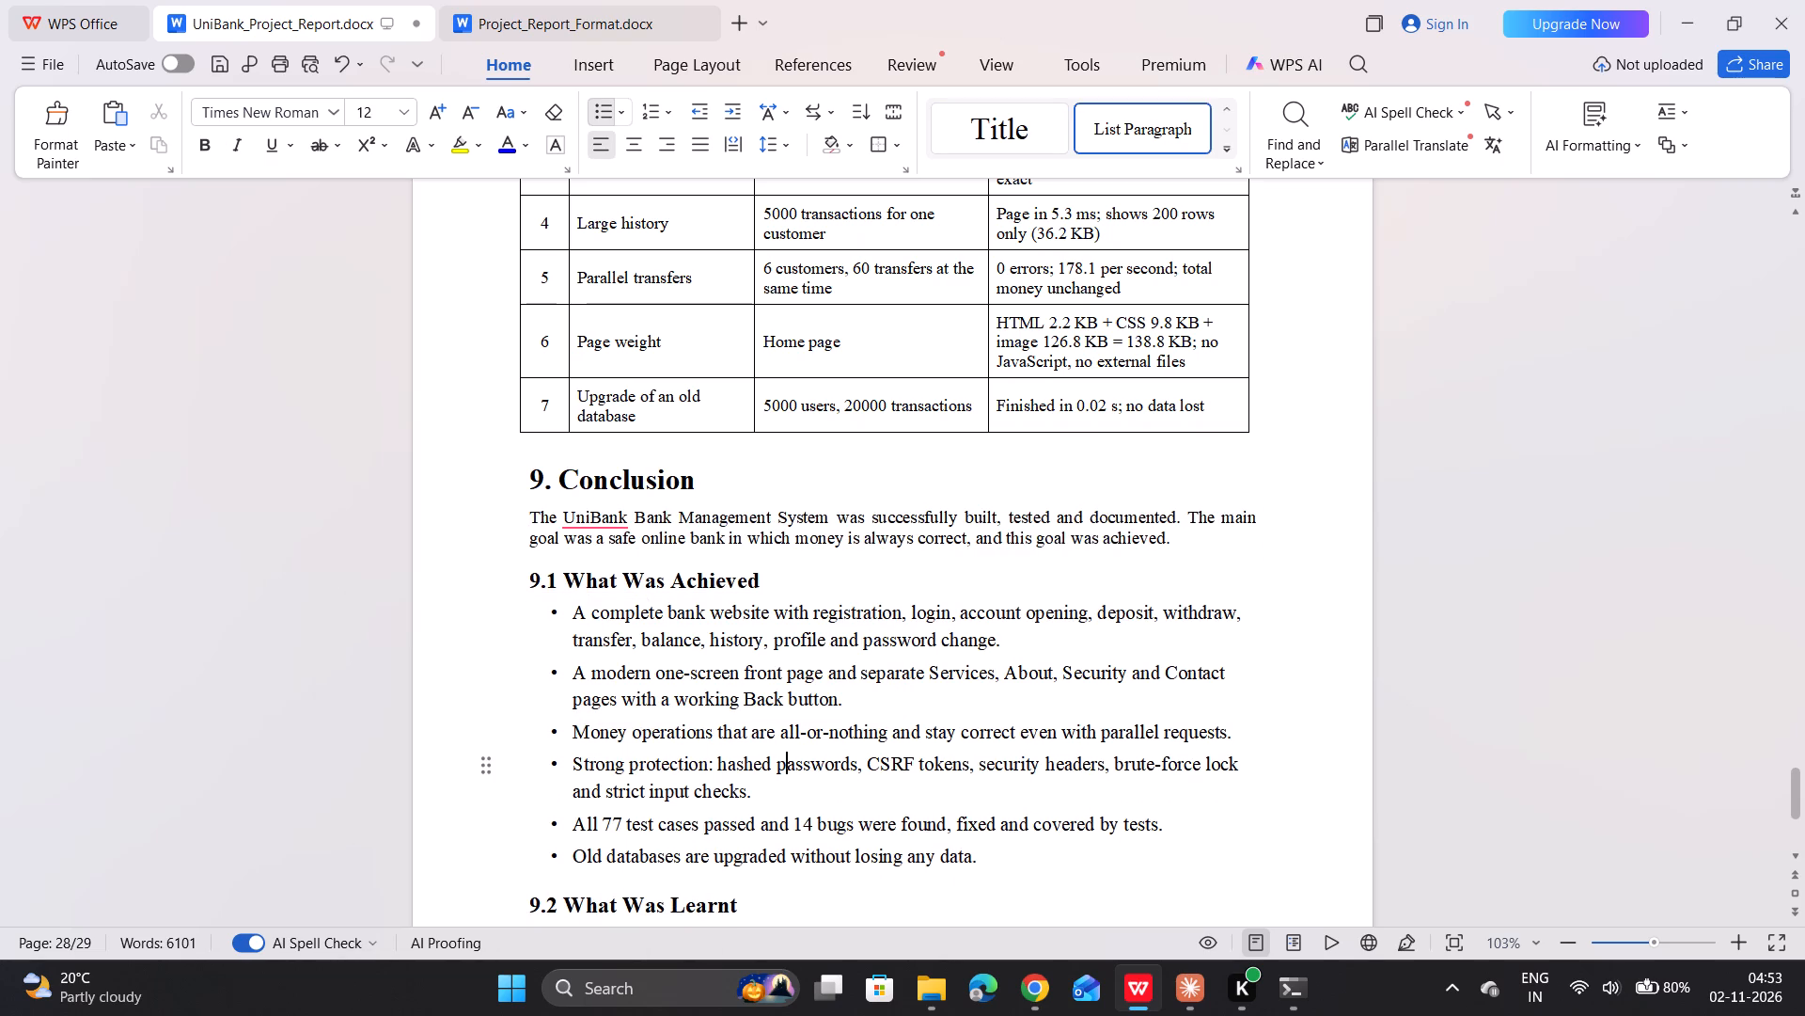
Set all the bullet points under "9.1 What Was Achieved" to font size 11 and 1.0 line spacing.
left_click_drag(577, 611, 986, 860)
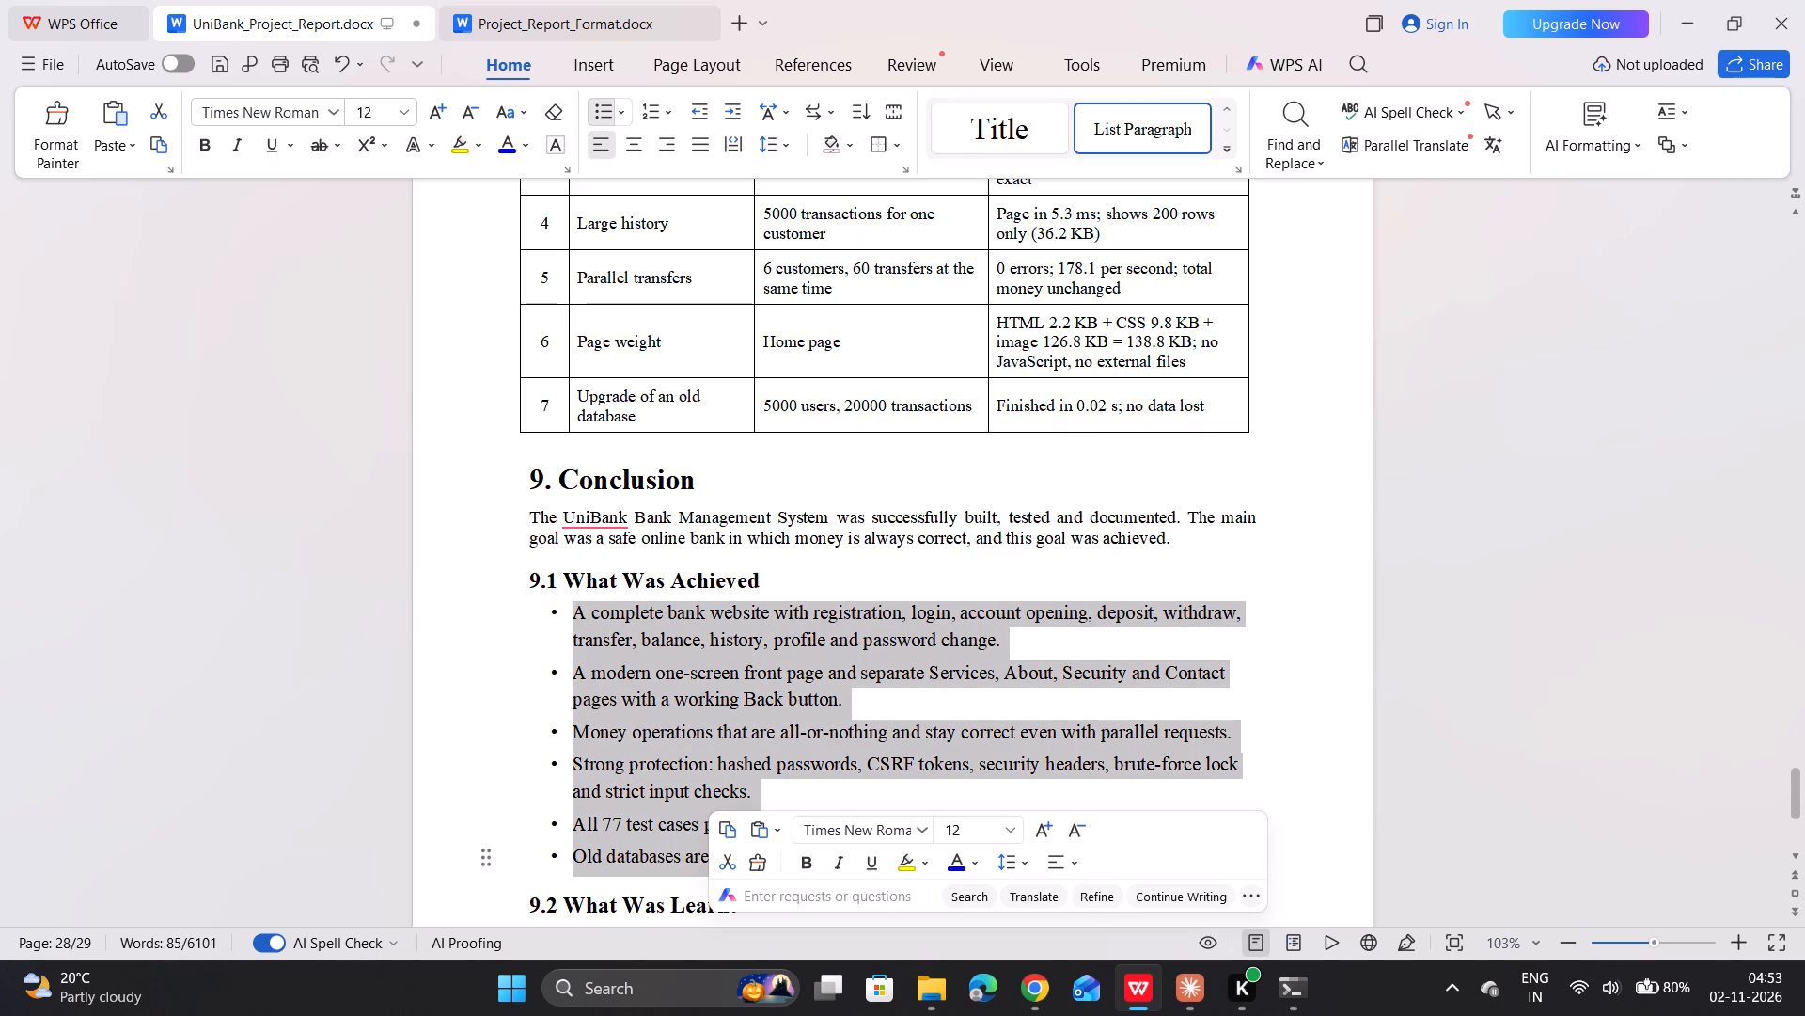
left_click(981, 826)
type("11")
key("Return")
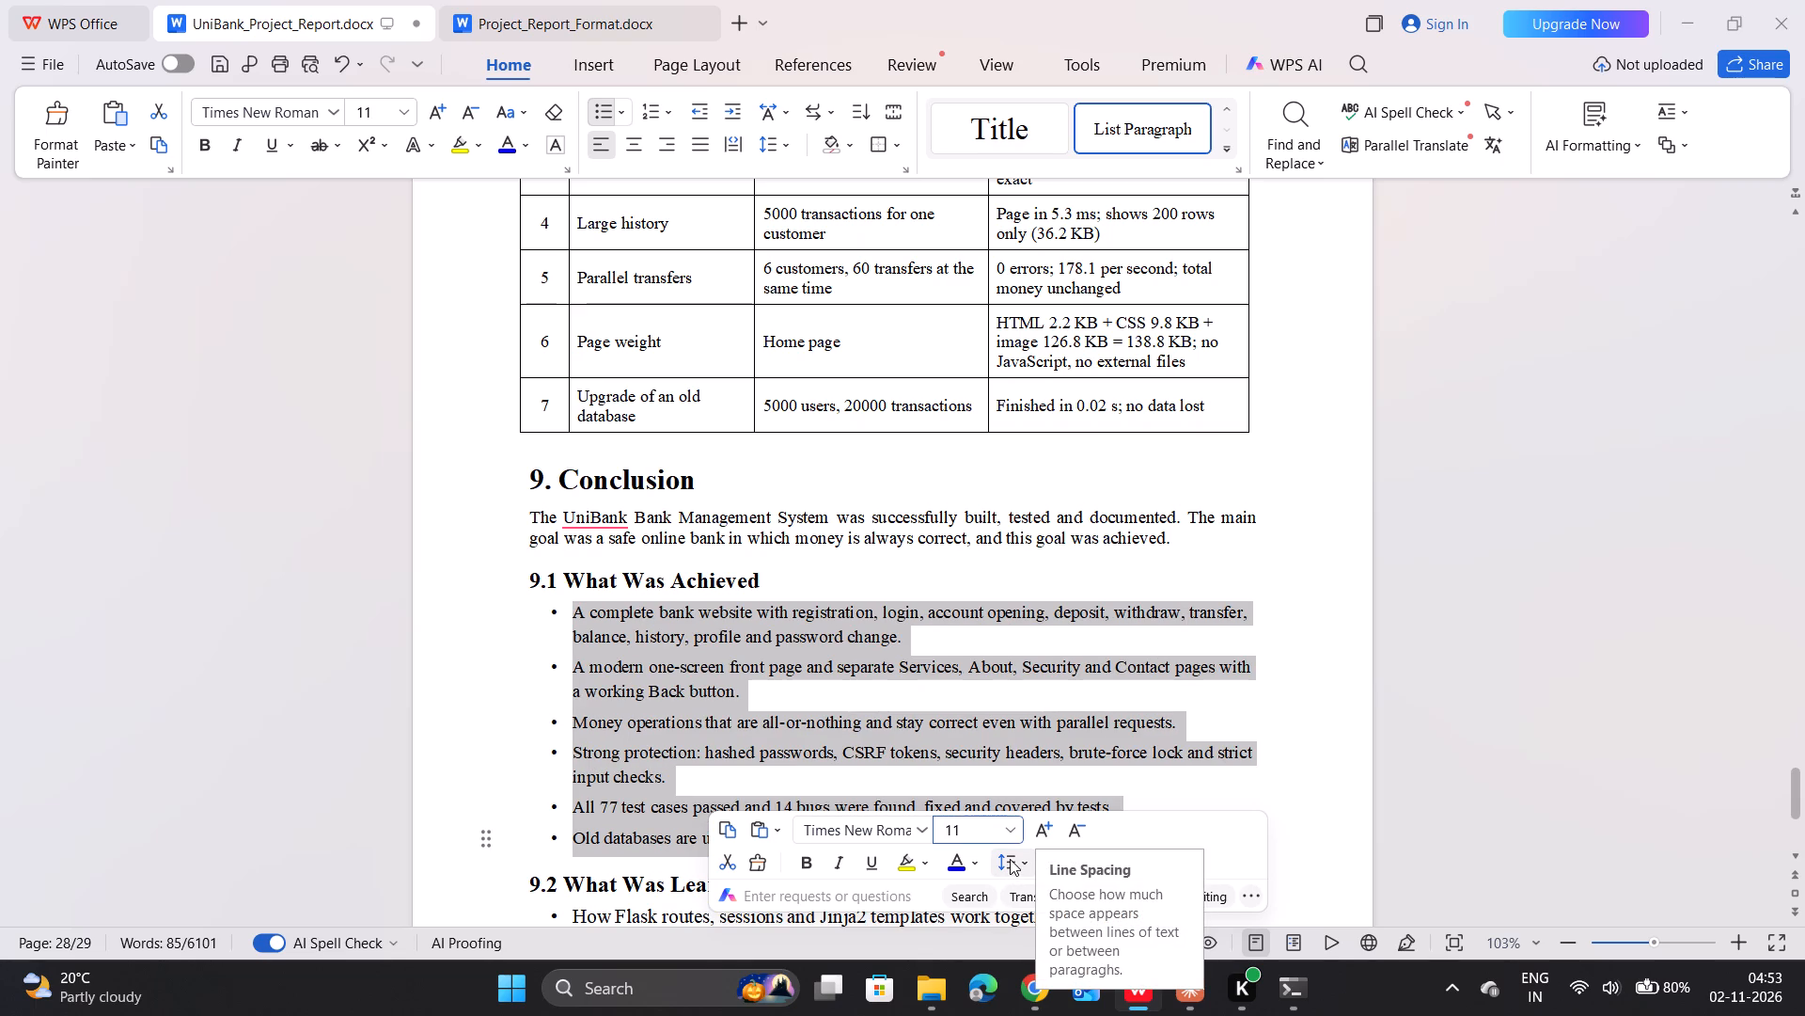
double_click(1010, 859)
left_click(1010, 859)
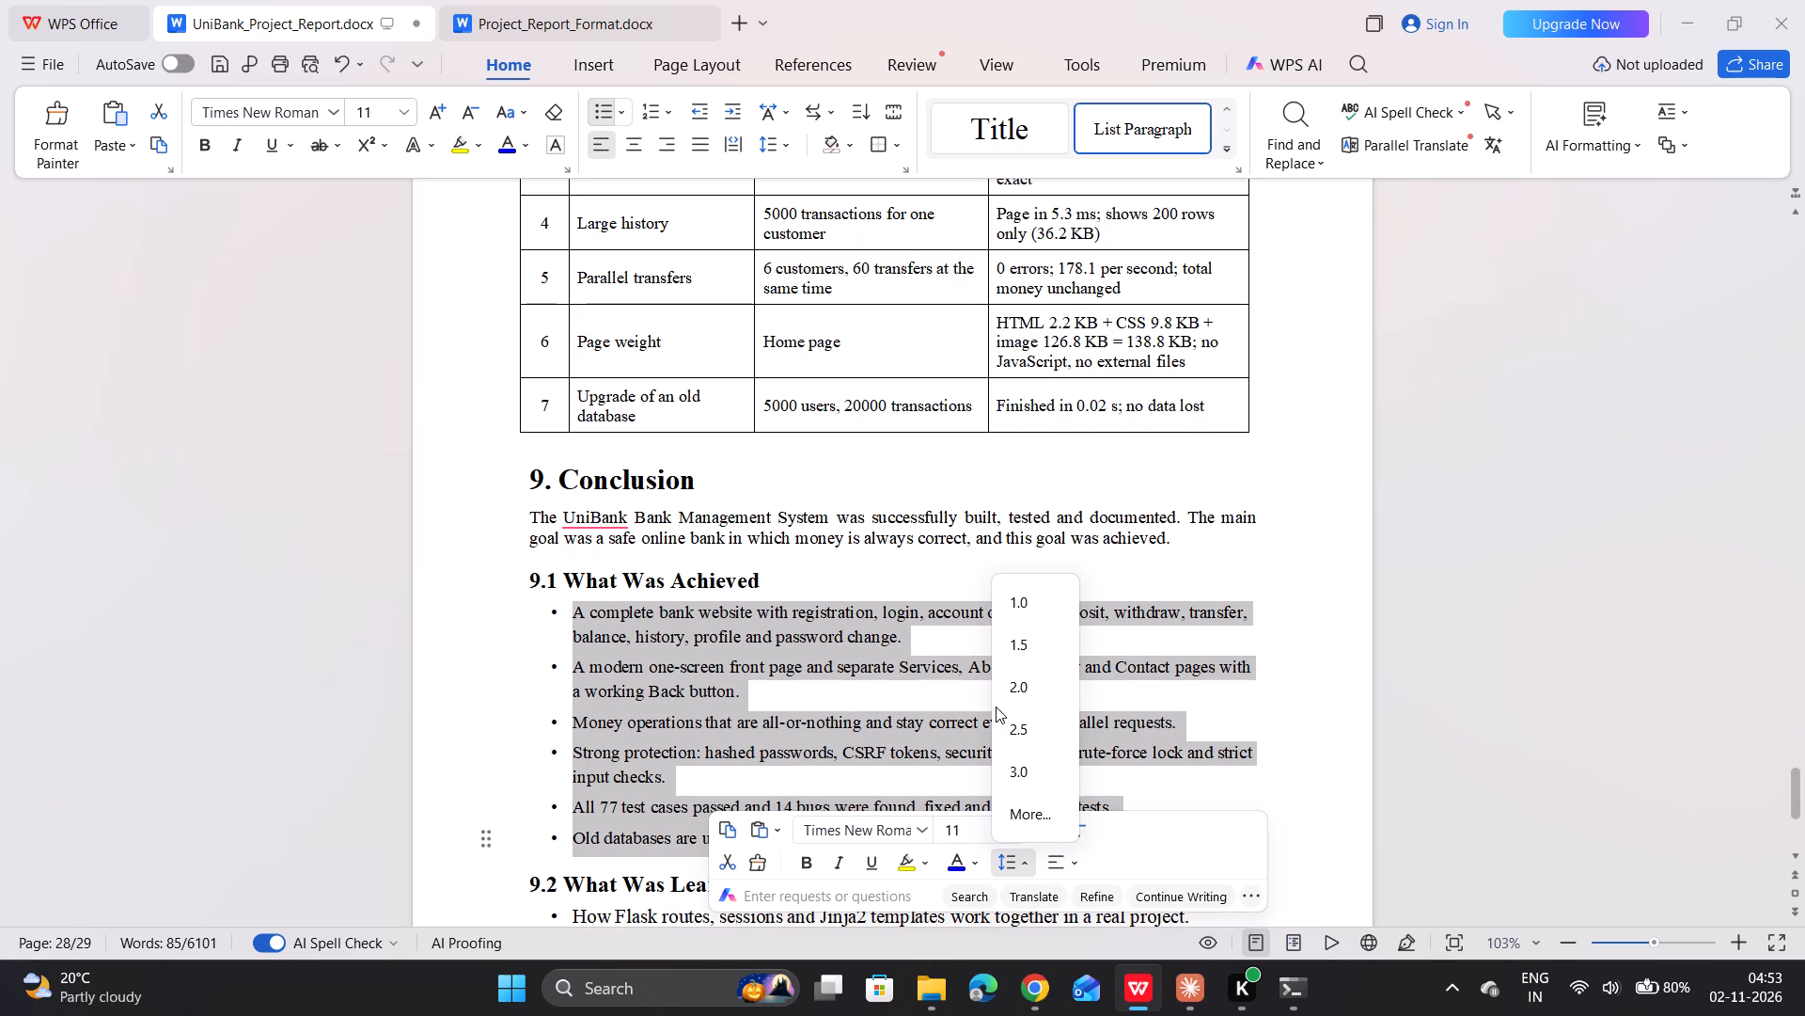
left_click(1040, 593)
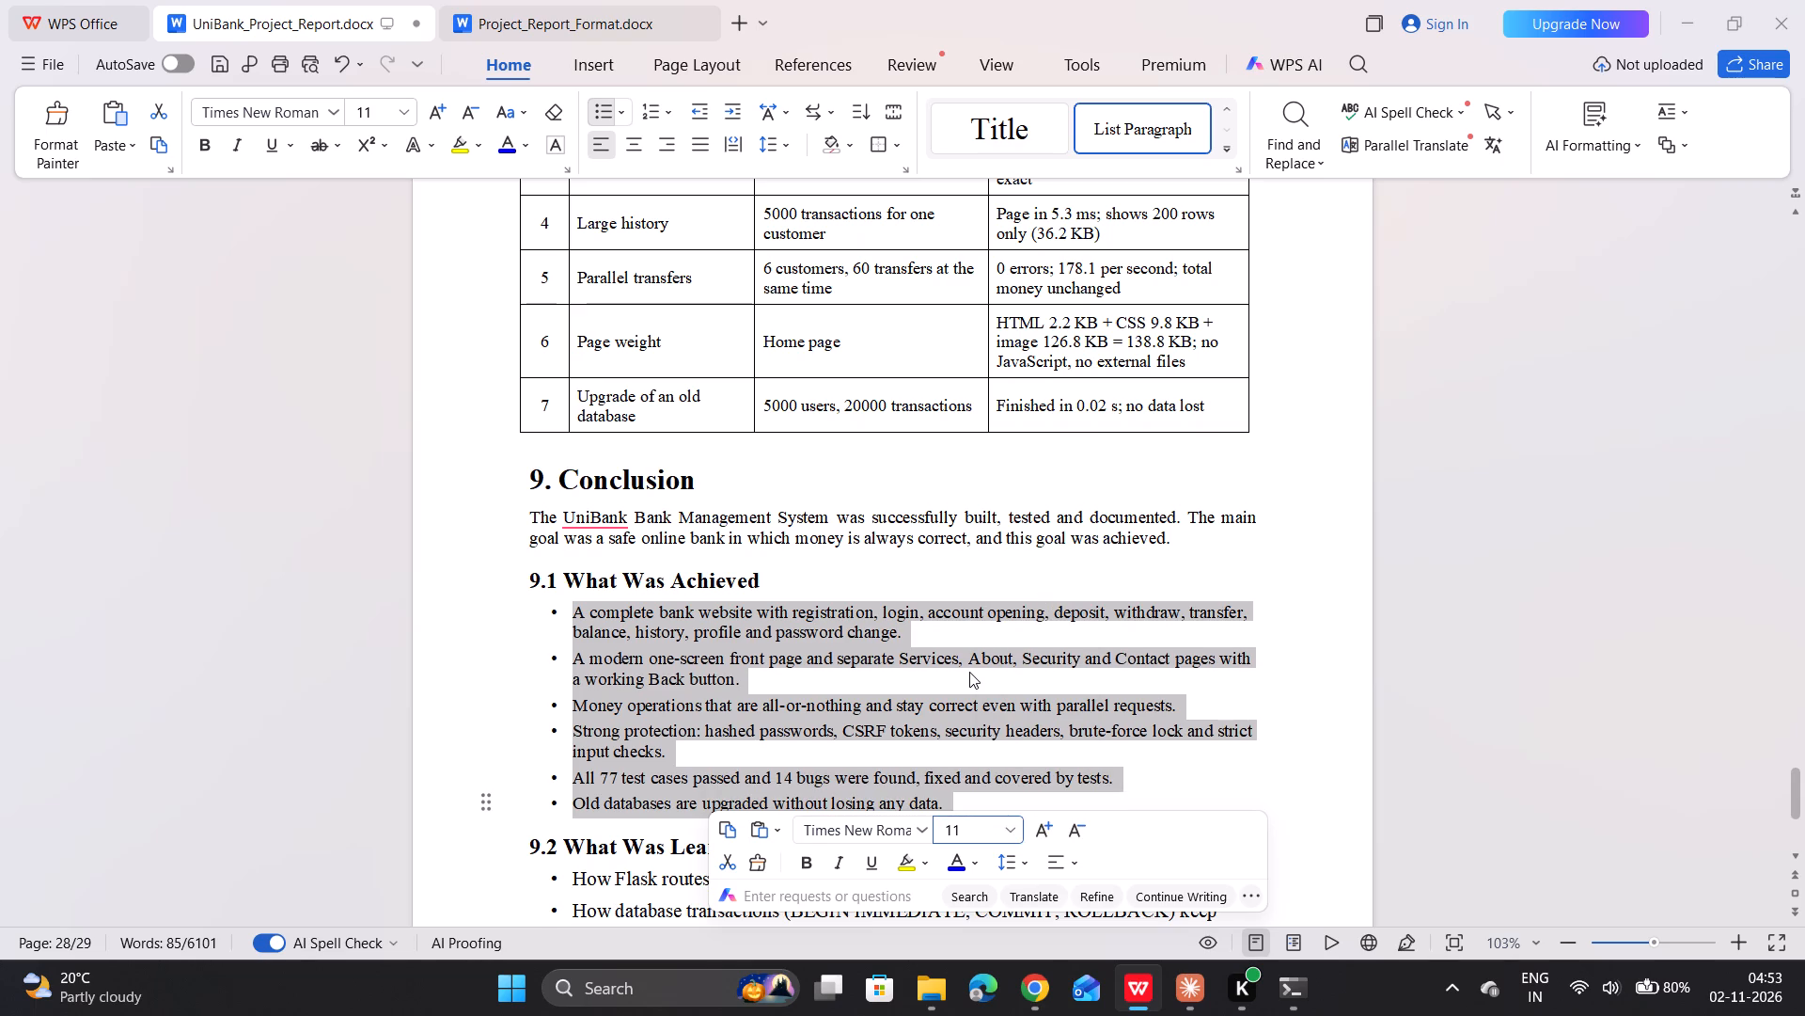
left_click(969, 672)
Set the first two bullet points under "9.2 What Was Learnt" to font size 11 and 1.0 line spacing.
scroll(969, 672, "down", 5)
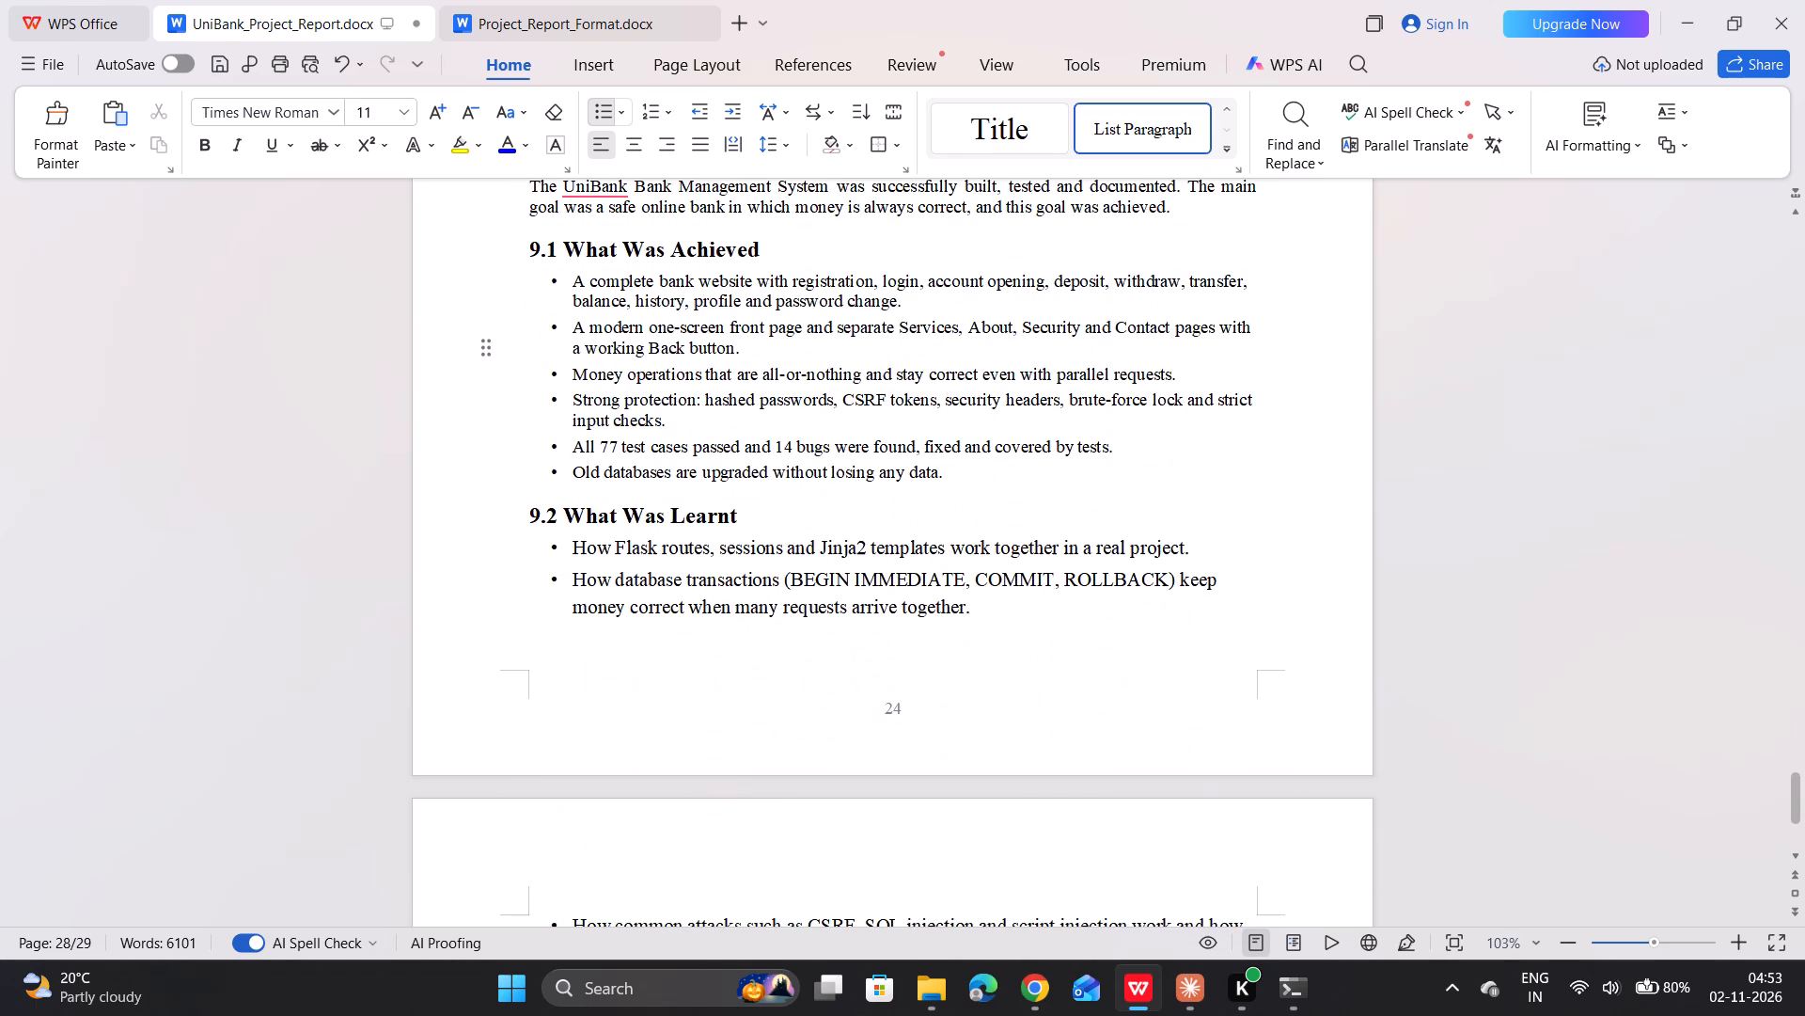
left_click_drag(981, 605, 568, 560)
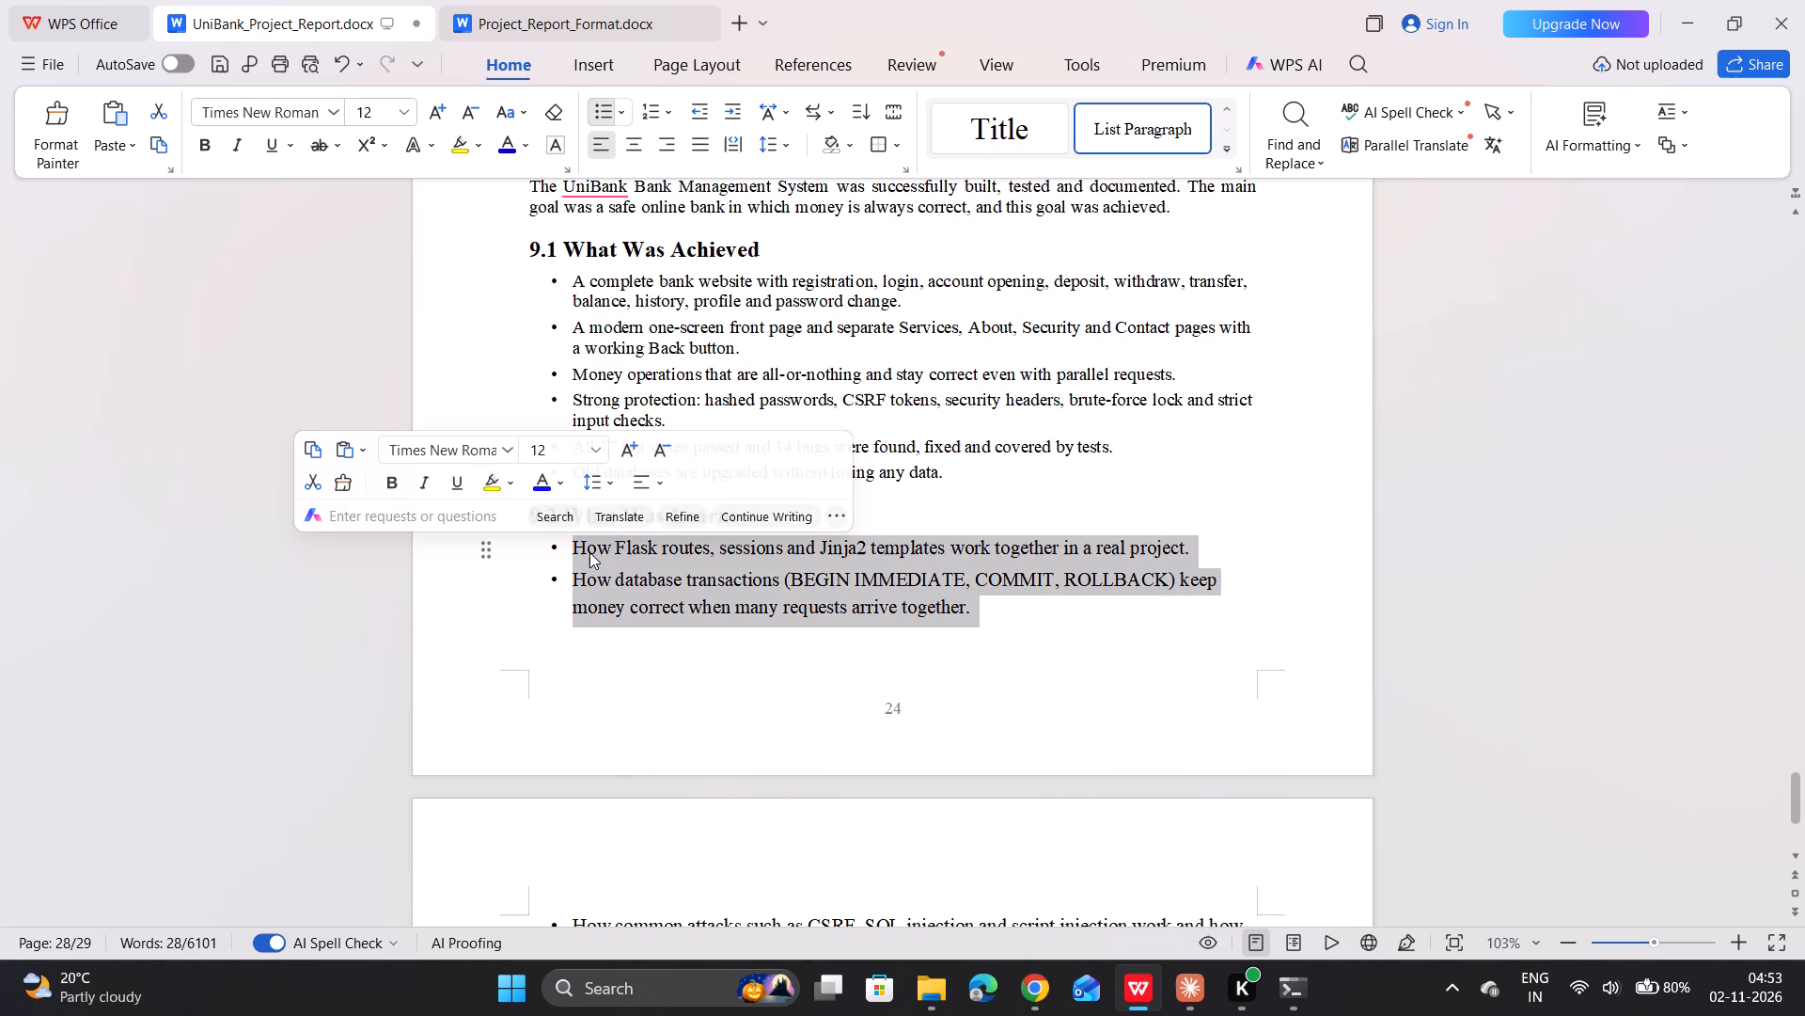
left_click(549, 451)
type("11")
key("Return")
left_click(597, 474)
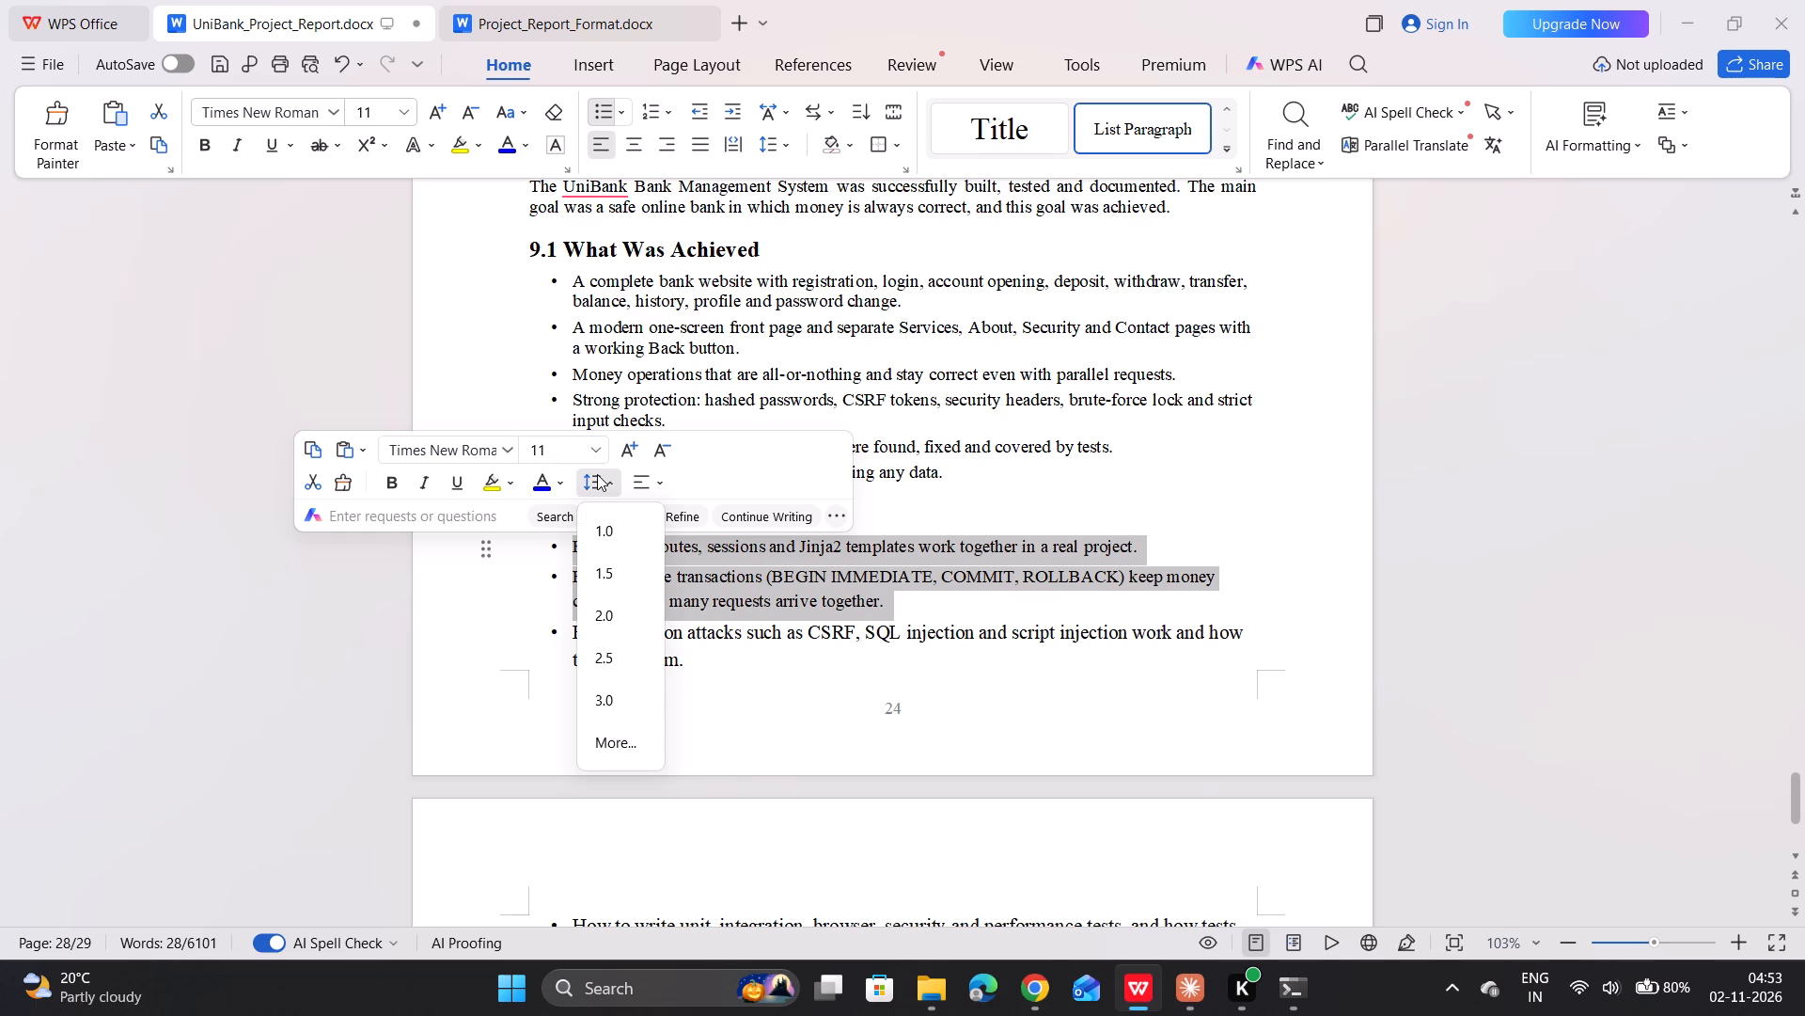
left_click(613, 539)
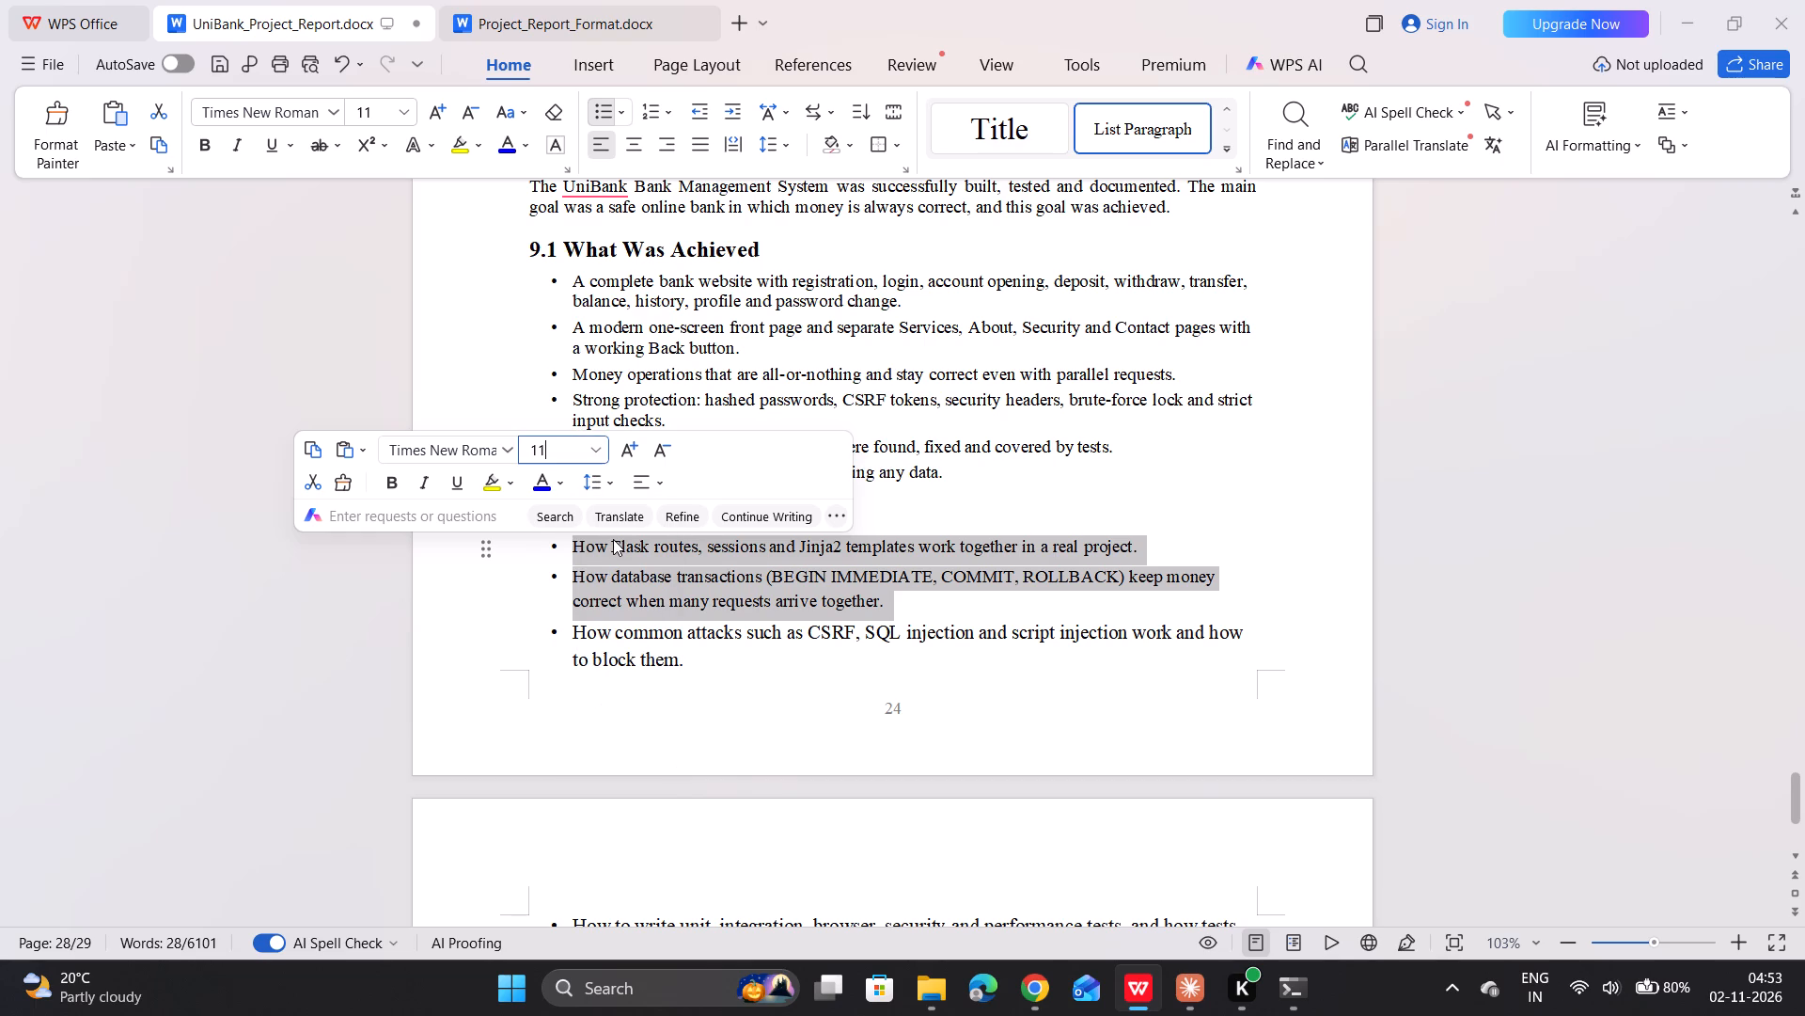
Set the last three bullet points under "9.2 What Was Learnt" to font size 11 and 1.0 line spacing.
left_click(684, 651)
scroll(684, 651, "down", 3)
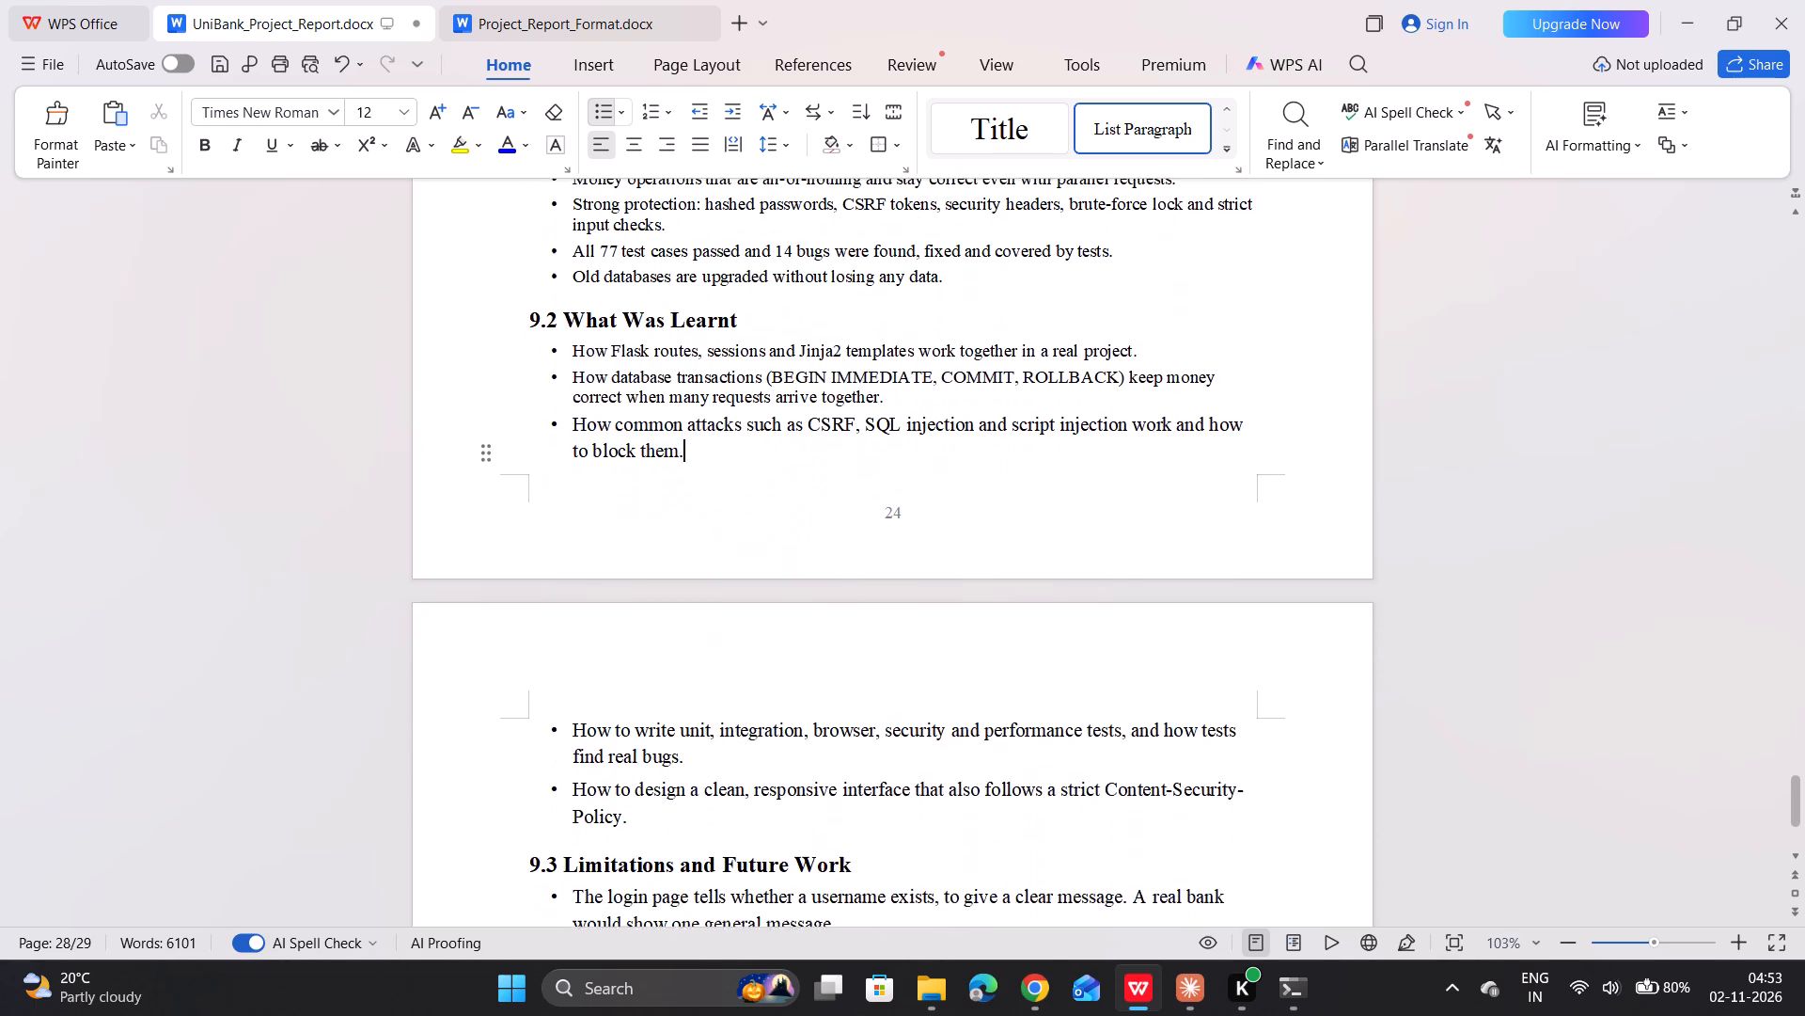
scroll(684, 651, "down", 1)
left_click_drag(627, 817, 571, 705)
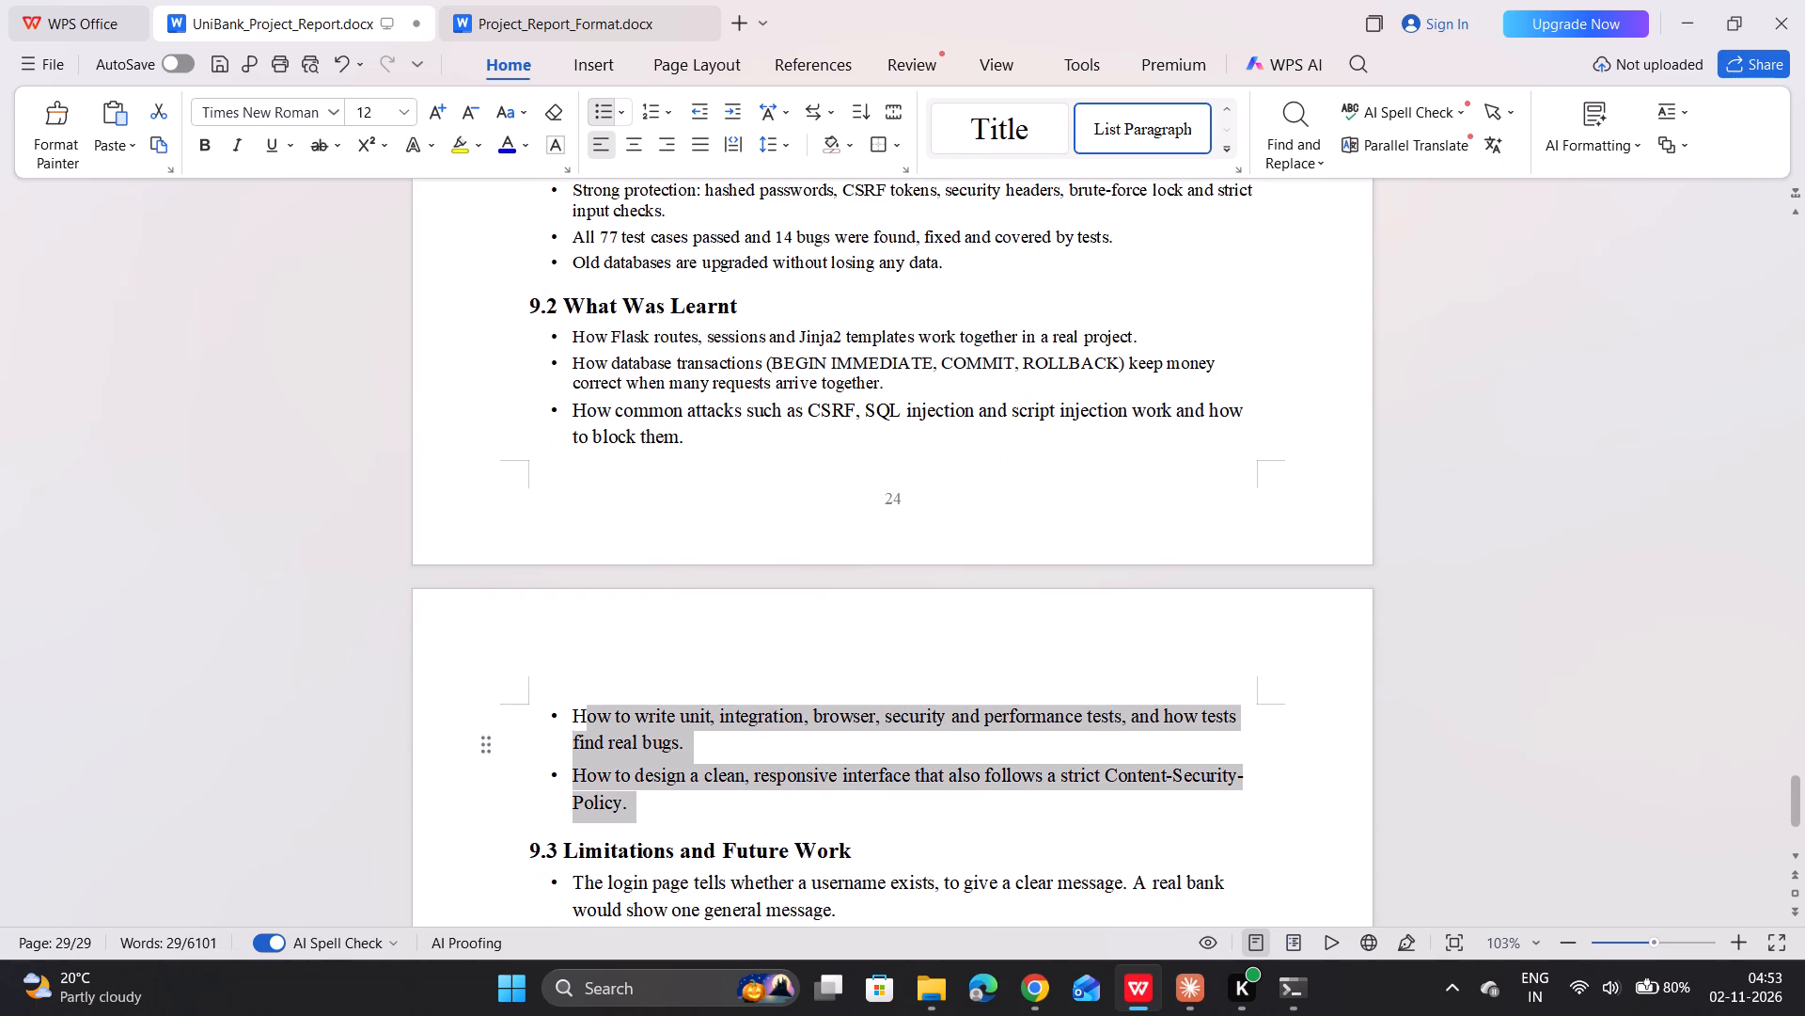
left_click_drag(571, 705, 553, 415)
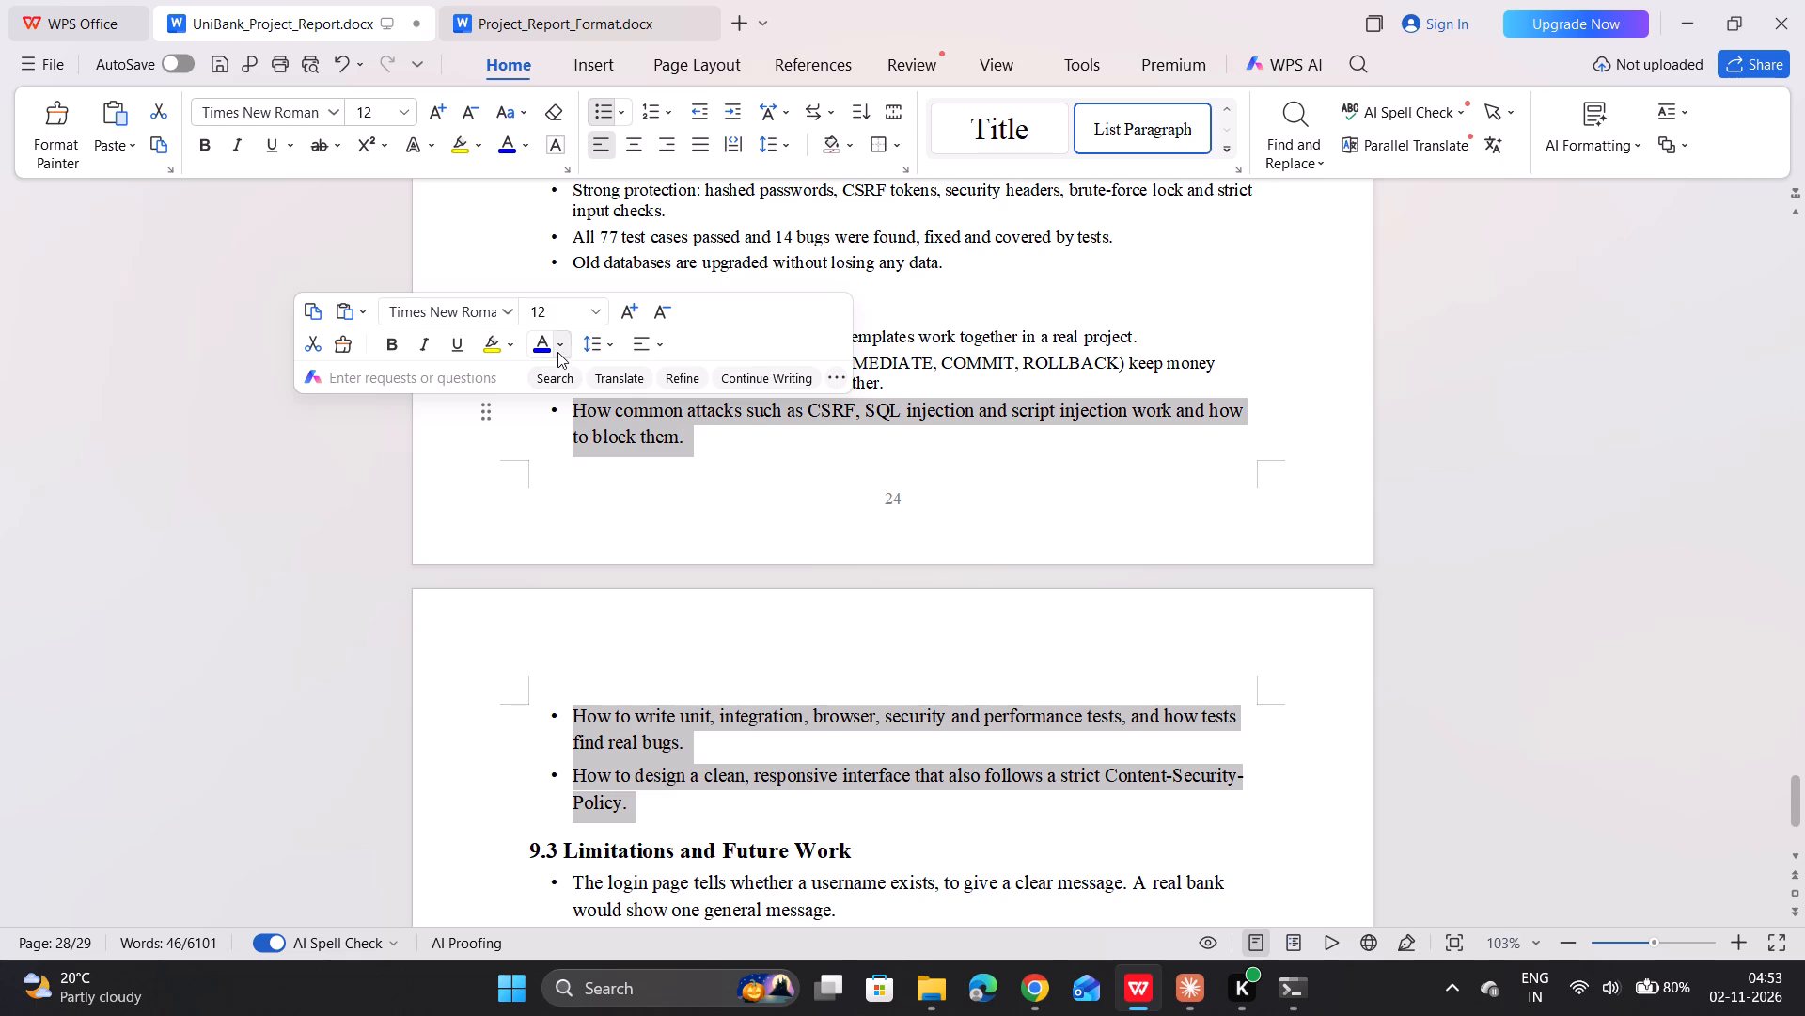
left_click(563, 311)
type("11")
Apply font size 11 to the selected last three bullet points under "9.2 What Was Learnt".
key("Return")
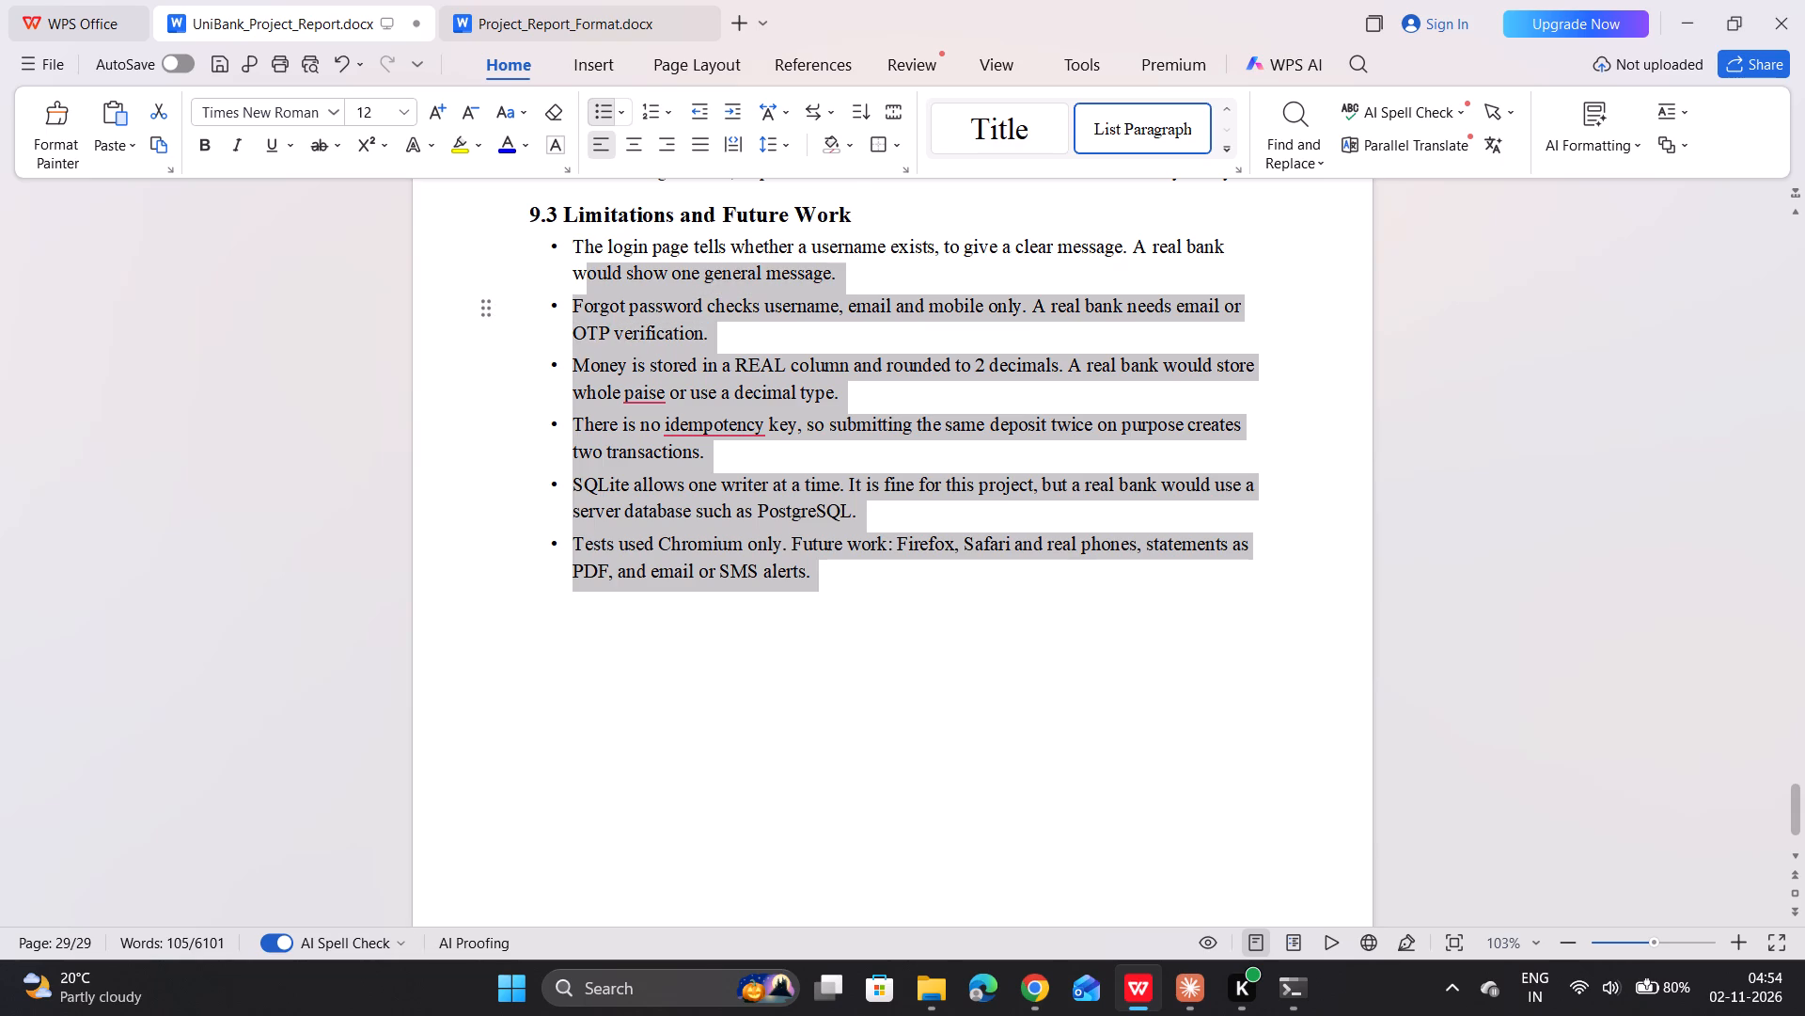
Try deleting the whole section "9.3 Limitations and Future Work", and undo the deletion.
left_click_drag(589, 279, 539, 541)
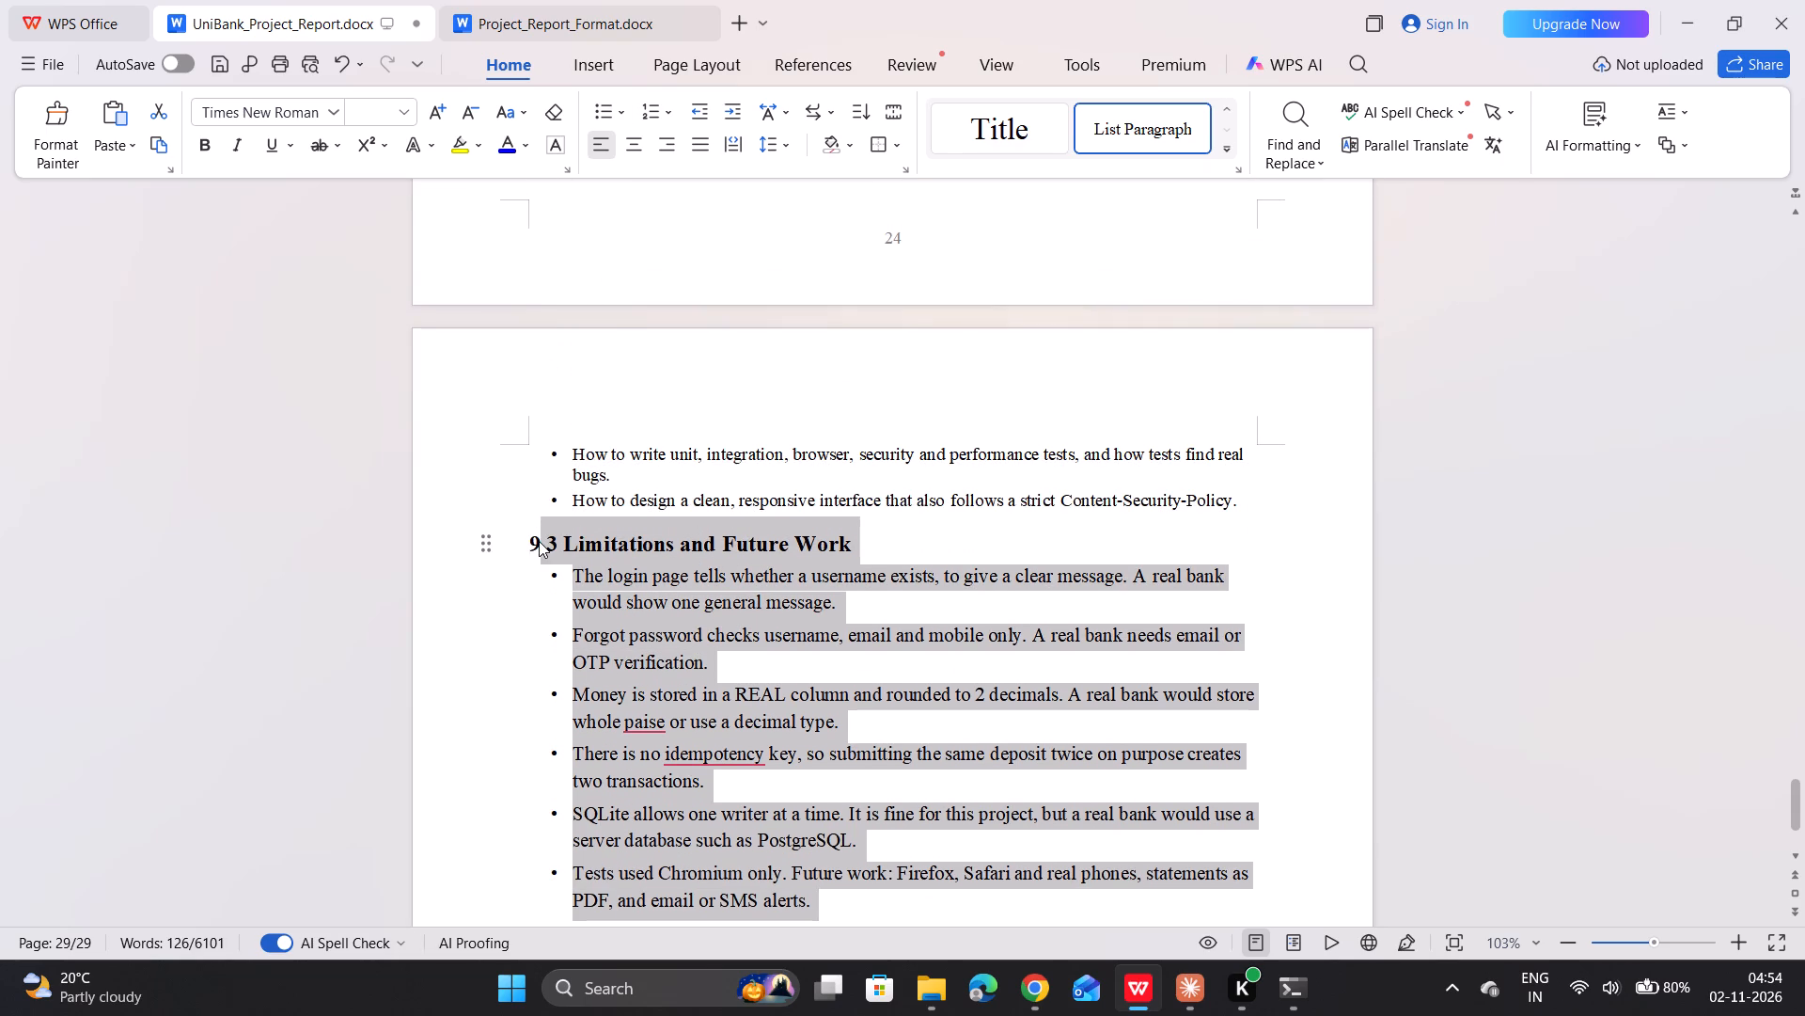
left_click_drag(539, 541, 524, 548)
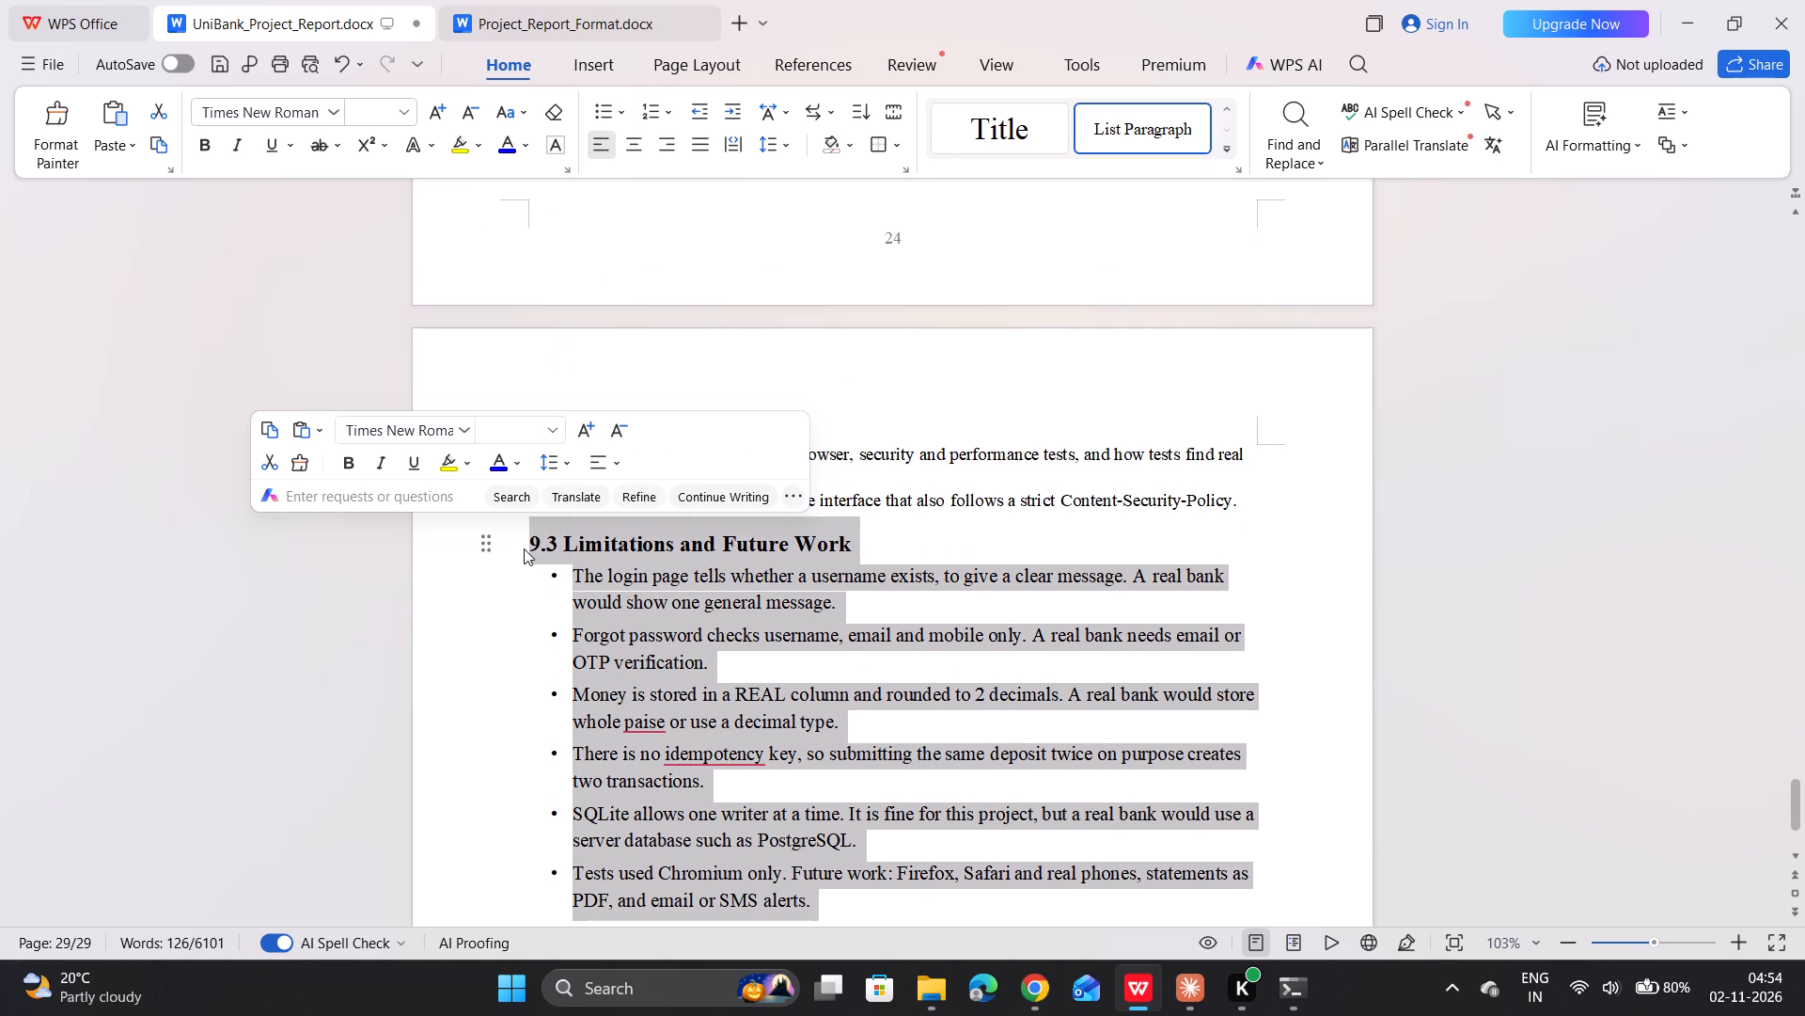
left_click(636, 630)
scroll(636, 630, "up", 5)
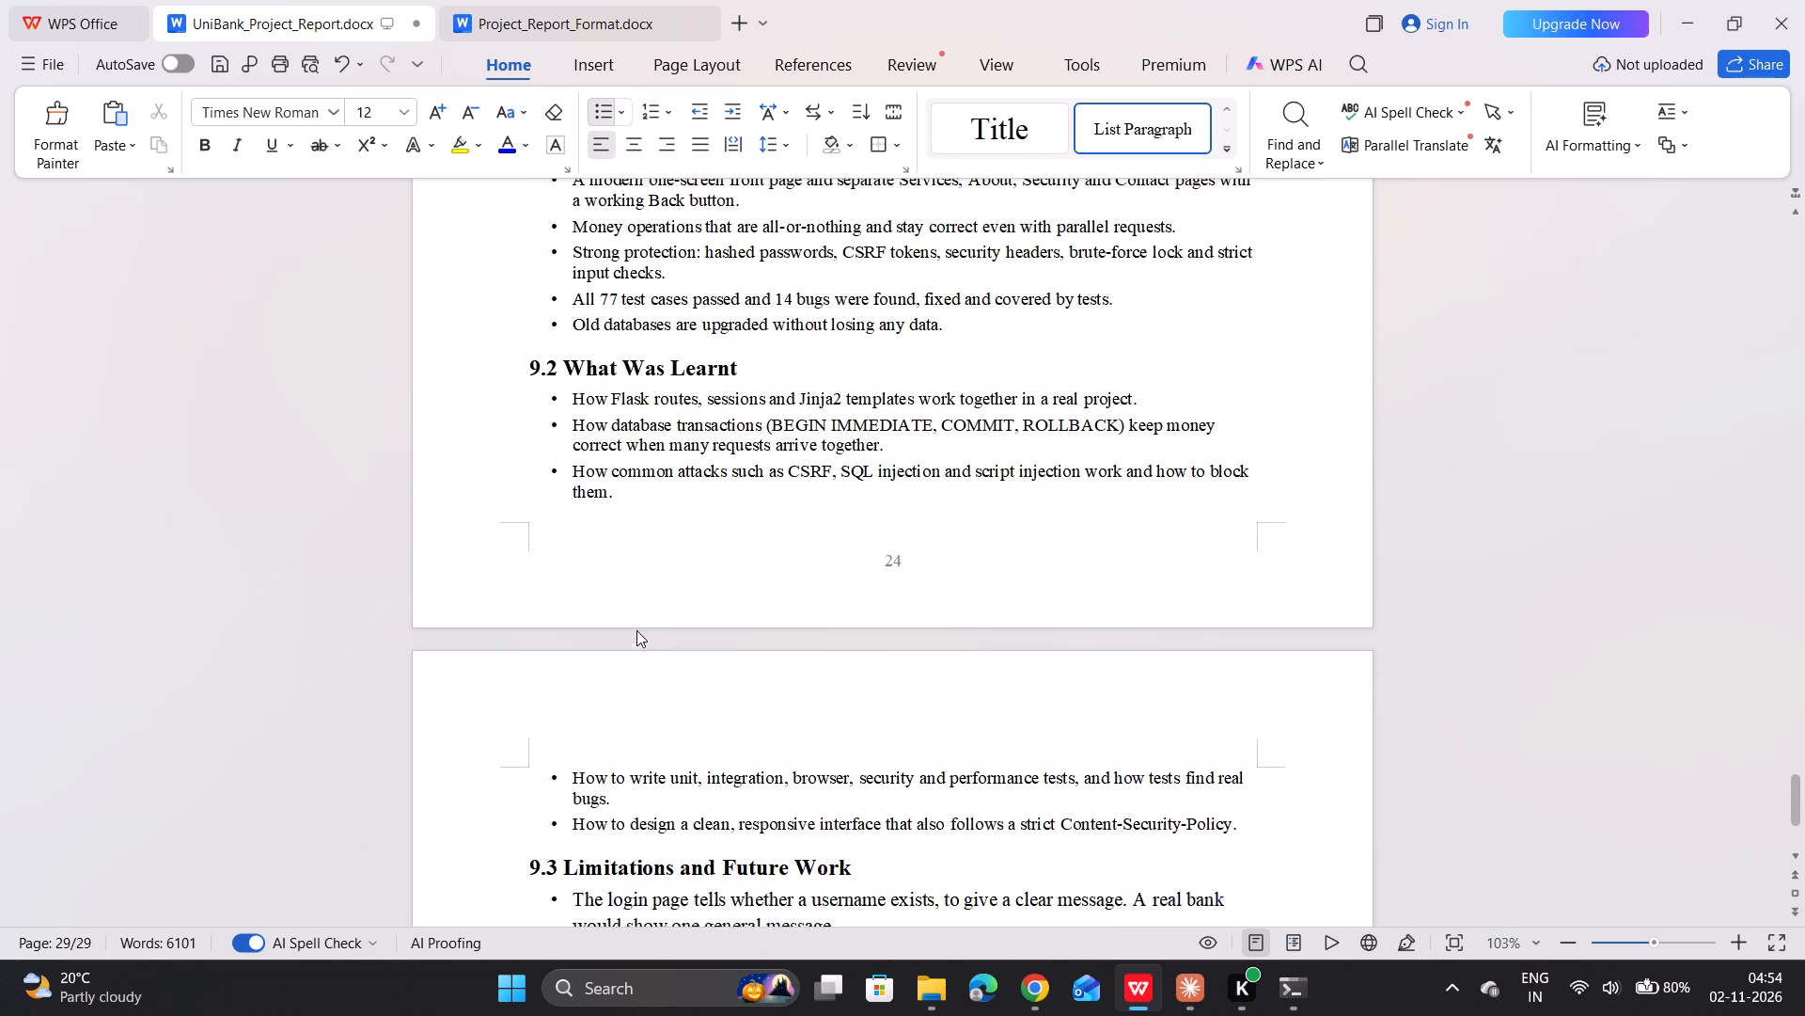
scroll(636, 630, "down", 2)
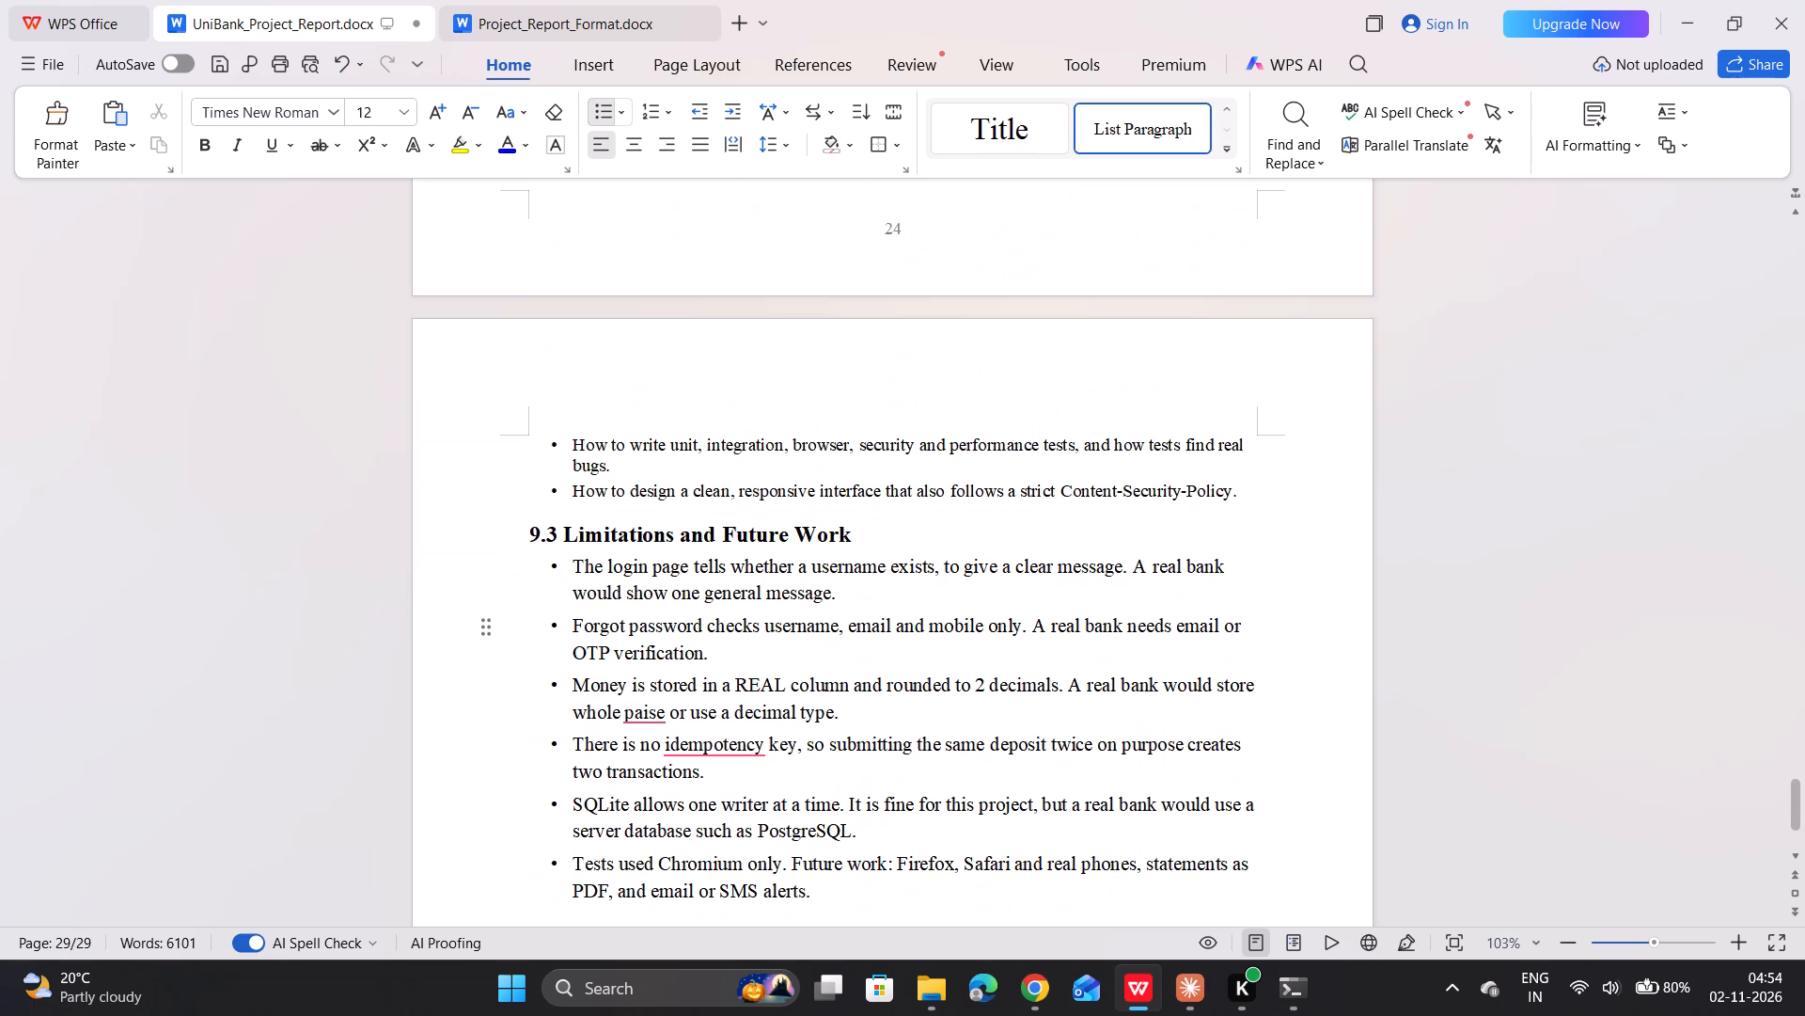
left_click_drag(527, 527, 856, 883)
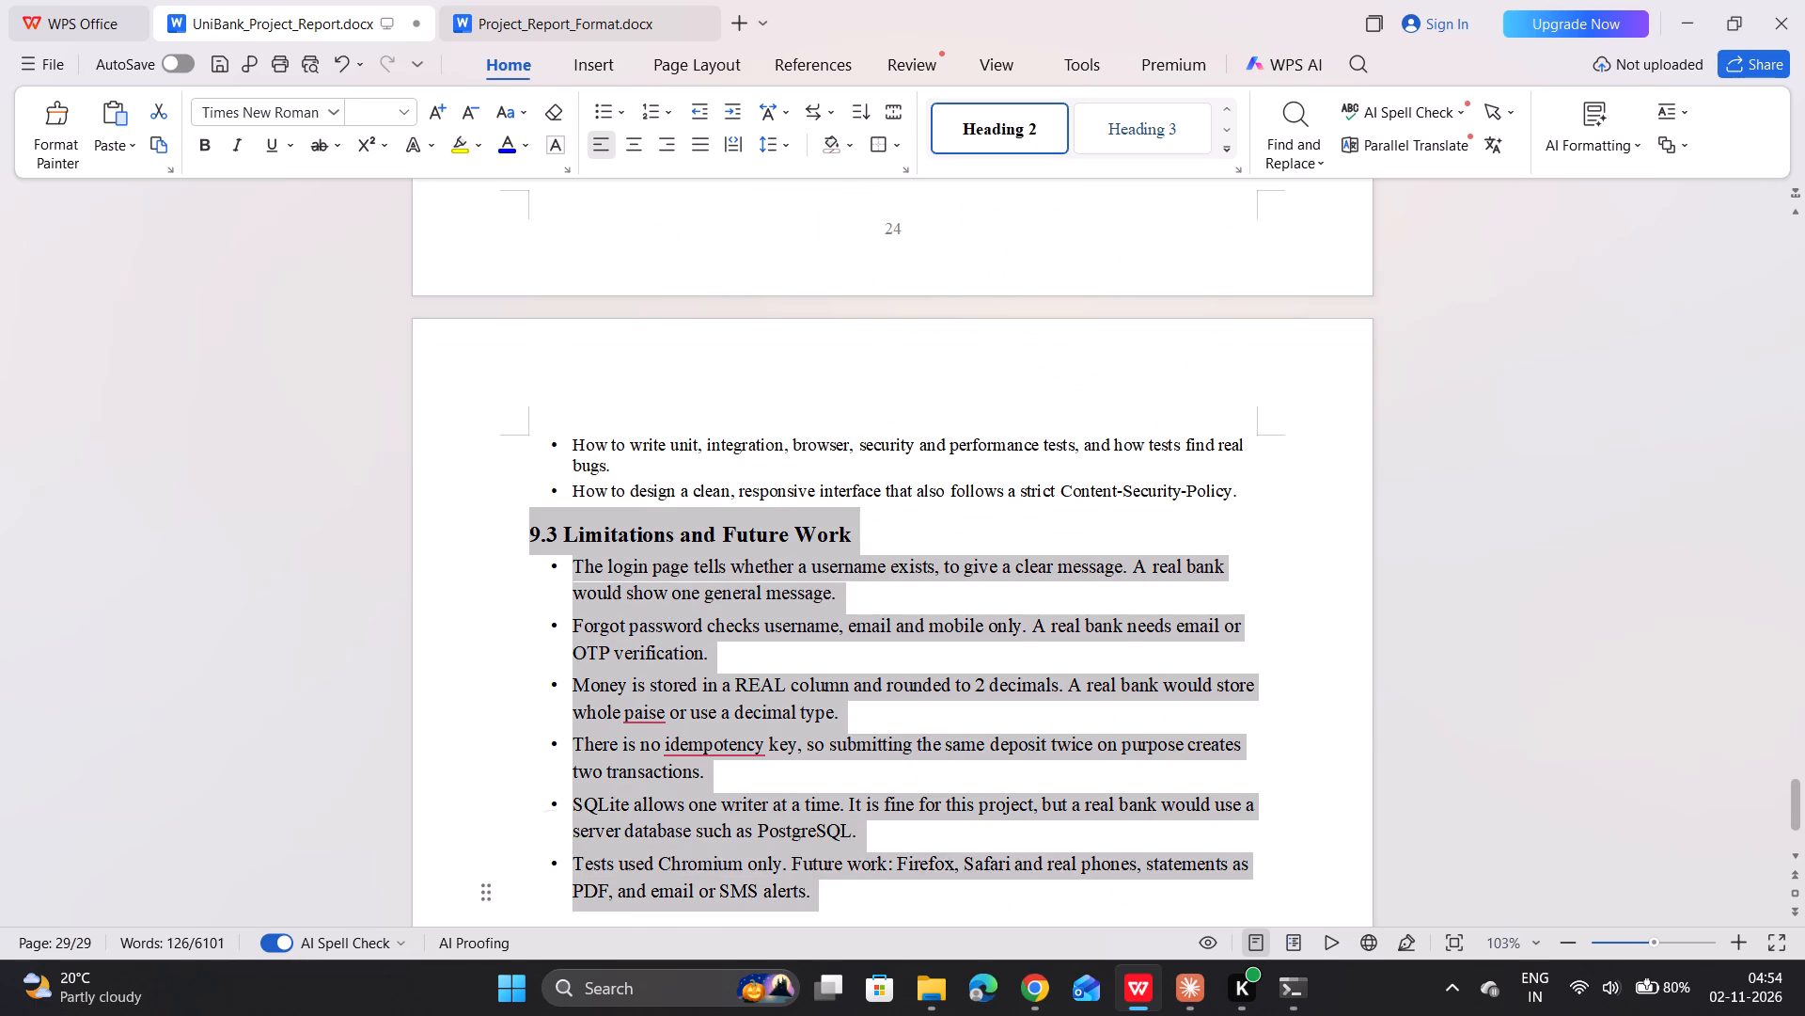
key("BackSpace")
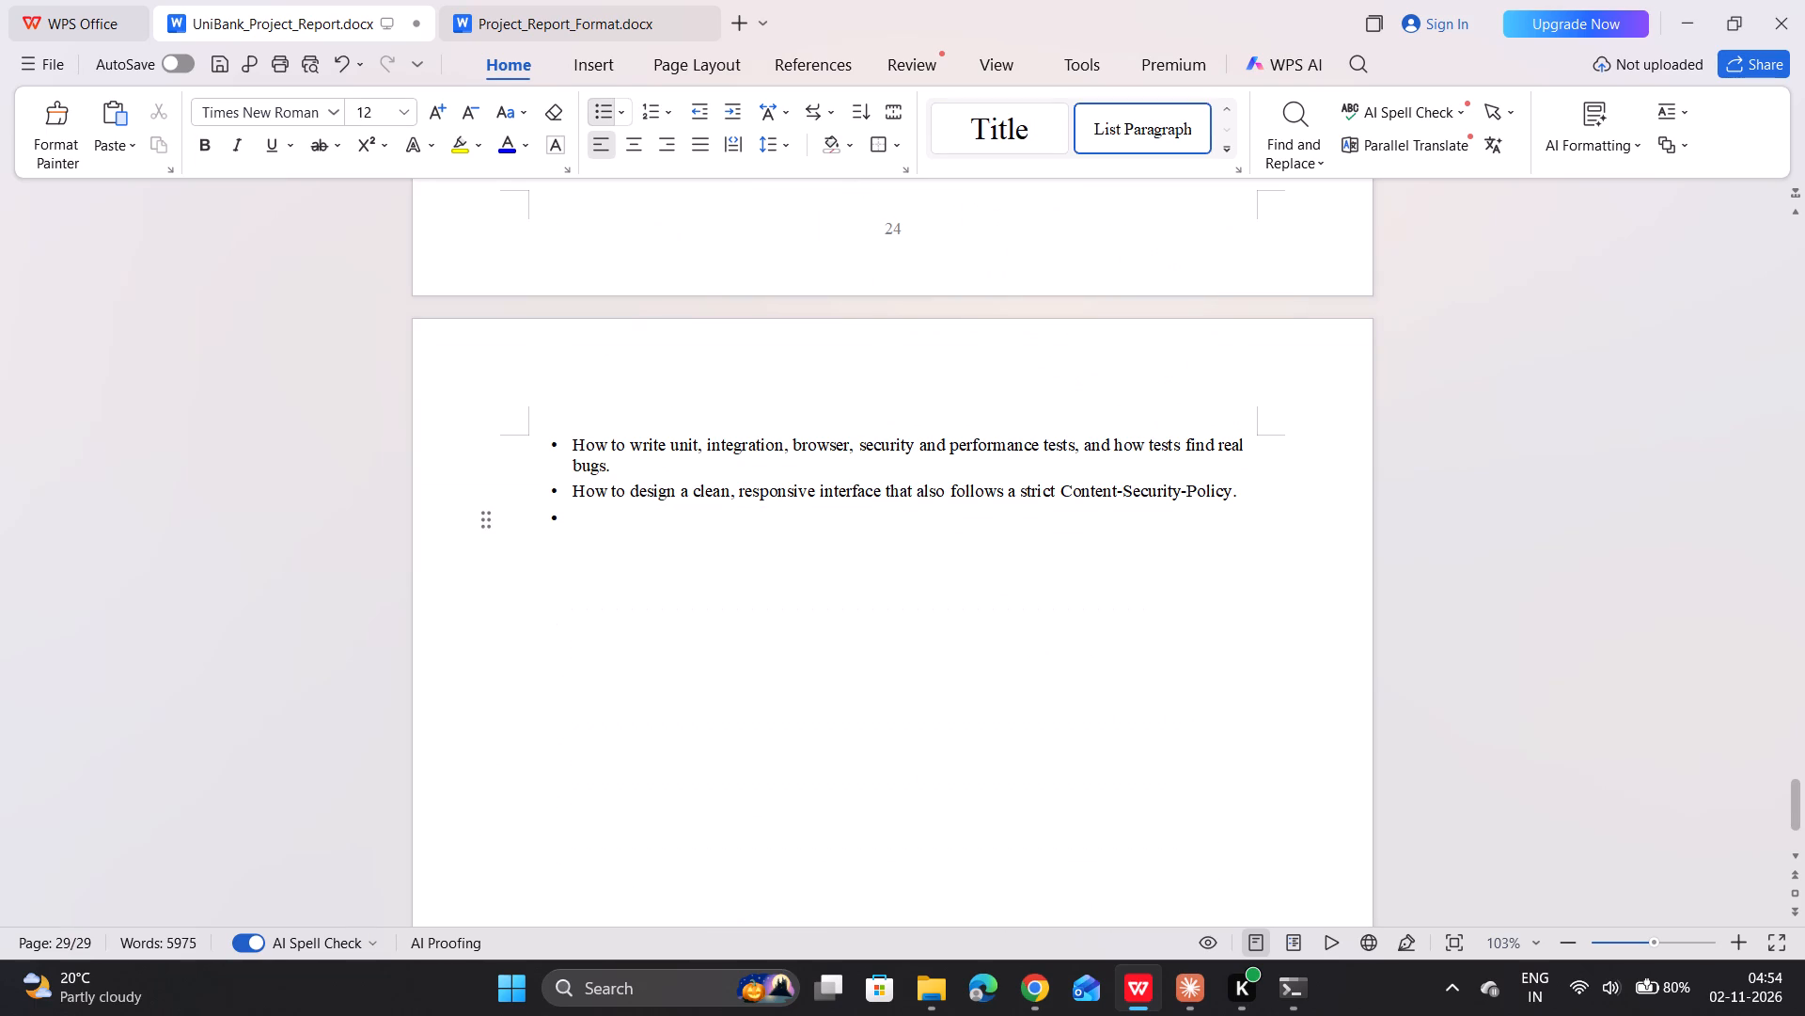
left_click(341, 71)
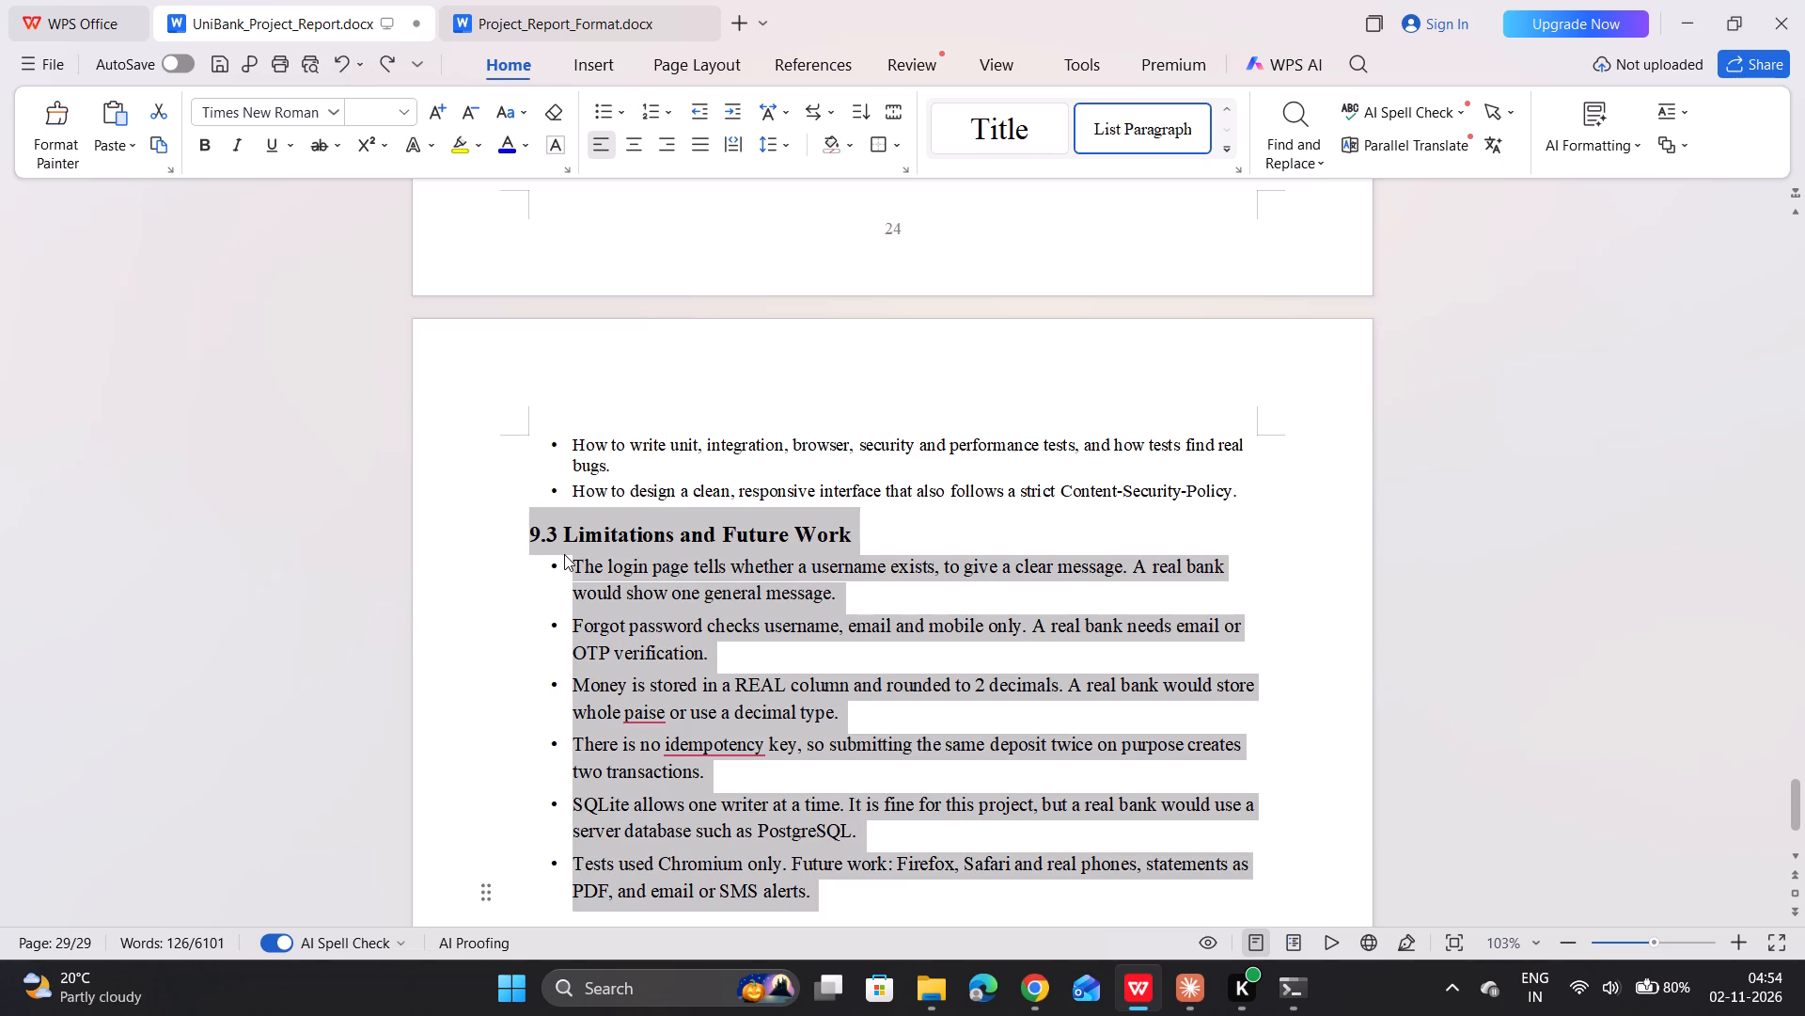
Delete the section "9.3 Limitations and Future Work" with its heading, all its bullet points and the leftover empty bullet.
left_click(564, 554)
left_click_drag(527, 537, 822, 891)
key("BackSpace")
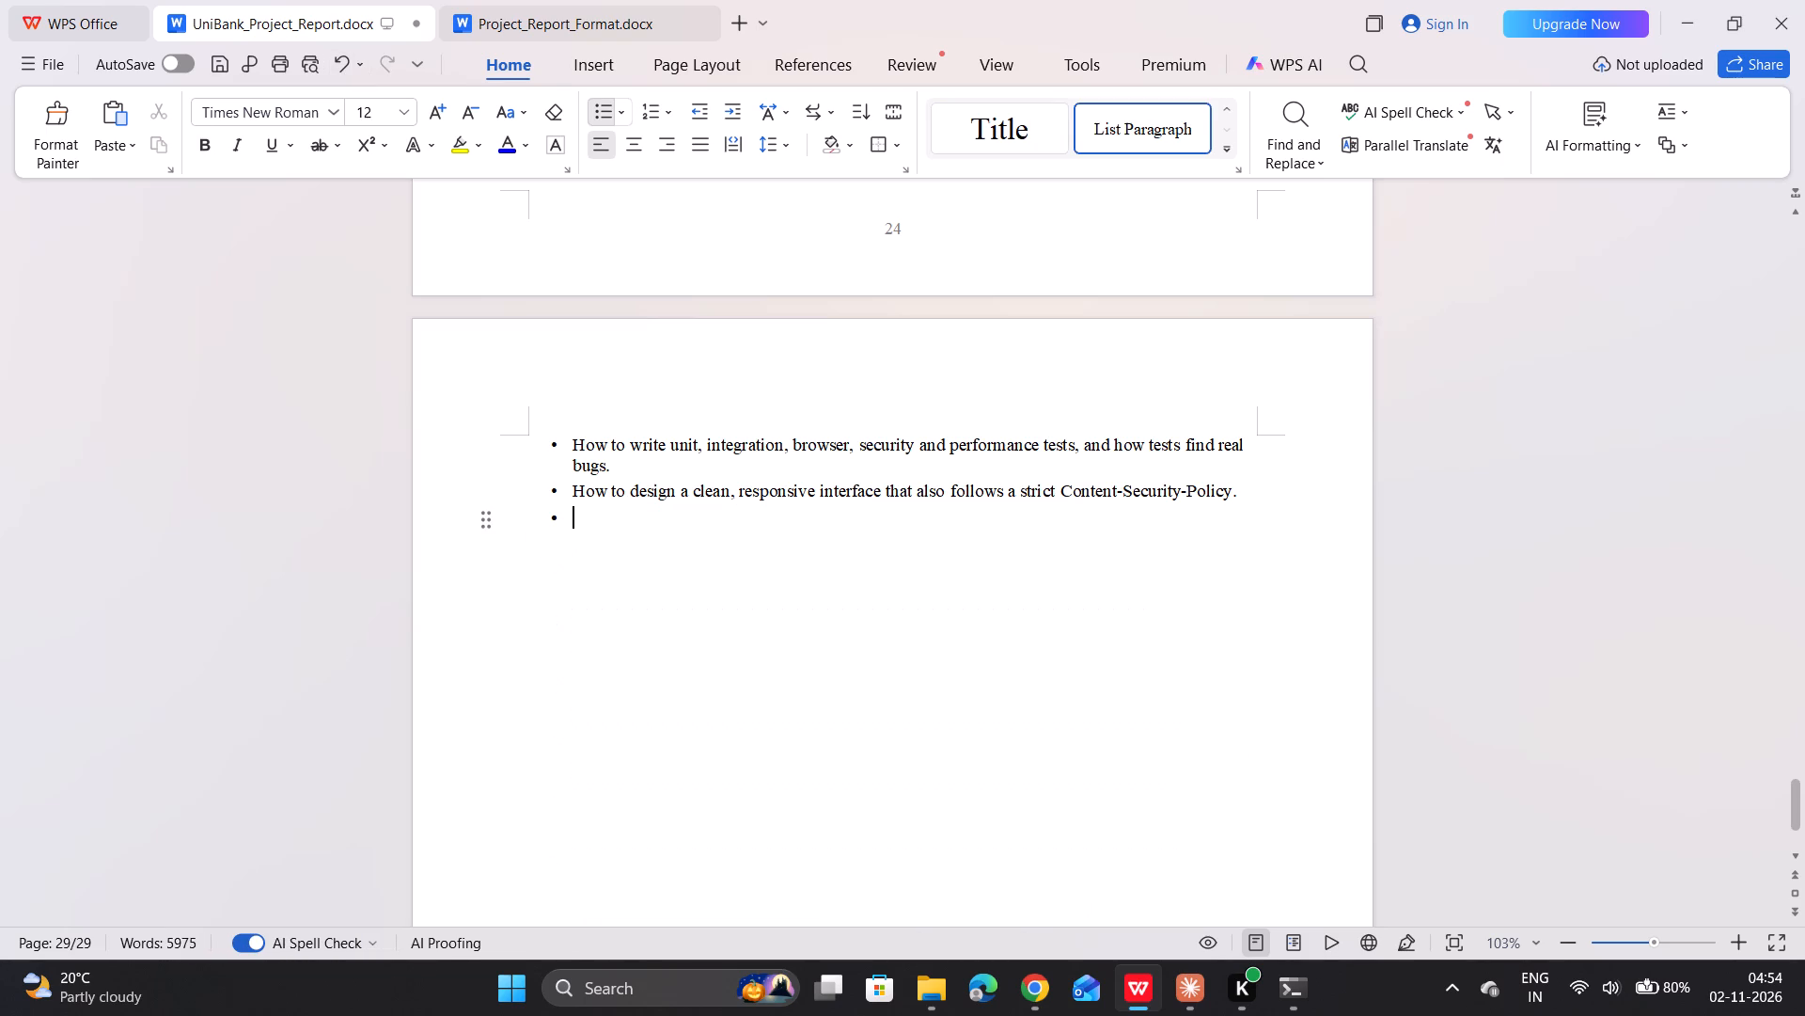
key("BackSpace")
key("BackSpace")
key("BackSpace")
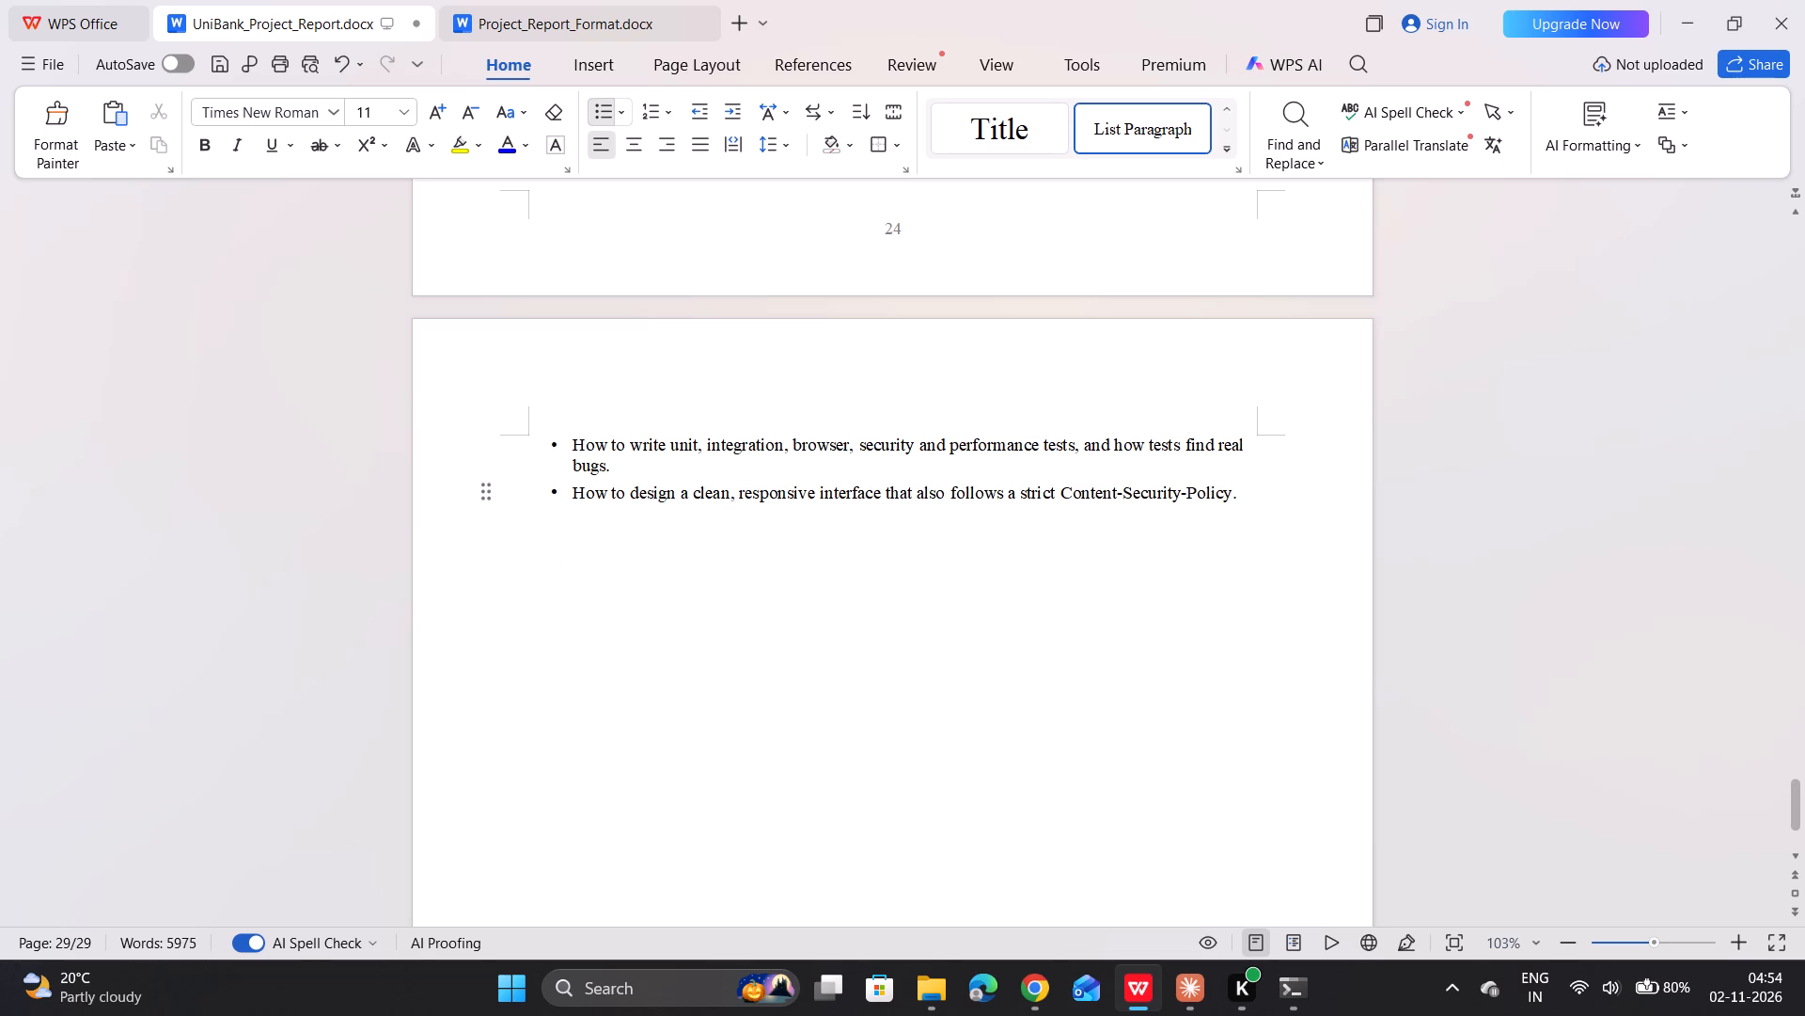
Remove the "Limitations and Future Work" bullet from the Conclusion row of the table of contents.
scroll(1028, 727, "up", 2)
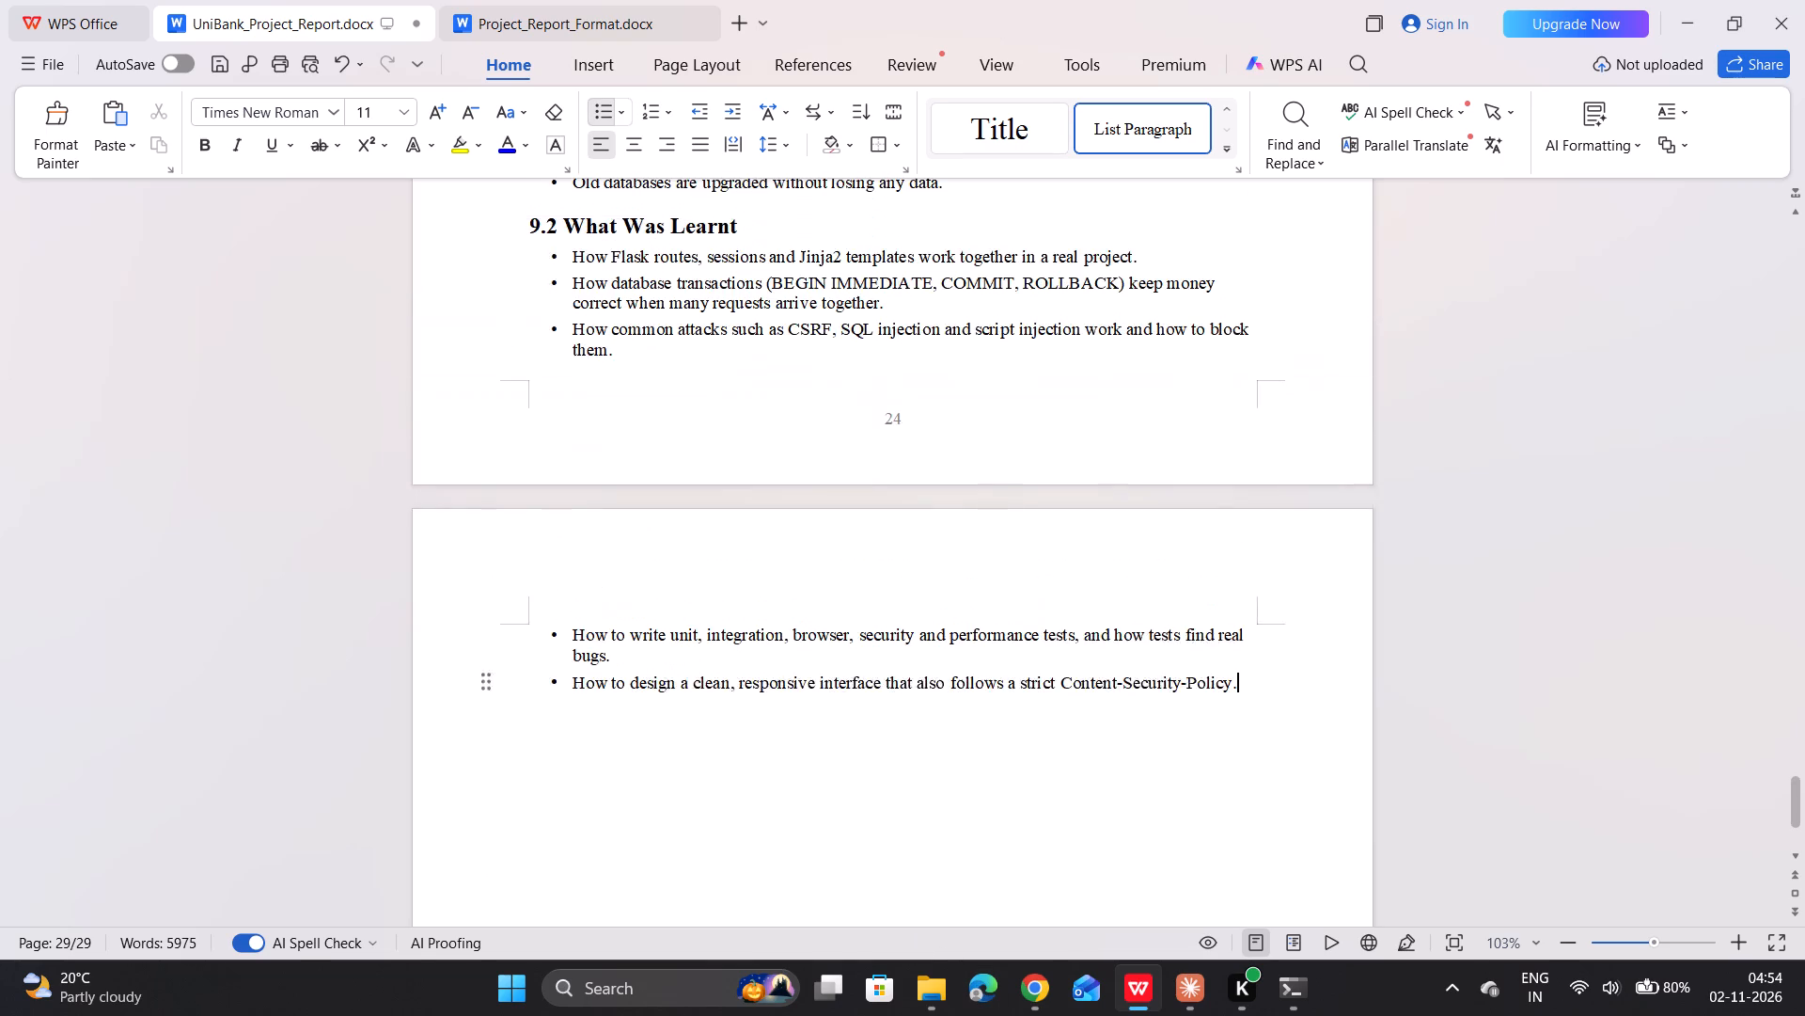
scroll(1028, 727, "up", 3)
scroll(1028, 727, "up", 20)
scroll(1028, 727, "up", 8)
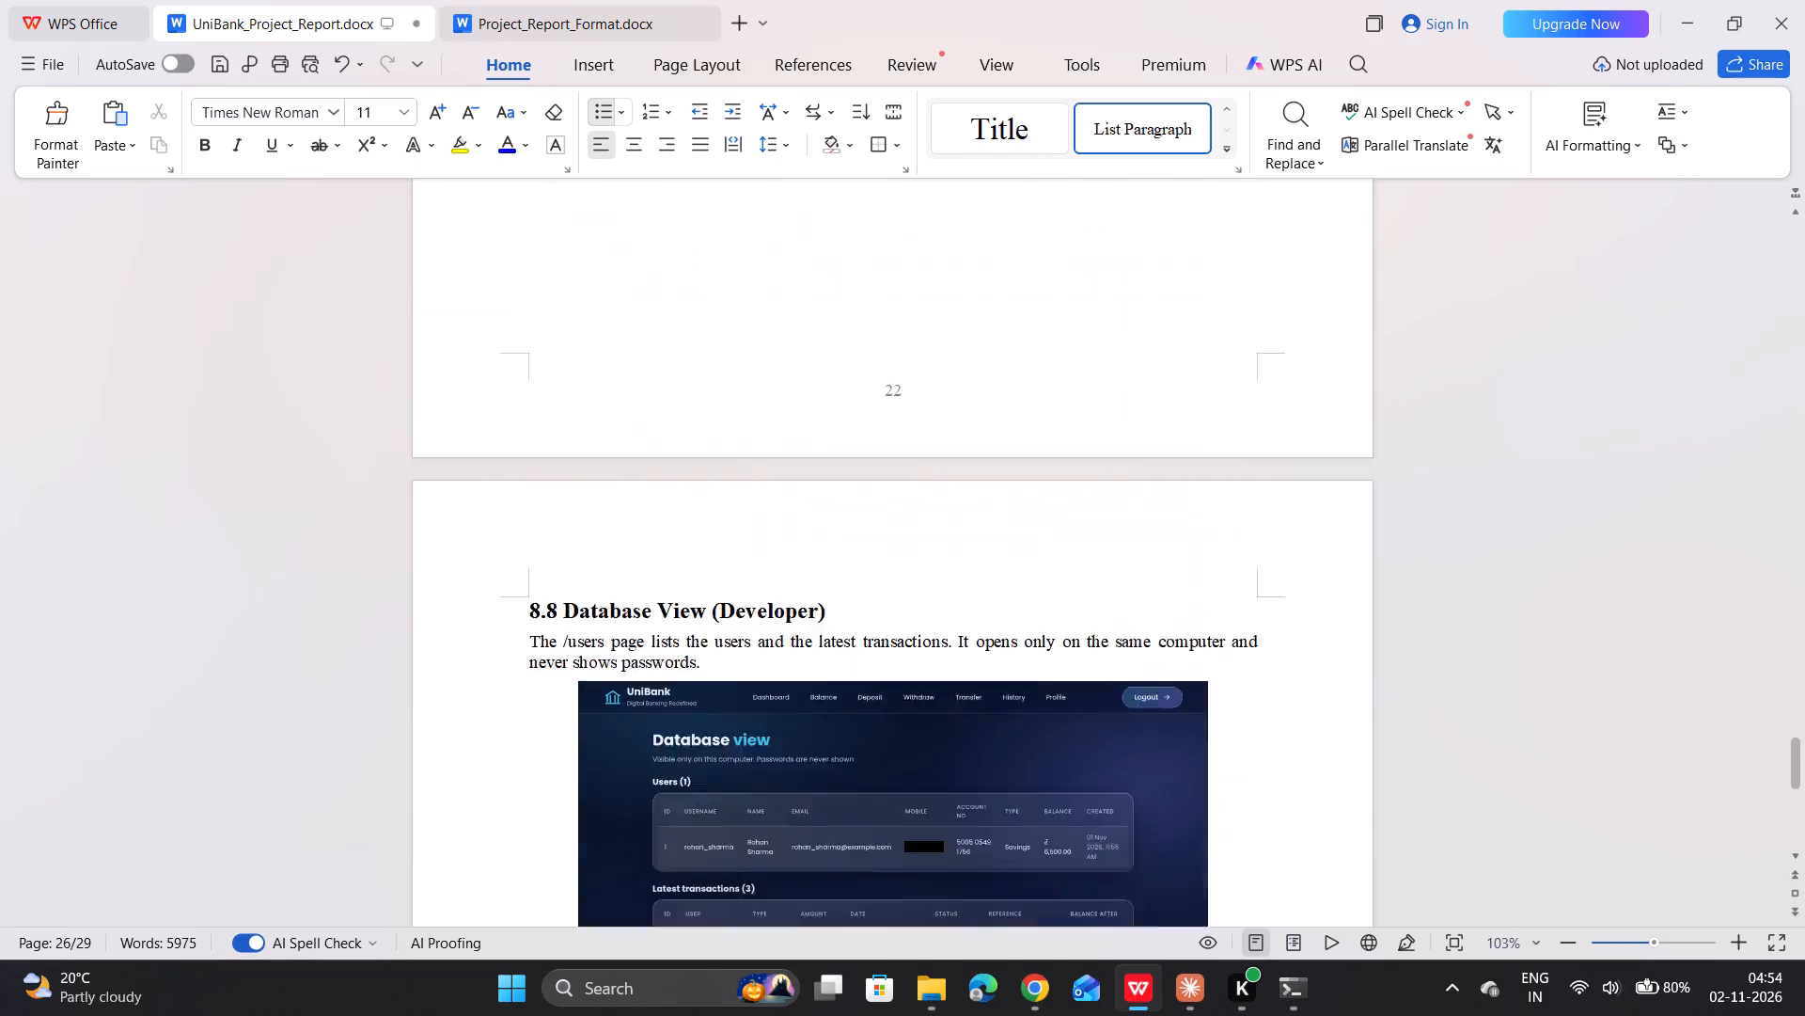
scroll(1028, 727, "up", 17)
scroll(1028, 727, "up", 12)
scroll(1028, 727, "up", 12)
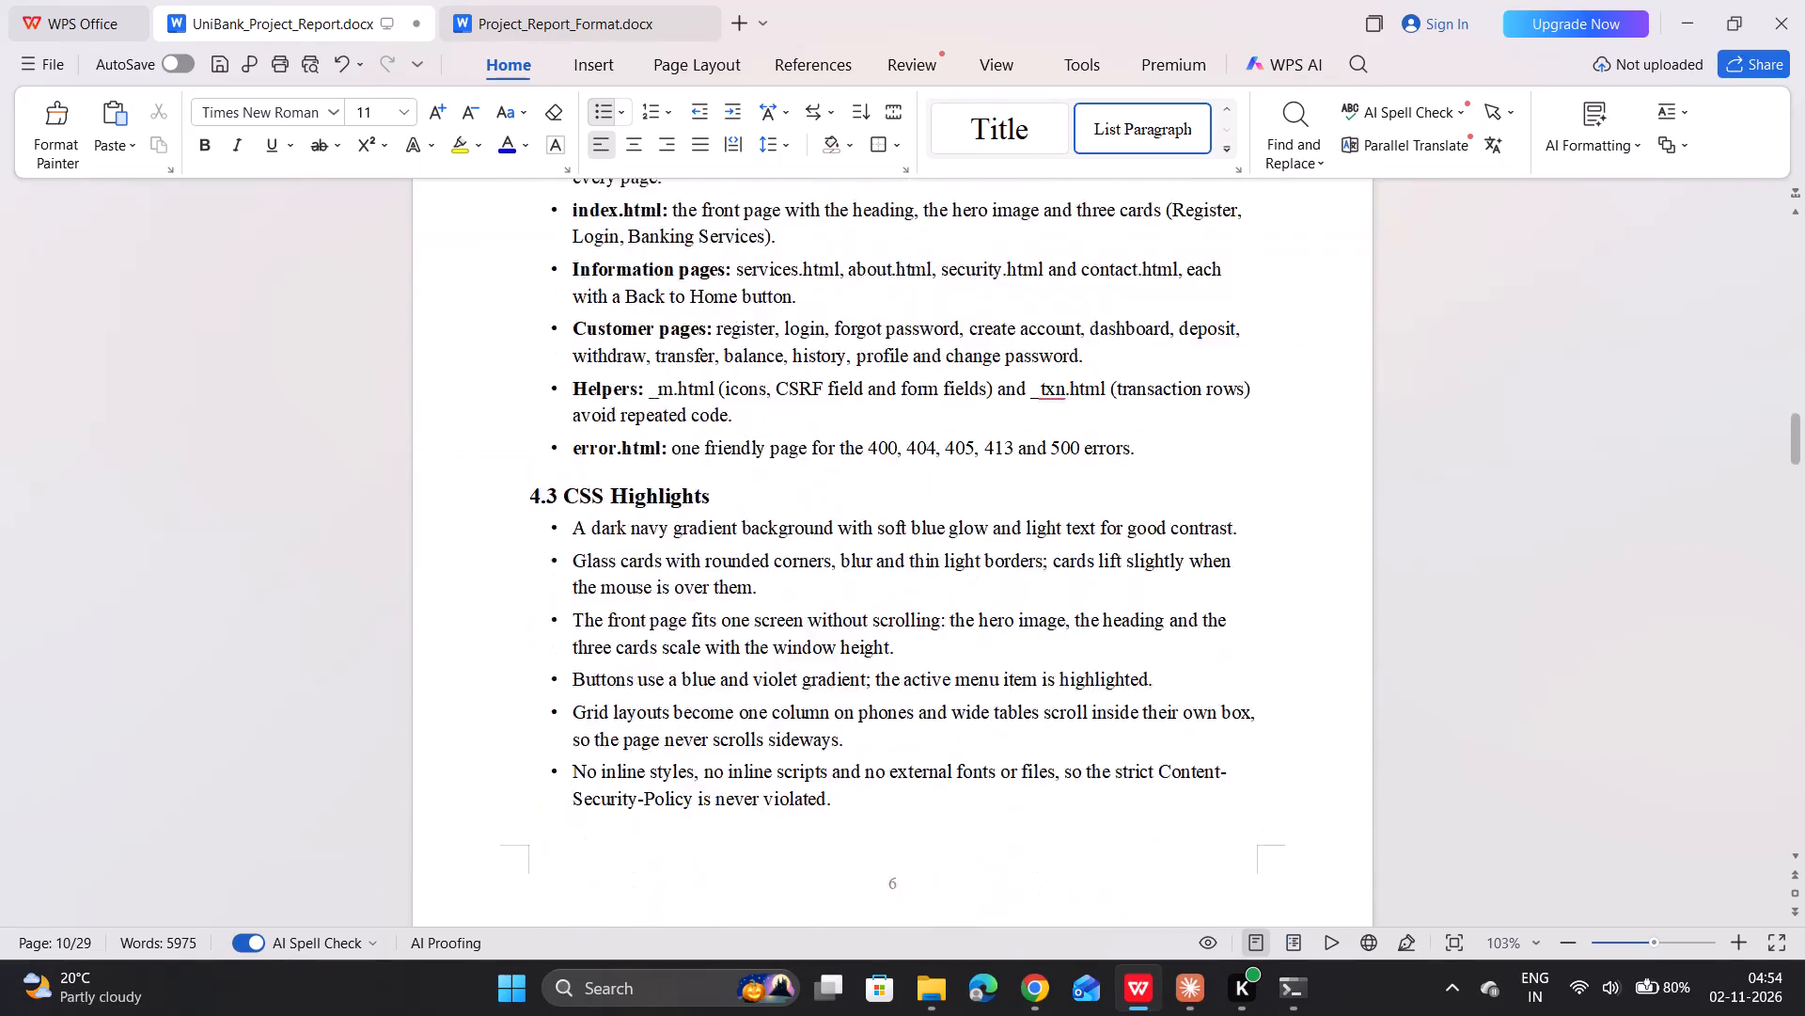
scroll(1028, 727, "up", 13)
scroll(1028, 727, "up", 14)
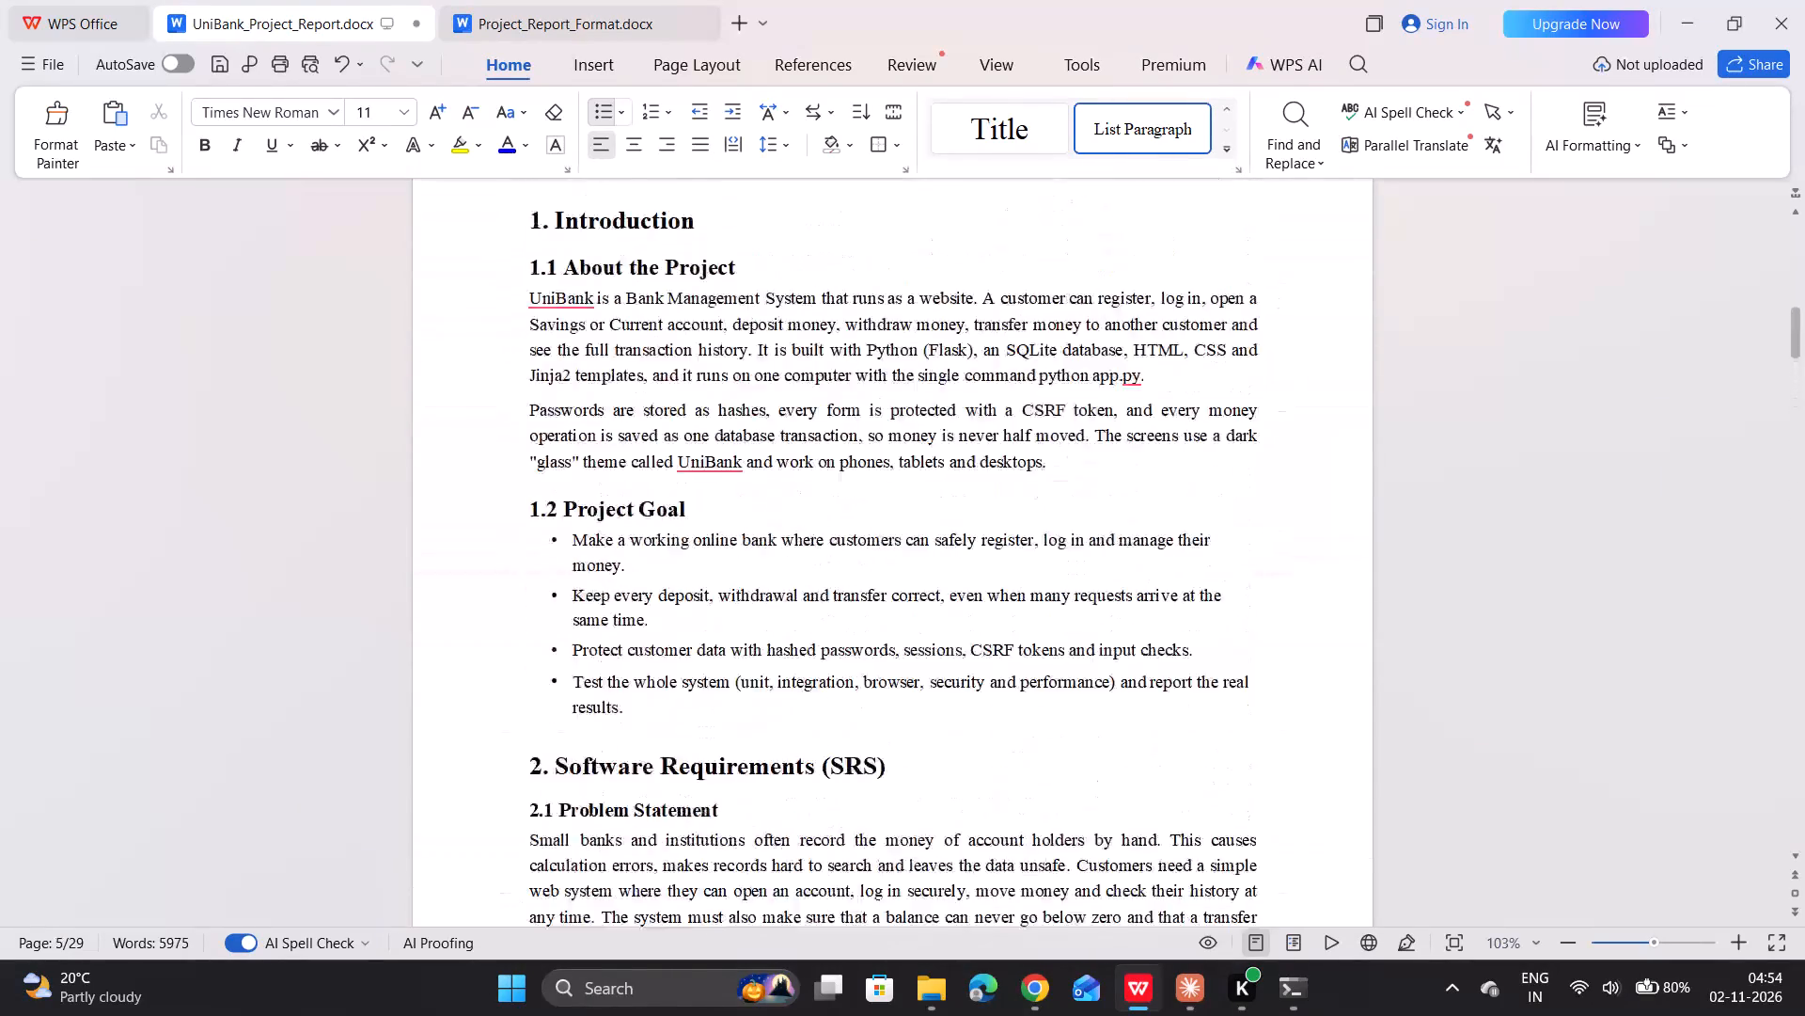
scroll(1028, 727, "up", 14)
scroll(1028, 727, "up", 20)
scroll(1028, 727, "down", 6)
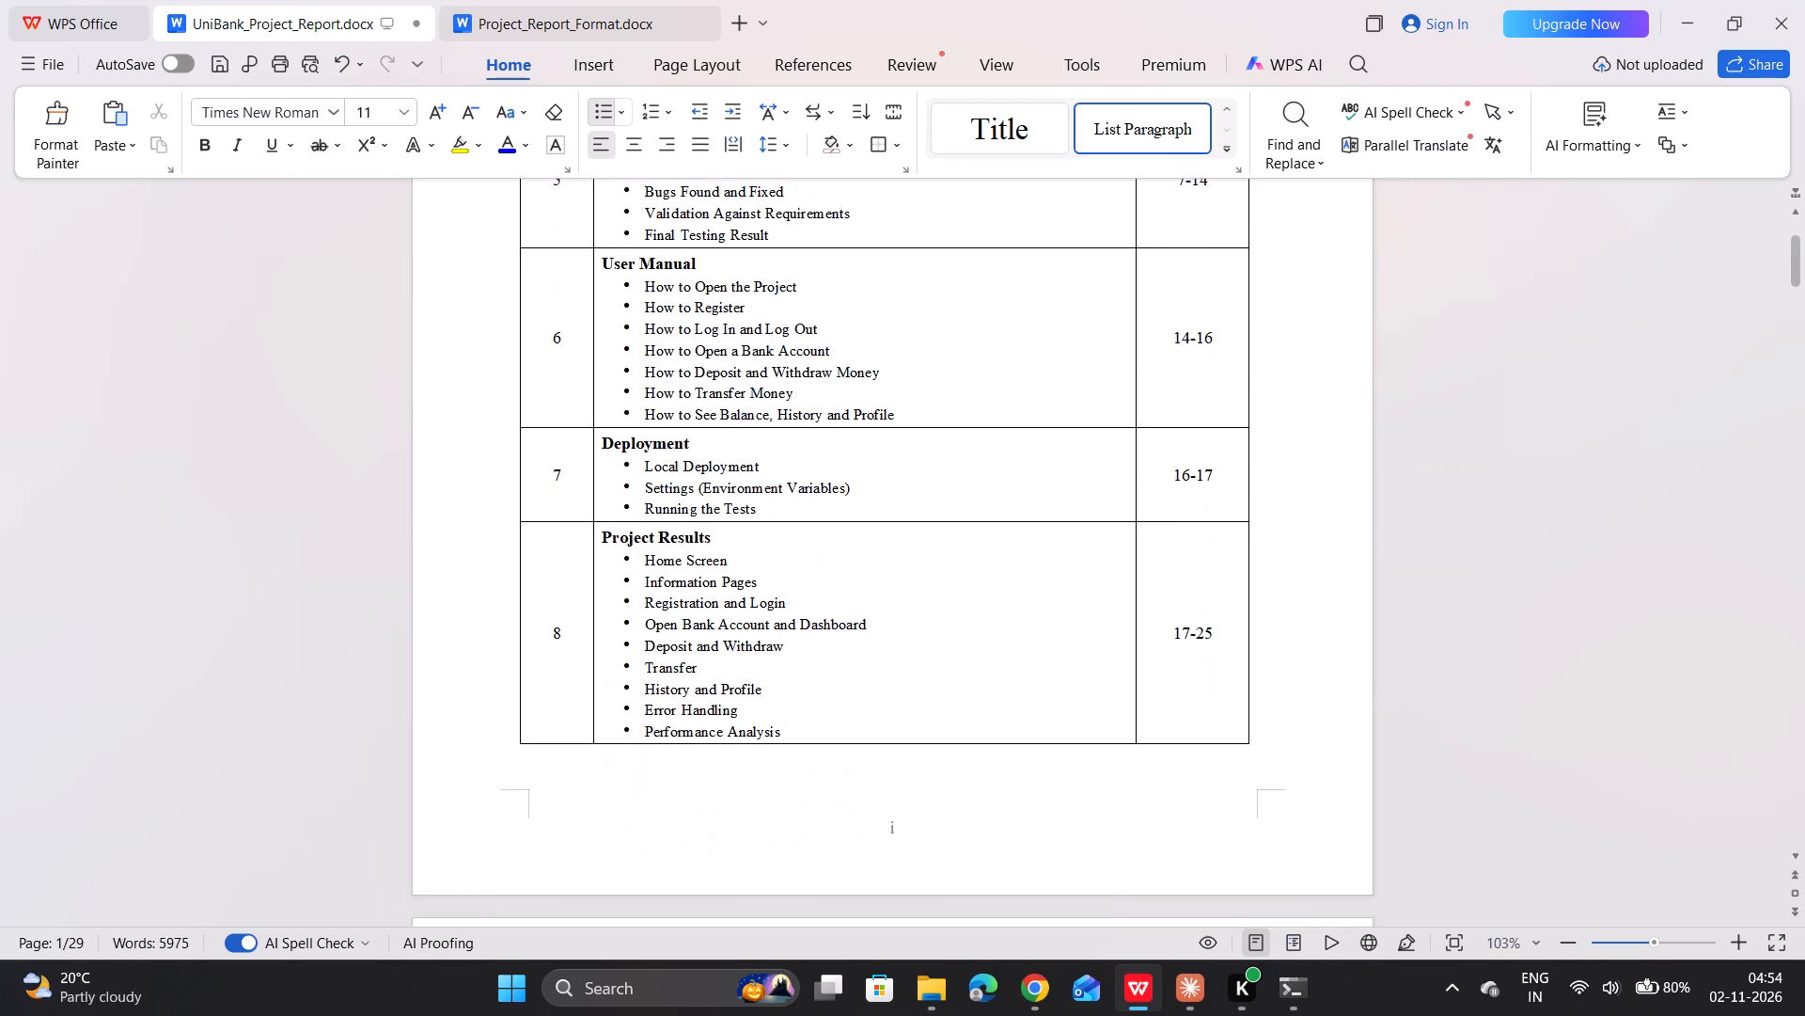
scroll(1028, 727, "down", 7)
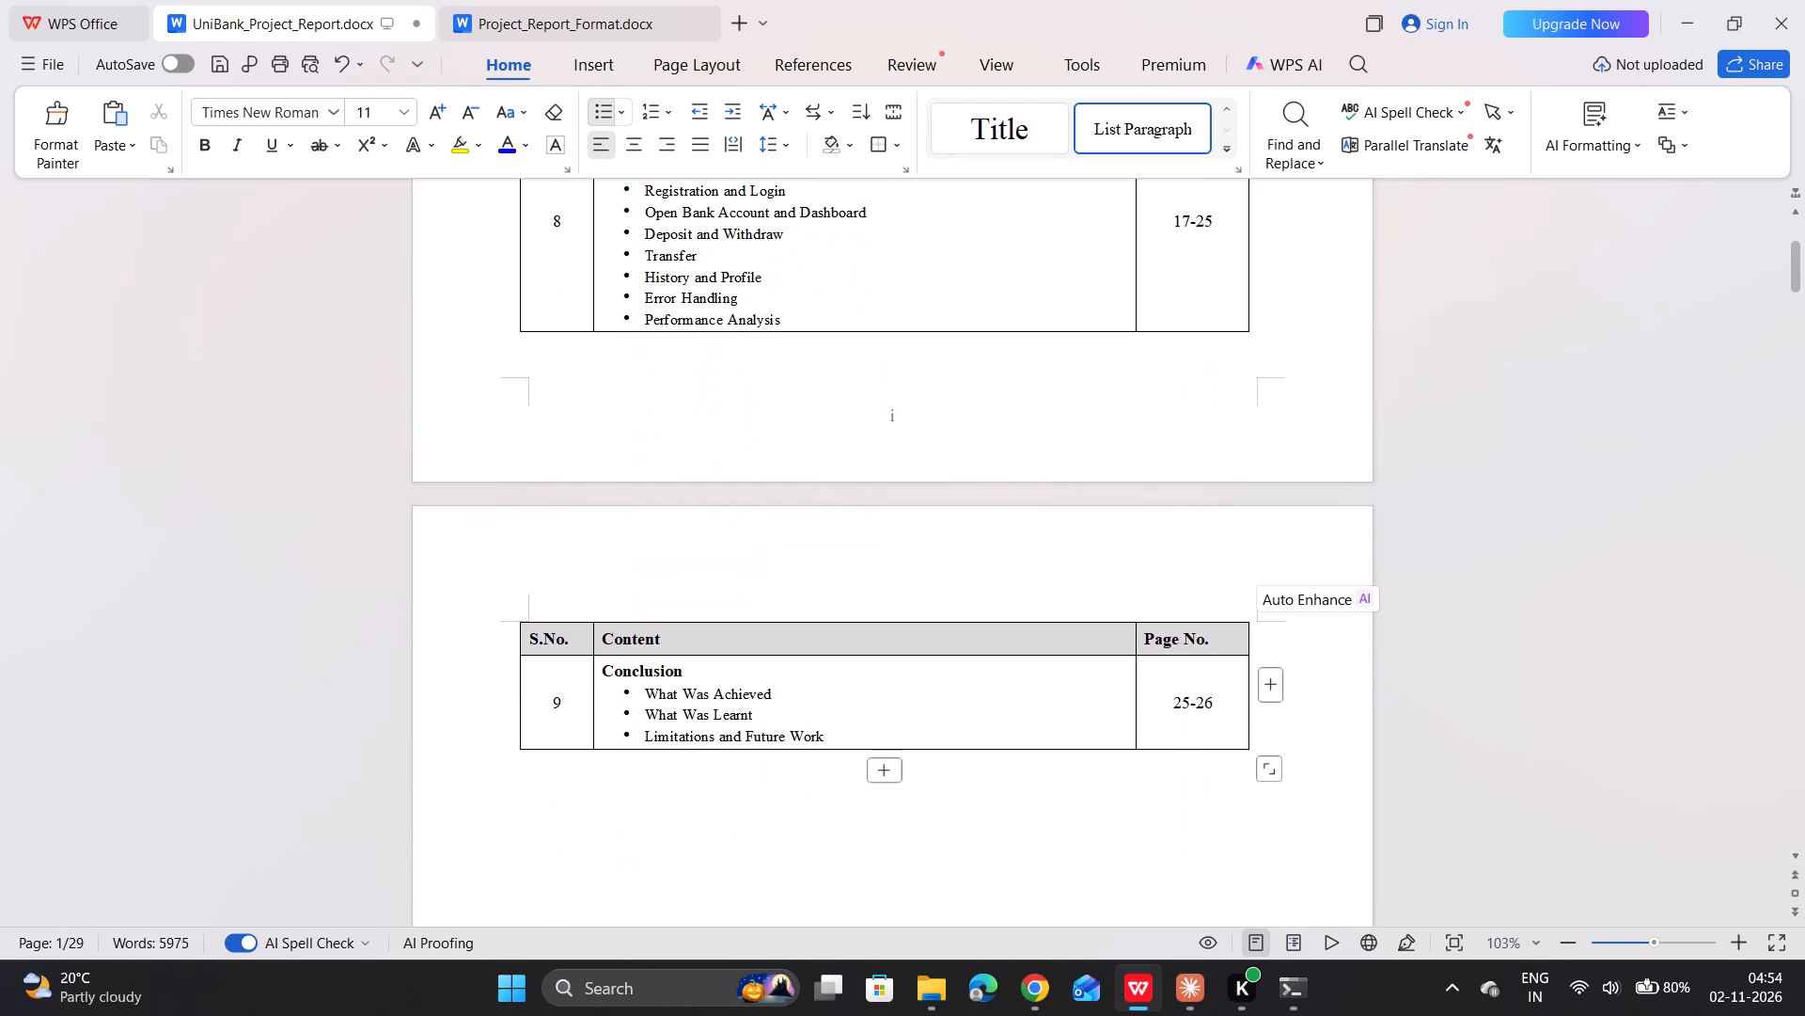
left_click(892, 731)
key("BackSpace")
key("BackSpace")
key("BackSpace")
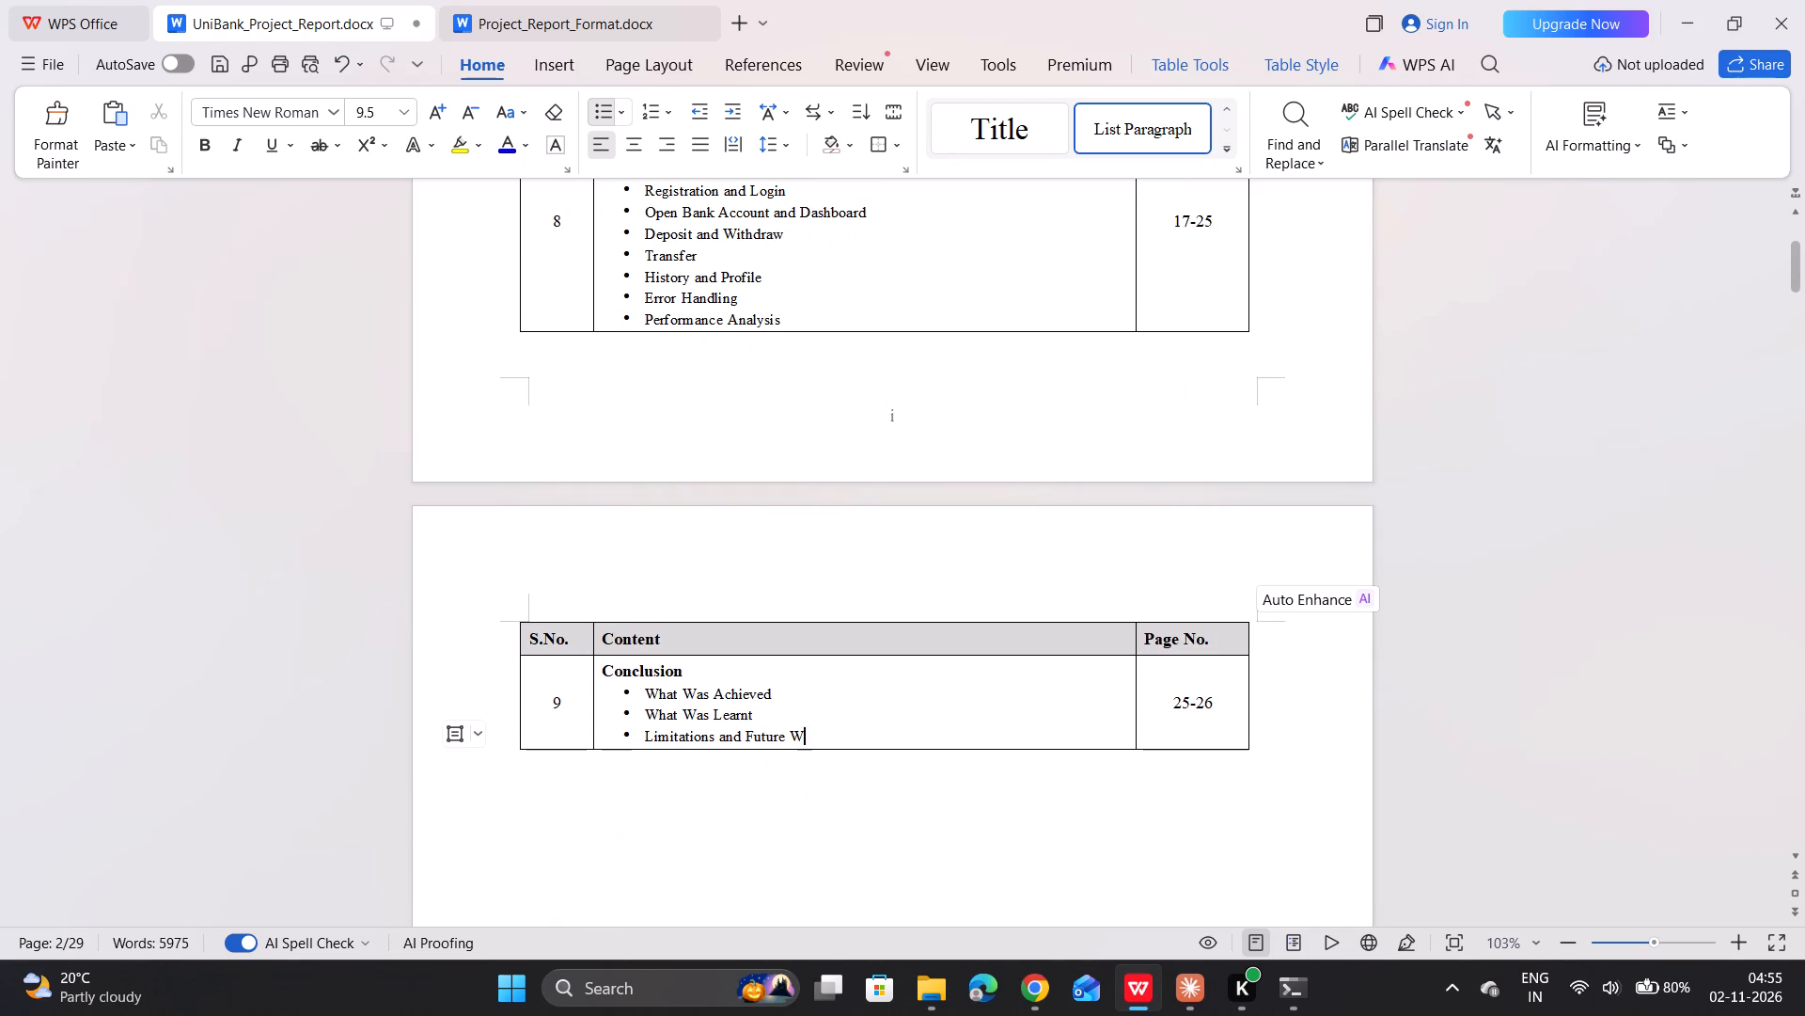
key("BackSpace")
key("BackSpace")
key("BackSpace")
key("BackSpace")
key("BackSpace")
key("BackSpace")
key("BackSpace")
key("BackSpace")
key("BackSpace")
key("BackSpace")
key("BackSpace")
key("BackSpace")
key("BackSpace")
key("BackSpace")
key("BackSpace")
key("BackSpace")
key("BackSpace")
key("BackSpace")
key("BackSpace")
key("BackSpace")
key("BackSpace")
key("BackSpace")
key("BackSpace")
key("BackSpace")
key("BackSpace")
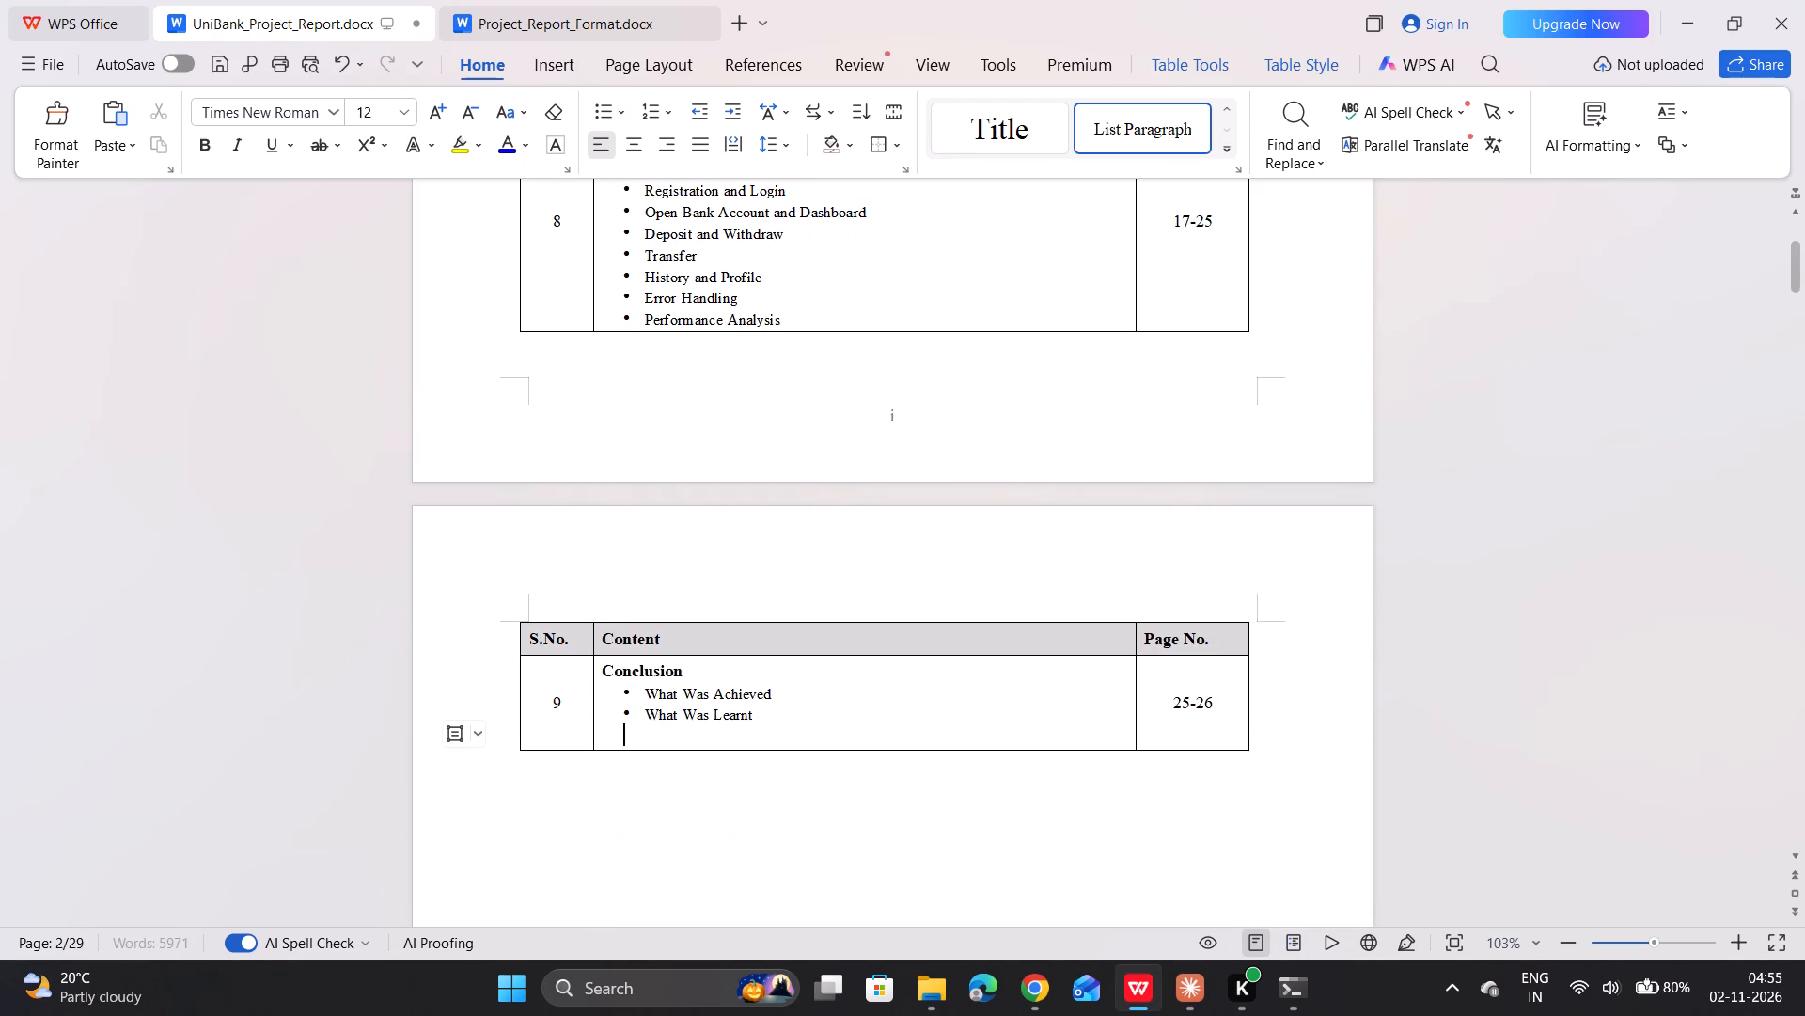
key("BackSpace")
key("BackSpace")
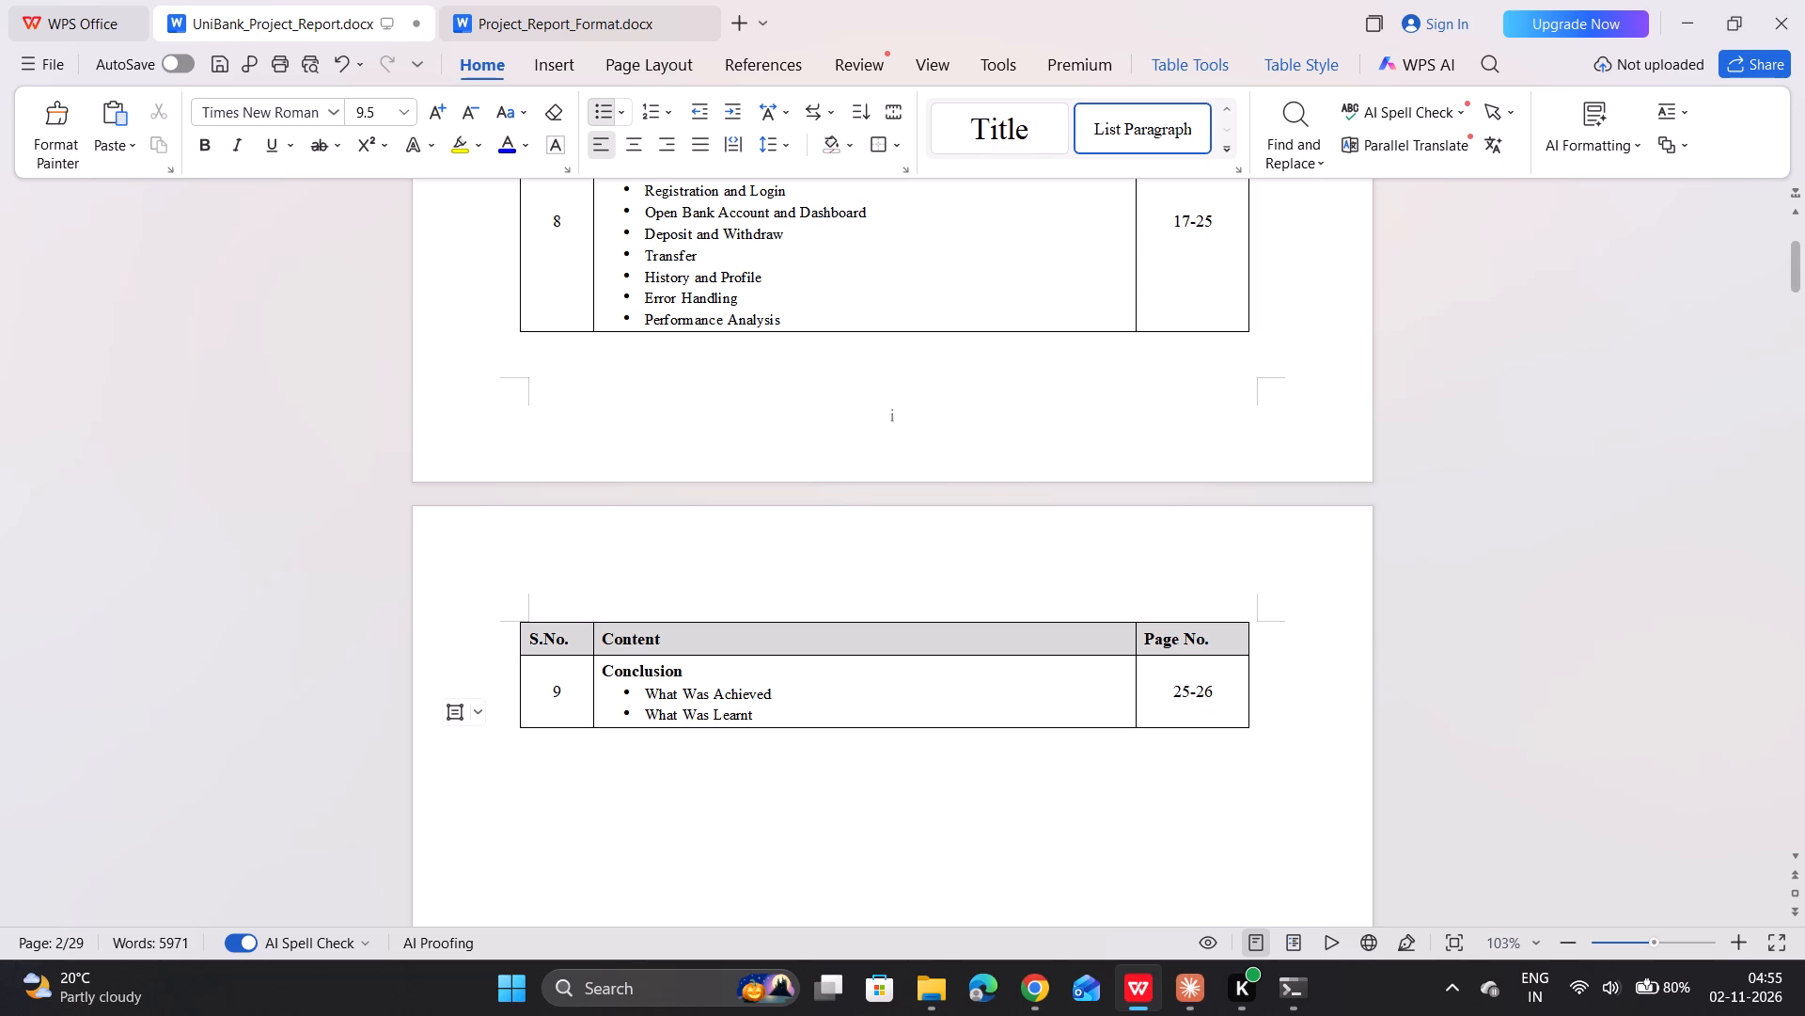
Review the front-matter pages, checking the contents table, the List of Tables and the List of Figures.
scroll(892, 731, "down", 10)
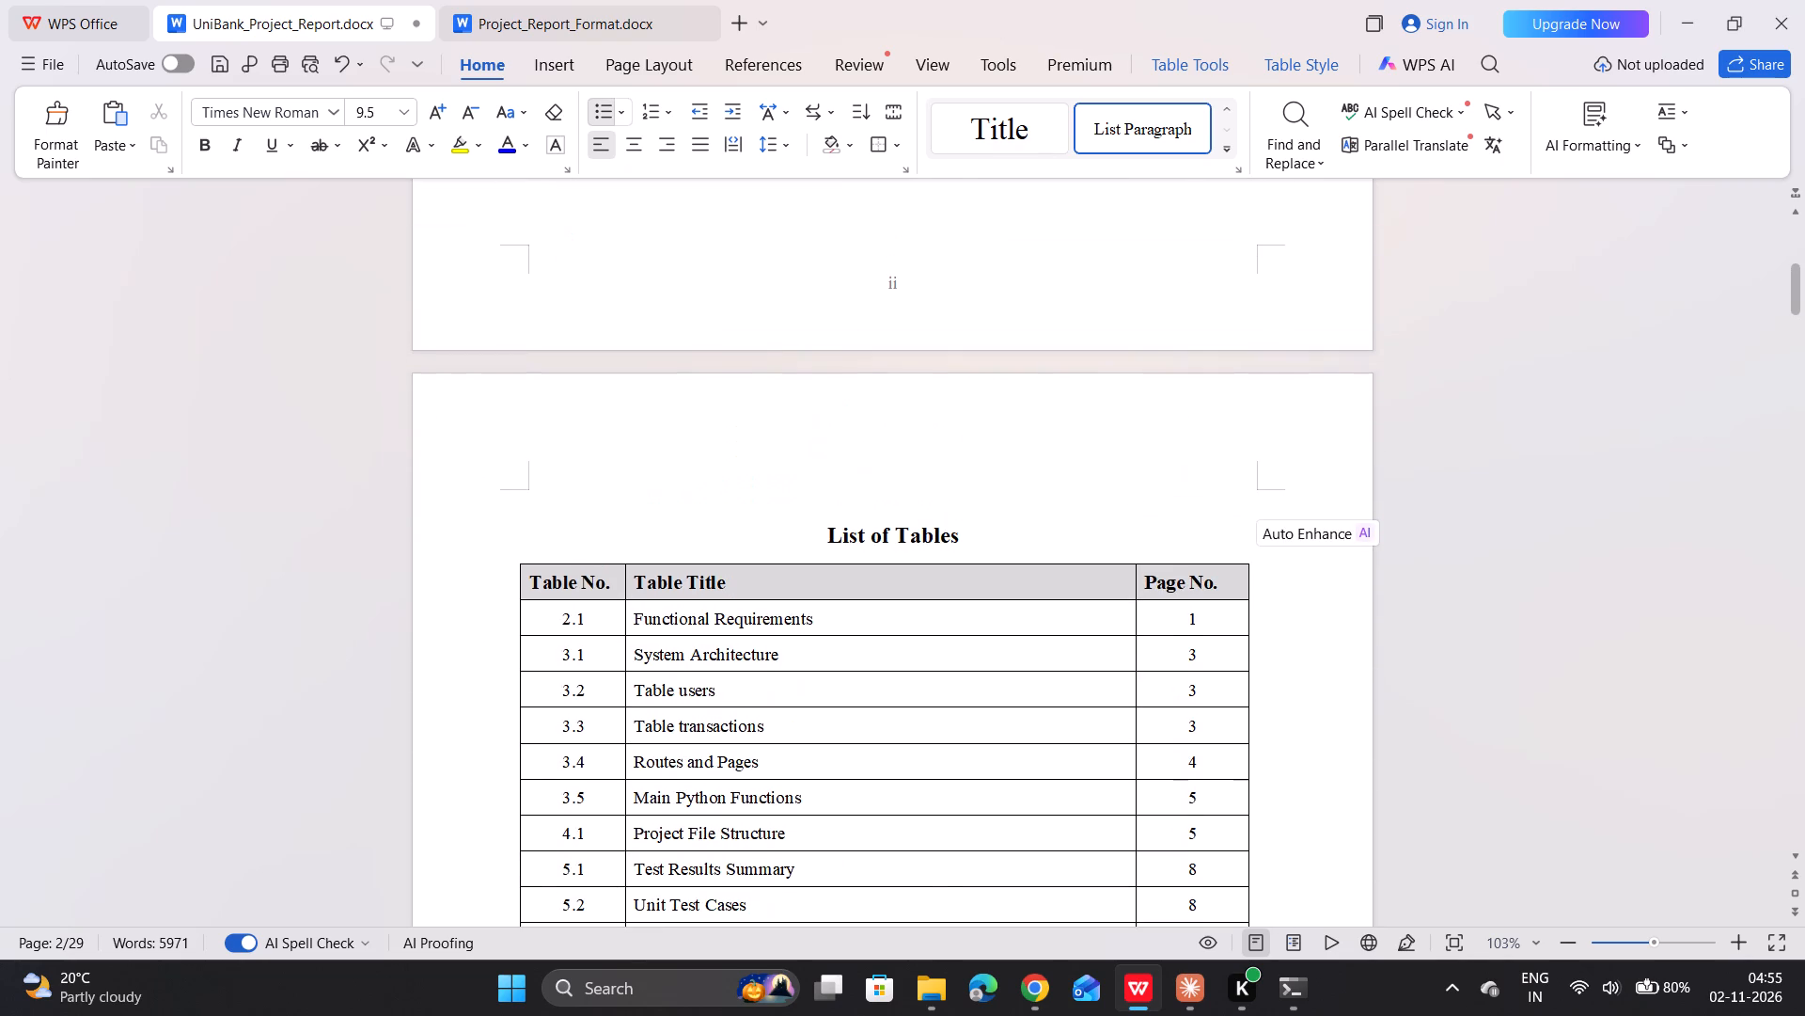
left_click(782, 662)
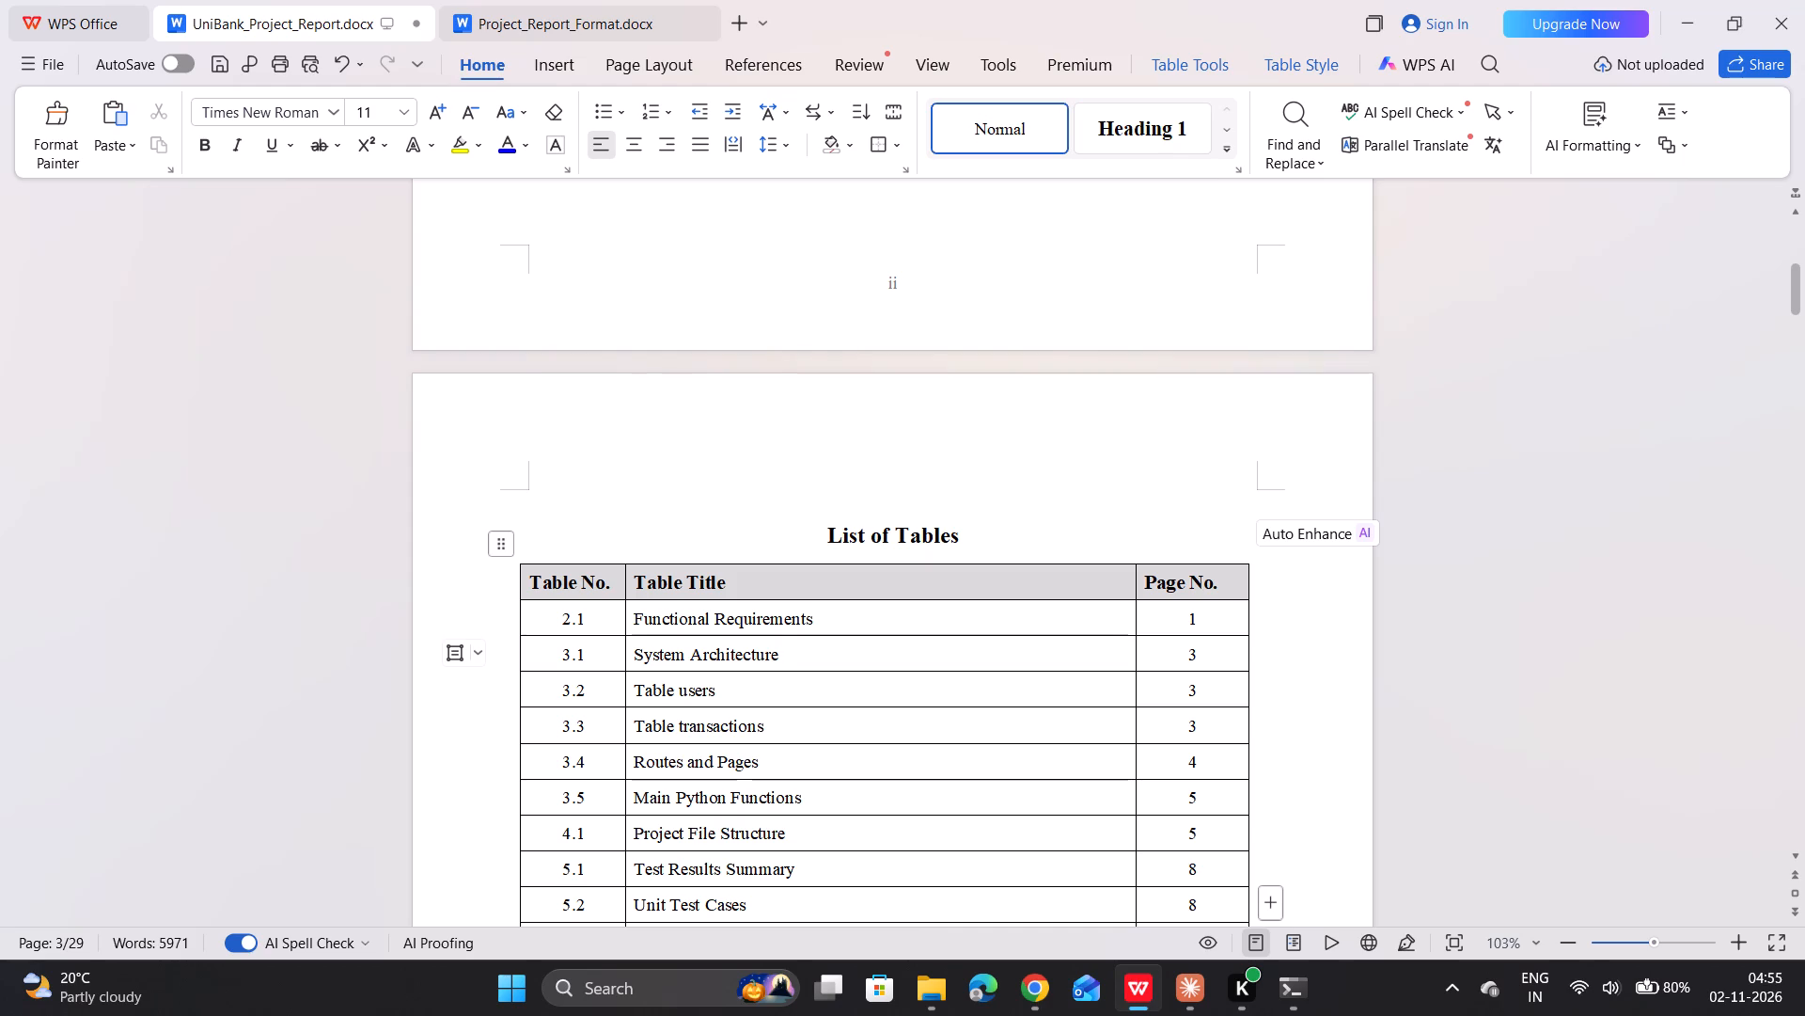
key("Left")
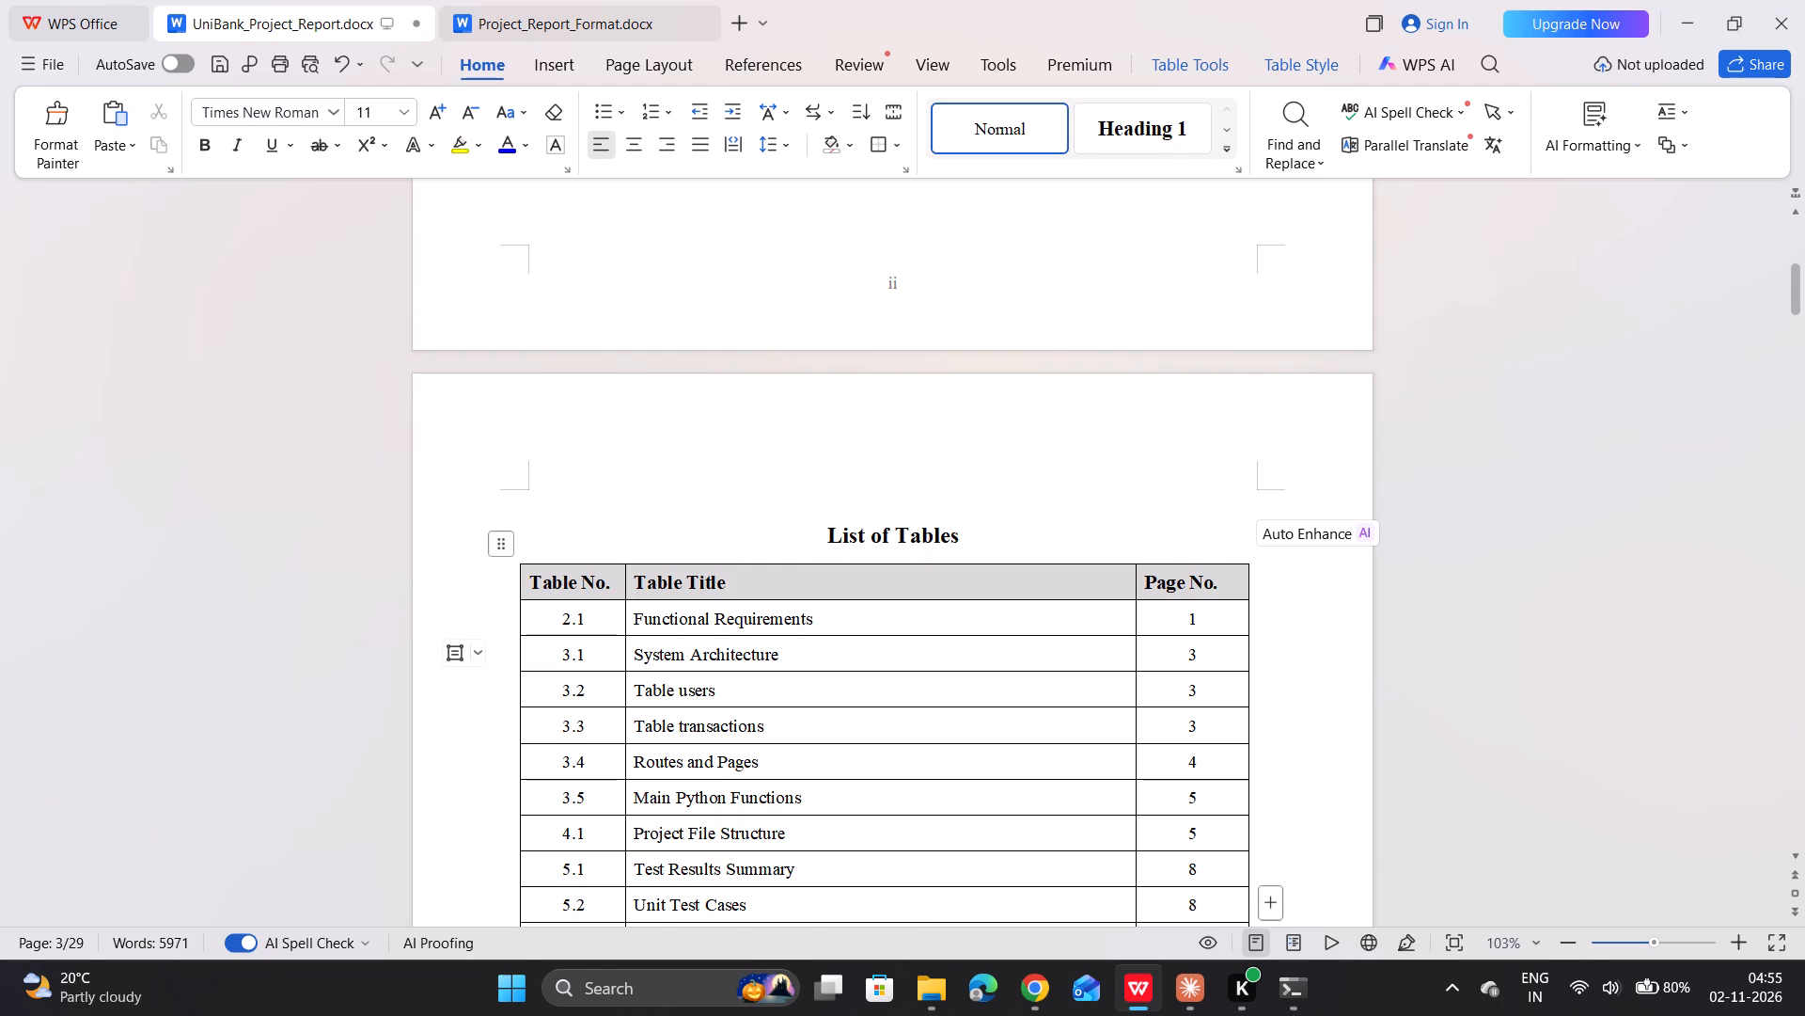
scroll(782, 662, "down", 4)
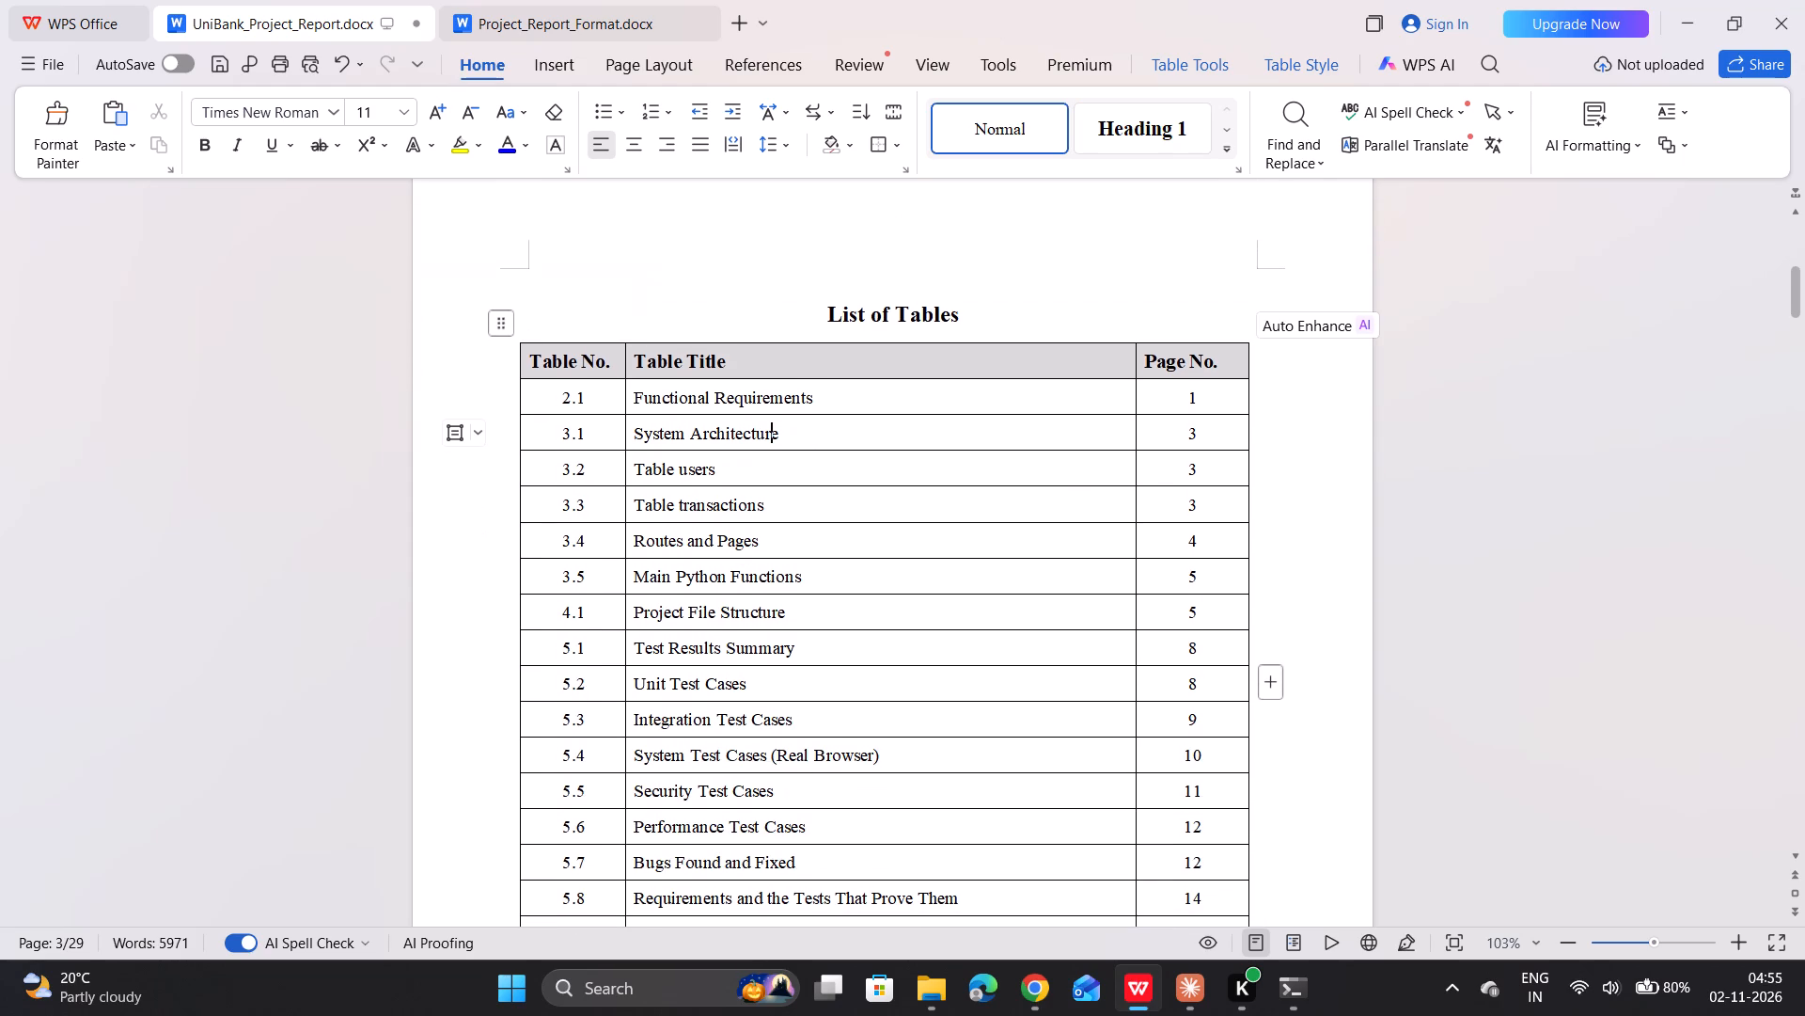
scroll(782, 662, "up", 14)
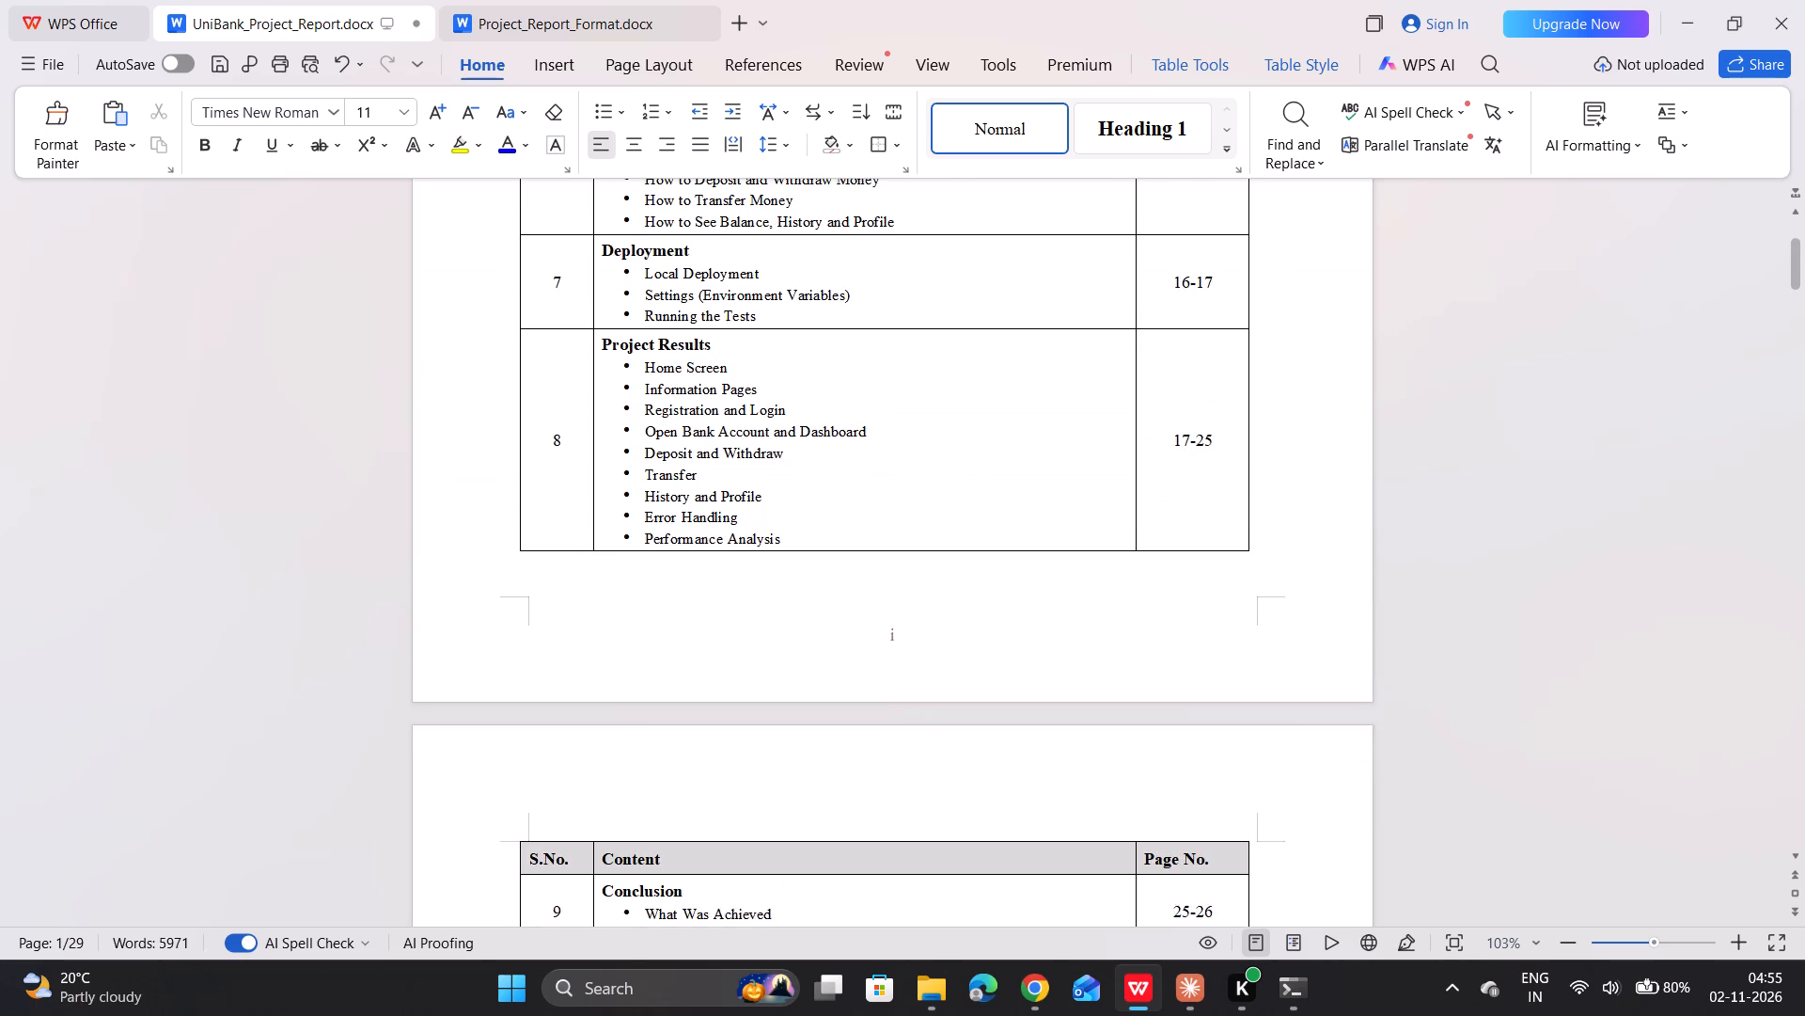
scroll(782, 662, "up", 1)
left_click(743, 478)
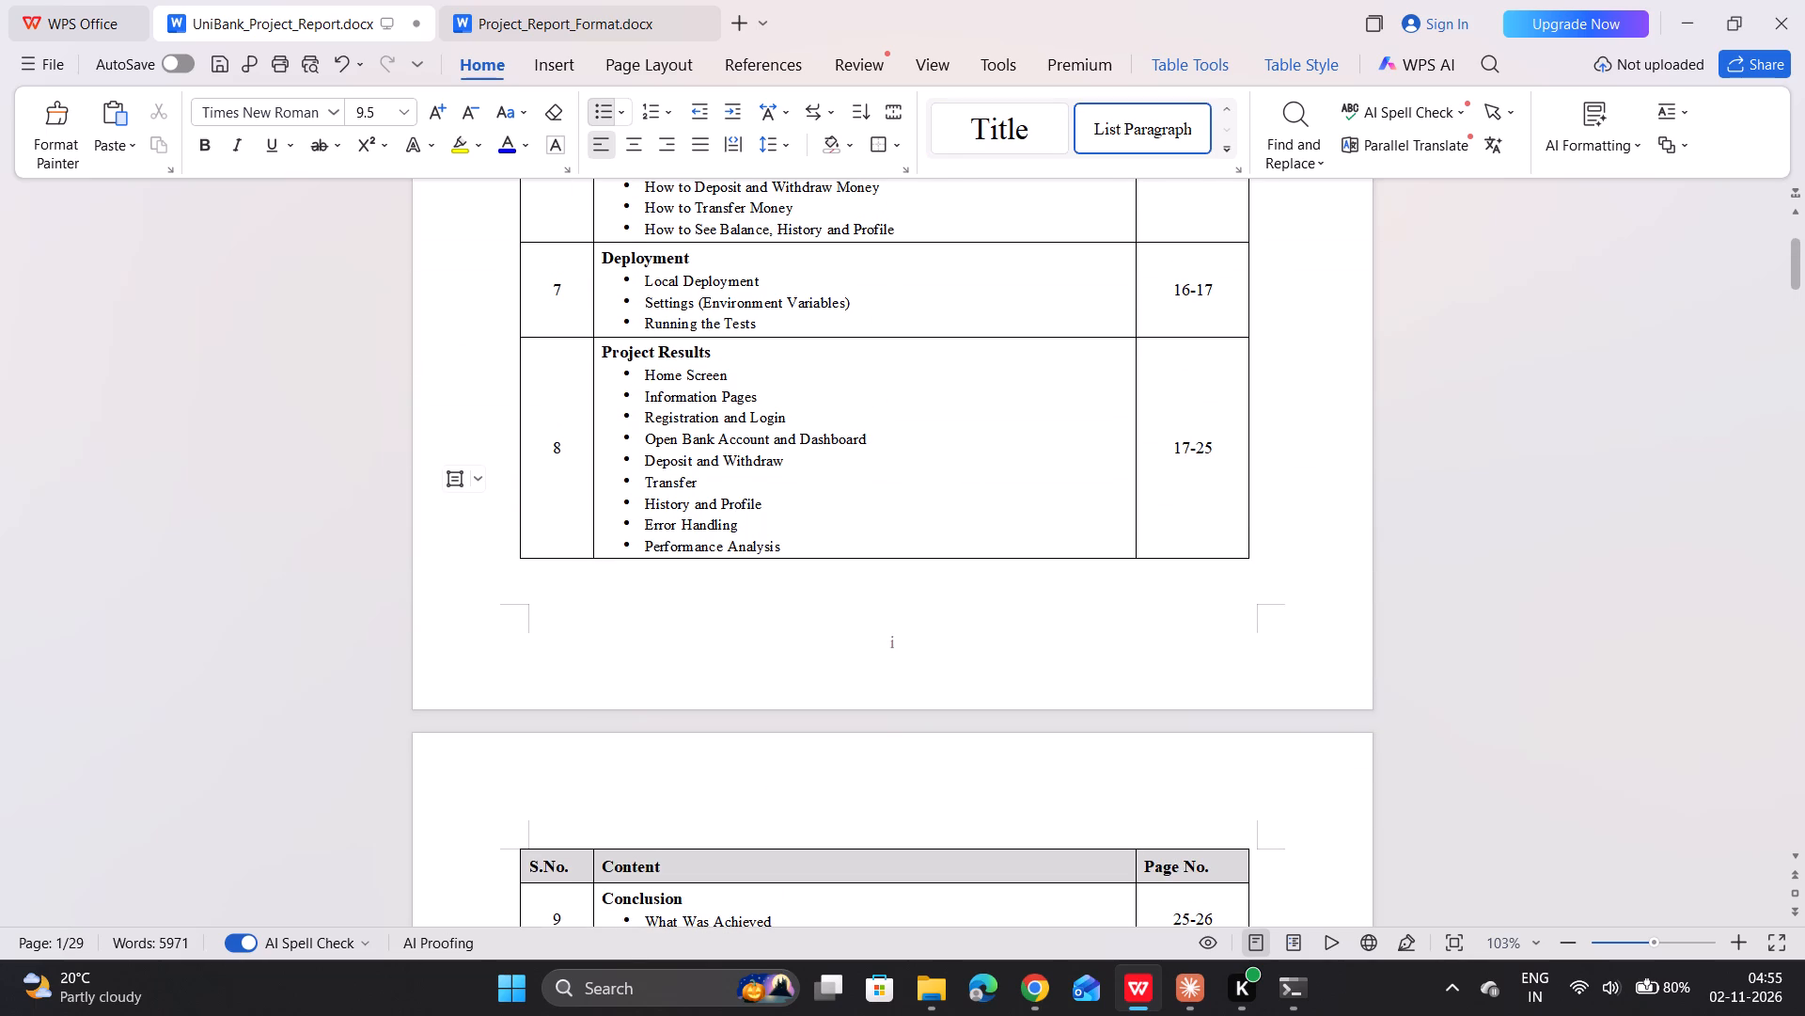
scroll(743, 478, "down", 6)
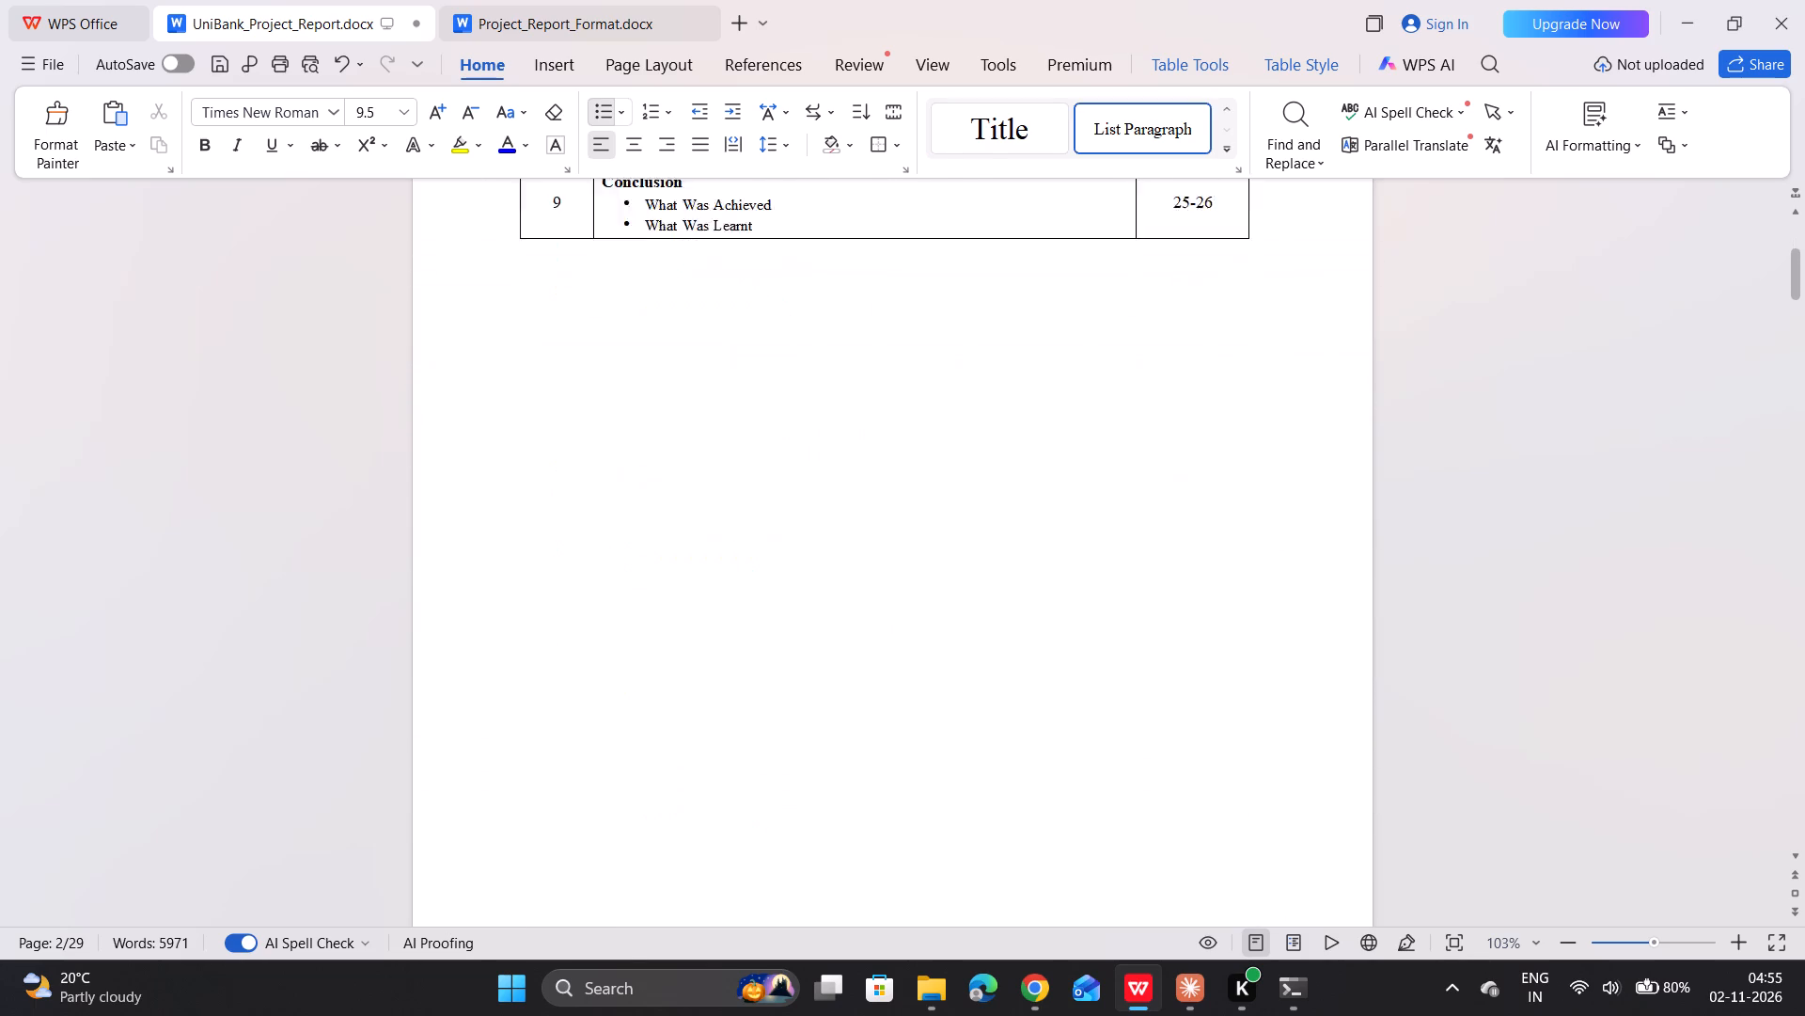
scroll(743, 478, "down", 10)
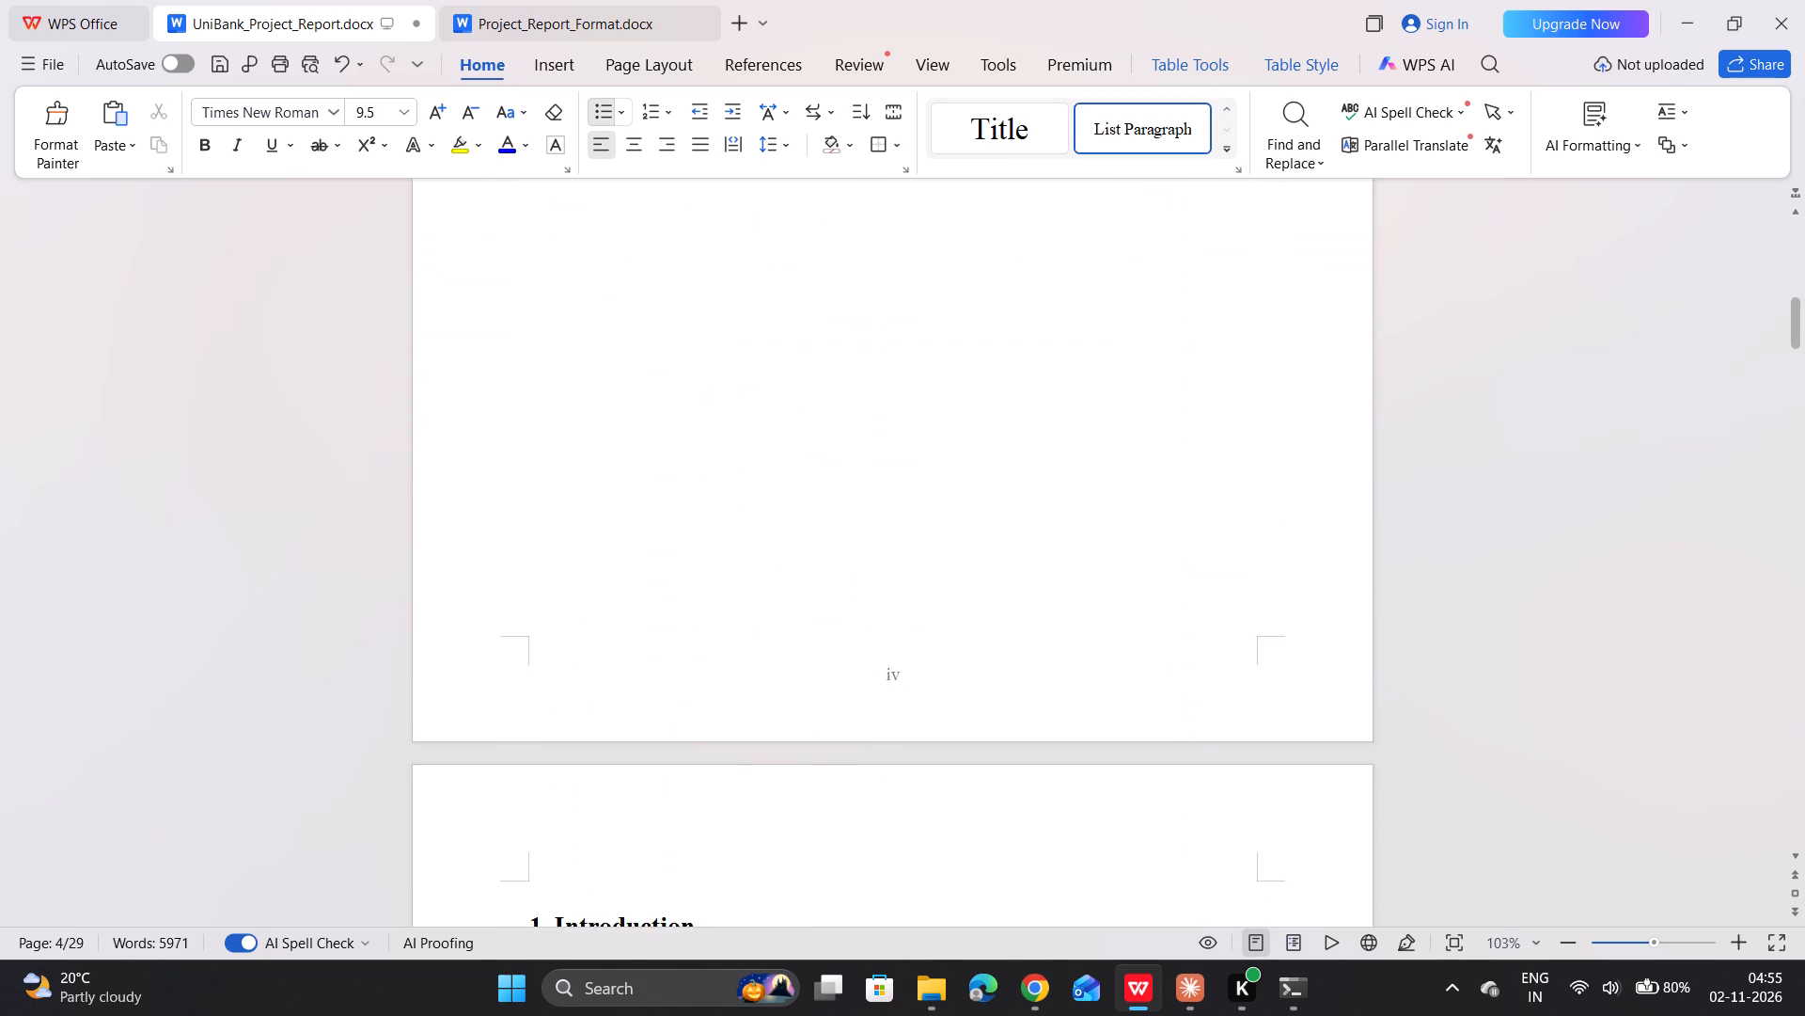
scroll(743, 478, "up", 5)
scroll(743, 478, "down", 1)
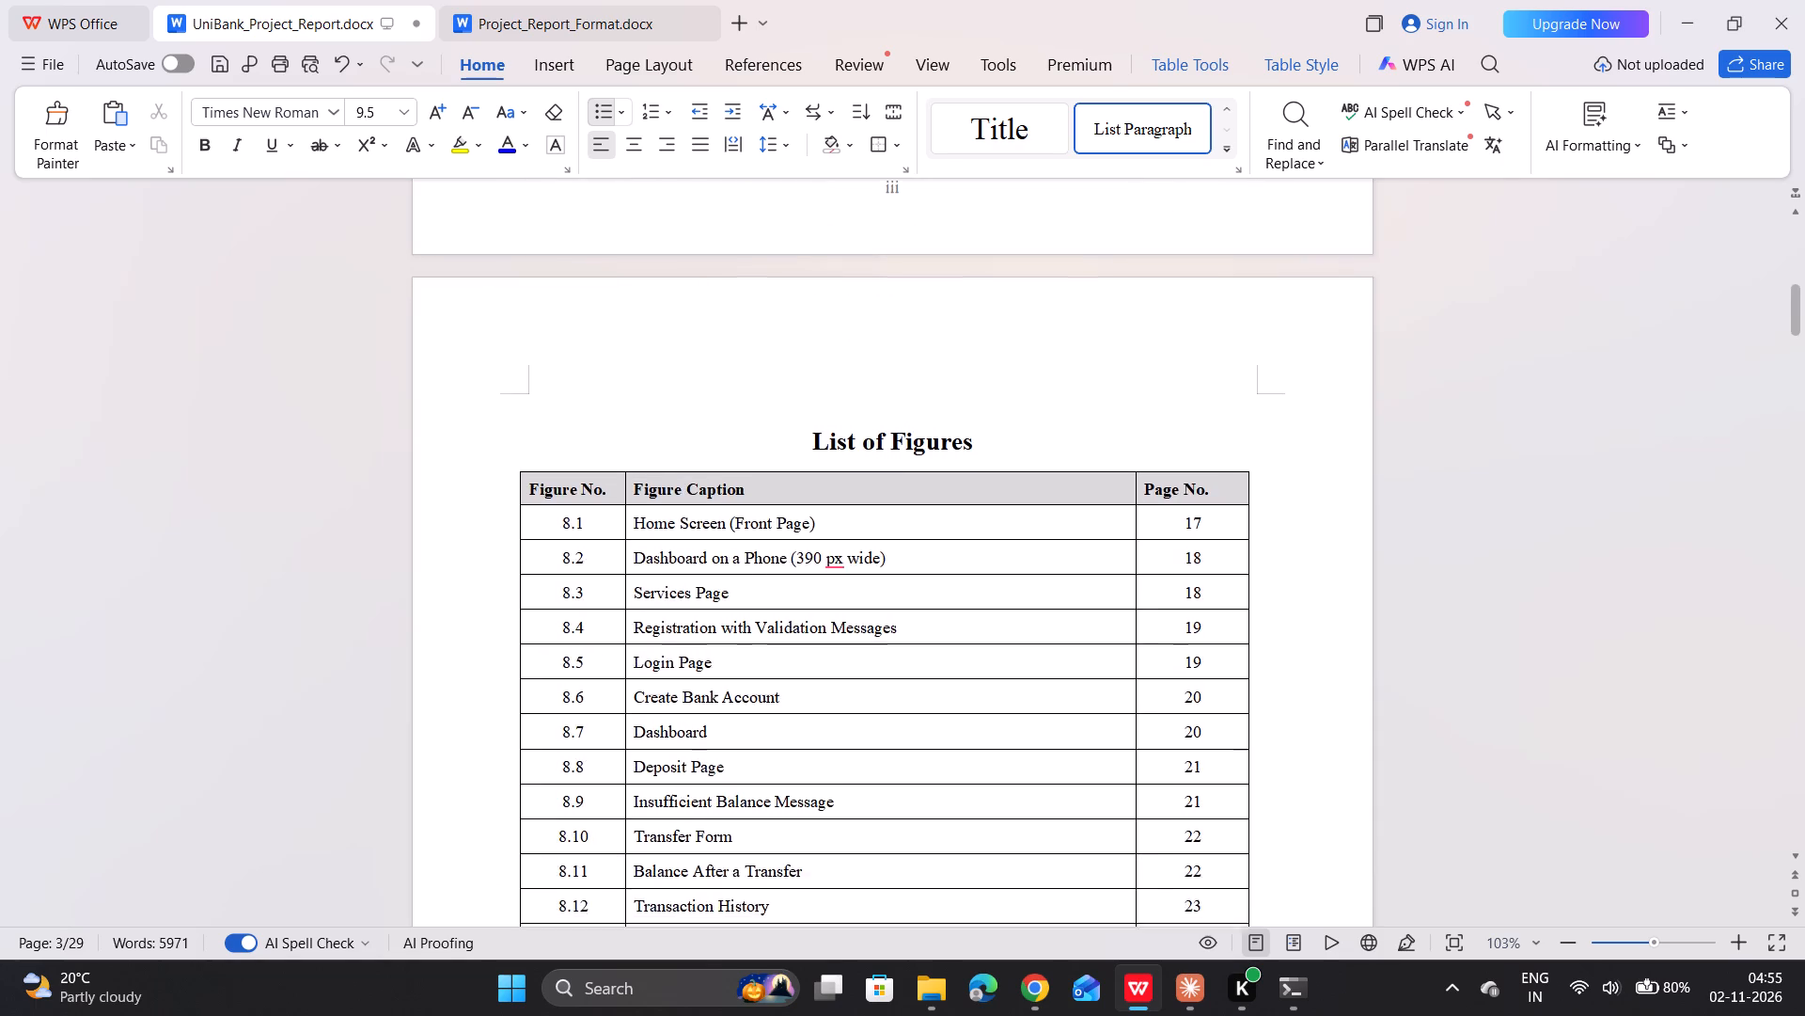
scroll(743, 478, "down", 1)
scroll(743, 478, "up", 2)
scroll(743, 478, "down", 2)
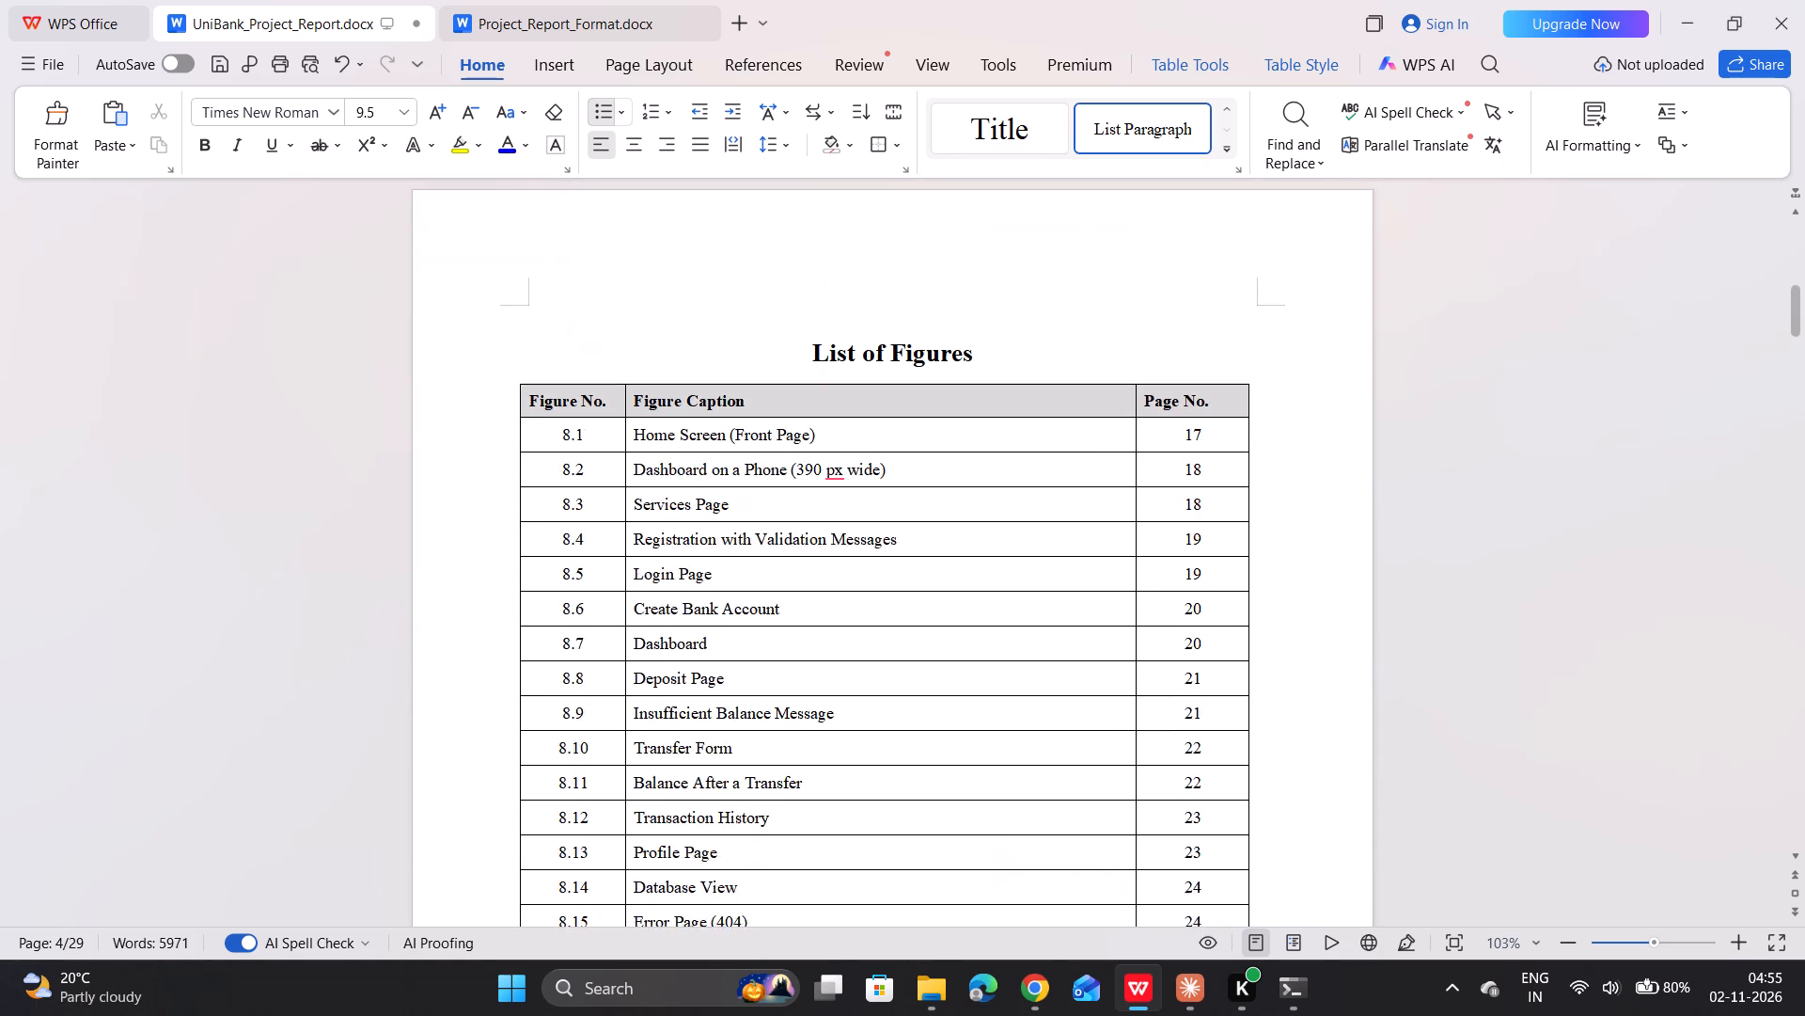
scroll(743, 478, "down", 8)
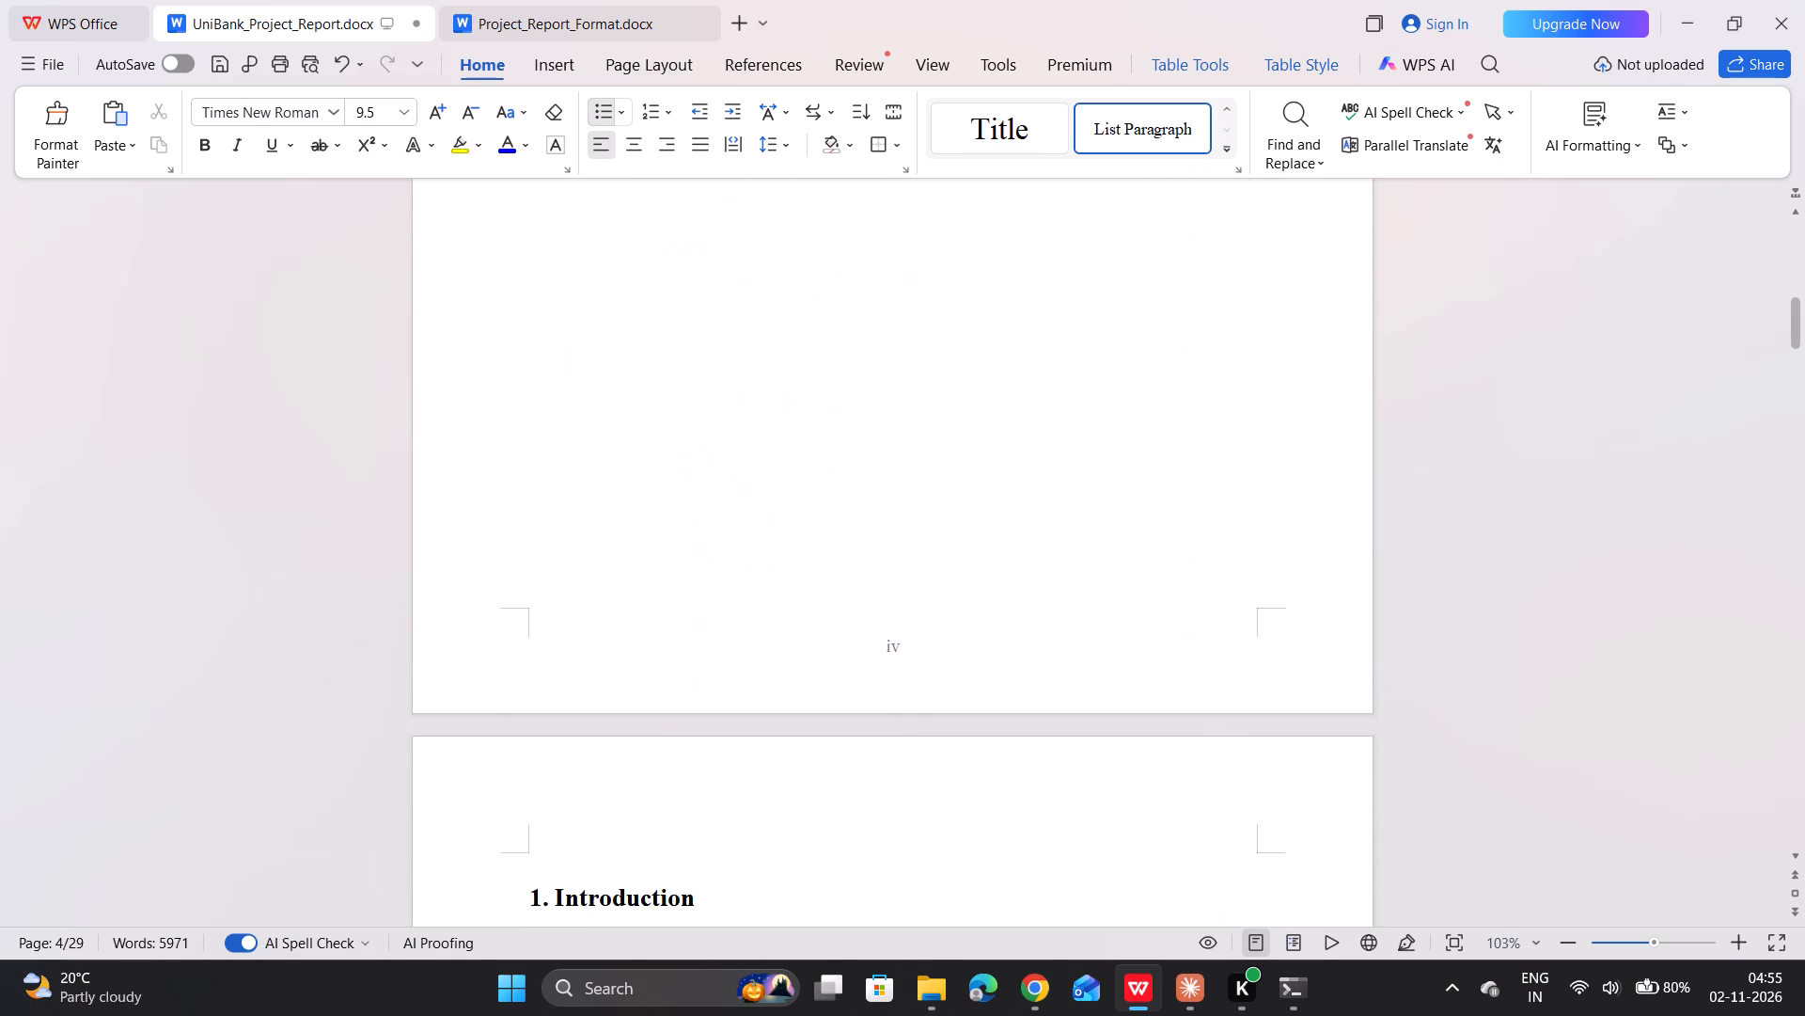
Set the font size of the four bullet points under section 1.2 Project Goal to 11 pt.
scroll(743, 478, "down", 7)
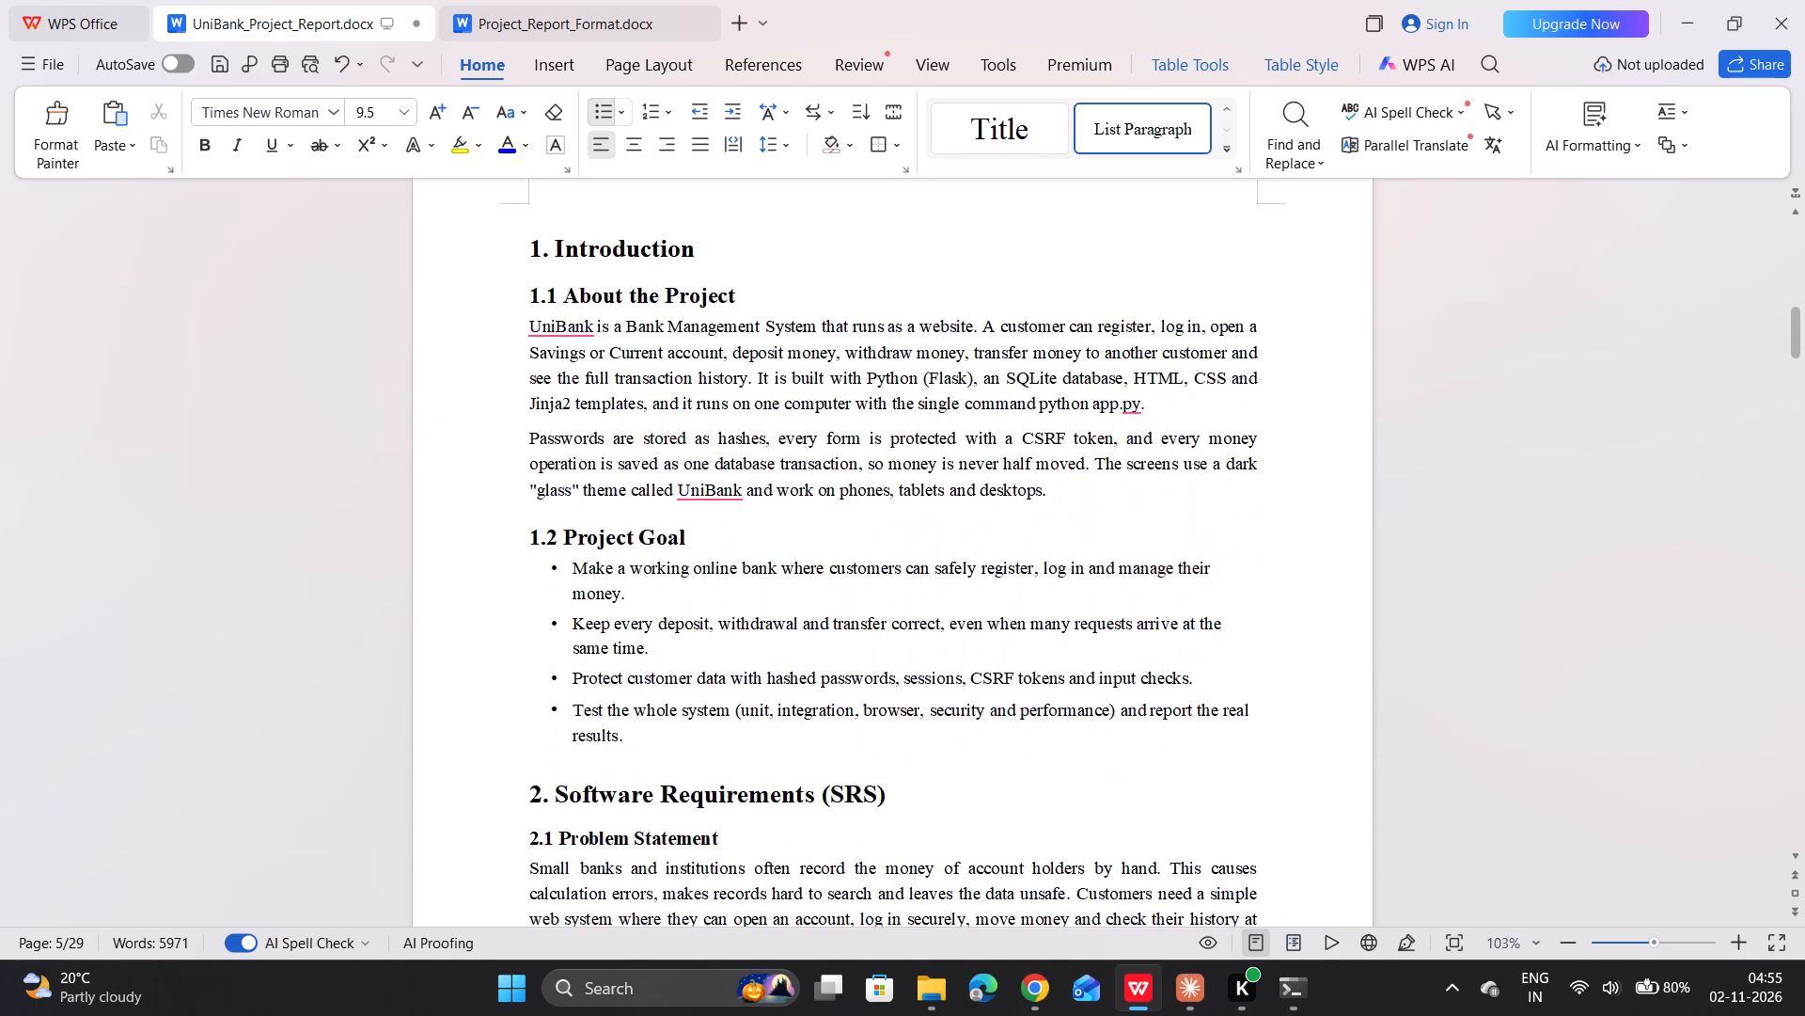
scroll(743, 478, "down", 4)
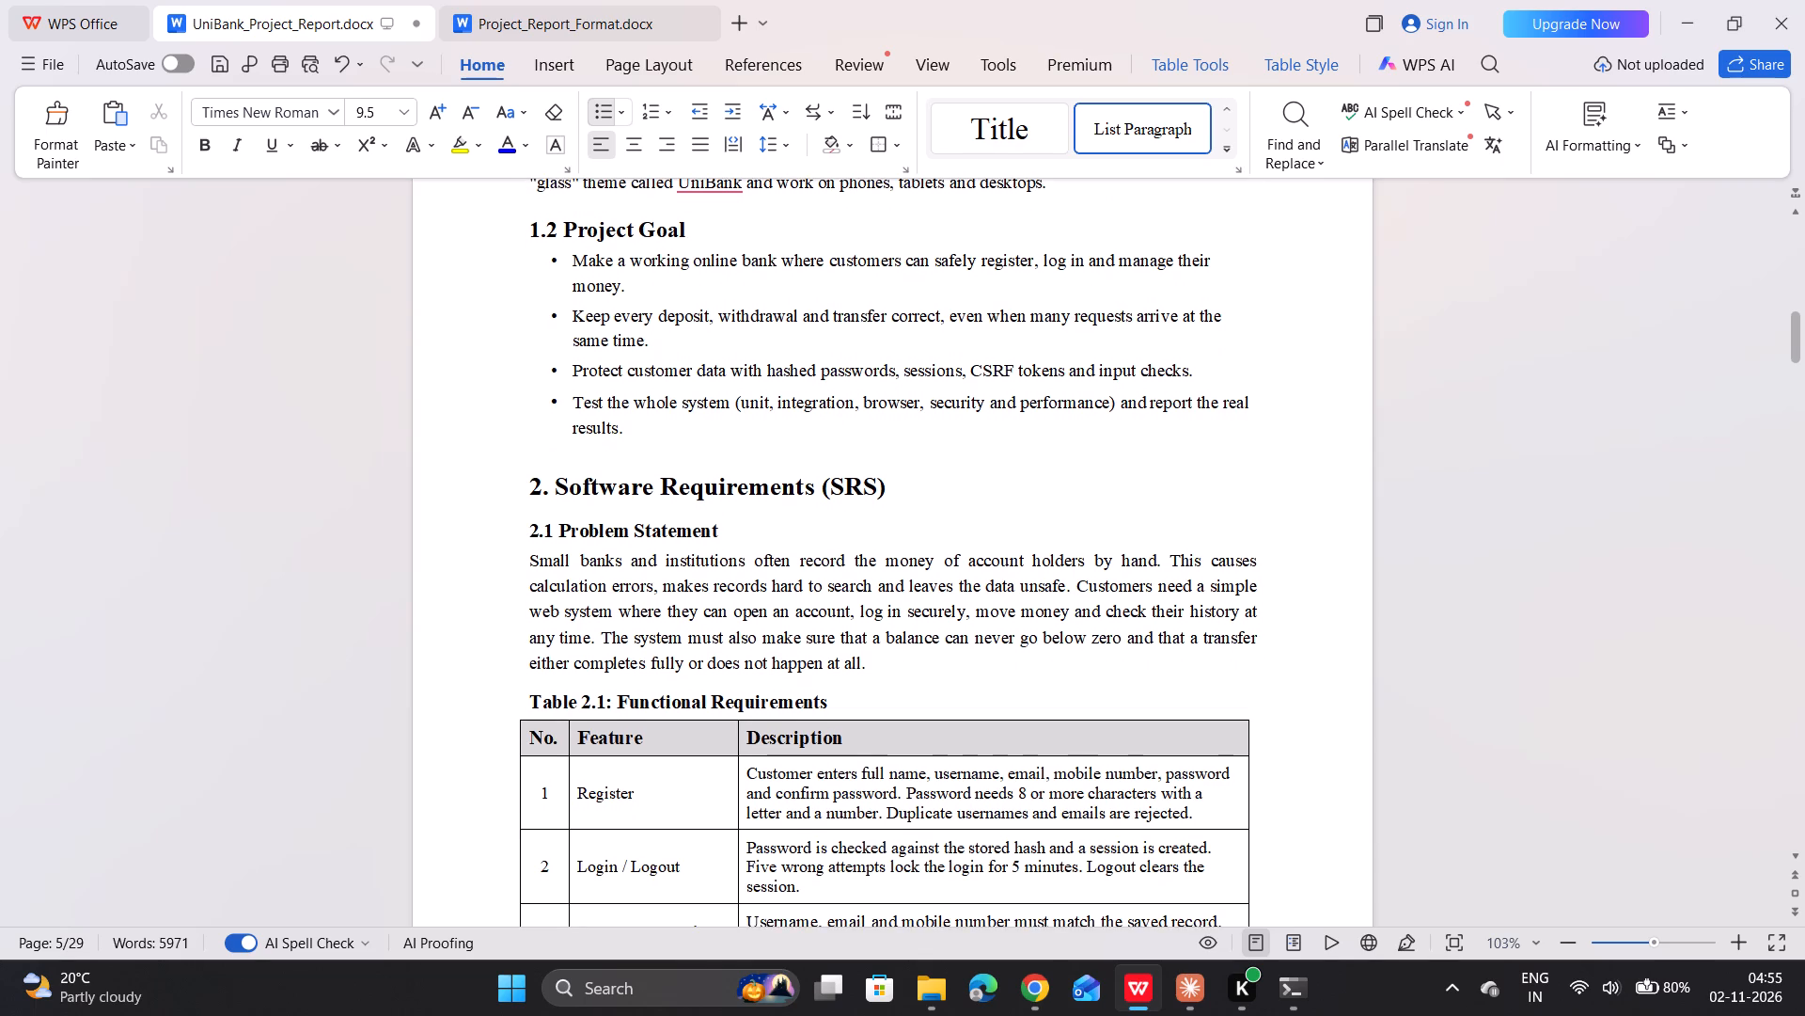
scroll(743, 478, "down", 1)
left_click_drag(566, 250, 636, 423)
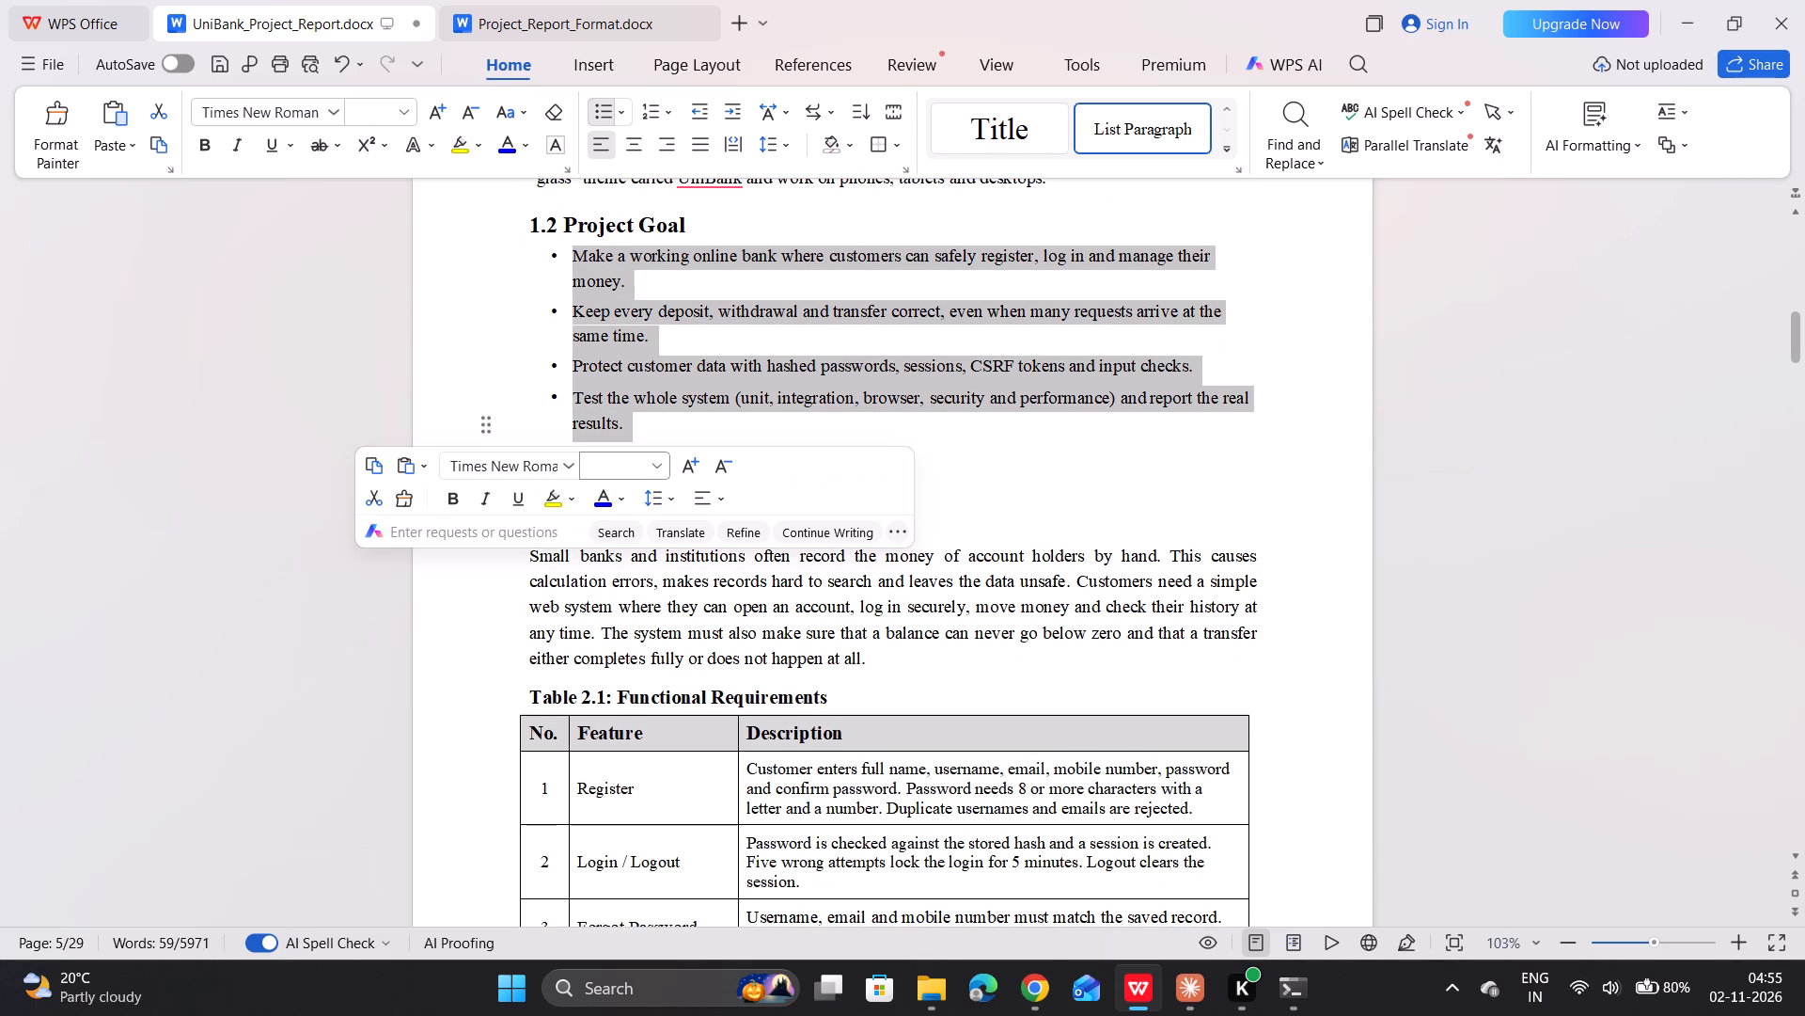
left_click(633, 459)
type("11")
key("Return")
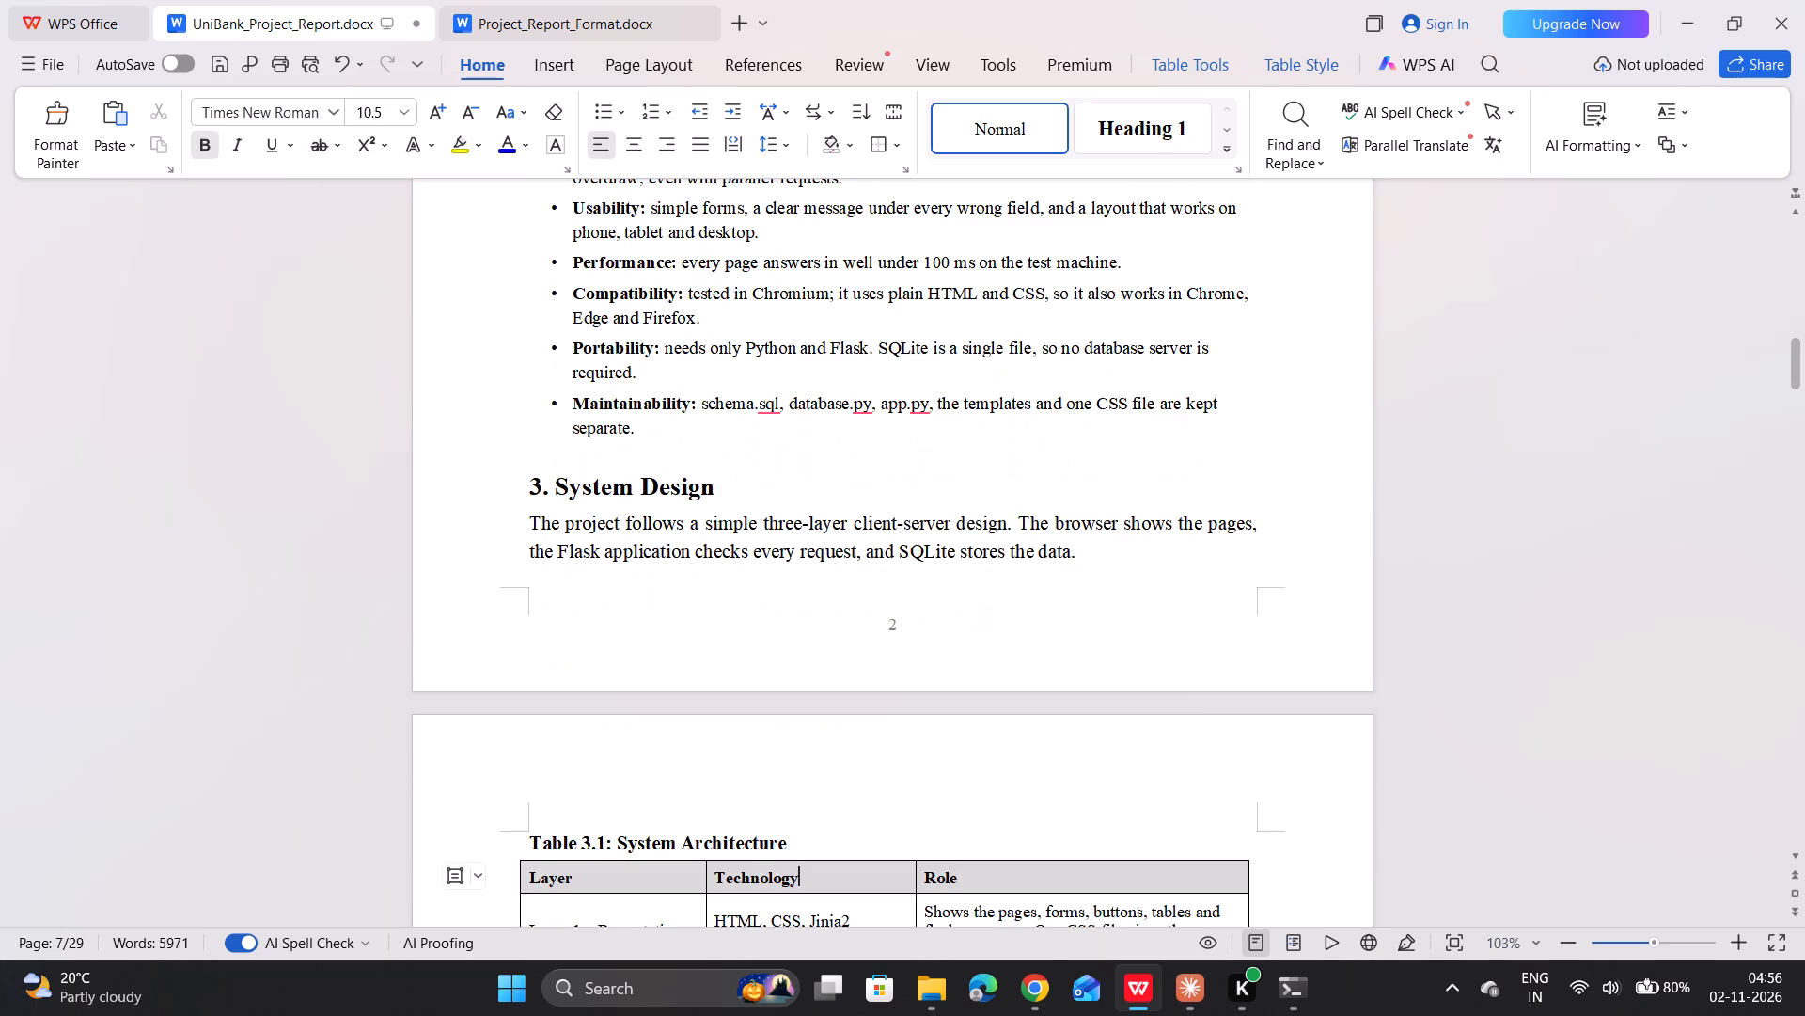
Set the paragraph under section 3.1 Database Design to 11 pt with 1.0 line spacing.
key("Up")
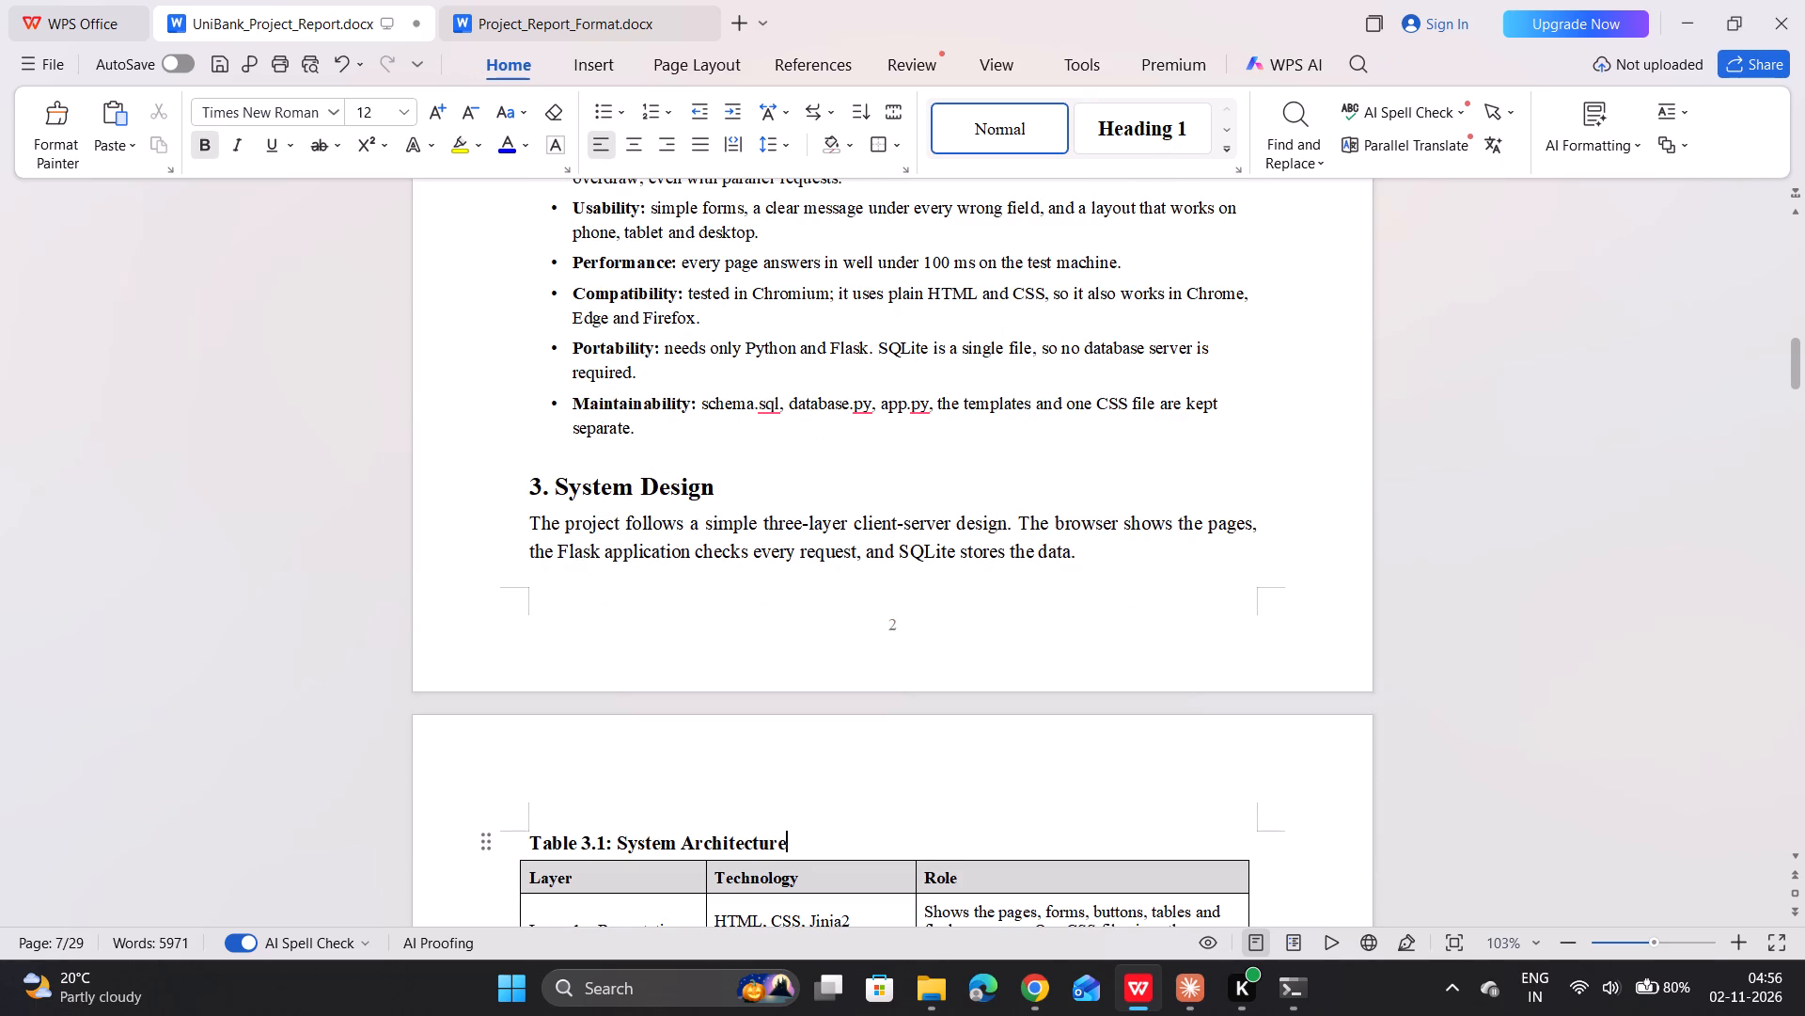
key("Down")
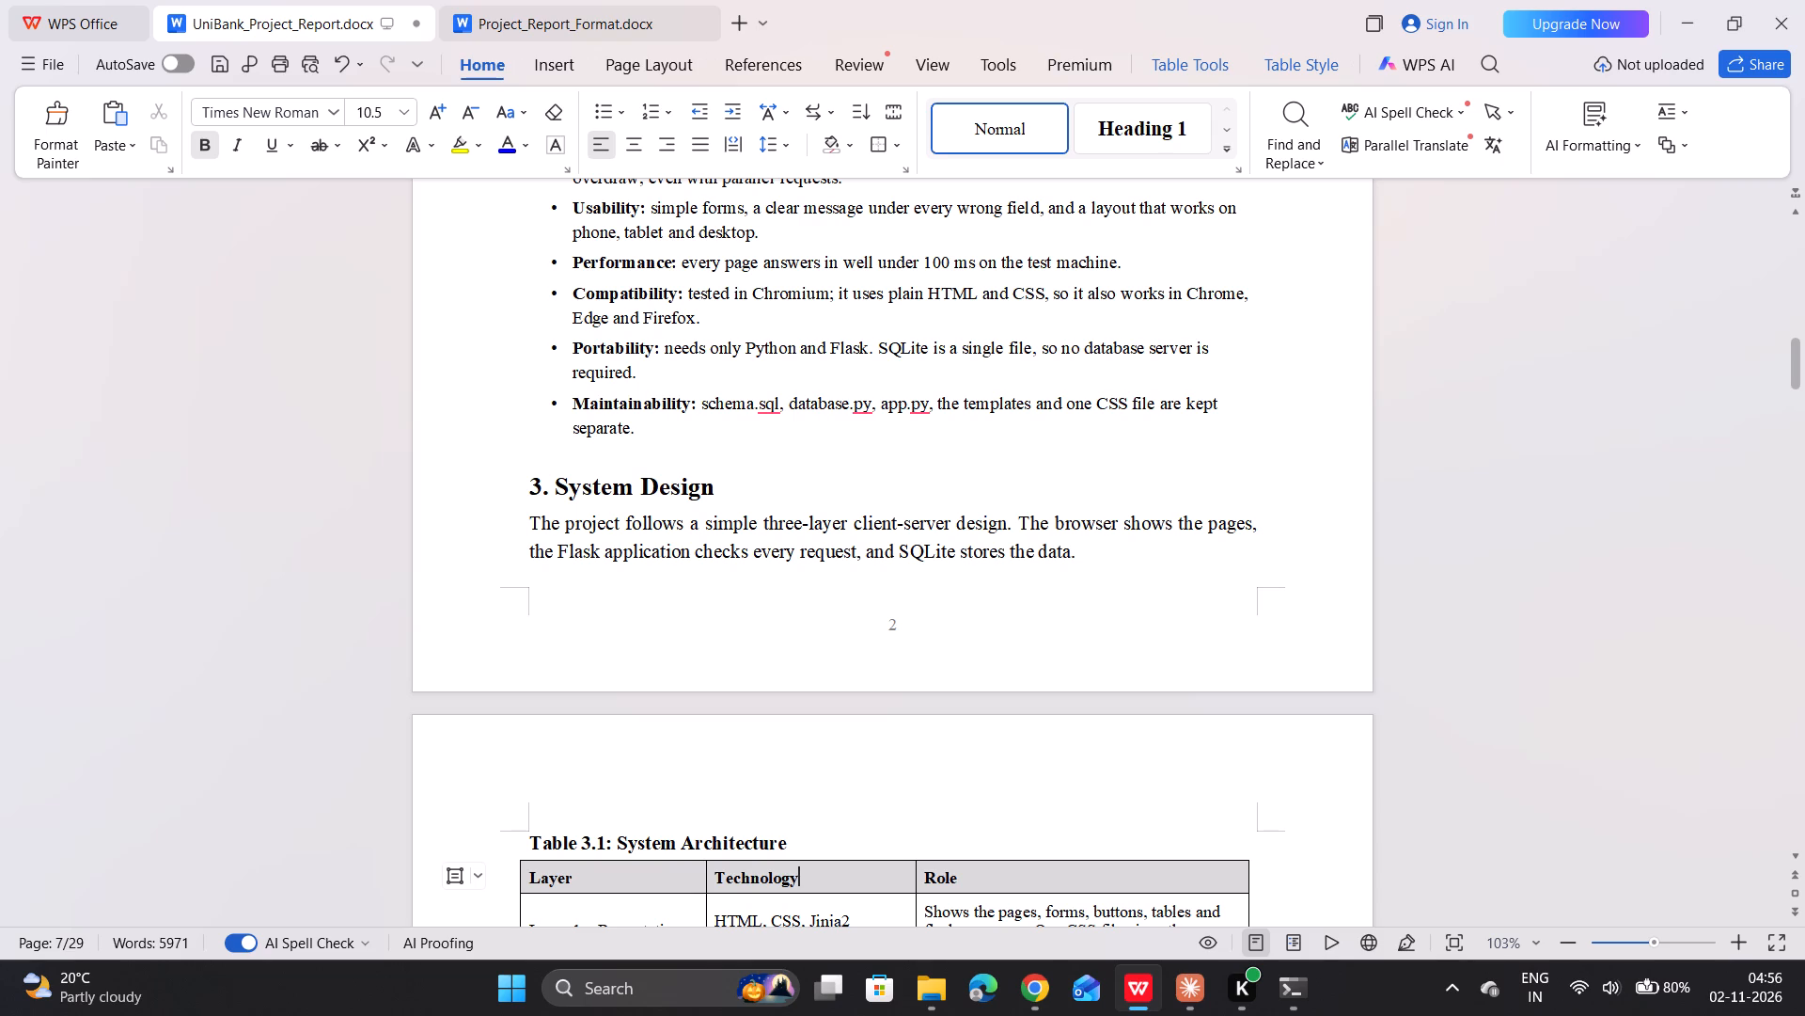
key("Down")
key("Down")
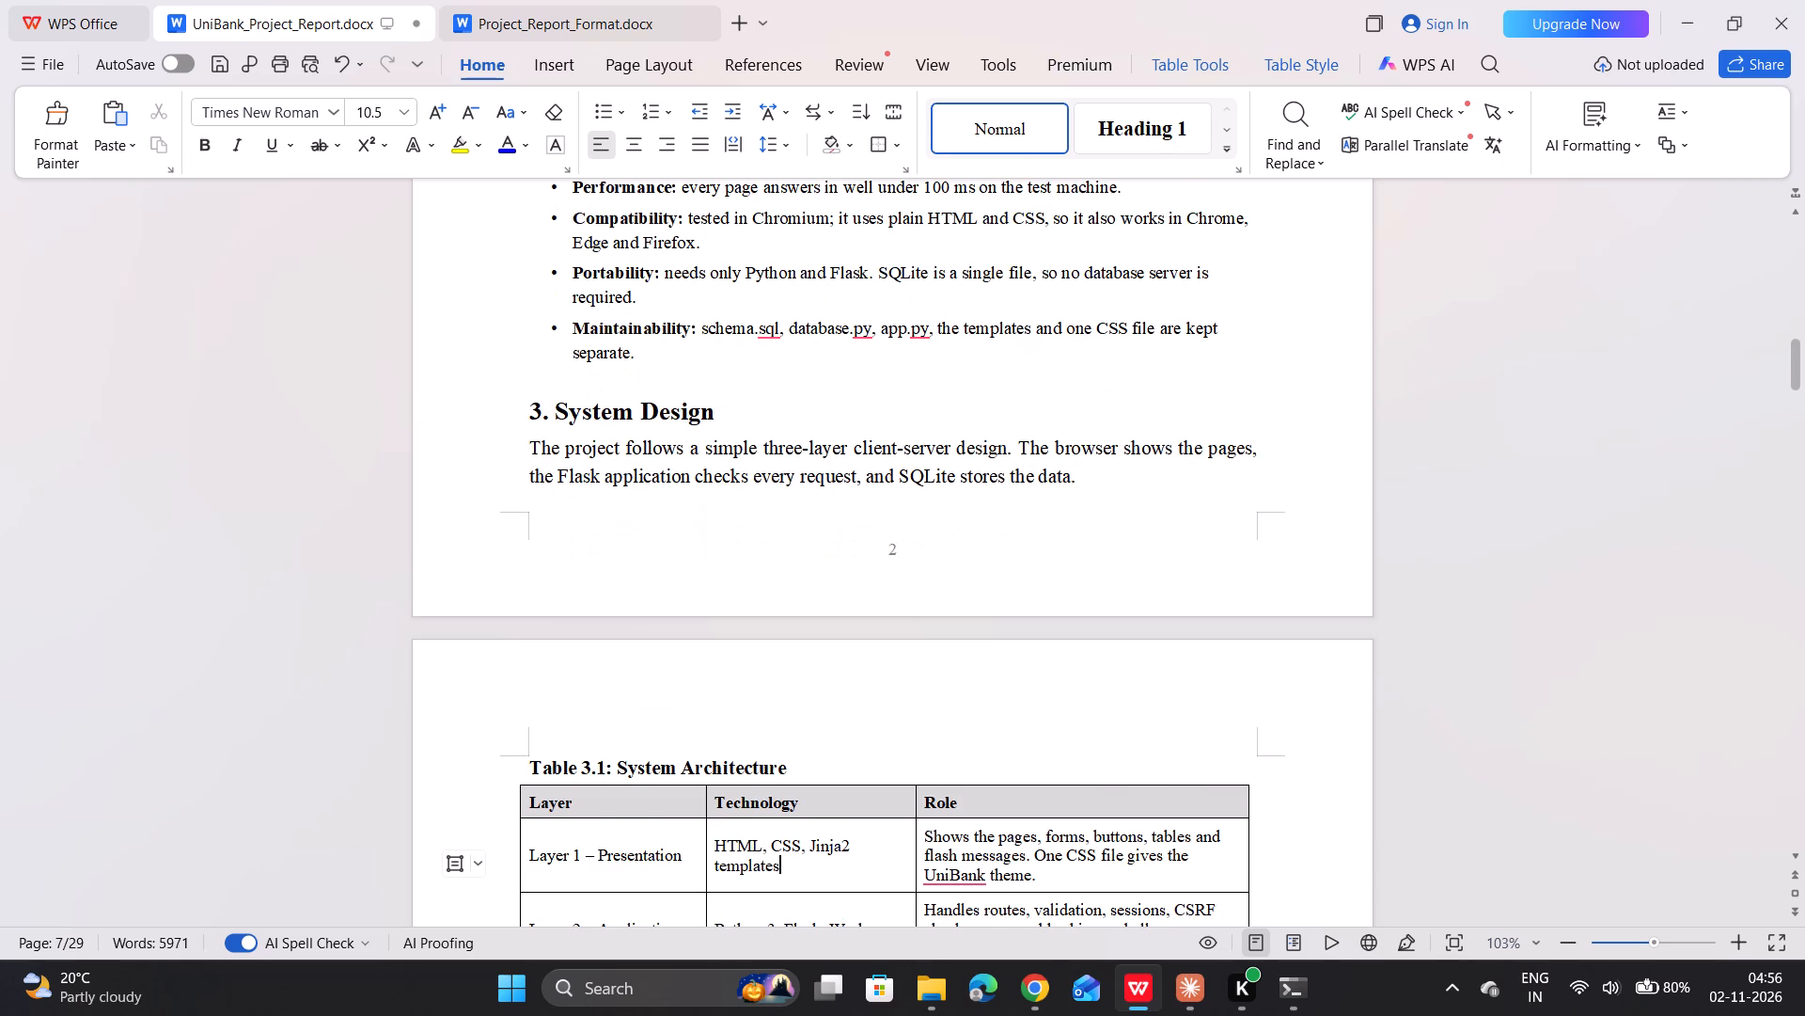
key("Down")
key("Down")
key("Down")
key("Down")
key("Down")
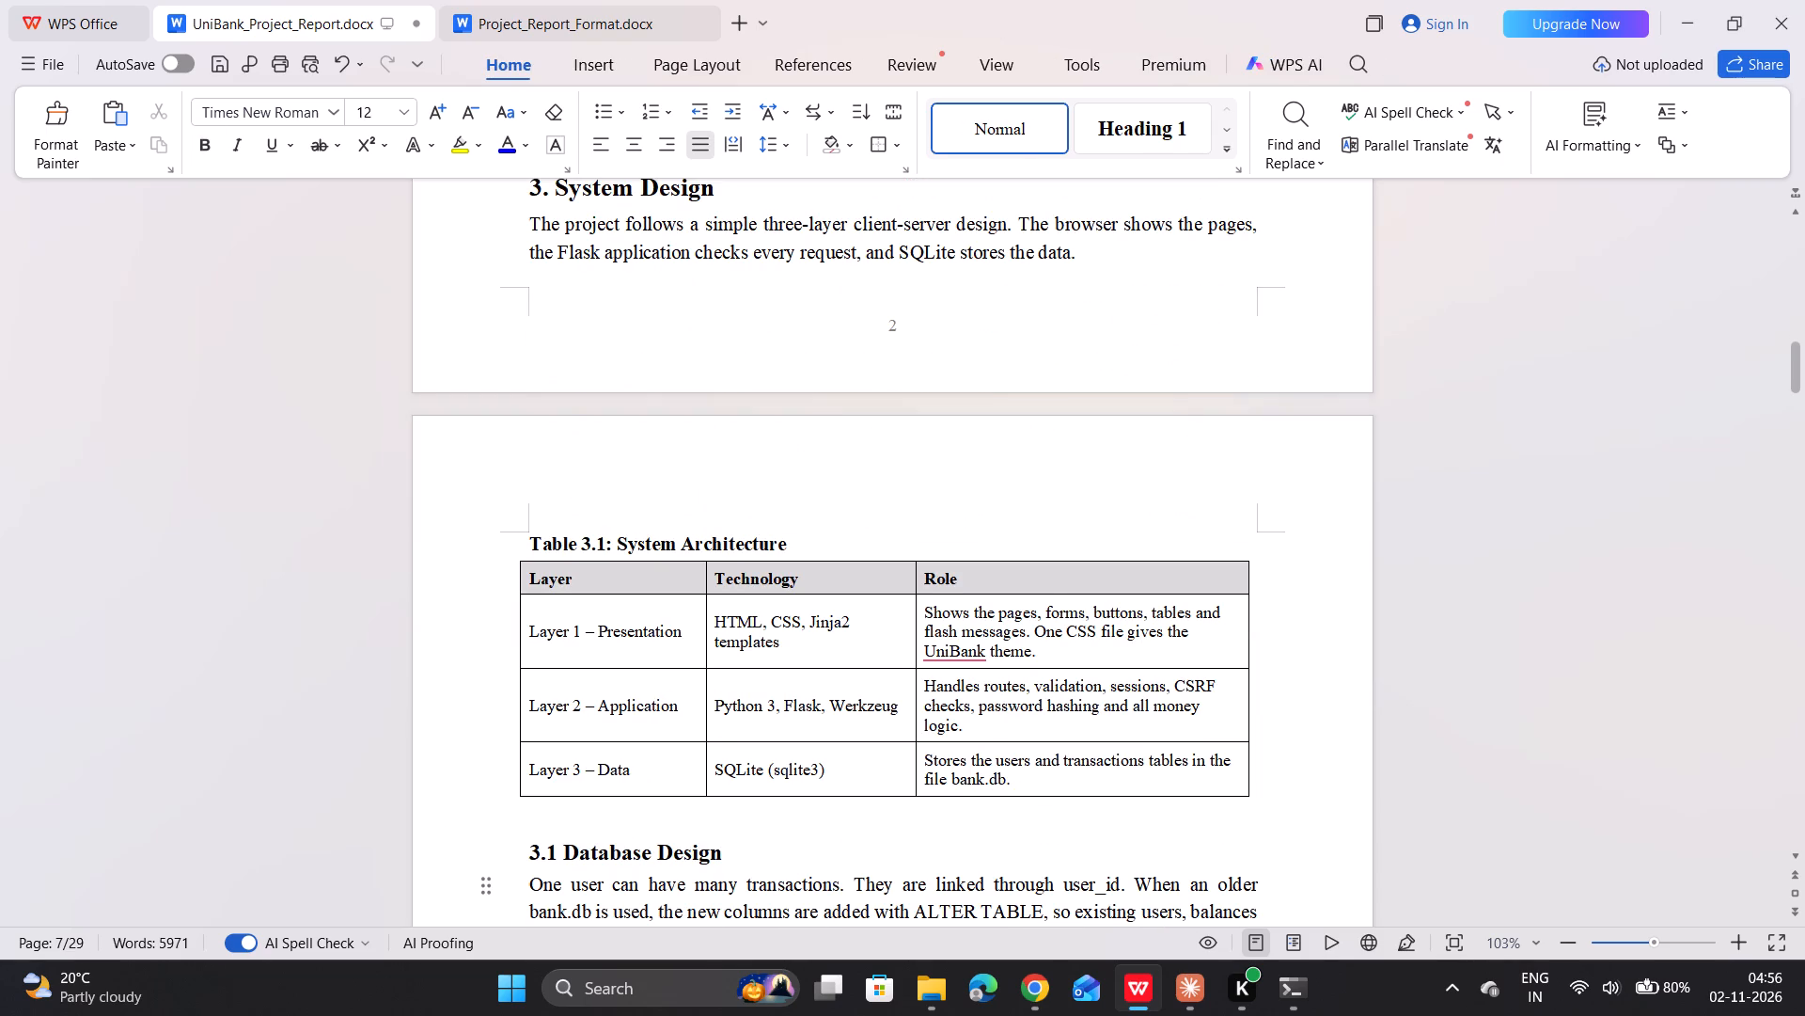
scroll(826, 563, "down", 5)
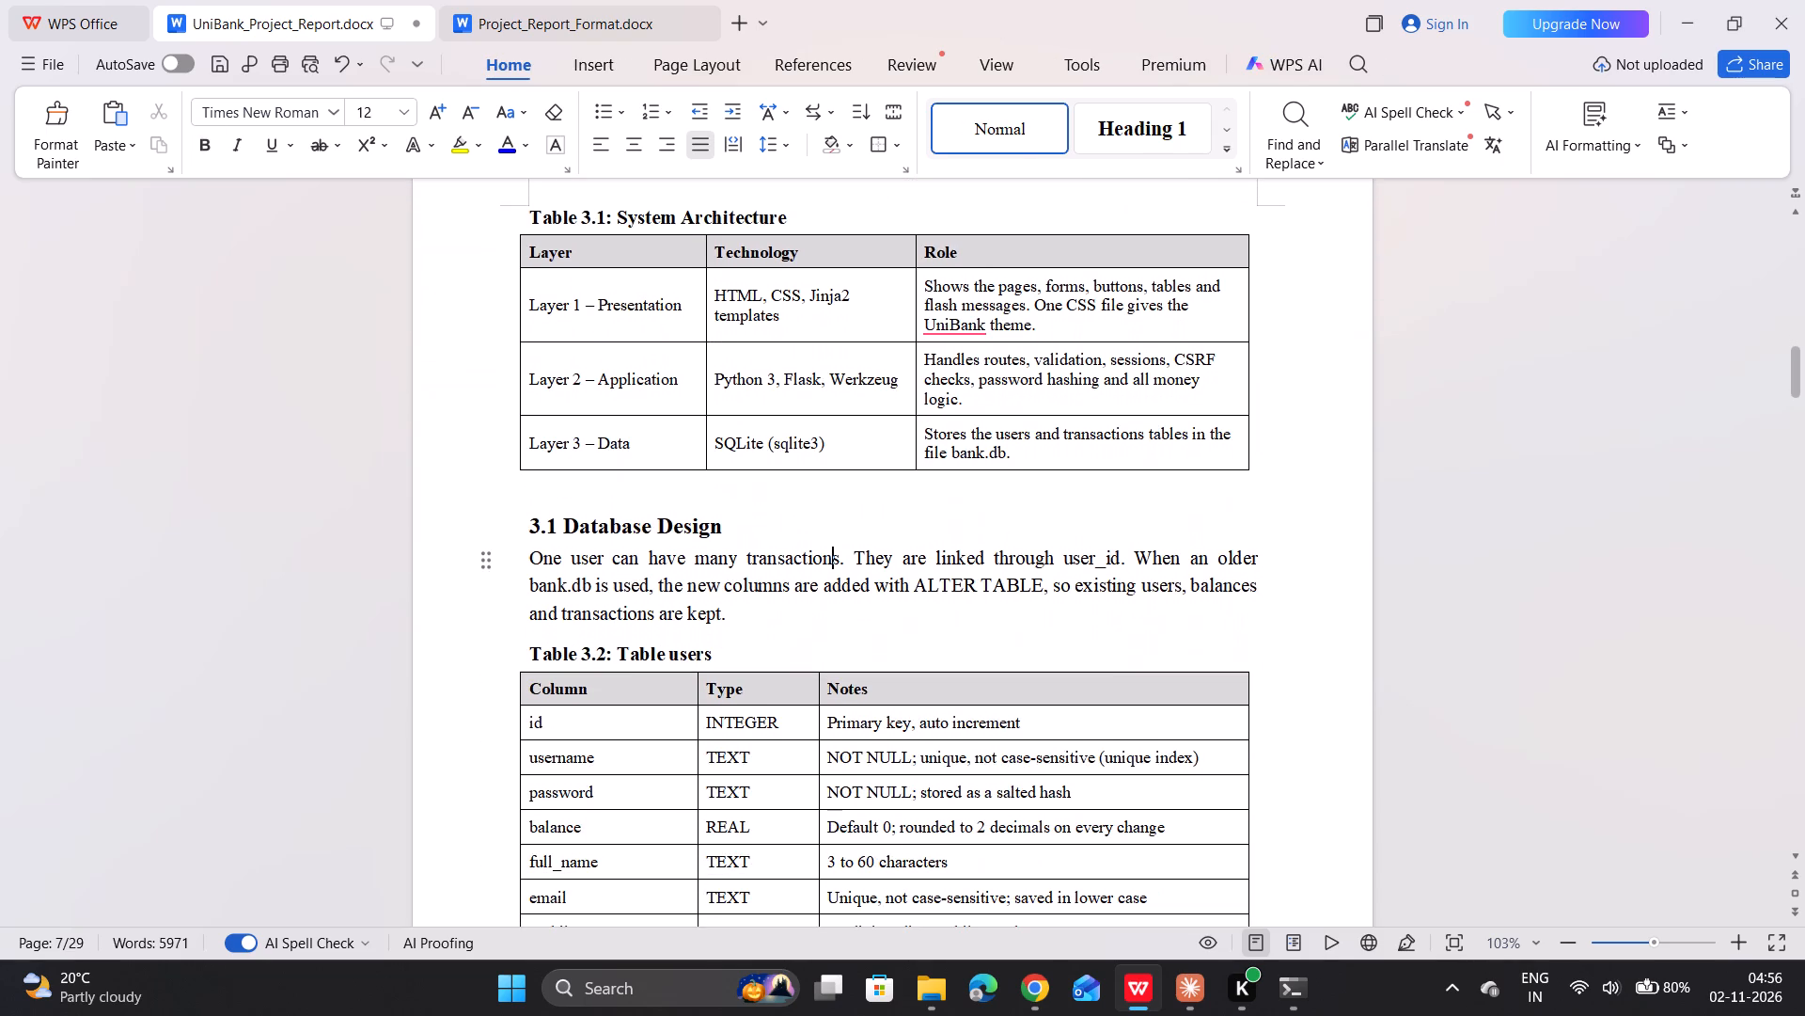
left_click_drag(729, 622, 589, 590)
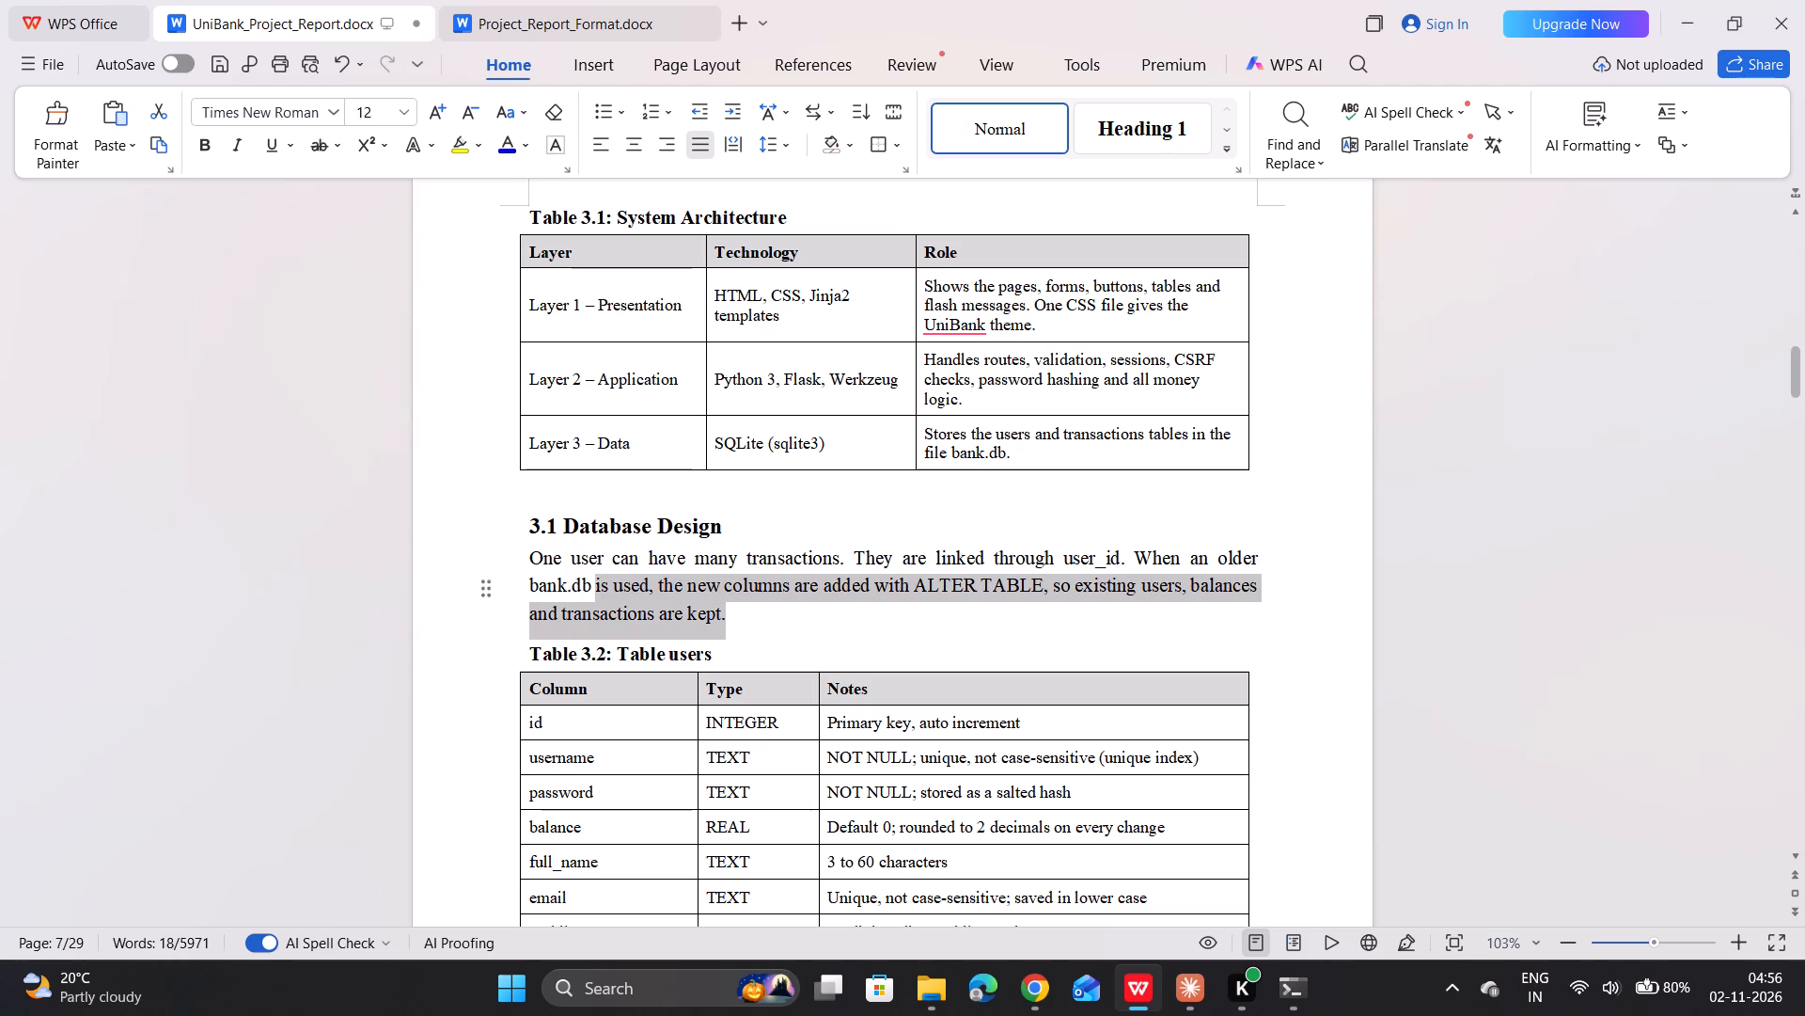
left_click_drag(589, 590, 524, 561)
left_click(534, 471)
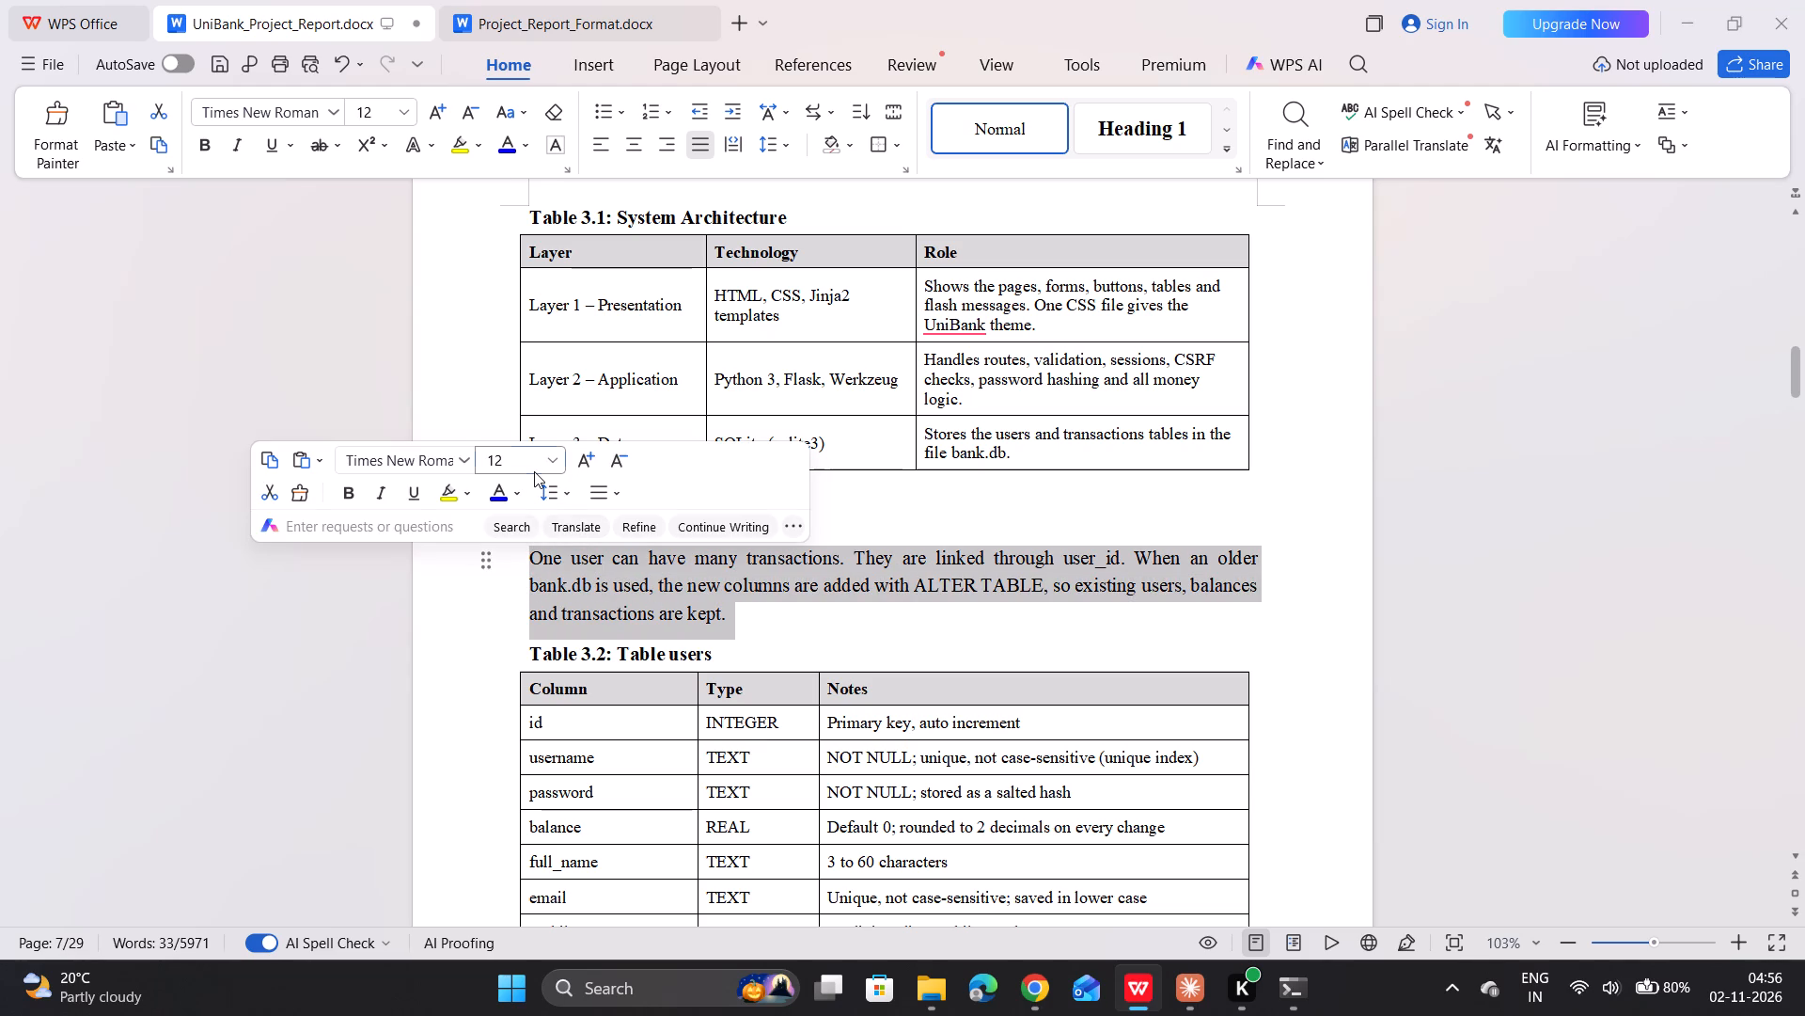
key("BackSpace")
key("1")
key("Return")
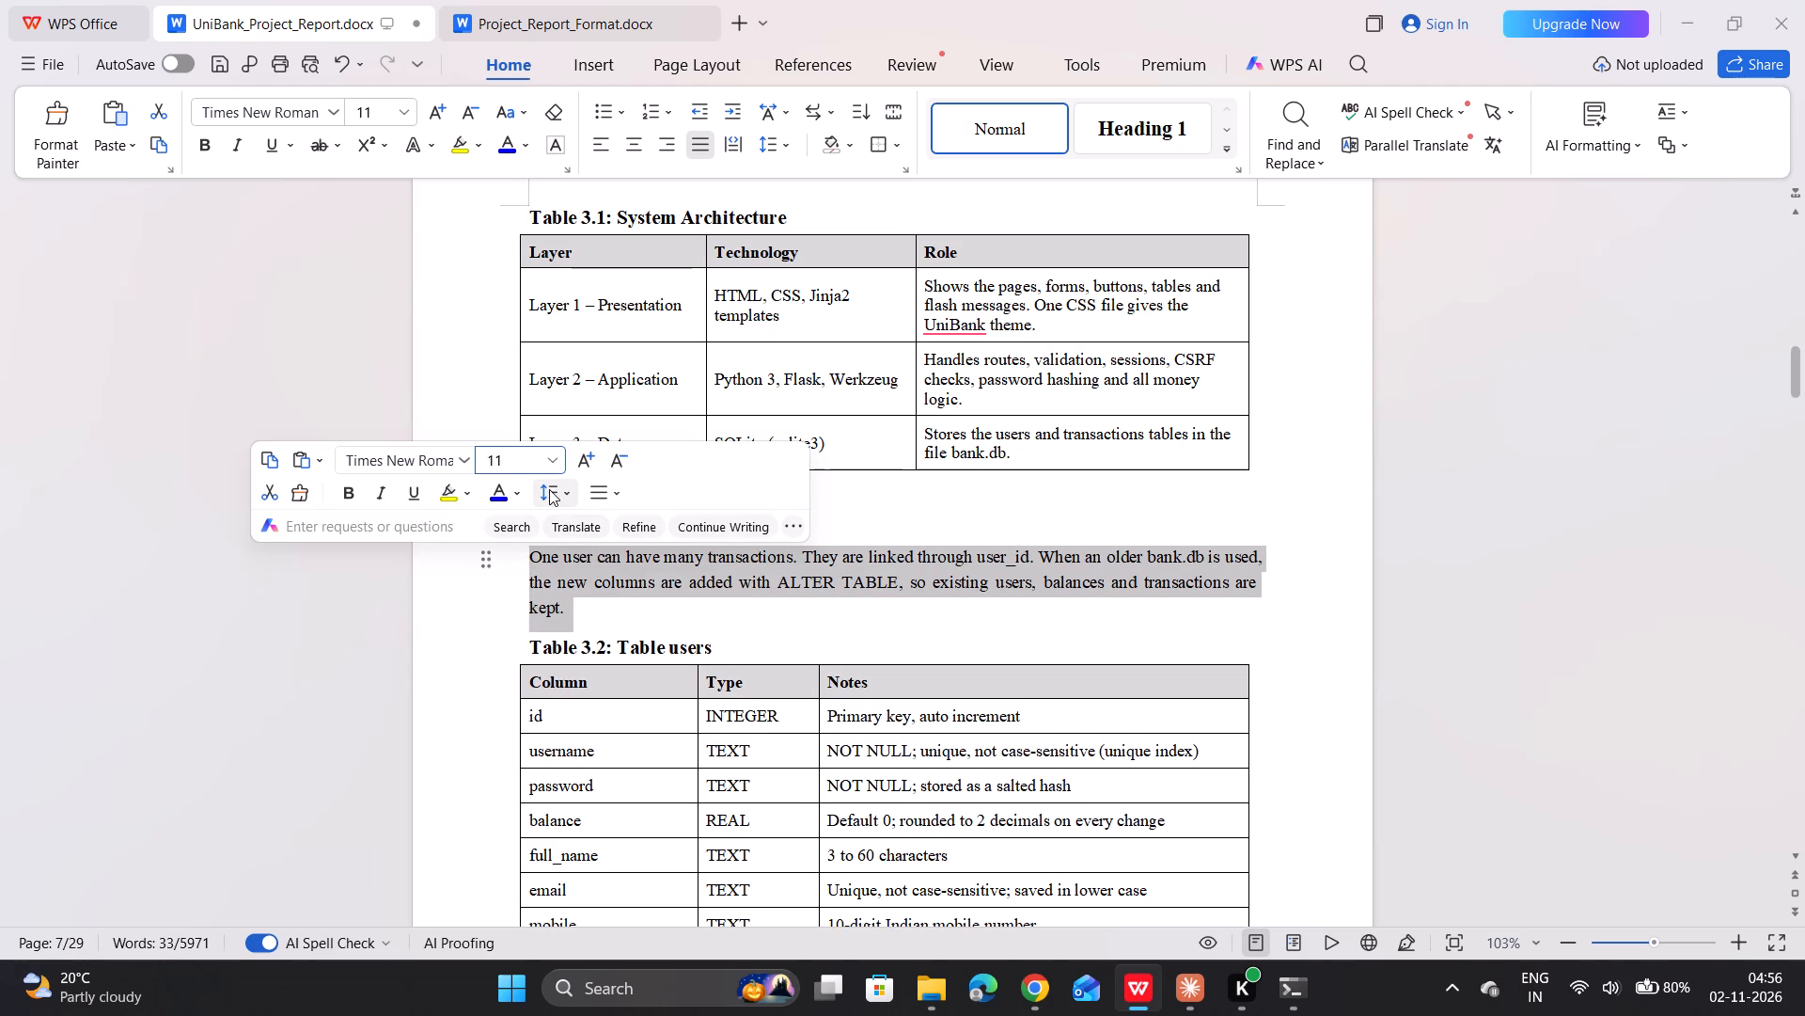
left_click(551, 492)
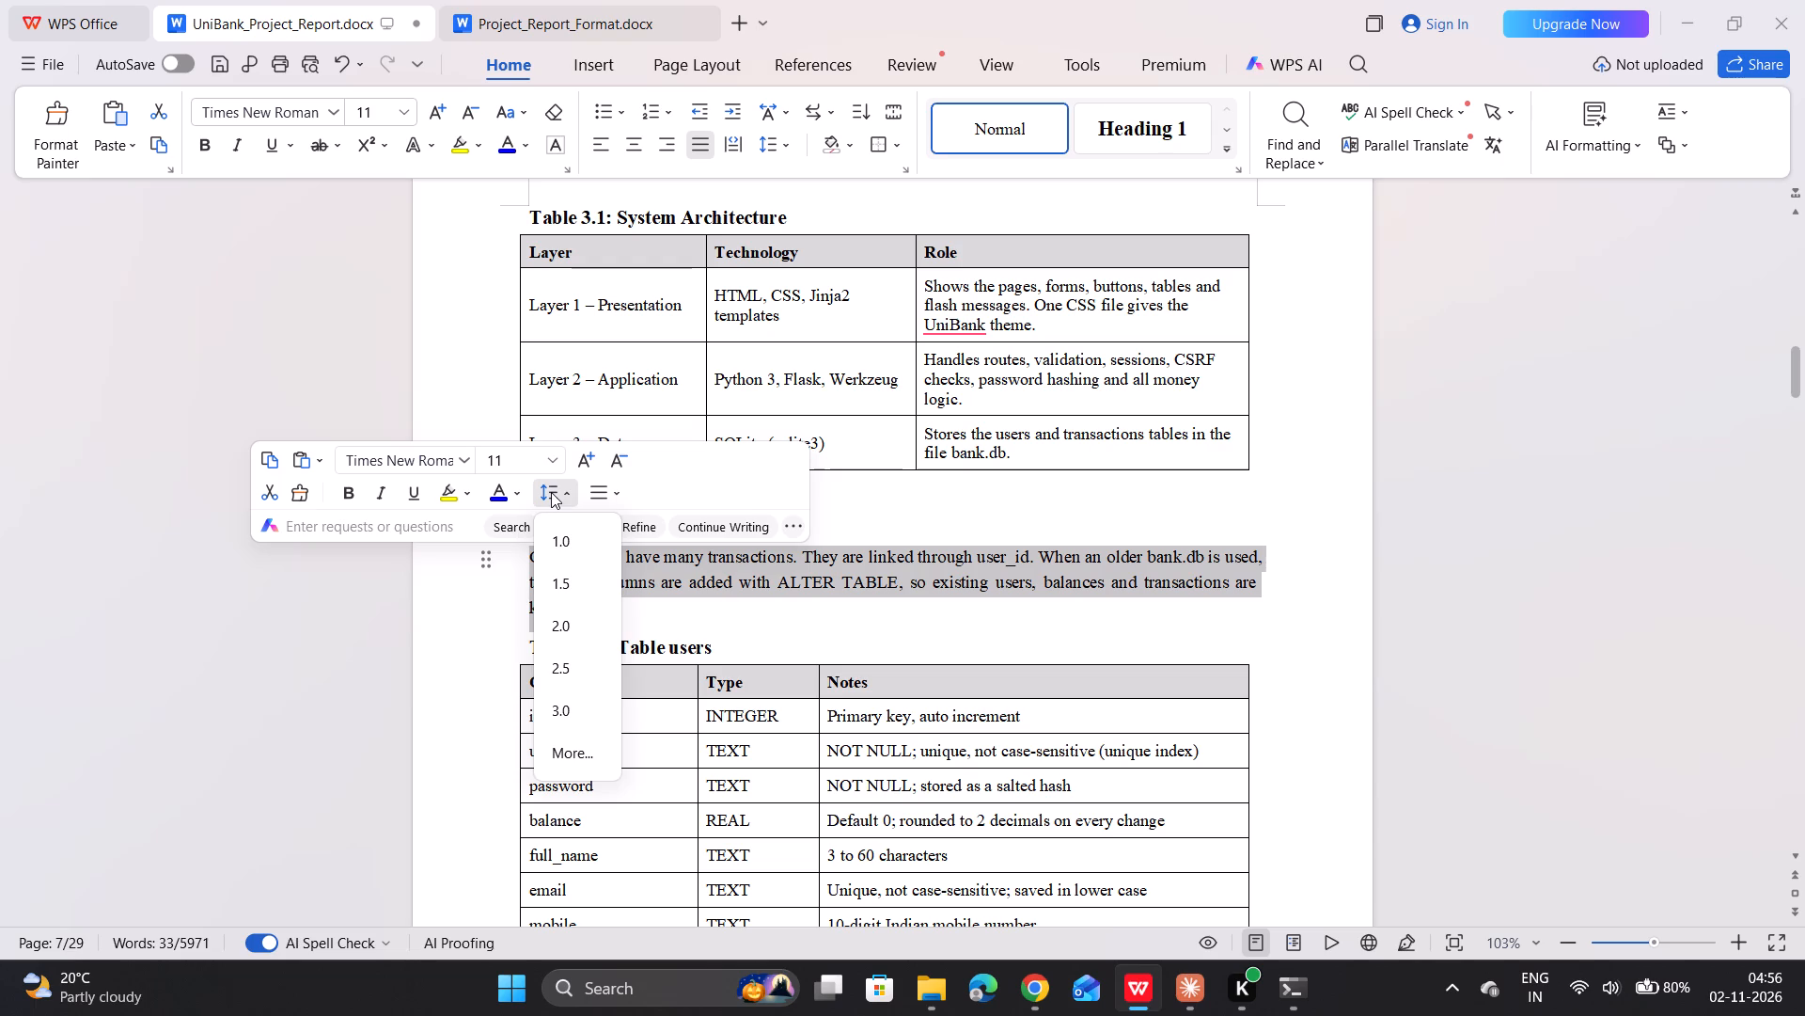
left_click(557, 533)
left_click(594, 563)
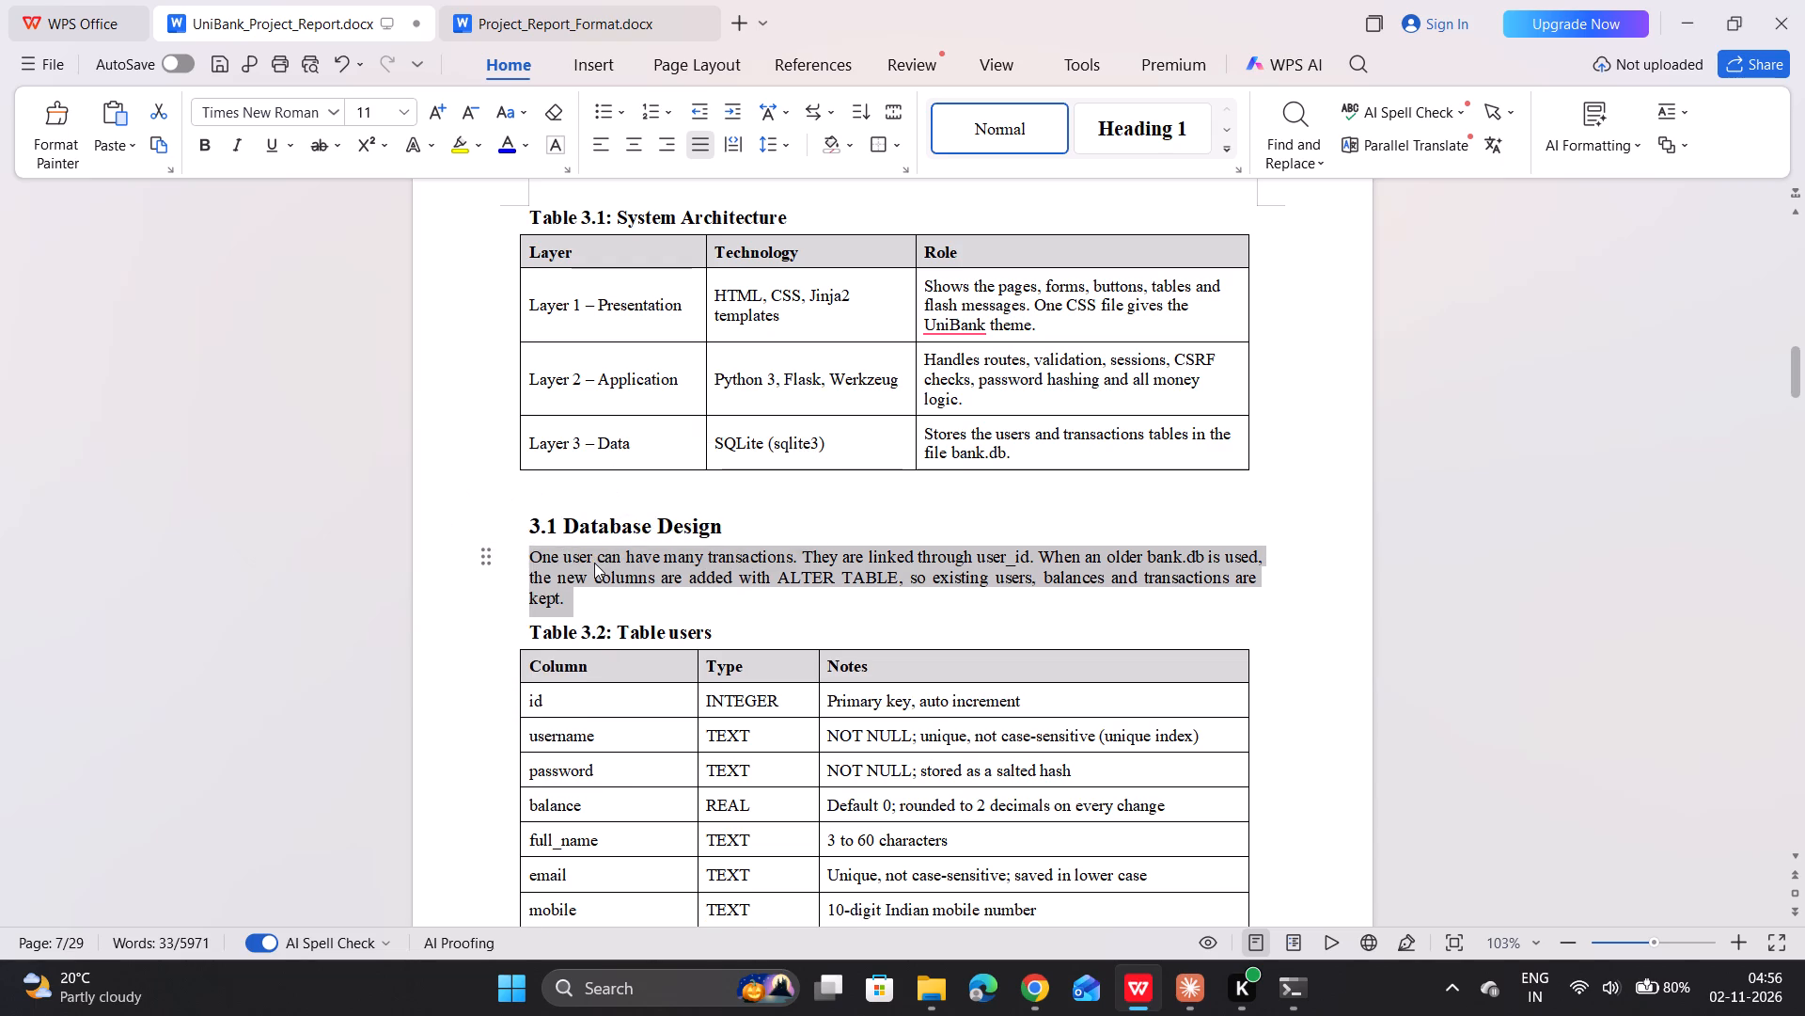
Review the tables from section 3.1 through section 4.1, checking the font size of table text and of the Implementation heading.
scroll(594, 563, "down", 3)
left_click(928, 506)
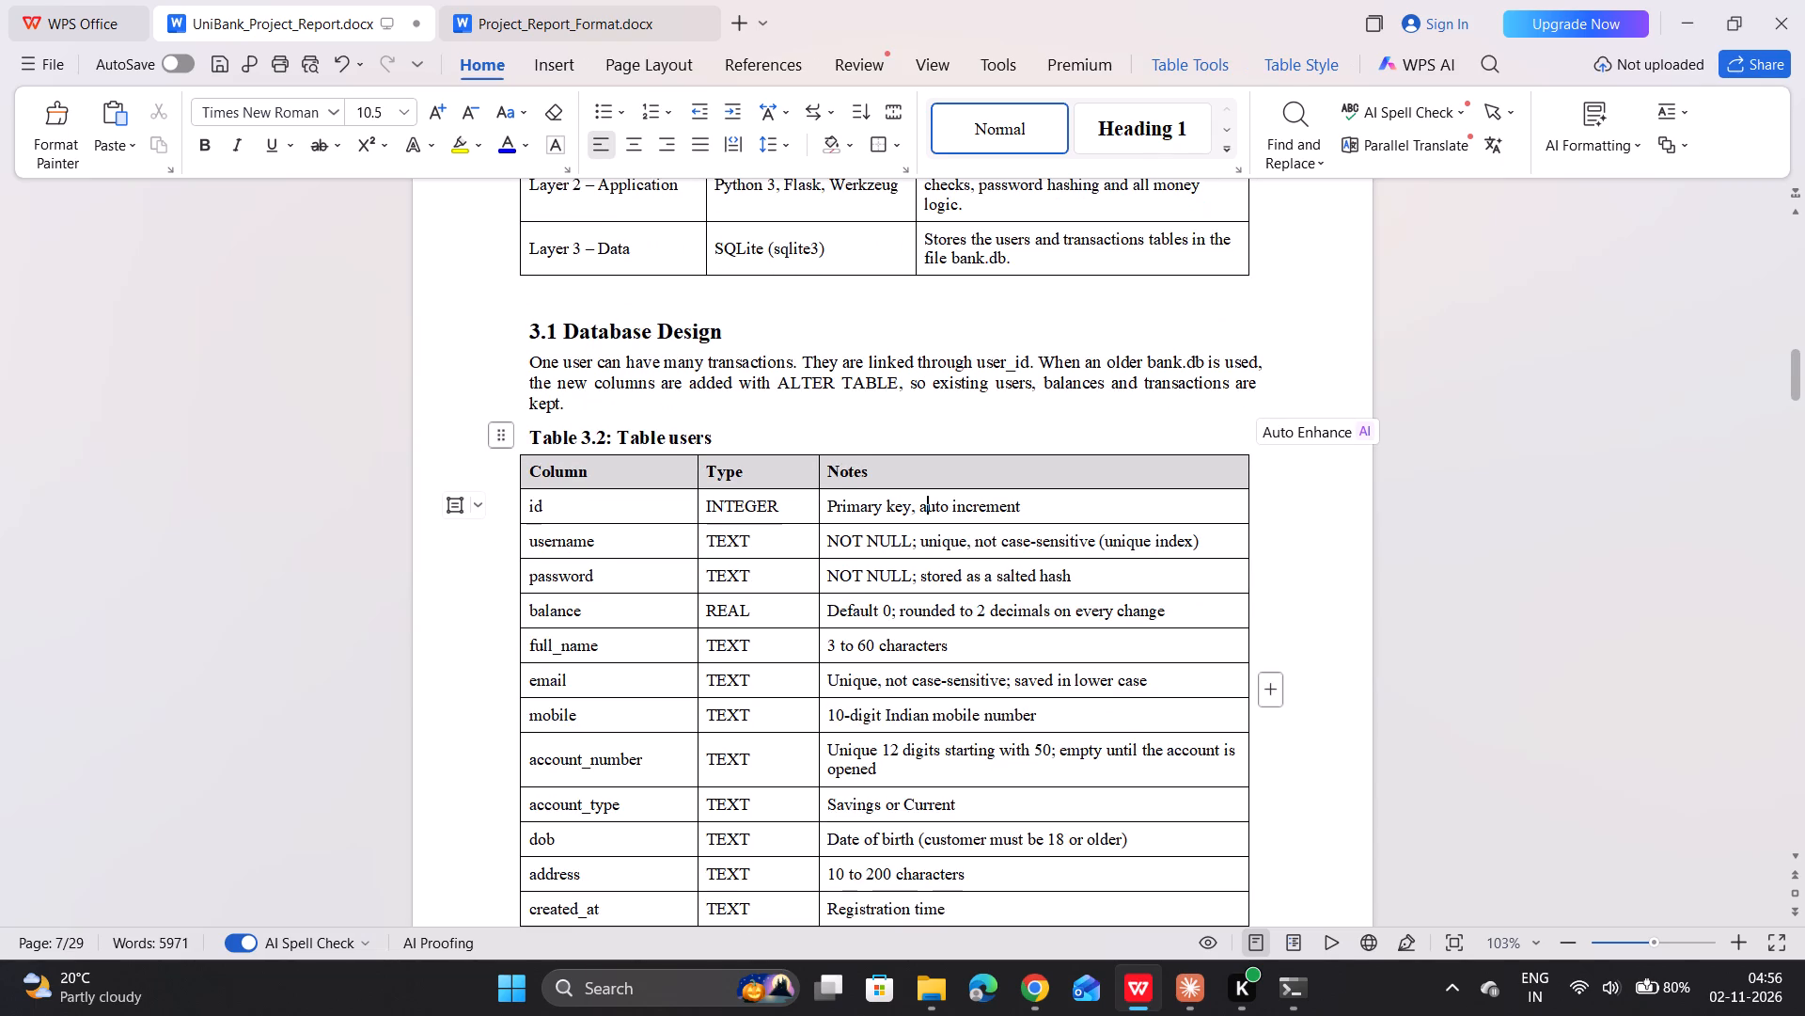
scroll(928, 506, "down", 5)
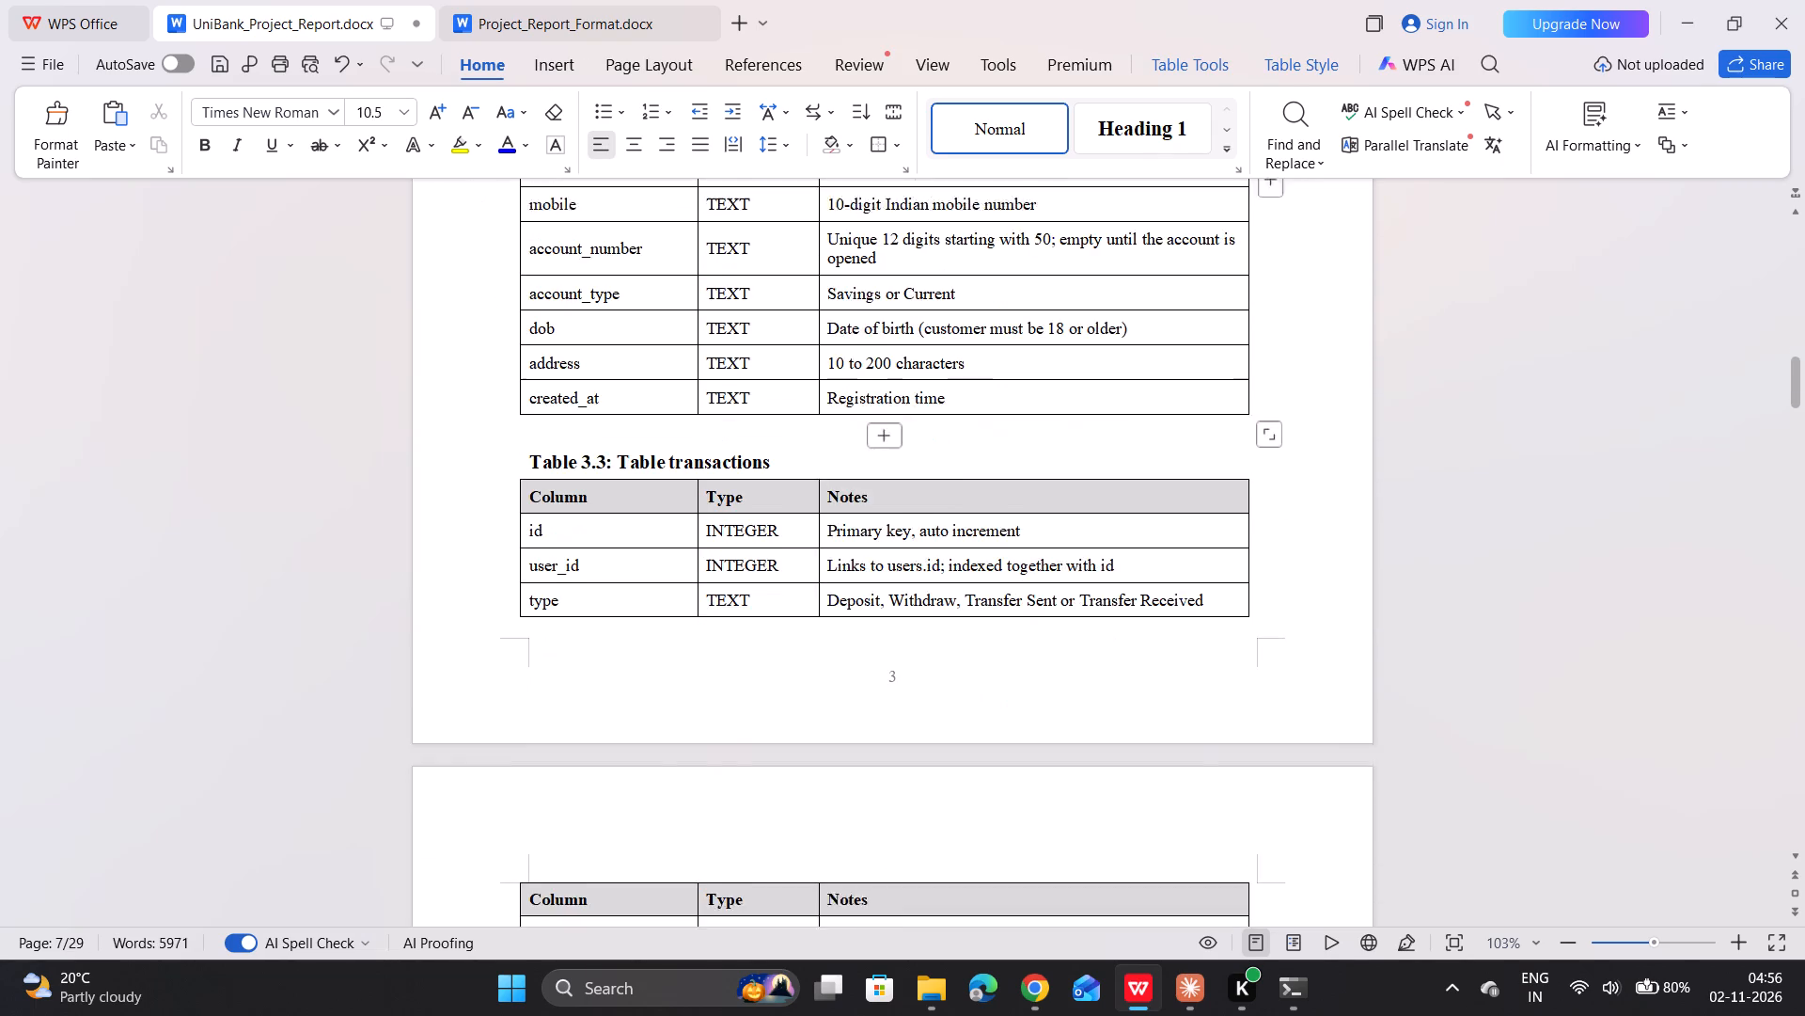
scroll(928, 506, "down", 2)
left_click(928, 506)
scroll(928, 506, "down", 2)
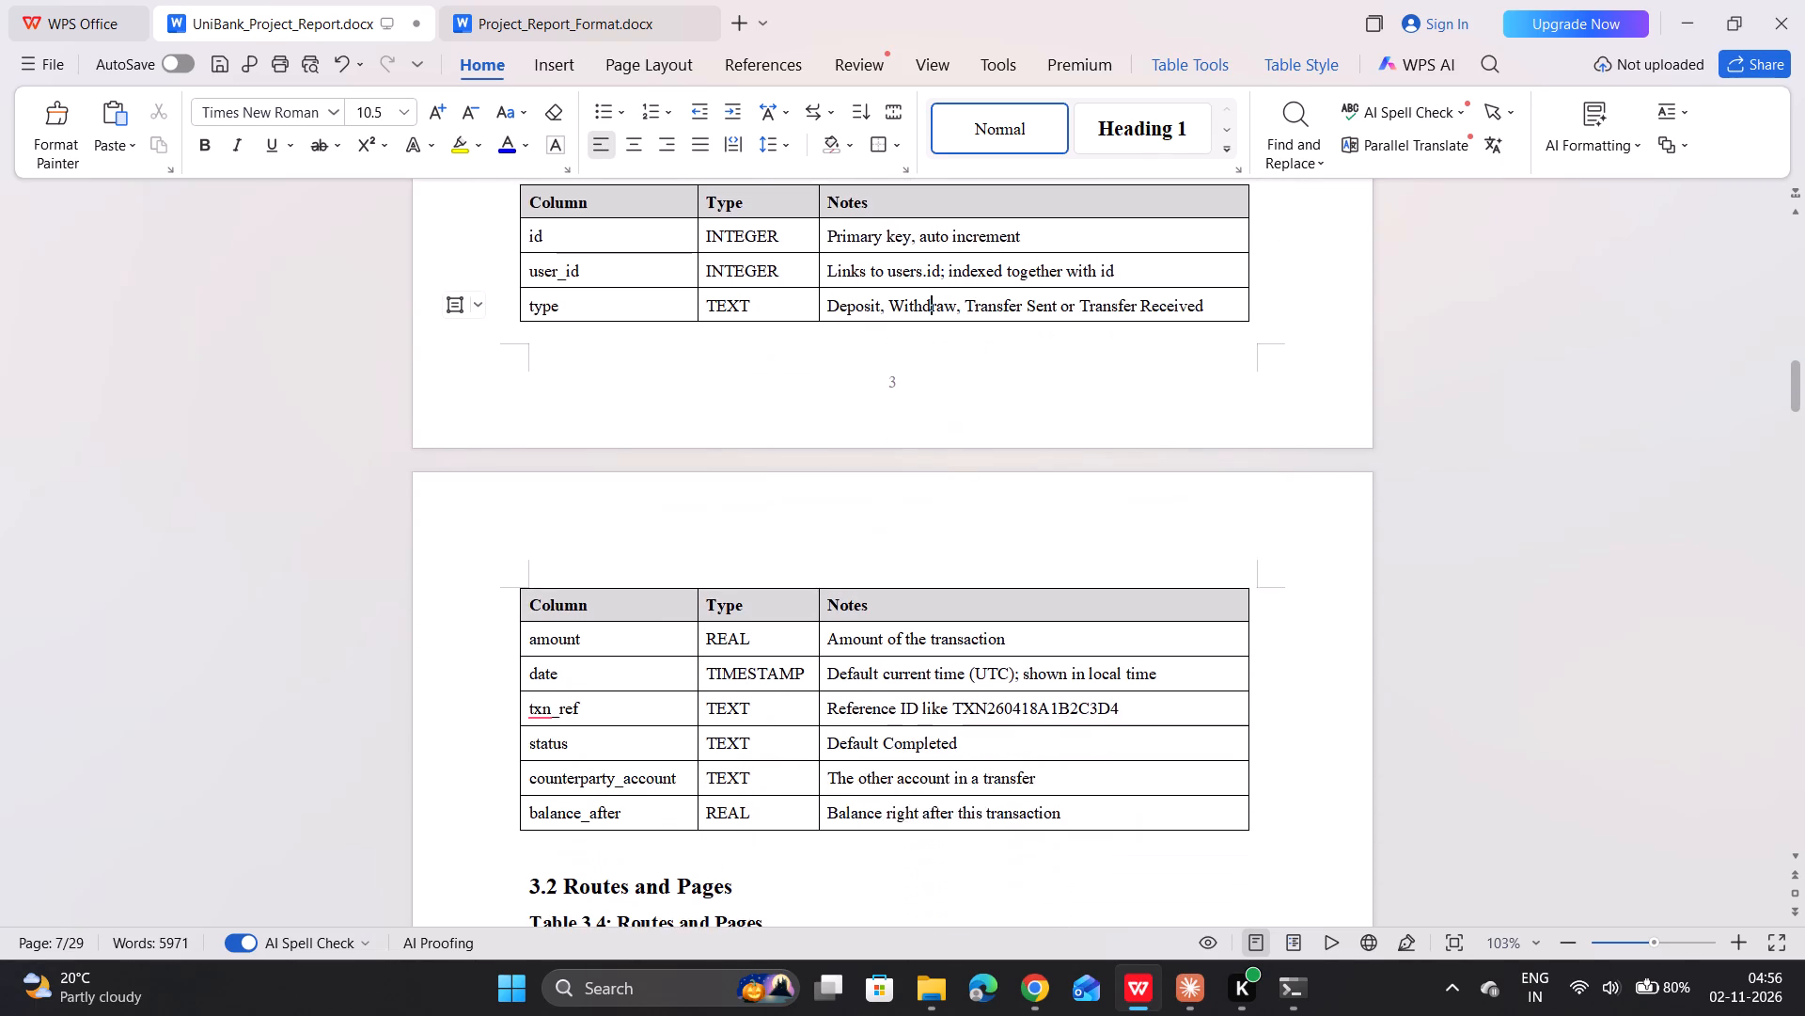
scroll(928, 506, "down", 1)
left_click(923, 542)
scroll(923, 542, "down", 3)
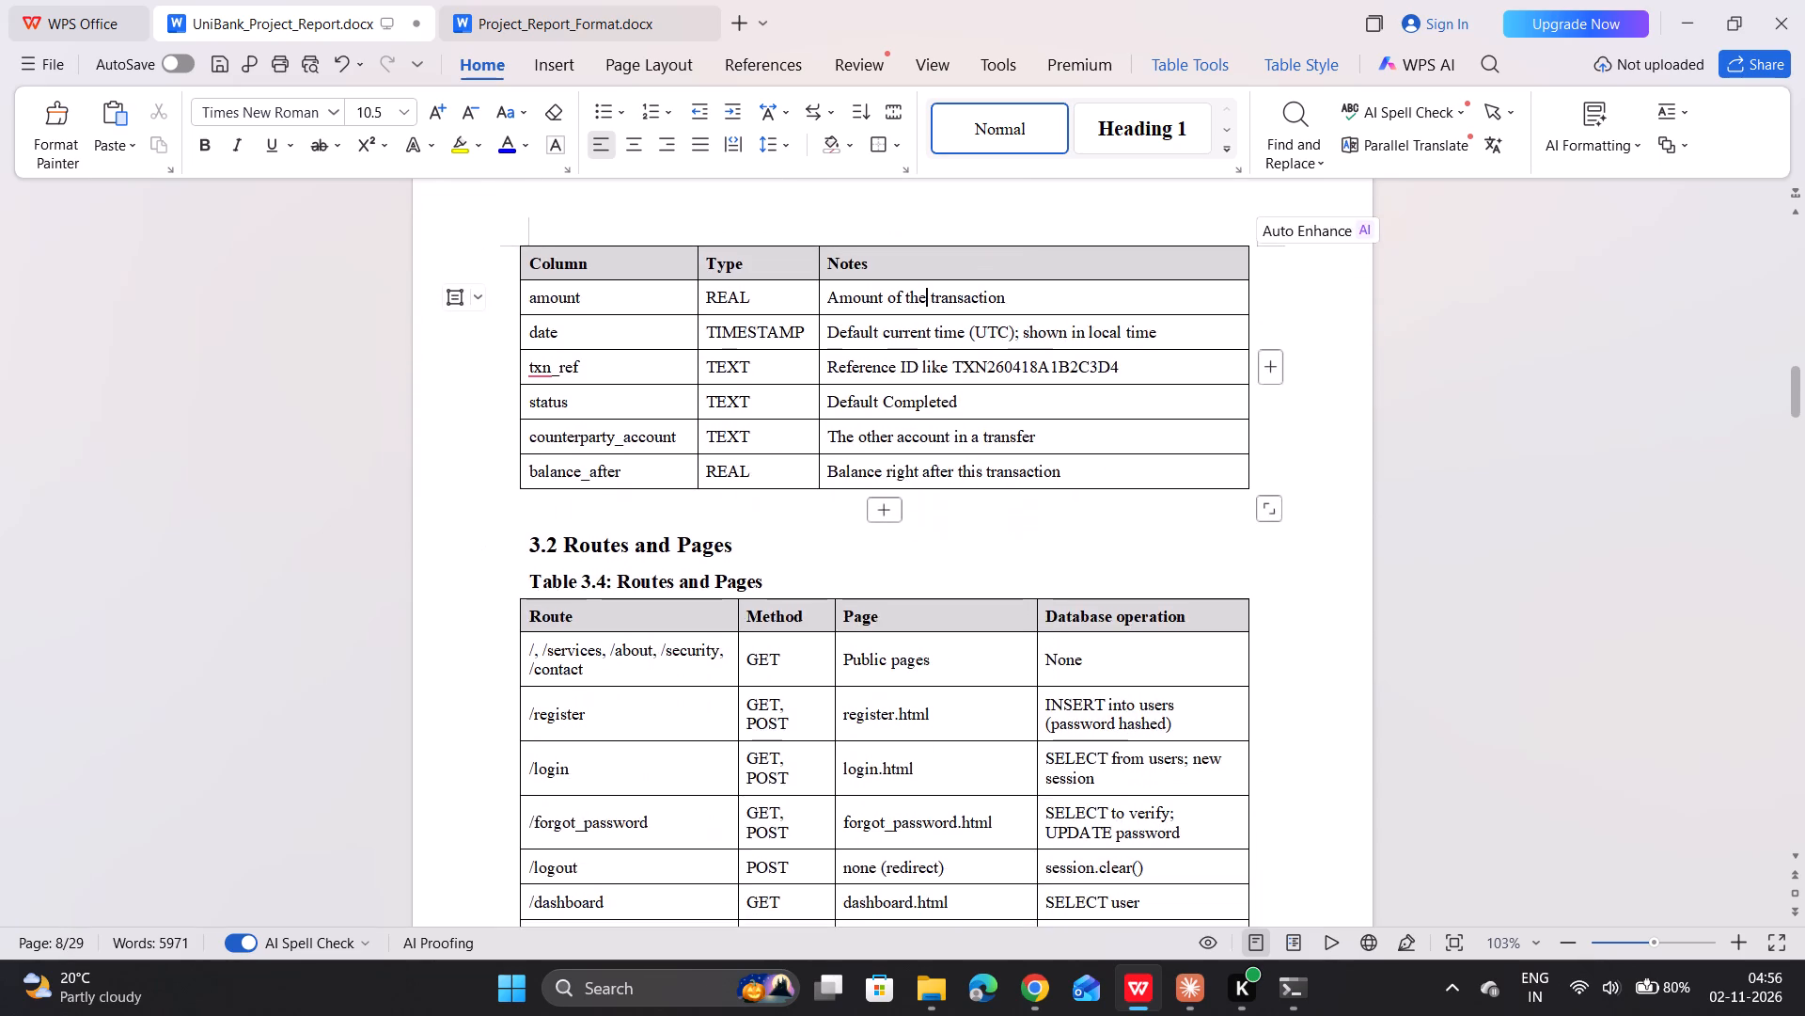
scroll(923, 542, "down", 5)
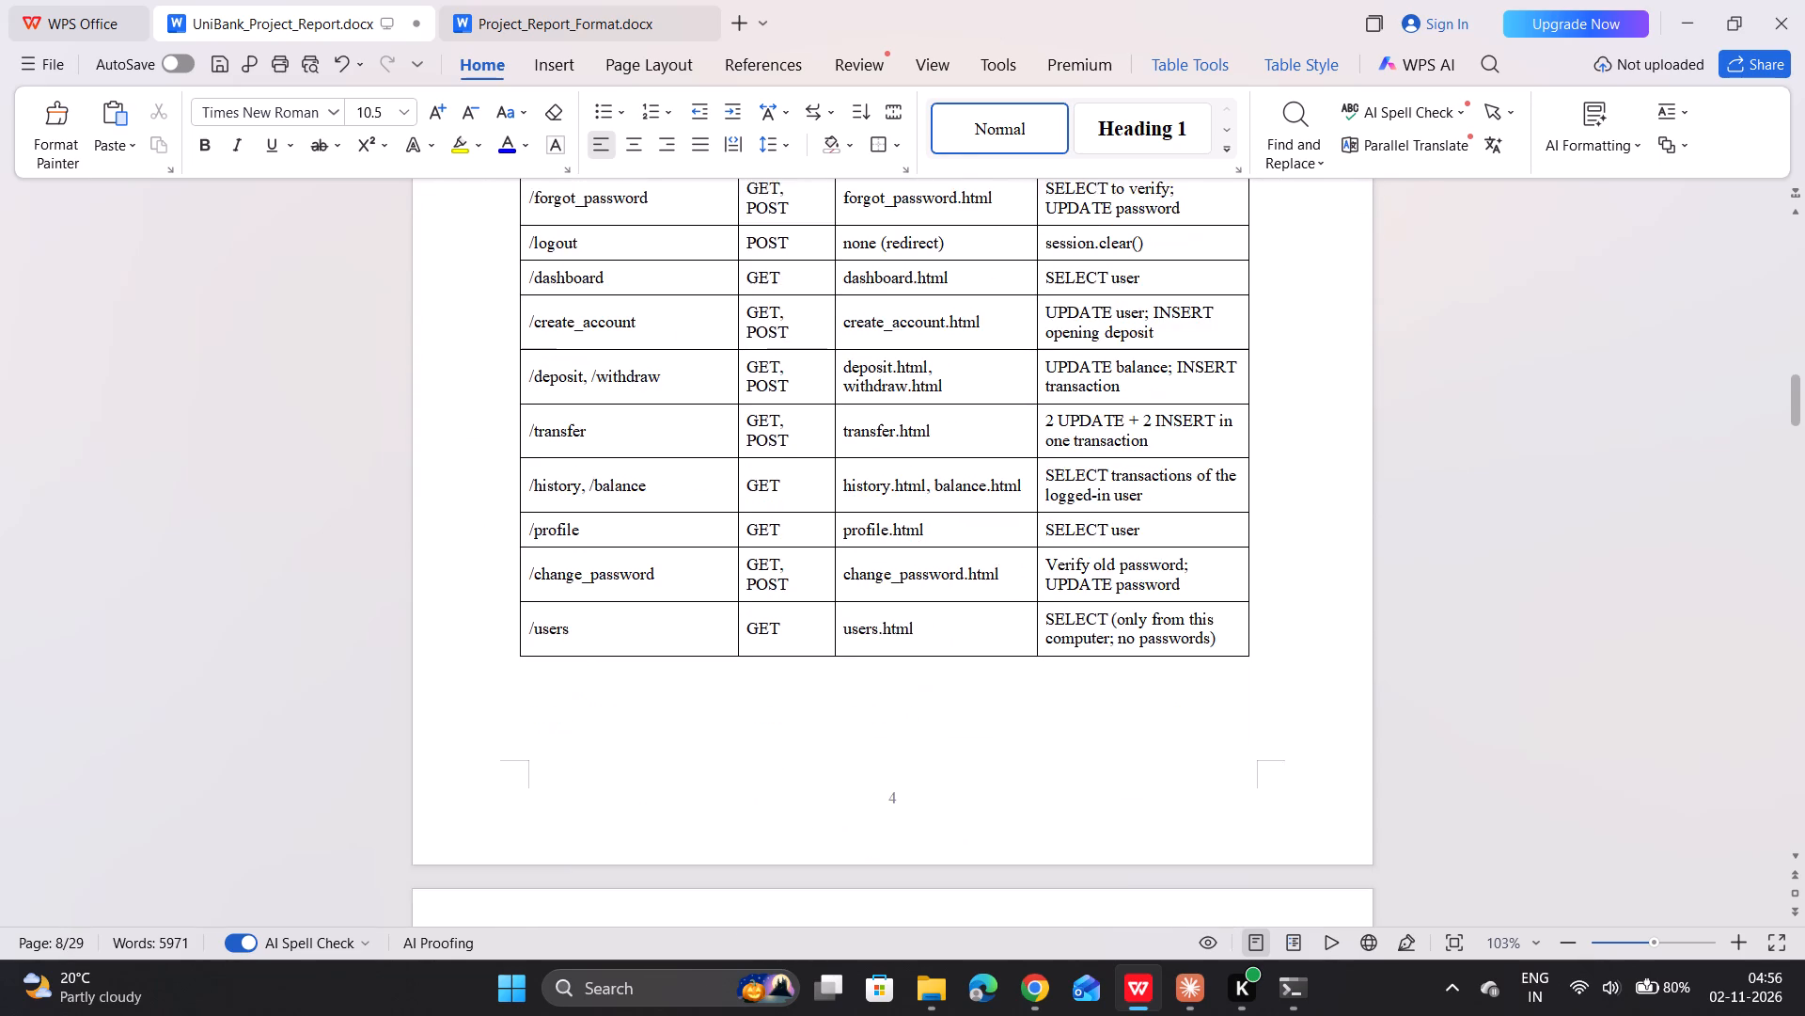
scroll(923, 542, "down", 8)
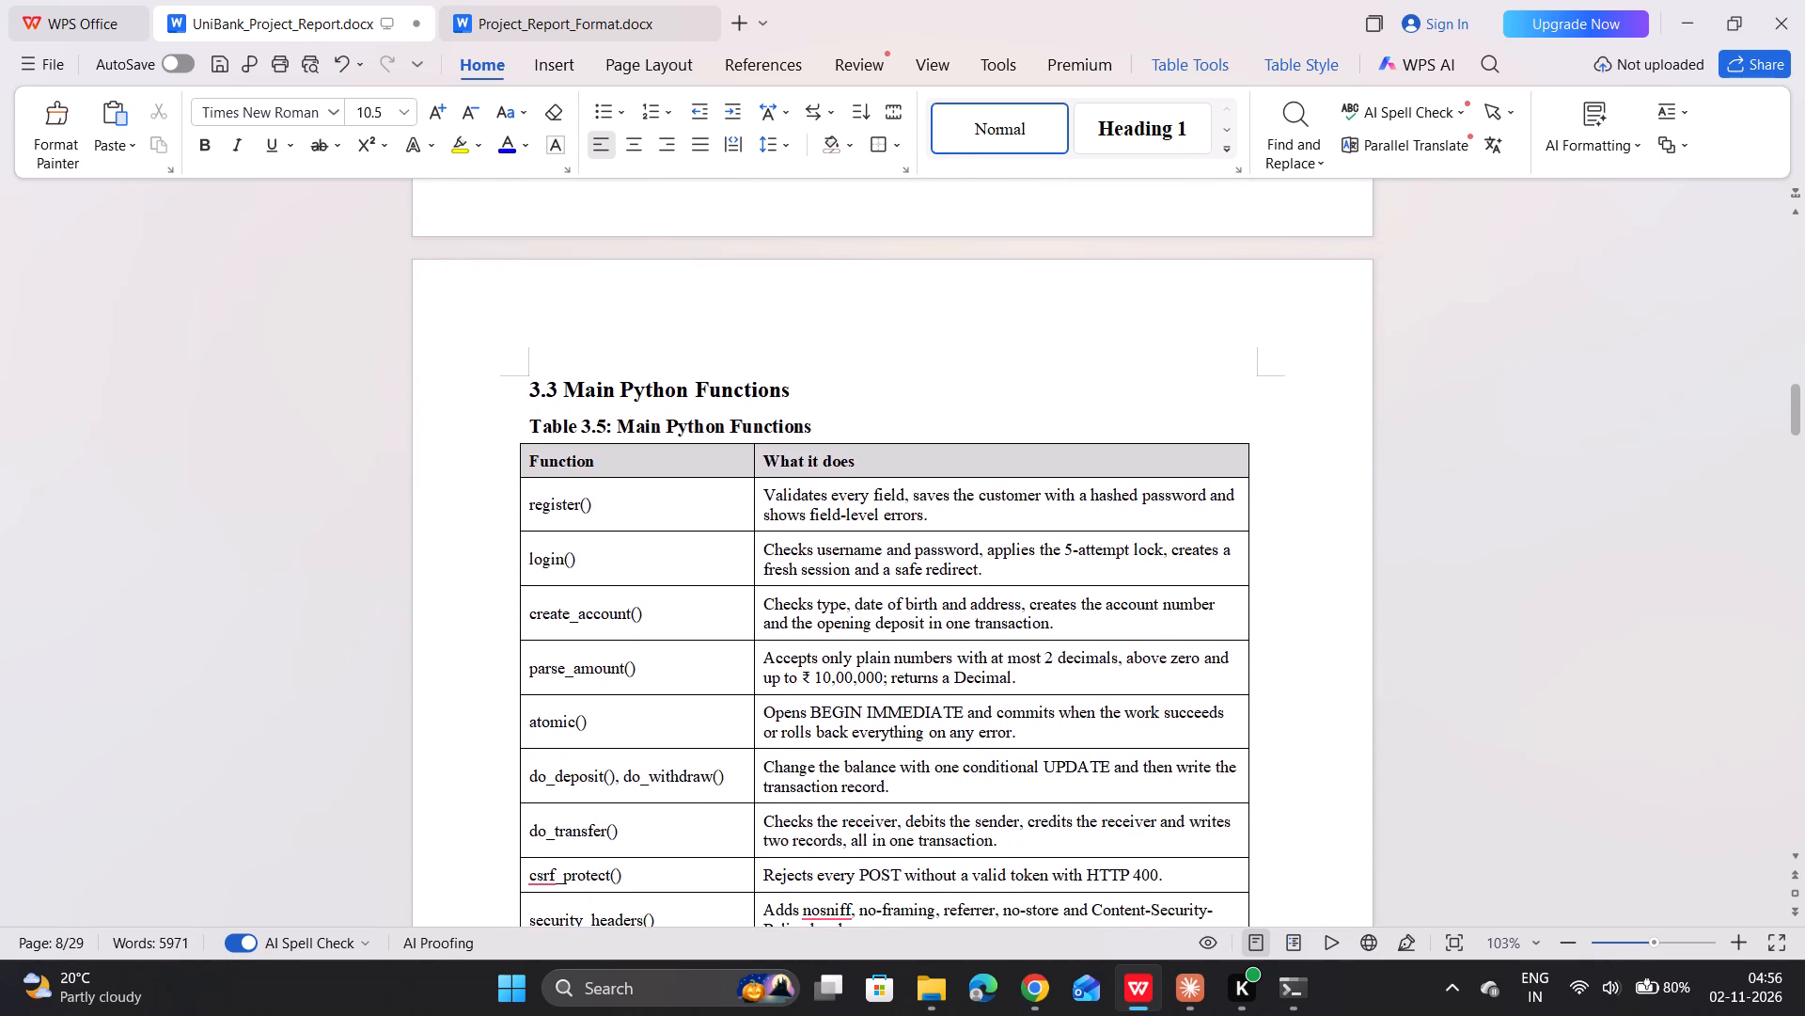
scroll(923, 542, "down", 7)
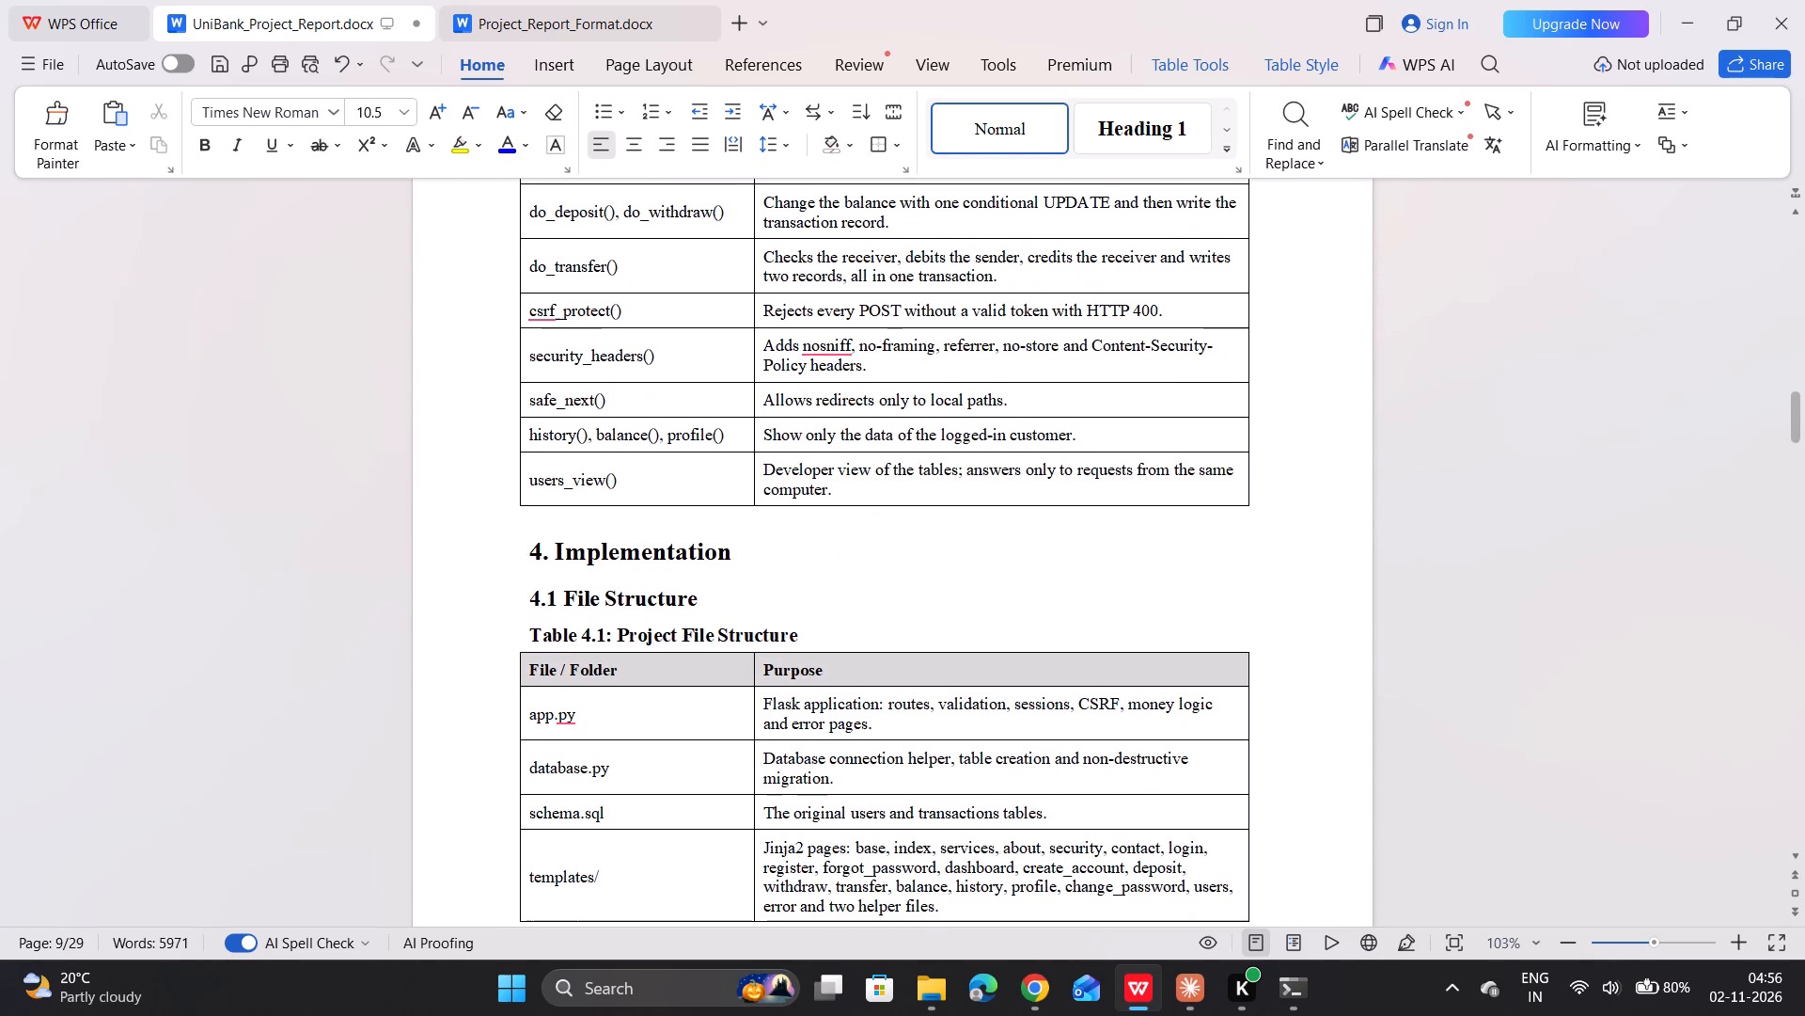
scroll(923, 542, "down", 2)
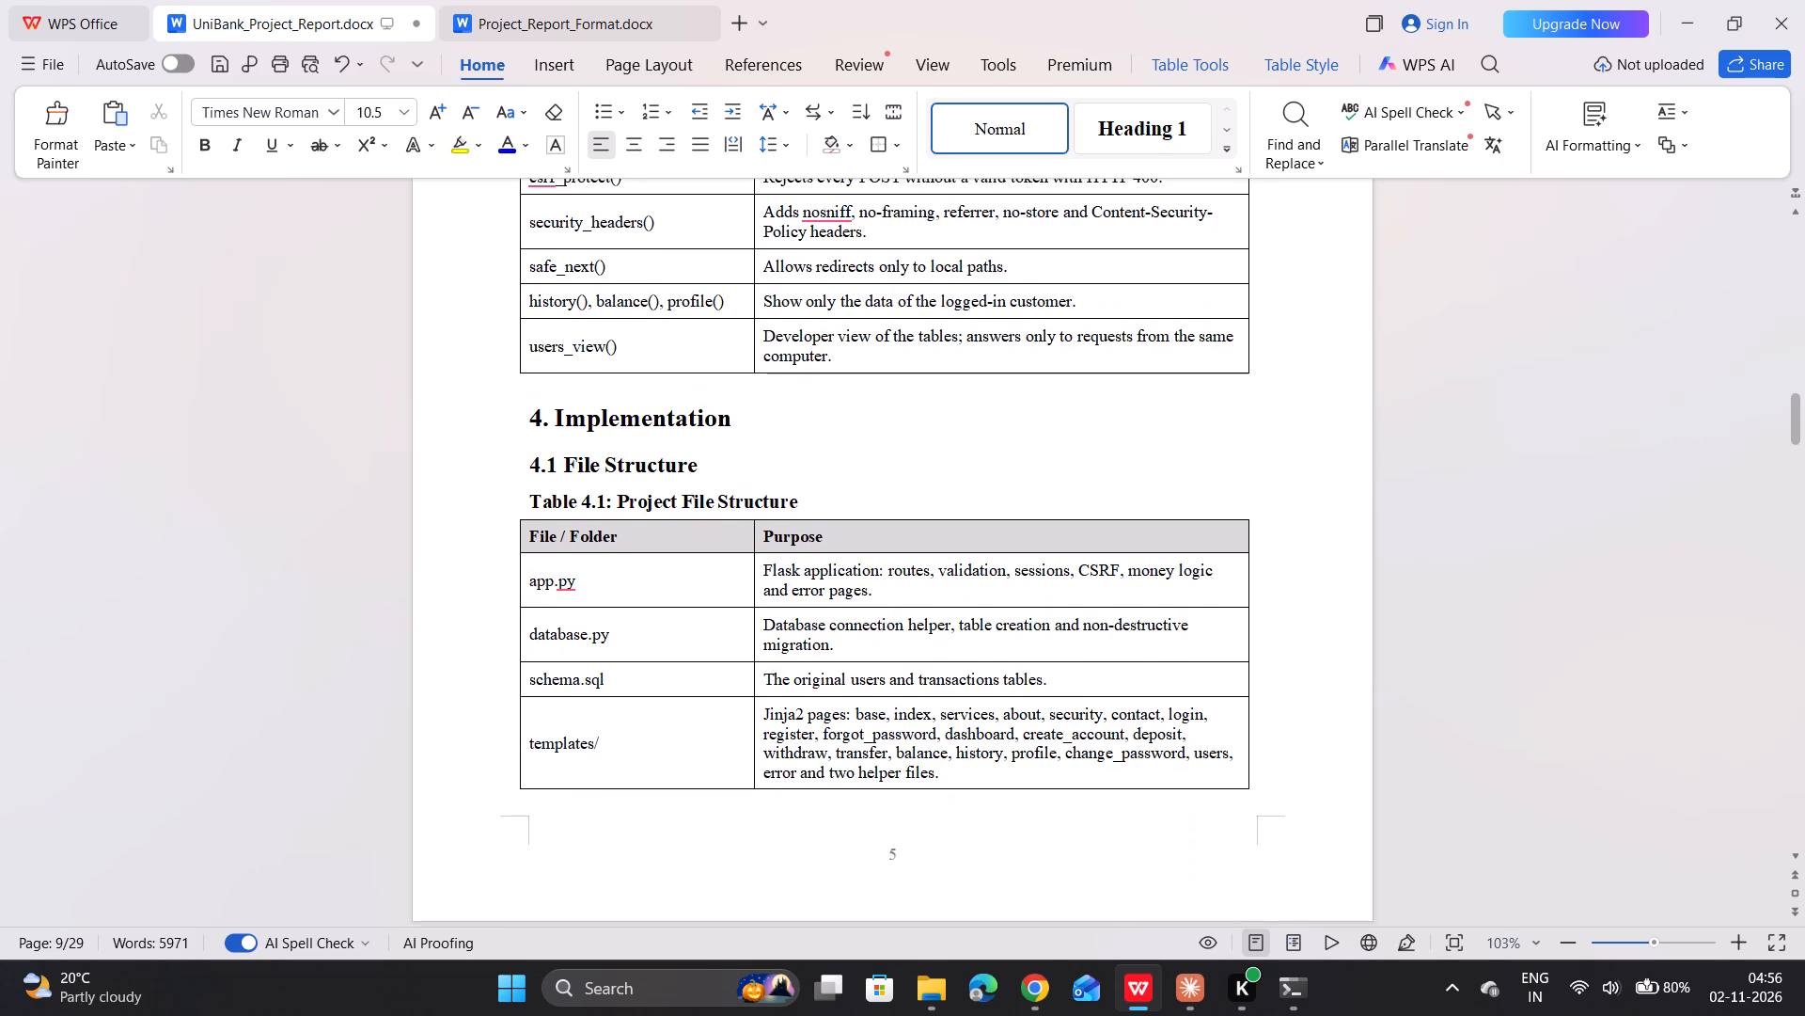
scroll(923, 542, "down", 3)
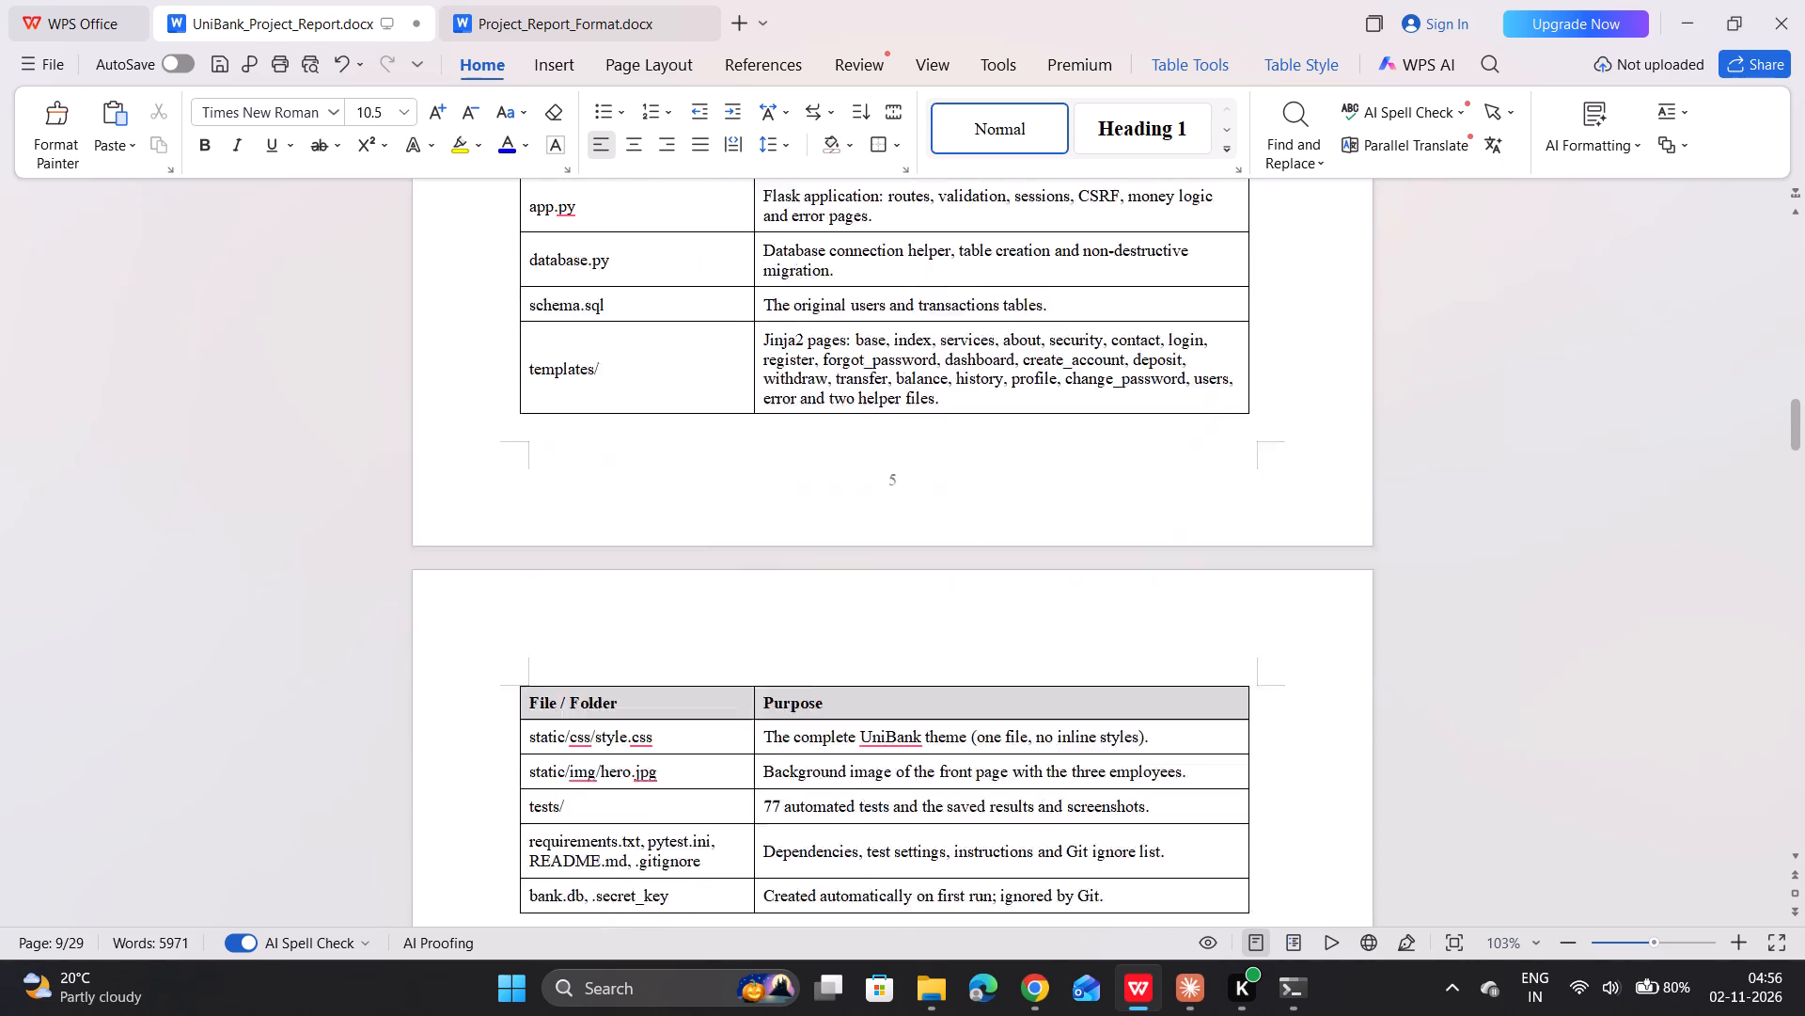
scroll(923, 542, "down", 1)
scroll(923, 542, "up", 3)
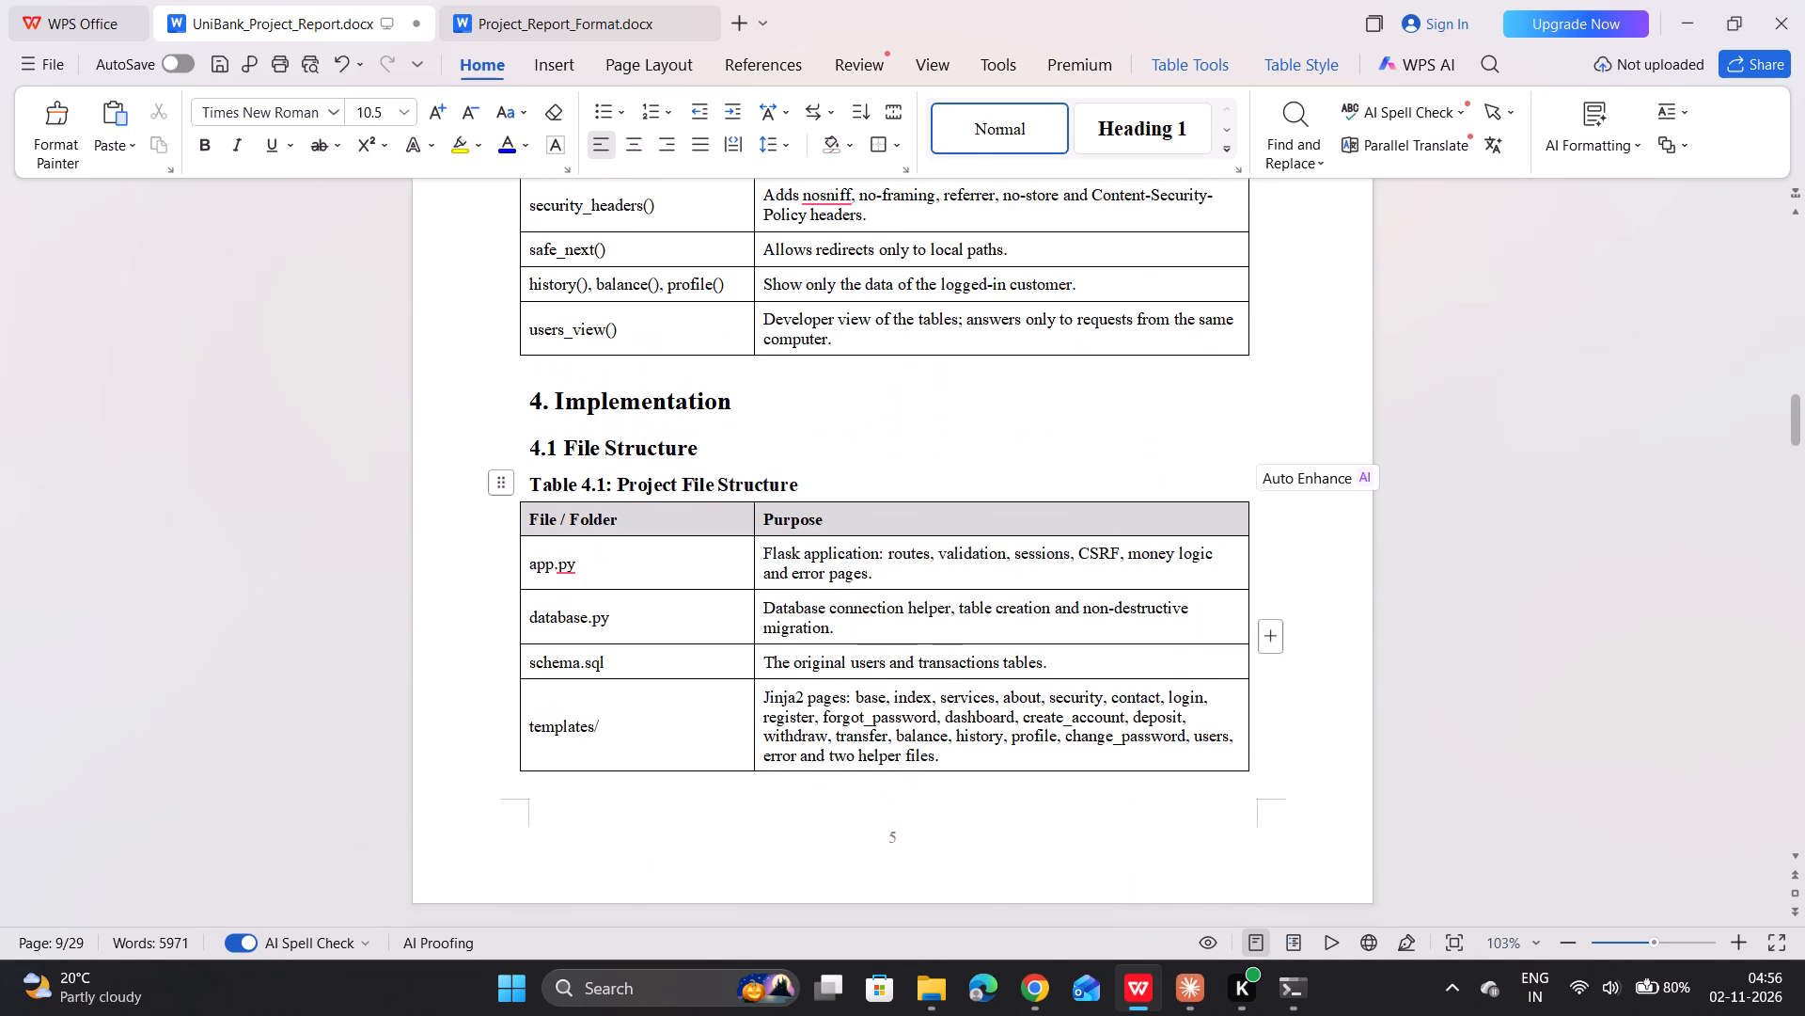
left_click(702, 389)
scroll(743, 404, "down", 4)
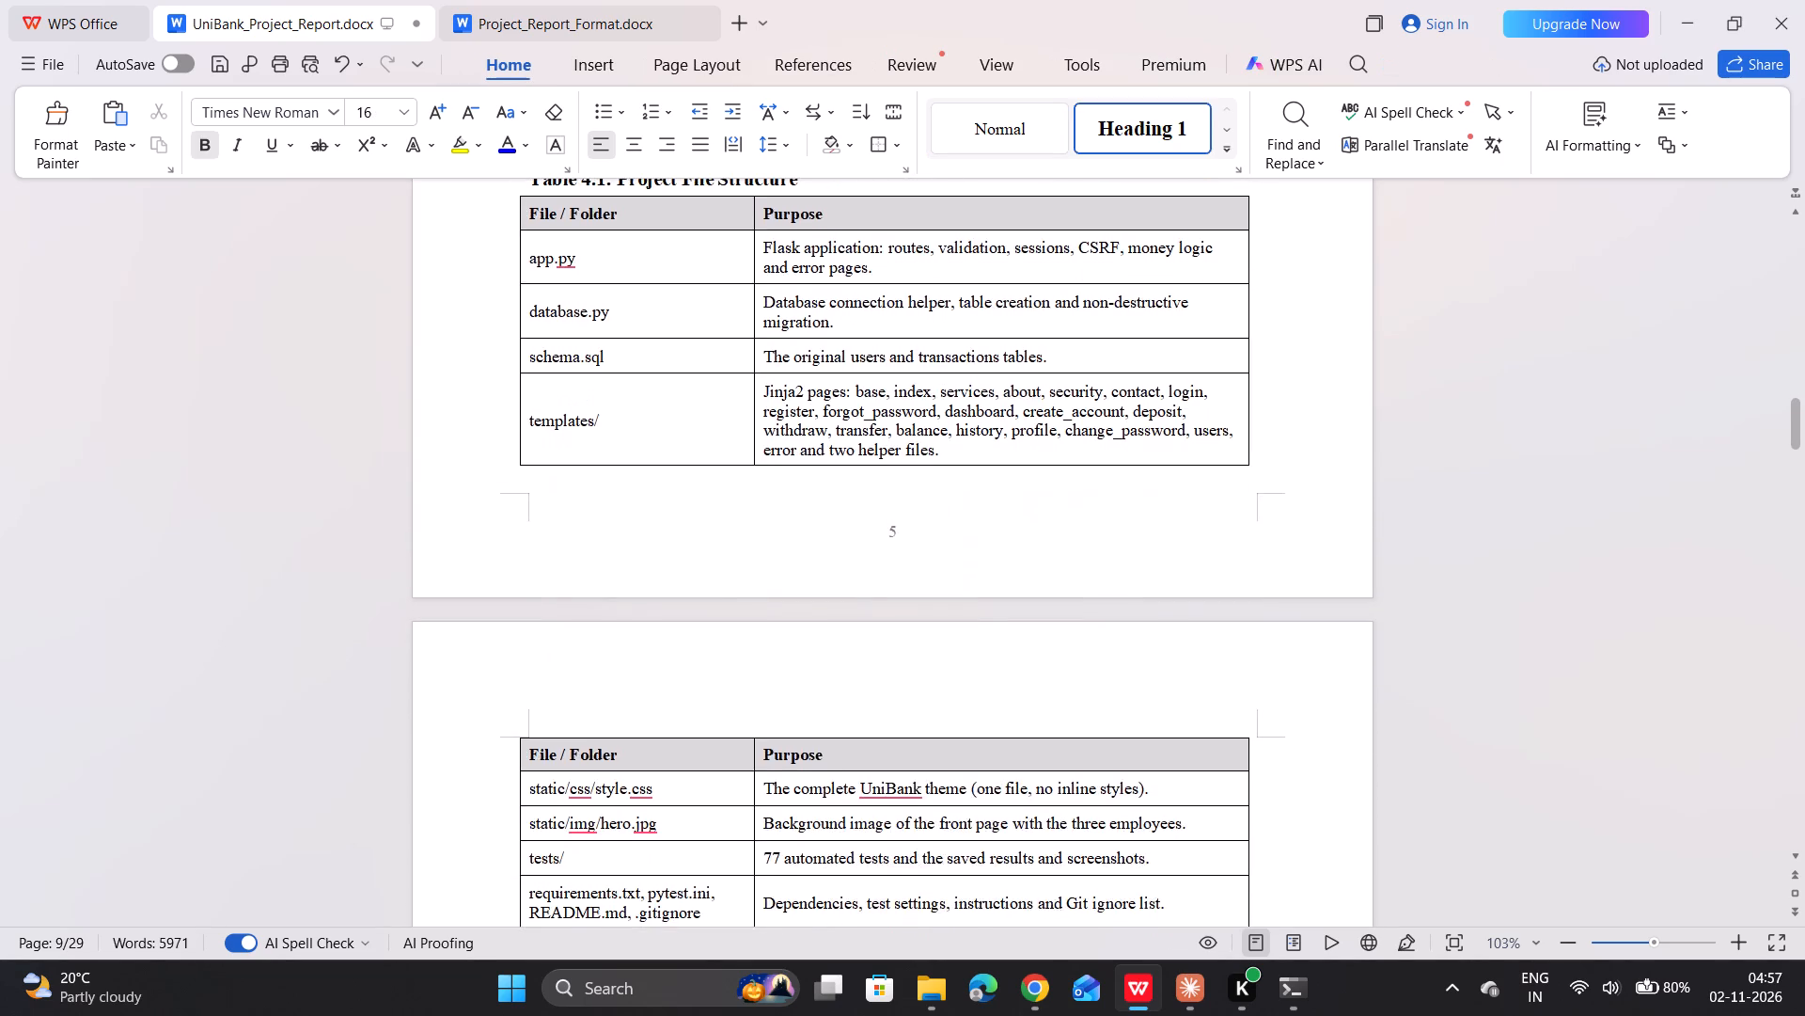
scroll(743, 404, "down", 4)
Set all the bullet points under section 4.2 HTML Modules to 11 pt with 1.0 line spacing.
left_click(636, 489)
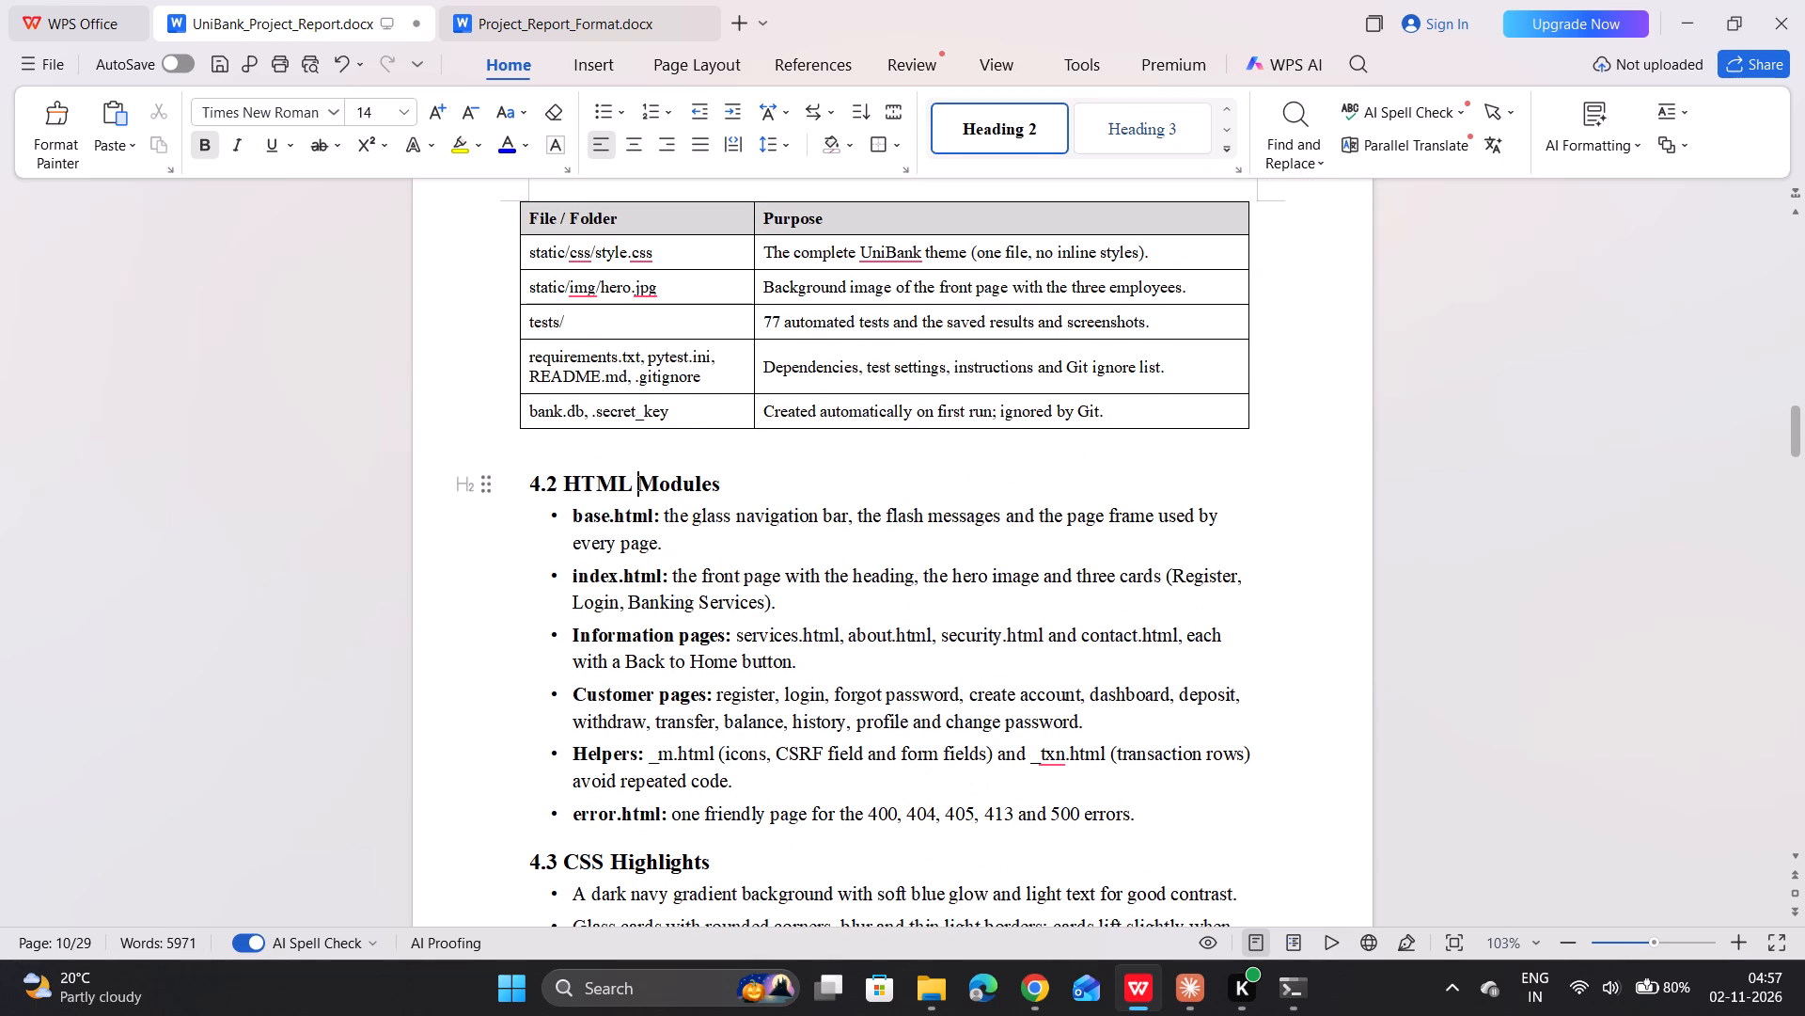
scroll(705, 478, "down", 1)
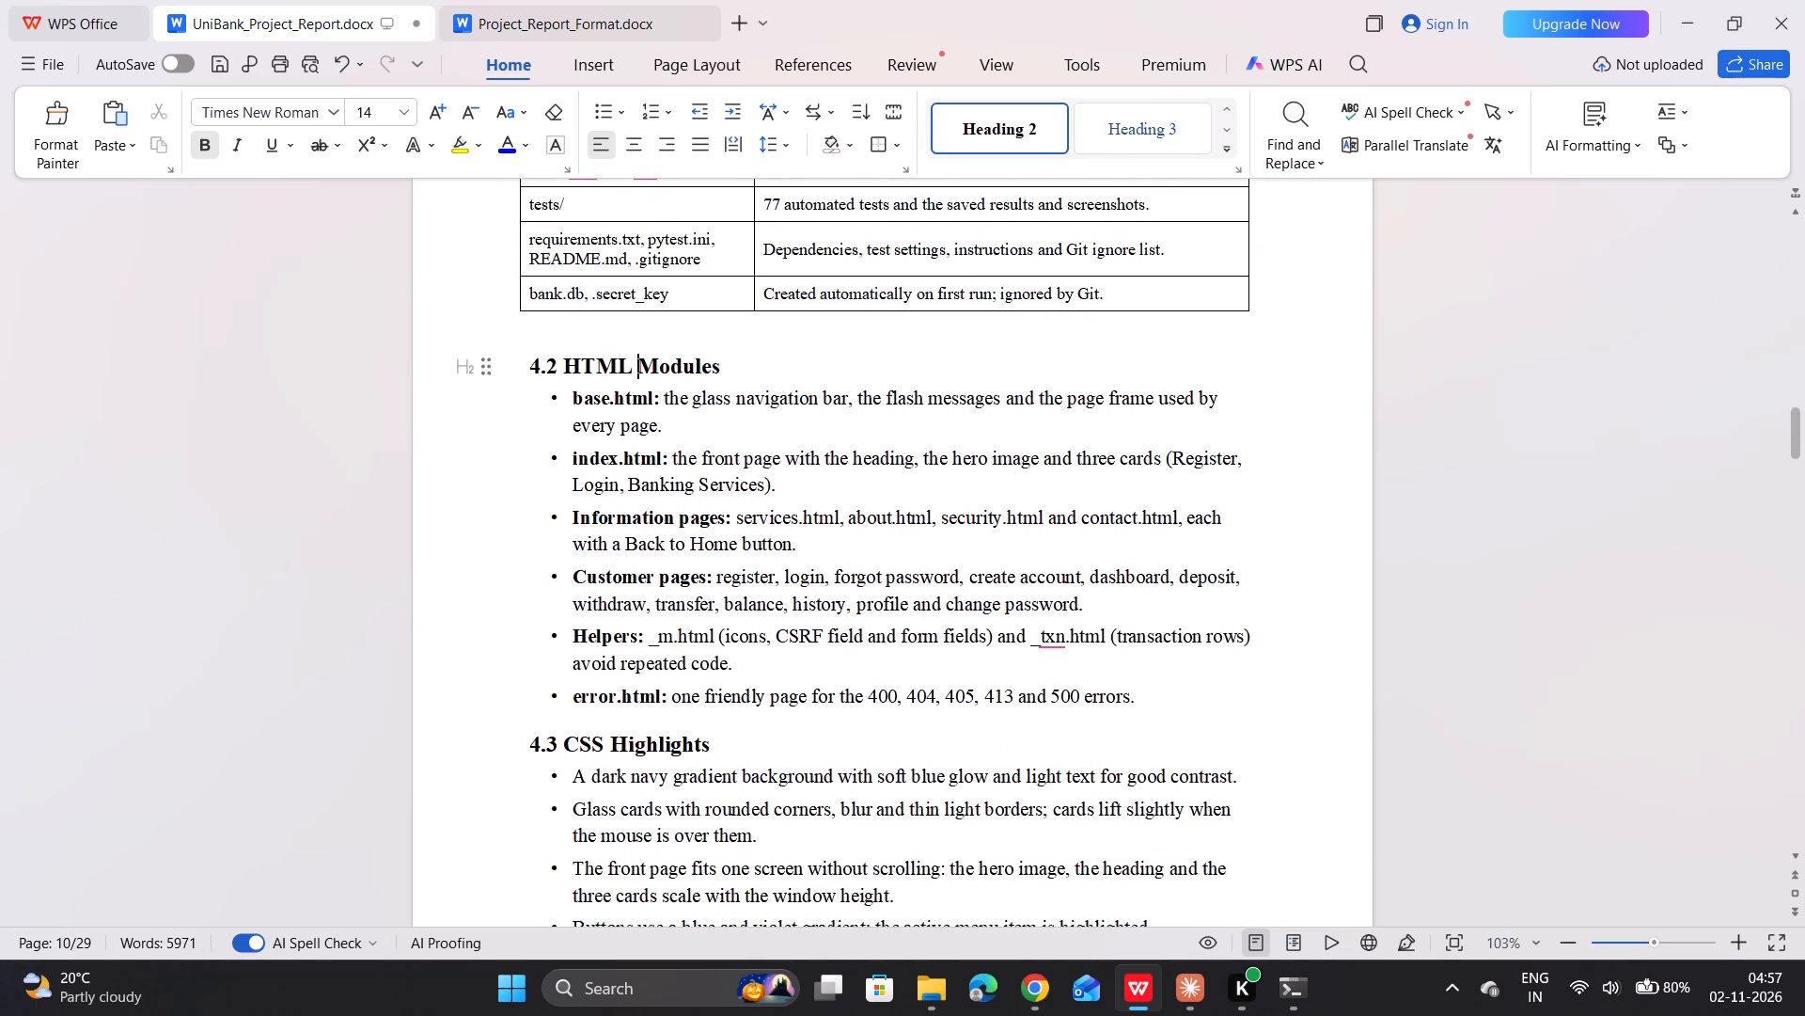
scroll(705, 478, "down", 1)
left_click(705, 478)
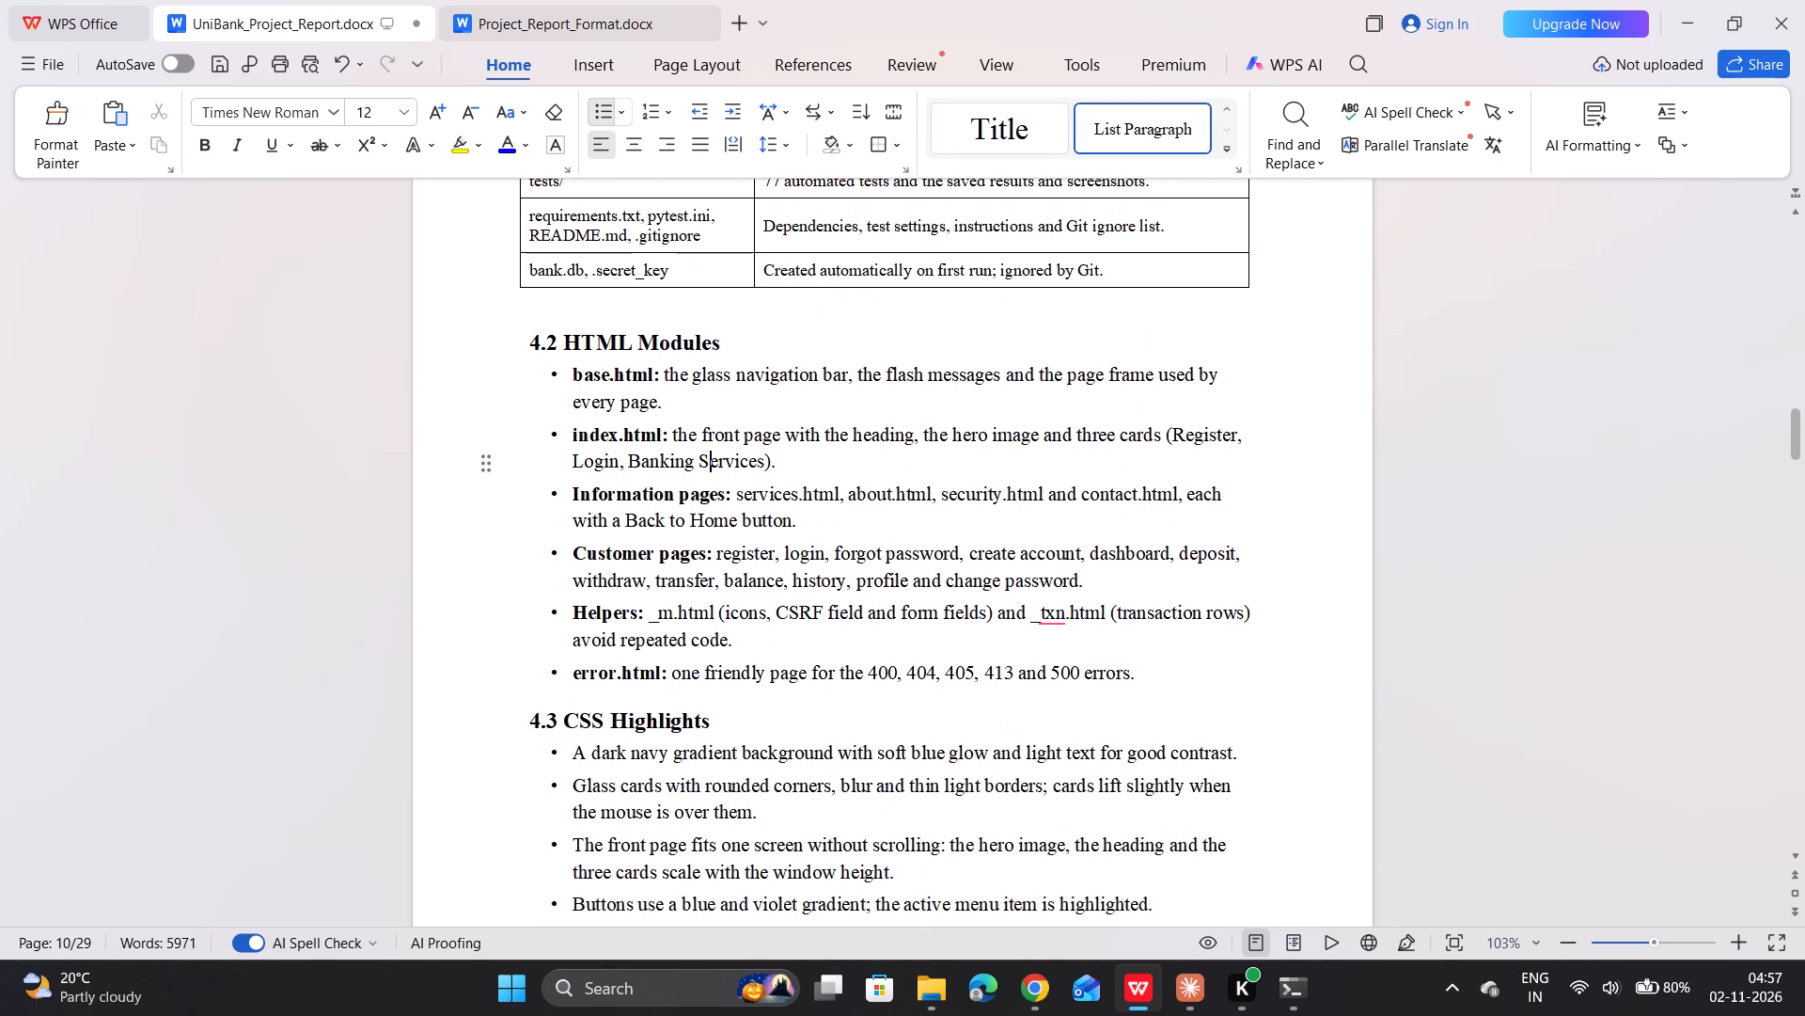
left_click_drag(572, 375, 1143, 664)
left_click(1111, 713)
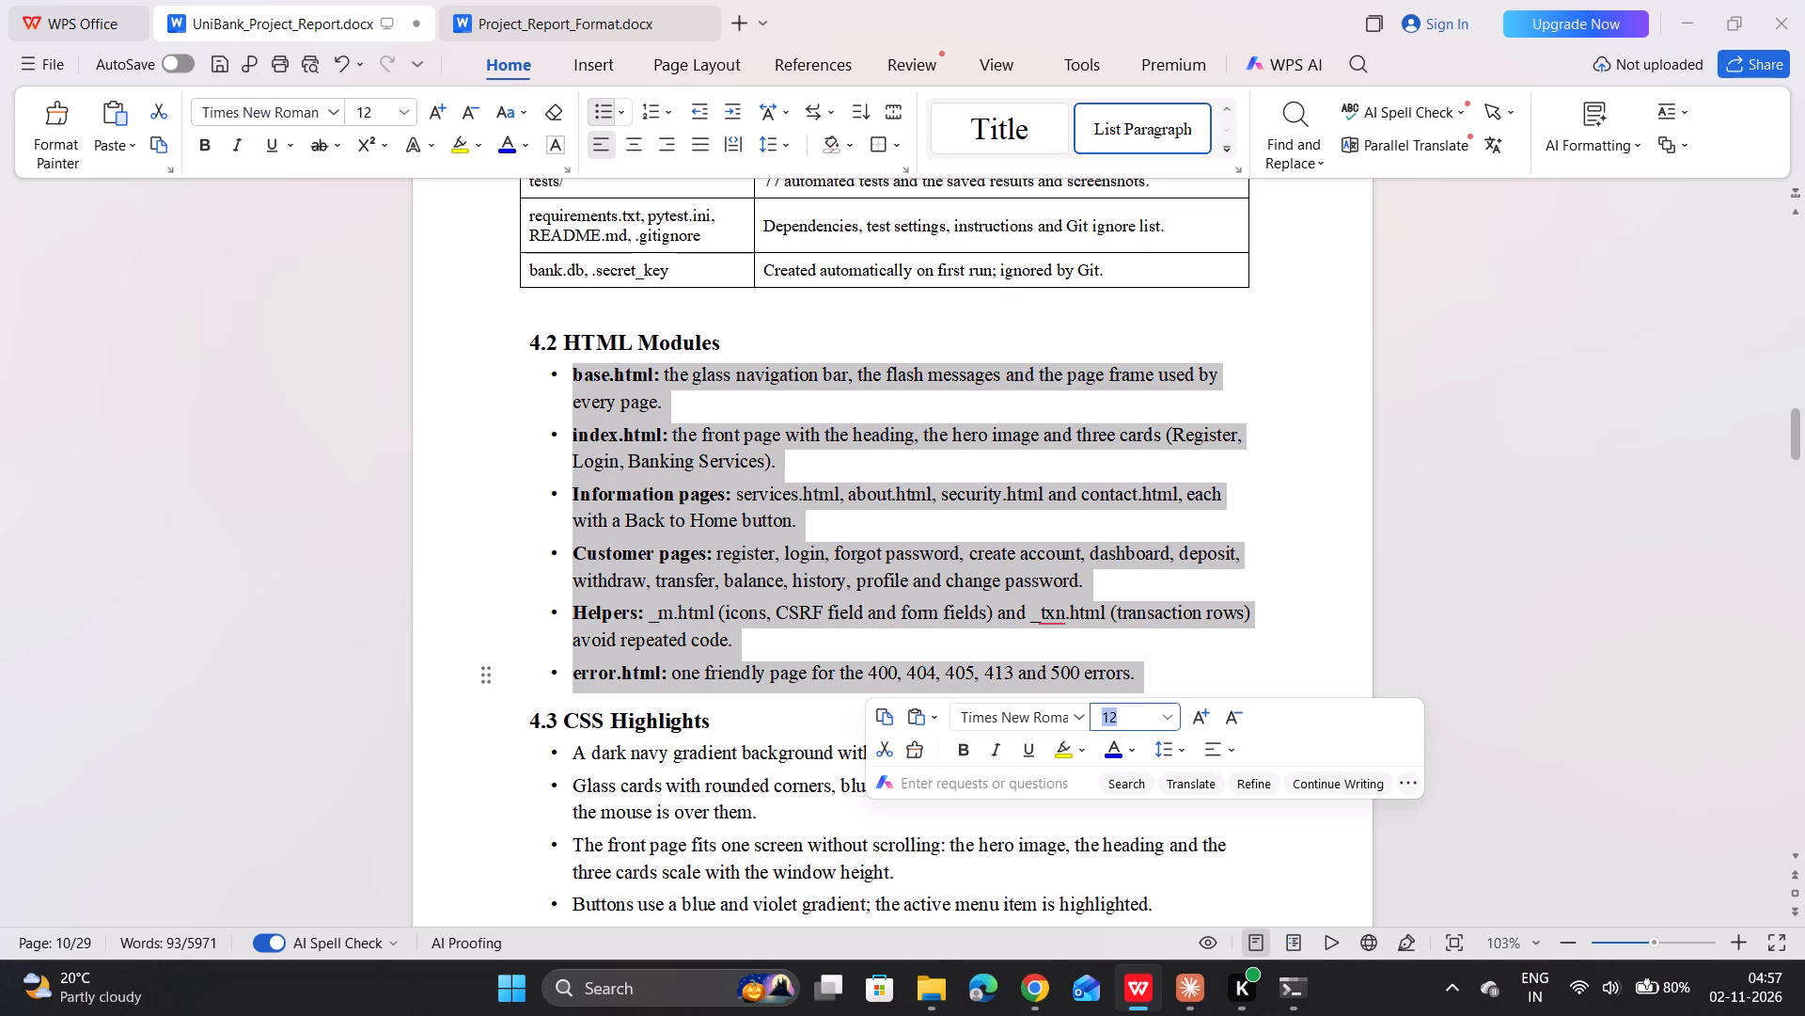
type("11")
key("Return")
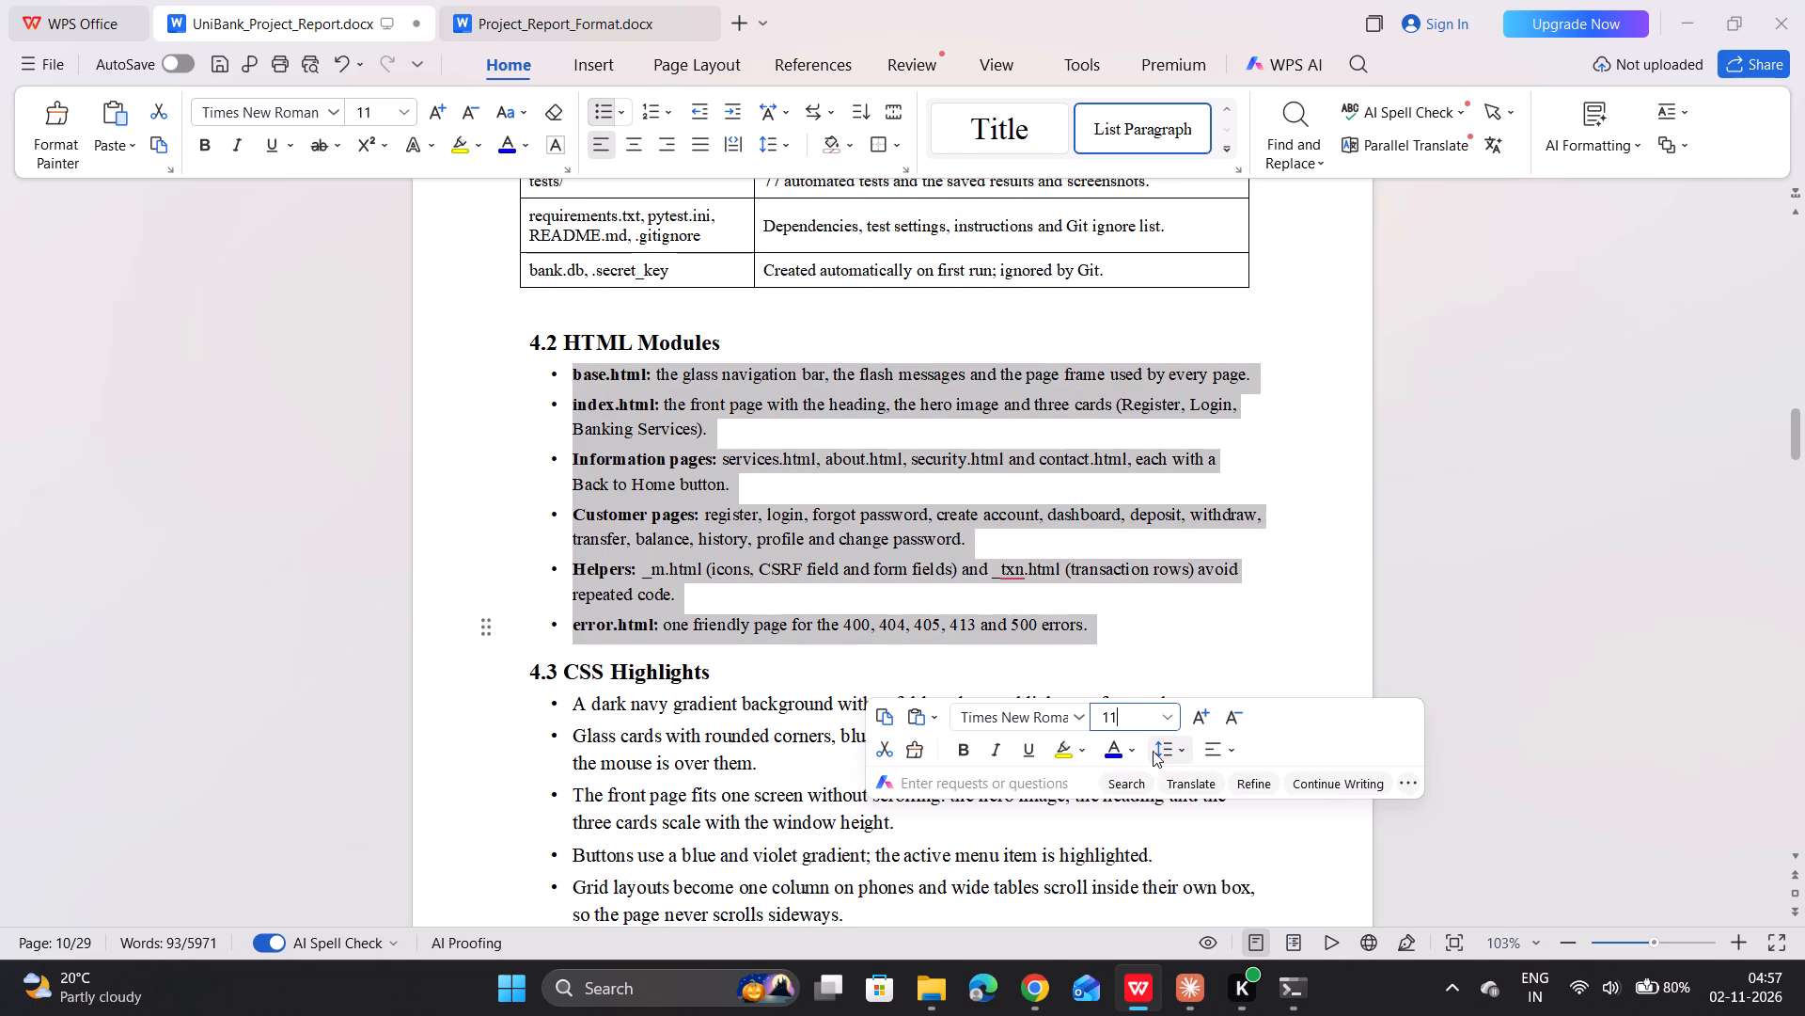
left_click(1168, 751)
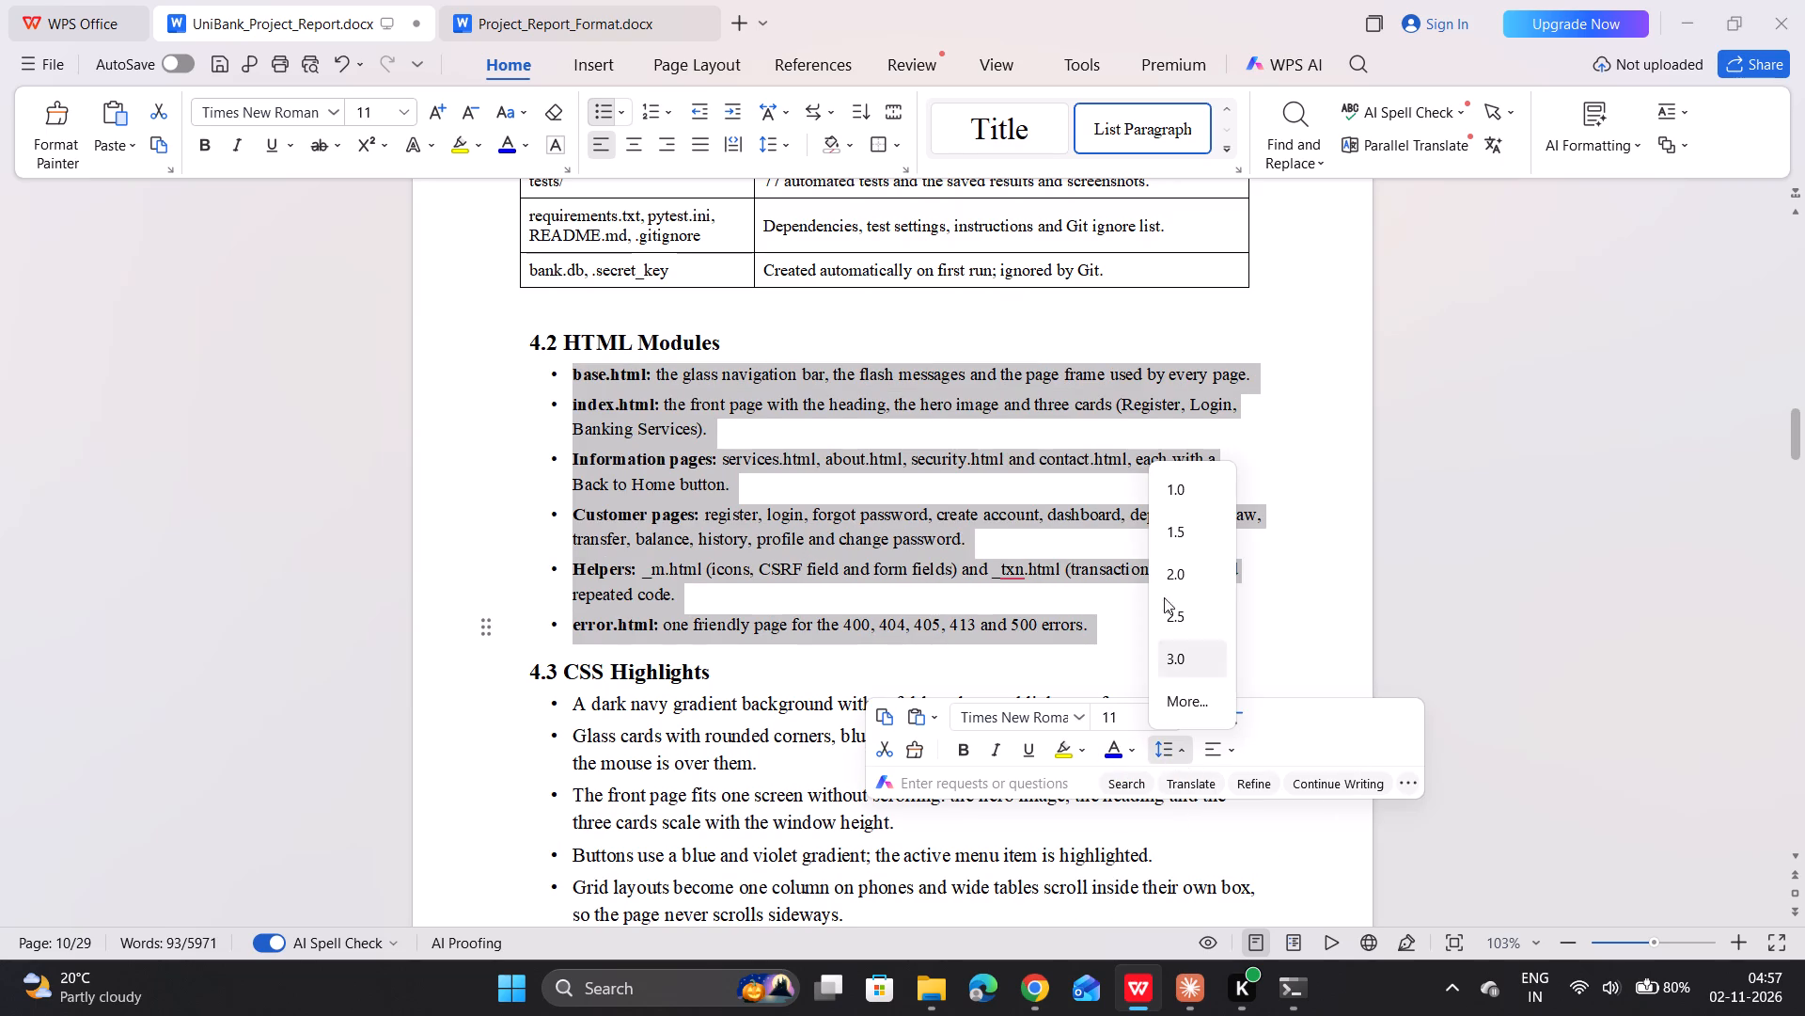
left_click(1186, 493)
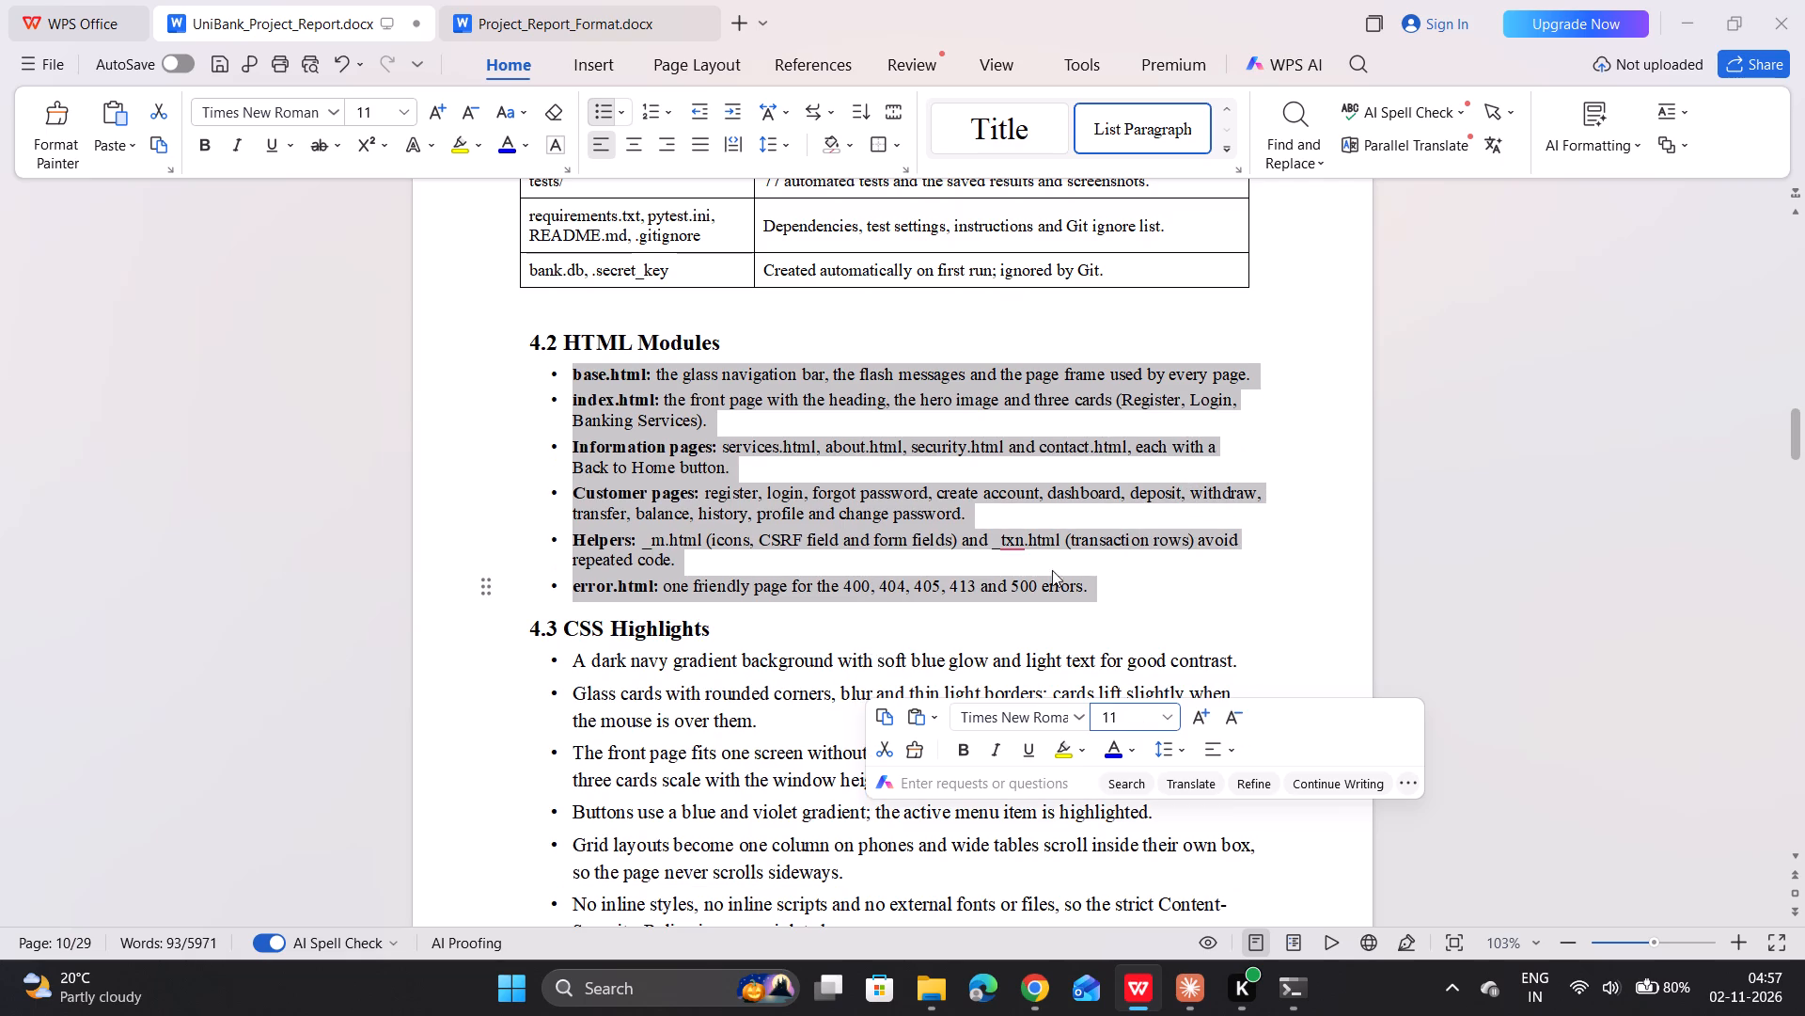
left_click(884, 665)
Set the font size of all the bullet points under section 4.3 CSS Highlights to 11 pt.
scroll(694, 675, "down", 2)
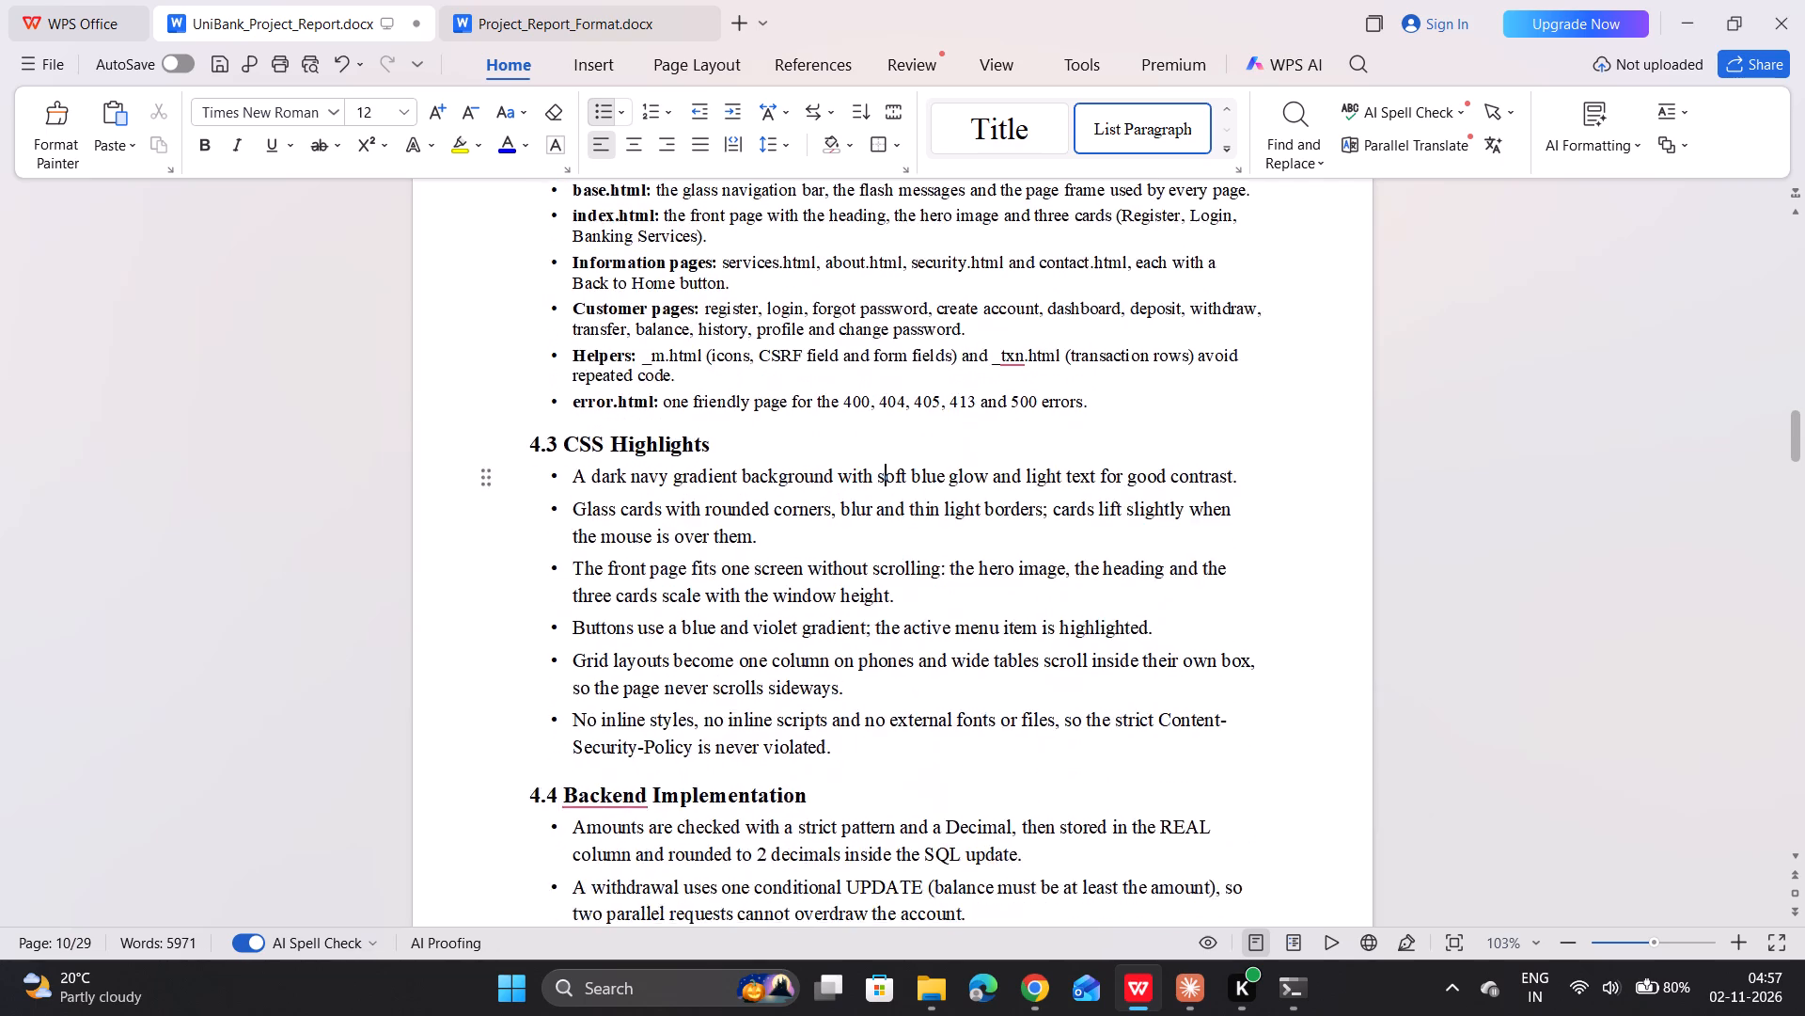
scroll(694, 675, "down", 1)
left_click_drag(839, 680, 622, 471)
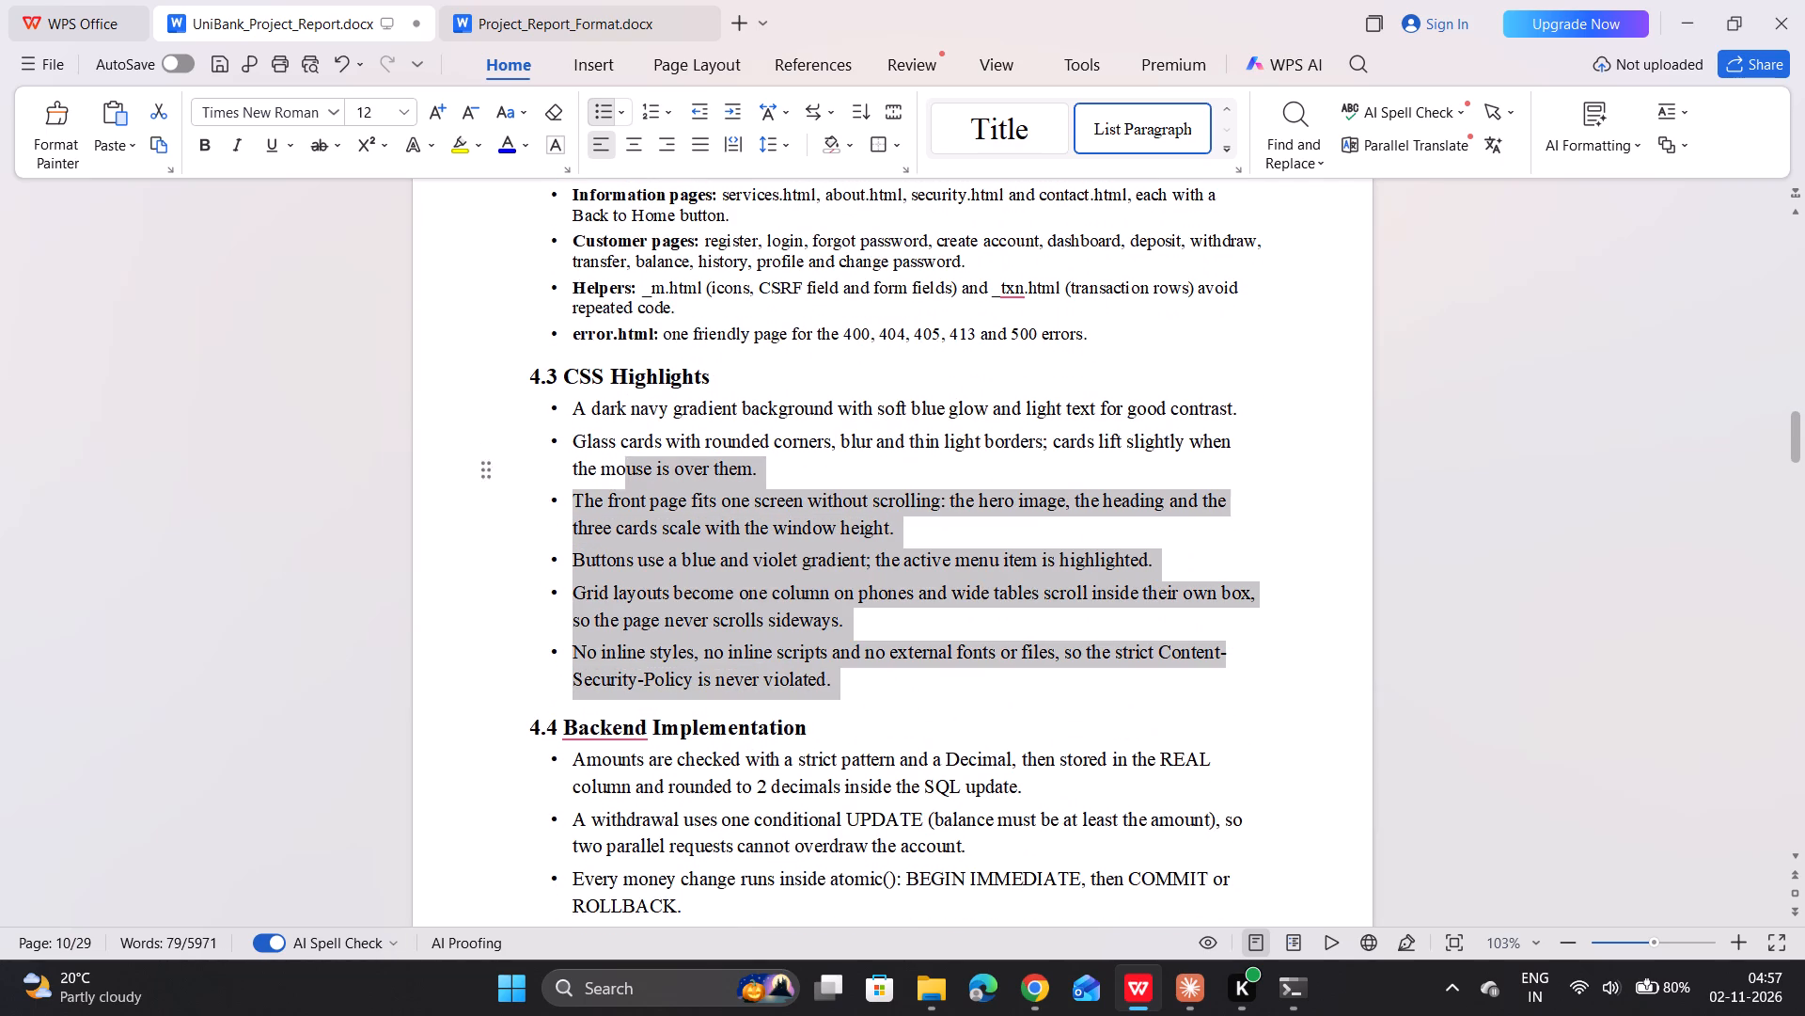
left_click_drag(622, 471, 570, 411)
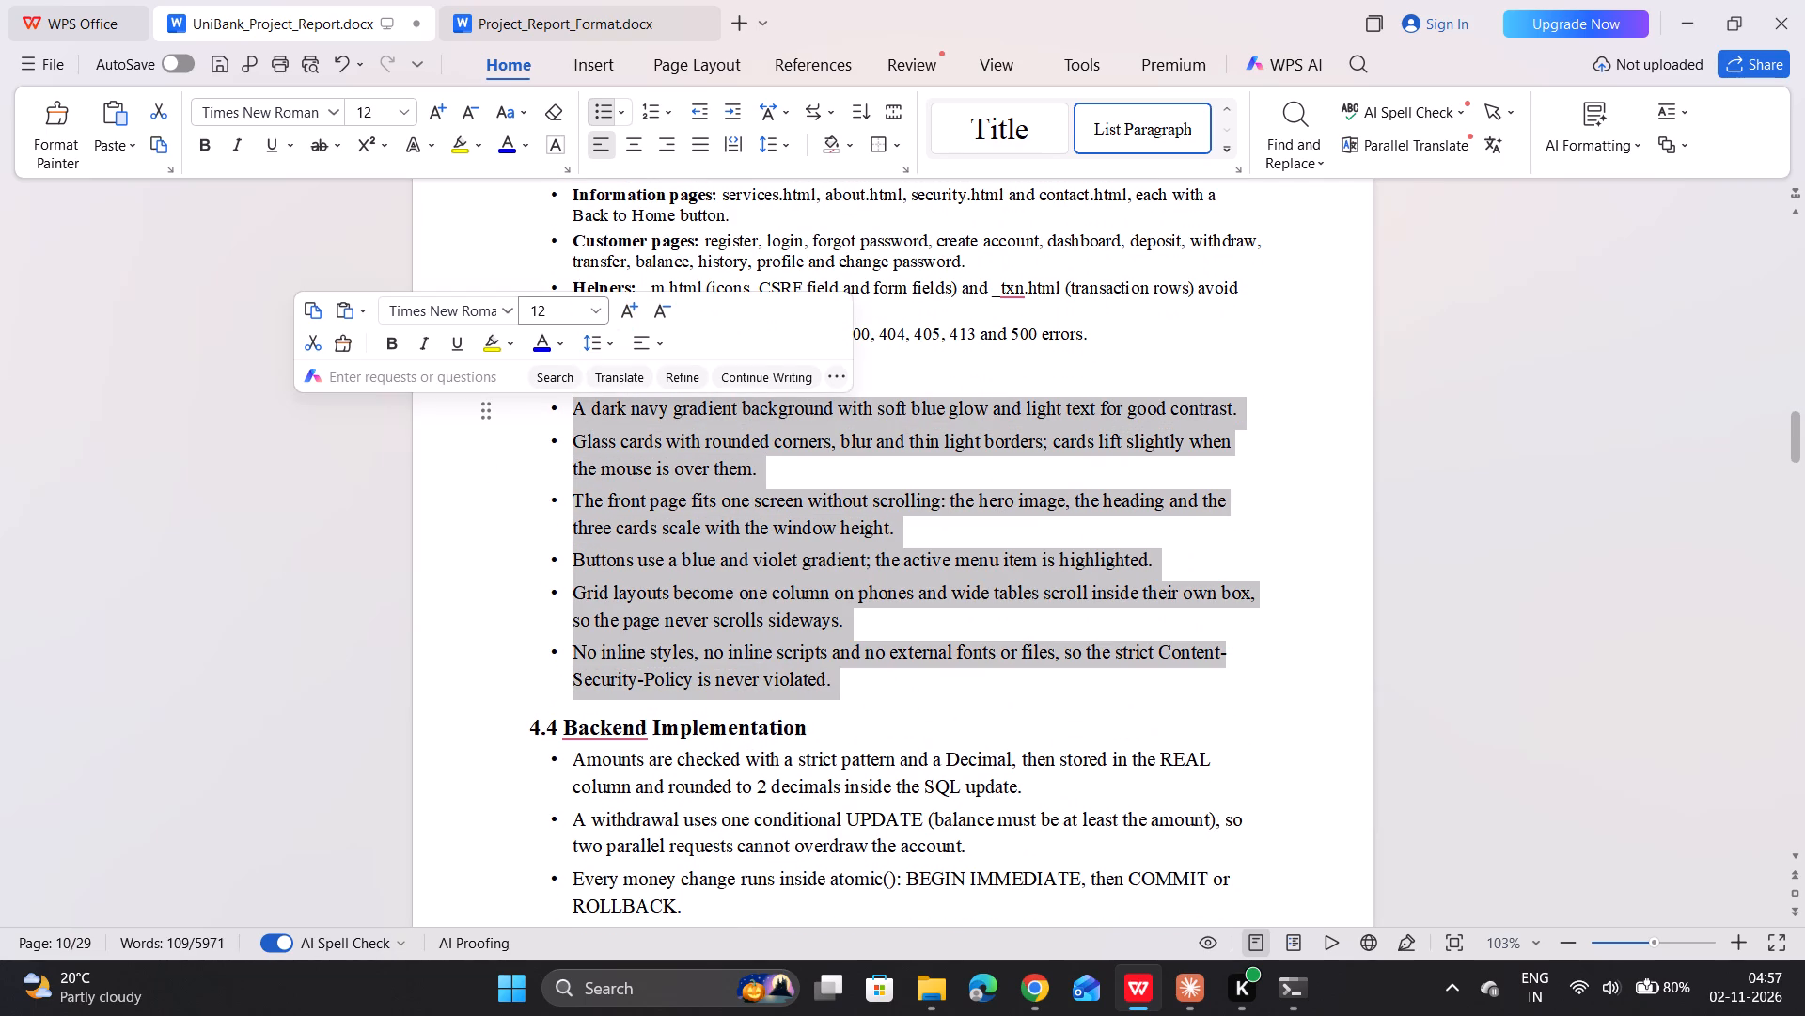
left_click(572, 317)
type("11")
key("Return")
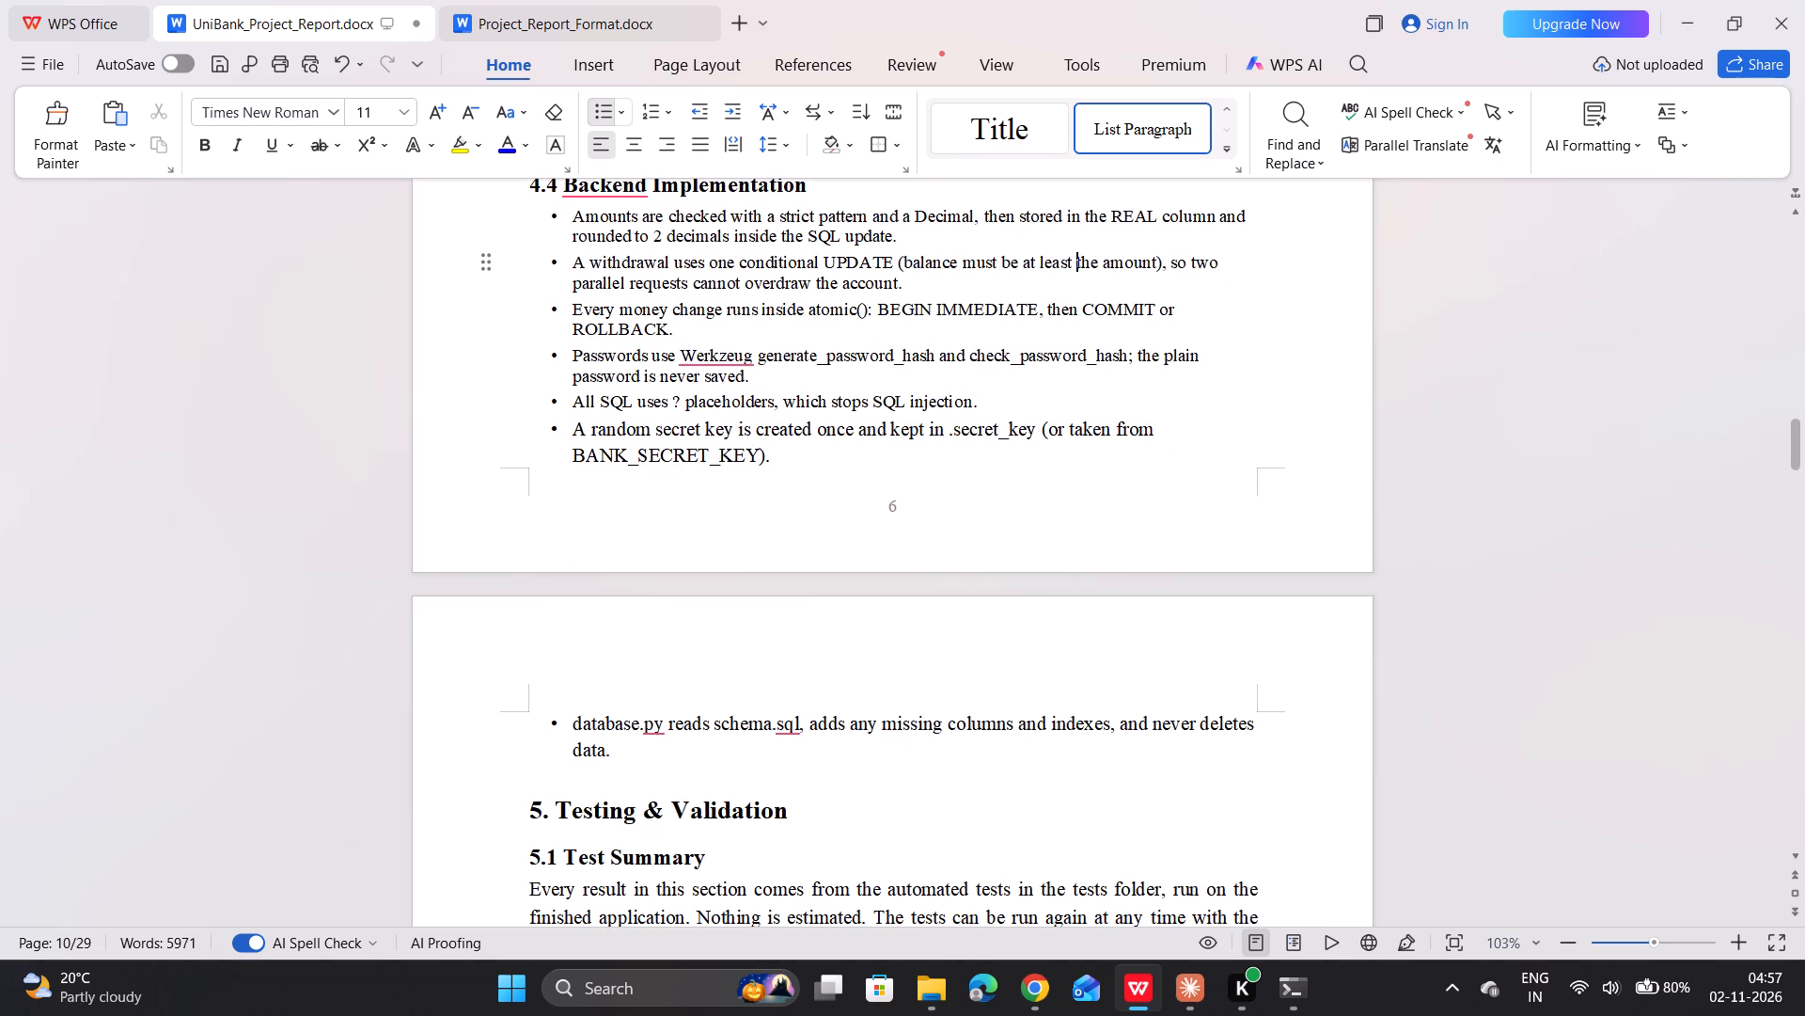
Set the last two bullet points of section 4.4 Backend Implementation to 11 pt with 1.0 line spacing.
left_click_drag(616, 760, 567, 475)
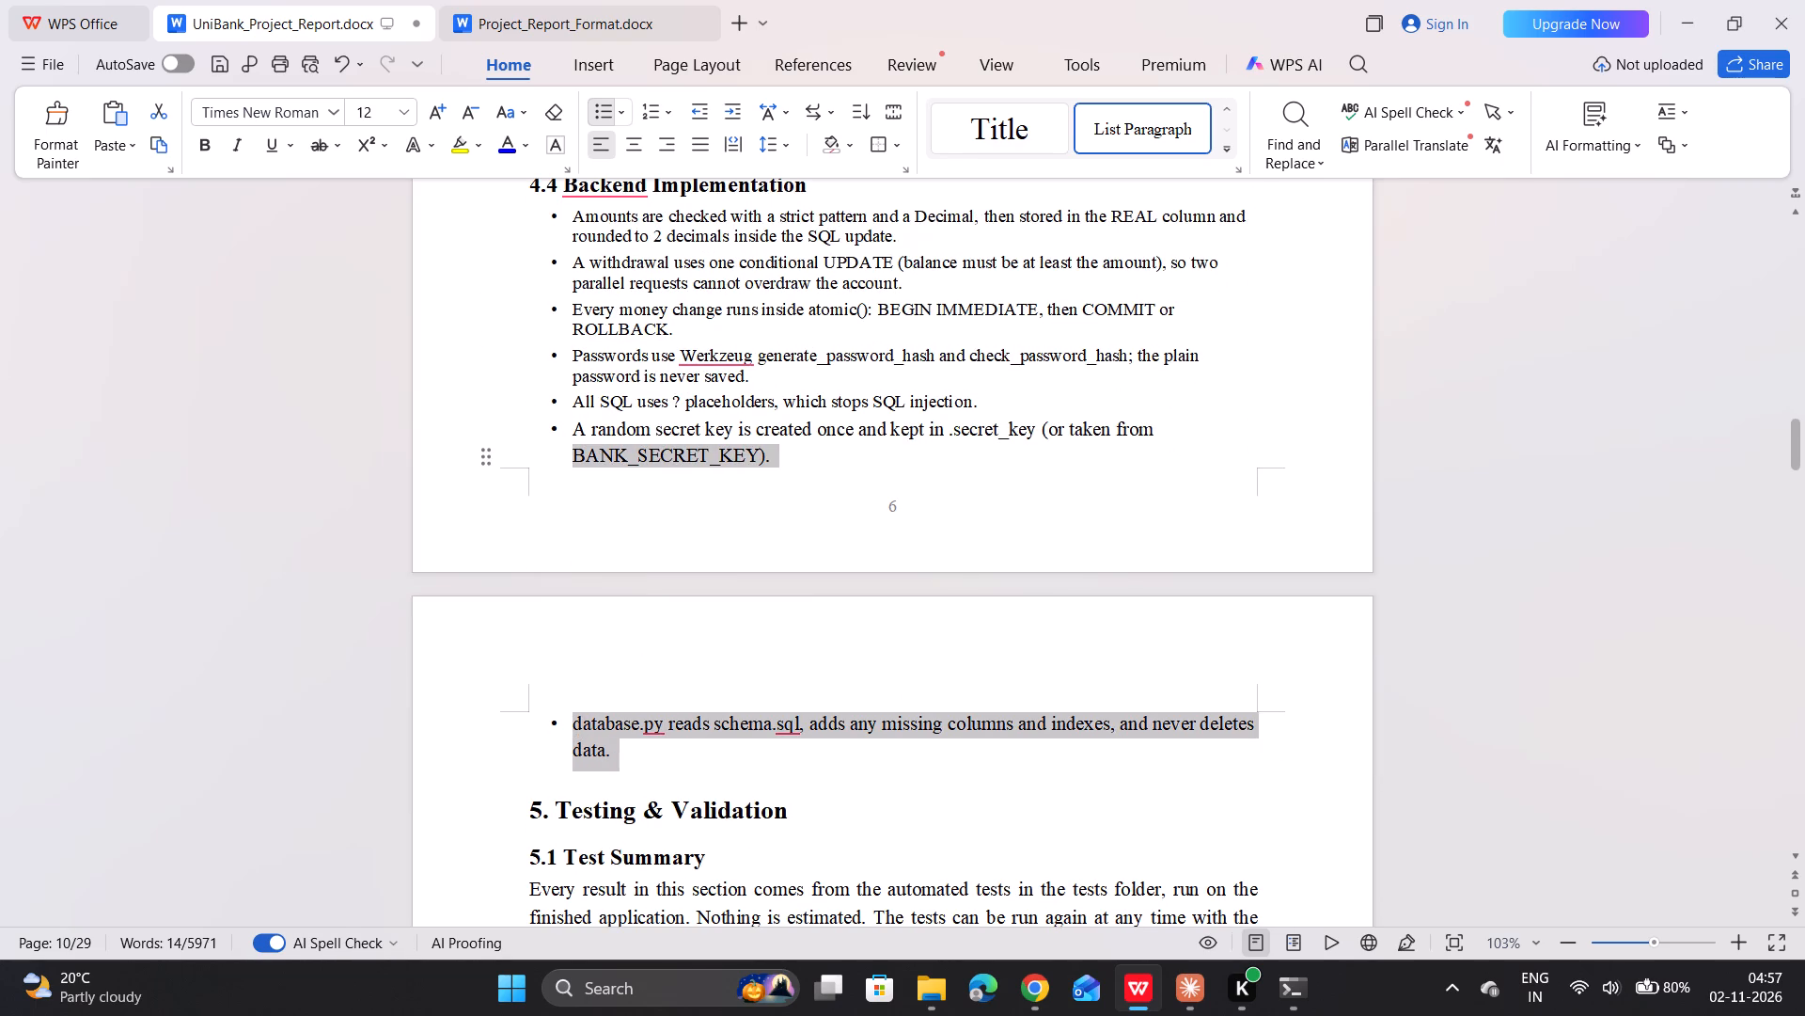
left_click_drag(567, 475, 564, 441)
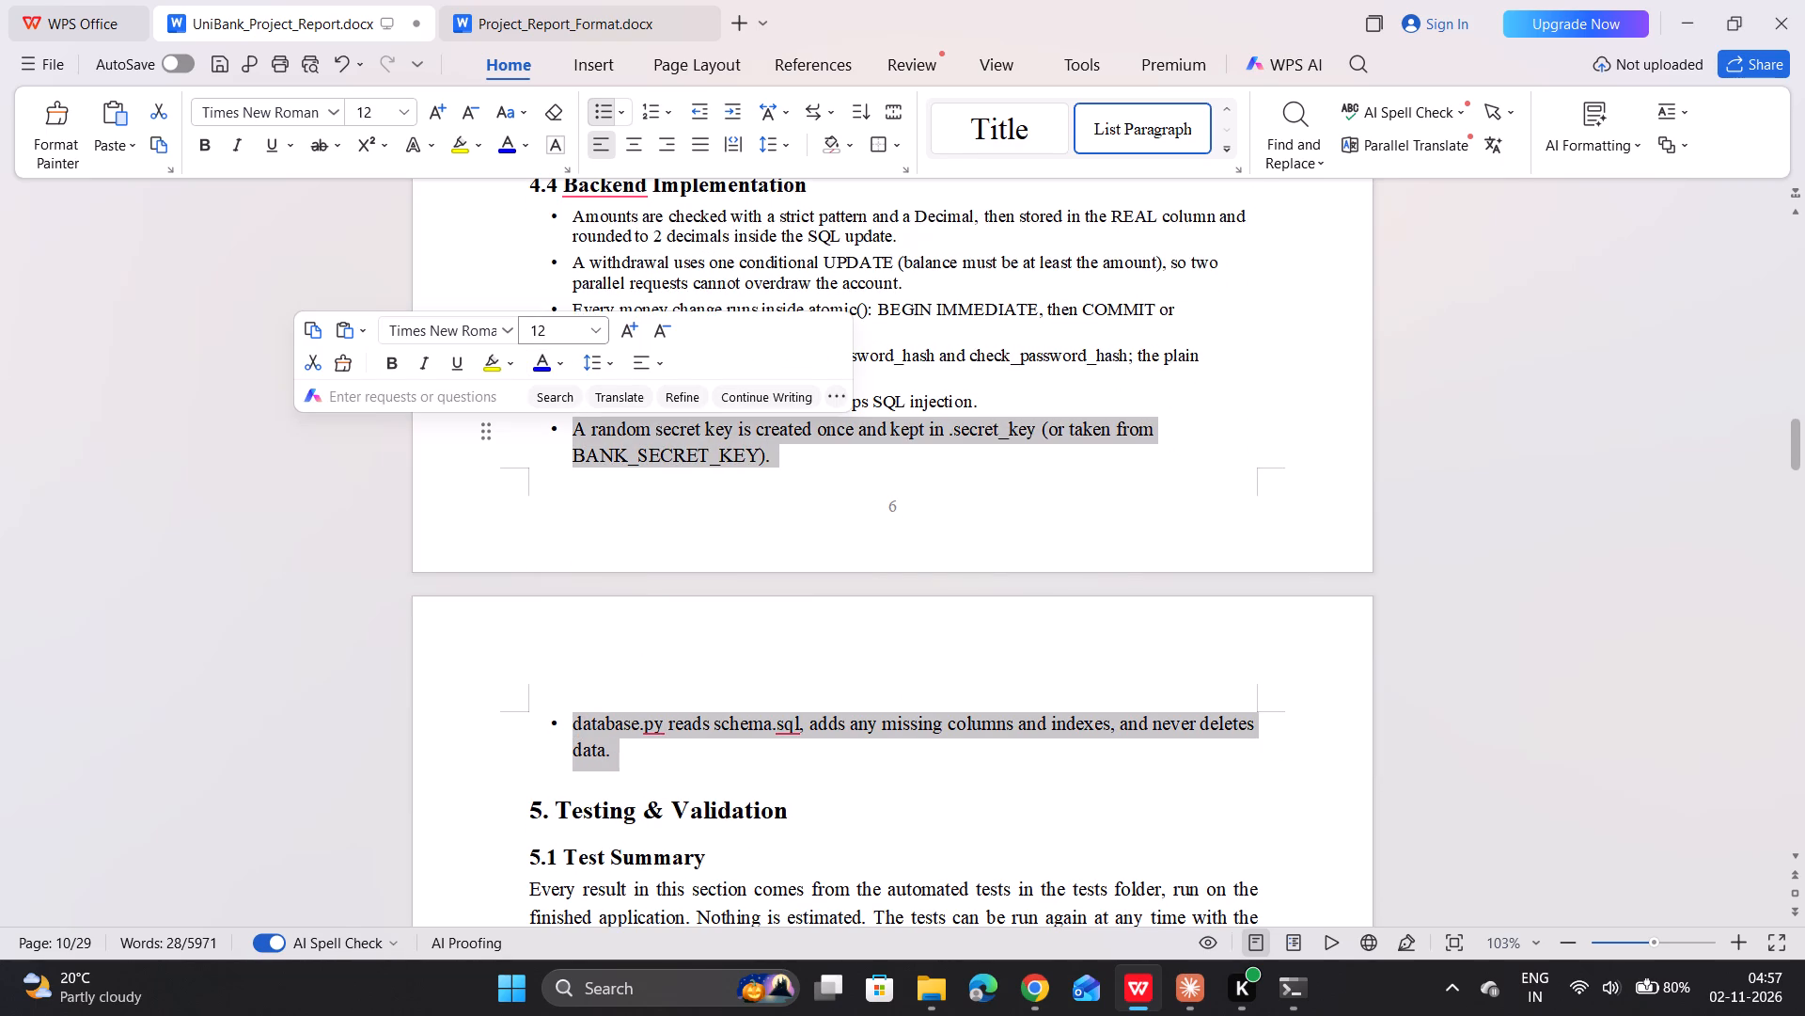
left_click(569, 333)
type("11")
key("Return")
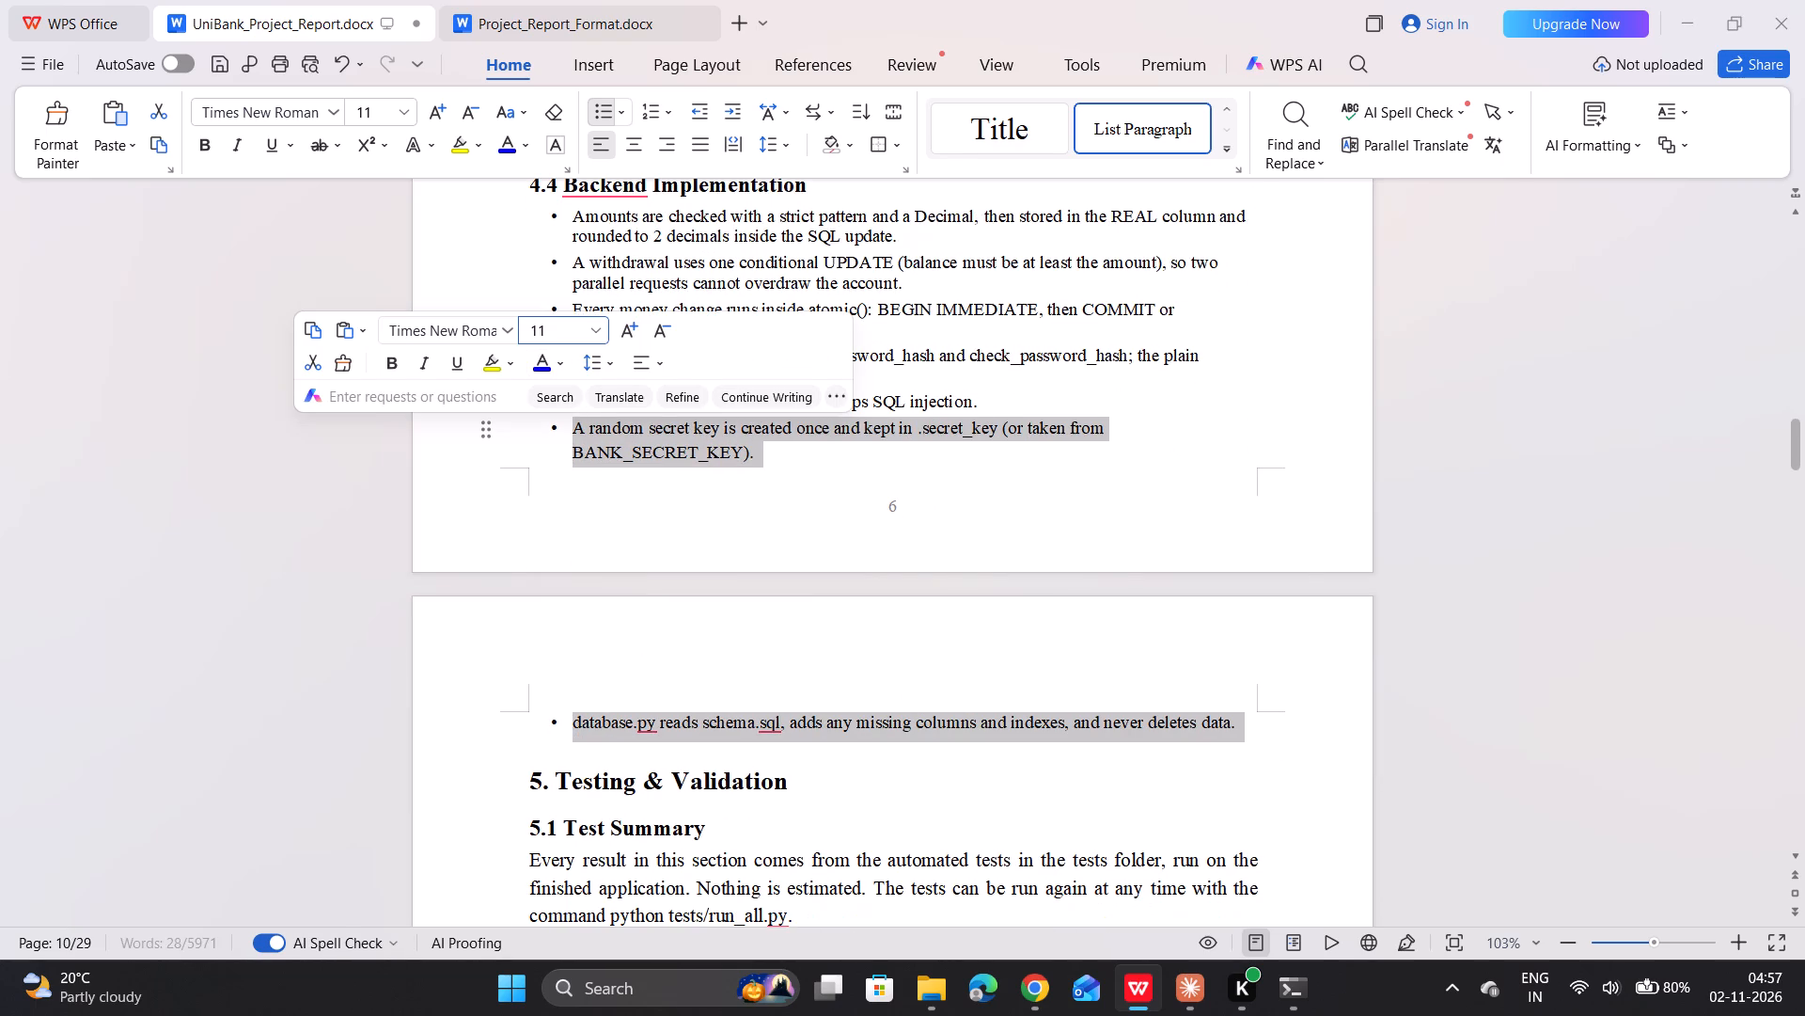
left_click(602, 365)
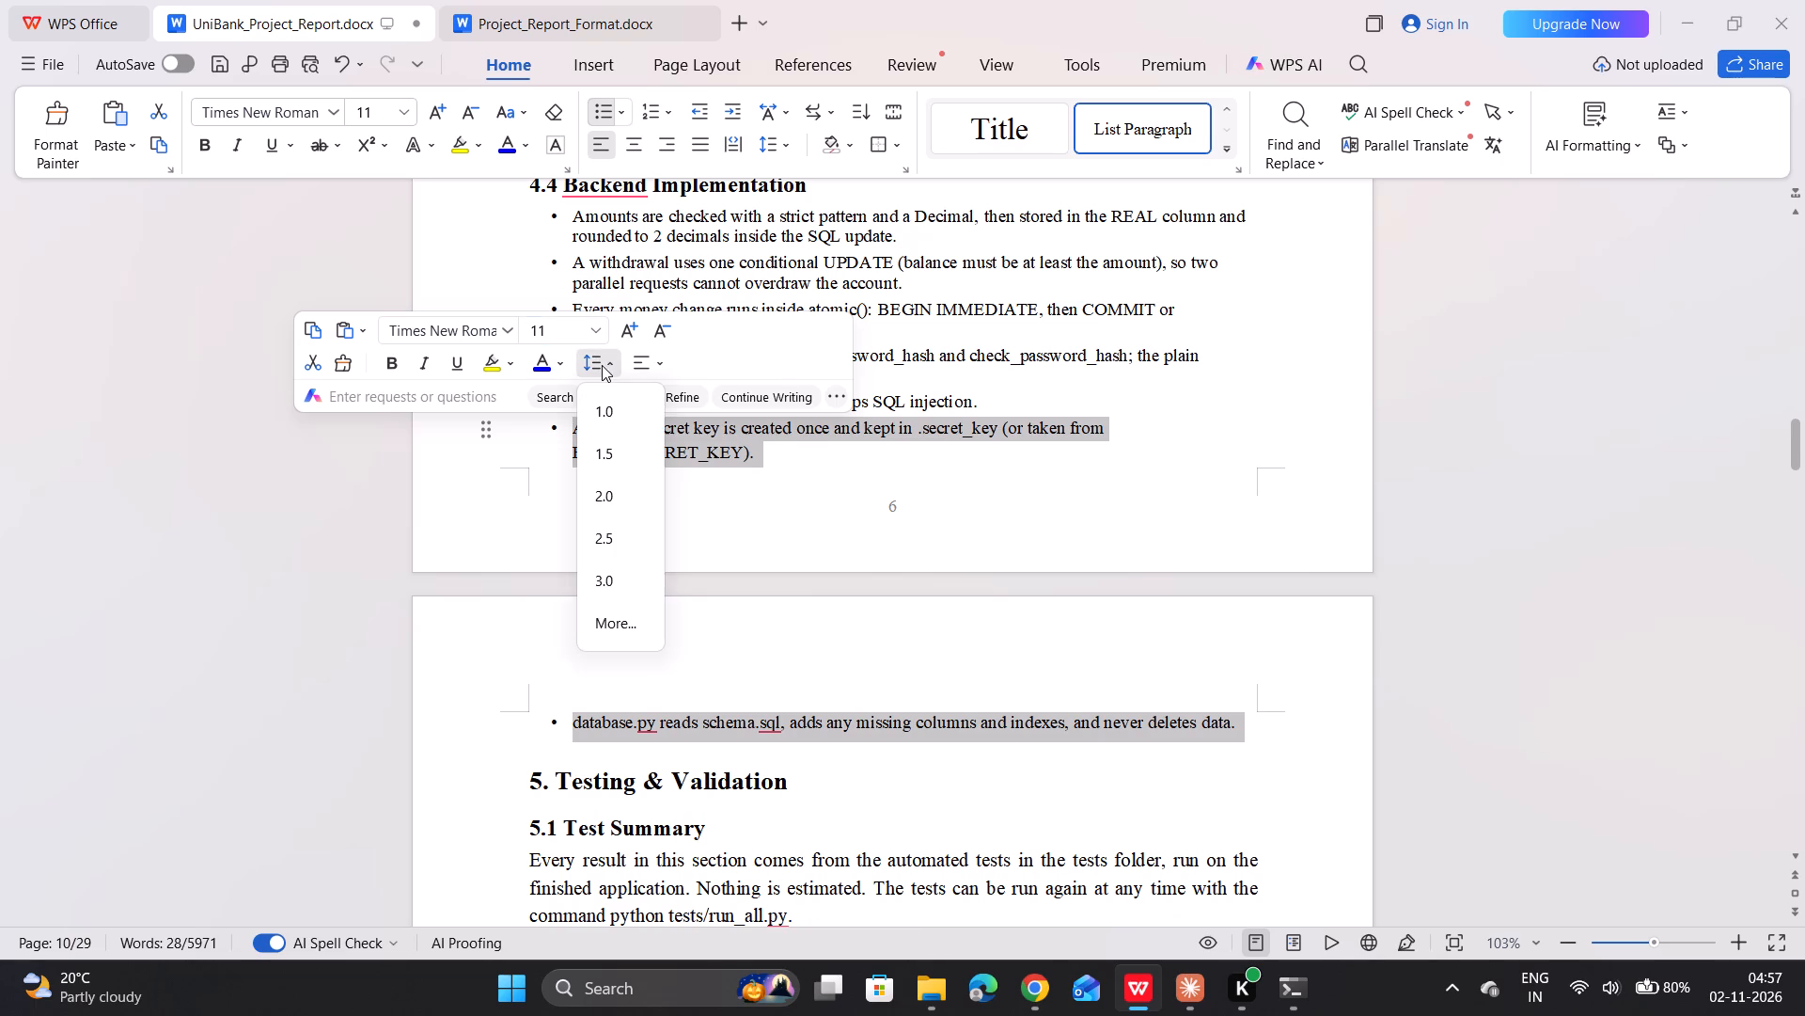
left_click(607, 400)
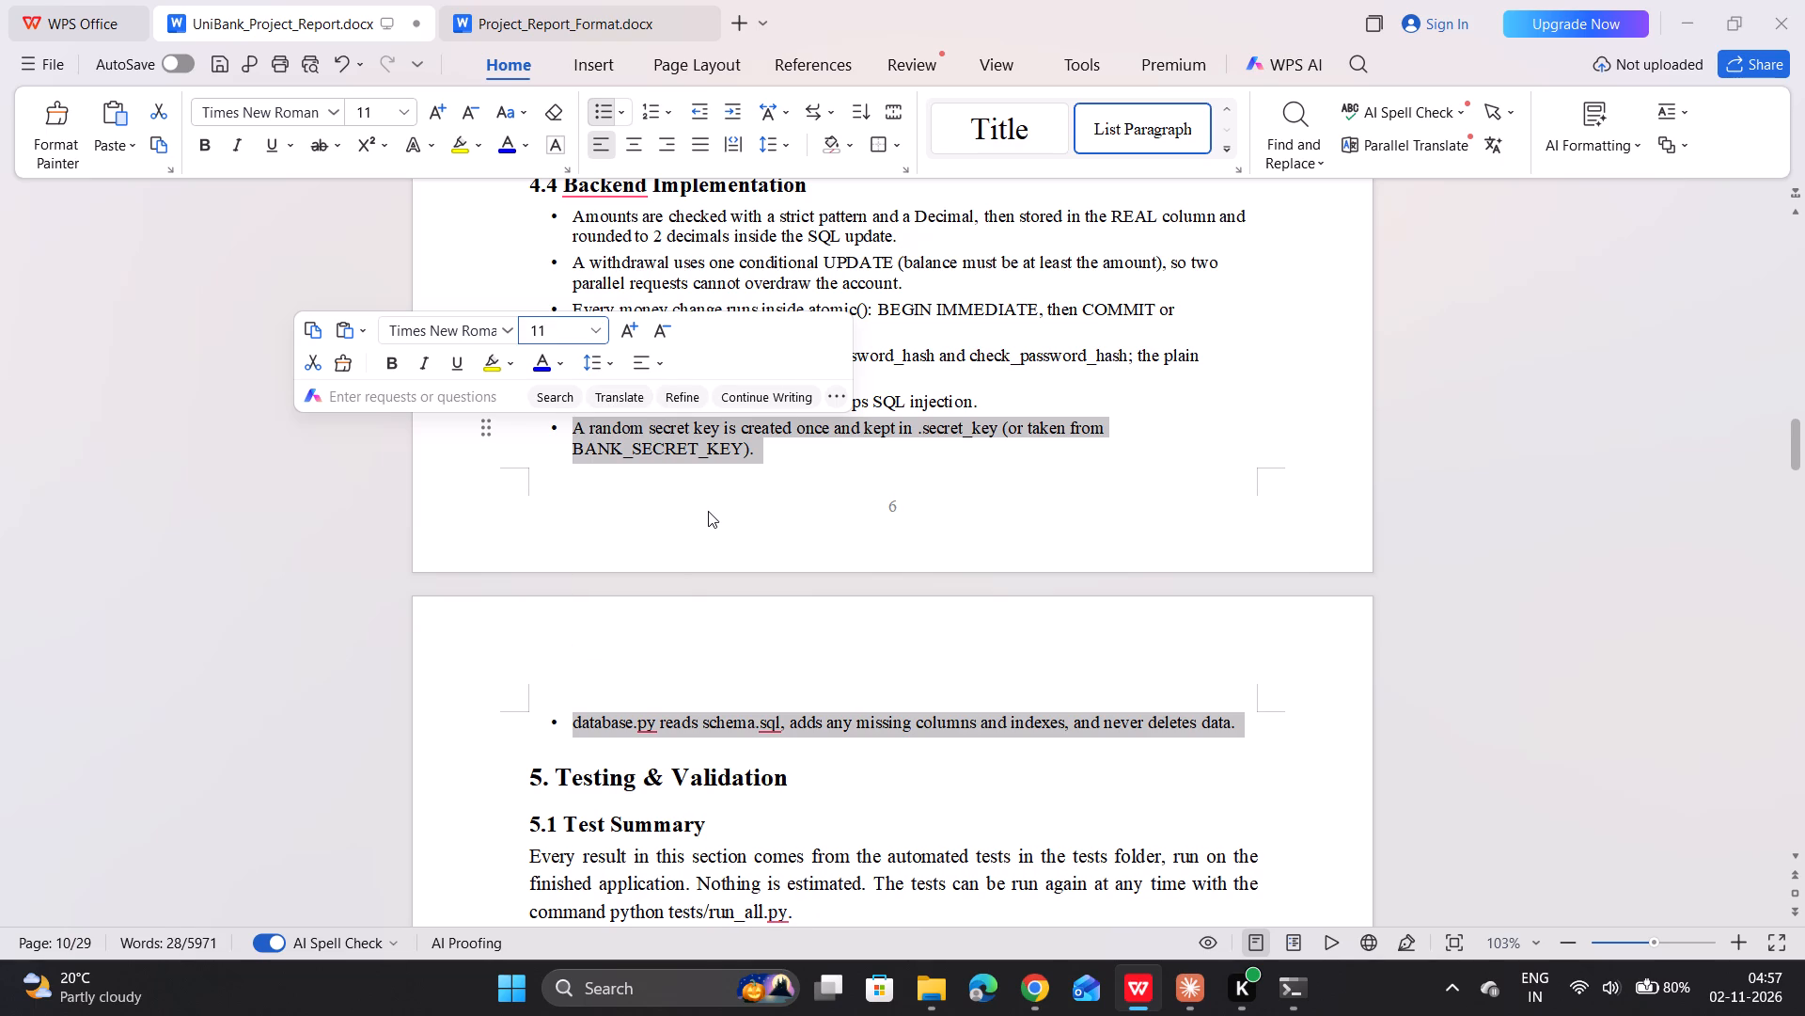
left_click(708, 511)
Set the section 5.1 Test Summary text, from its opening paragraph through the Environment paragraph, to 11 pt with 1.0 line spacing.
scroll(708, 511, "down", 4)
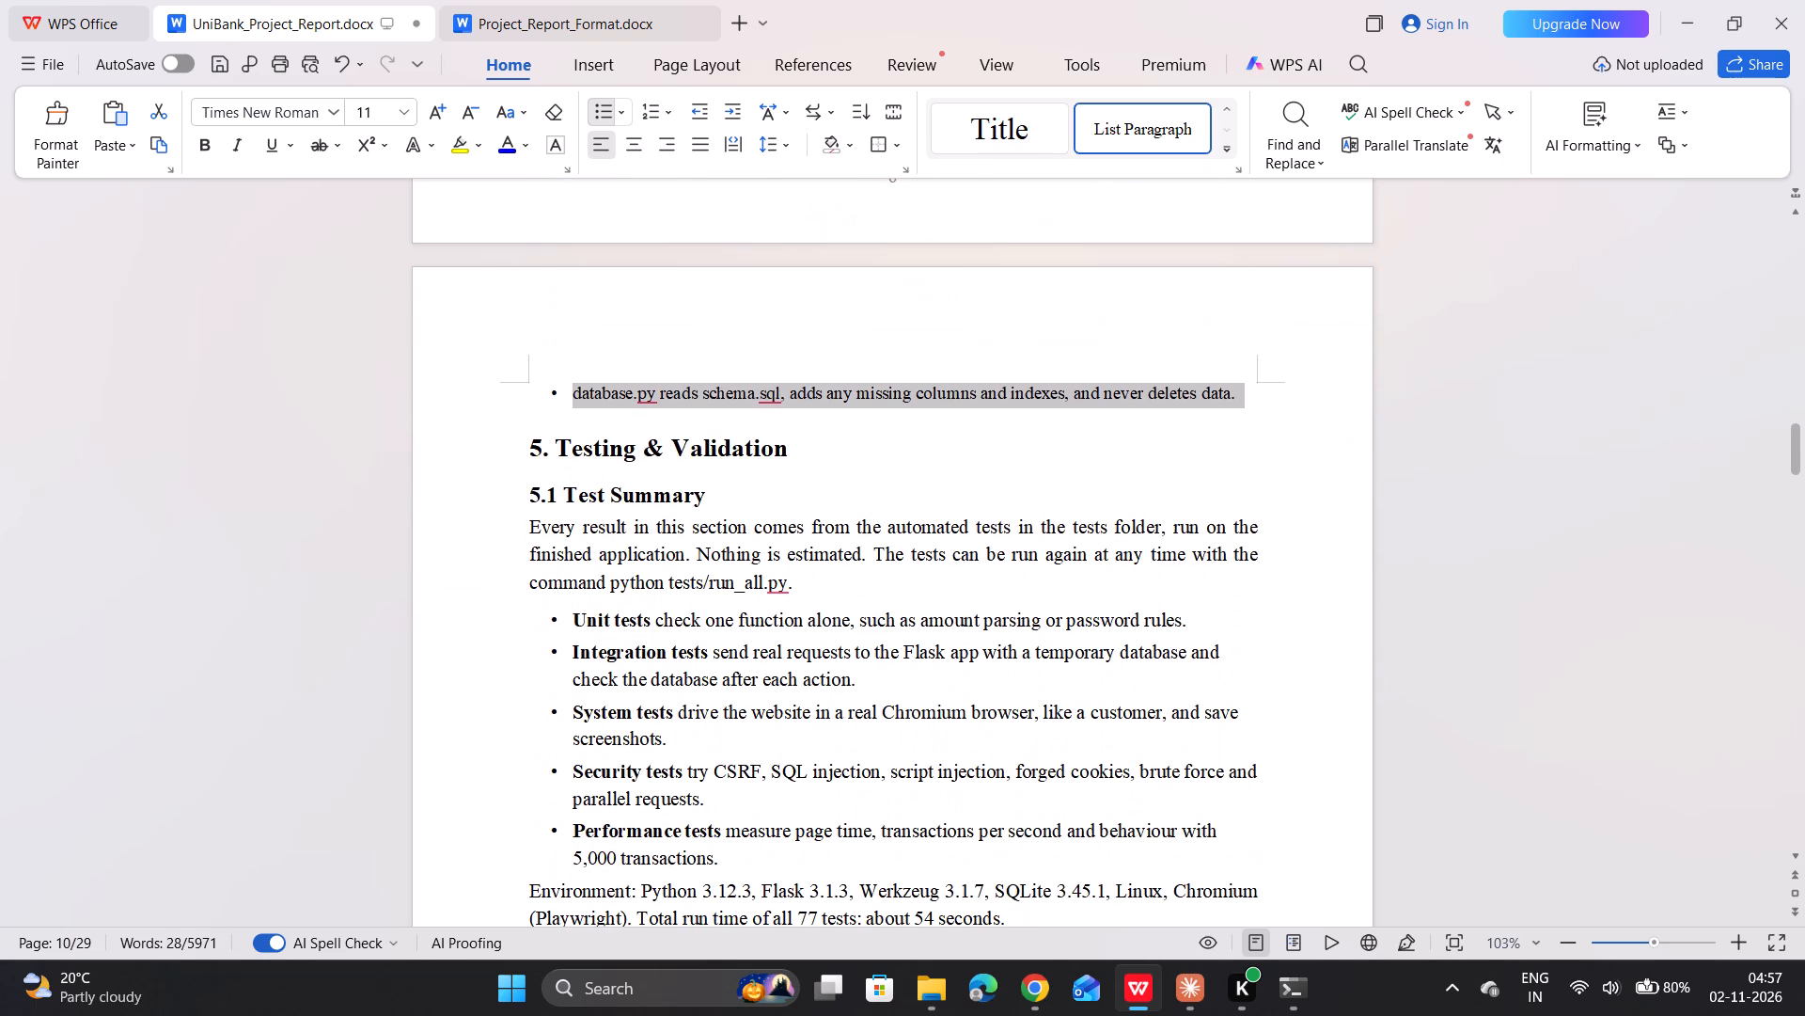
left_click(731, 467)
left_click(671, 502)
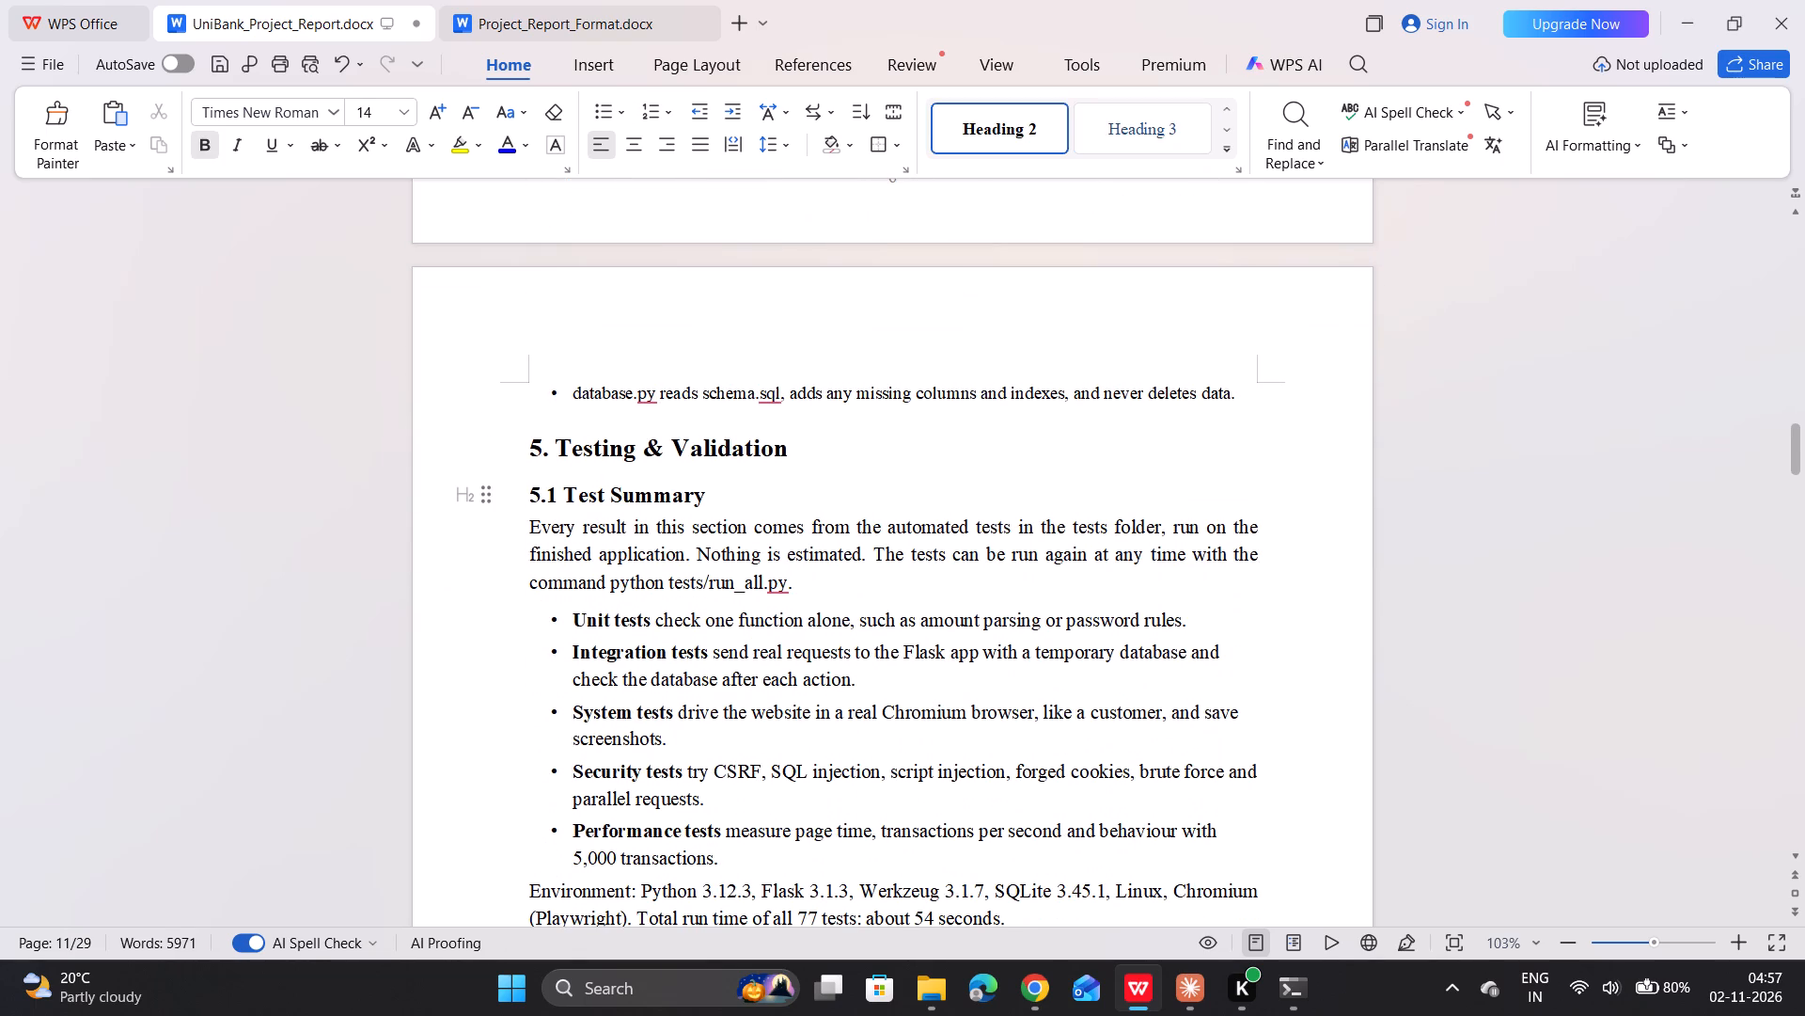
left_click_drag(529, 528, 587, 628)
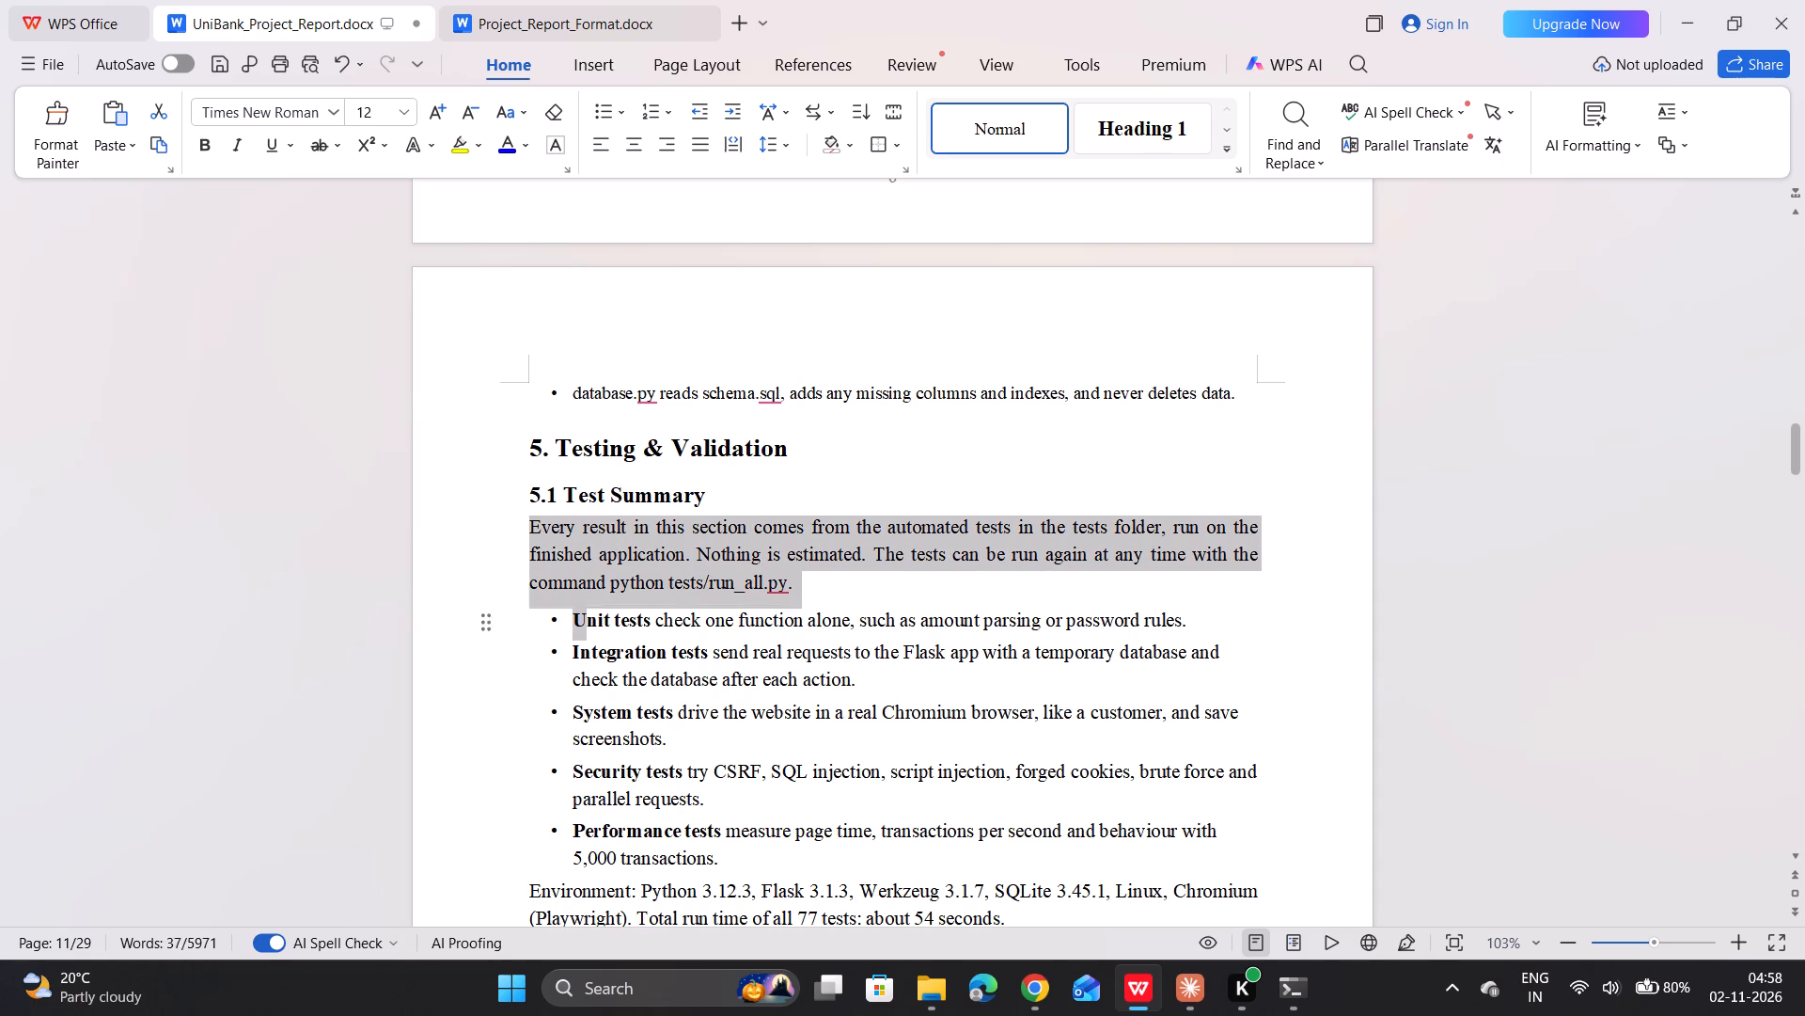
left_click_drag(587, 628, 722, 896)
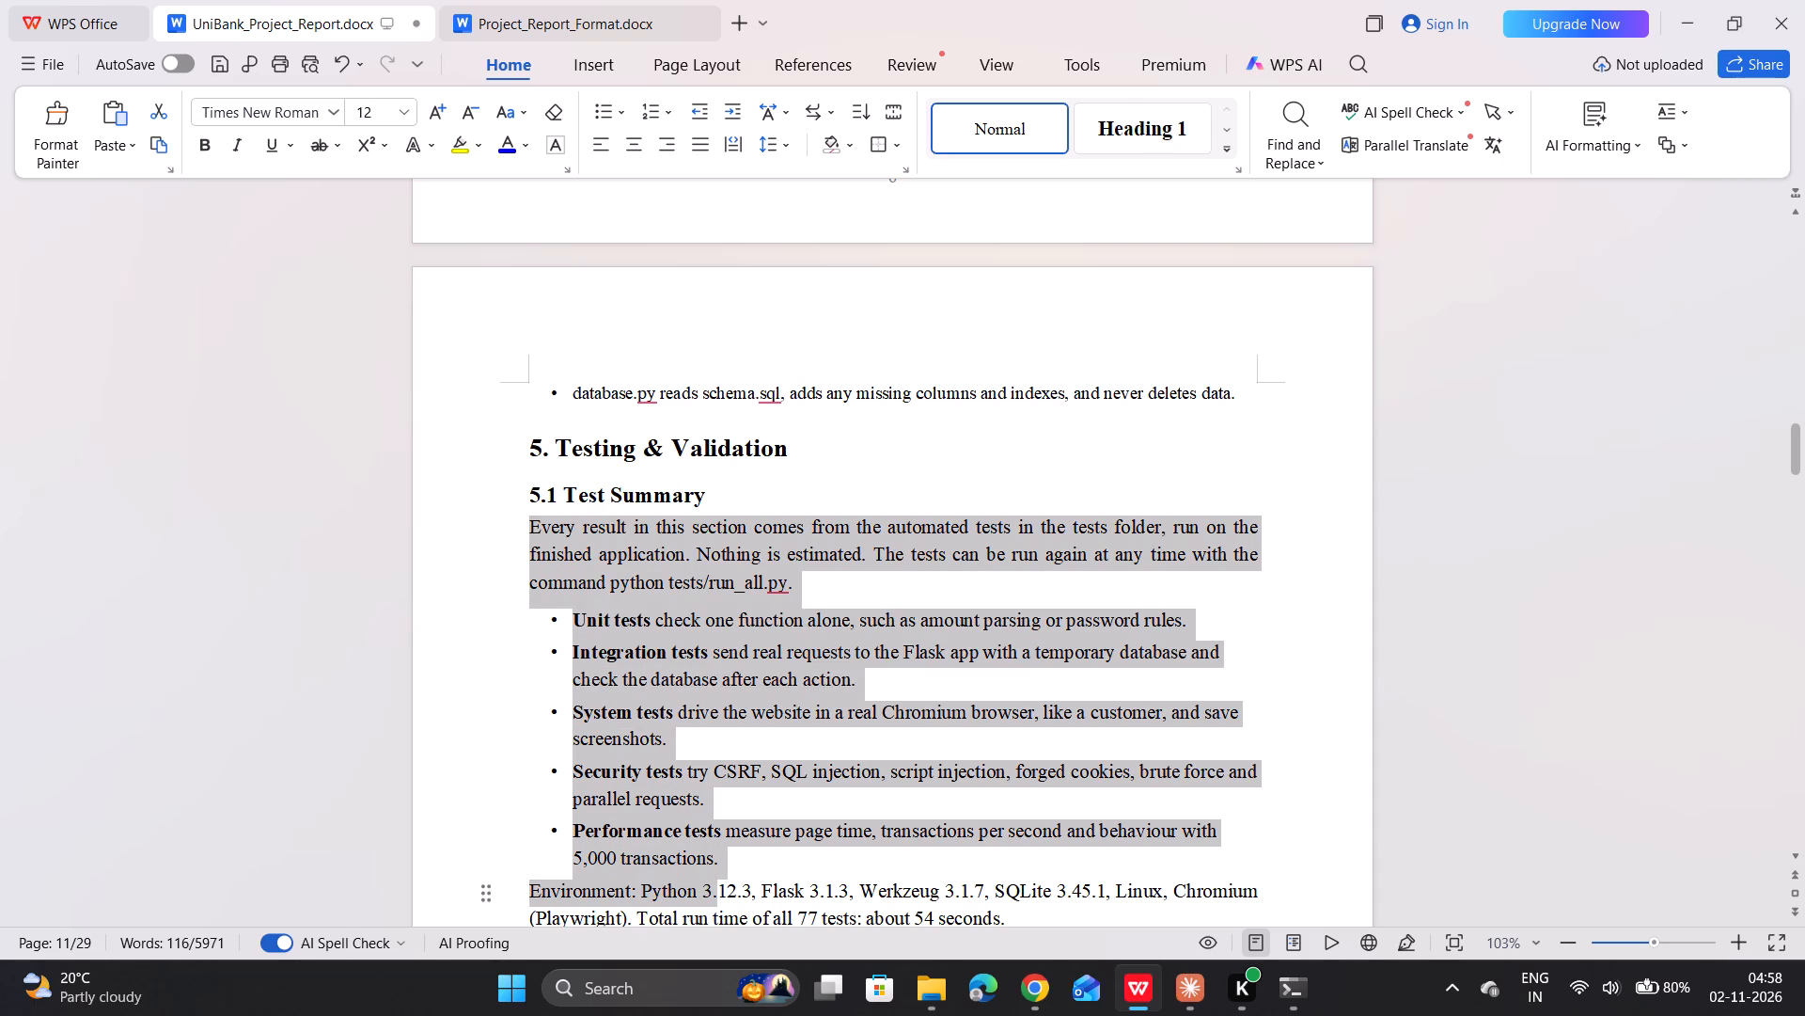
left_click_drag(722, 896, 772, 270)
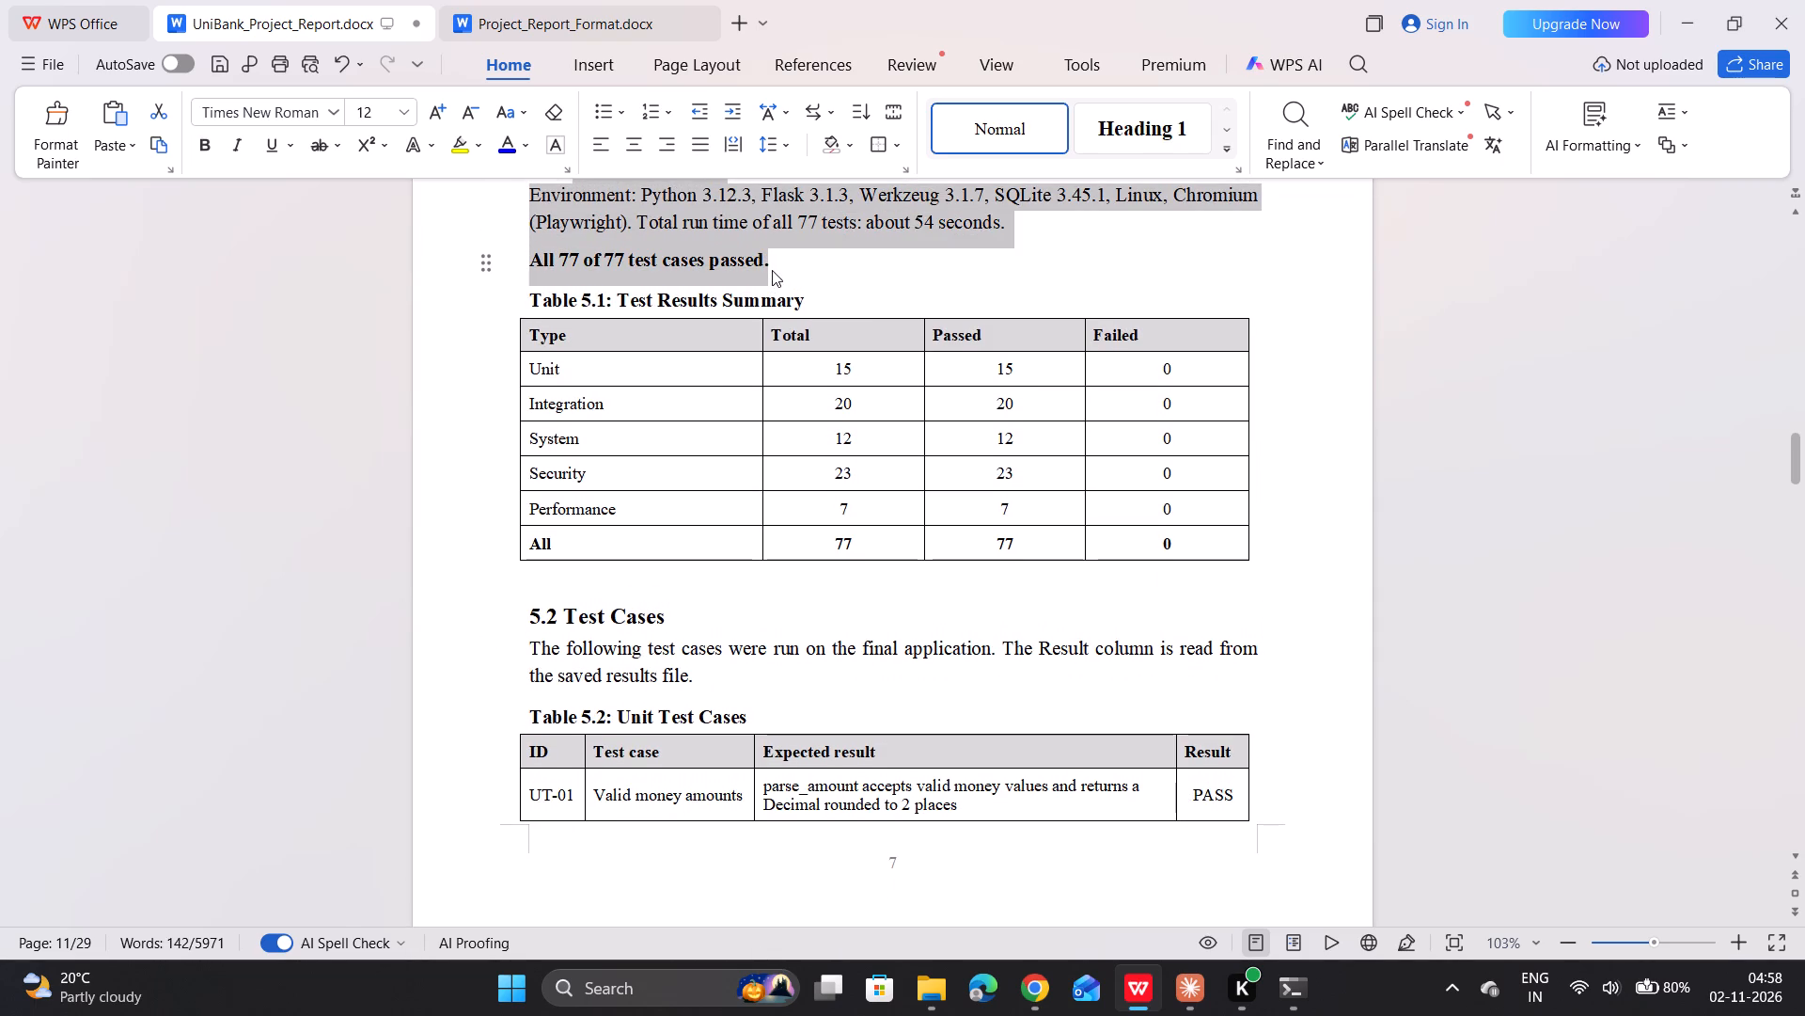
left_click_drag(772, 270, 1032, 228)
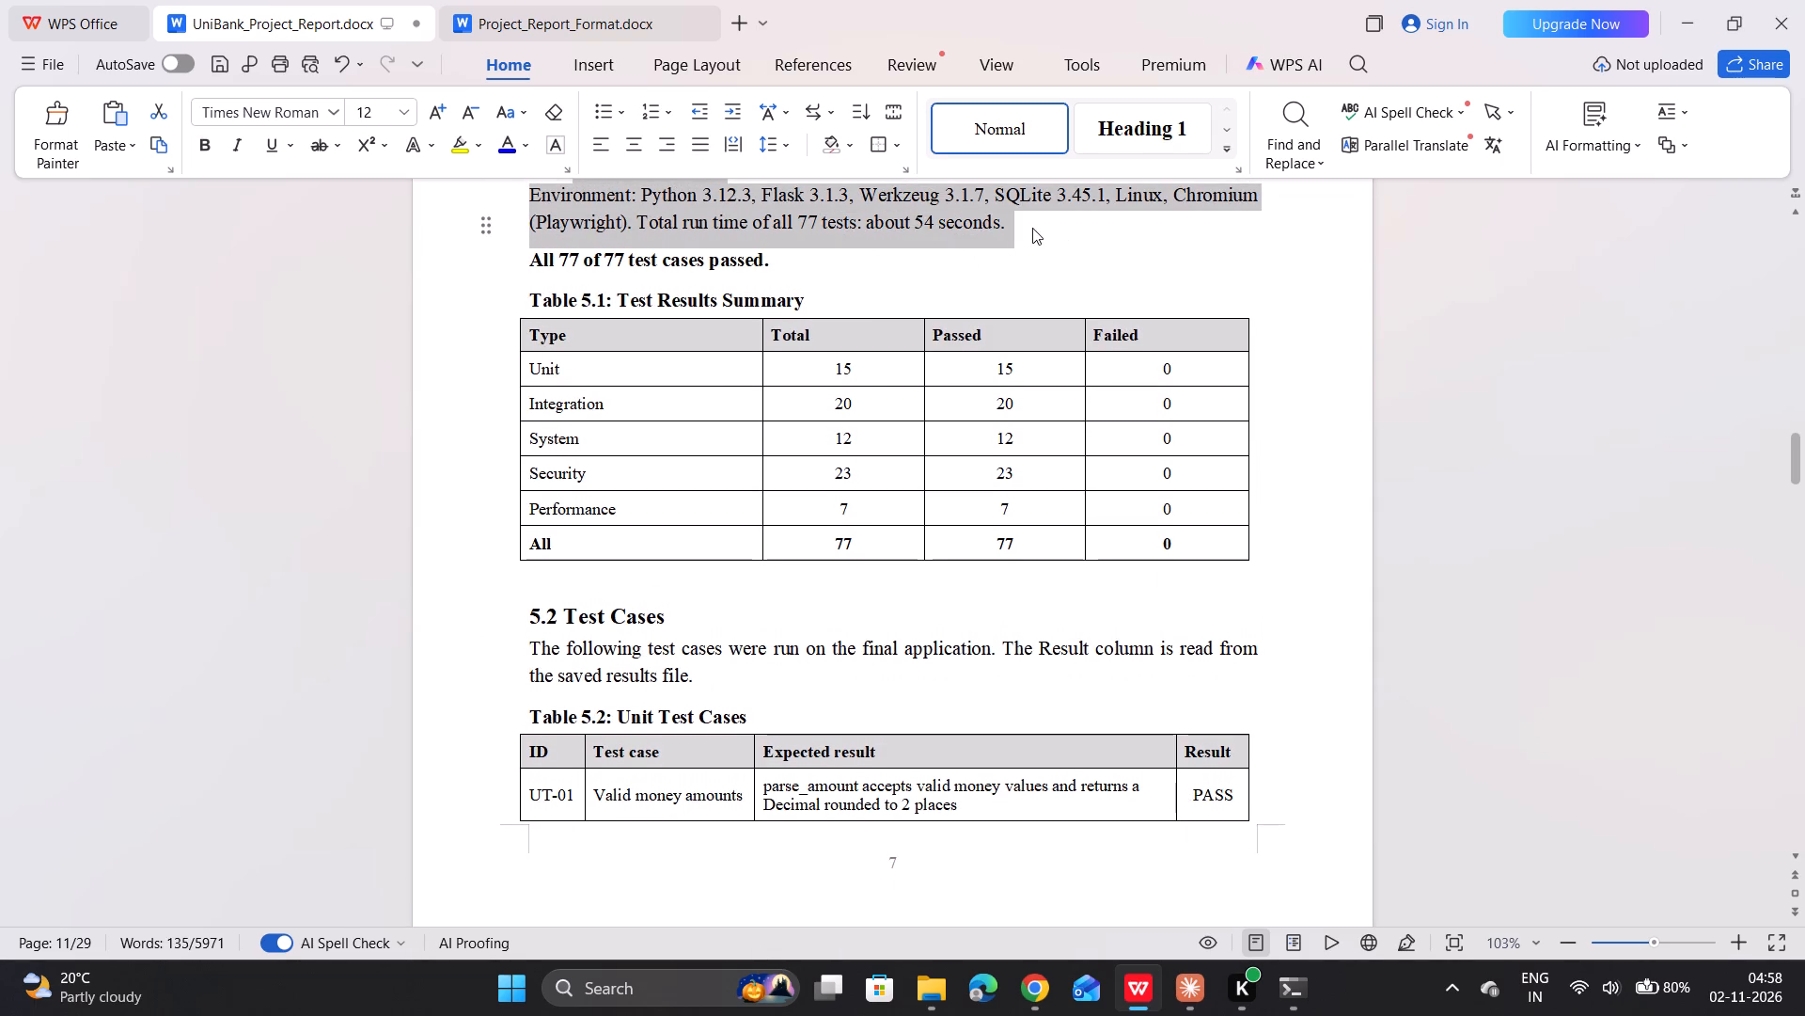
left_click_drag(1032, 228, 1022, 229)
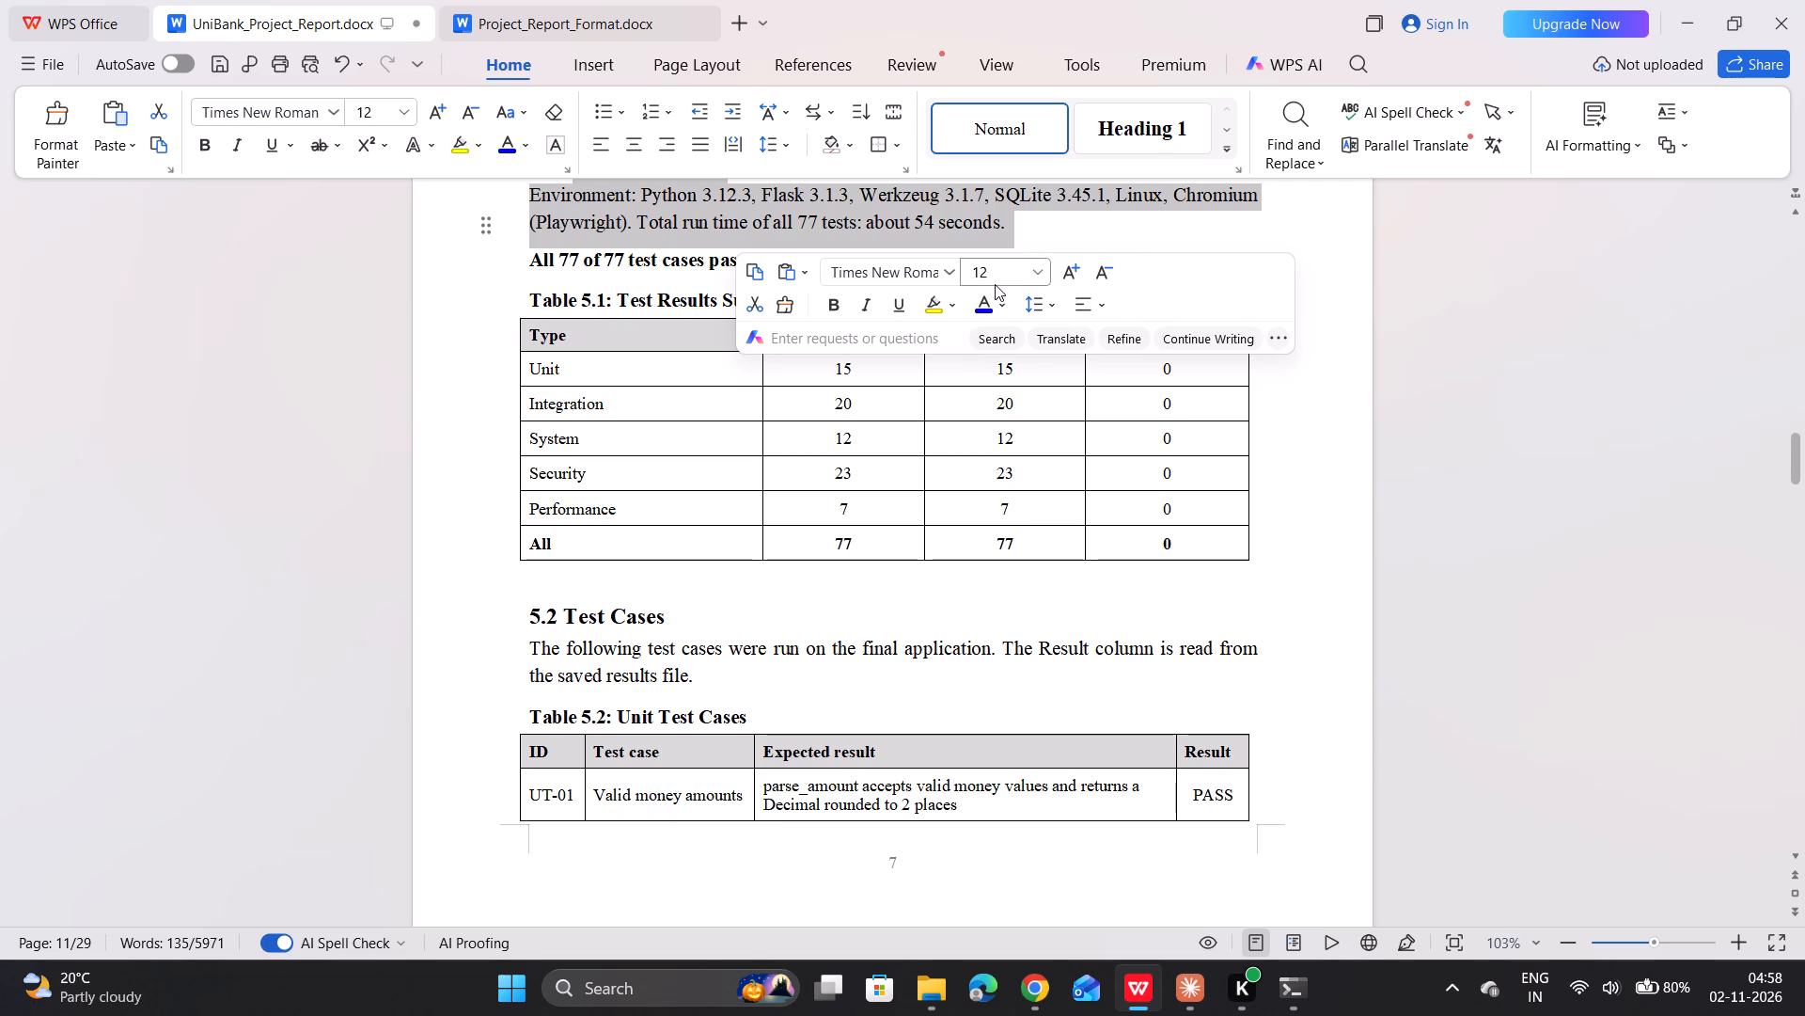
left_click(997, 278)
type("11")
key("Return")
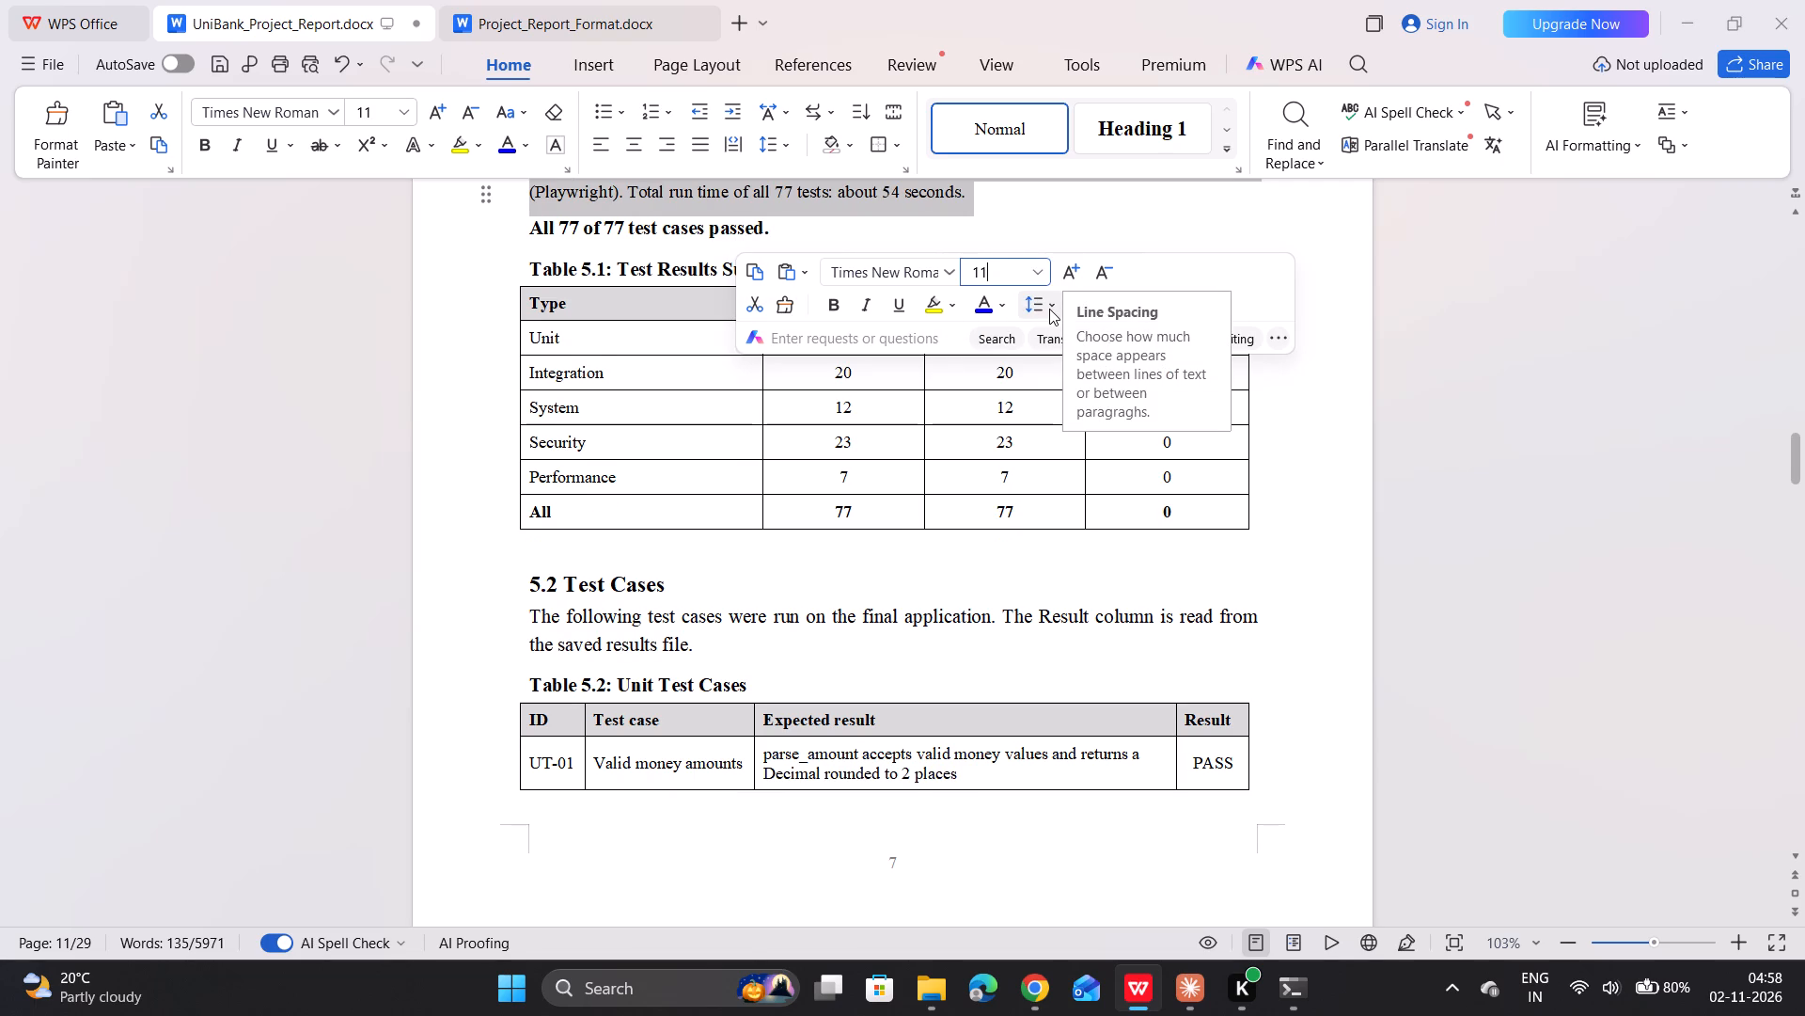
left_click(1037, 302)
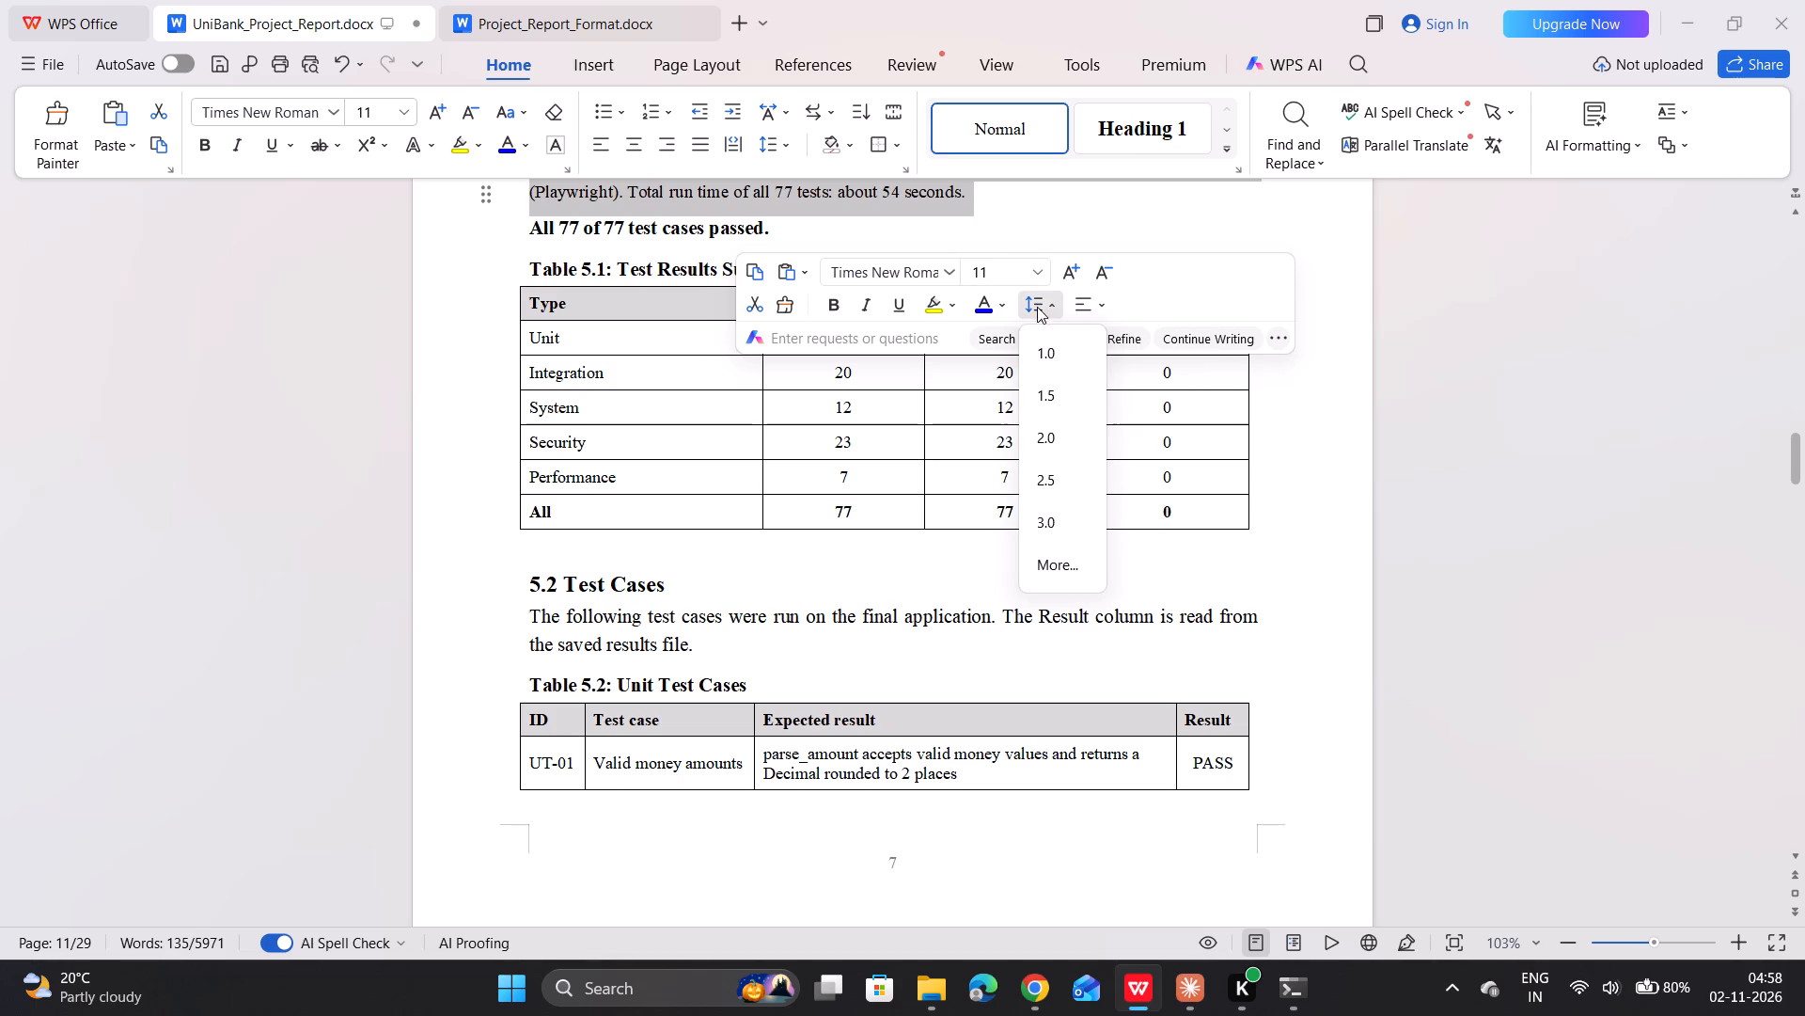
left_click(1053, 348)
left_click(989, 483)
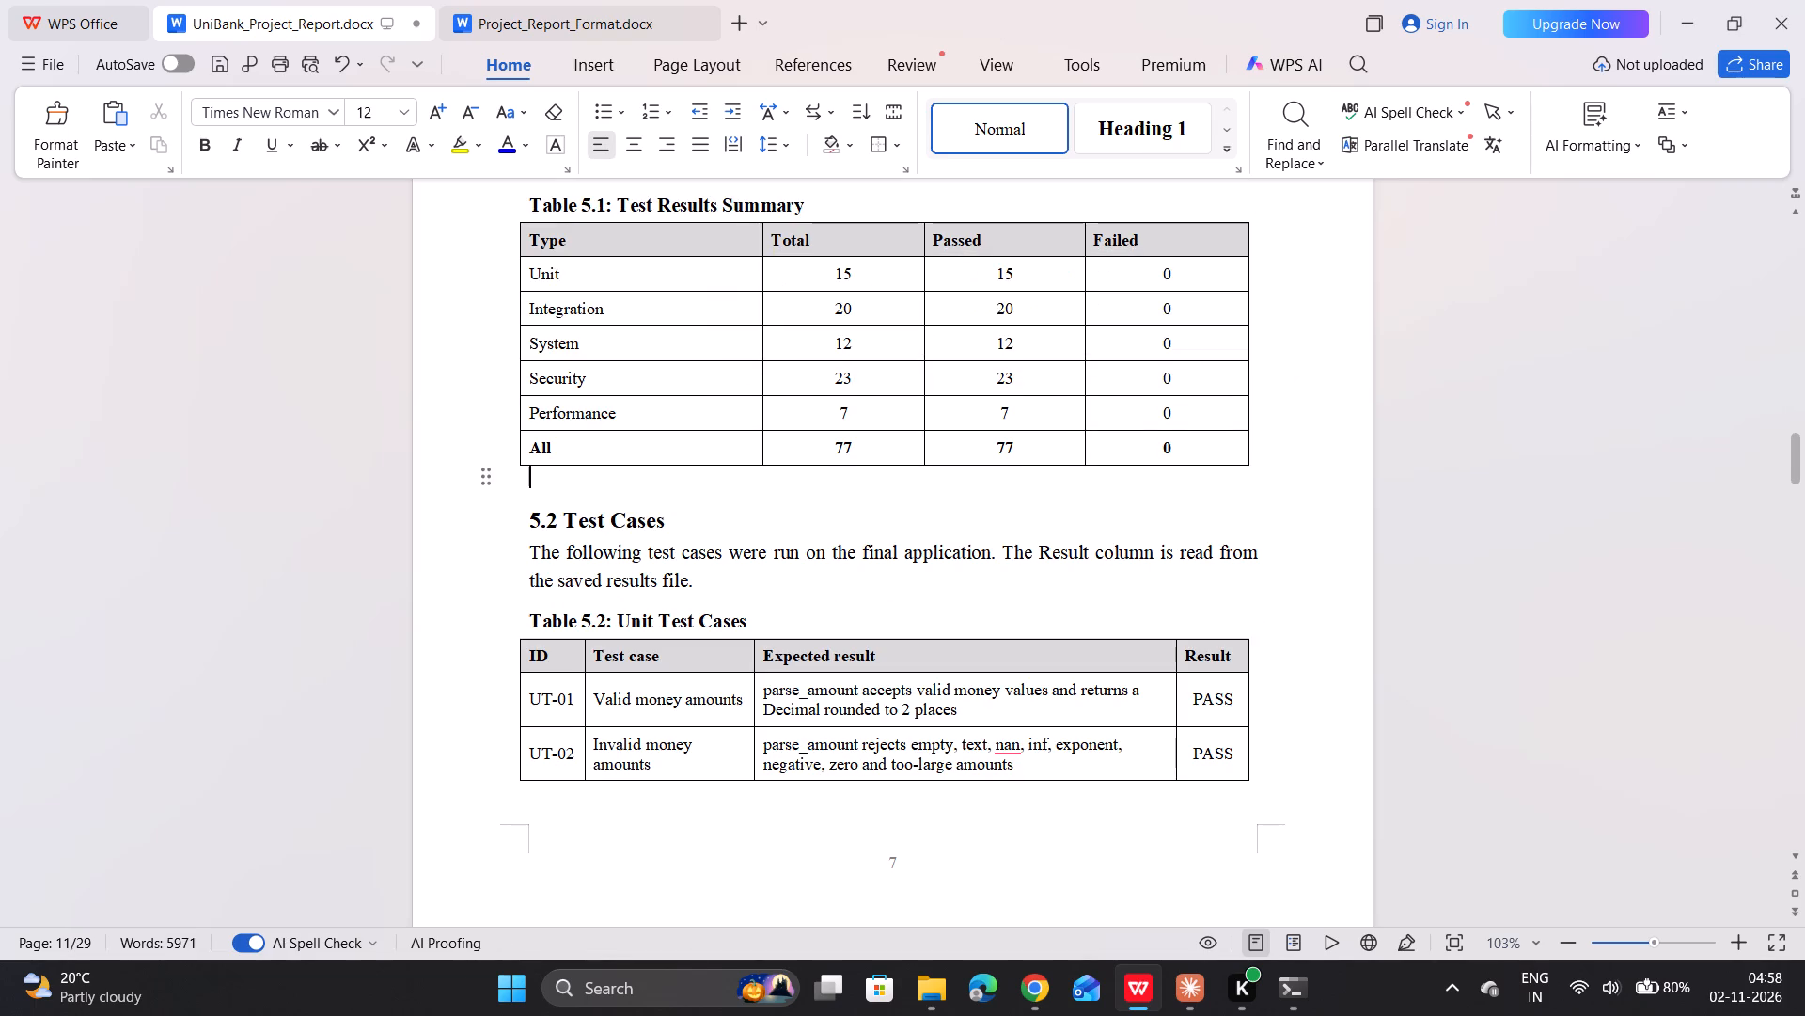
Delete the bold line "All 77 of 77 test cases passed." above Table 5.1, including its empty paragraph.
scroll(989, 483, "up", 8)
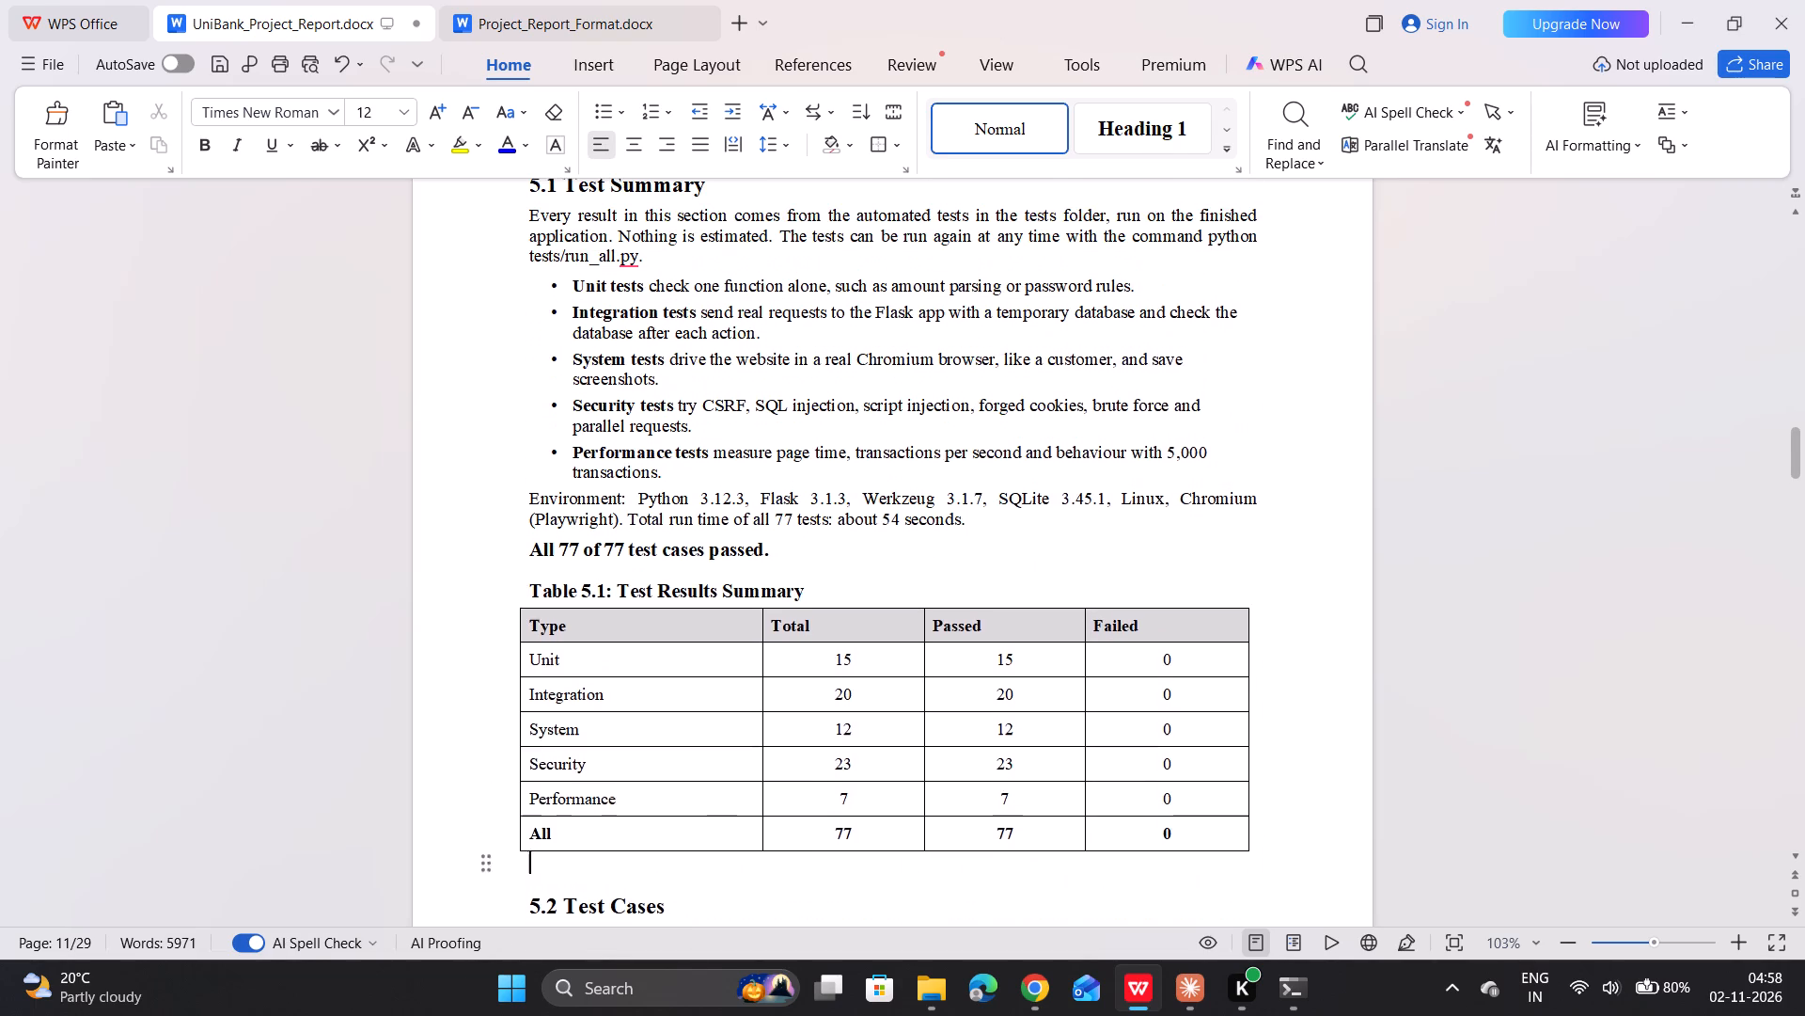
scroll(989, 483, "up", 1)
left_click(820, 611)
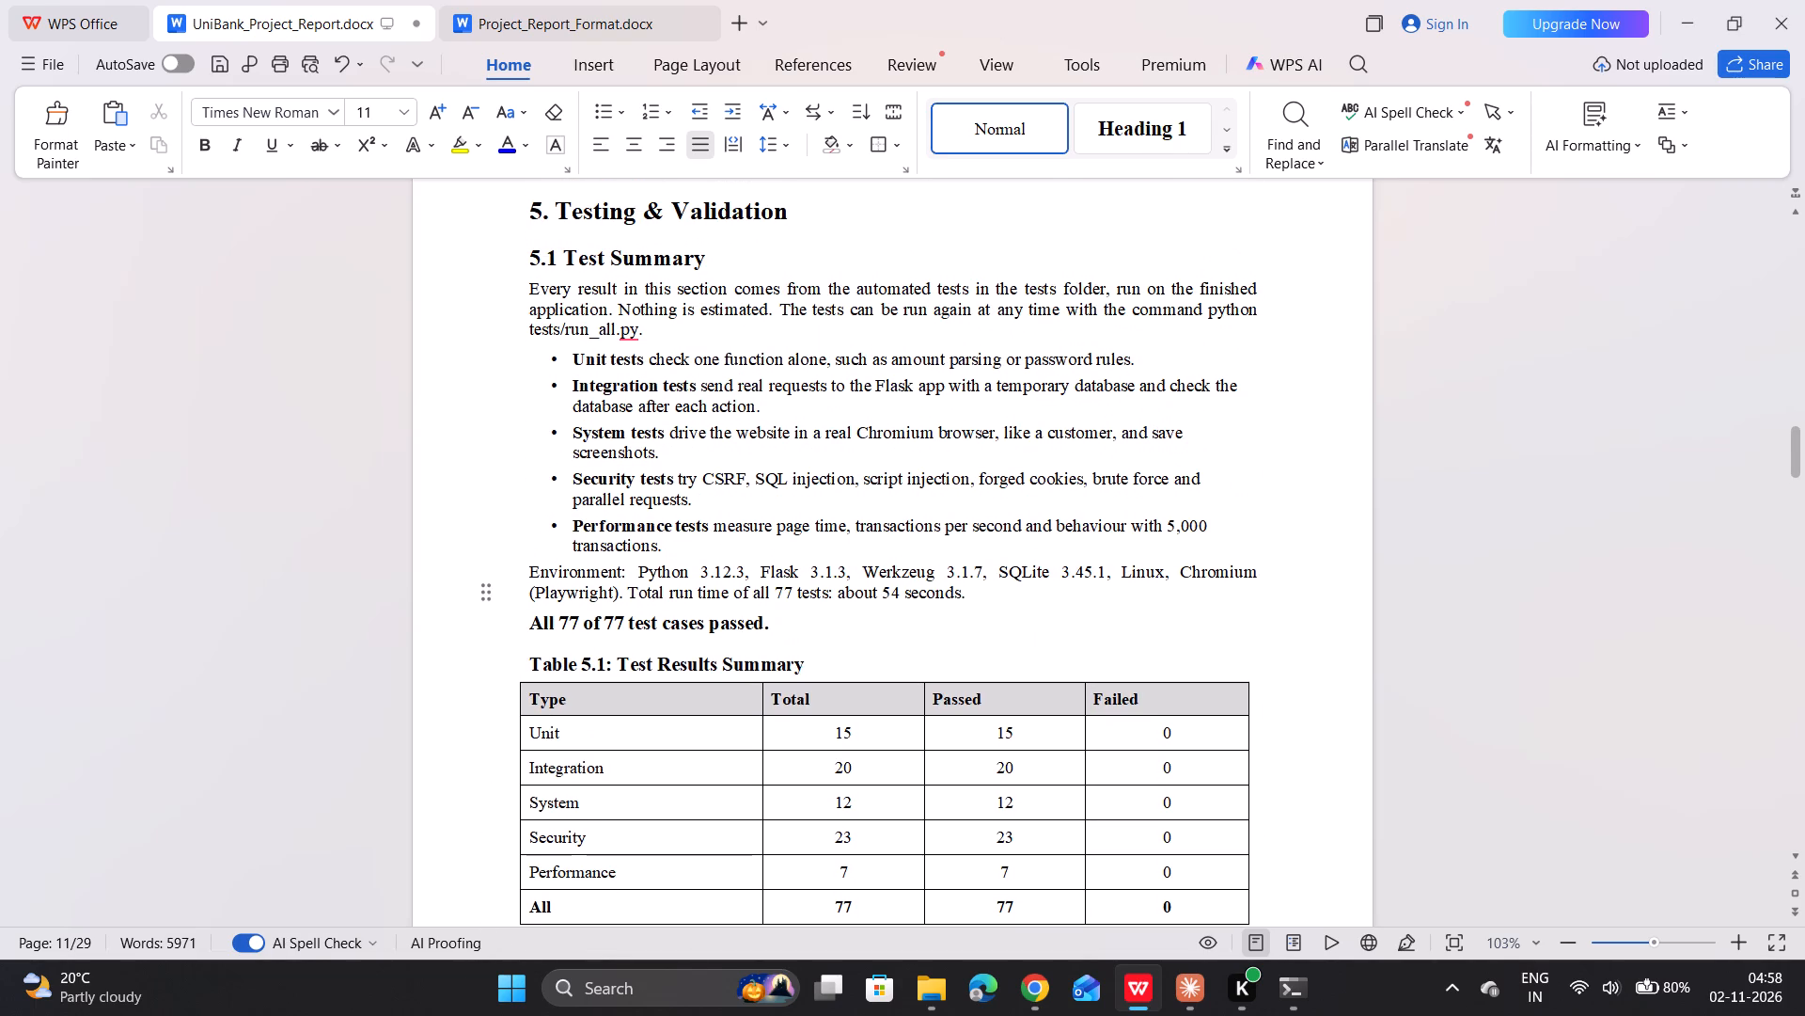
left_click(770, 632)
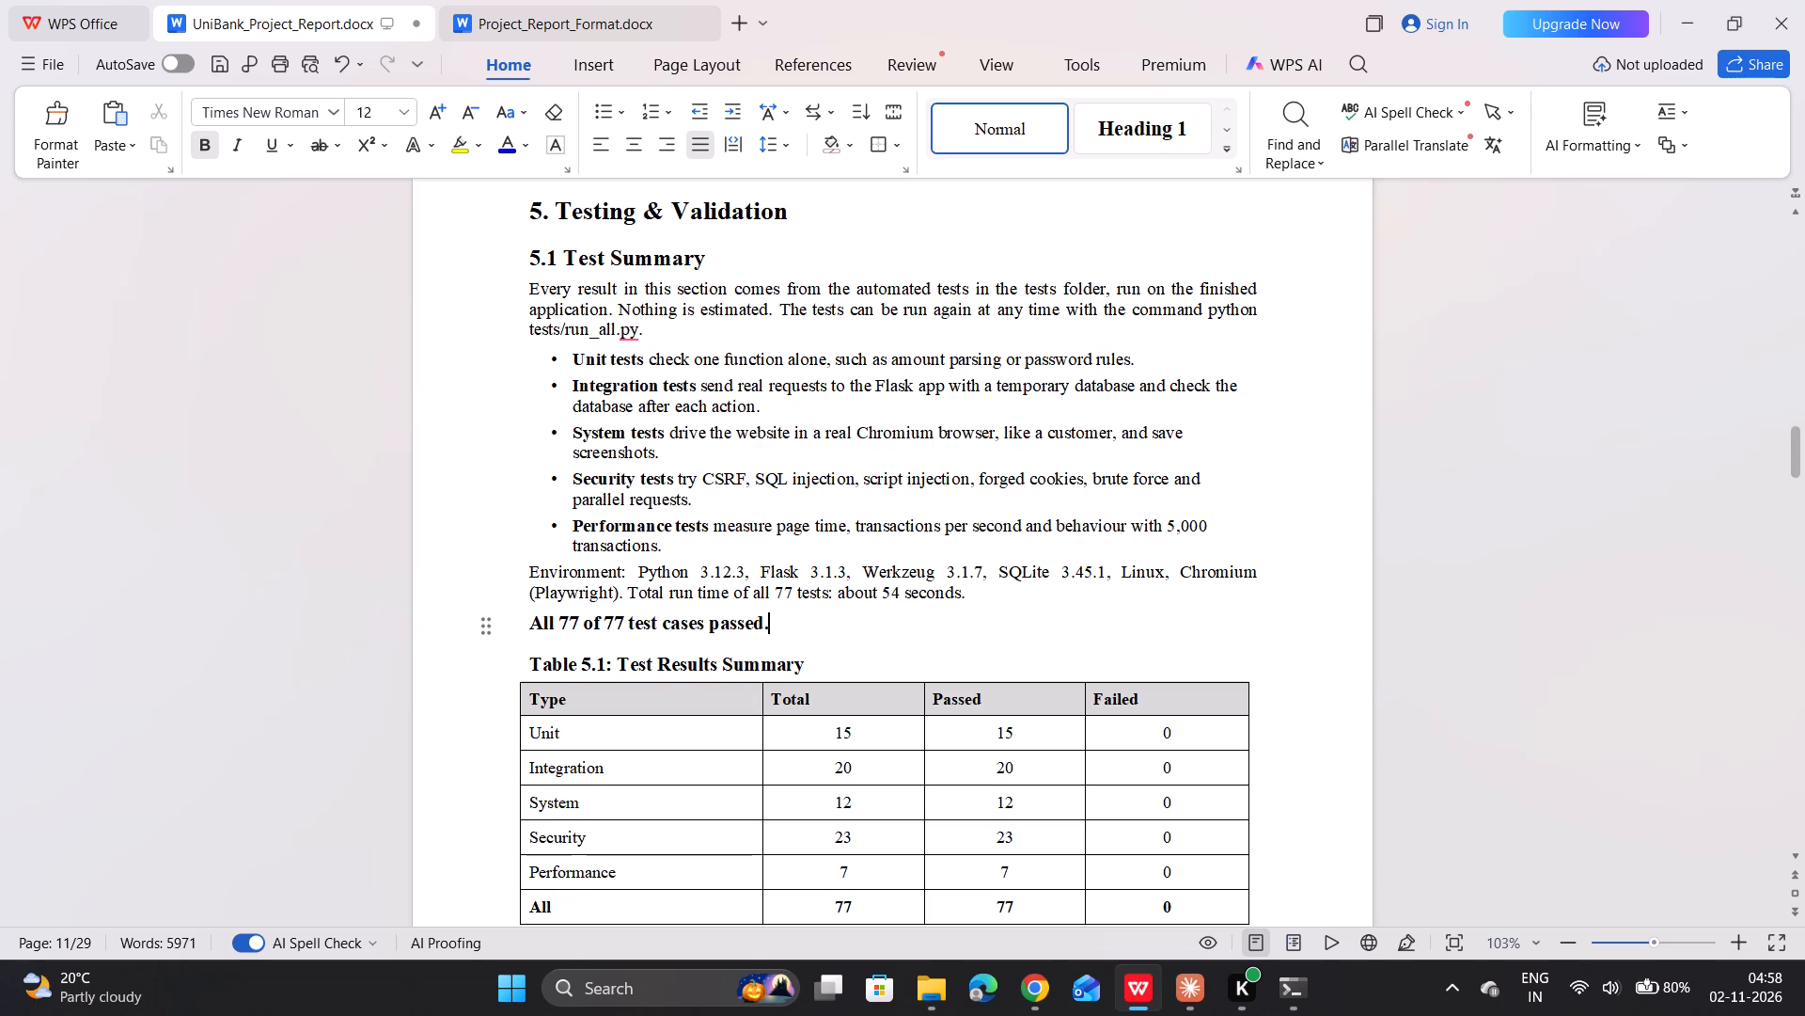
key("BackSpace")
key("BackSpace")
key("BackSpace")
key("BackSpace")
key("BackSpace")
key("BackSpace")
key("BackSpace")
key("BackSpace")
key("BackSpace")
key("BackSpace")
key("BackSpace")
key("BackSpace")
key("BackSpace")
key("BackSpace")
key("BackSpace")
key("BackSpace")
key("BackSpace")
key("BackSpace")
key("BackSpace")
key("BackSpace")
key("BackSpace")
key("BackSpace")
key("BackSpace")
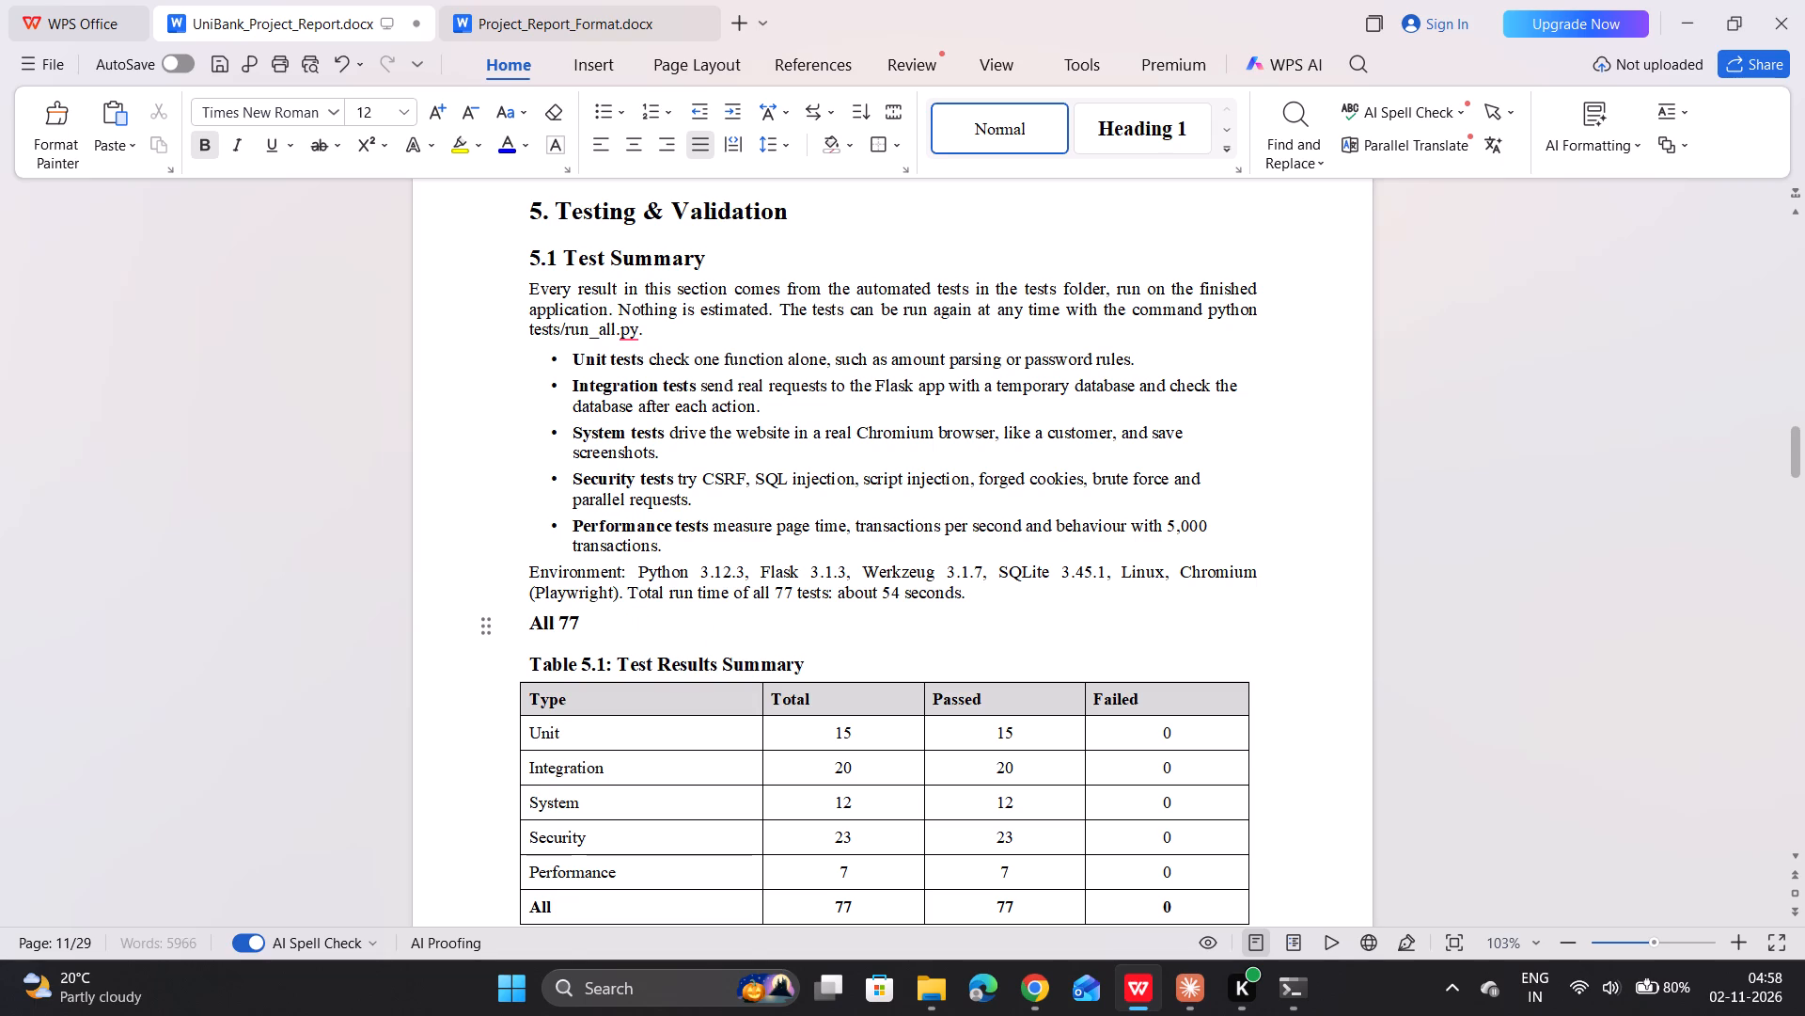
key("BackSpace")
key("BackSpace")
key("BackSpace")
key("BackSpace")
key("BackSpace")
key("BackSpace")
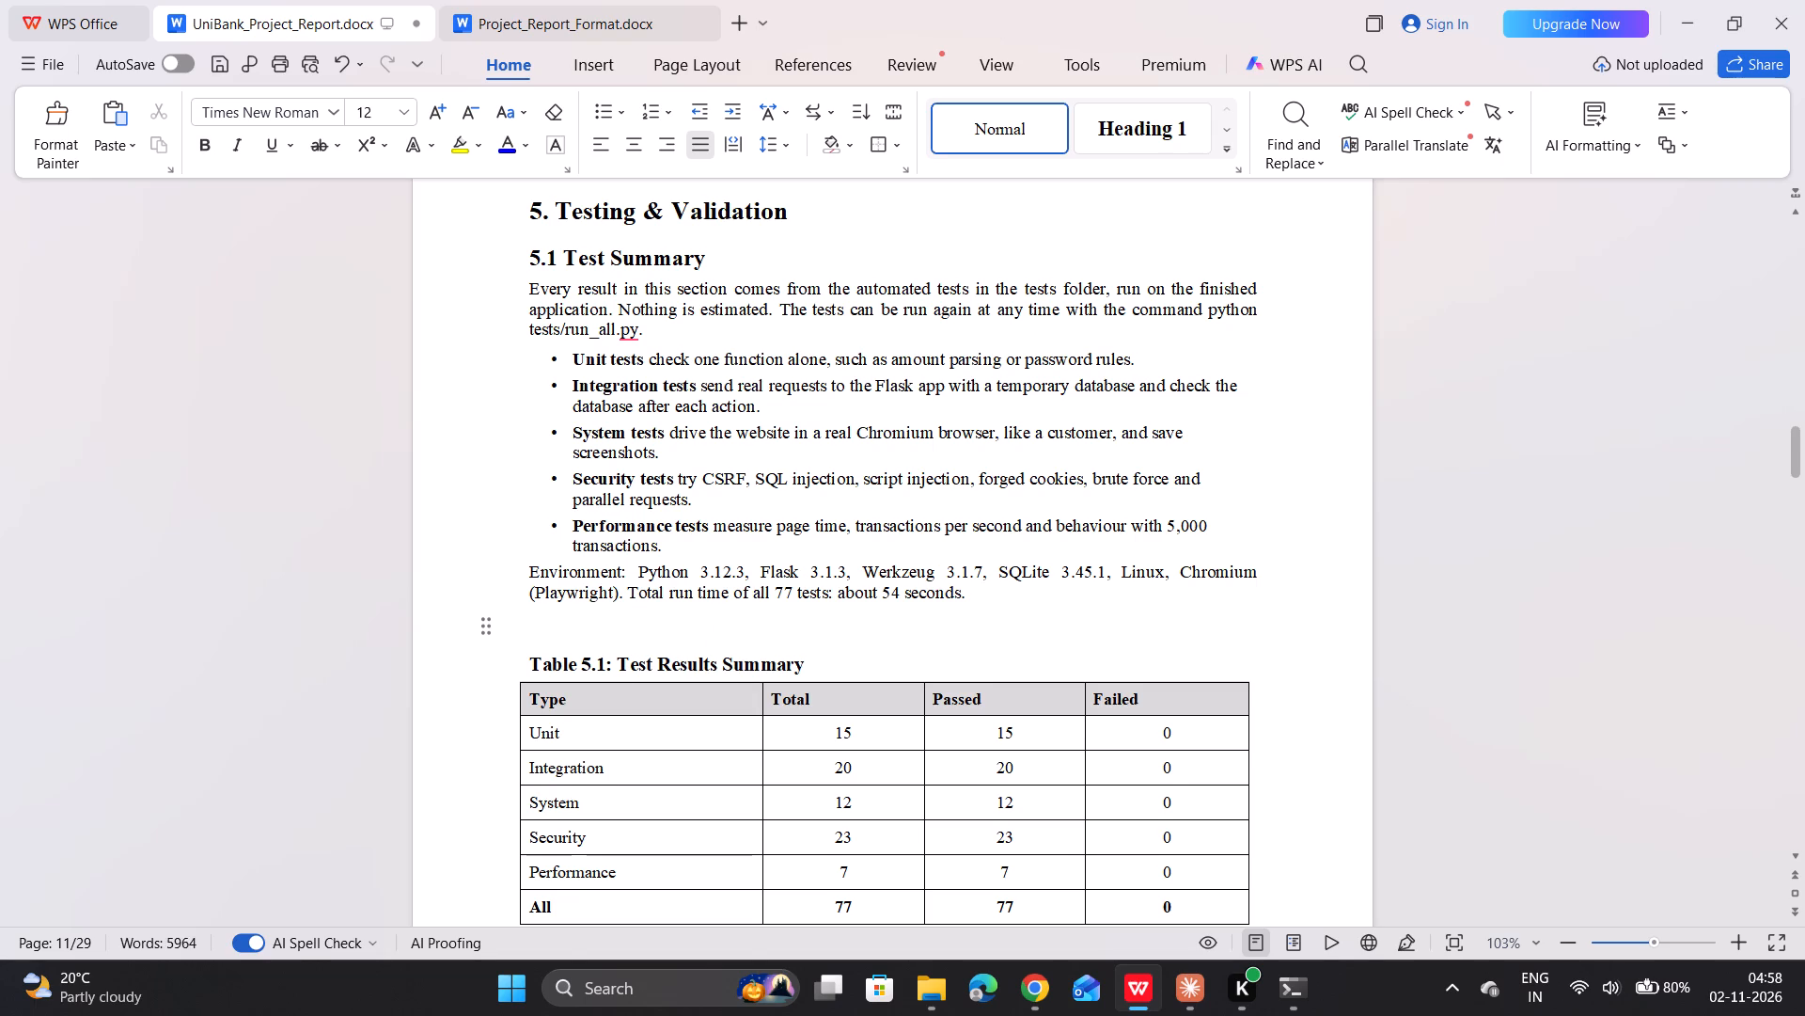
key("BackSpace")
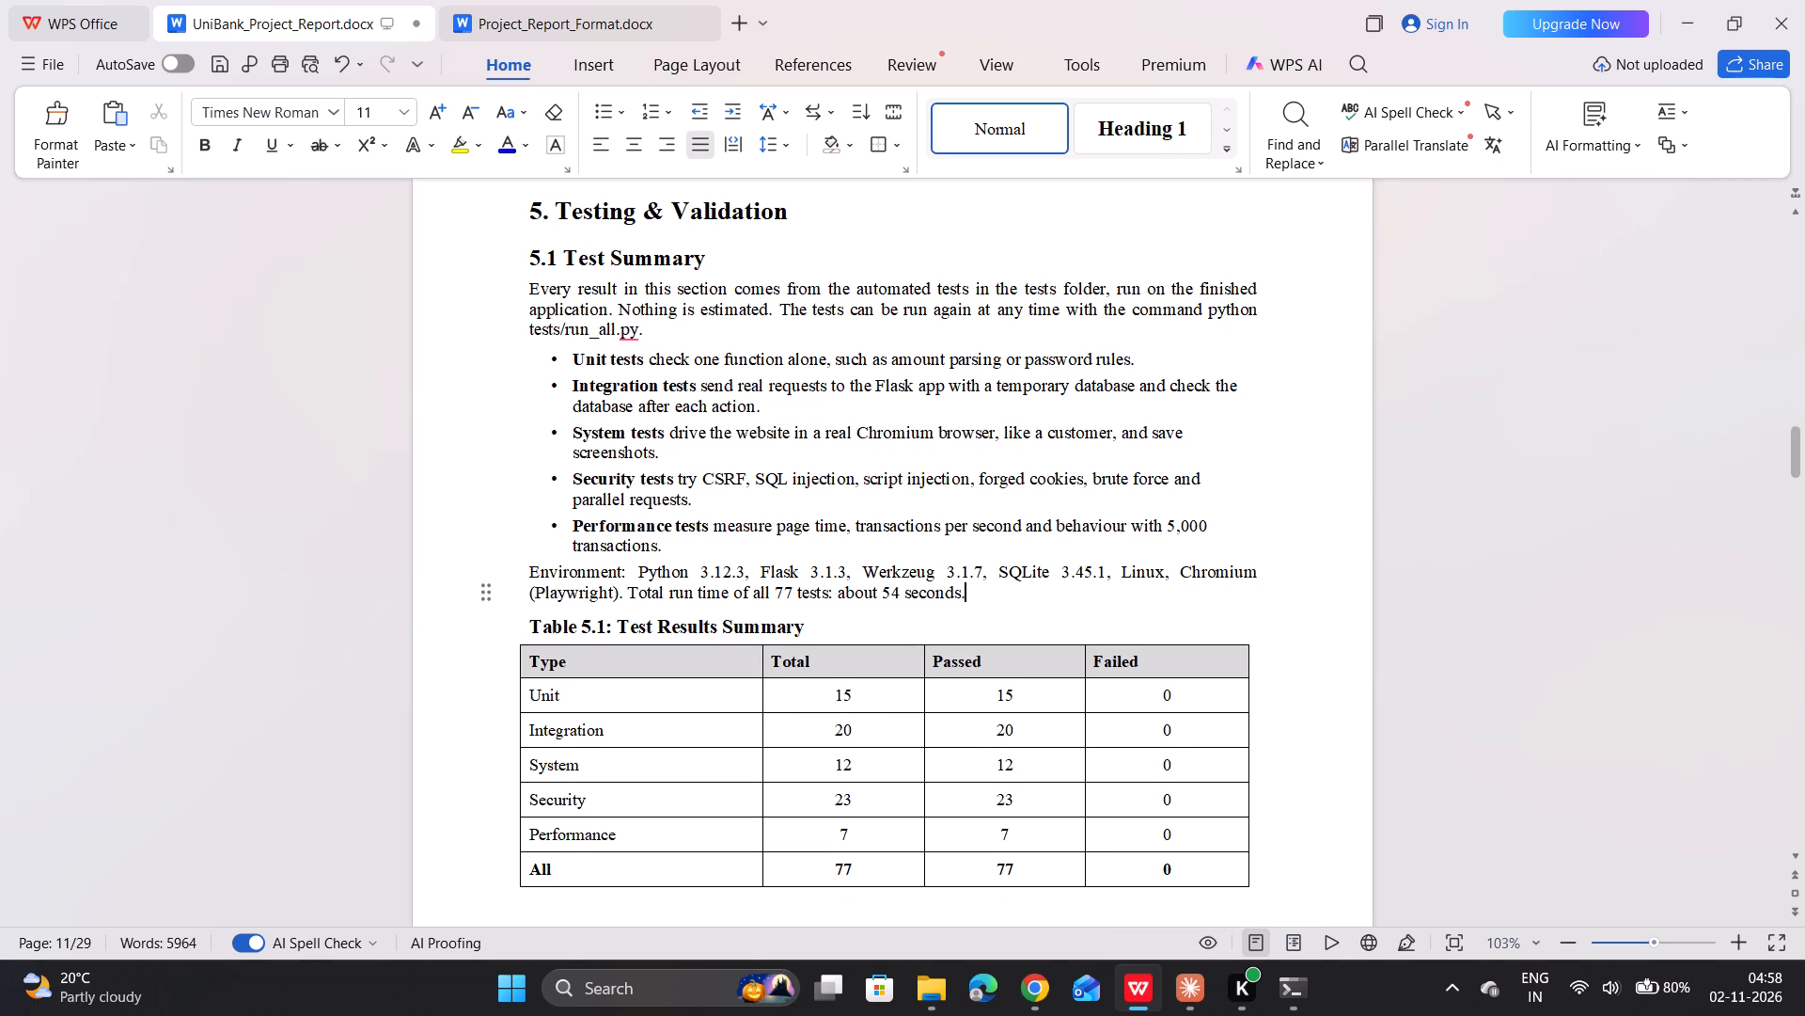
Set the introductory paragraph under section 5.2 Test Cases to 11 pt with 1.0 line spacing.
scroll(696, 730, "down", 2)
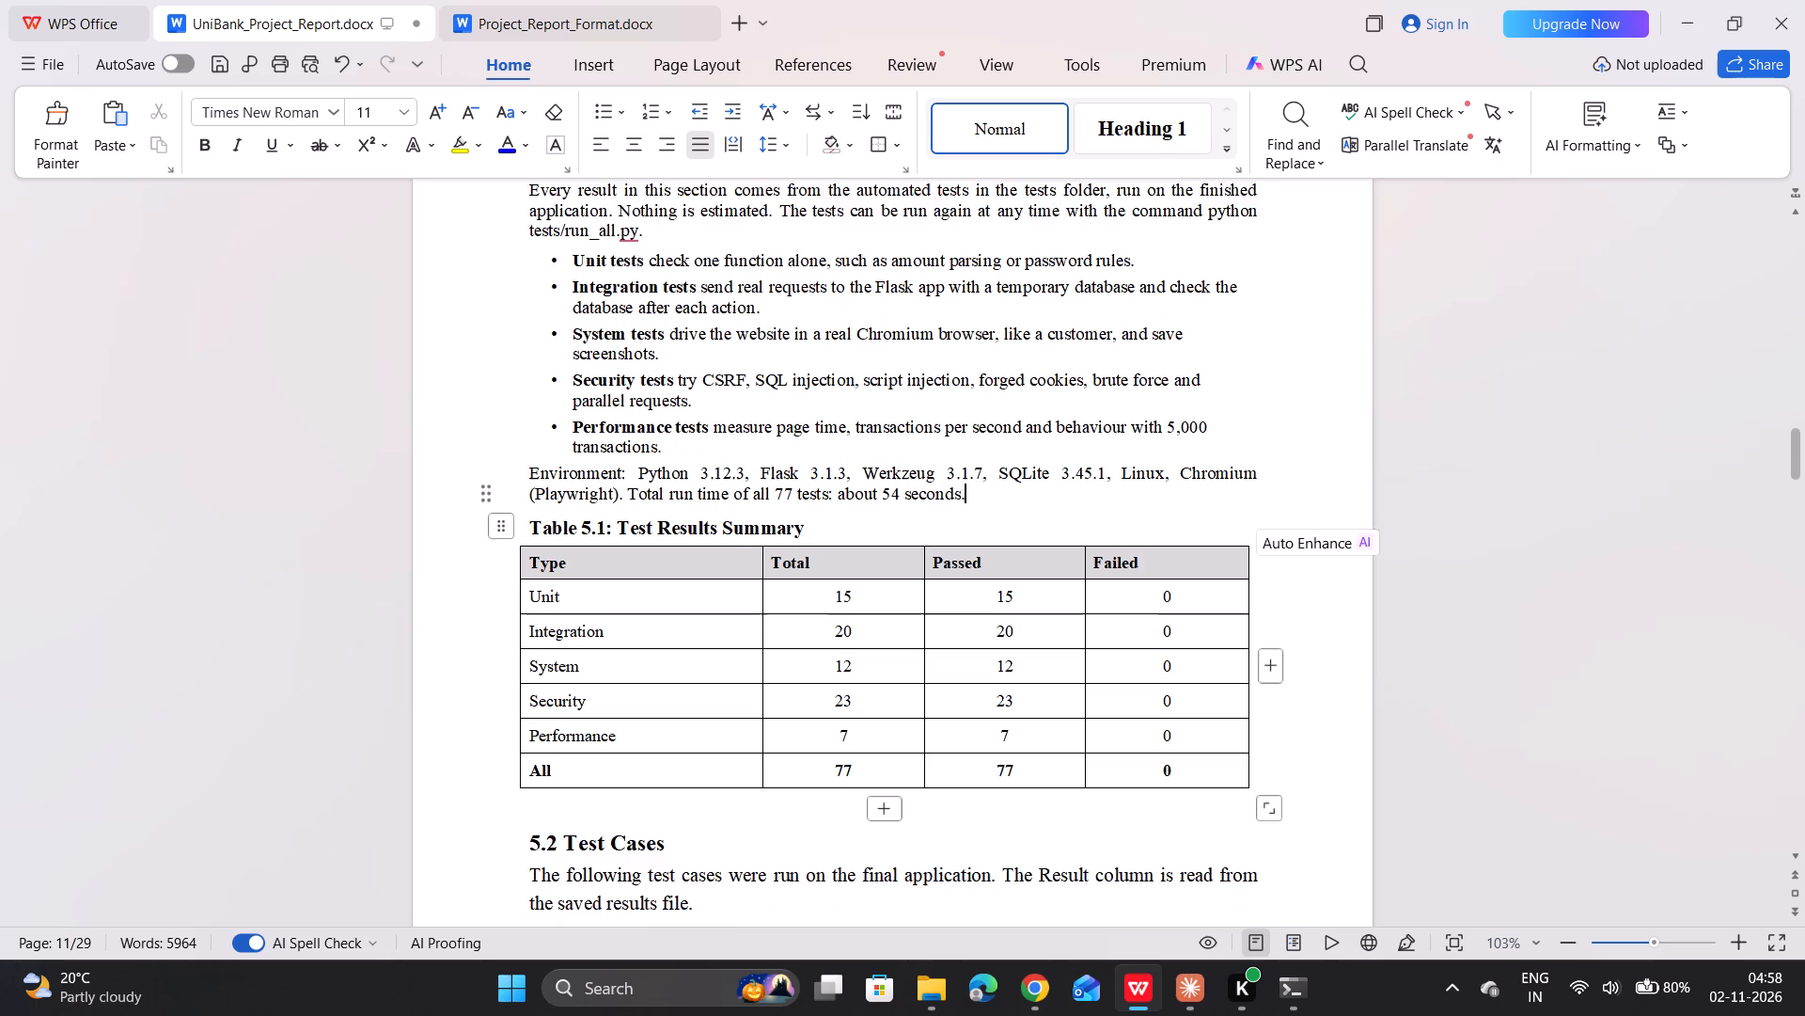
scroll(696, 730, "down", 6)
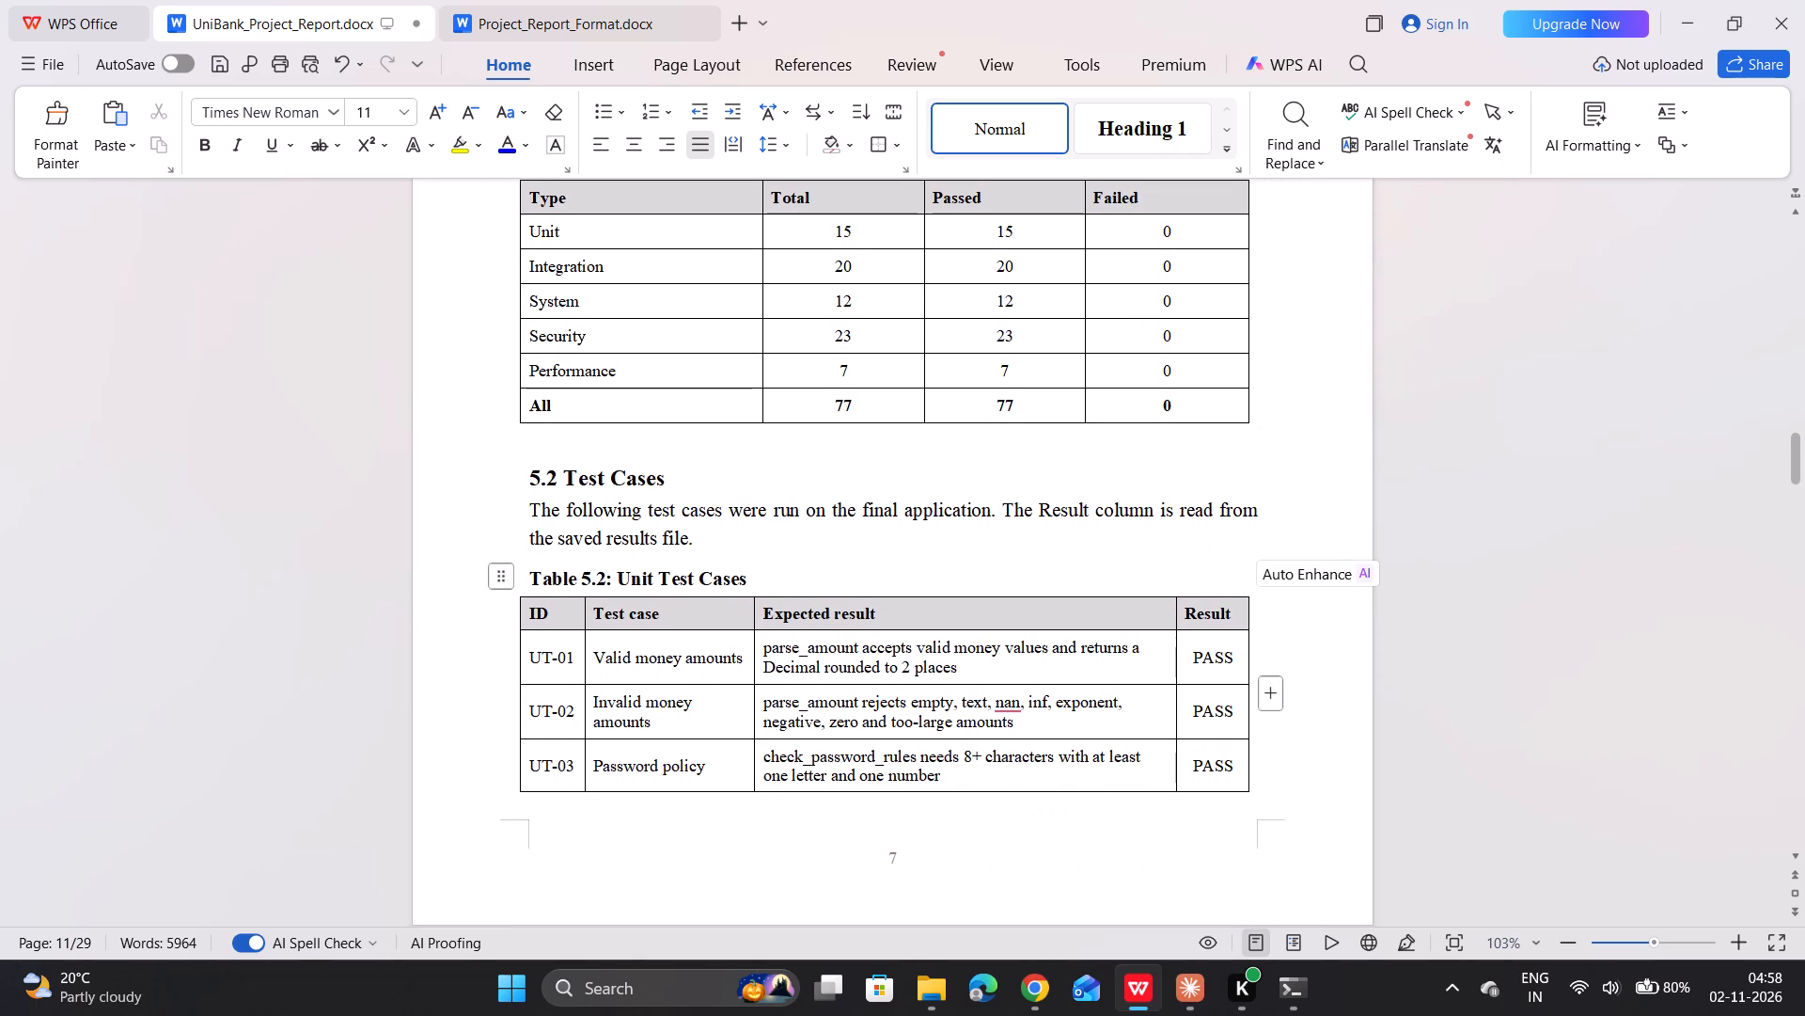
left_click_drag(530, 507, 699, 550)
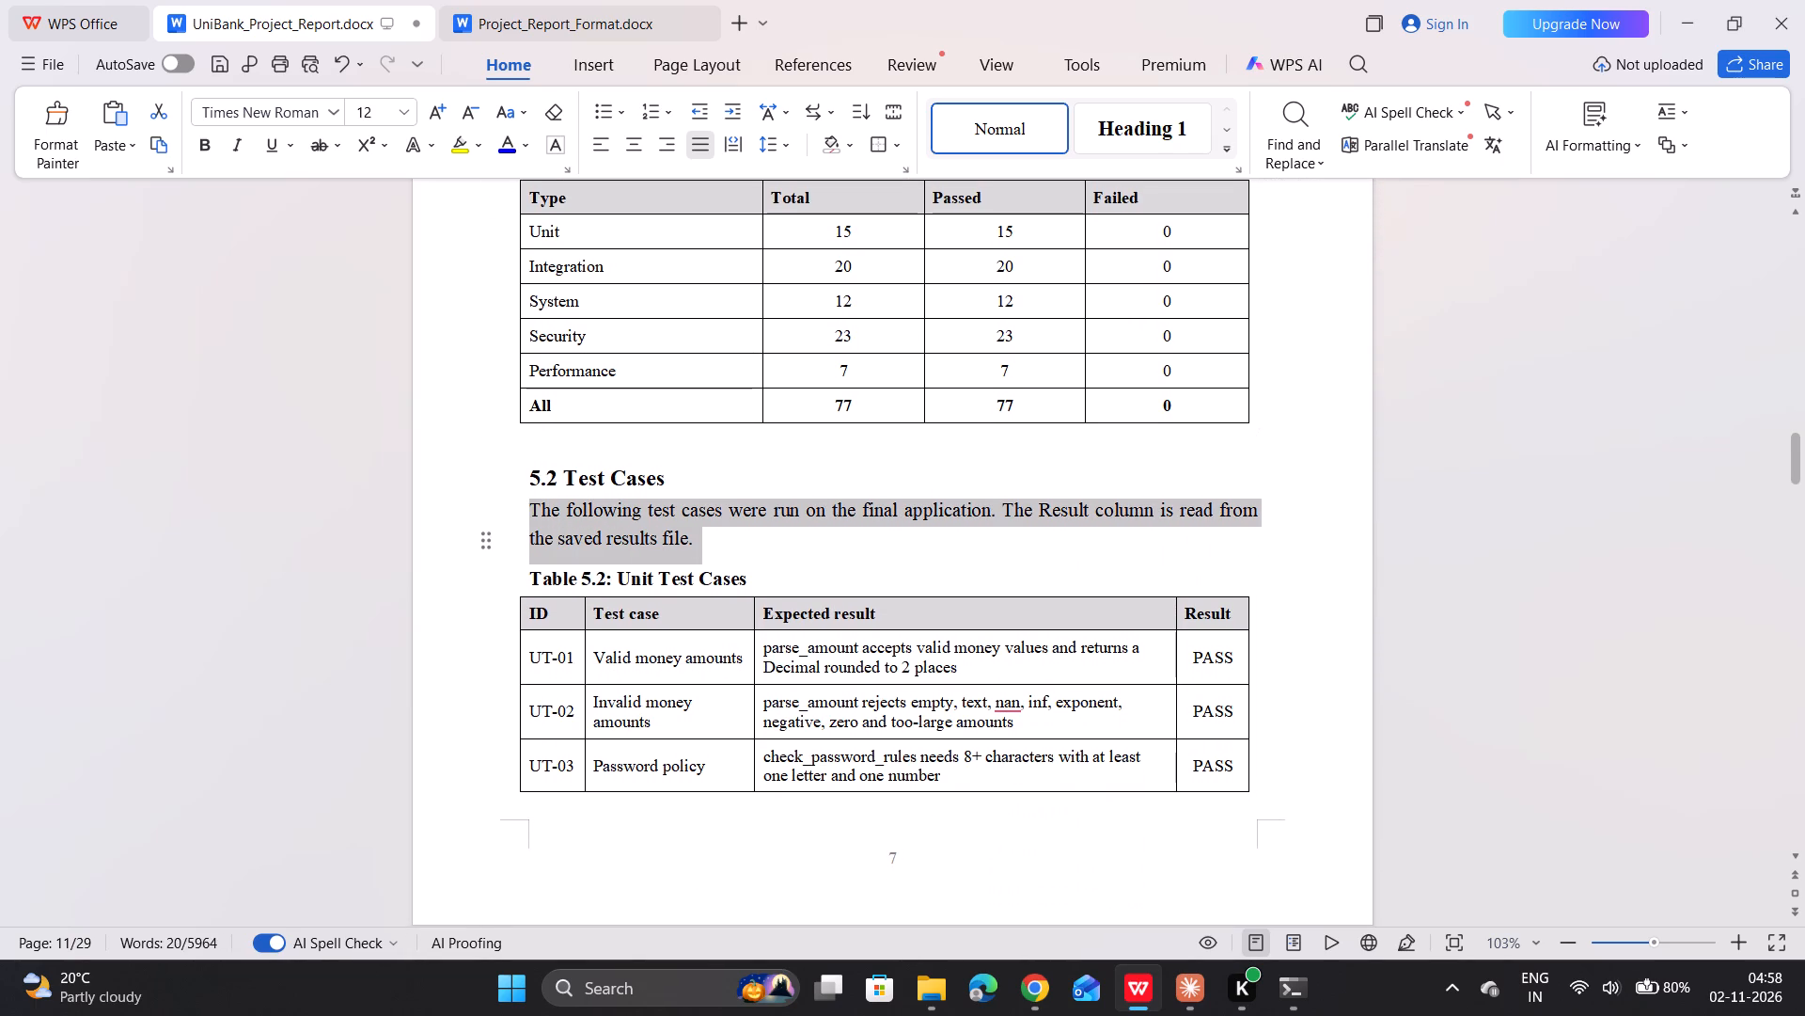
left_click_drag(699, 550, 702, 548)
left_click(686, 597)
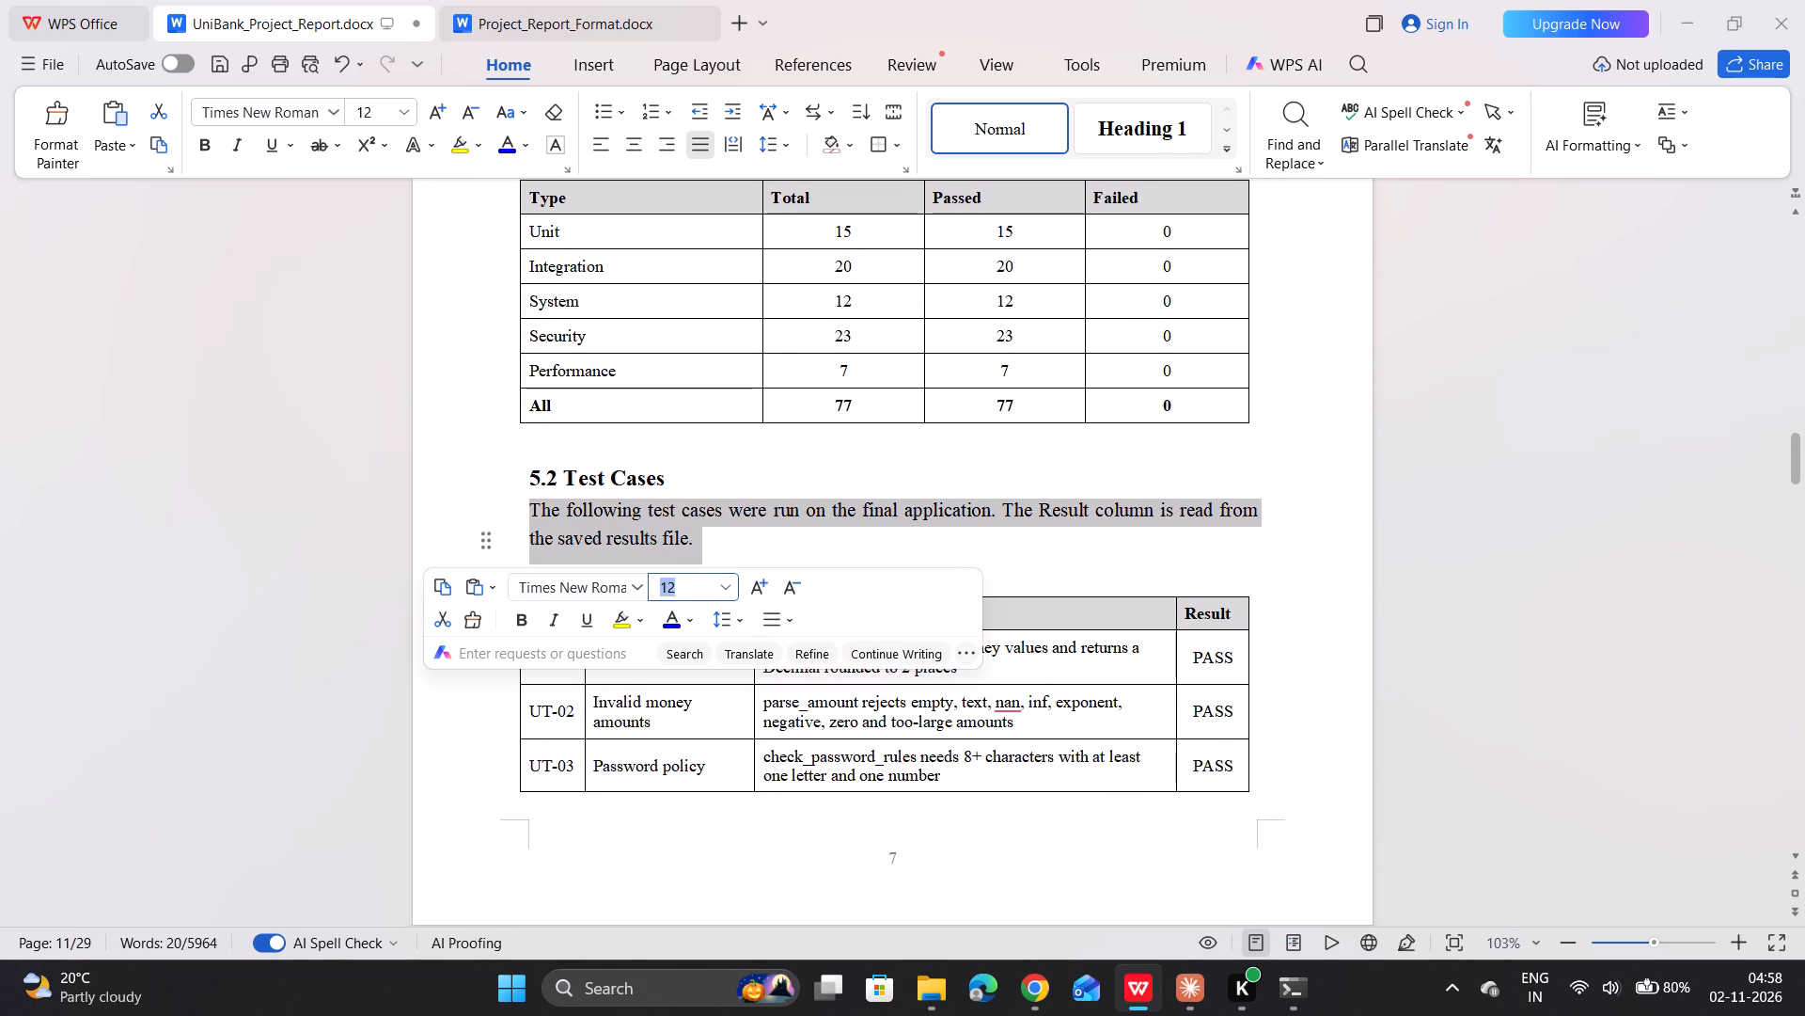
type("11")
key("Return")
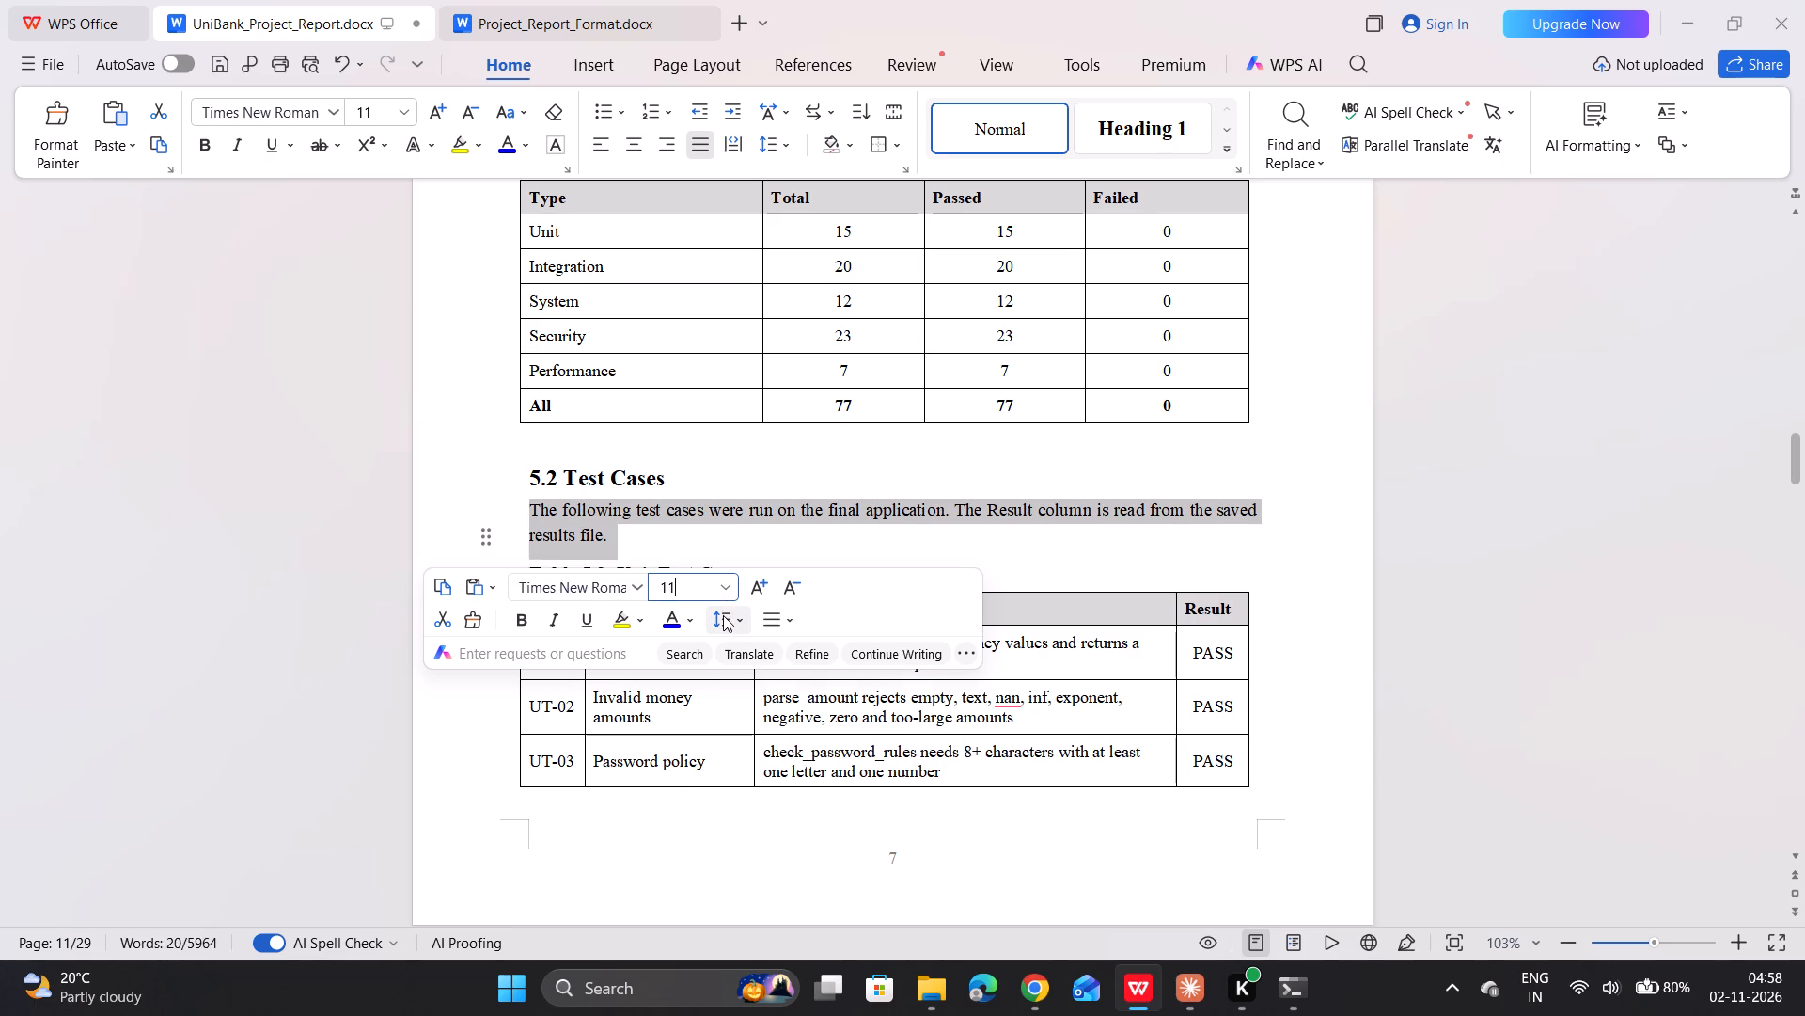
left_click(722, 615)
left_click(736, 665)
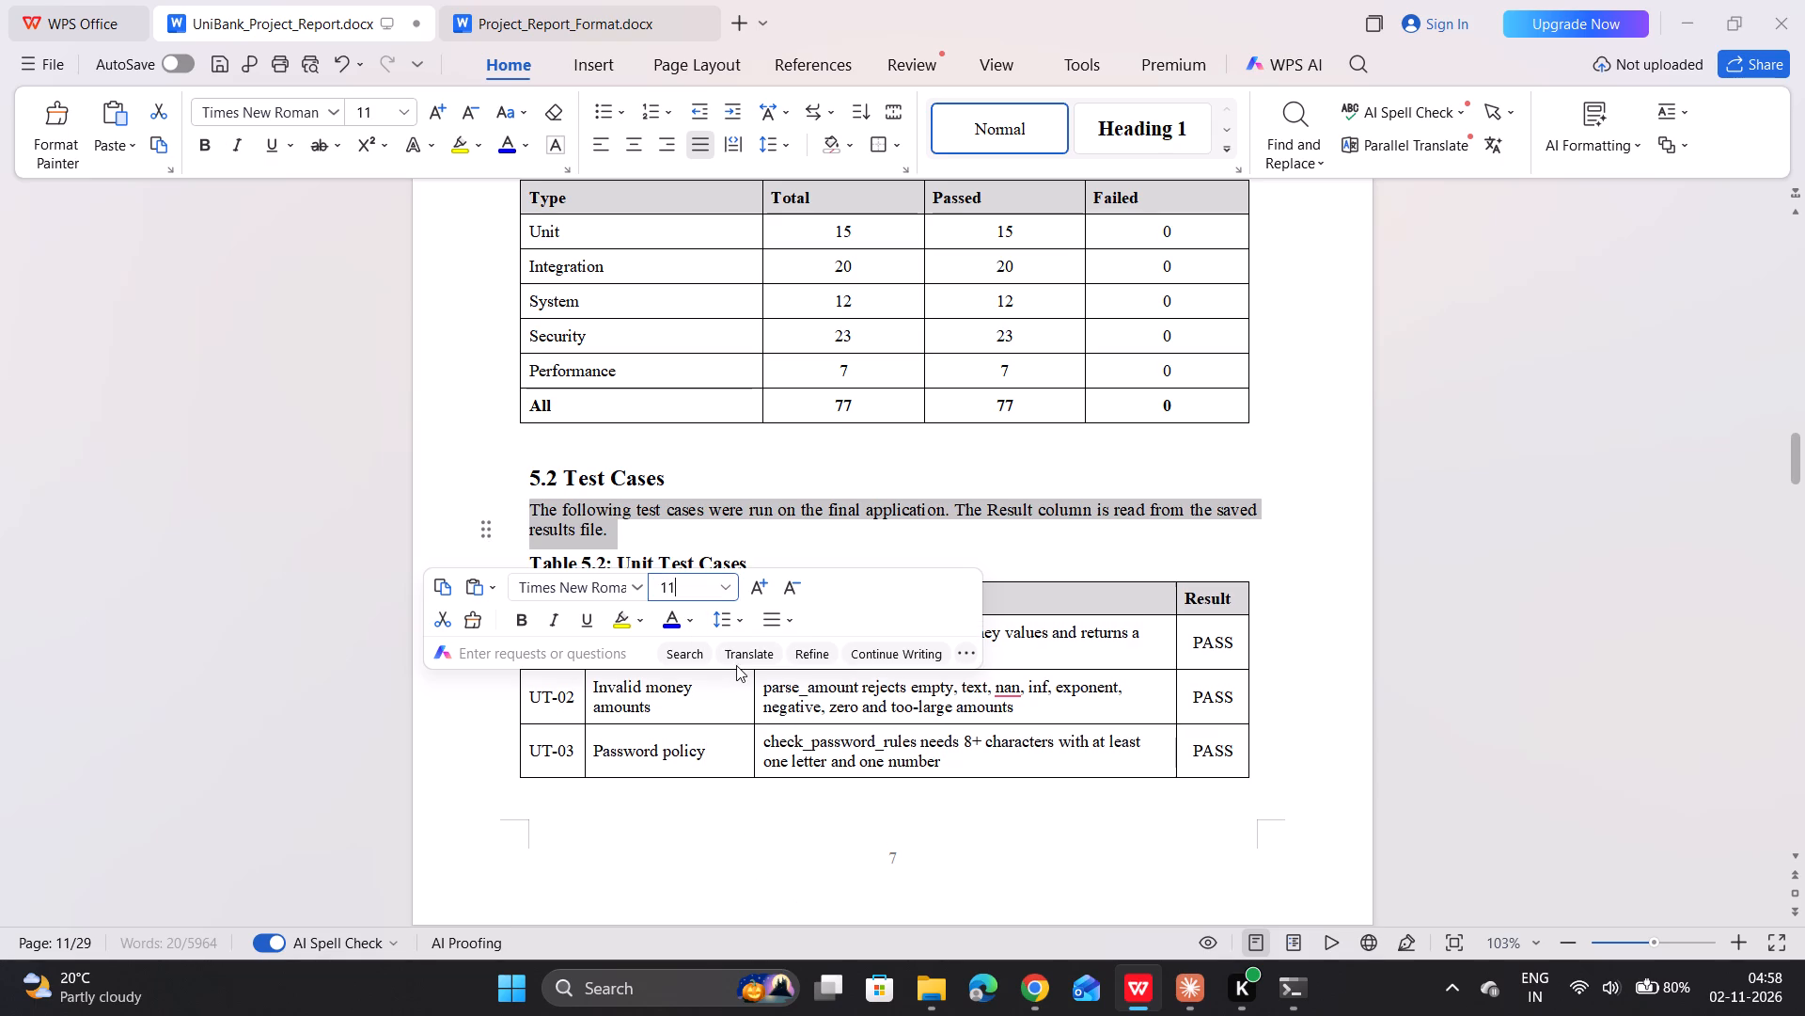
left_click(757, 793)
Set the introductory paragraph under section 5.3 Bugs Found and Fixed to 11 pt with 1.0 line spacing.
scroll(757, 793, "down", 2)
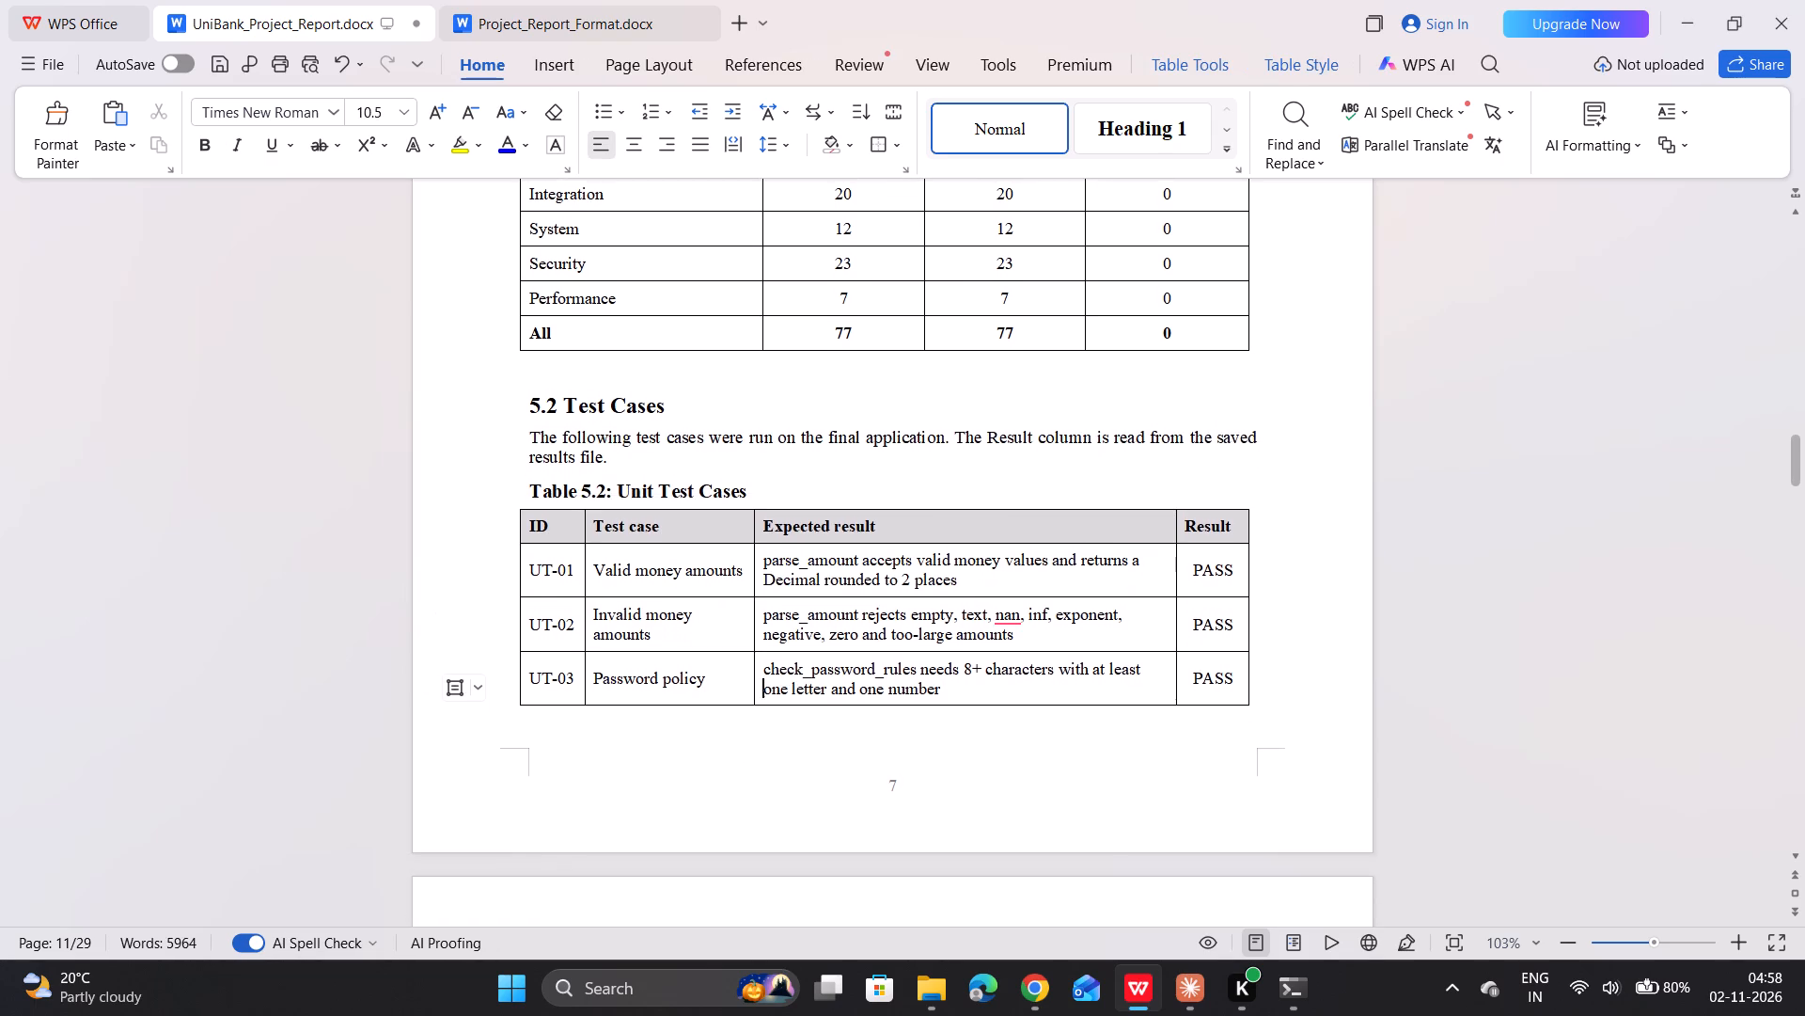
scroll(757, 793, "down", 5)
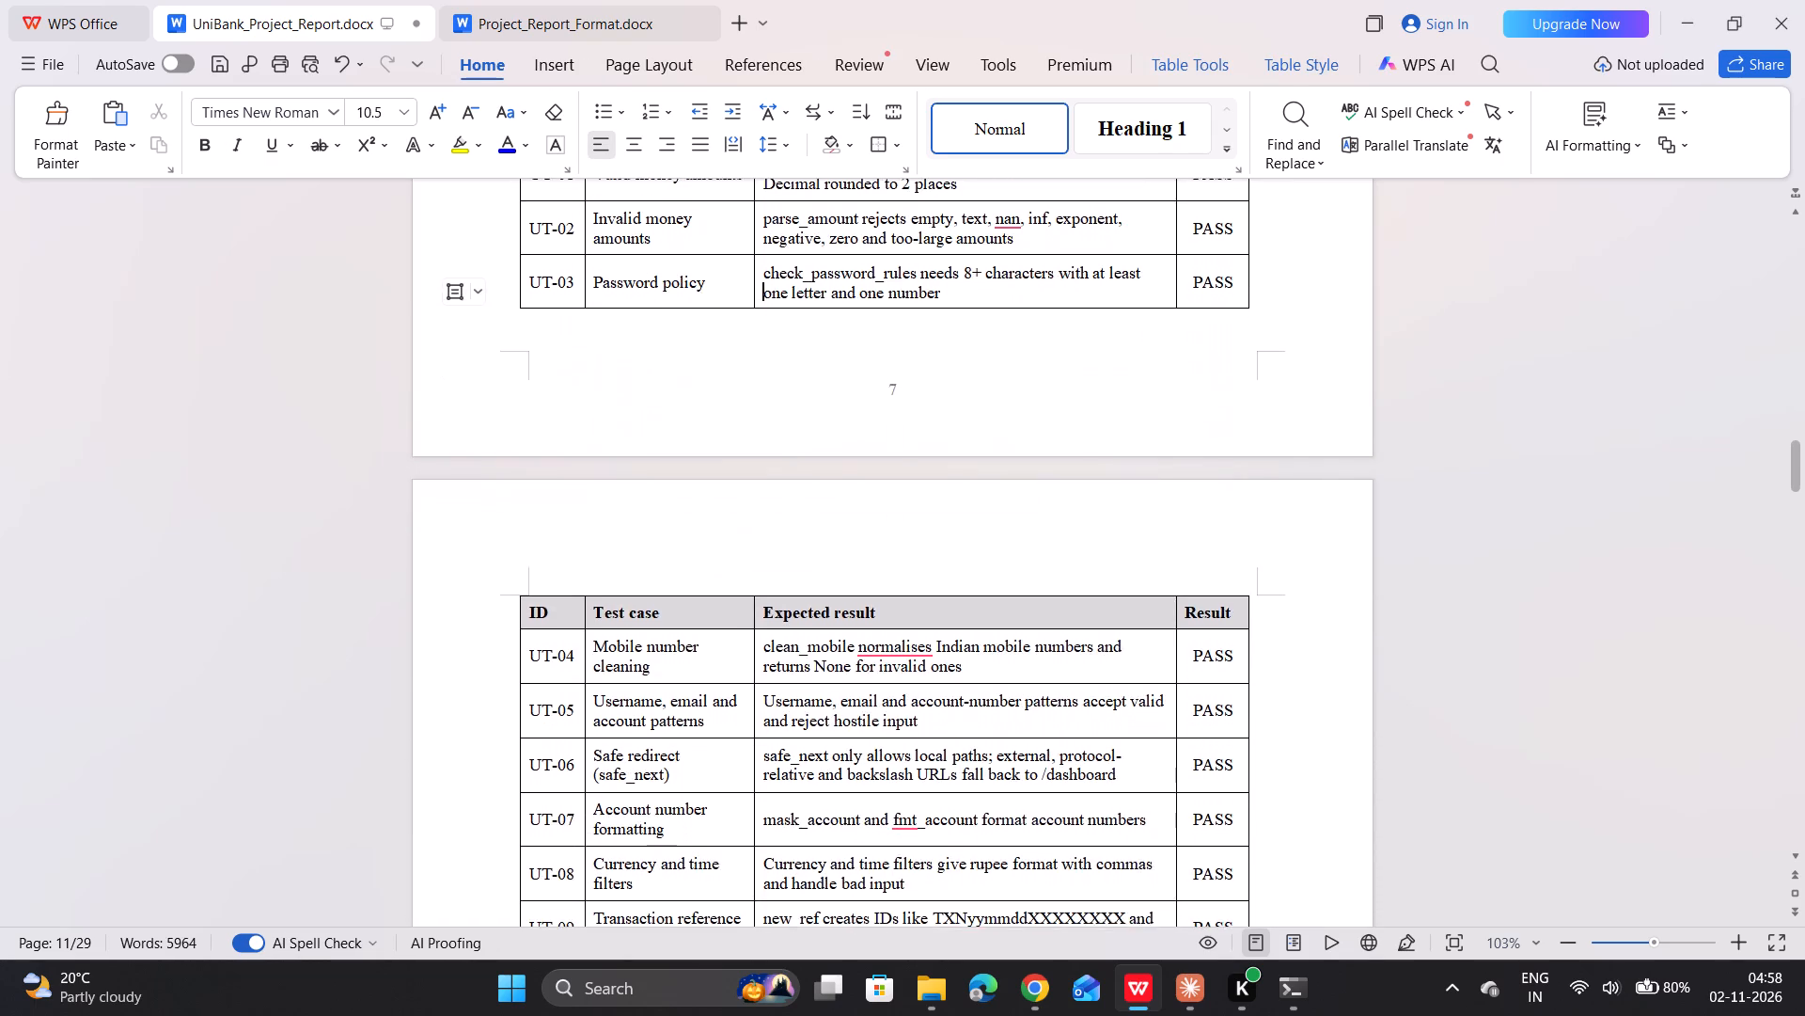
scroll(757, 793, "down", 8)
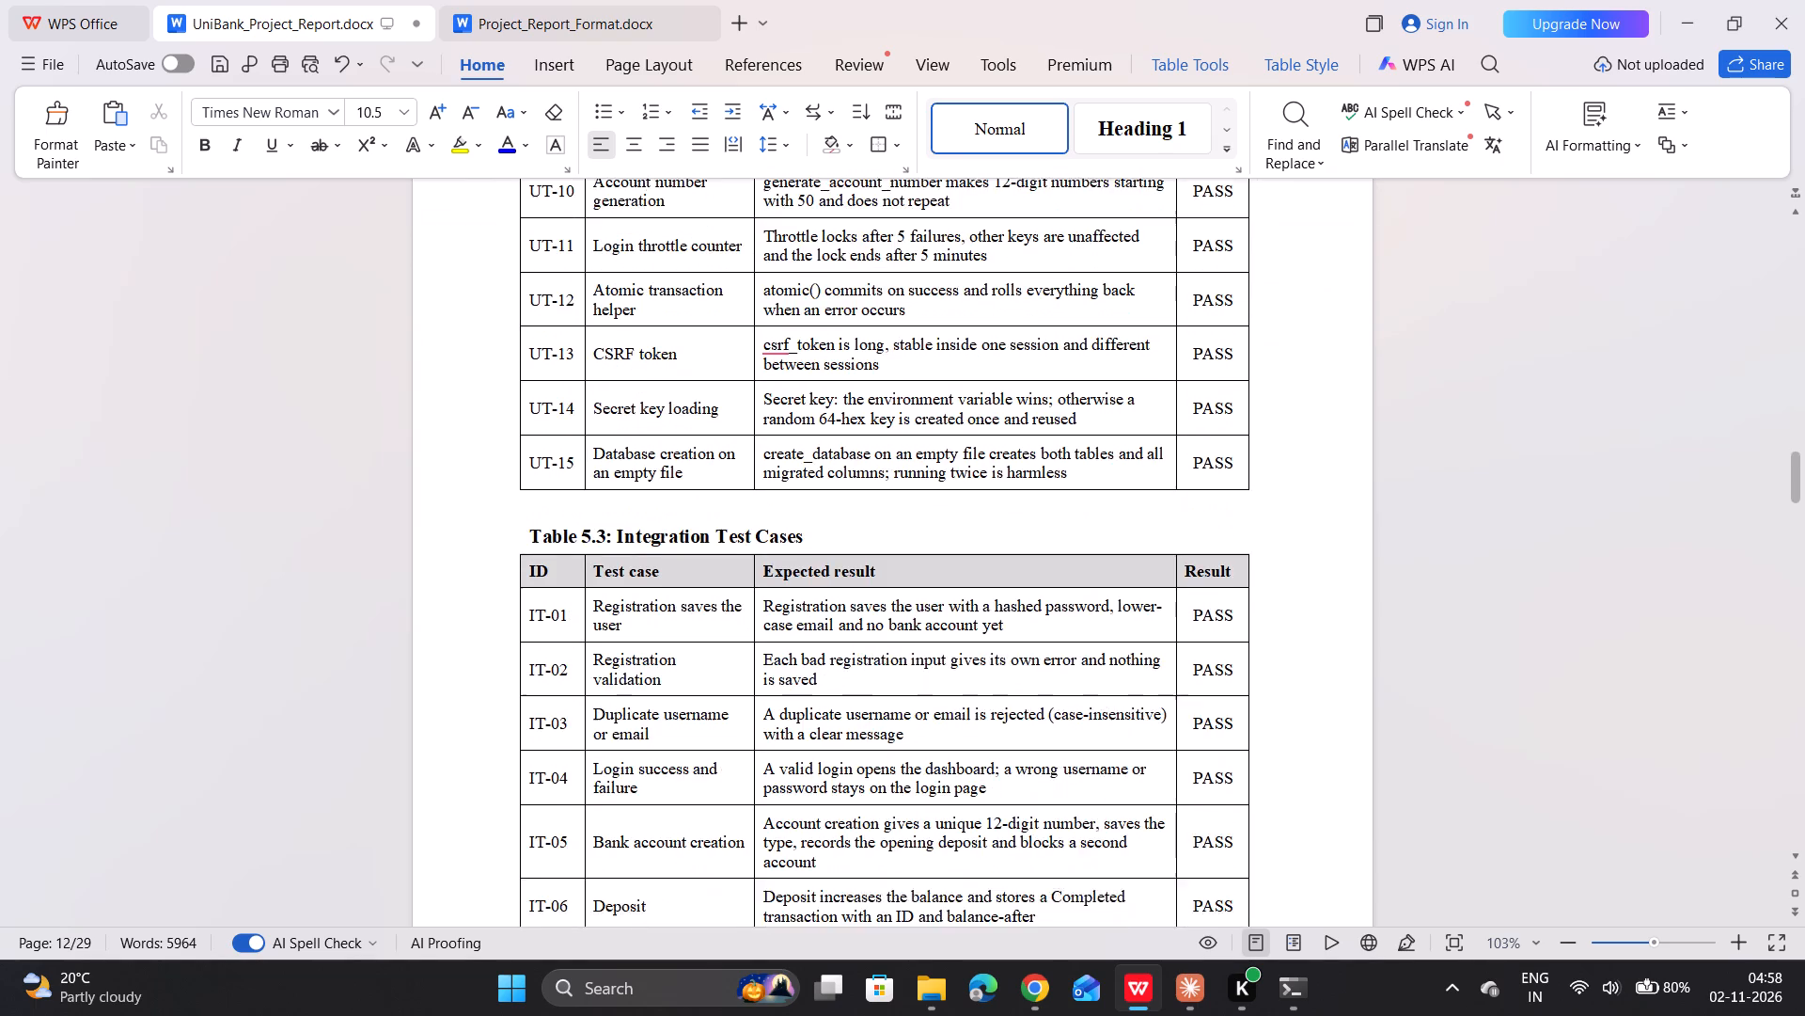
scroll(757, 793, "down", 9)
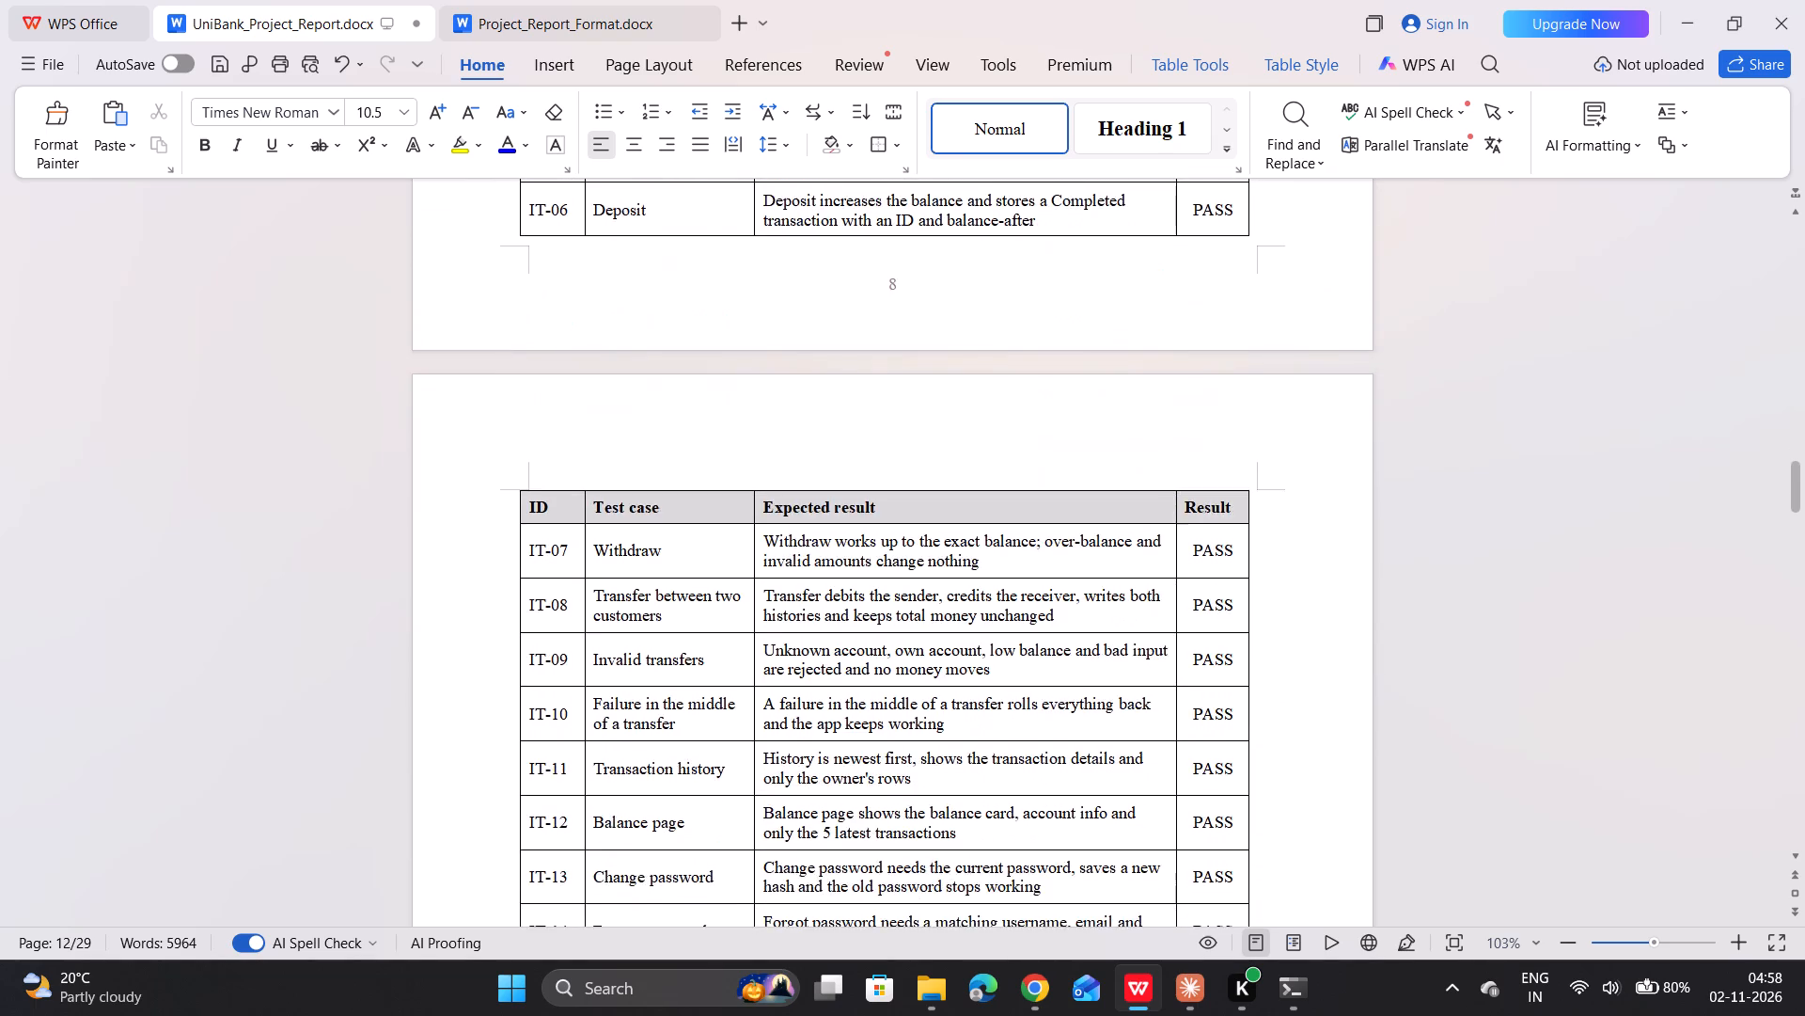
scroll(757, 793, "down", 9)
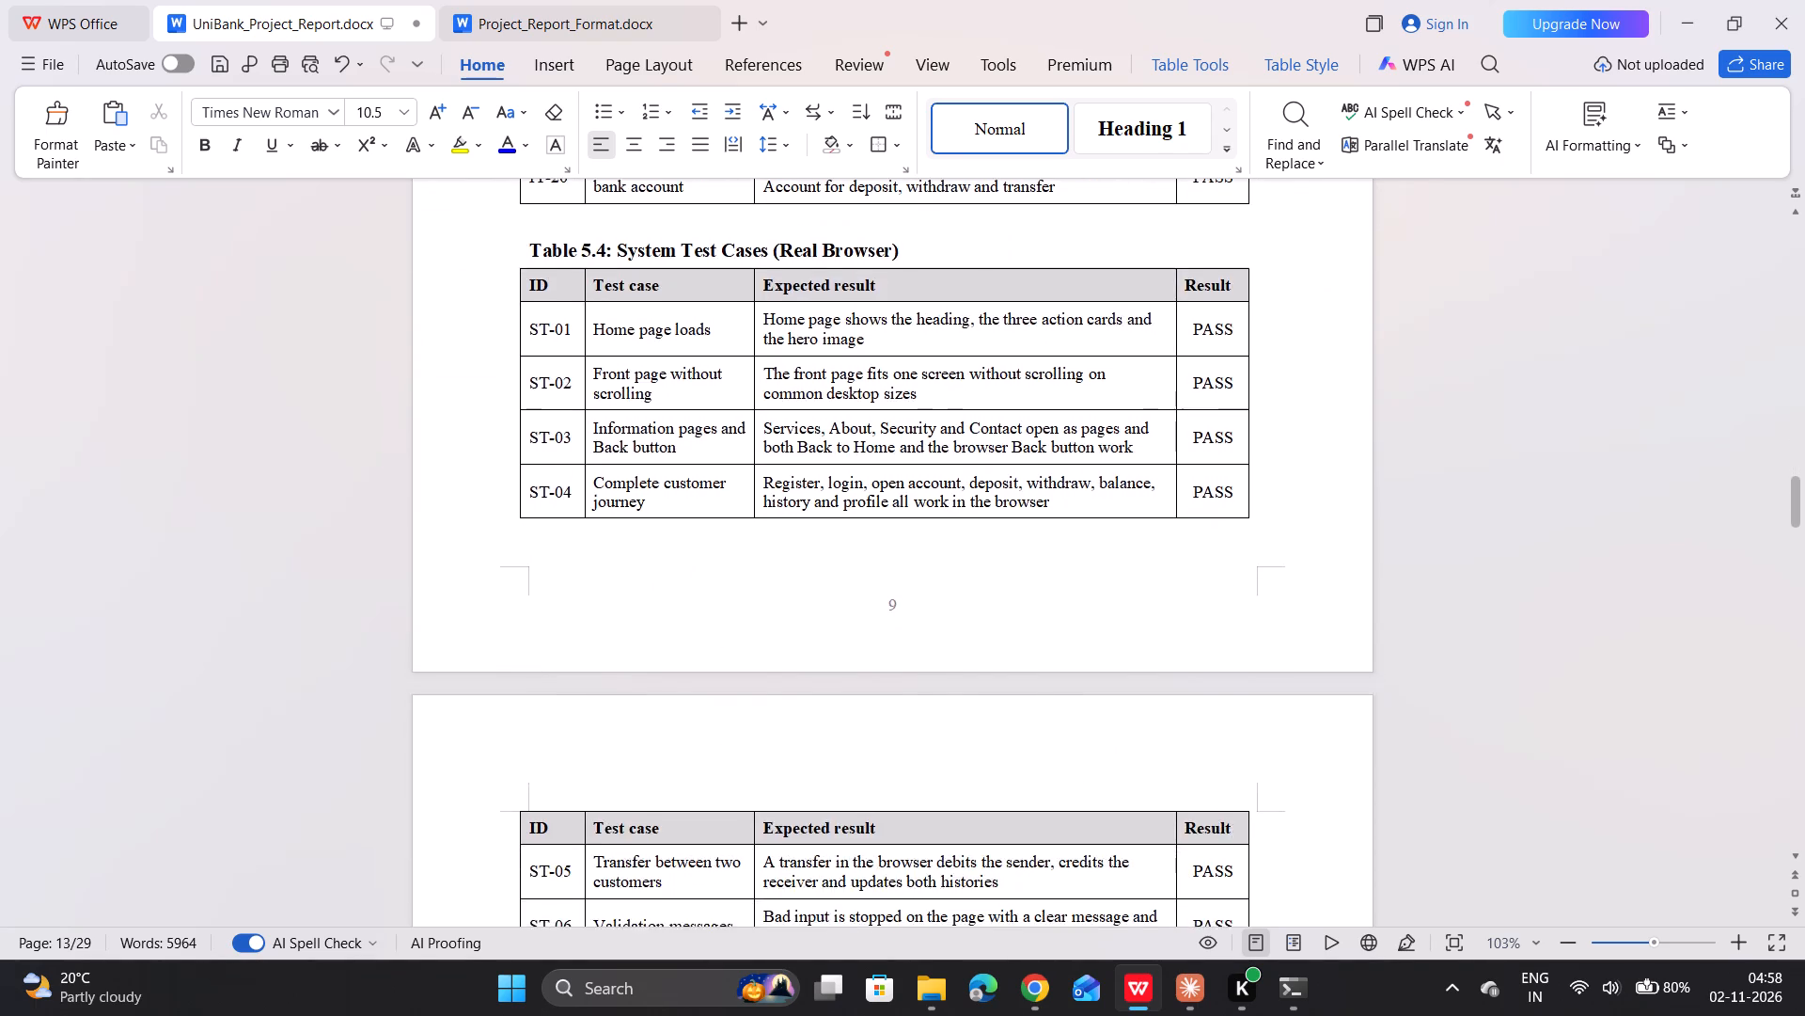
scroll(757, 793, "down", 9)
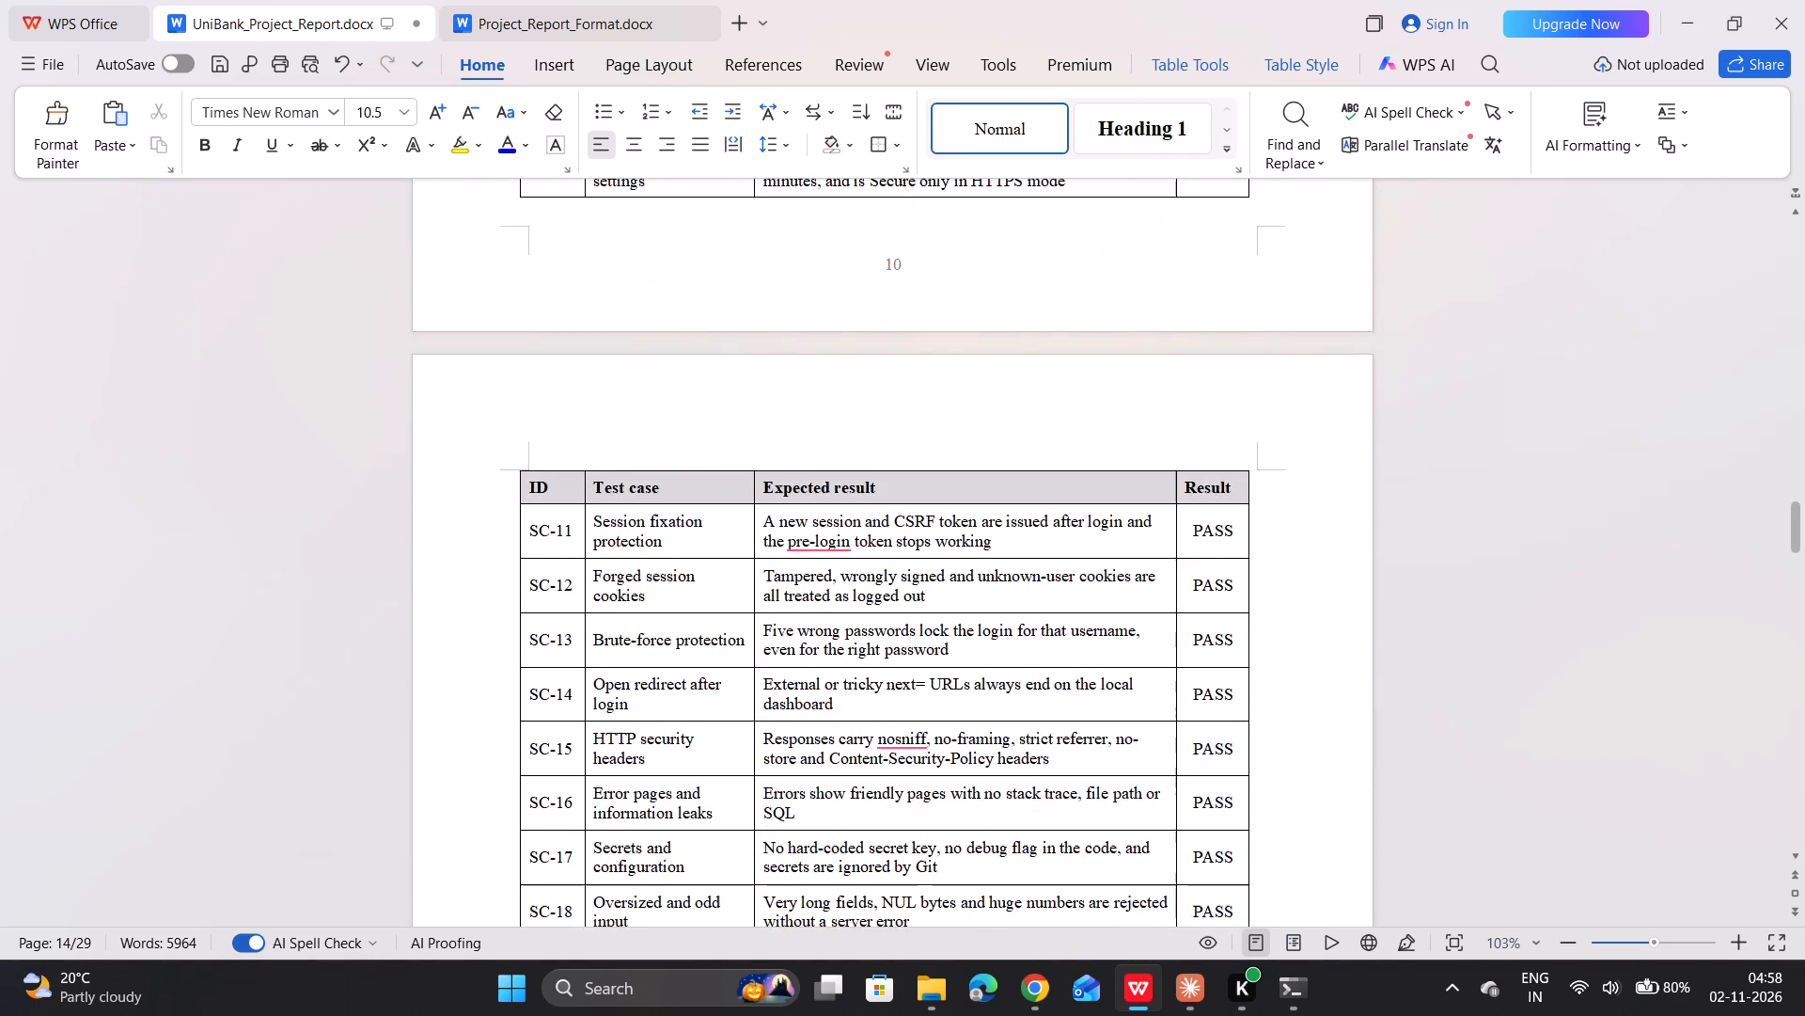
scroll(757, 793, "down", 9)
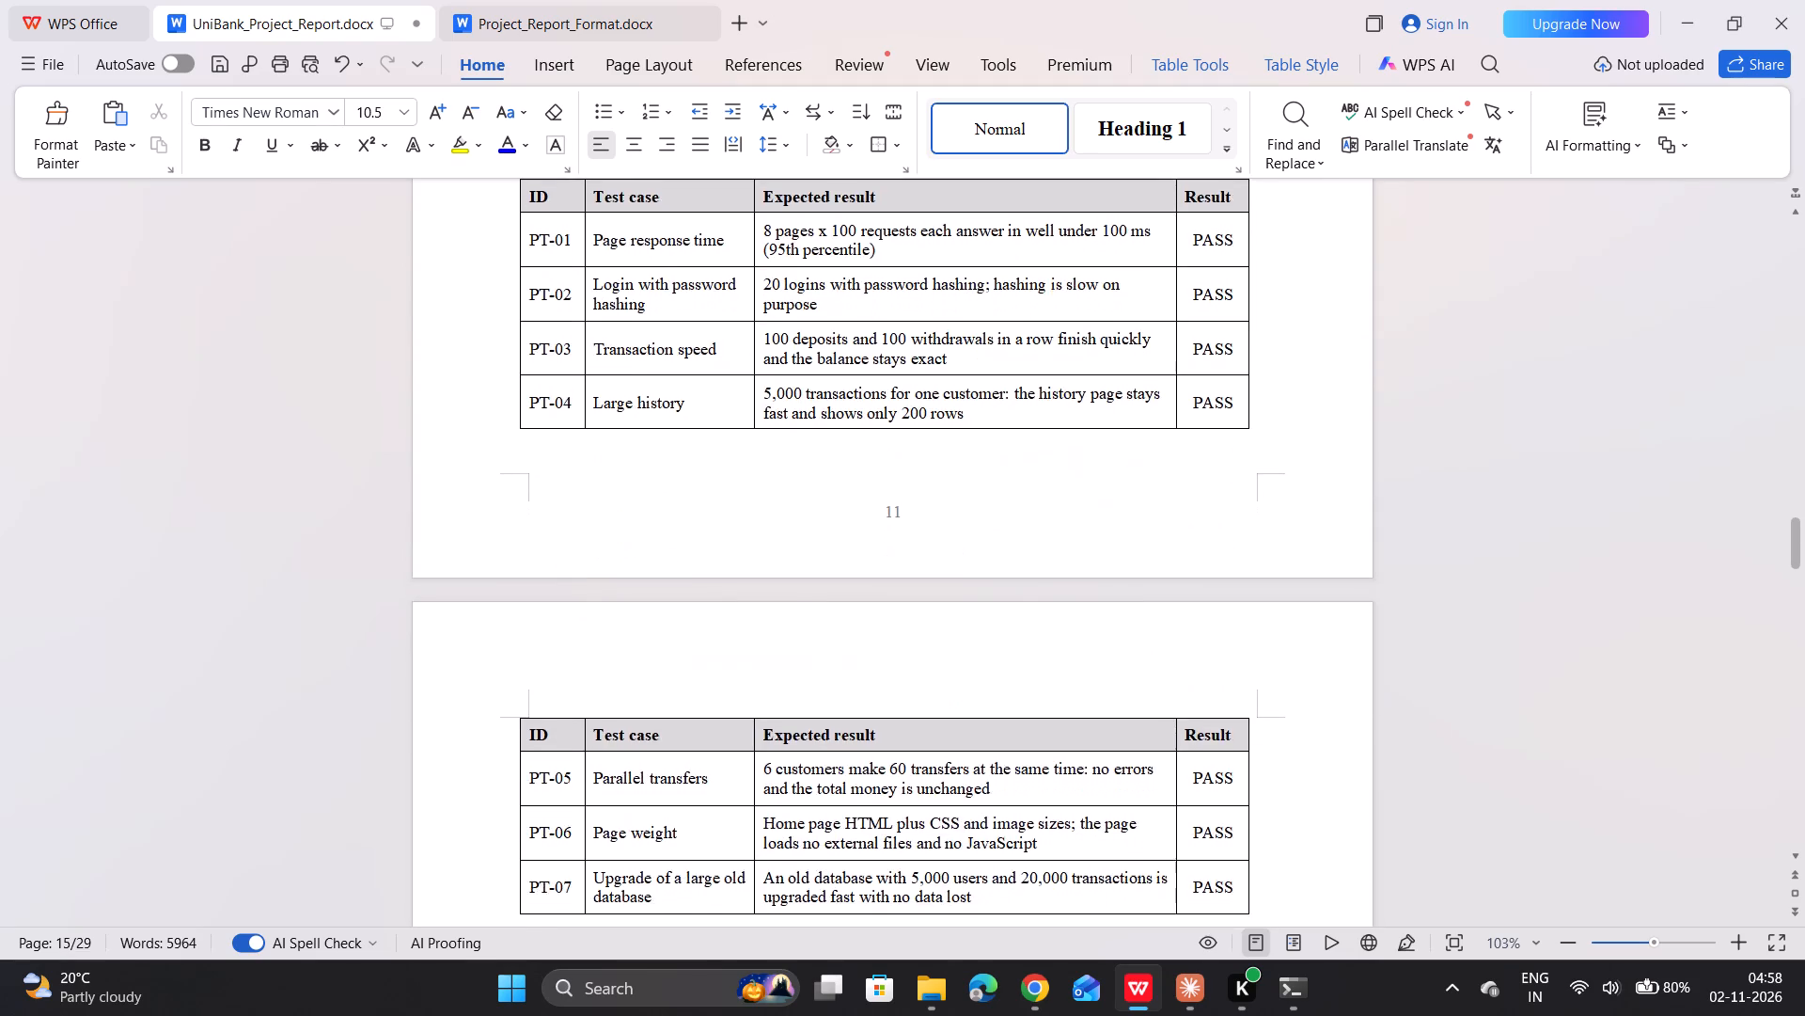
scroll(757, 793, "down", 5)
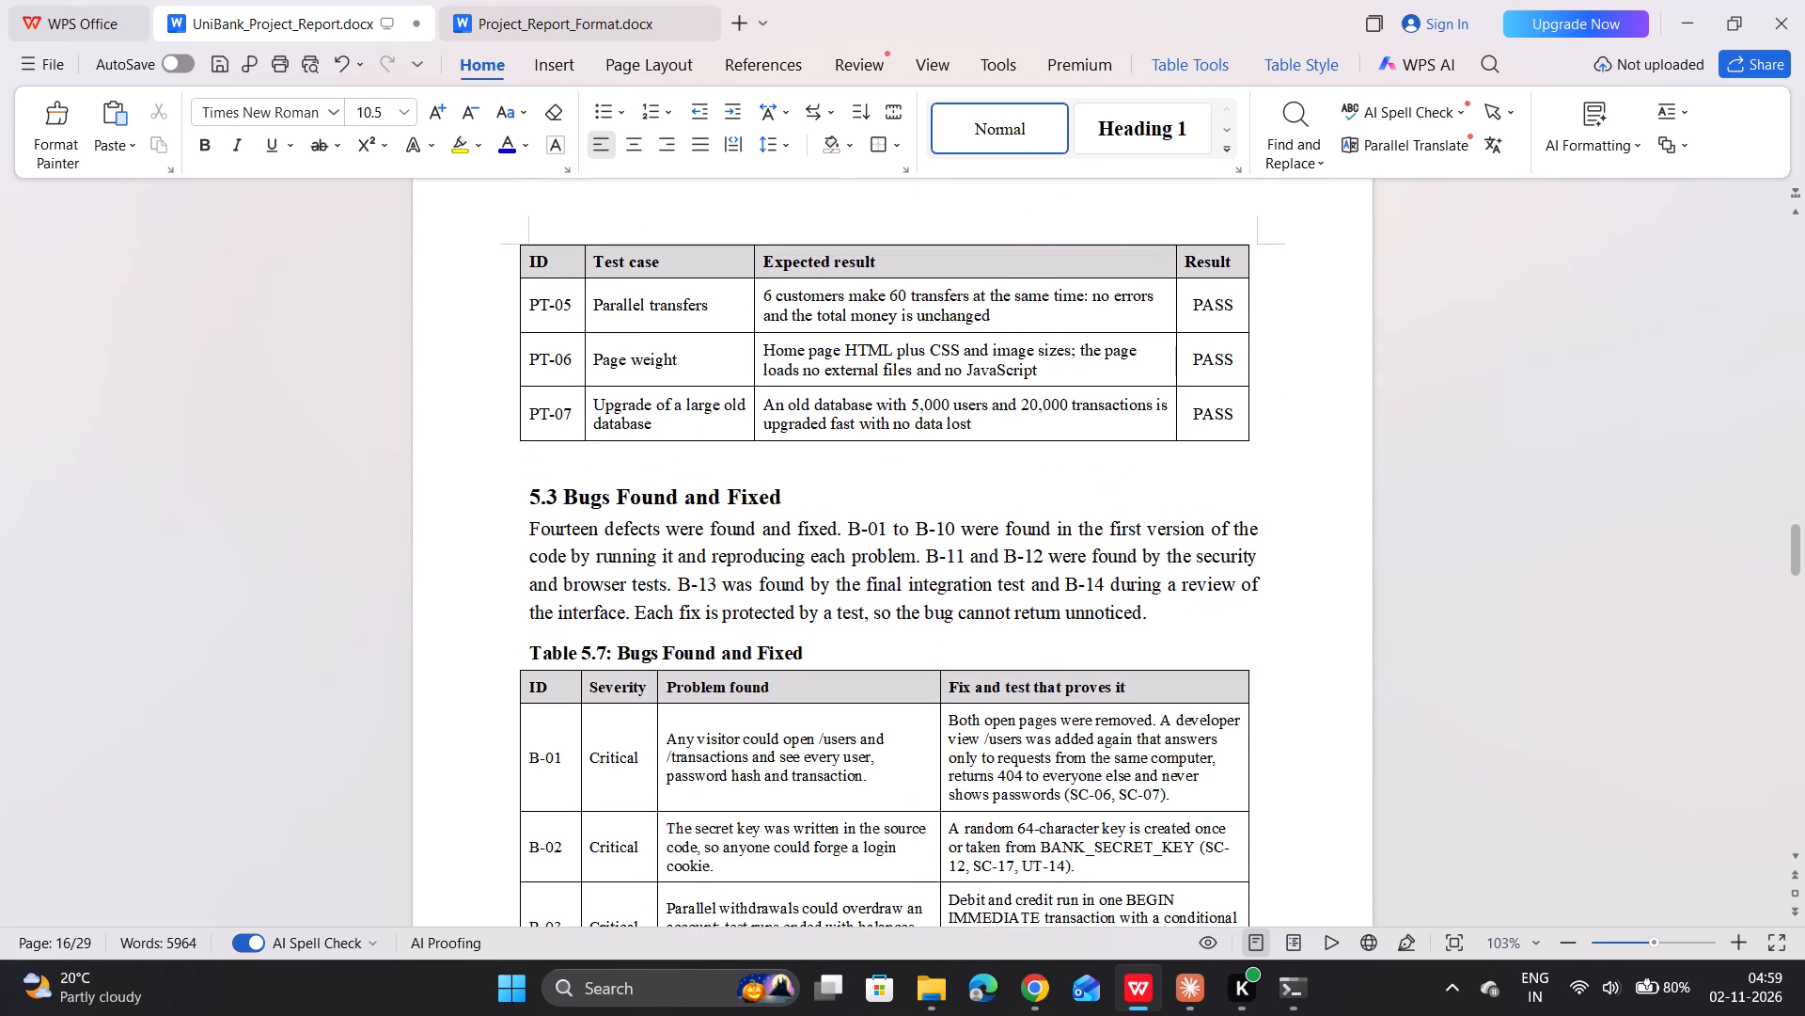
left_click_drag(528, 529, 1116, 608)
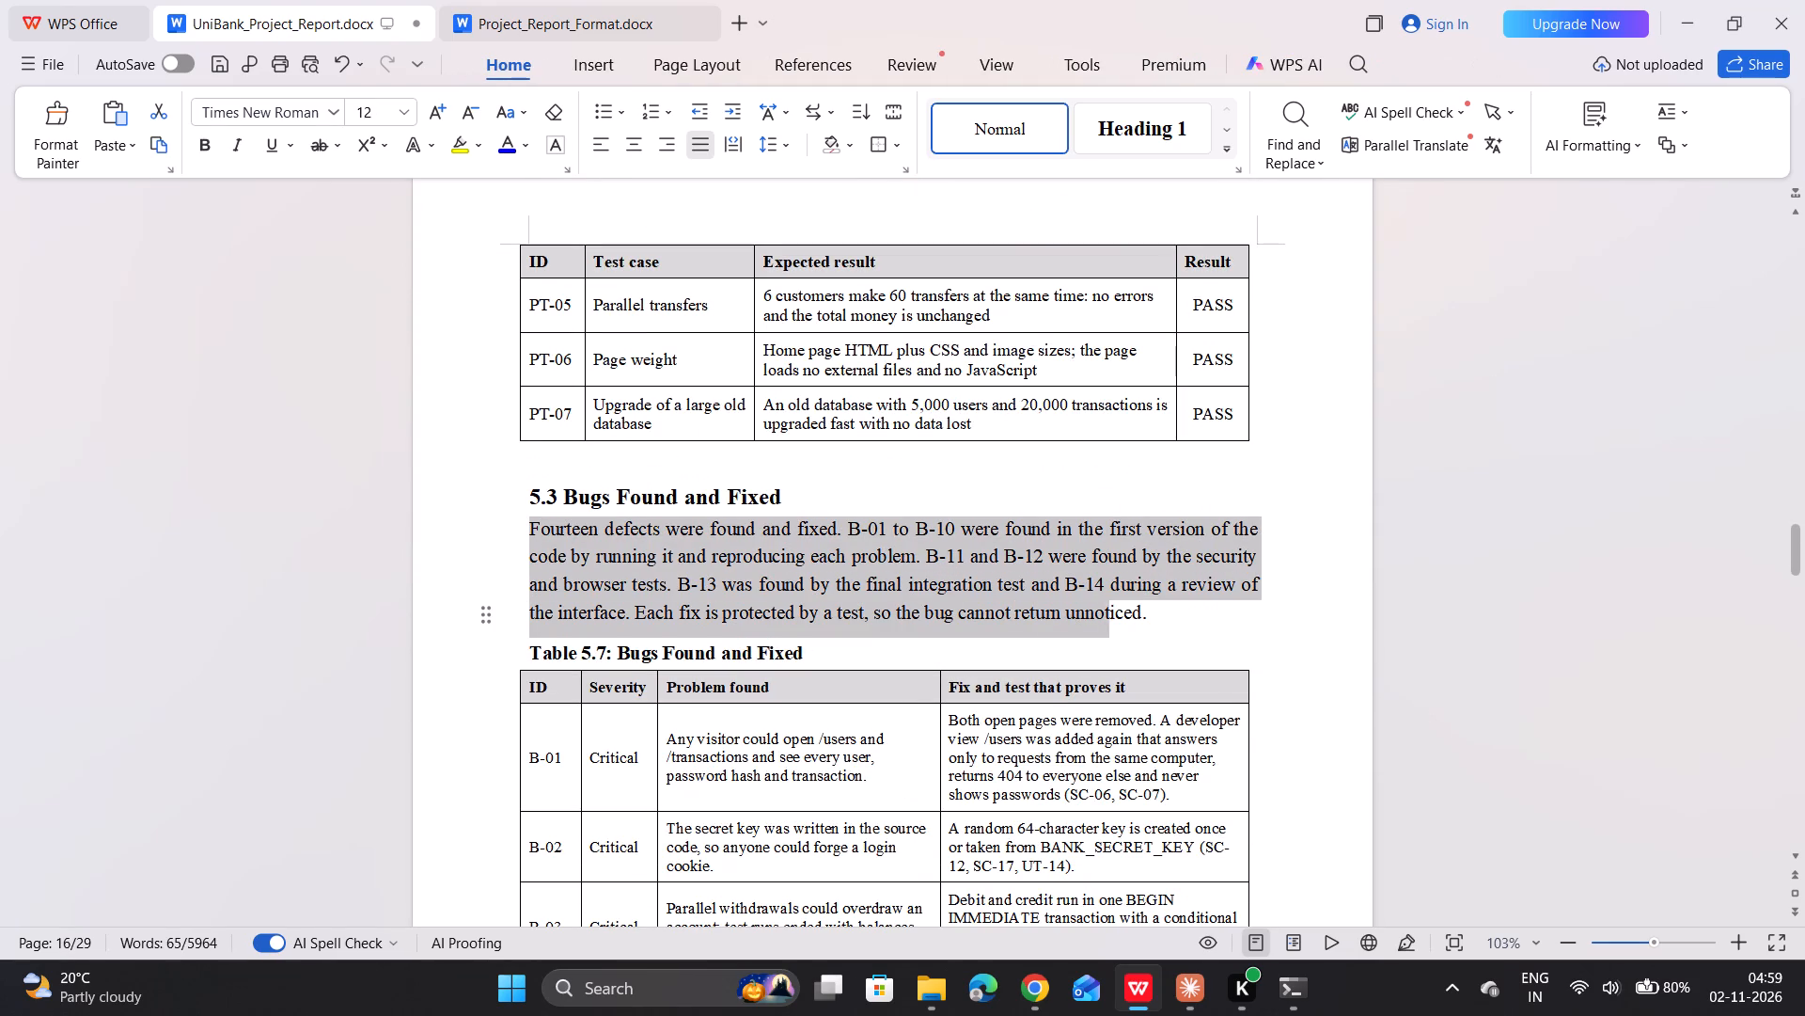
left_click_drag(1116, 608, 1197, 608)
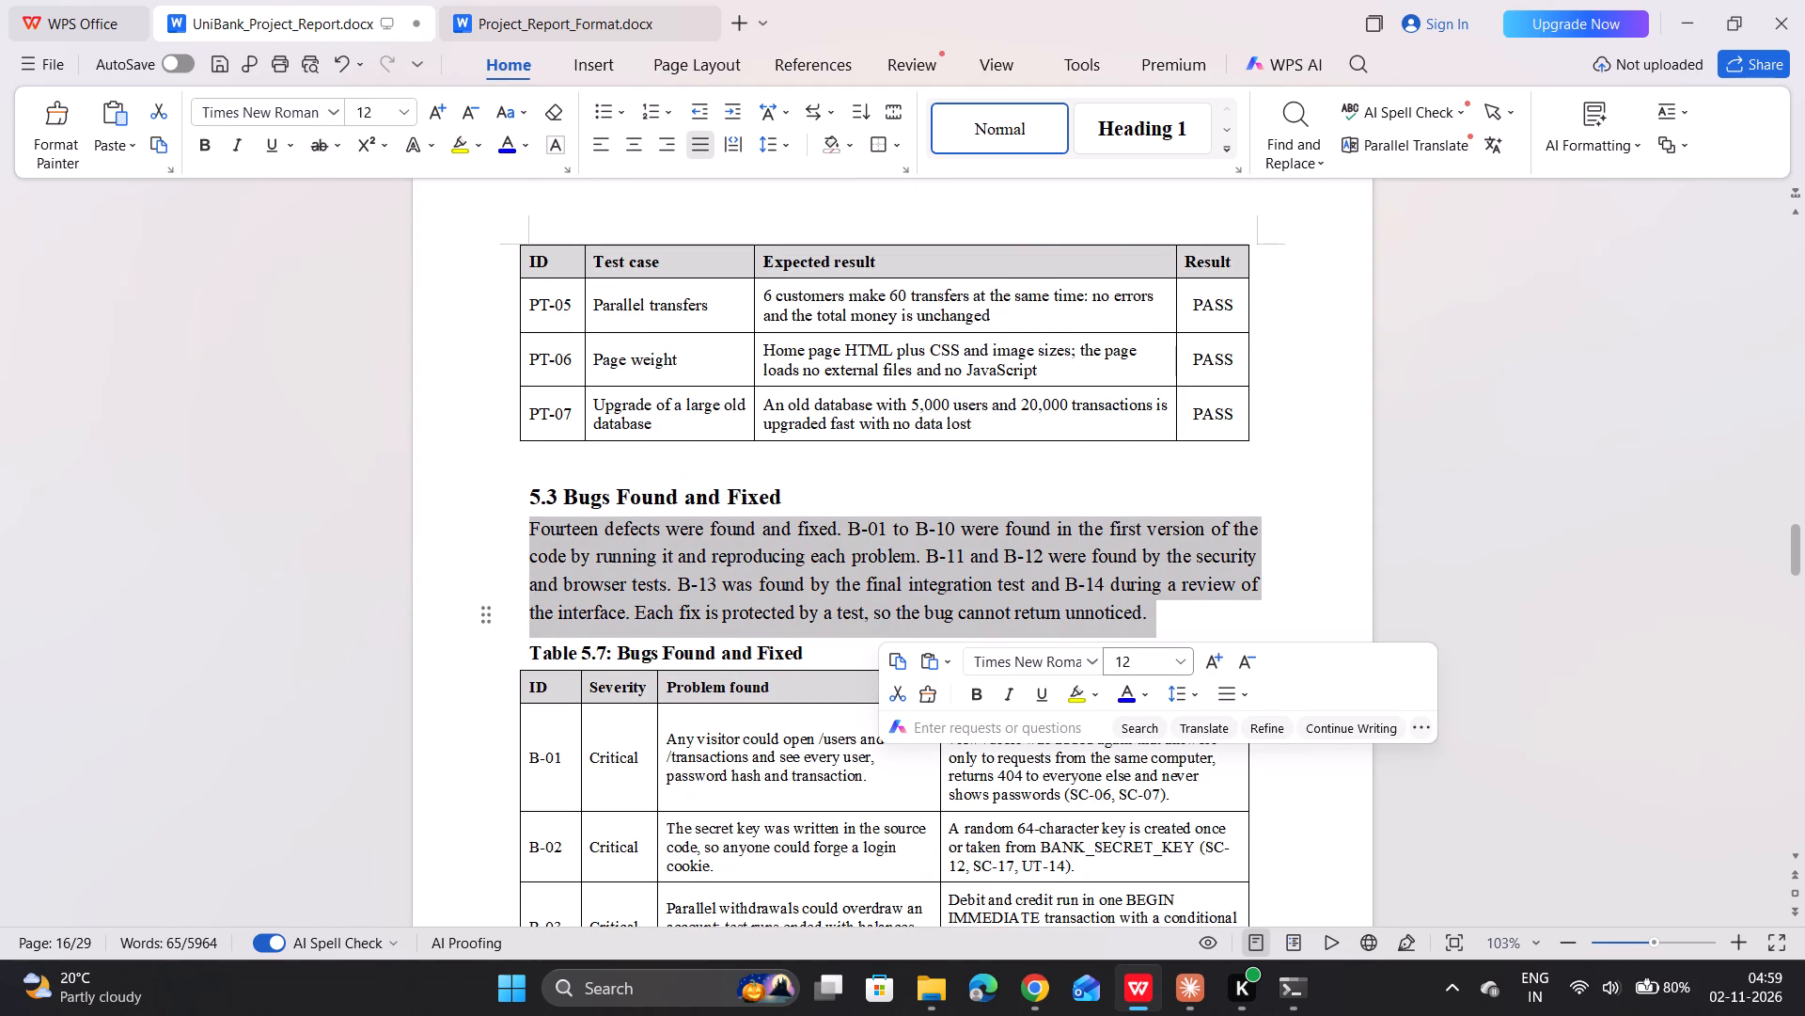
left_click(1151, 654)
type("11")
key("Return")
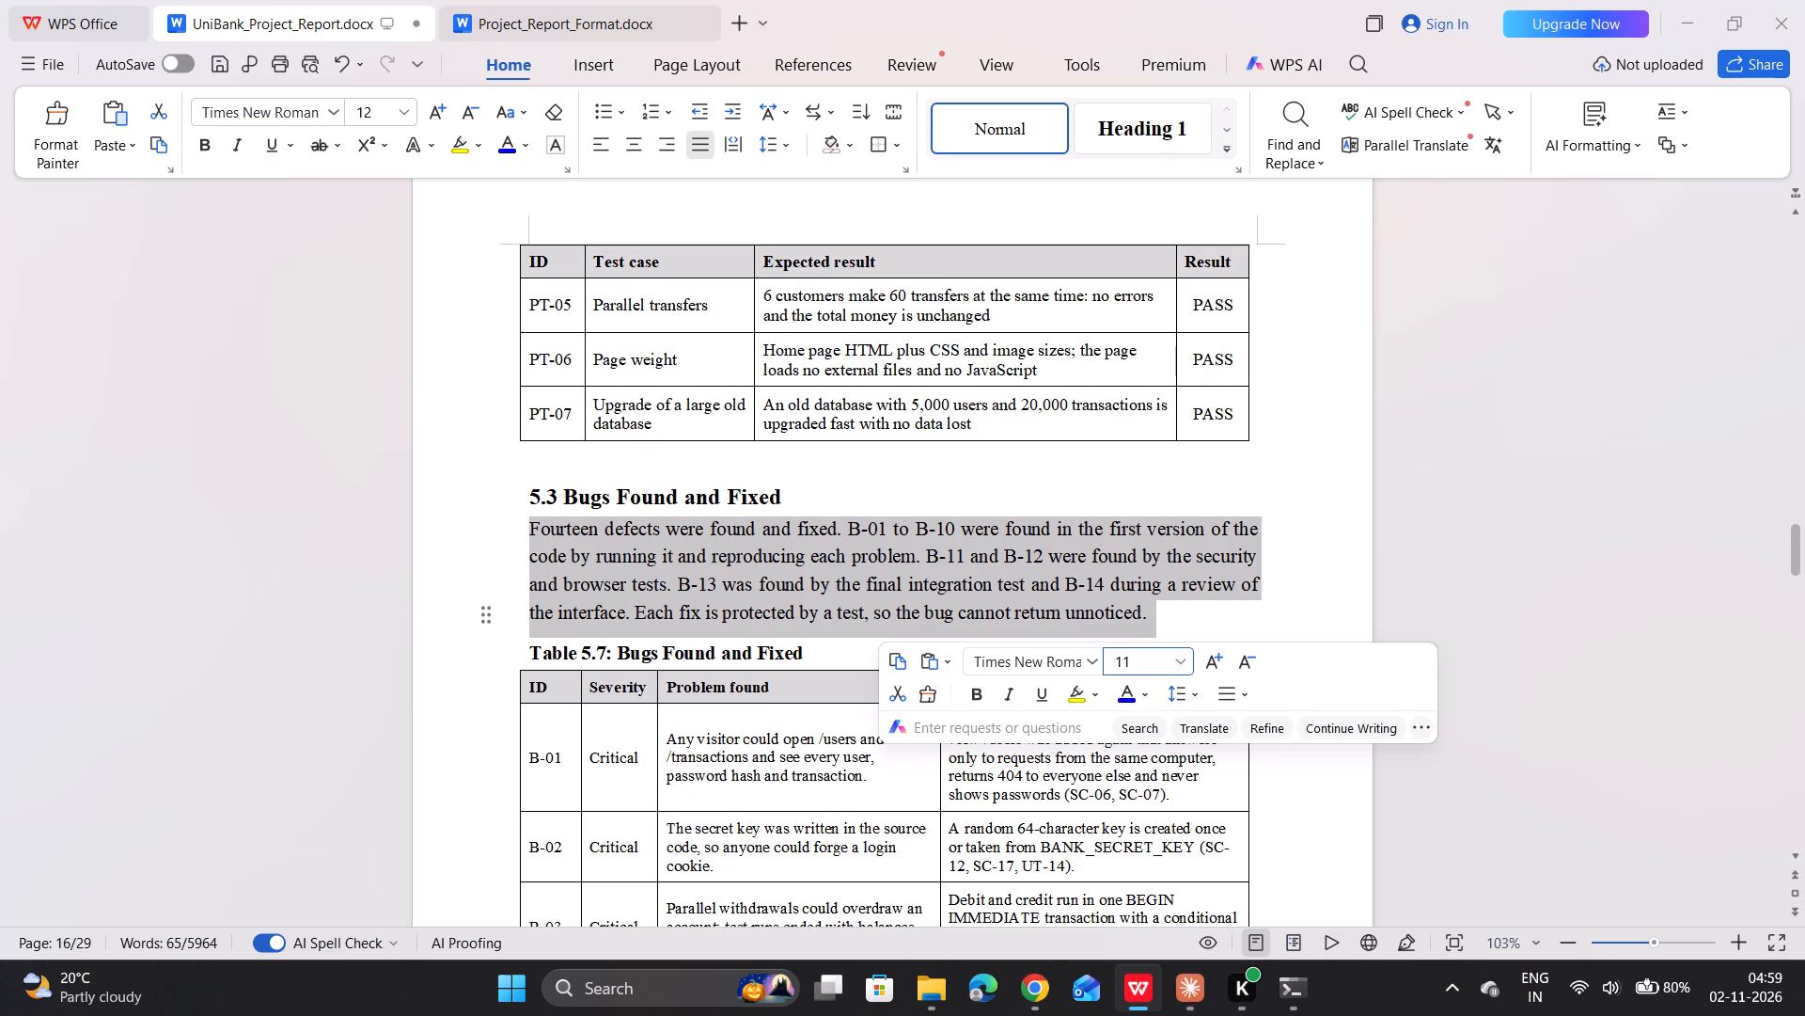
left_click(1177, 695)
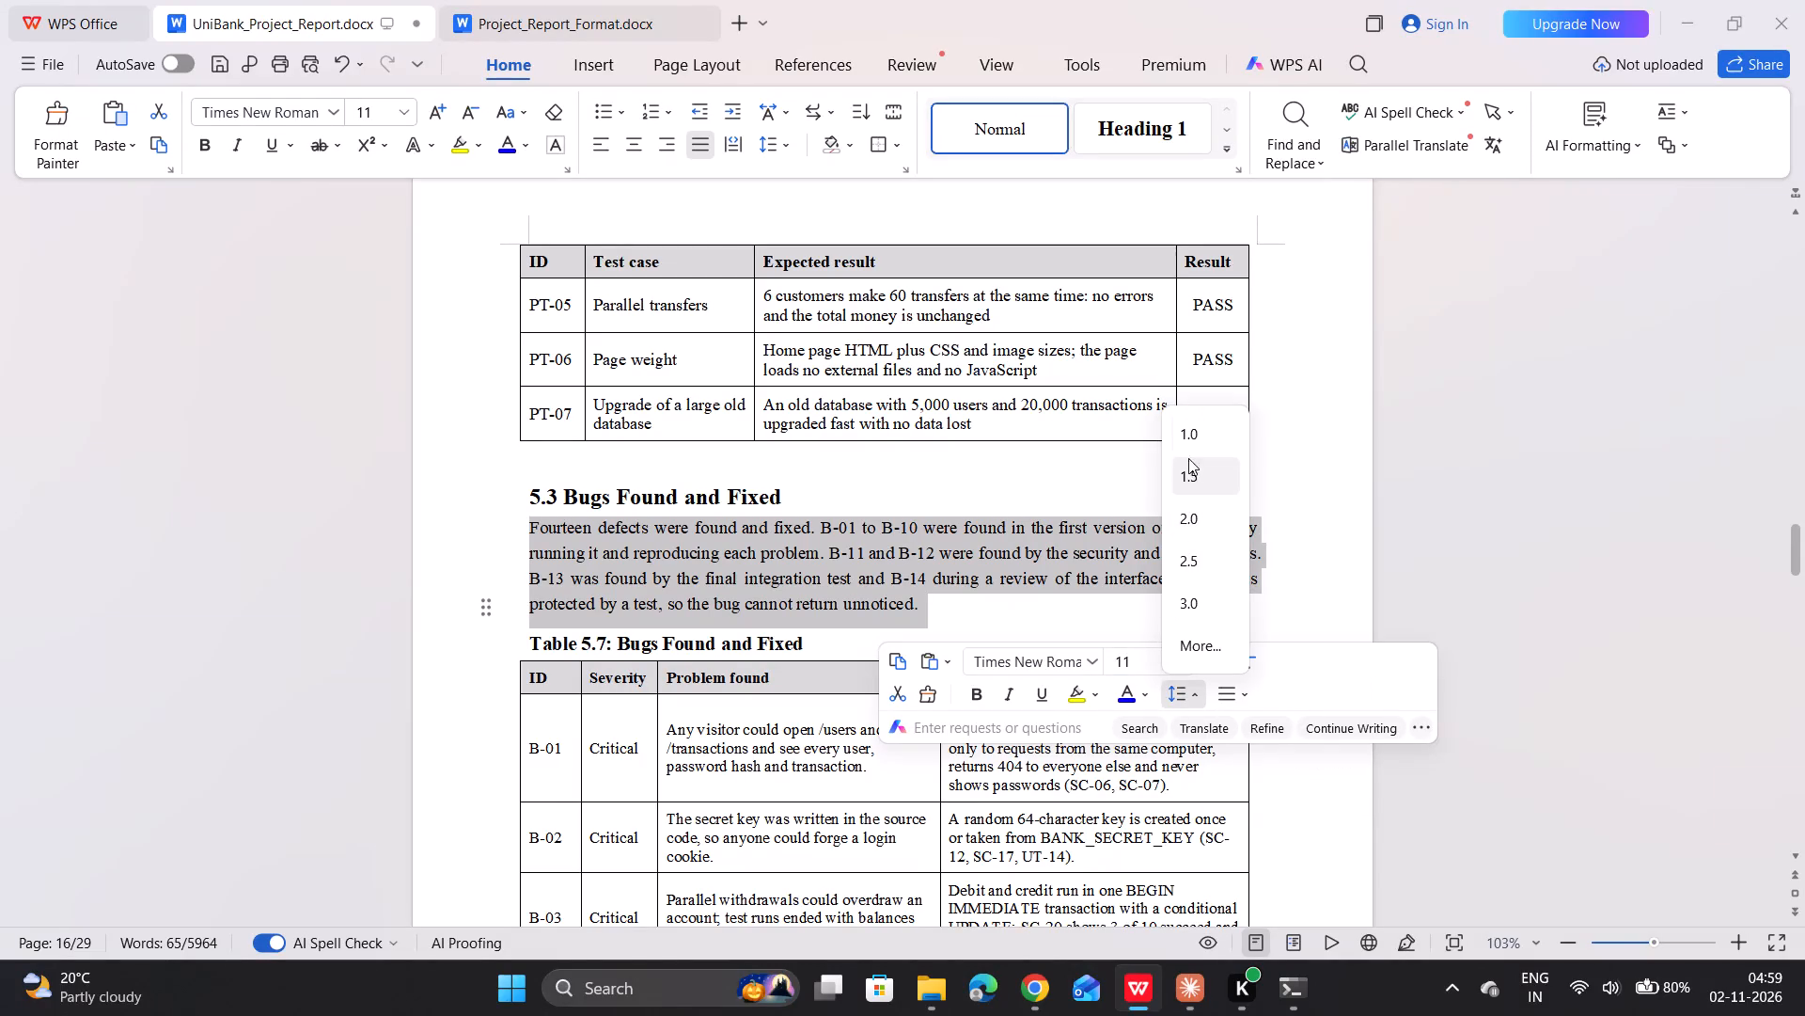
left_click(1189, 439)
left_click(1132, 516)
Review the rest of chapter 5, from Table 5.7 through section 5.5 Final Testing Result, for text size and line spacing.
scroll(1132, 516, "down", 1)
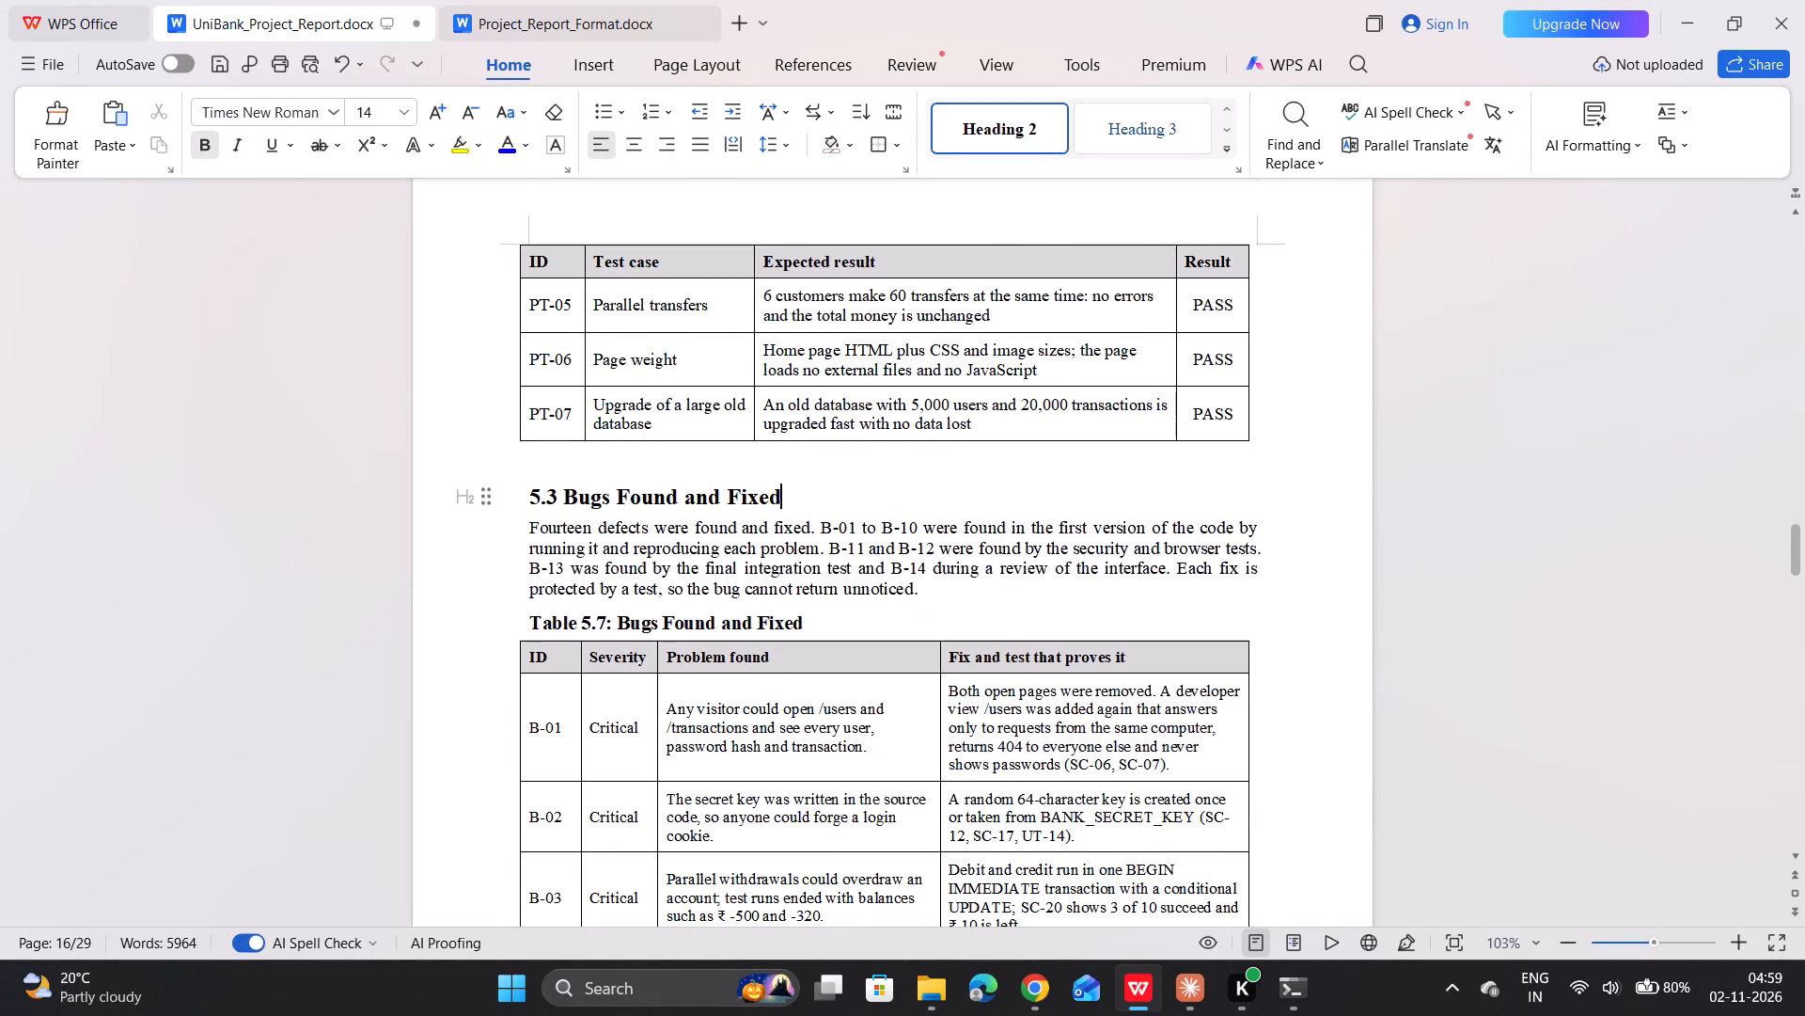
scroll(1132, 516, "down", 10)
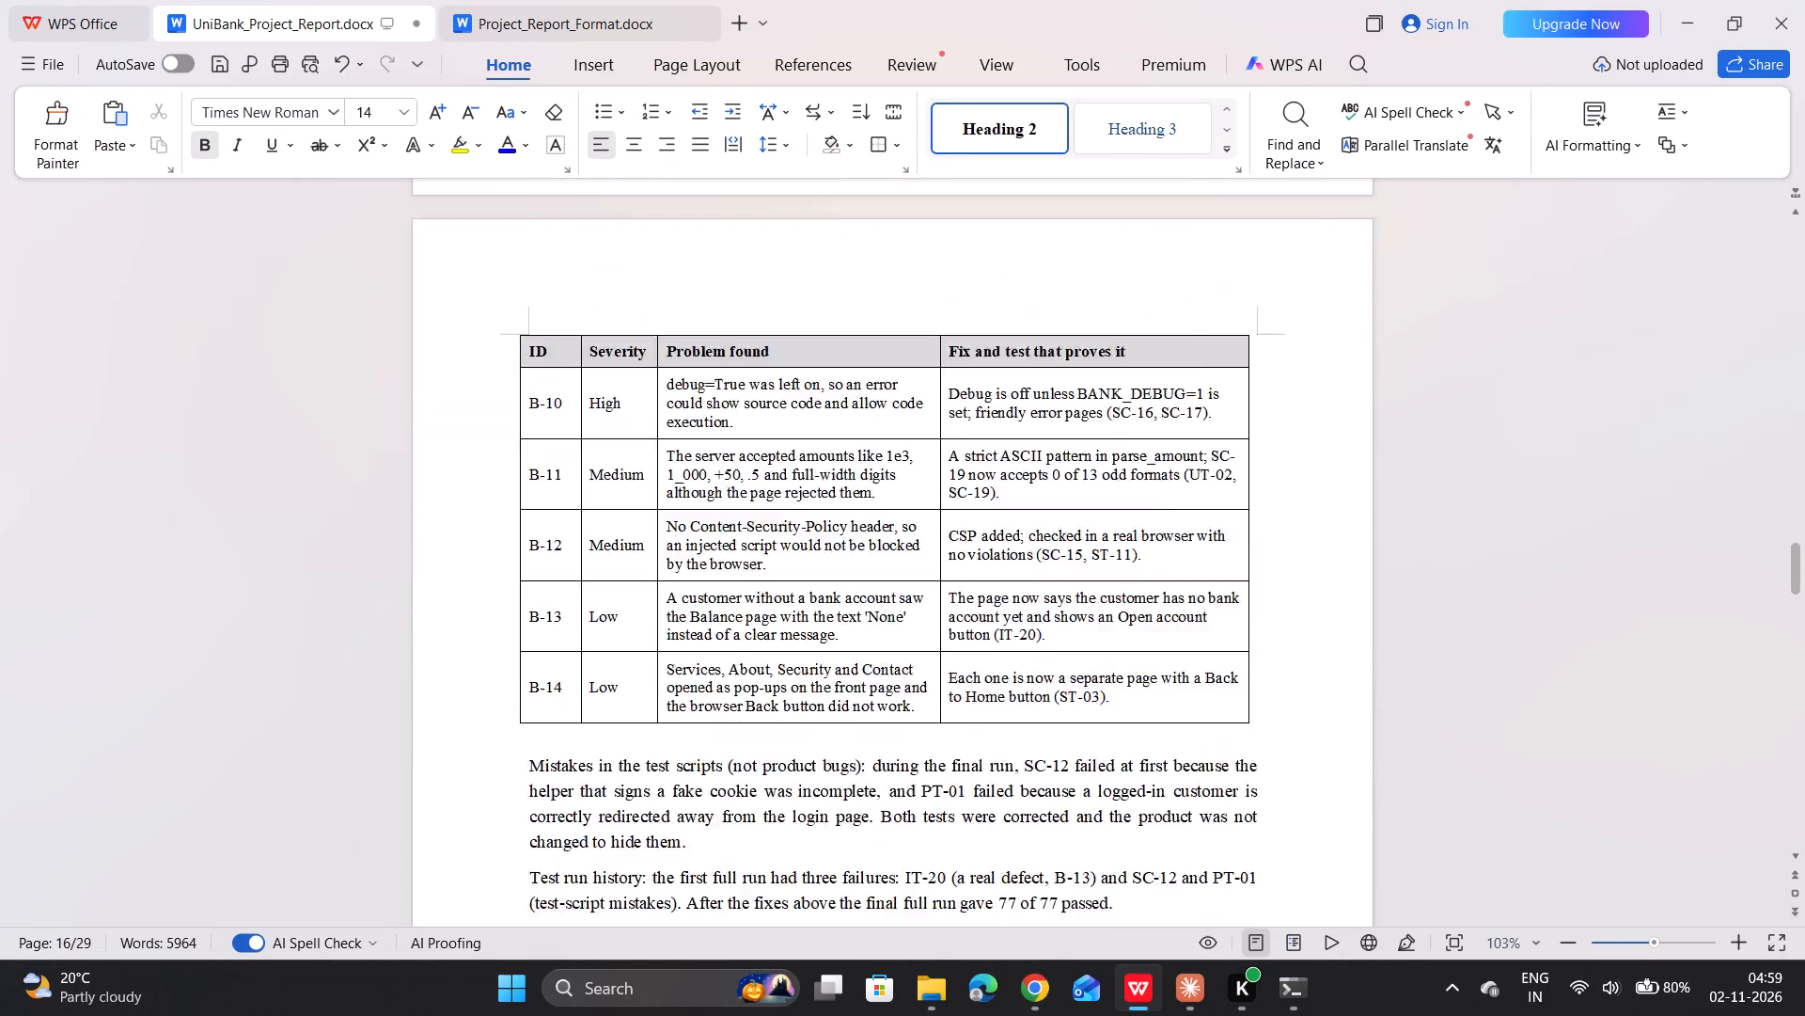
scroll(1132, 516, "down", 5)
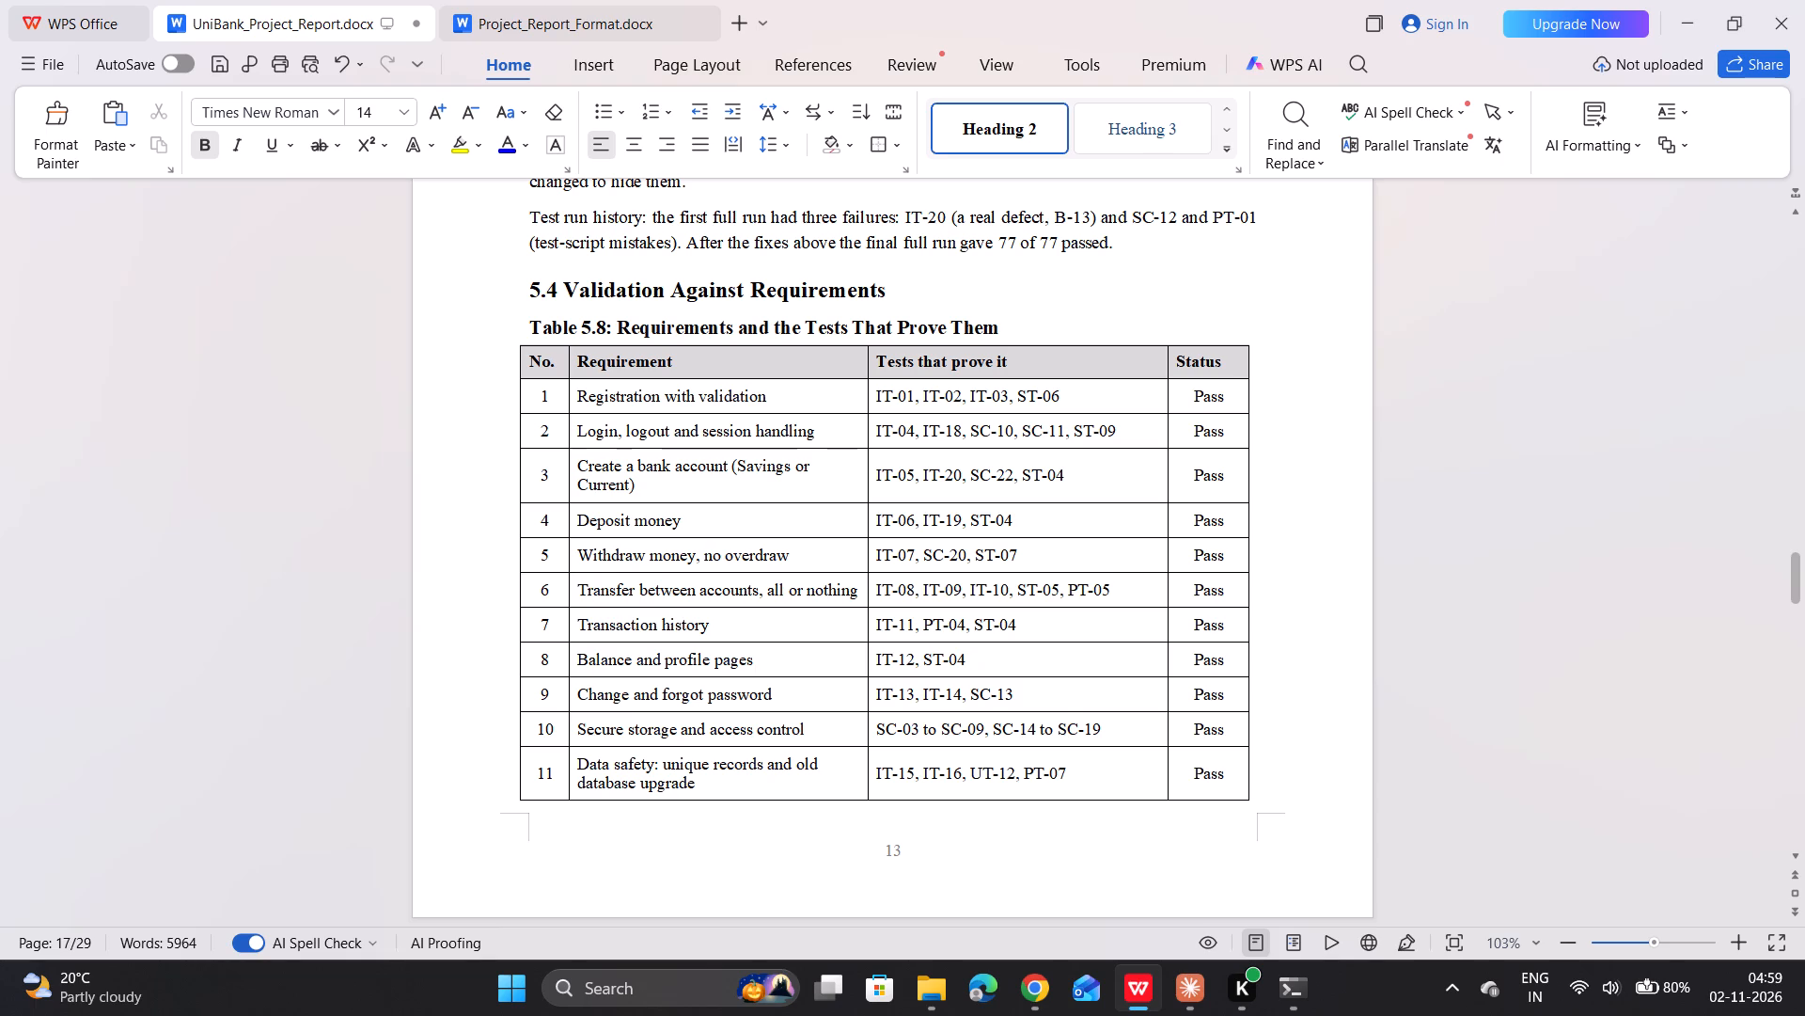
scroll(1132, 516, "down", 3)
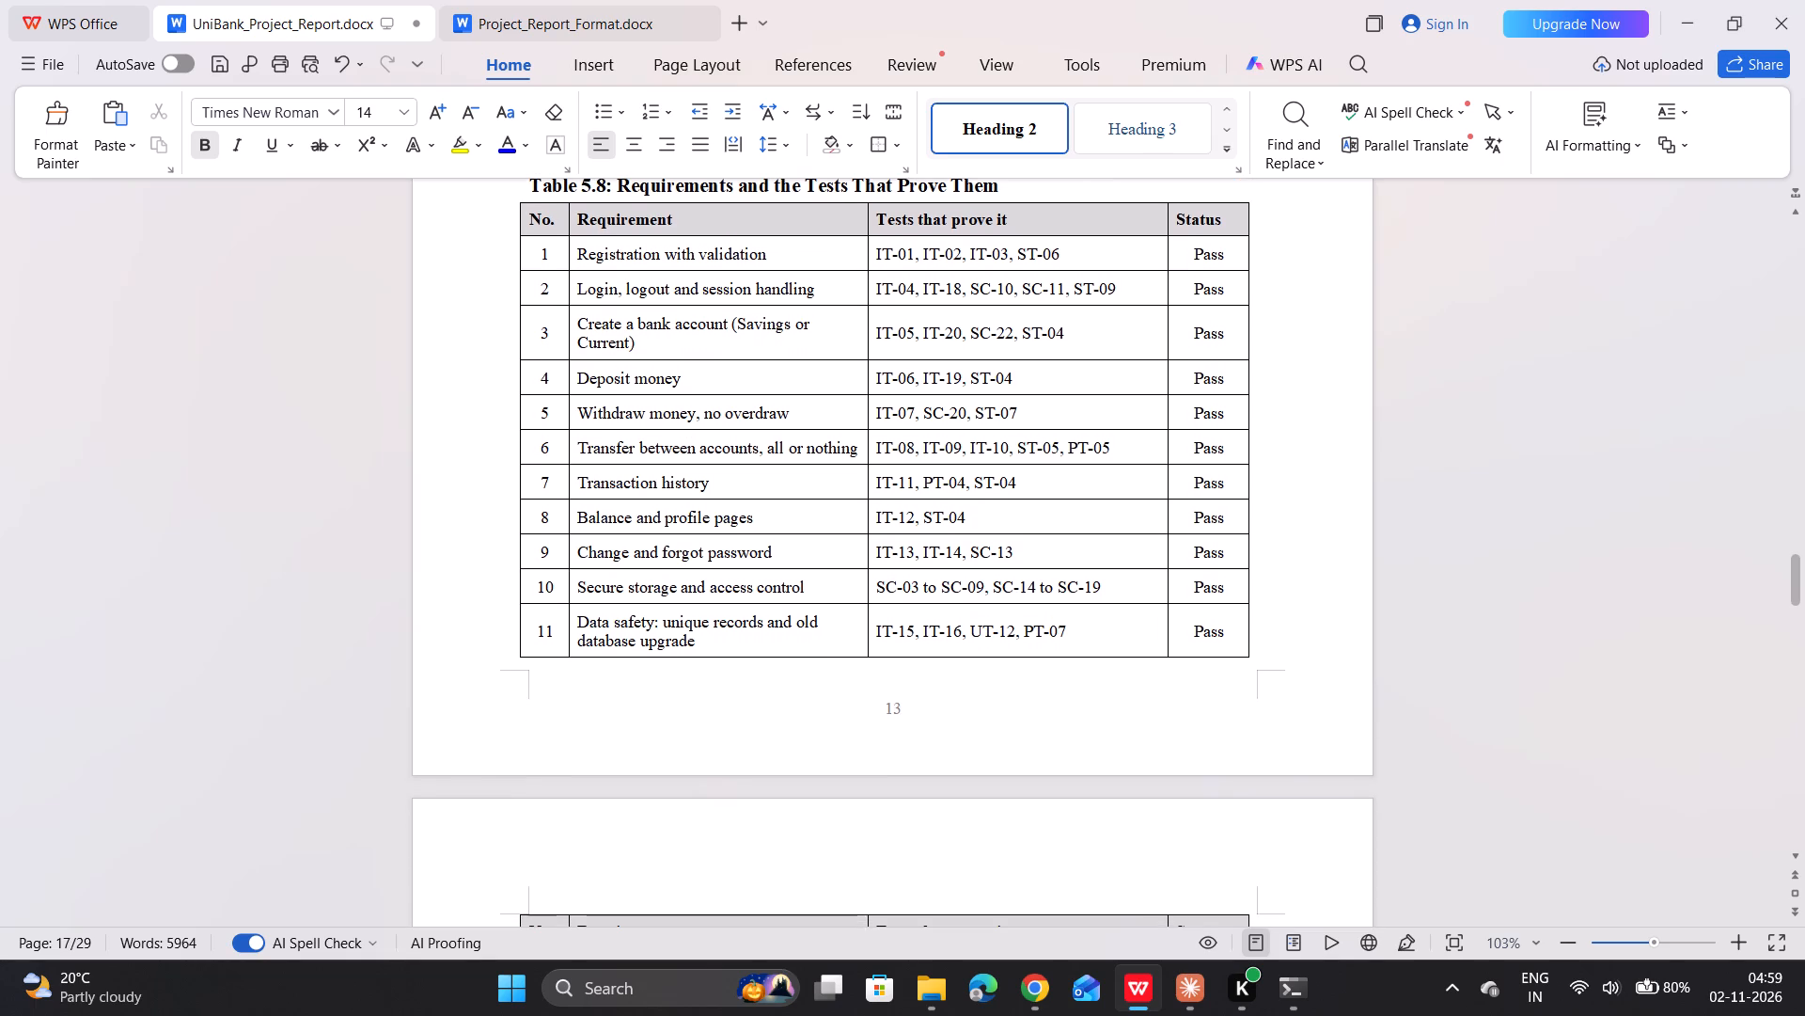
scroll(1132, 516, "down", 4)
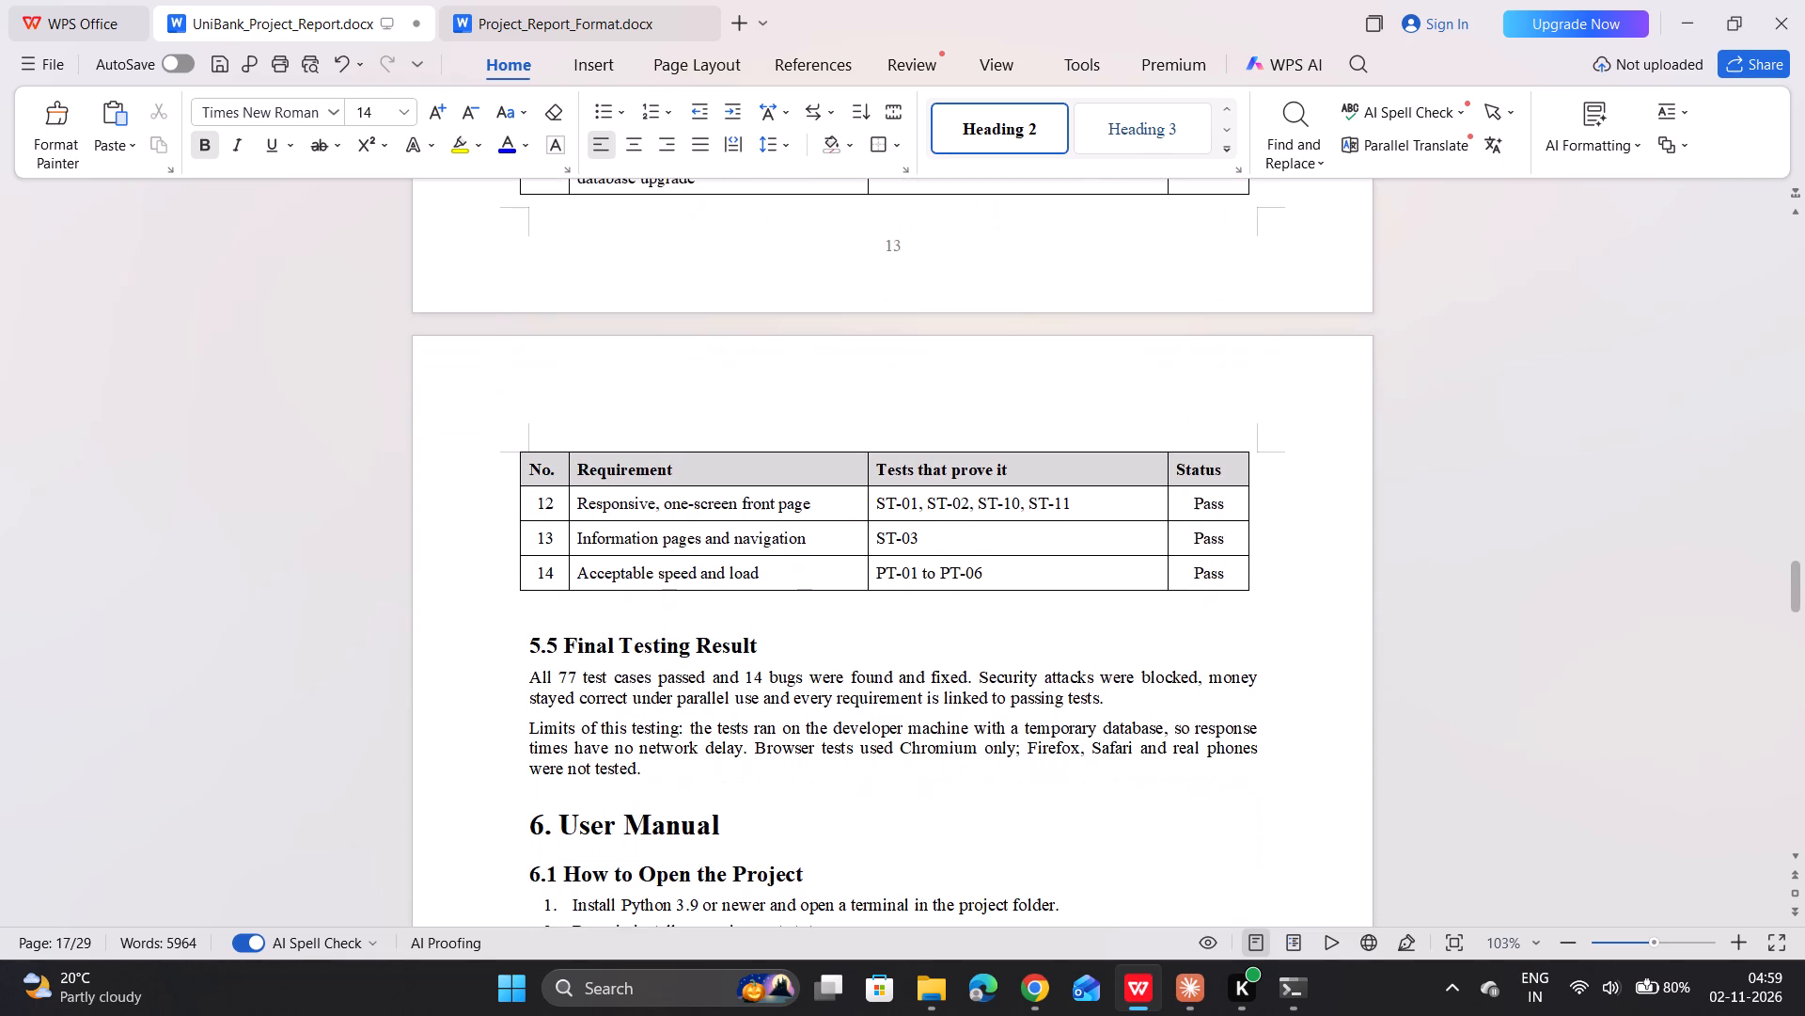
scroll(1132, 516, "down", 3)
left_click(923, 516)
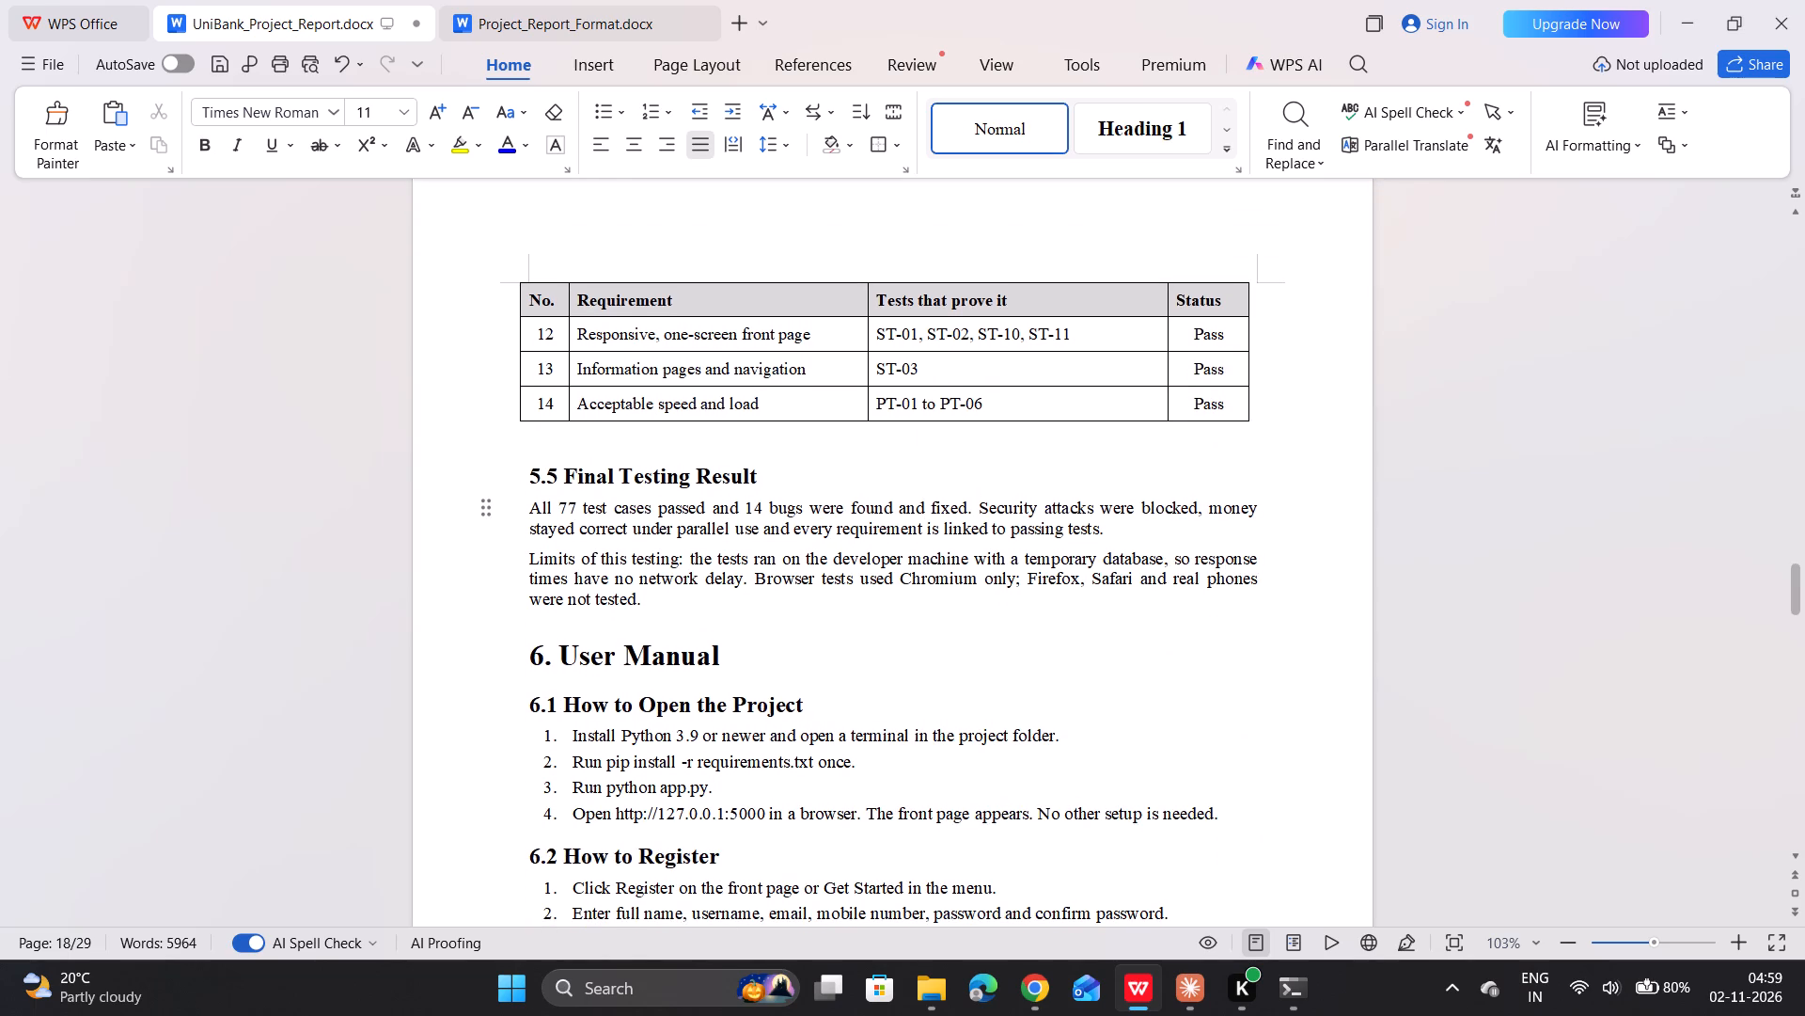
Check the font size of the lists in chapter 6 User Manual, from section 6.1 through section 6.7.
scroll(923, 516, "down", 2)
left_click(873, 532)
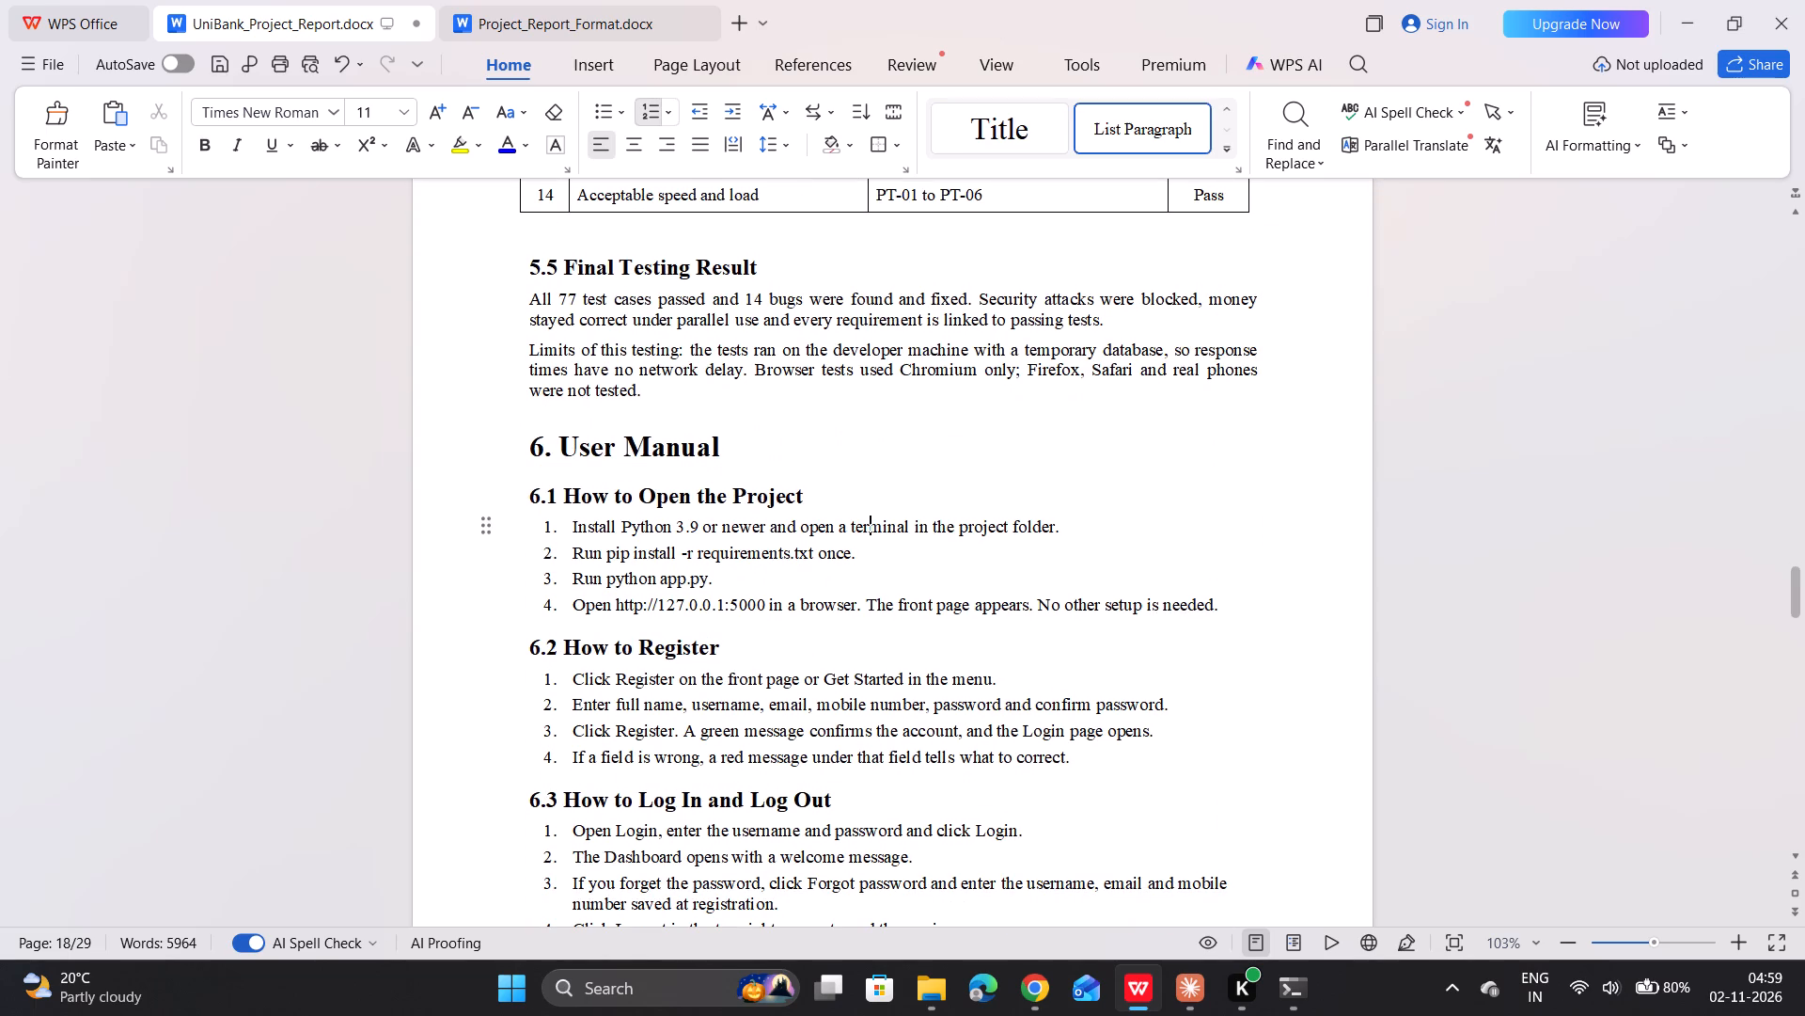
scroll(873, 532, "down", 3)
left_click(873, 532)
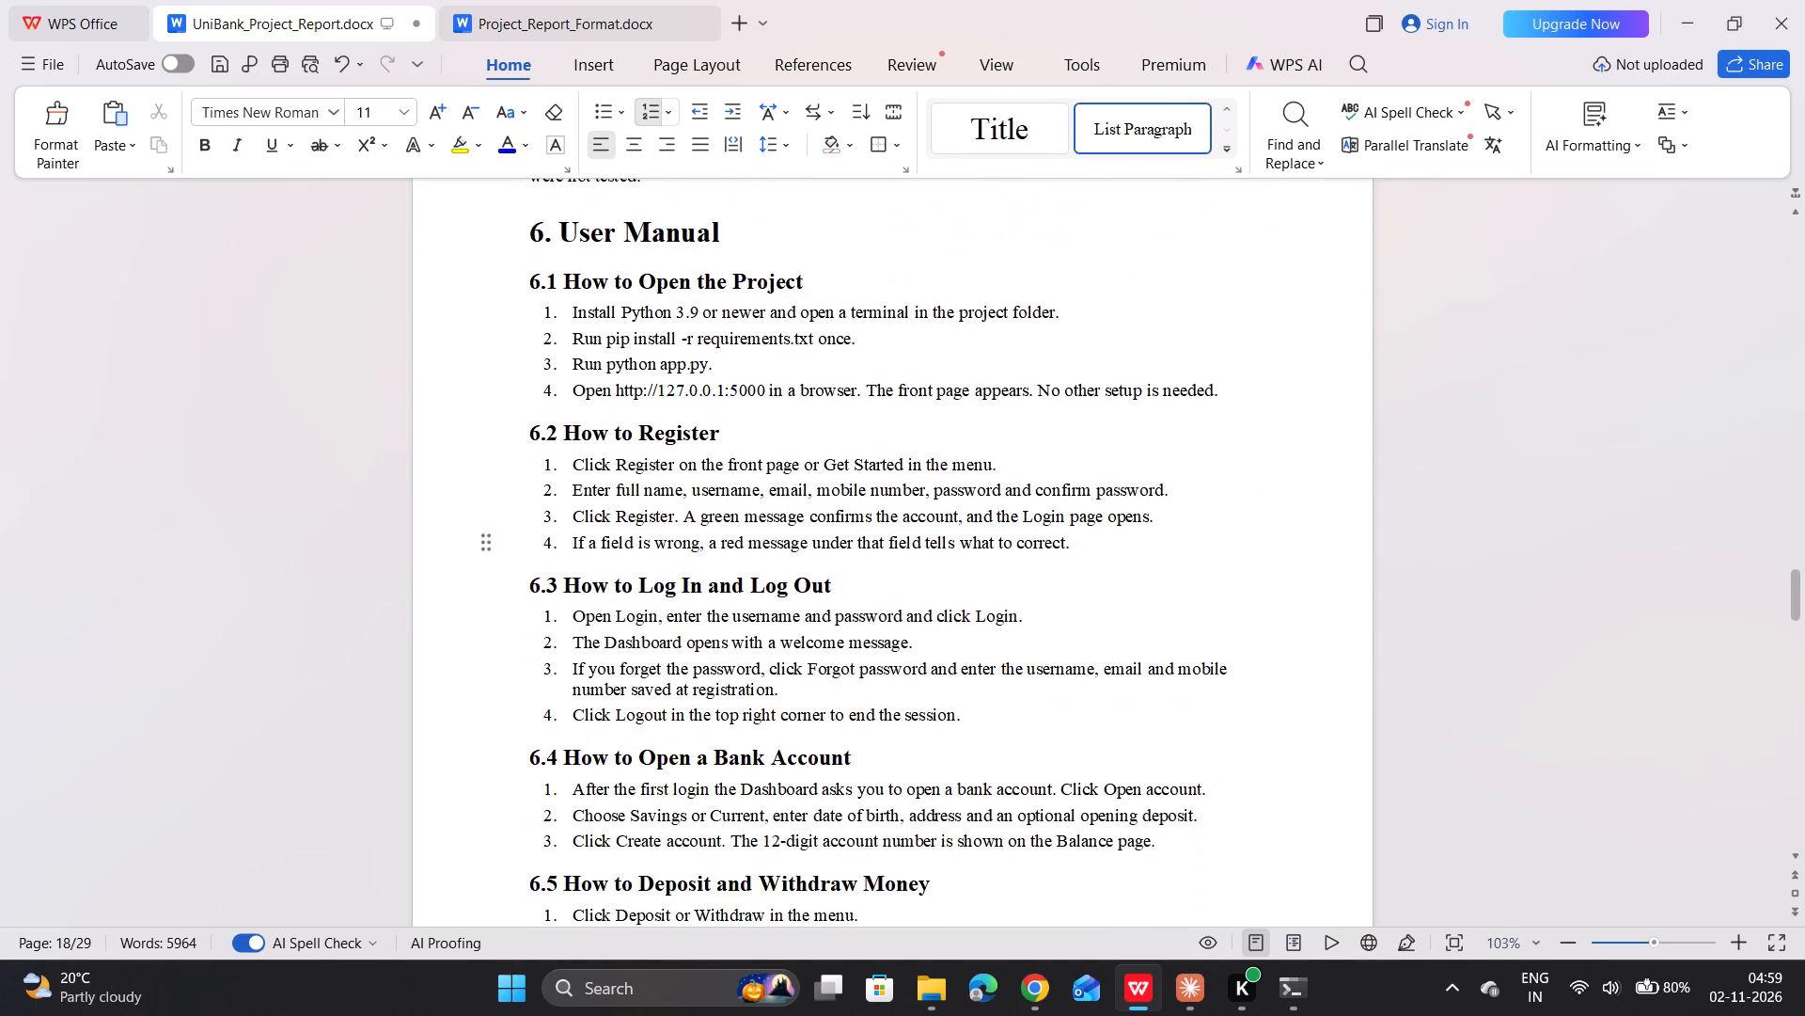
scroll(873, 532, "down", 3)
left_click(873, 532)
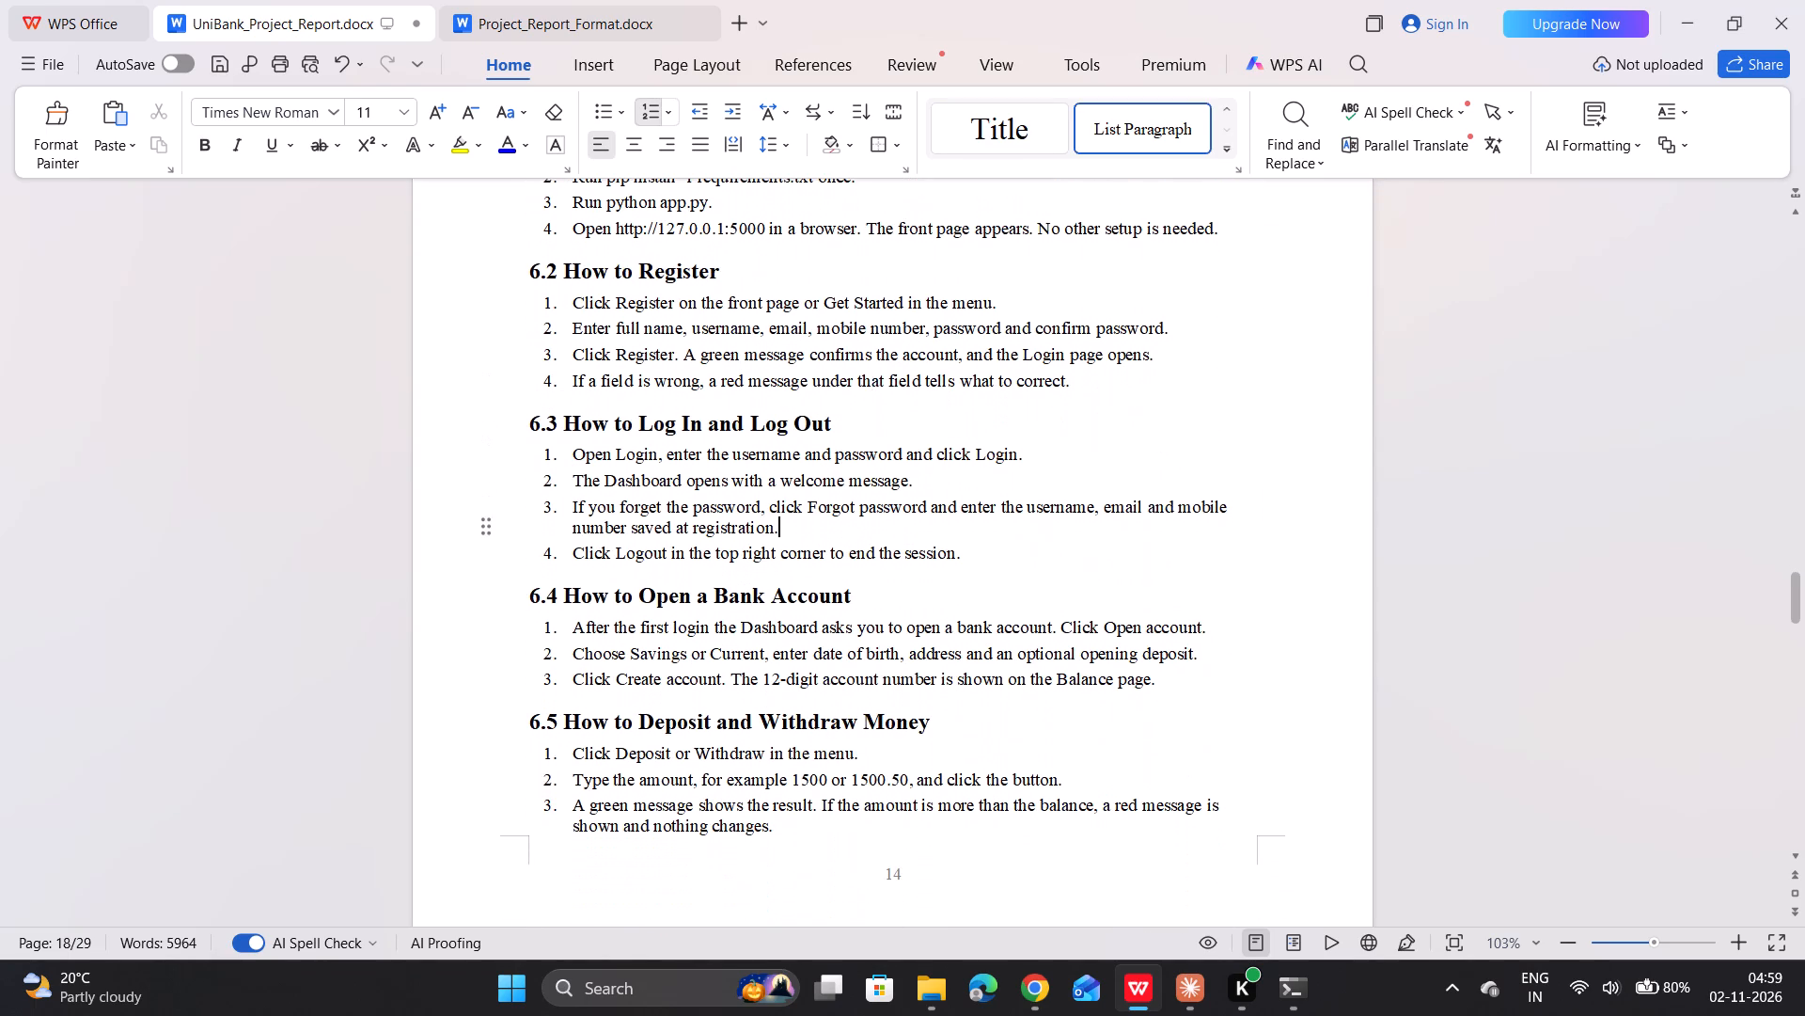
scroll(873, 532, "down", 6)
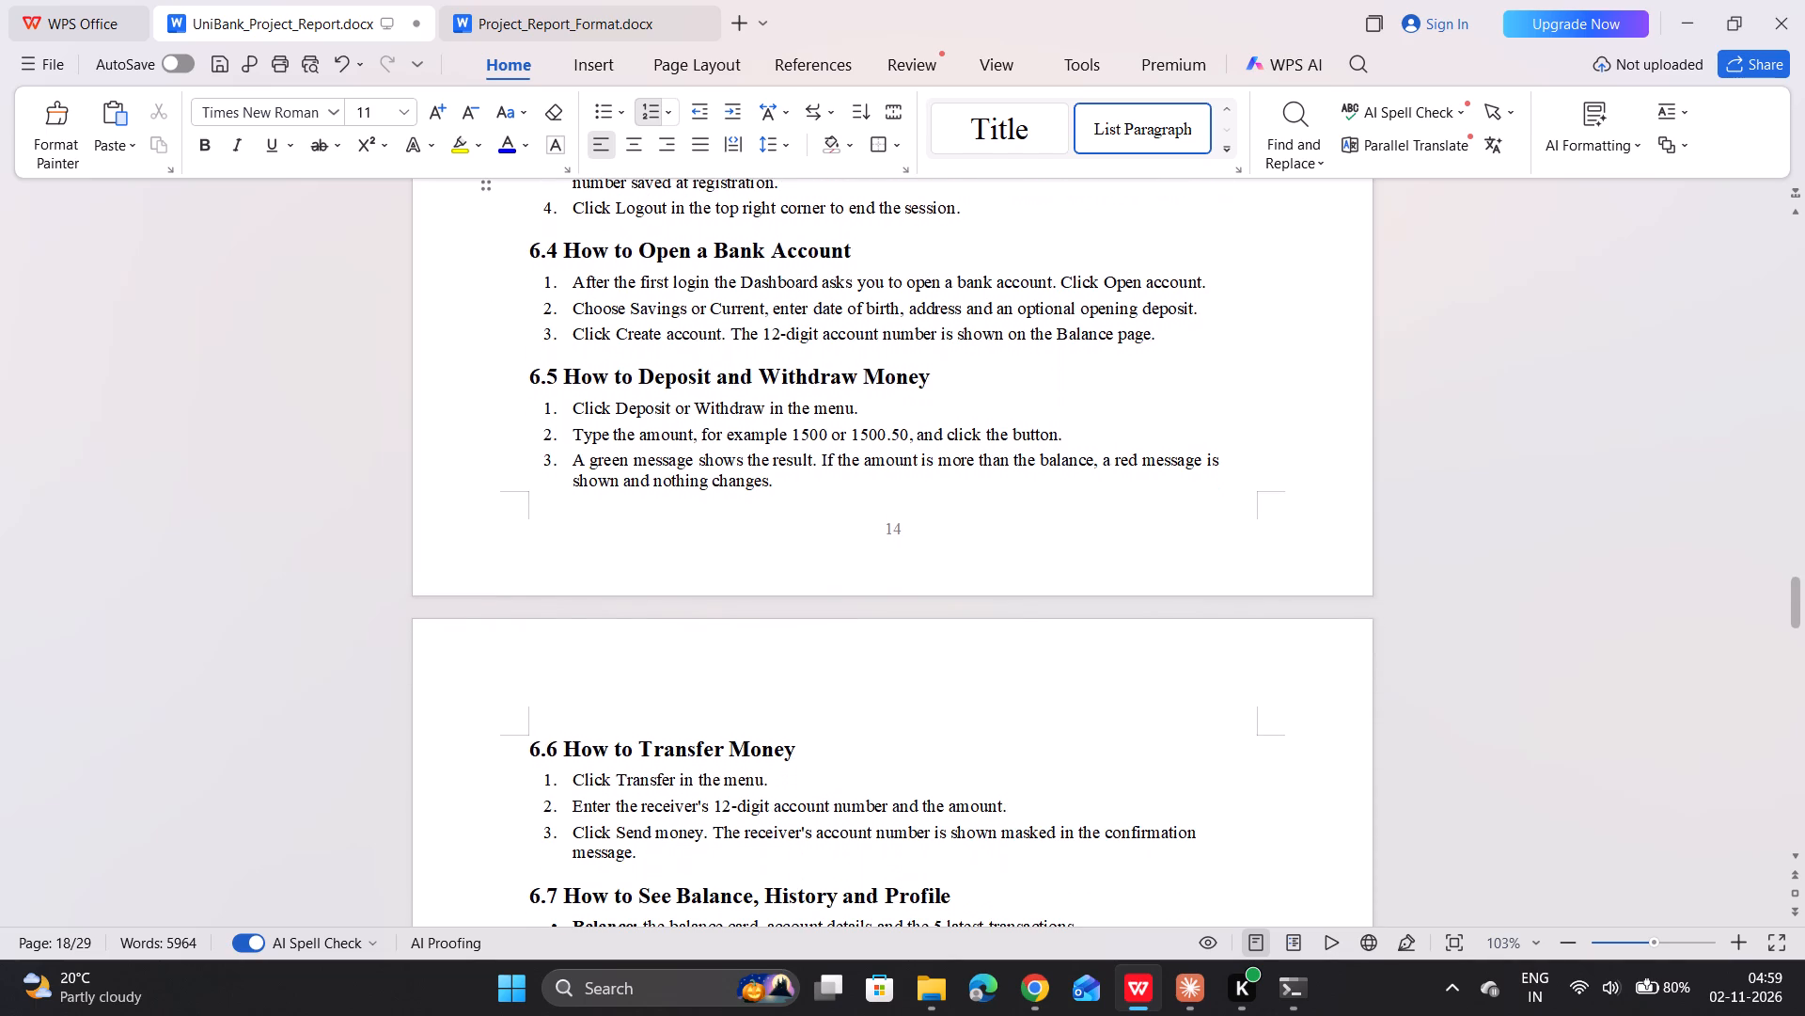
scroll(873, 532, "down", 3)
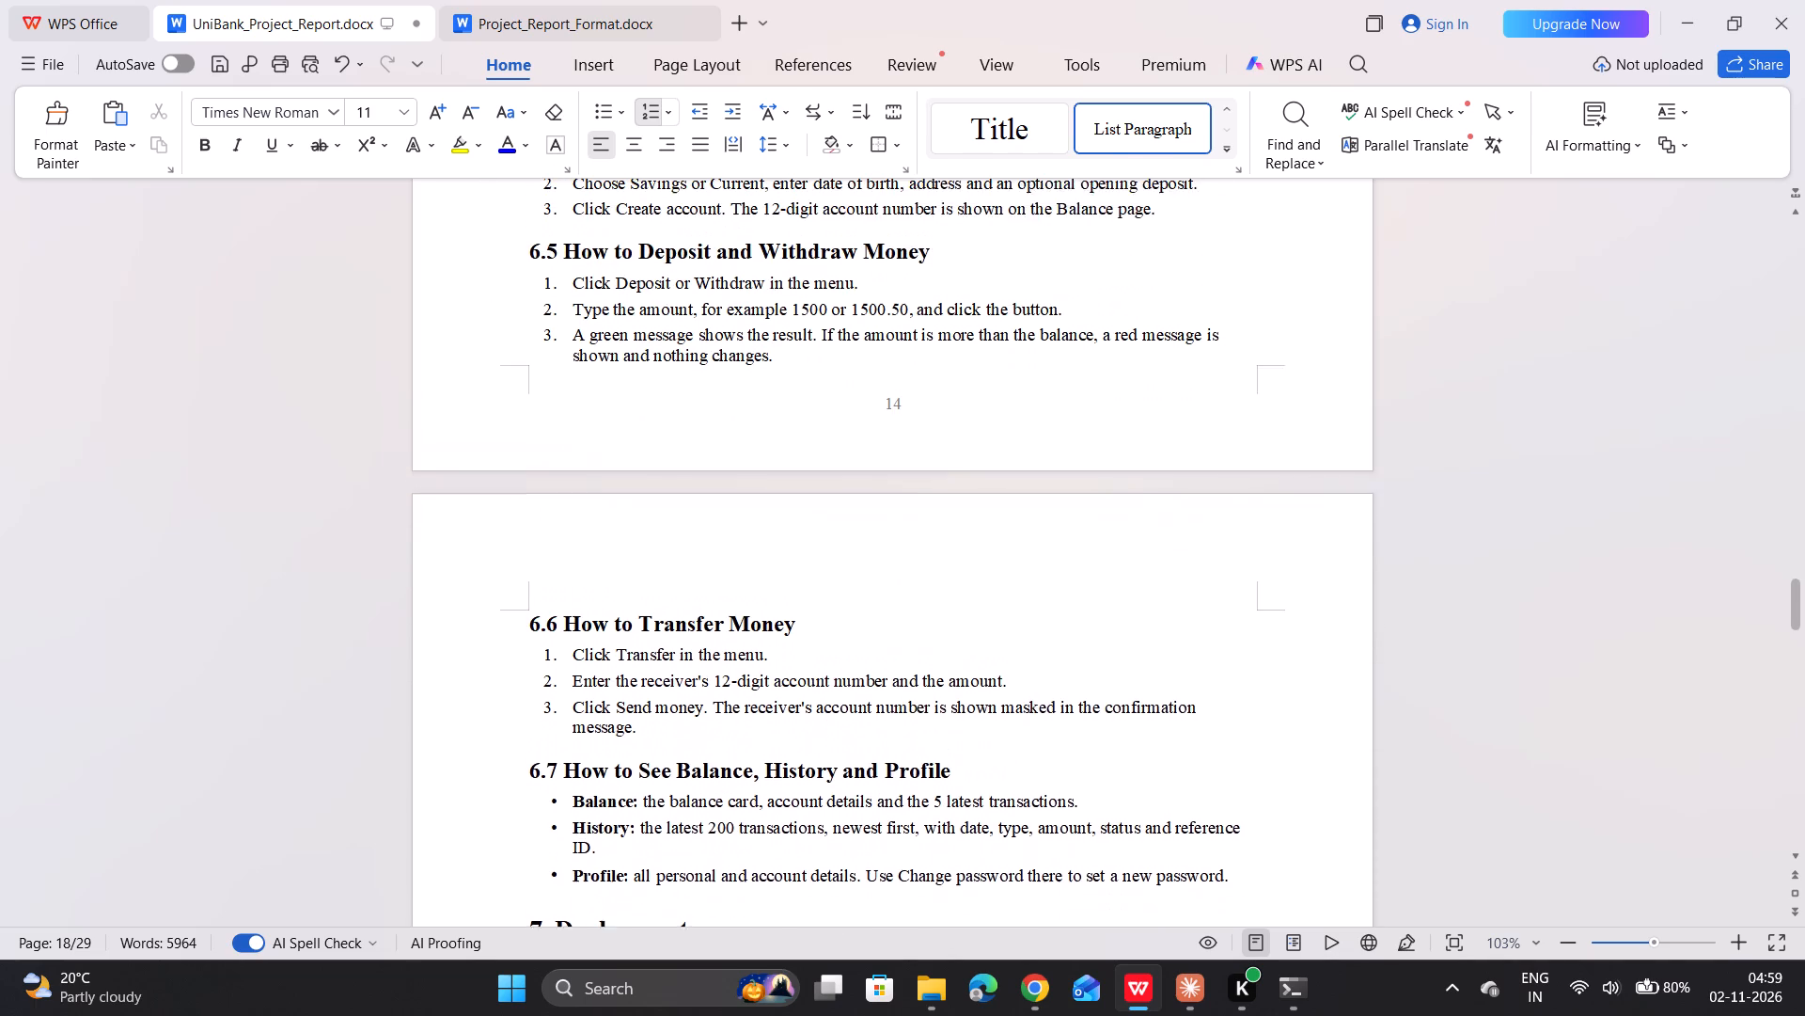
scroll(873, 532, "down", 1)
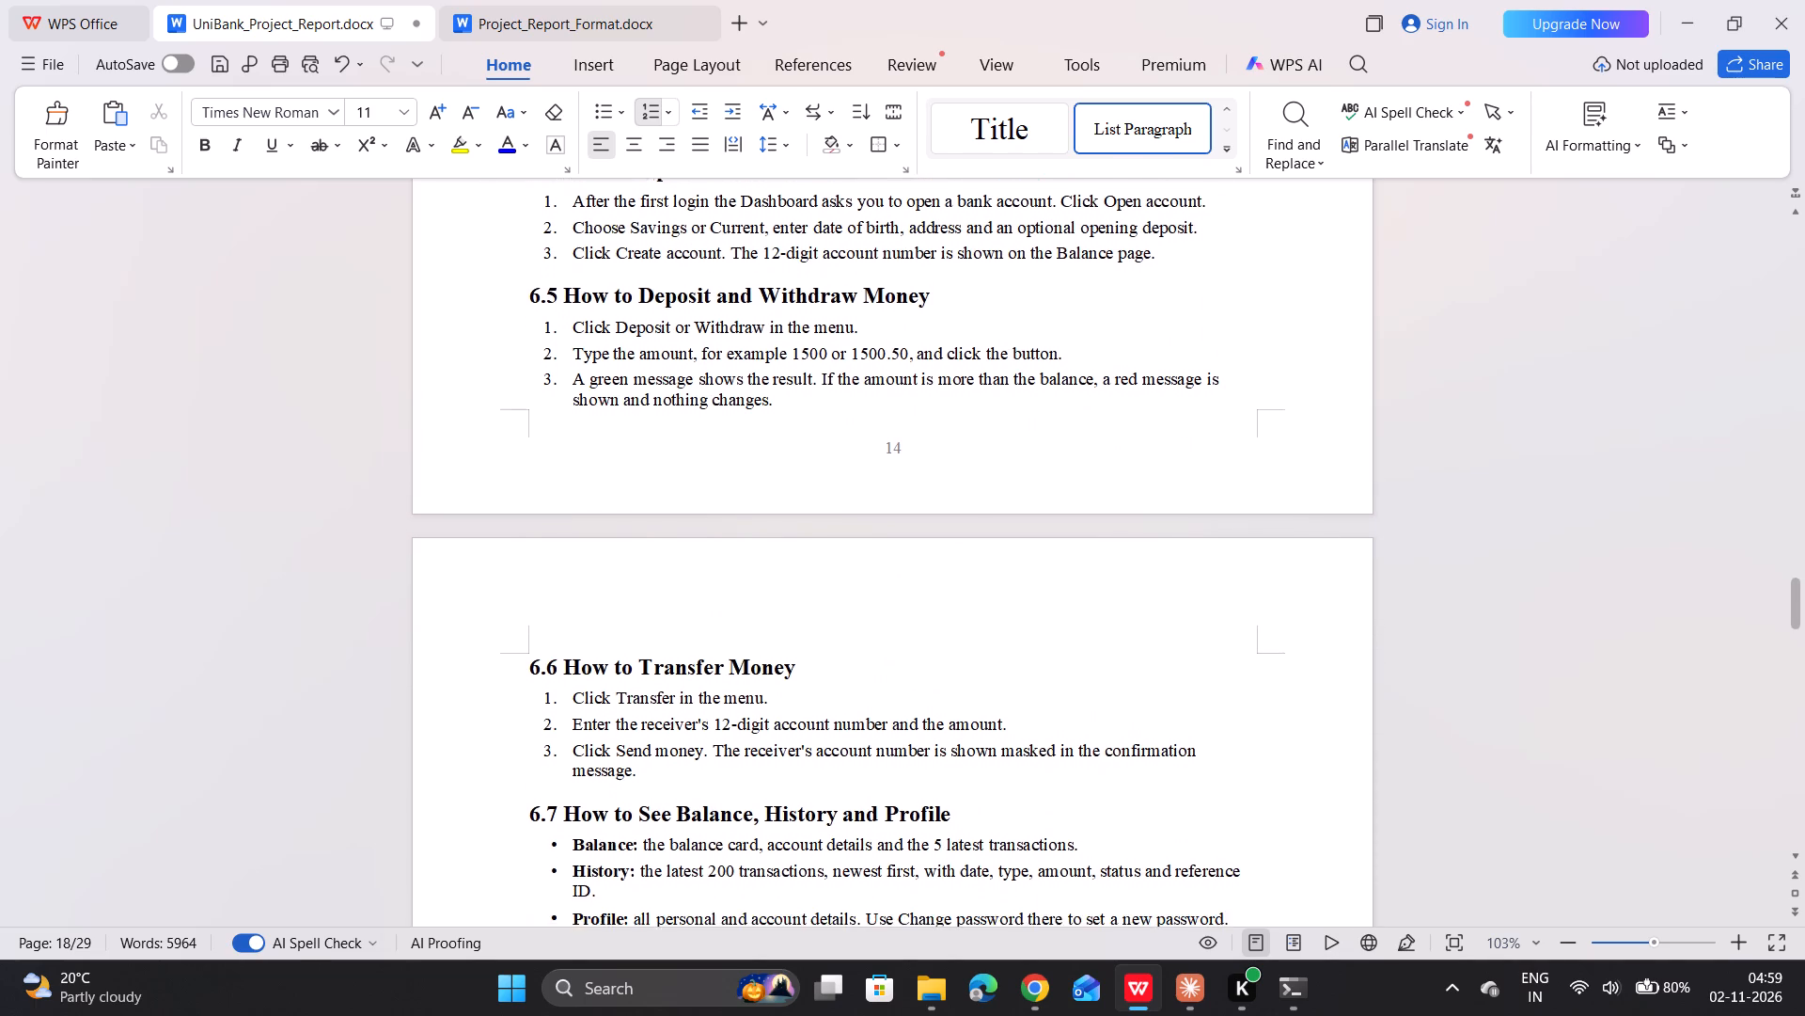
scroll(873, 532, "down", 1)
left_click(839, 525)
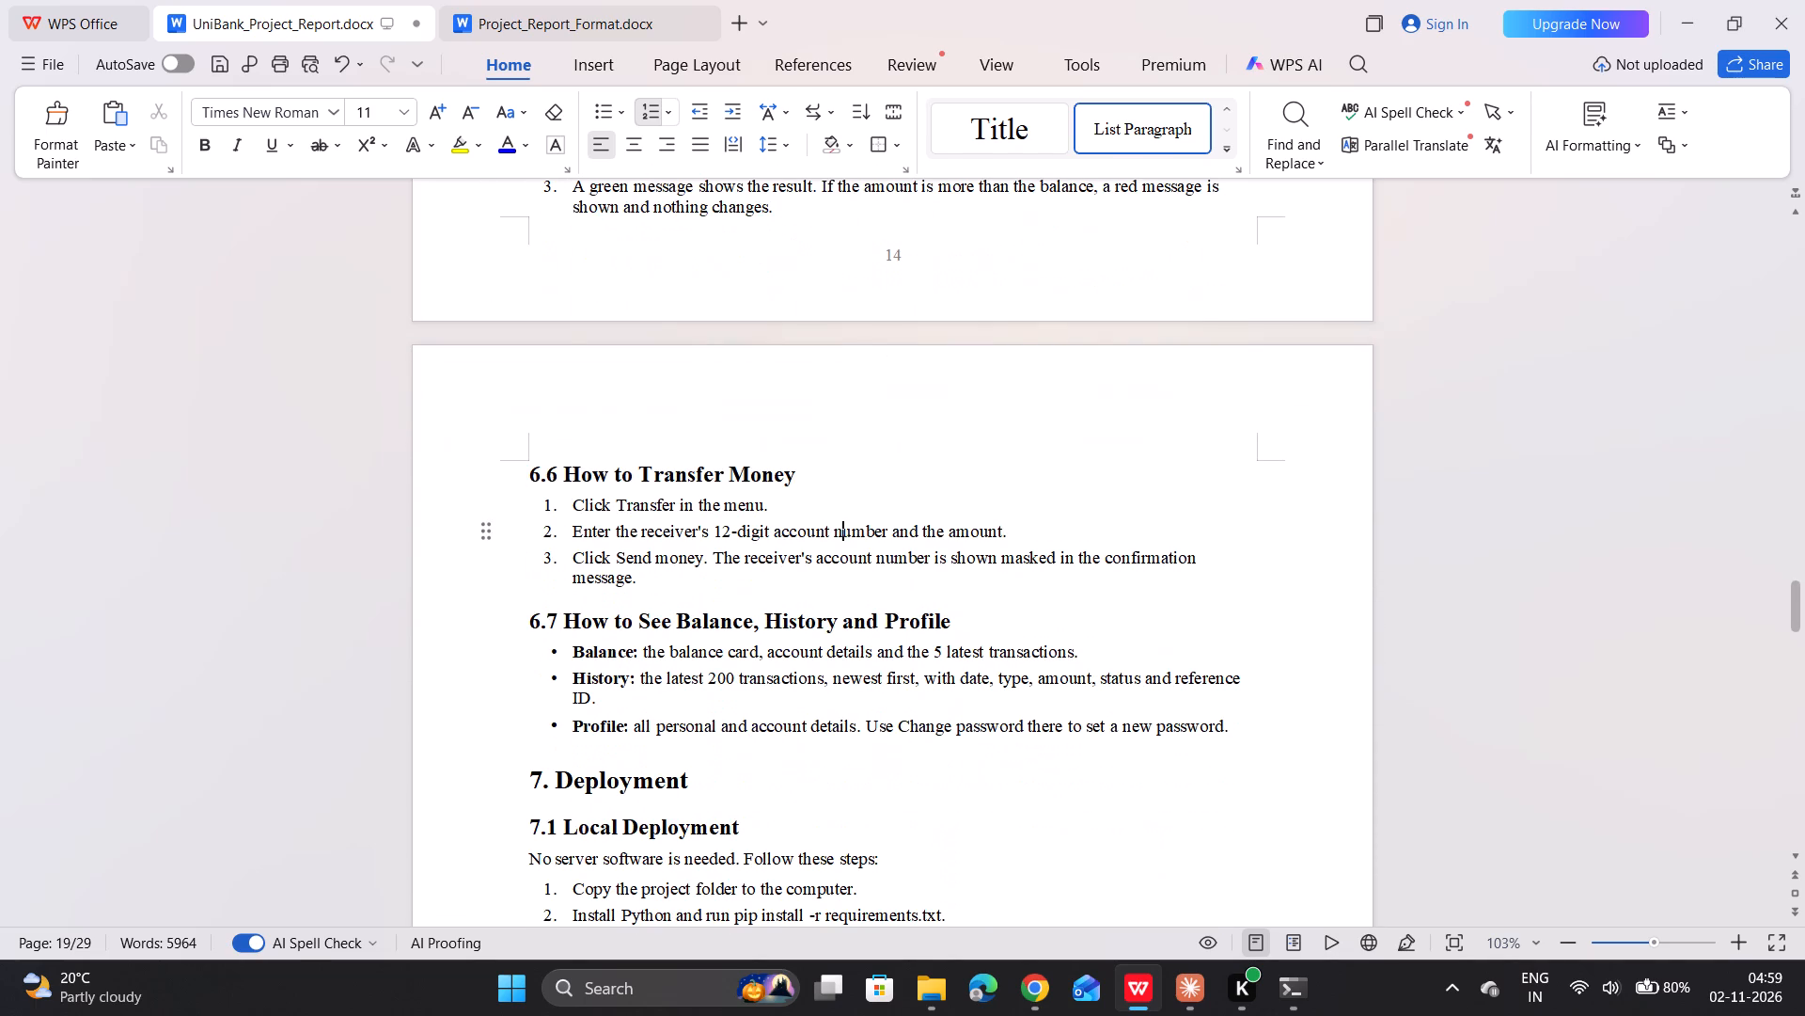
Review chapters 7 Deployment and 8 Project Results, through section 8.9 Error Handling, for text size, line spacing and page layout.
scroll(839, 525, "down", 9)
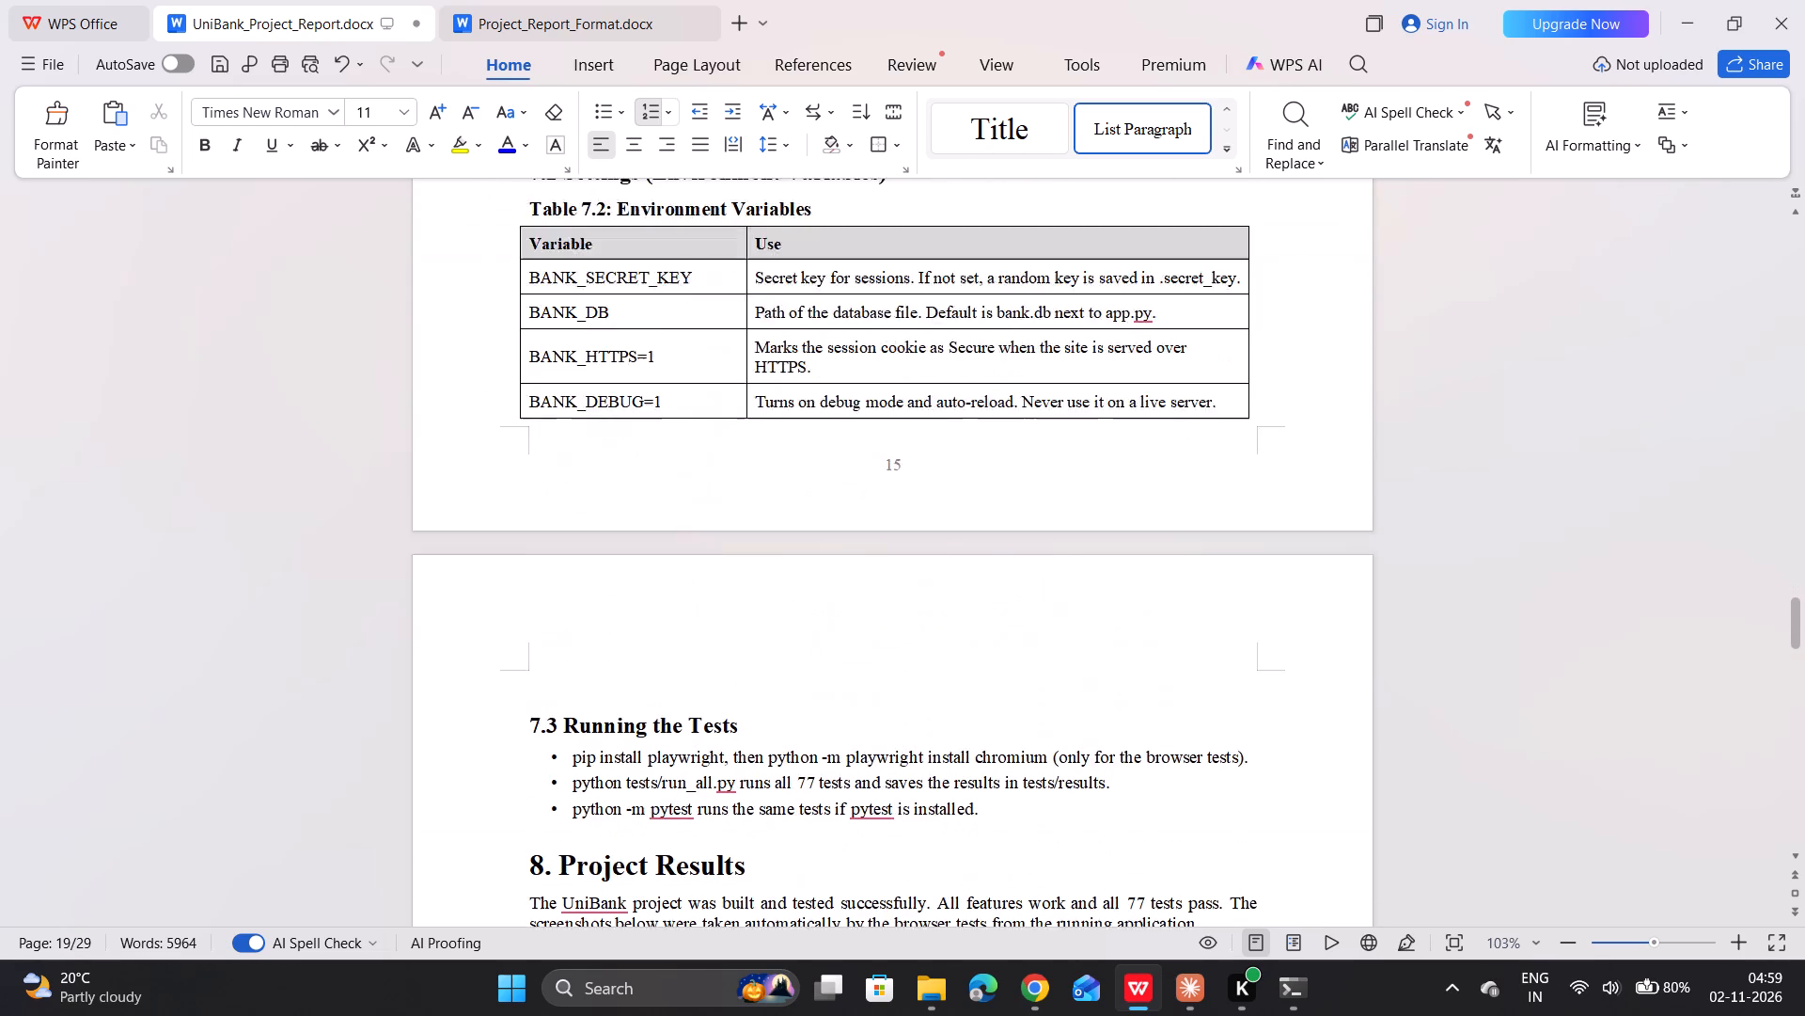
scroll(839, 525, "down", 5)
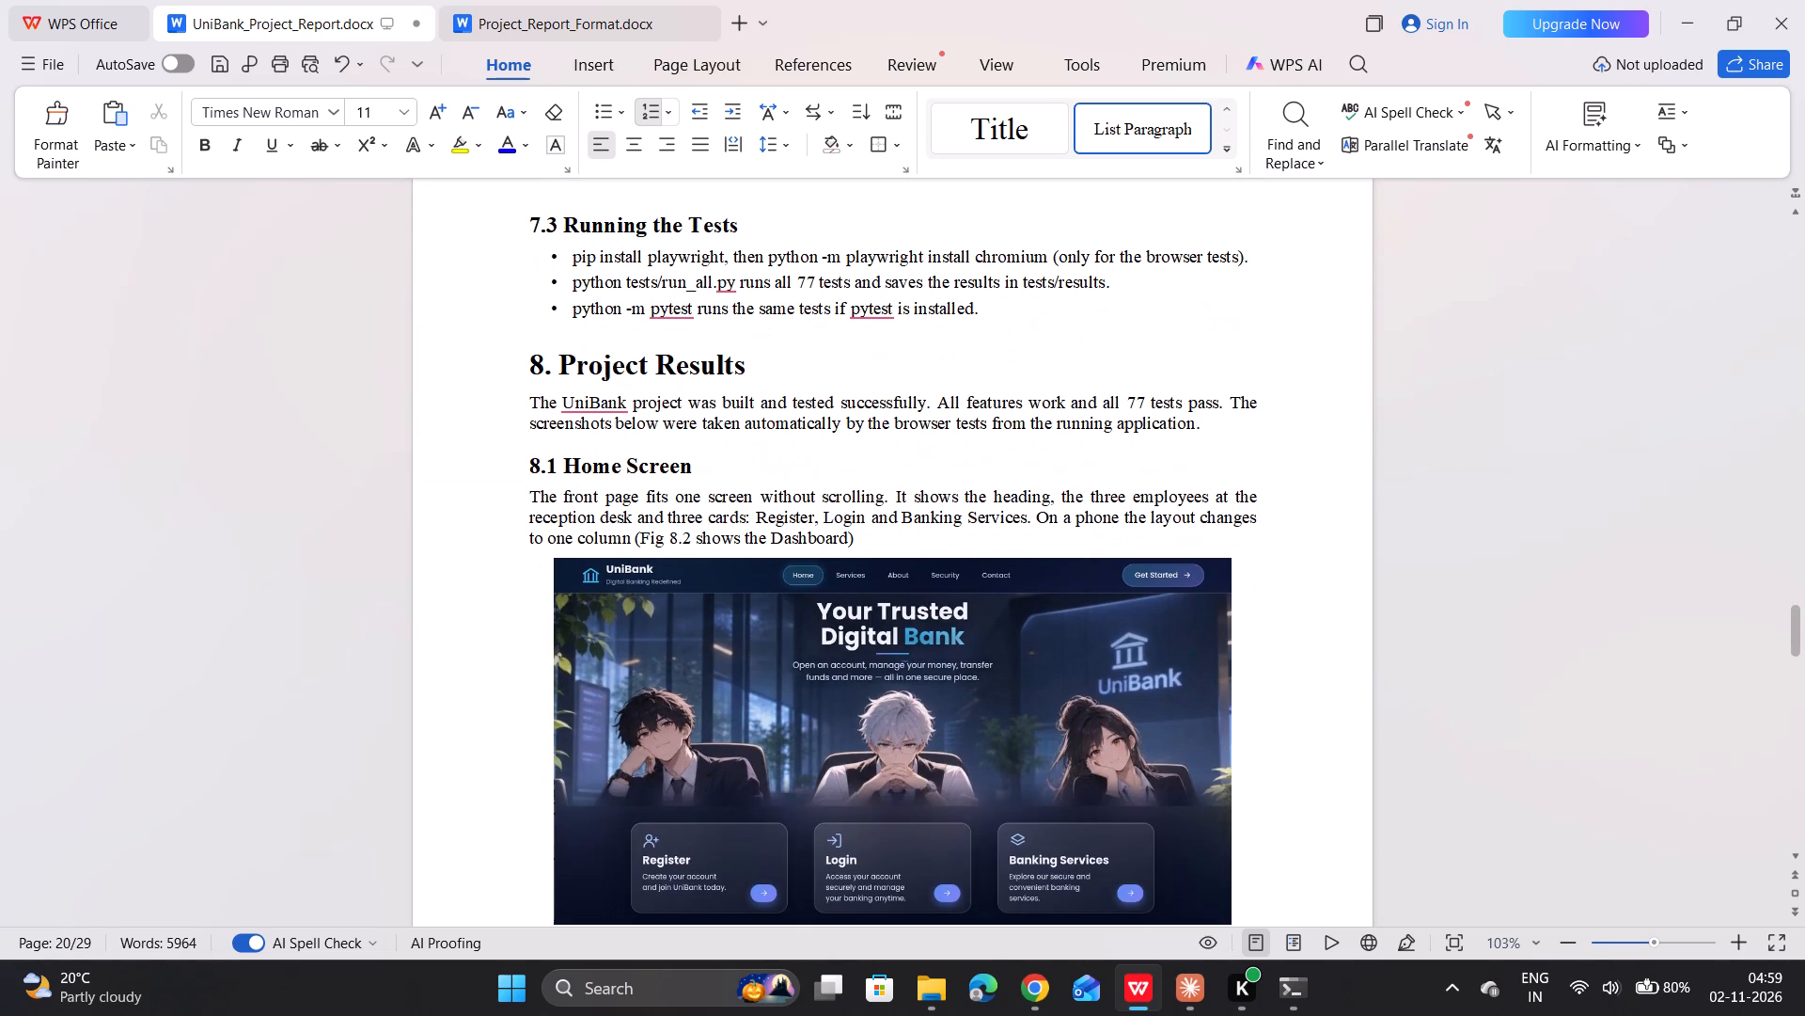
left_click(839, 525)
scroll(839, 525, "down", 3)
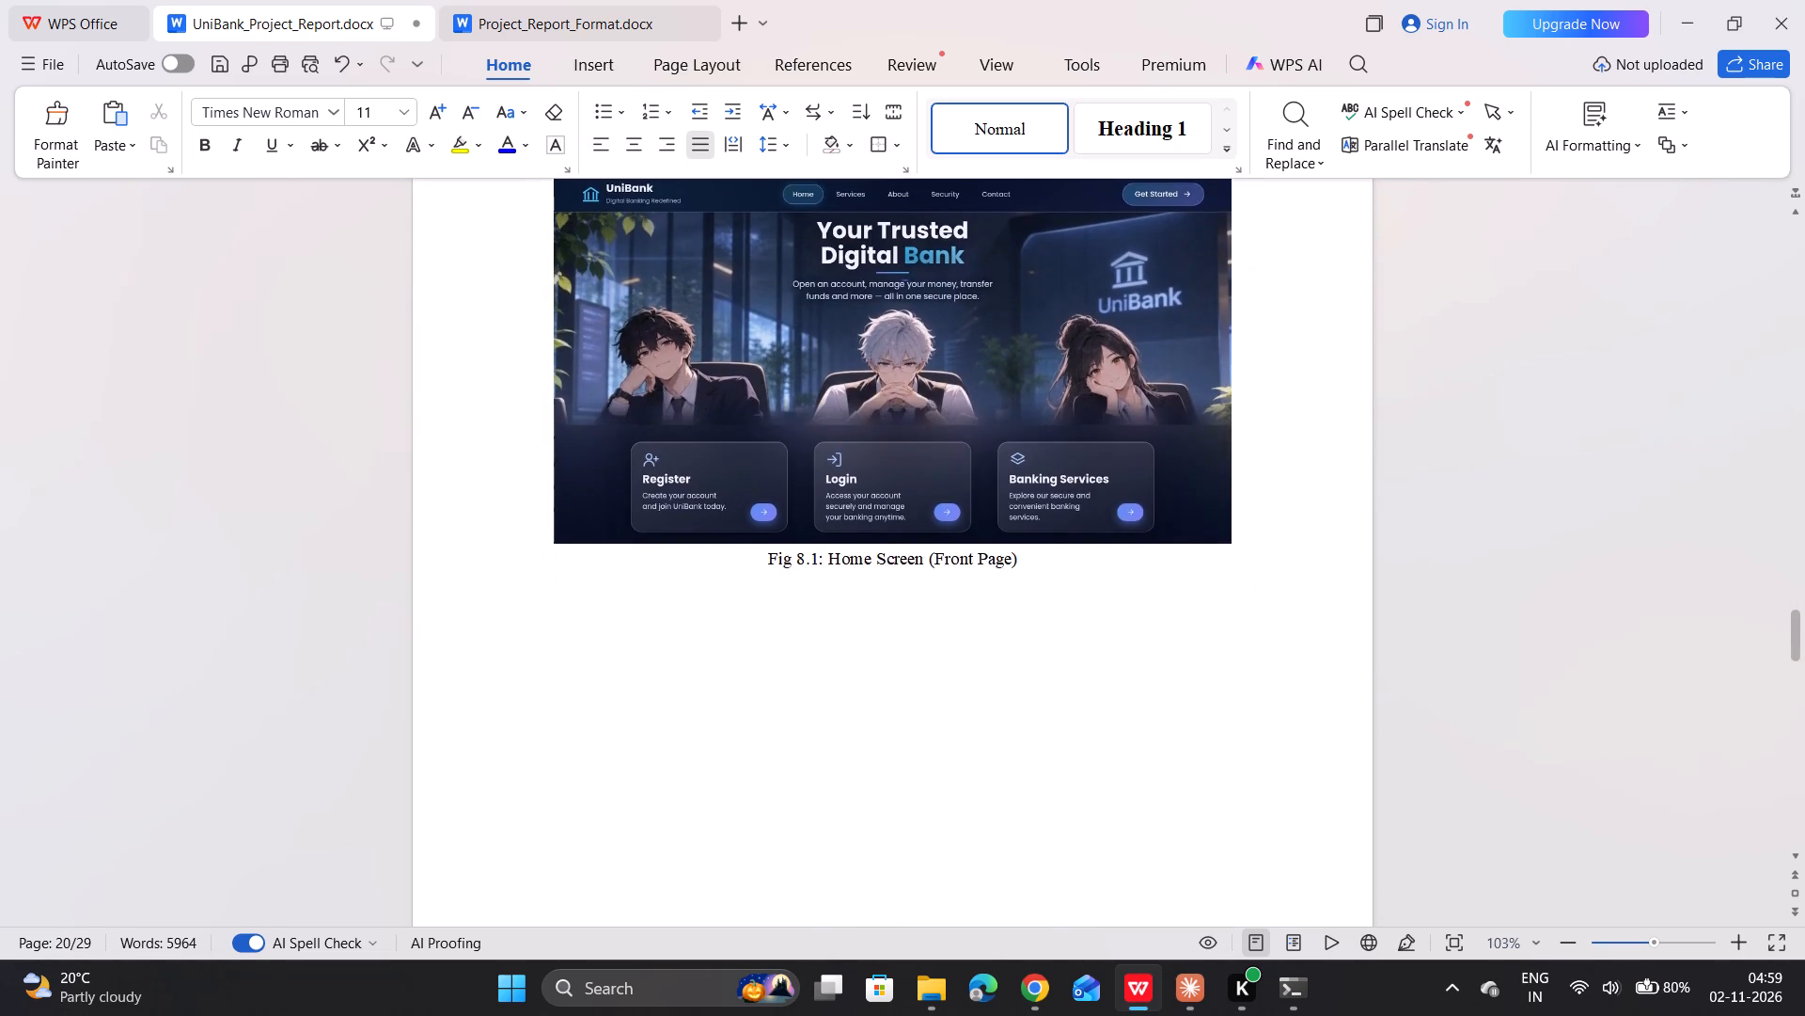
scroll(839, 525, "down", 7)
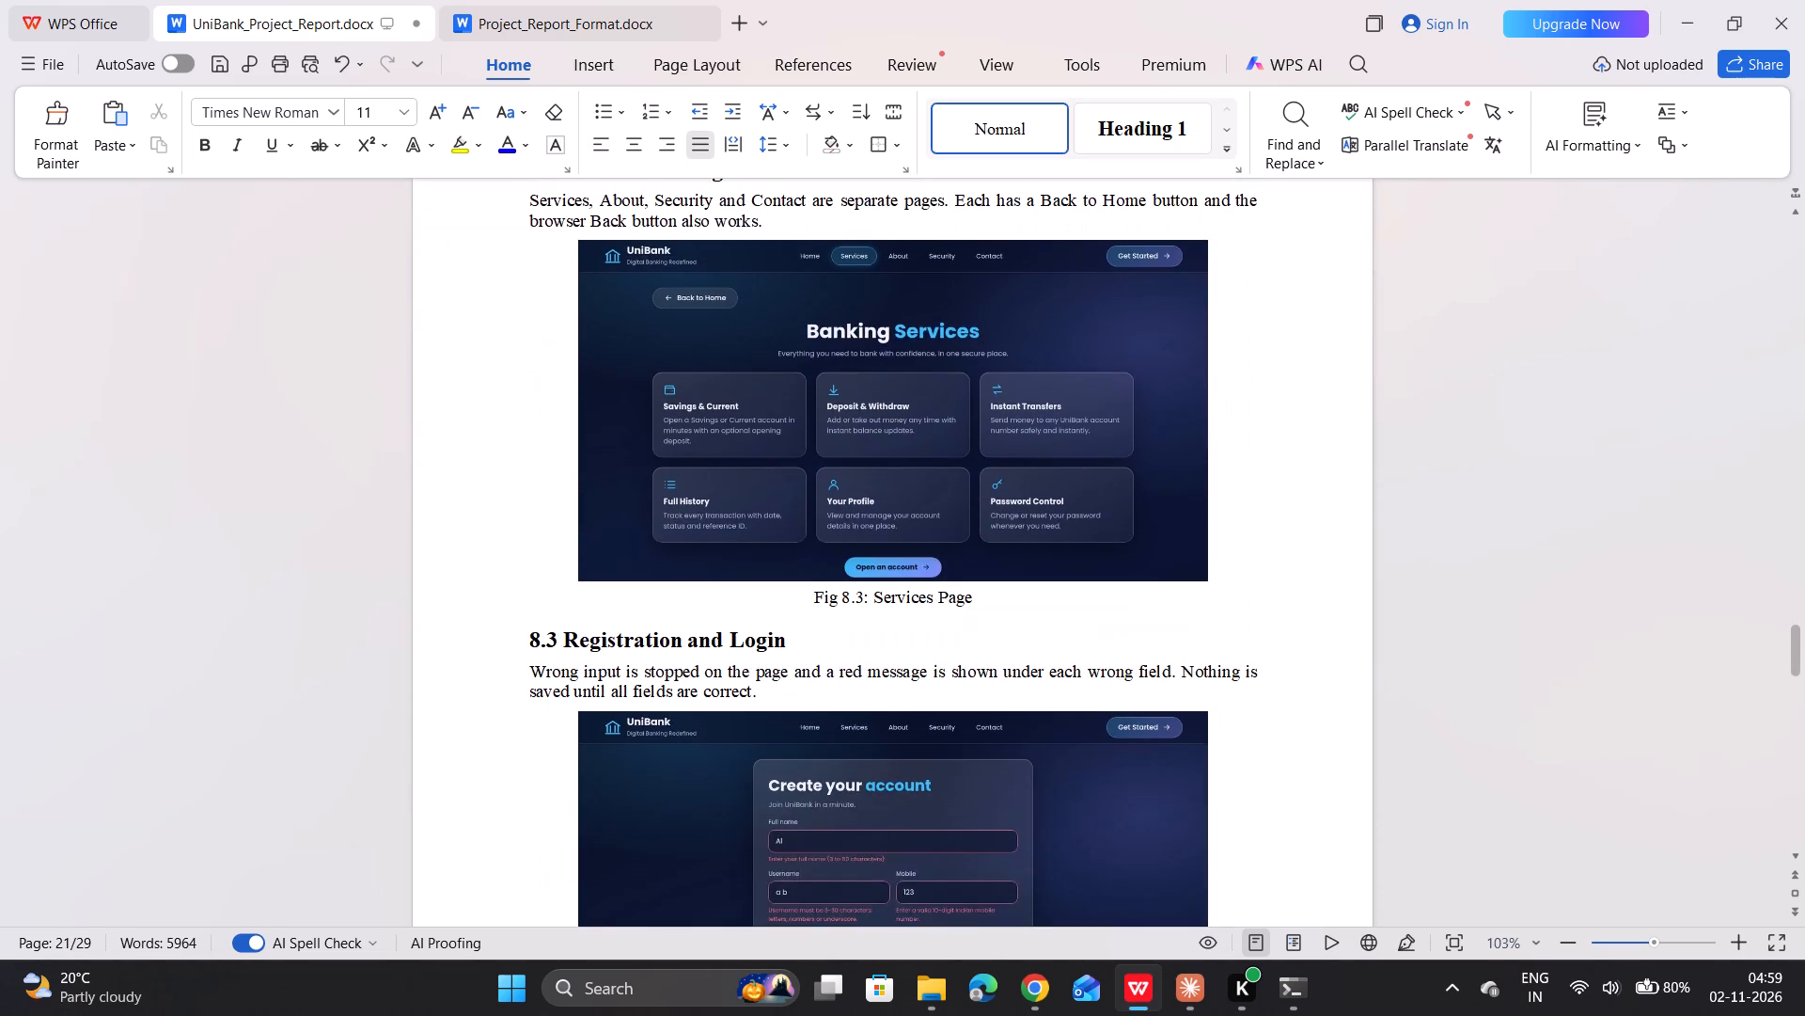
scroll(839, 525, "down", 6)
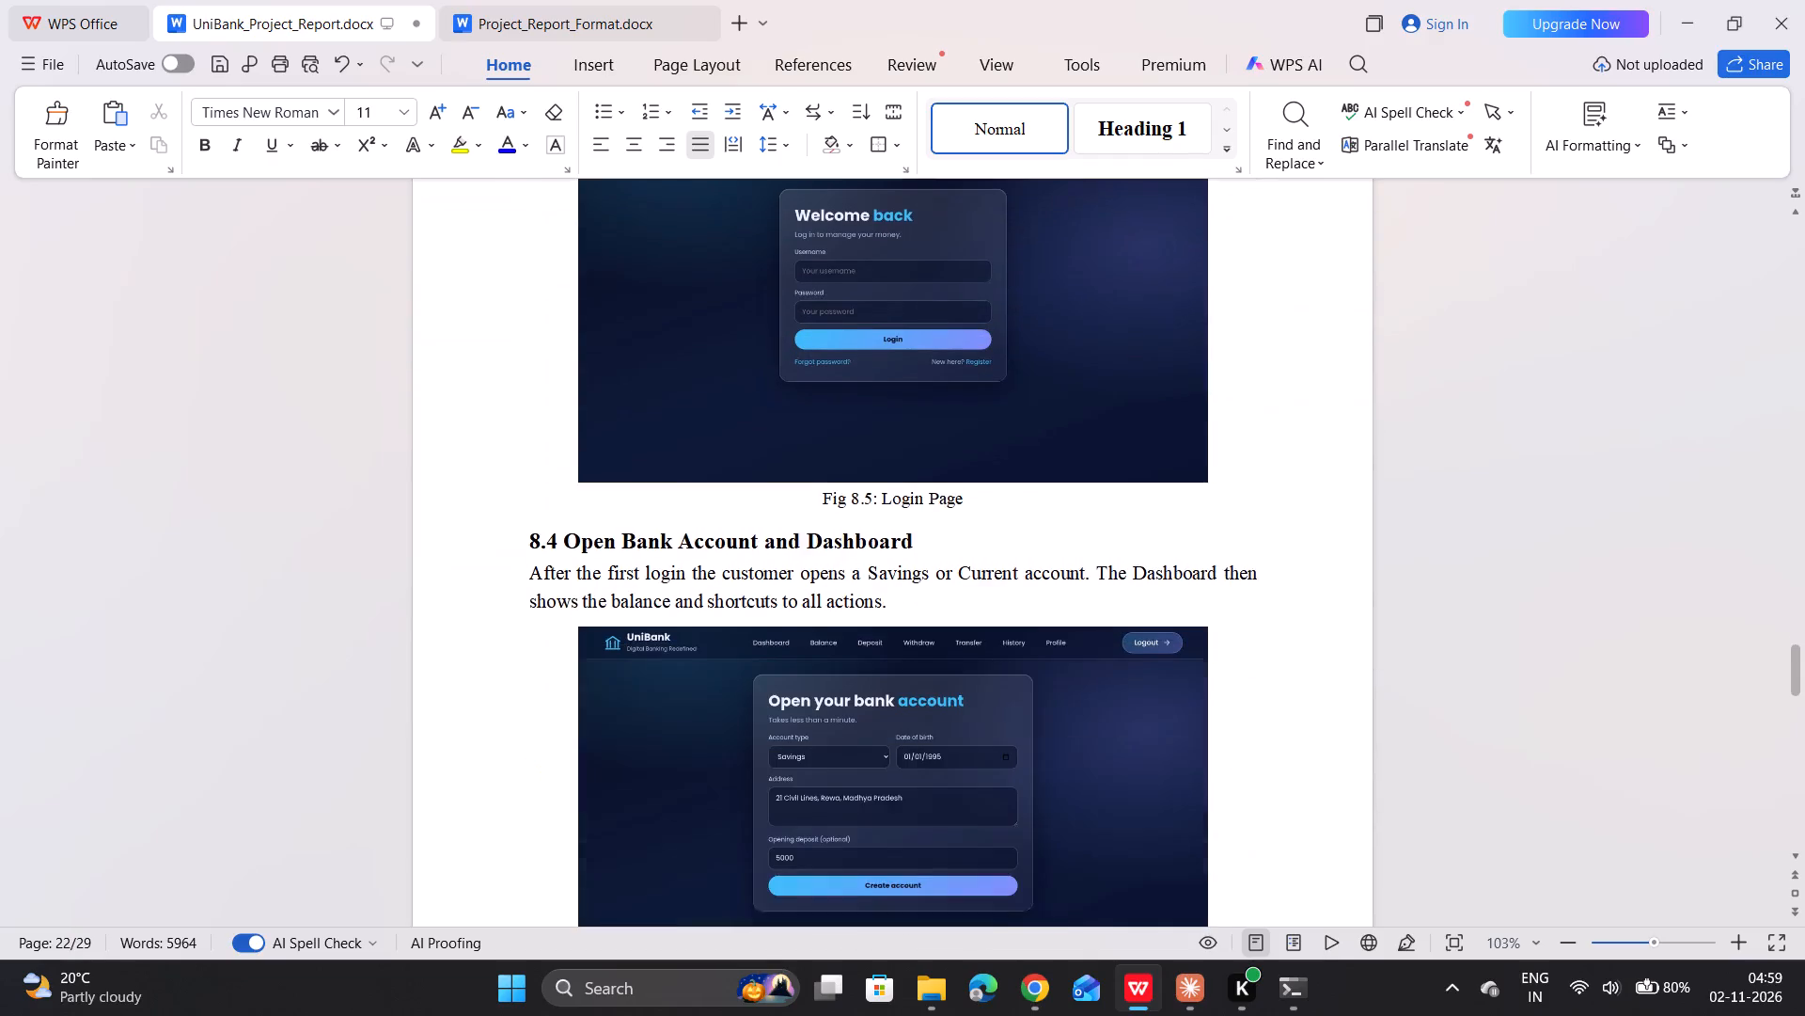
scroll(839, 525, "down", 7)
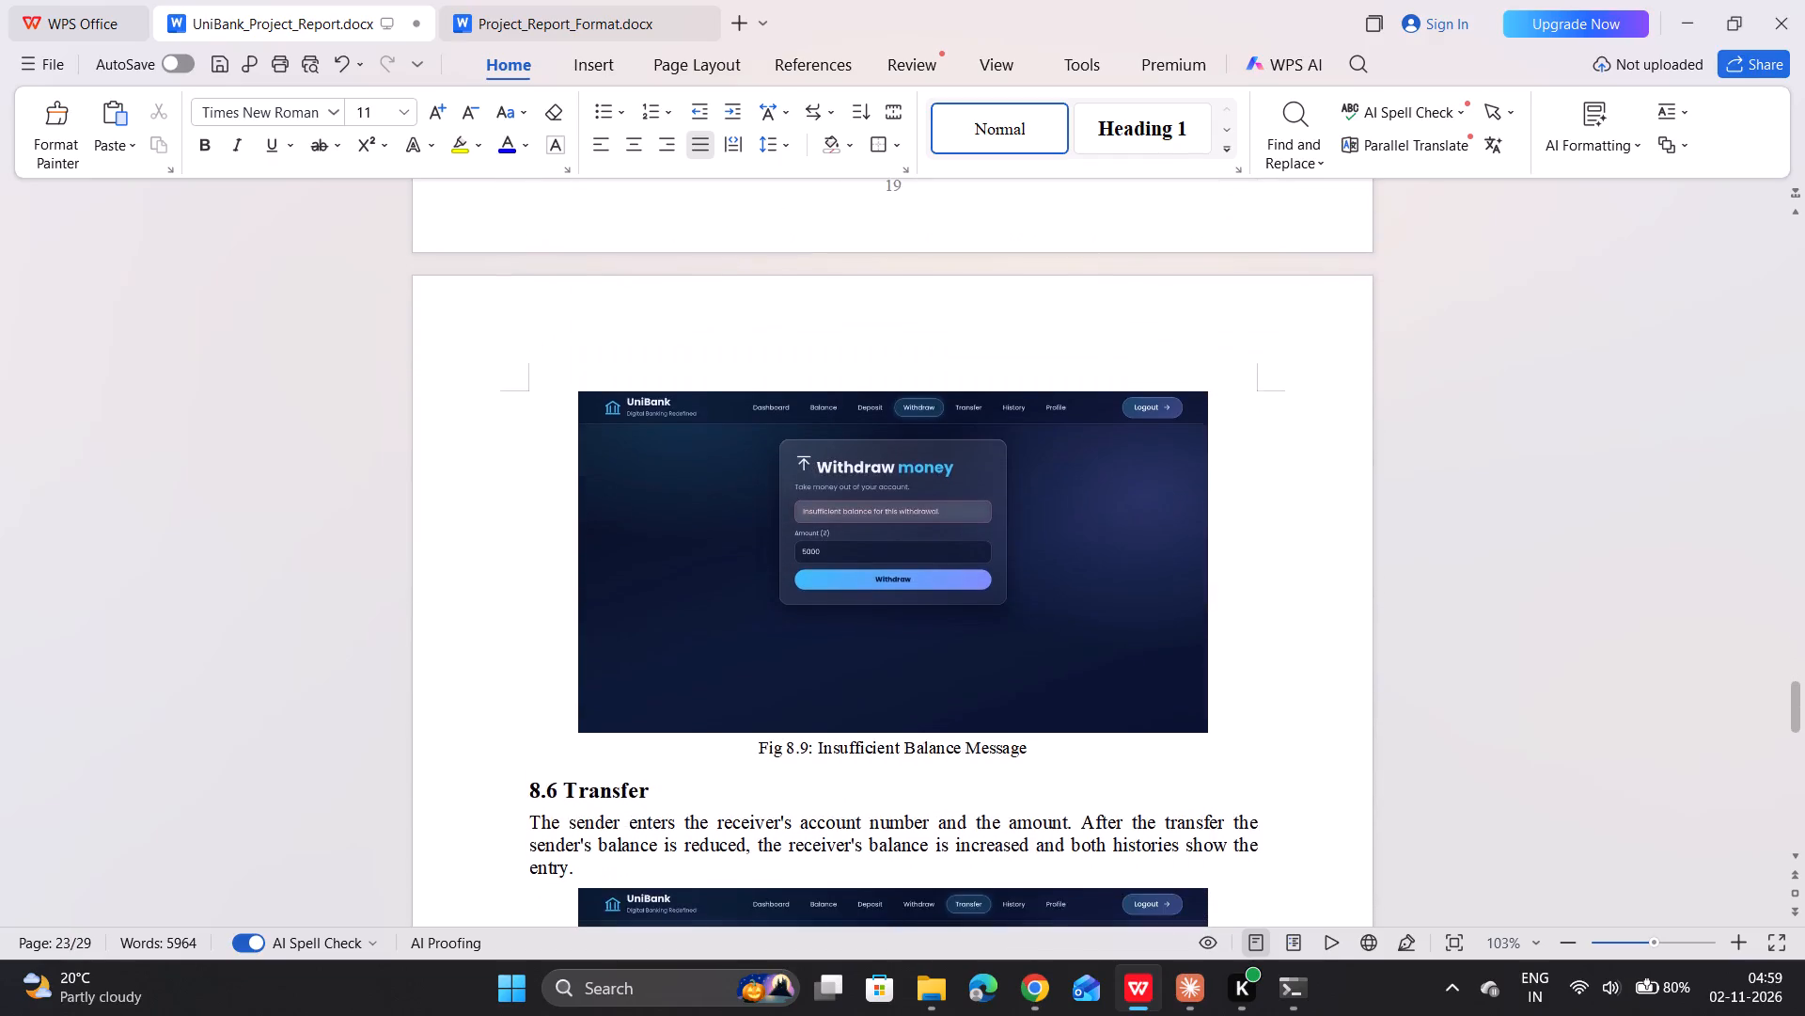
scroll(839, 525, "down", 6)
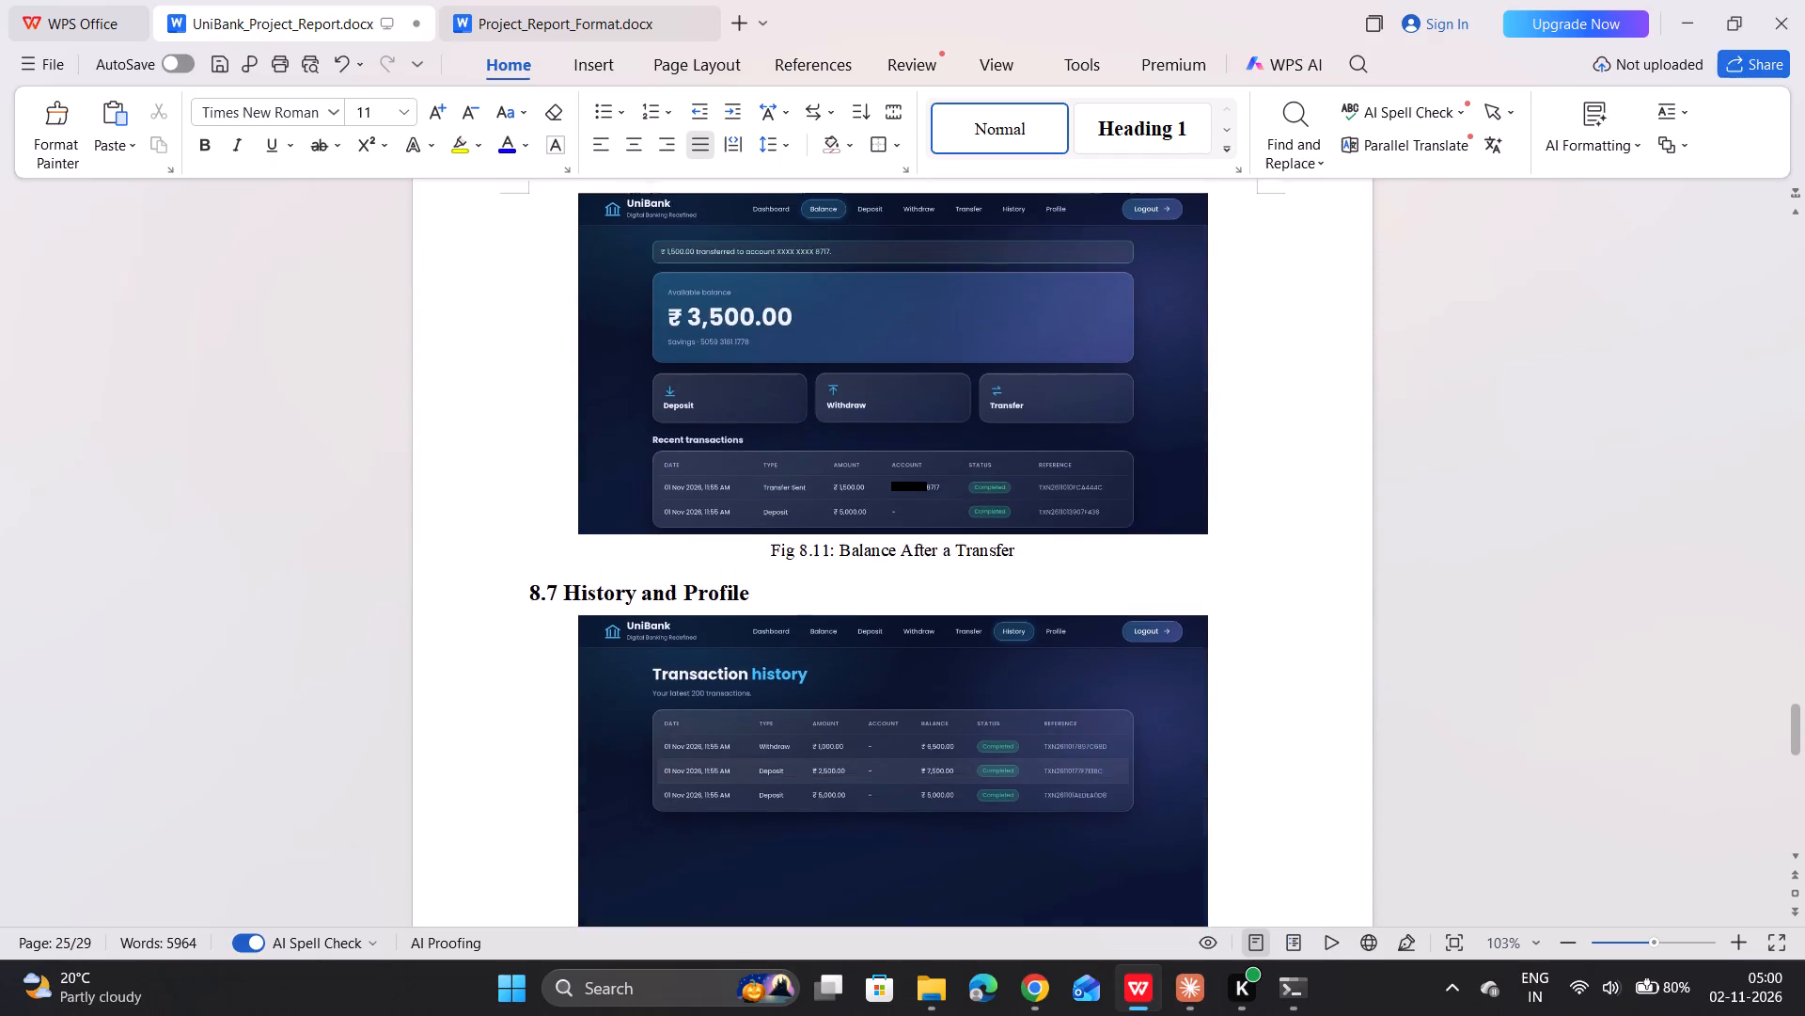
scroll(839, 525, "down", 1)
scroll(839, 525, "up", 4)
scroll(839, 525, "right", 1)
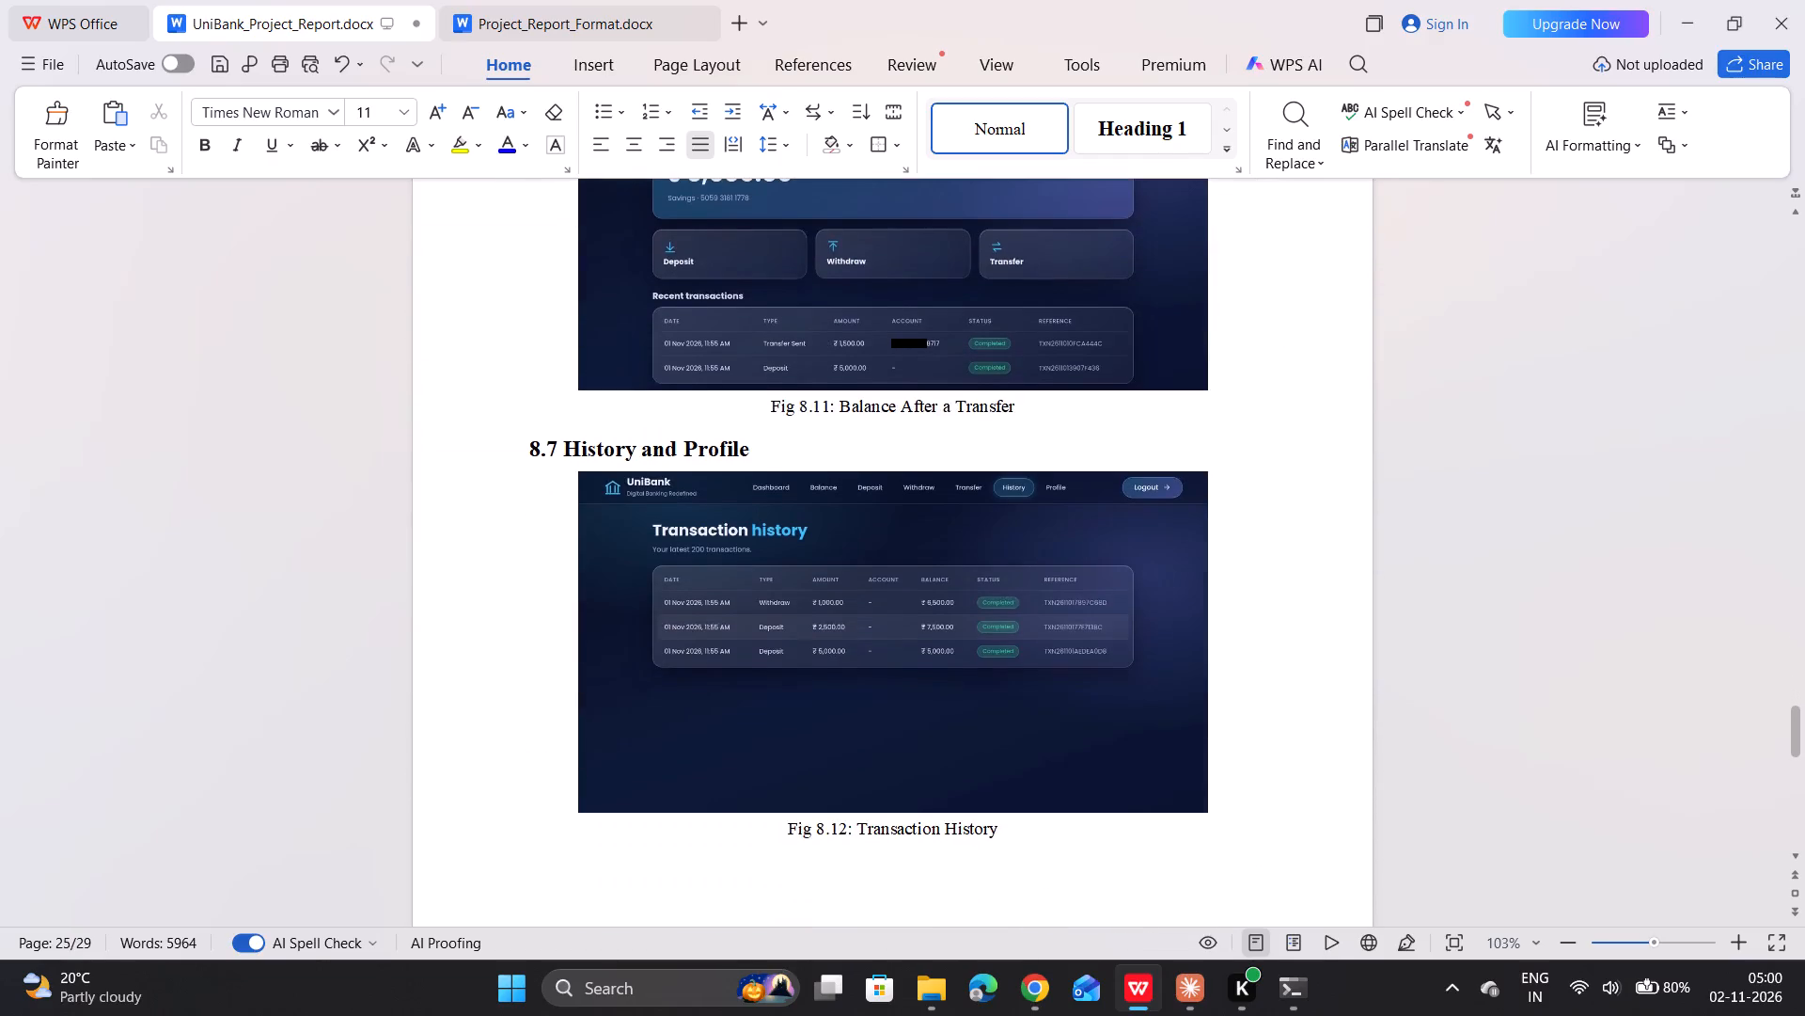
scroll(839, 525, "down", 6)
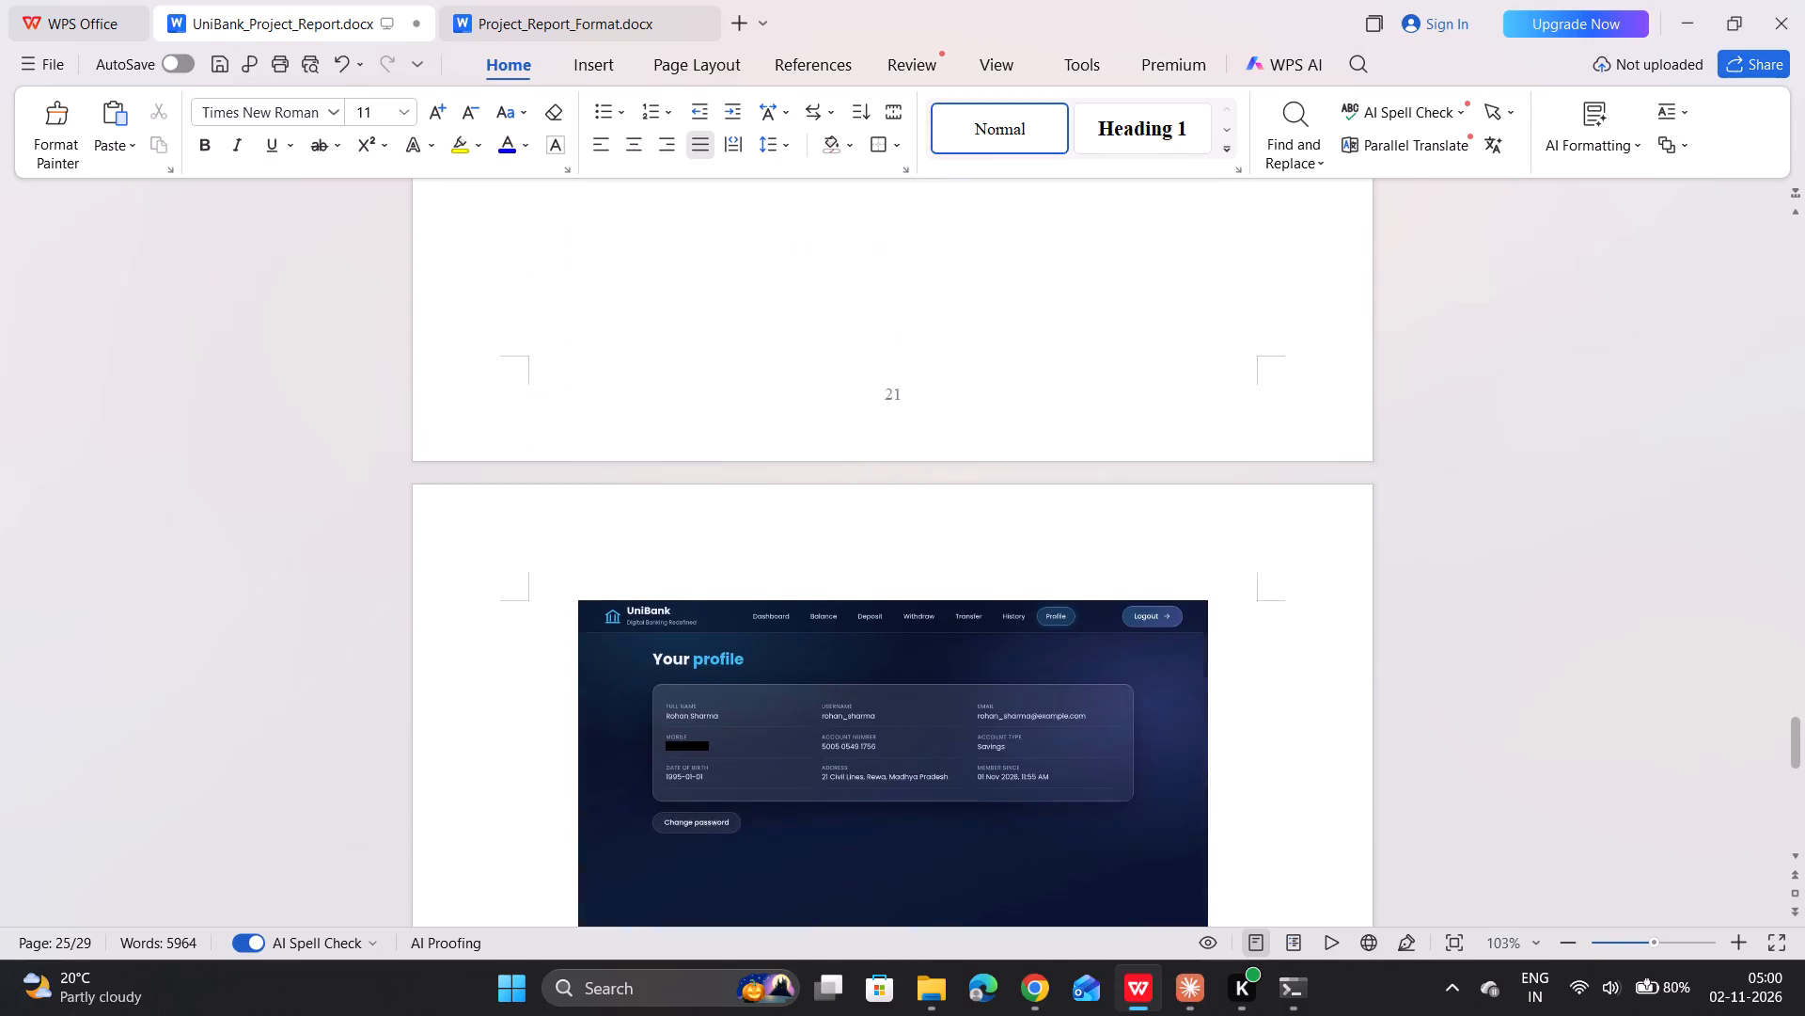
scroll(839, 525, "down", 7)
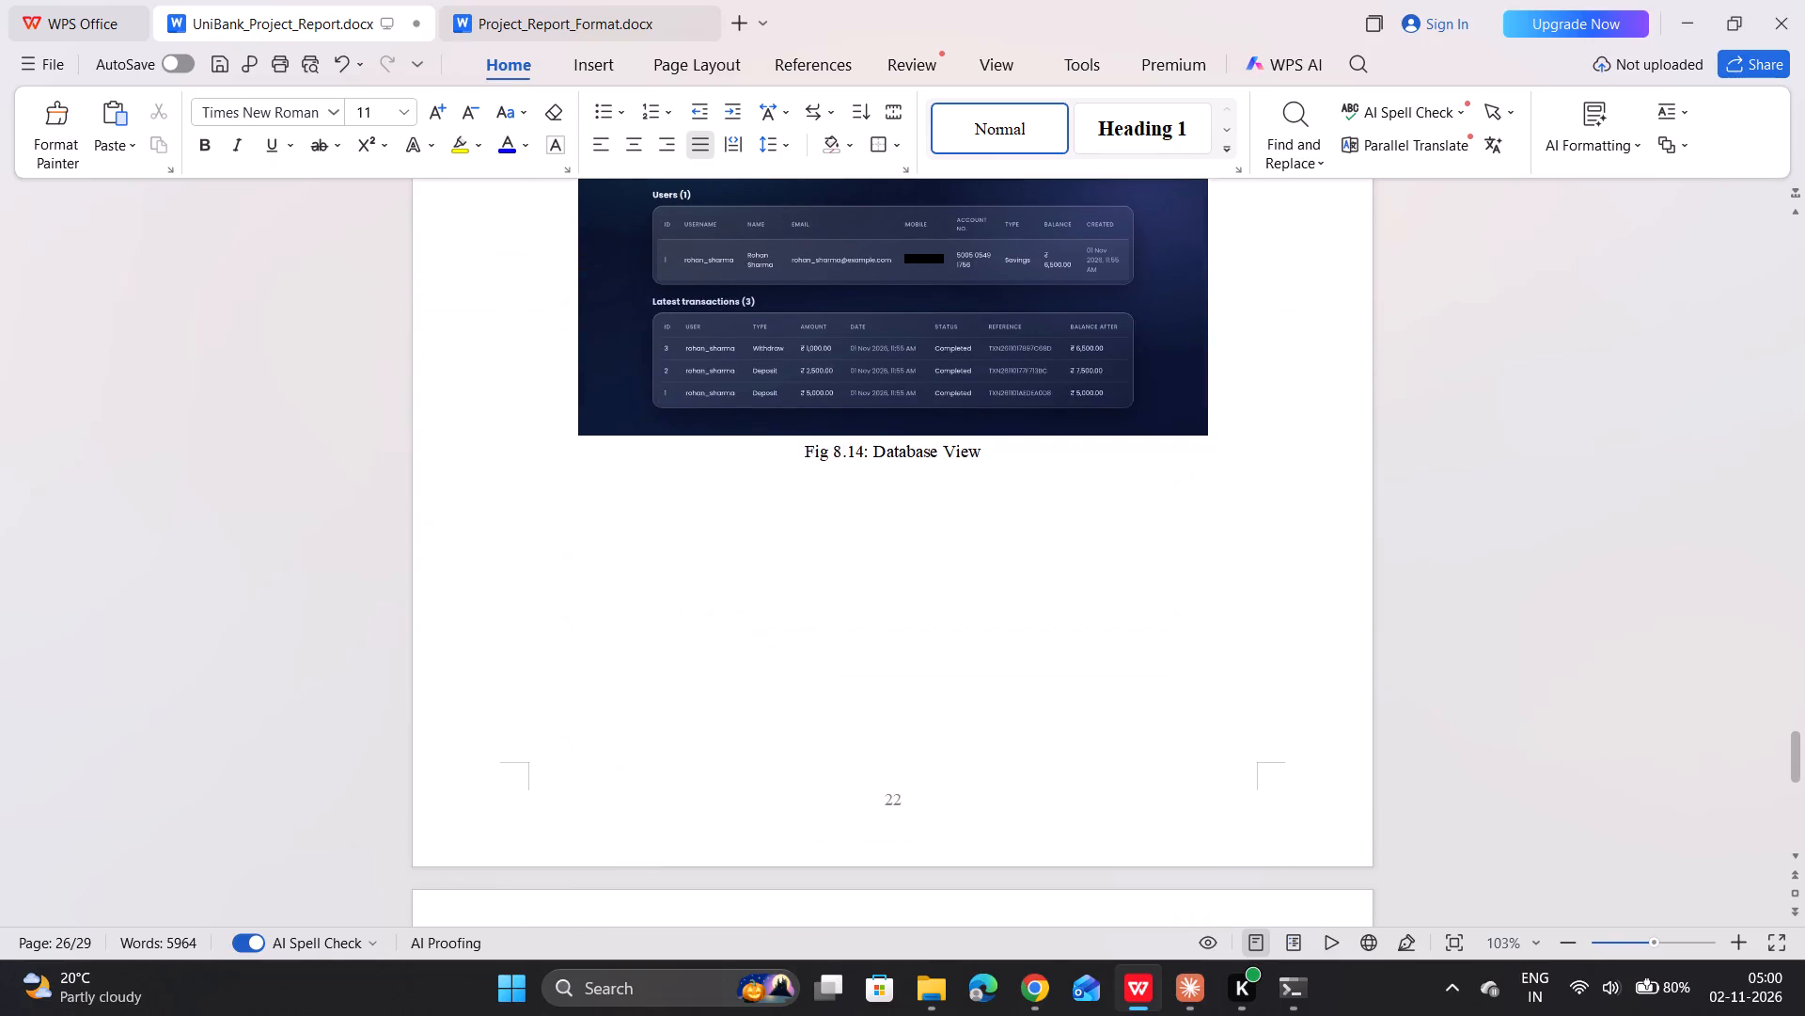
scroll(839, 525, "down", 6)
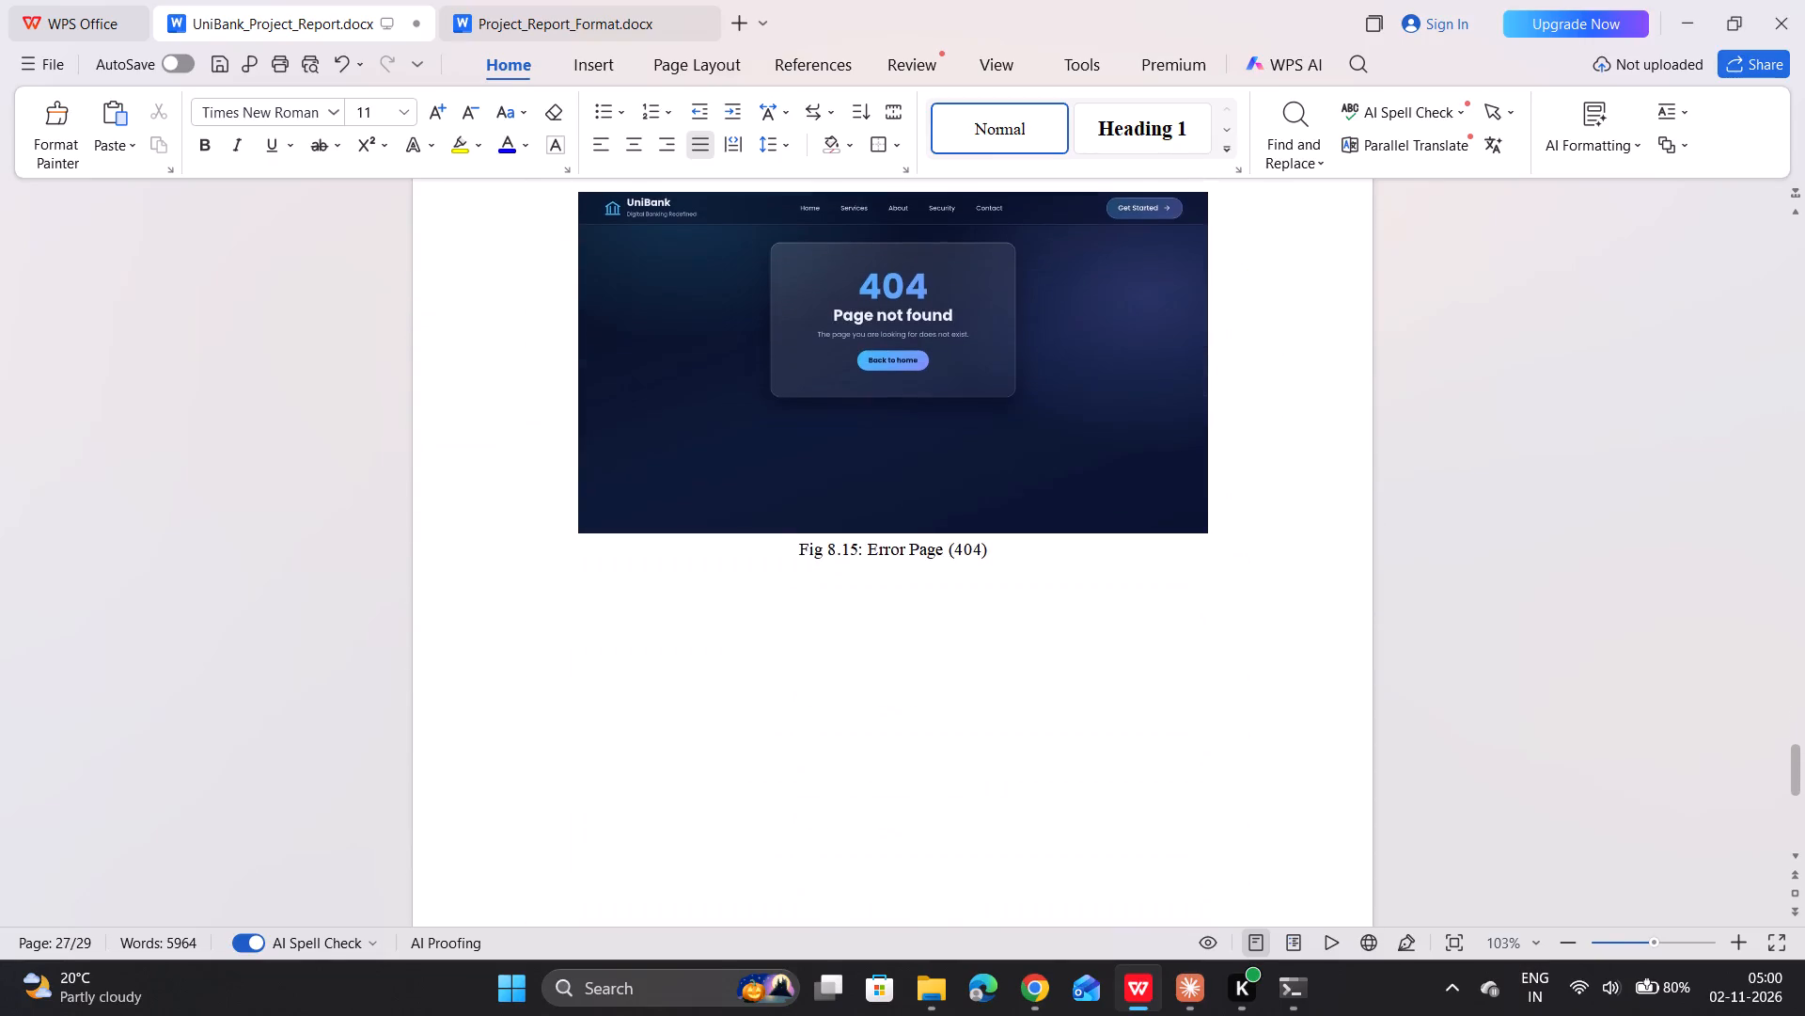
scroll(839, 525, "down", 3)
Pull the 8.10 Performance Analysis heading up to directly follow the Fig 8.15: Error Page (404) caption, trying line breaks between them.
scroll(839, 525, "up", 2)
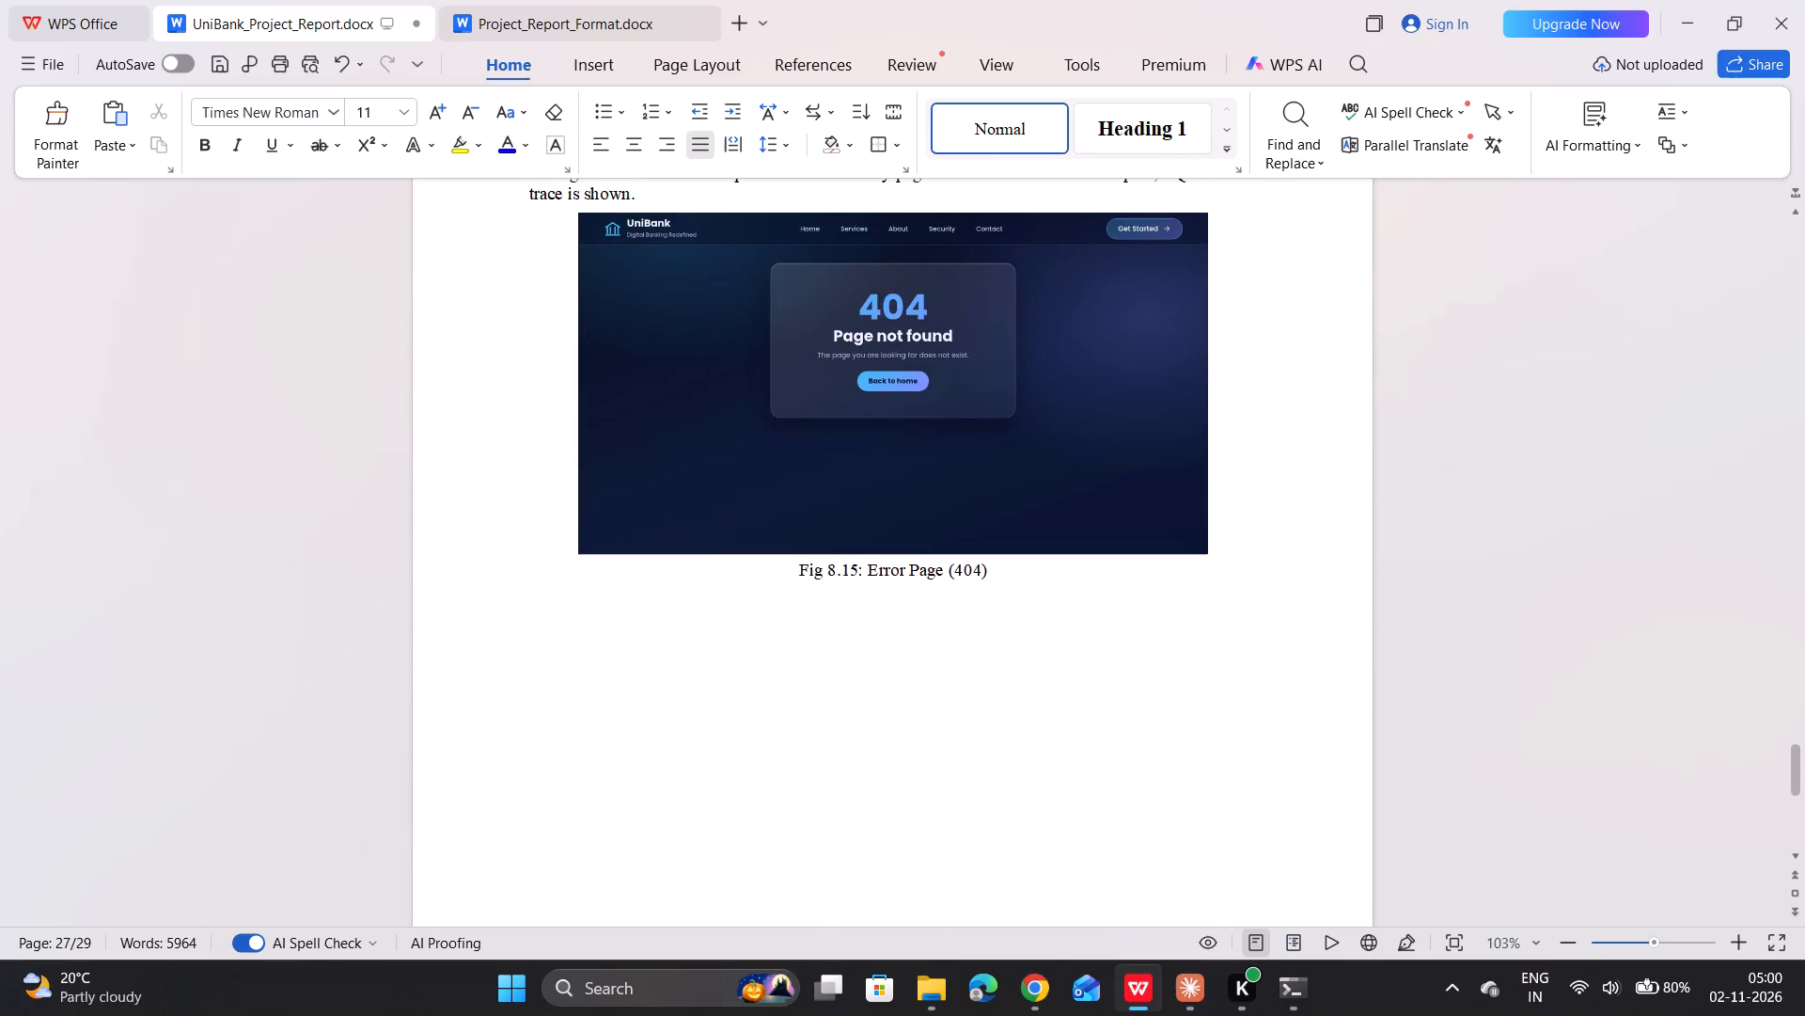
scroll(839, 525, "up", 5)
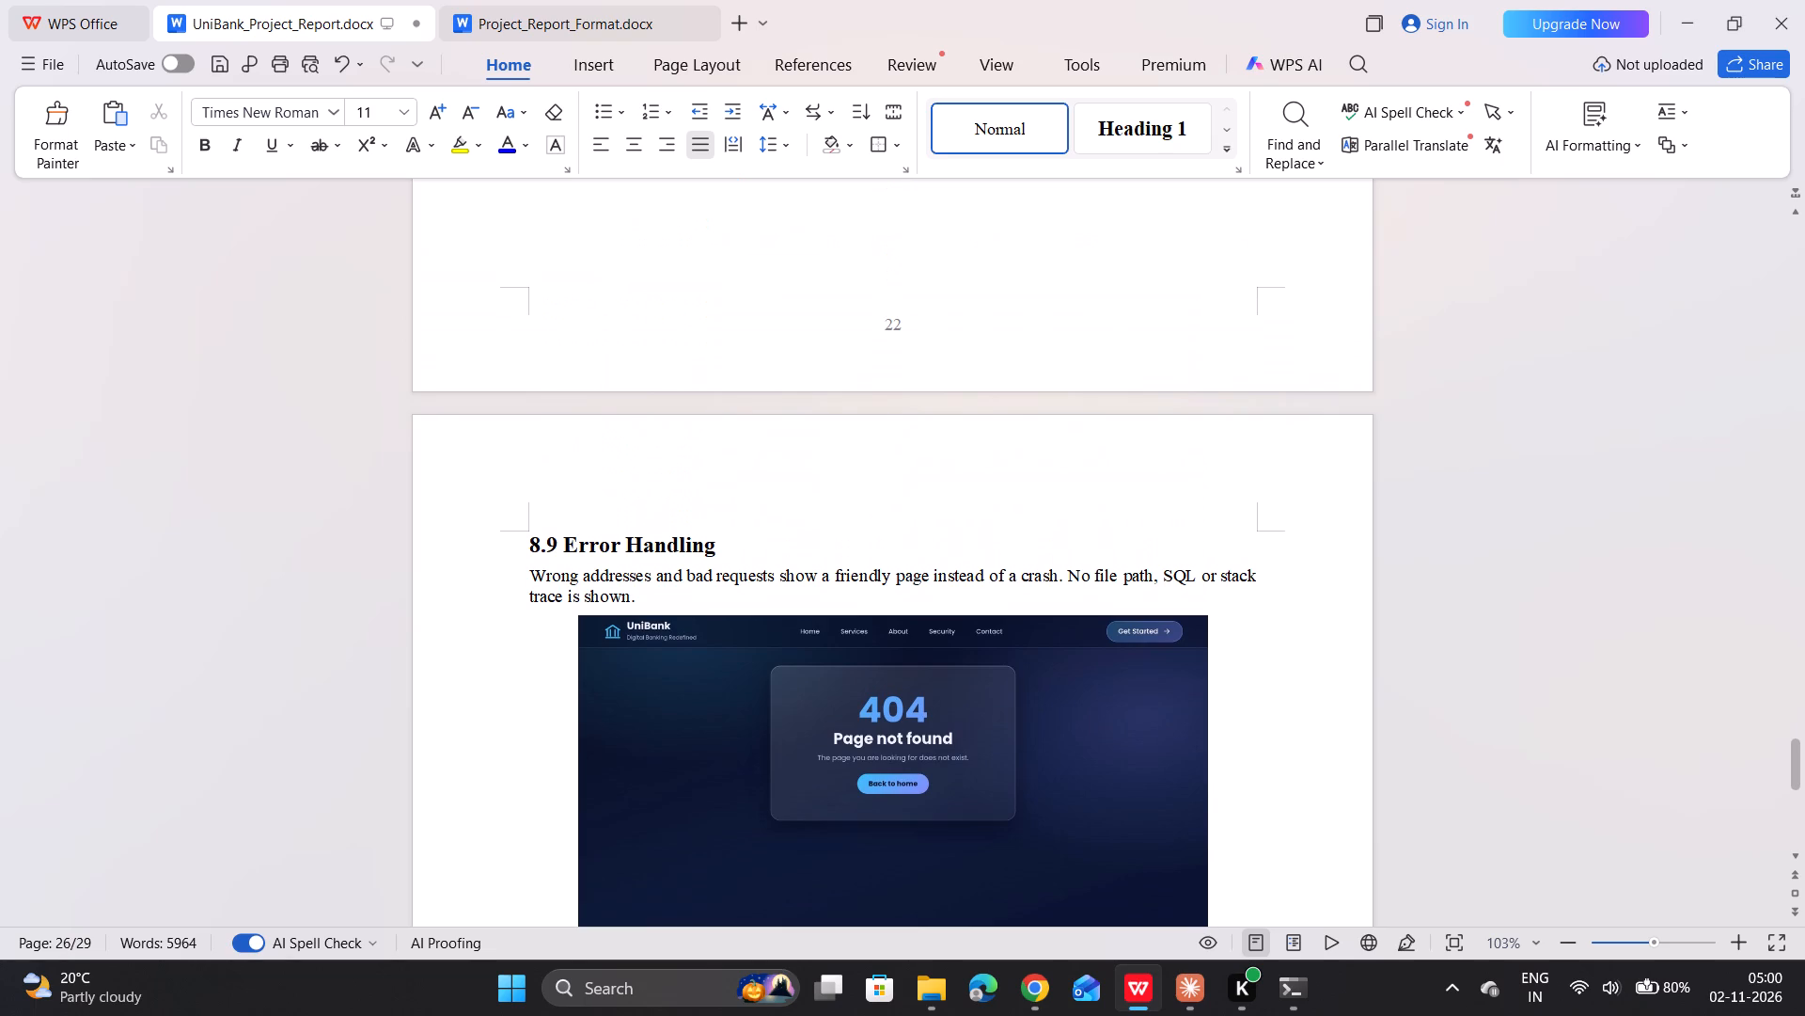
scroll(839, 525, "down", 3)
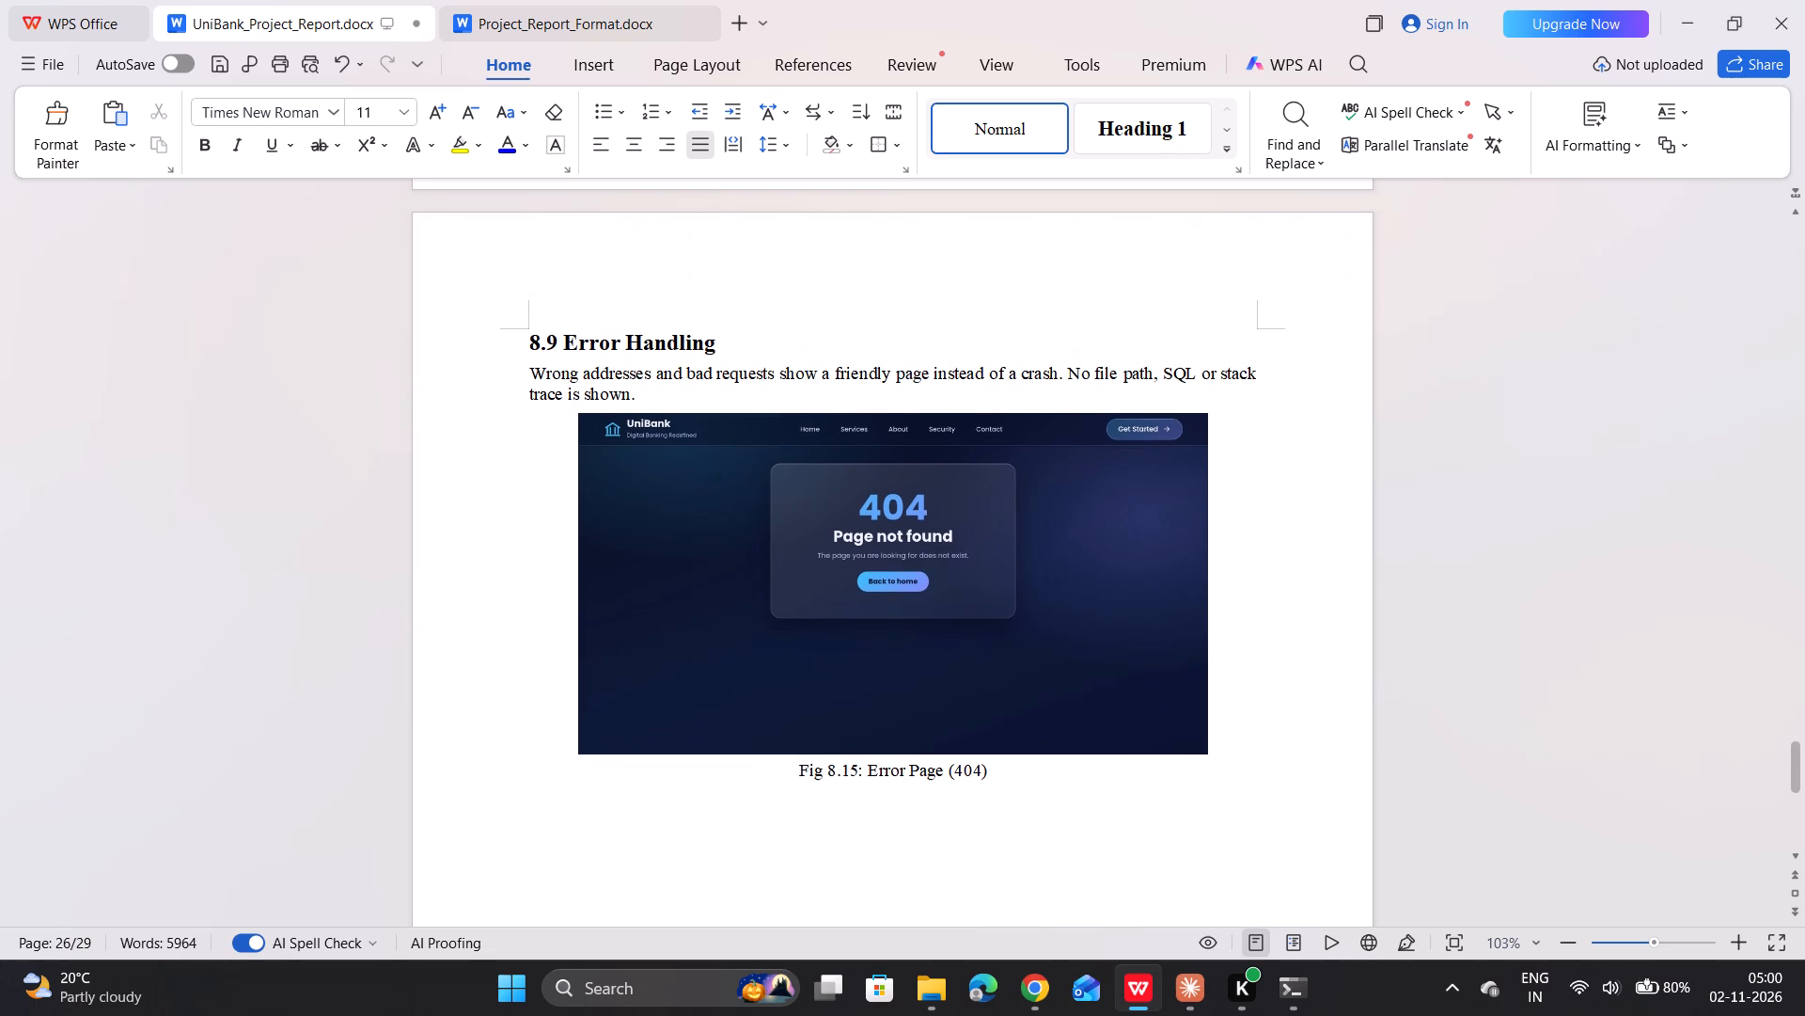
scroll(839, 525, "down", 5)
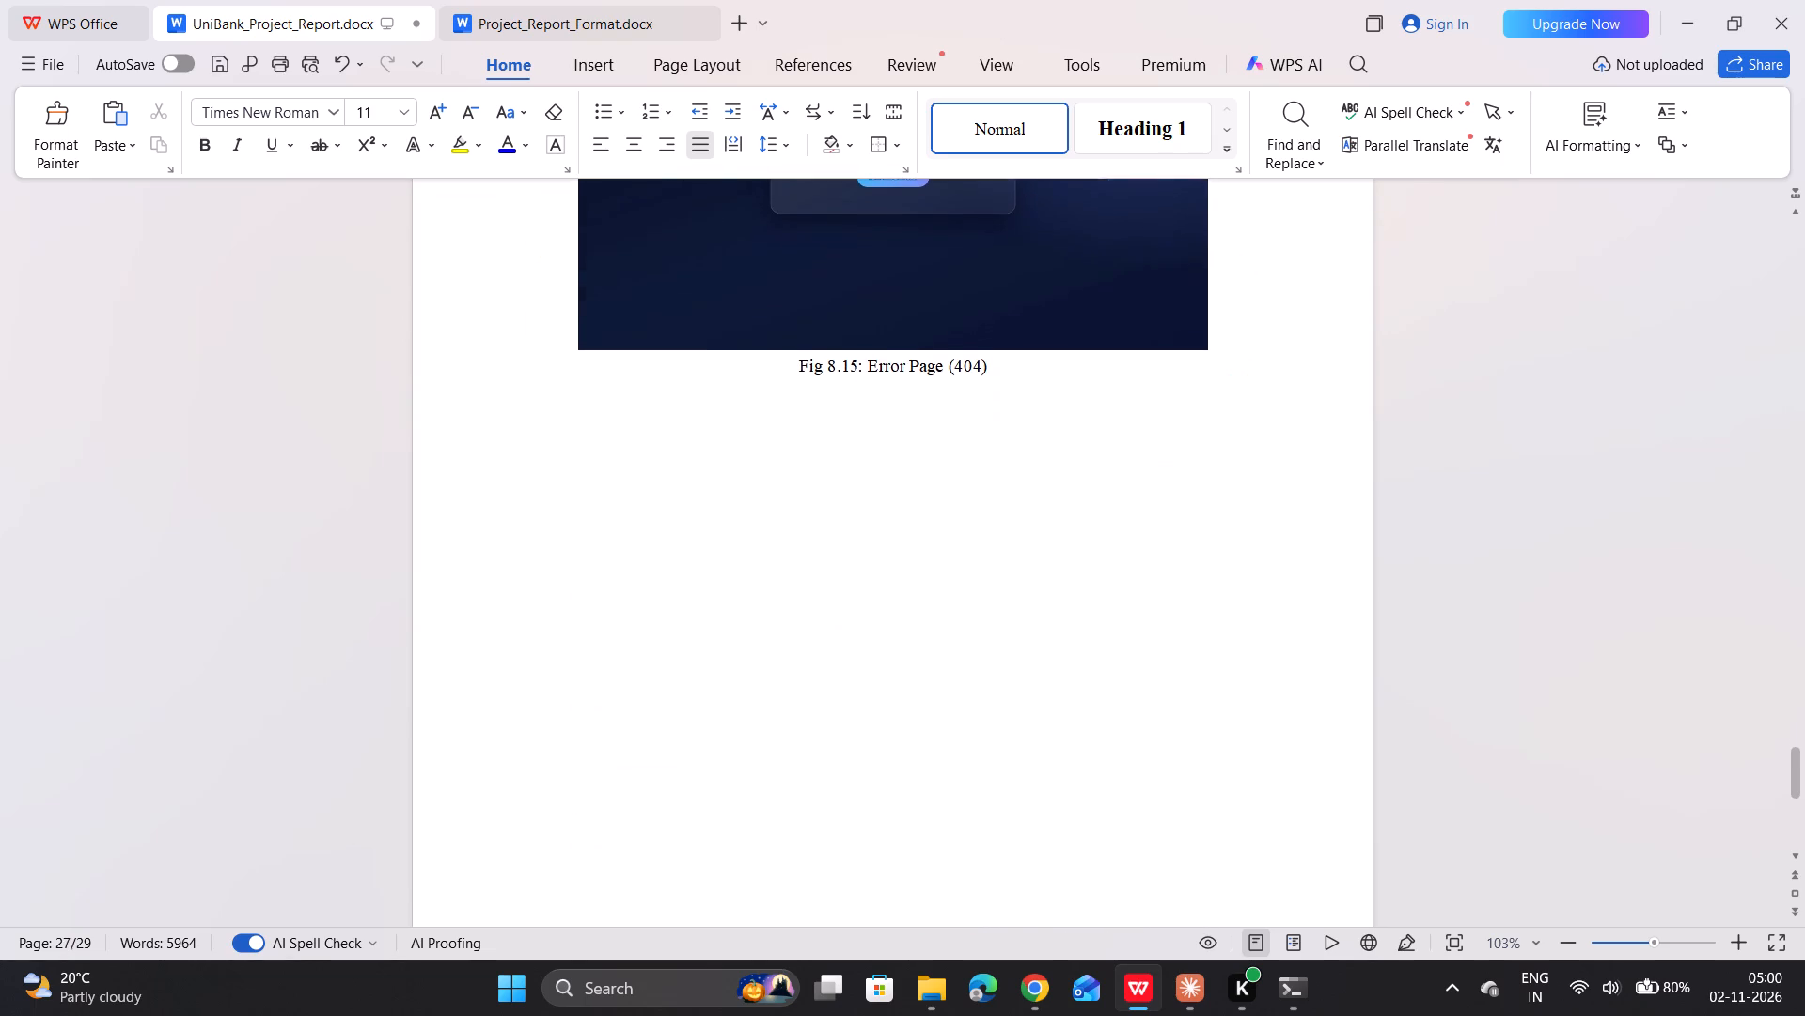
scroll(839, 525, "down", 5)
scroll(839, 525, "up", 3)
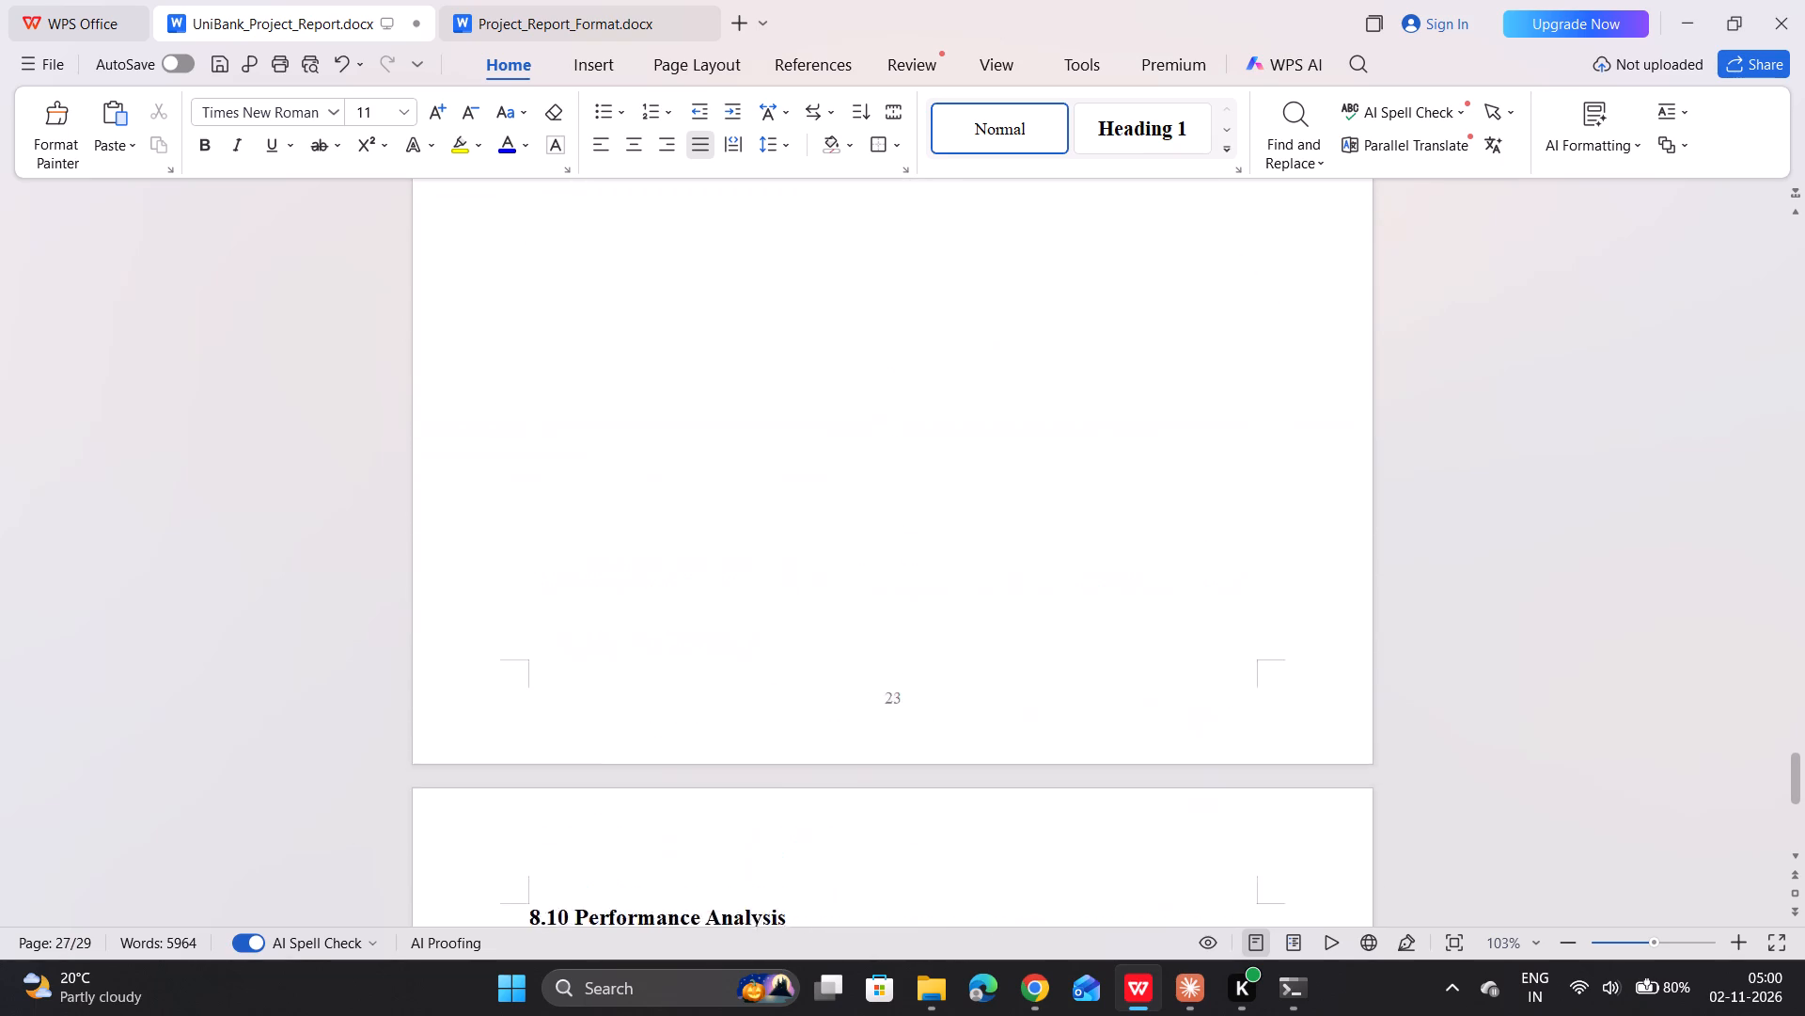
scroll(839, 525, "down", 1)
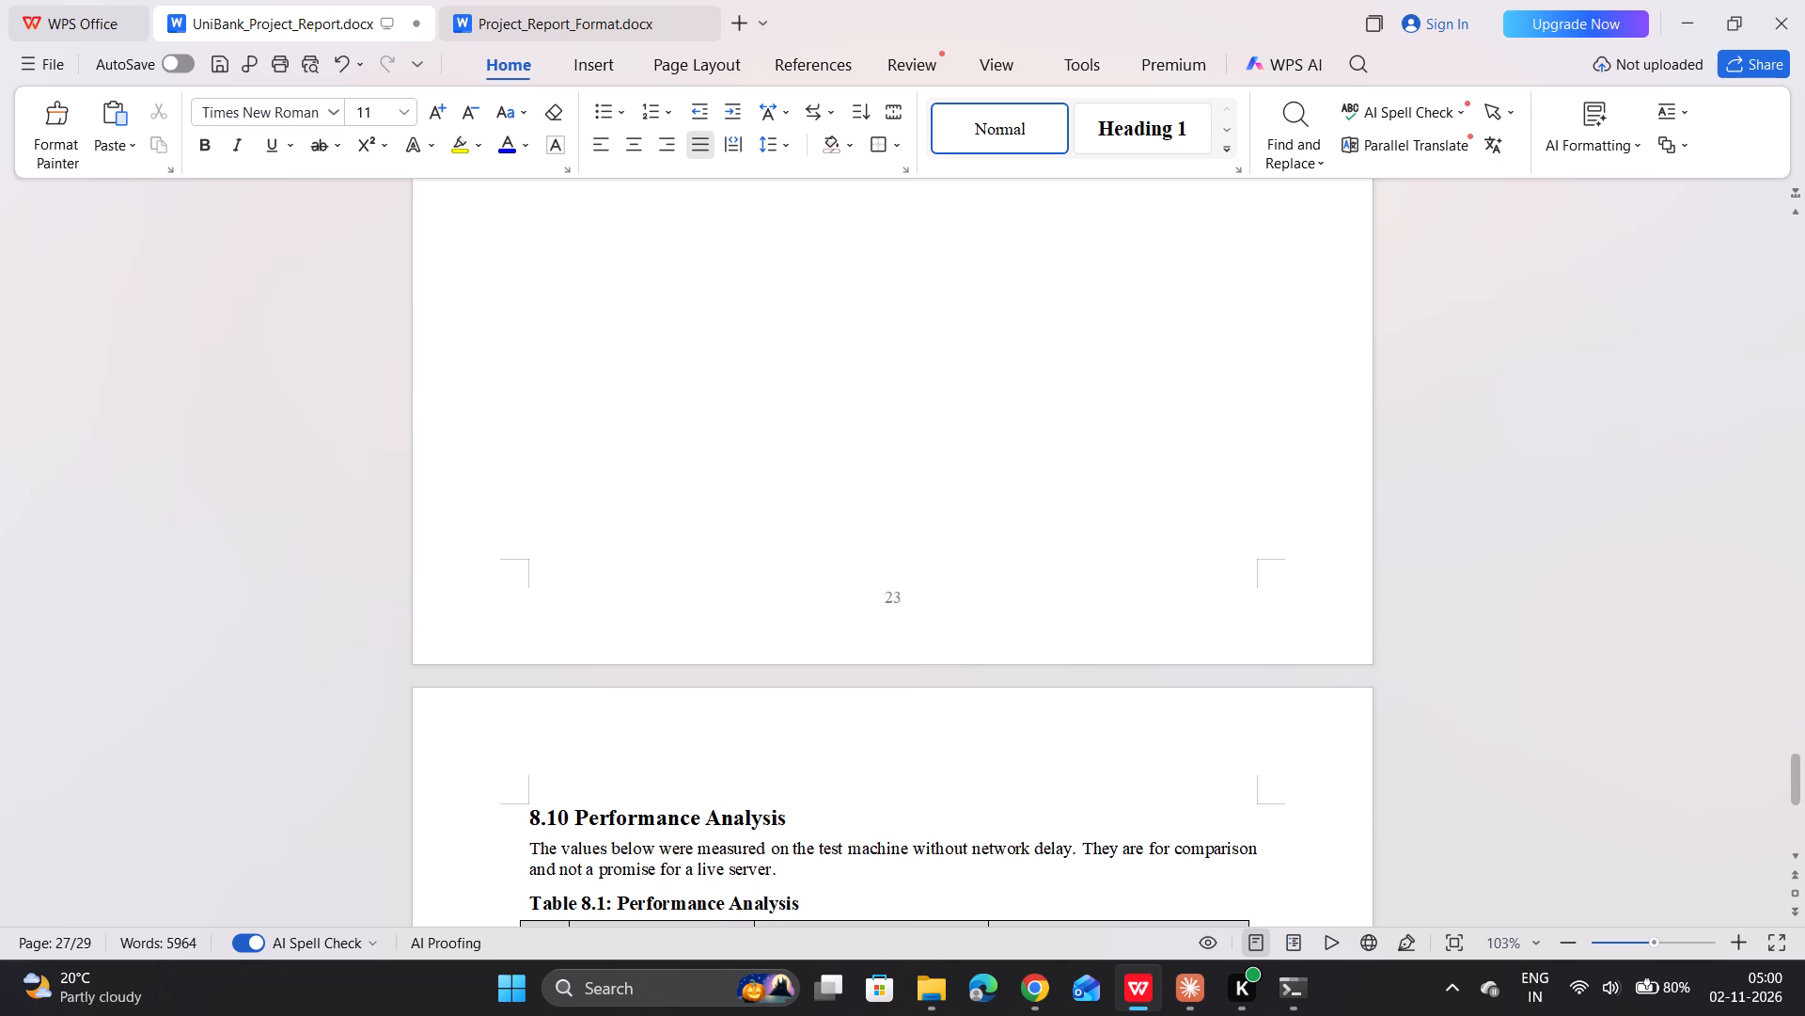
left_click(534, 820)
key("BackSpace")
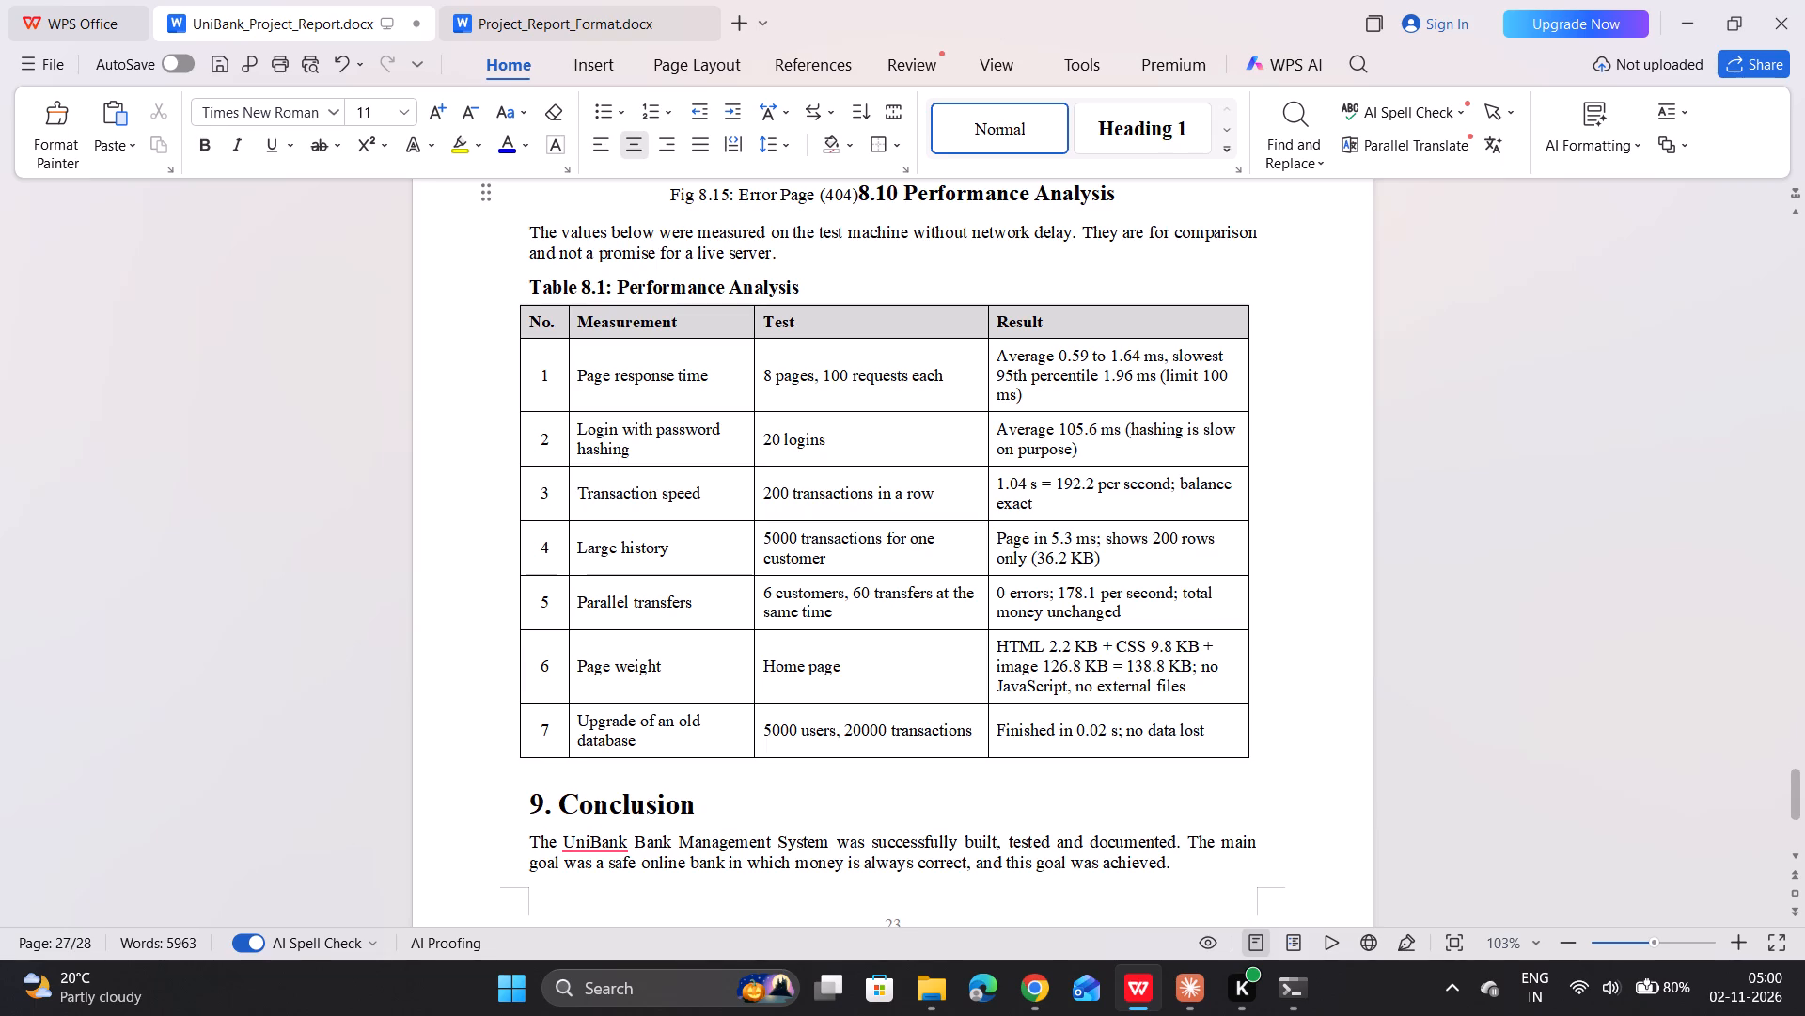
key("Return")
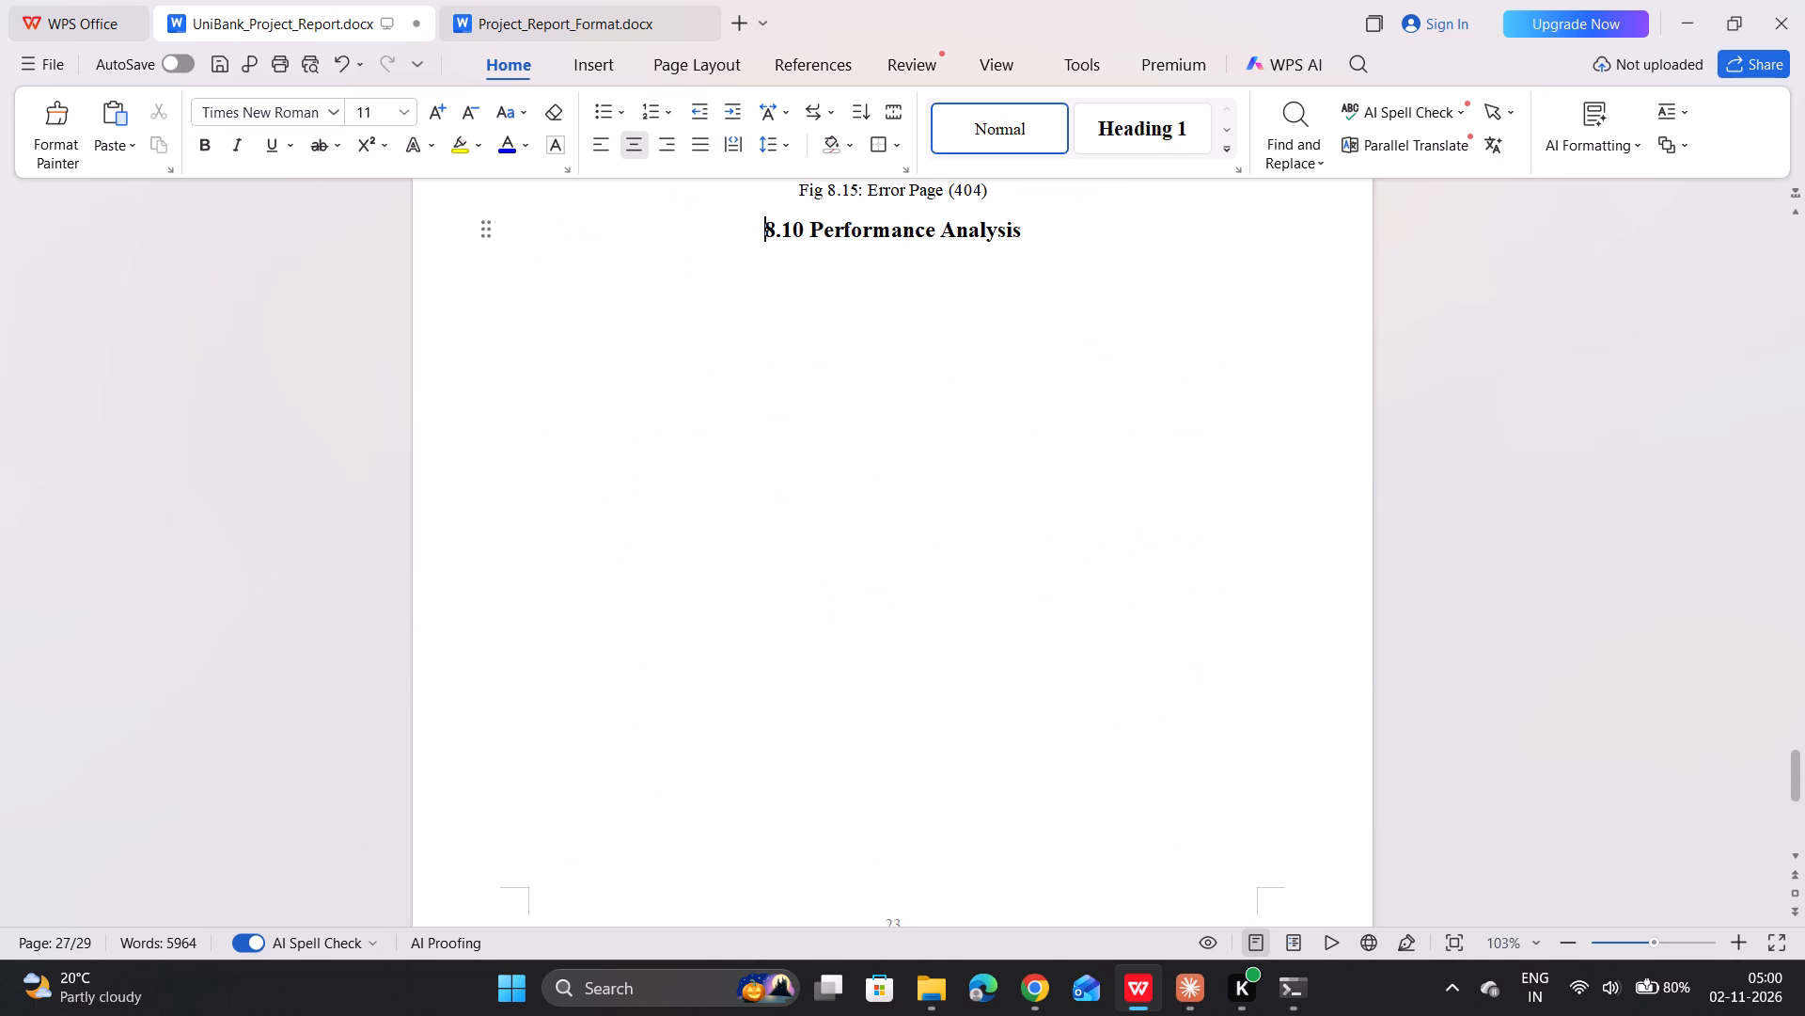
key("BackSpace")
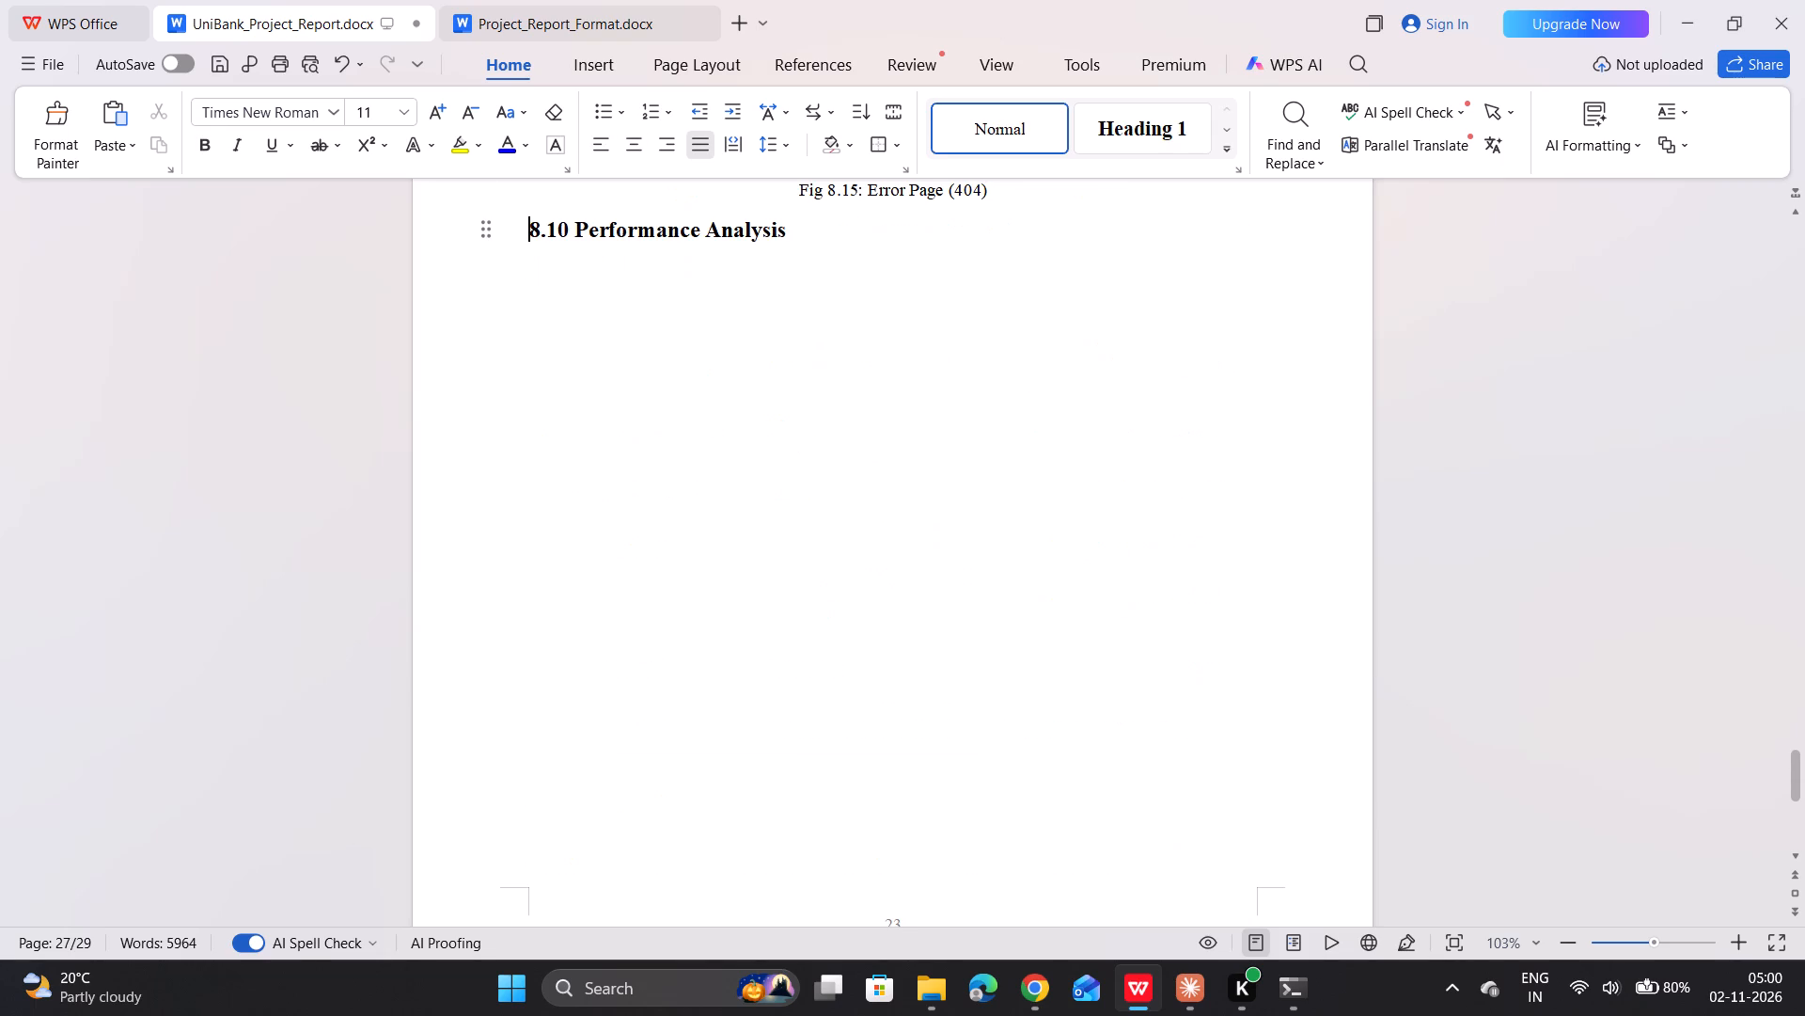
key("BackSpace")
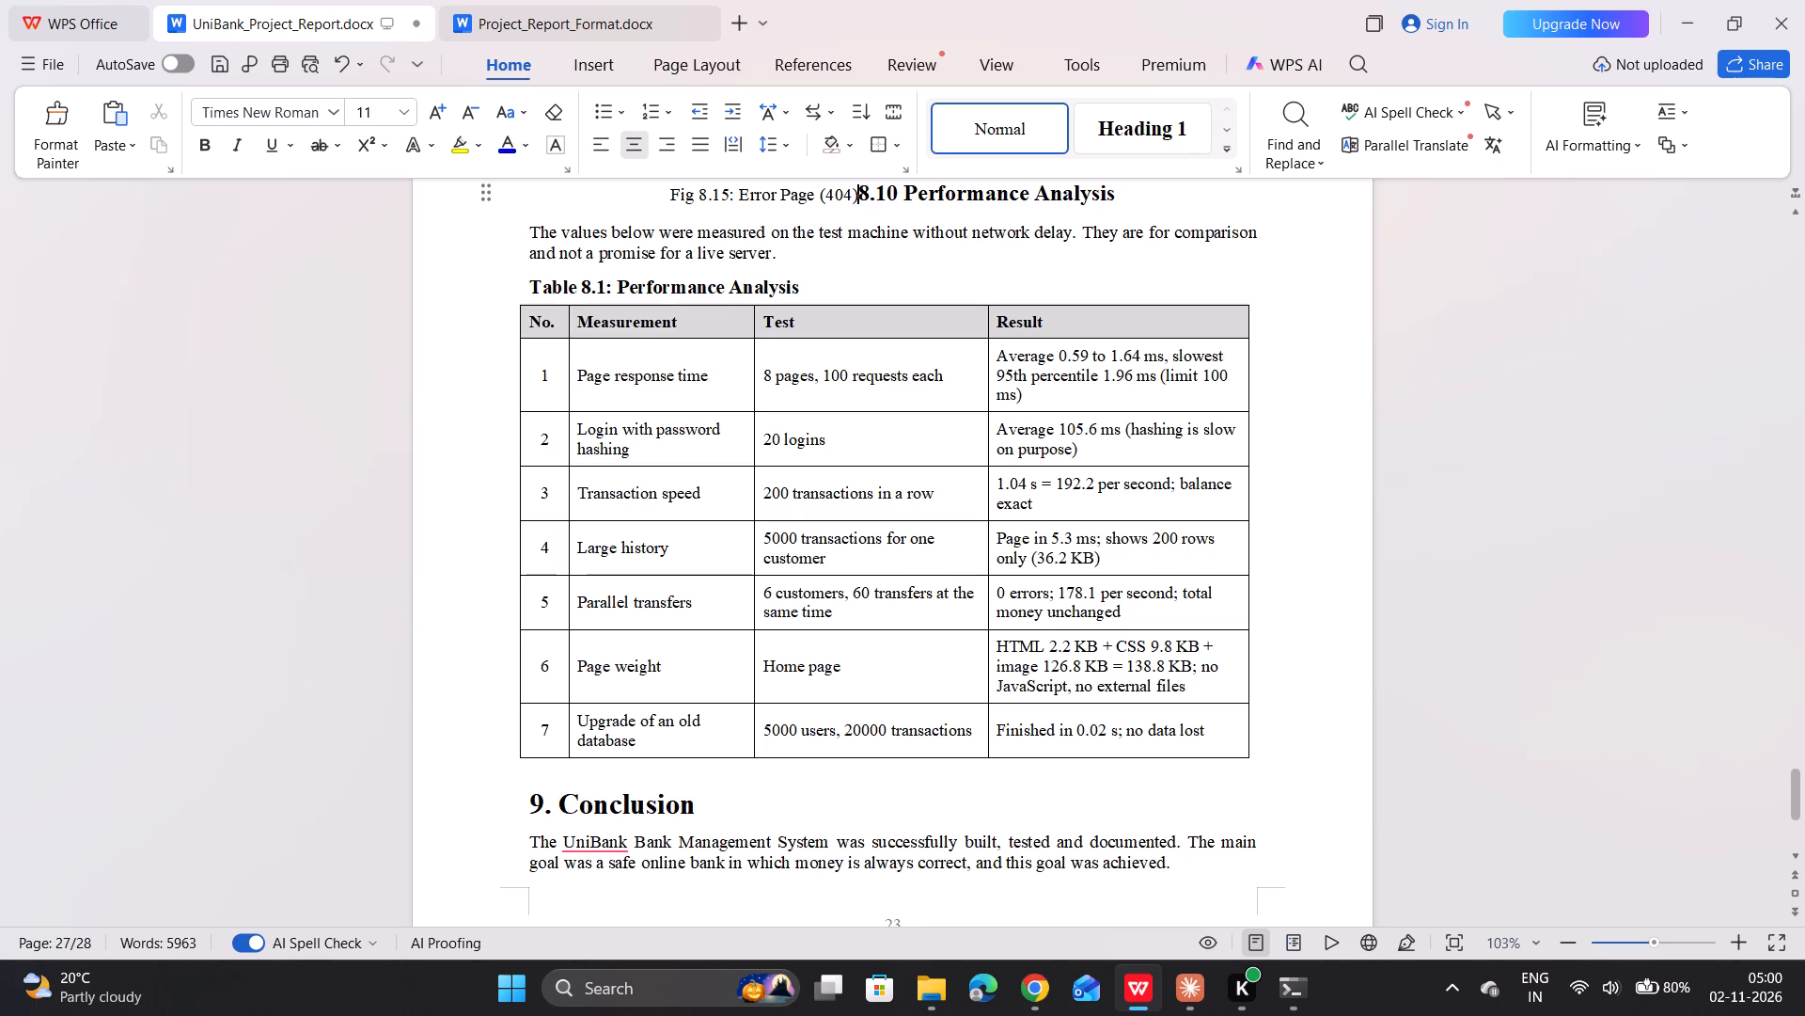
key("shift+Return")
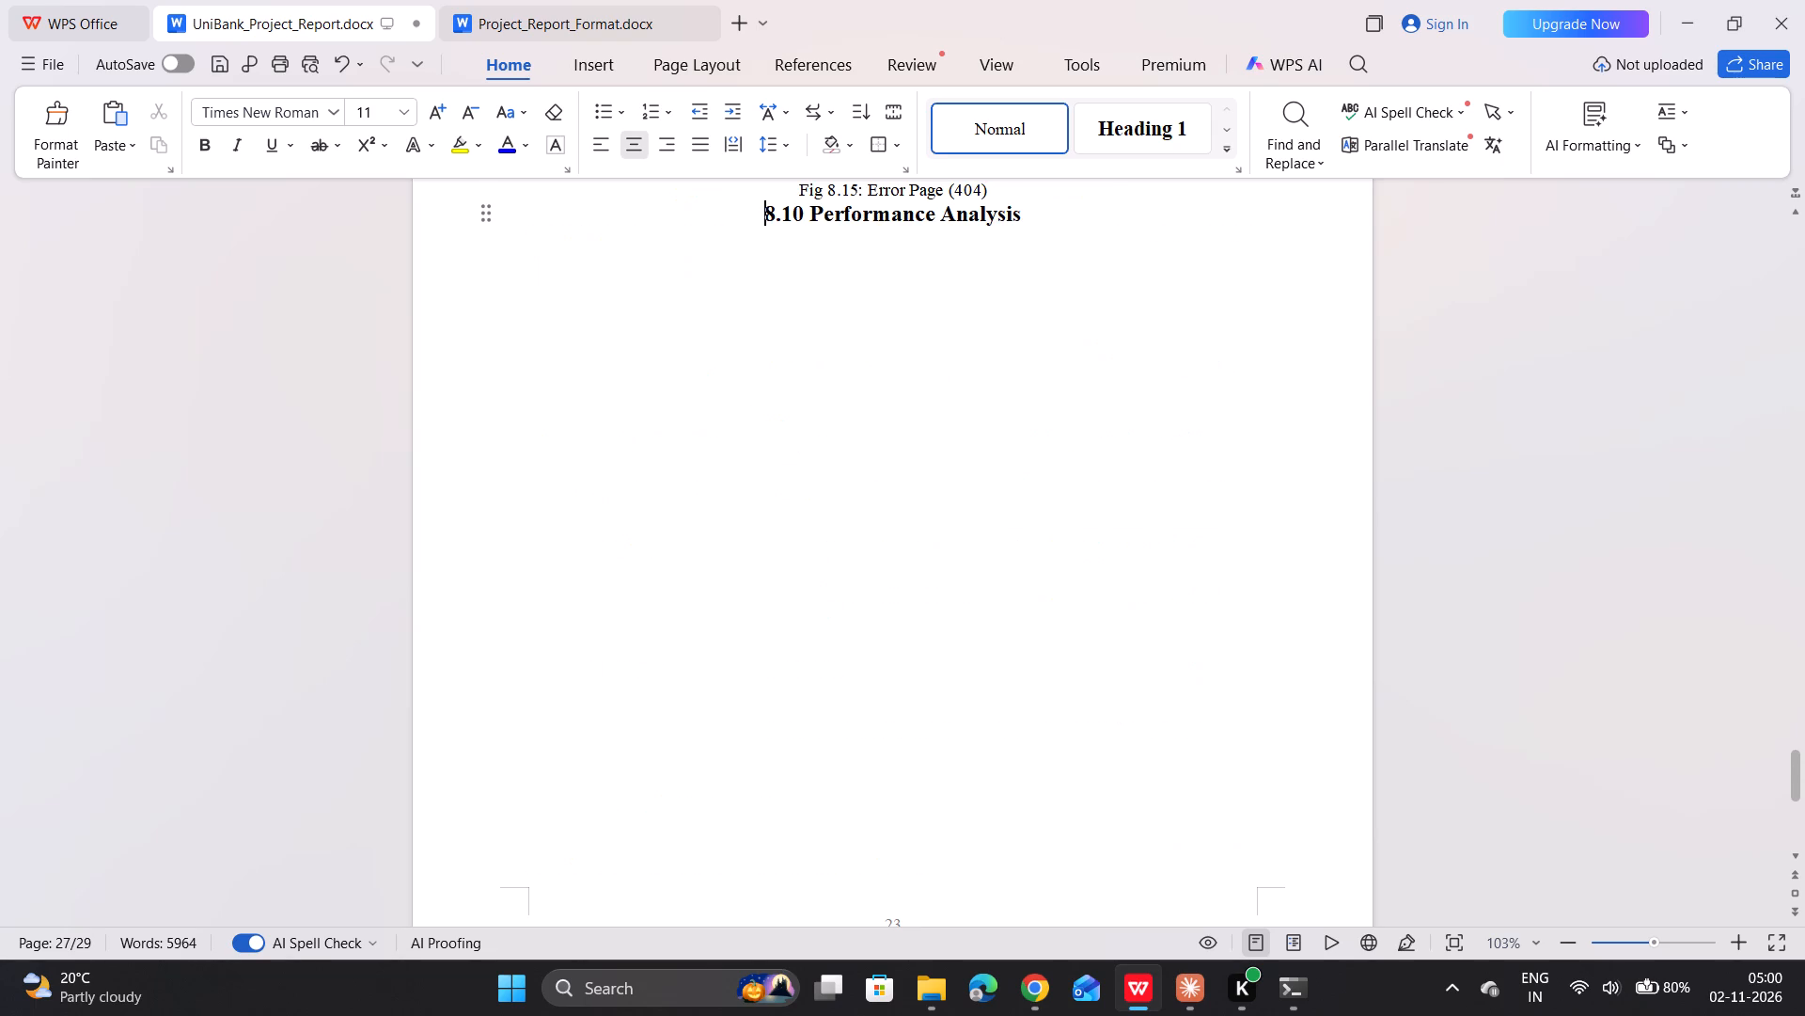
key("BackSpace")
Check how the content flows across the pages from section 8.9 Error Handling through section 9.2 What Was Learnt.
scroll(591, 951, "up", 1)
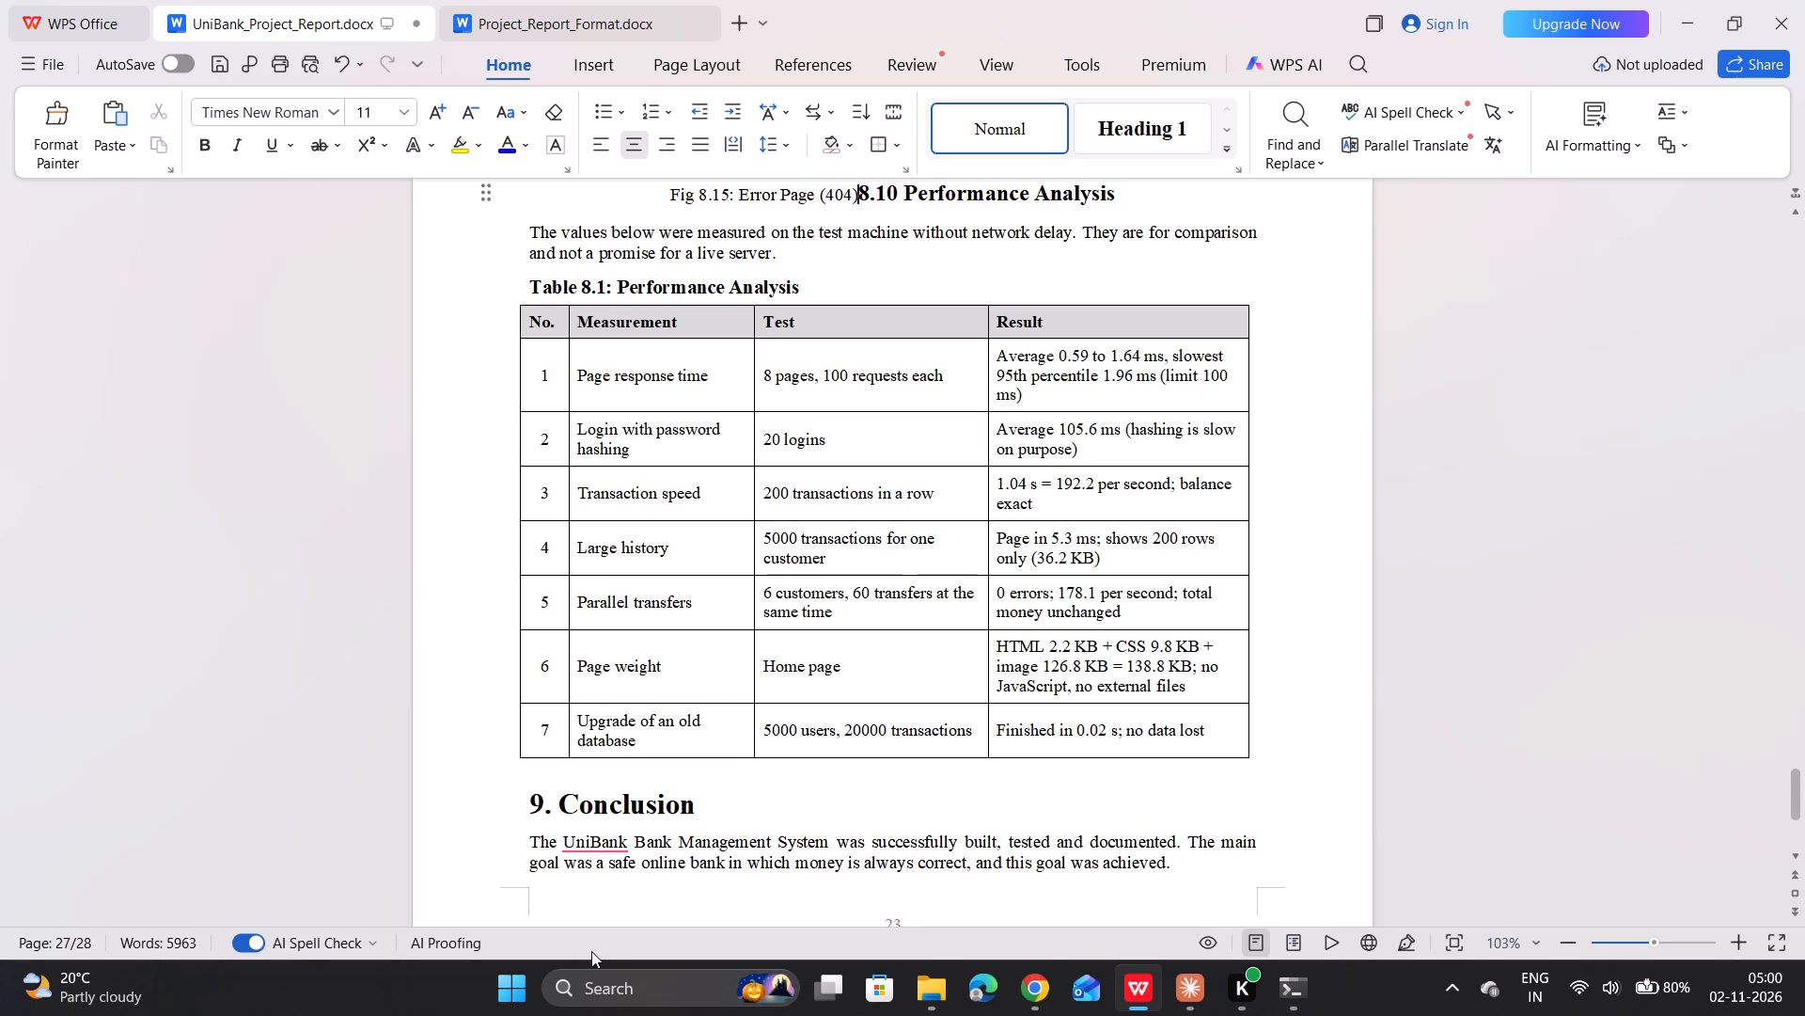
scroll(591, 951, "up", 1)
scroll(683, 741, "up", 4)
scroll(855, 516, "down", 1)
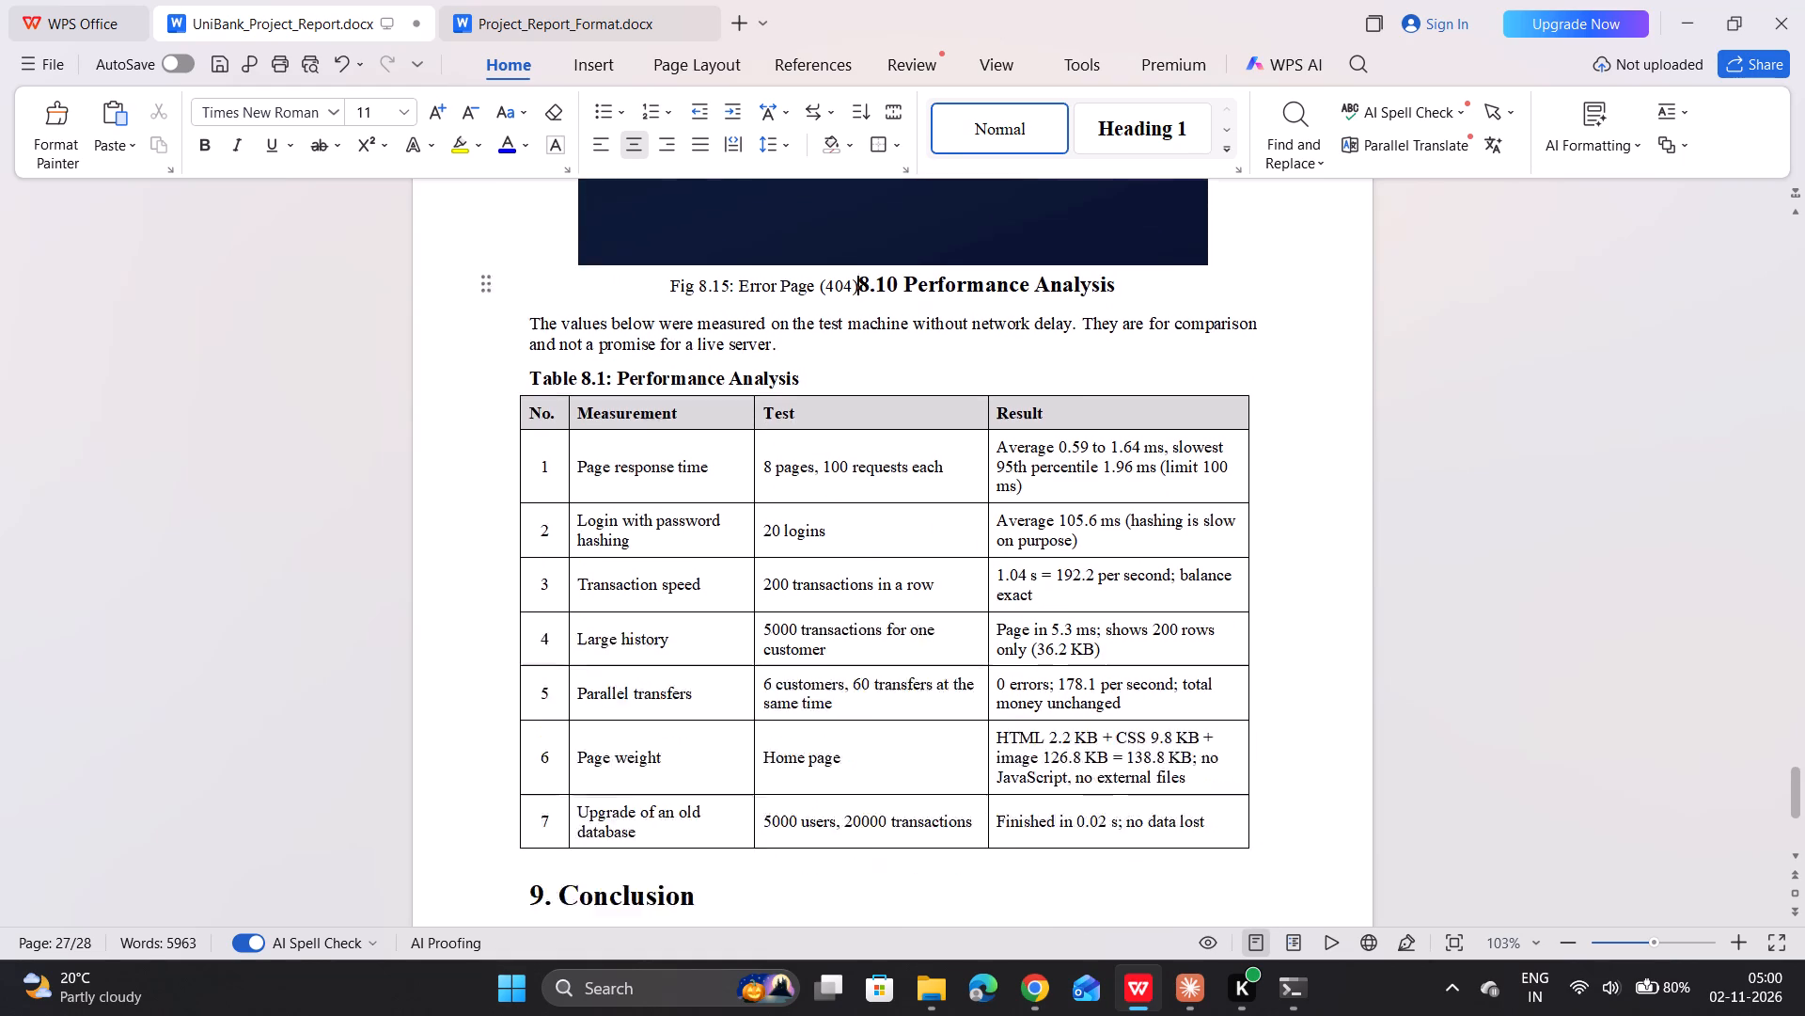
scroll(855, 516, "down", 10)
scroll(855, 516, "up", 1)
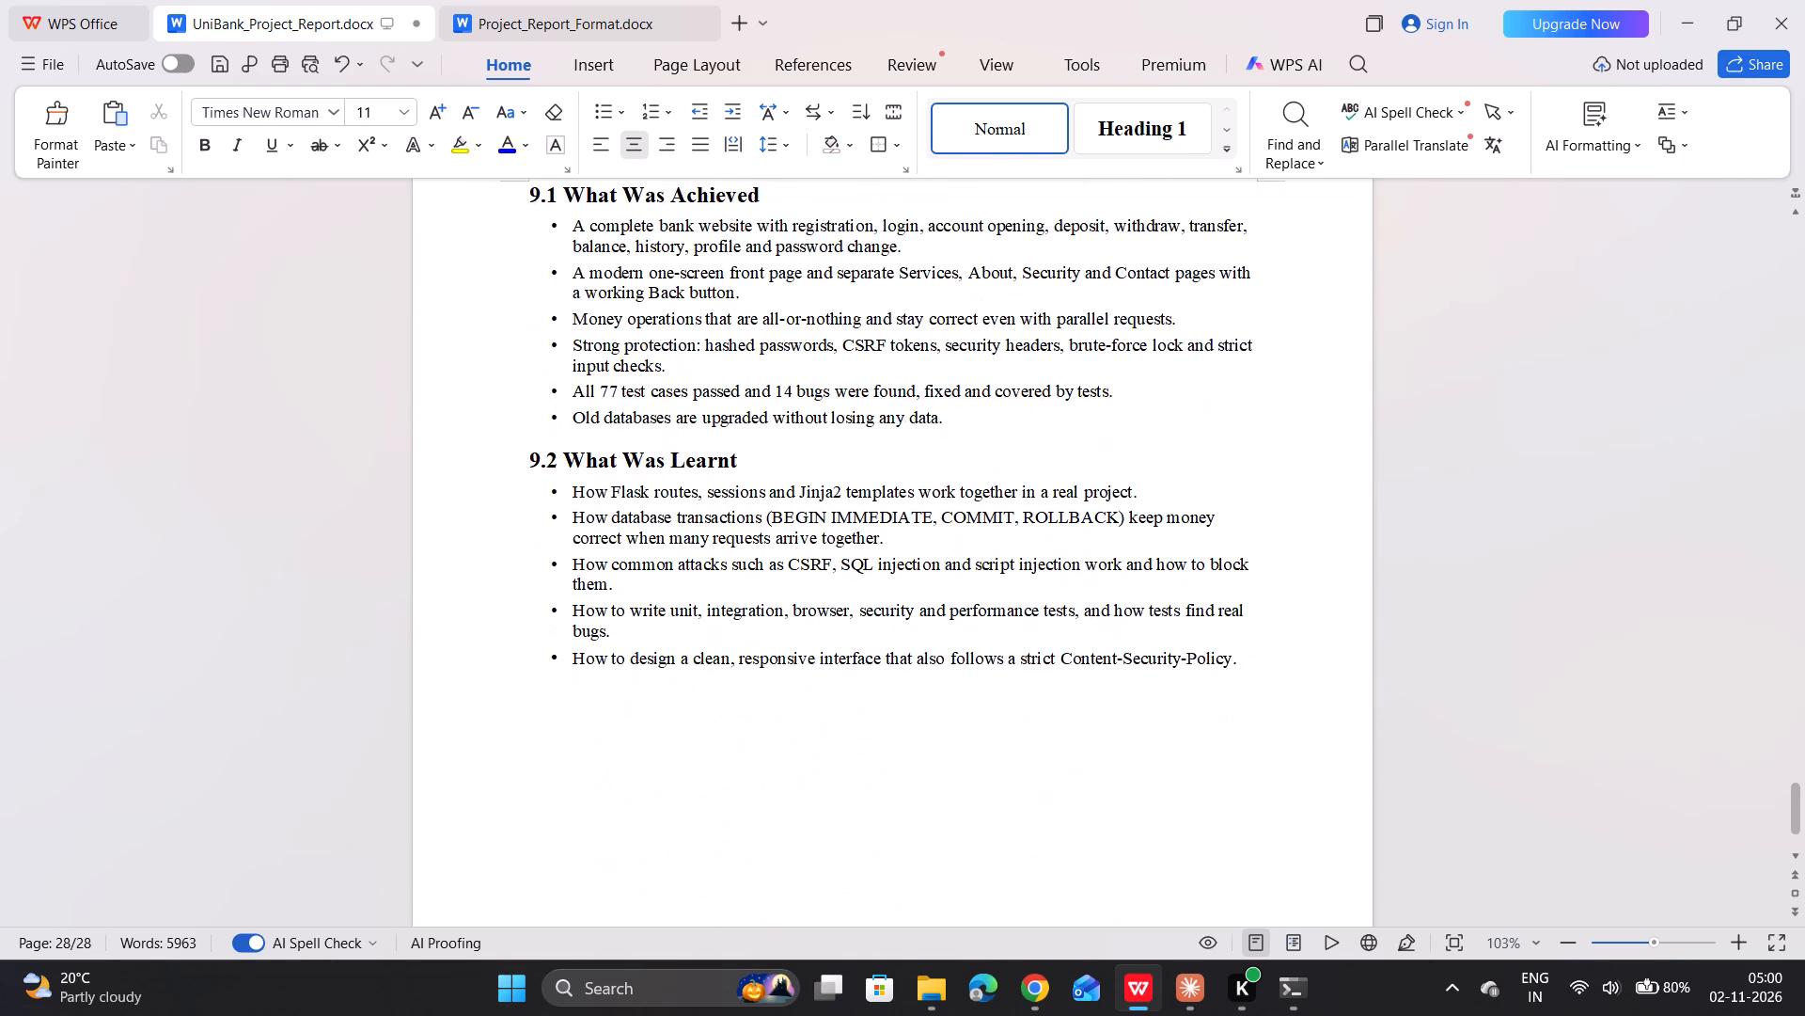
scroll(855, 516, "up", 8)
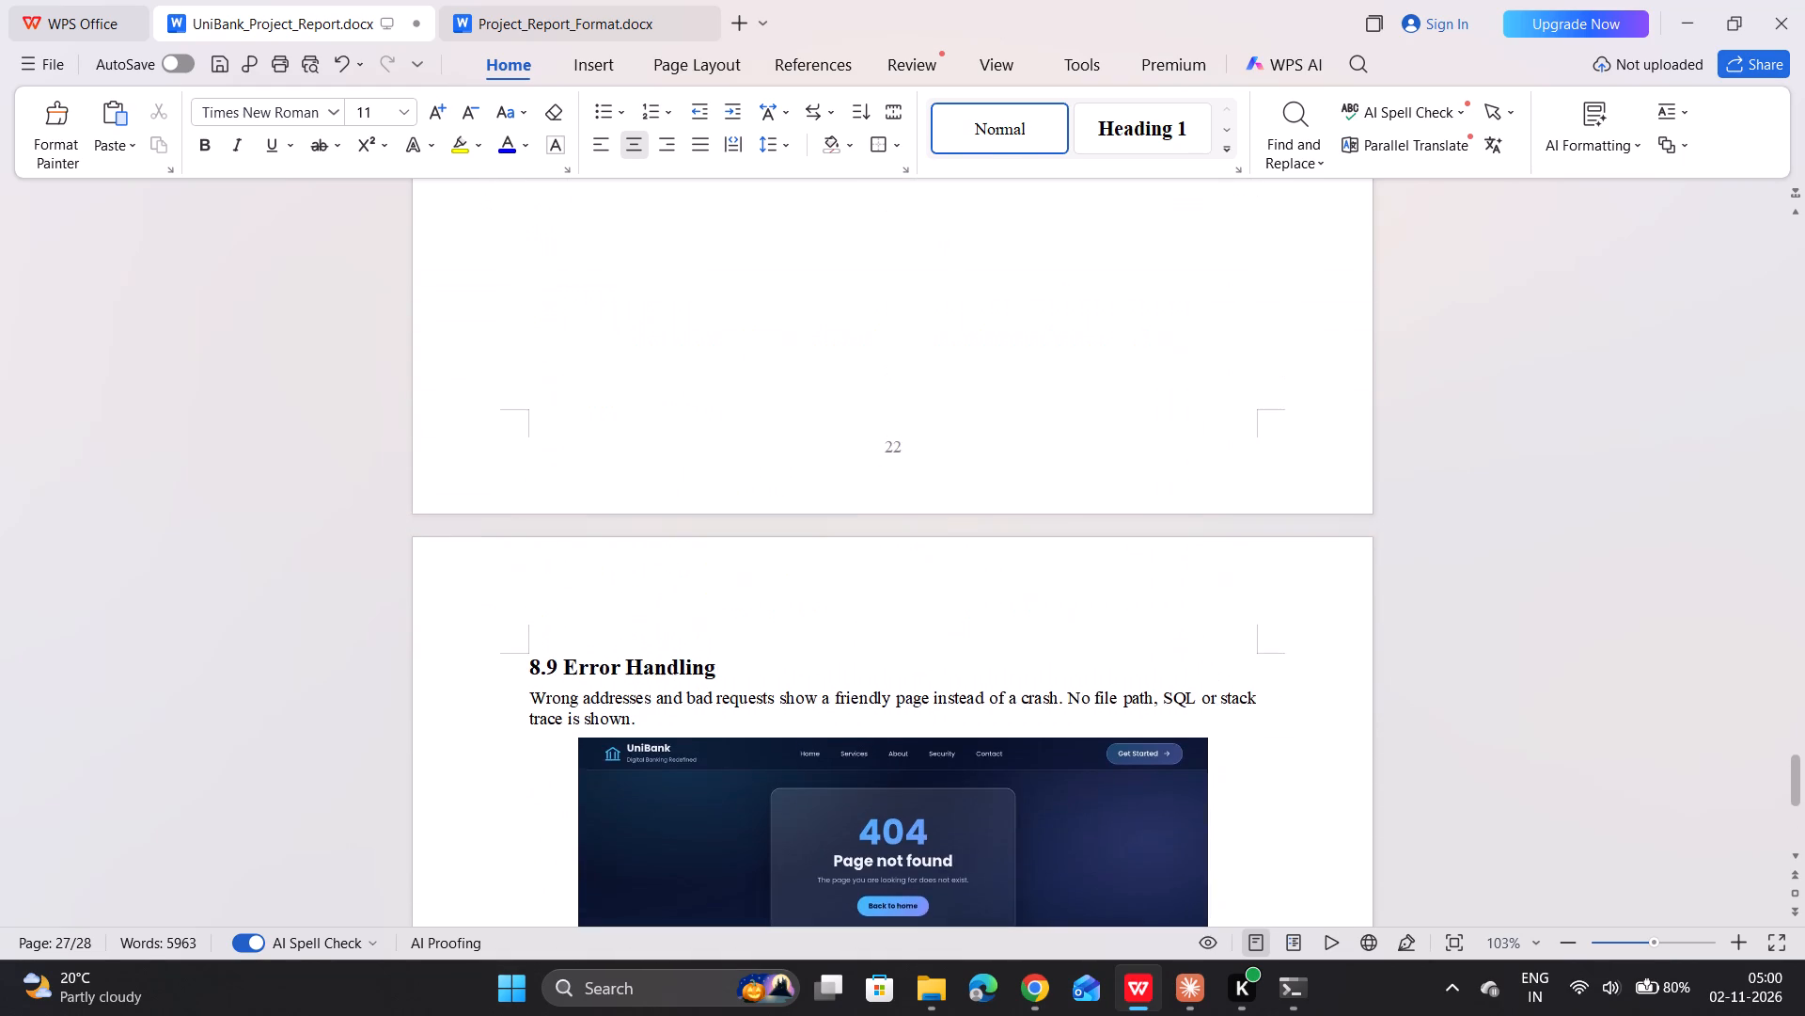
scroll(855, 516, "down", 4)
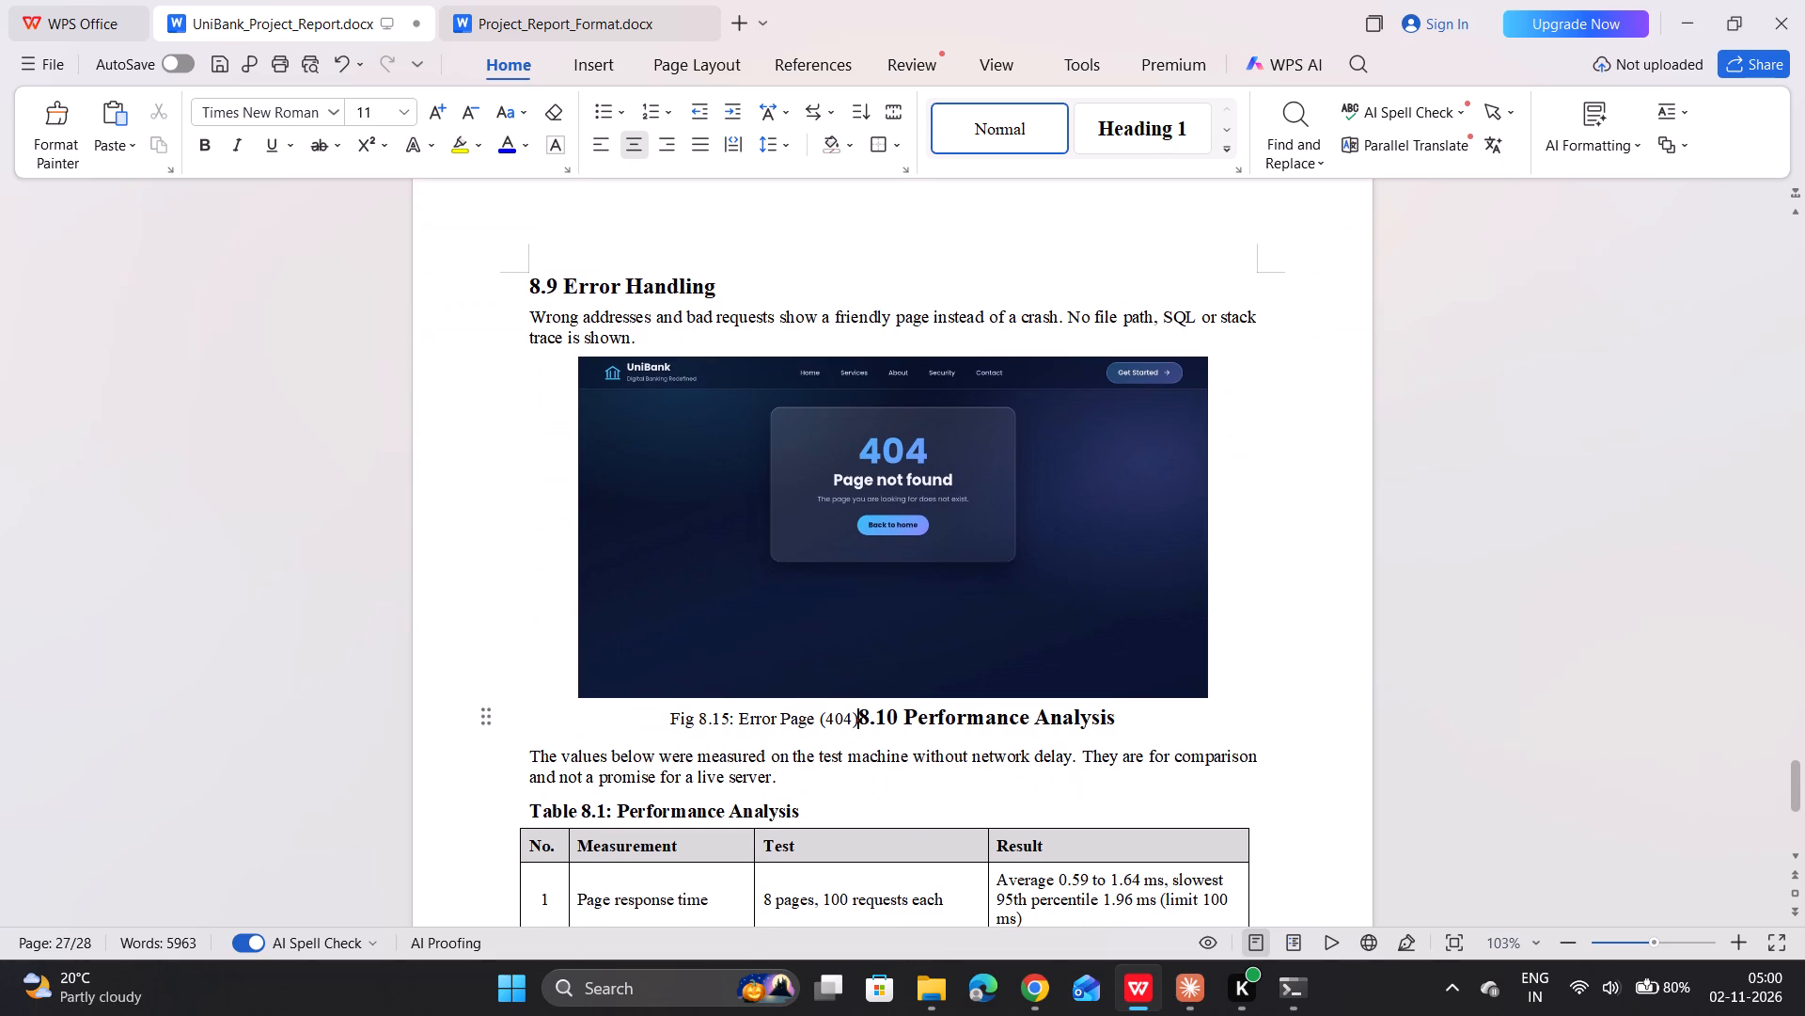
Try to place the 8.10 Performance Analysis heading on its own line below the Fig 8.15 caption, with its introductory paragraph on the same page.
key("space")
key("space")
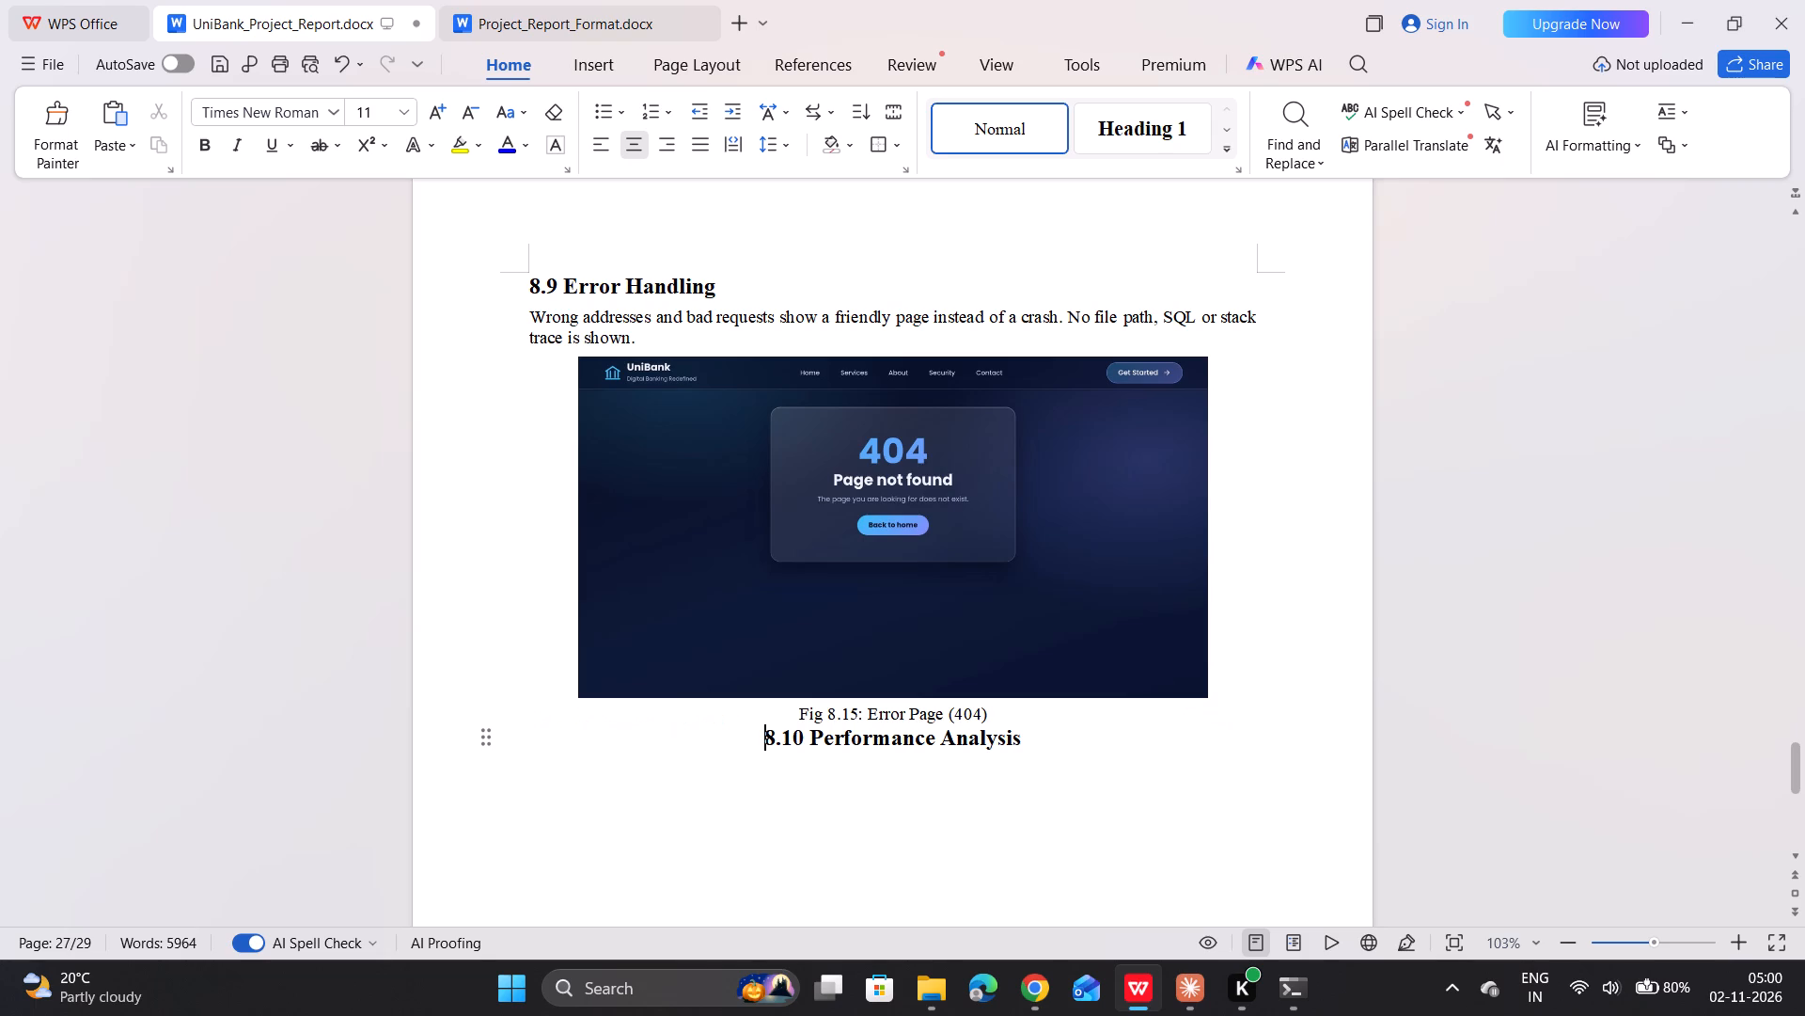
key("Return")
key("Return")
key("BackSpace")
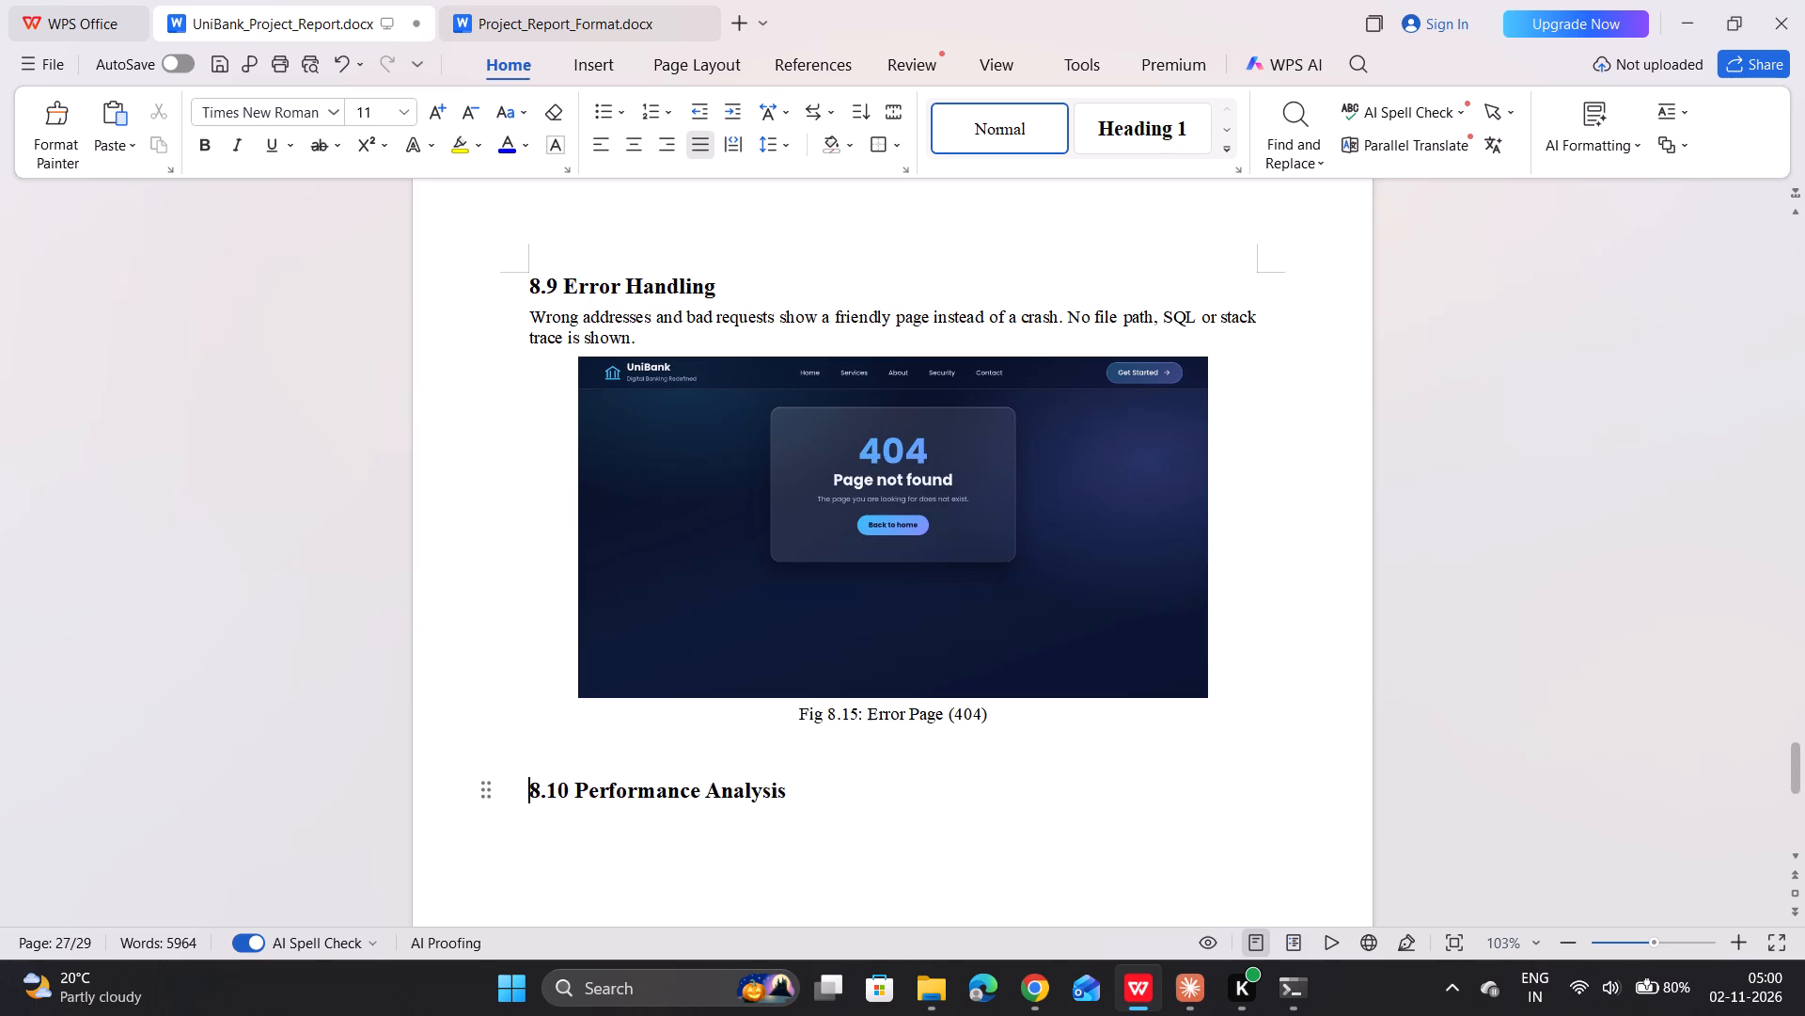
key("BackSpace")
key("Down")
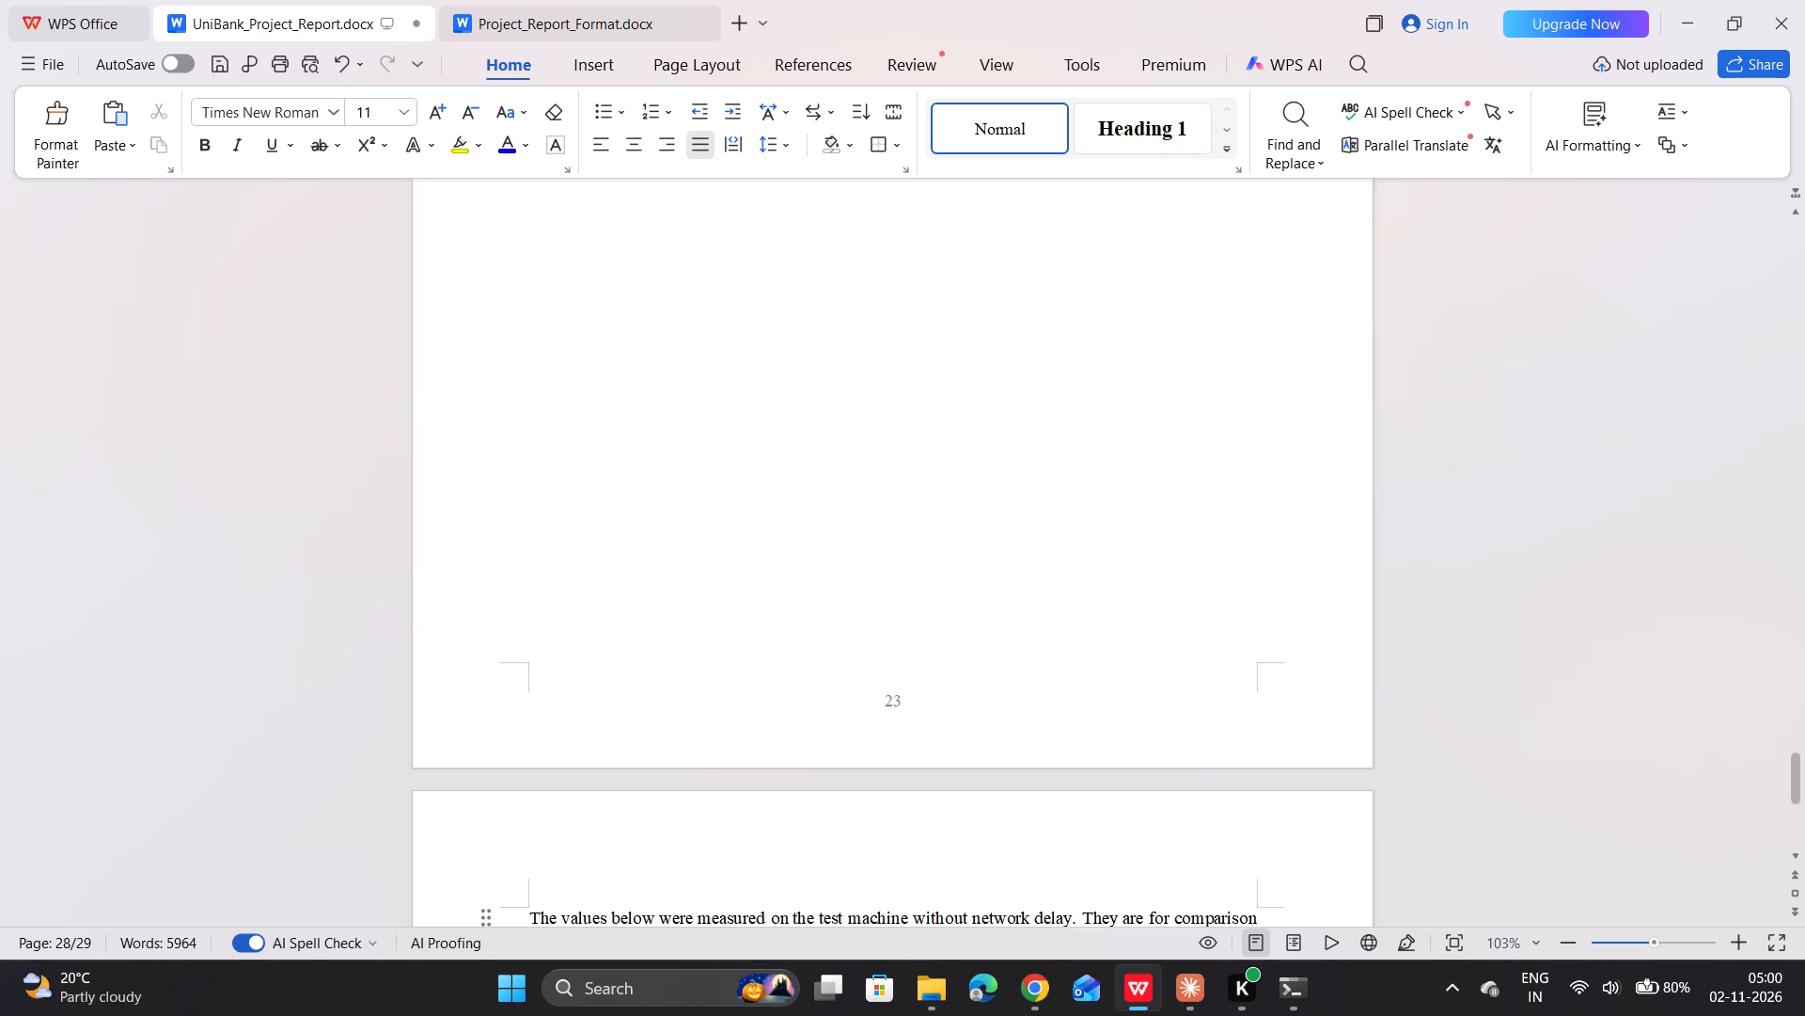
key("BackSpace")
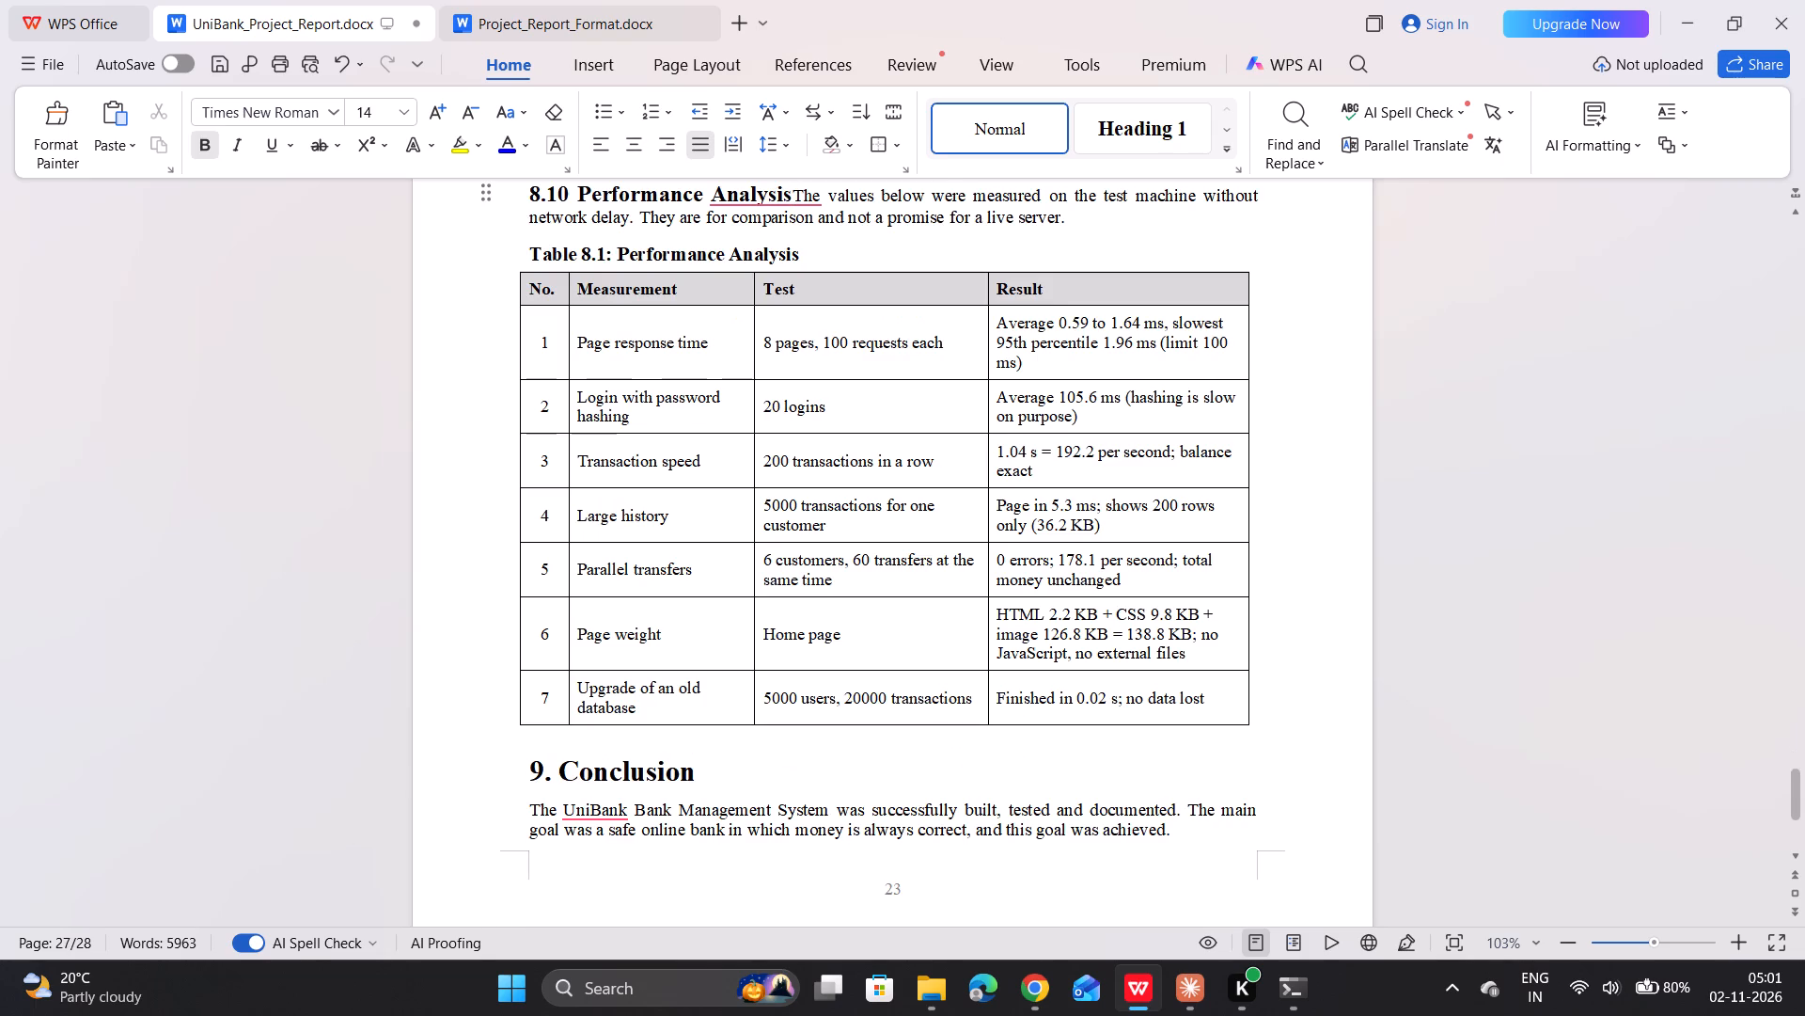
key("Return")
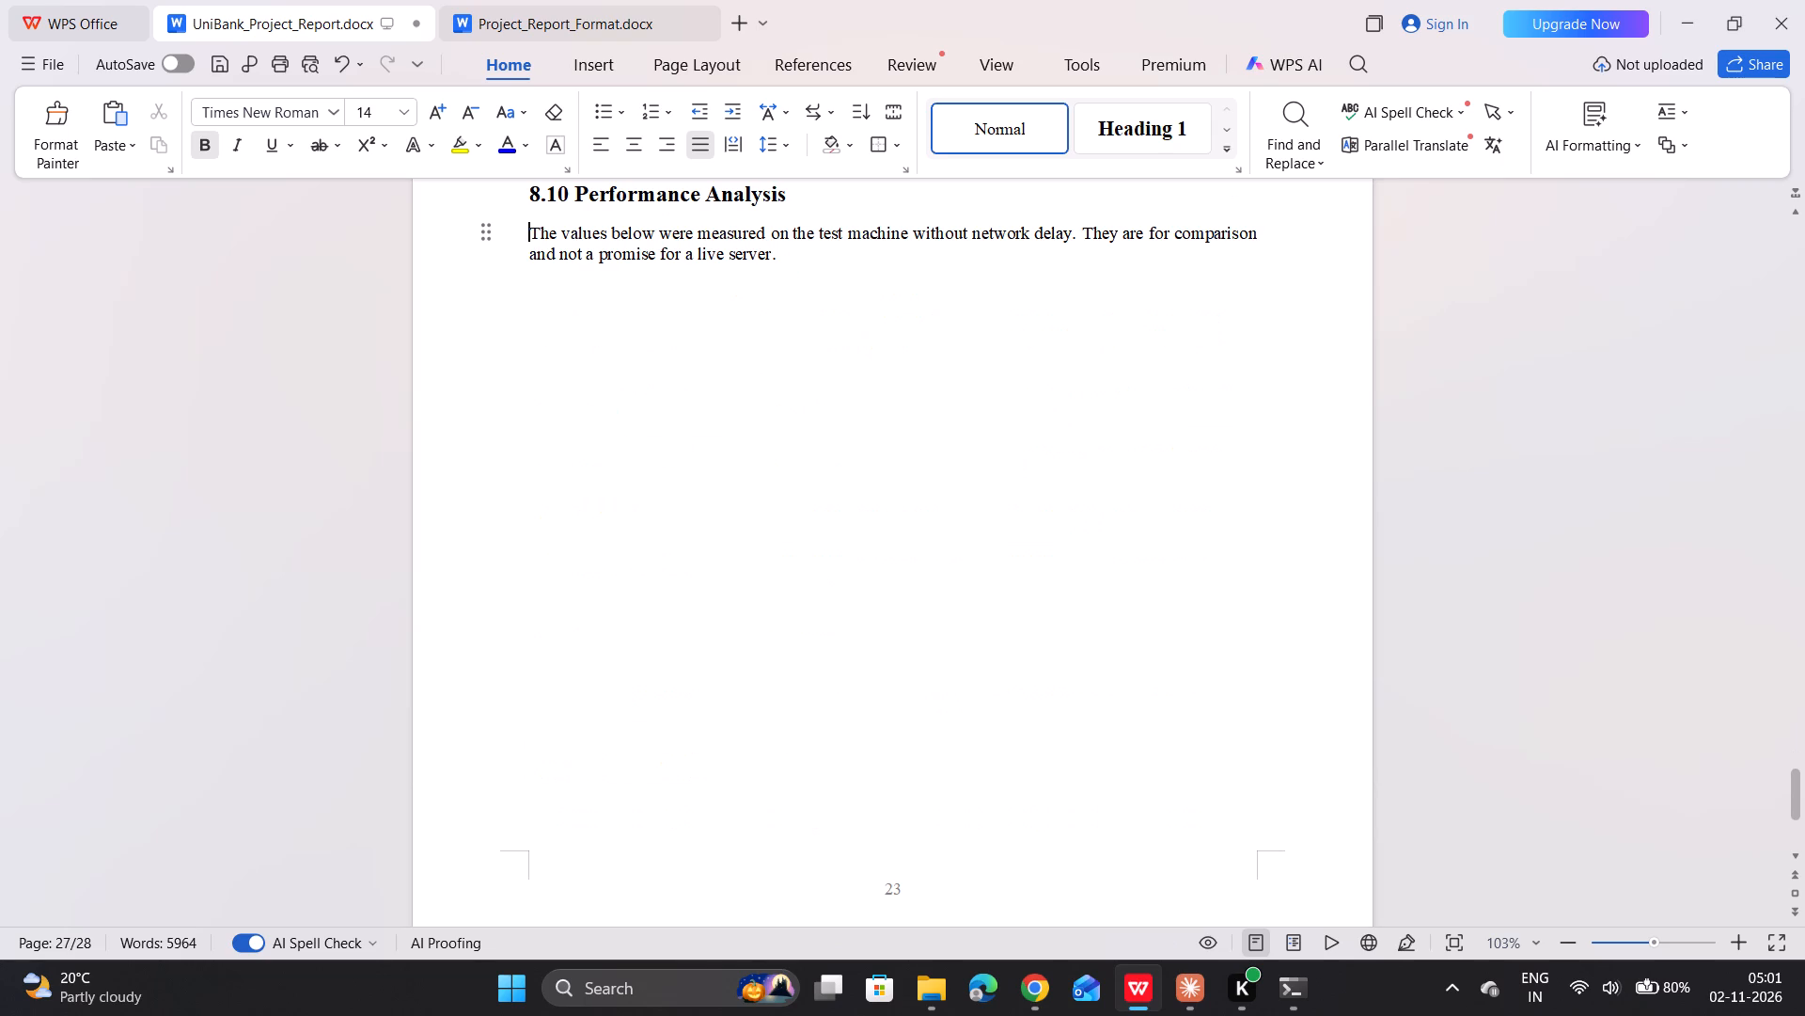
Undo the placement edits to the 8.10 Performance Analysis heading until it is a separate left-aligned Heading 2 again.
left_click(340, 65)
left_click(340, 65)
left_click(340, 65)
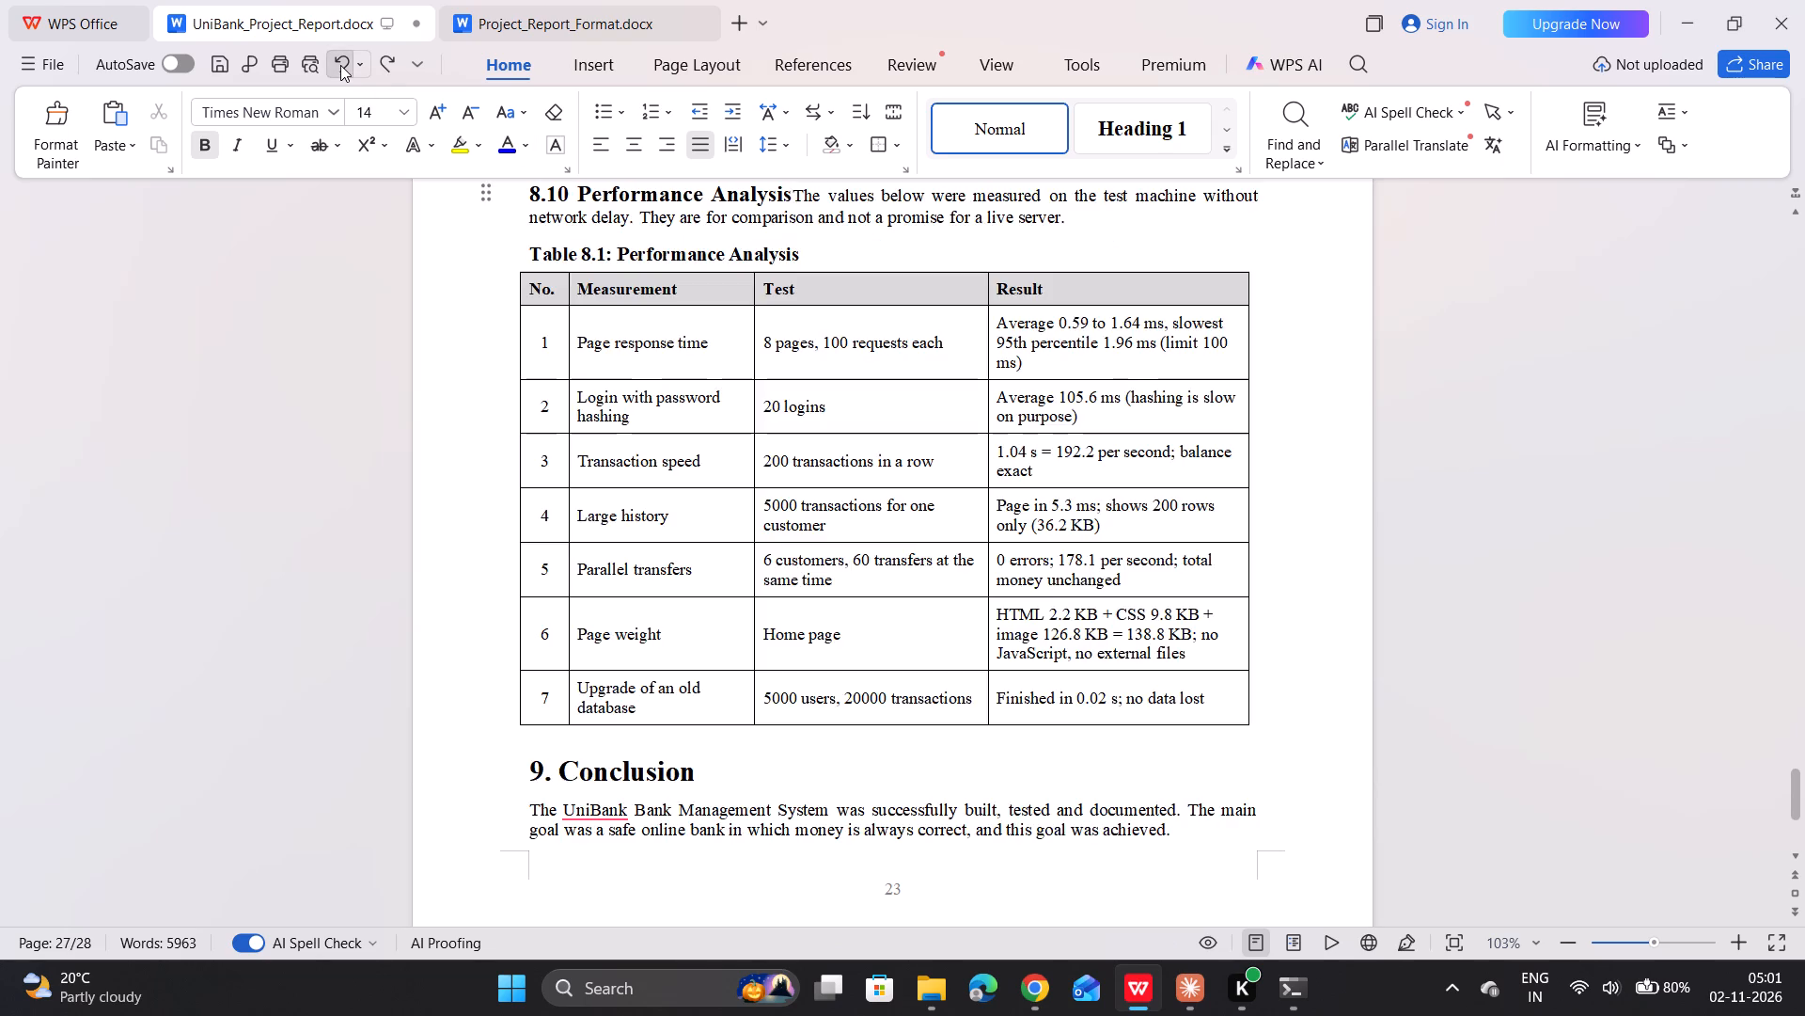
left_click(340, 65)
left_click(340, 65)
left_click(340, 65)
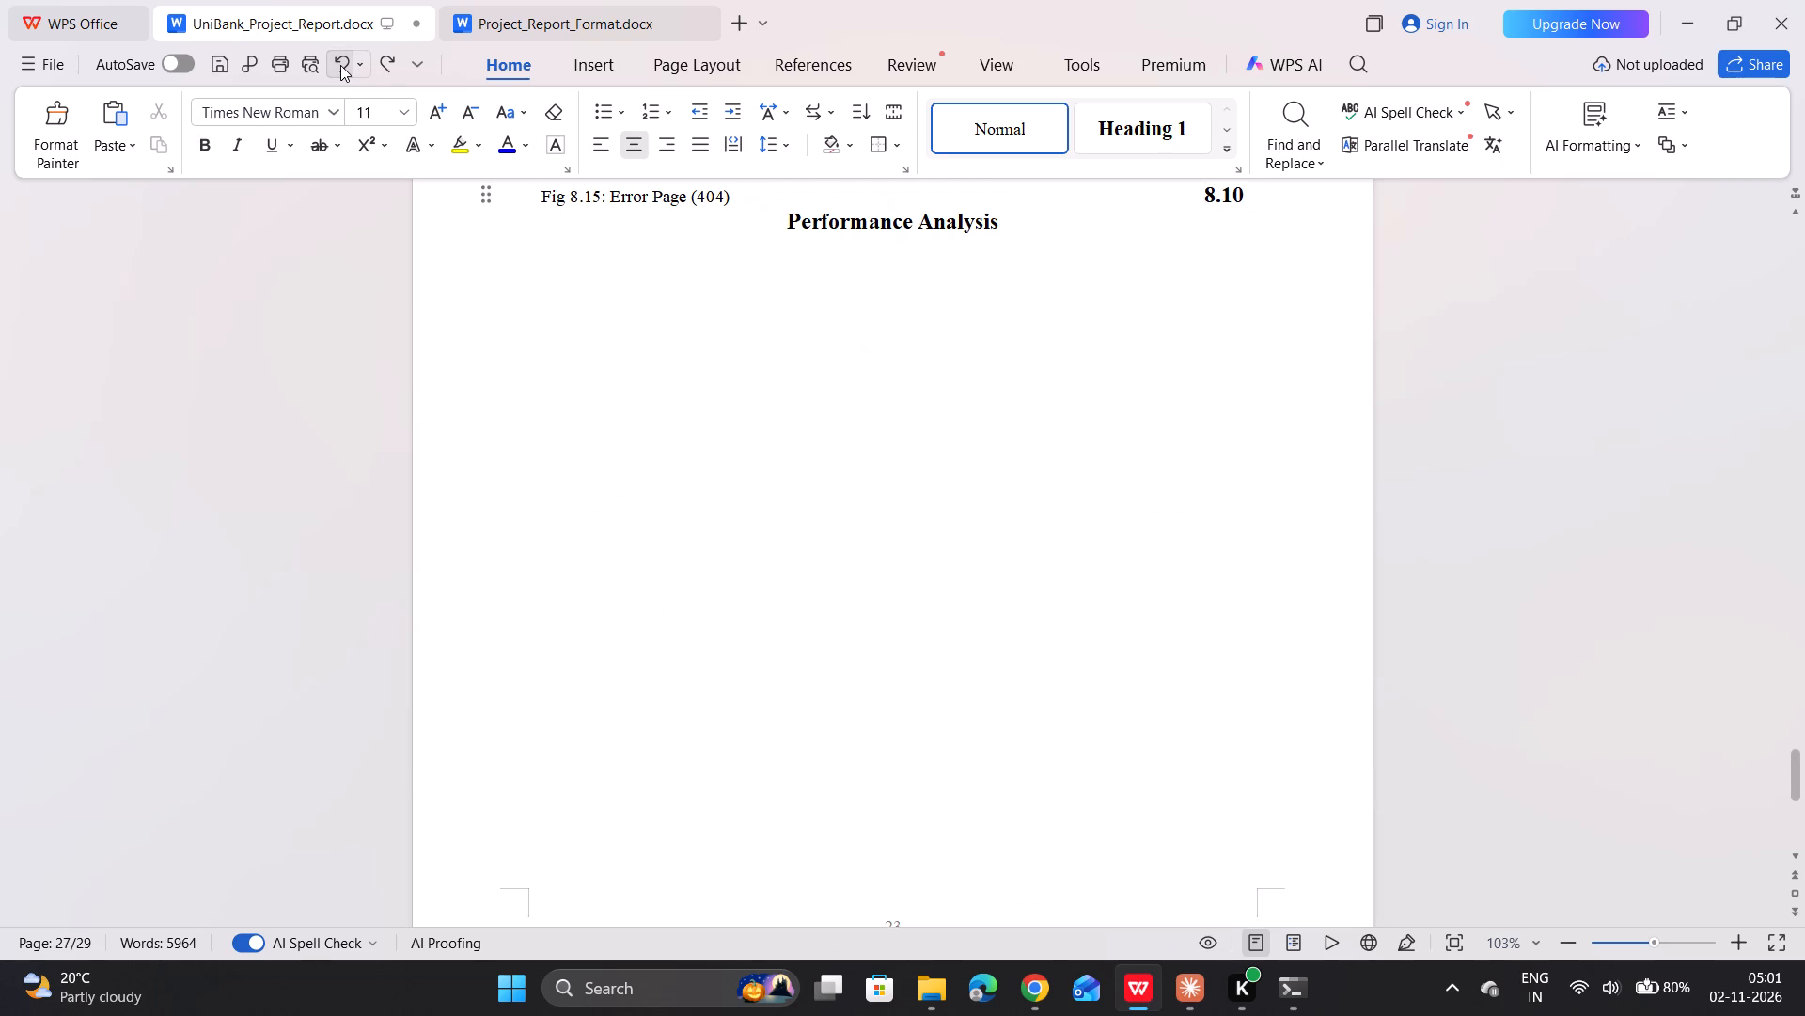
left_click(340, 65)
left_click(340, 65)
left_click(340, 65)
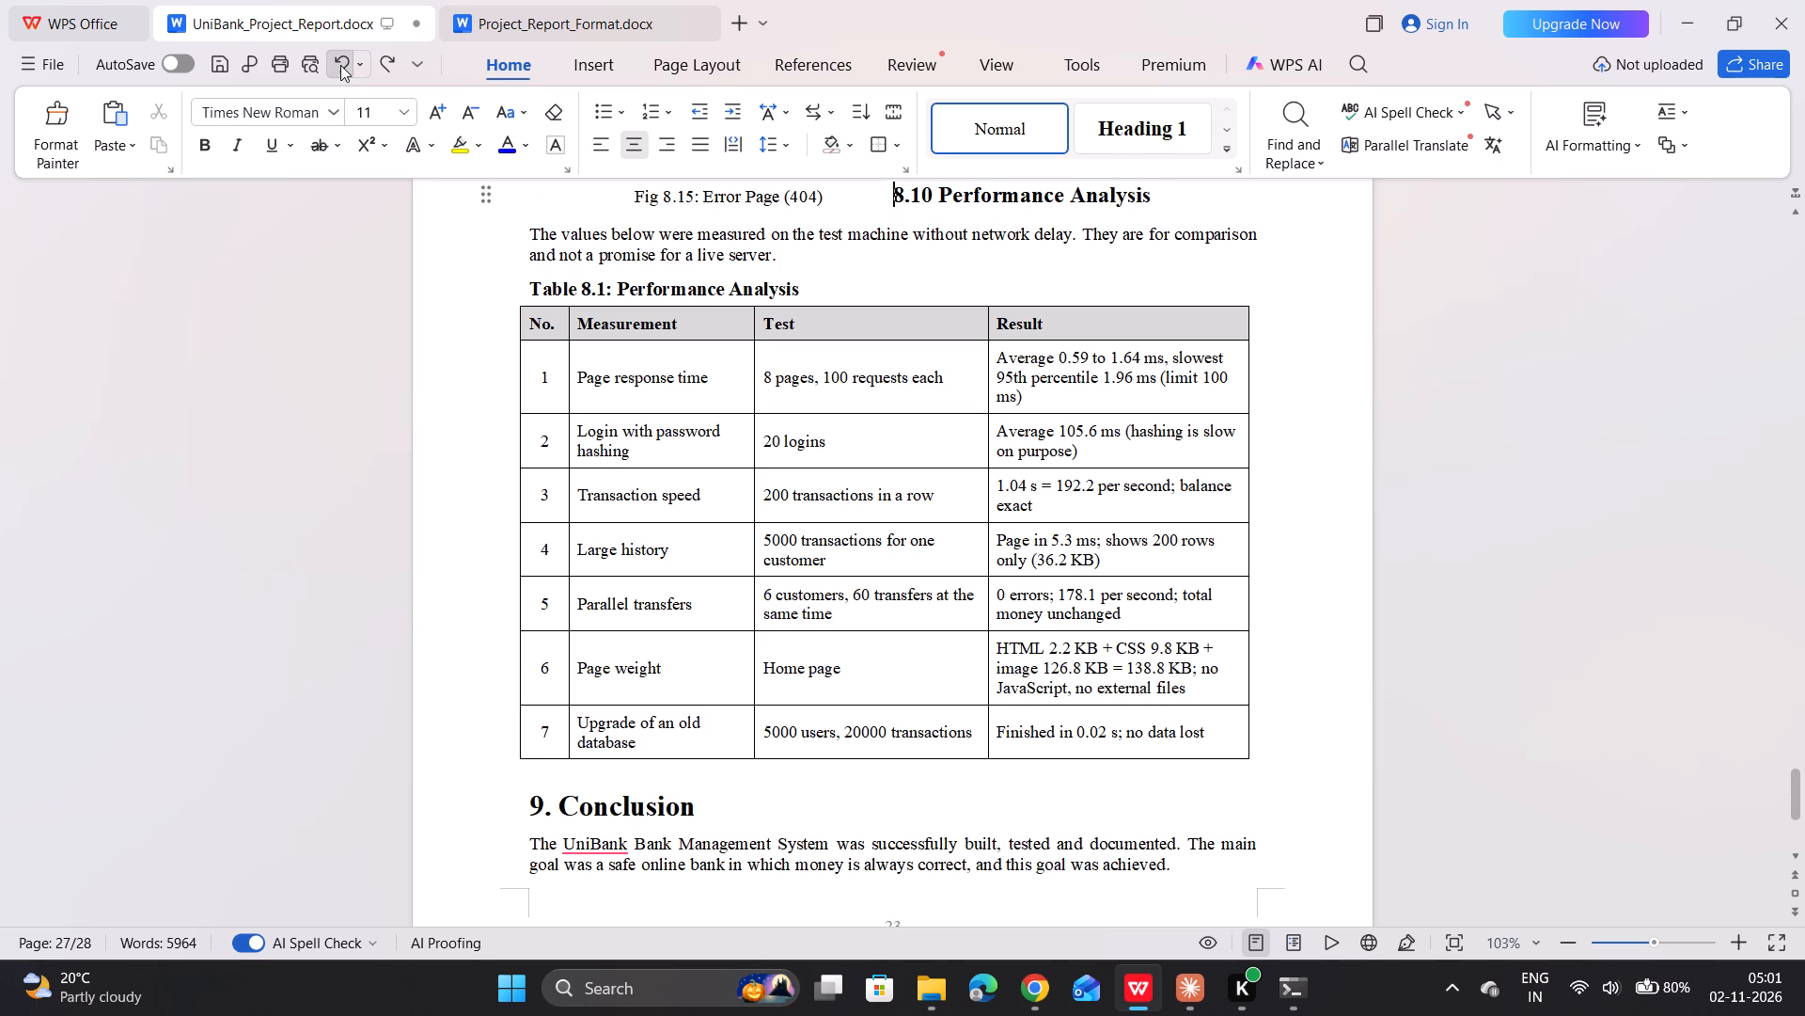
left_click(340, 65)
left_click(340, 65)
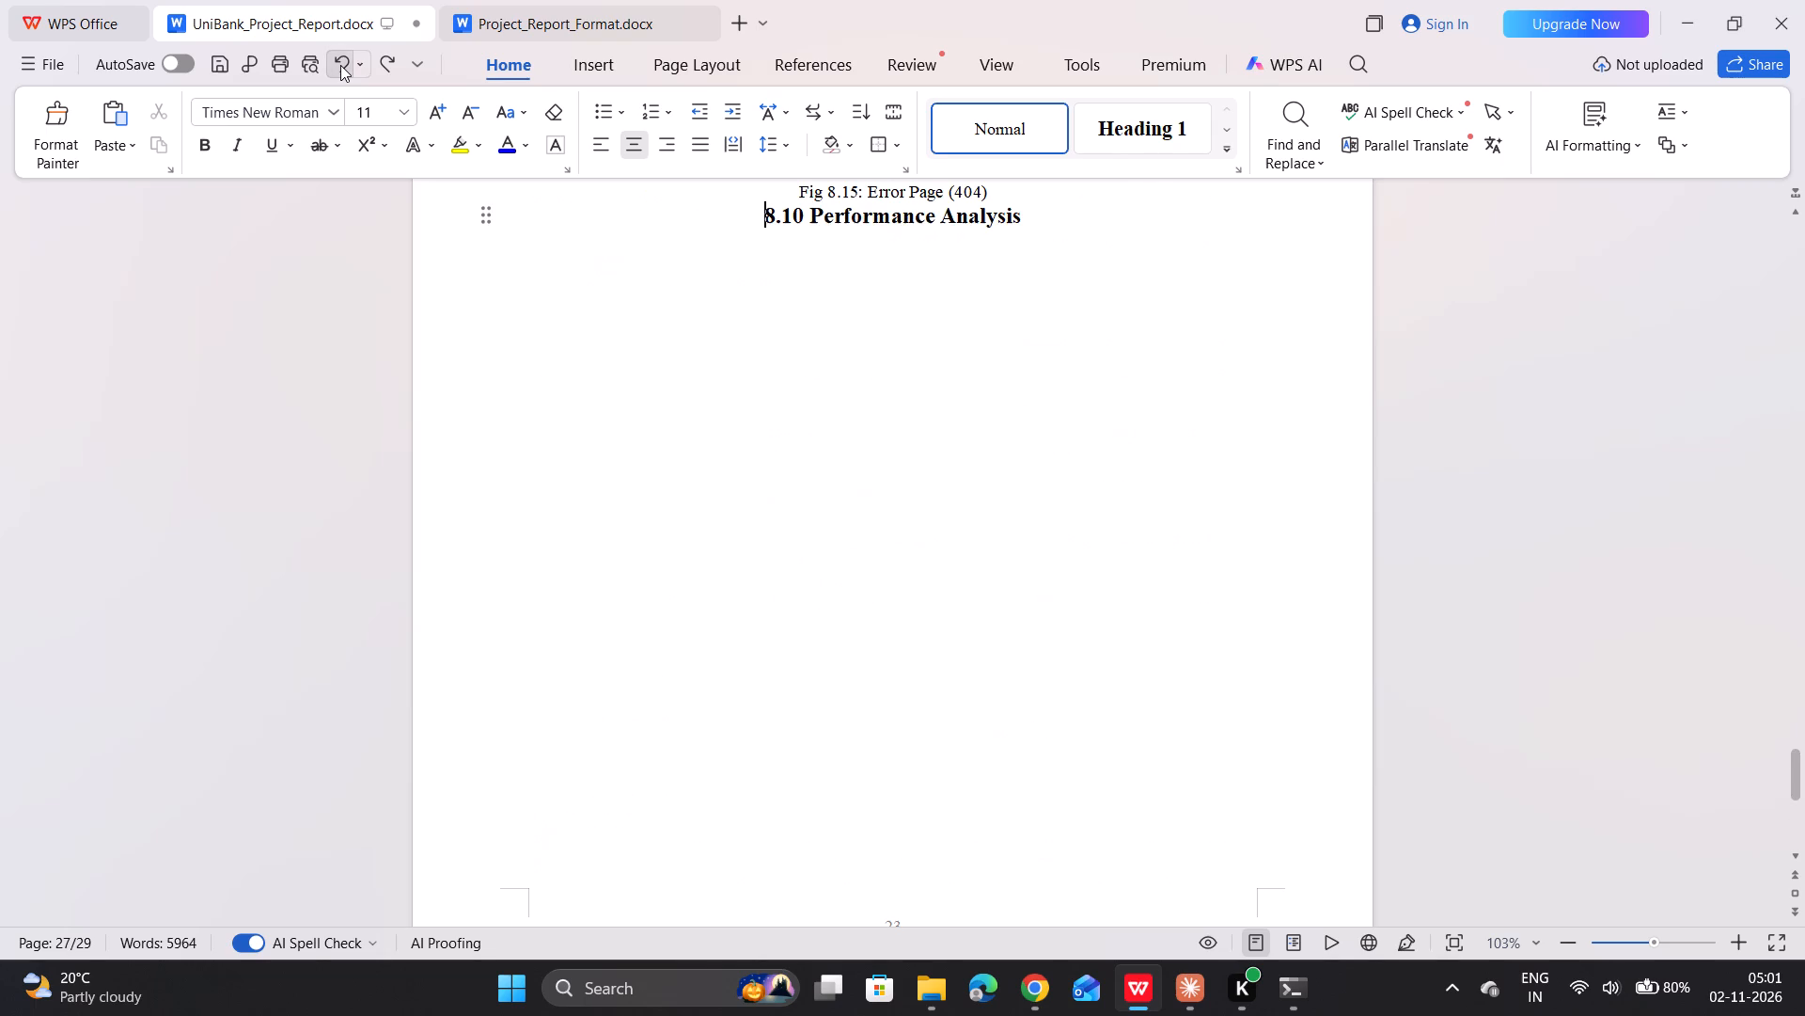
left_click(340, 65)
left_click(340, 65)
left_click(340, 65)
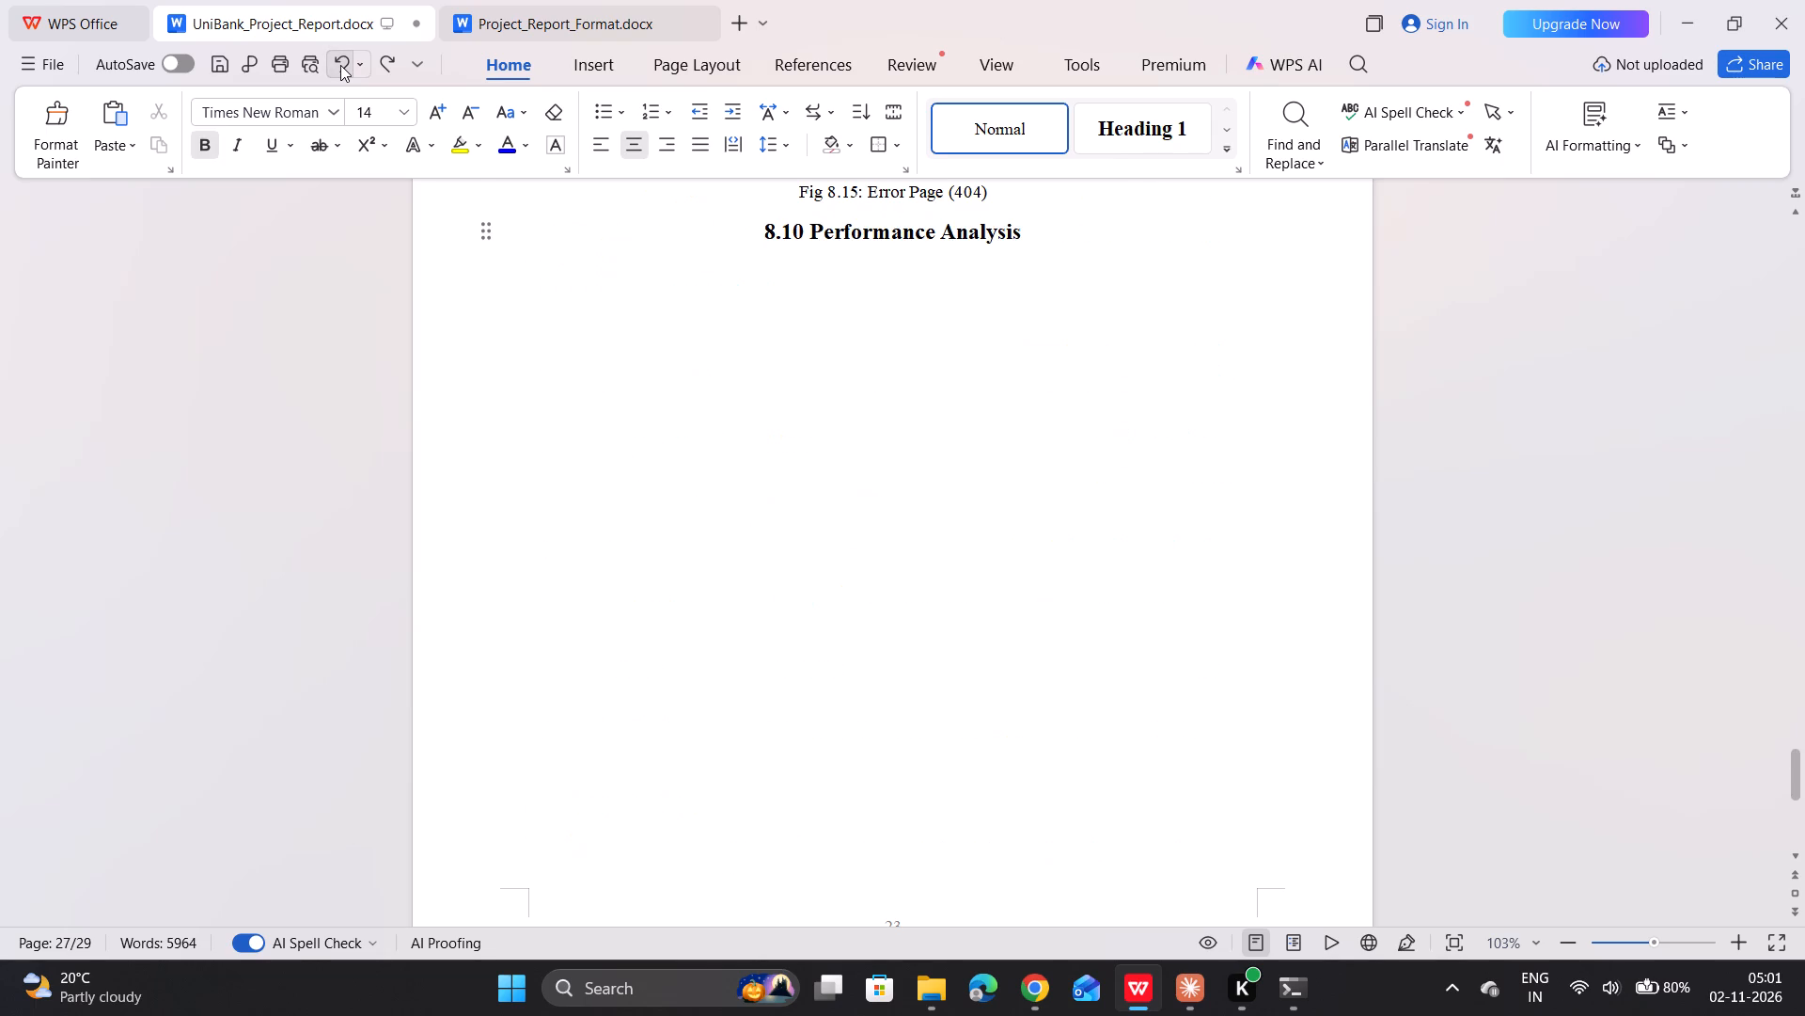
left_click(340, 65)
left_click(340, 65)
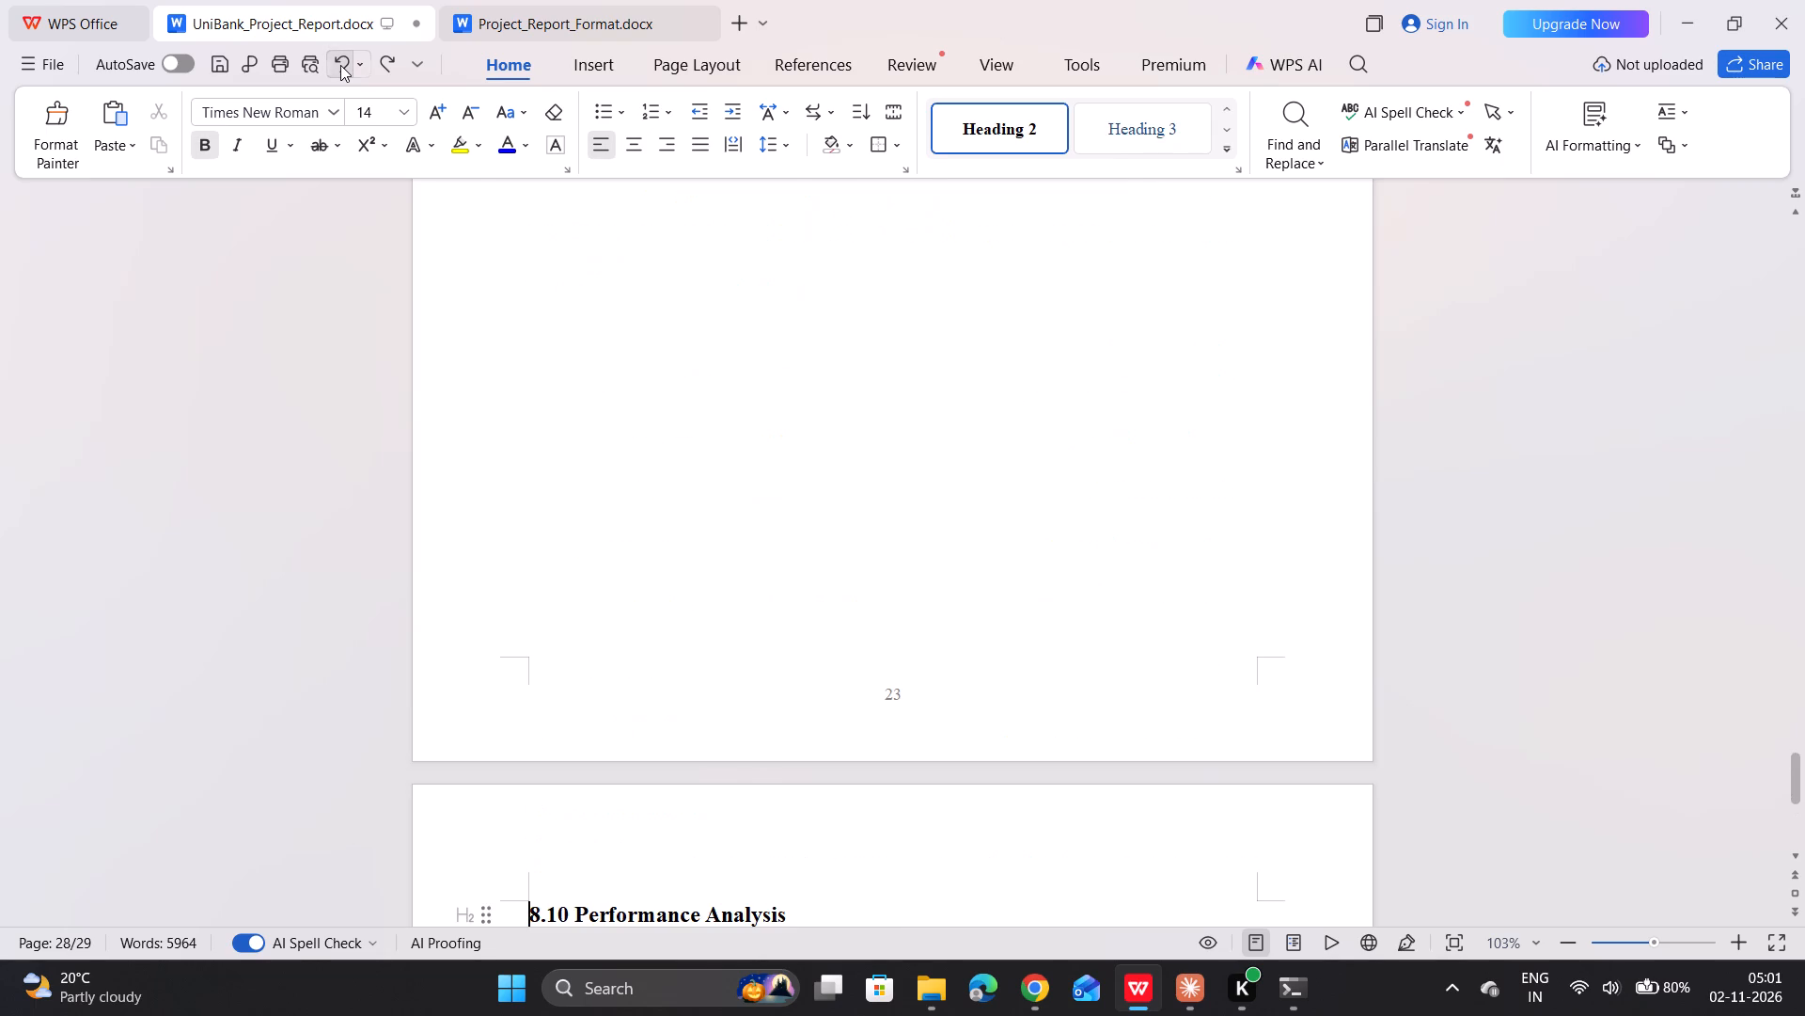
Examine the blank space between the Fig 8.15: Error Page (404) caption and the end of that page.
scroll(778, 569, "up", 2)
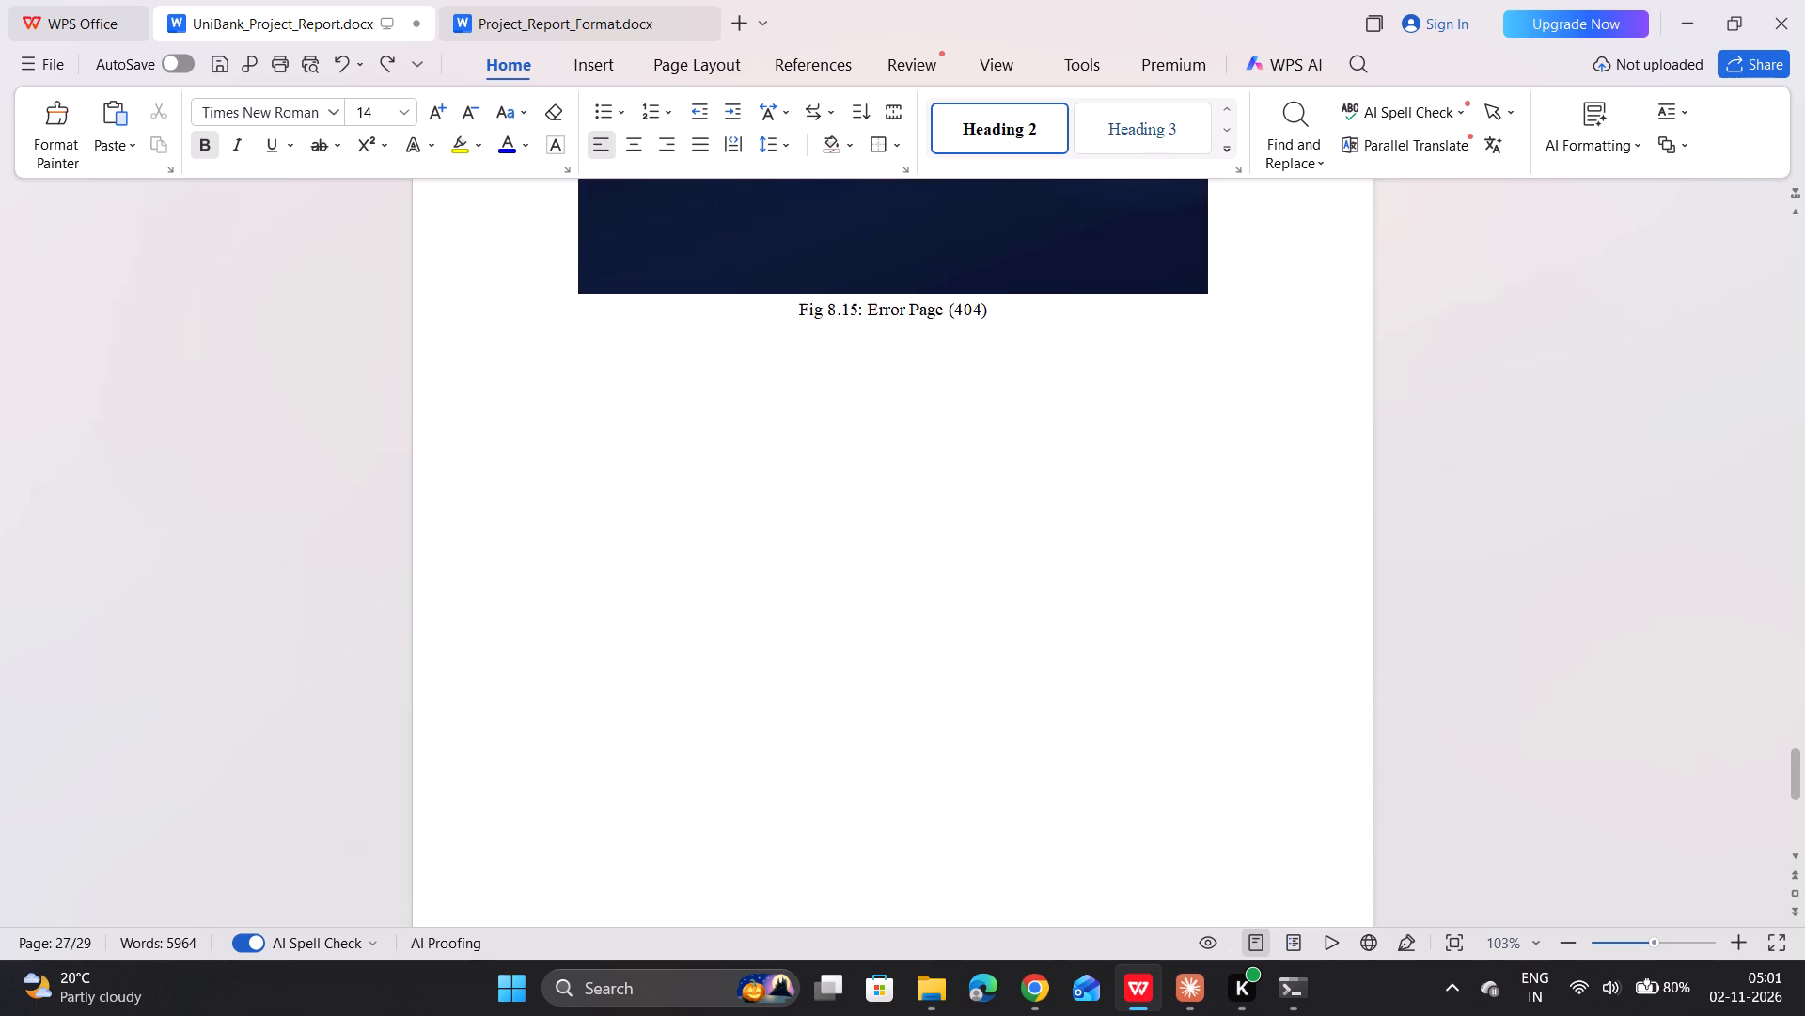
scroll(778, 569, "up", 2)
left_click(778, 569)
double_click(757, 578)
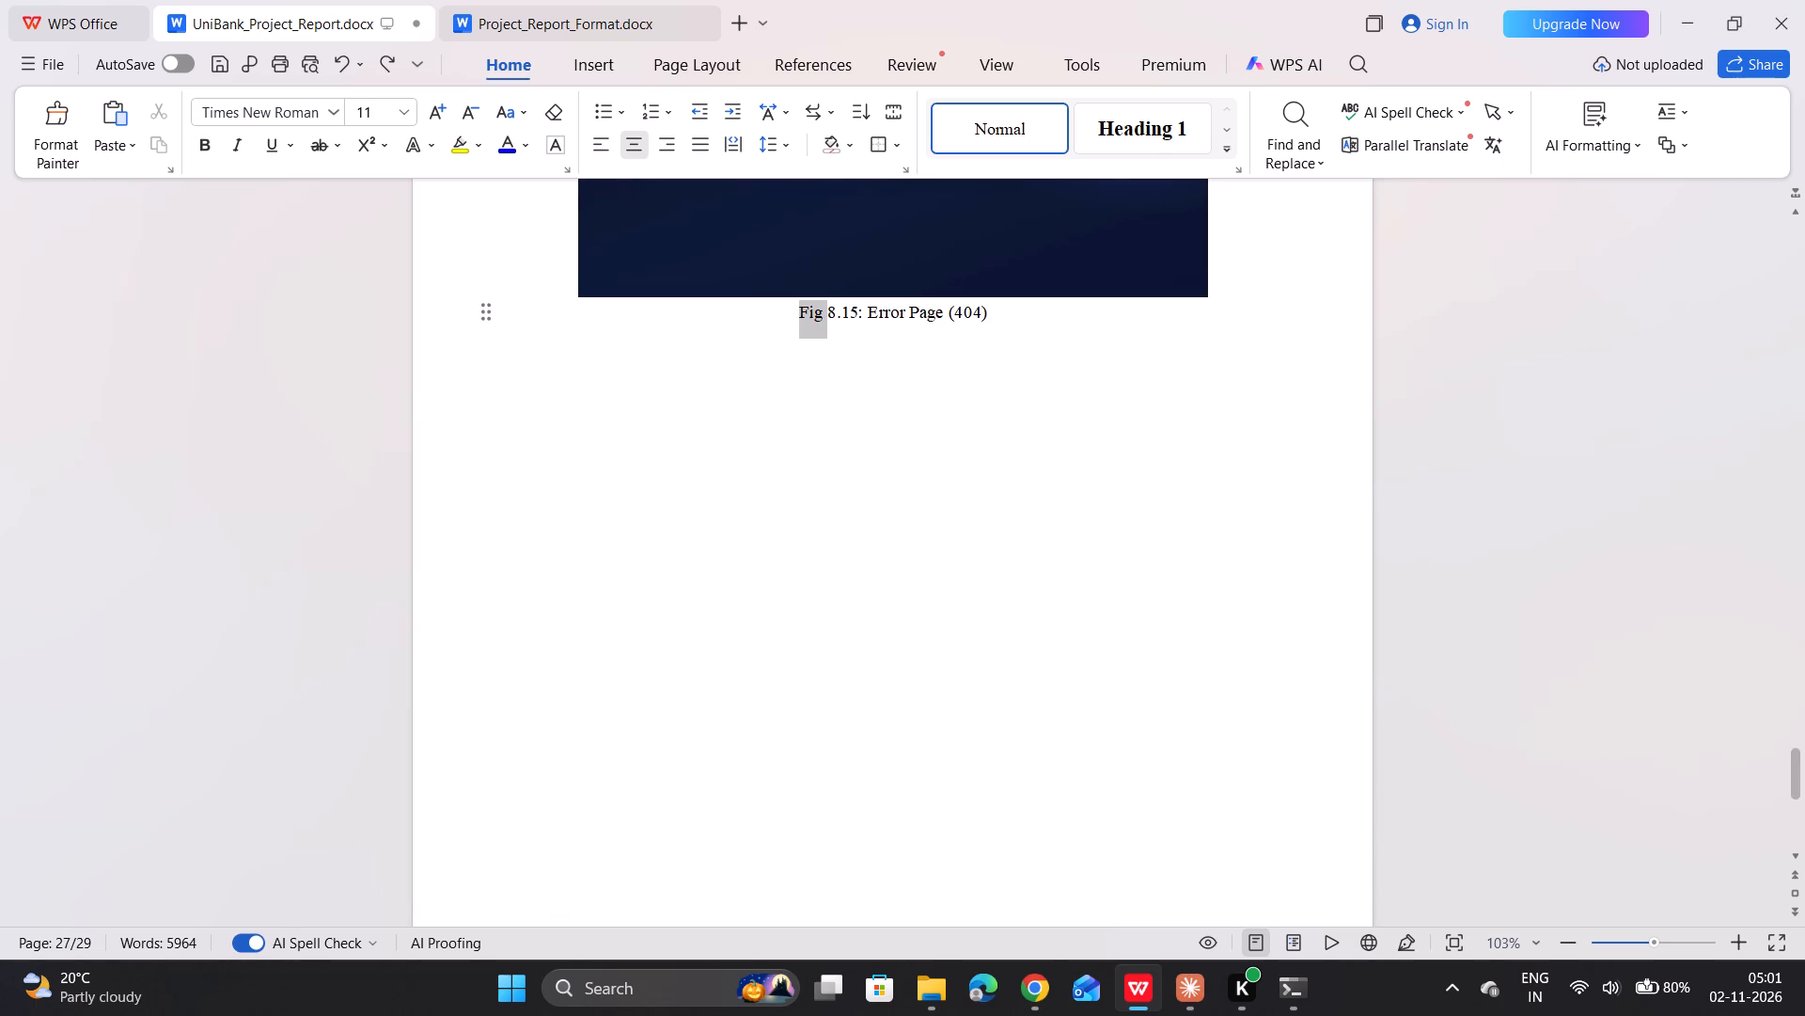
left_click(757, 578)
scroll(757, 578, "down", 1)
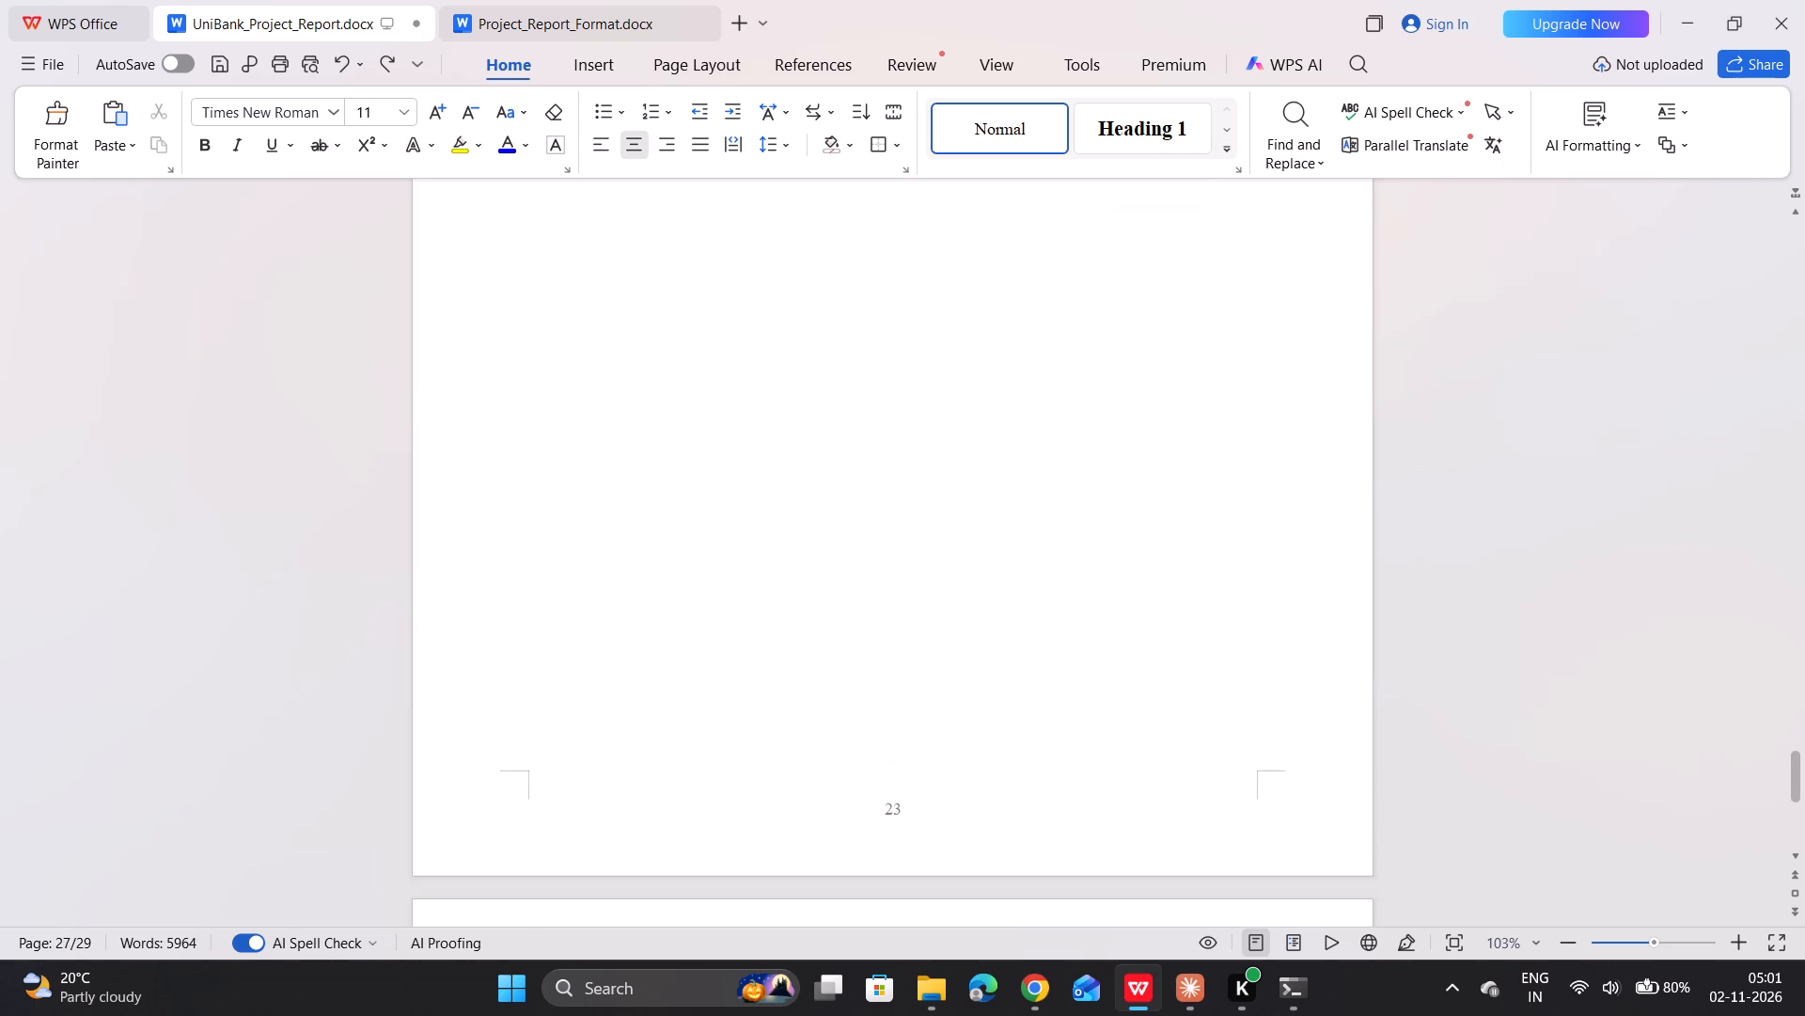
scroll(757, 578, "down", 1)
scroll(757, 578, "up", 6)
double_click(721, 851)
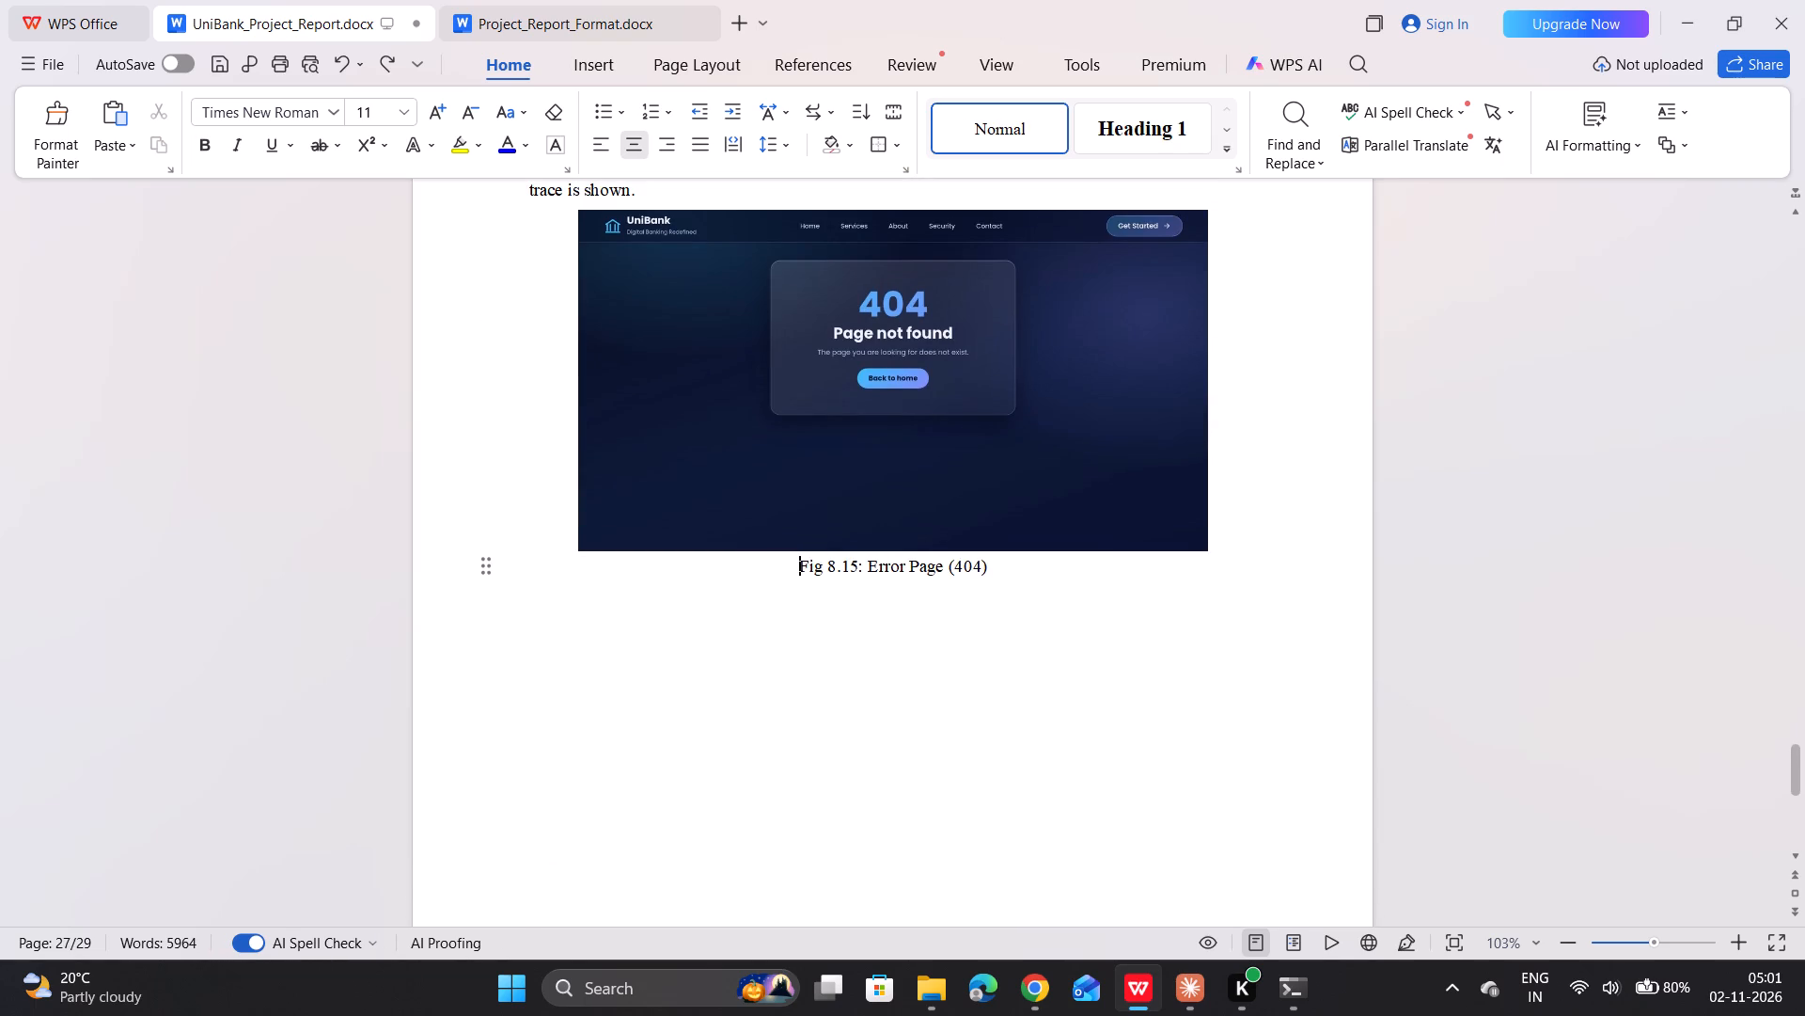
left_click(721, 851)
scroll(721, 851, "up", 2)
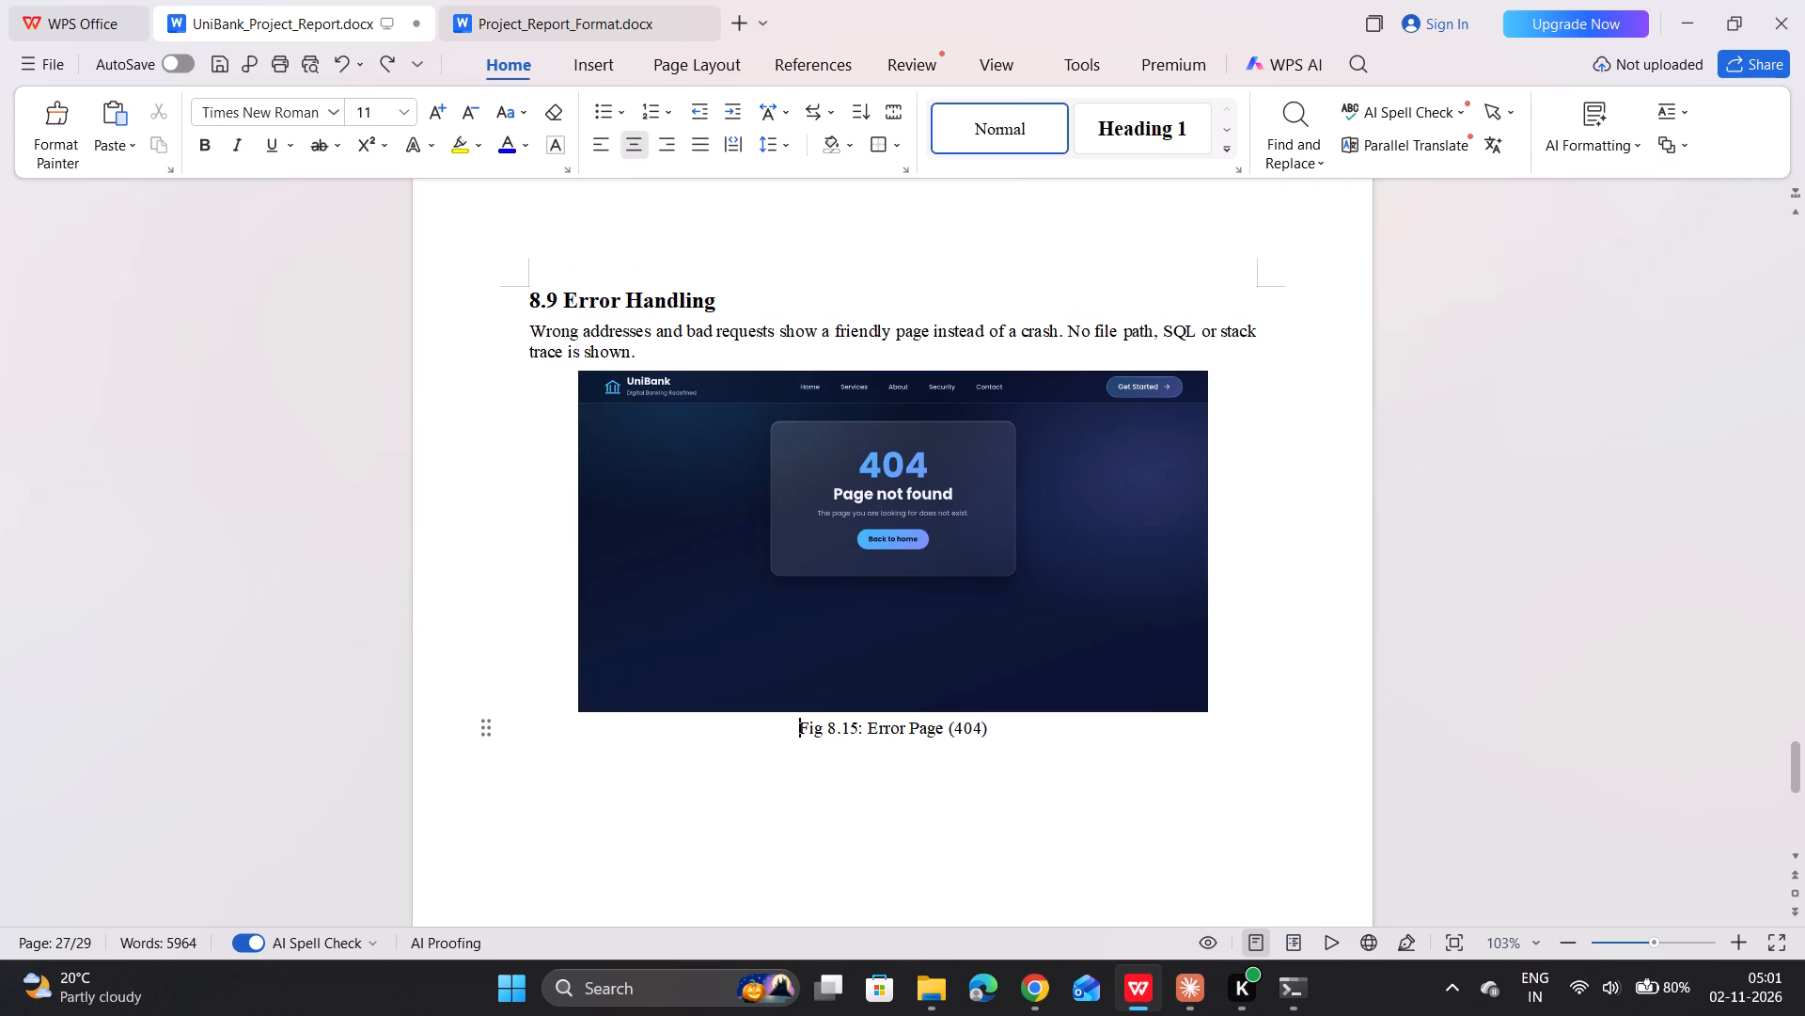
Shrink the Fig 8.15: Error Page (404) picture to about 2.46 in high and 5.13 in wide.
left_click(870, 669)
left_click_drag(899, 714, 899, 659)
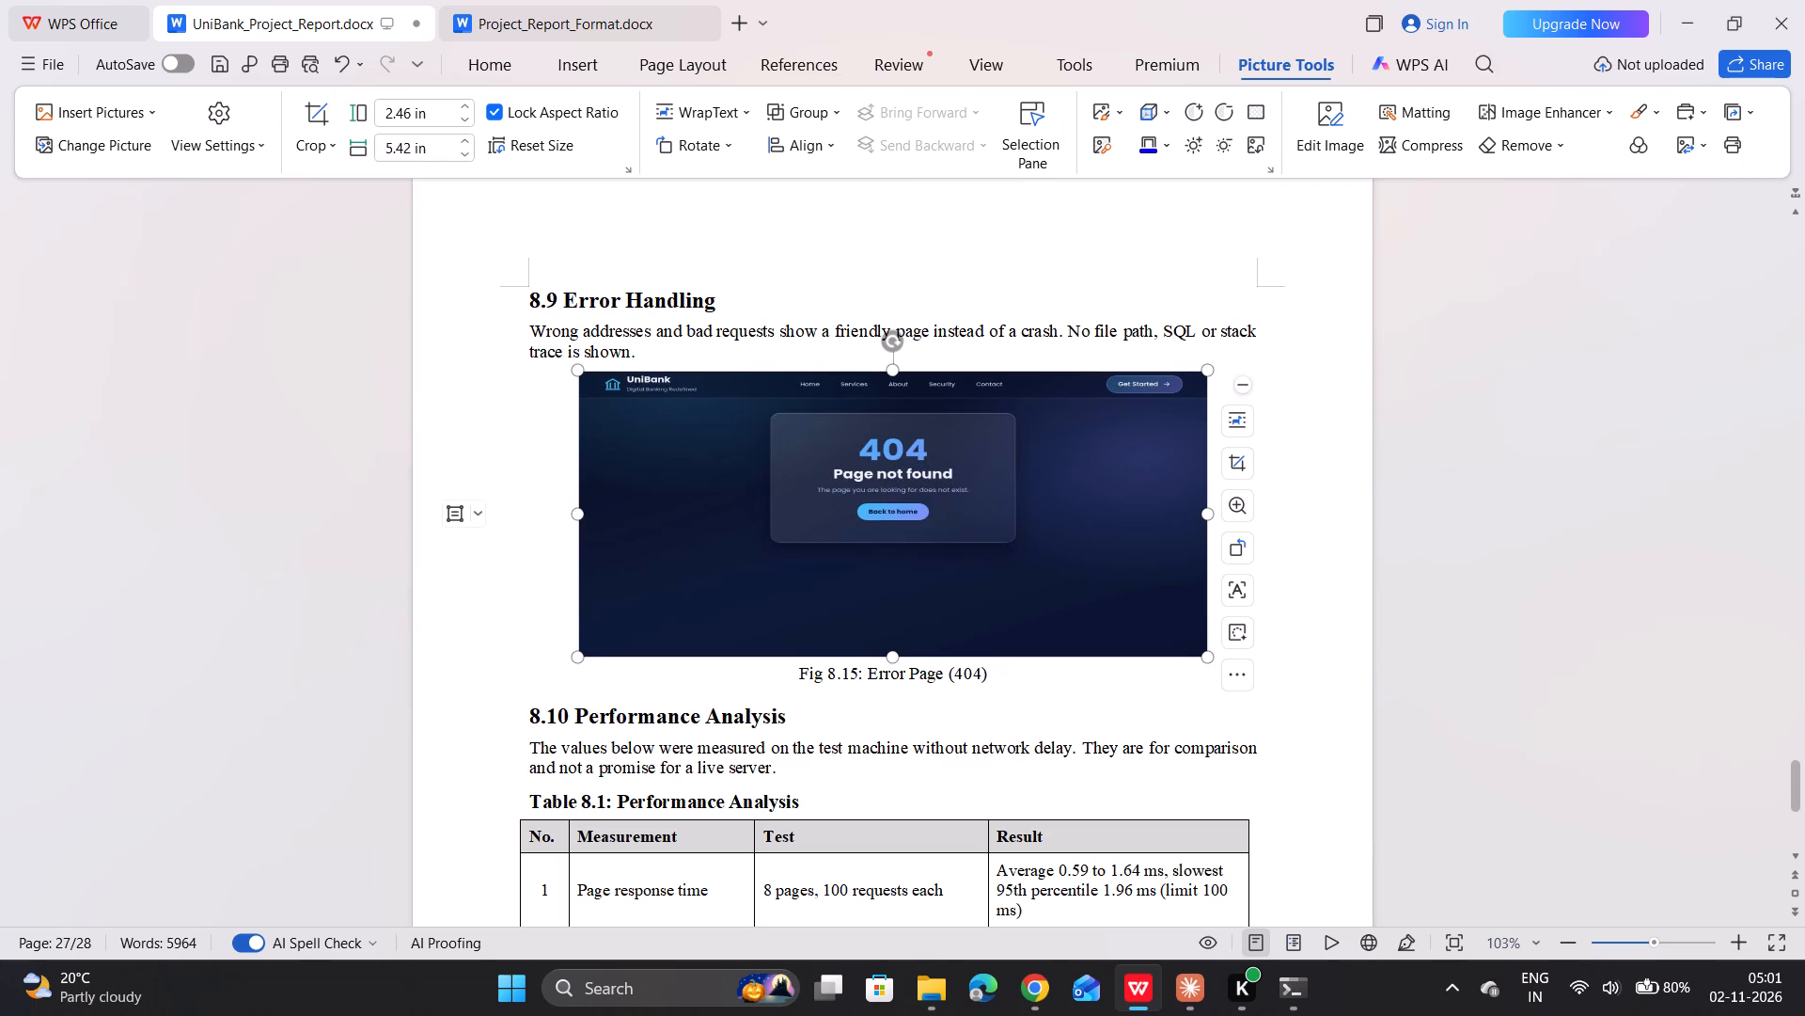
left_click_drag(1211, 515, 1177, 514)
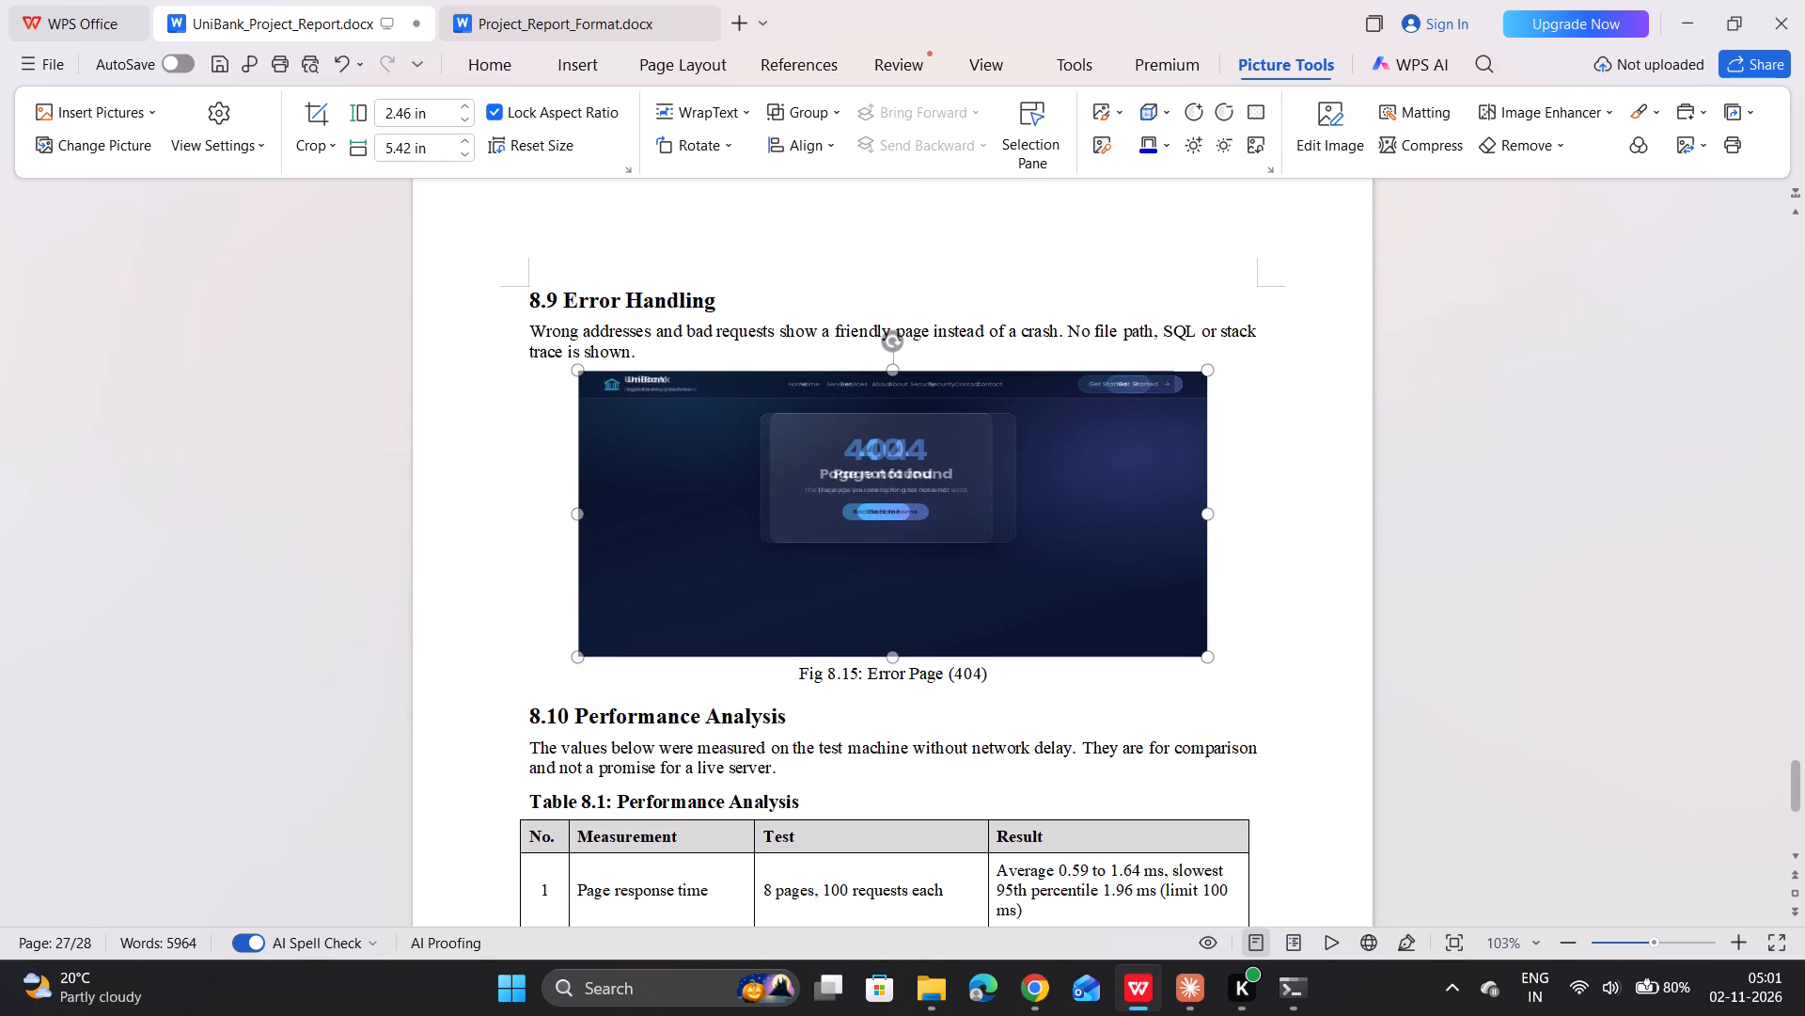
left_click(1331, 350)
Check how the content flows across the pages from section 8.10 through section 9.2 What Was Learnt.
scroll(1331, 350, "down", 7)
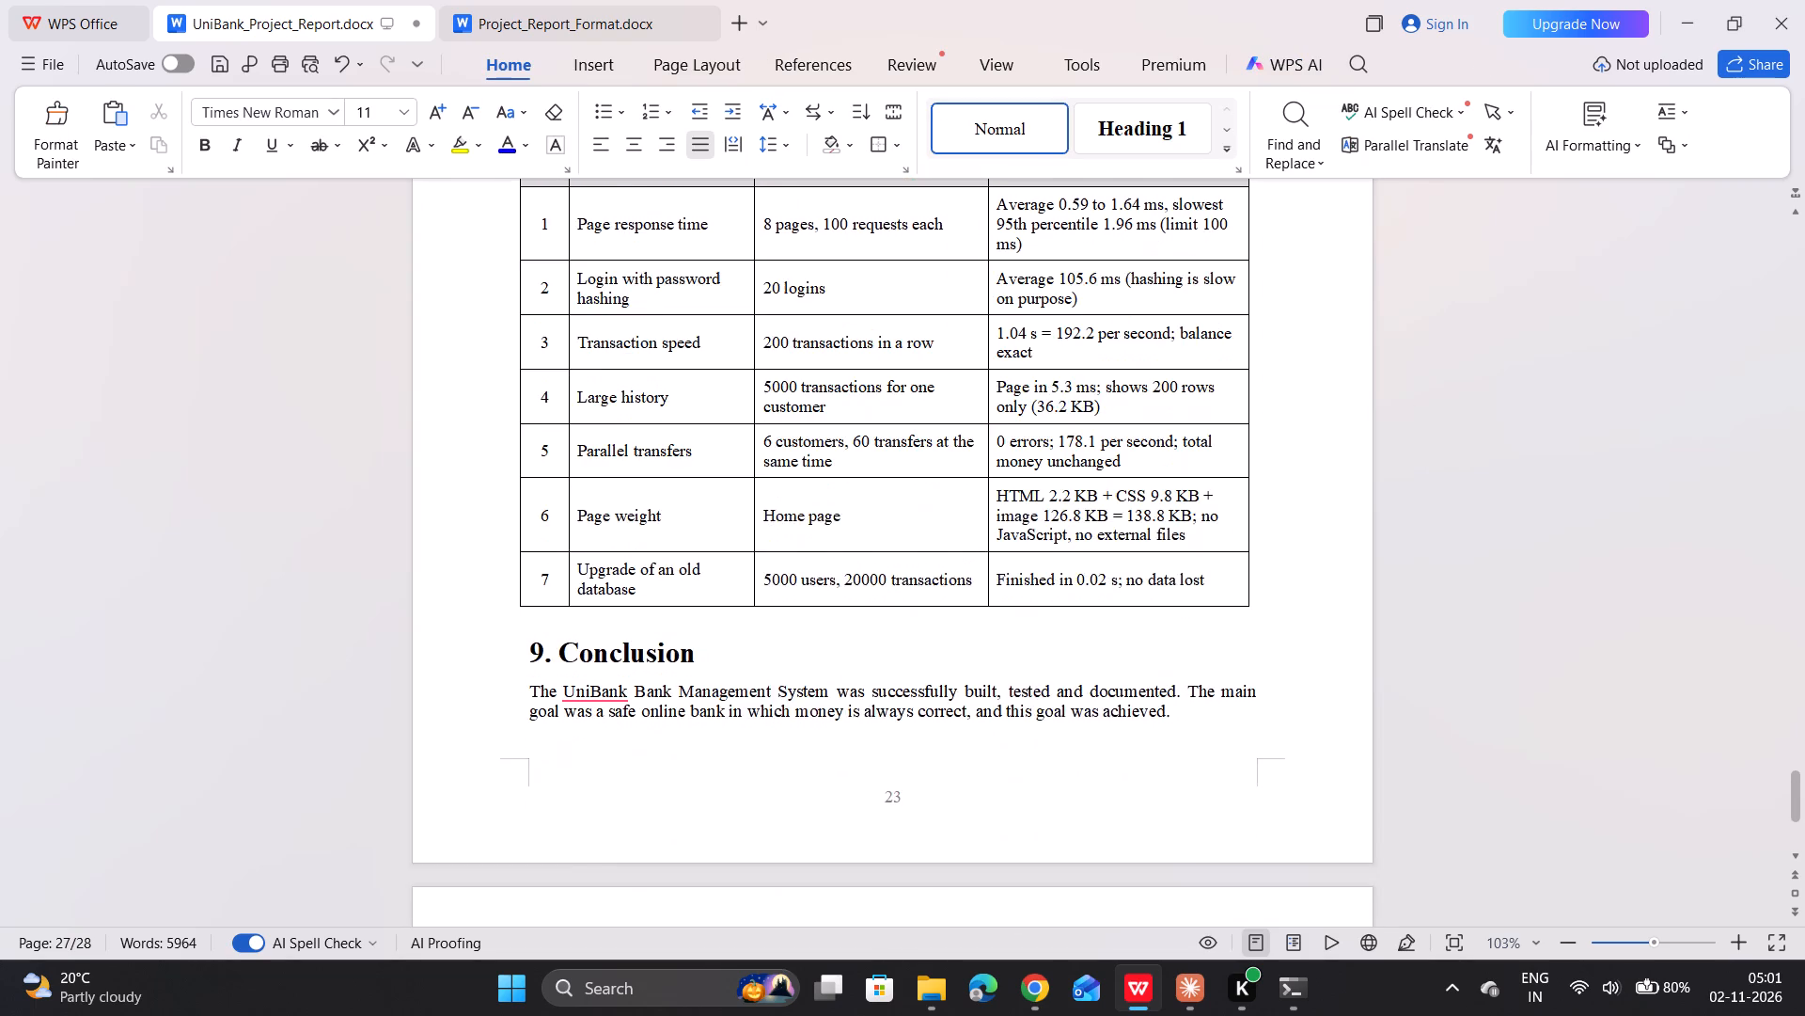
scroll(1331, 350, "down", 9)
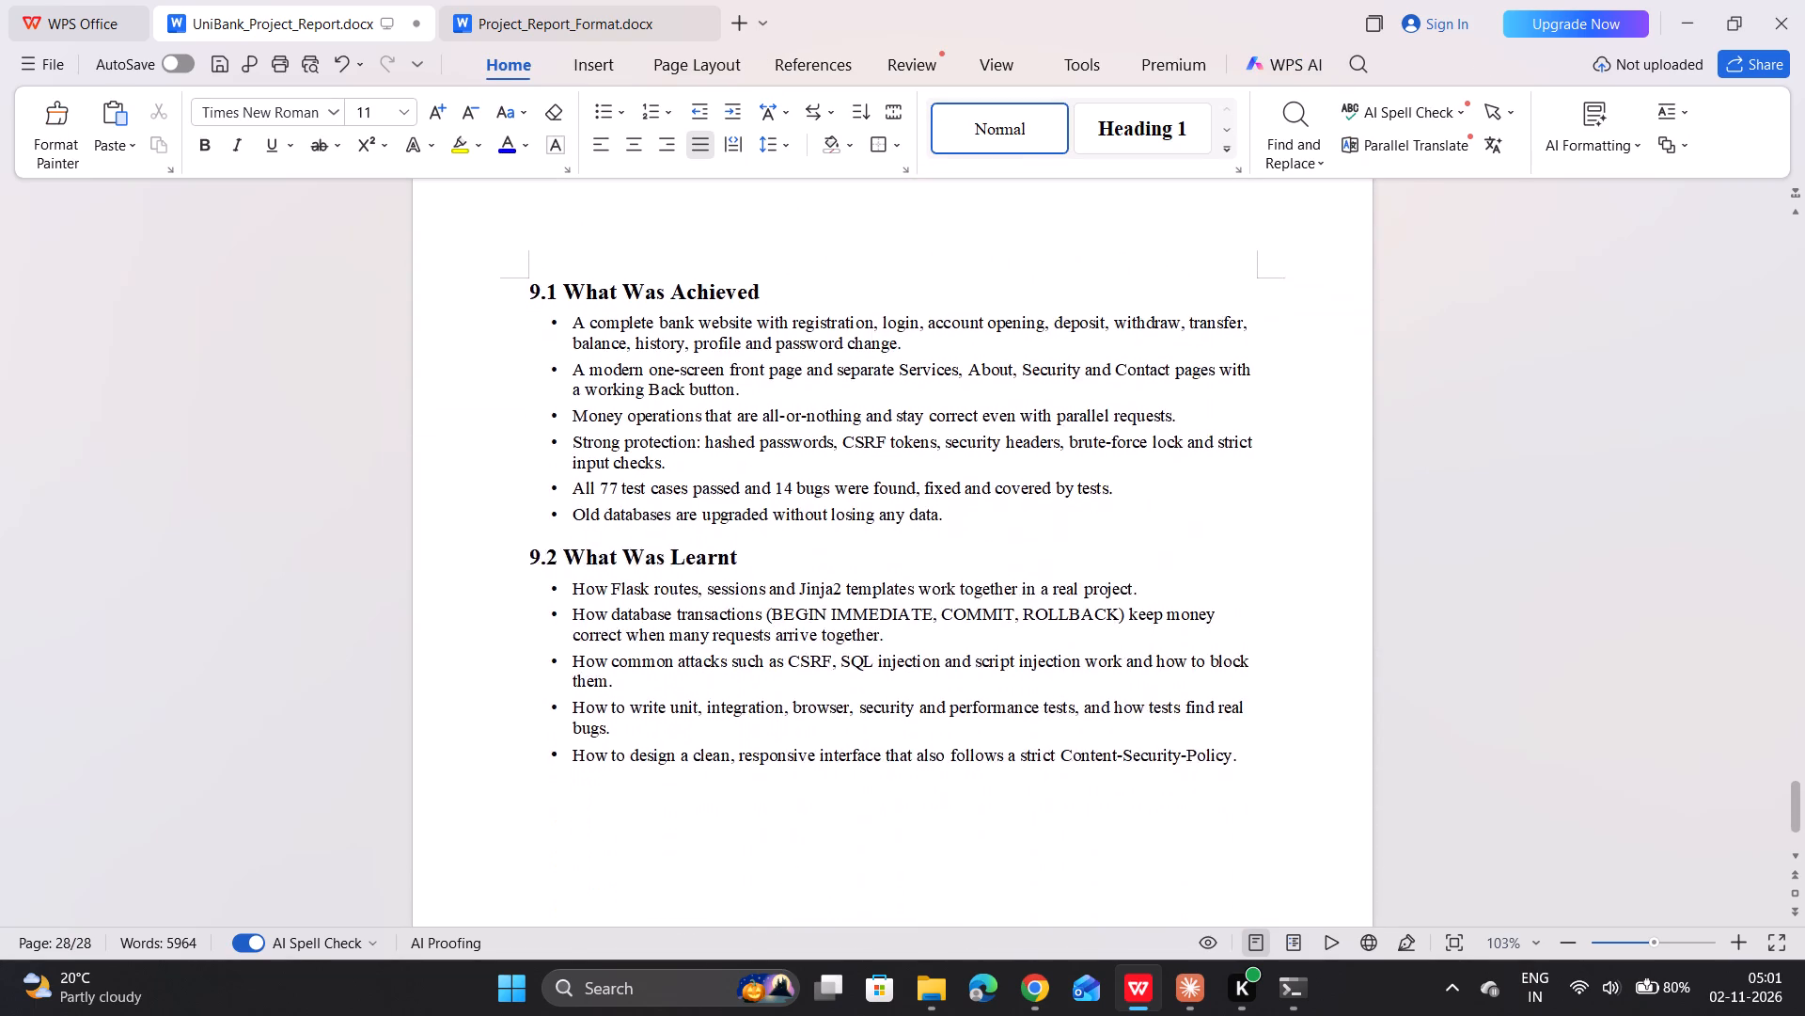
scroll(1331, 350, "down", 7)
scroll(1331, 350, "up", 2)
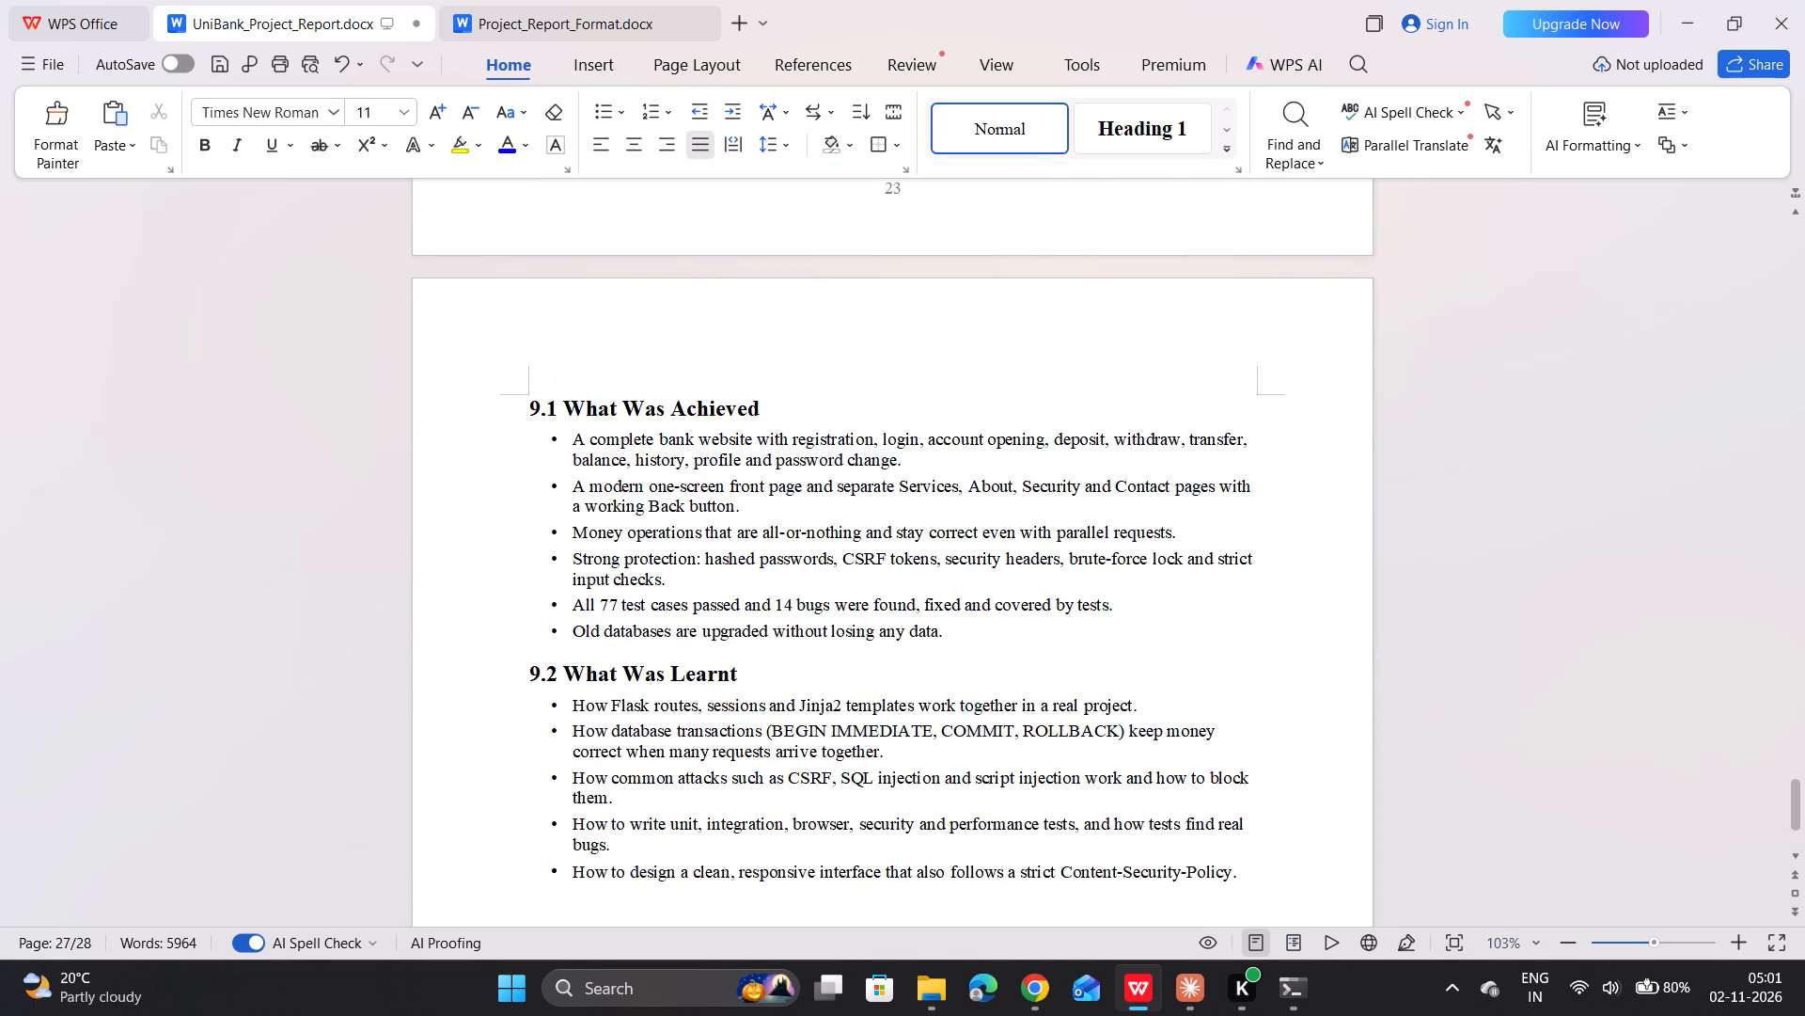
scroll(1331, 350, "up", 13)
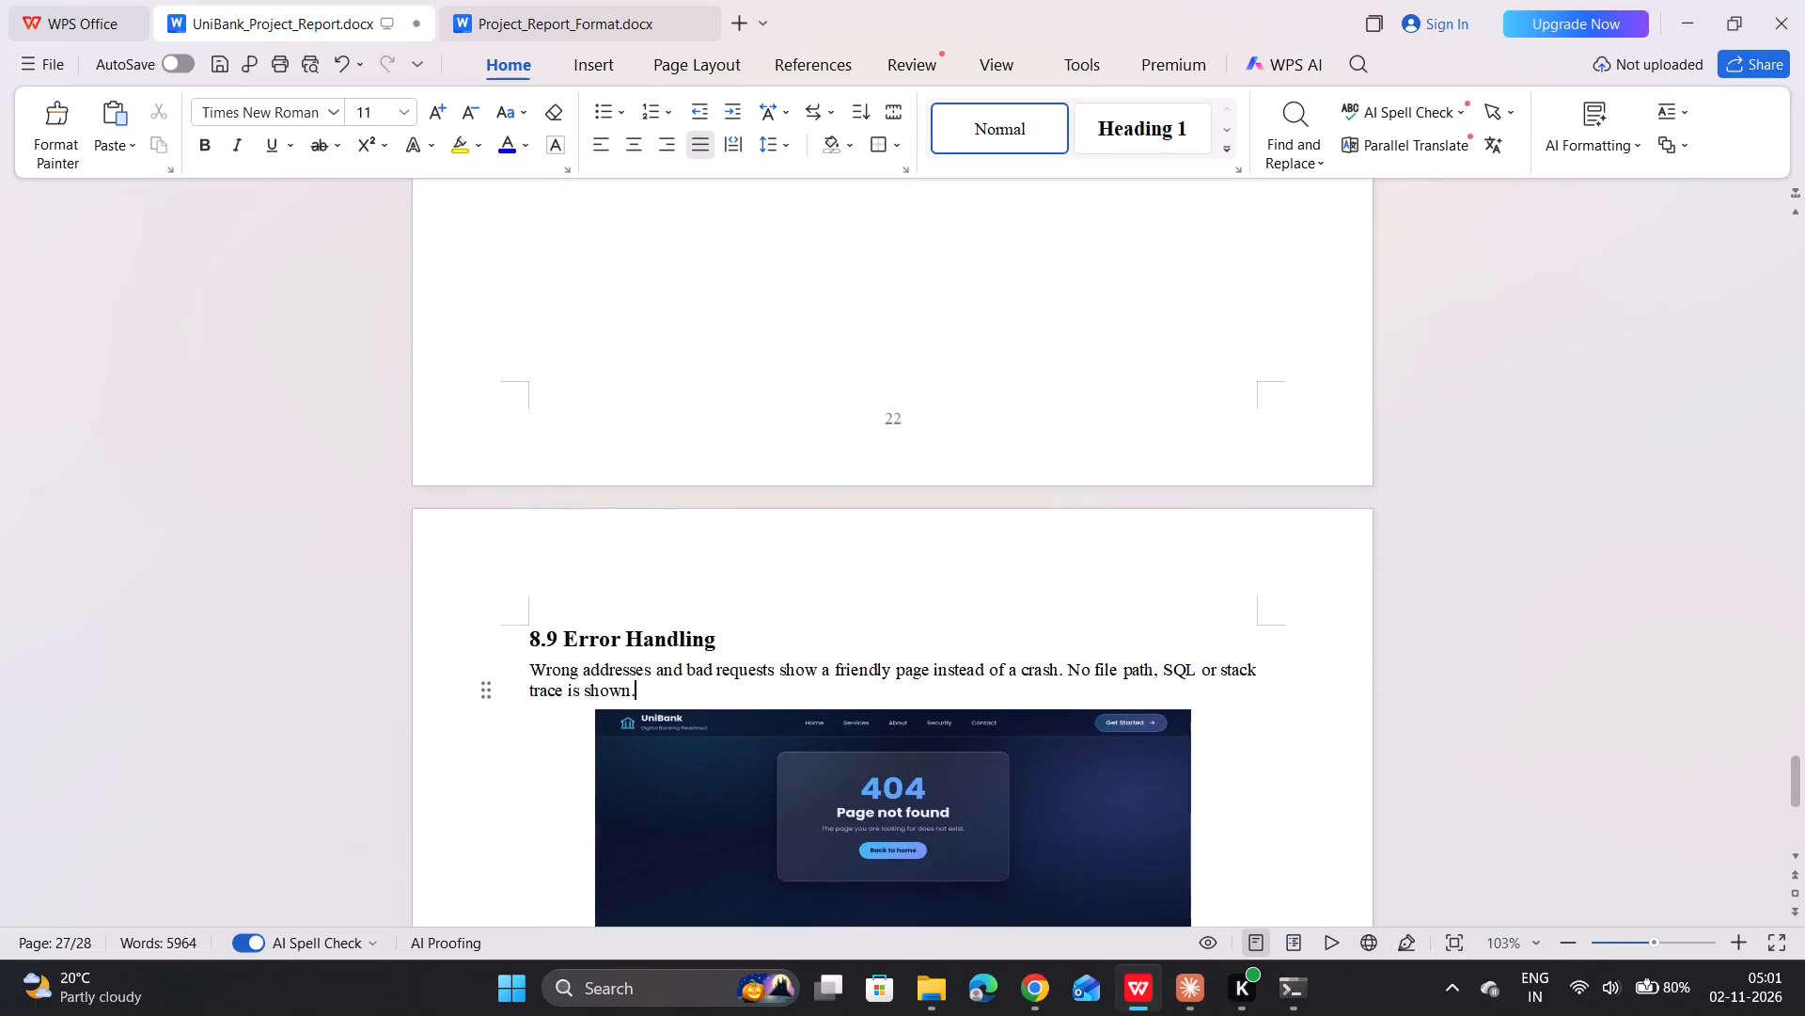
Review the chapter 8 pages from section 8.9 back to 8.1 Home Screen for picture sizes and page gaps.
scroll(1331, 350, "up", 9)
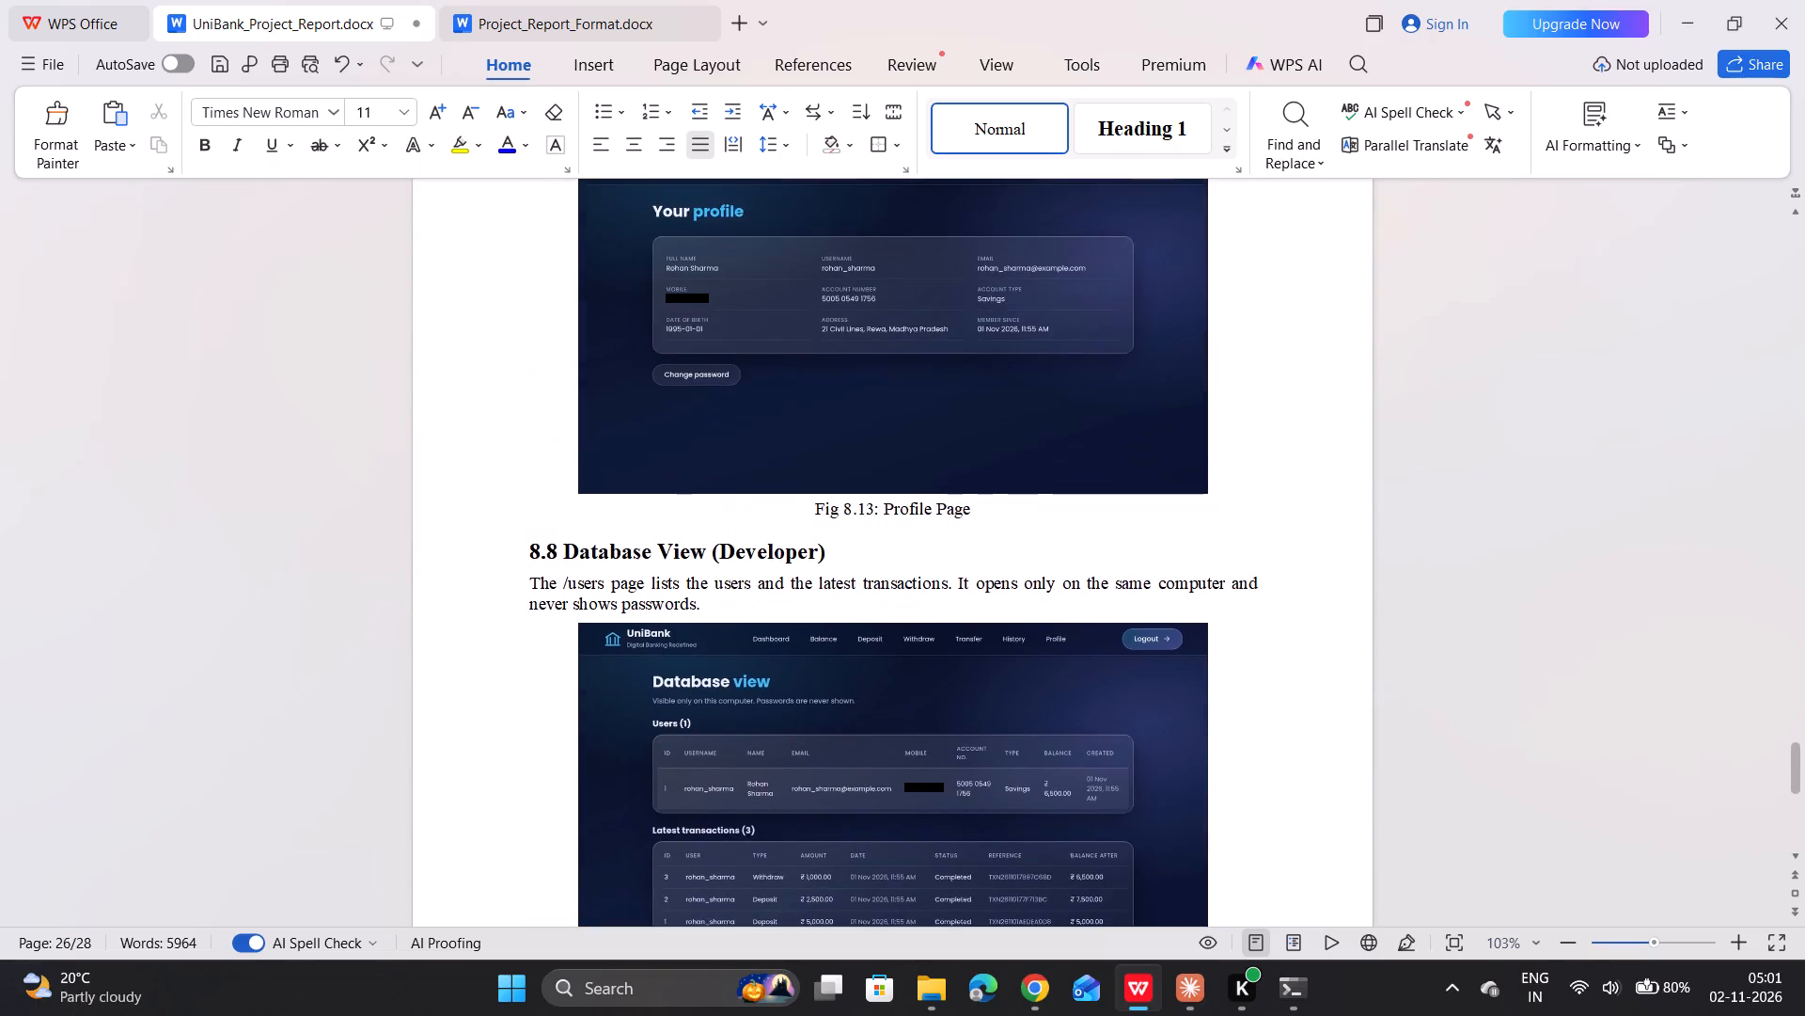
scroll(1331, 350, "up", 10)
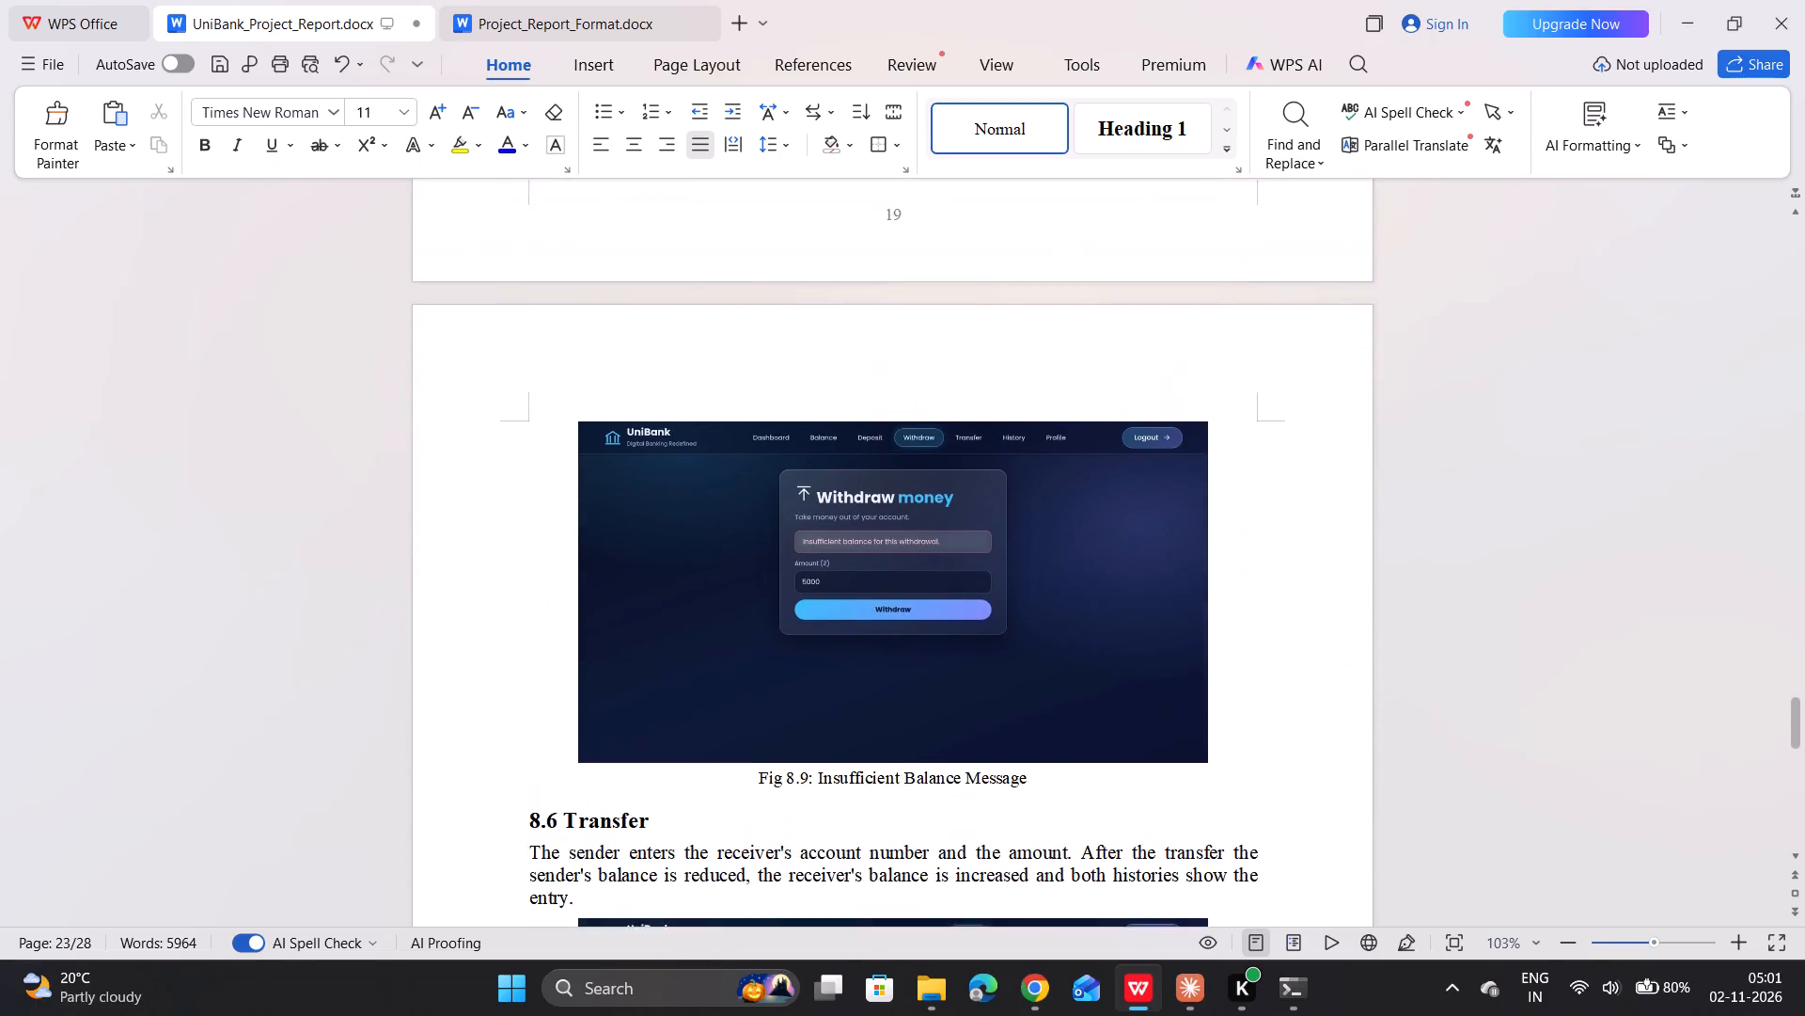
scroll(1331, 350, "up", 9)
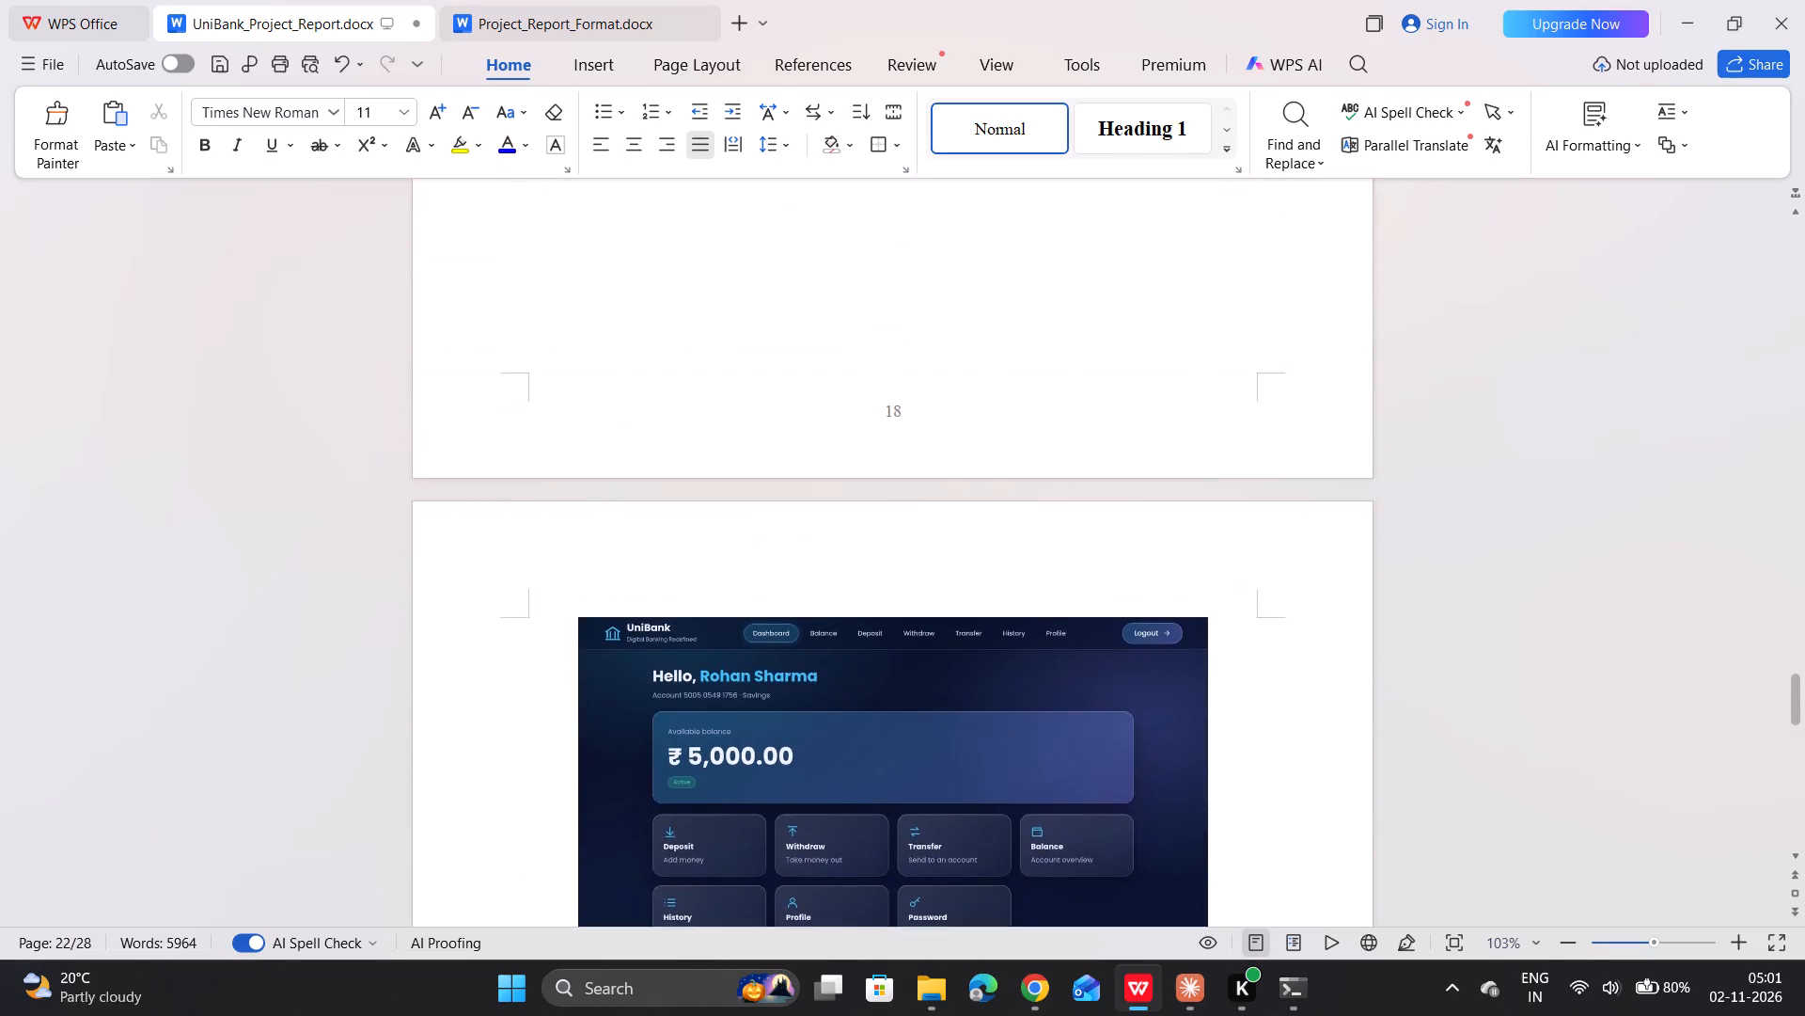
scroll(1331, 350, "up", 10)
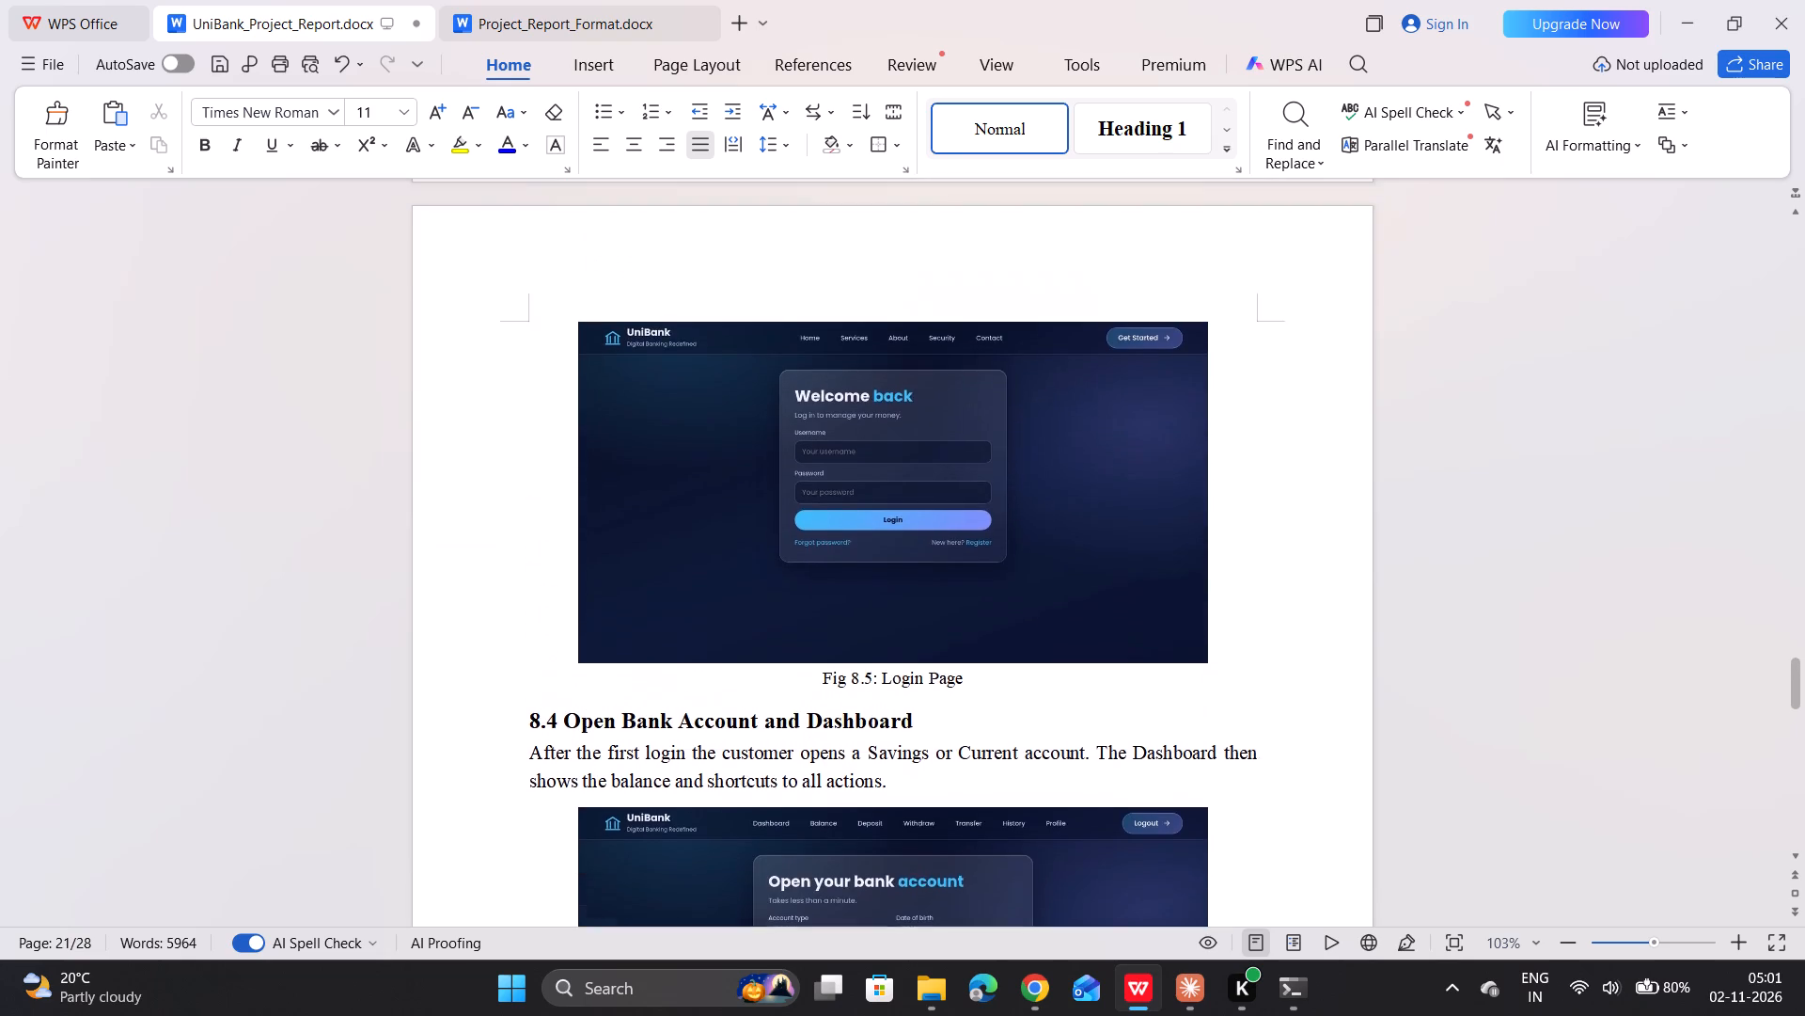
scroll(1331, 350, "up", 7)
scroll(1331, 350, "down", 1)
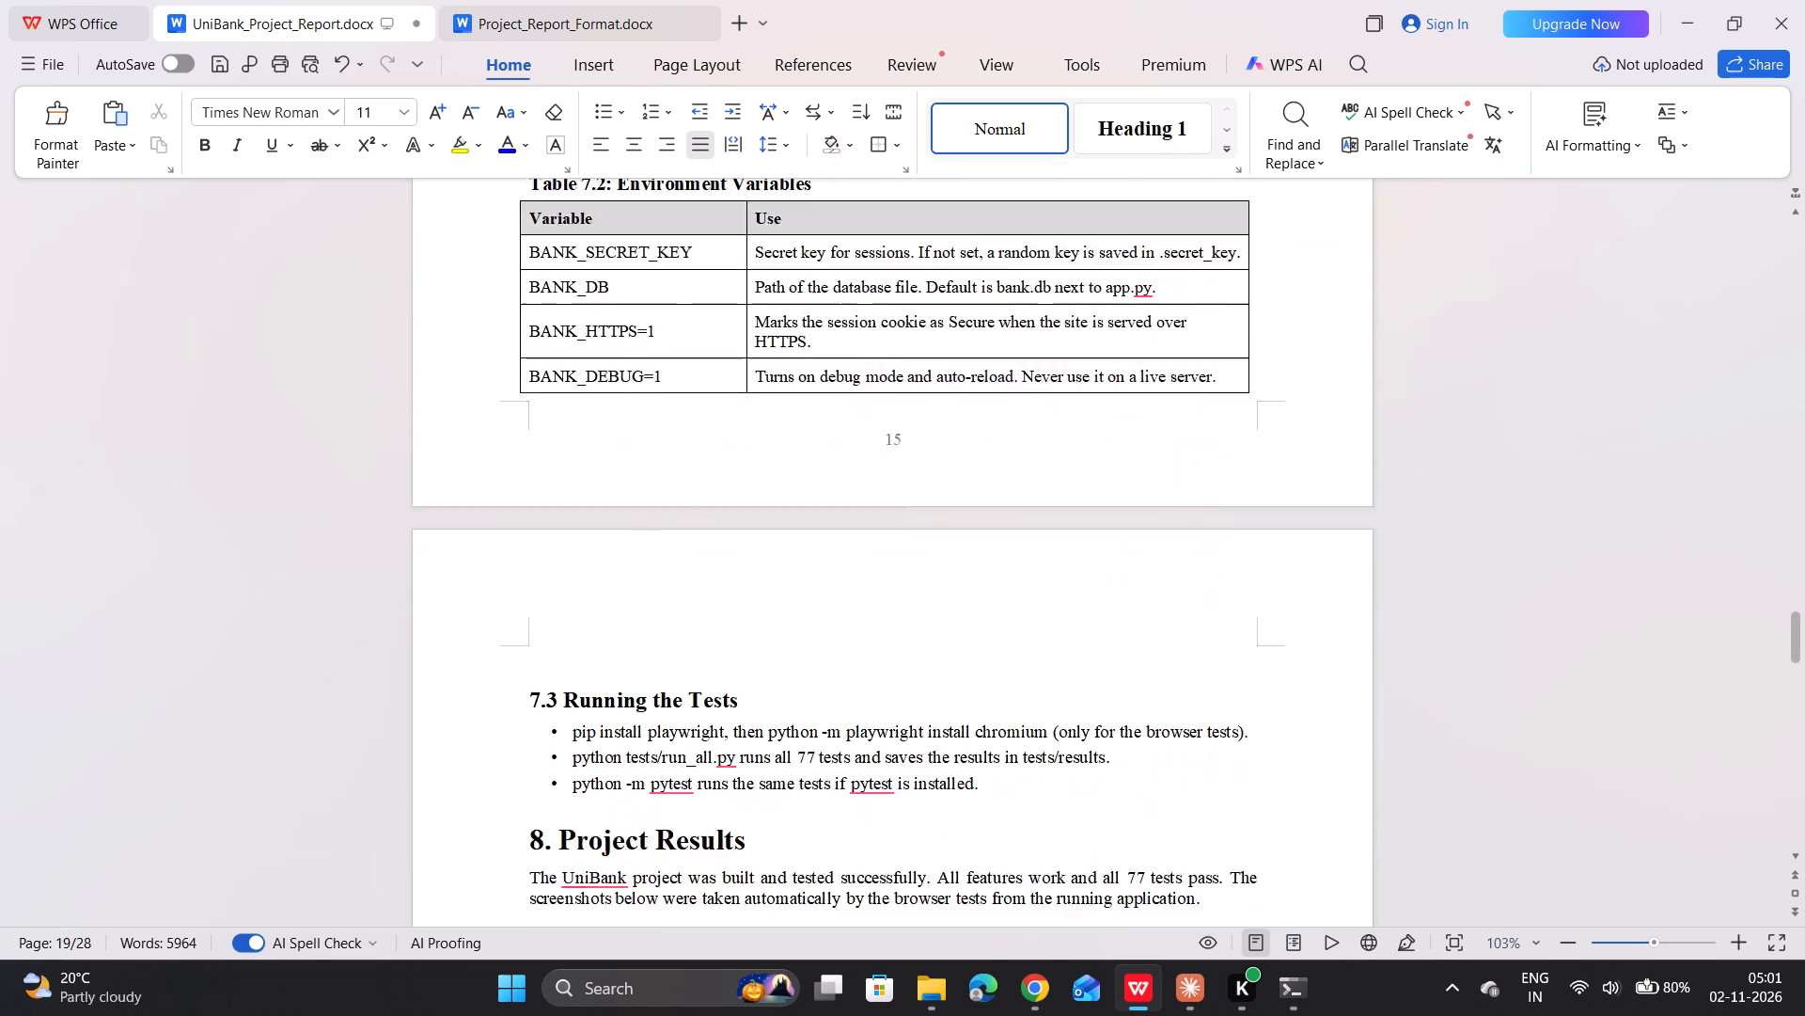
scroll(1331, 350, "down", 7)
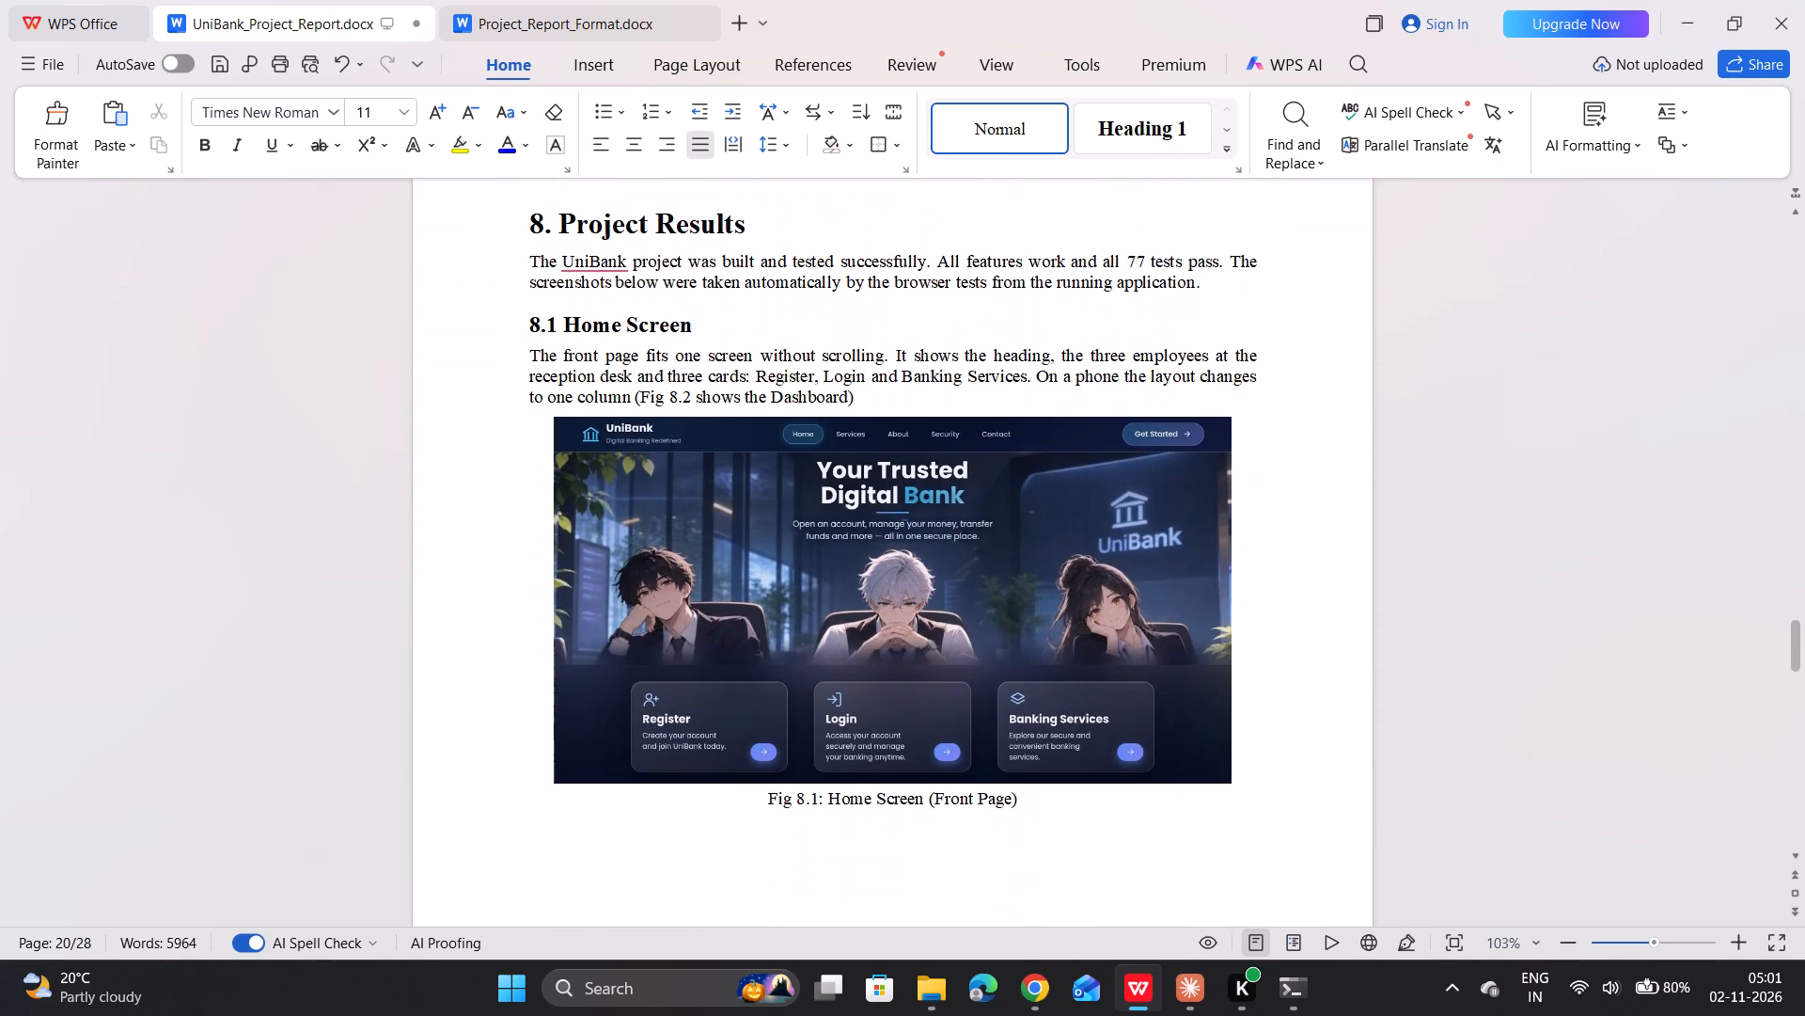
left_click(1008, 519)
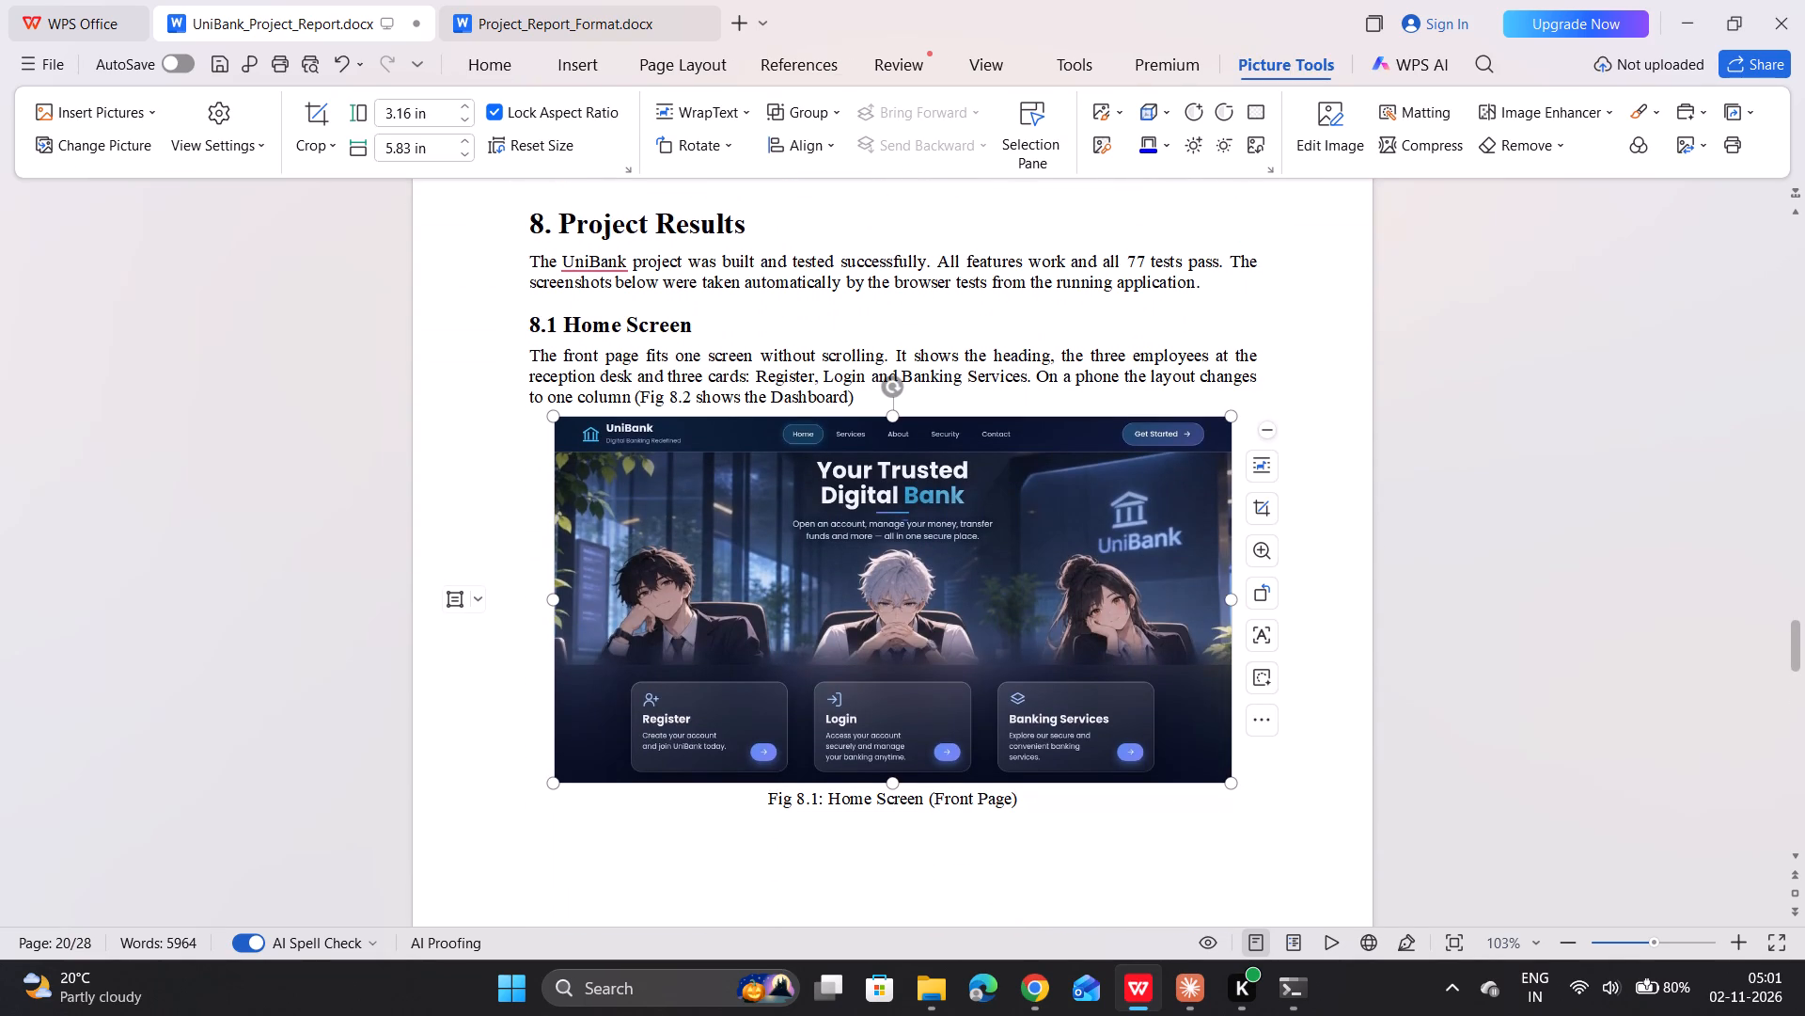
Shrink the Fig 8.3: Services Page picture to about 2.52 in high and make it slightly narrower.
scroll(1095, 817, "down", 11)
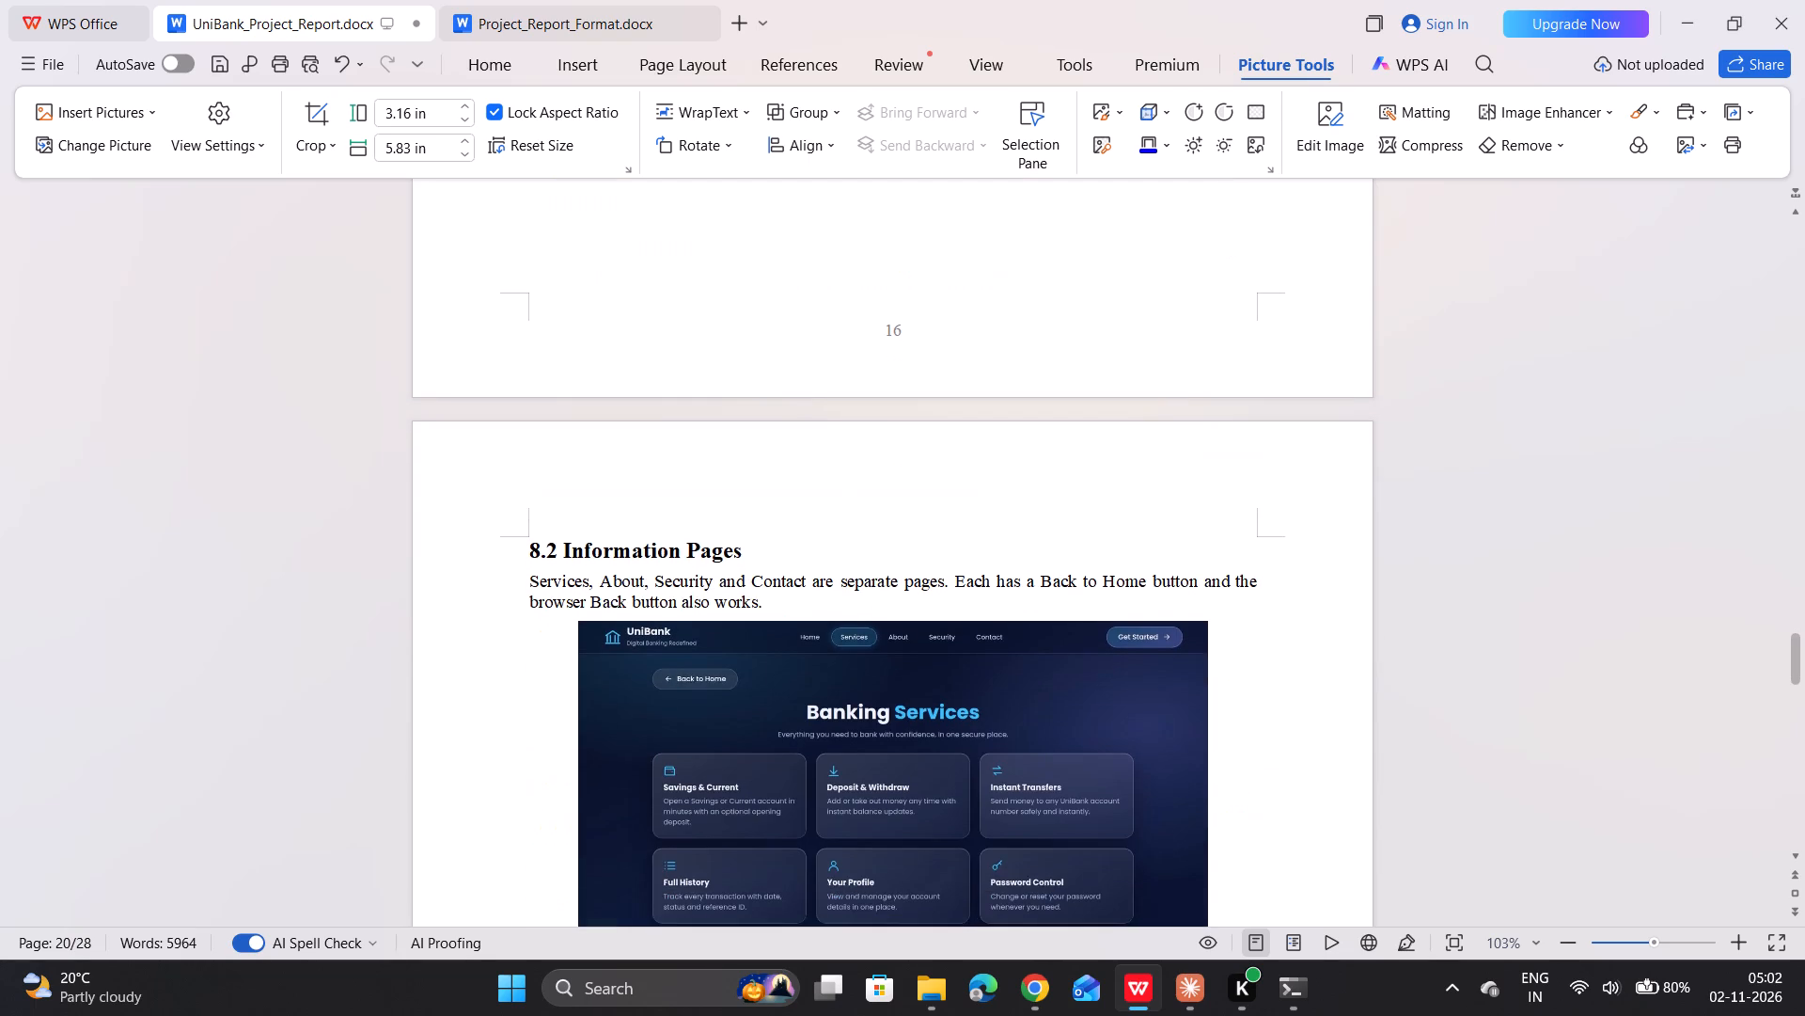
left_click(990, 832)
scroll(990, 832, "down", 4)
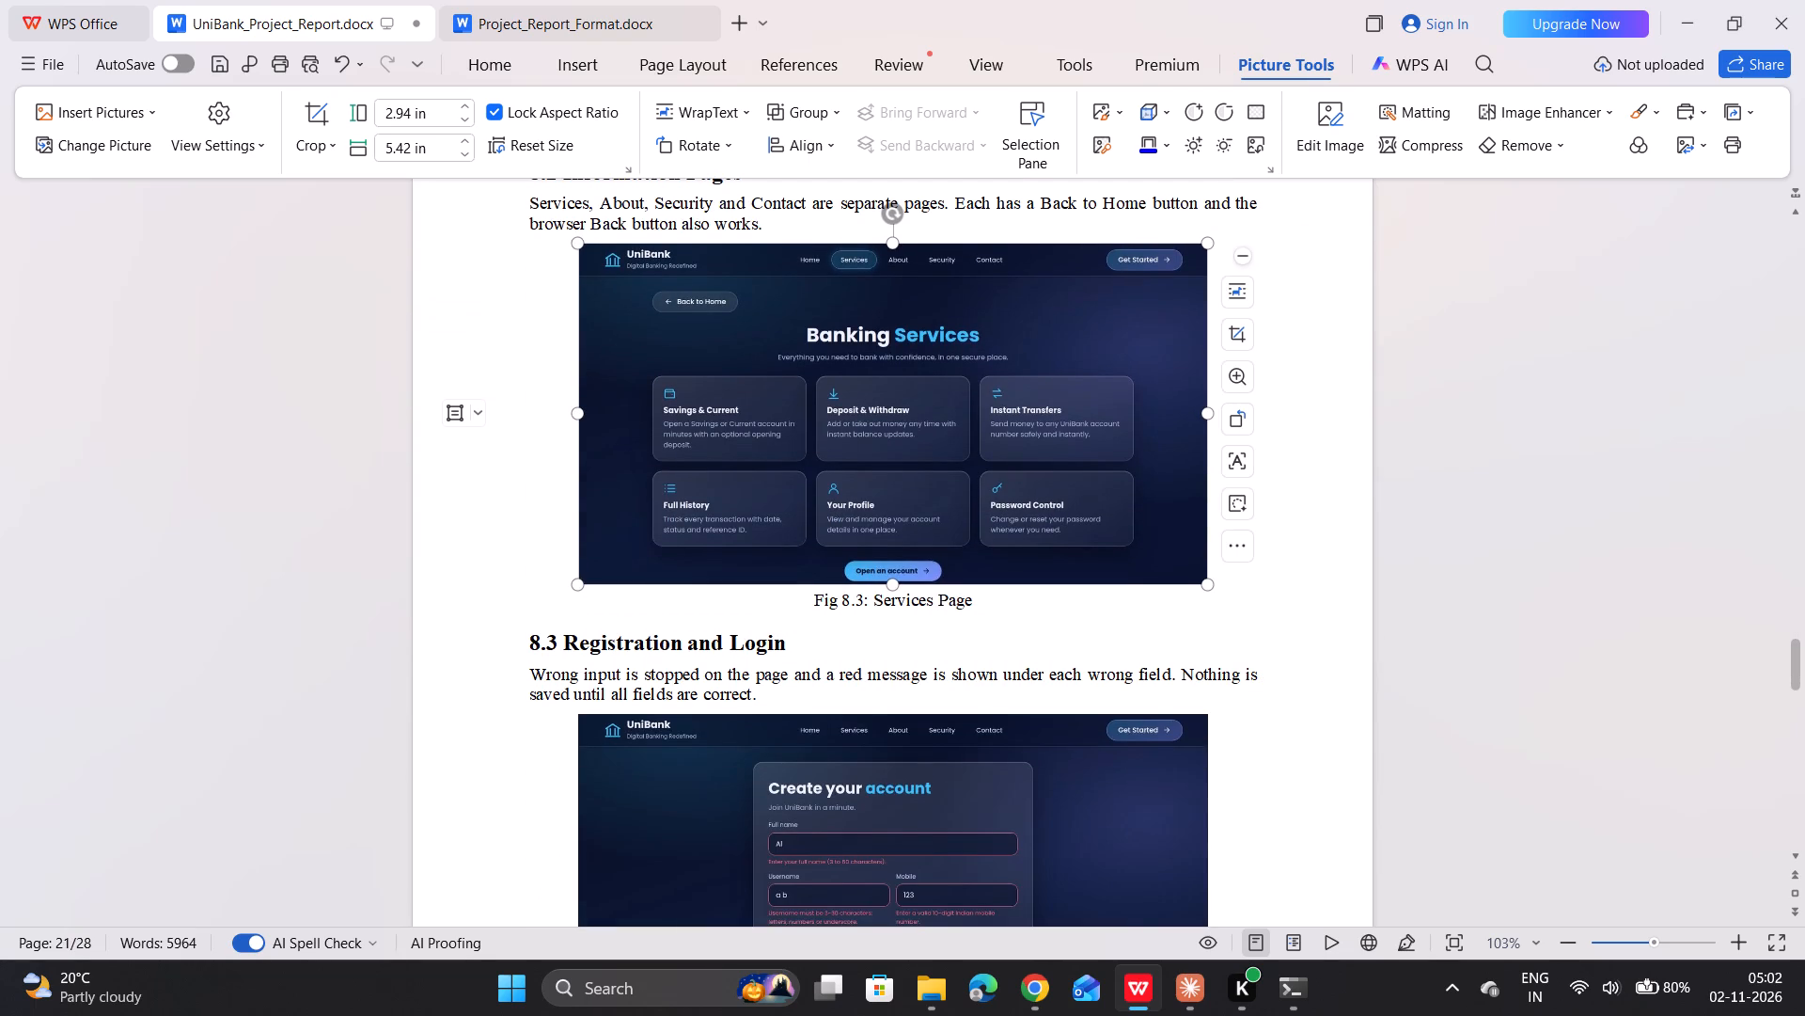
left_click_drag(895, 586, 893, 537)
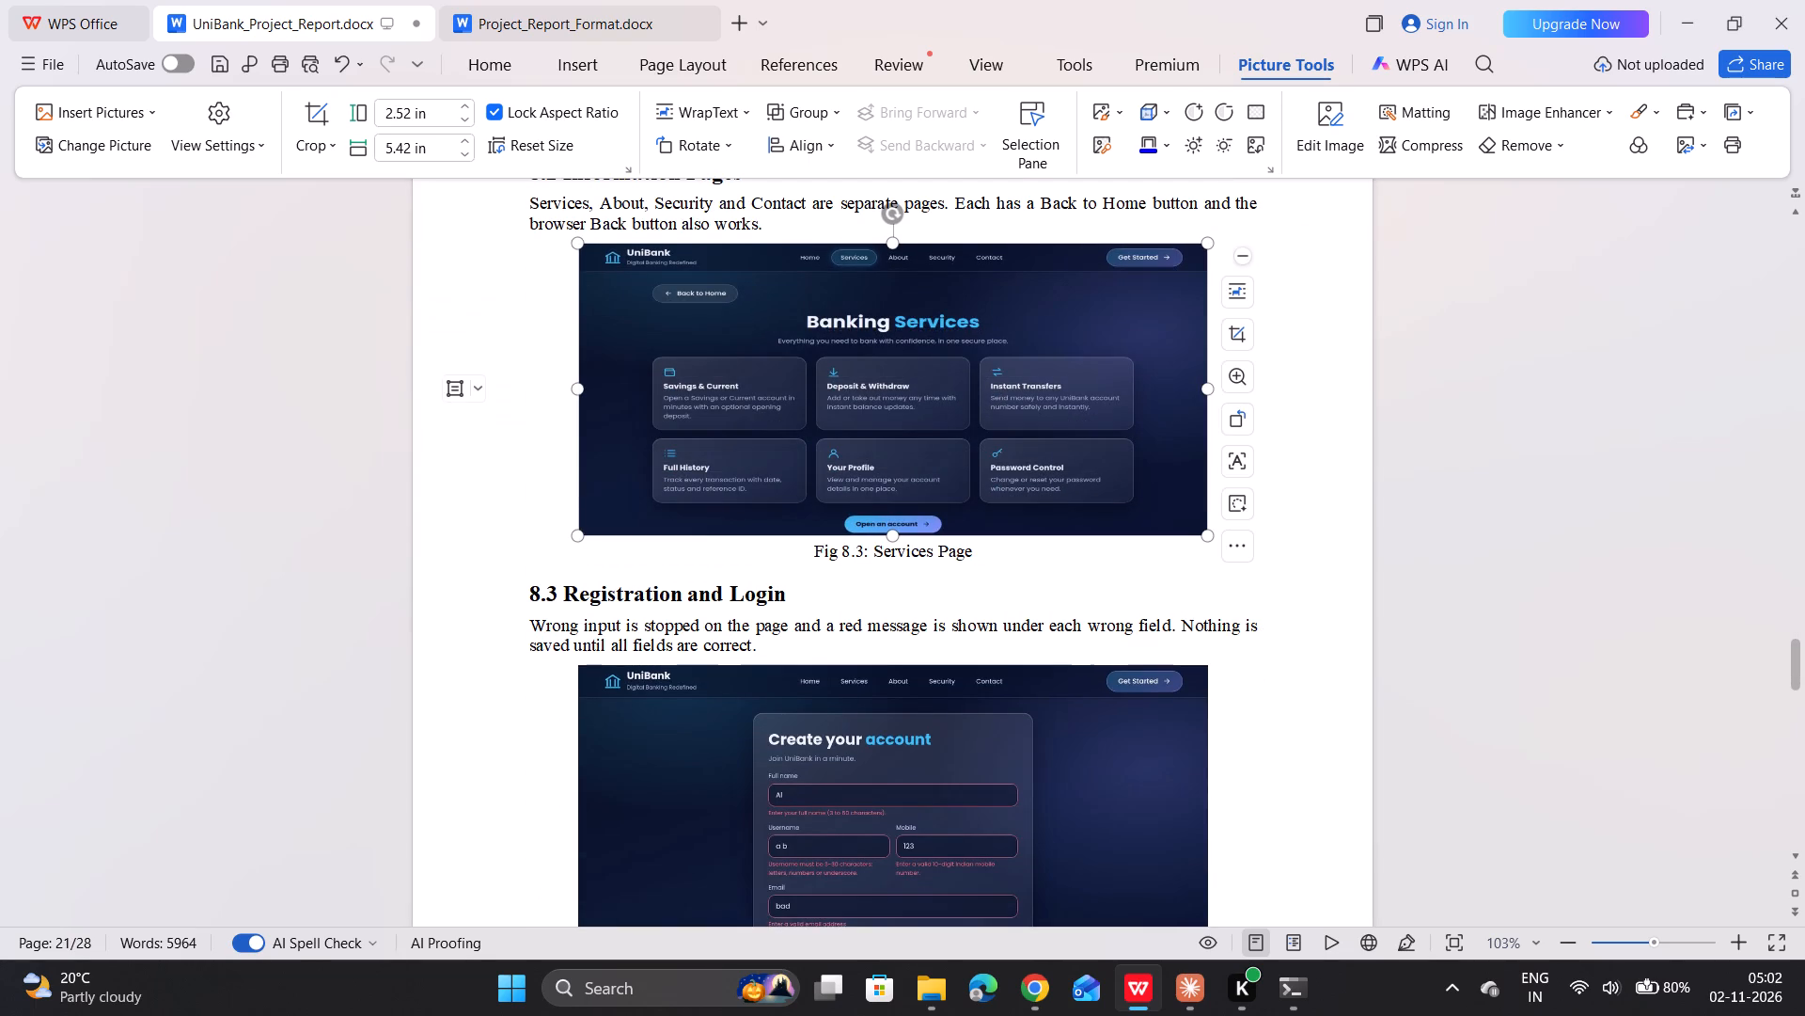
left_click_drag(1210, 387, 1188, 390)
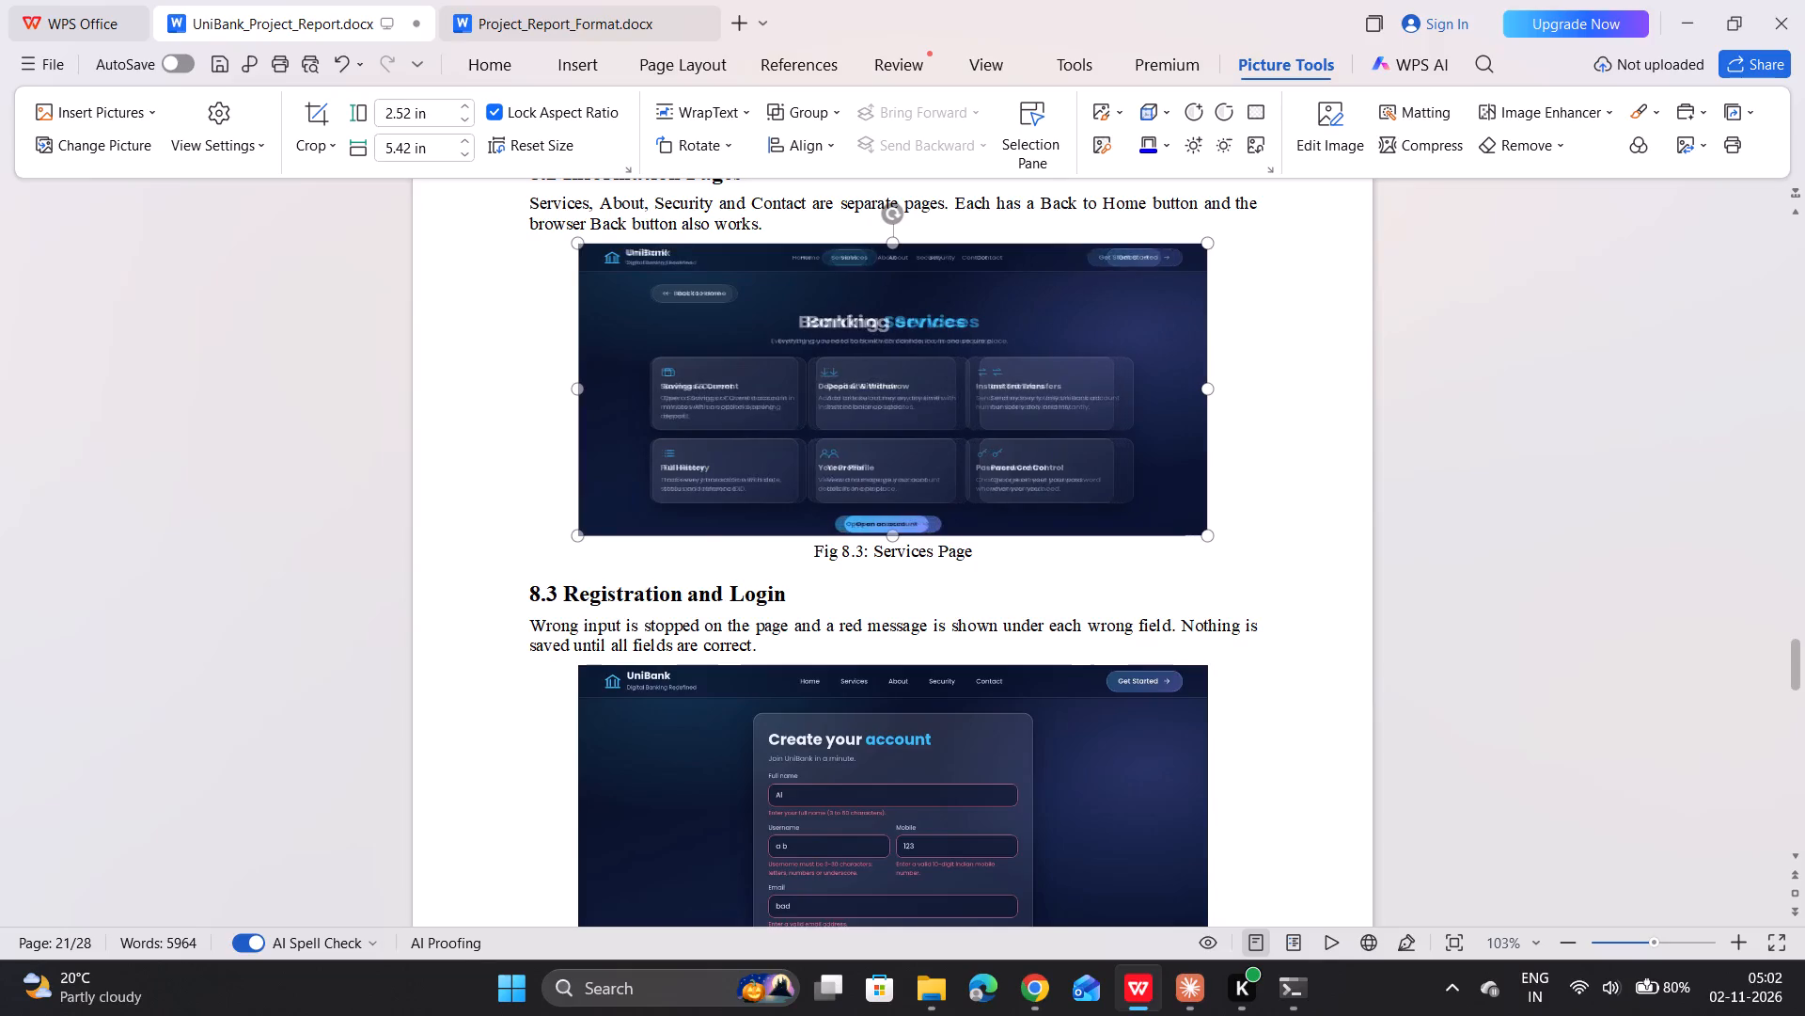
left_click_drag(1188, 390, 1187, 390)
Reduce the height of the Fig 8.4: Registration with Validation Messages picture to about 2.60 in.
left_click(898, 765)
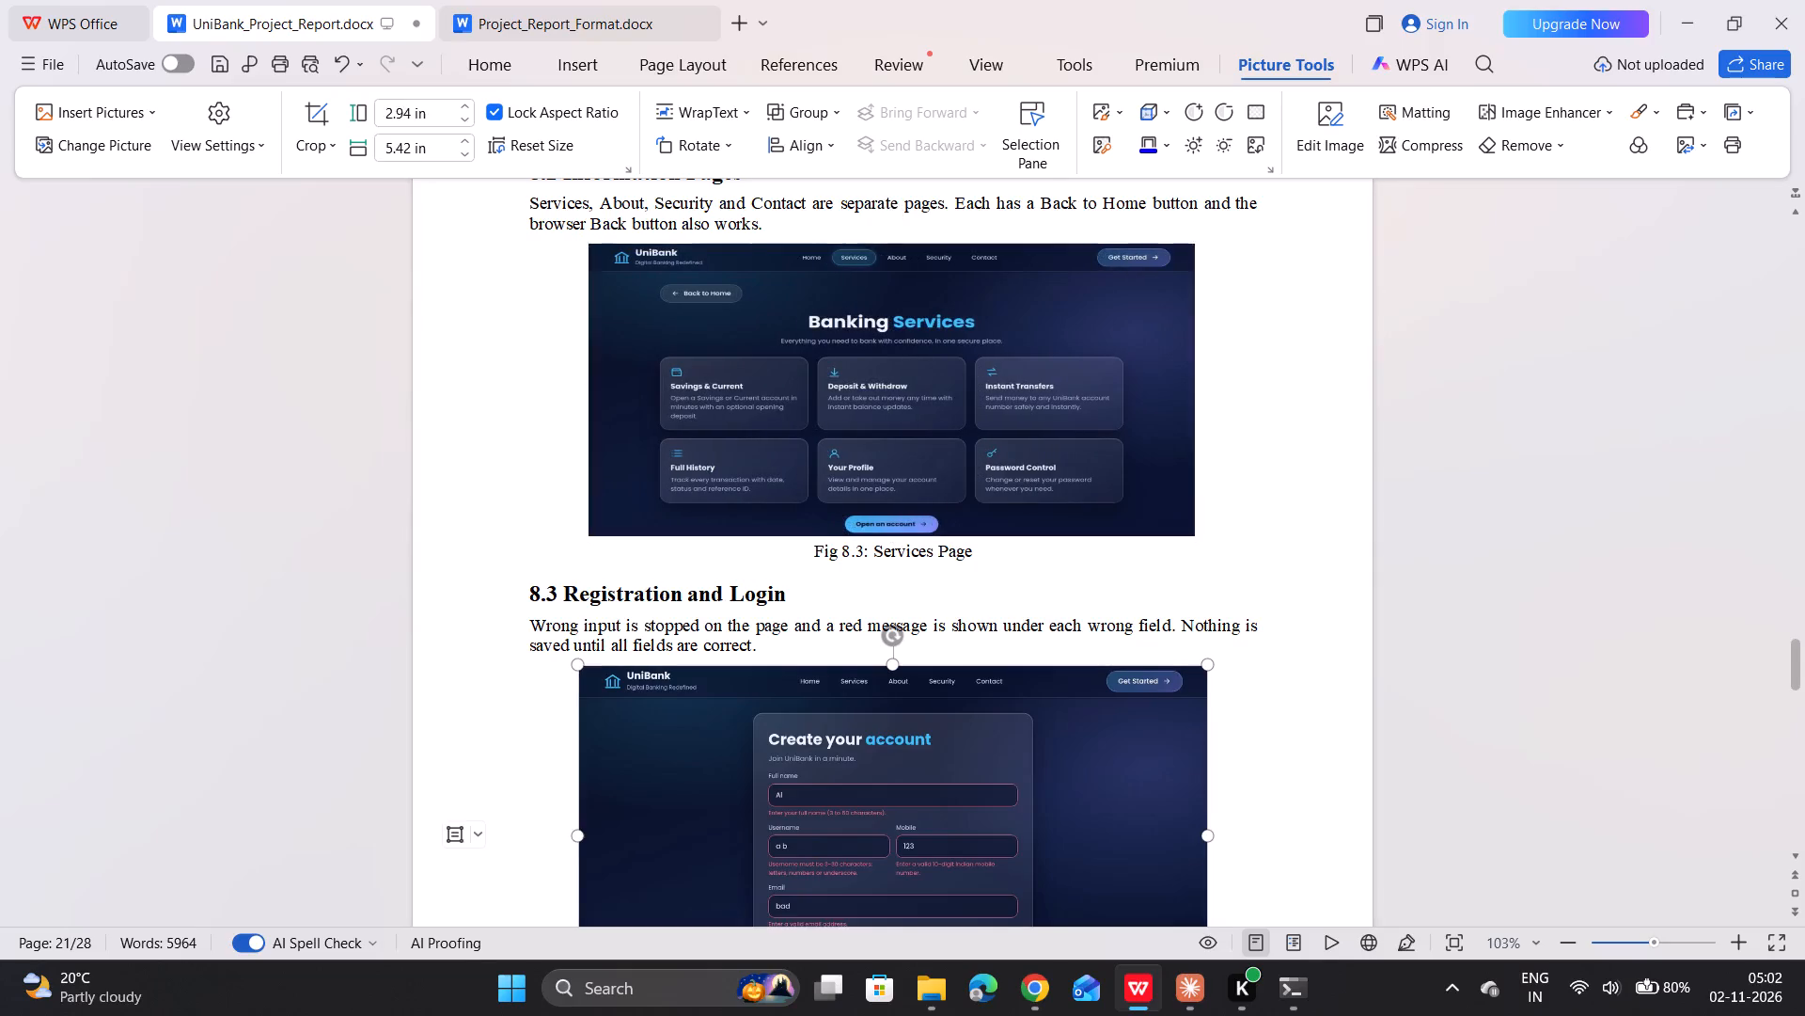
scroll(898, 765, "down", 3)
left_click_drag(897, 761, 899, 735)
left_click_drag(899, 735, 900, 725)
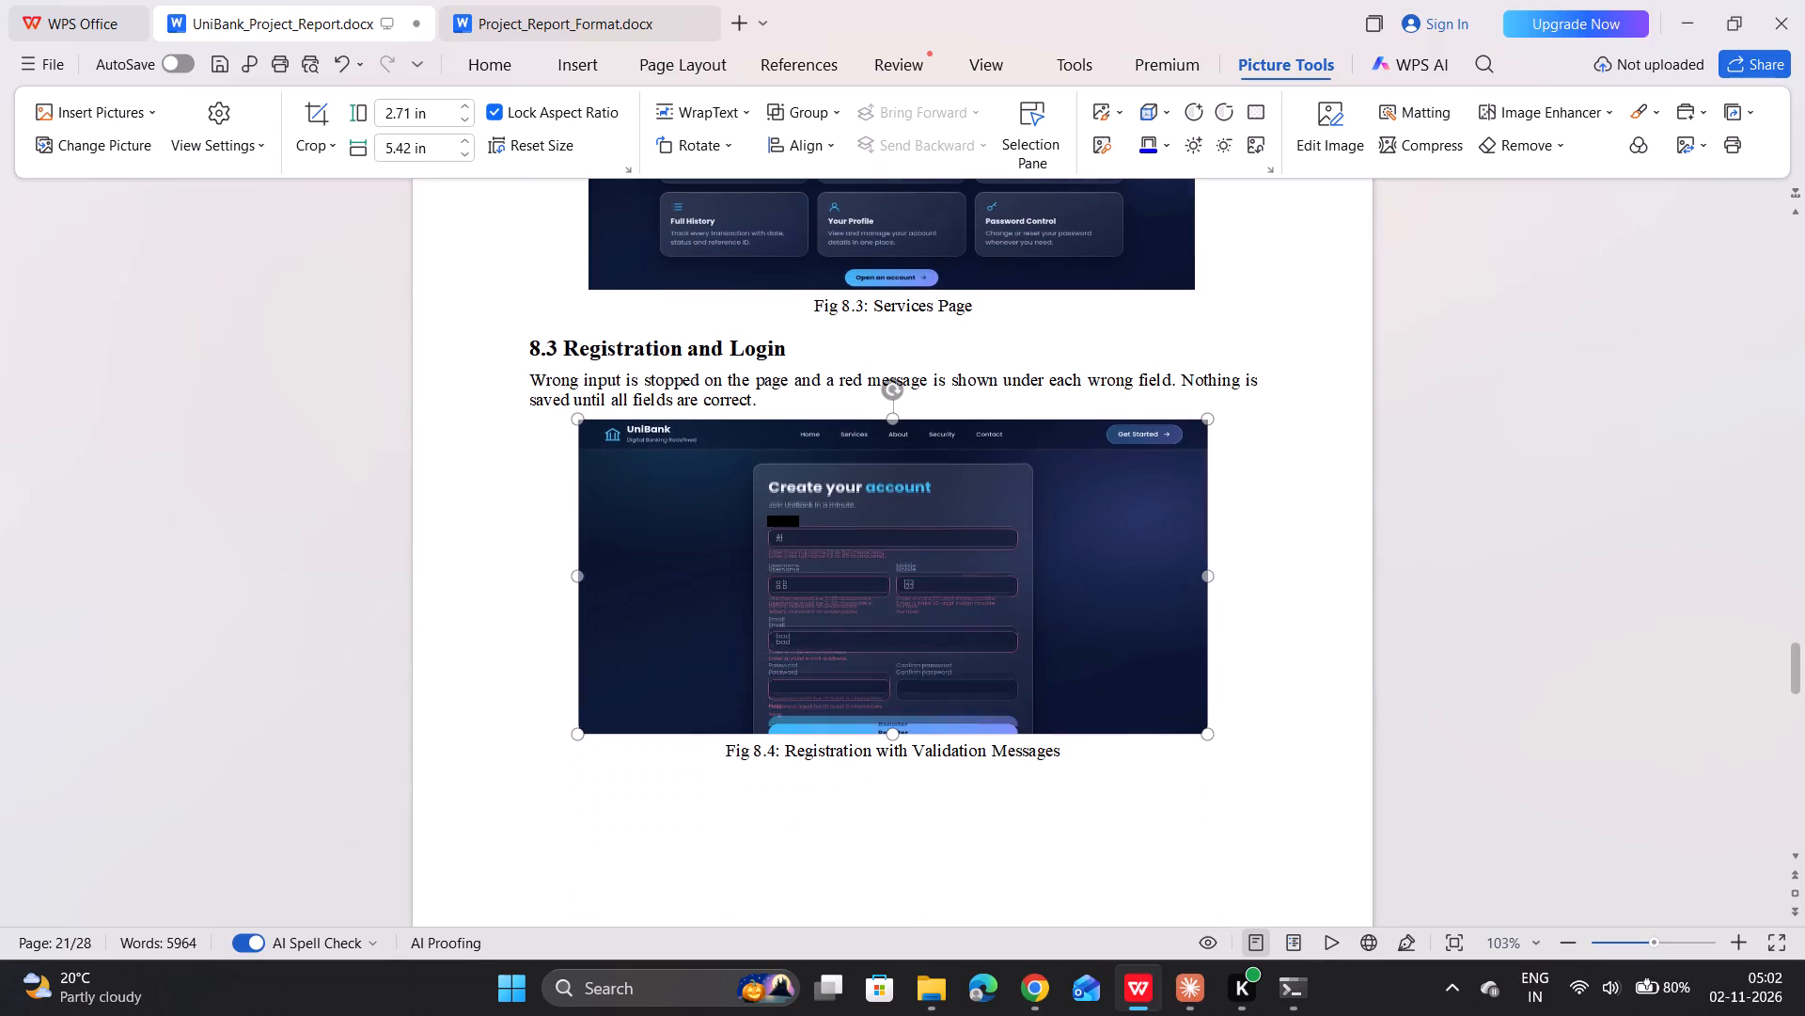
left_click_drag(900, 725, 901, 722)
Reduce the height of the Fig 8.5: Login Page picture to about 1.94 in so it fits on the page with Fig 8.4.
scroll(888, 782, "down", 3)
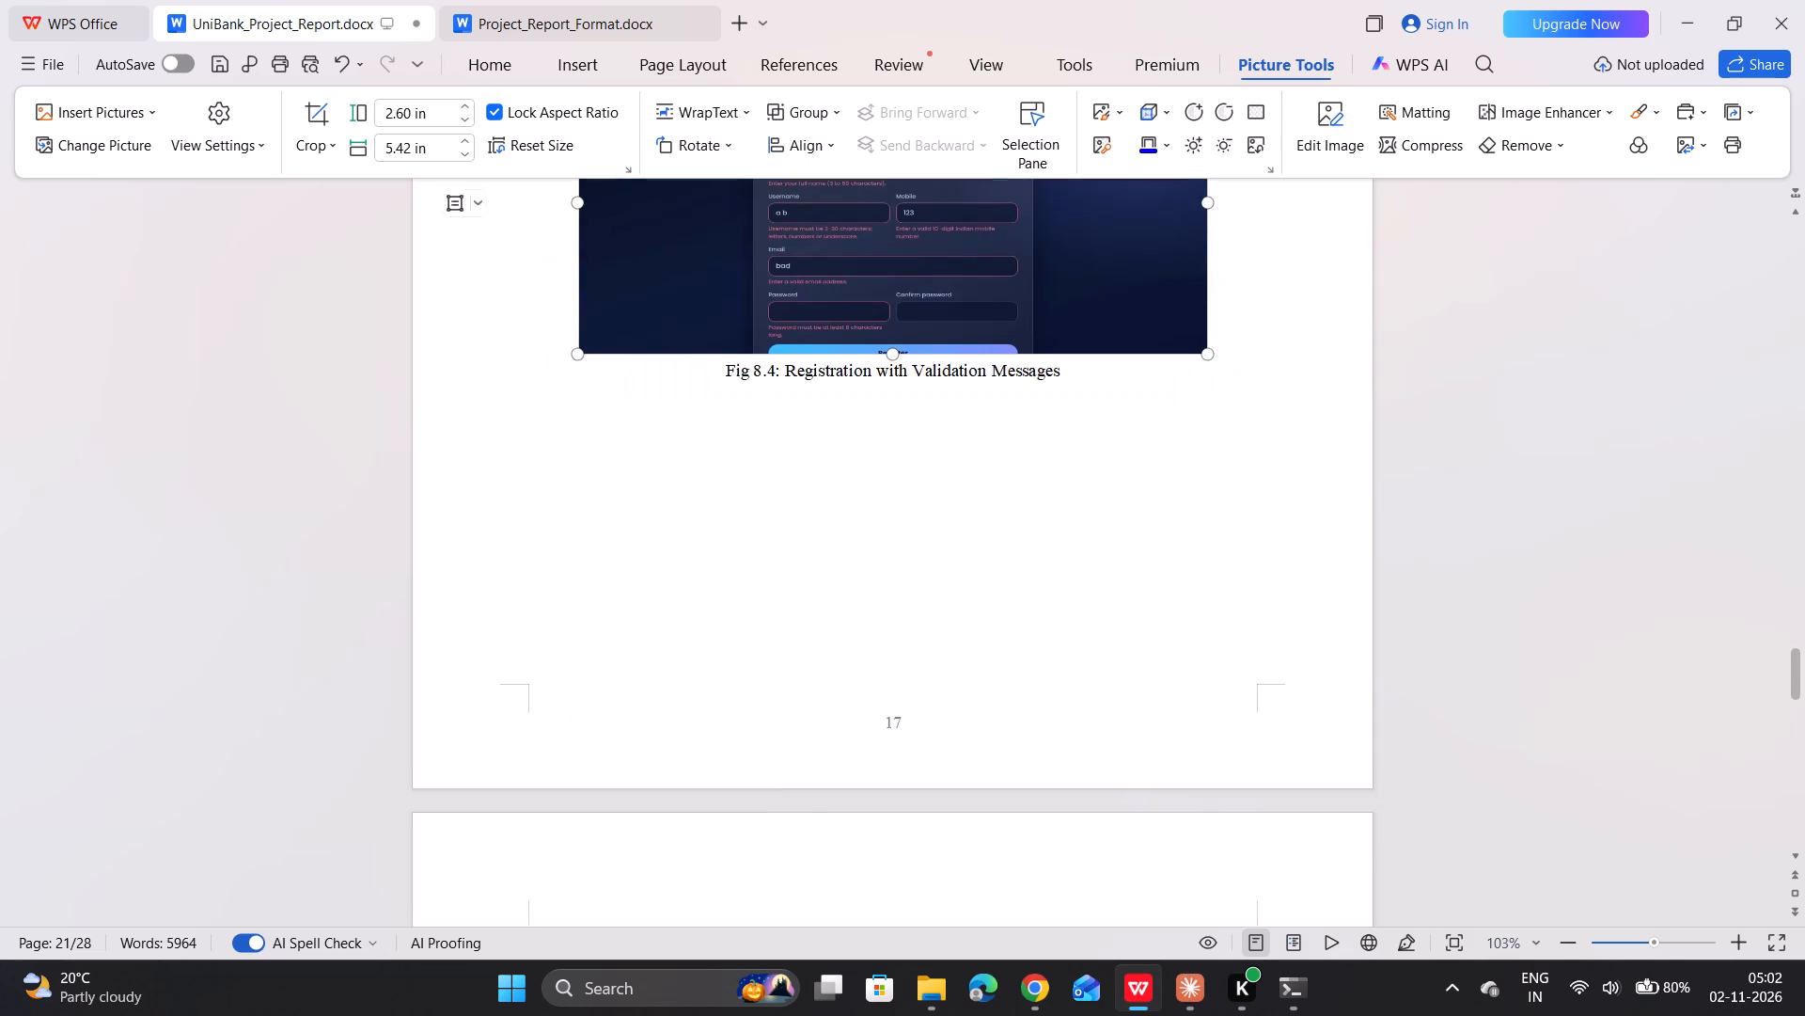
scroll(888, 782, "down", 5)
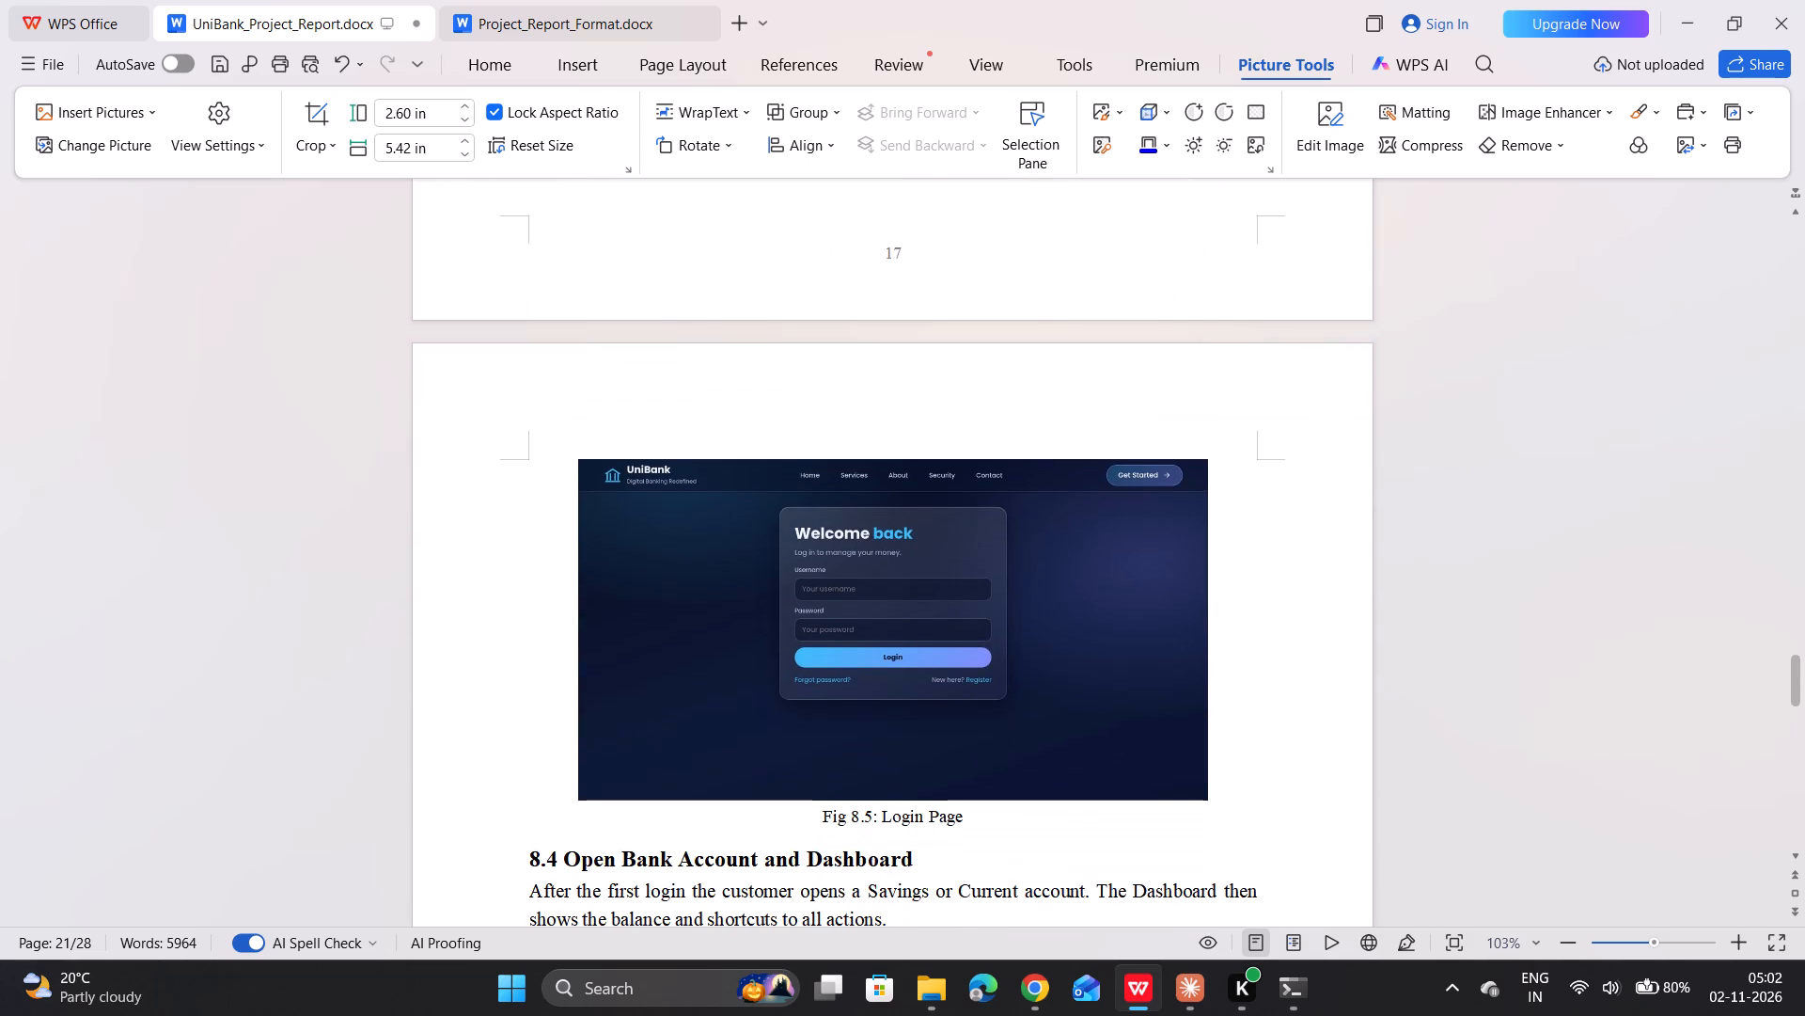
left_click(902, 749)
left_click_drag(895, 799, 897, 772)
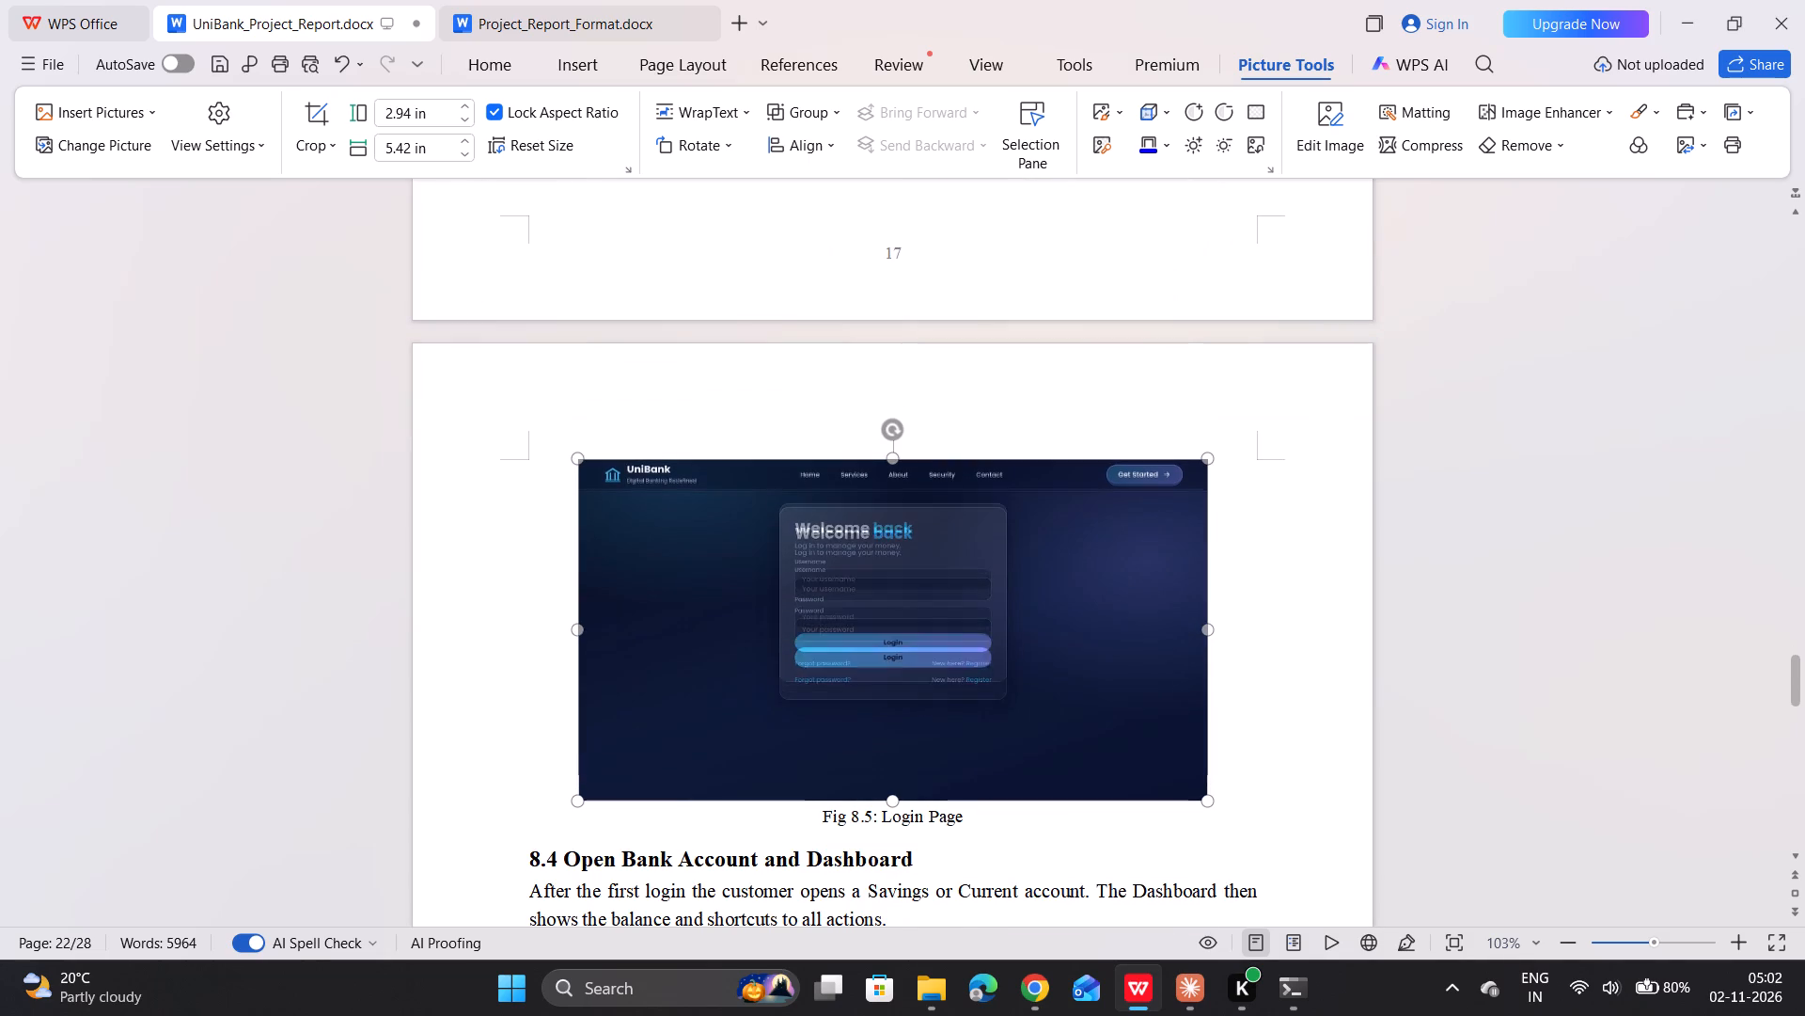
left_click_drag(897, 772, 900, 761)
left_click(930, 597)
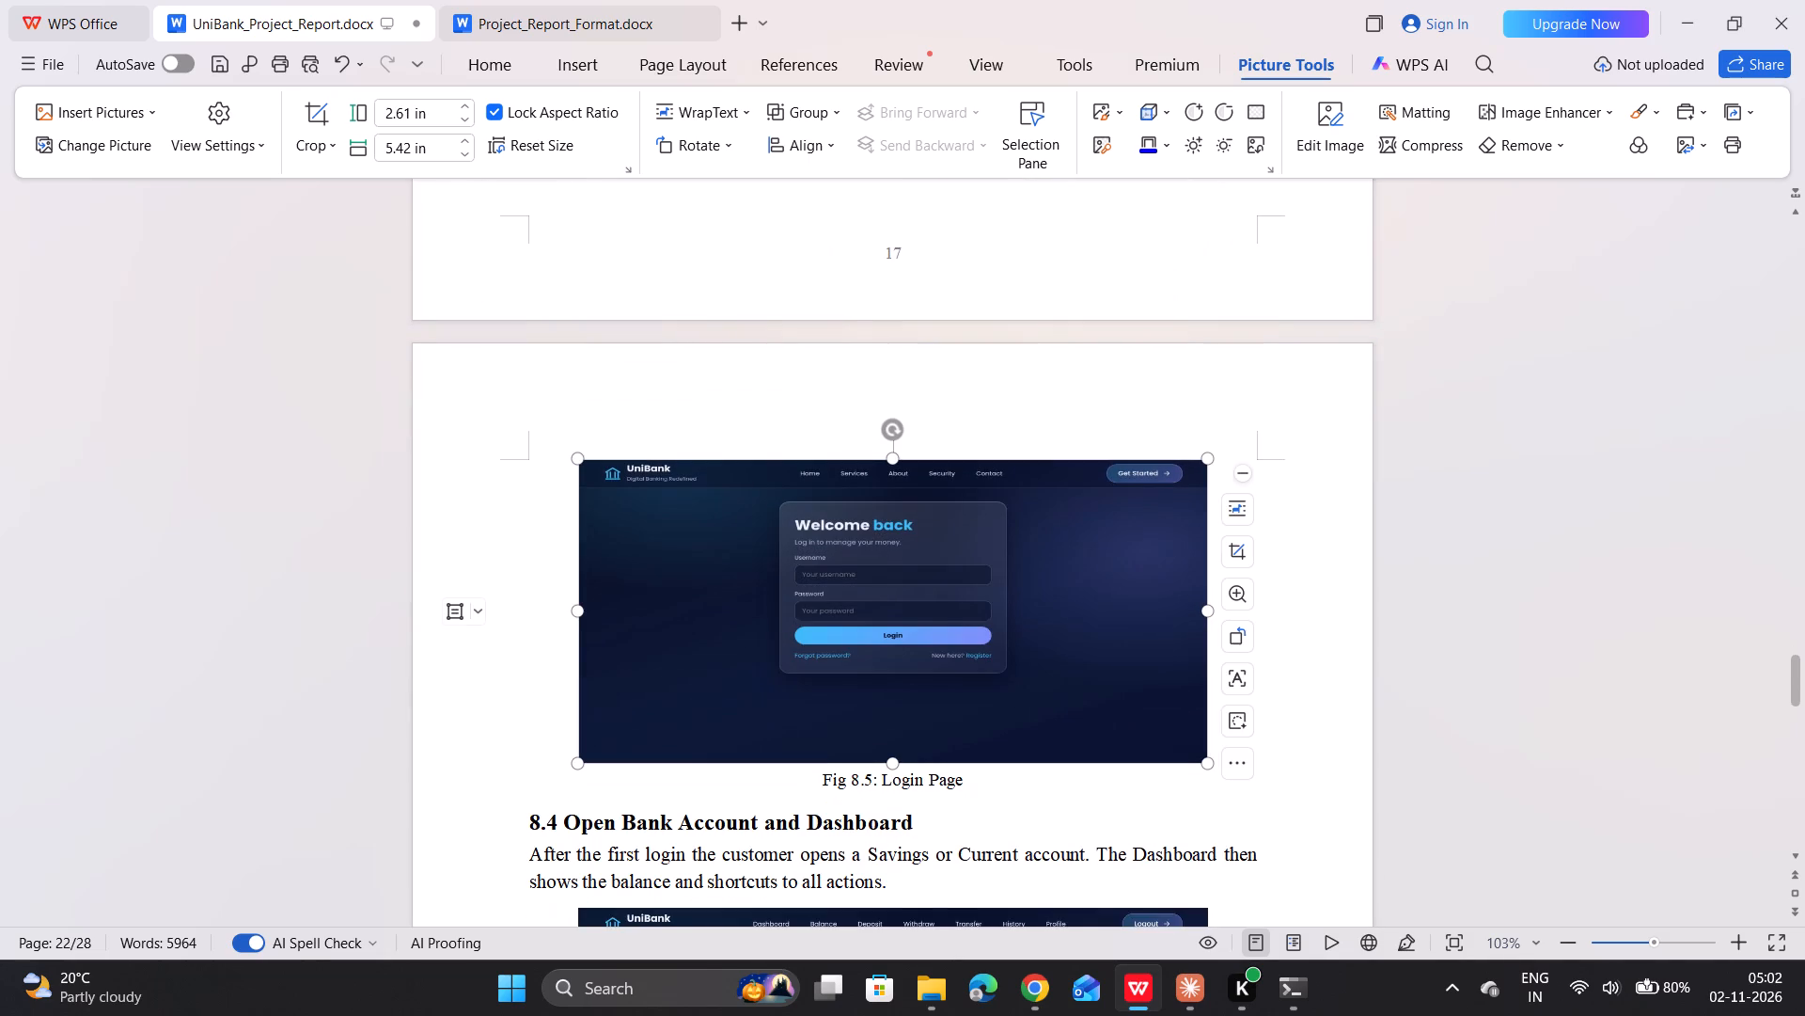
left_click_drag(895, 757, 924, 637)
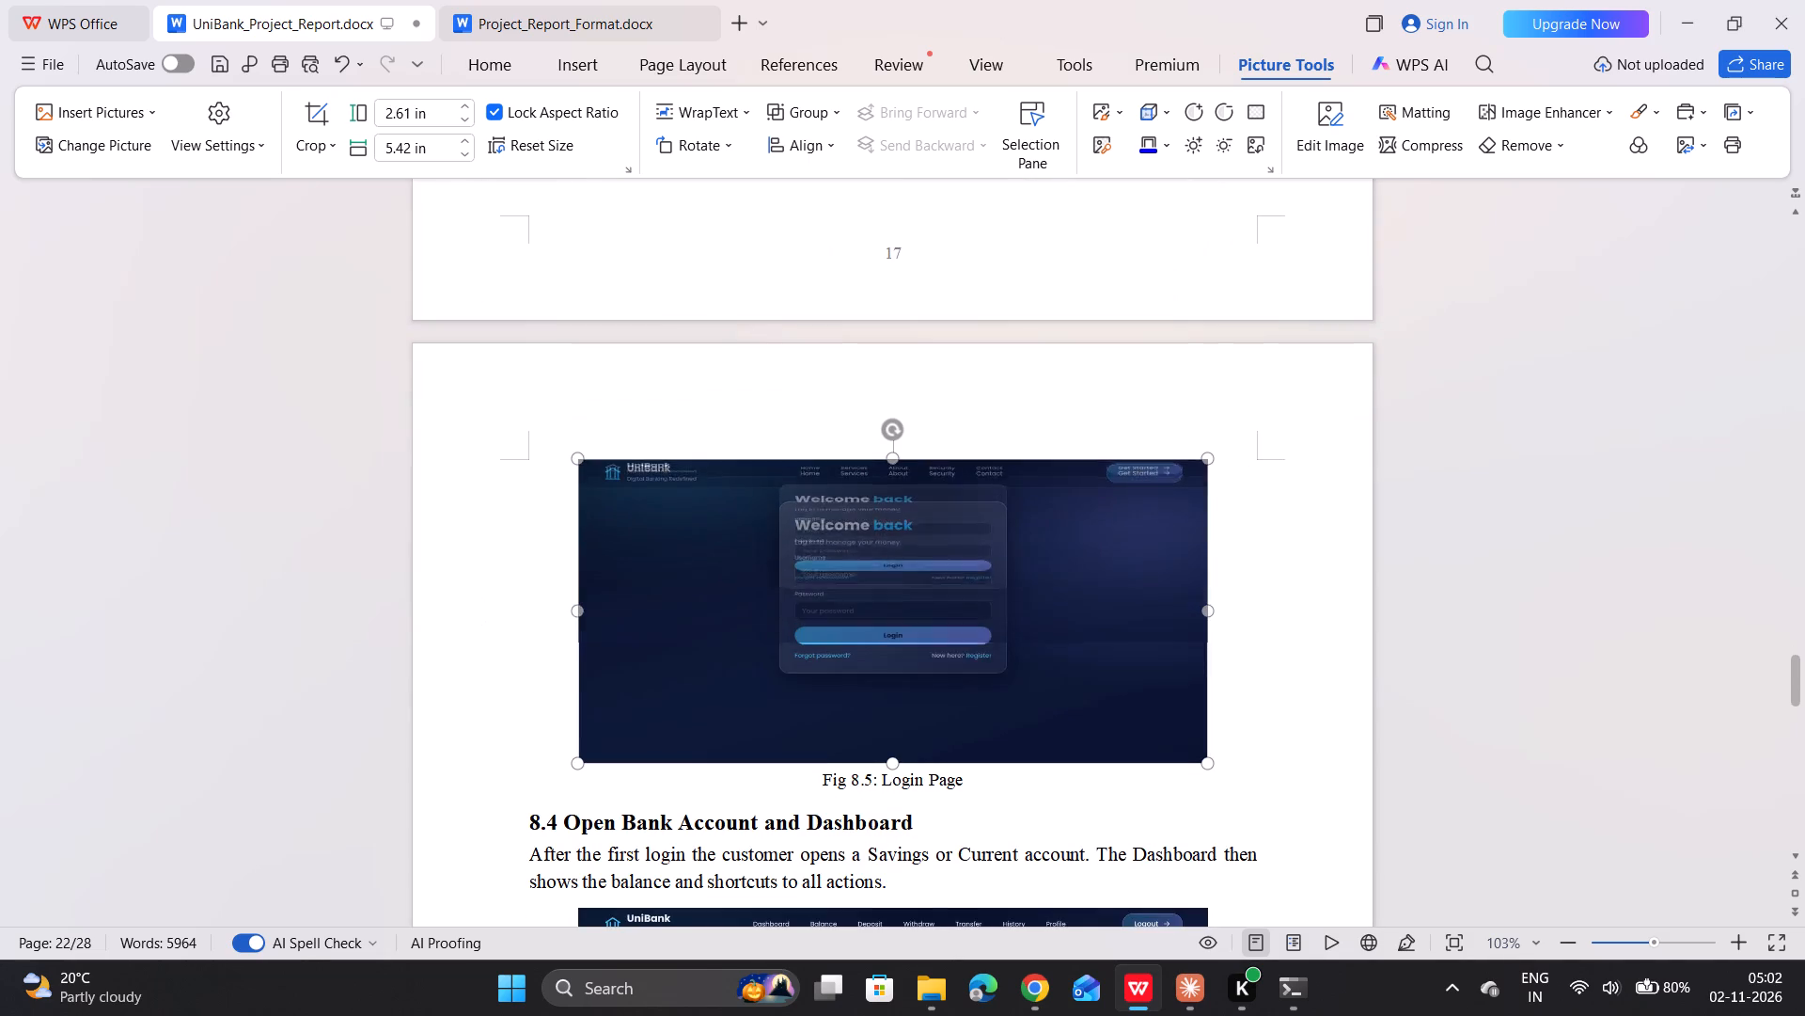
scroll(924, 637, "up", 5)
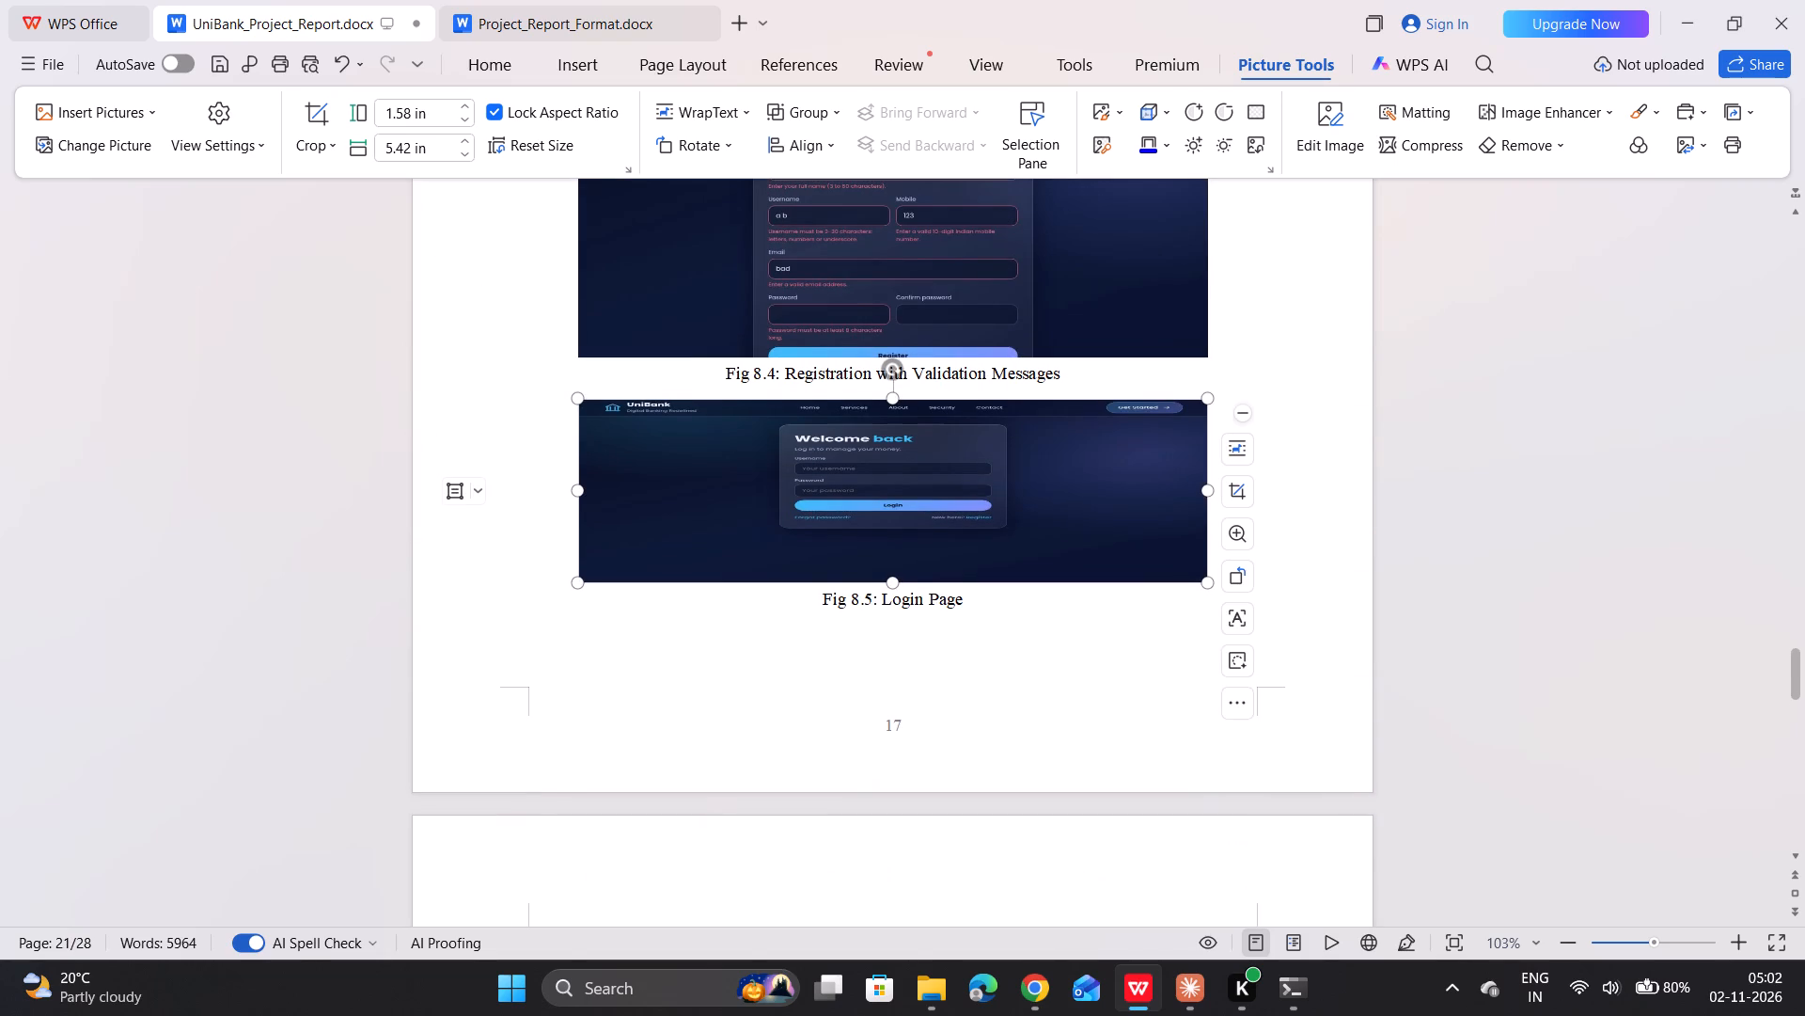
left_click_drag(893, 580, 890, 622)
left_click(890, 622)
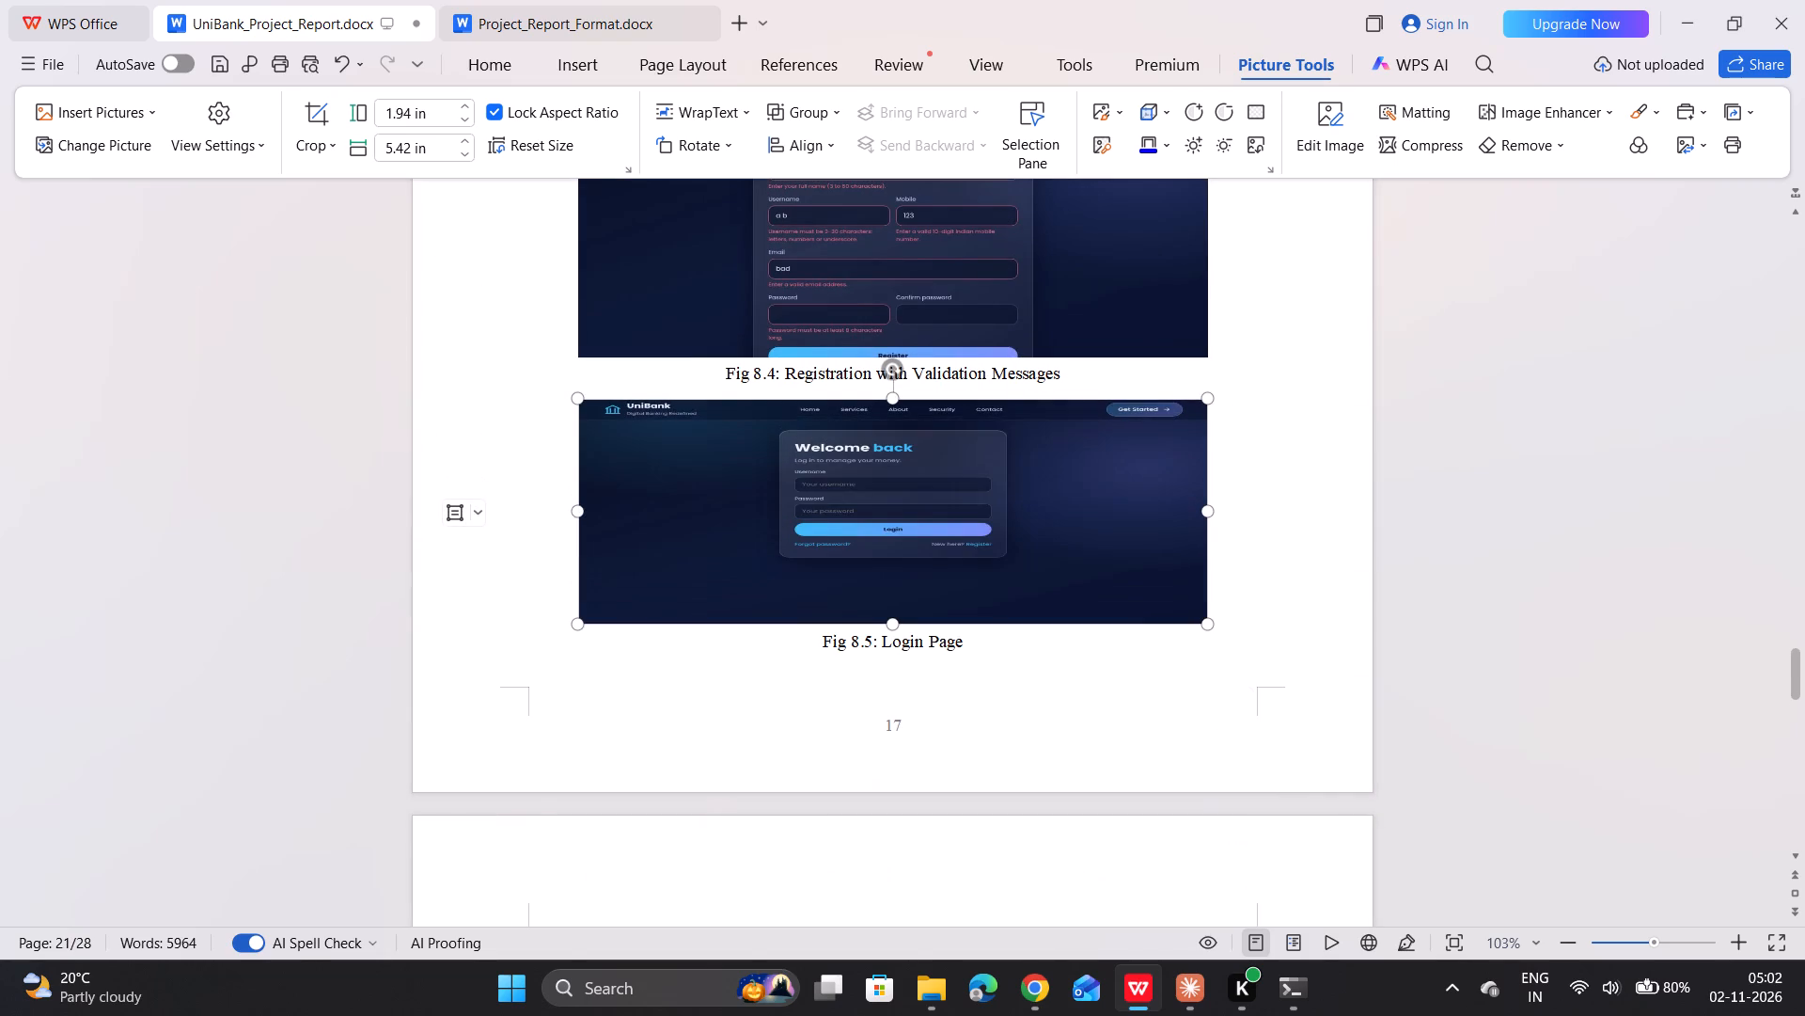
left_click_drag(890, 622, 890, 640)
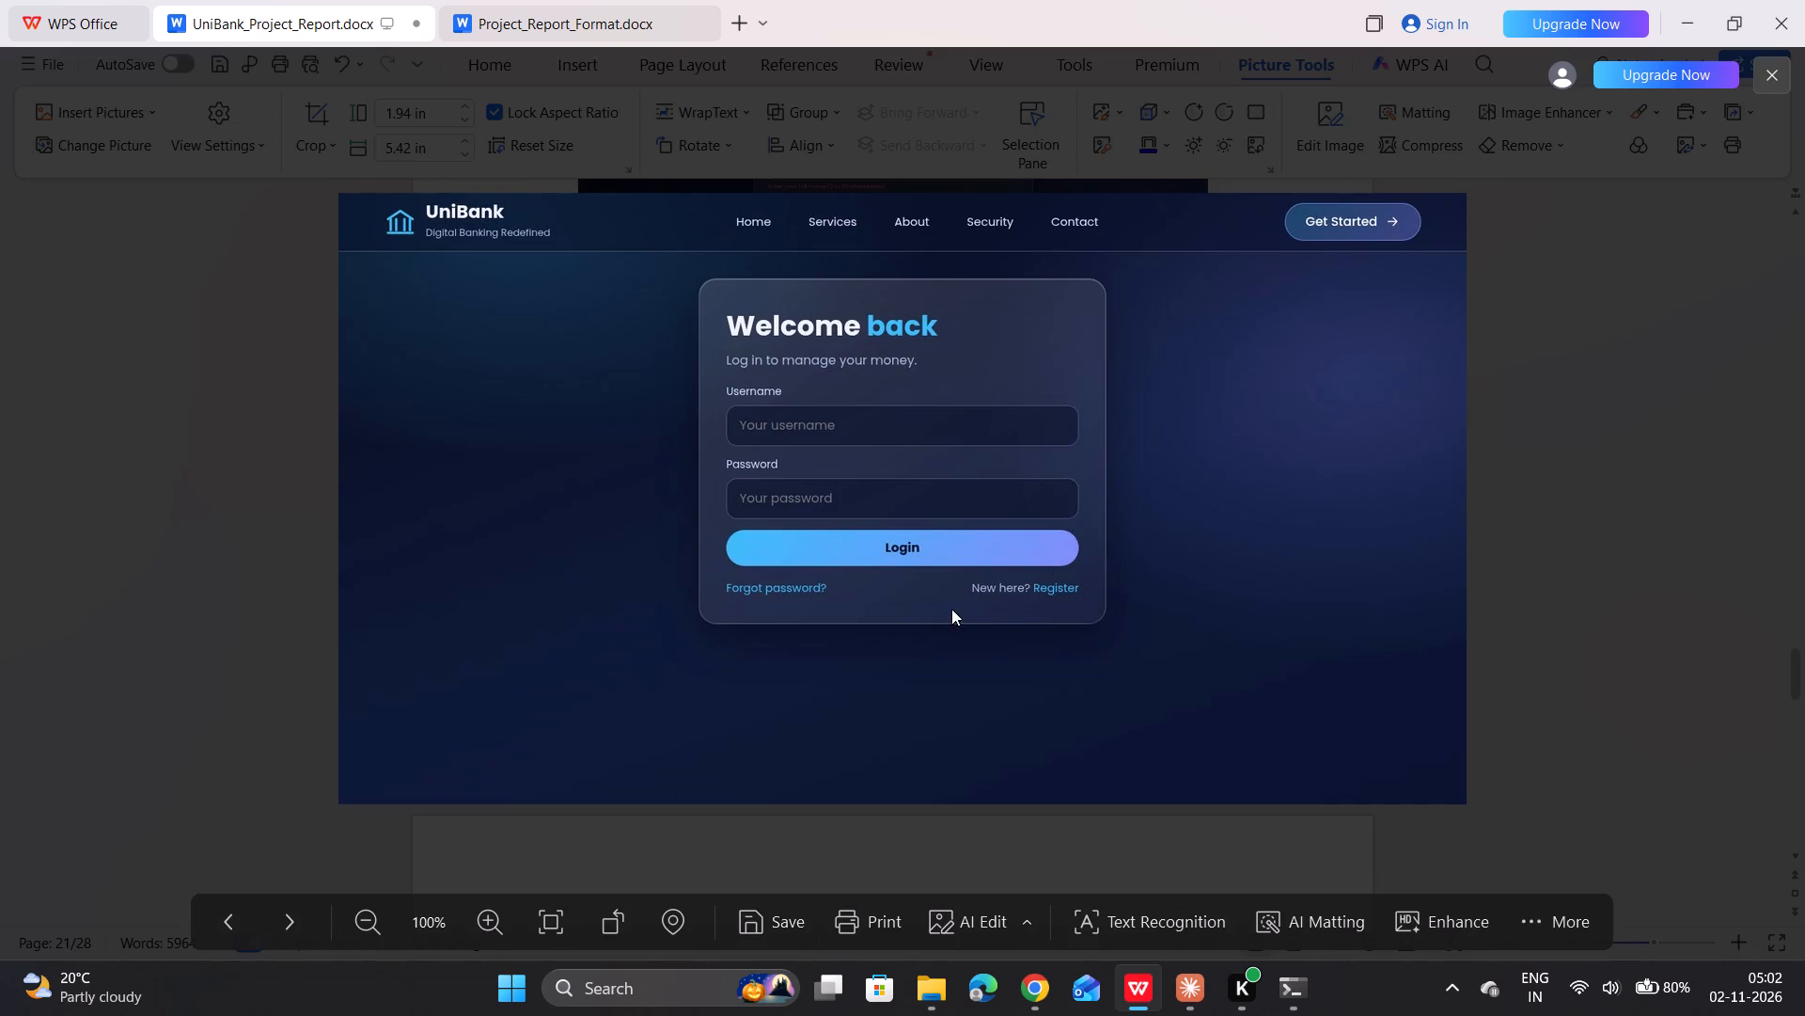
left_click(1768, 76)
Reduce the height of the Fig 8.4: Registration with Validation Messages picture to about 2.36 in.
scroll(1124, 409, "up", 2)
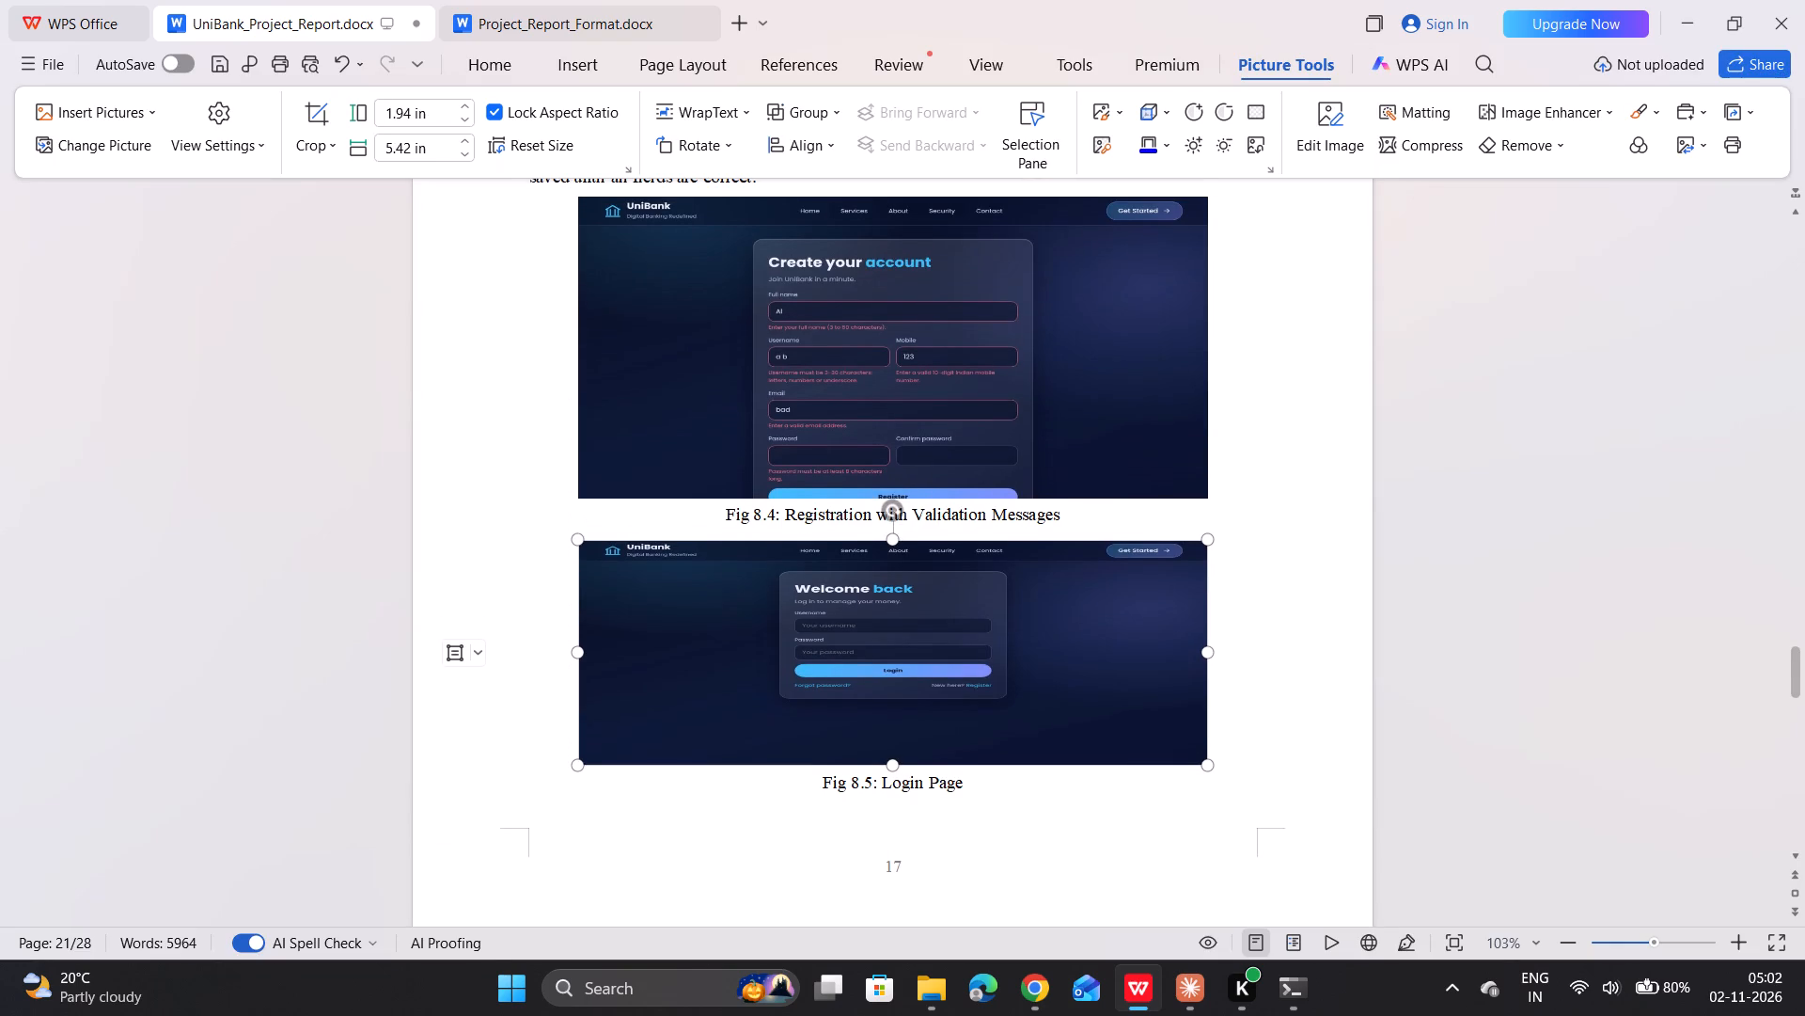
left_click(1031, 422)
left_click_drag(894, 498, 894, 470)
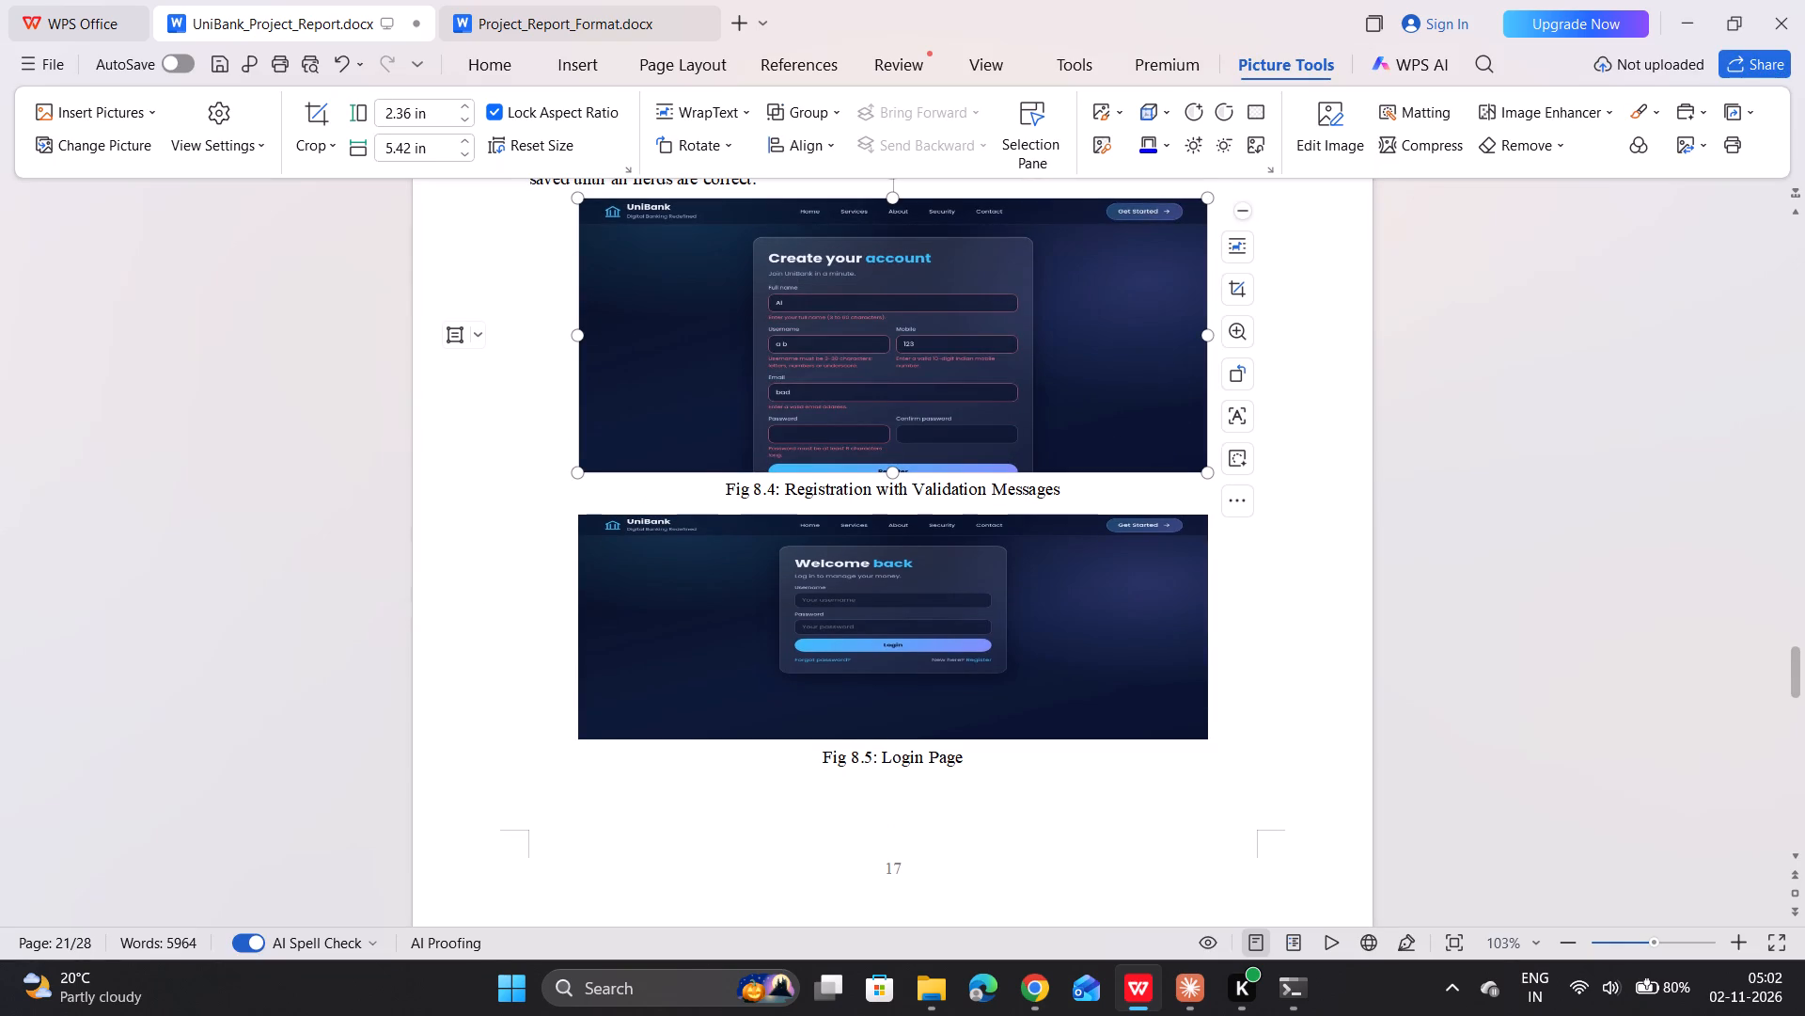
Set the height of the Fig 8.5: Login Page picture to about 2.27 in, filling the free space on its page.
left_click(885, 716)
left_click(894, 748)
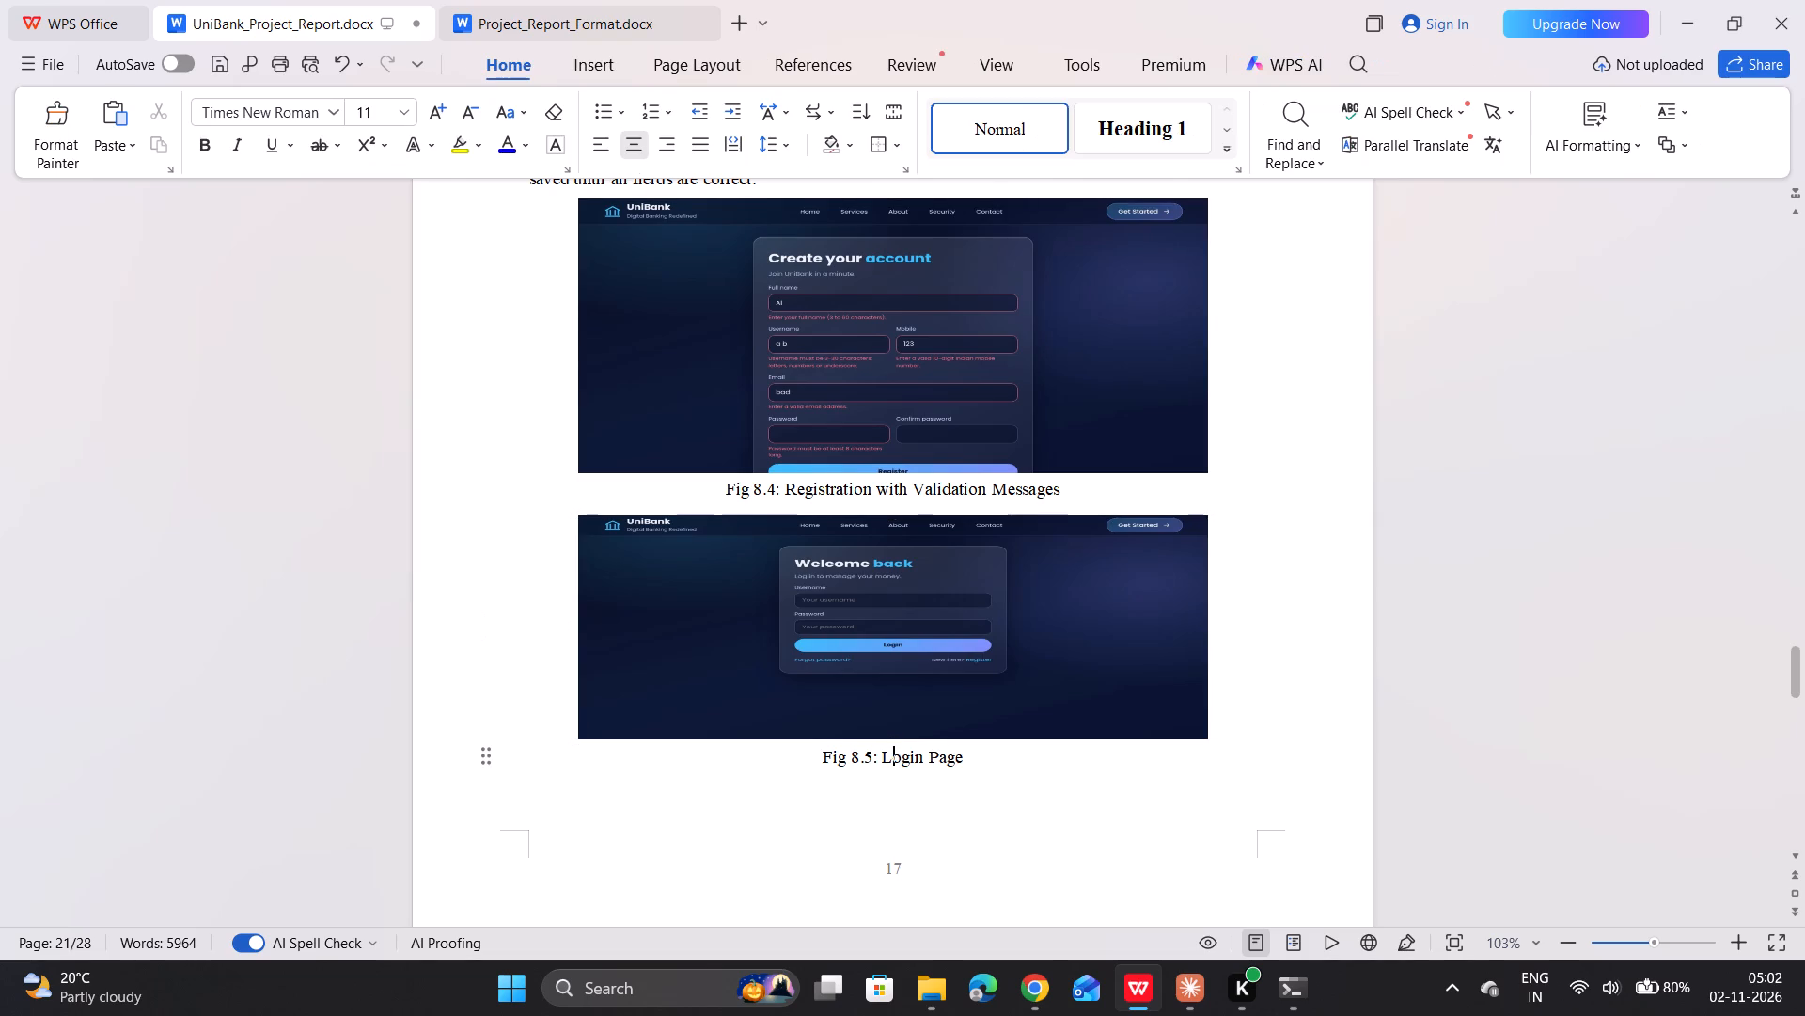
left_click(896, 718)
left_click_drag(889, 737, 888, 761)
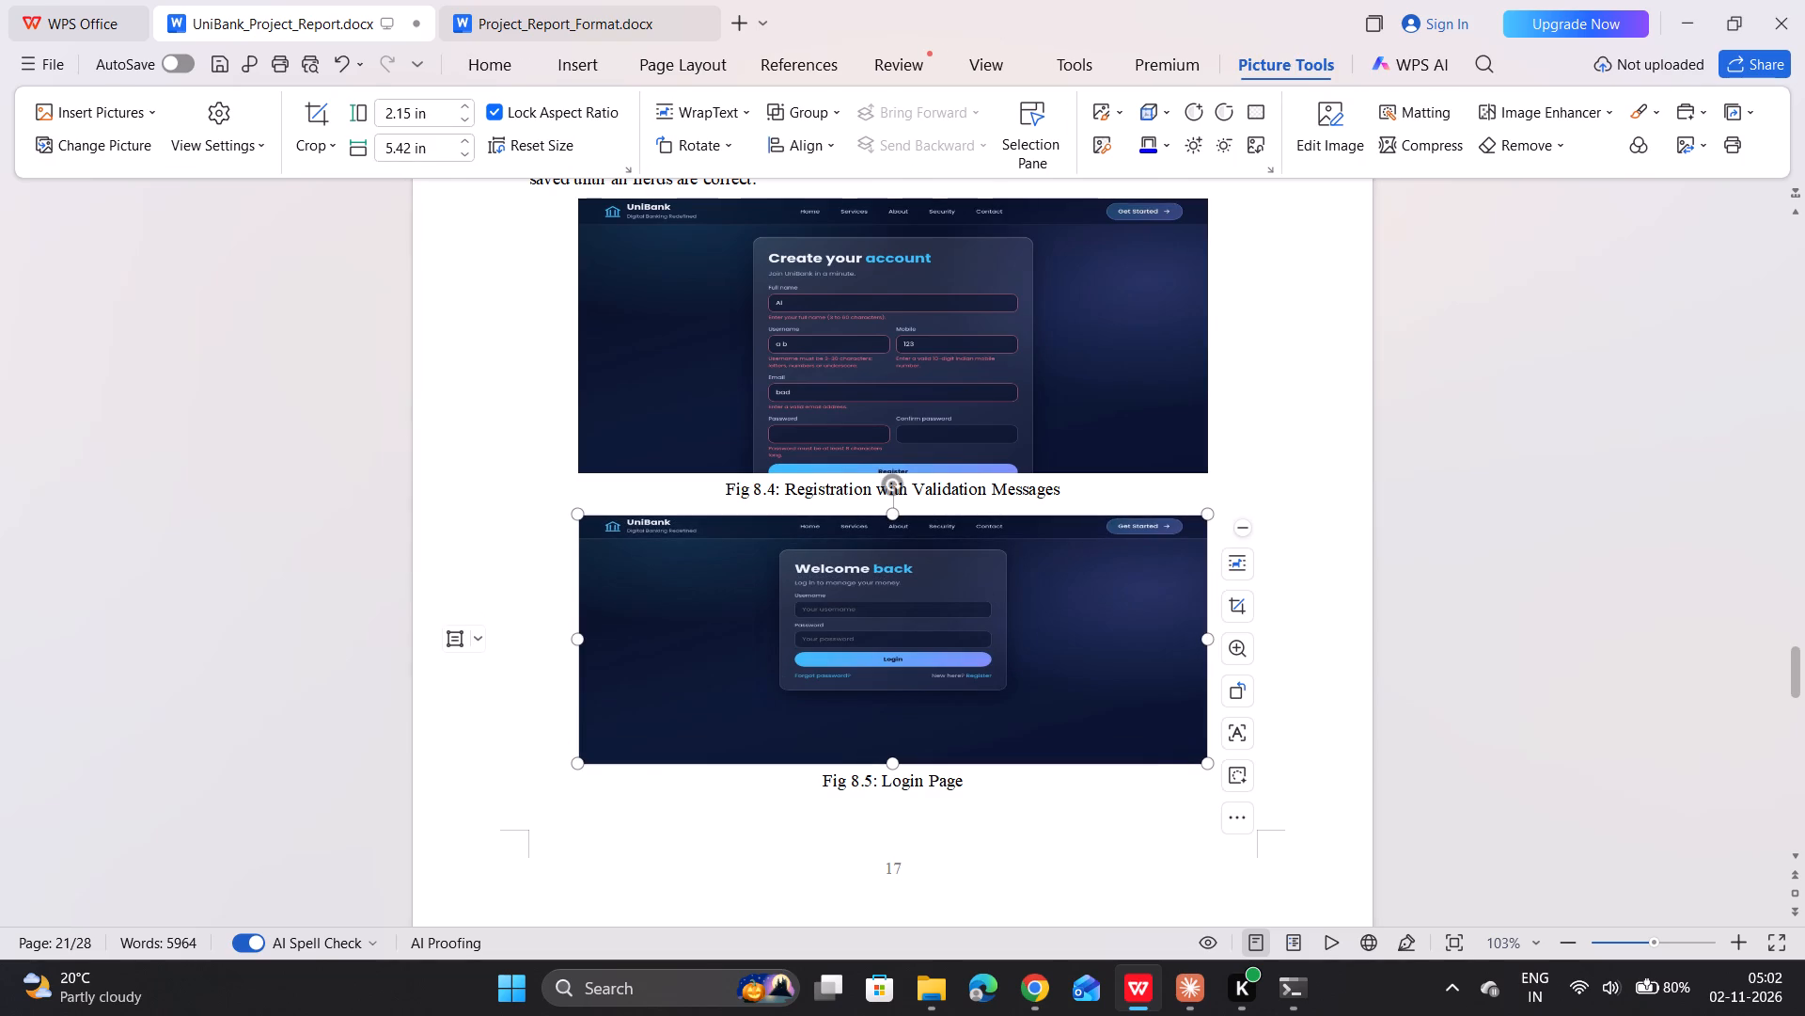
left_click_drag(888, 761, 888, 775)
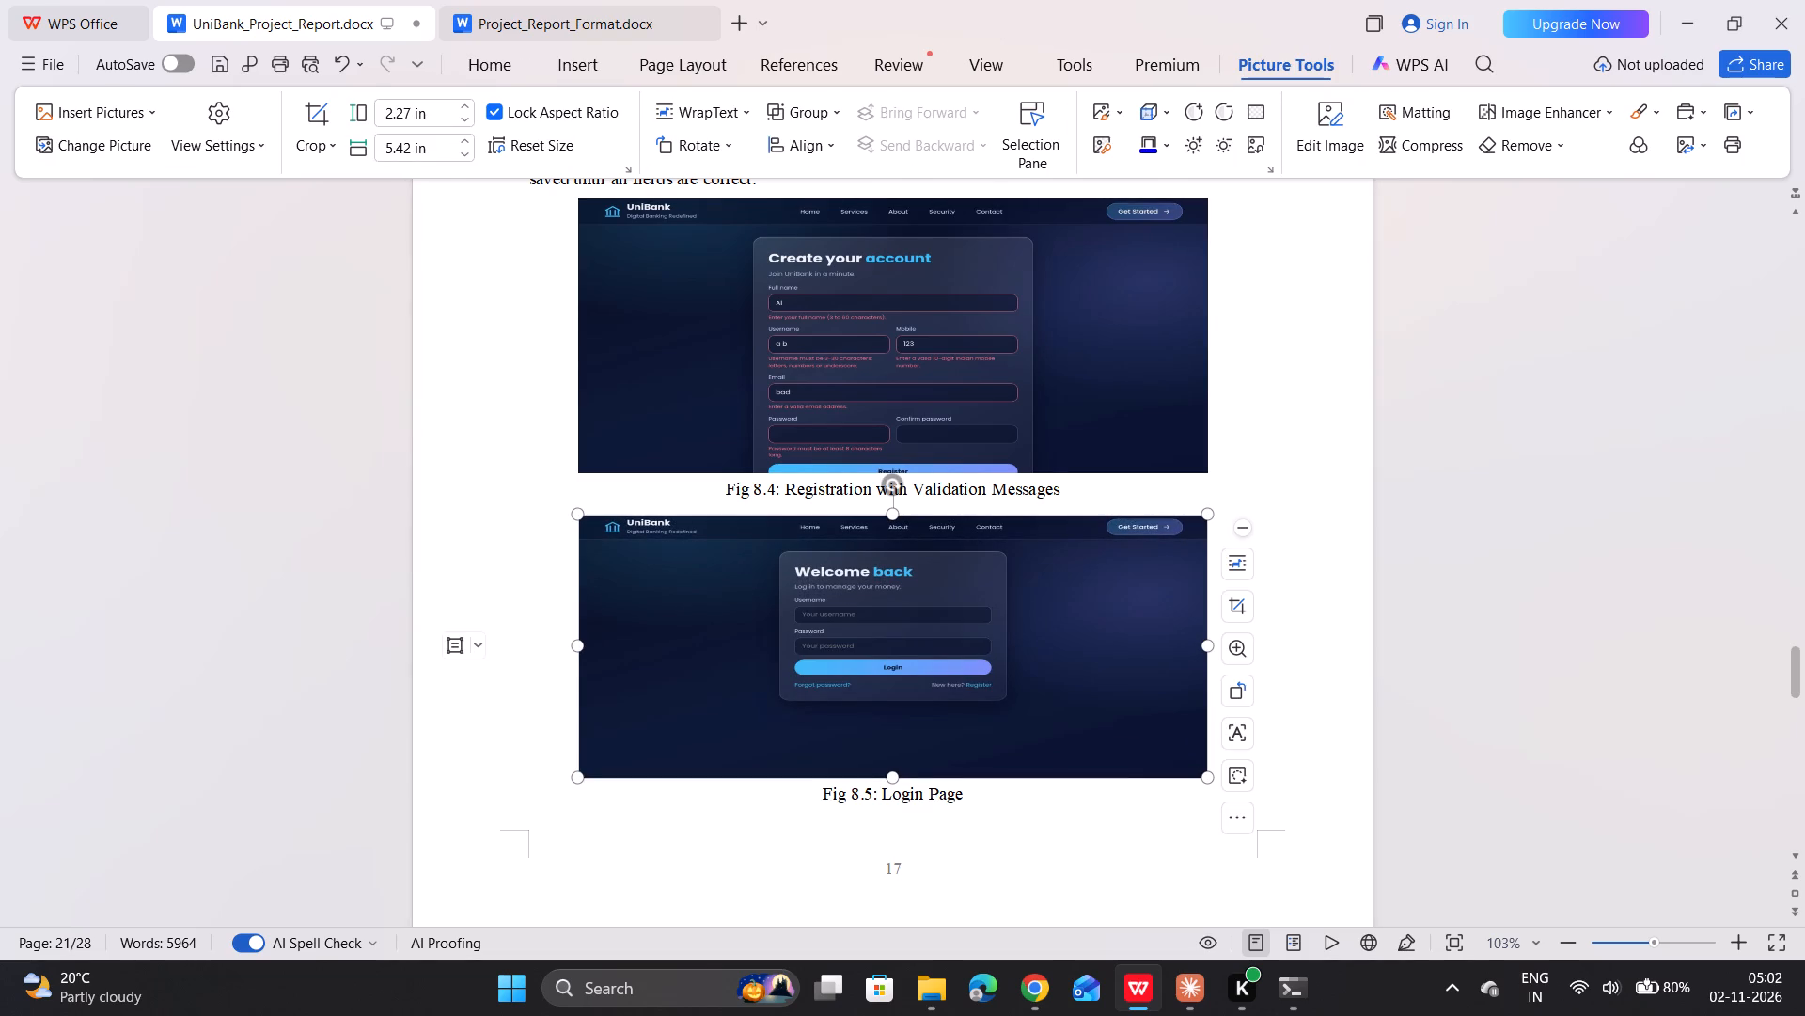
Slightly reduce the height of the Fig 8.3: Services Page picture in section 8.2.
scroll(906, 691, "up", 6)
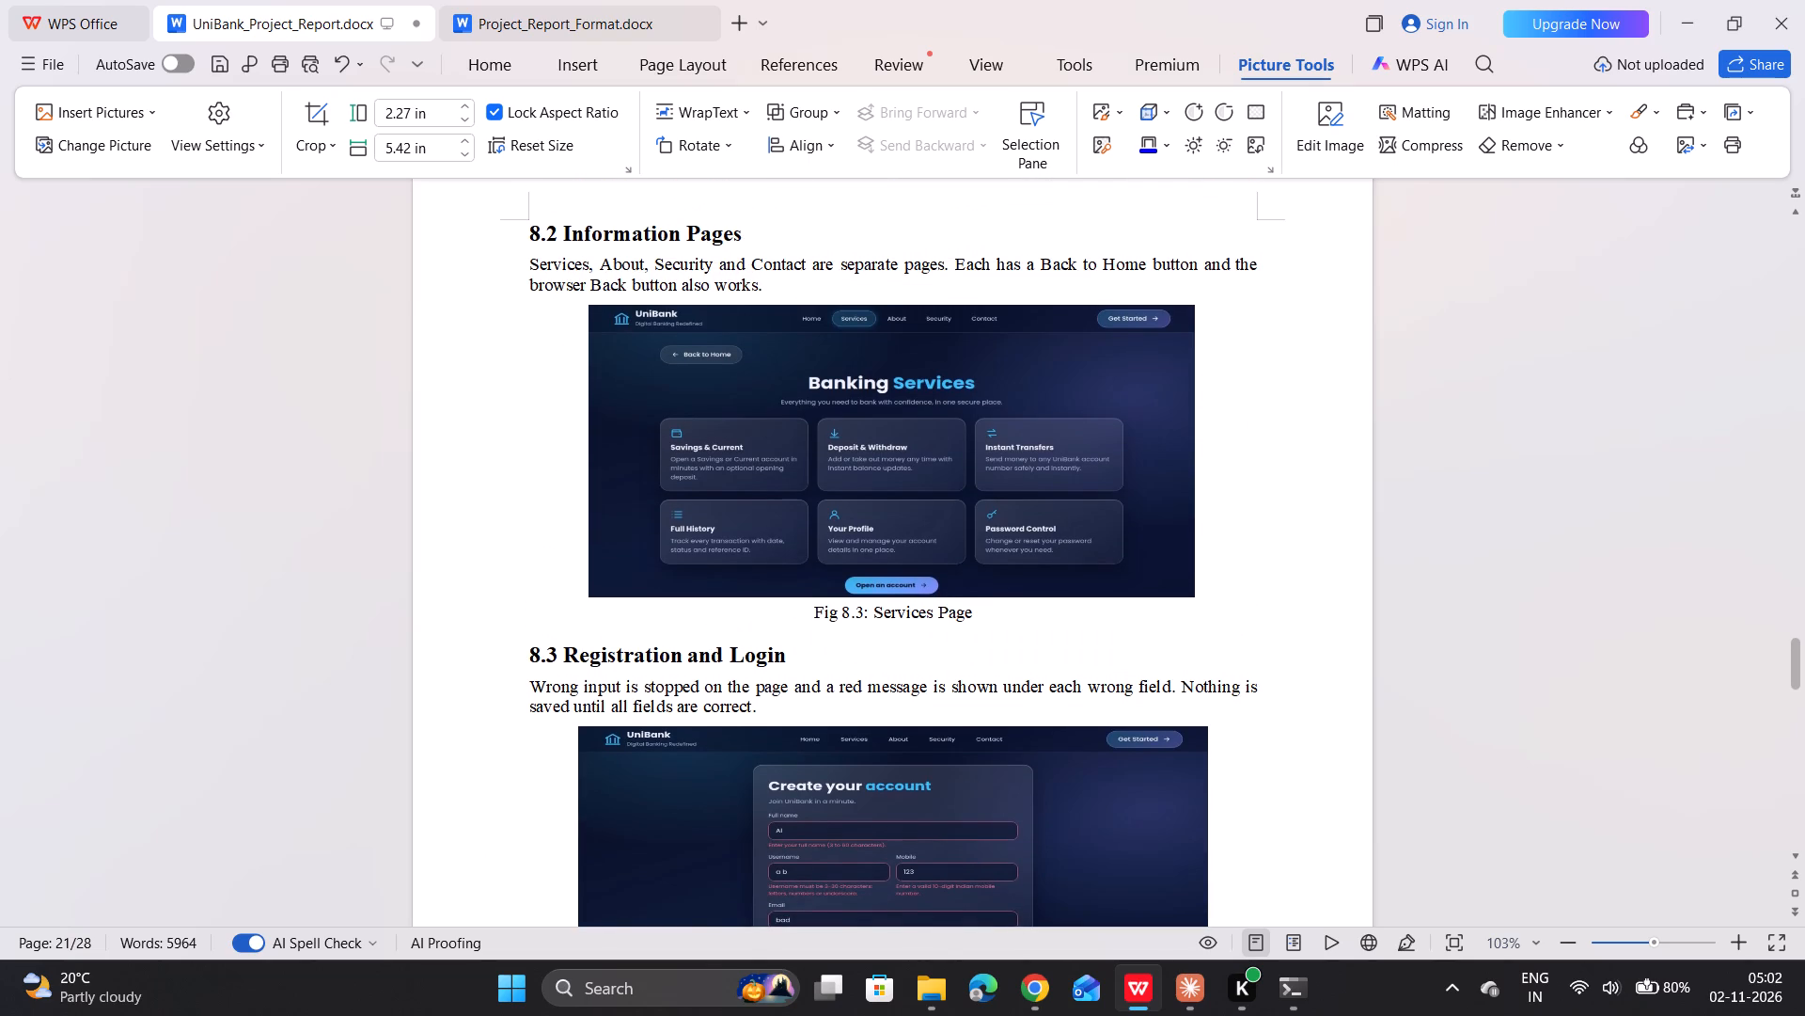
left_click(947, 592)
left_click_drag(897, 595, 898, 578)
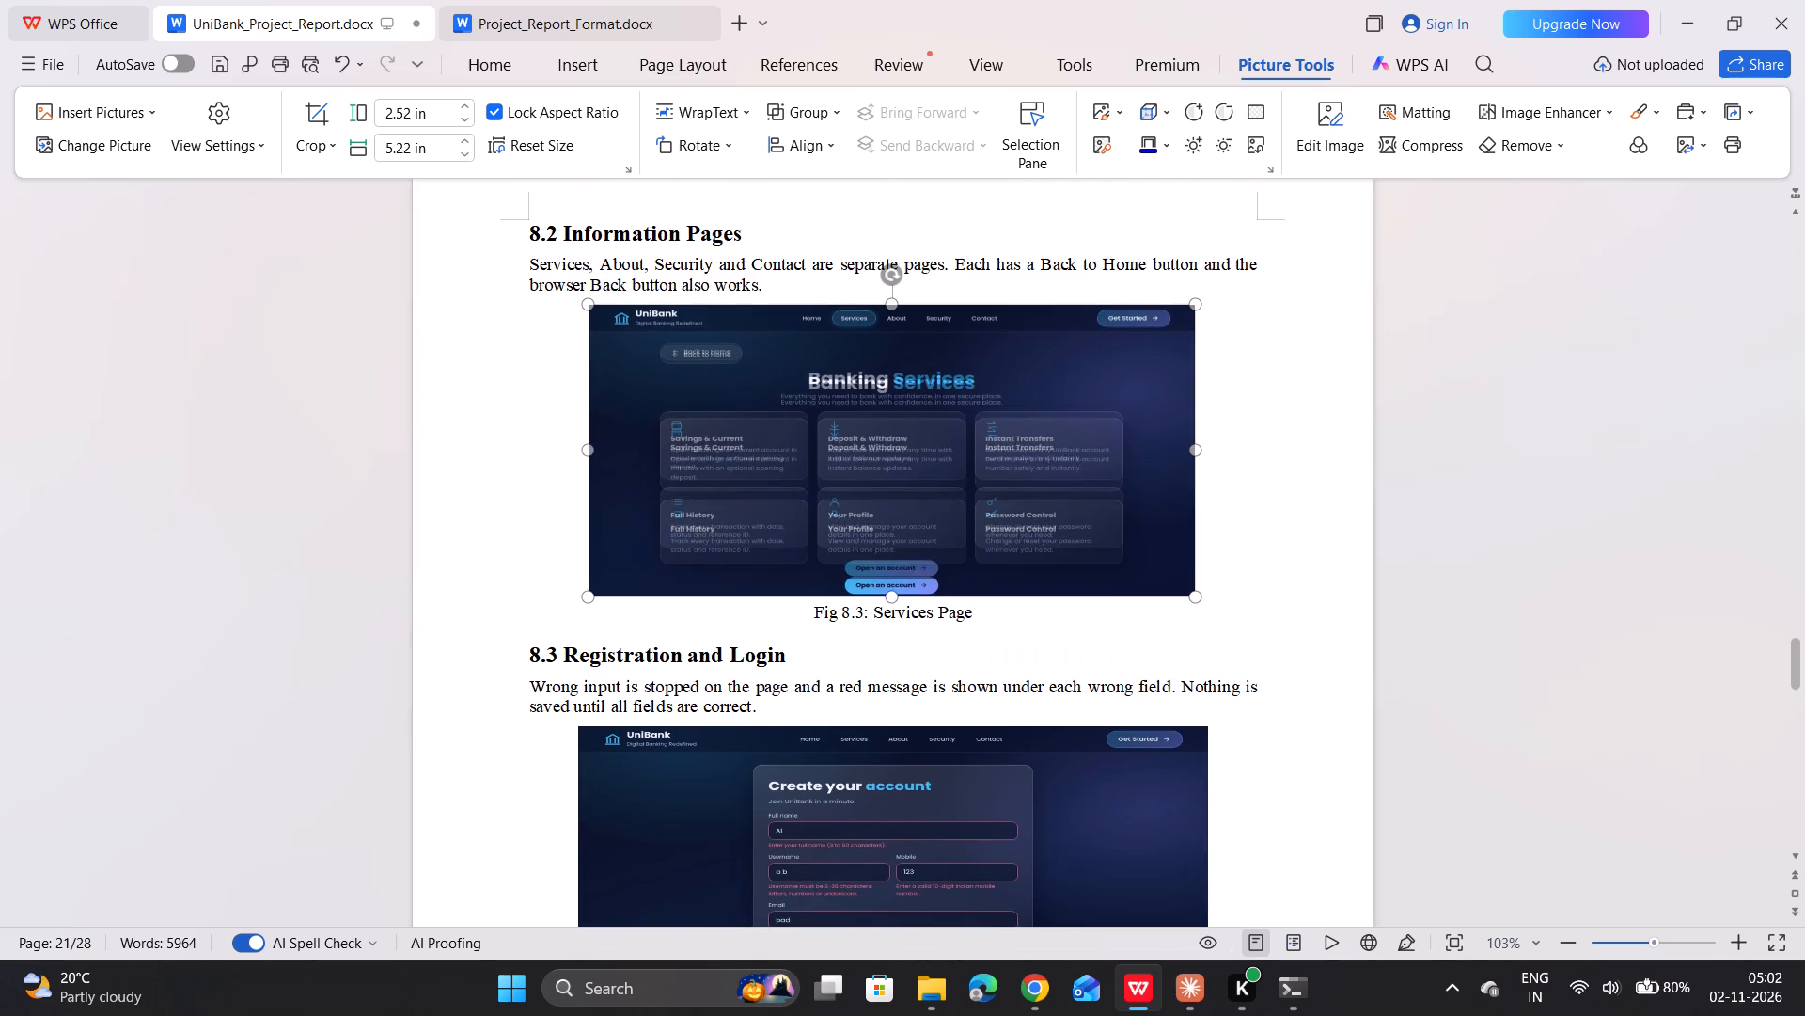
left_click_drag(898, 578, 899, 577)
Reduce the height of the Fig 8.6: Create Bank Account picture in section 8.4 to about 2.57 in.
scroll(897, 694, "down", 5)
left_click(897, 694)
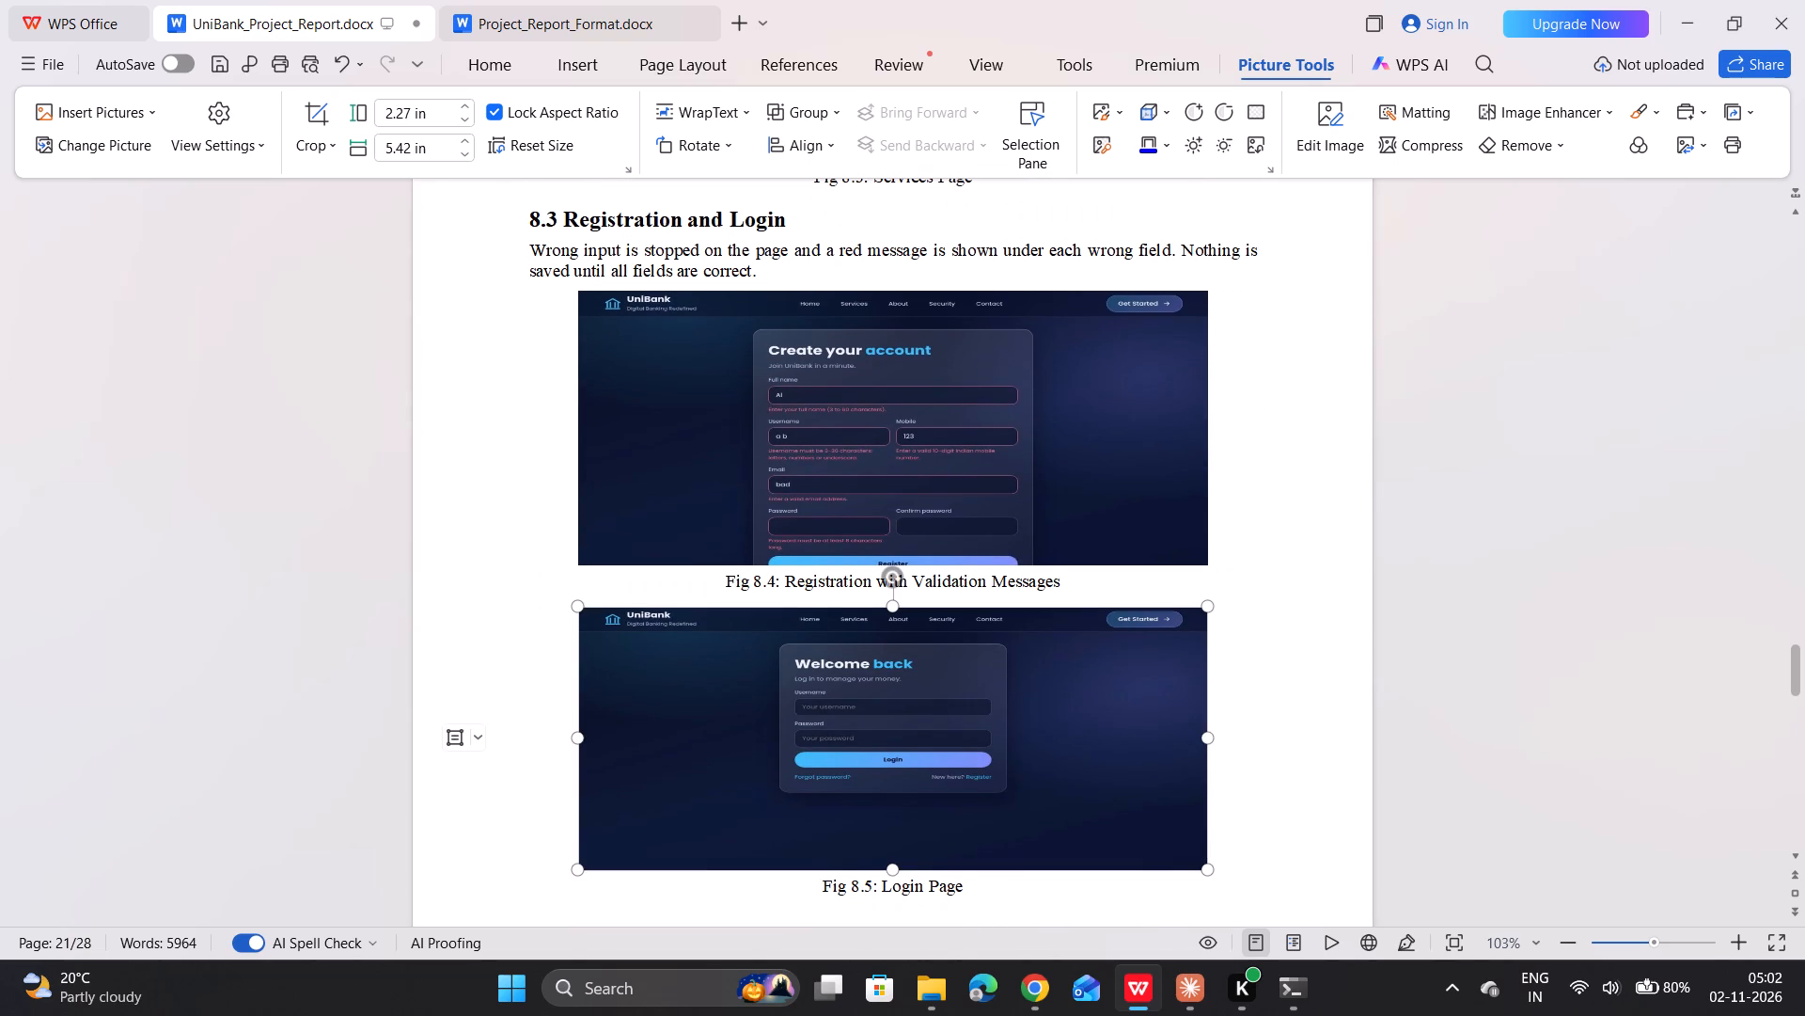
scroll(897, 694, "down", 8)
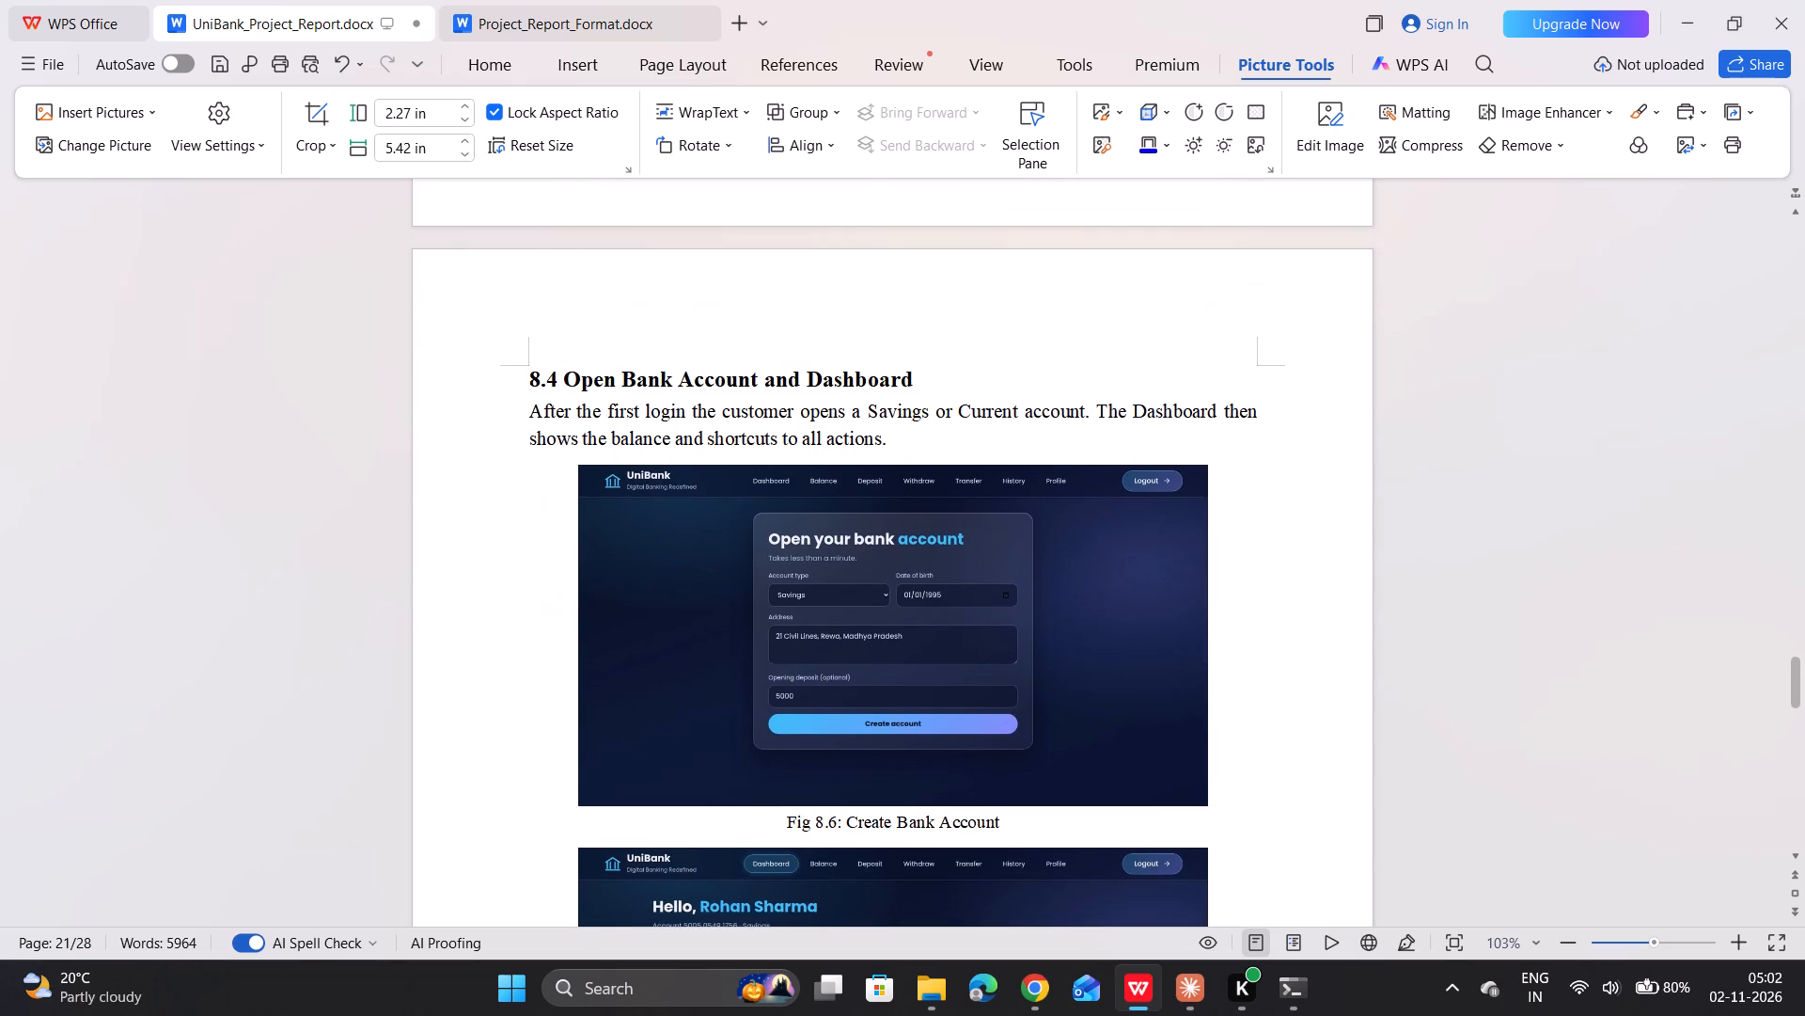
left_click(897, 694)
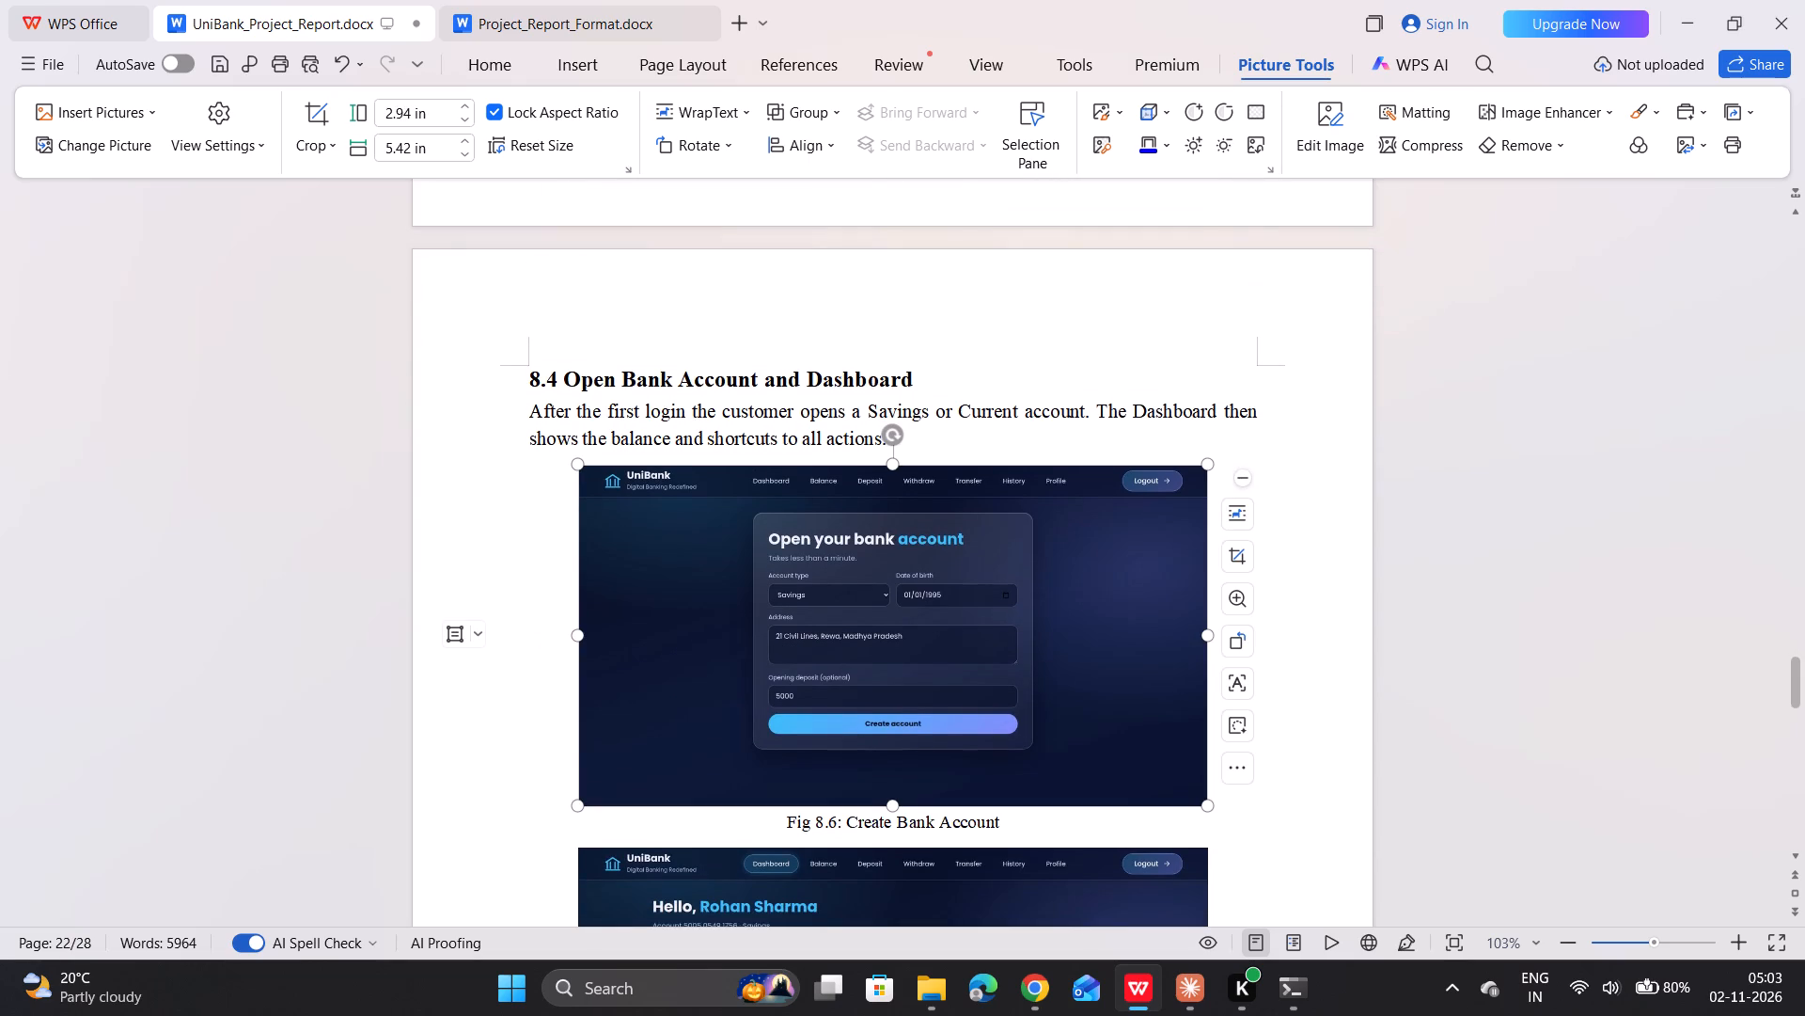
left_click_drag(893, 805, 893, 763)
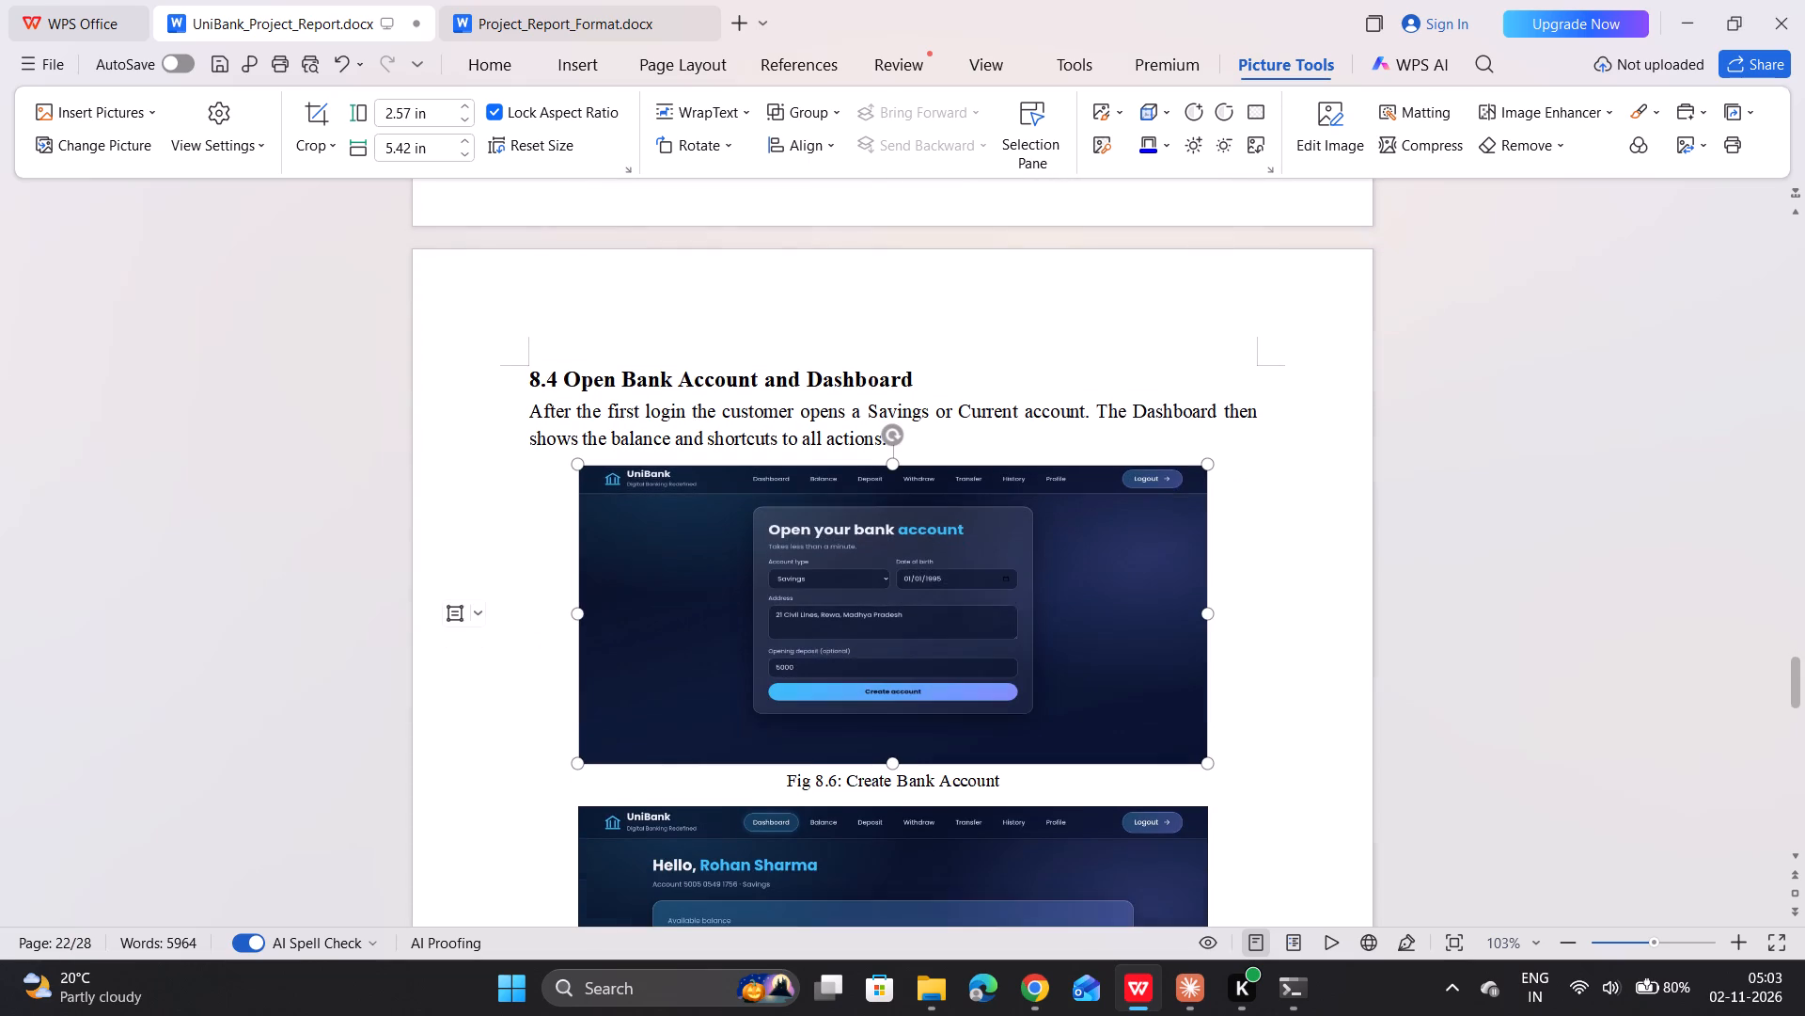
Reduce the height of the Fig 8.7: Dashboard picture to about 2.66 in.
scroll(893, 763, "down", 5)
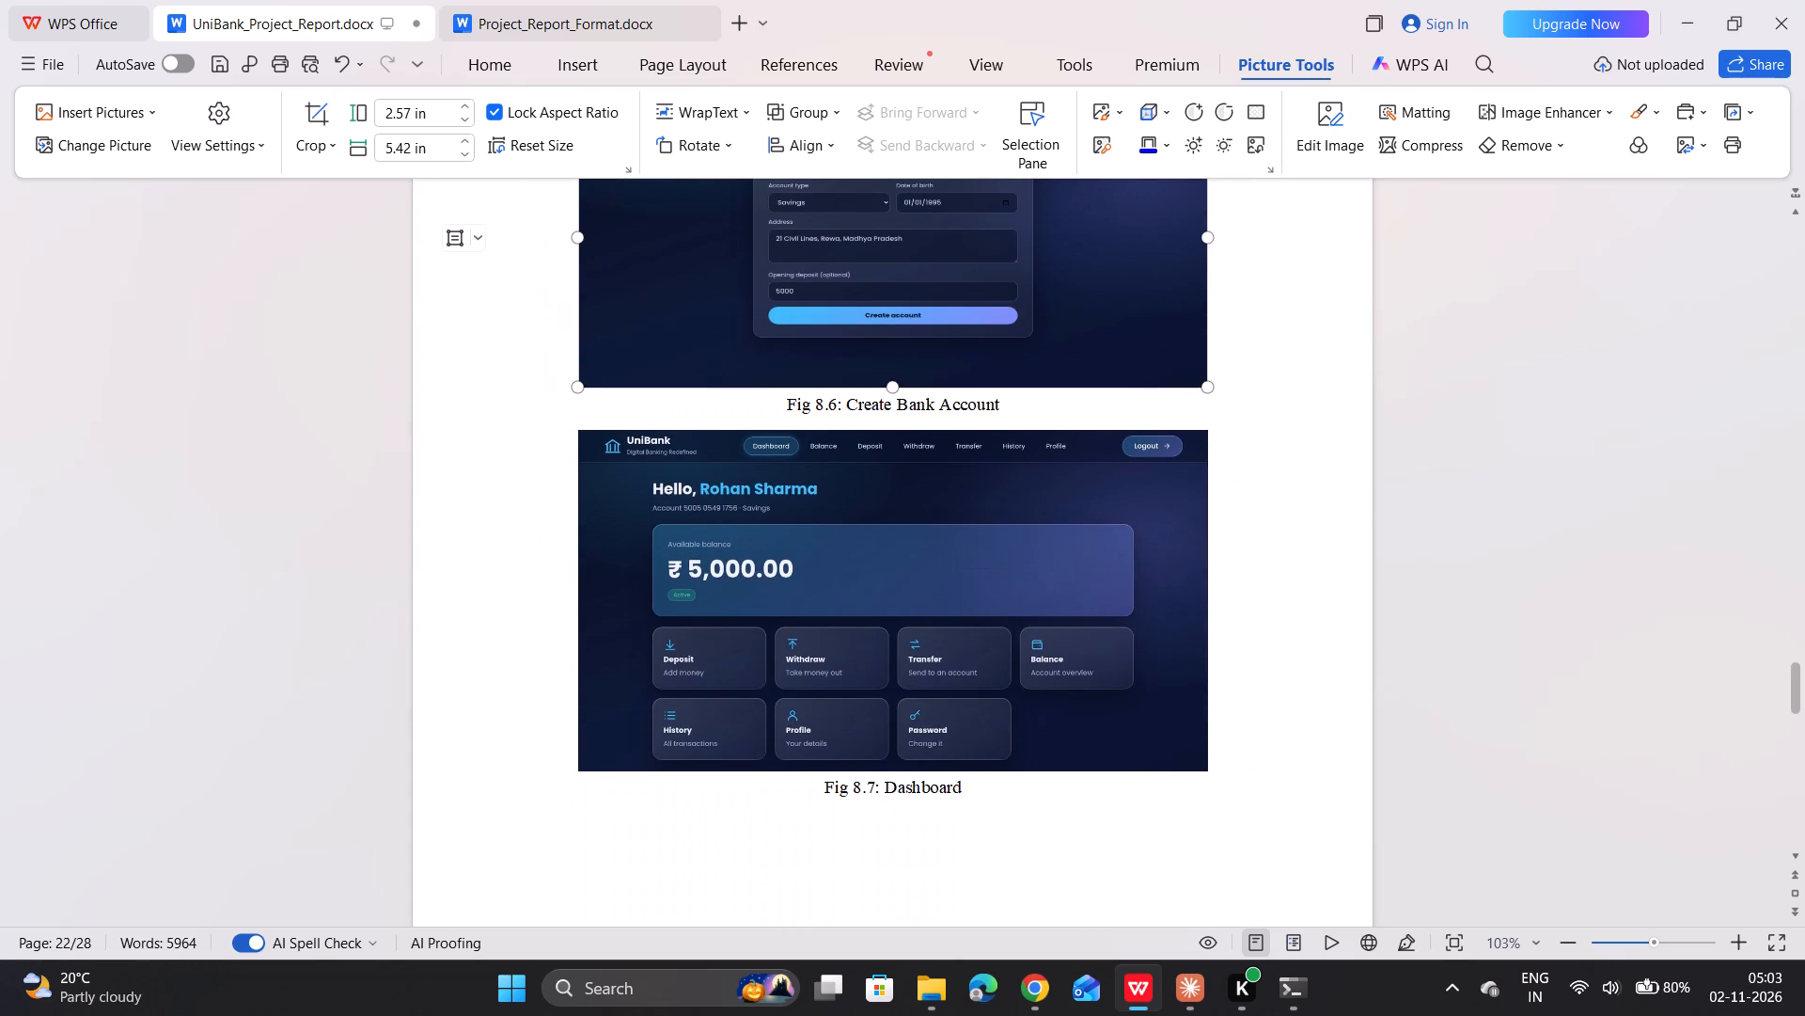
left_click(915, 706)
left_click_drag(893, 772, 893, 763)
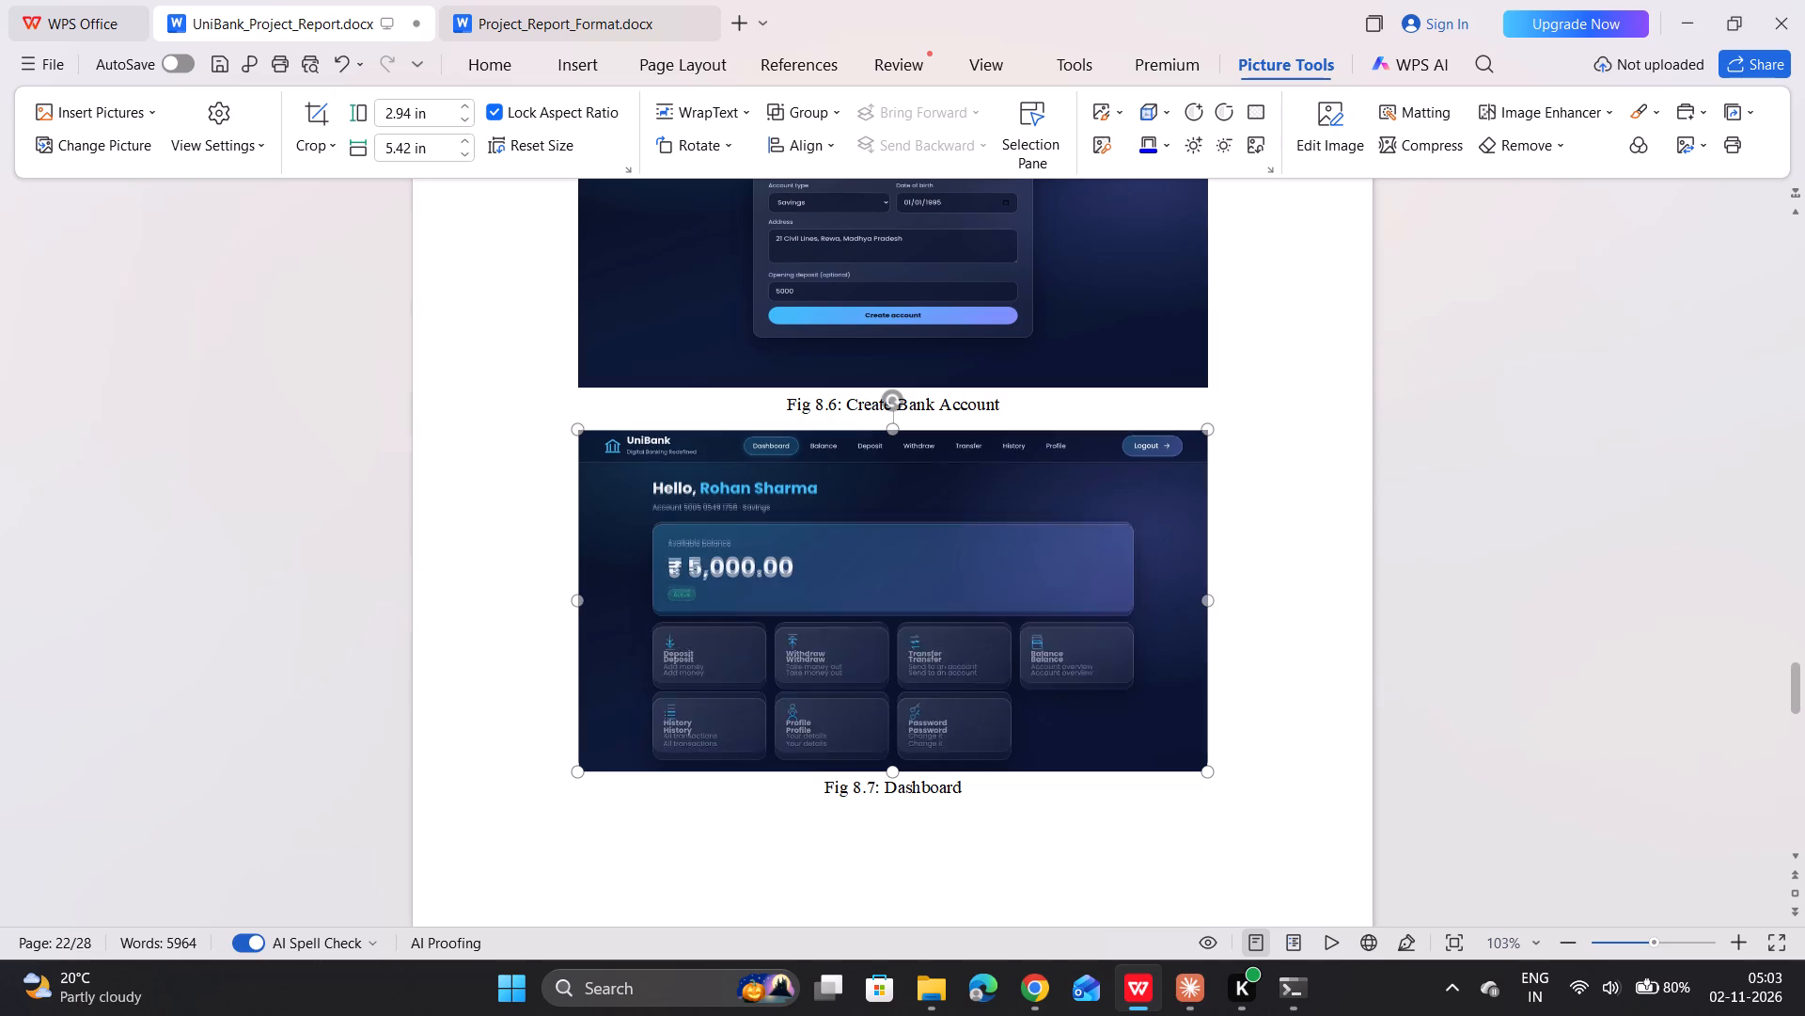
left_click_drag(893, 763, 899, 740)
Reduce the height of the Fig 8.8: Deposit Page picture in section 8.5 to about 2.61 in.
scroll(899, 740, "down", 3)
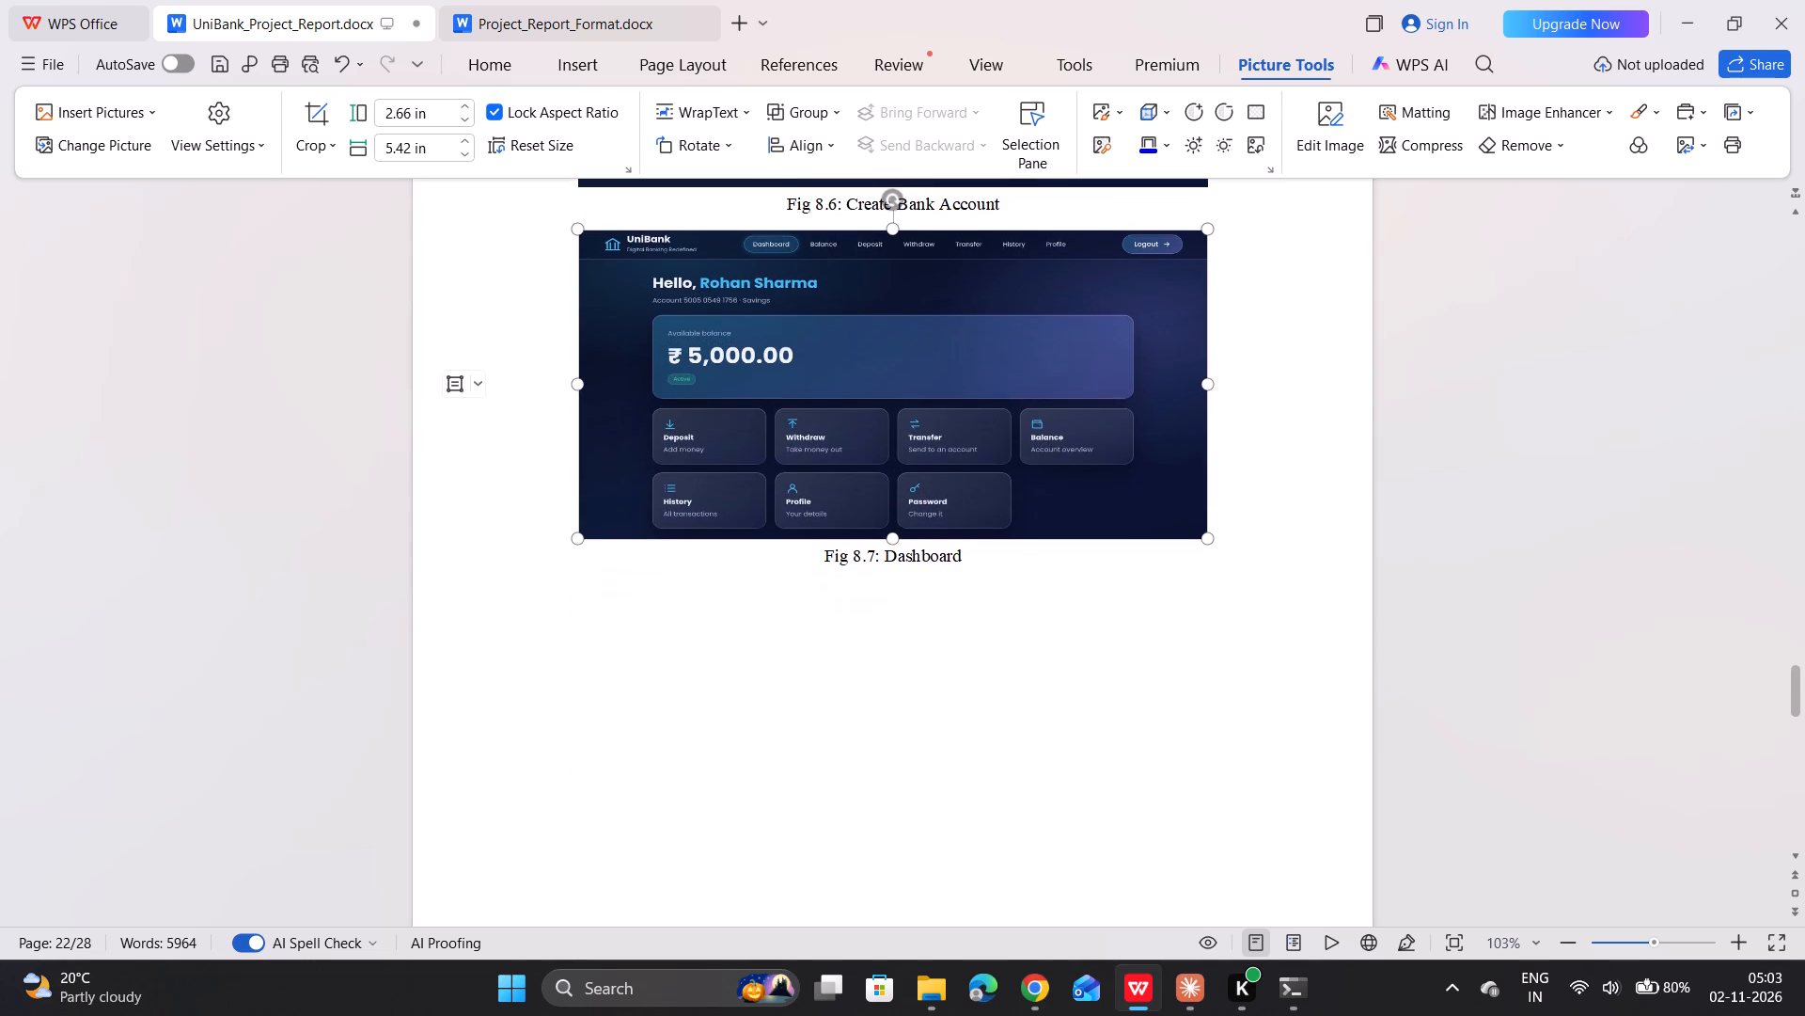
scroll(899, 740, "down", 3)
left_click(899, 740)
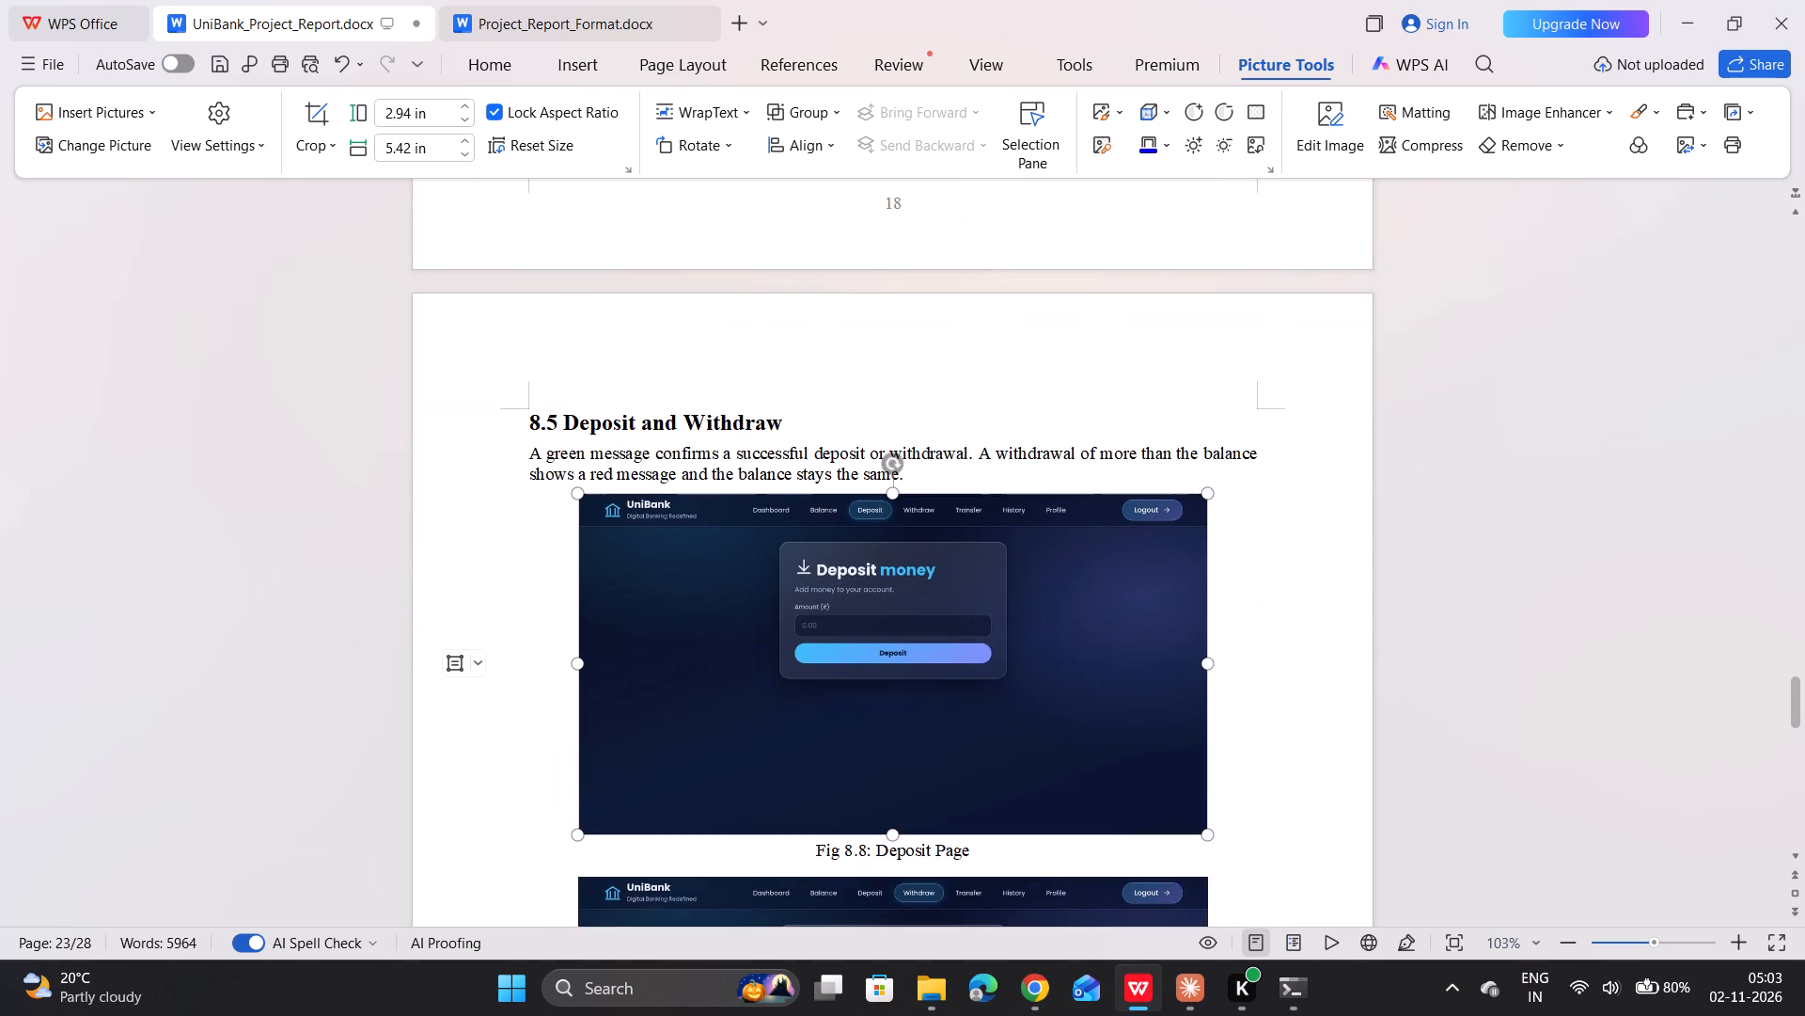
left_click_drag(895, 831, 897, 793)
Reduce the height of the Fig 8.9: Insufficient Balance Message picture to about 2.68 in.
scroll(897, 793, "down", 3)
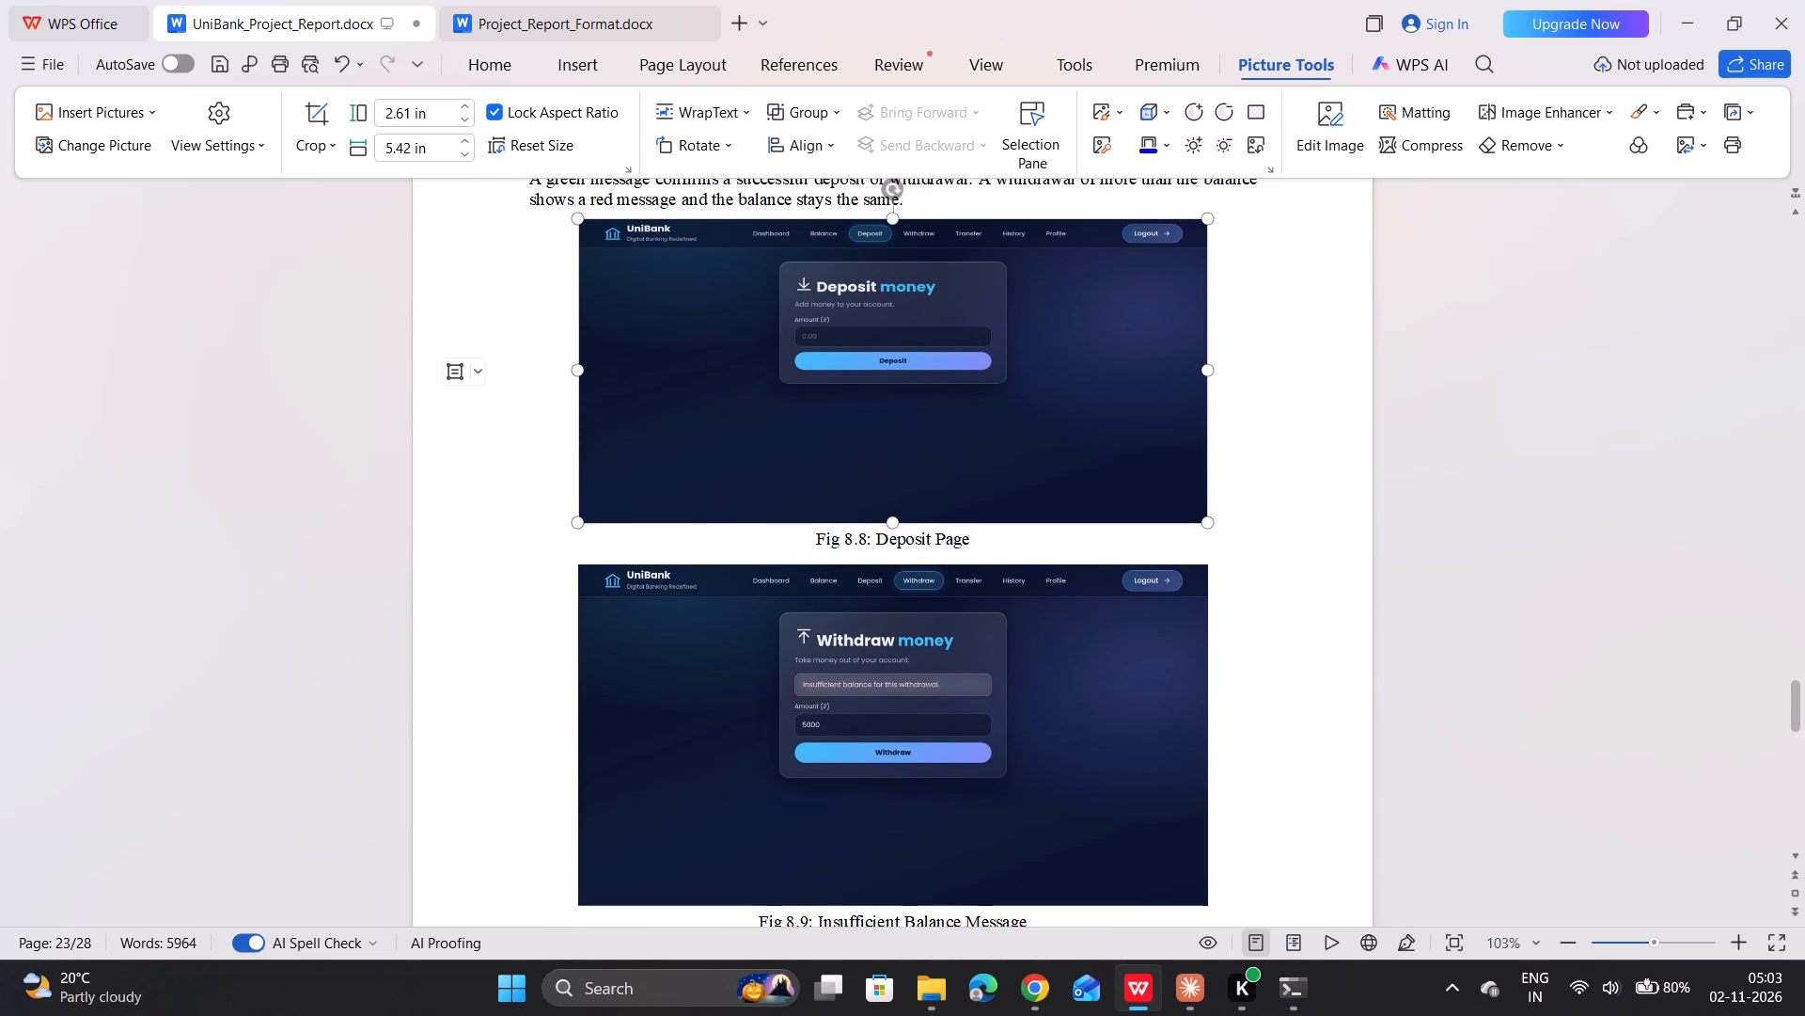
left_click(904, 773)
scroll(904, 773, "down", 4)
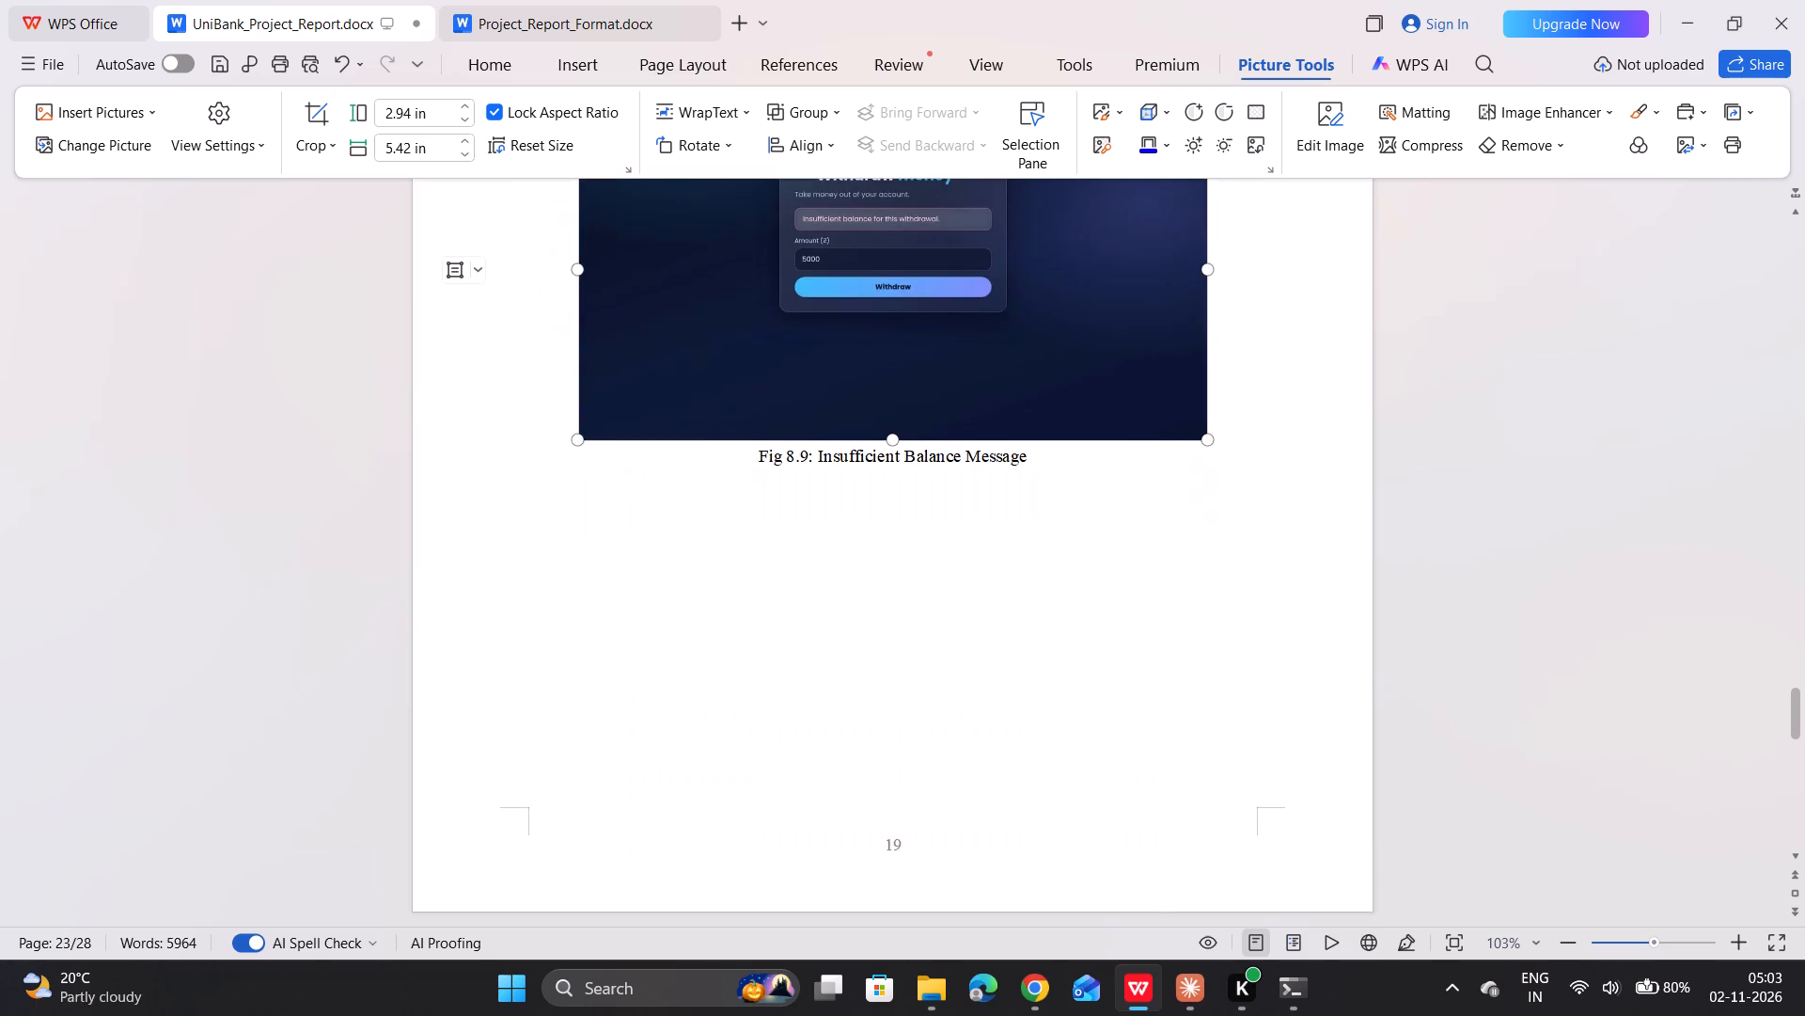
scroll(904, 773, "down", 3)
scroll(904, 773, "up", 3)
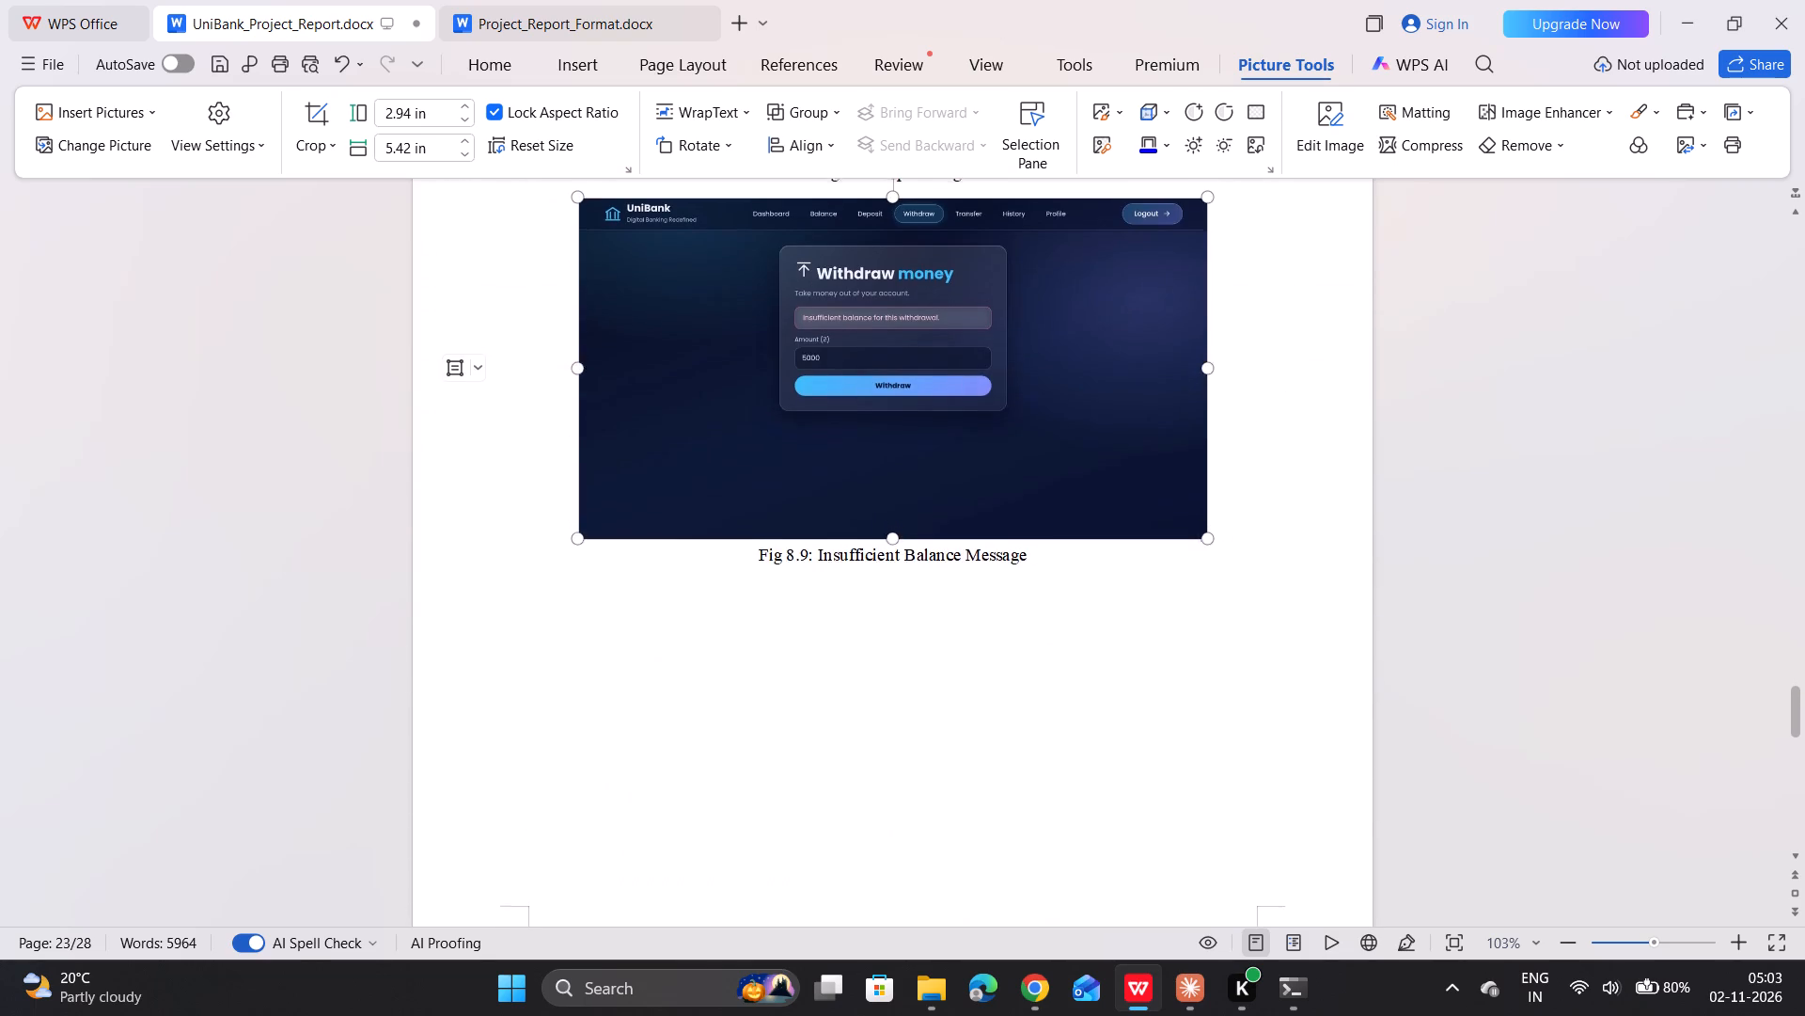
scroll(904, 773, "up", 1)
left_click_drag(895, 771, 895, 768)
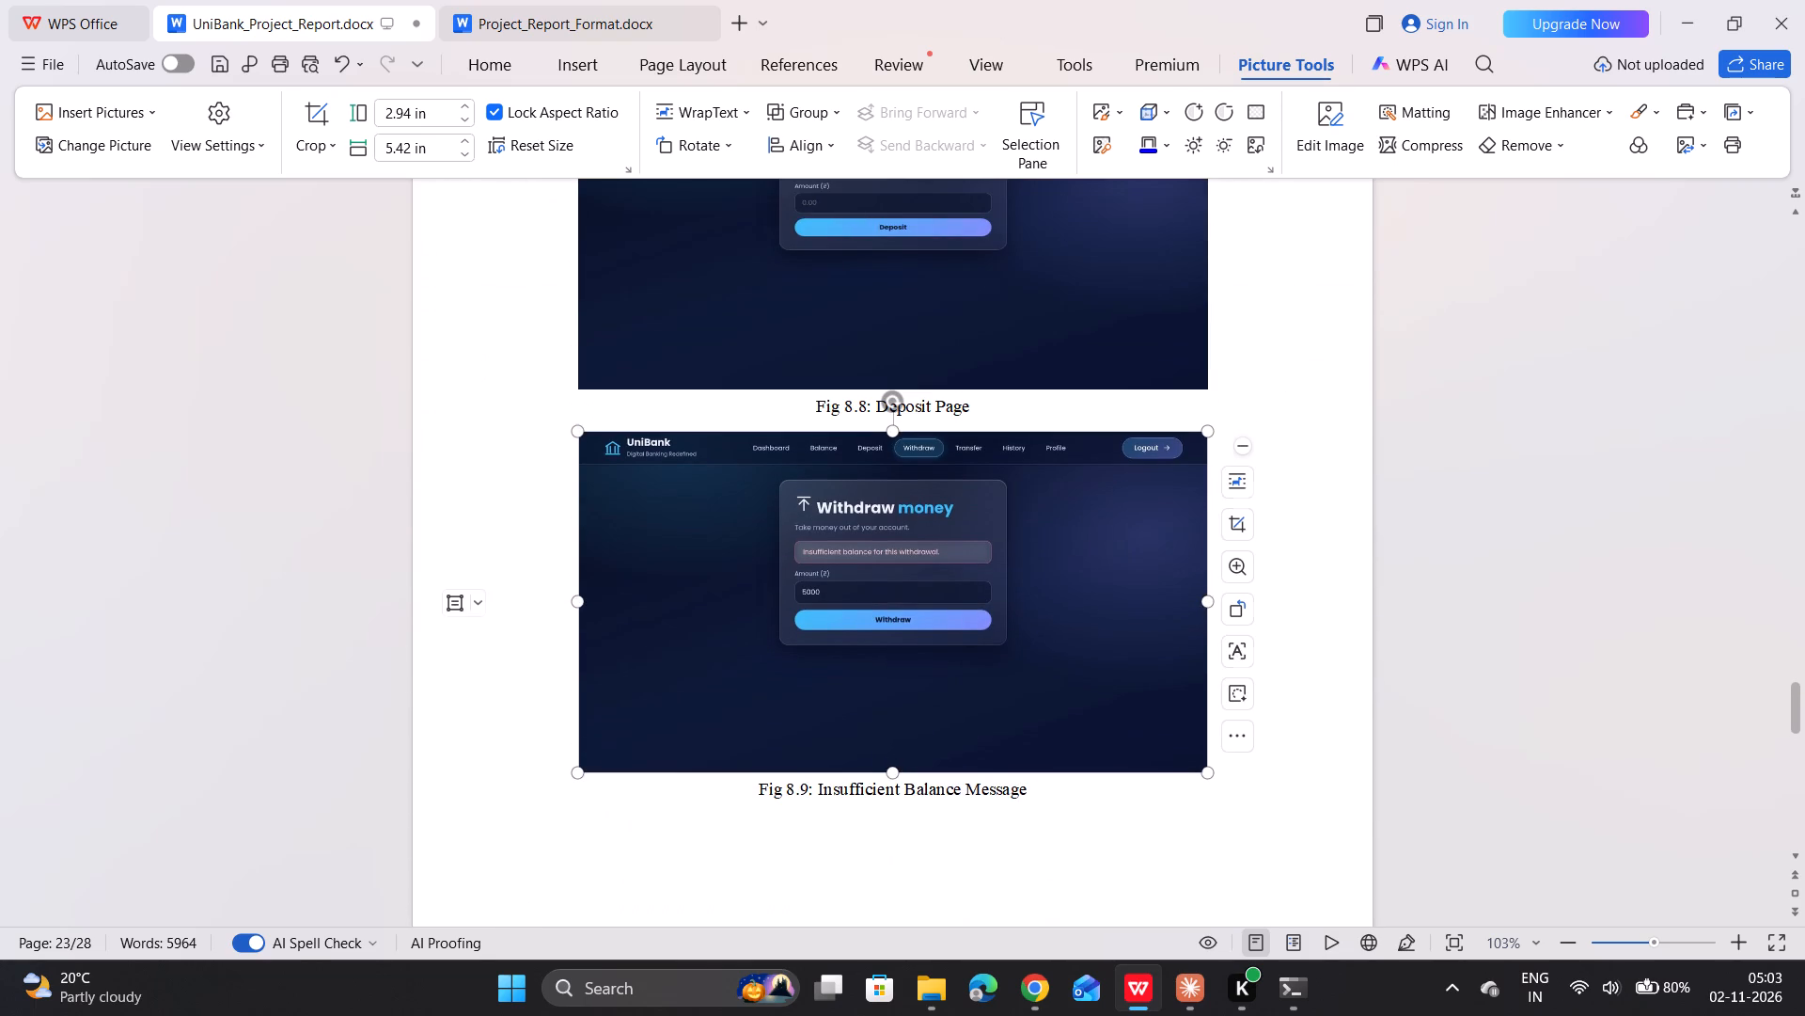
left_click_drag(895, 768, 901, 741)
Reduce the height of the Fig 8.10: Transfer Form picture in section 8.6 to about 2.60 in.
scroll(901, 741, "down", 8)
scroll(901, 741, "up", 1)
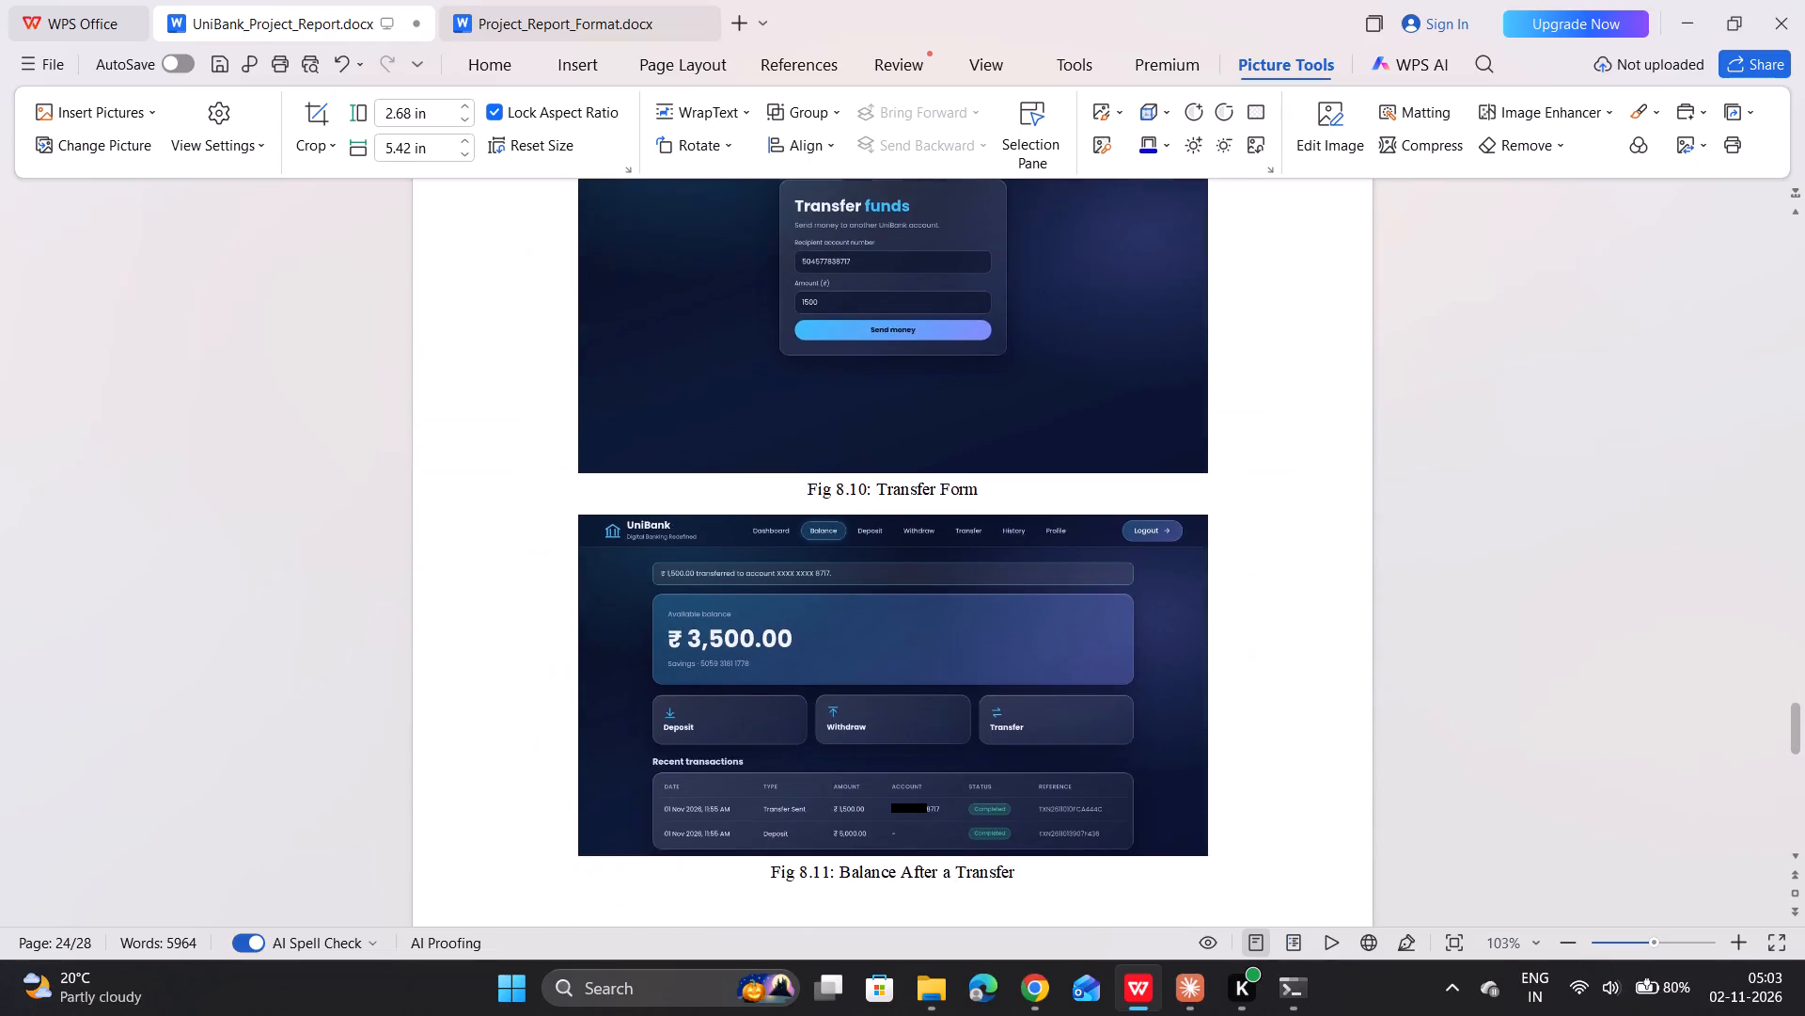
scroll(901, 741, "up", 3)
left_click(911, 631)
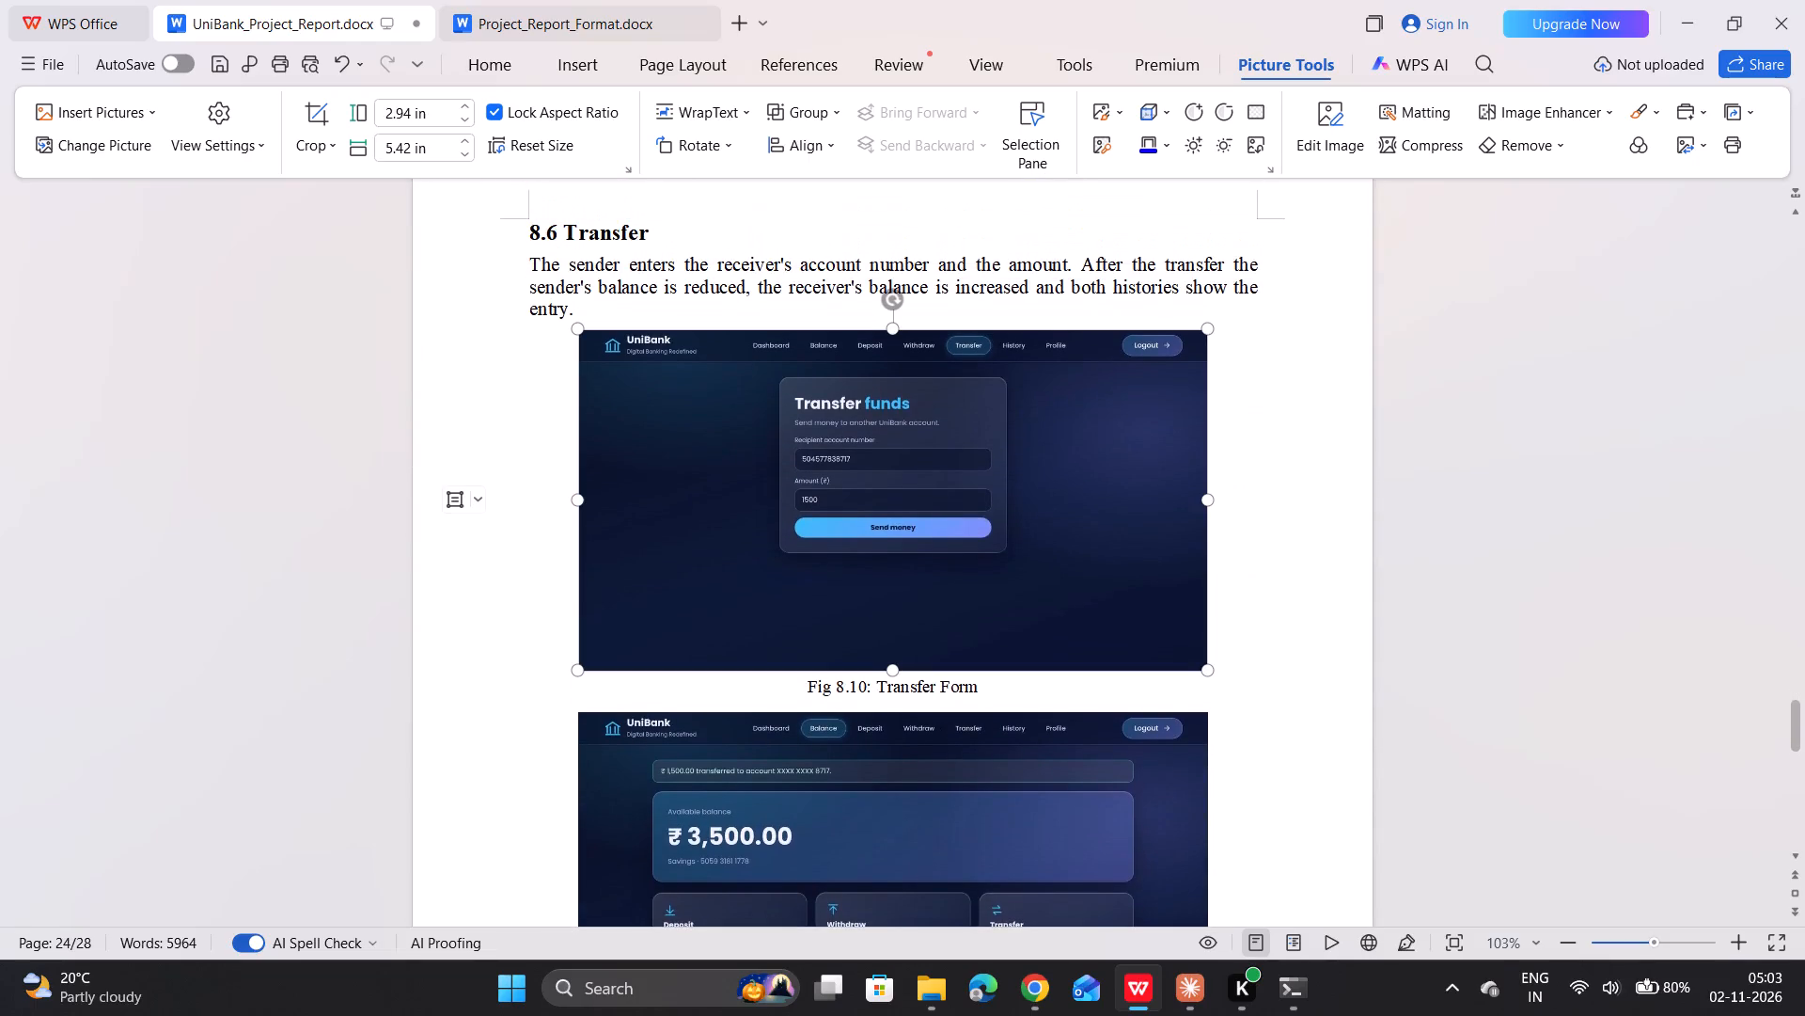
left_click_drag(890, 669, 896, 602)
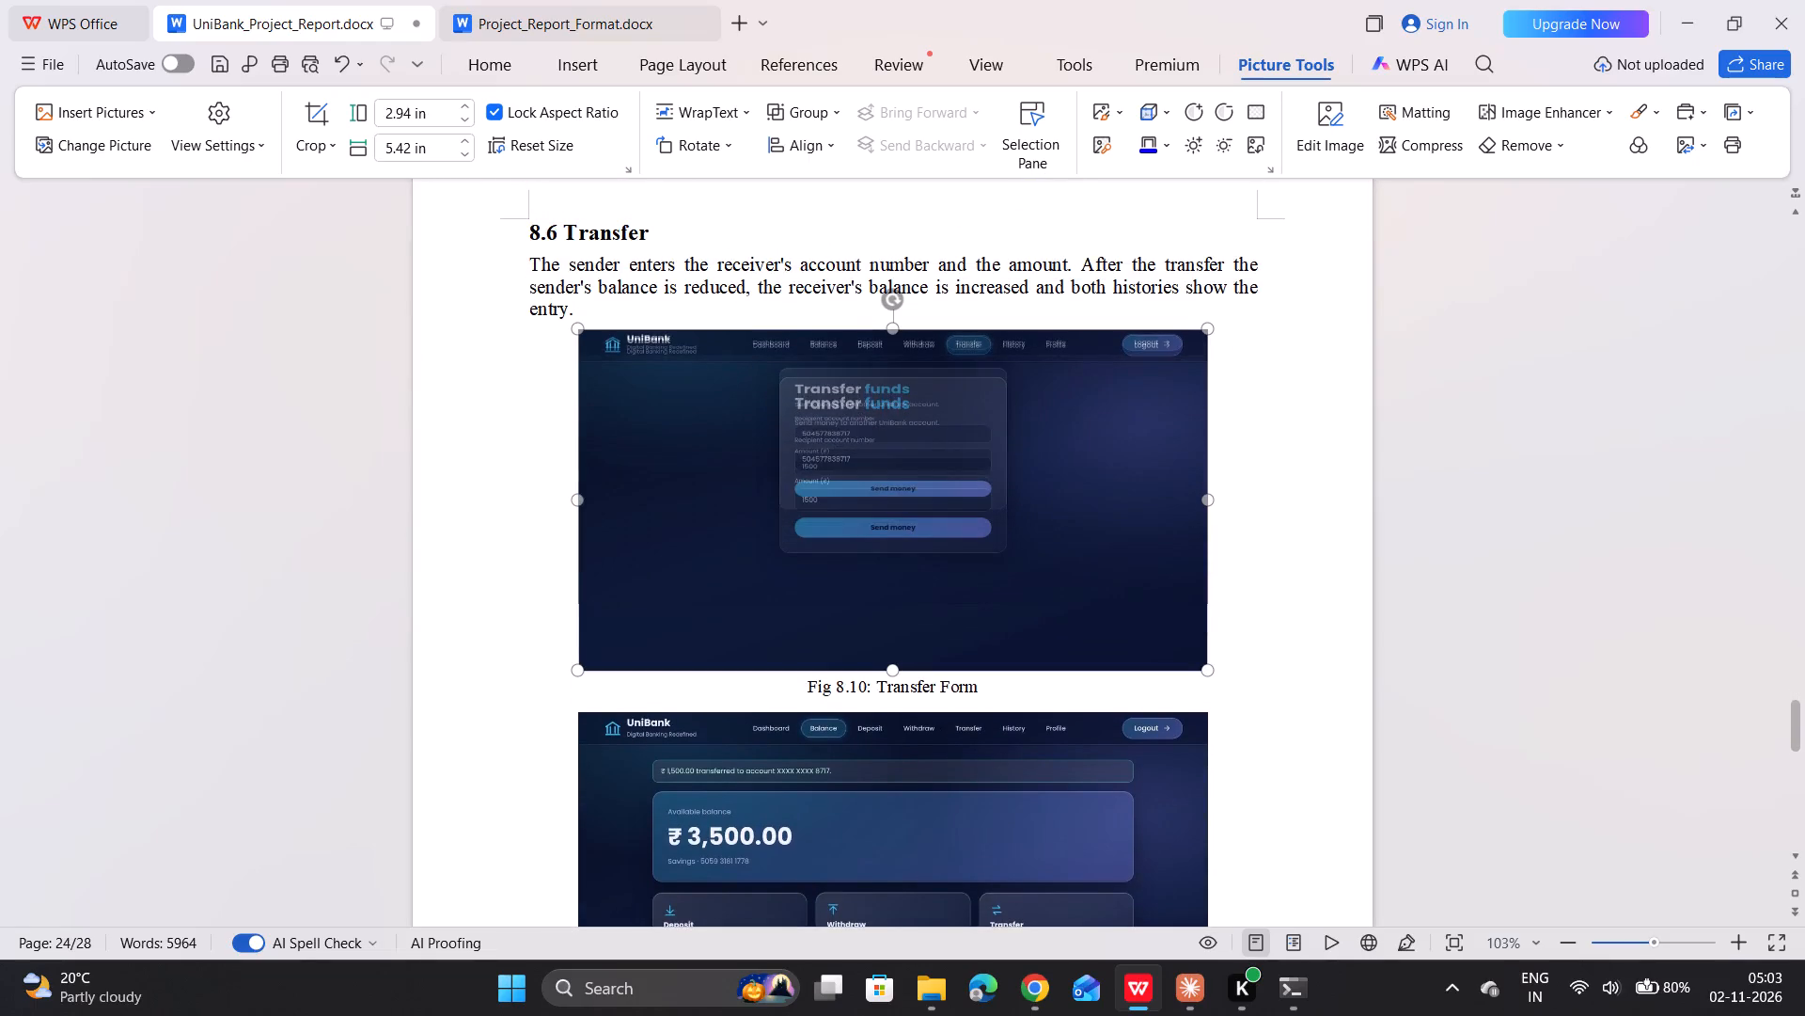
left_click_drag(896, 602, 898, 629)
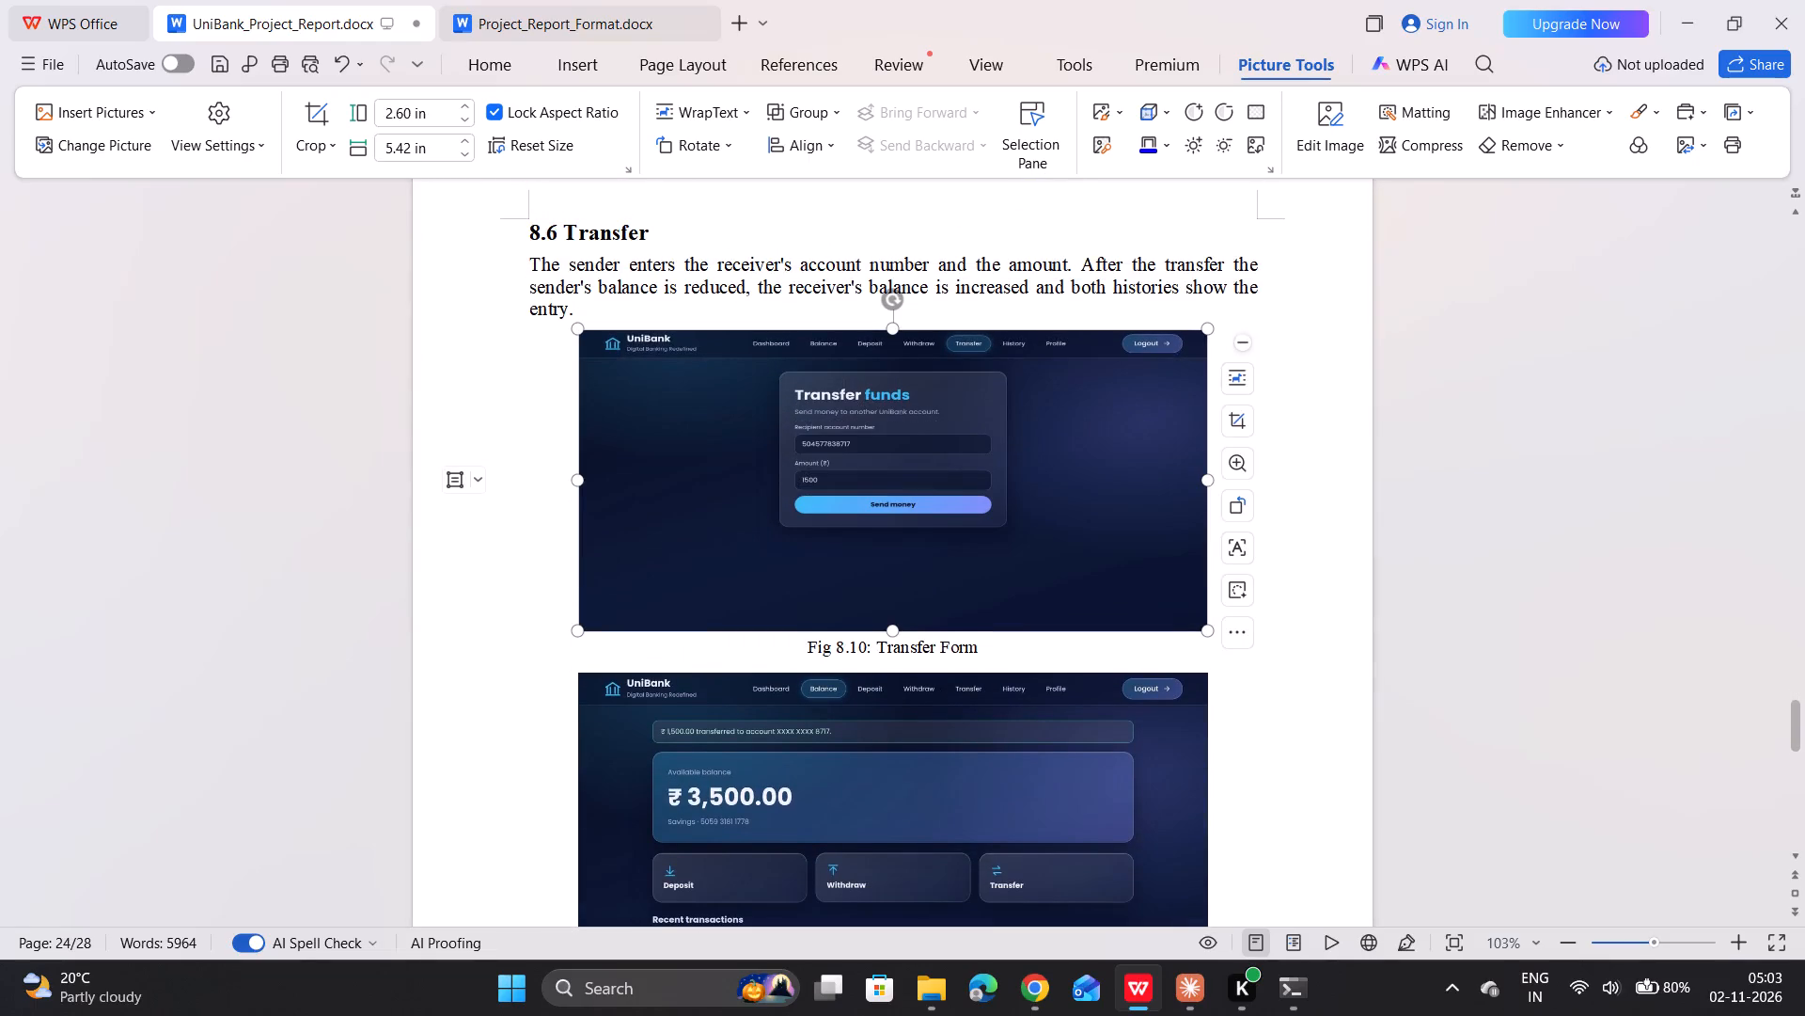
Reduce the height of the Fig 8.11: Balance After a Transfer picture to about 2.68 in.
scroll(892, 731, "down", 1)
left_click(892, 731)
scroll(892, 731, "down", 3)
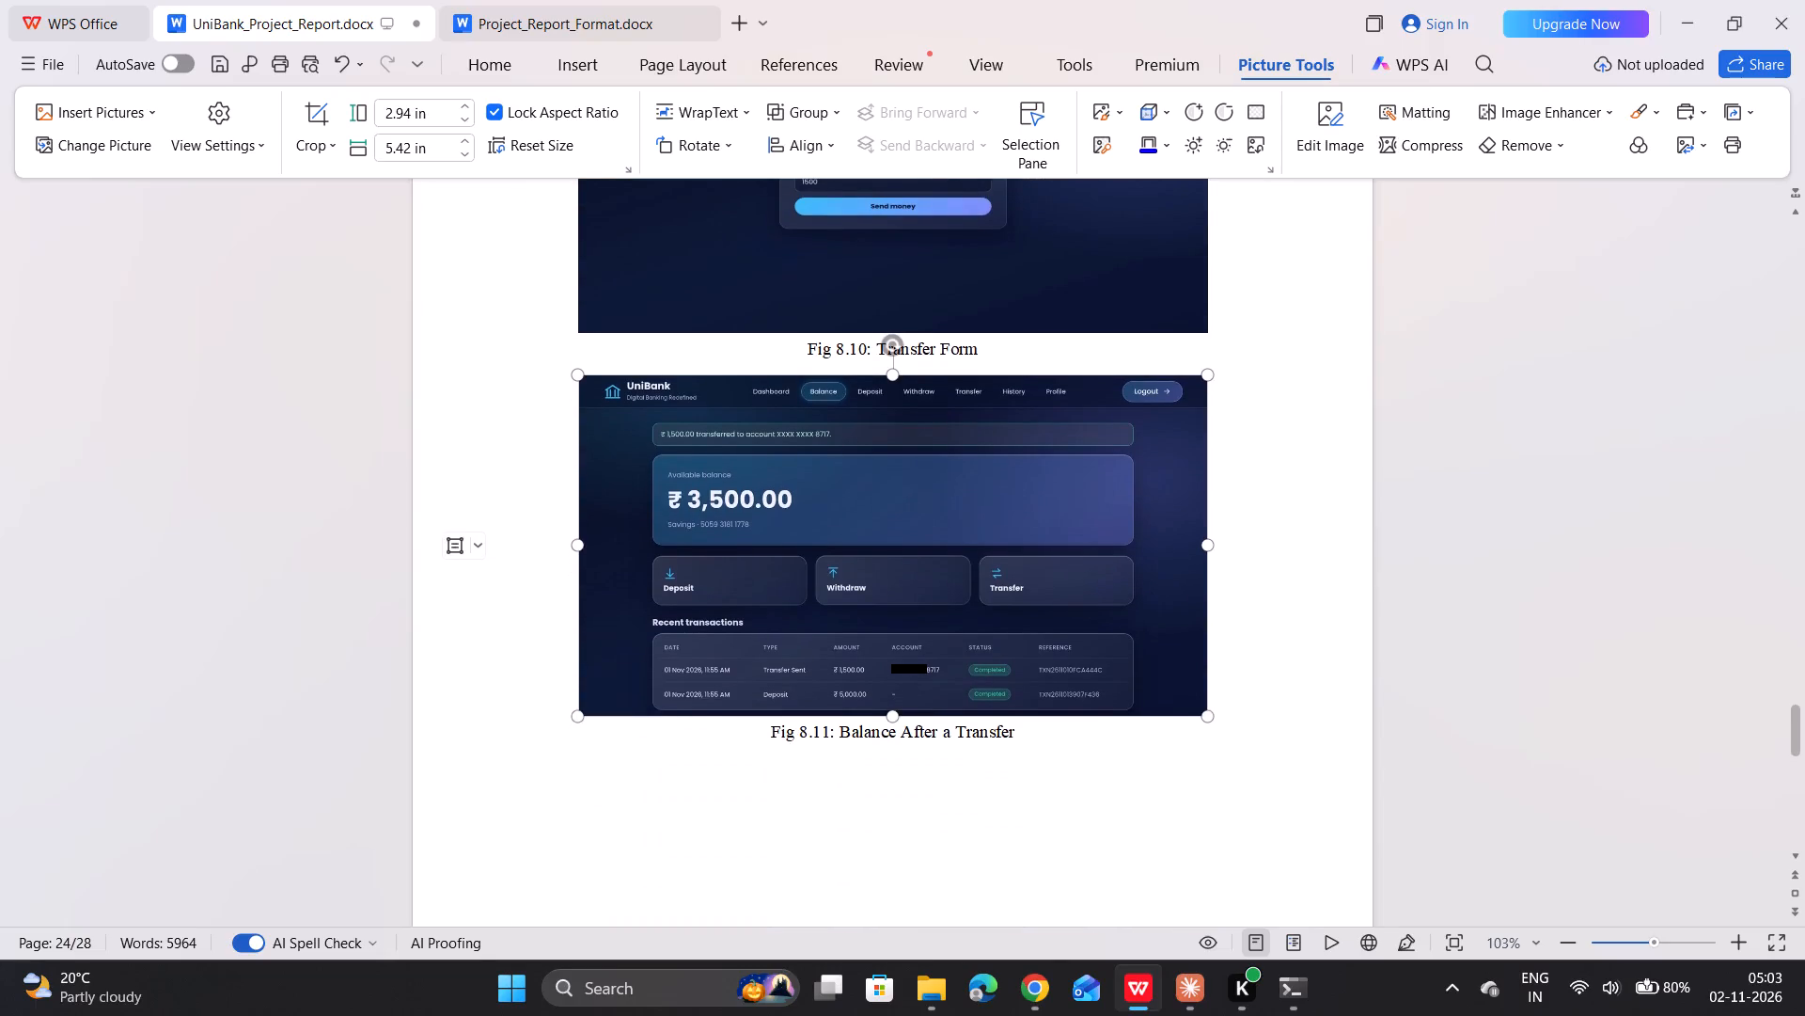
left_click_drag(896, 721, 896, 691)
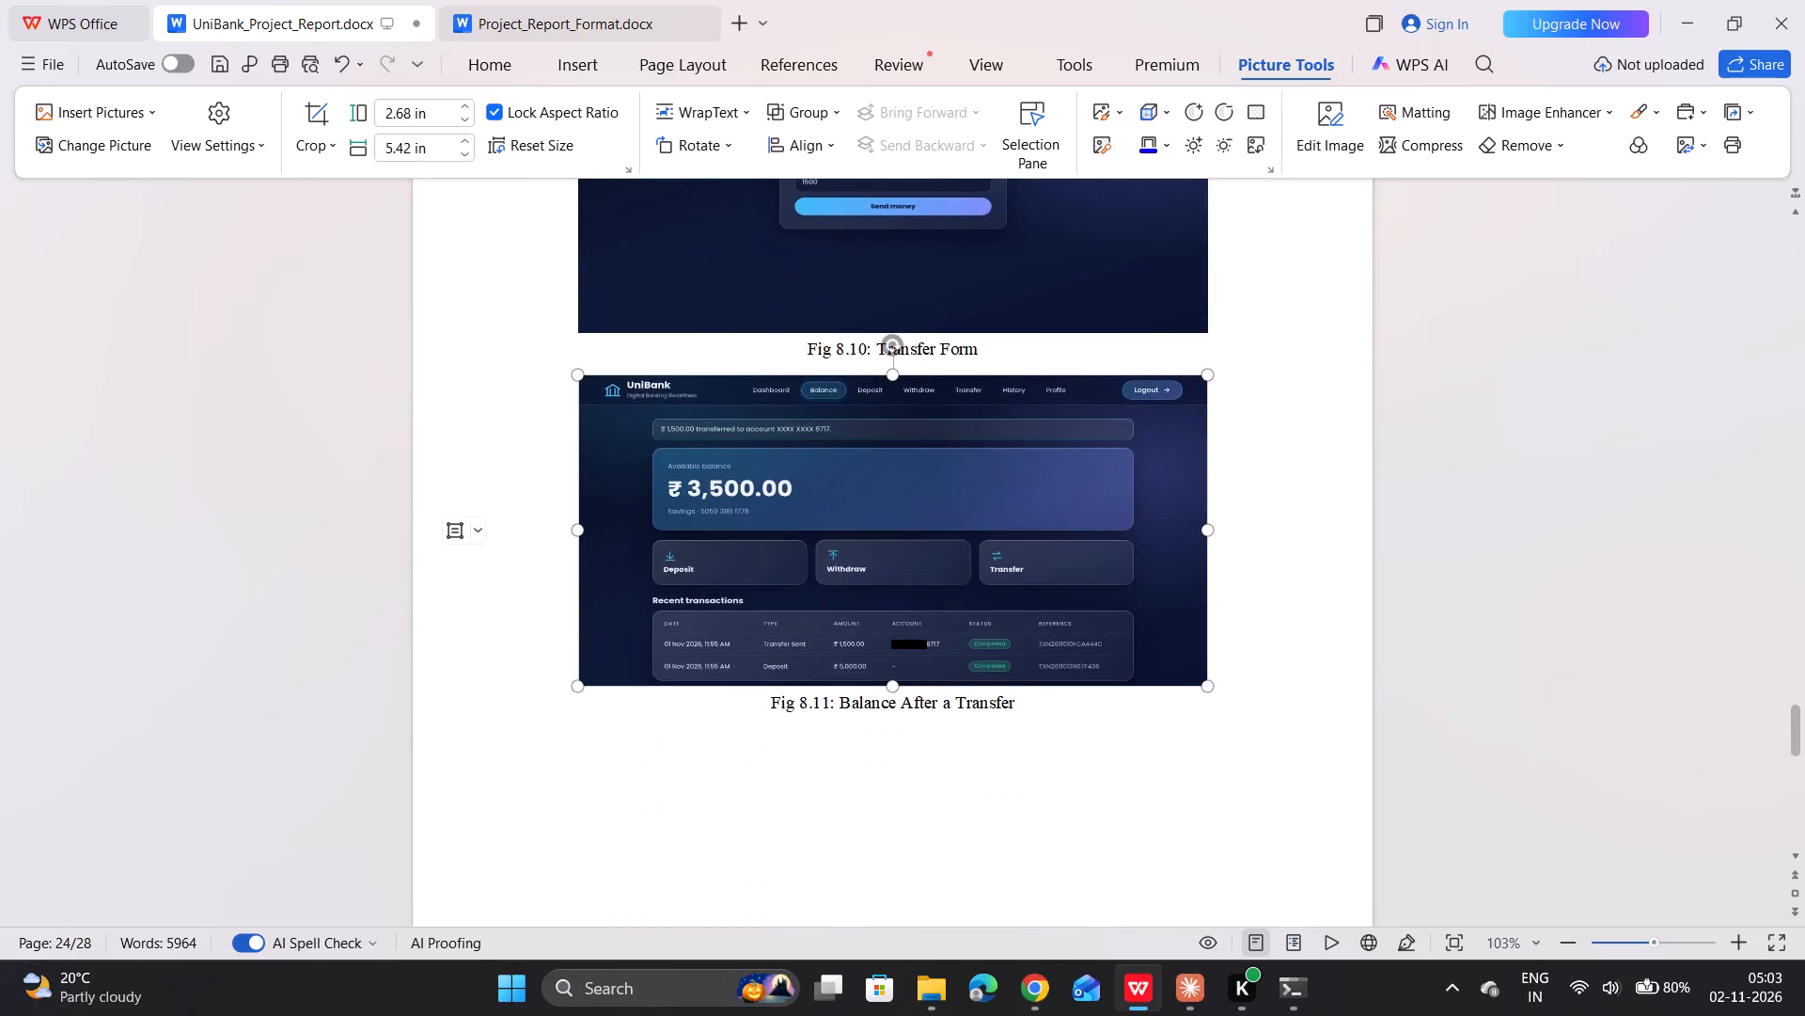
Check the page layout from Fig 8.12: Transaction History through to the last page of the report.
scroll(896, 691, "down", 7)
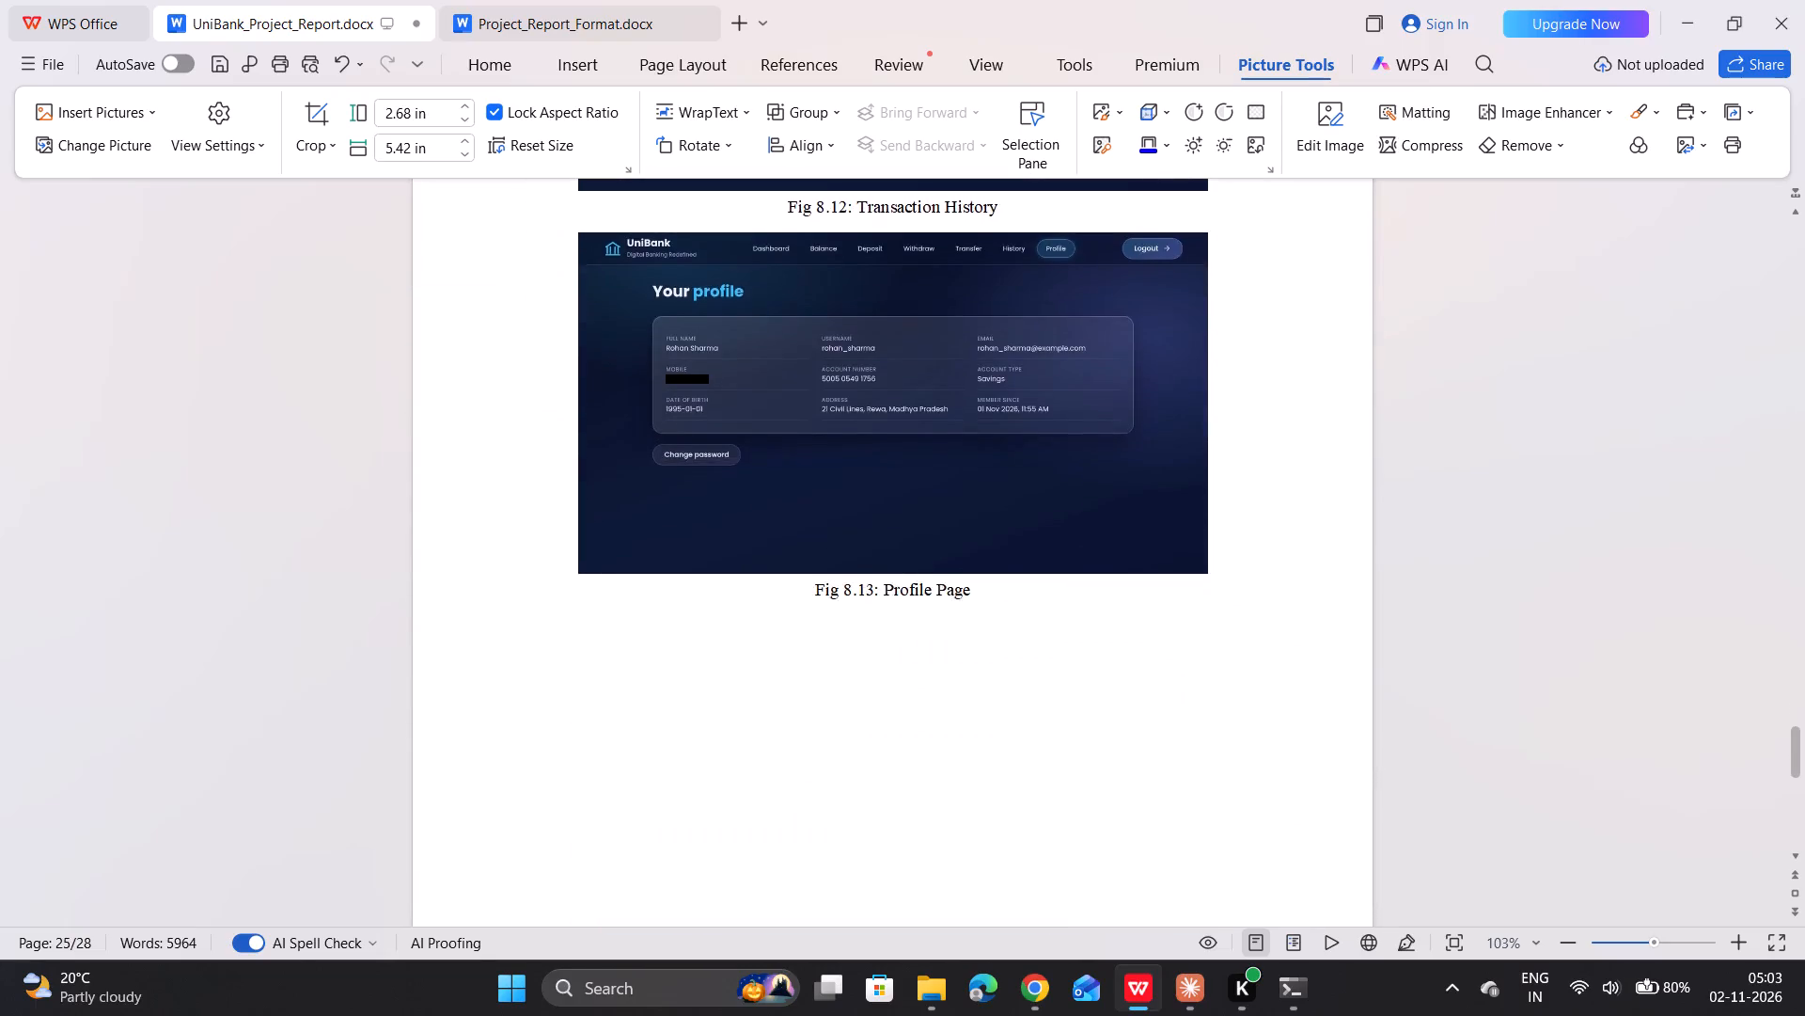
scroll(896, 691, "down", 16)
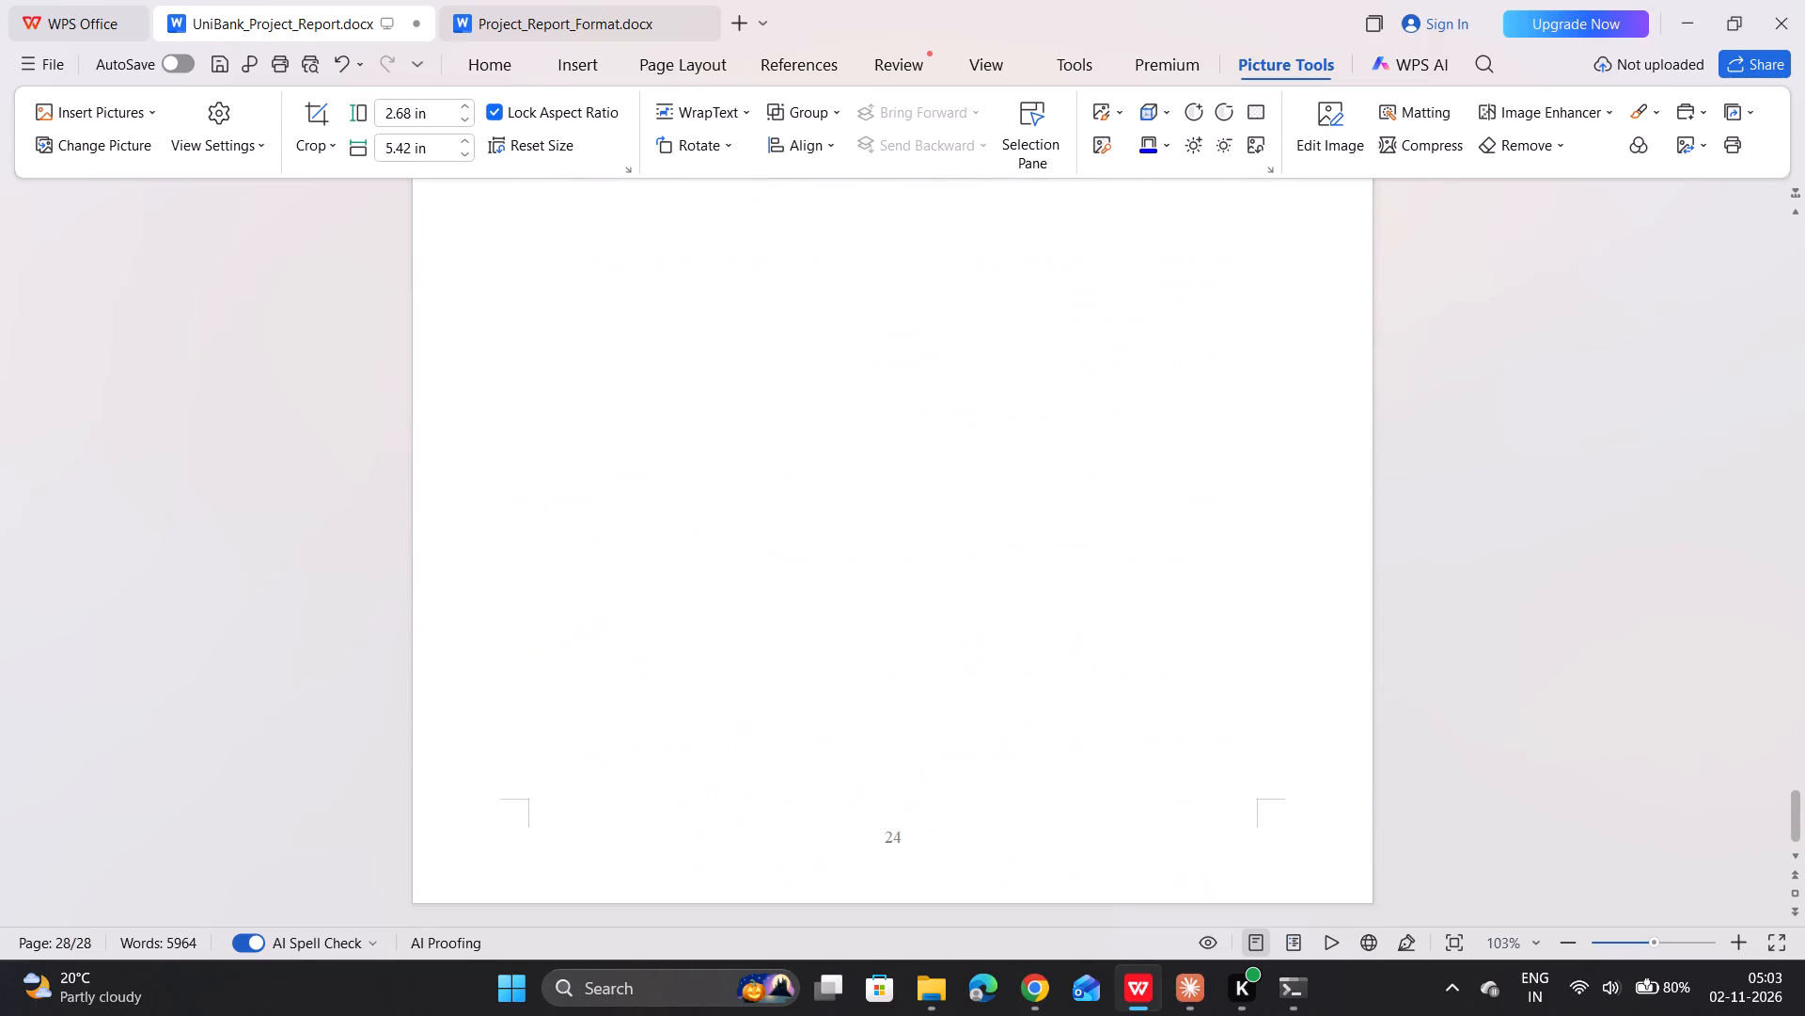
Reduce the height of the Fig 8.14: Database View picture in section 8.8 to about 2.80 in.
scroll(896, 691, "up", 15)
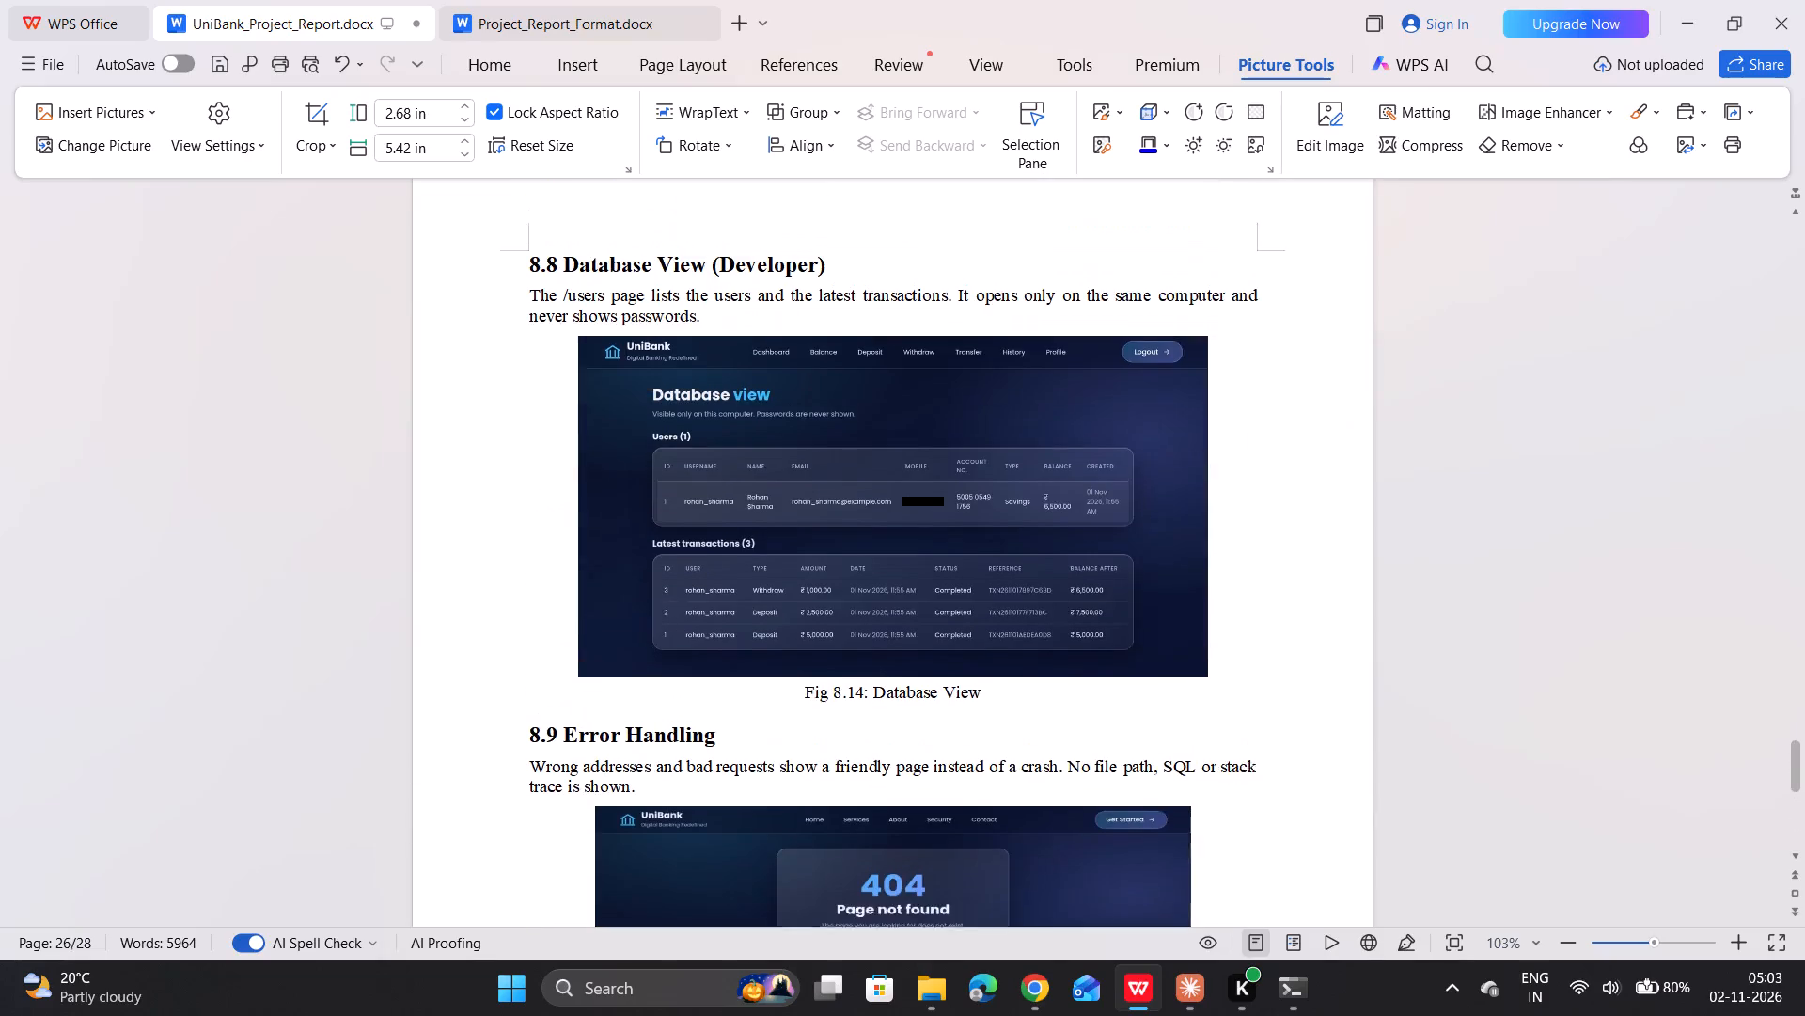
scroll(896, 691, "right", 1)
left_click(904, 645)
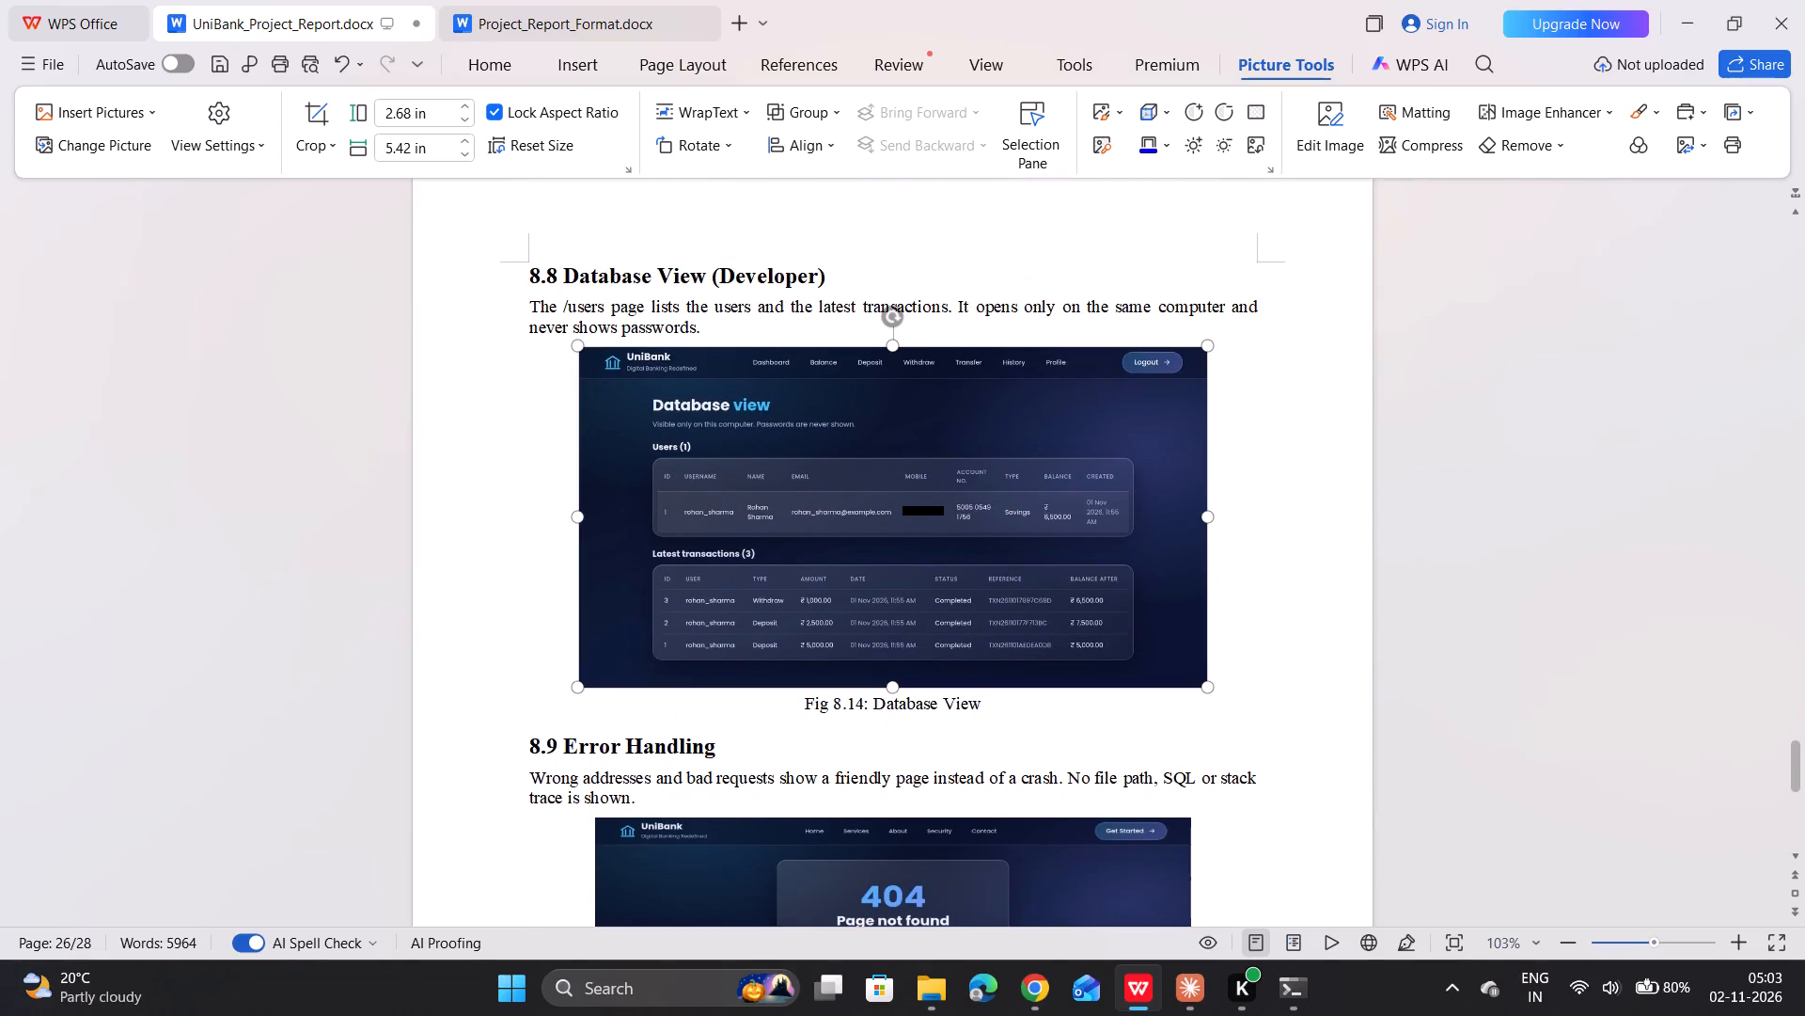
left_click_drag(889, 690, 889, 677)
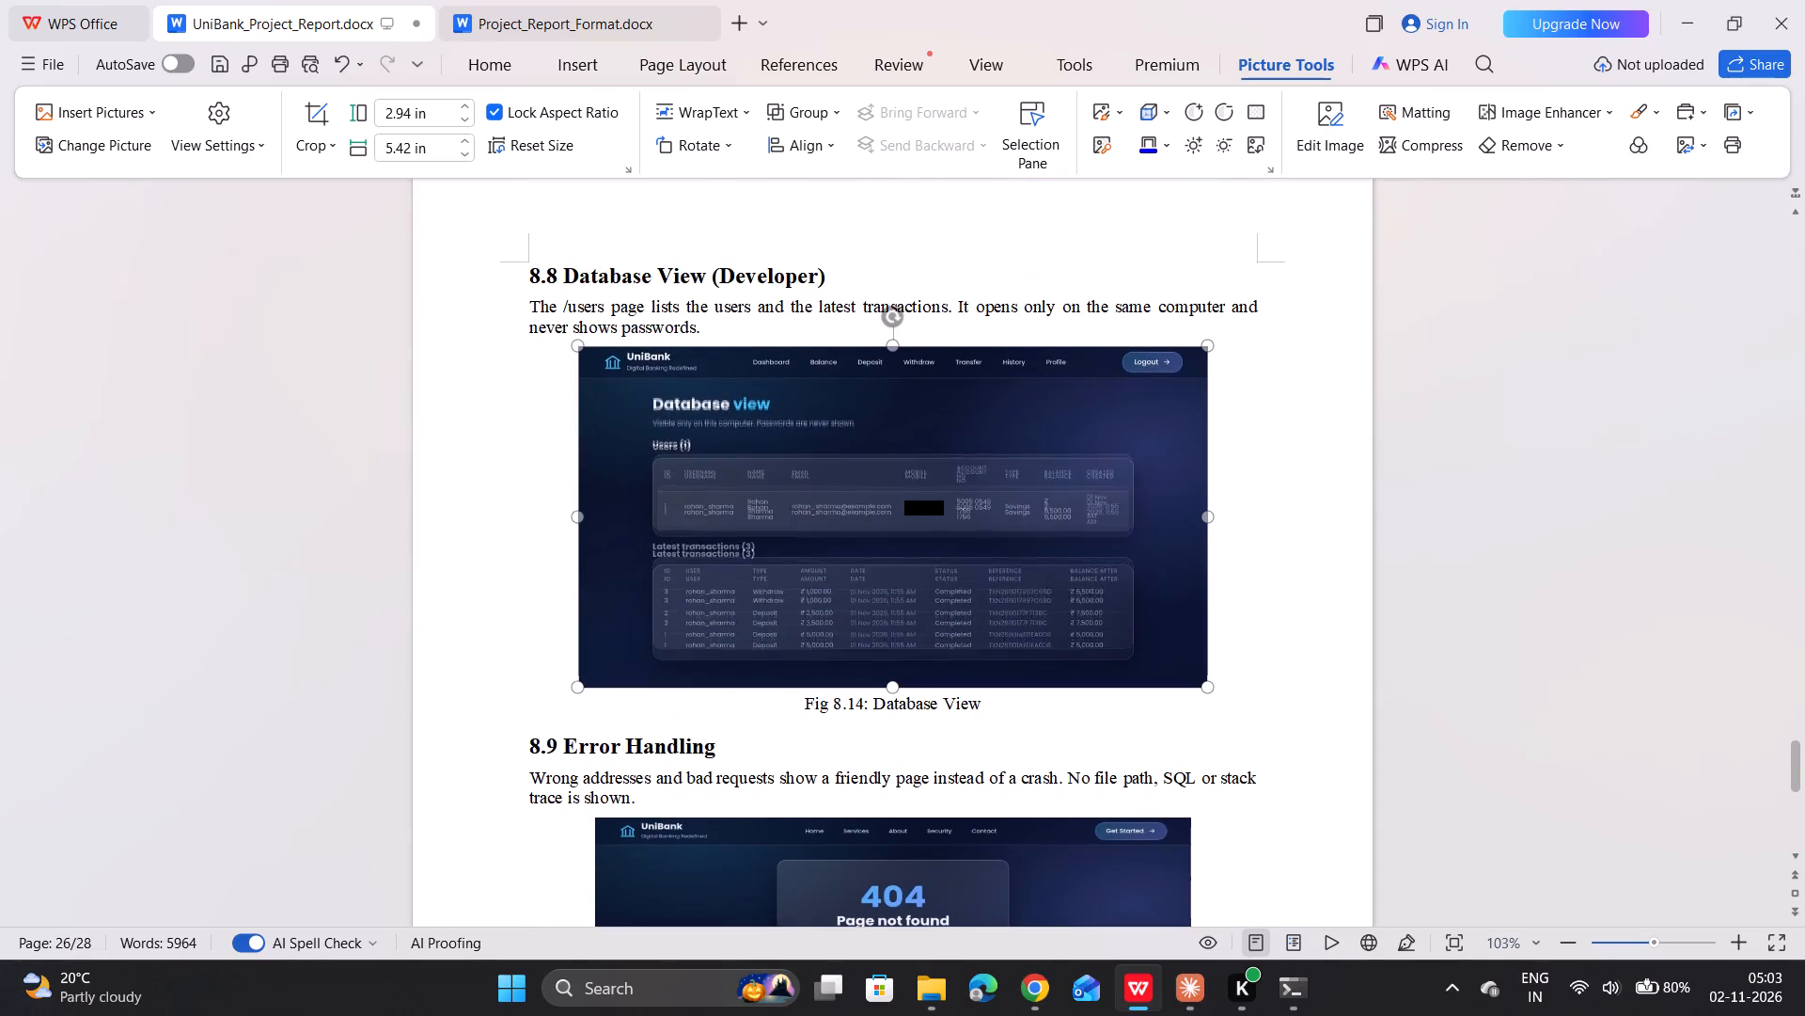
left_click_drag(889, 677, 895, 657)
scroll(926, 532, "up", 2)
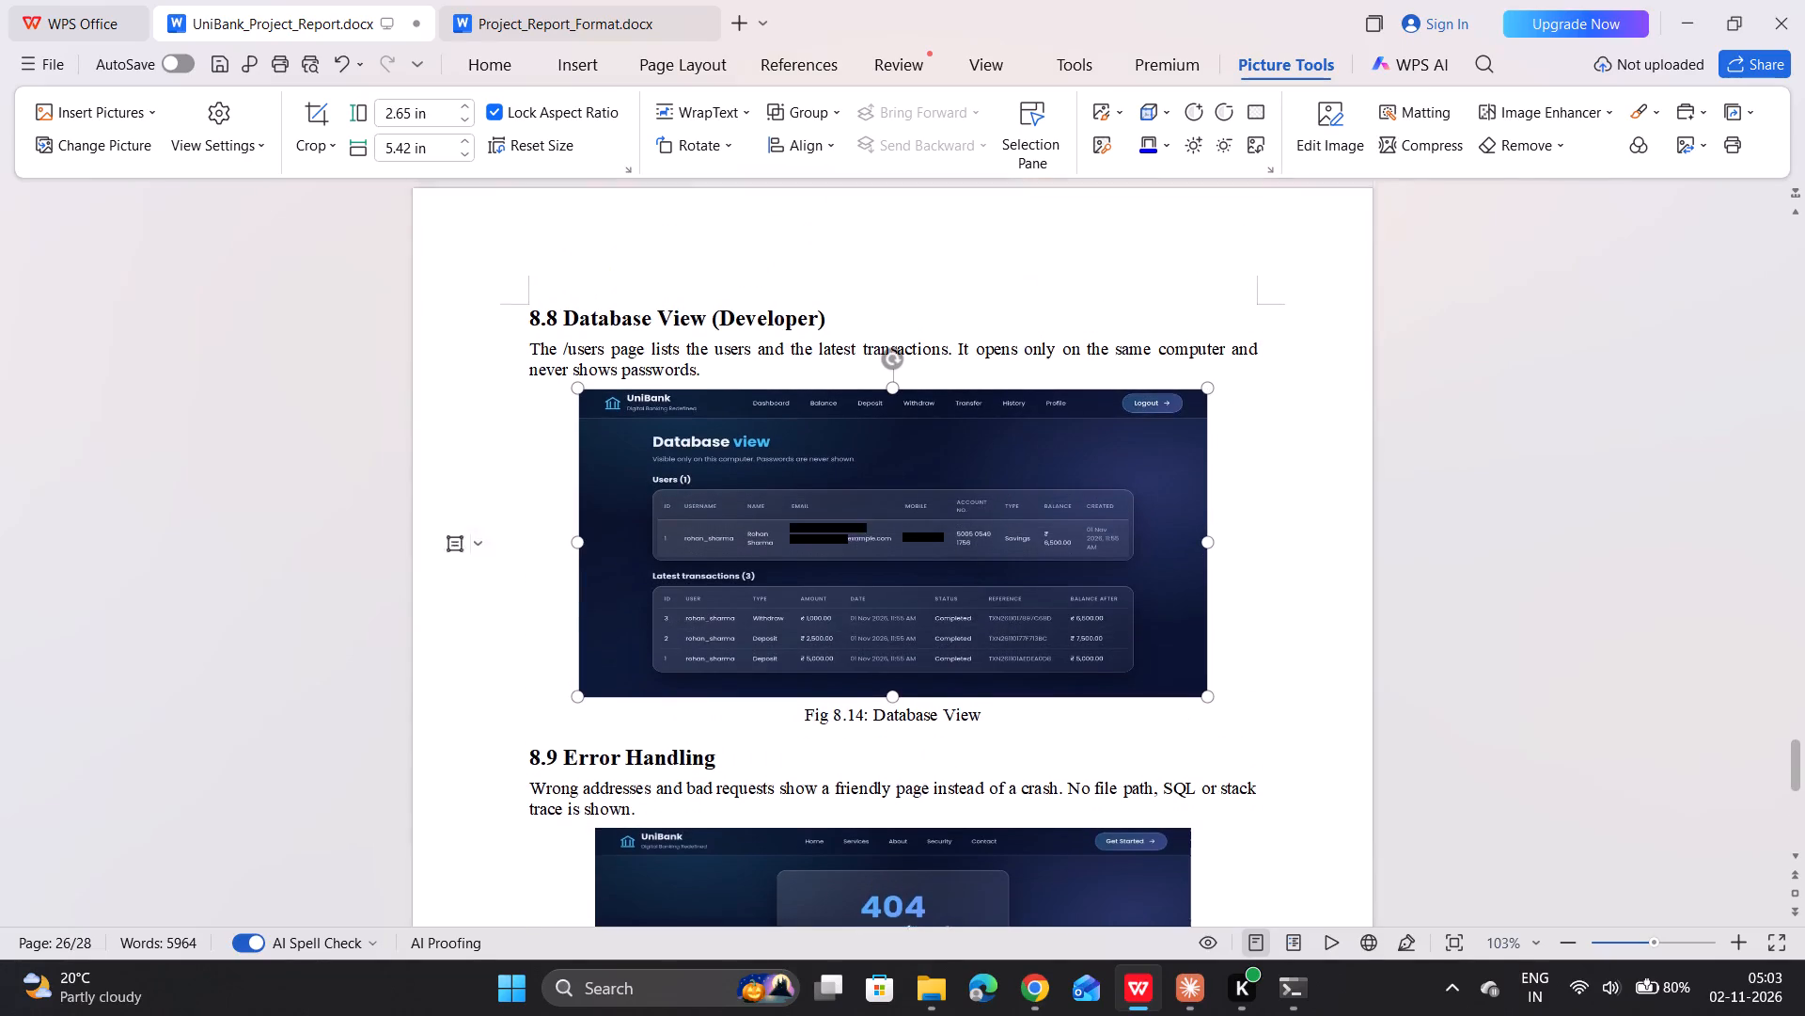
scroll(926, 532, "up", 2)
scroll(887, 760, "down", 2)
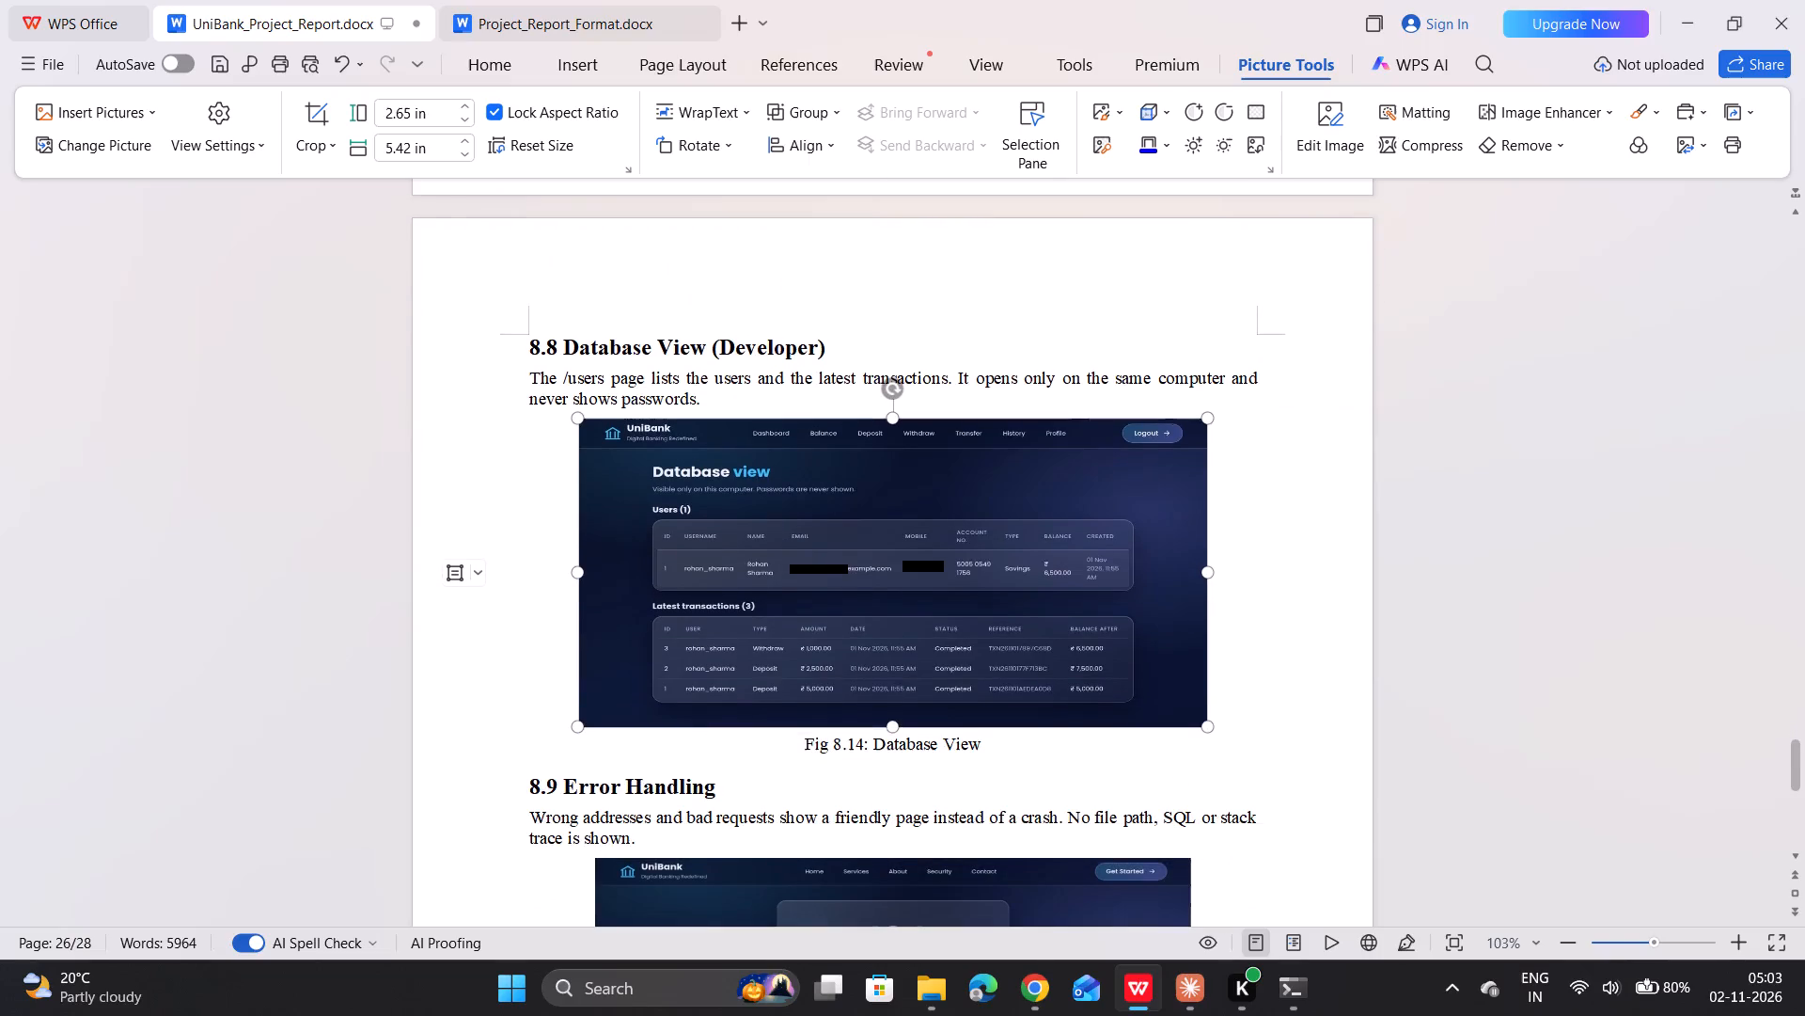
left_click_drag(888, 723, 890, 740)
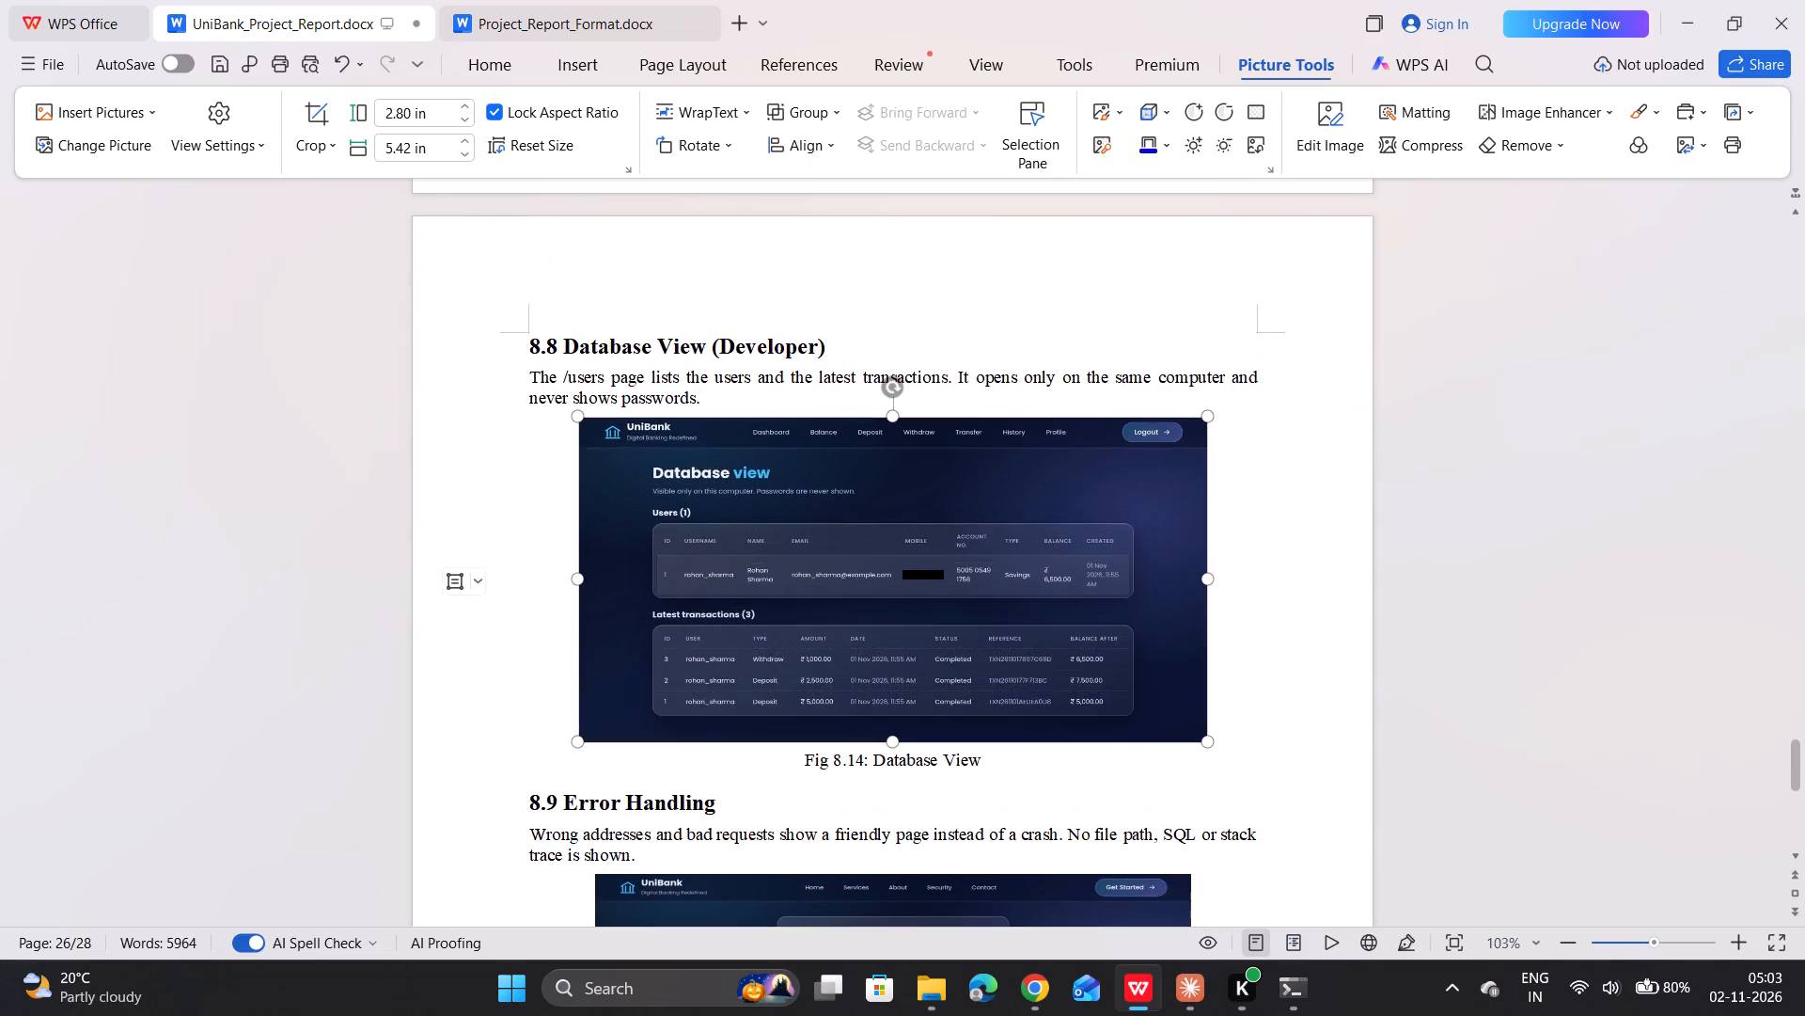
Reduce the height of the Fig 8.13: Profile Page picture to about 2.78 in.
scroll(902, 634, "up", 7)
scroll(902, 634, "down", 1)
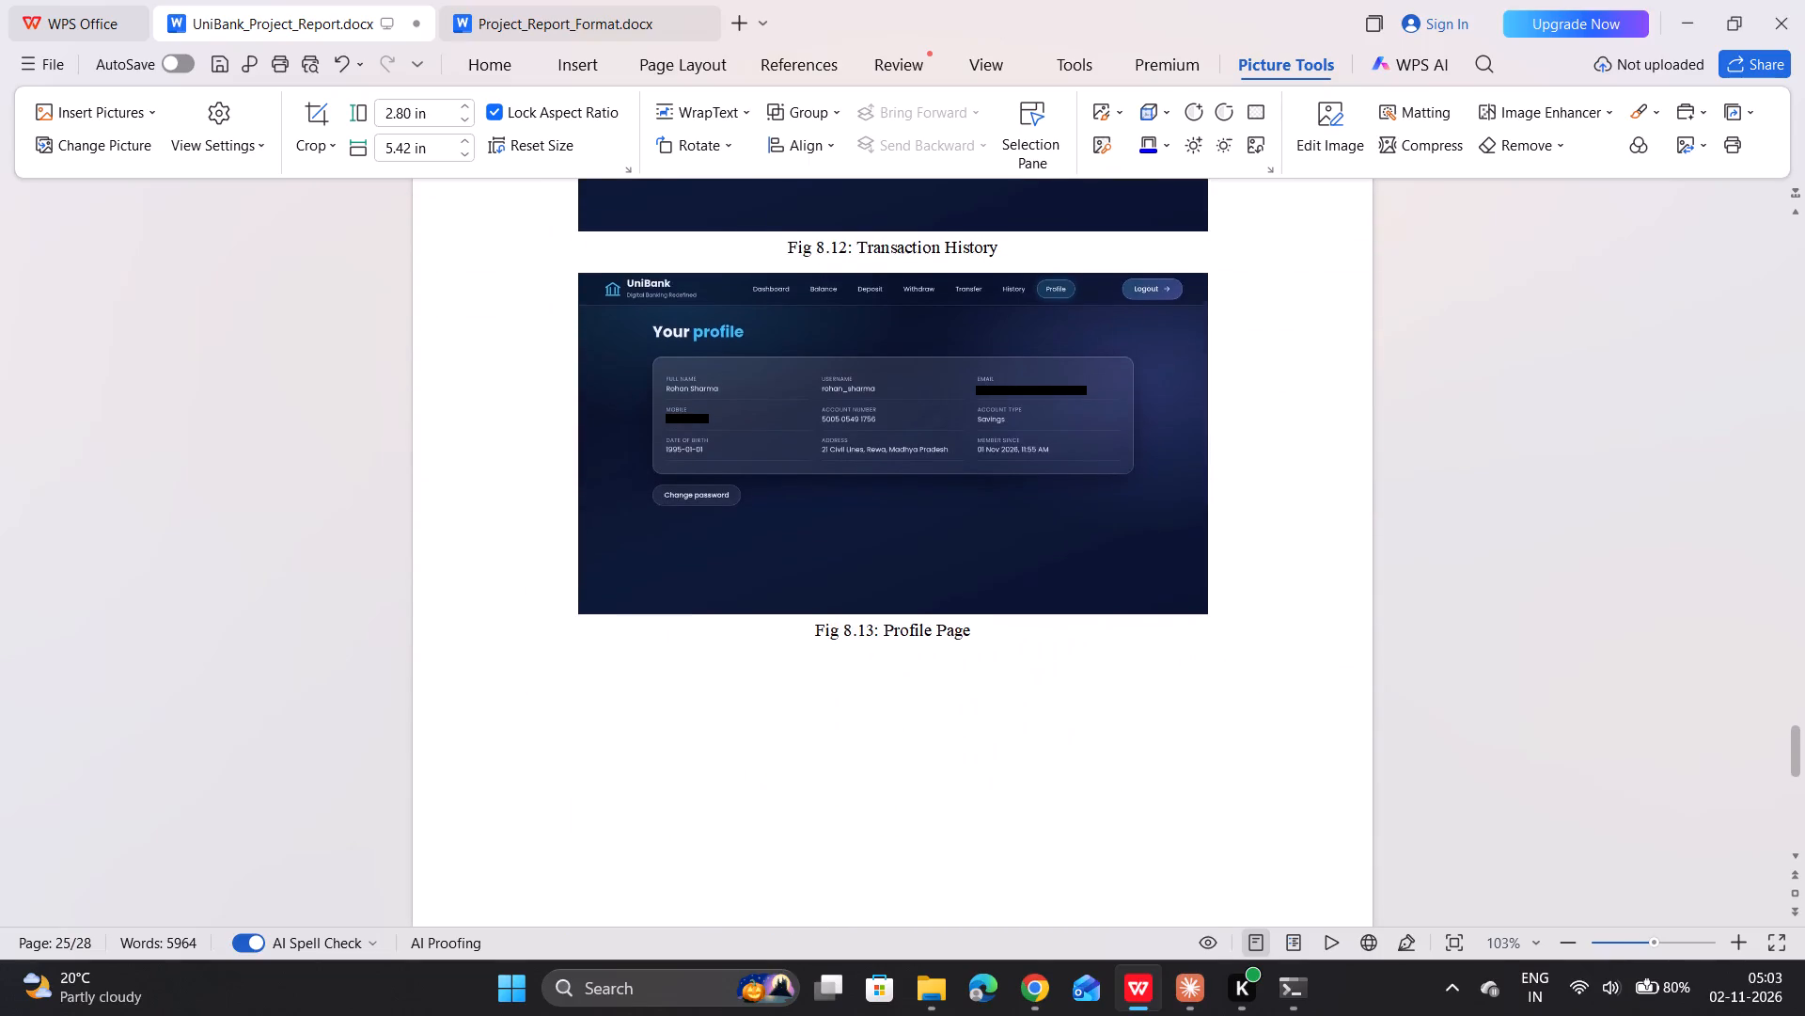
scroll(902, 634, "down", 1)
left_click_drag(898, 555, 898, 590)
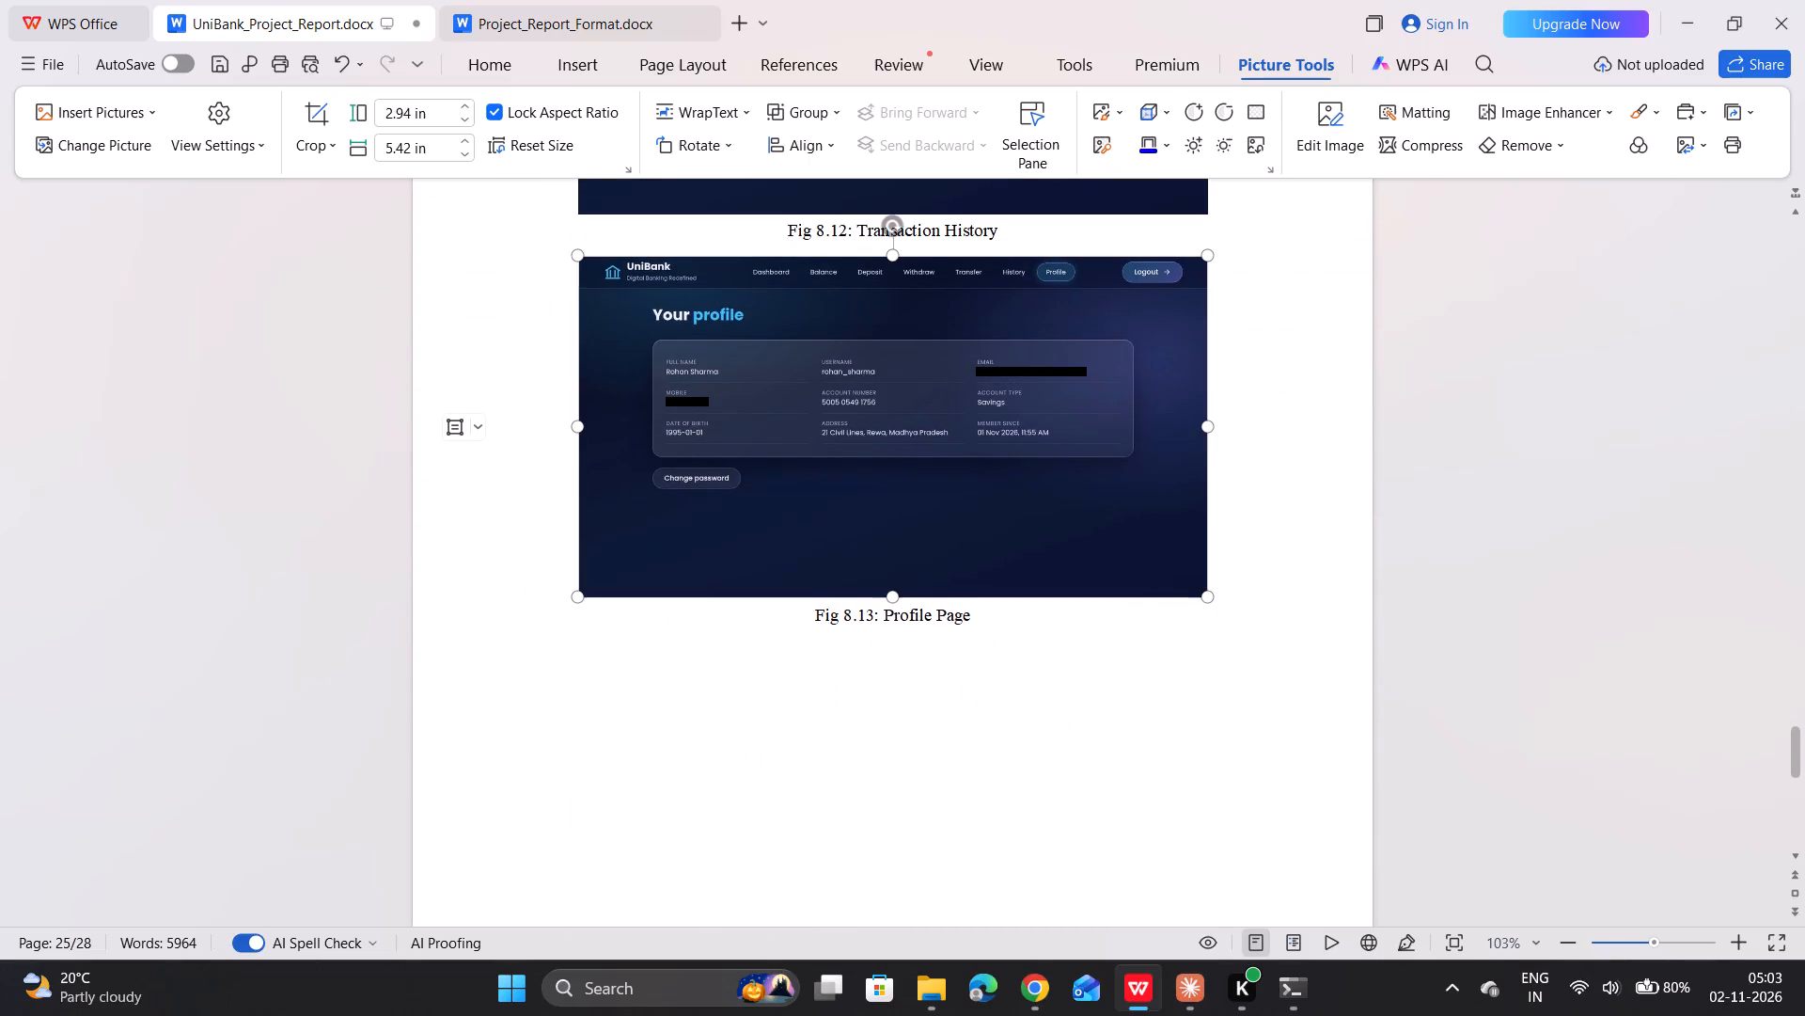
left_click(898, 590)
left_click_drag(890, 595, 891, 577)
Reduce the height of the Fig 8.12: Transaction History picture to about 2.30 in.
scroll(906, 468, "up", 4)
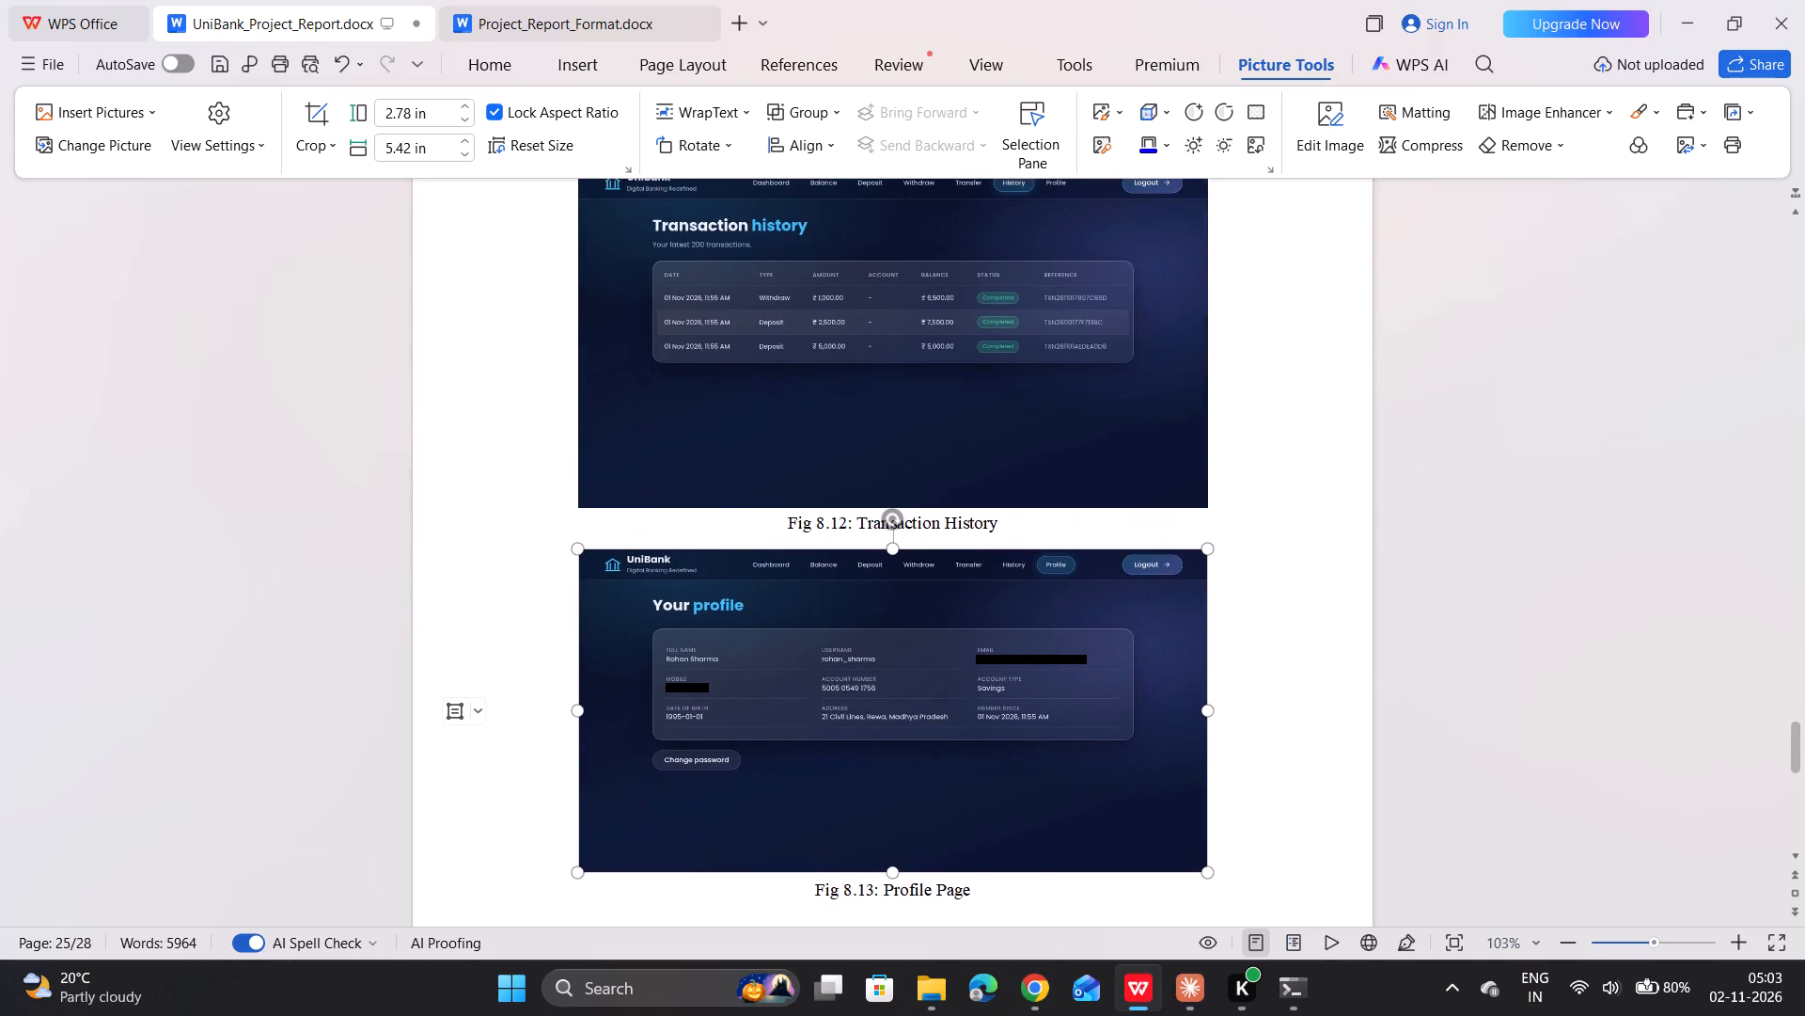
left_click(906, 468)
left_click_drag(888, 510, 893, 486)
left_click_drag(893, 486, 897, 436)
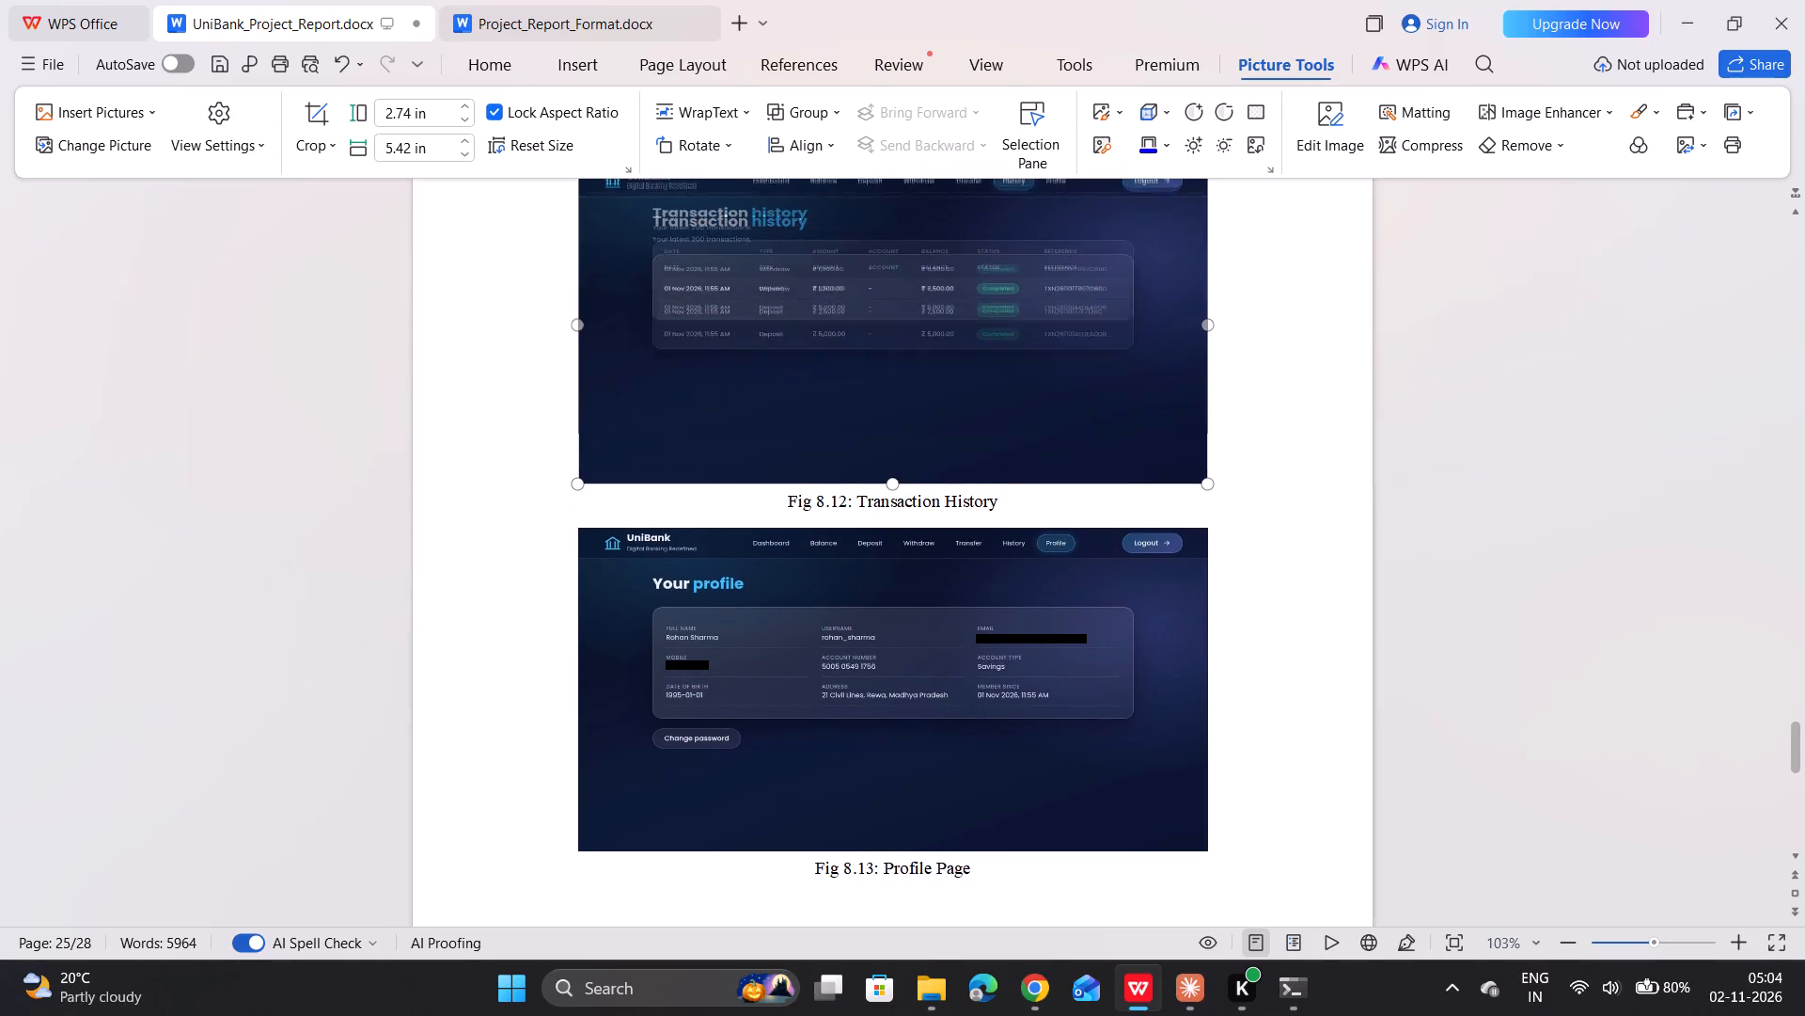
Remove the break before the 8.8 Database View (Developer) heading, joining it to the Fig 8.13: Profile Page caption line.
scroll(898, 446, "down", 3)
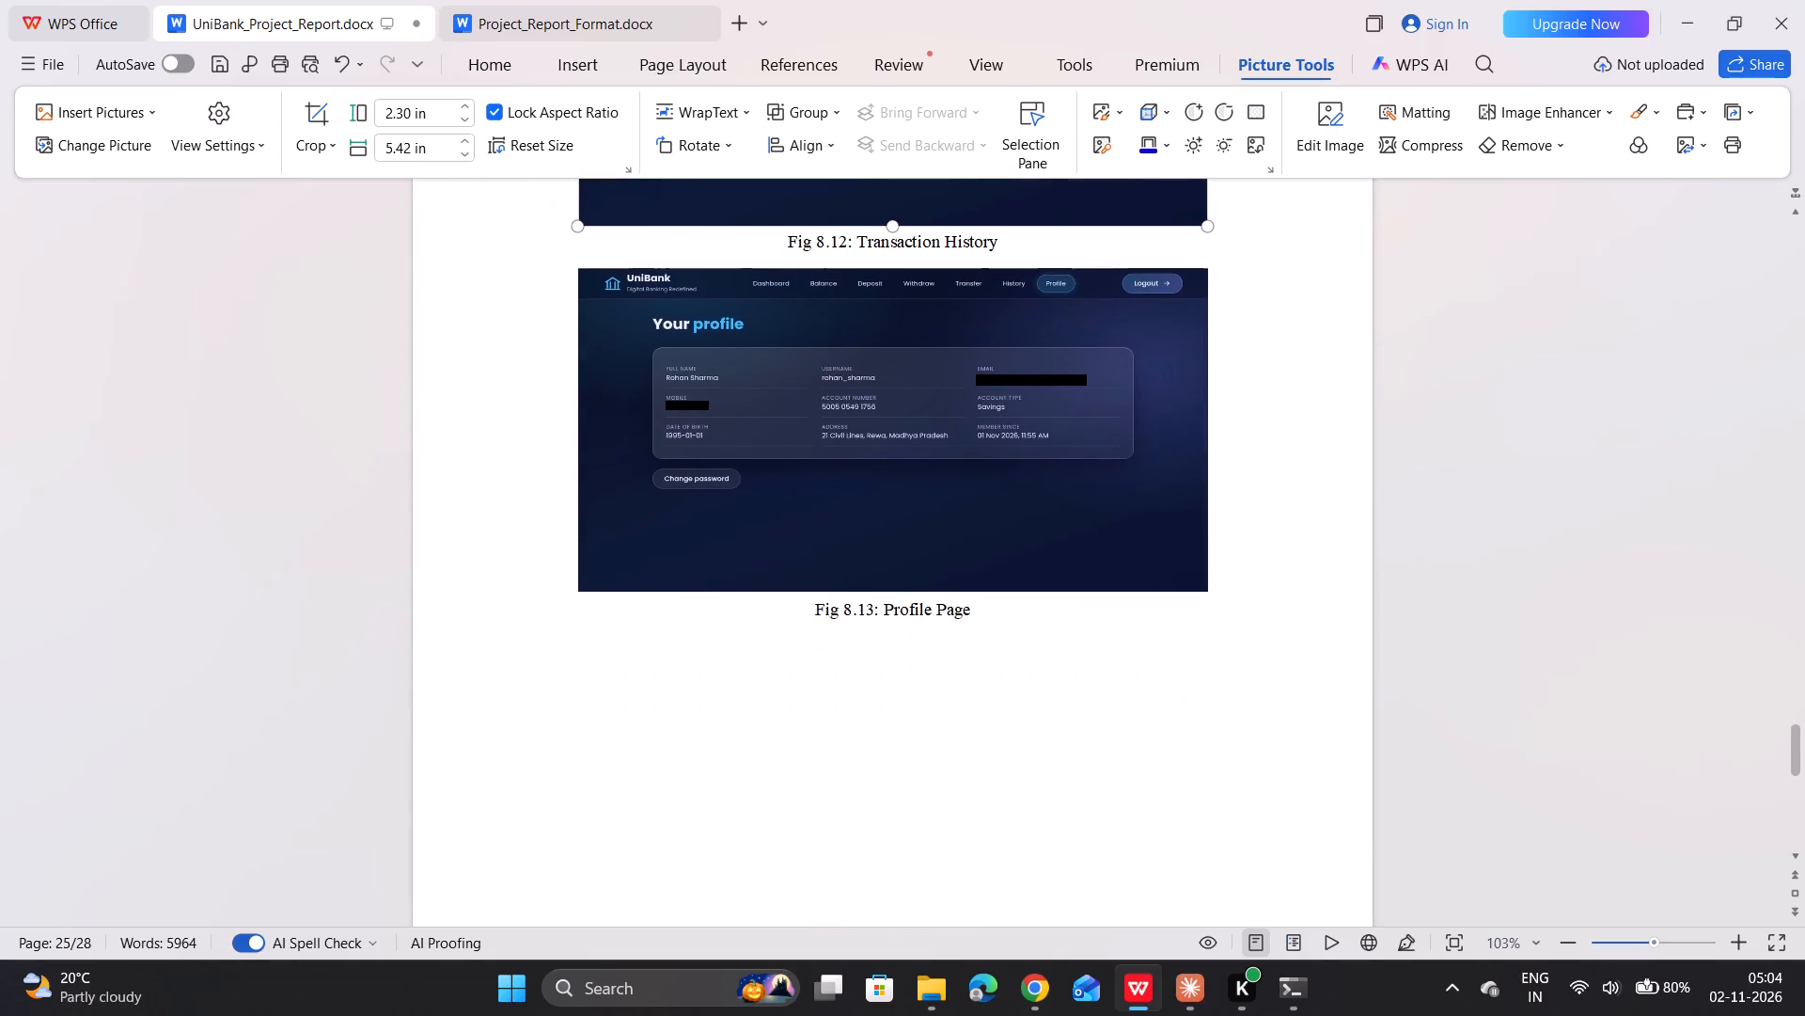
scroll(898, 446, "down", 5)
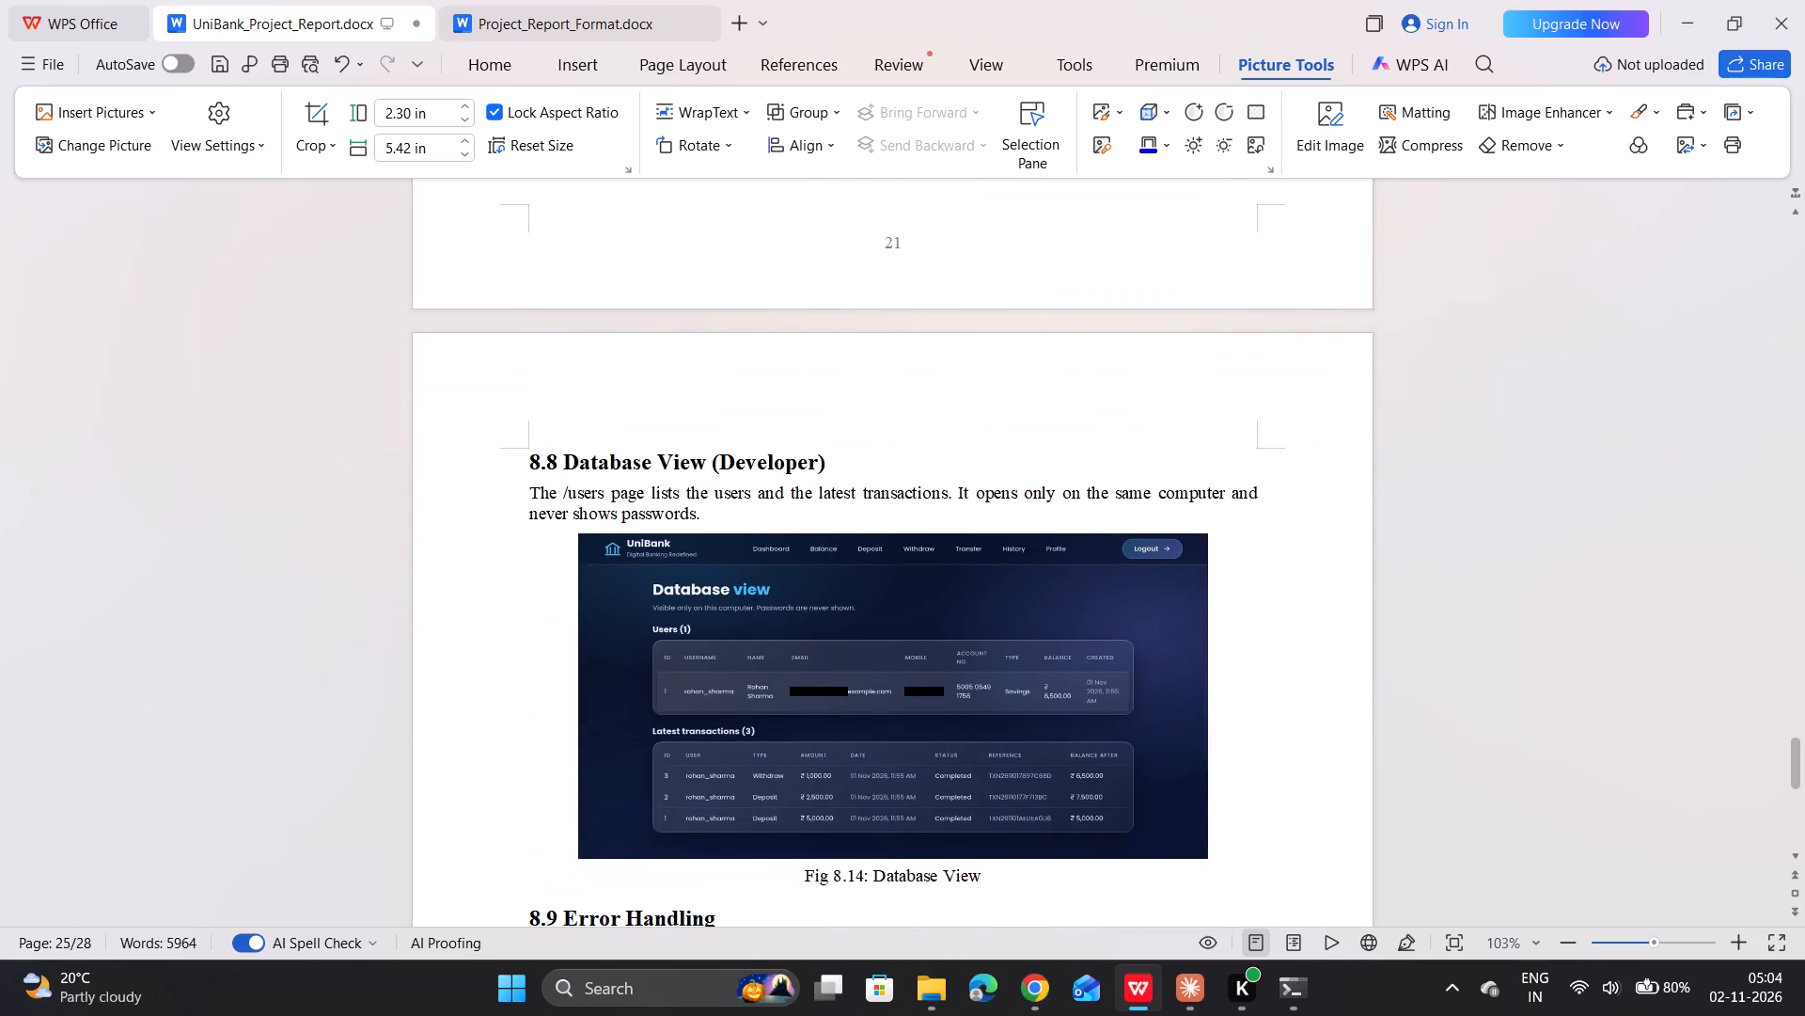
left_click(528, 465)
key("BackSpace")
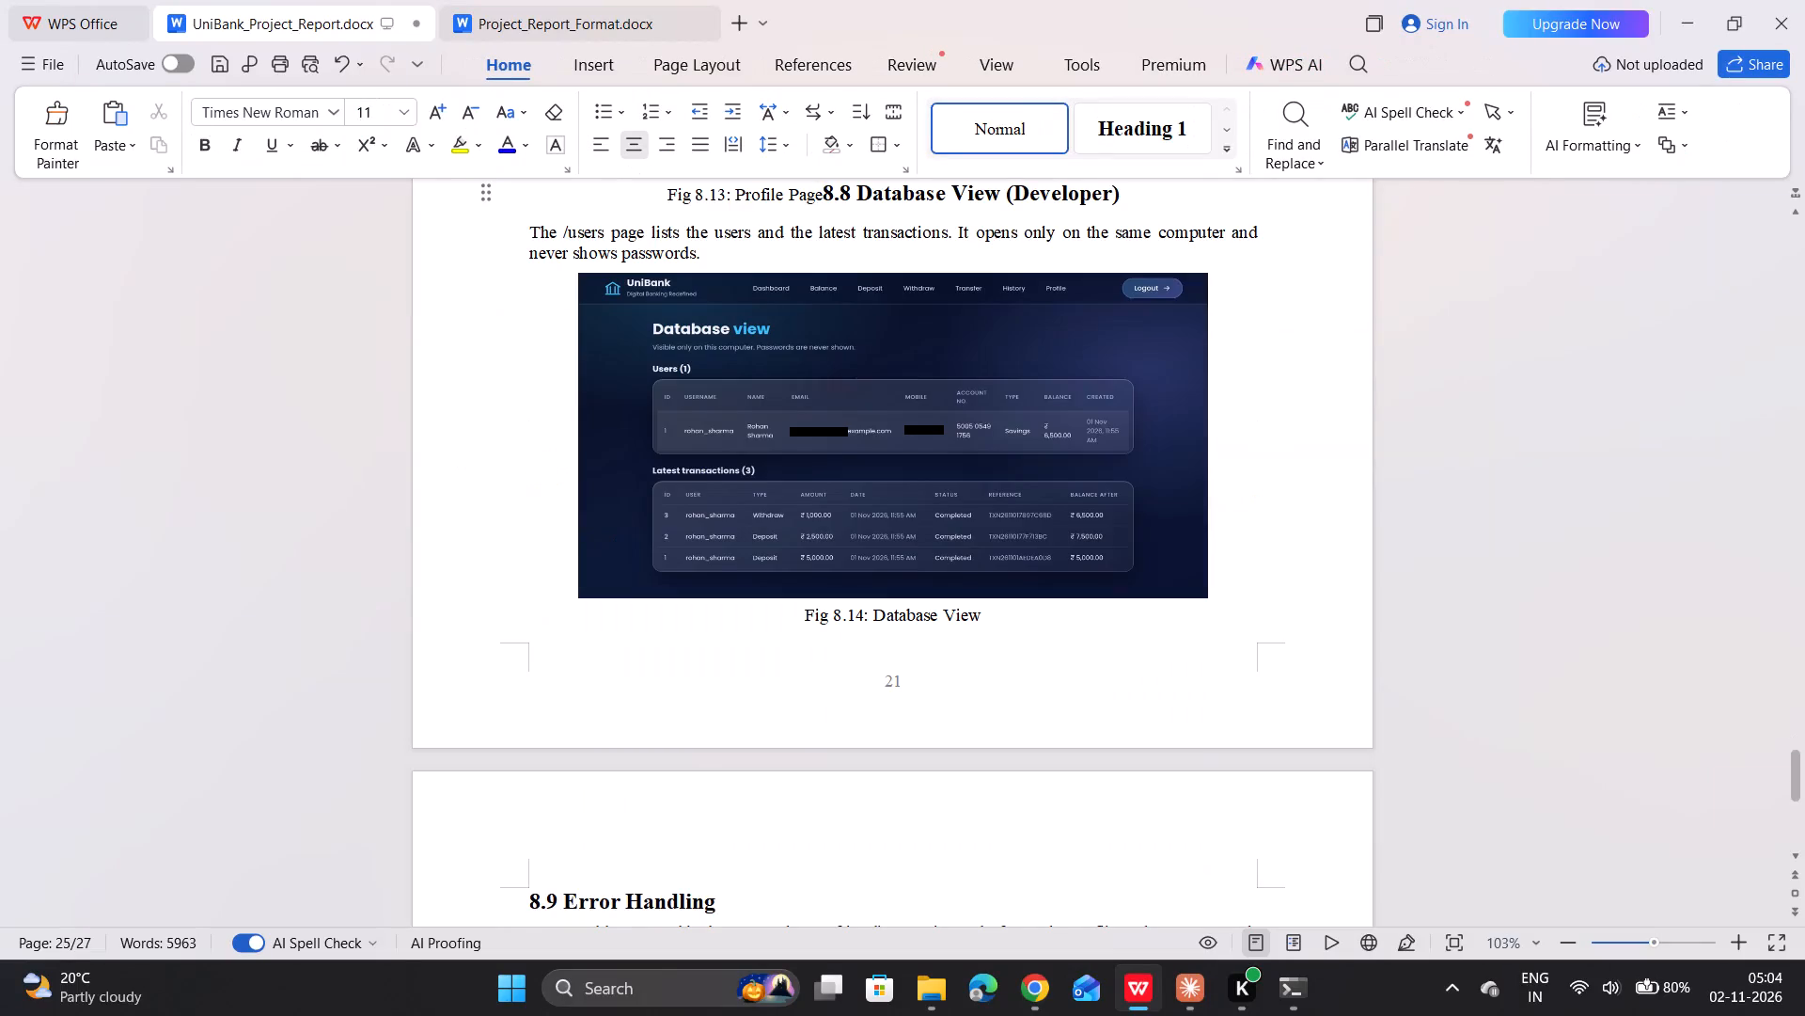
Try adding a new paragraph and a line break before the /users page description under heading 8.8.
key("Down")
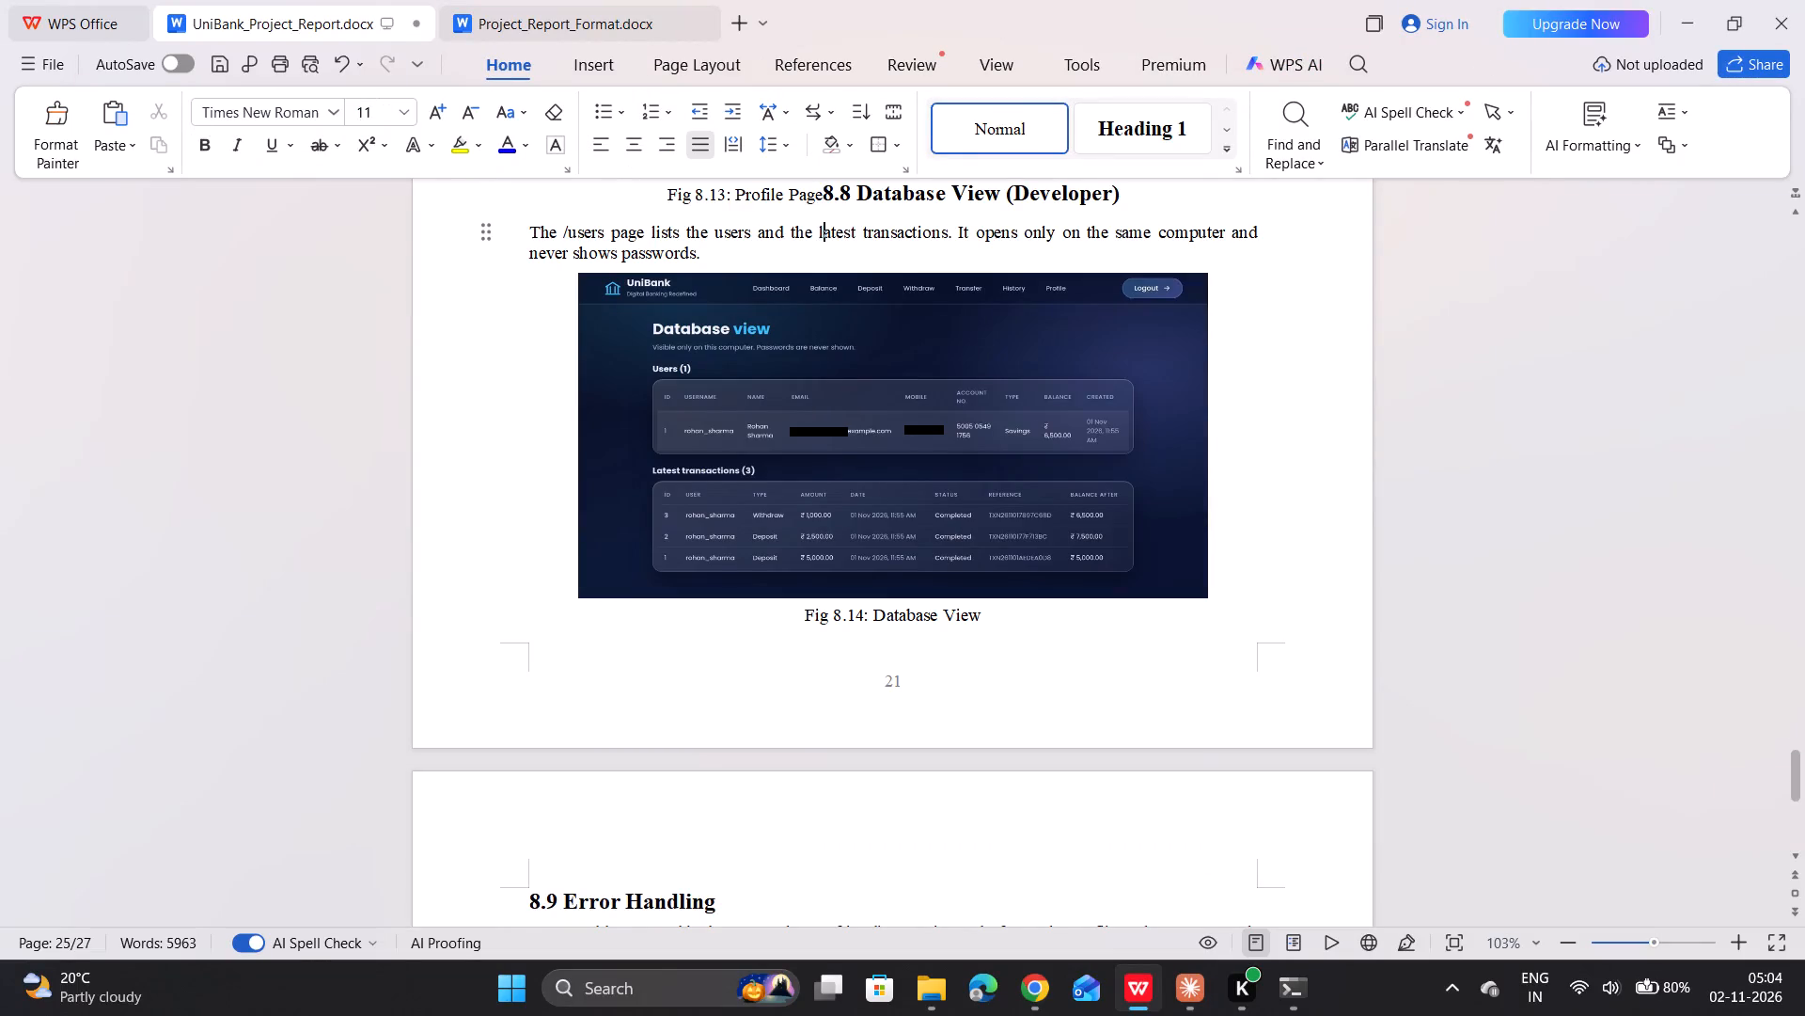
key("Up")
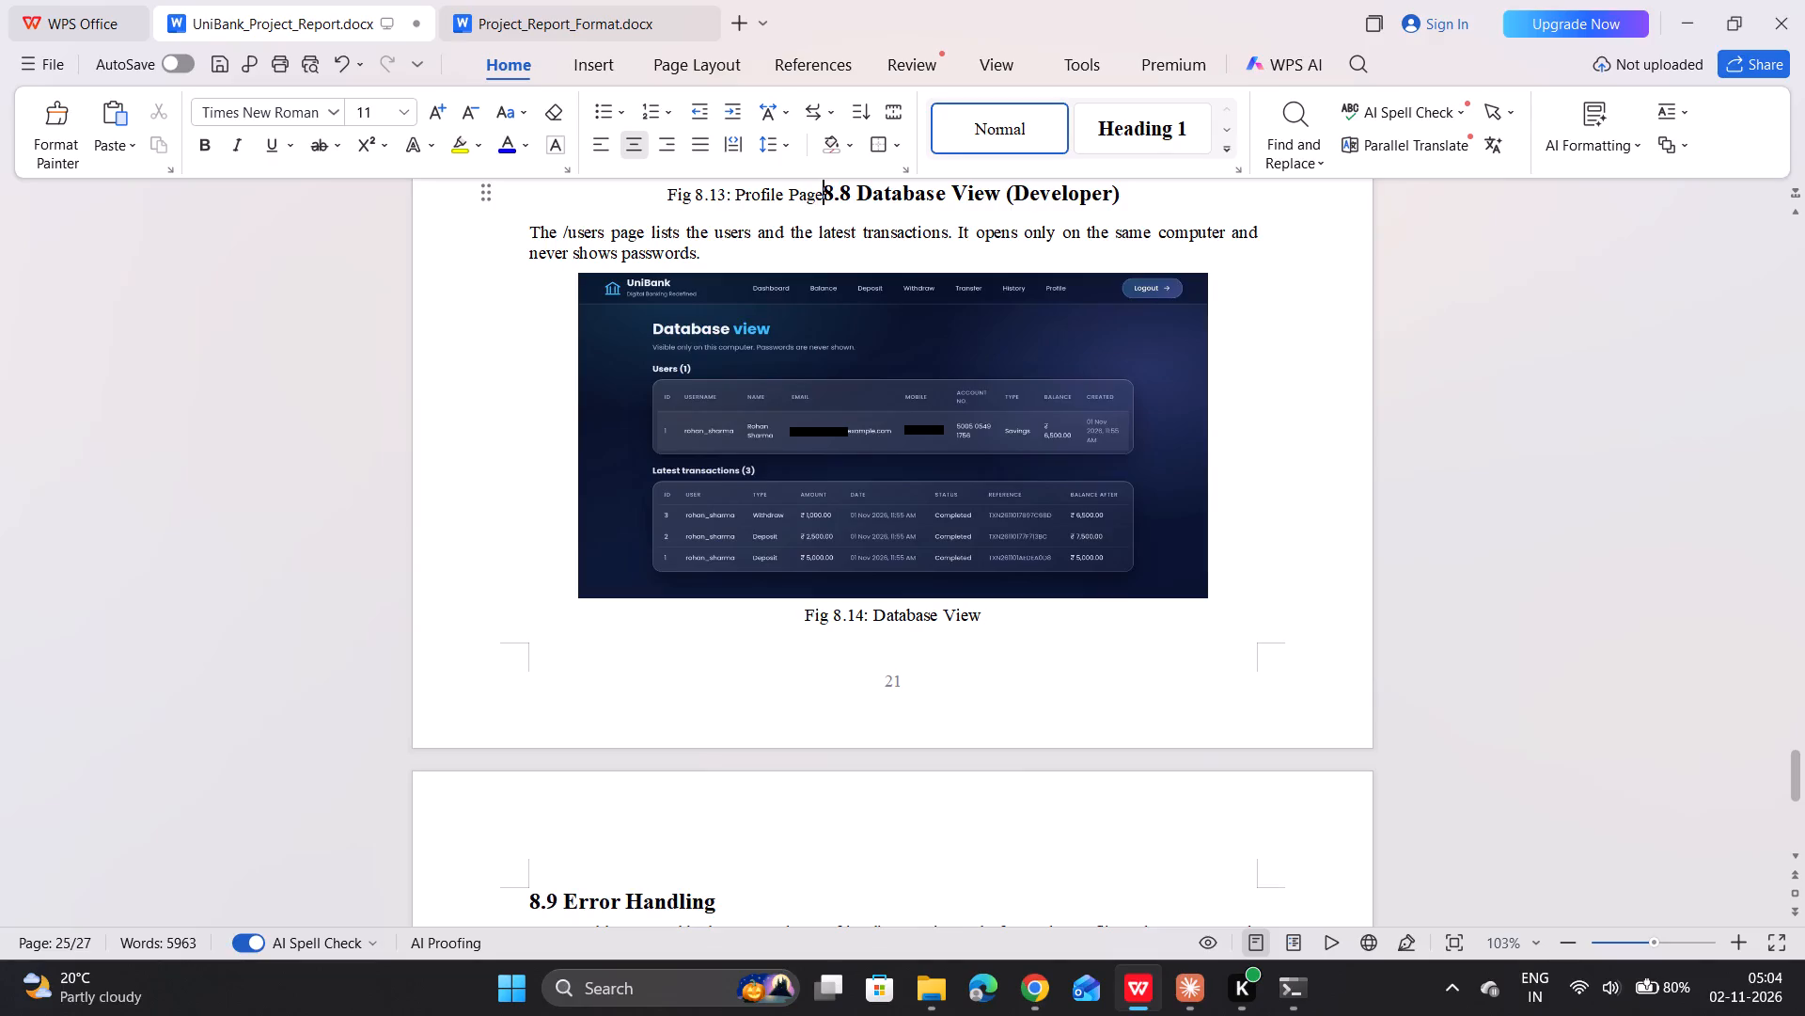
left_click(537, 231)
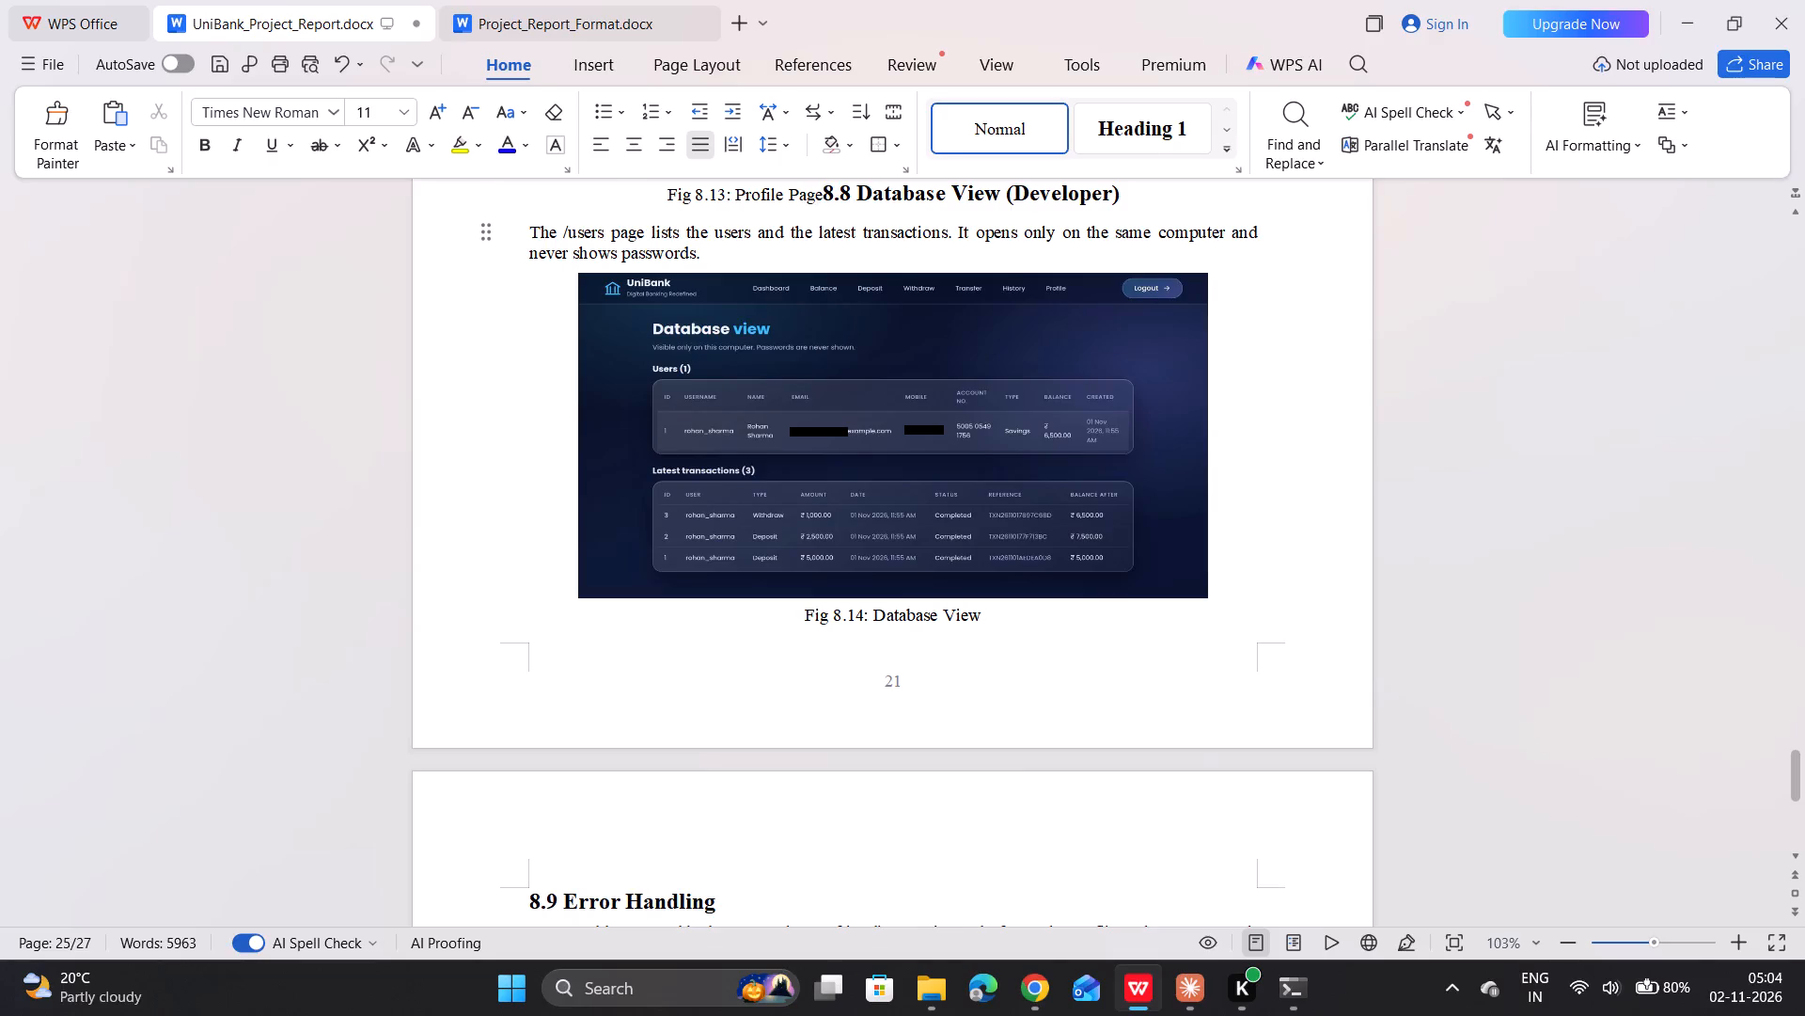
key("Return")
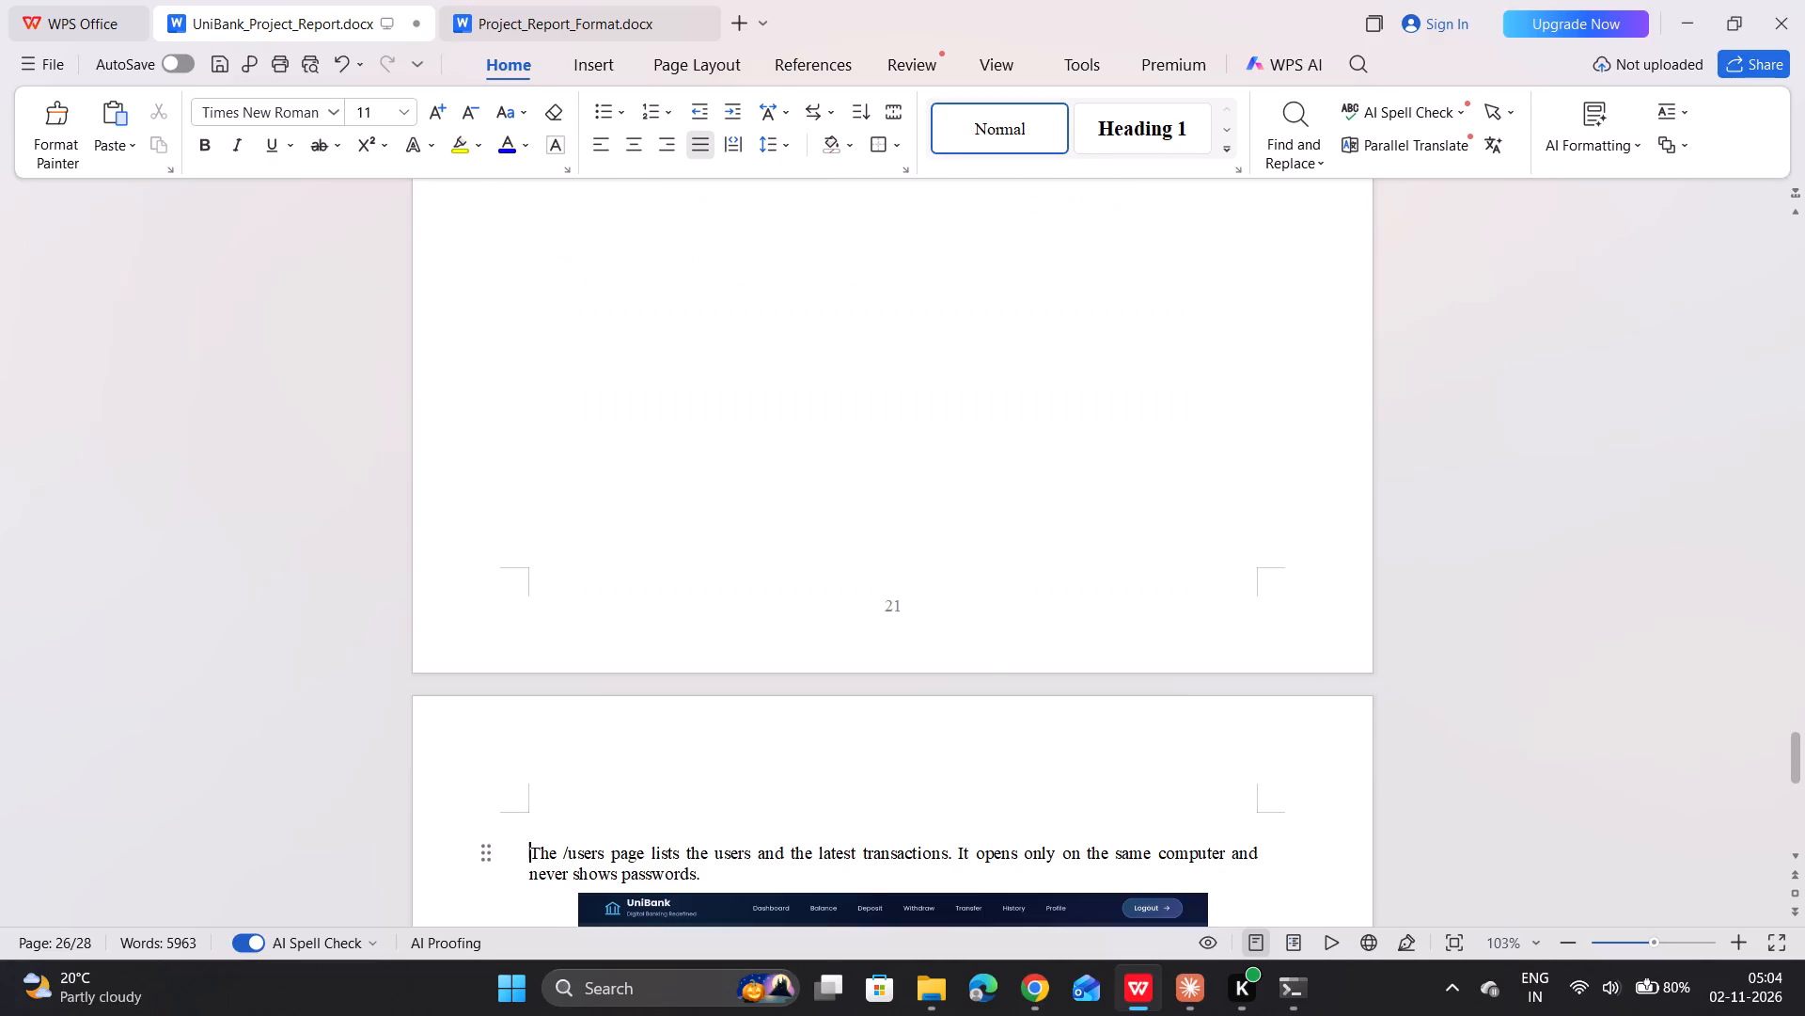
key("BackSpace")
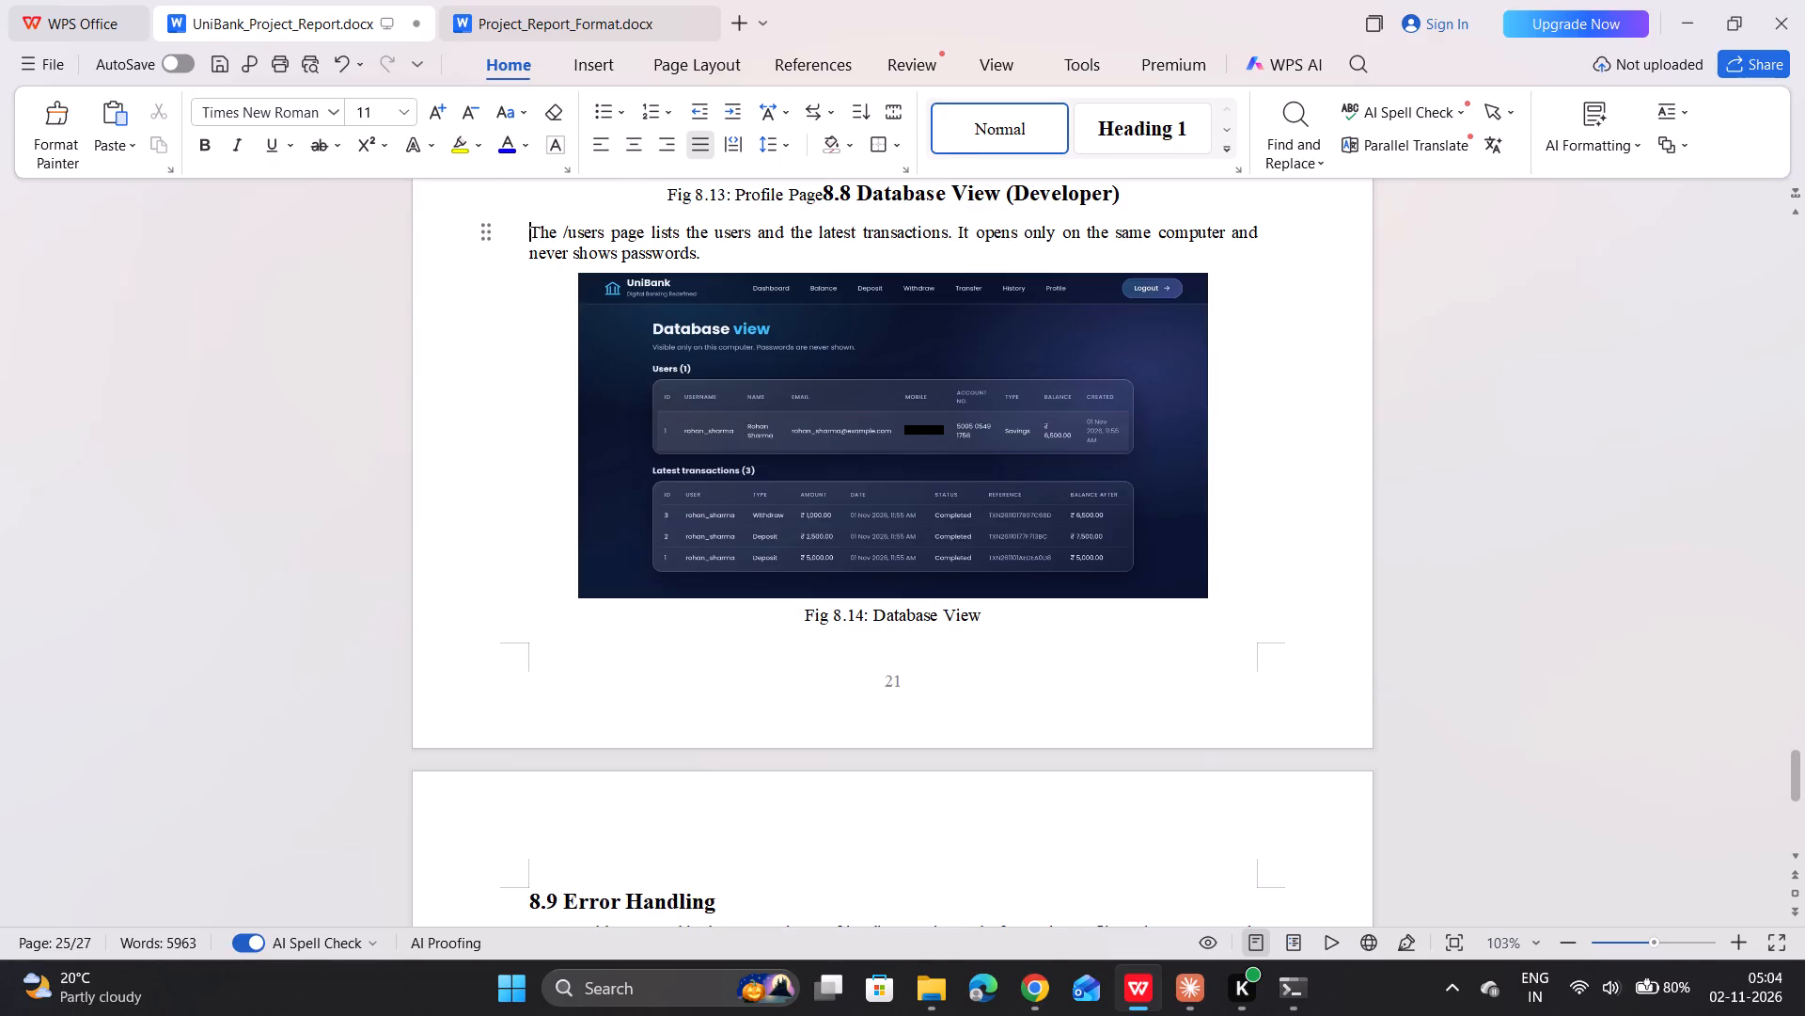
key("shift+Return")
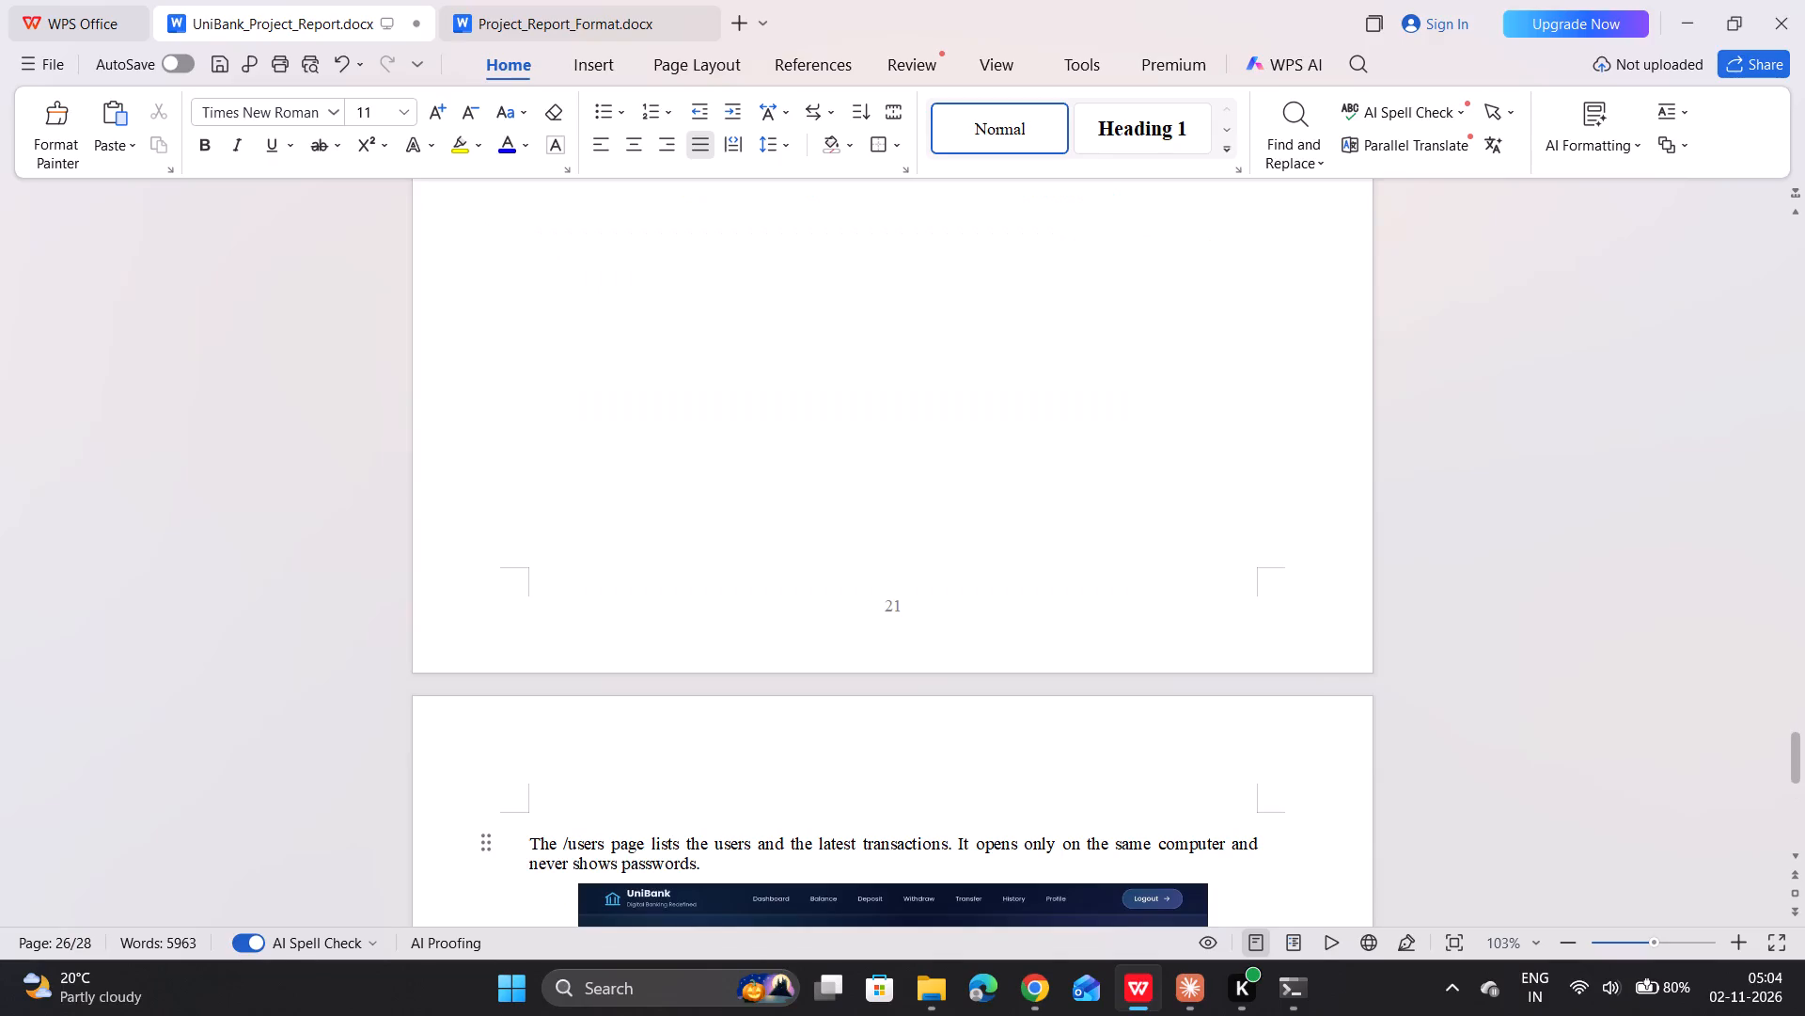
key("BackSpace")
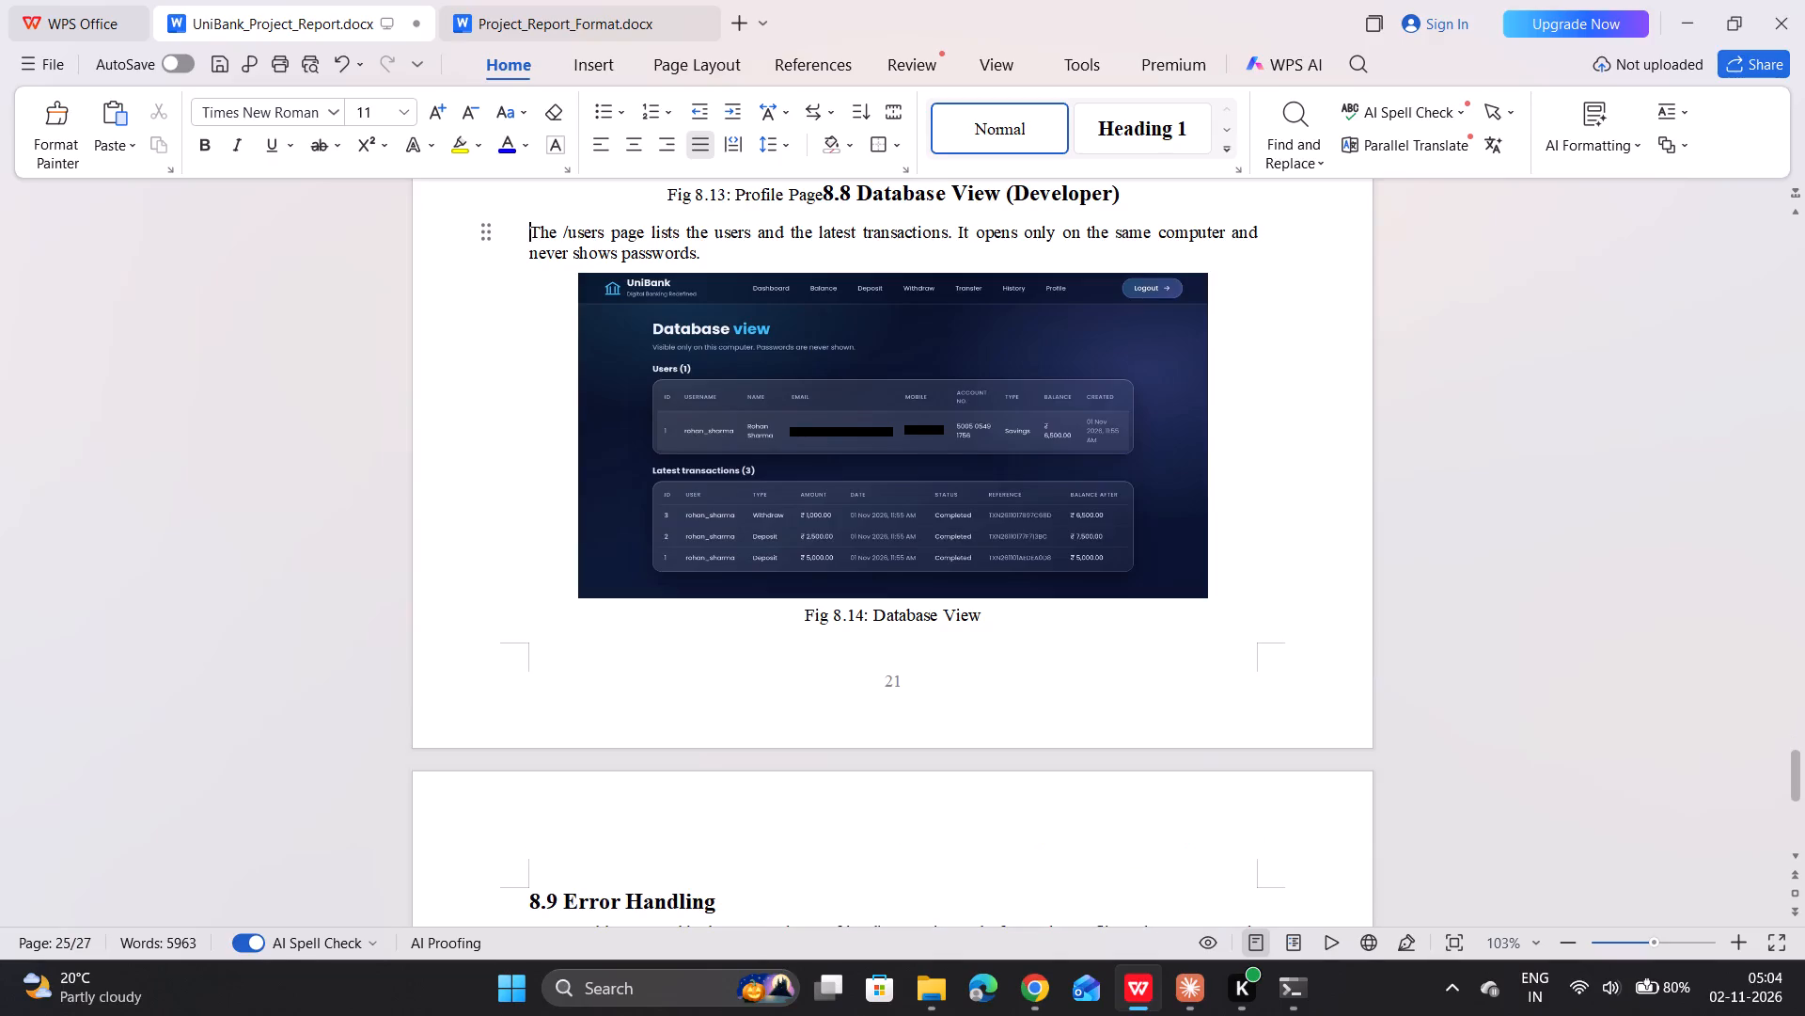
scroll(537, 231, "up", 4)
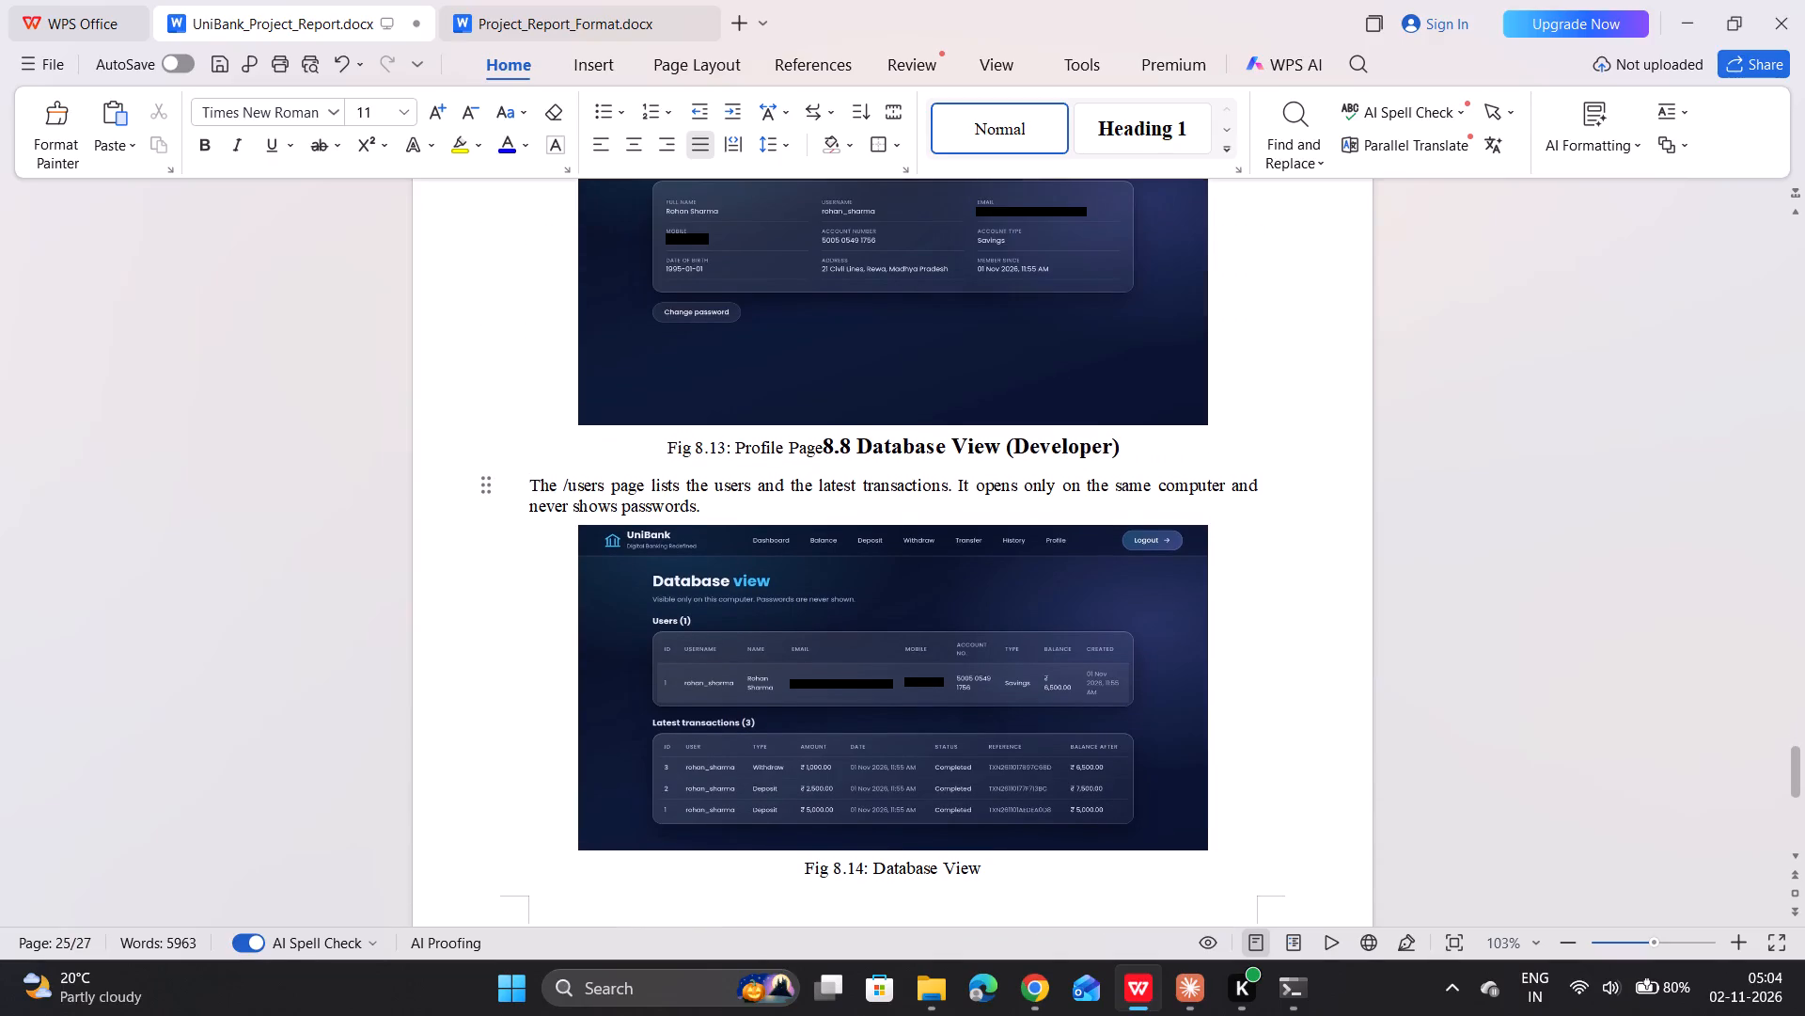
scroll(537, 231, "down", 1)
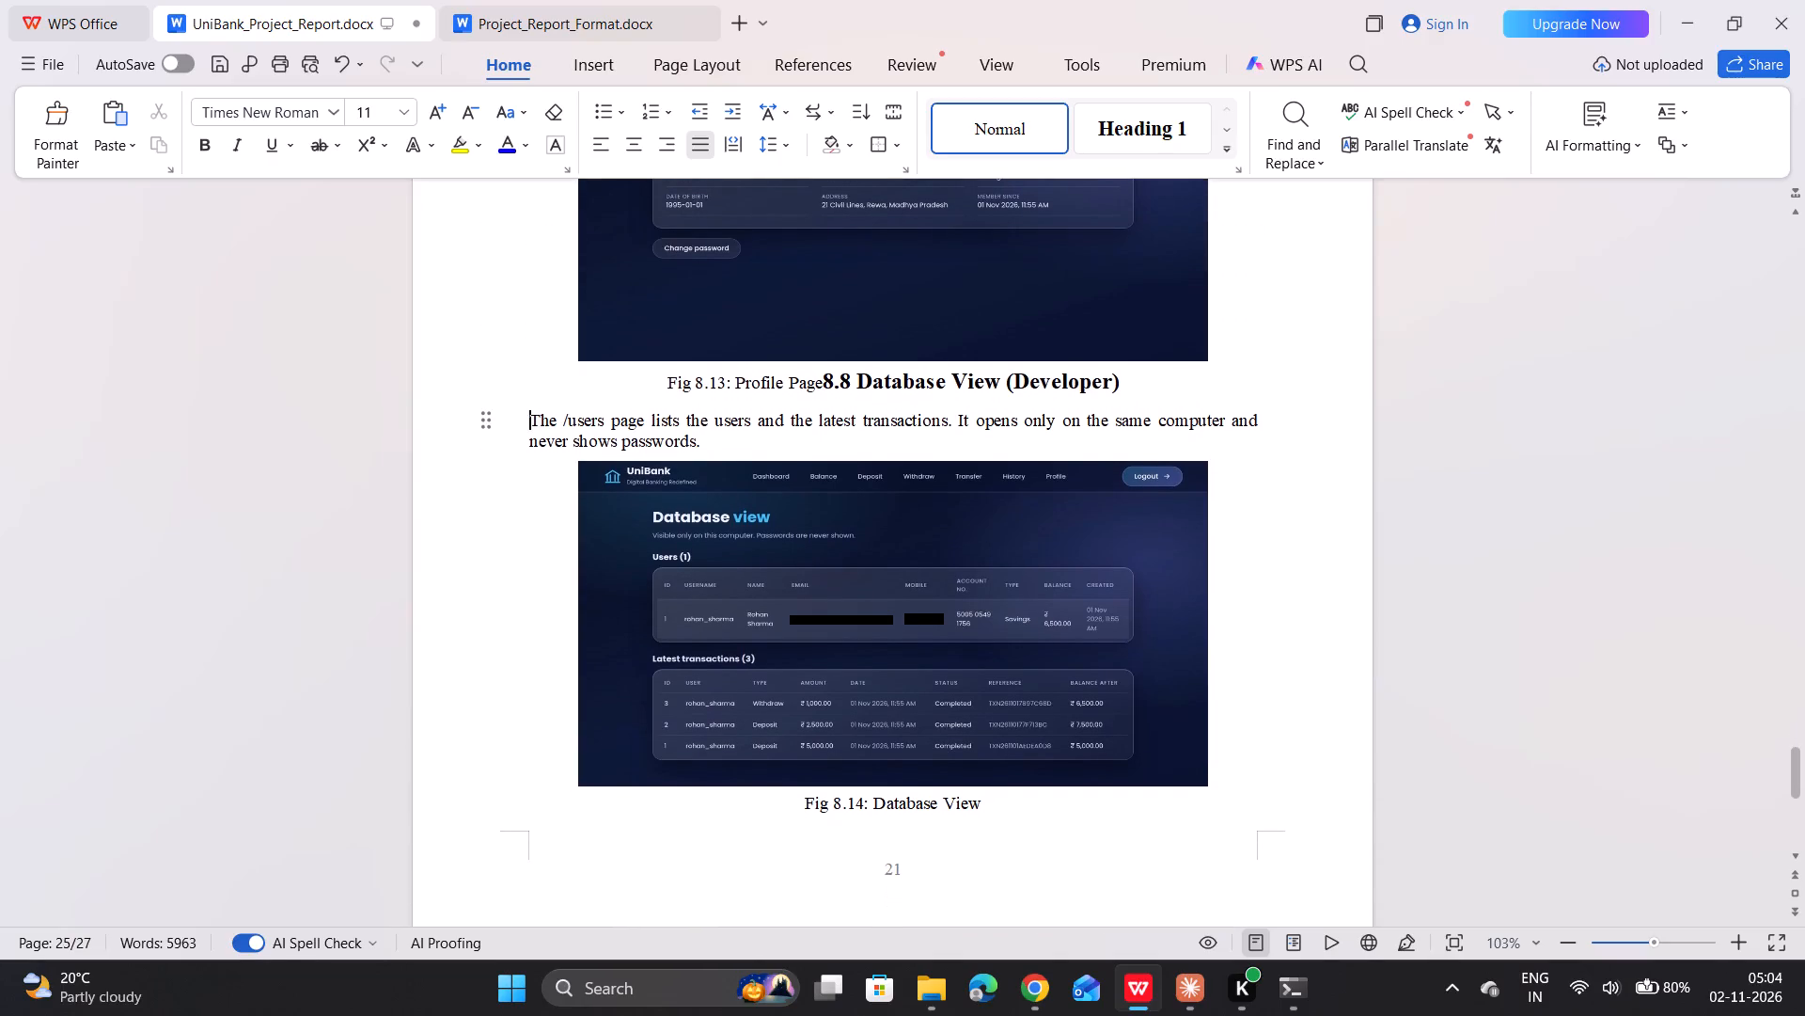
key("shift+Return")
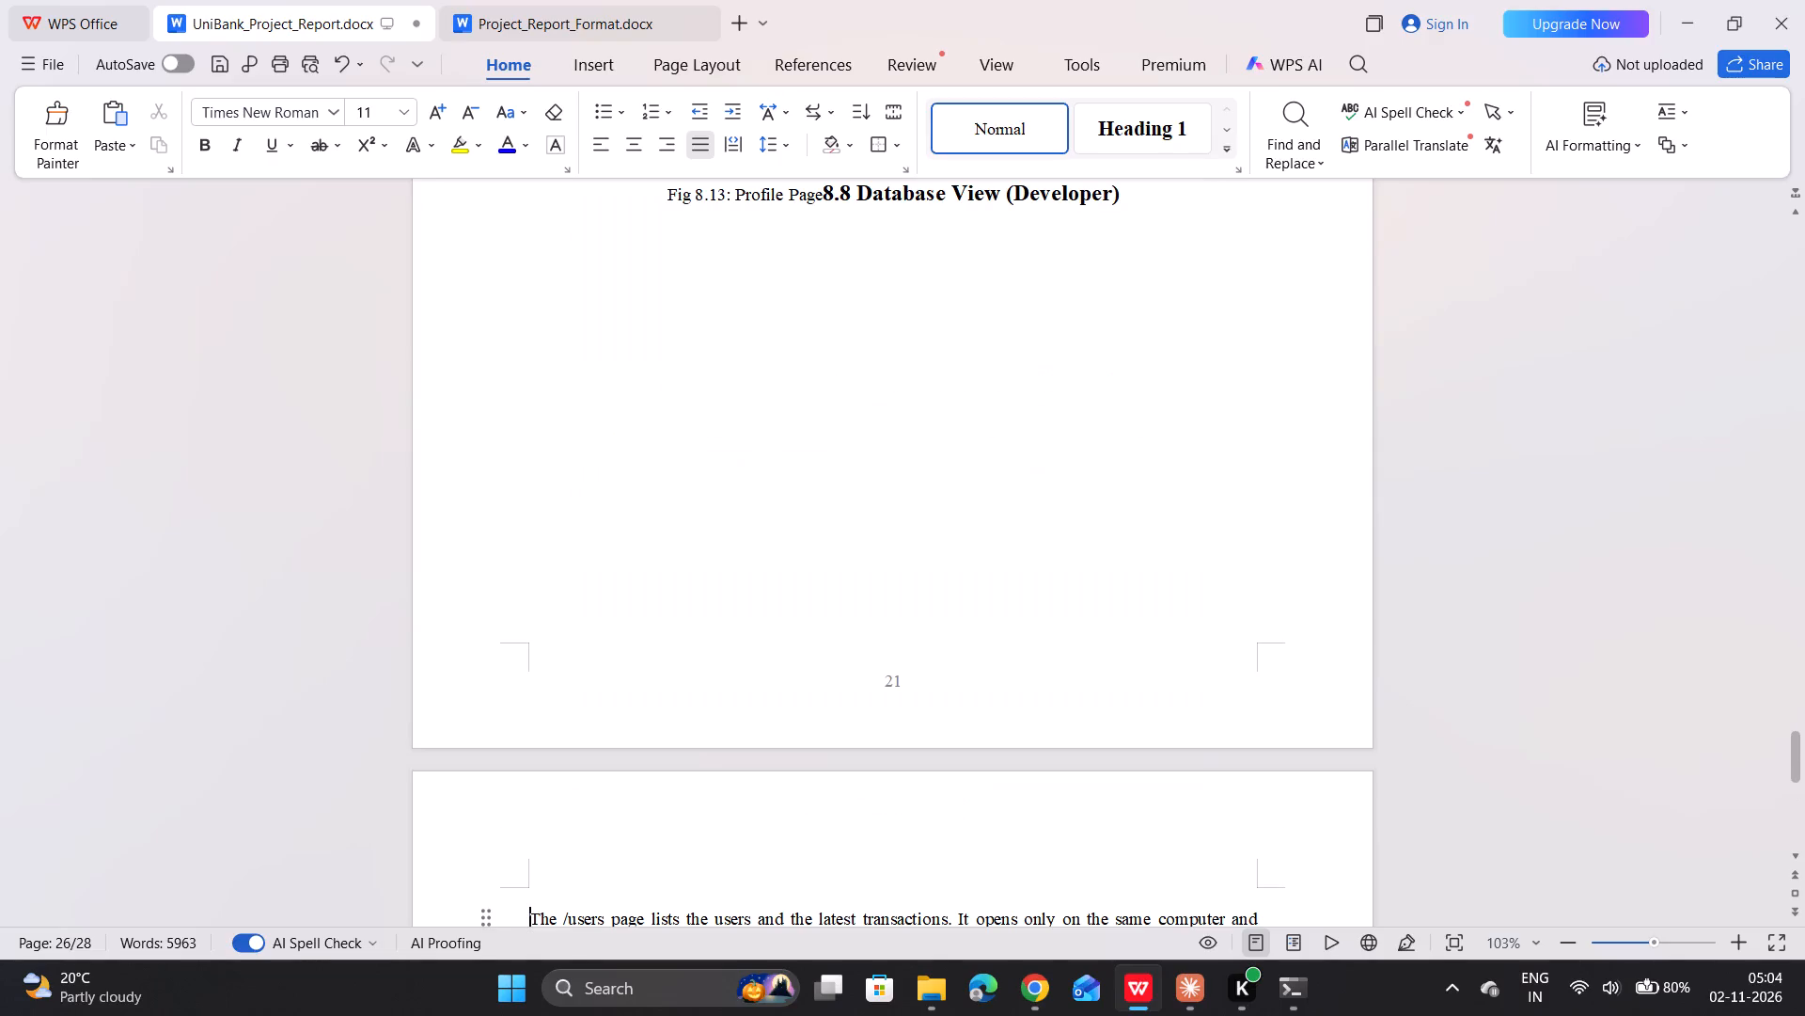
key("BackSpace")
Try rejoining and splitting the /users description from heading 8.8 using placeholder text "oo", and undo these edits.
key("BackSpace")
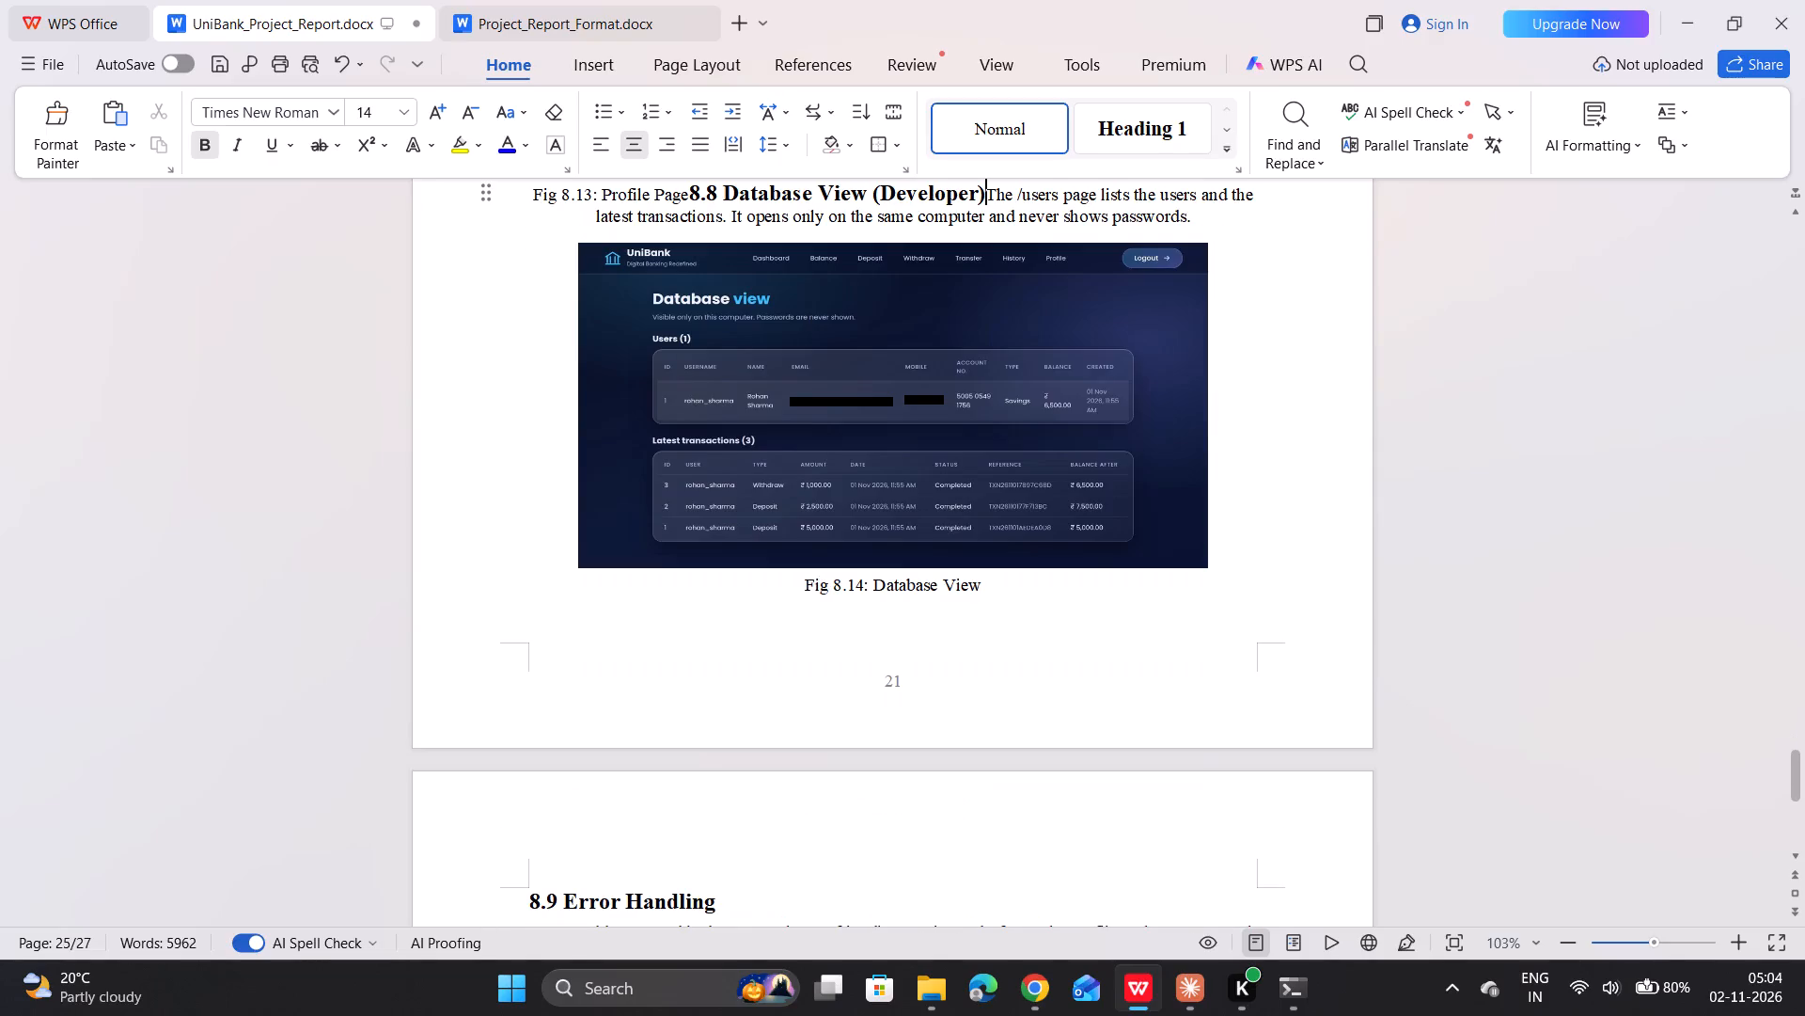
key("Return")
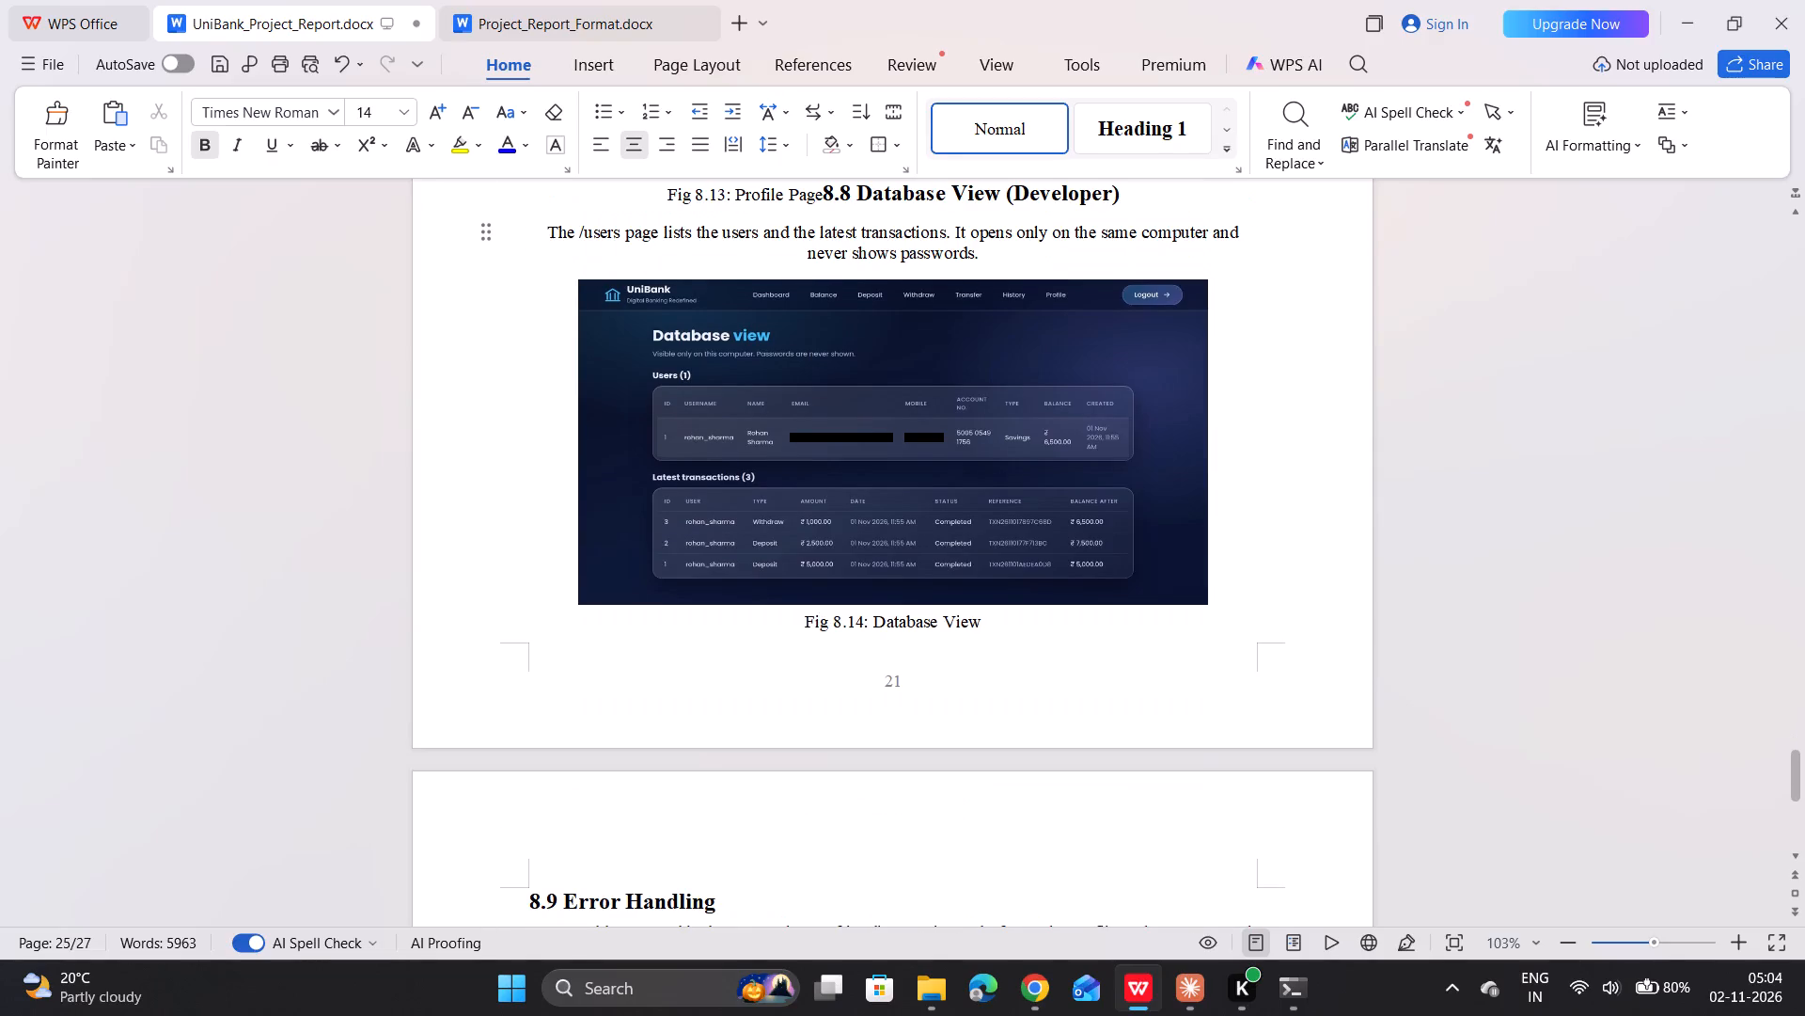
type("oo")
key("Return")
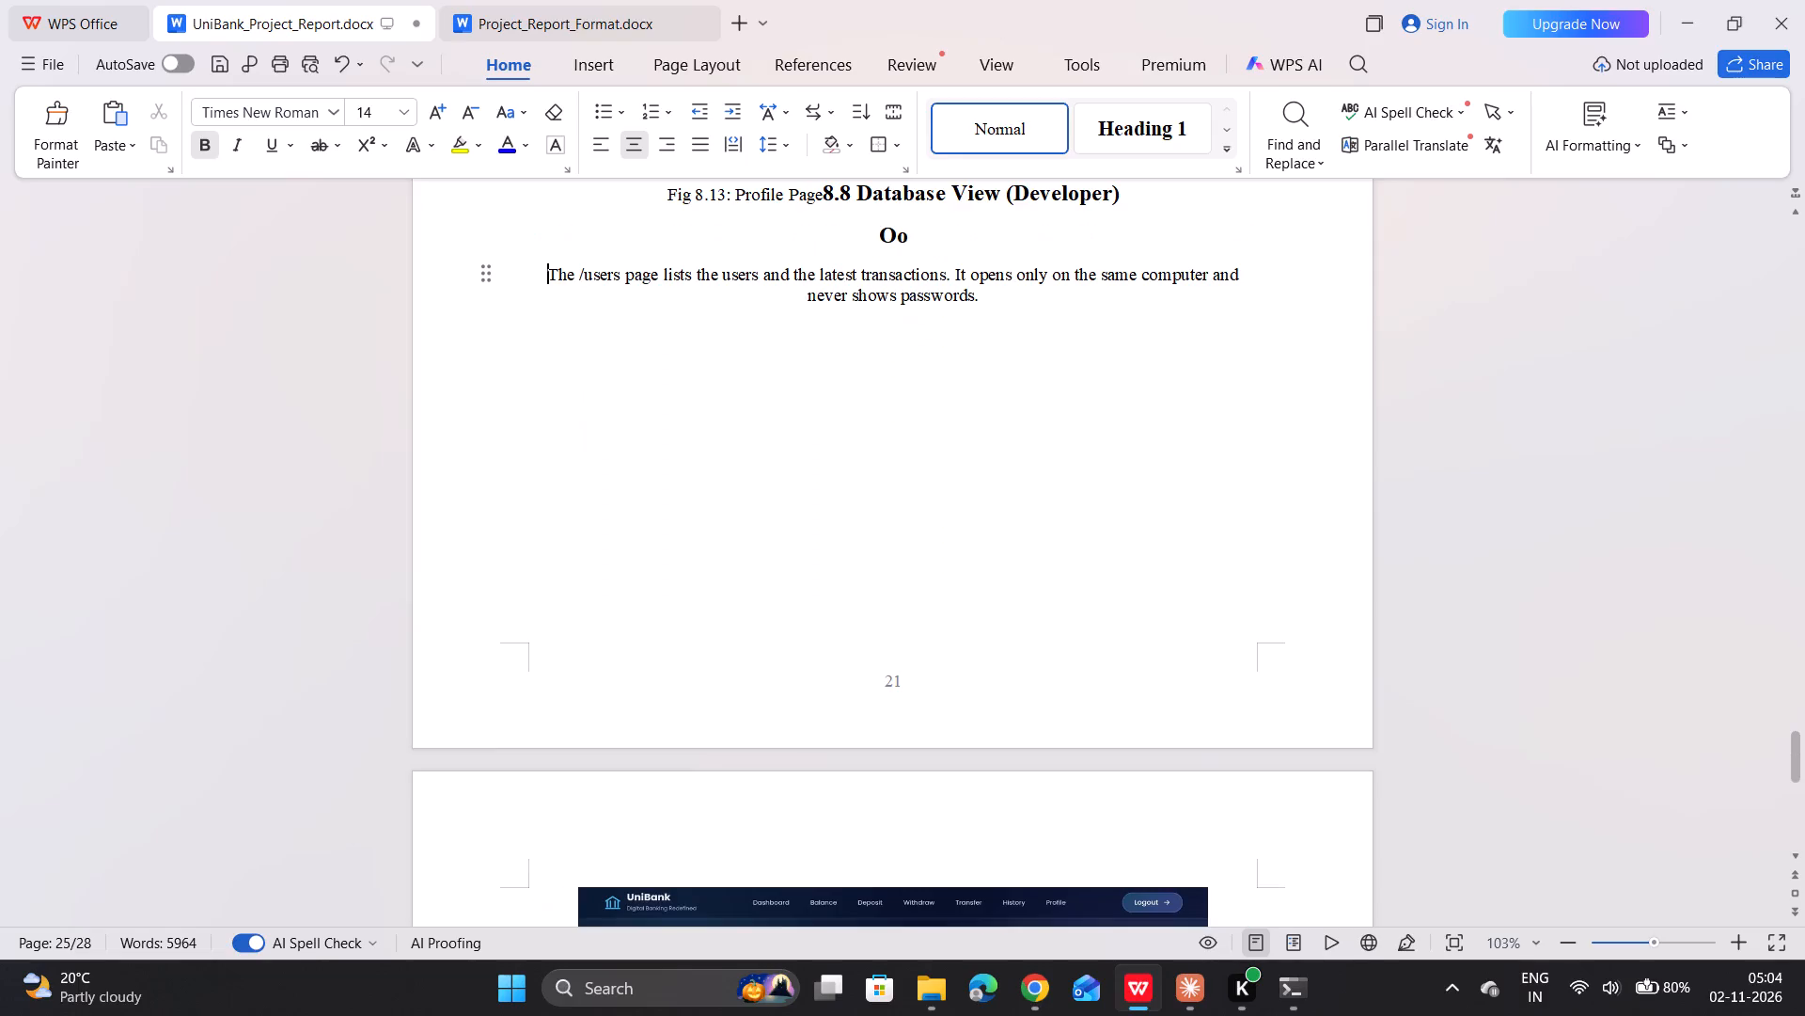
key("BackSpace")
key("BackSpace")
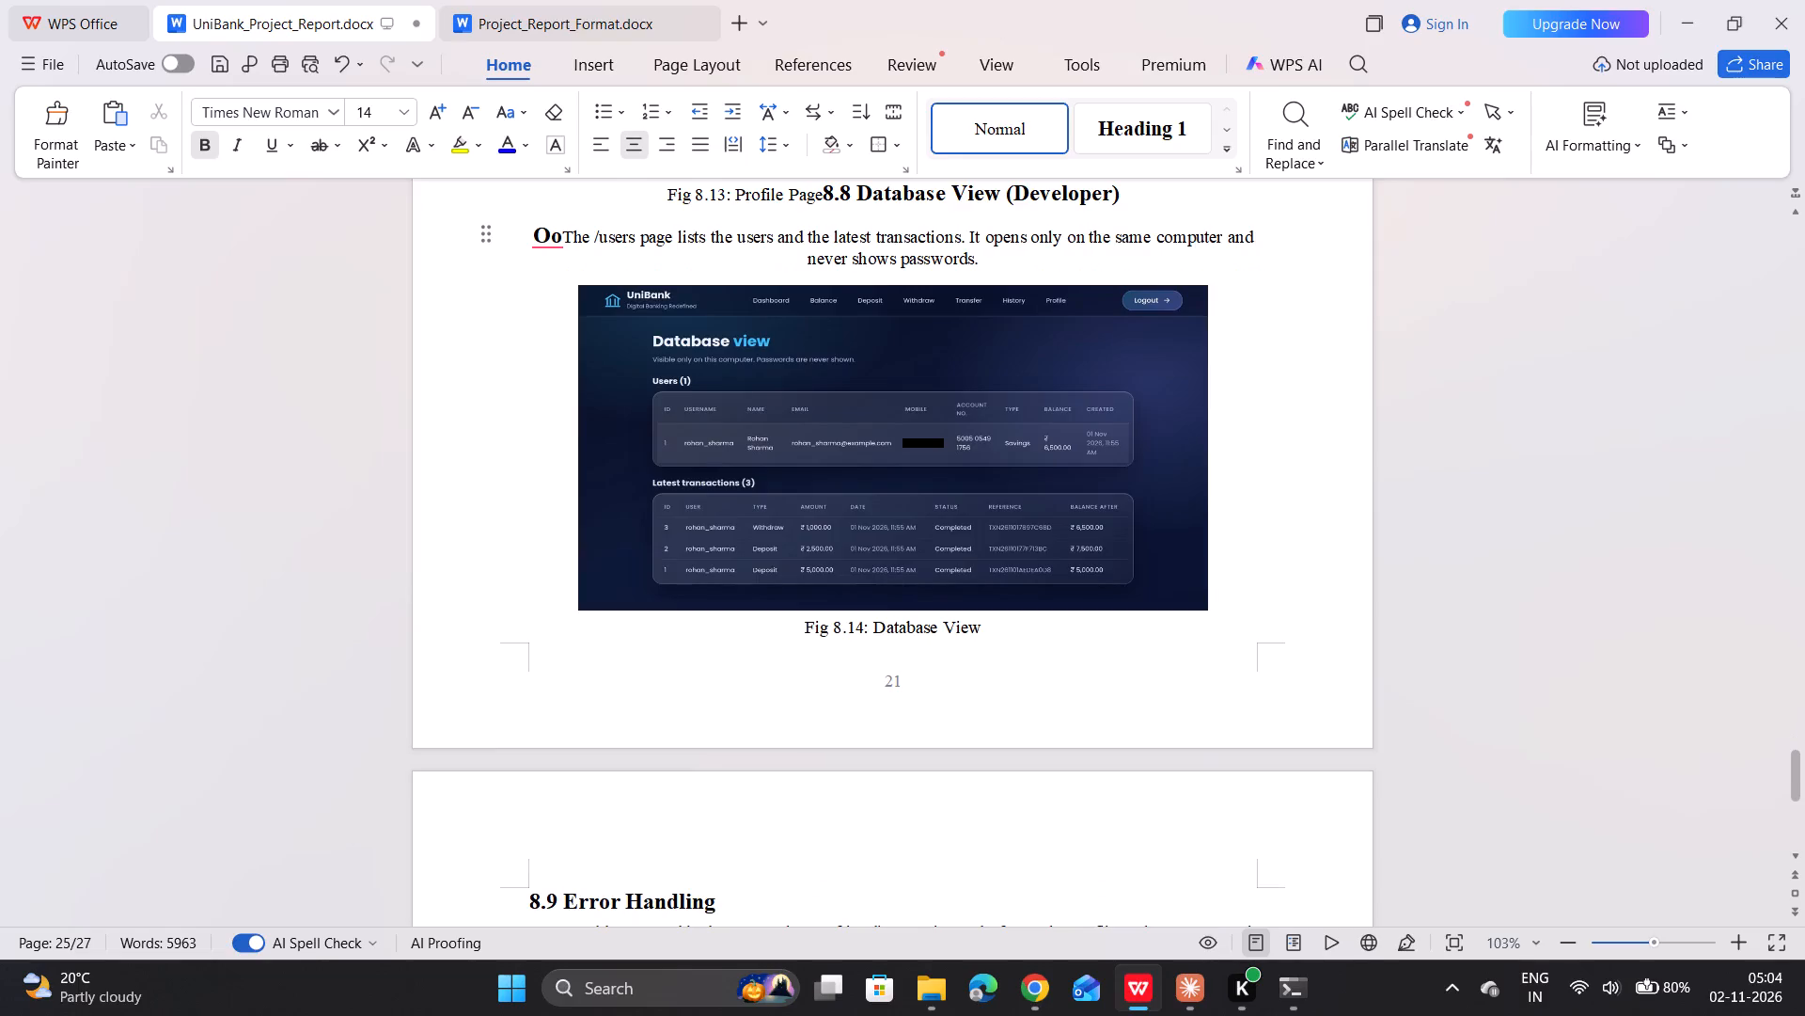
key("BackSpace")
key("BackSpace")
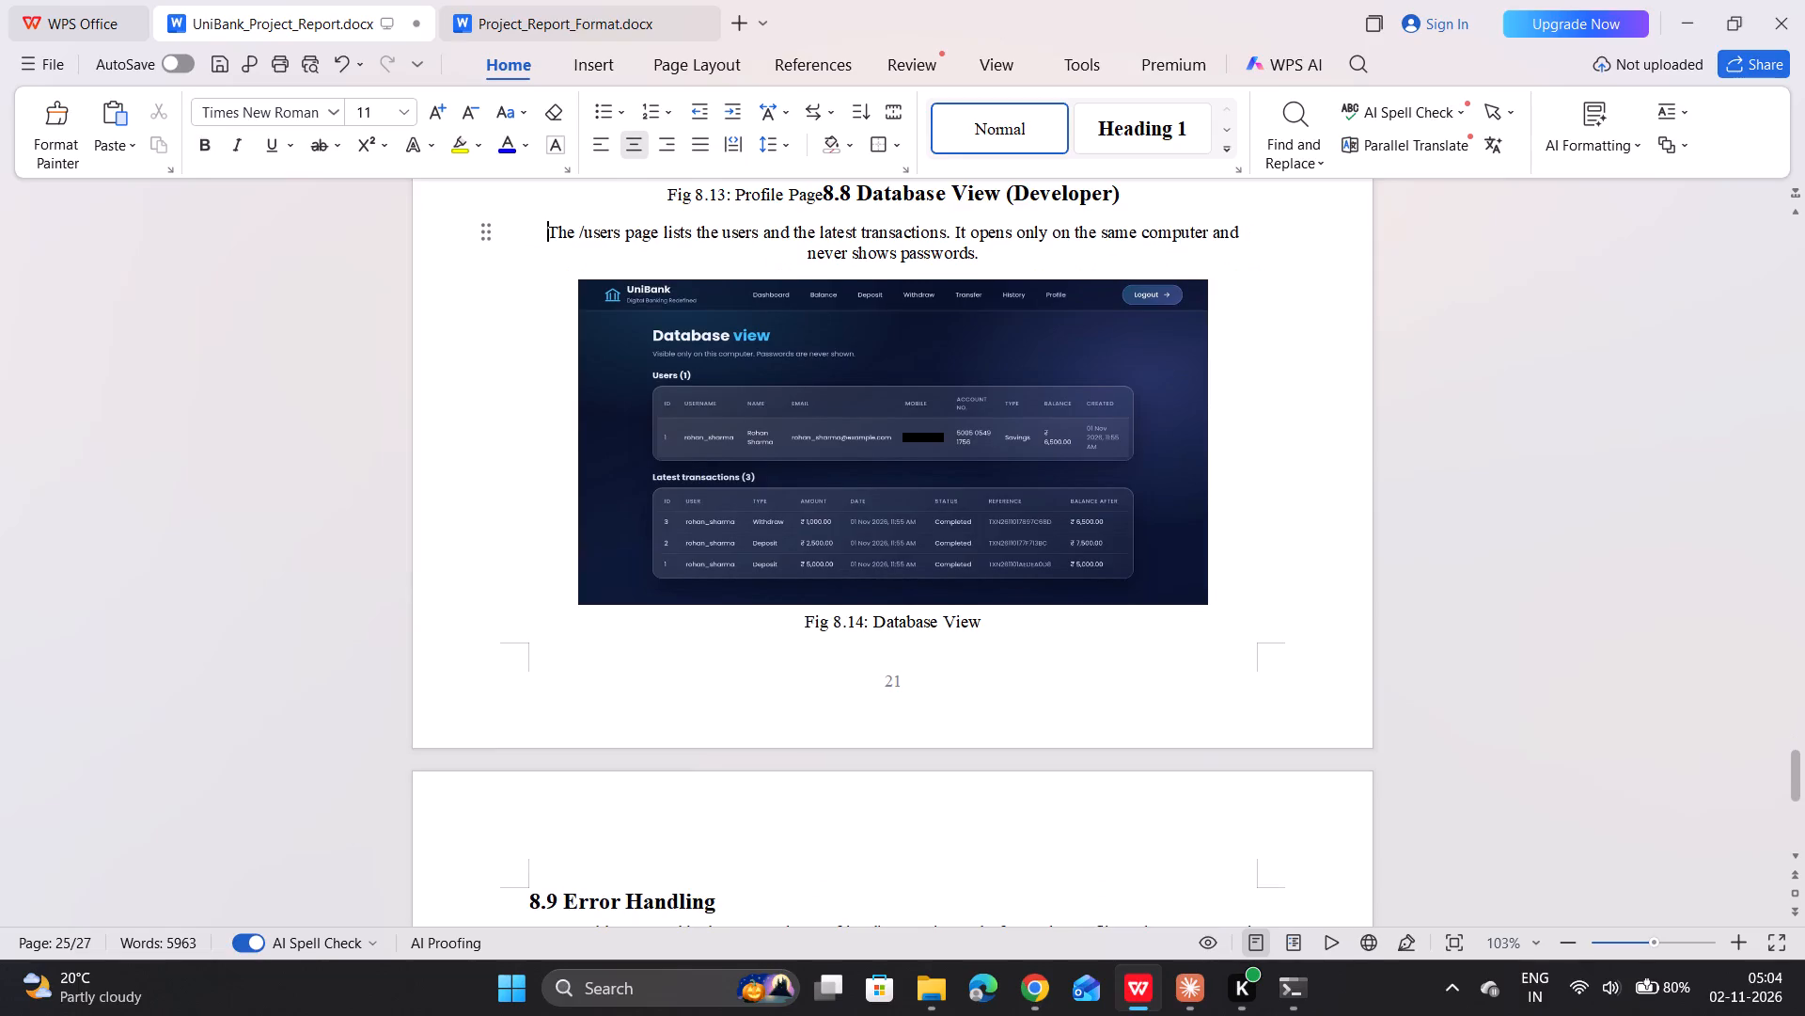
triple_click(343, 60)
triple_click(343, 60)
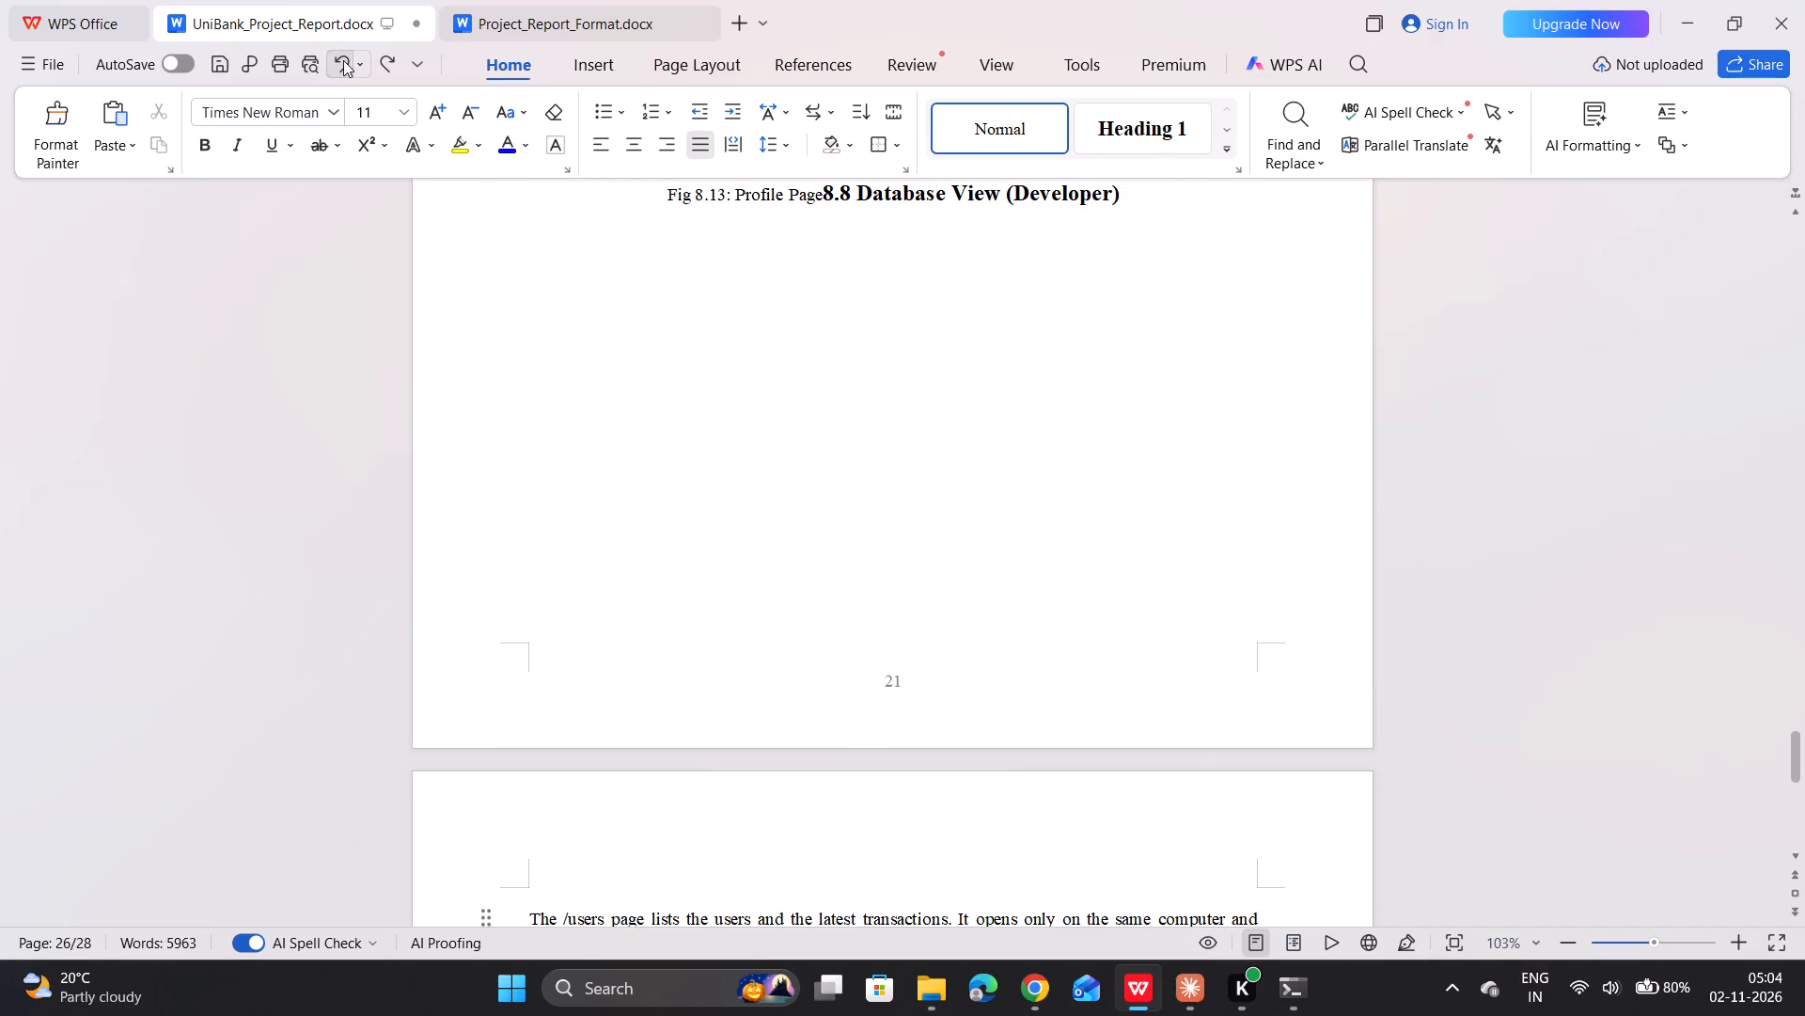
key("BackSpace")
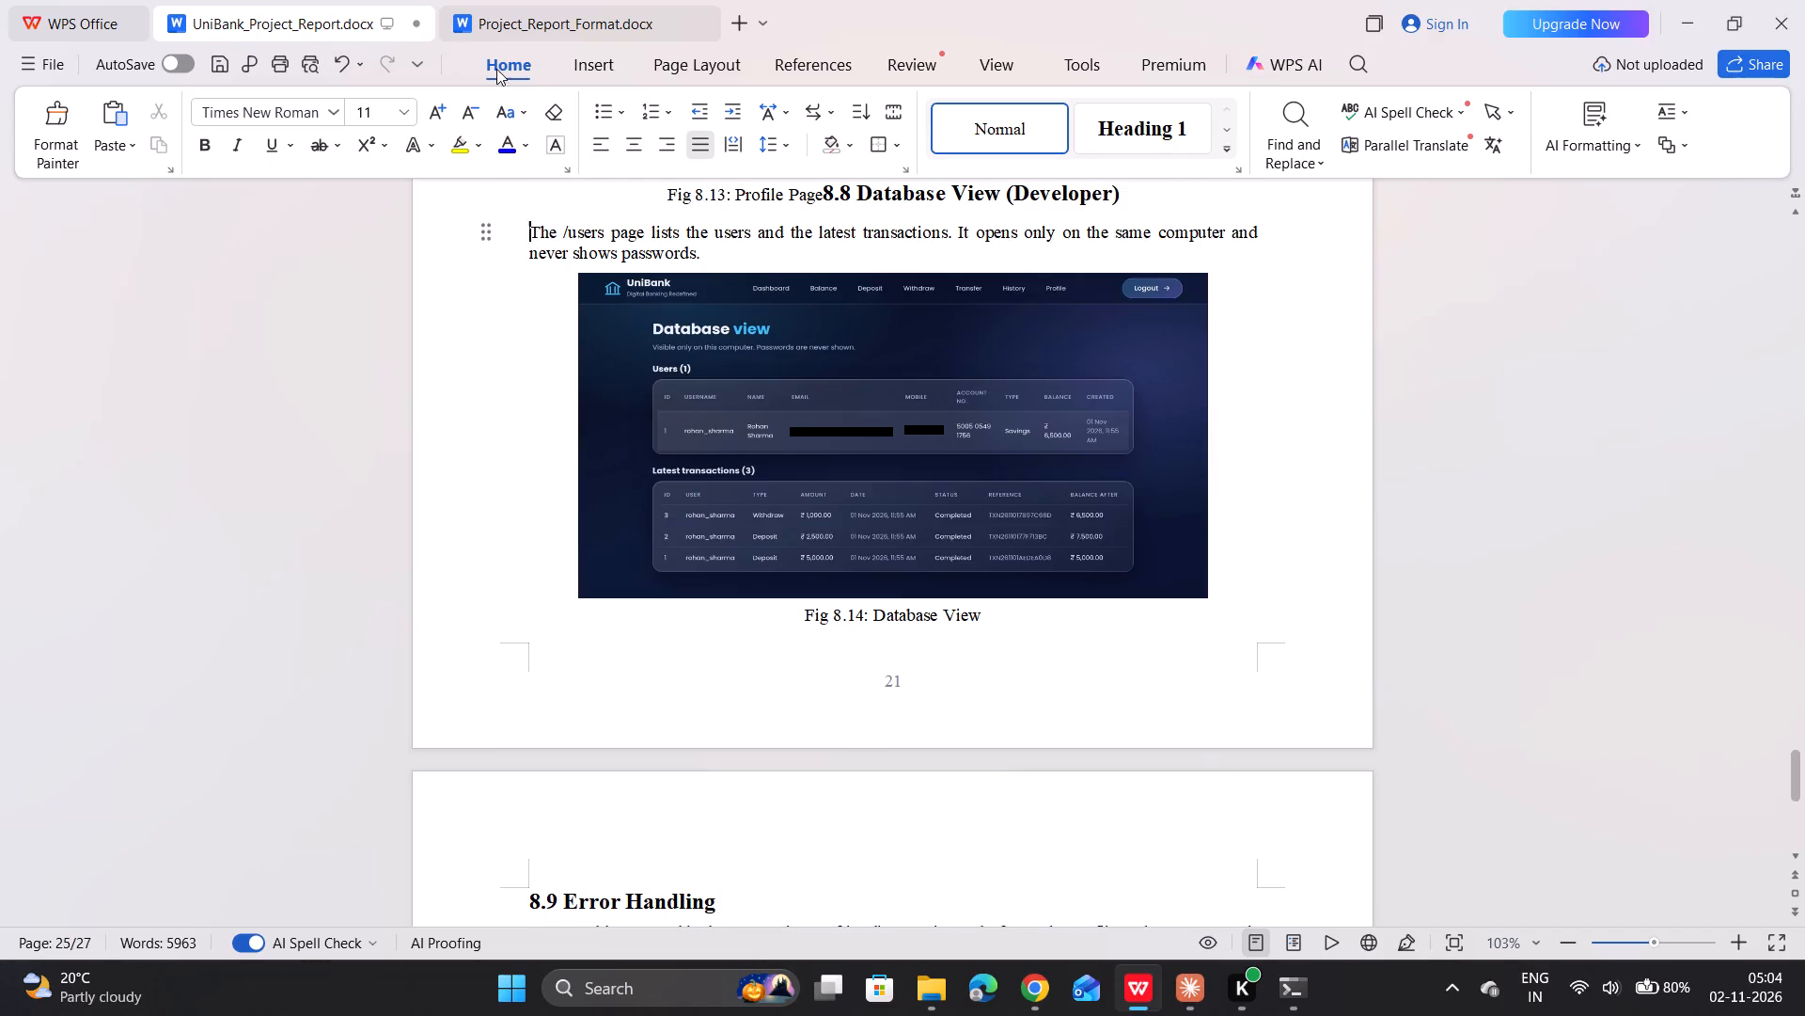
Move the heading text 8.8 Database View (Developer) from the Fig 8.13 caption line to just before the /users page description.
scroll(768, 294, "up", 4)
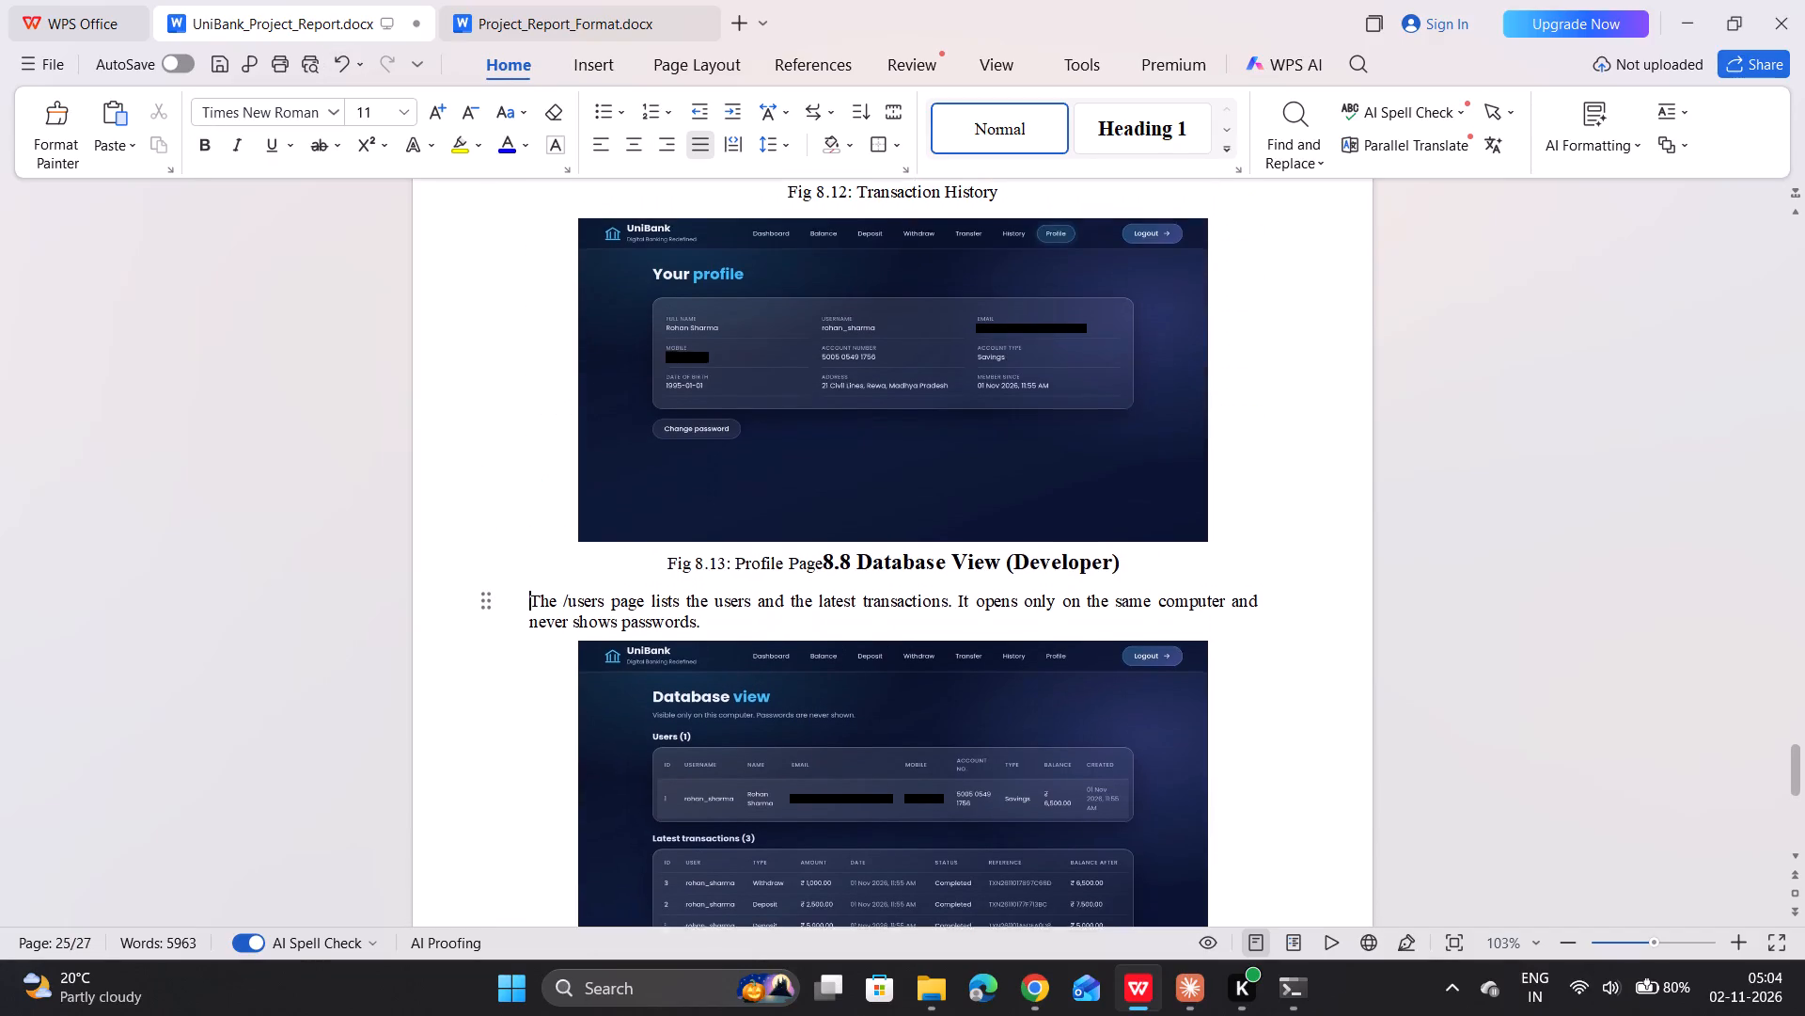
left_click(822, 374)
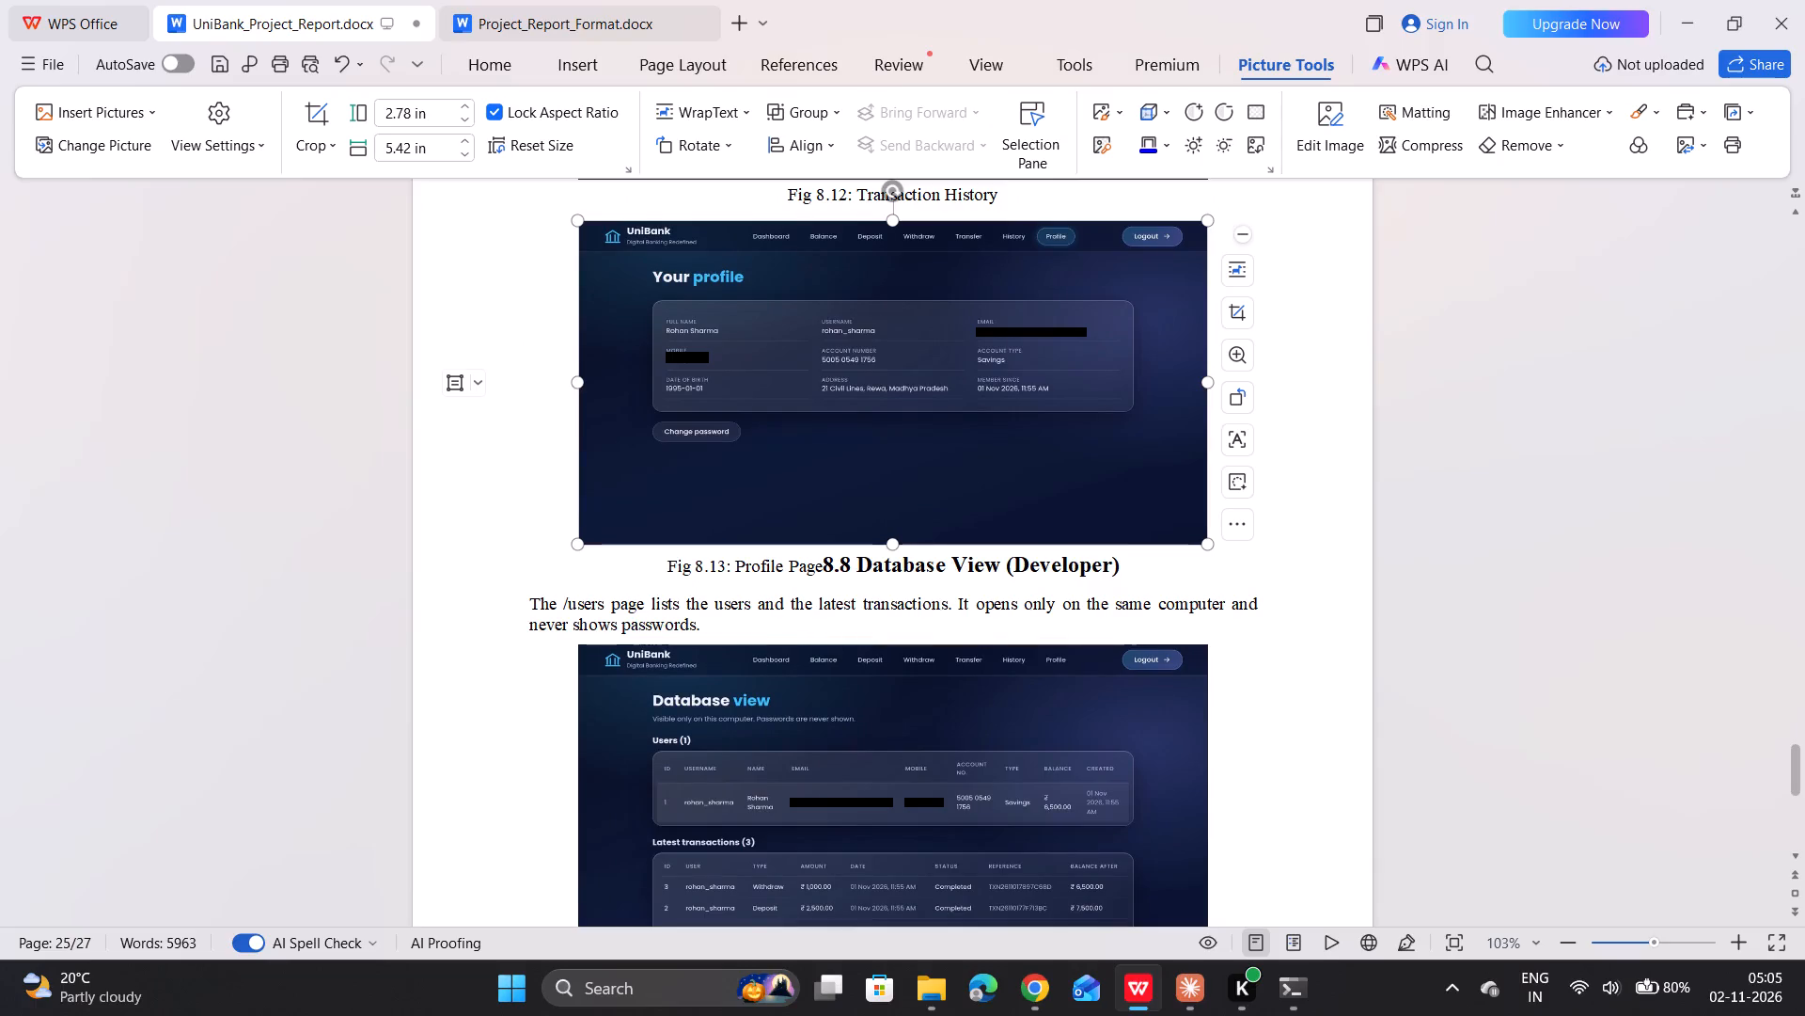
left_click(826, 564)
left_click_drag(826, 564, 1106, 548)
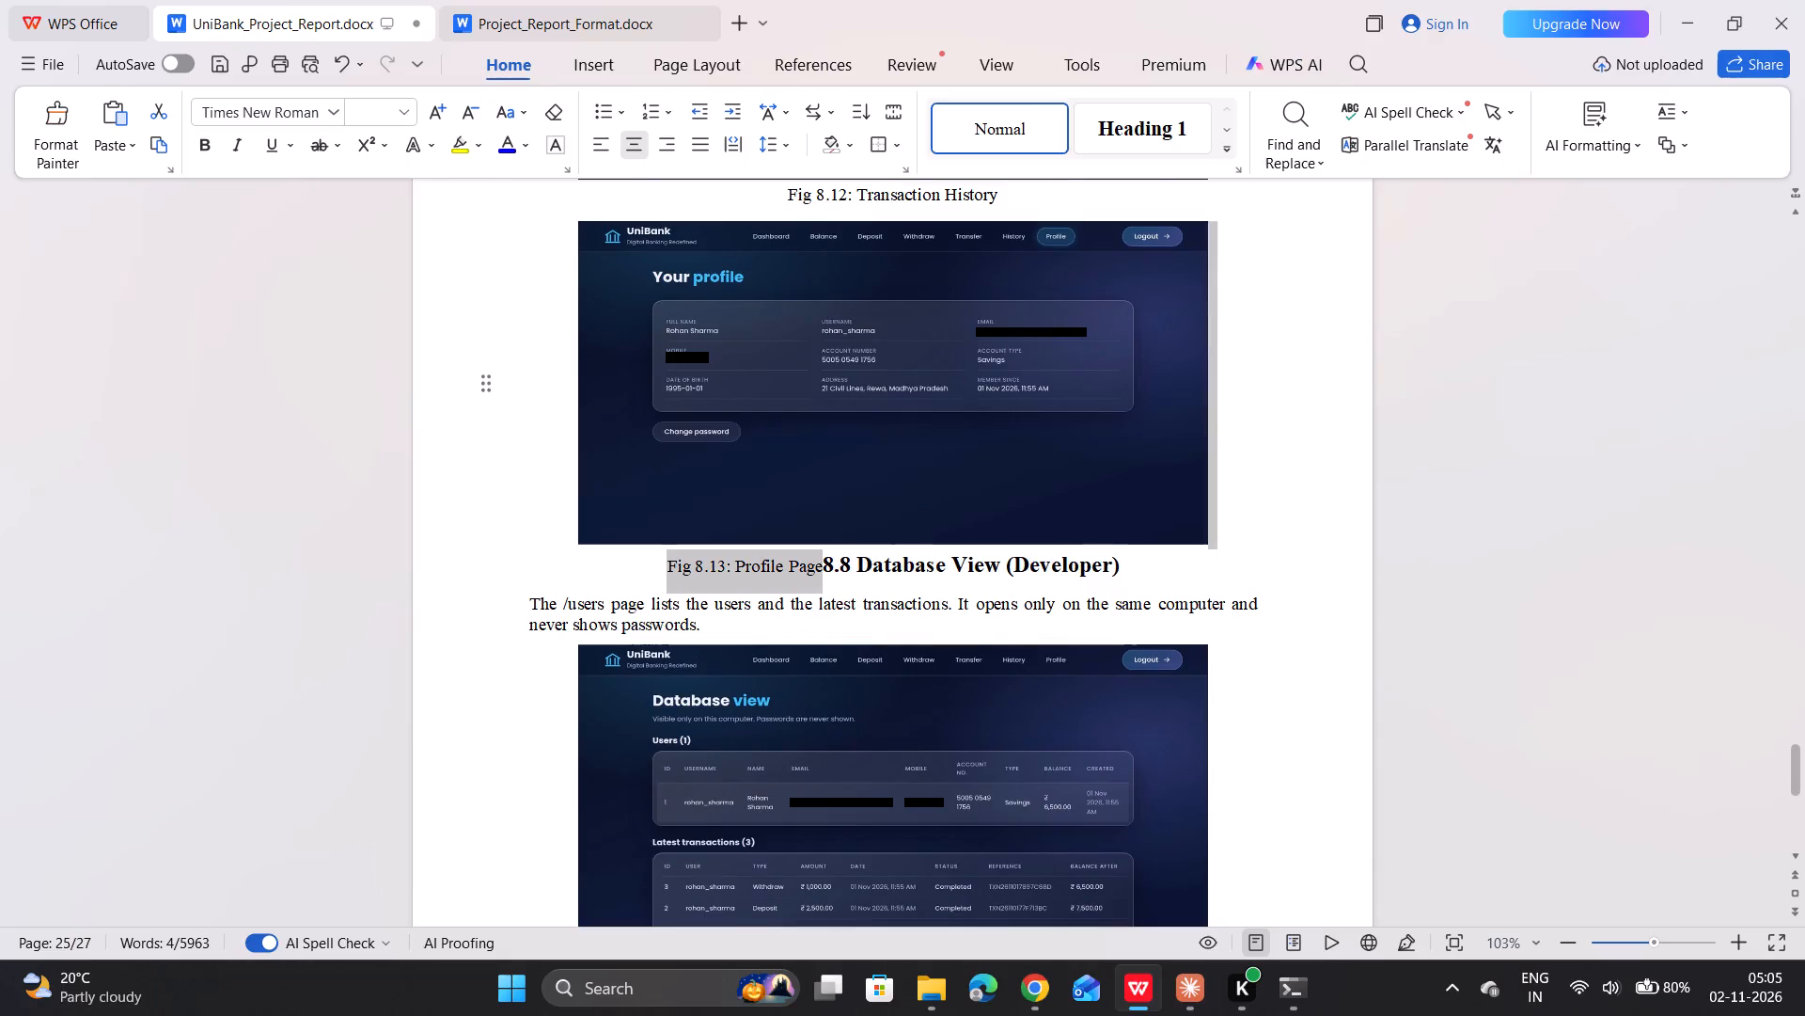
left_click_drag(1106, 548, 1121, 564)
left_click_drag(1074, 568, 947, 595)
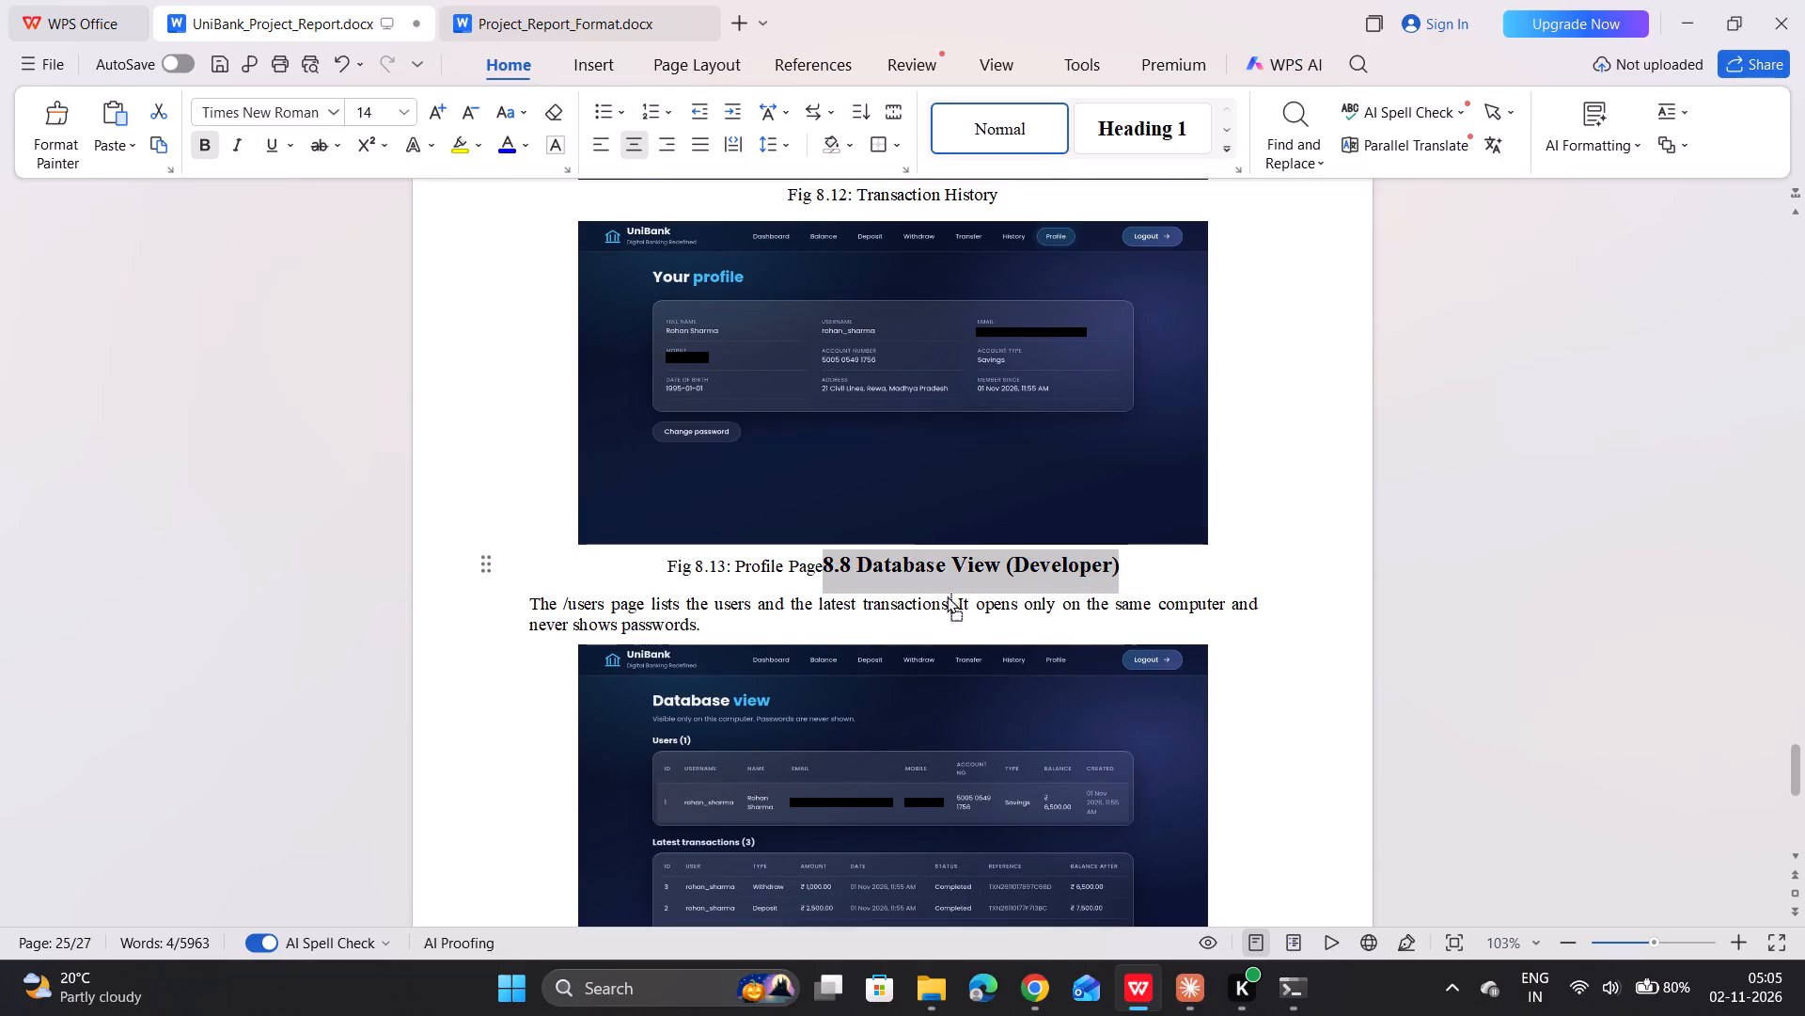
left_click_drag(947, 595, 534, 608)
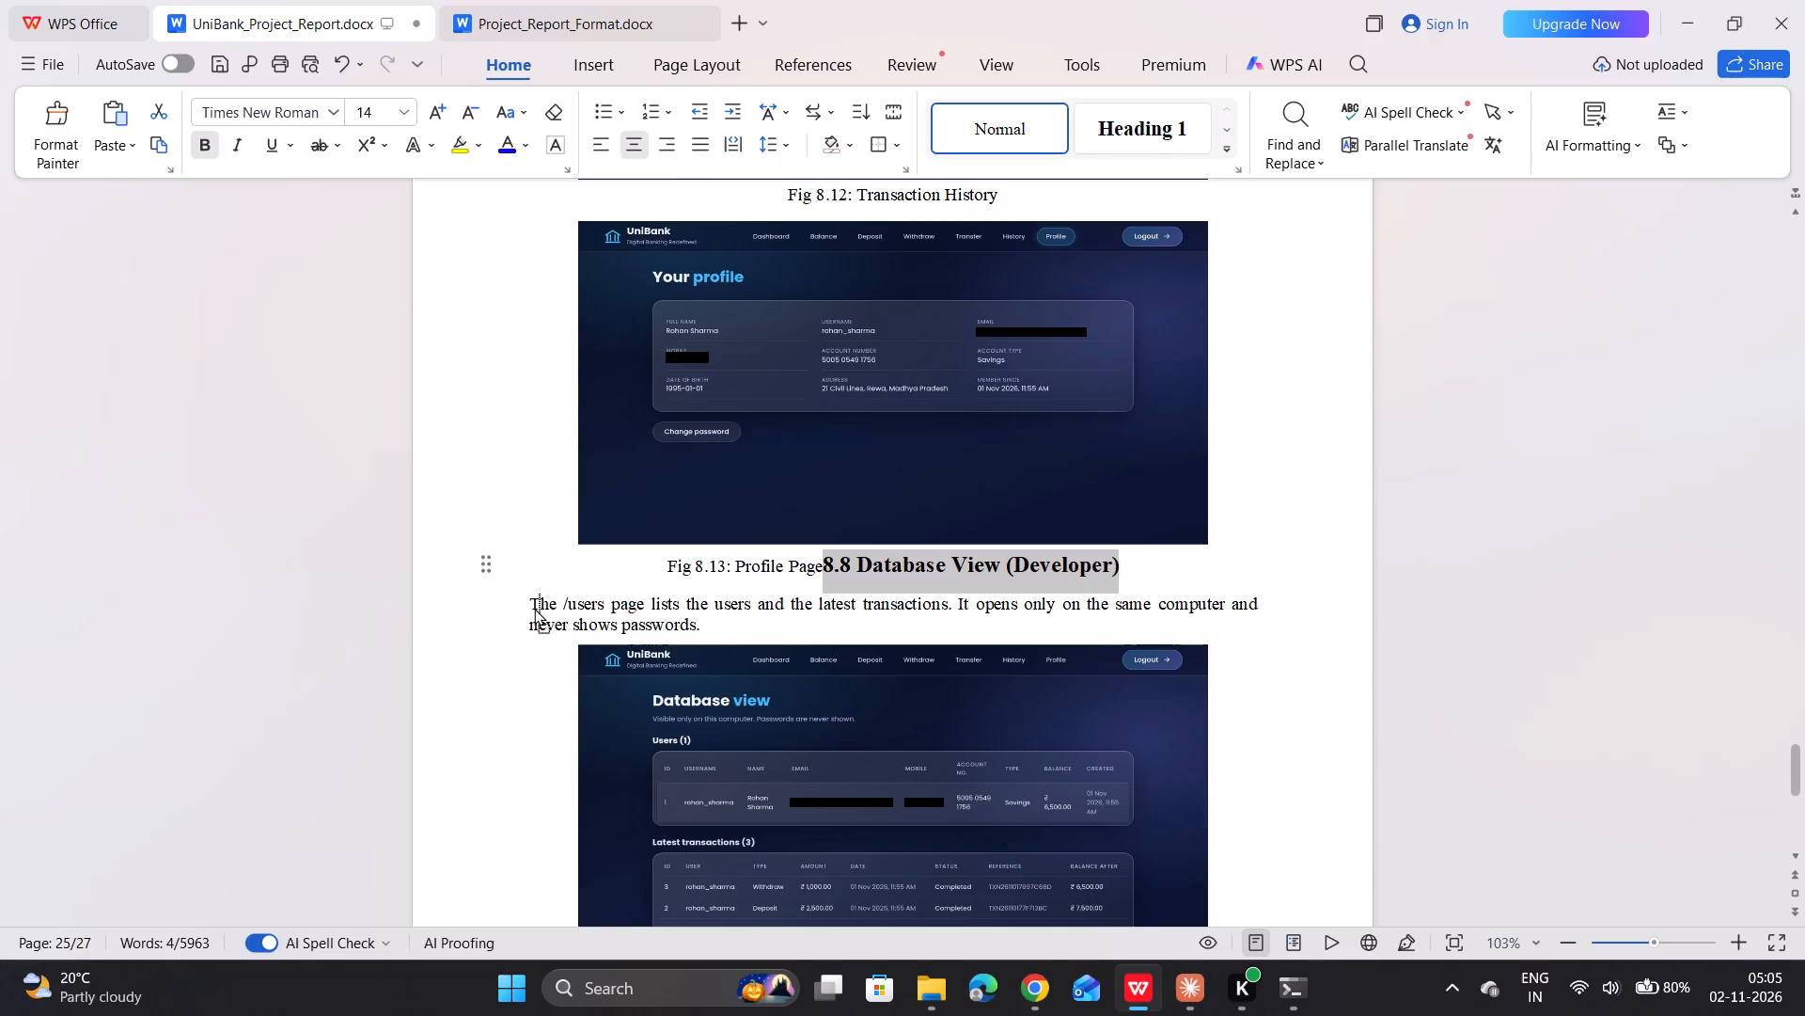
left_click_drag(534, 608, 533, 608)
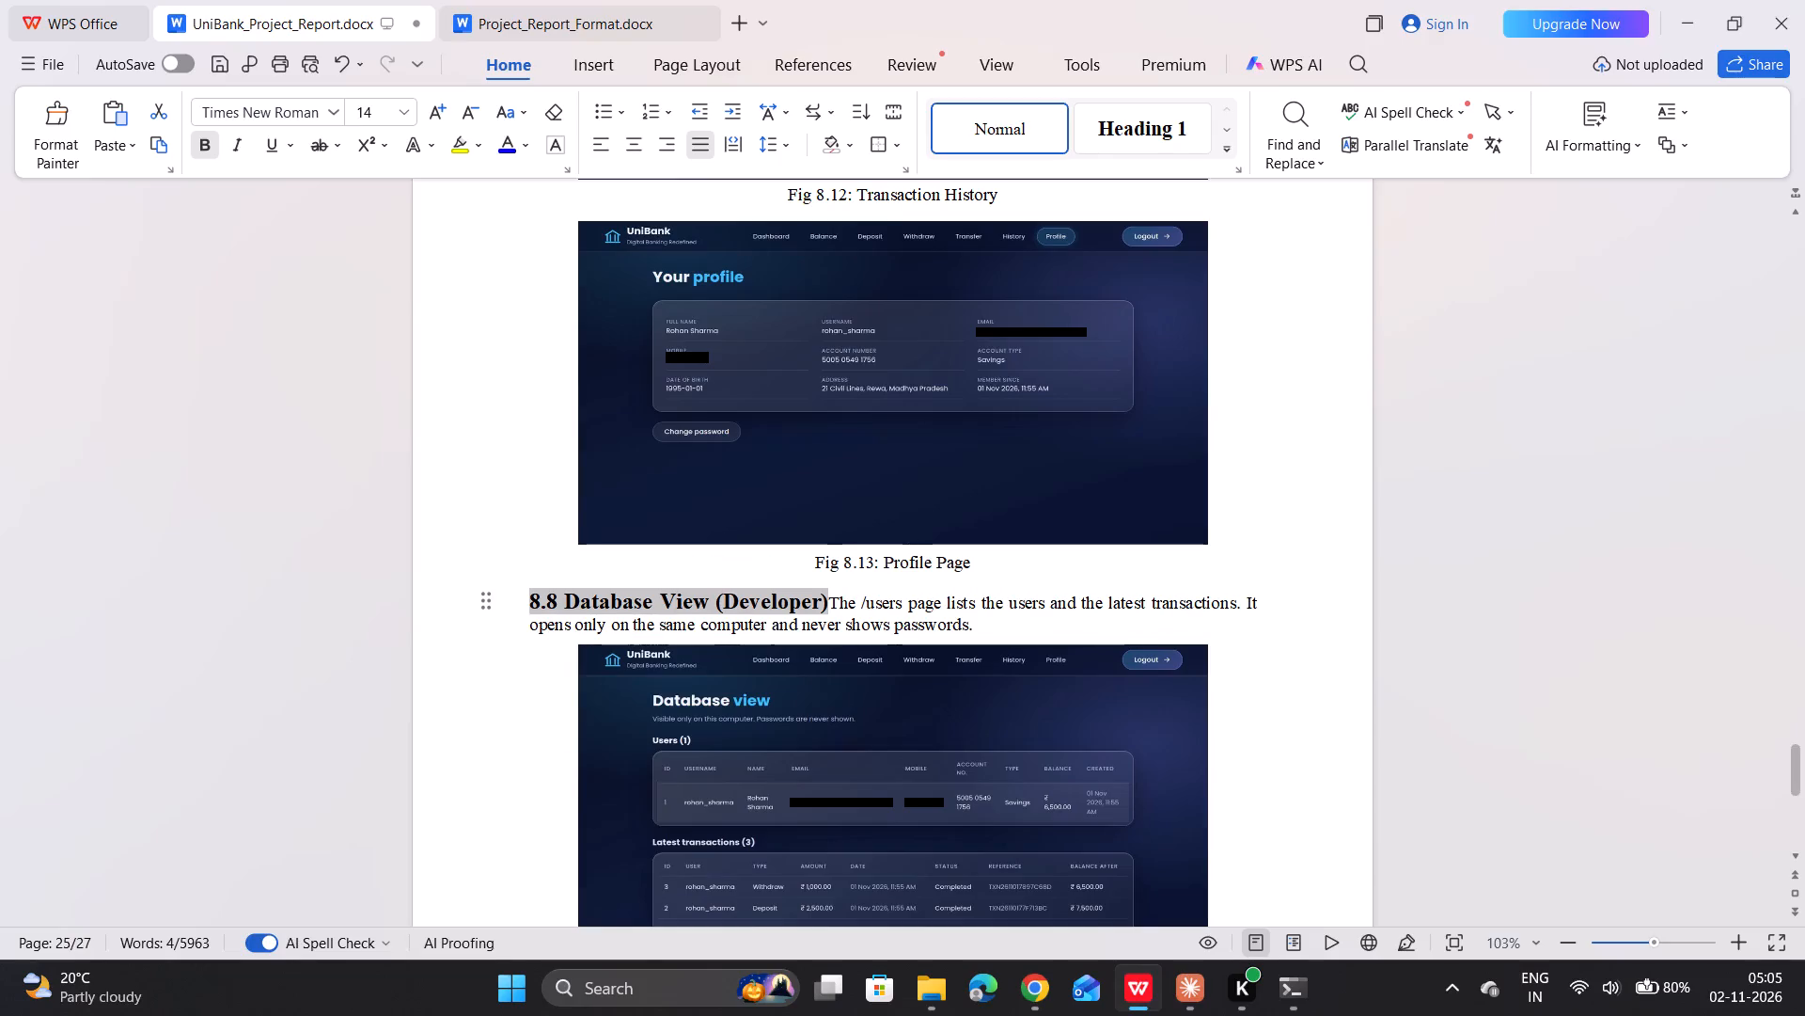
Start a new paragraph between the 8.8 Database View (Developer) heading and the /users page description.
left_click(825, 601)
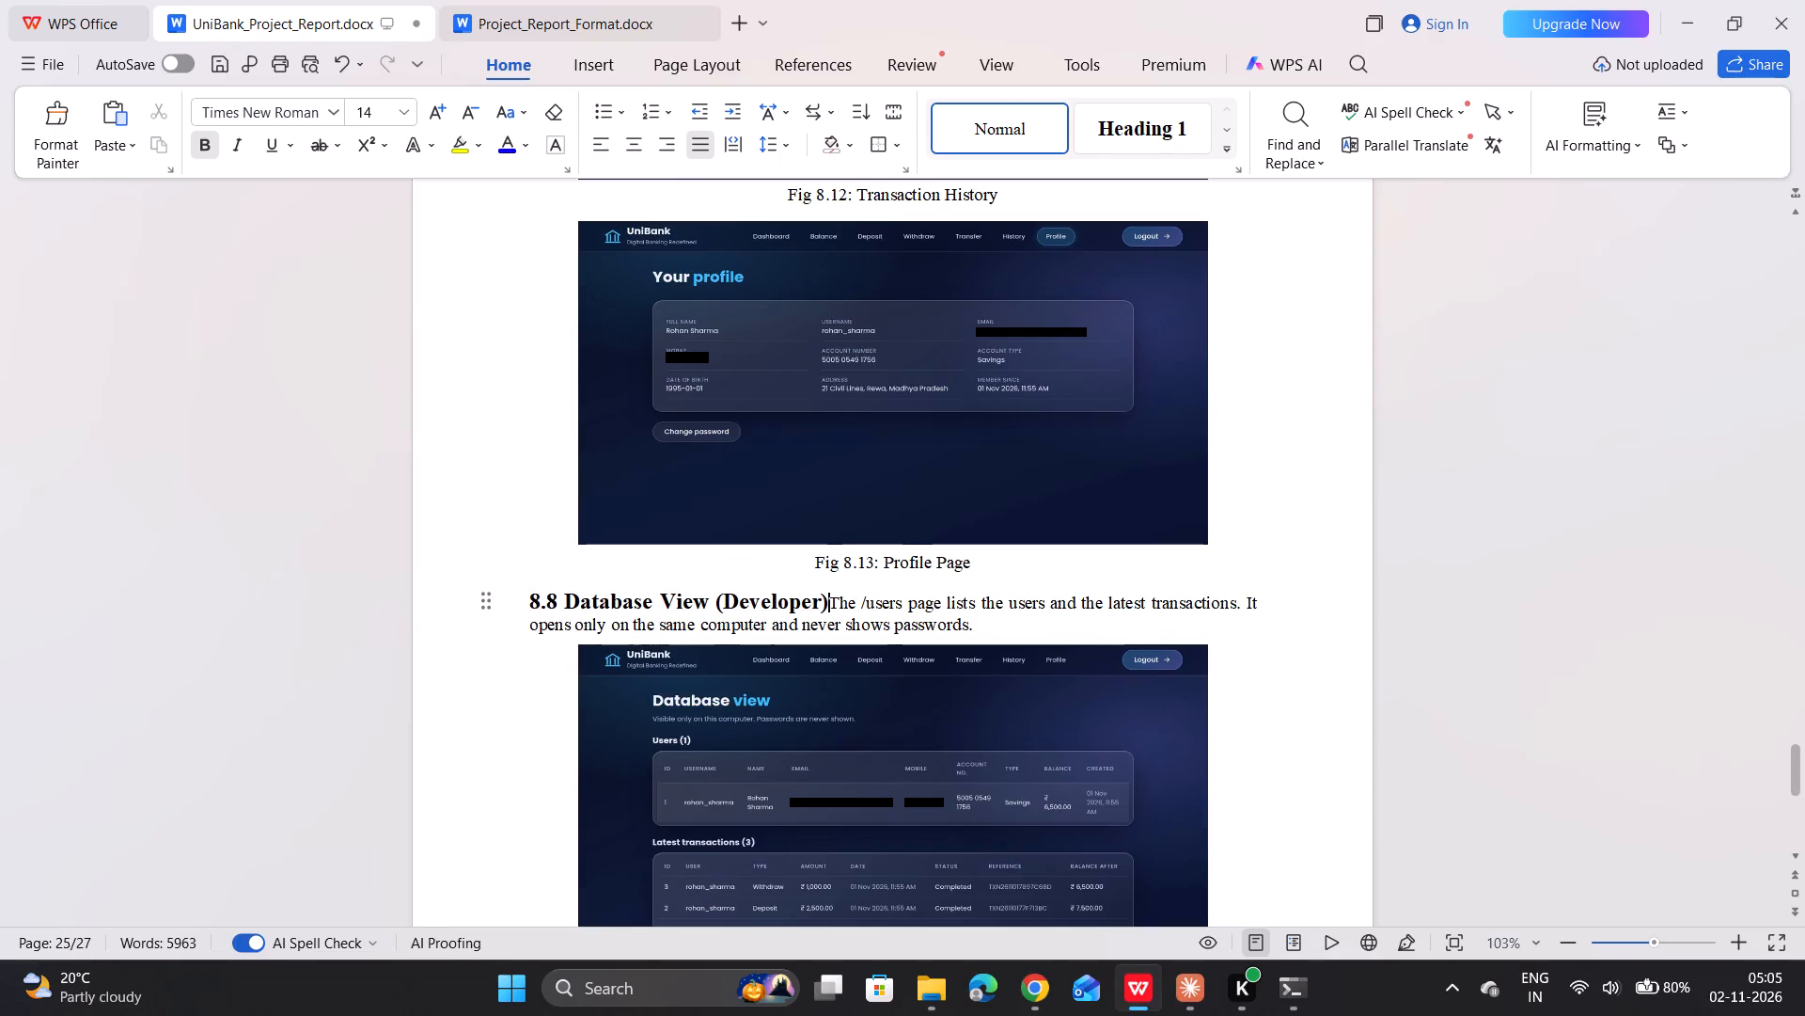
key("Return")
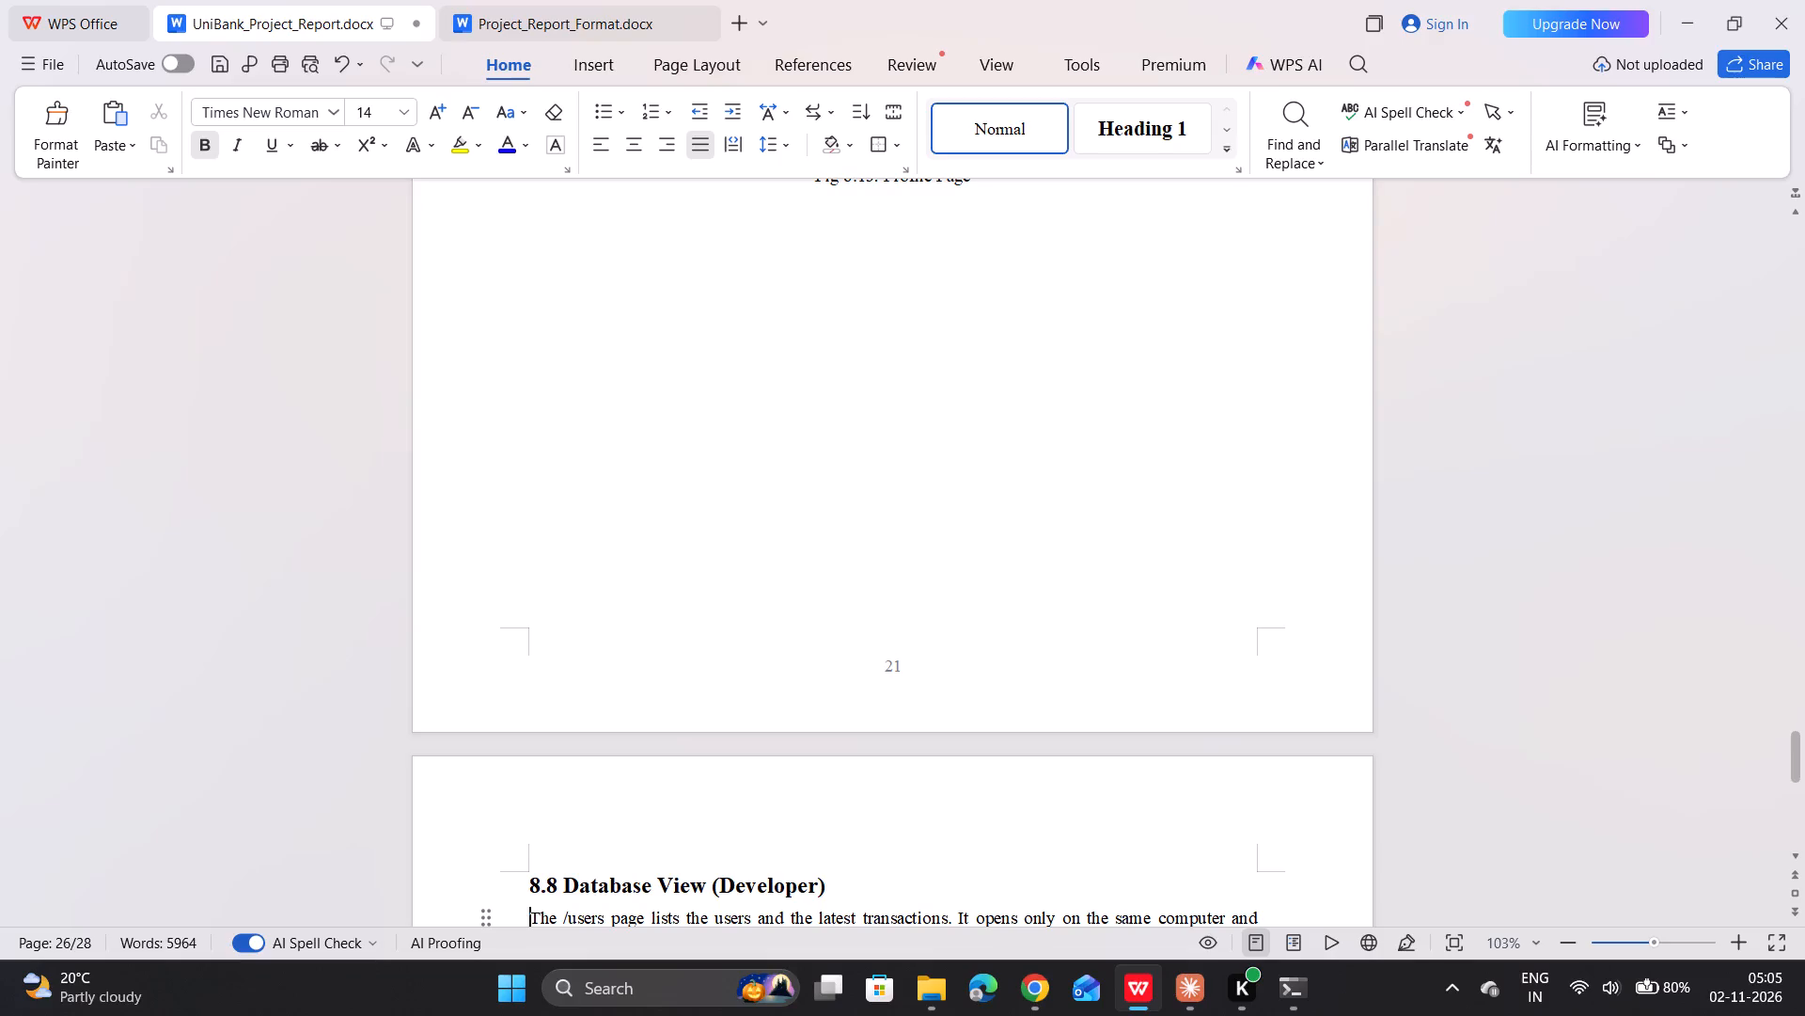
Insert blank paragraphs below the Fig 8.13: Profile Page caption and delete the surplus ones.
scroll(833, 601, "up", 4)
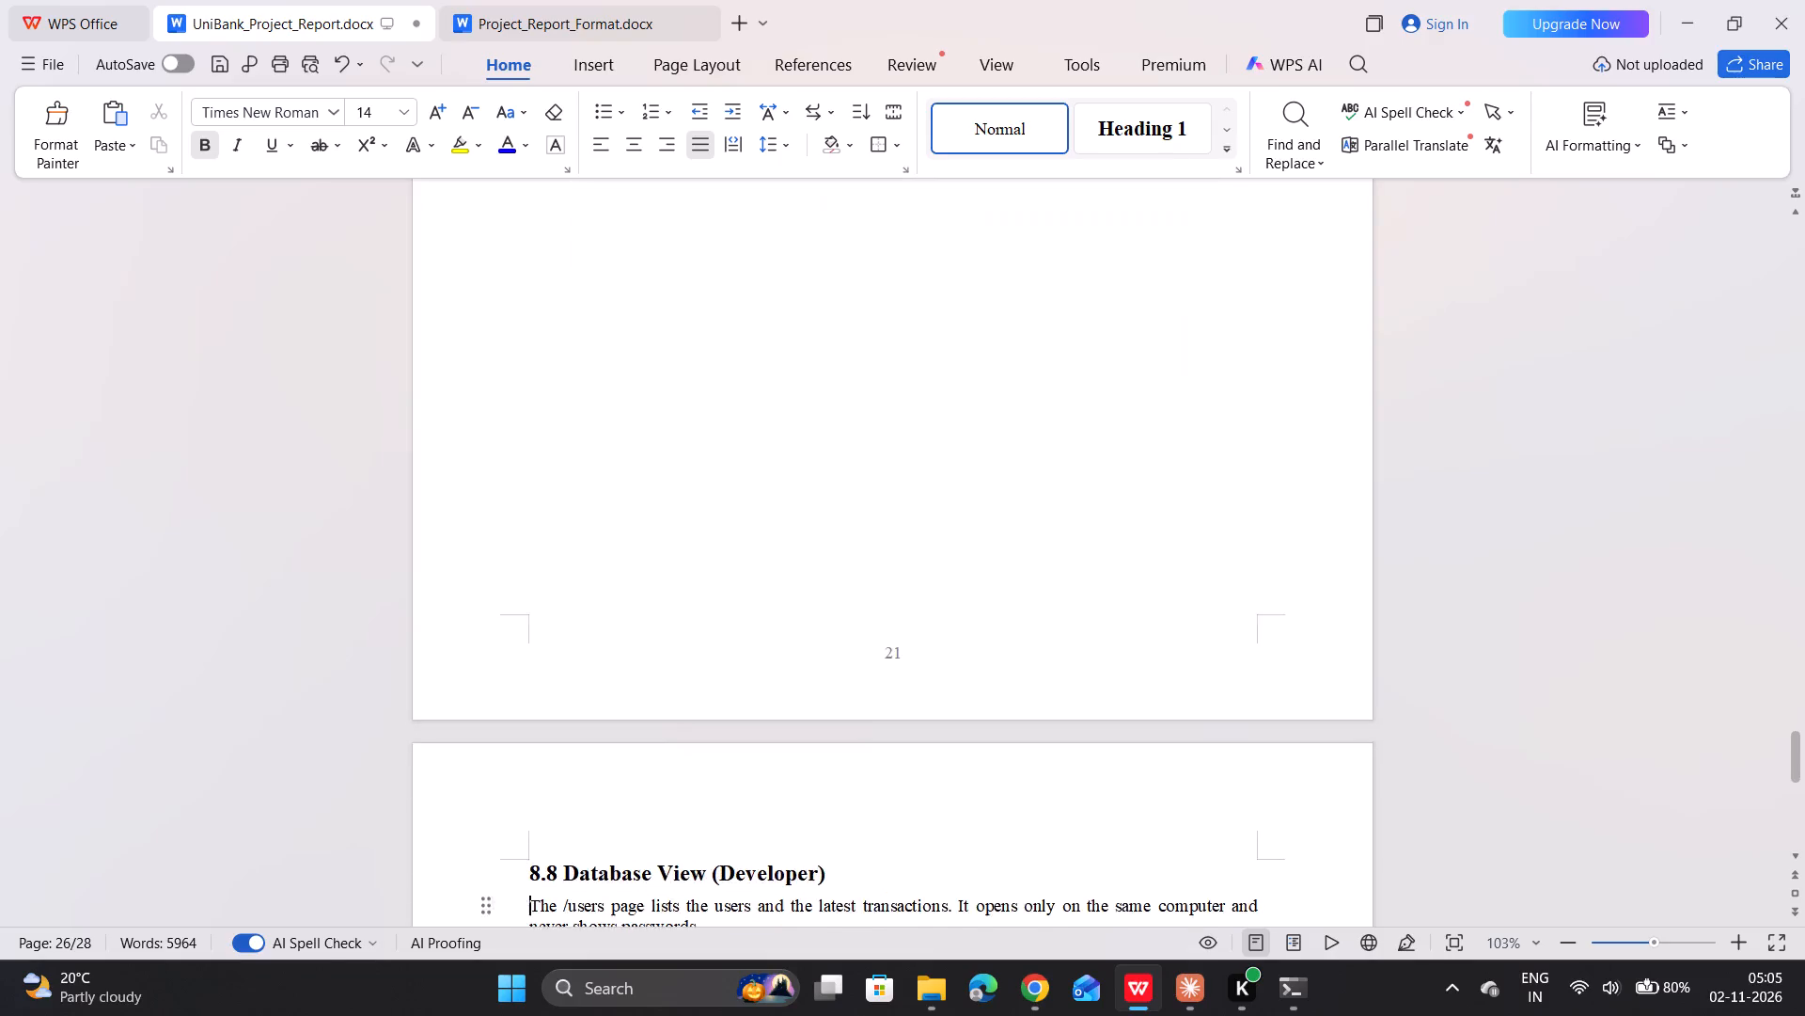
scroll(833, 601, "up", 5)
scroll(833, 601, "down", 2)
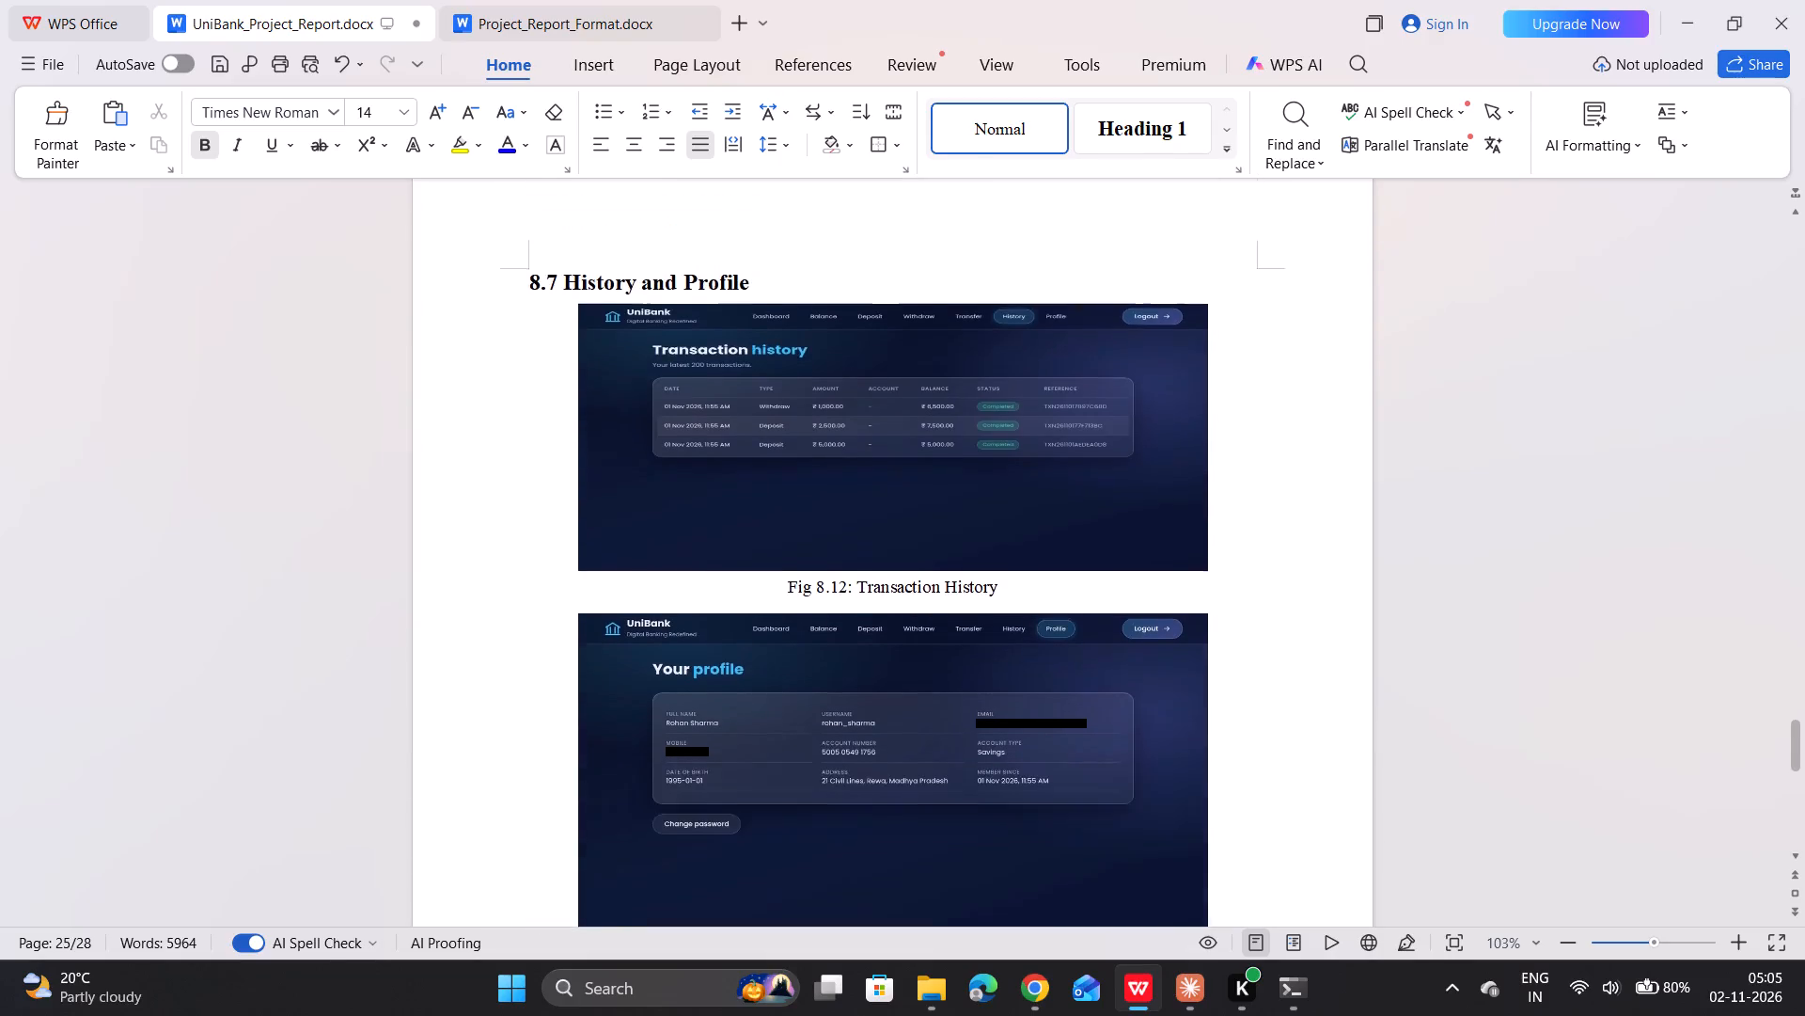
scroll(833, 601, "down", 10)
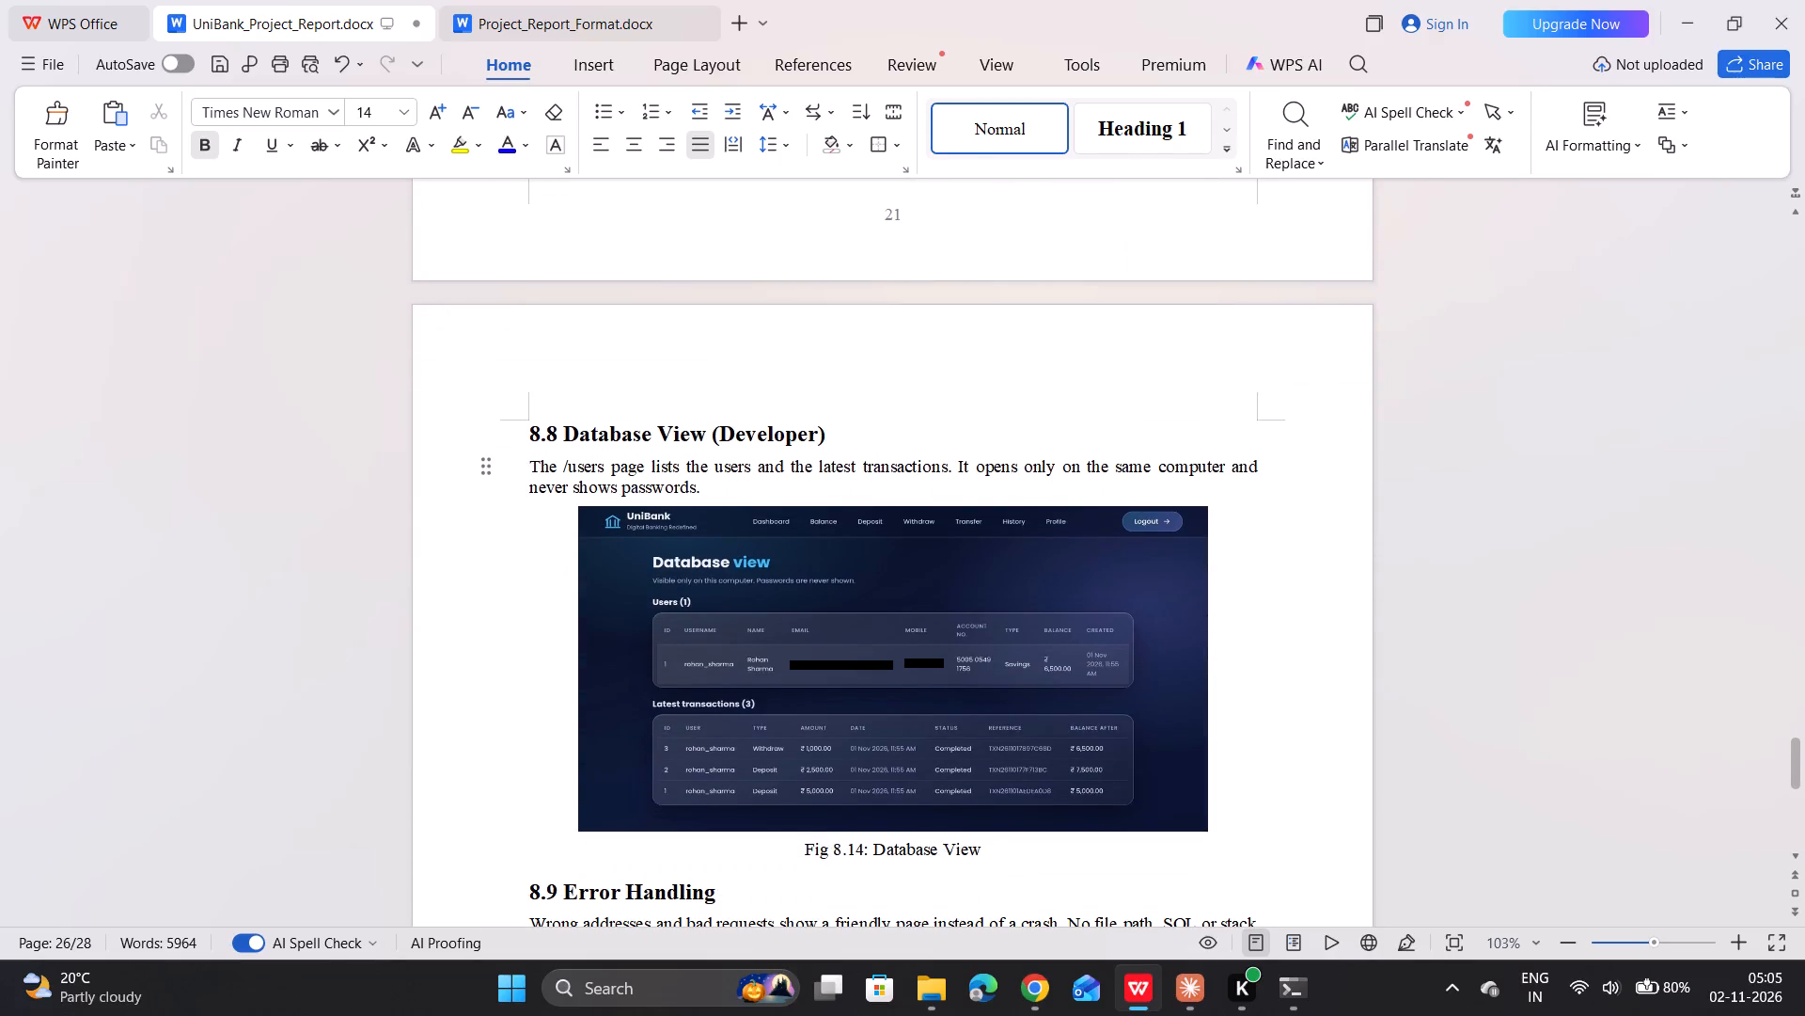
scroll(776, 89, "up", 3)
scroll(769, 274, "up", 4)
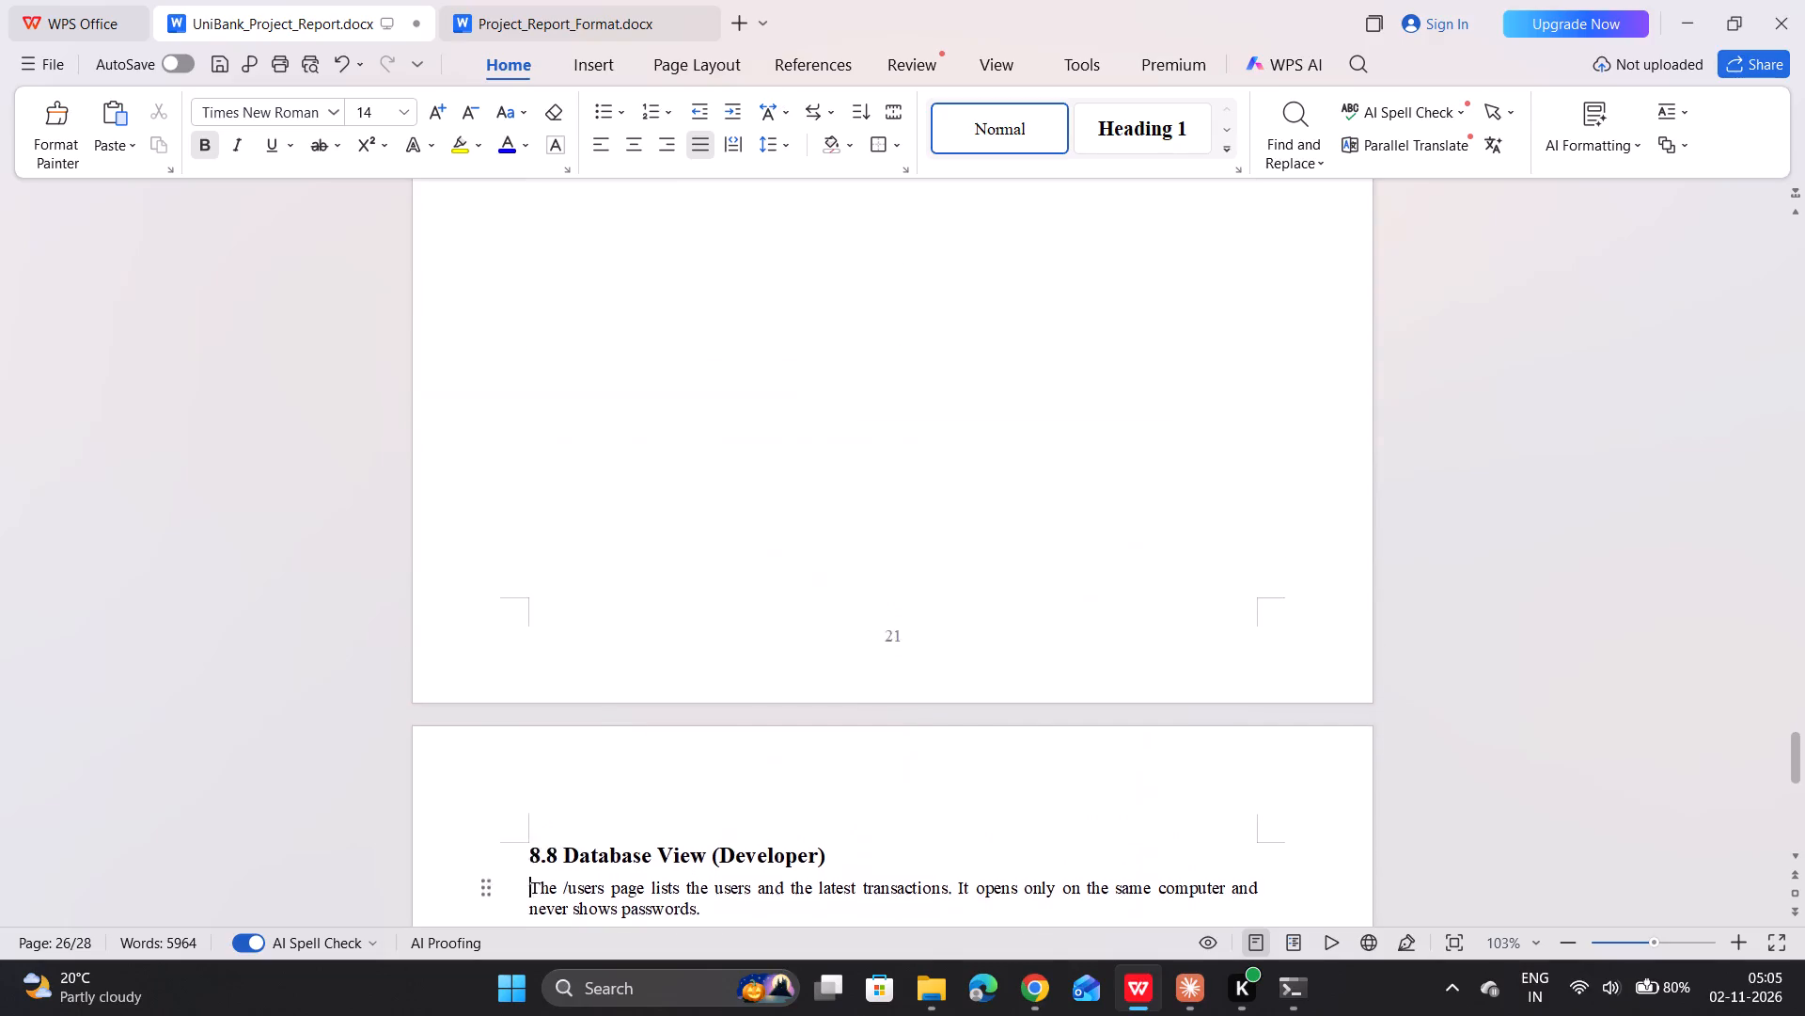
scroll(769, 274, "up", 2)
left_click(973, 408)
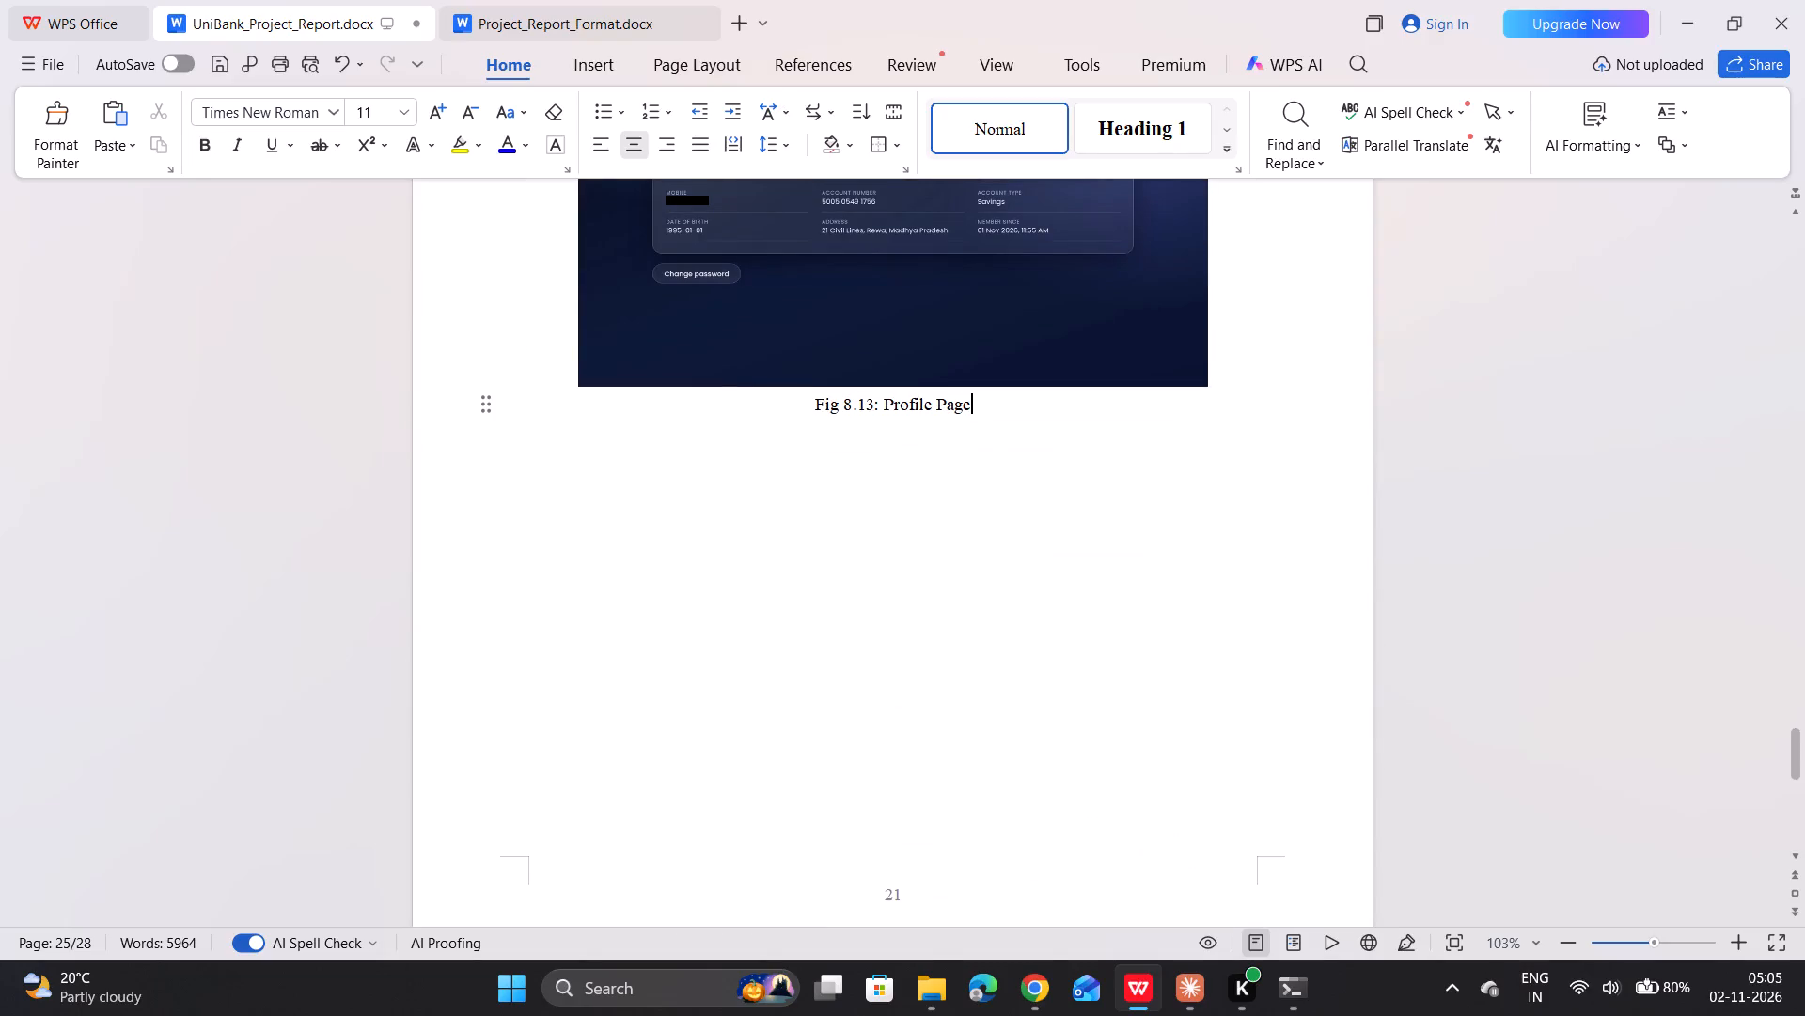
key("Return")
key("Return")
key("Return")
key("Return")
key("Return")
key("Return")
key("Return")
key("Return")
key("Return")
key("Return")
key("BackSpace")
key("BackSpace")
key("BackSpace")
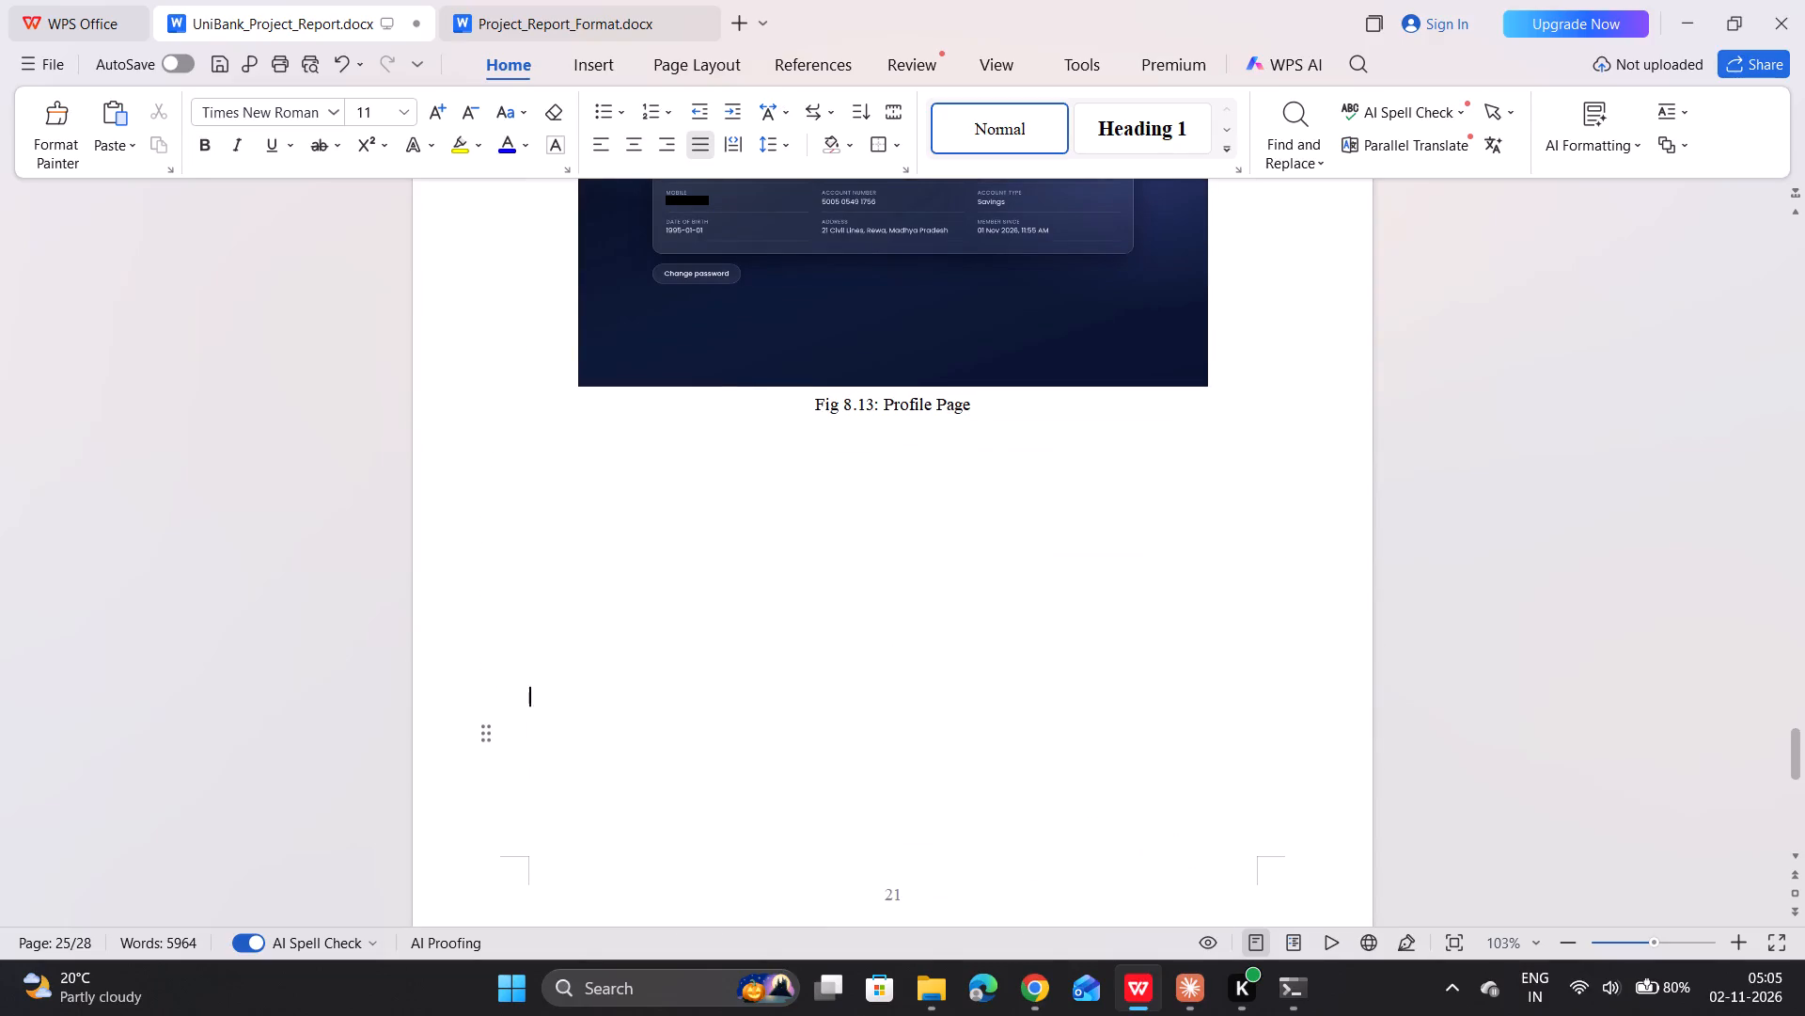
key("BackSpace")
key("BackSpace")
key("BackSpace")
key("BackSpace")
key("BackSpace")
key("BackSpace")
Copy section 8.8 from its heading through the Fig 8.14: Database View caption and paste it in the blank space below Fig 8.13.
scroll(973, 408, "down", 5)
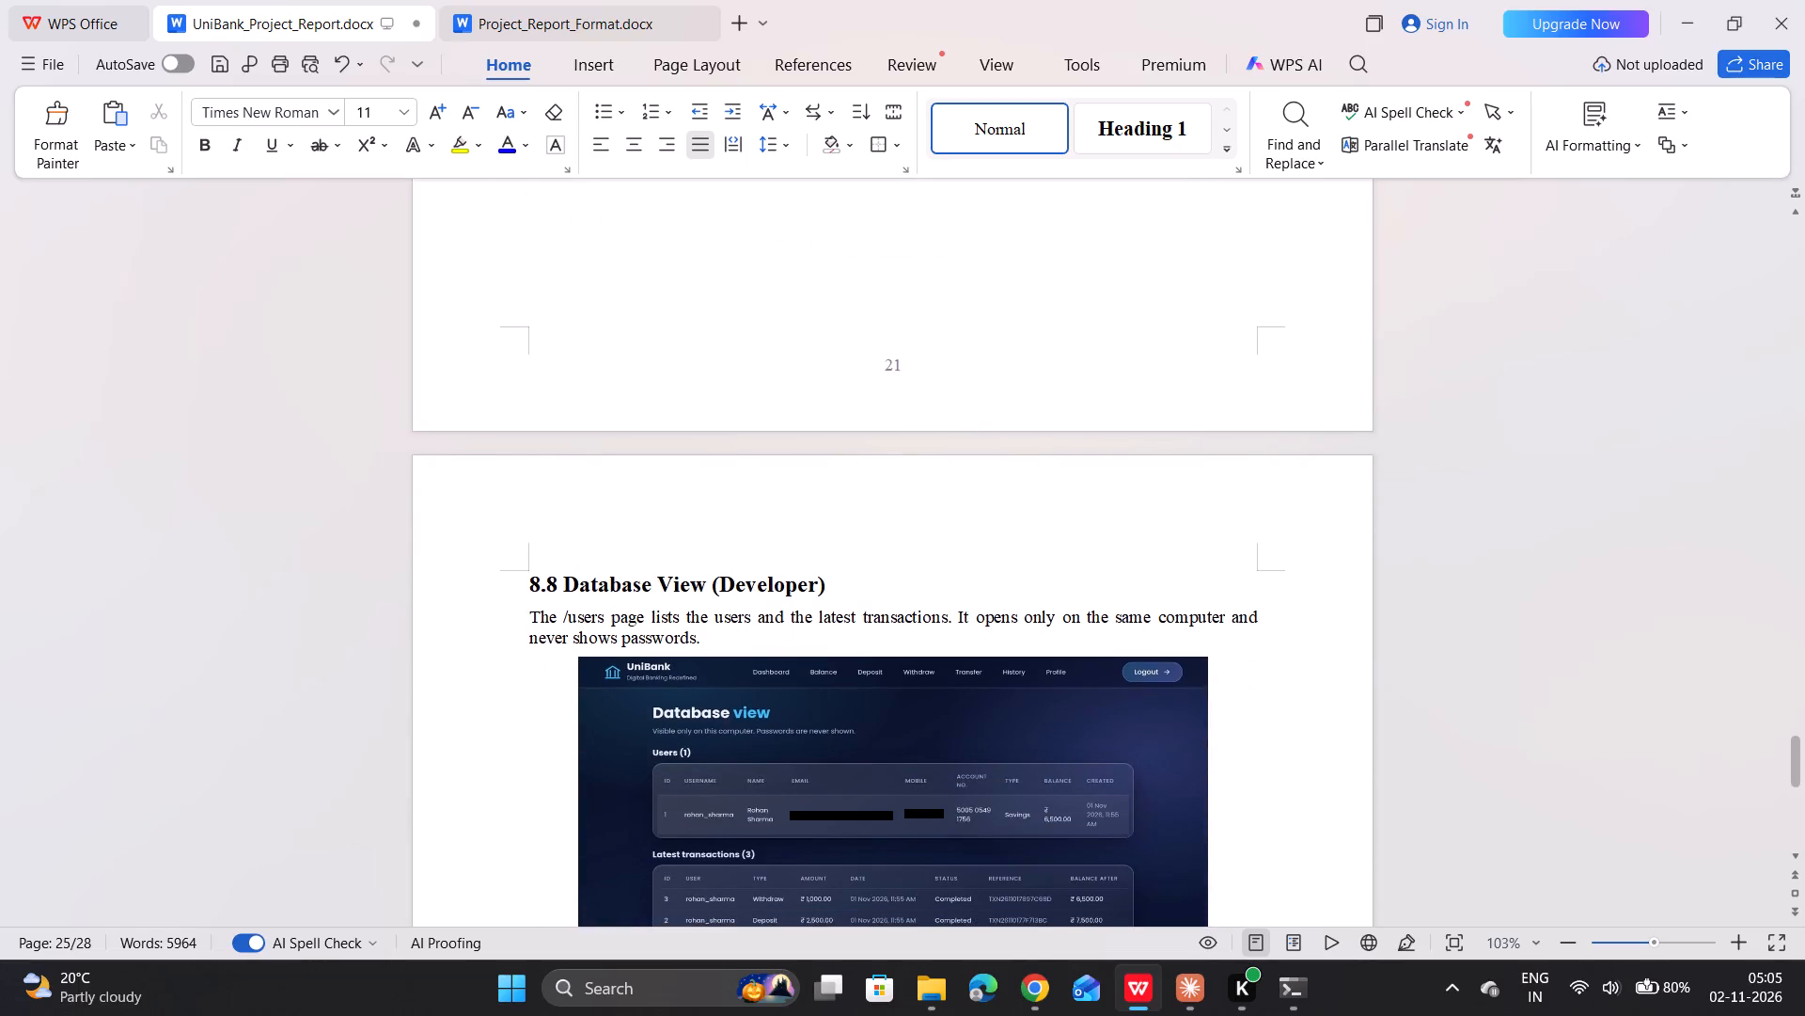
left_click_drag(526, 582, 672, 697)
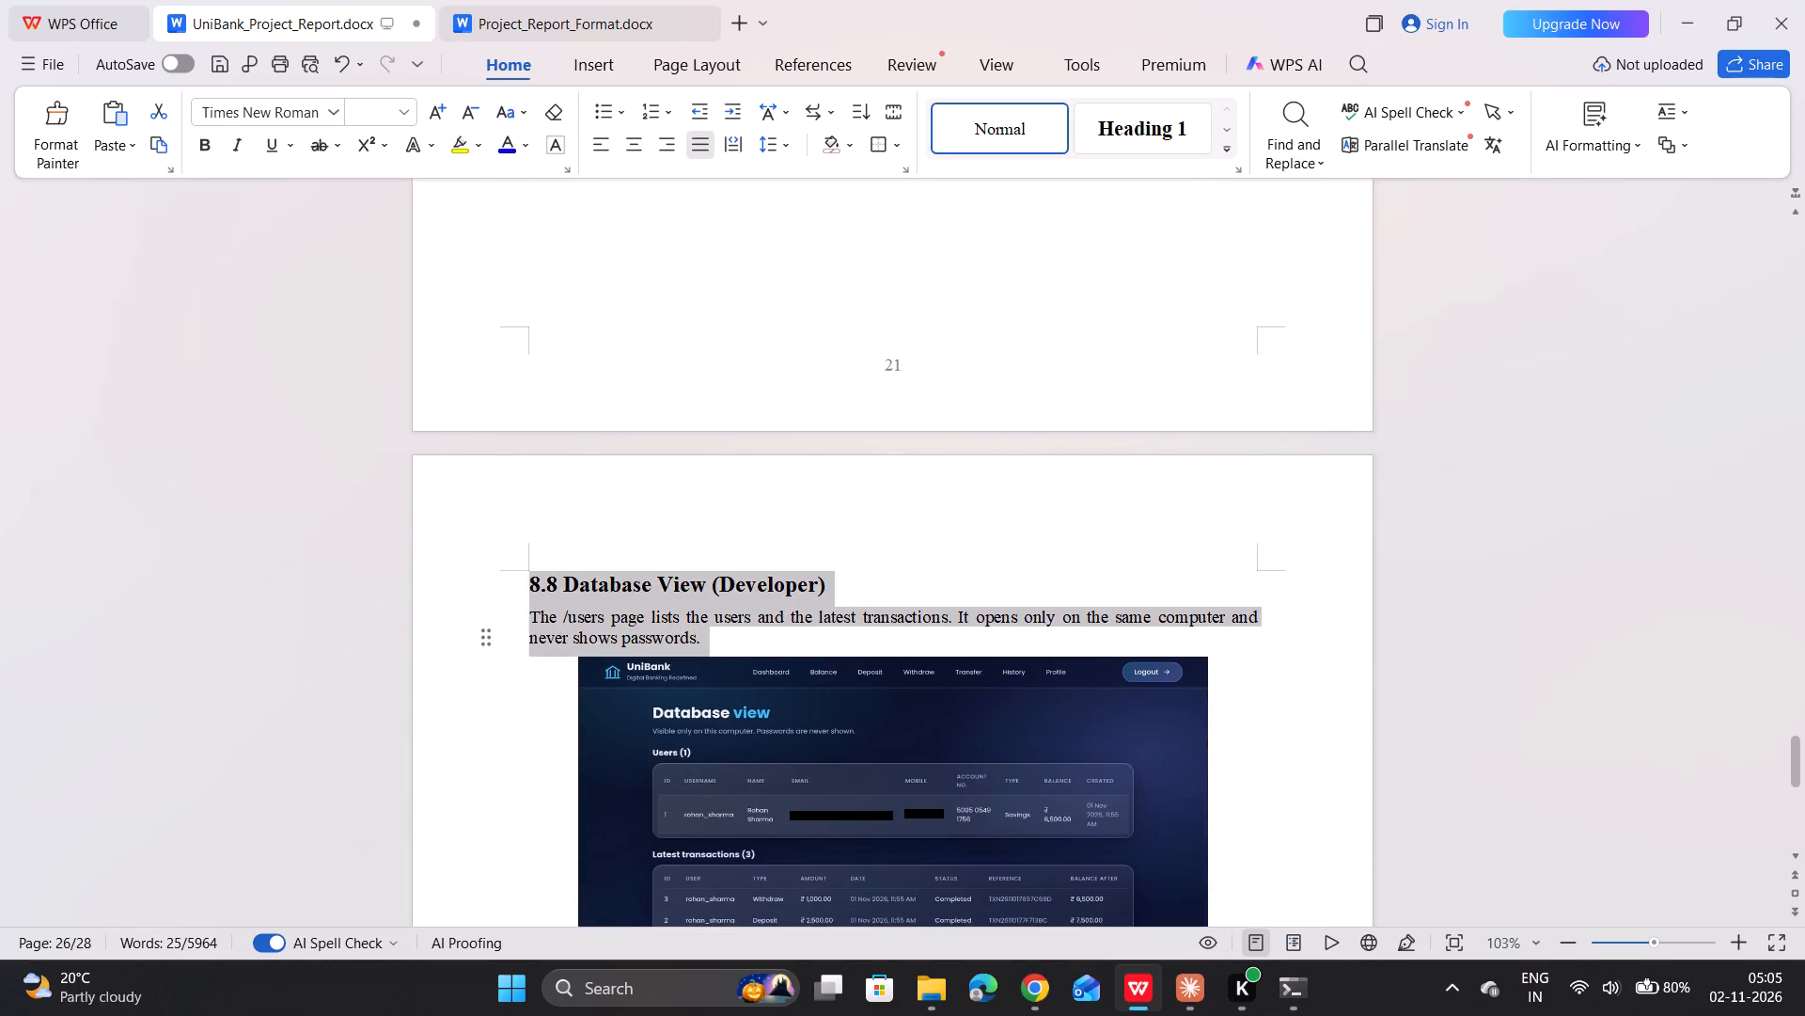
left_click_drag(672, 697, 850, 772)
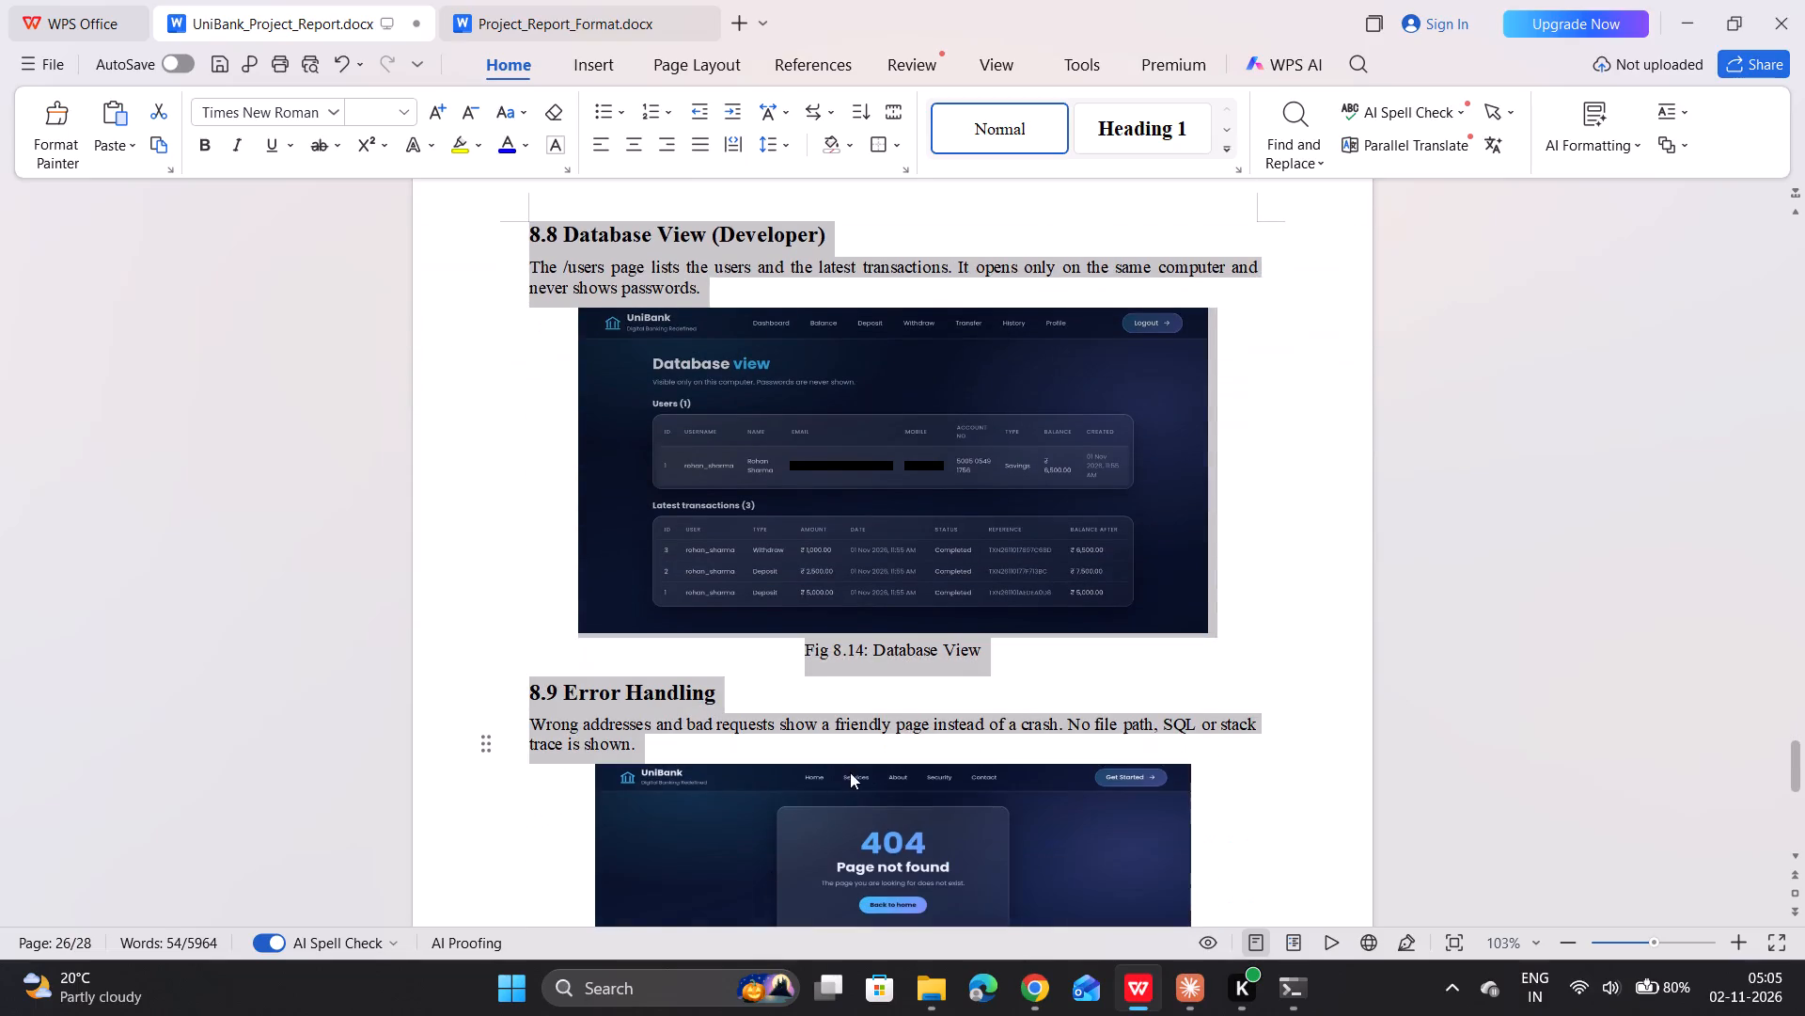
left_click_drag(850, 772, 975, 627)
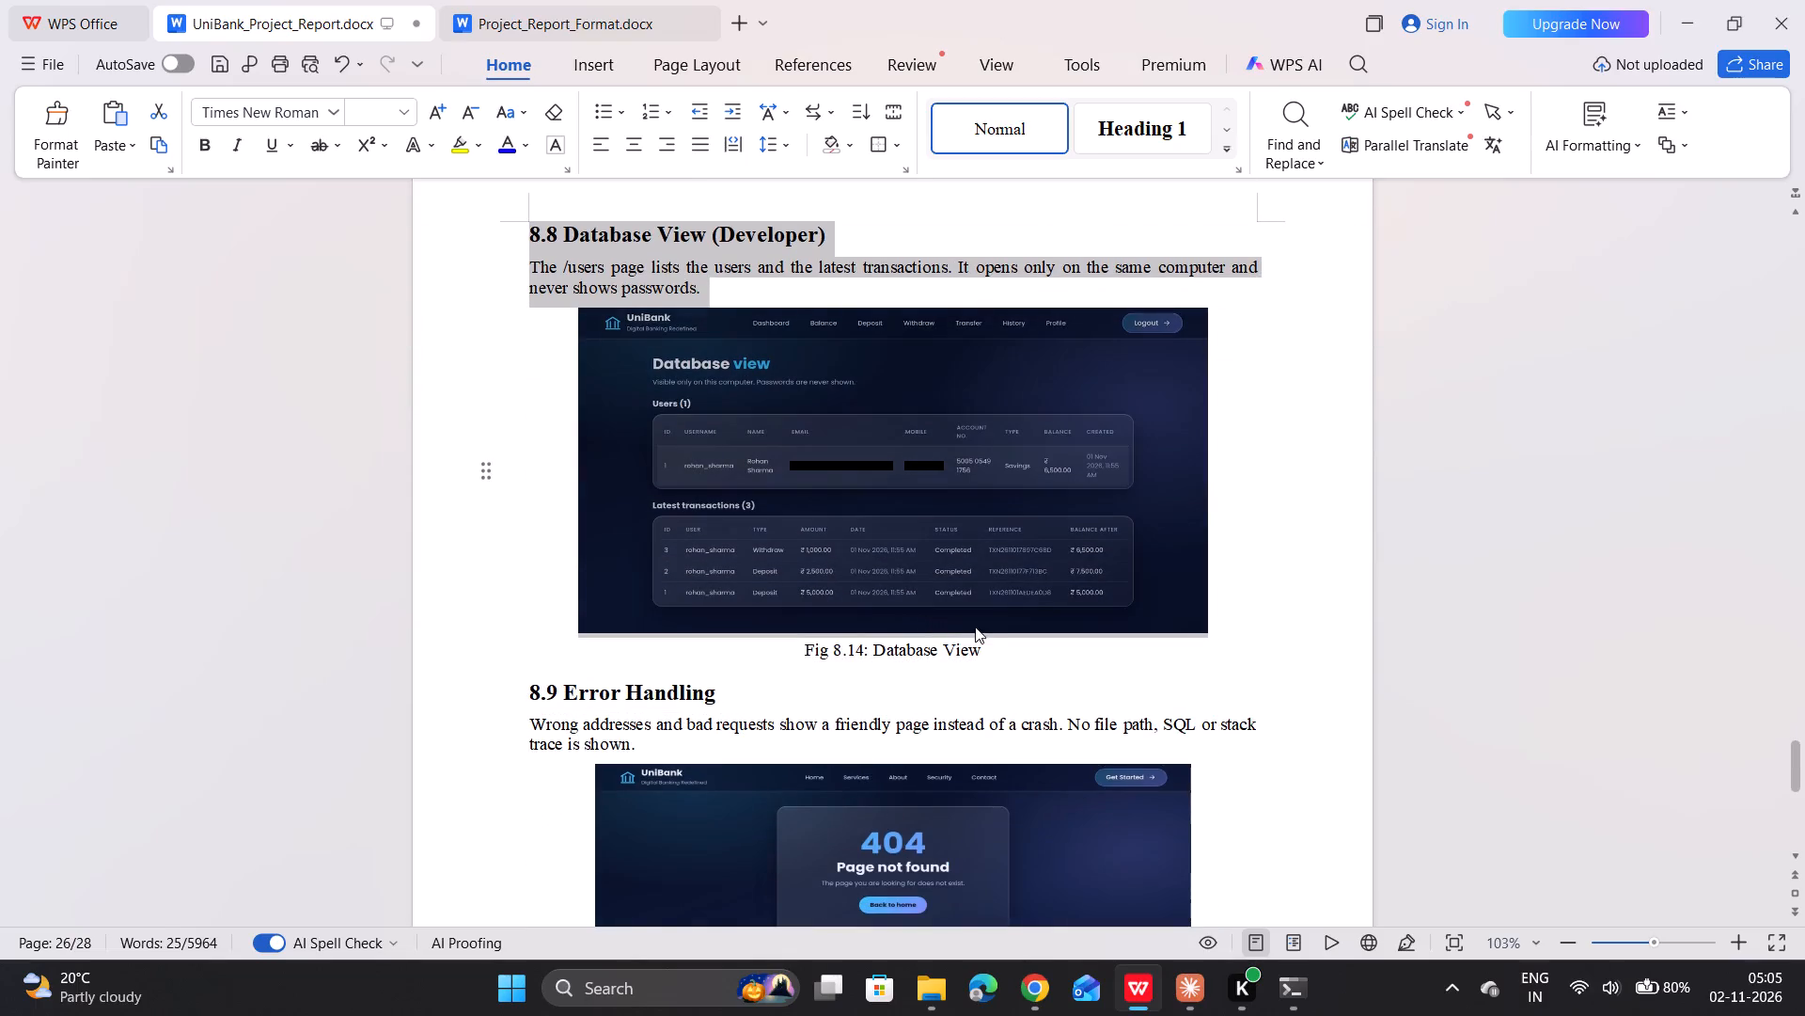
left_click_drag(975, 627, 985, 649)
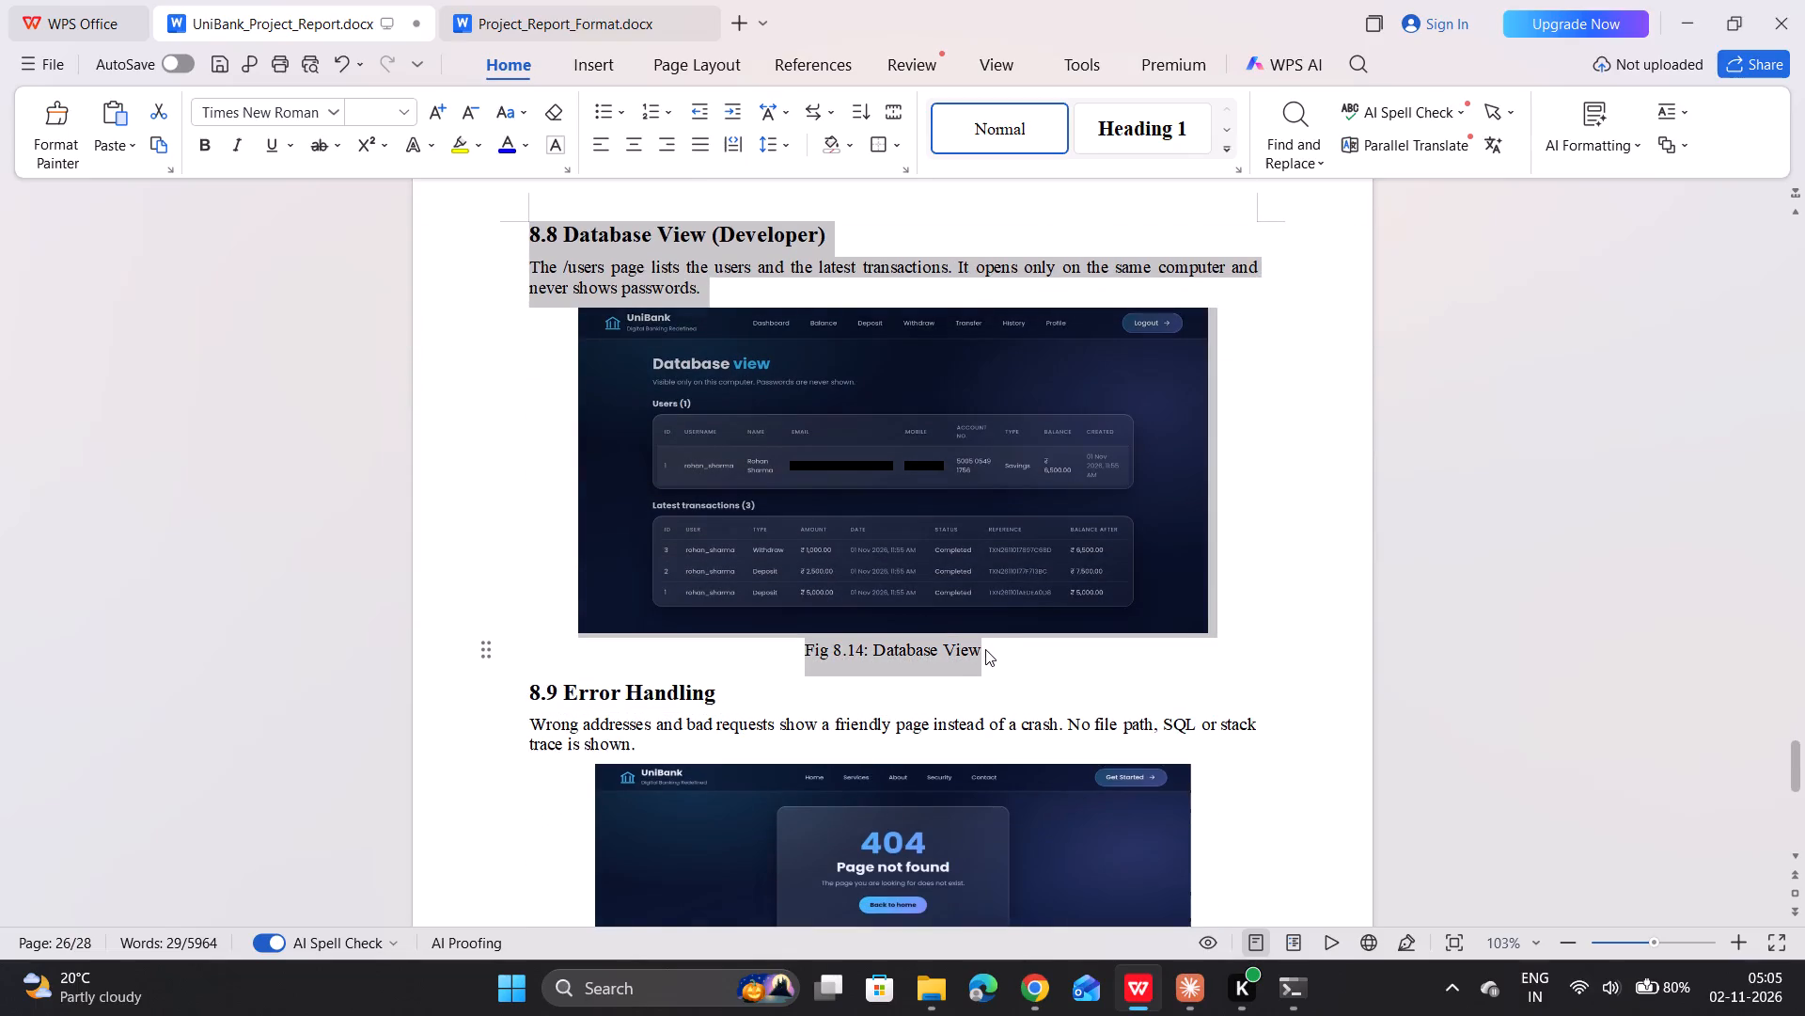
key("ctrl+c")
scroll(985, 649, "up", 5)
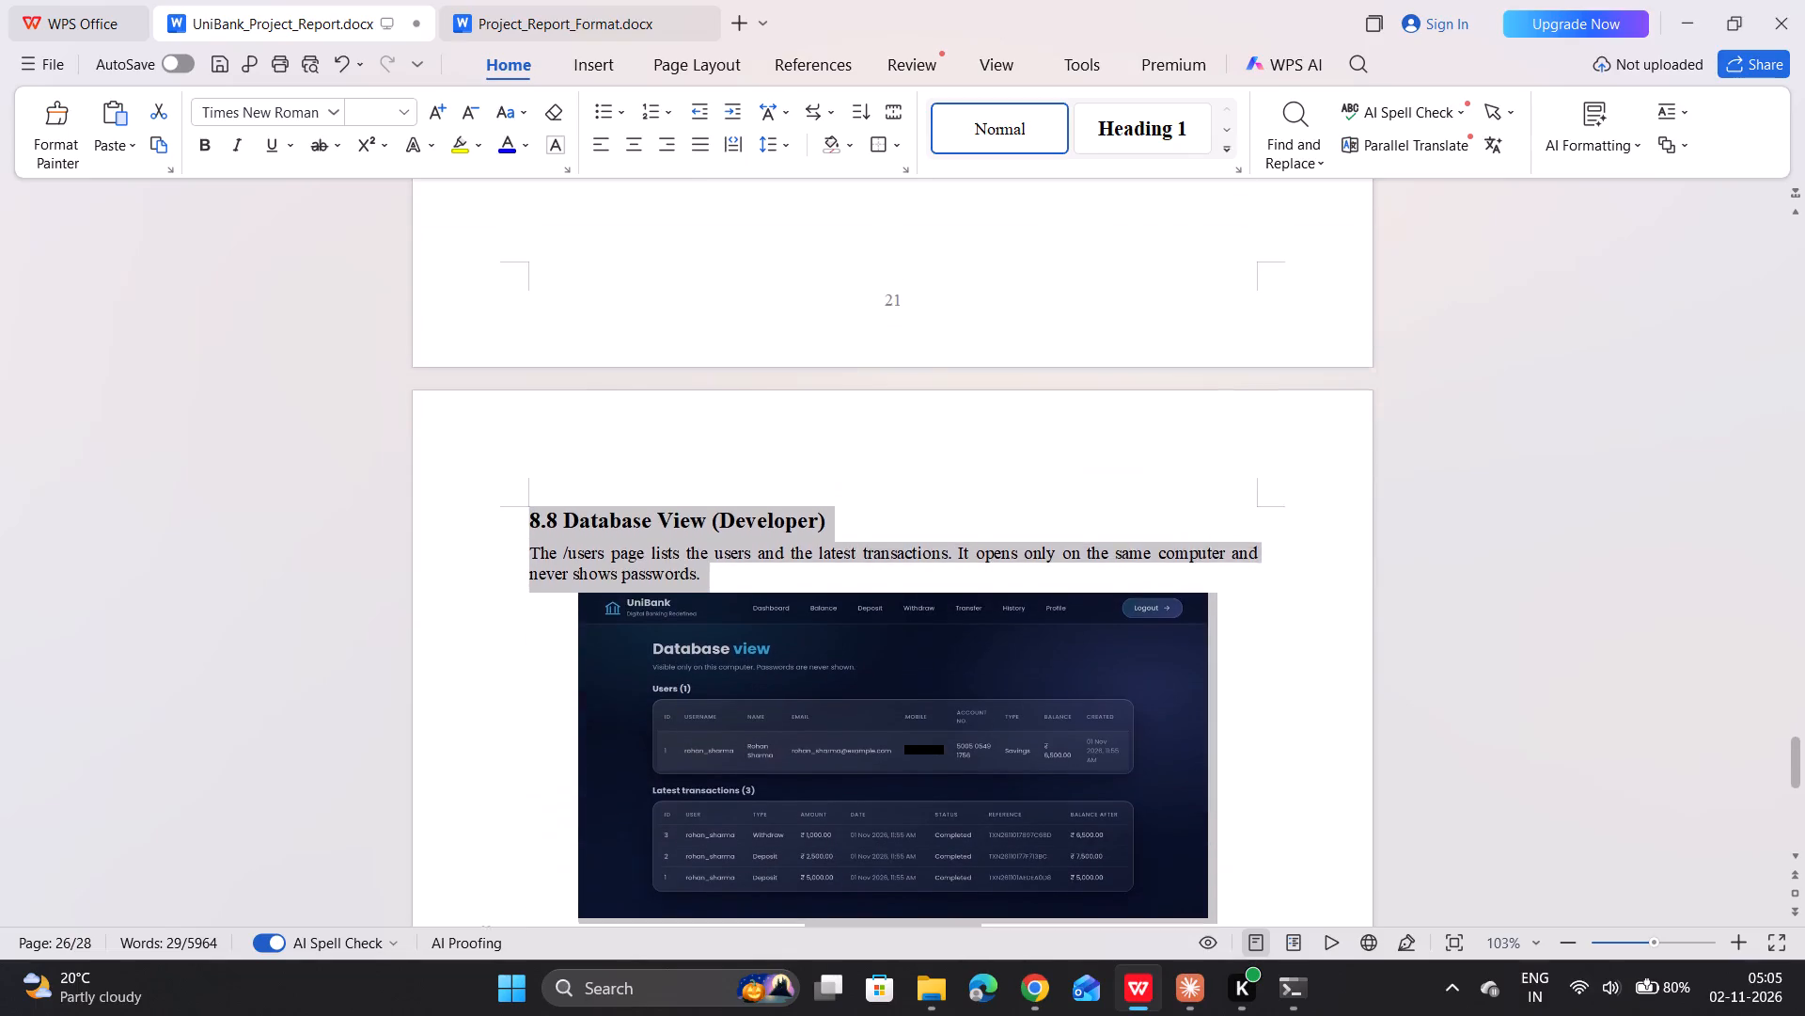
scroll(985, 649, "up", 3)
left_click(850, 629)
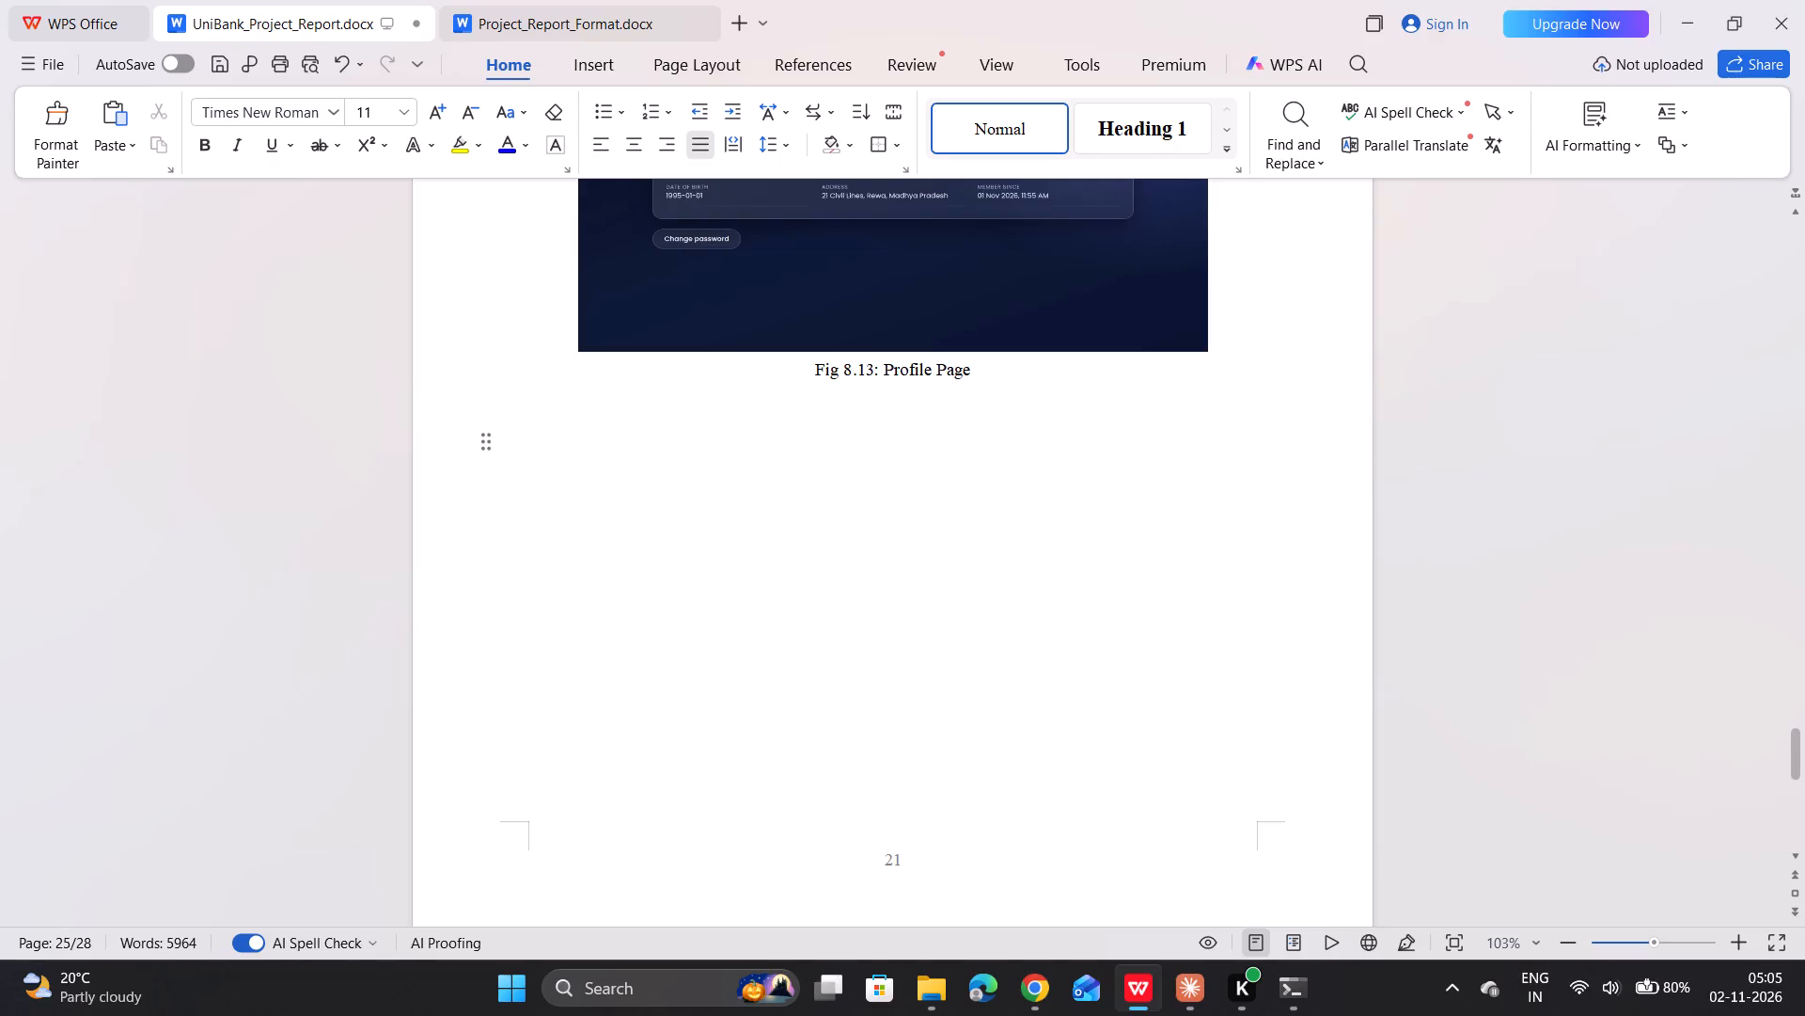
key("ctrl+v")
Reduce the height of the pasted Database View picture to about 2.66 in.
scroll(850, 629, "up", 8)
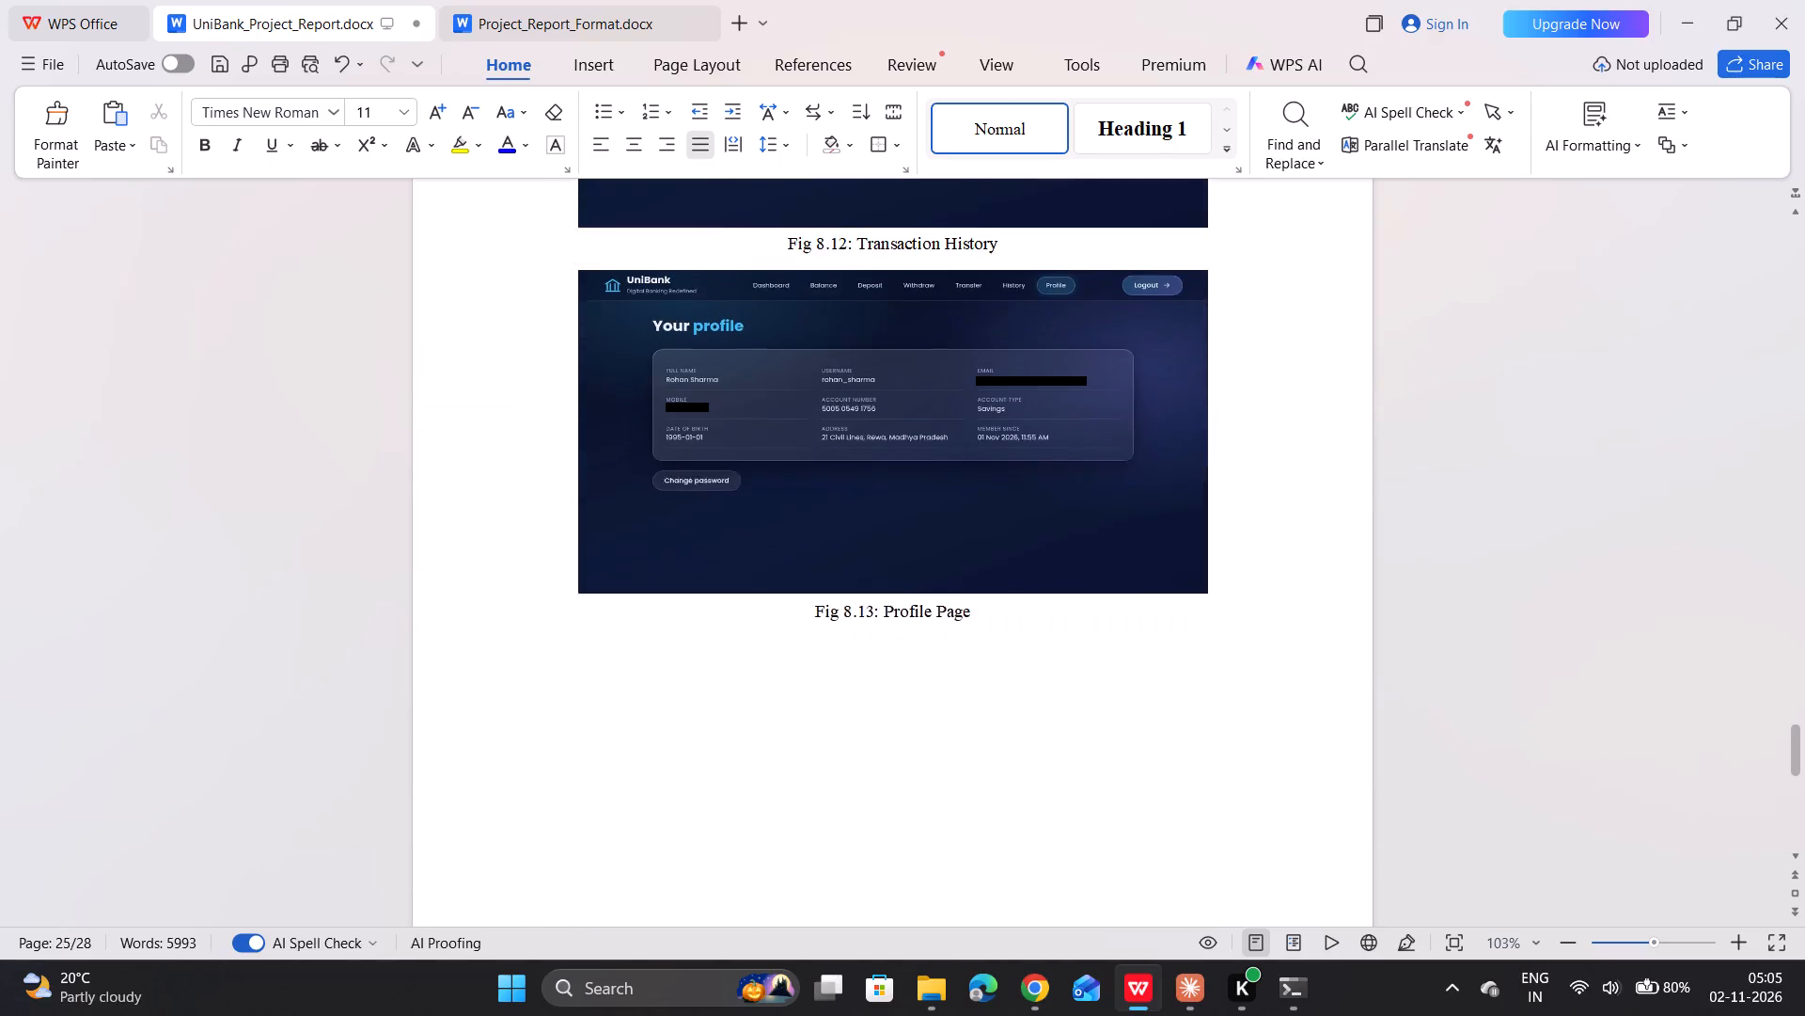
scroll(850, 629, "up", 2)
scroll(850, 629, "down", 2)
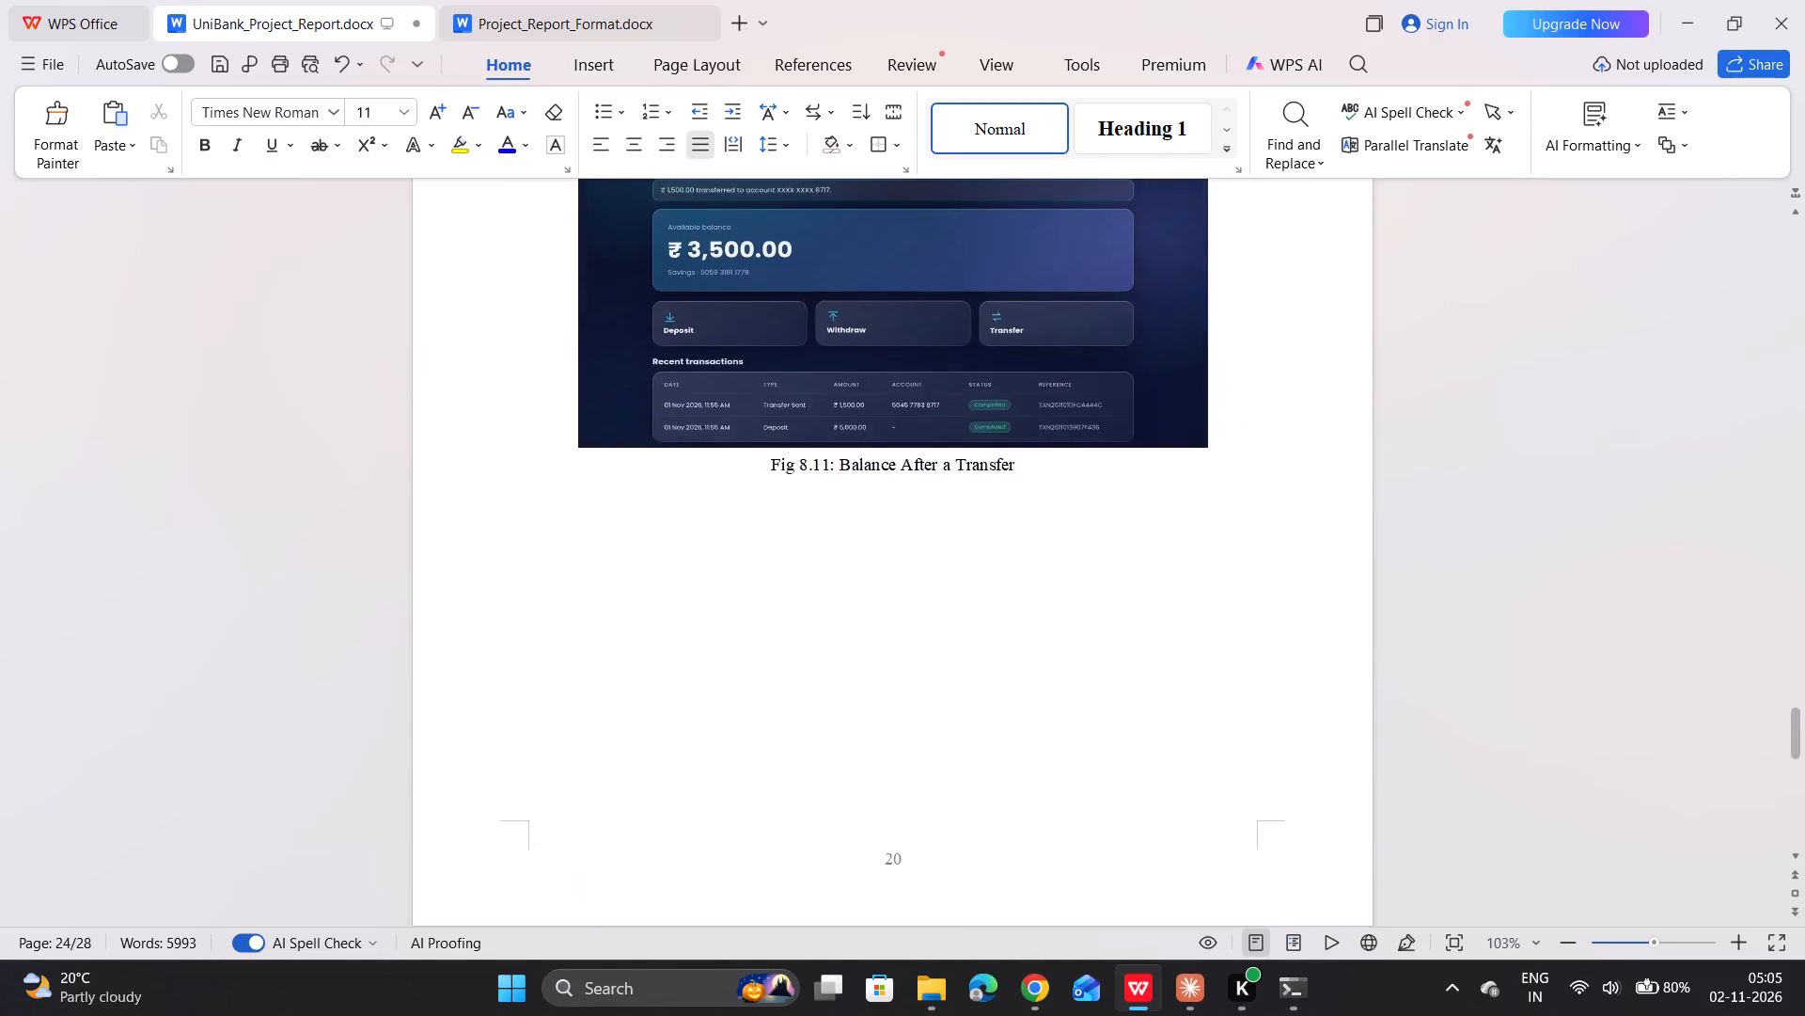
scroll(850, 629, "down", 6)
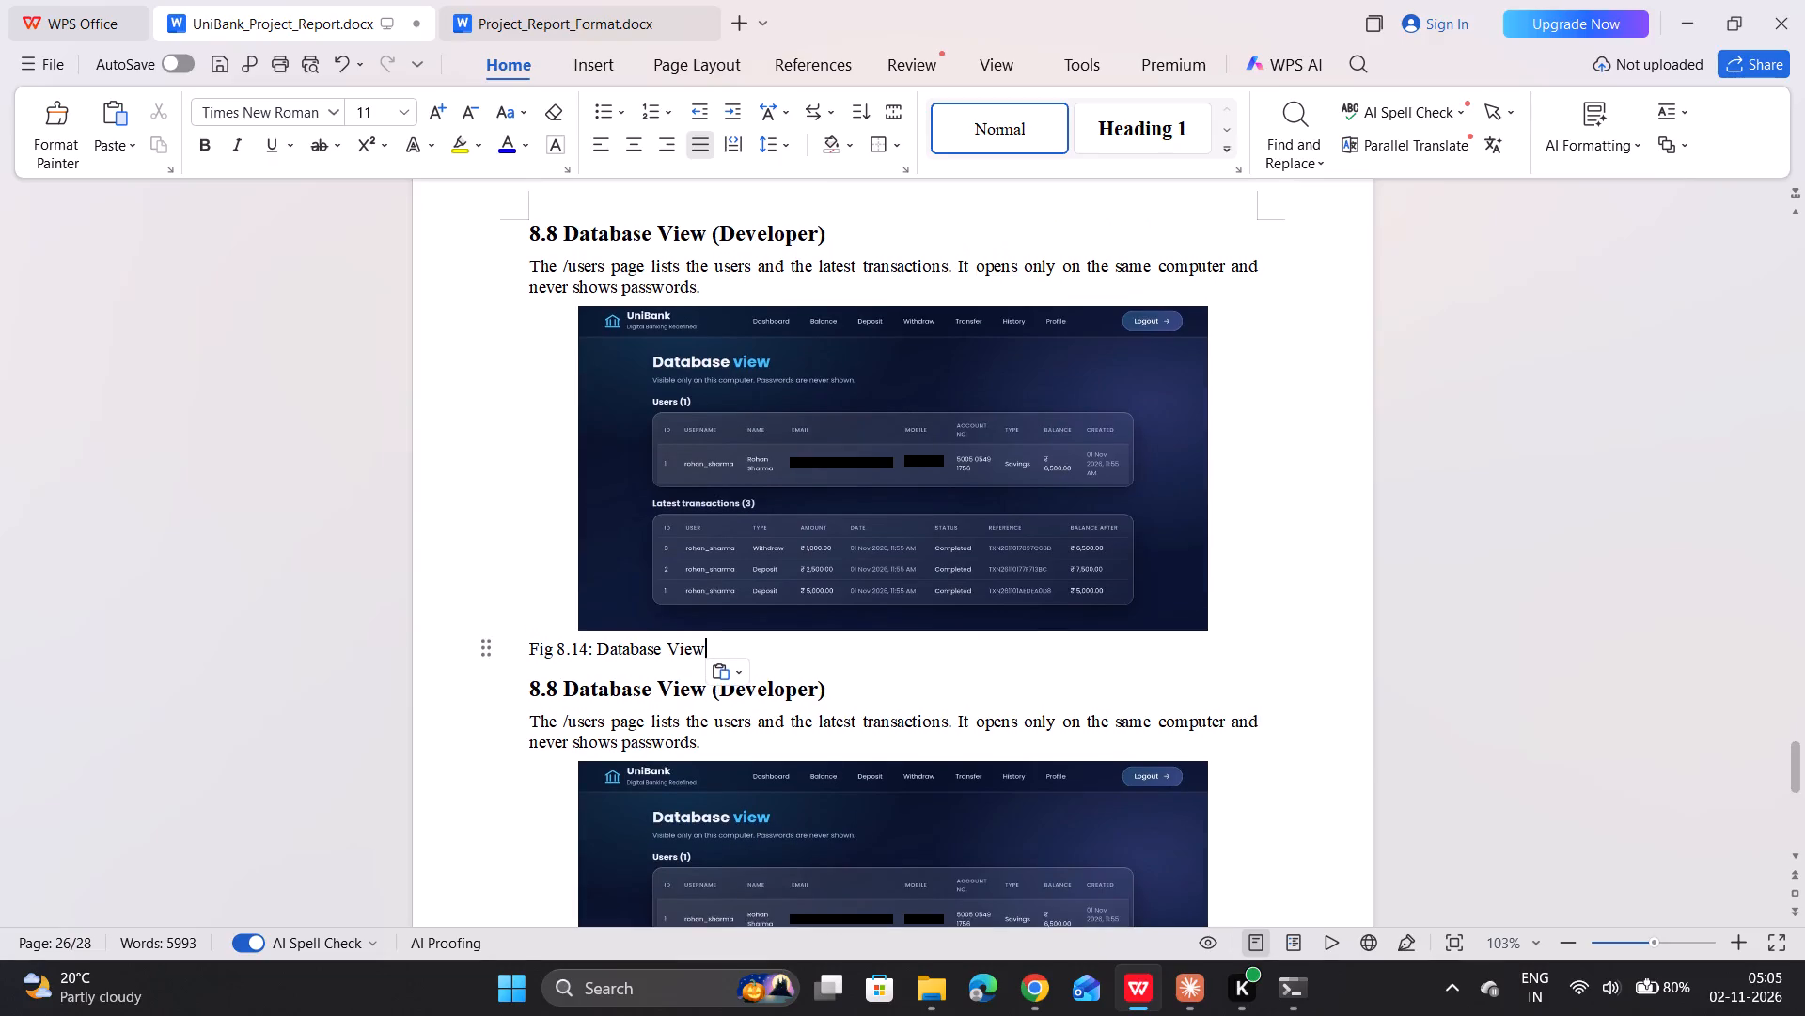
left_click(850, 629)
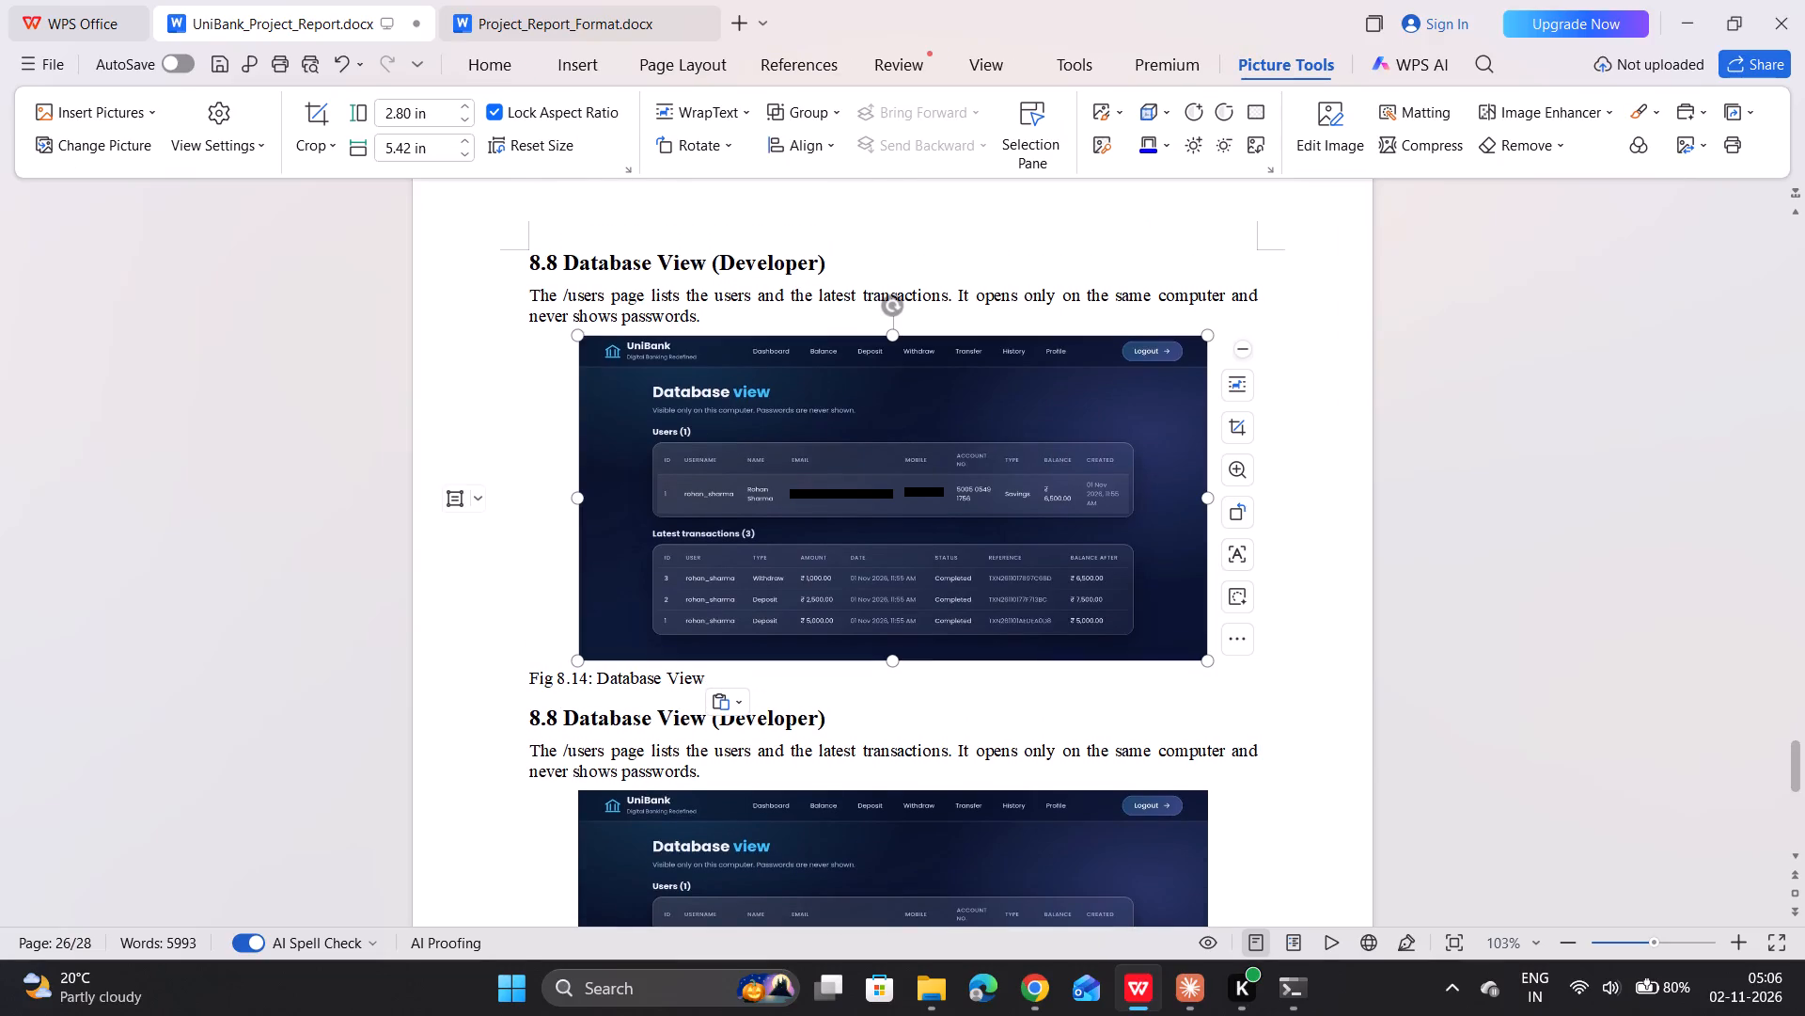
left_click_drag(897, 663, 897, 647)
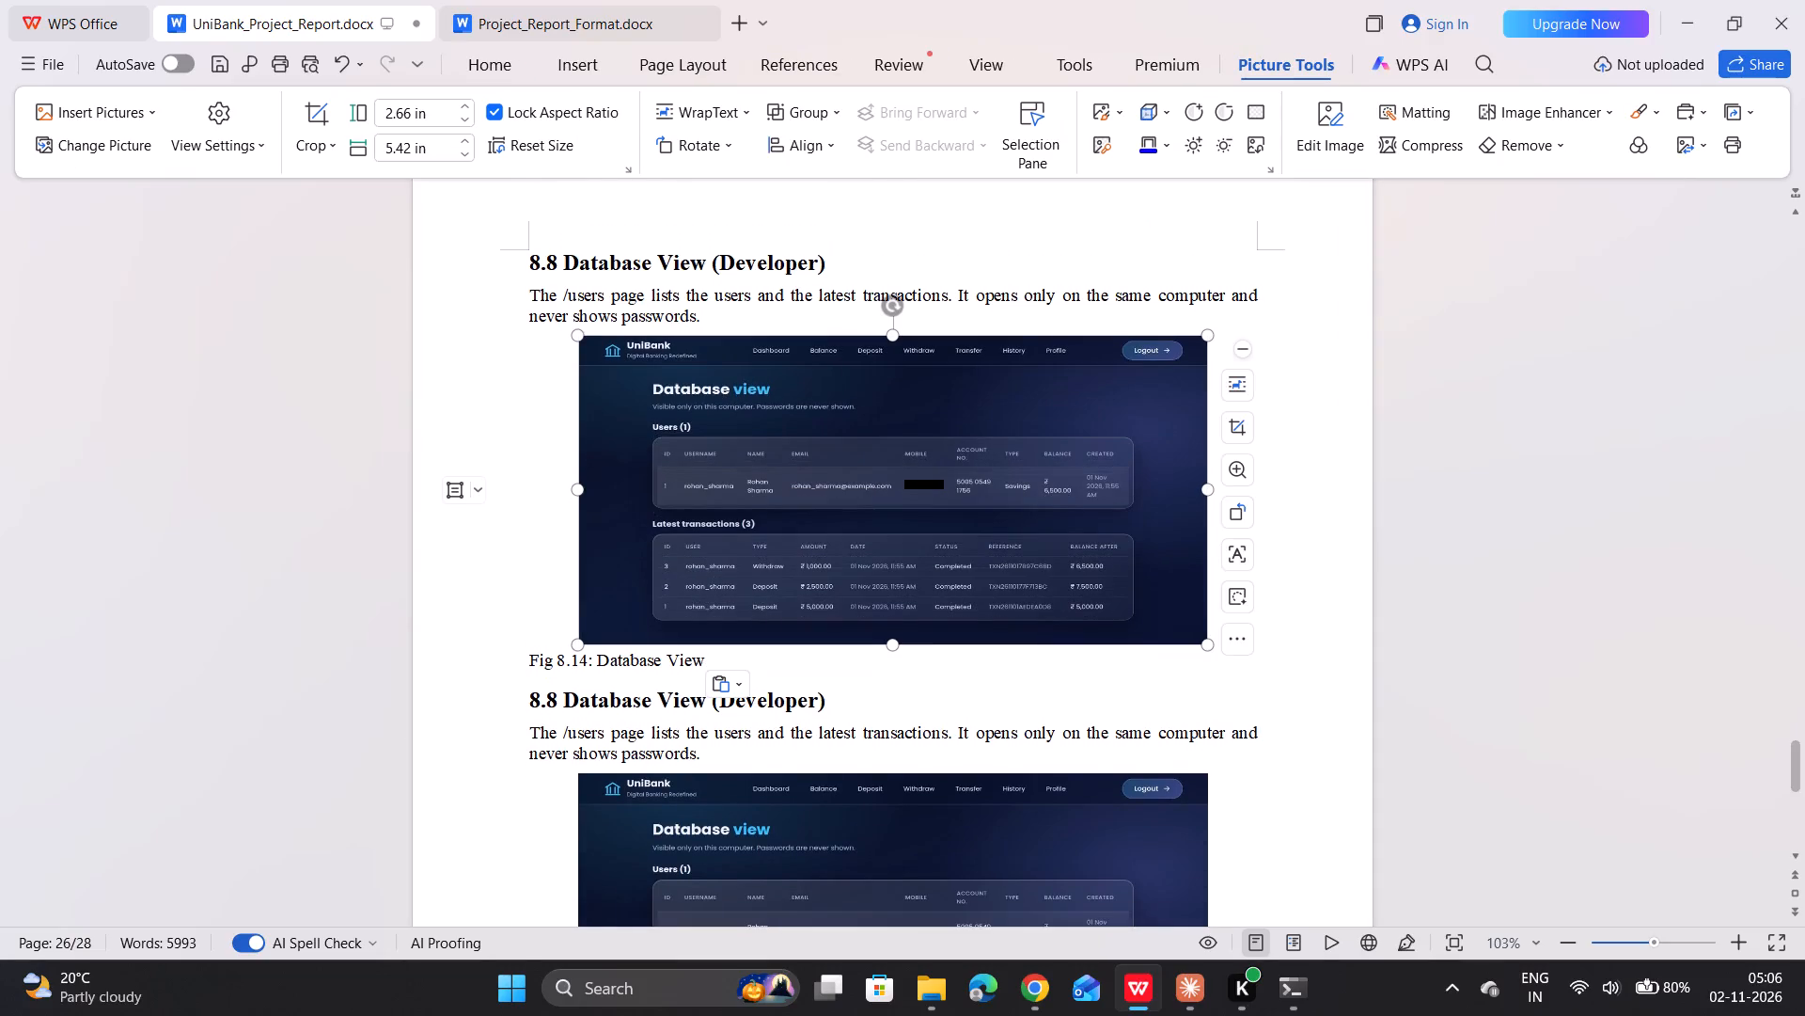
Delete the blank line below the Fig 8.13: Profile Page caption so that the pasted section 8.8 follows directly.
scroll(881, 512, "up", 7)
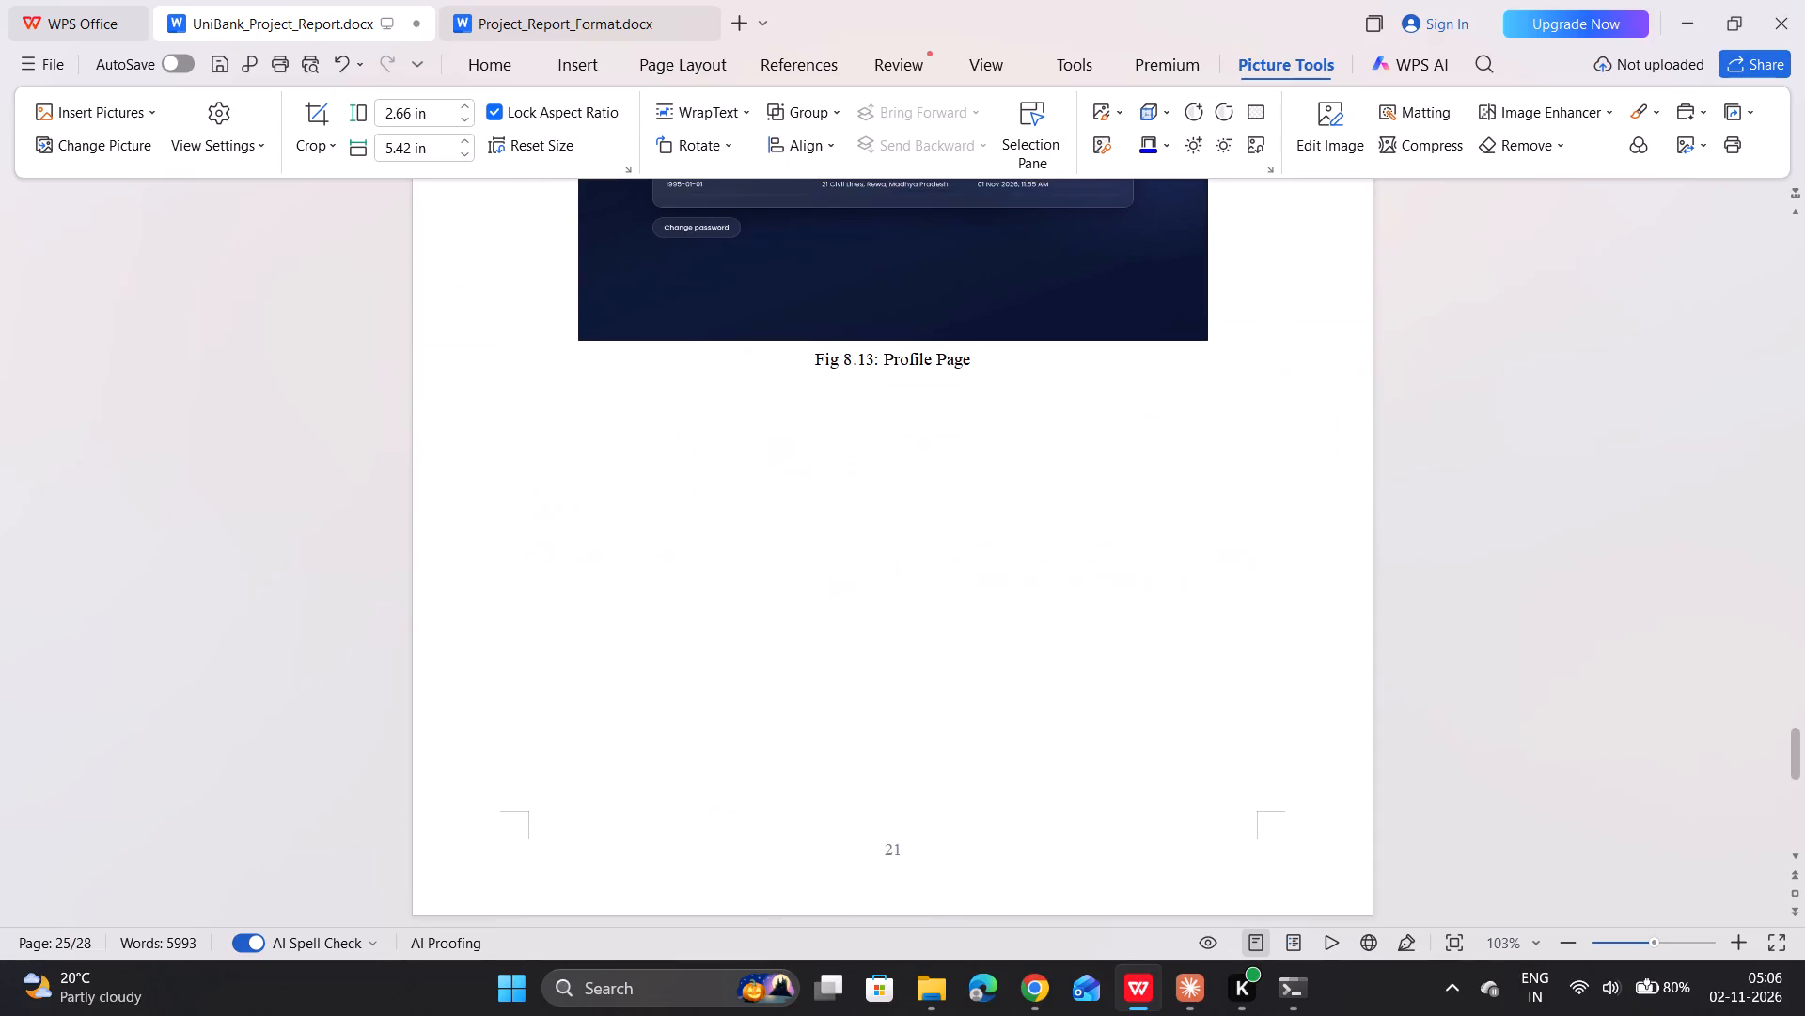
left_click(818, 595)
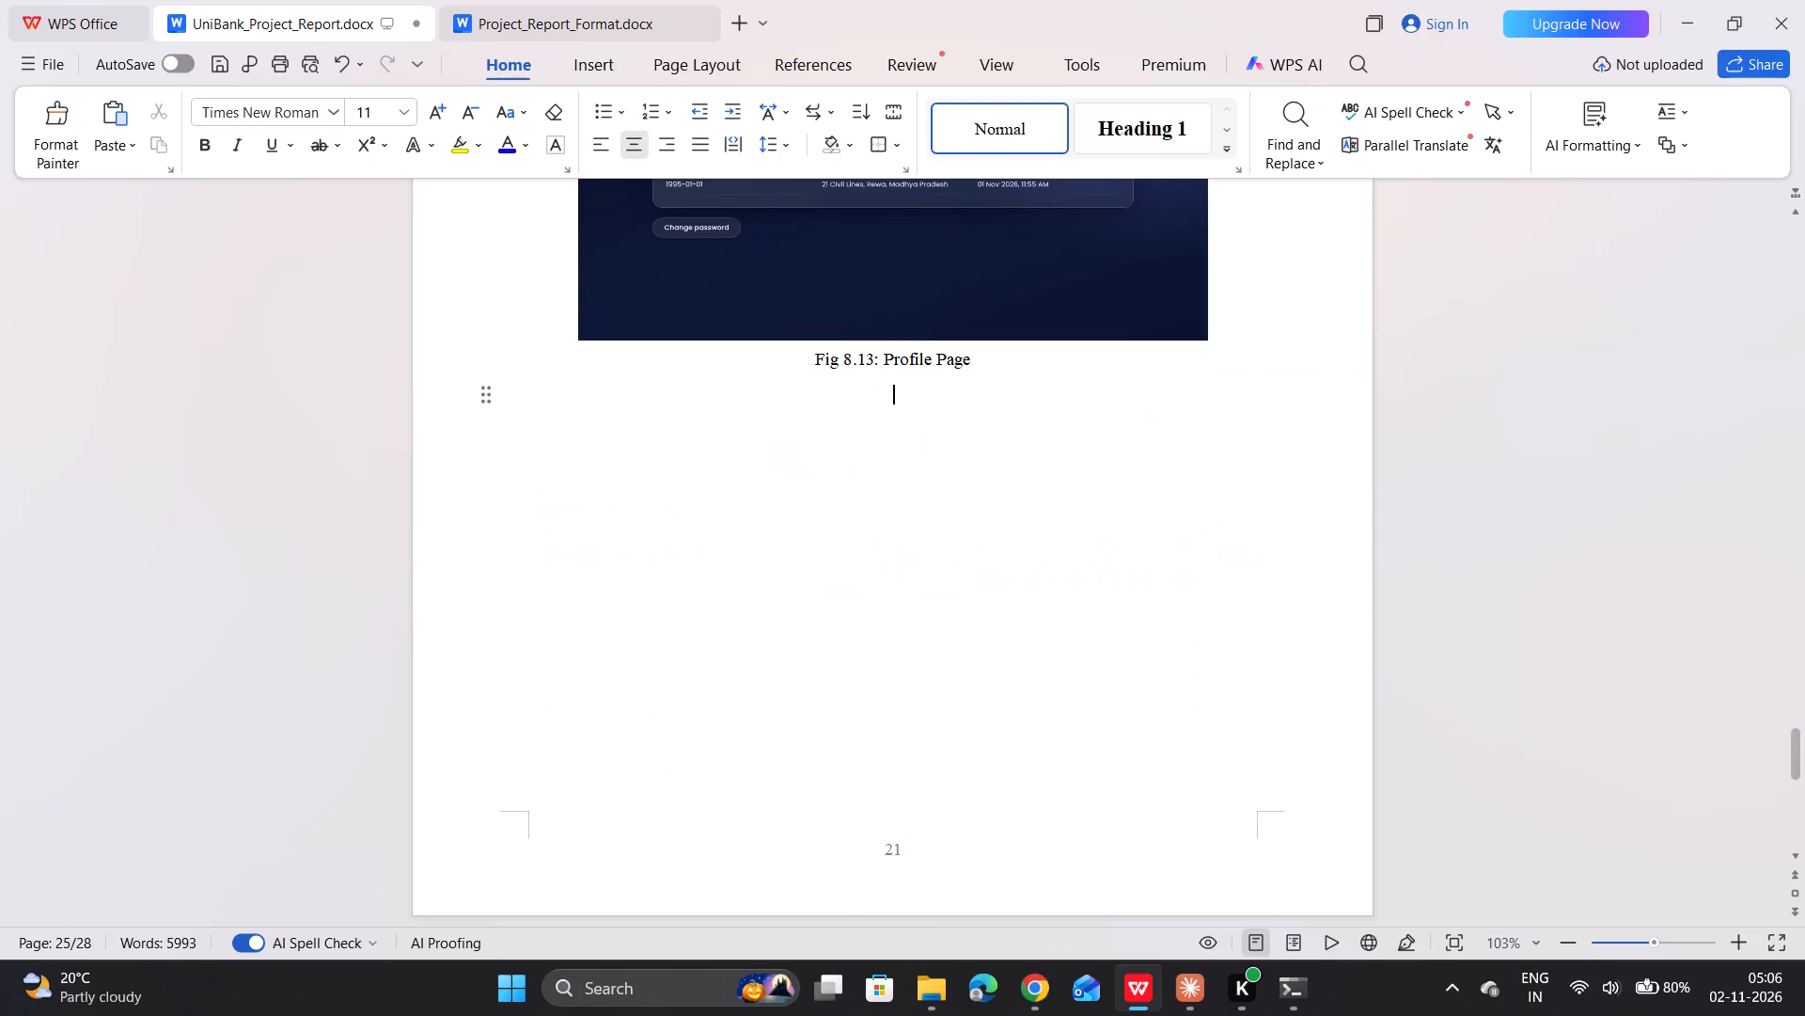
key("BackSpace")
key("BackSpace")
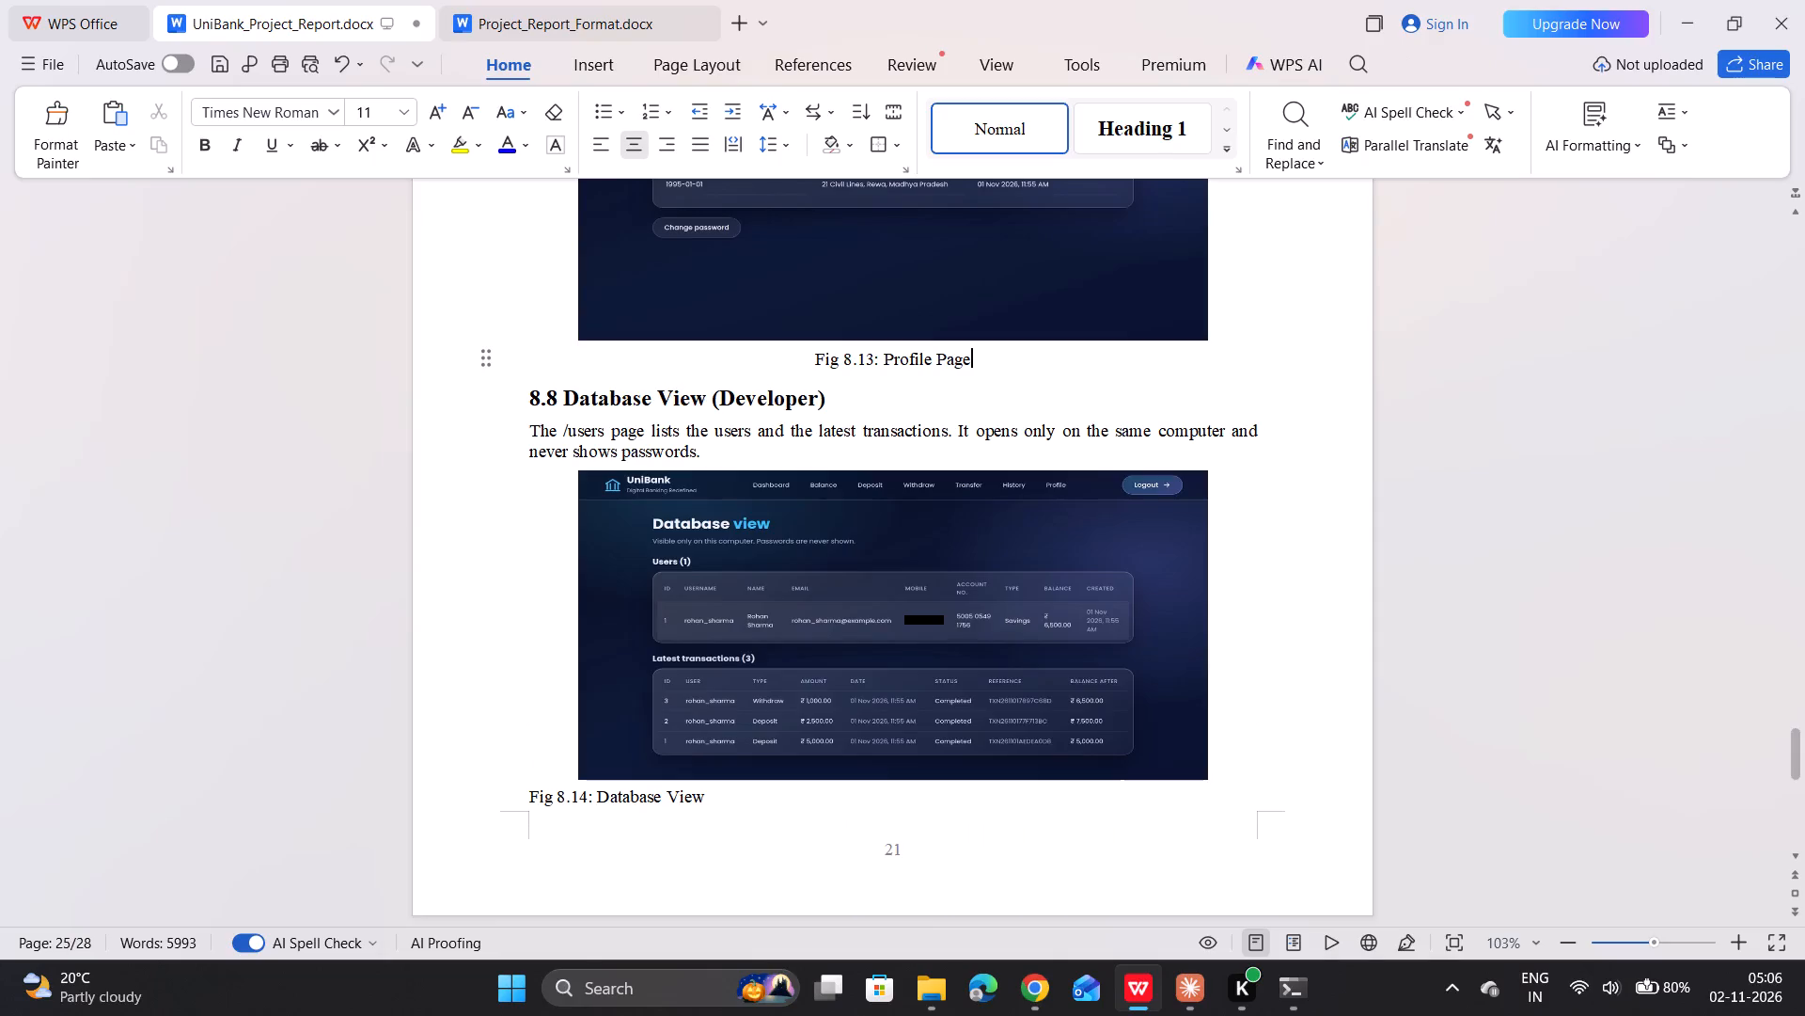
Apply the Normal style to the Fig 8.14: Database View caption, set that style's font size to 11 and centre the caption.
left_click(703, 801)
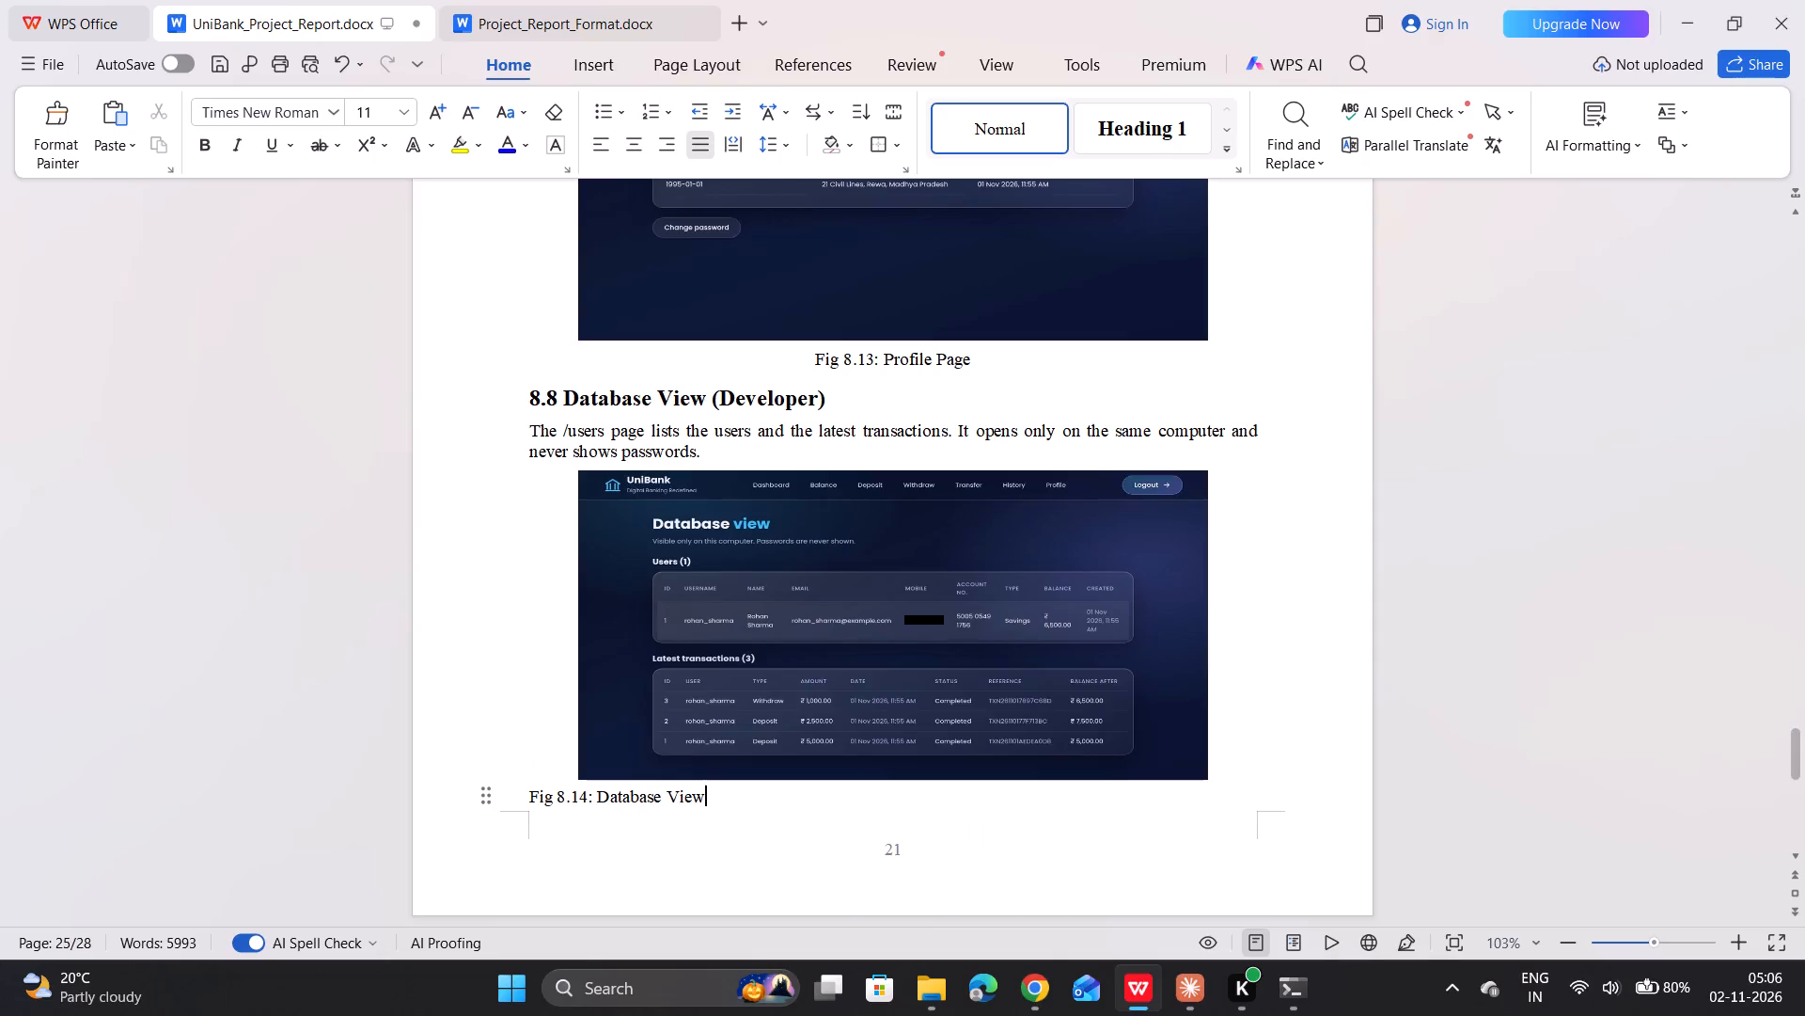
left_click(1042, 127)
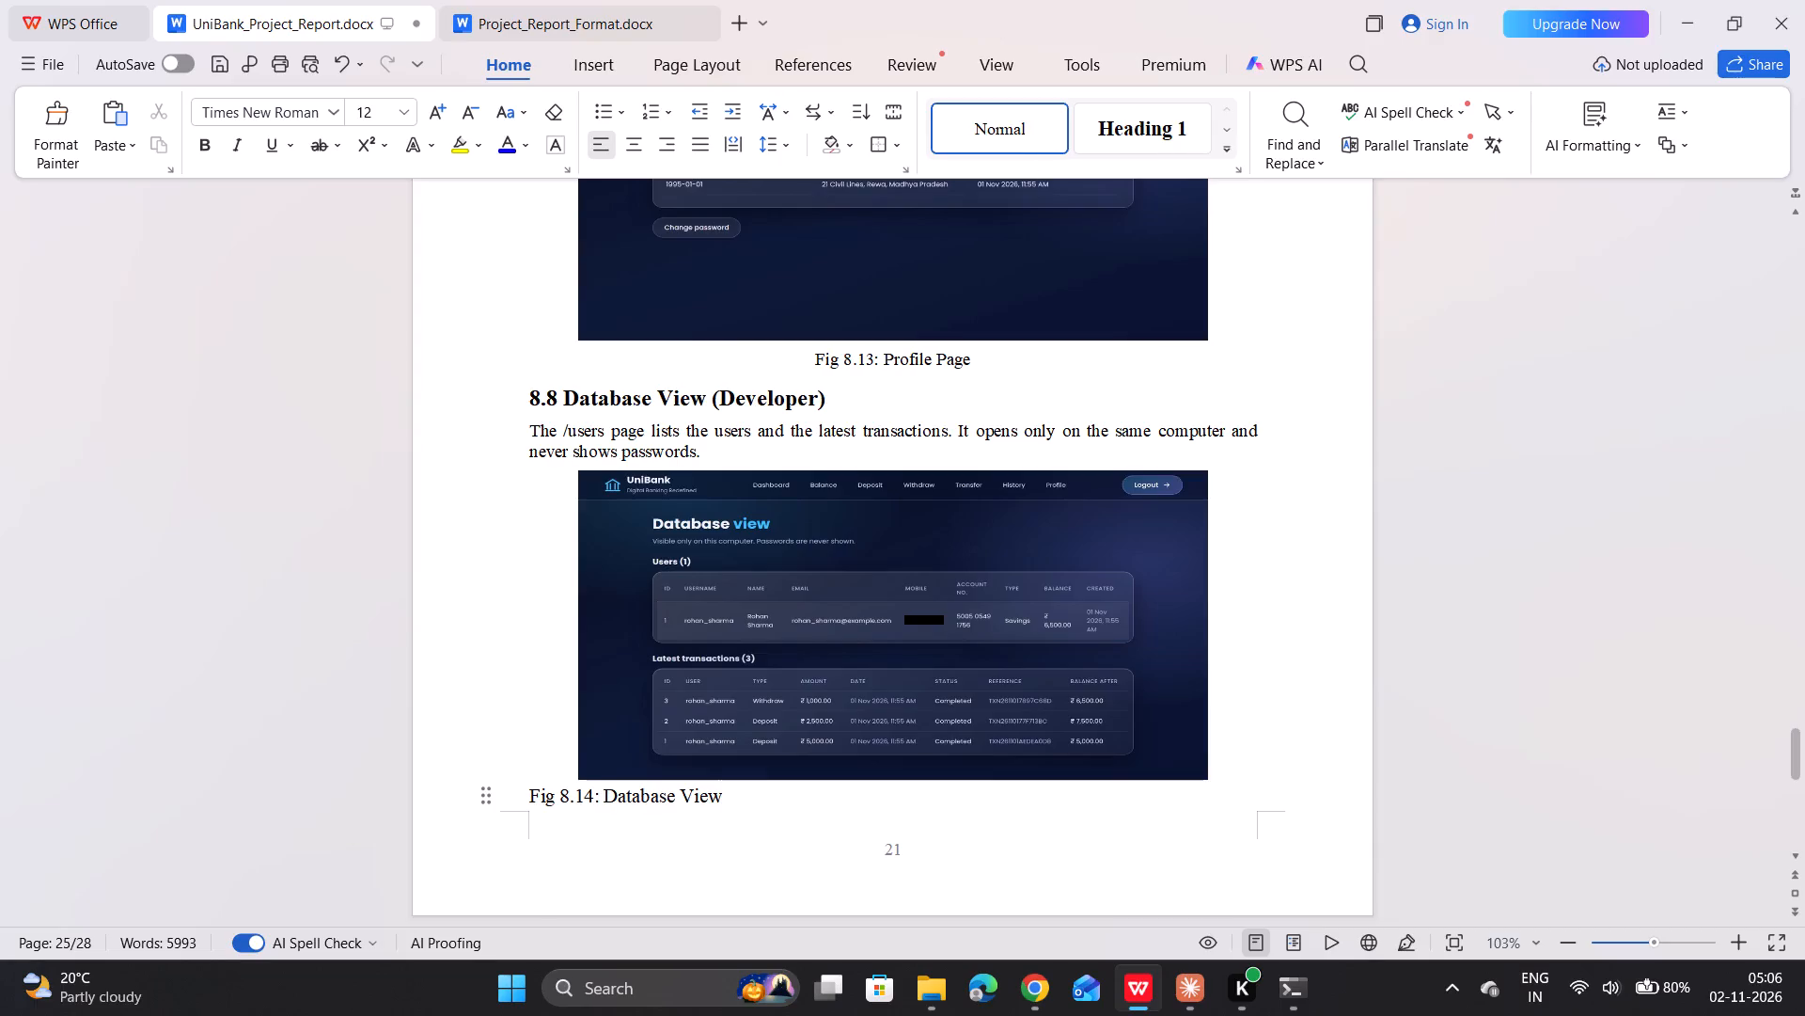
right_click(1010, 147)
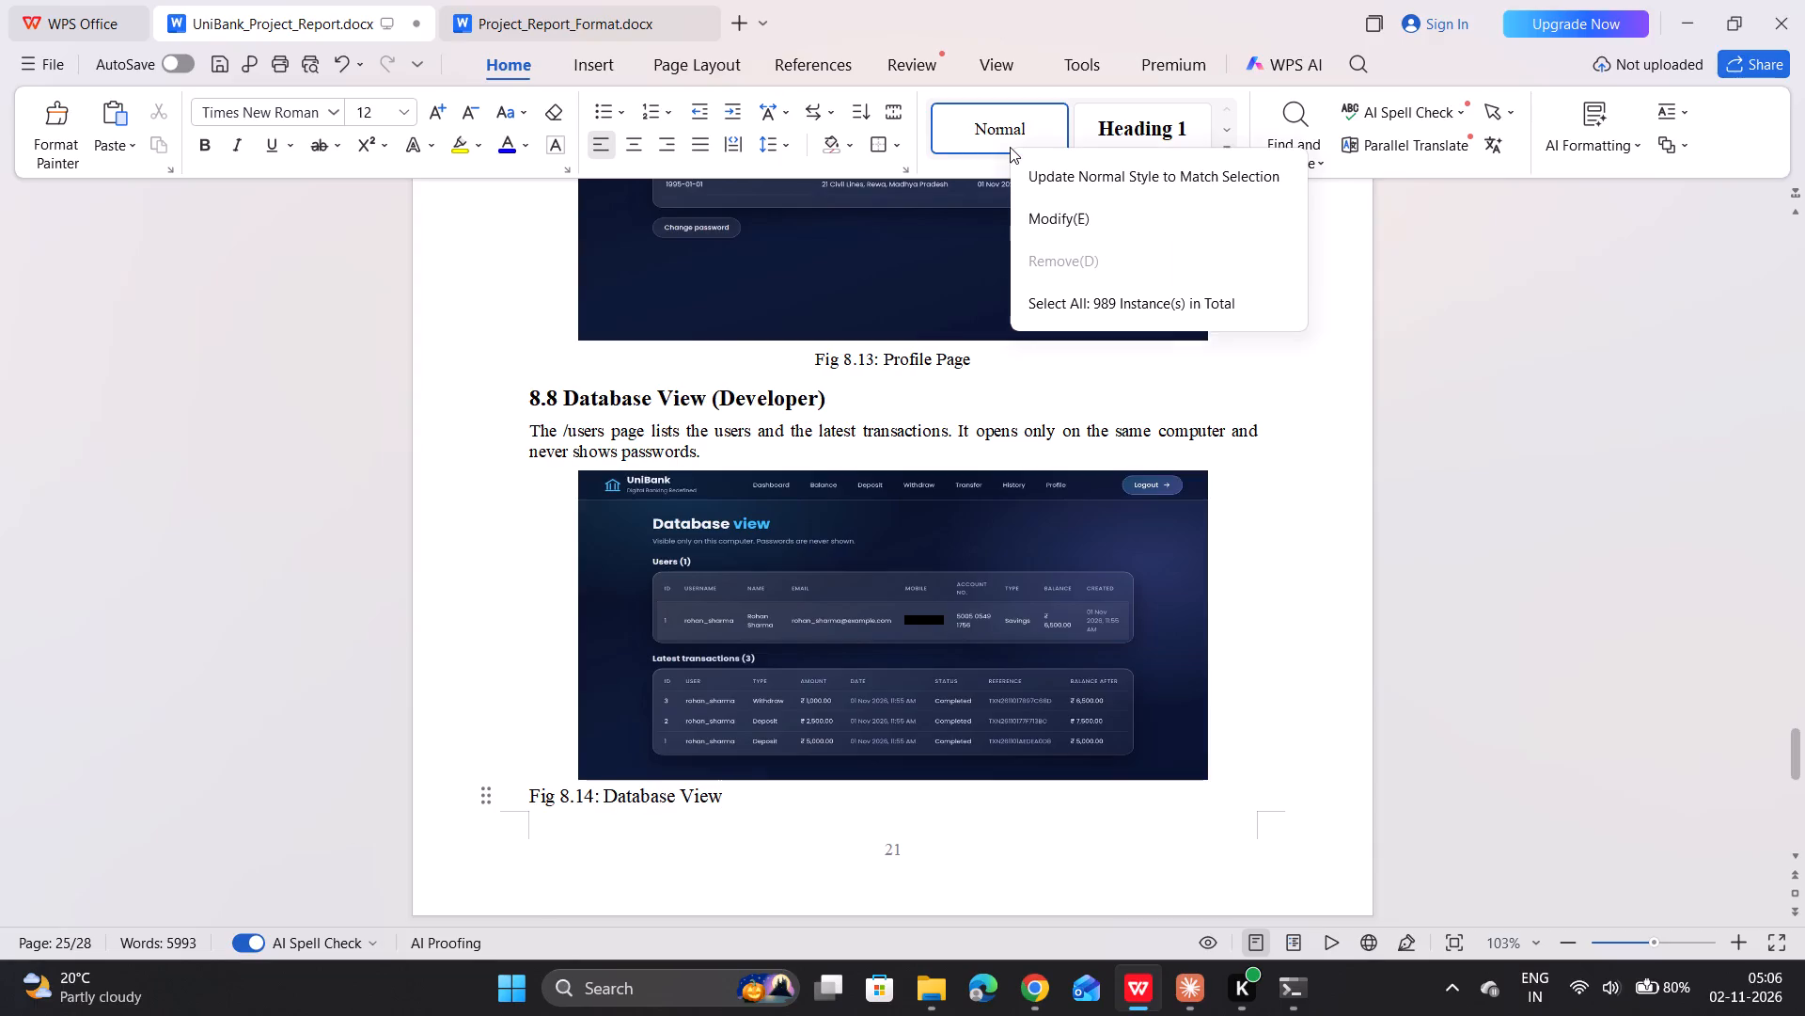
left_click(1048, 209)
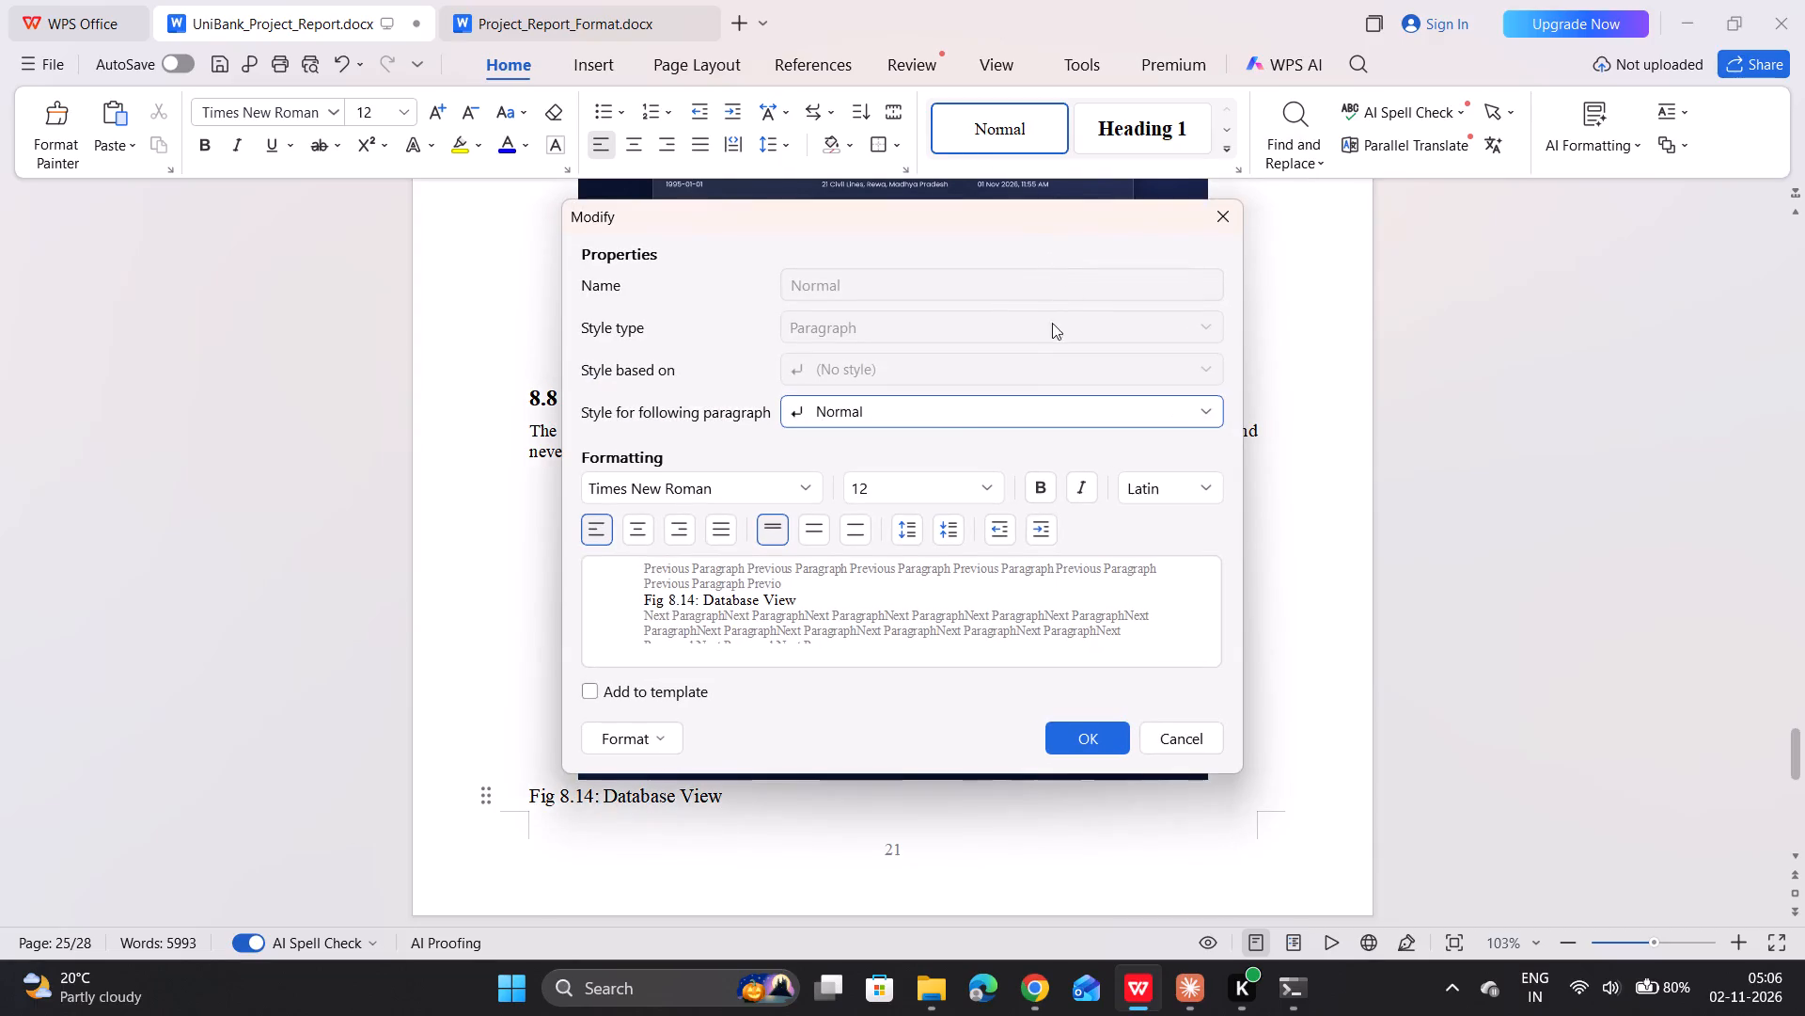
left_click(922, 485)
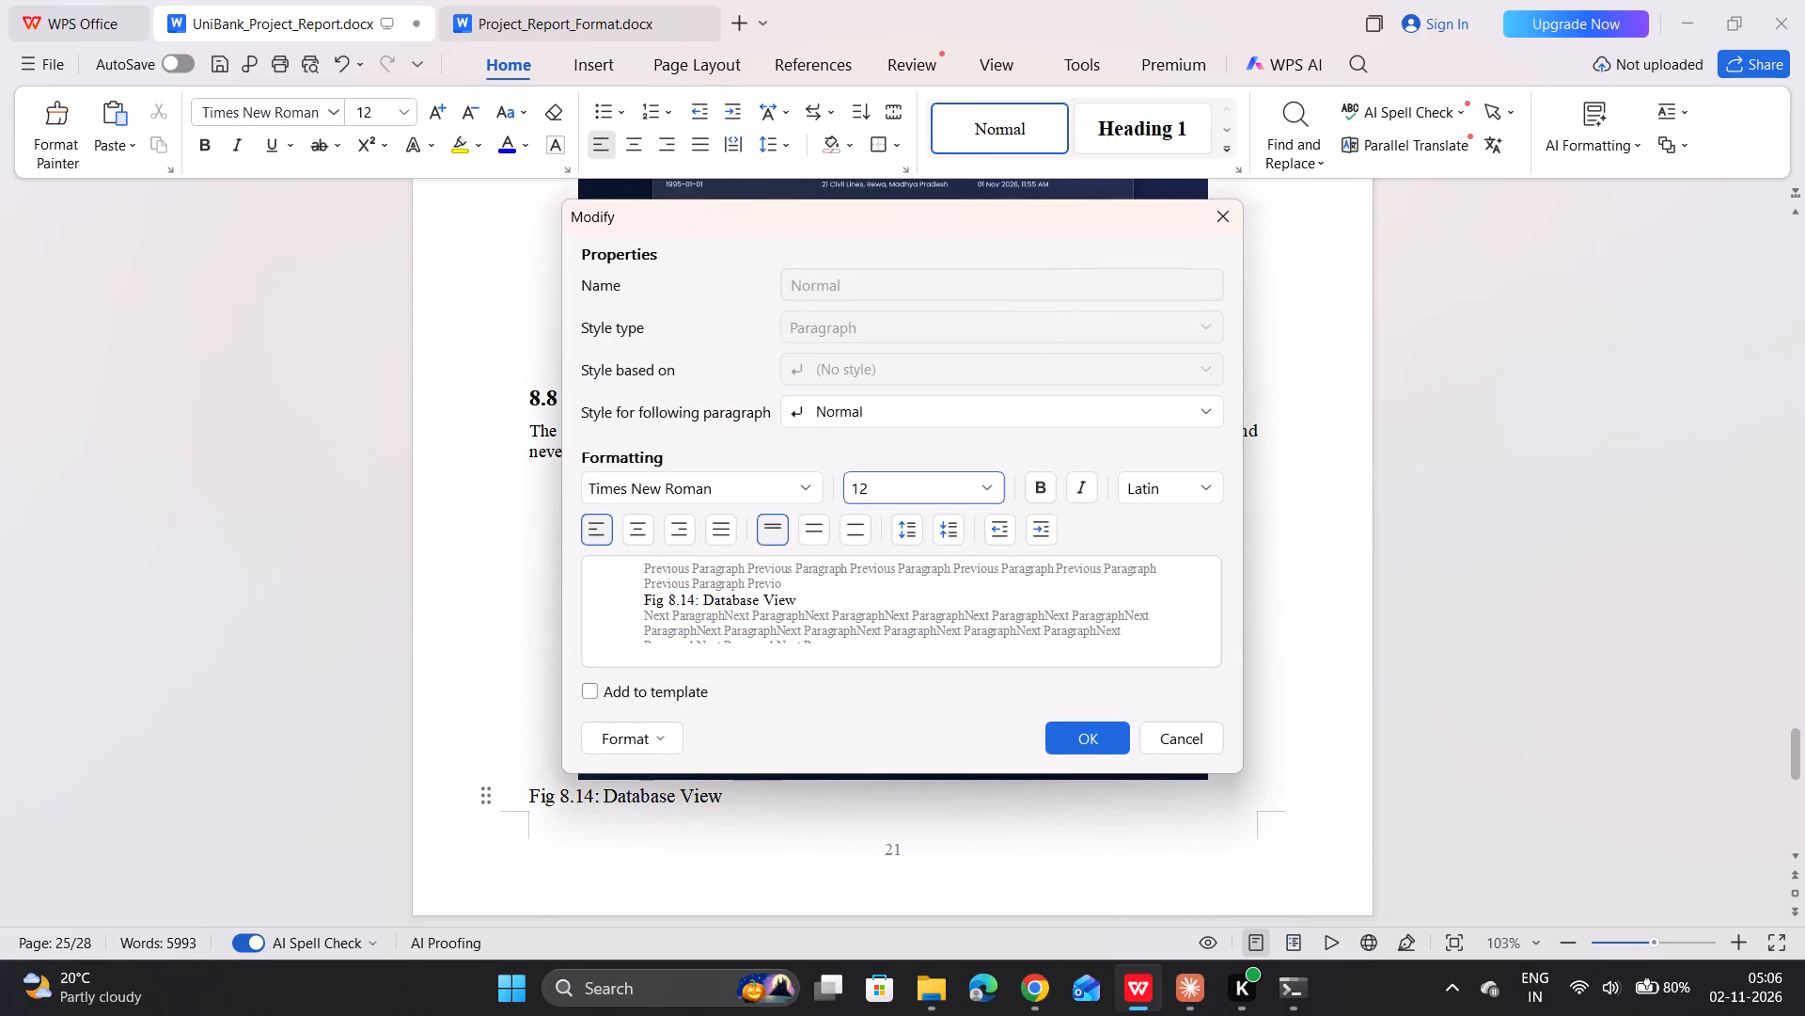
key("BackSpace")
key("1")
key("Return")
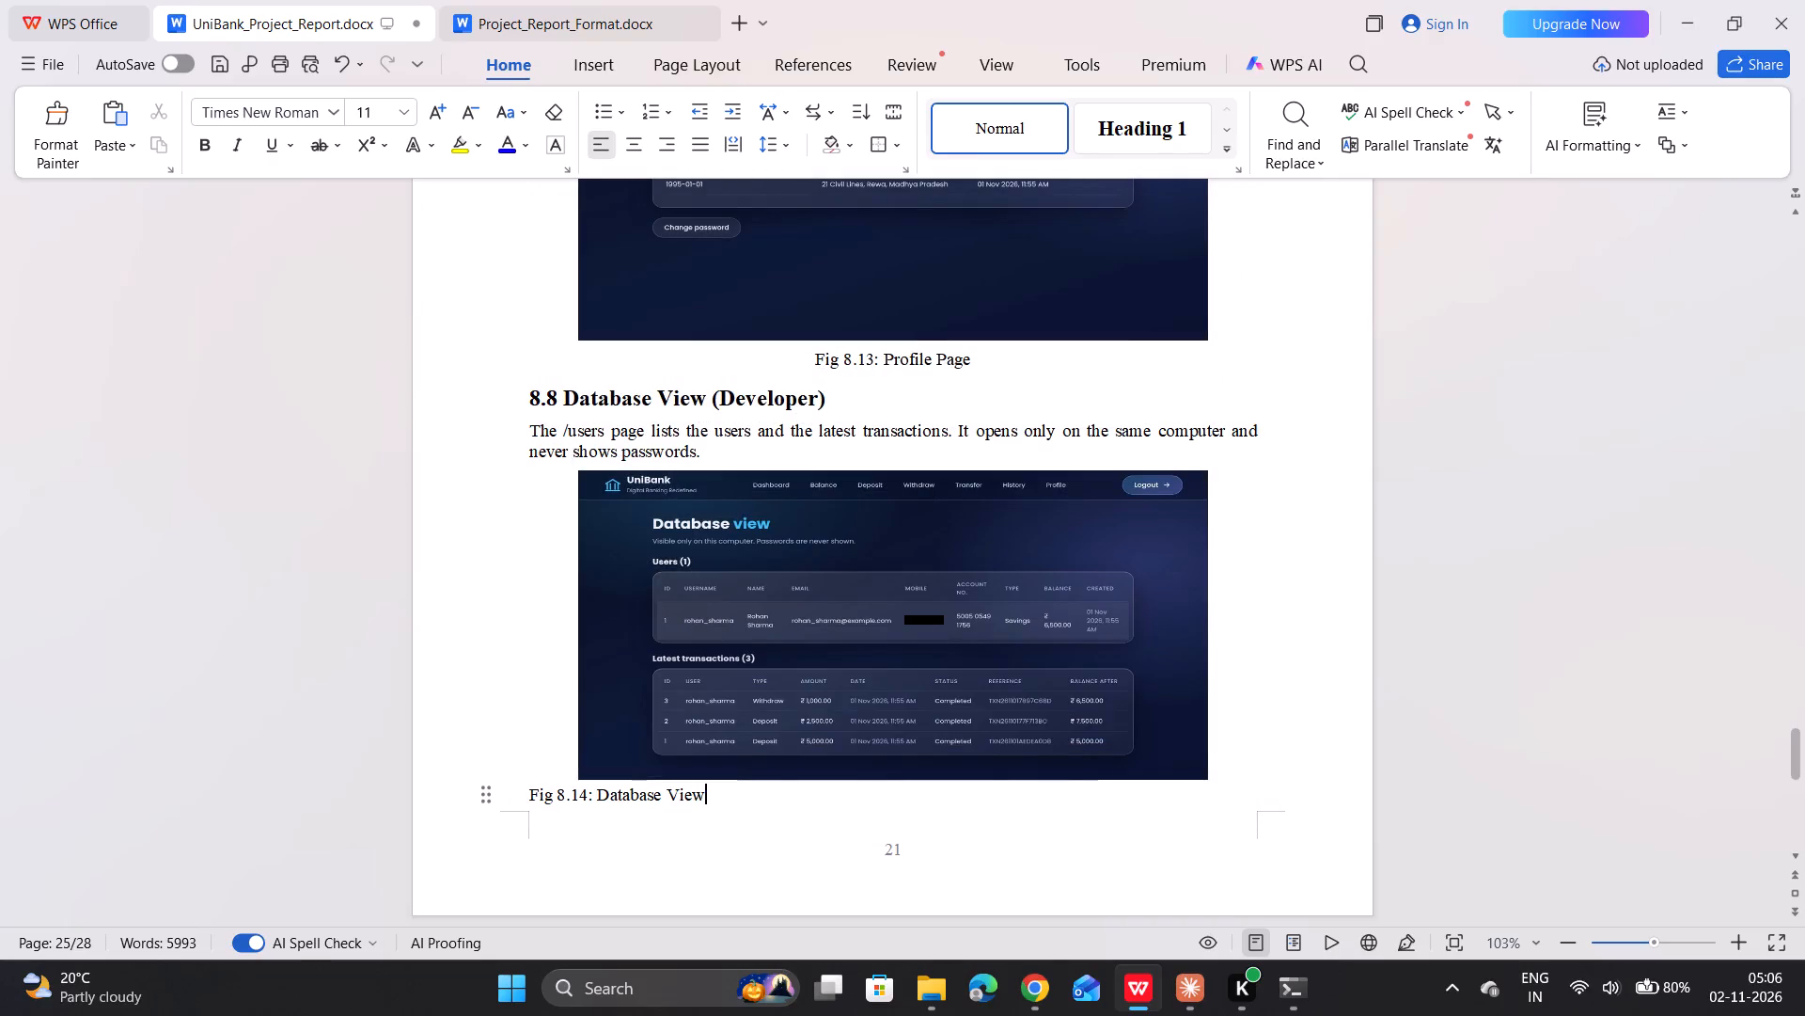
left_click(637, 150)
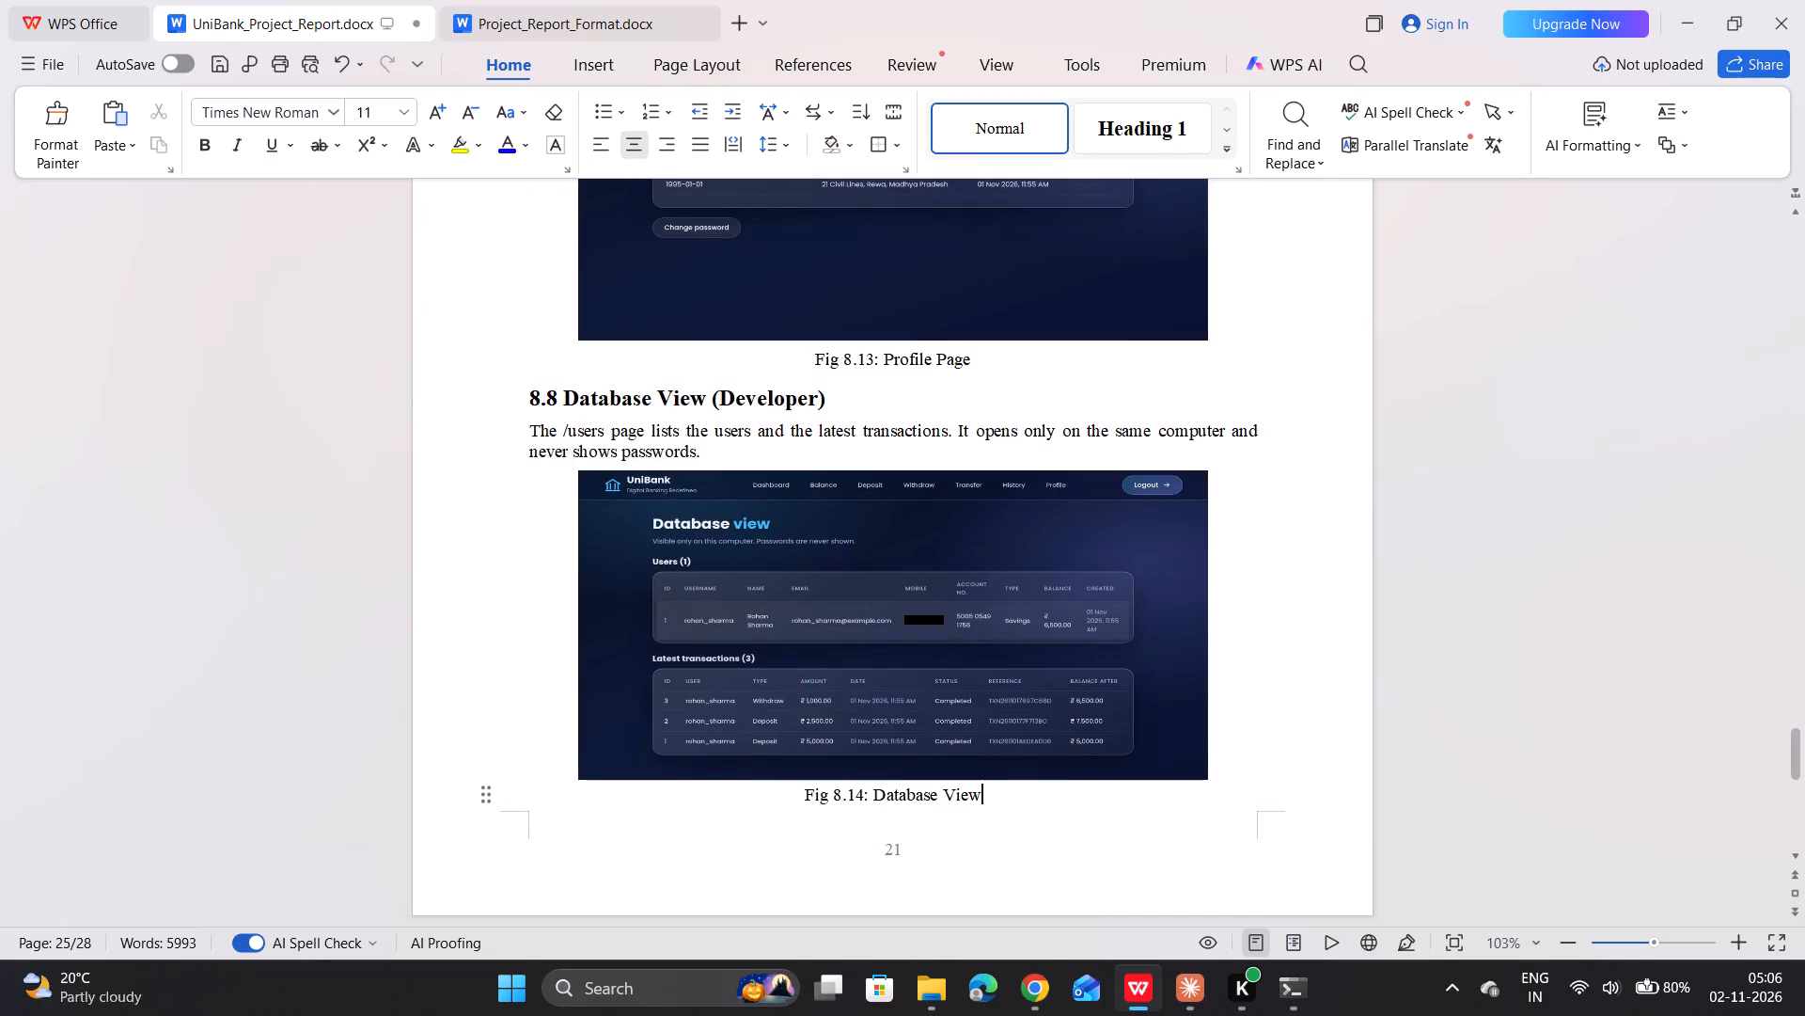
left_click(557, 665)
Delete the duplicate section 8.8 above section 8.9 Error Handling, from its heading through its Fig 8.14 caption.
scroll(557, 665, "down", 2)
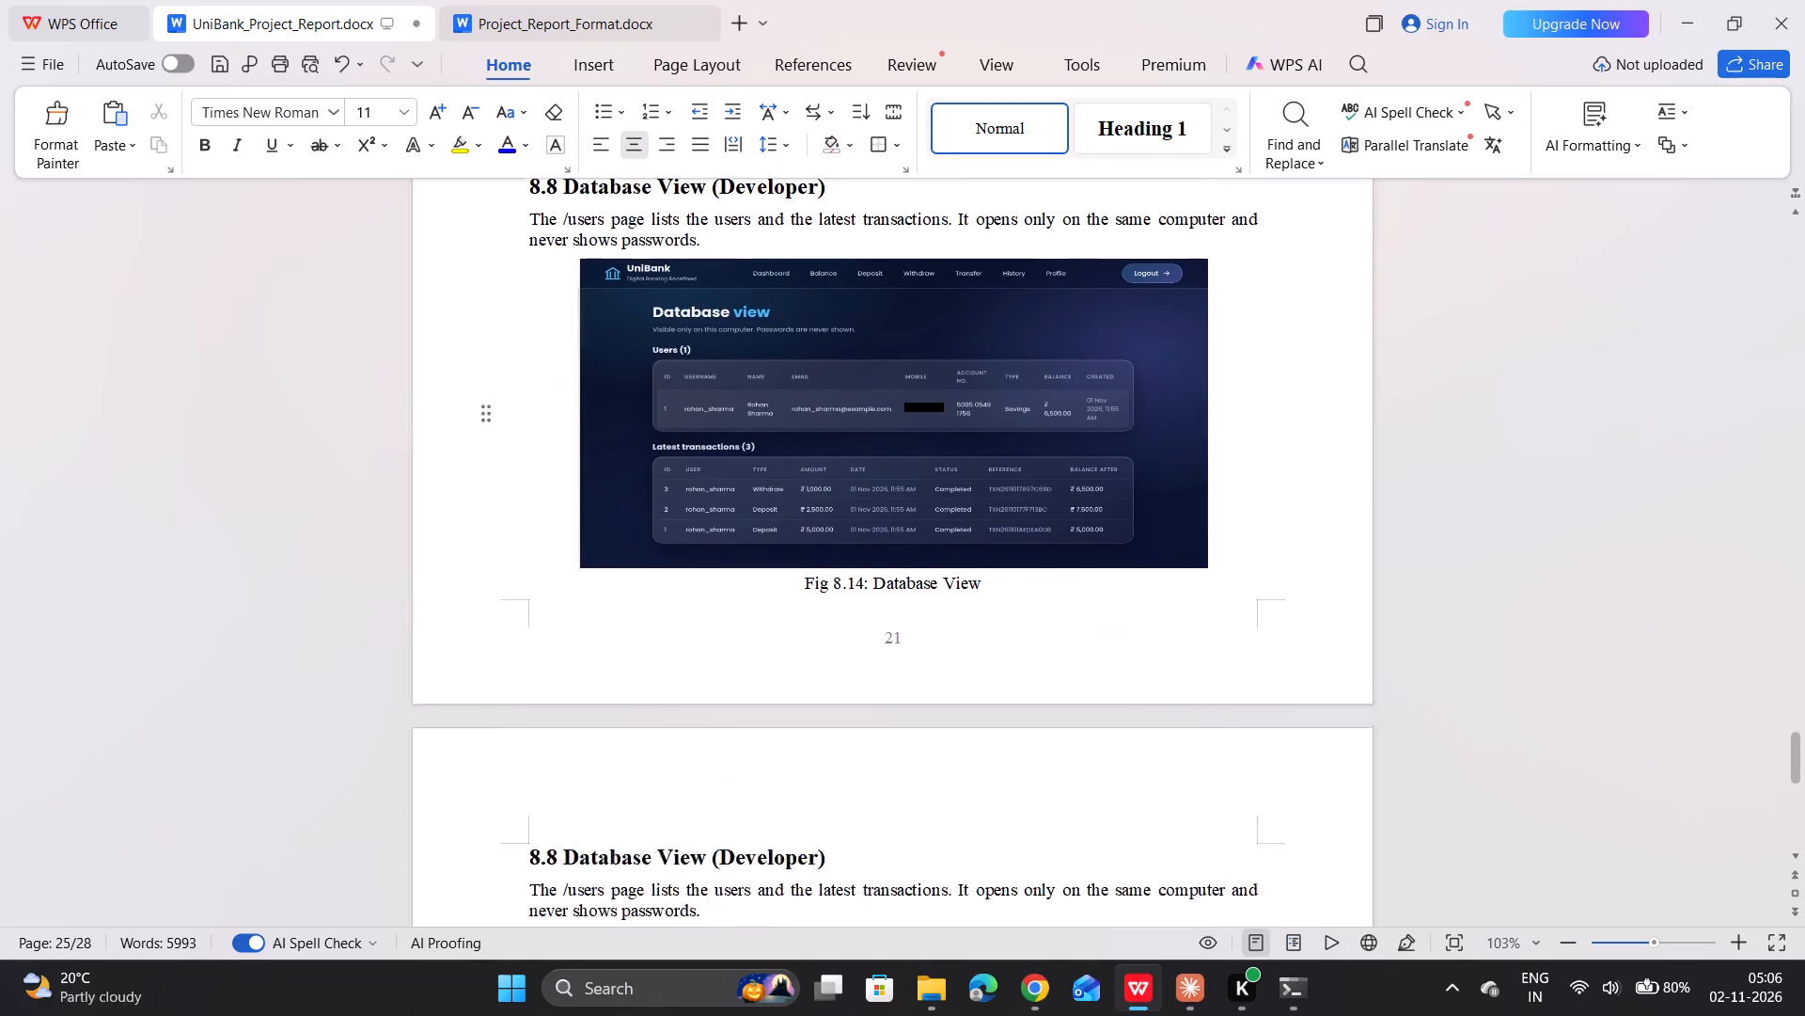
scroll(557, 665, "down", 2)
left_click_drag(530, 702, 598, 742)
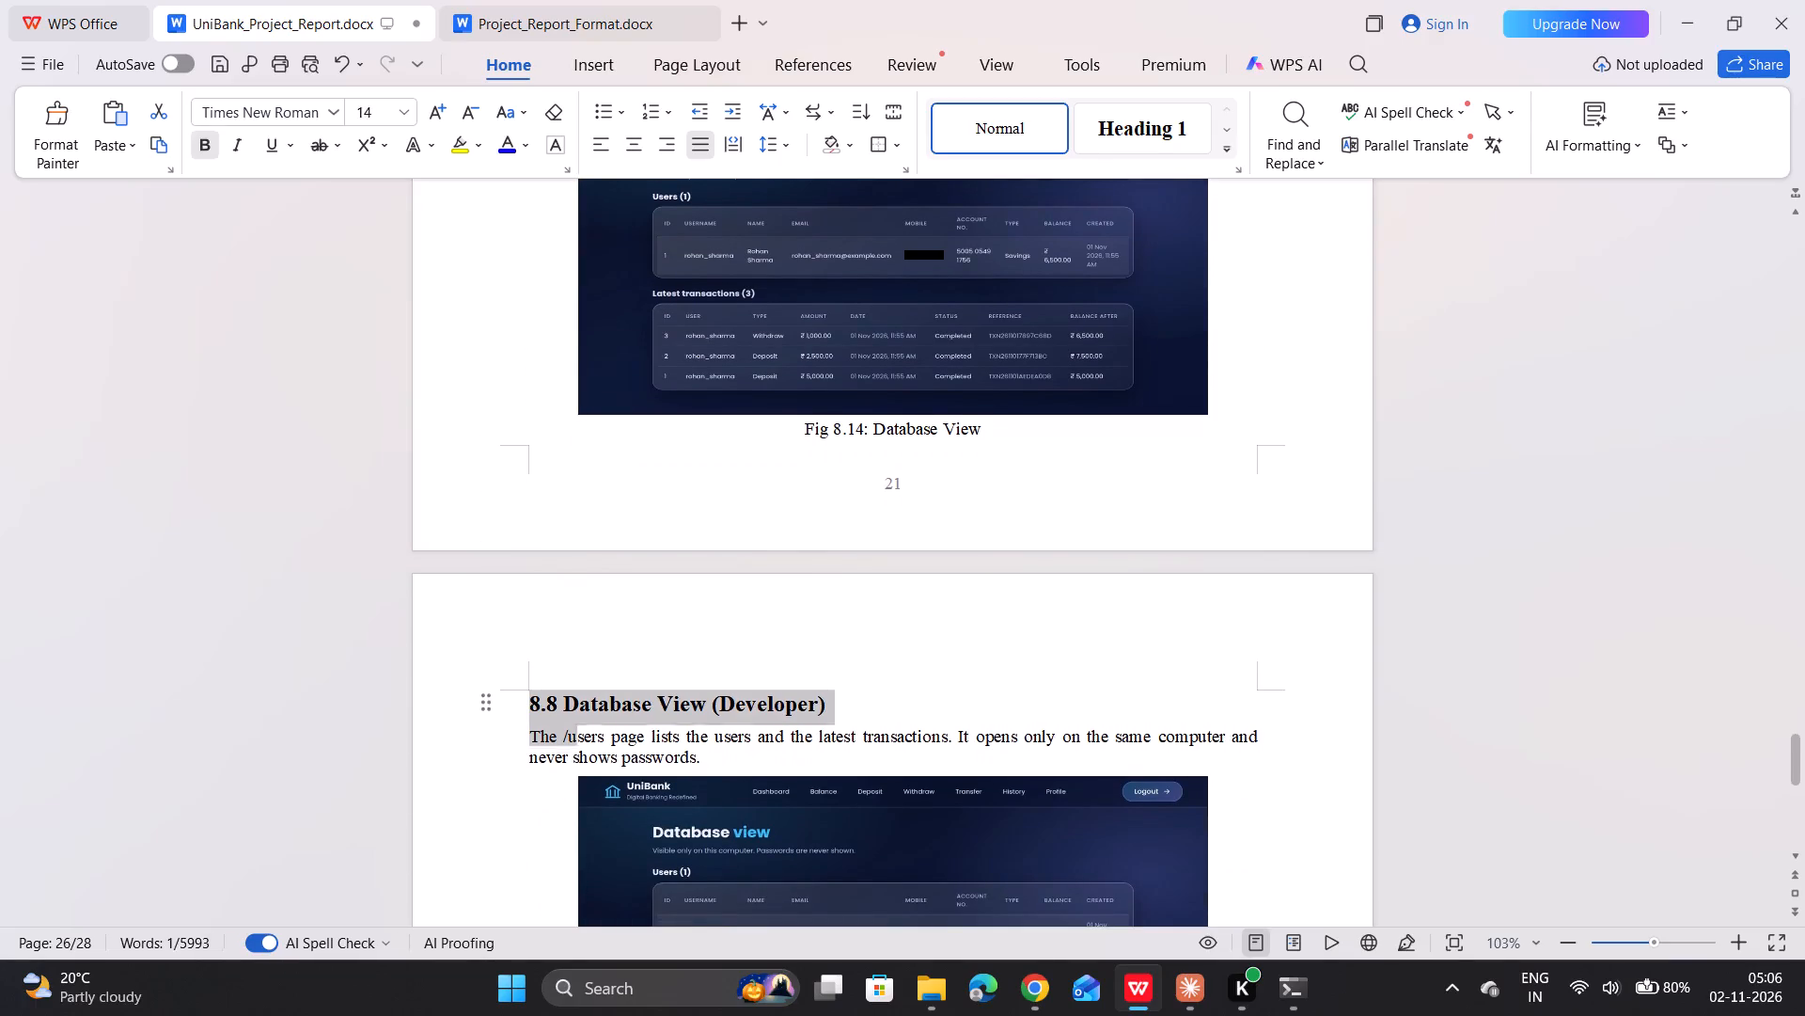
left_click_drag(598, 742, 954, 709)
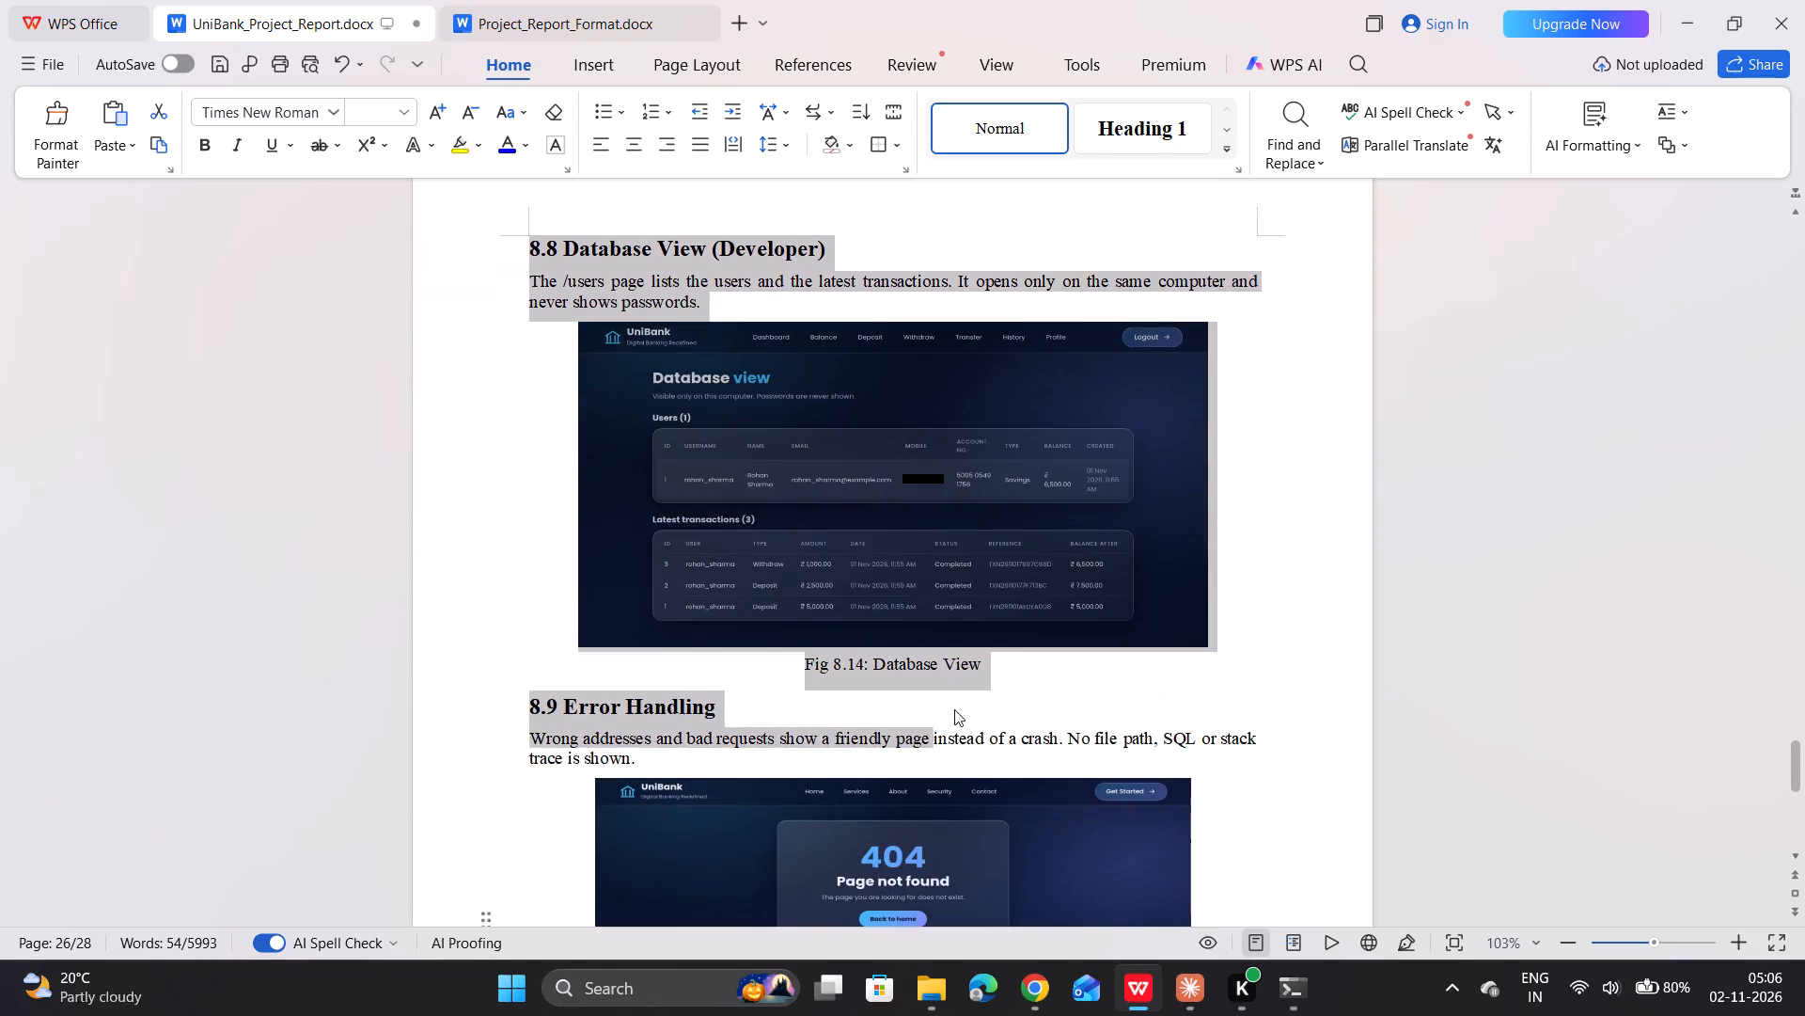
left_click_drag(954, 709, 1070, 672)
key("BackSpace")
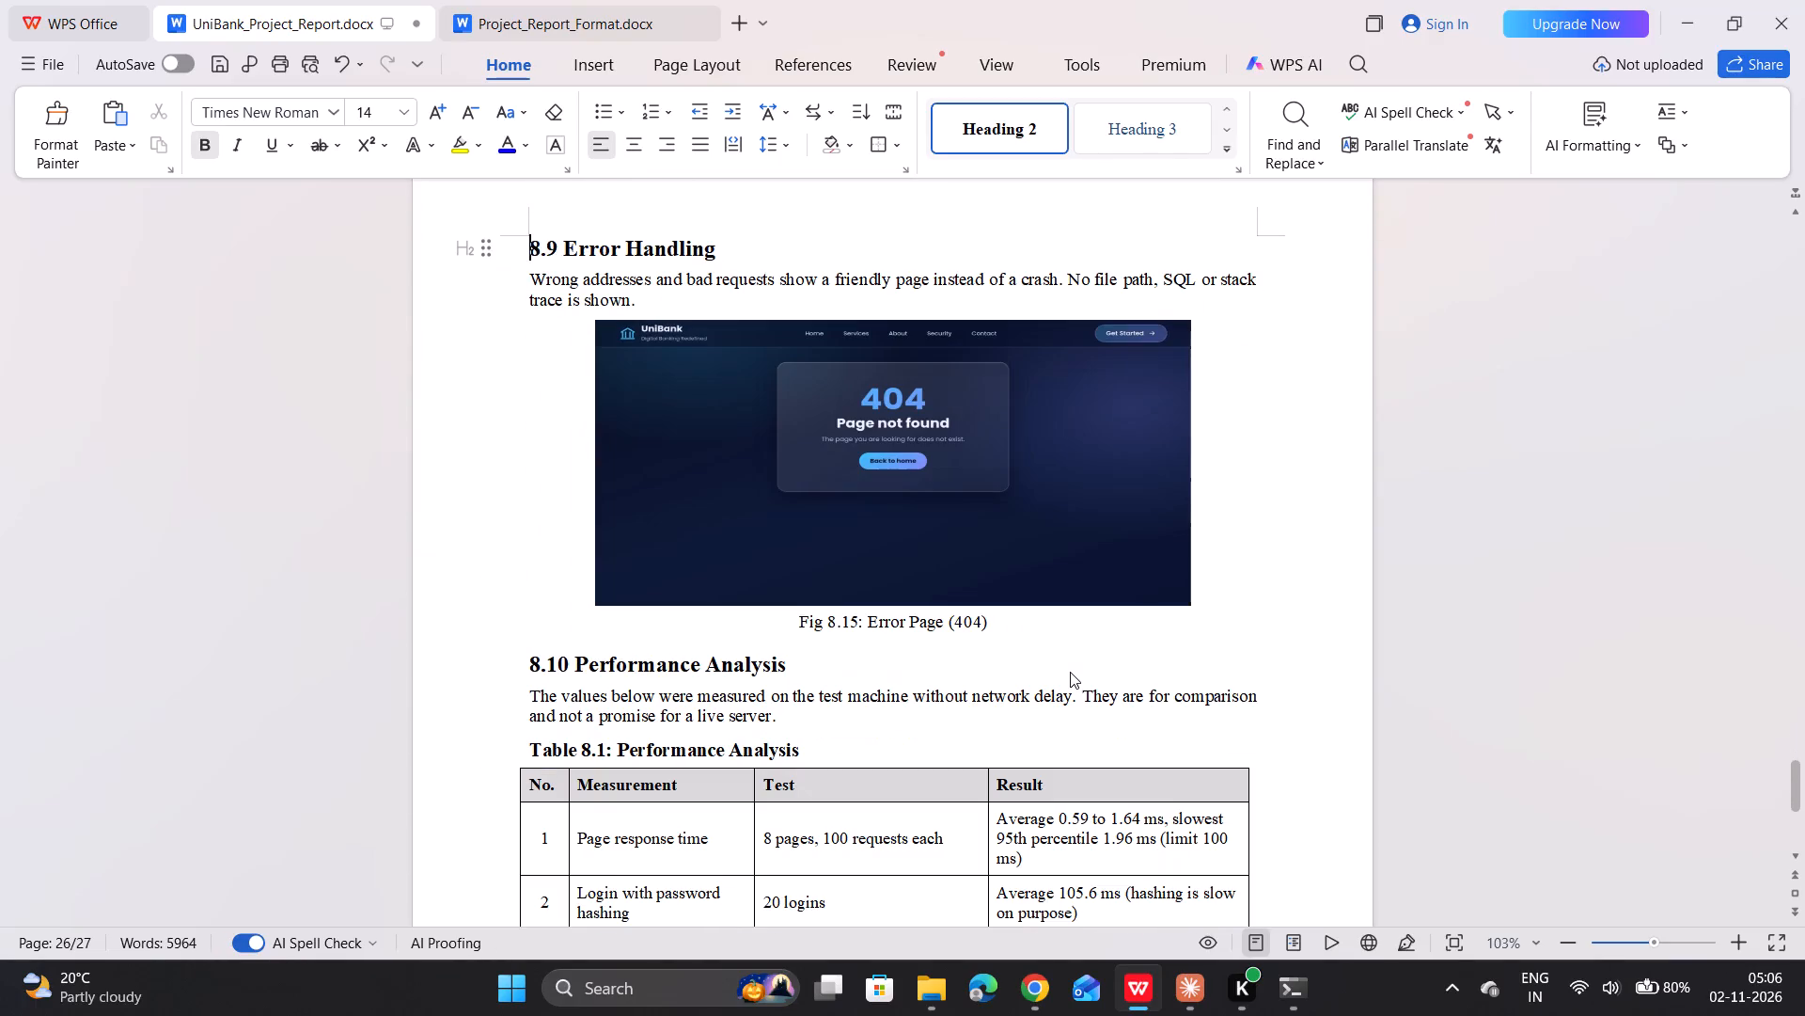
Shrink the Fig 8.10: Transfer Form picture in section 8.6 to about 2.41 in high and make it slightly narrower.
scroll(1103, 542, "up", 5)
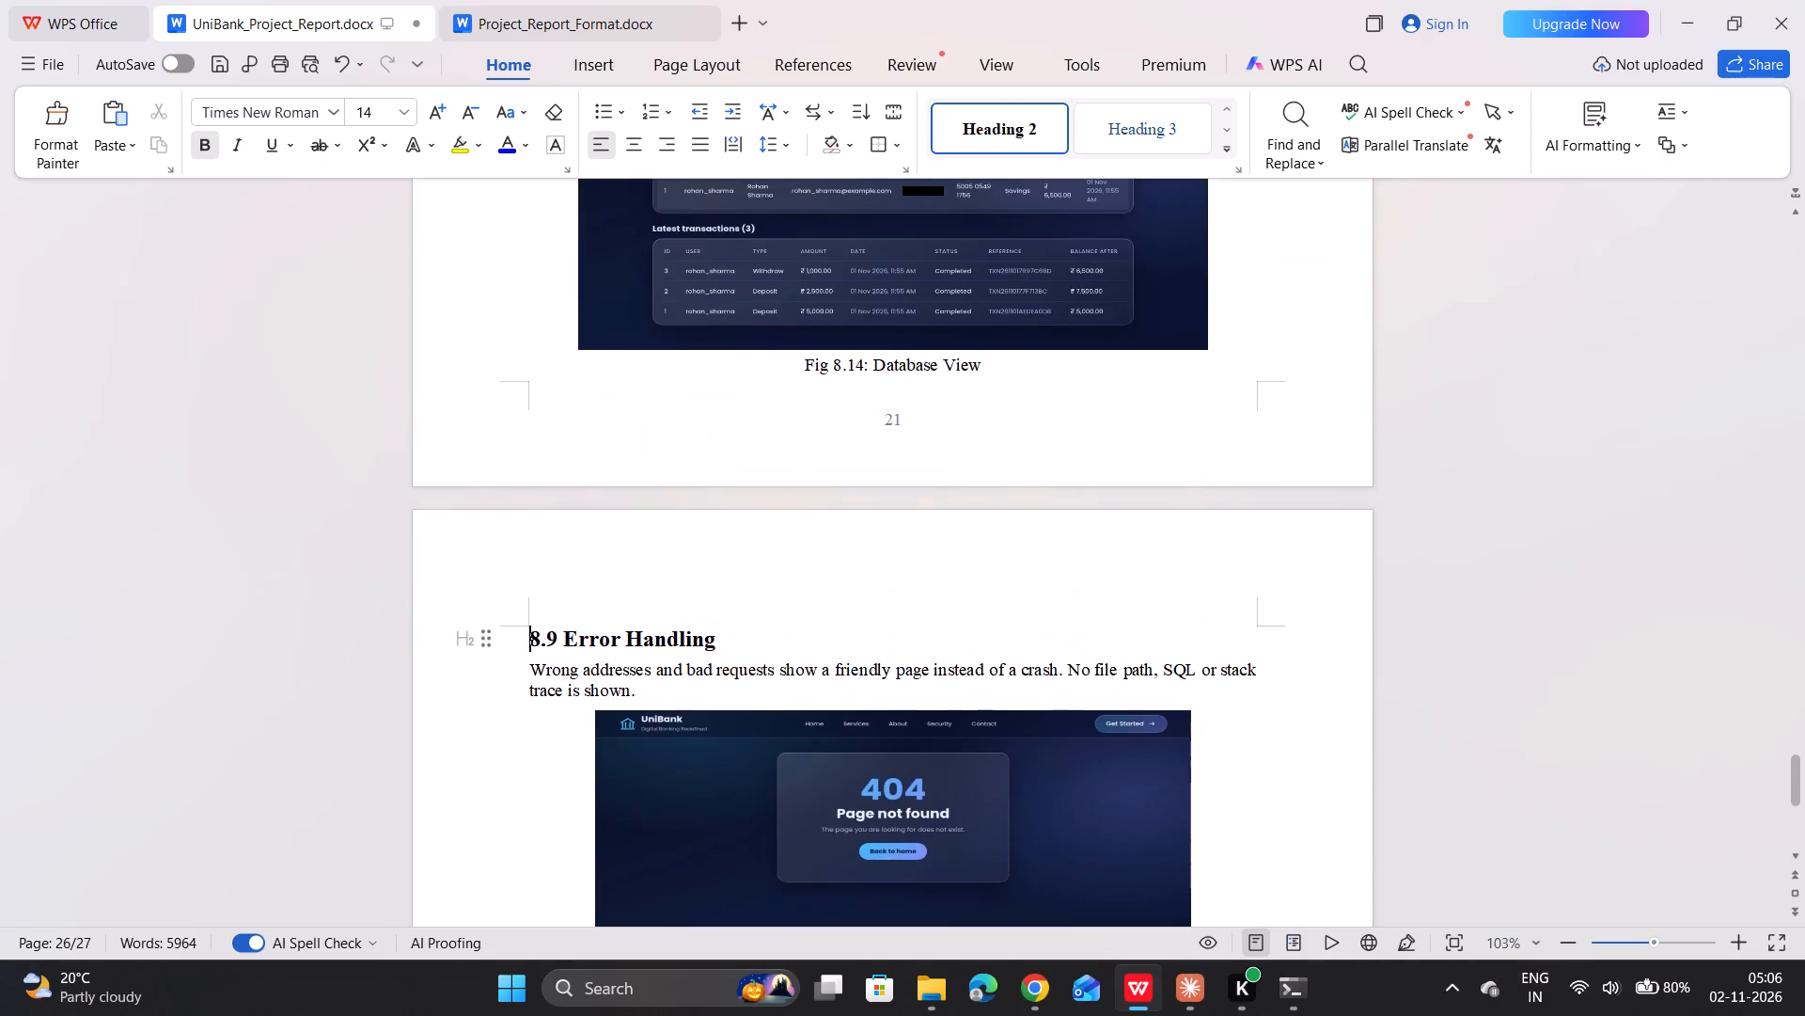
scroll(1103, 542, "up", 11)
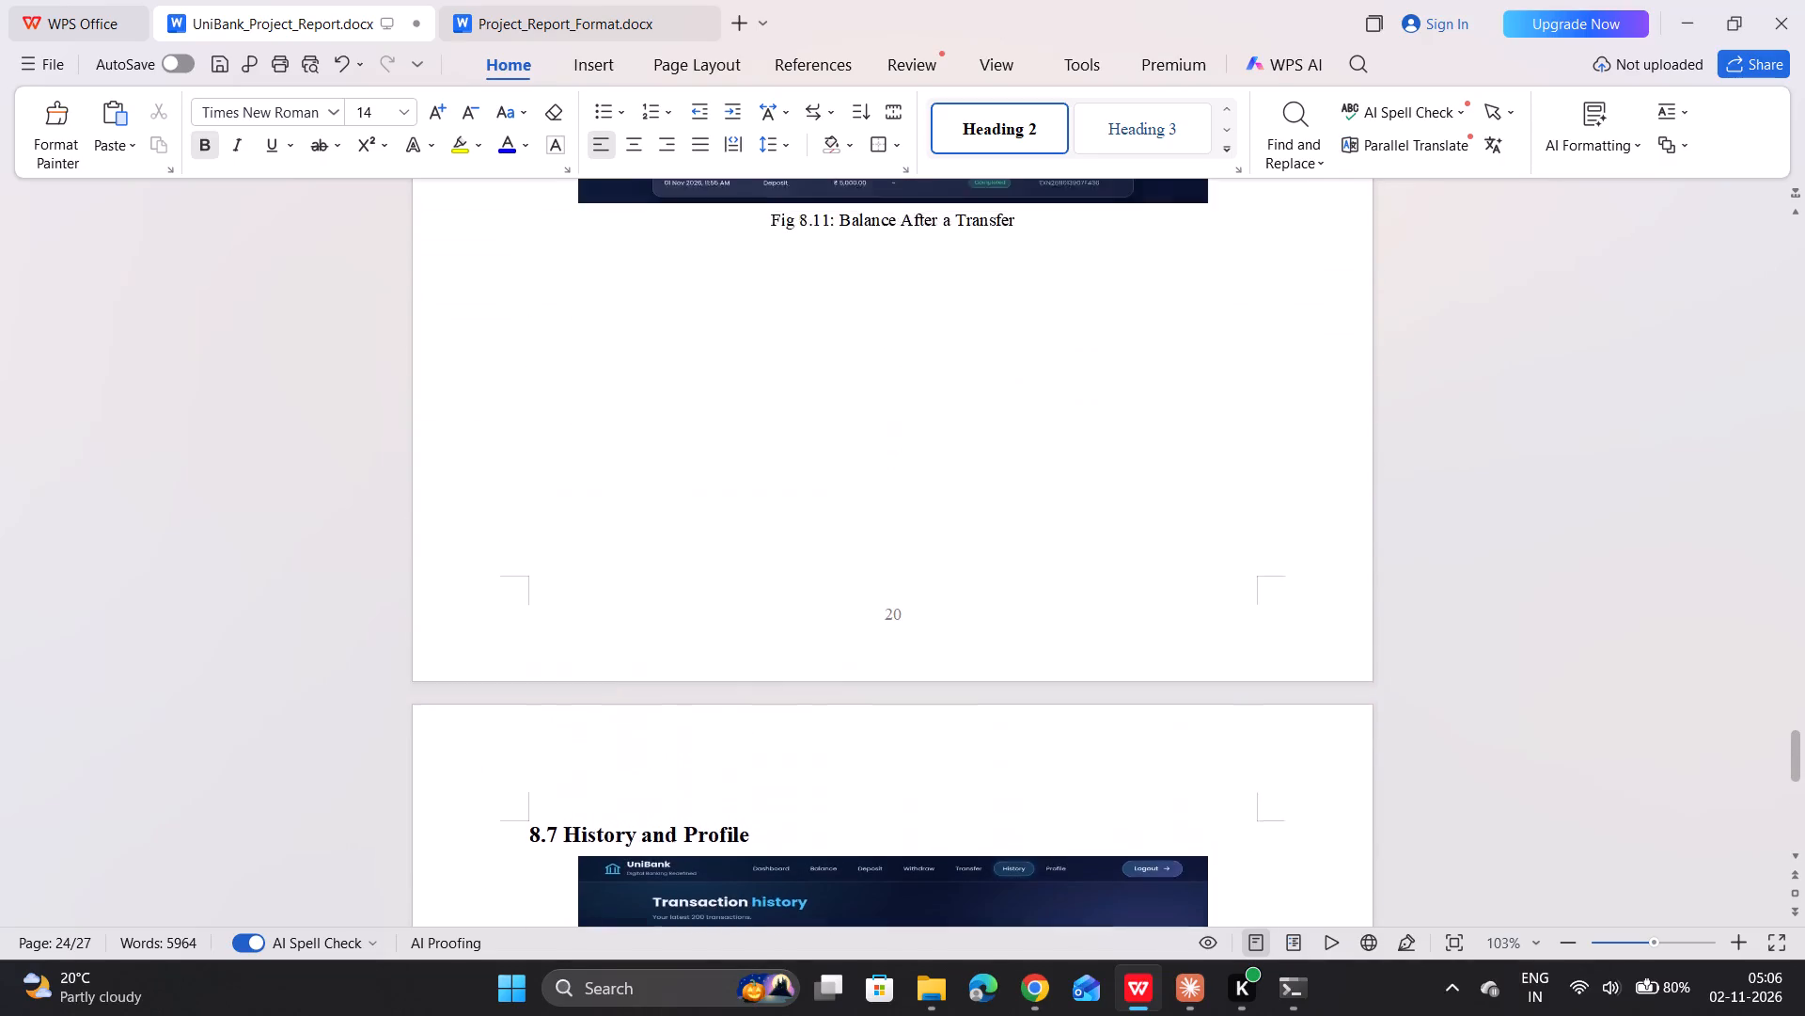
scroll(1103, 542, "up", 2)
scroll(1103, 542, "down", 5)
scroll(1103, 542, "up", 4)
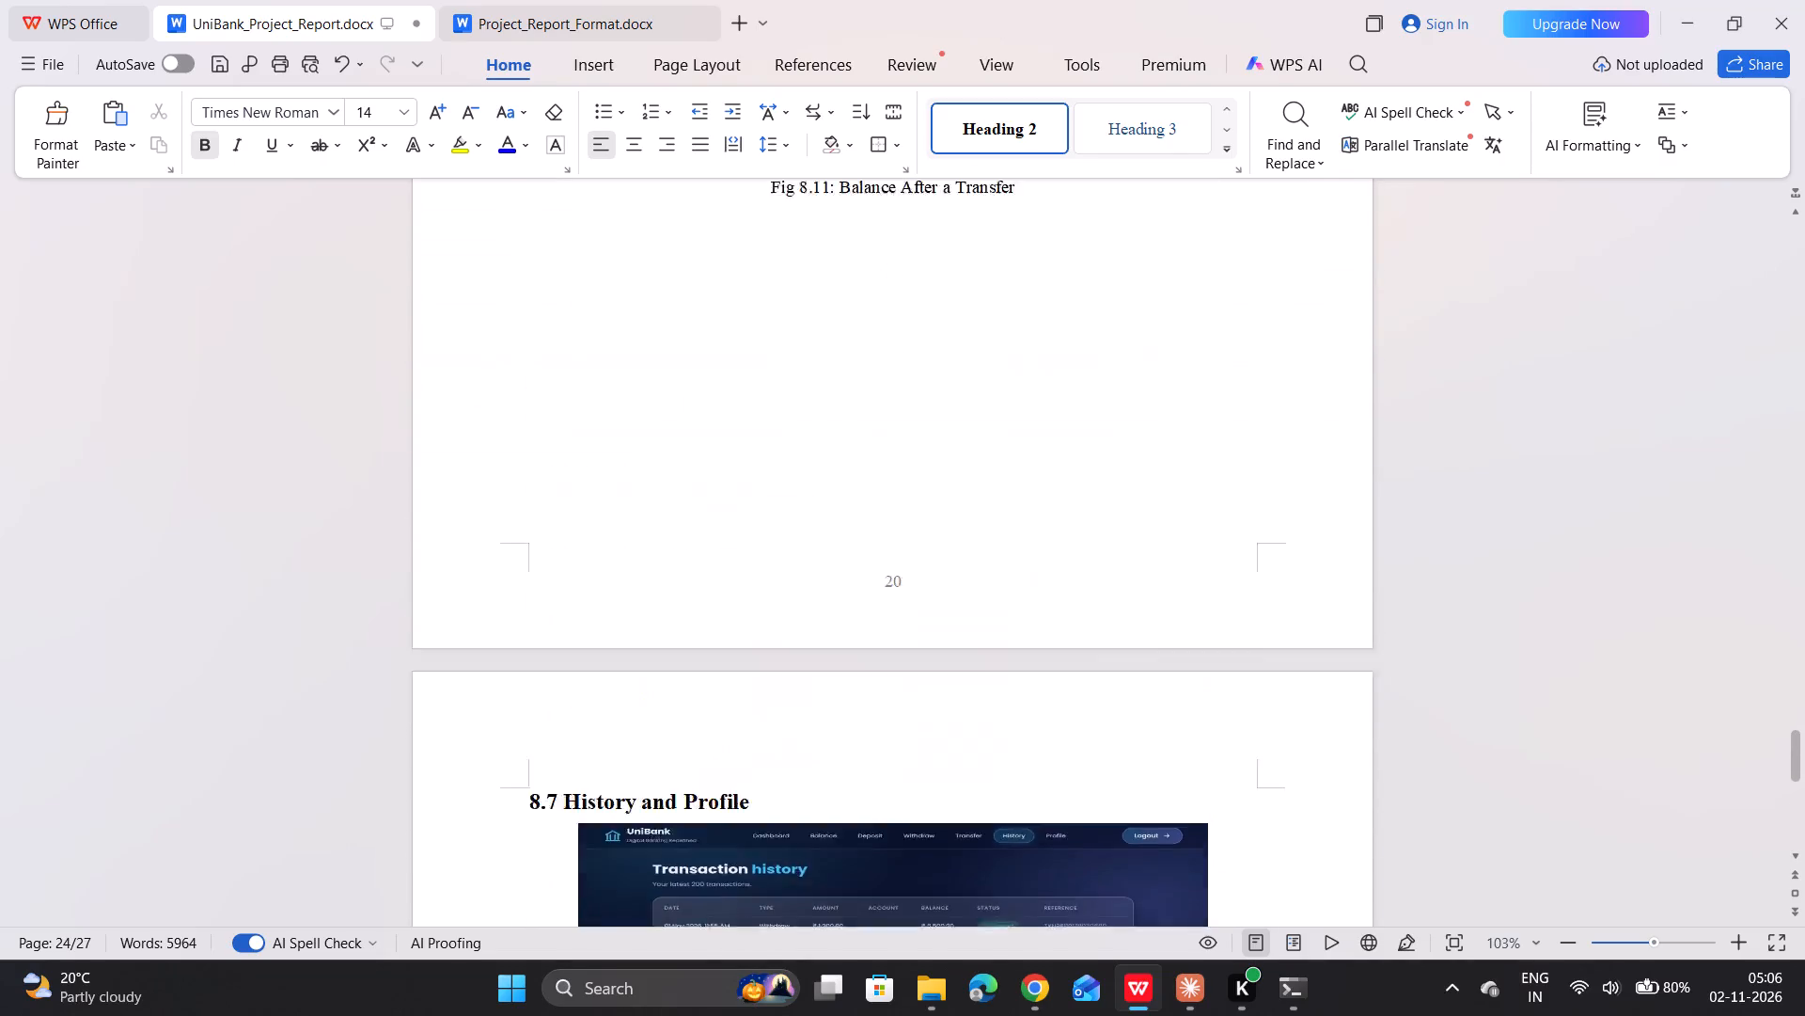
scroll(1103, 542, "up", 5)
left_click(1000, 509)
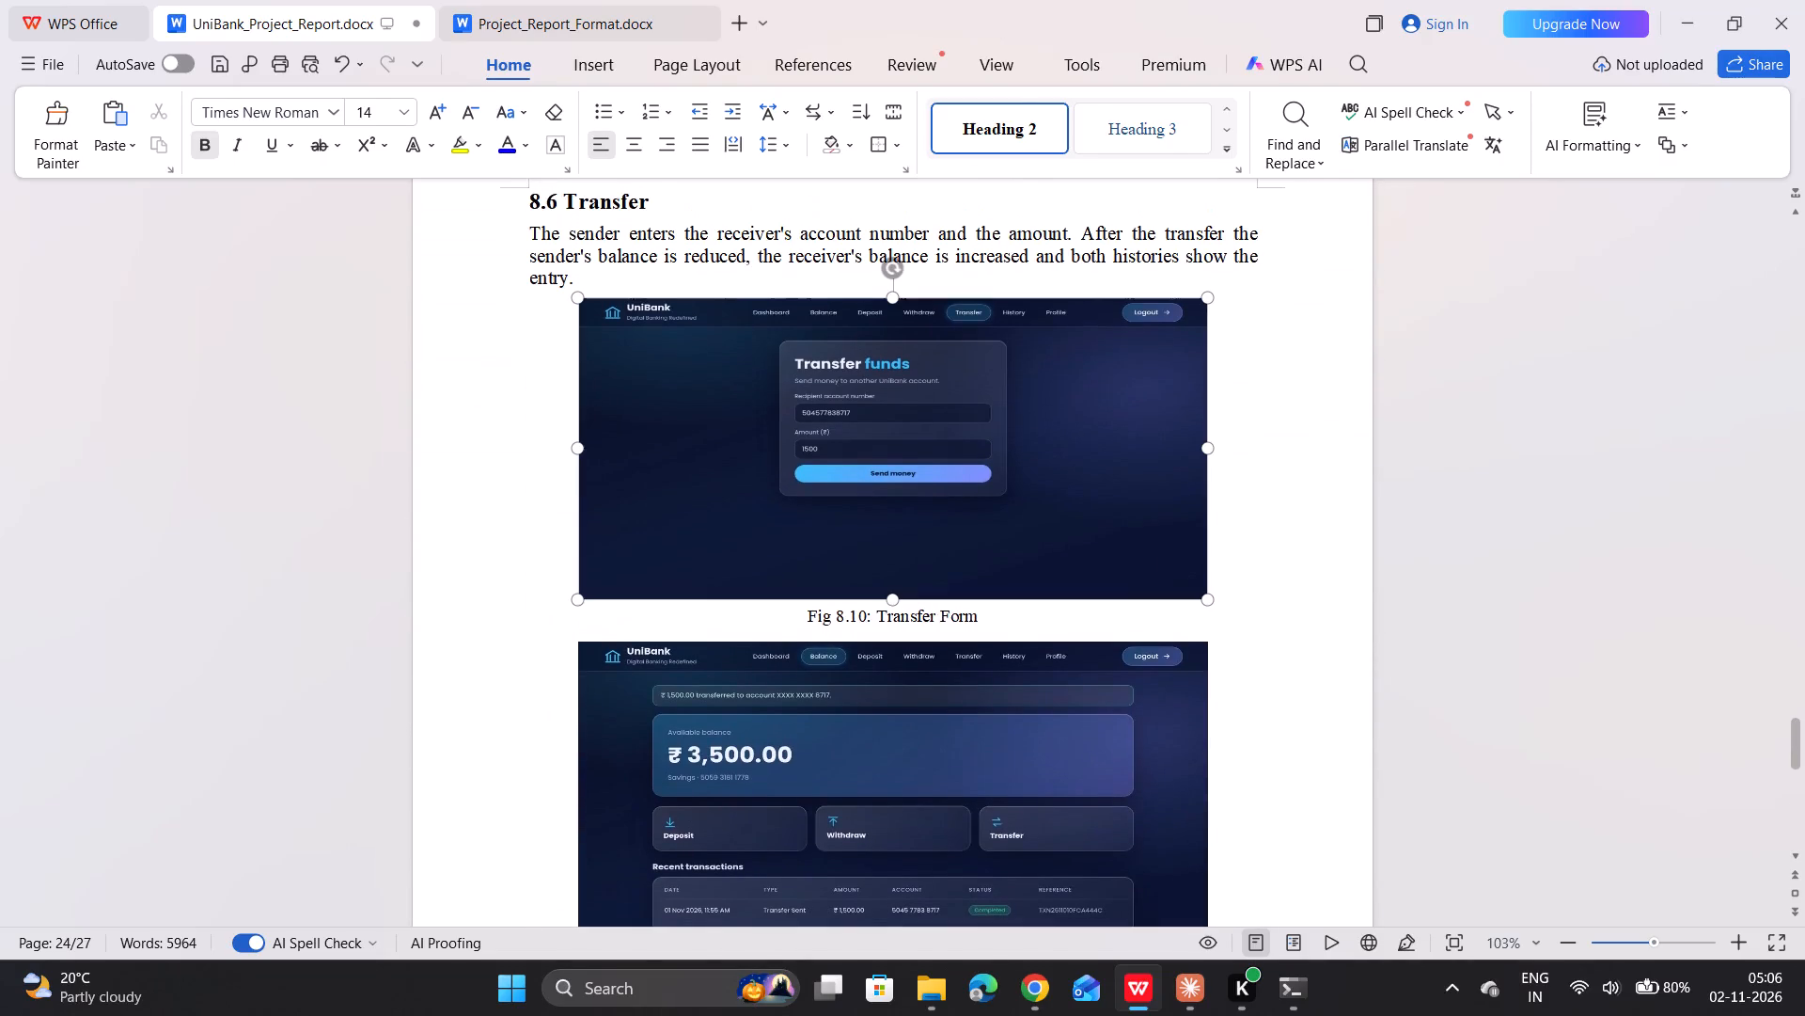
left_click_drag(892, 597, 890, 576)
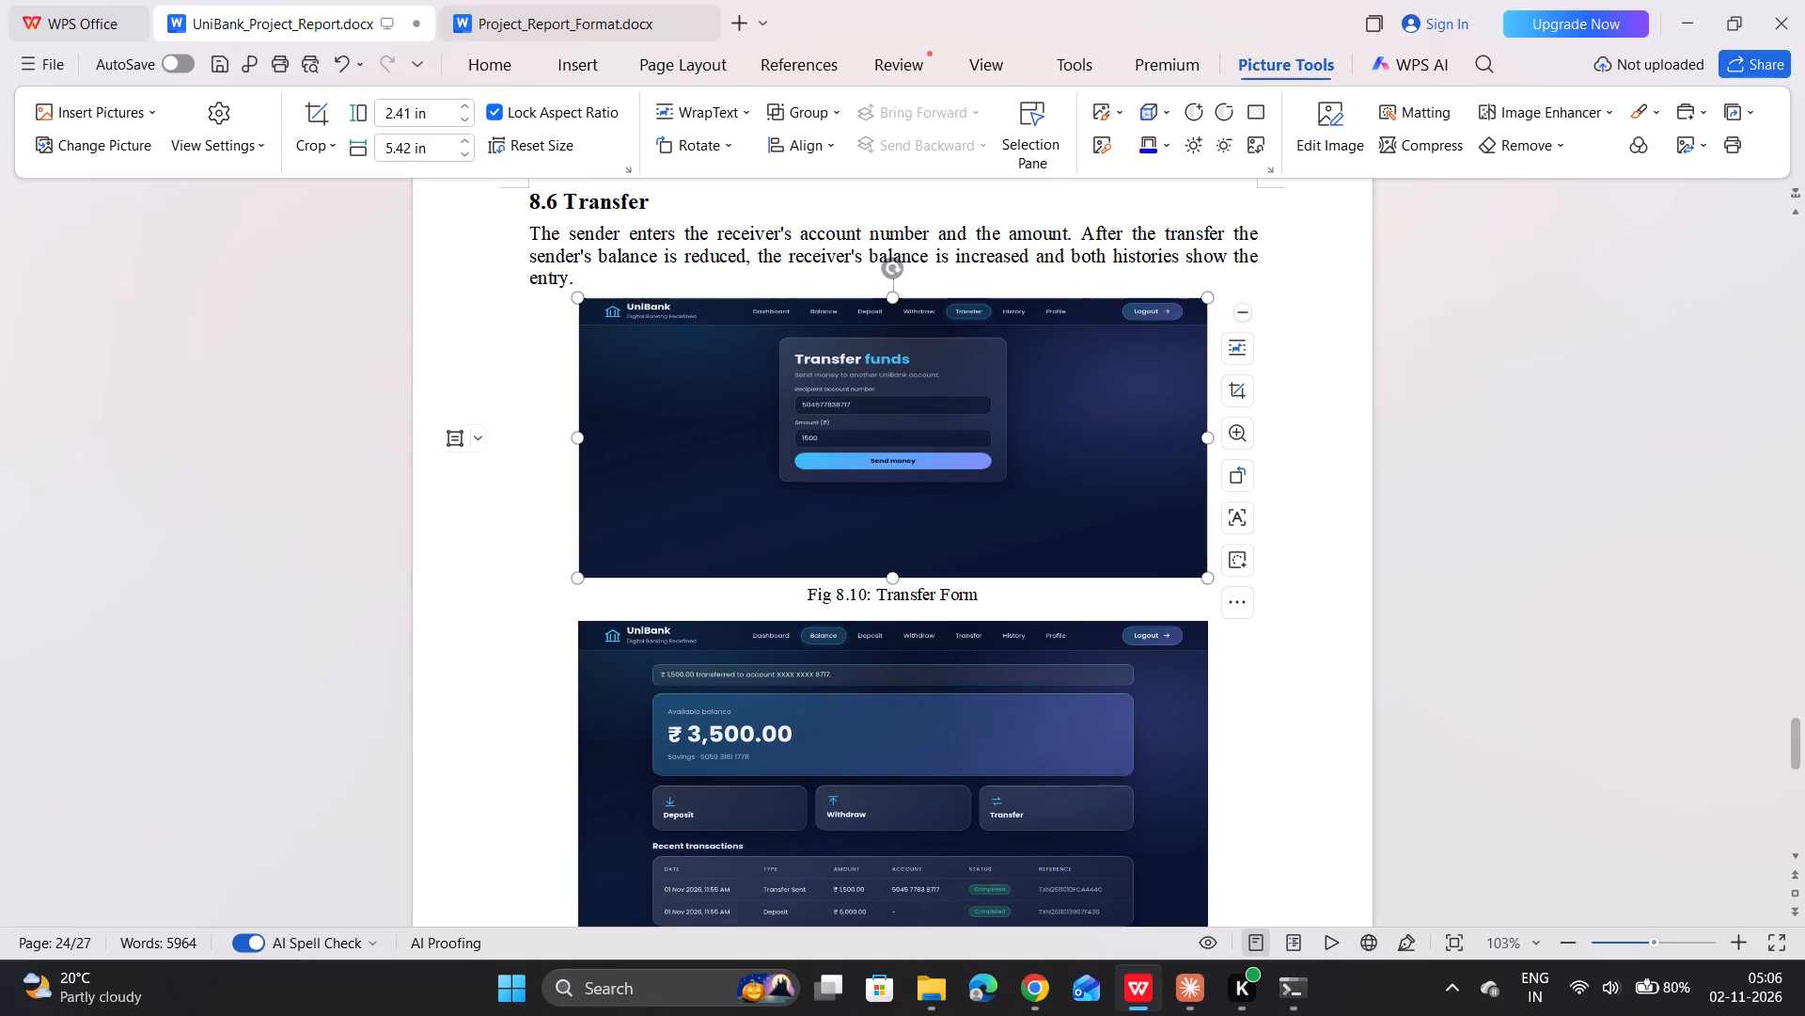
left_click_drag(1204, 438, 1170, 449)
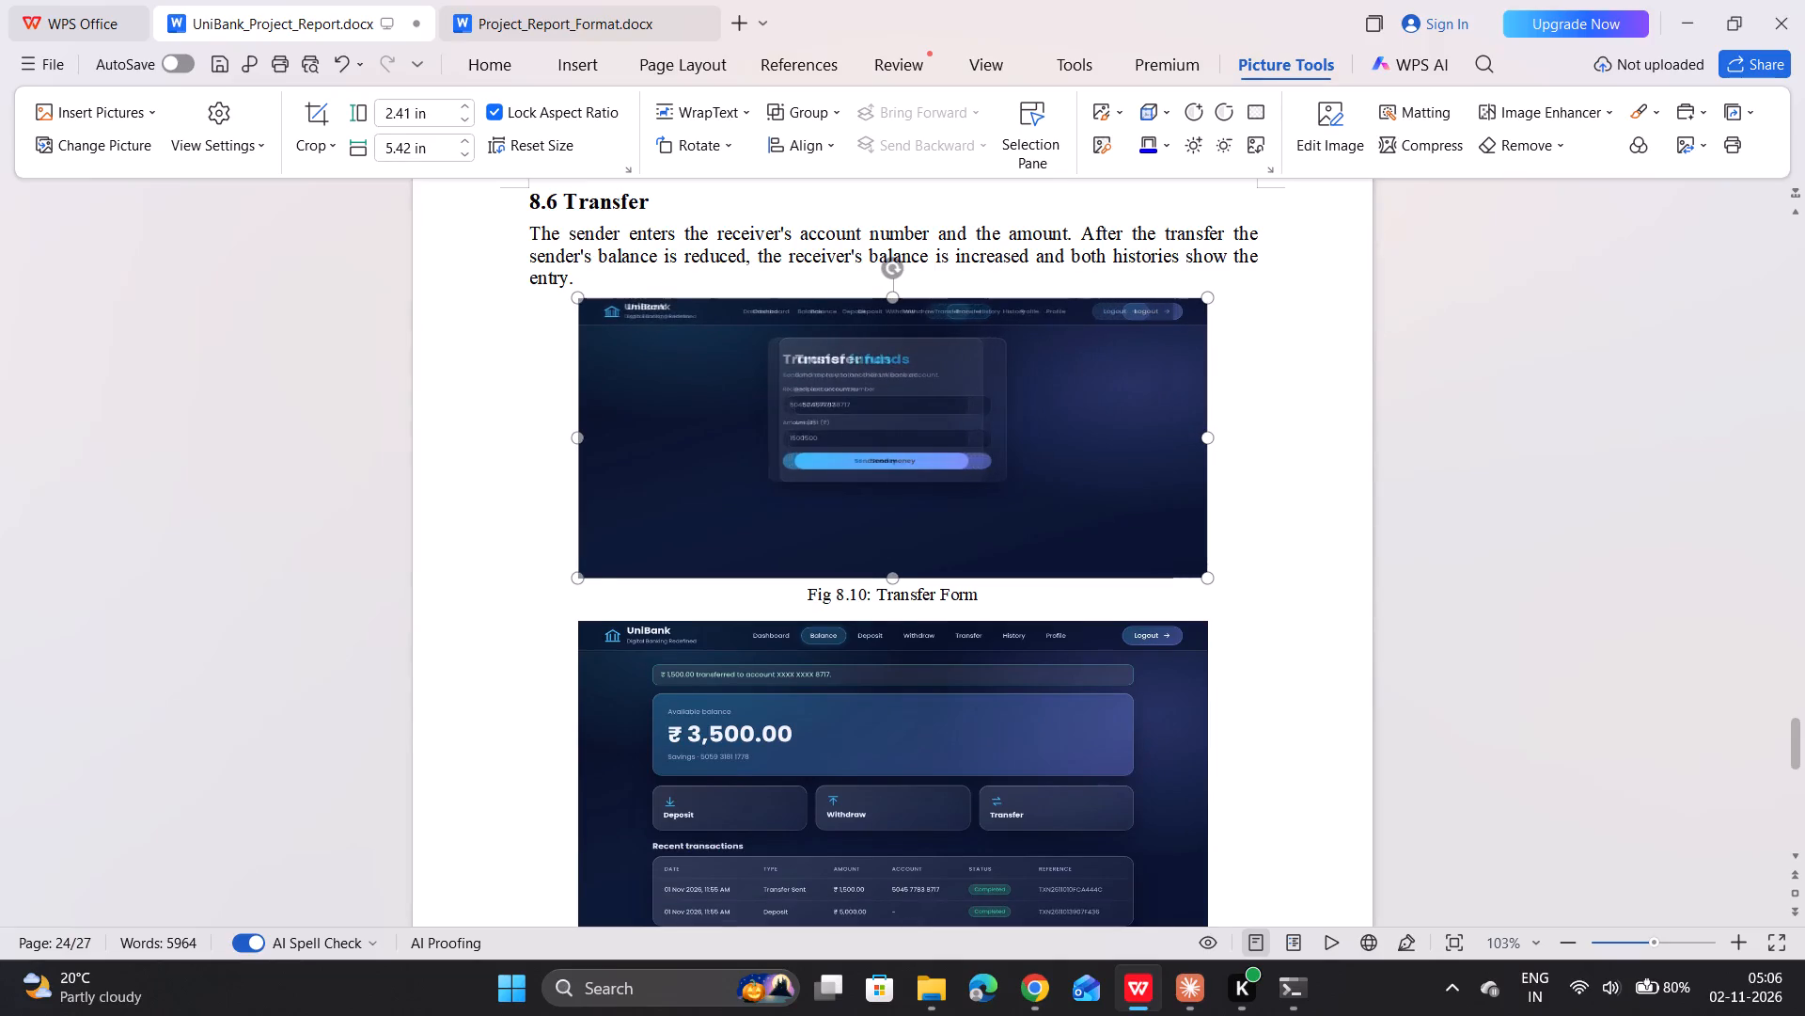
left_click_drag(1170, 449, 1169, 449)
Shrink the Fig 8.11: Balance After a Transfer picture to about 2.44 in high and 5.23 in wide.
left_click(943, 763)
scroll(943, 763, "down", 2)
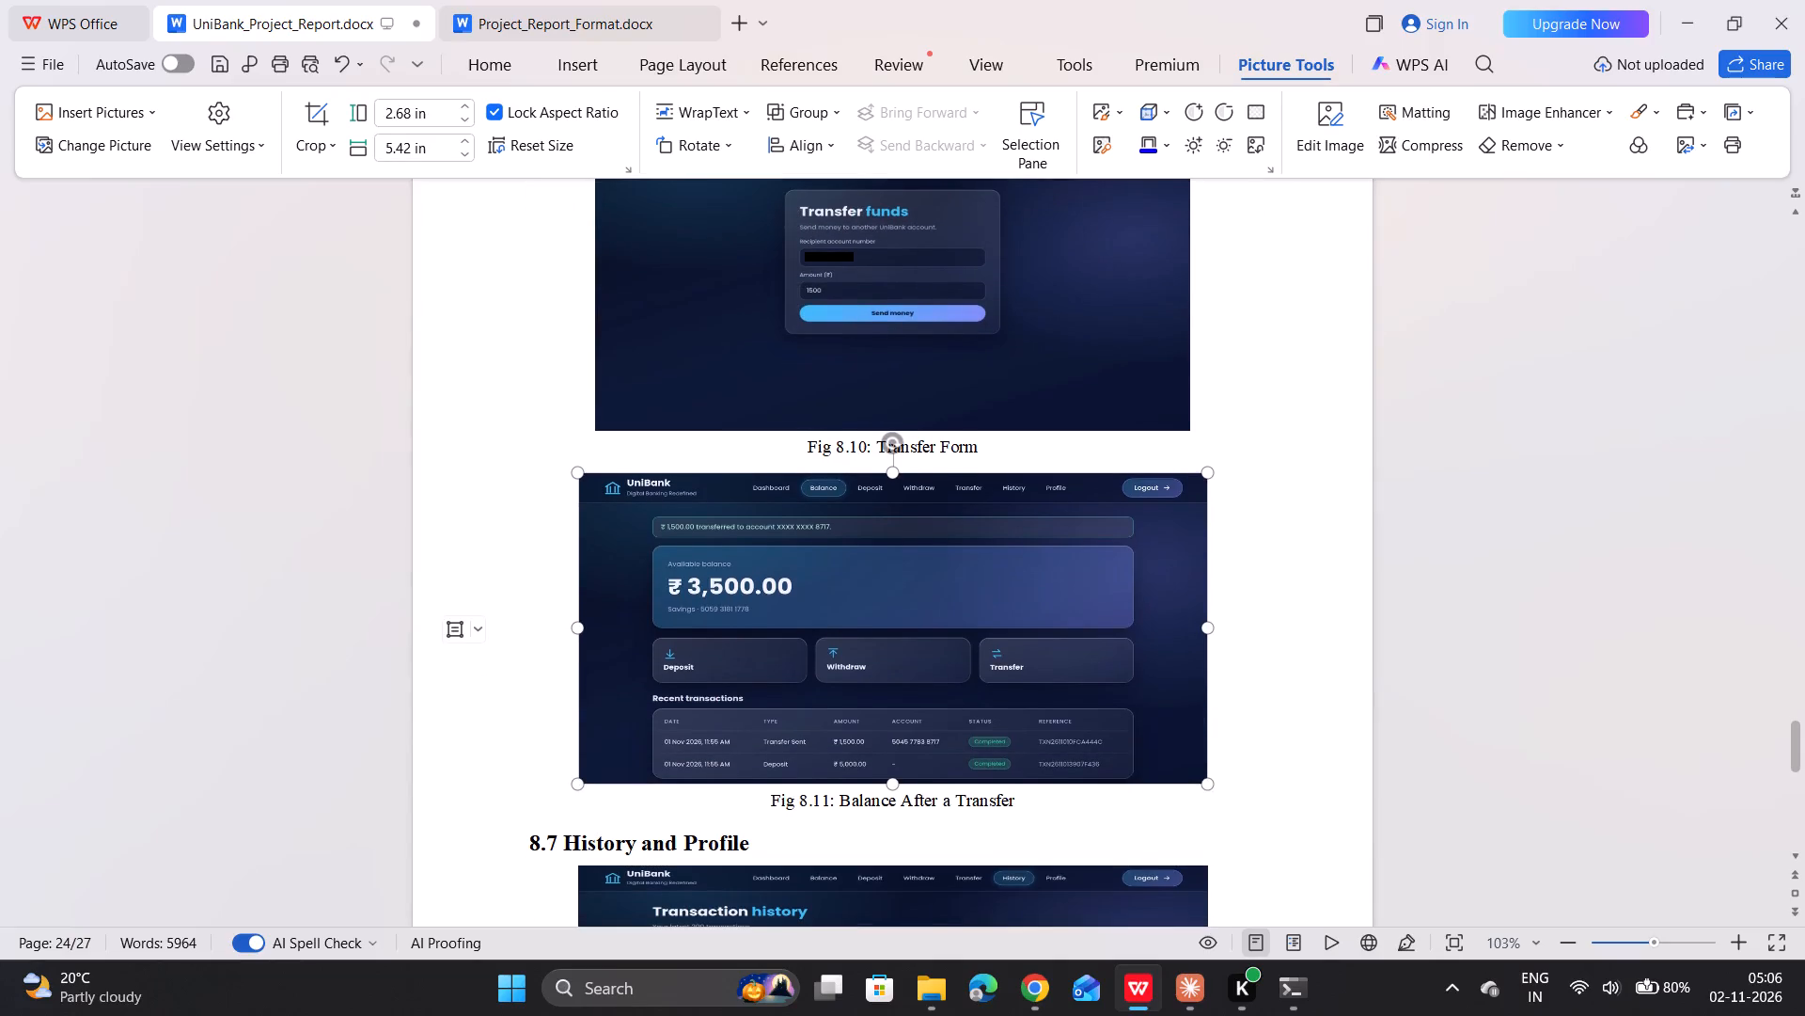
left_click_drag(891, 786, 891, 758)
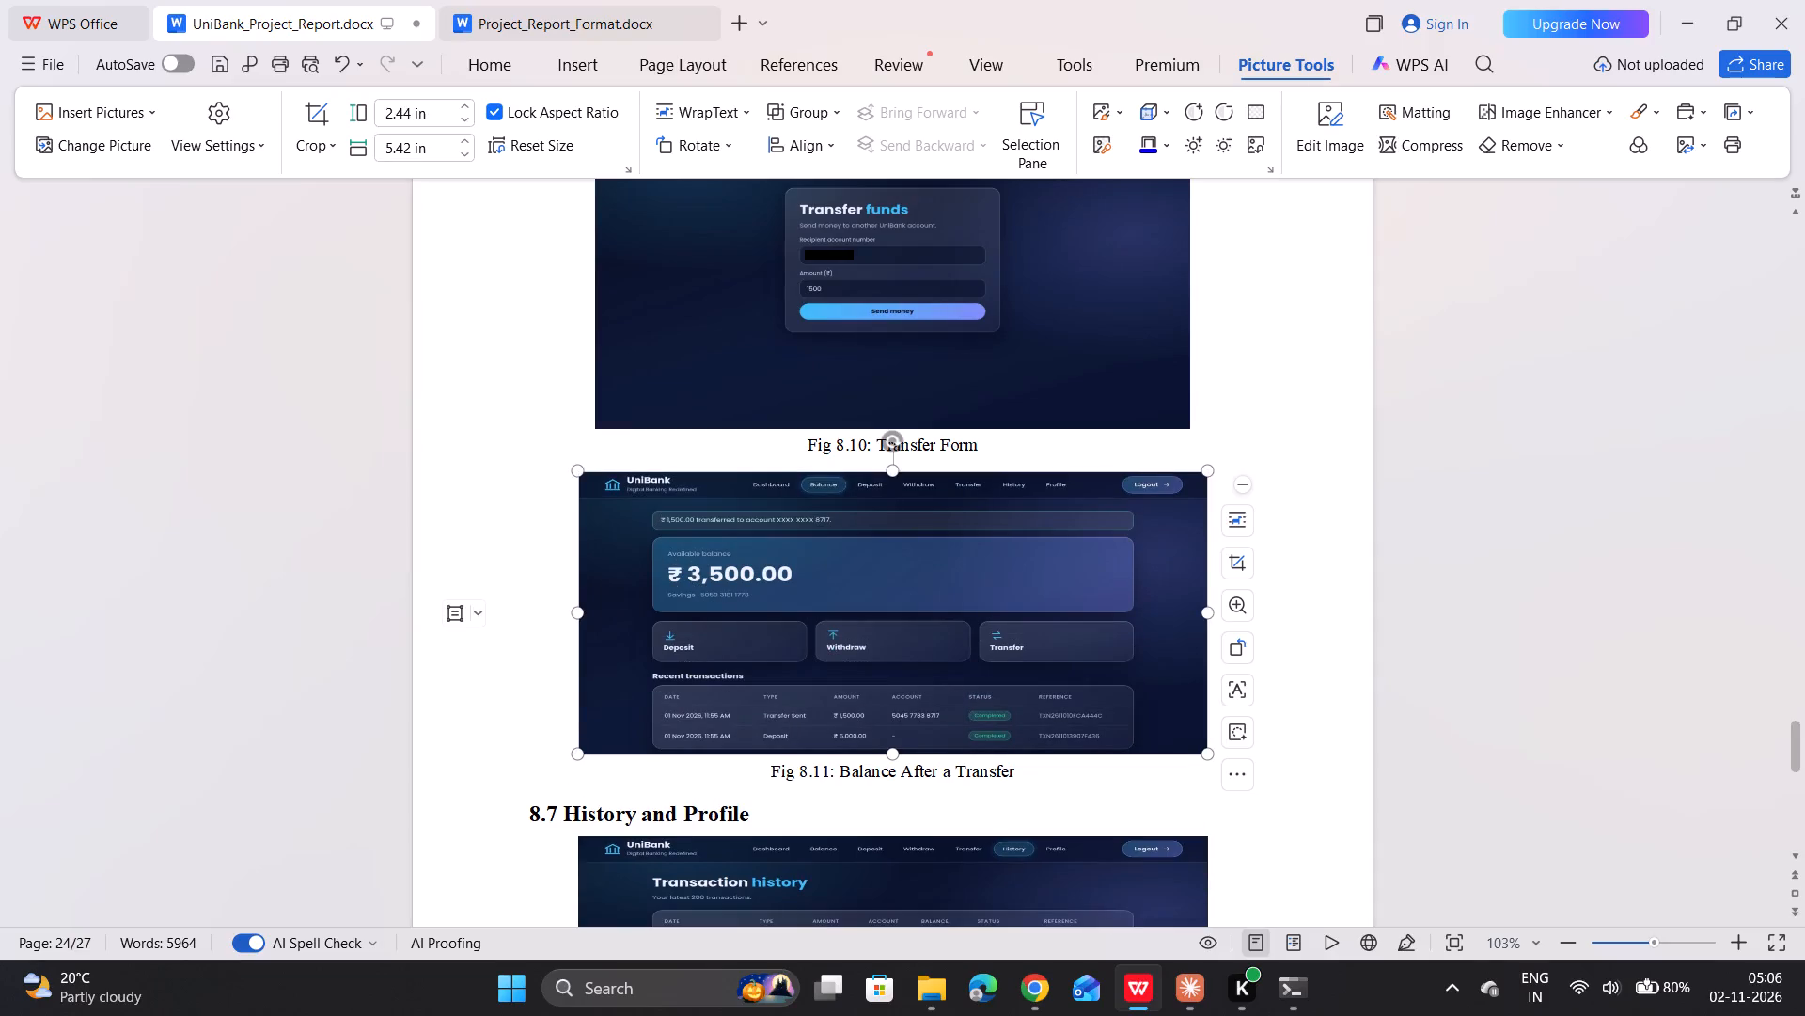
left_click_drag(1206, 611, 1192, 616)
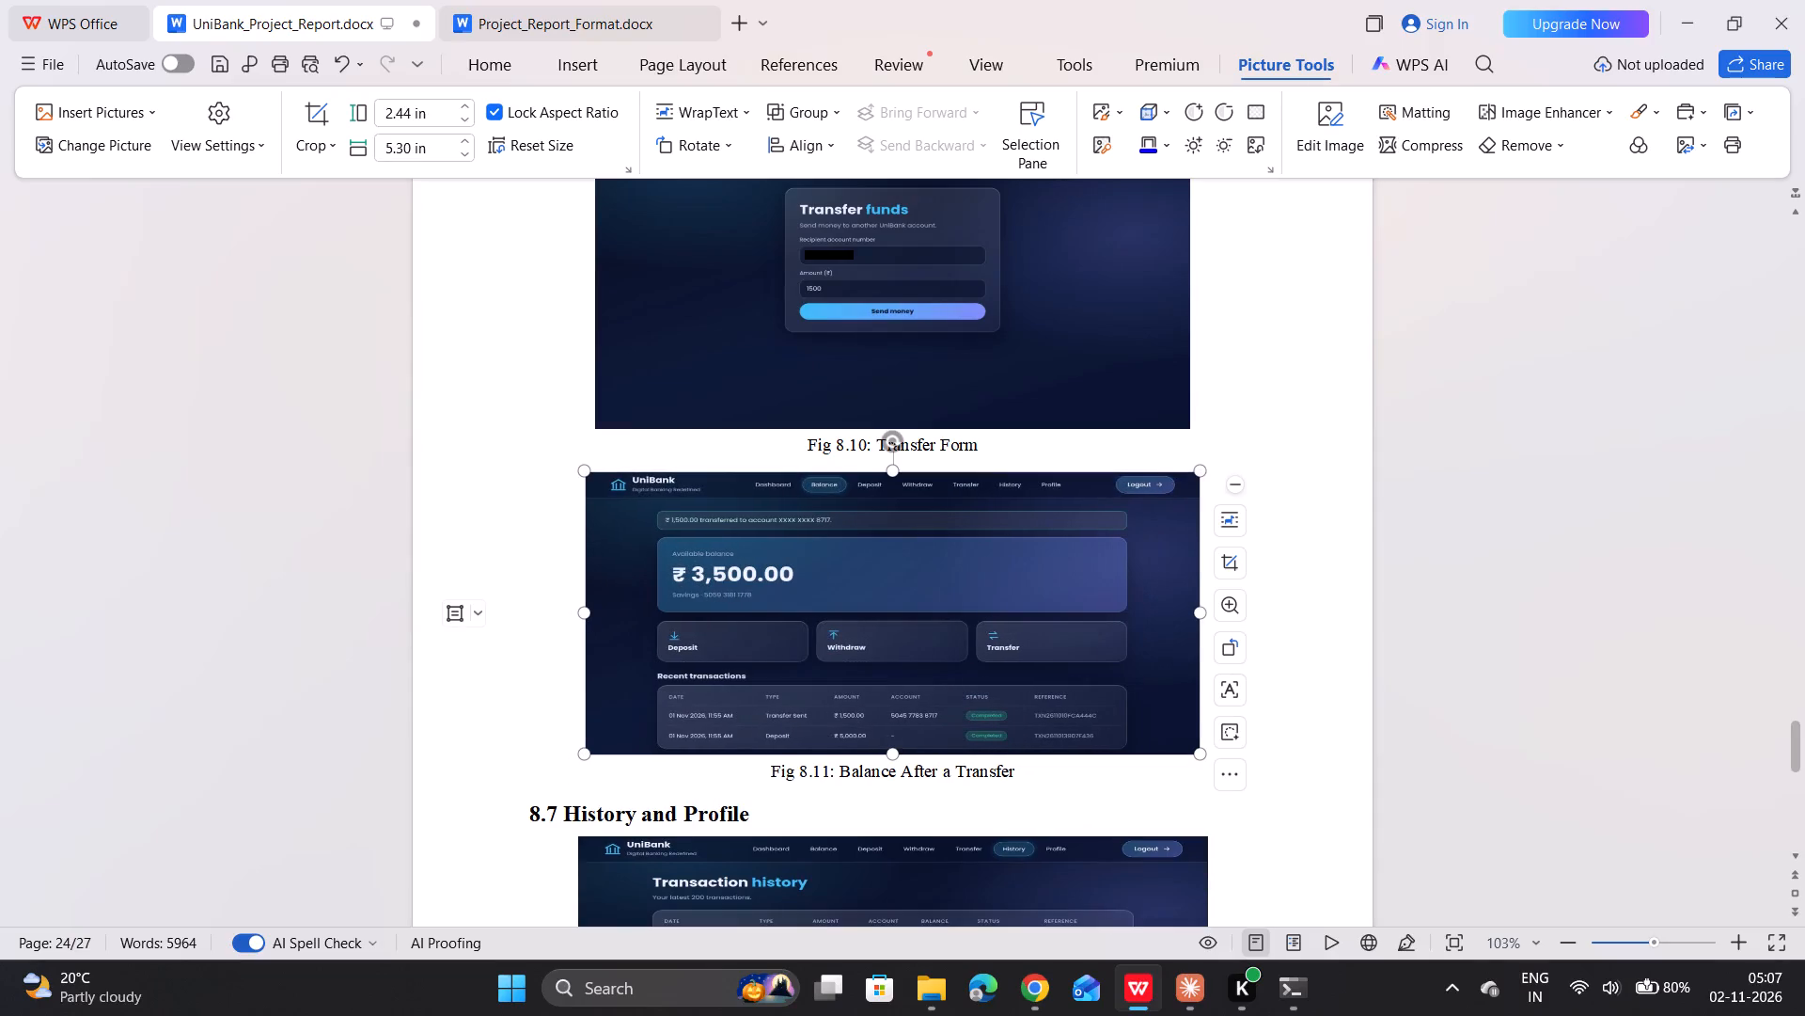
left_click(1196, 611)
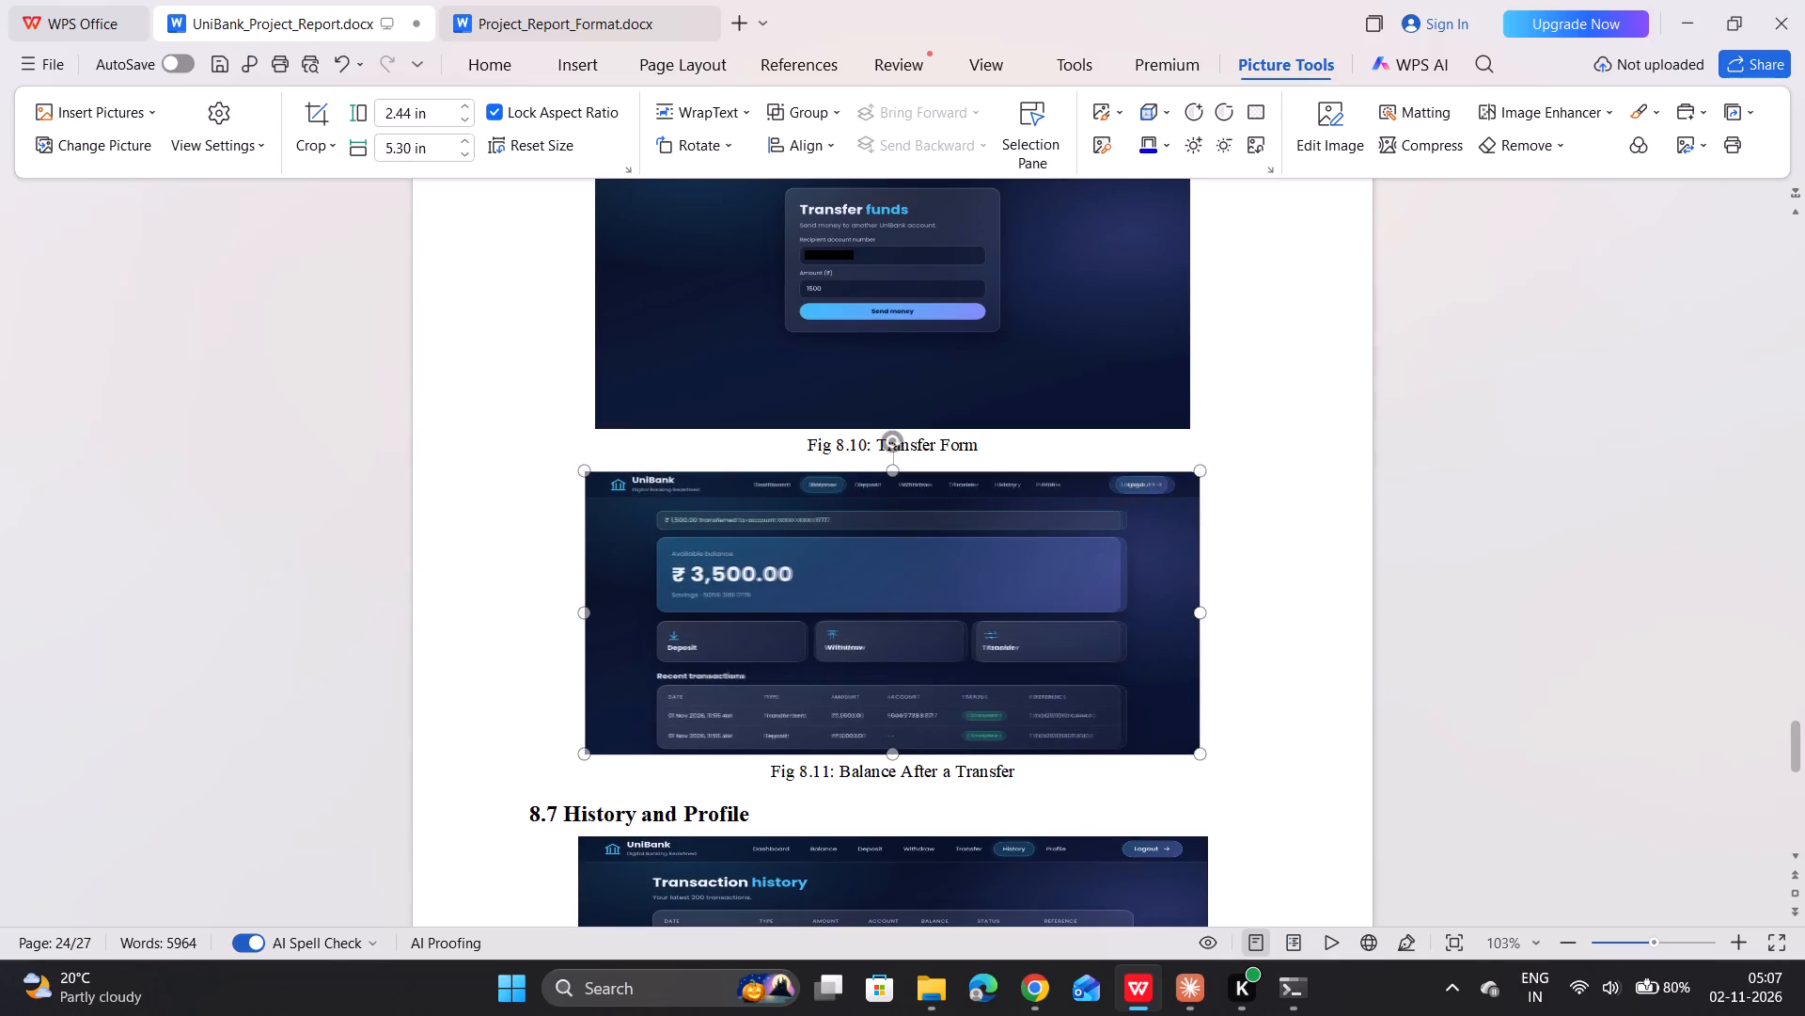
Narrow the Fig 8.12: Transaction History picture in section 8.7 to about 5.29 in wide.
scroll(1049, 550, "down", 2)
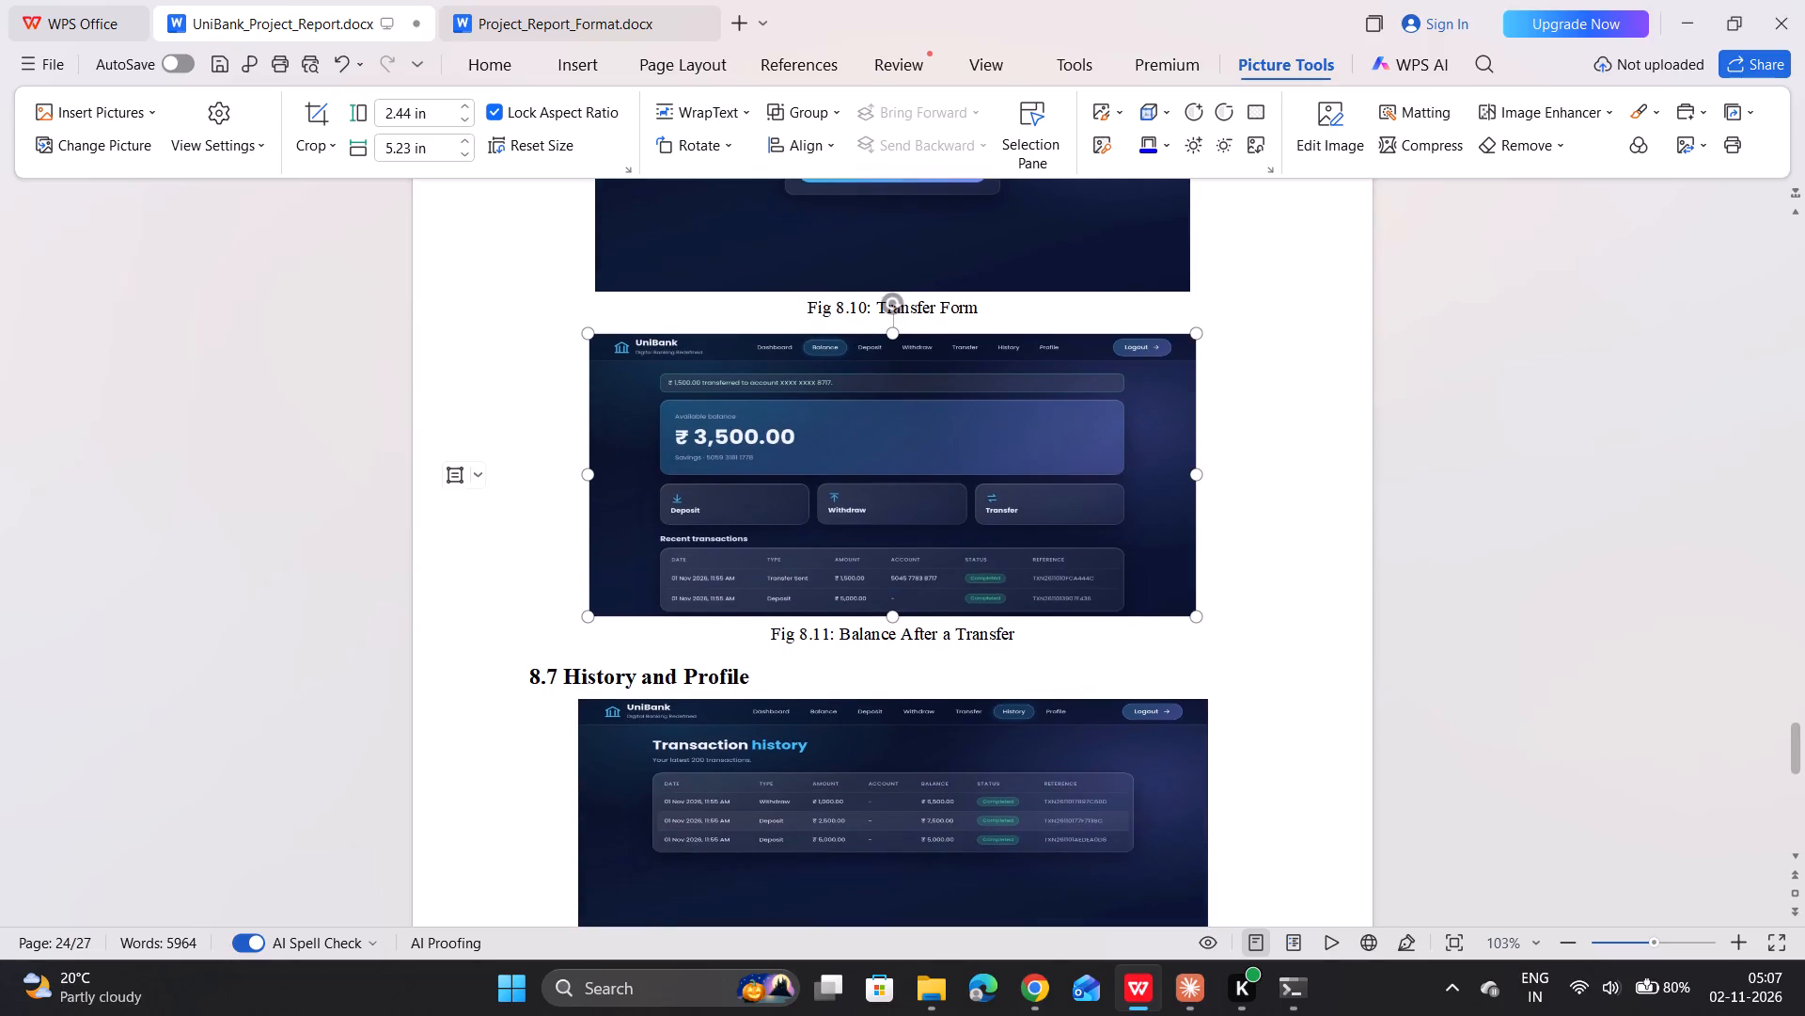
scroll(1049, 550, "down", 1)
left_click(976, 701)
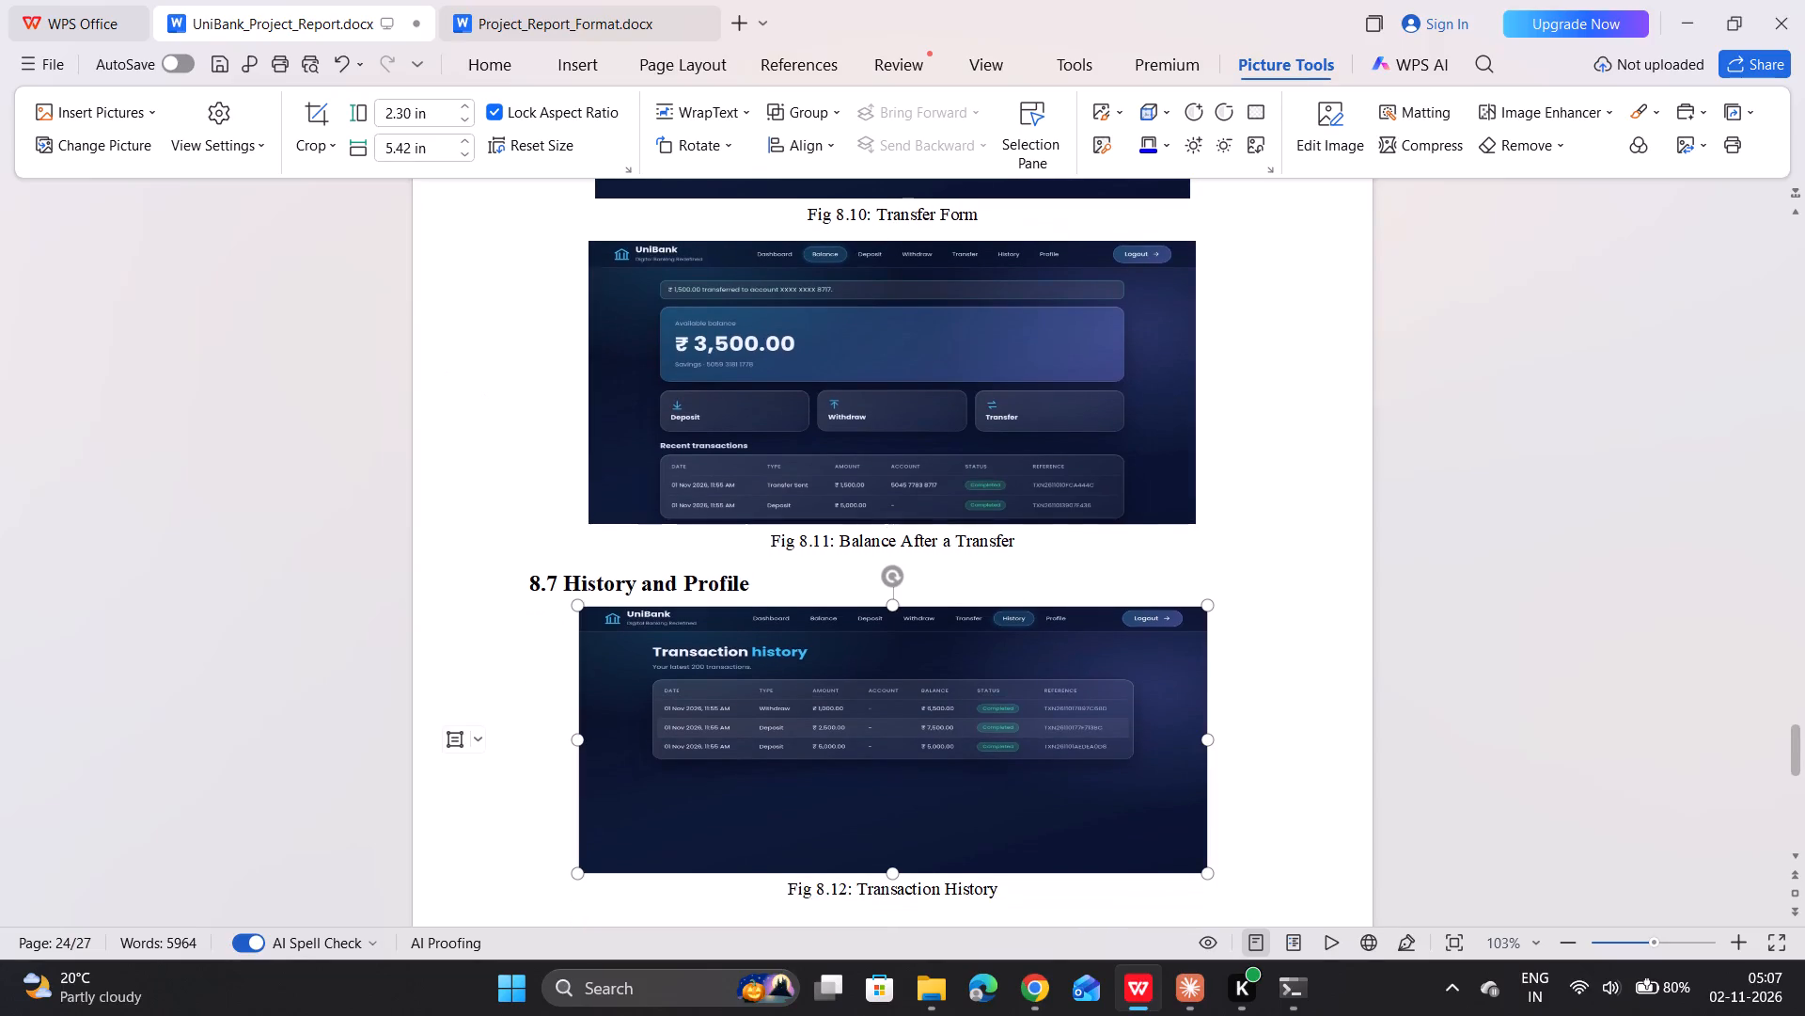
left_click_drag(1208, 746, 1185, 752)
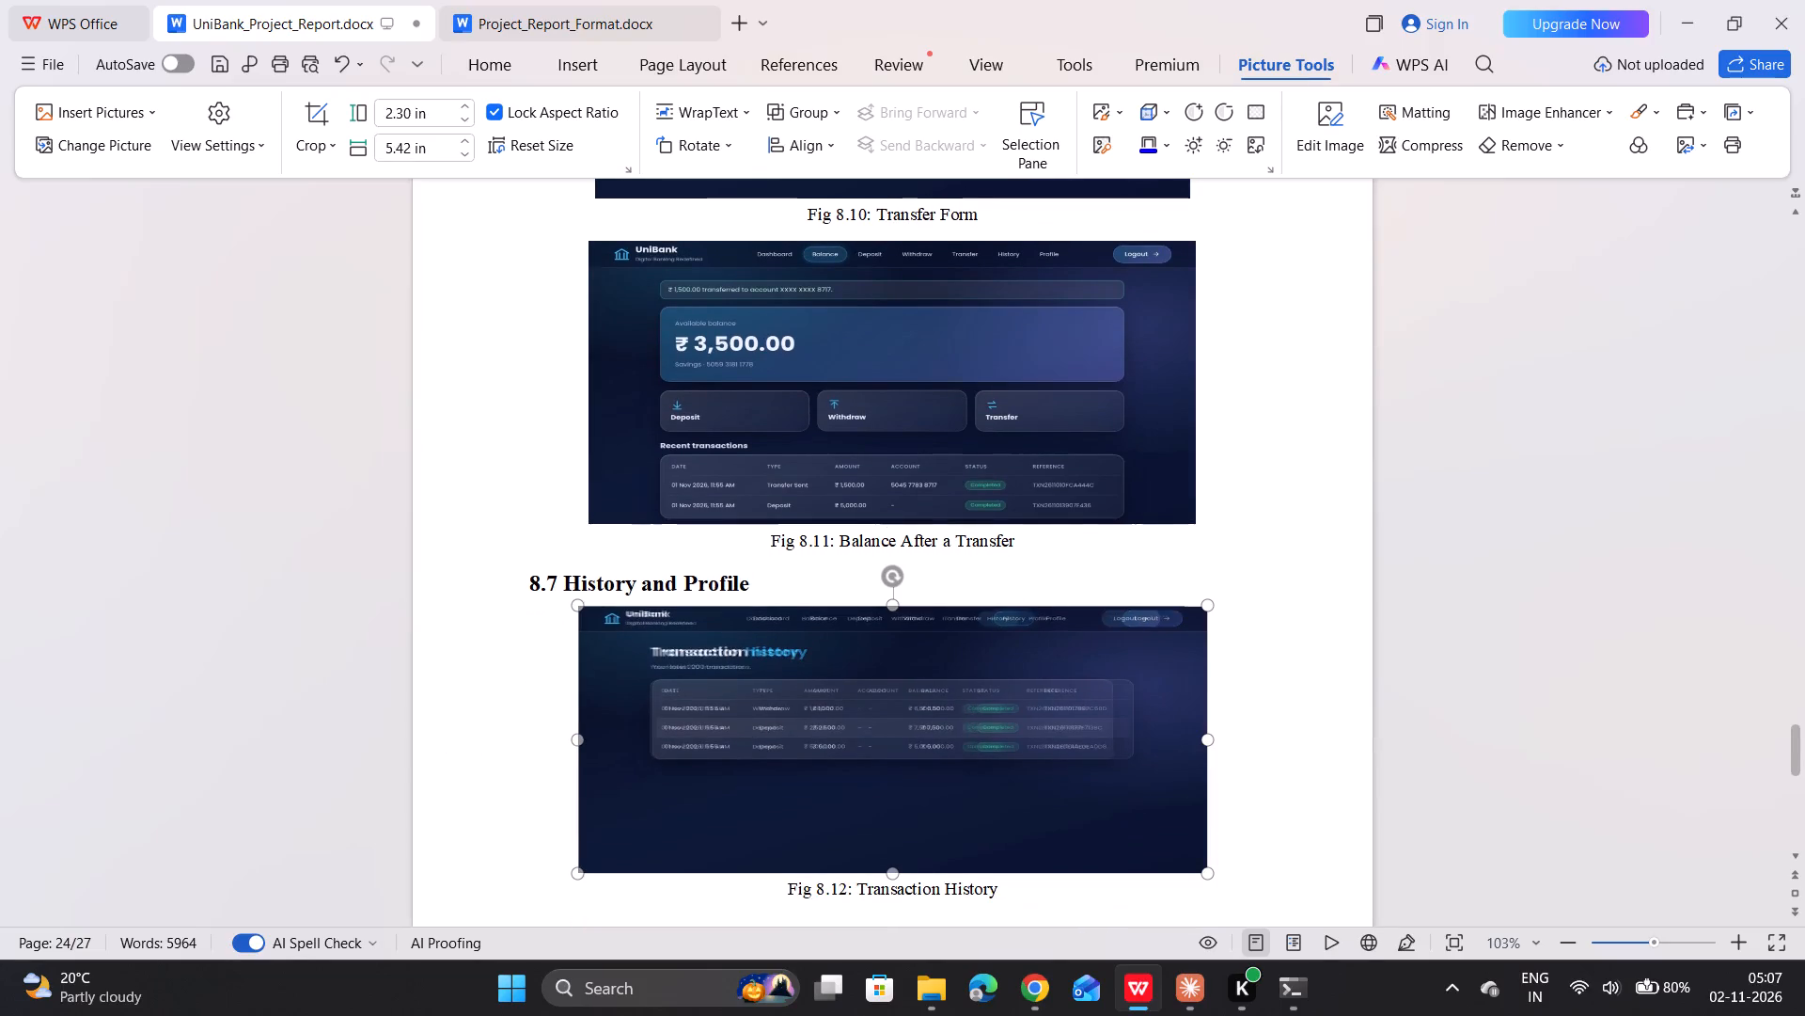
left_click_drag(1185, 752, 1193, 754)
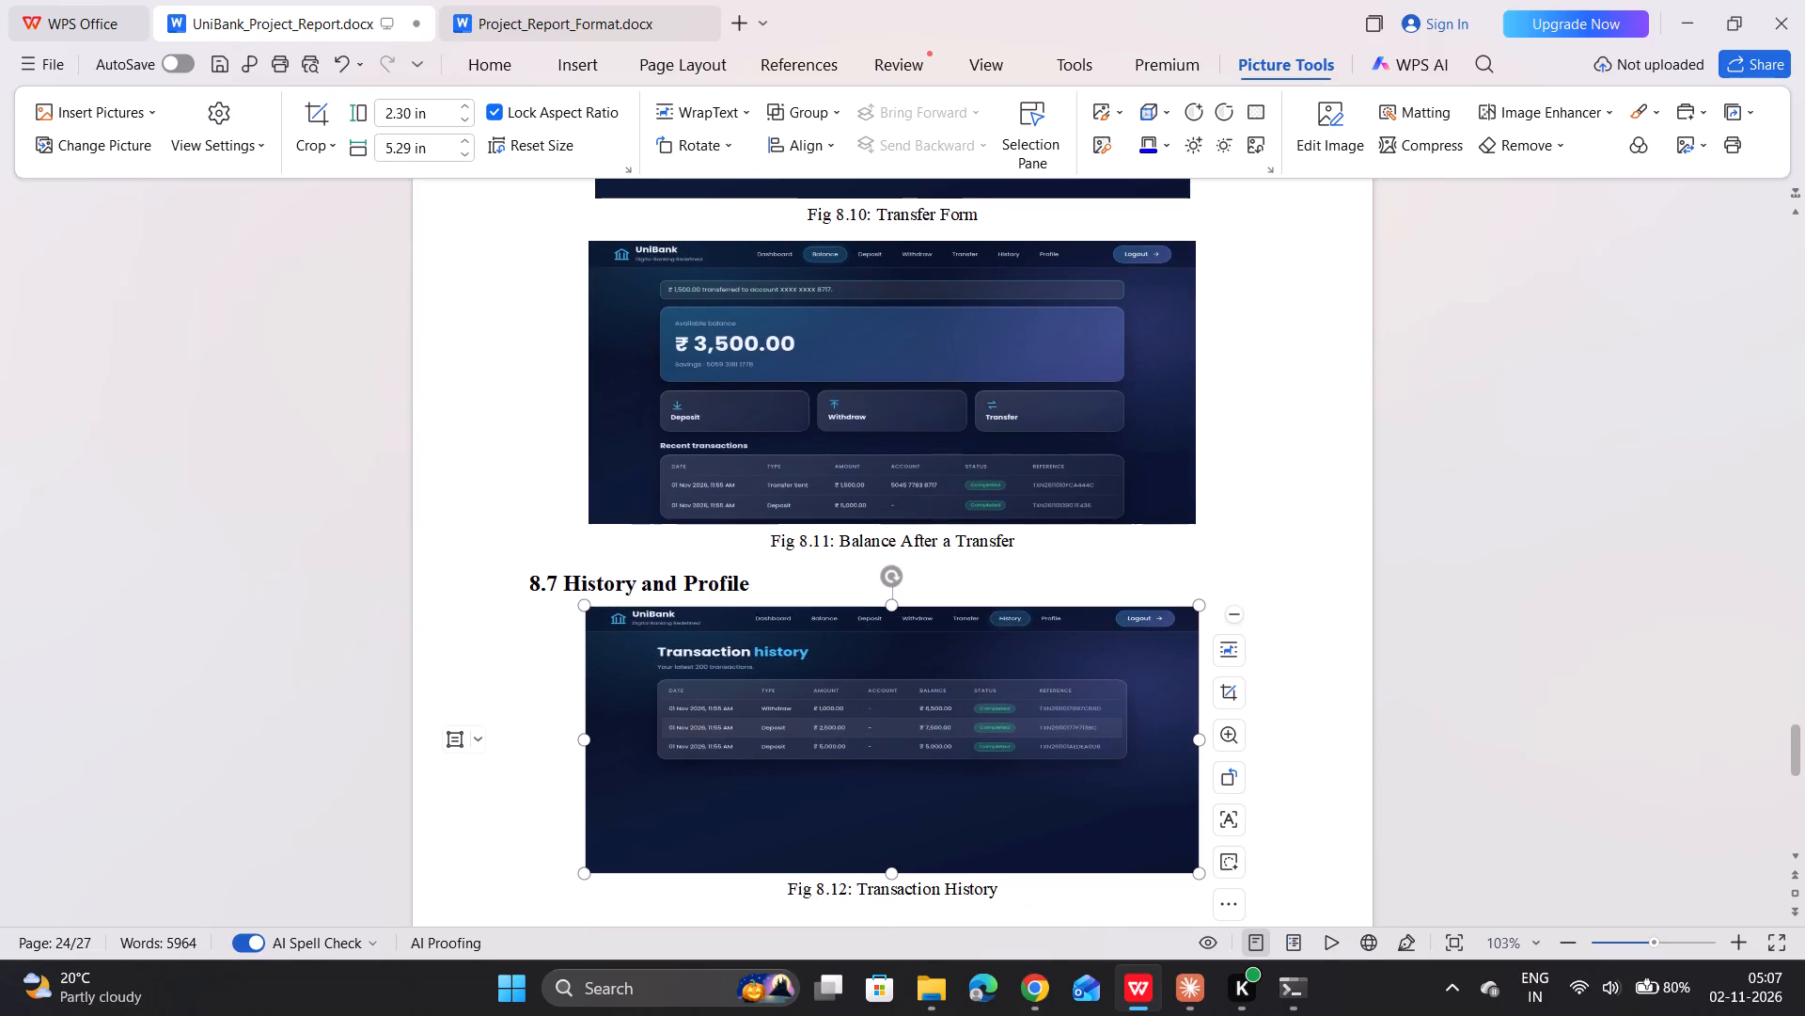
left_click(1119, 536)
Check the page layout and blank space at the page ends across sections 8.6 to 8.10.
scroll(1119, 536, "down", 1)
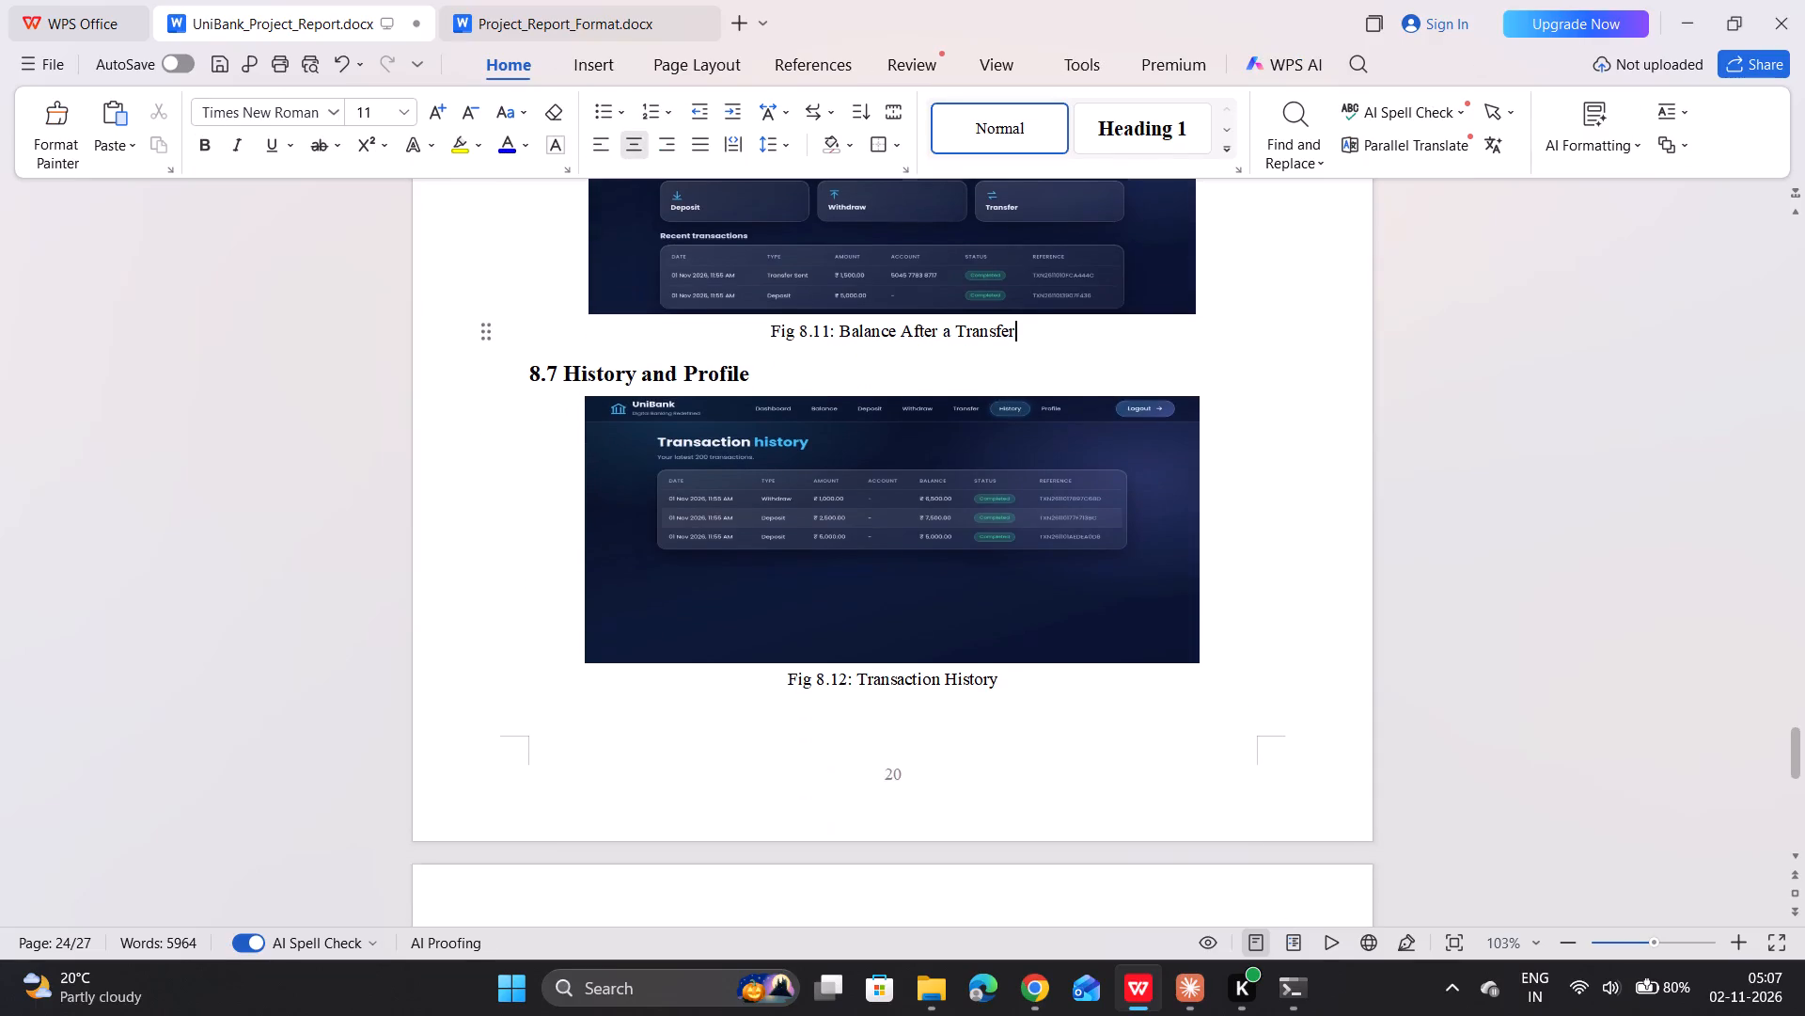
scroll(1119, 536, "down", 5)
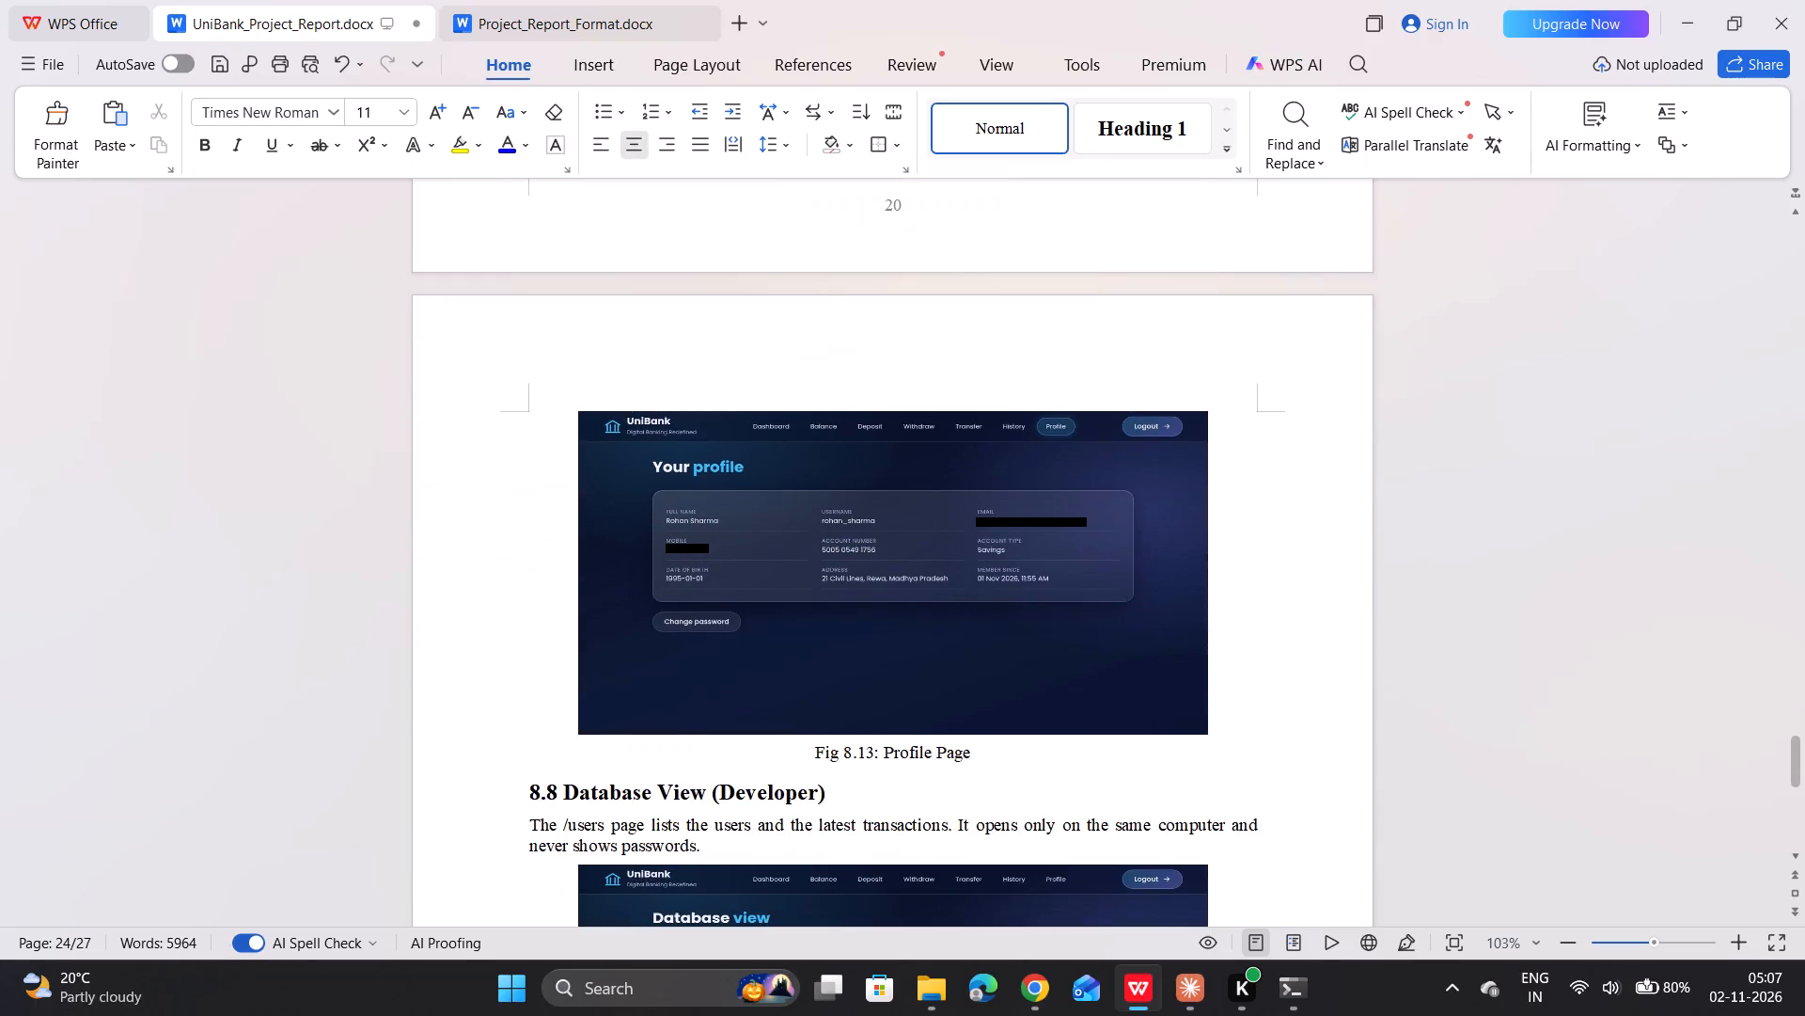
scroll(1119, 536, "down", 6)
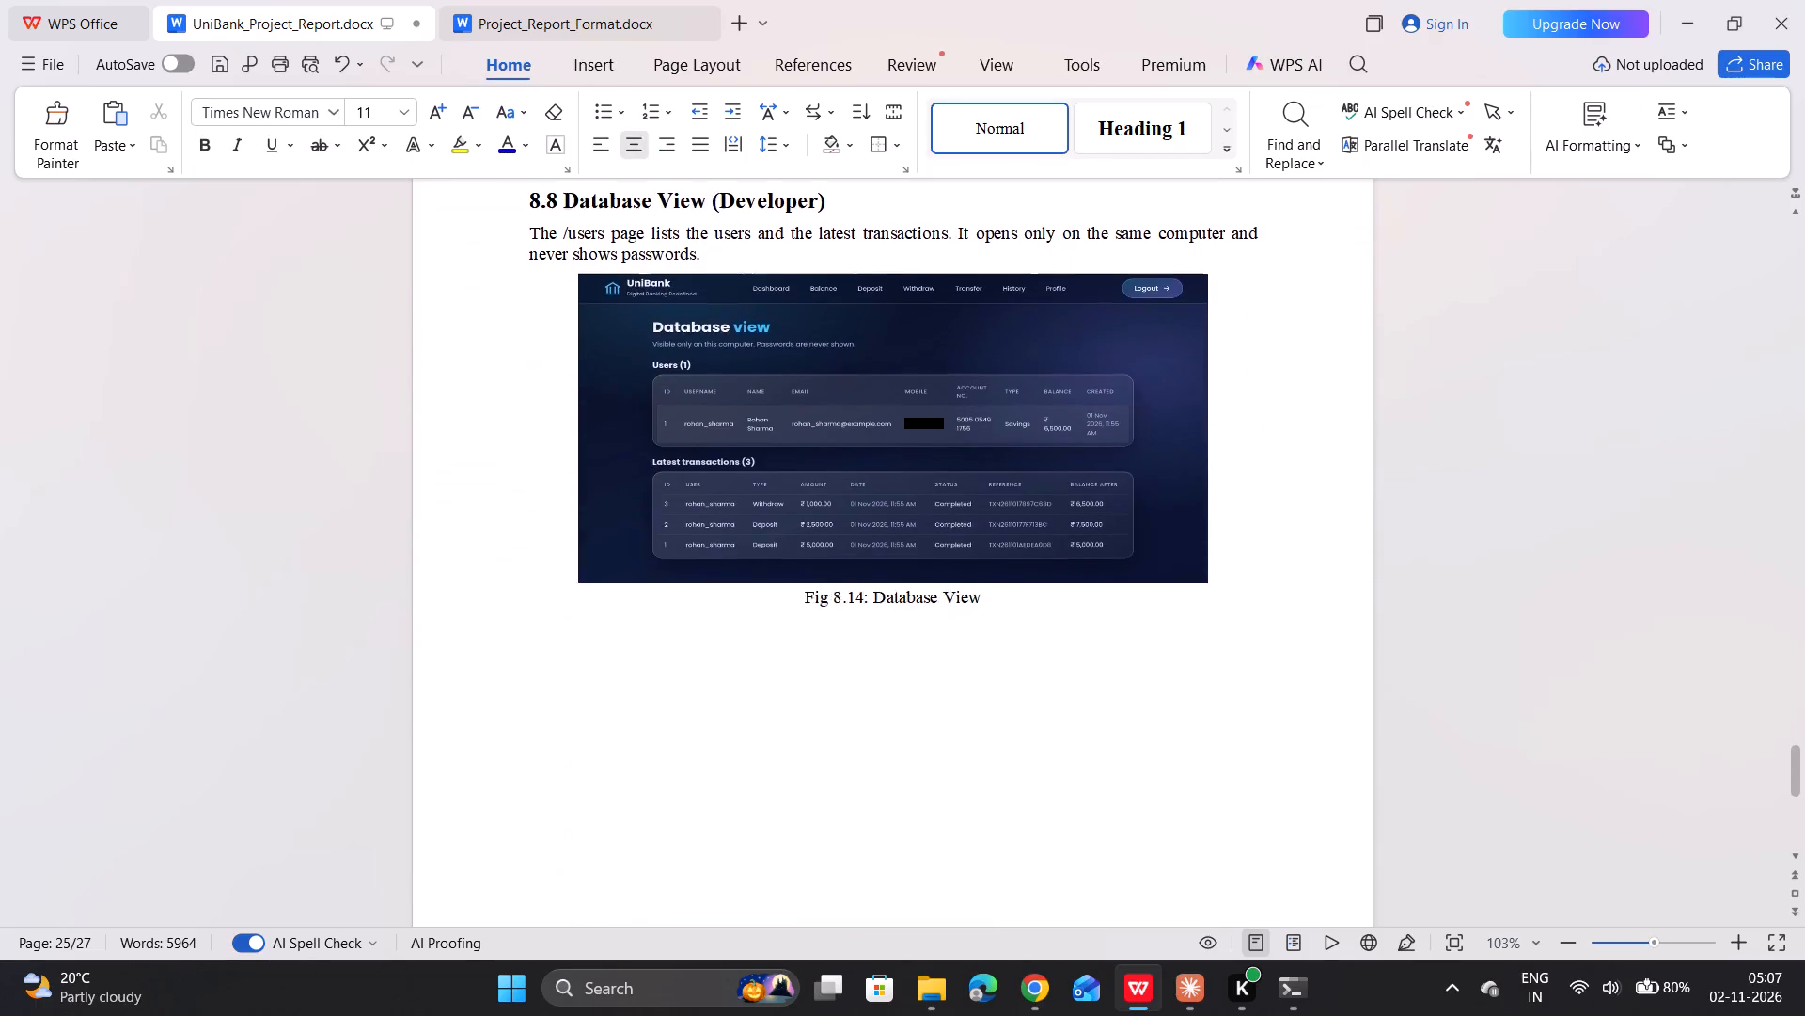
scroll(1119, 536, "down", 4)
scroll(1119, 536, "up", 2)
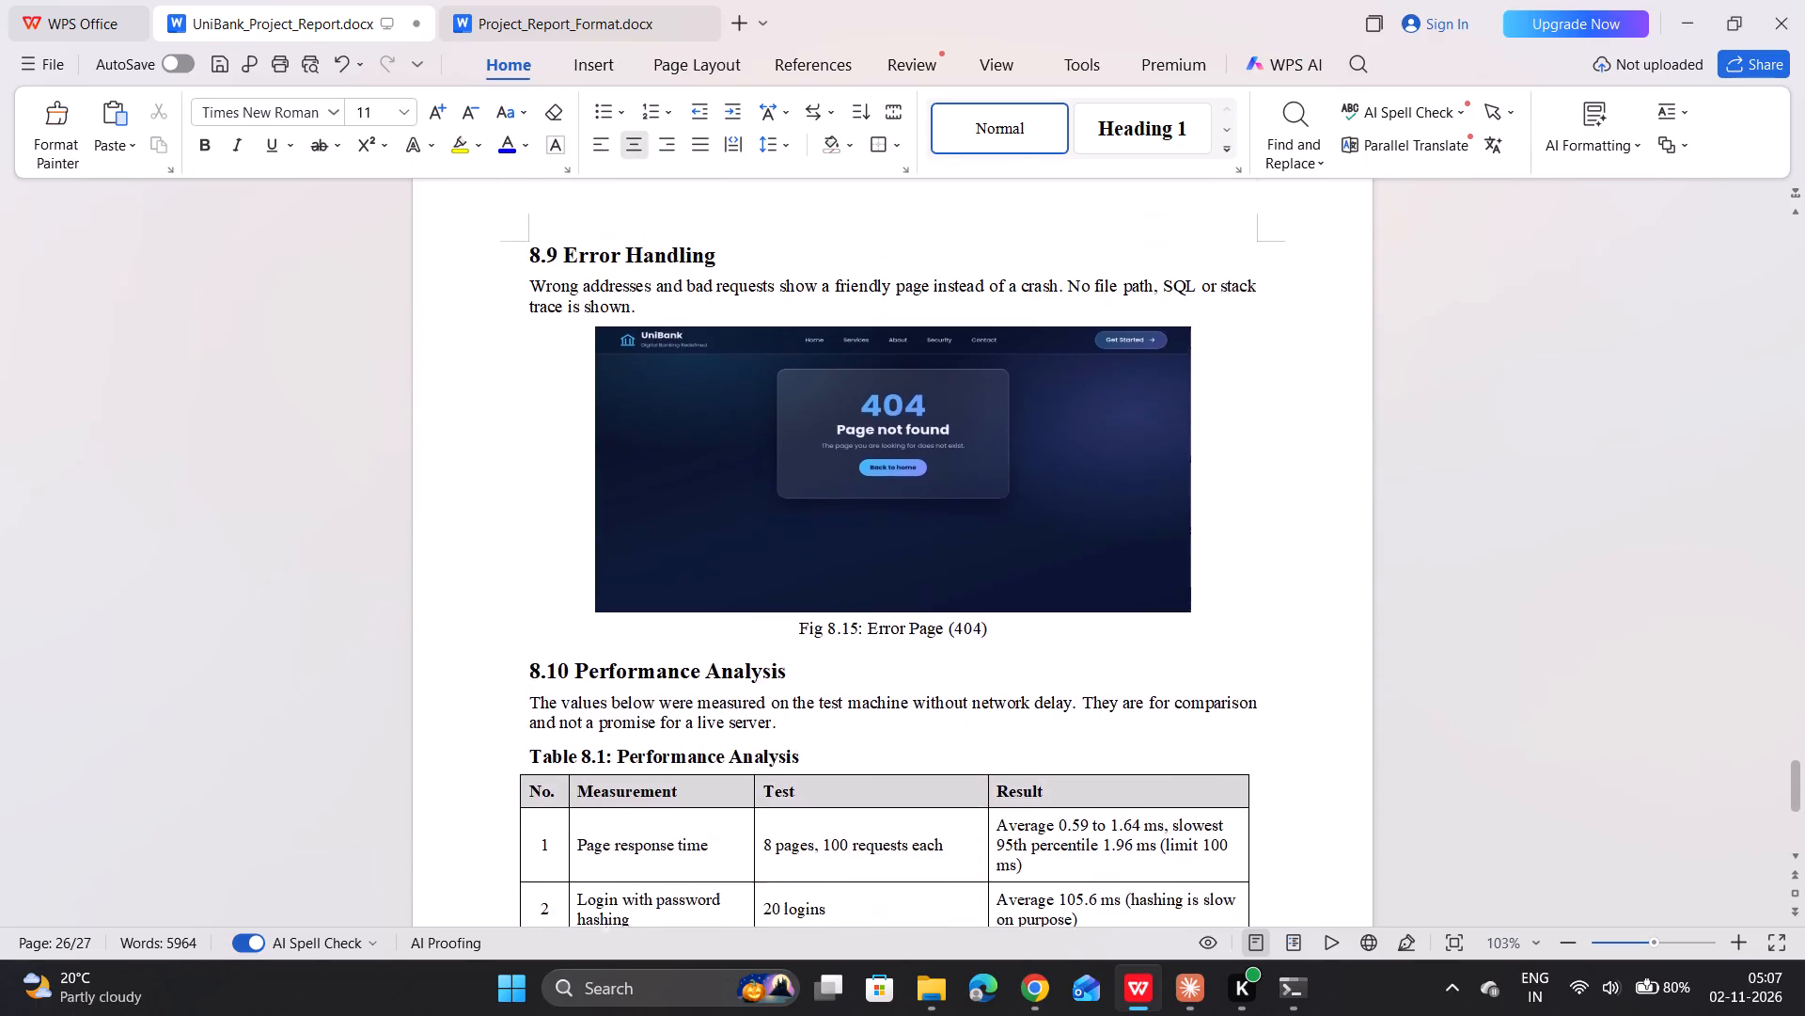
scroll(1119, 536, "up", 6)
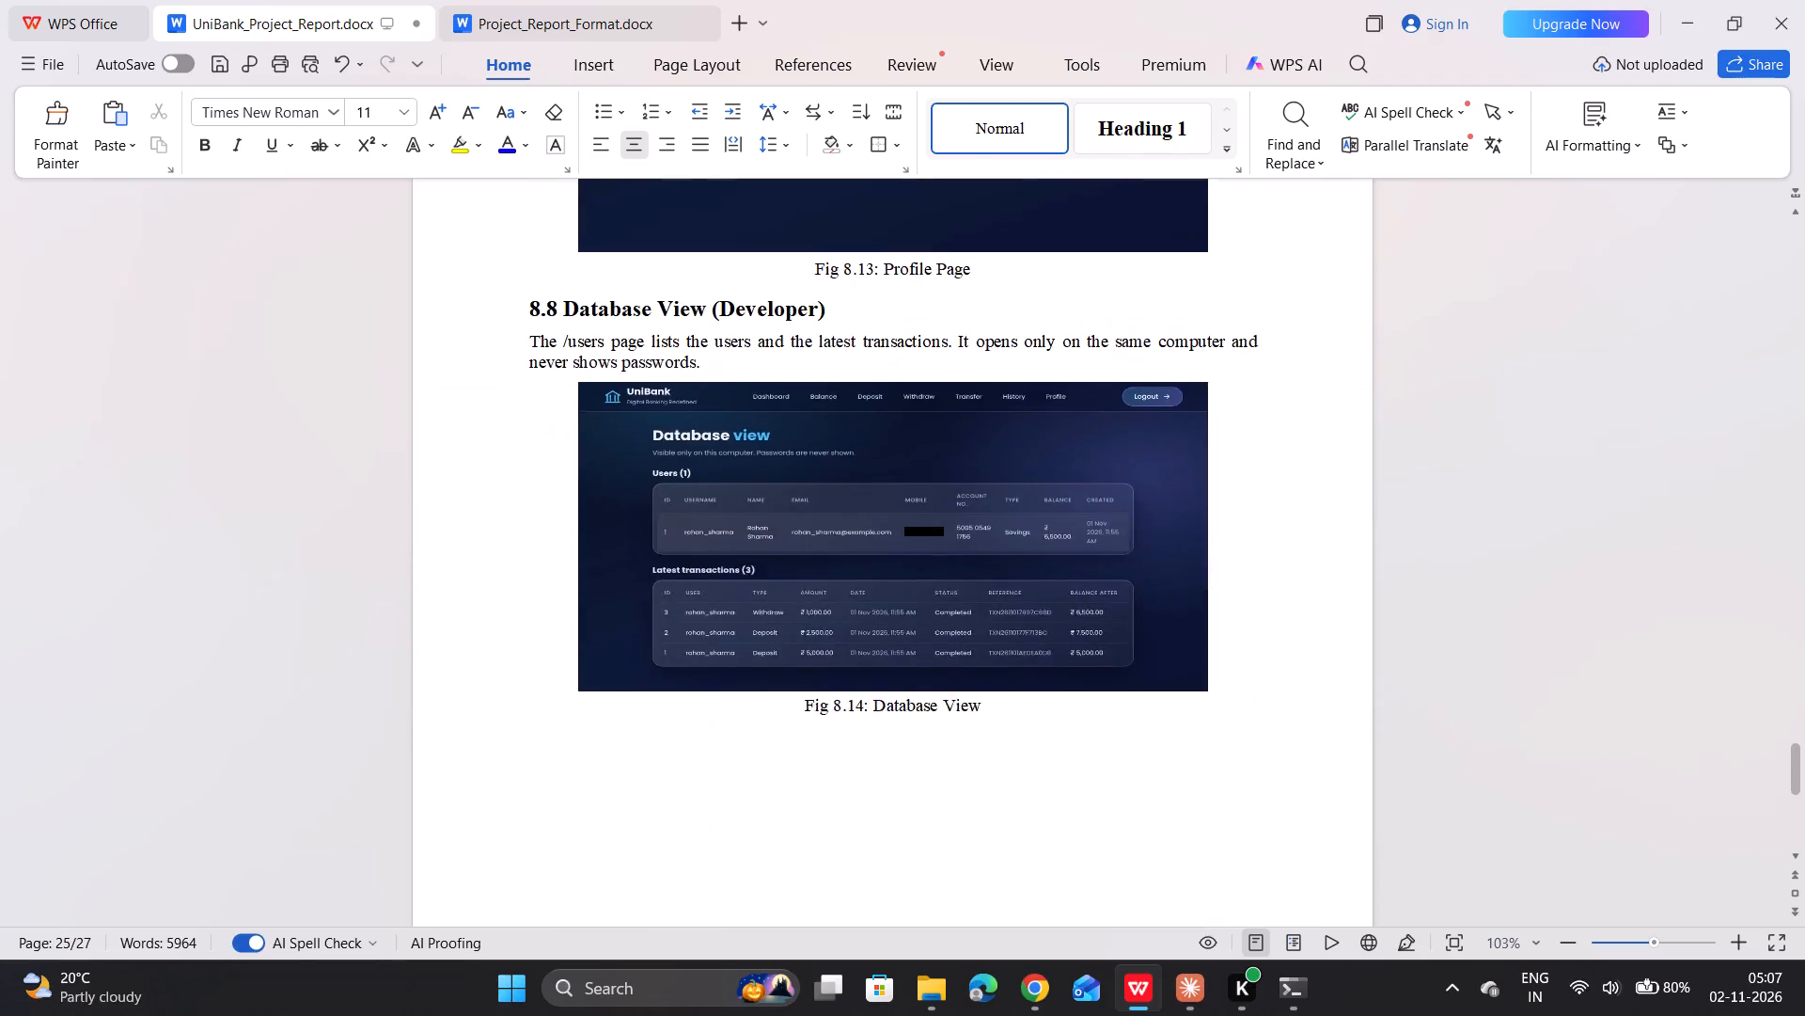
scroll(1119, 536, "up", 2)
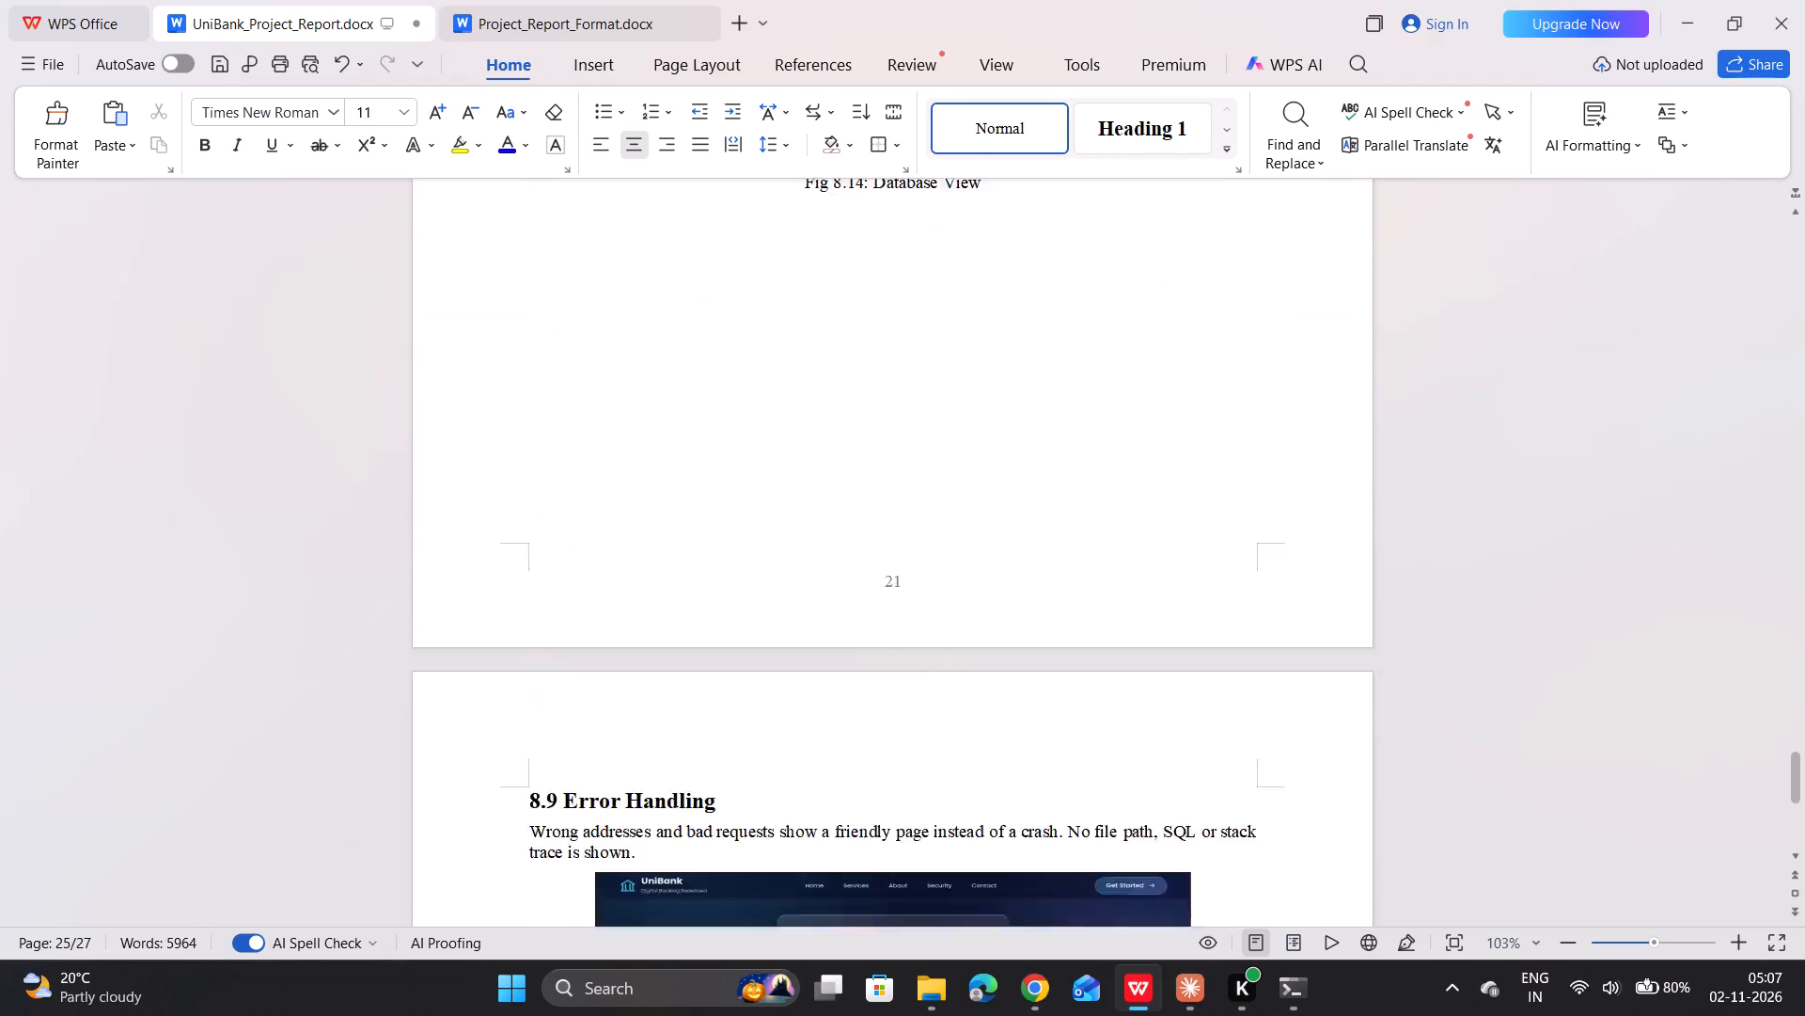
scroll(1119, 536, "up", 4)
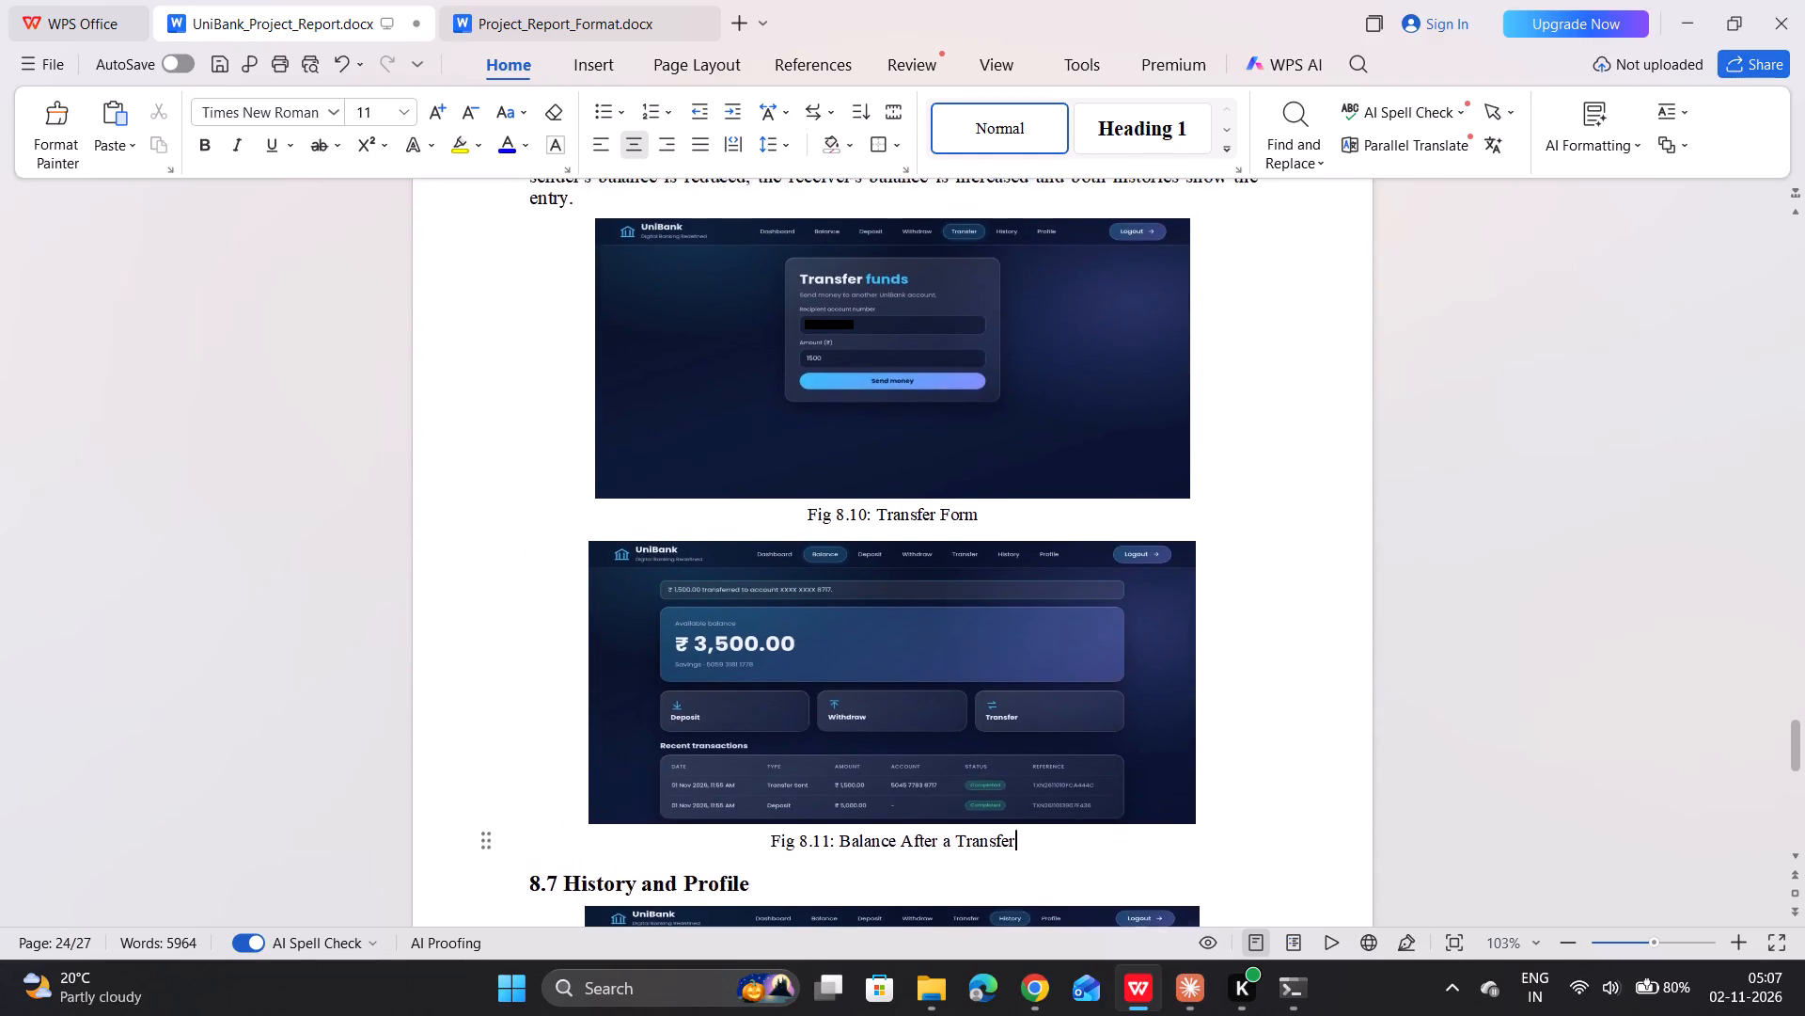
scroll(1119, 536, "up", 8)
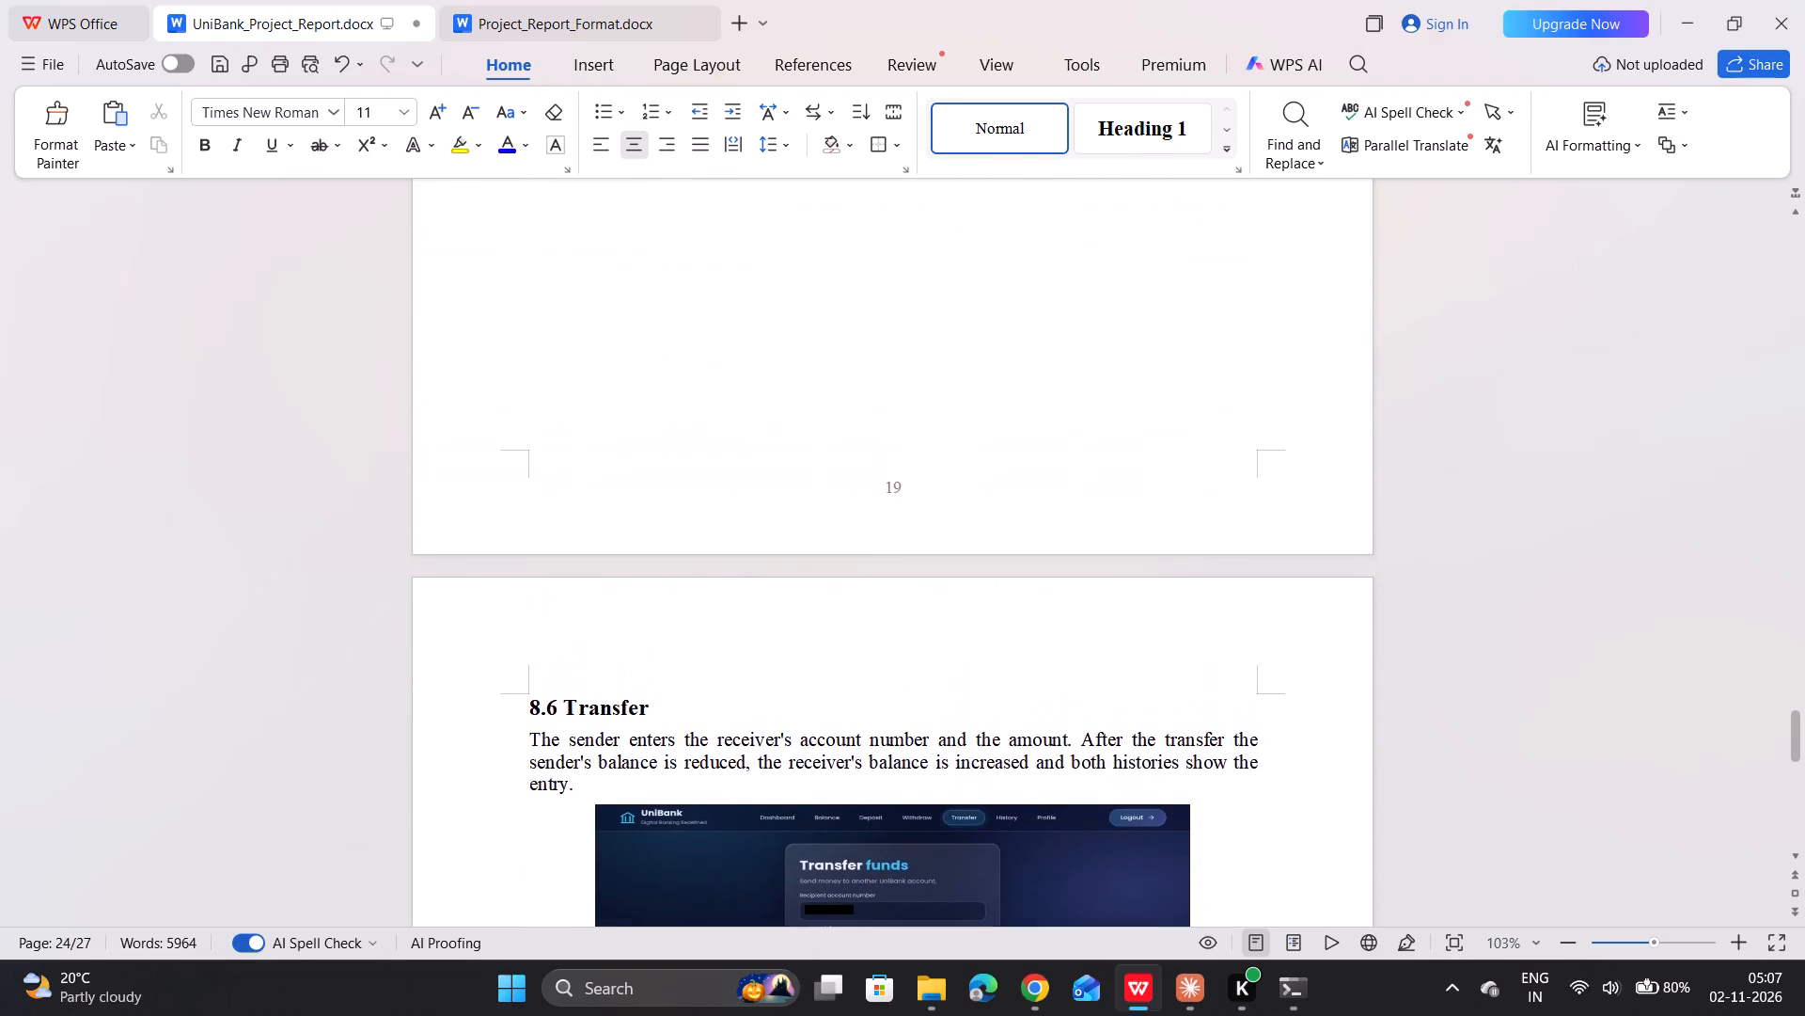
scroll(1119, 536, "up", 3)
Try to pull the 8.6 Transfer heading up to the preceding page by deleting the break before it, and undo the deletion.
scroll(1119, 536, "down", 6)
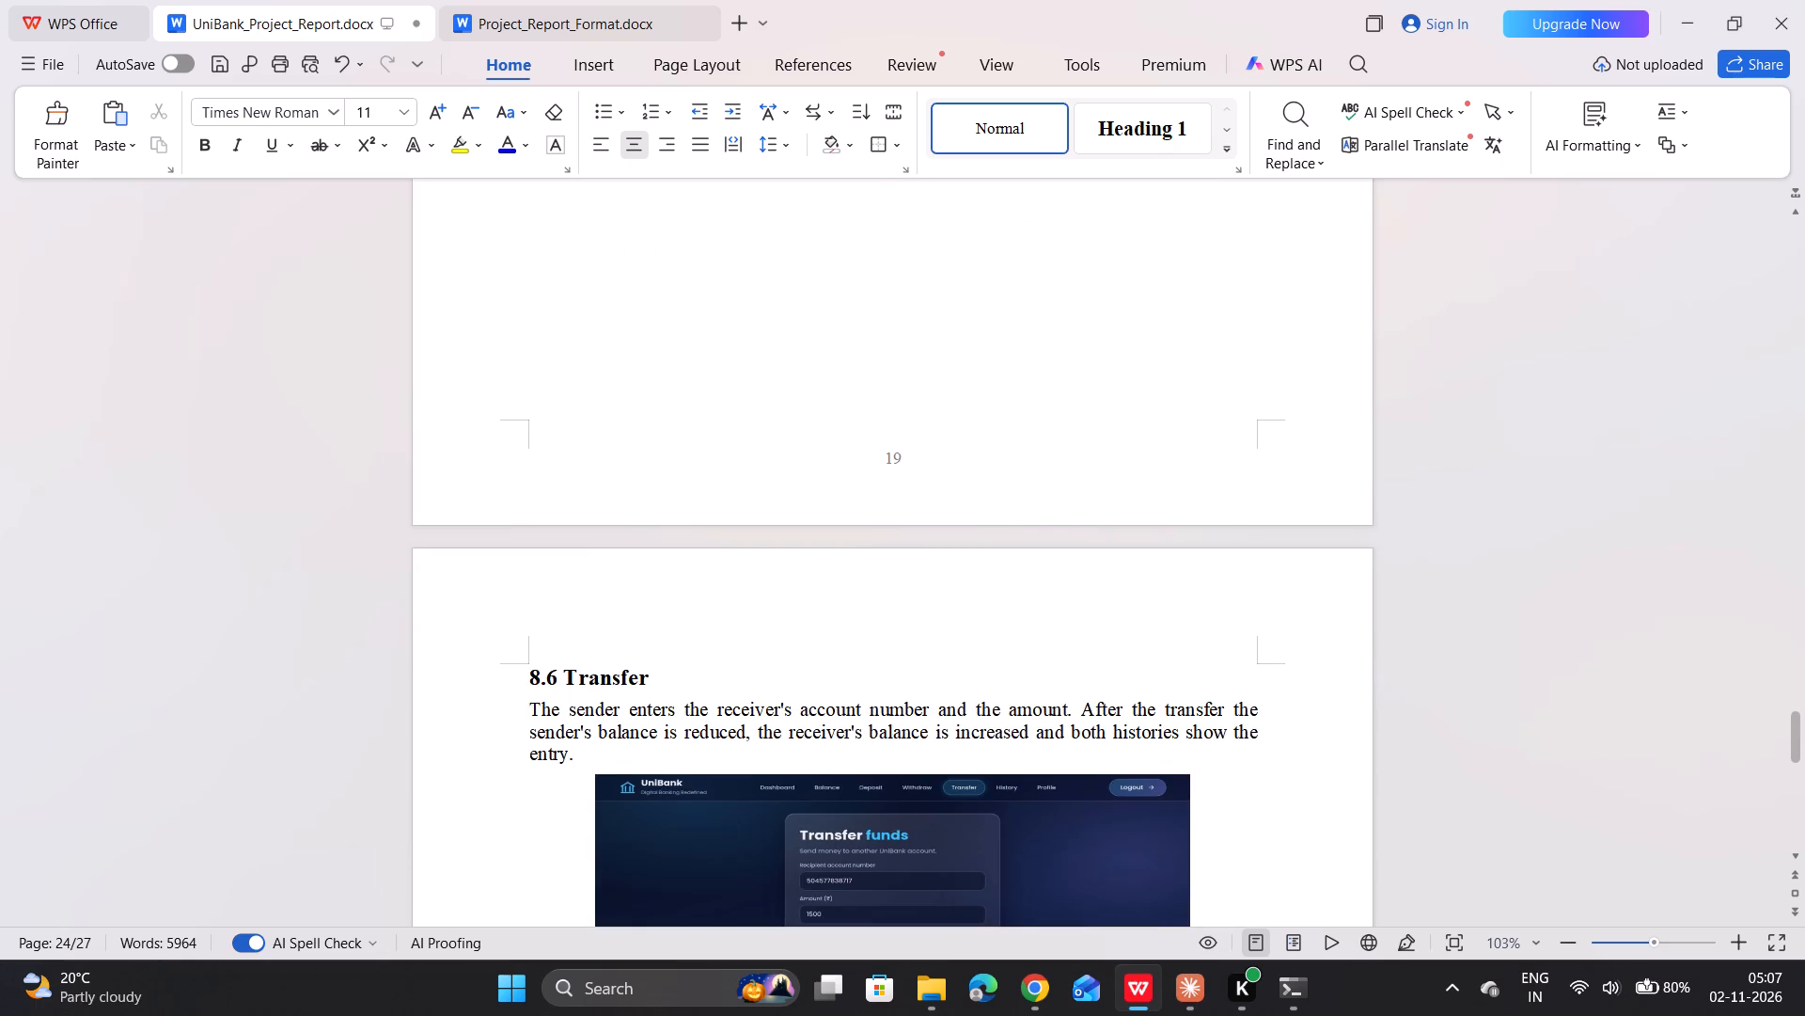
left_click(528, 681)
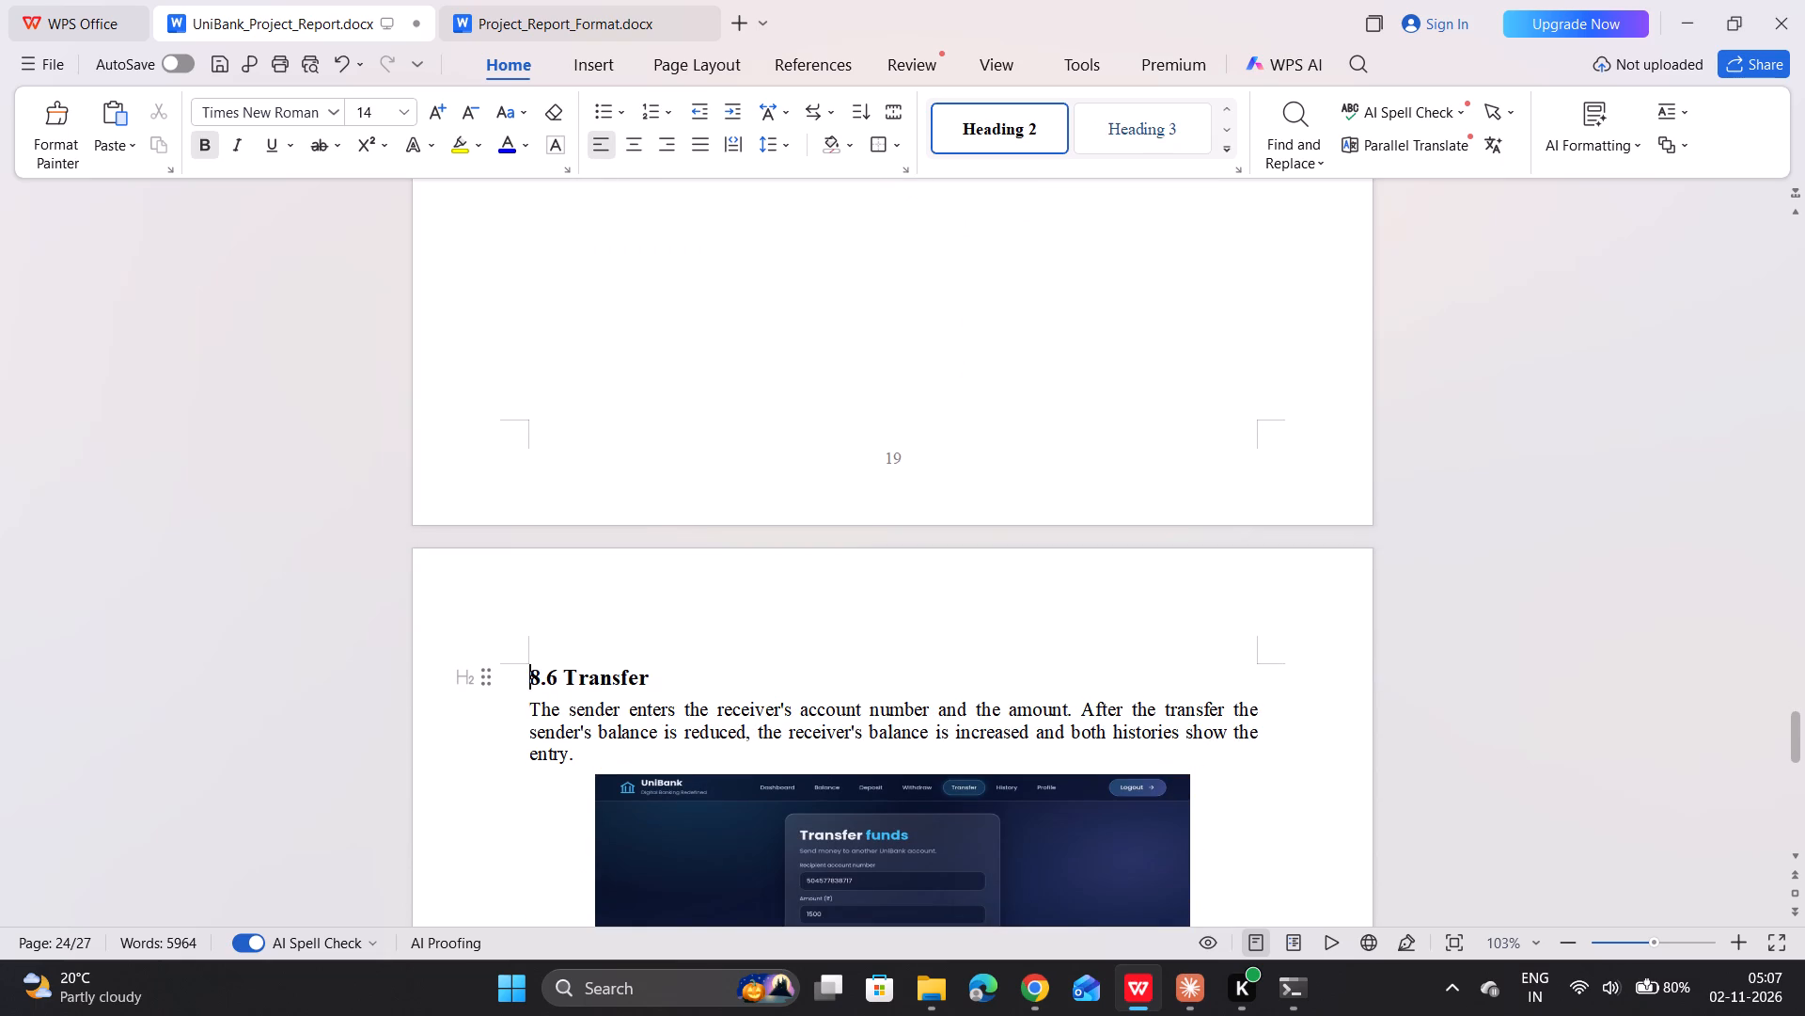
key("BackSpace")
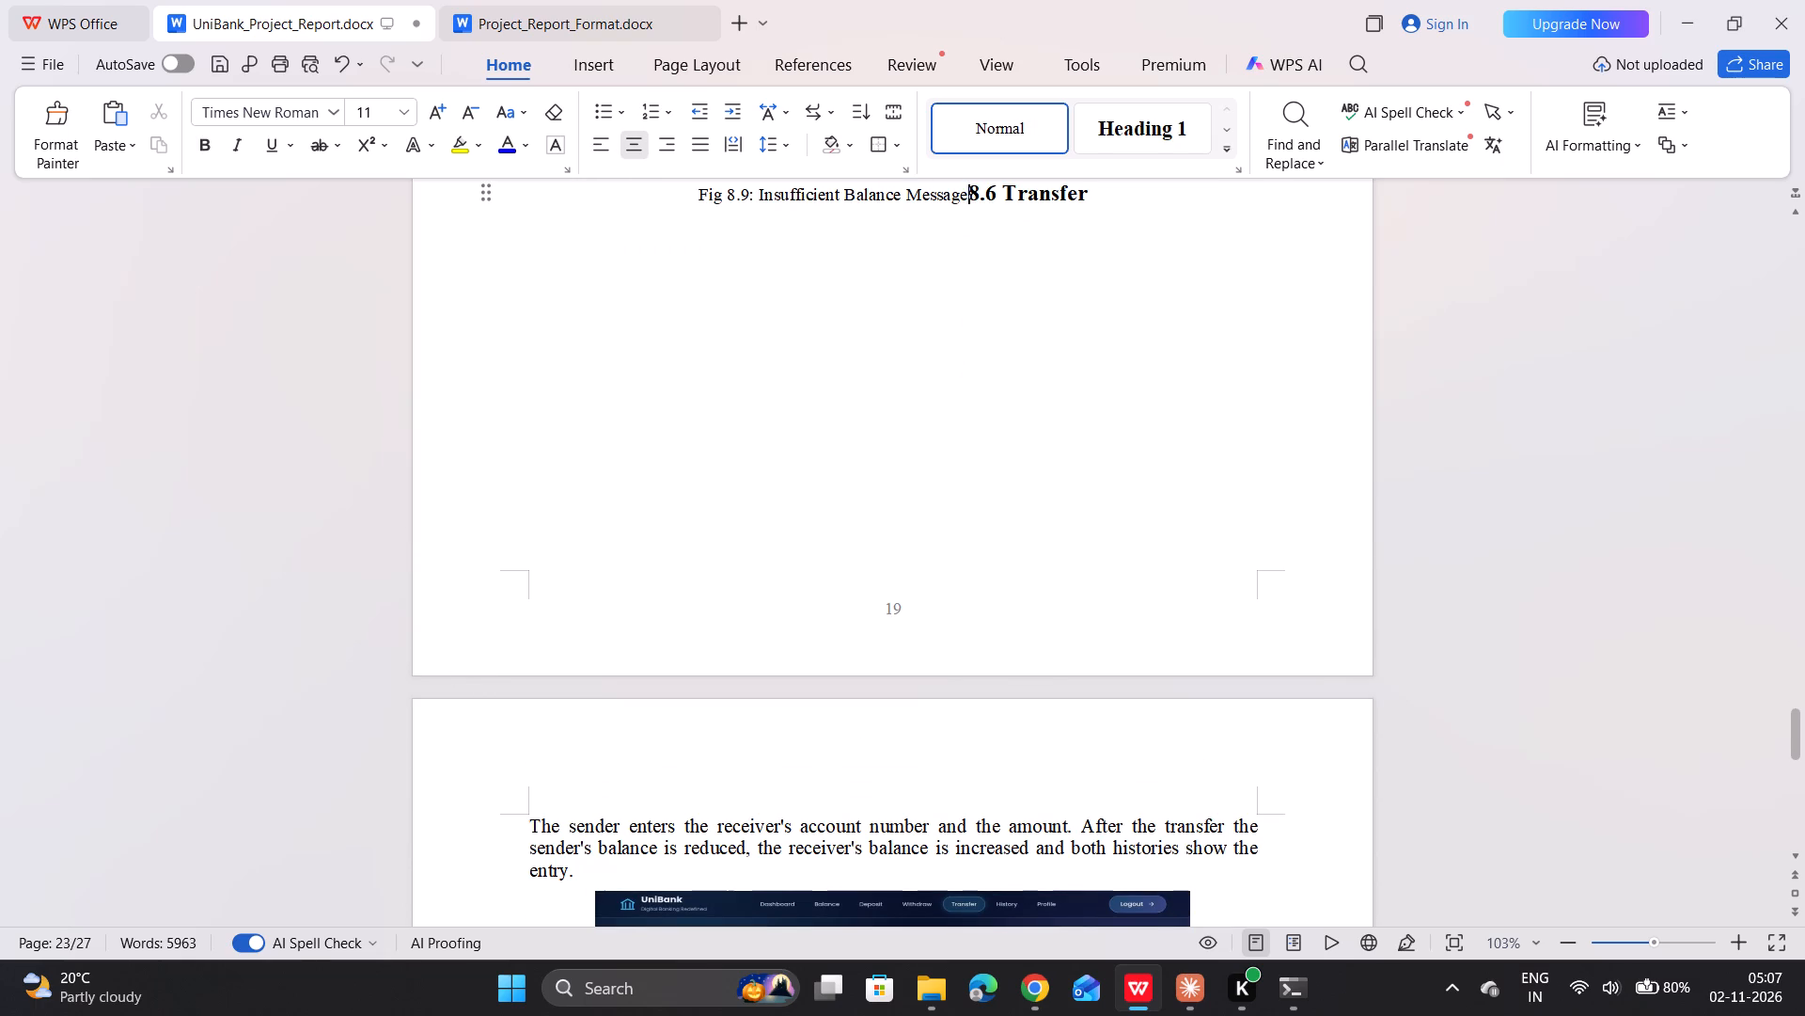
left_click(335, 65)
Shrink the Fig 8.7: Dashboard picture in section 8.4 to about 2.47 in high.
scroll(814, 424, "up", 1)
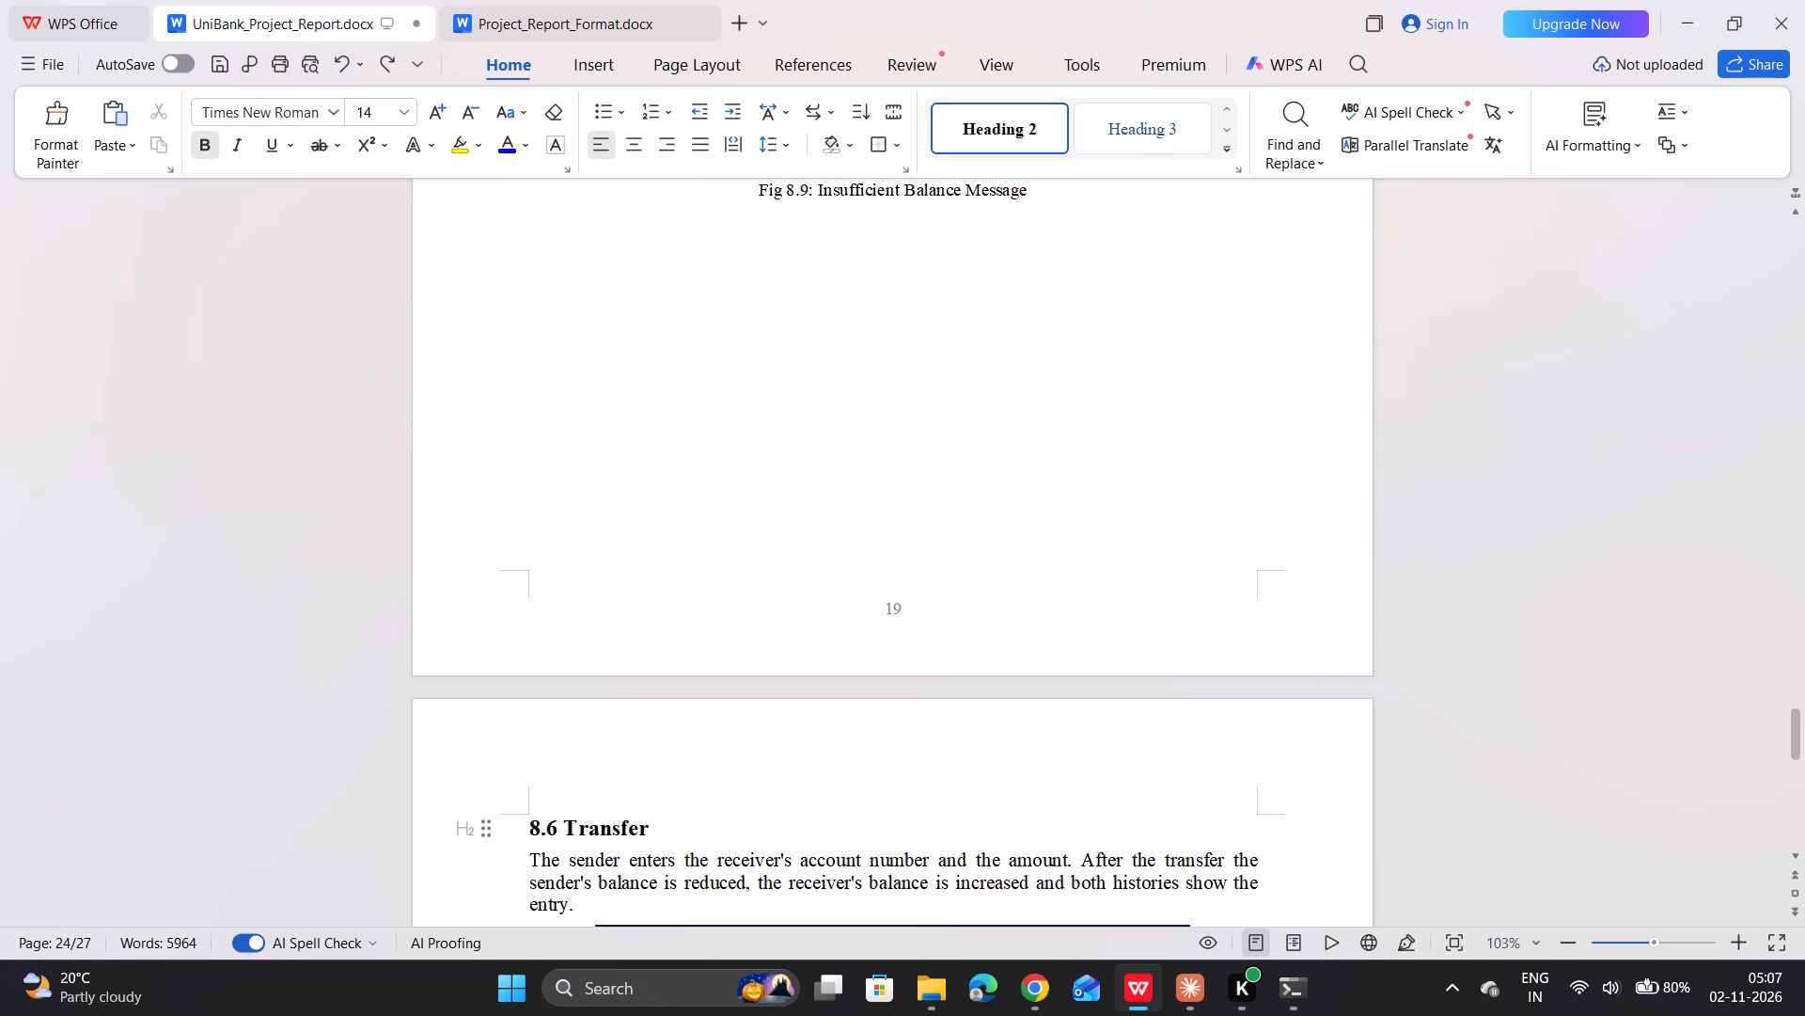
scroll(814, 424, "up", 11)
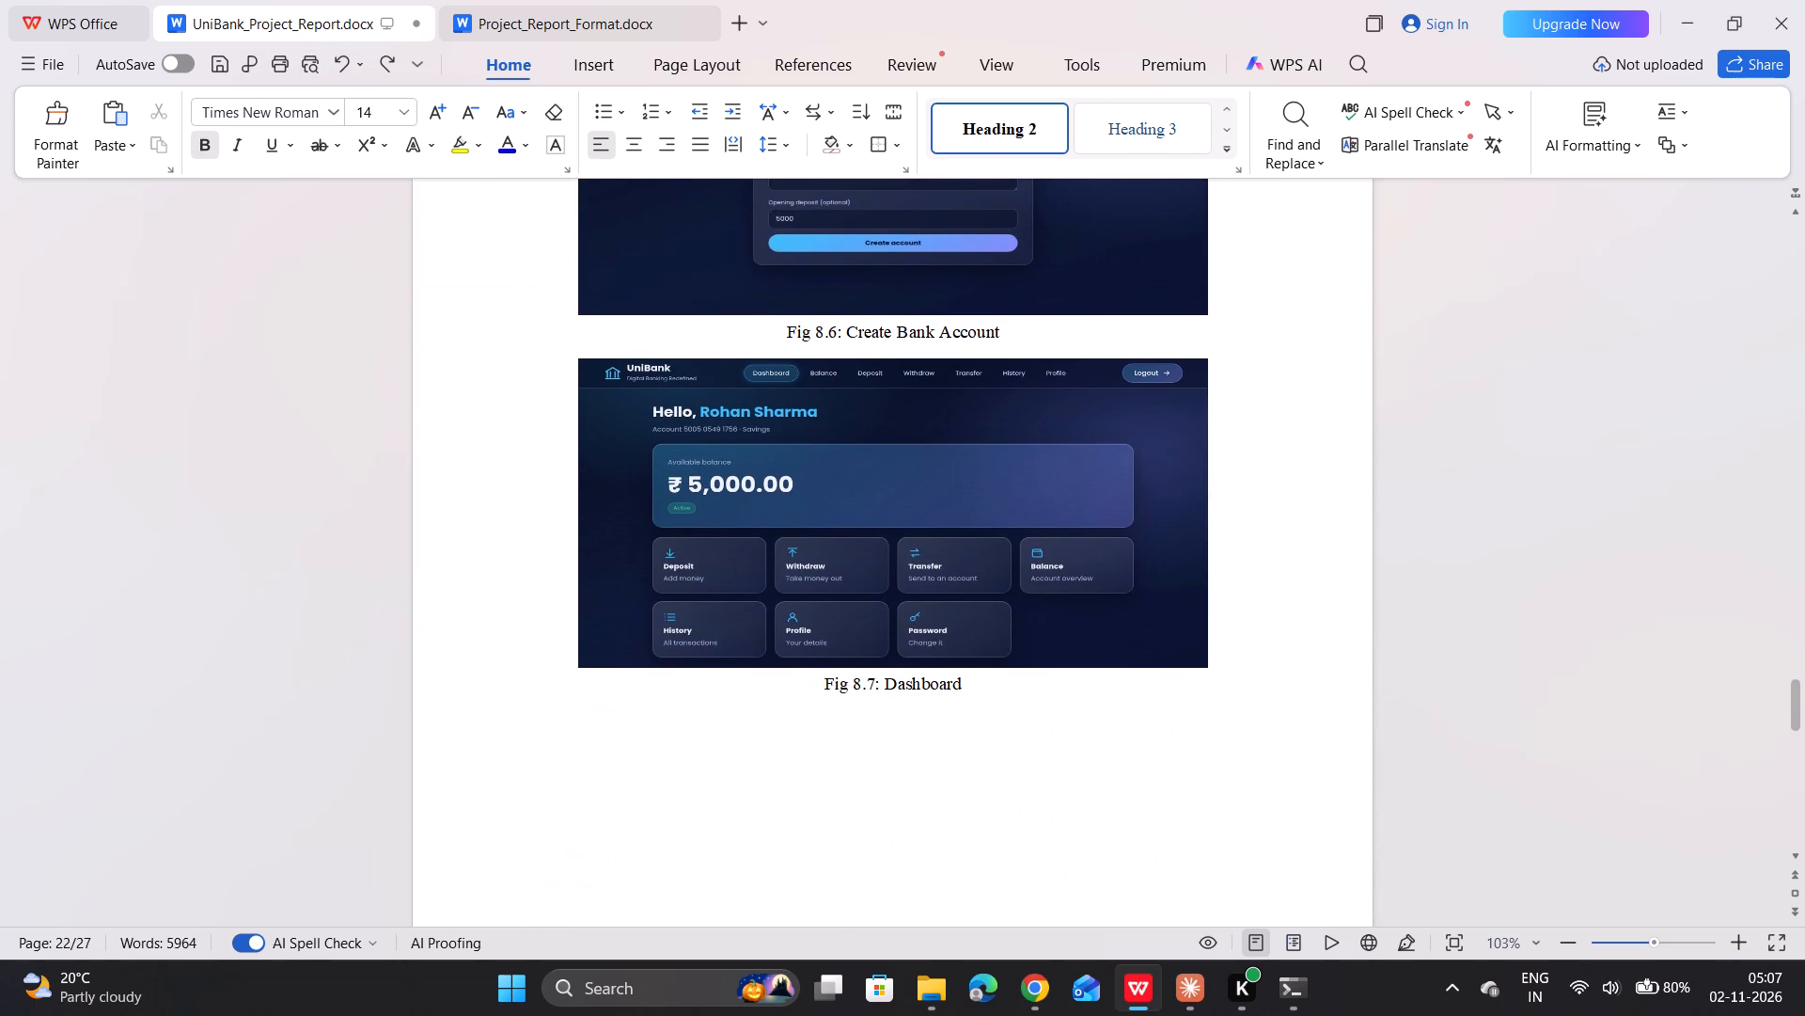
left_click(814, 424)
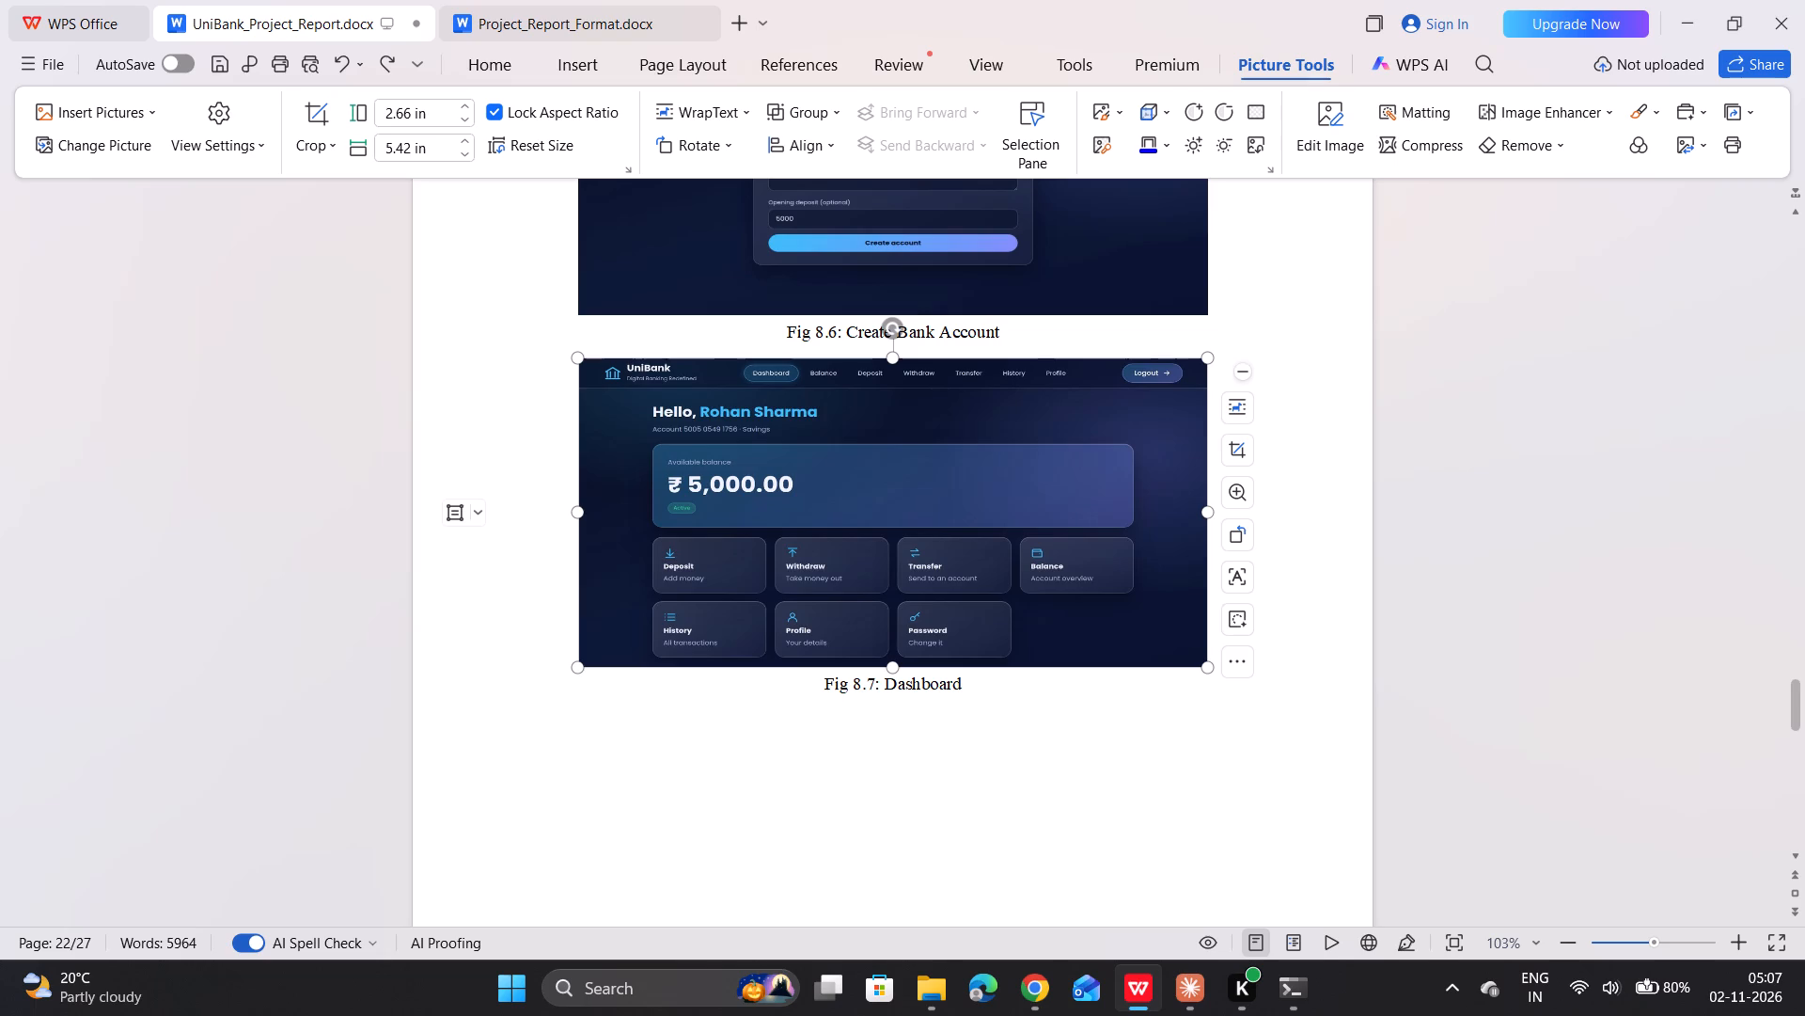
left_click_drag(892, 666, 893, 643)
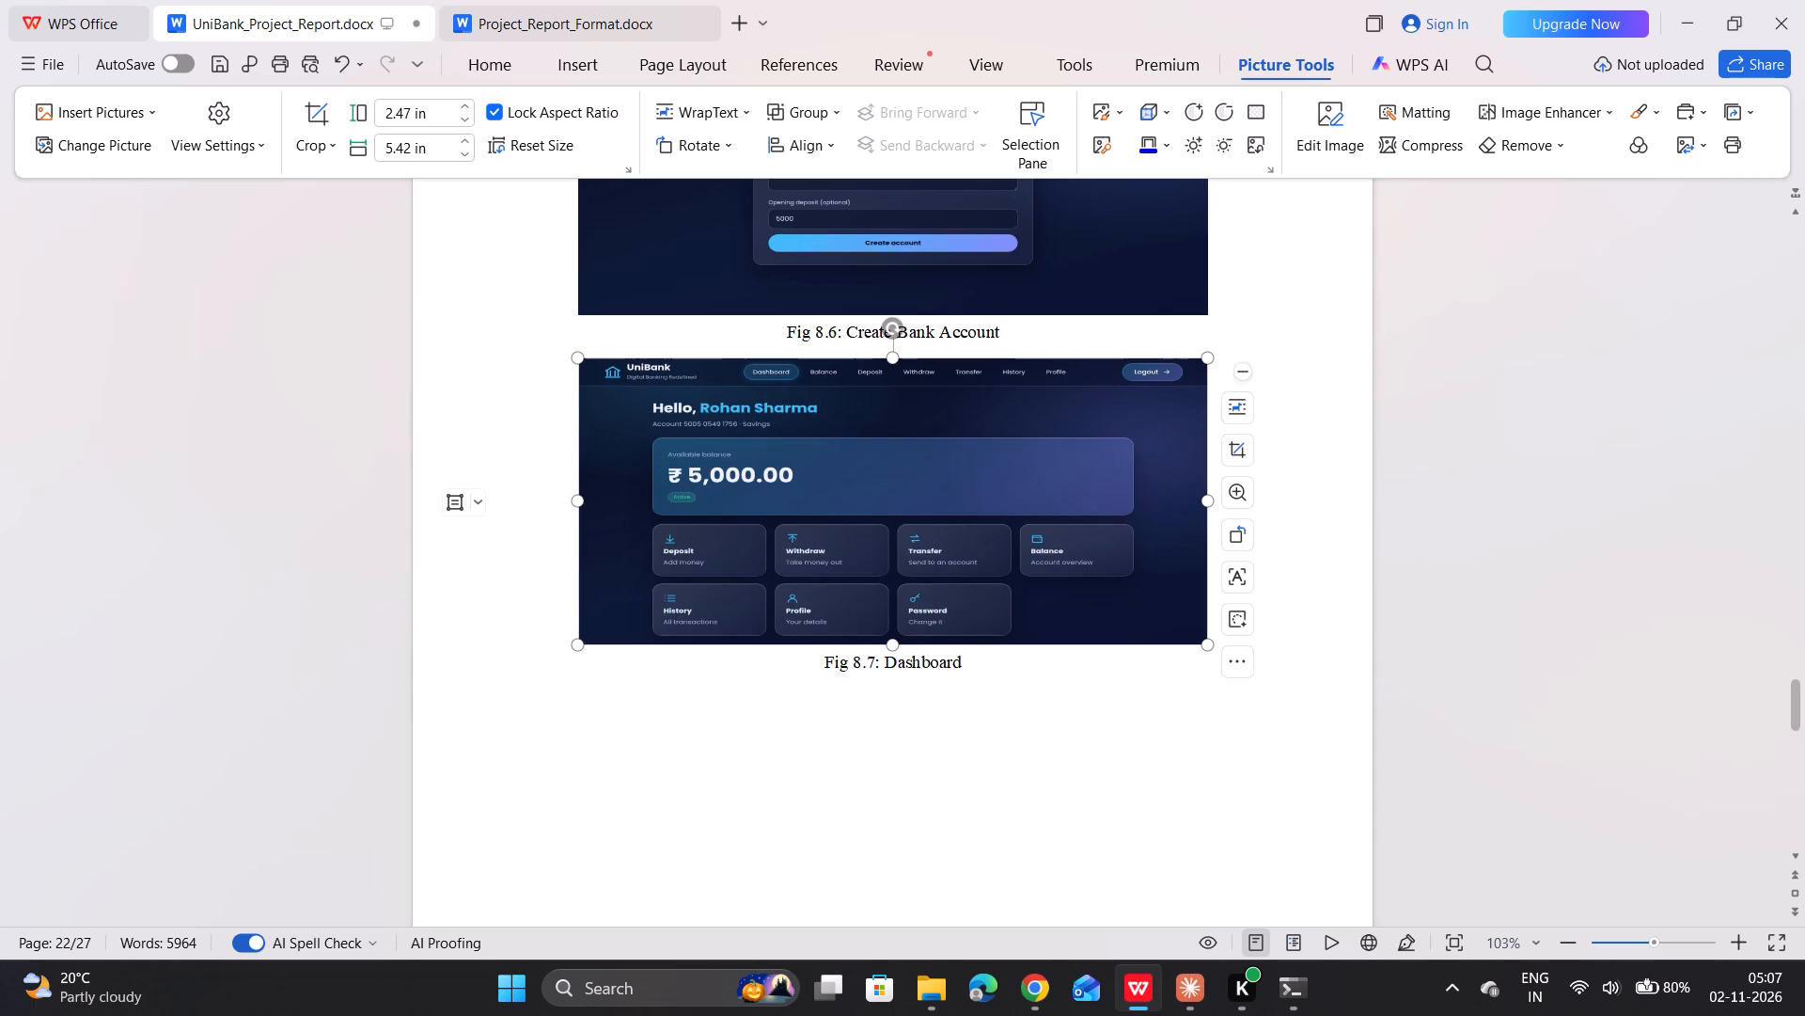
Narrow the Fig 8.6: Create Bank Account picture in section 8.4 to about 5.36 in wide.
left_click(1076, 277)
scroll(1076, 277, "up", 3)
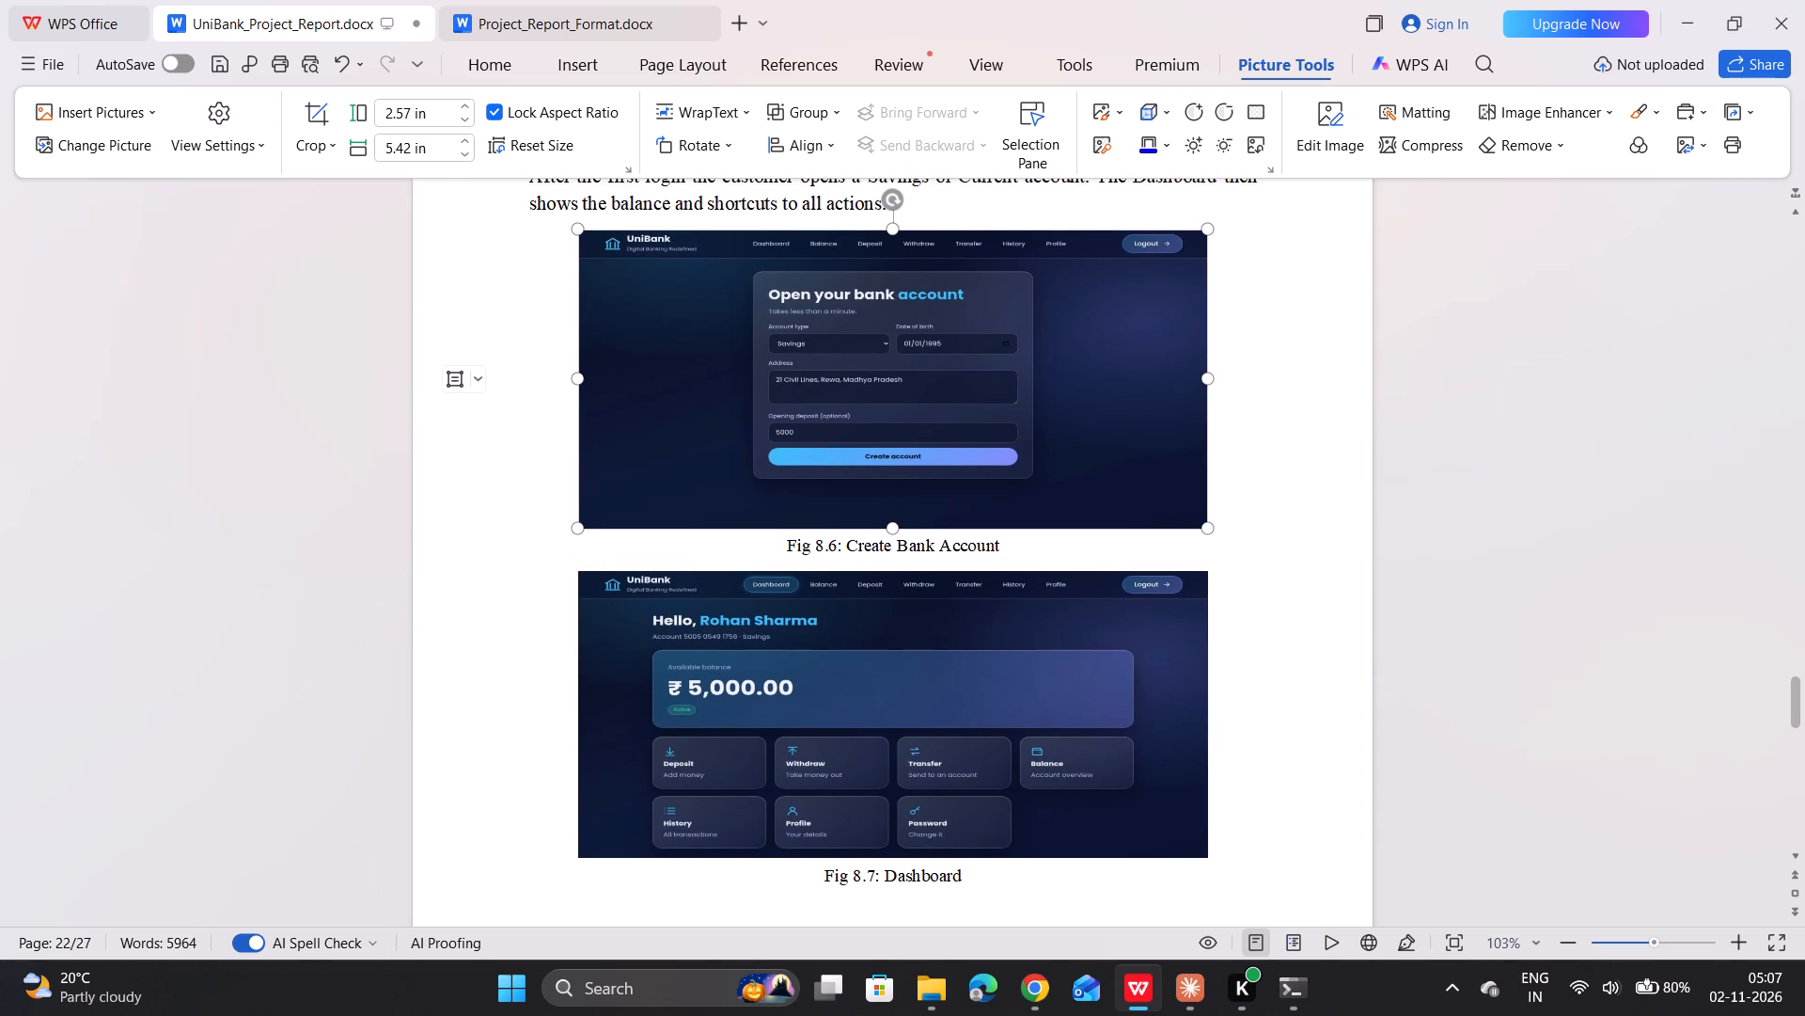
left_click(1209, 383)
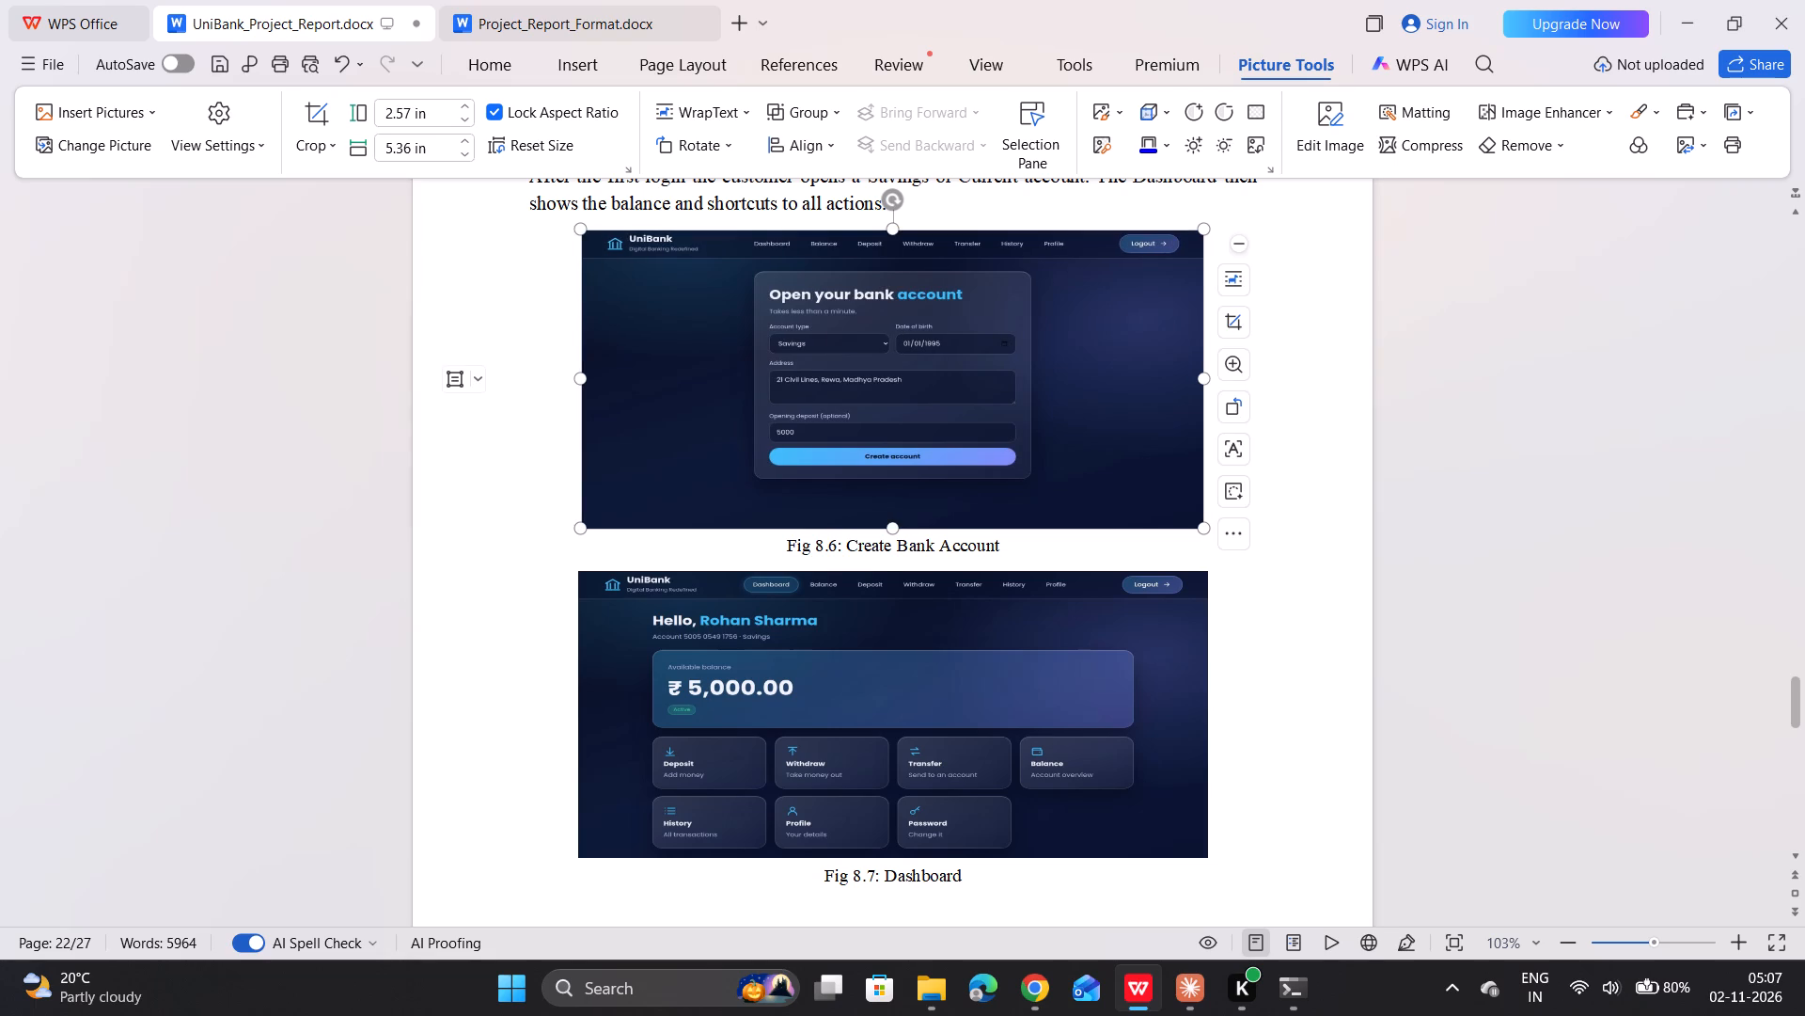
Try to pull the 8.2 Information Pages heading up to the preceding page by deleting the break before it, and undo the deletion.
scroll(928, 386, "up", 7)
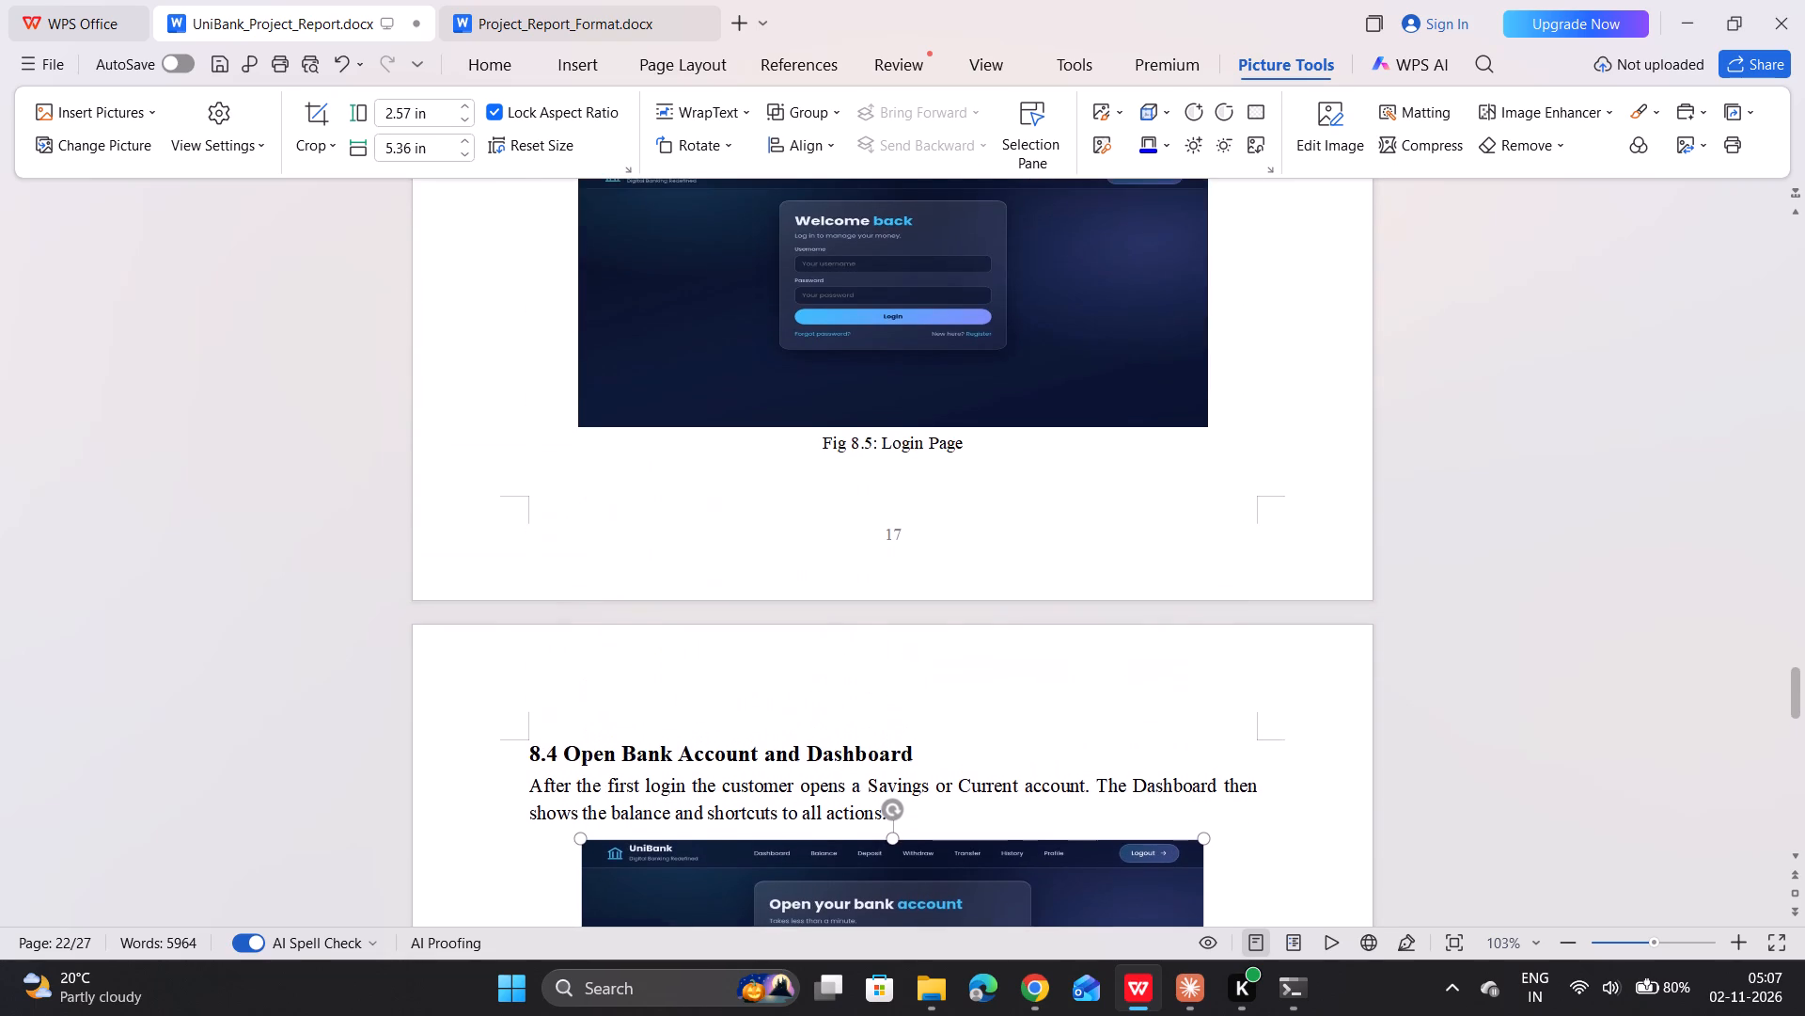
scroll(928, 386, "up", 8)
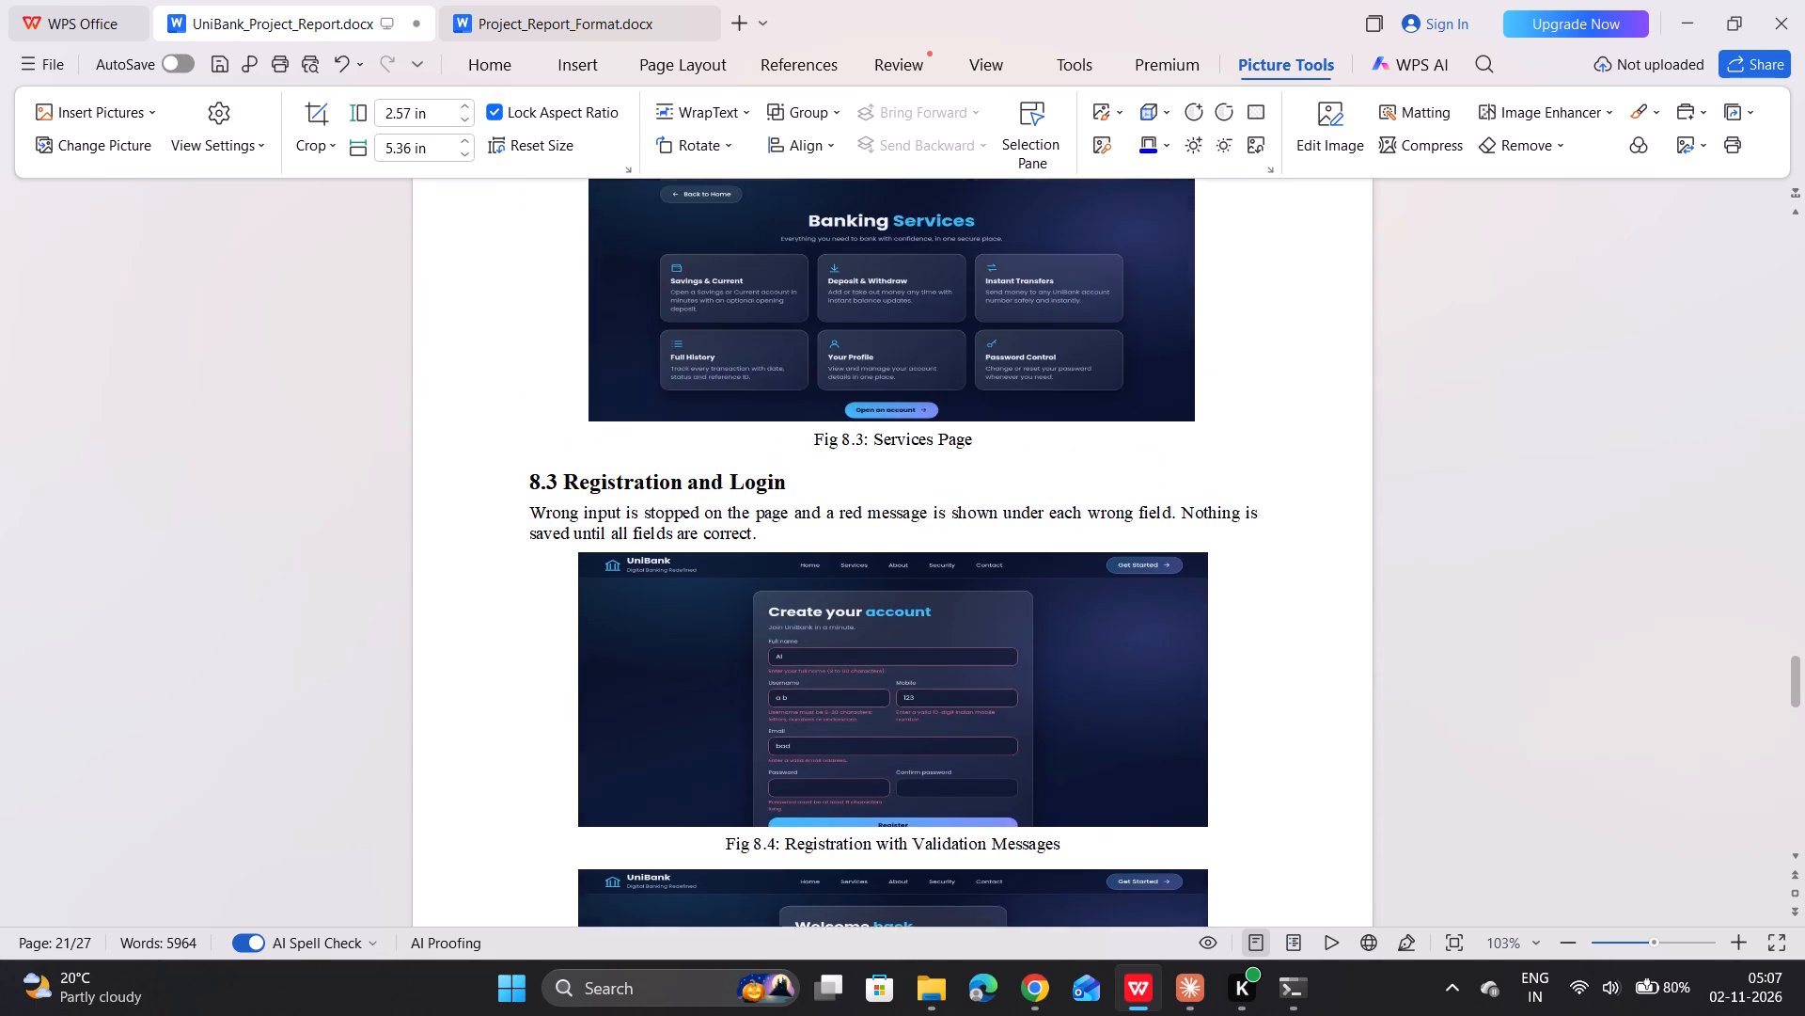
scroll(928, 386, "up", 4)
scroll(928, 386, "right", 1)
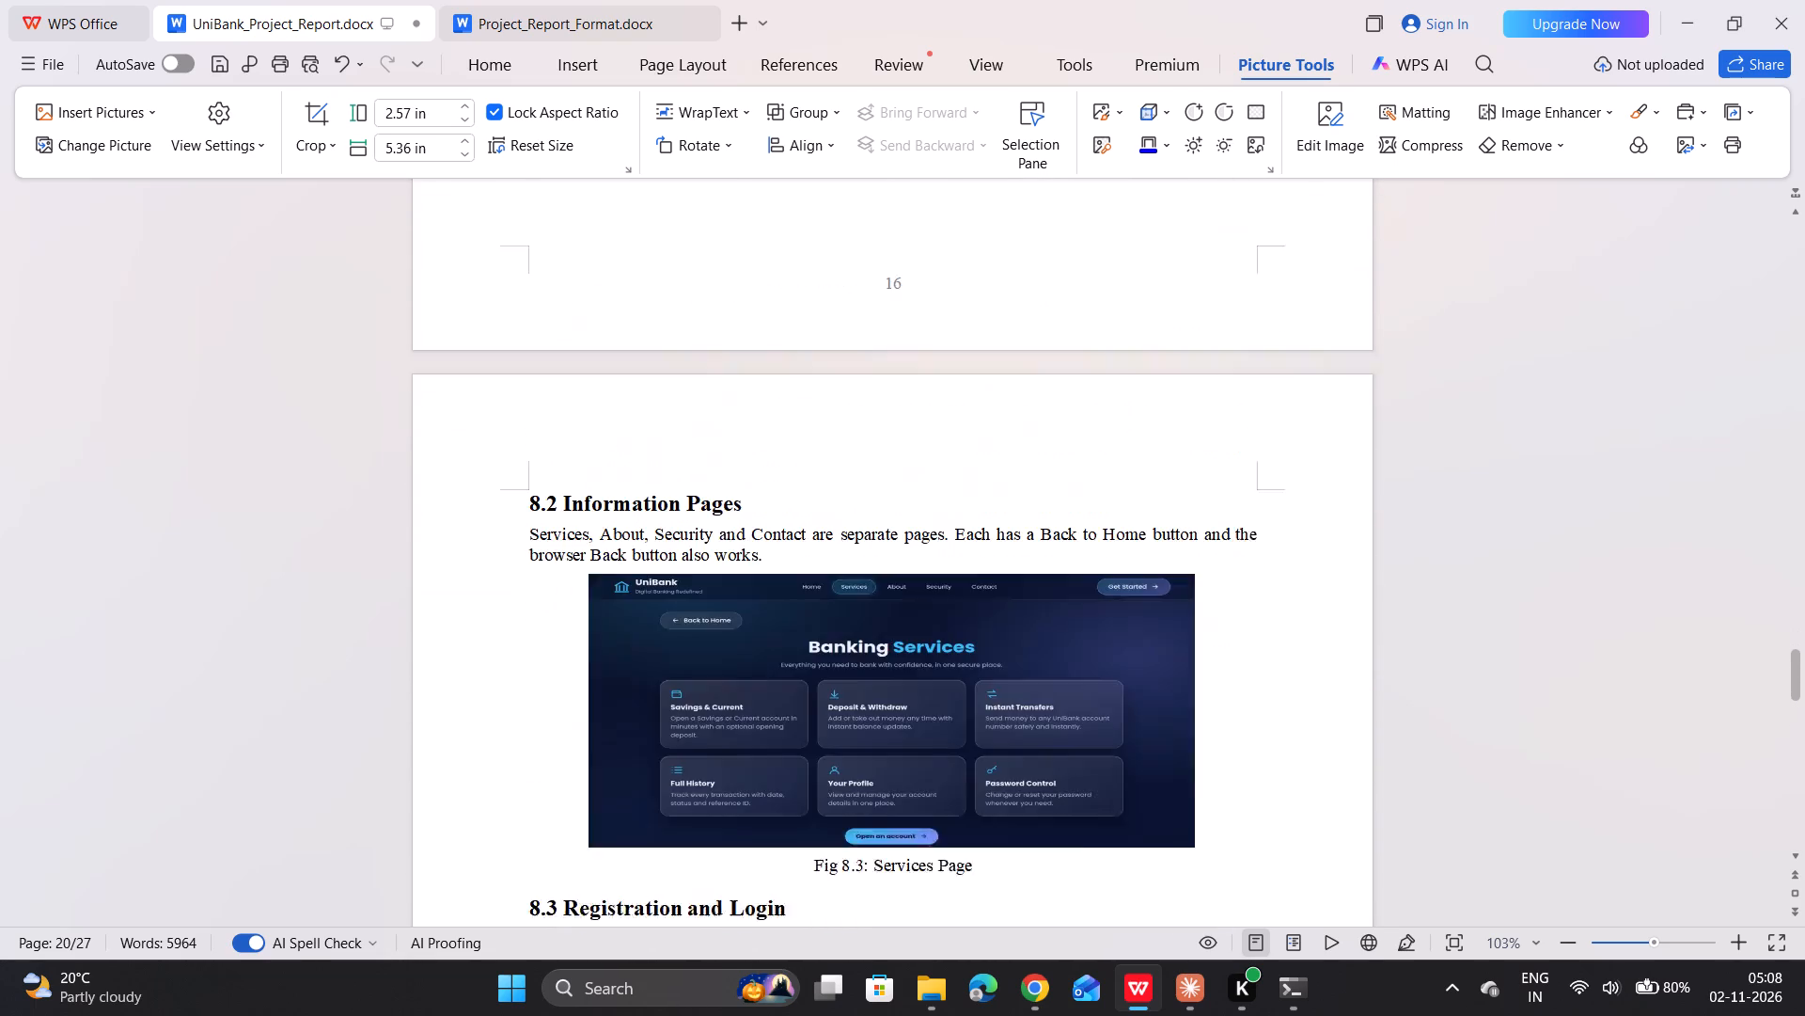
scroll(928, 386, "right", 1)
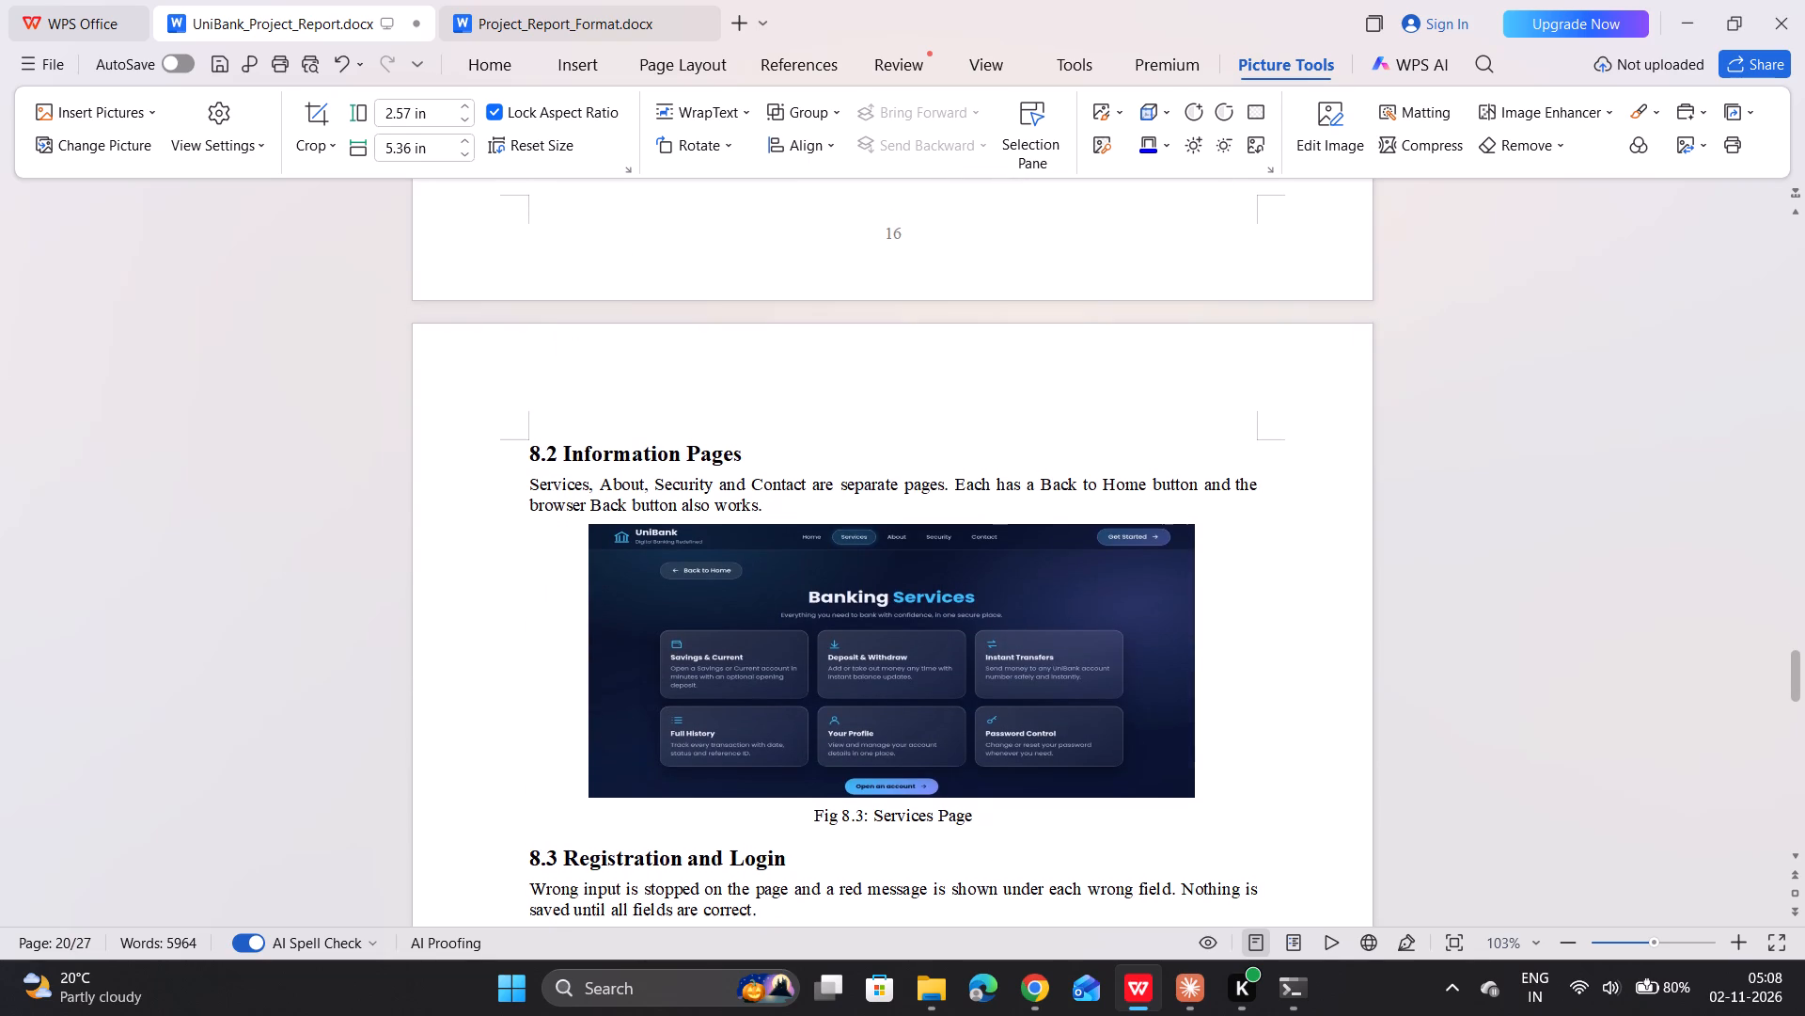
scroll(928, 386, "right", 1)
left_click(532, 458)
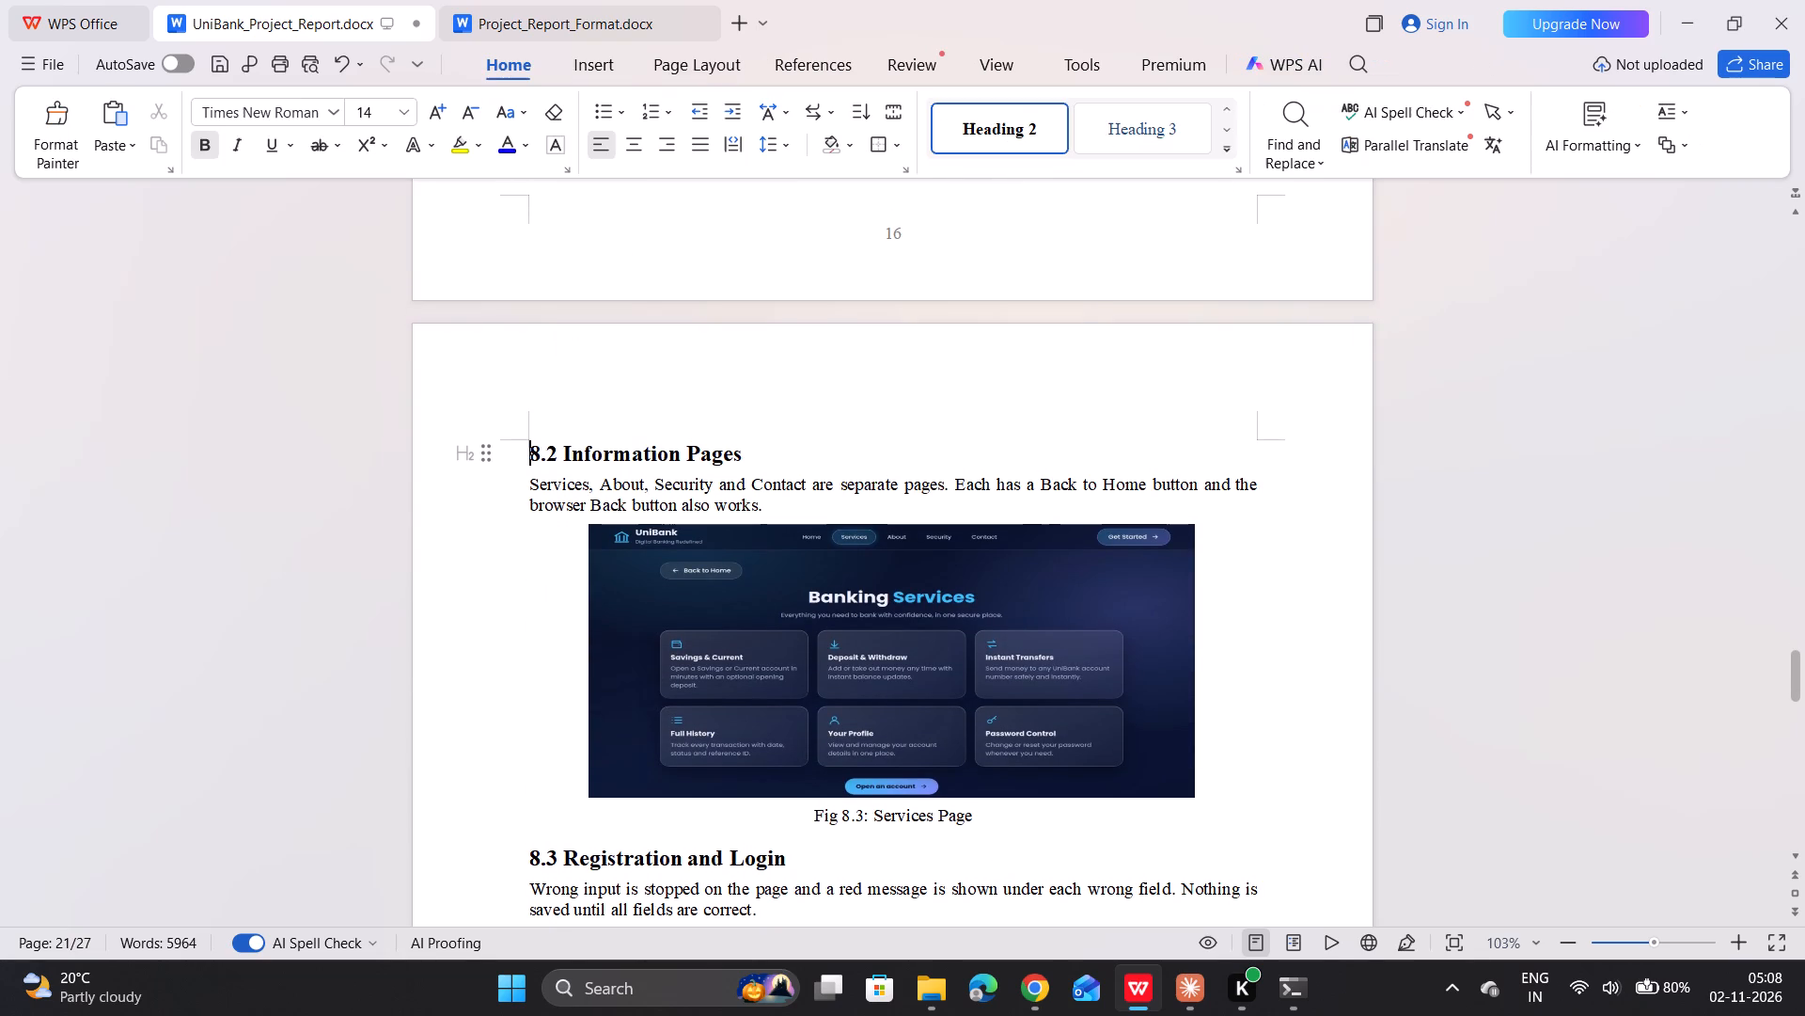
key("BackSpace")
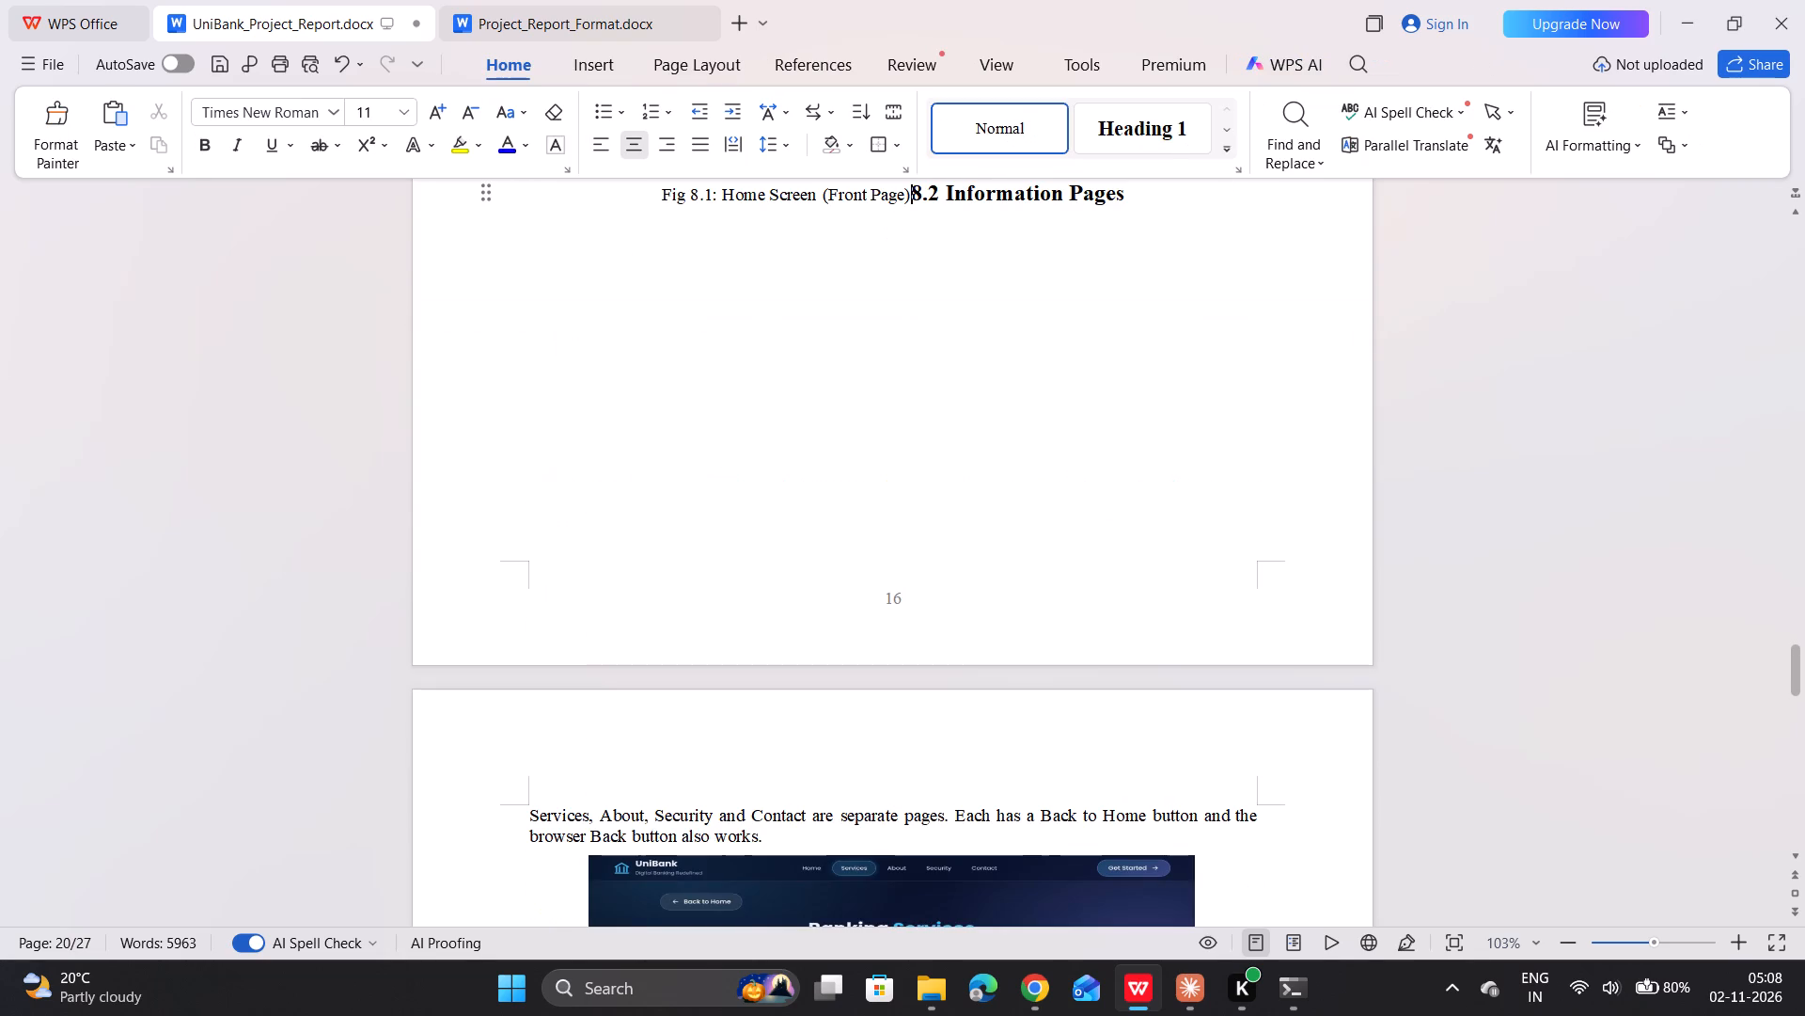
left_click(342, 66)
Look over the report's page layout from section 8.1 back through the earlier chapters to the Table of Contents.
scroll(844, 397, "up", 2)
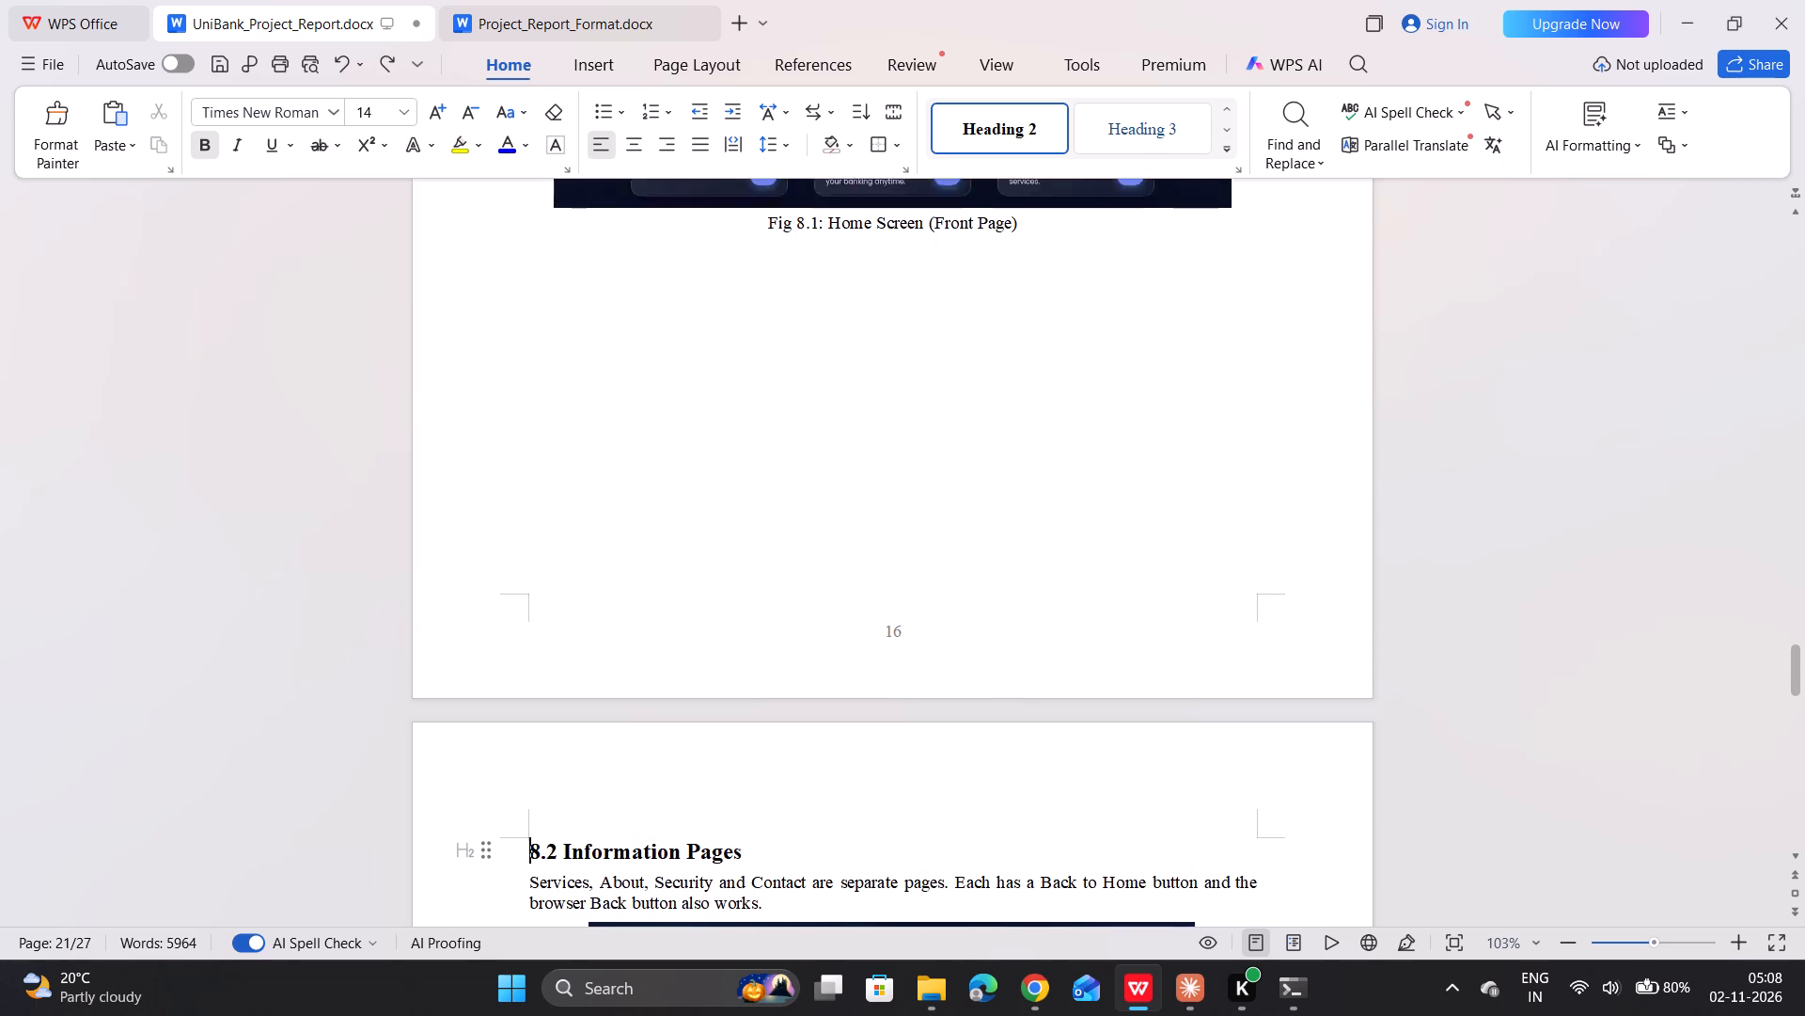
scroll(844, 397, "up", 14)
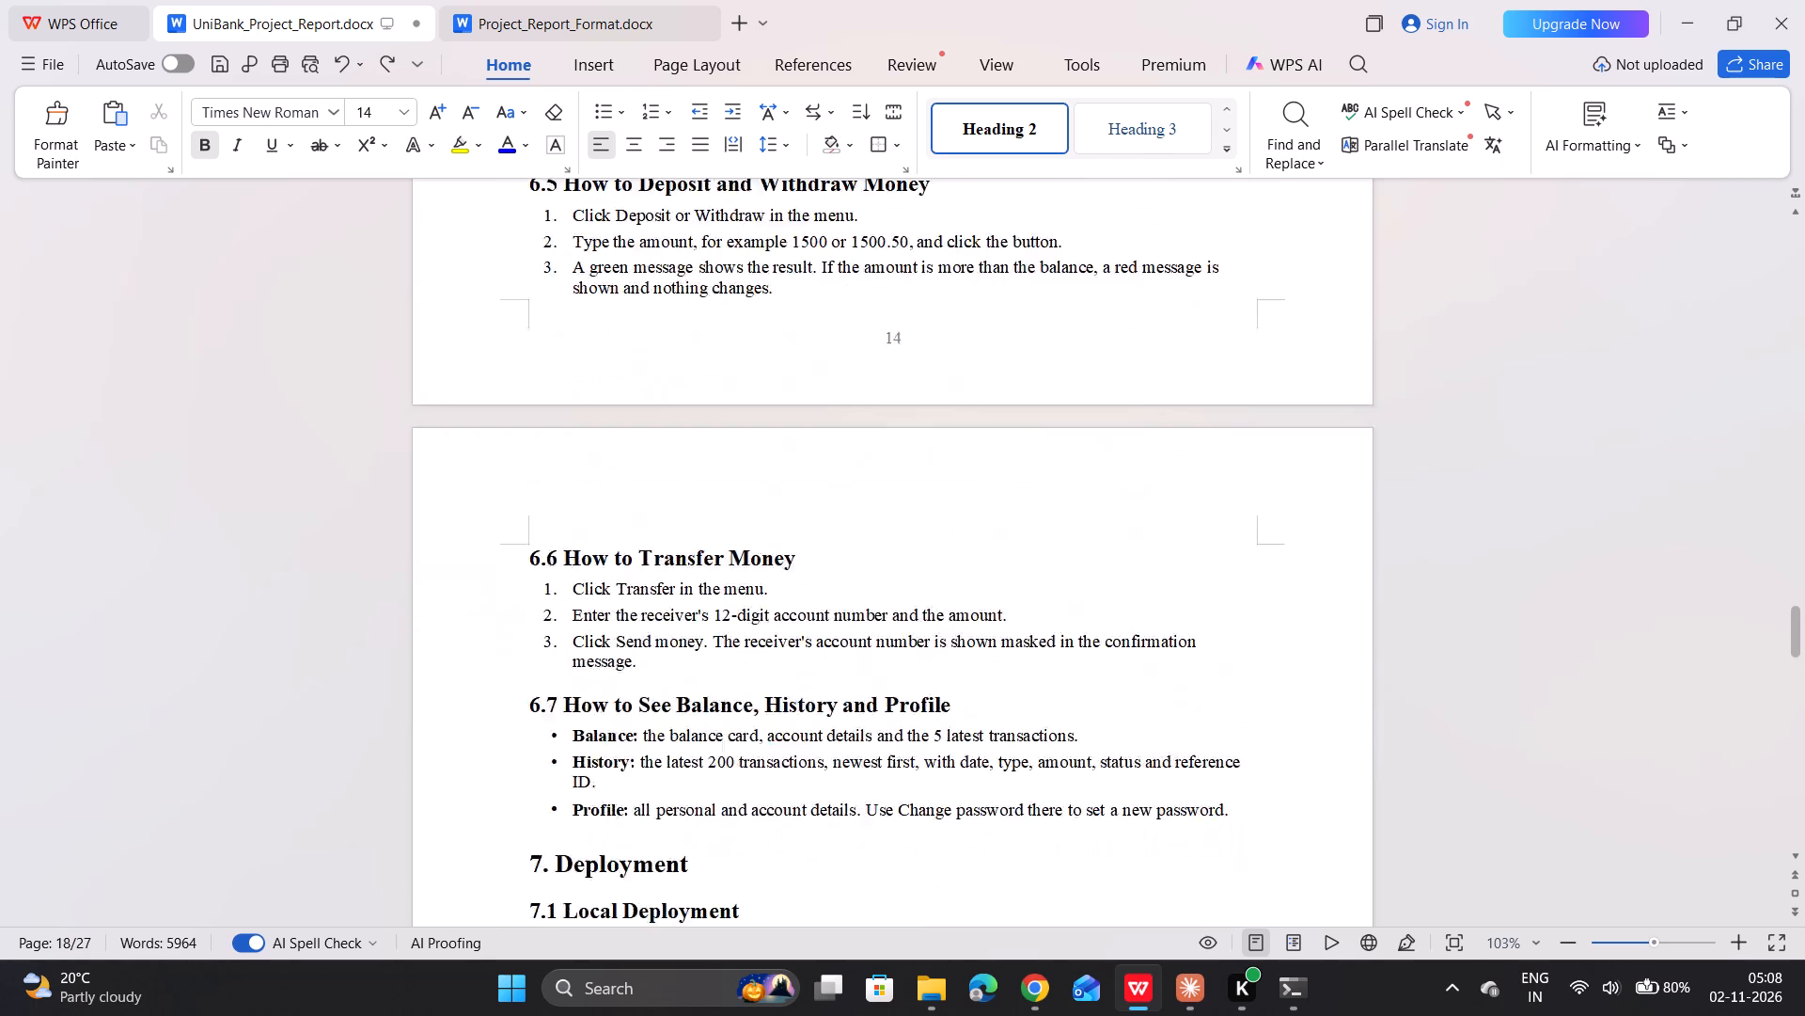
scroll(844, 397, "up", 13)
scroll(844, 397, "up", 9)
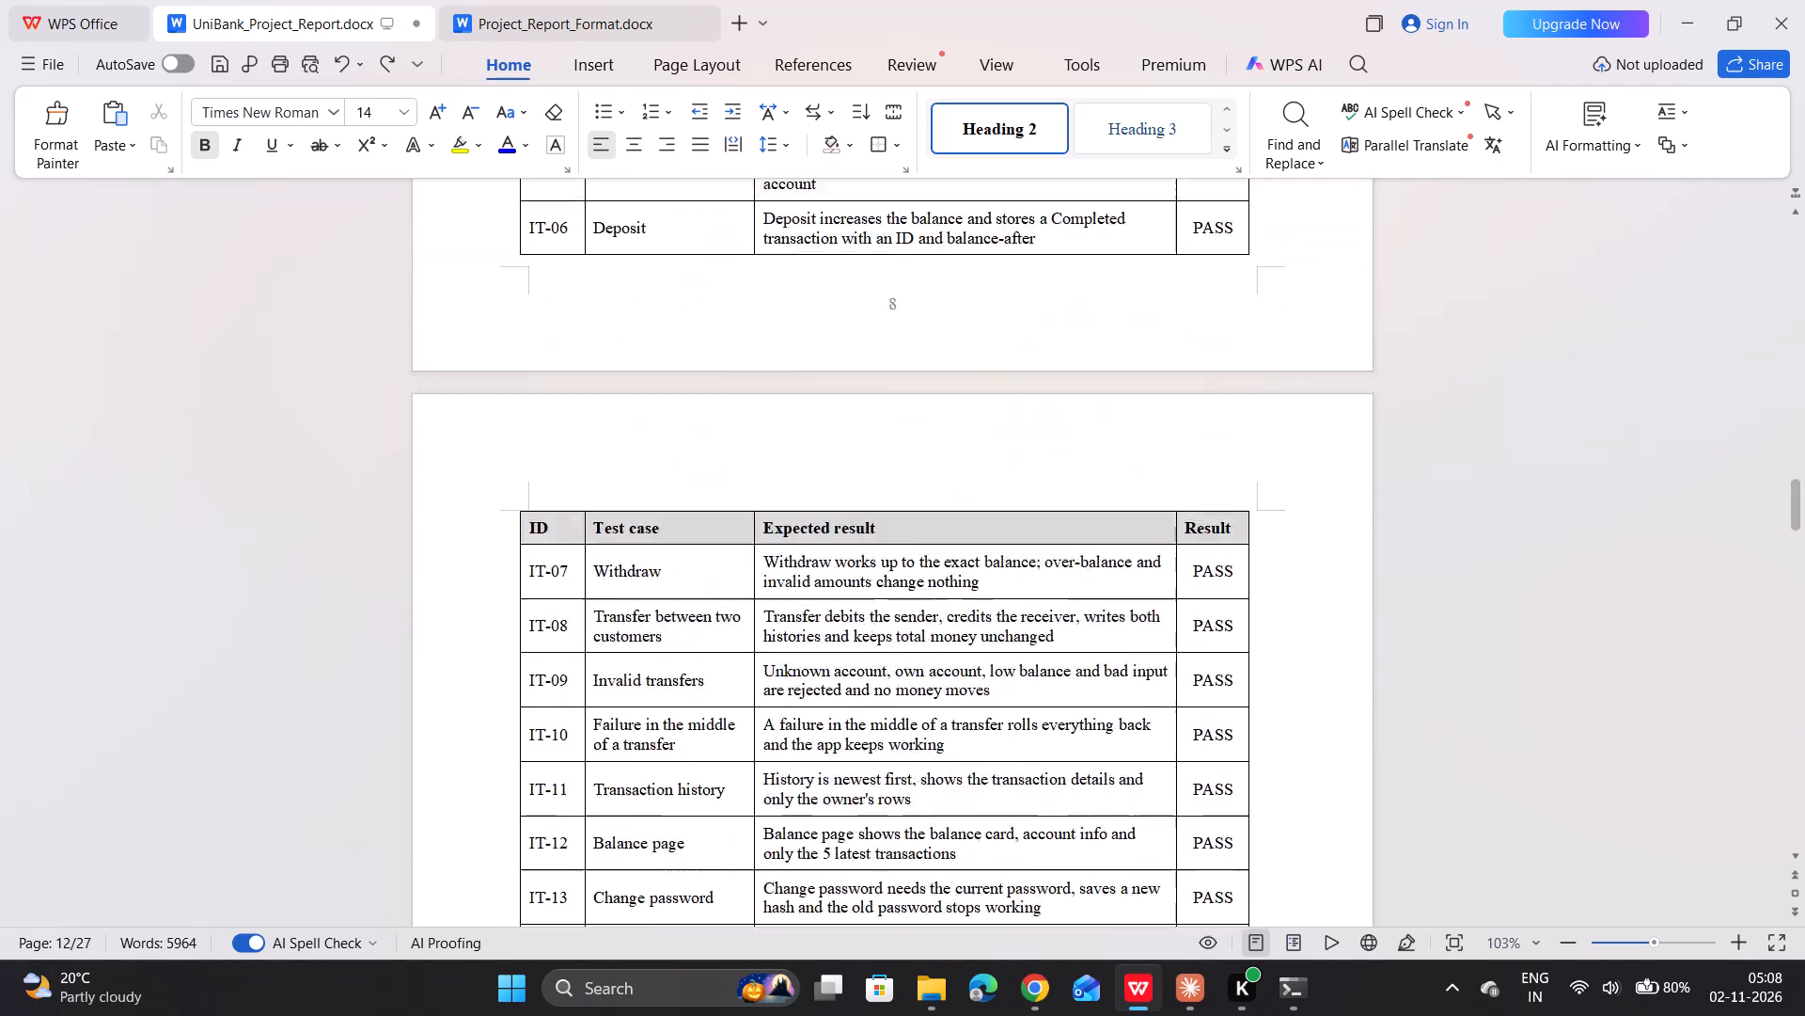
scroll(844, 397, "up", 11)
scroll(844, 397, "up", 10)
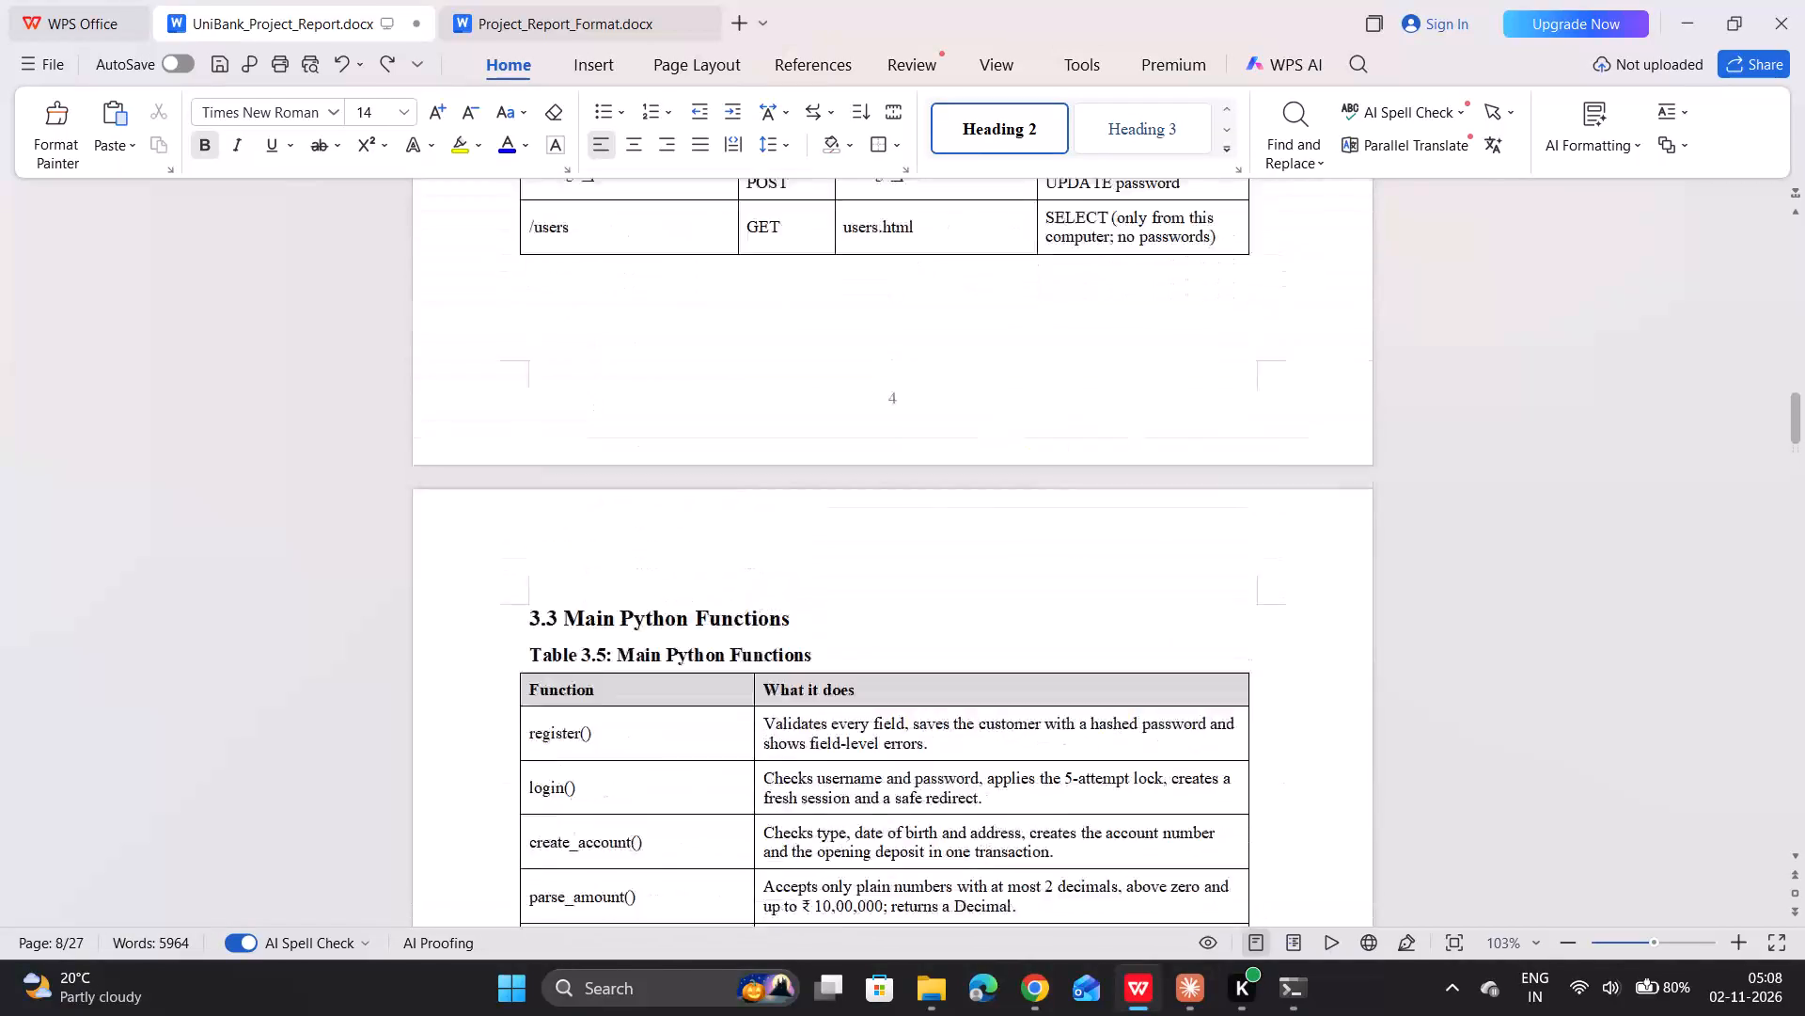
scroll(844, 397, "up", 19)
scroll(844, 397, "up", 15)
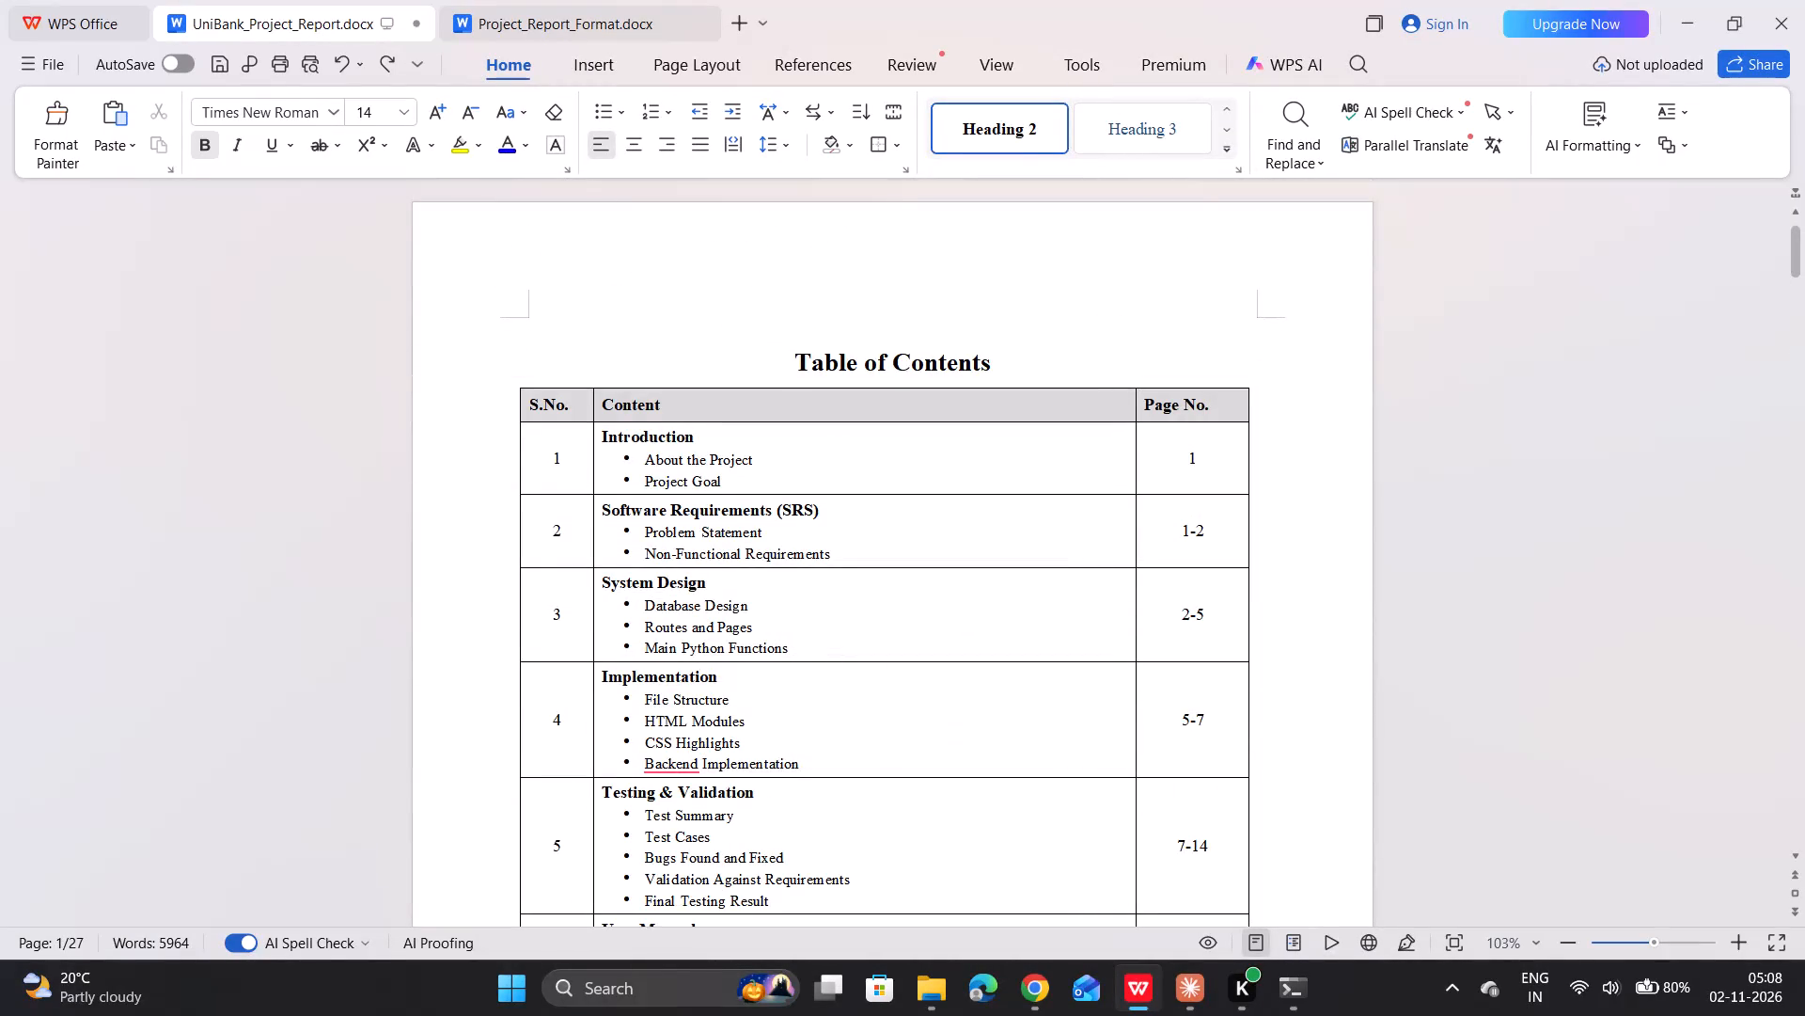
scroll(844, 397, "up", 2)
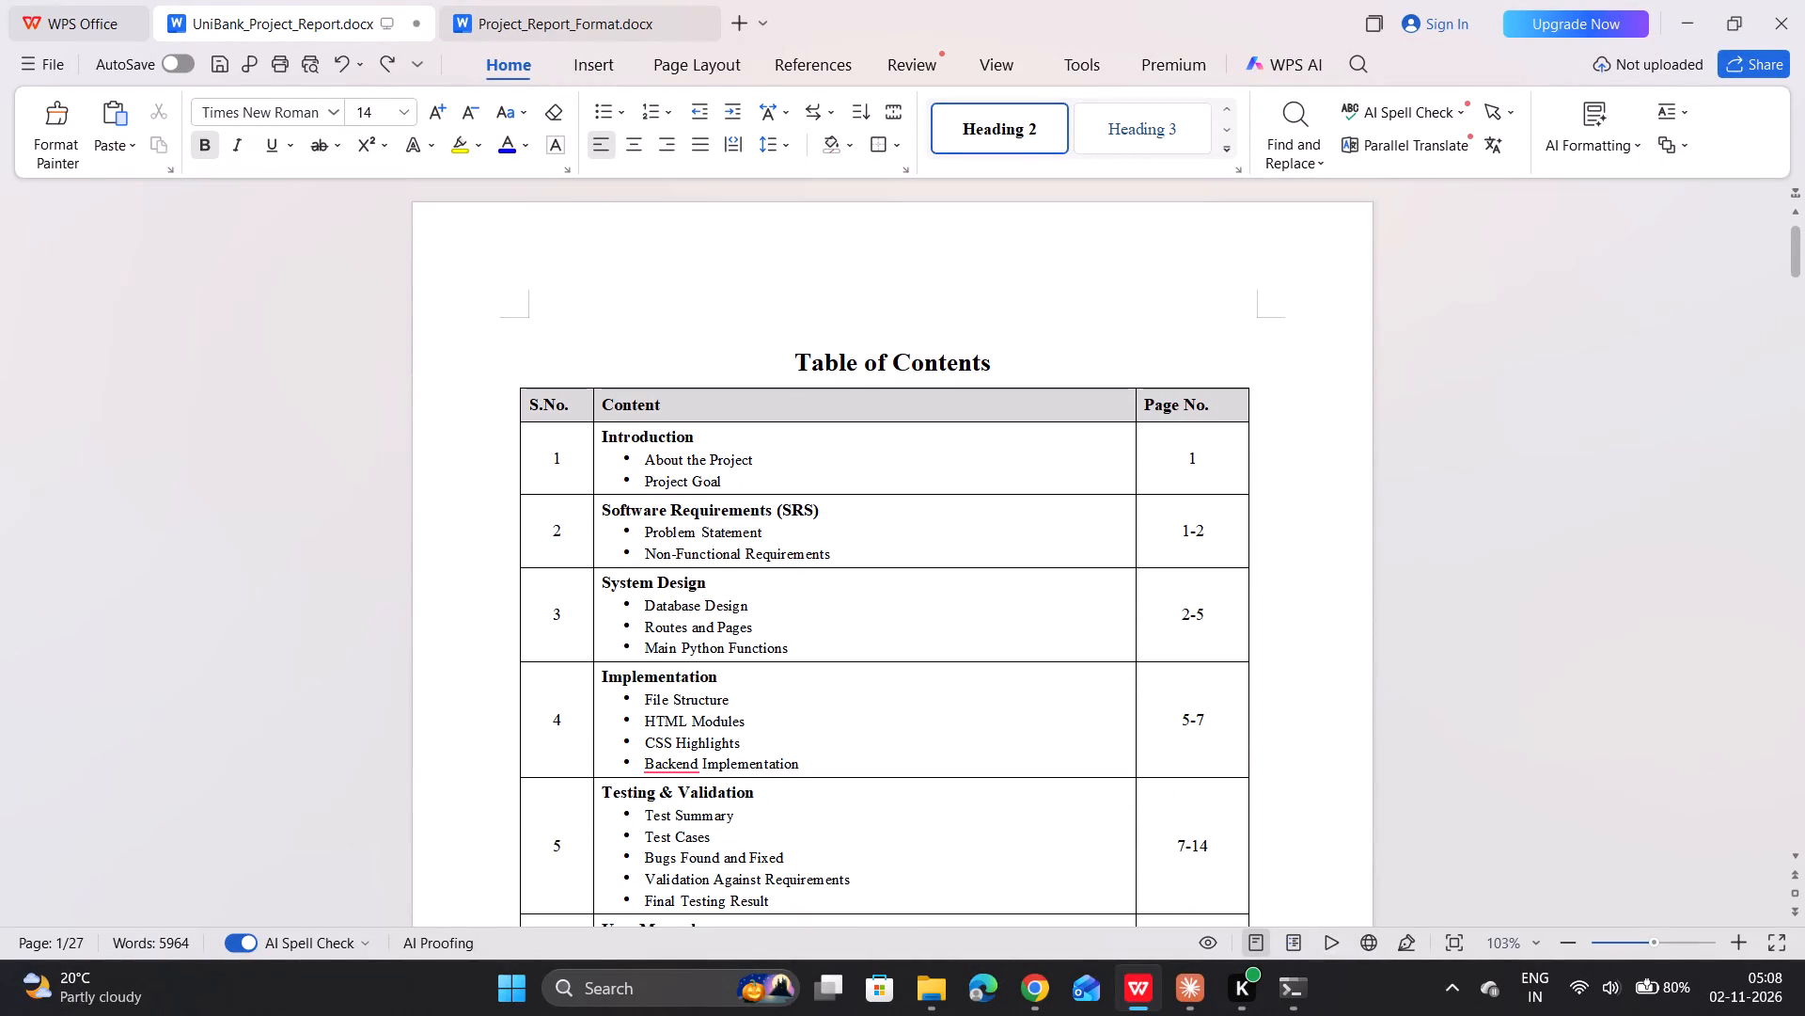
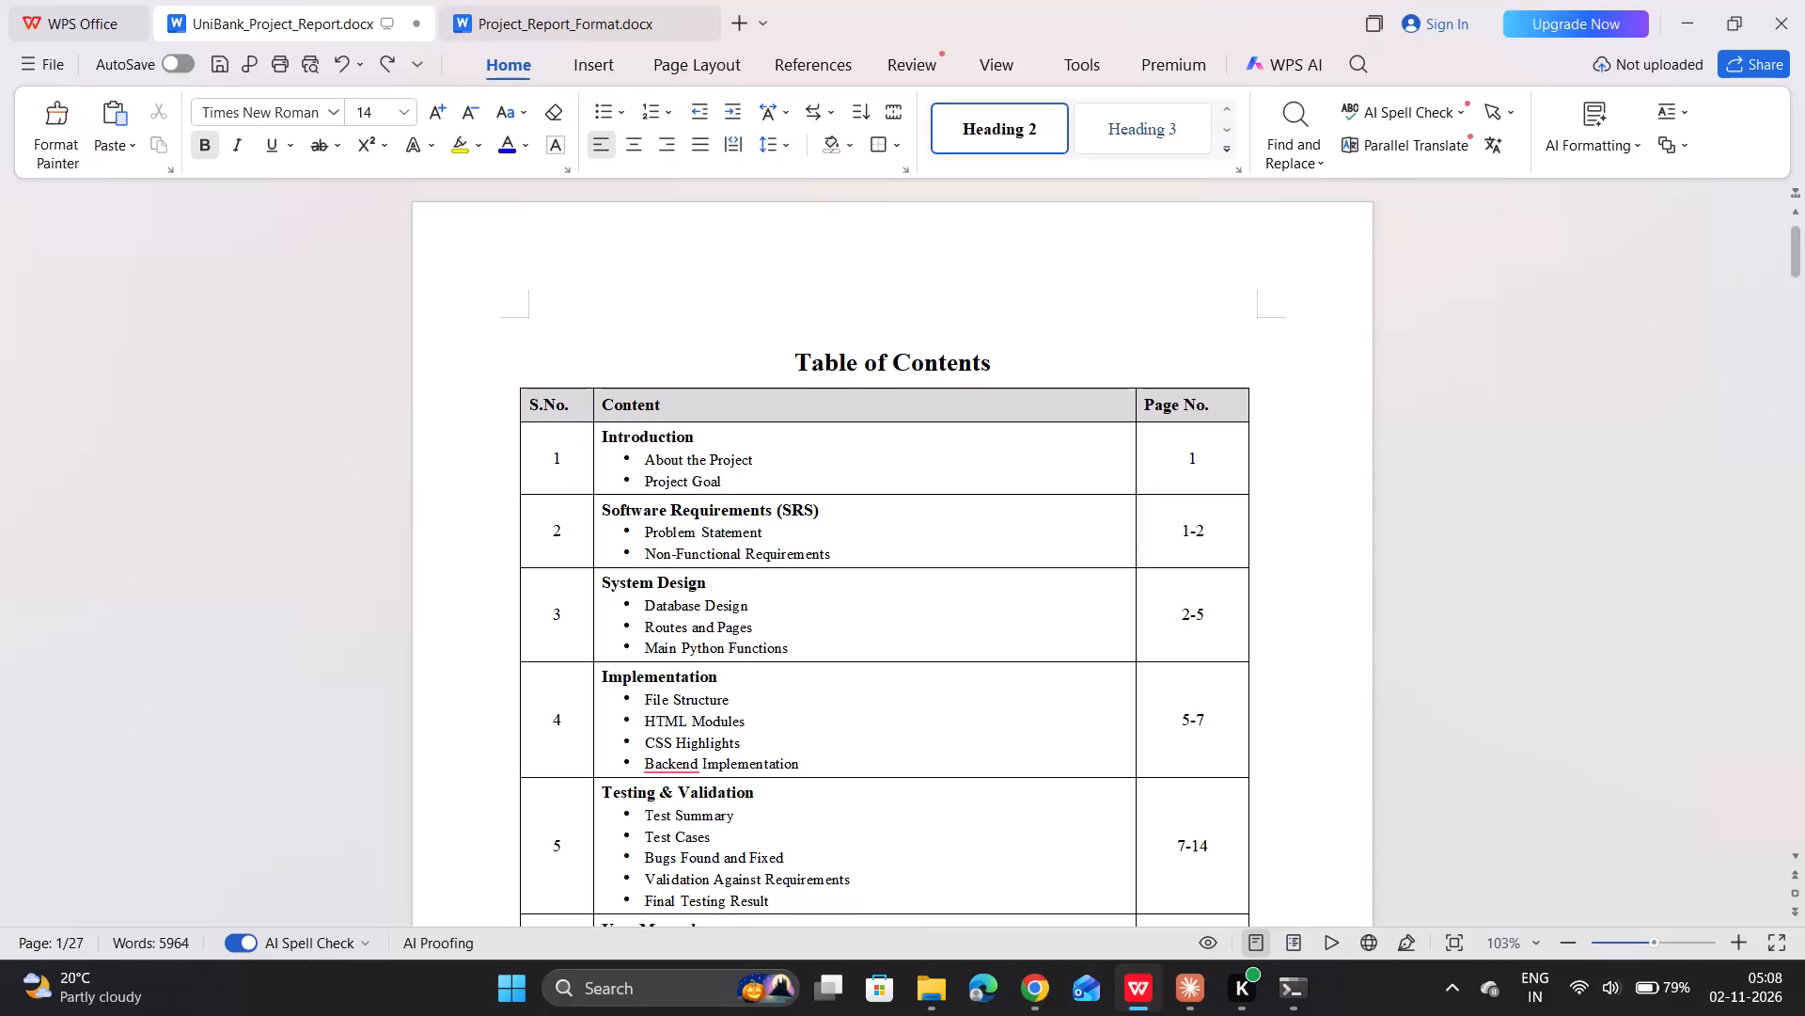
Review the Table of Contents, checking the sections, sub-topics and page ranges from Introduction through Conclusion.
scroll(844, 397, "up", 4)
scroll(844, 397, "down", 1)
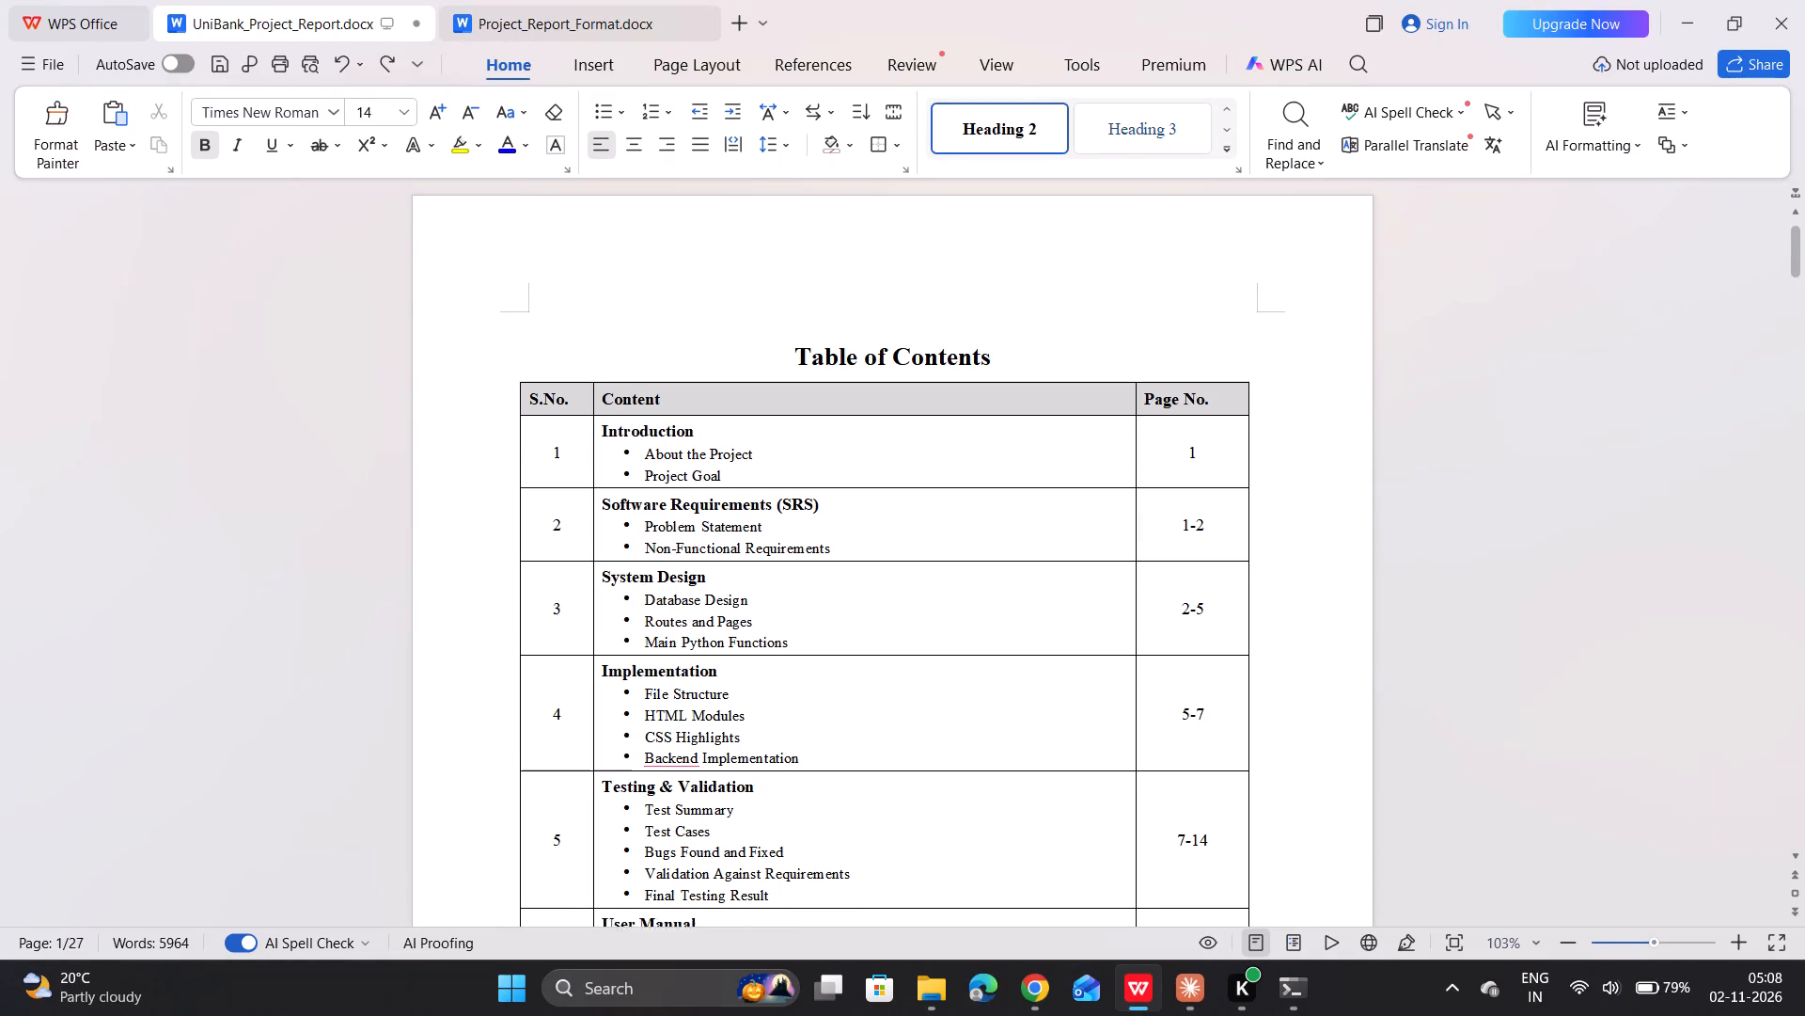
scroll(844, 397, "down", 5)
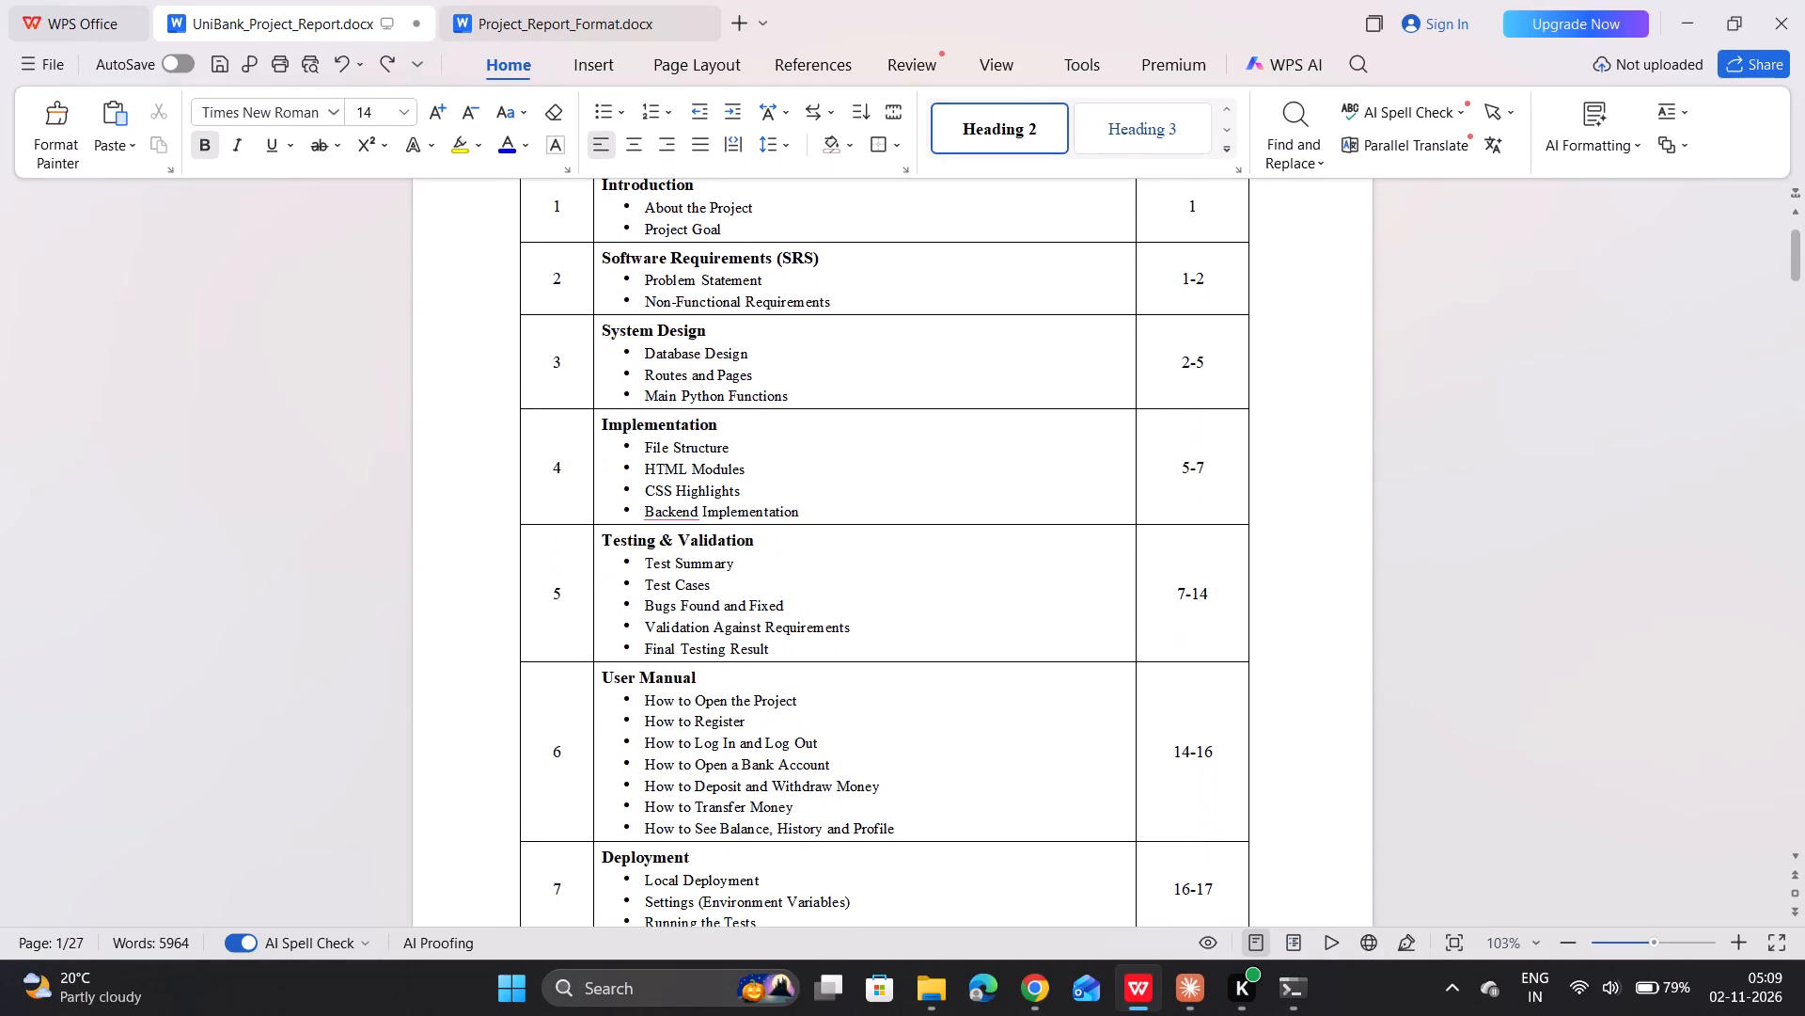
scroll(844, 397, "down", 2)
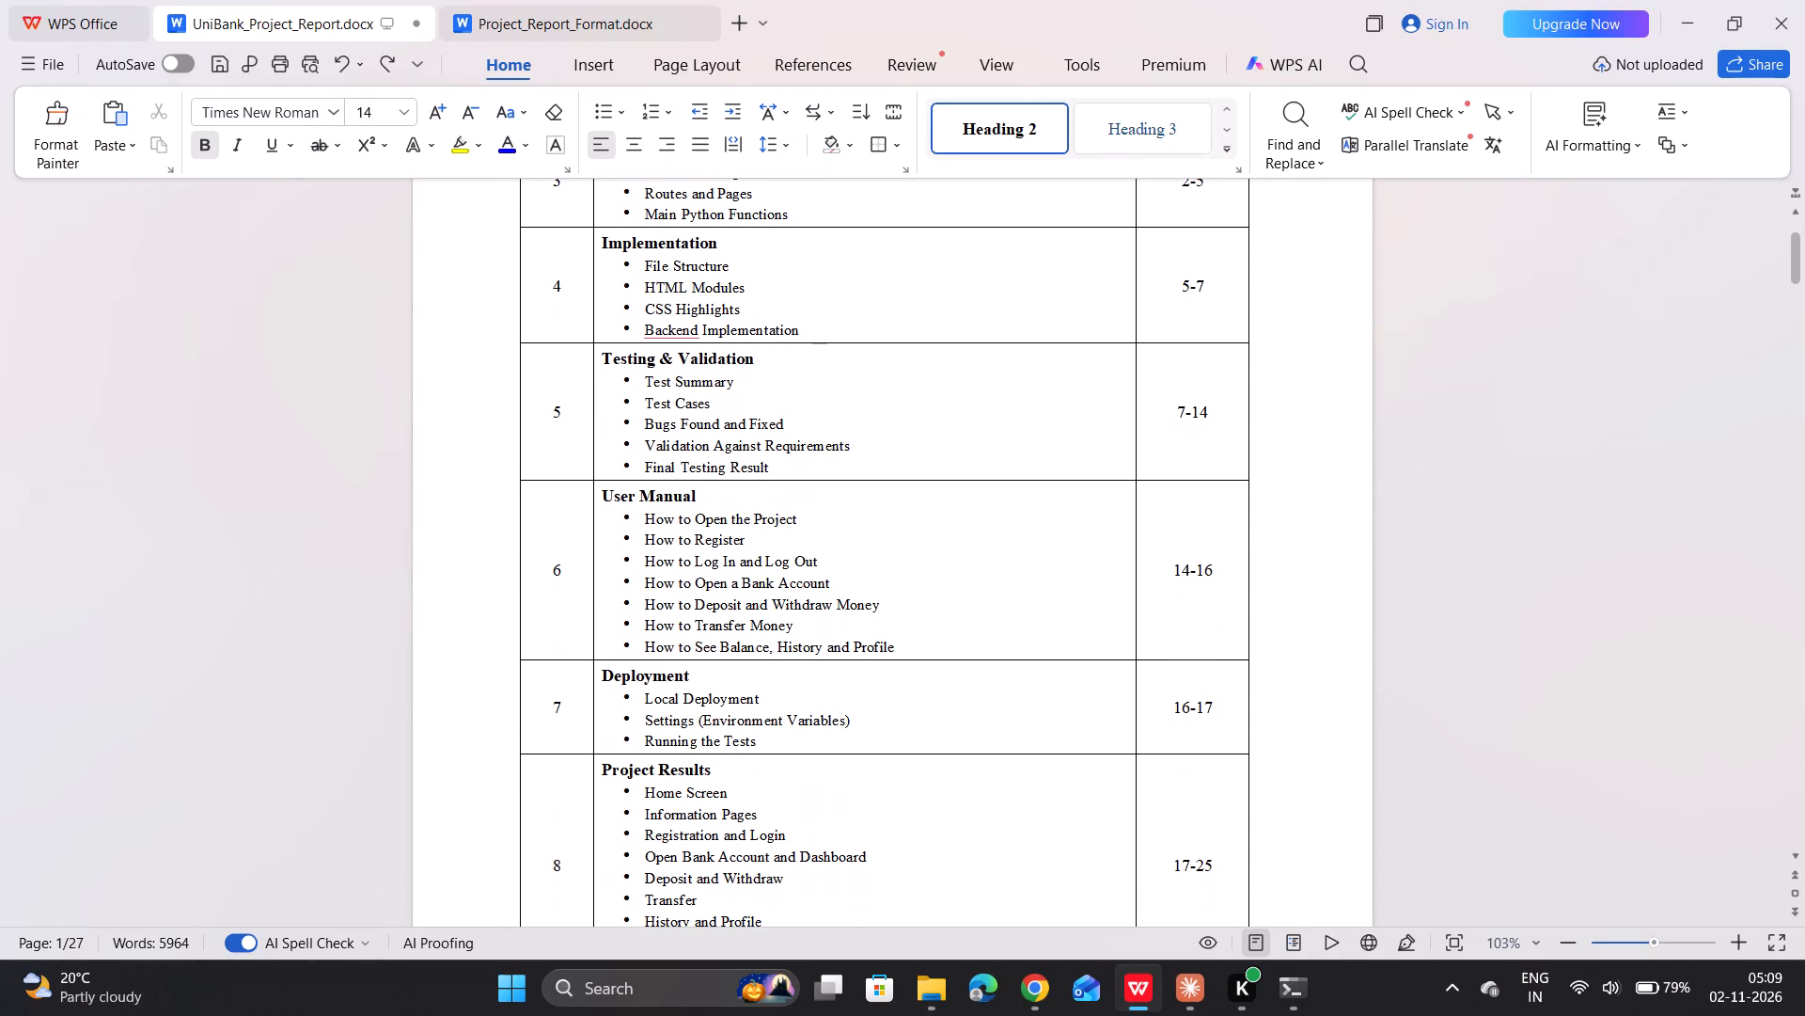
scroll(844, 397, "down", 1)
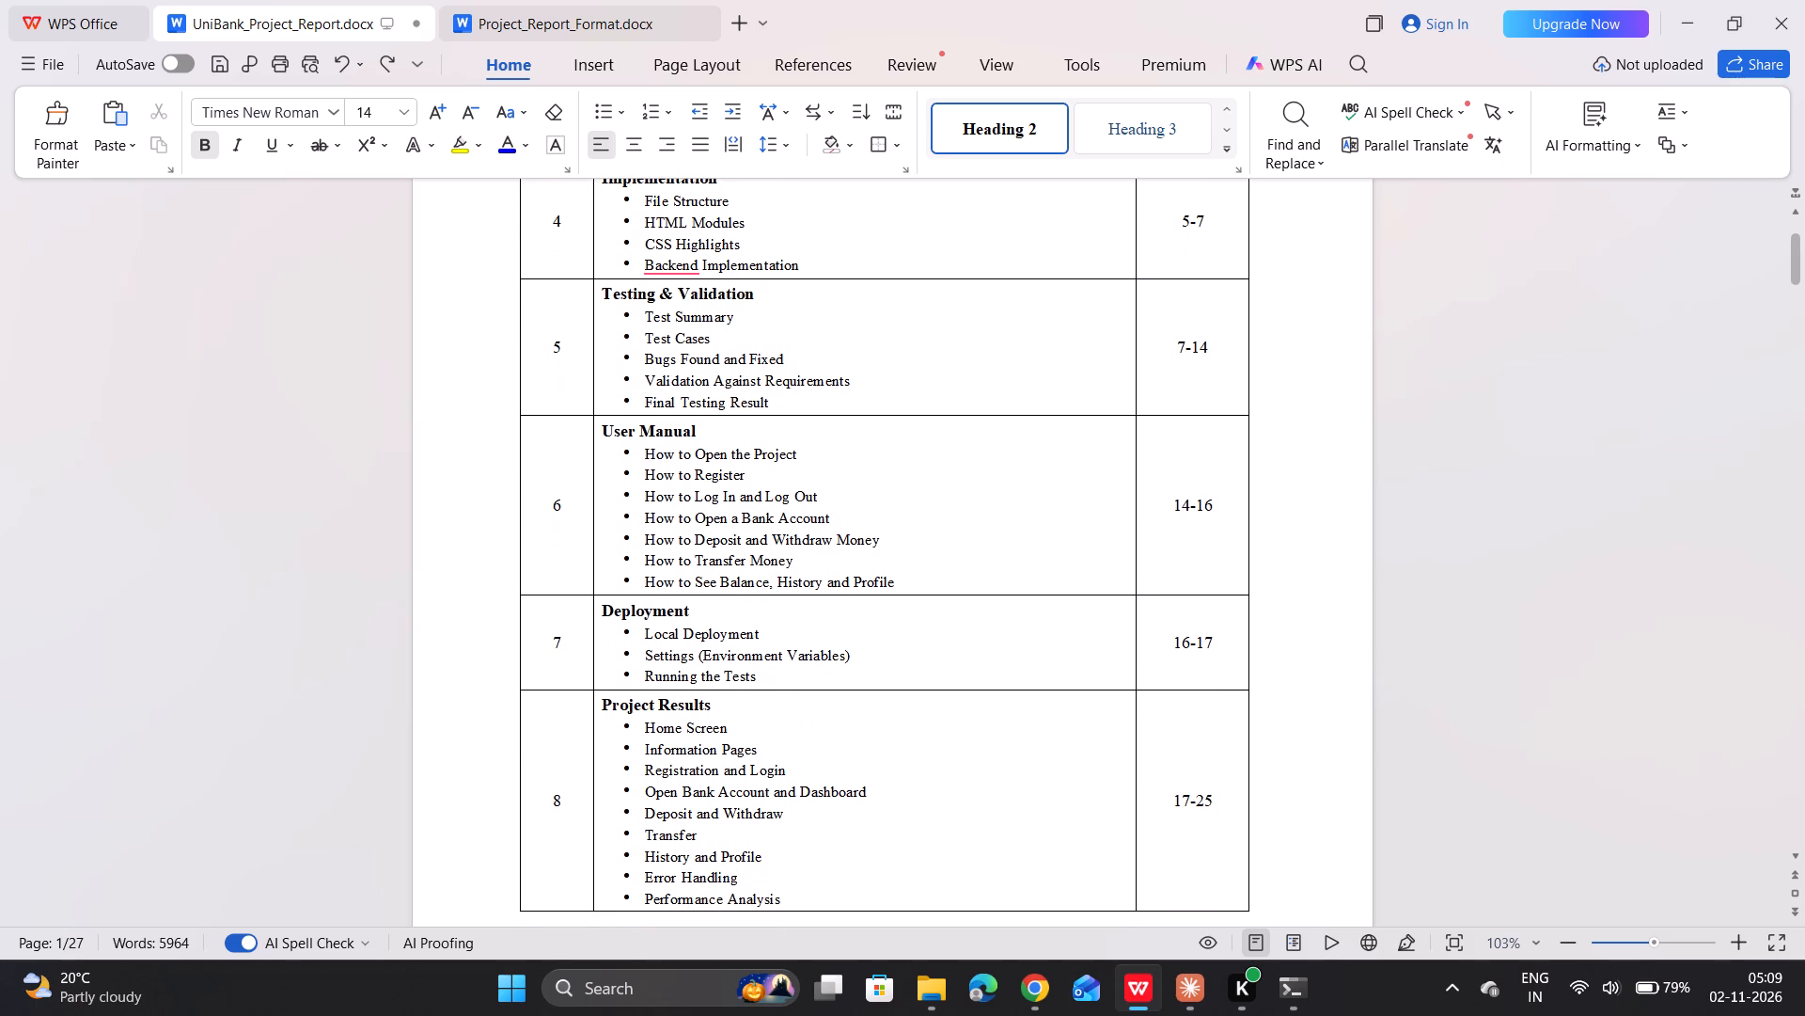
scroll(844, 397, "down", 2)
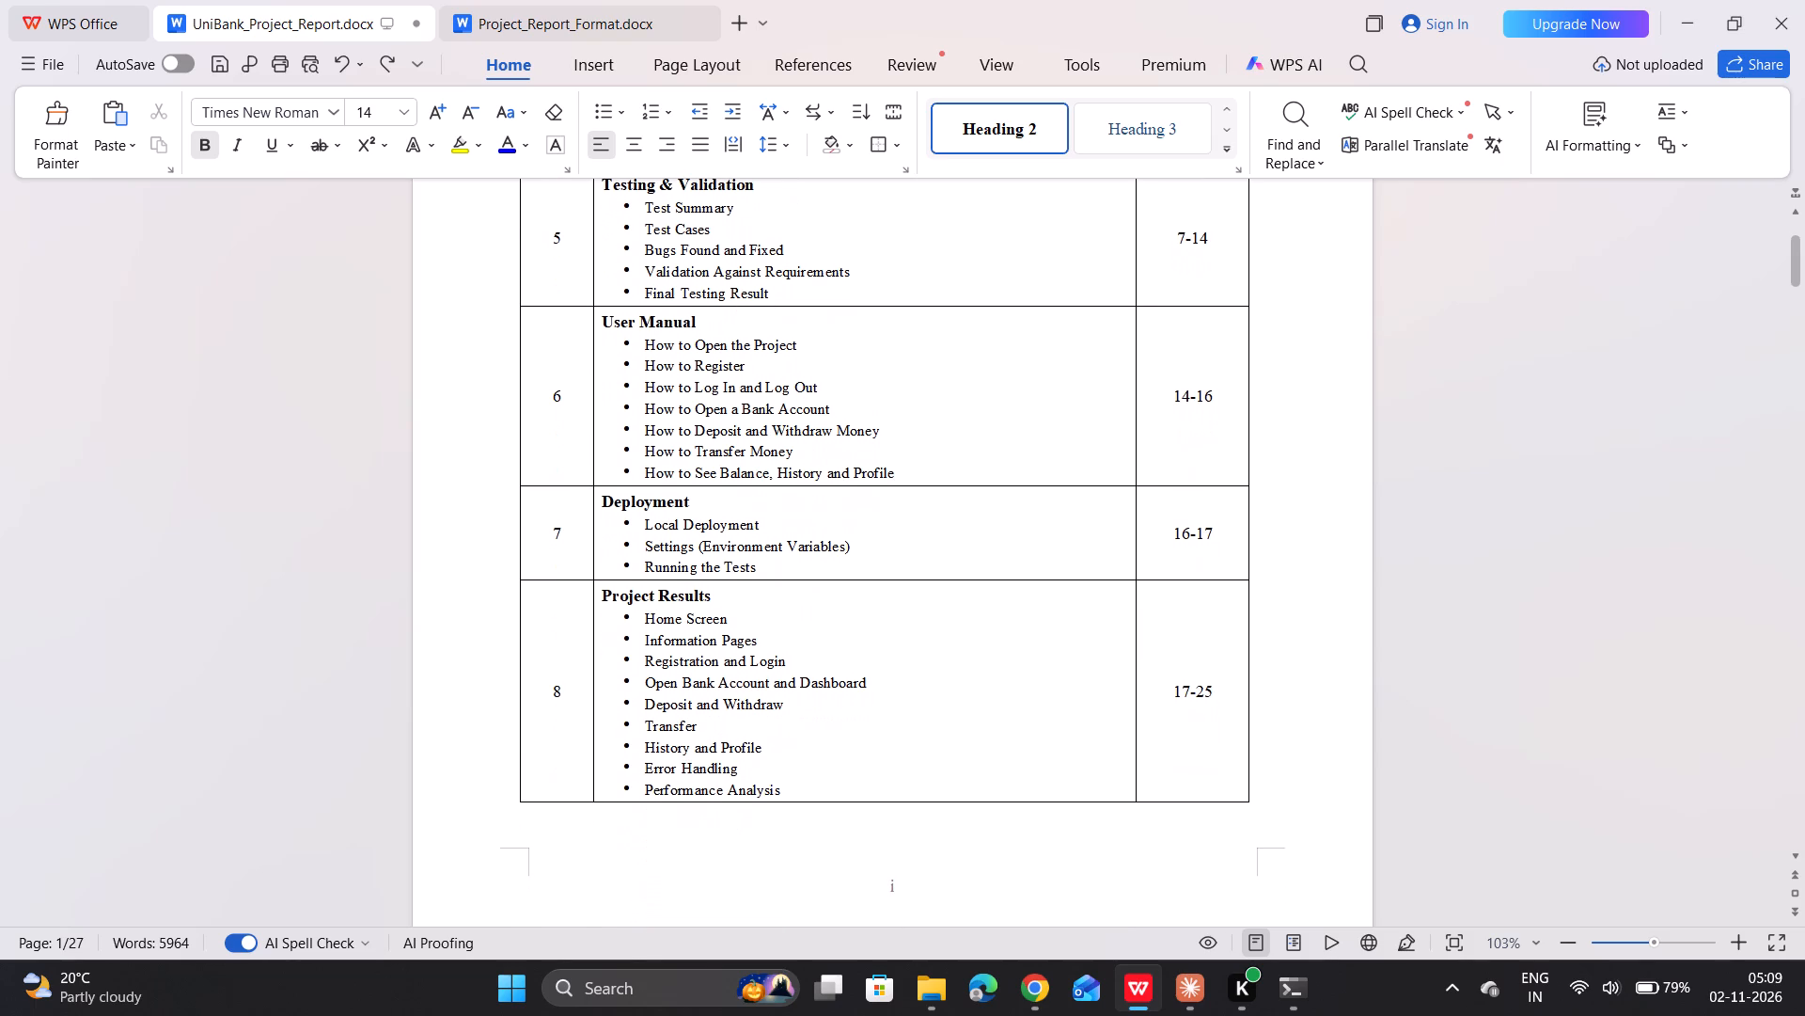
scroll(844, 397, "down", 1)
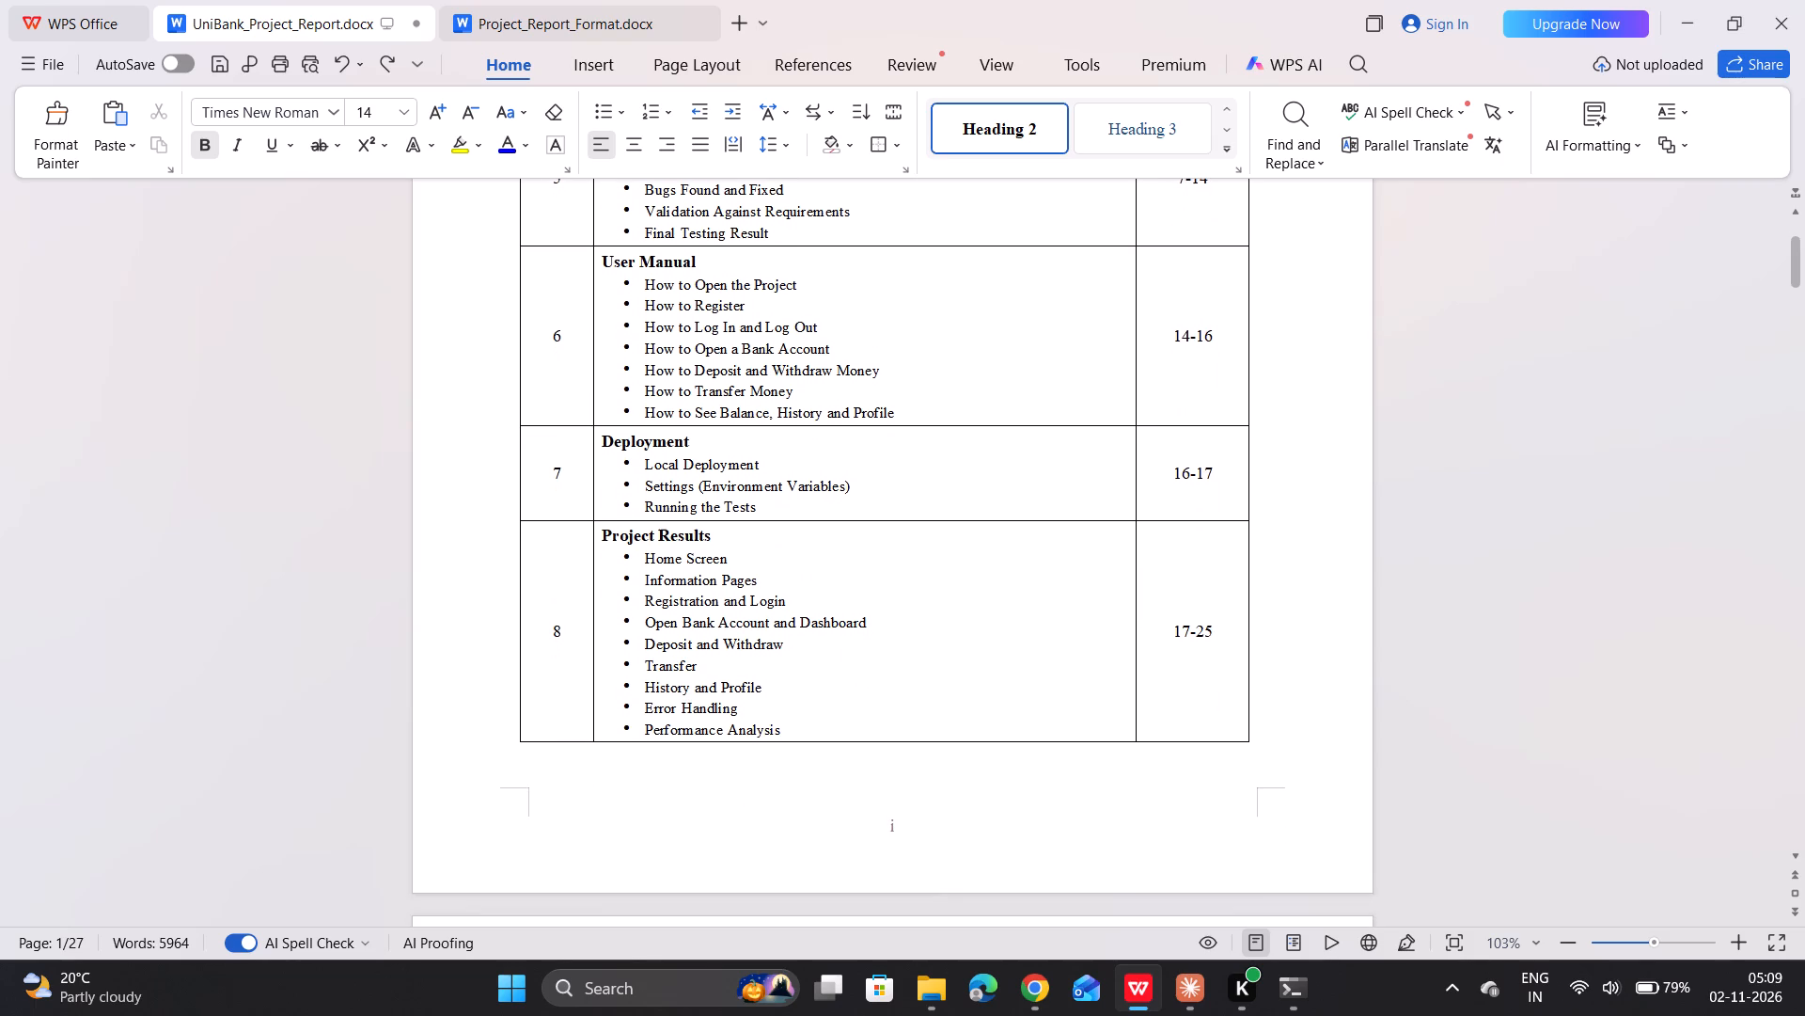
scroll(844, 397, "down", 1)
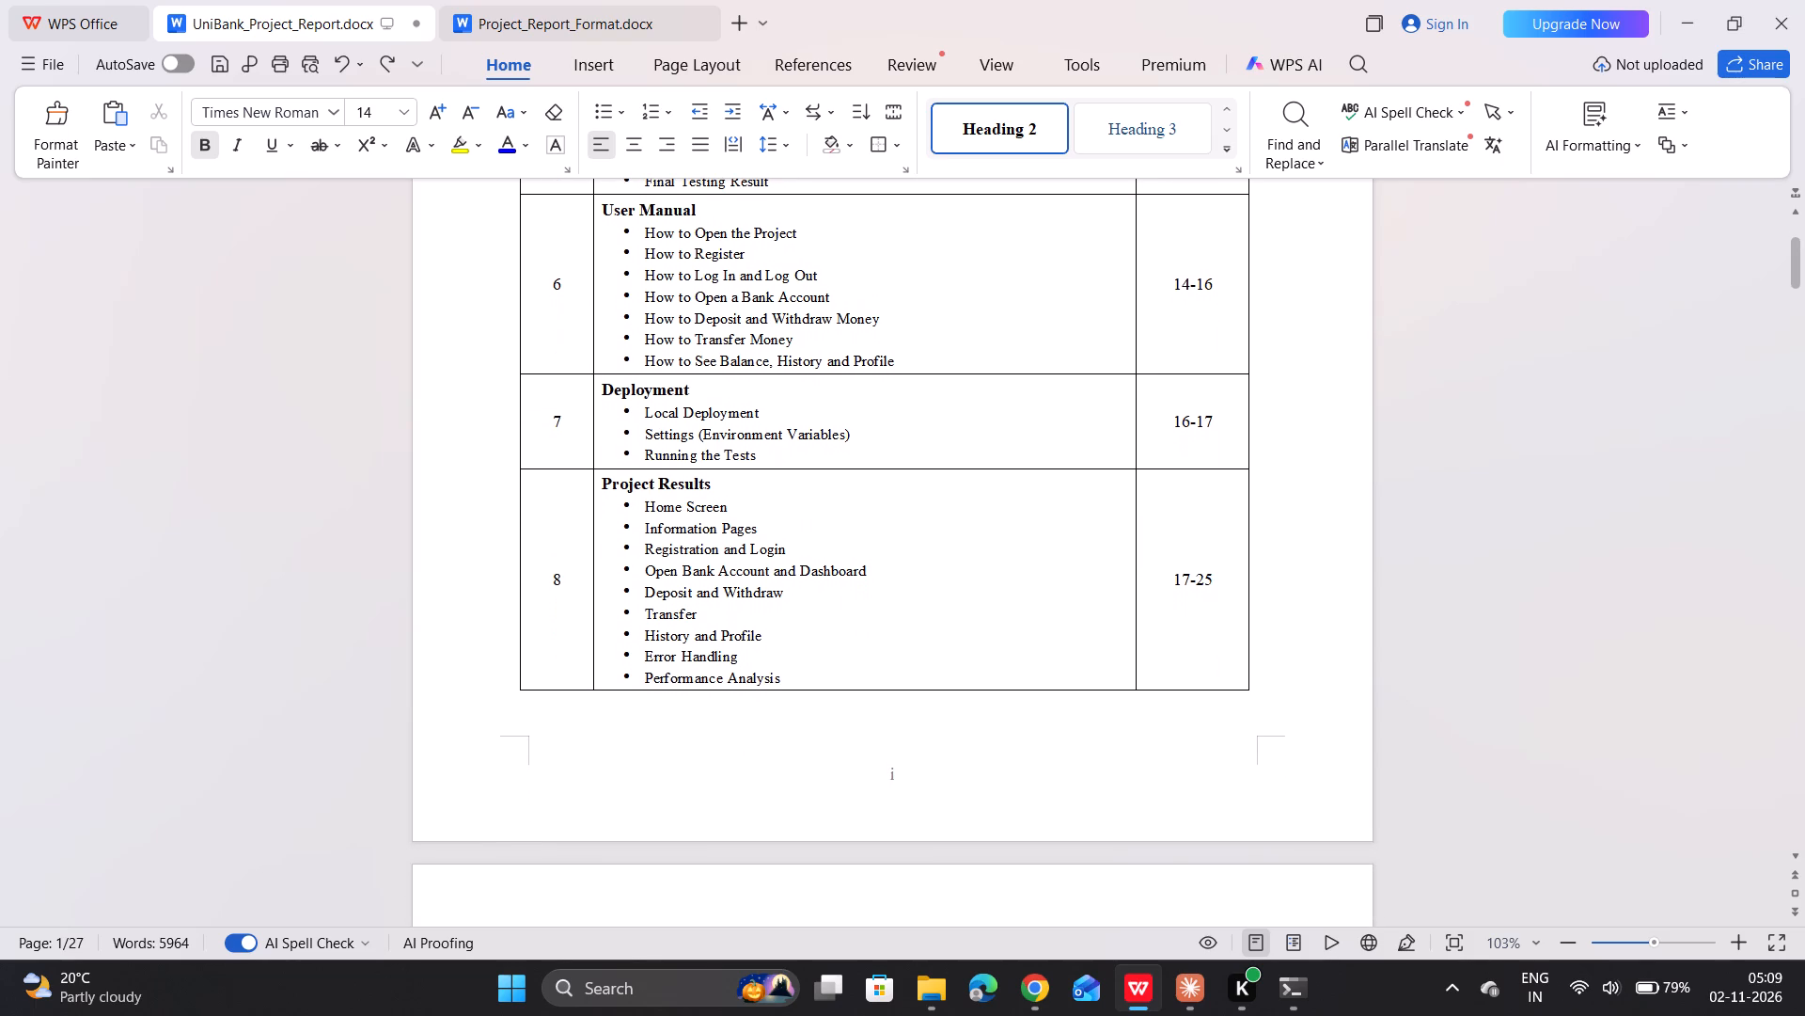
scroll(844, 397, "down", 1)
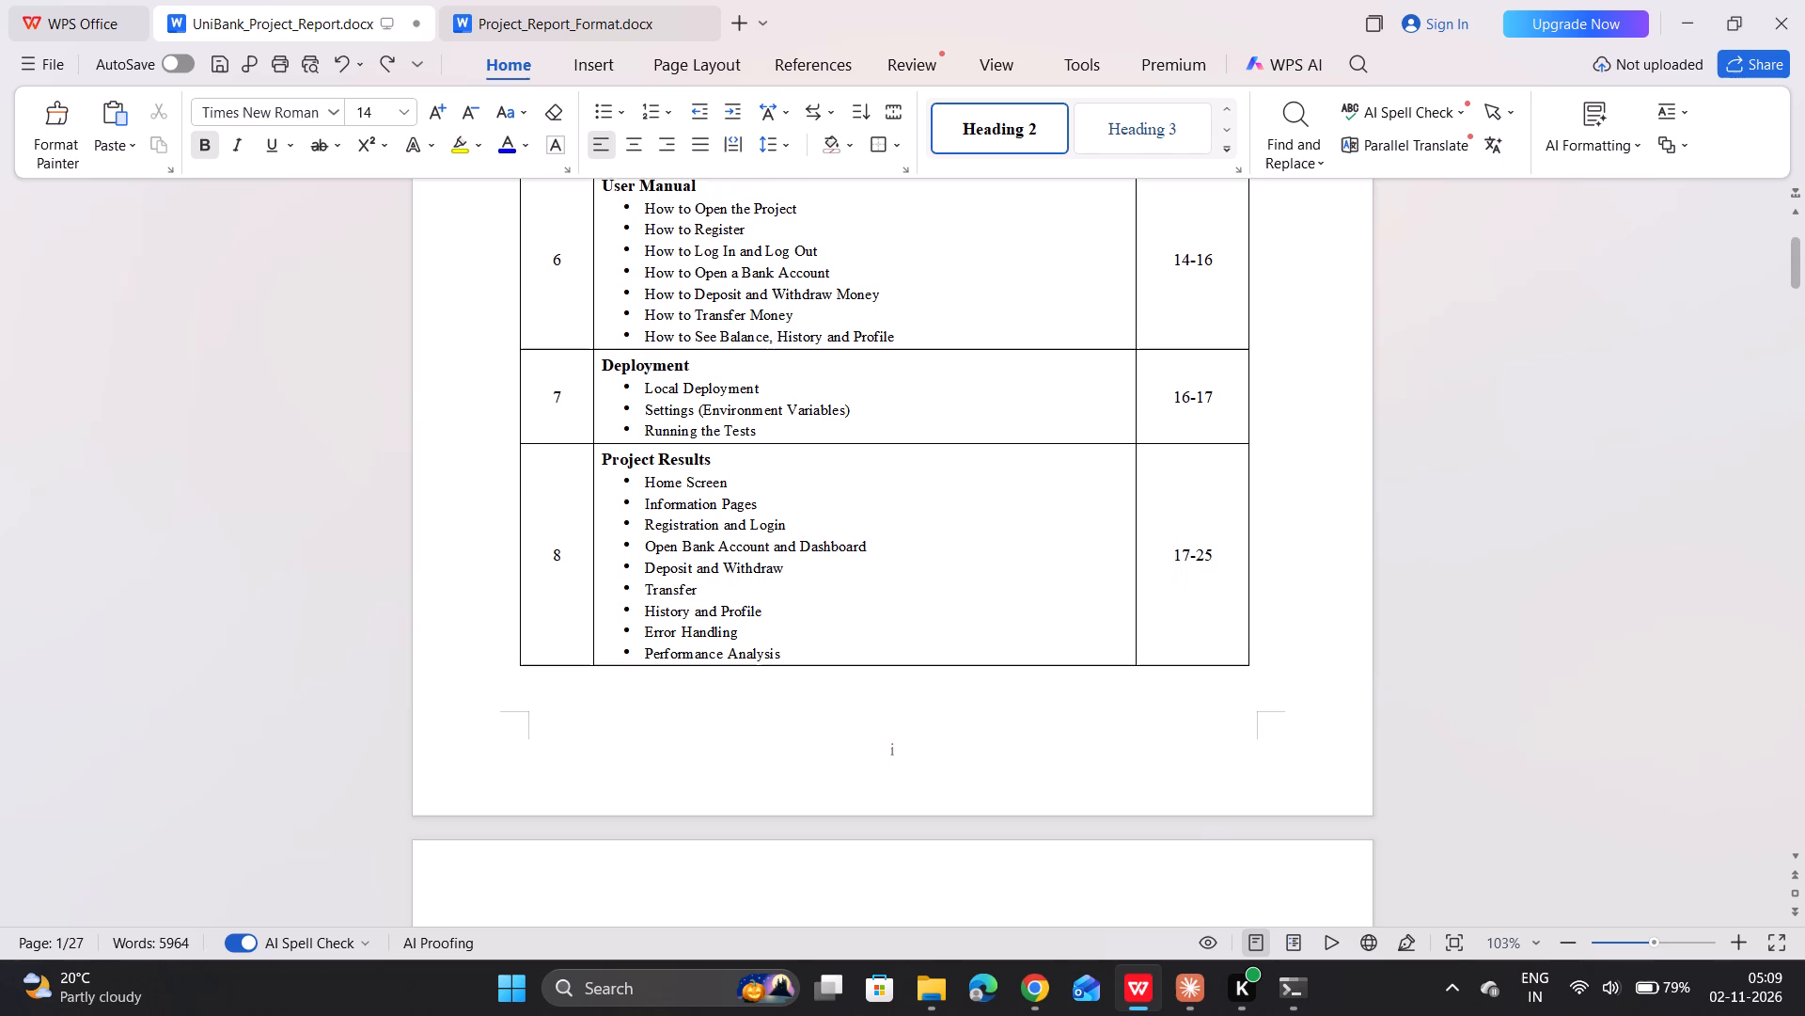
scroll(844, 397, "down", 1)
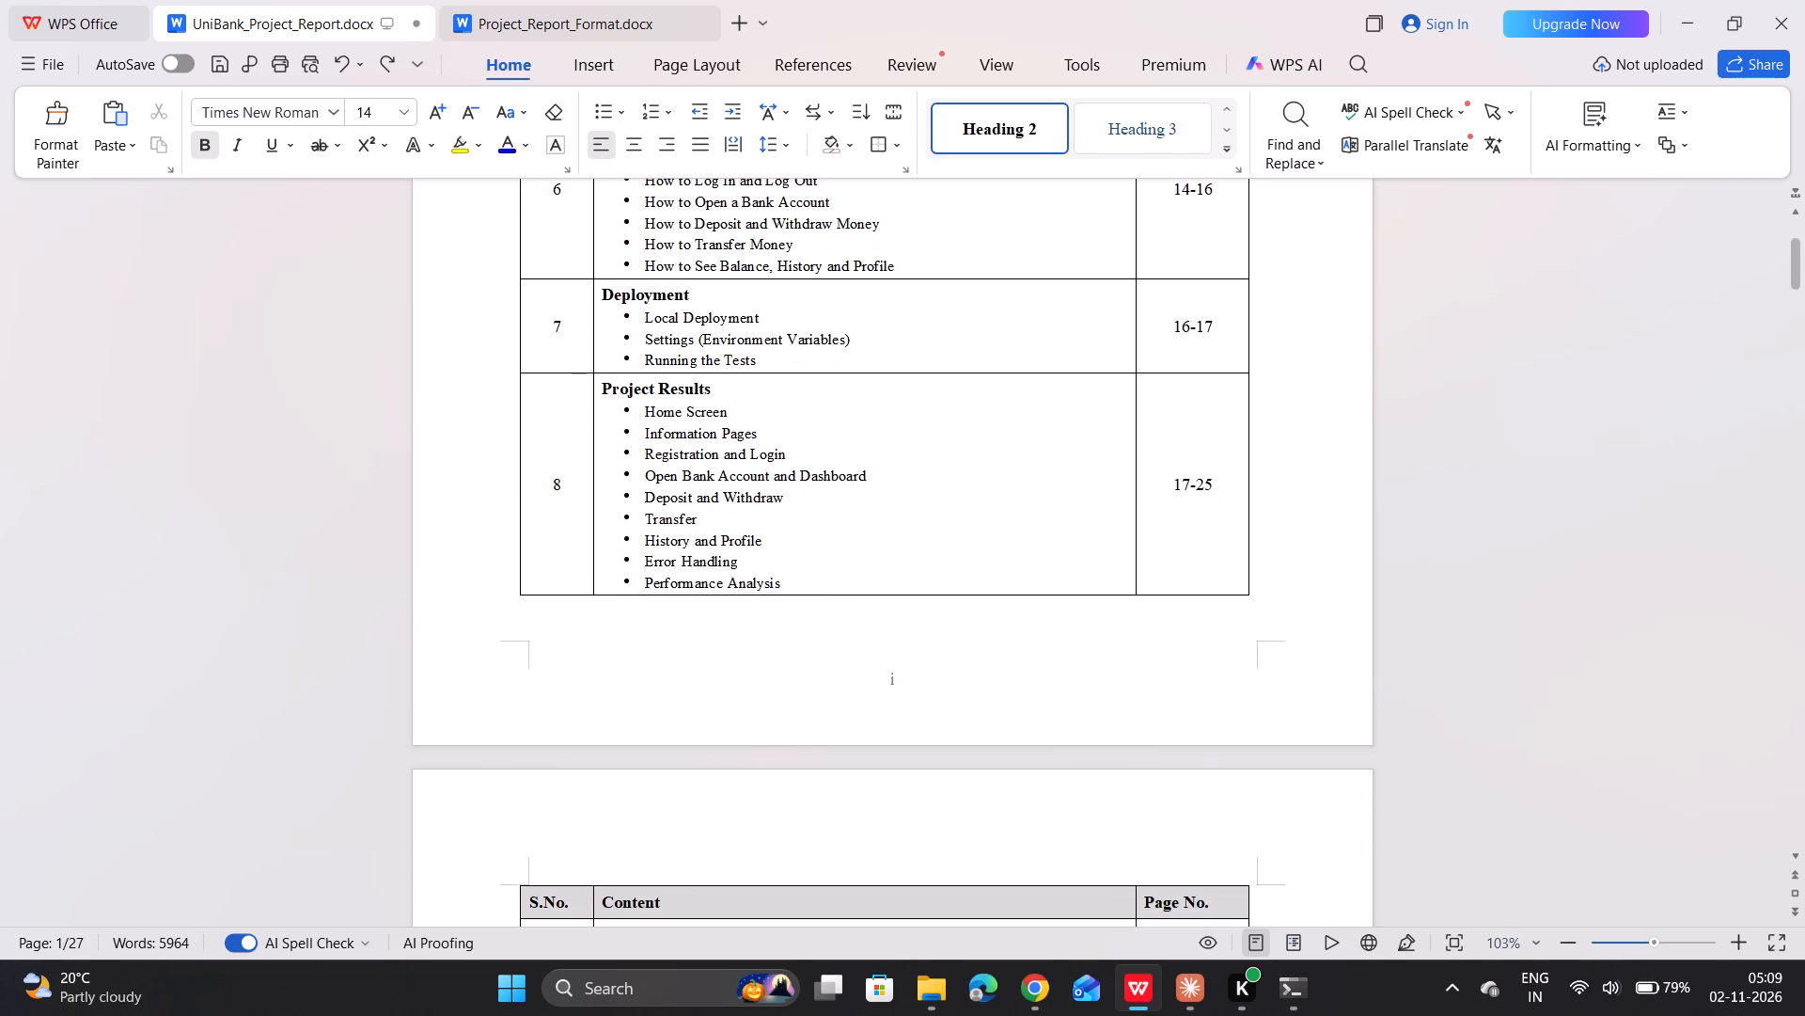
scroll(844, 397, "down", 1)
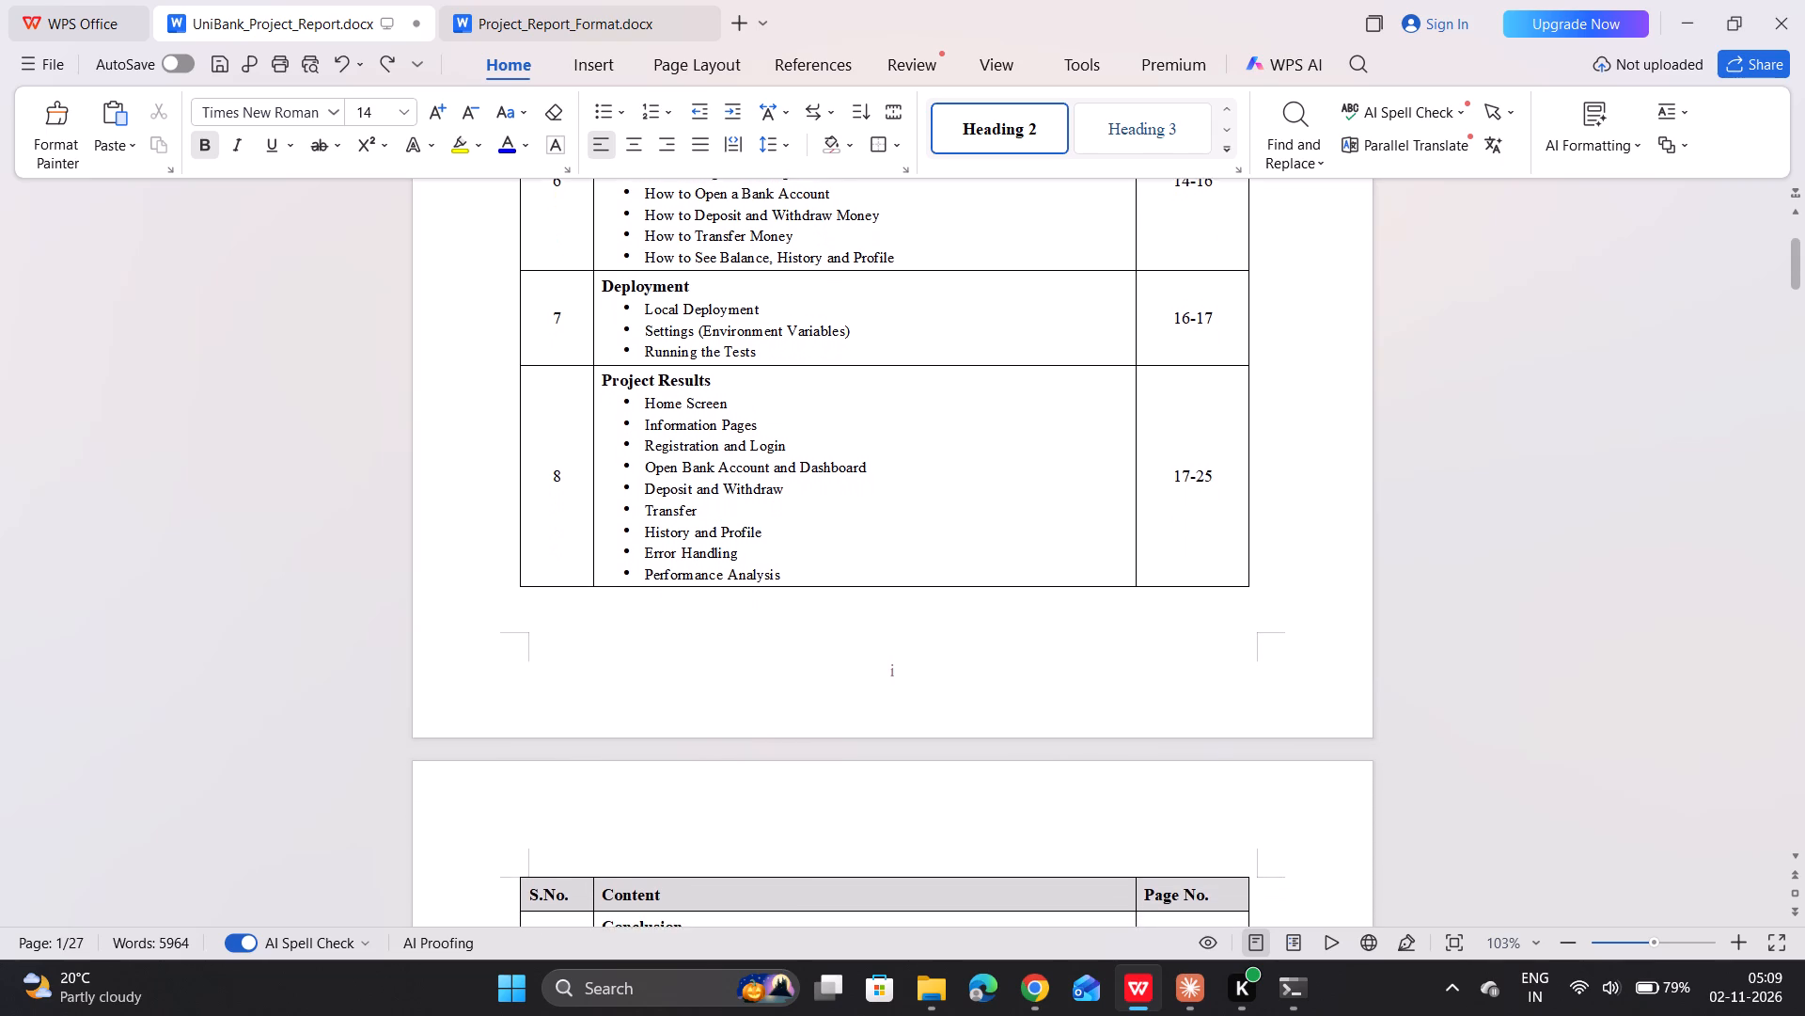
scroll(844, 397, "down", 1)
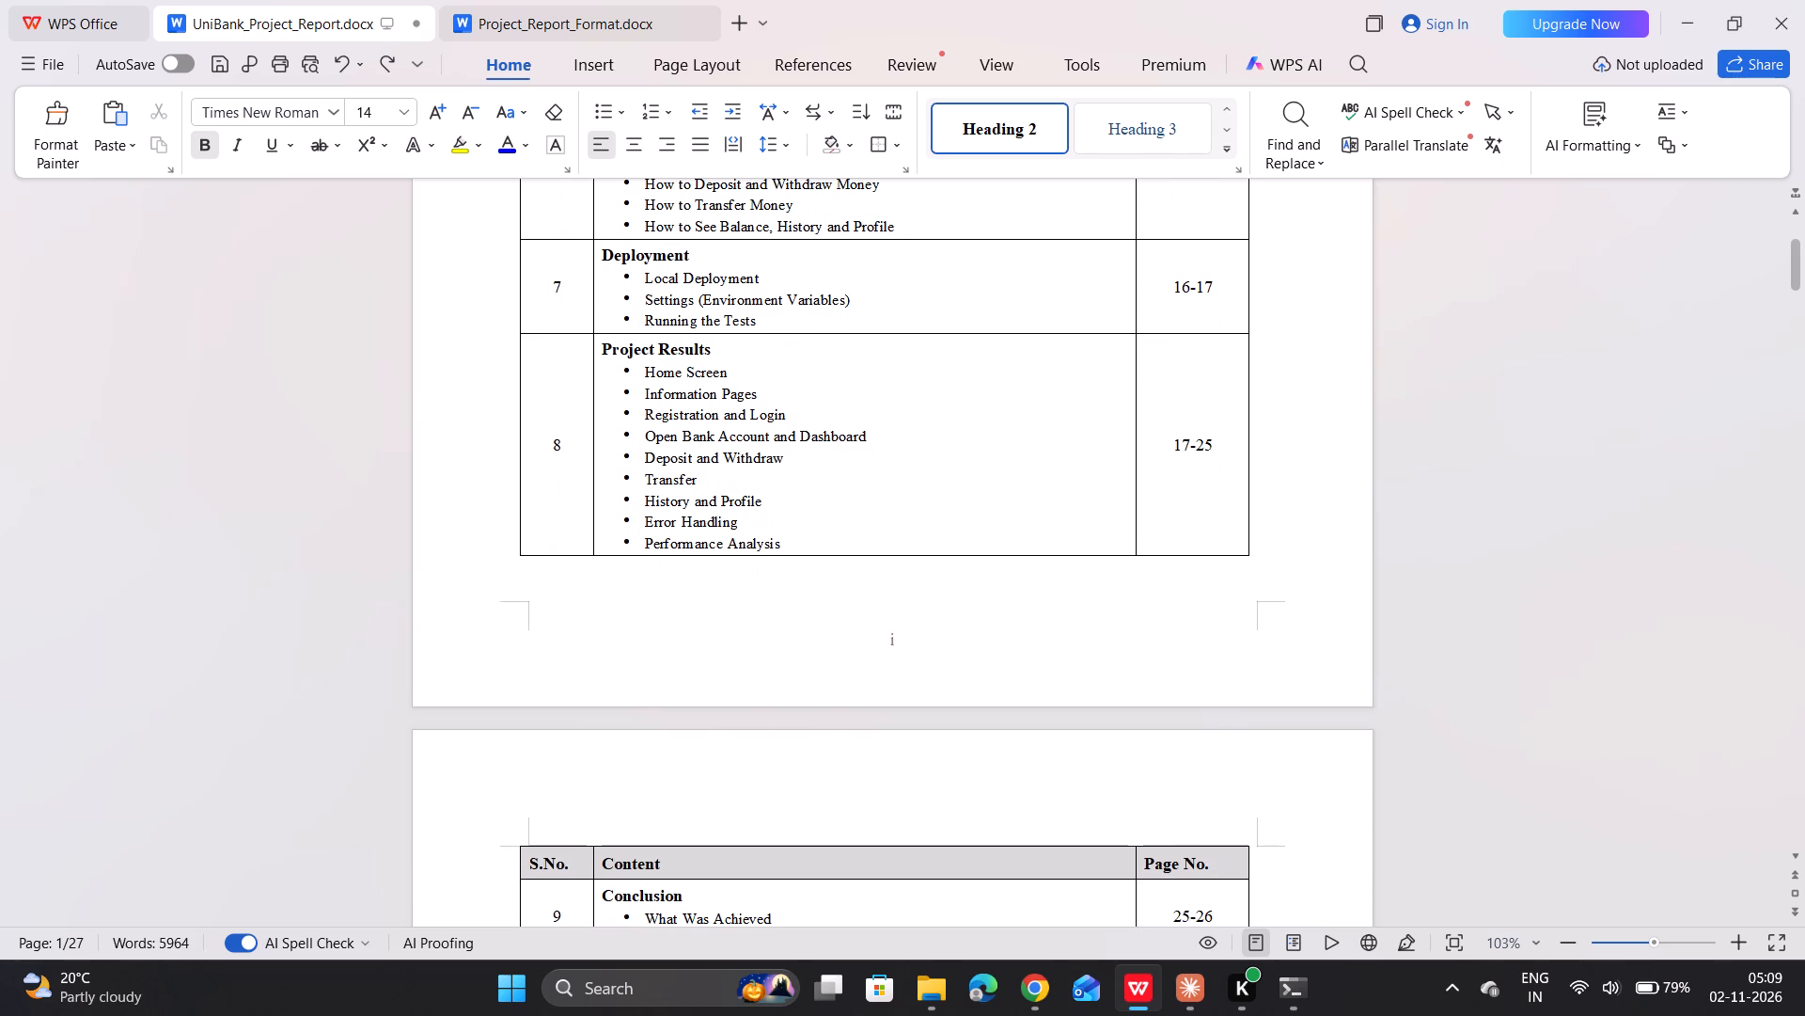
scroll(844, 397, "right", 1)
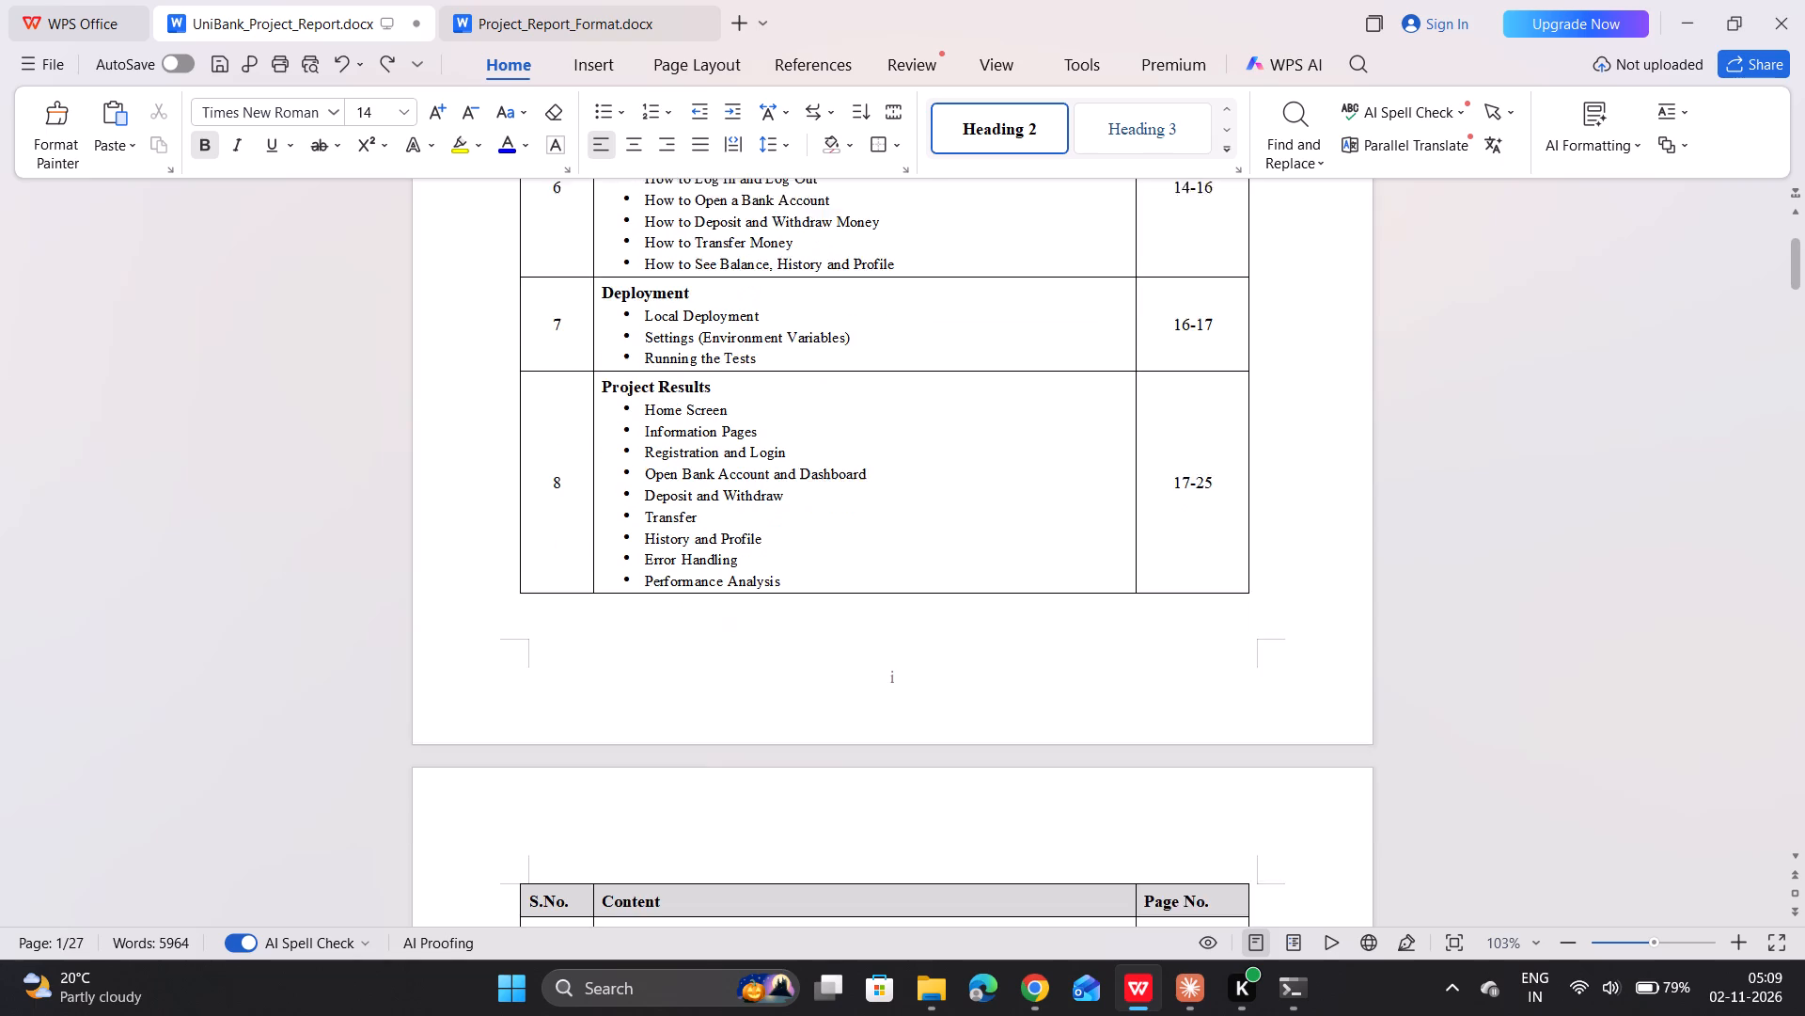
scroll(844, 397, "right", 1)
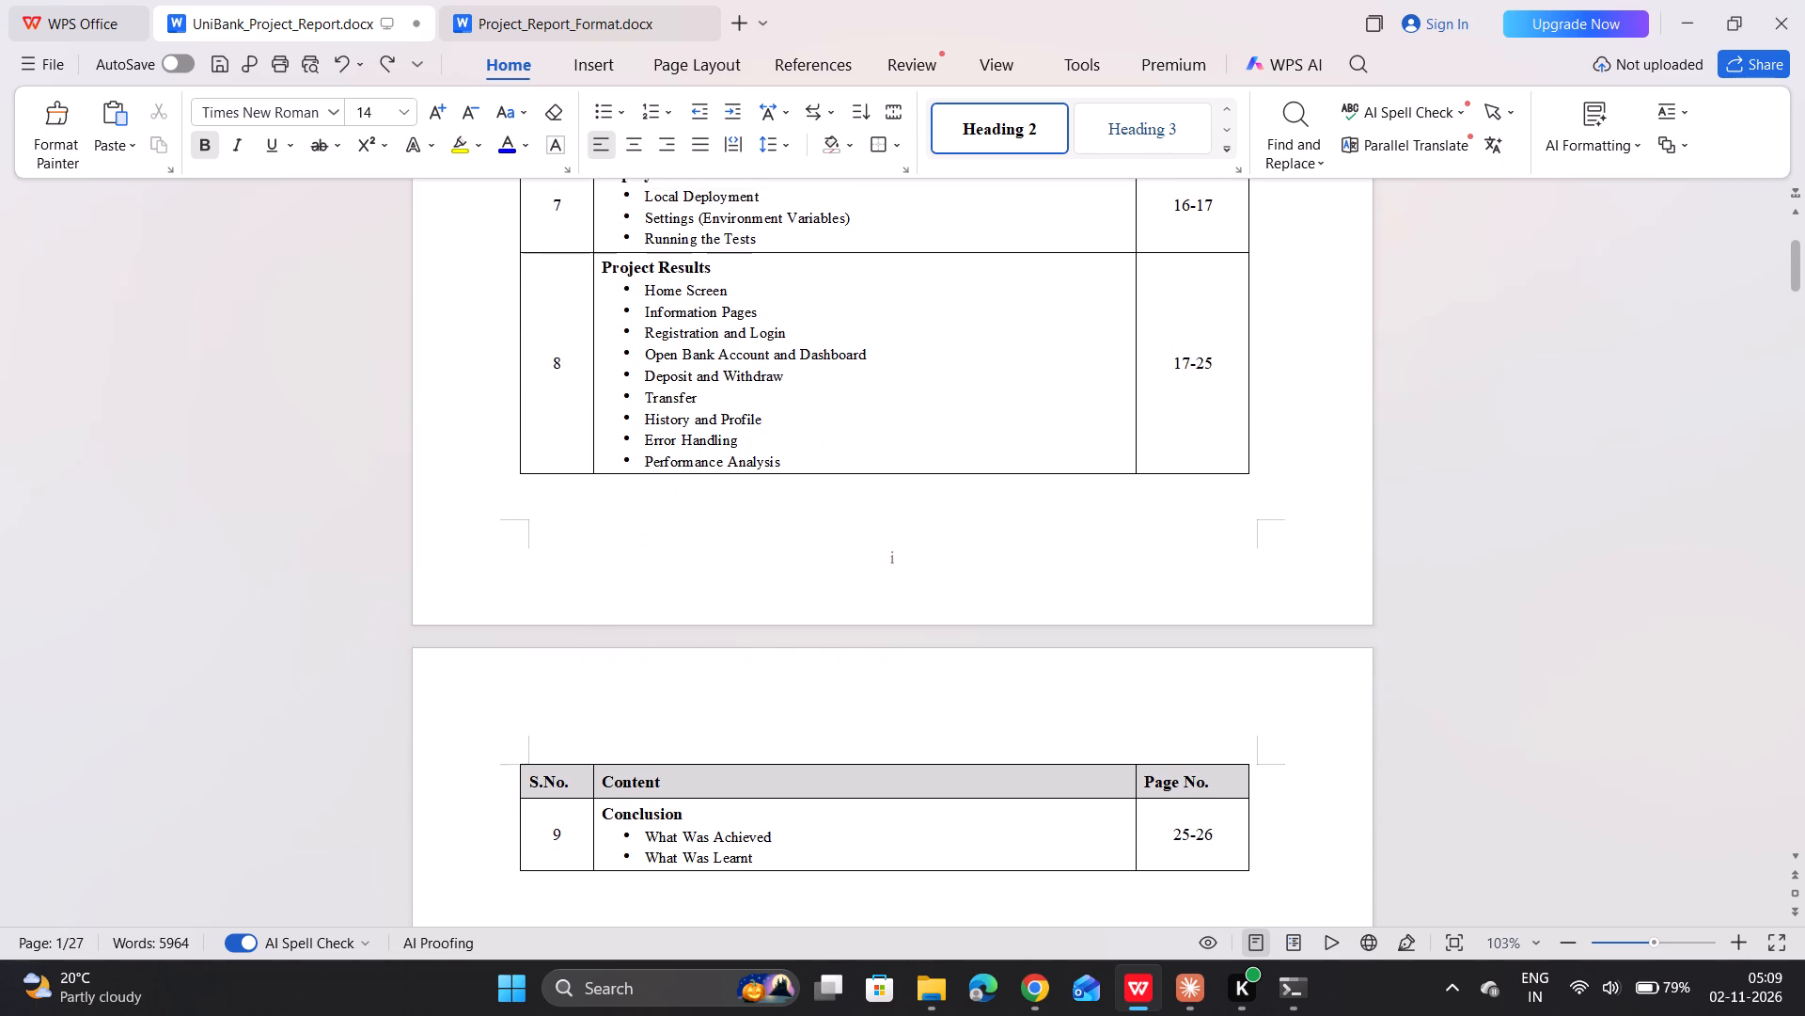
scroll(844, 397, "up", 2)
scroll(844, 397, "down", 1)
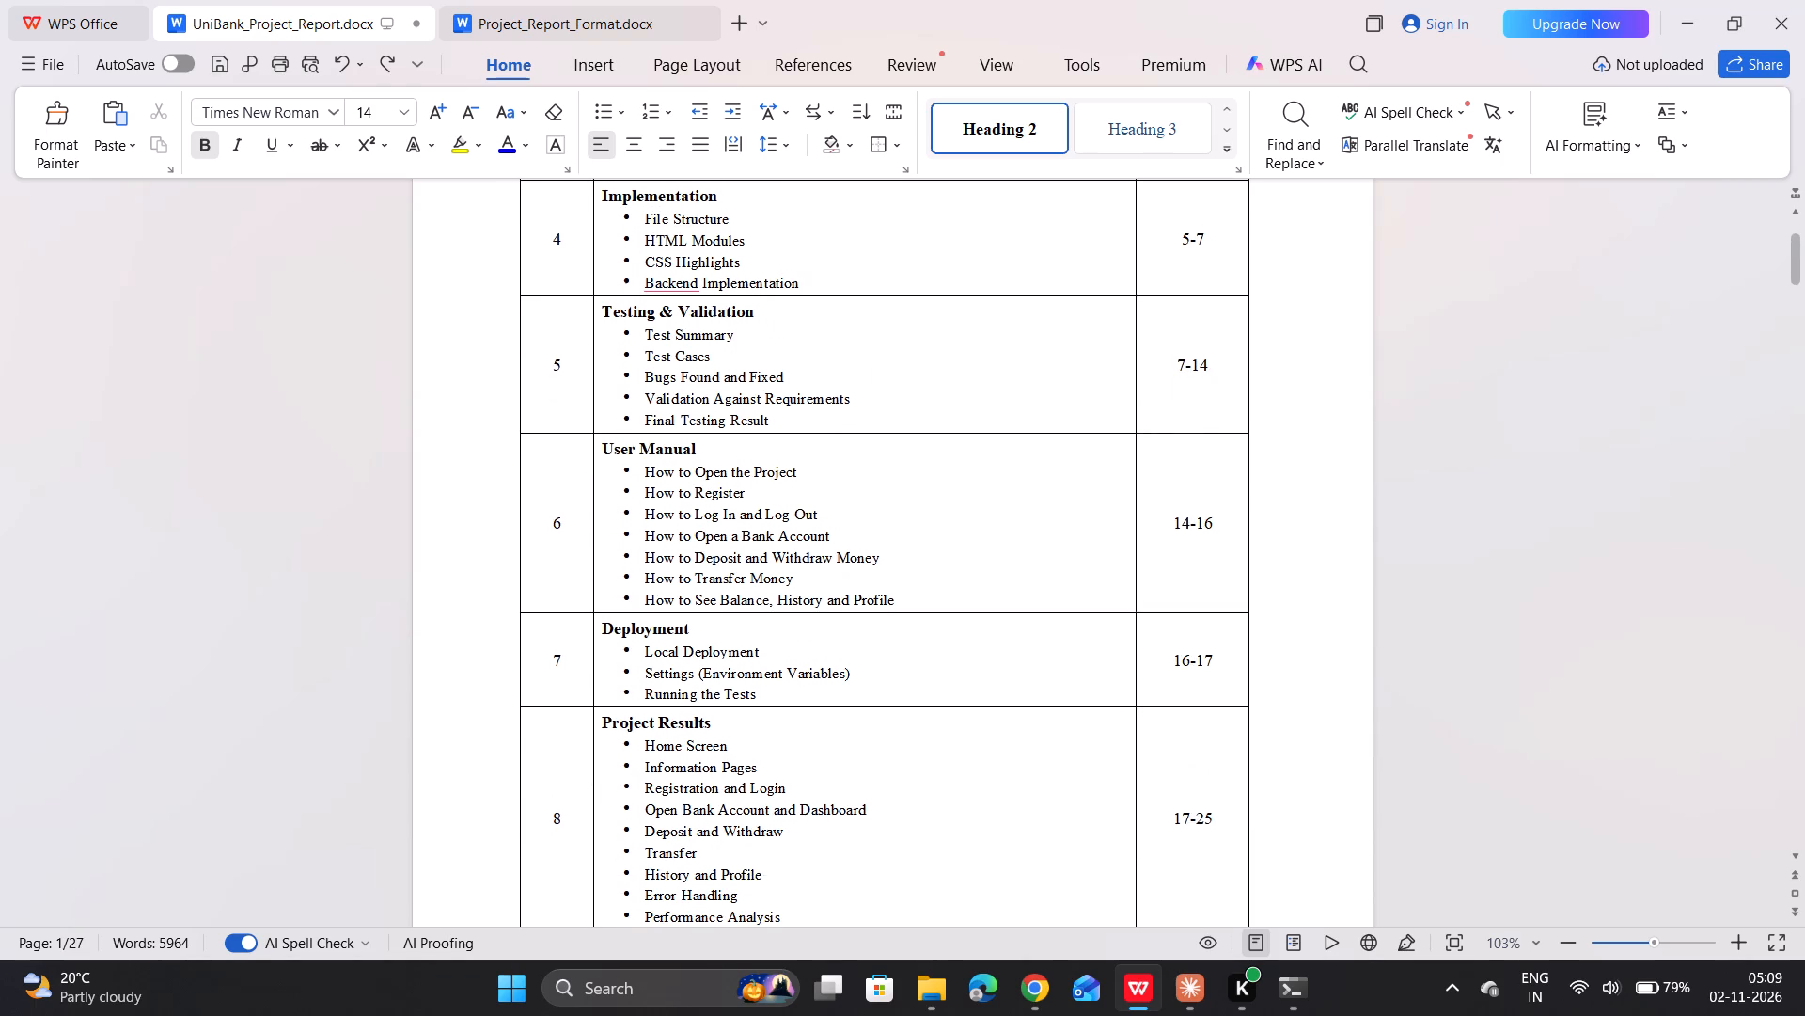
scroll(844, 397, "down", 5)
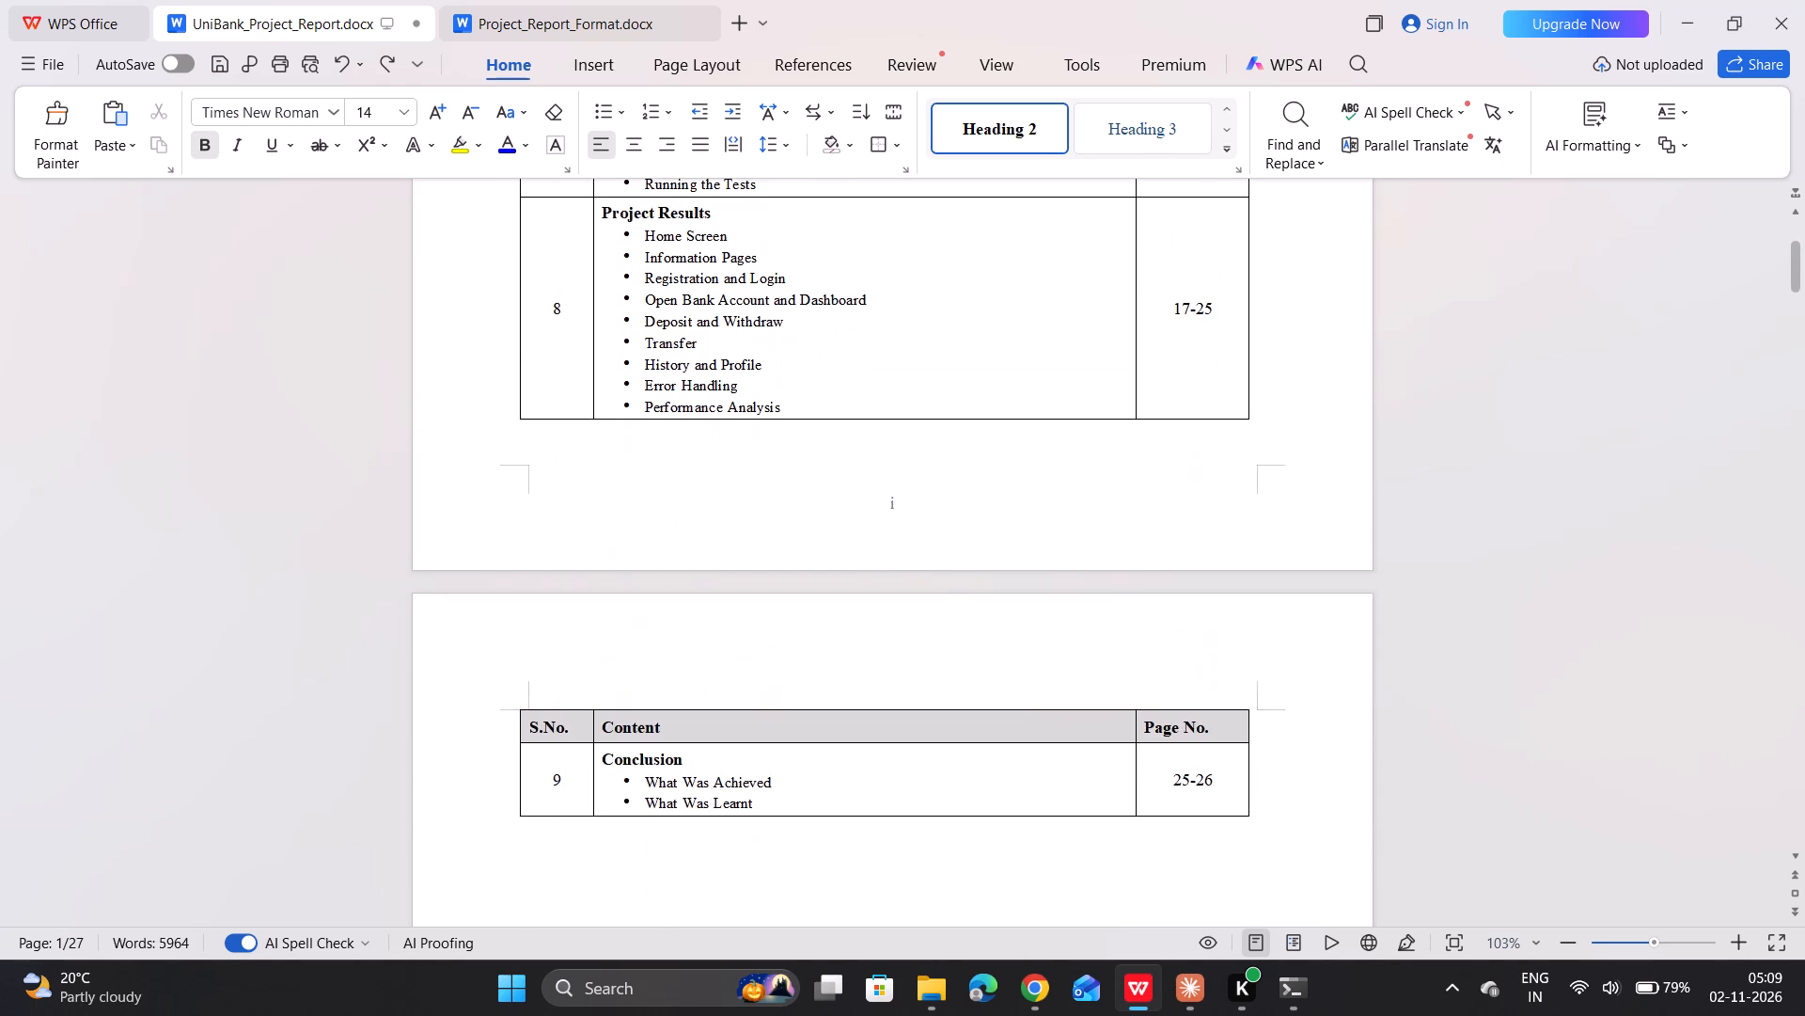
Examine the List of Tables with its page numbers, and revisit the Conclusion entry of the Table of Contents.
scroll(844, 397, "down", 8)
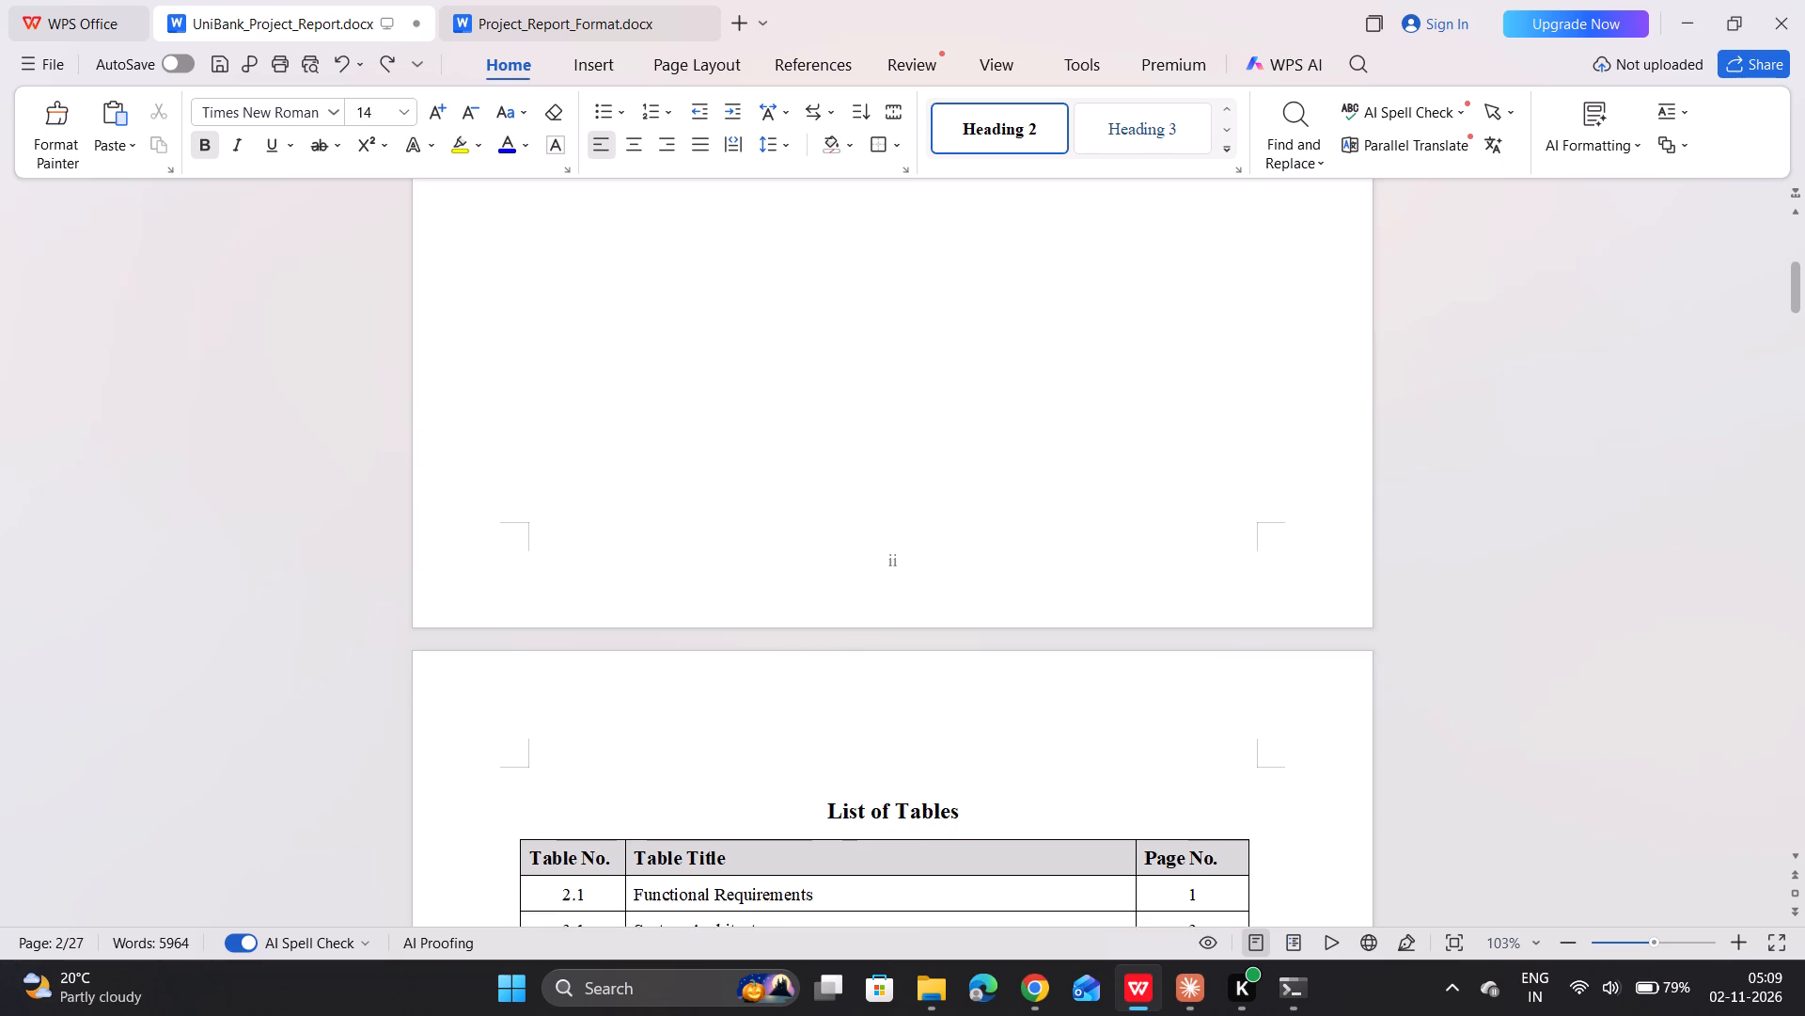
scroll(844, 397, "down", 8)
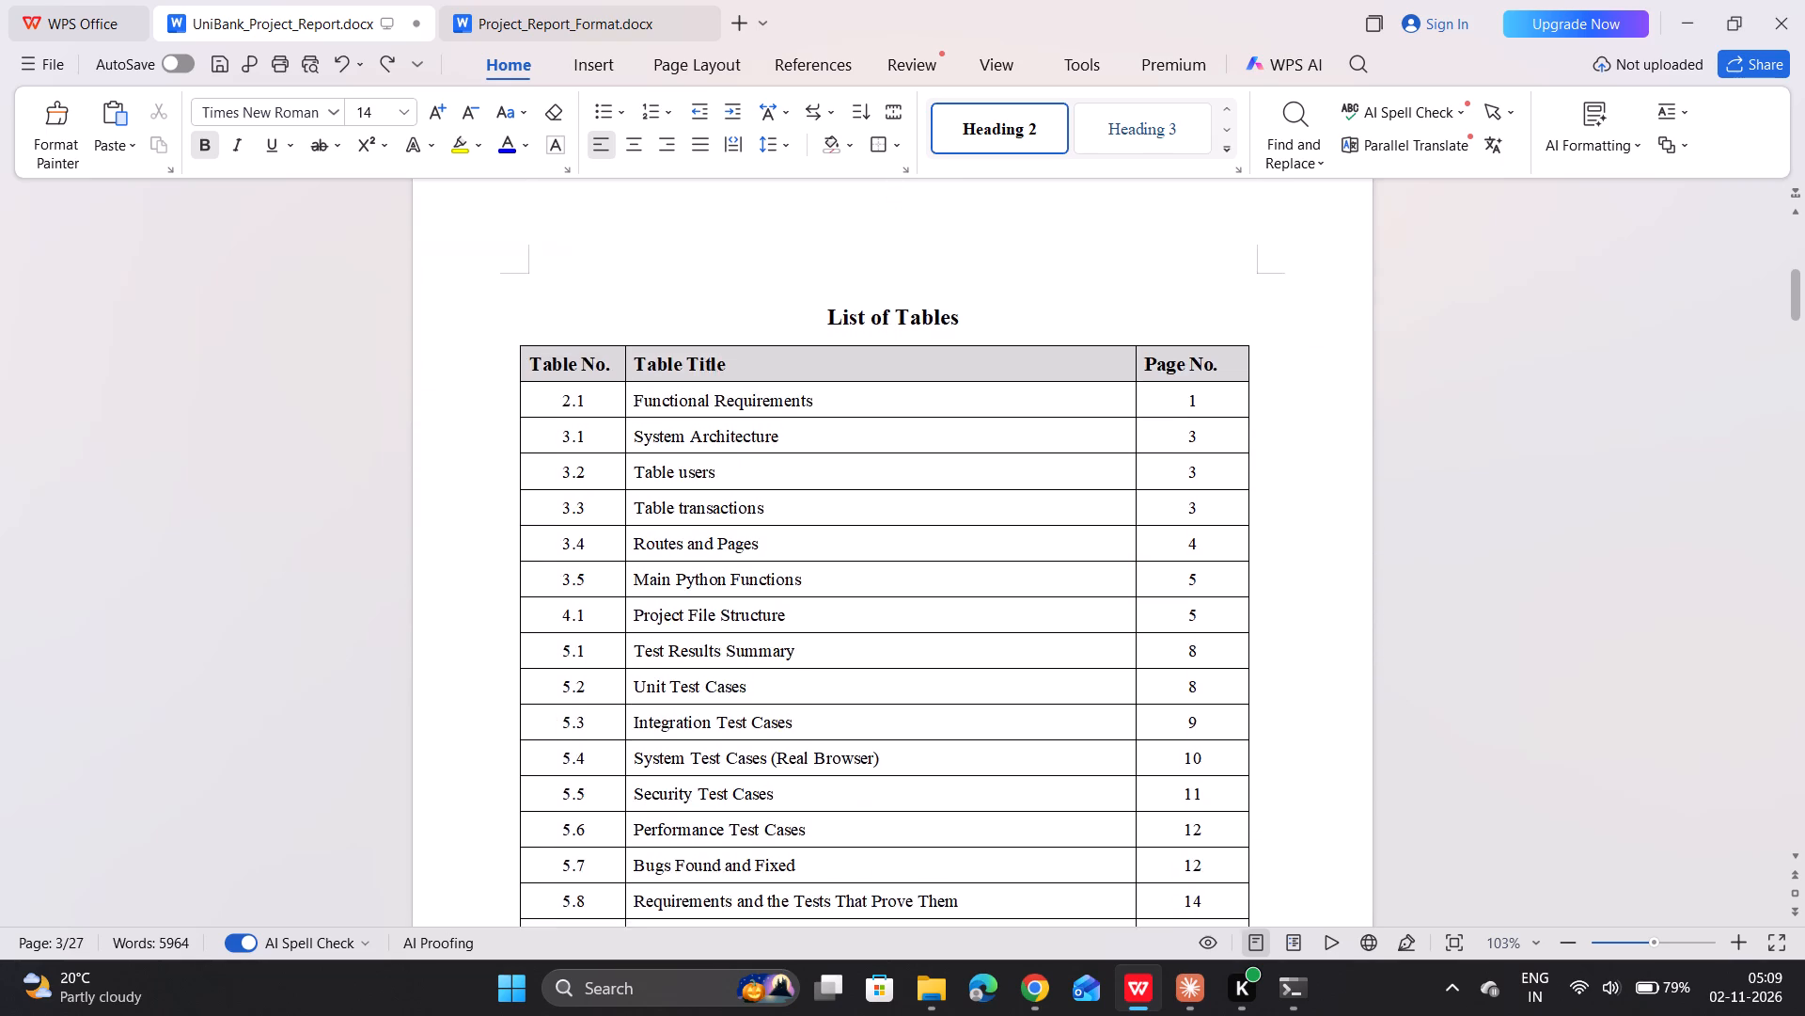
scroll(844, 397, "down", 2)
left_click(741, 387)
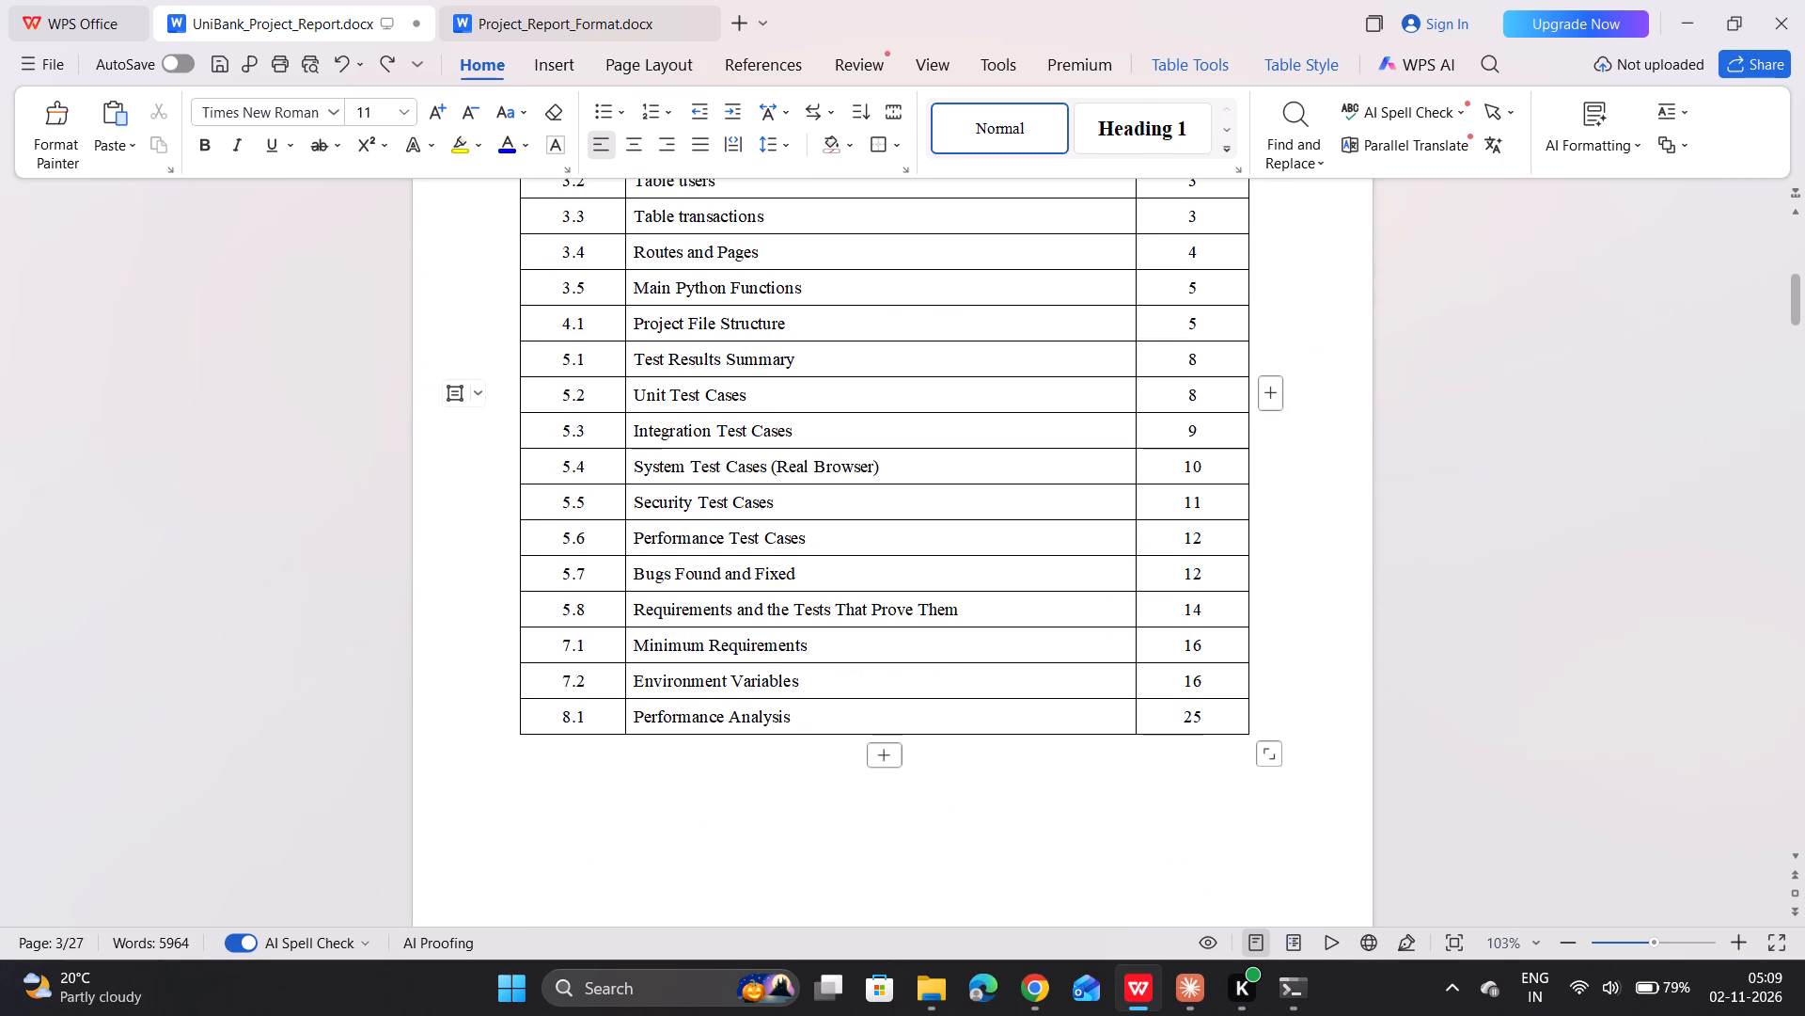
scroll(741, 387, "up", 9)
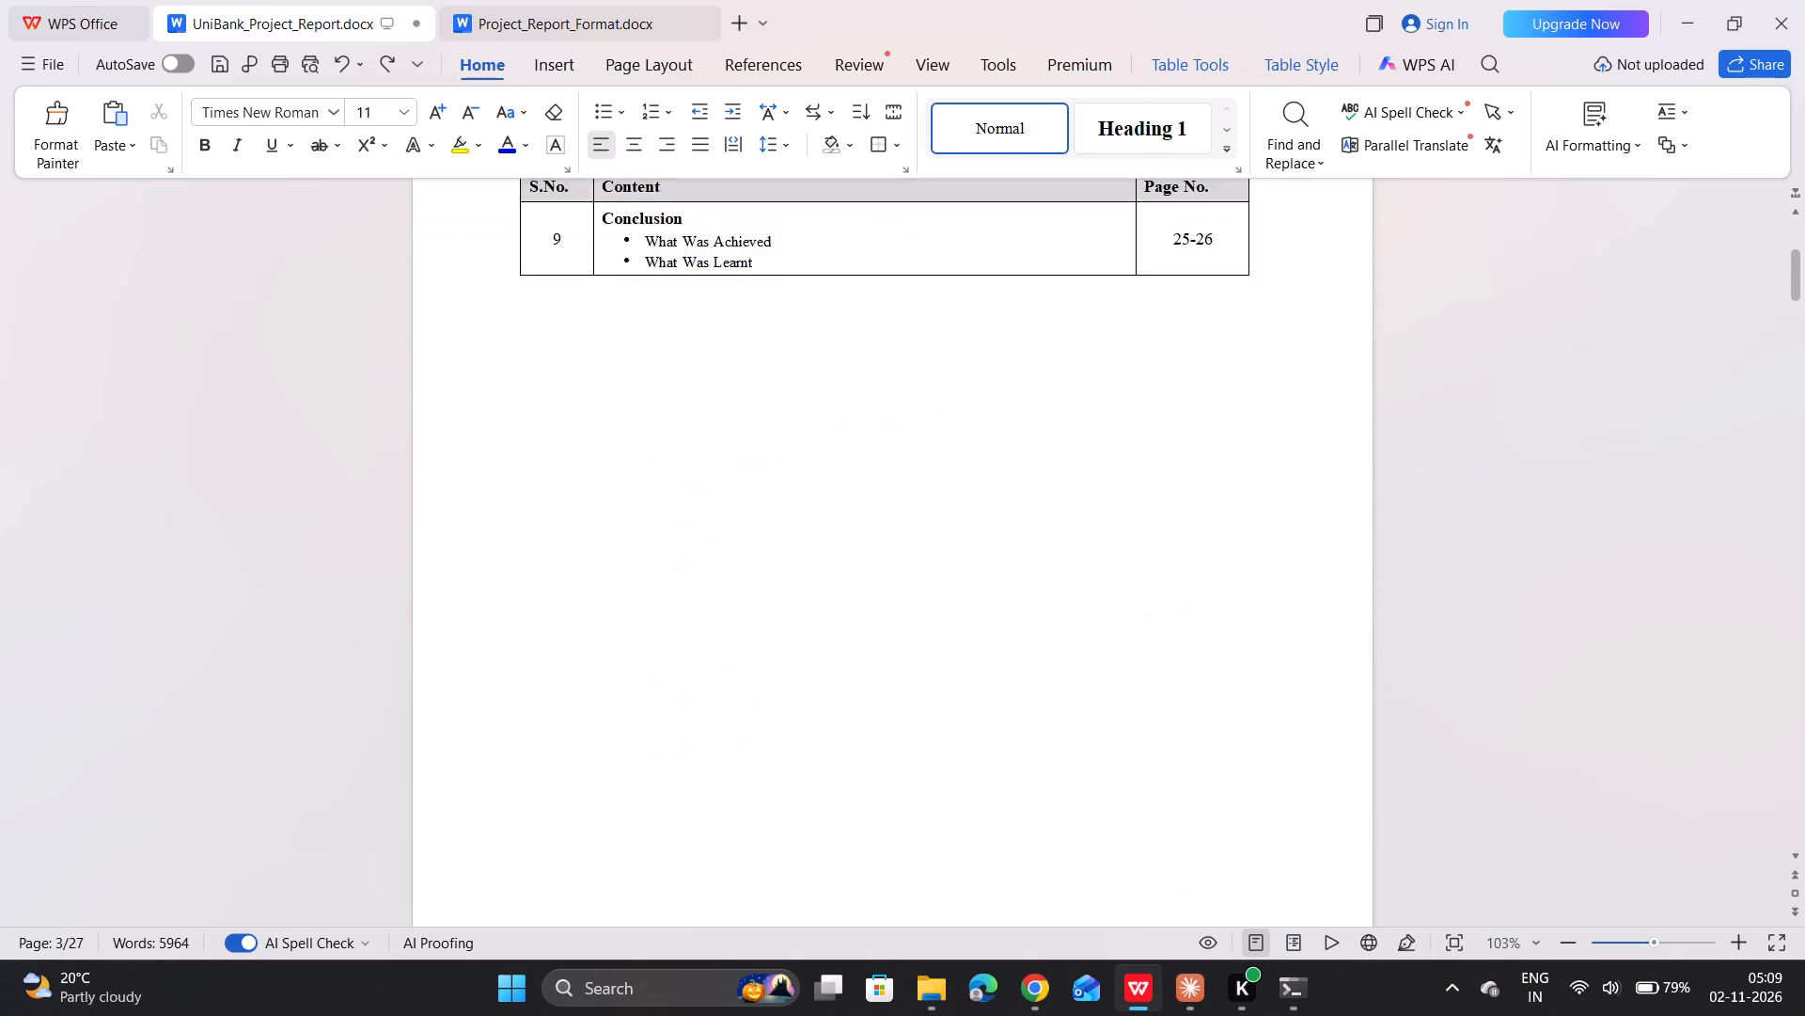
scroll(741, 387, "up", 2)
scroll(741, 387, "down", 1)
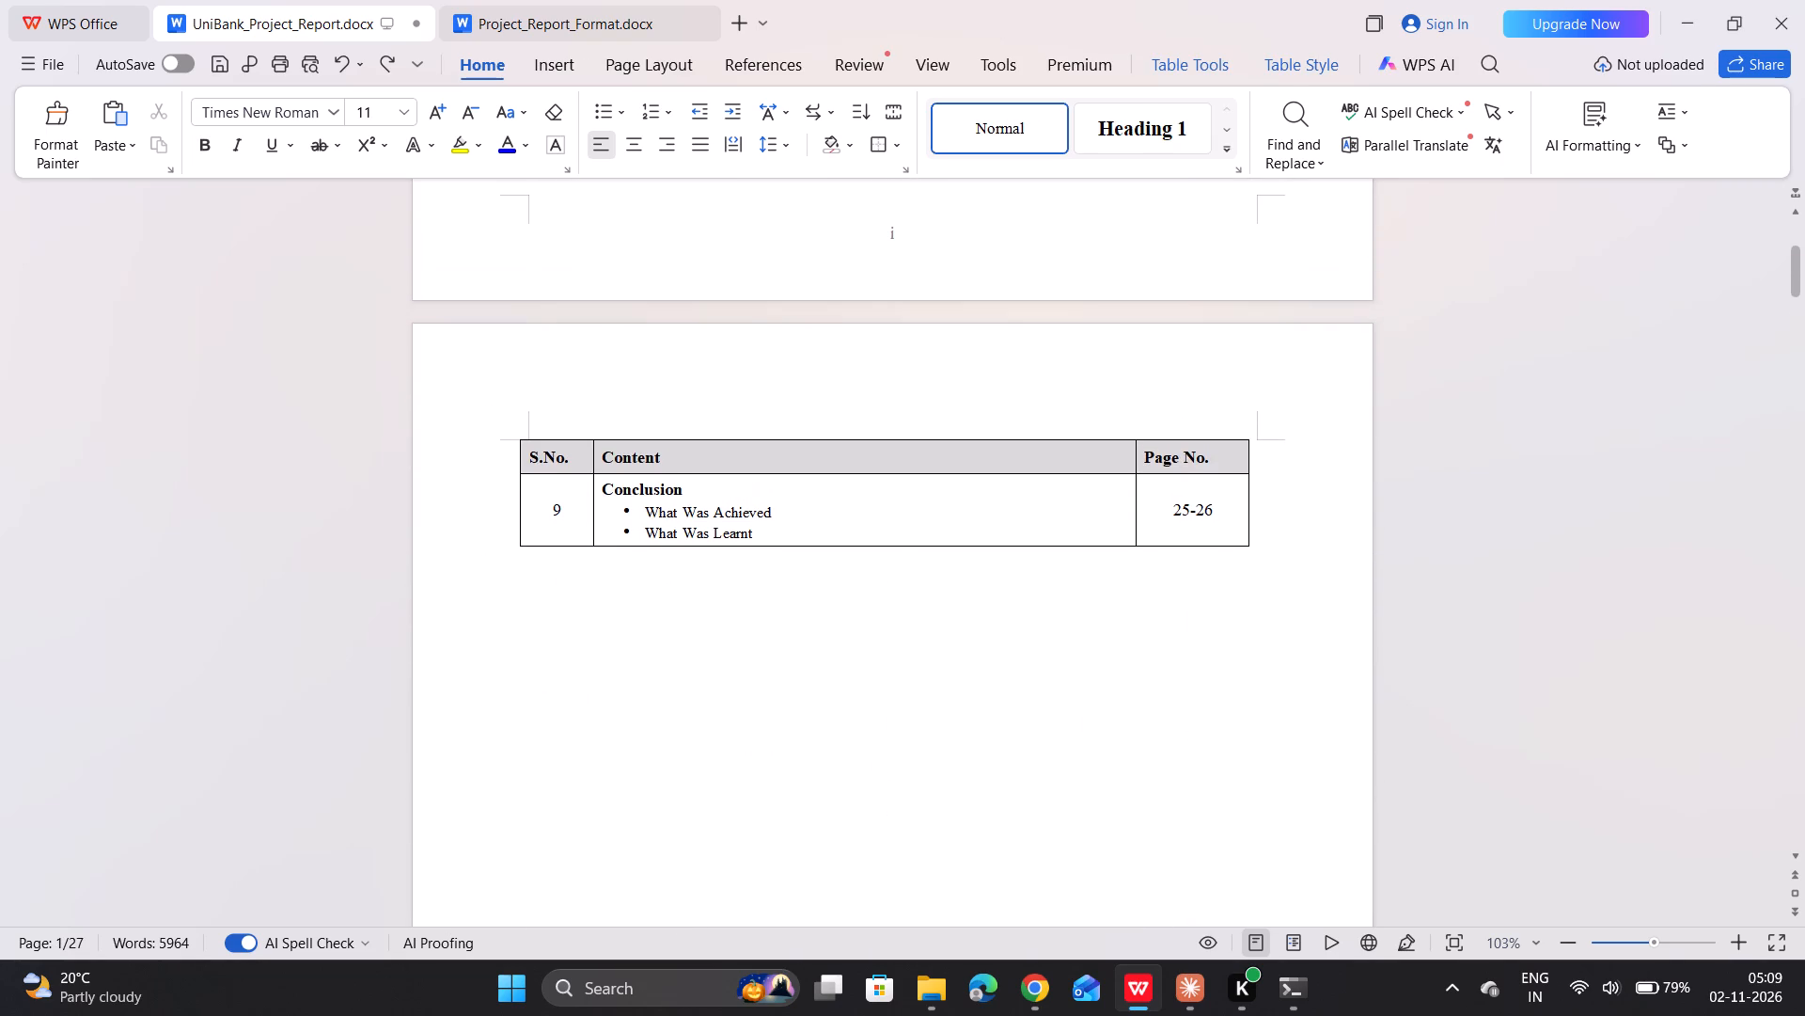
left_click(667, 494)
Skim the report body from the Software Requirements (SRS) section through the test case tables to the Deployment section.
scroll(709, 590, "down", 14)
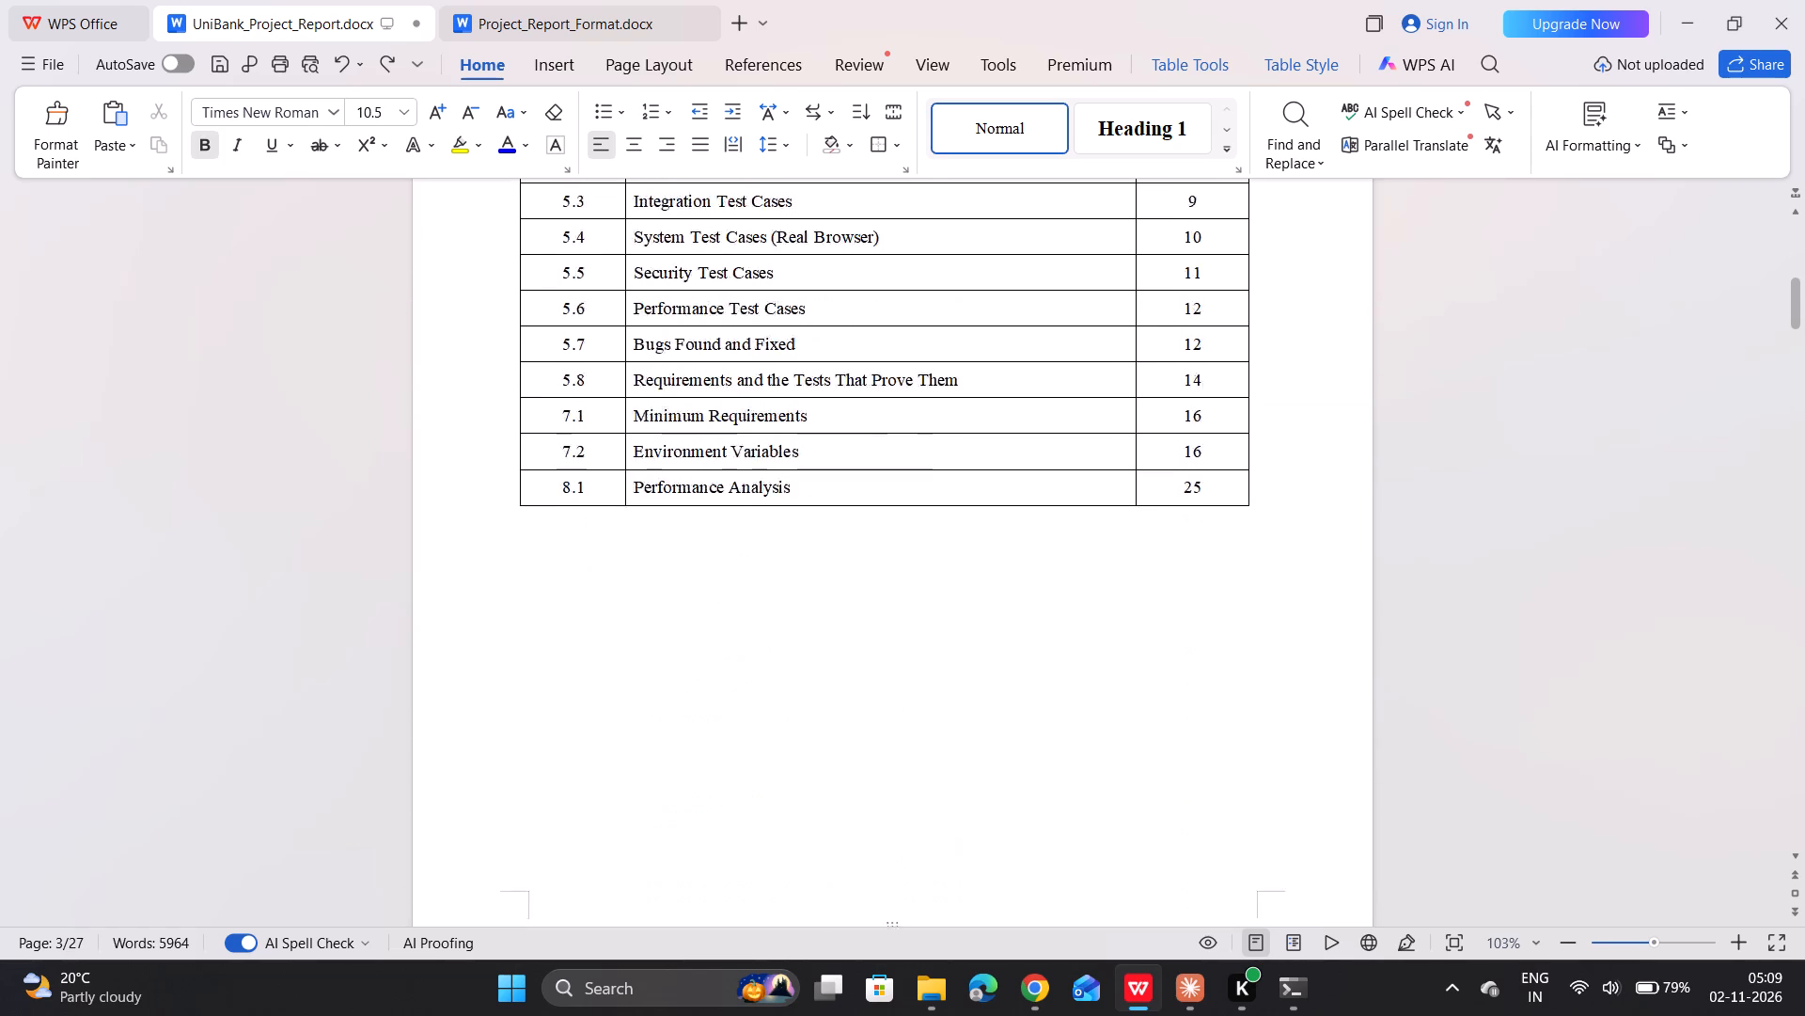
scroll(709, 590, "down", 13)
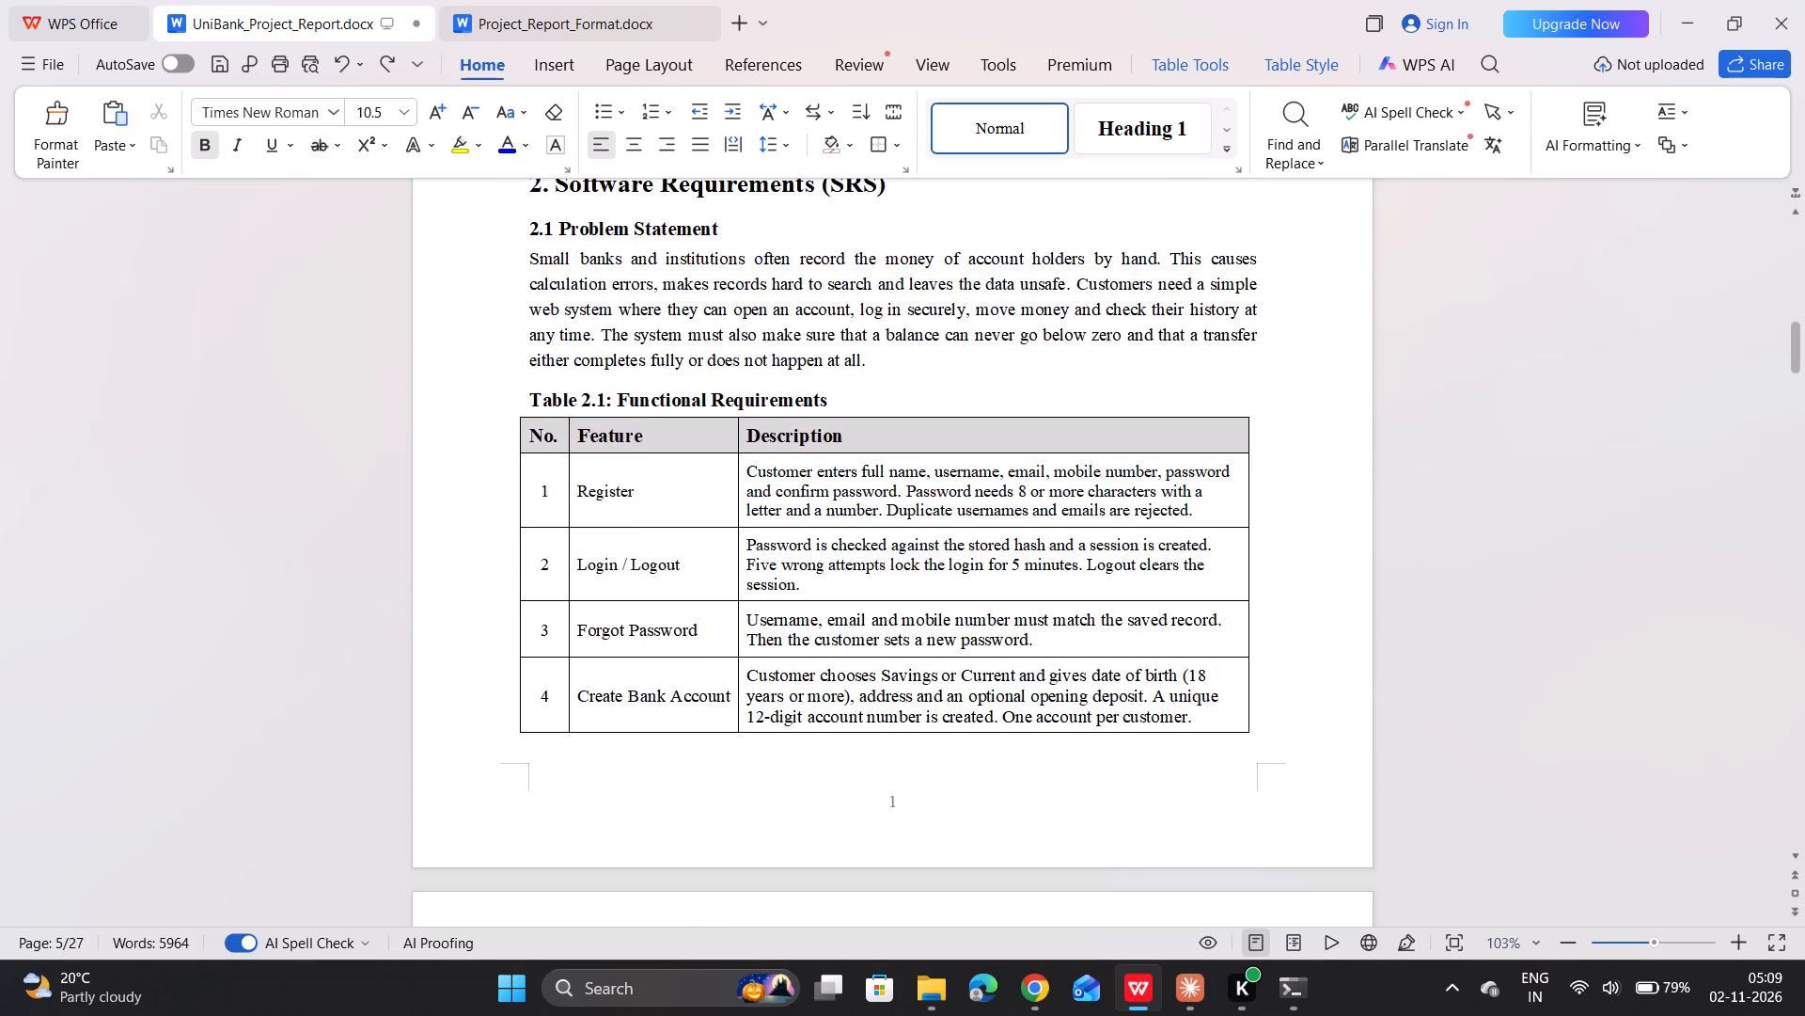
scroll(709, 590, "down", 12)
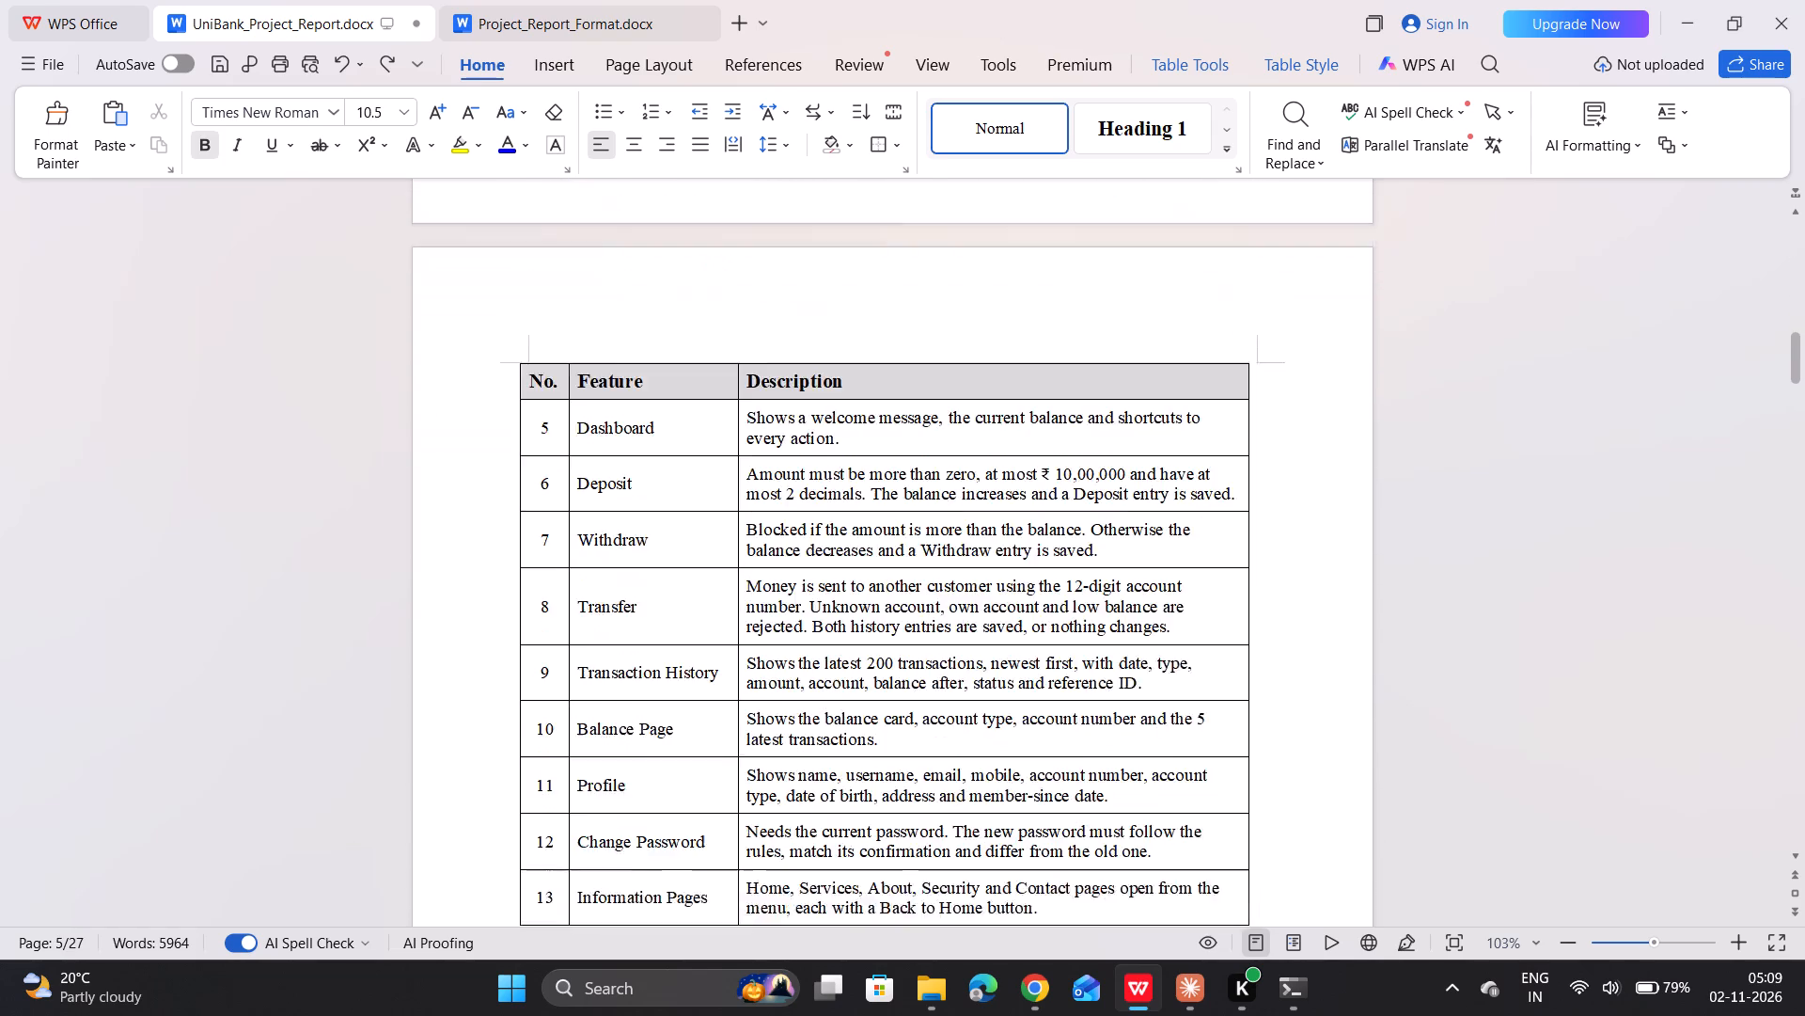
scroll(709, 590, "down", 14)
scroll(709, 590, "down", 12)
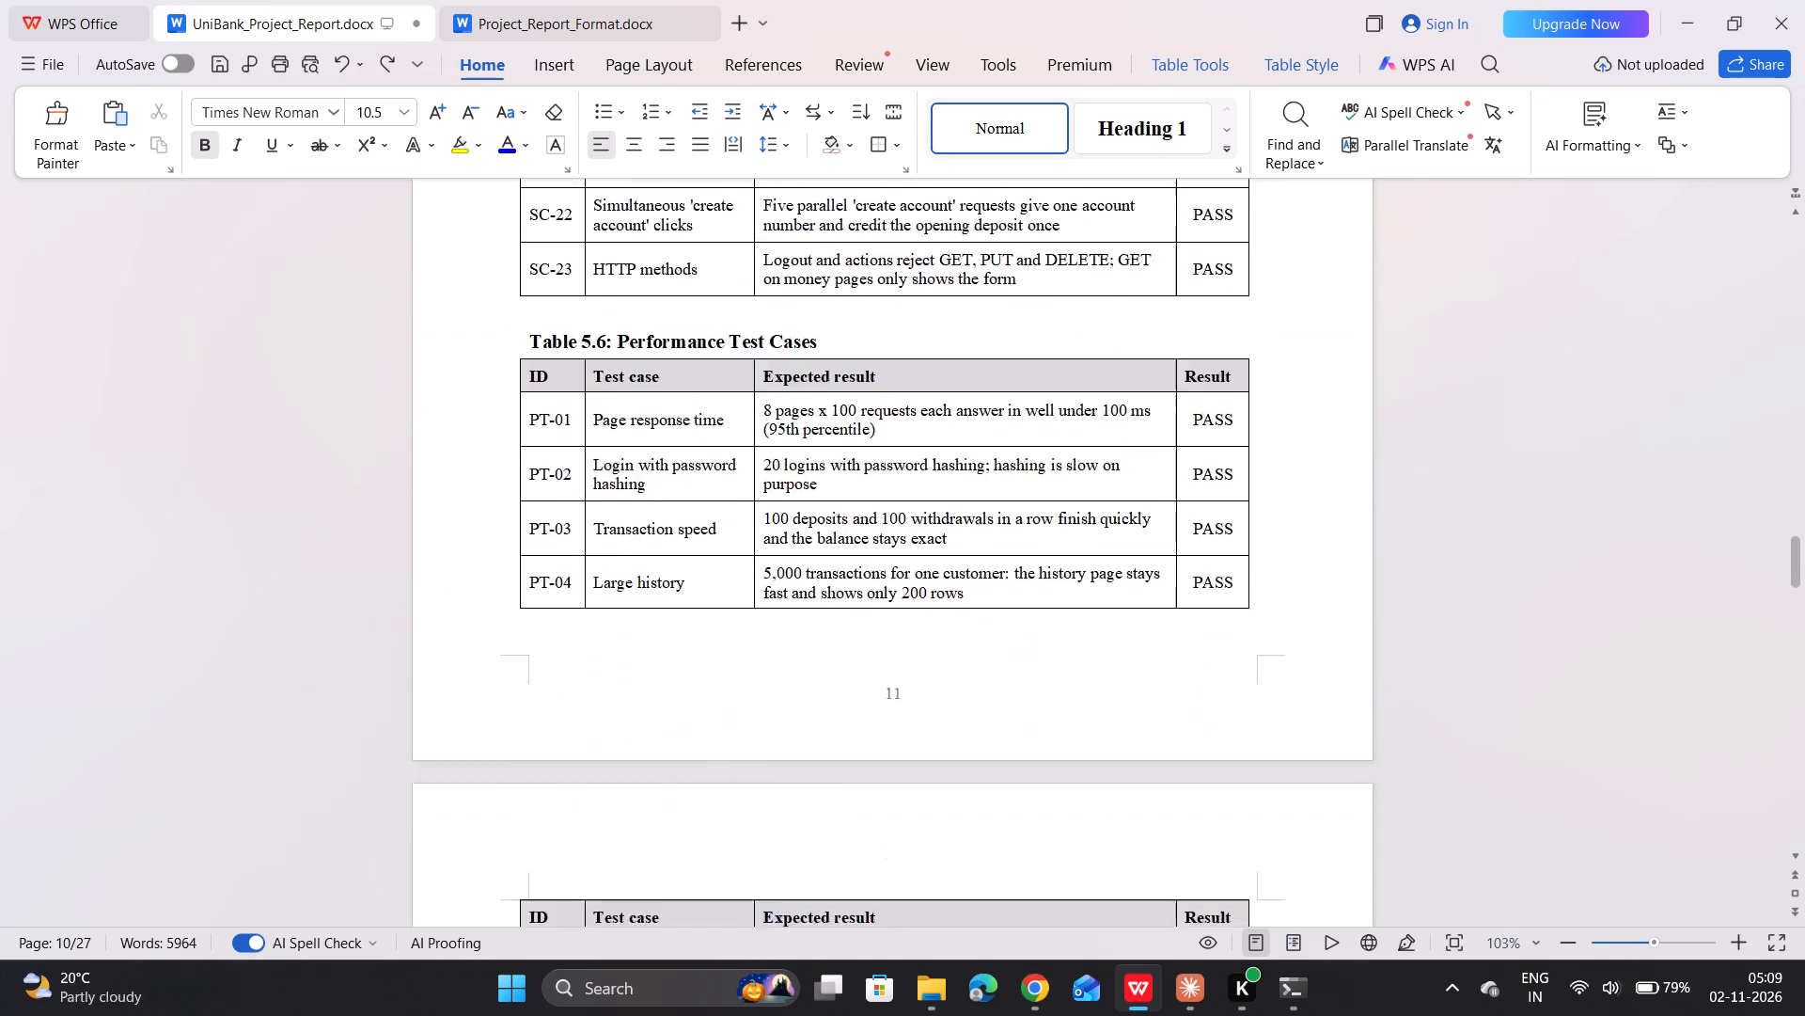
scroll(709, 590, "down", 19)
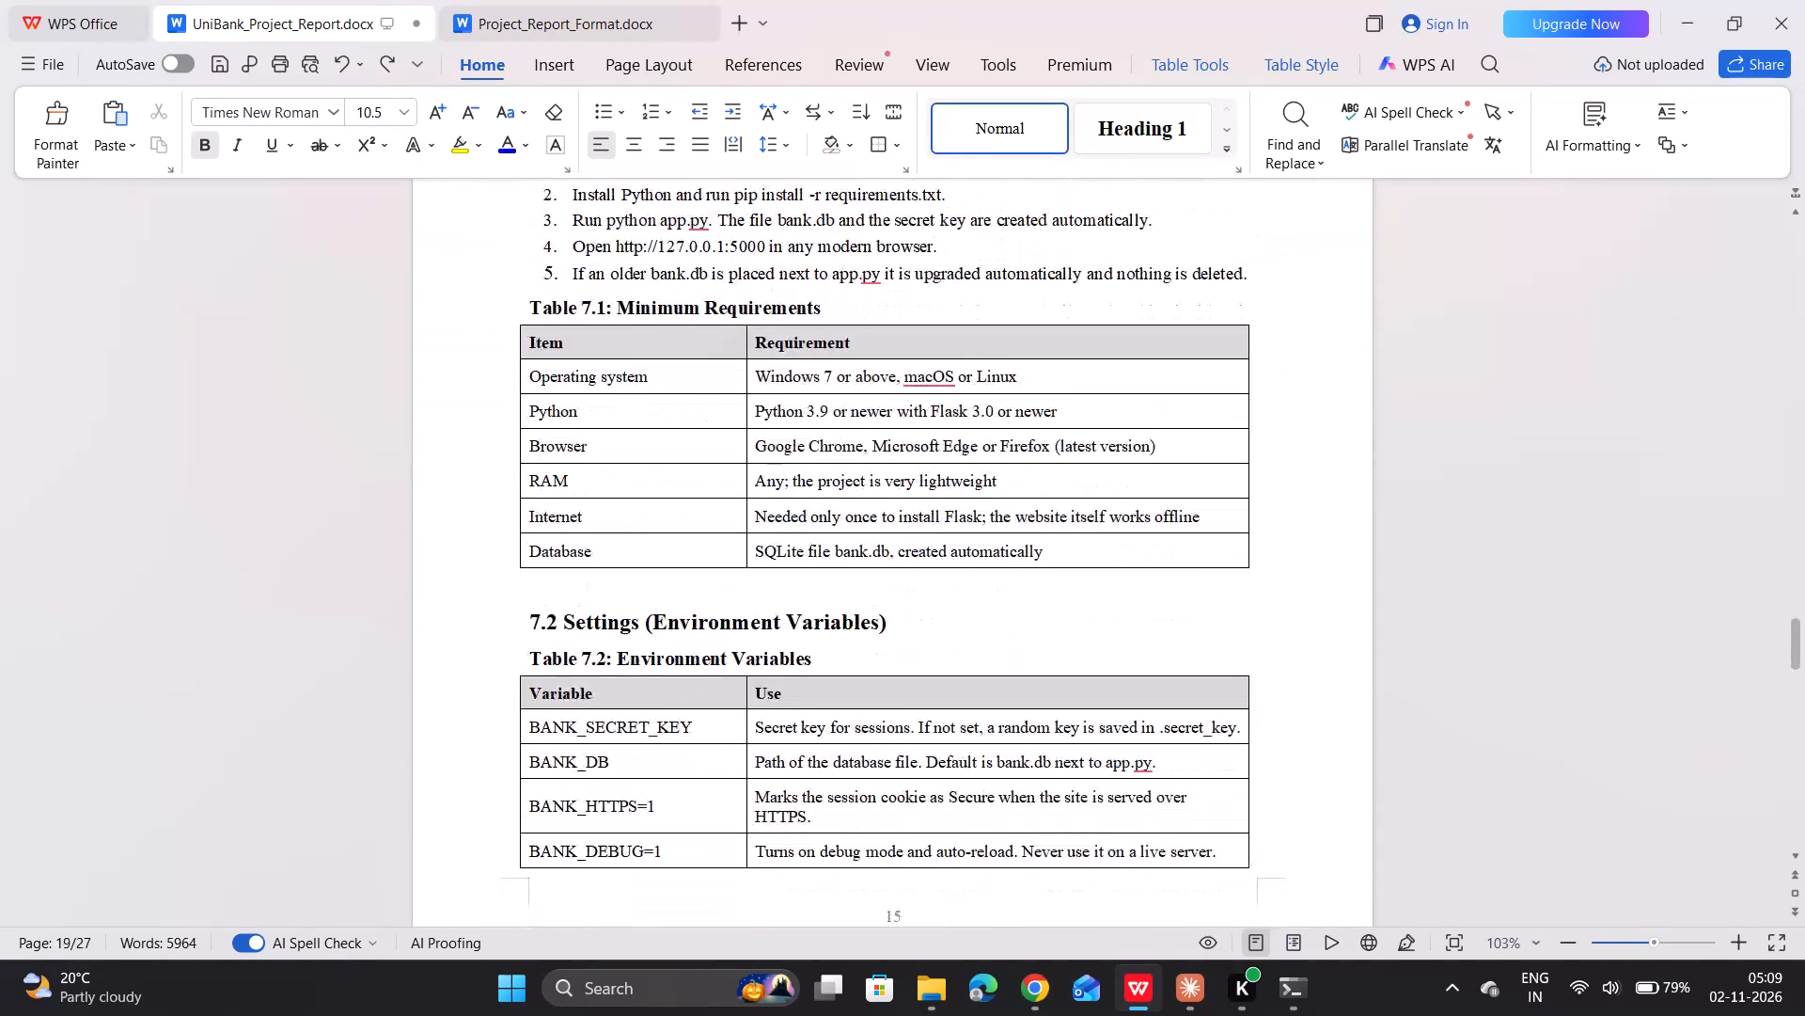
Examine the Deployment section's Tables 7.1 and 7.2, their page number, and the start of 7.3 Running the Tests.
scroll(709, 590, "down", 1)
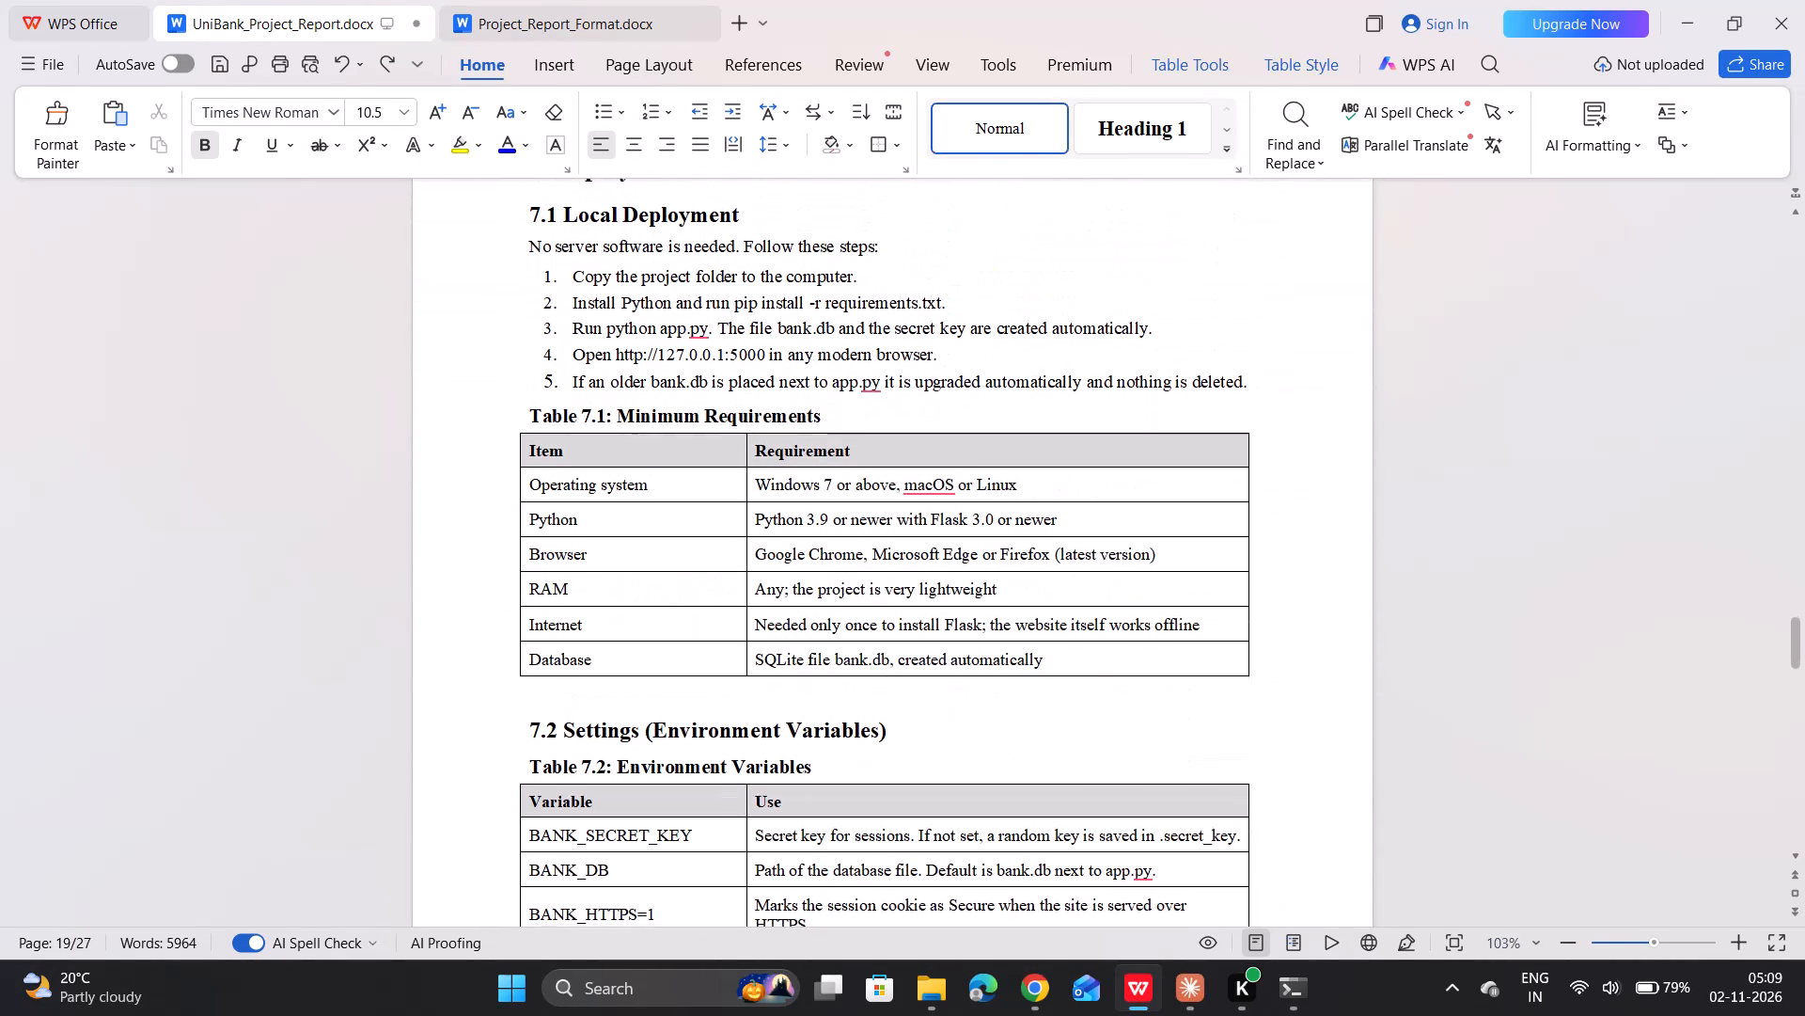
scroll(709, 590, "down", 2)
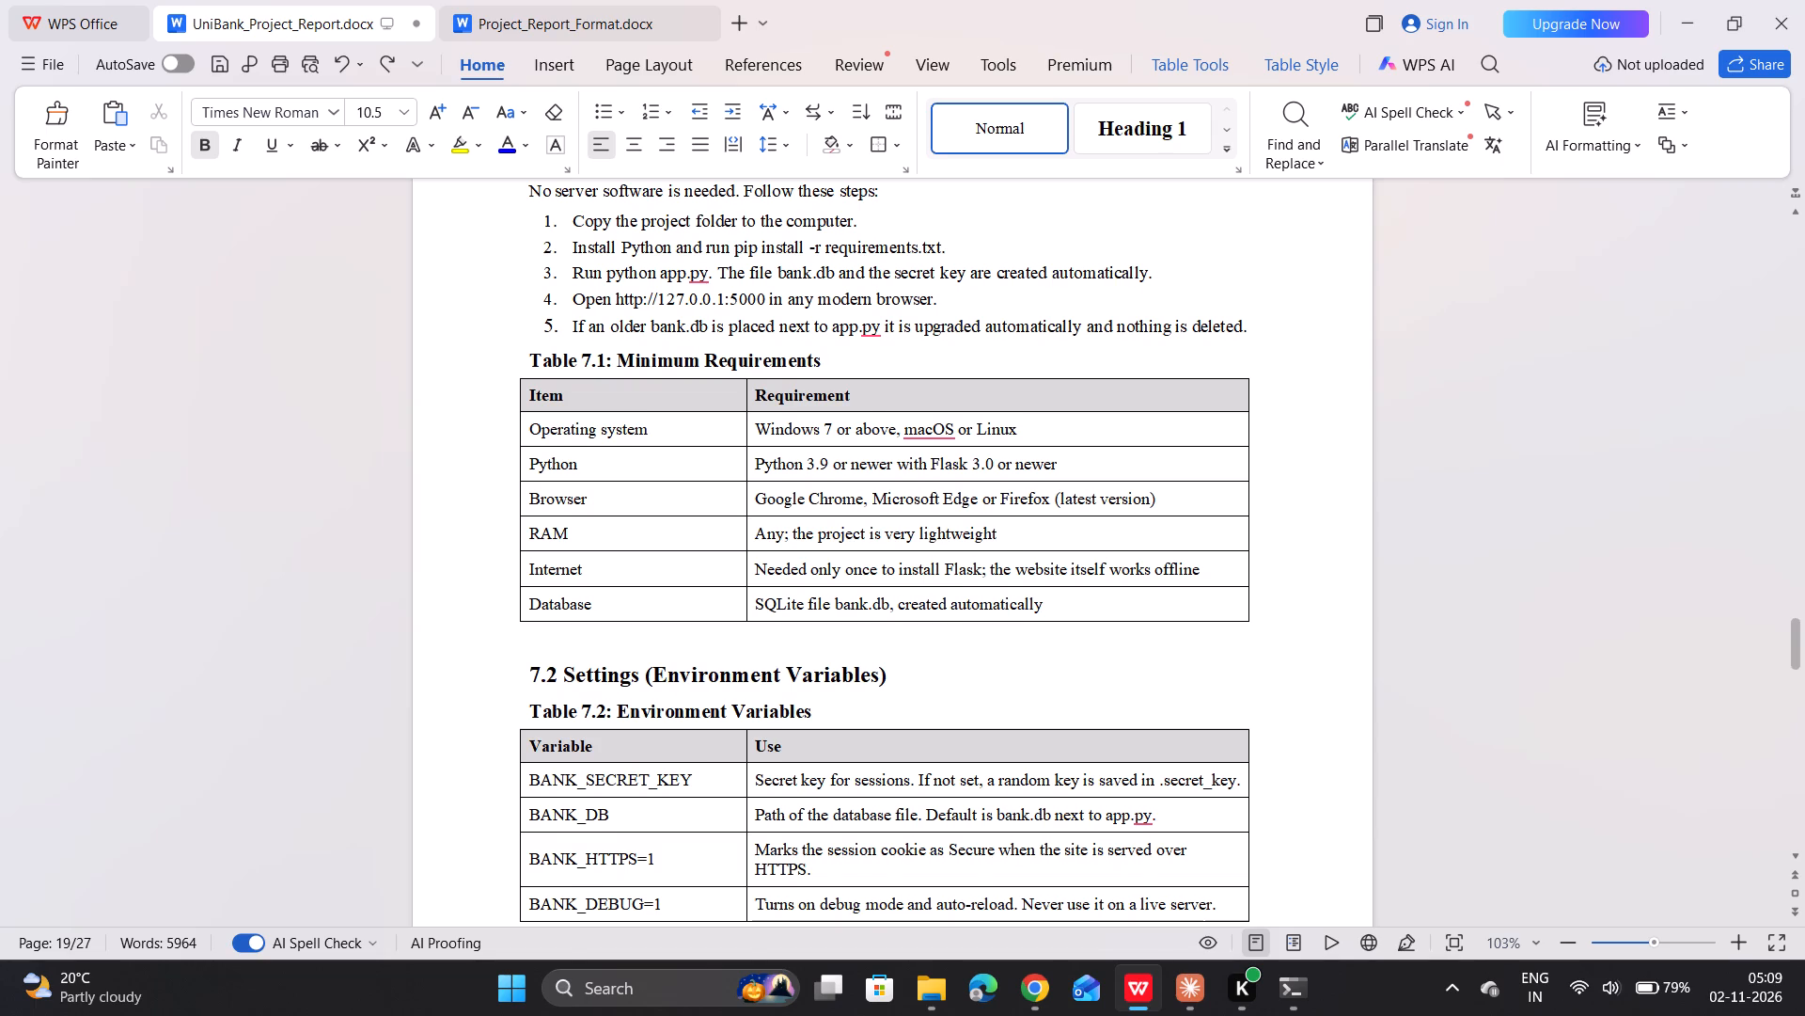
scroll(709, 590, "down", 2)
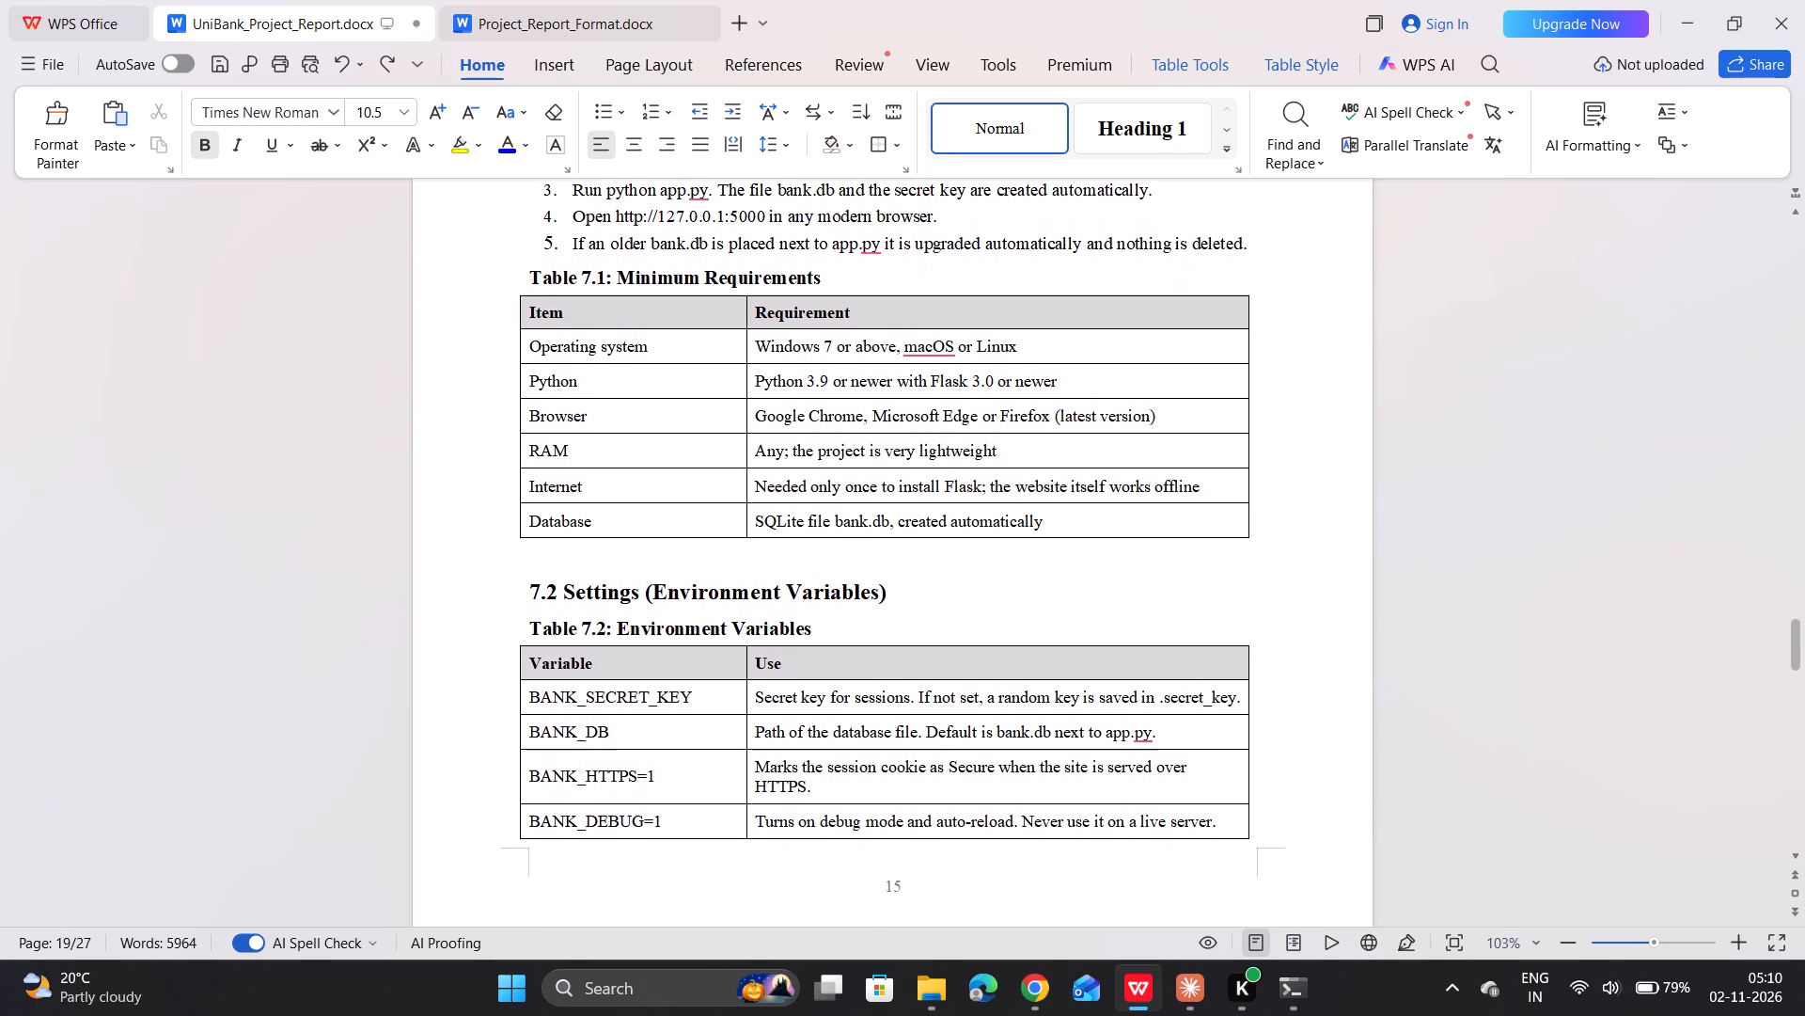
scroll(709, 590, "down", 1)
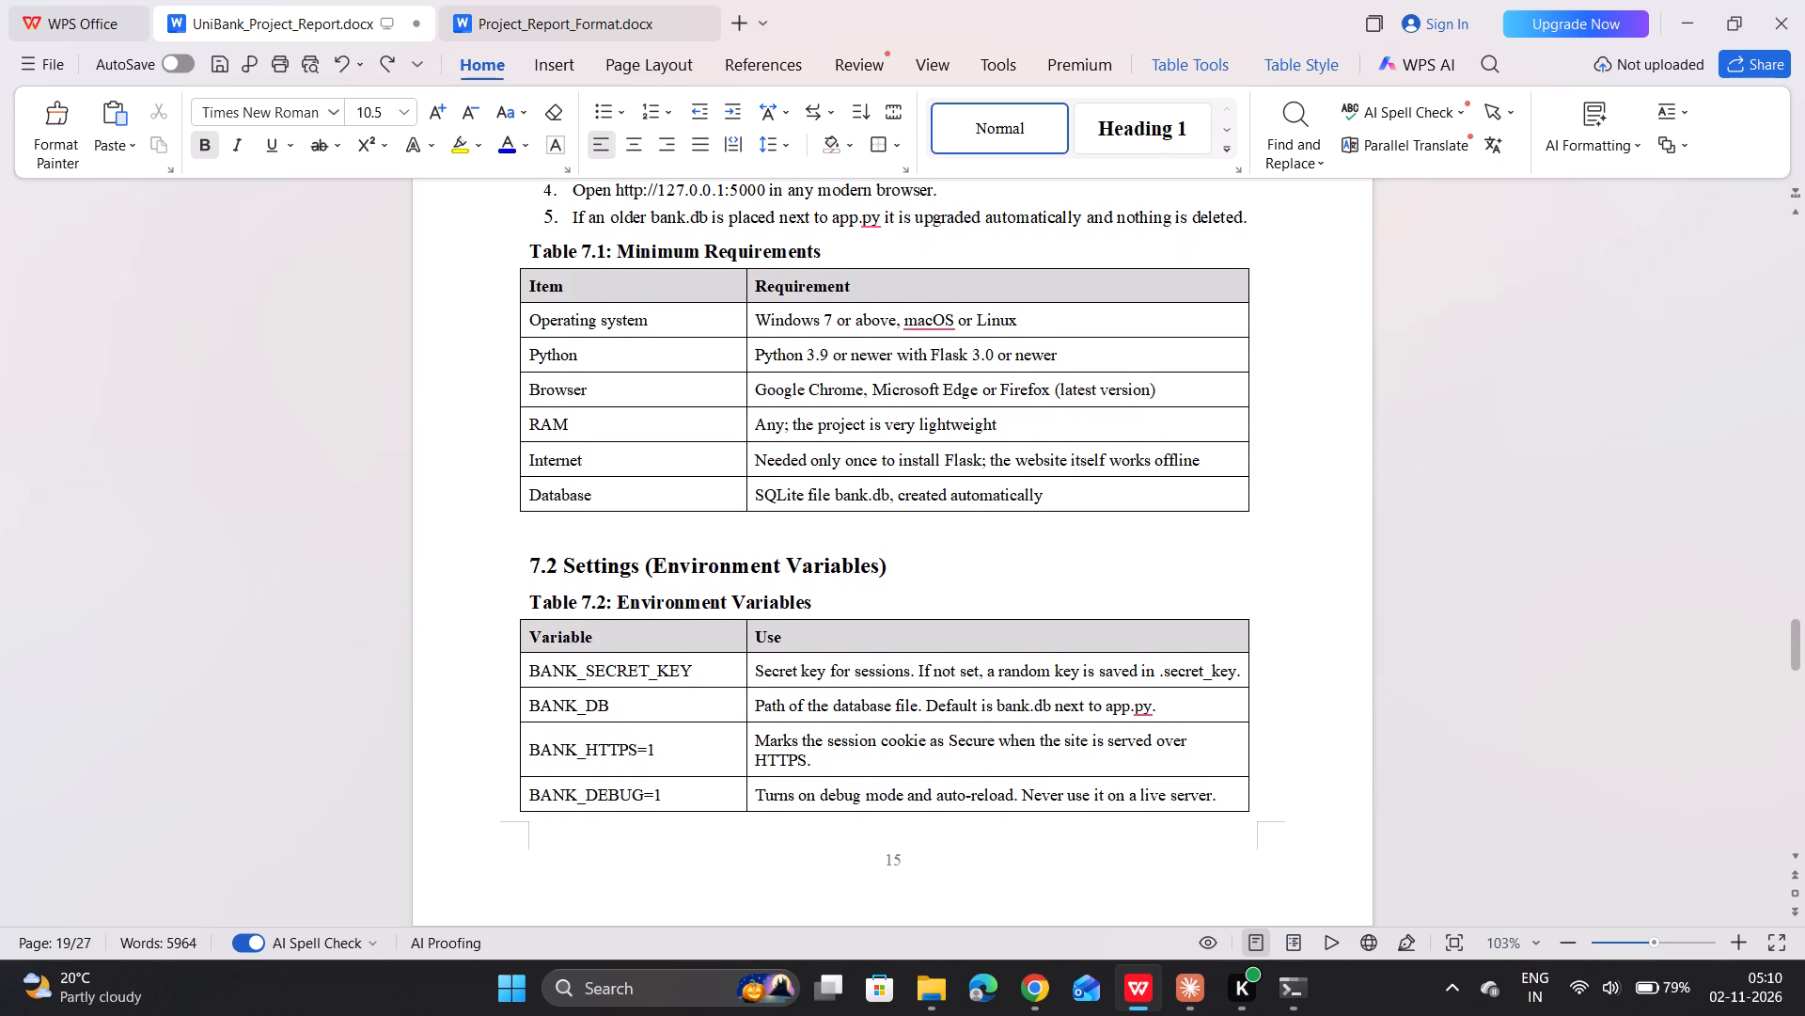
scroll(709, 590, "down", 2)
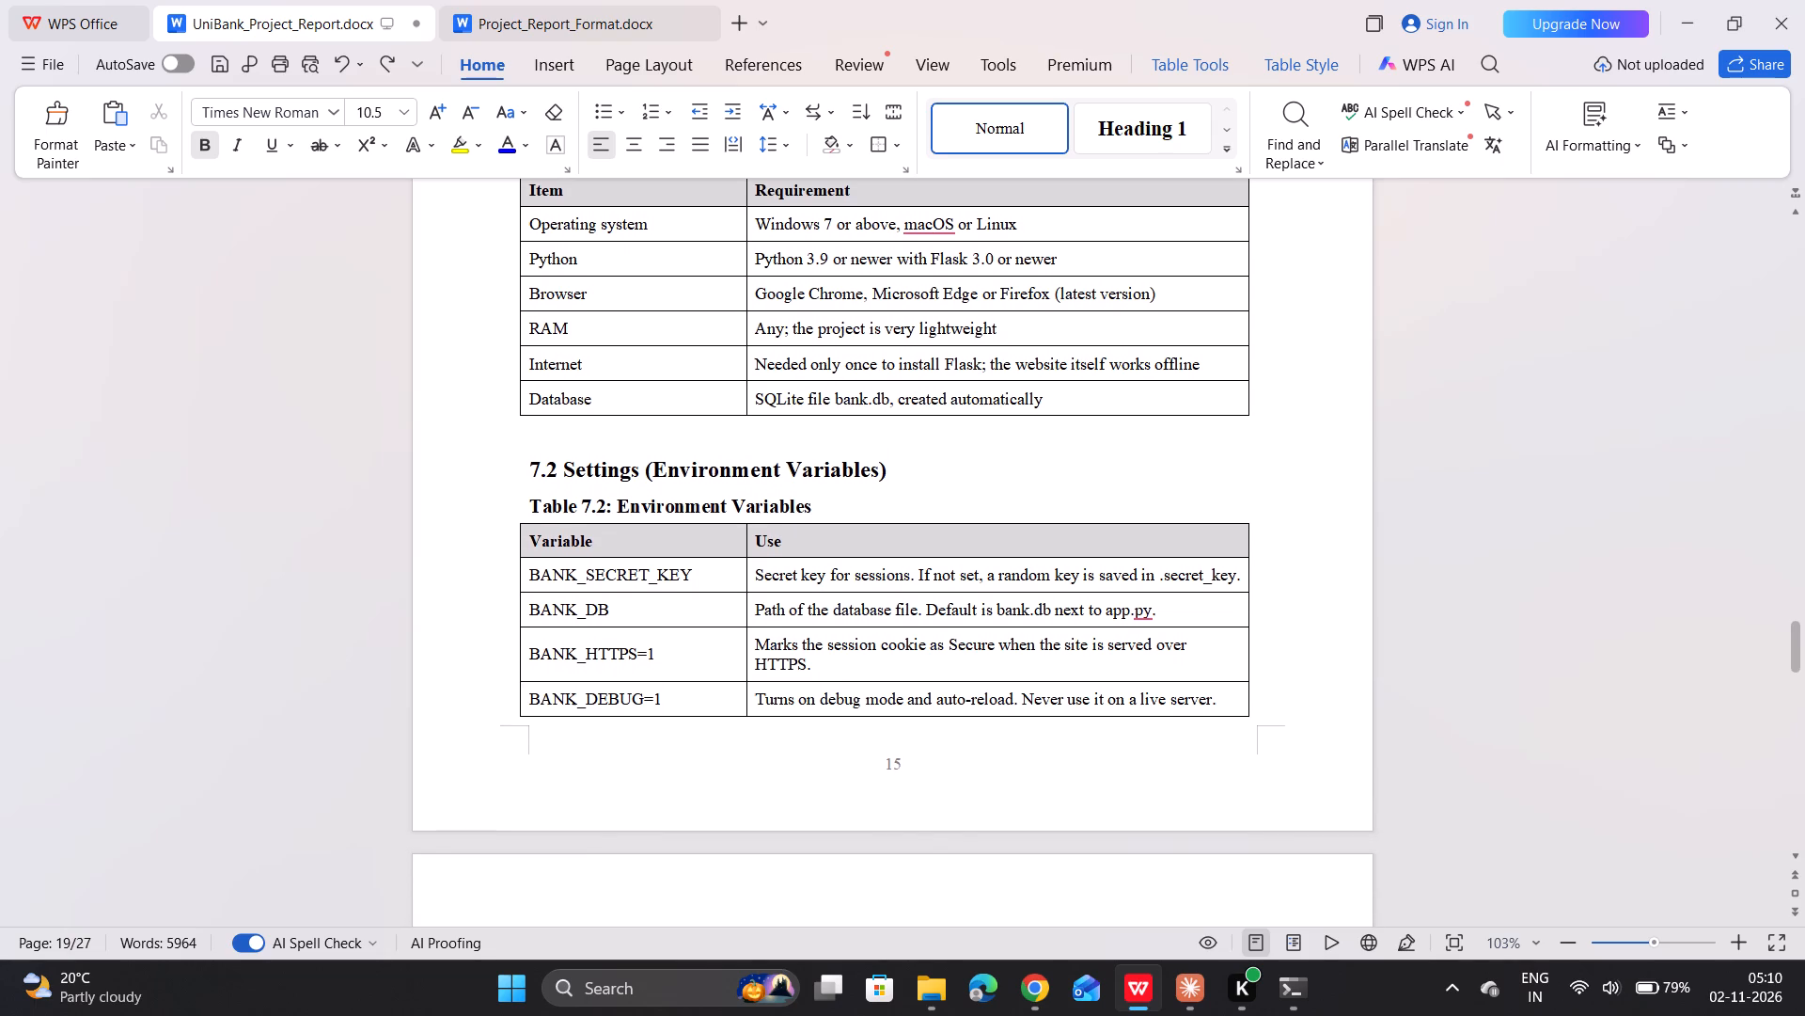
scroll(709, 590, "down", 2)
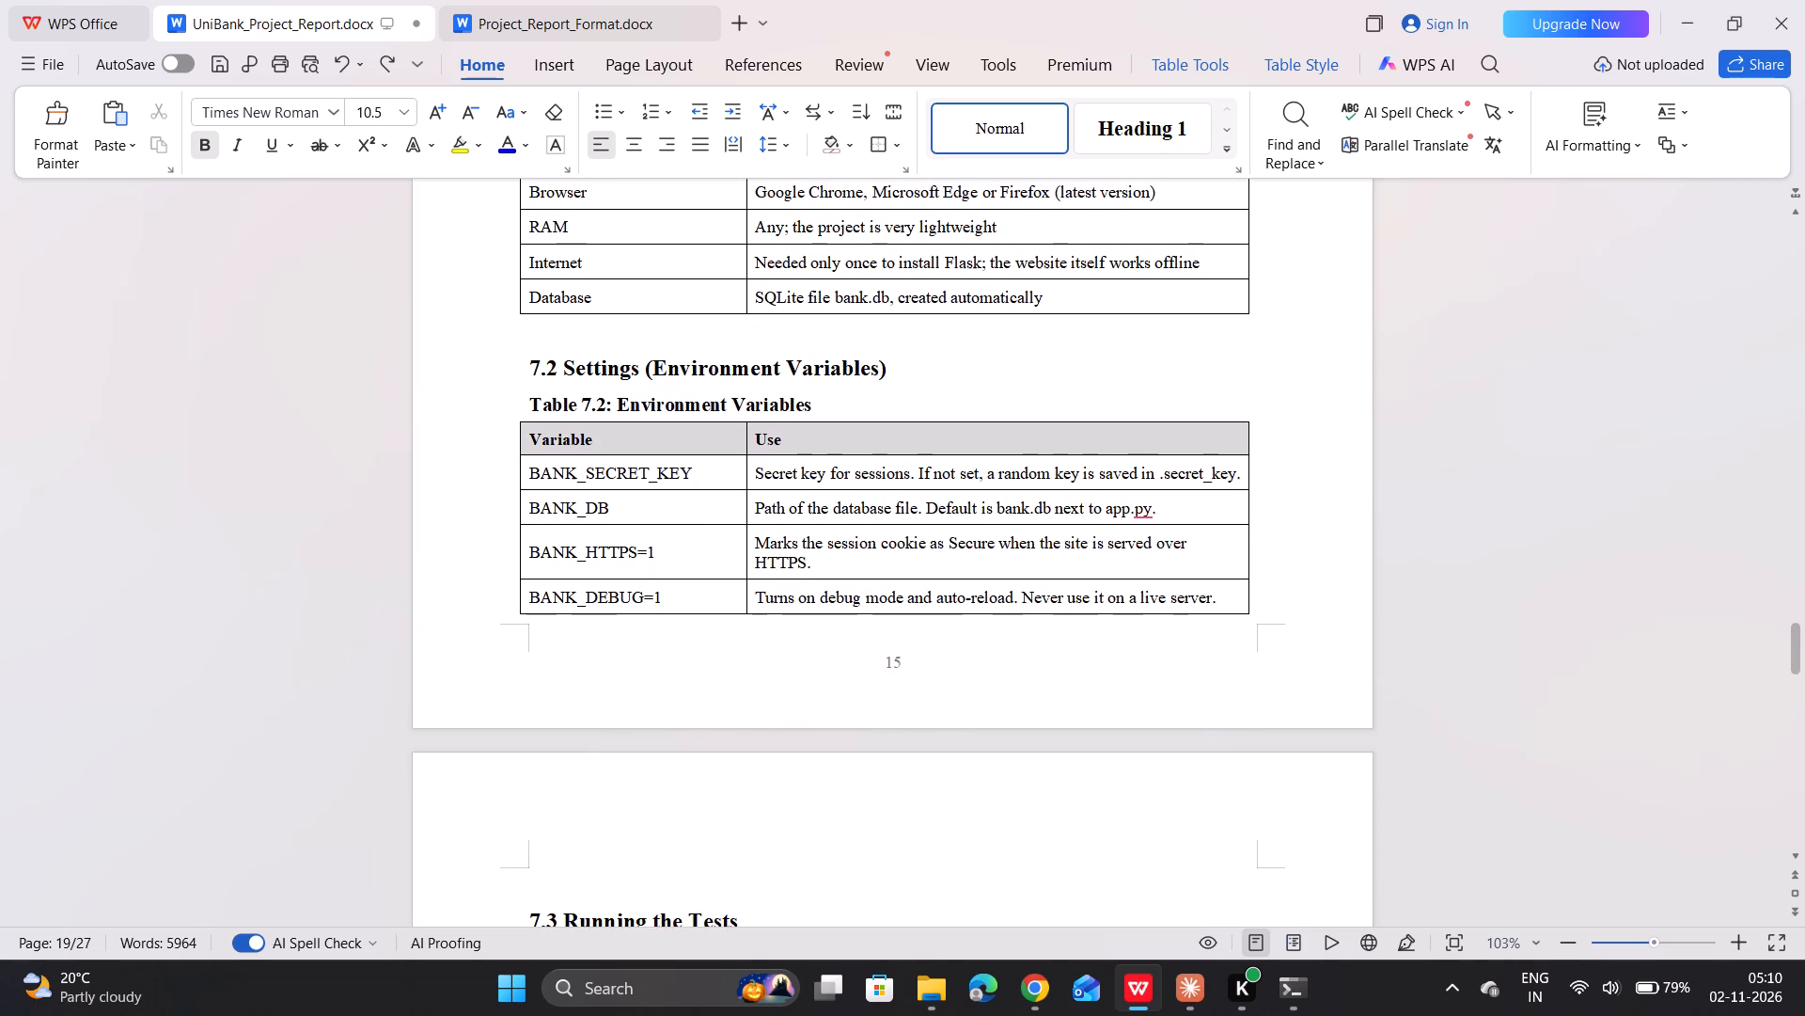
scroll(709, 590, "down", 1)
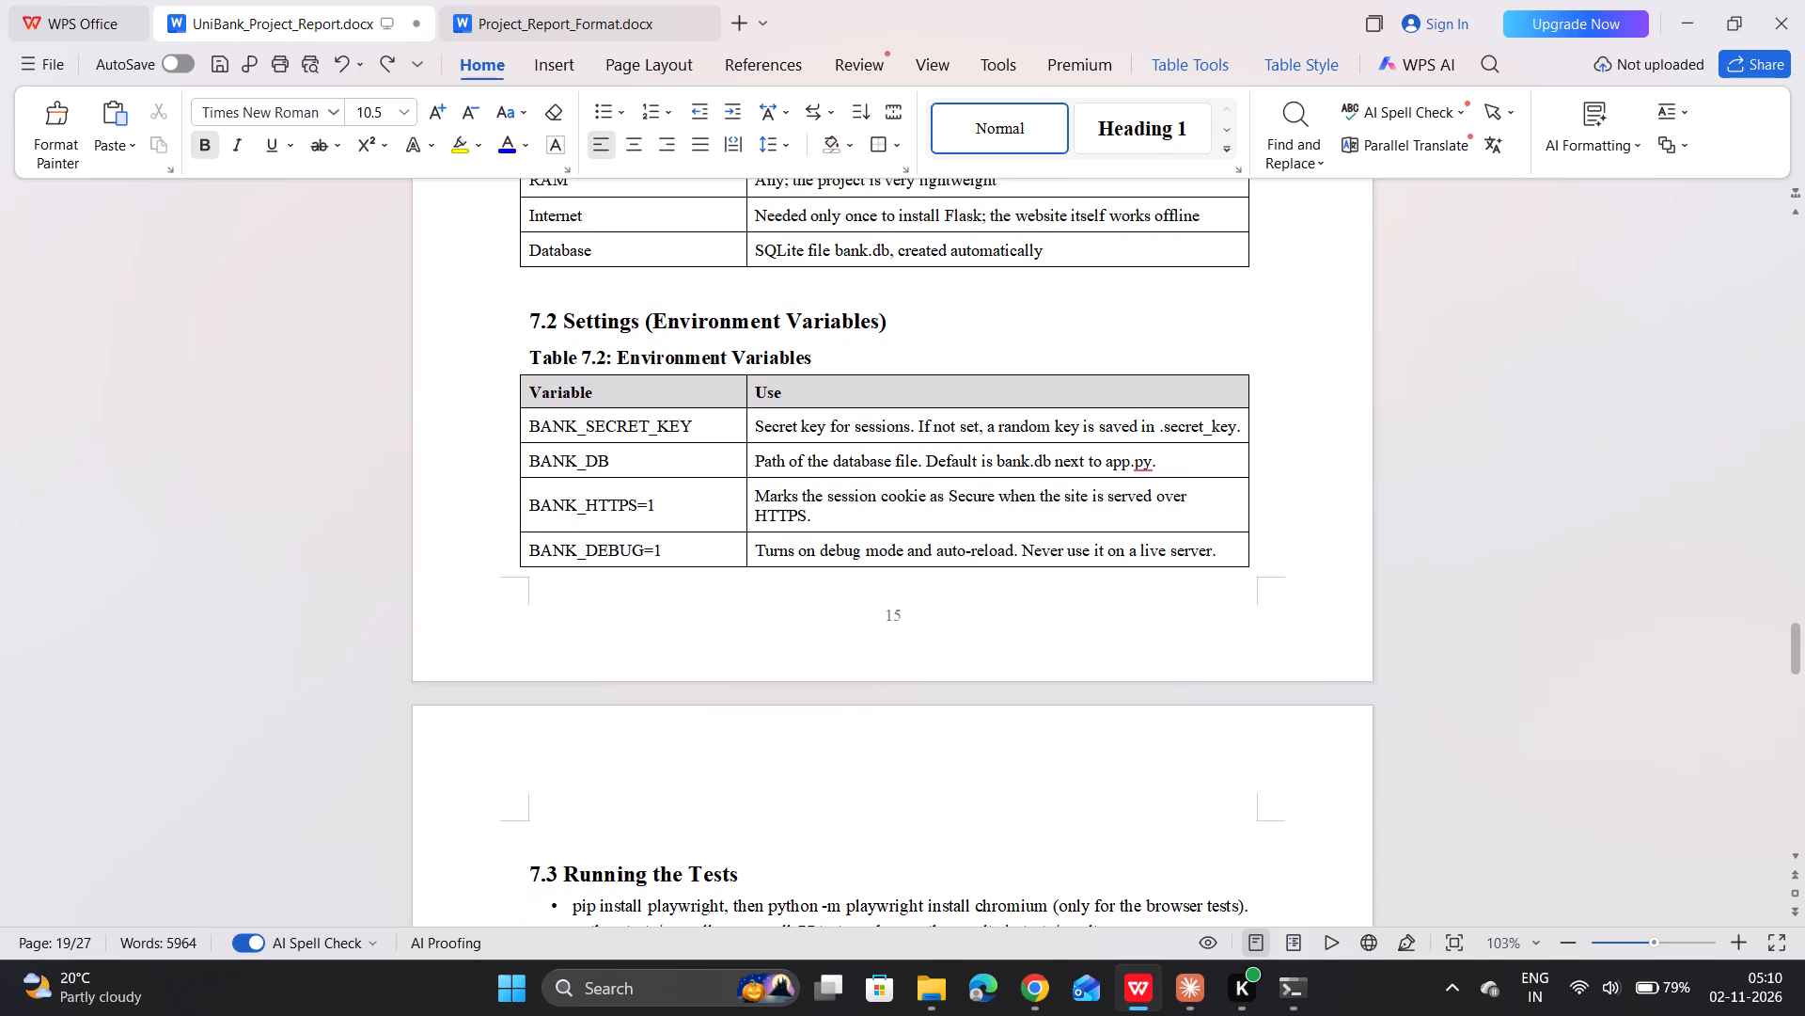
scroll(709, 590, "down", 1)
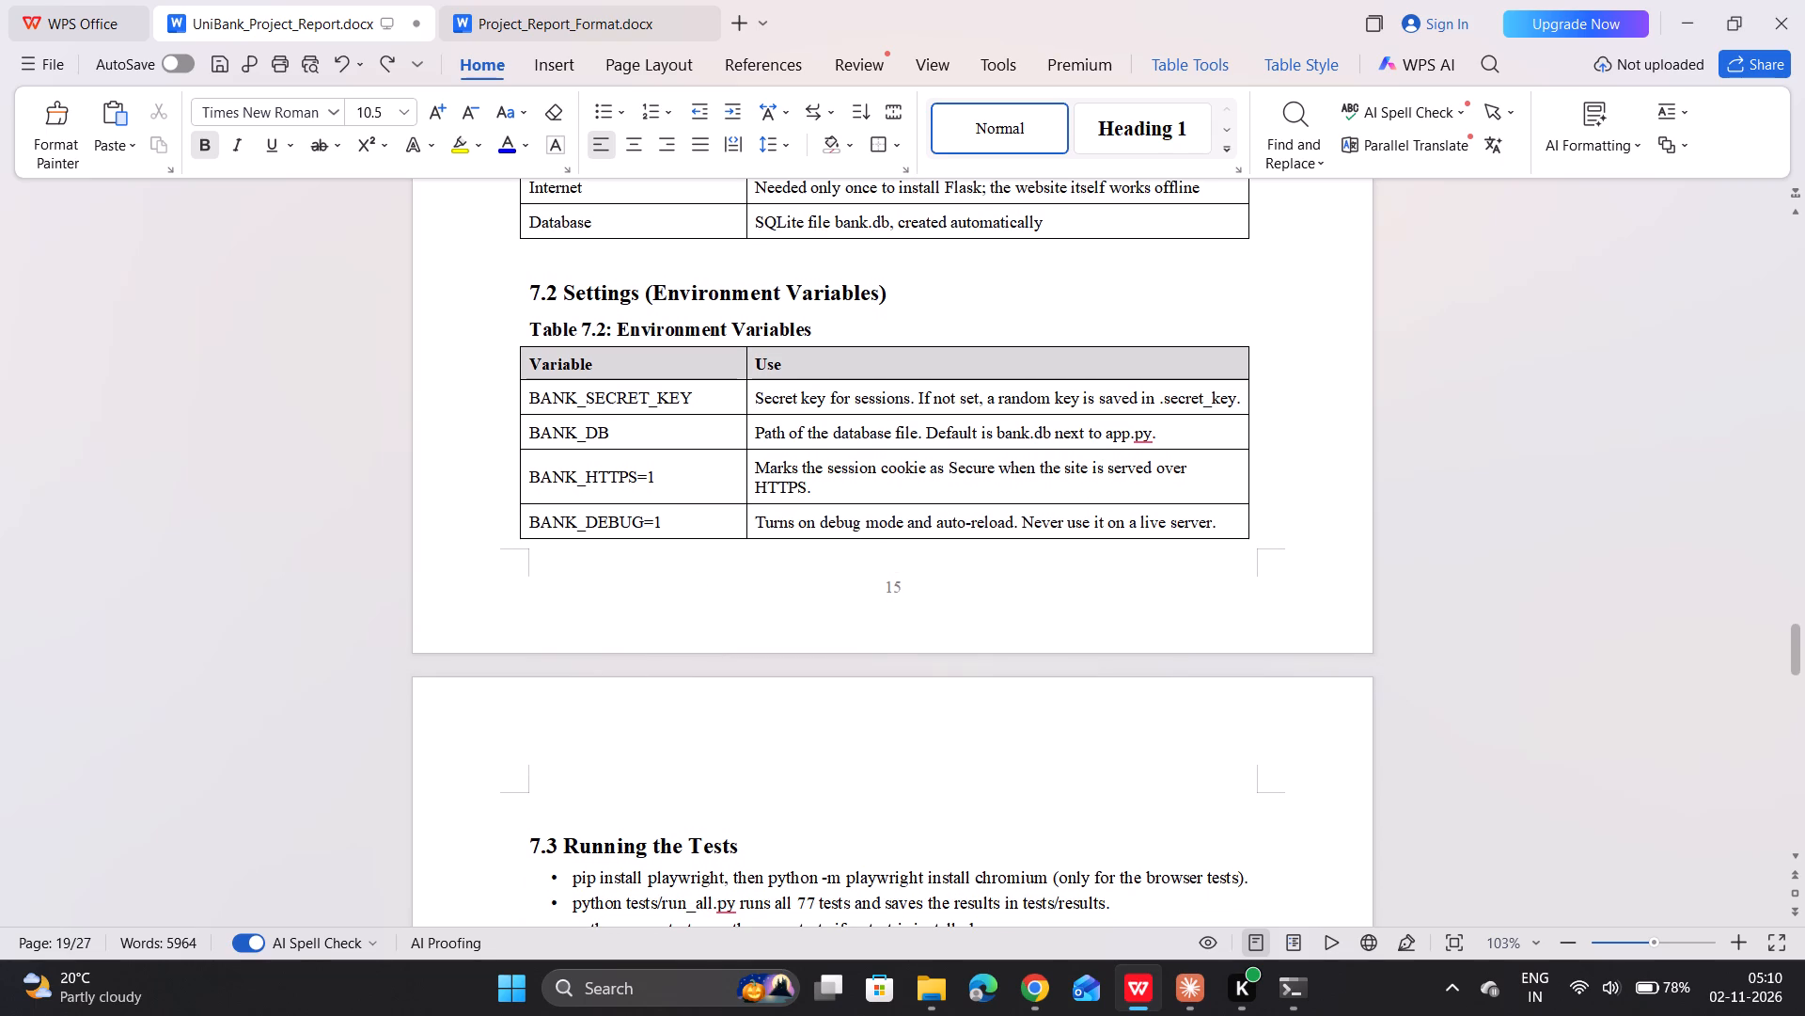
scroll(528, 287, "down", 2)
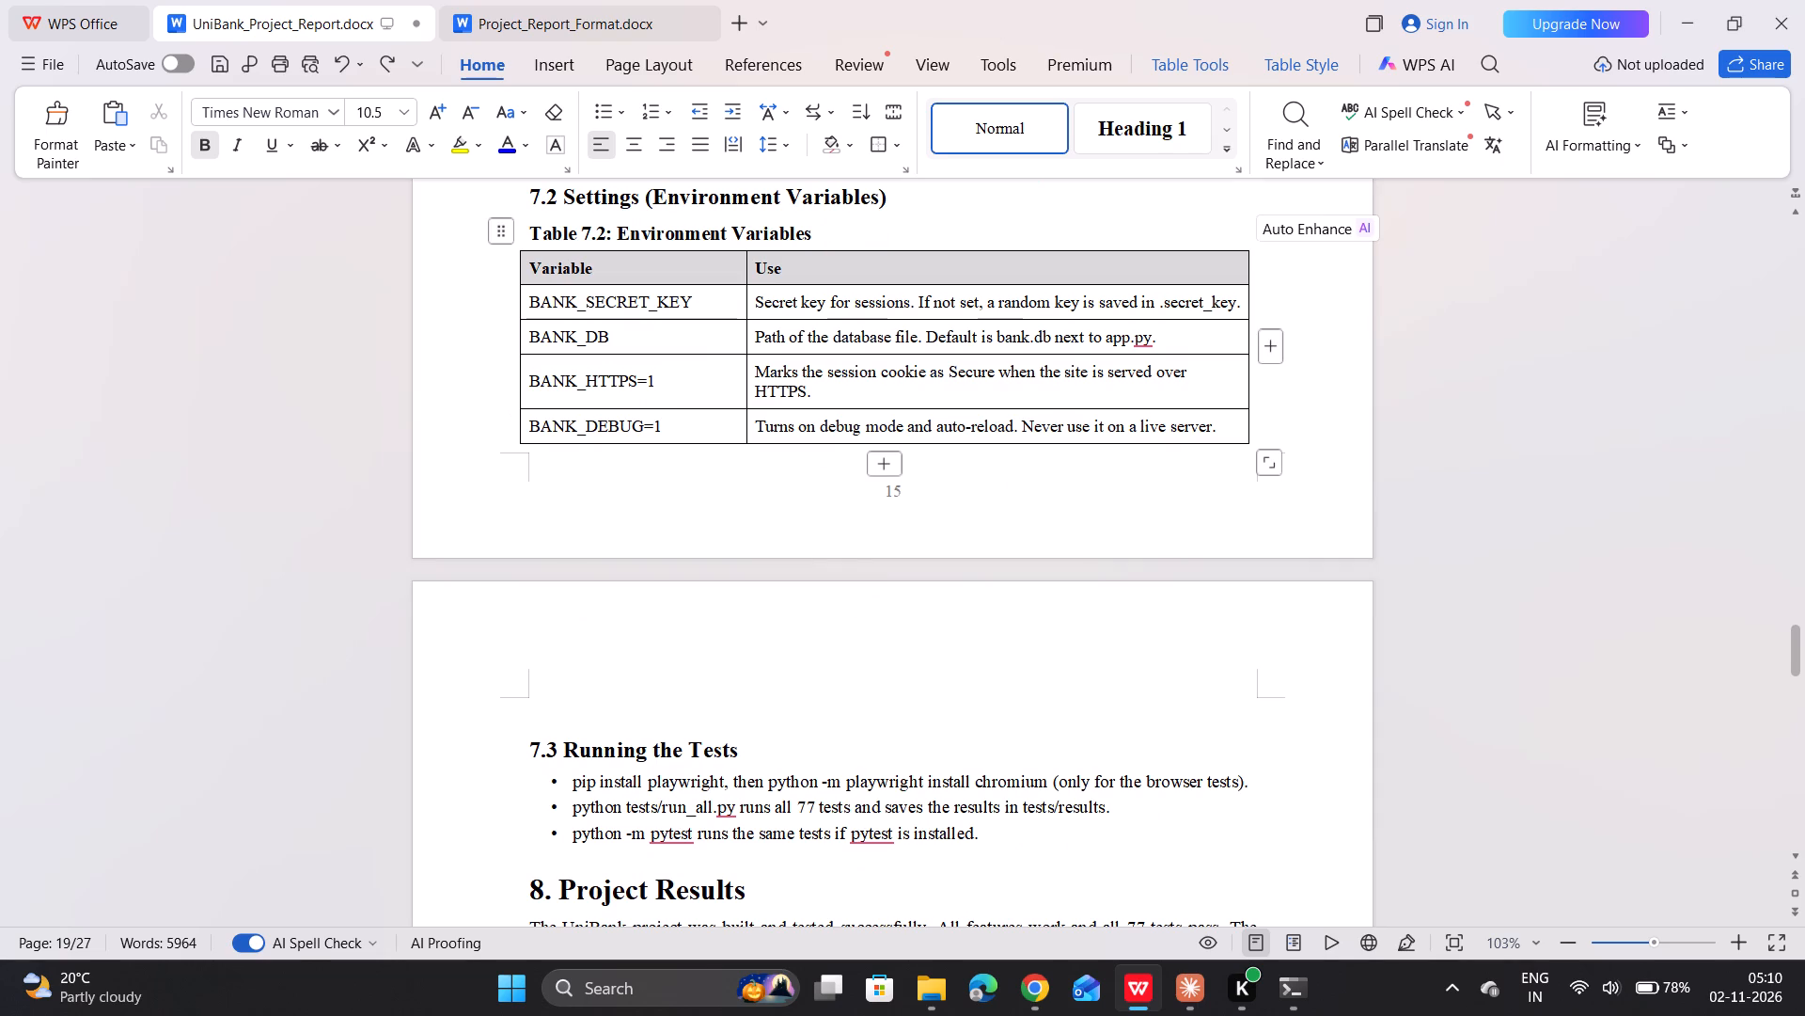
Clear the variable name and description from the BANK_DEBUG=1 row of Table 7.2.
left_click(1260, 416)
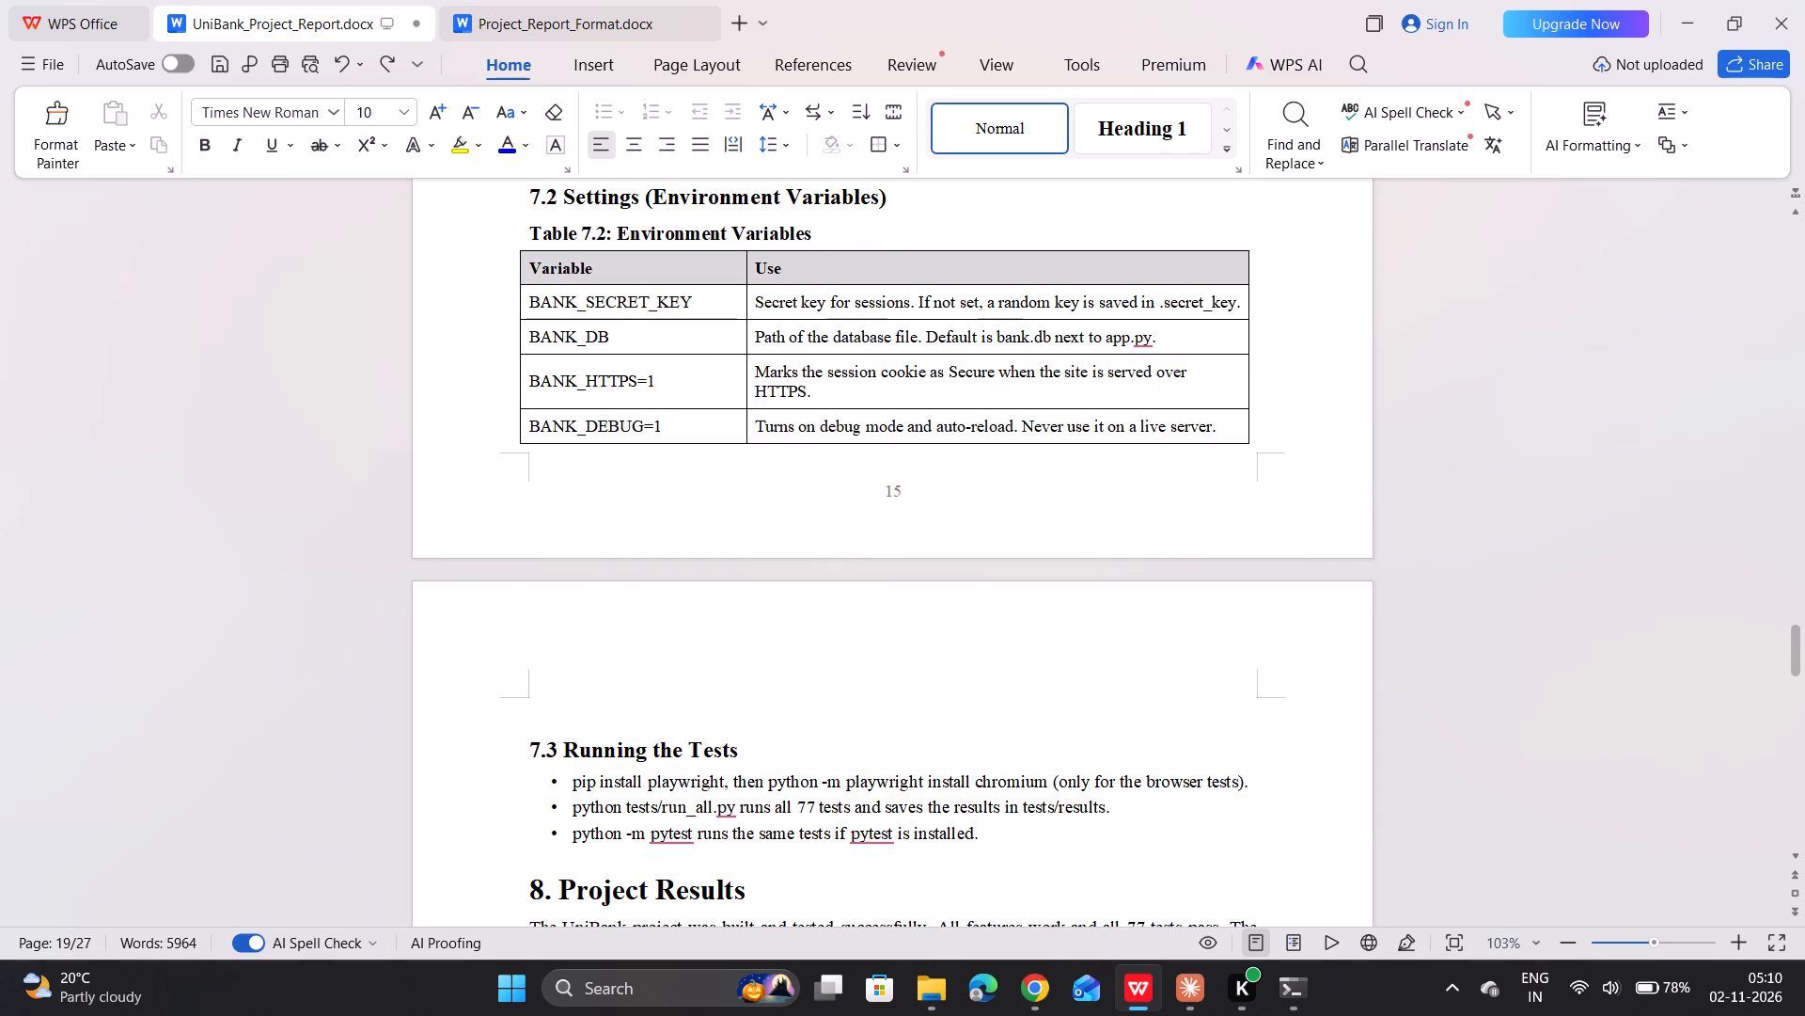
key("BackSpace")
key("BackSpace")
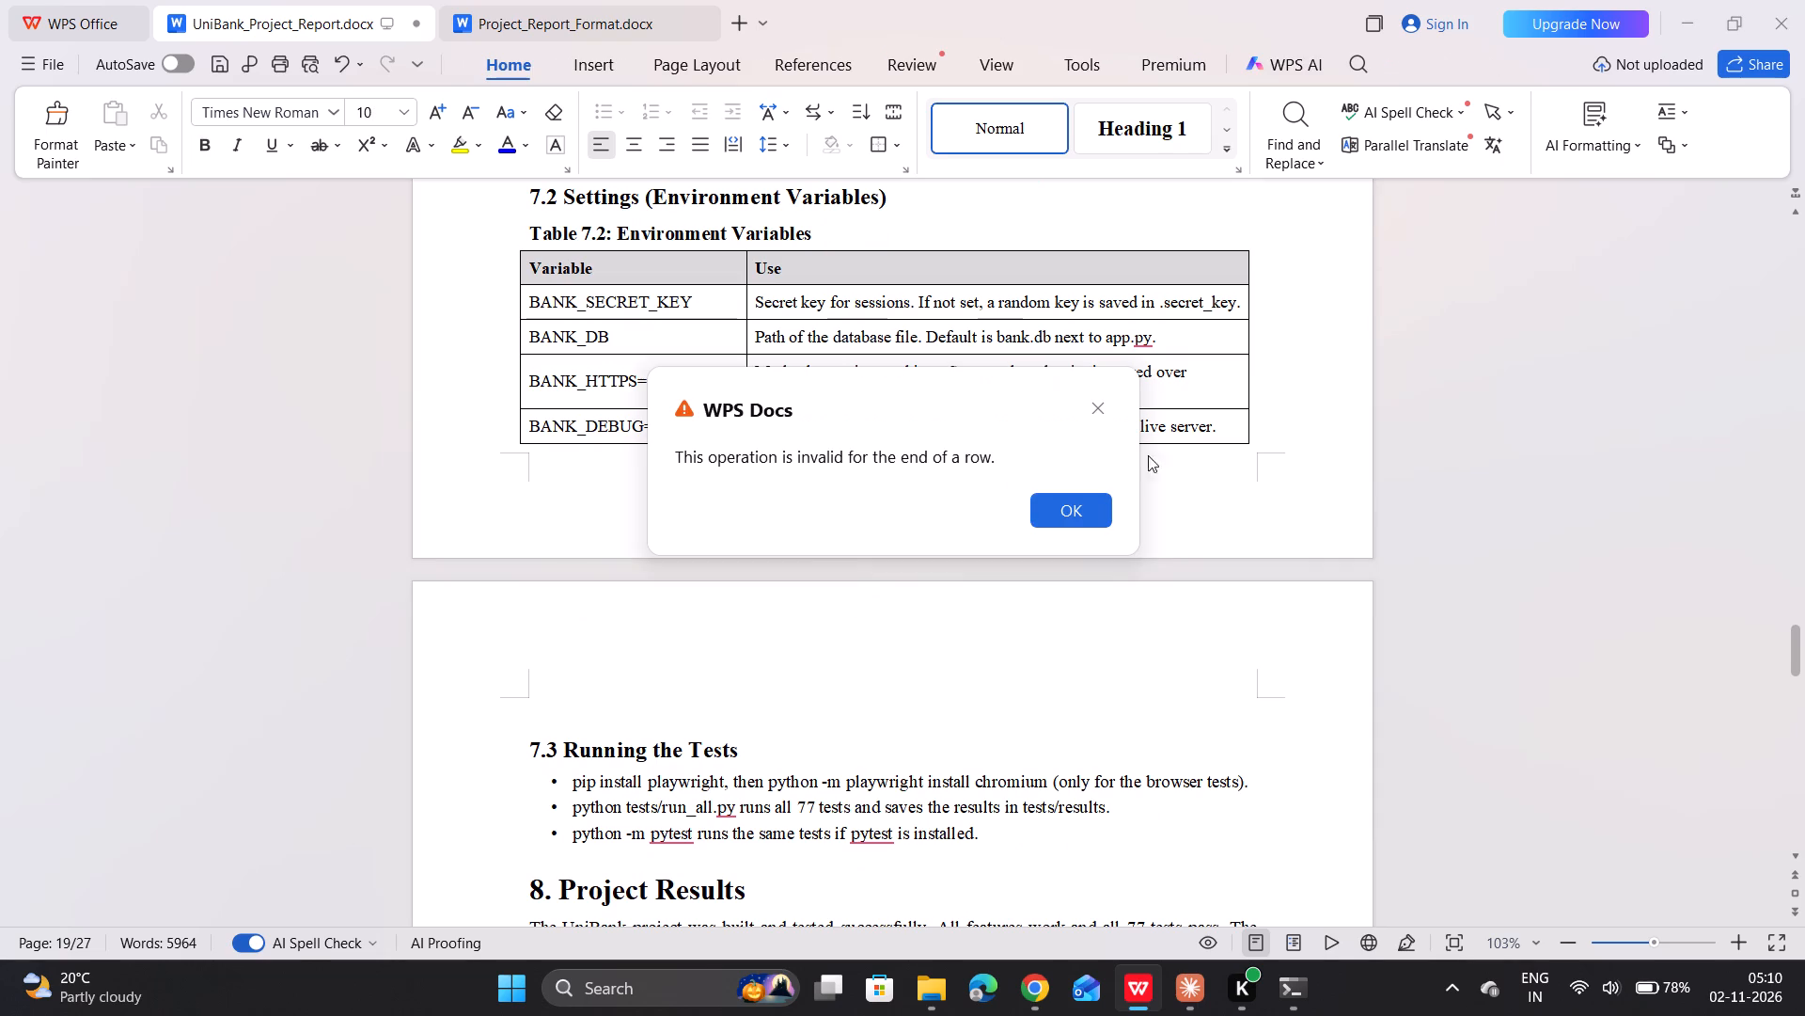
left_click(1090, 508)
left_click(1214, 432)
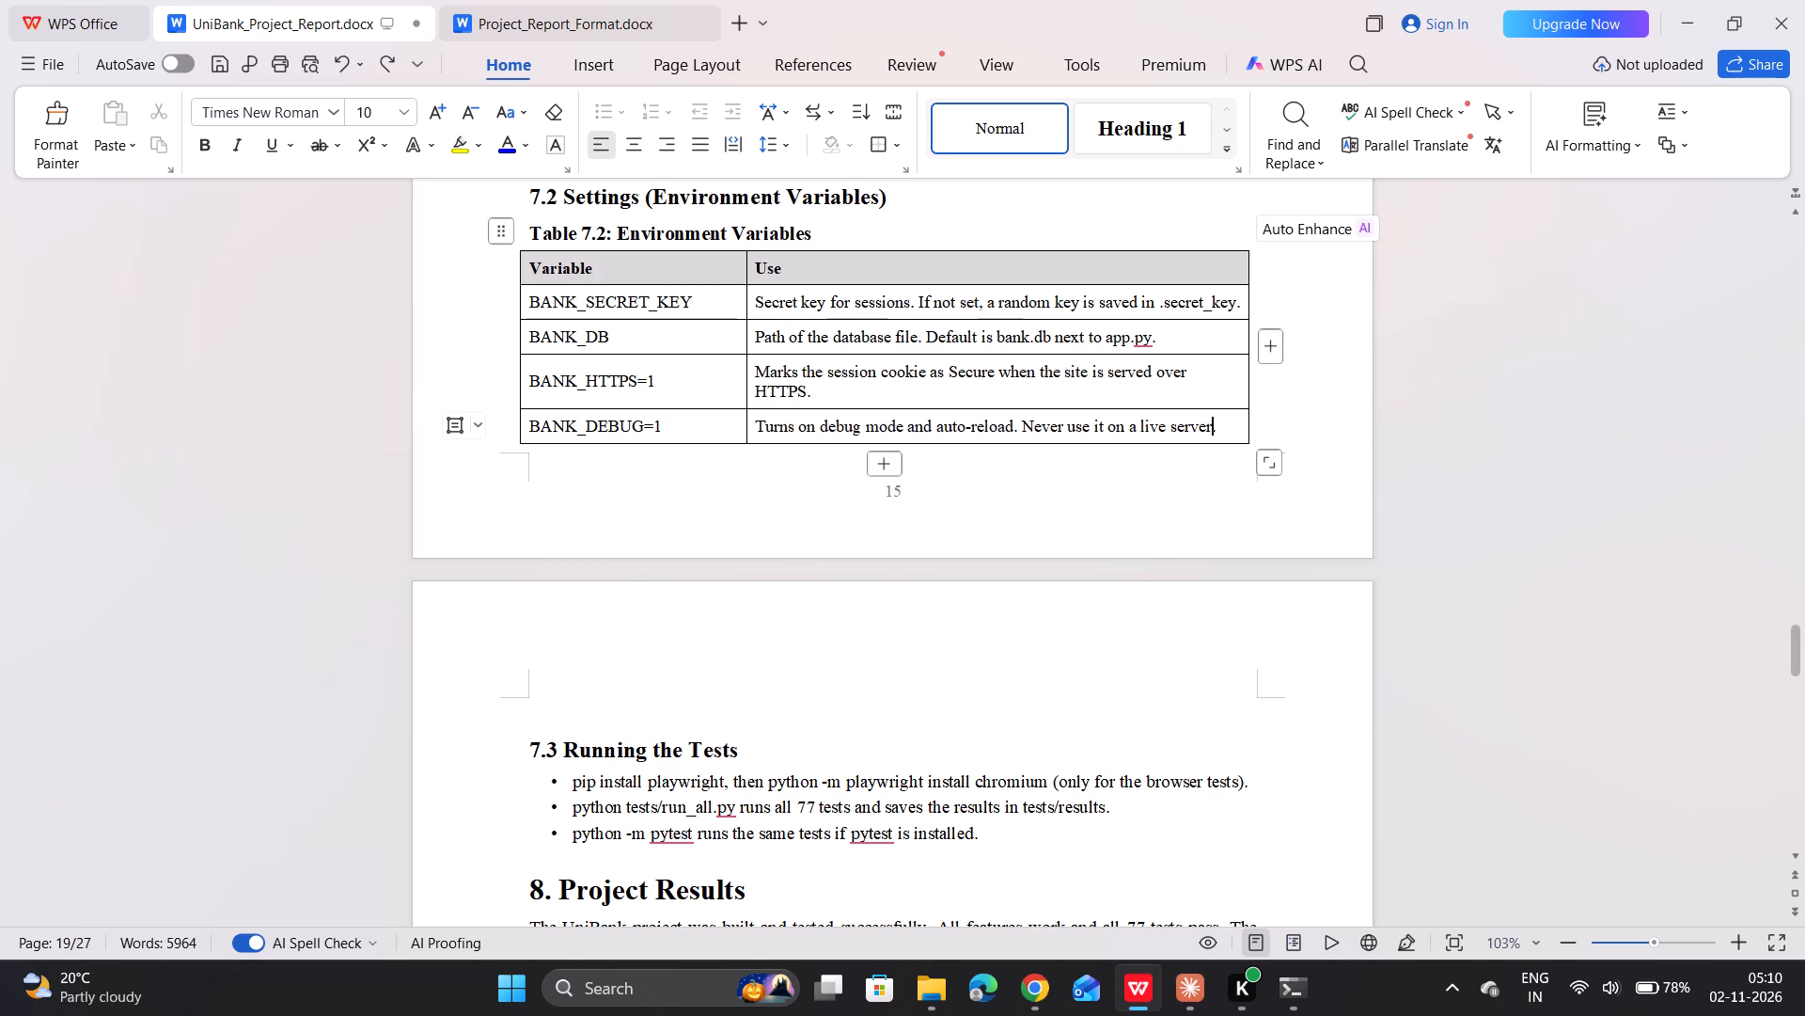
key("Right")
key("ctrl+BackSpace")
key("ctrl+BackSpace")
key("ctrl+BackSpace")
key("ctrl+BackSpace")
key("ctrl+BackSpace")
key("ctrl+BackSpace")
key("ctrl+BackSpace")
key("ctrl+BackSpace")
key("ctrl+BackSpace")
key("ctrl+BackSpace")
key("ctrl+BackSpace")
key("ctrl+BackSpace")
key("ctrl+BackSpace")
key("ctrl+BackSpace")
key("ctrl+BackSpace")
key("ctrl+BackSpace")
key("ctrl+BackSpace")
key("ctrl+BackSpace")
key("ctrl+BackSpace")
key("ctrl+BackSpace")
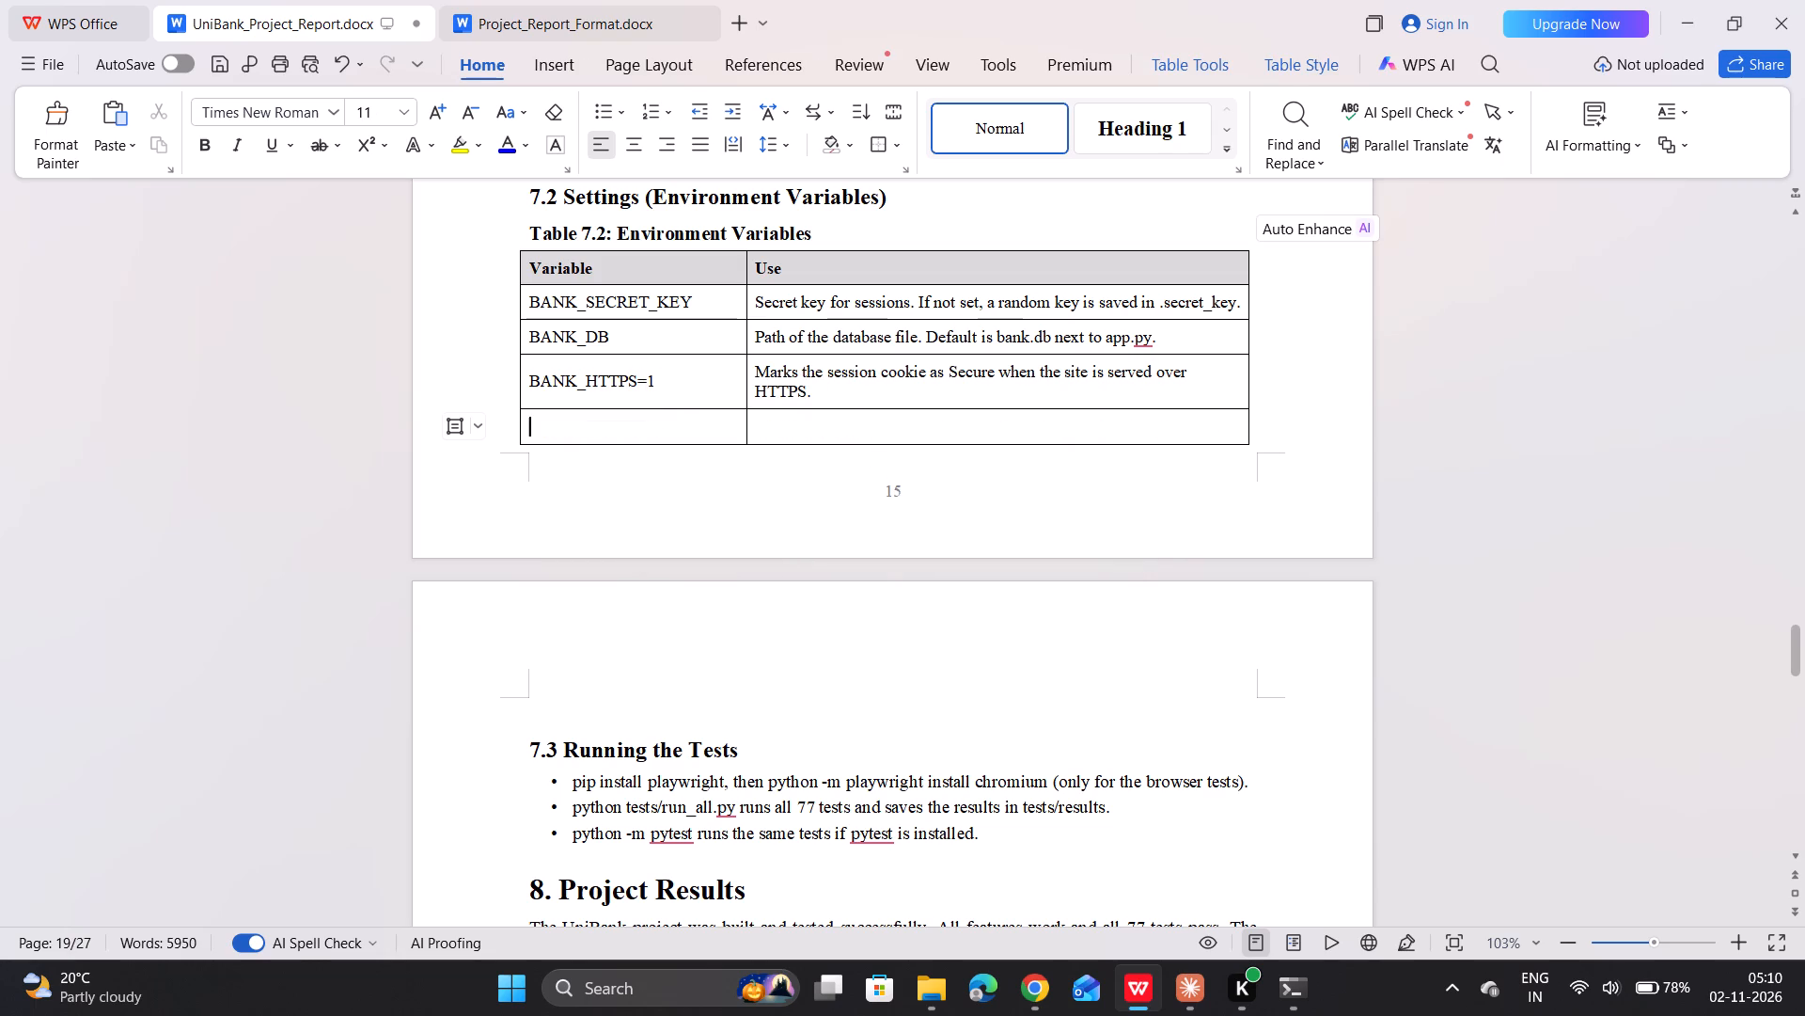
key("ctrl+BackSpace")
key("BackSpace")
Remove Table 7.2: Environment Variables by deleting its entire Use column and its entire Variable column.
right_click(1230, 357)
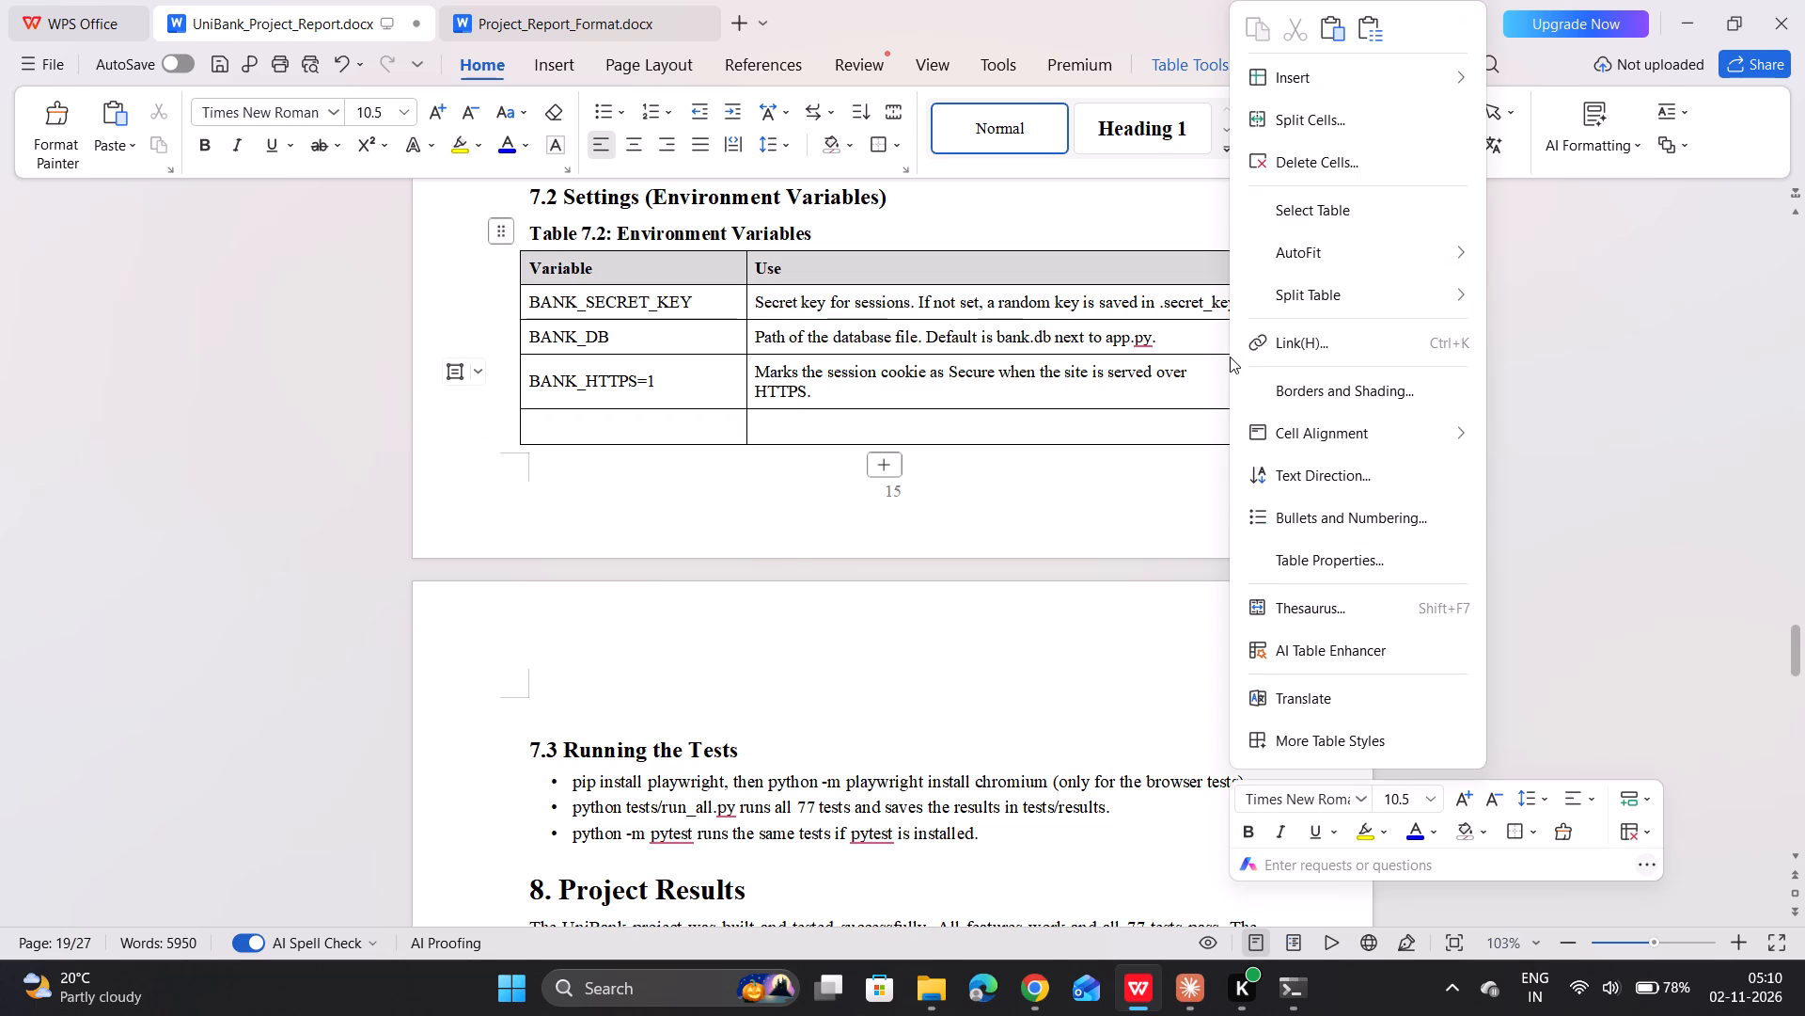
left_click(1355, 163)
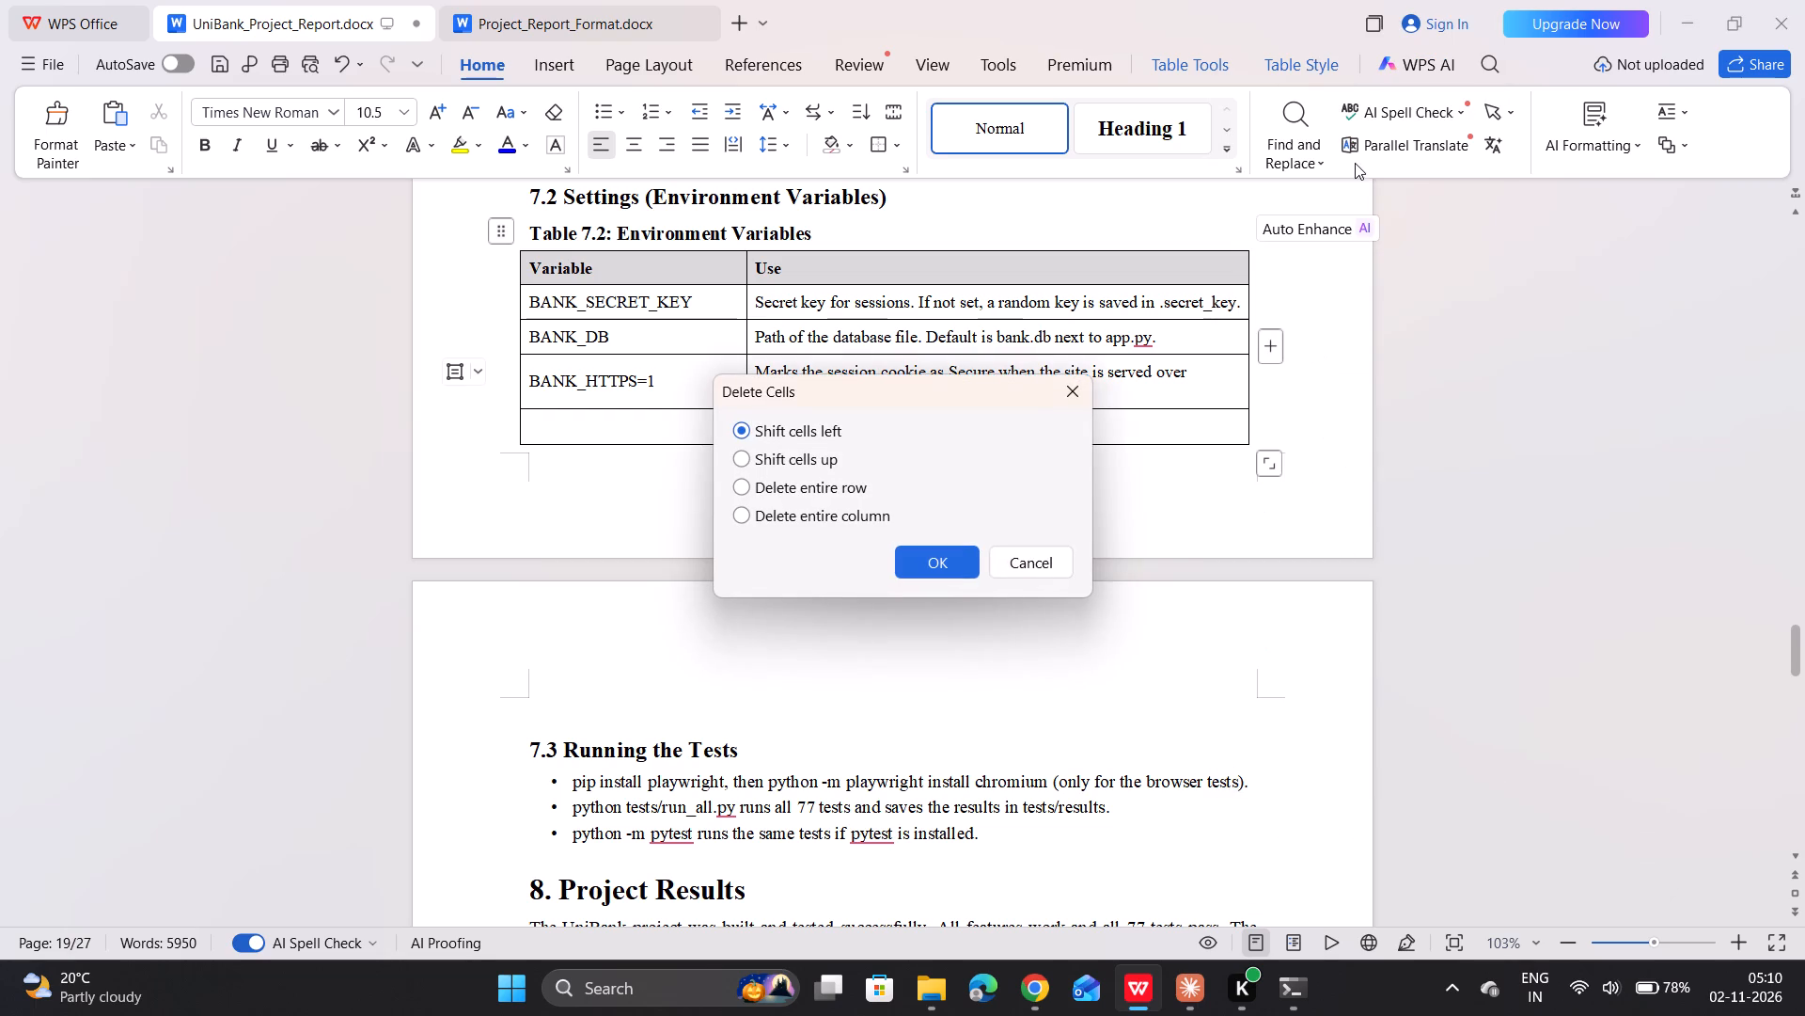
left_click(865, 517)
left_click(938, 556)
right_click(698, 336)
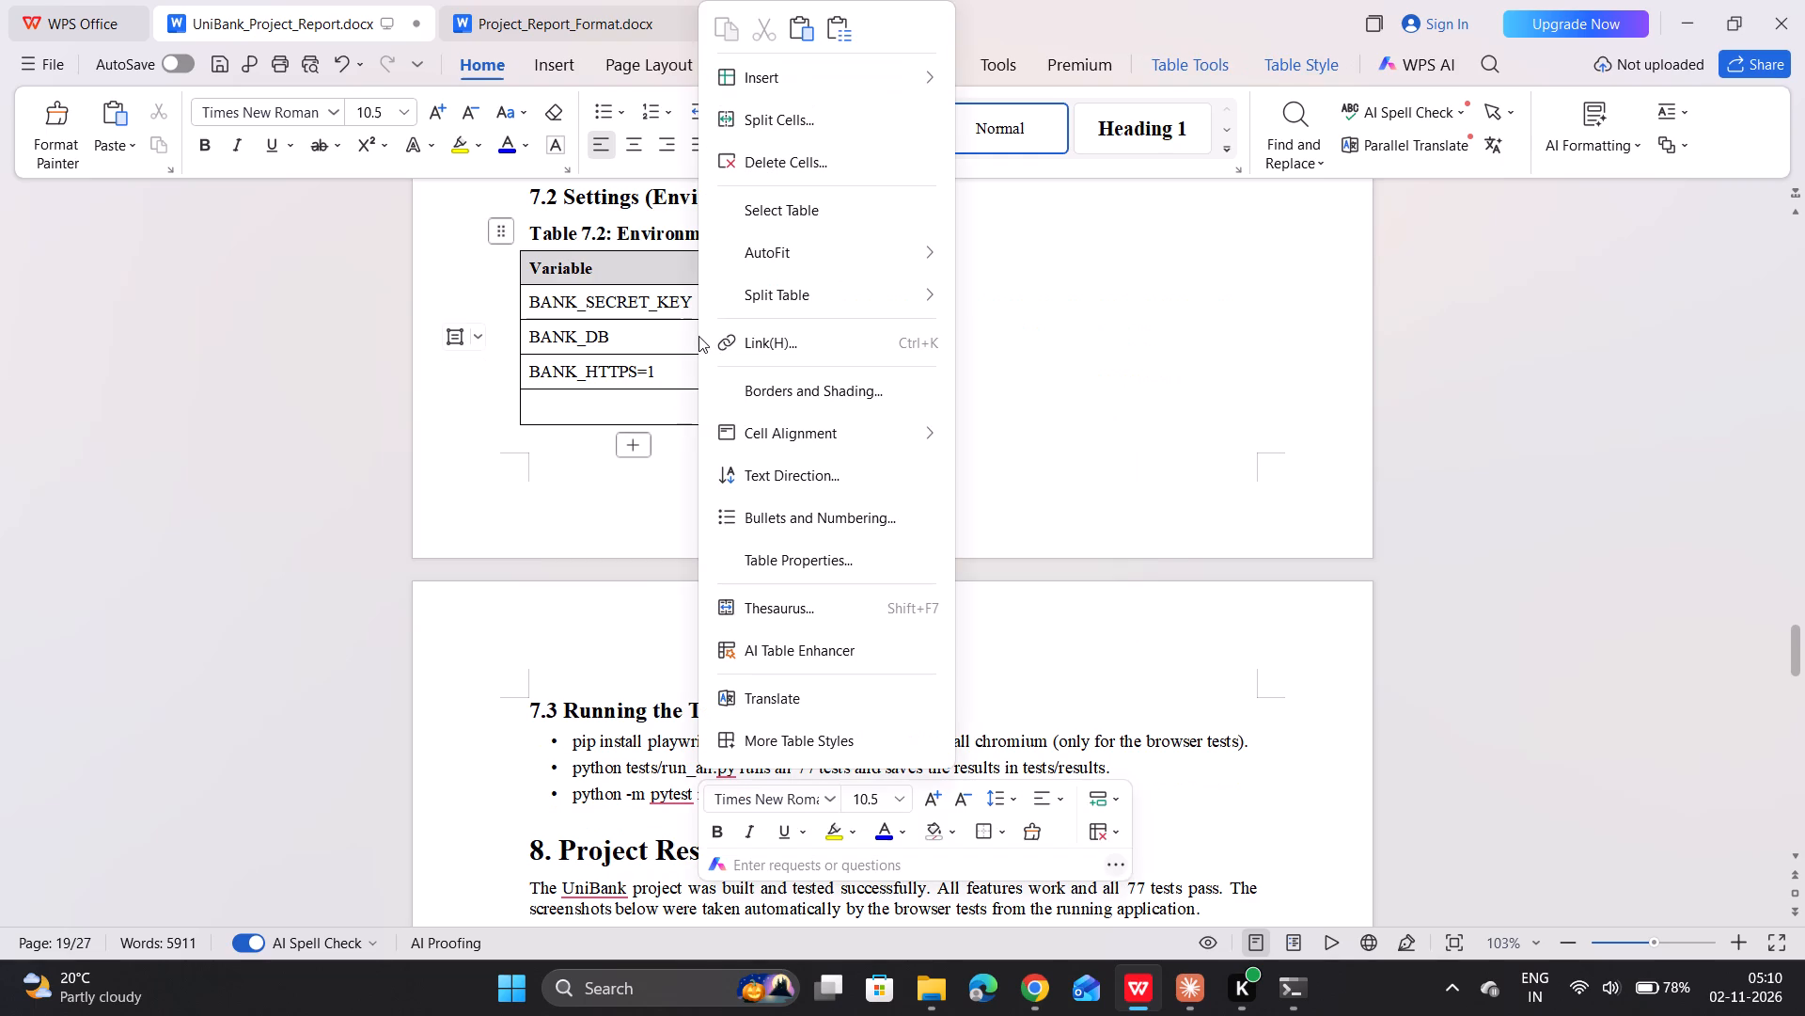
left_click(803, 150)
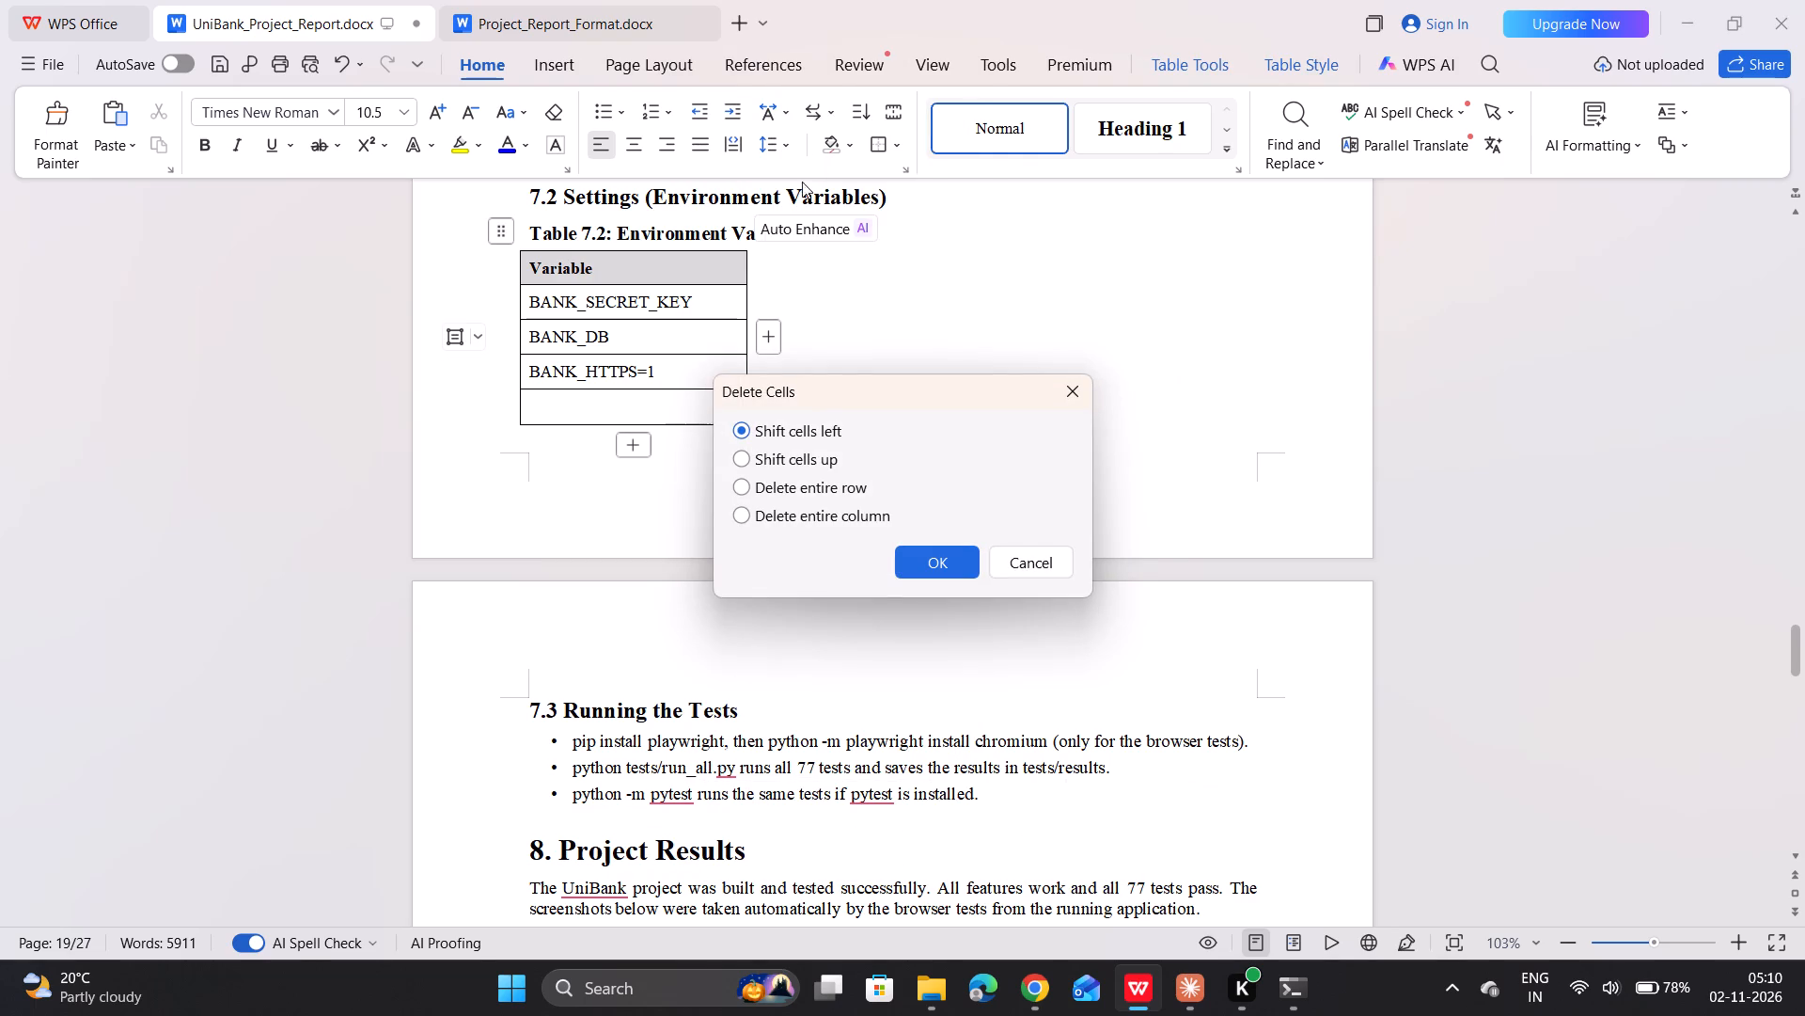
left_click(830, 521)
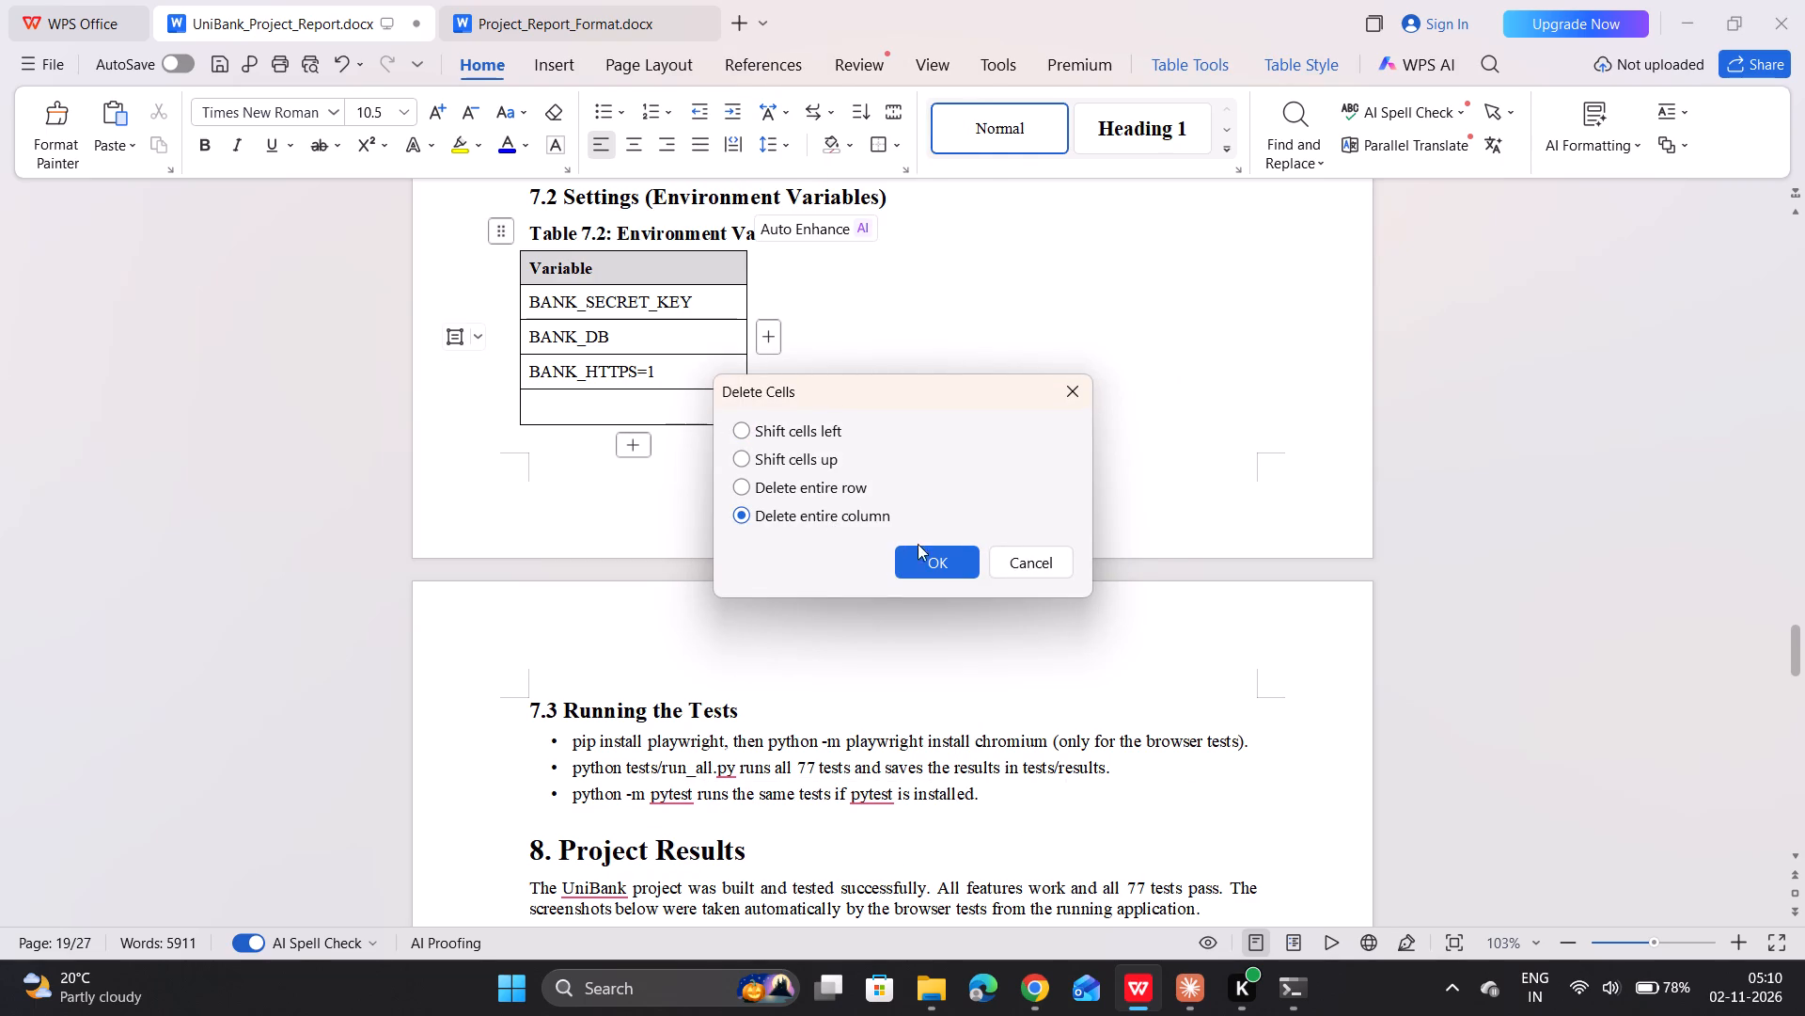
left_click(925, 558)
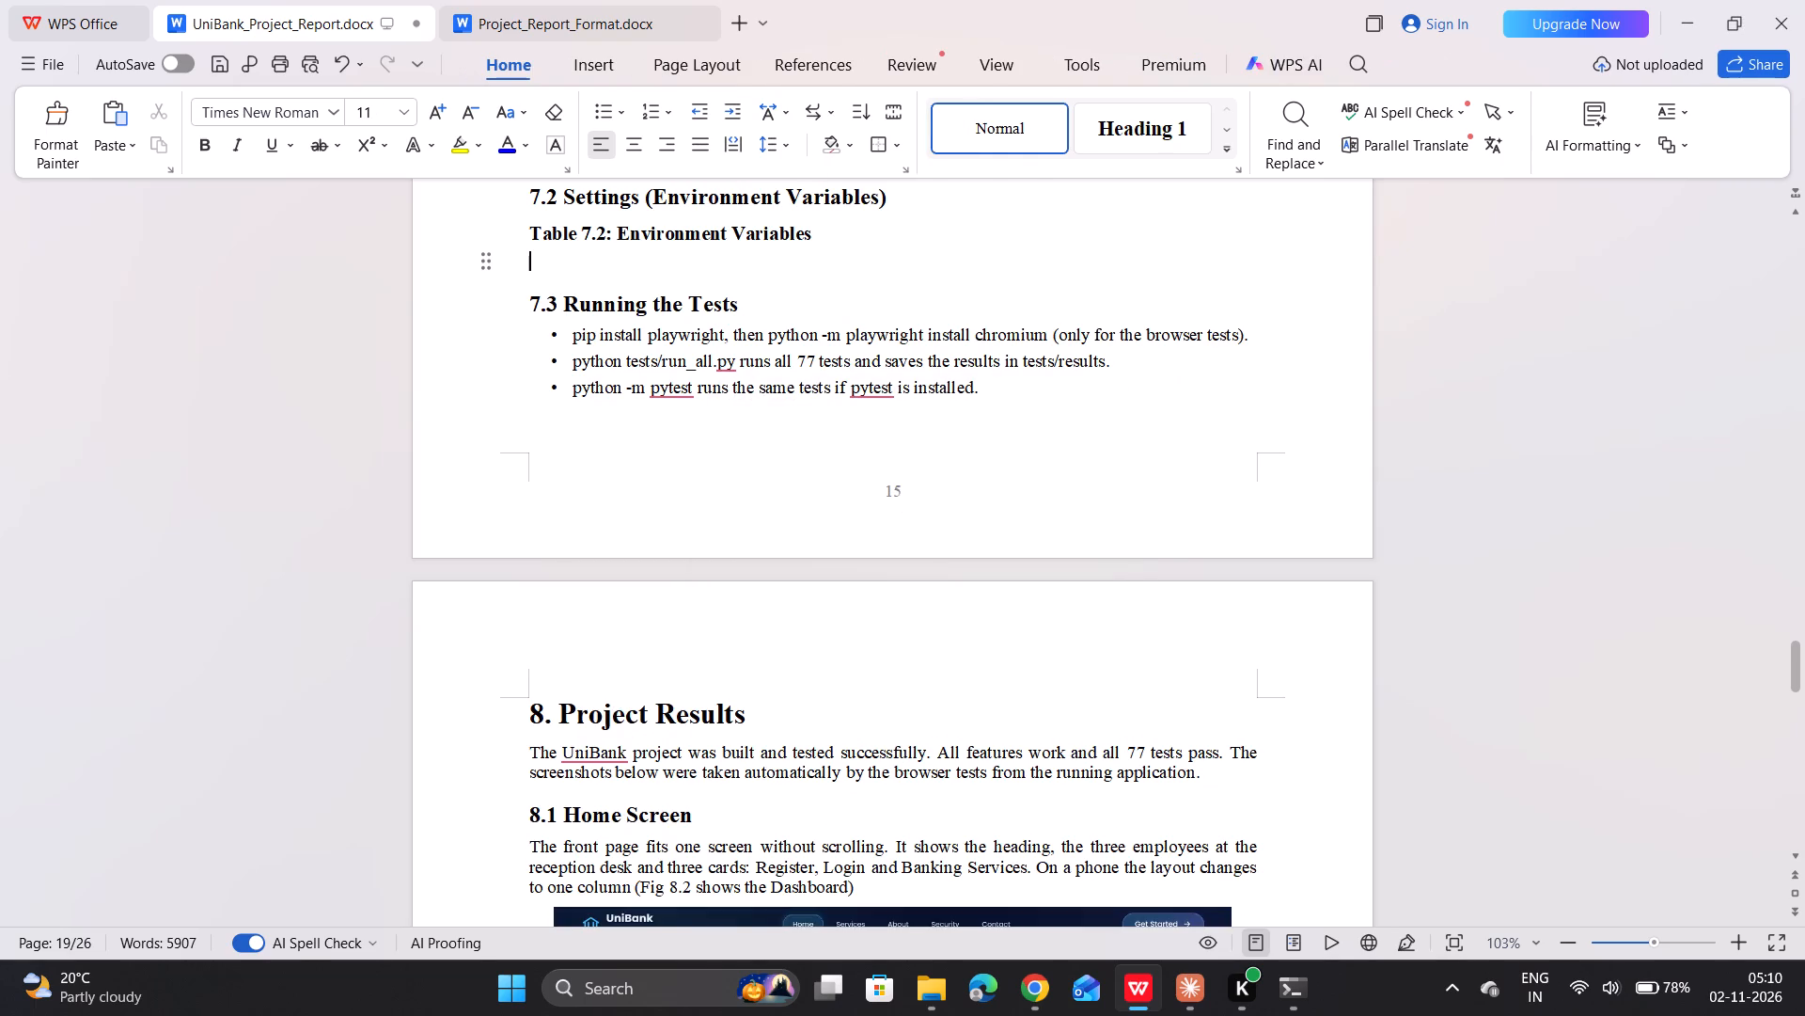
Delete the Table 7.2: Environment Variables caption and the 7.2 Settings (Environment Variables) heading above 7.3 Running the Tests.
key("BackSpace")
key("BackSpace")
key("BackSpace")
key("BackSpace")
key("BackSpace")
key("BackSpace")
key("BackSpace")
key("BackSpace")
key("BackSpace")
key("BackSpace")
key("BackSpace")
key("BackSpace")
key("BackSpace")
key("BackSpace")
key("BackSpace")
key("BackSpace")
key("BackSpace")
key("BackSpace")
key("BackSpace")
key("BackSpace")
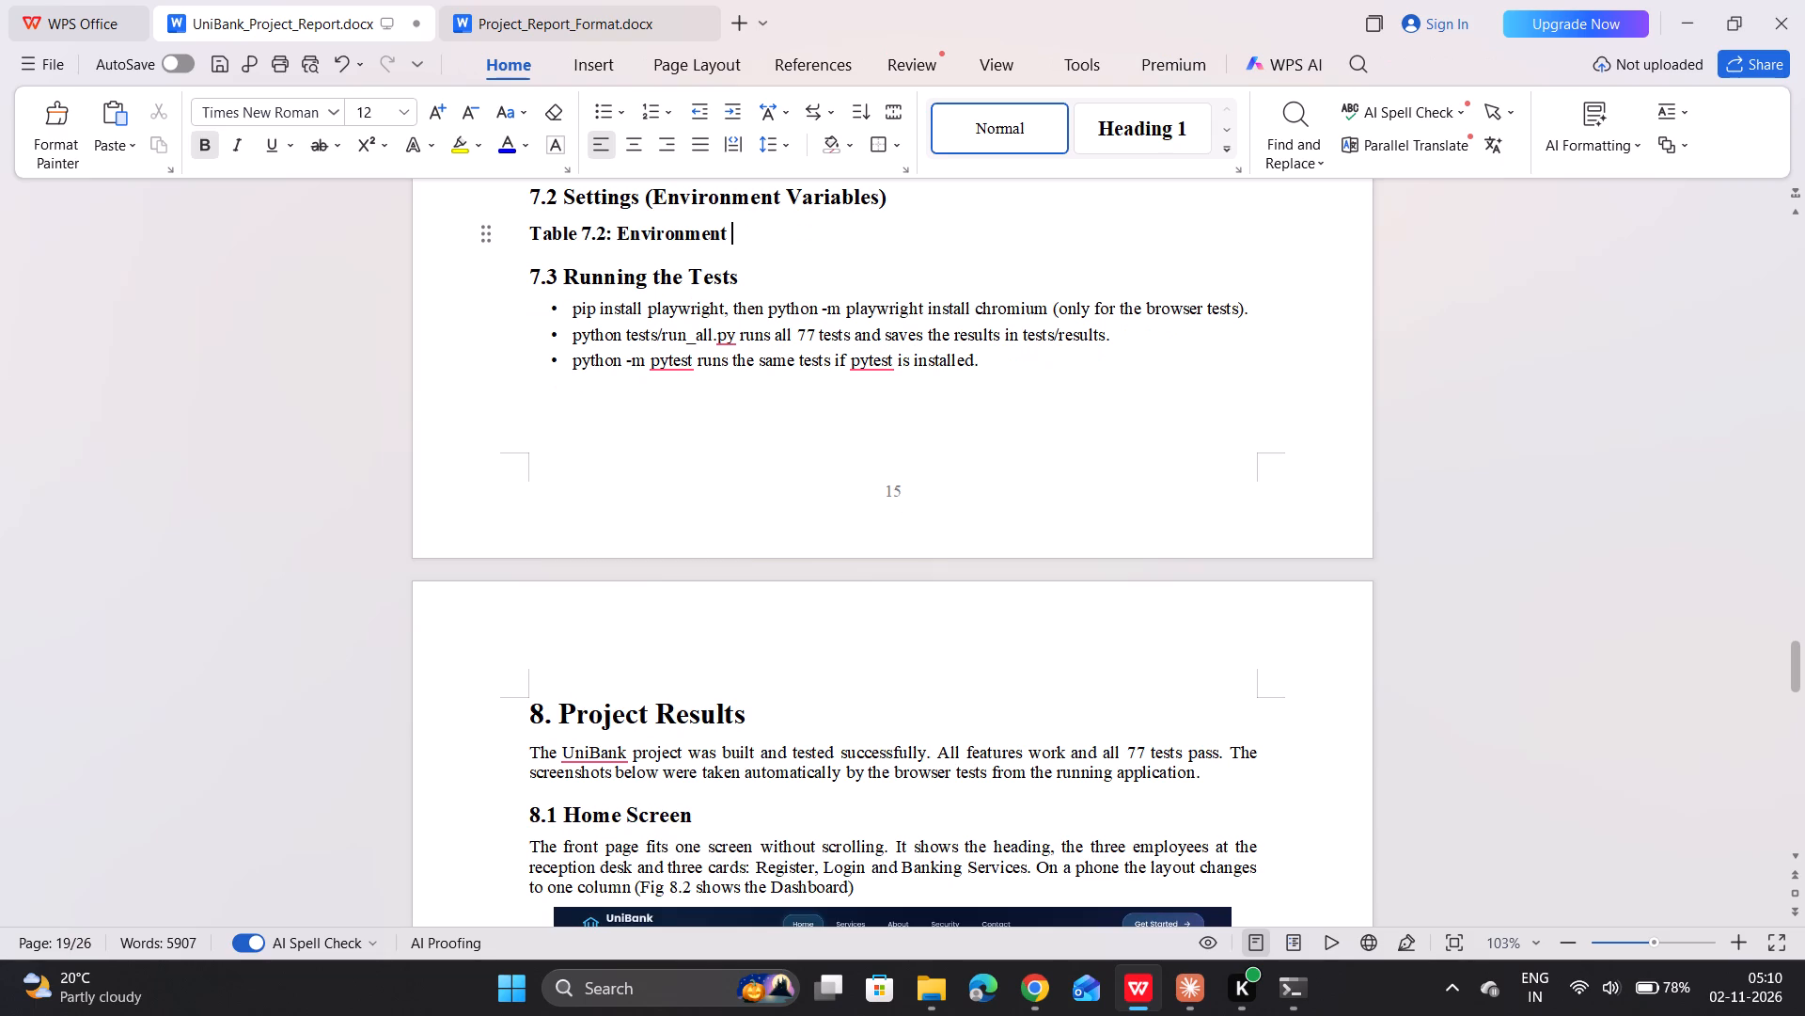
key("BackSpace")
key("BackSpace")
key("BackSpace")
key("BackSpace")
key("BackSpace")
key("BackSpace")
key("BackSpace")
key("BackSpace")
key("BackSpace")
key("BackSpace")
key("BackSpace")
key("BackSpace")
key("BackSpace")
key("BackSpace")
key("BackSpace")
key("BackSpace")
key("BackSpace")
key("BackSpace")
key("BackSpace")
key("BackSpace")
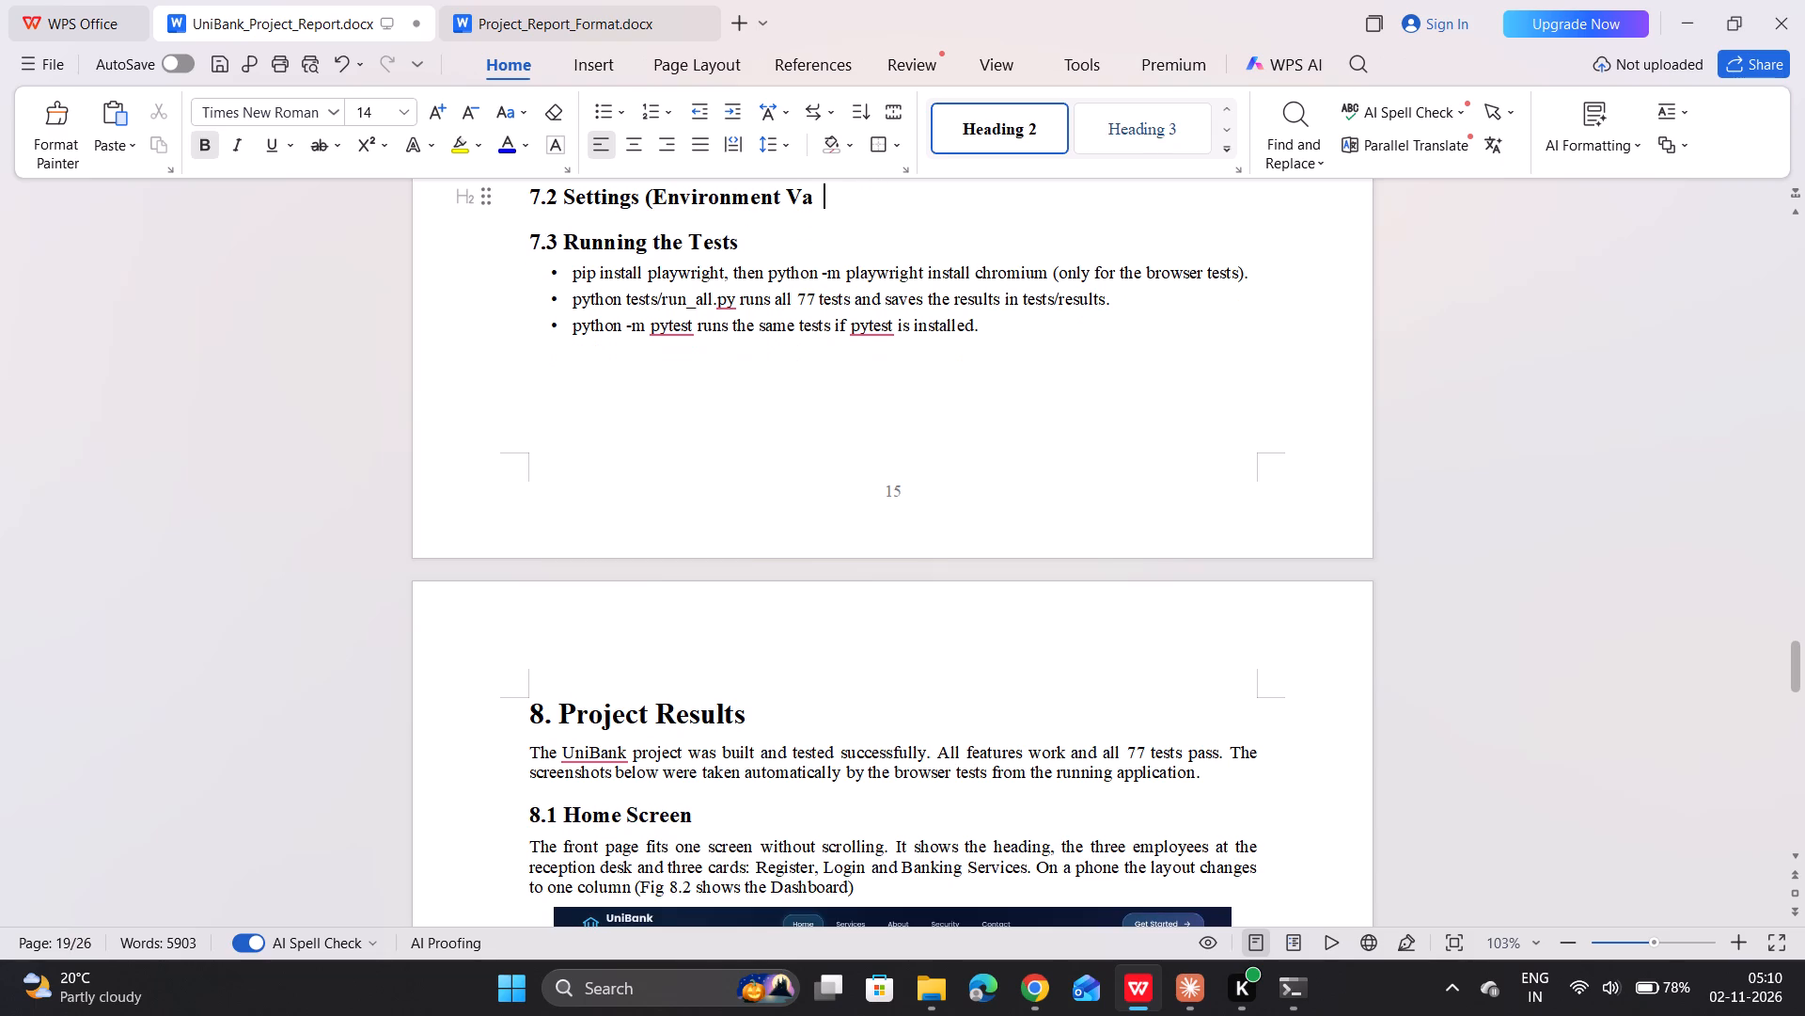
key("BackSpace")
key("BackSpace")
key("BackSpace")
key("BackSpace")
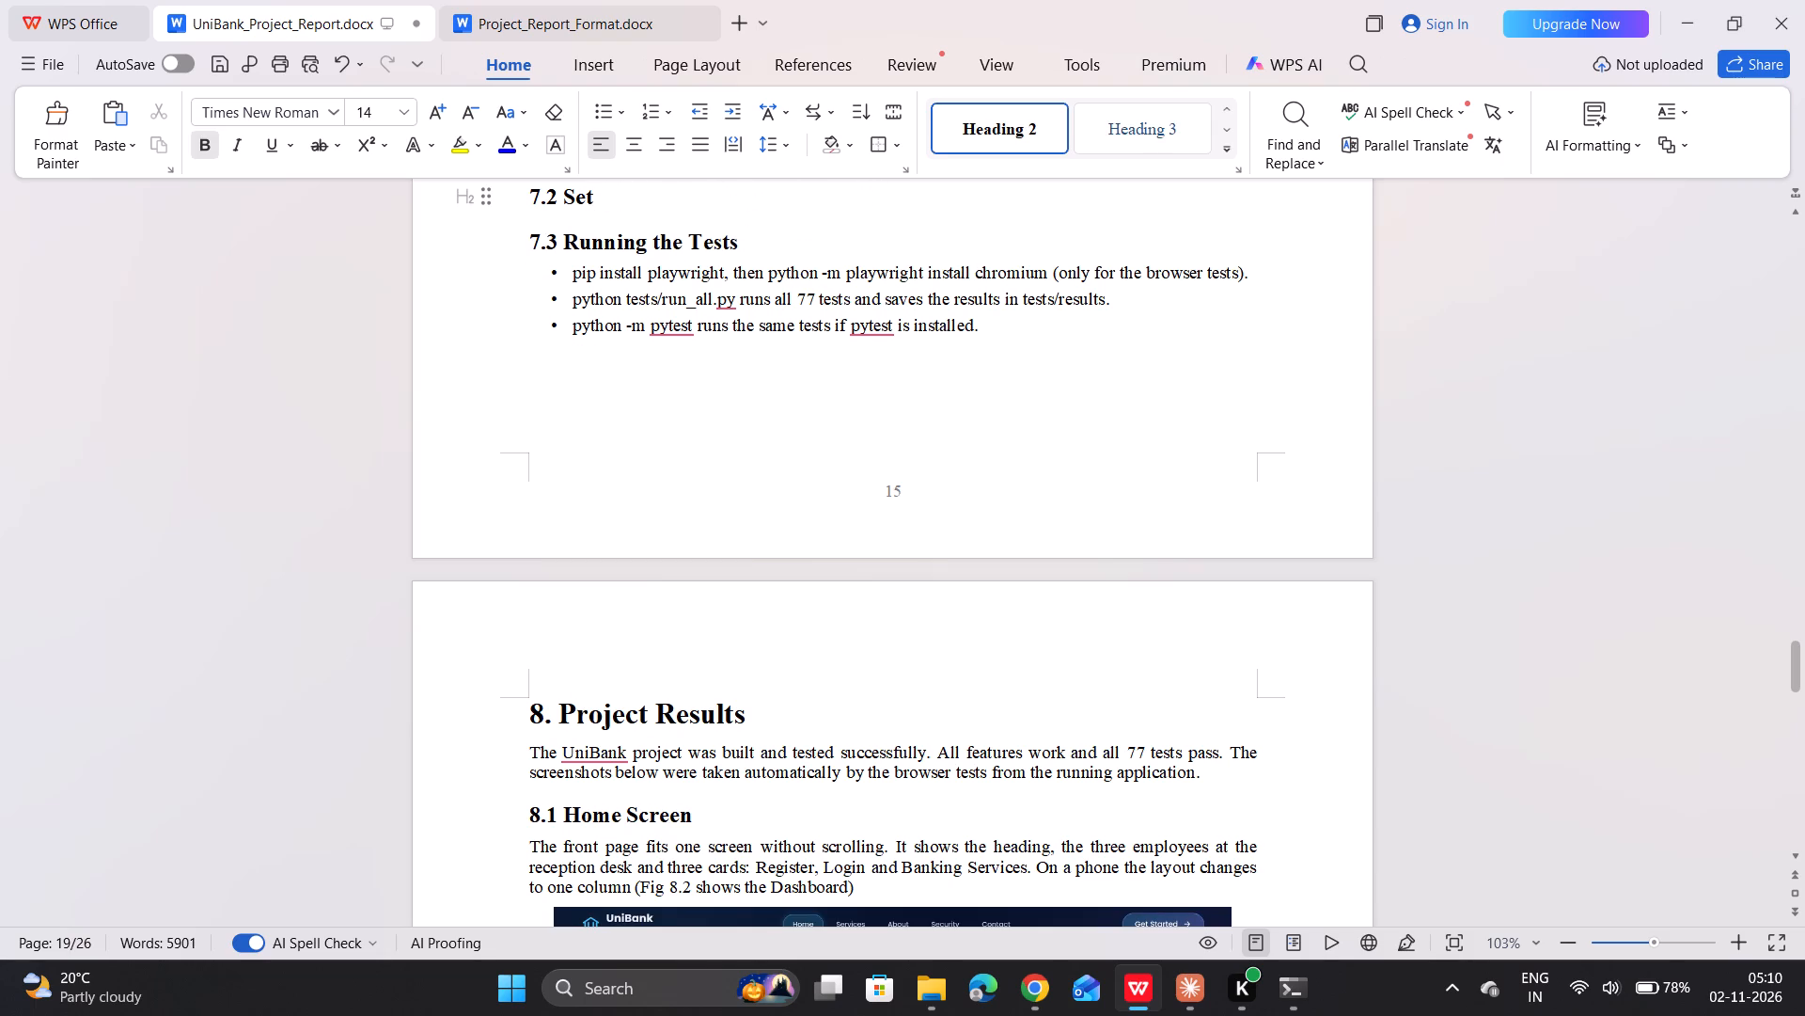
Remove the 7.2 settings sub-topic from the Table of Contents' Deployment entry, keeping Local Deployment and Running the Tests.
scroll(773, 275, "up", 5)
key("BackSpace")
key("BackSpace")
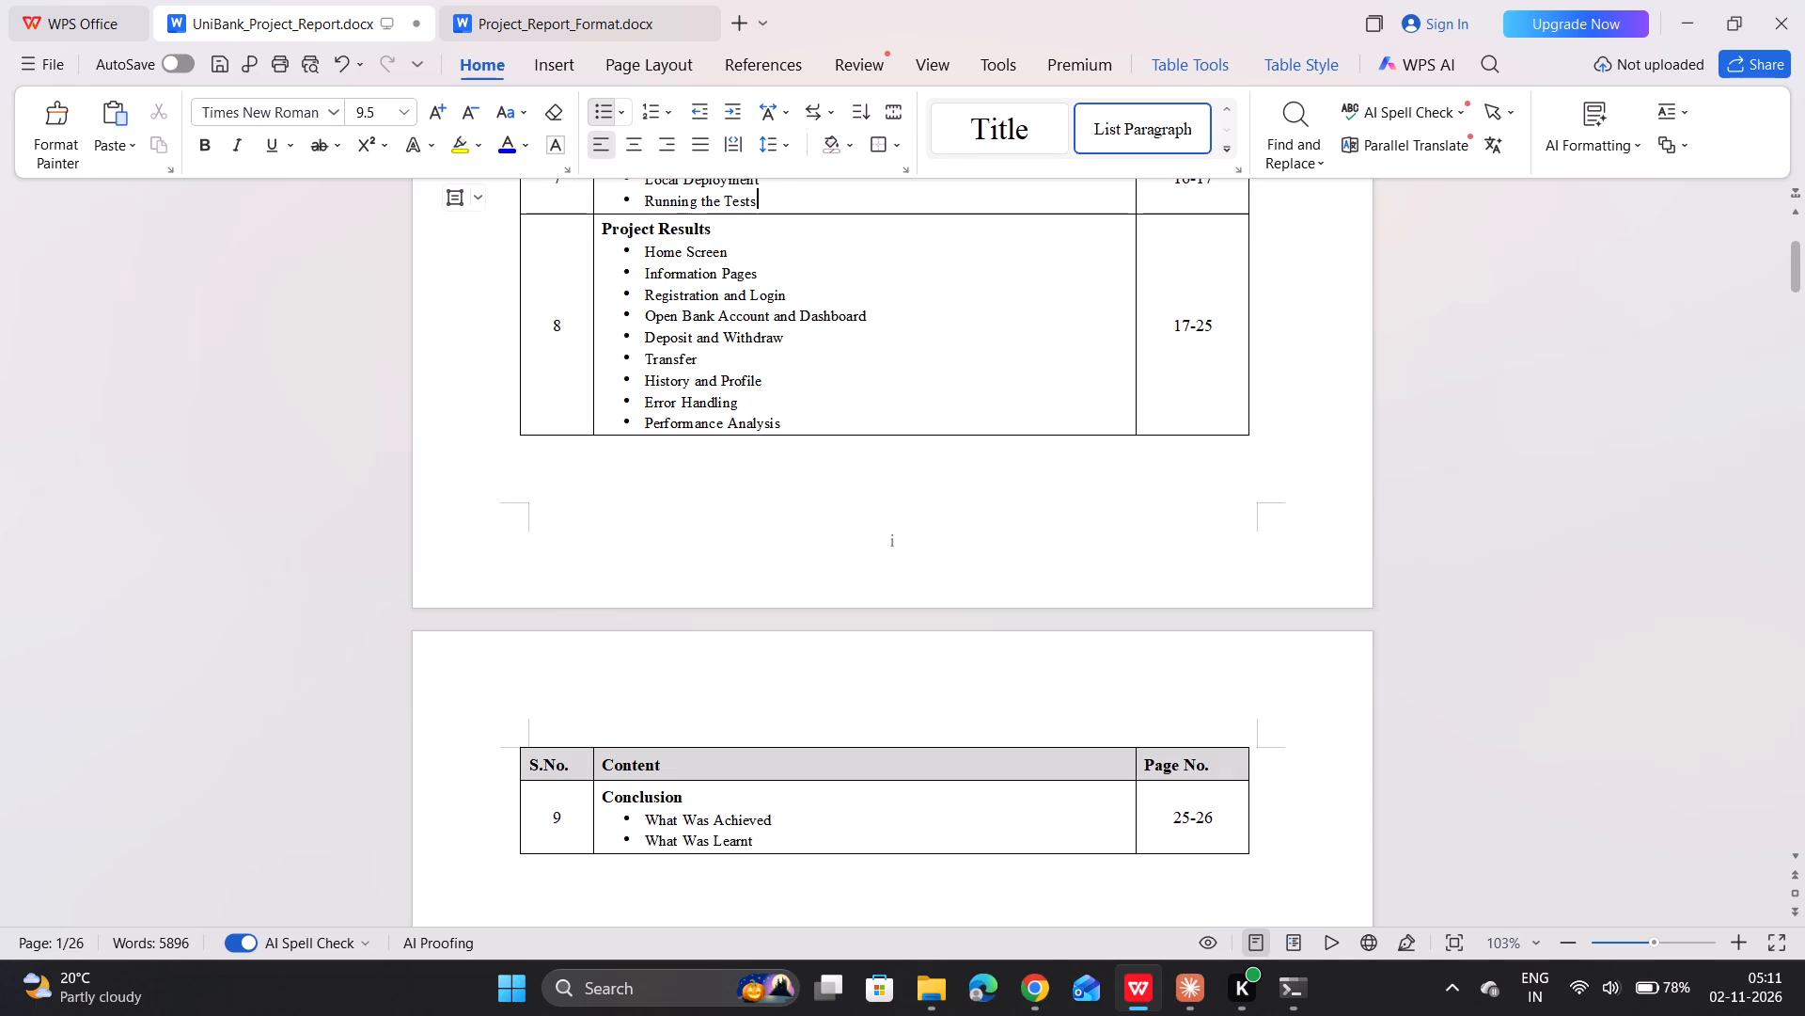
Review the Table of Contents from Introduction through Conclusion, checking each section's sub-topics and page ranges.
scroll(774, 428, "up", 10)
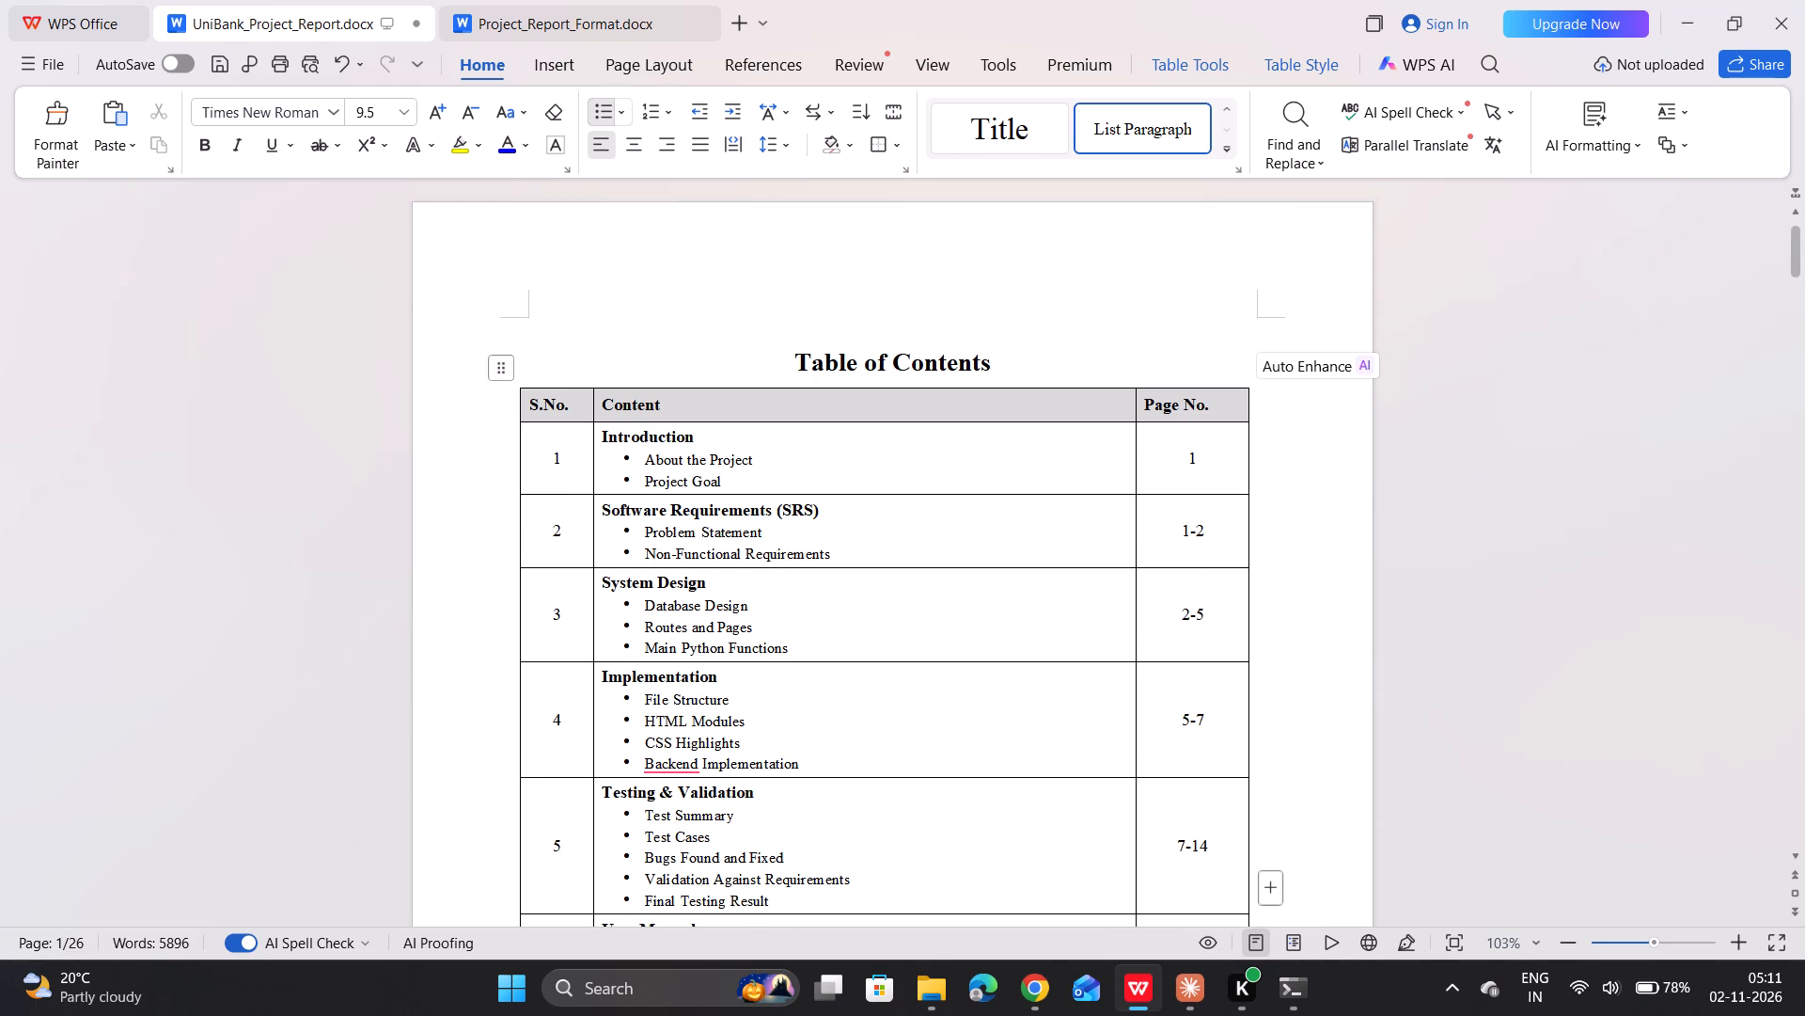
scroll(774, 428, "down", 4)
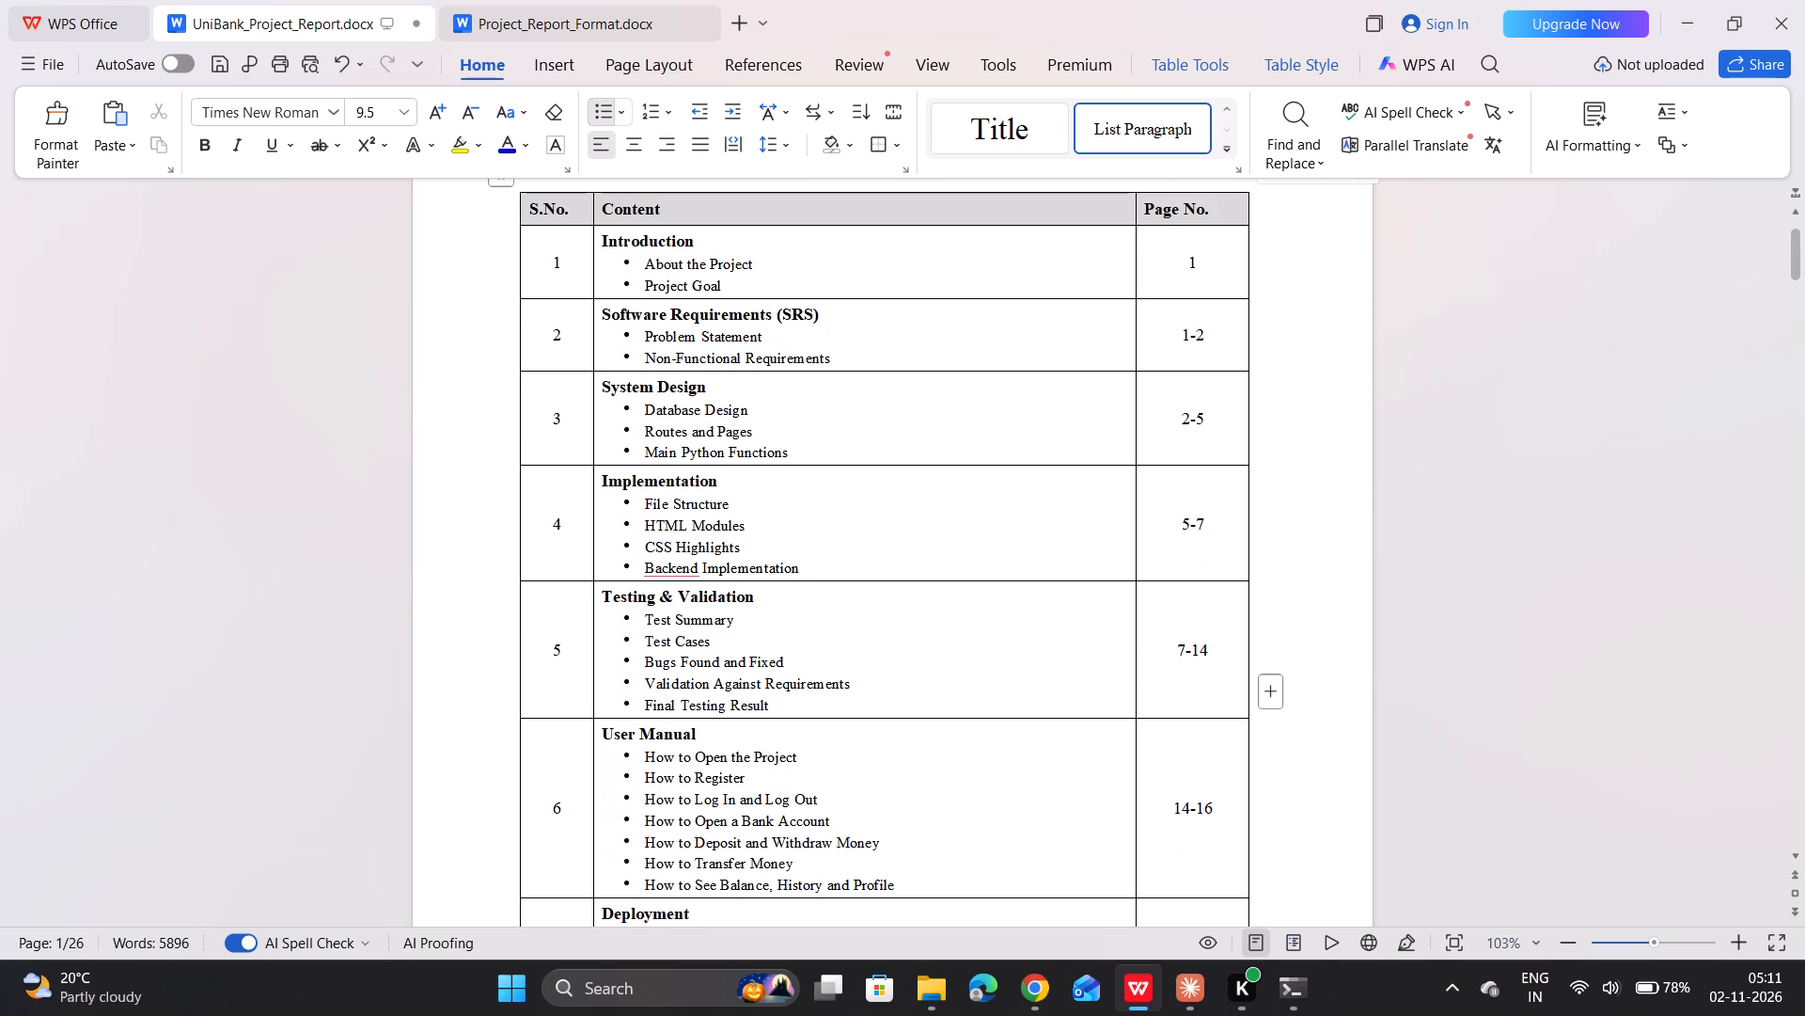
scroll(774, 428, "down", 1)
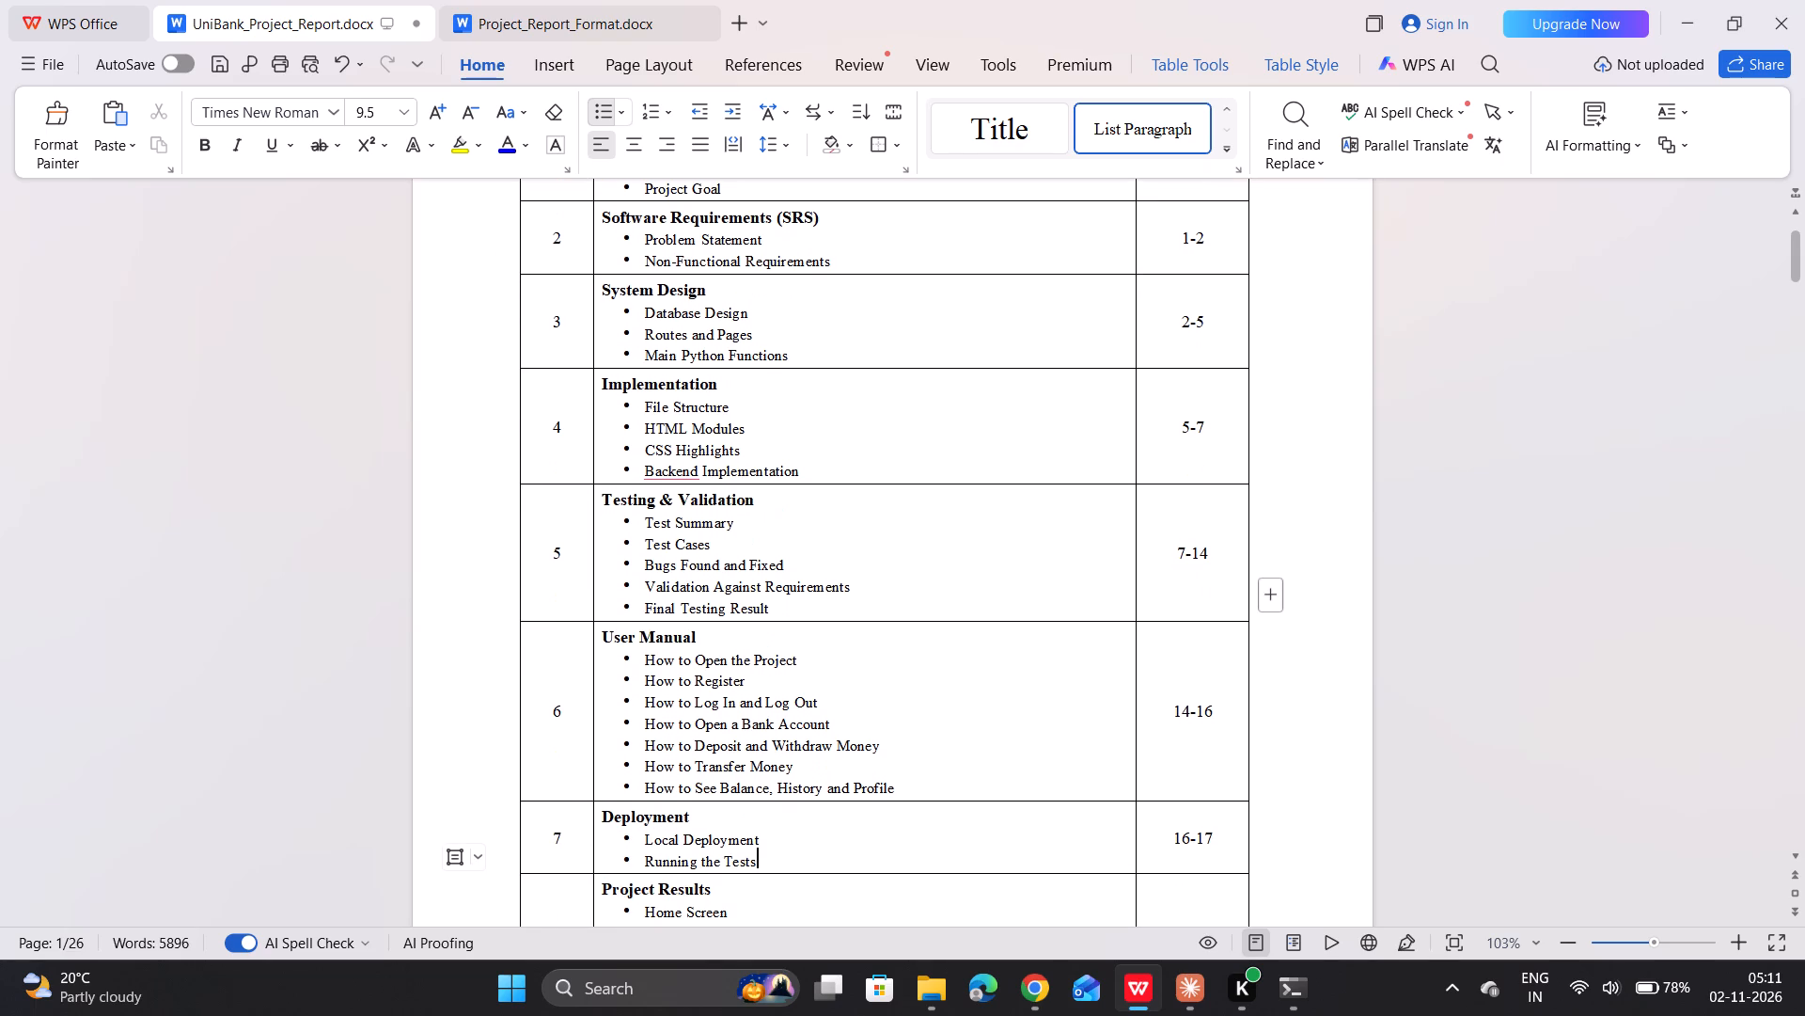
scroll(774, 428, "down", 2)
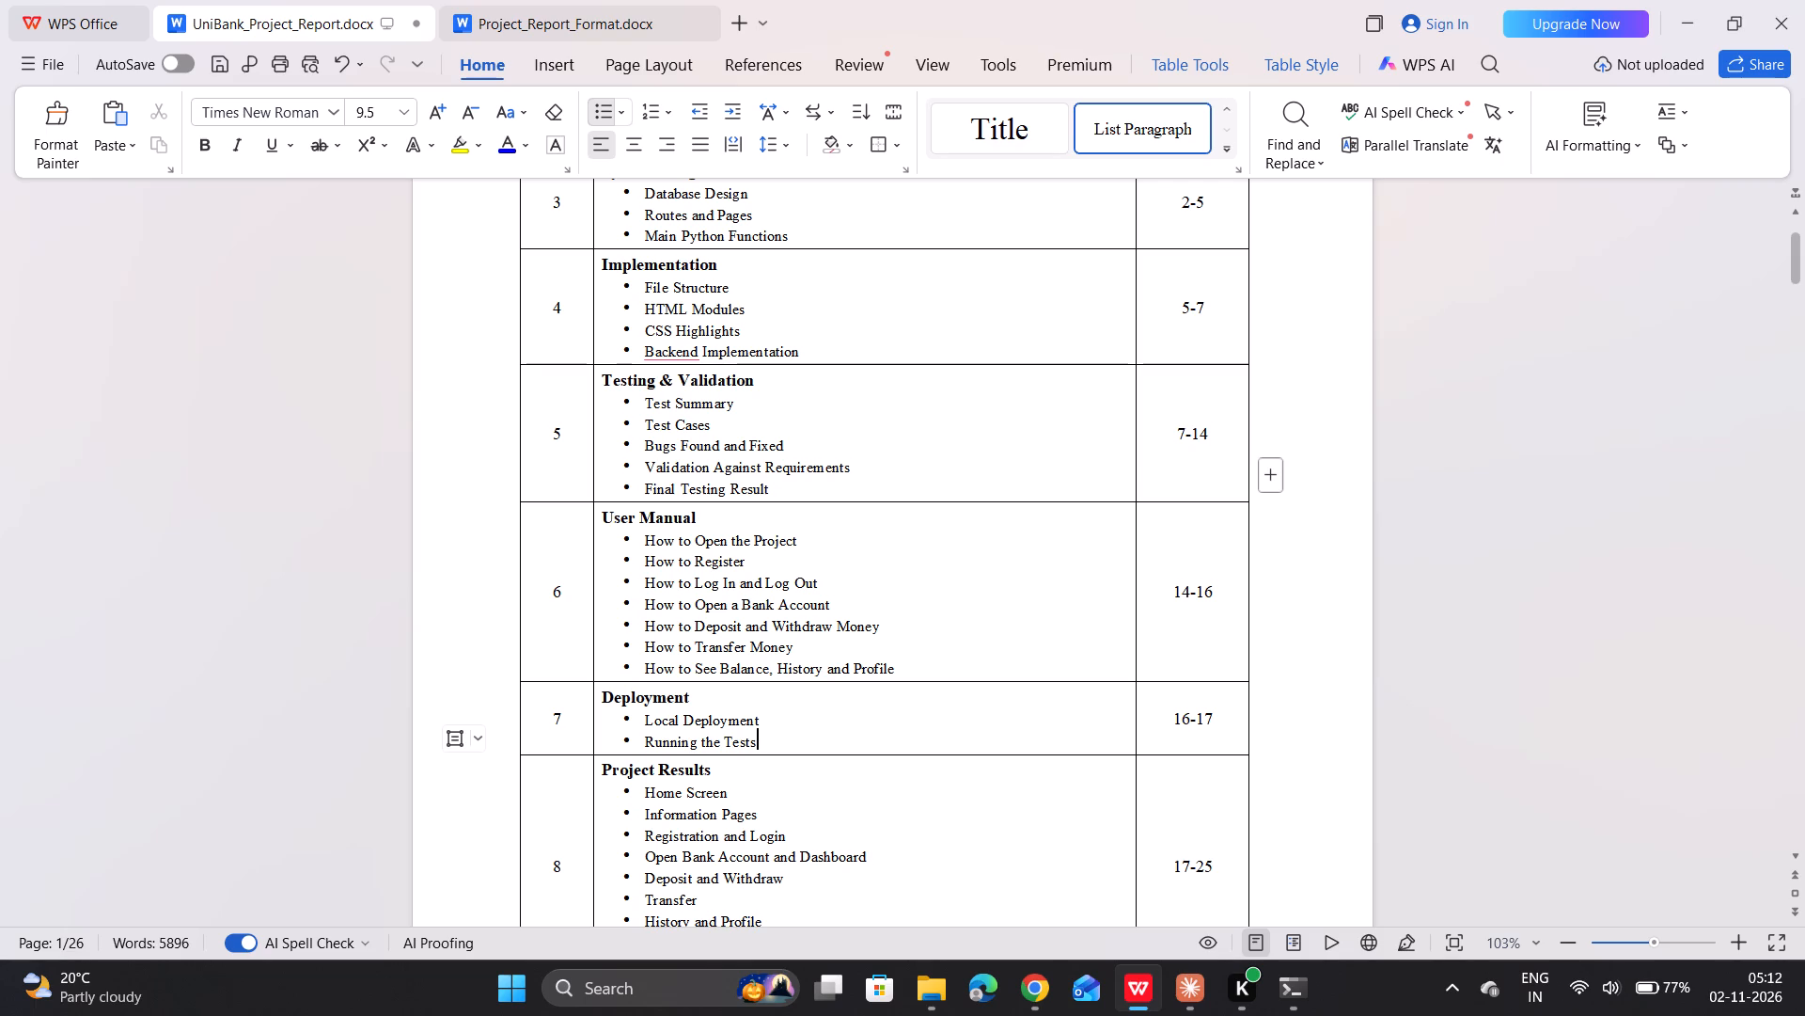
scroll(784, 445, "down", 2)
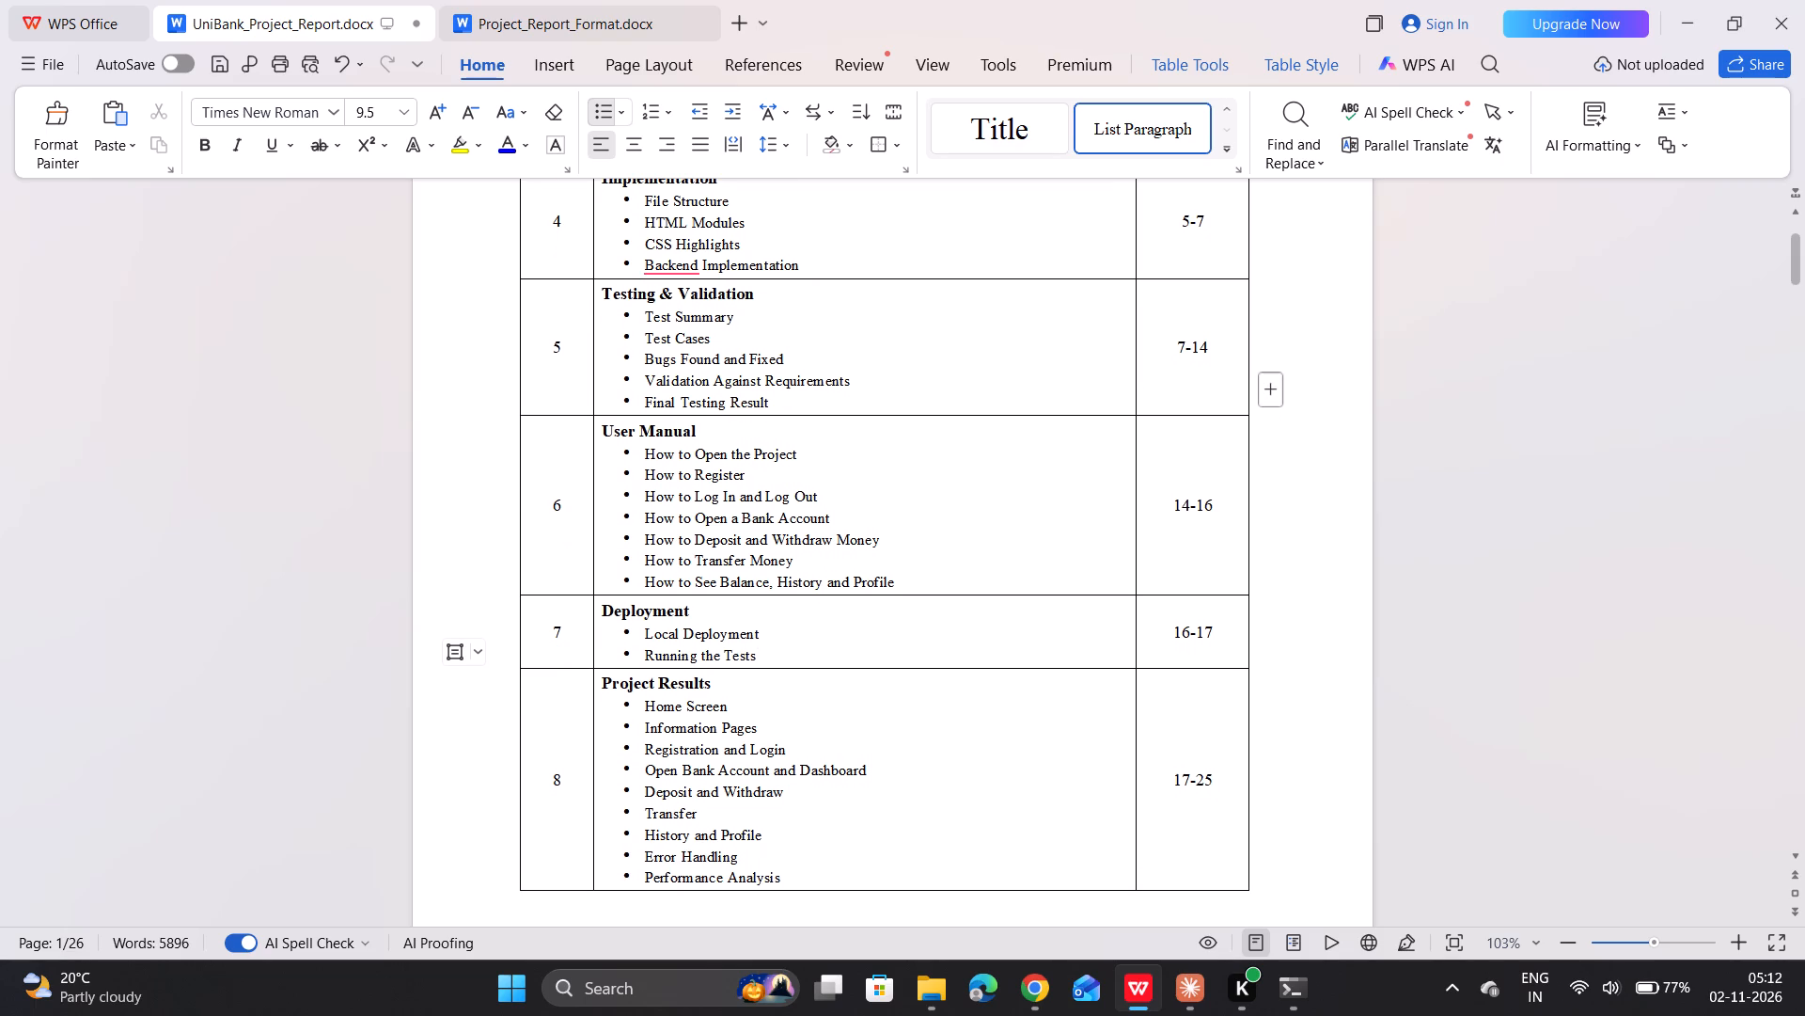
scroll(784, 445, "down", 2)
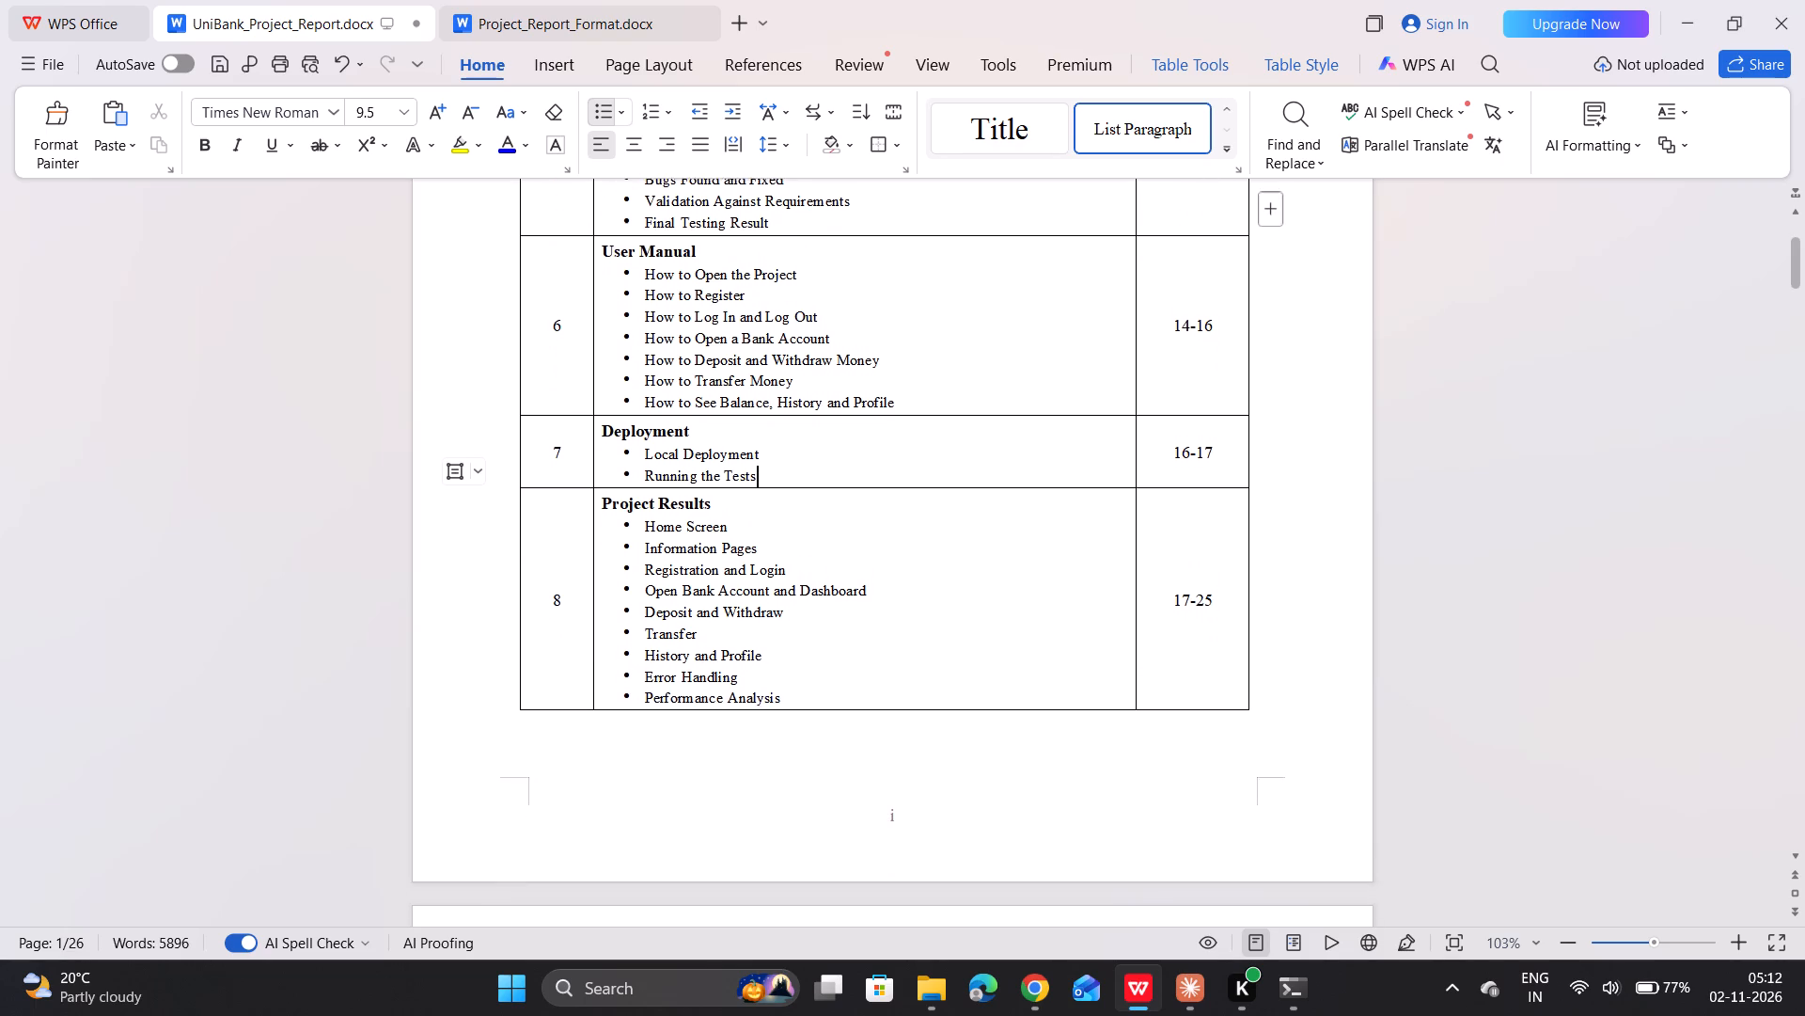
scroll(784, 445, "down", 1)
scroll(725, 532, "down", 1)
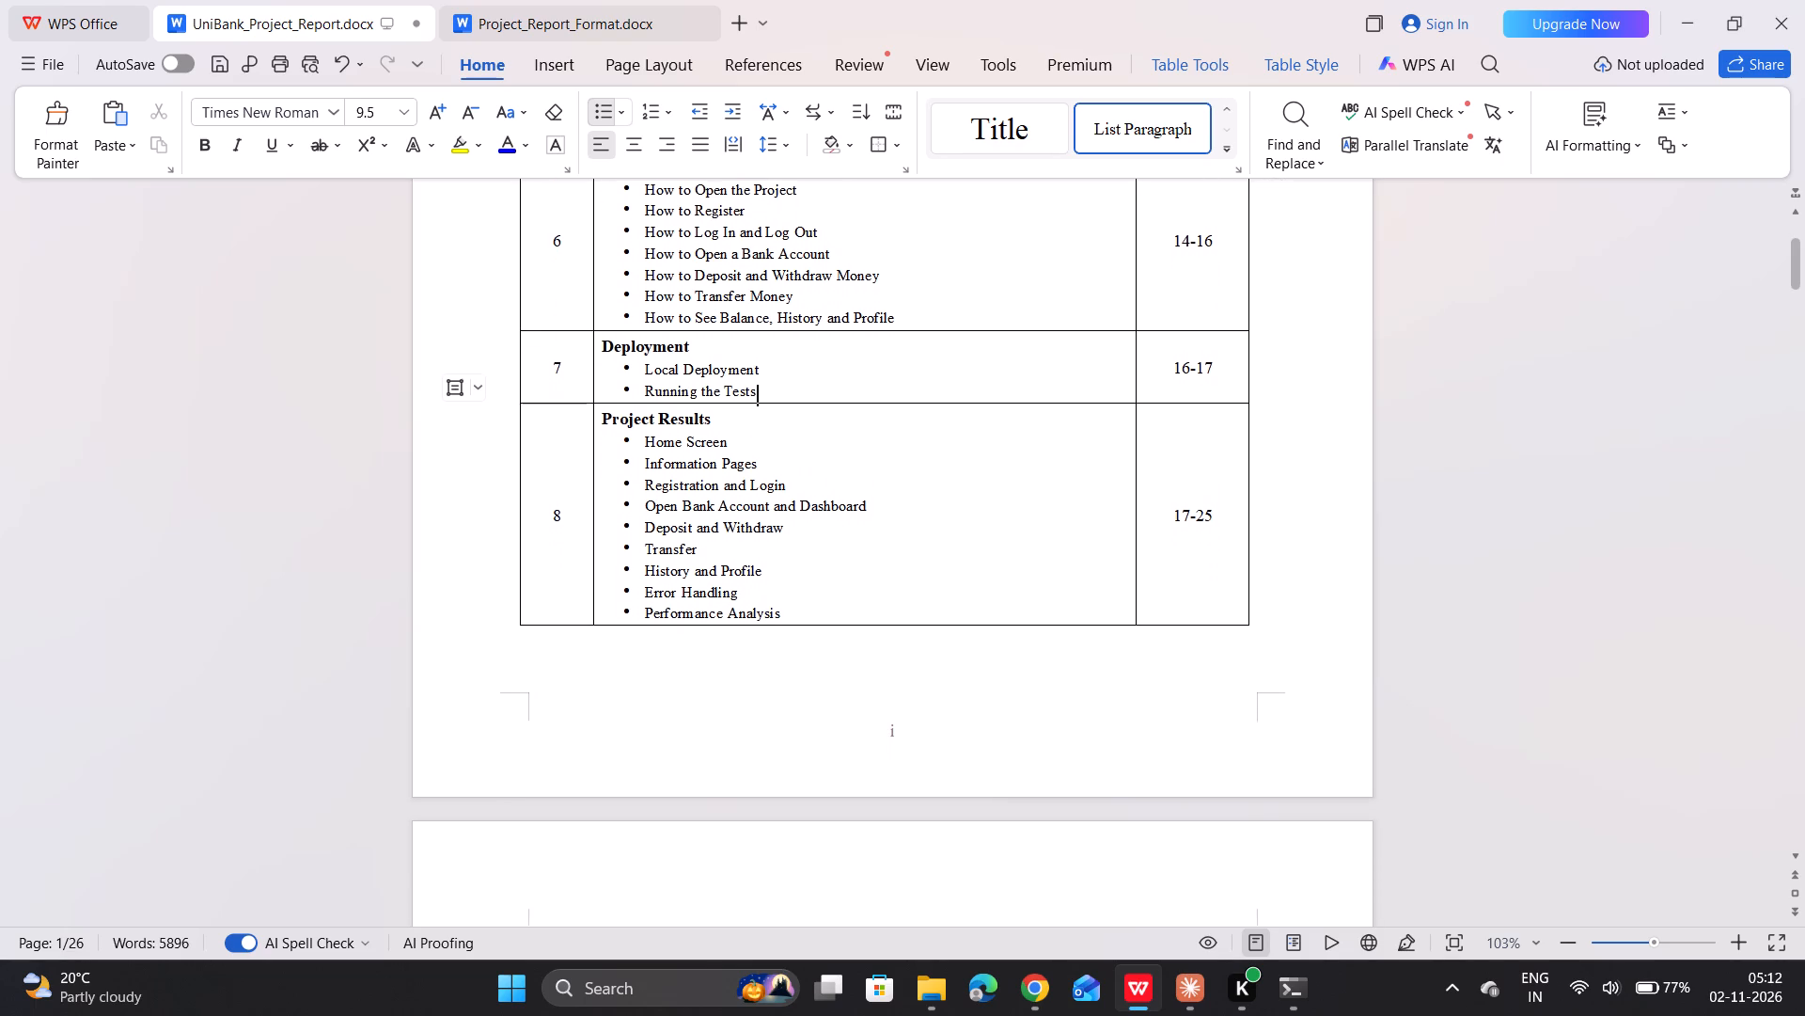
scroll(725, 532, "down", 1)
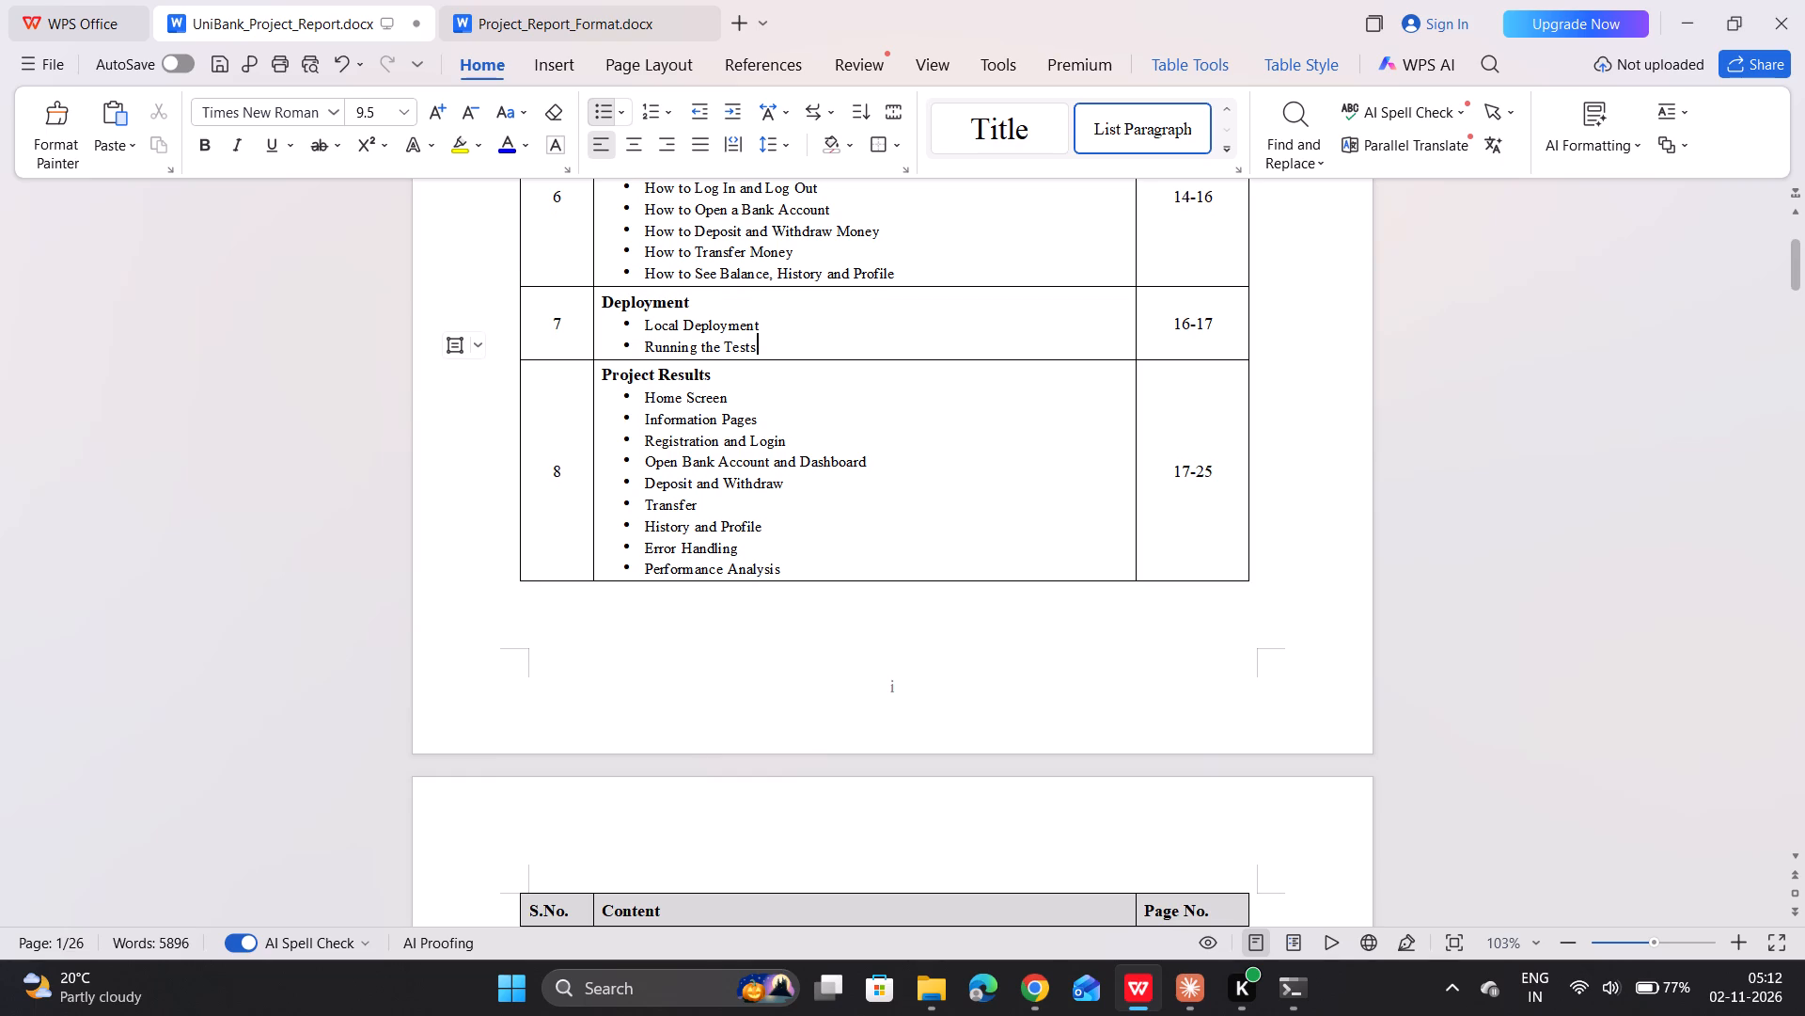
scroll(711, 568, "down", 4)
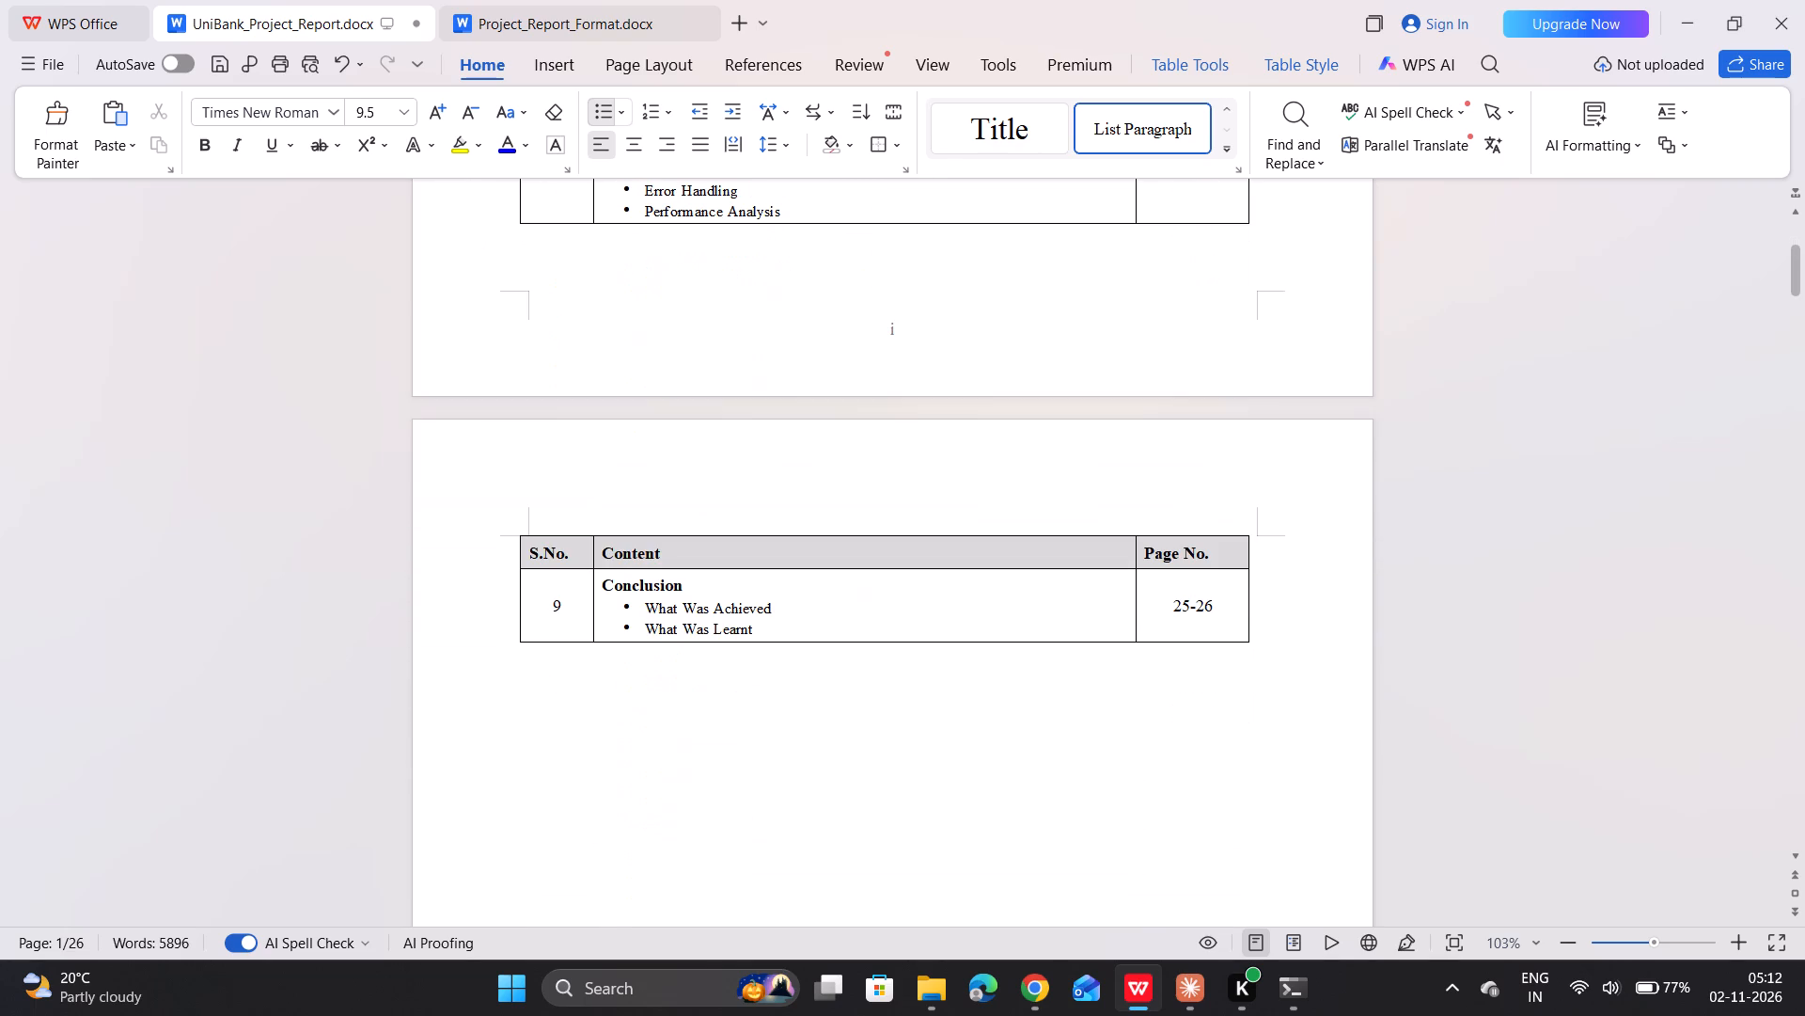
scroll(711, 568, "up", 5)
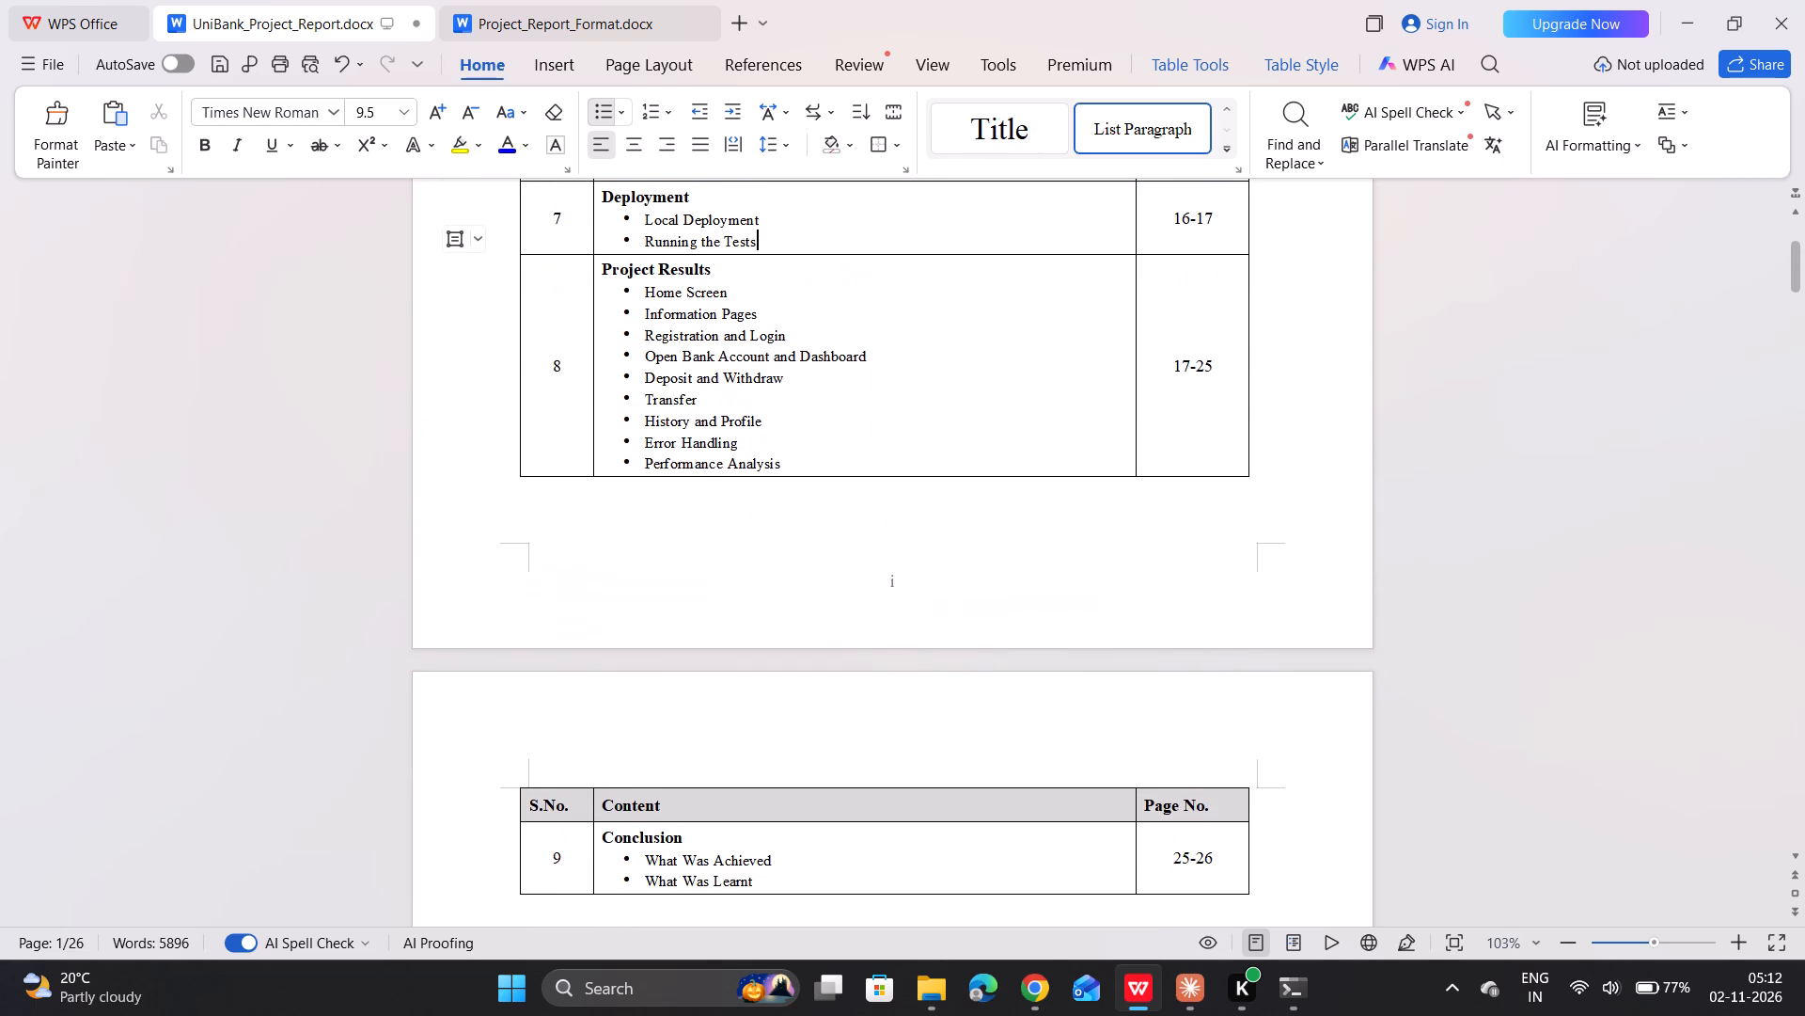
scroll(711, 568, "down", 6)
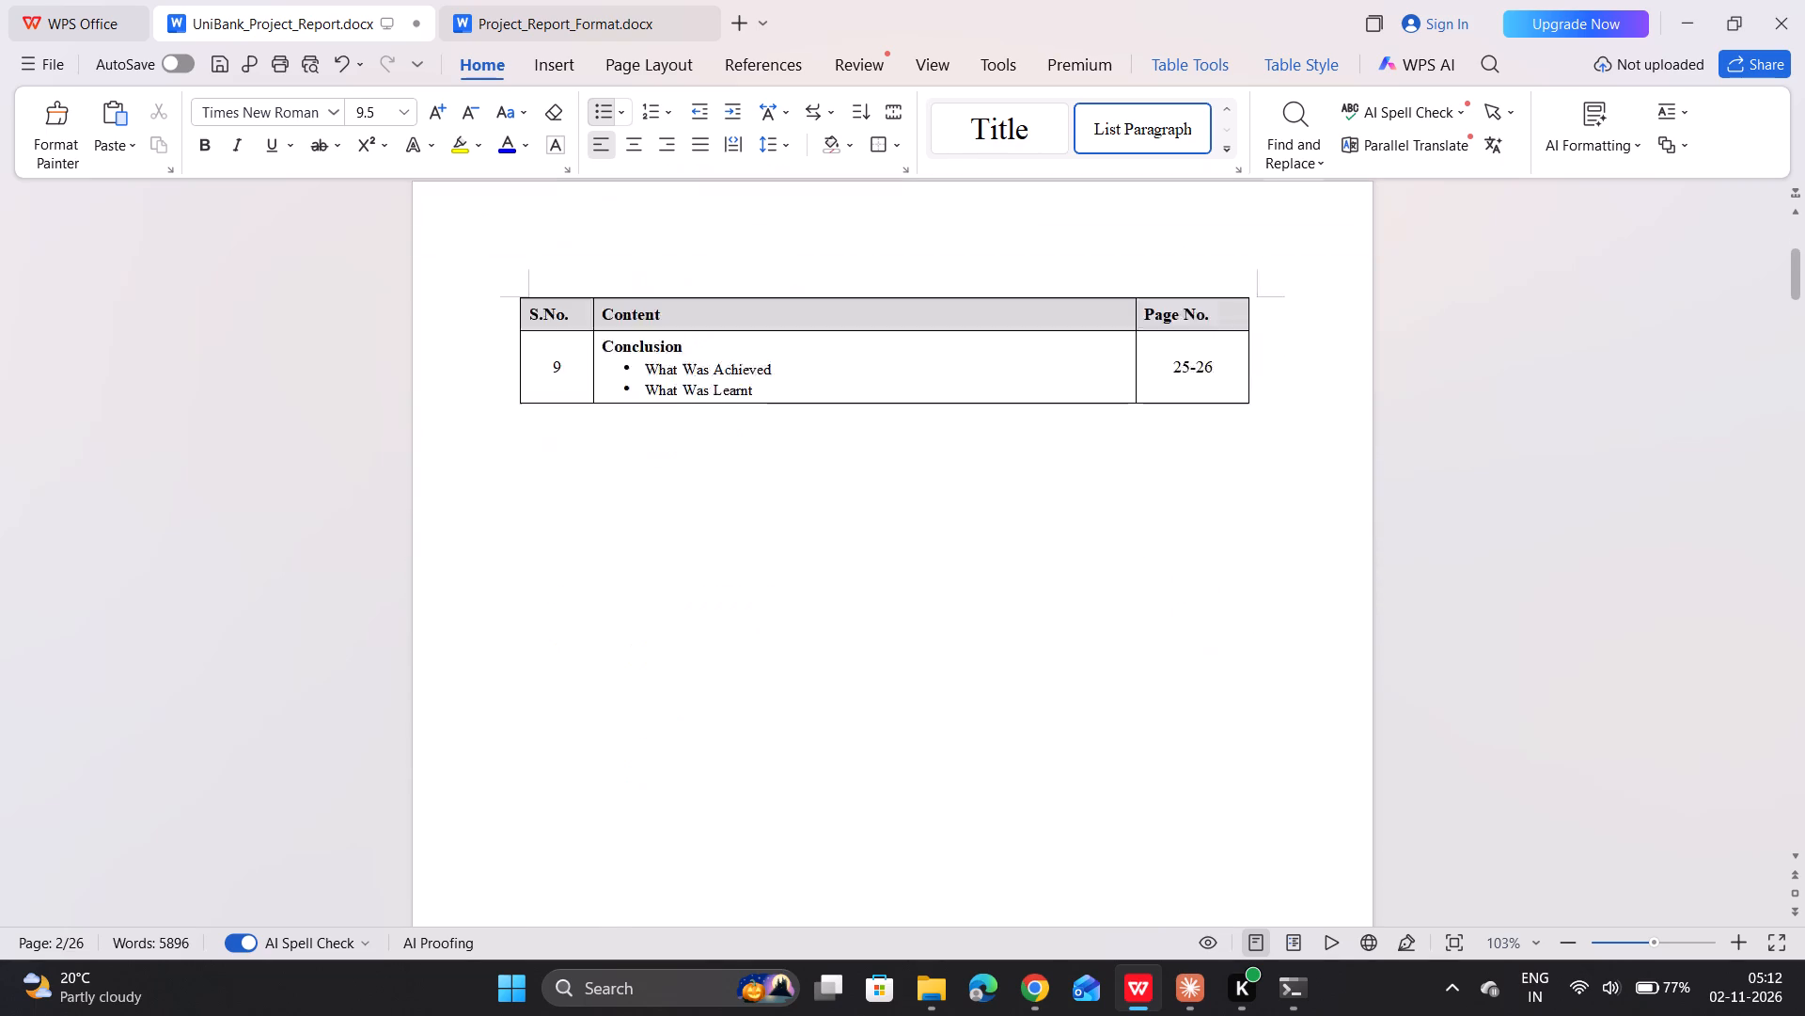
Clear the 7.2 Environment Variables entry in the List of Tables and delete its entire row.
scroll(711, 568, "down", 9)
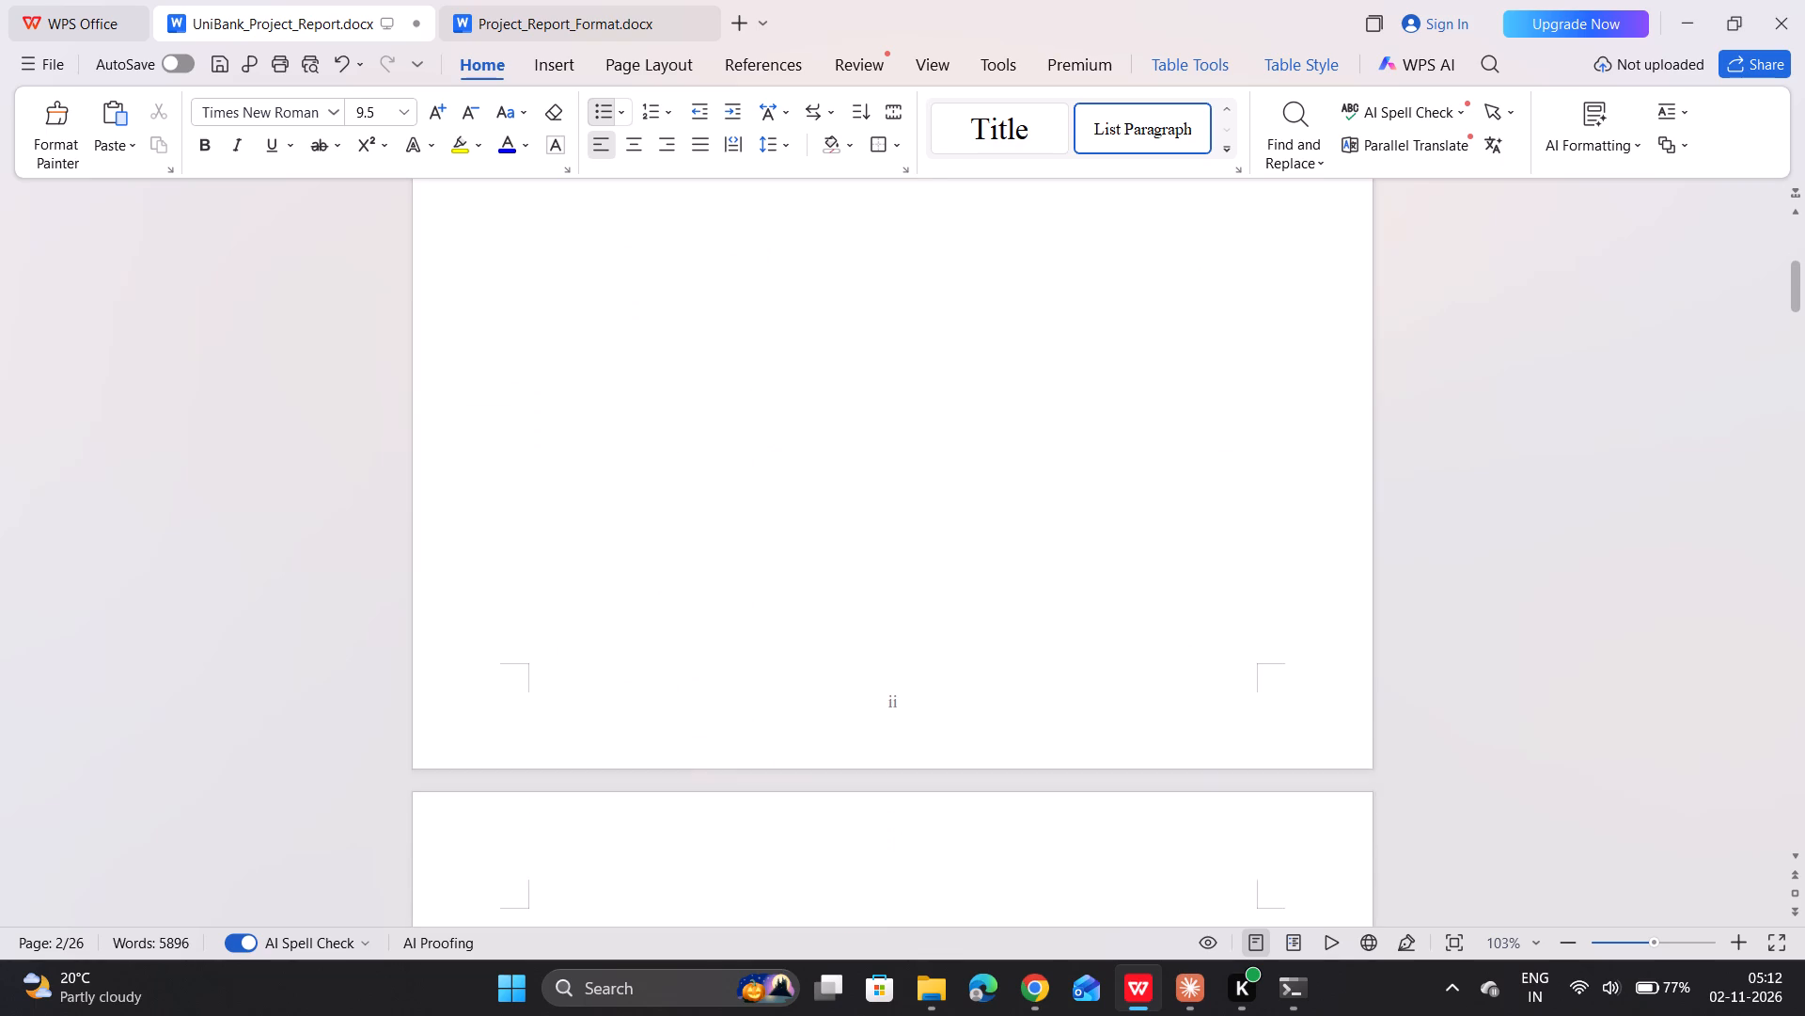
scroll(711, 568, "down", 6)
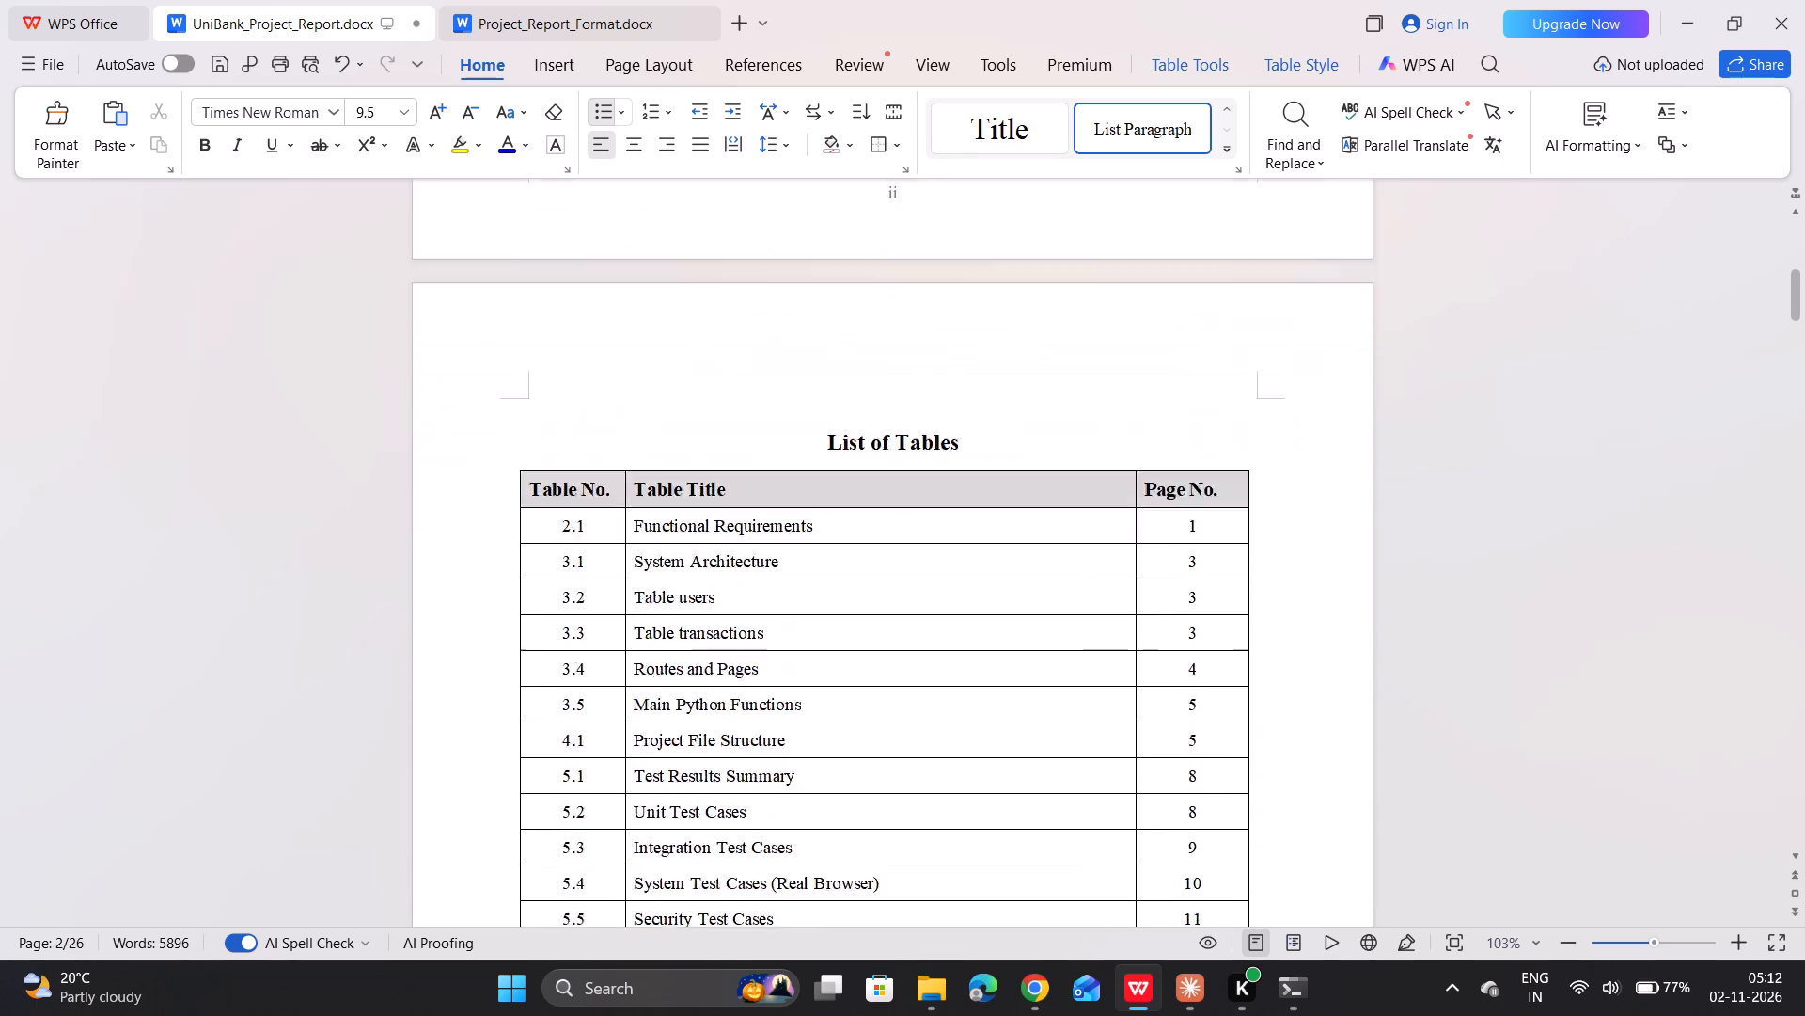
scroll(711, 568, "down", 2)
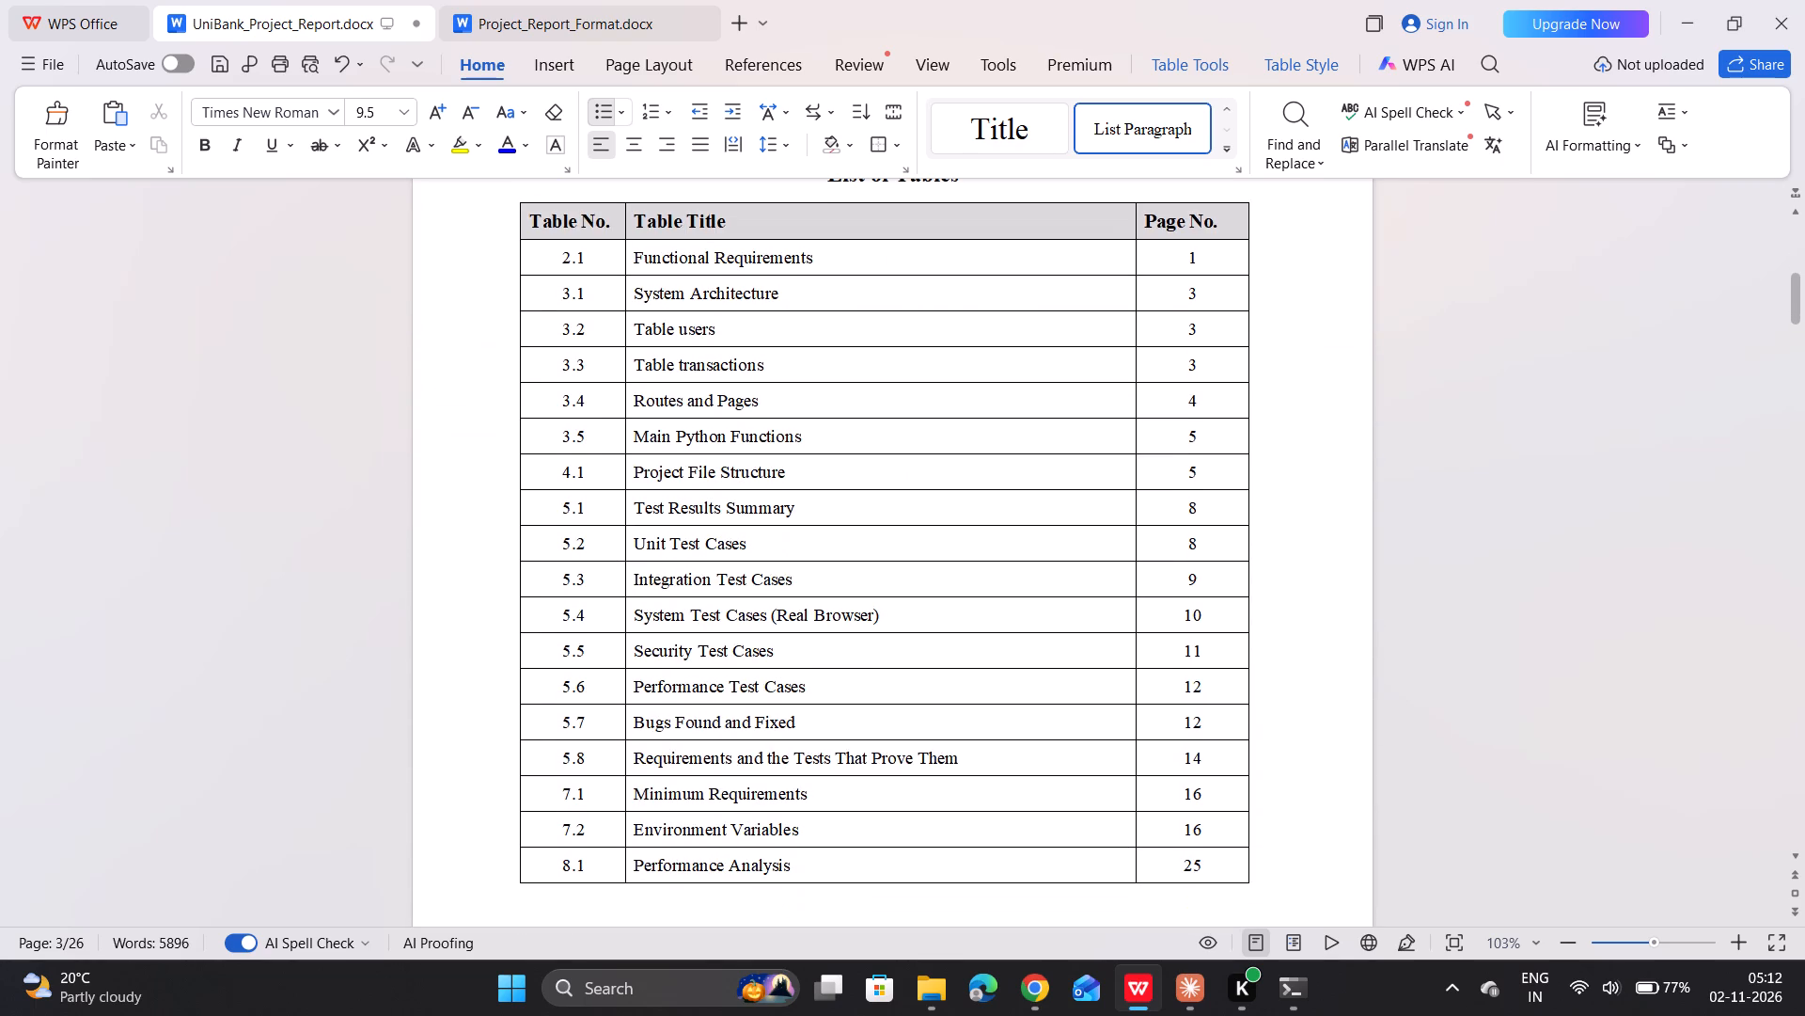
scroll(711, 568, "down", 2)
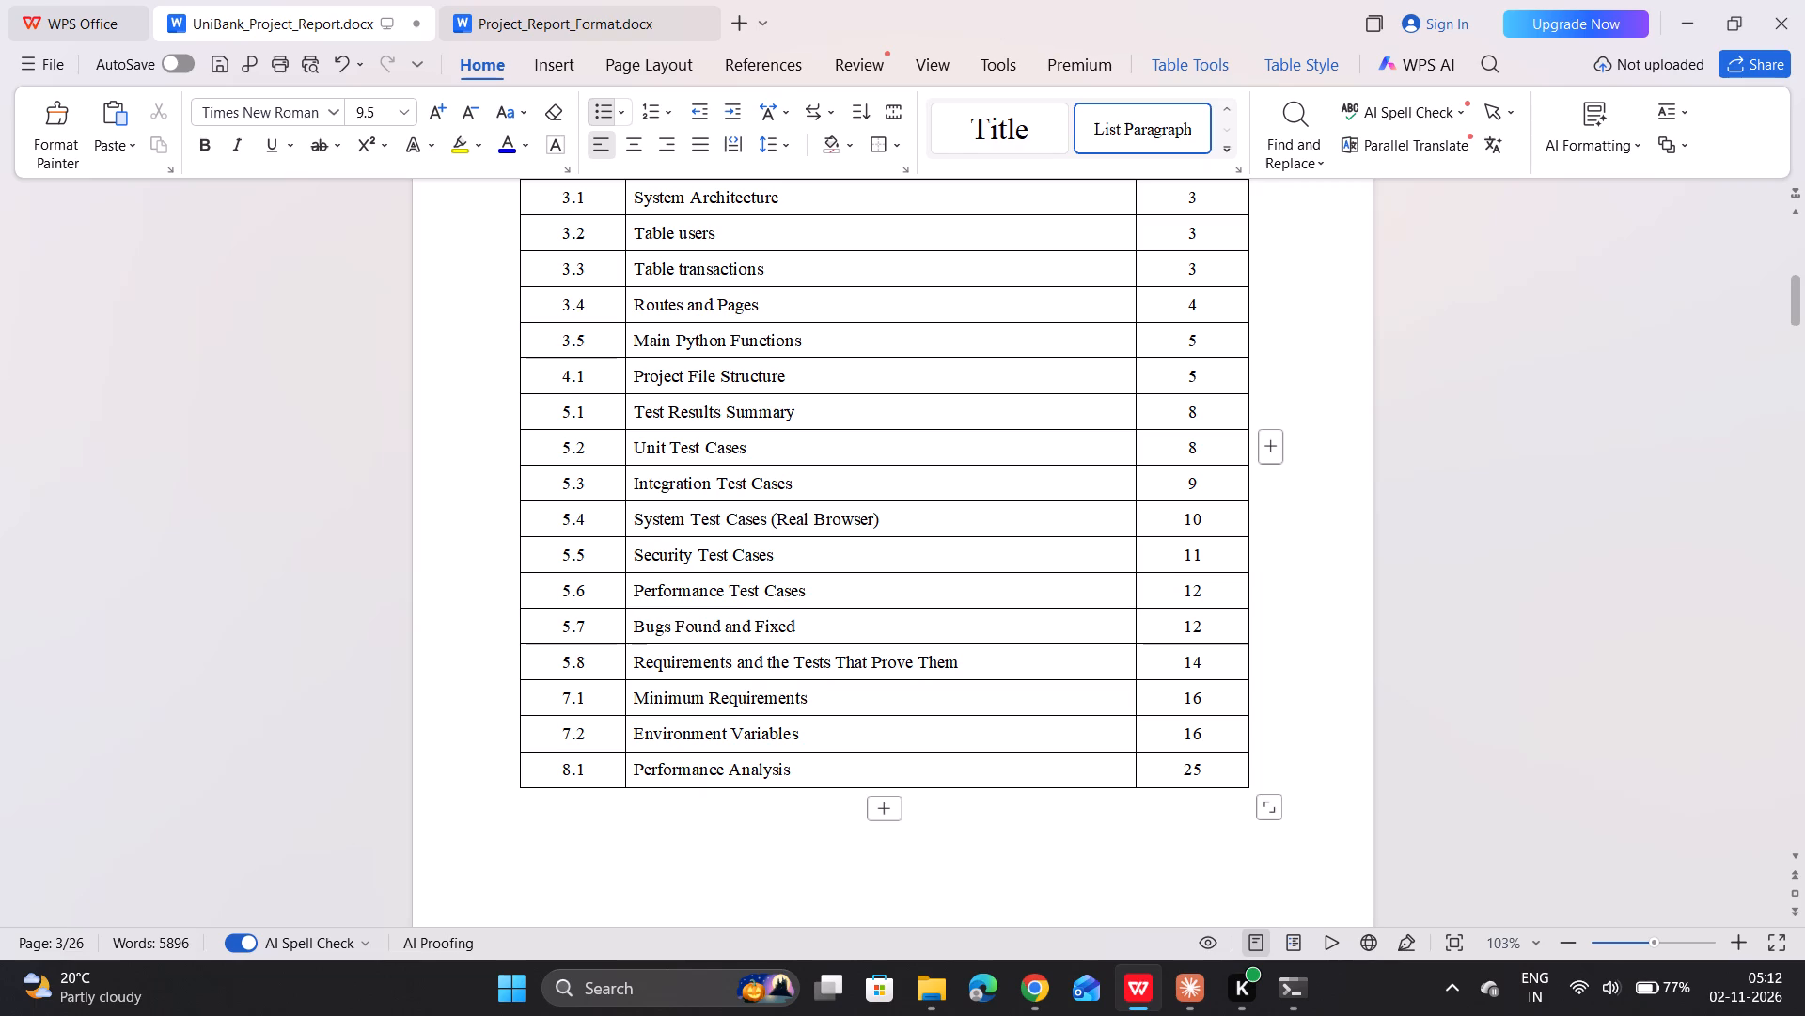
left_click(815, 736)
key("BackSpace")
key("BackSpace")
key("BackSpace")
key("BackSpace")
key("BackSpace")
key("BackSpace")
key("BackSpace")
key("BackSpace")
key("BackSpace")
key("BackSpace")
key("BackSpace")
key("BackSpace")
key("BackSpace")
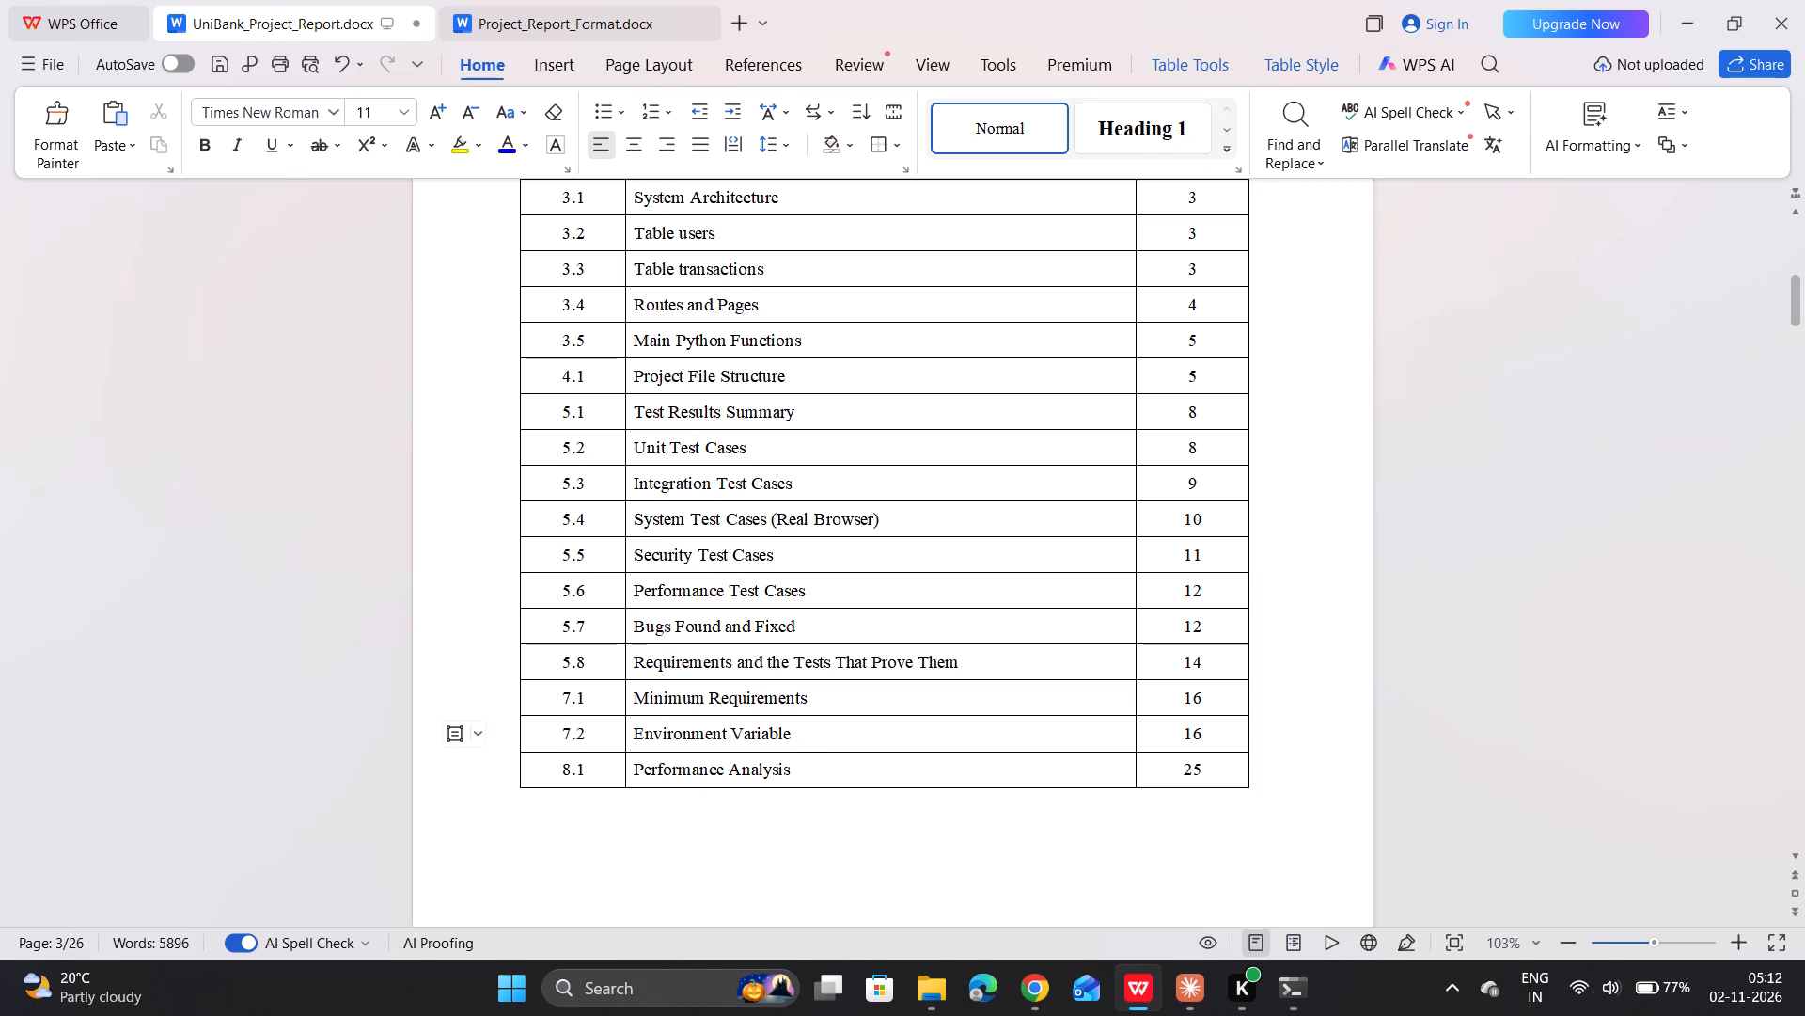
key("BackSpace")
key("BackSpace")
key("BackSpace")
key("BackSpace")
key("BackSpace")
key("BackSpace")
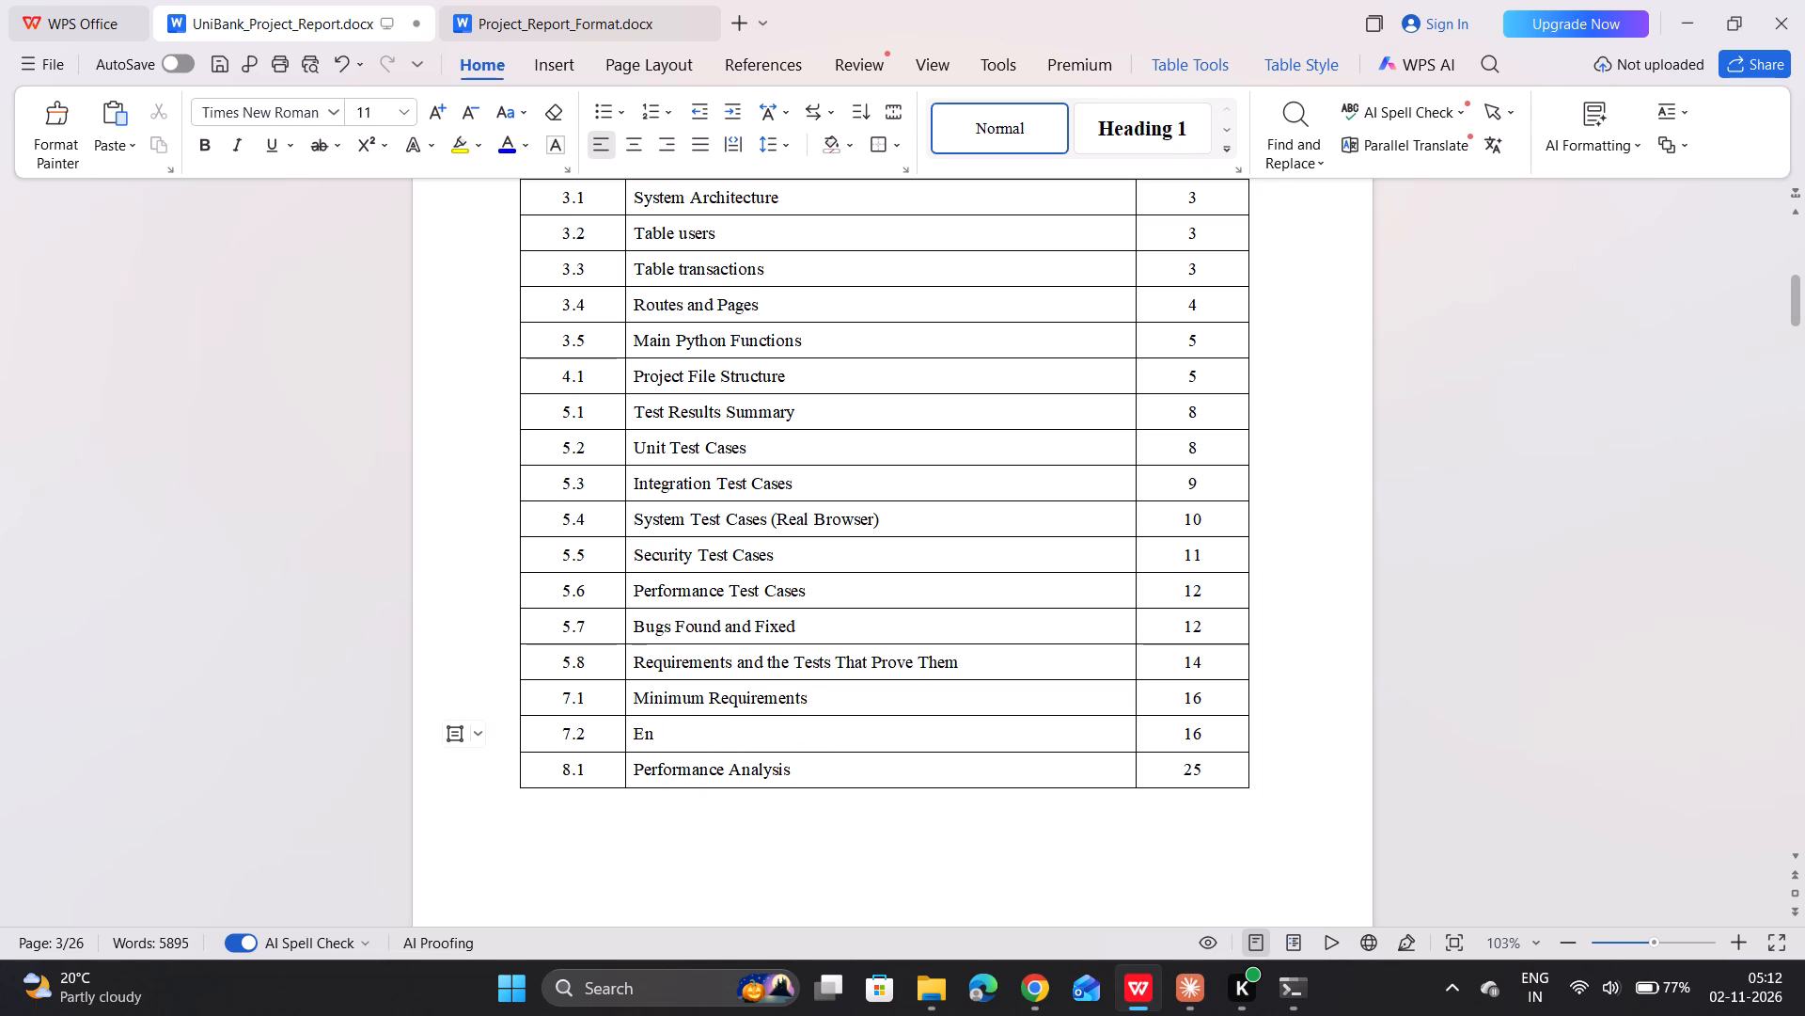
key("BackSpace")
key("BackSpace")
key("BackSpace")
key("Left")
key("BackSpace")
key("BackSpace")
key("BackSpace")
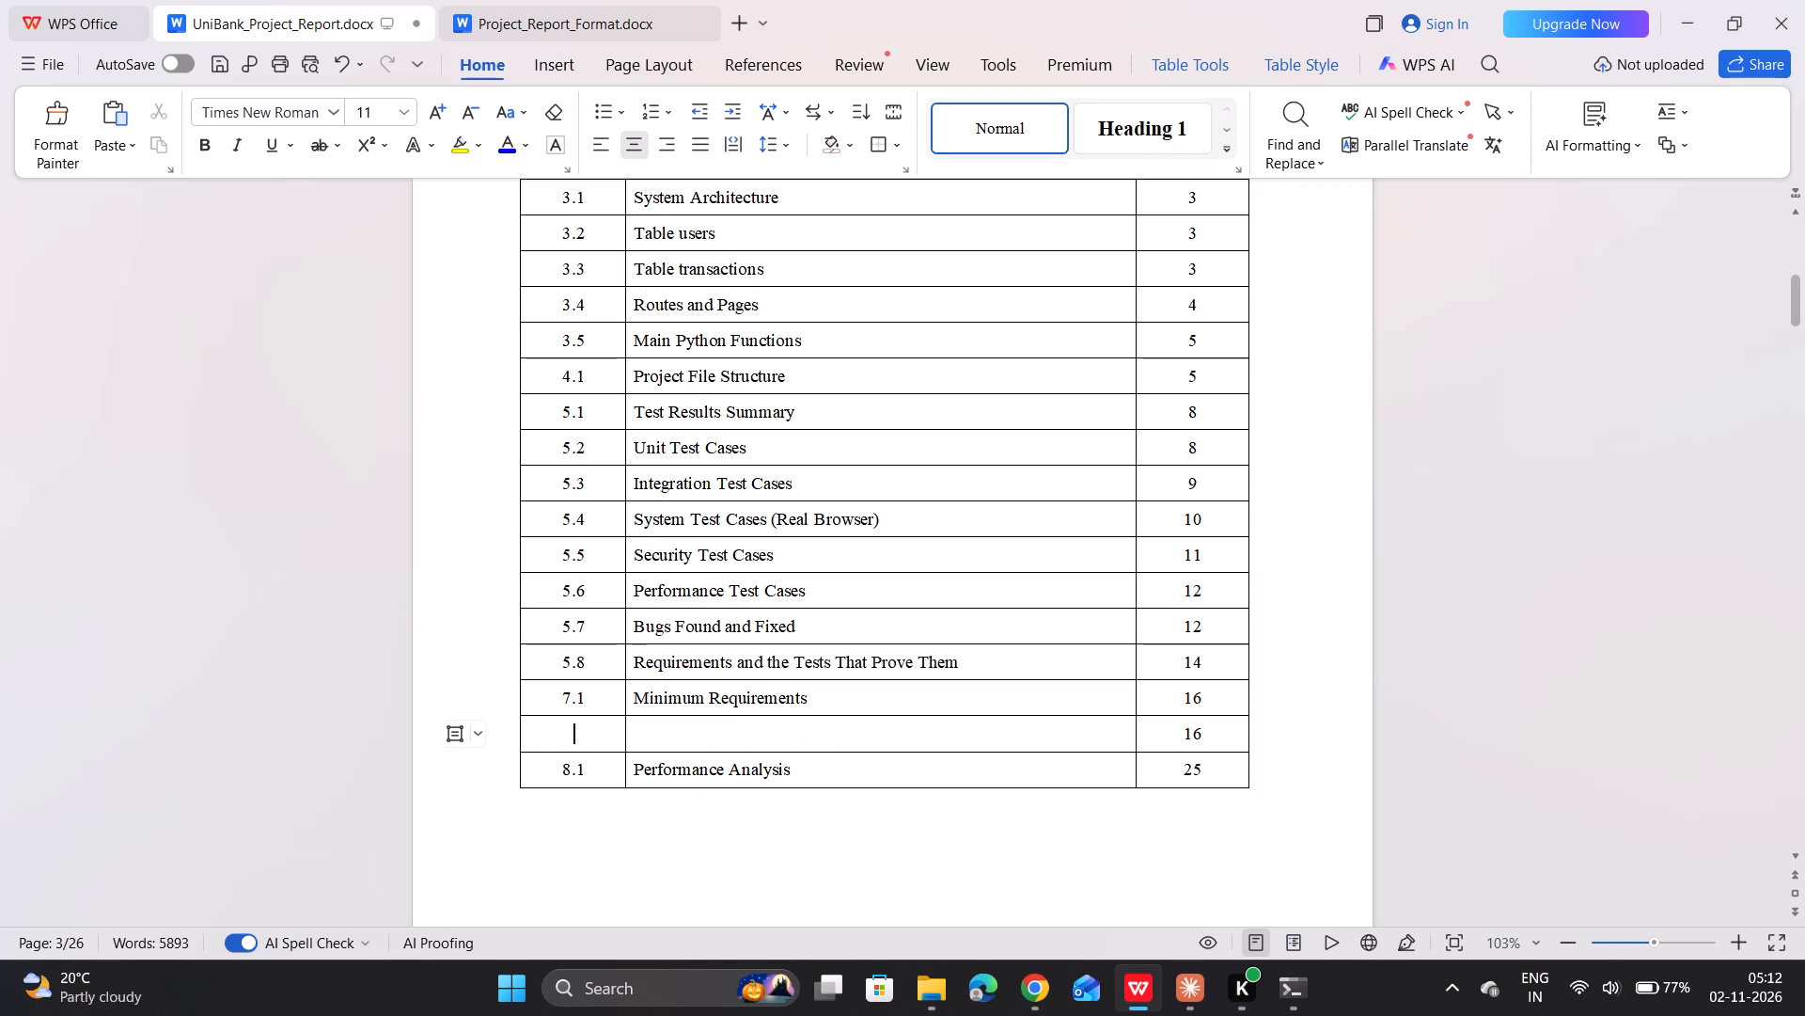
right_click(815, 736)
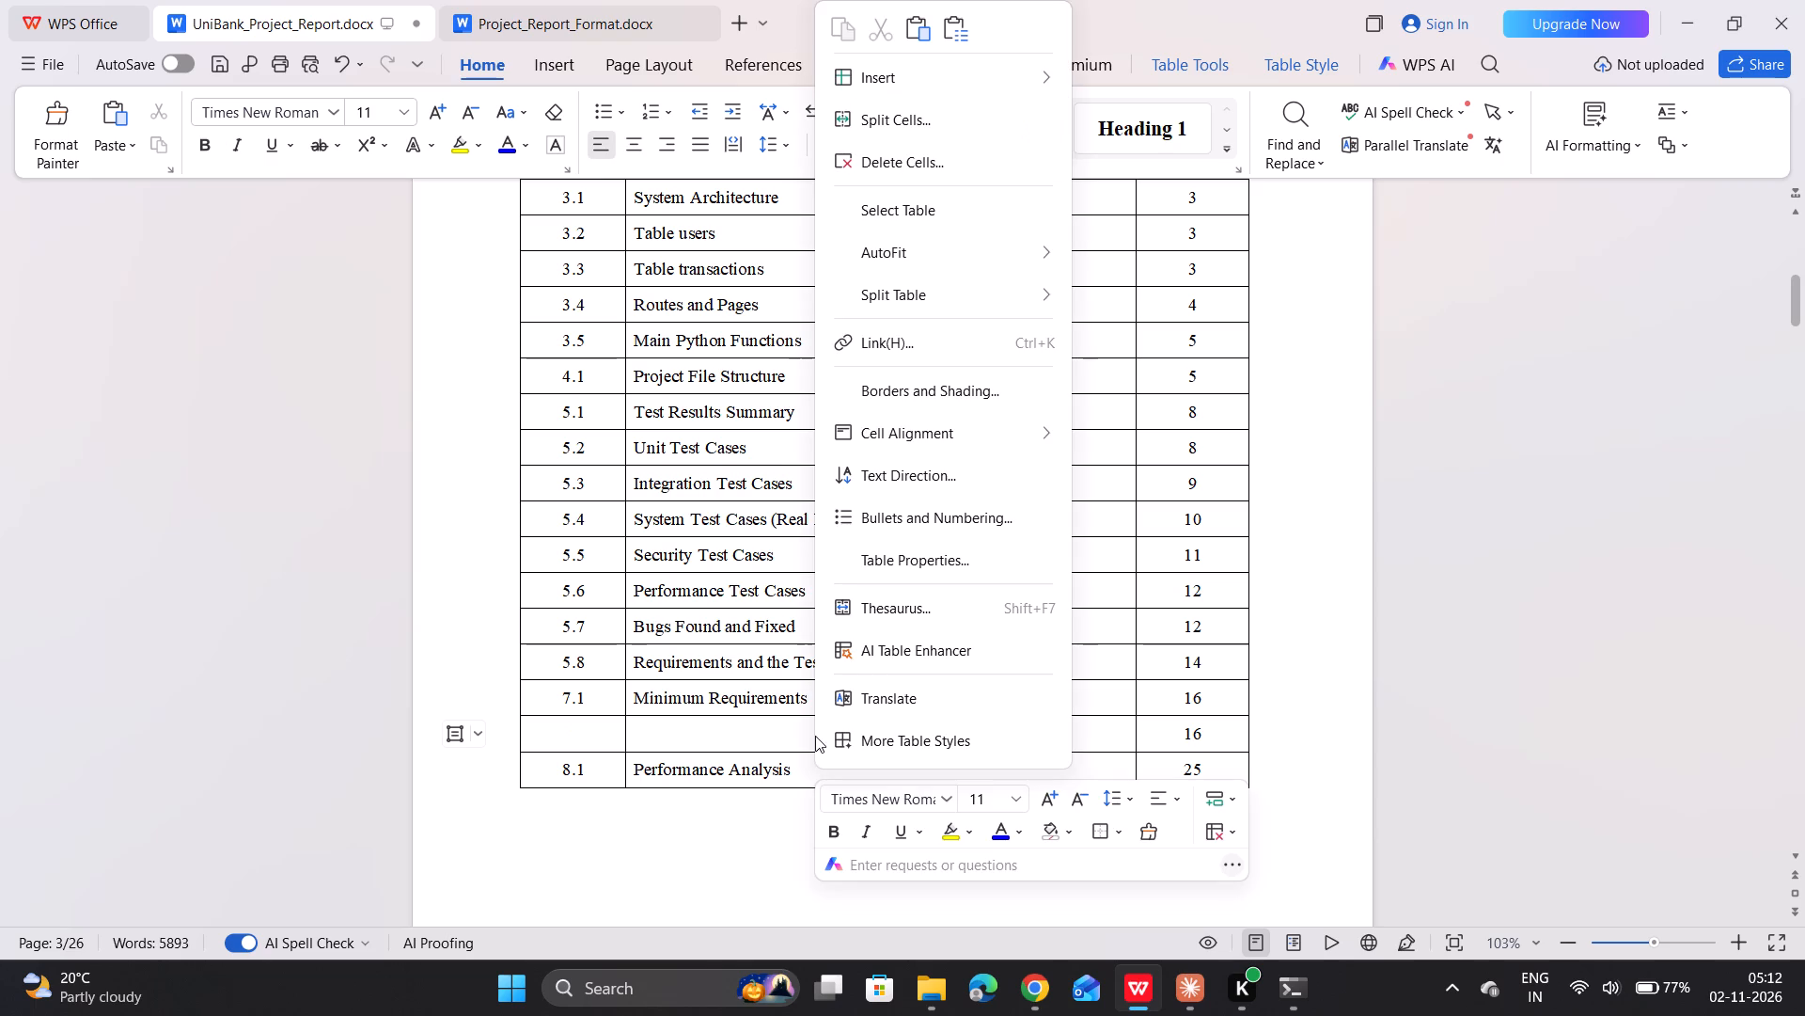
left_click(952, 155)
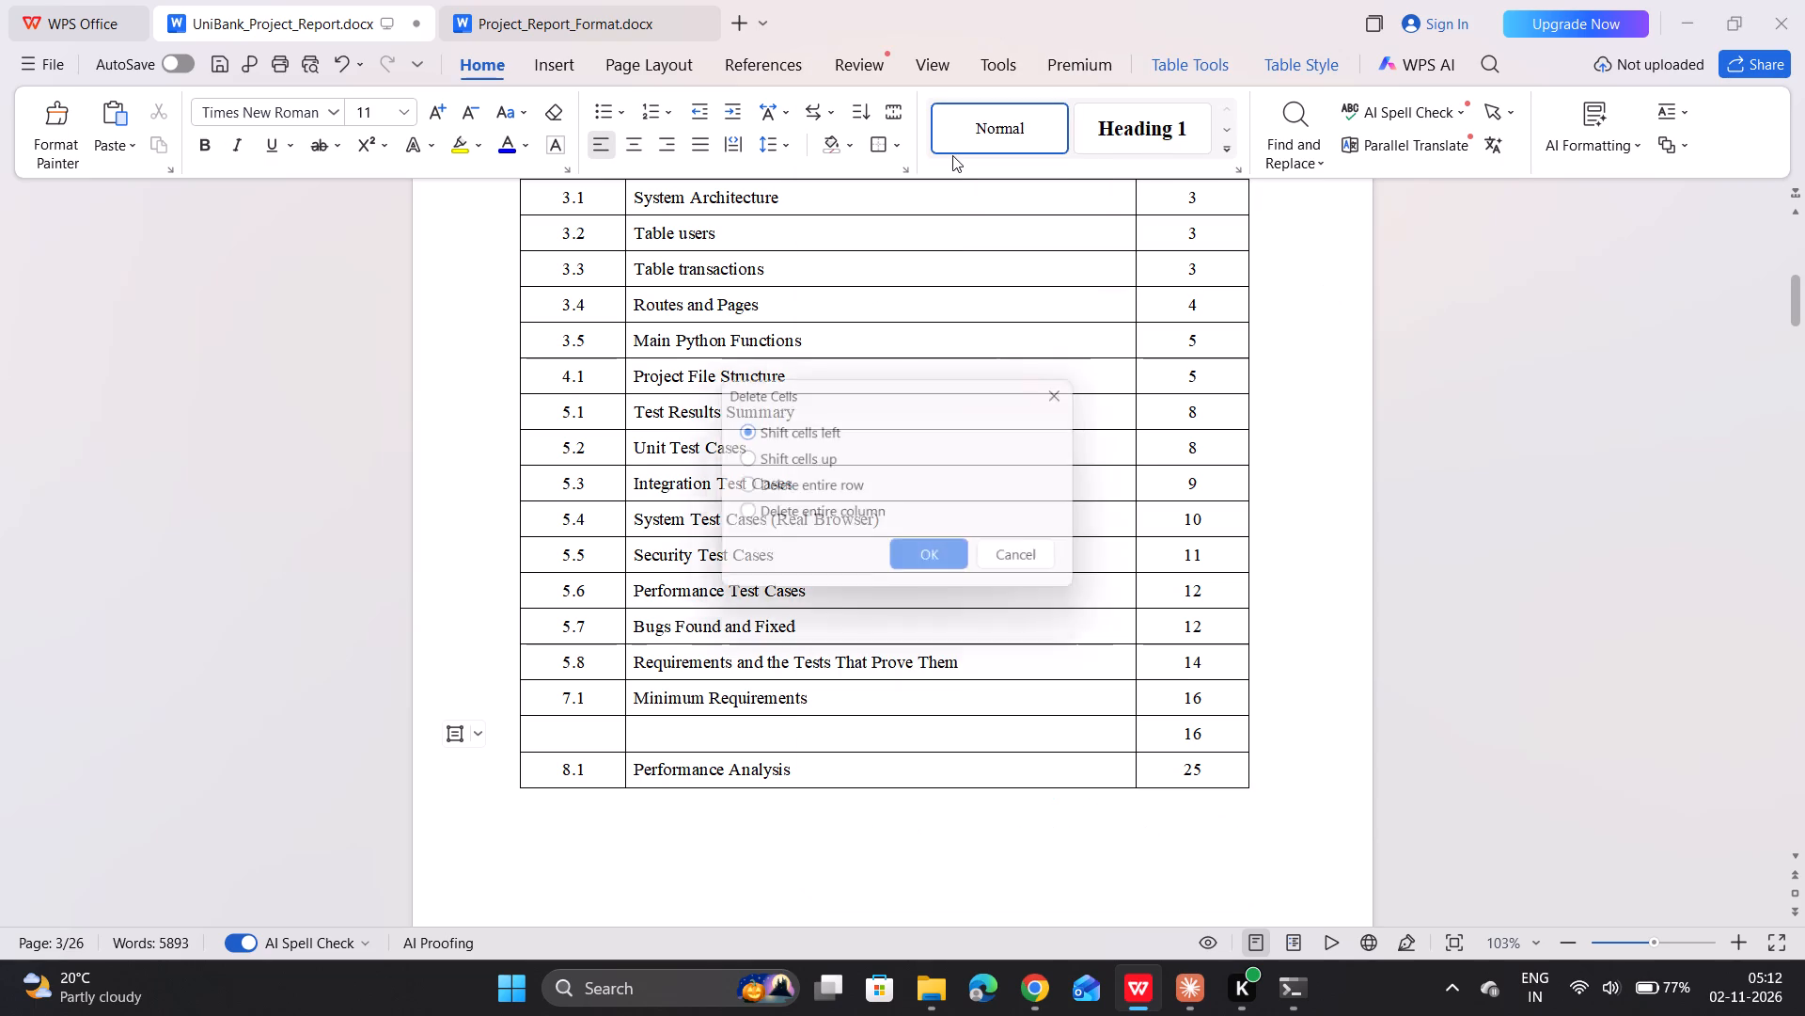
left_click(800, 484)
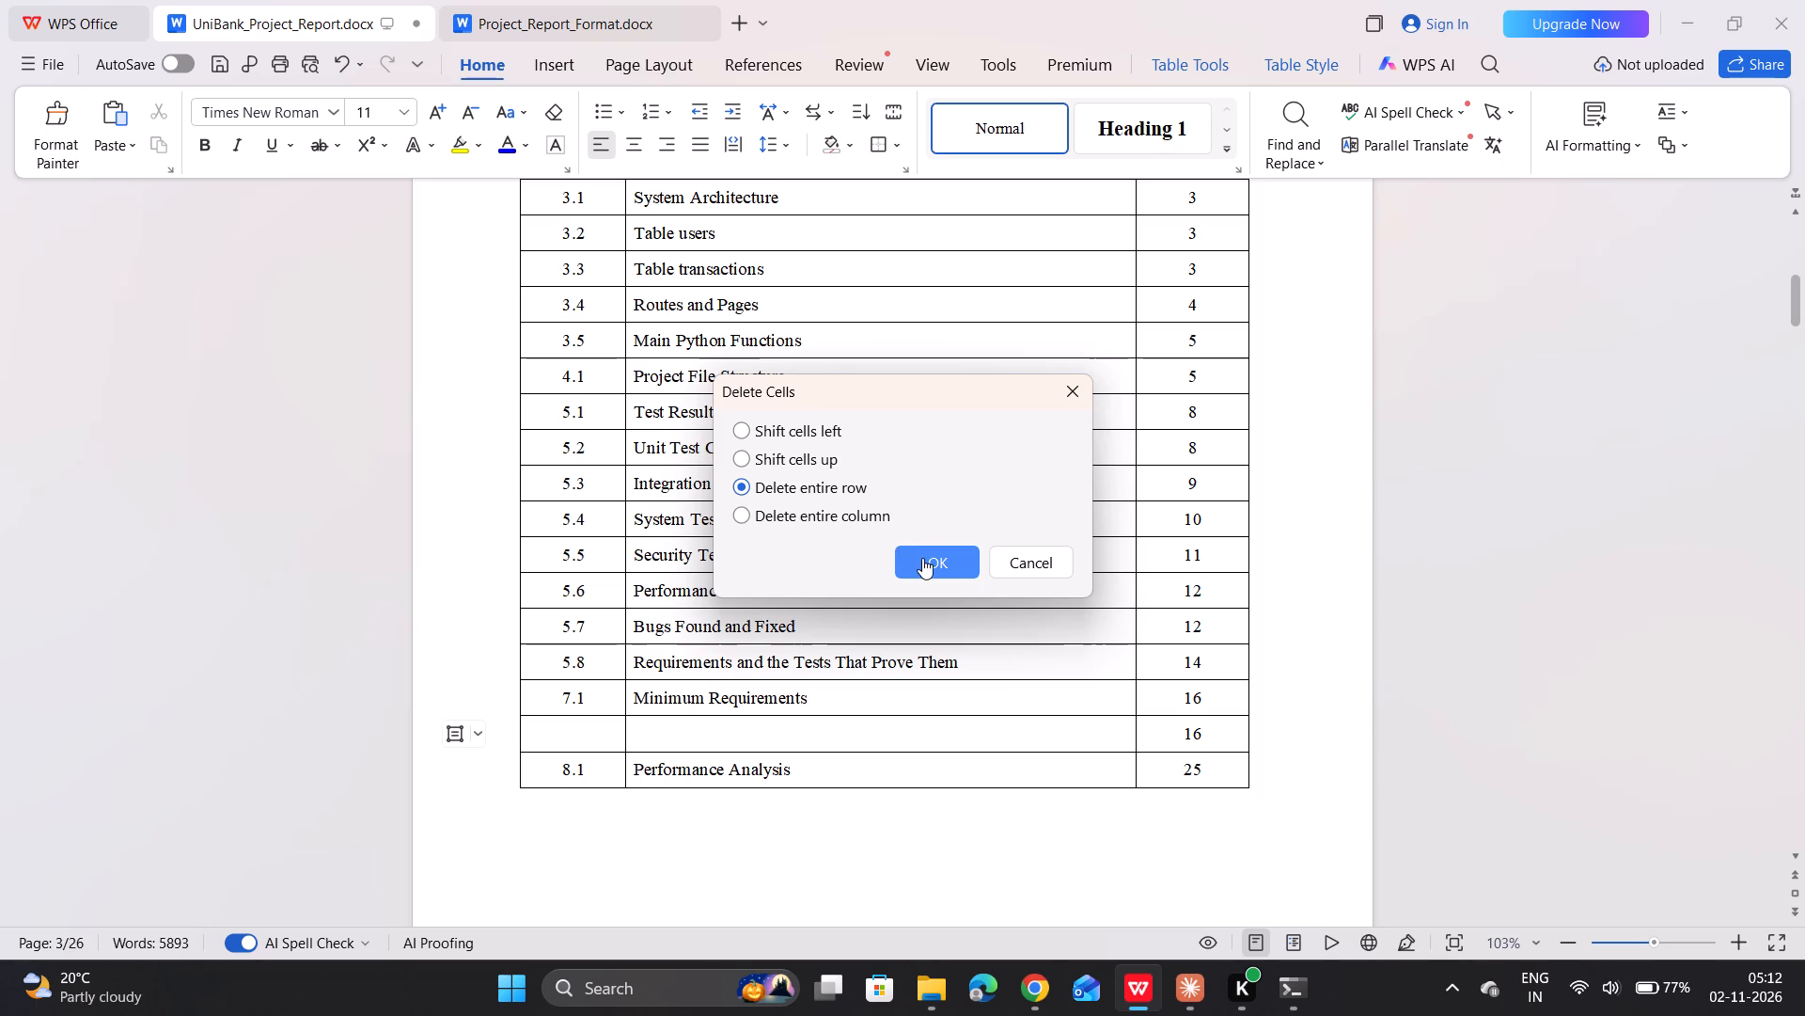
left_click(922, 558)
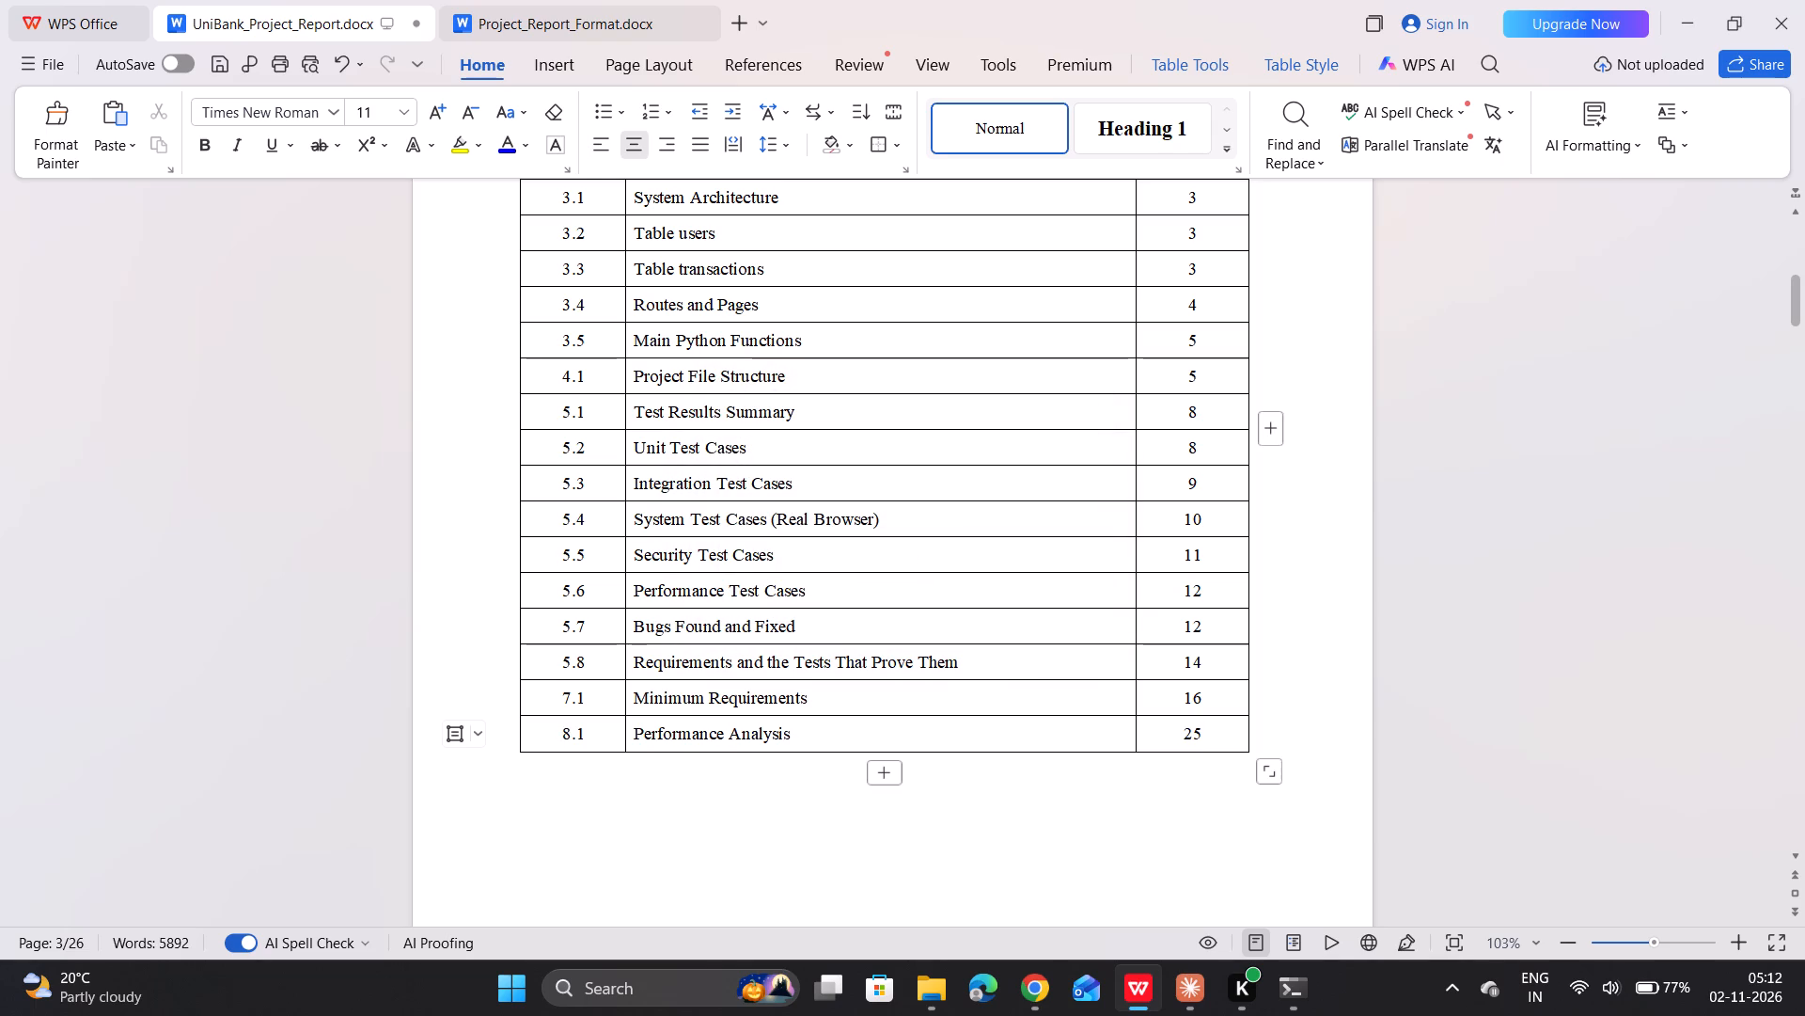
left_click(912, 684)
Review the report from the List of Tables and List of Figures through the Introduction to Table 2.1: Functional Requirements.
scroll(912, 684, "down", 2)
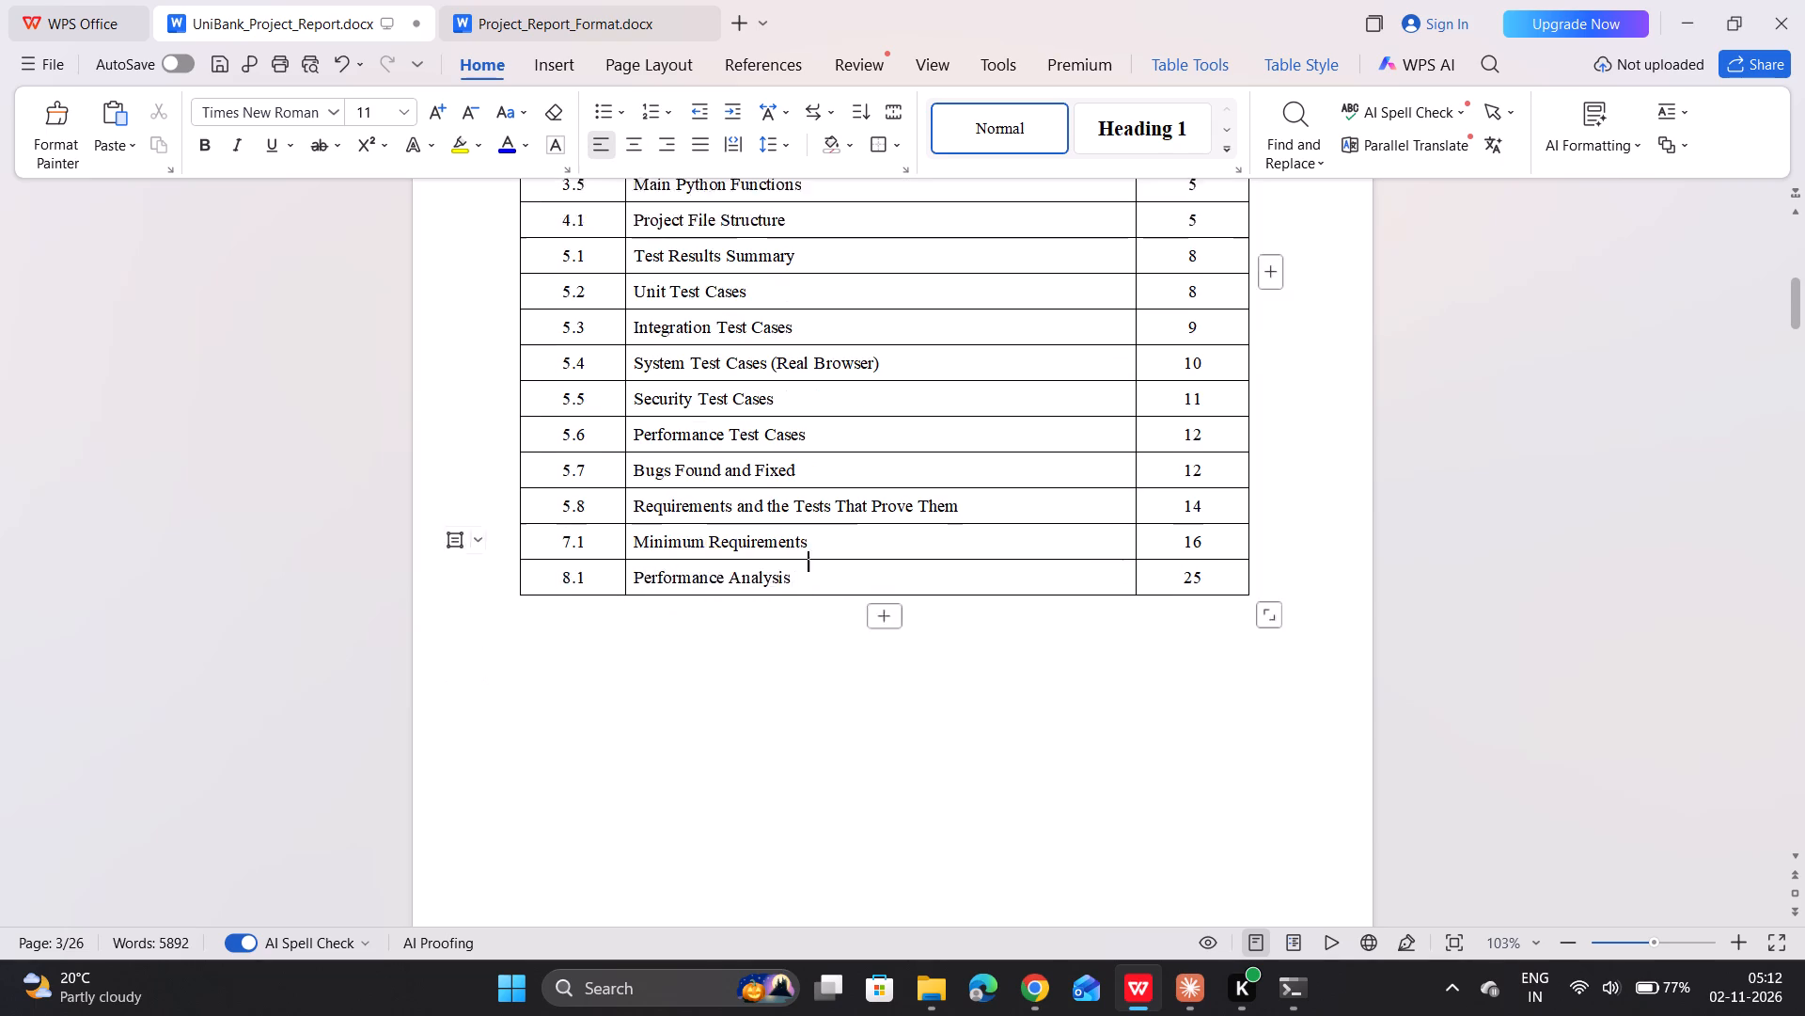
scroll(912, 684, "down", 4)
scroll(912, 684, "up", 5)
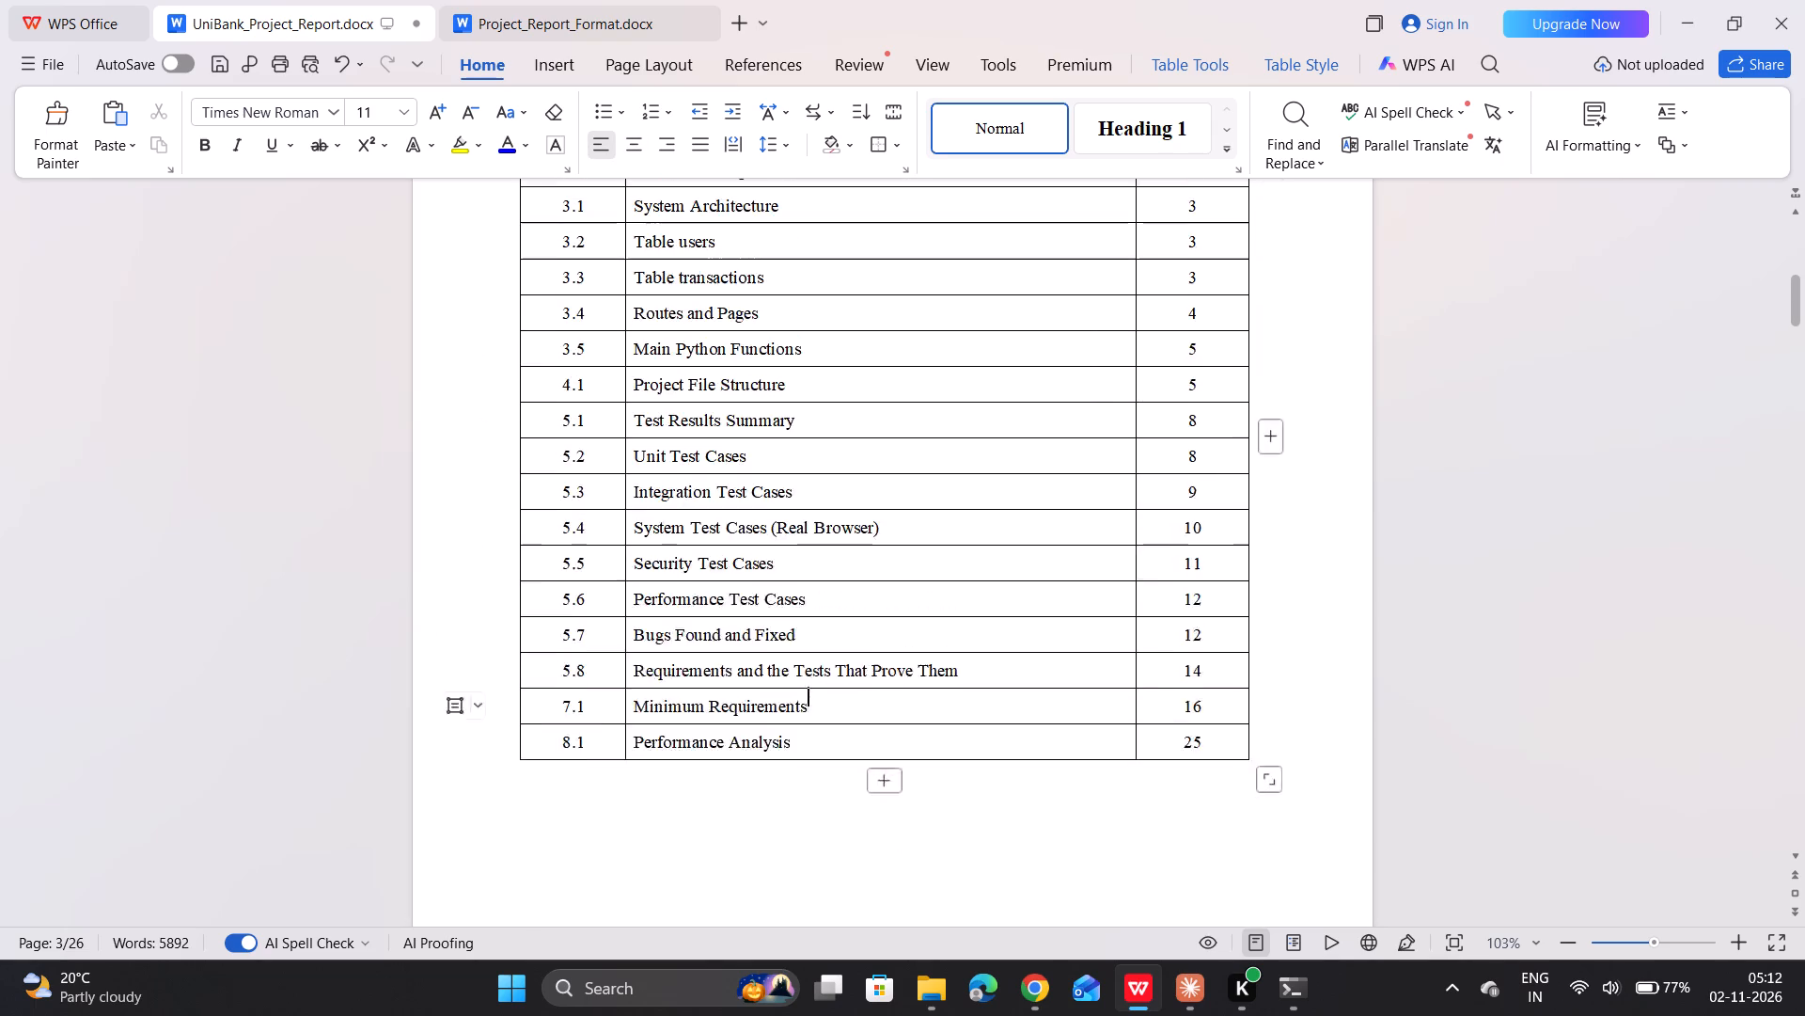
scroll(912, 684, "up", 11)
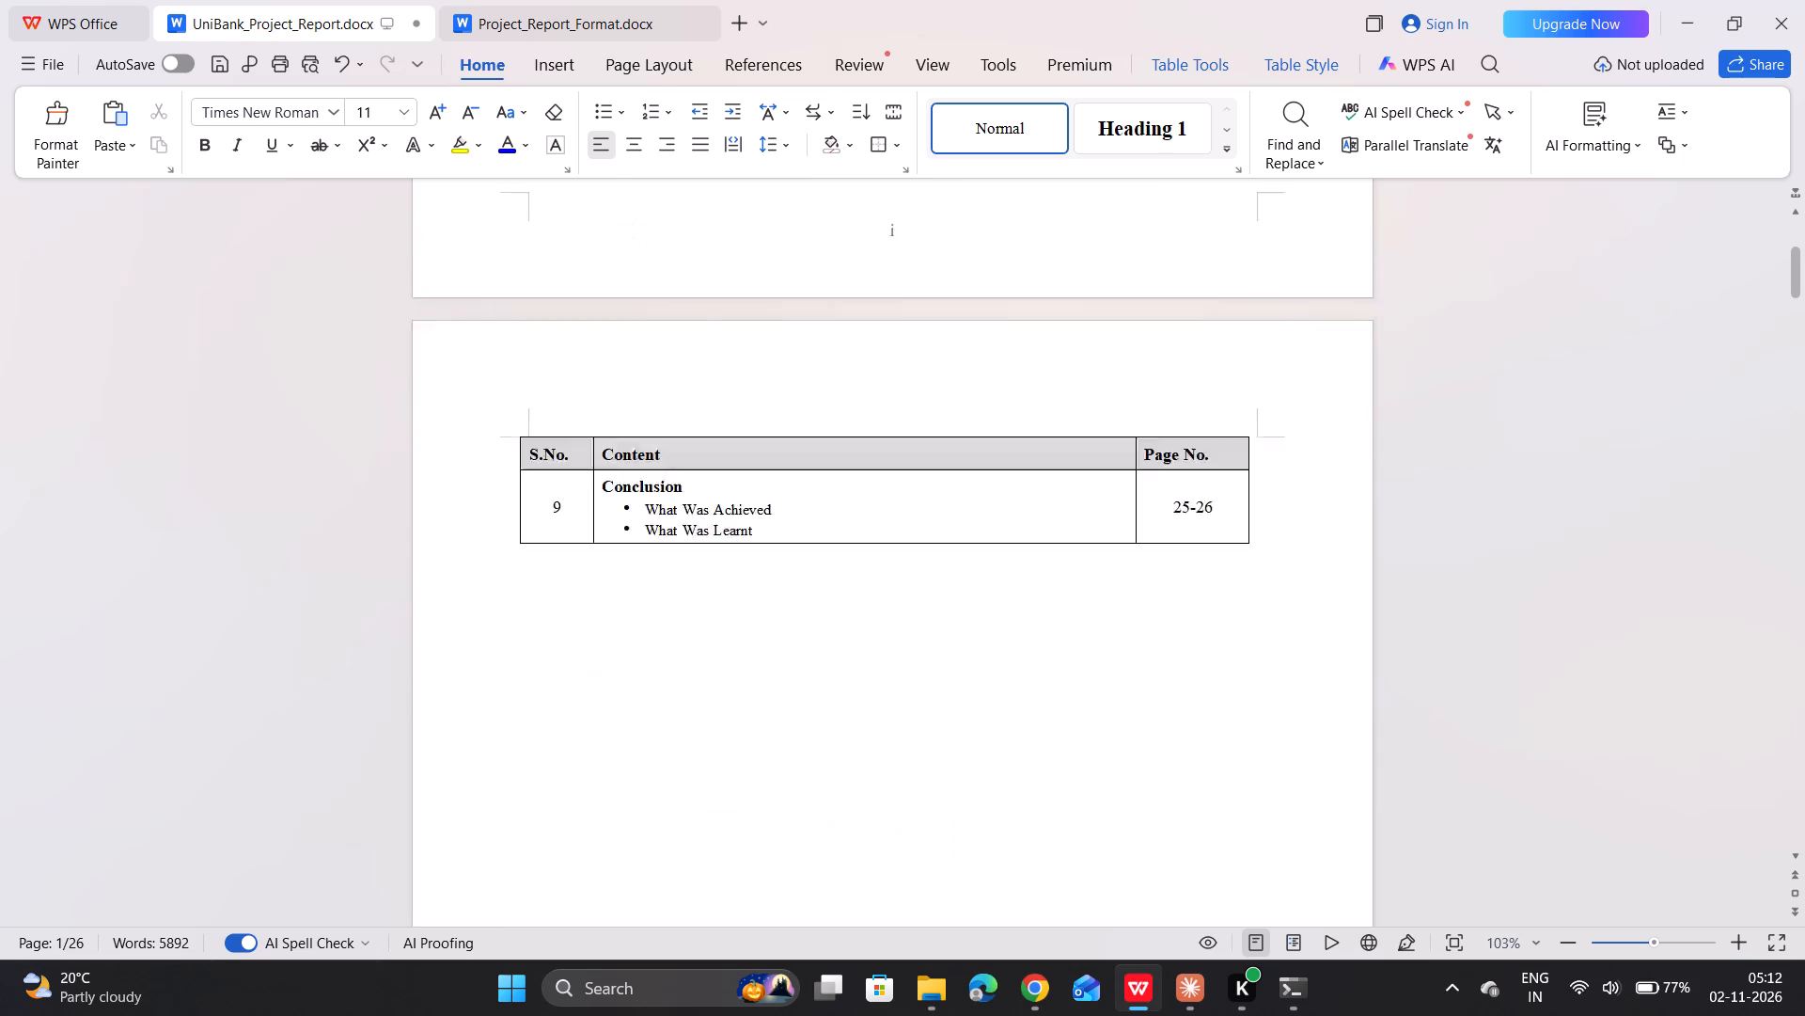
scroll(912, 684, "down", 5)
scroll(912, 684, "up", 1)
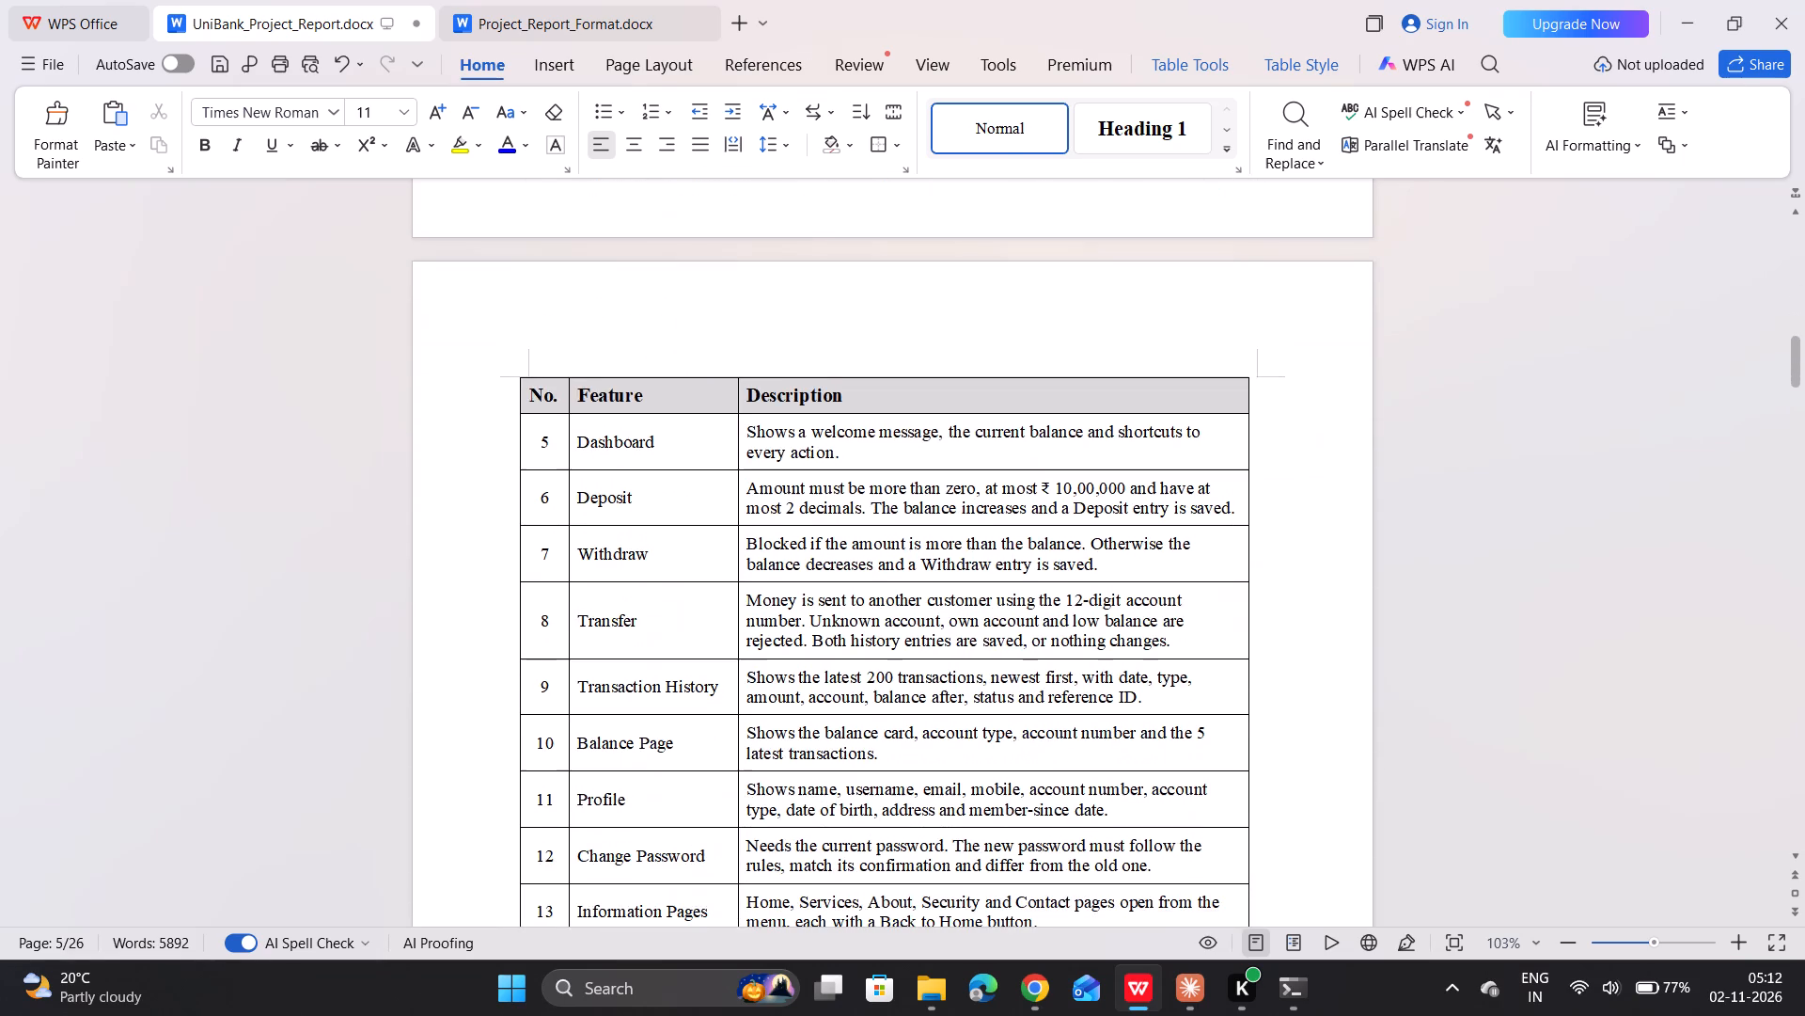
scroll(912, 684, "up", 2)
scroll(912, 684, "down", 3)
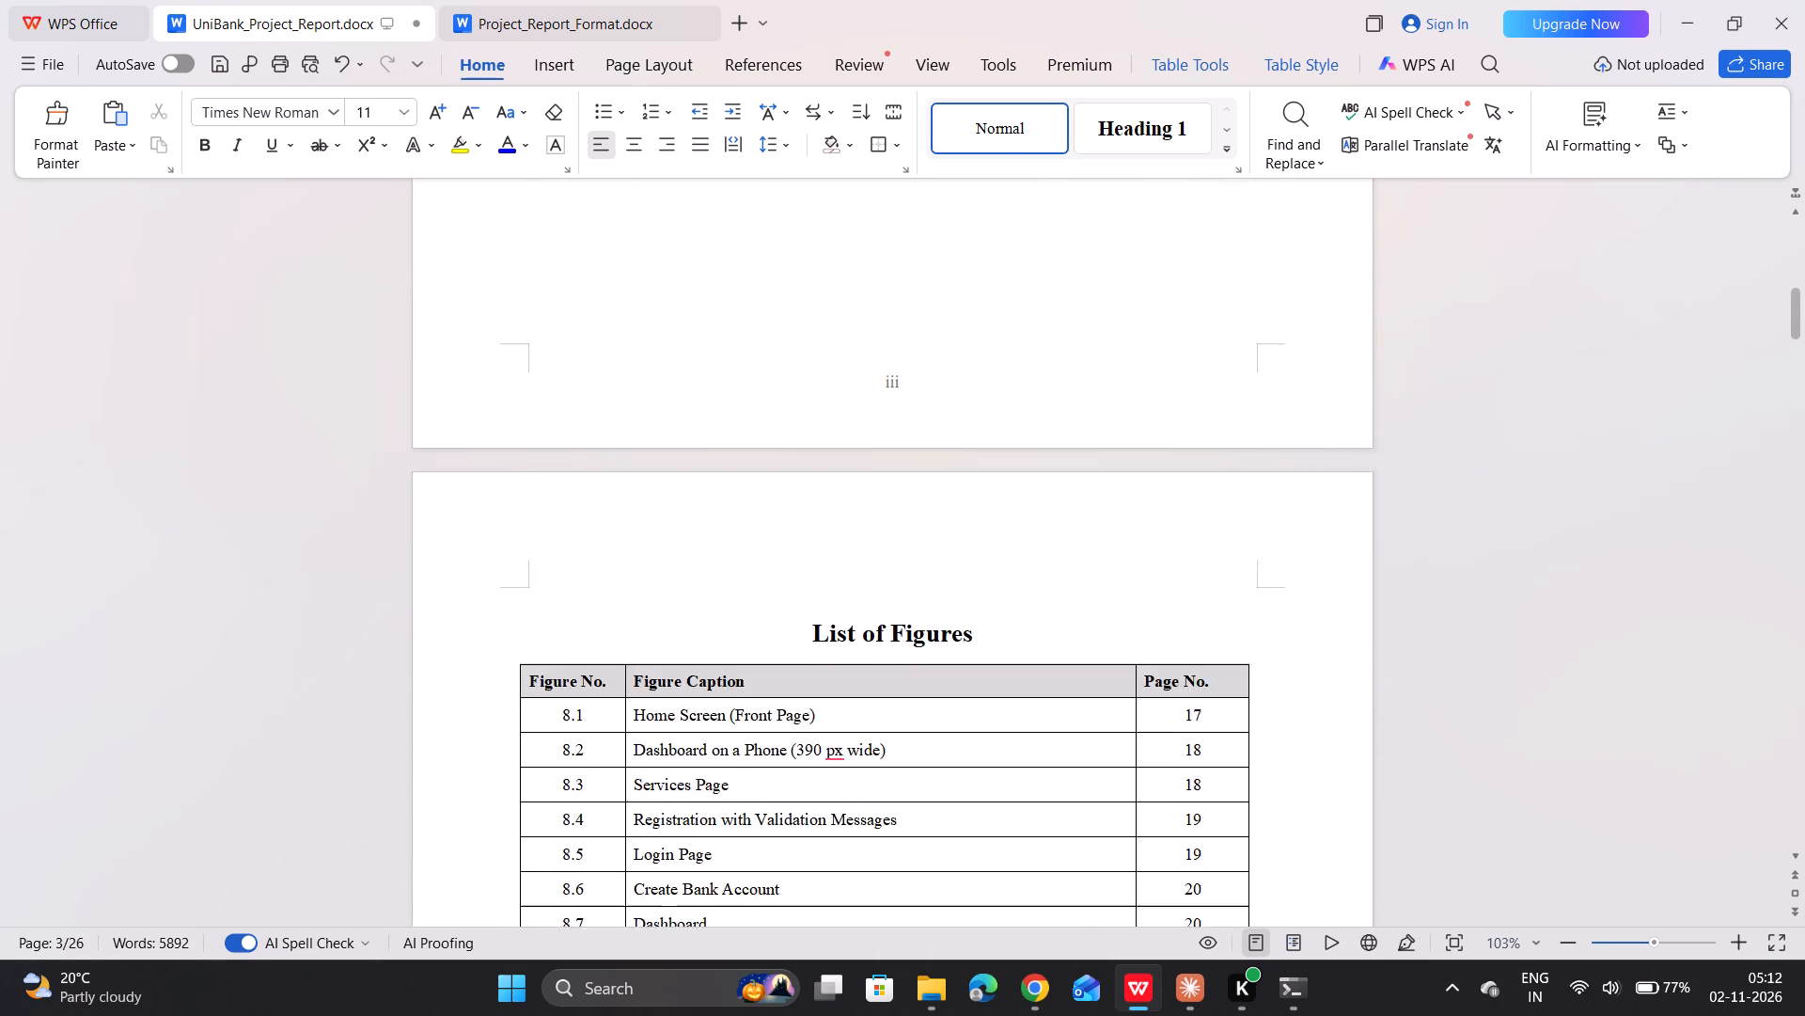
scroll(912, 684, "down", 8)
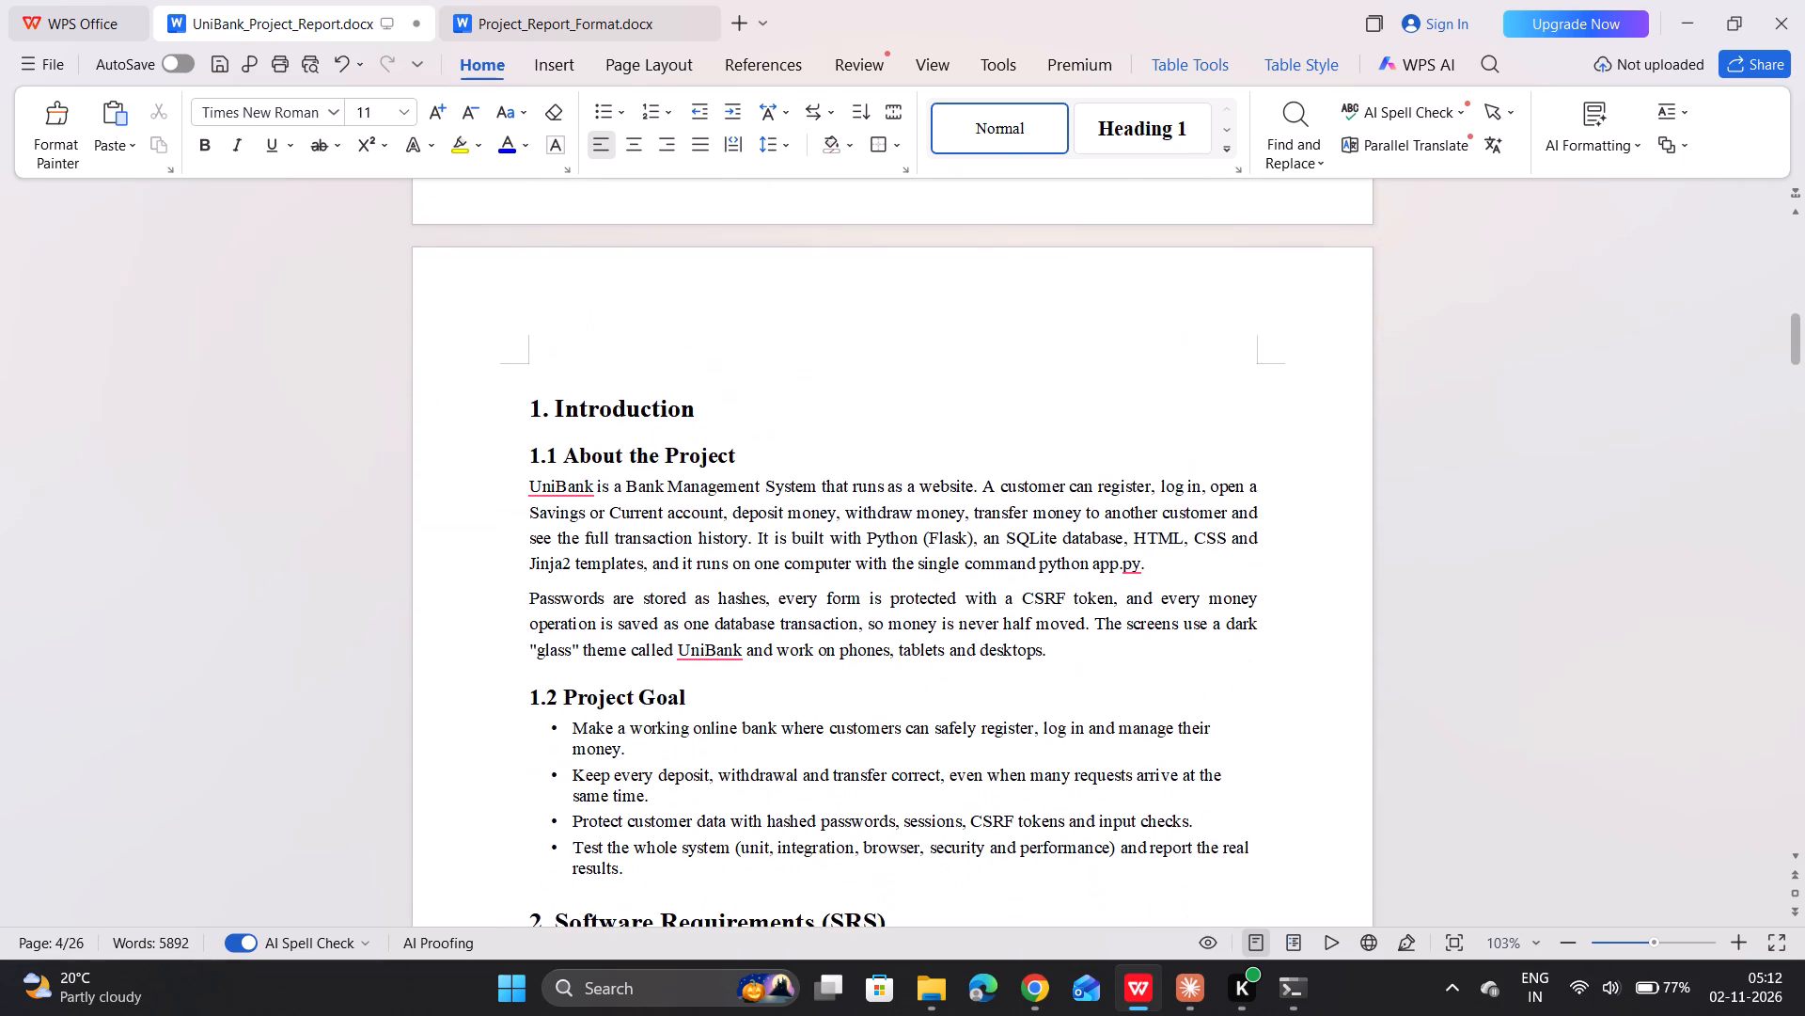
scroll(912, 684, "down", 1)
left_click(937, 513)
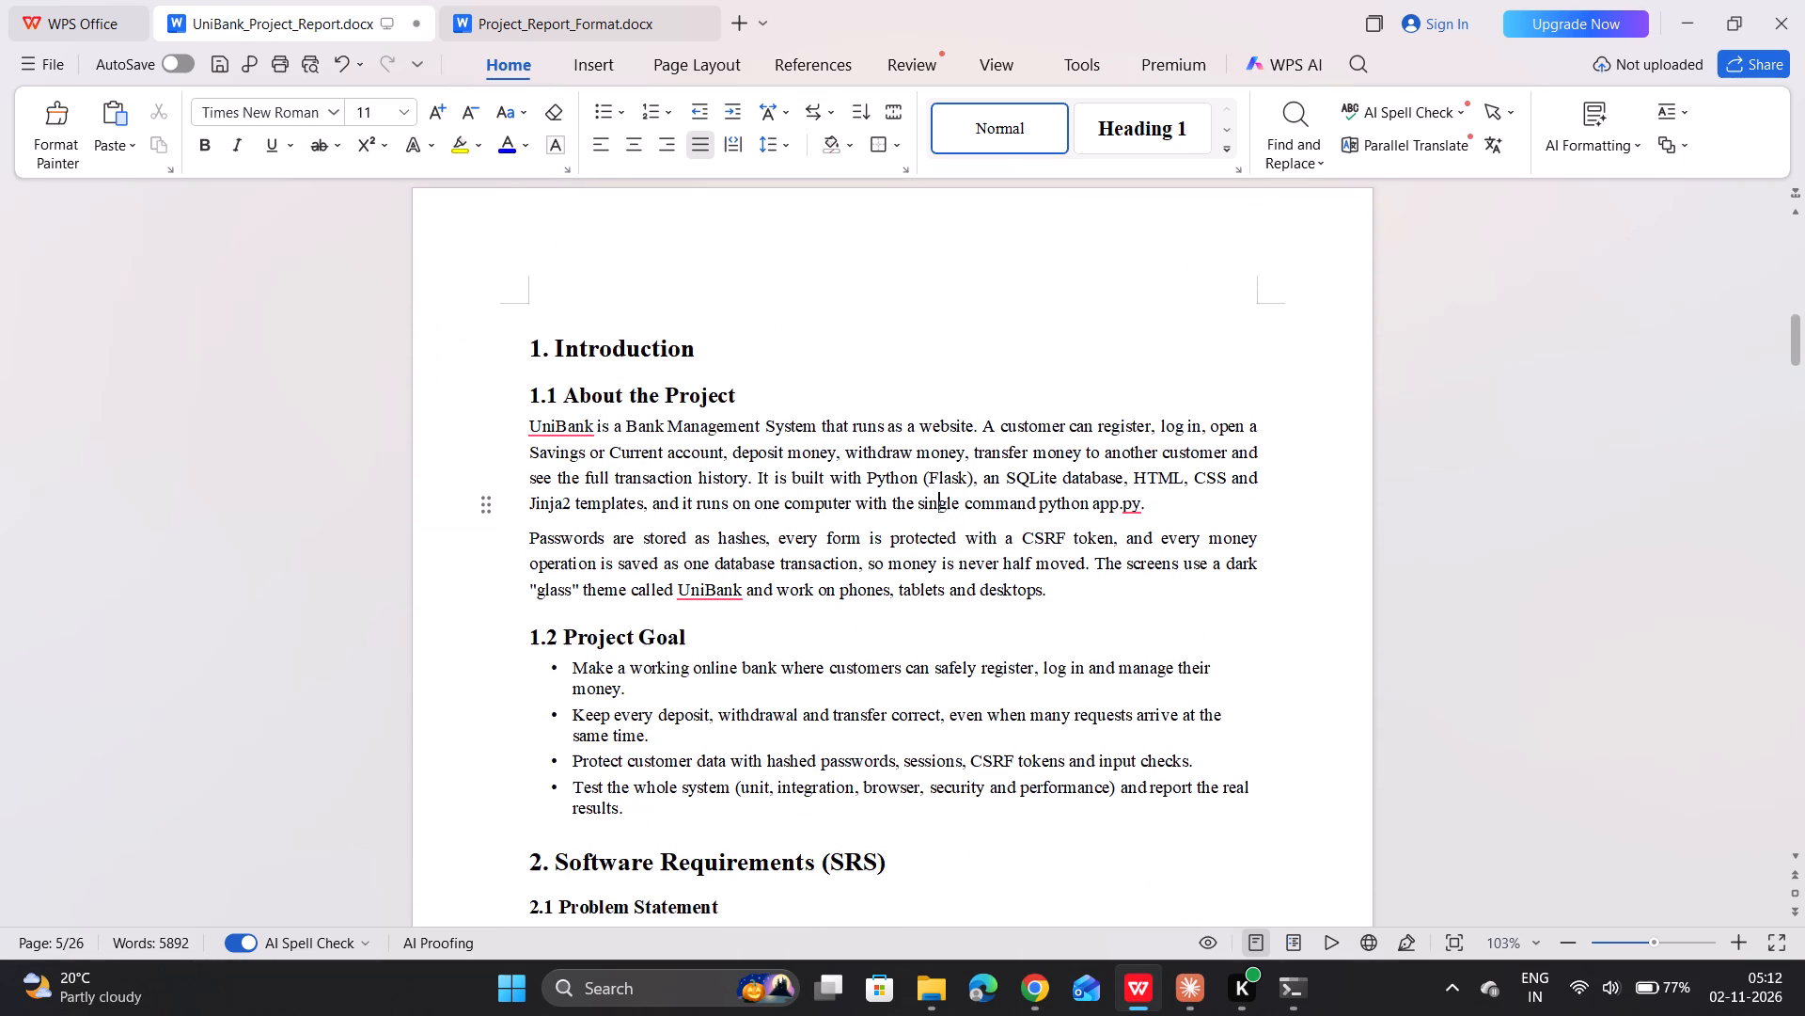
scroll(937, 513, "down", 1)
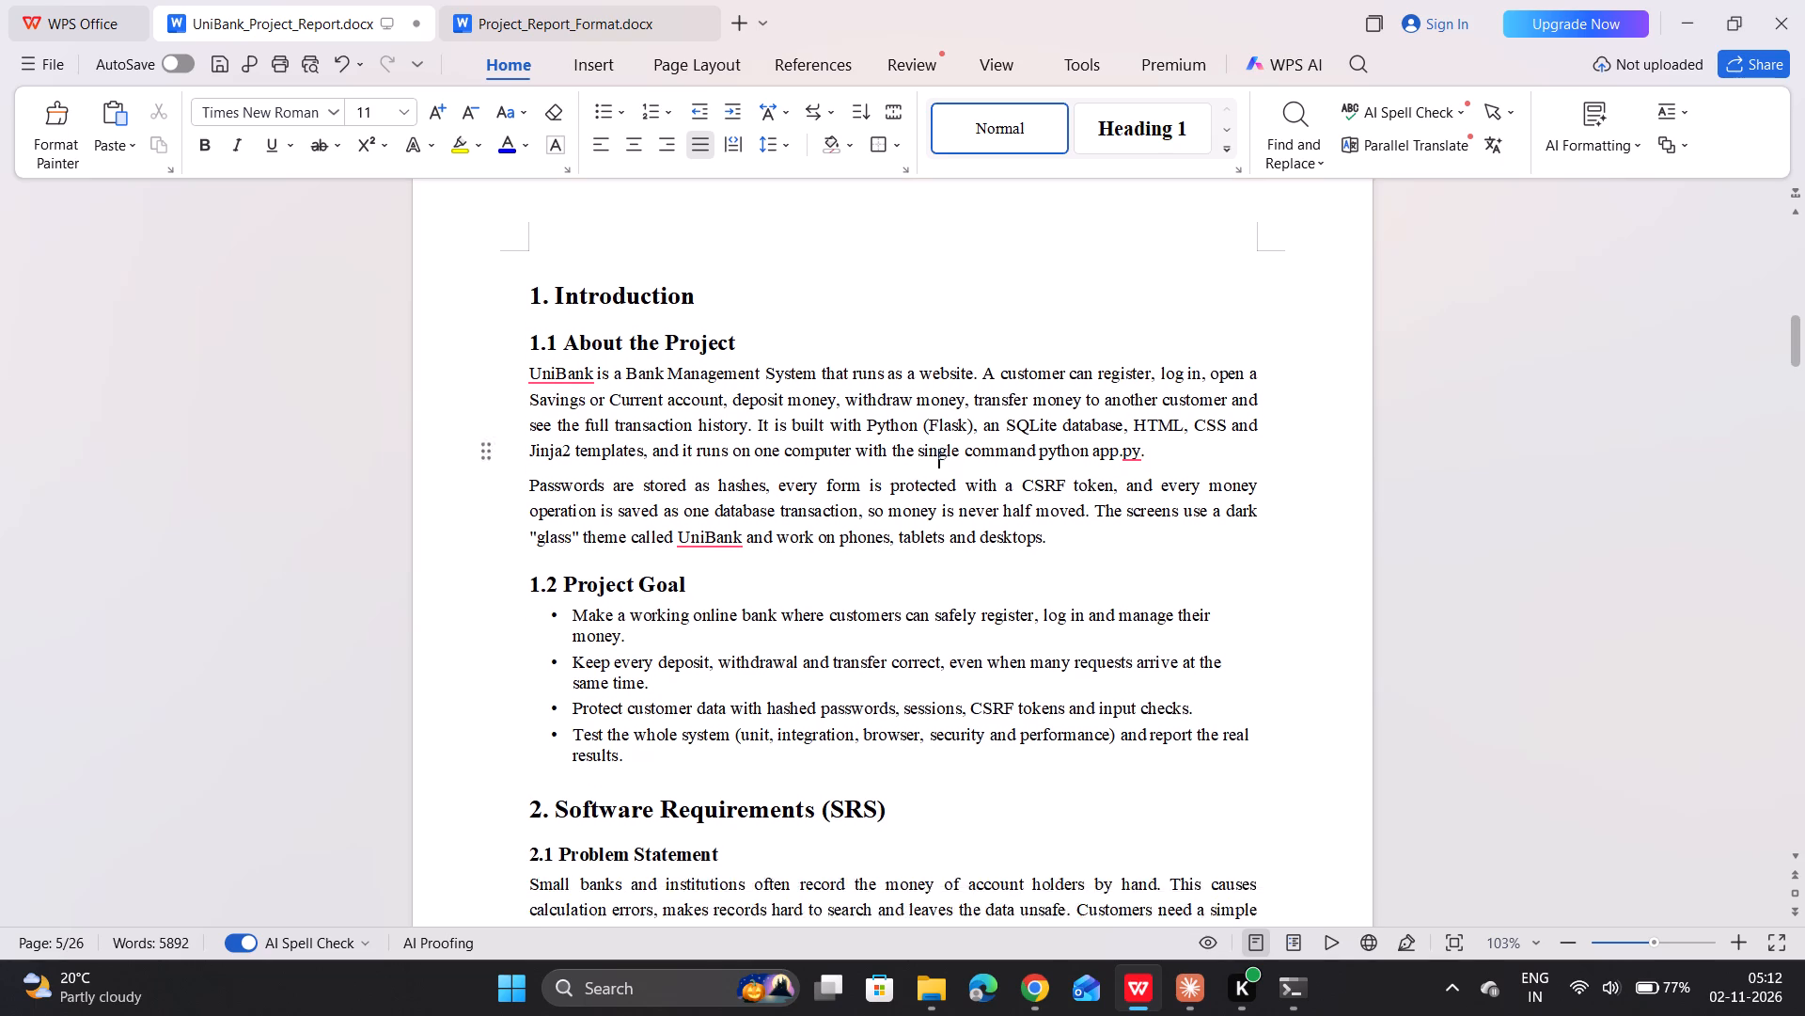
scroll(937, 513, "down", 2)
left_click(937, 513)
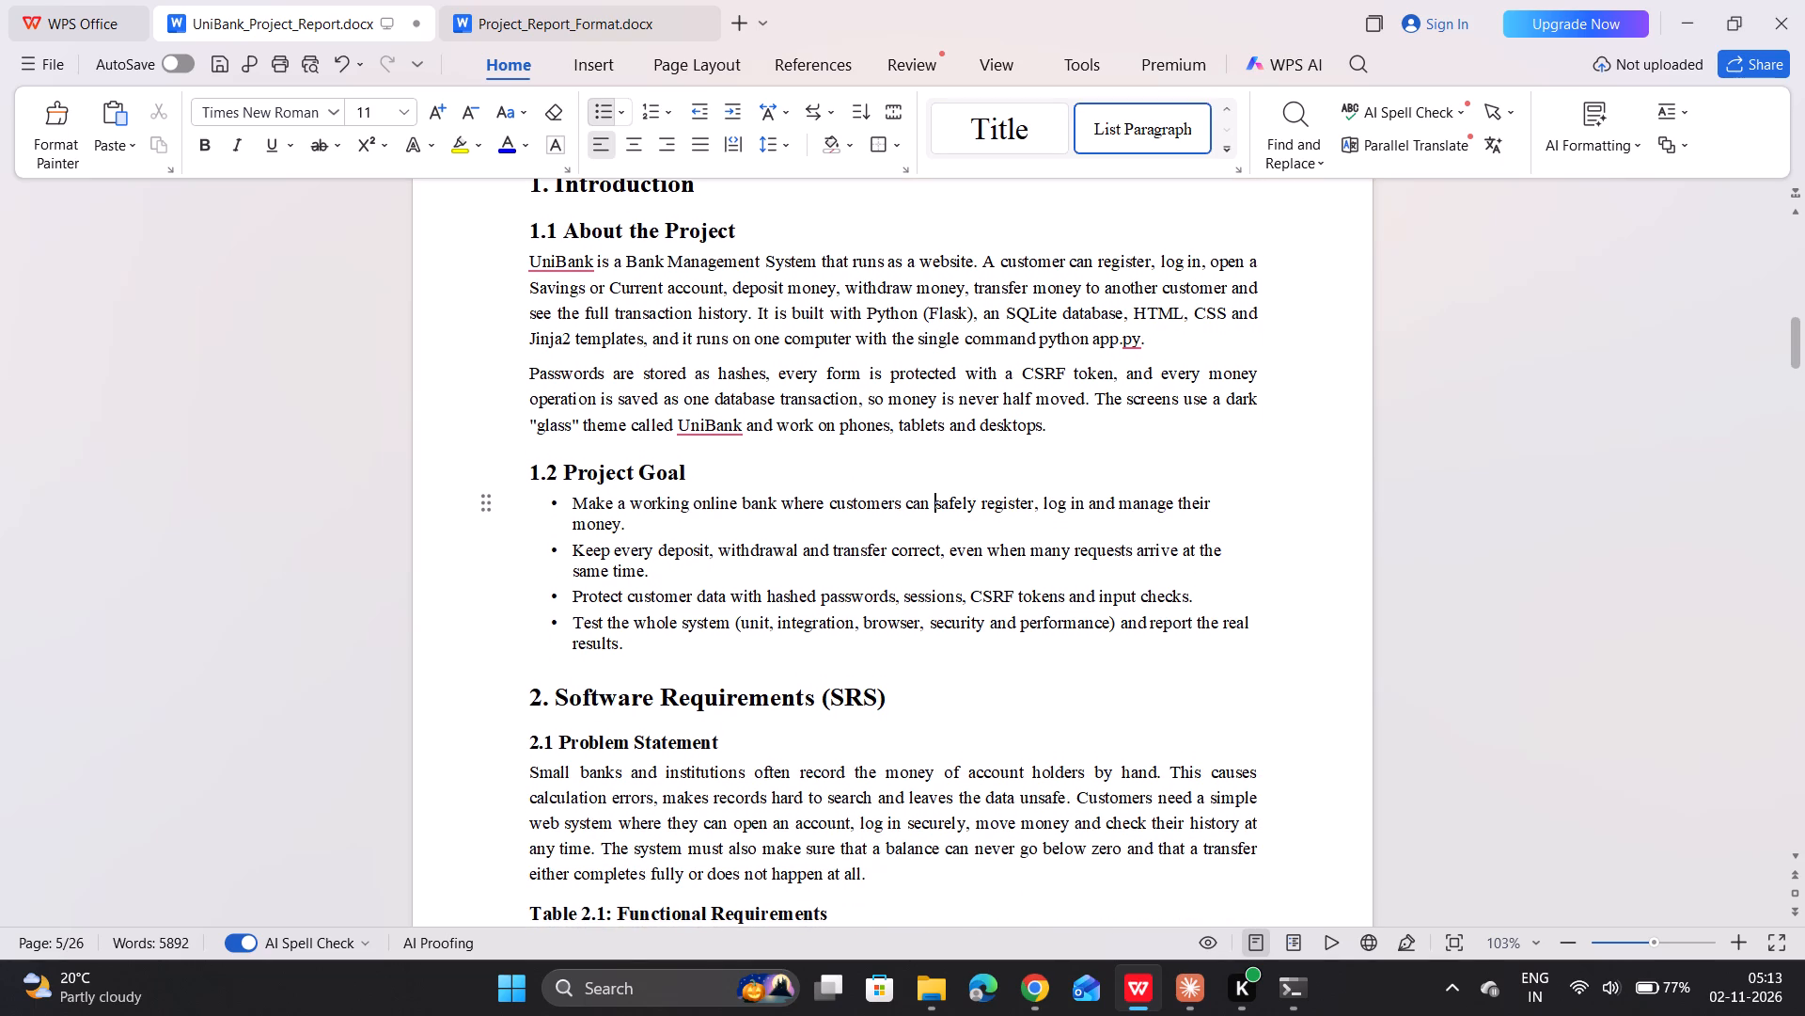
scroll(937, 513, "down", 2)
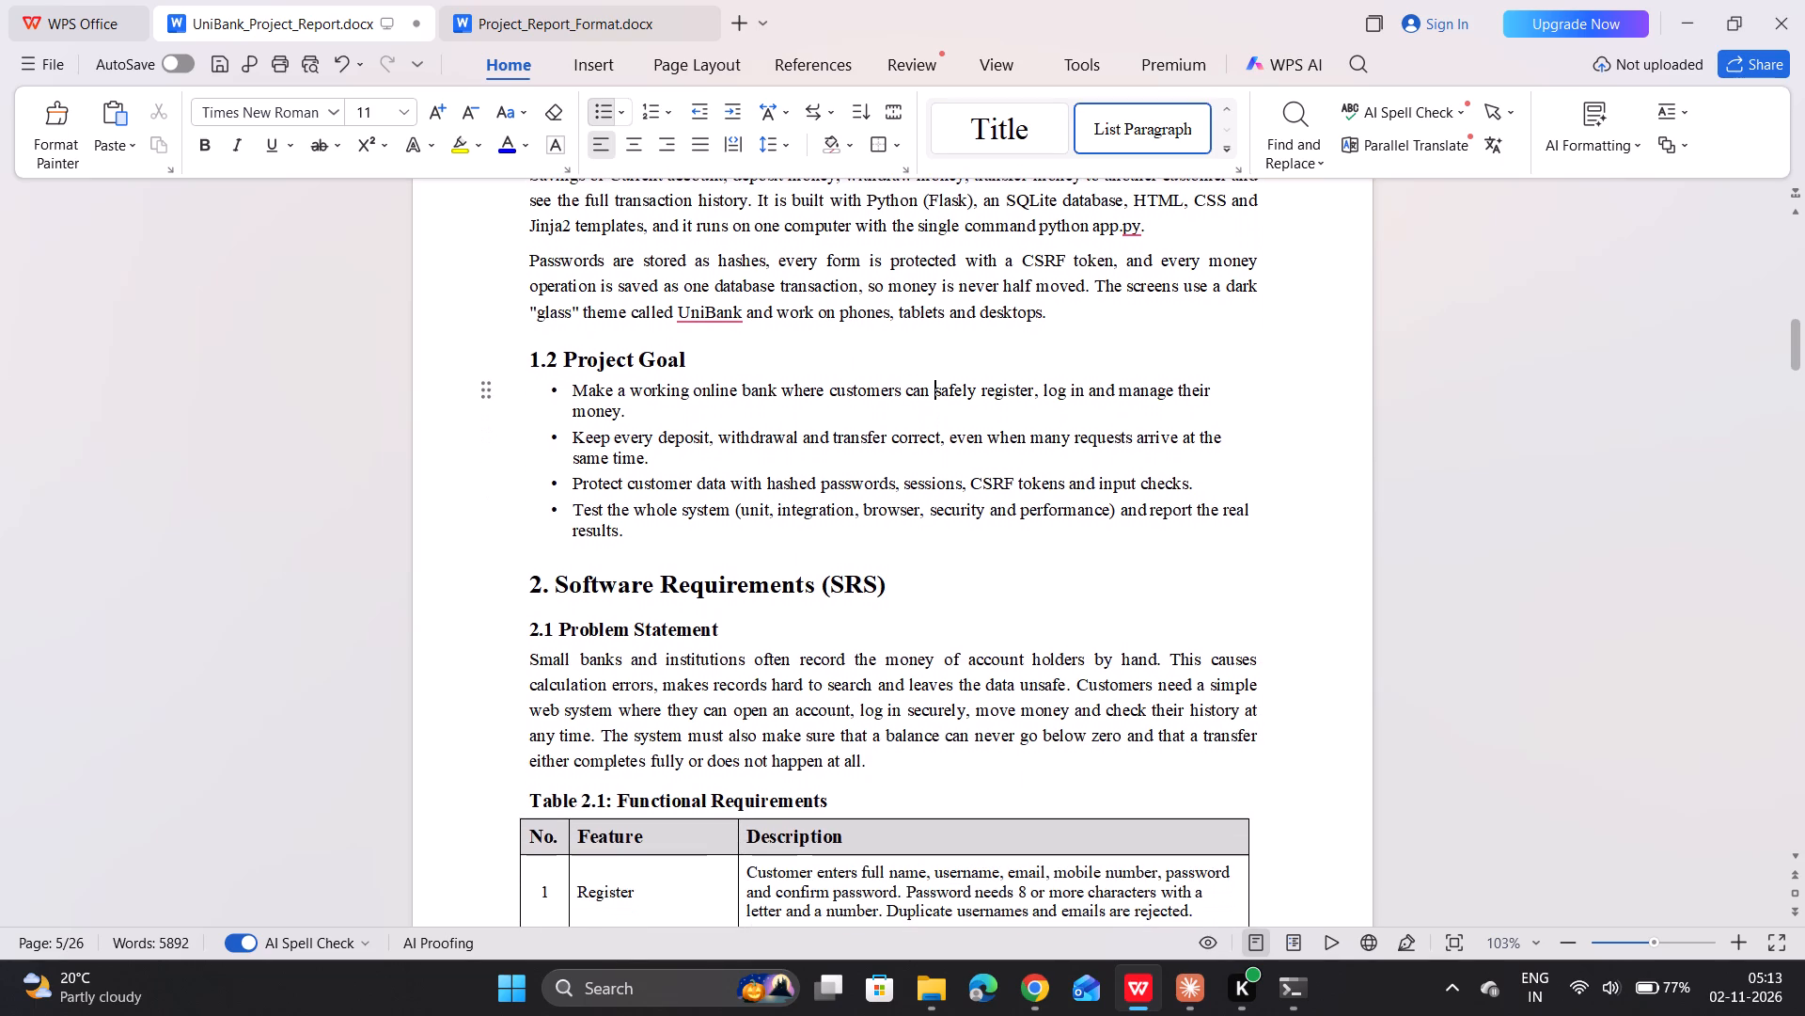
scroll(937, 513, "down", 3)
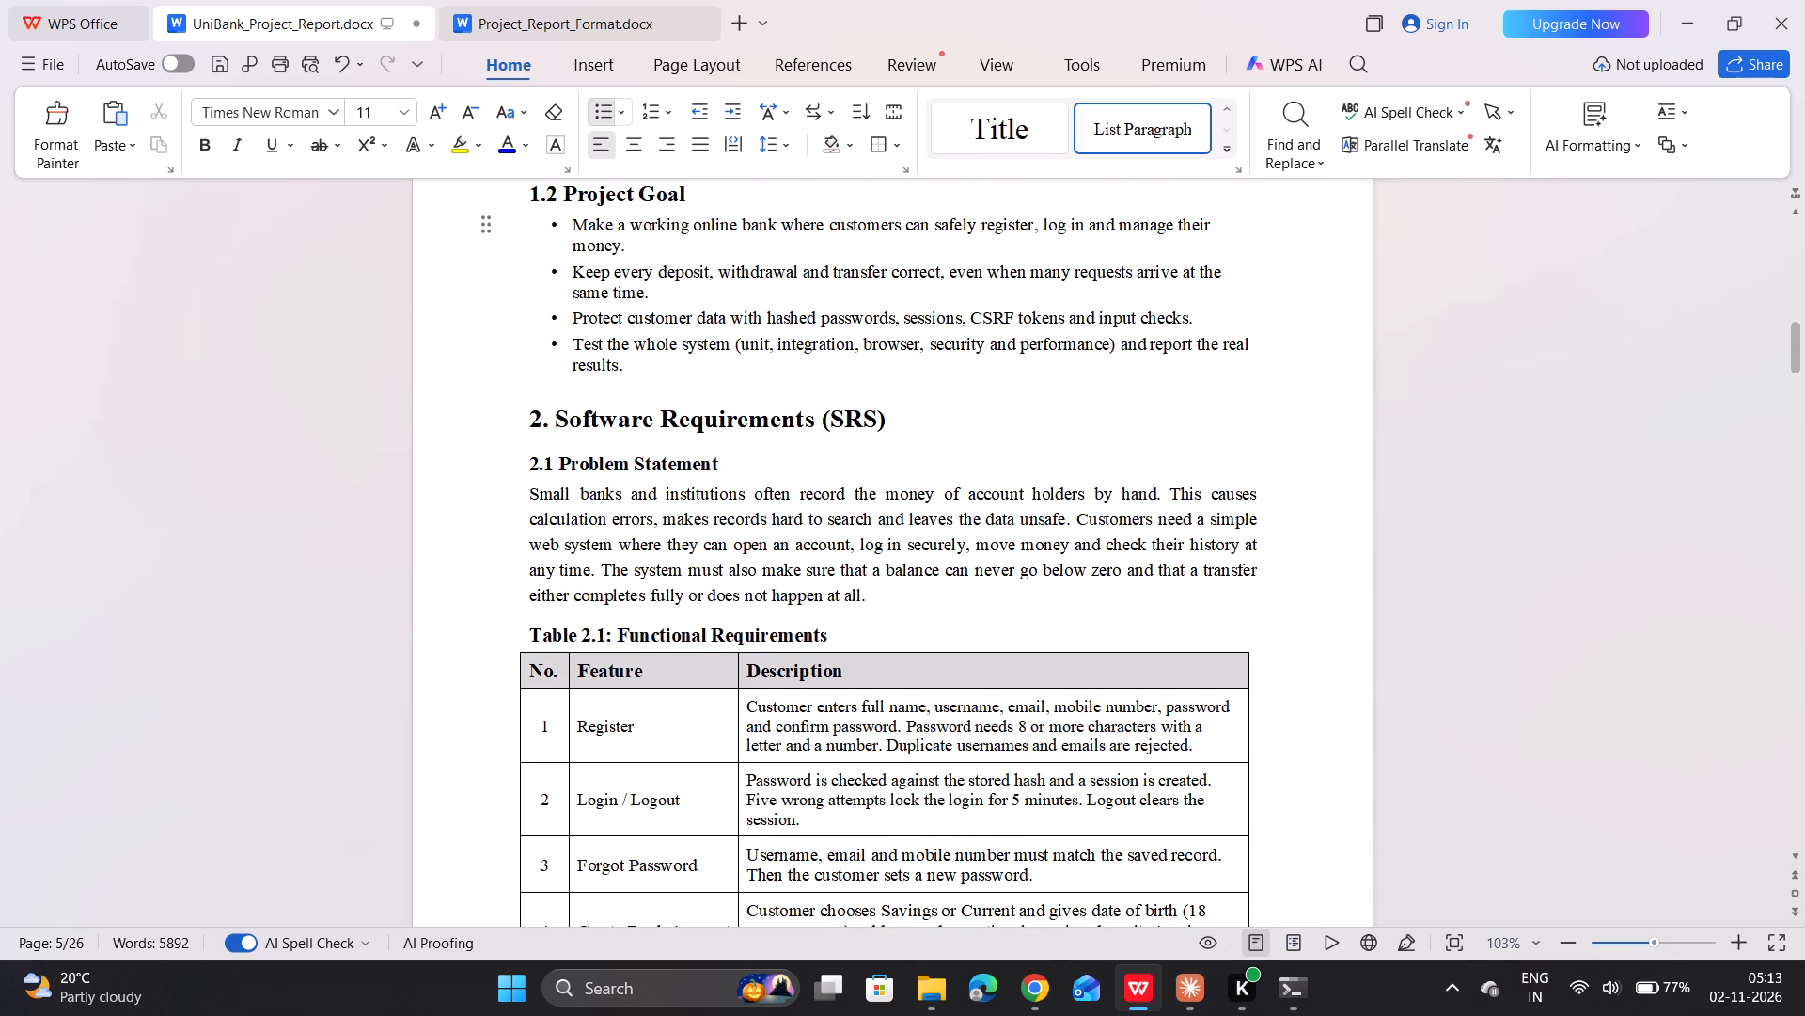
scroll(937, 513, "down", 1)
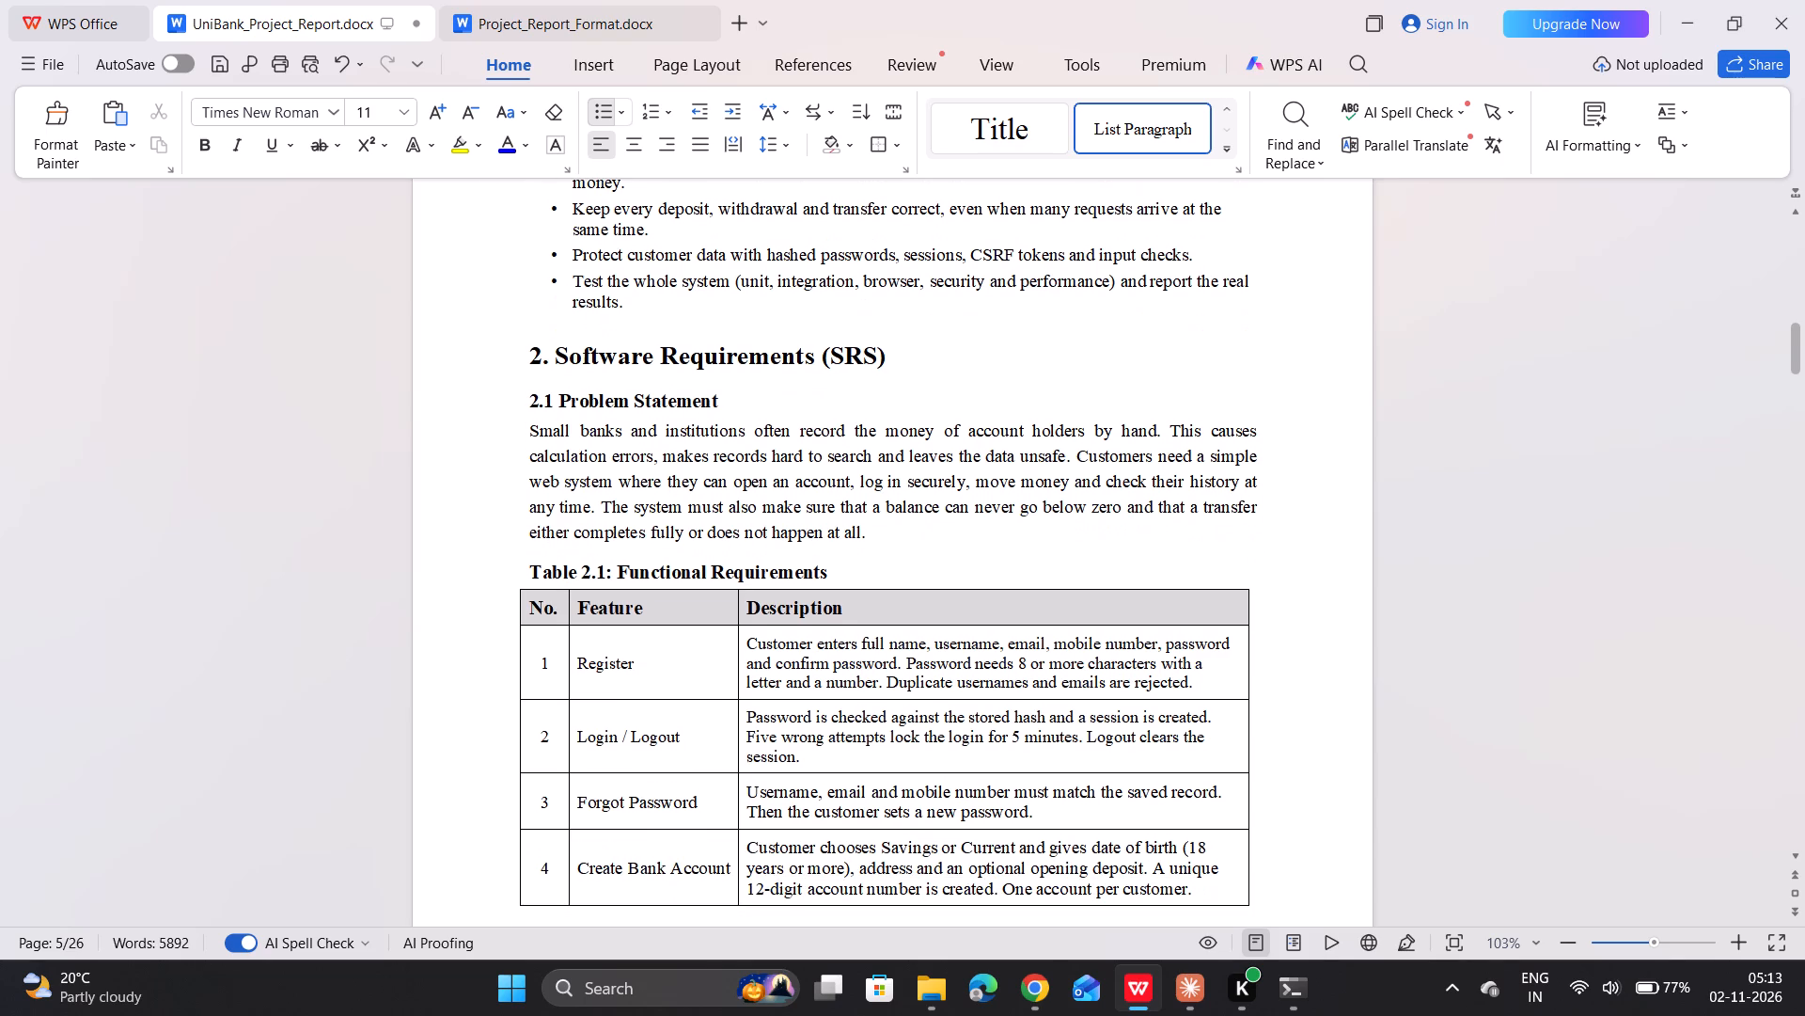
Set the font size of the 2.1 Problem Statement heading to 14.
left_click(870, 348)
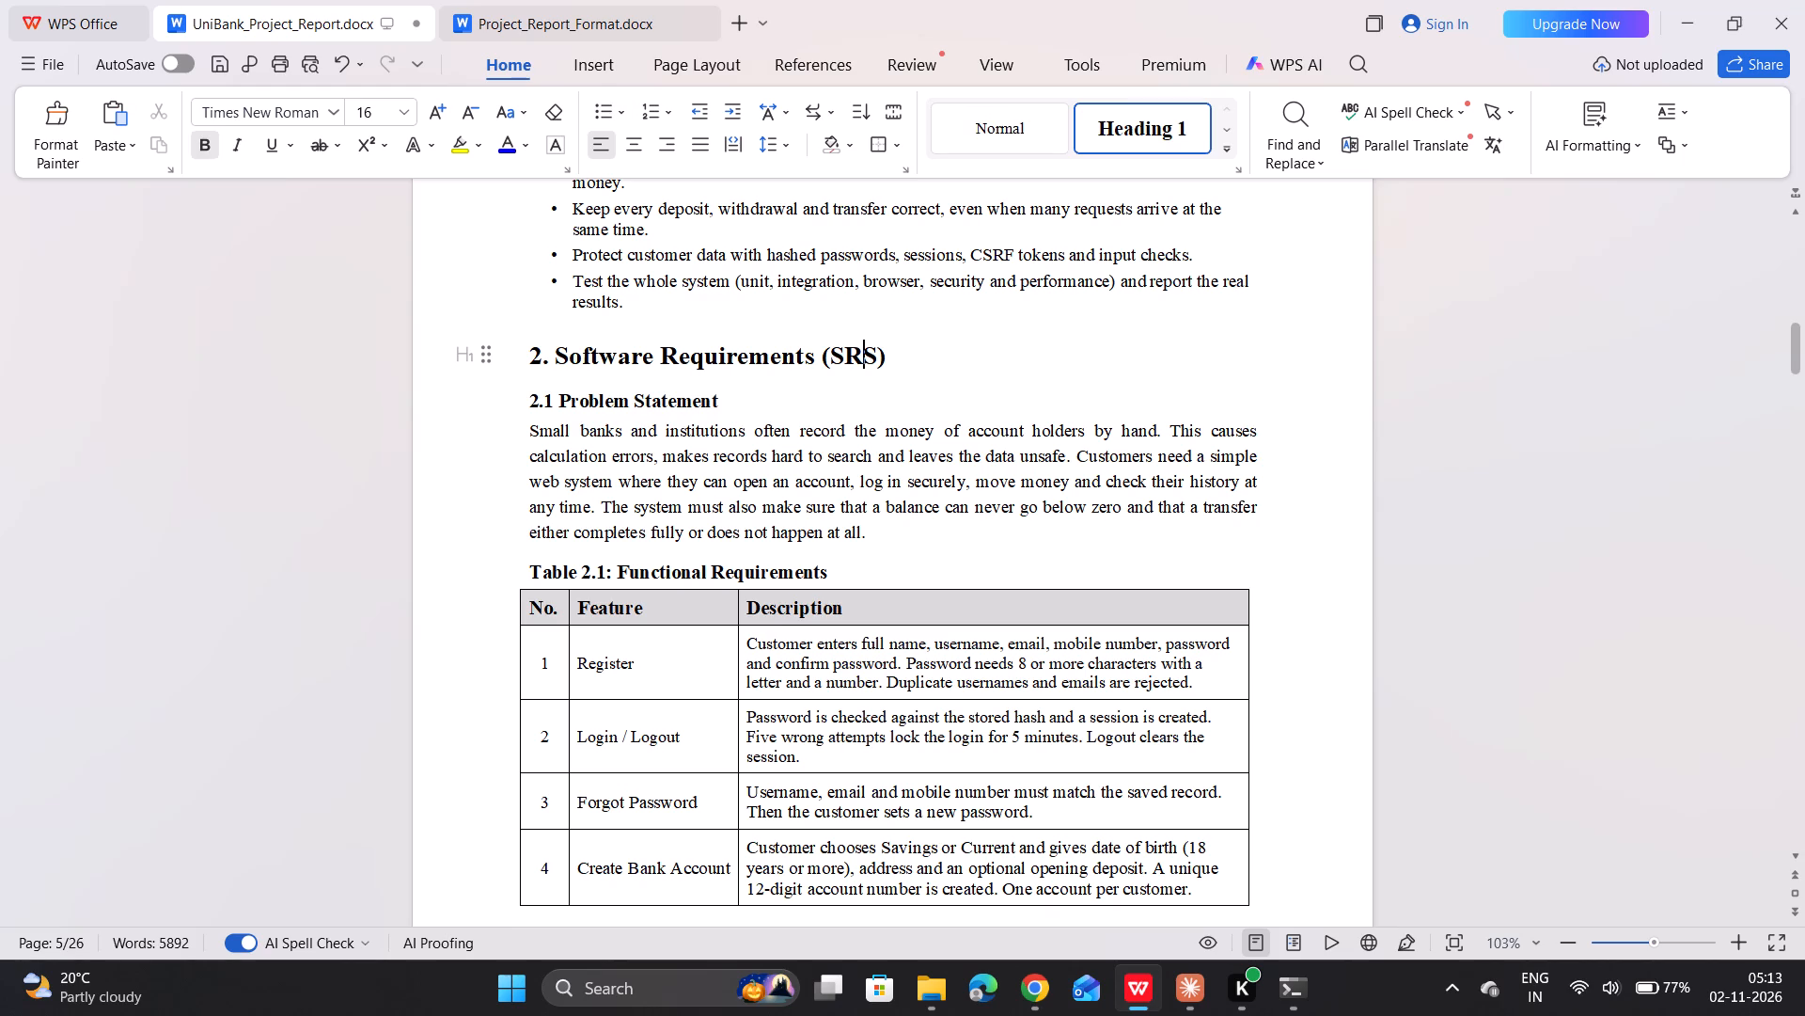
left_click(714, 399)
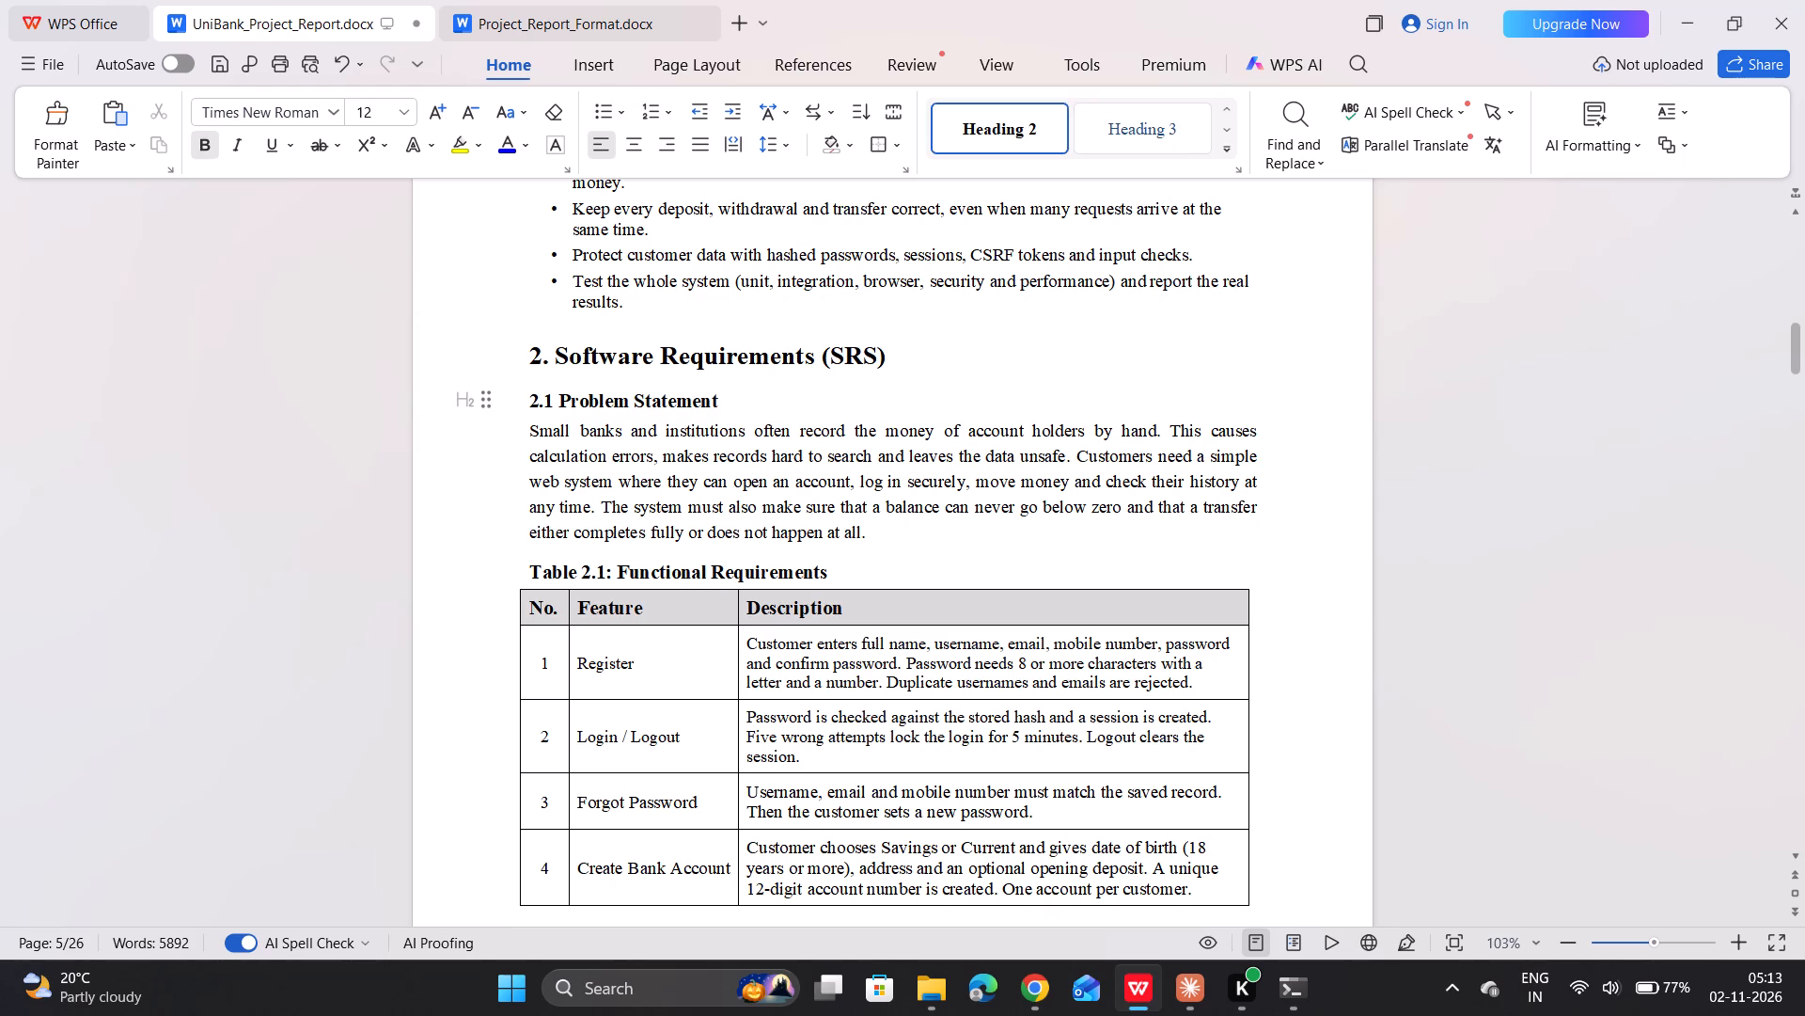
left_click_drag(723, 398, 531, 395)
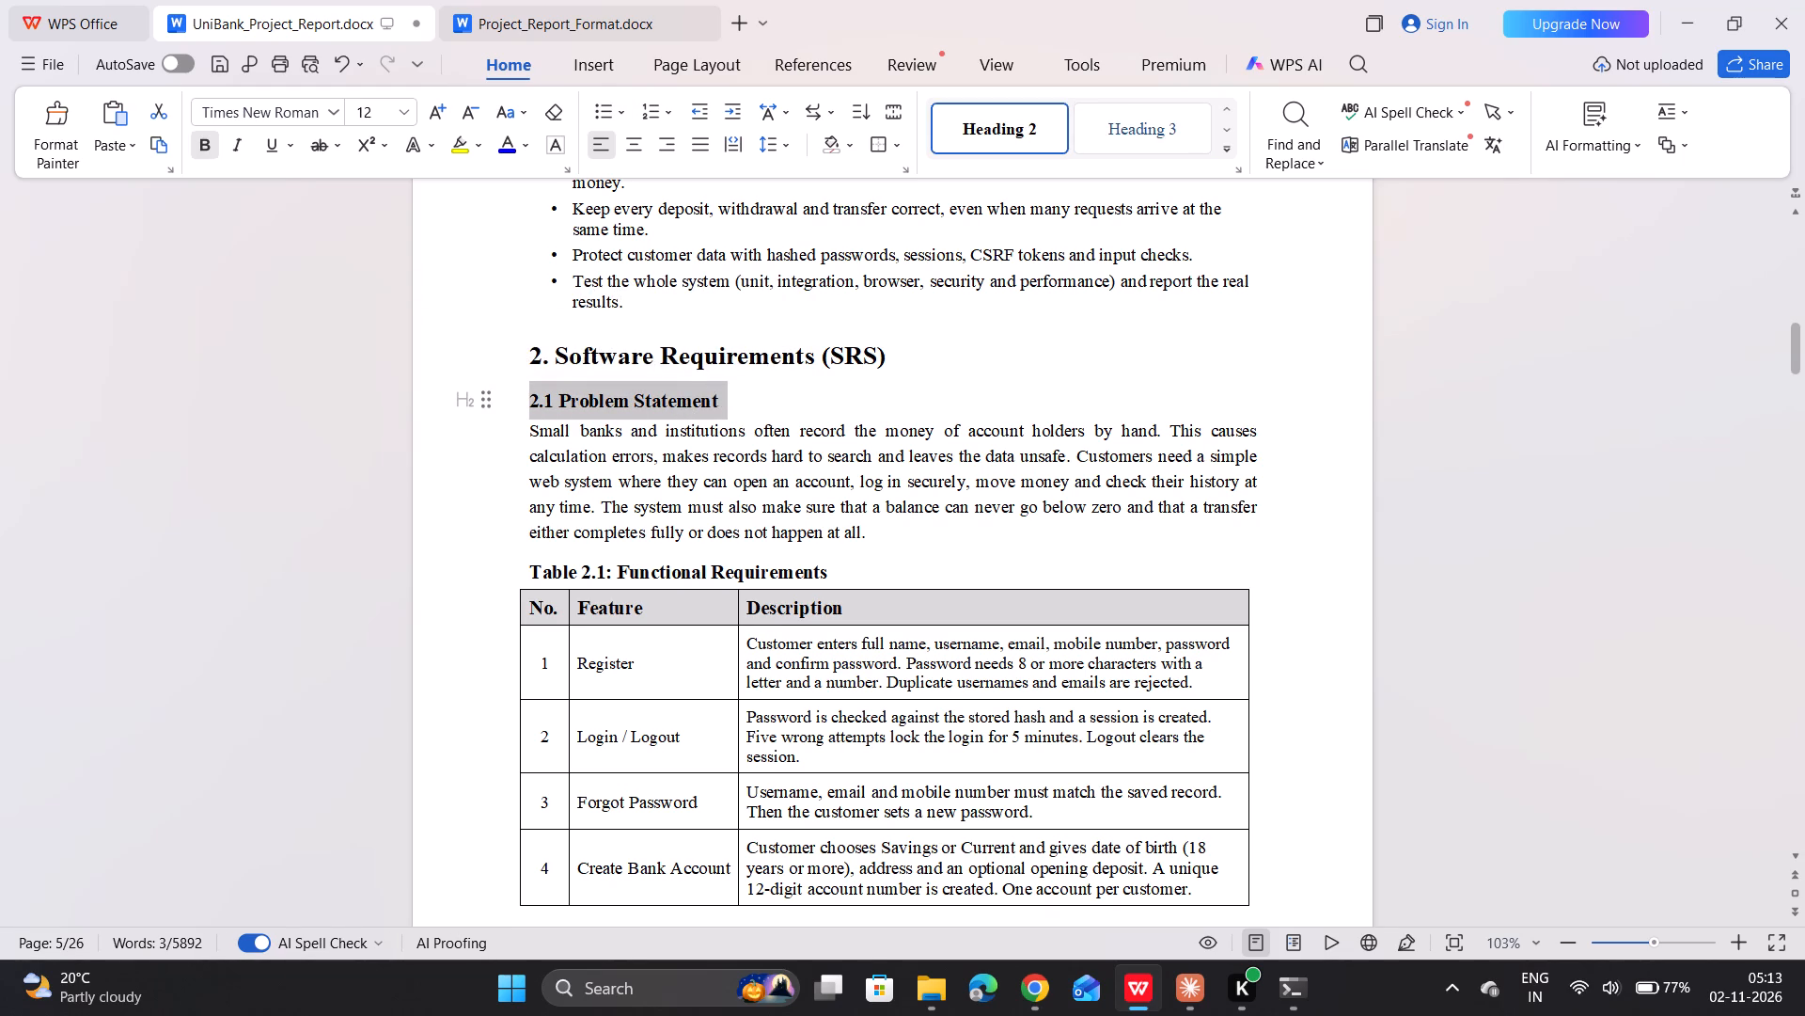
right_click(690, 403)
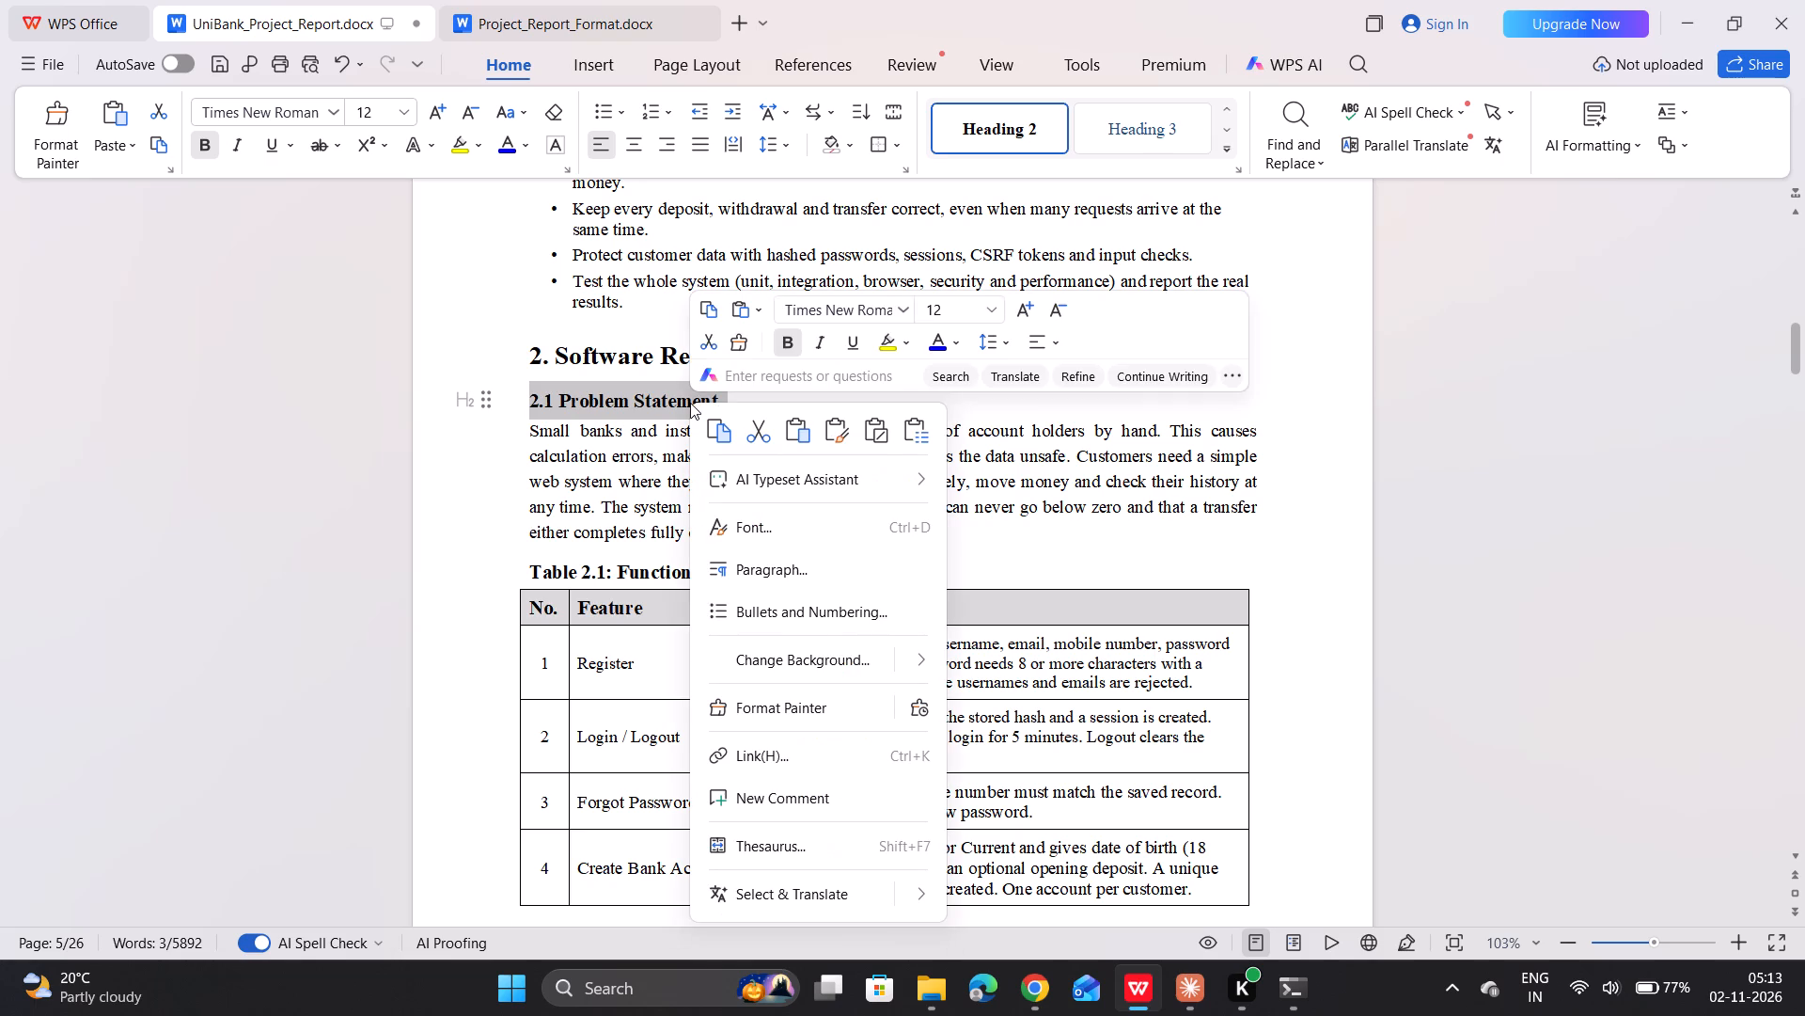
left_click(958, 303)
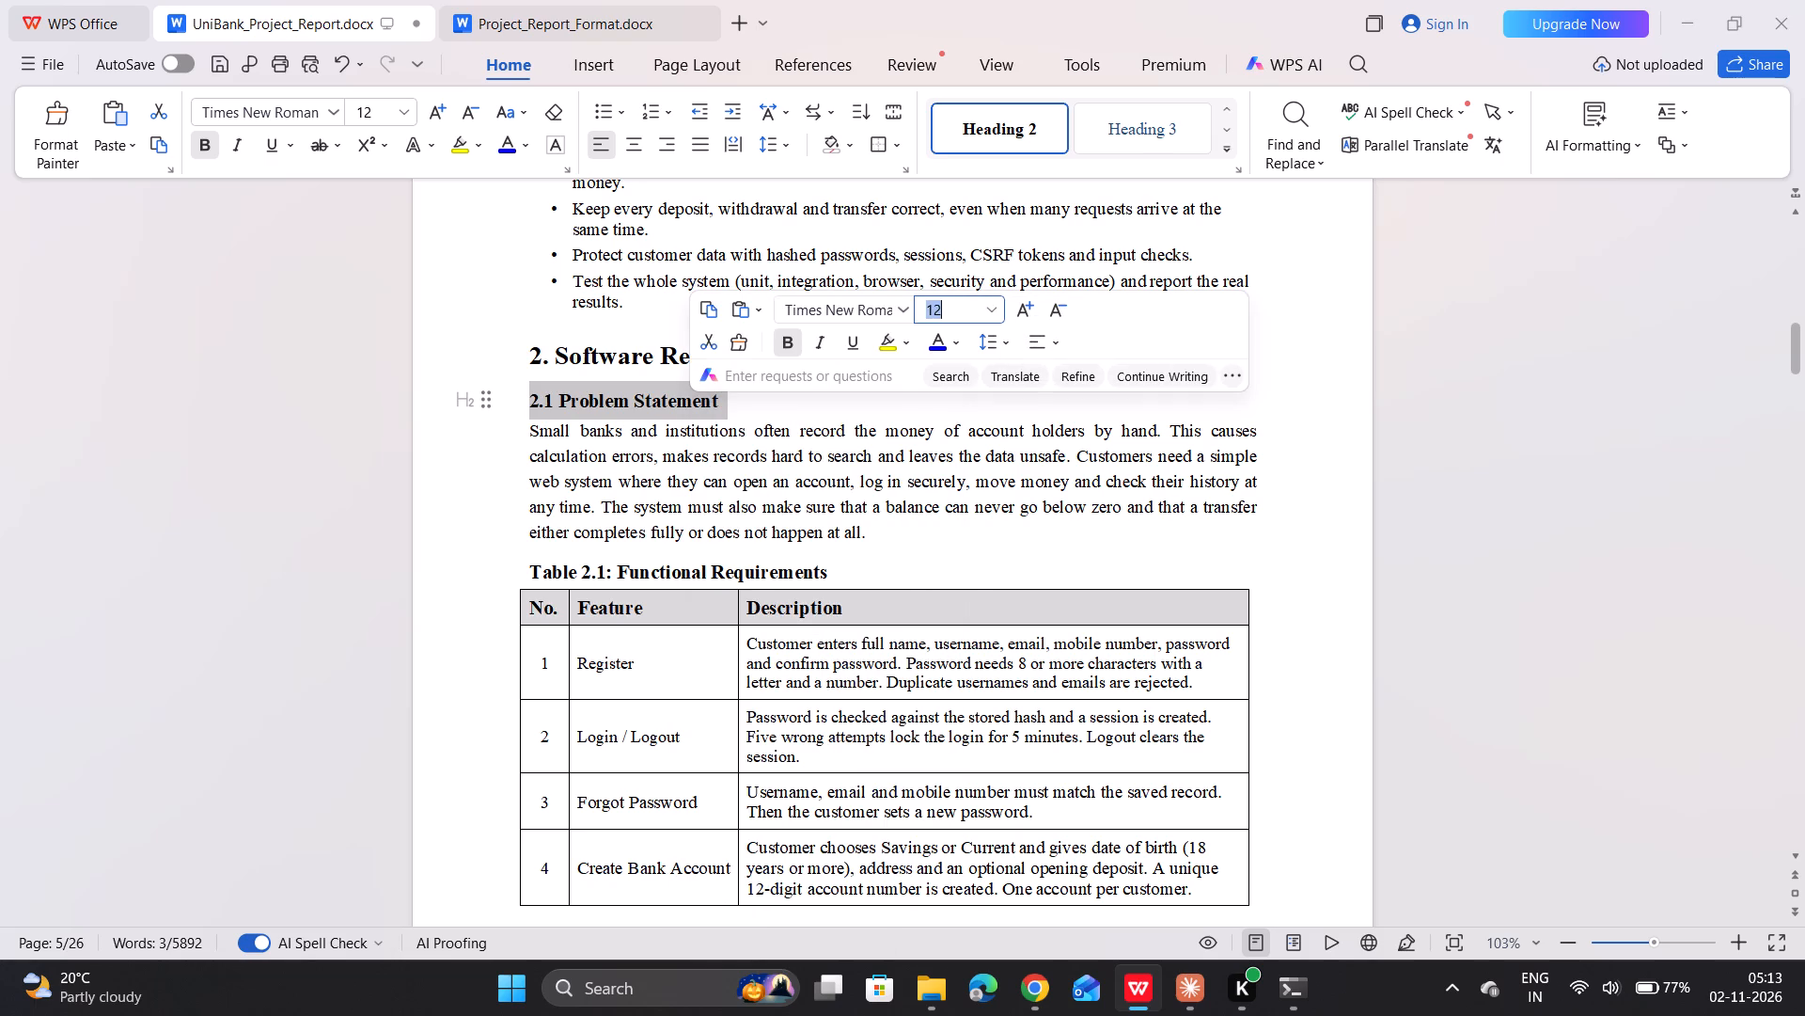
type("14")
key("Return")
left_click(873, 491)
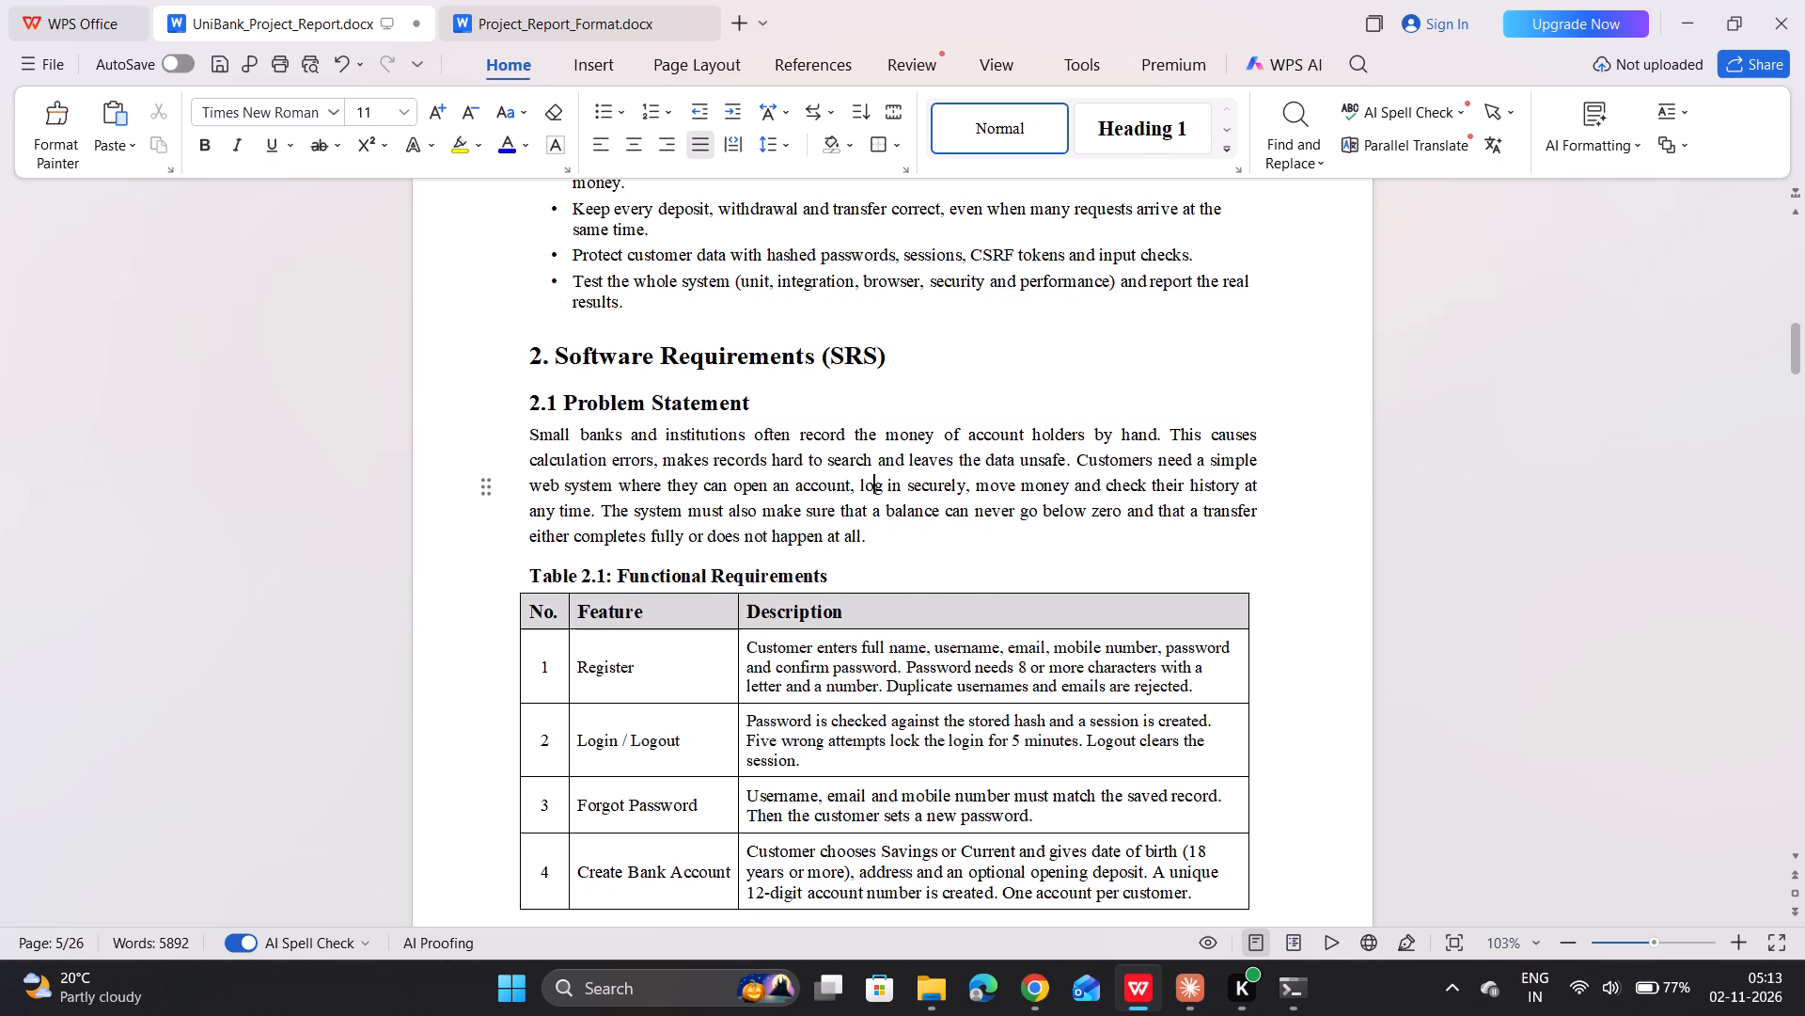
Review the rest of Table 2.1 and check the font sizes of the 2.2 Non-Functional Requirements and 3. System Design headings.
scroll(790, 418, "down", 2)
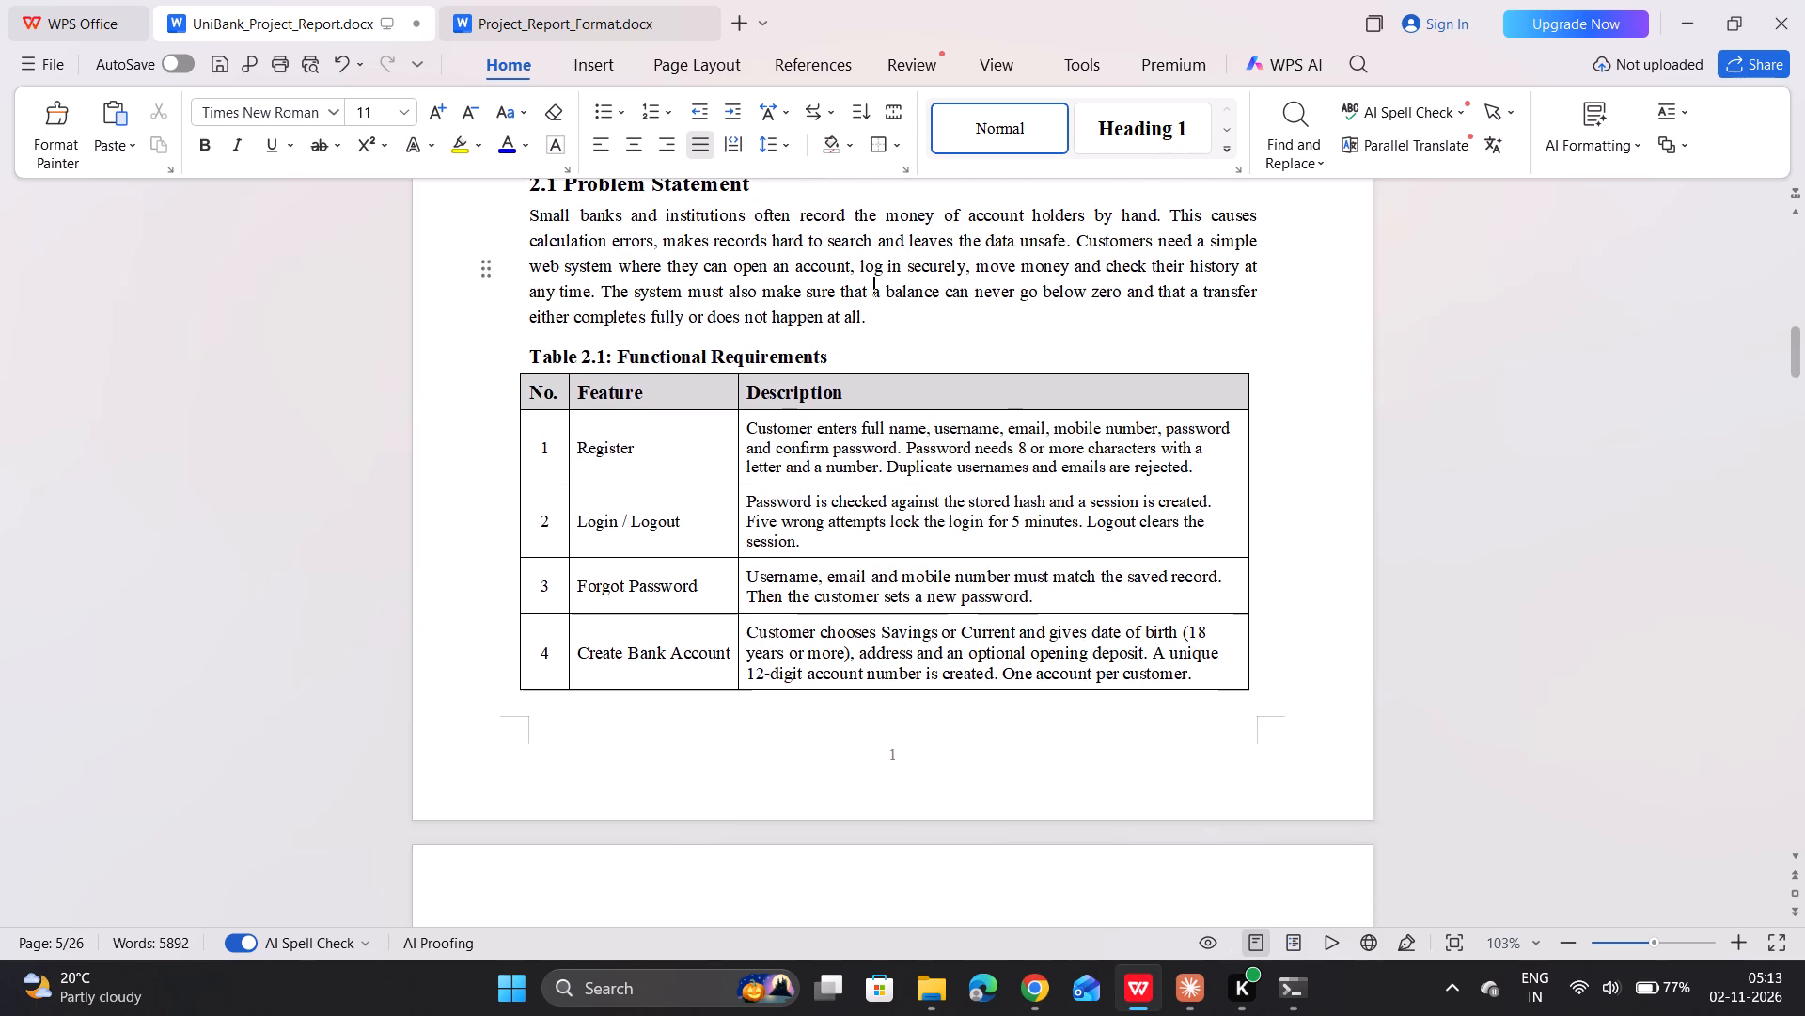
scroll(790, 418, "down", 7)
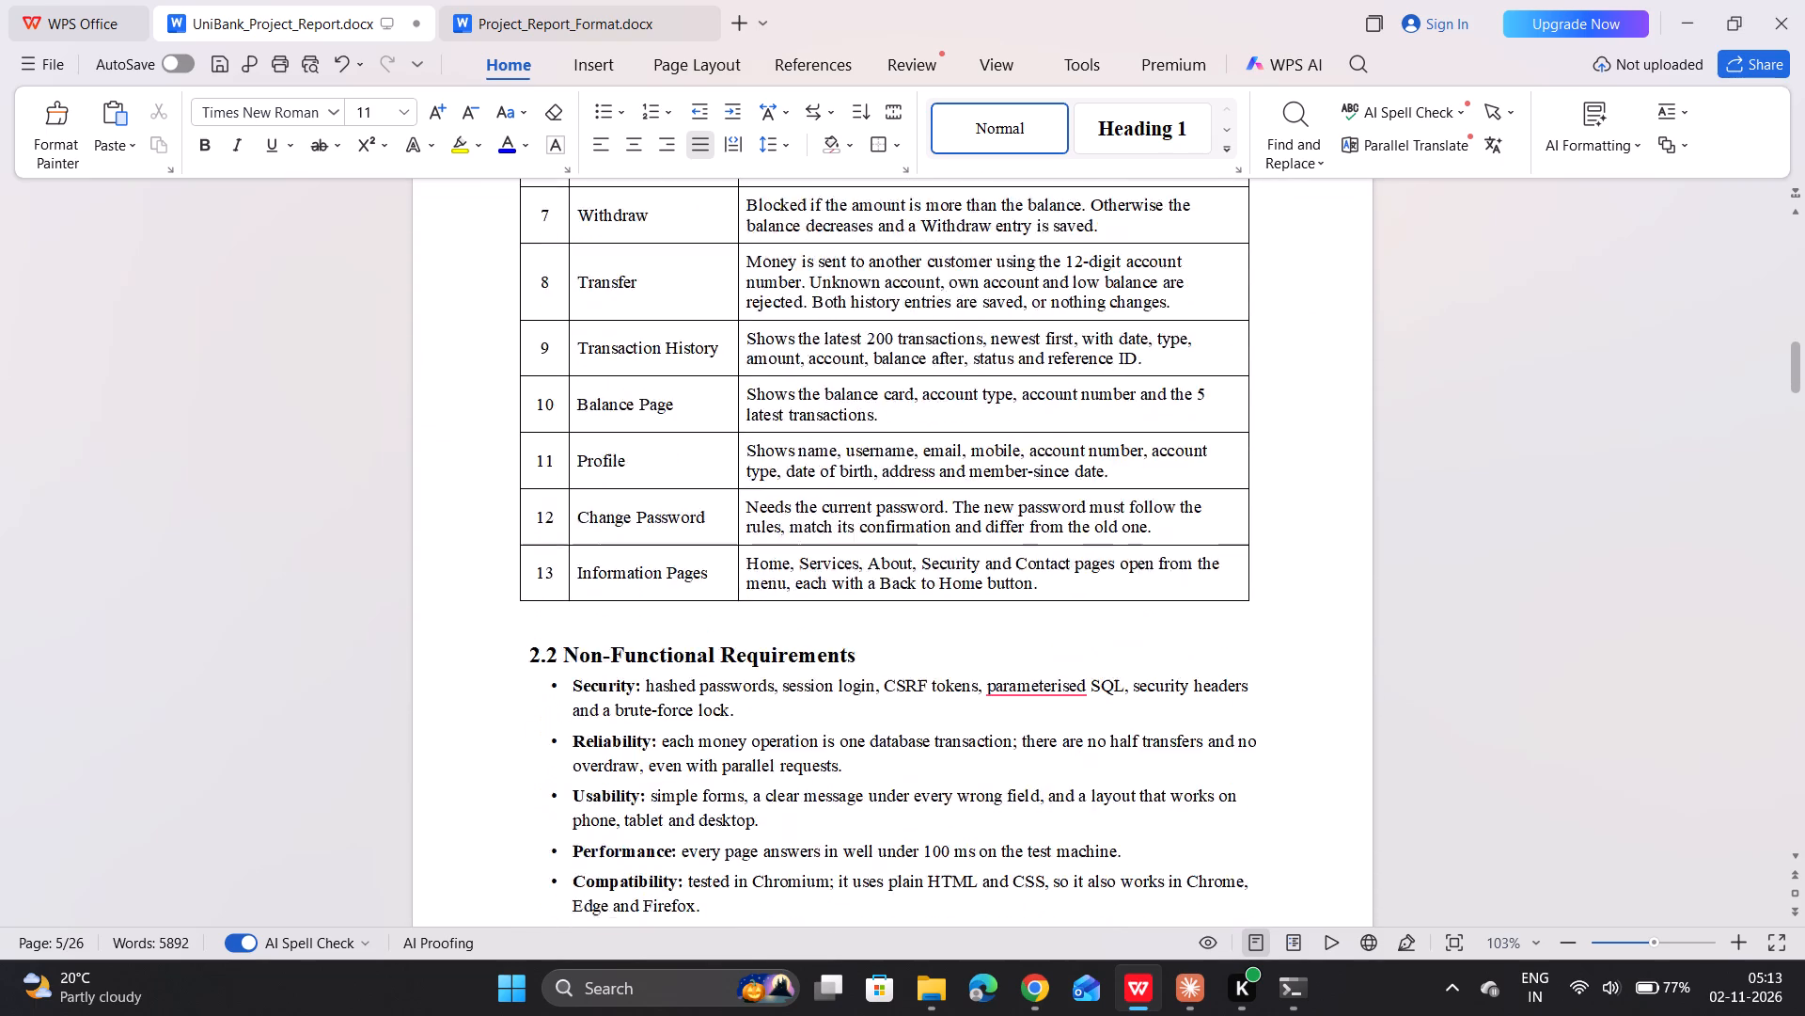
scroll(790, 418, "down", 2)
left_click(824, 245)
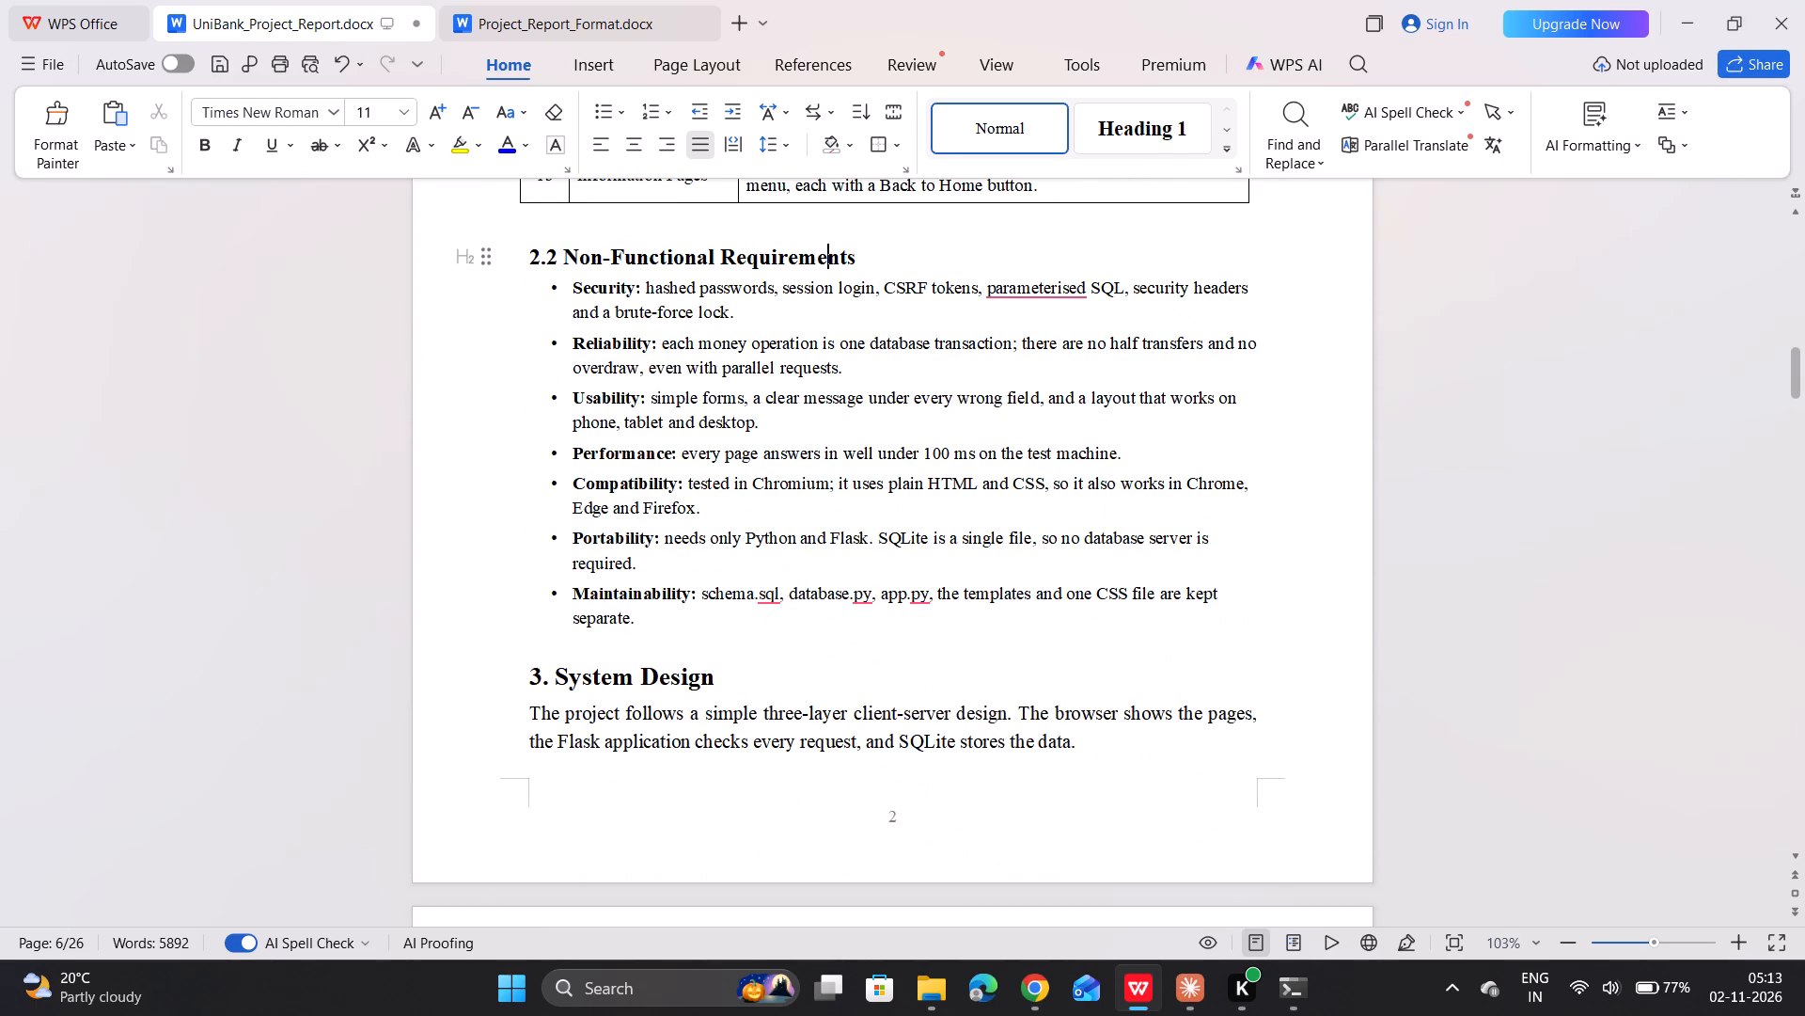
left_click(663, 691)
scroll(663, 691, "down", 2)
scroll(663, 691, "right", 1)
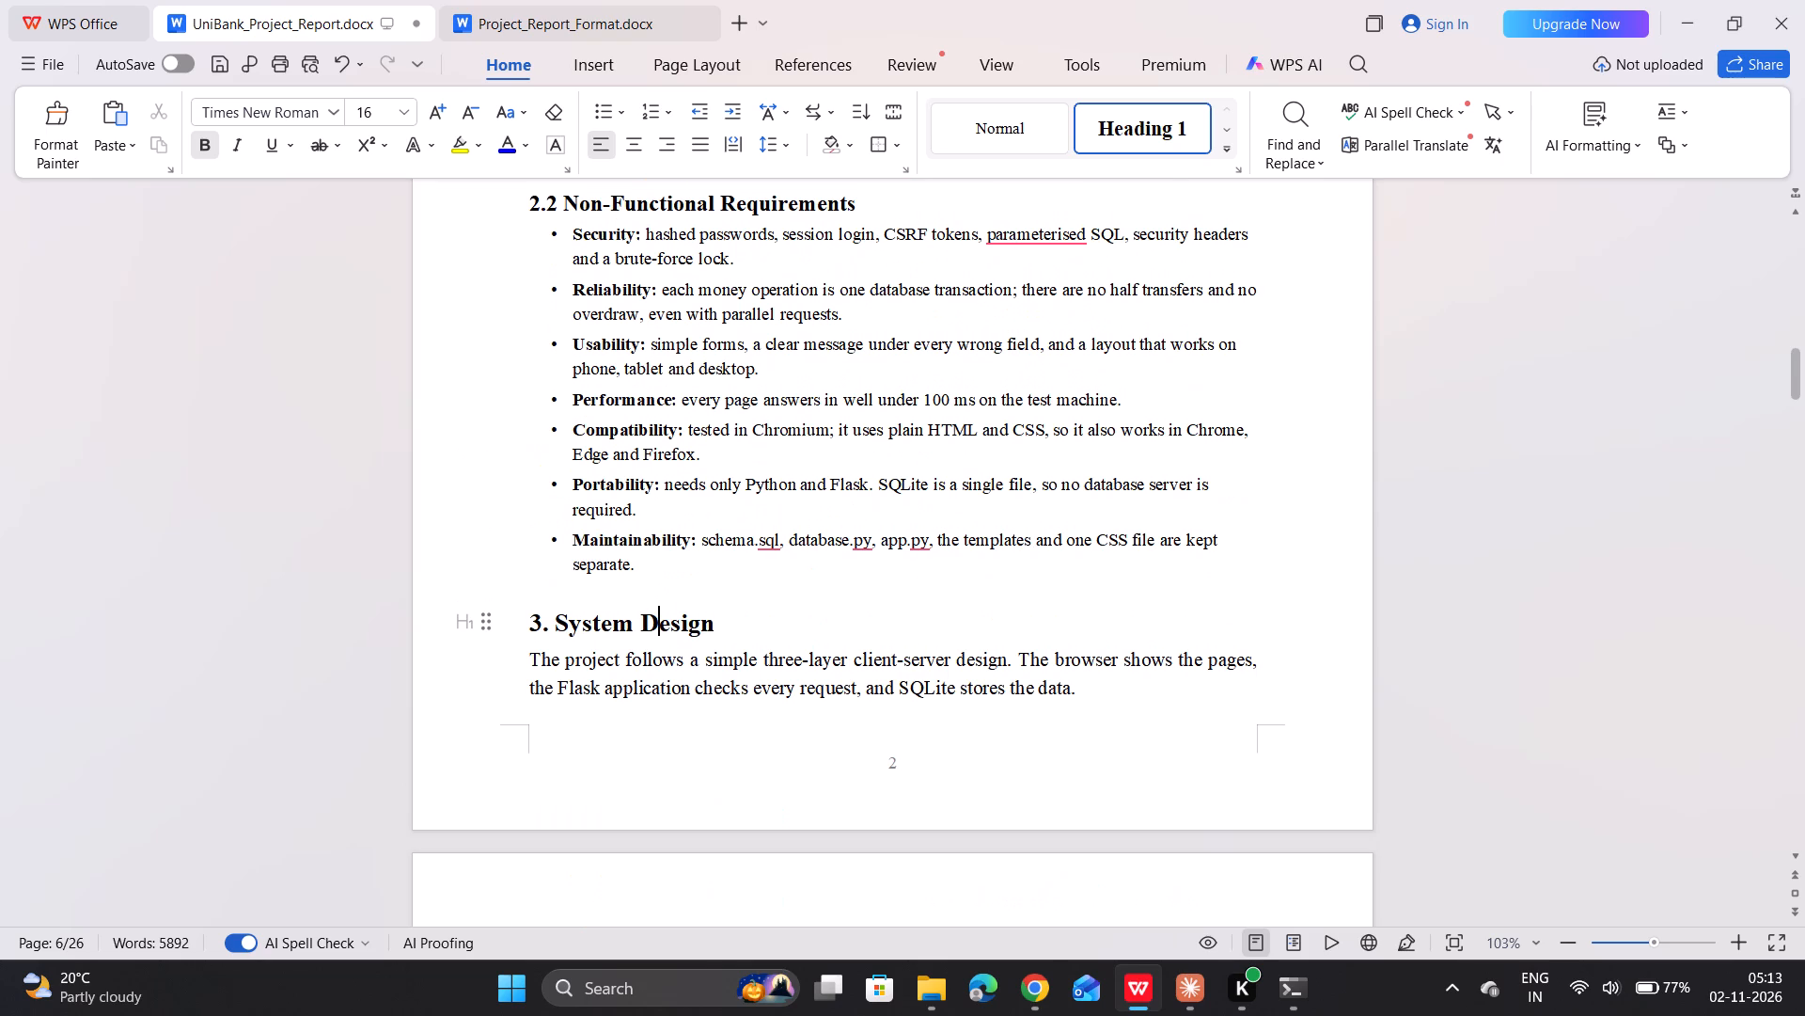
scroll(663, 691, "right", 1)
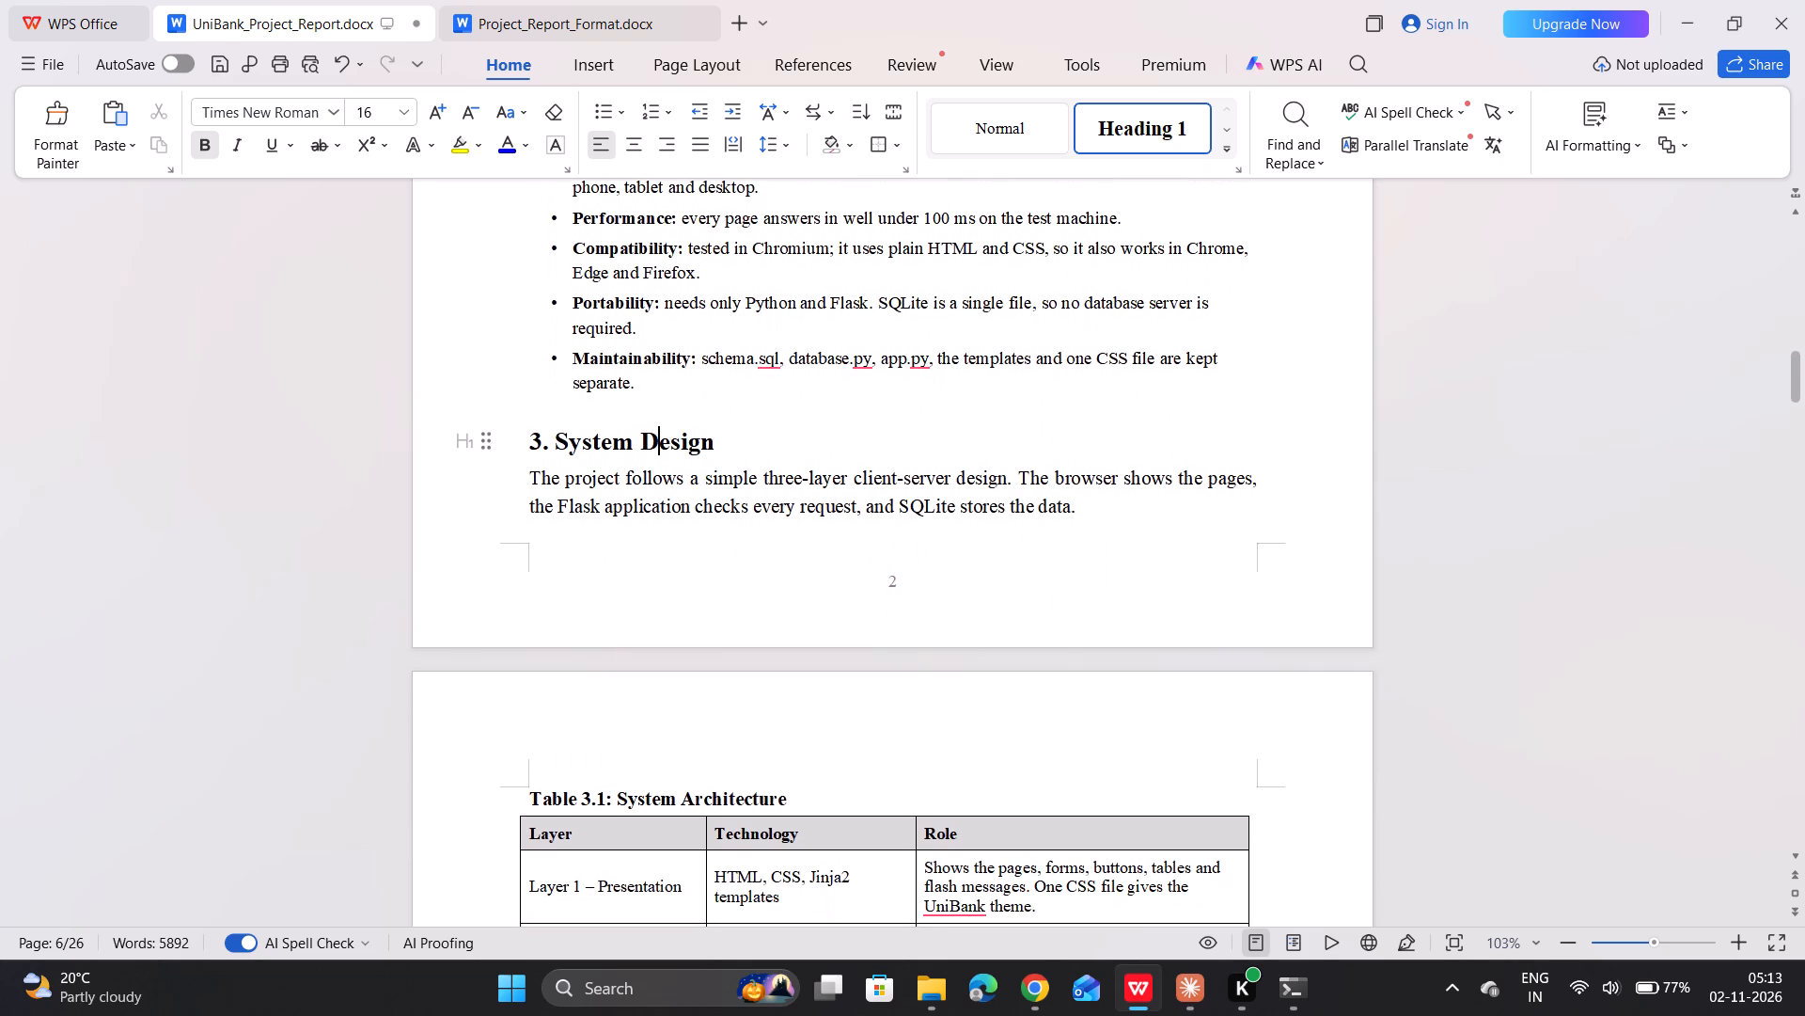
Review Table 3.1: System Architecture and the 3.1 Database Design section, including the users and transactions tables.
scroll(663, 691, "down", 4)
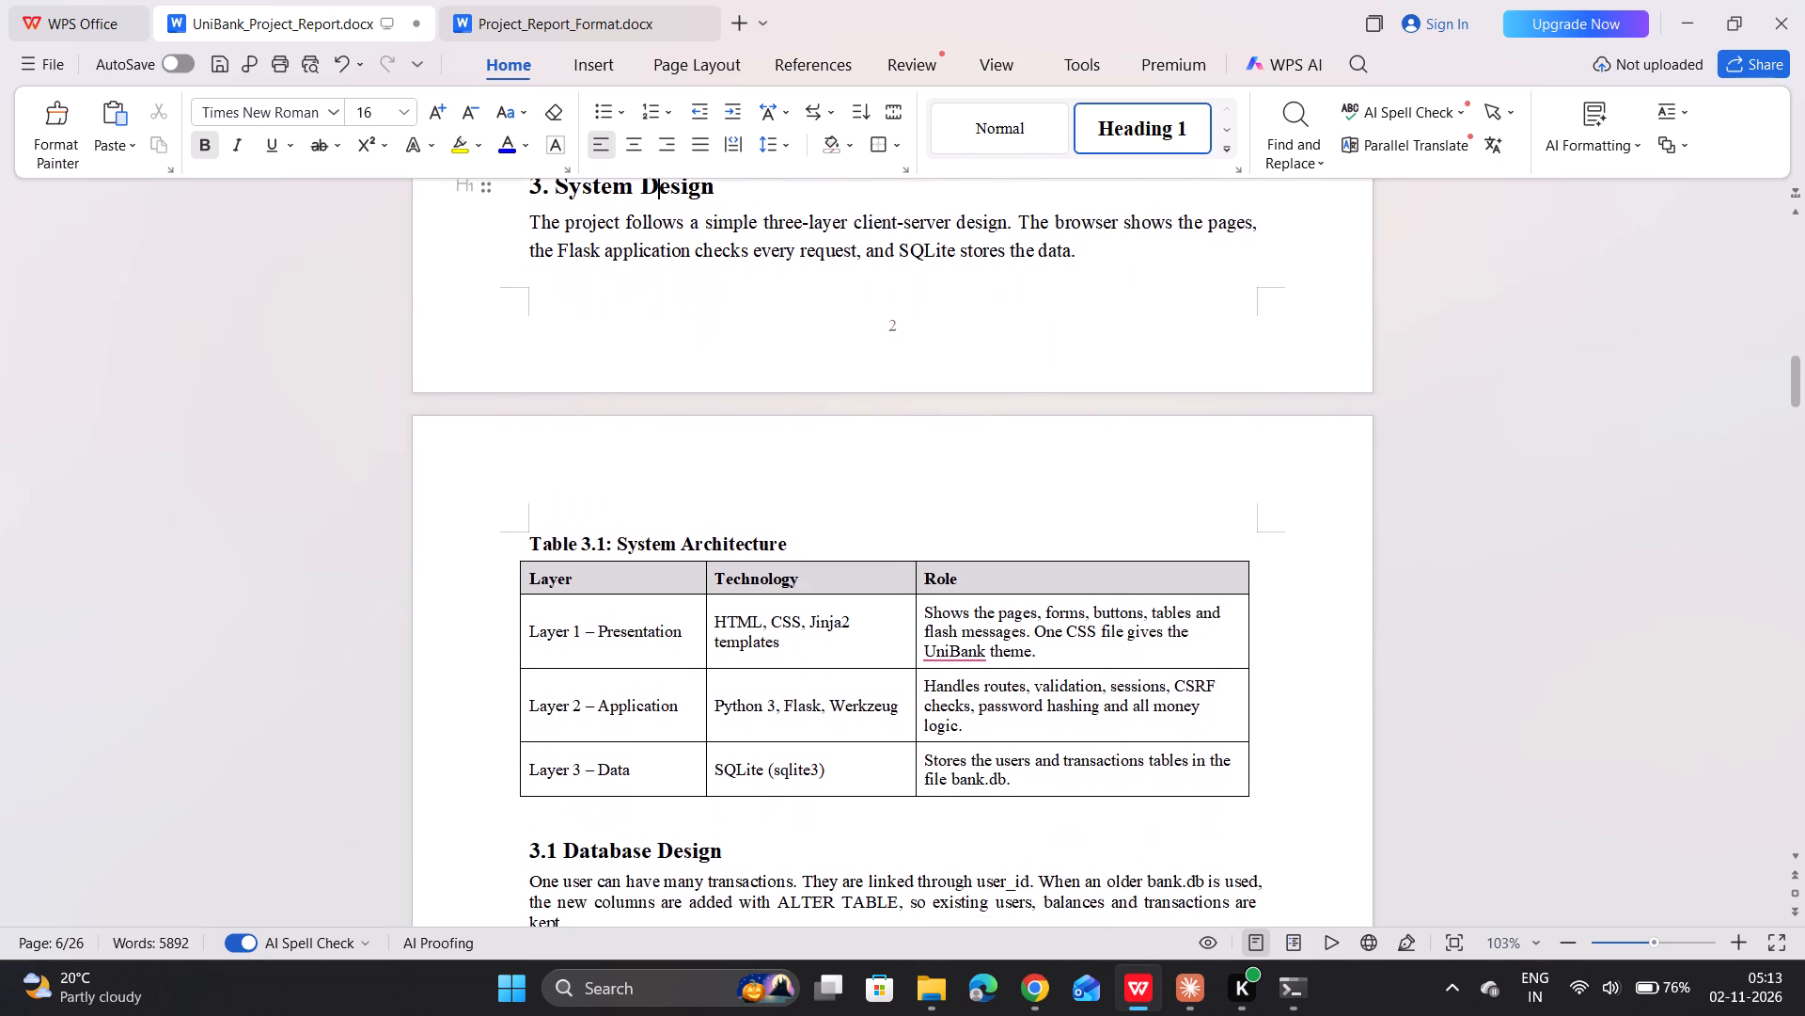
scroll(663, 691, "down", 6)
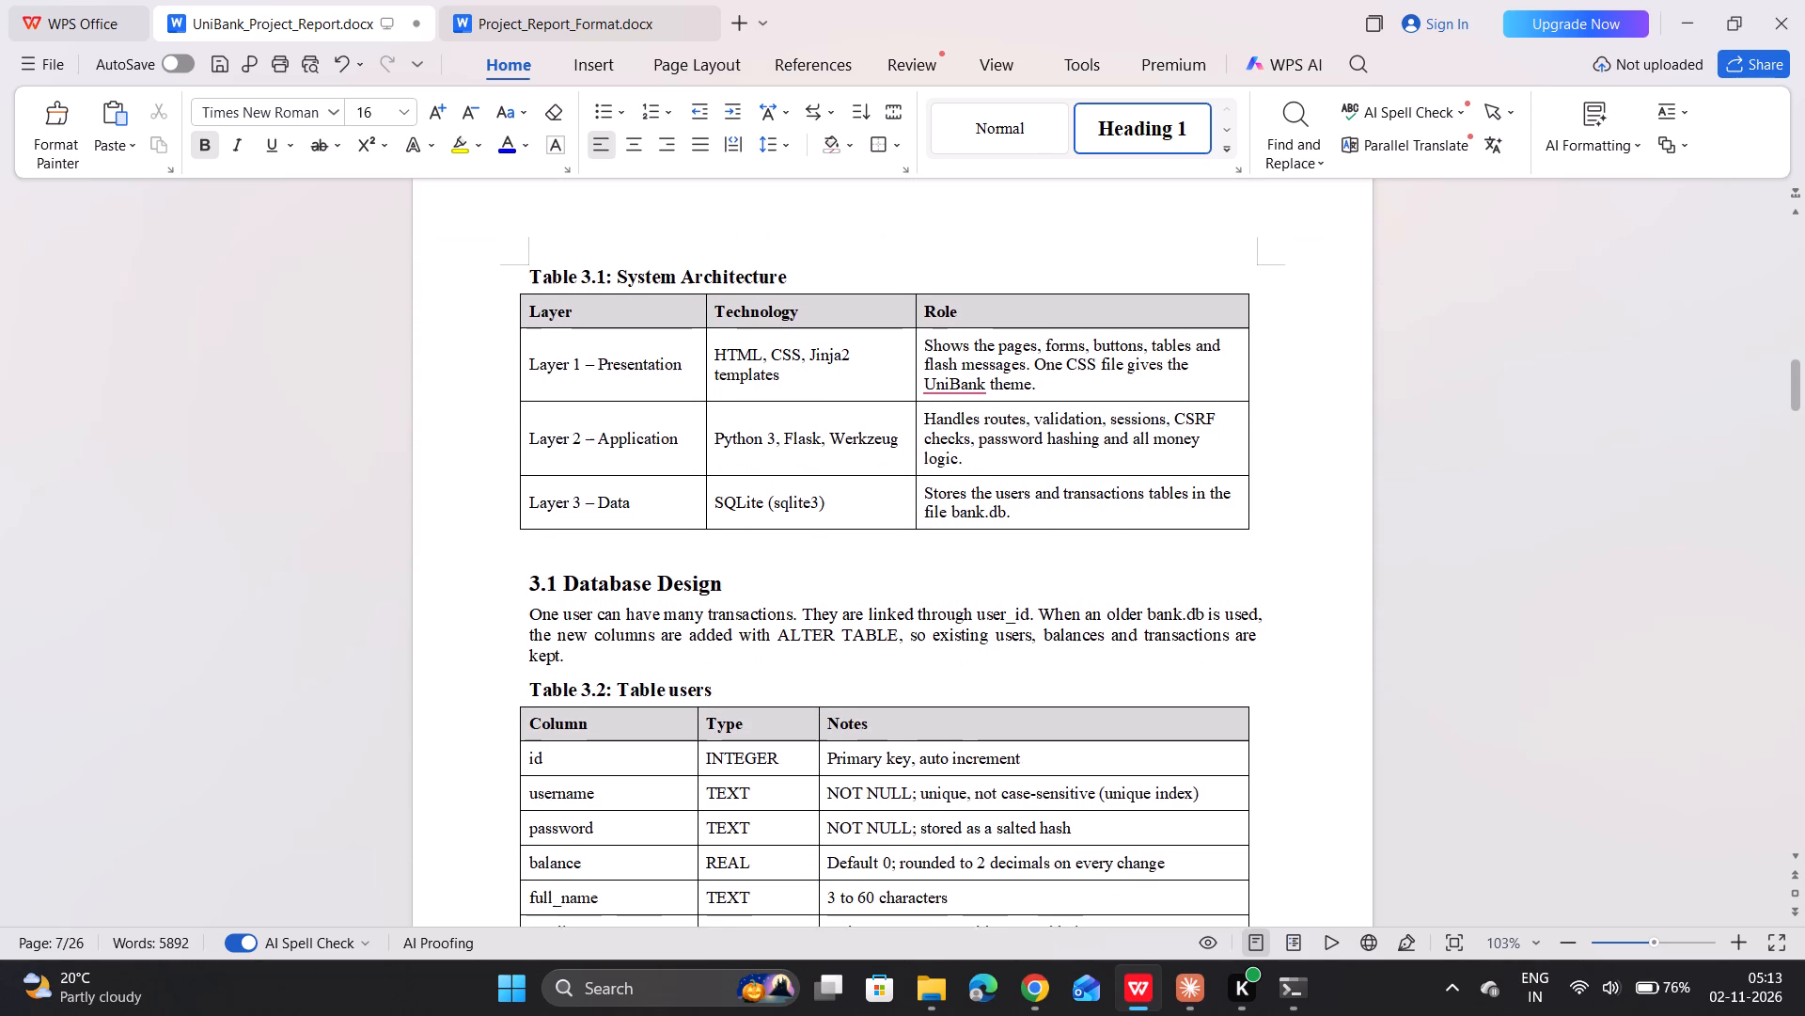
scroll(663, 691, "down", 5)
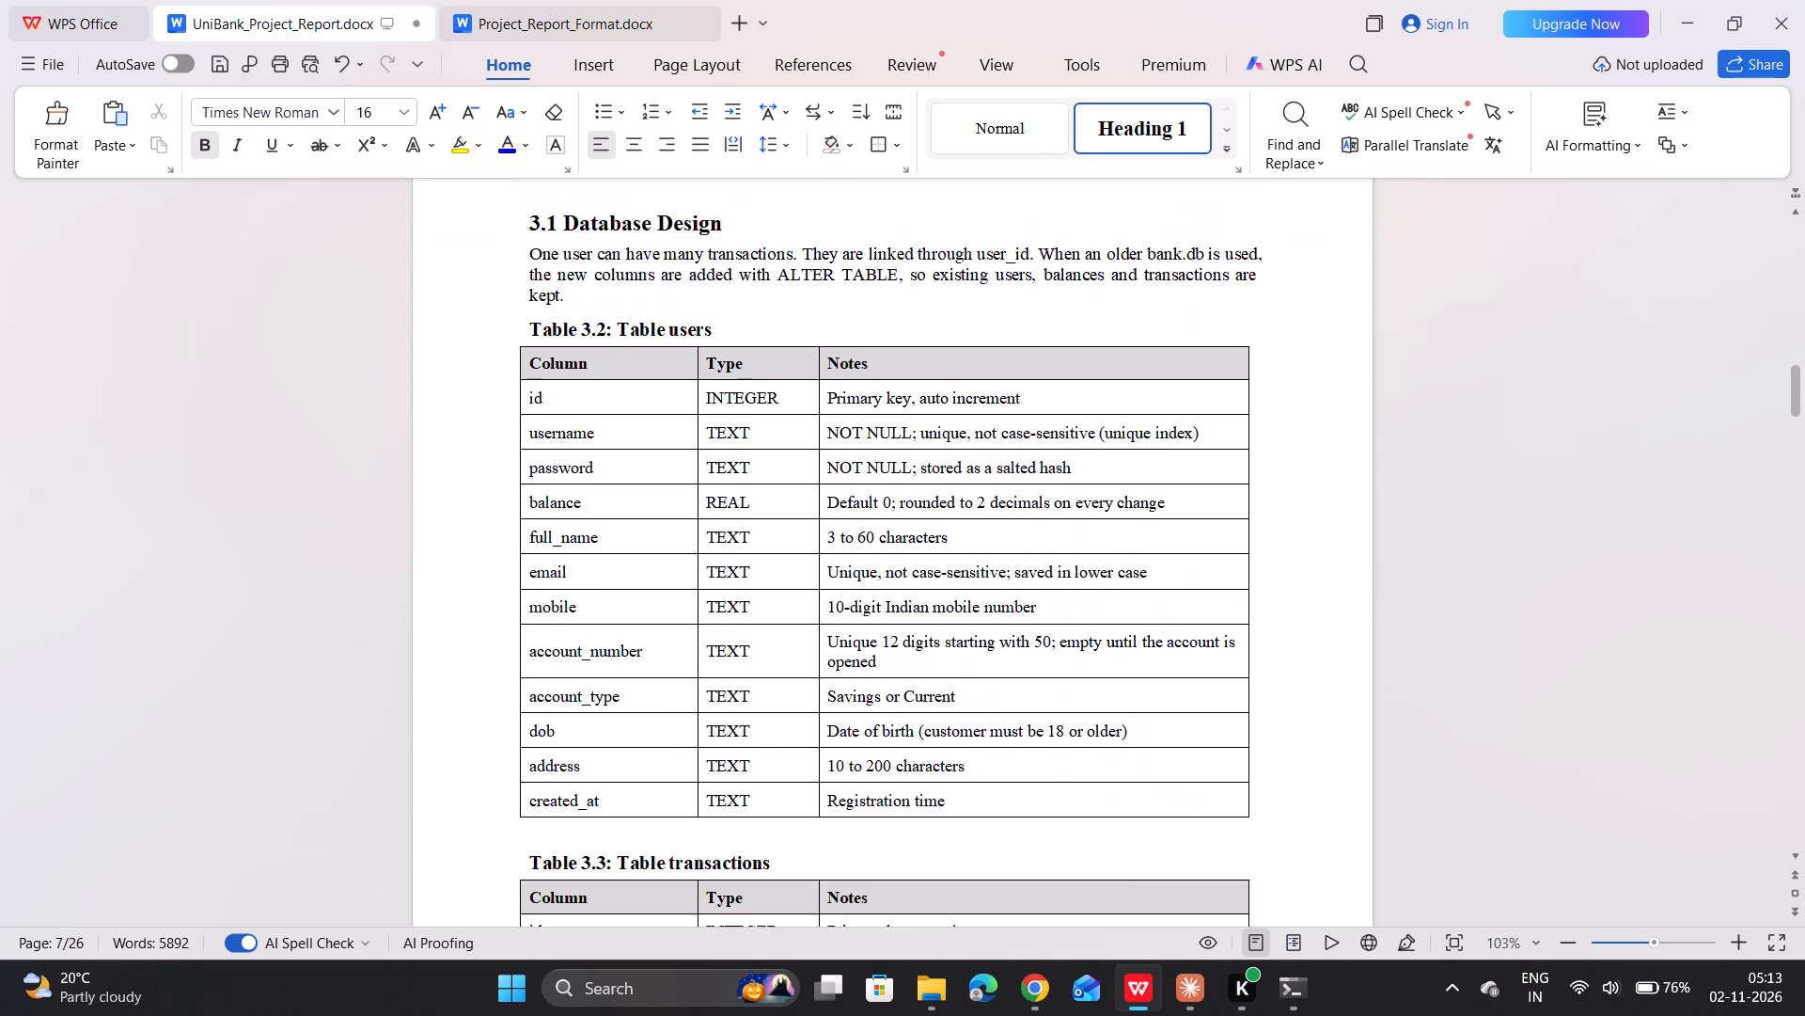
scroll(663, 691, "down", 1)
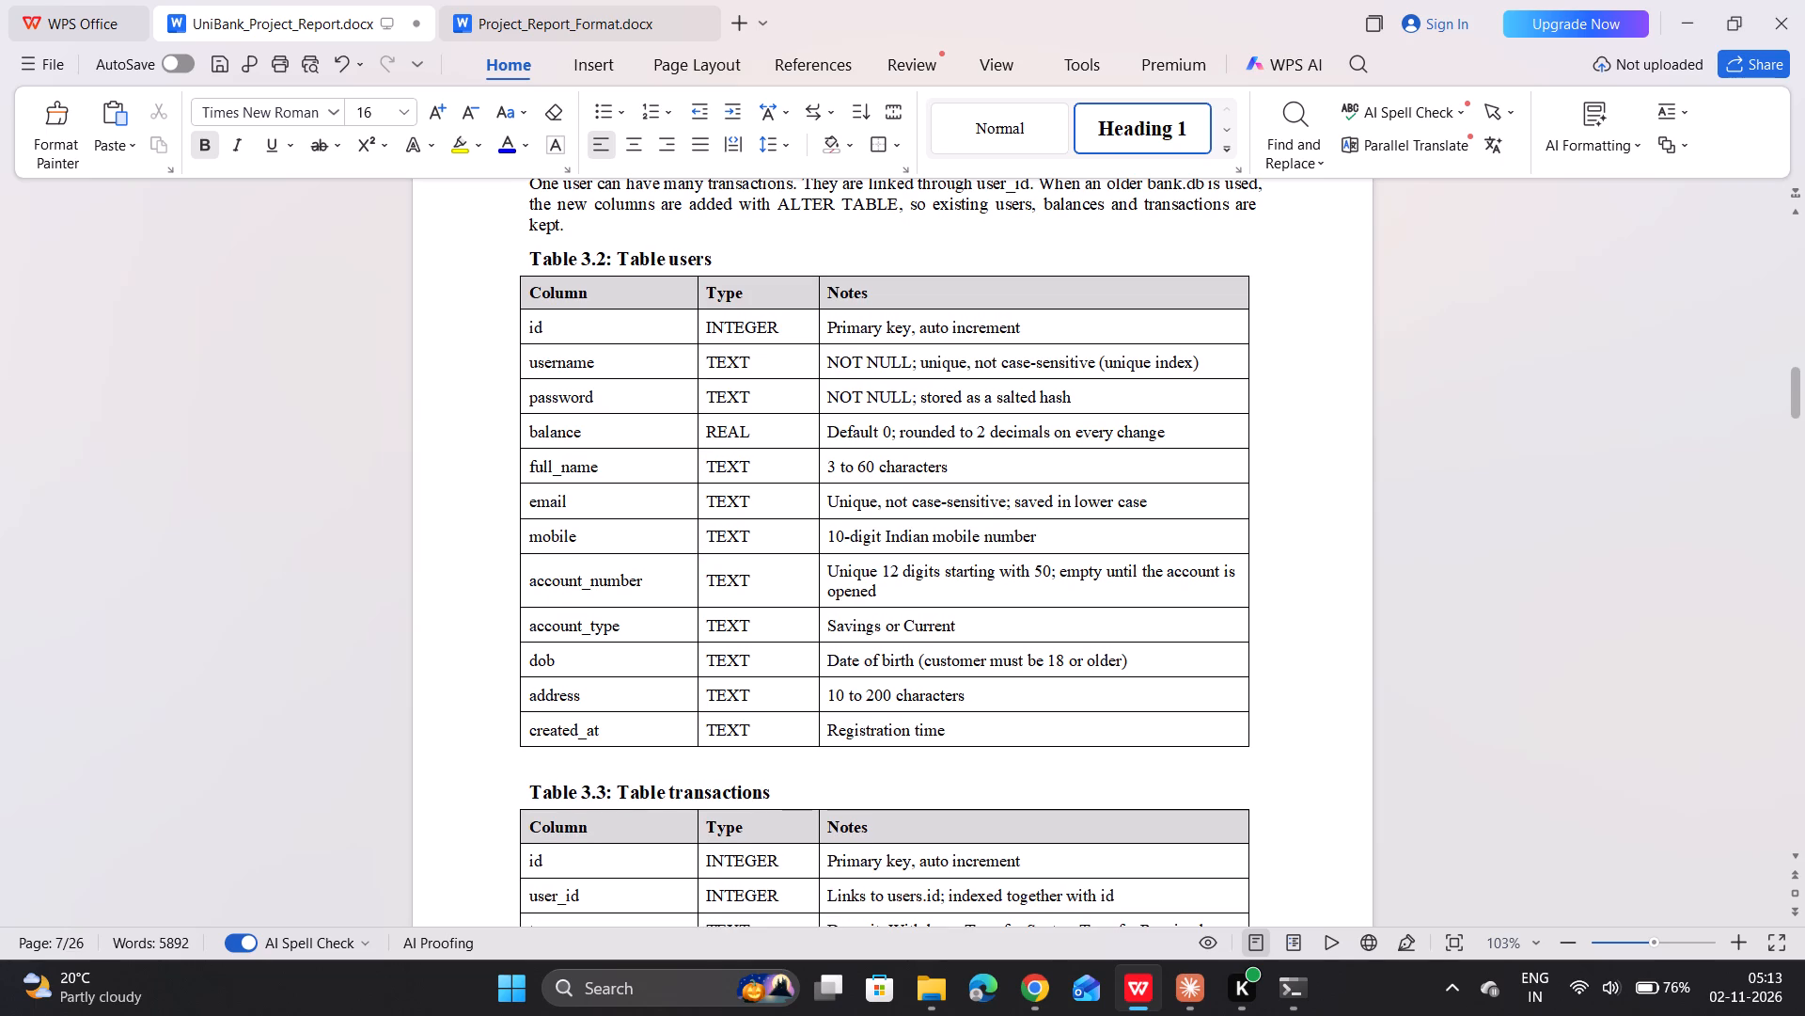
scroll(663, 690, "down", 1)
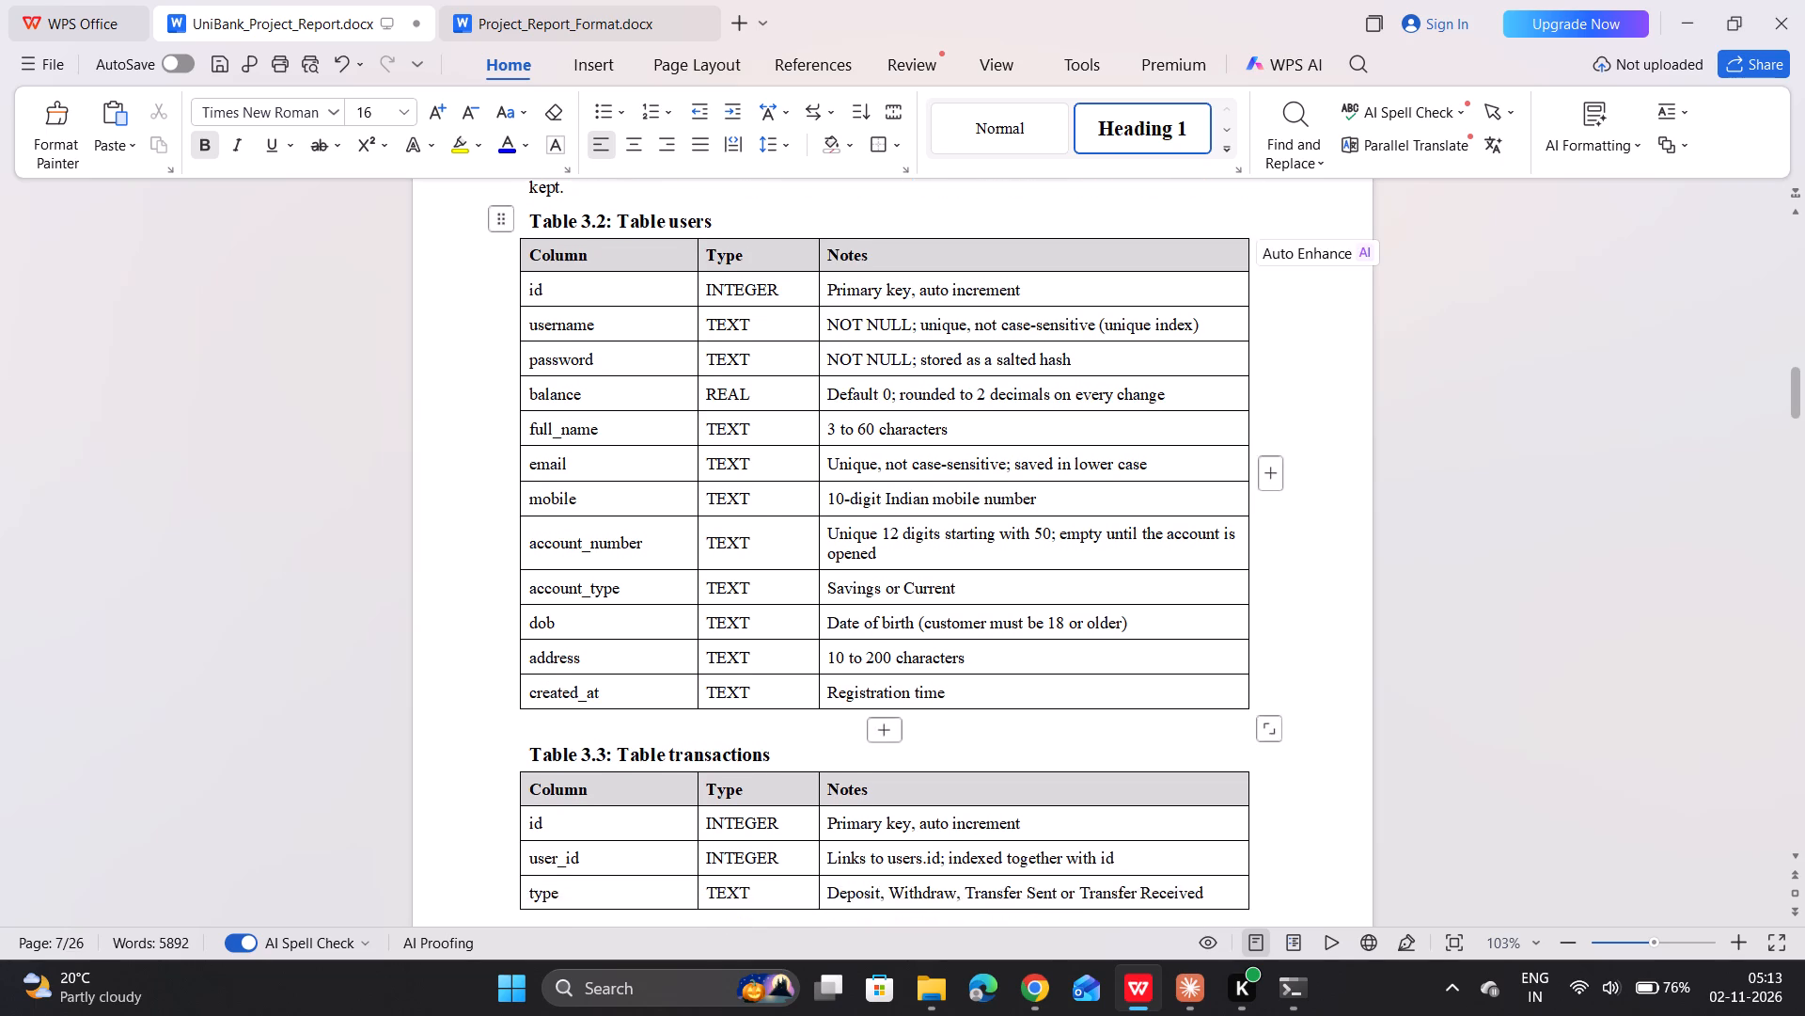
scroll(663, 690, "down", 4)
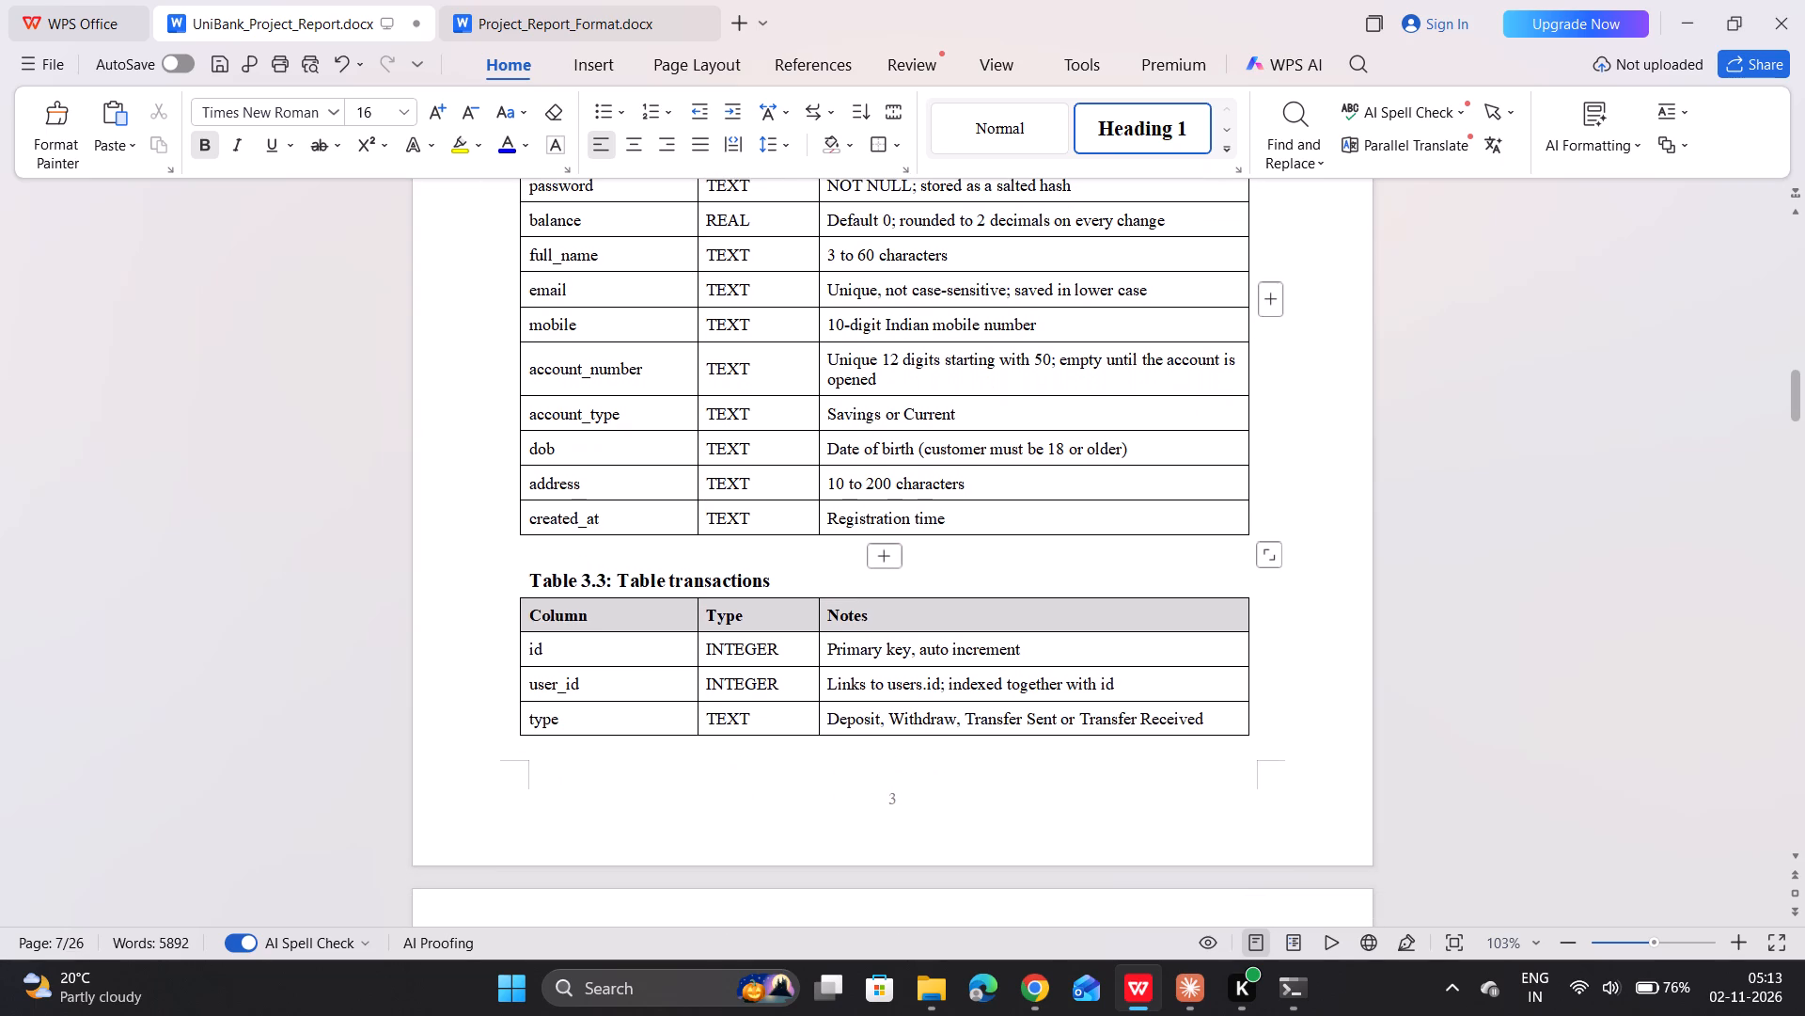
scroll(663, 690, "down", 1)
scroll(663, 690, "up", 1)
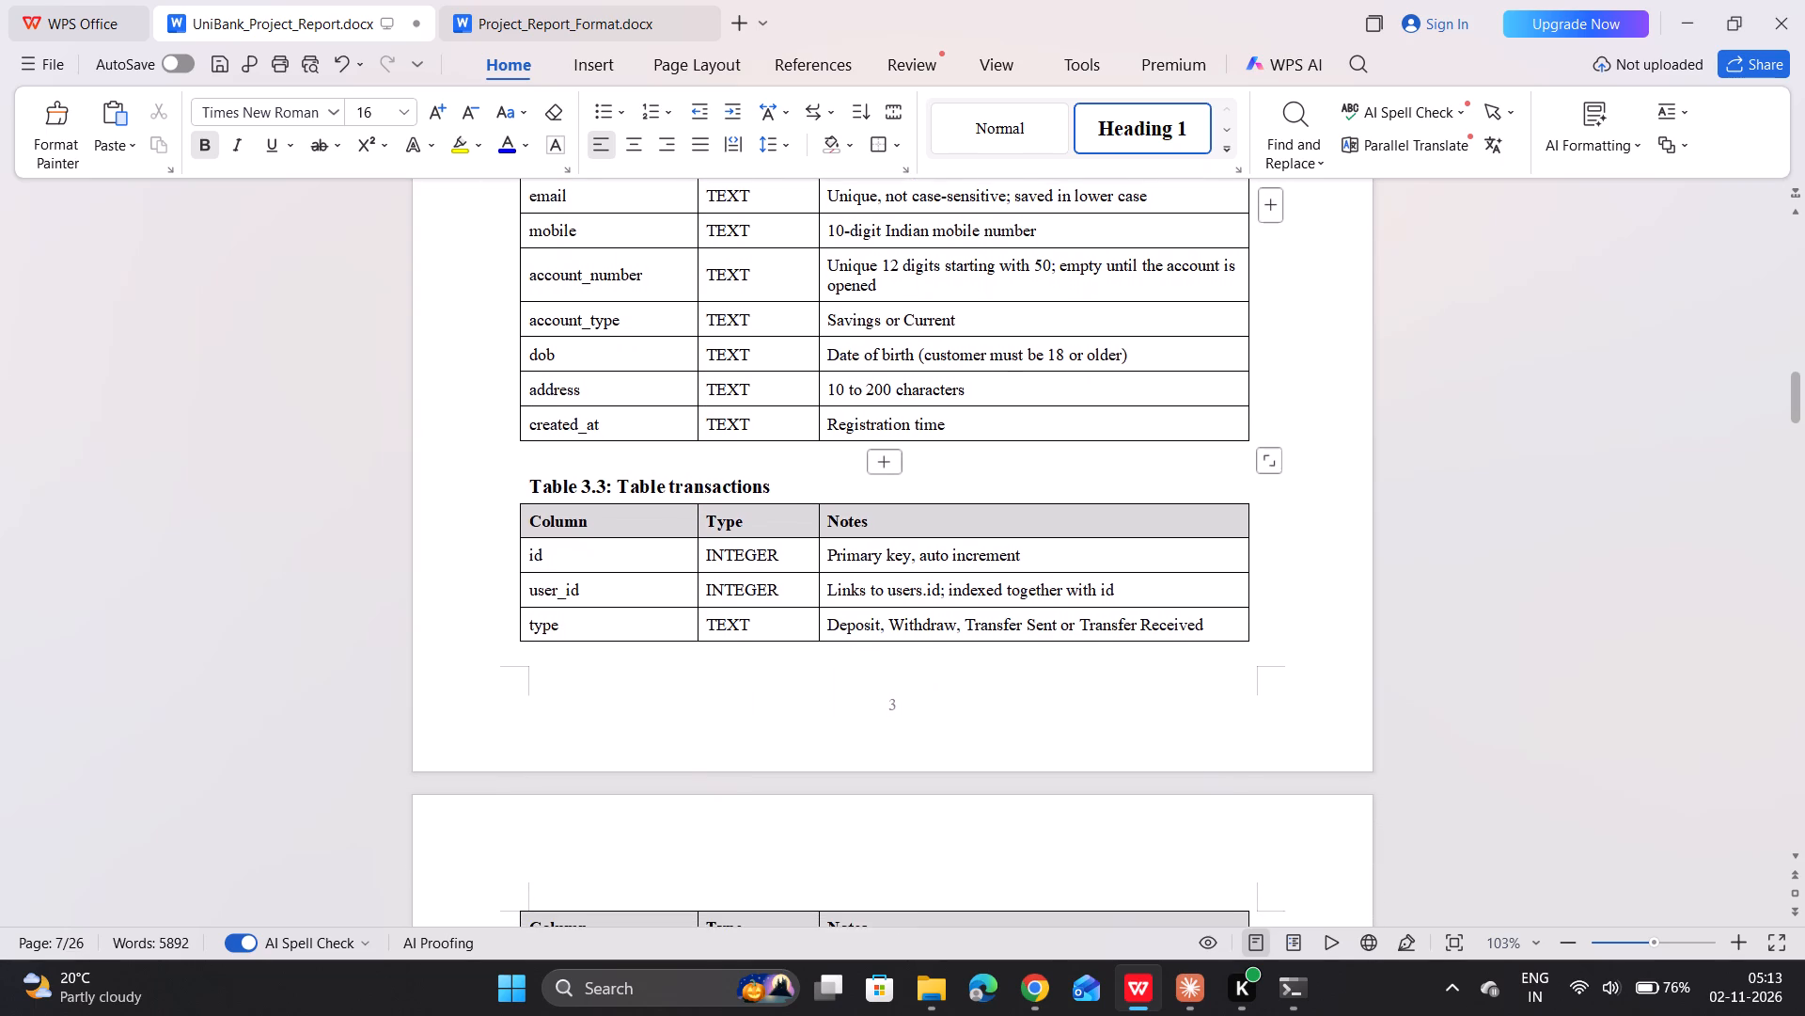
scroll(663, 690, "up", 1)
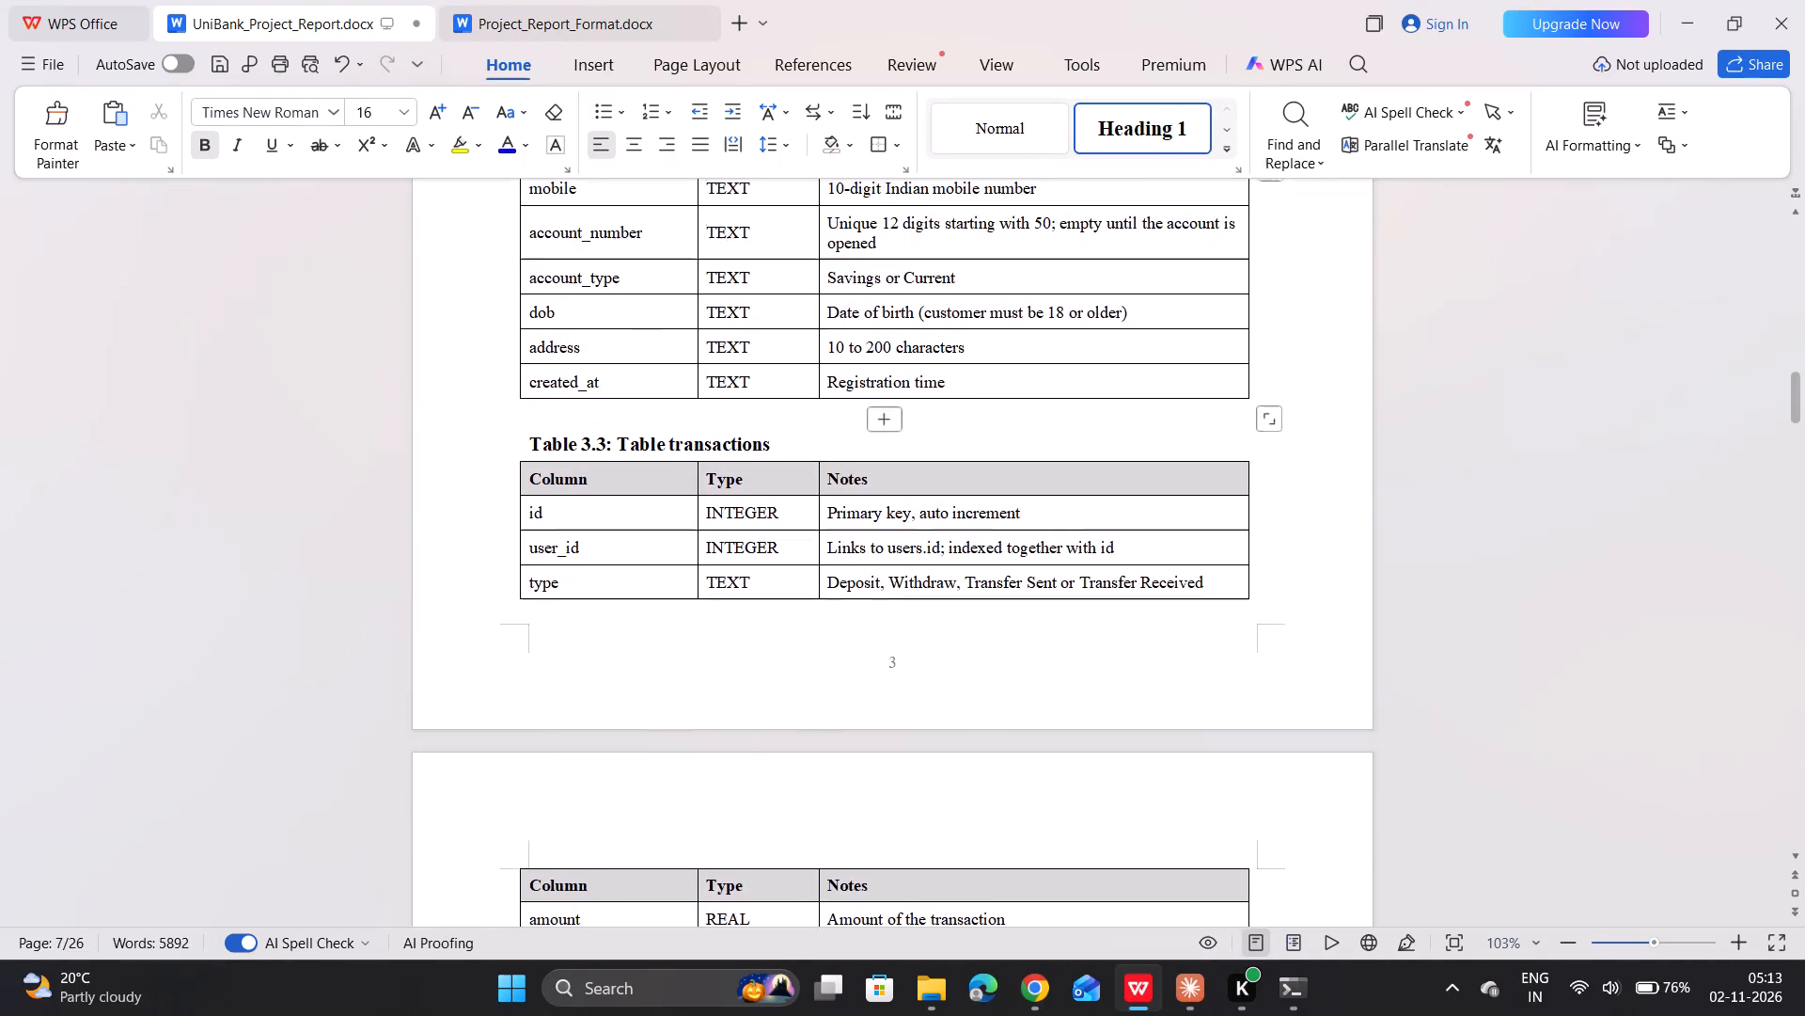
scroll(663, 690, "up", 1)
scroll(663, 690, "down", 1)
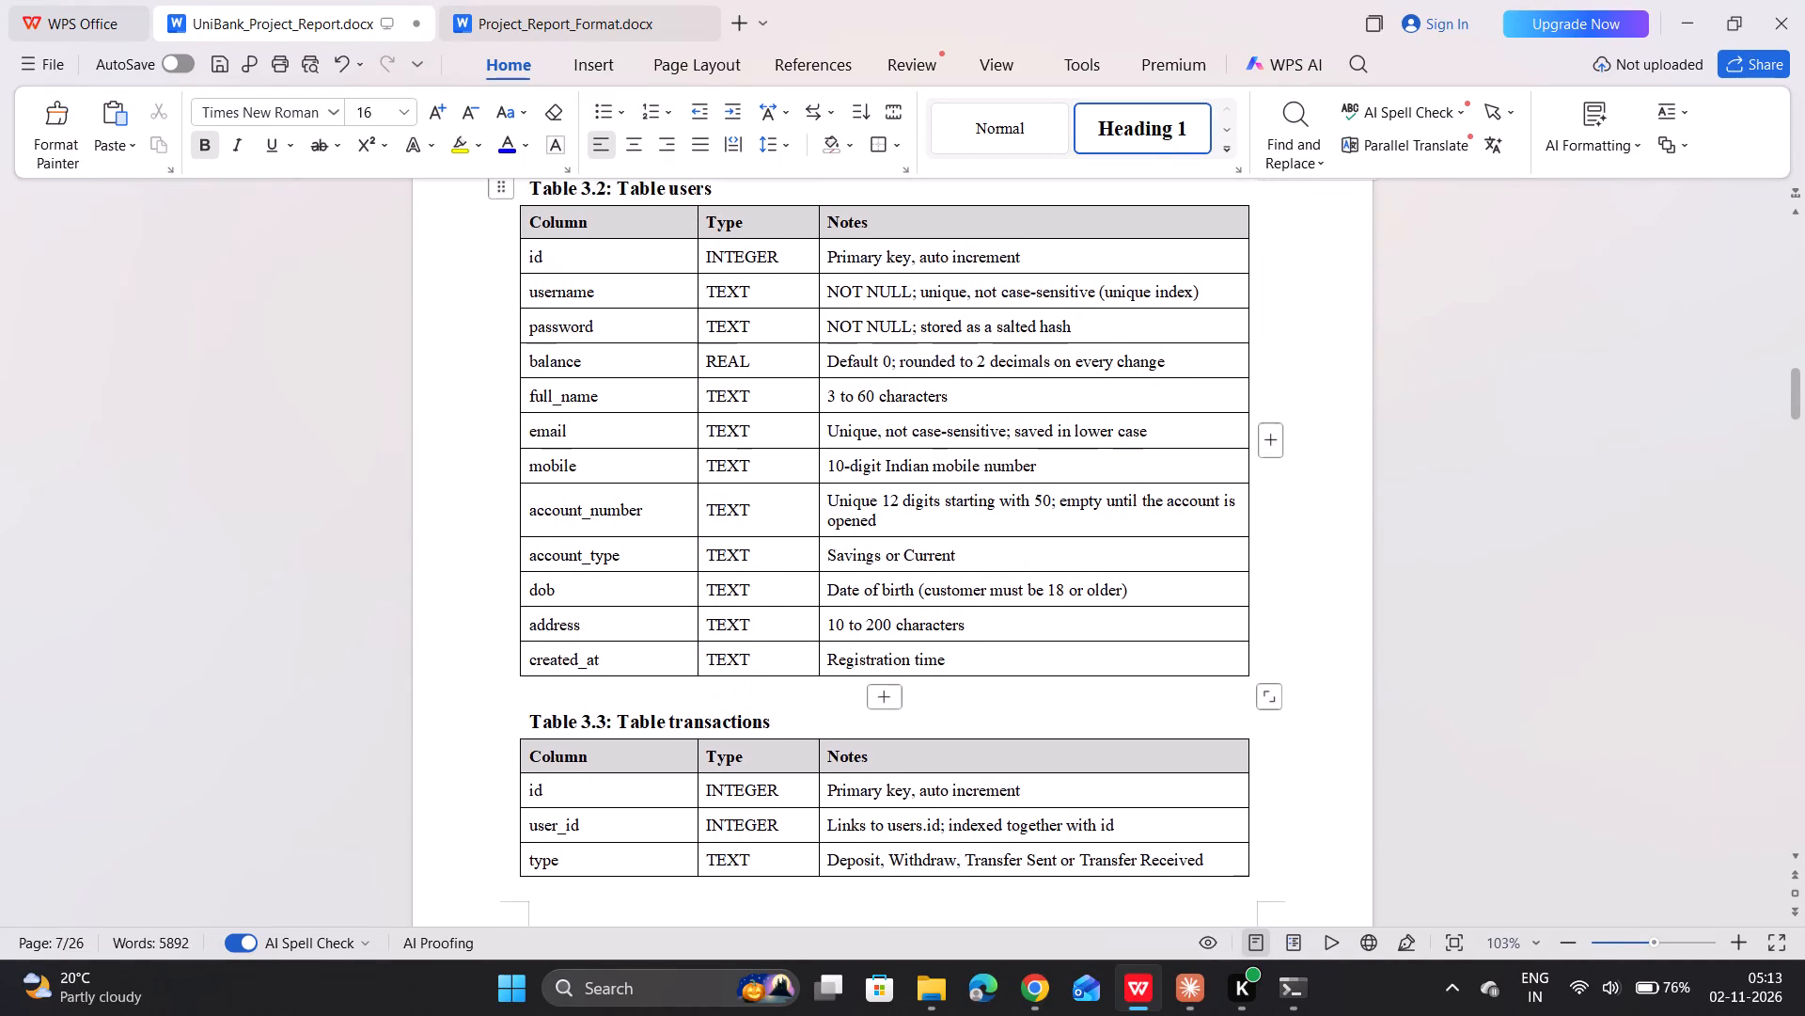
scroll(663, 690, "down", 1)
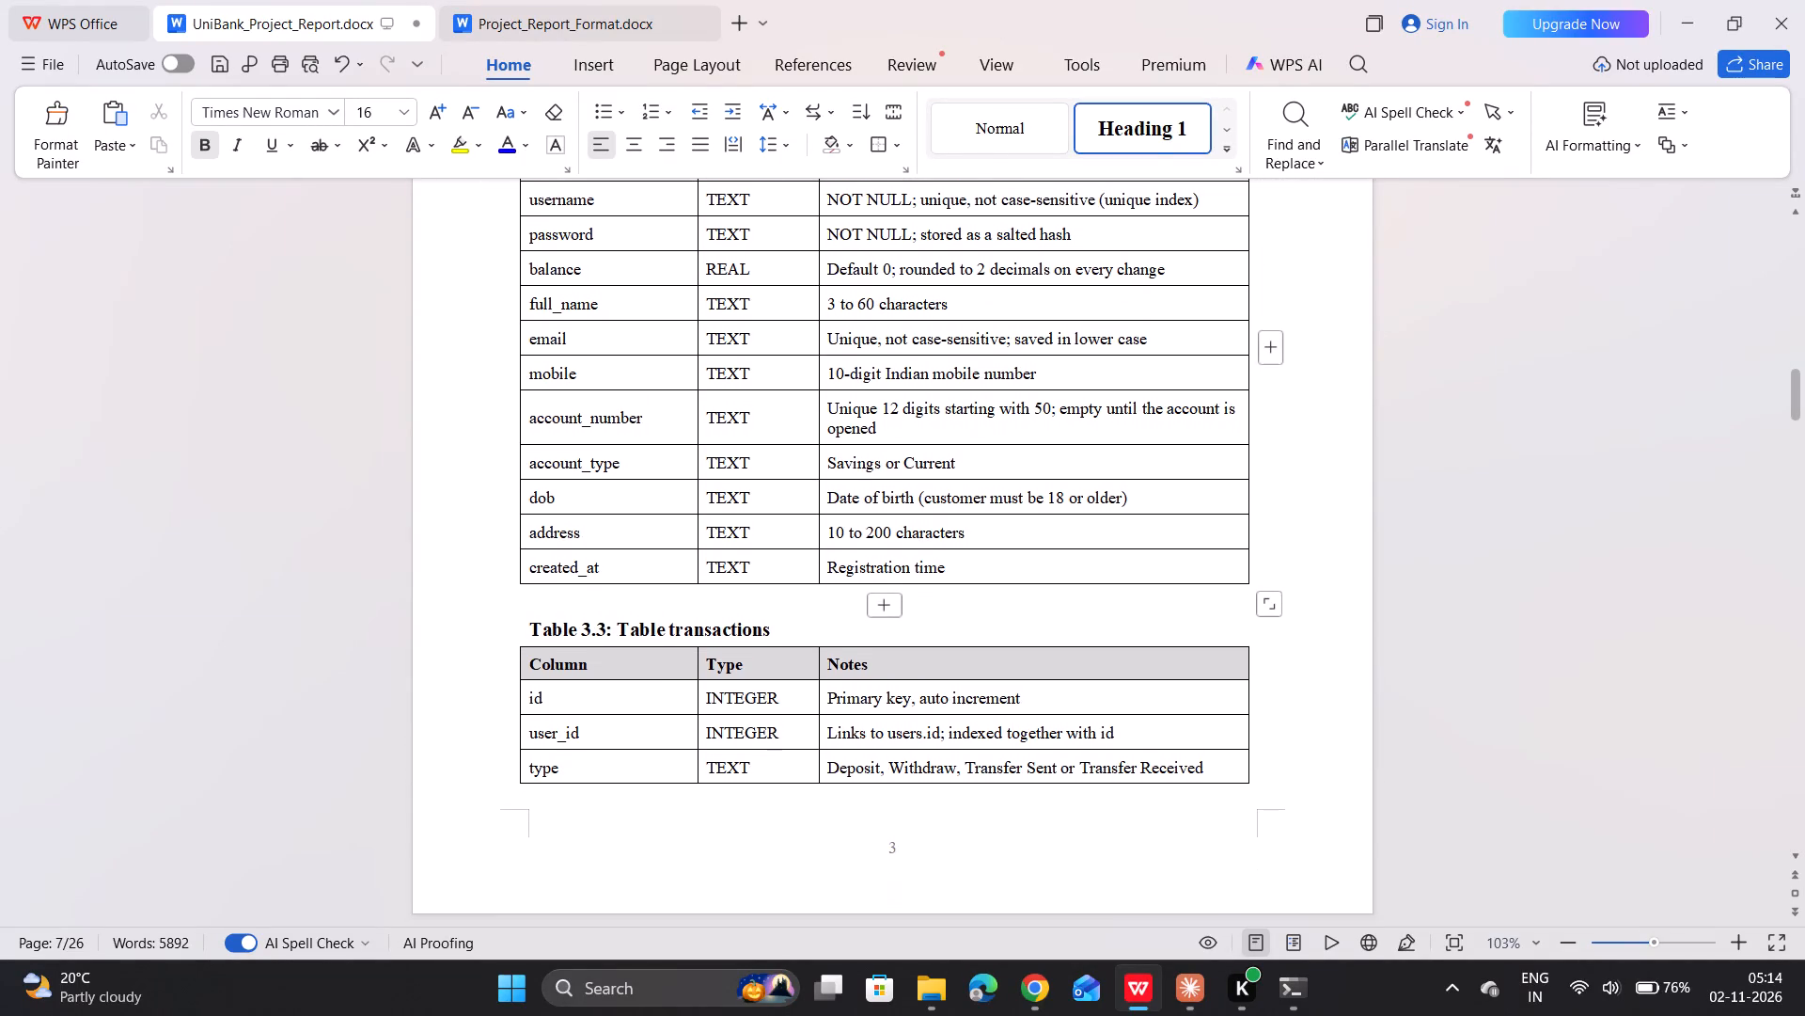
scroll(663, 690, "down", 1)
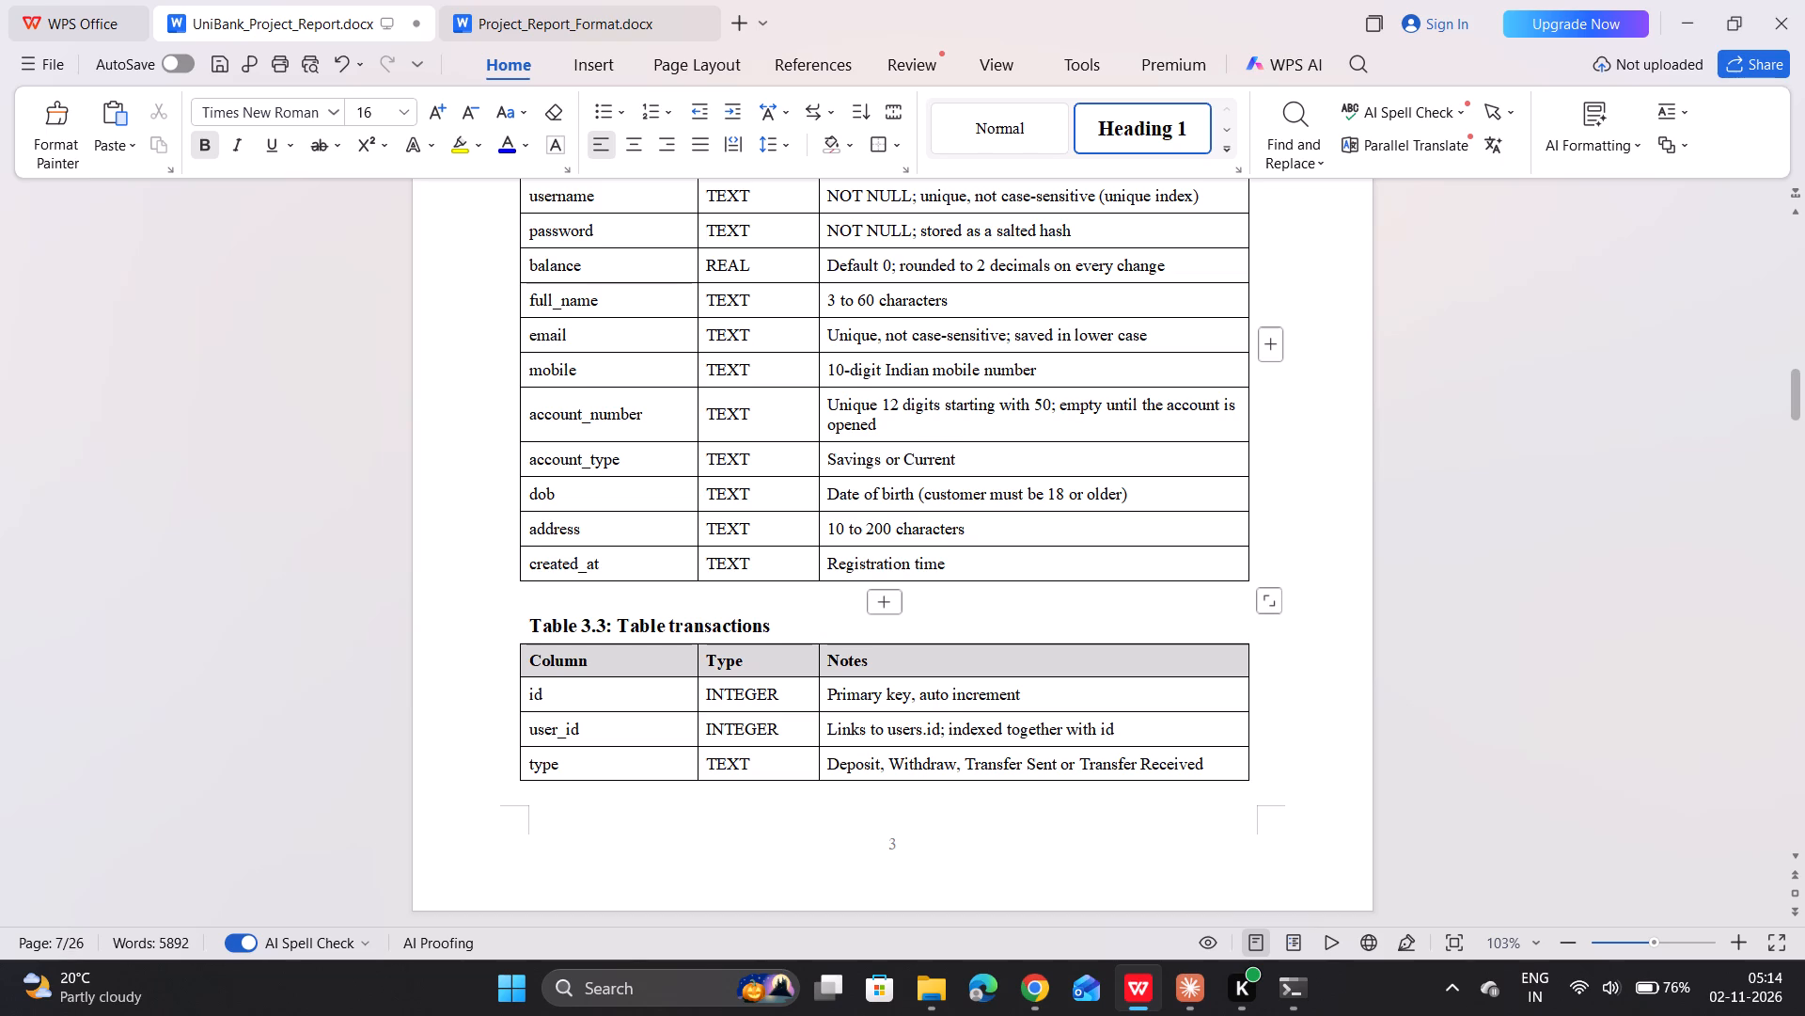
scroll(663, 690, "down", 1)
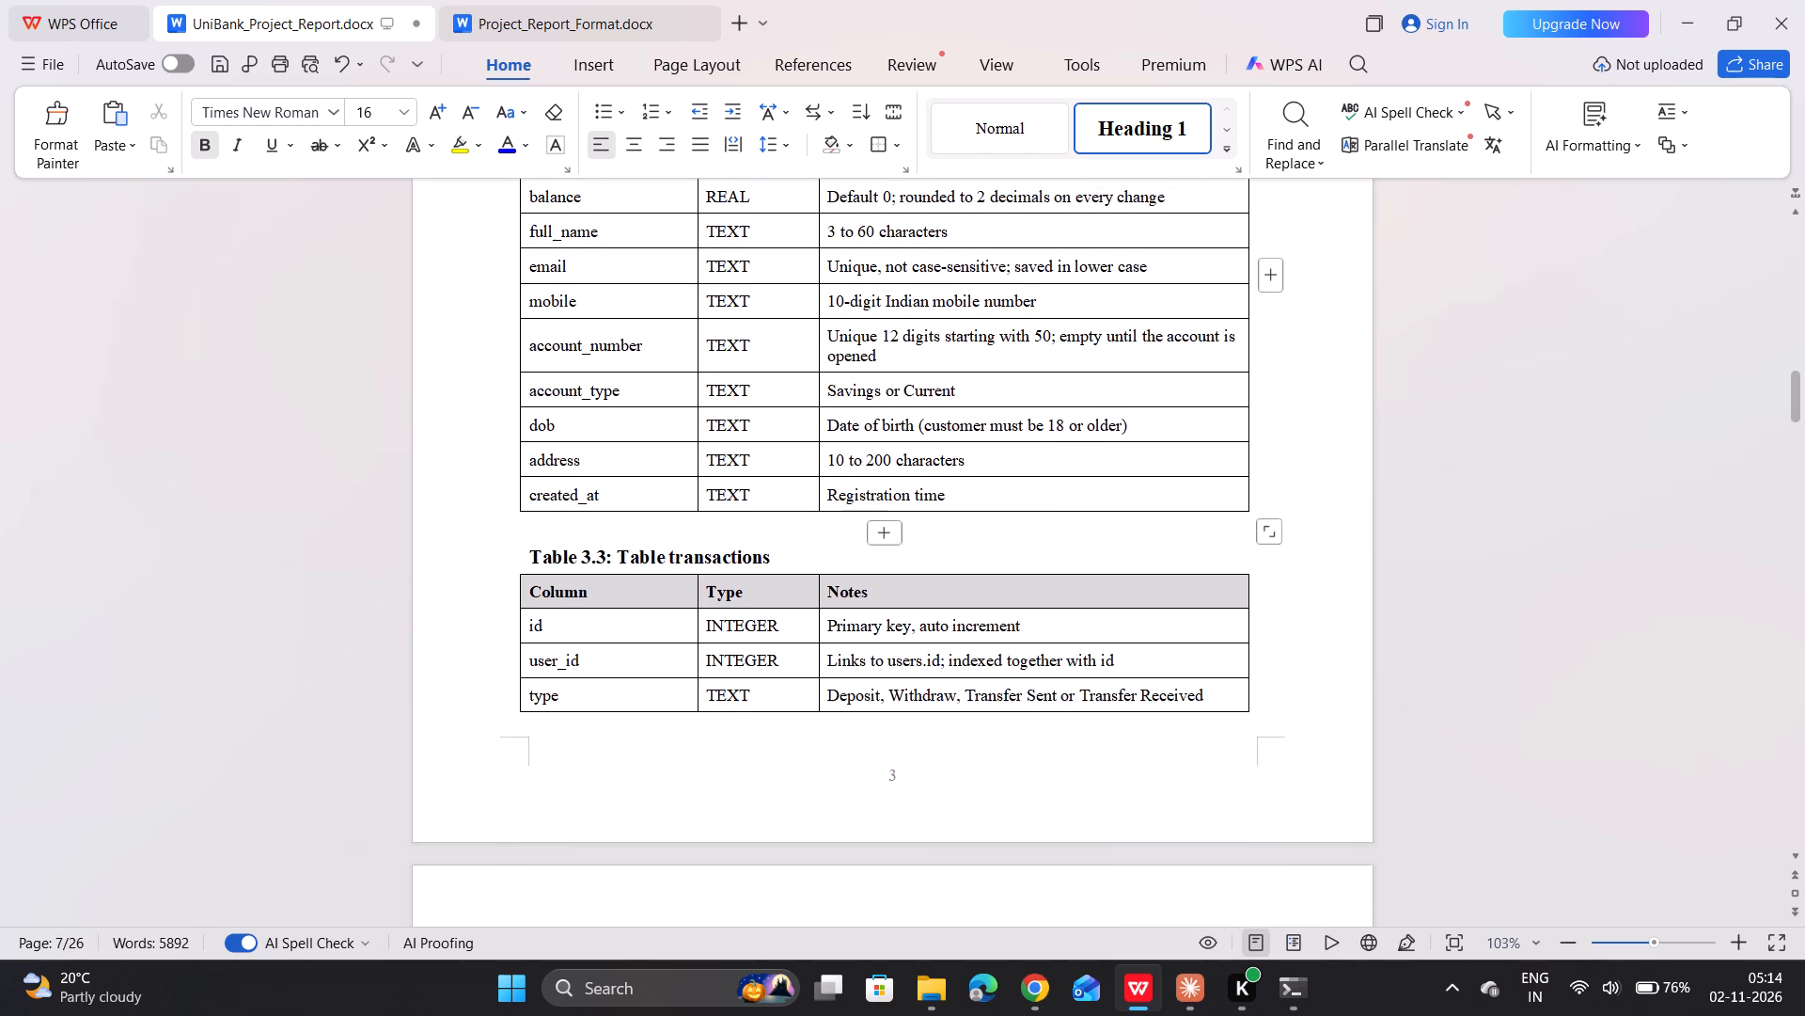
scroll(663, 690, "down", 4)
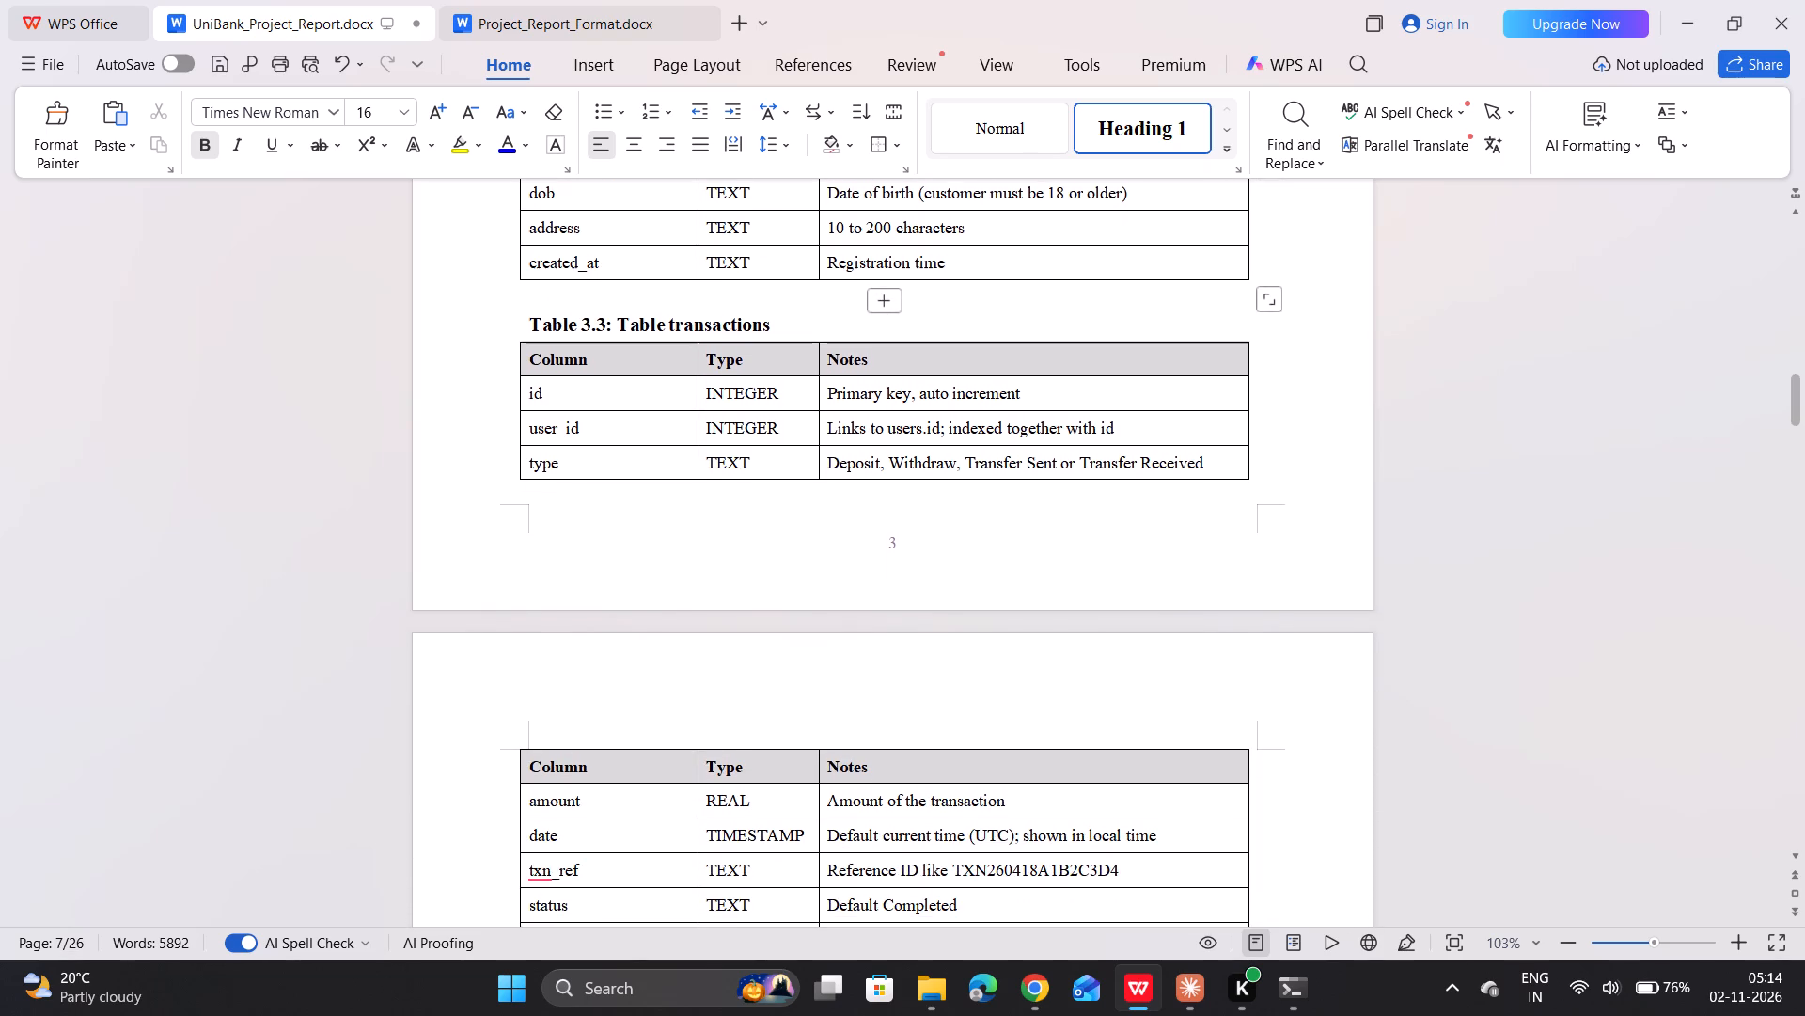
scroll(663, 690, "down", 3)
Review the continued rows of Table 3.3 and section 3.2 Routes and Pages, checking Table 3.4's caption and route entries.
left_click(663, 690)
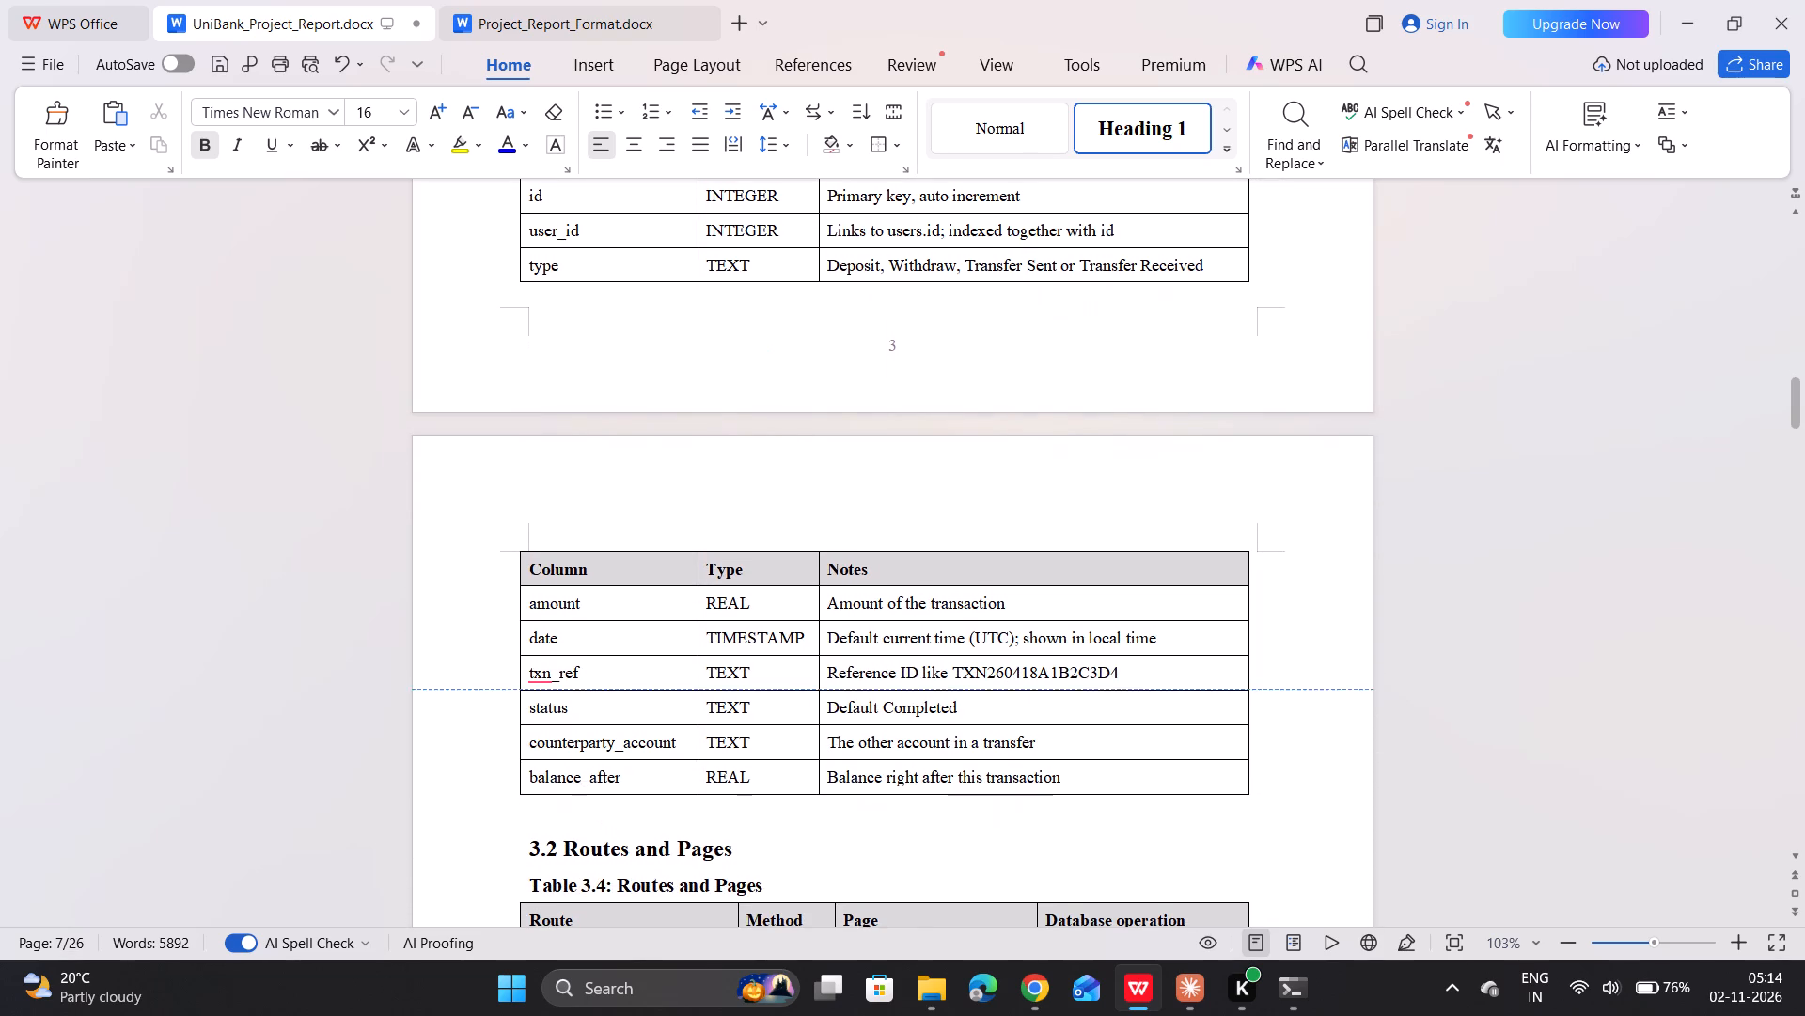
left_click(659, 703)
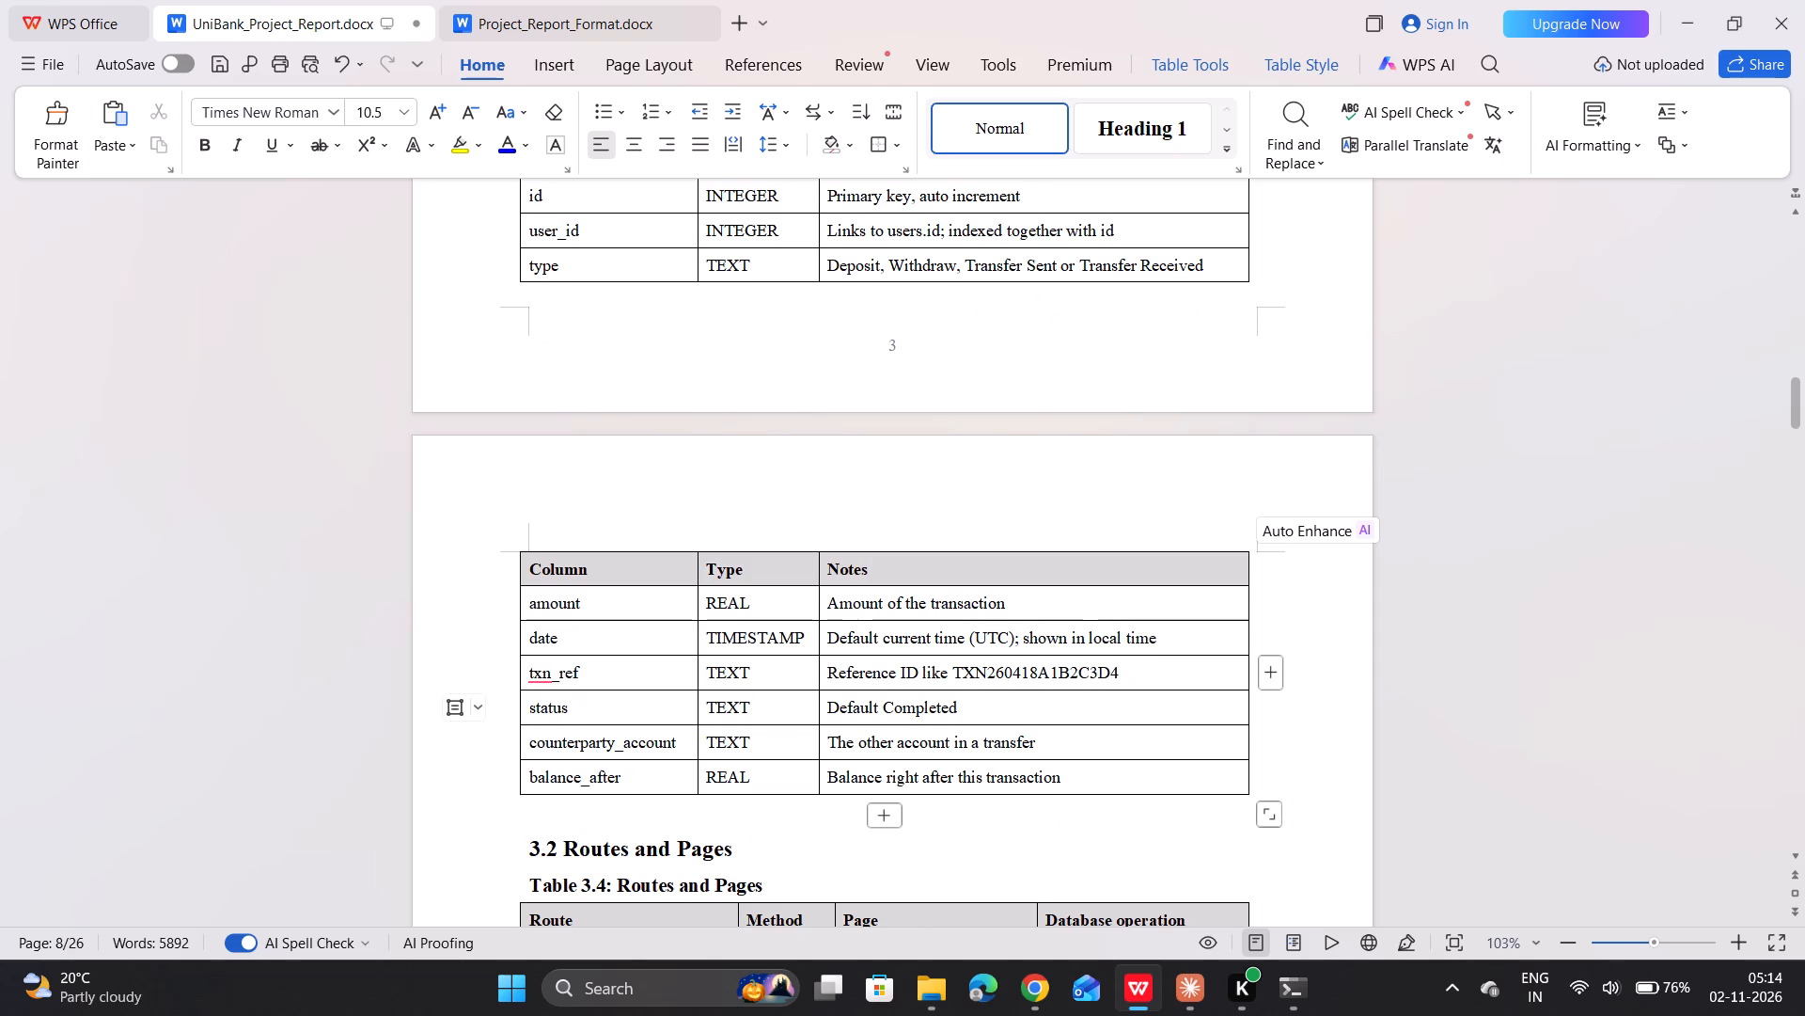
scroll(659, 703, "down", 3)
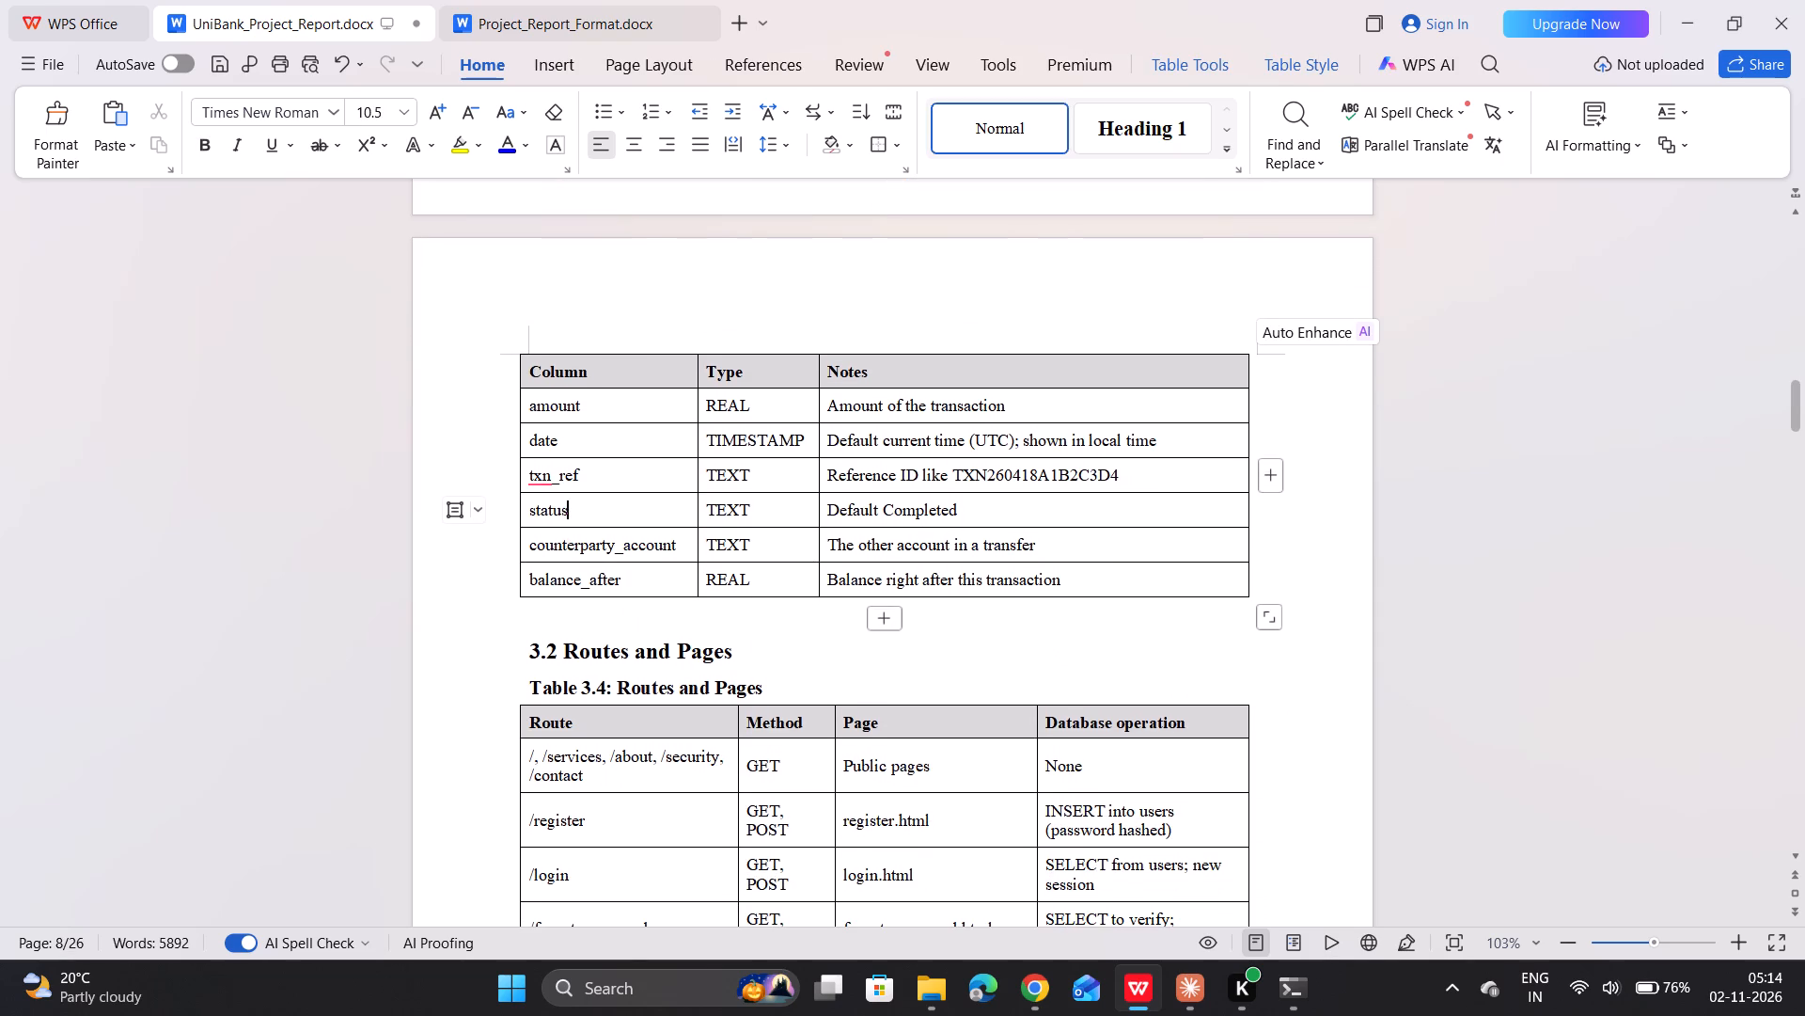
left_click(659, 703)
scroll(659, 703, "down", 2)
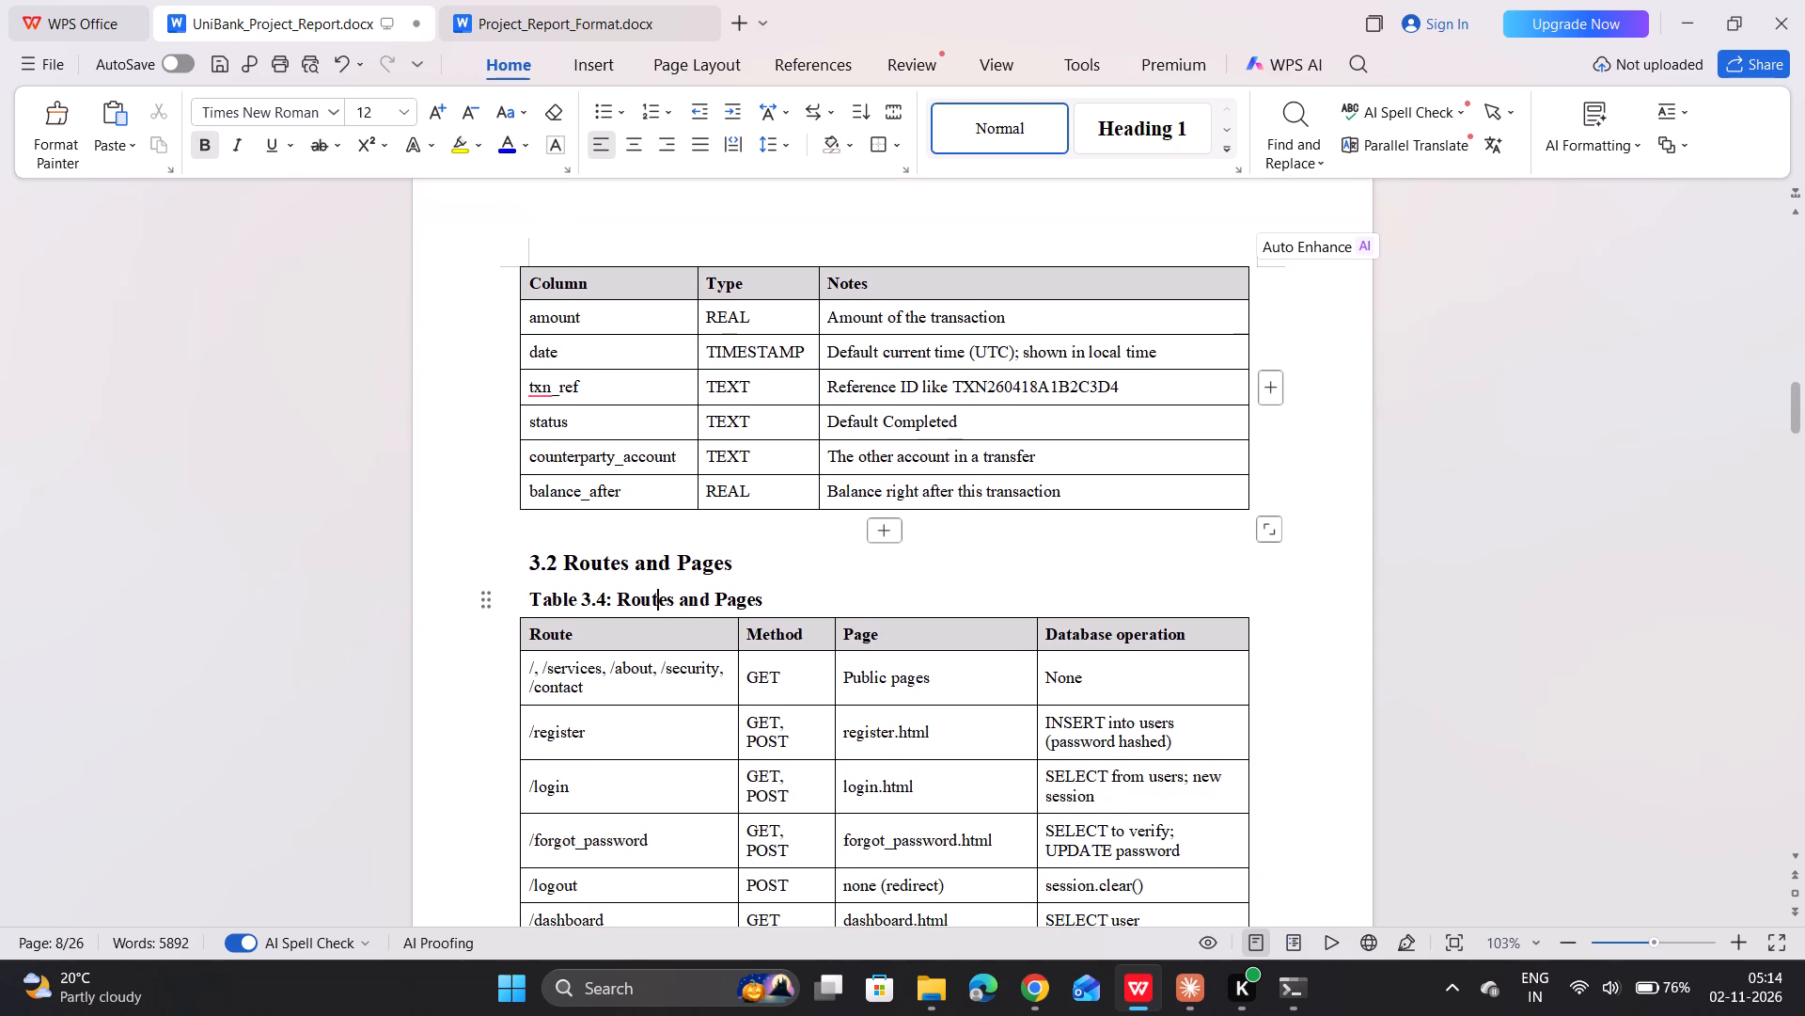
left_click(659, 703)
left_click(654, 718)
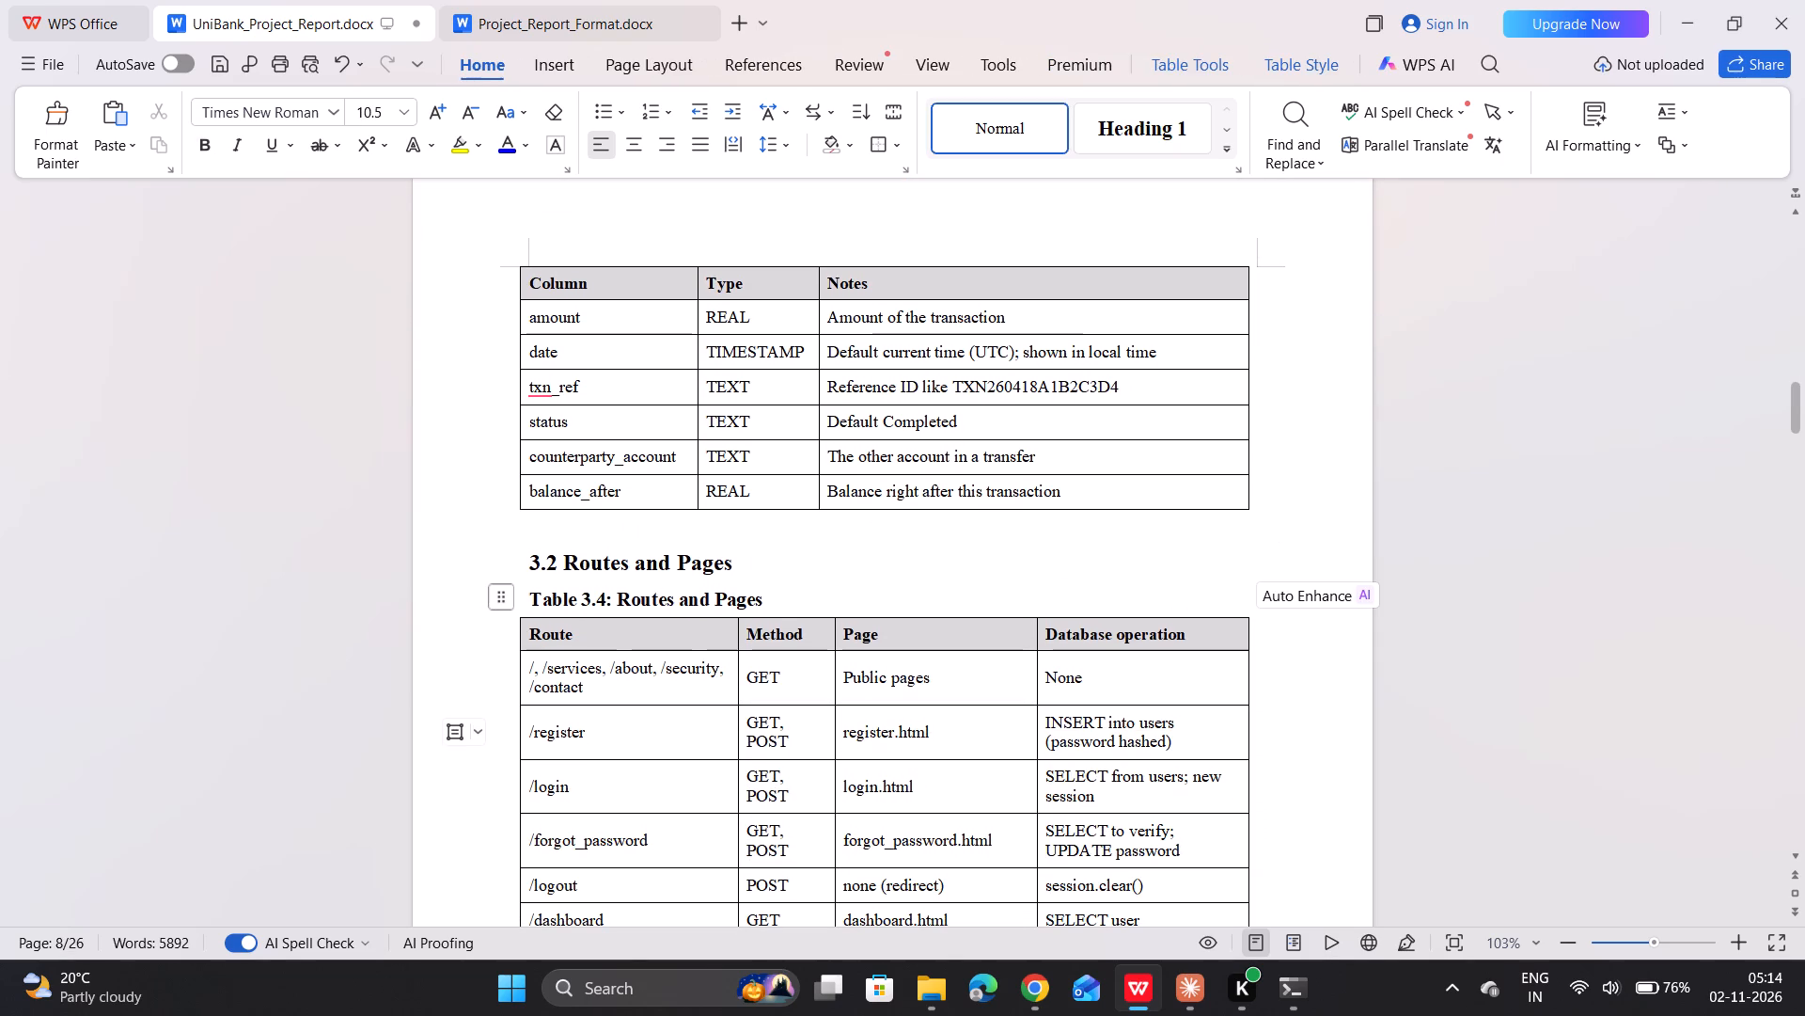
scroll(654, 718, "down", 4)
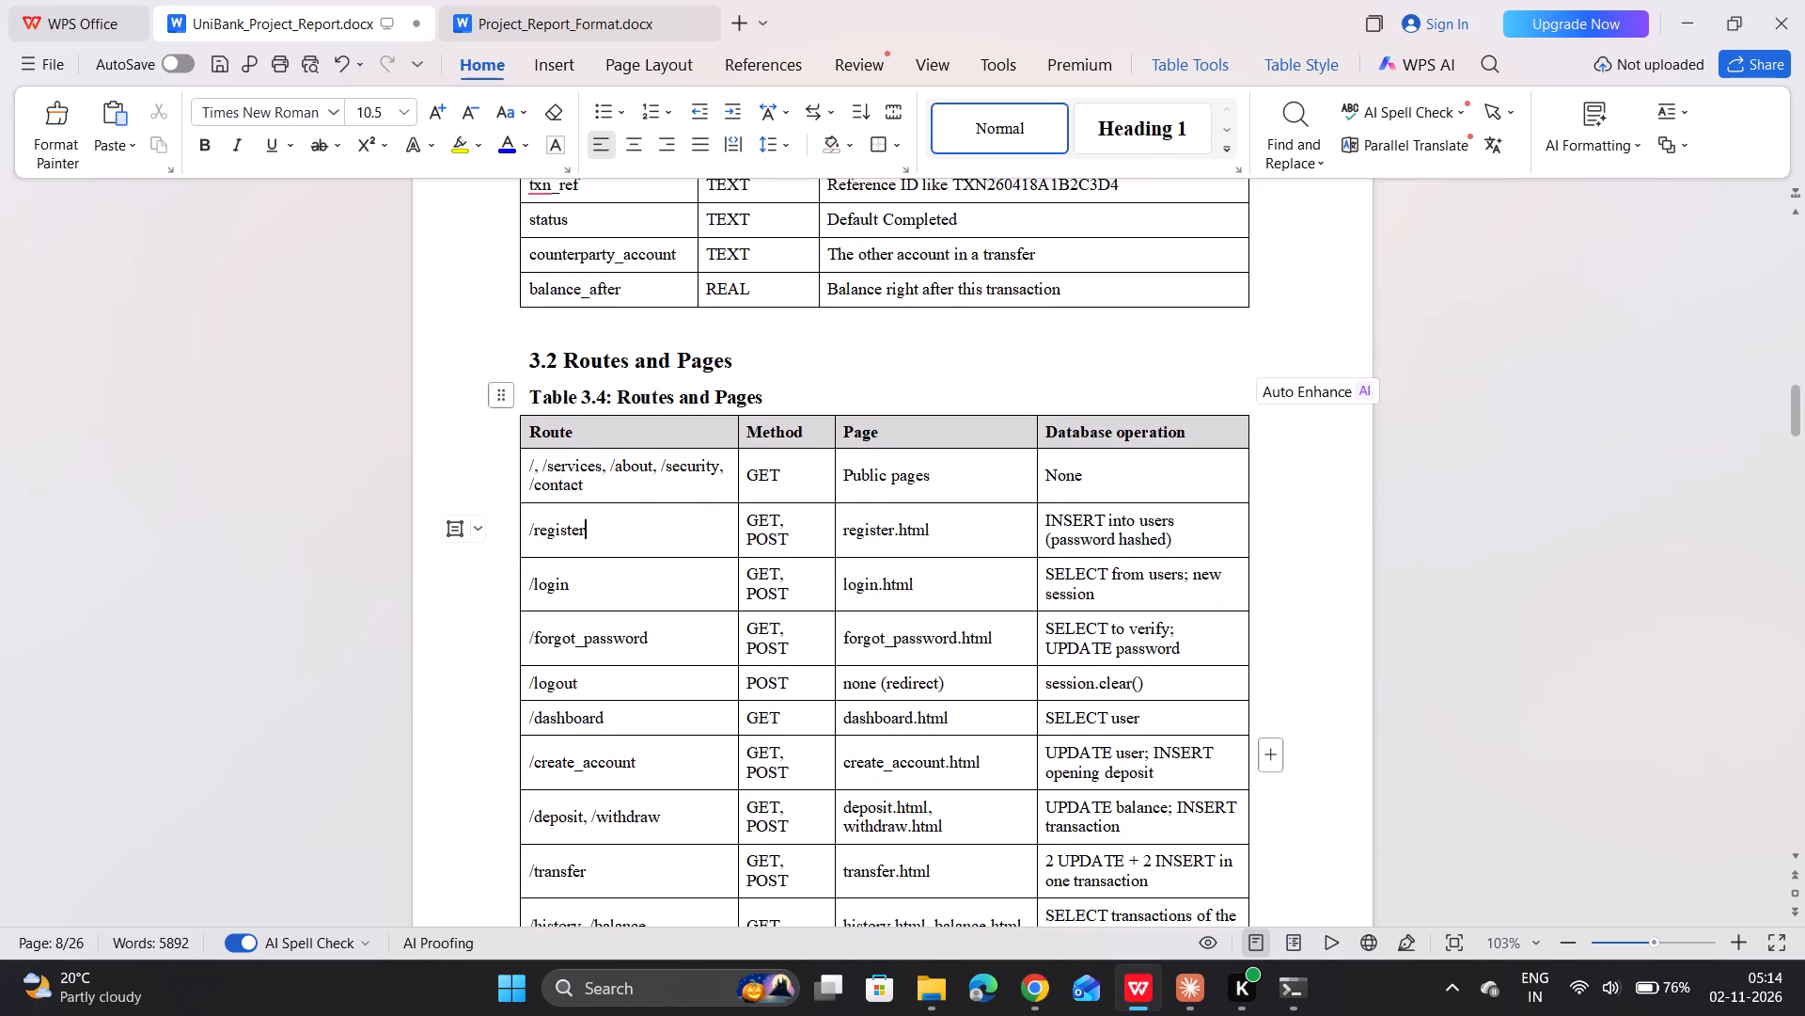
scroll(654, 718, "down", 1)
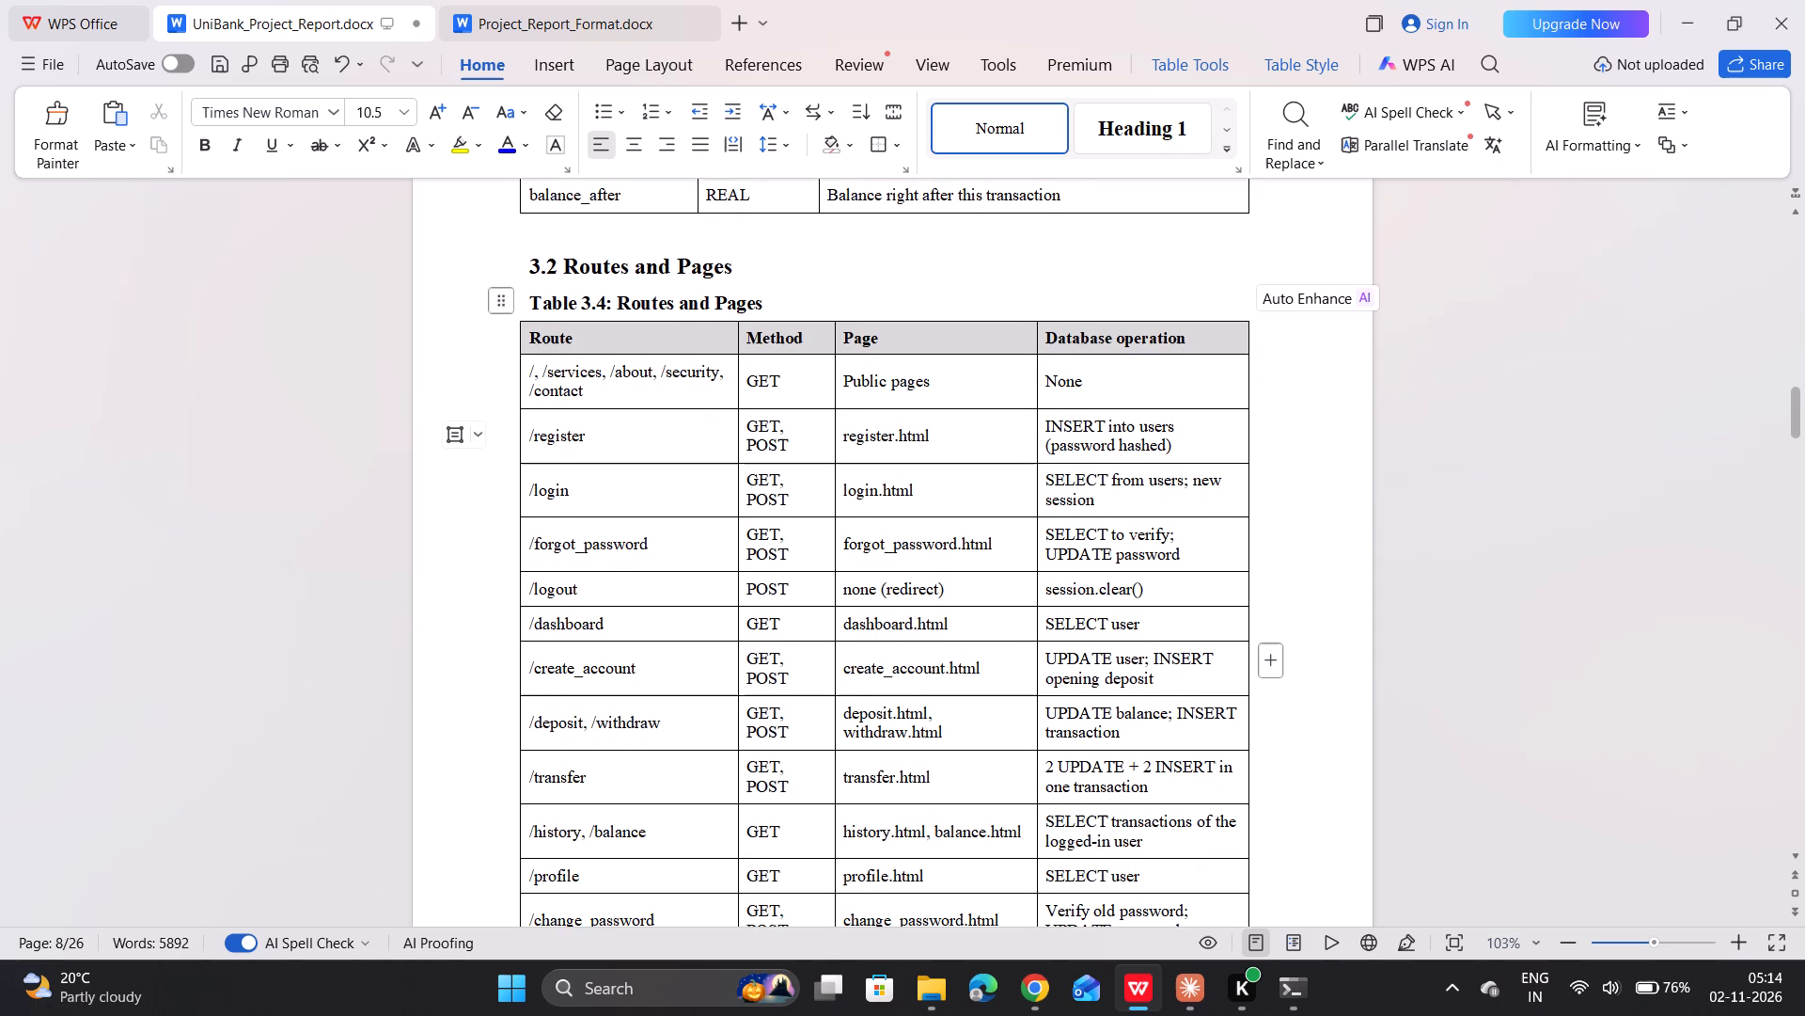
scroll(654, 718, "down", 2)
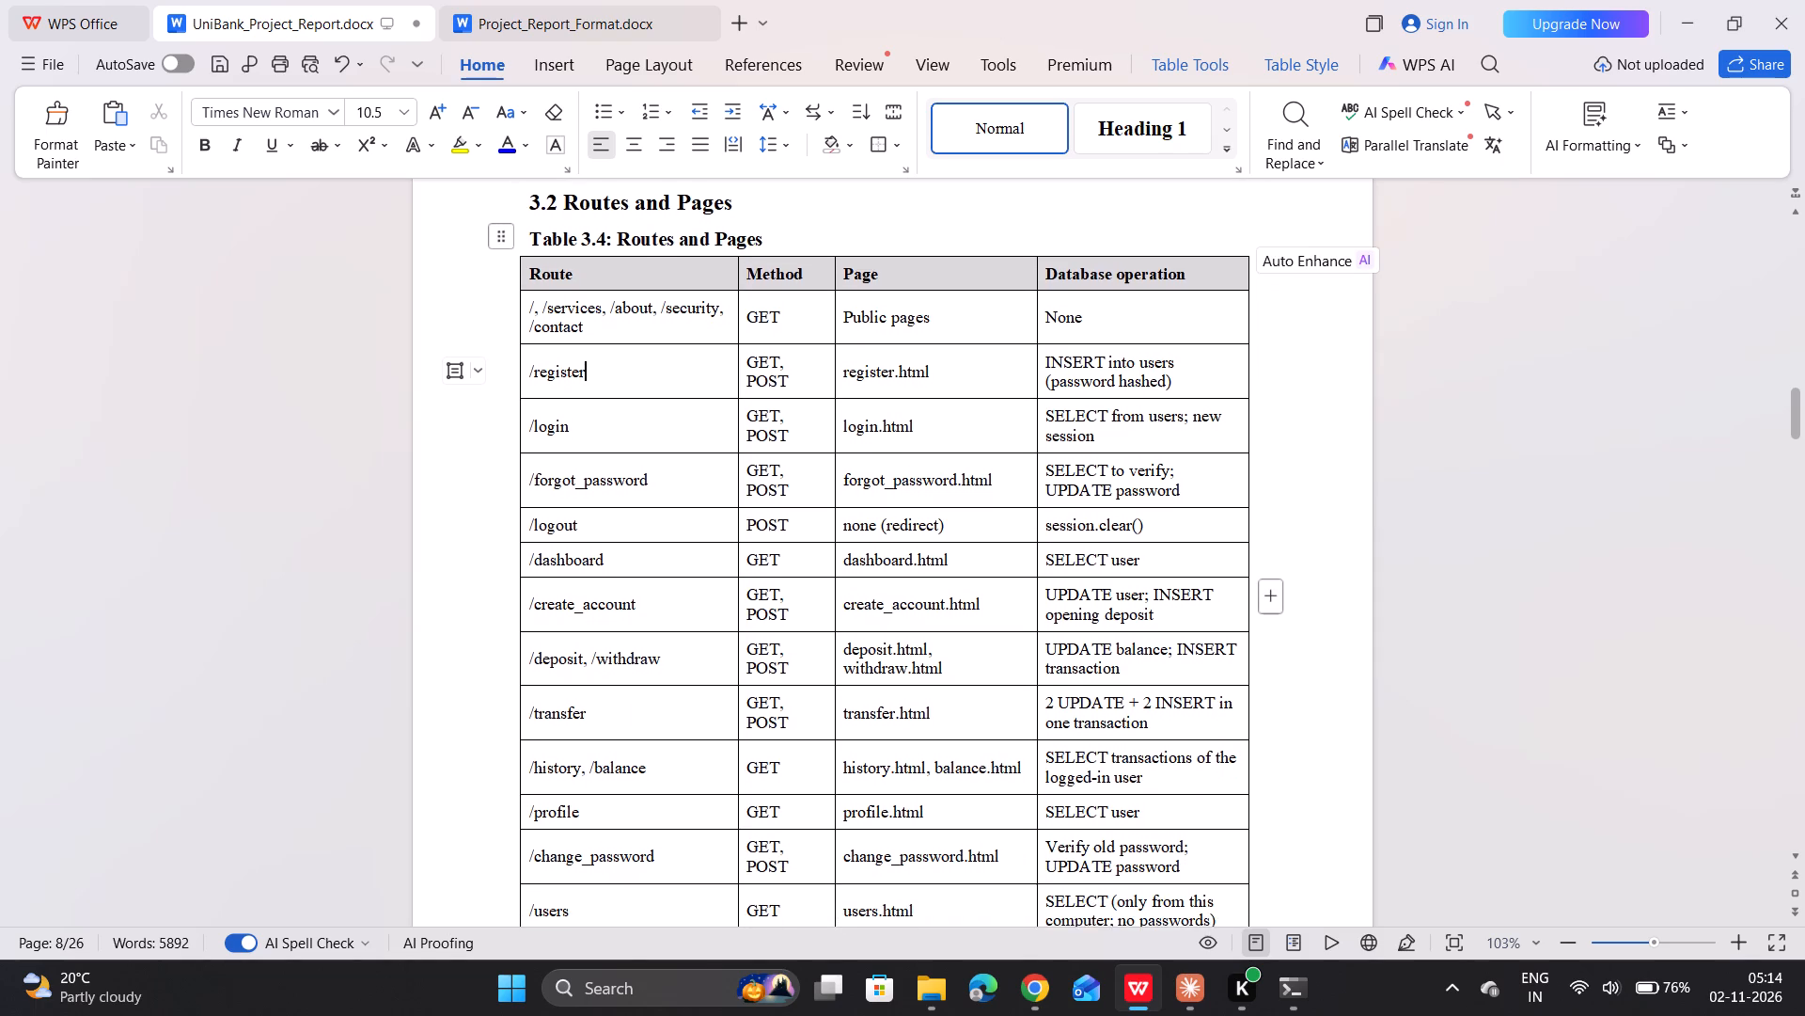
scroll(654, 718, "down", 1)
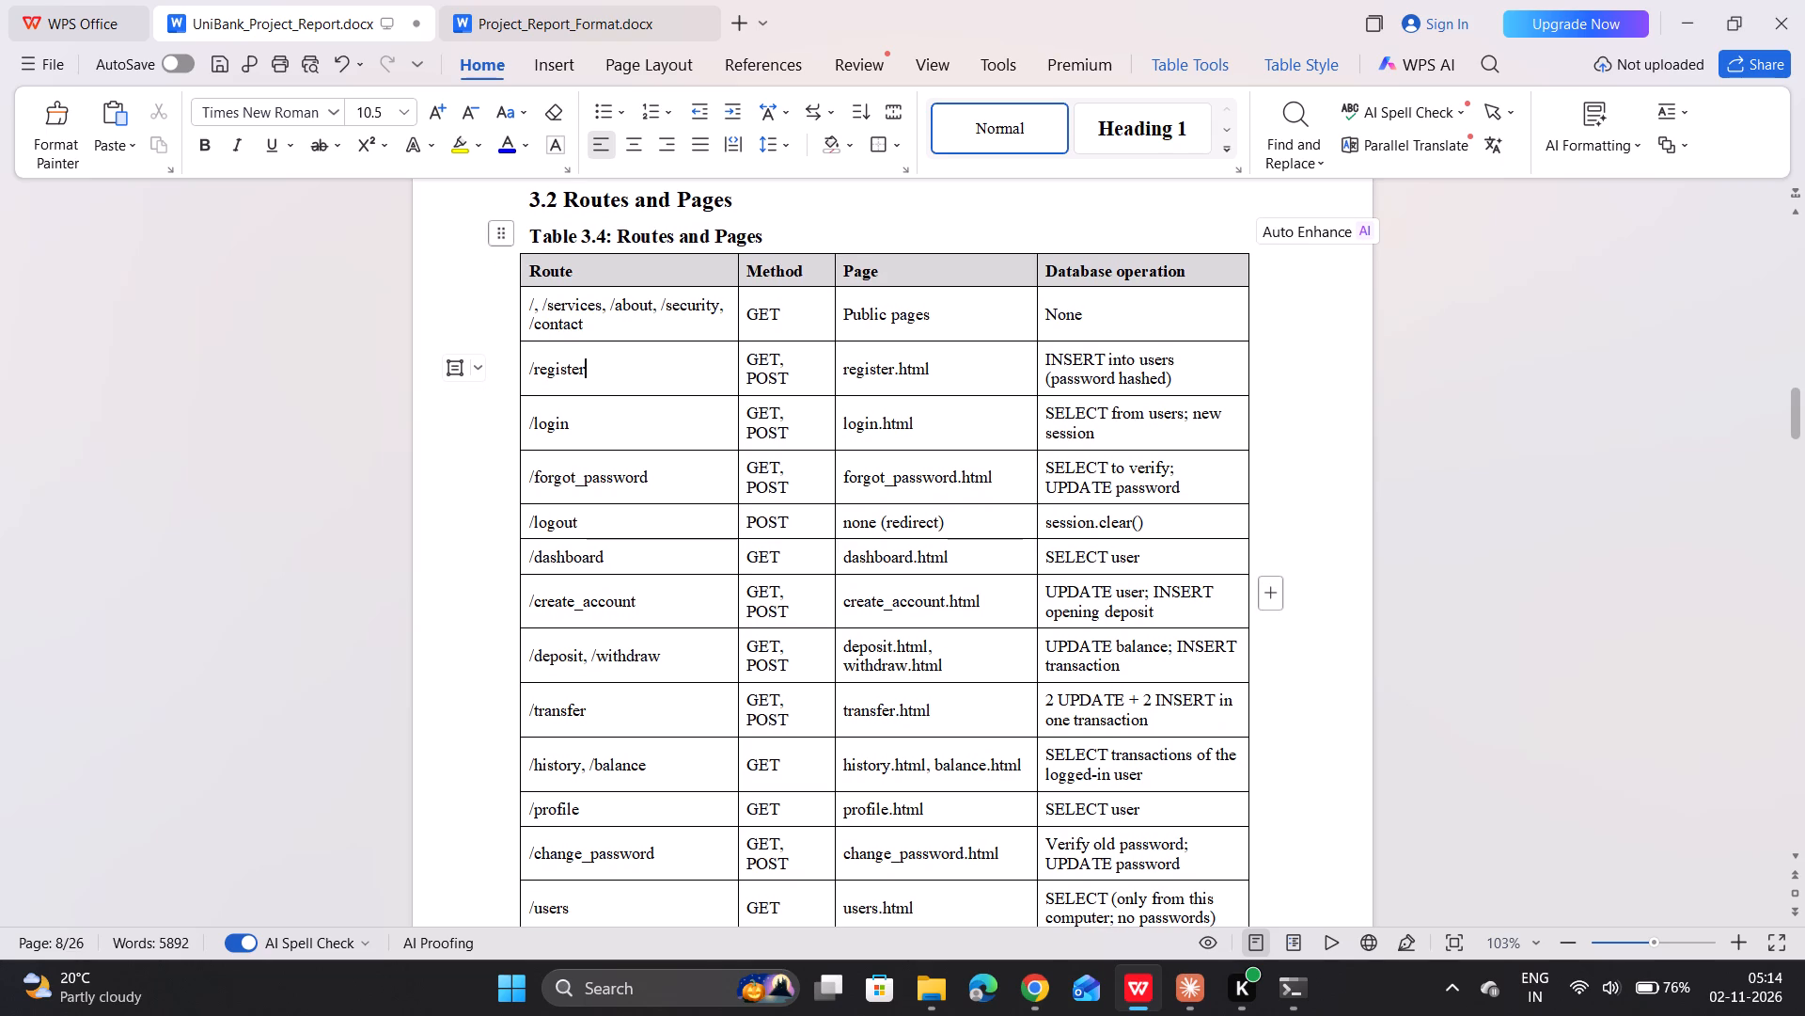
Delete the leading "/," before /services in the first Route cell of Table 3.4: Routes and Pages.
left_click(540, 308)
key("BackSpace")
key("BackSpace")
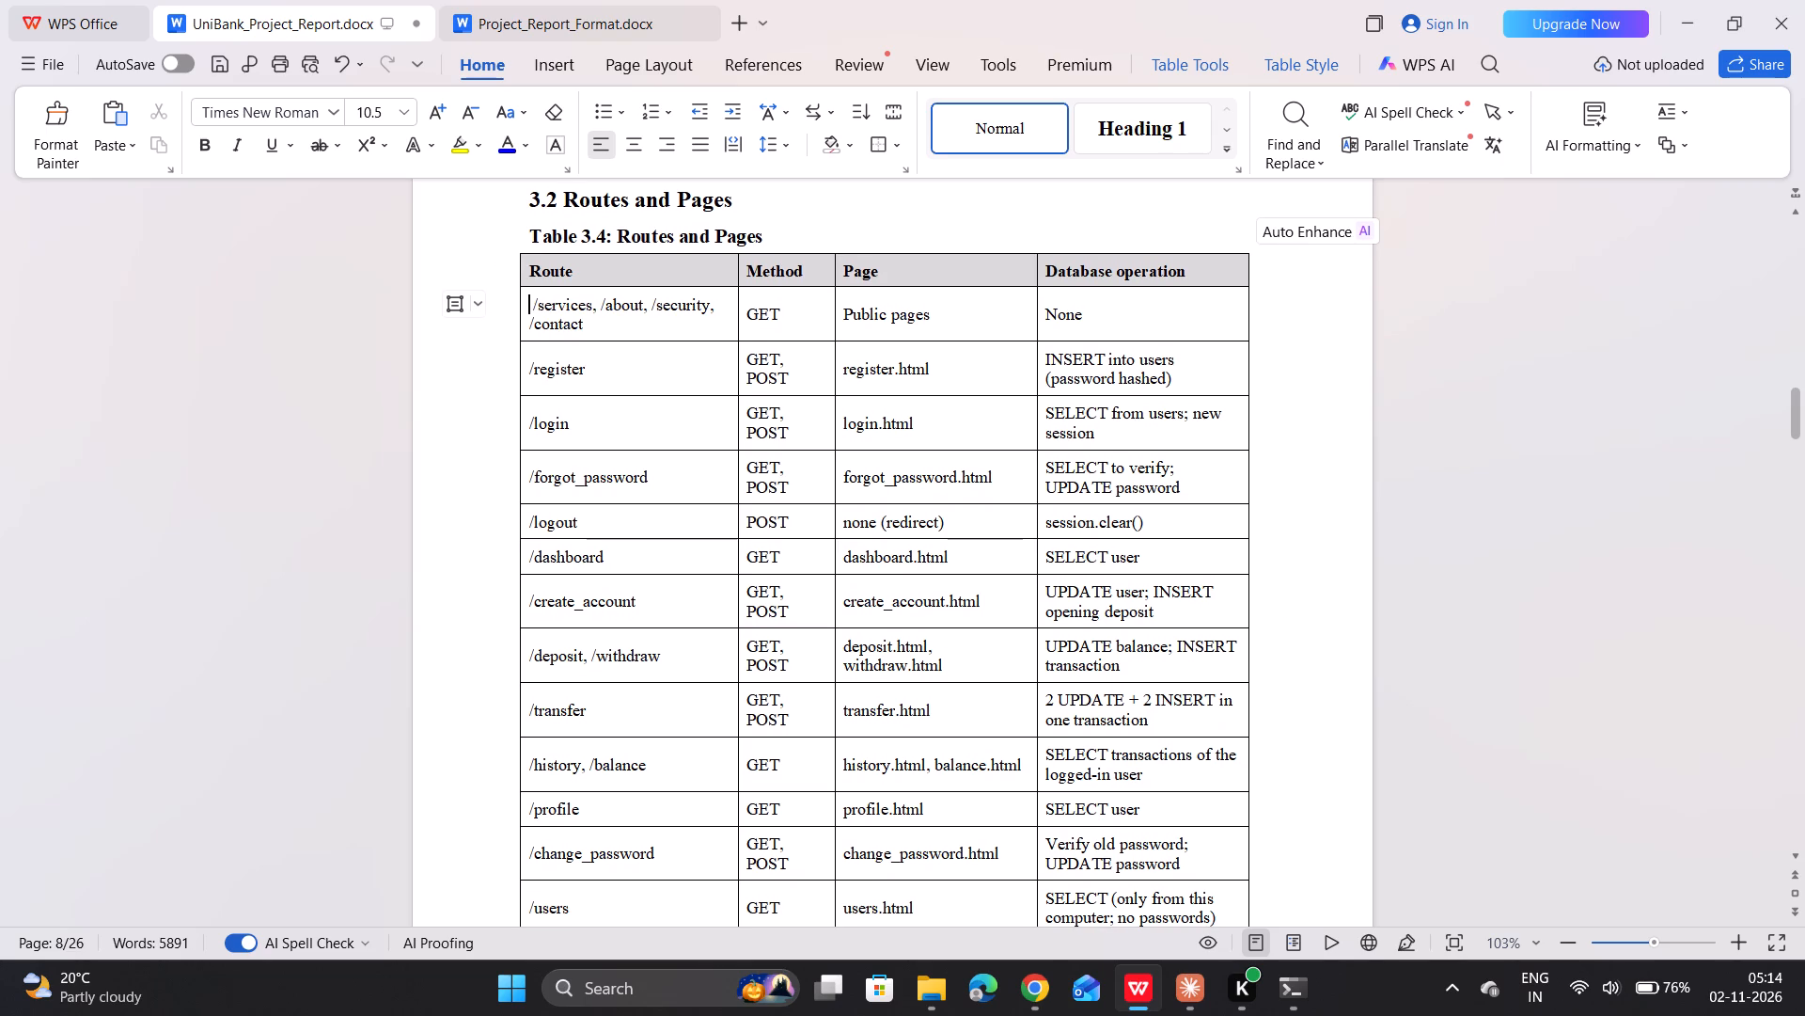
Review the remaining route rows of Table 3.4 and all of section 3.3 Main Python Functions with Table 3.5.
scroll(553, 389, "down", 1)
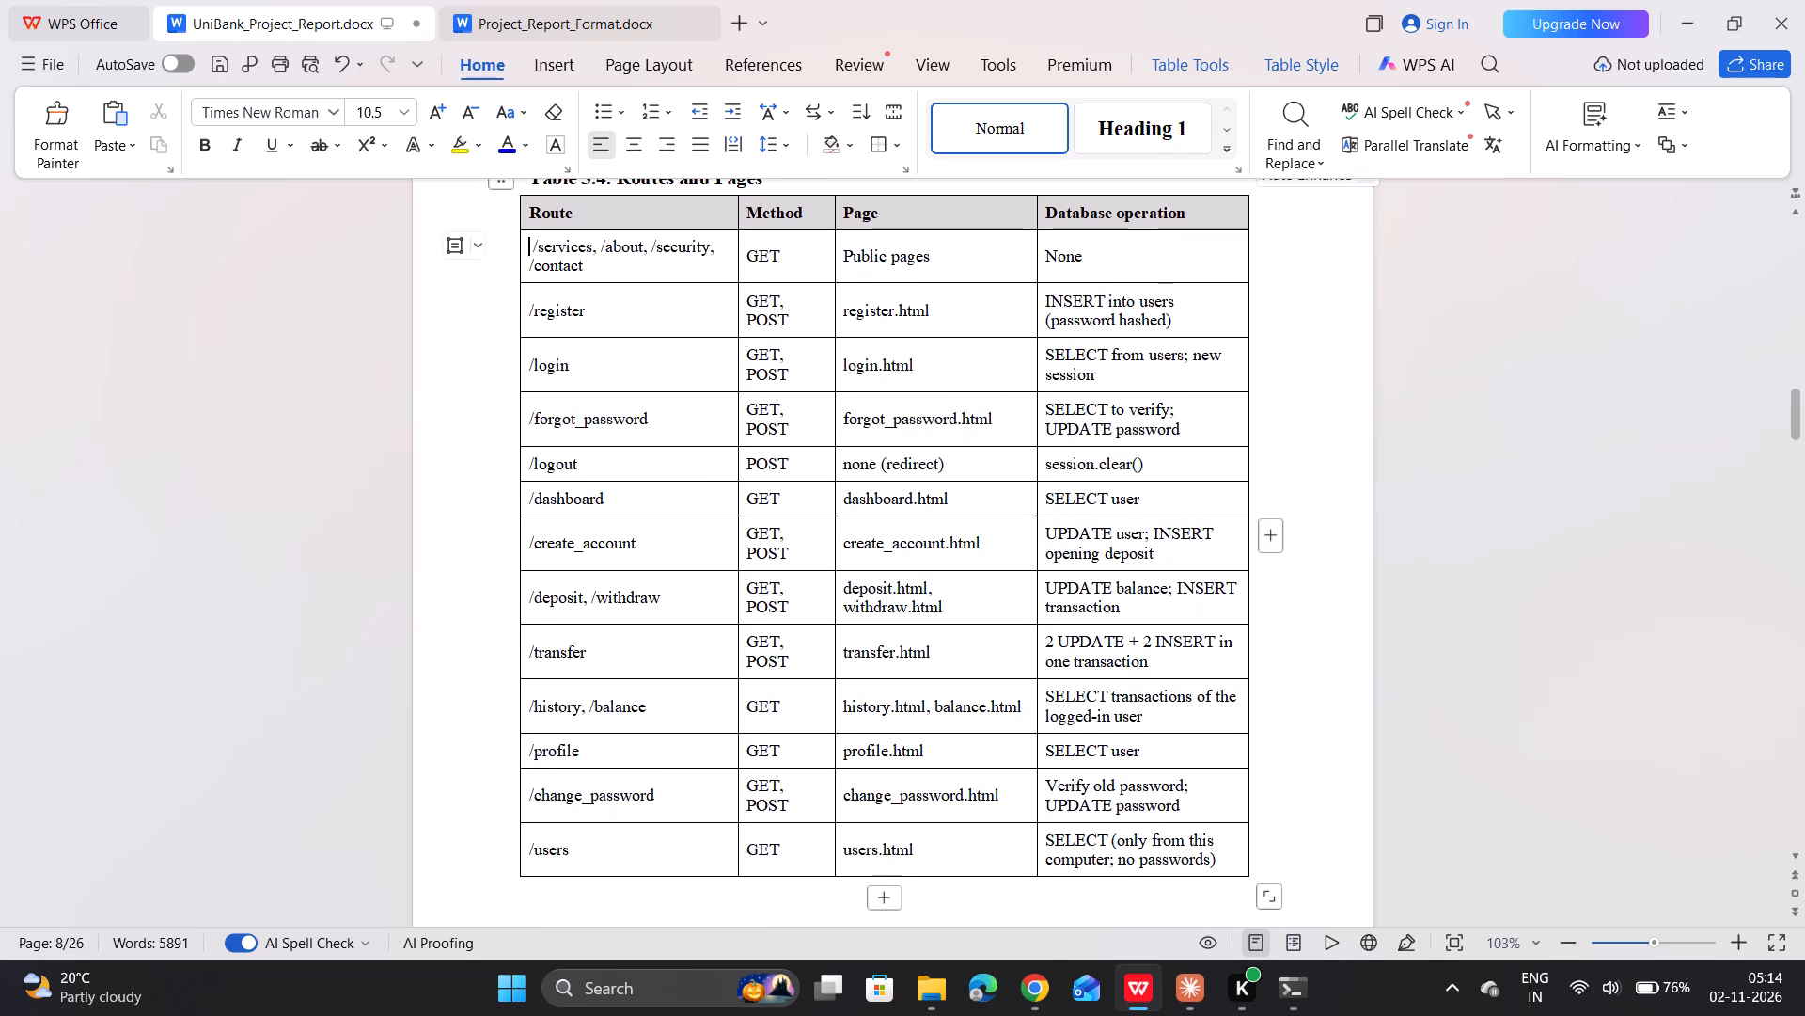
scroll(553, 389, "down", 1)
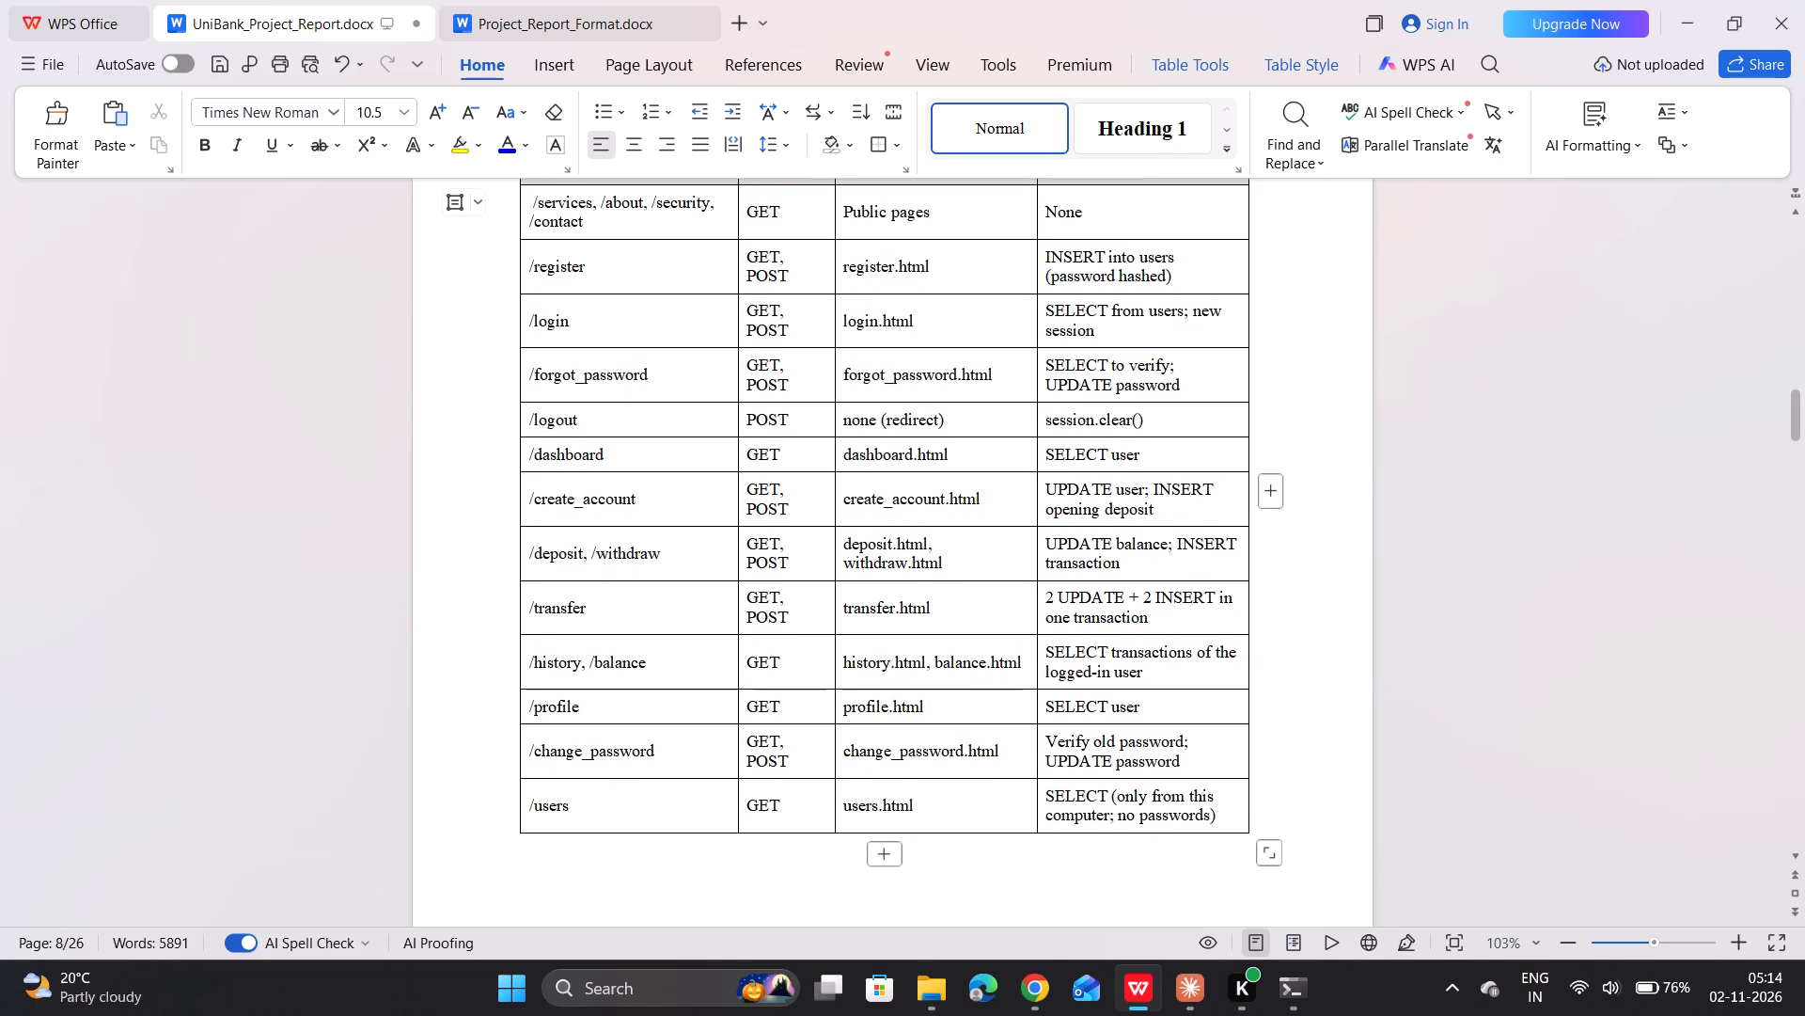
scroll(553, 389, "down", 2)
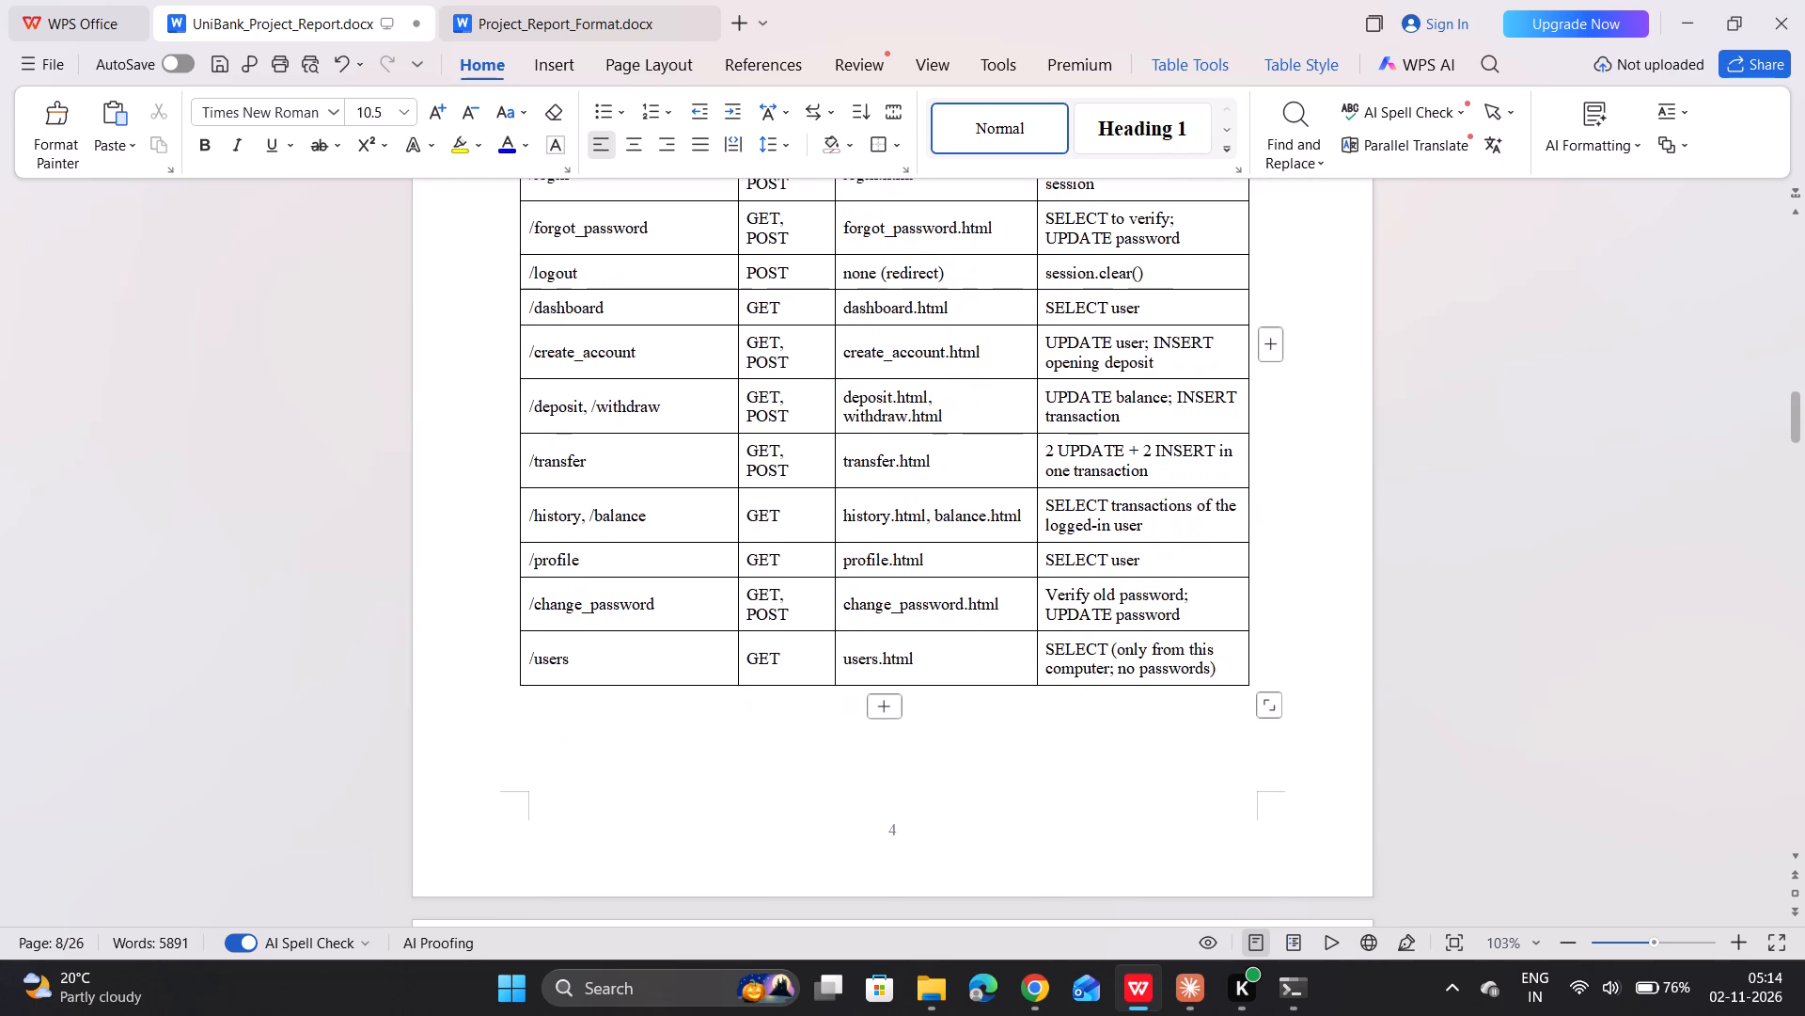
scroll(553, 389, "down", 5)
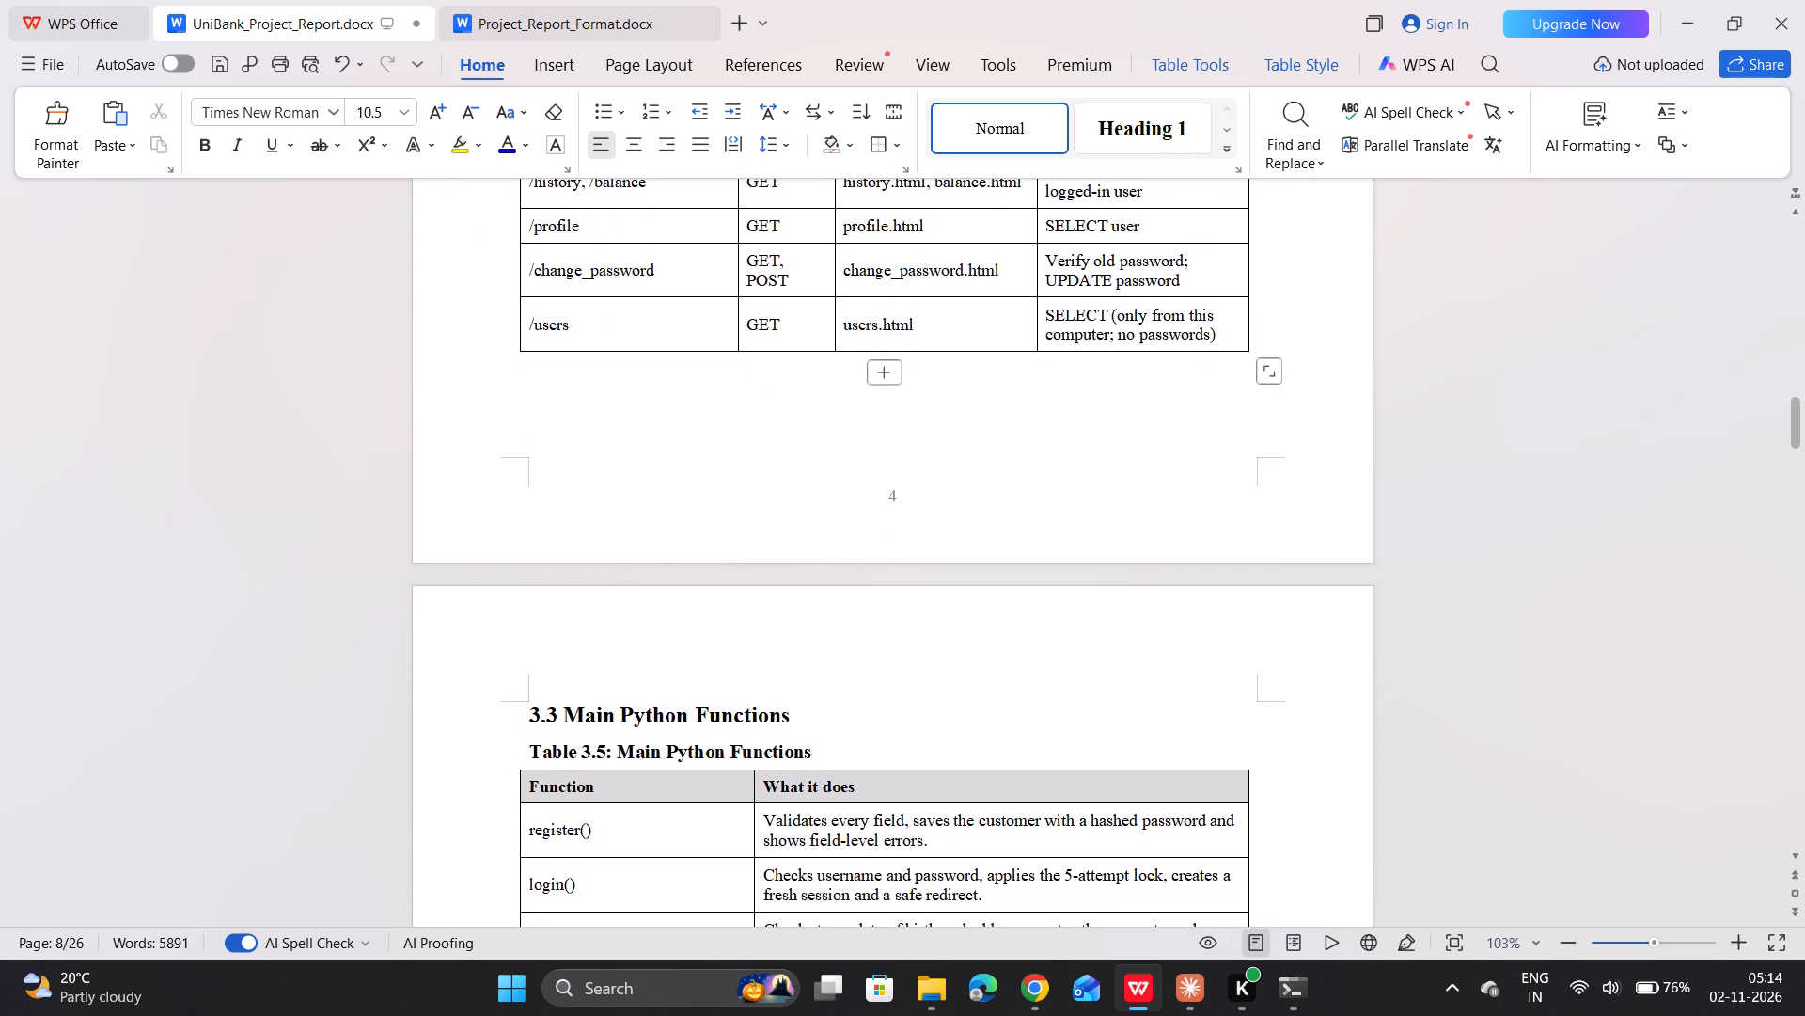
scroll(553, 389, "down", 4)
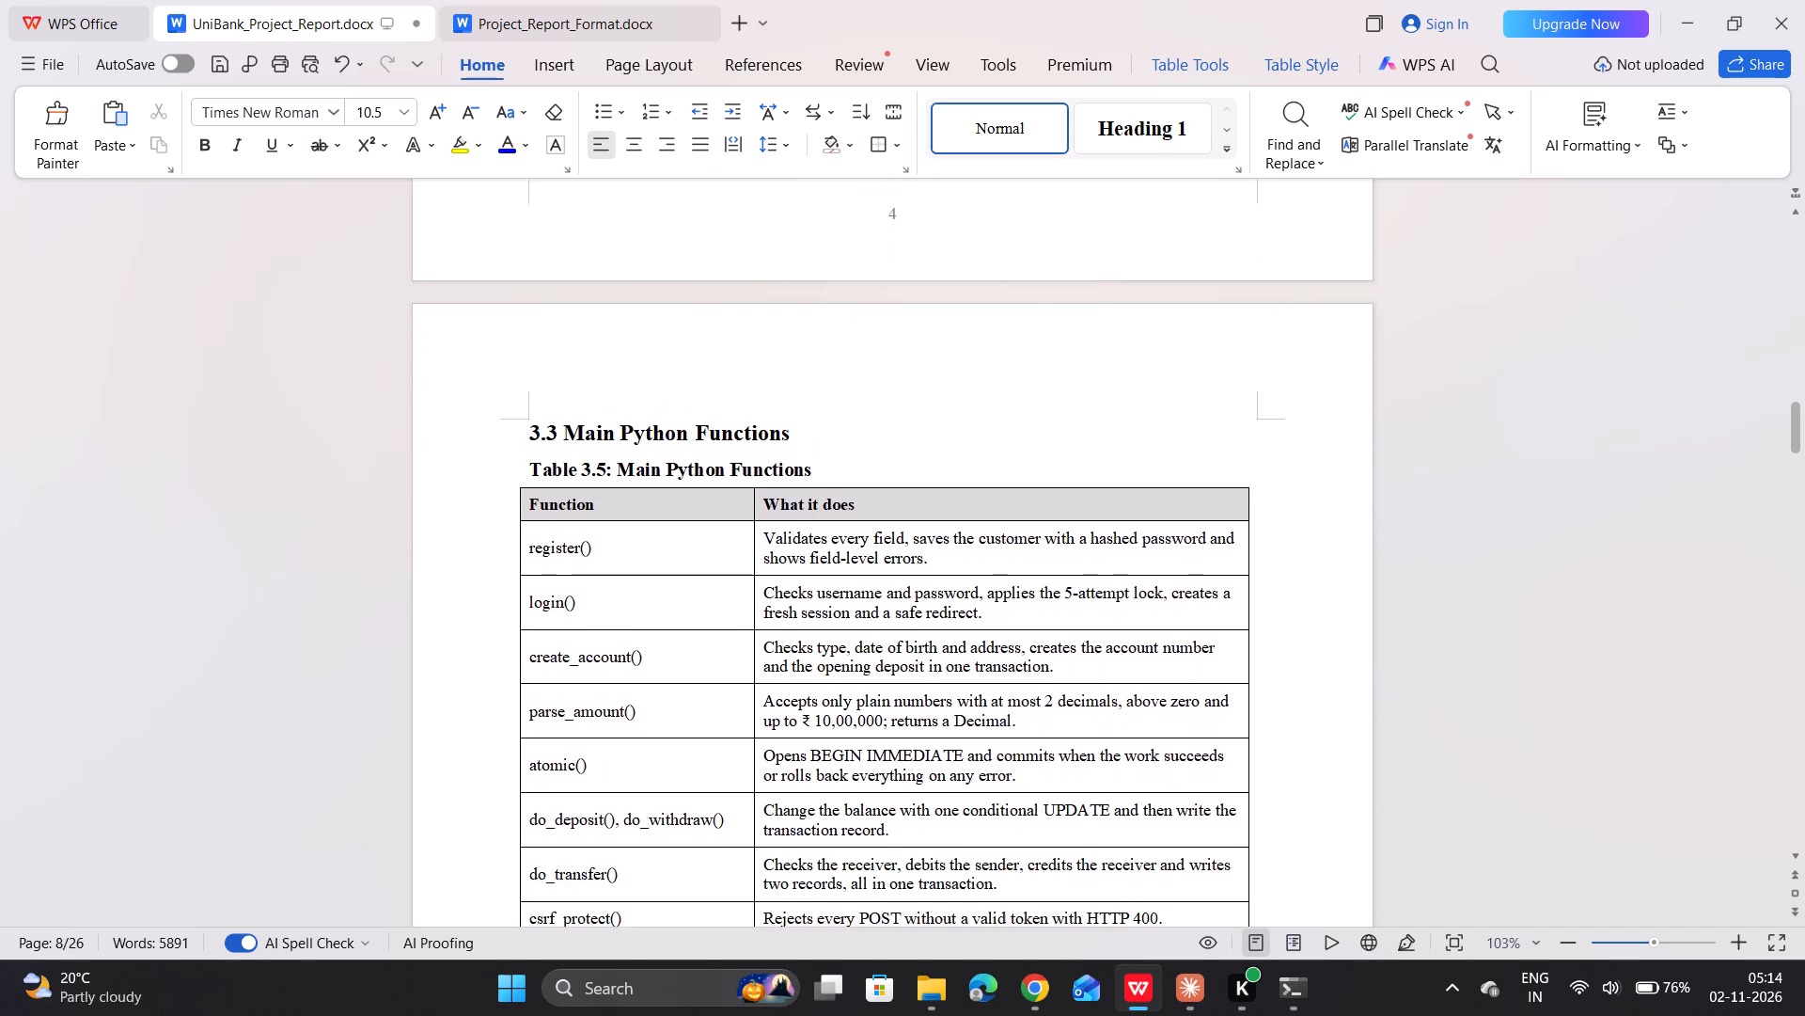
scroll(553, 389, "down", 1)
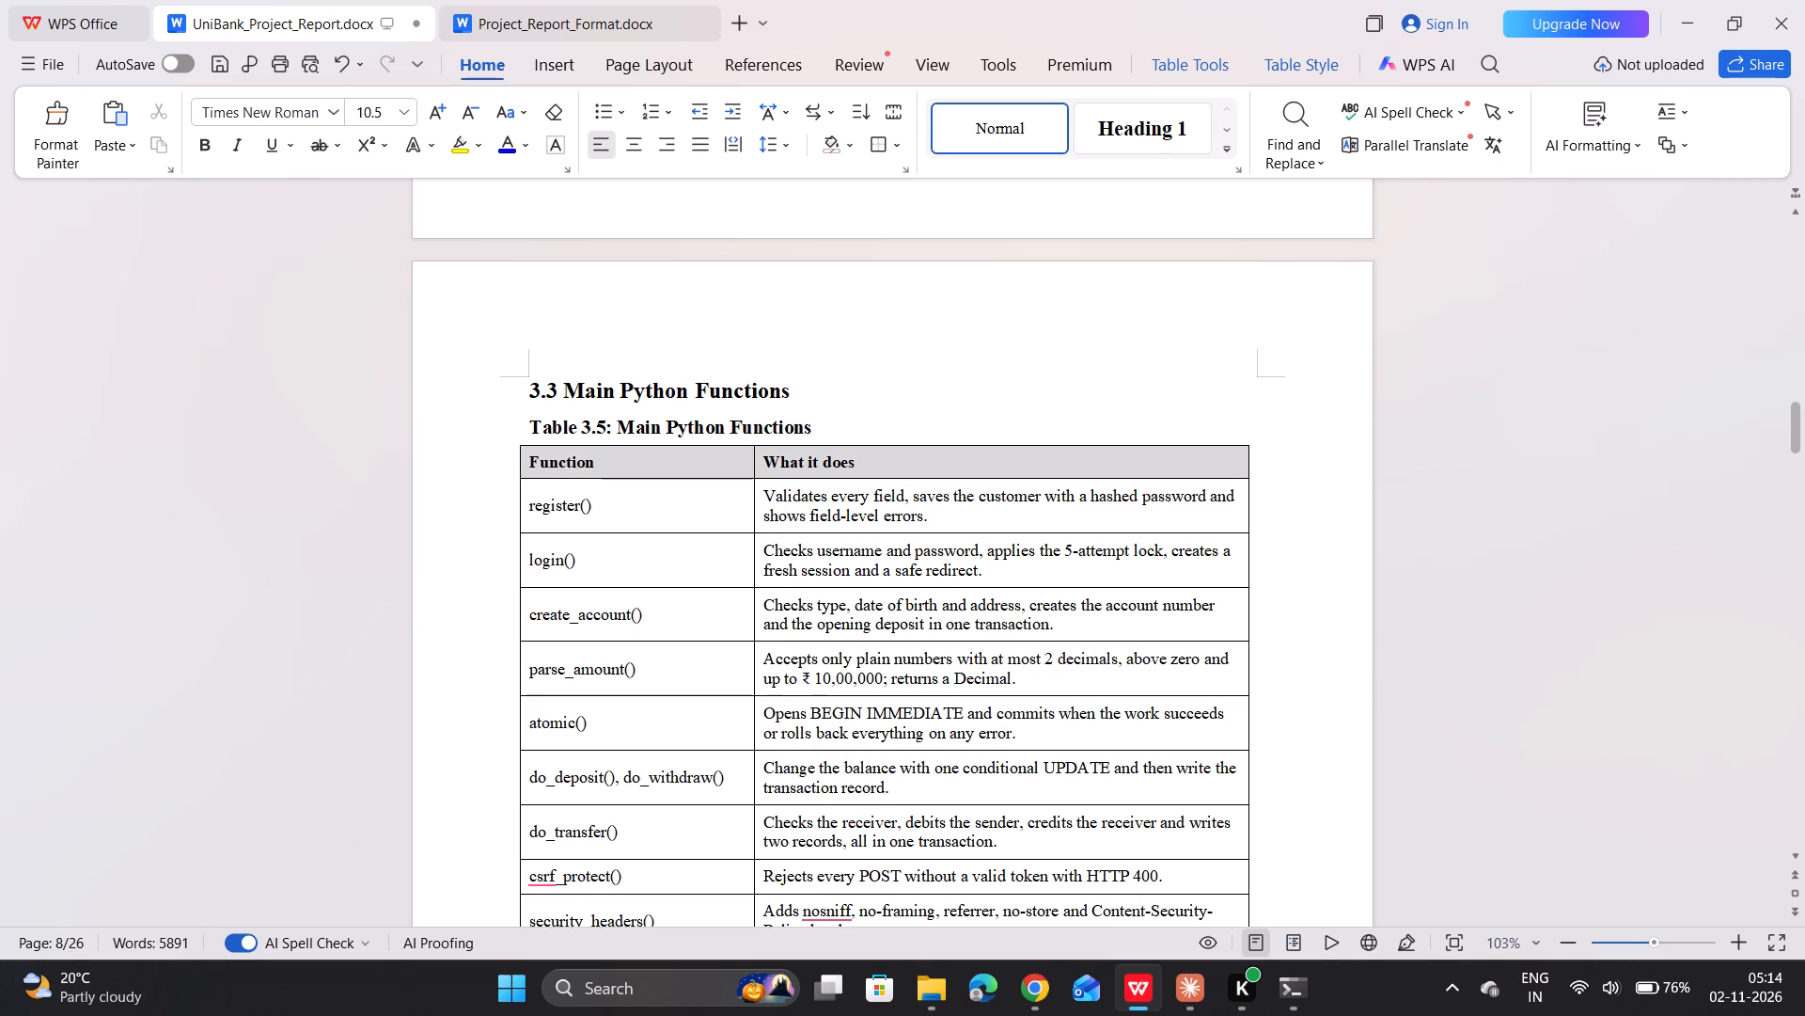
scroll(553, 389, "down", 2)
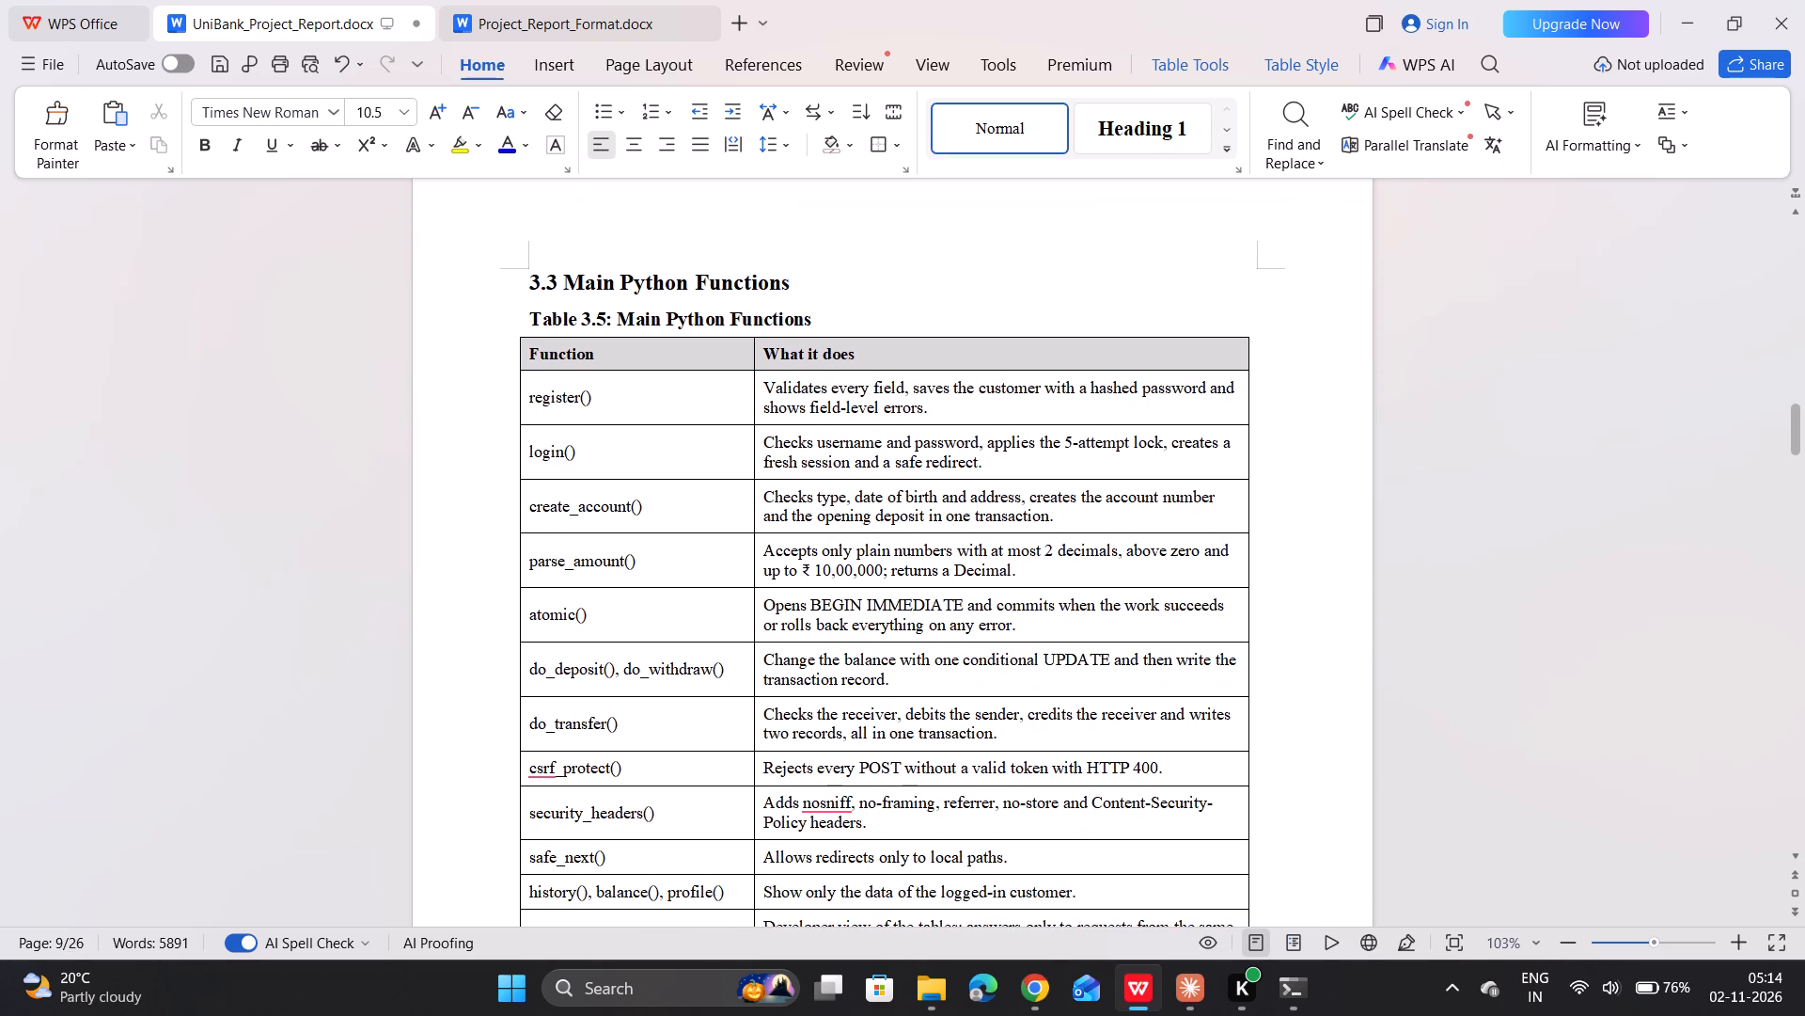
scroll(553, 389, "down", 2)
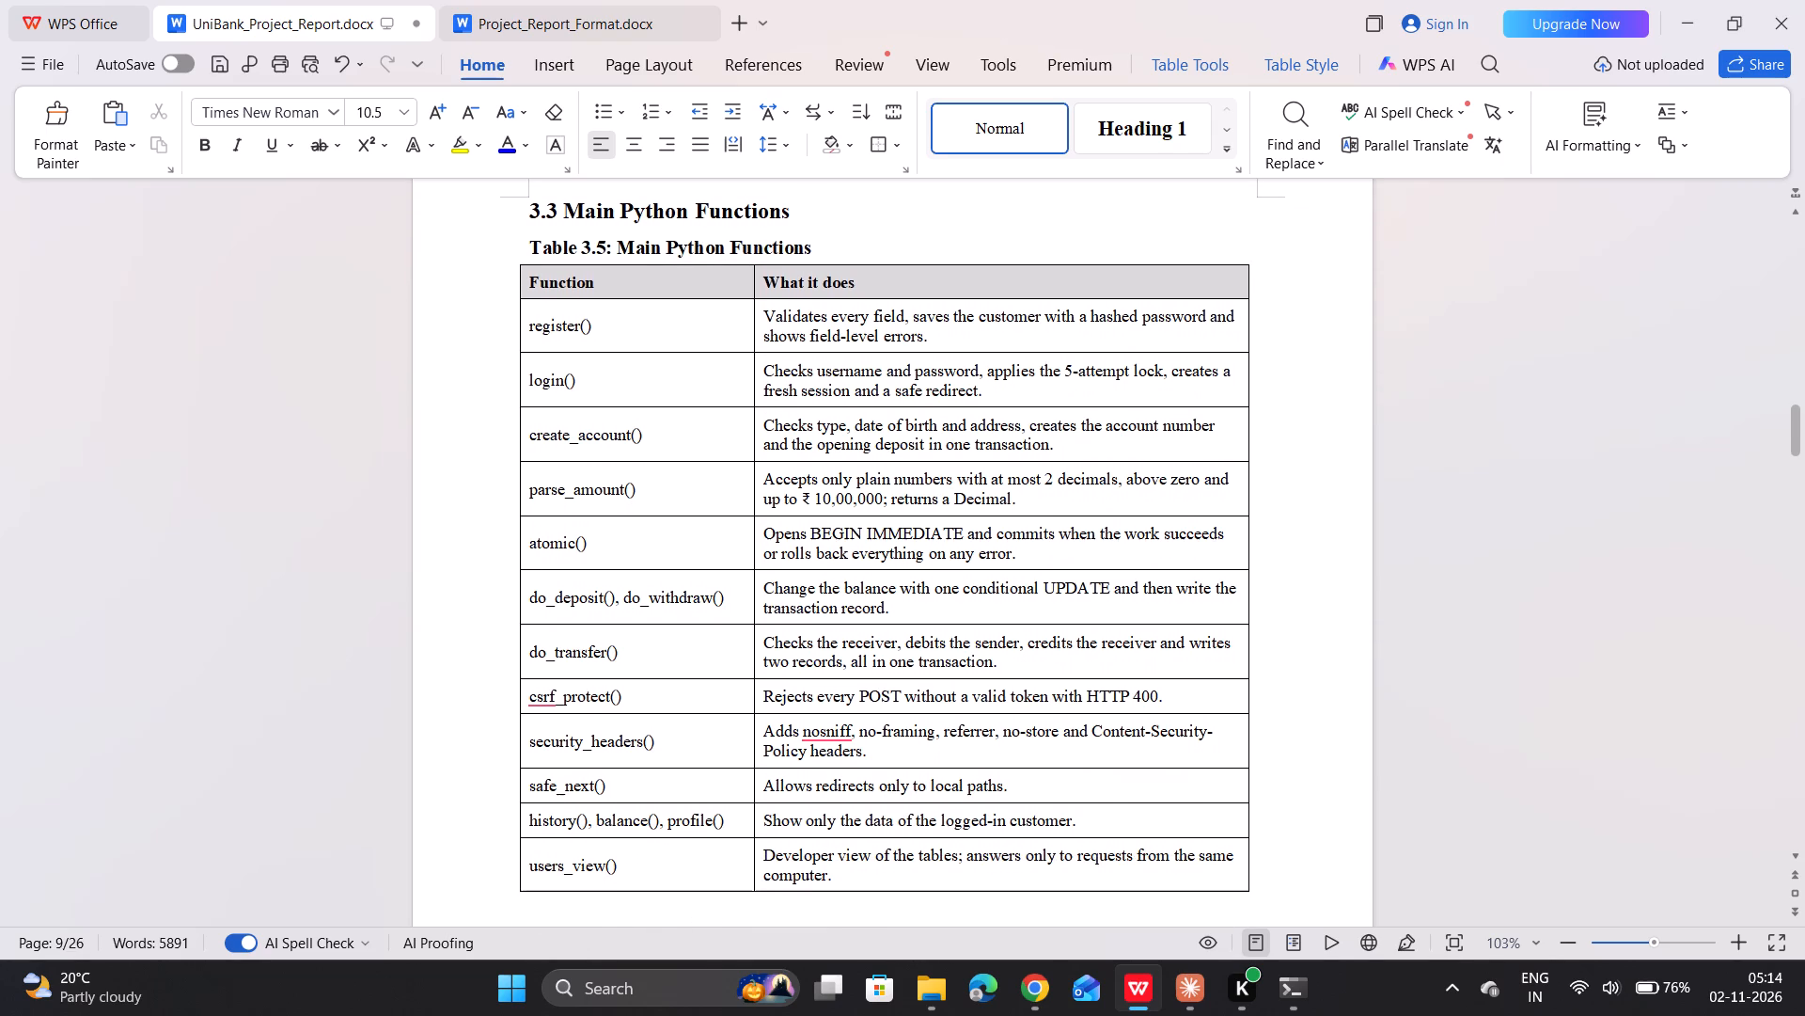
scroll(553, 389, "down", 2)
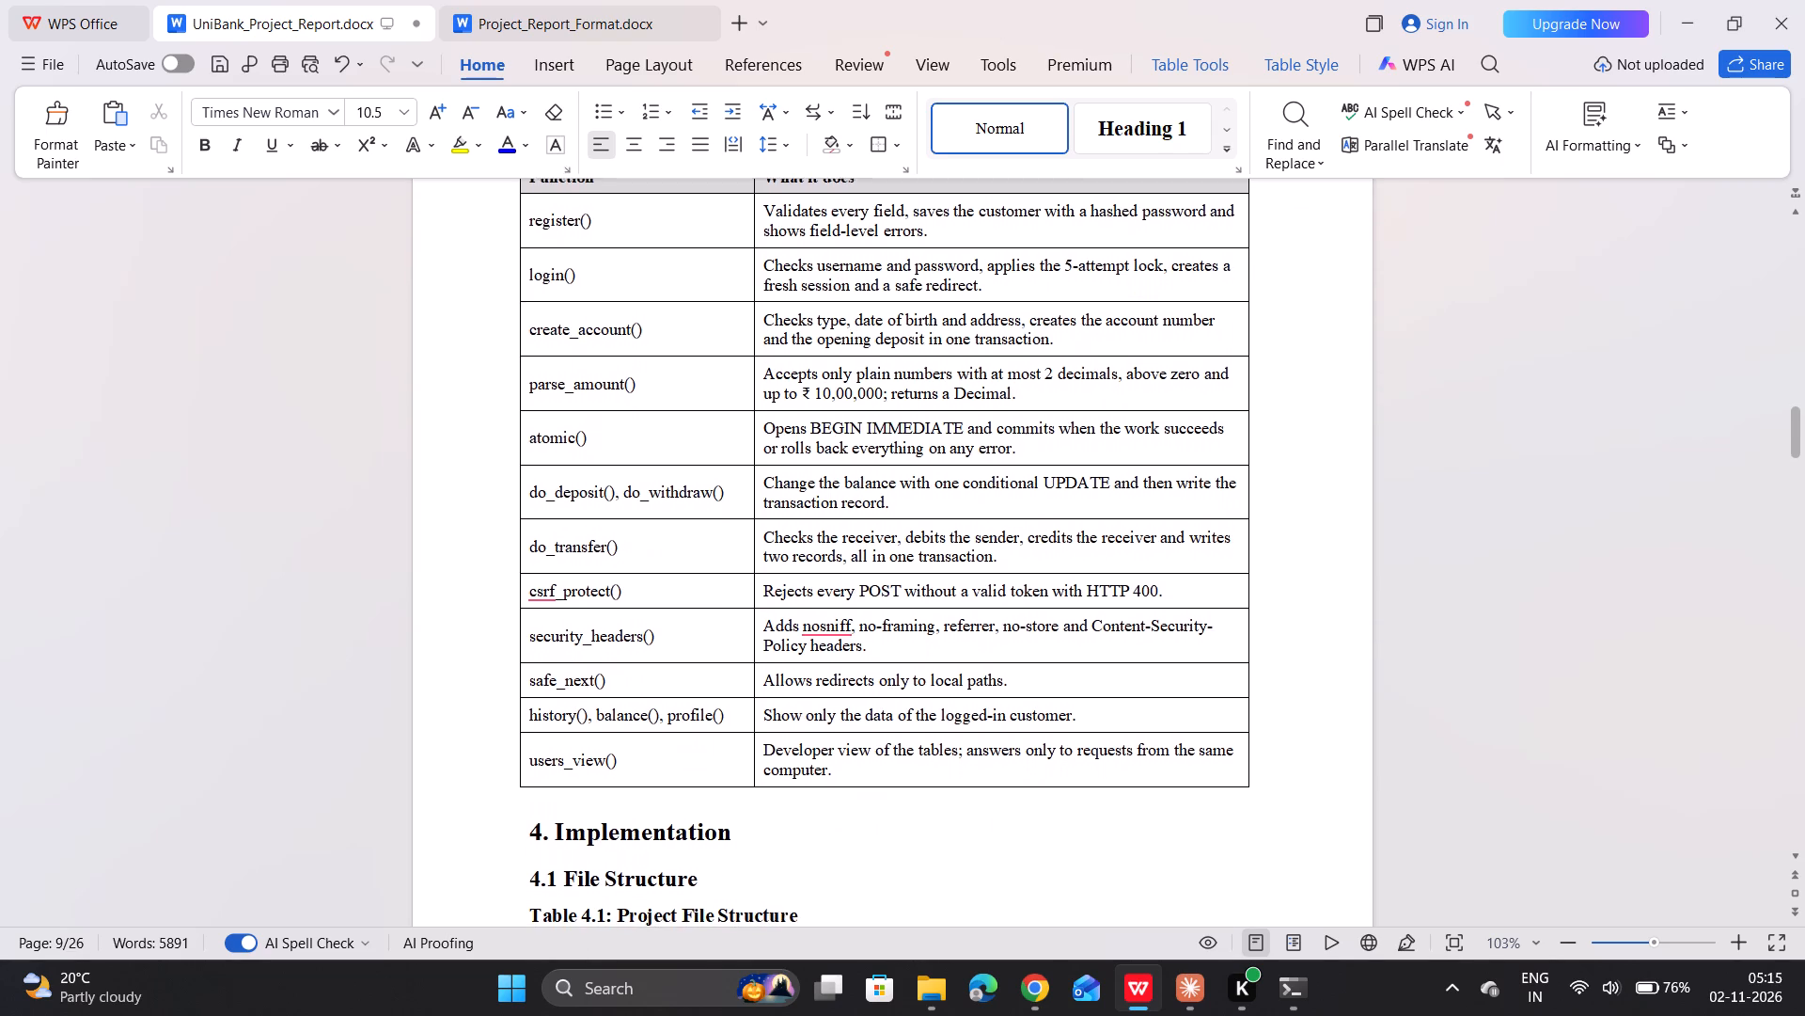
Check the font sizes of the 4. Implementation and 4.1 File Structure headings and the Table 4.1: Project File Structure caption.
scroll(553, 389, "down", 3)
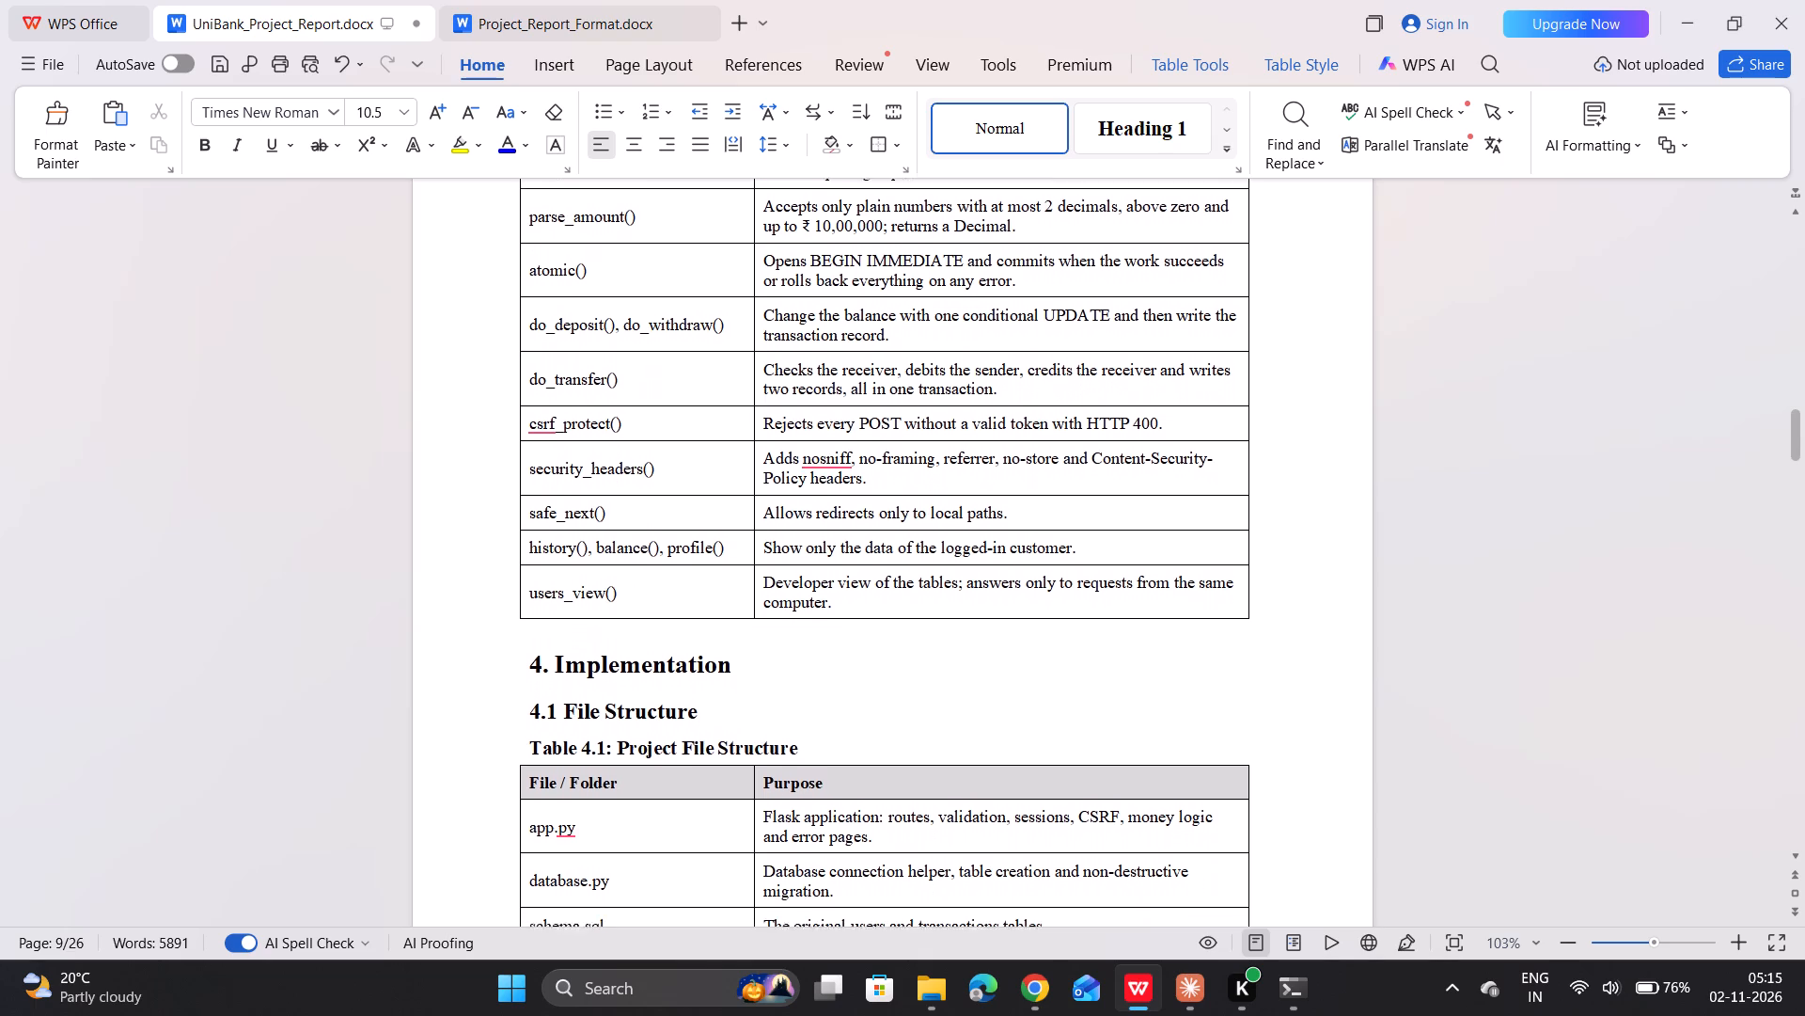
scroll(553, 389, "down", 2)
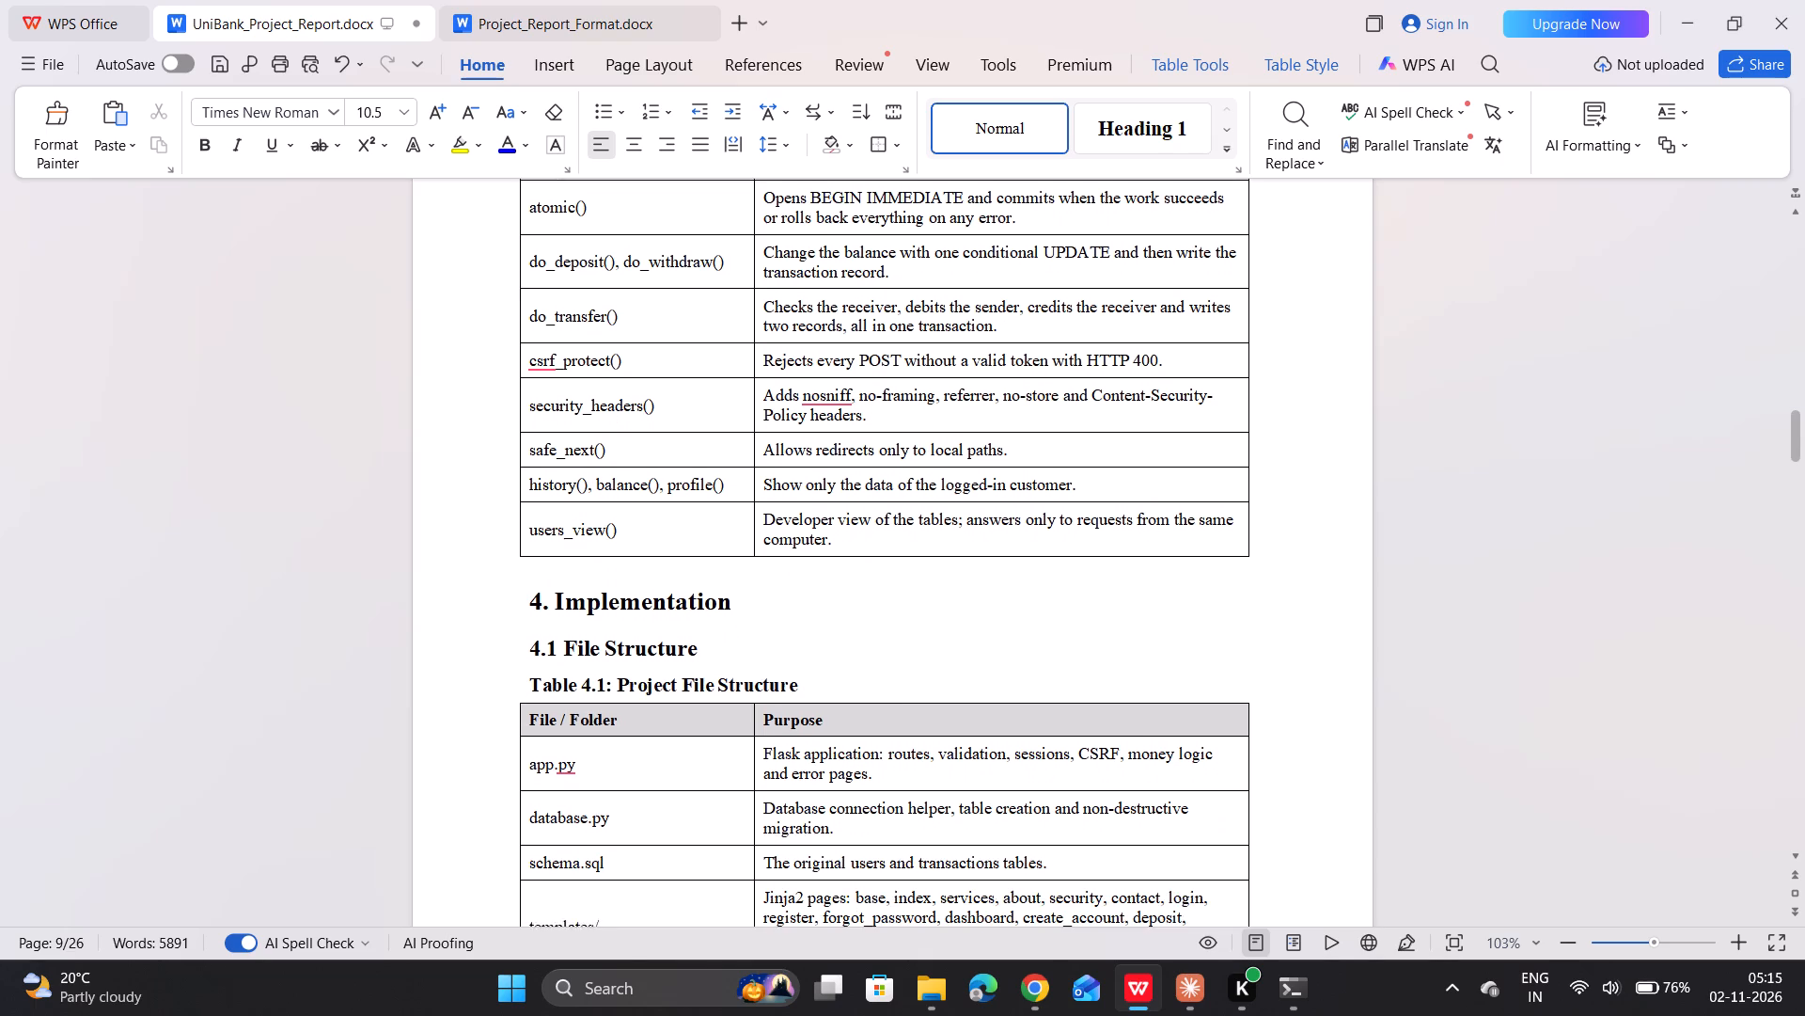
scroll(553, 389, "down", 2)
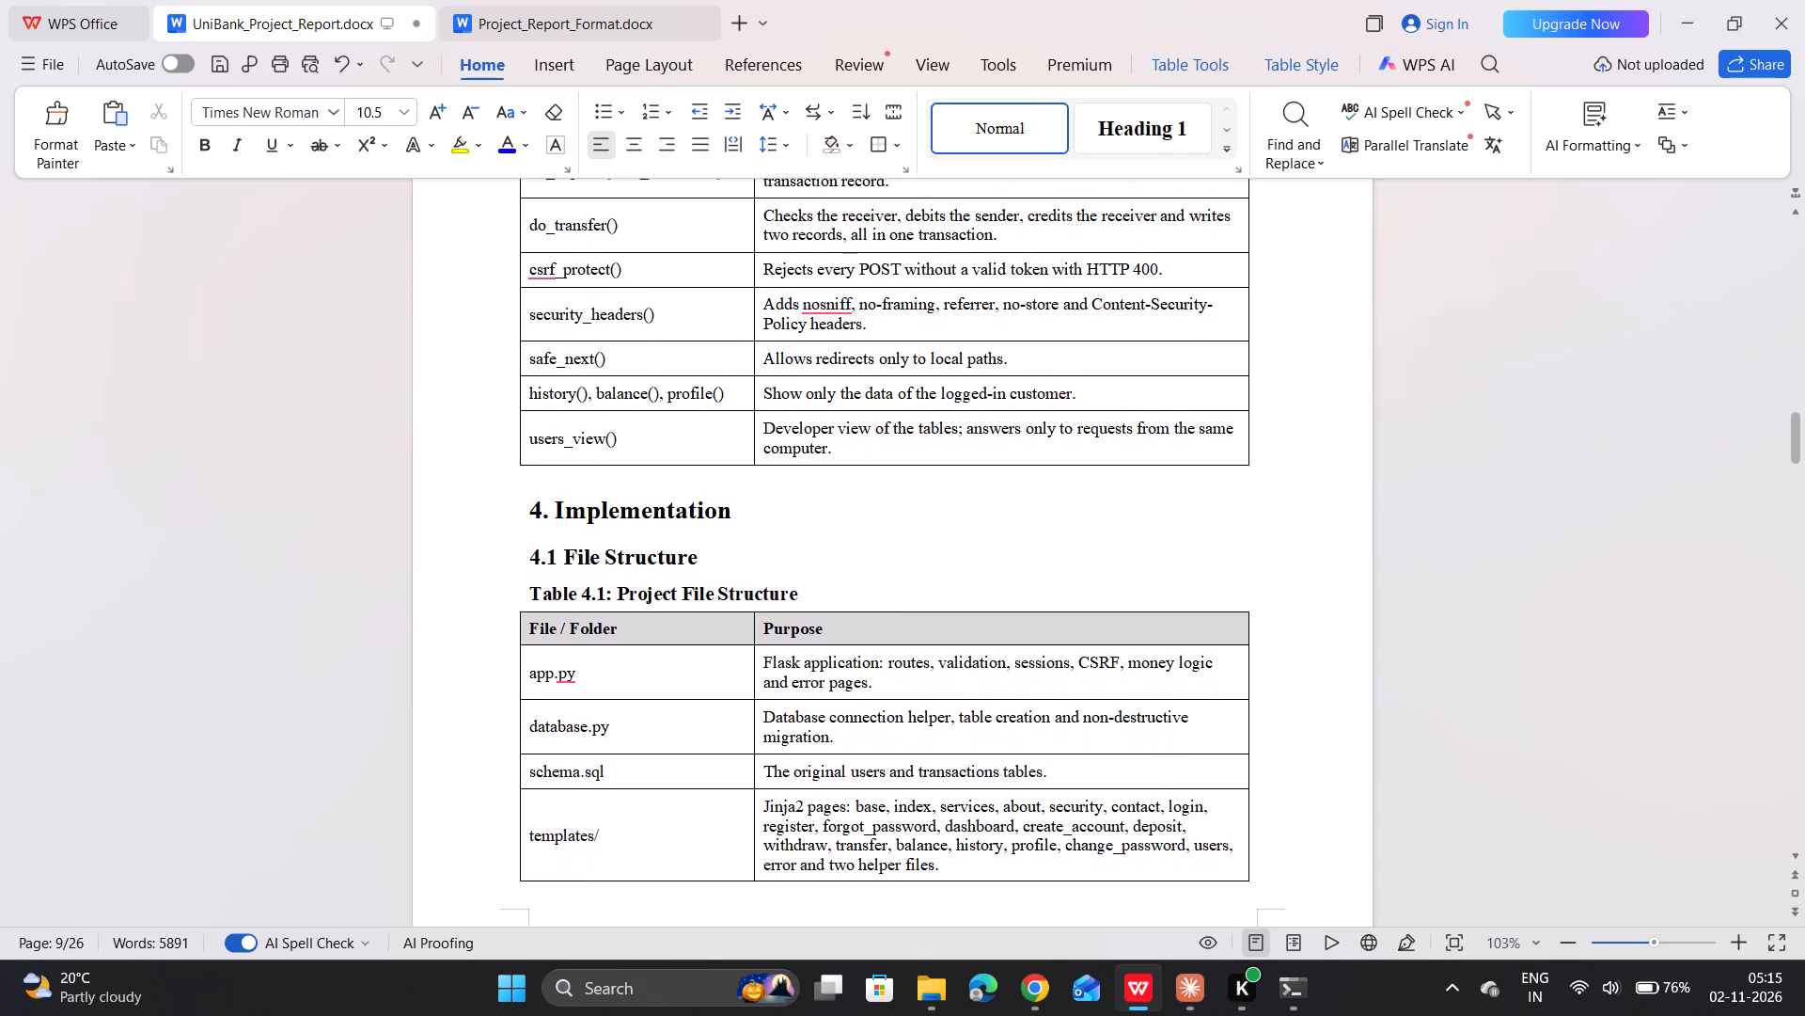
scroll(553, 389, "down", 2)
left_click(553, 389)
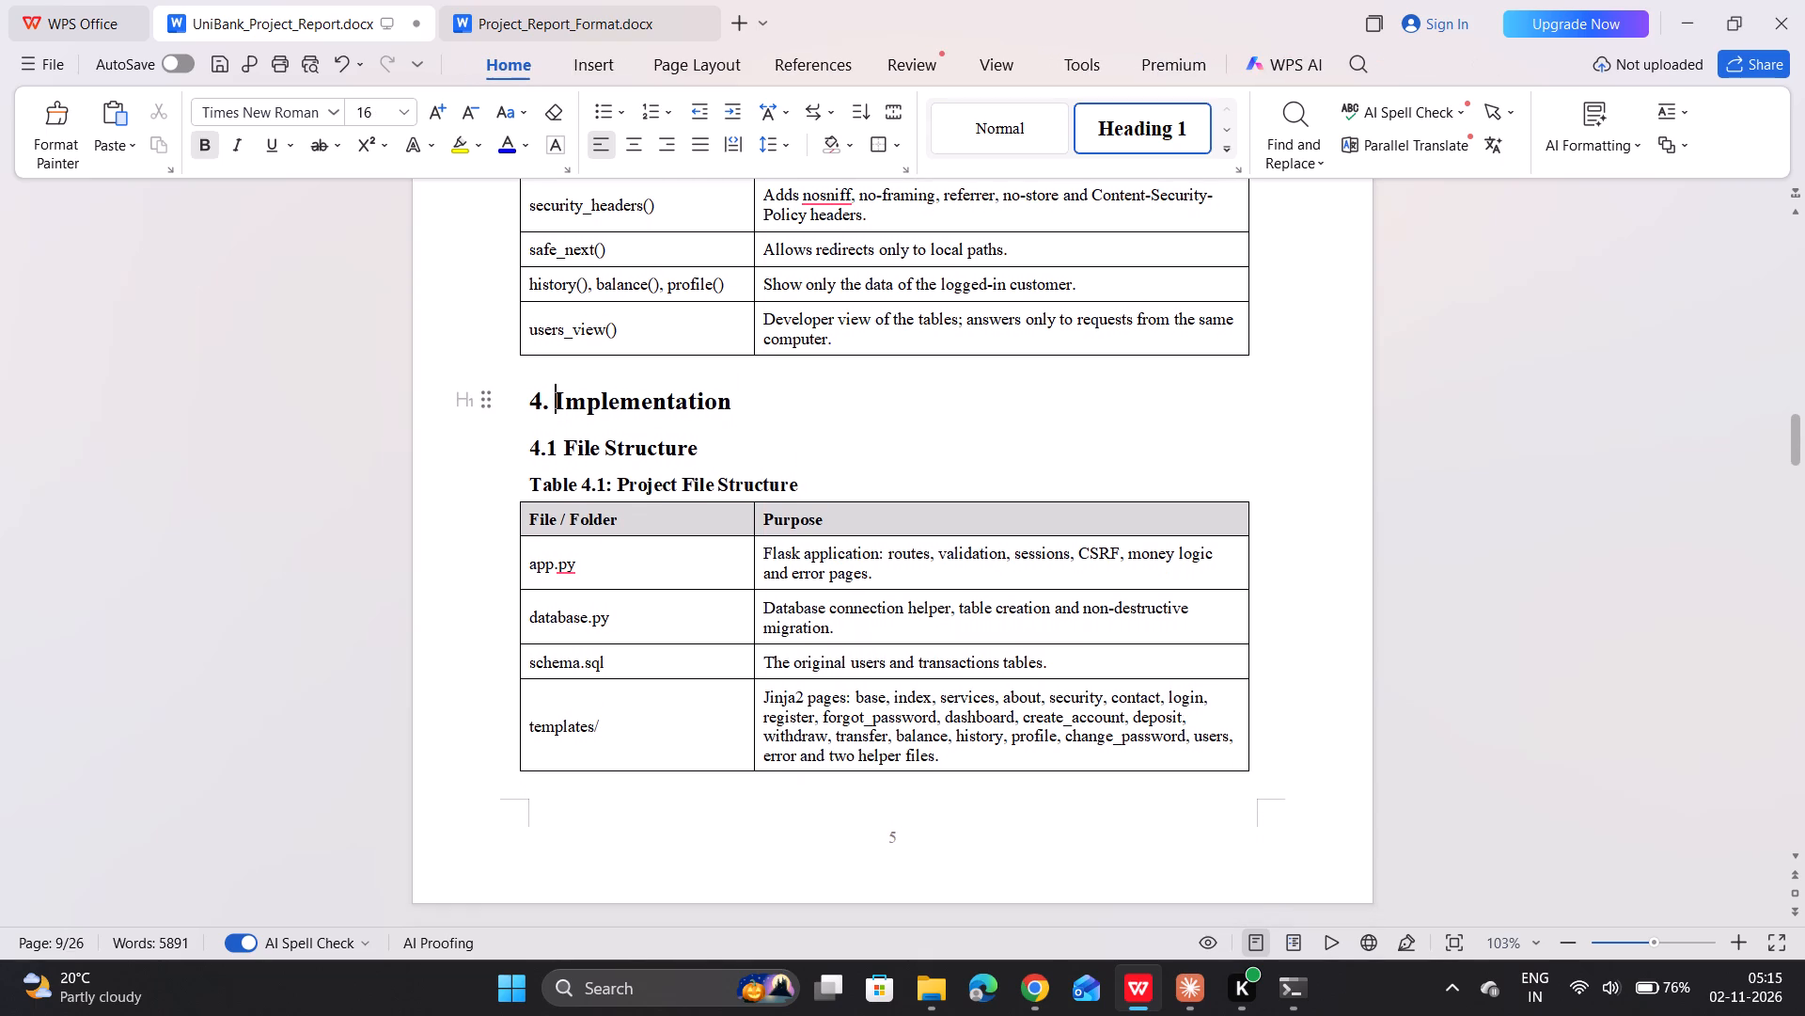
left_click(570, 402)
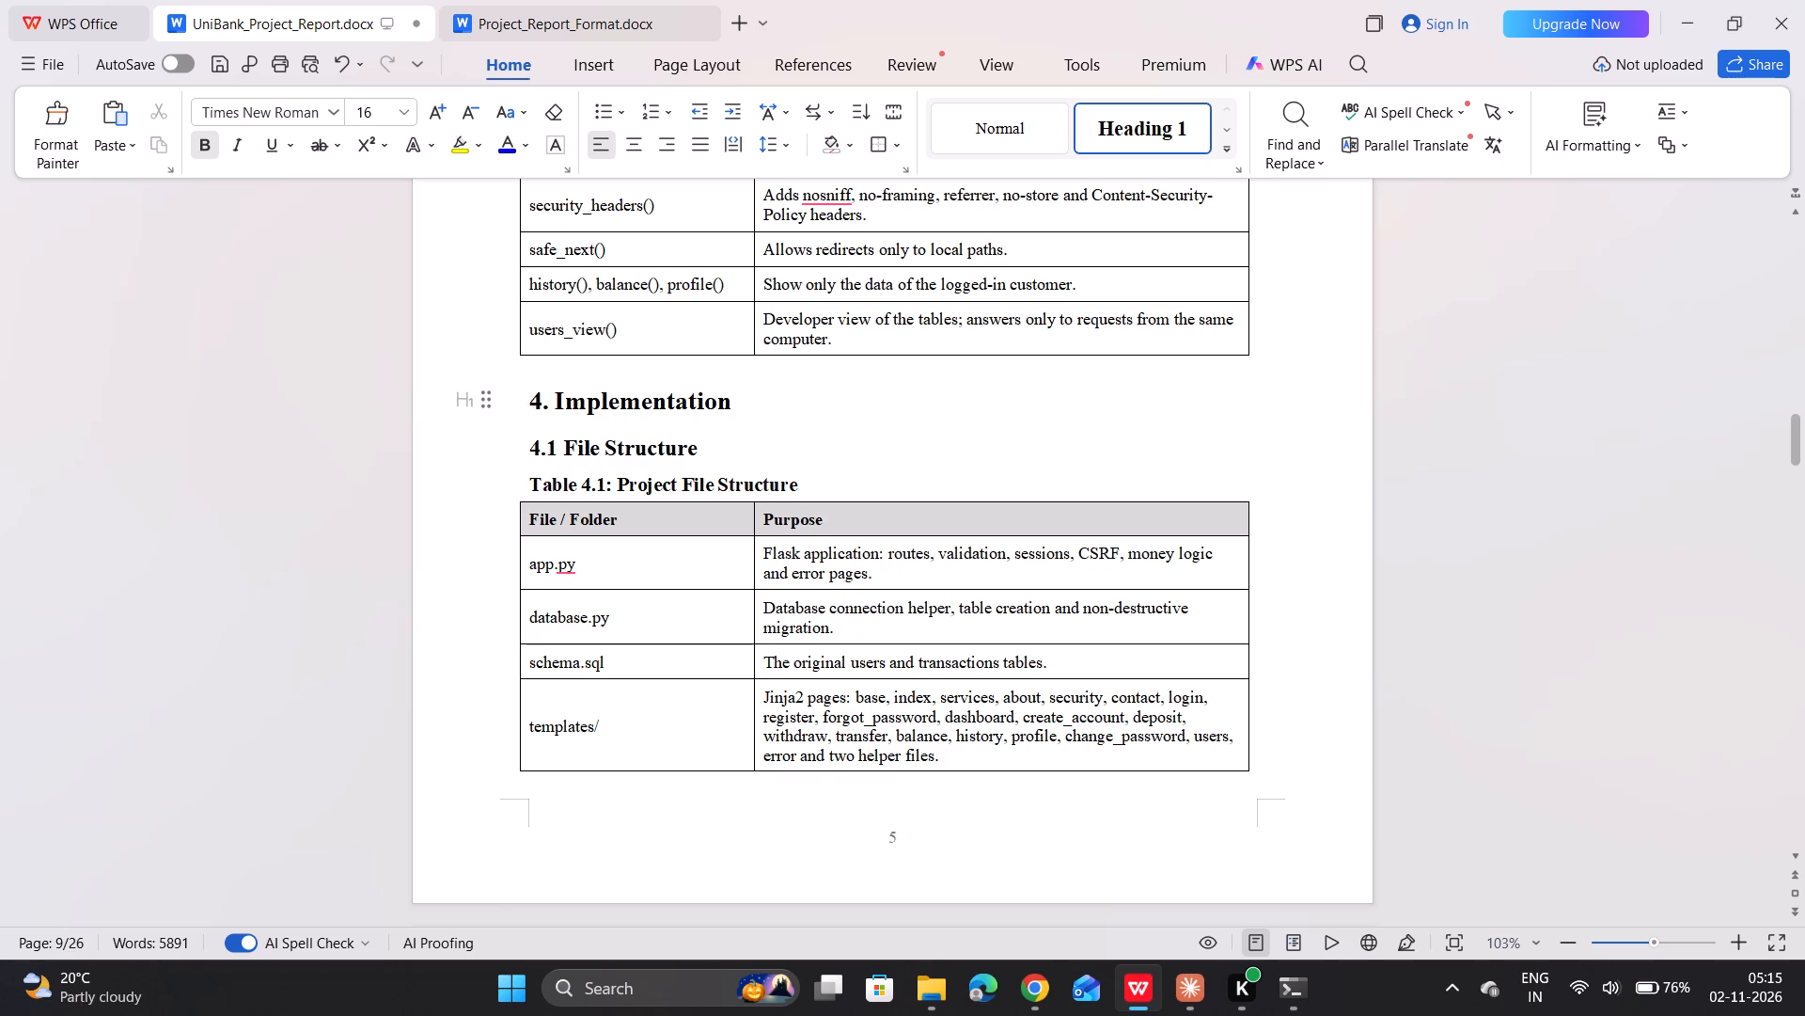
left_click(580, 402)
double_click(580, 402)
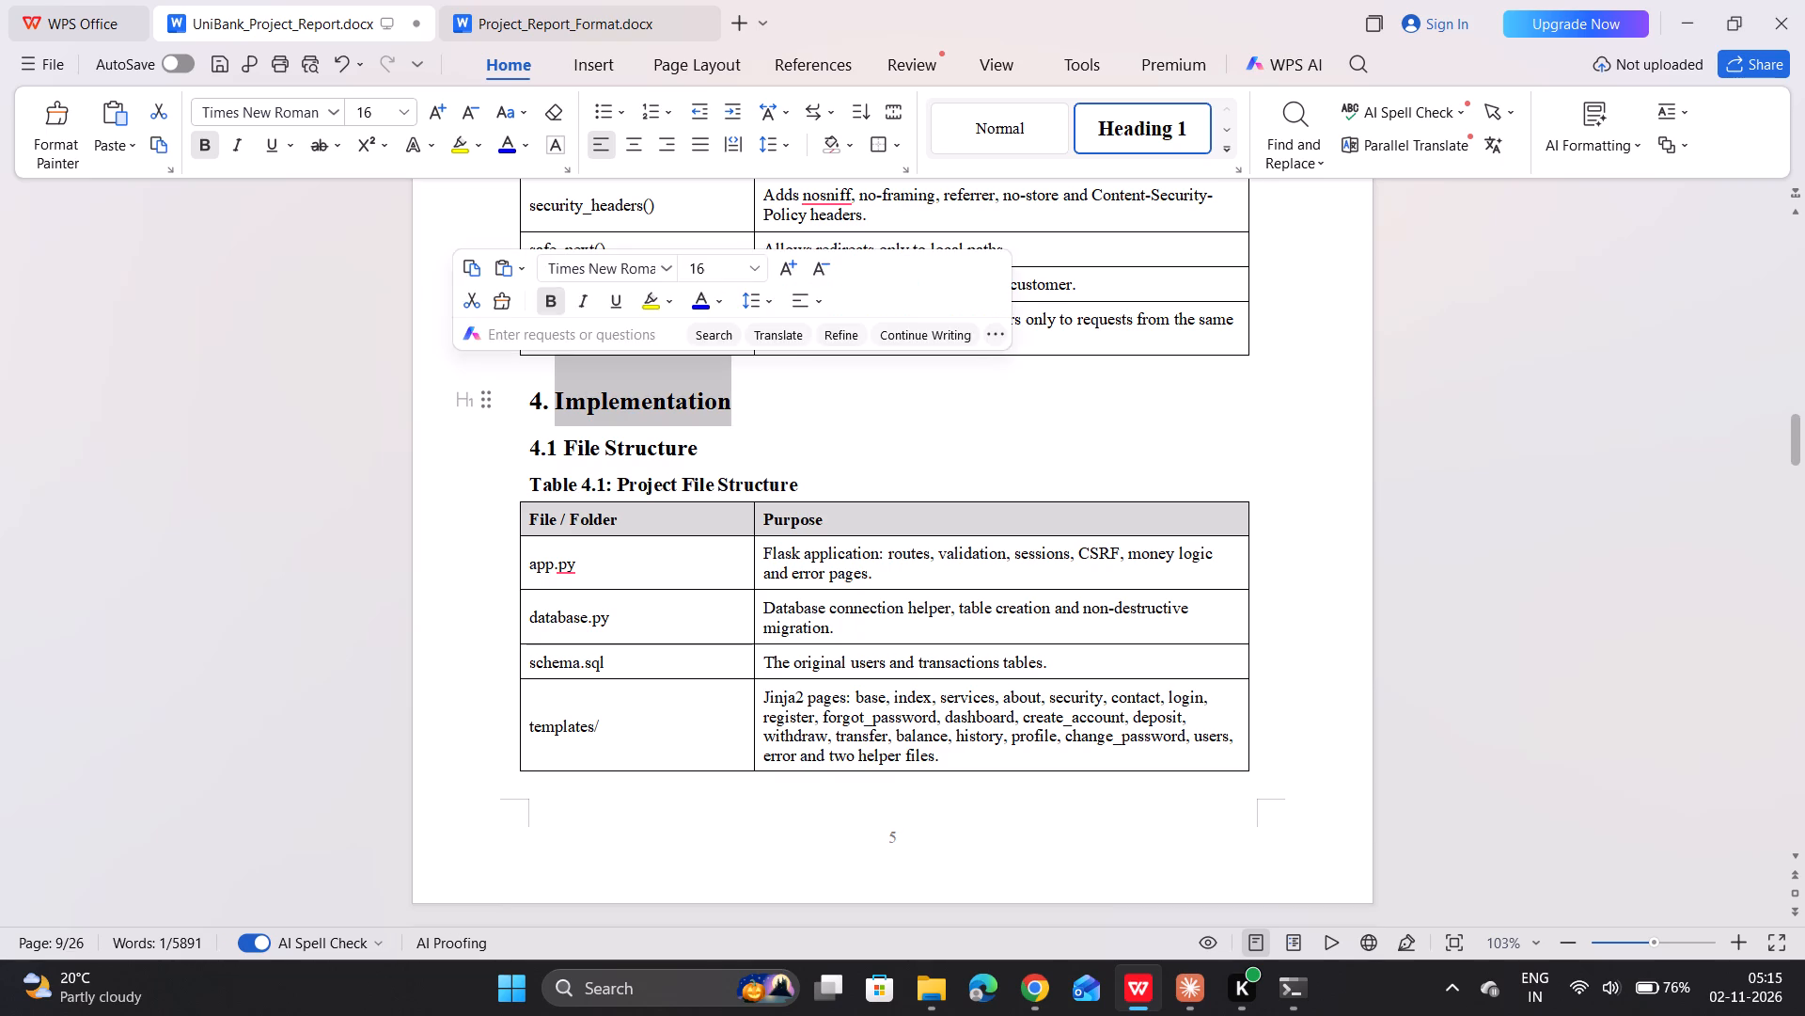
left_click(580, 402)
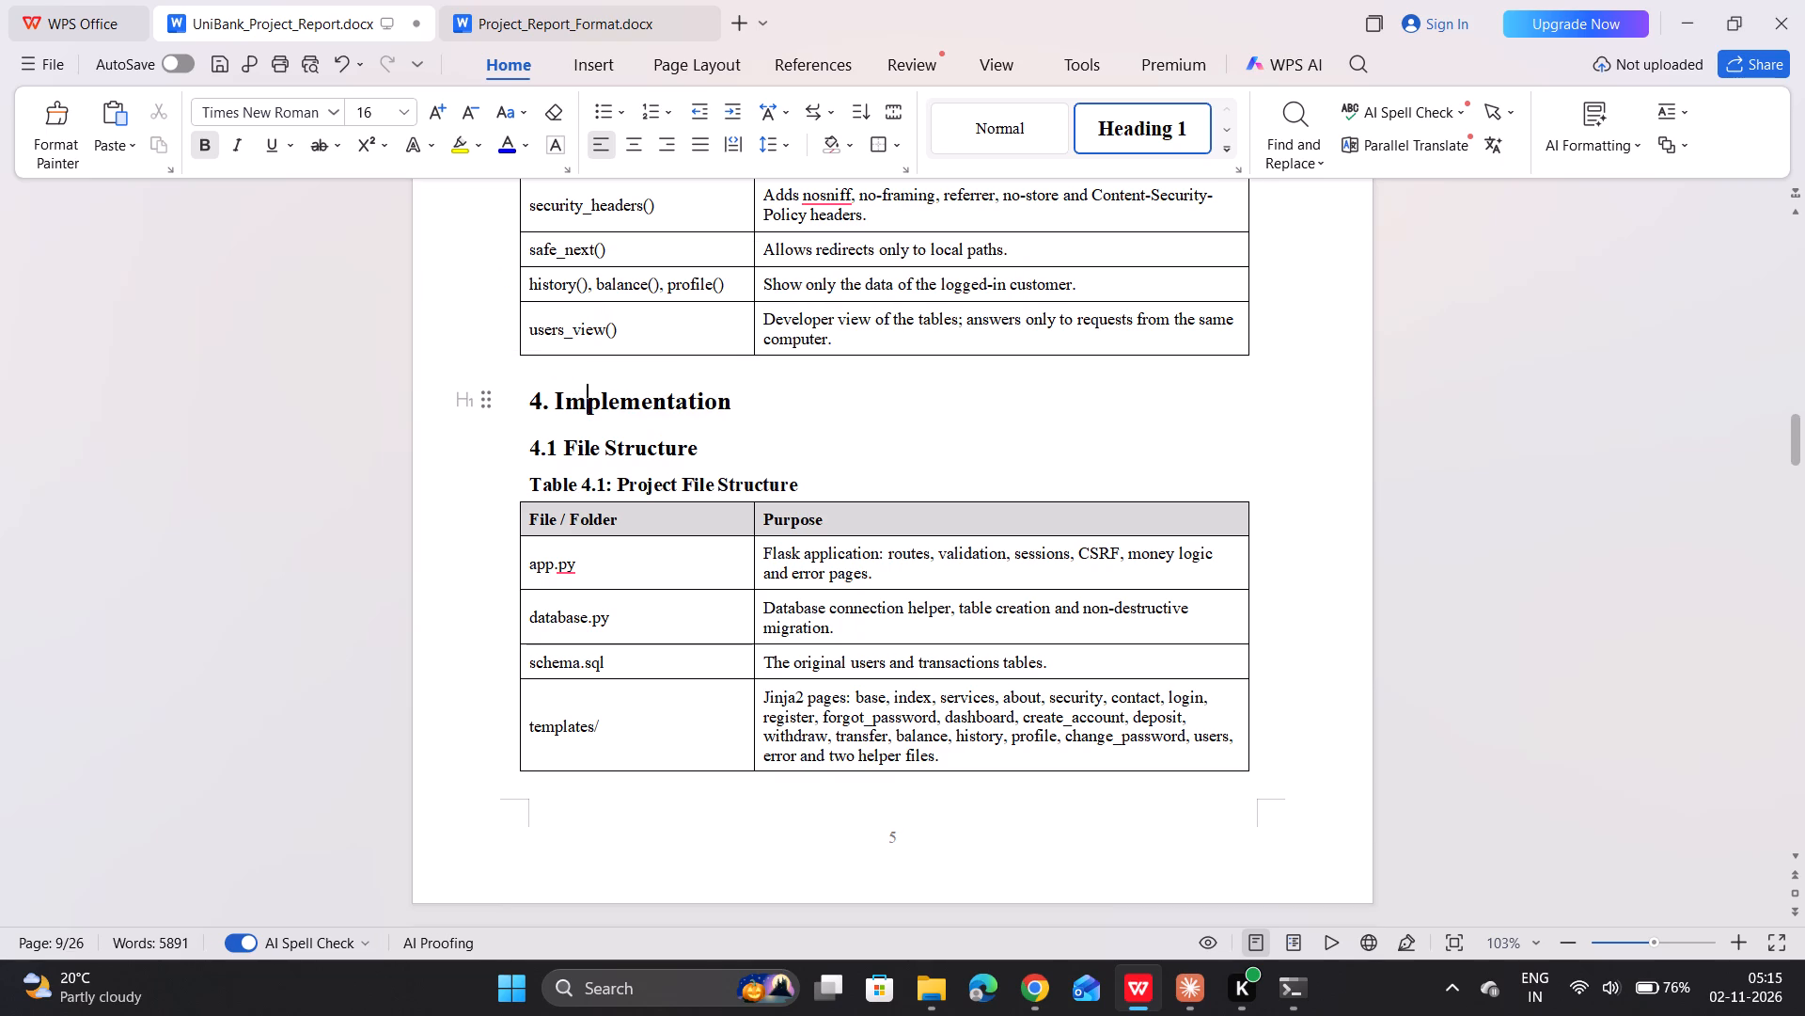
left_click(580, 402)
left_click(587, 450)
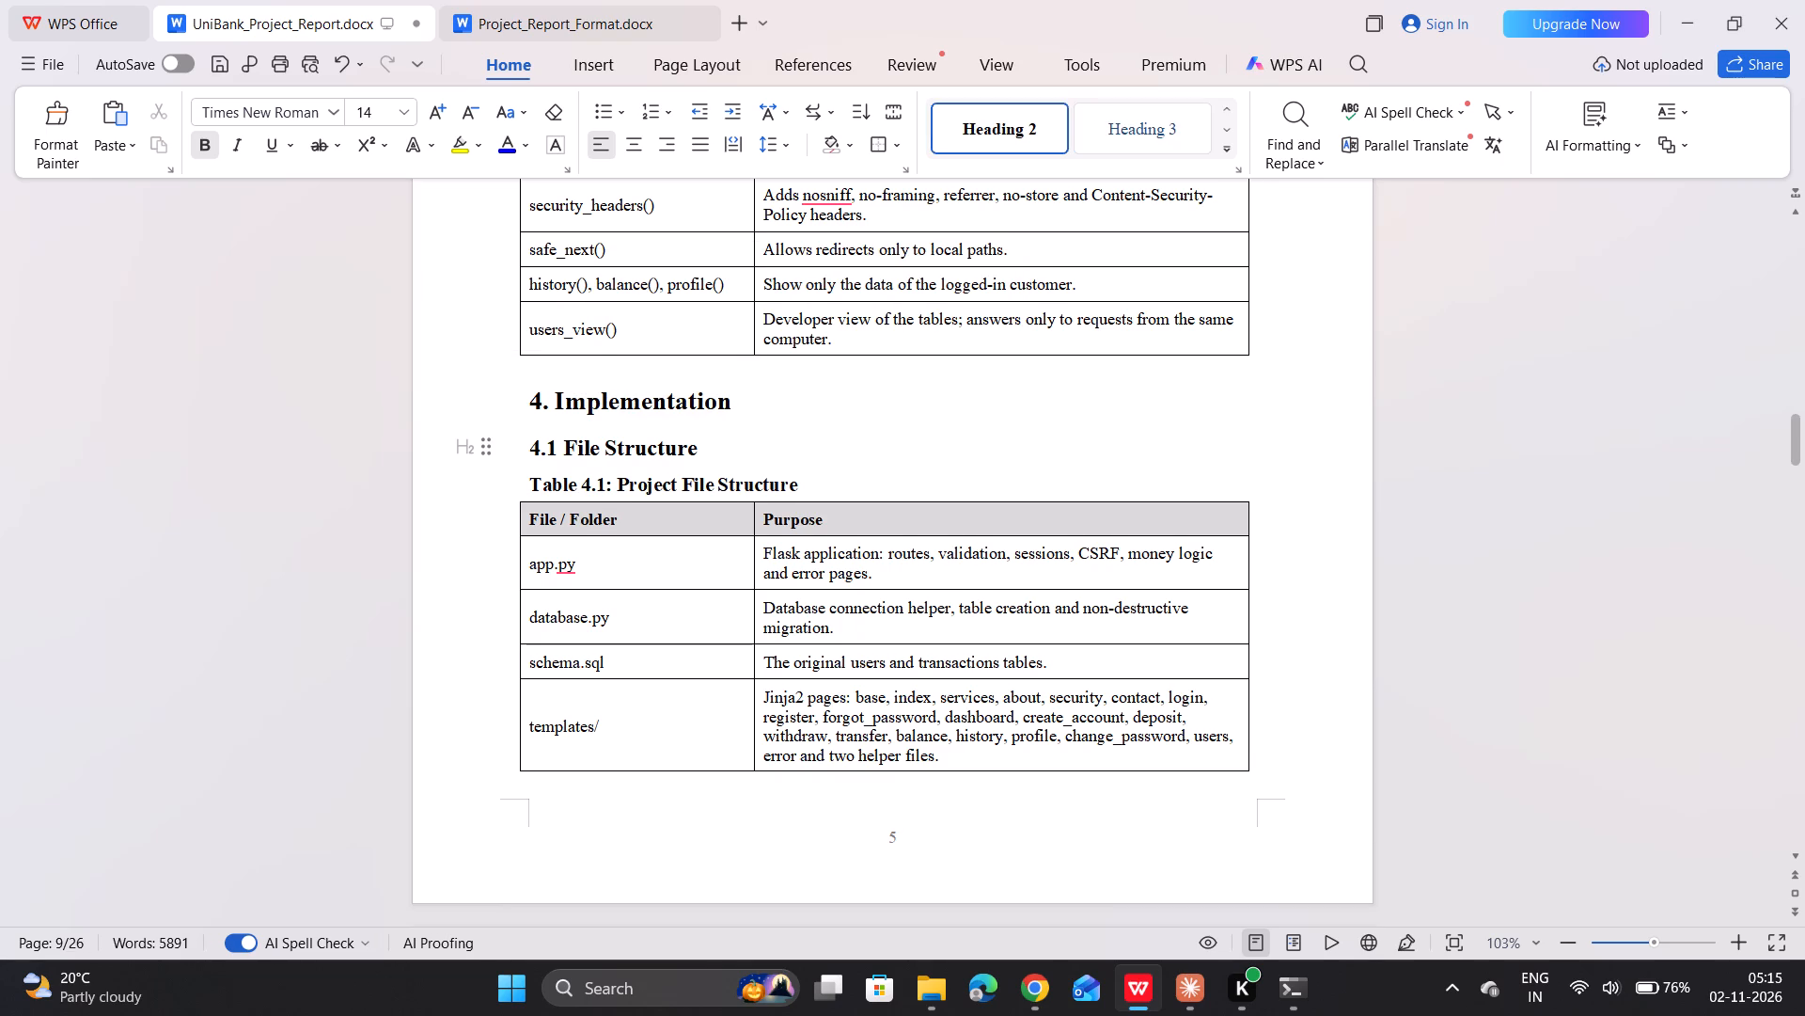
scroll(587, 450, "down", 1)
left_click(586, 453)
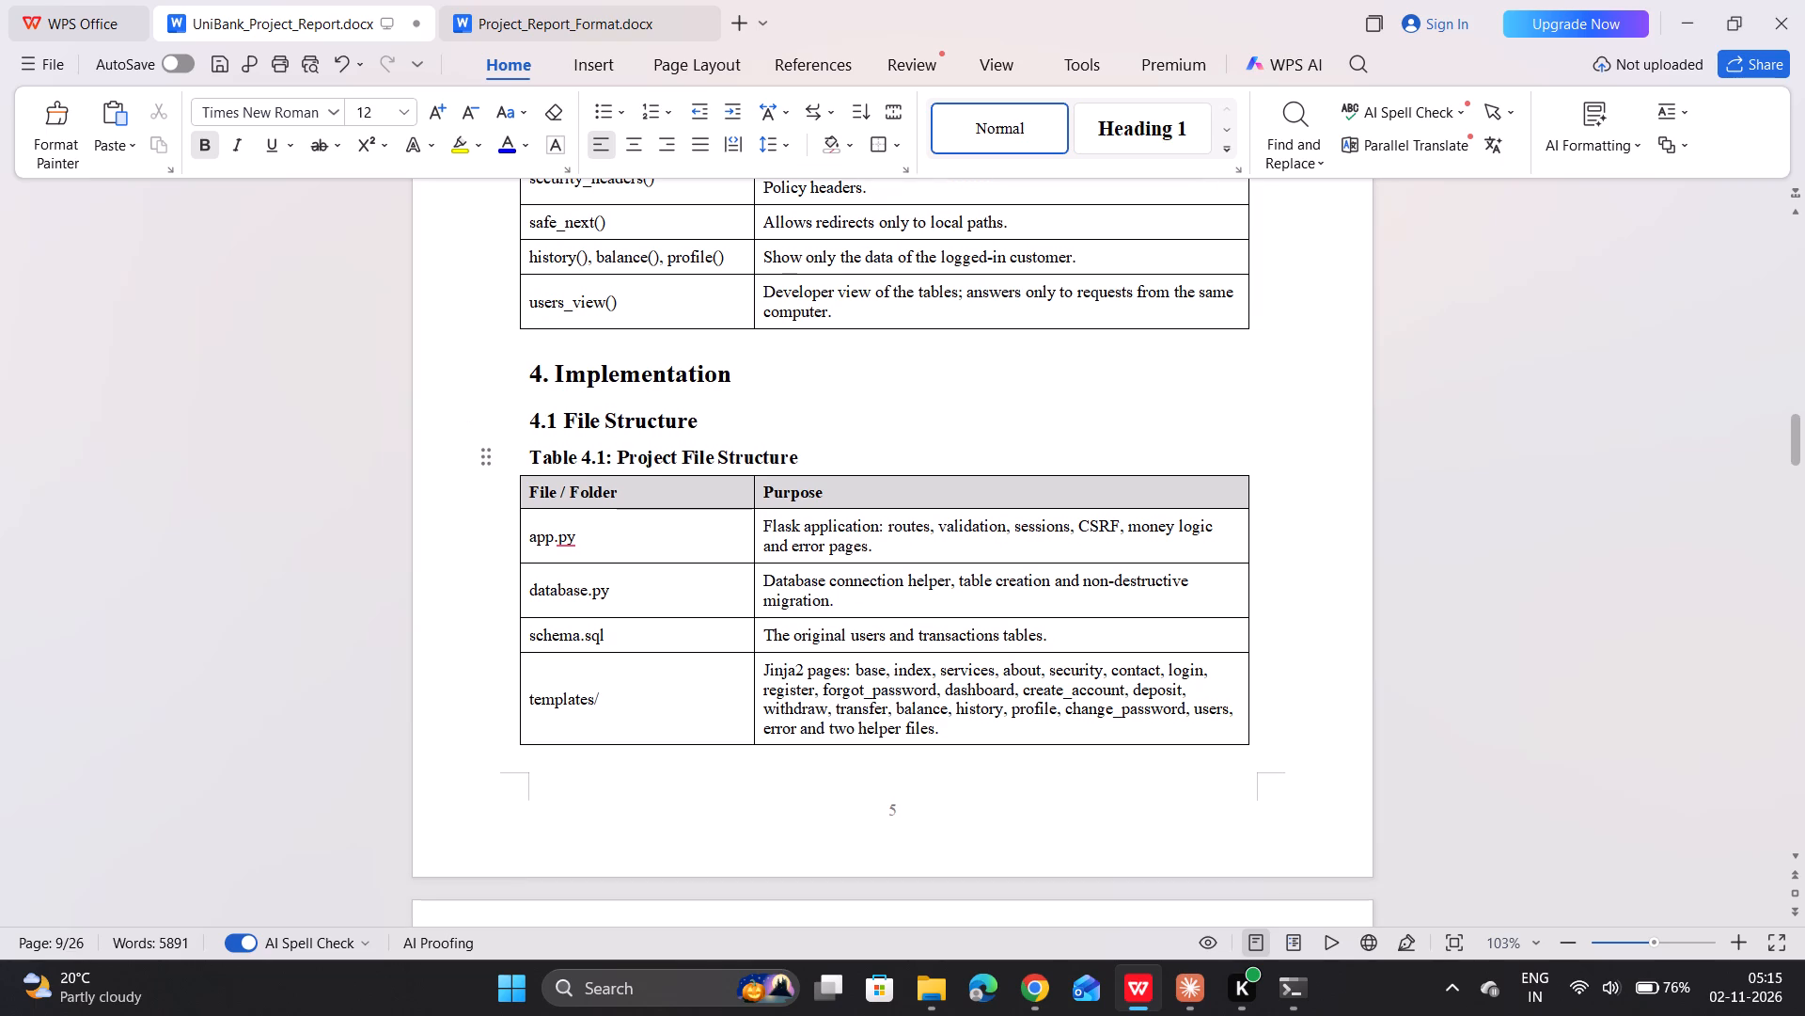
Review Table 4.1's file rows across the page break and the 4.2 HTML Modules and 4.3 CSS Highlights lists.
scroll(586, 453, "down", 3)
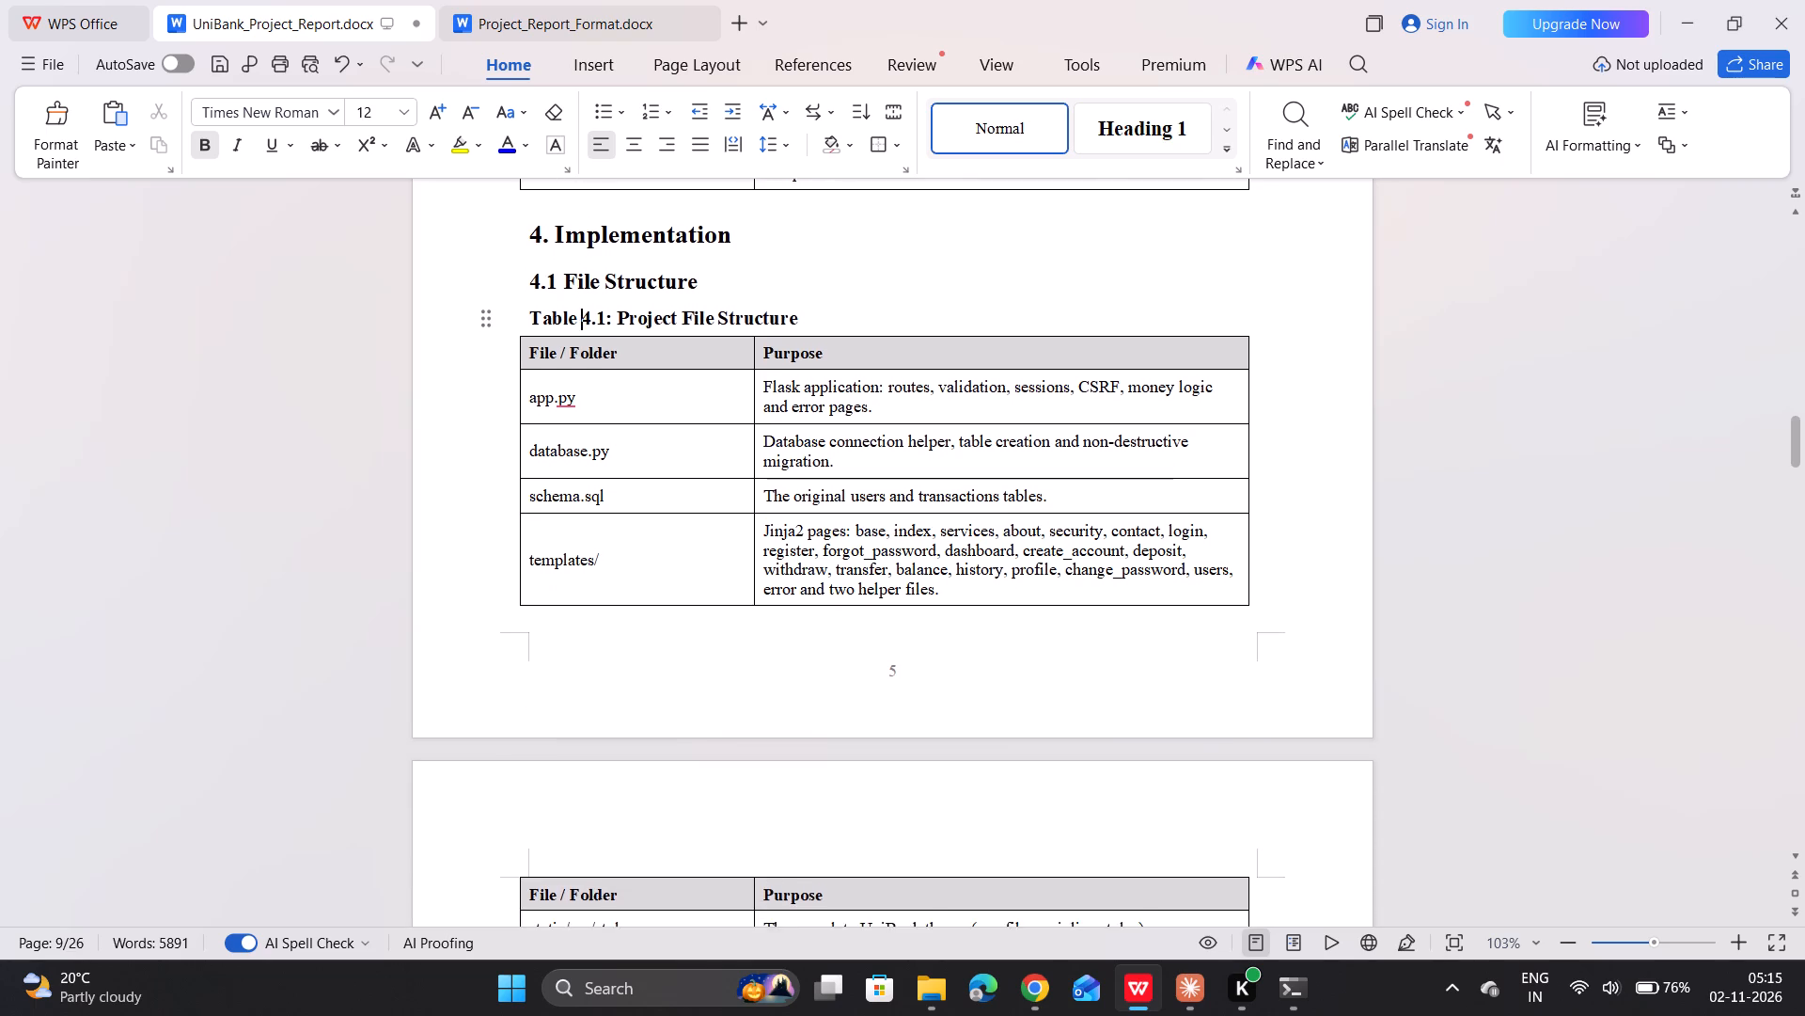
scroll(586, 453, "down", 2)
scroll(586, 453, "right", 1)
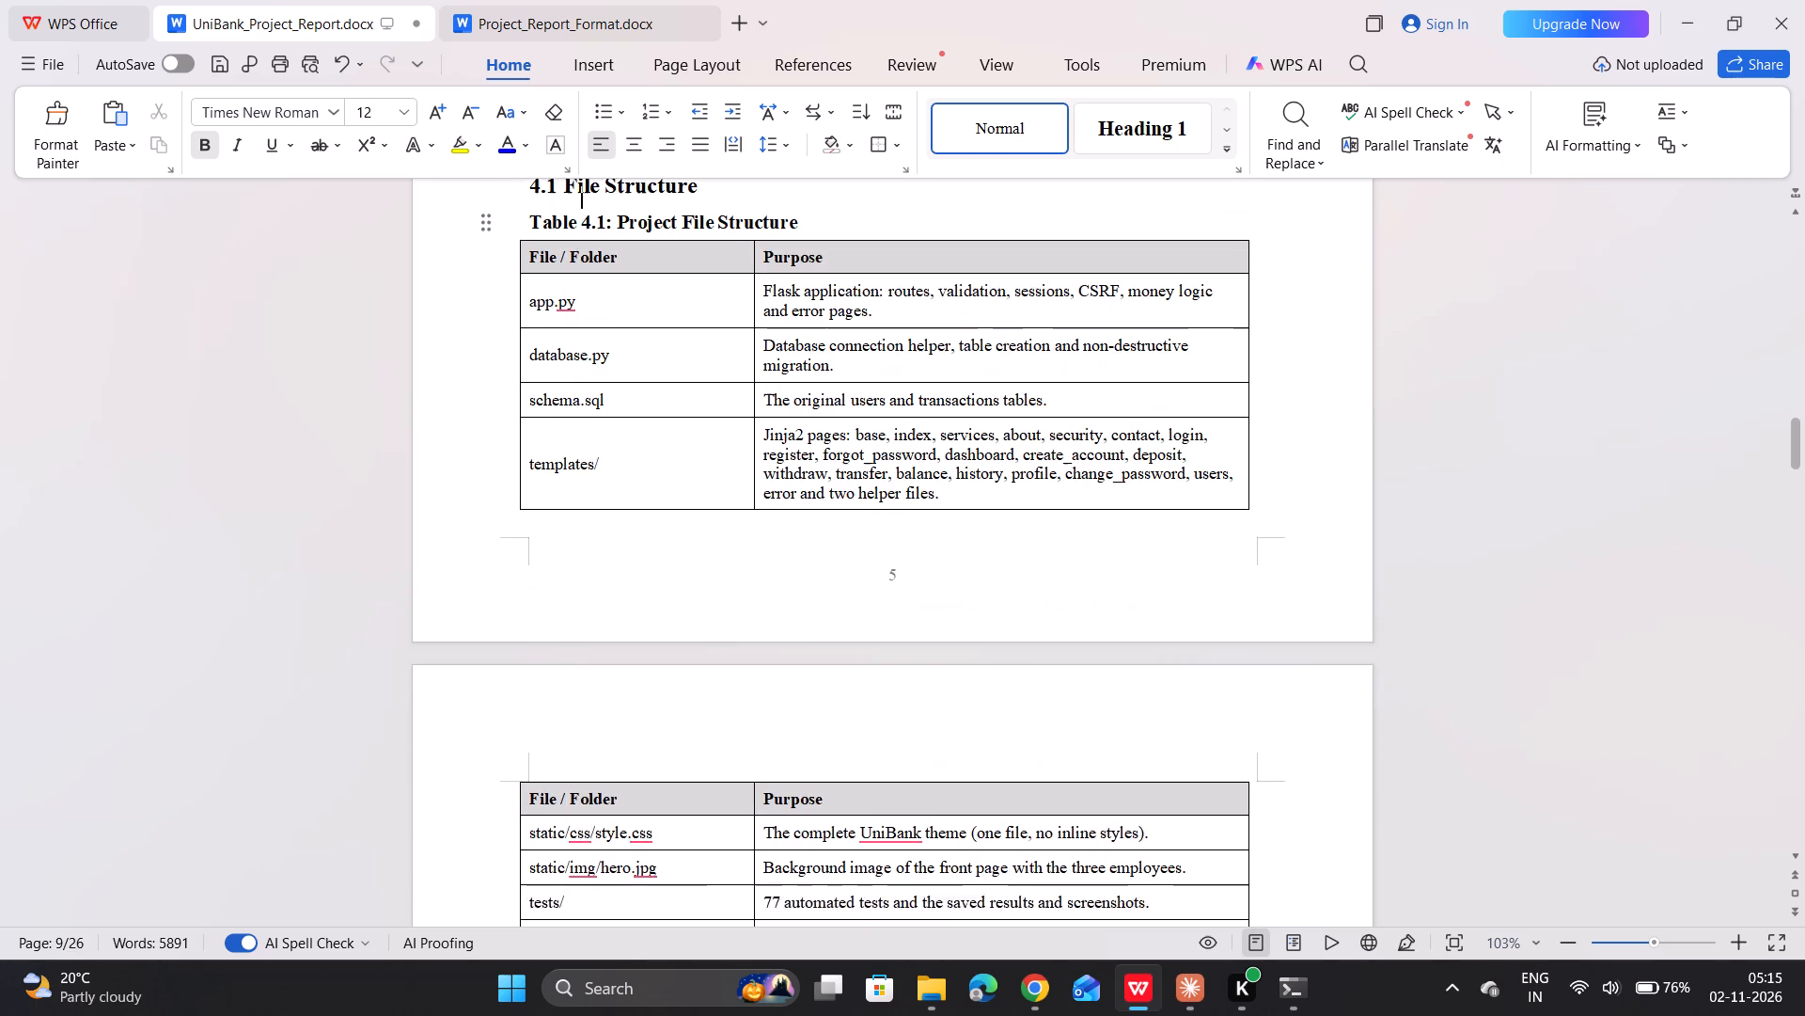
scroll(586, 453, "right", 1)
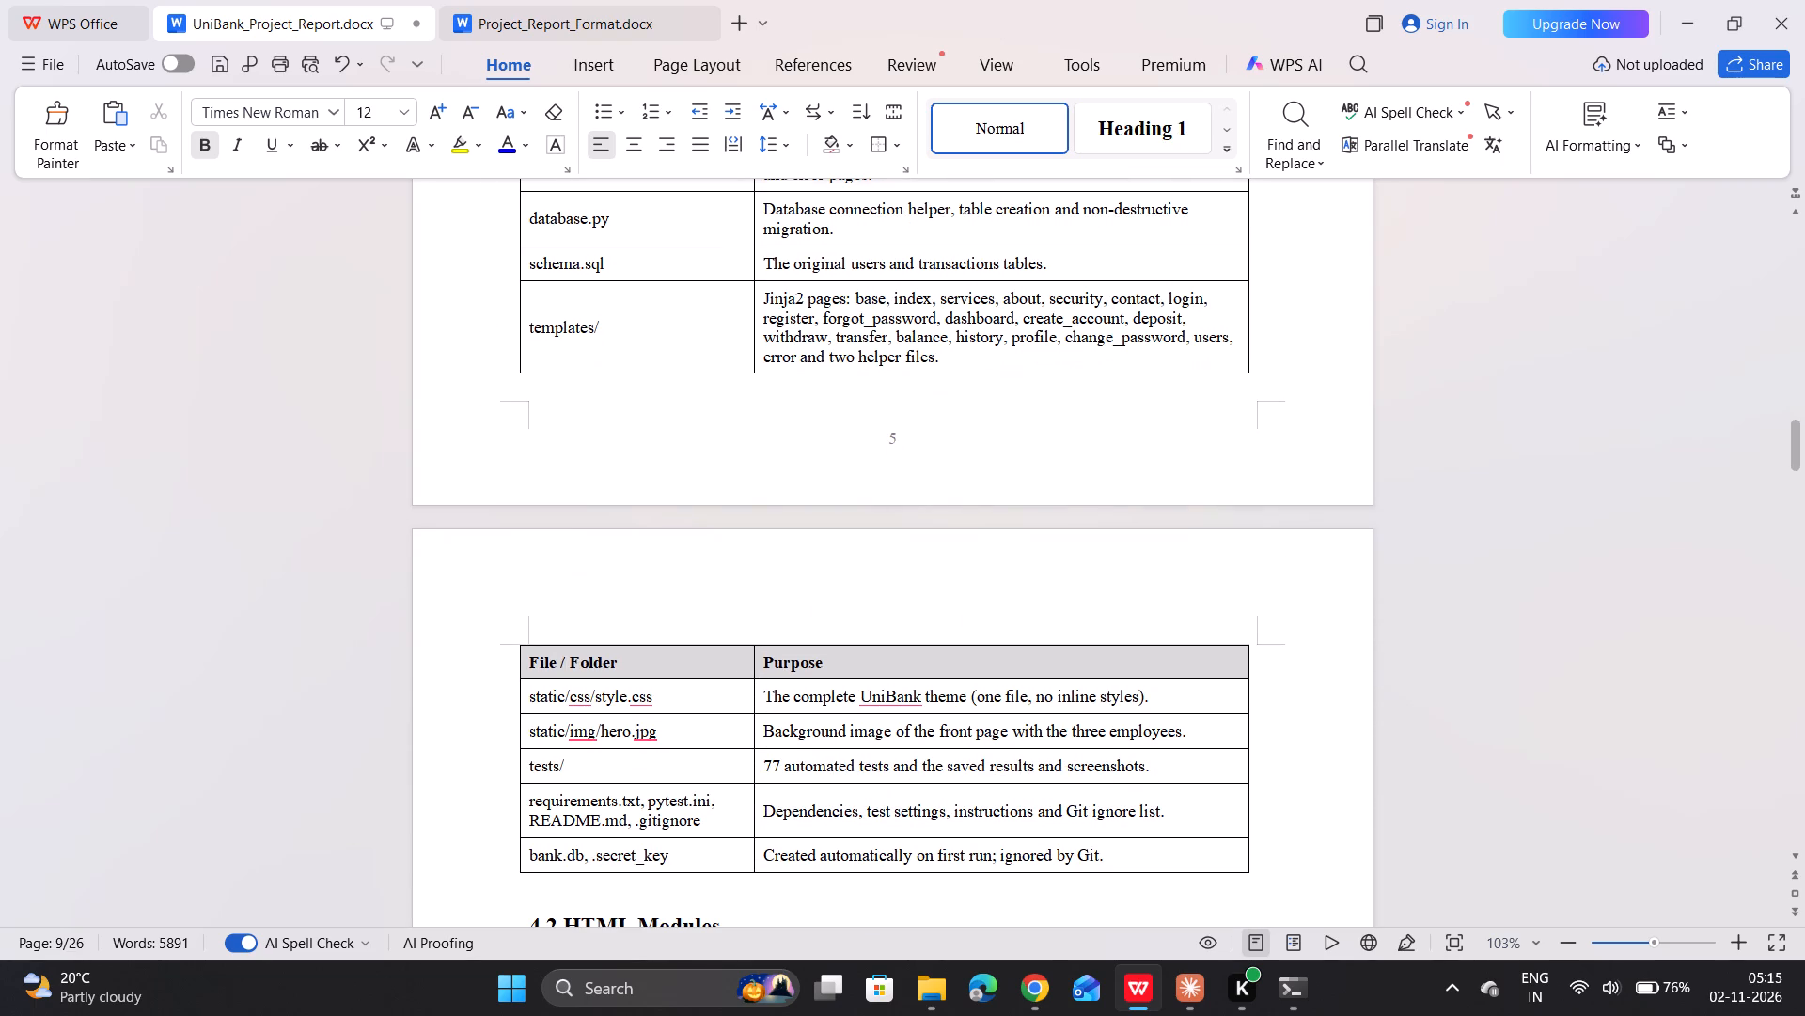
scroll(586, 453, "right", 1)
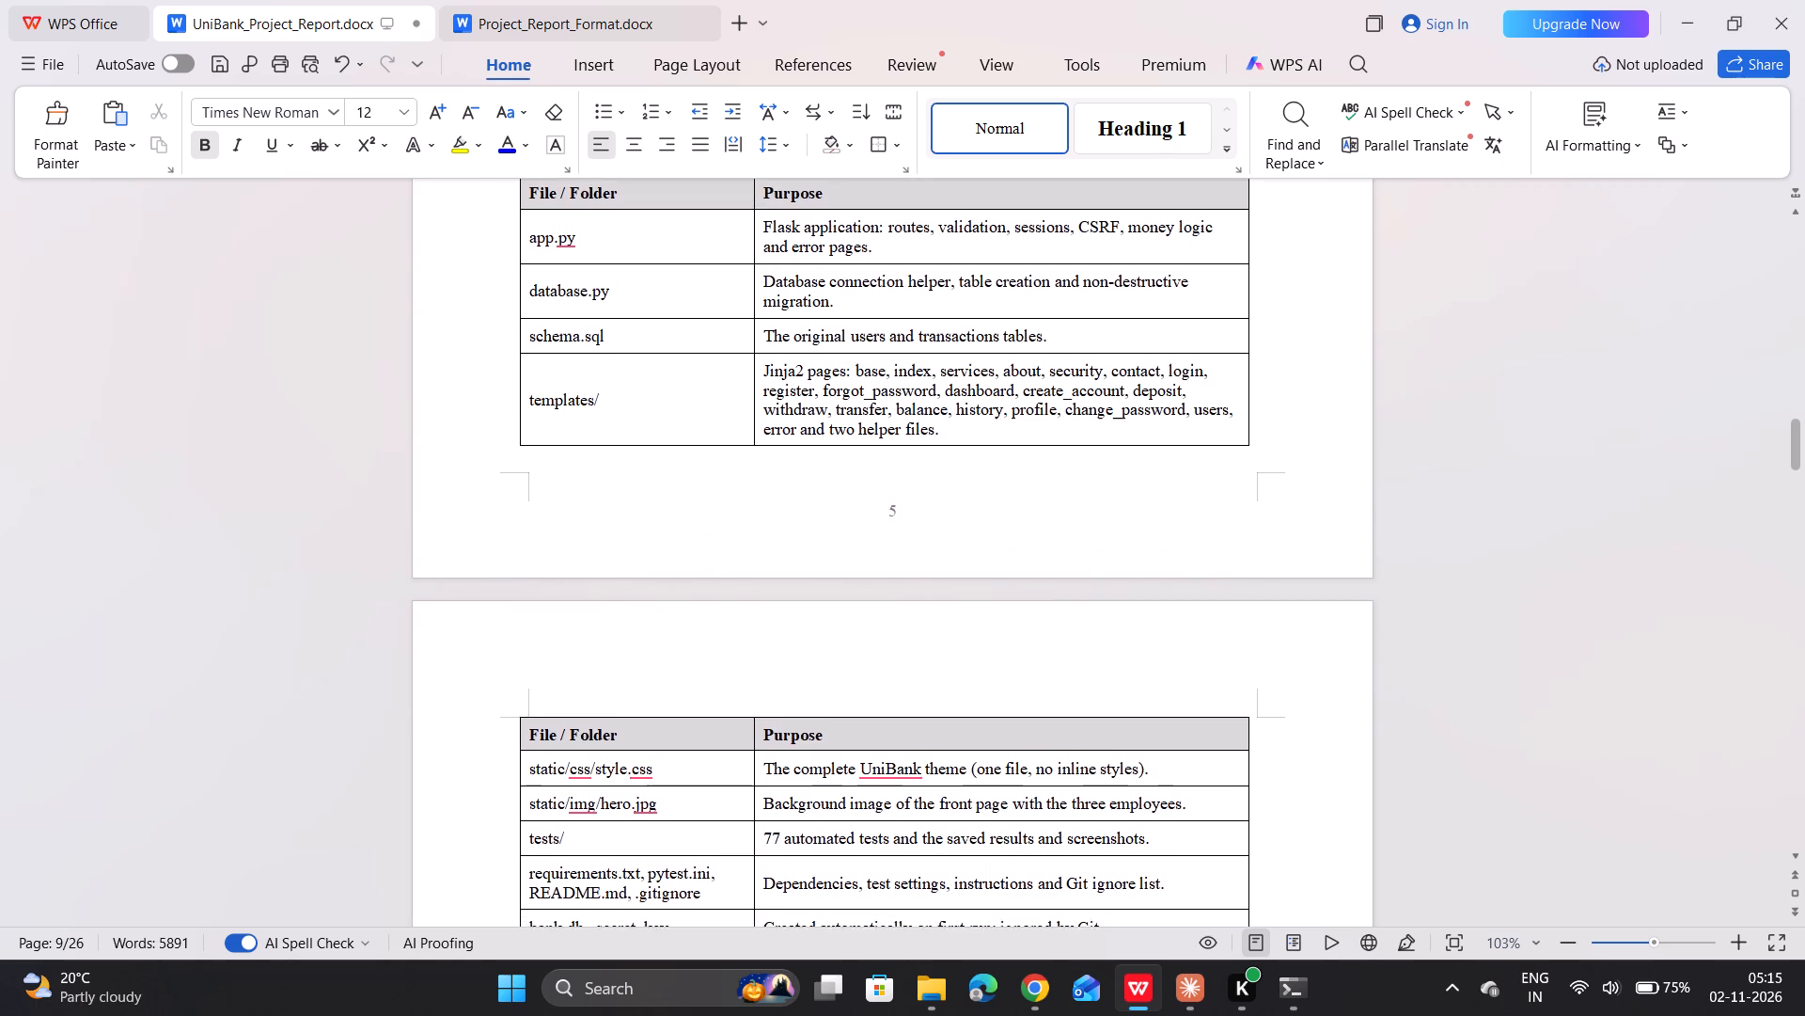
scroll(586, 453, "right", 1)
scroll(586, 453, "down", 3)
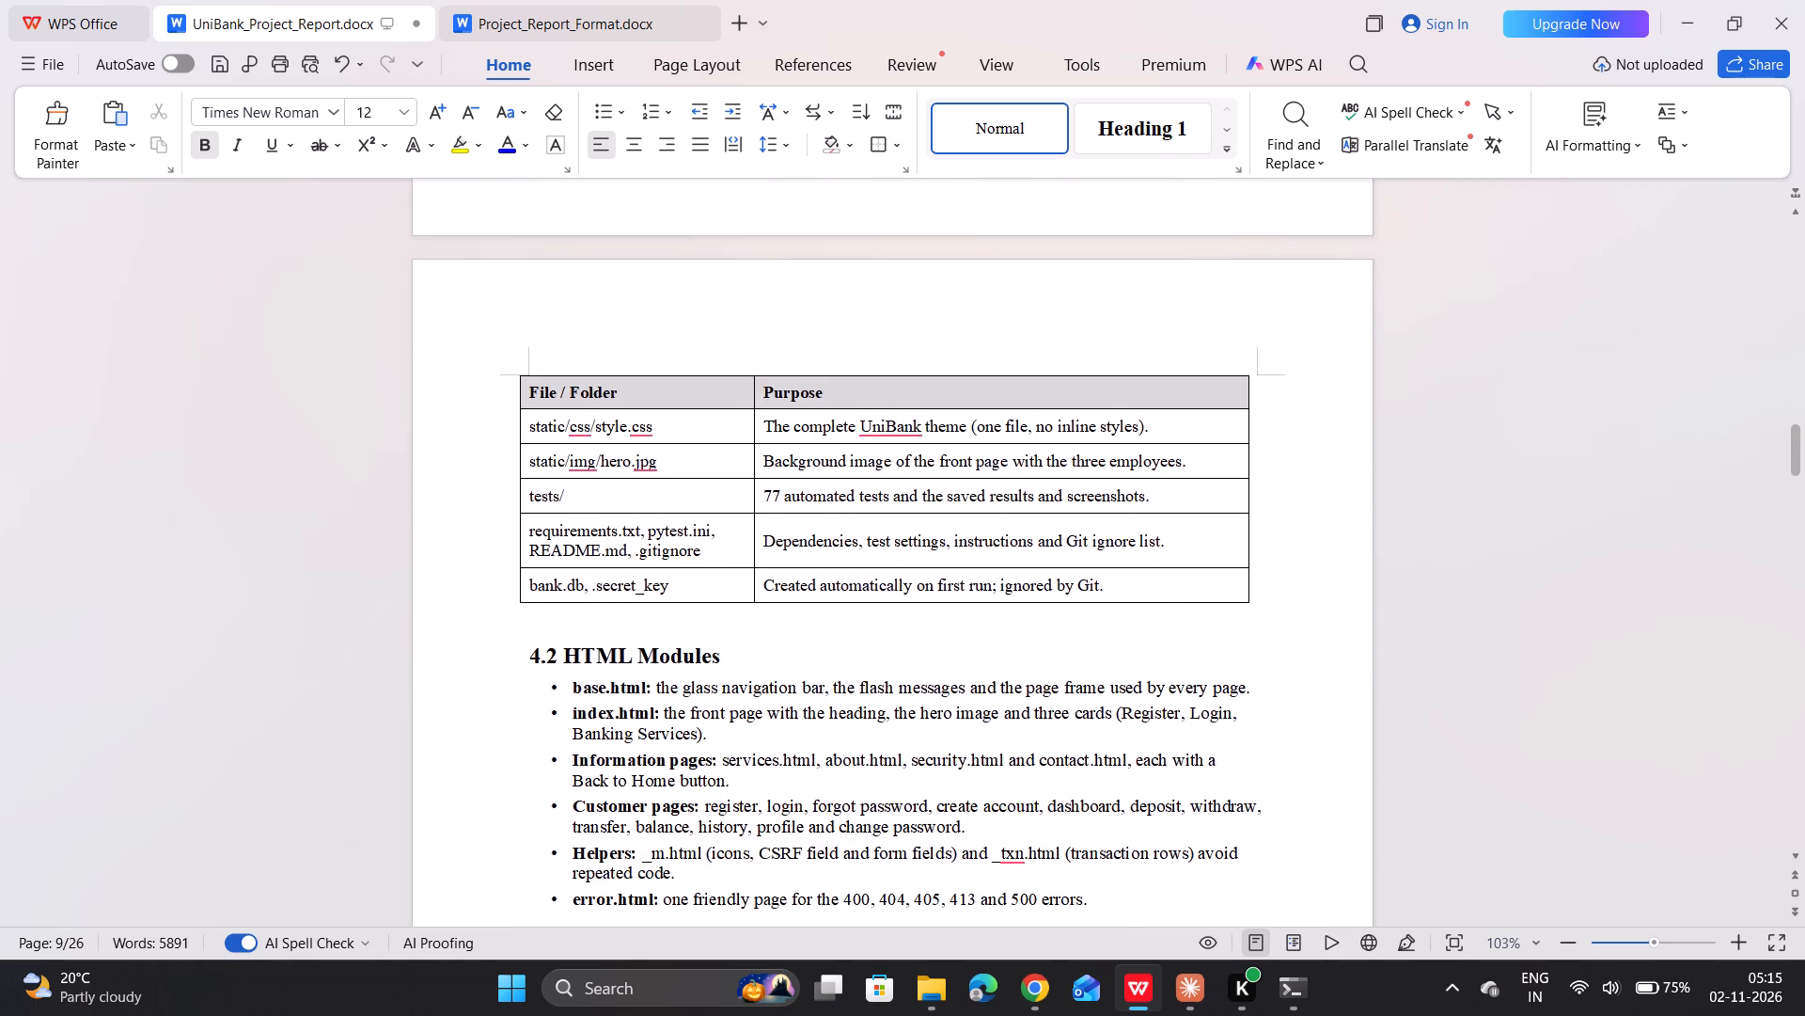
scroll(586, 453, "down", 4)
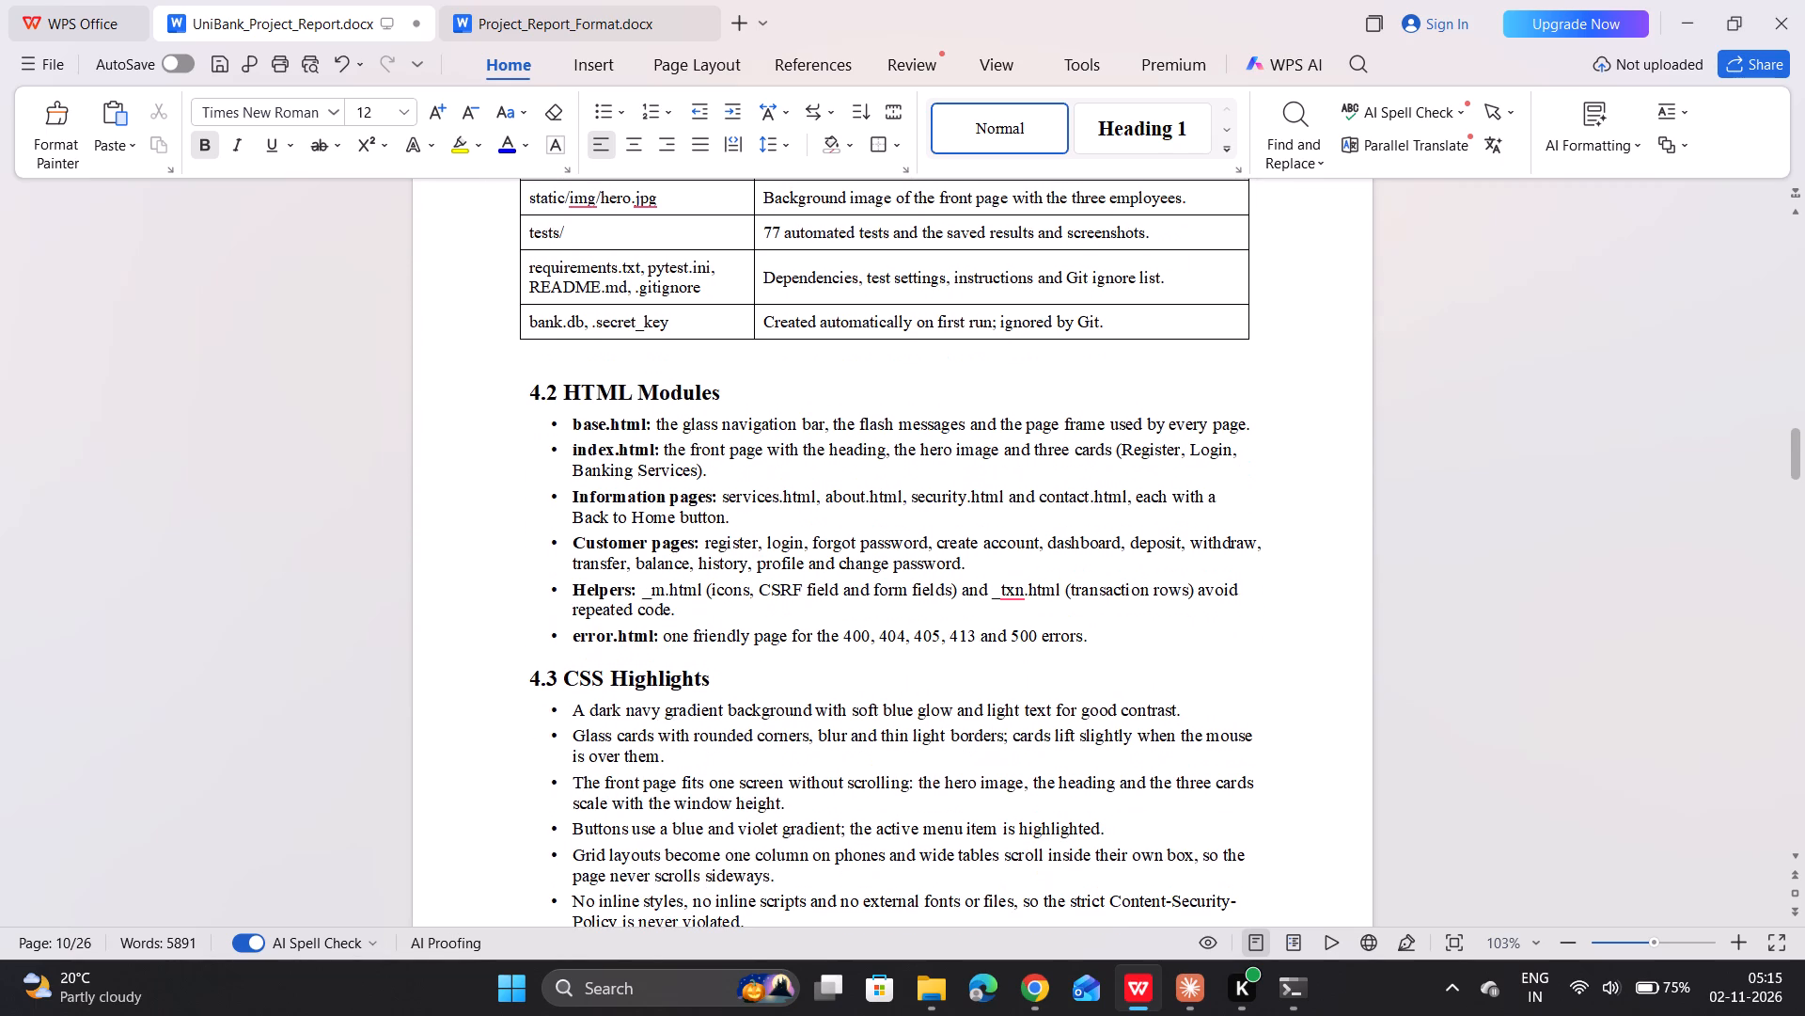
Compare the font size of the 4.2 HTML Modules bullets with the text in the continued rows of Table 4.1.
scroll(586, 453, "down", 1)
left_click(586, 453)
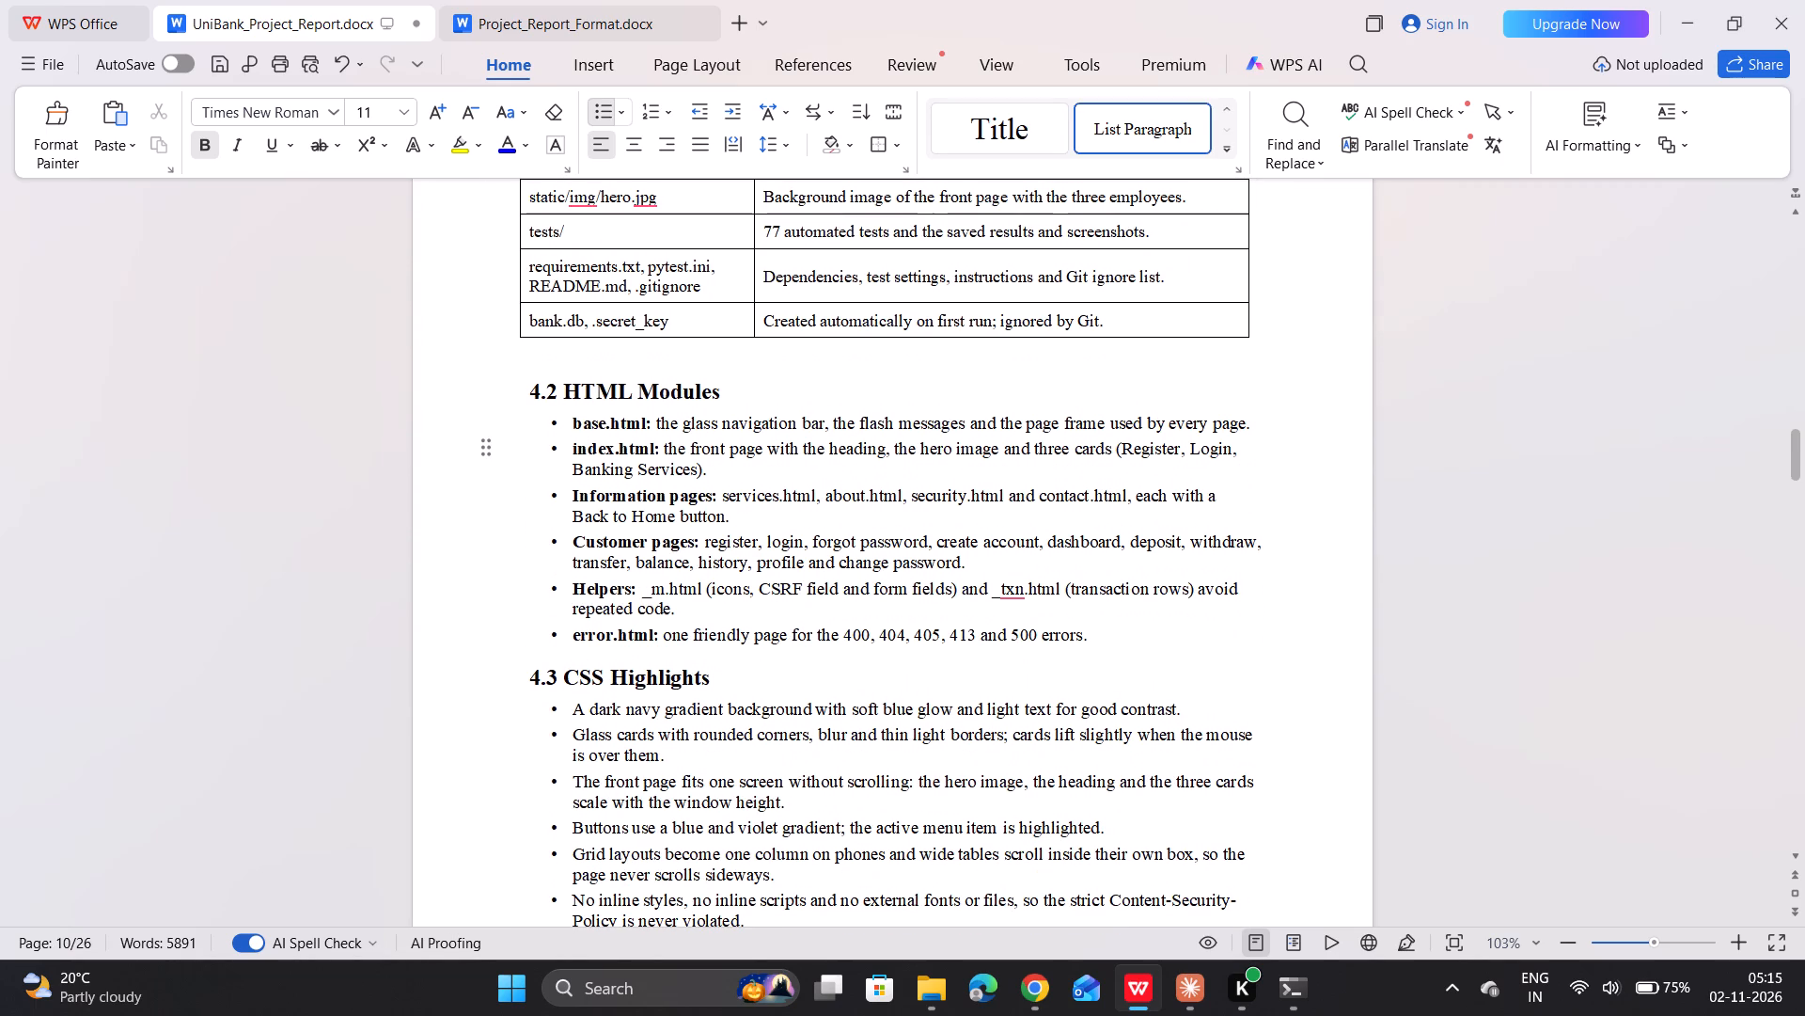
left_click(714, 437)
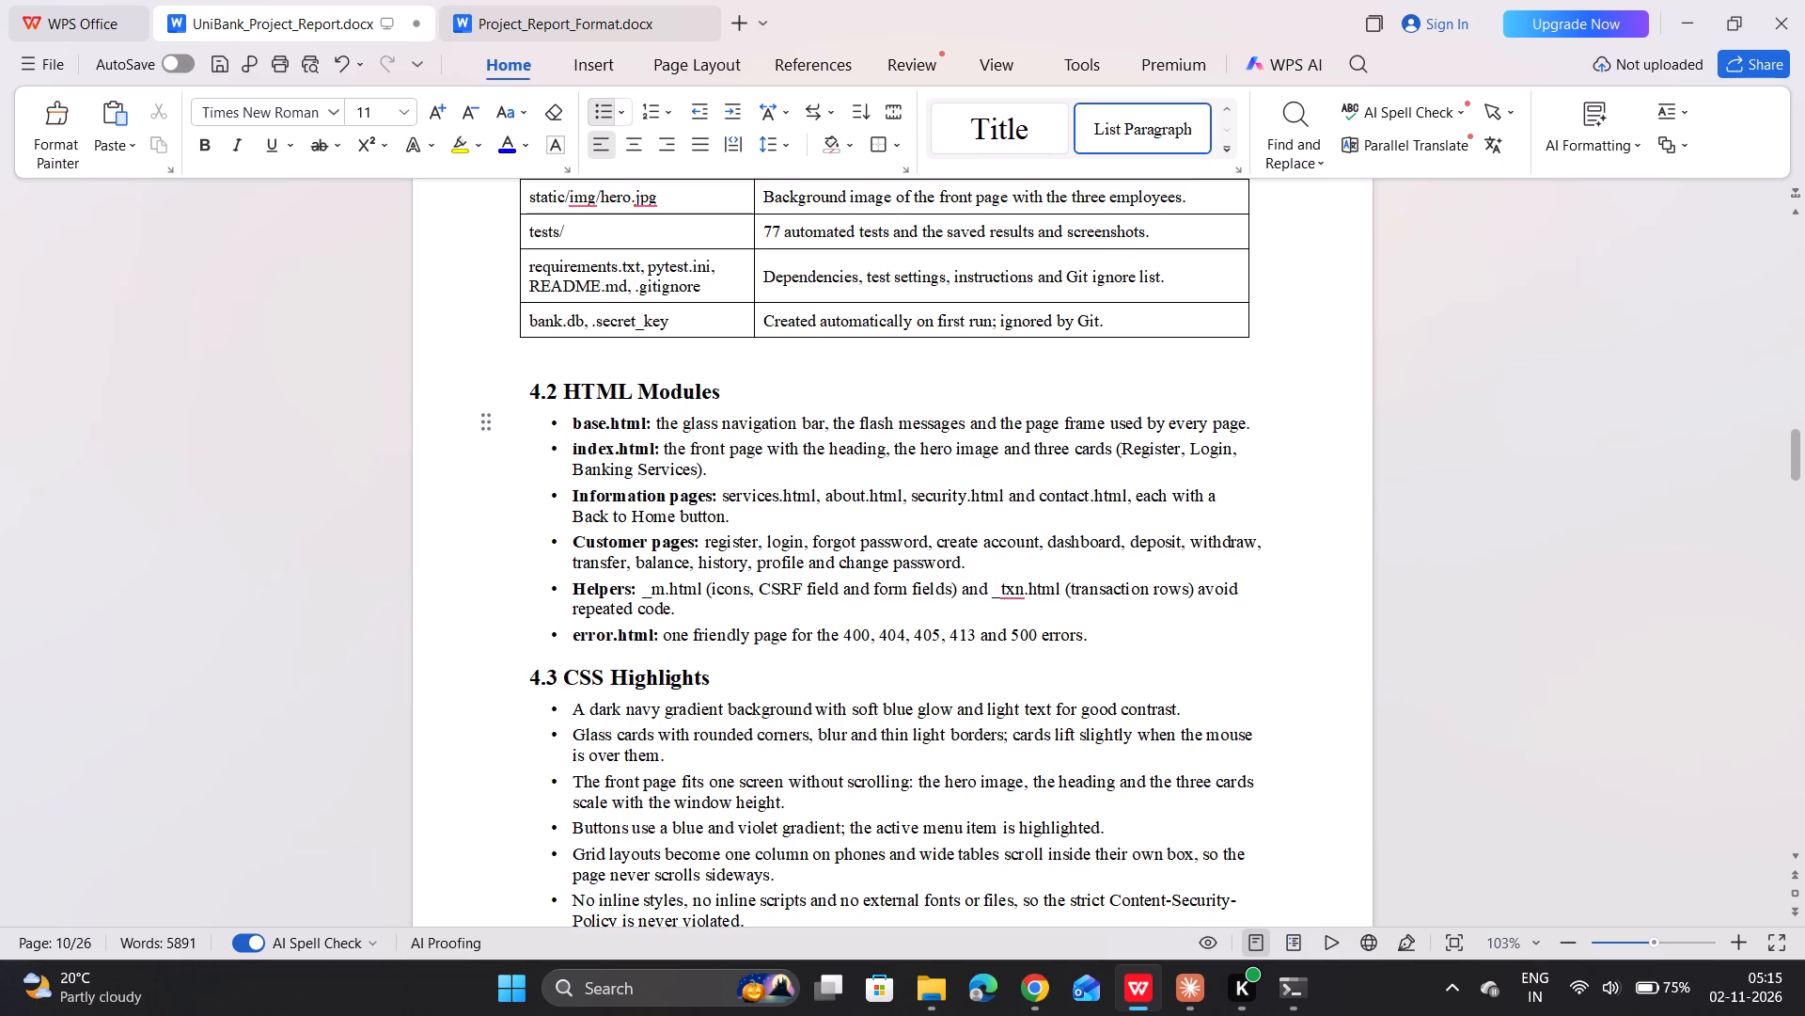
left_click(692, 469)
scroll(692, 469, "down", 1)
left_click(692, 469)
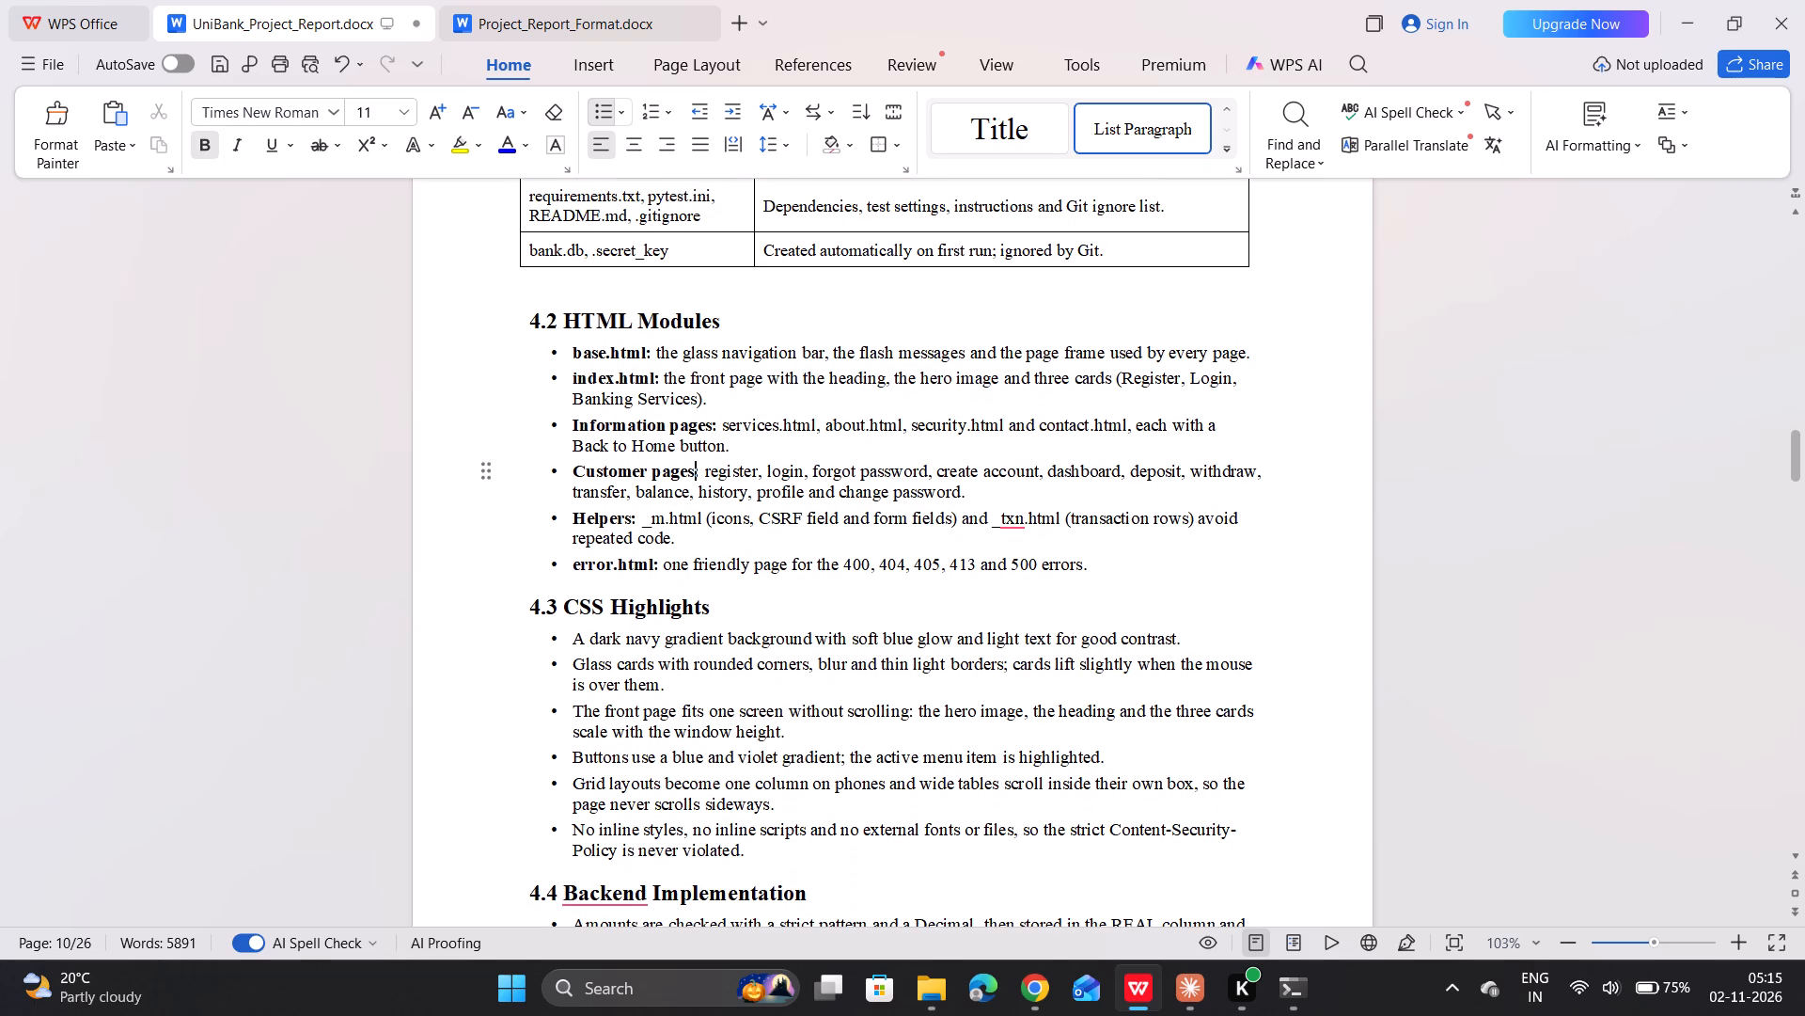
scroll(692, 469, "up", 2)
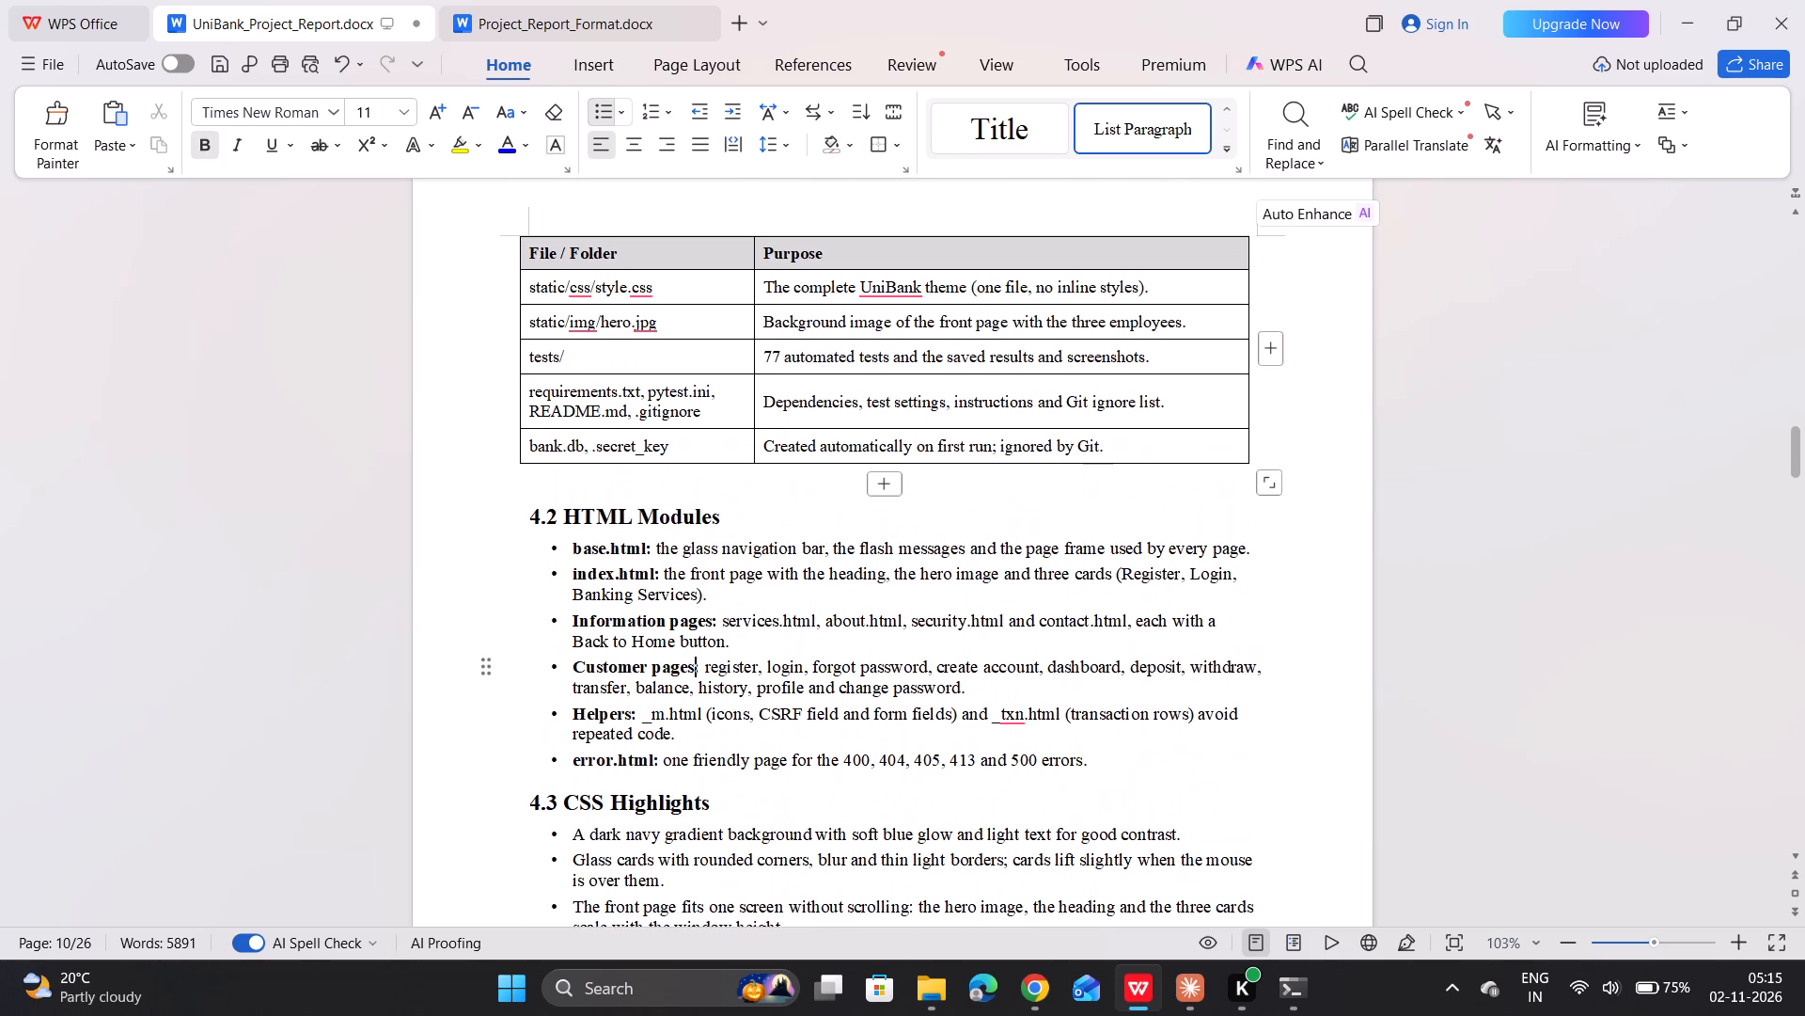
left_click(683, 417)
scroll(636, 658, "down", 1)
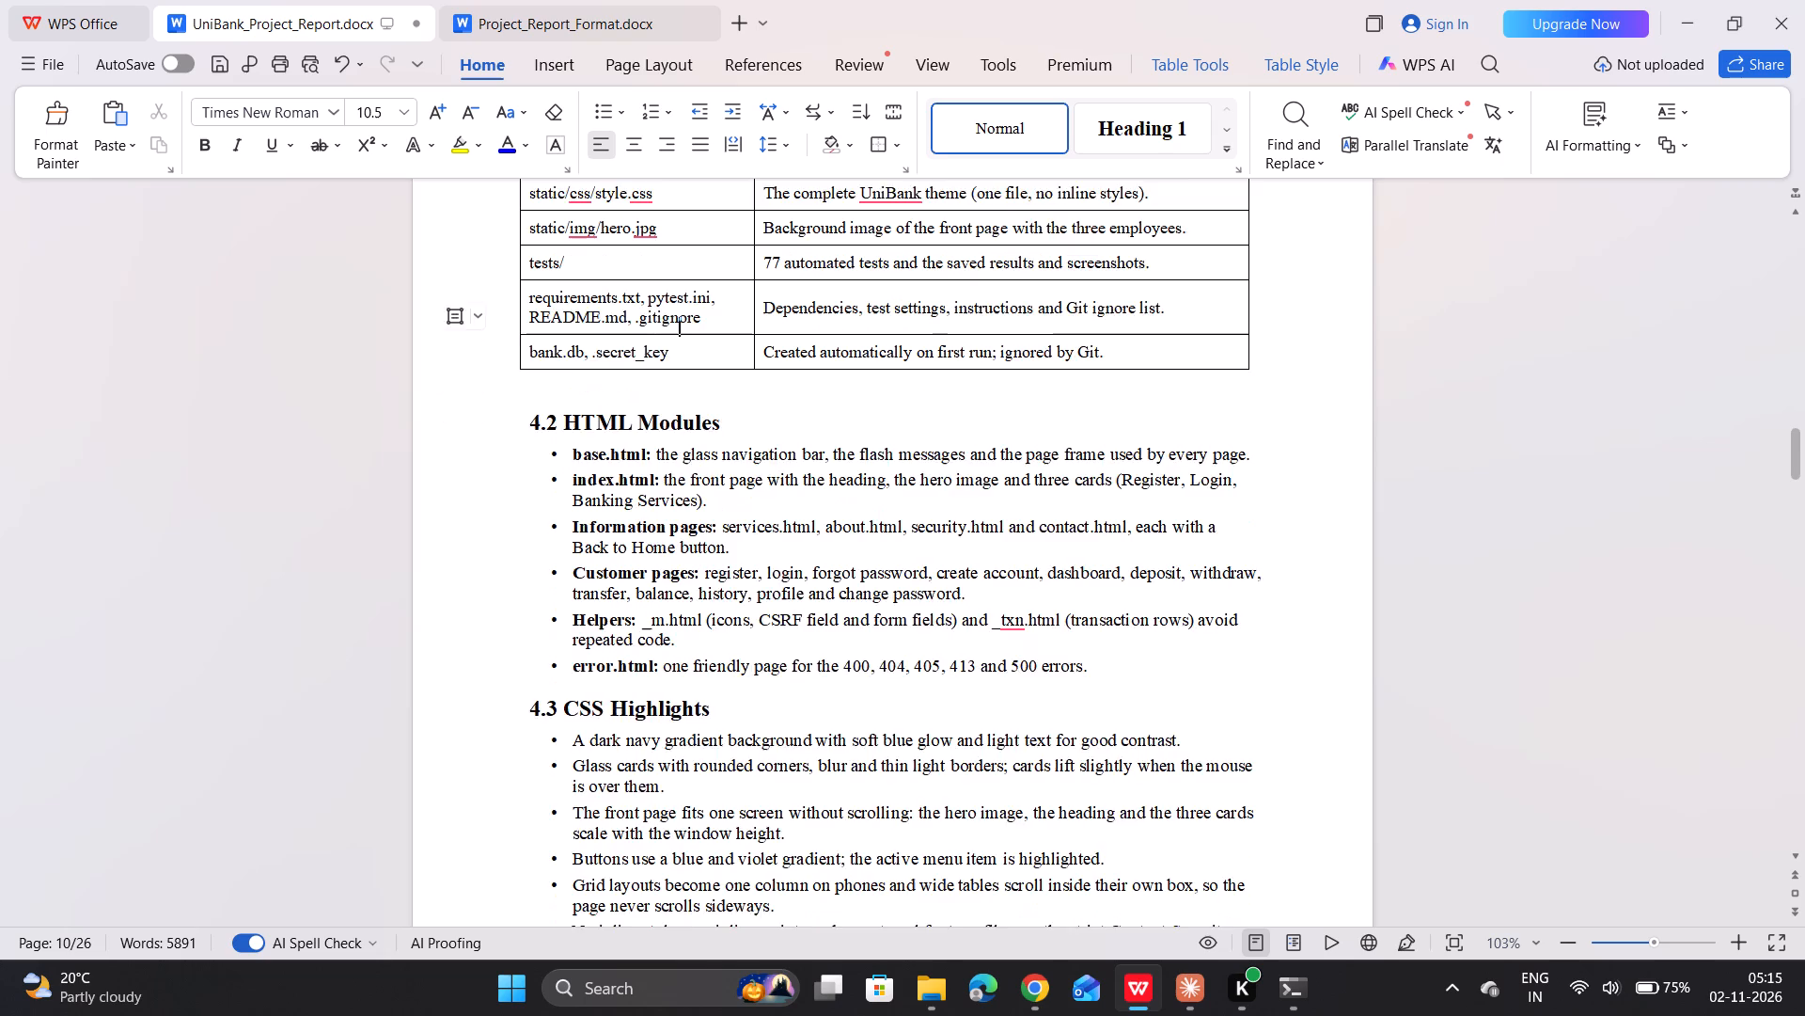
scroll(636, 658, "down", 2)
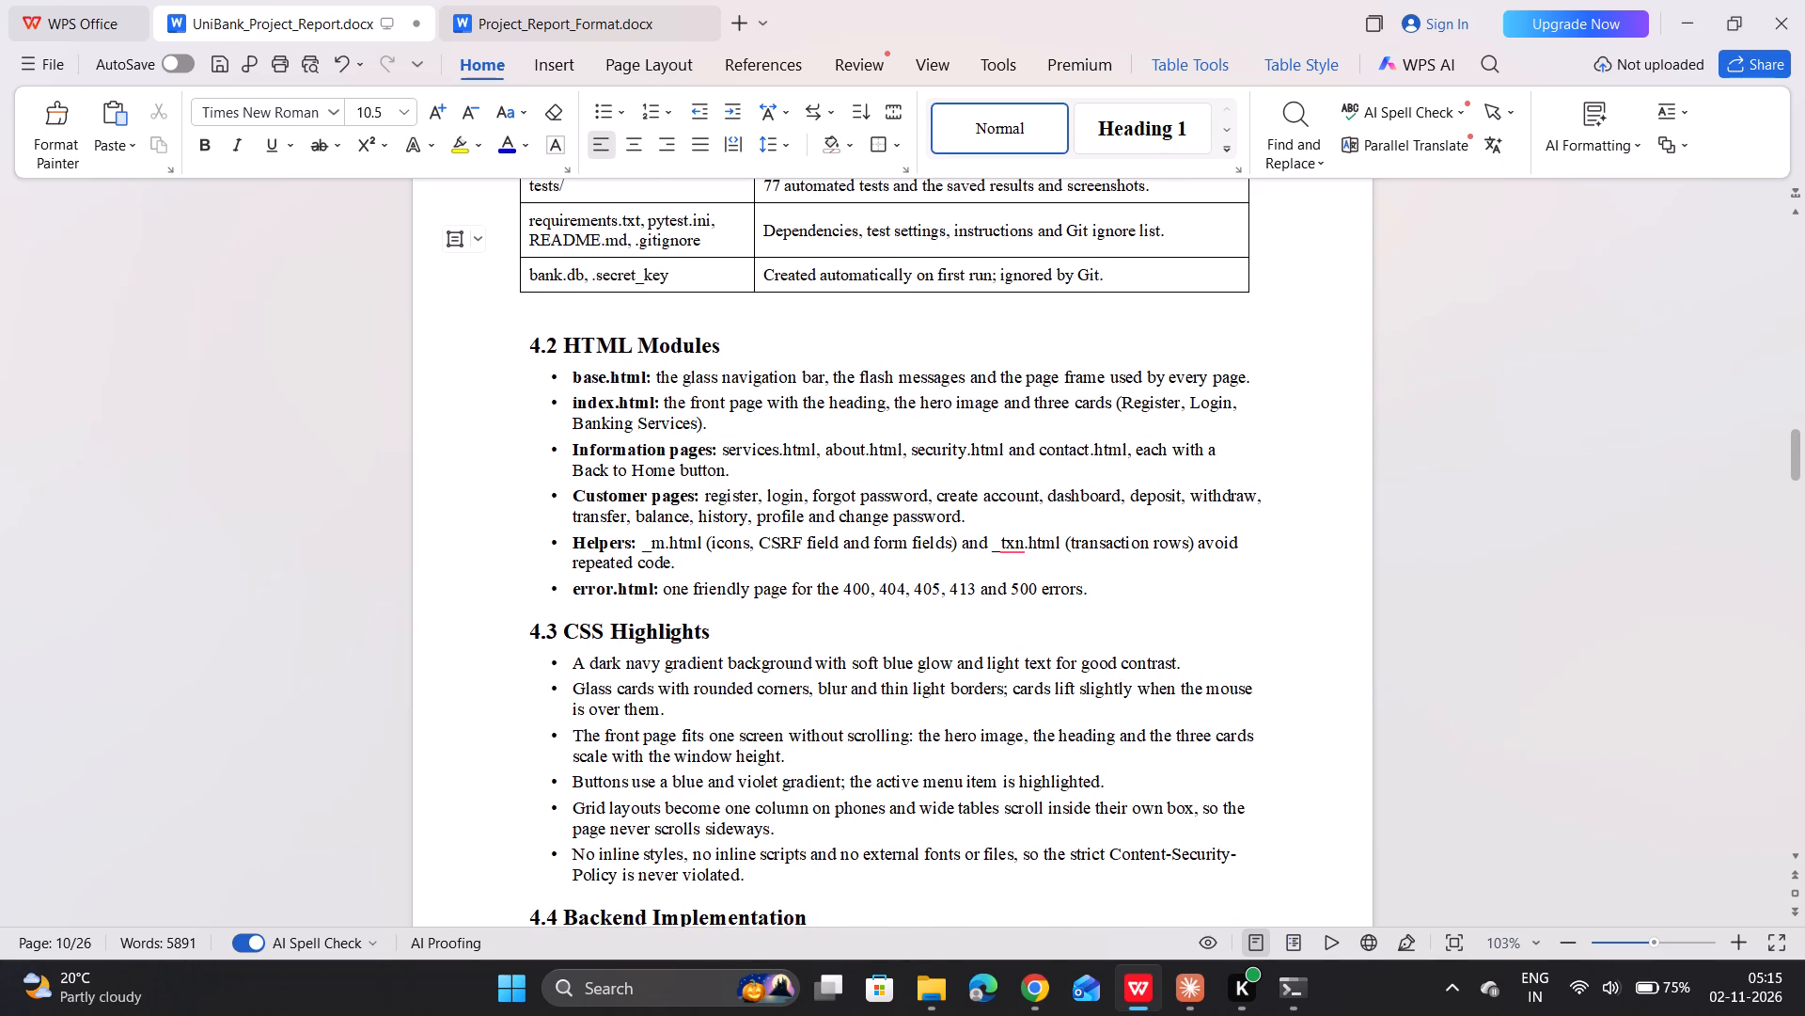
left_click(799, 452)
scroll(799, 452, "up", 3)
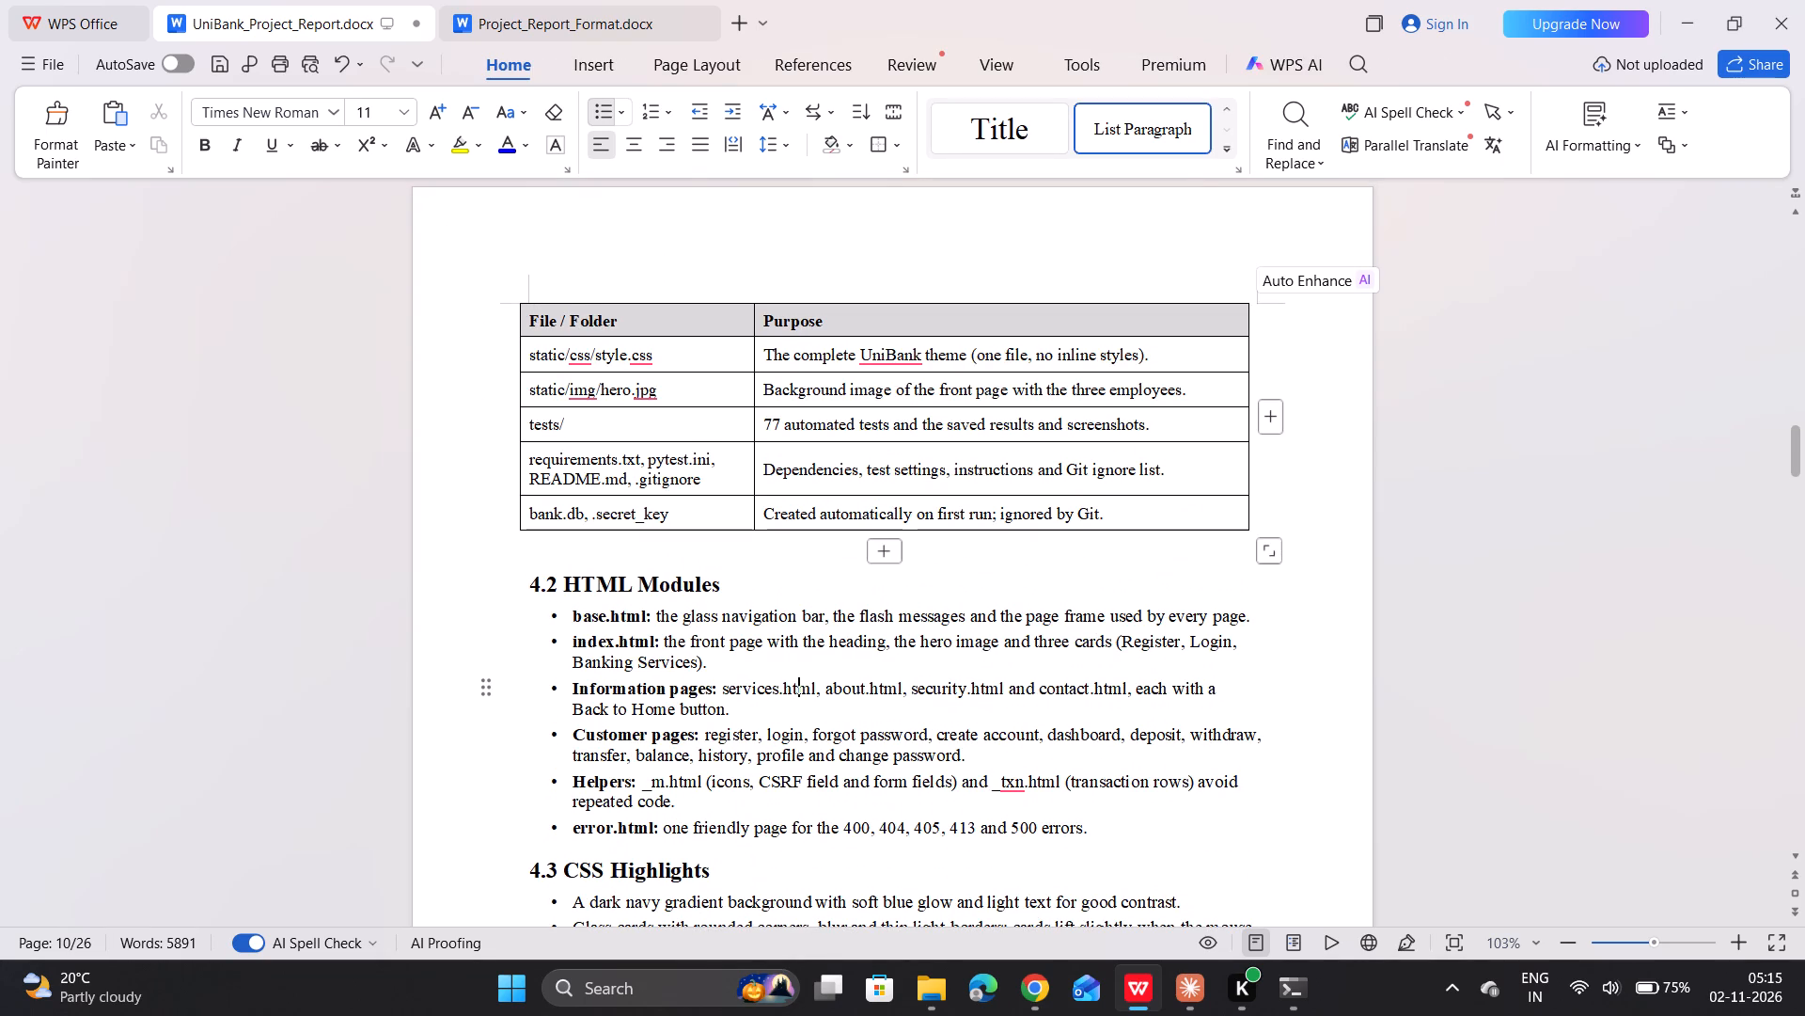
Apply the Normal style to the continued rows of Table 4.1, from static/css/style.css to bank.db, .secret_key.
left_click(531, 355)
left_click_drag(531, 355, 903, 483)
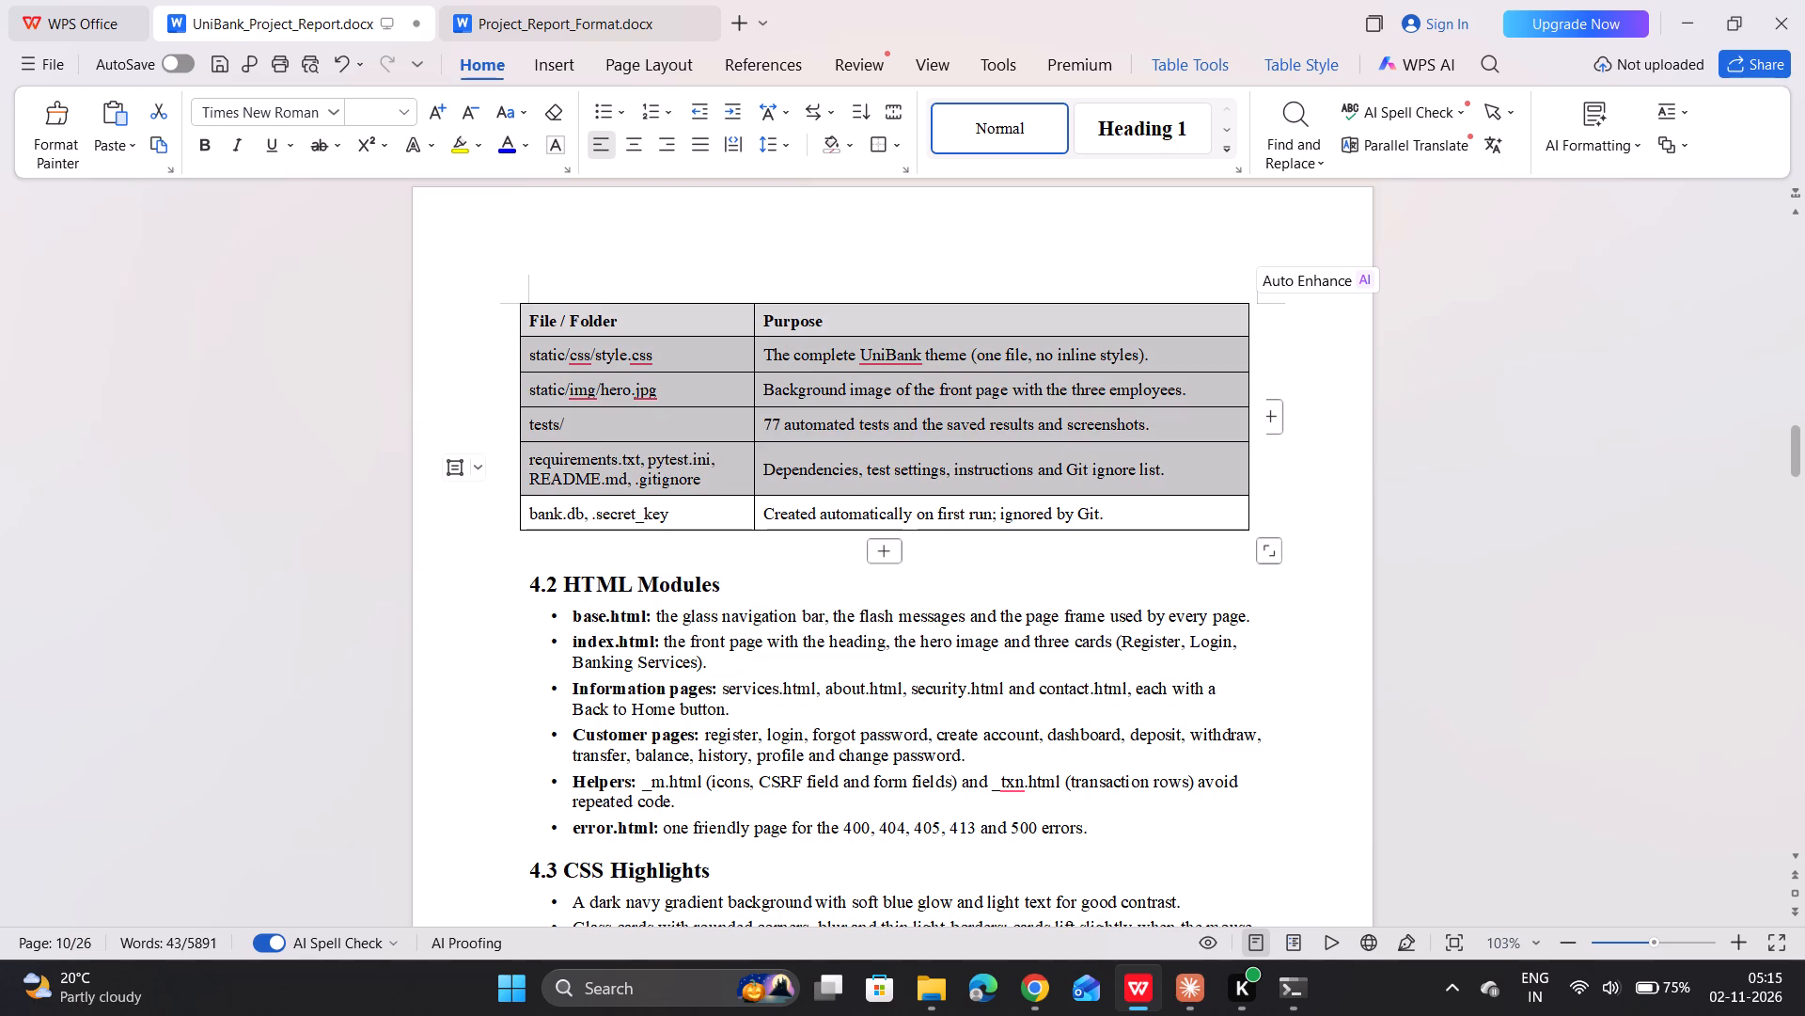
left_click_drag(903, 483, 1123, 509)
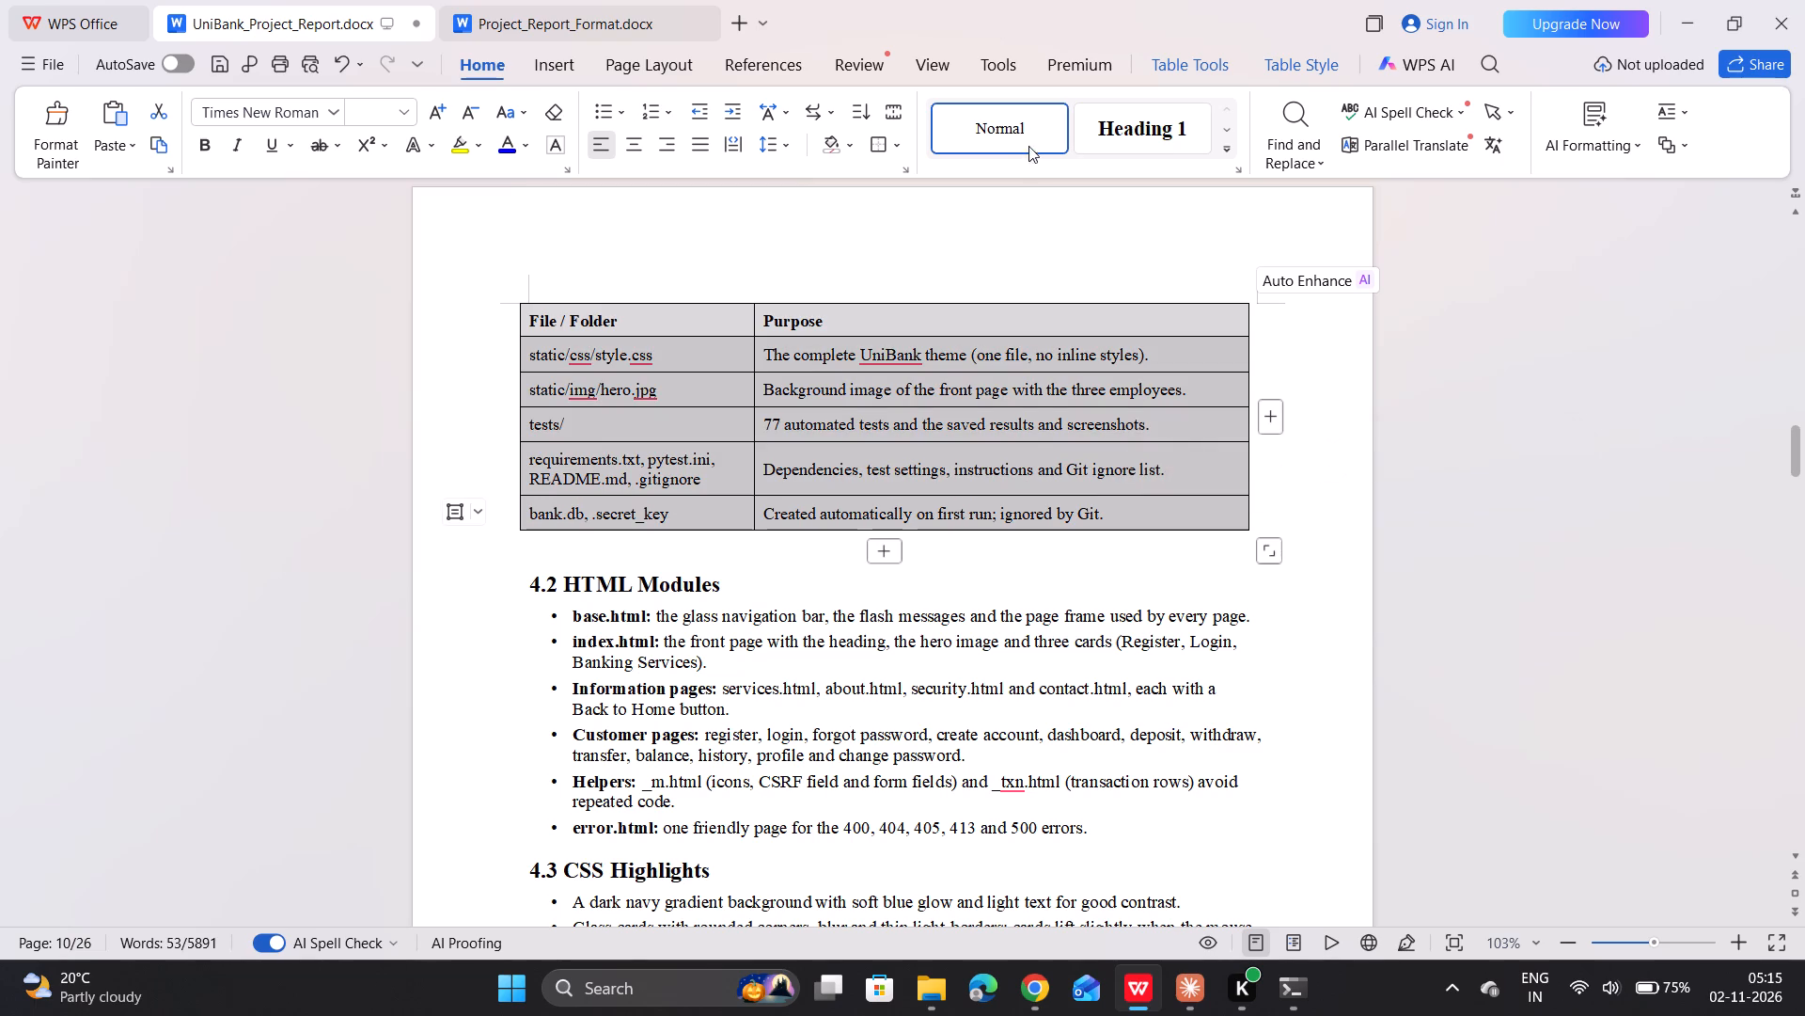
left_click(1022, 136)
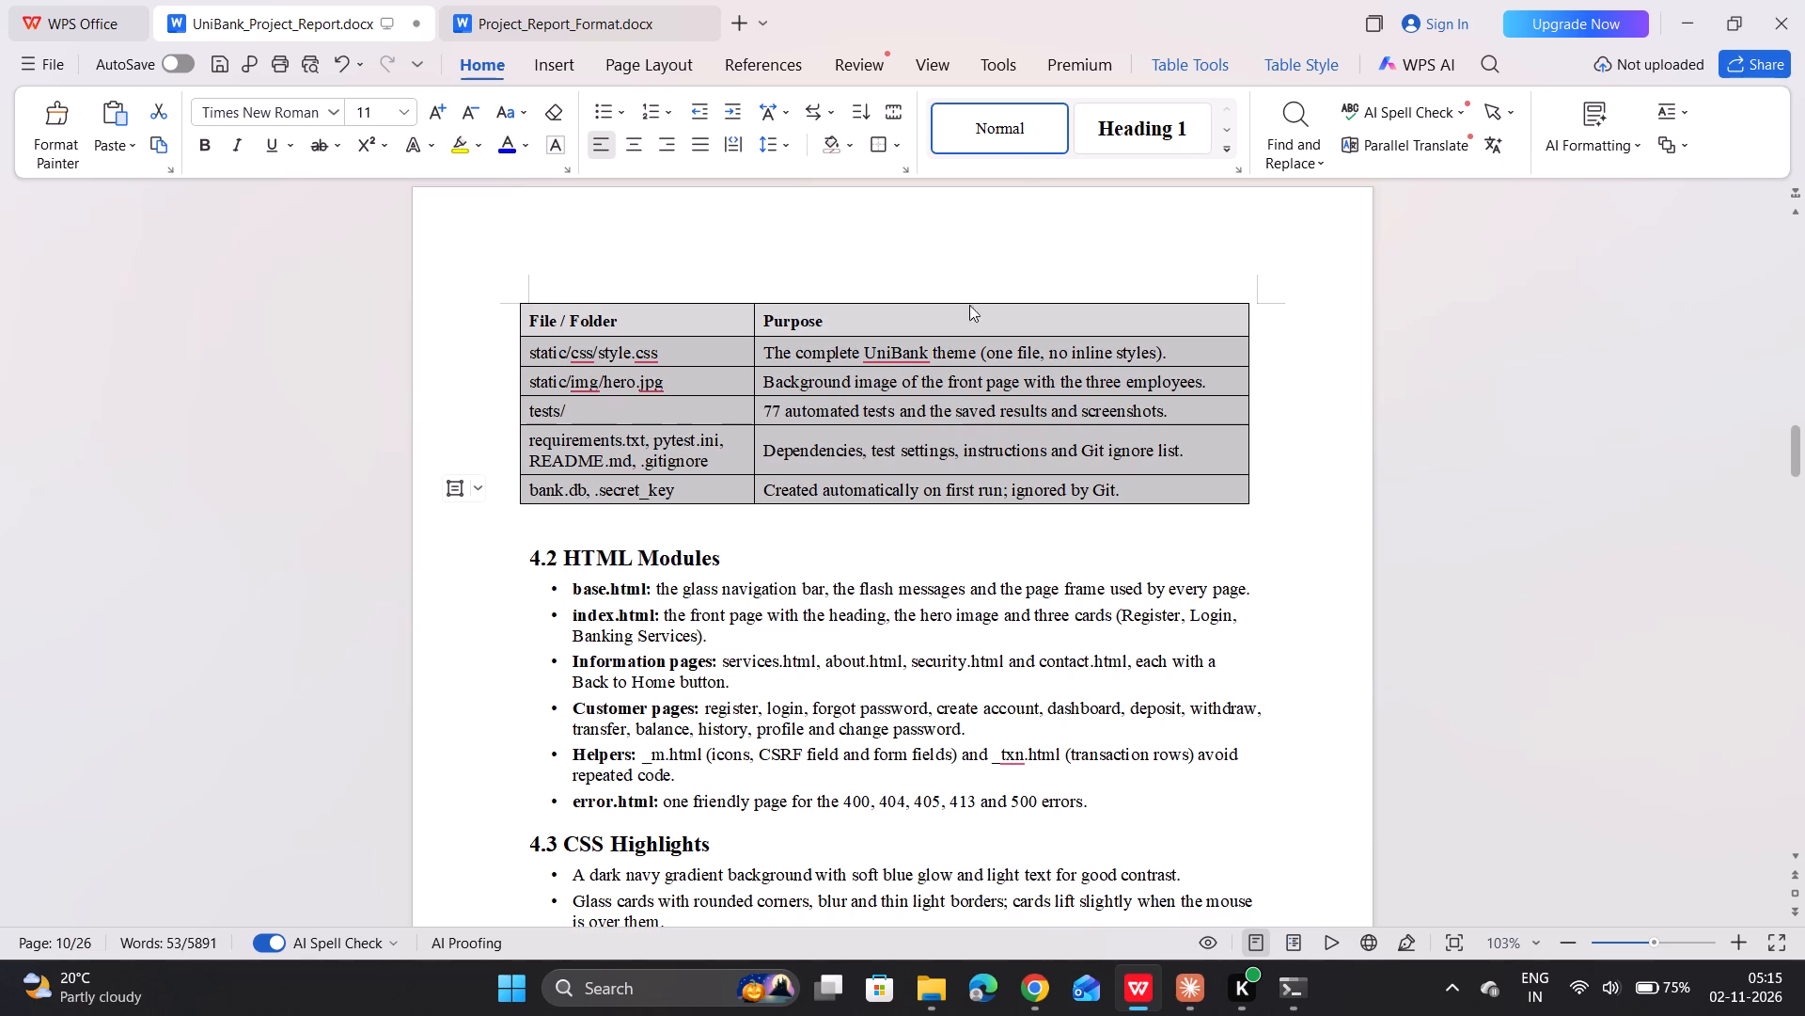
left_click(956, 384)
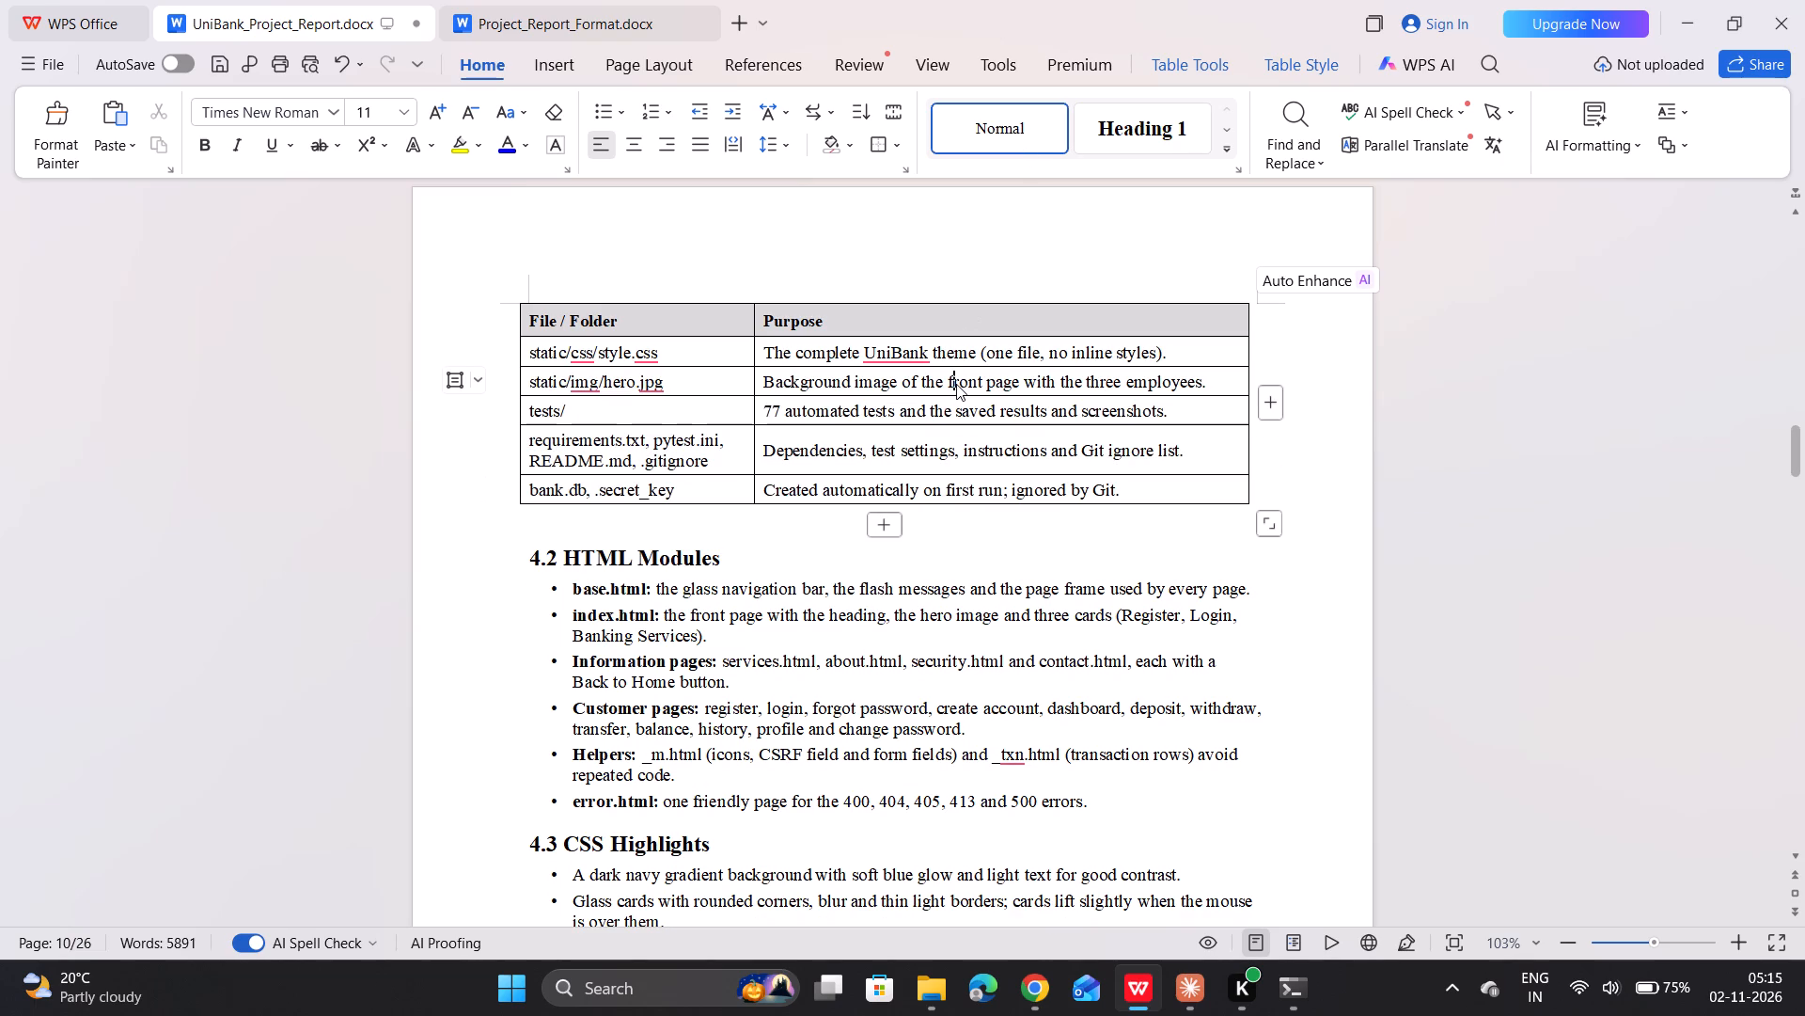
Apply the Normal style to the first rows of Table 4.1, from app.py to templates/.
scroll(956, 384, "up", 7)
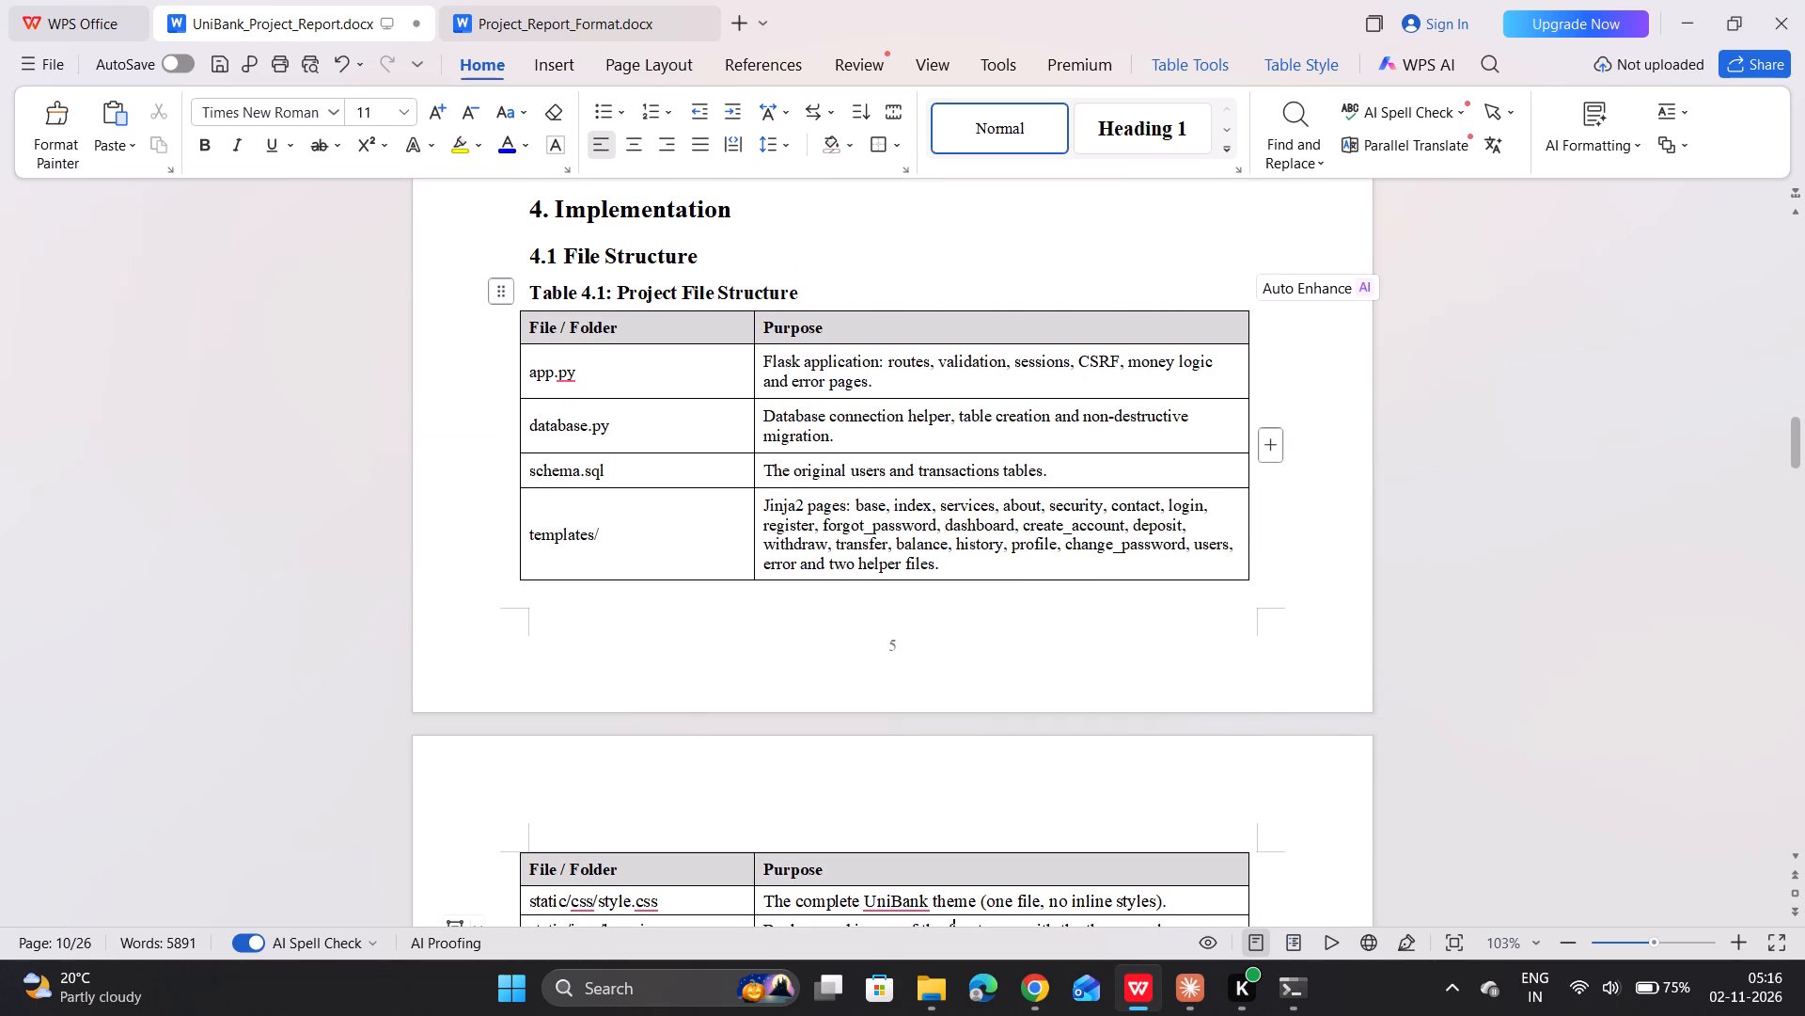
left_click_drag(529, 371, 777, 453)
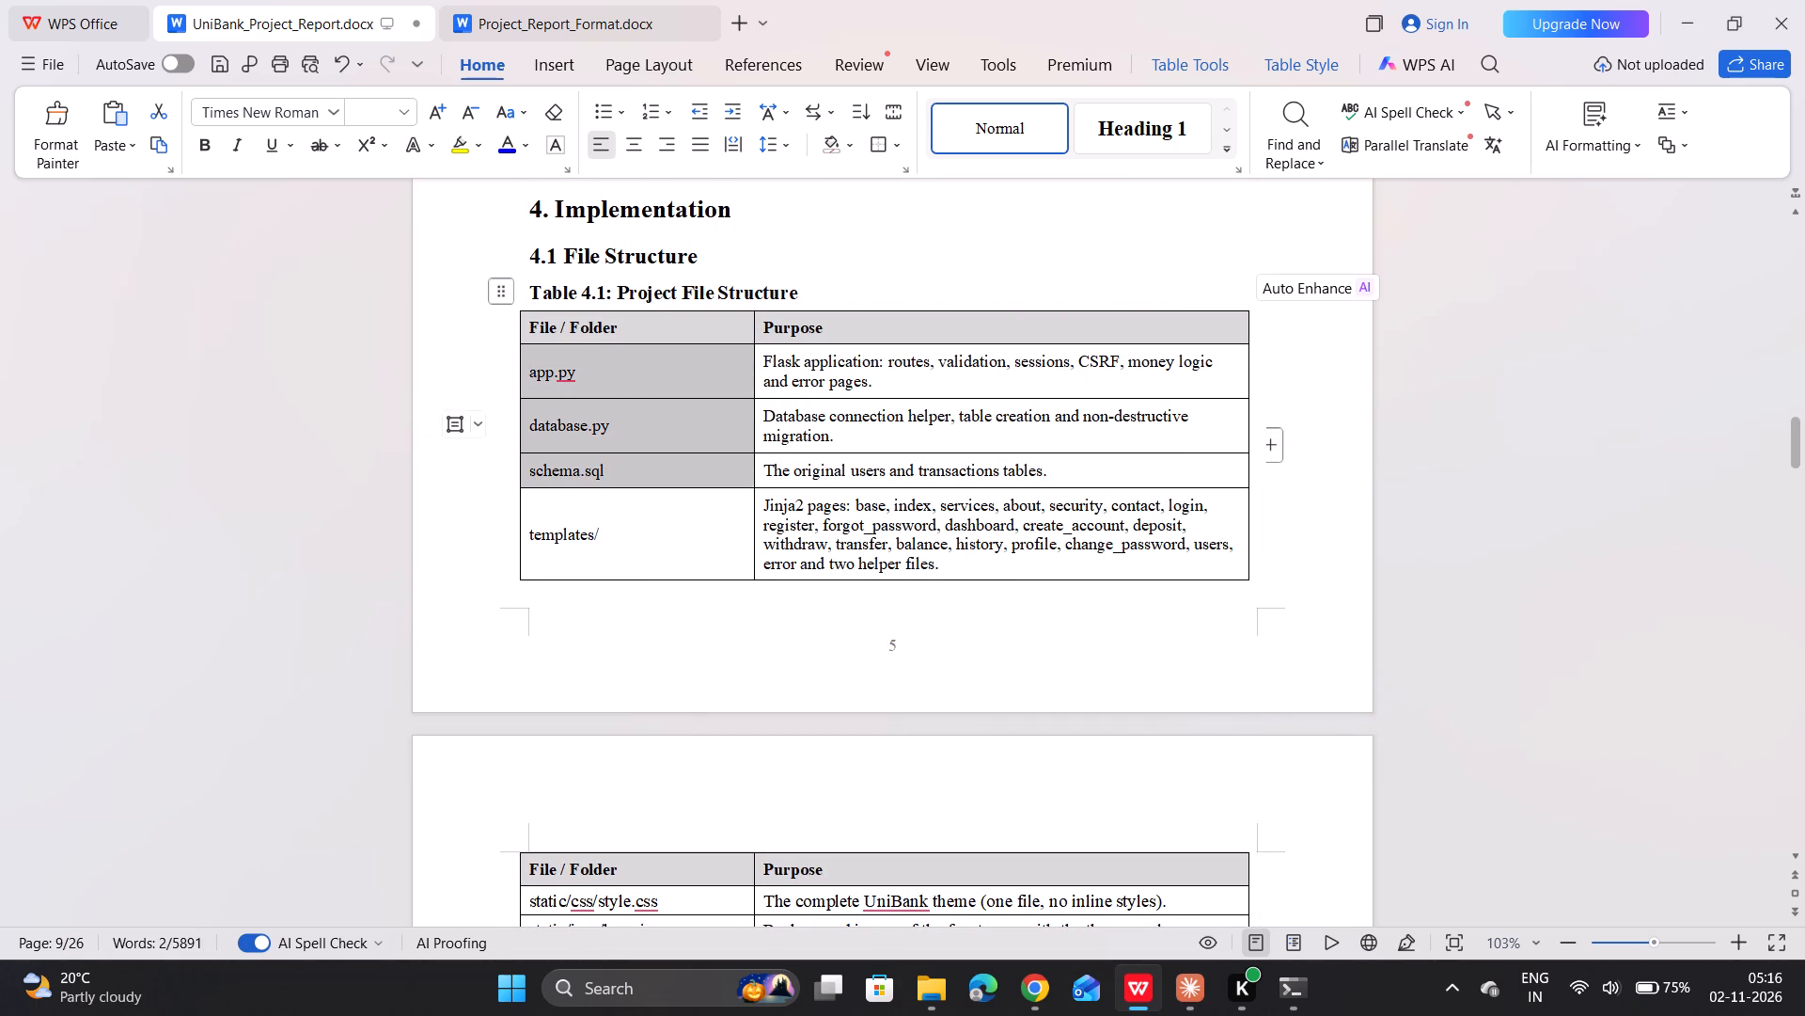
left_click_drag(777, 453, 901, 513)
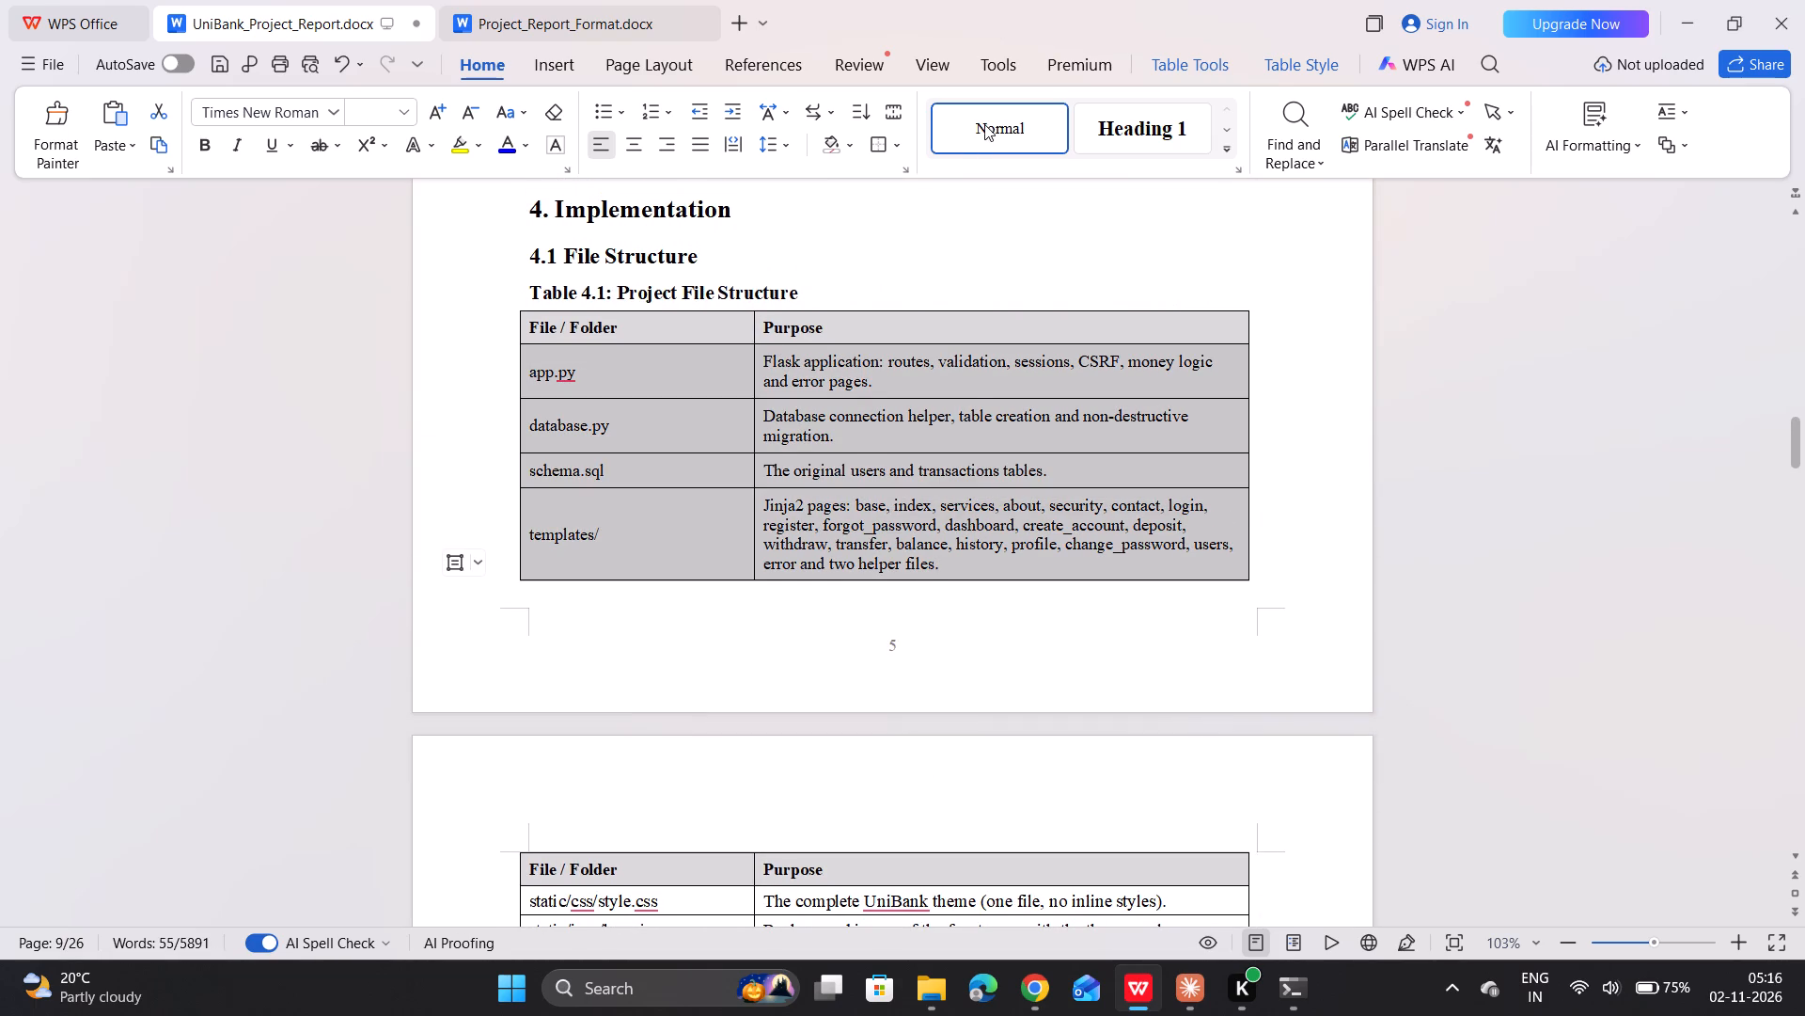
left_click(986, 124)
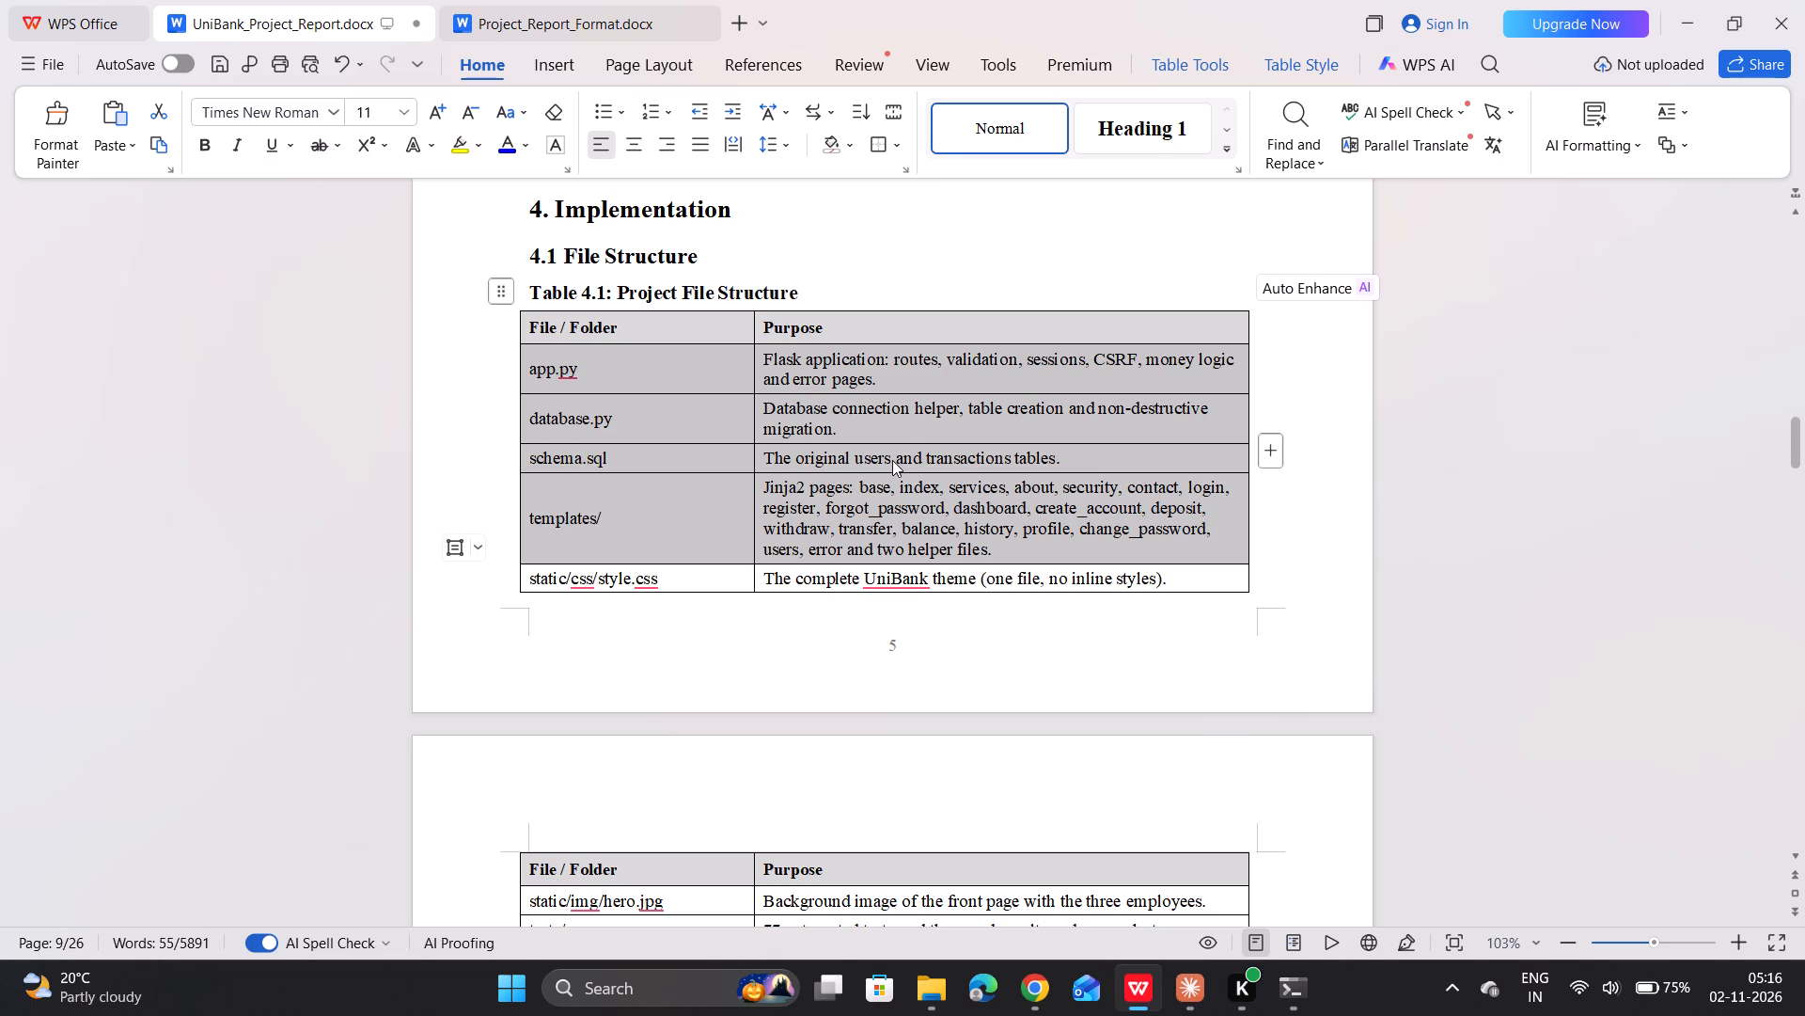
left_click(892, 460)
left_click(826, 580)
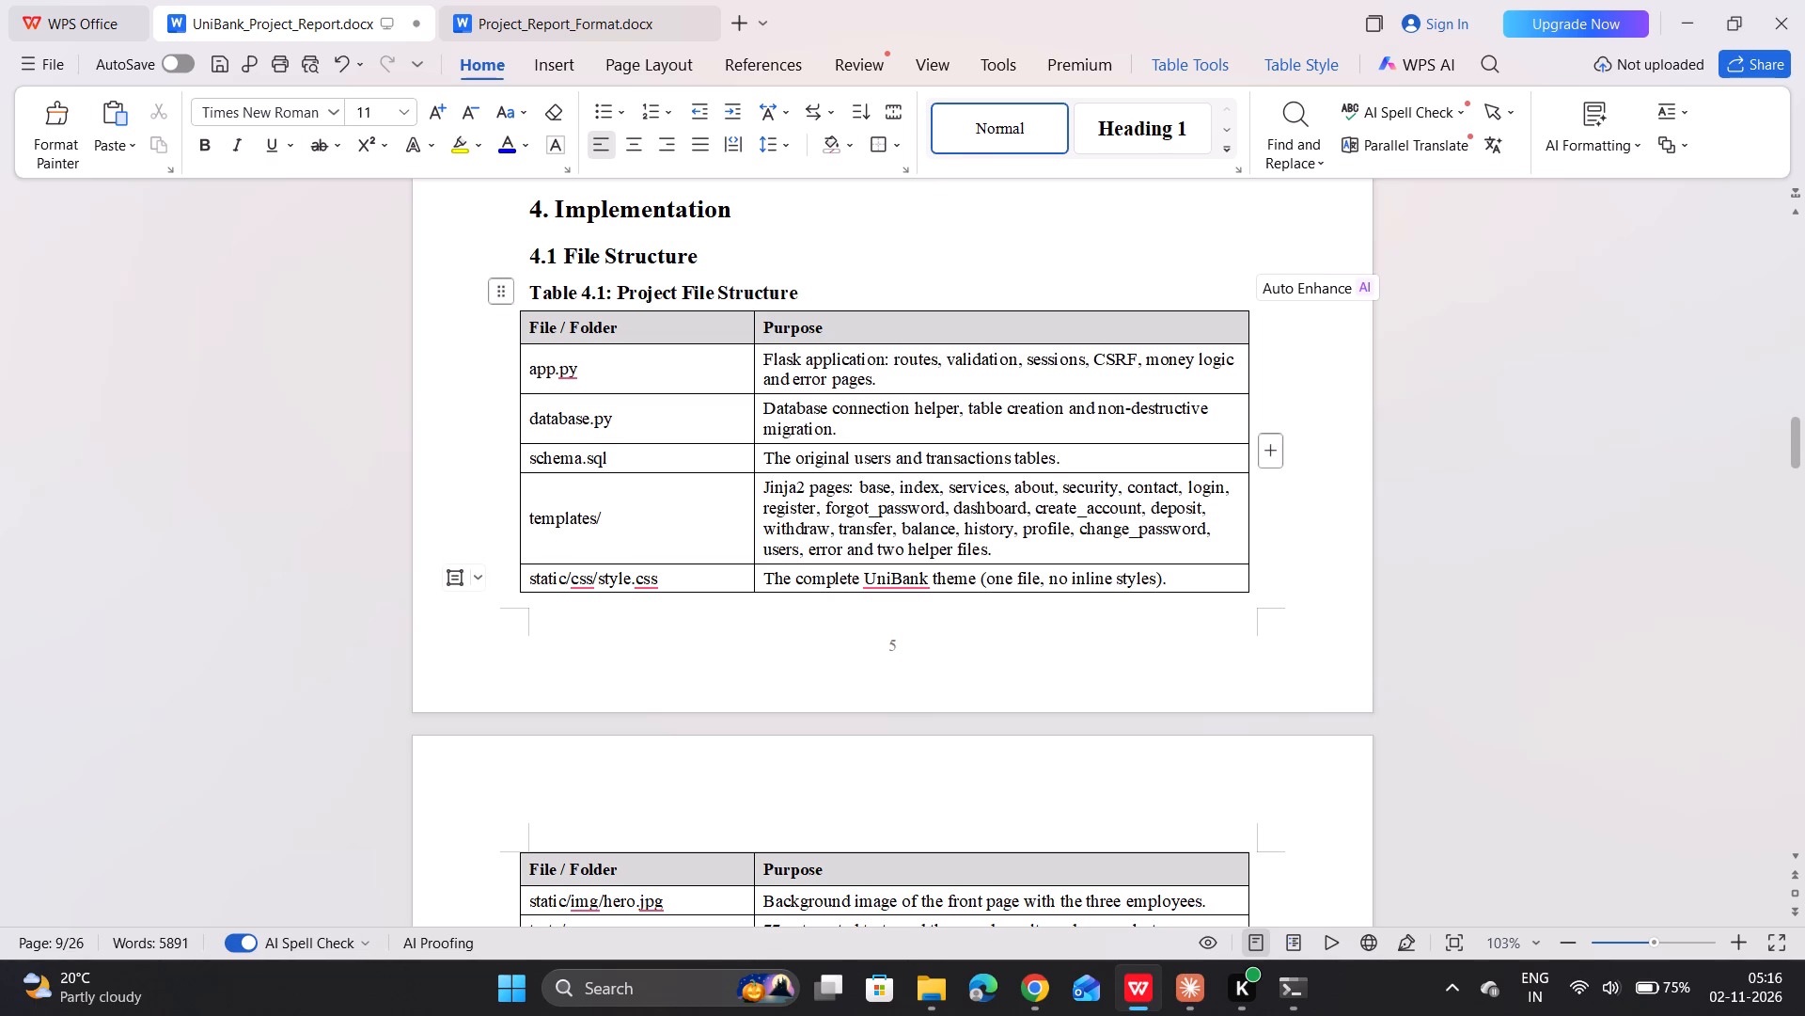
Apply the Normal style to all function rows of Table 3.5: Main Python Functions, from register() to users_view().
scroll(826, 580, "up", 8)
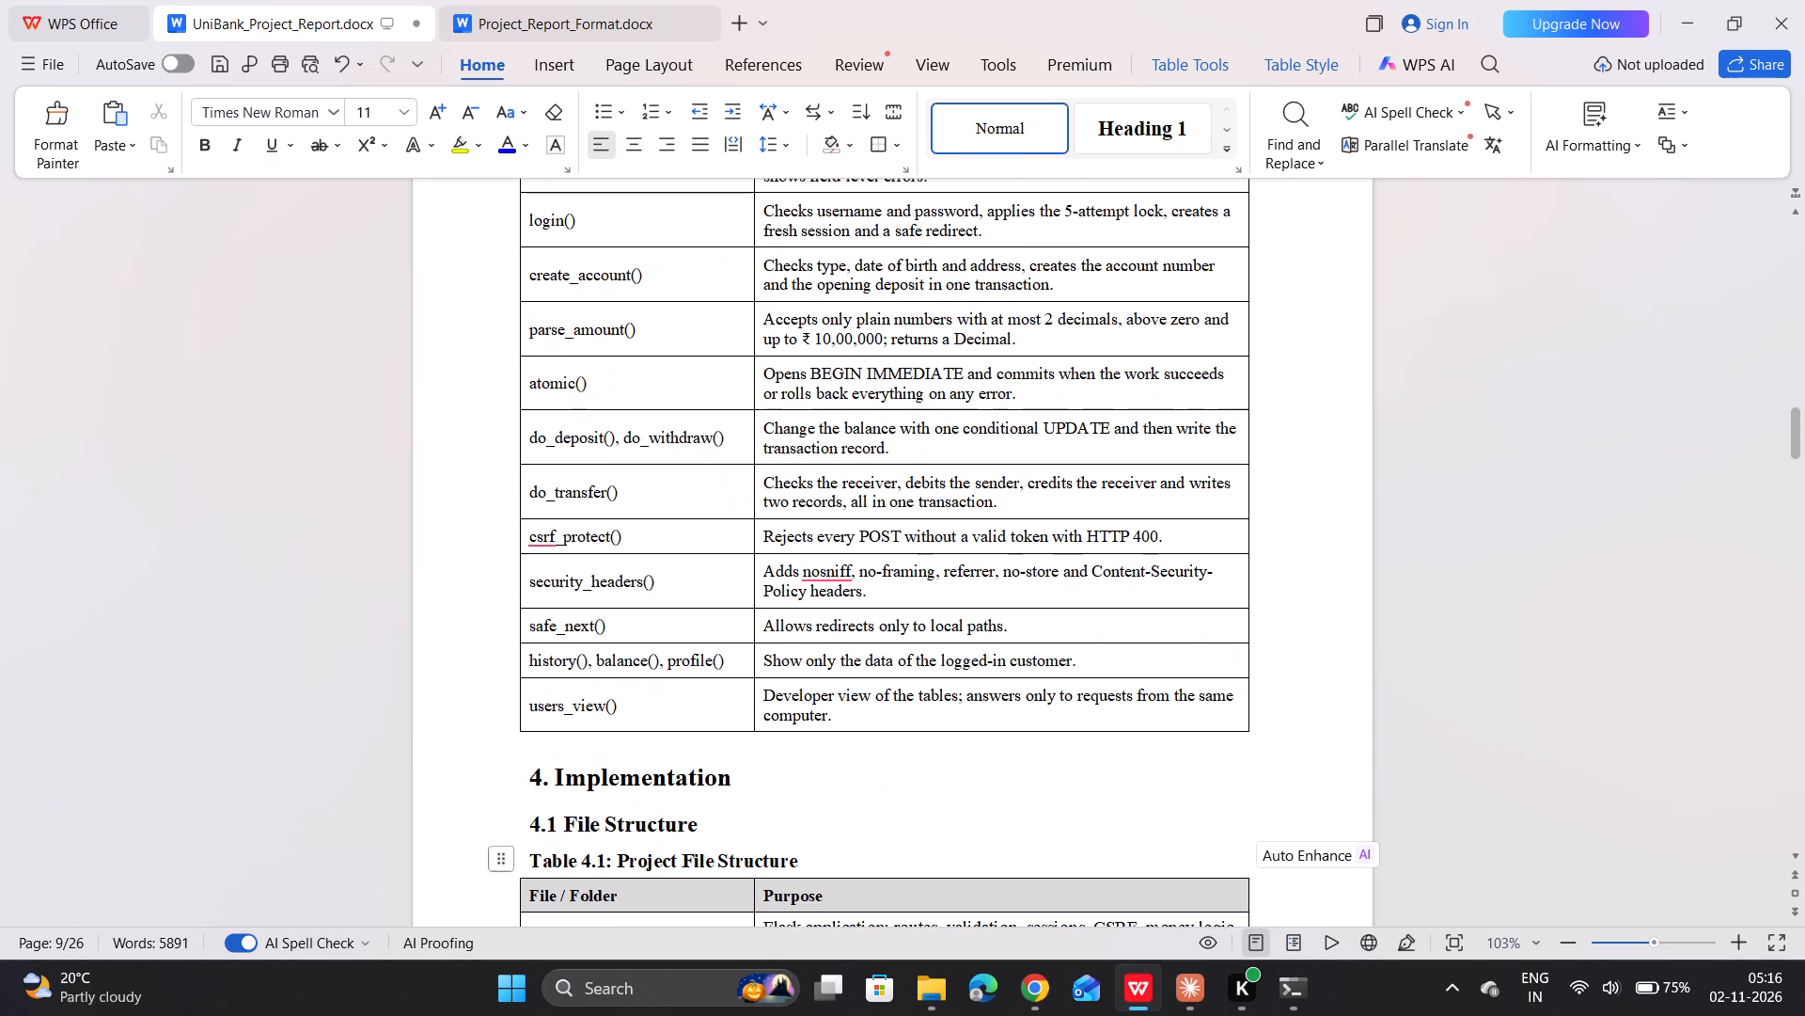
scroll(826, 580, "up", 1)
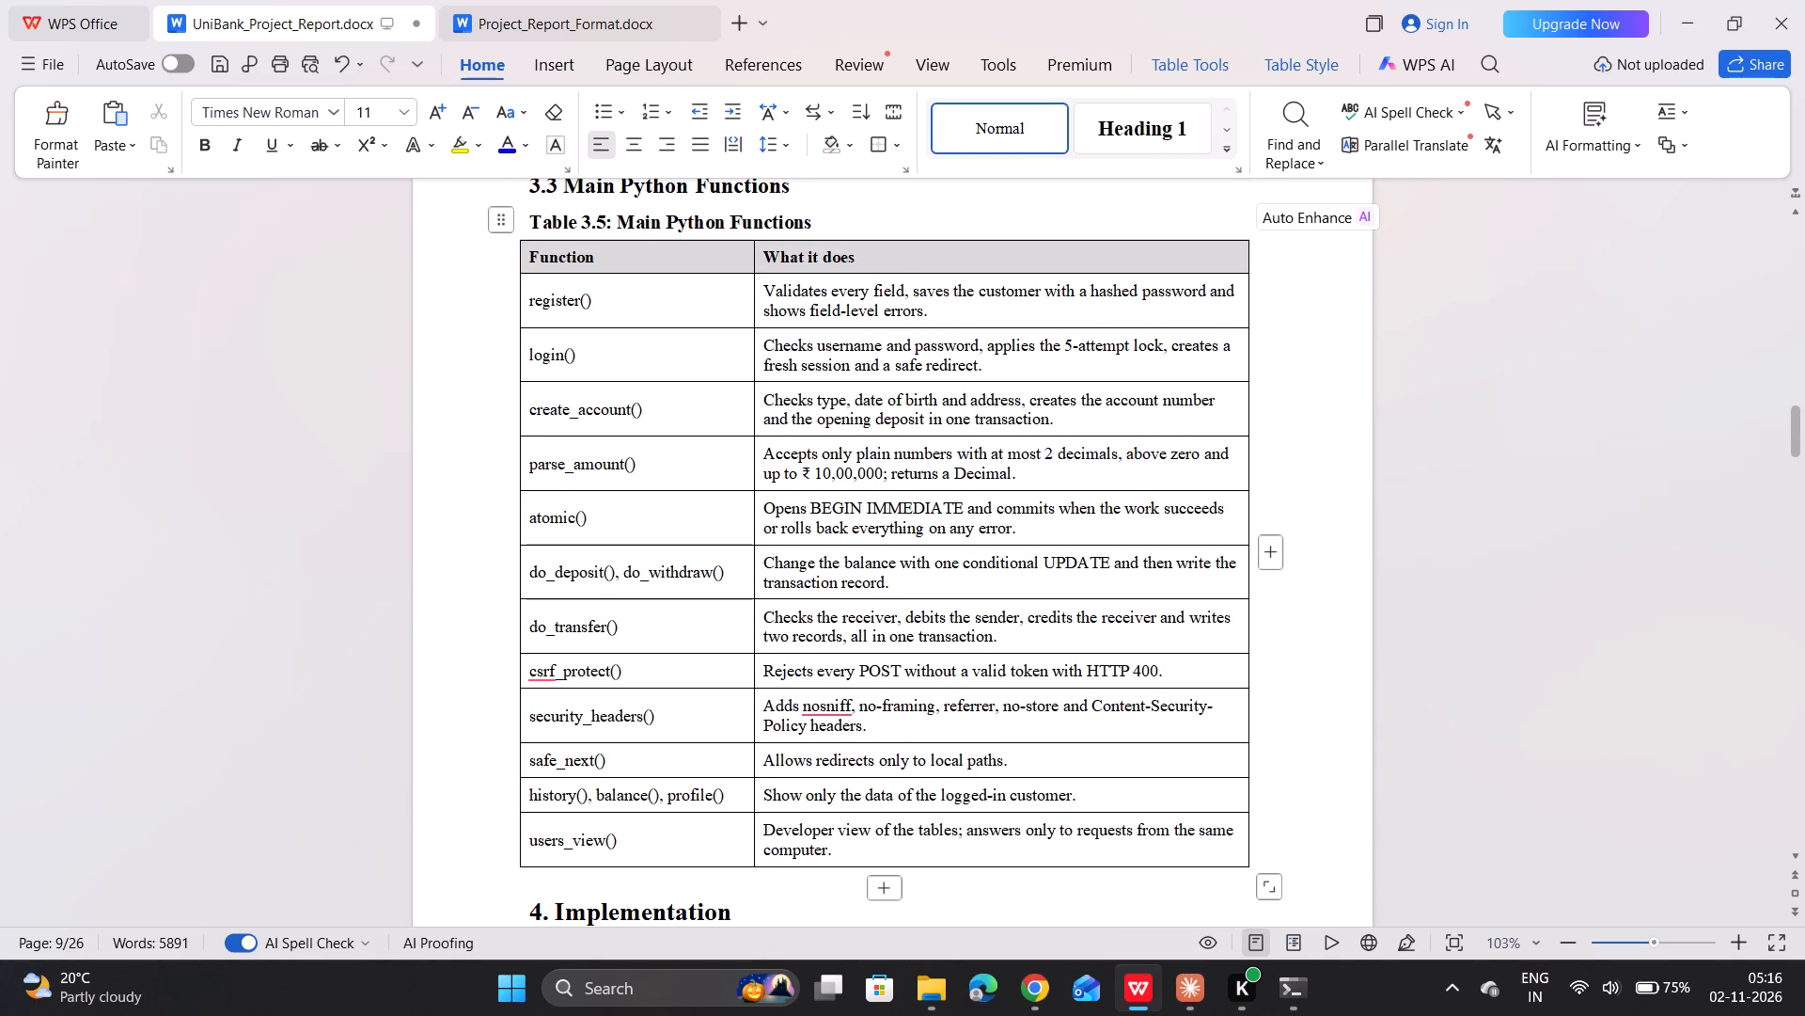
left_click_drag(830, 849, 564, 335)
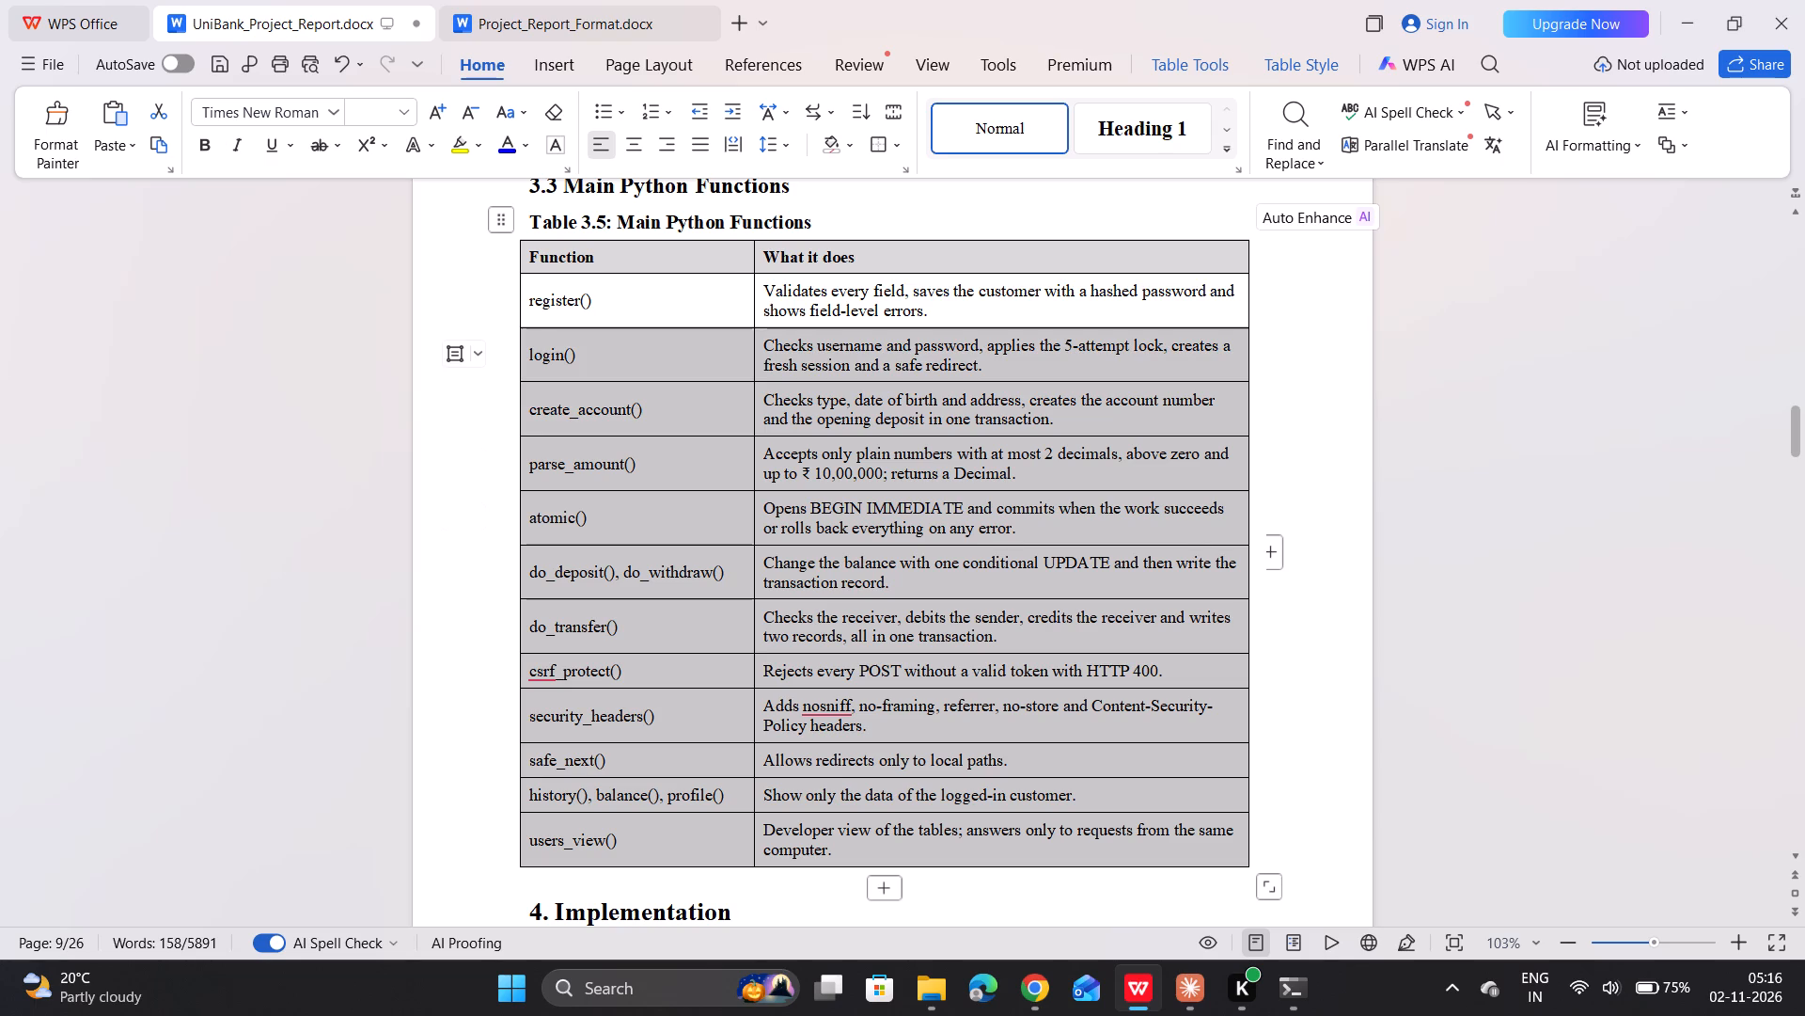
left_click_drag(564, 335, 544, 311)
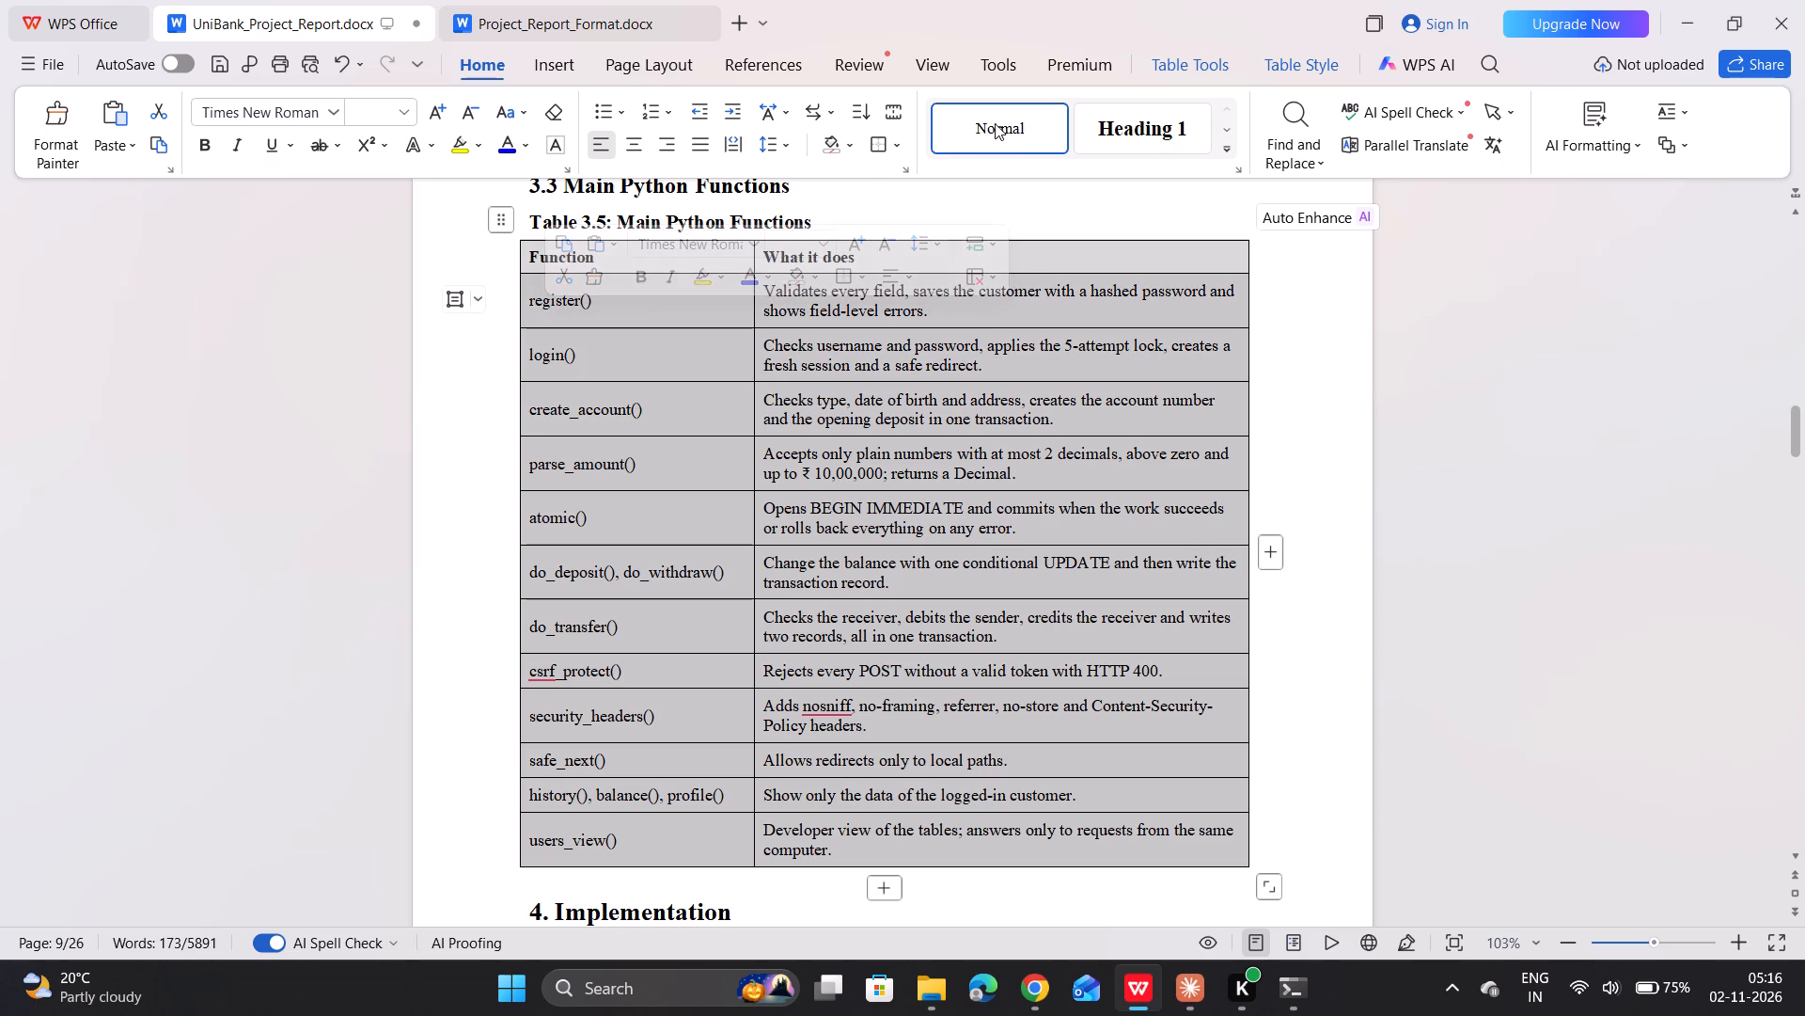
left_click(1005, 125)
left_click(914, 399)
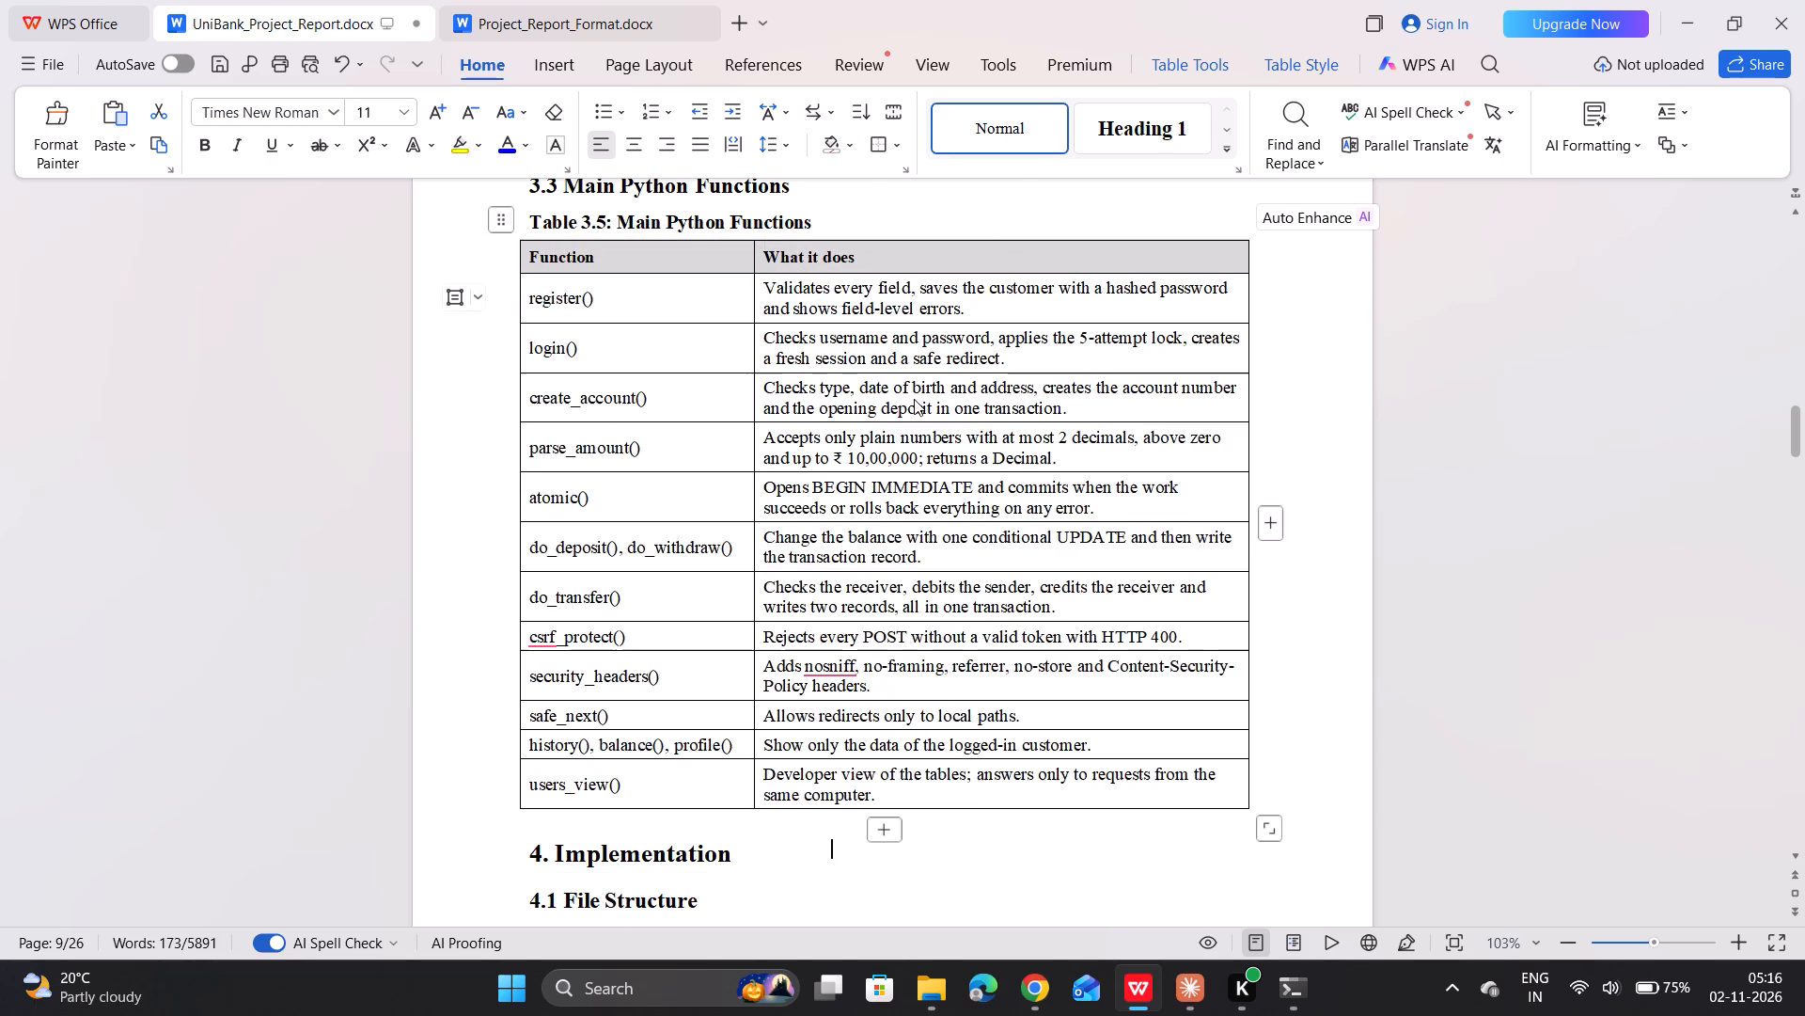
Apply the Normal style to all entry rows of the List of Figures table, from 8.1 to 8.15.
scroll(914, 399, "up", 5)
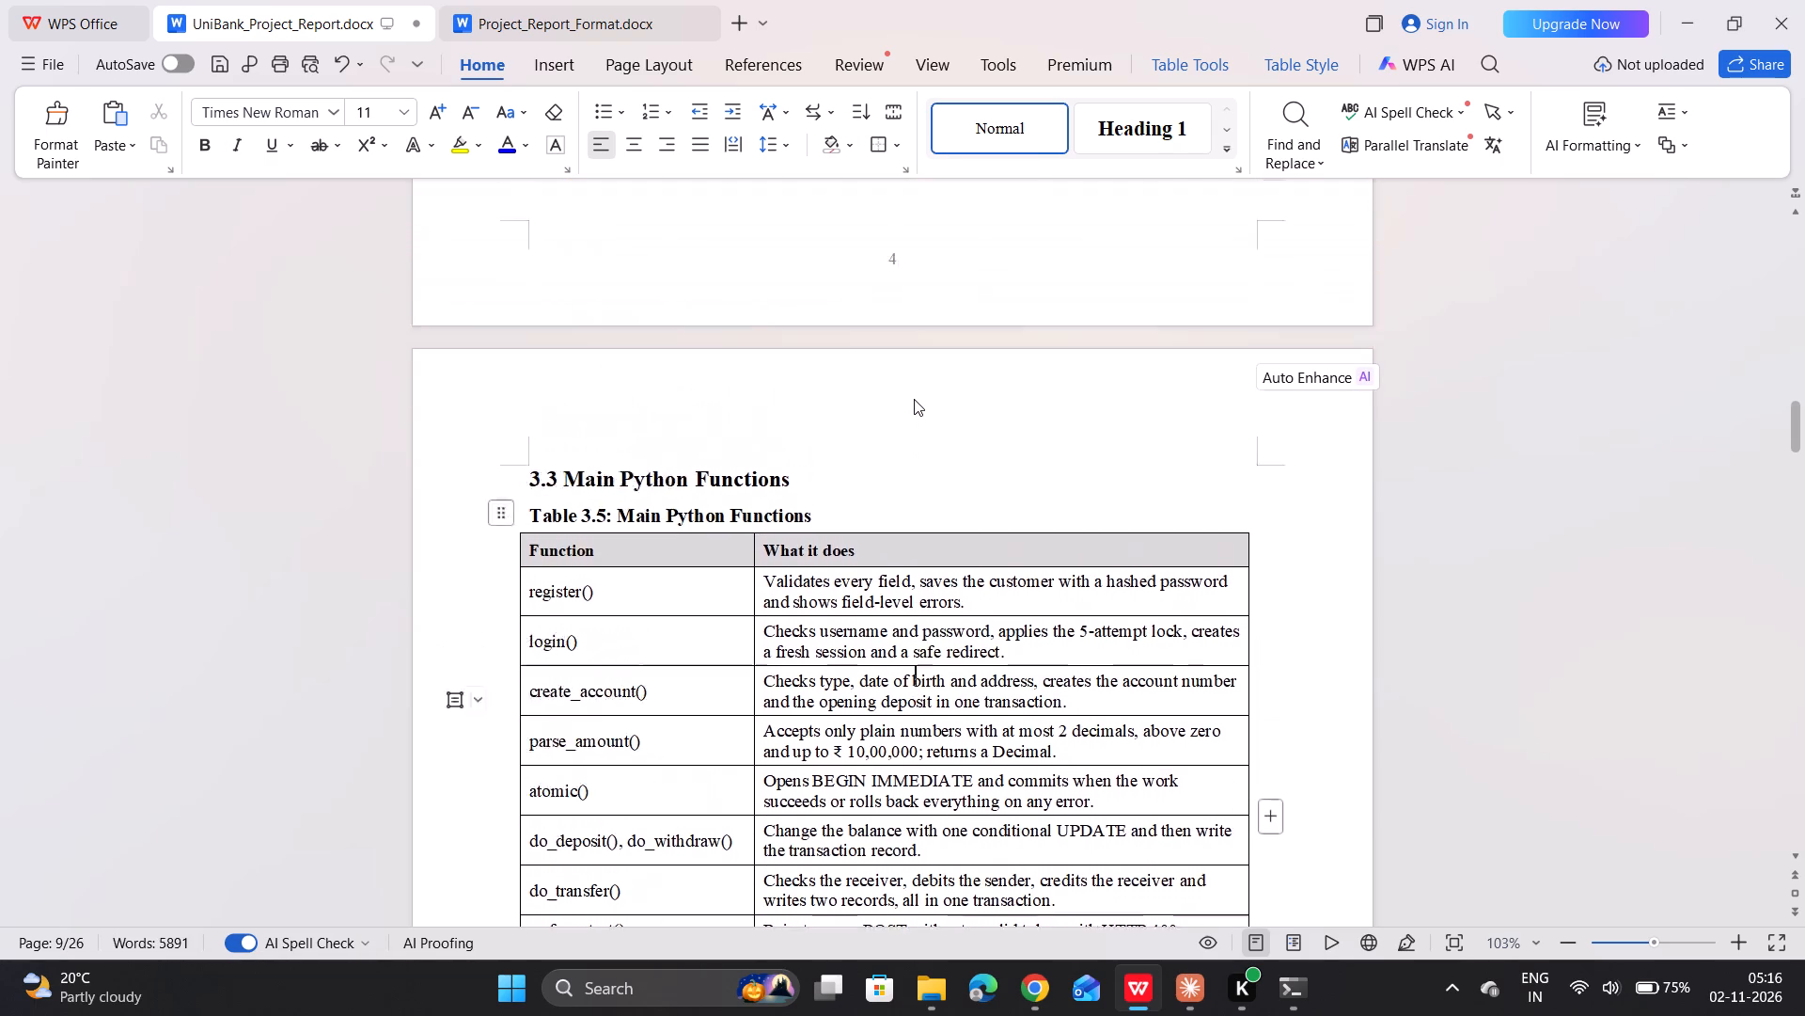
scroll(914, 399, "up", 9)
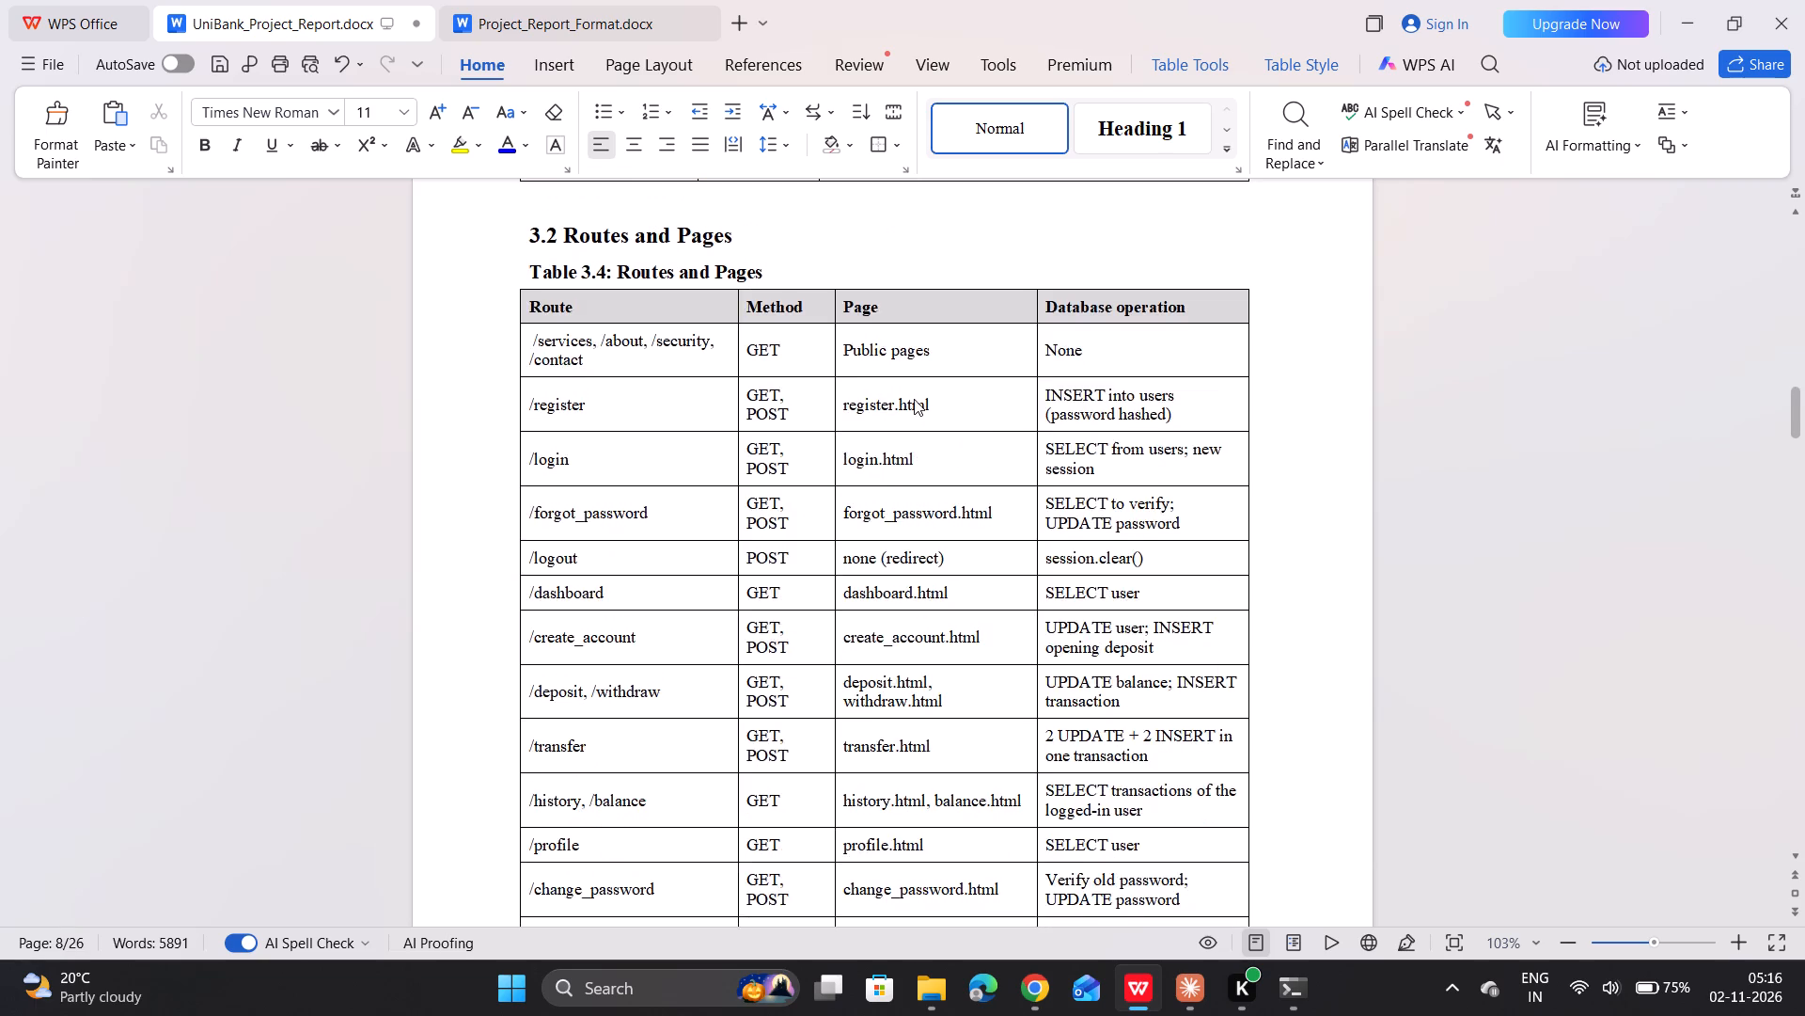
scroll(914, 399, "up", 16)
scroll(914, 399, "down", 1)
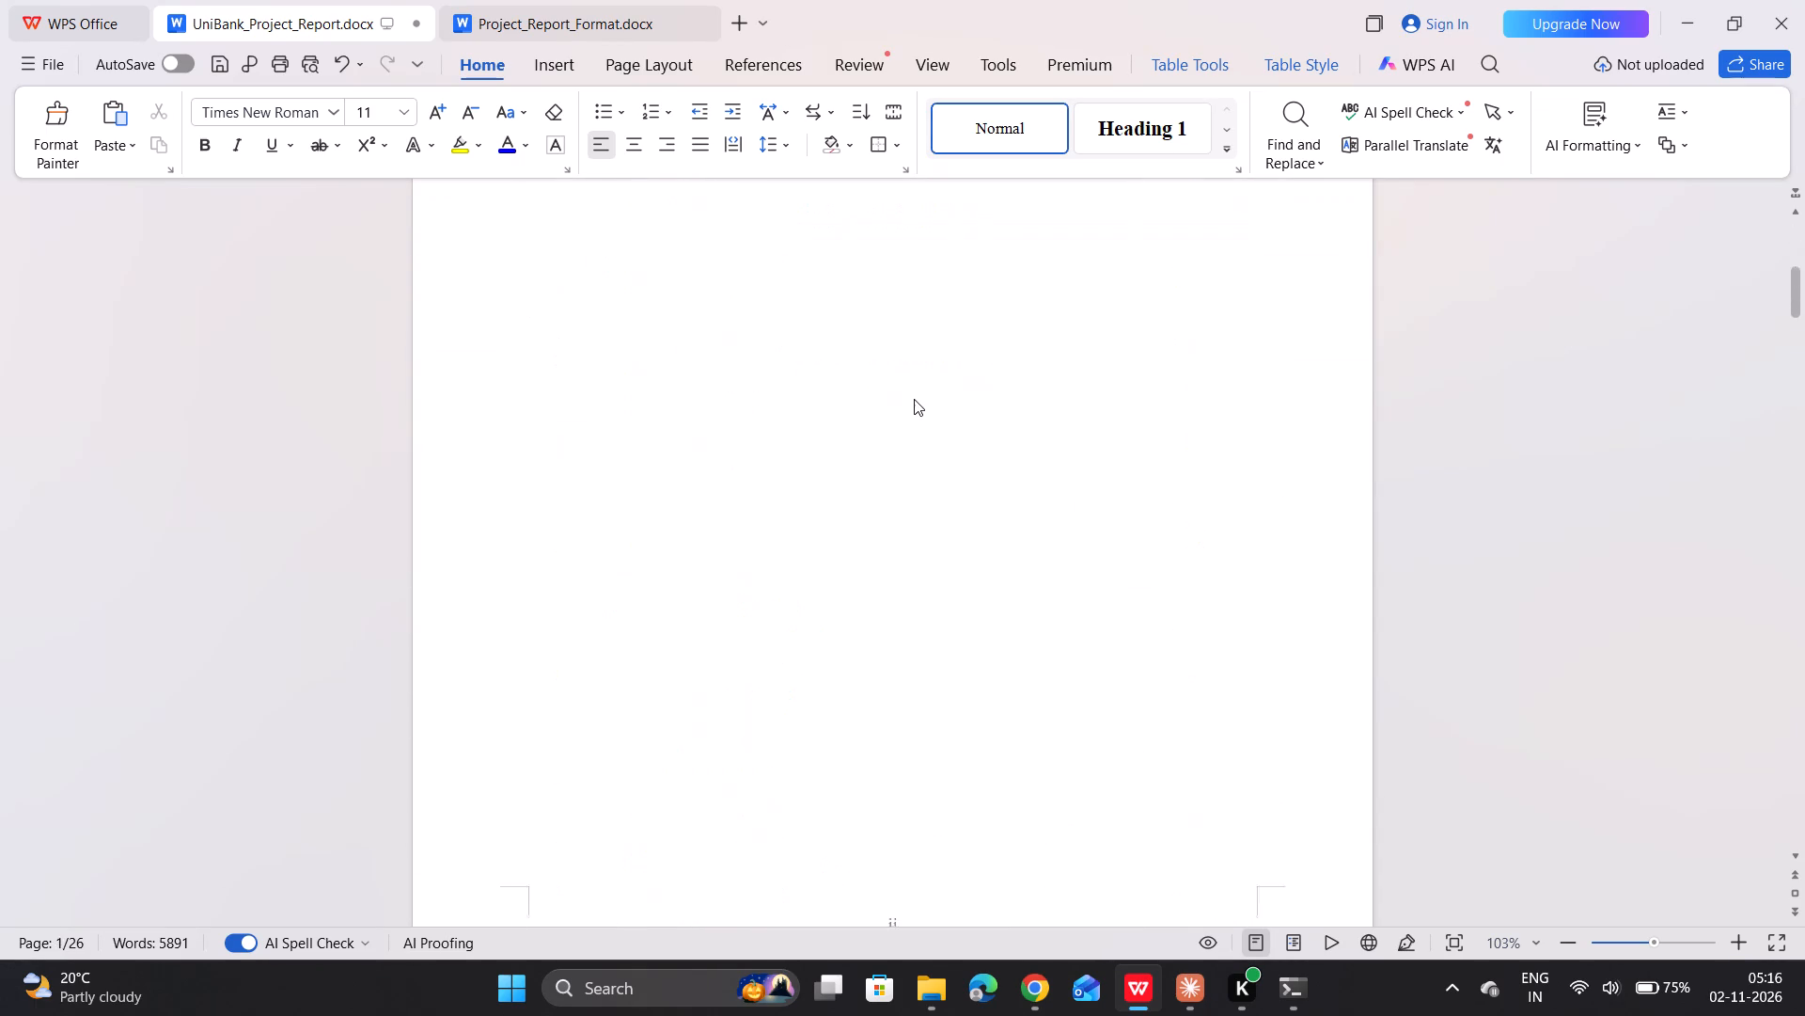
scroll(914, 399, "down", 4)
scroll(914, 399, "up", 3)
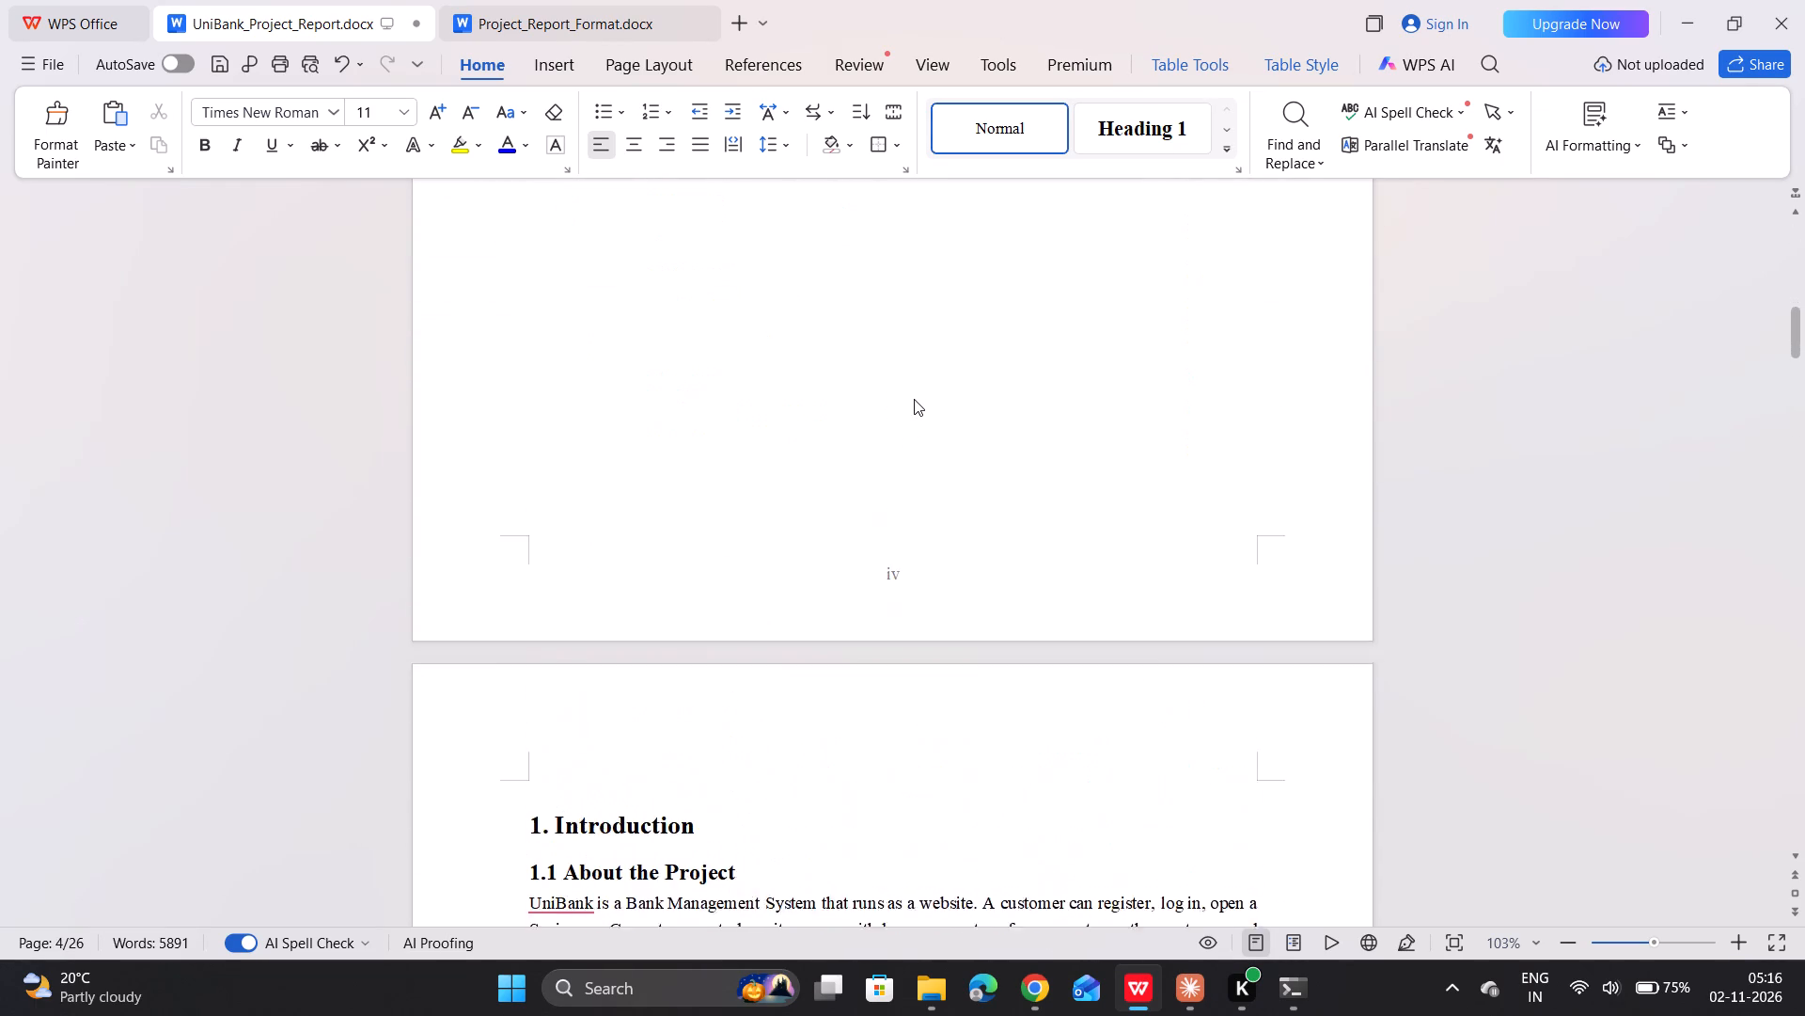
scroll(914, 399, "up", 4)
left_click(763, 364)
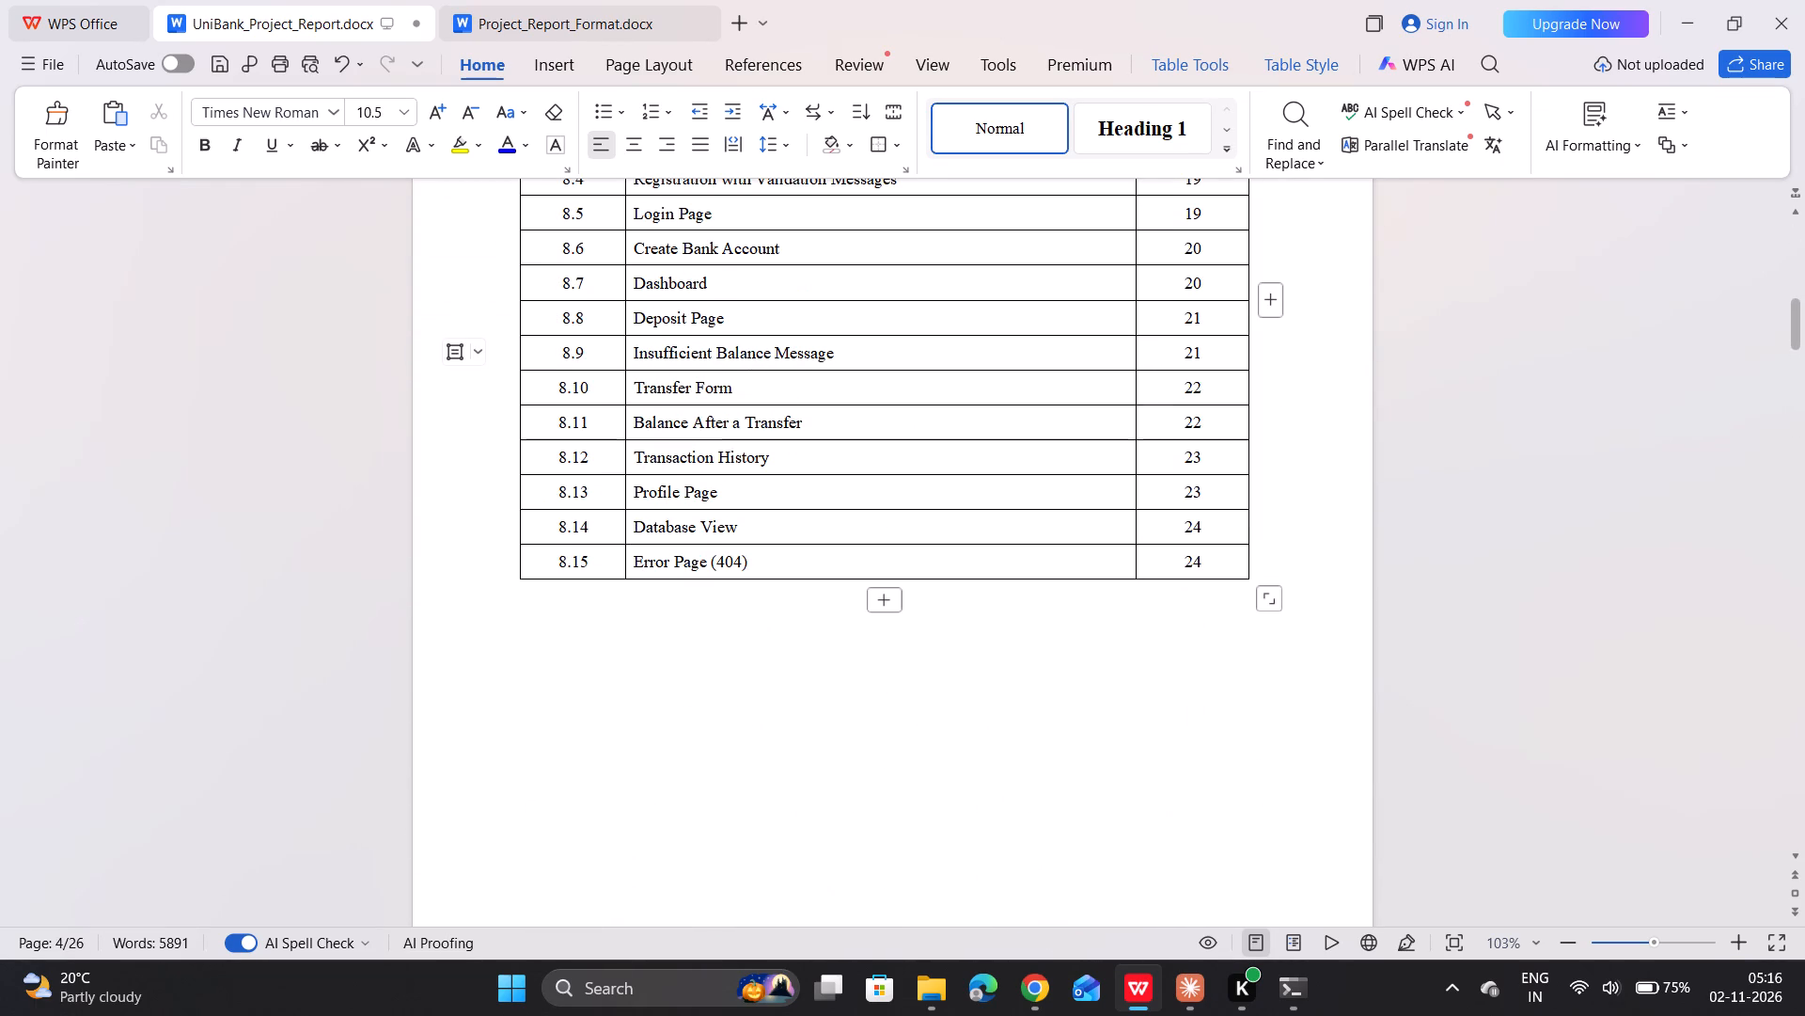
scroll(756, 378, "up", 3)
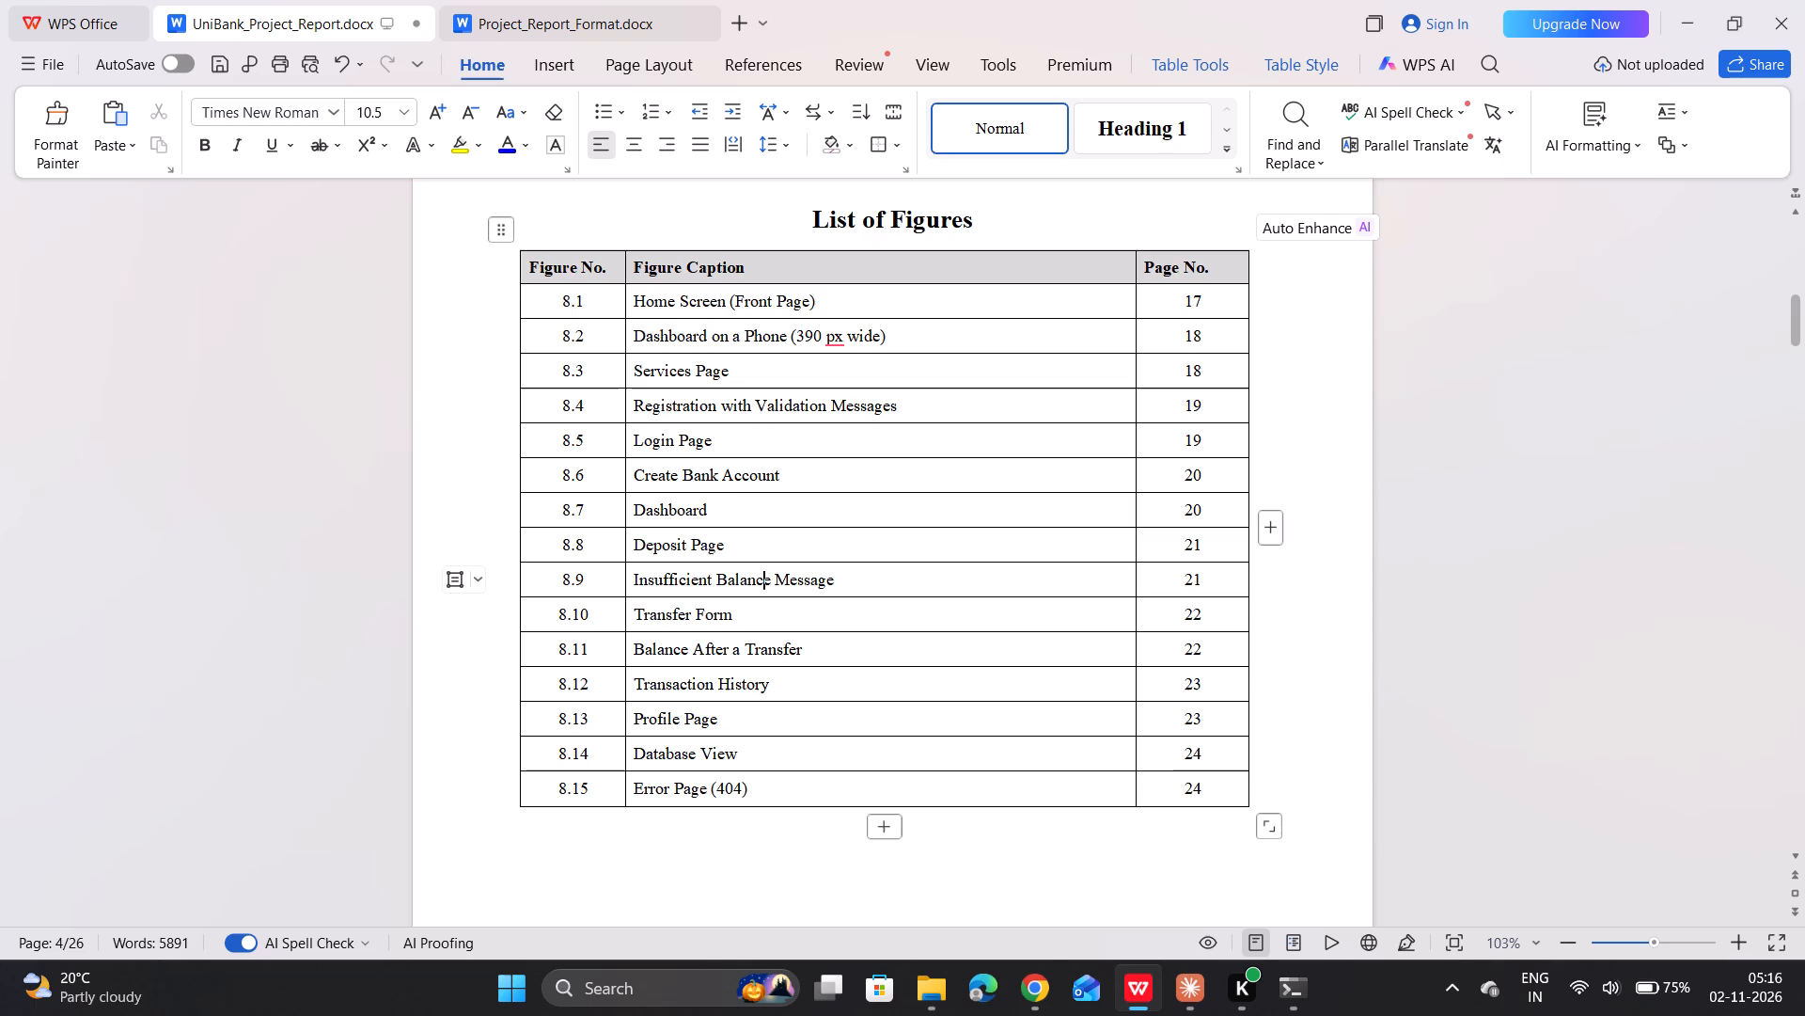
left_click_drag(557, 303, 709, 580)
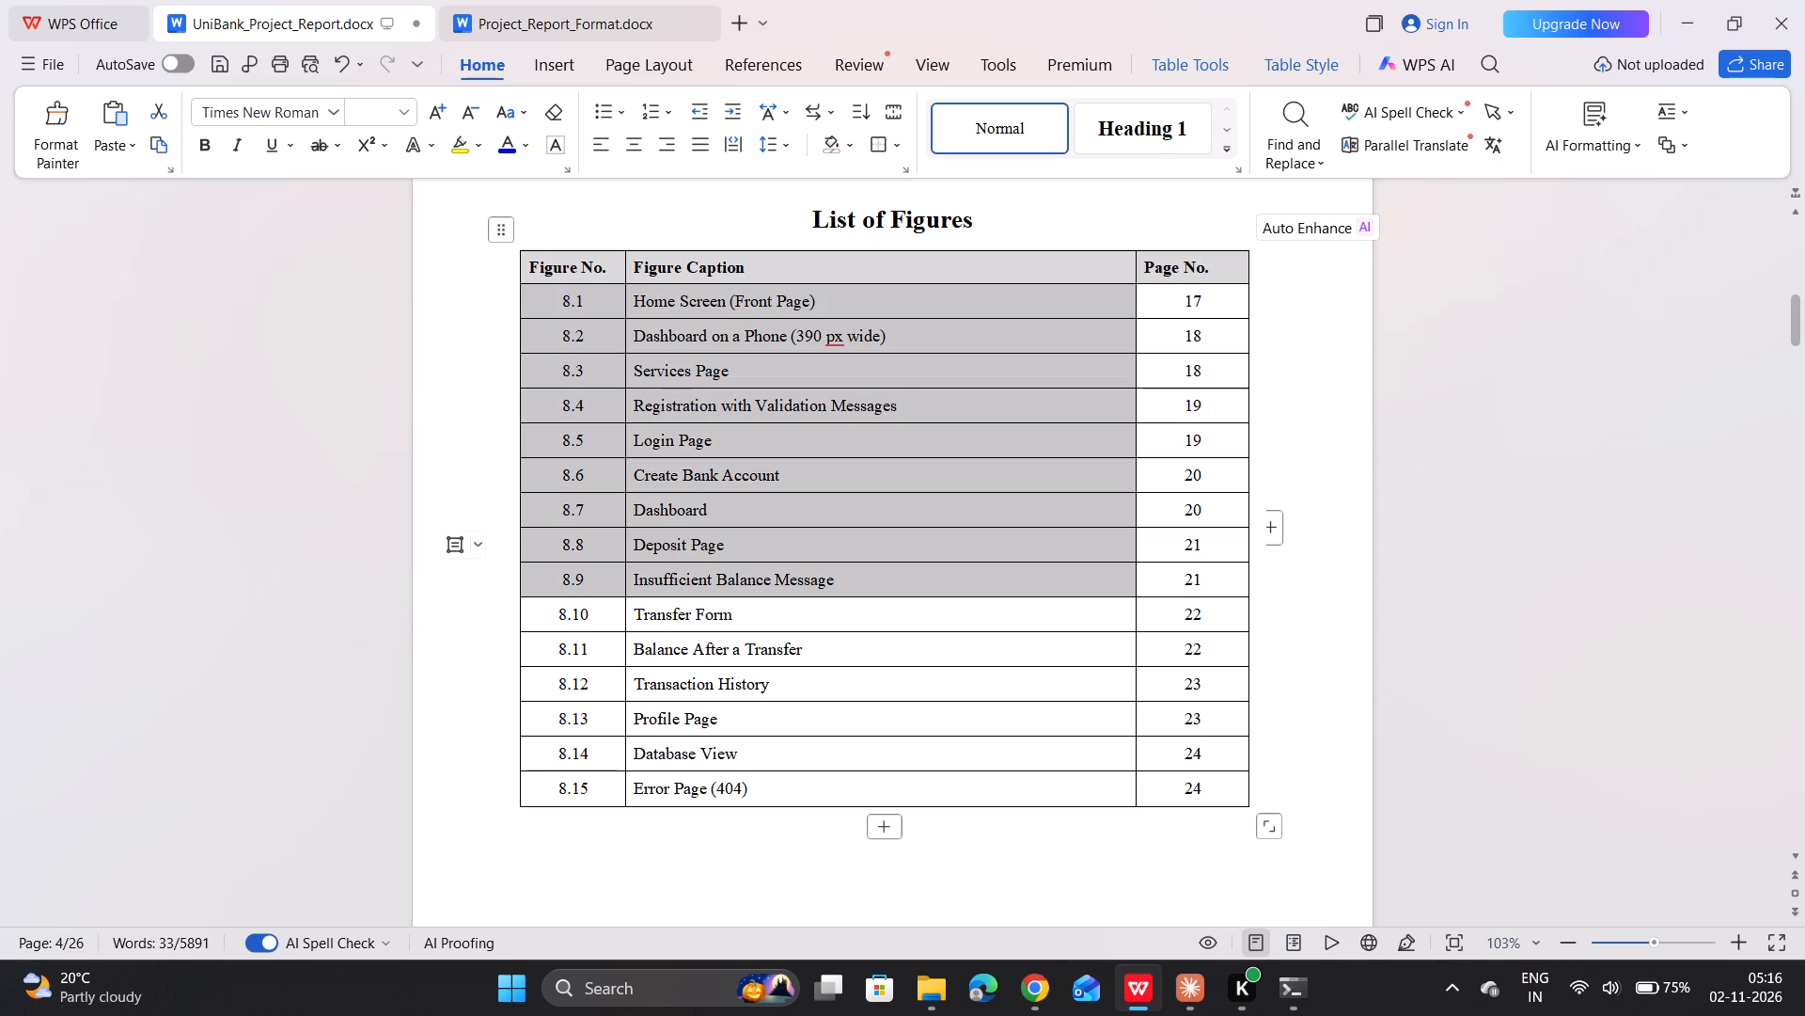
left_click_drag(709, 580, 965, 731)
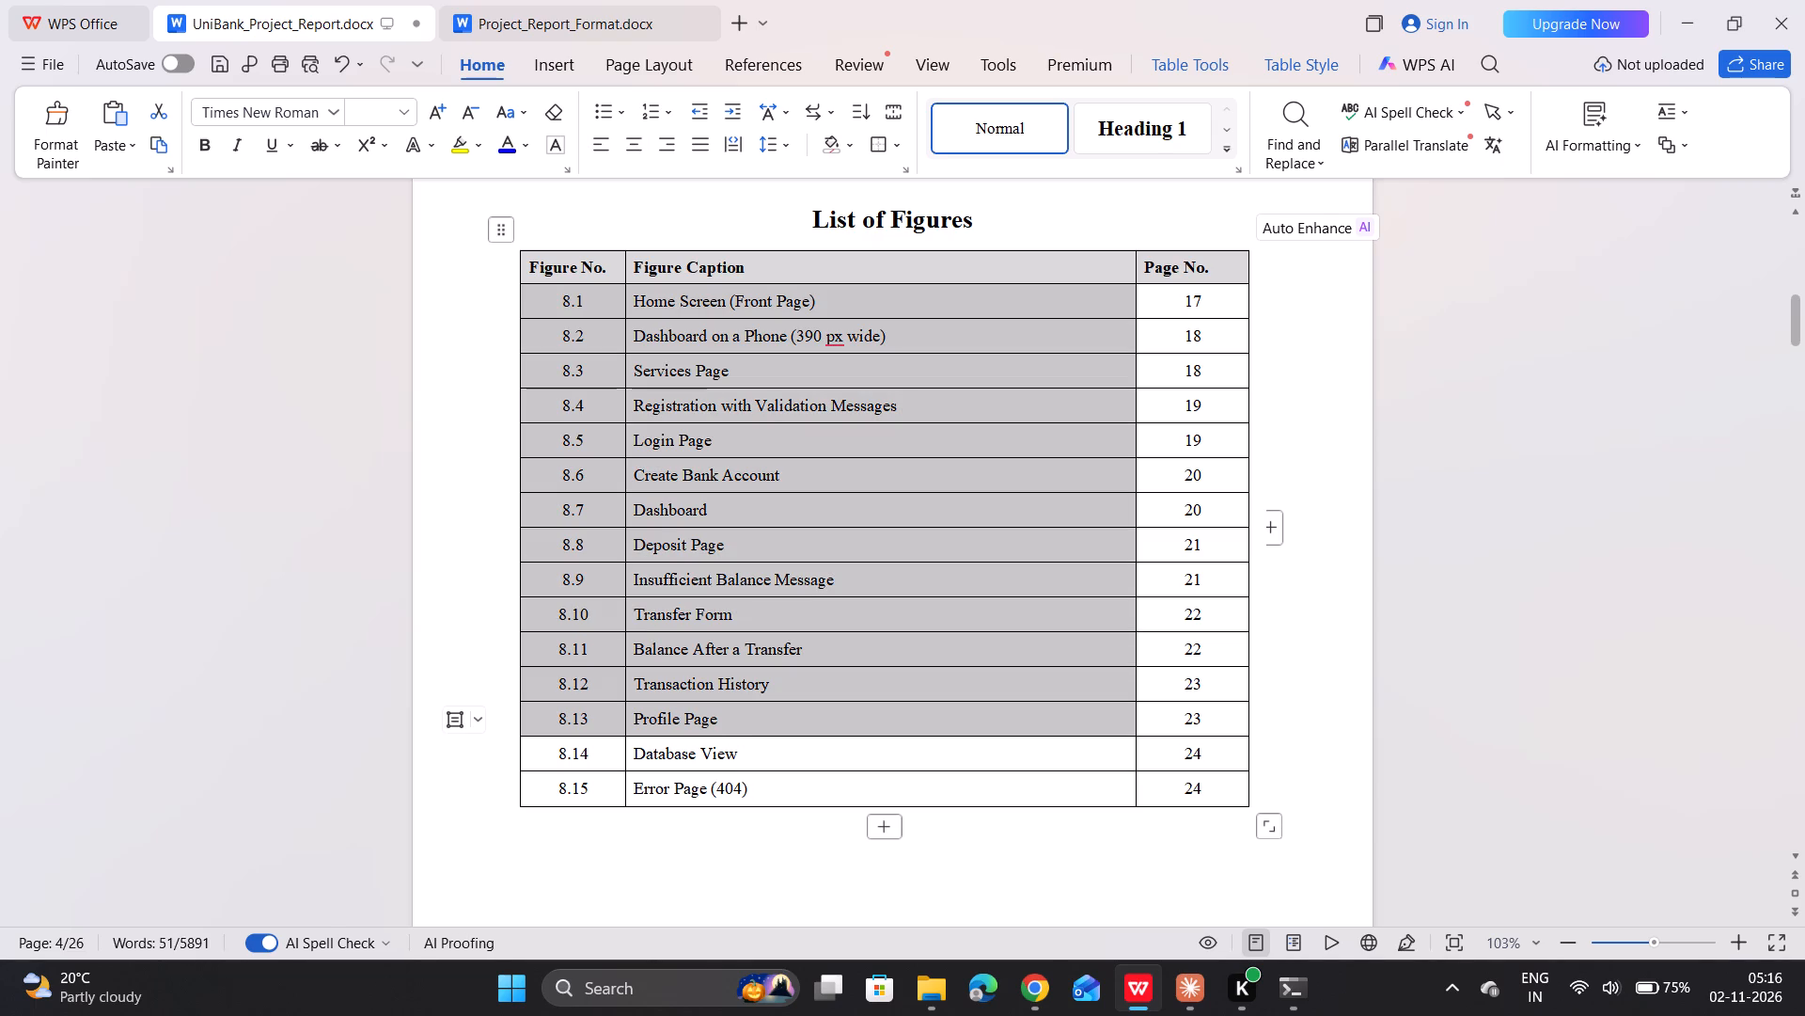
left_click_drag(965, 731, 1213, 792)
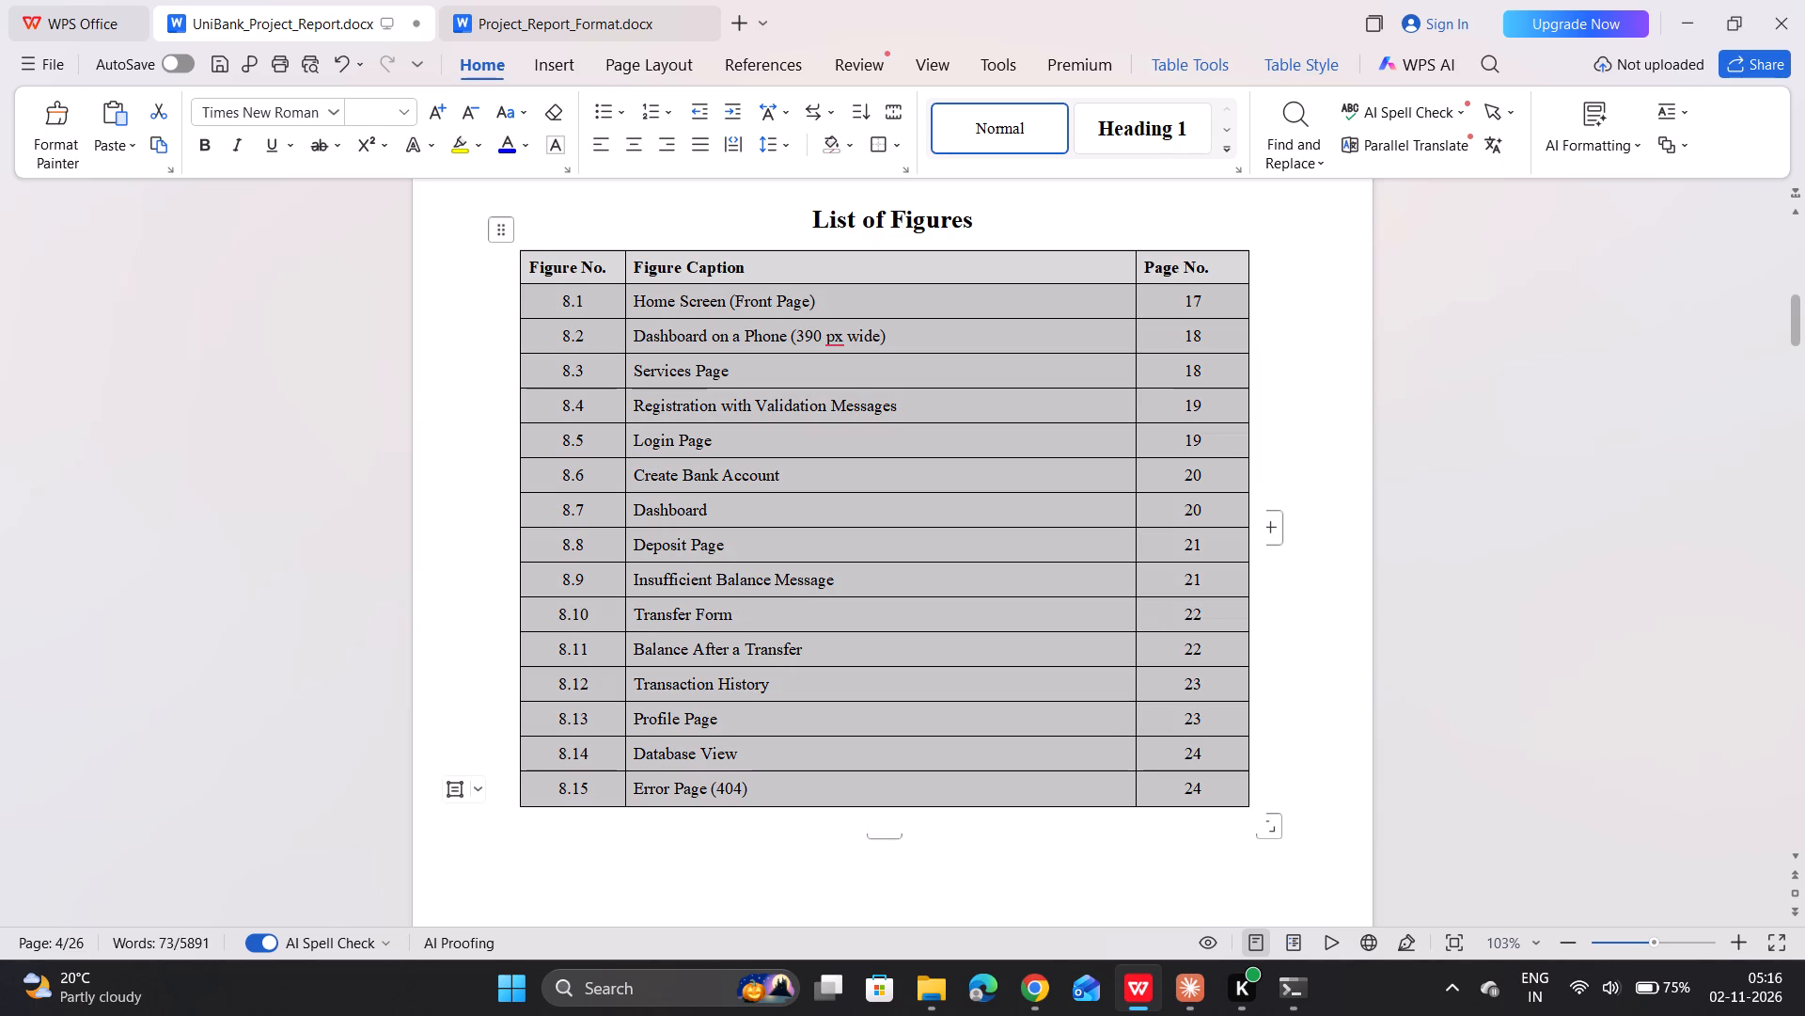
left_click_drag(1213, 792, 1212, 792)
left_click(960, 131)
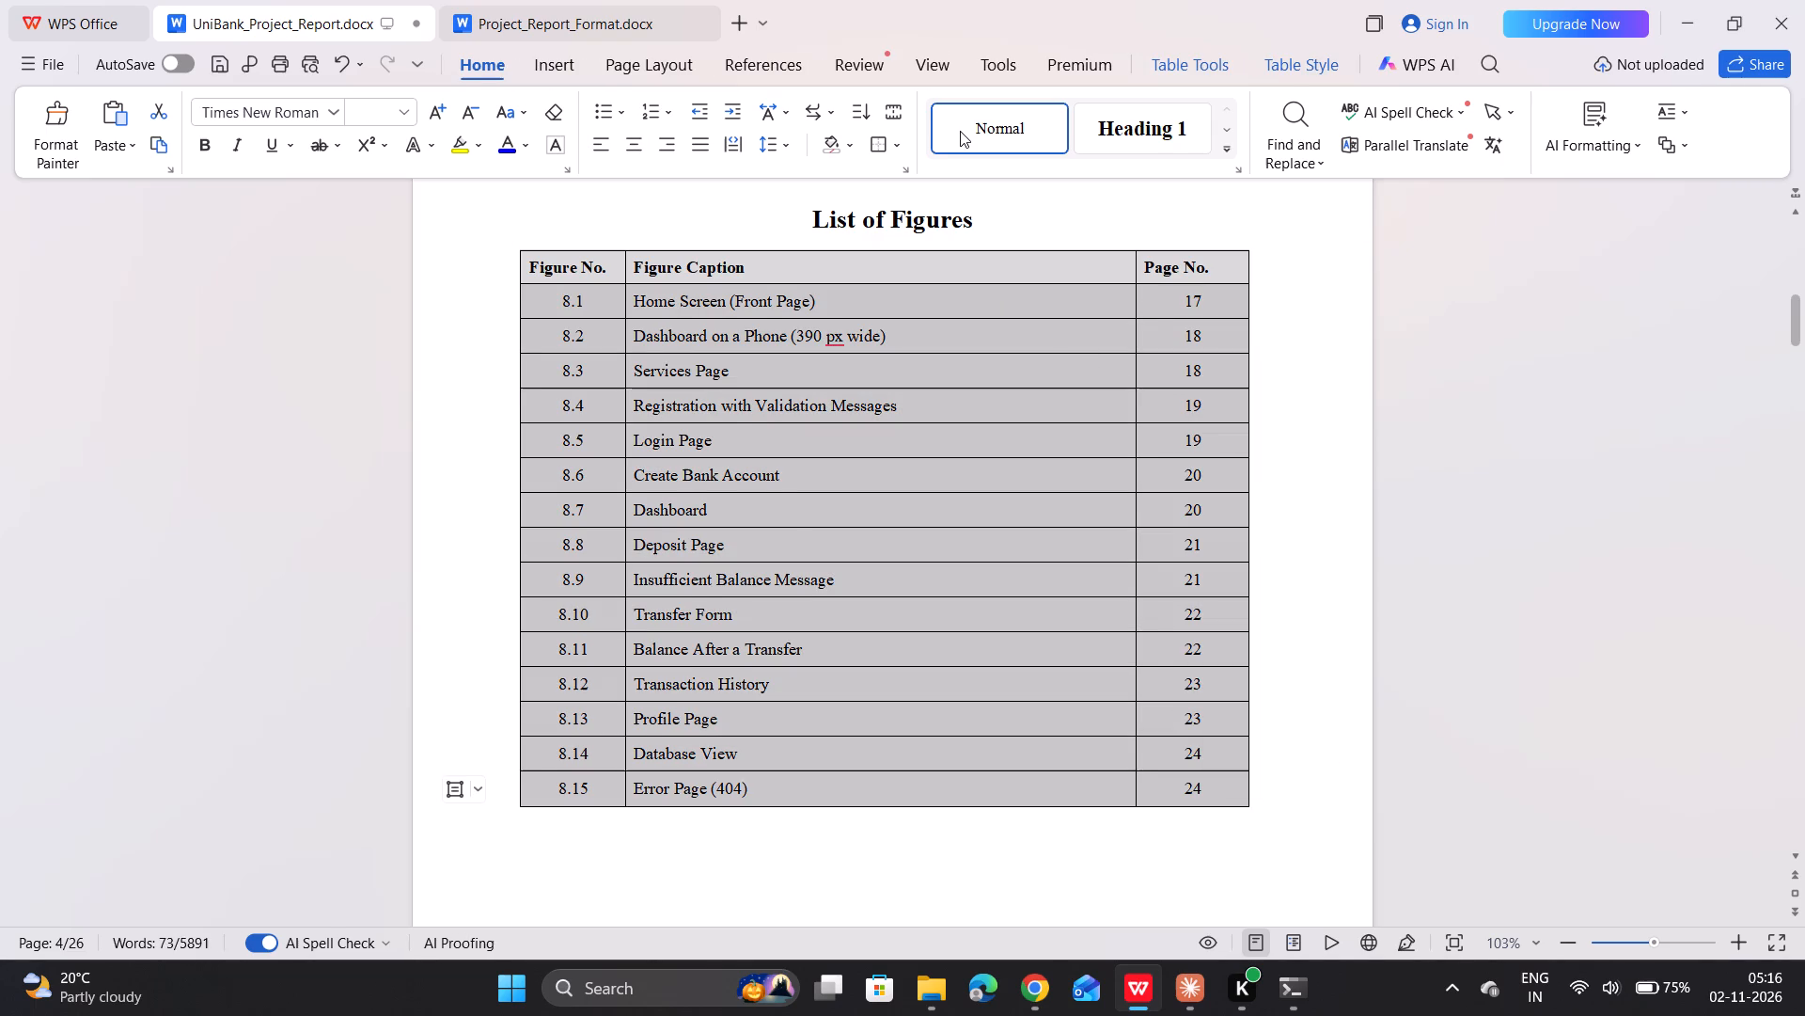
left_click(821, 410)
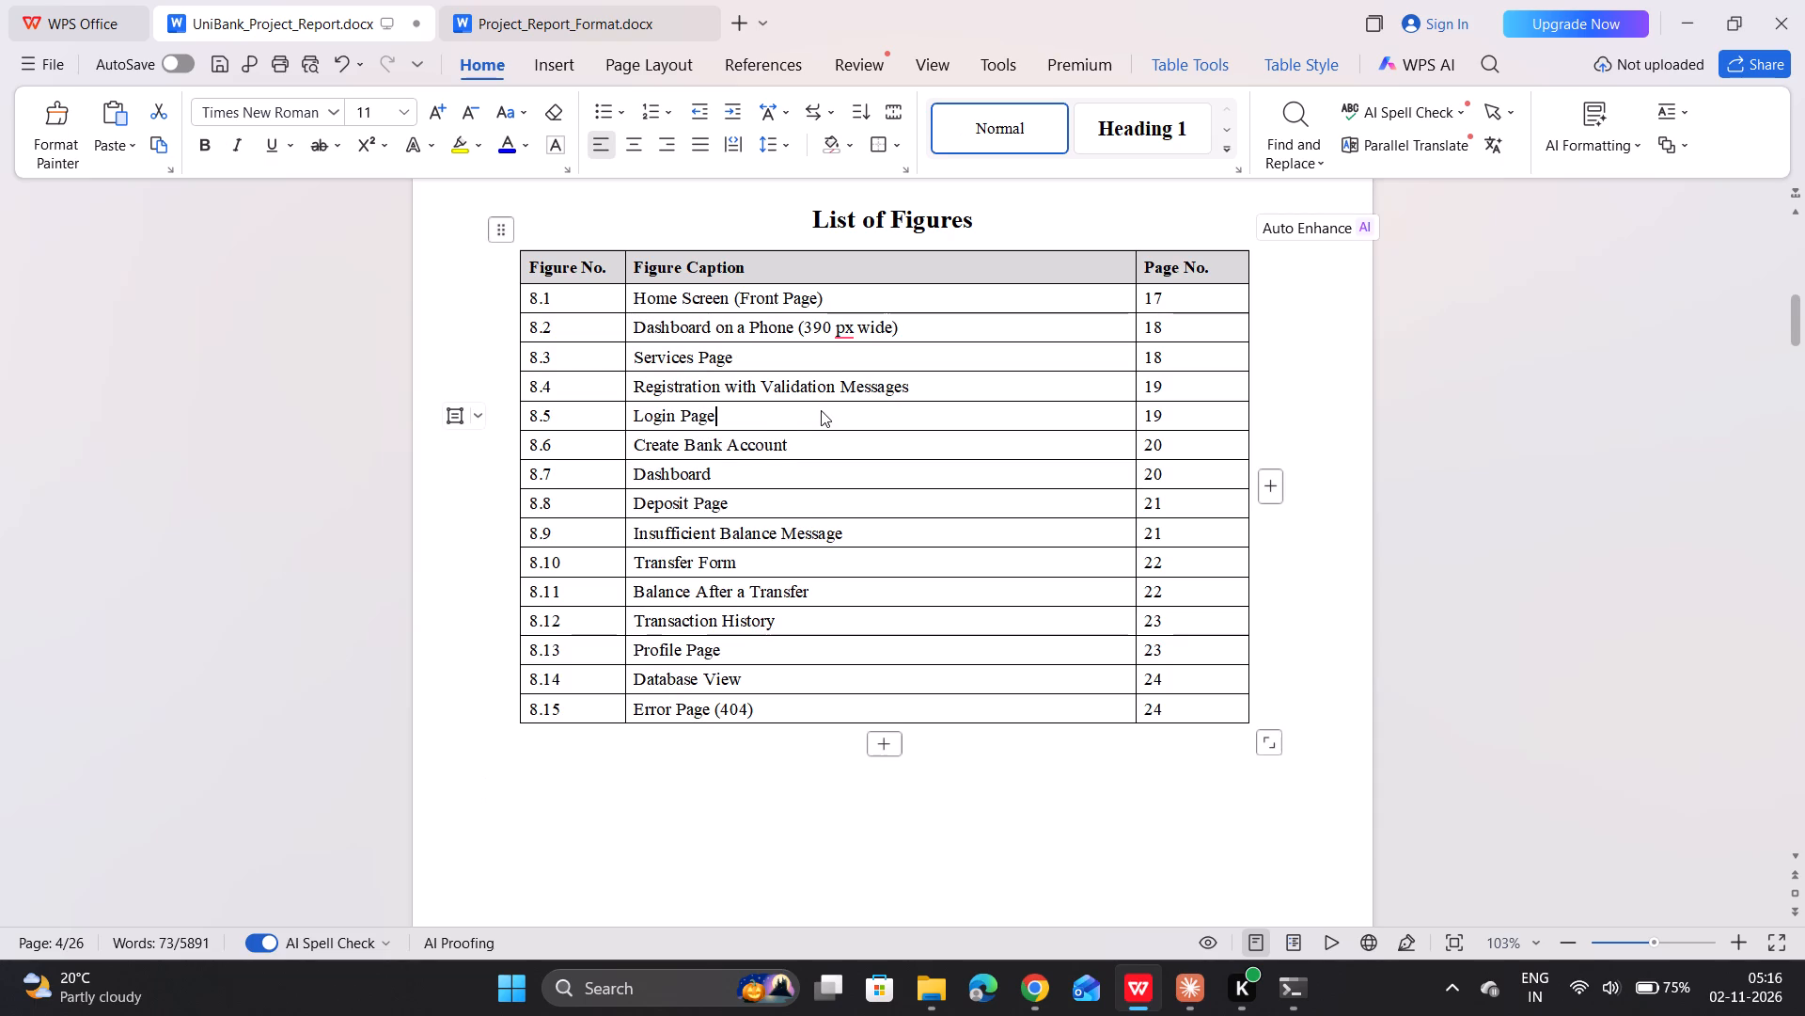
Apply the Normal style to all entry rows of the List of Tables table, from 2.1 to 8.1.
scroll(821, 410, "down", 6)
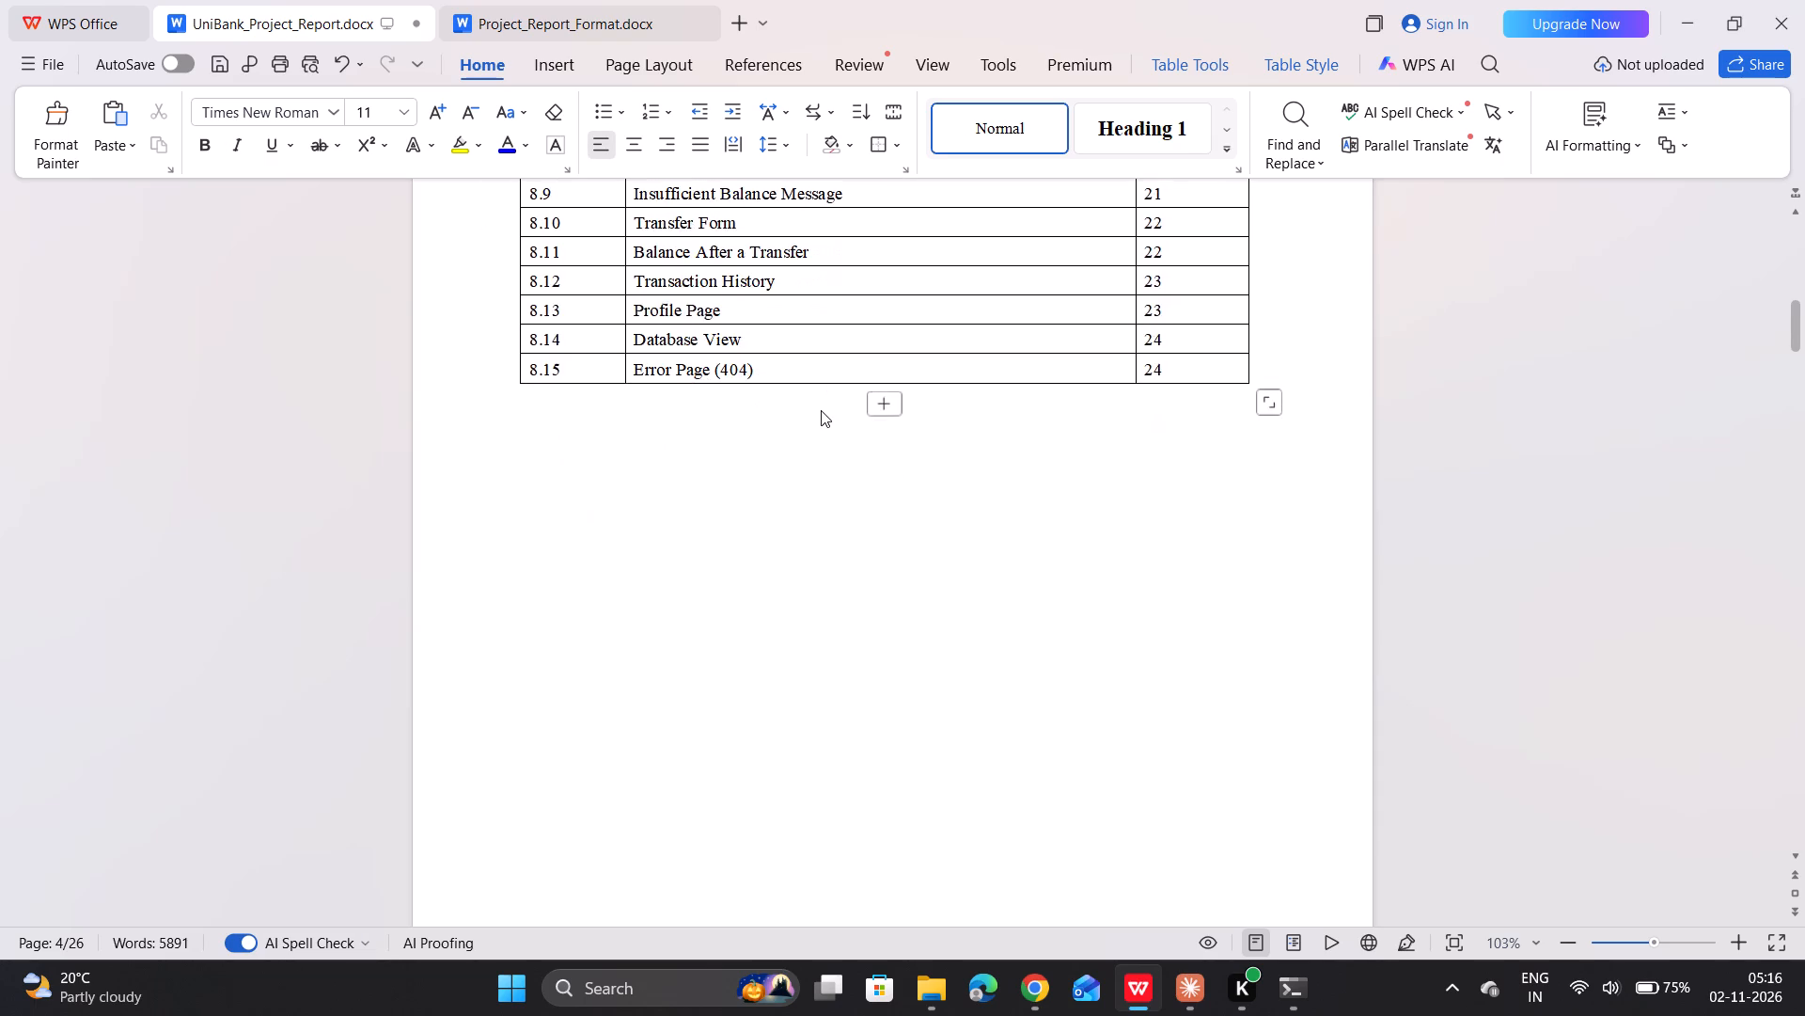
scroll(821, 410, "down", 5)
scroll(821, 410, "up", 4)
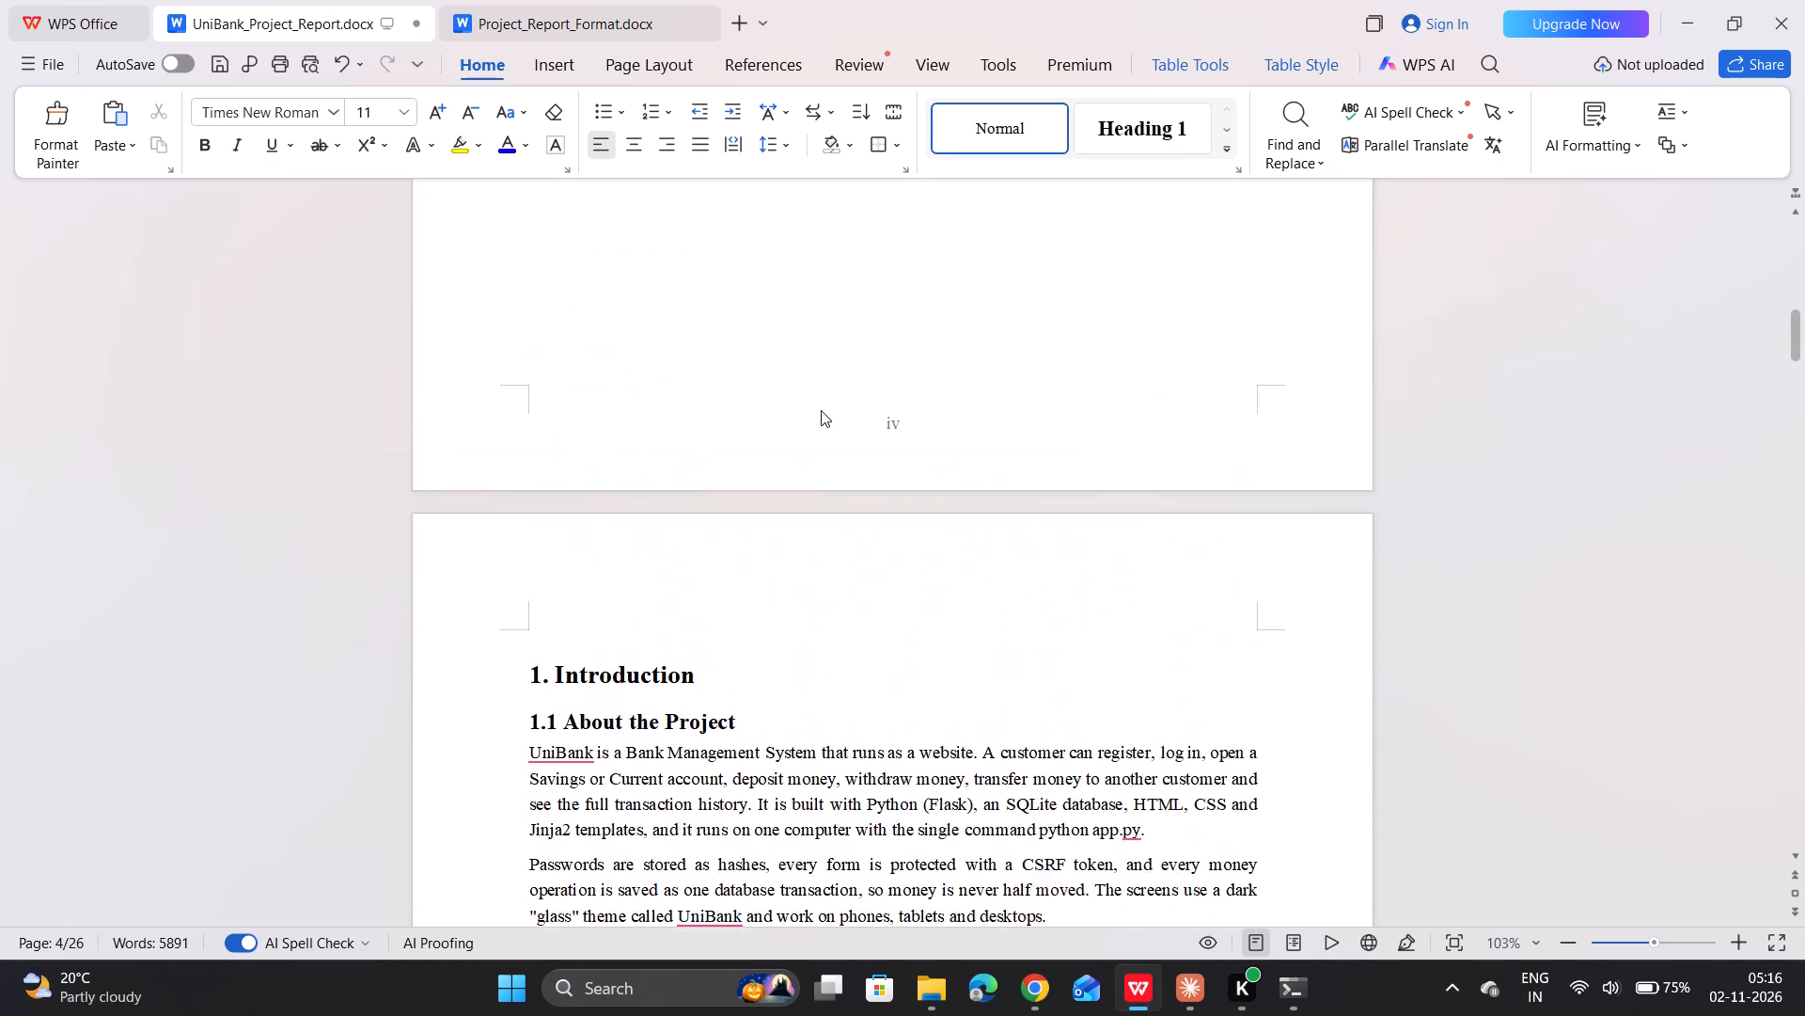
scroll(821, 410, "up", 9)
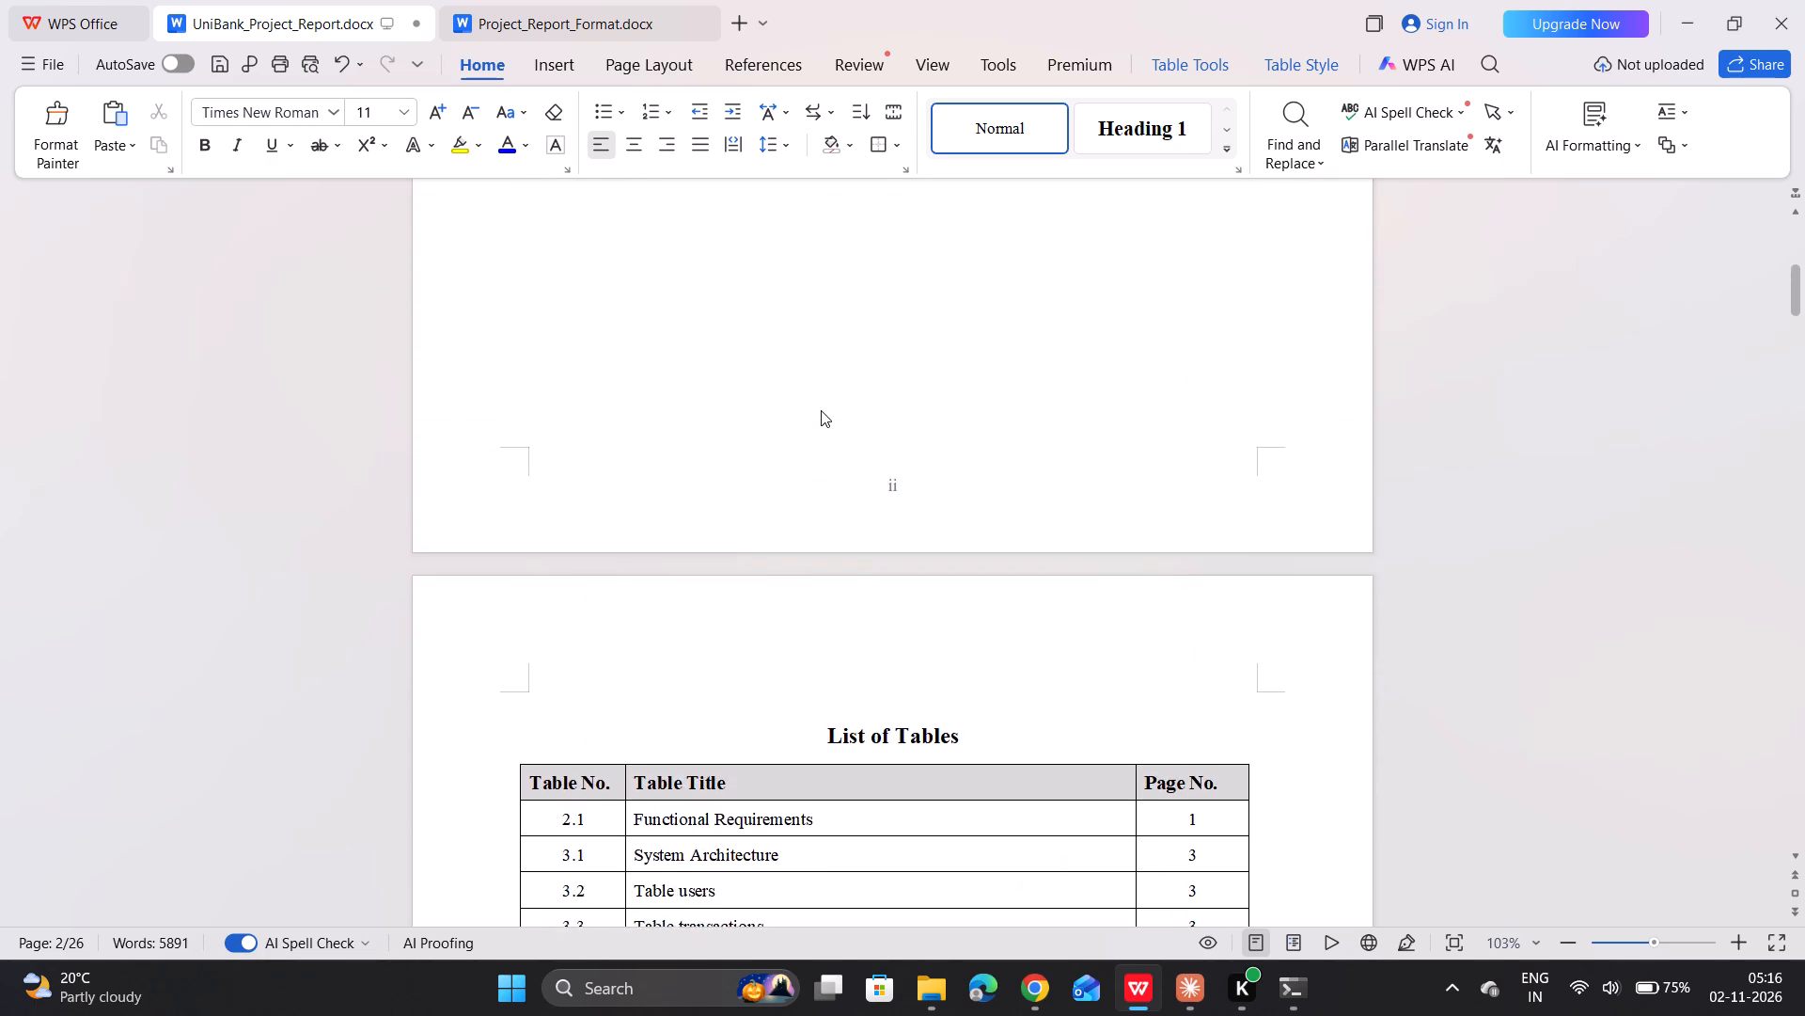
scroll(821, 410, "down", 6)
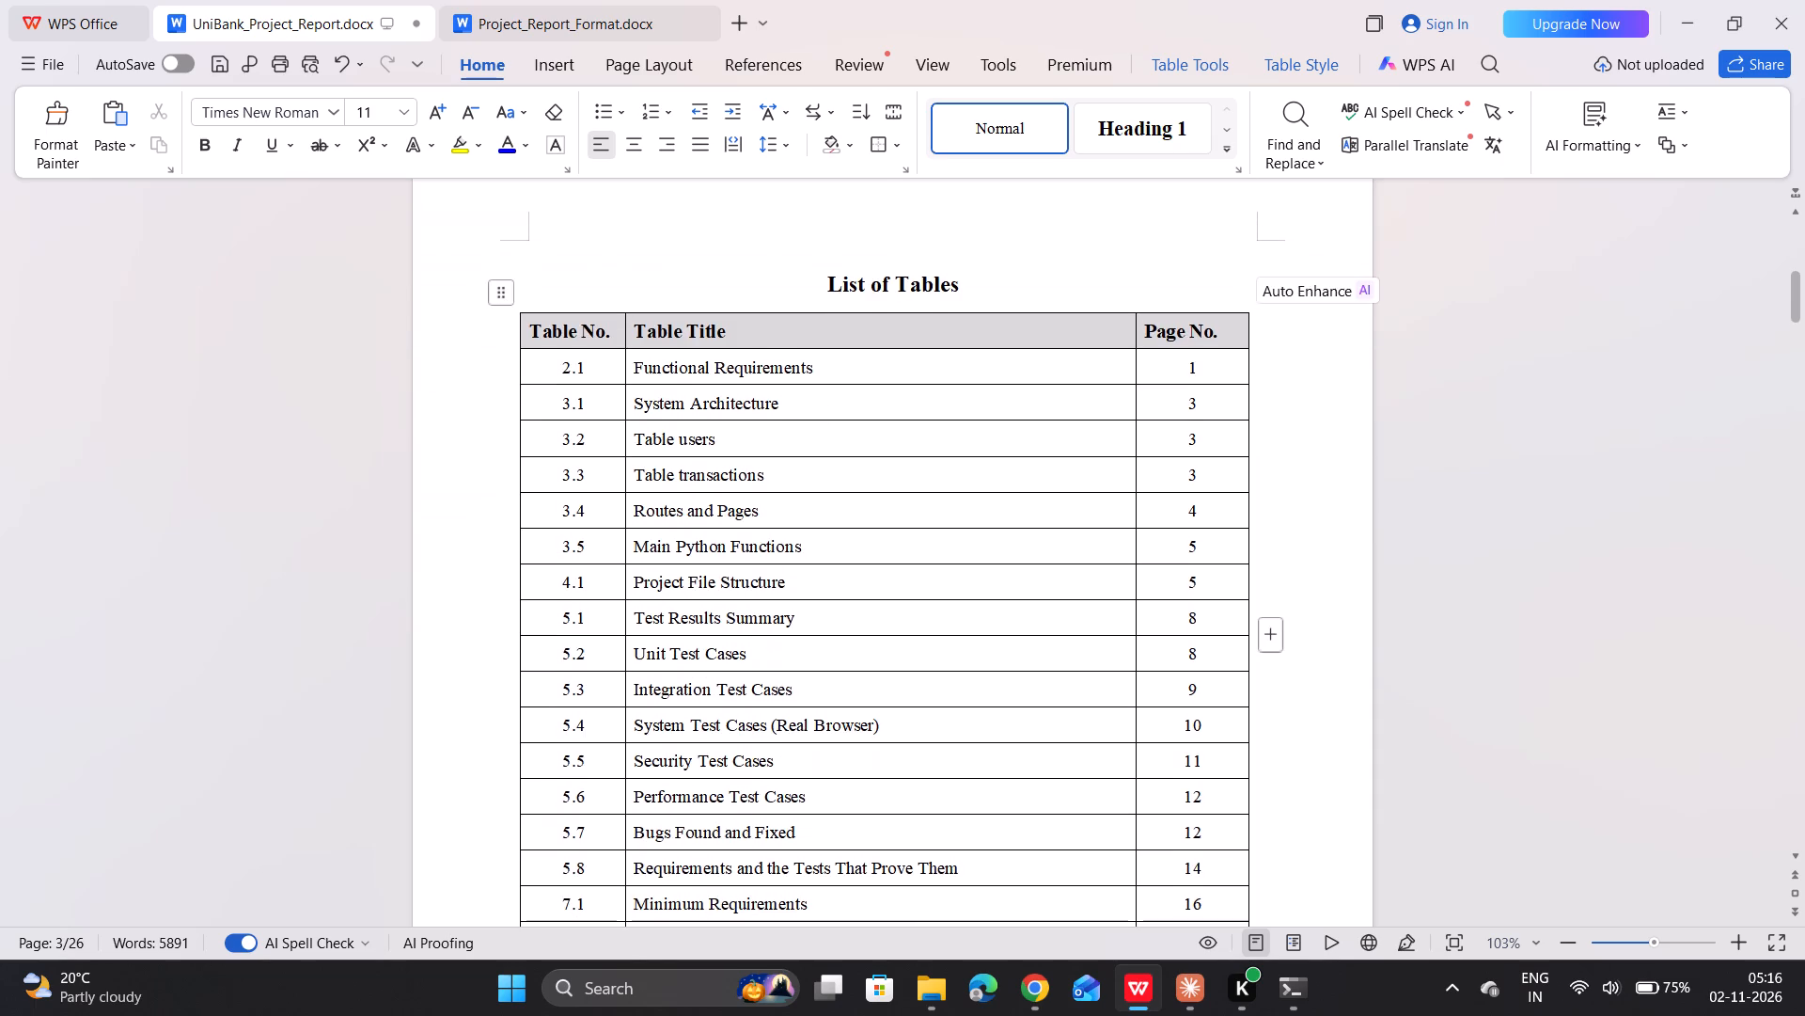
scroll(822, 681, "down", 2)
left_click_drag(798, 767, 557, 213)
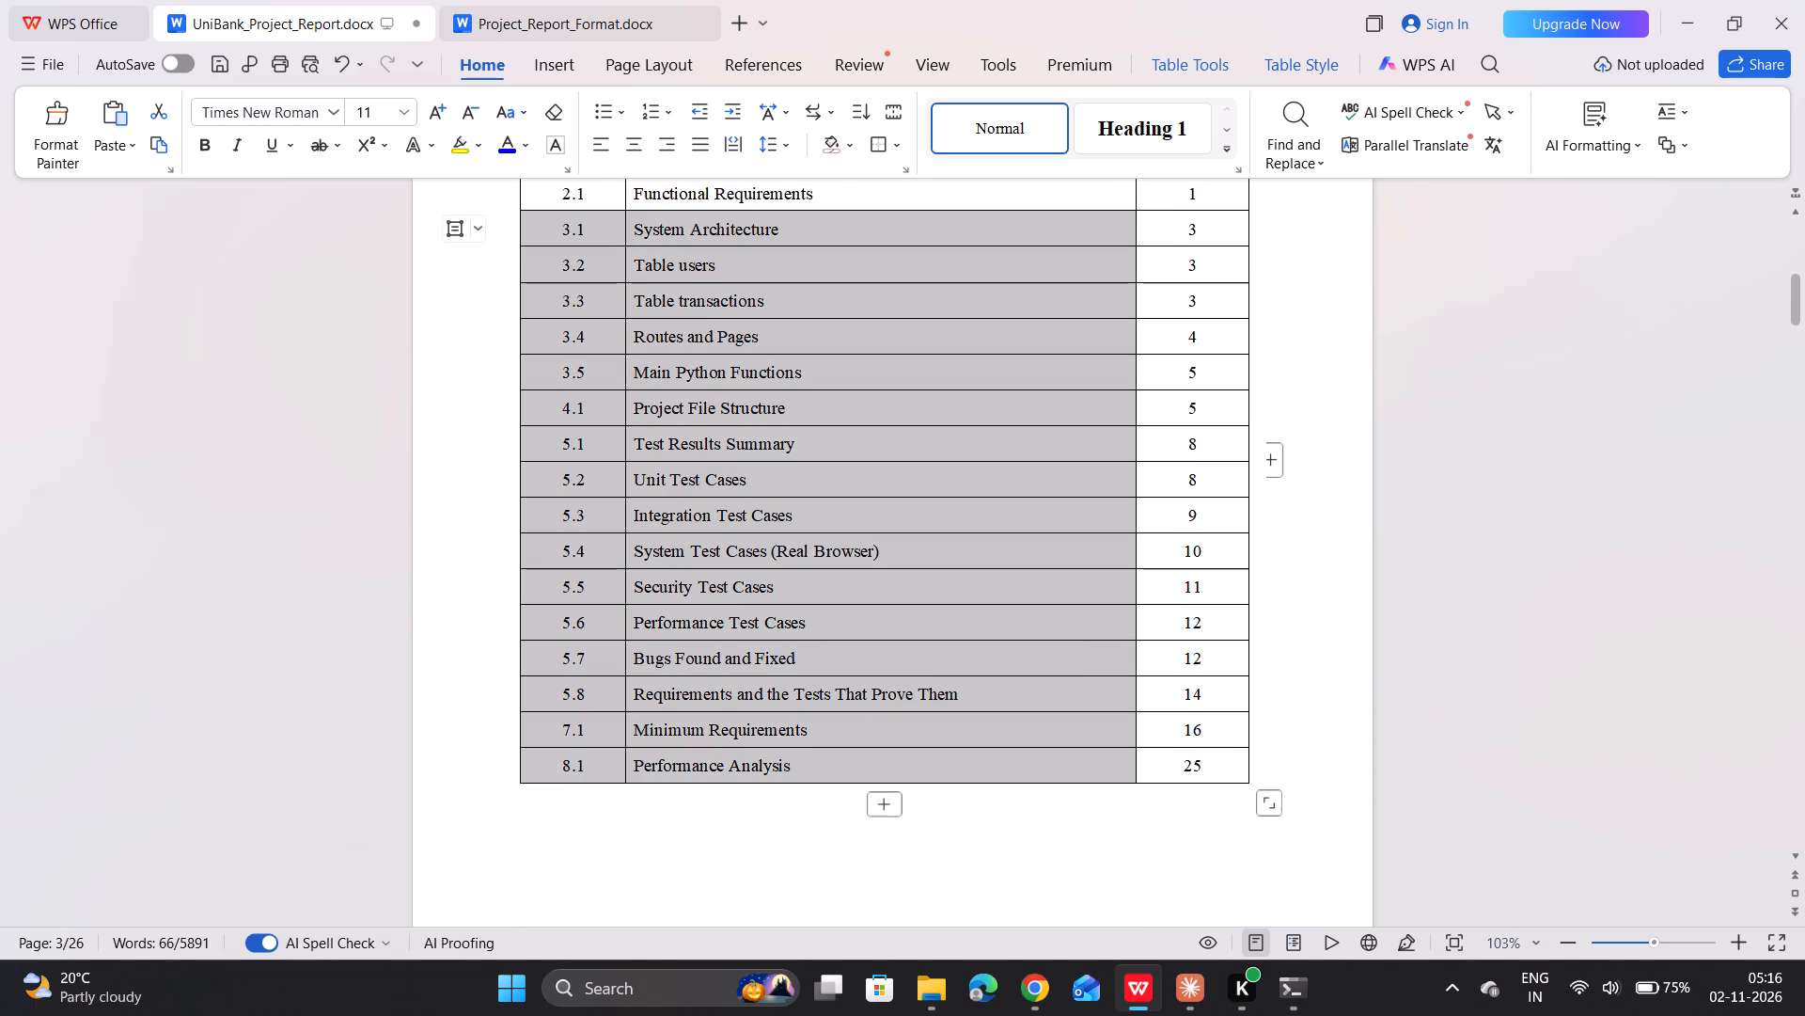
left_click_drag(557, 213, 556, 208)
left_click(556, 208)
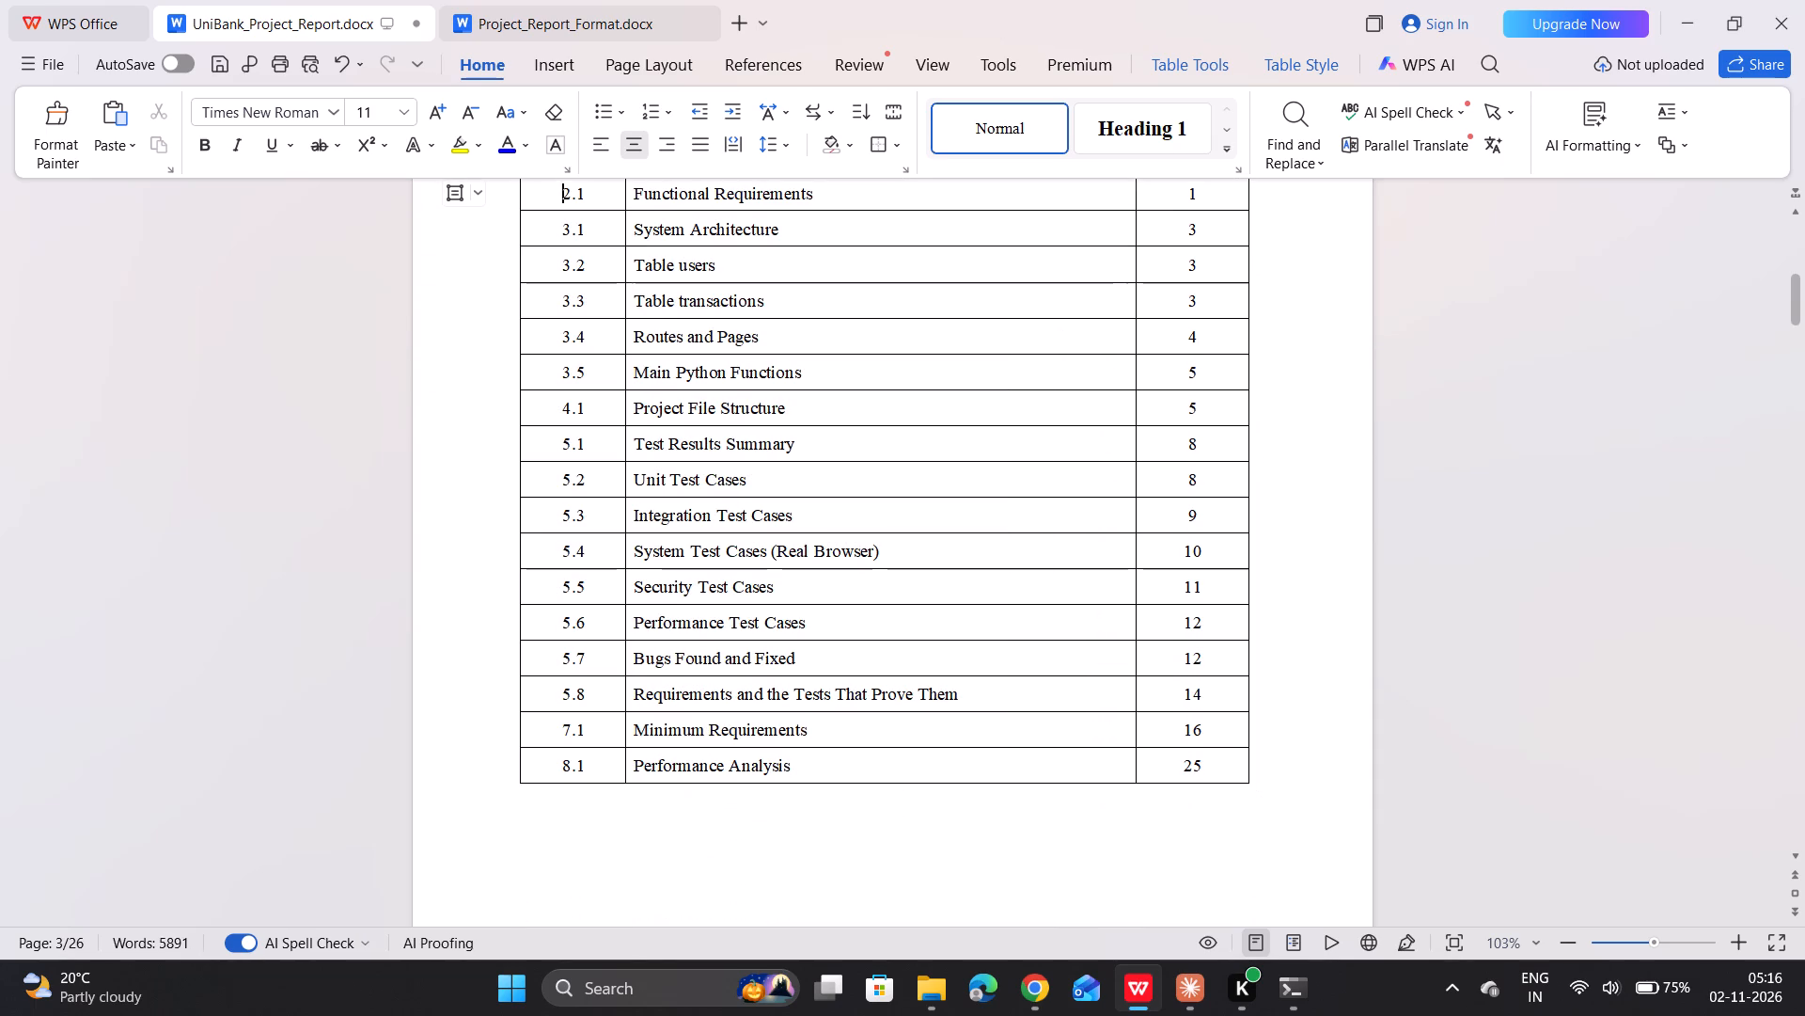
left_click_drag(556, 208, 1154, 671)
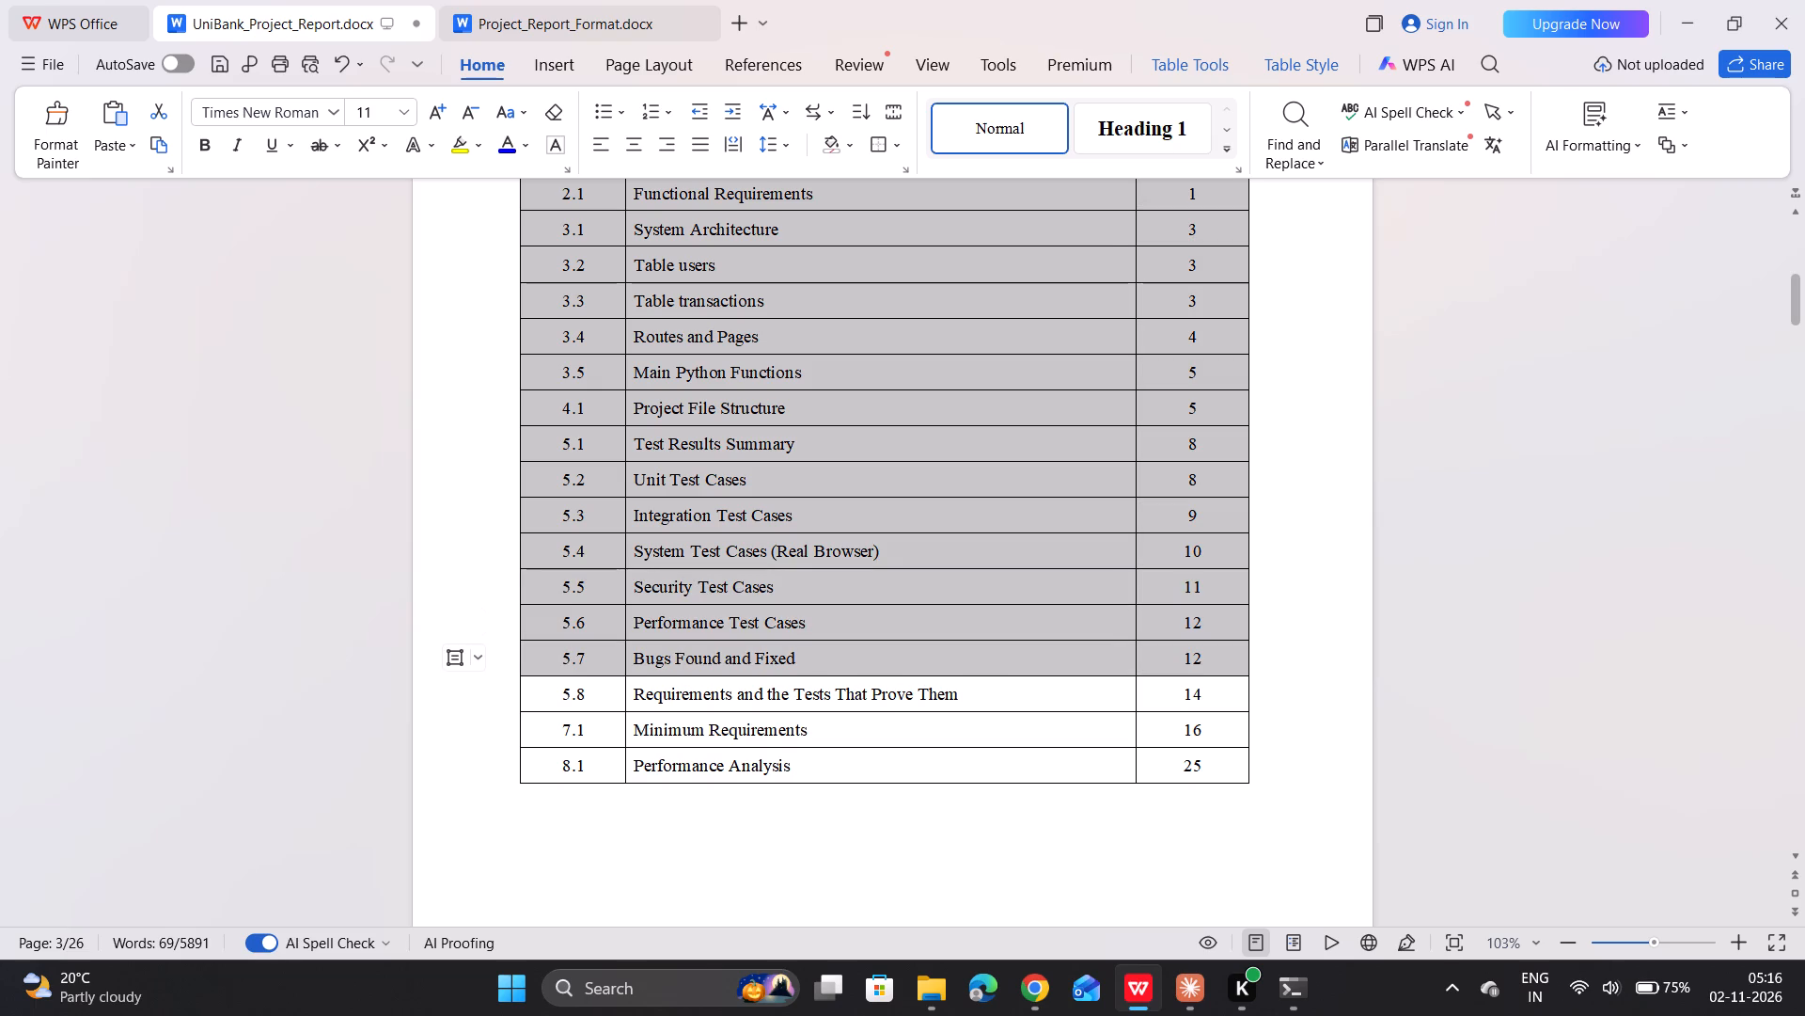
left_click_drag(1154, 671, 1262, 847)
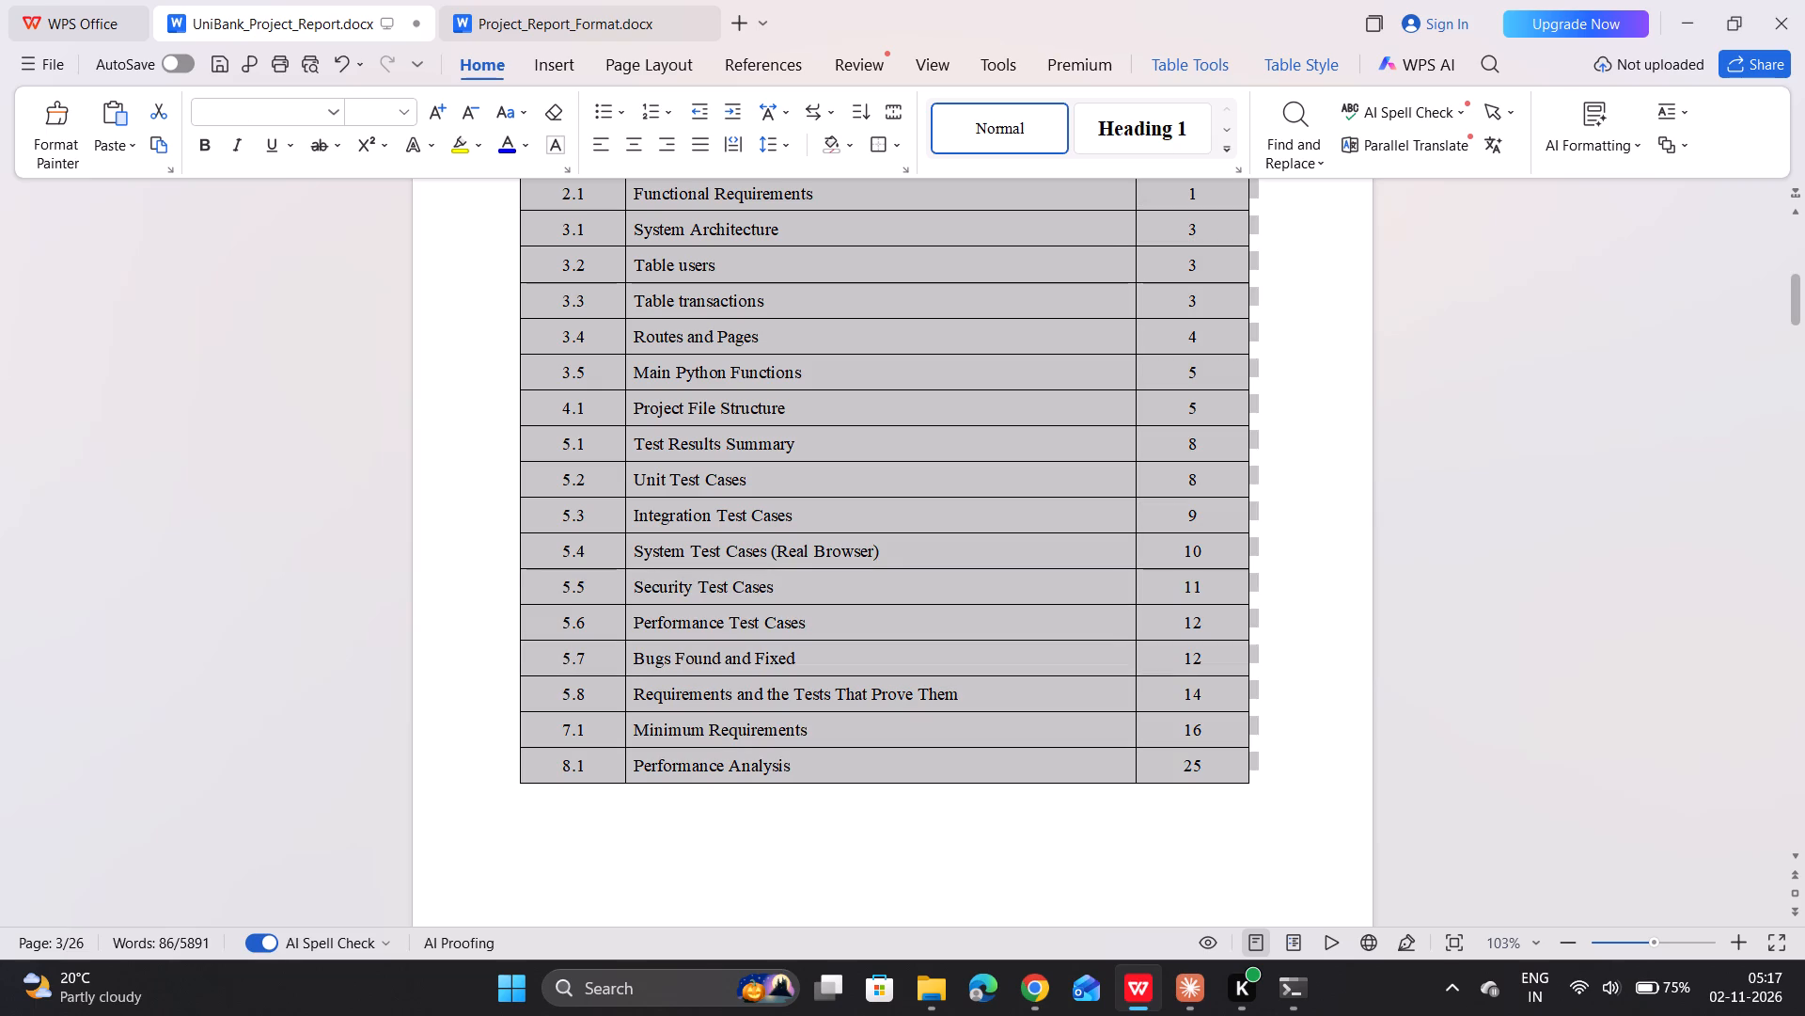
left_click_drag(1262, 847, 1231, 771)
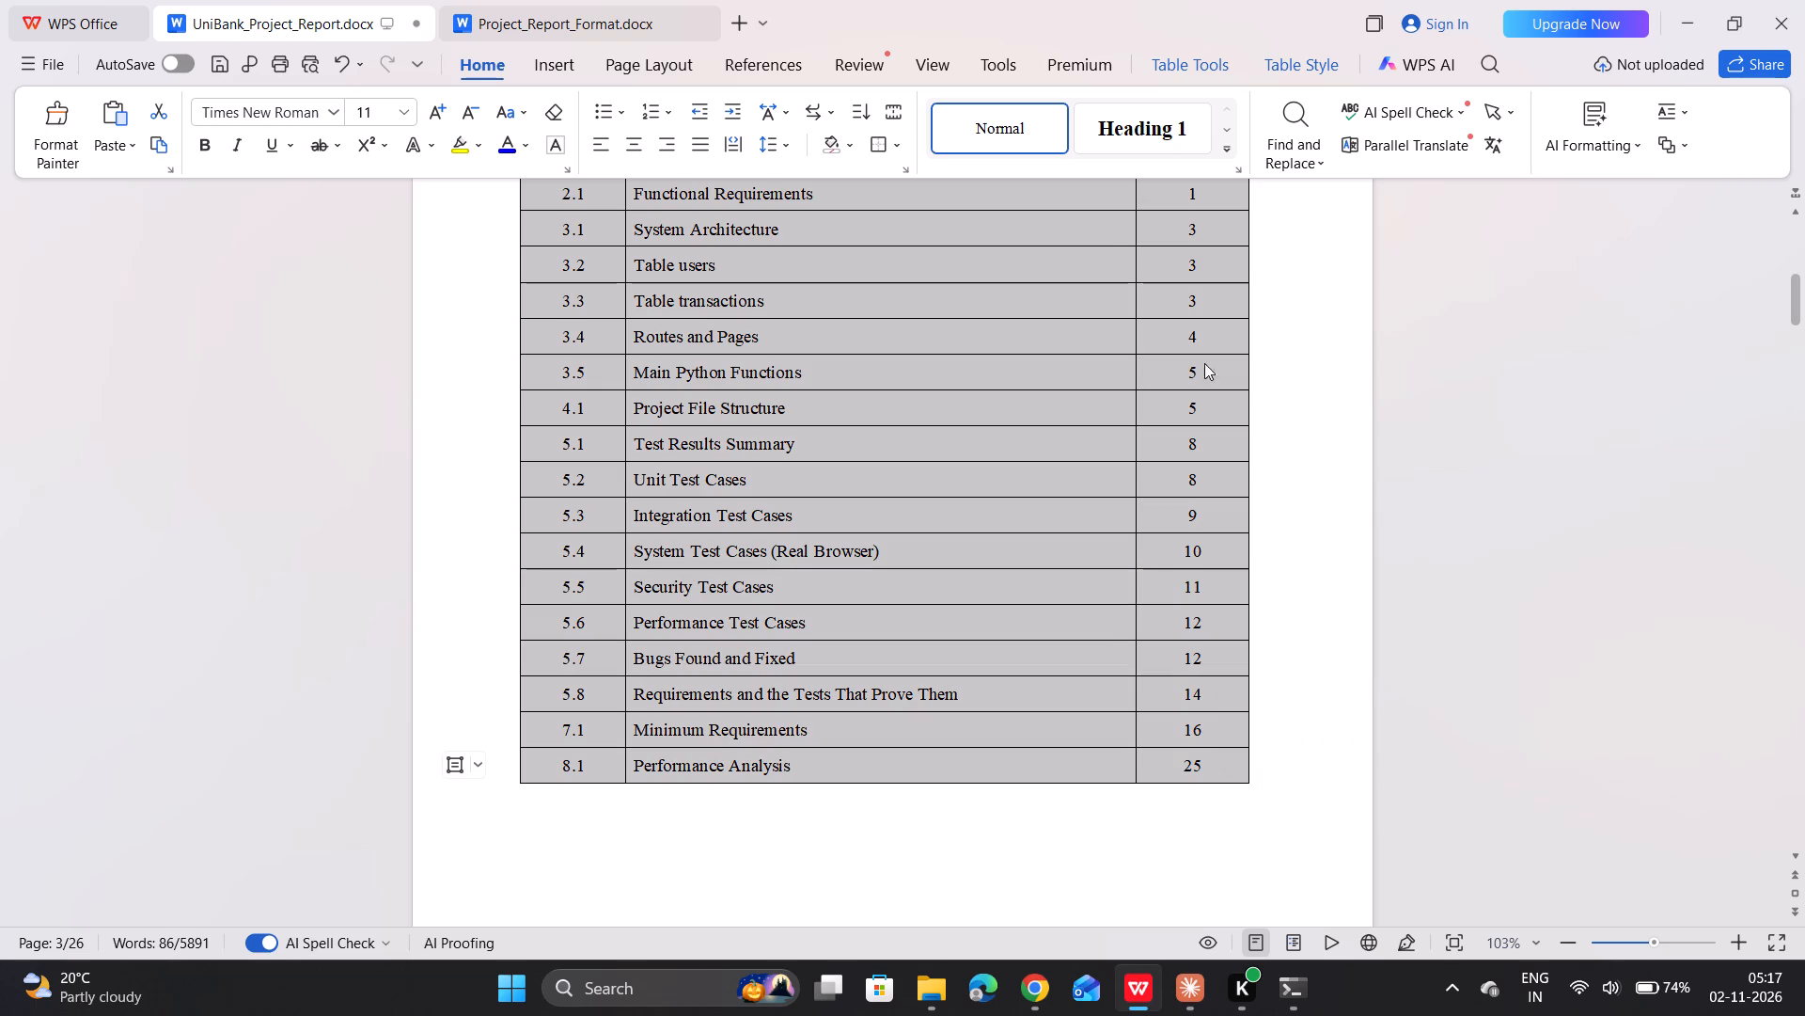
left_click(1004, 136)
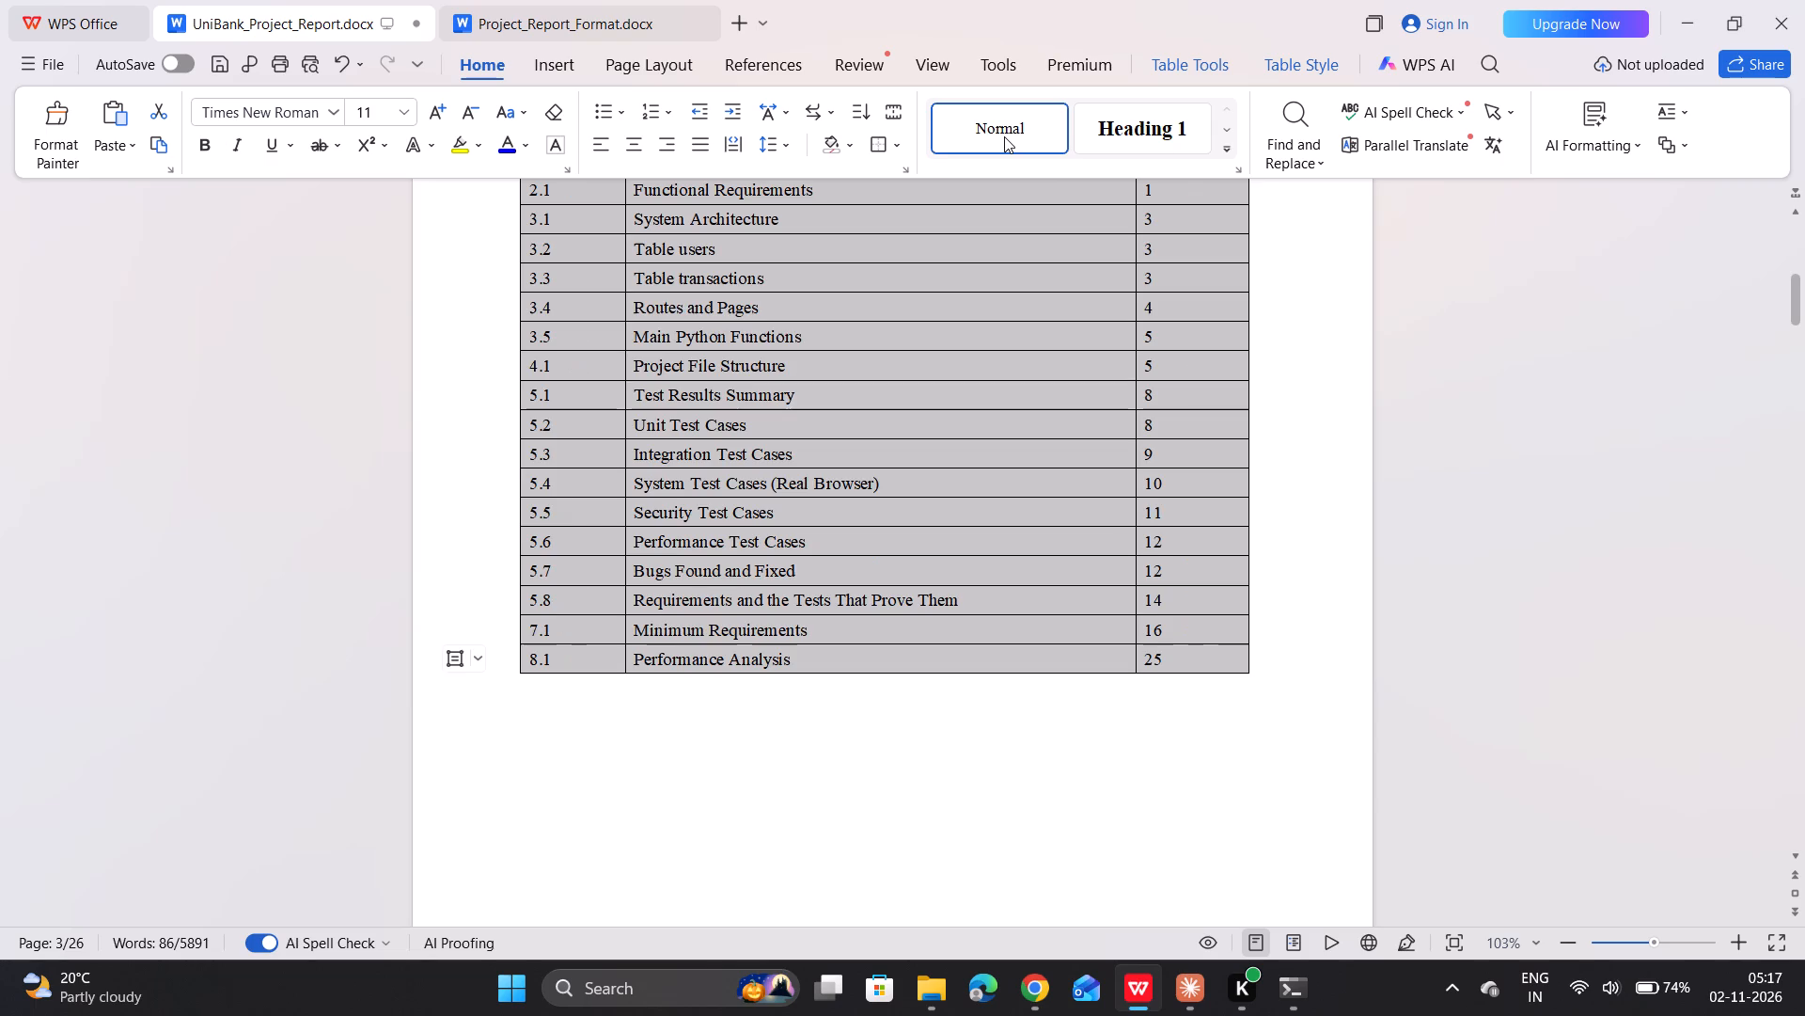
left_click(863, 455)
Copy the List of Tables heading together with its entire table, down to row 8.1 Performance Analysis.
scroll(863, 455, "down", 6)
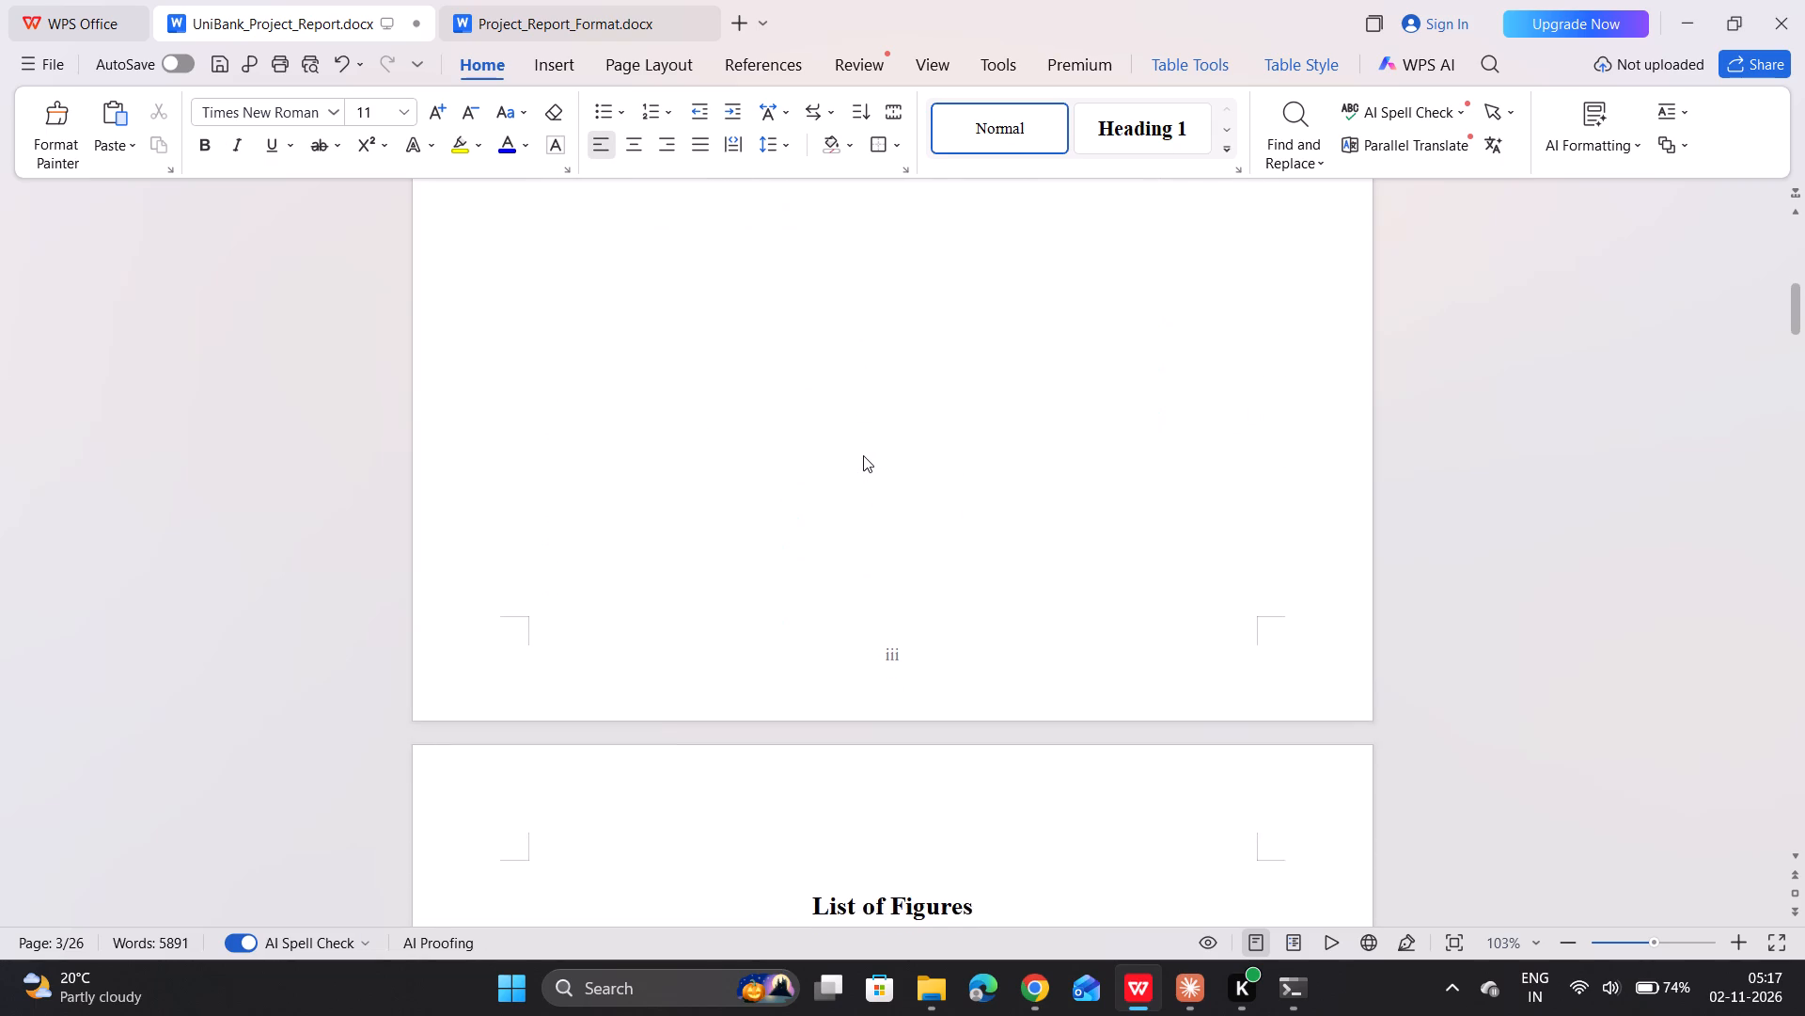
scroll(863, 455, "up", 7)
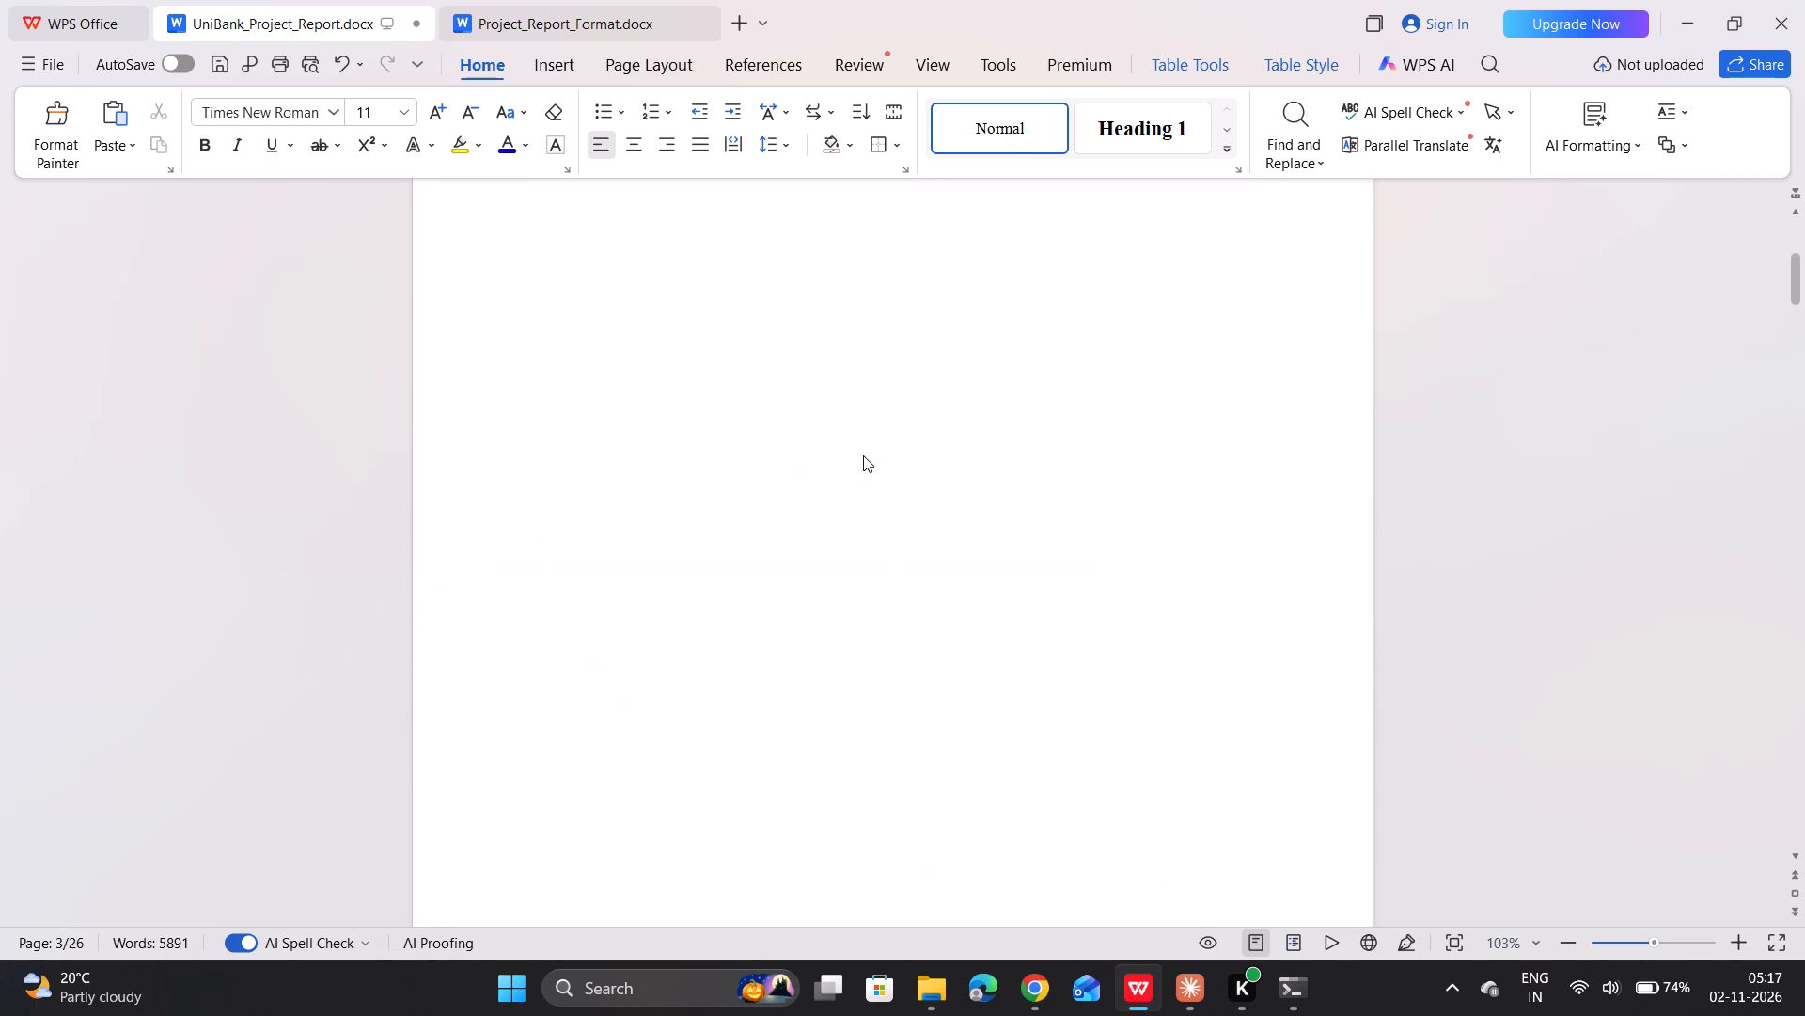
scroll(863, 455, "up", 11)
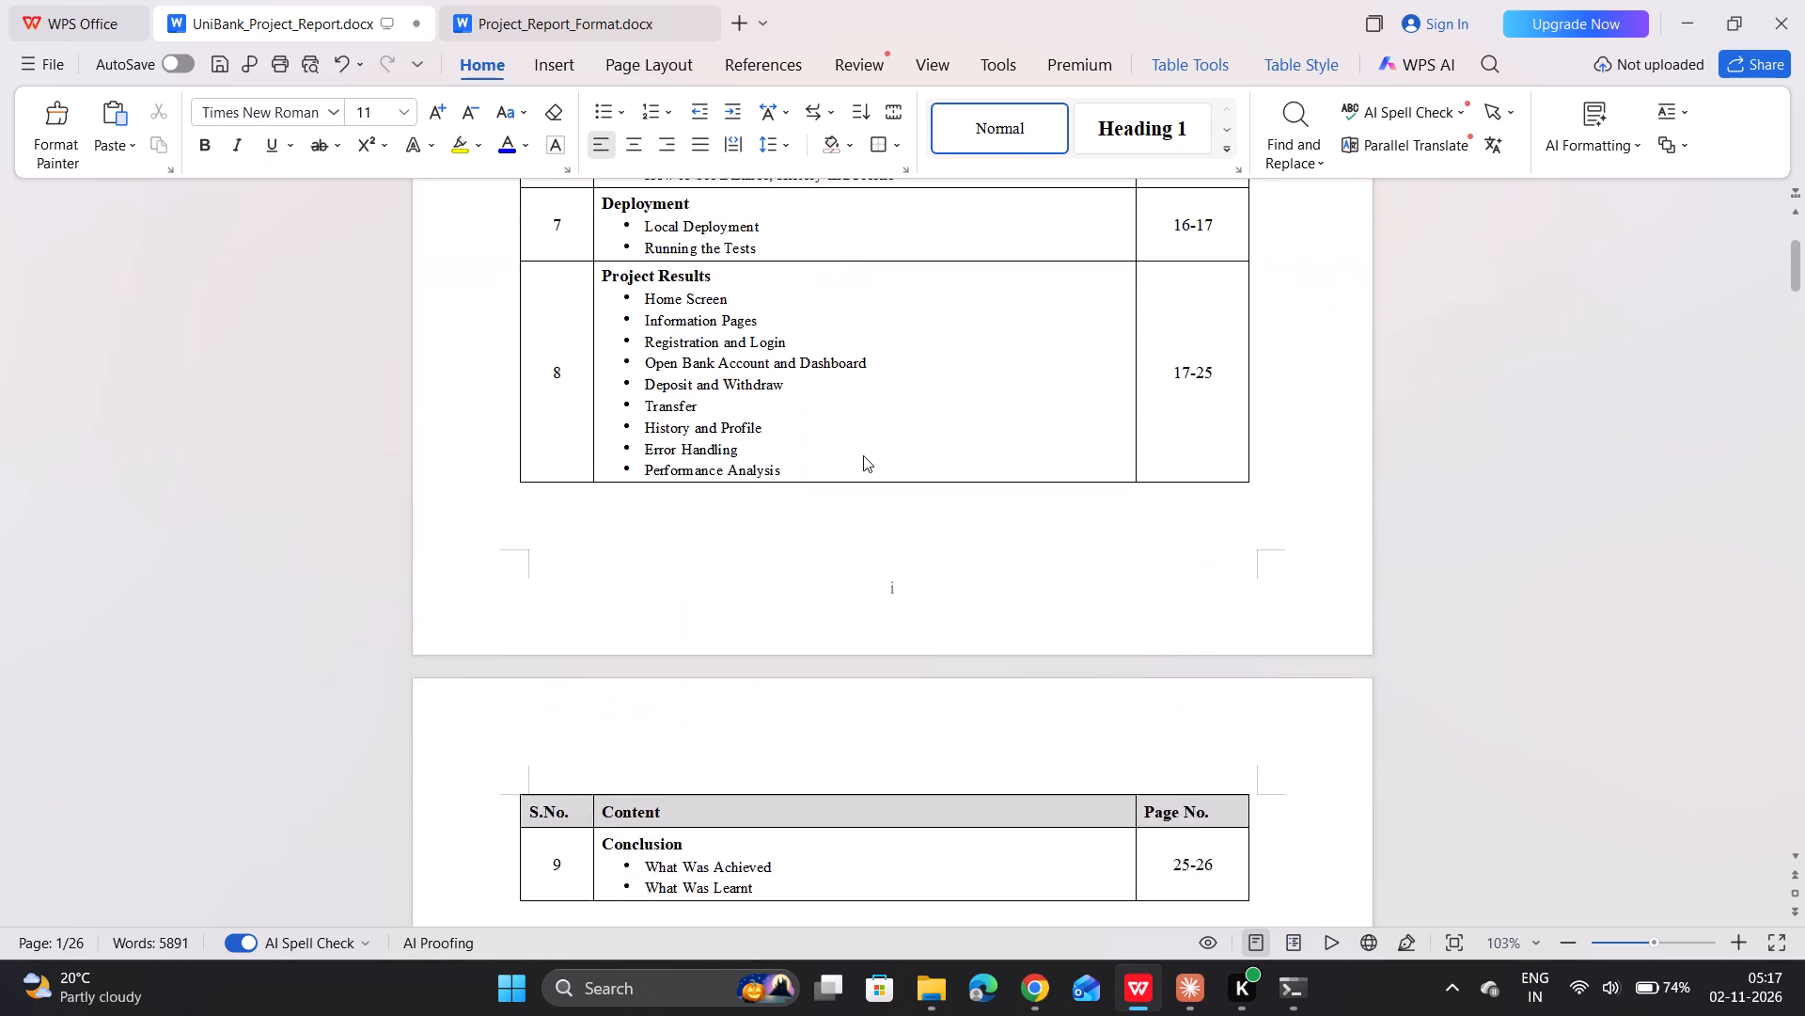
scroll(863, 455, "down", 11)
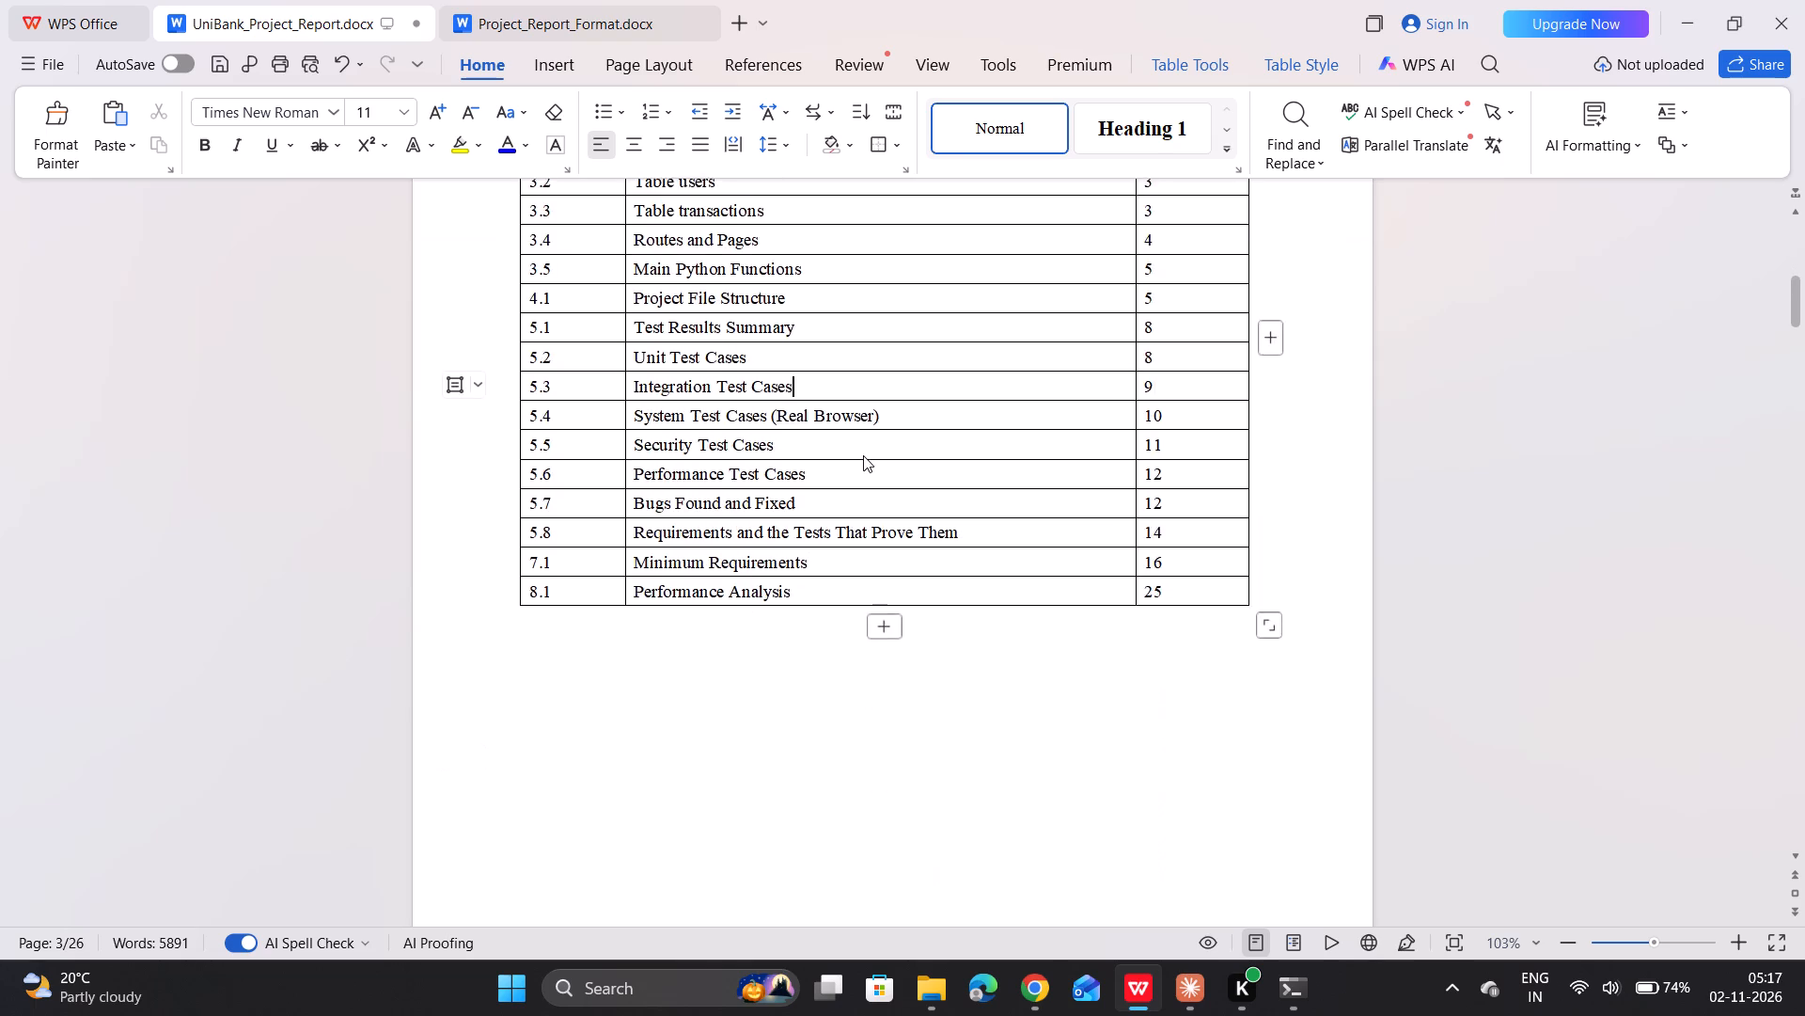
scroll(863, 455, "up", 3)
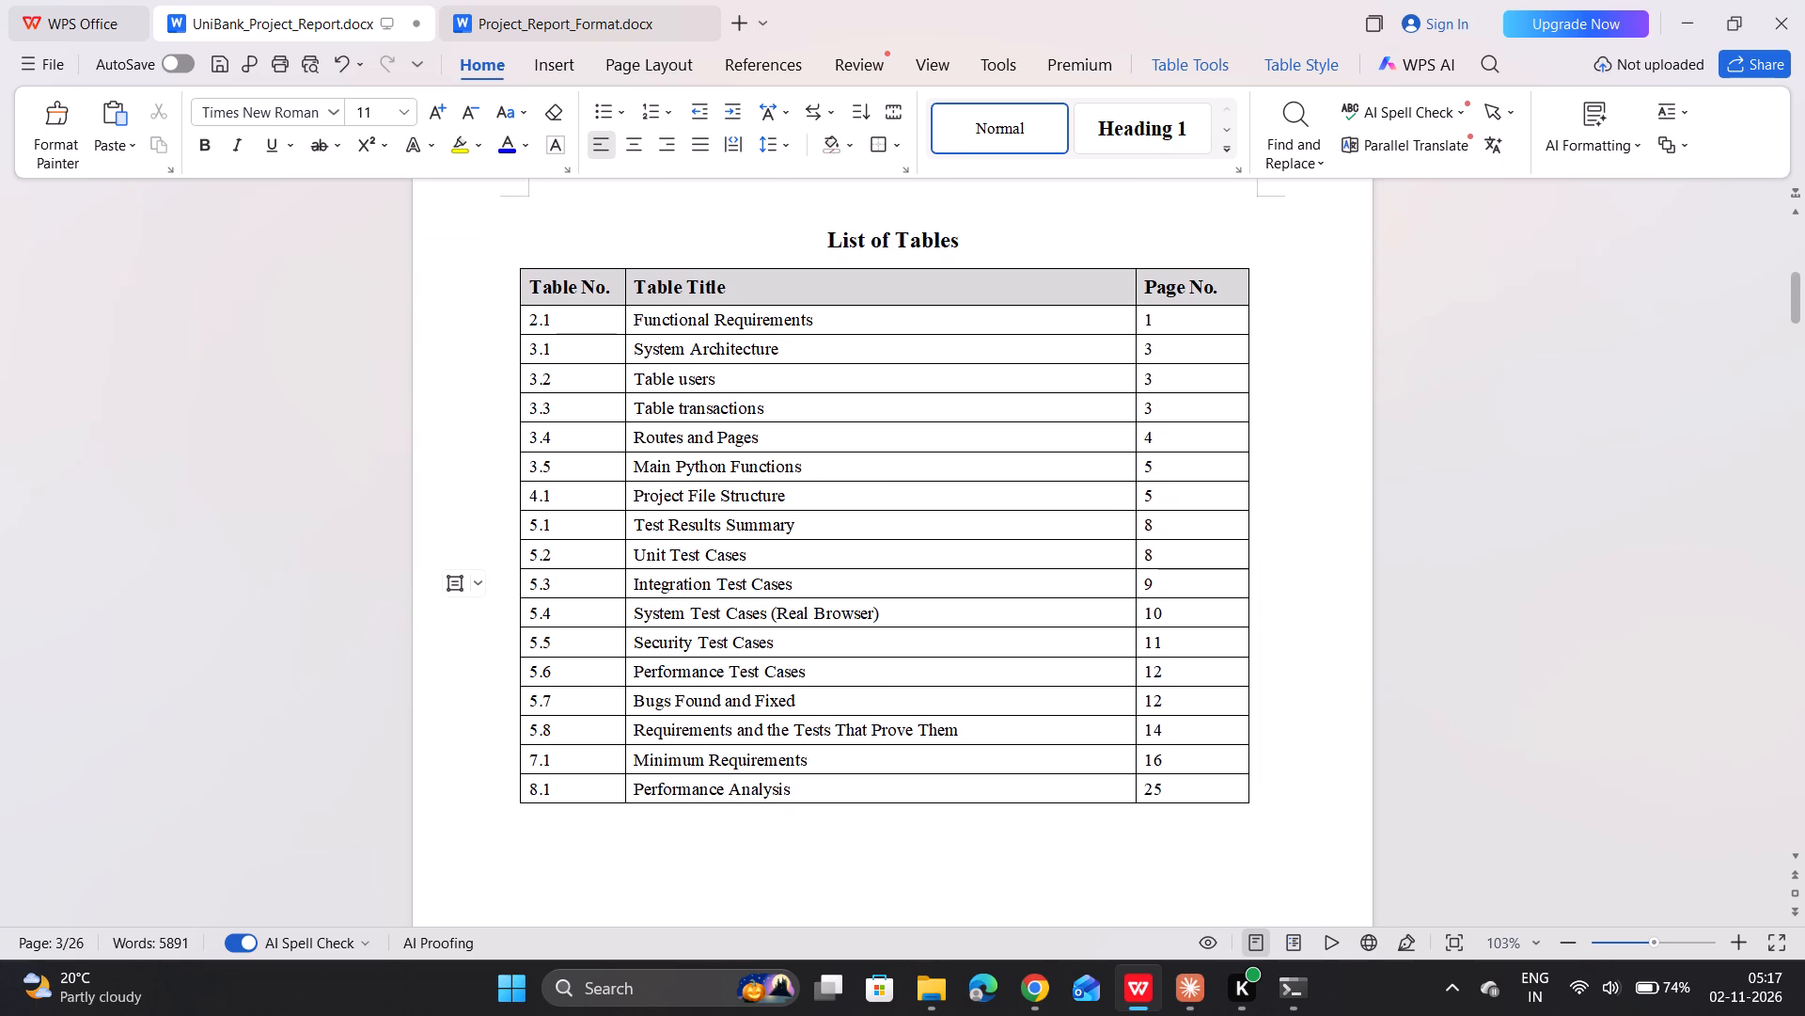
left_click(821, 248)
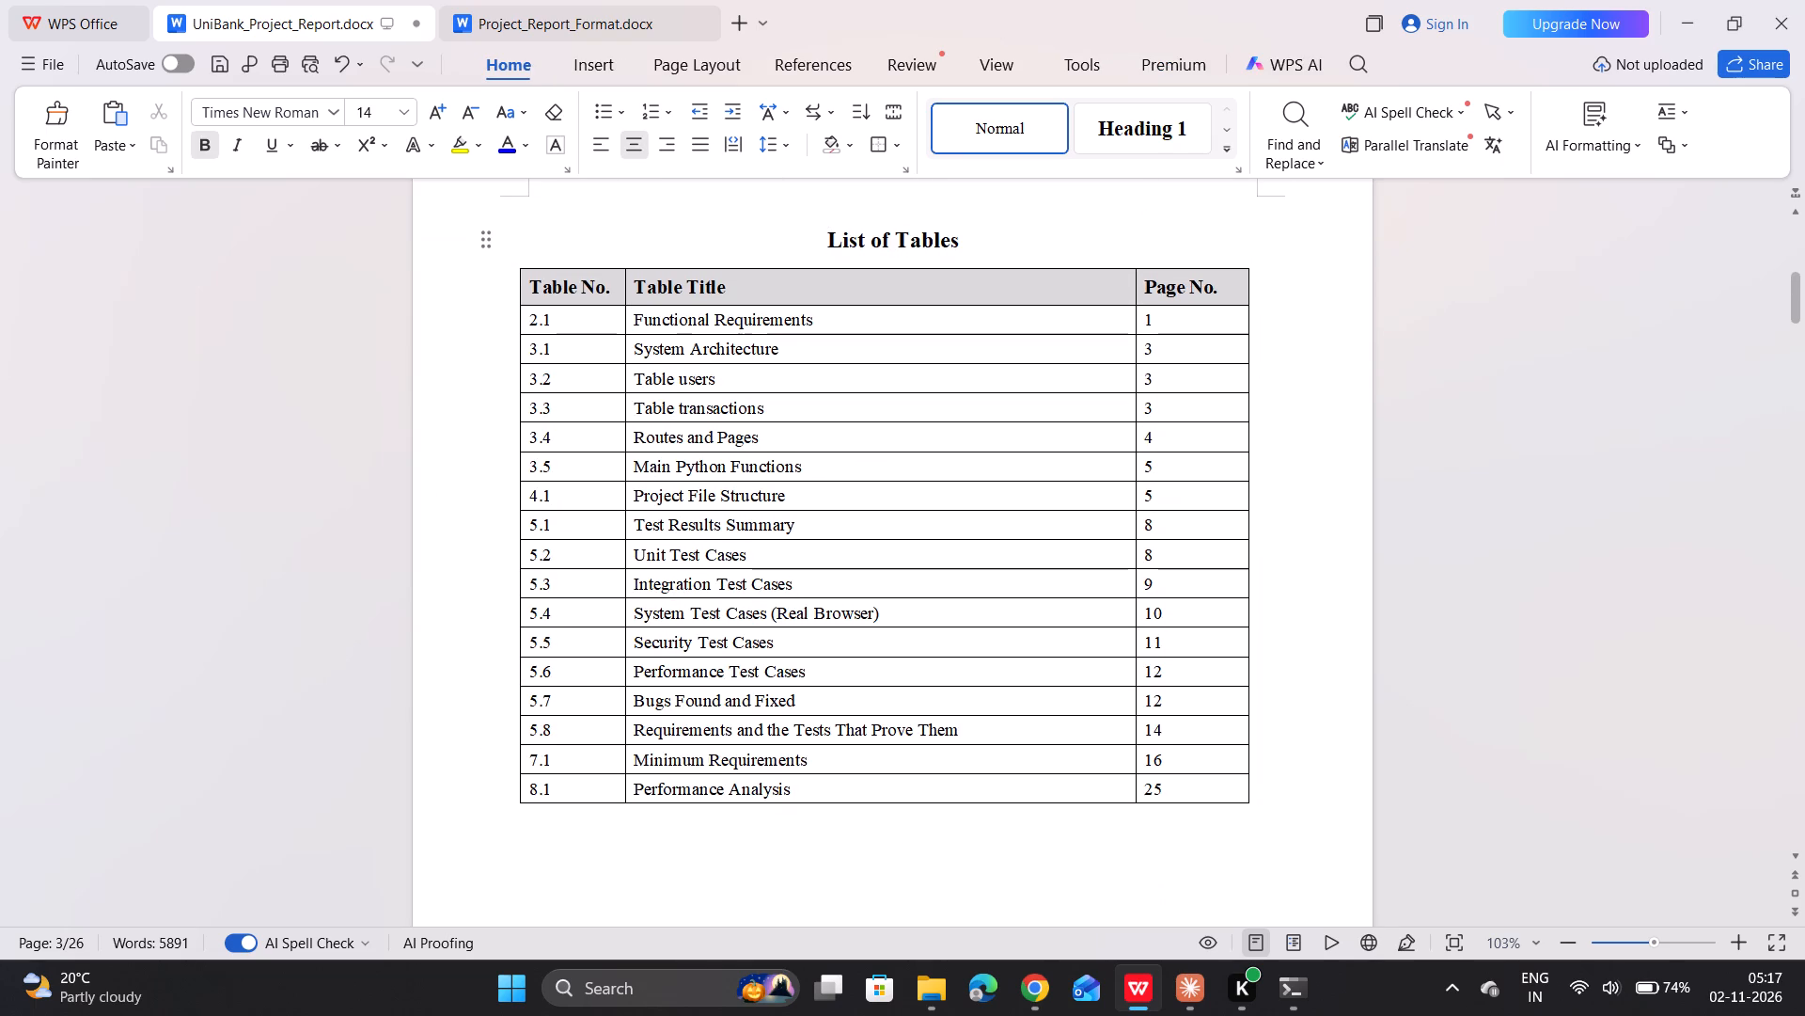
left_click_drag(821, 248, 1001, 745)
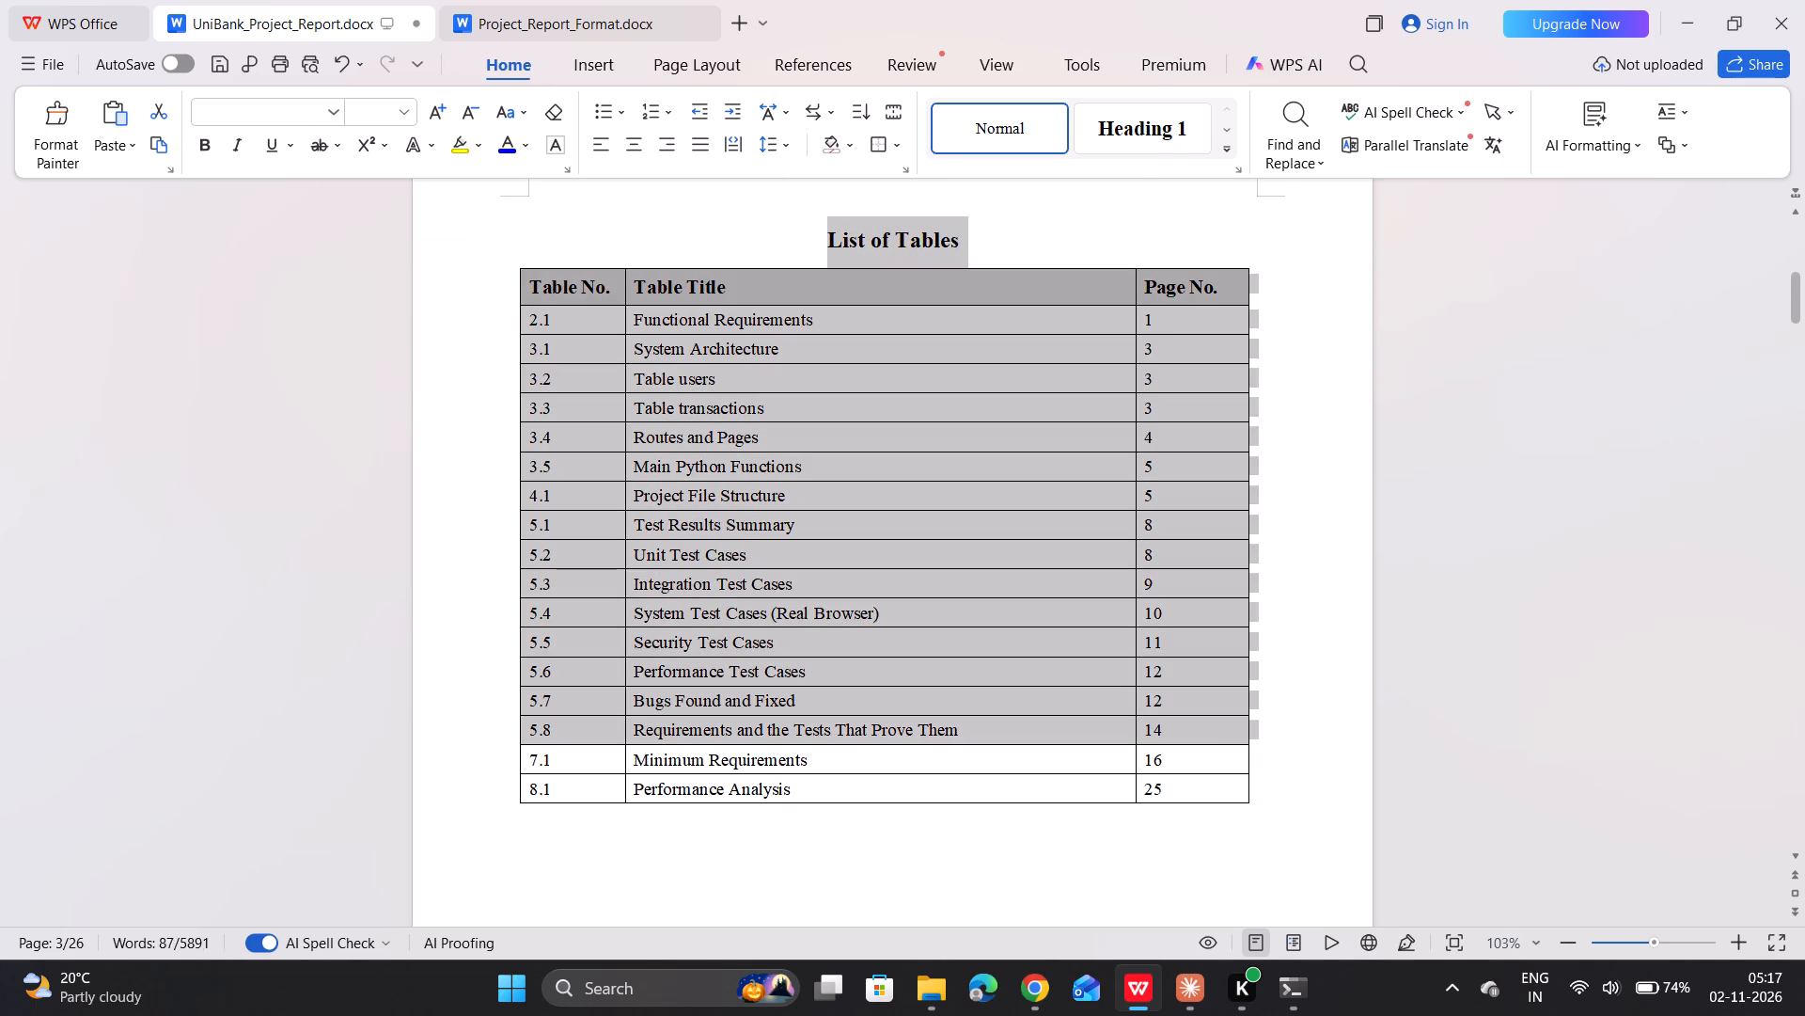
left_click_drag(1001, 745, 1046, 793)
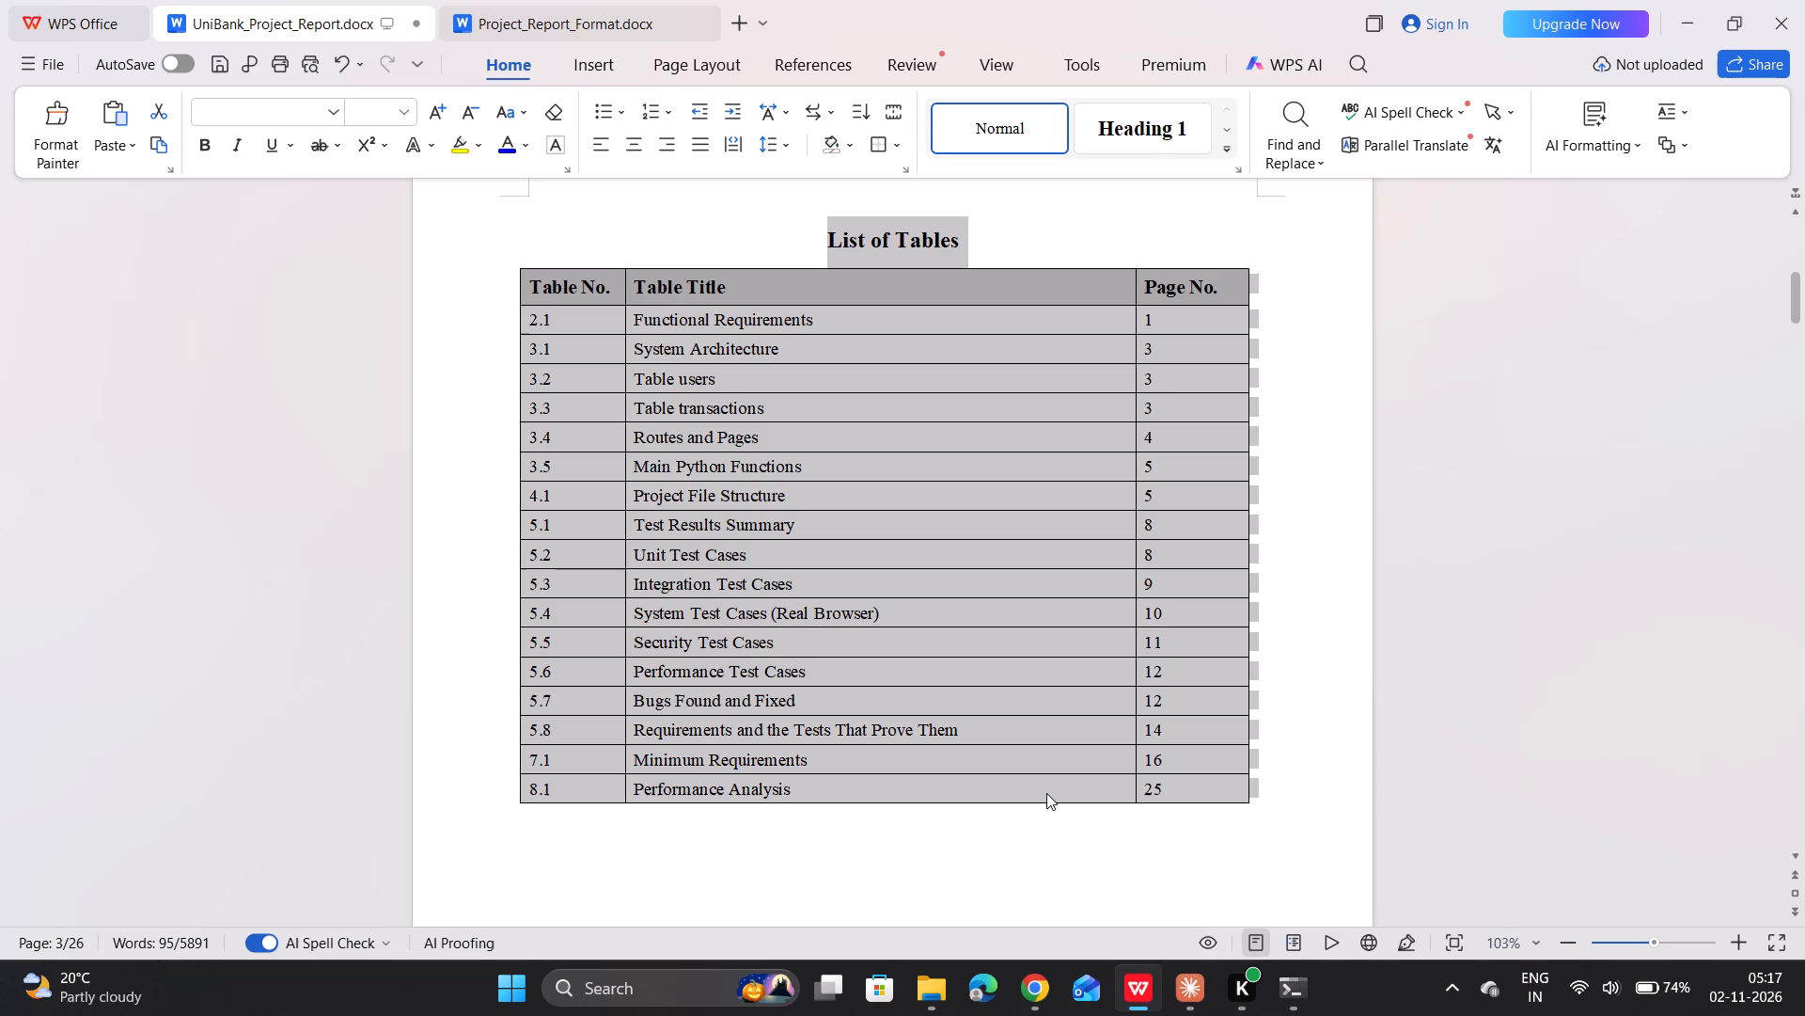
key("ctrl+c")
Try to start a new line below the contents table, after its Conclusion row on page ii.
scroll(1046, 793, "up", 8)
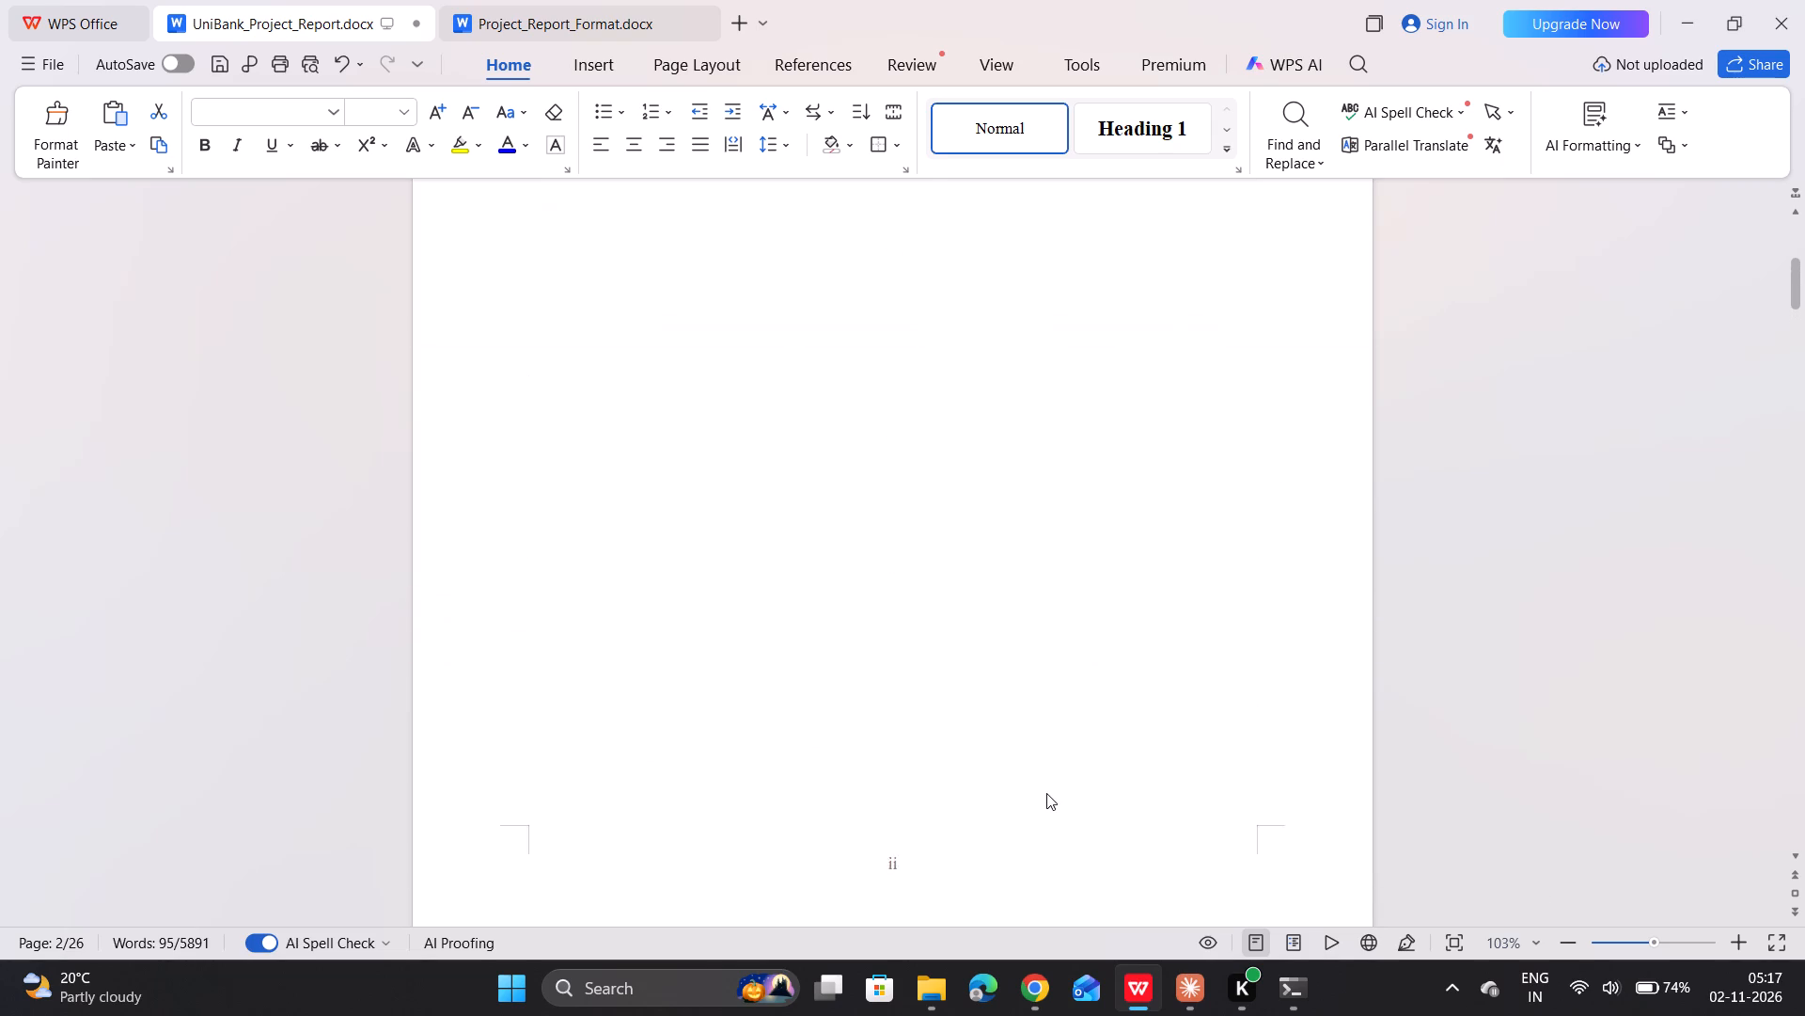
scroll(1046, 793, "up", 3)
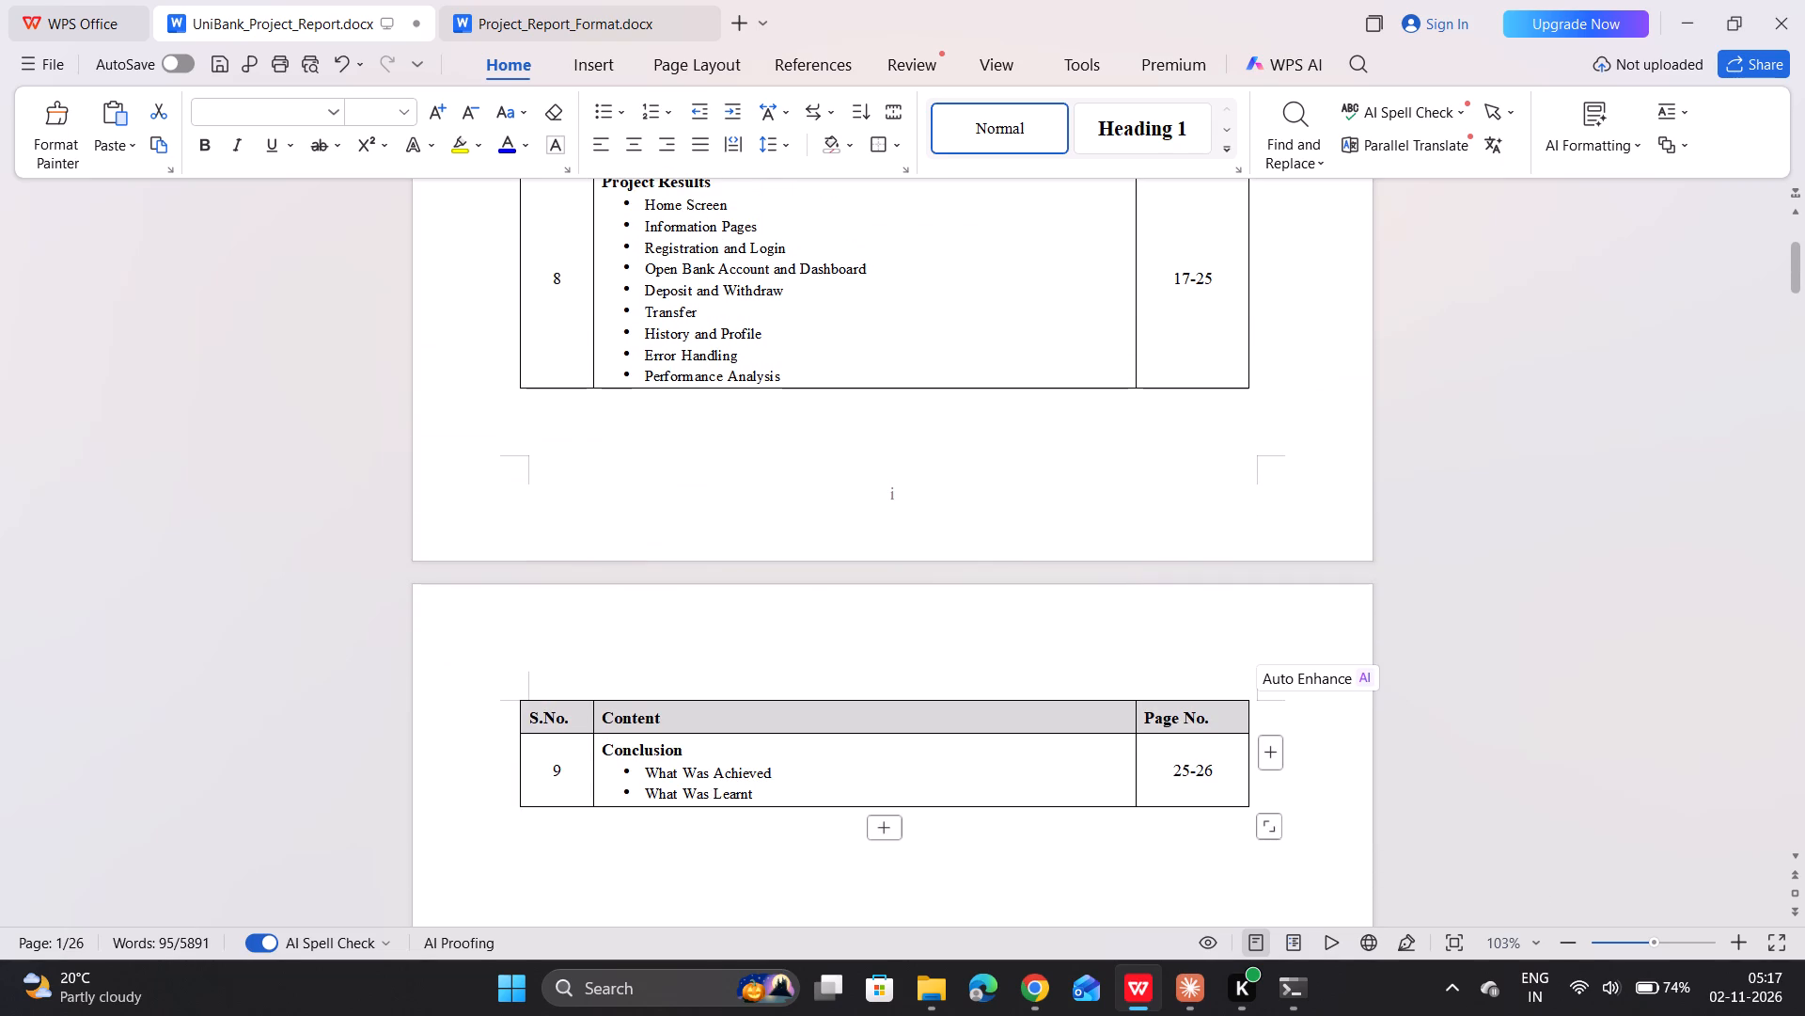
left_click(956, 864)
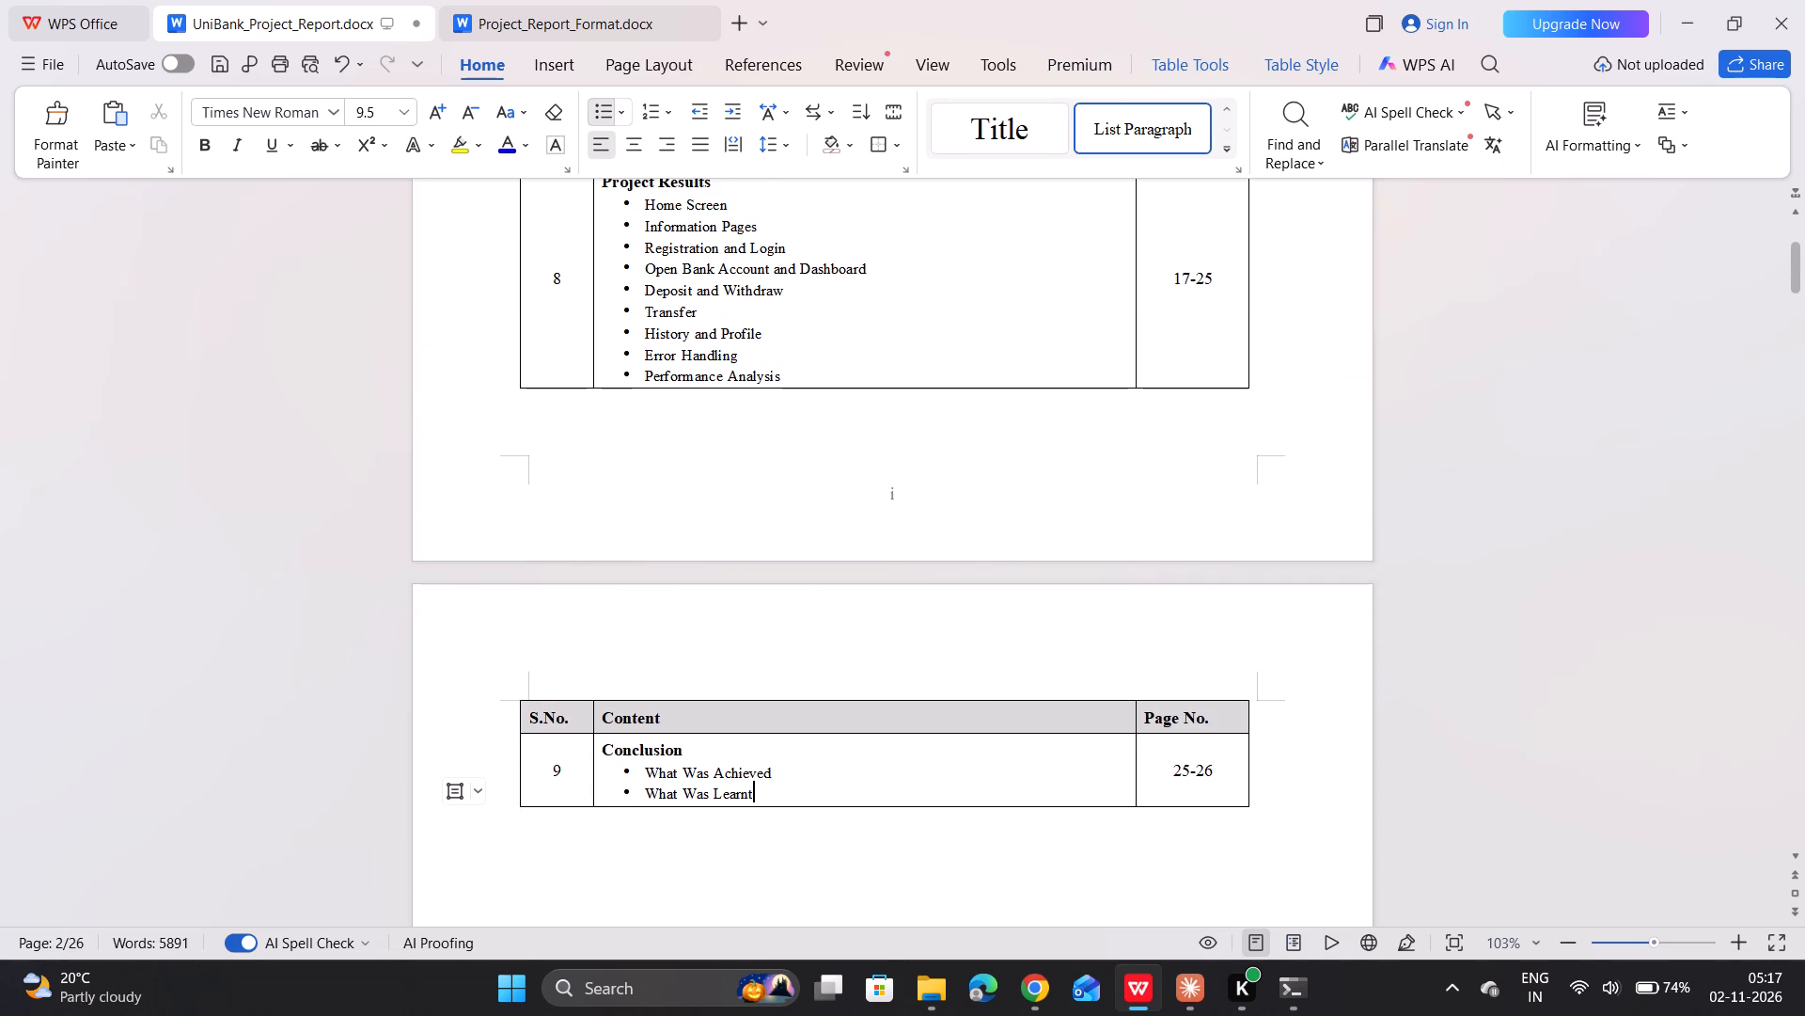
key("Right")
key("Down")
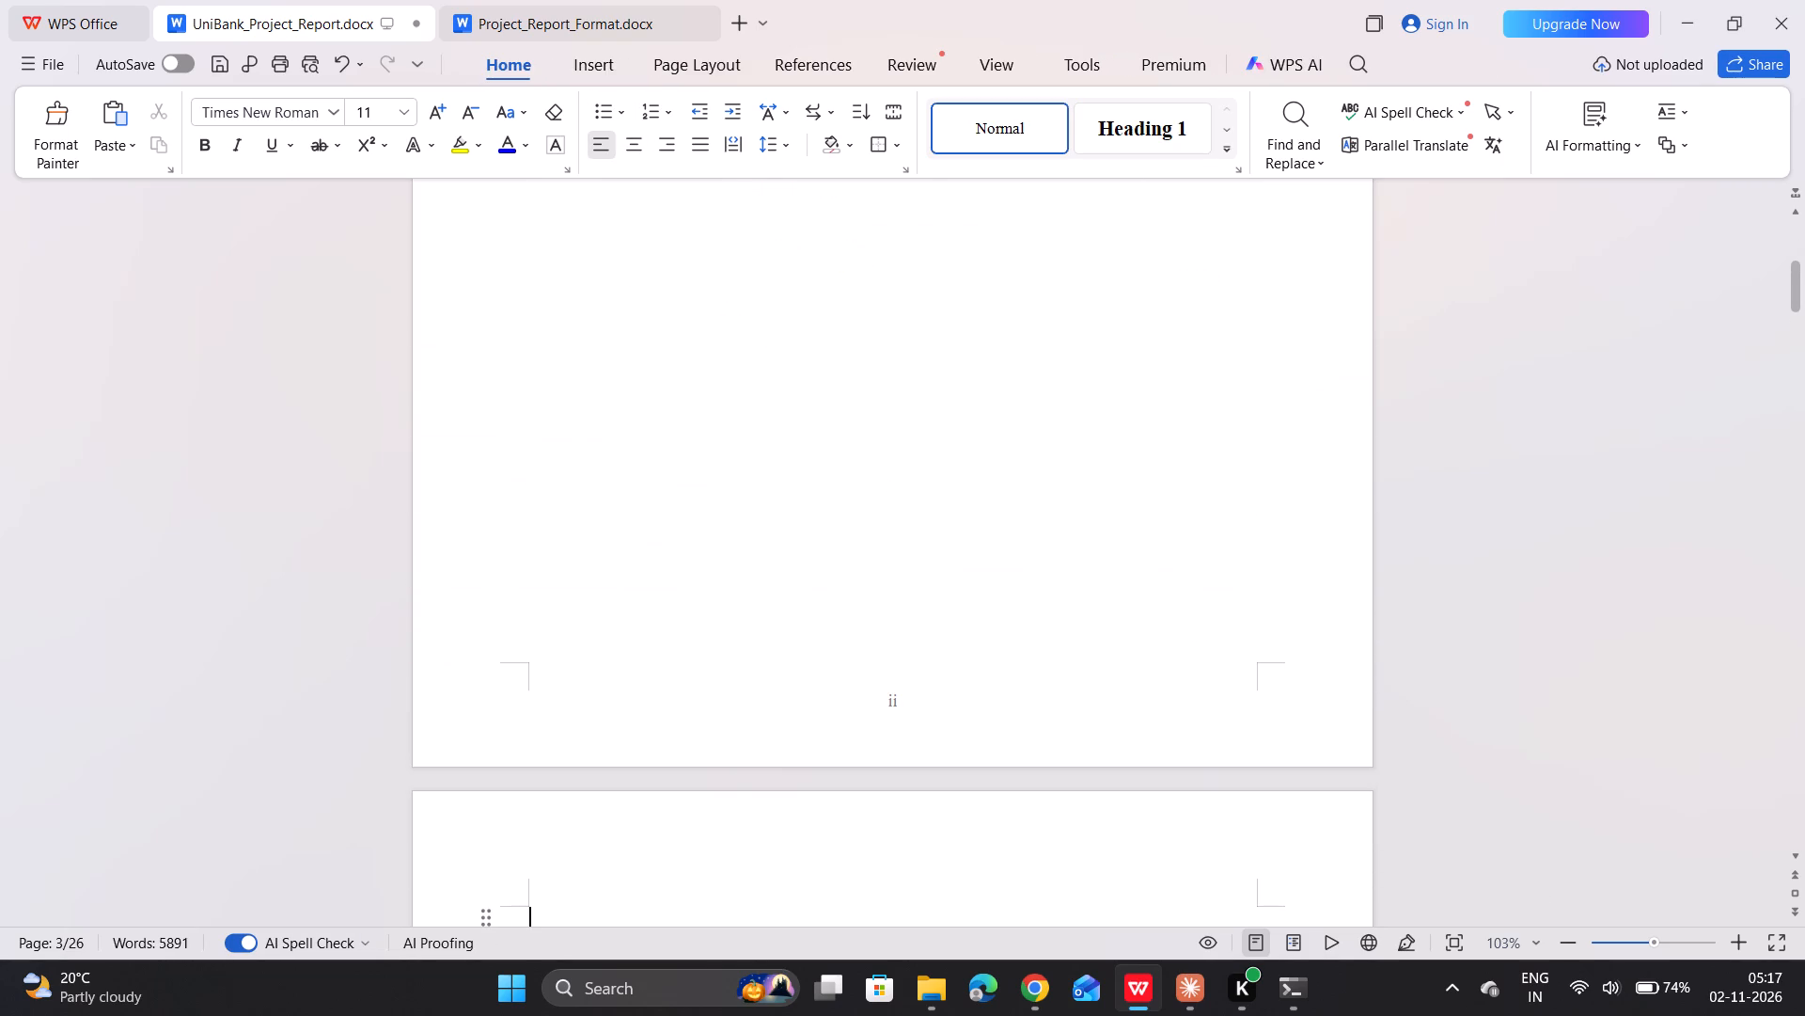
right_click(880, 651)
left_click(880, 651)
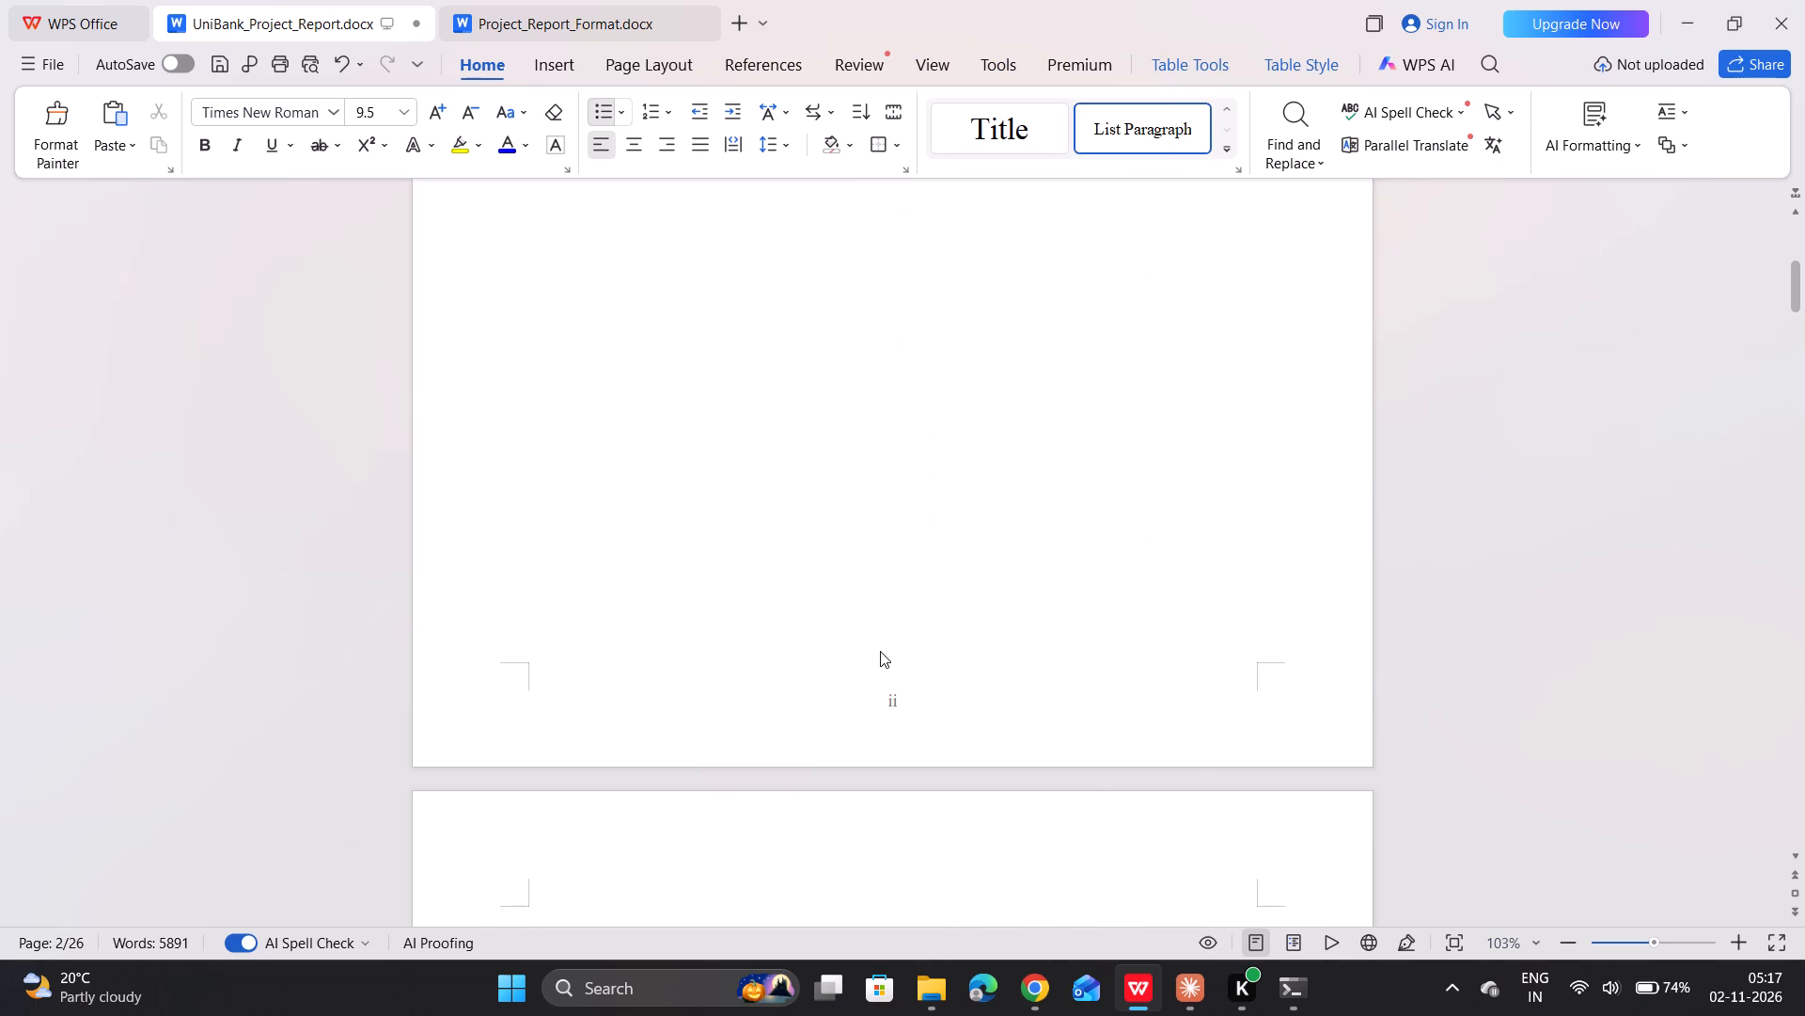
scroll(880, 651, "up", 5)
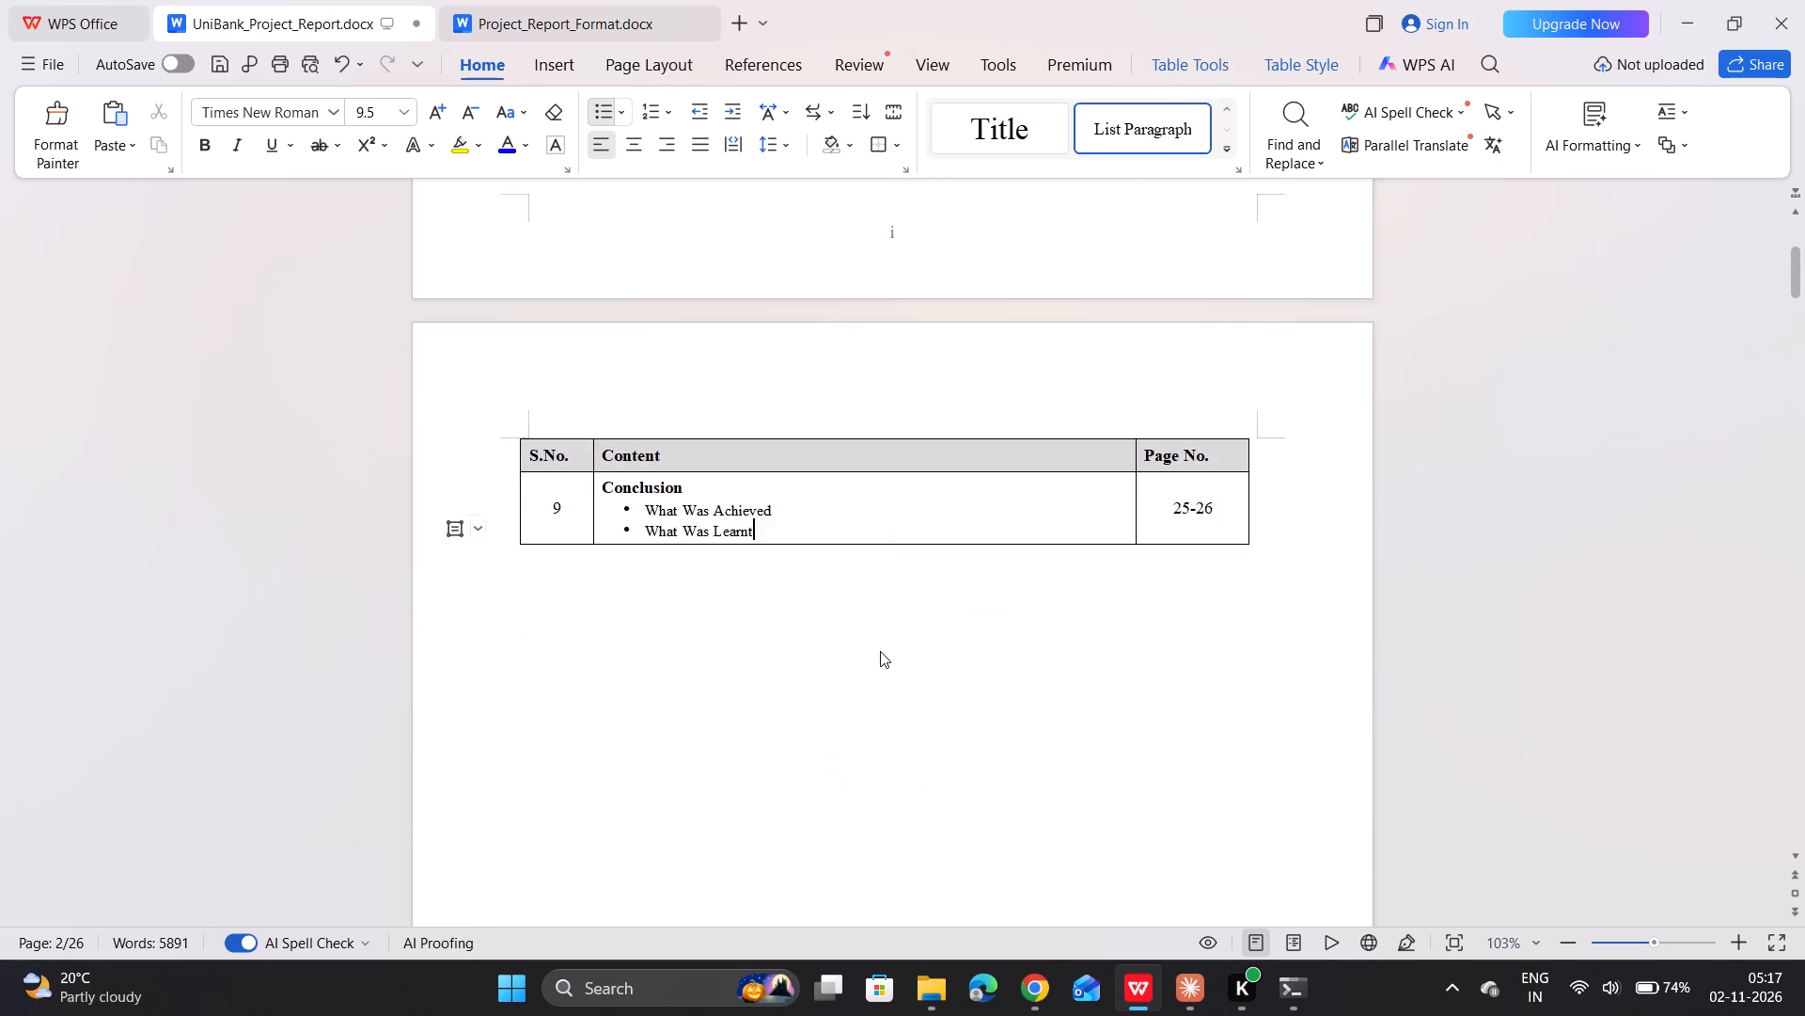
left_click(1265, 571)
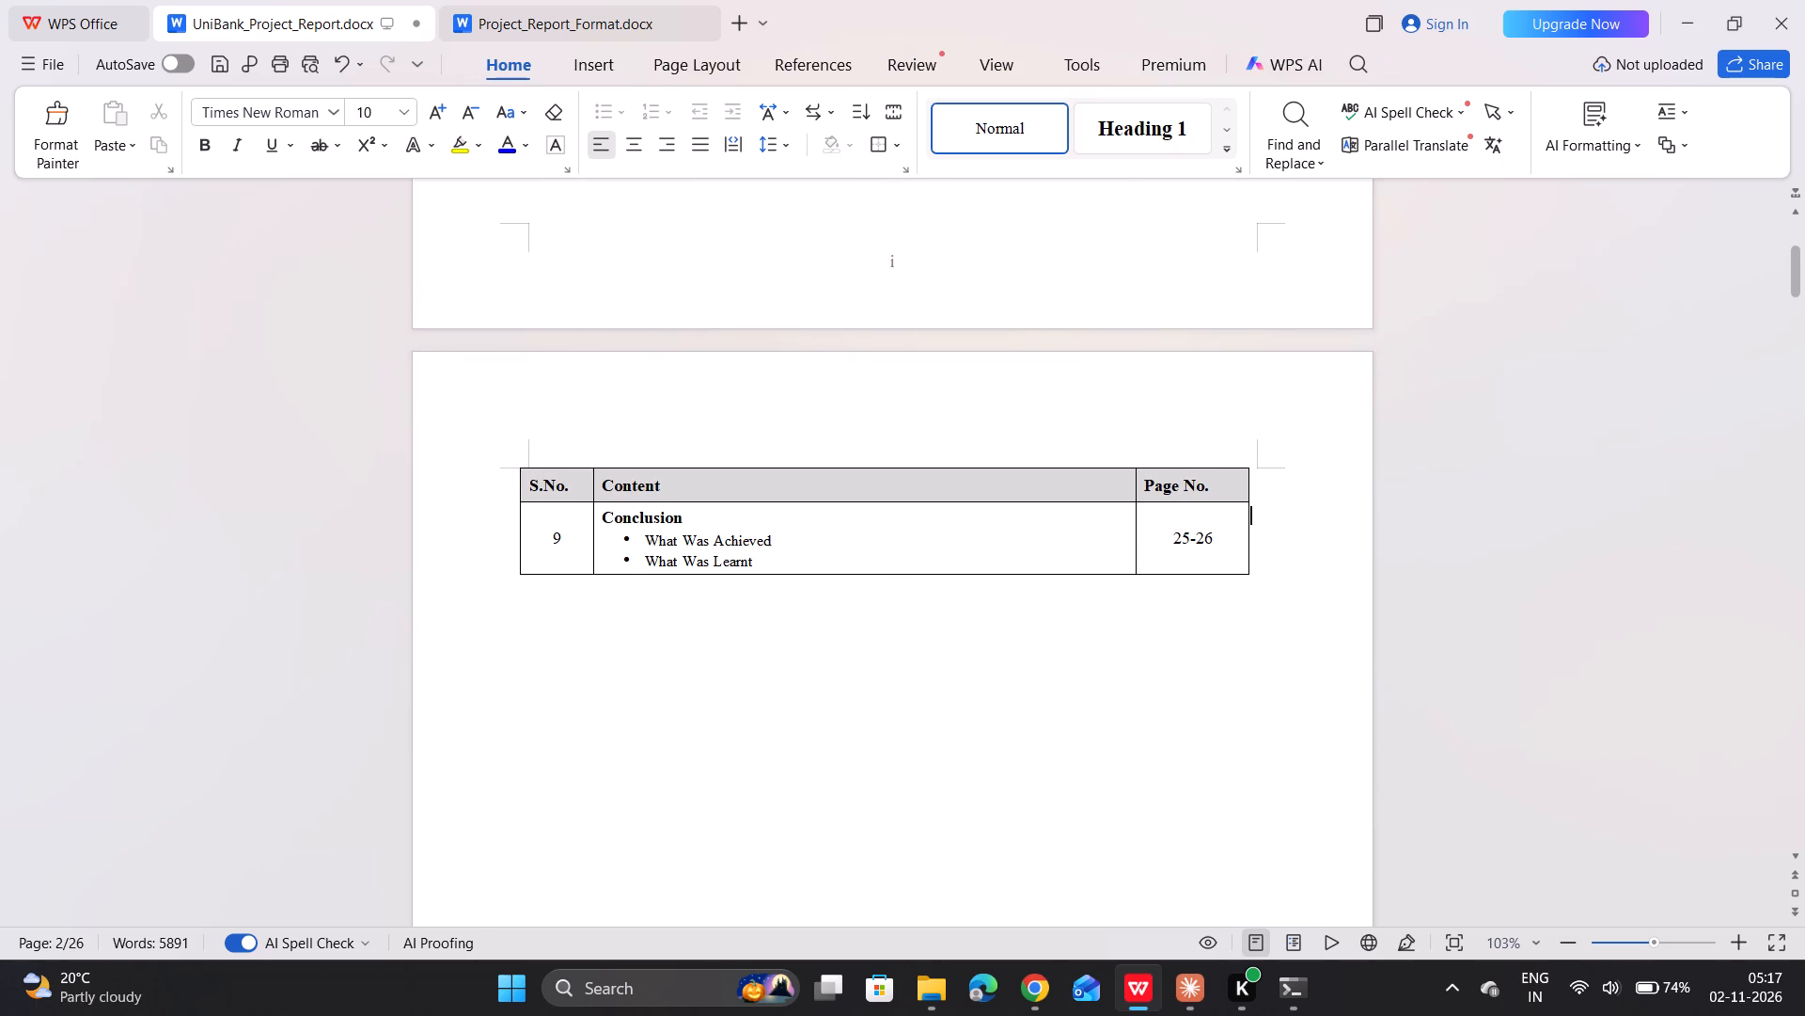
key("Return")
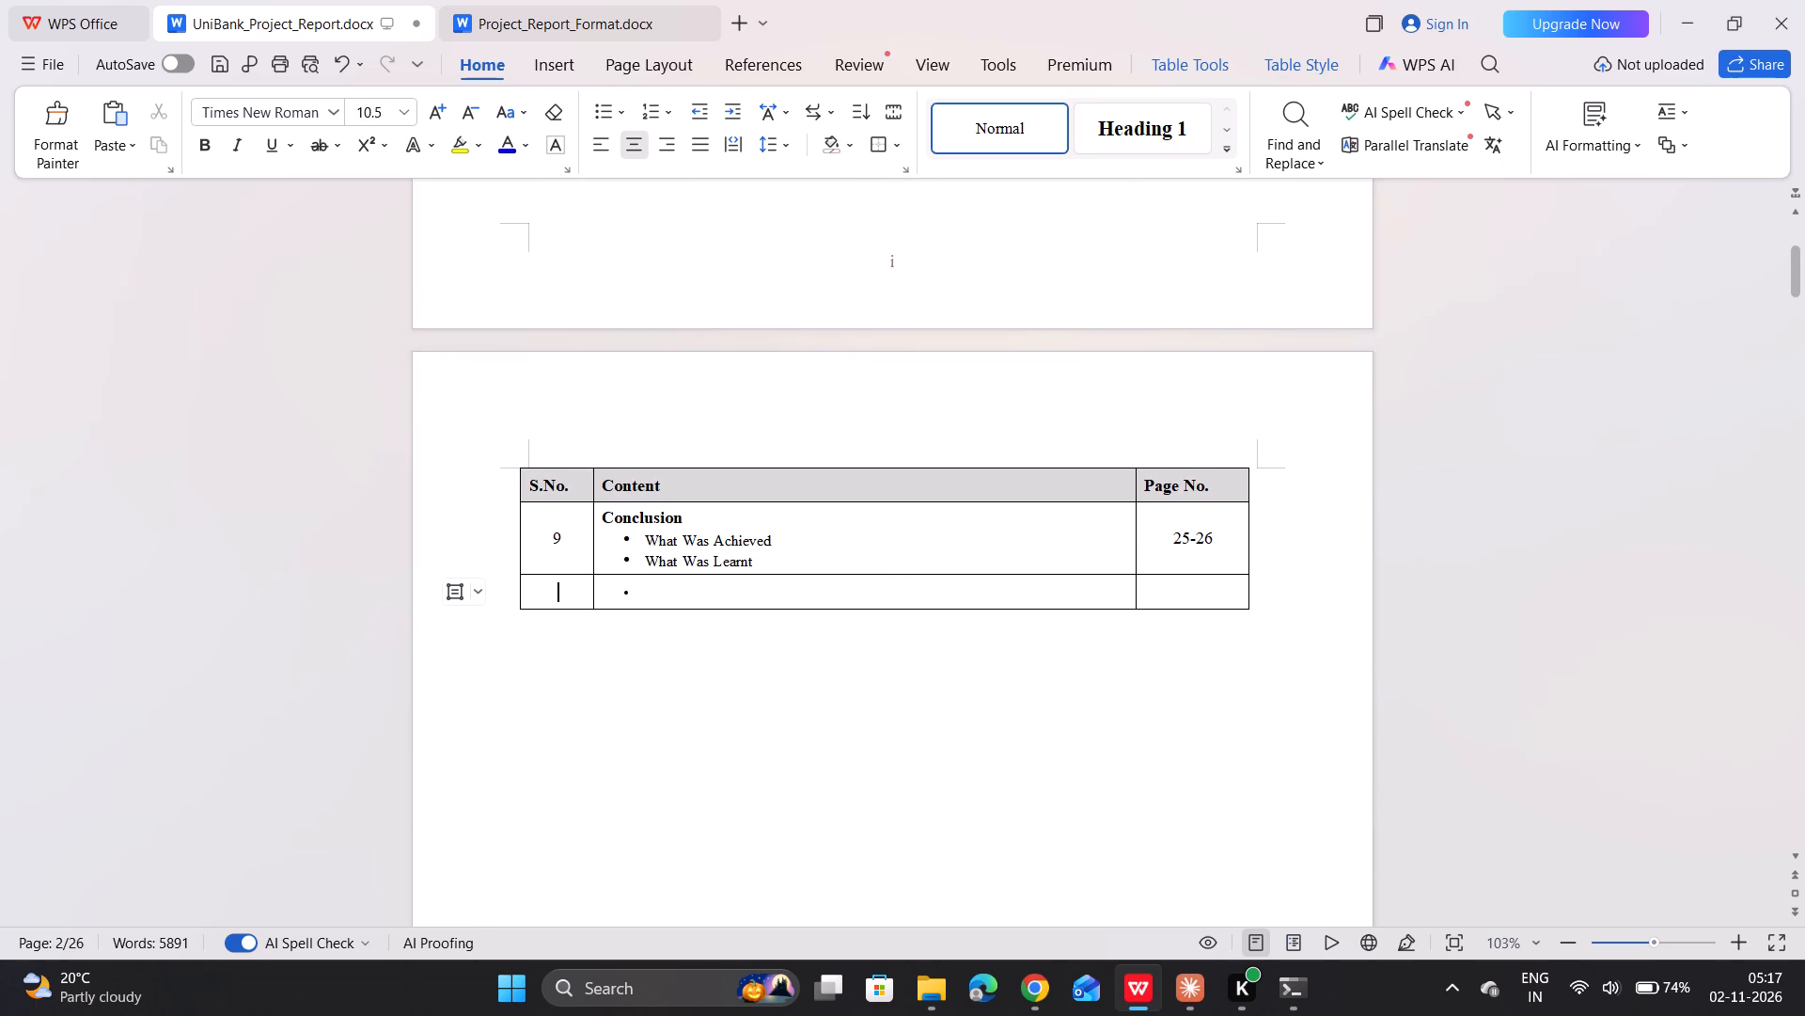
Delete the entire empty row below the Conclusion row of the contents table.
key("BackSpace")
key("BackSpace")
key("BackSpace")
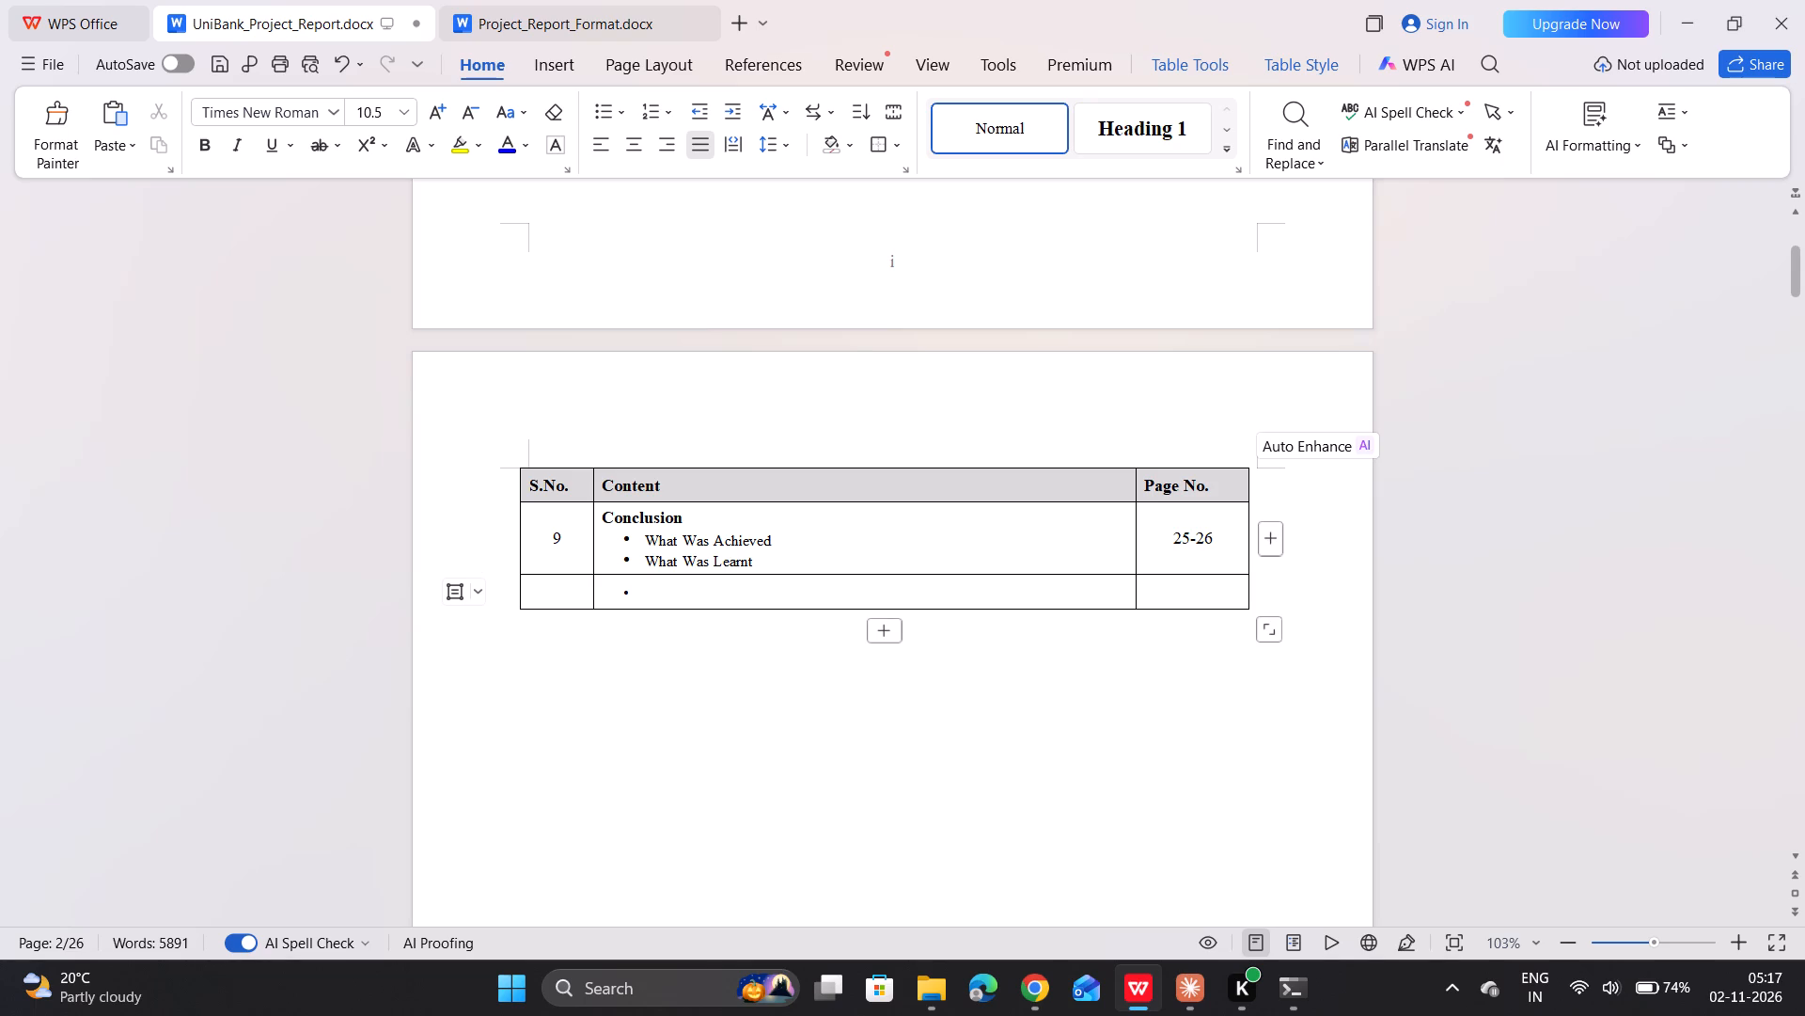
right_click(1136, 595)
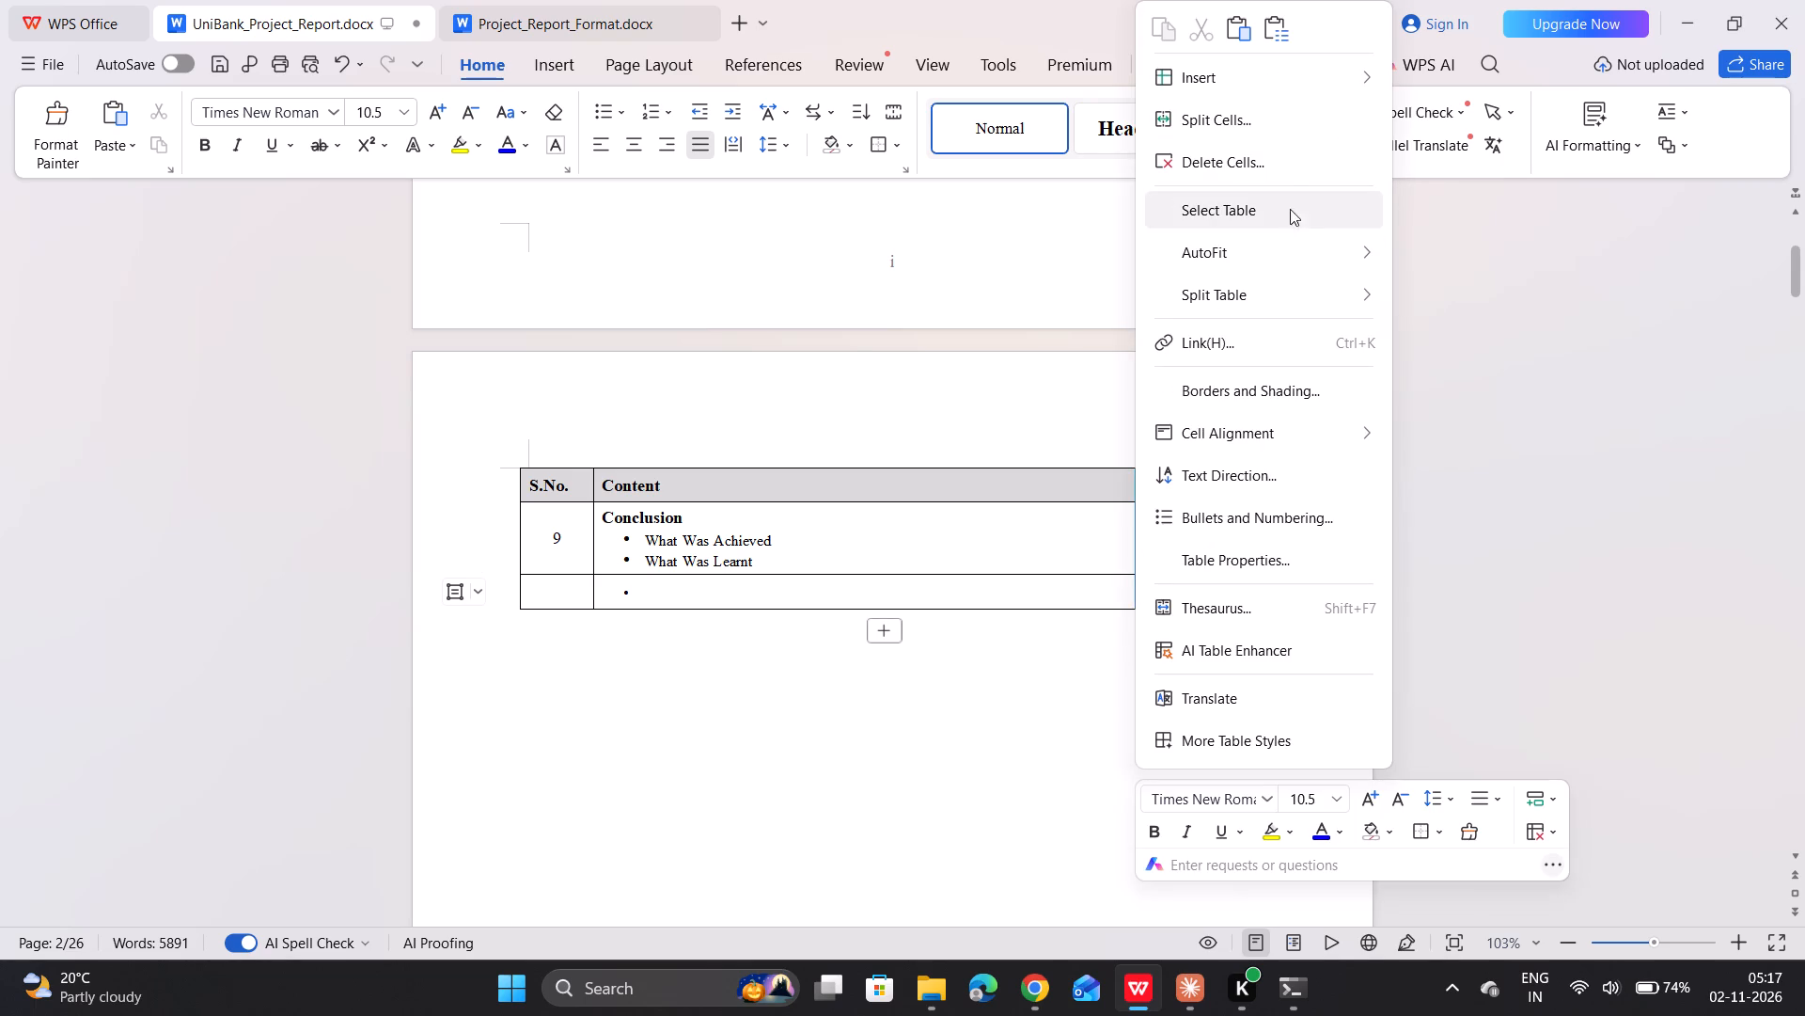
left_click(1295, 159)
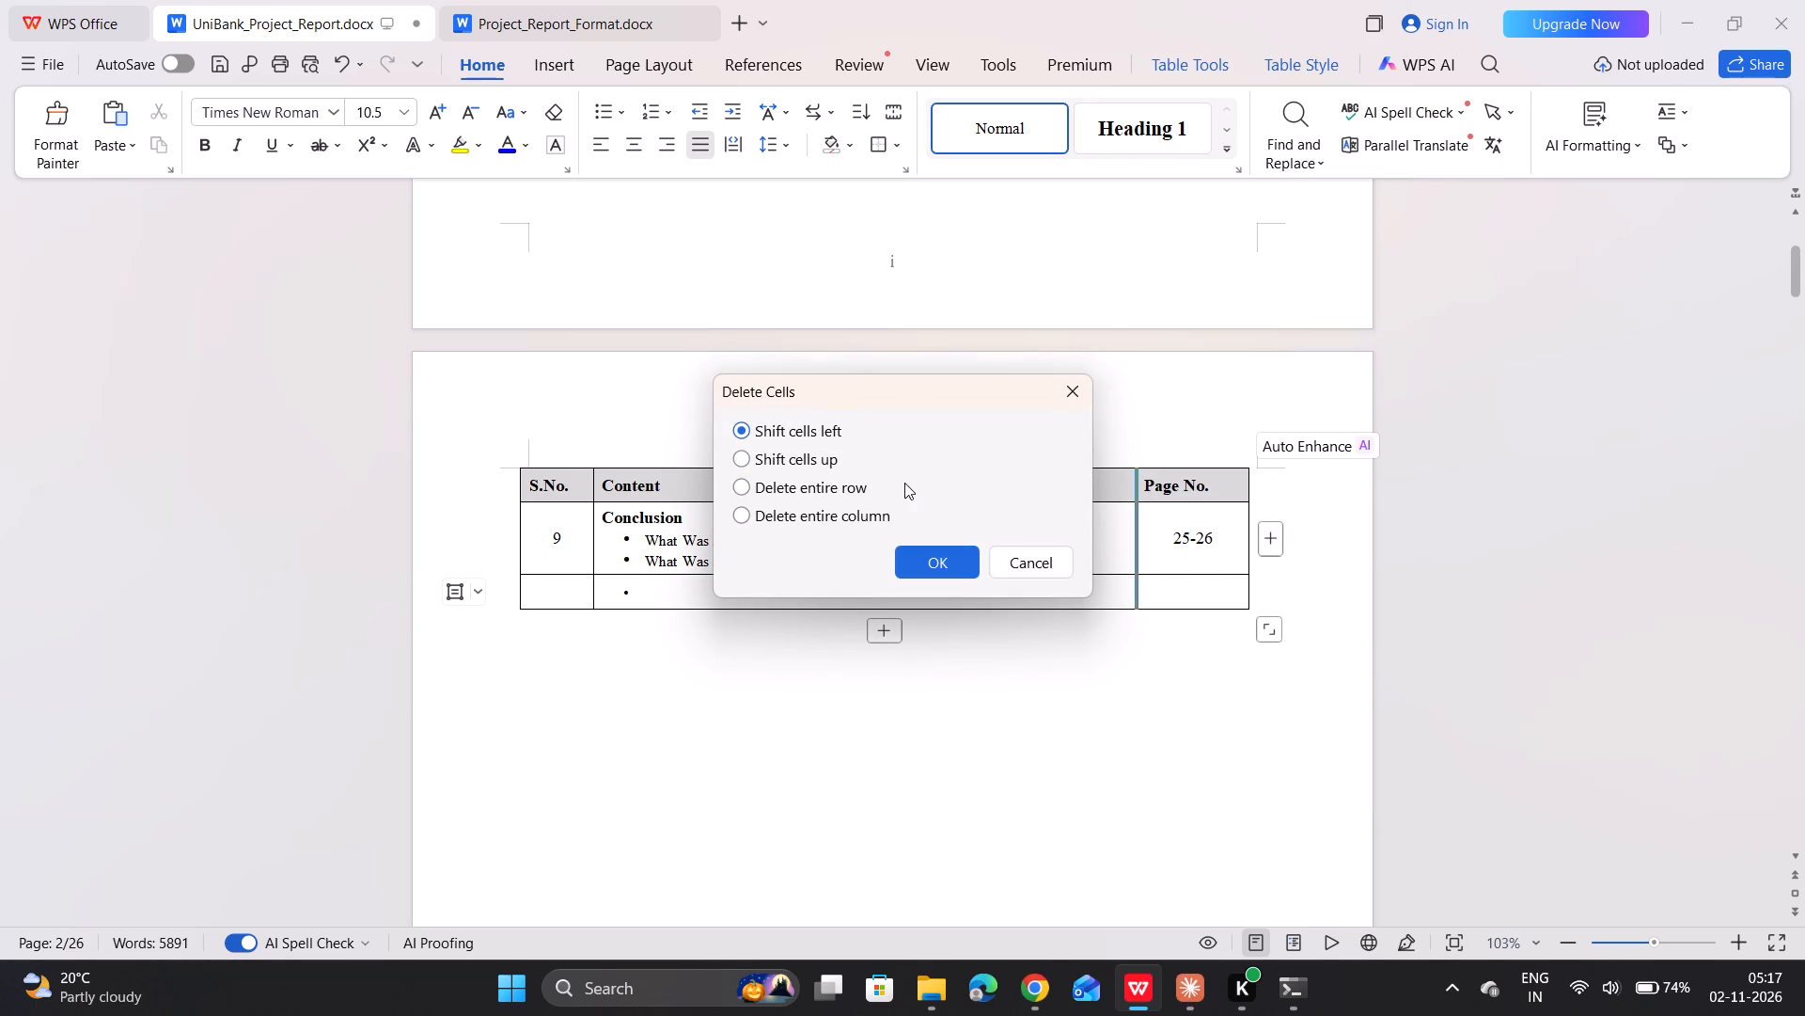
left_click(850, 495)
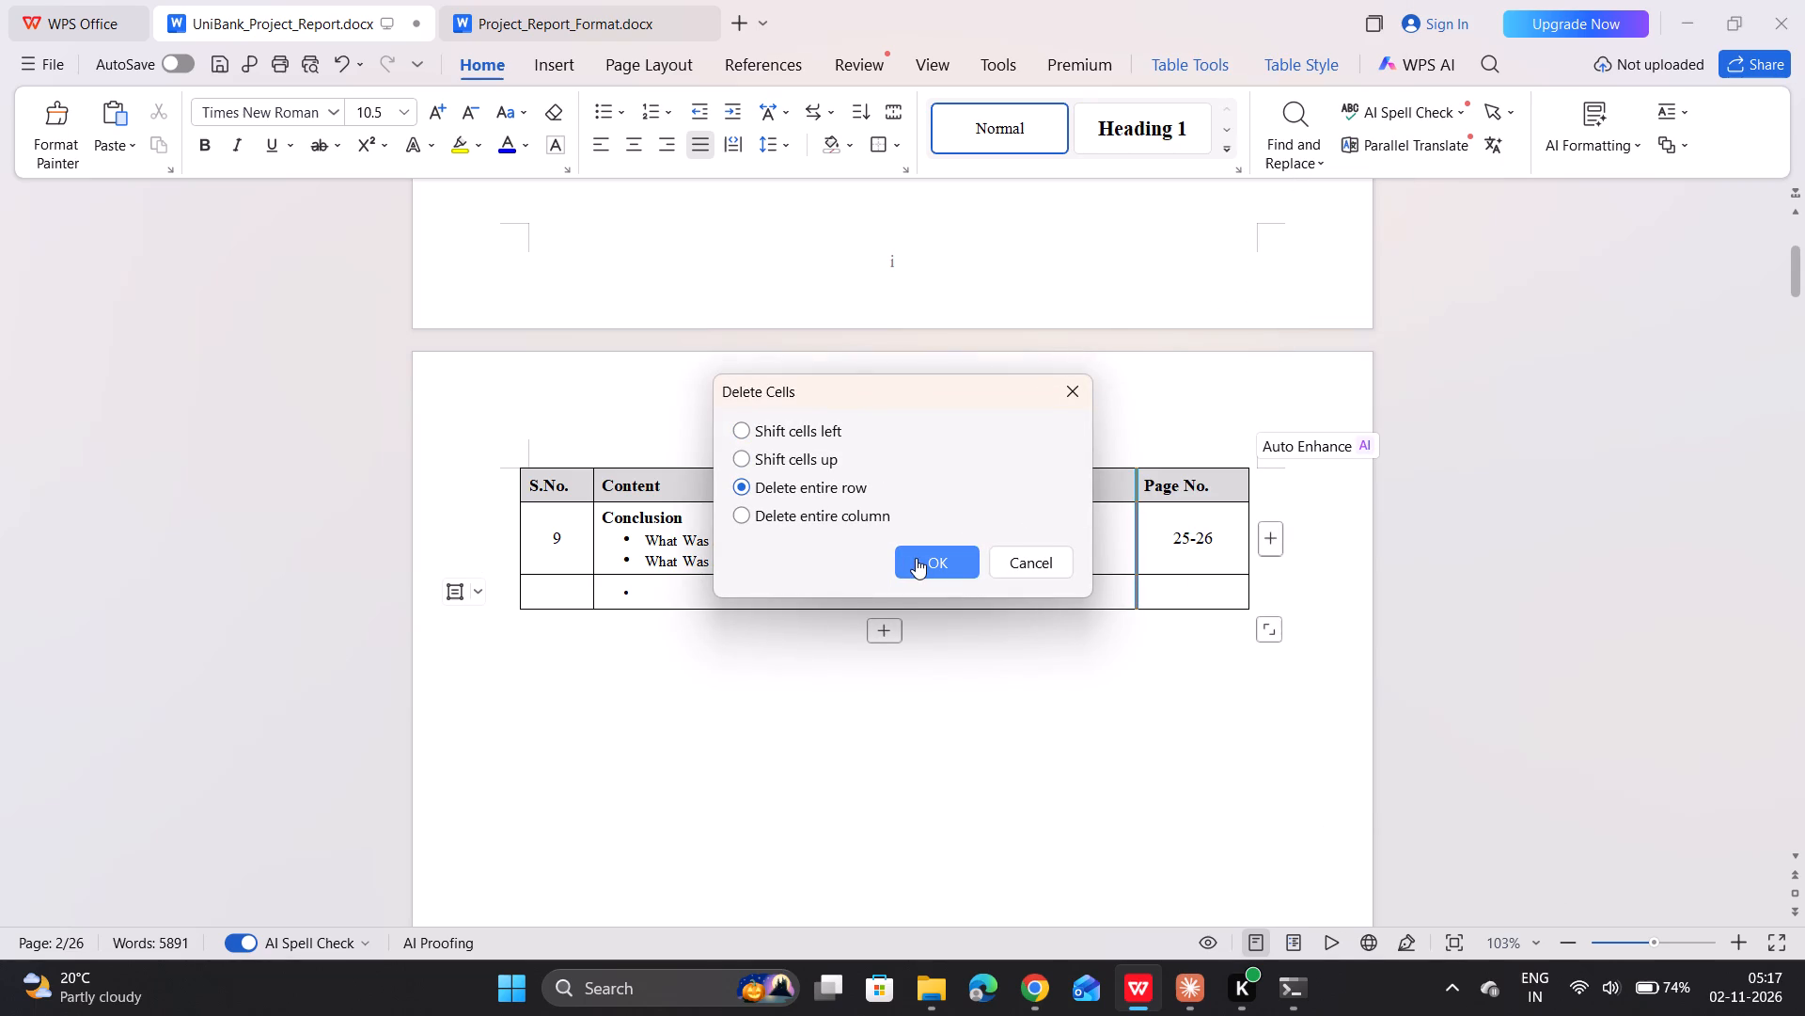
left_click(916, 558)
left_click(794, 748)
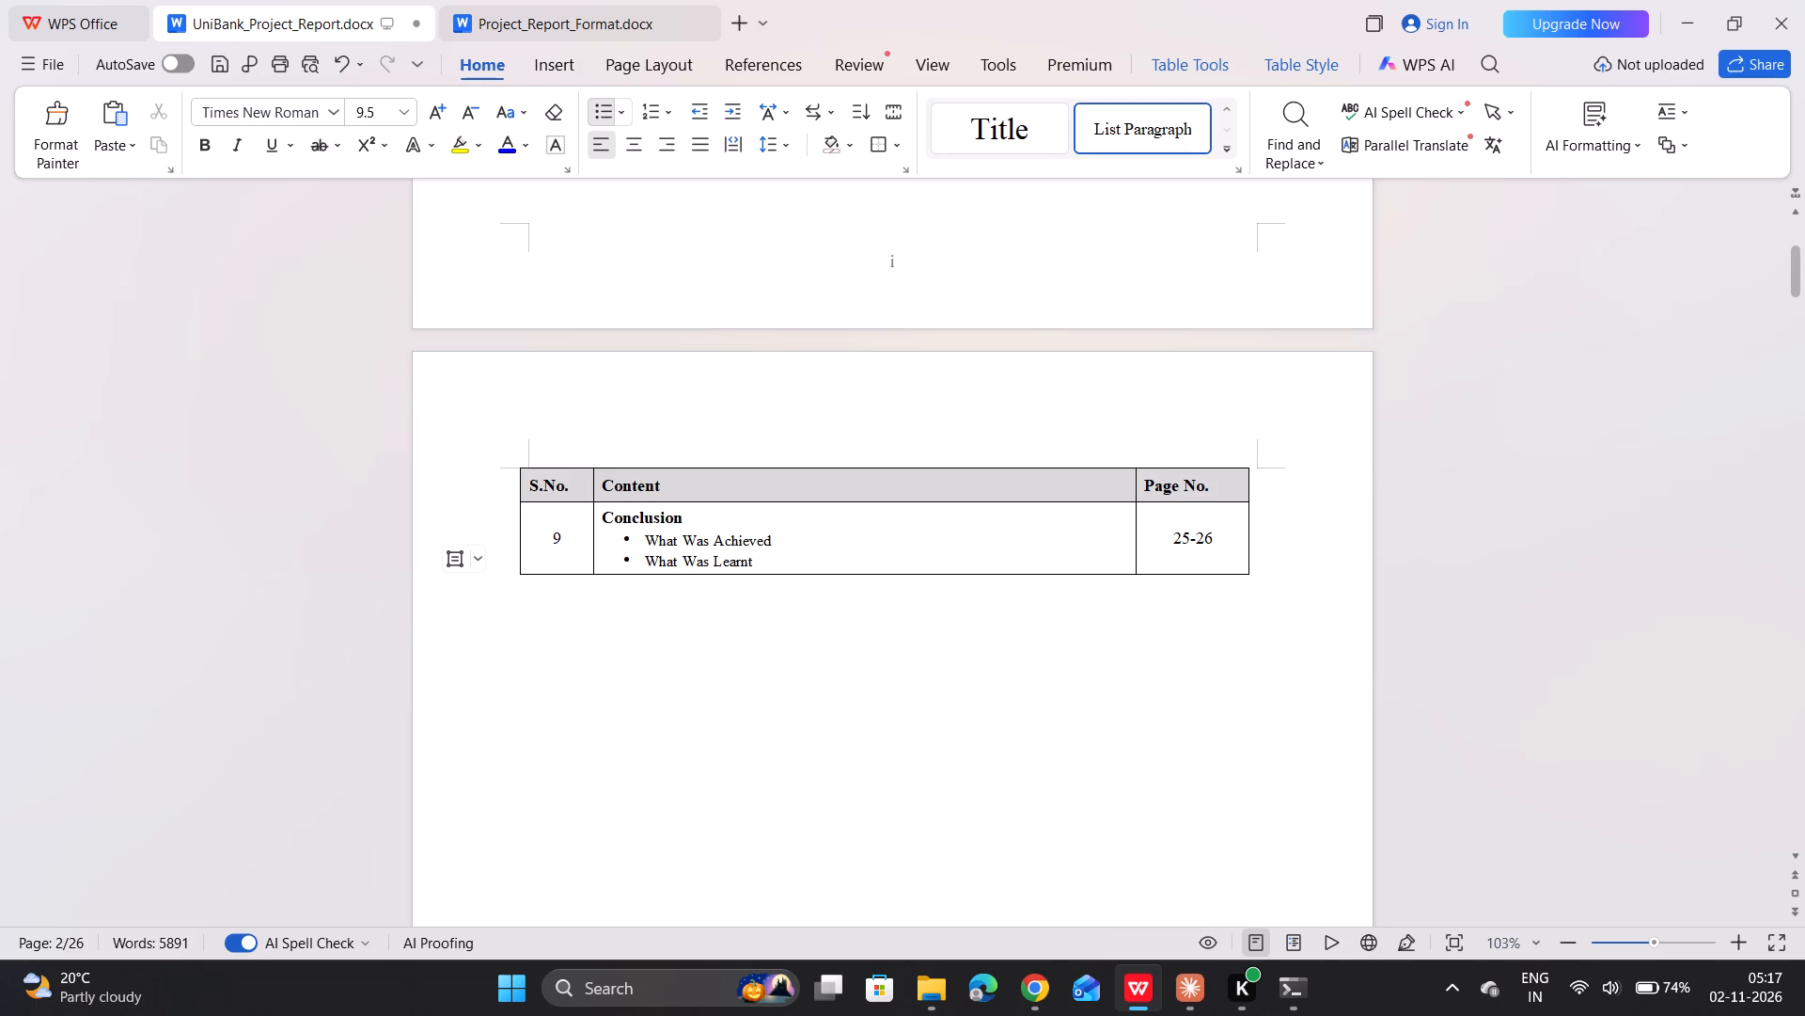
Delete the empty line above the List of Tables heading at the start of its page.
left_click(674, 751)
scroll(674, 751, "down", 11)
scroll(674, 751, "up", 1)
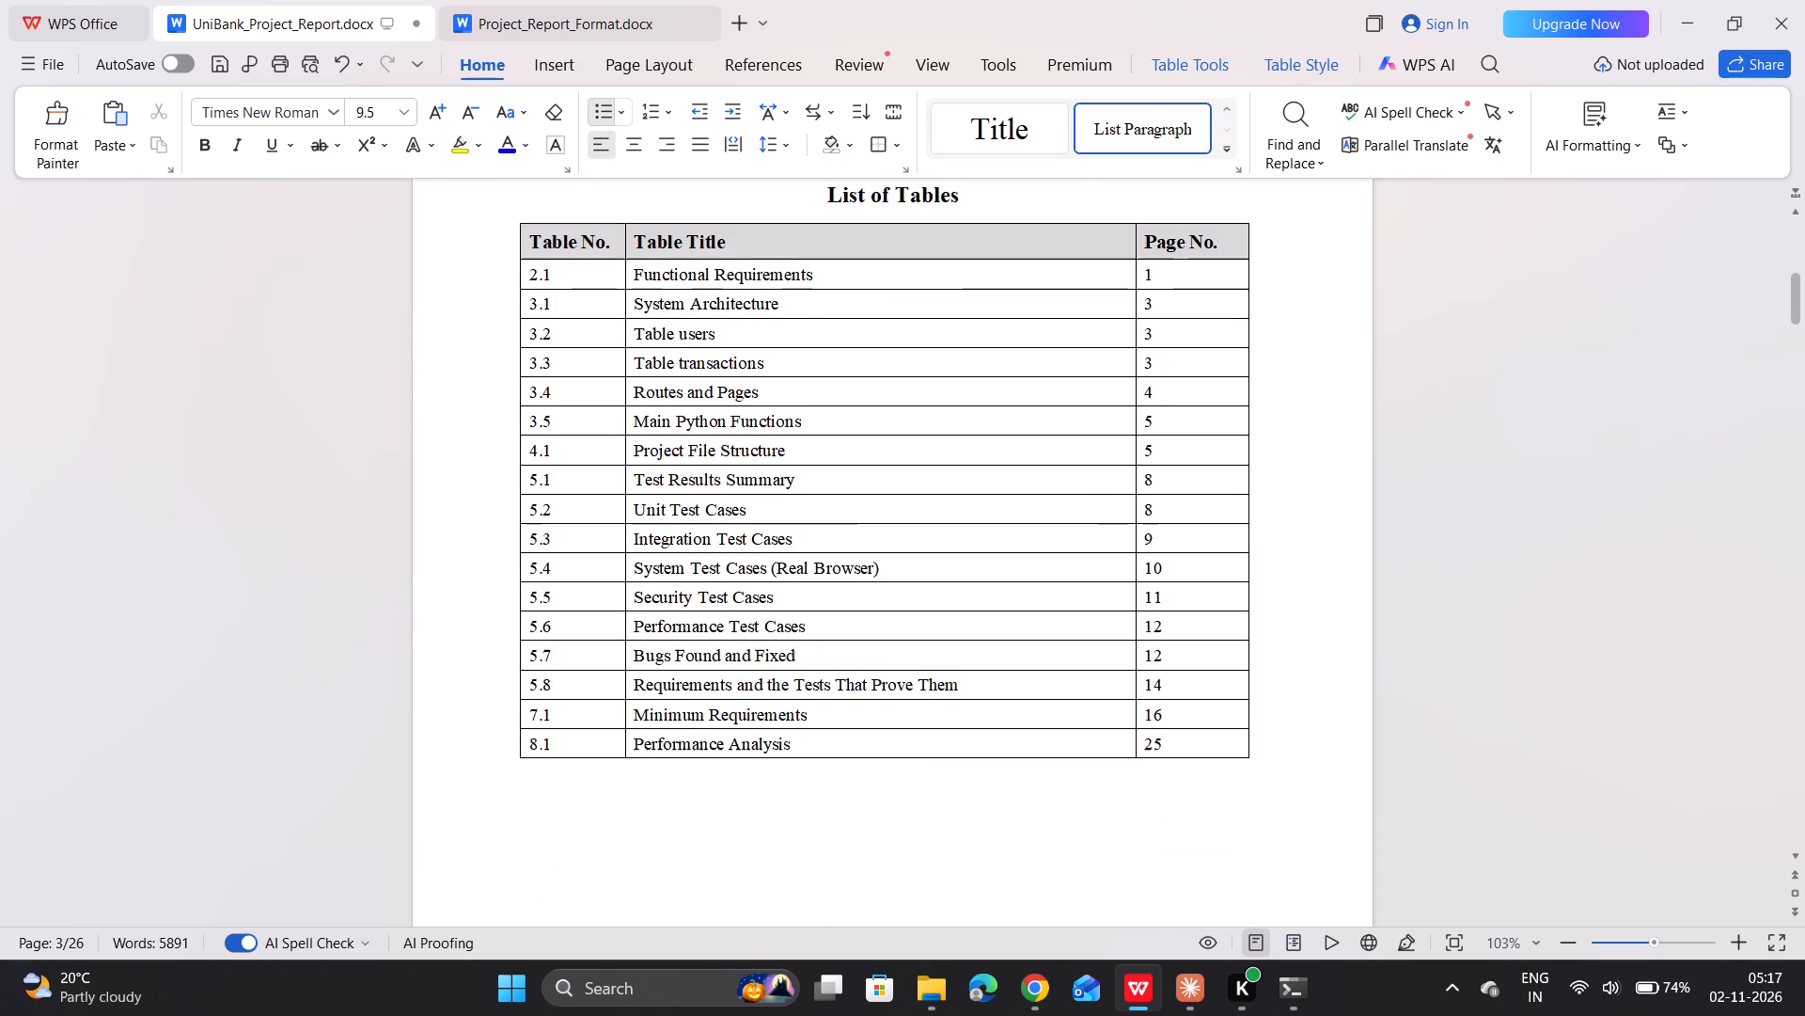
scroll(674, 751, "up", 3)
left_click(568, 476)
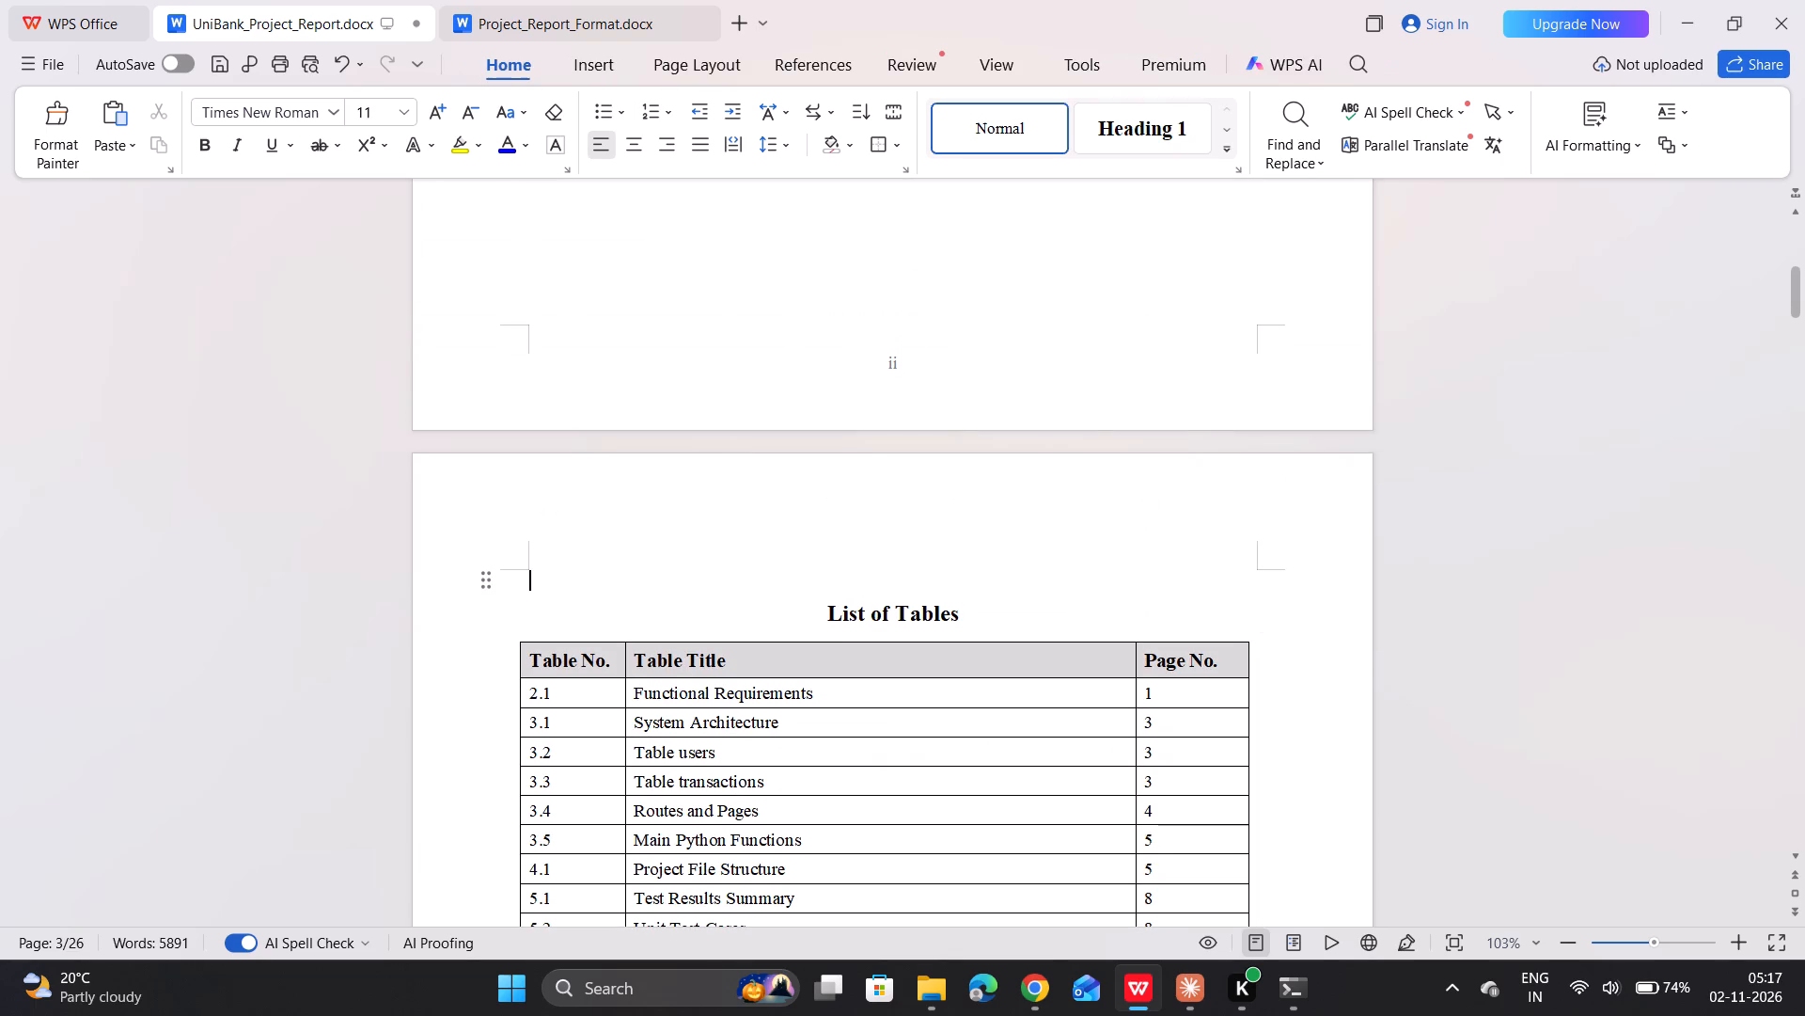
key("BackSpace")
key("BackSpace")
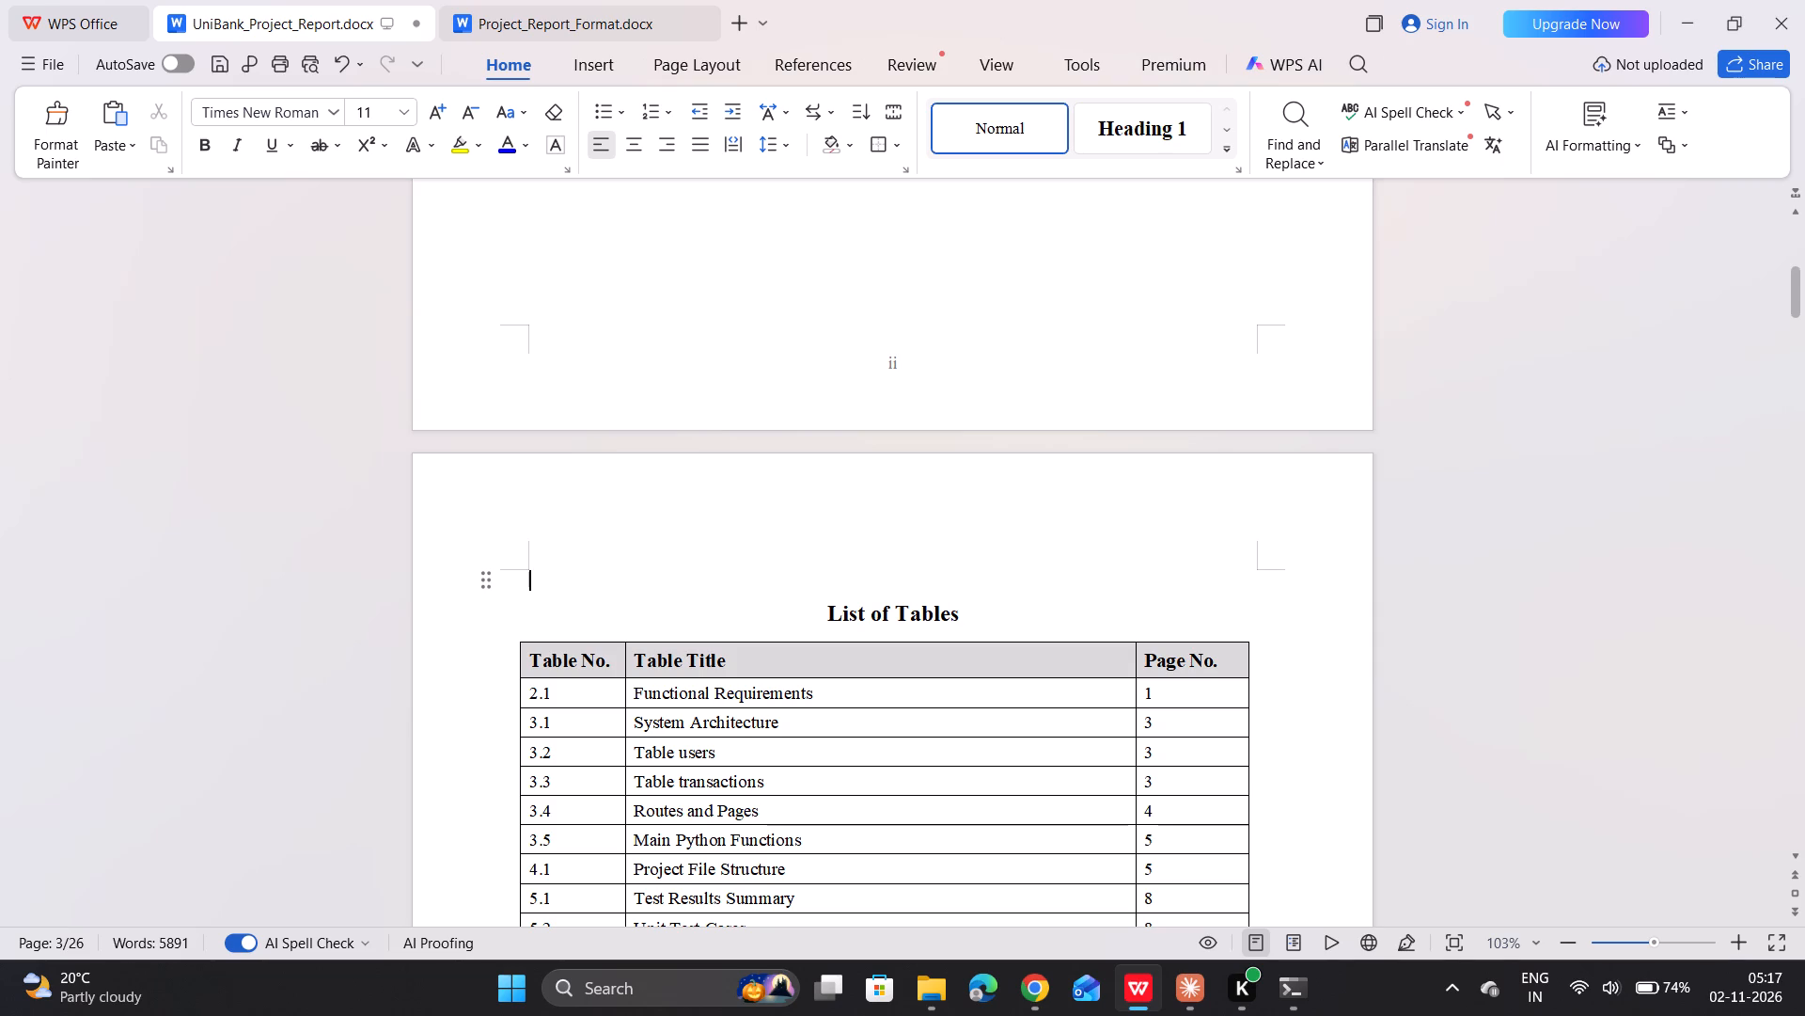
key("BackSpace")
key("BackSpace")
key("BackSpace")
key("BackSpace")
key("Down")
key("BackSpace")
key("BackSpace")
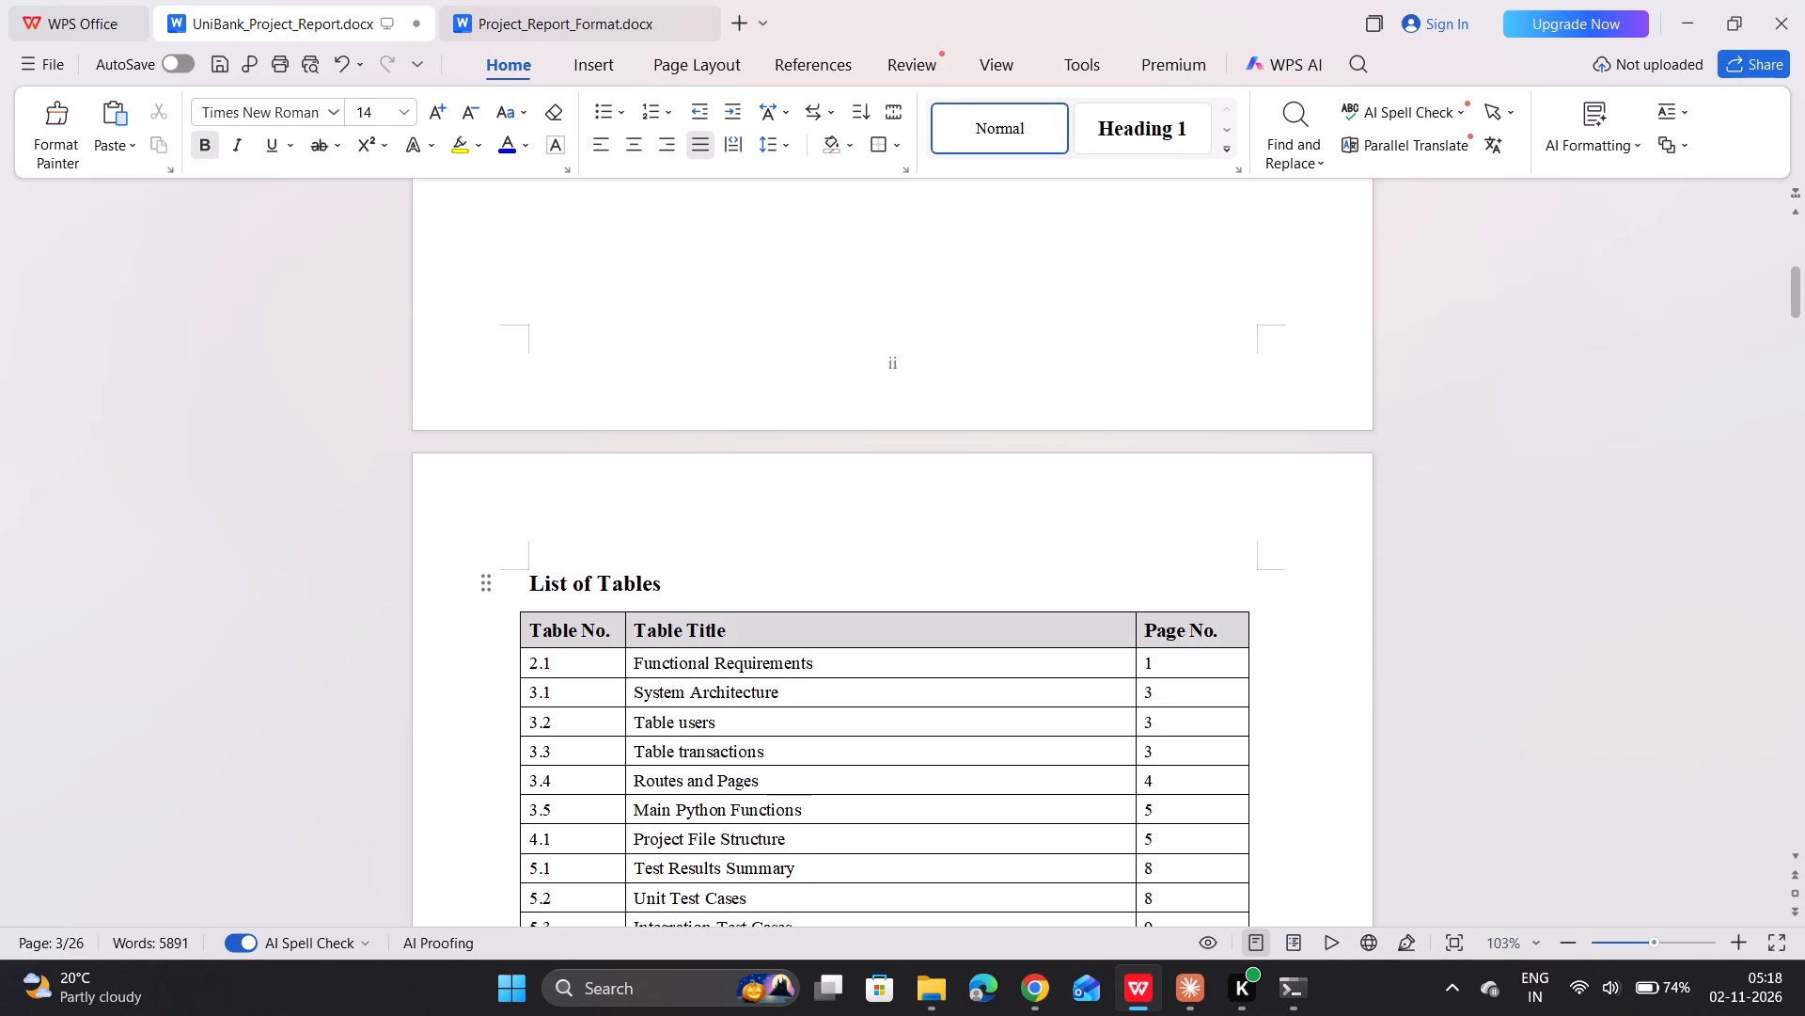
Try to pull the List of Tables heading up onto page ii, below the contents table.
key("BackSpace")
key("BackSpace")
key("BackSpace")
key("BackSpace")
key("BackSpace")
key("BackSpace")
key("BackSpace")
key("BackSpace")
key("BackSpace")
Center the List of Tables heading.
left_click(636, 140)
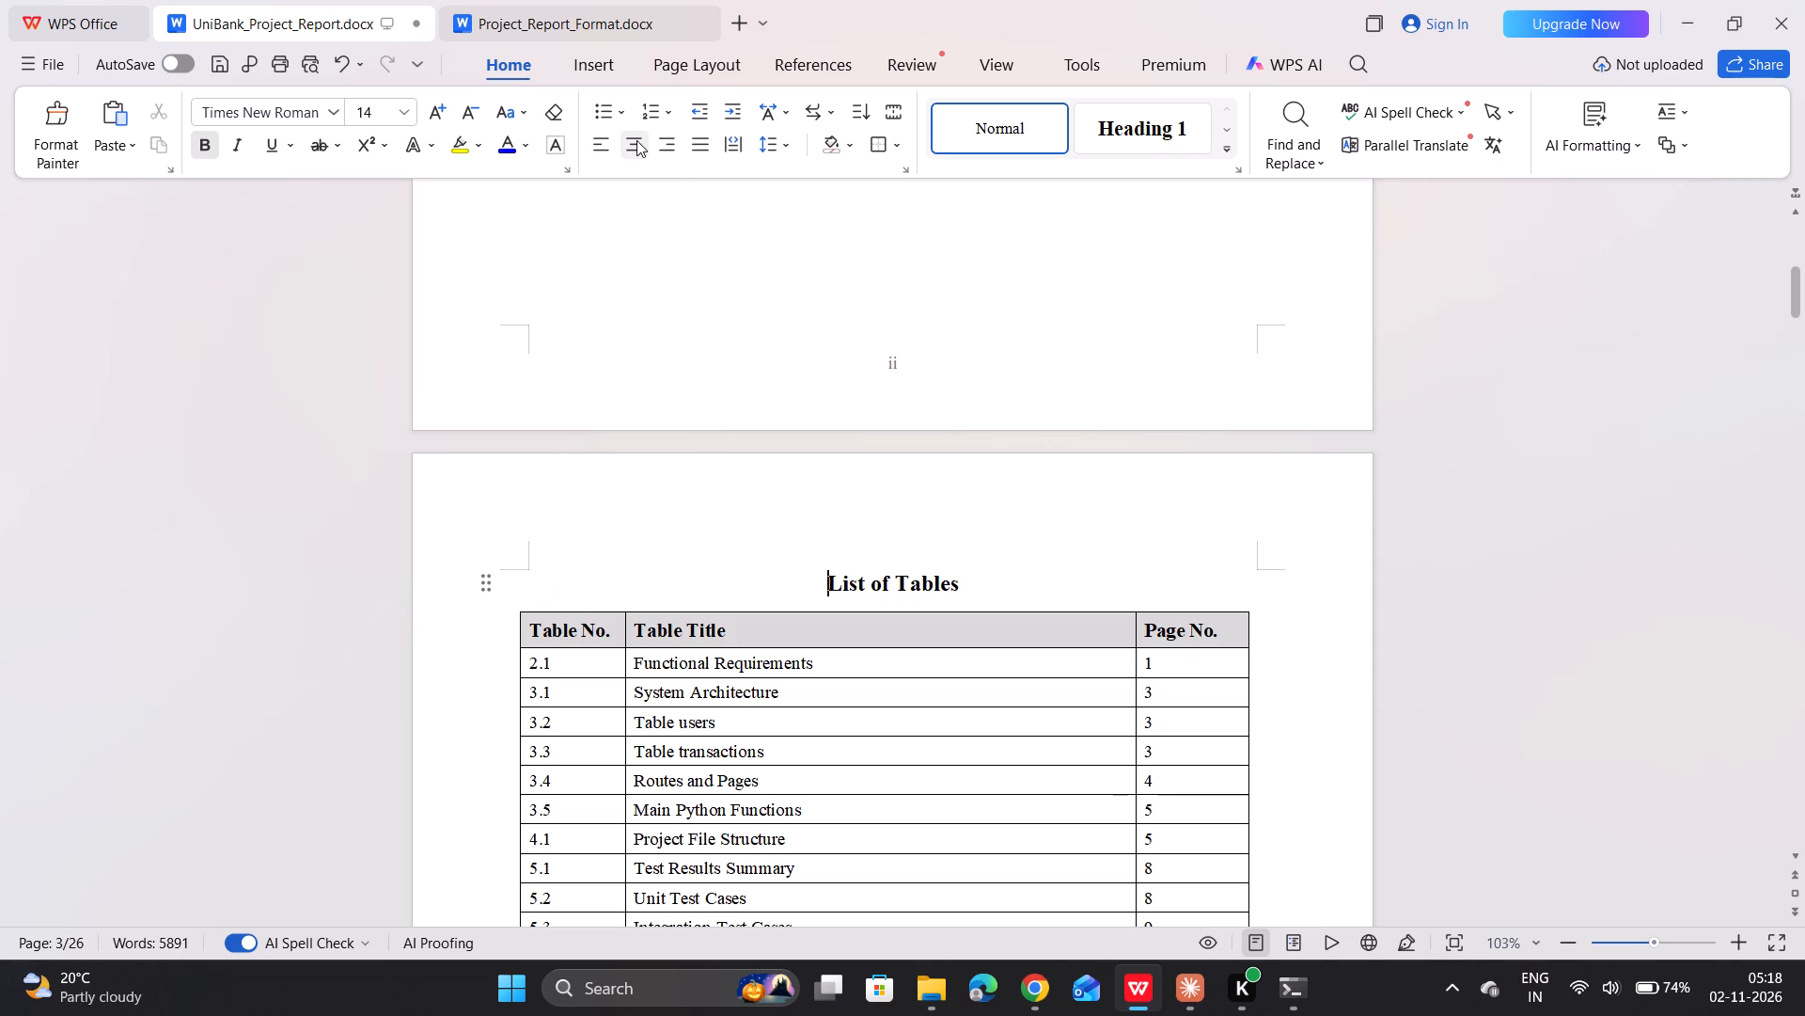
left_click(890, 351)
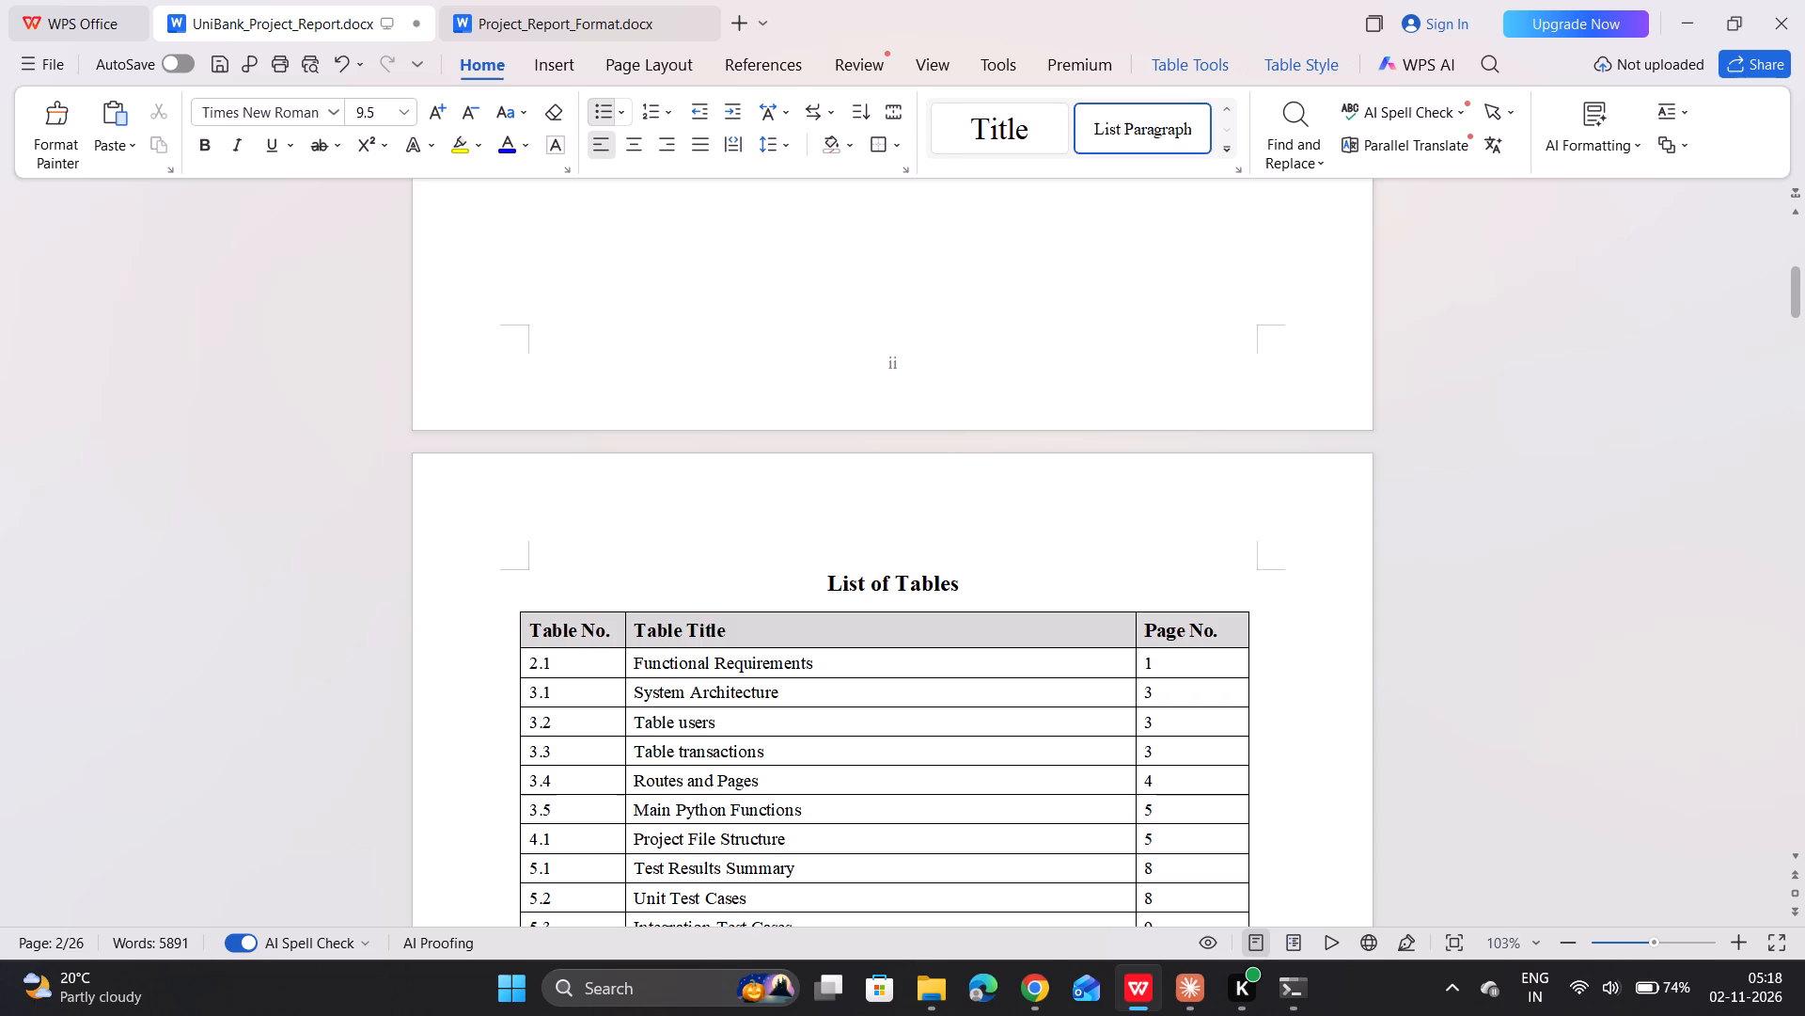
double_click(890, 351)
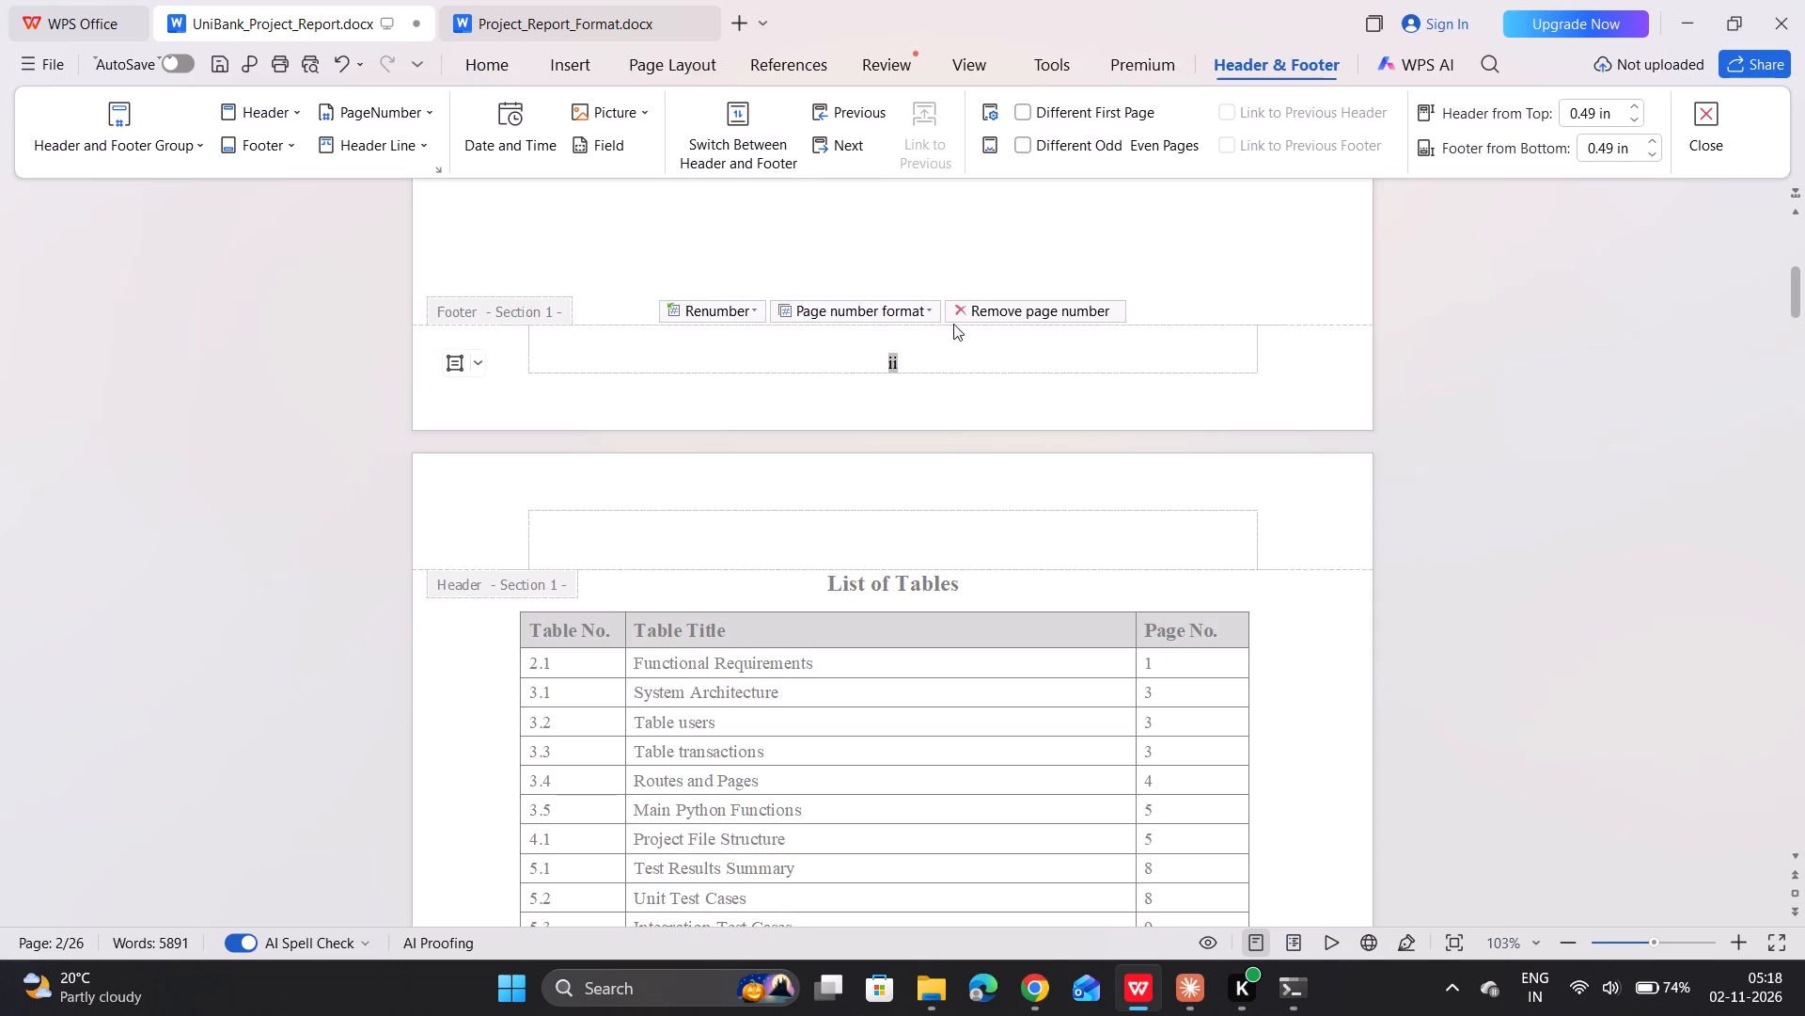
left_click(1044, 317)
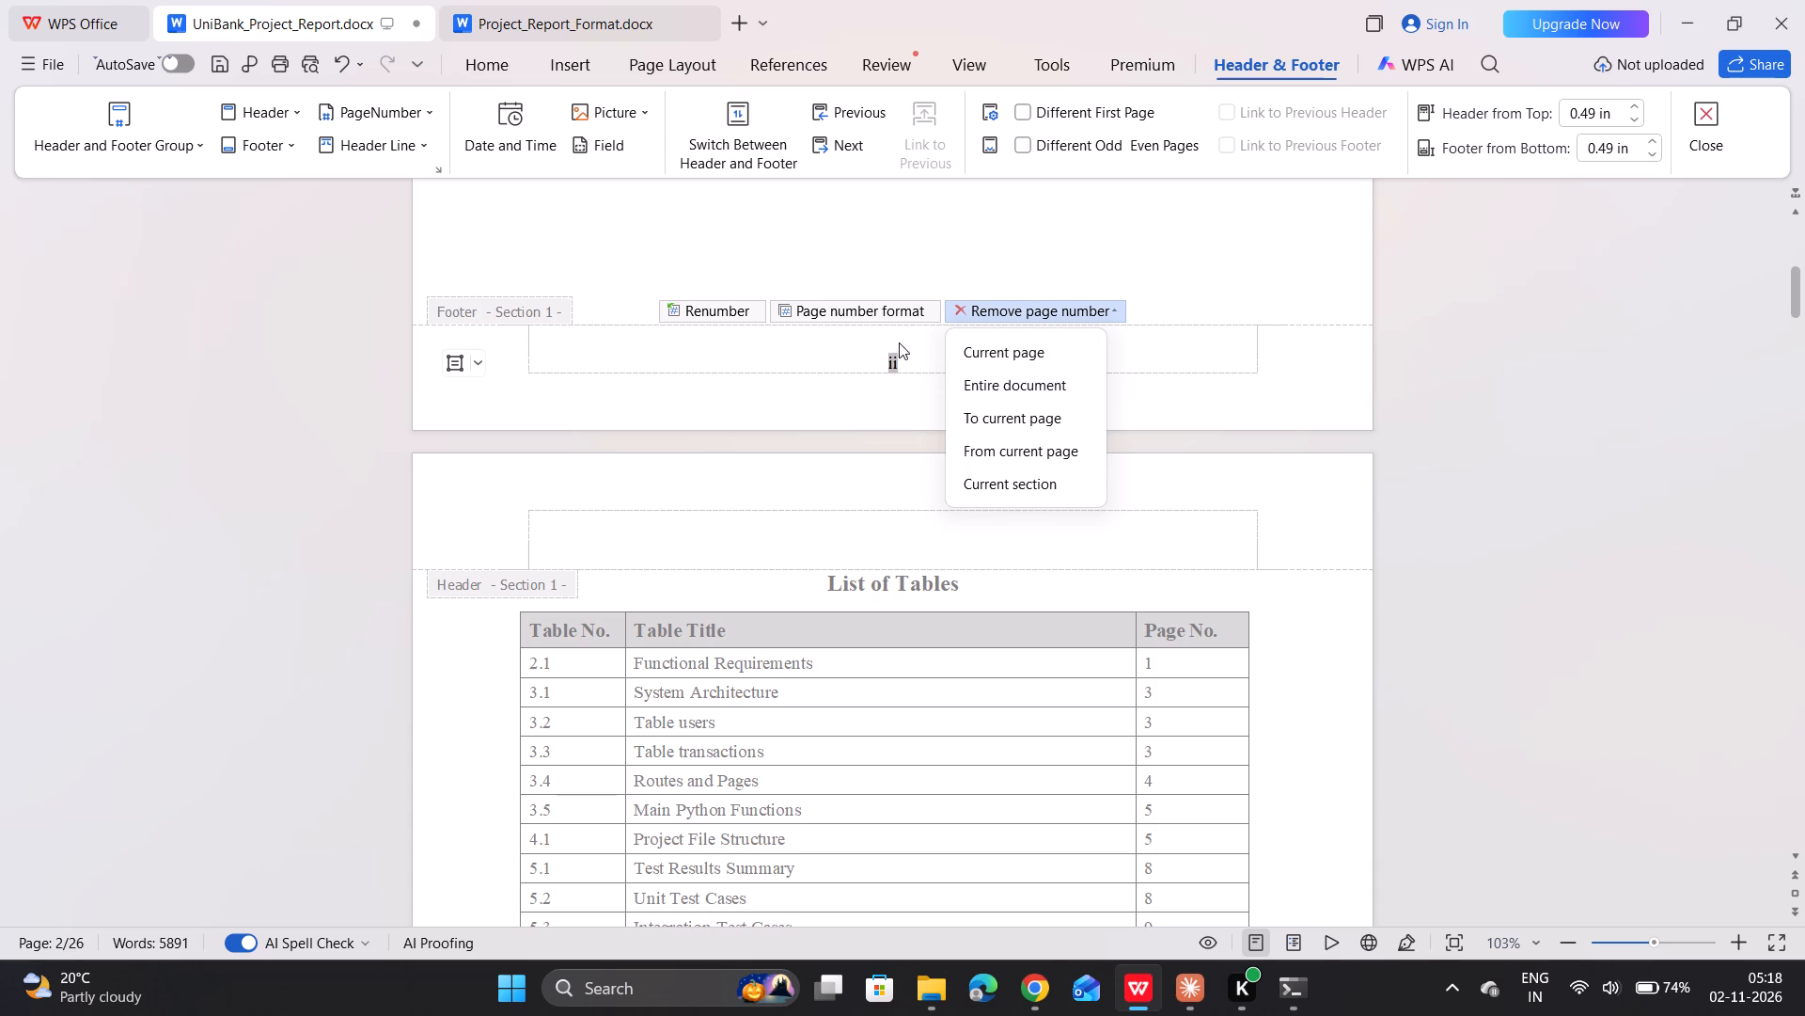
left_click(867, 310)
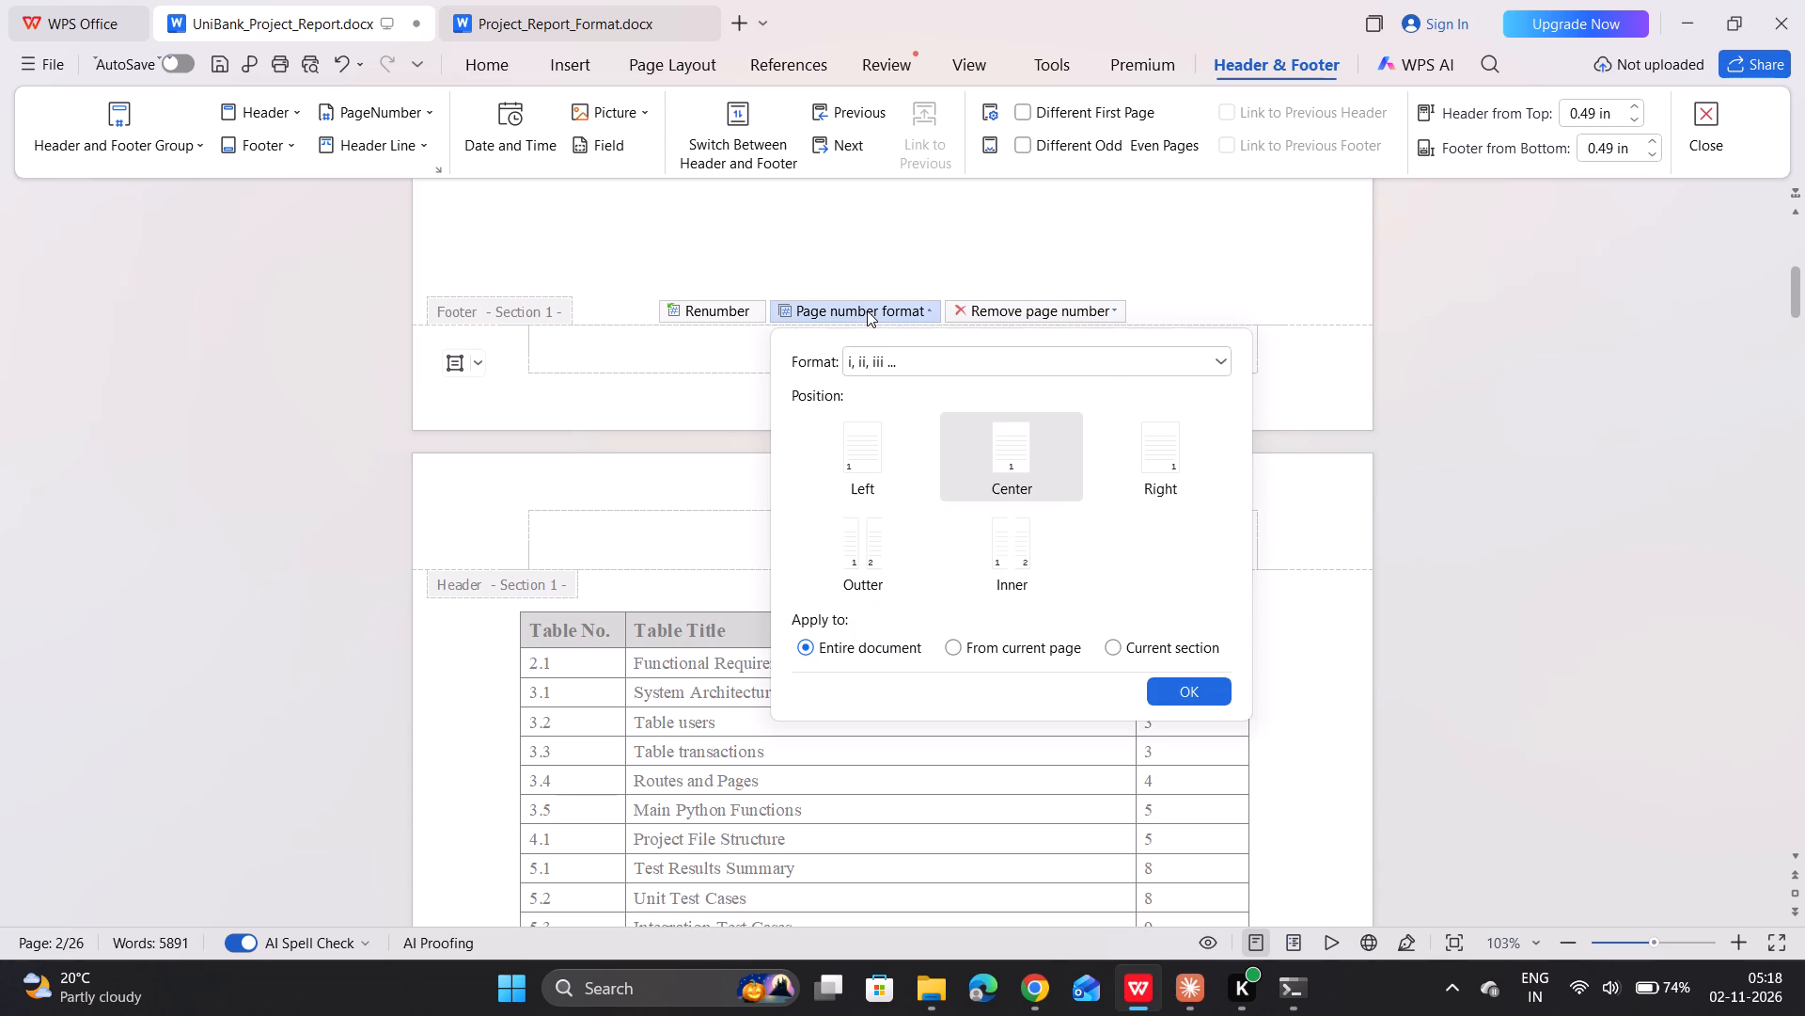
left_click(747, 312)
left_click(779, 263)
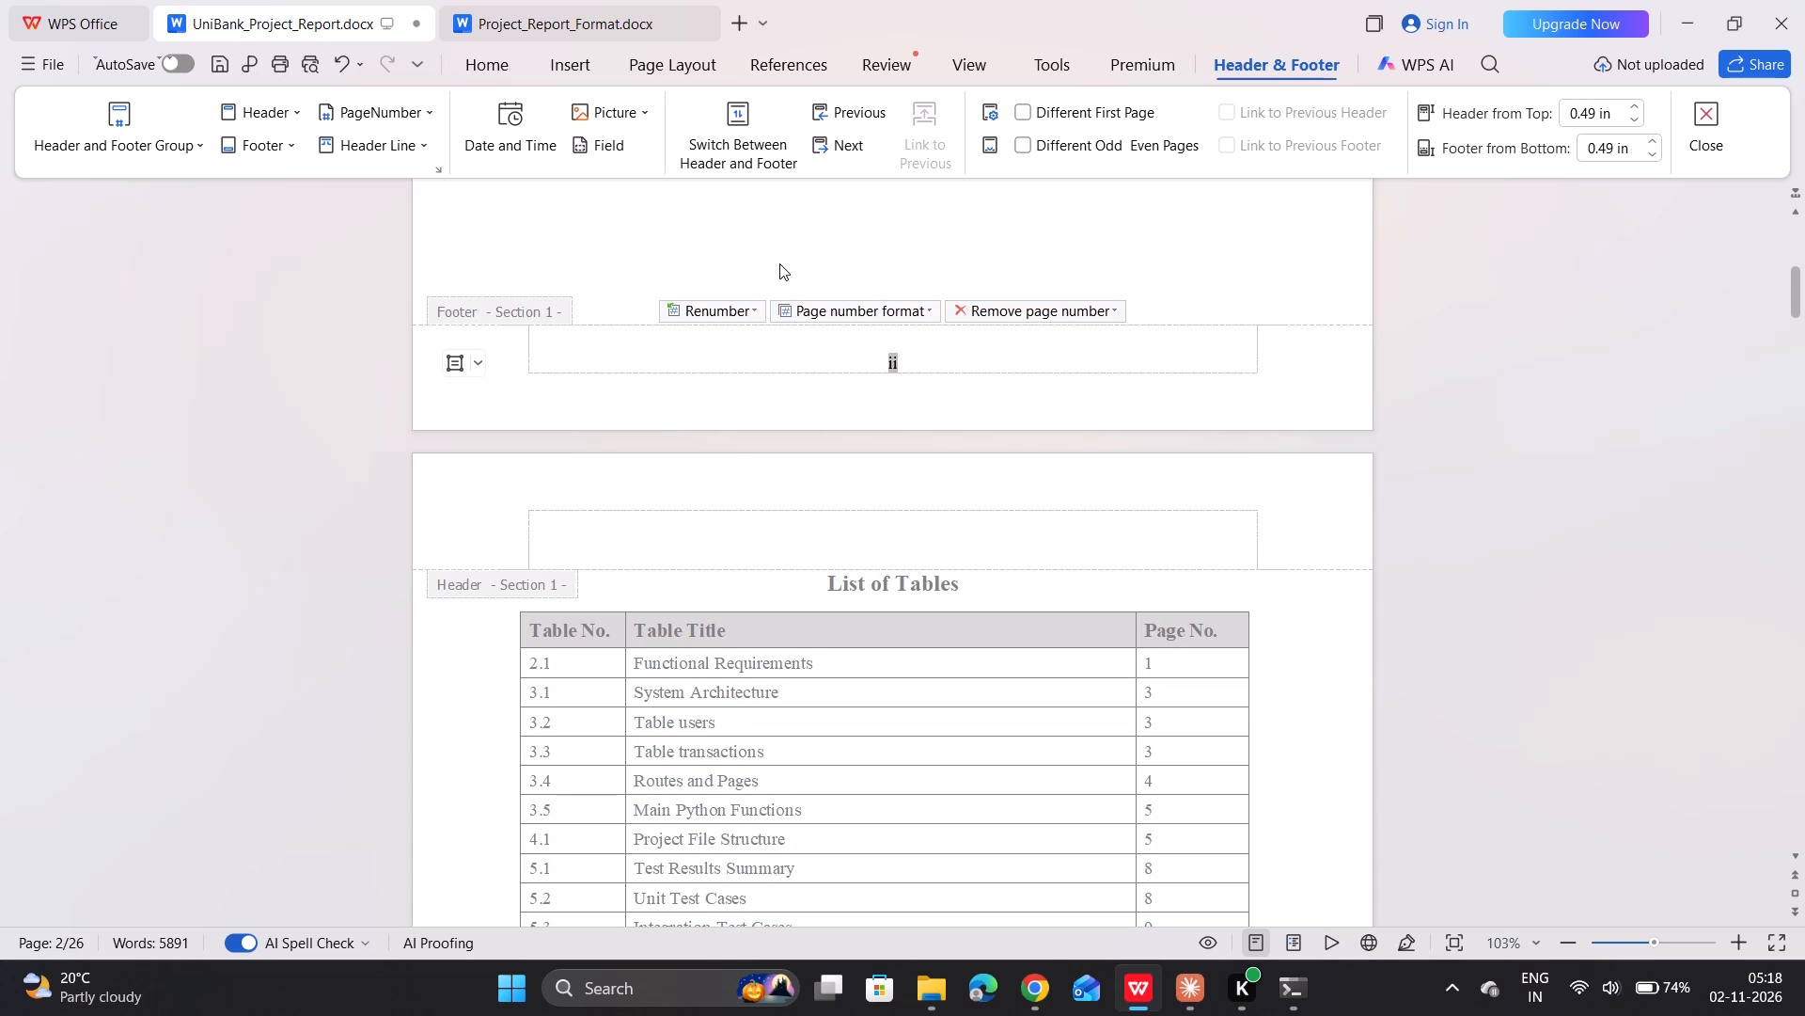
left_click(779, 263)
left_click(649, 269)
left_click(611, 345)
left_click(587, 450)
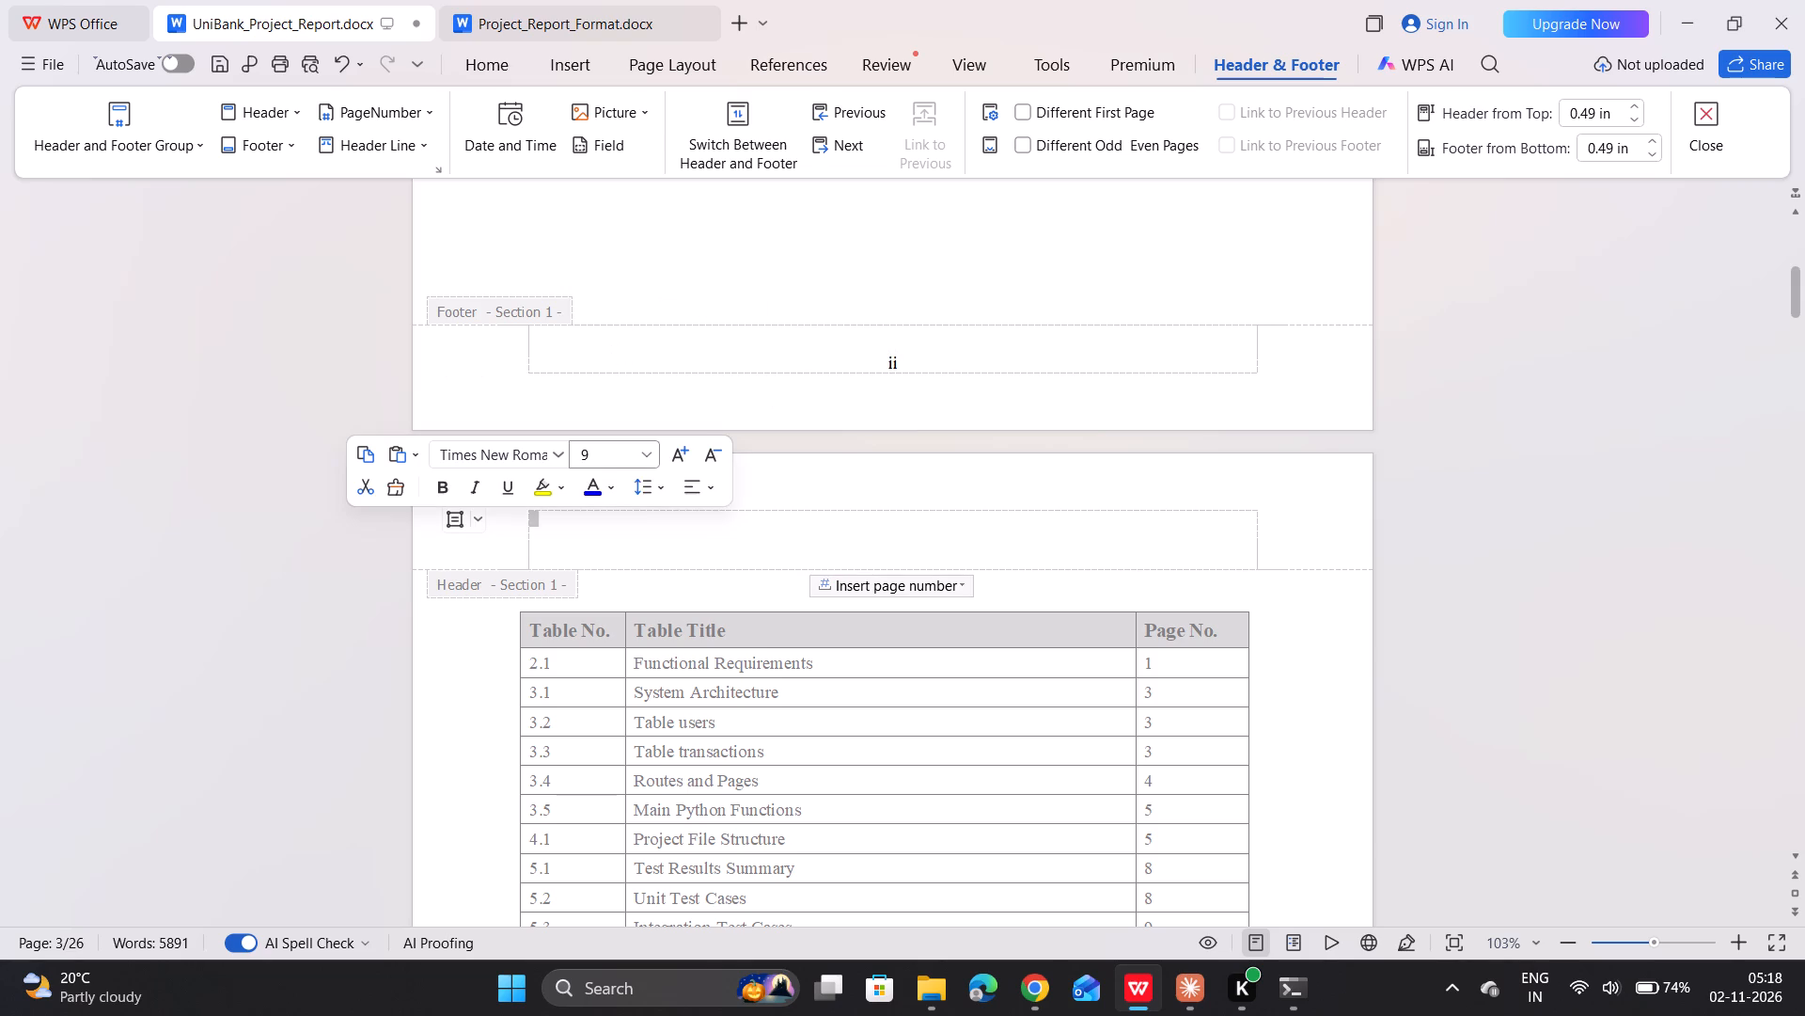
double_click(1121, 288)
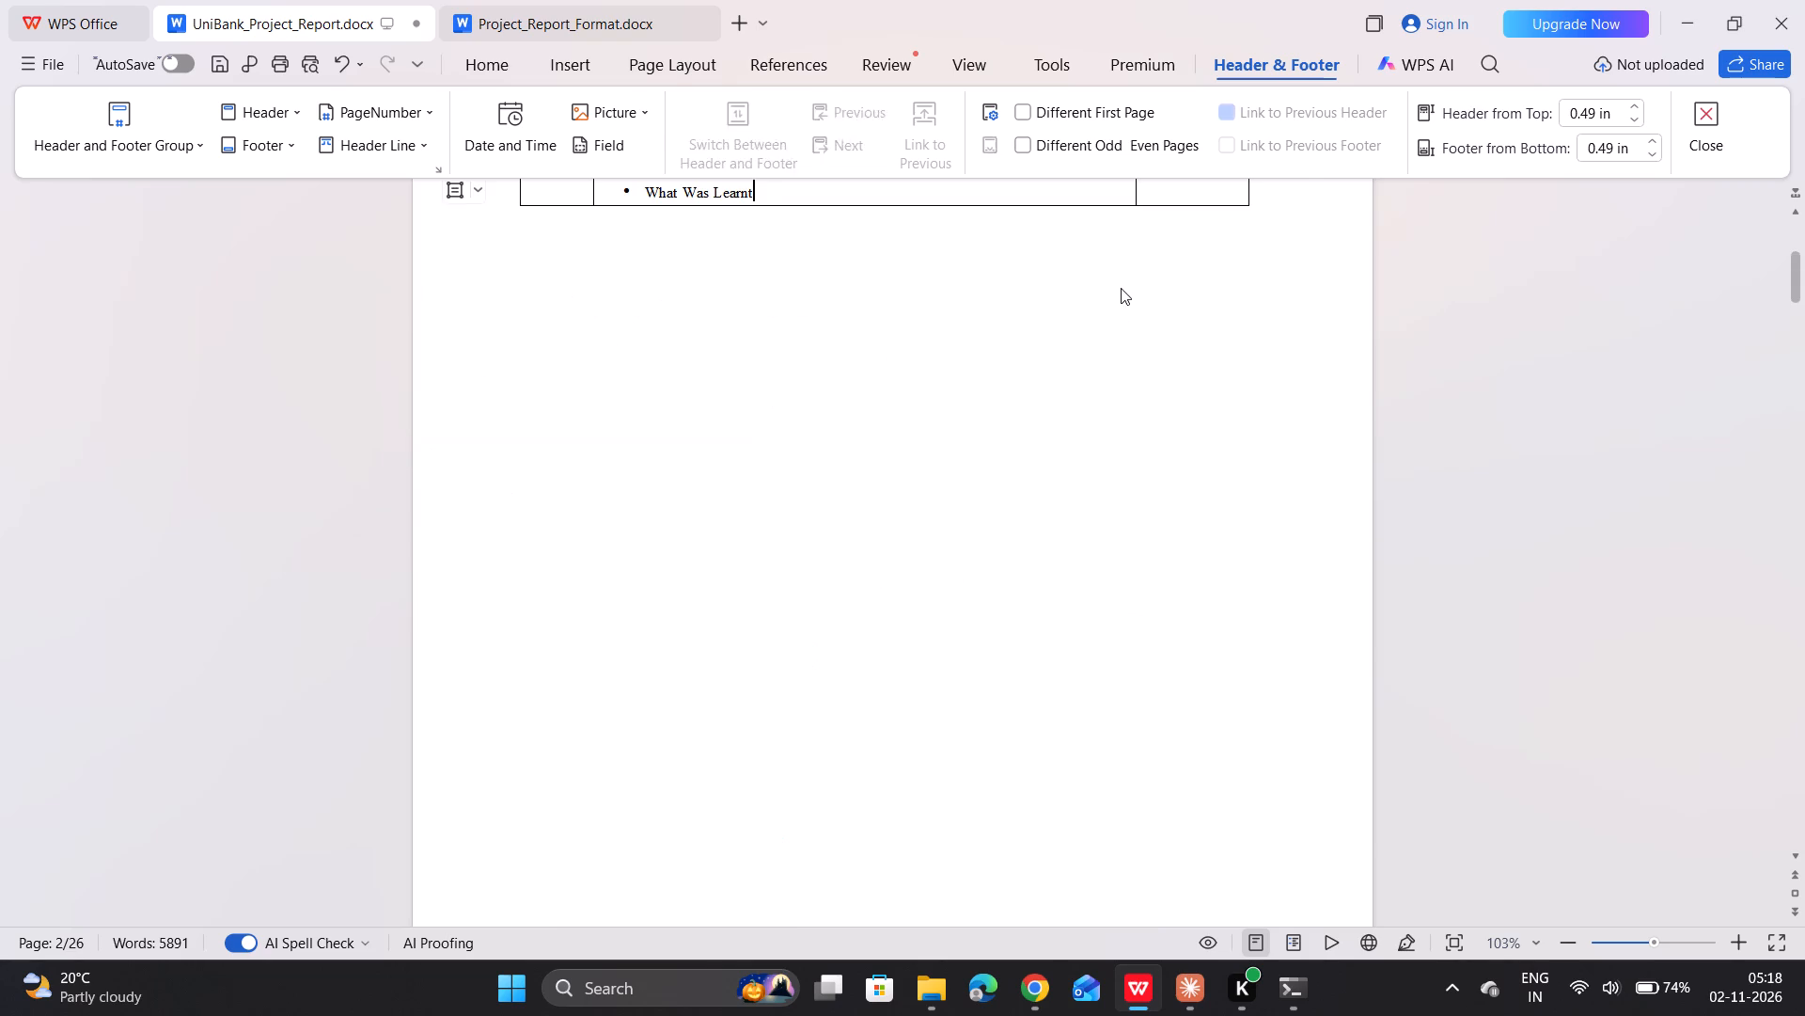
Open the header on the Table of Contents page for editing and set its distance from the page top to 0.50 in.
scroll(1006, 357, "up", 6)
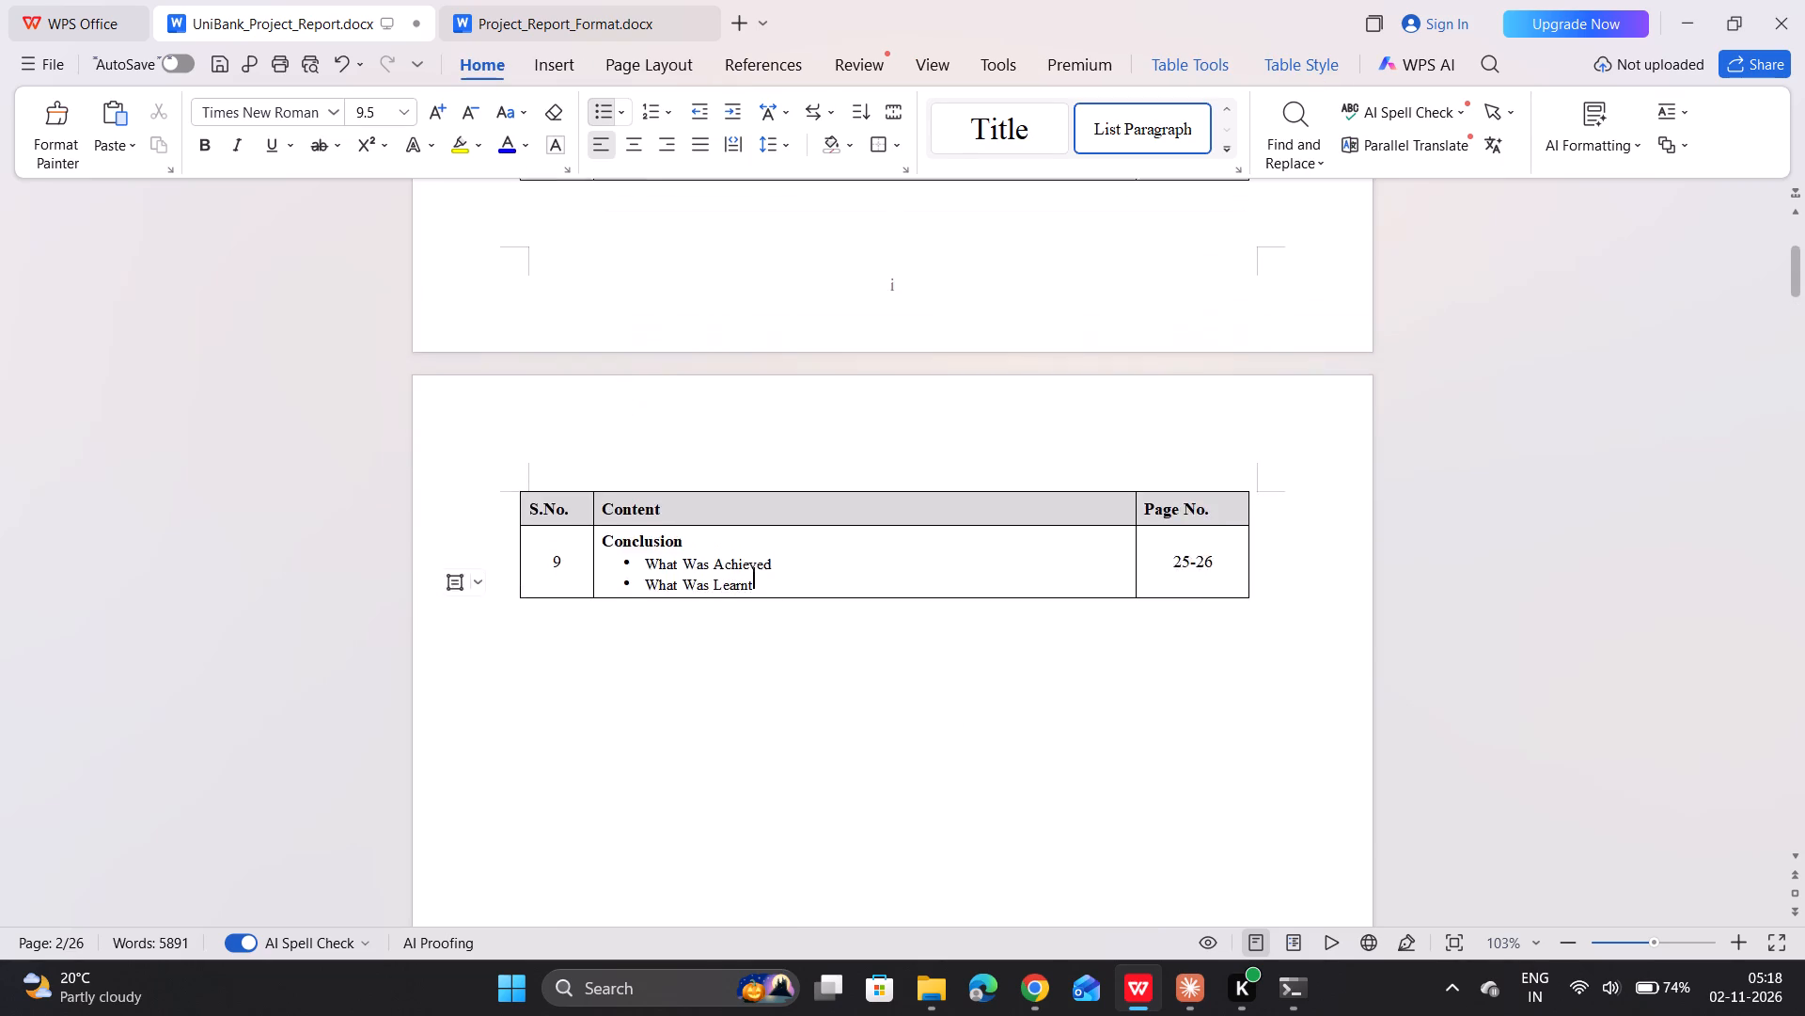
scroll(1006, 357, "up", 9)
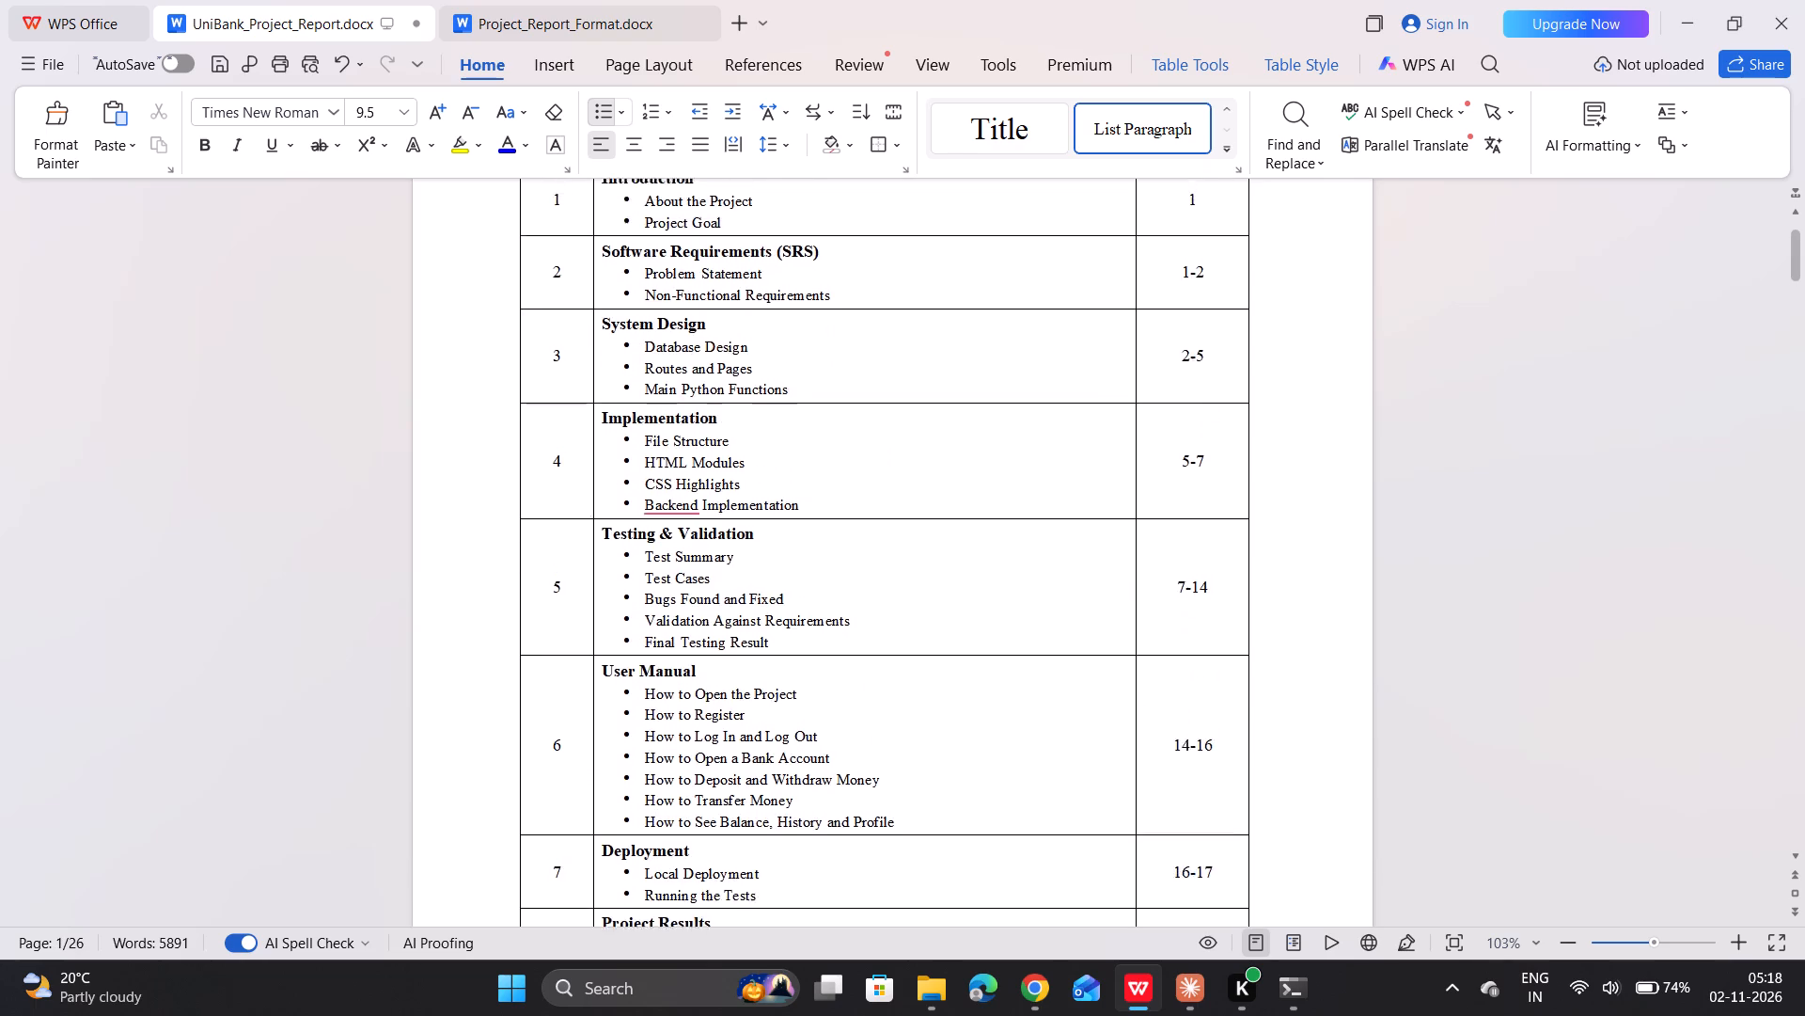
scroll(1006, 357, "up", 1)
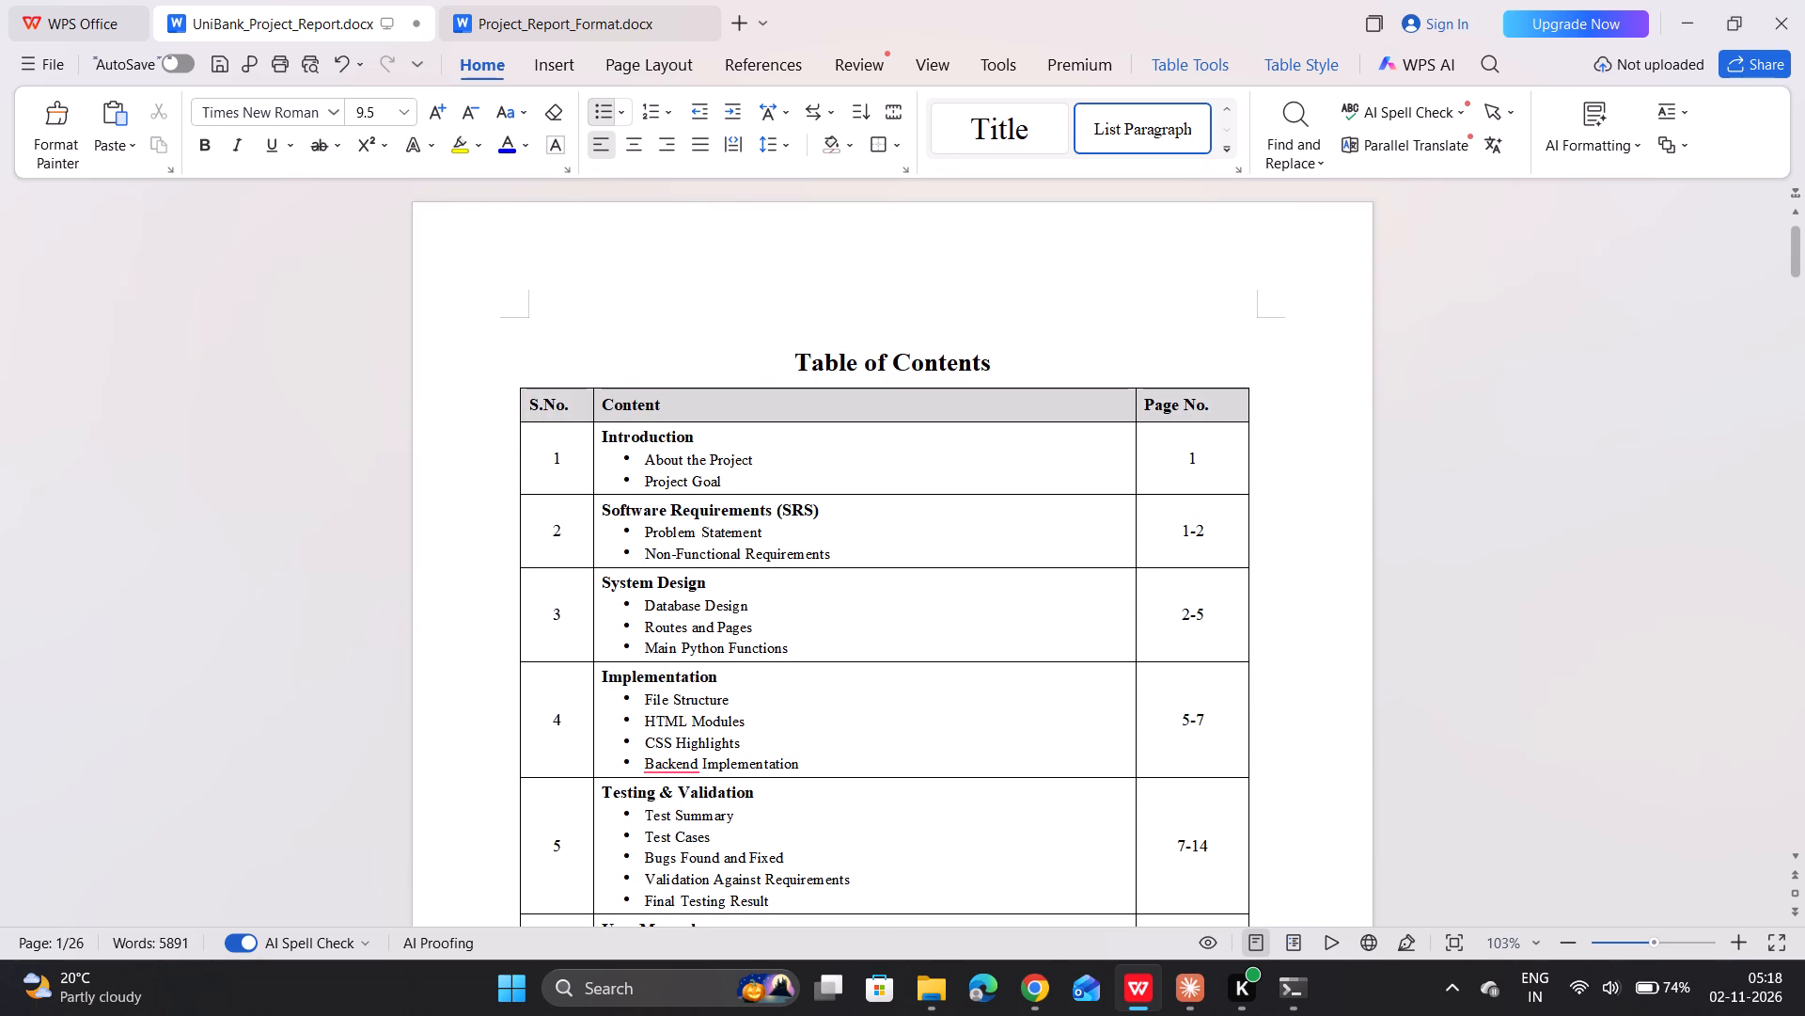
left_click(792, 358)
left_click(745, 295)
left_click(745, 295)
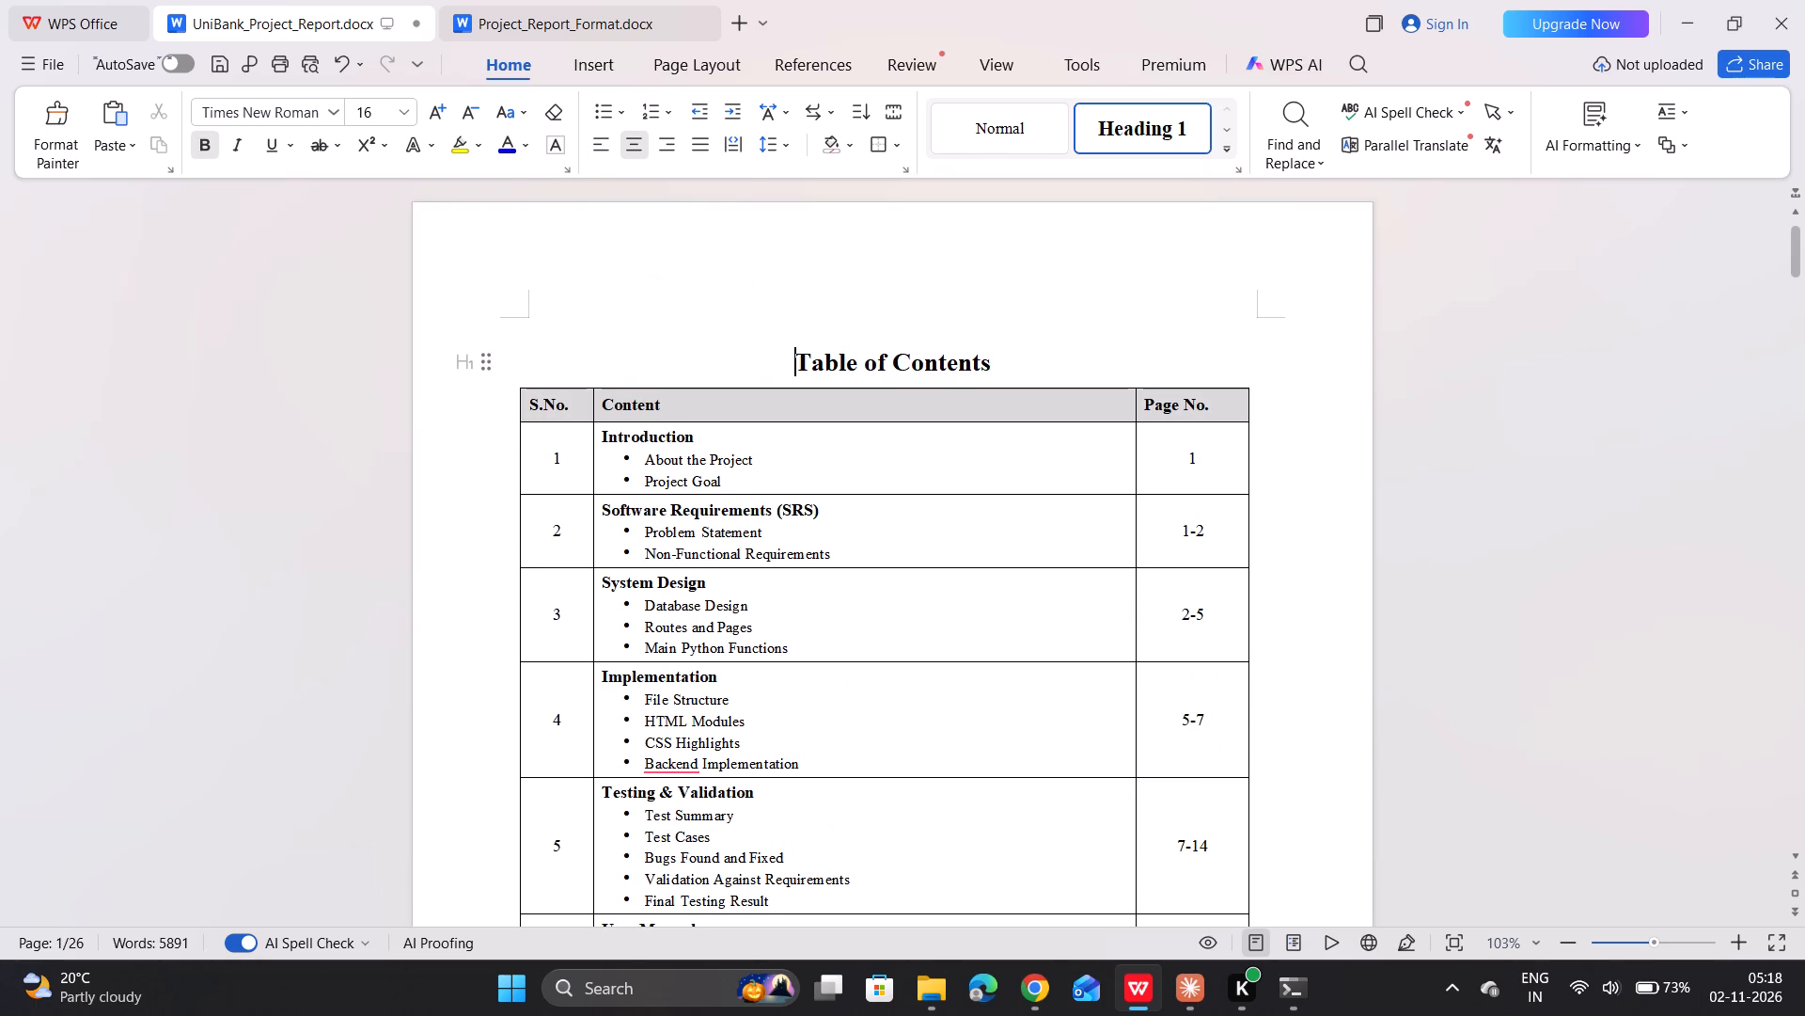
double_click(745, 295)
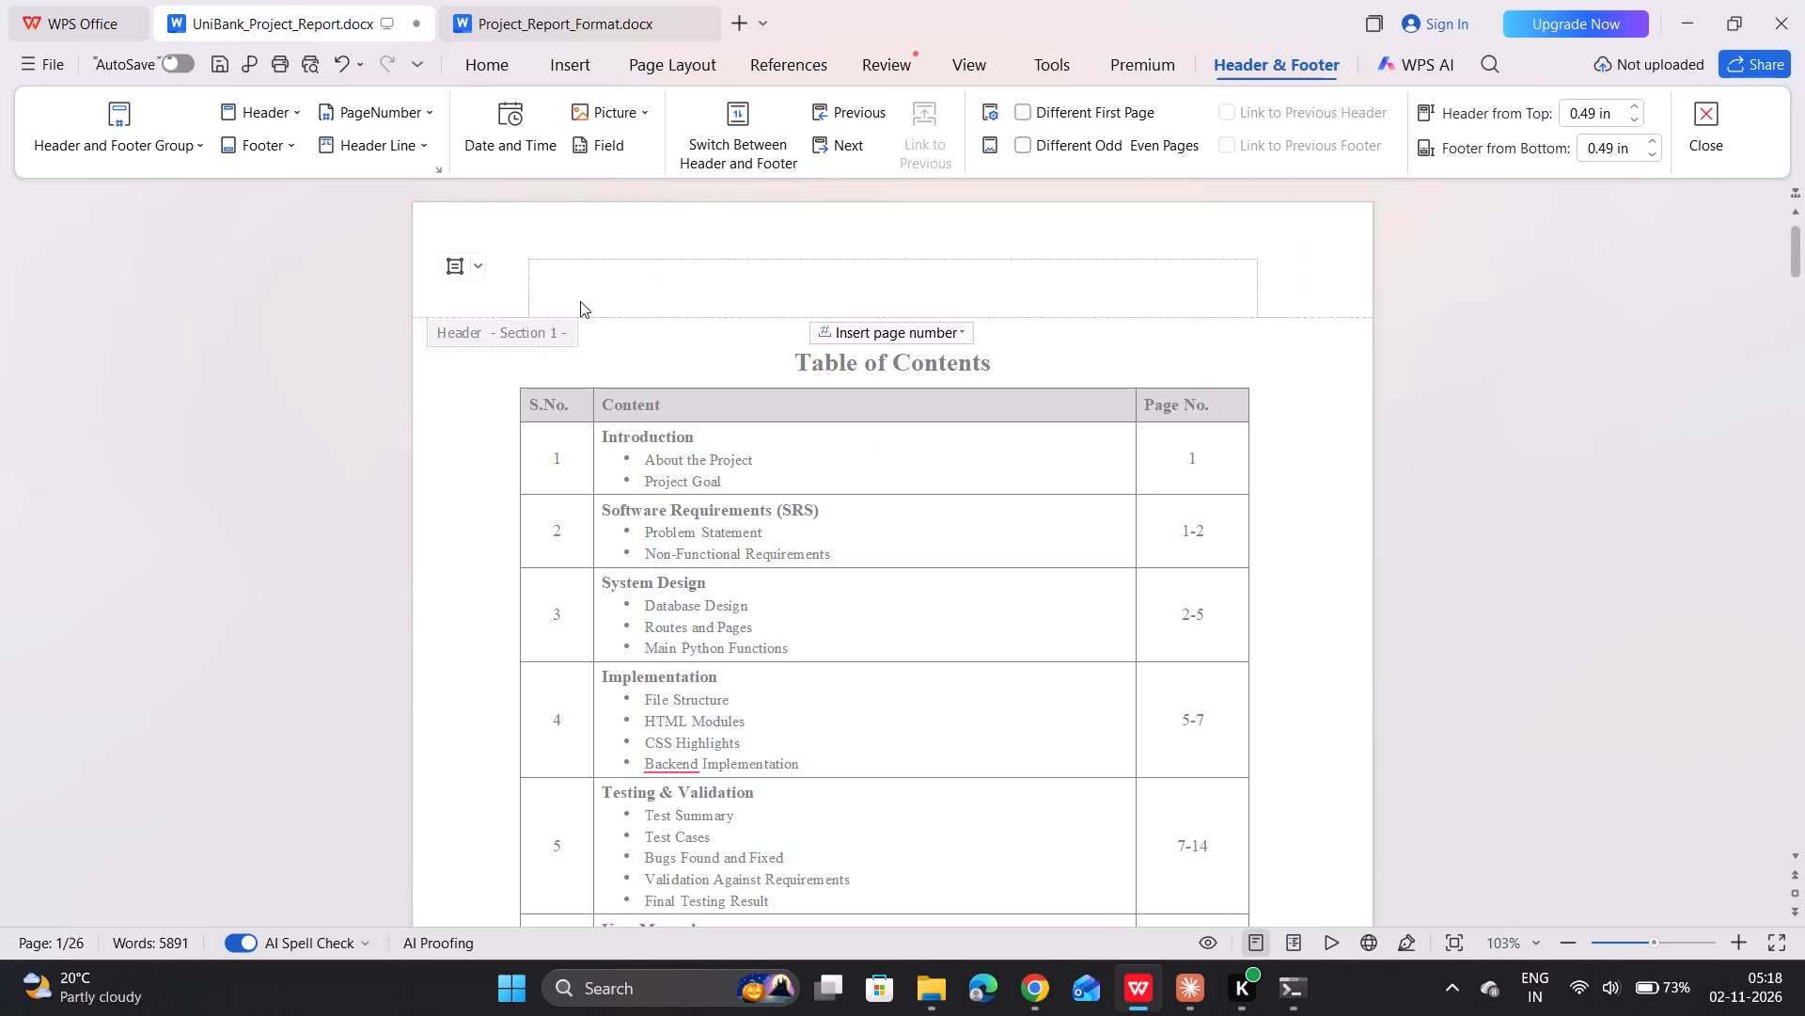
left_click(480, 267)
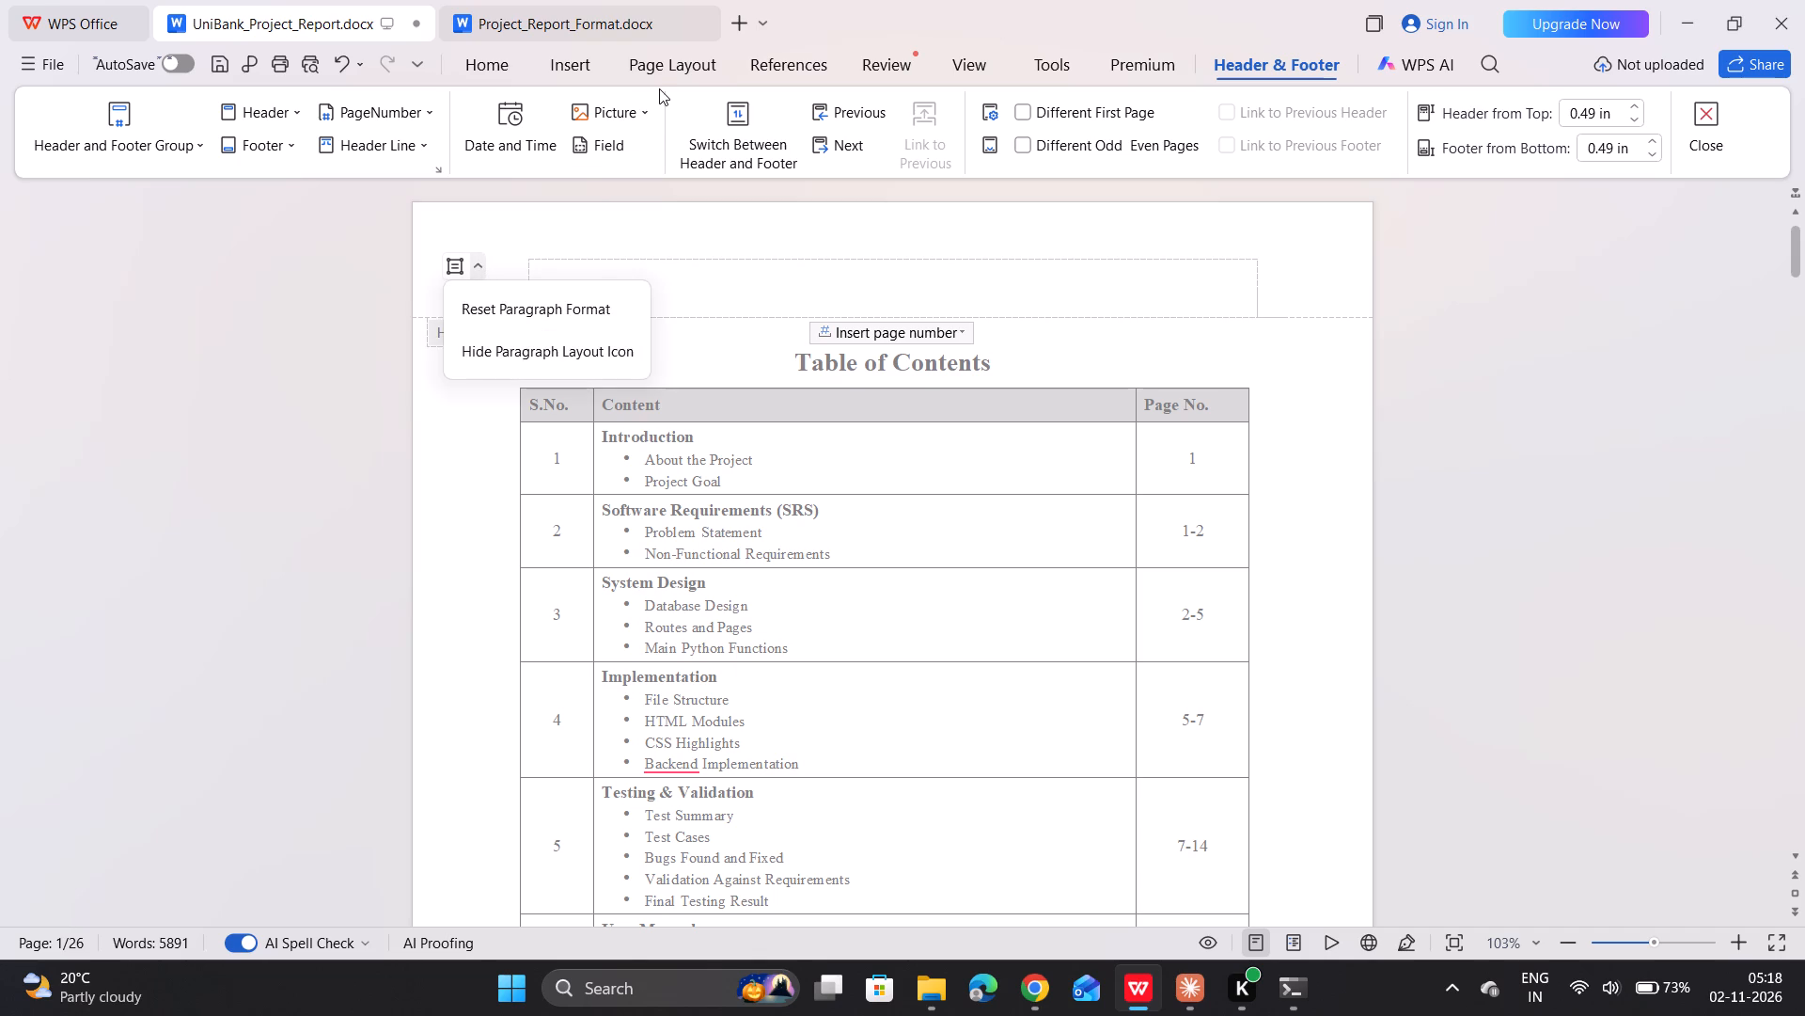
left_click(787, 278)
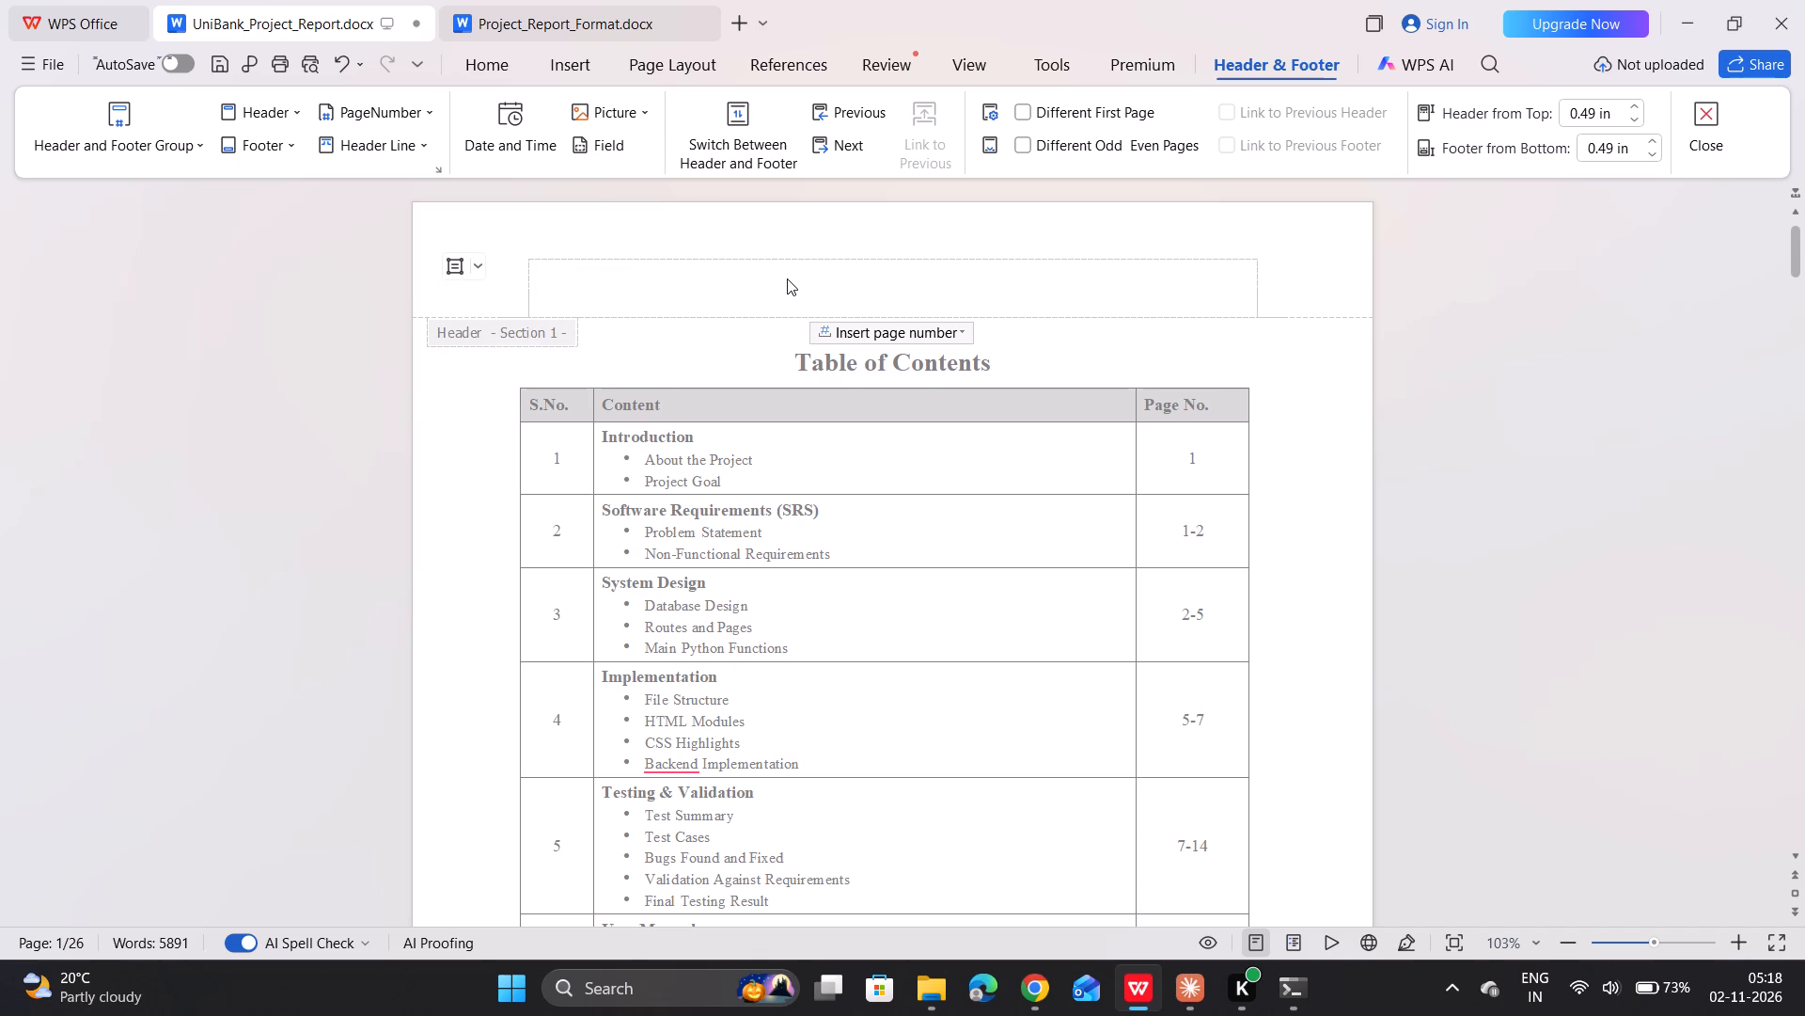
left_click(1633, 97)
left_click(1634, 106)
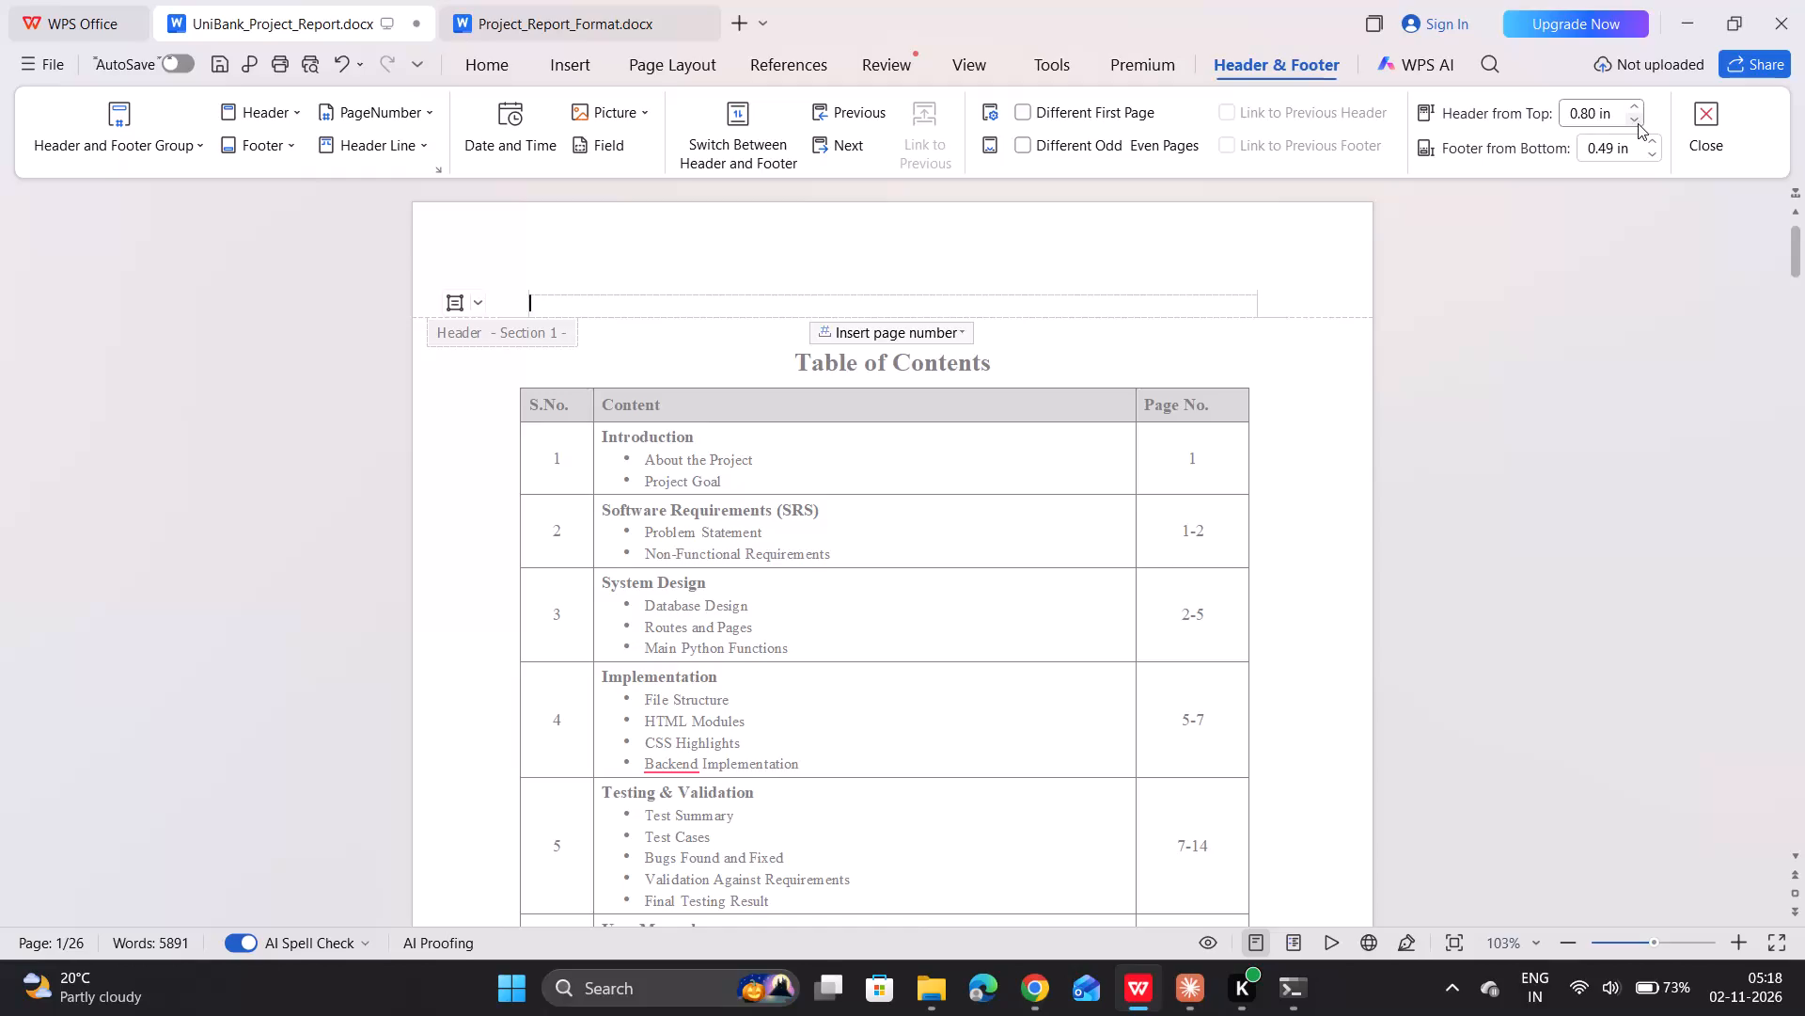
left_click(1638, 123)
left_click(1638, 123)
left_click(1638, 123)
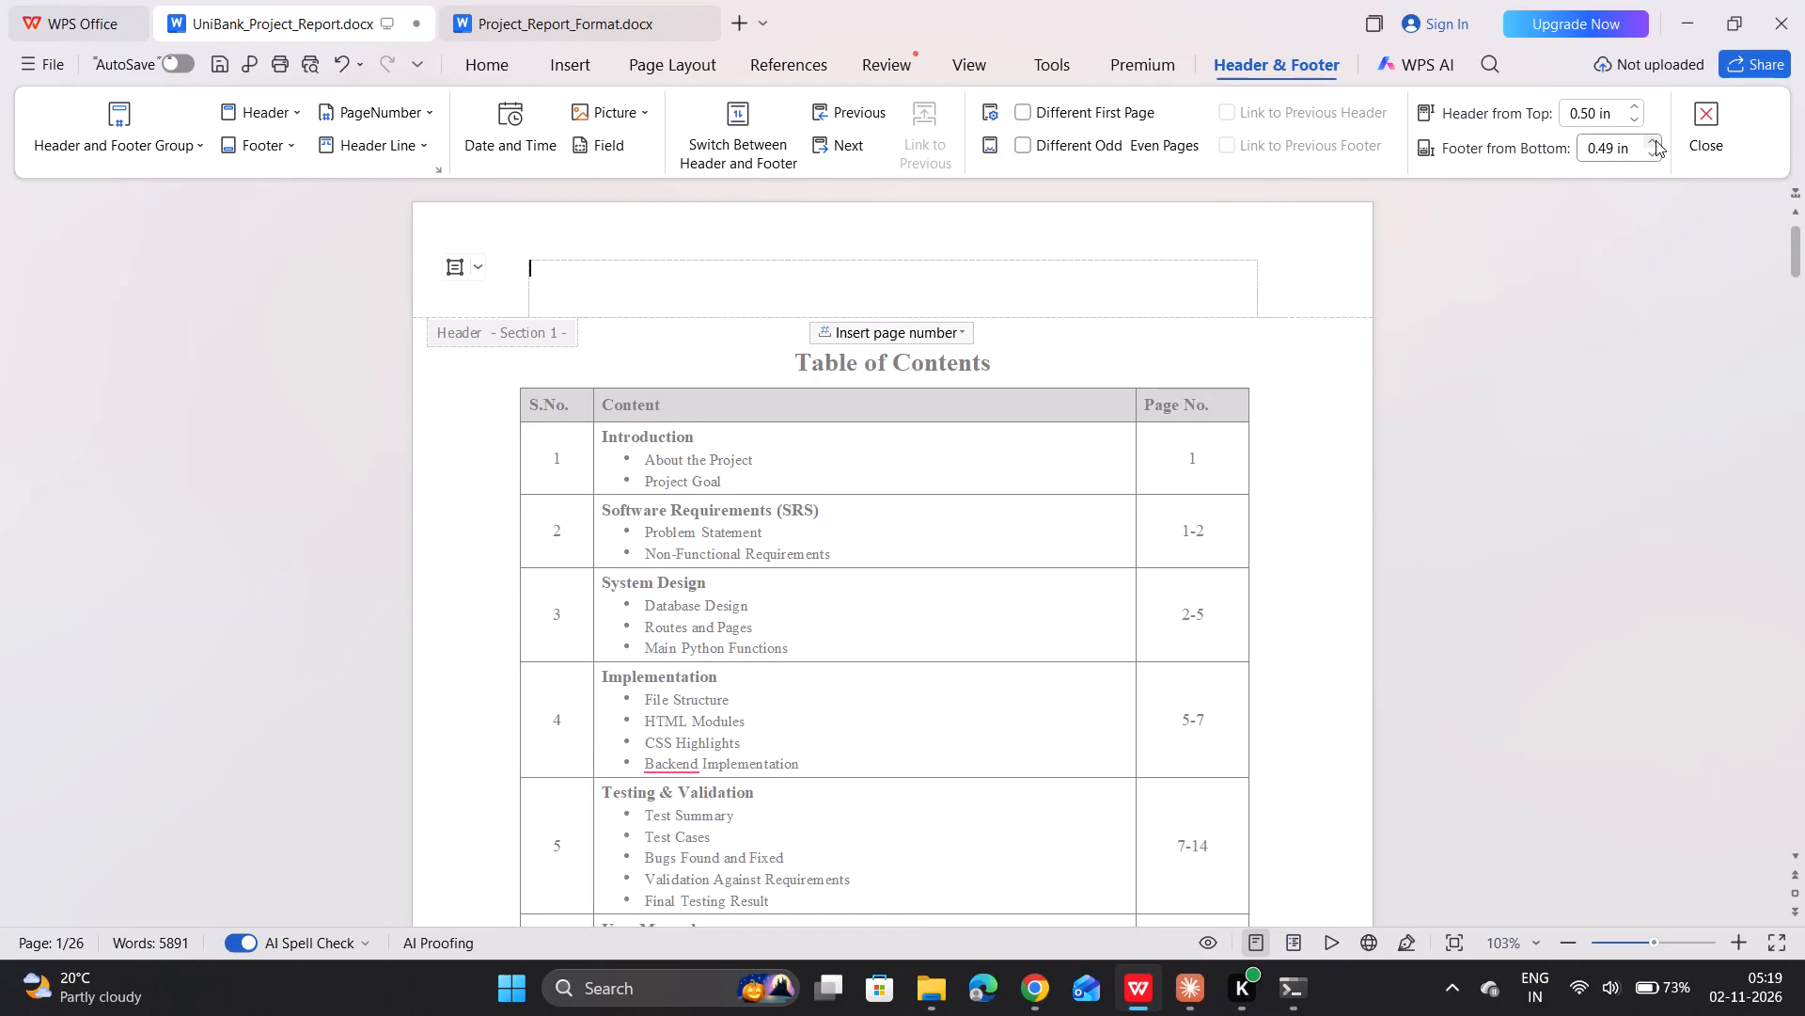
Set the footer's distance from the page bottom to 0.50 in.
left_click(1656, 140)
left_click(1656, 140)
left_click(1656, 140)
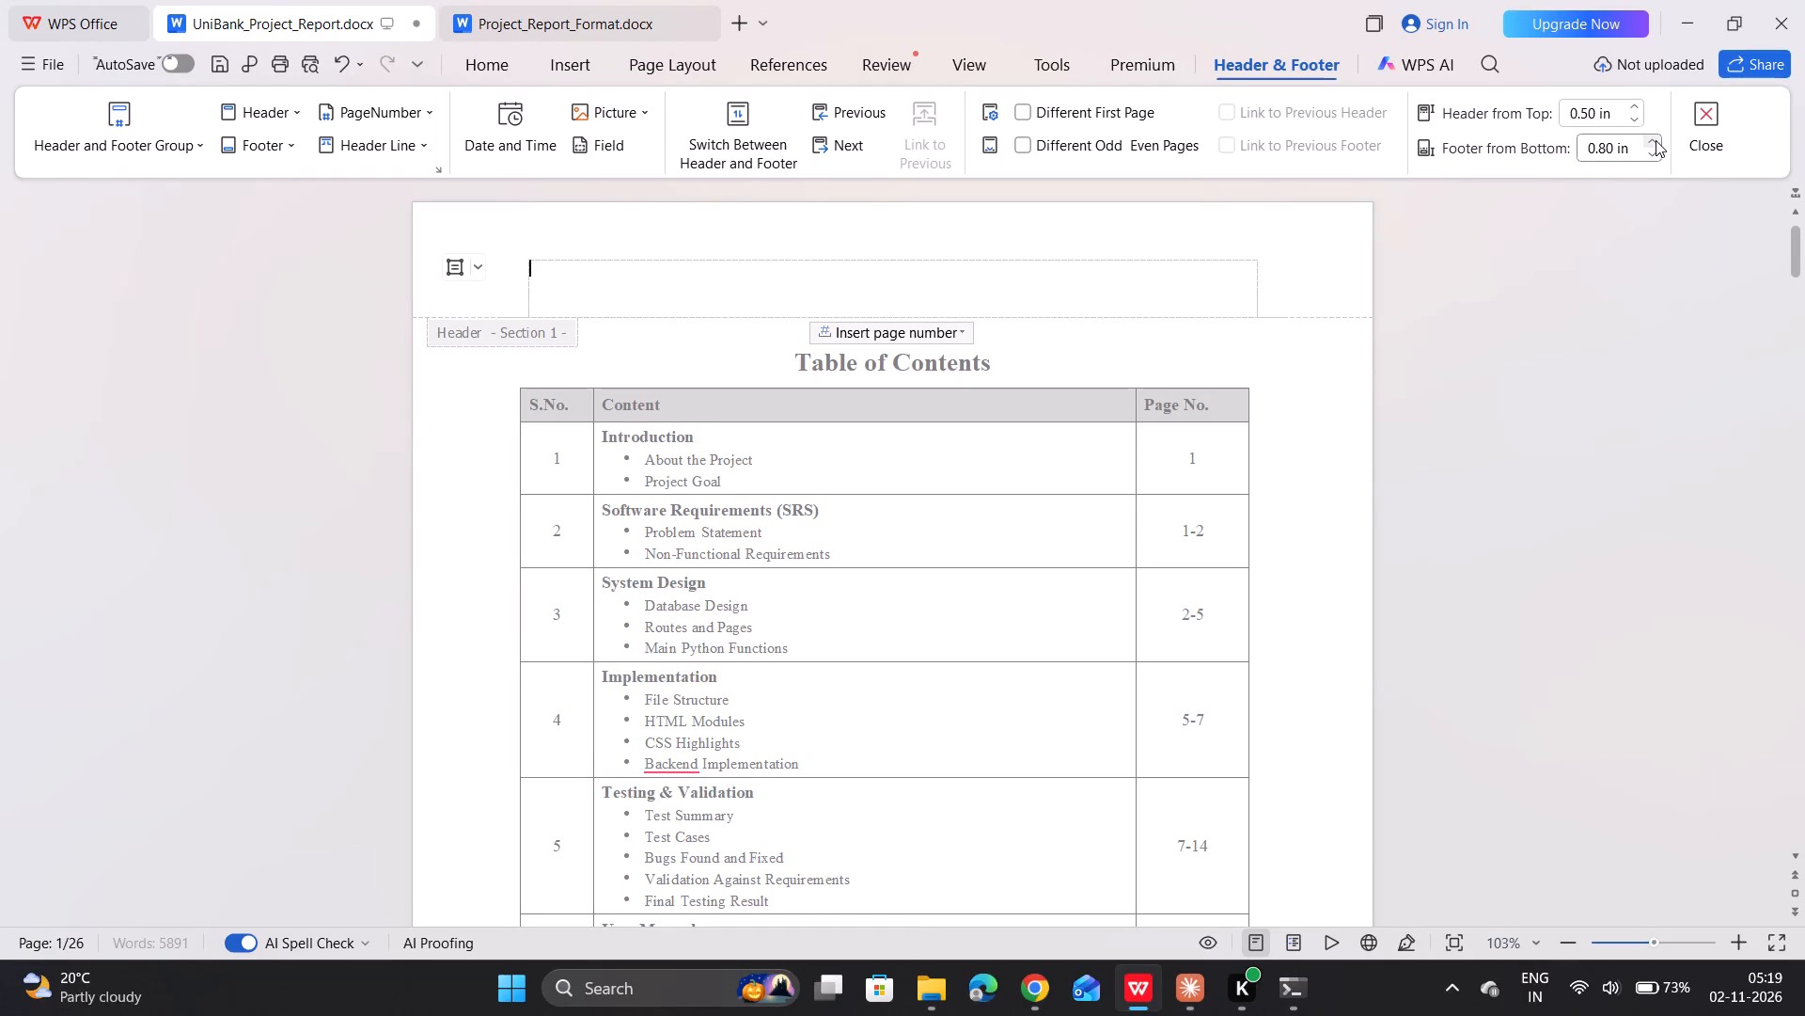
triple_click(1656, 140)
left_click(1656, 140)
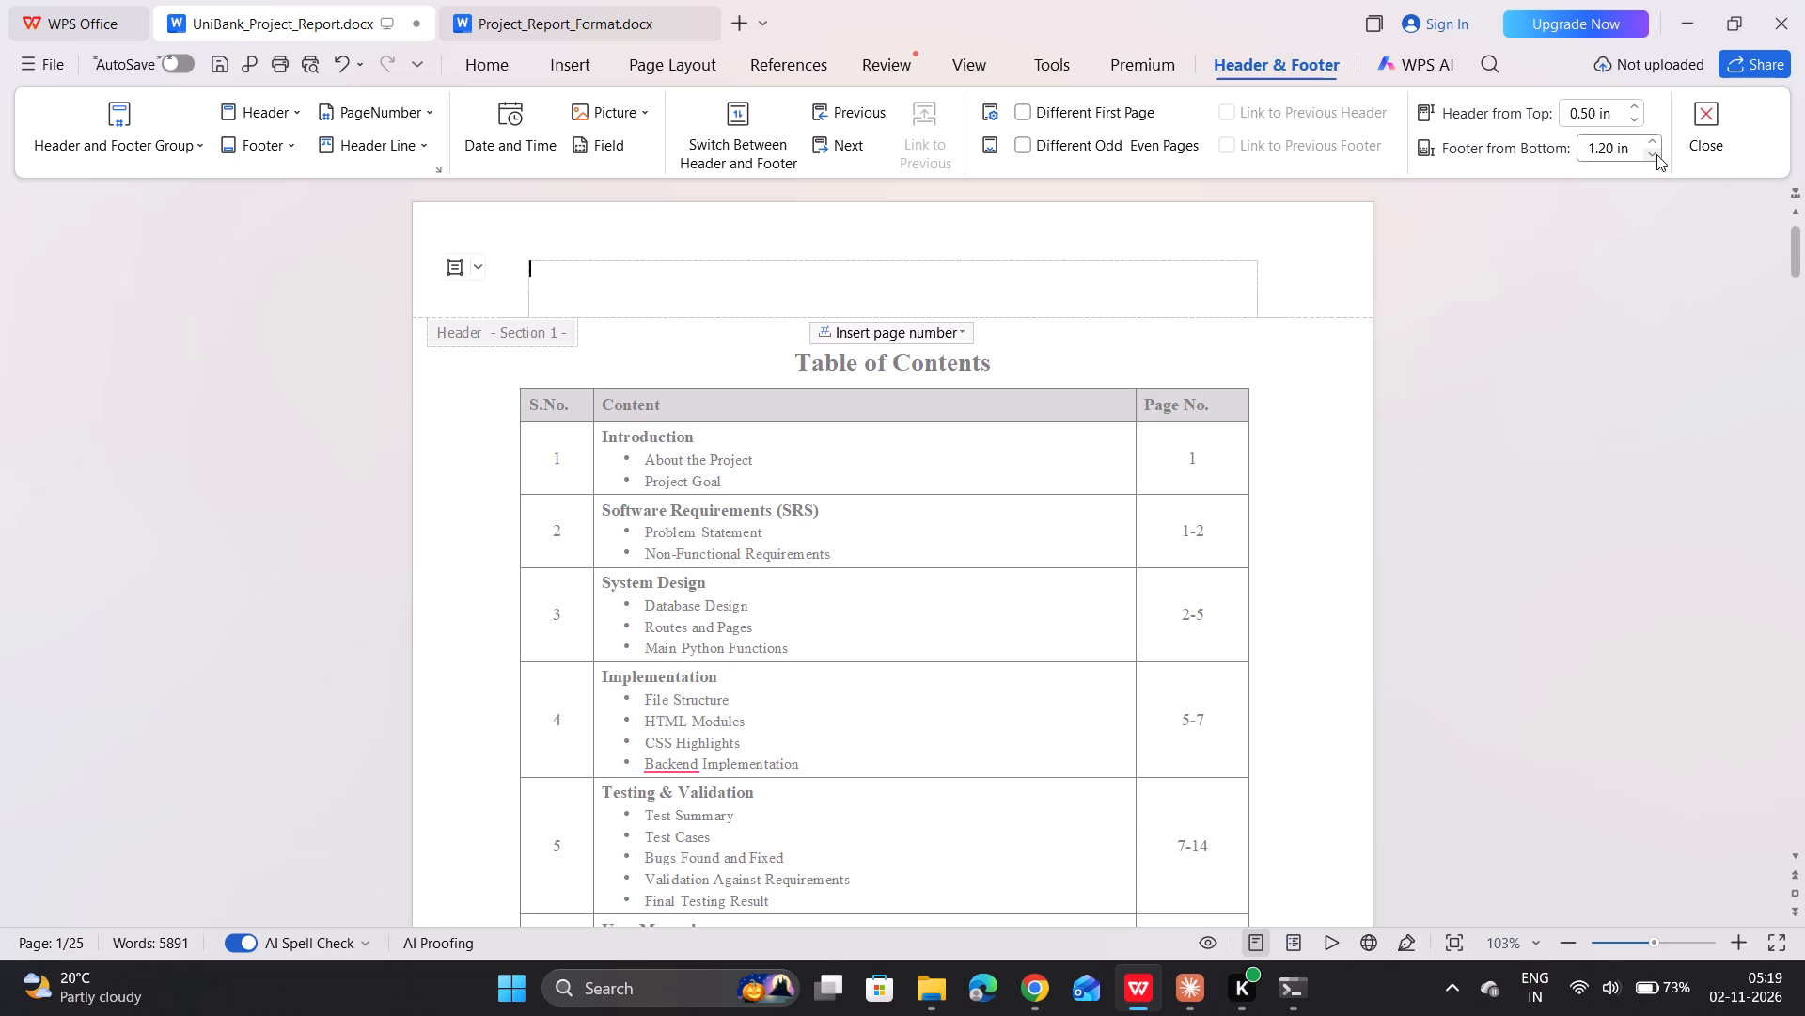
triple_click(1656, 156)
double_click(1656, 156)
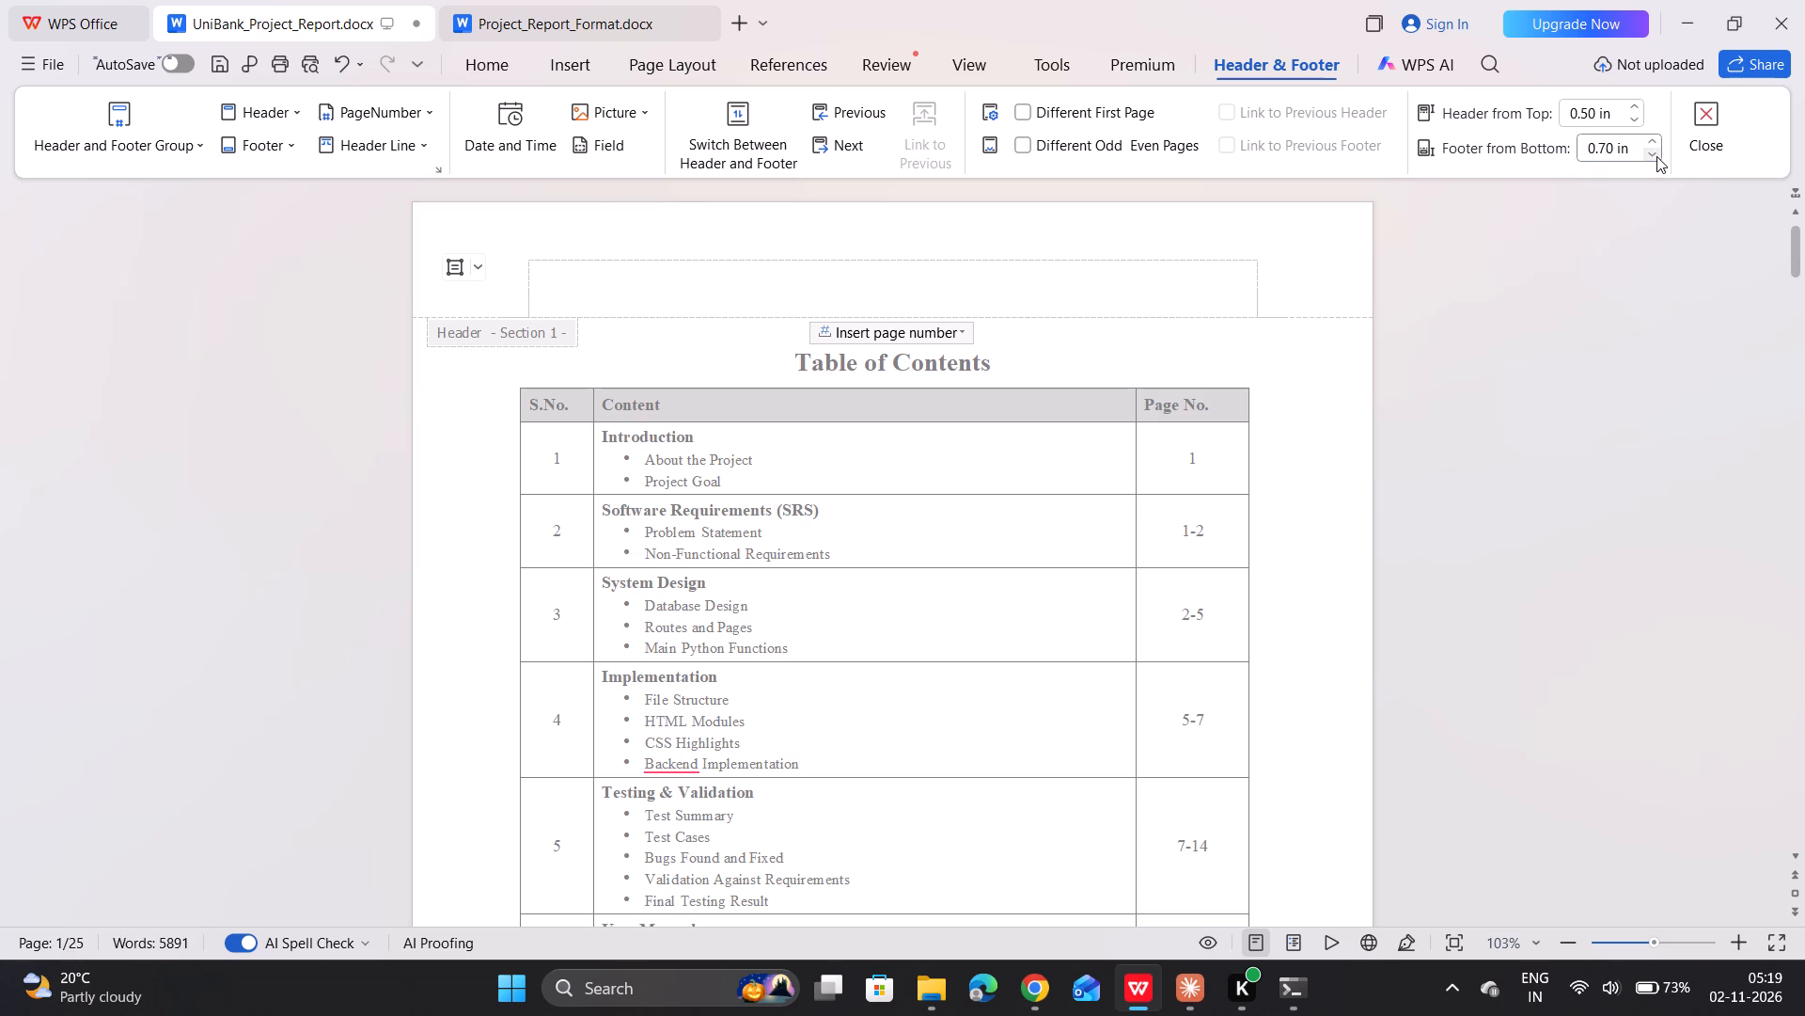
left_click(1656, 156)
left_click(1656, 156)
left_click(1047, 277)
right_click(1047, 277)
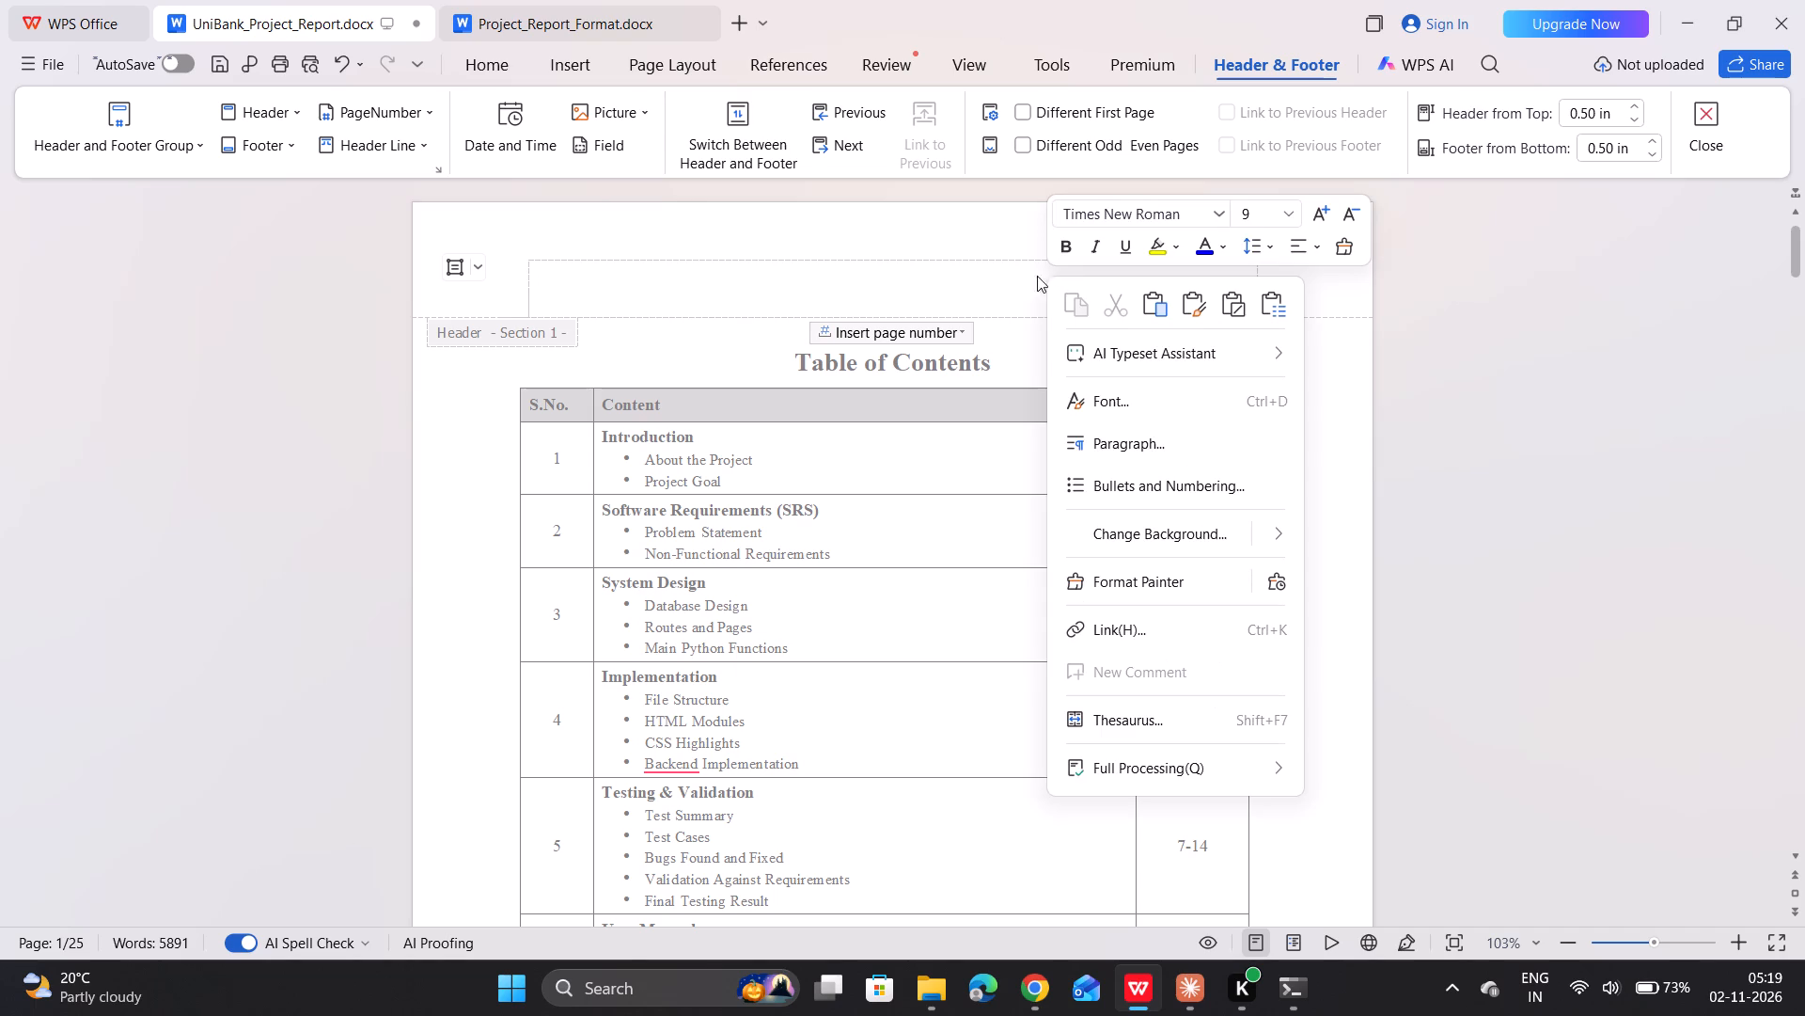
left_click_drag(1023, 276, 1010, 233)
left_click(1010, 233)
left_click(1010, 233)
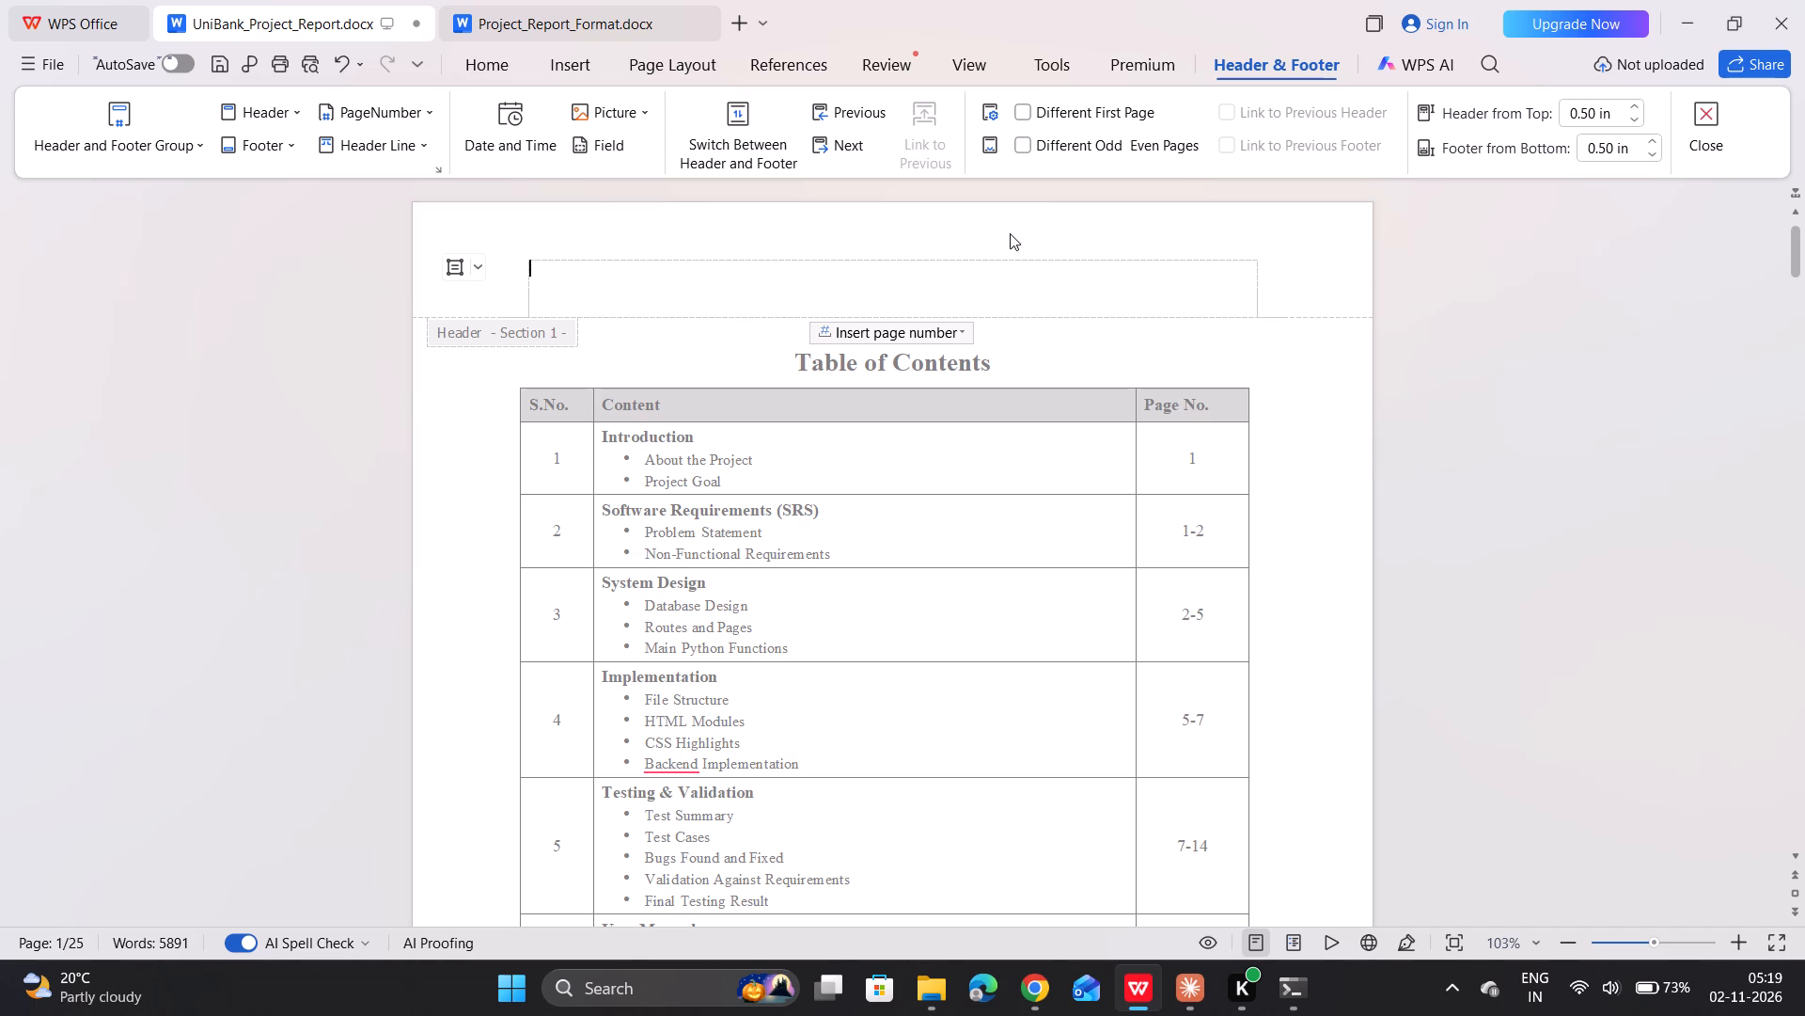
Apply Remove Header to the Section 1 header on the Table of Contents page.
left_click(290, 119)
left_click(305, 151)
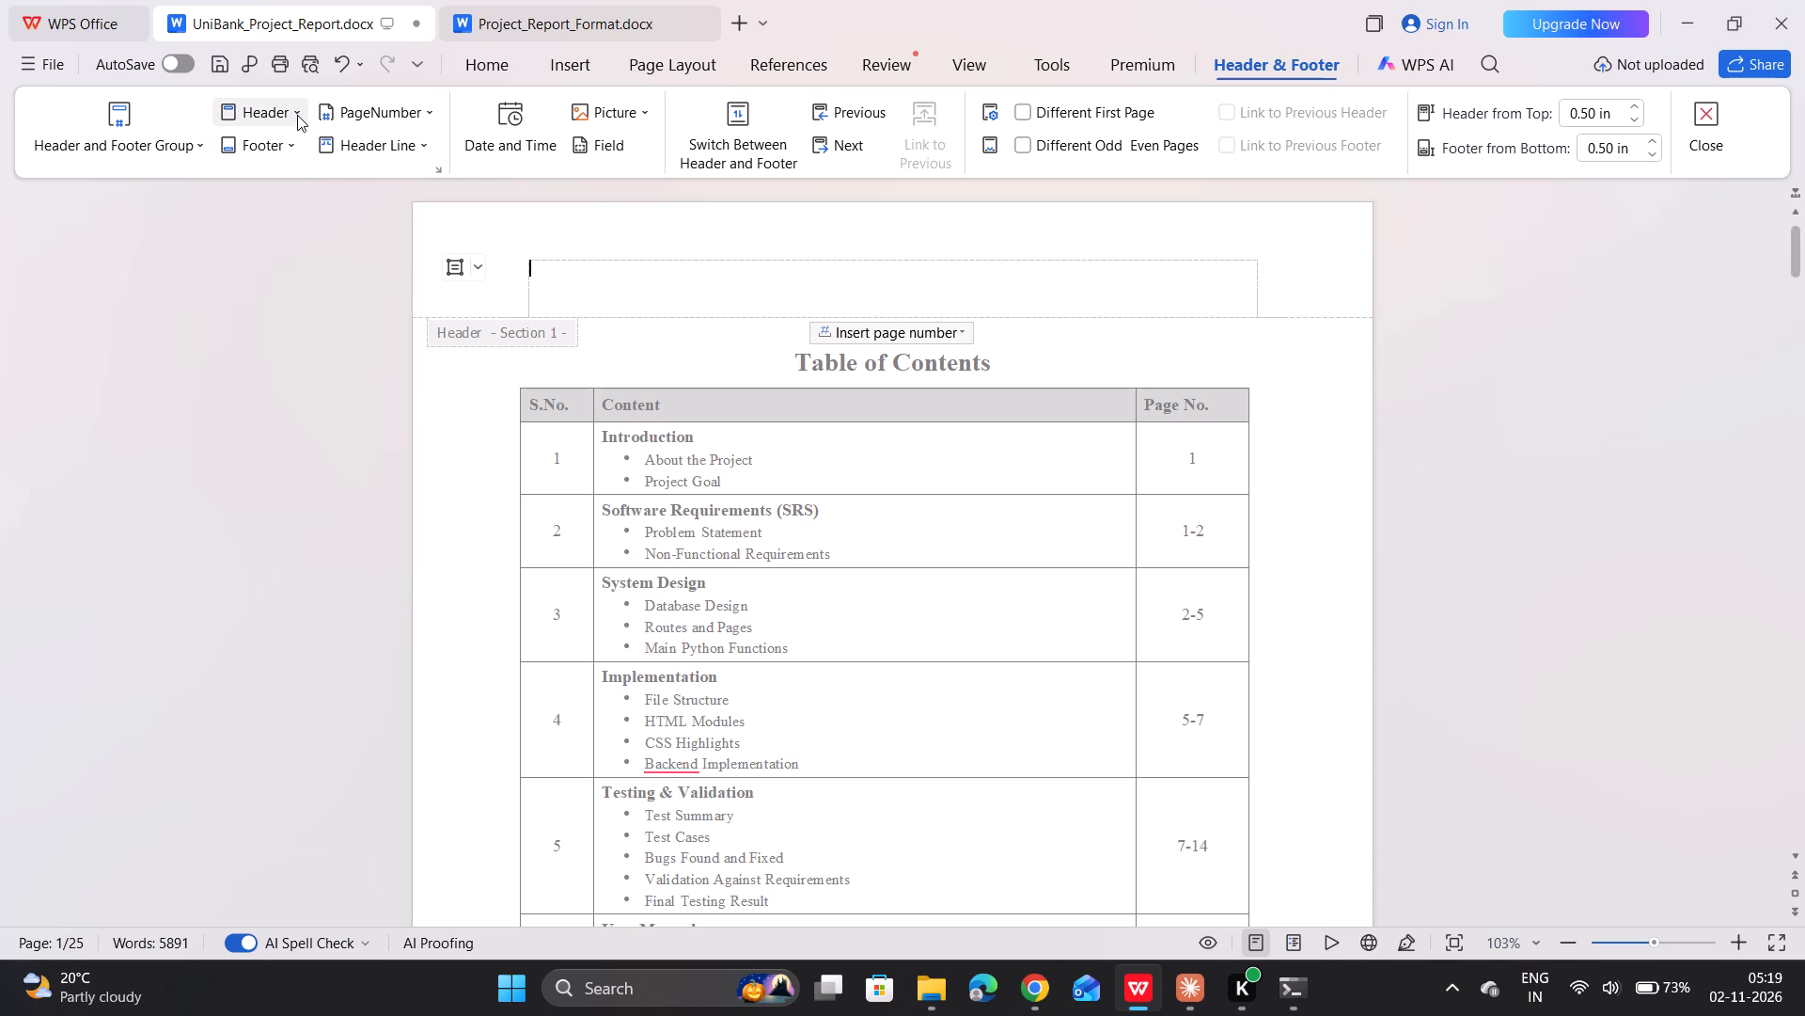
left_click(297, 115)
left_click(304, 158)
left_click(301, 124)
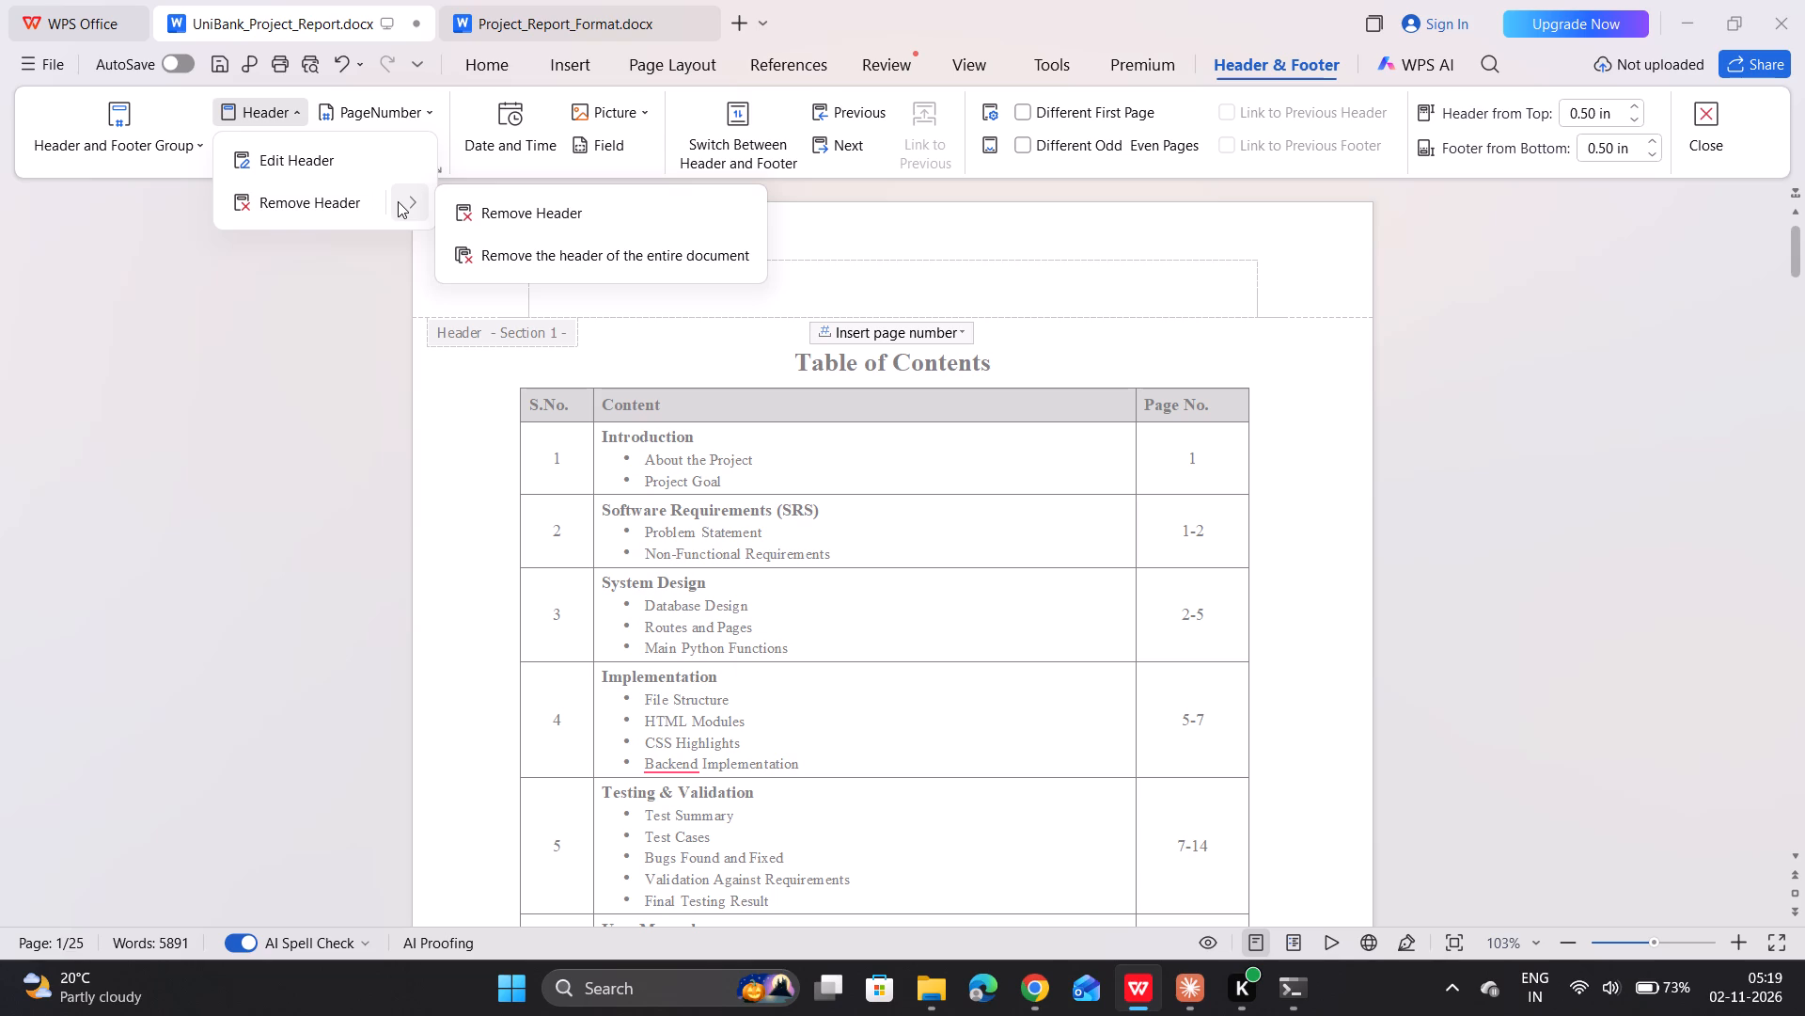
left_click(470, 213)
left_click(505, 225)
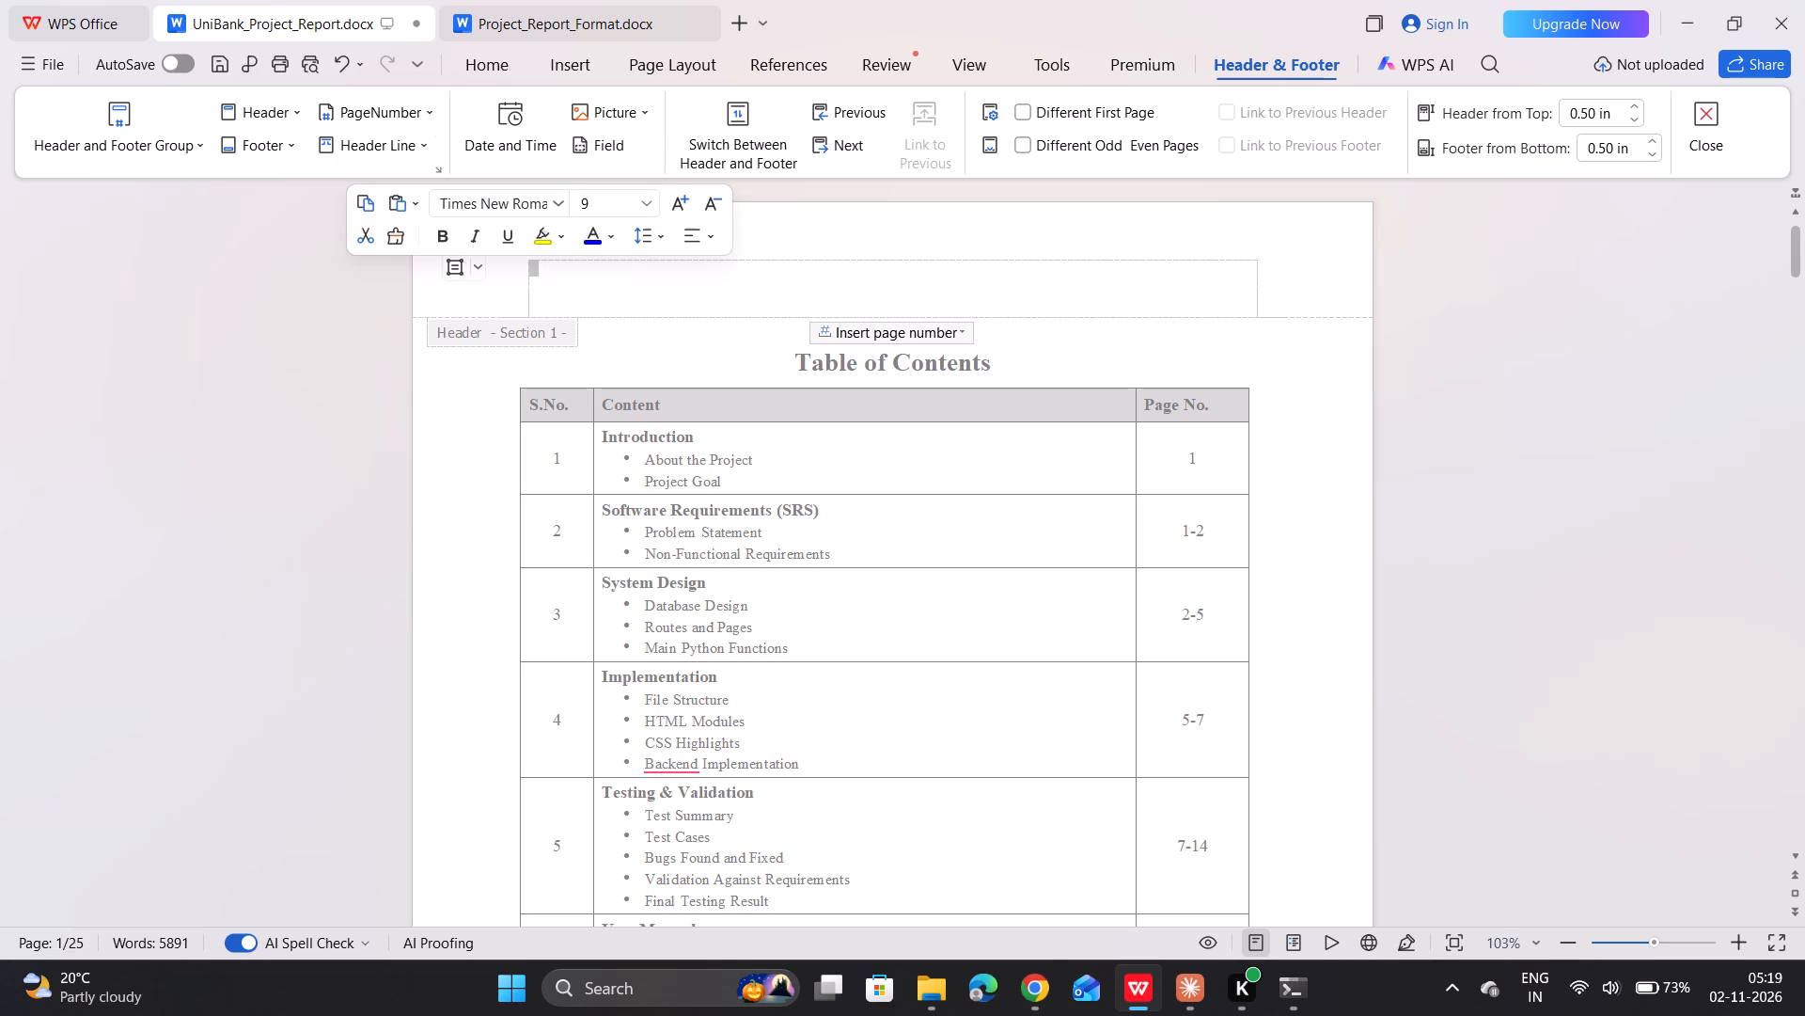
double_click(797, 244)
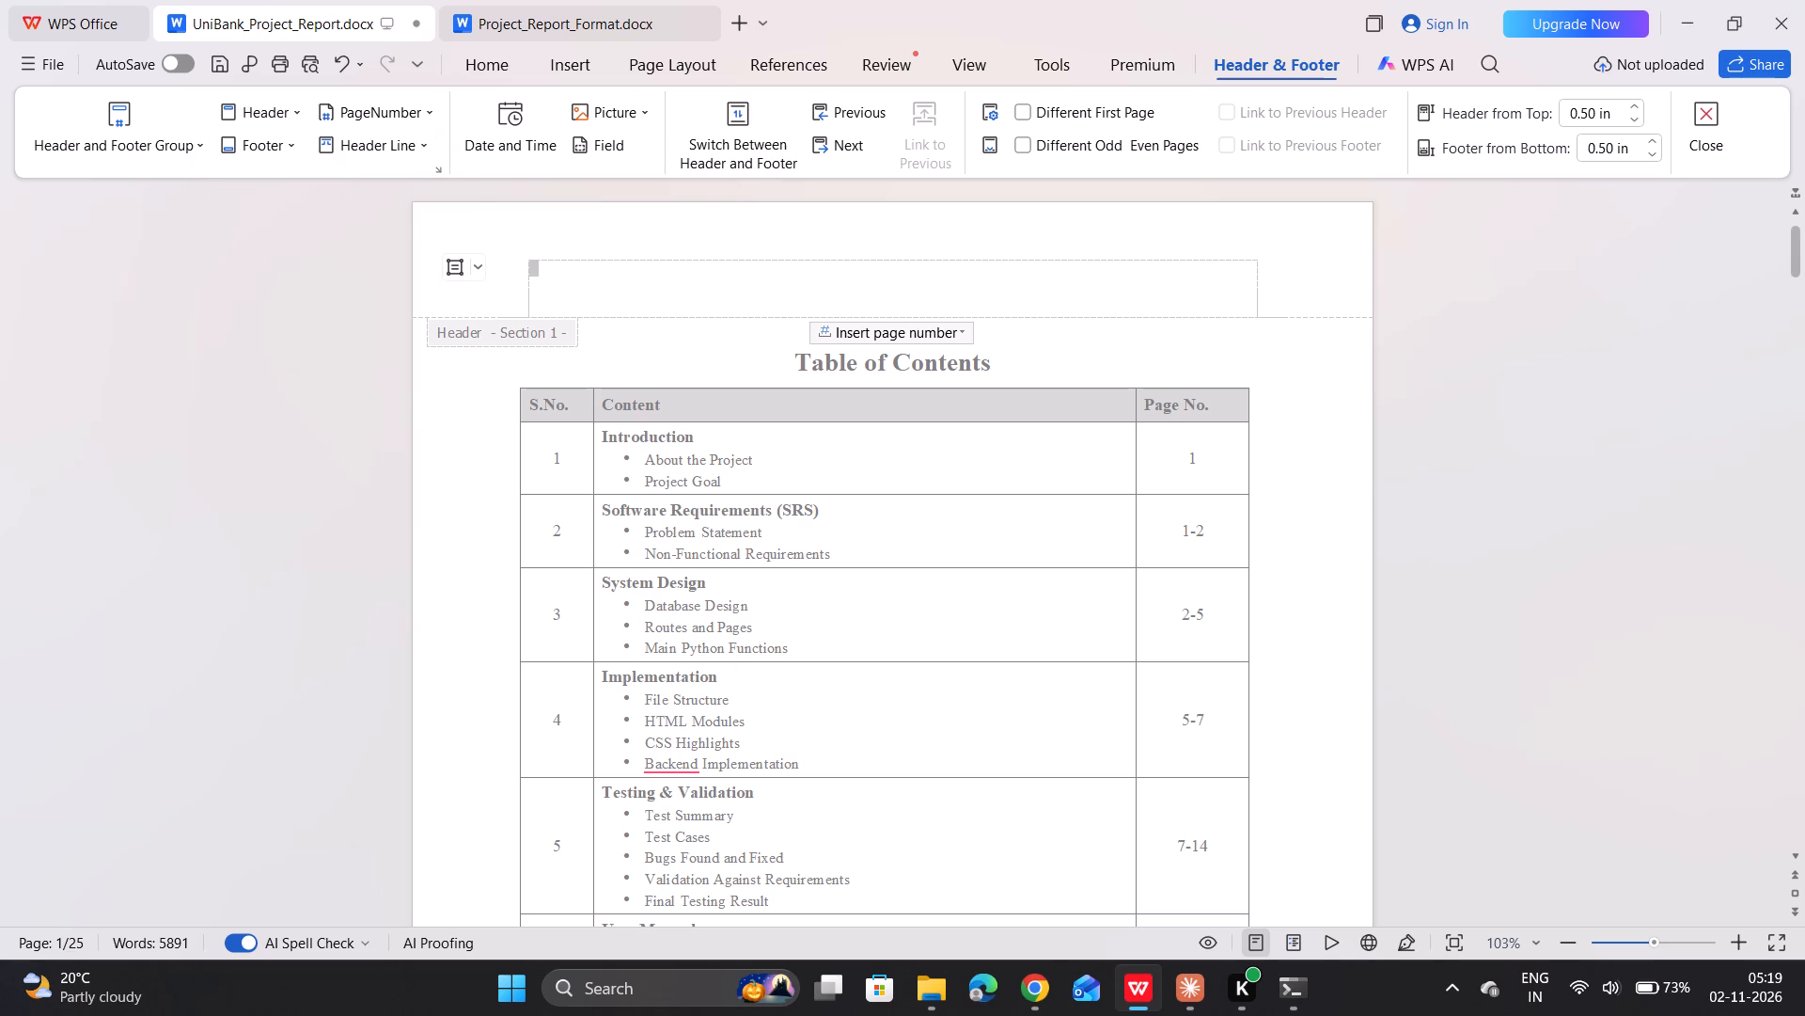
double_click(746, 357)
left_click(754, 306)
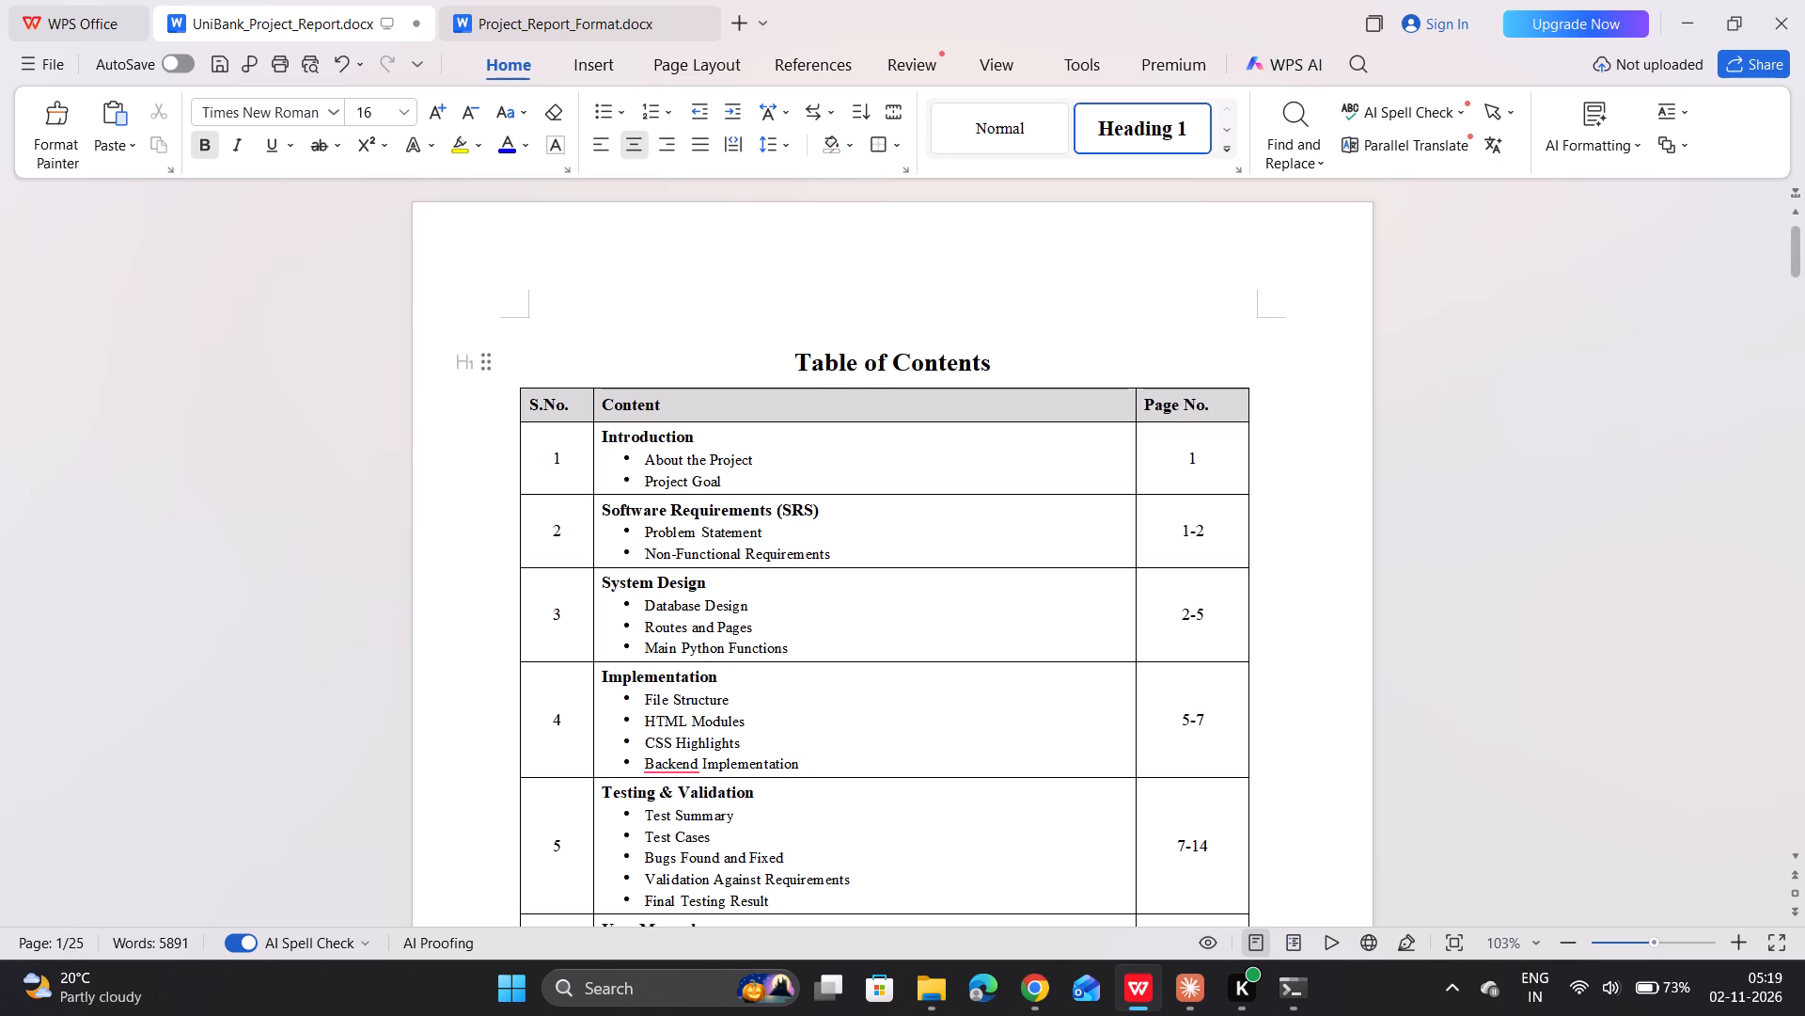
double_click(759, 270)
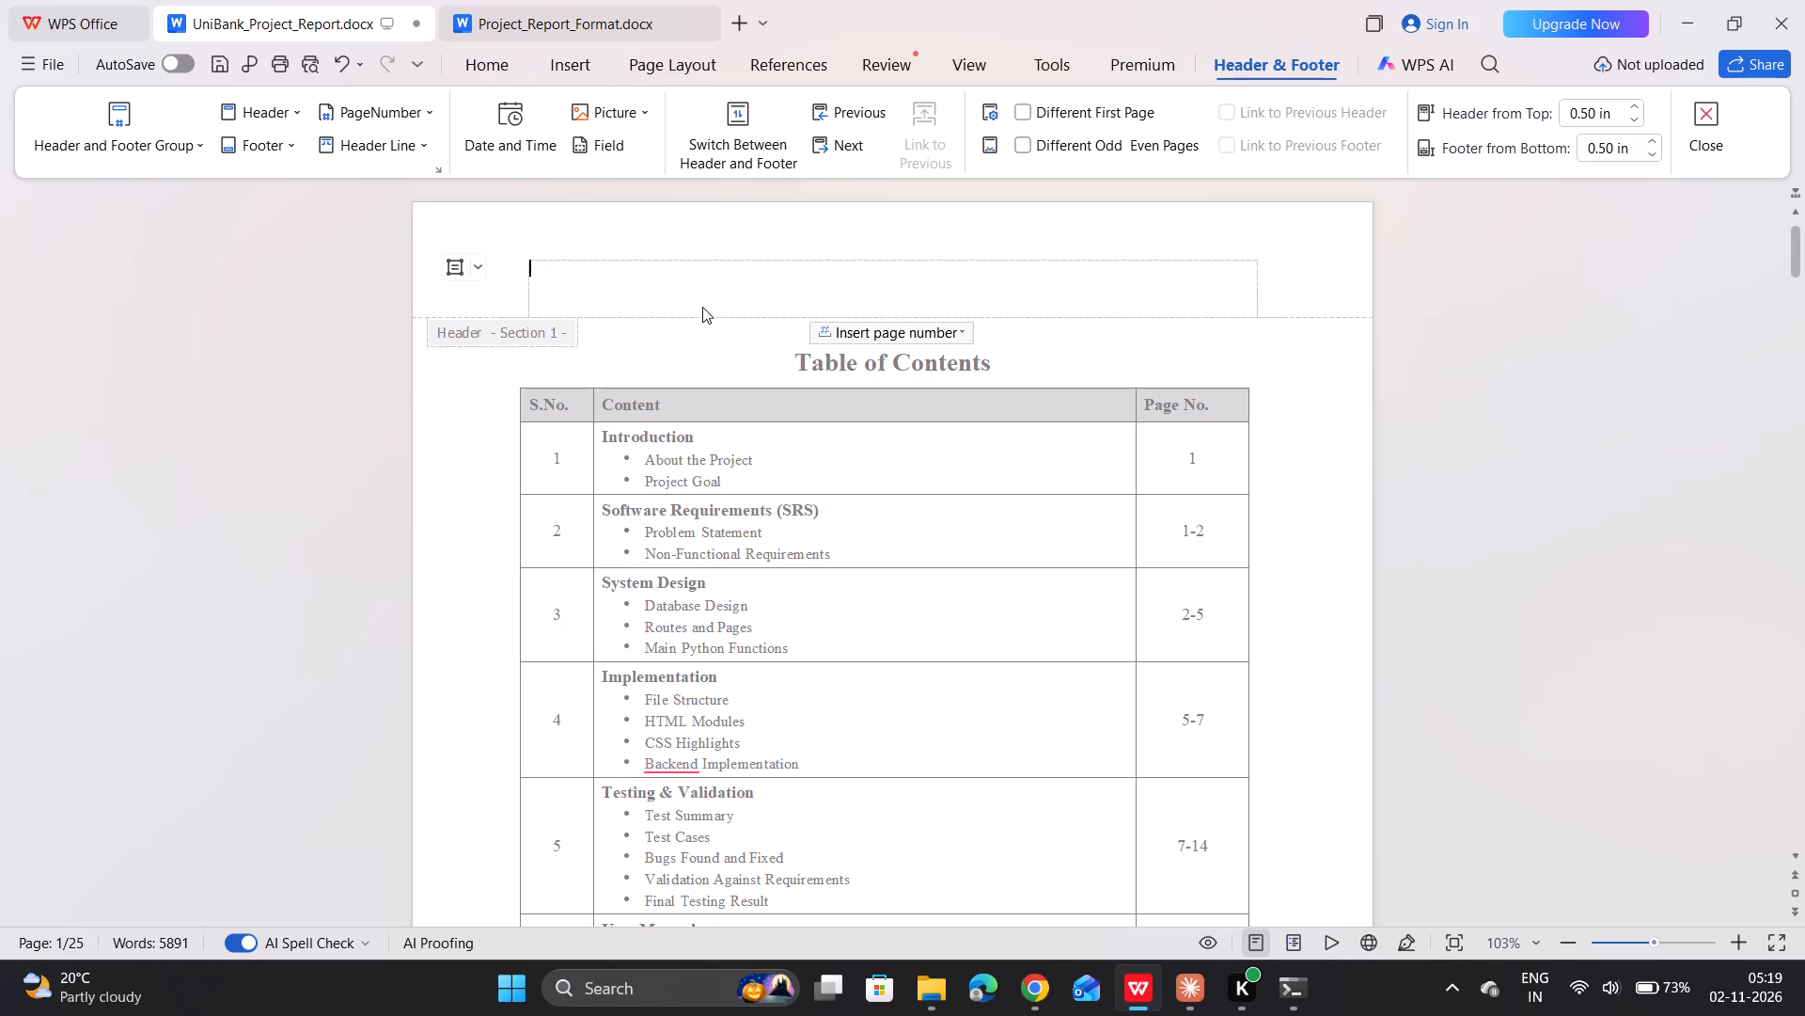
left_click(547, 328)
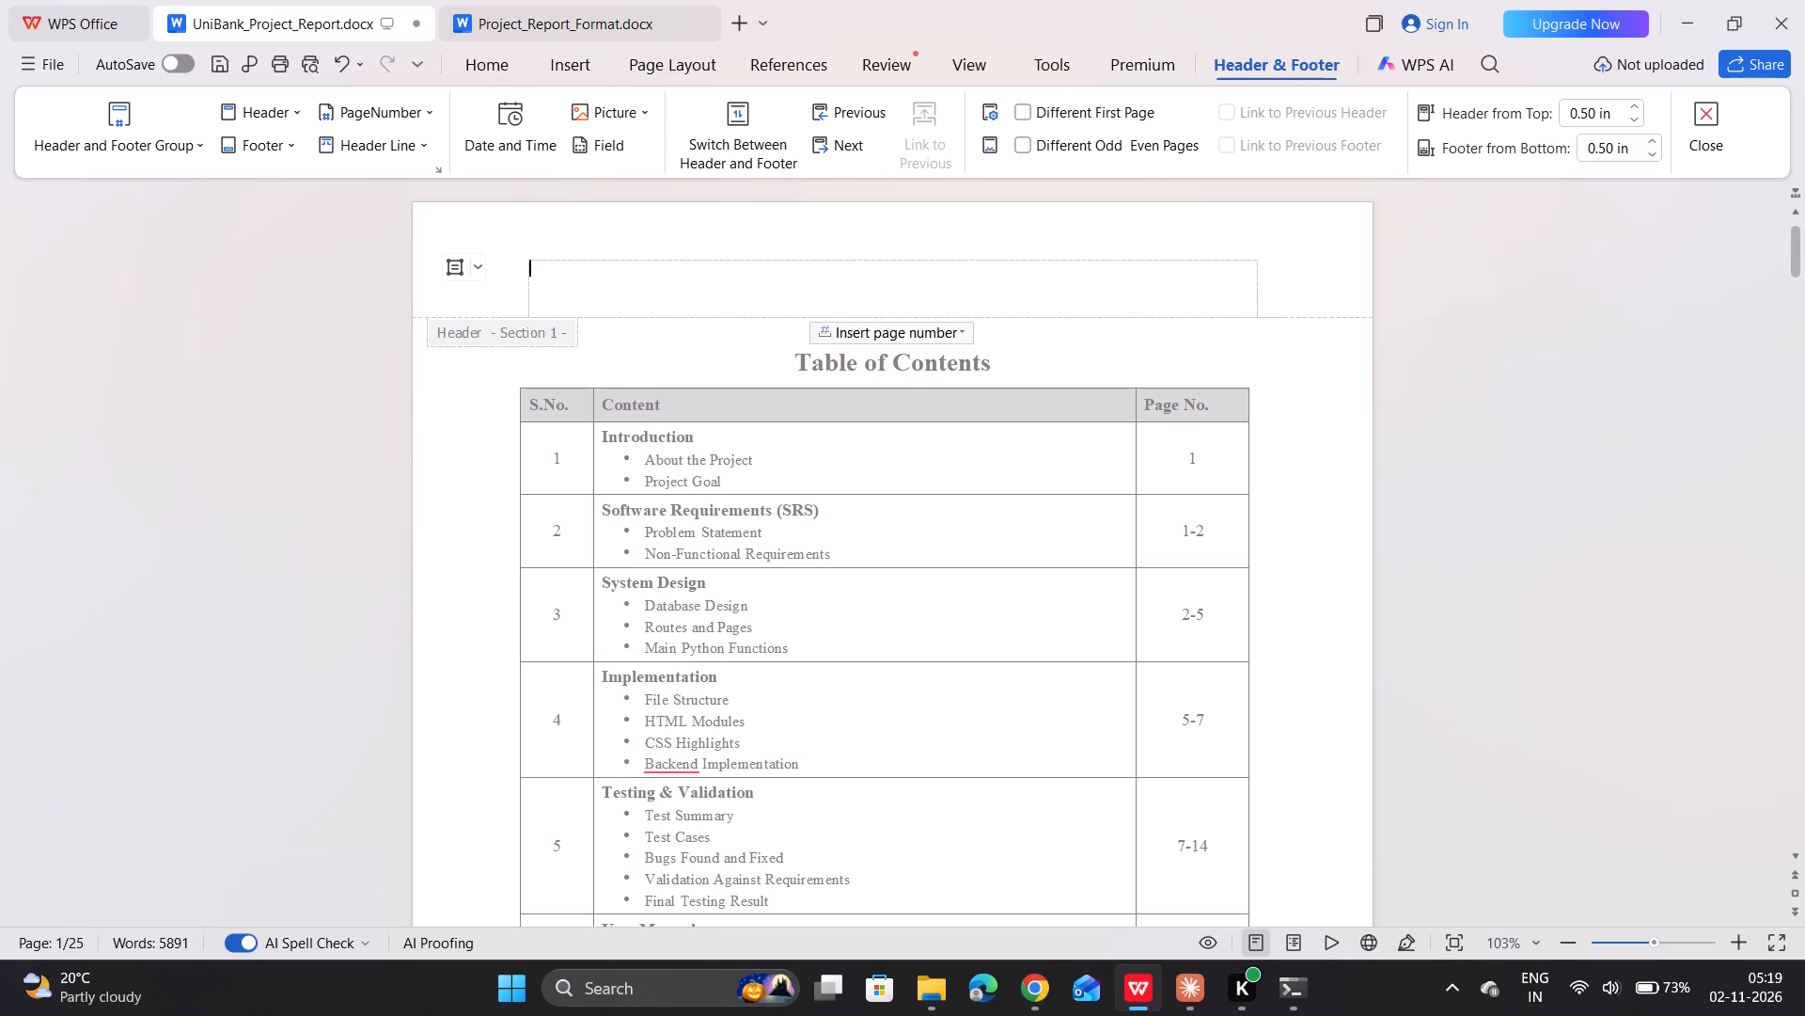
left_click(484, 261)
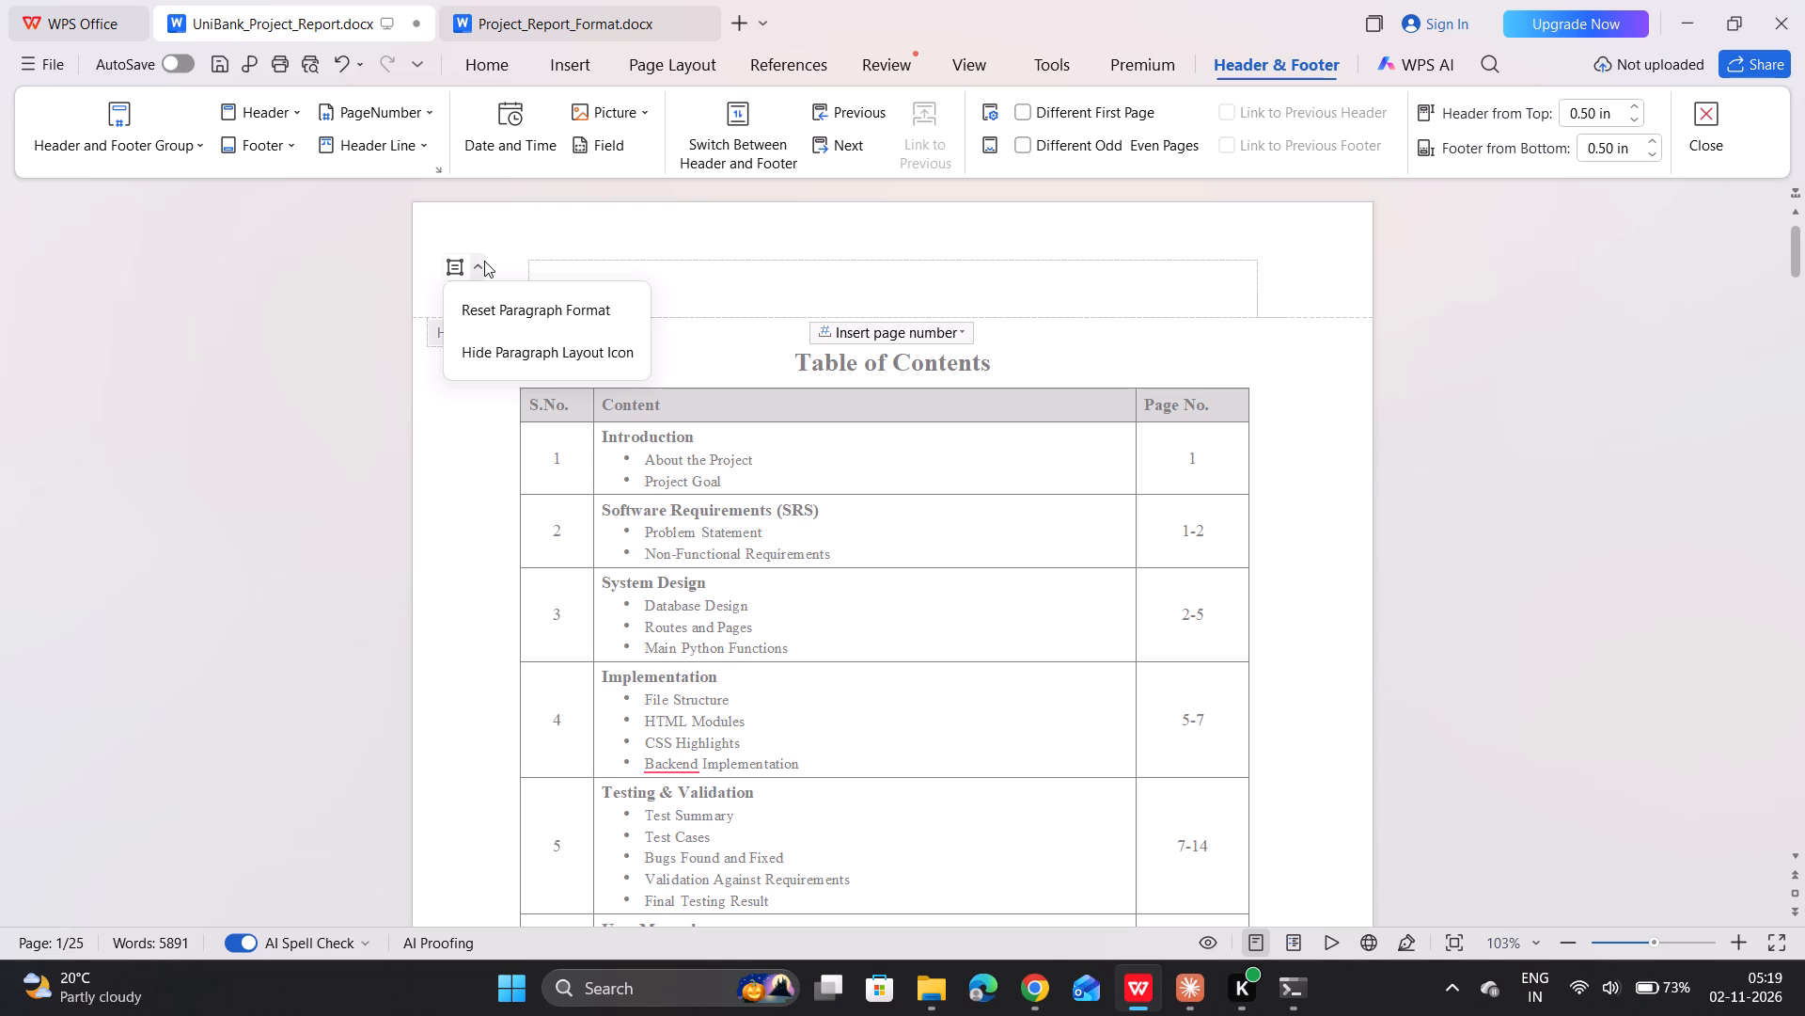
Set the Section 1 header's distance from the page top to 0 in.
left_click(1595, 116)
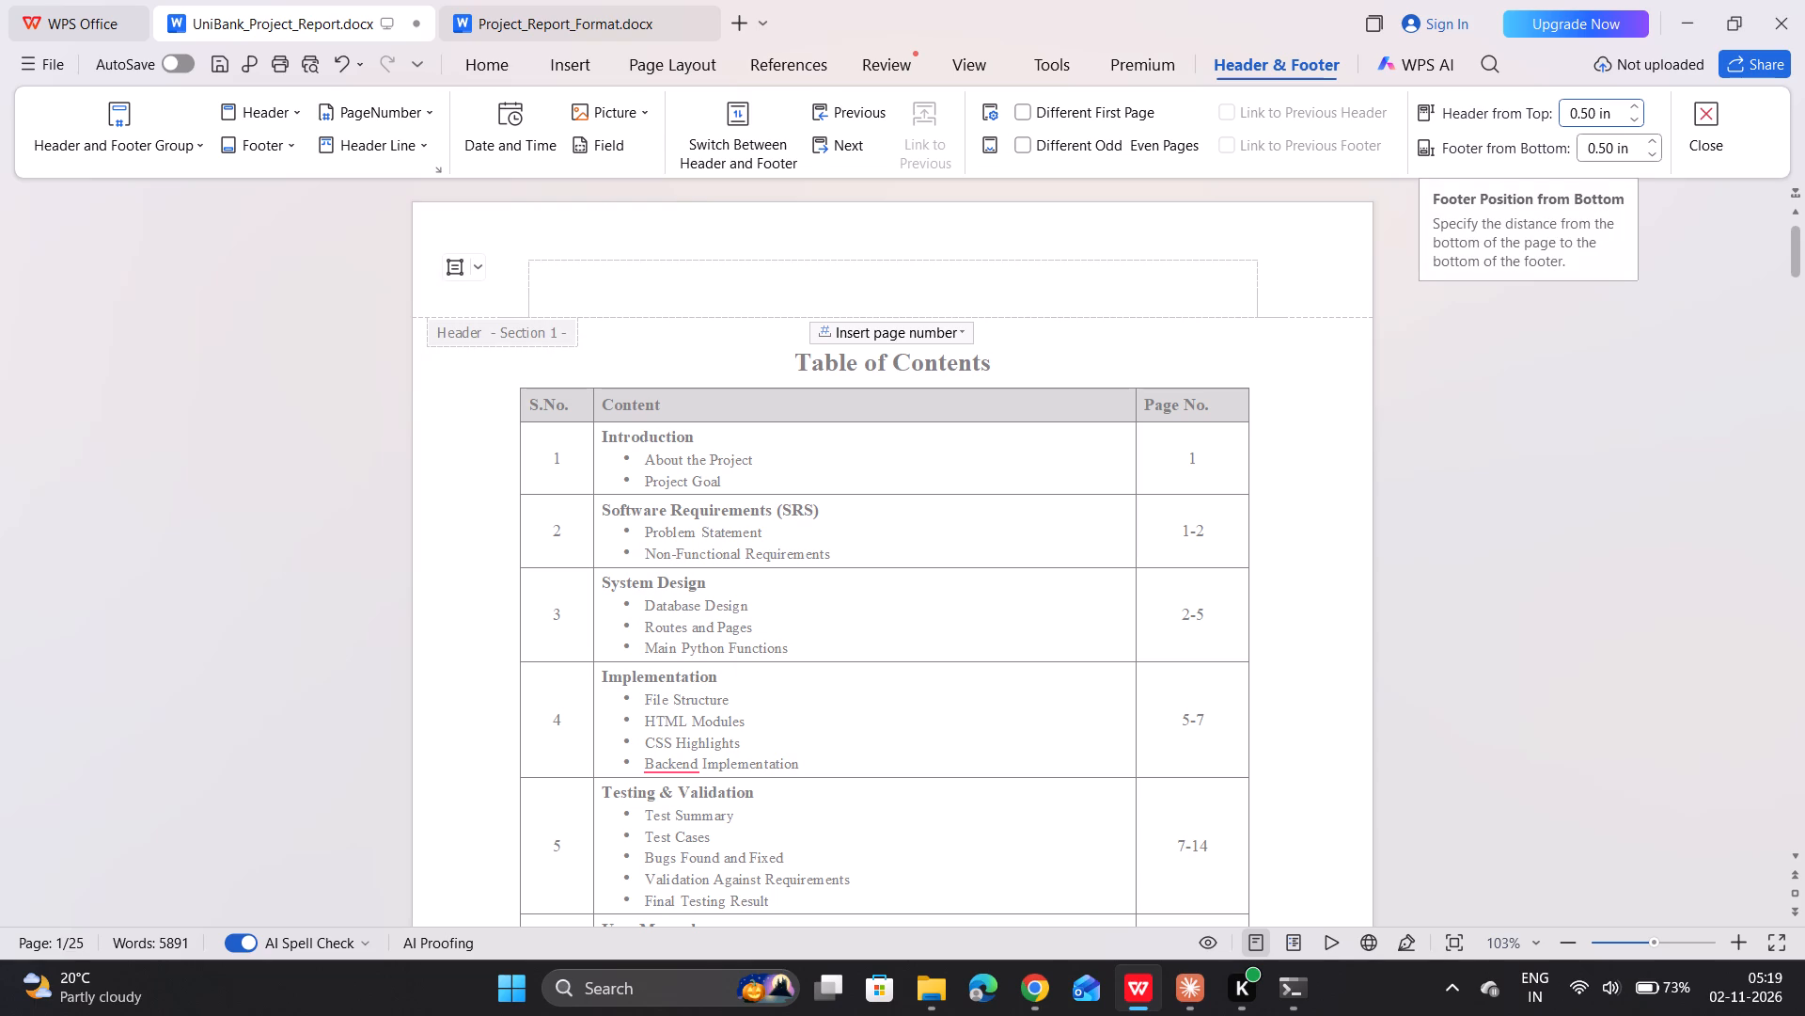
key("BackSpace")
key("BackSpace")
key("BackSpace")
key("Return")
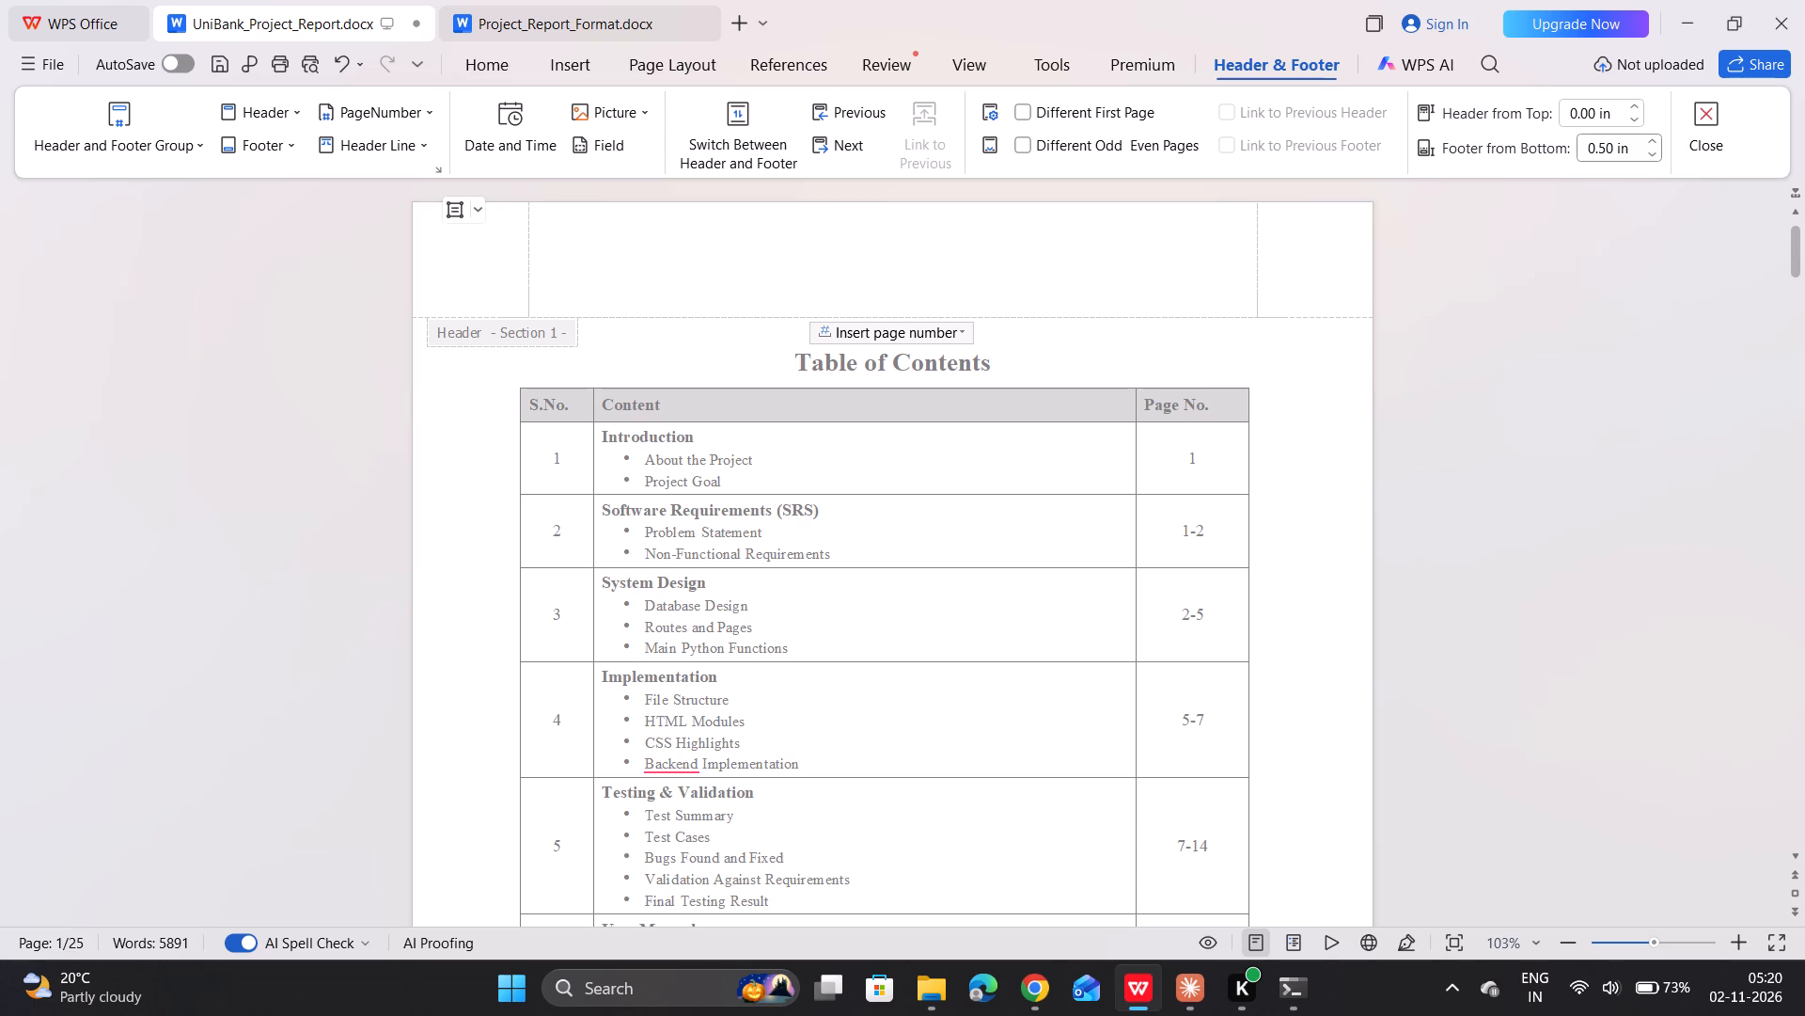
Set the Section 1 footer's distance from the page bottom to 0 in.
left_click(1611, 147)
key("BackSpace")
key("BackSpace")
key("BackSpace")
key("Return")
Examine the header and footer spacing on the Table of Contents pages and leave header editing.
scroll(1417, 375, "down", 7)
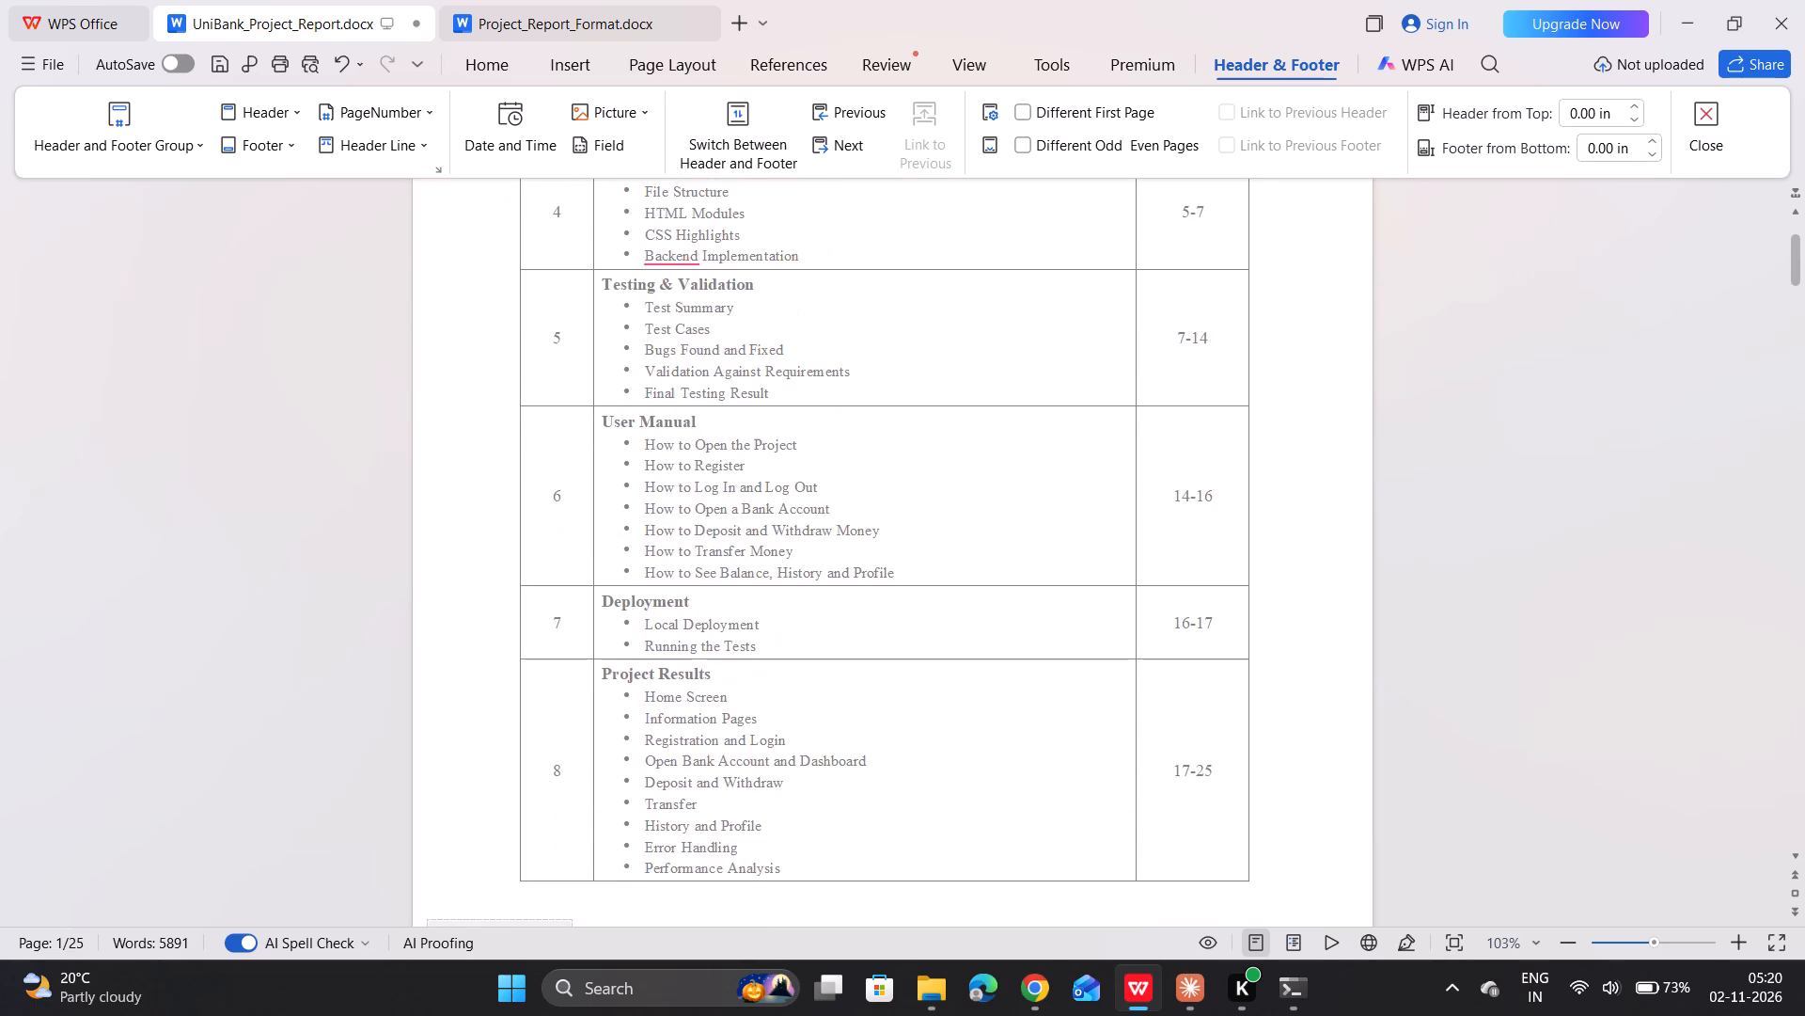
scroll(1417, 375, "down", 4)
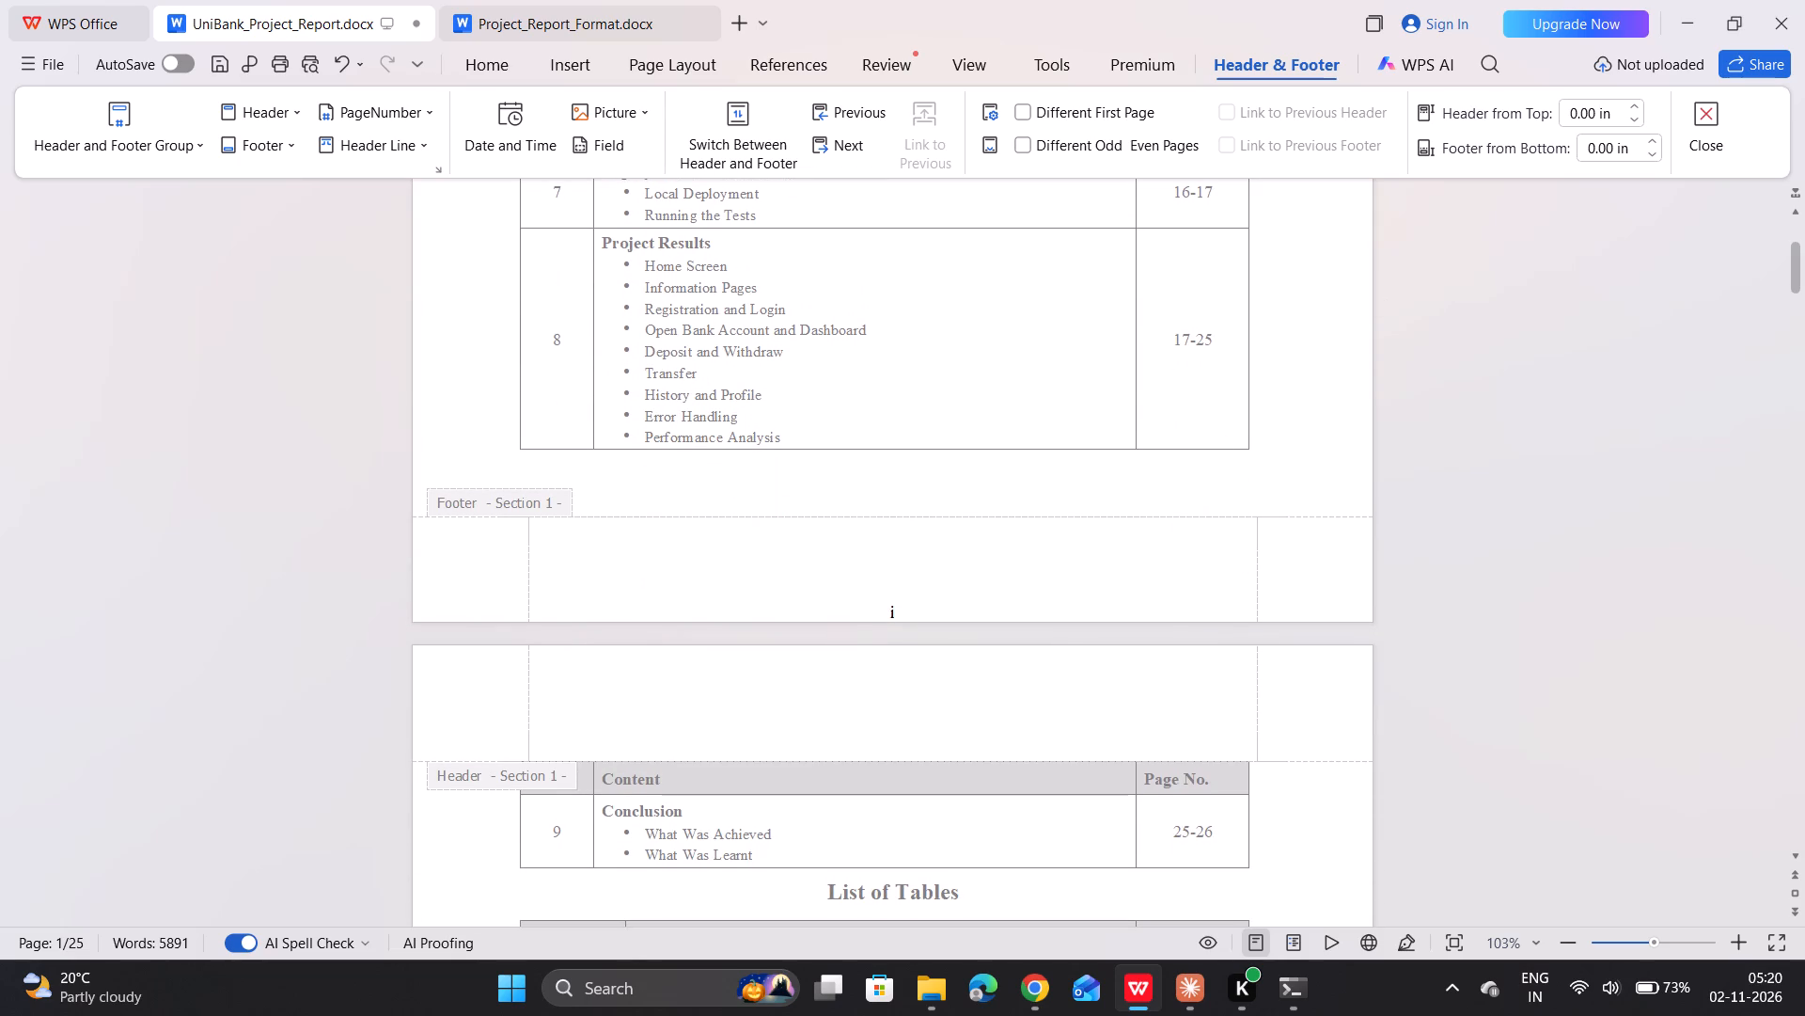
double_click(1326, 394)
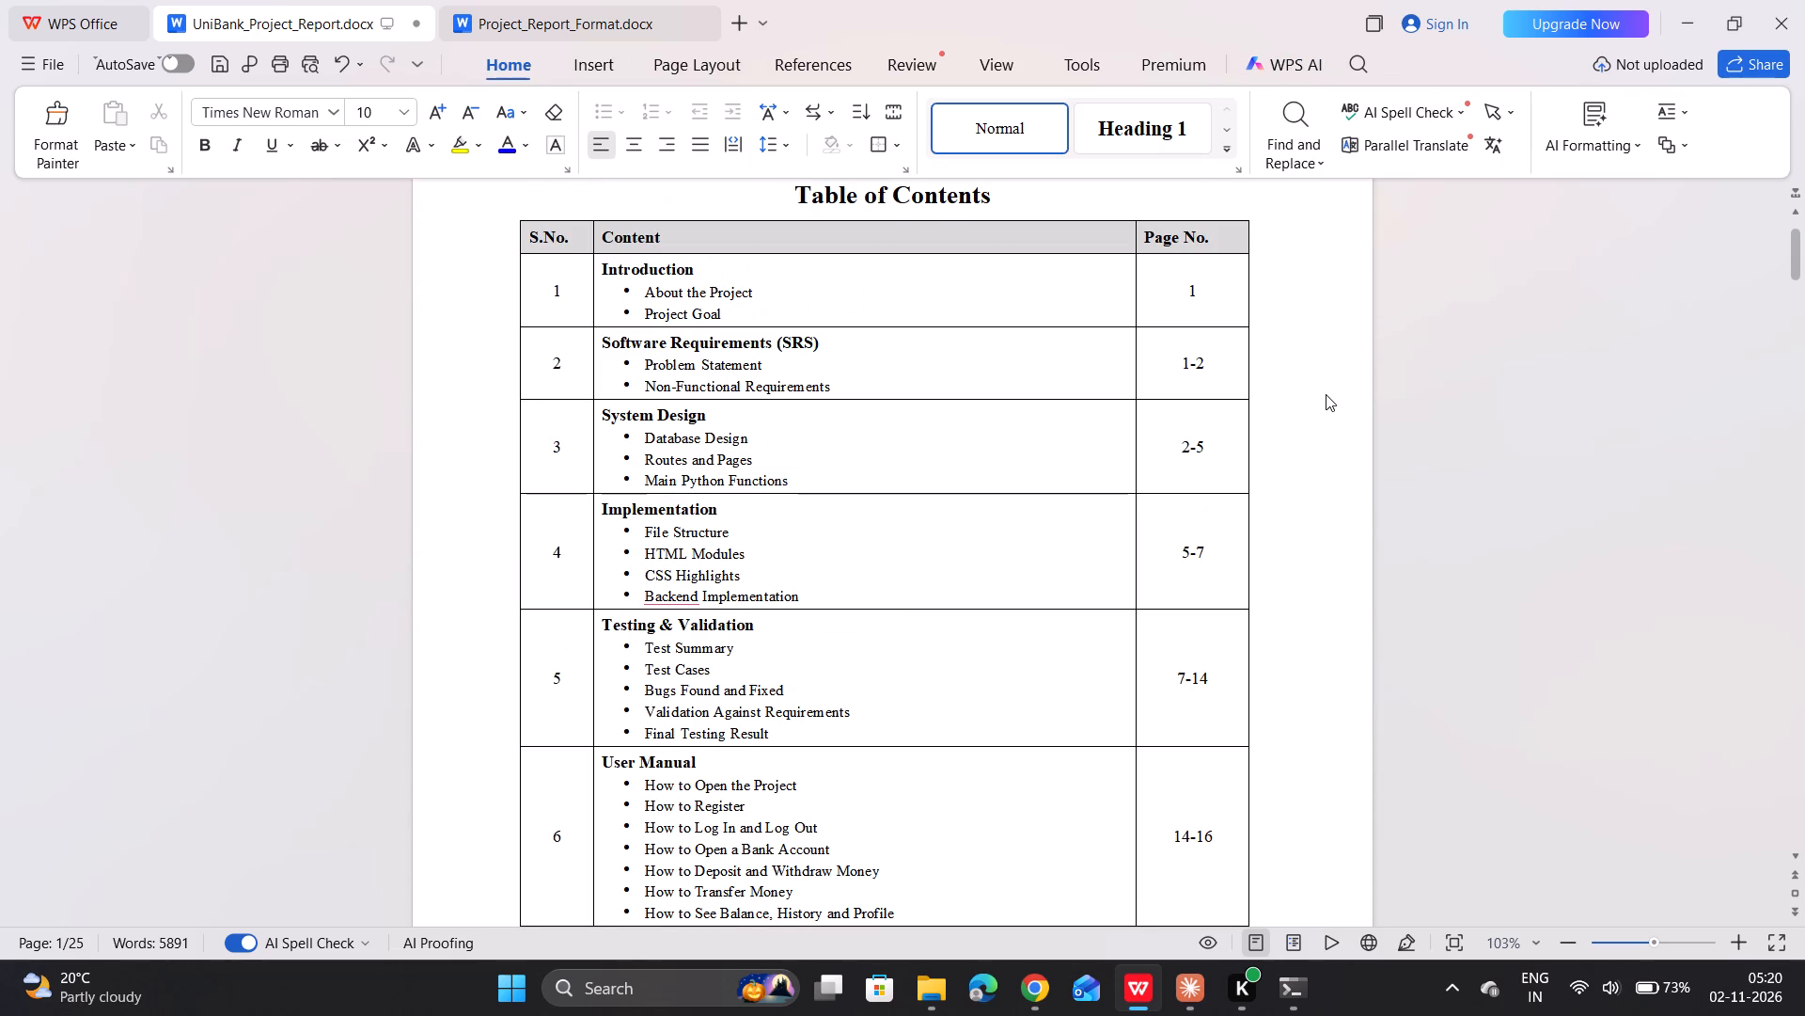
scroll(1326, 394, "up", 4)
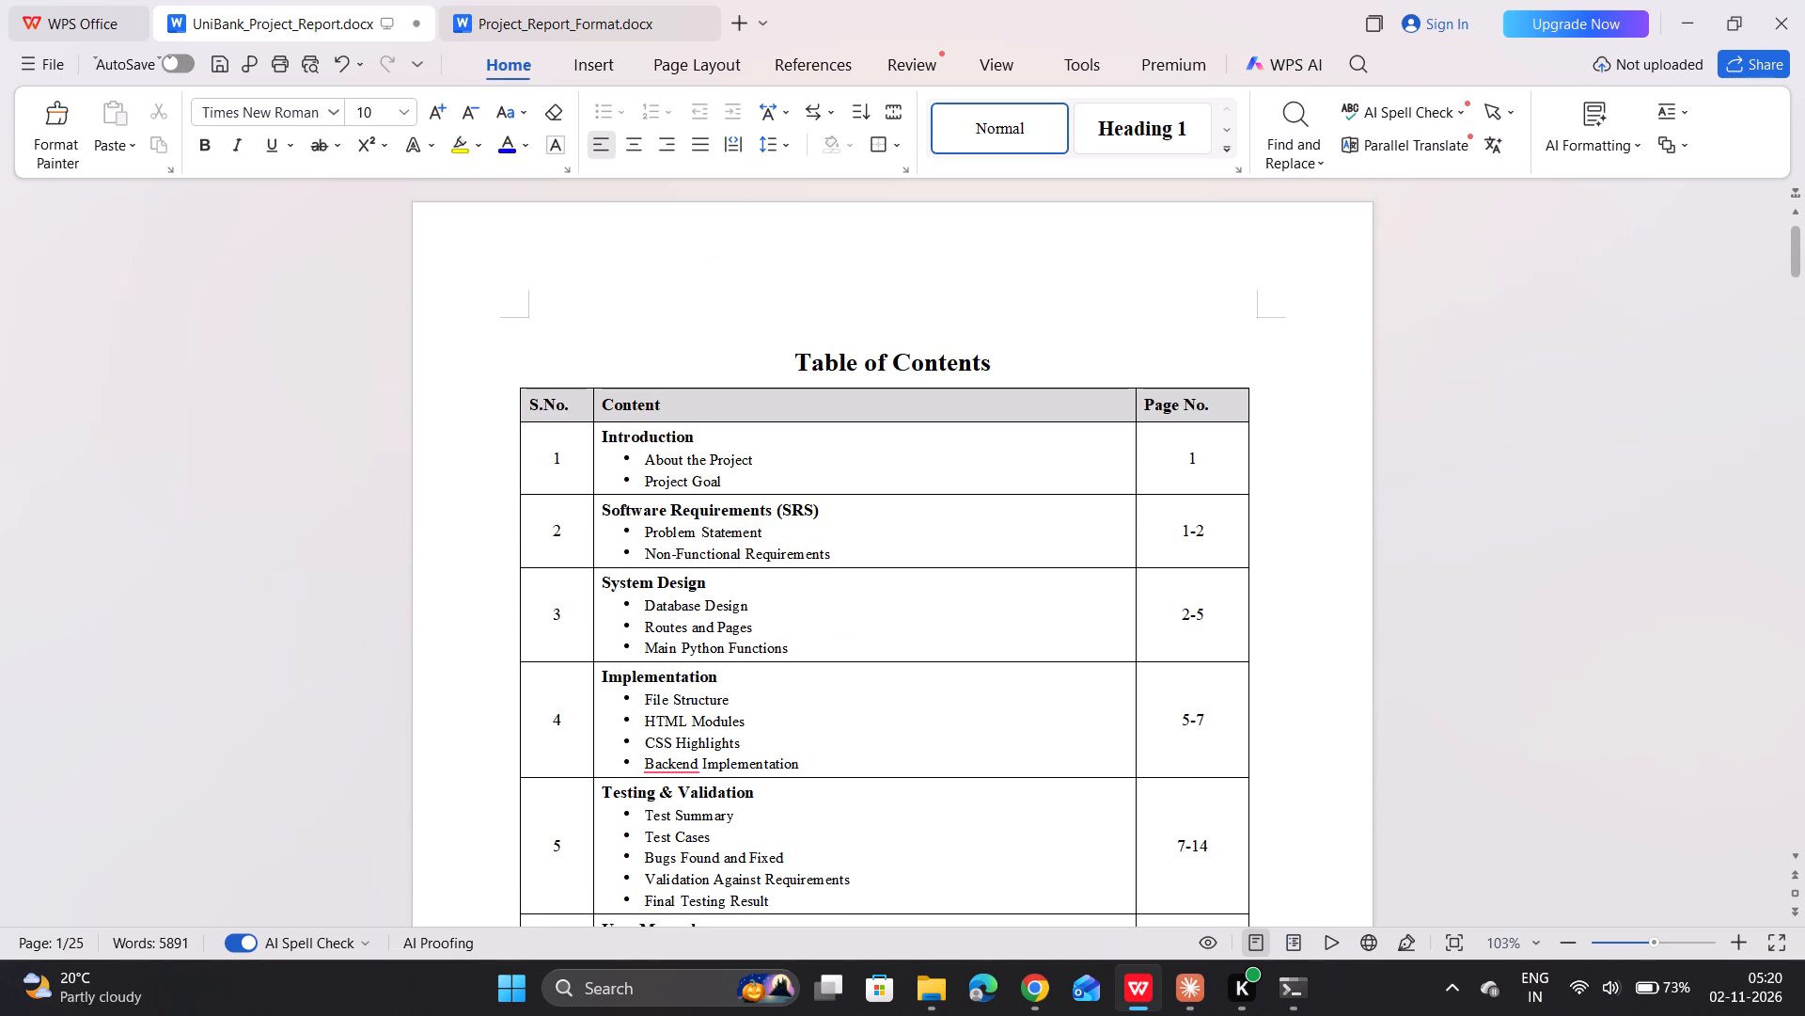
double_click(1012, 228)
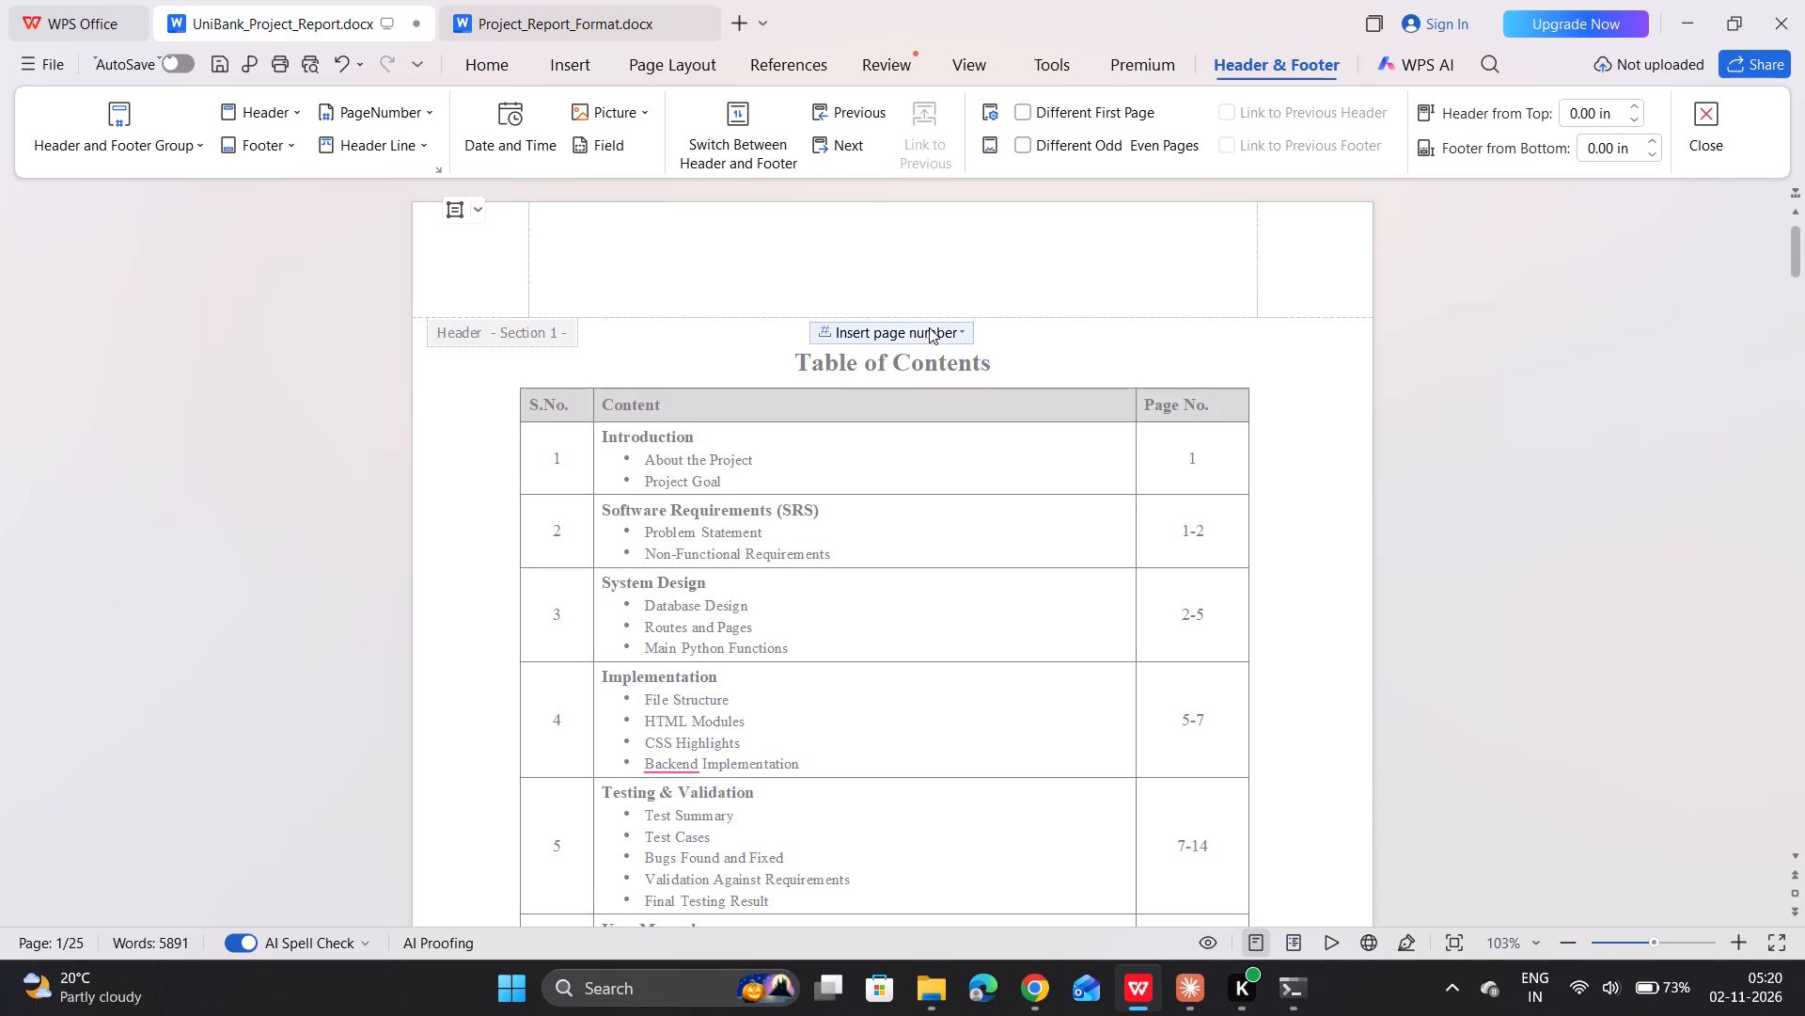
left_click(1047, 259)
double_click(1088, 347)
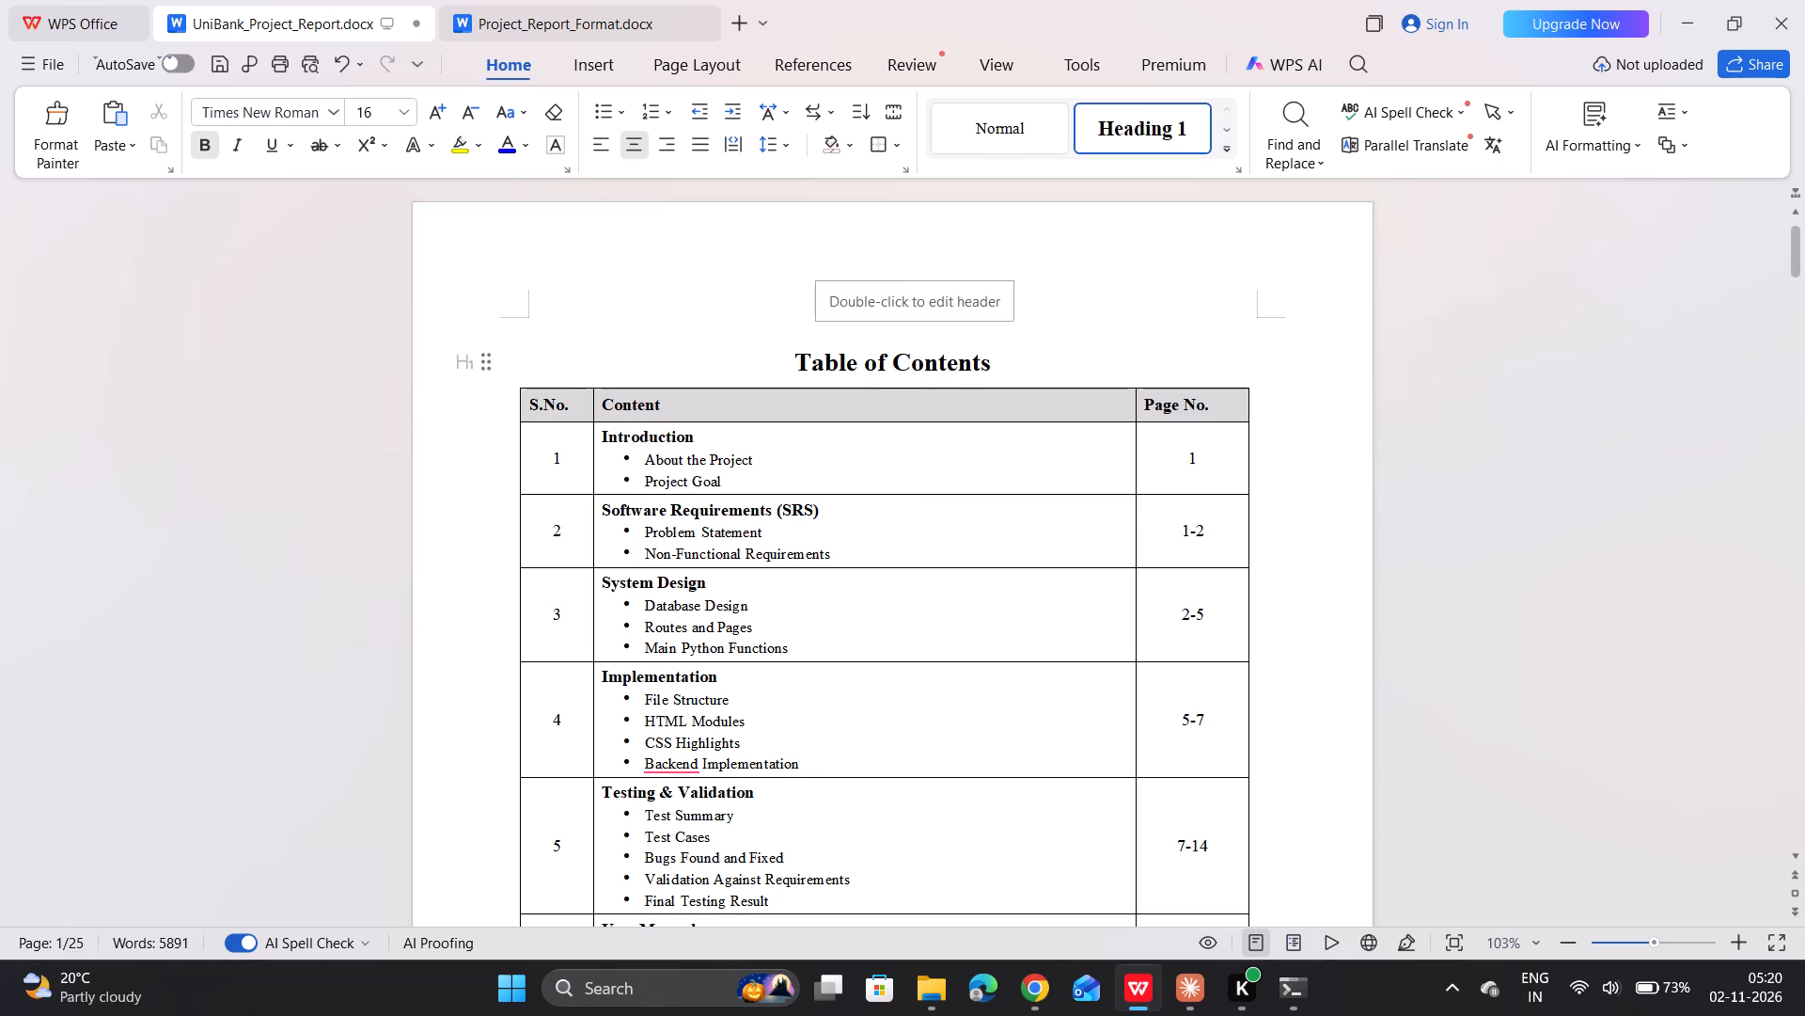
Capture a screenshot of the upper part of the Table of Contents page, including the blank space above the heading.
key("Print")
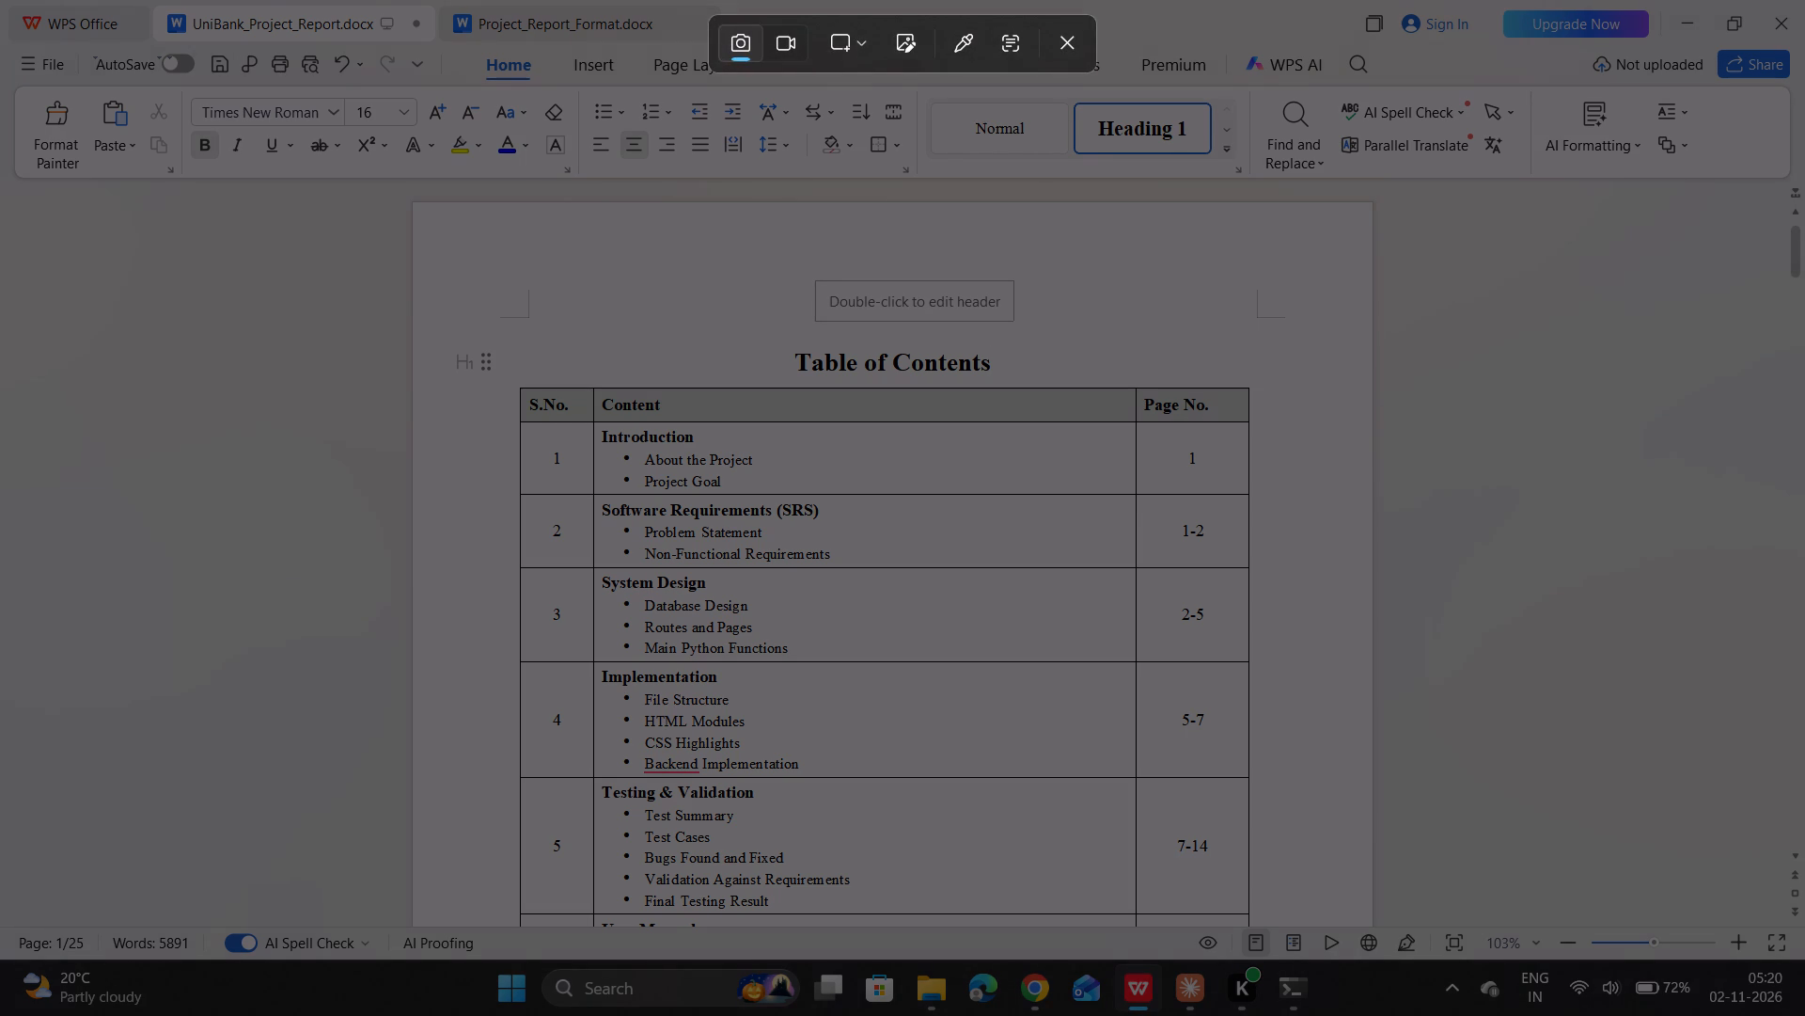
left_click_drag(413, 207, 1234, 451)
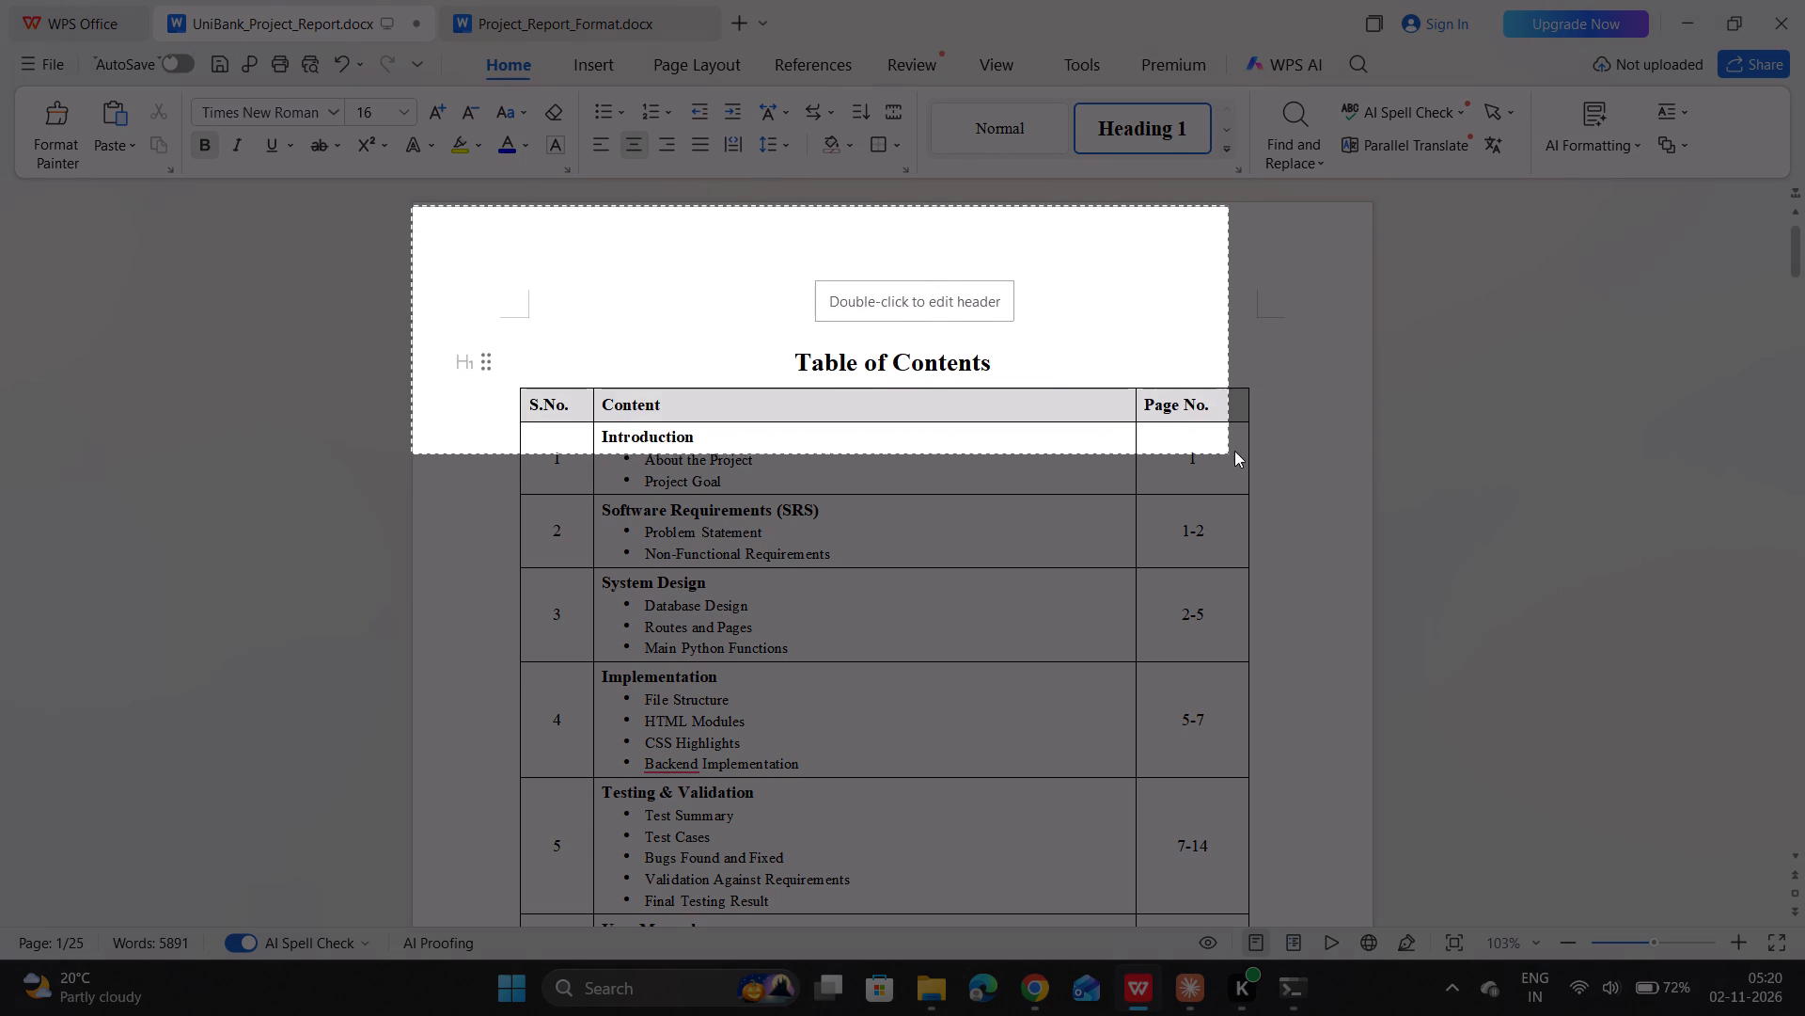
left_click_drag(1234, 451, 1346, 474)
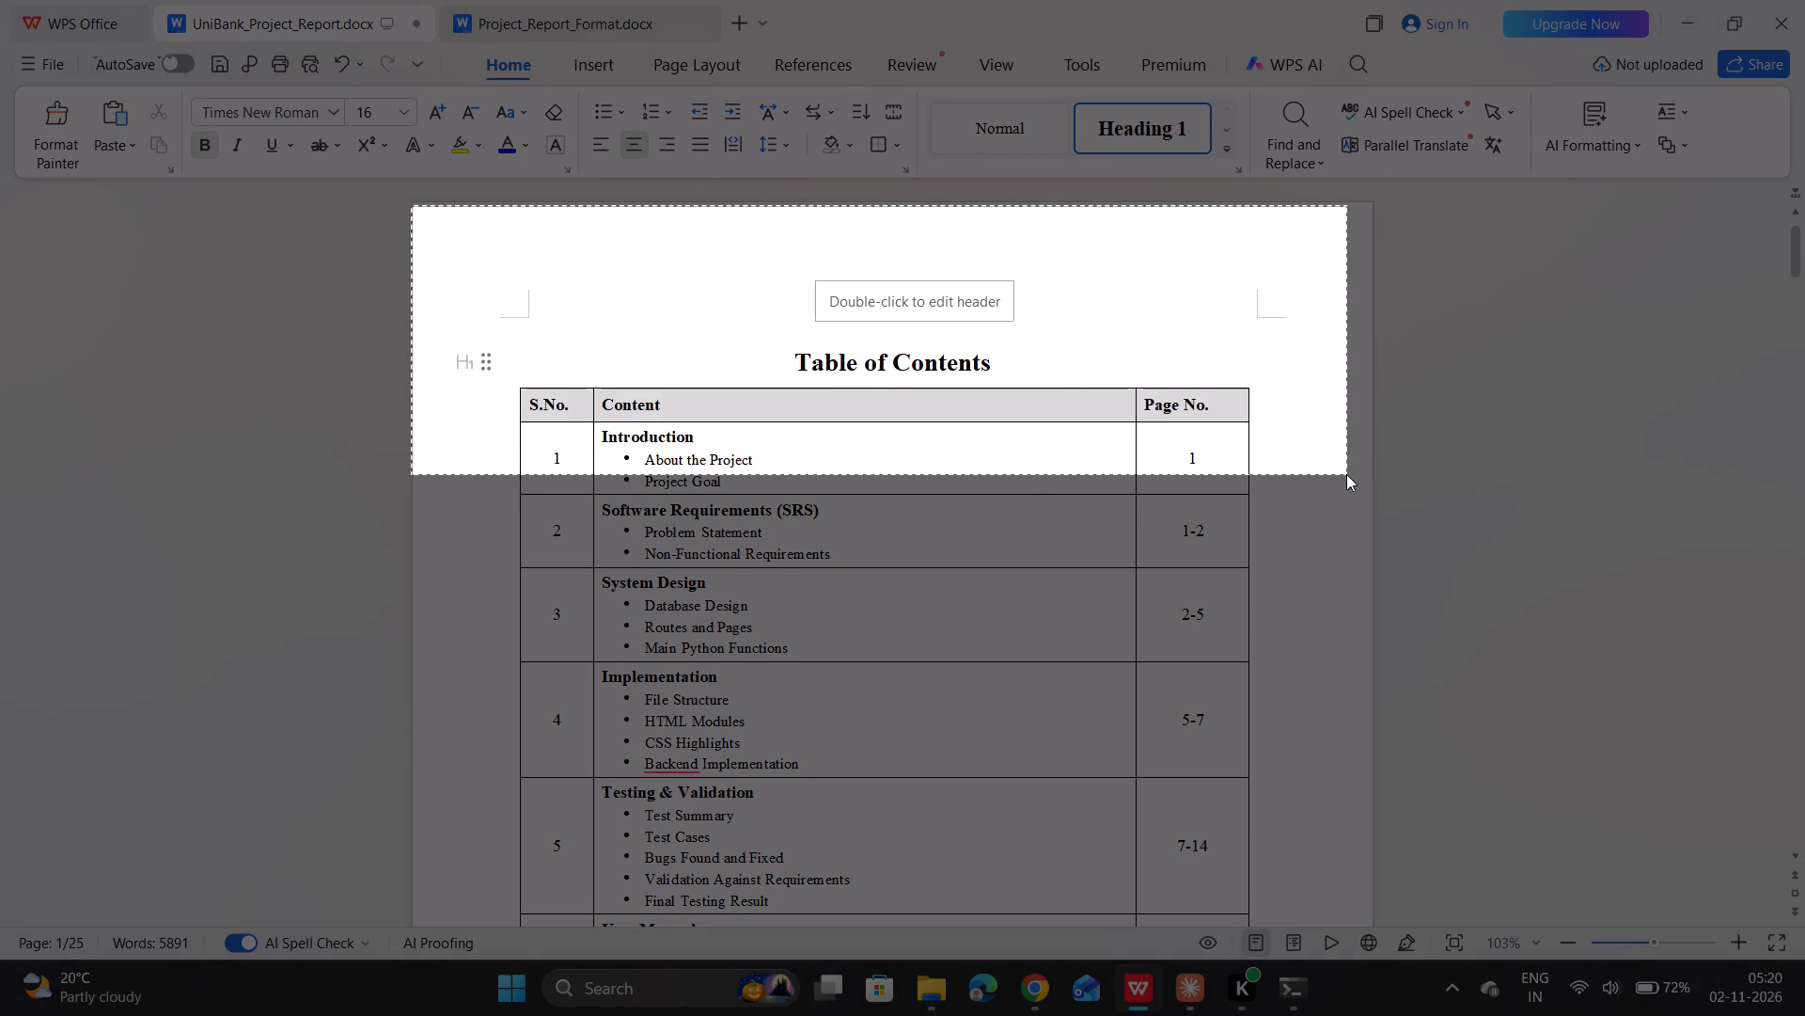
left_click_drag(1346, 474, 1354, 475)
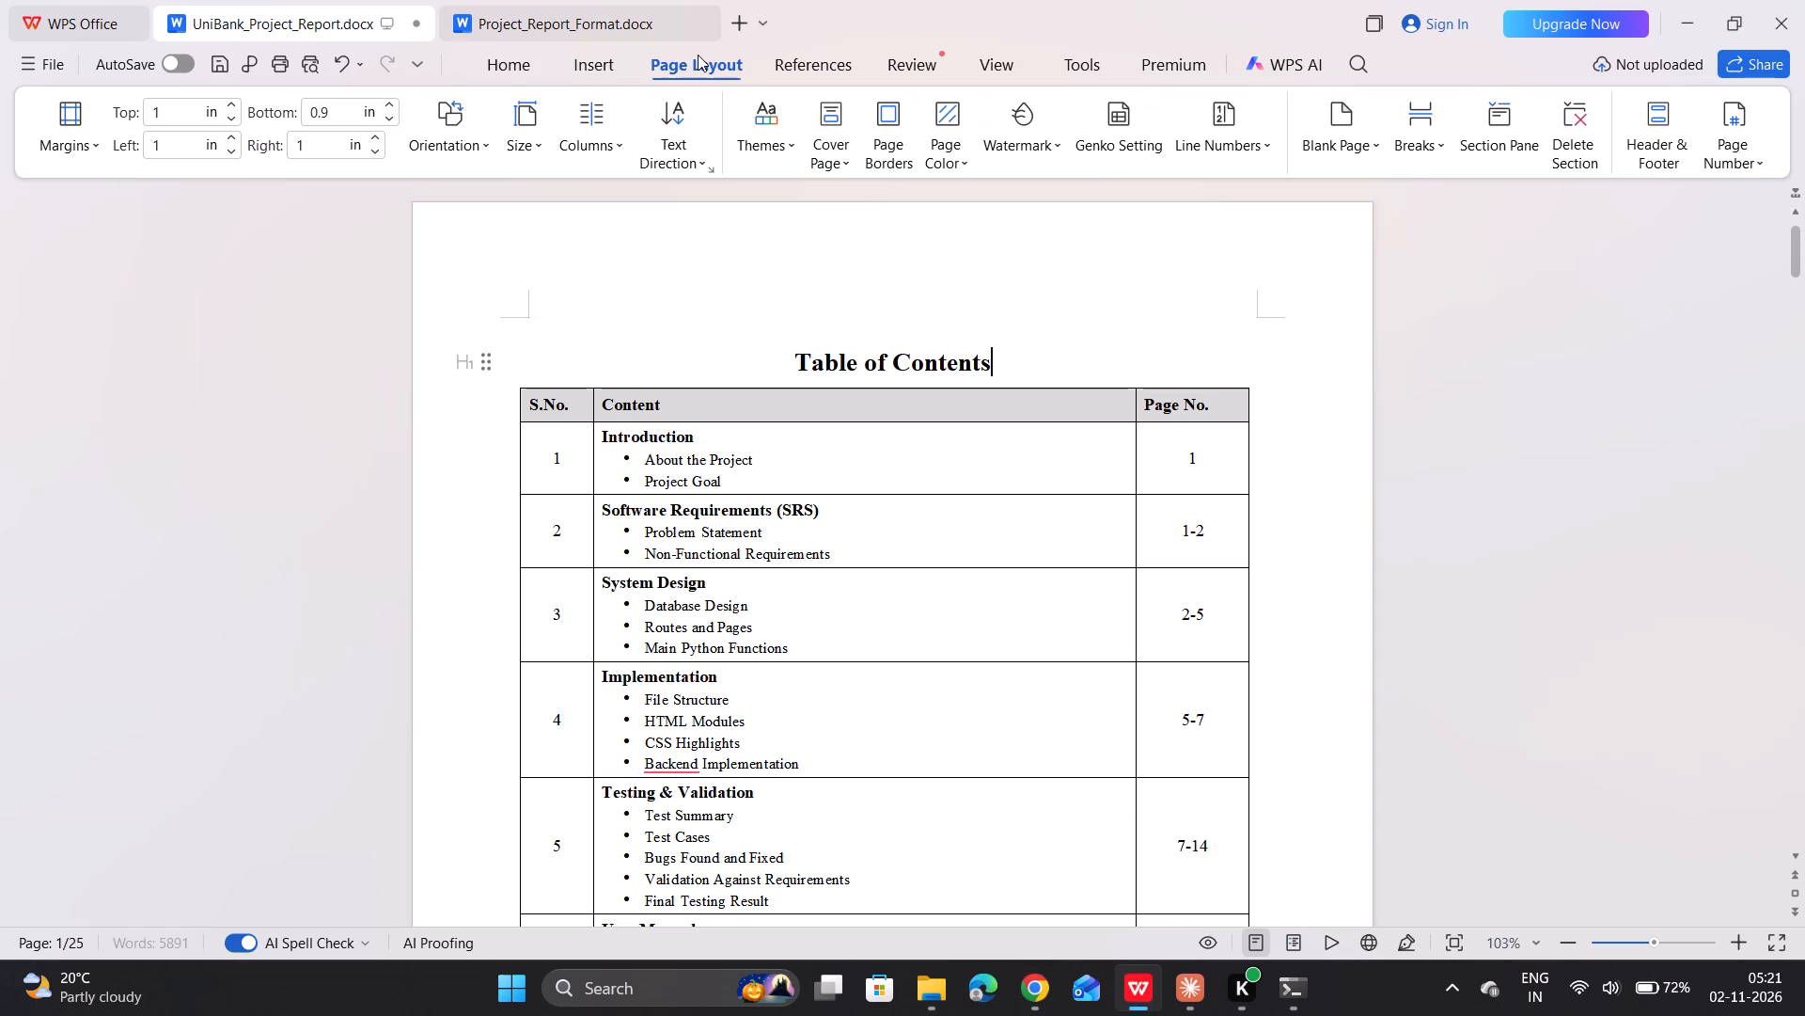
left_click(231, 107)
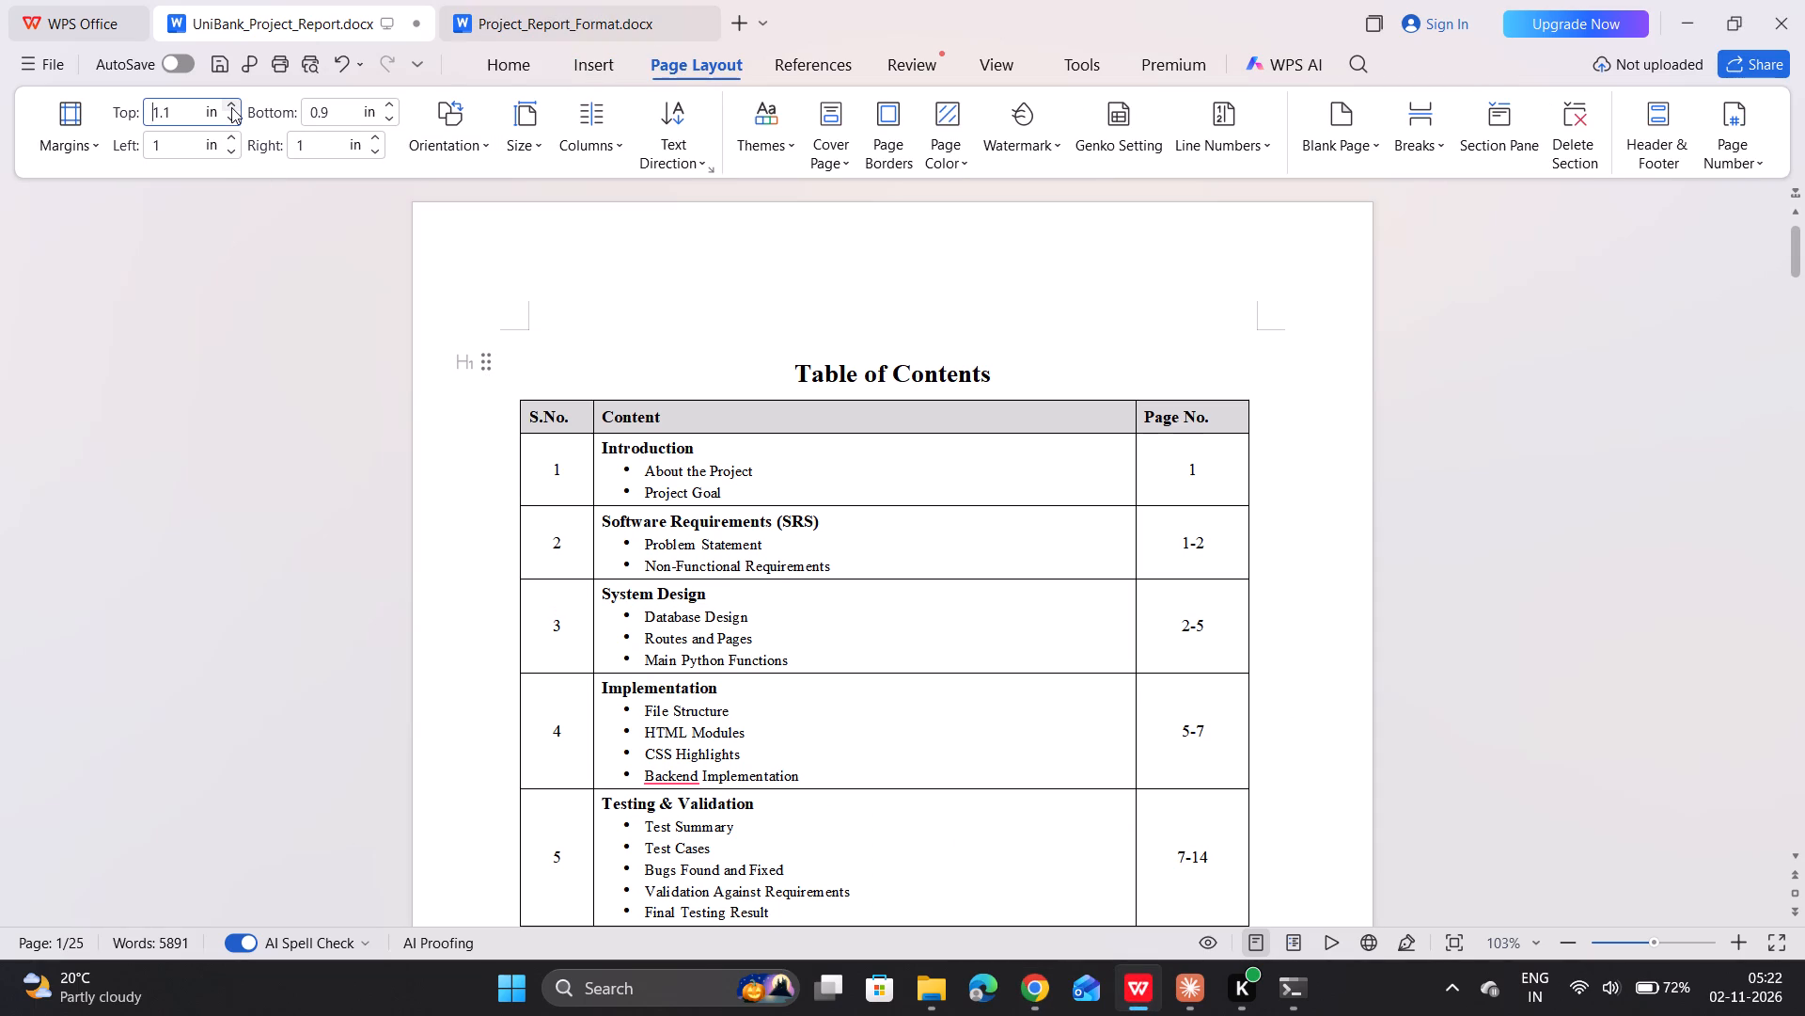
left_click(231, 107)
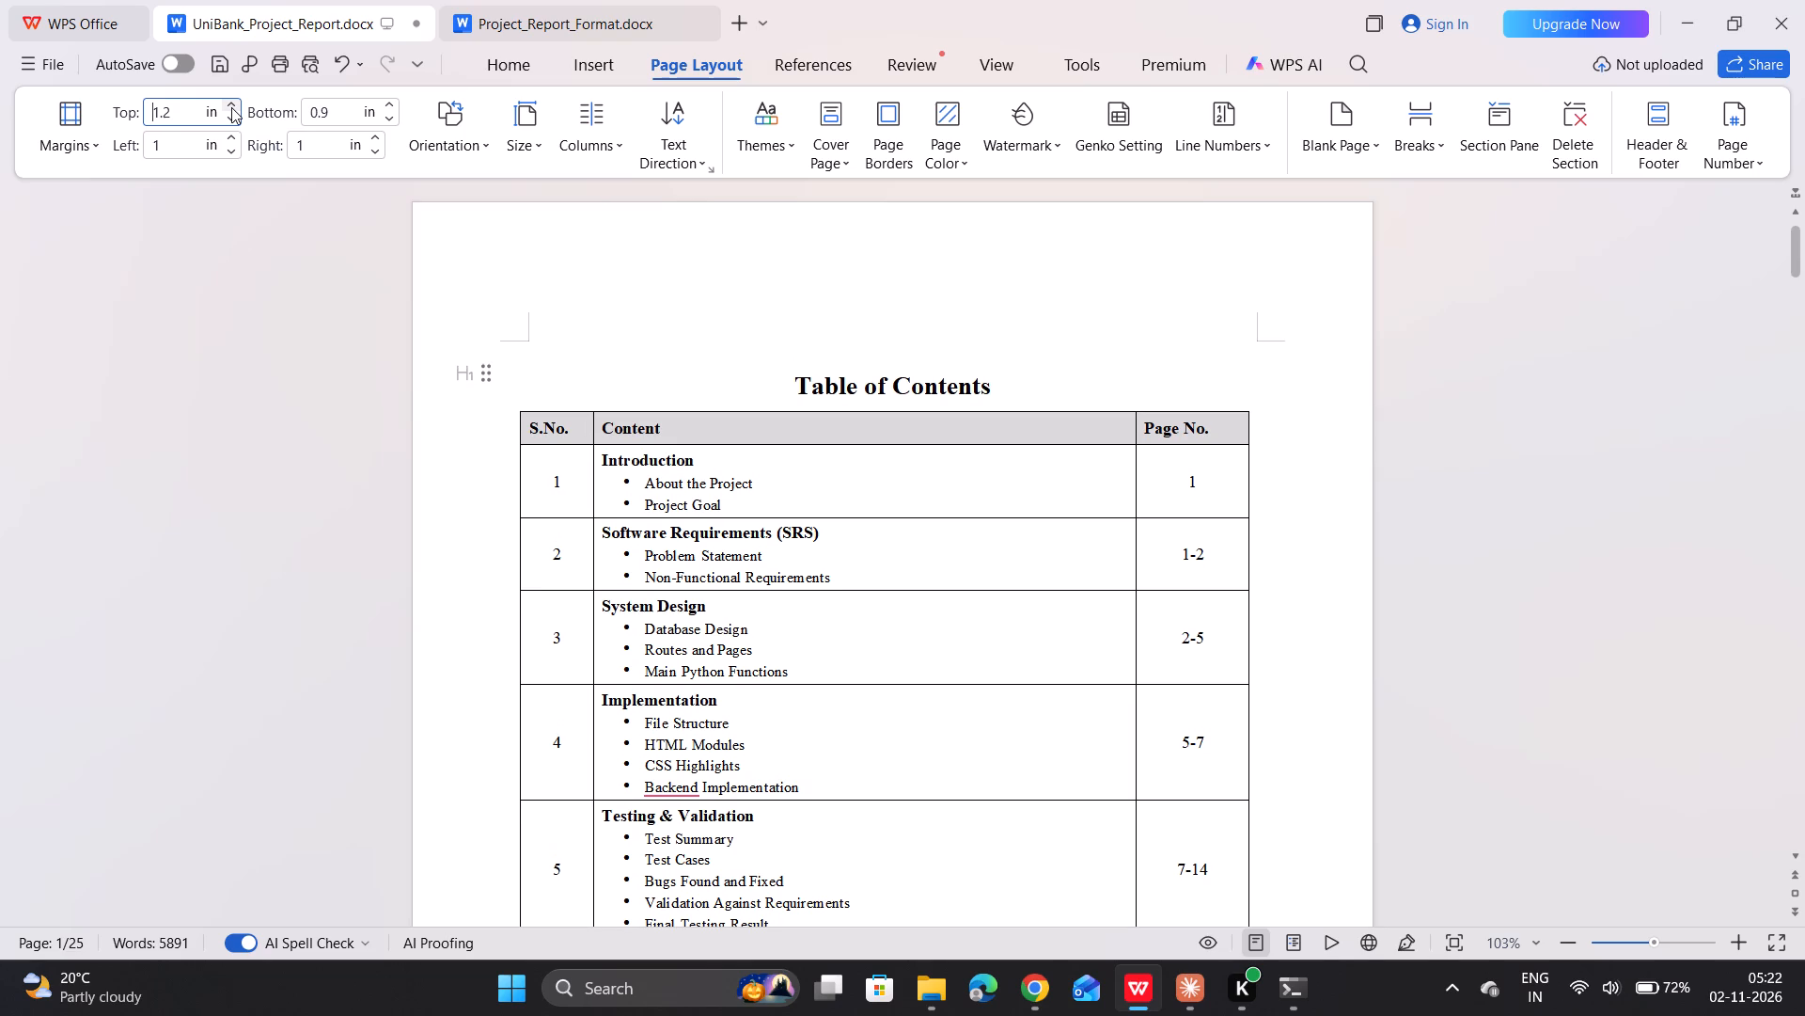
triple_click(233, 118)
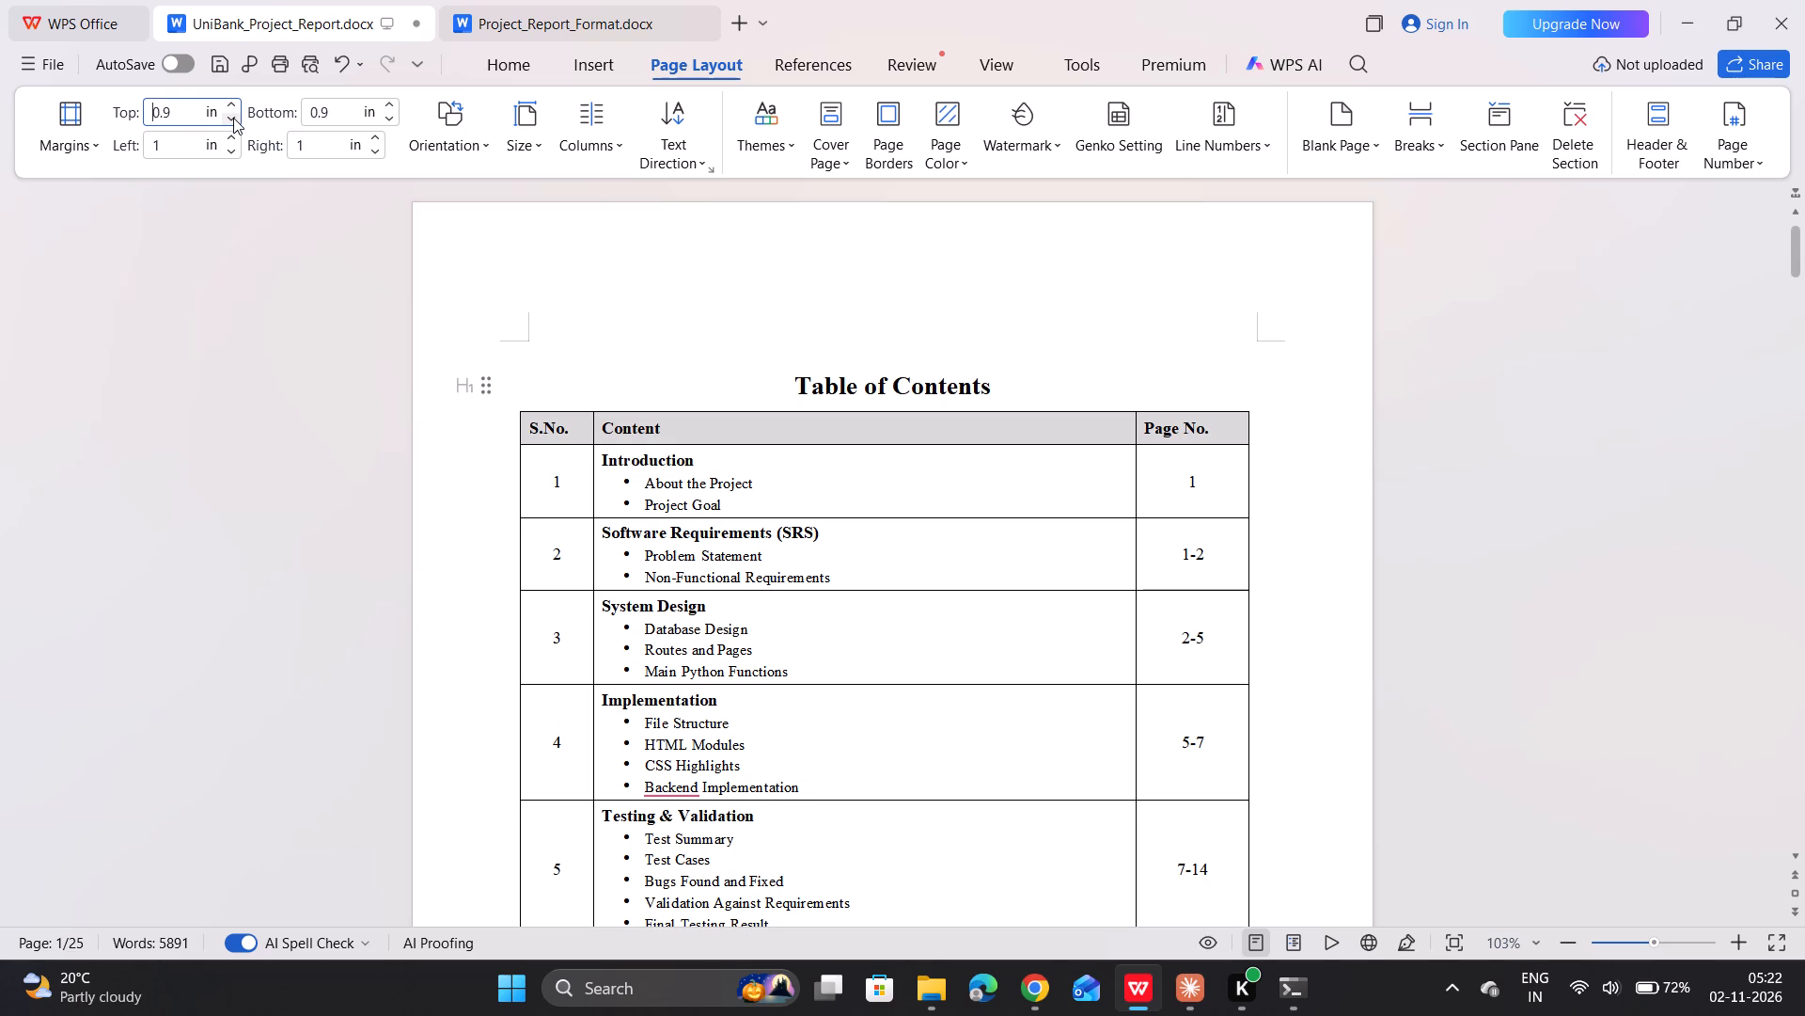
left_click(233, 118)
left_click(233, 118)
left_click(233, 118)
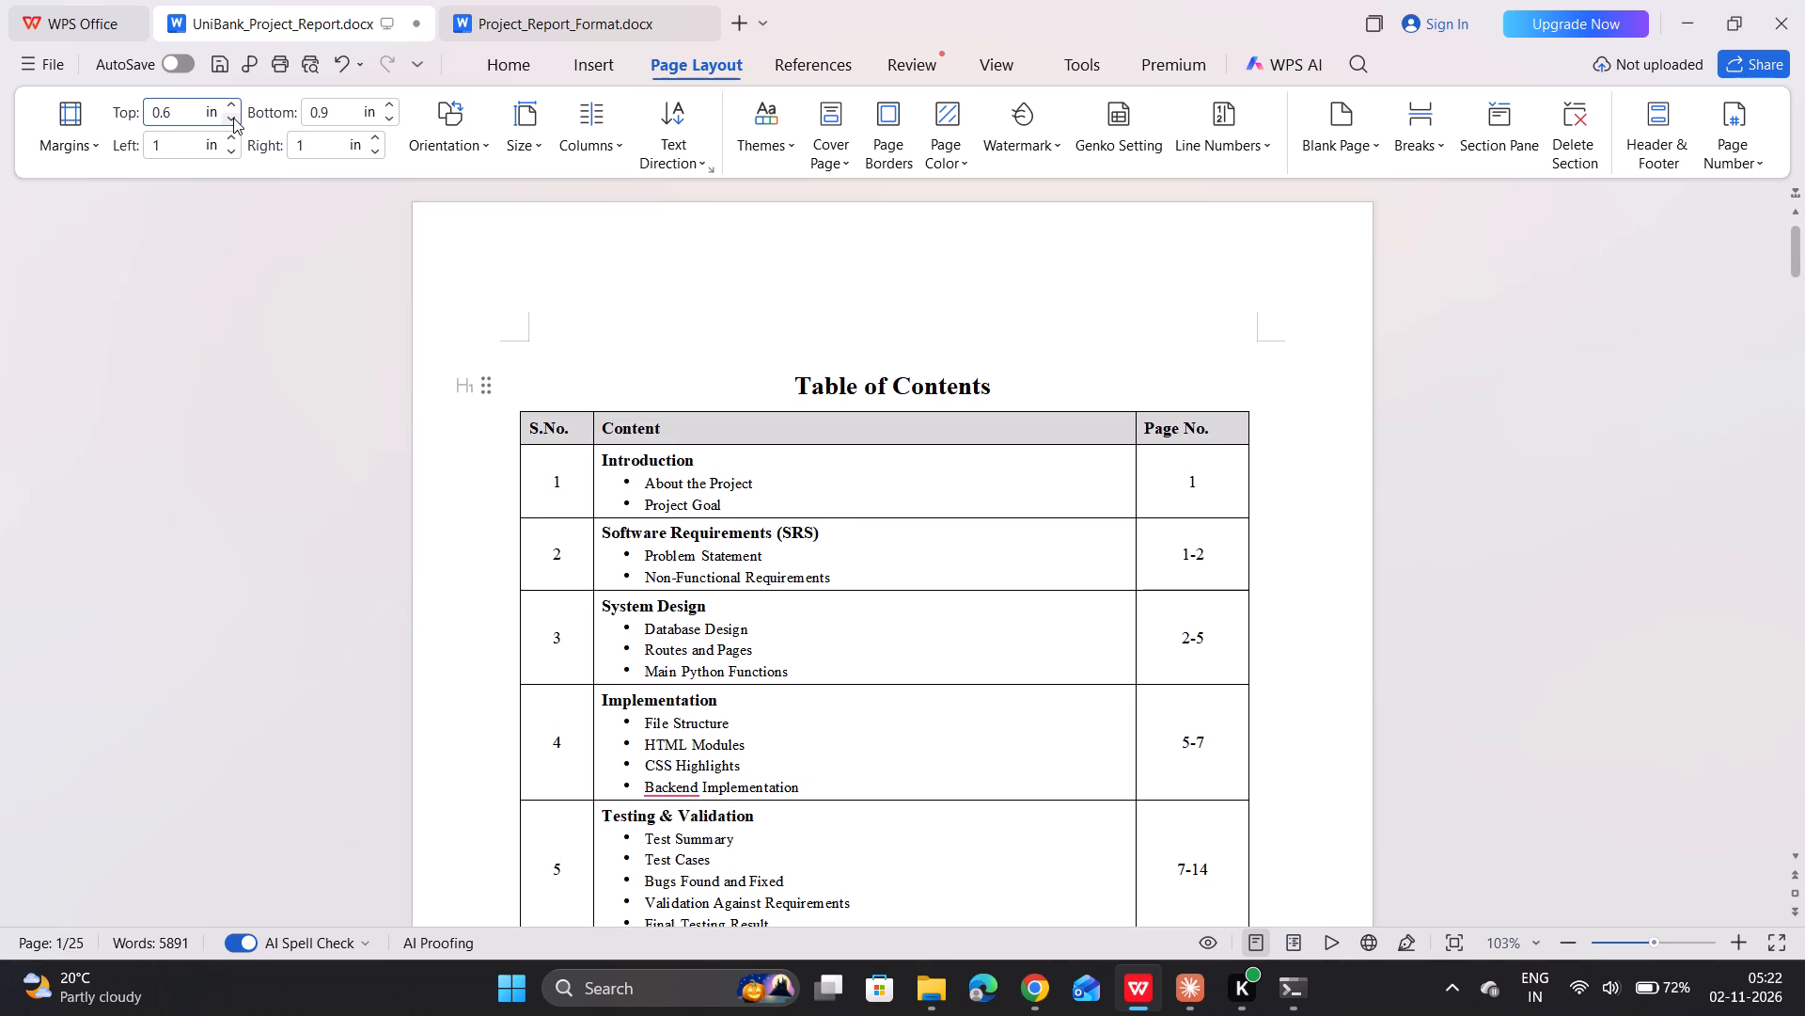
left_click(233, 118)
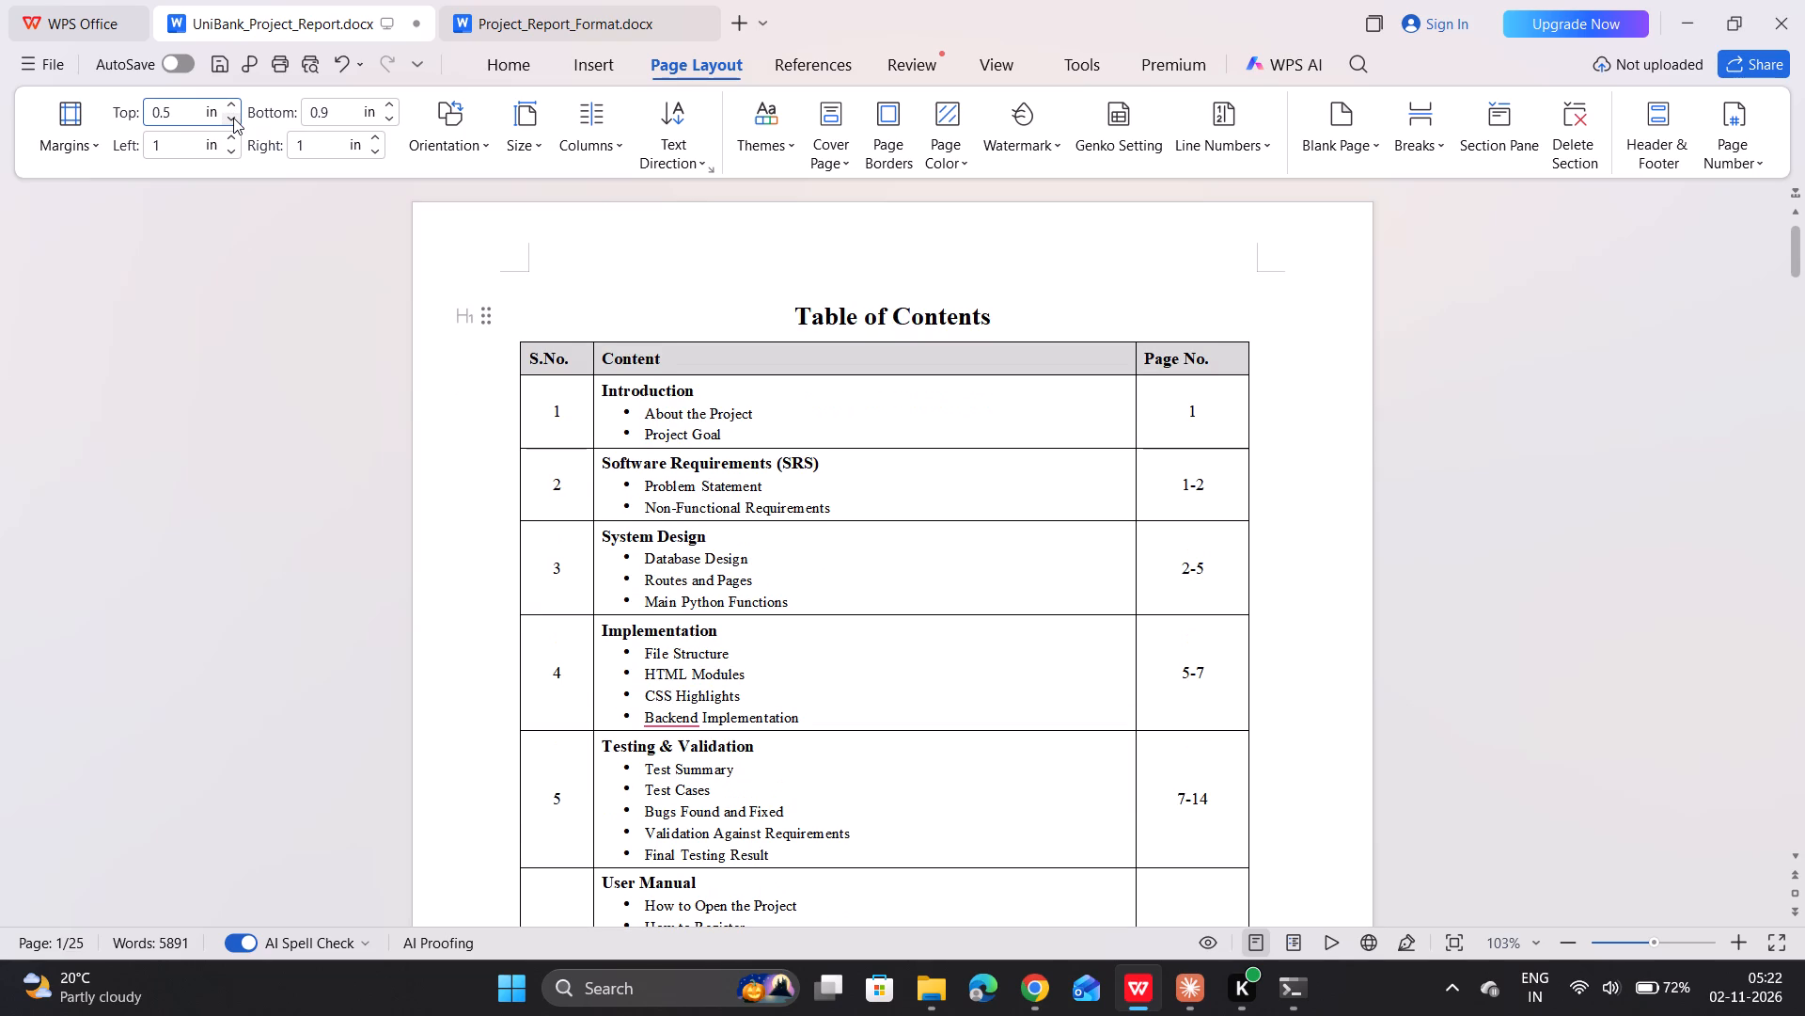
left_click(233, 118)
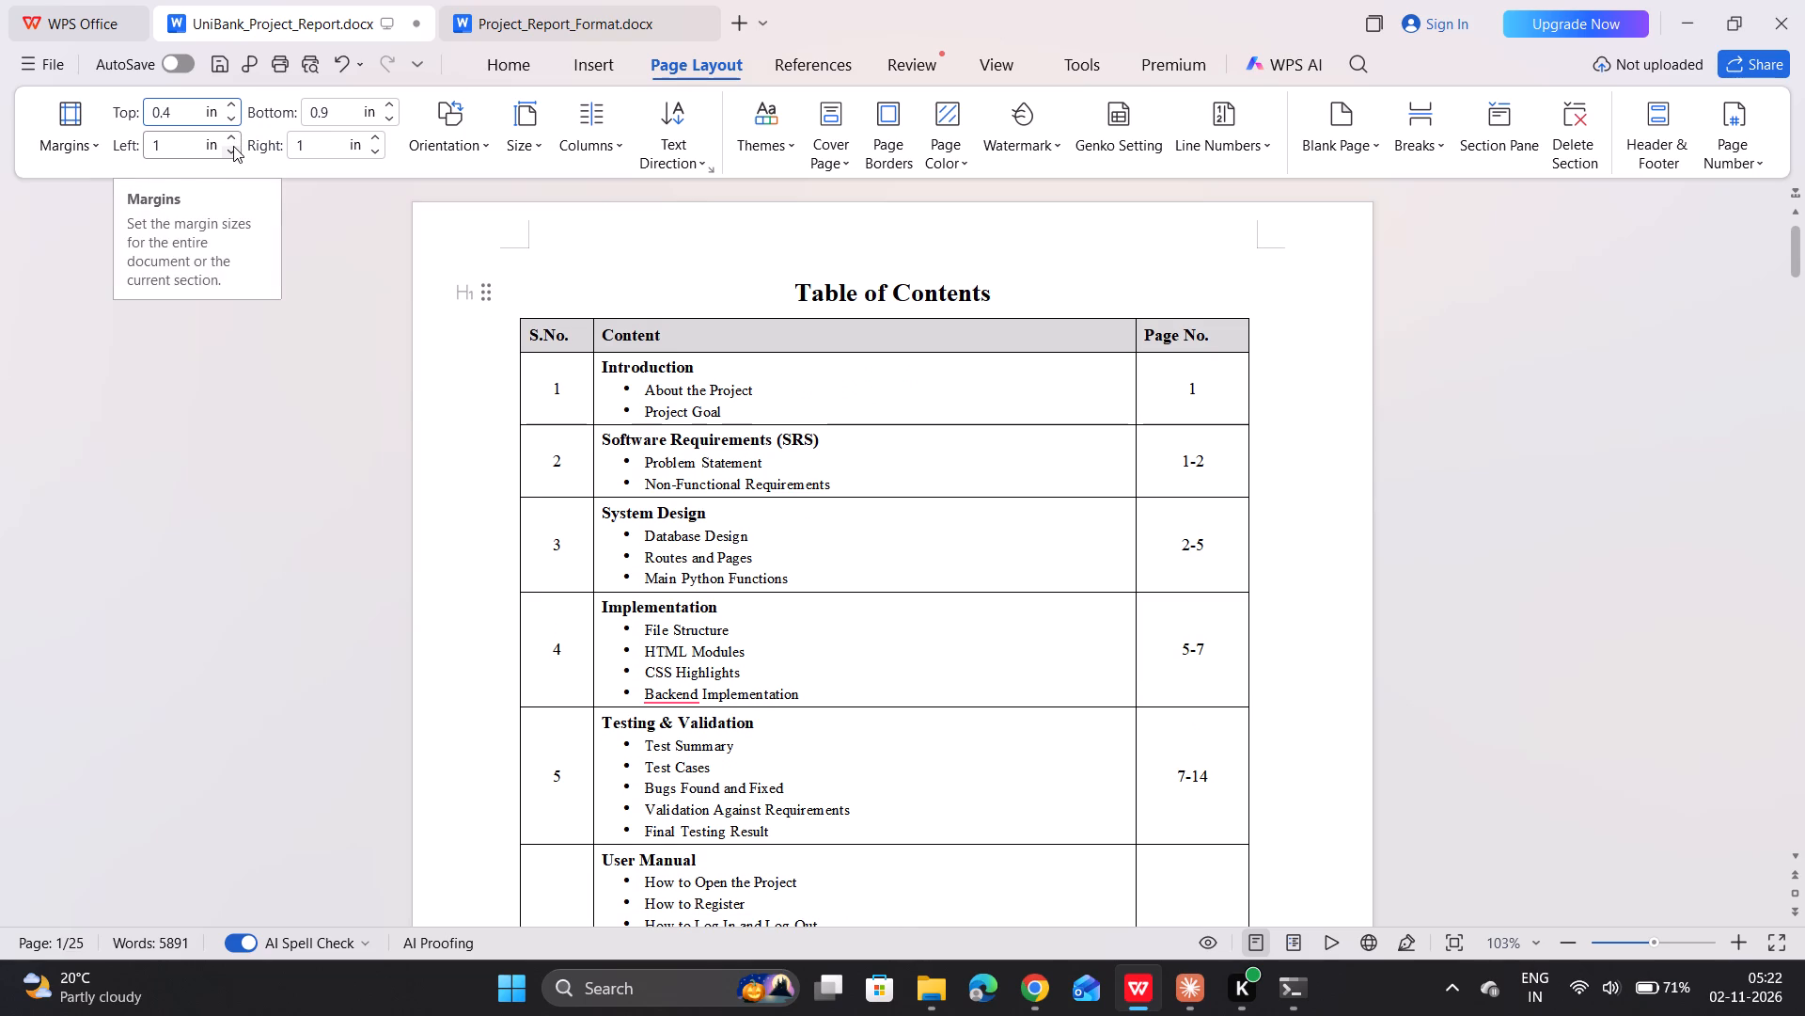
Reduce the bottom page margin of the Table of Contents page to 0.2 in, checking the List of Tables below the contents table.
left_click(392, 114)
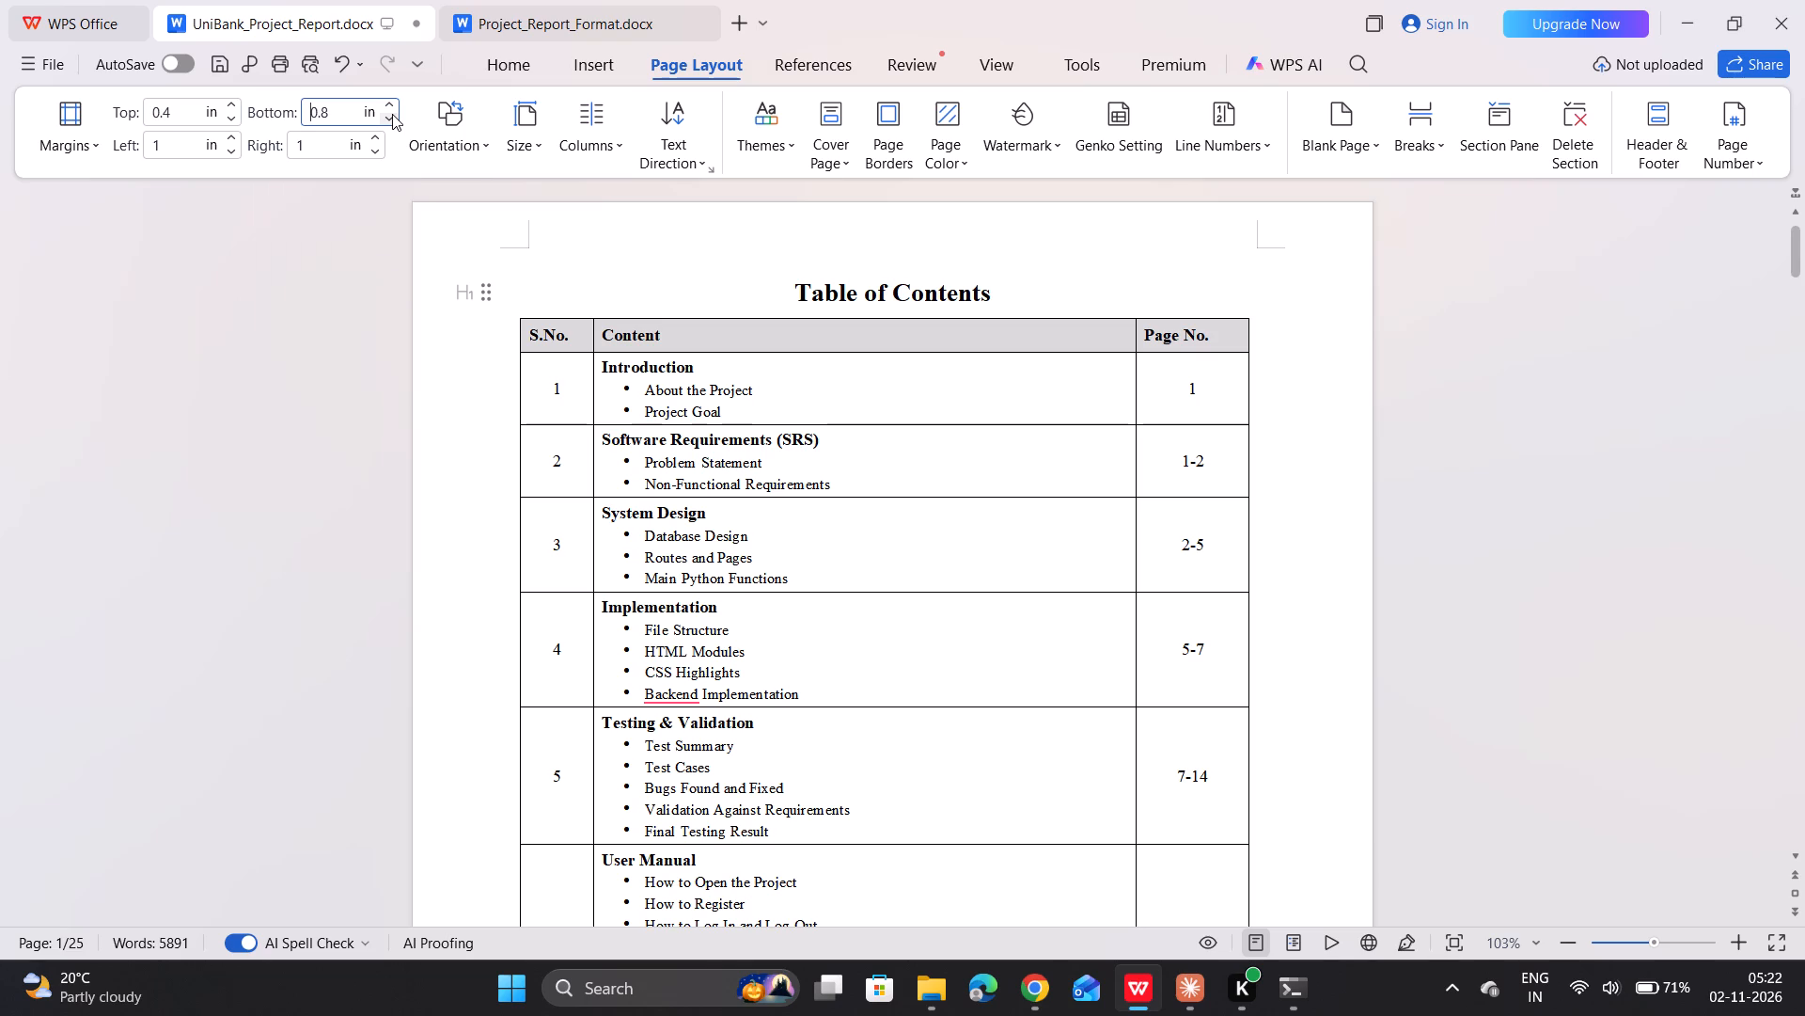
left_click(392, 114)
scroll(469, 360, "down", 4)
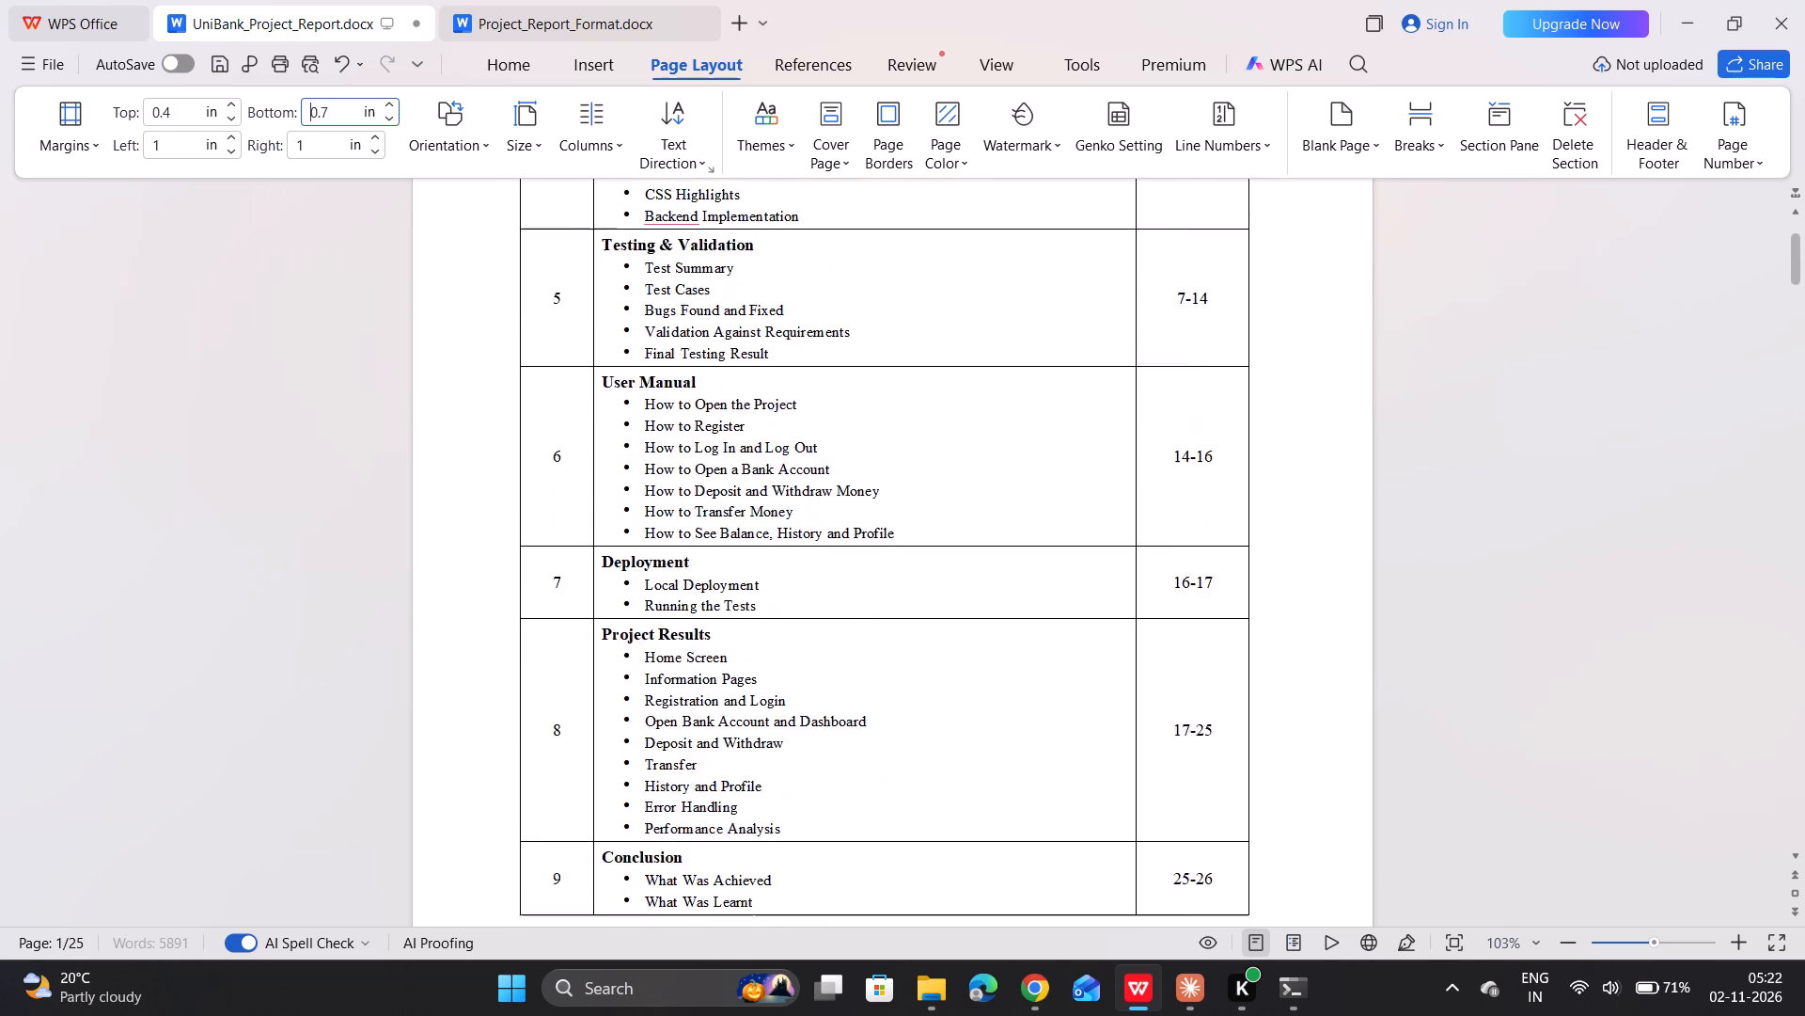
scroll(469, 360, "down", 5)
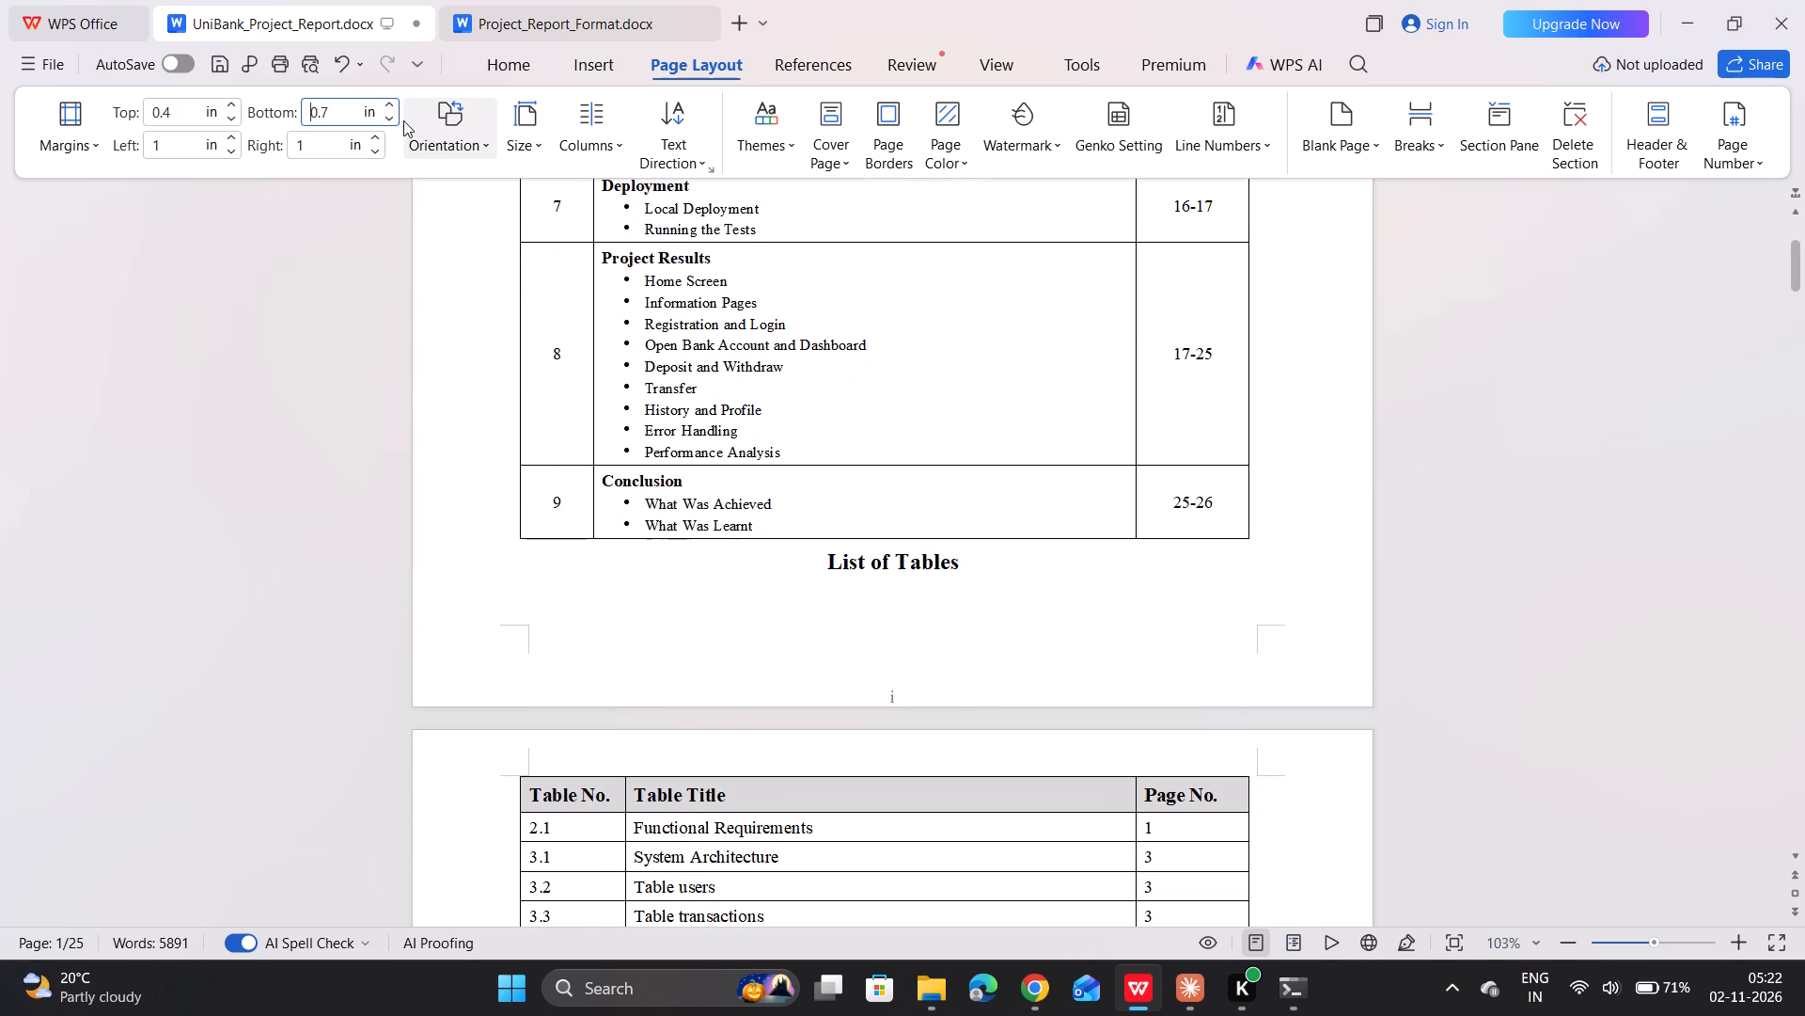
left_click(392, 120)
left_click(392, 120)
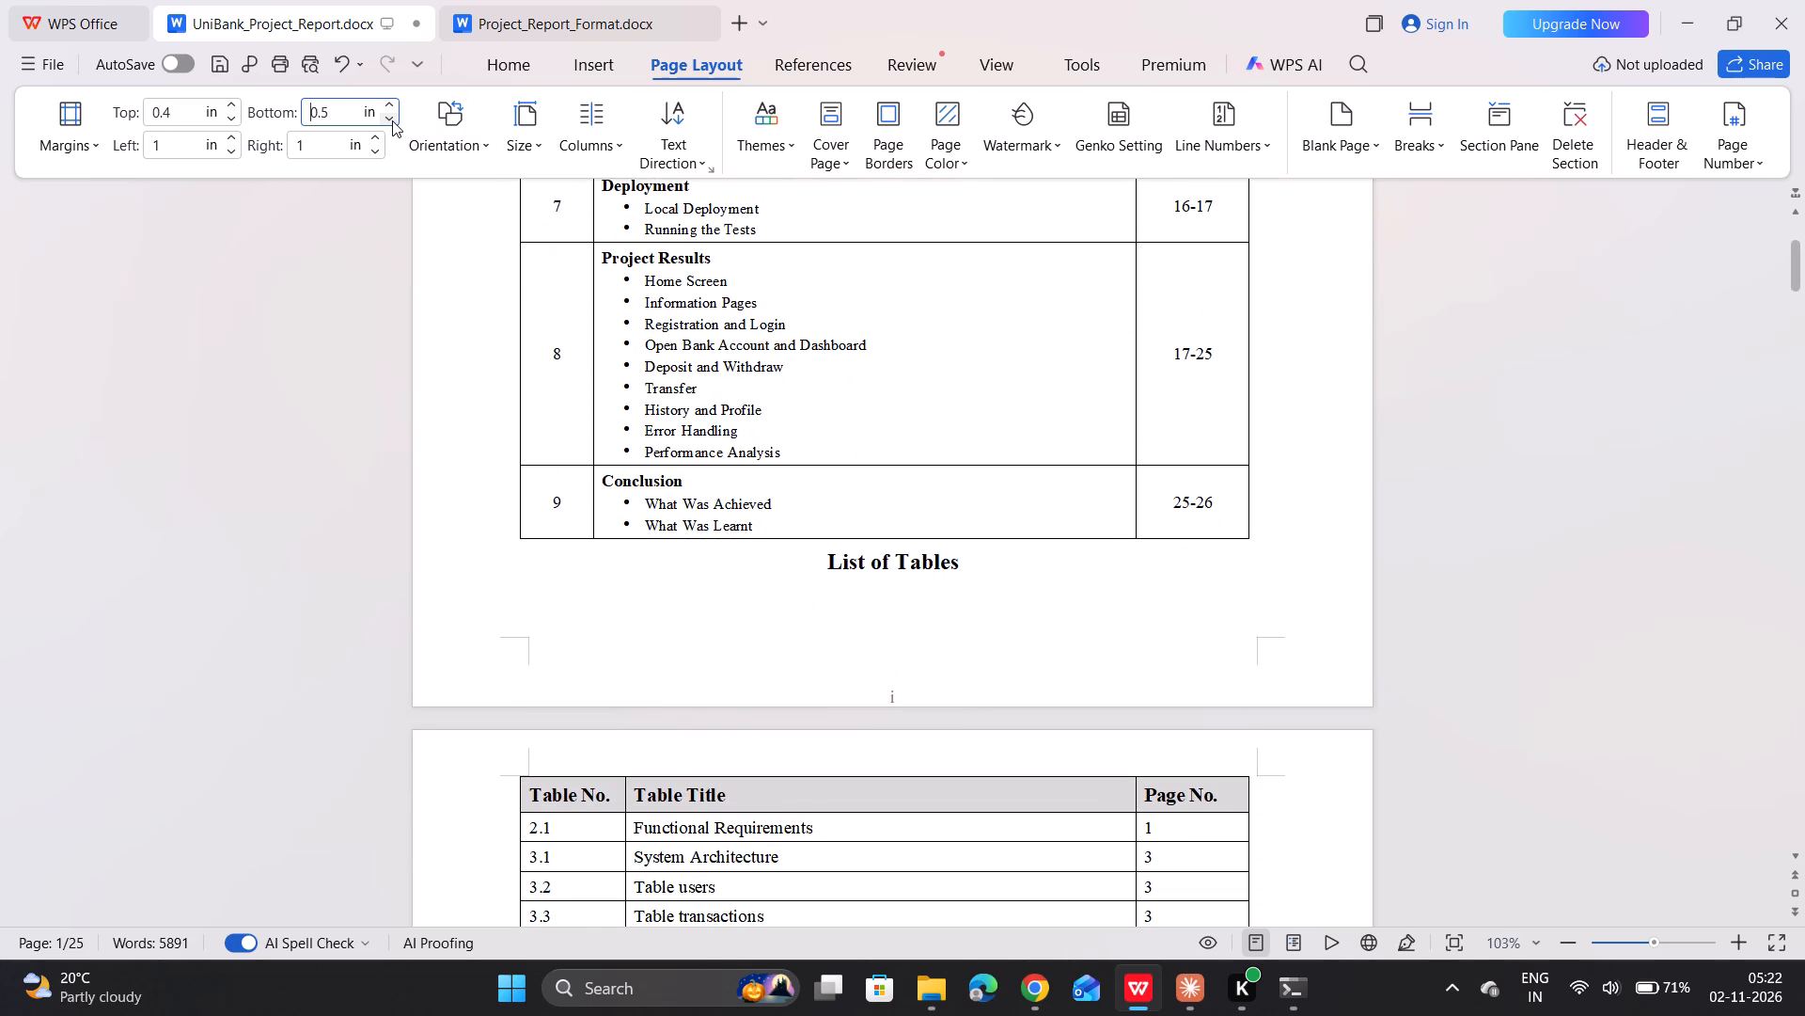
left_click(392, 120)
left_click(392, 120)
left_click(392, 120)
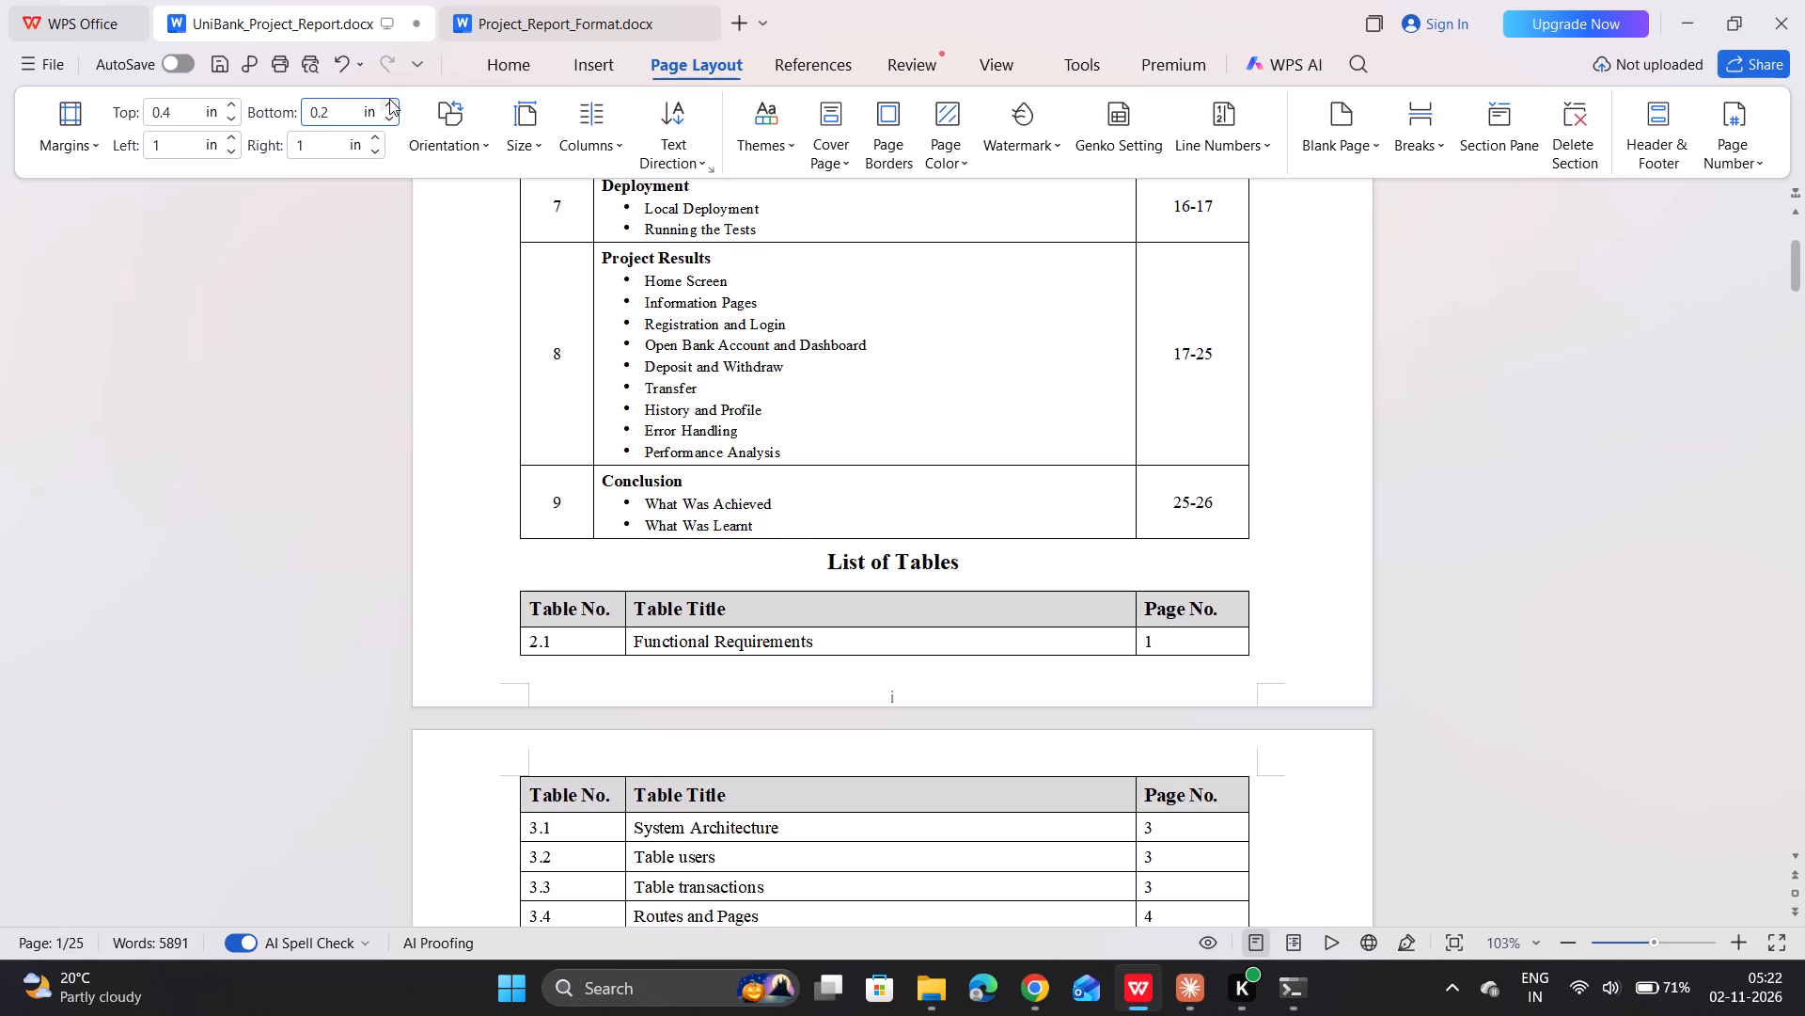
Set the bottom page margin of the Table of Contents page to 1.2 in.
left_click(388, 99)
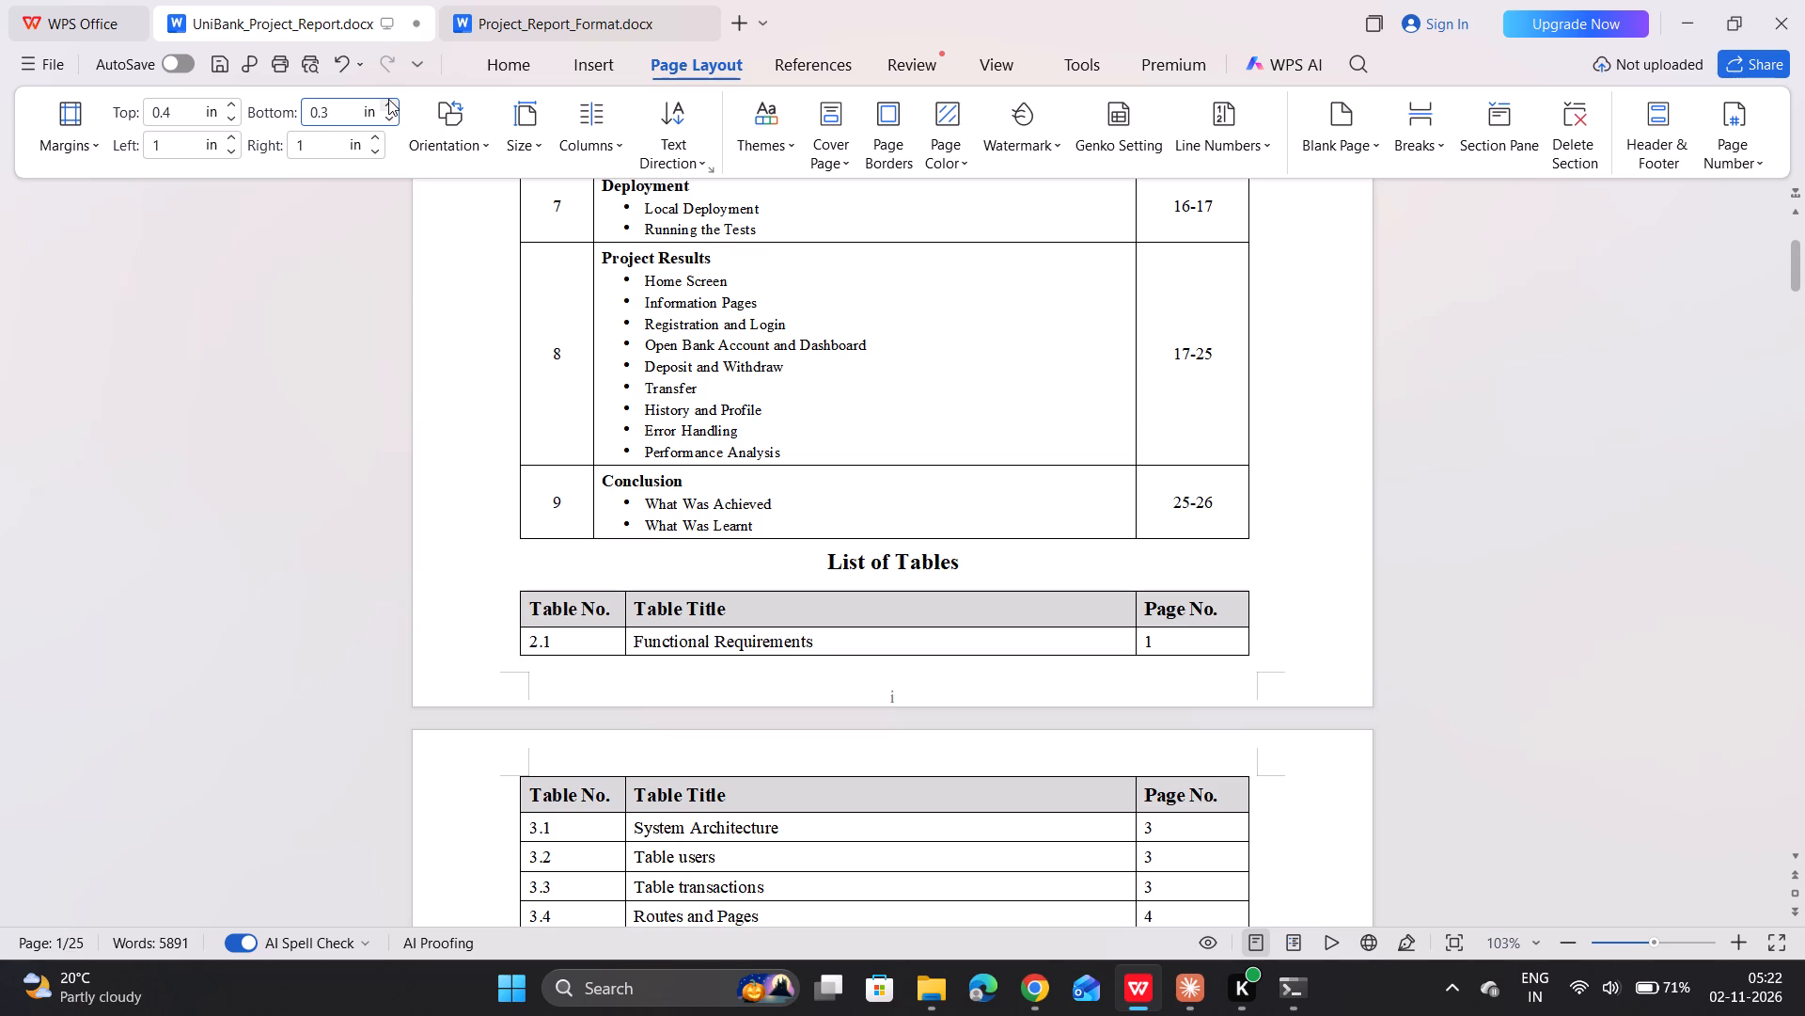
left_click(388, 99)
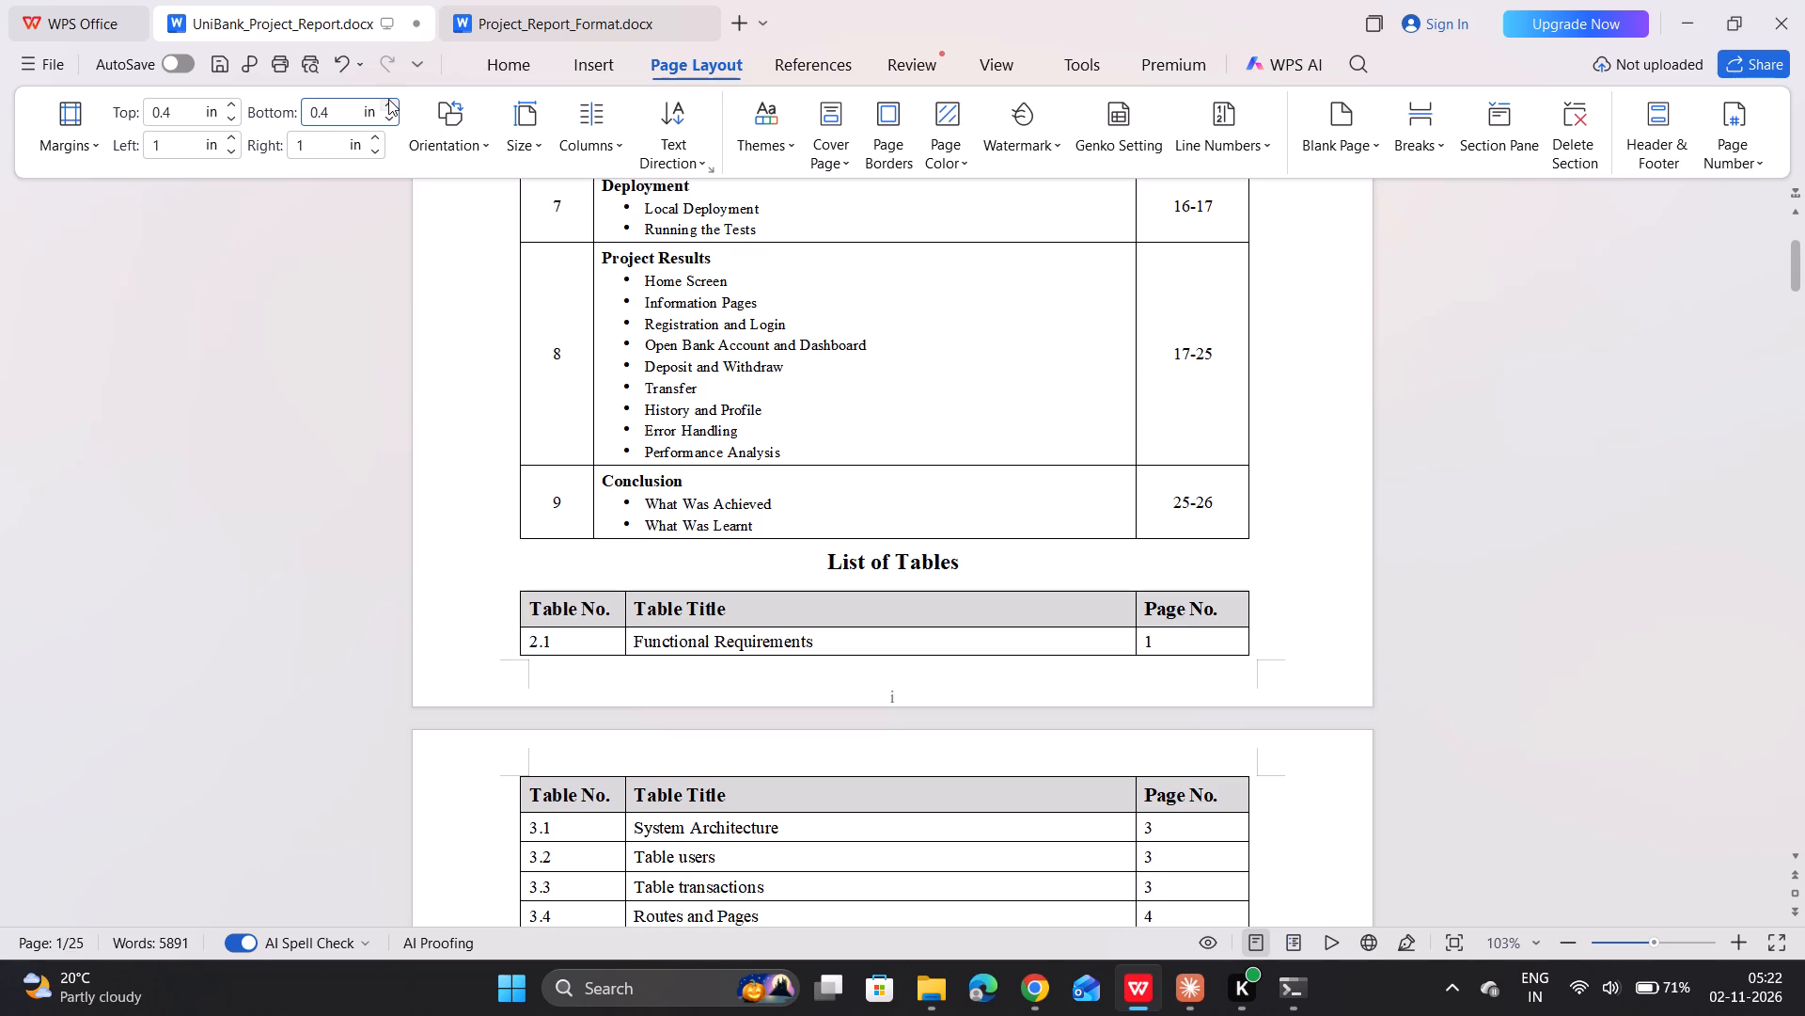
left_click(388, 99)
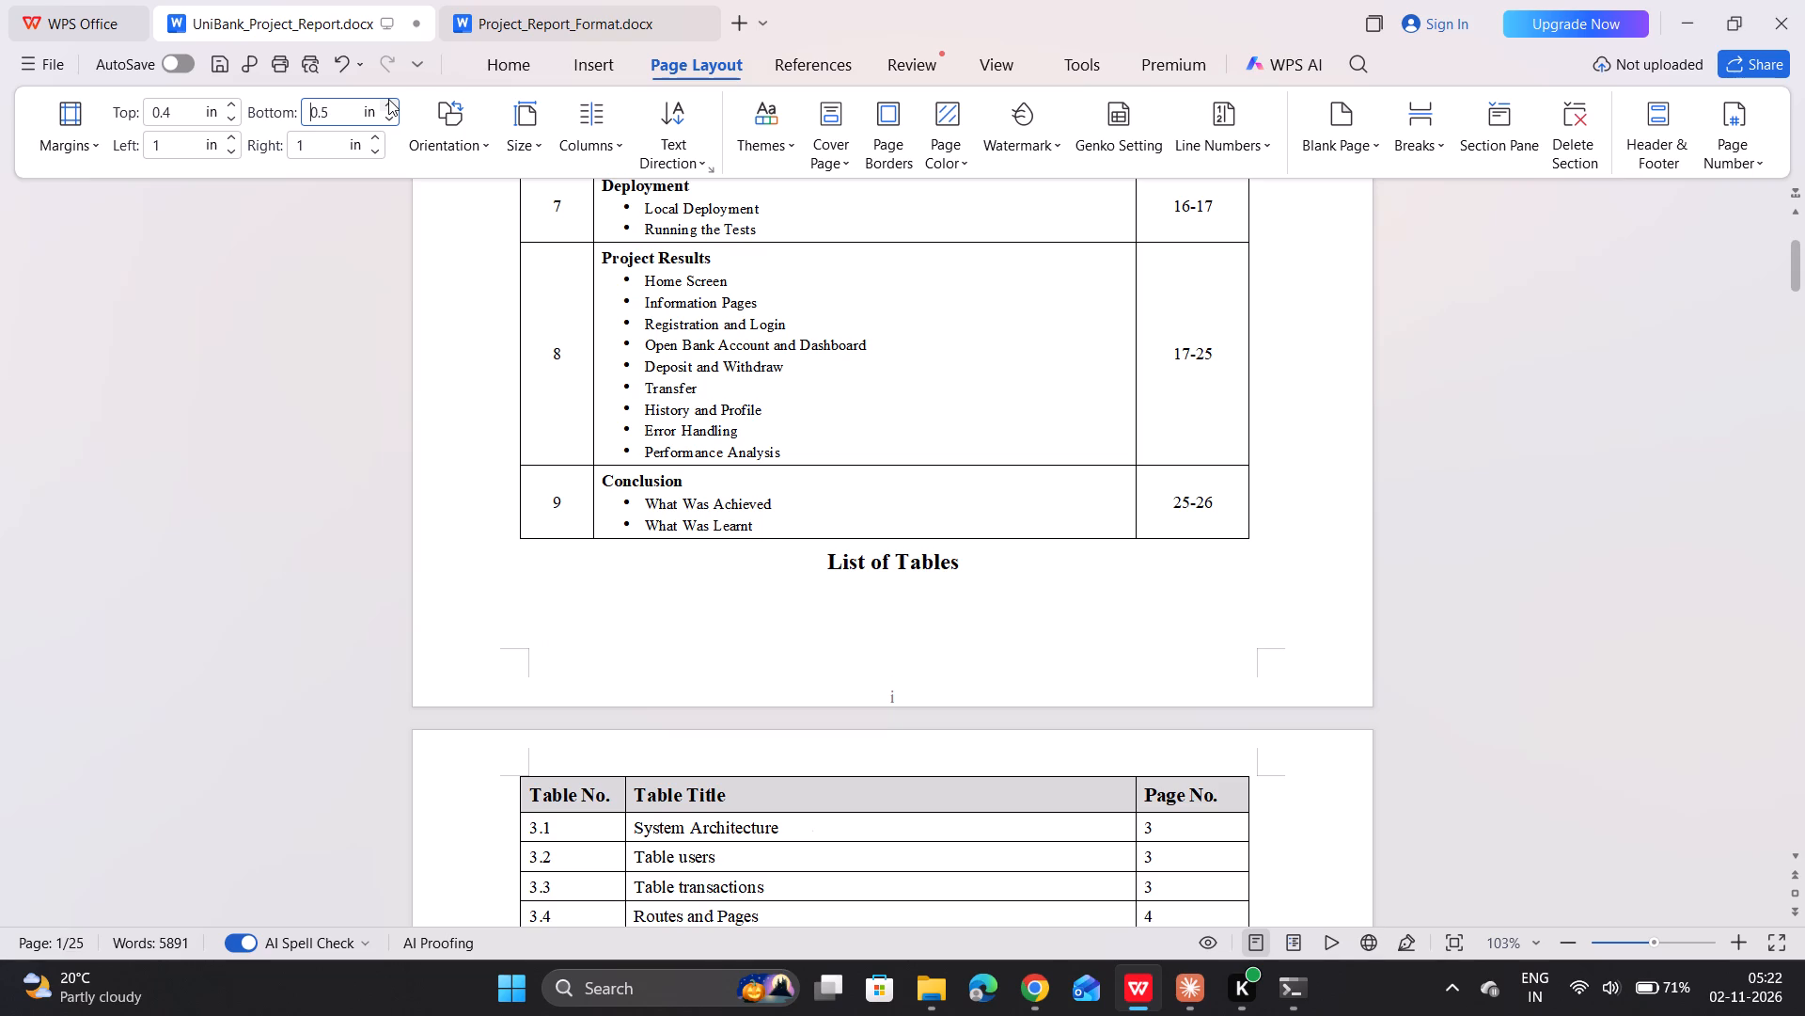
left_click(388, 99)
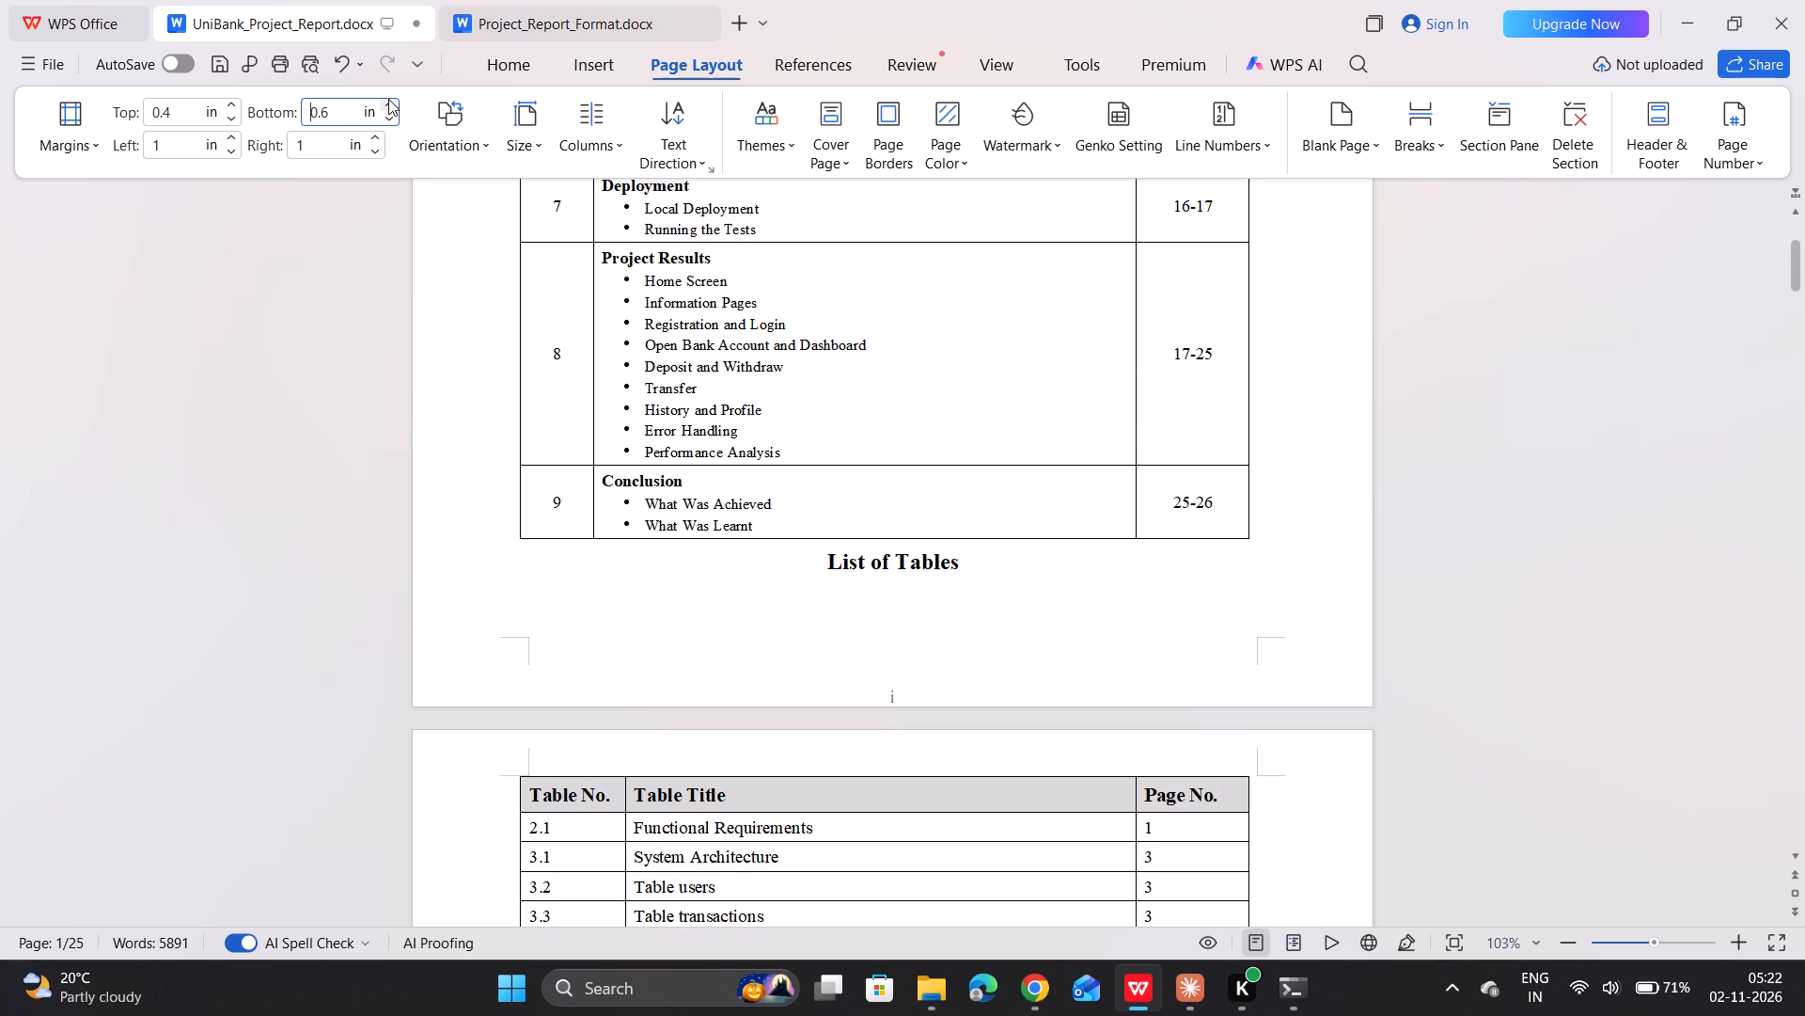
left_click(388, 99)
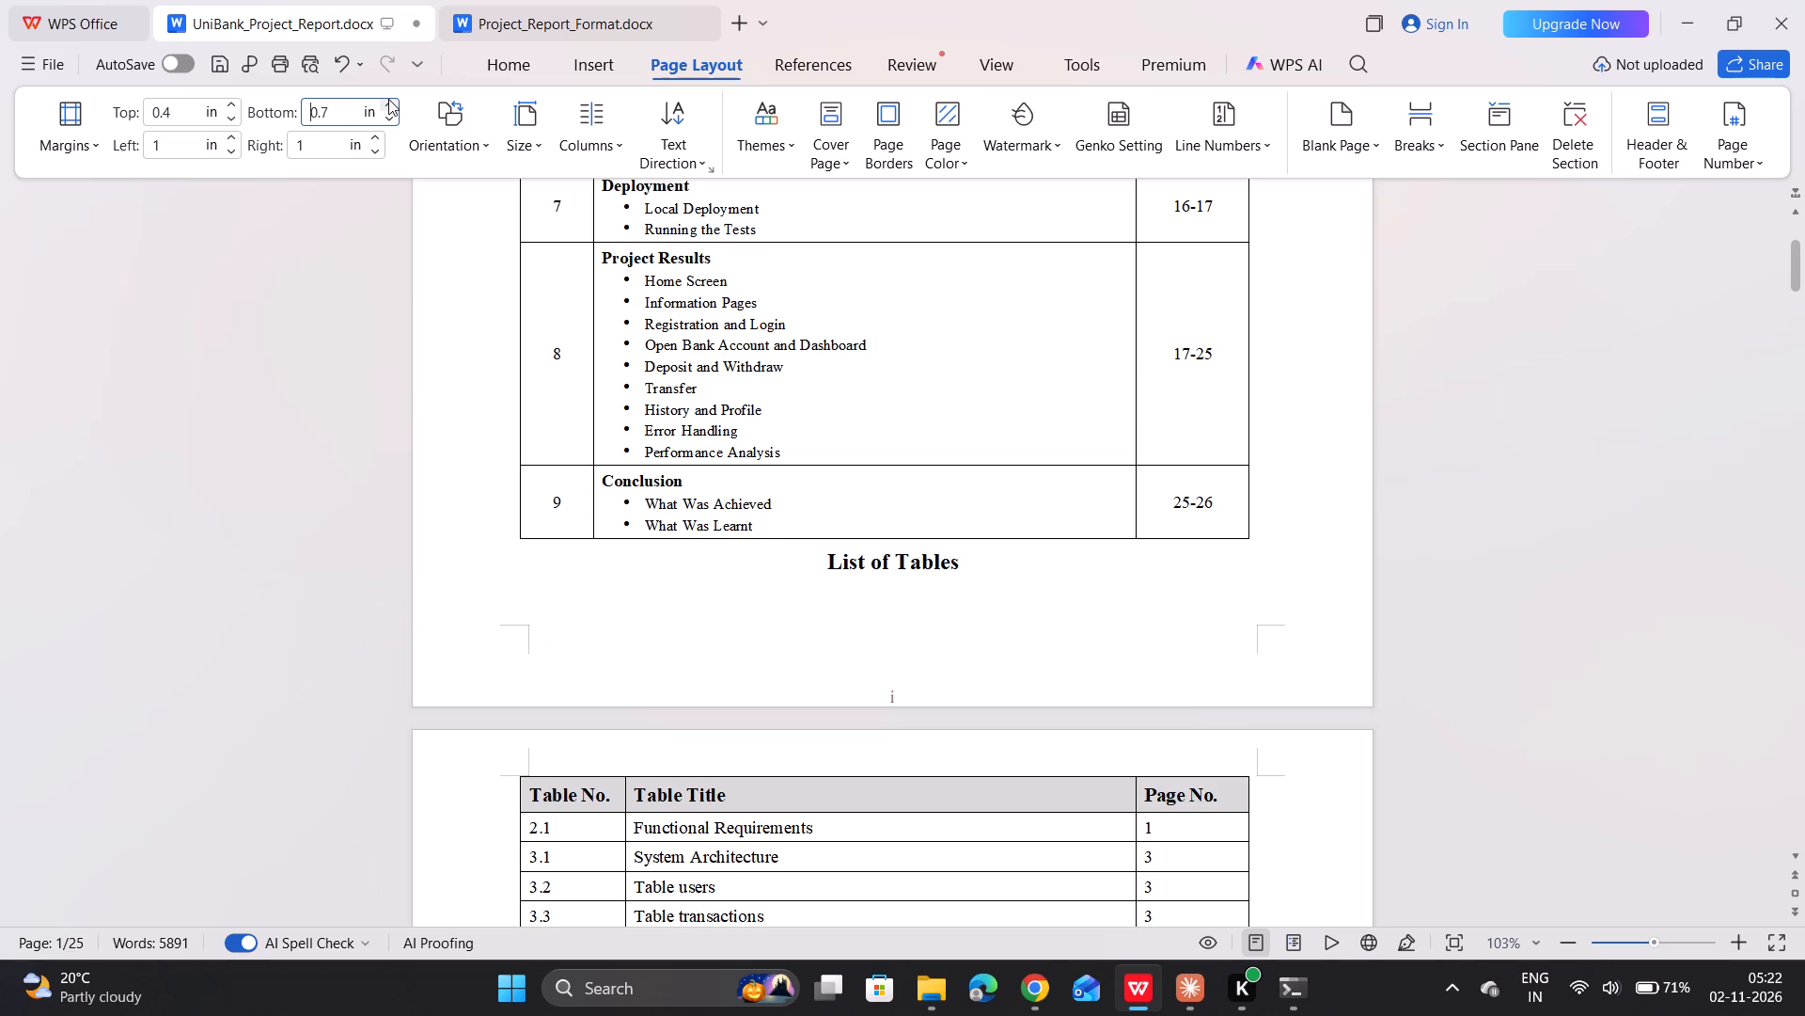
left_click(388, 99)
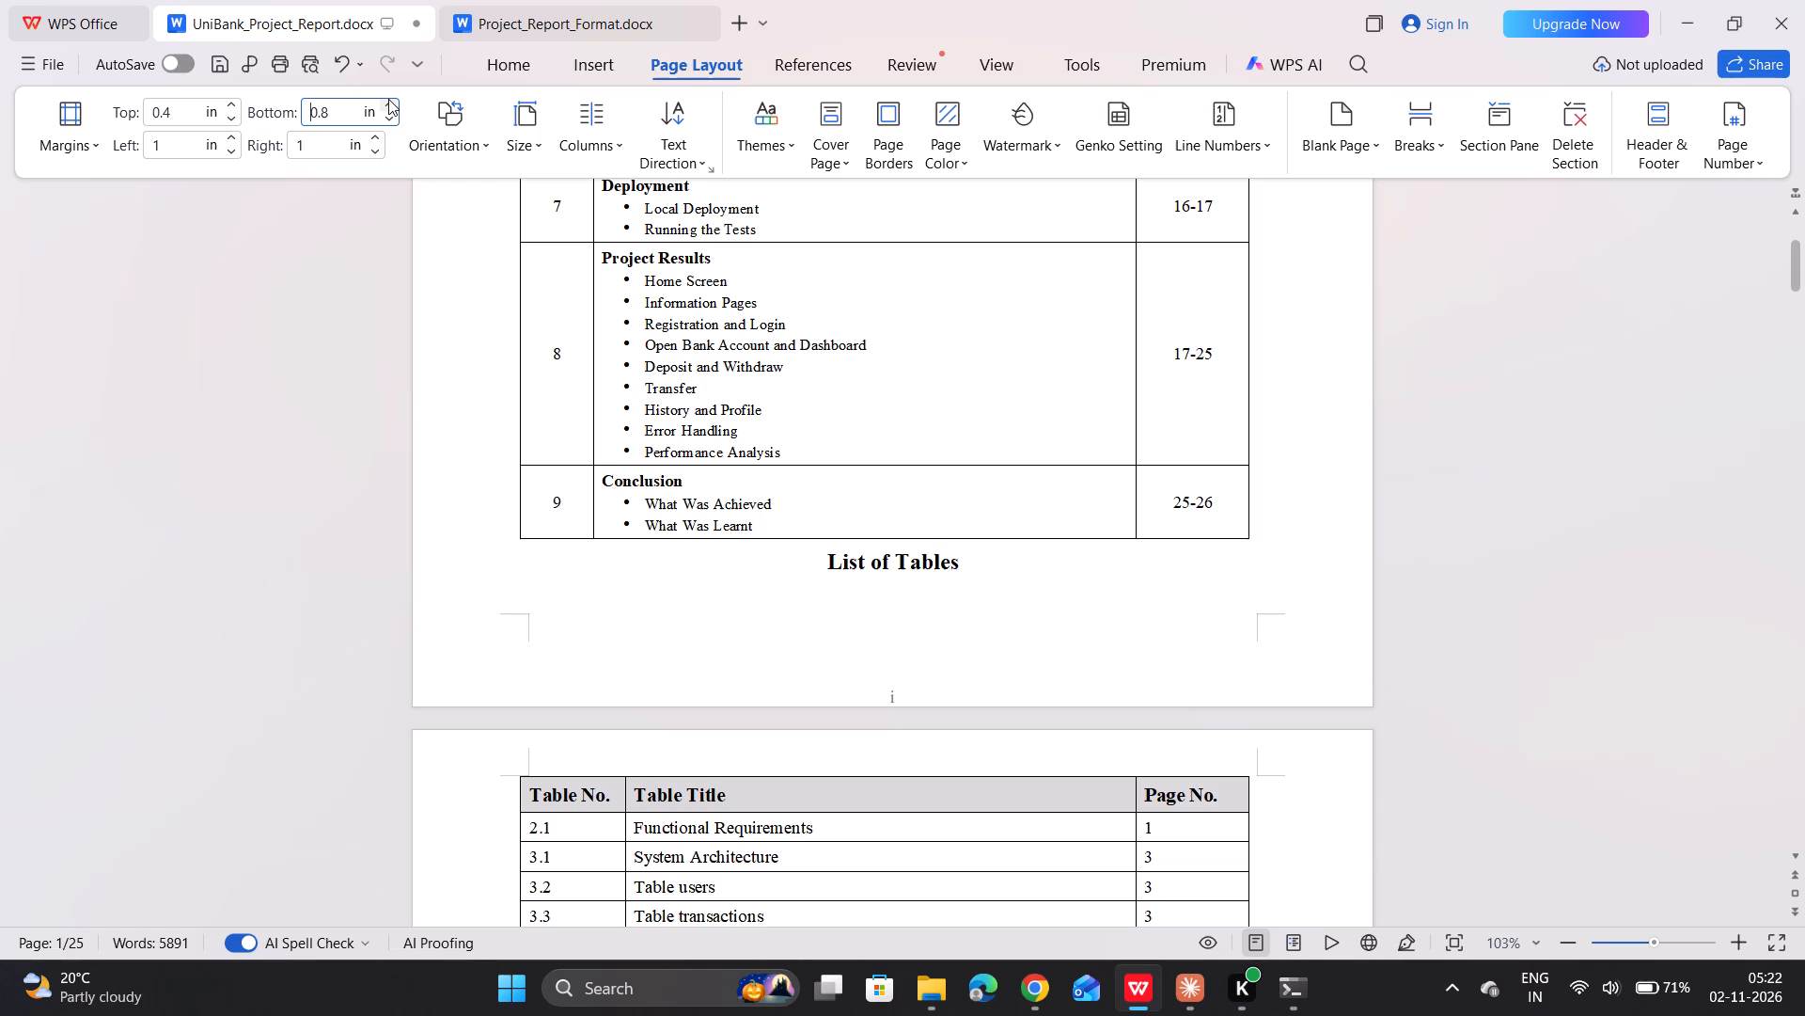
left_click(388, 99)
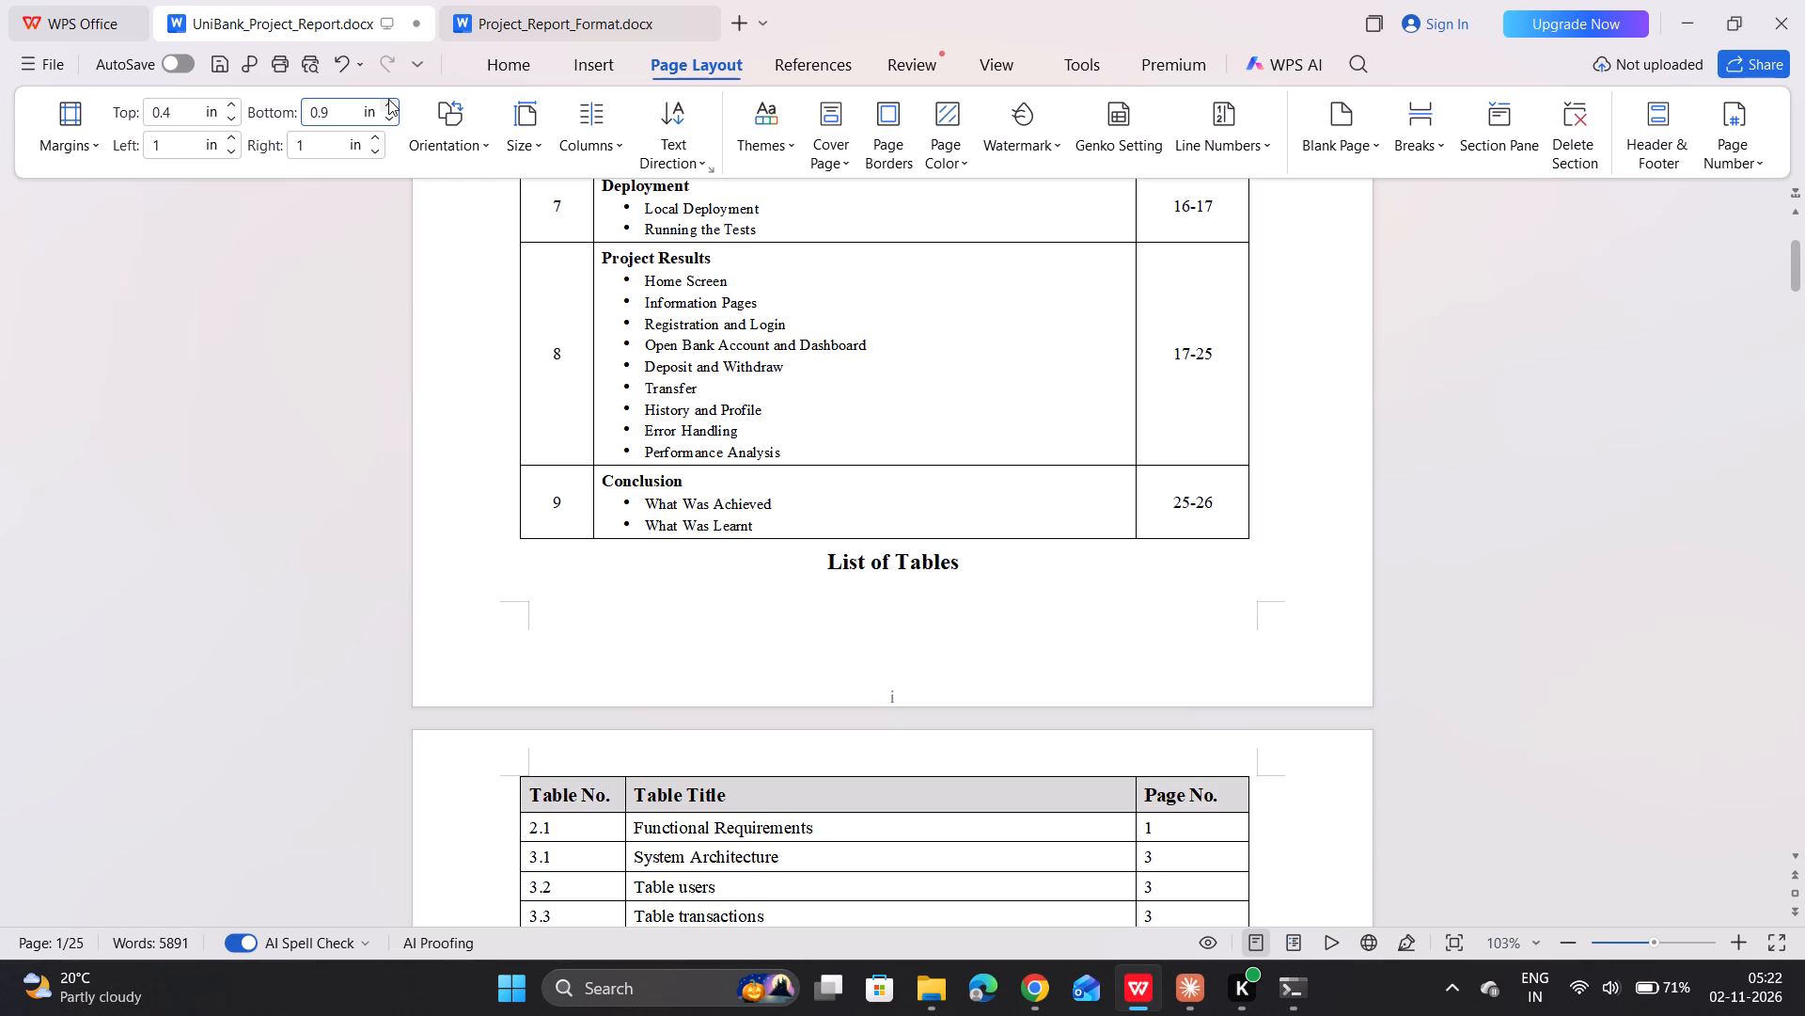
left_click(388, 99)
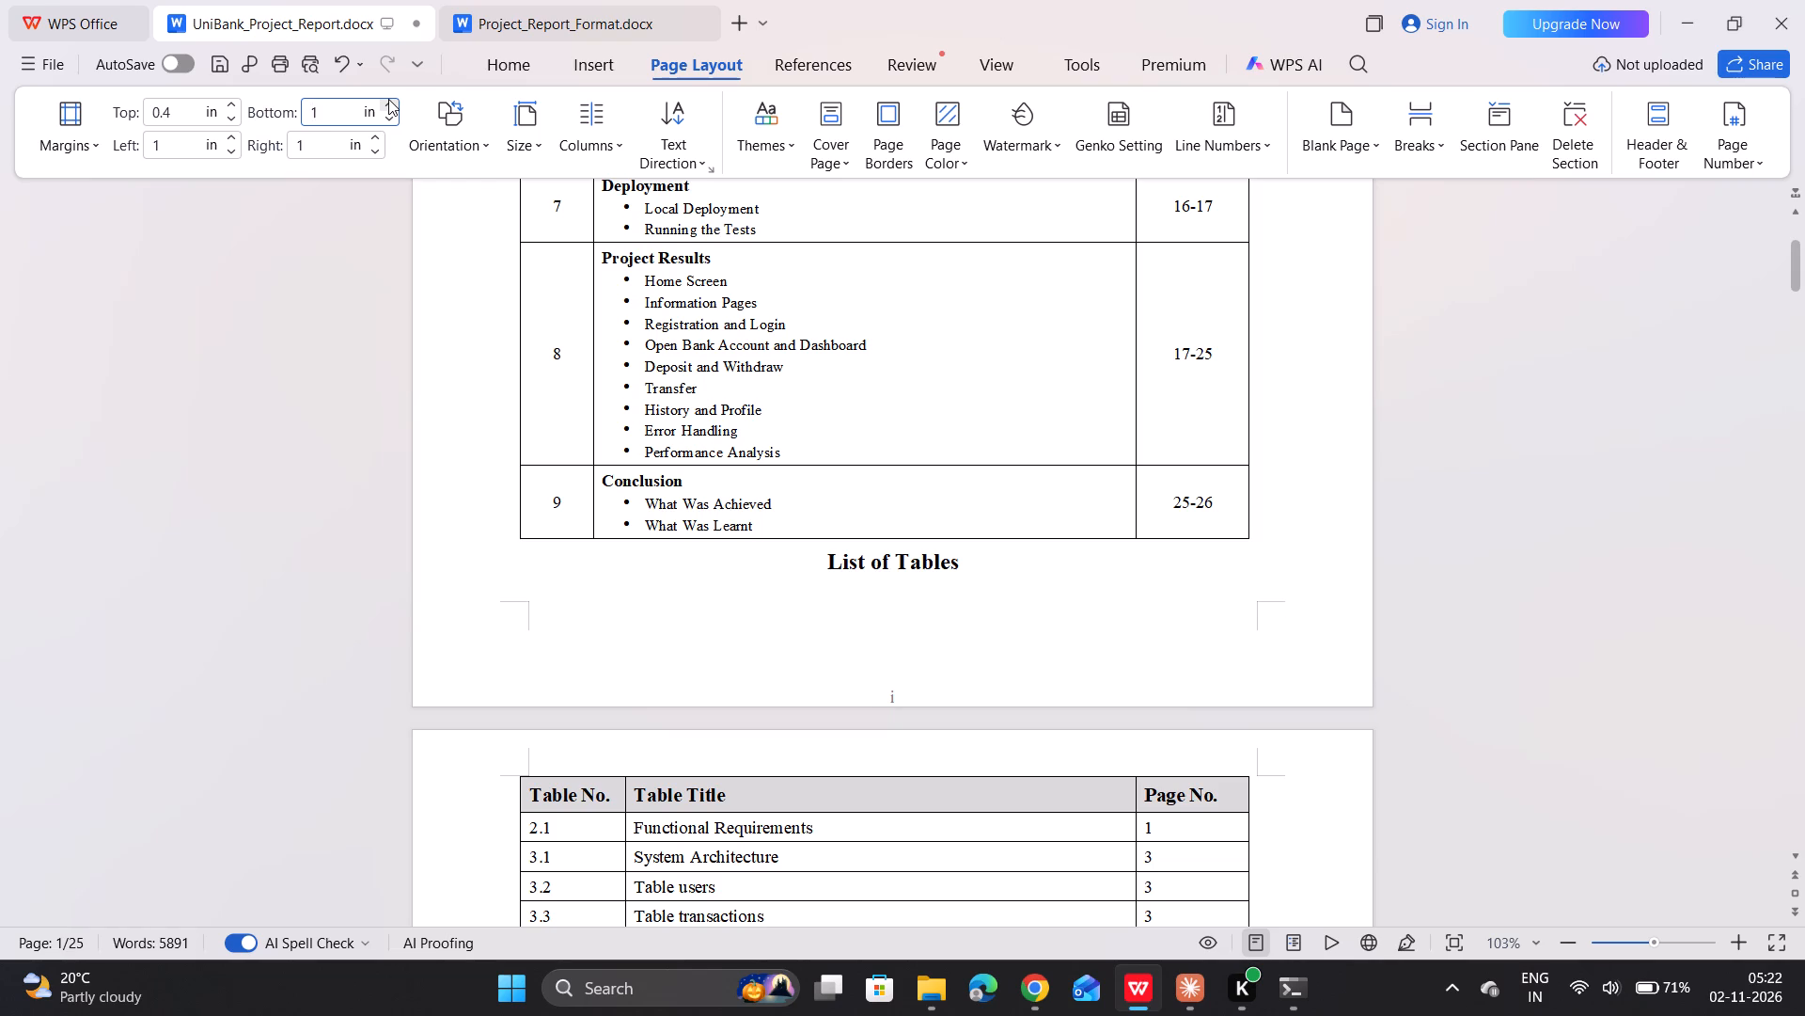
triple_click(388, 99)
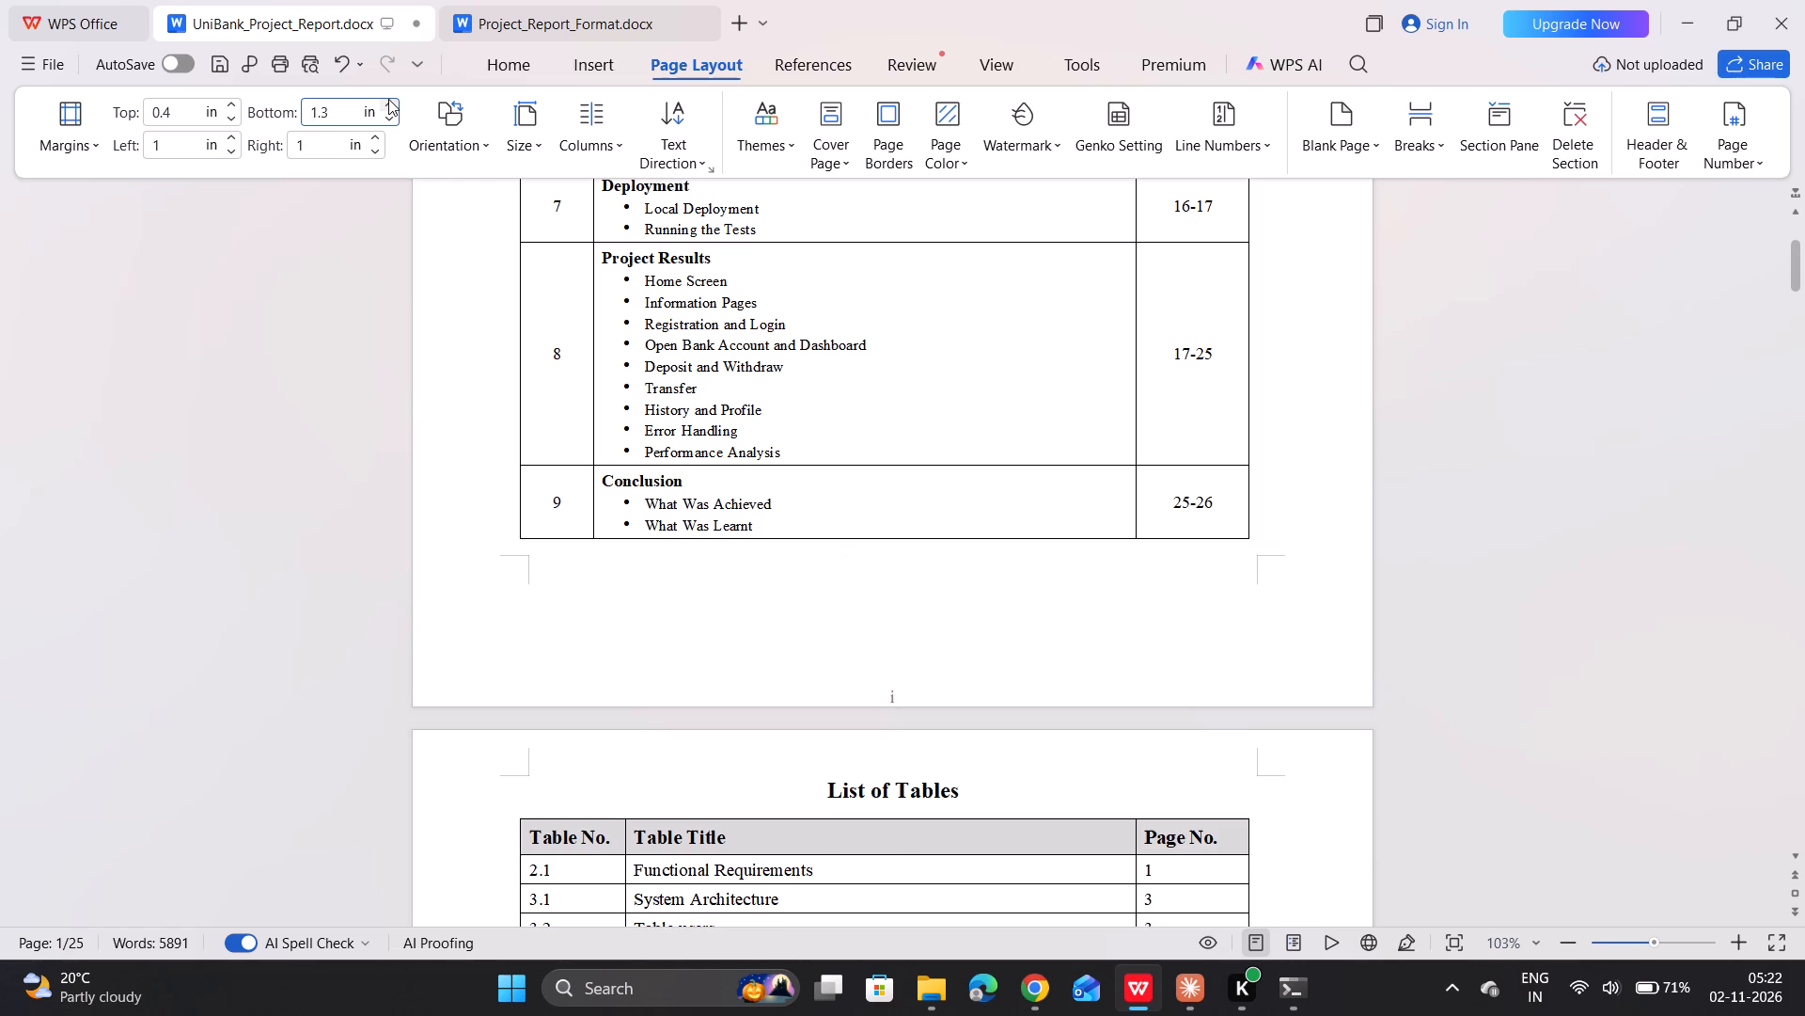
left_click(388, 116)
left_click(393, 119)
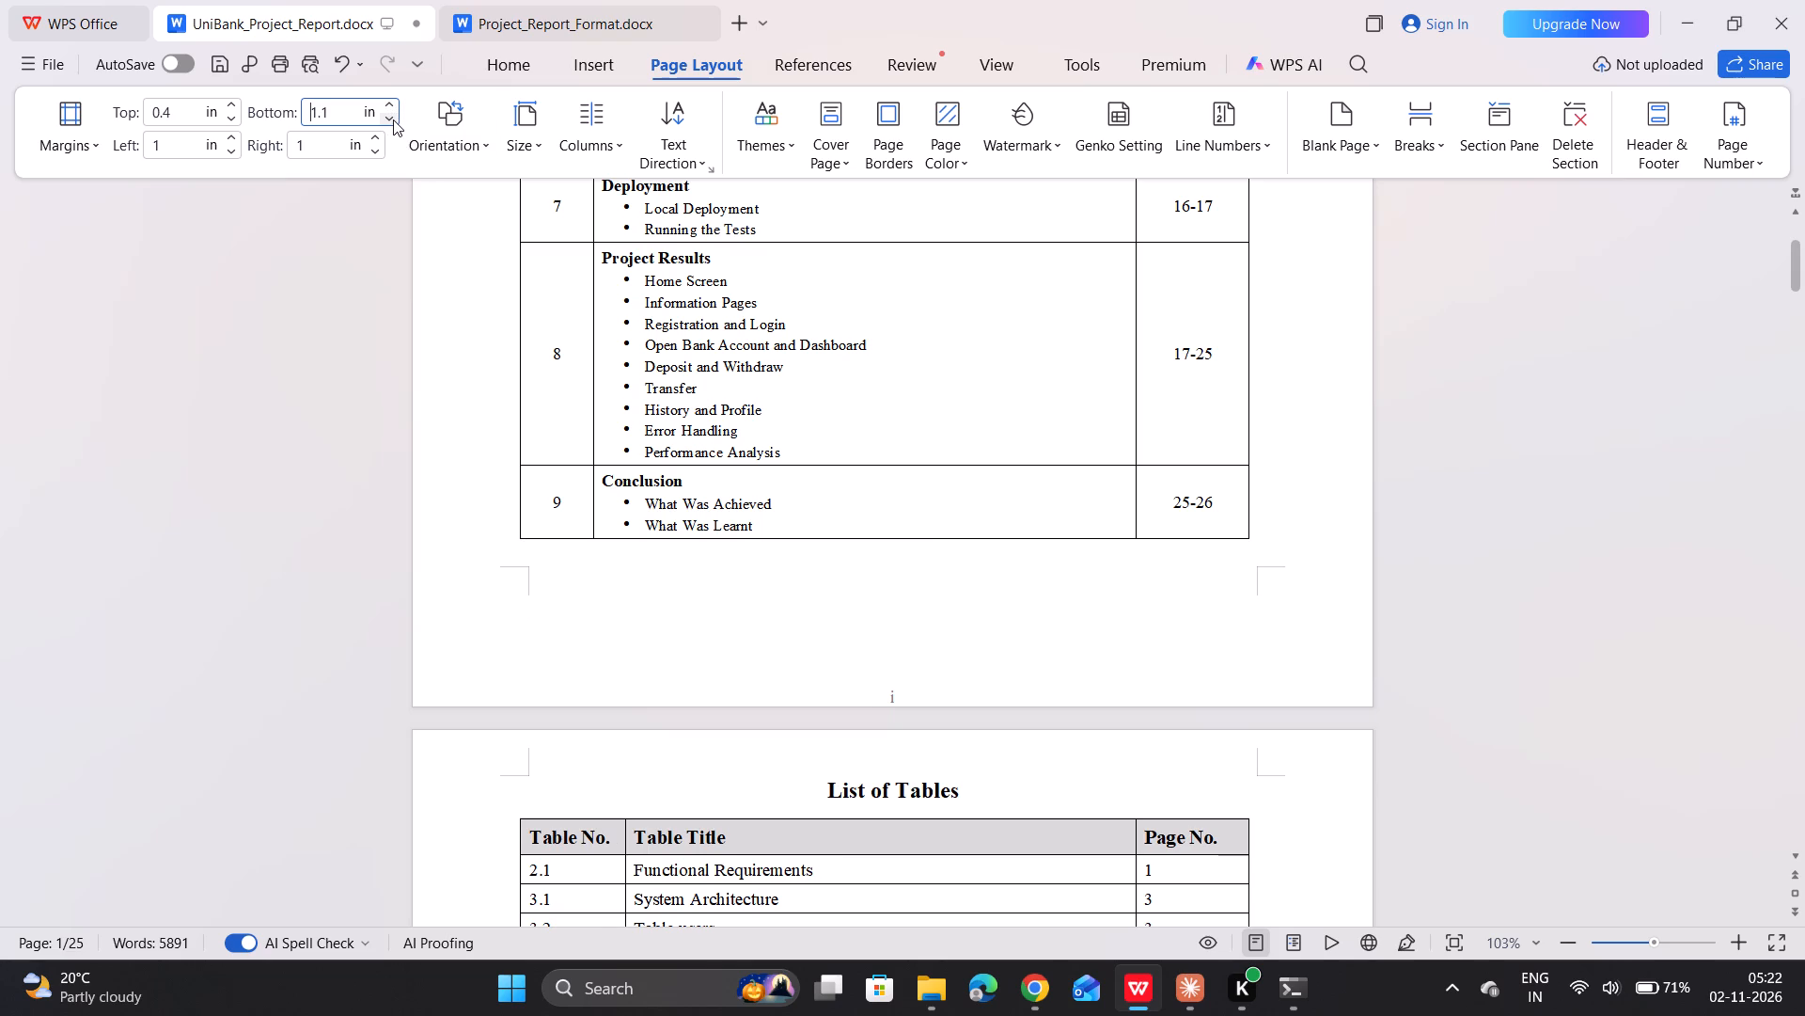
left_click(388, 99)
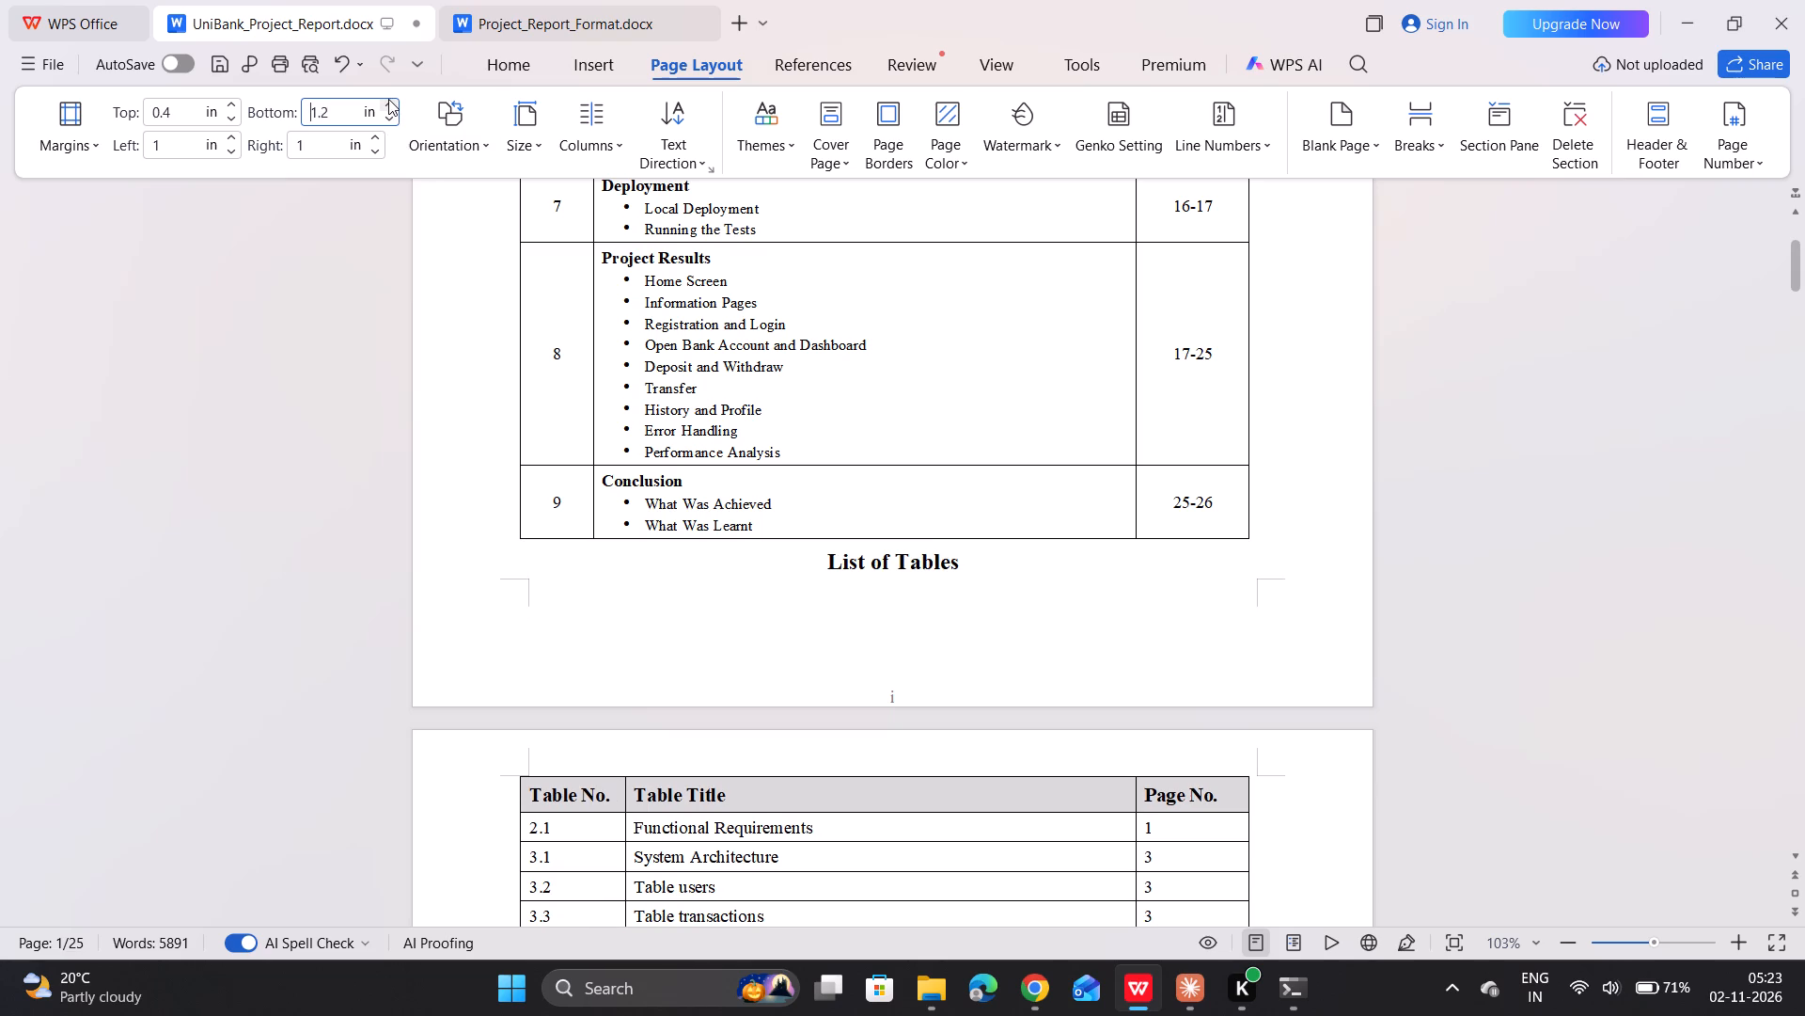
Set the top page margin of the Table of Contents page to 0.6 in.
scroll(571, 398, "up", 4)
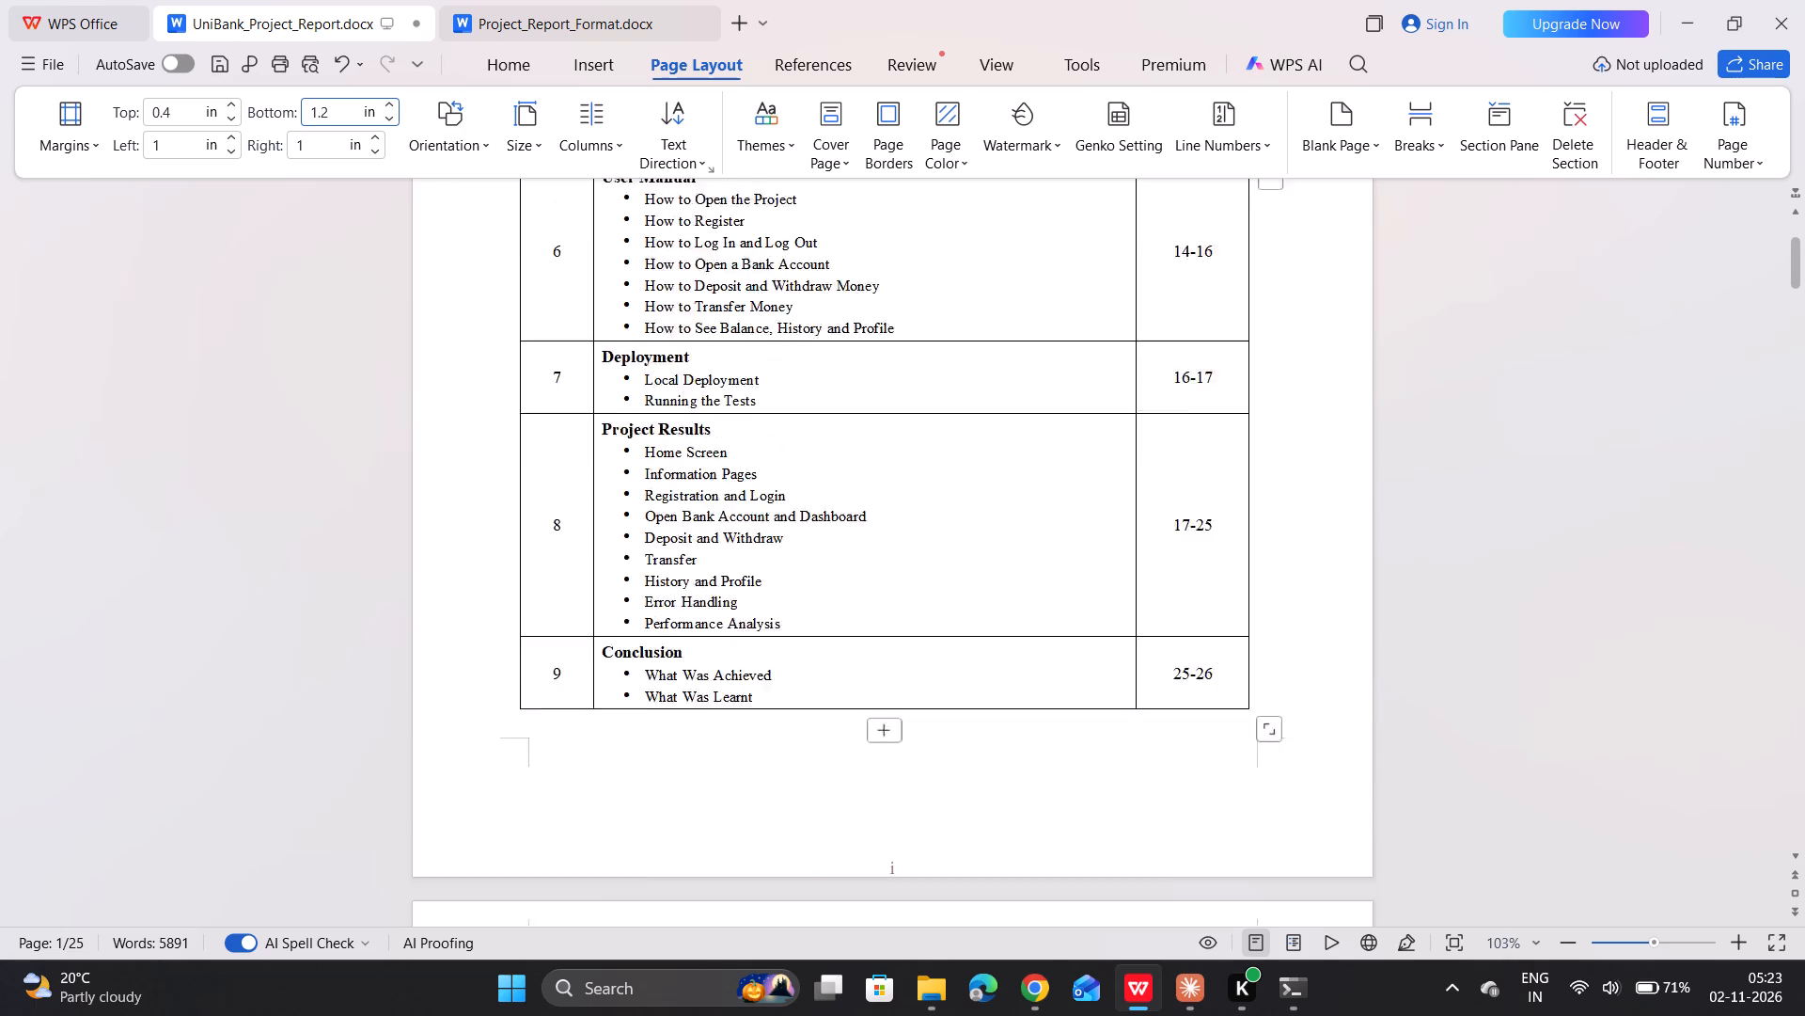
scroll(571, 398, "up", 7)
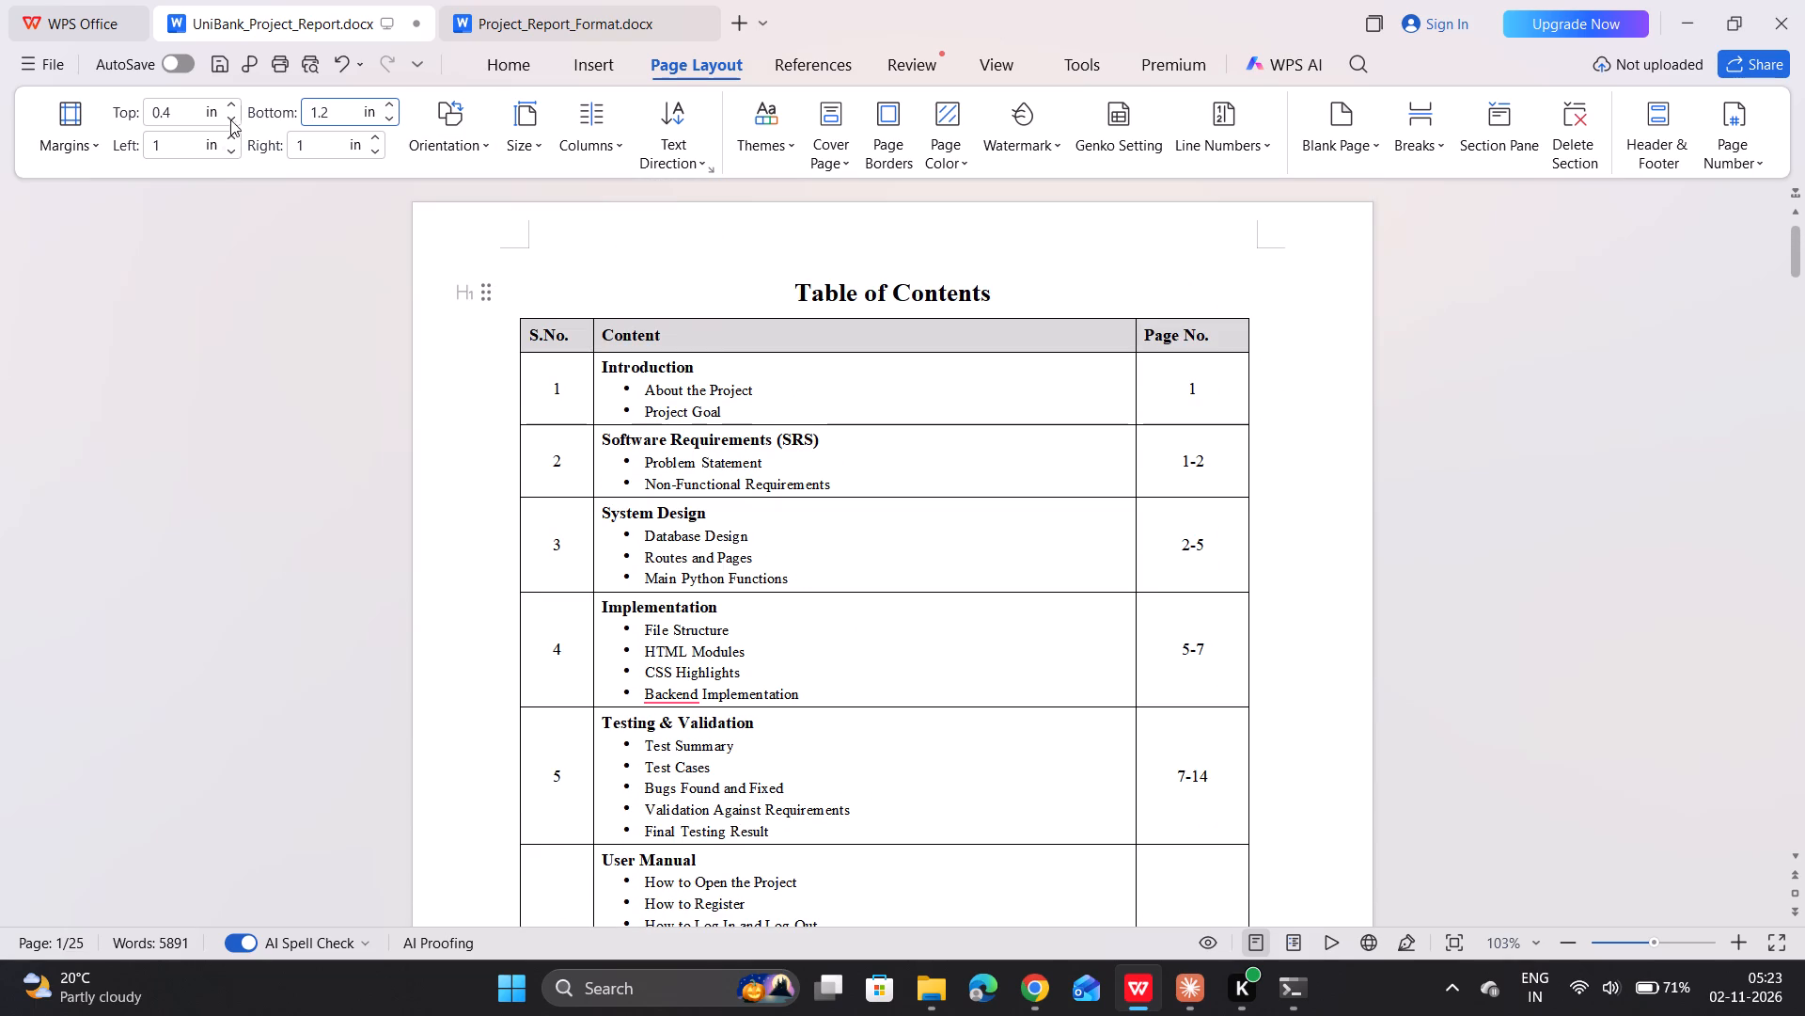
left_click(230, 117)
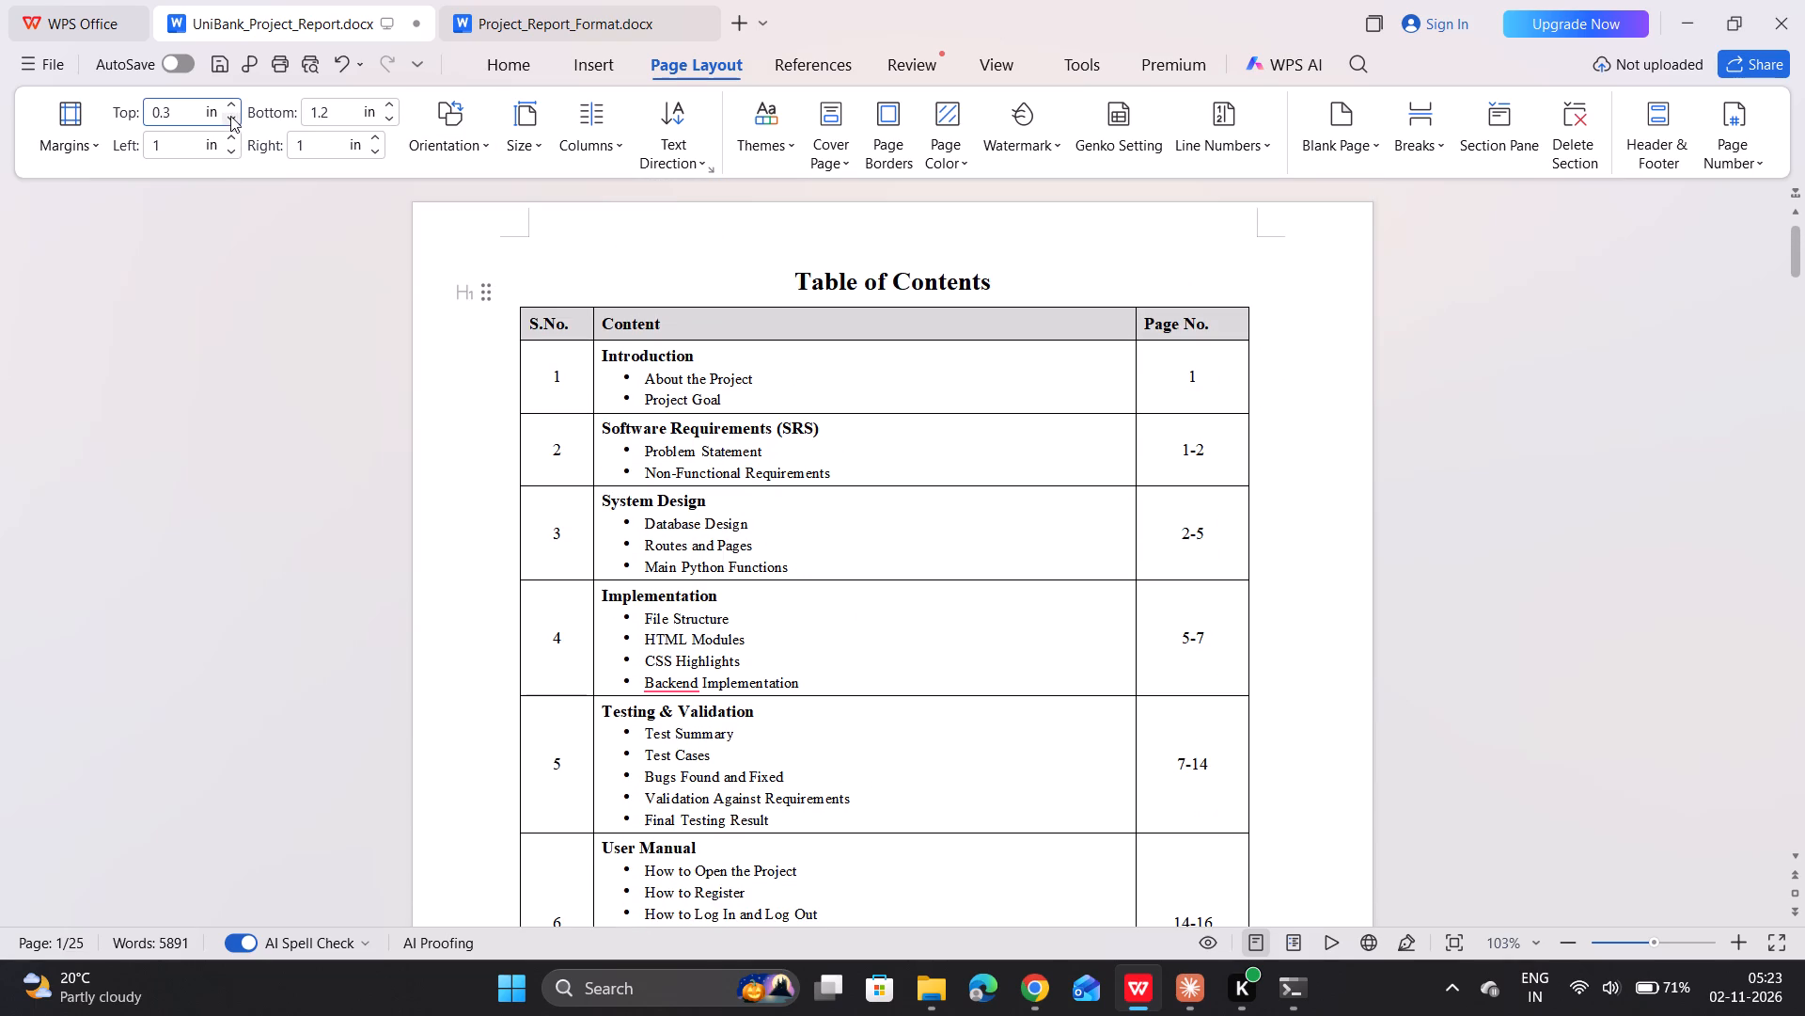
left_click(231, 104)
left_click(231, 104)
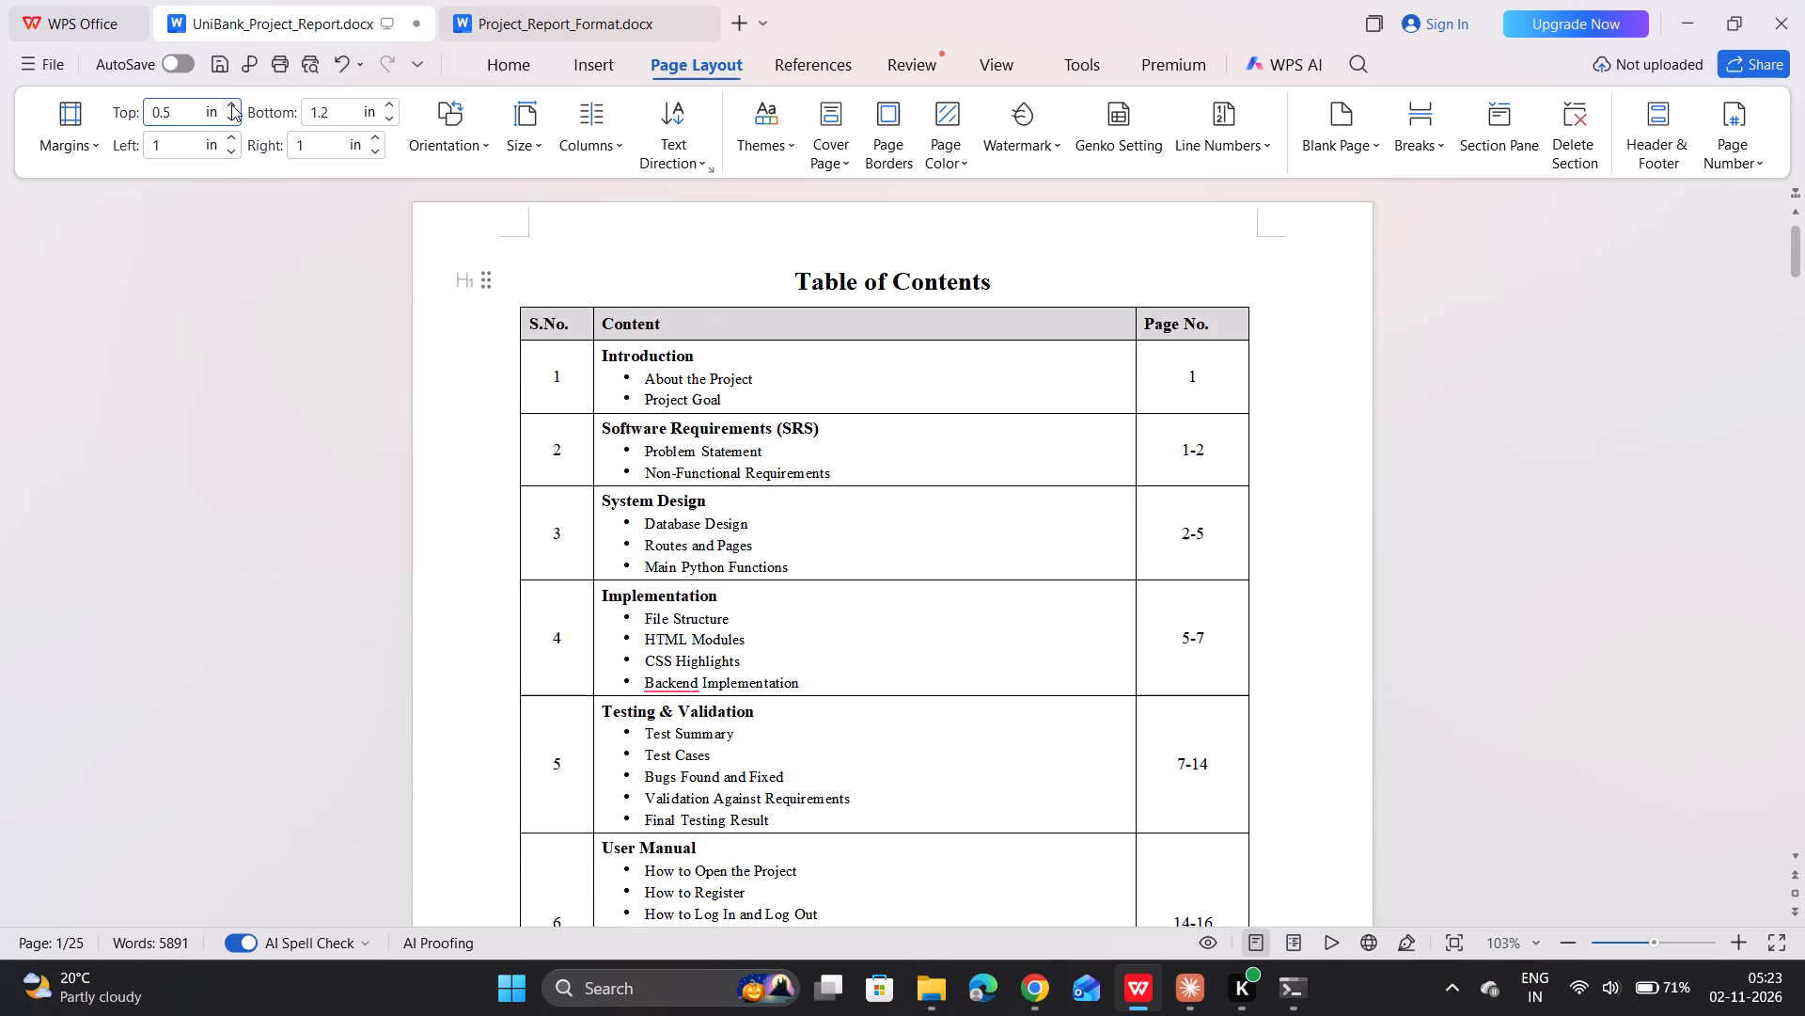
left_click(231, 104)
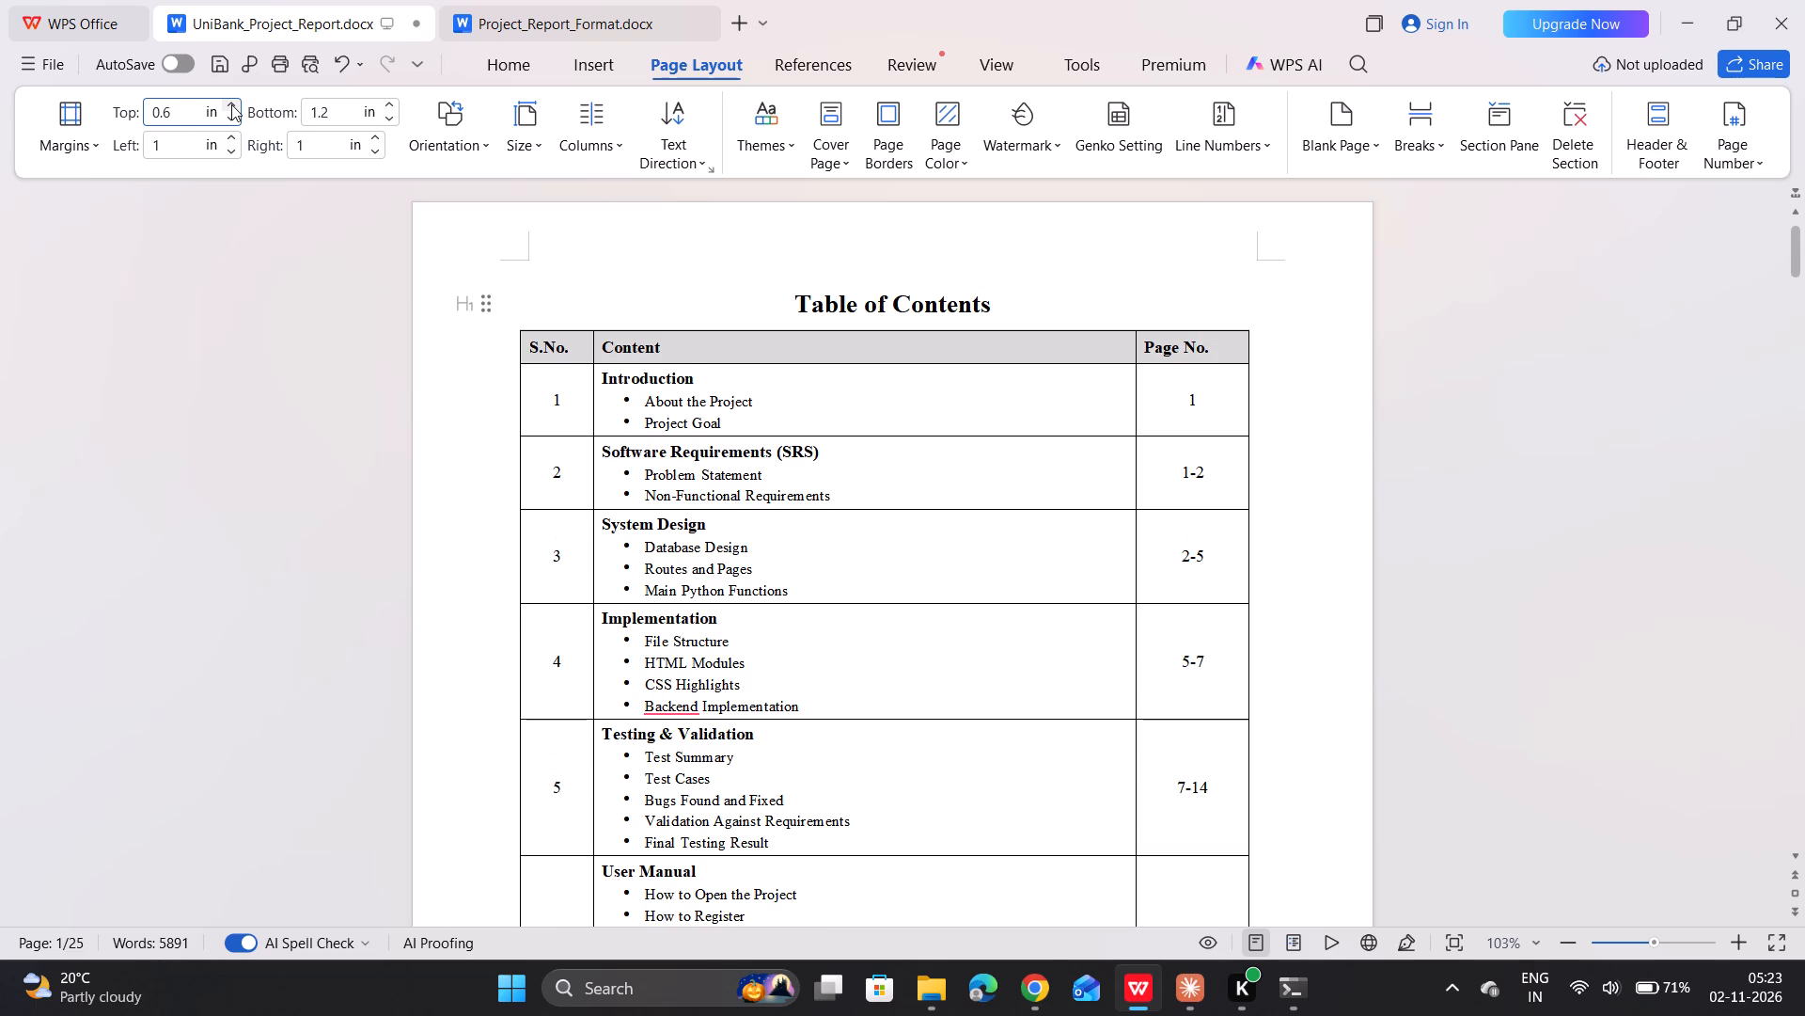
Set the top page margin of the Table of Contents section to 0.5 in.
left_click(236, 118)
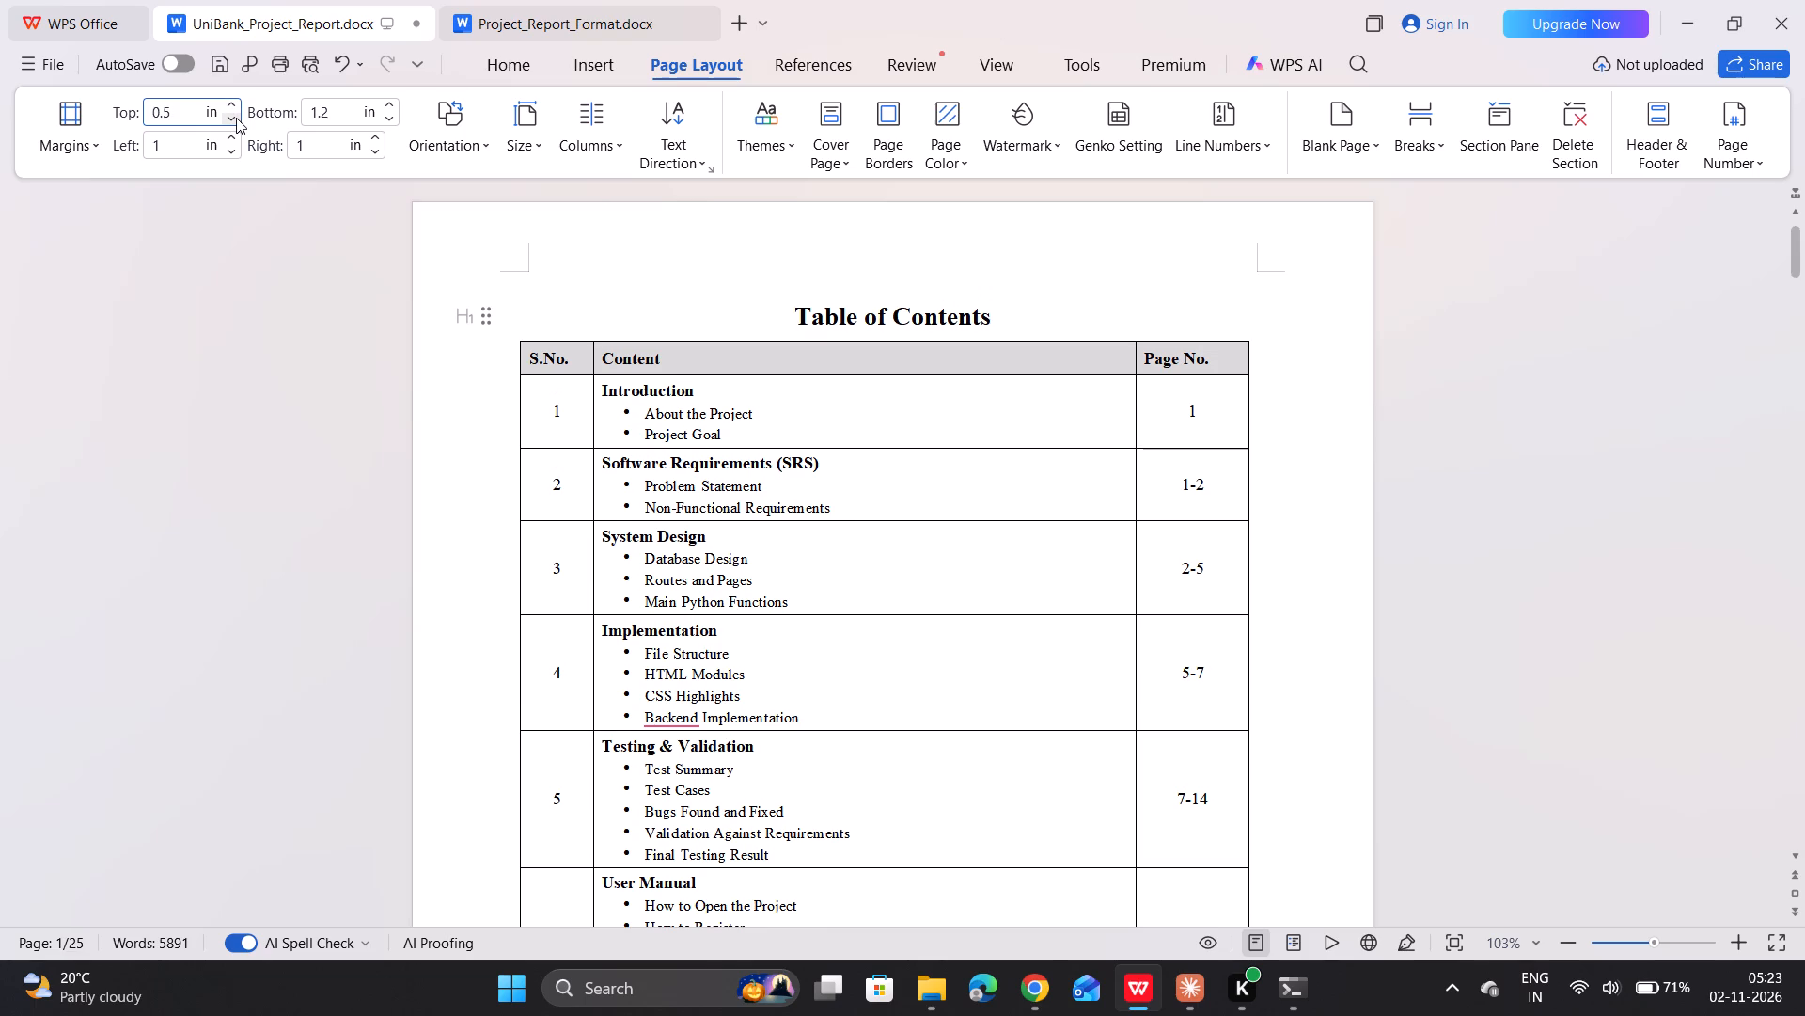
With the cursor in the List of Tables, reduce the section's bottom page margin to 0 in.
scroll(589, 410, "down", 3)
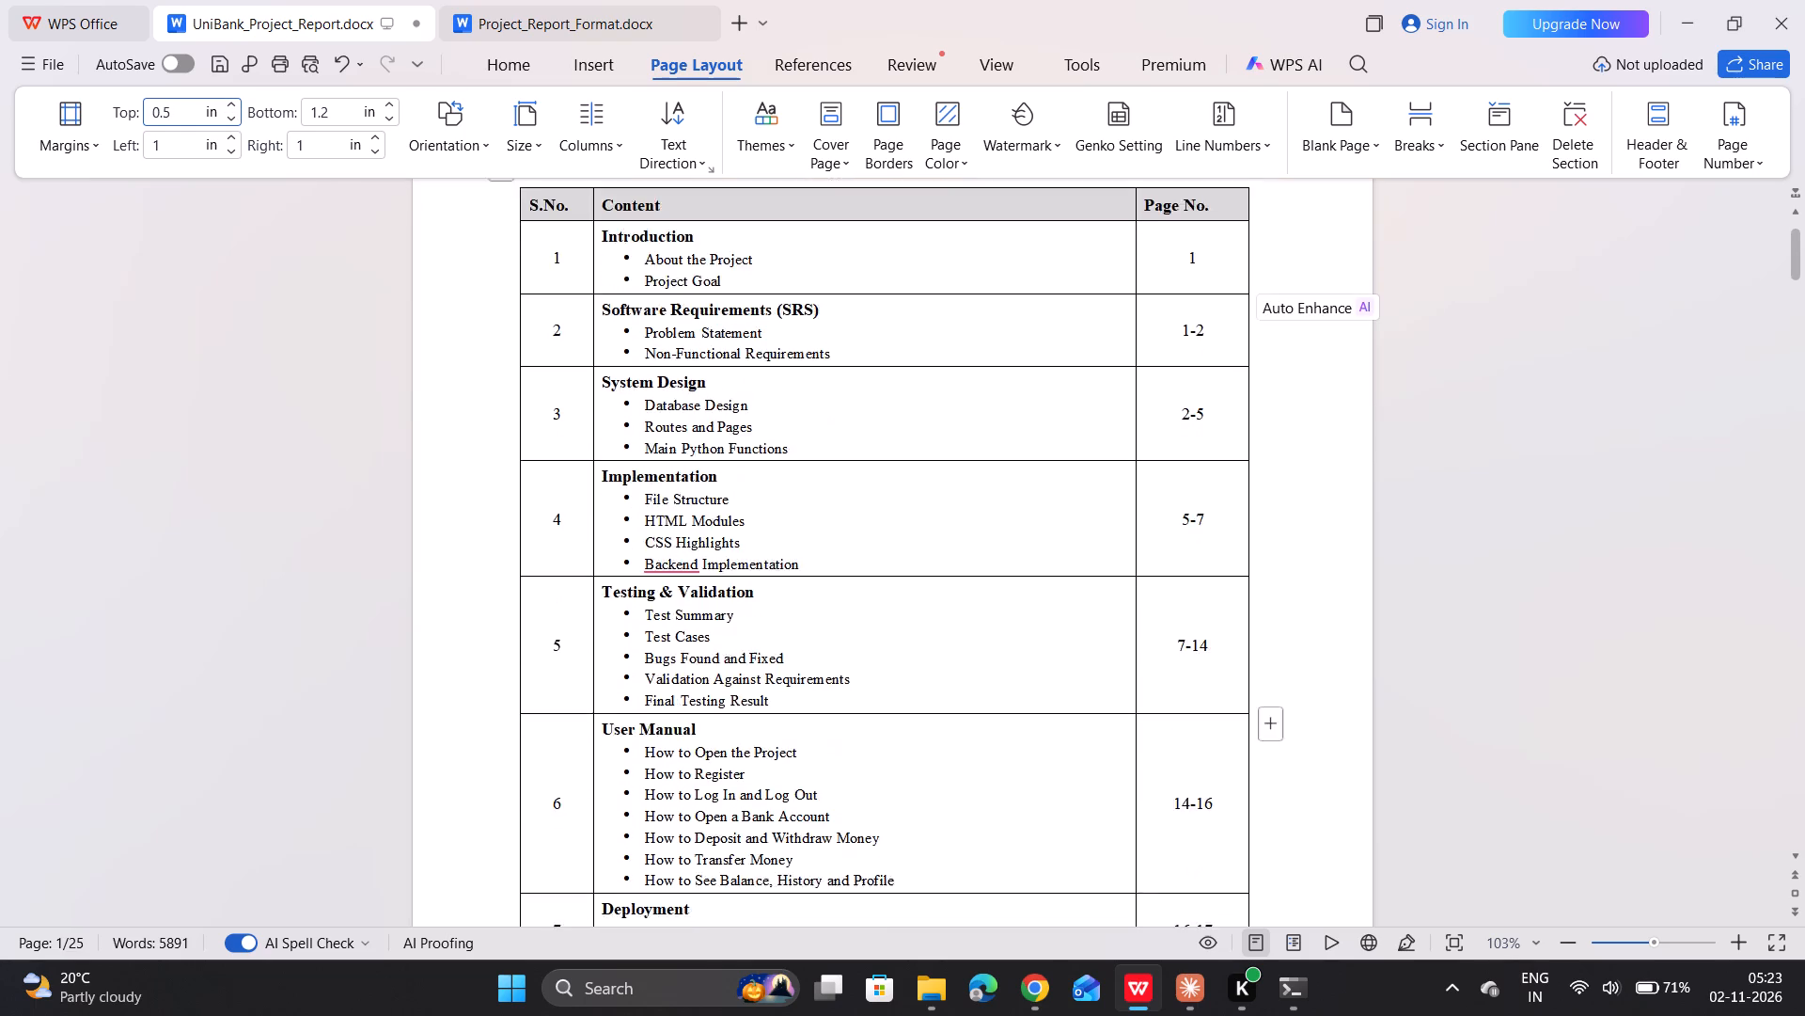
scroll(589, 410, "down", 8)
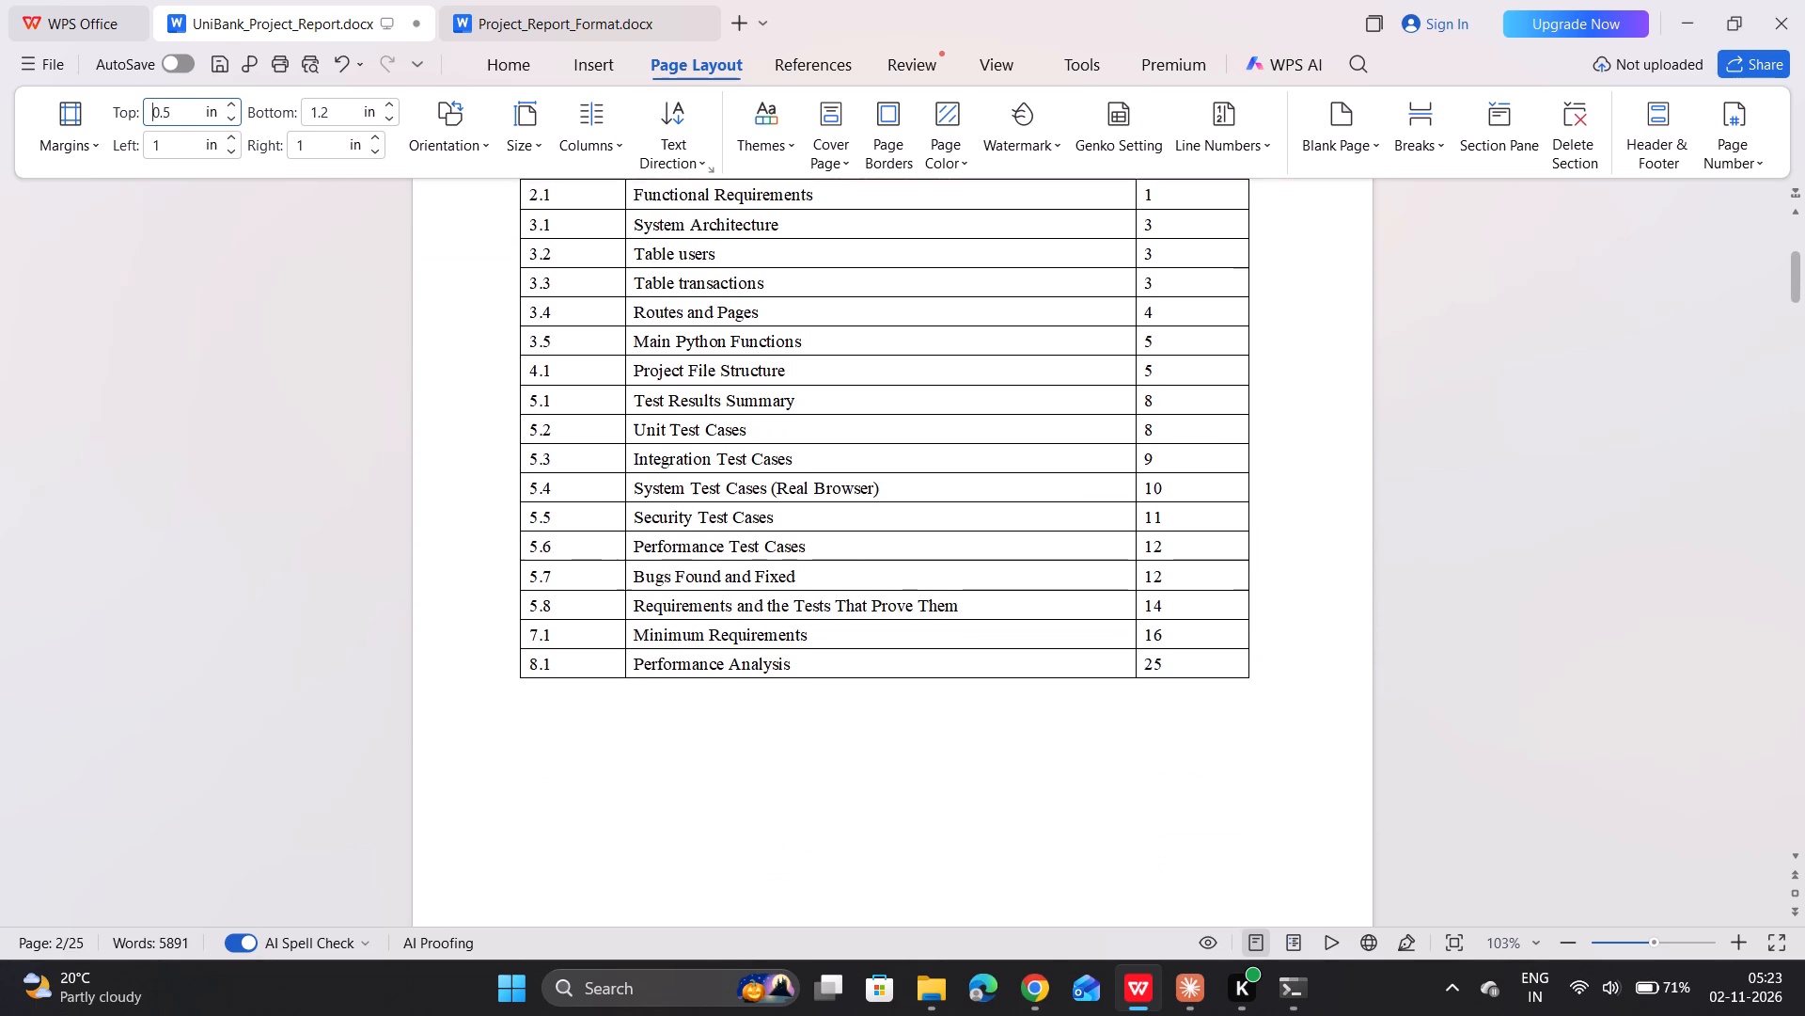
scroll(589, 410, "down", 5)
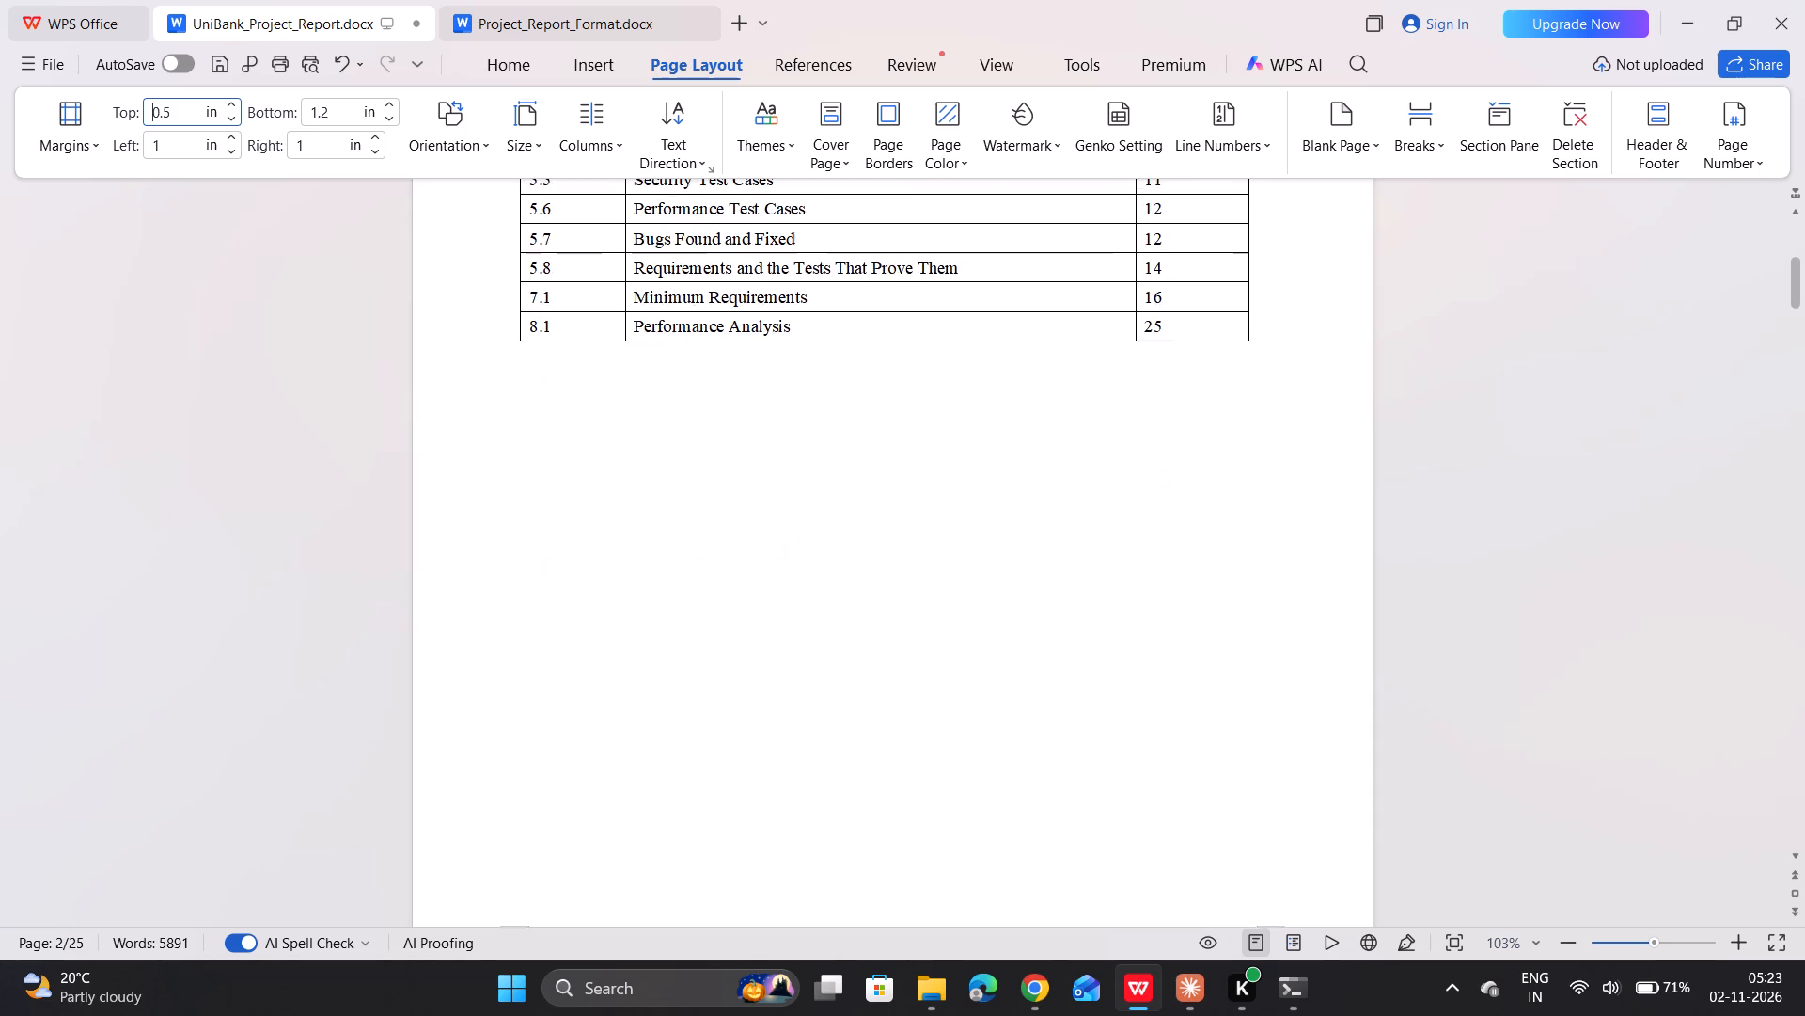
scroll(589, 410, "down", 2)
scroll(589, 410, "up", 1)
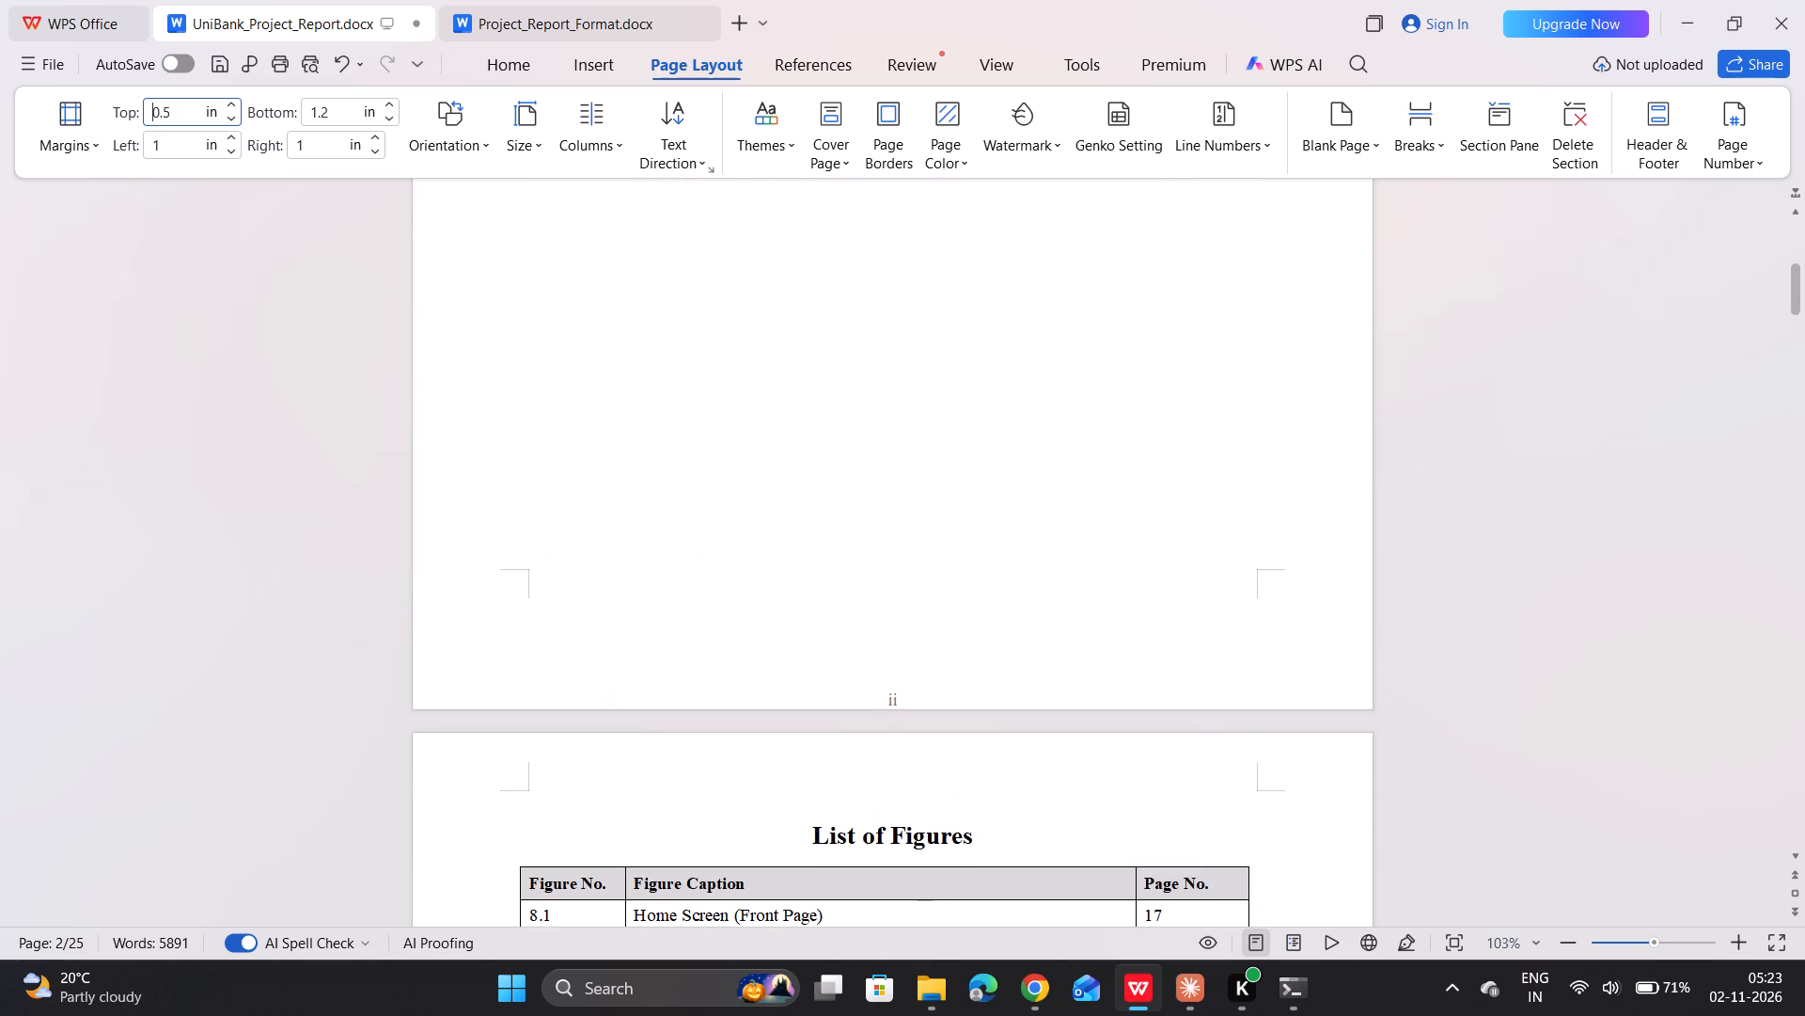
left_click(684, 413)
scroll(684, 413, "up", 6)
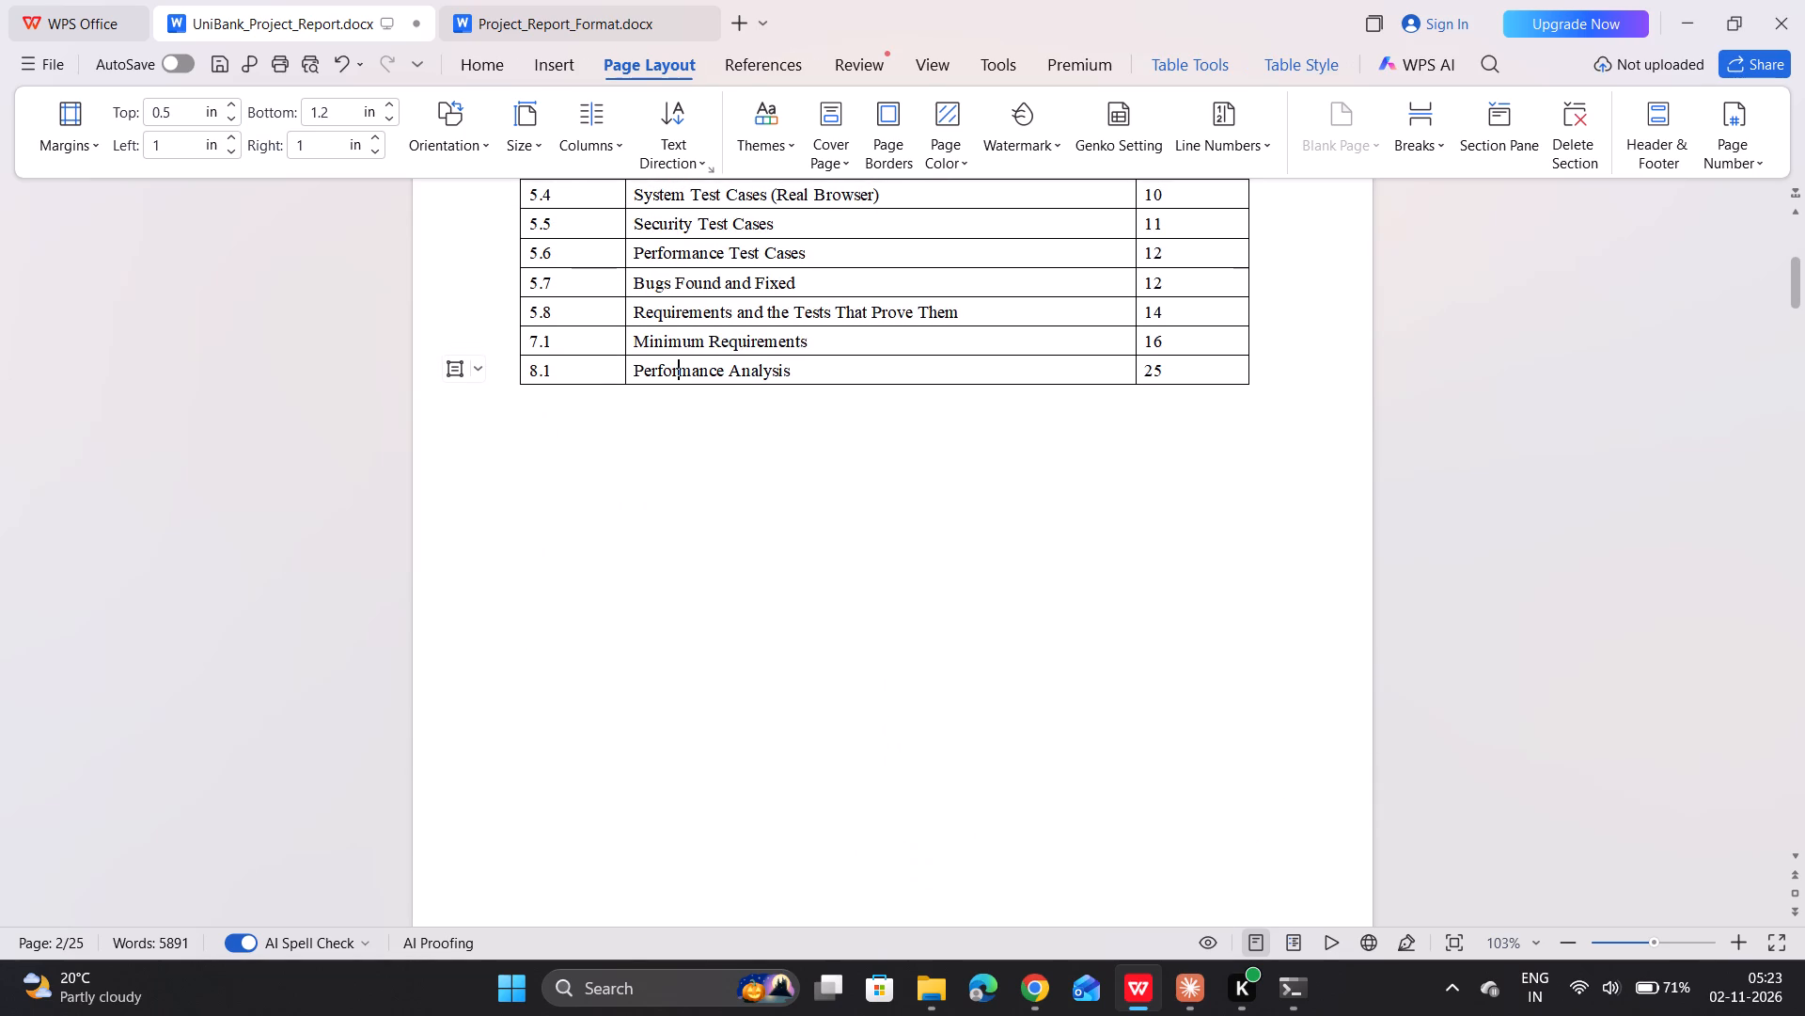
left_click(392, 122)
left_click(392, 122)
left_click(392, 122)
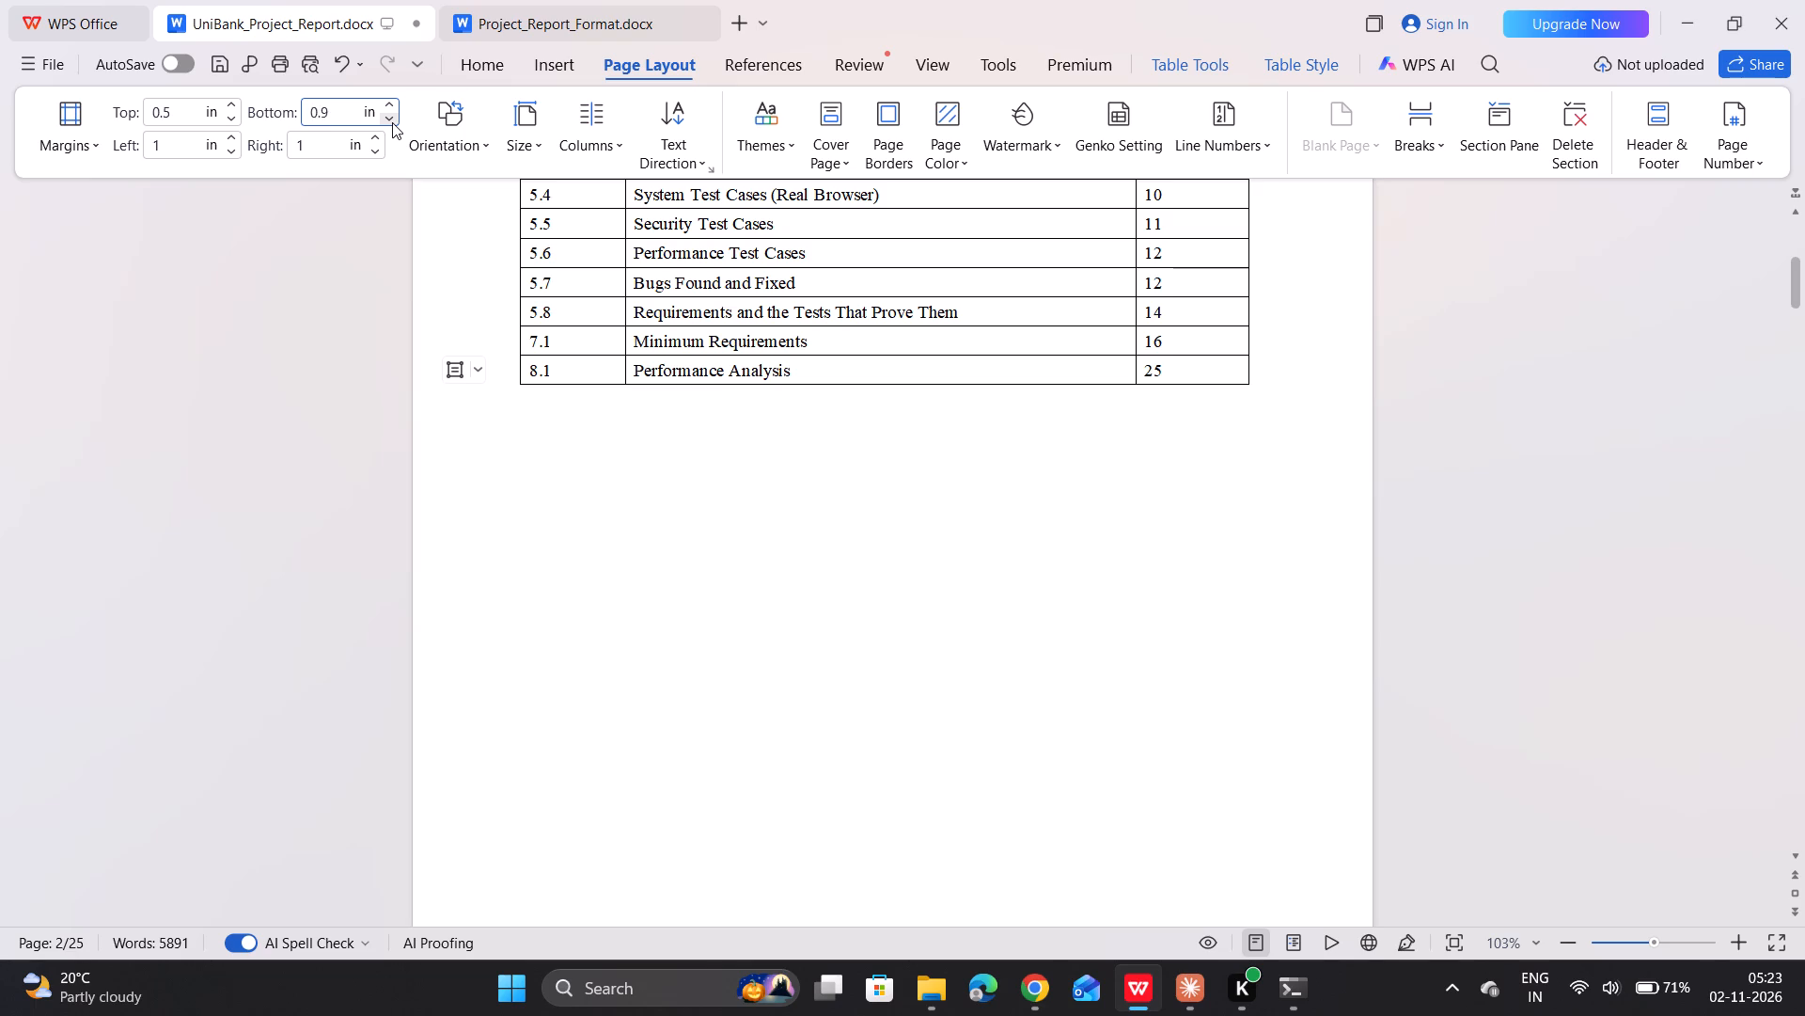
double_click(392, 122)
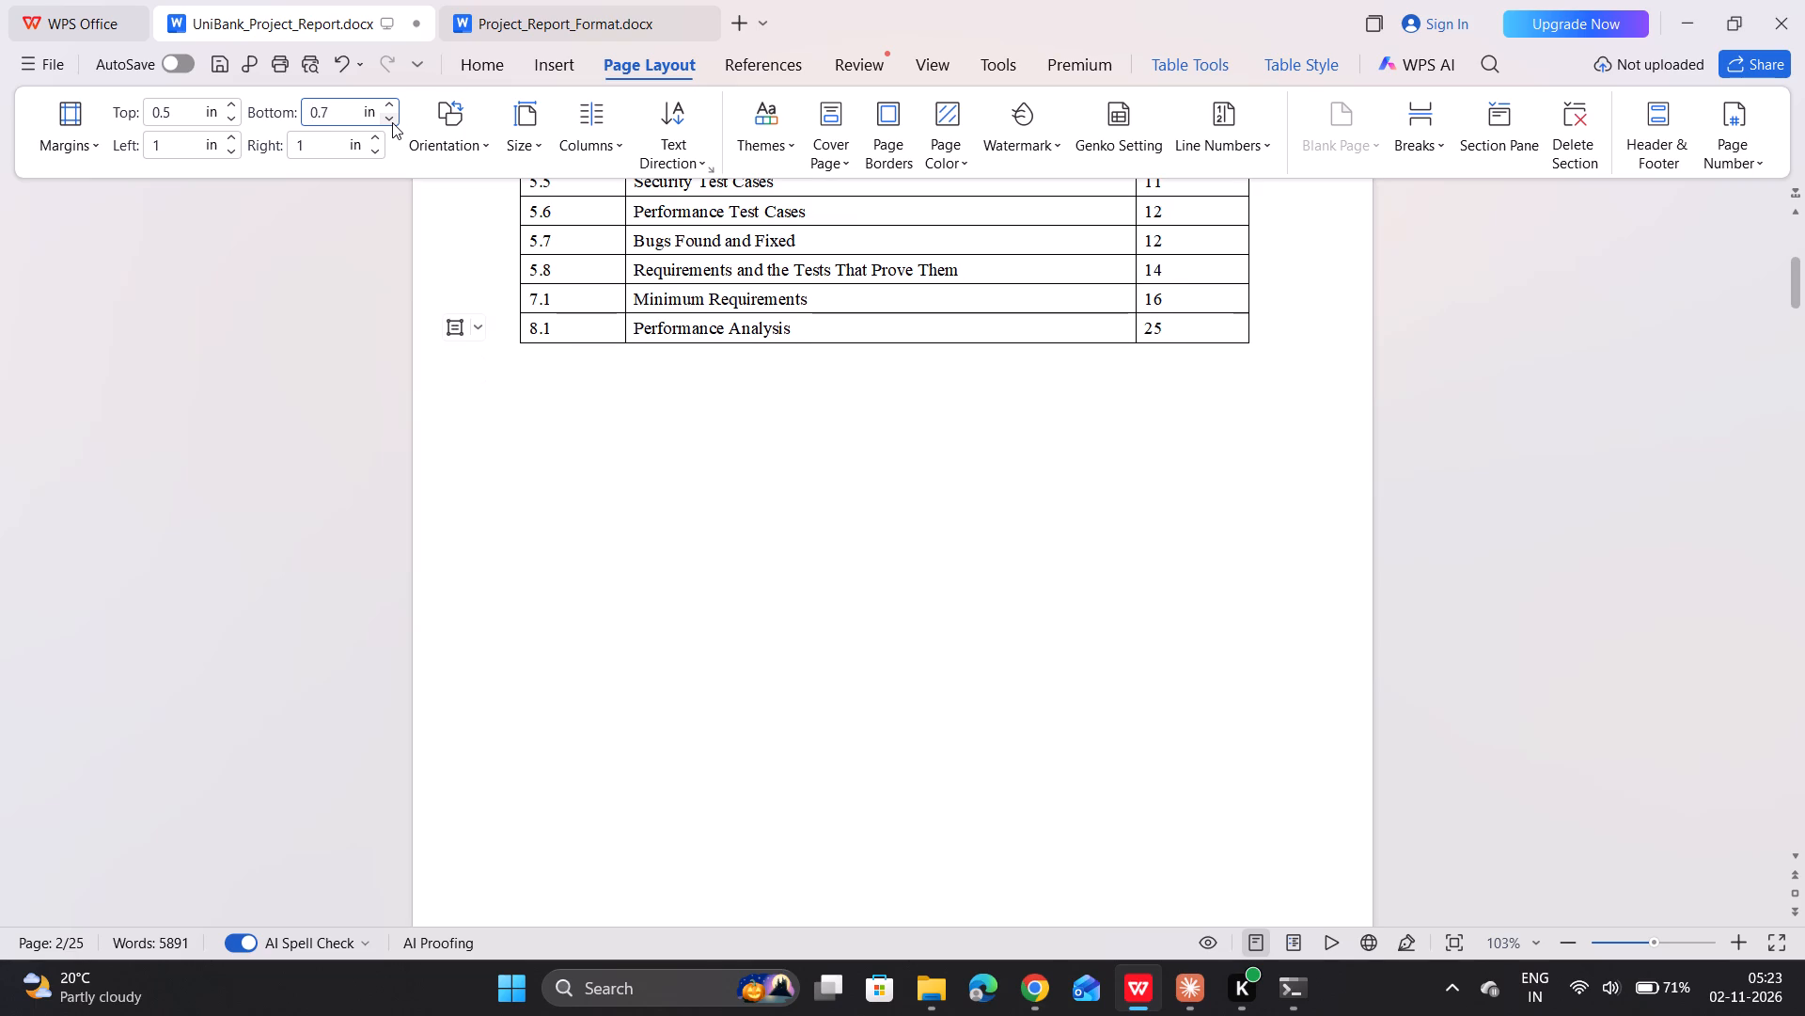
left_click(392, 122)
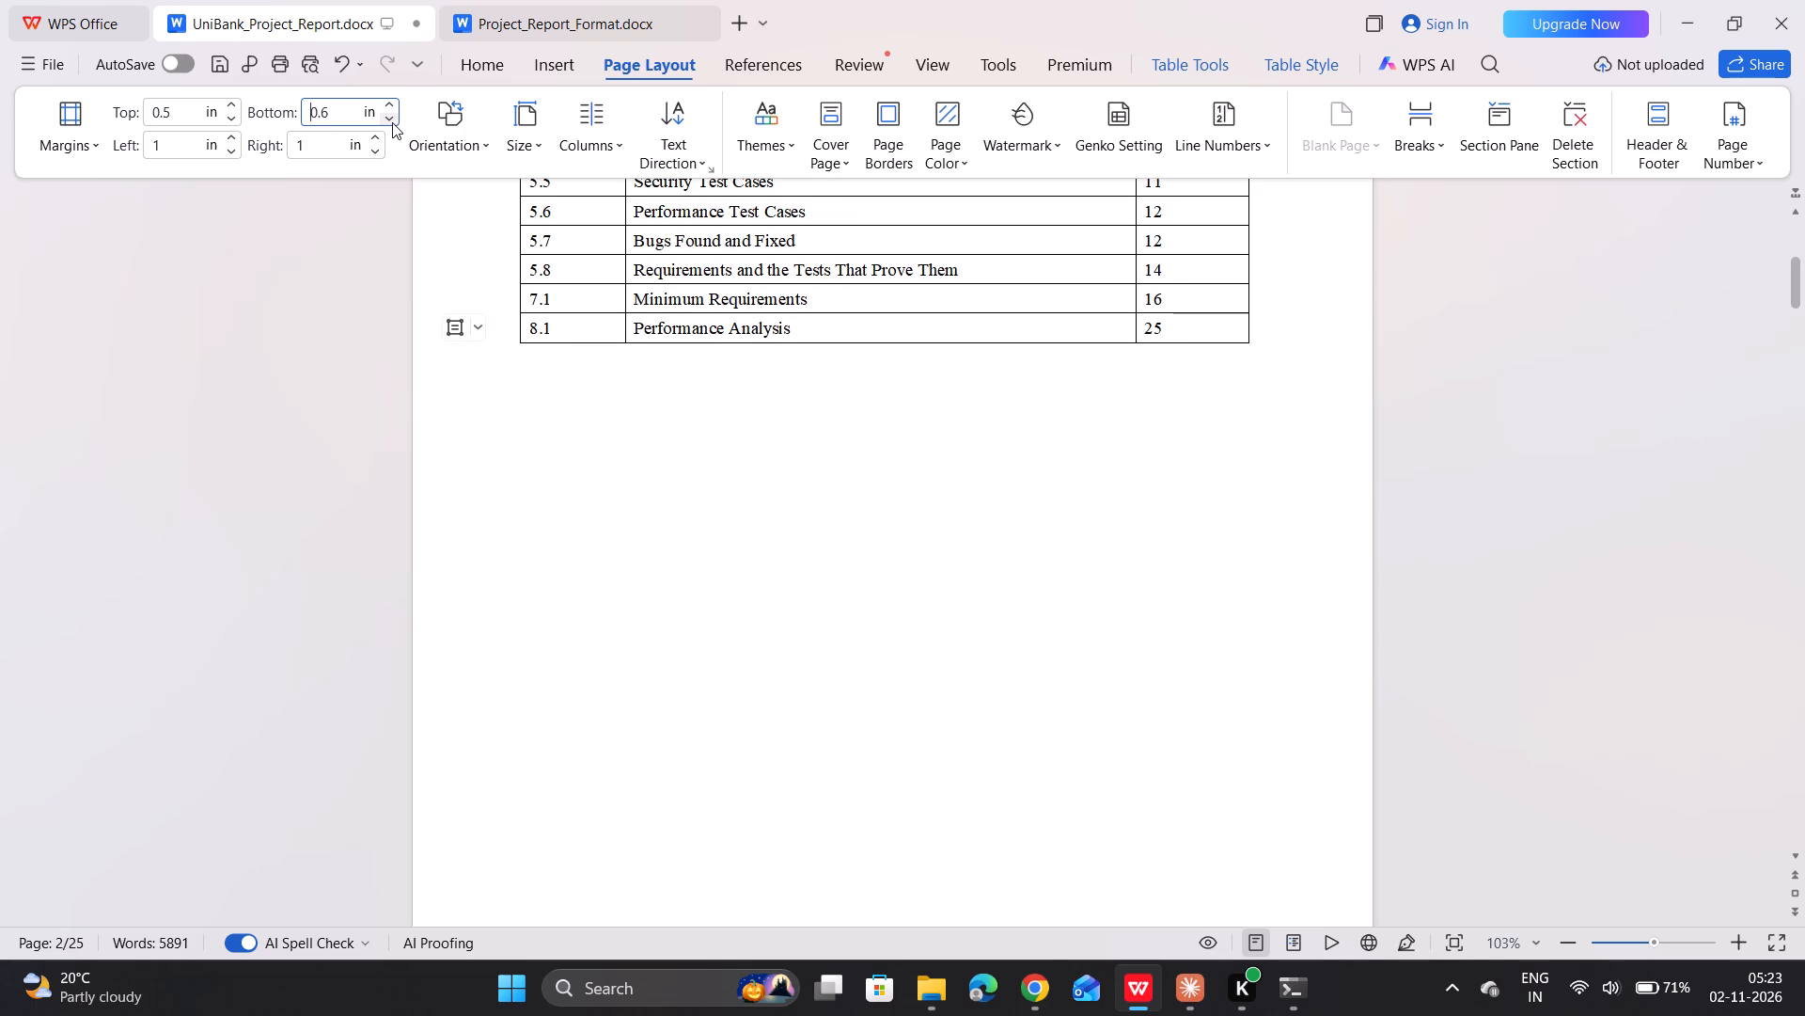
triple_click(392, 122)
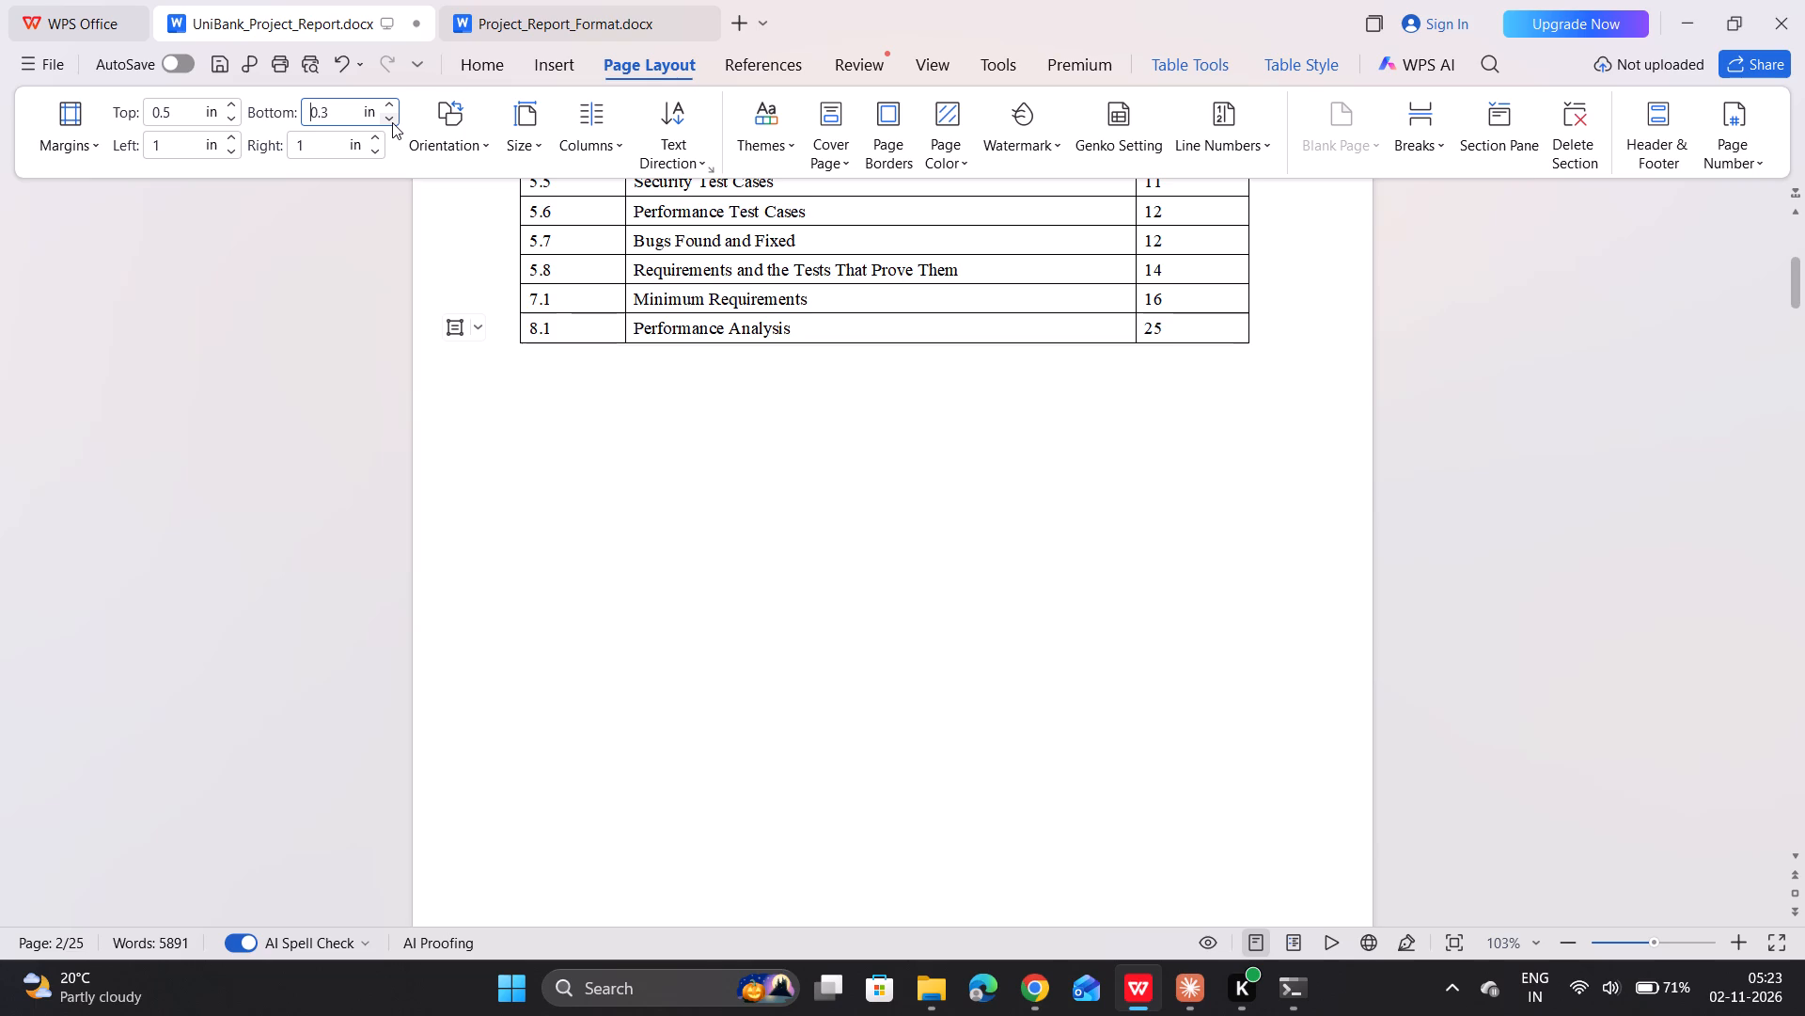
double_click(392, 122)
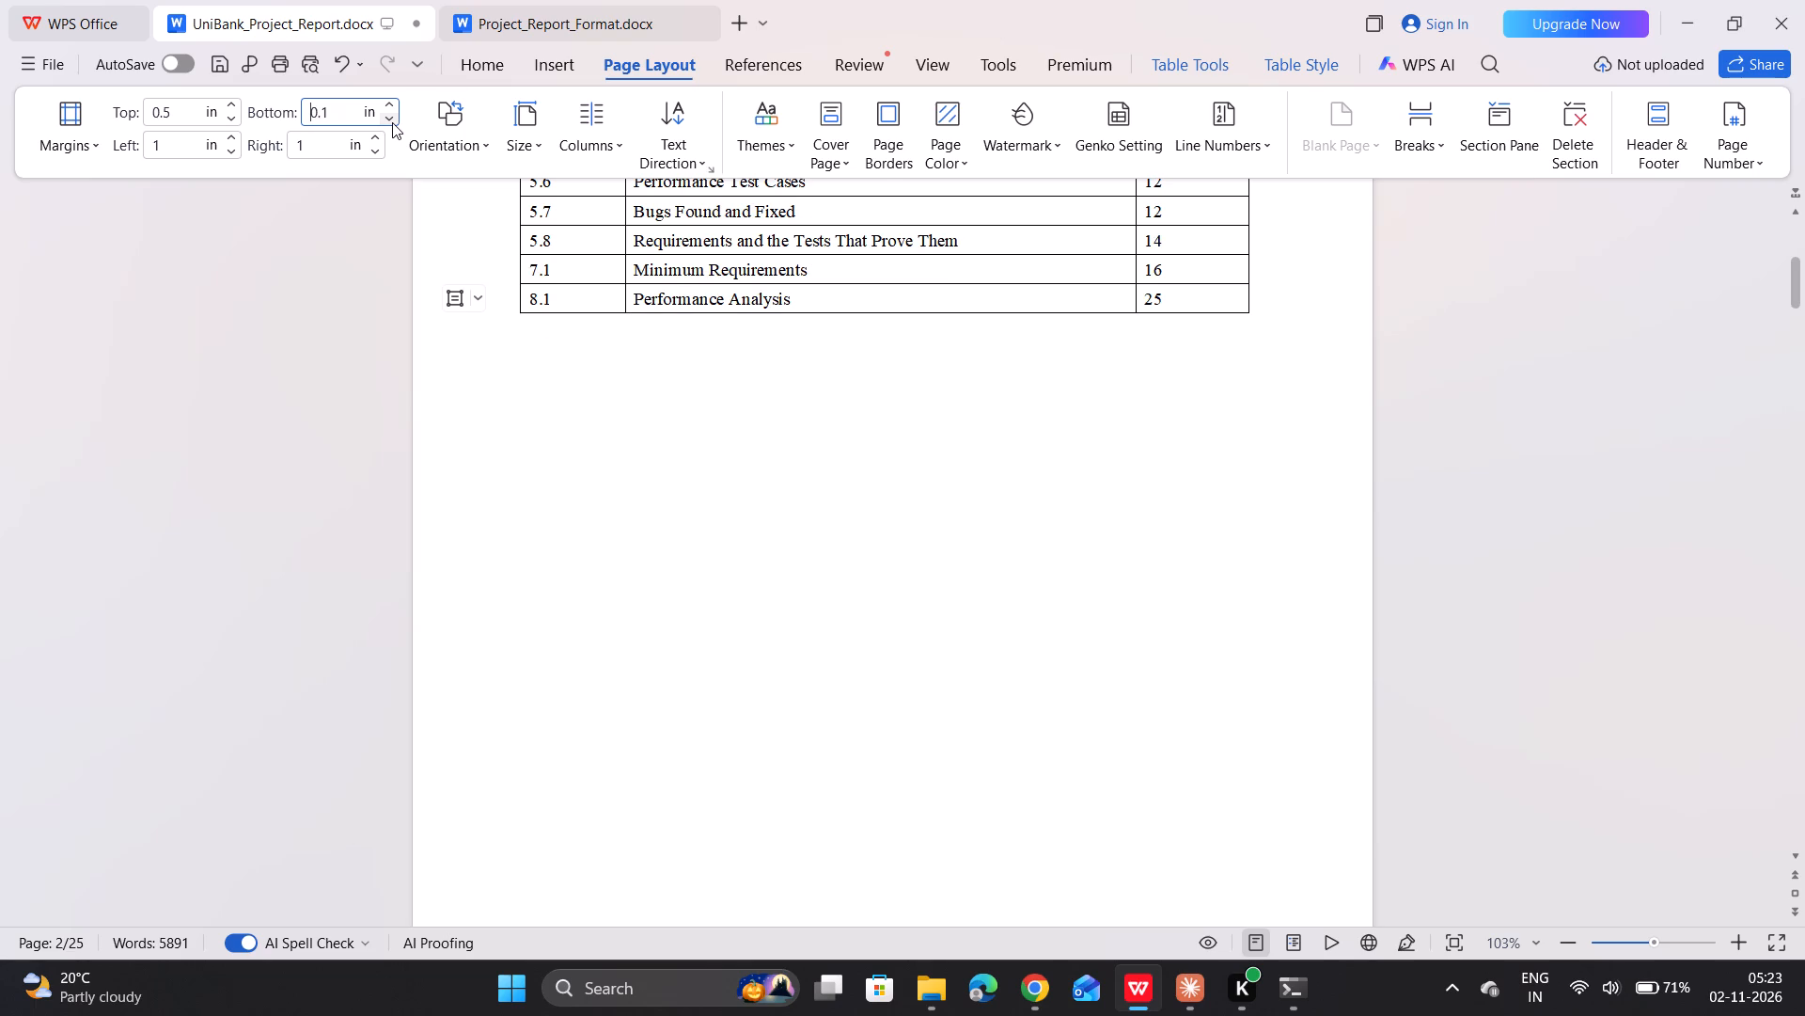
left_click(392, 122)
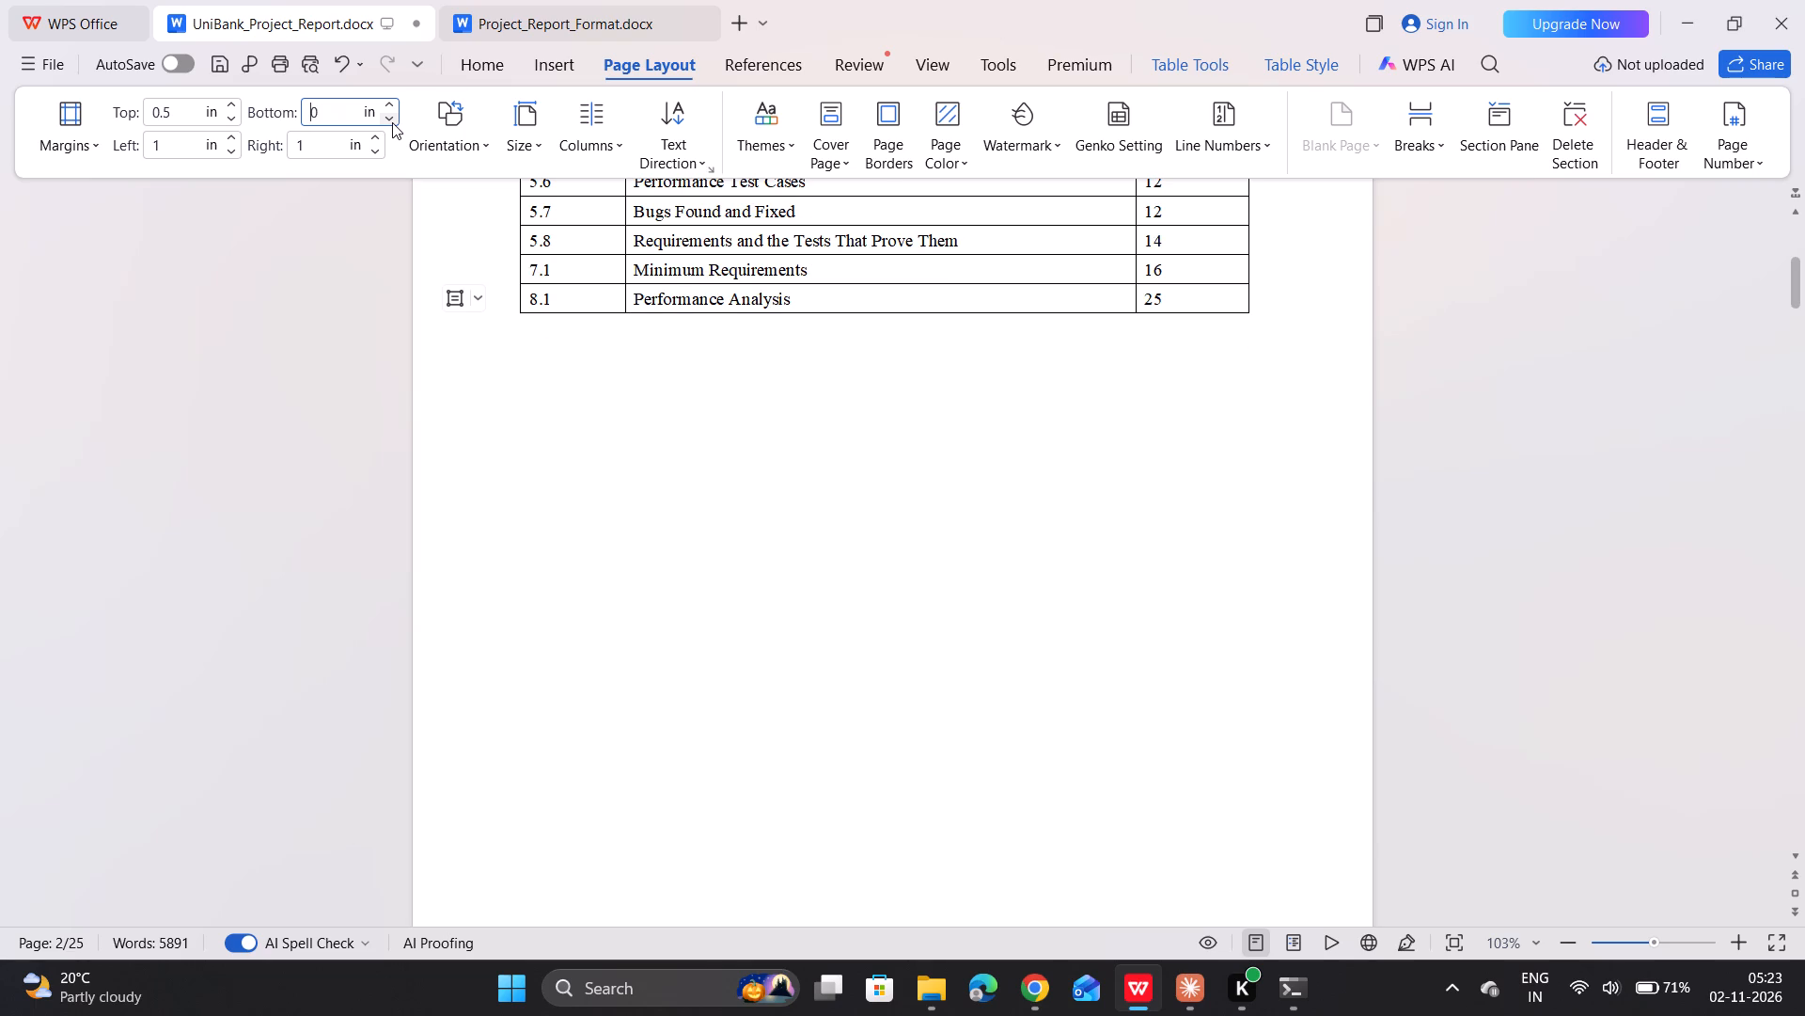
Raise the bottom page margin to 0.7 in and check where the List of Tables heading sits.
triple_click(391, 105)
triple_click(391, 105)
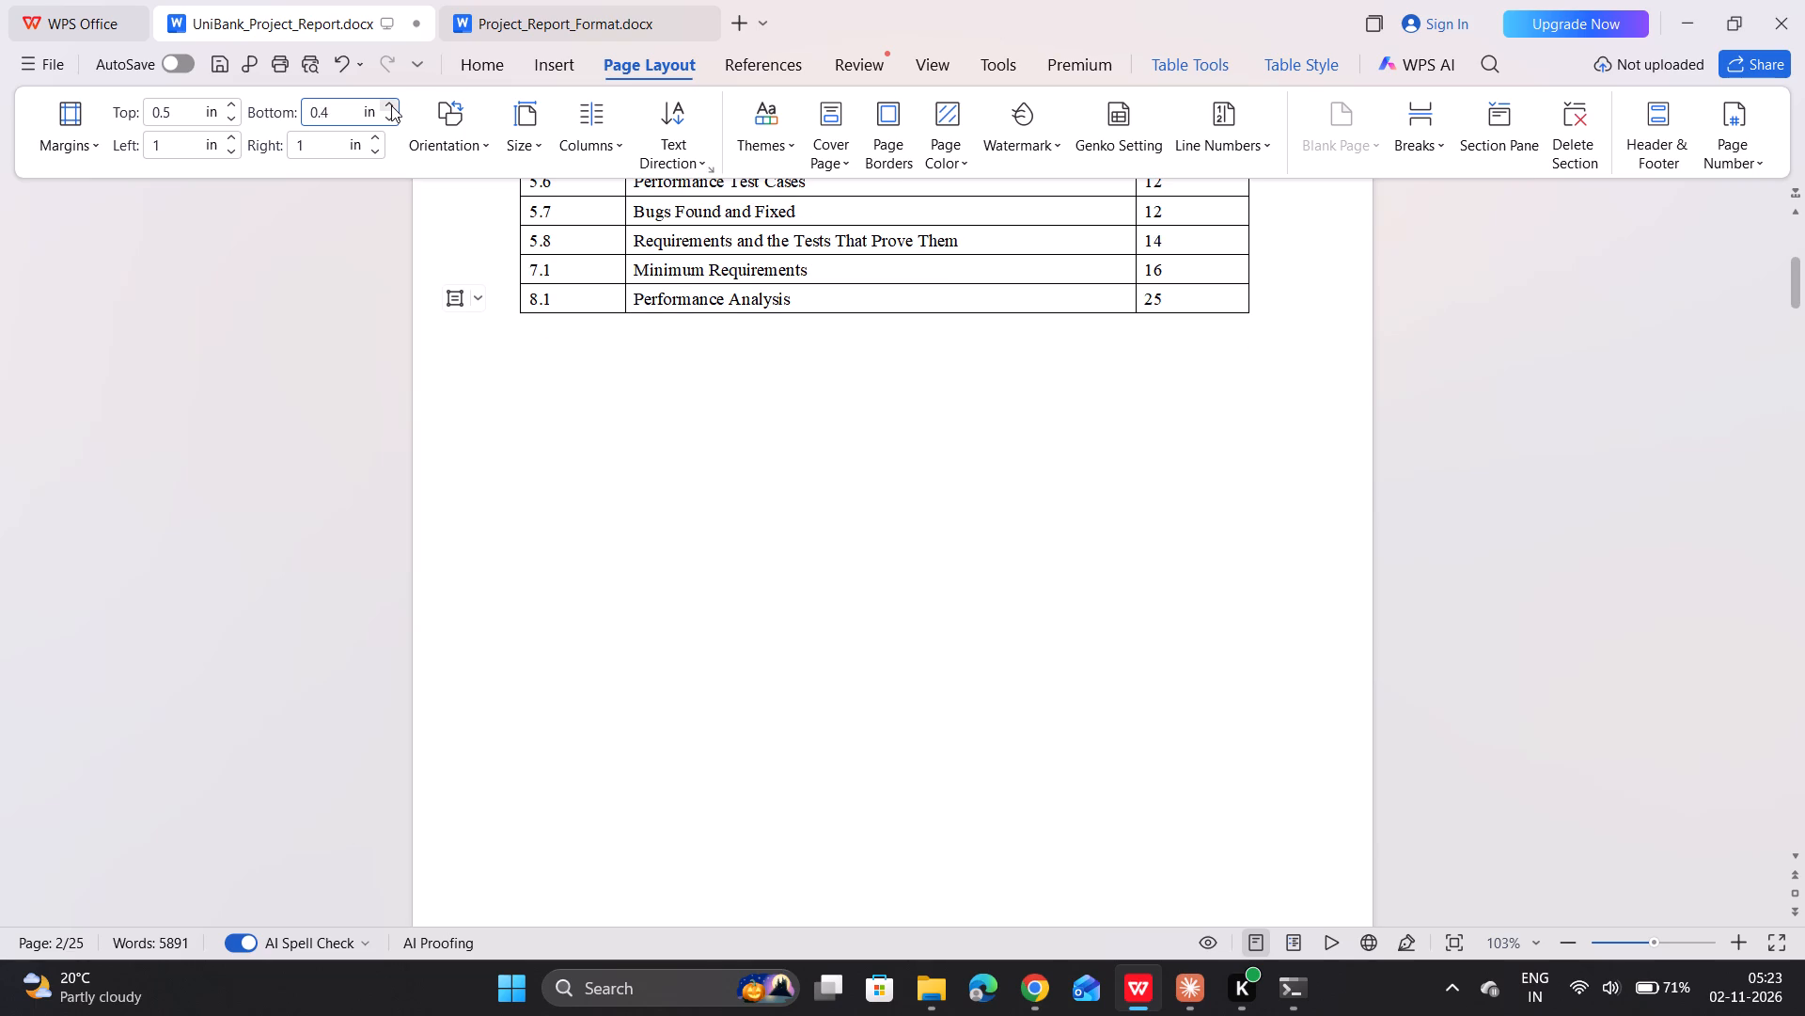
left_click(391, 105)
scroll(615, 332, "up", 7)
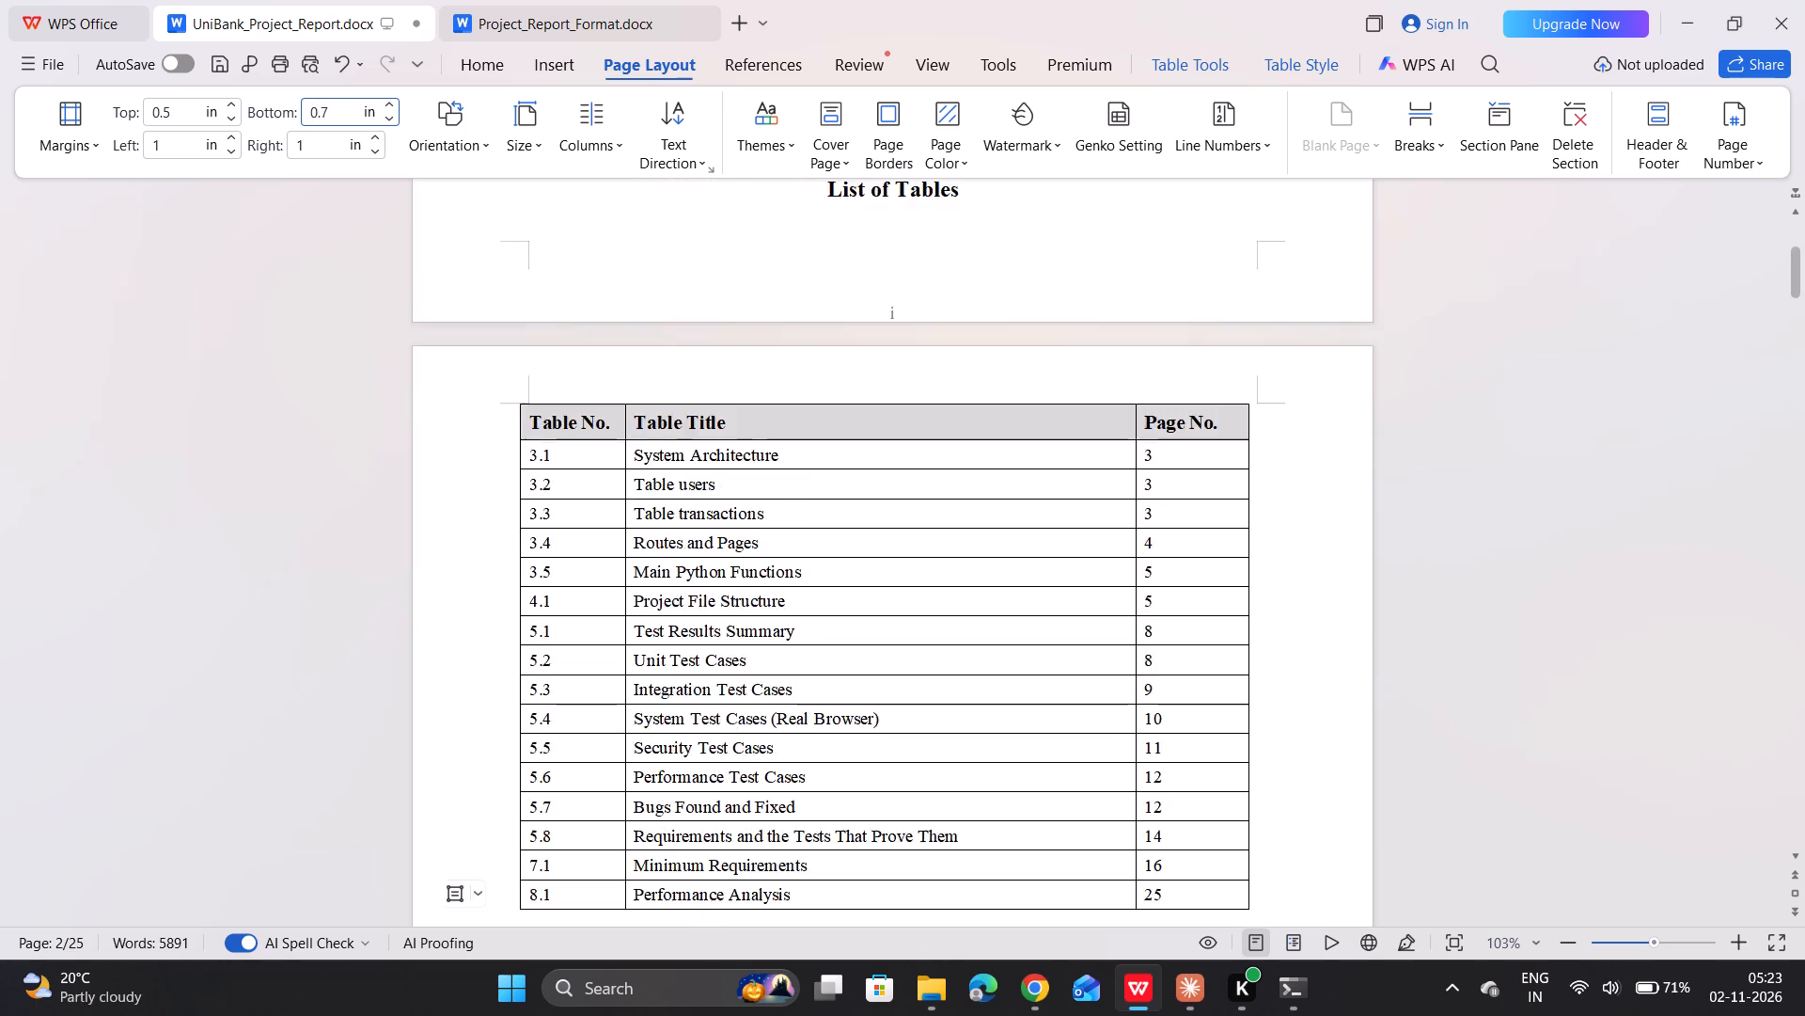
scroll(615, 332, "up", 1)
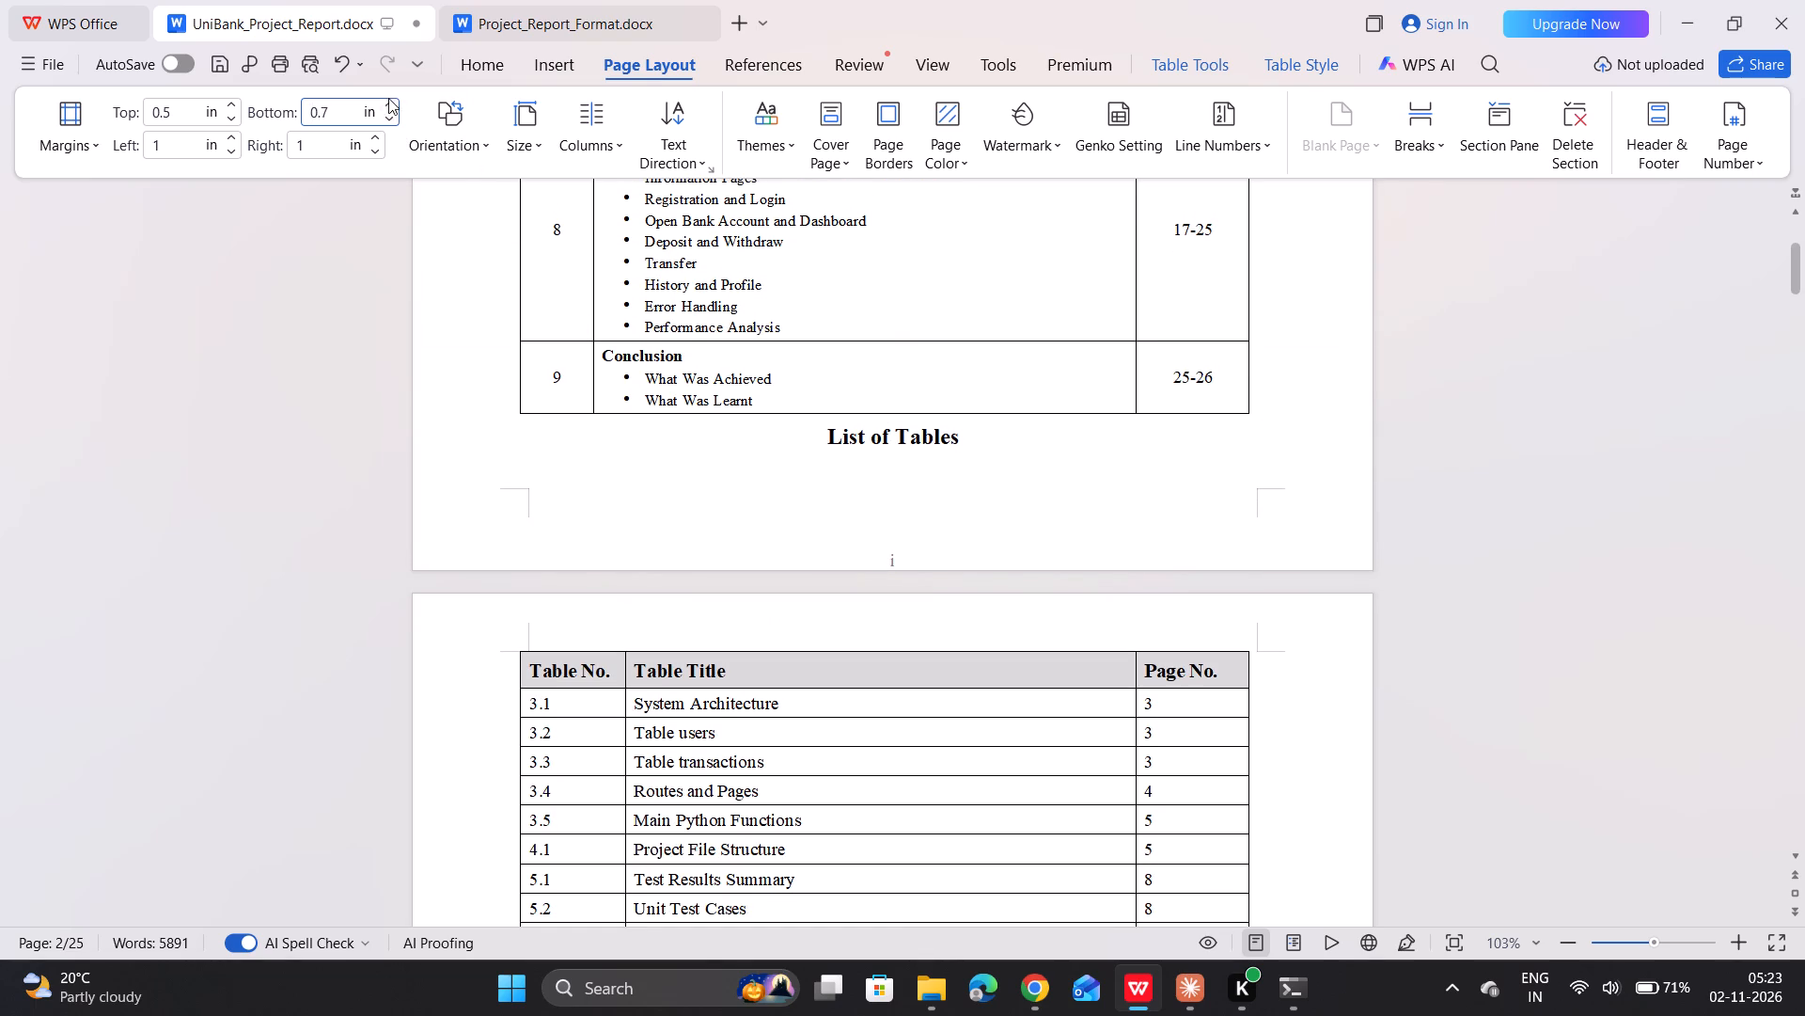
Set the bottom page margin of the List of Tables section to 1.1 in.
triple_click(391, 100)
left_click(391, 100)
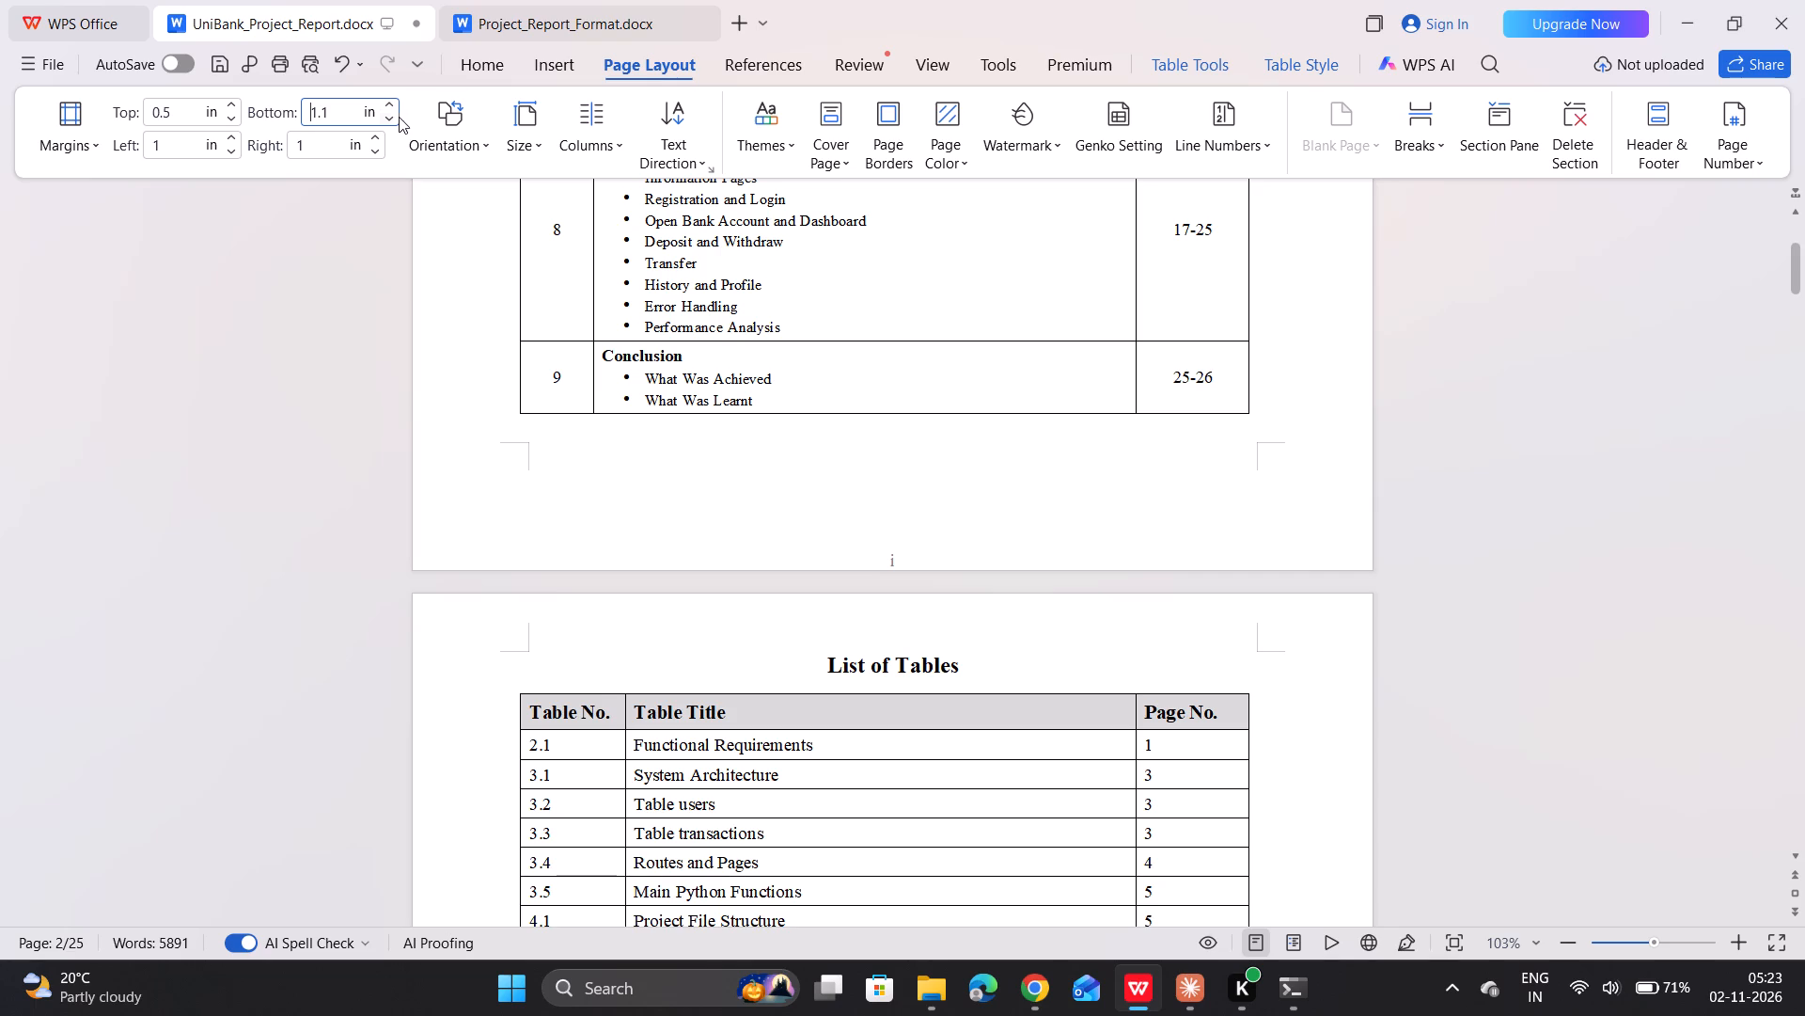
left_click(391, 119)
left_click(391, 103)
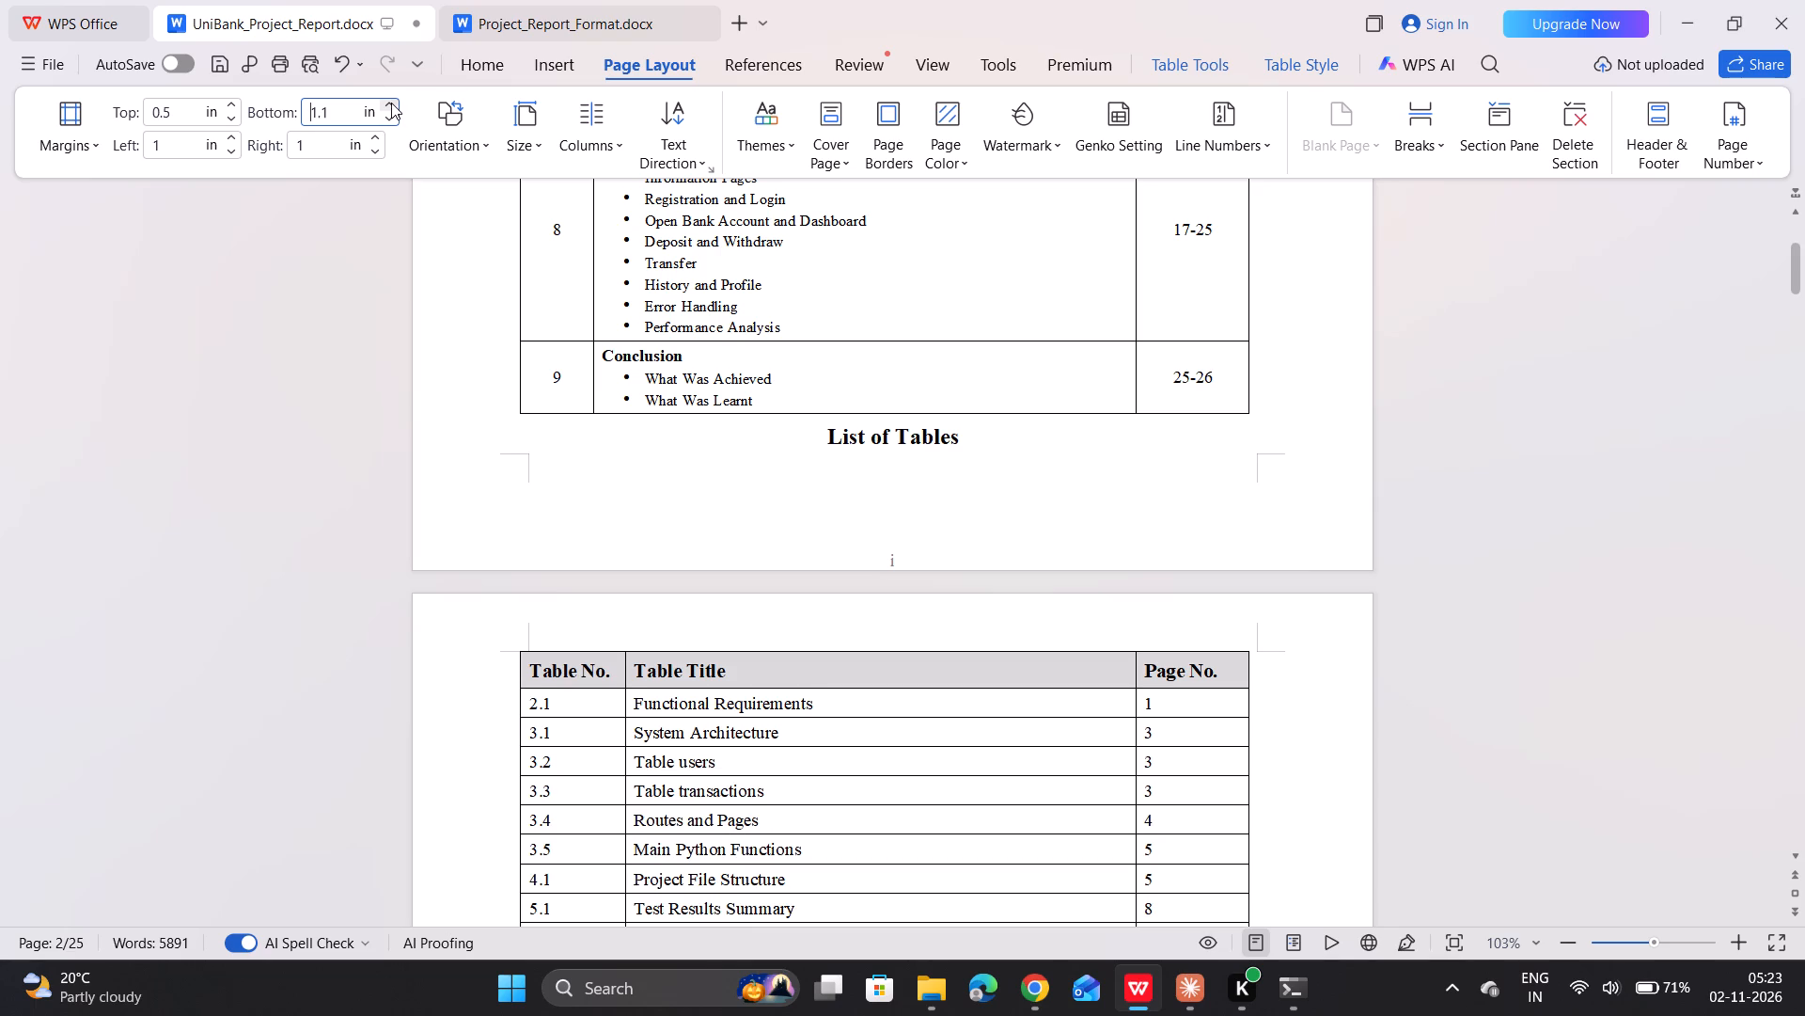
Capture a screenshot of the blank space on page ii together with the List of Figures heading below it.
scroll(604, 473, "down", 2)
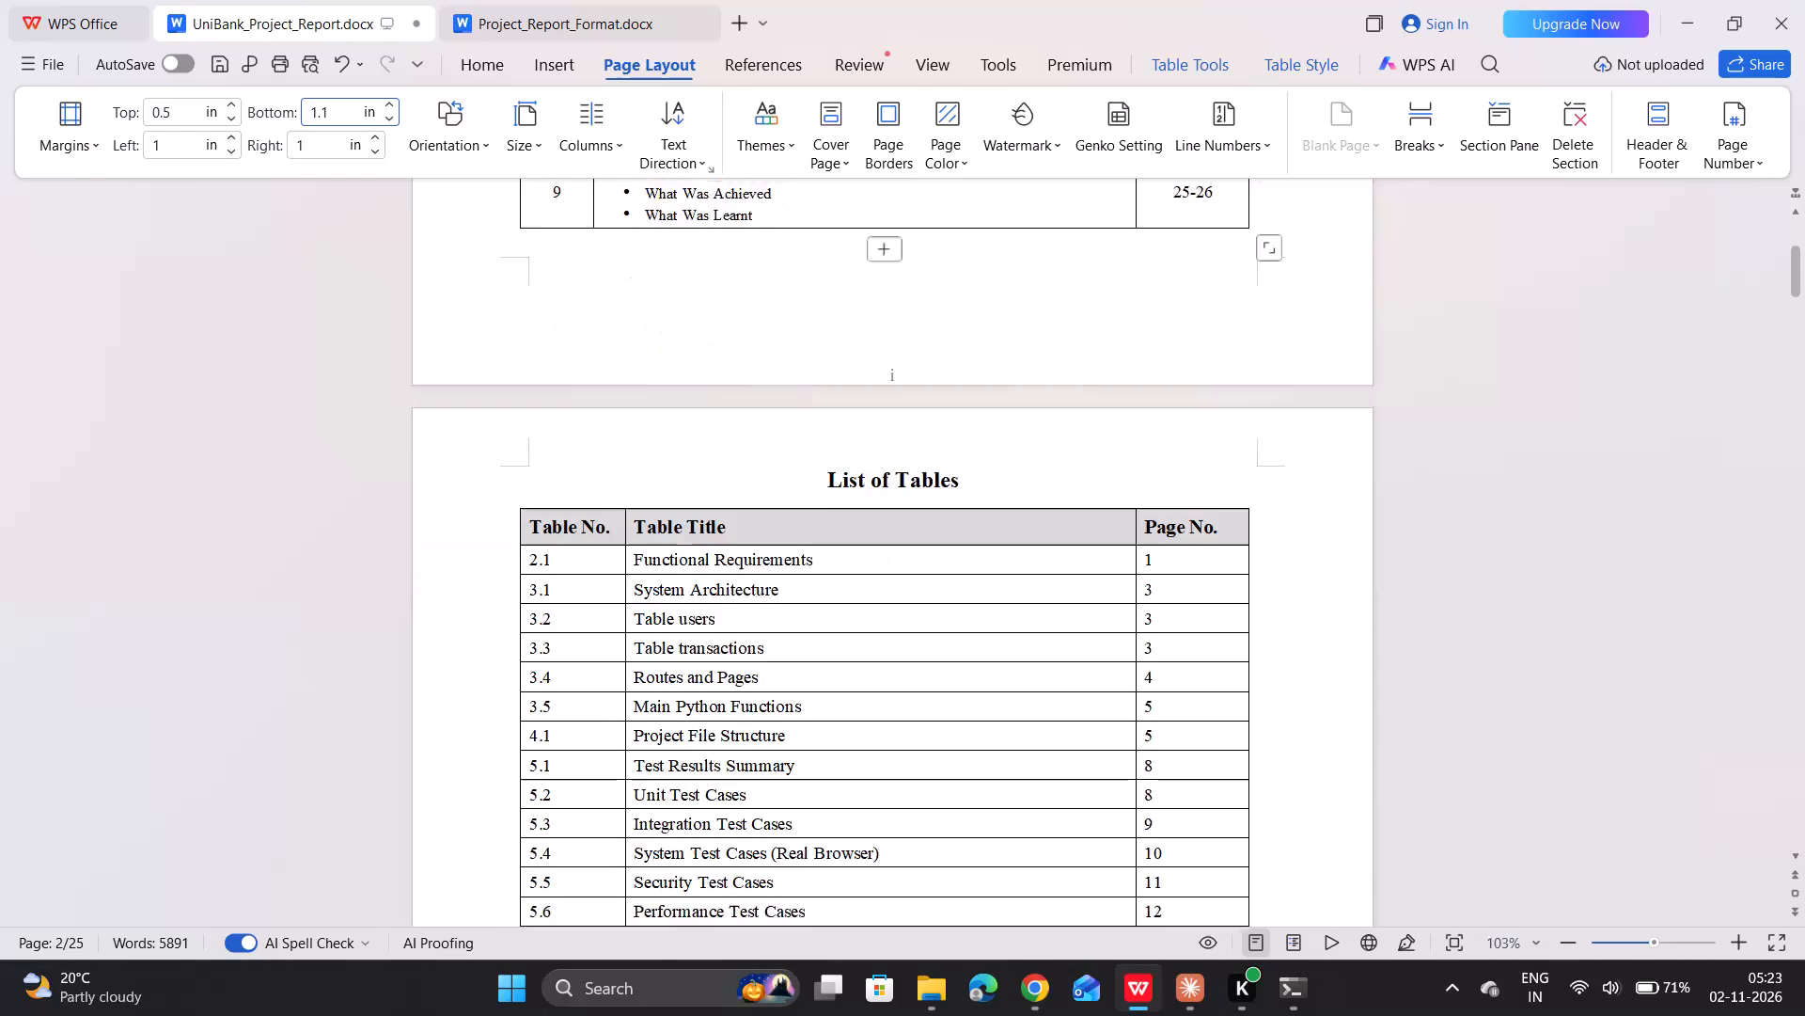
scroll(604, 473, "down", 11)
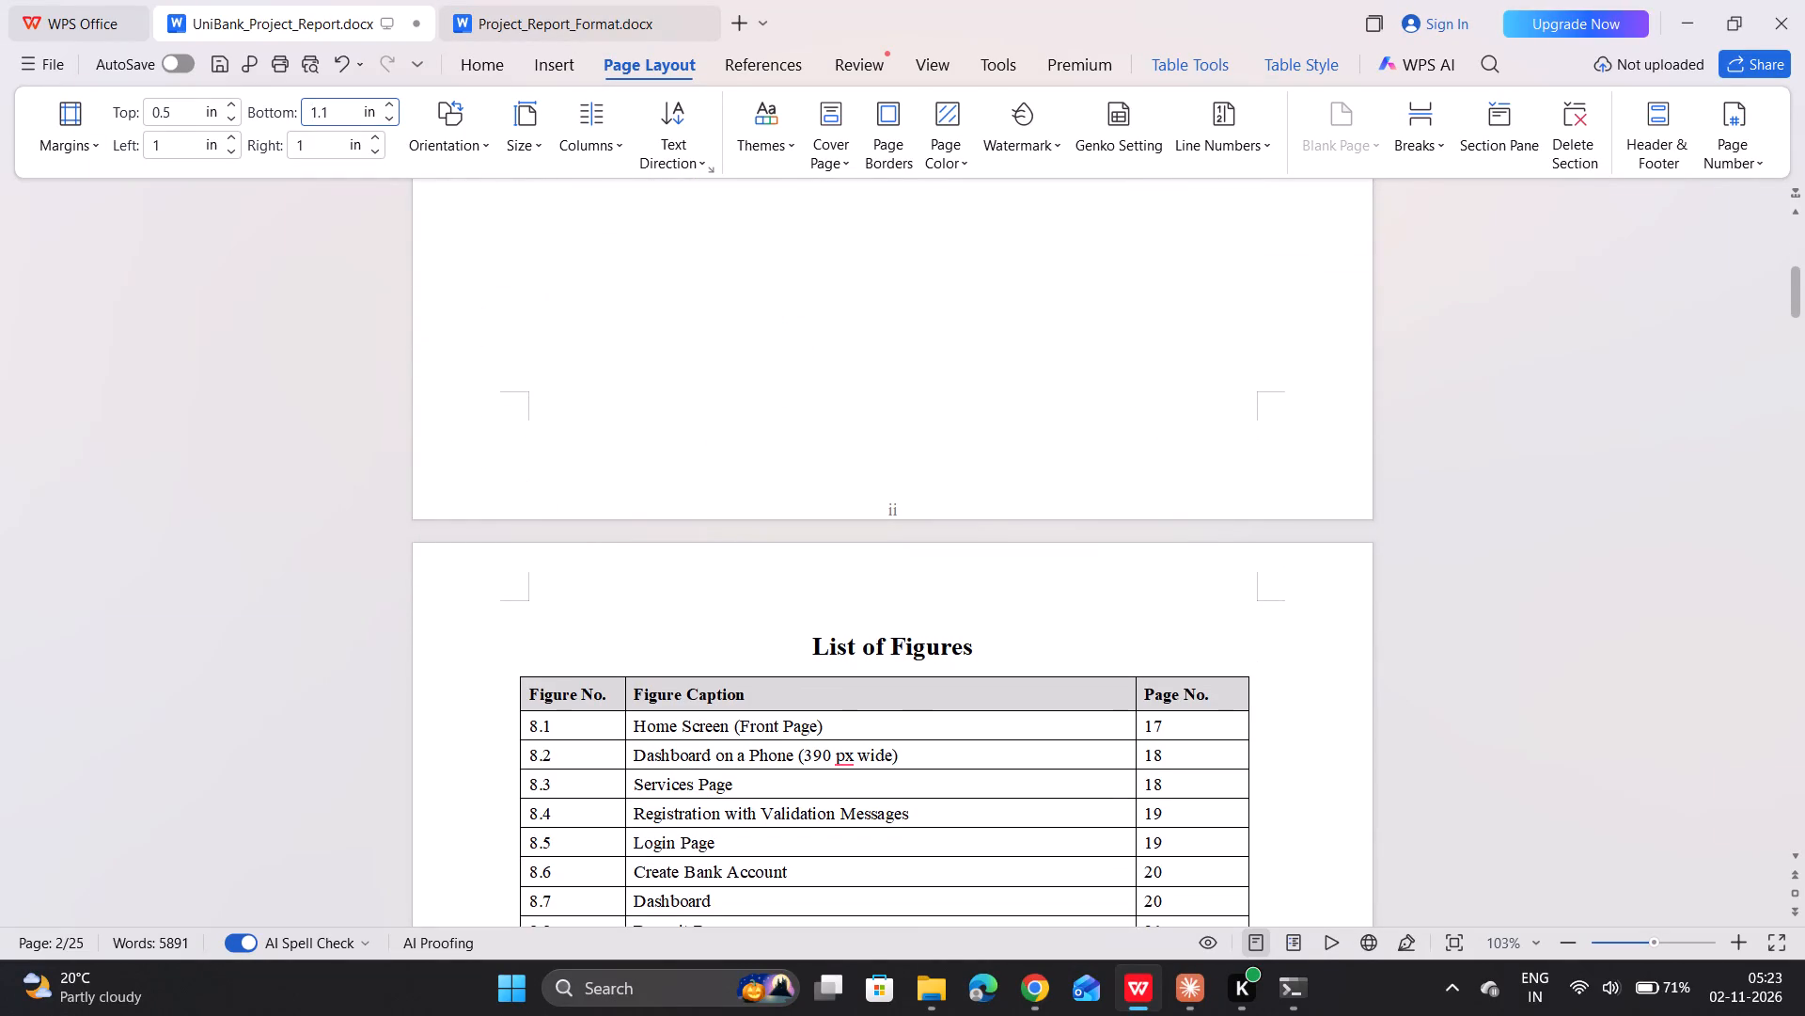
left_click(801, 643)
scroll(801, 643, "up", 2)
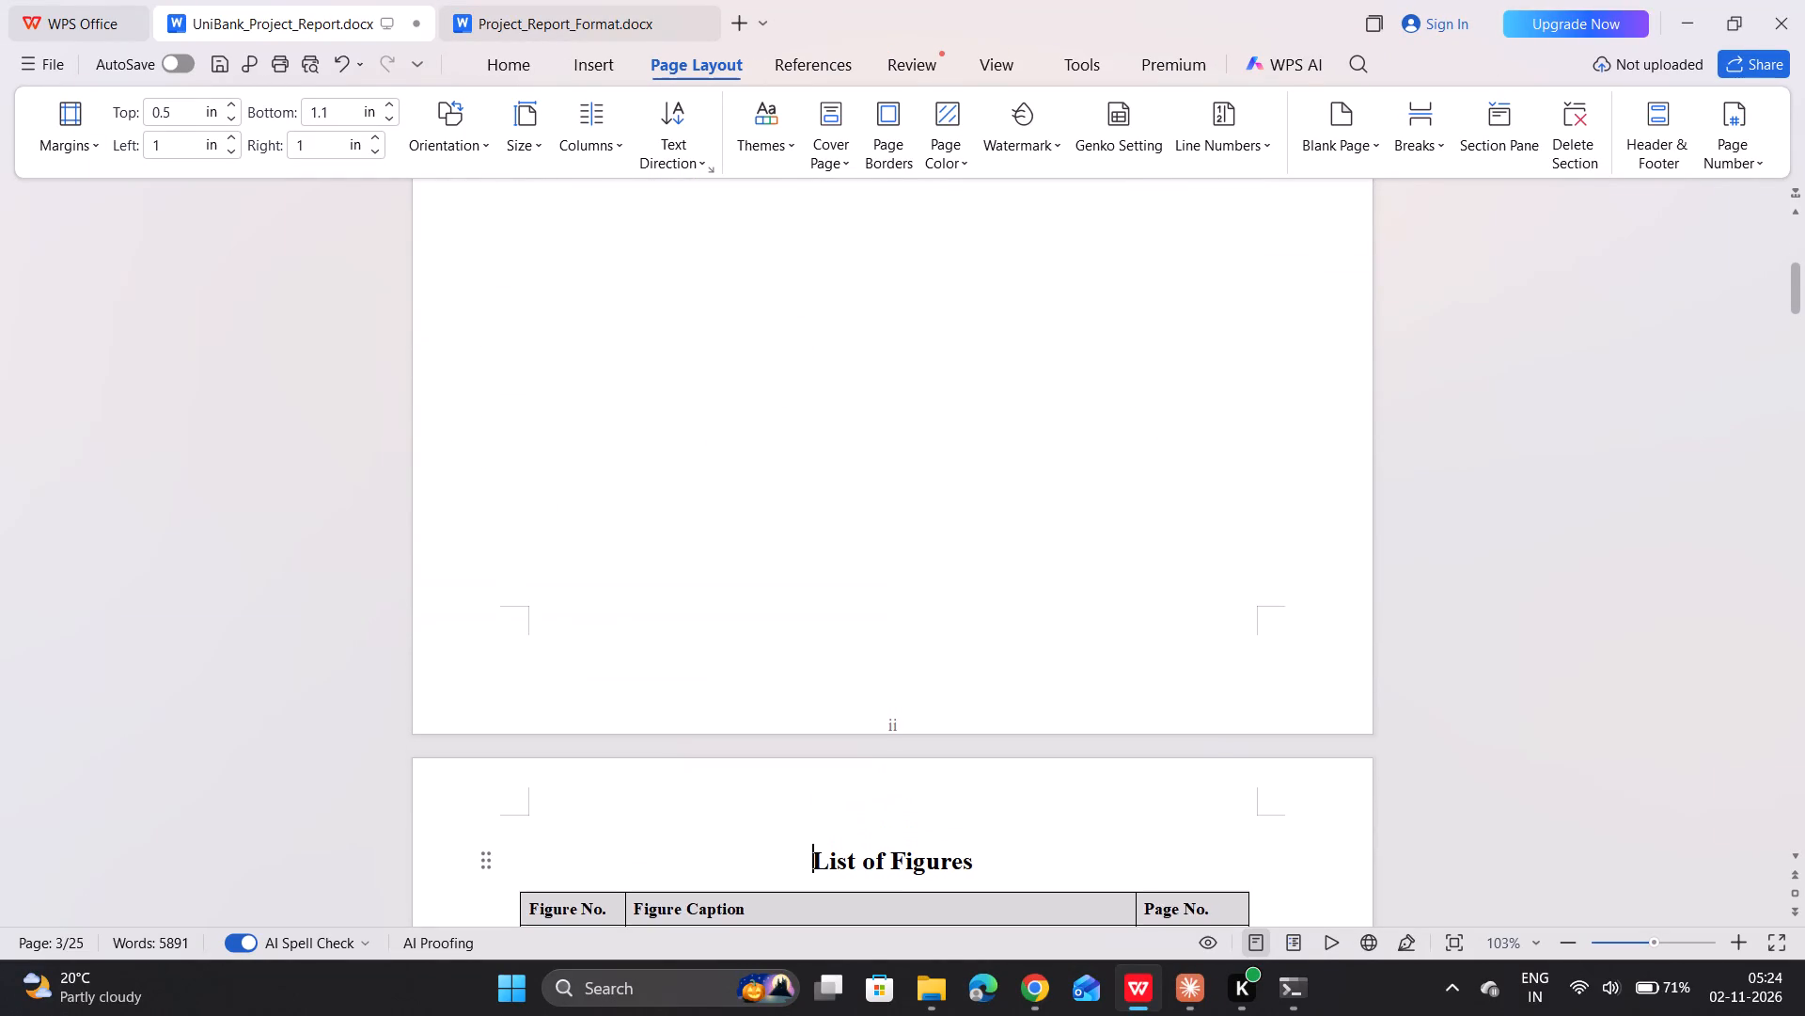
scroll(801, 643, "up", 1)
key("Print")
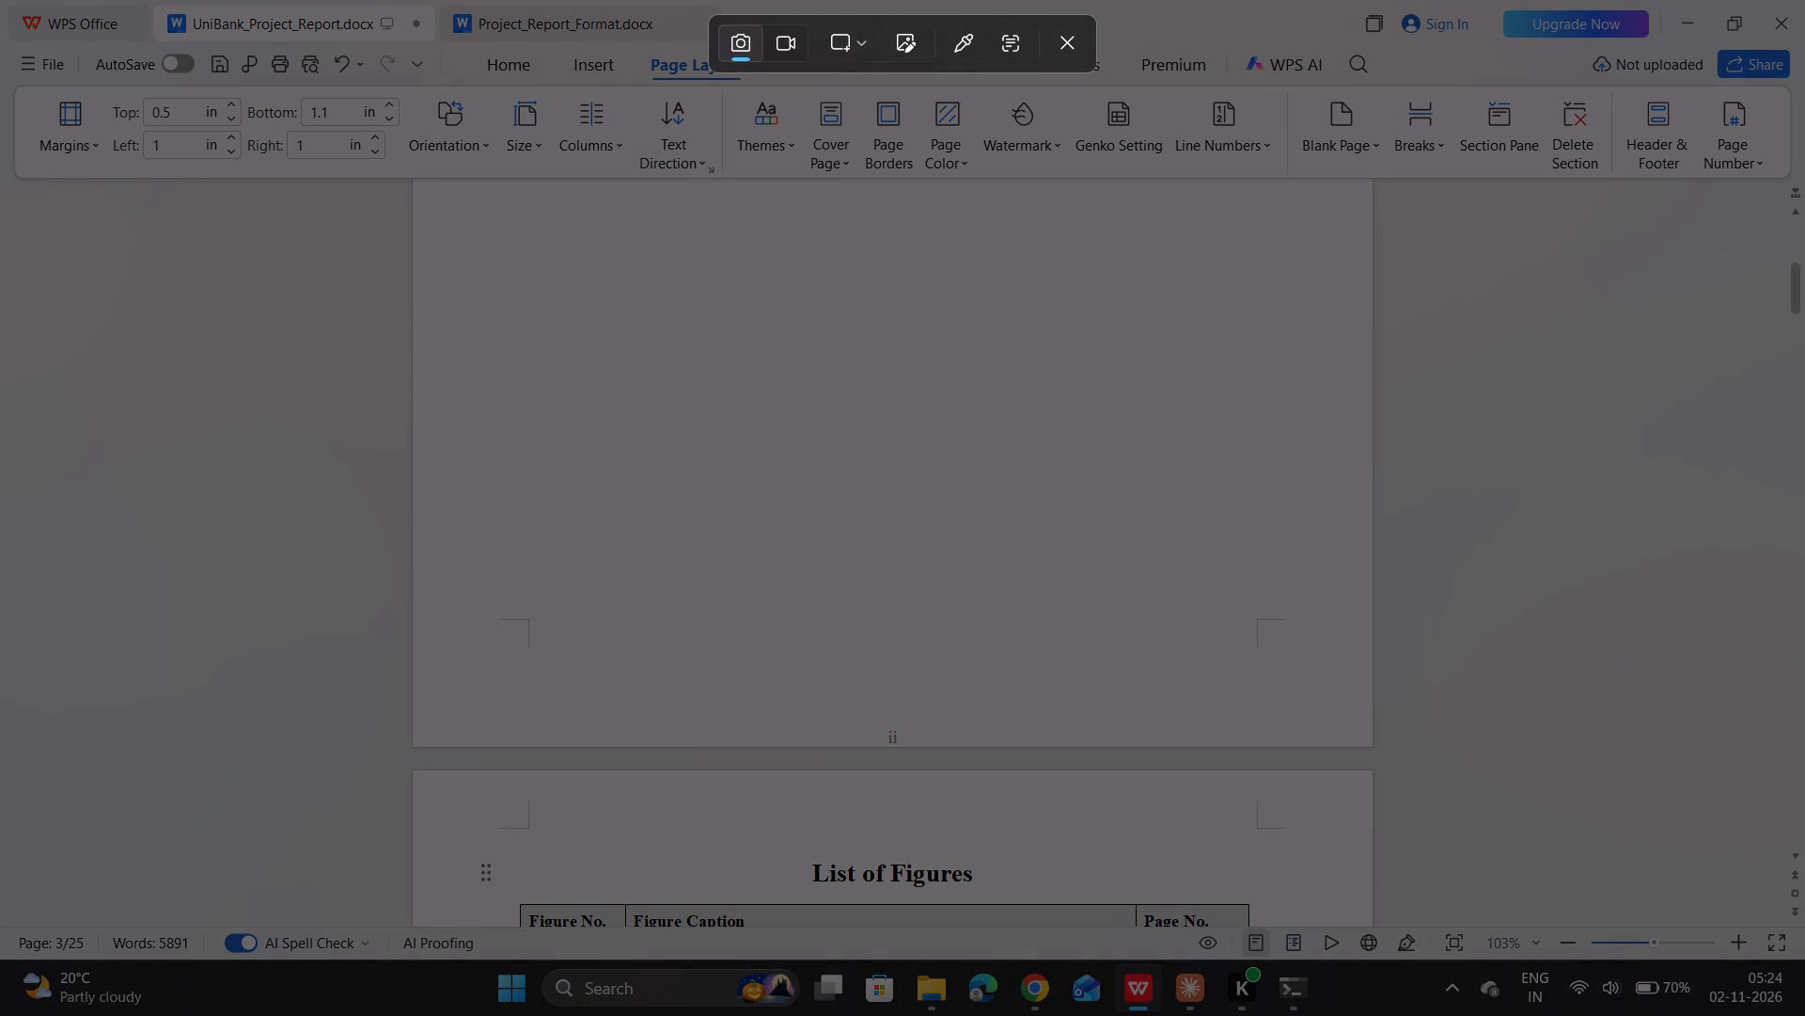
left_click_drag(431, 194, 1343, 918)
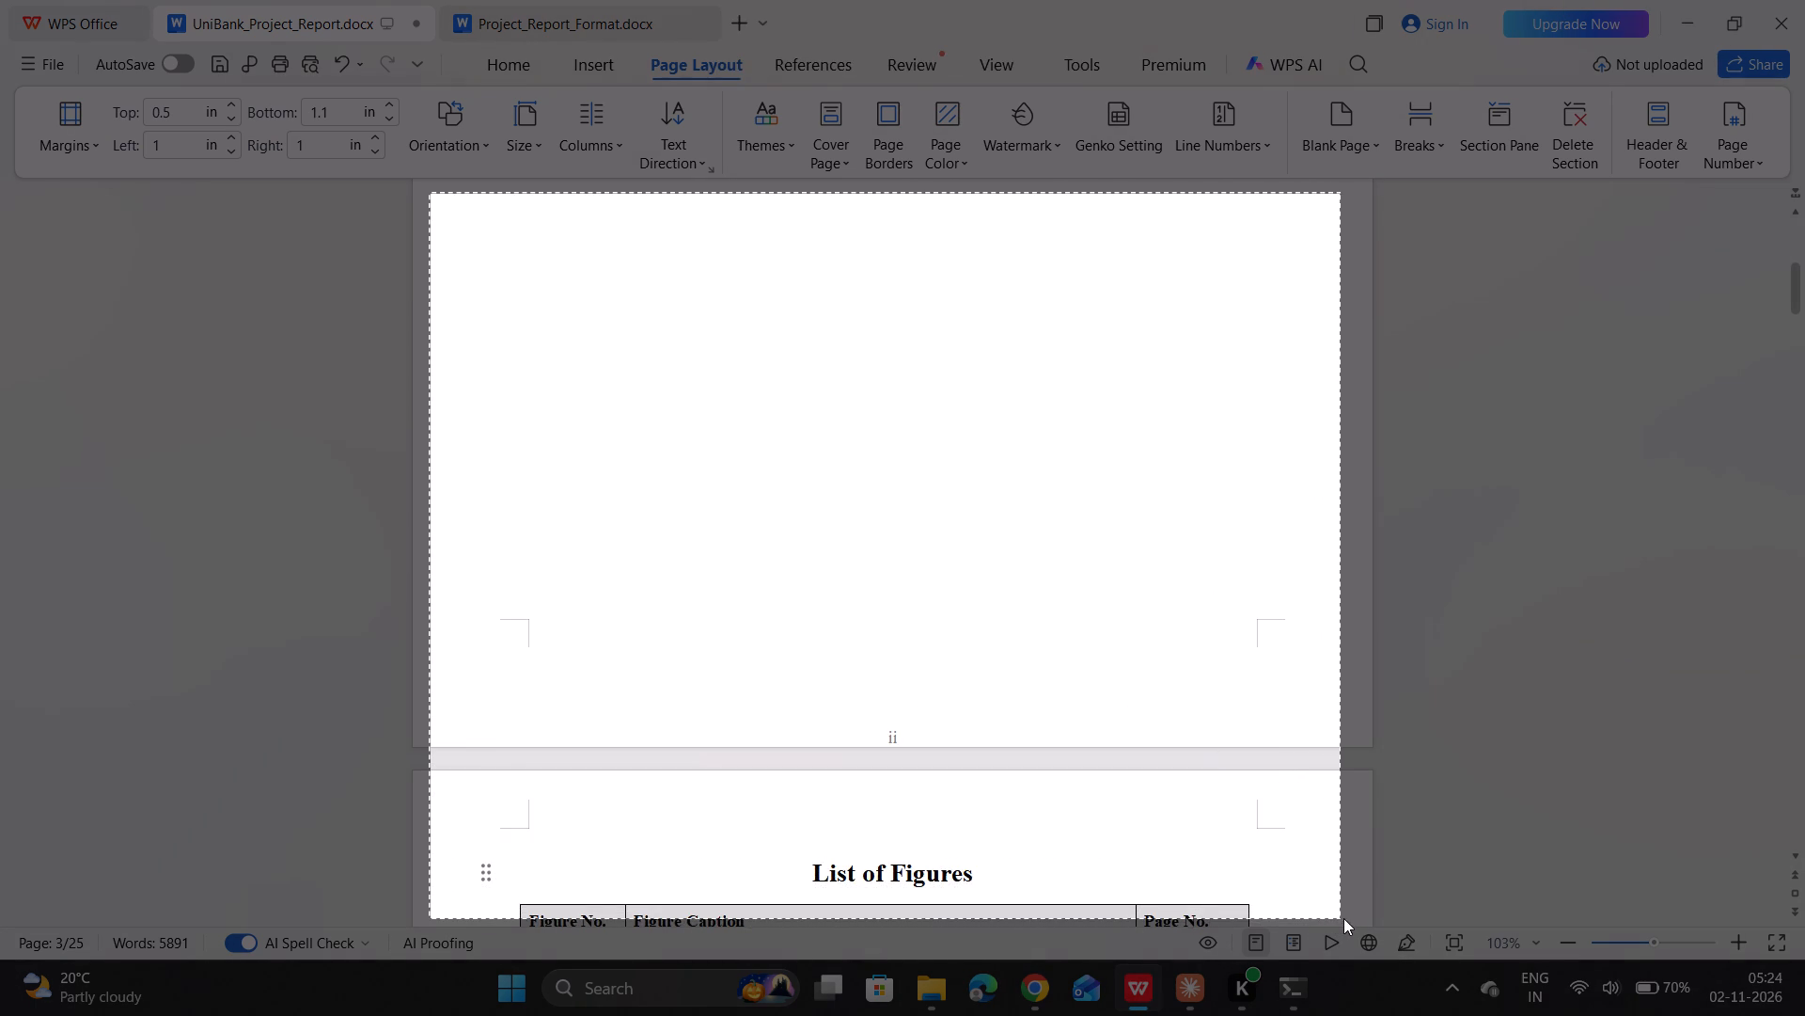
left_click_drag(1343, 918, 1348, 917)
left_click(1024, 976)
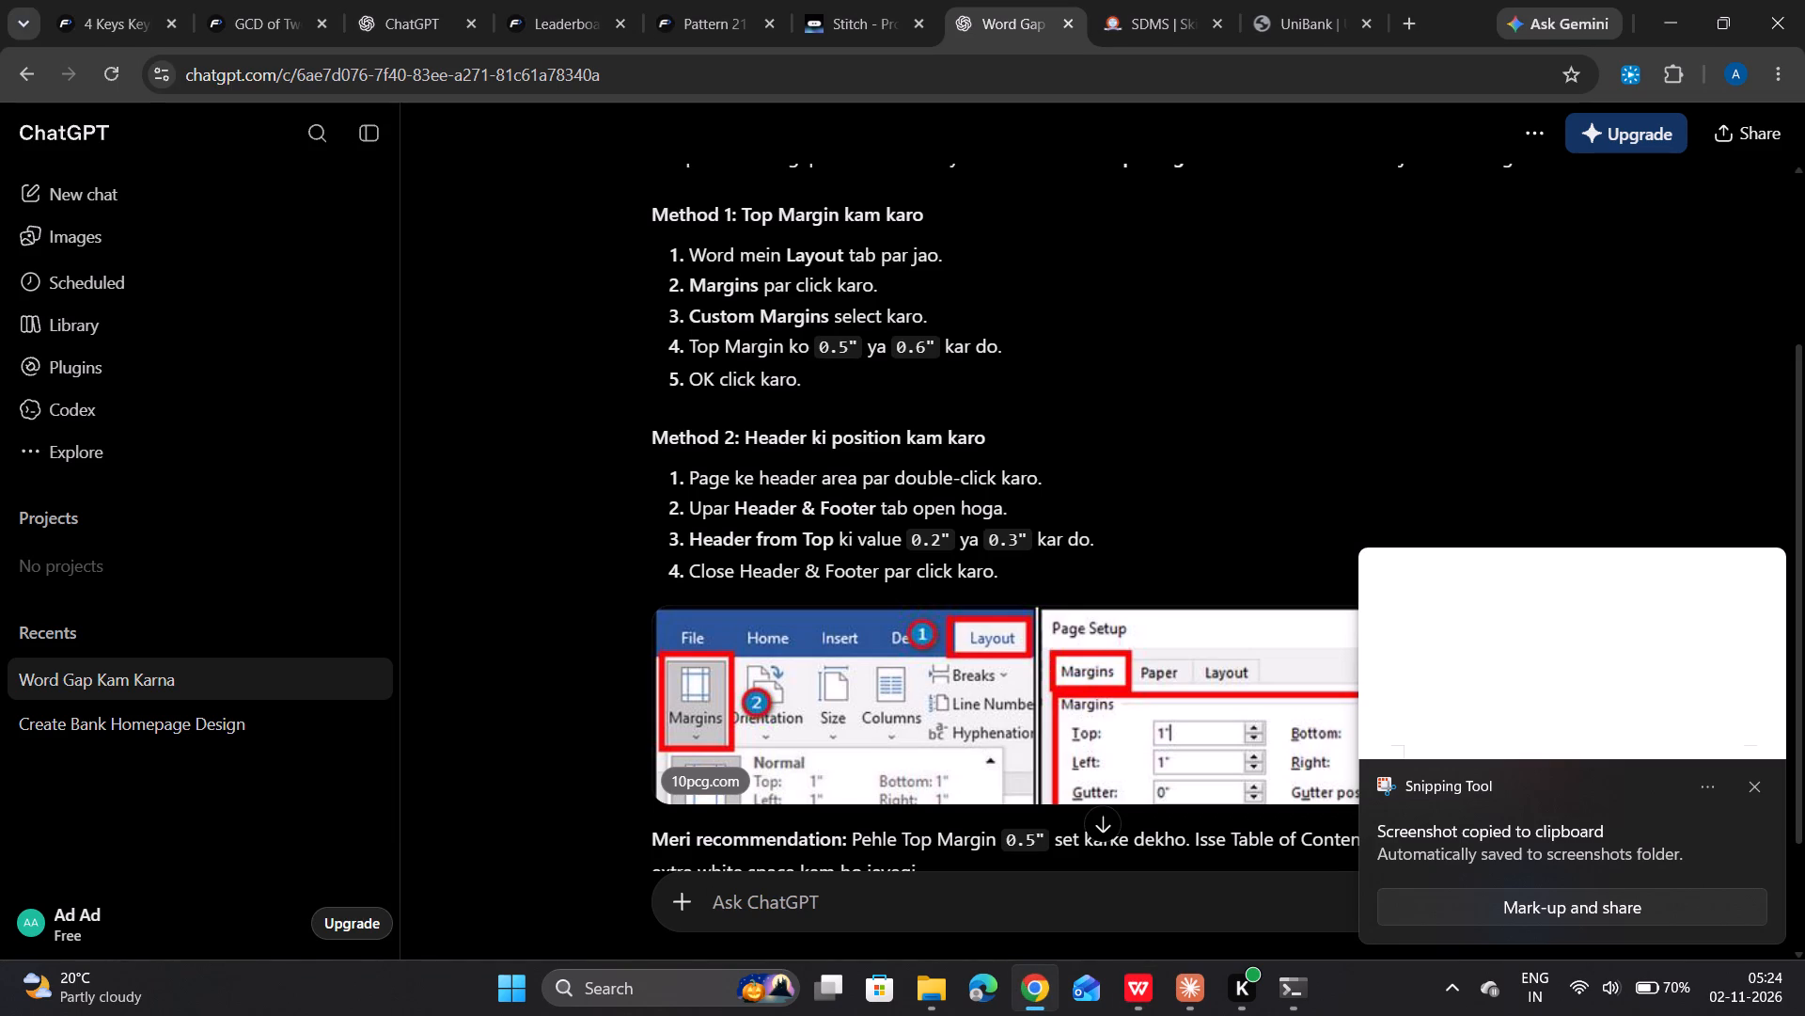
left_click(905, 906)
left_click(691, 904)
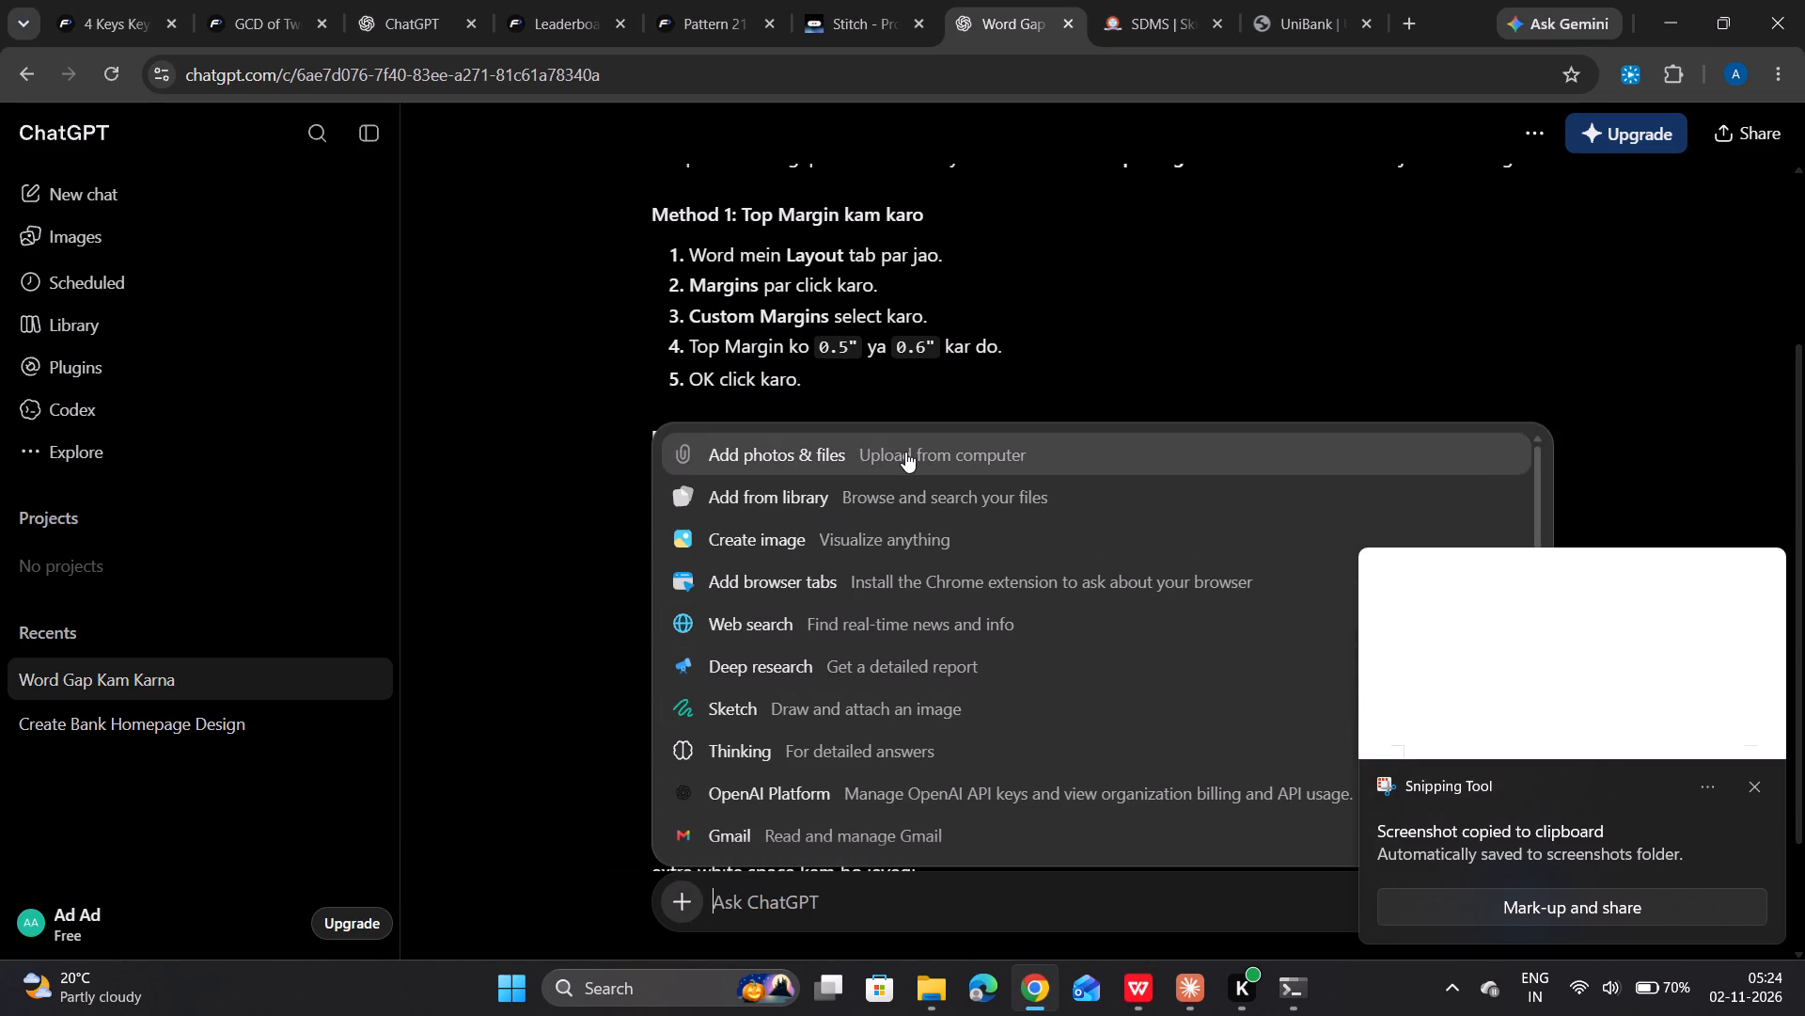
left_click(905, 452)
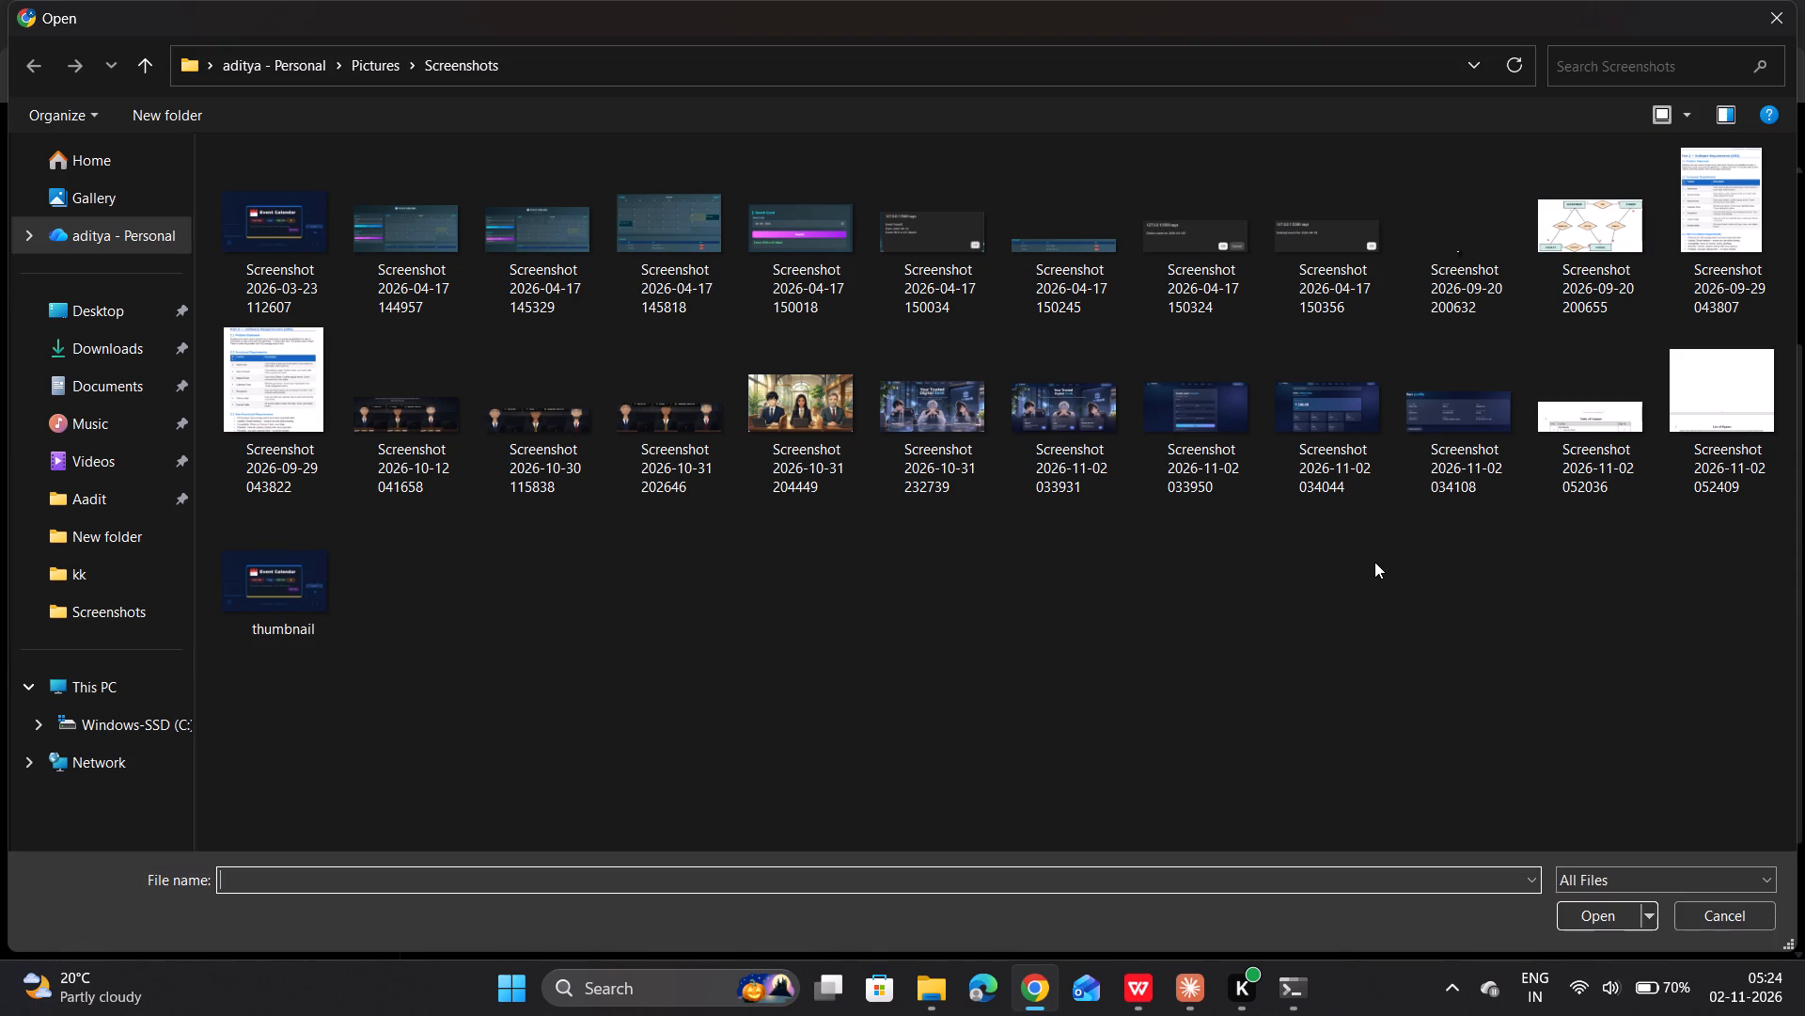
left_click(1704, 451)
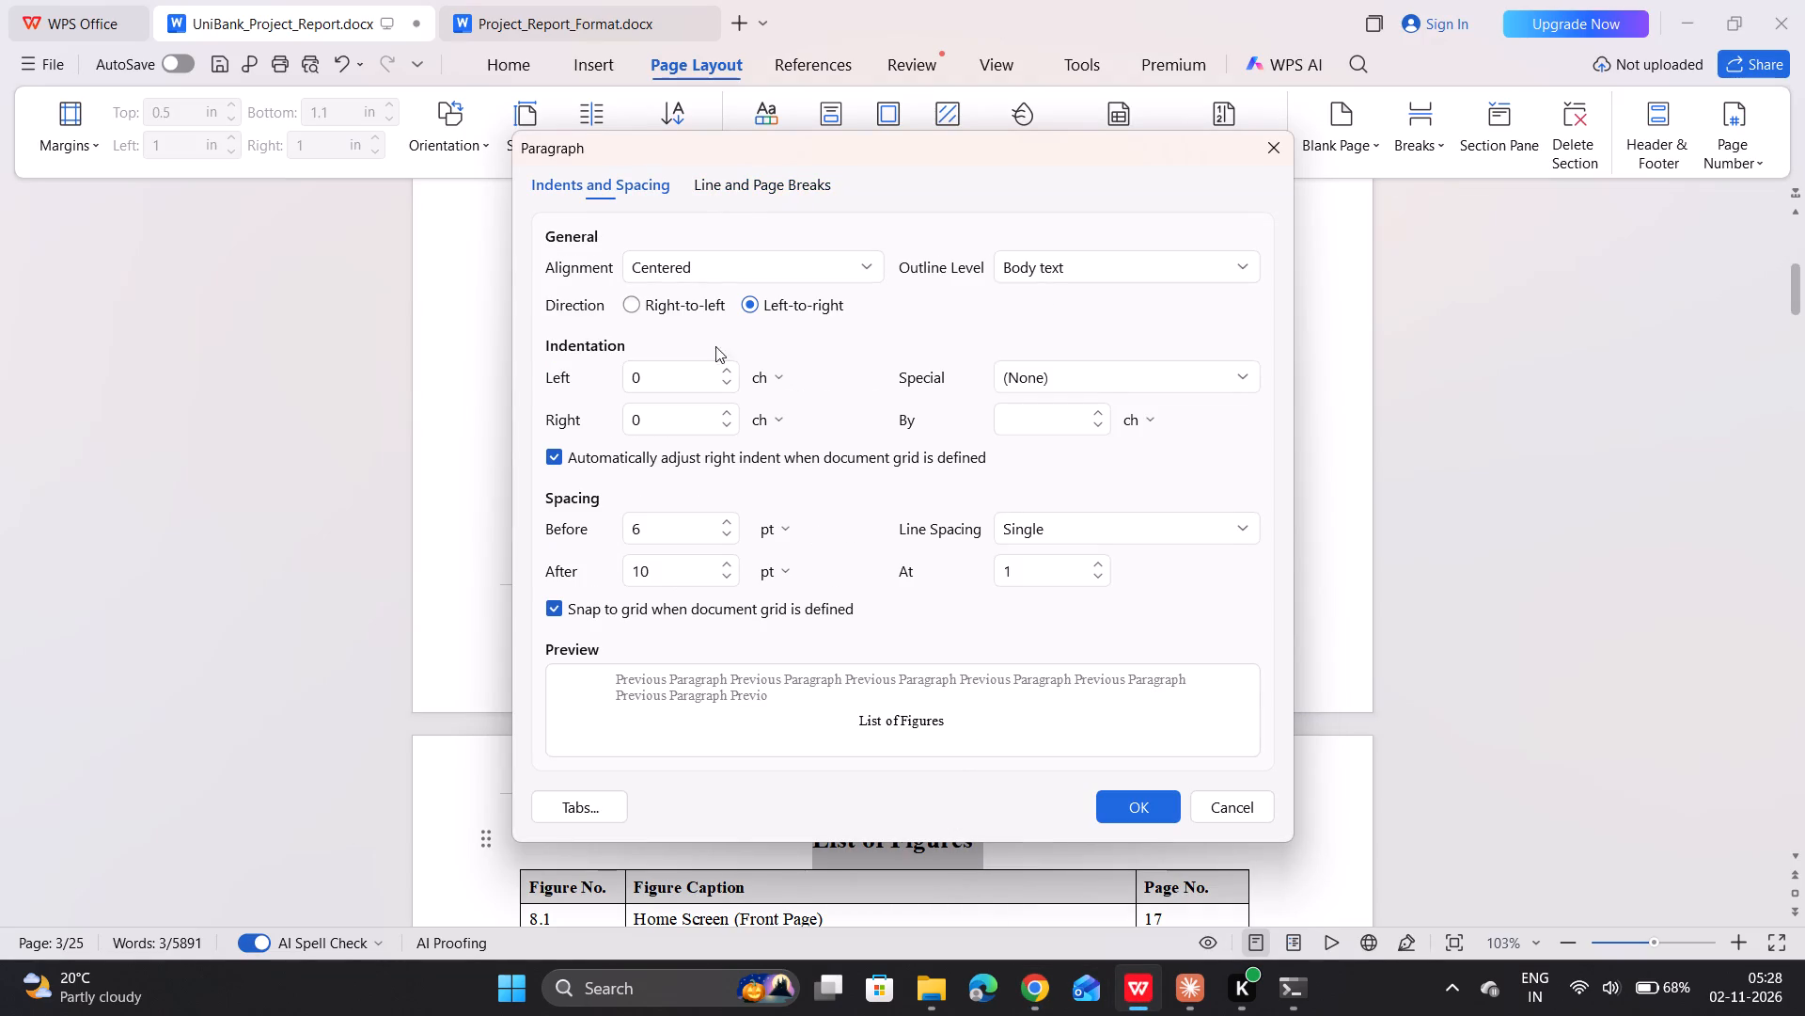
left_click(726, 518)
left_click(726, 518)
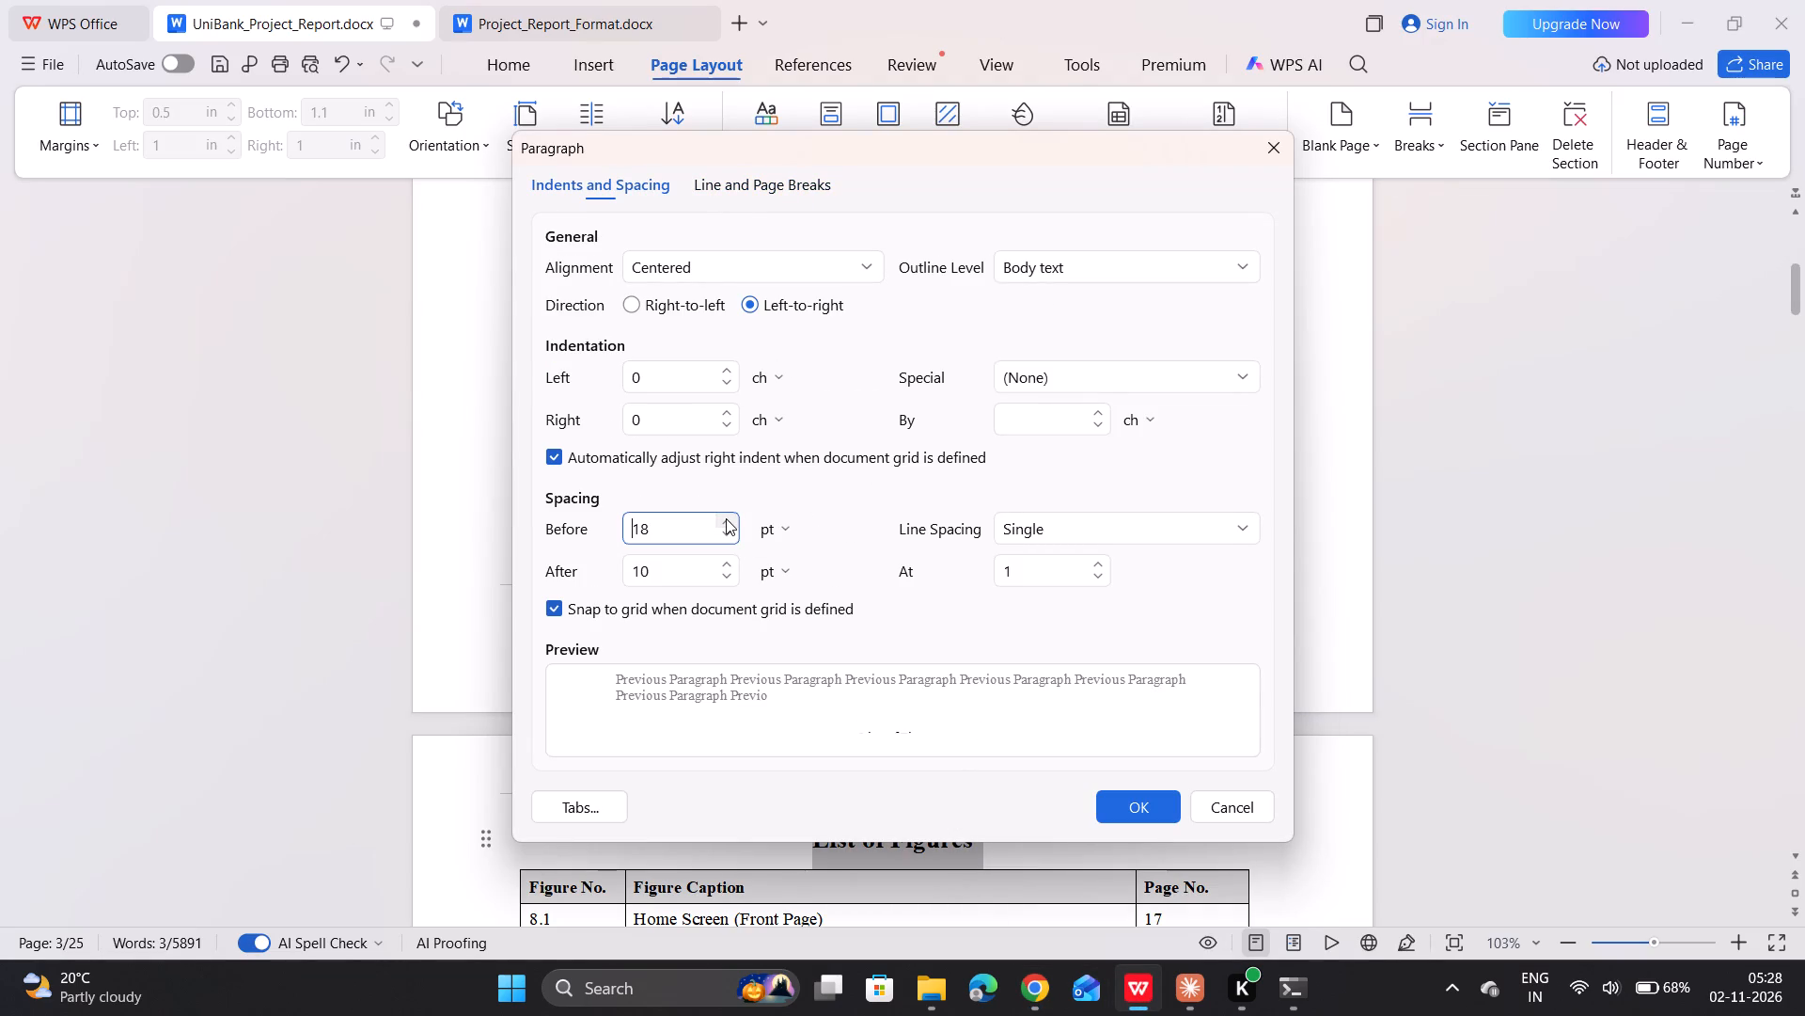
left_click(726, 536)
double_click(726, 536)
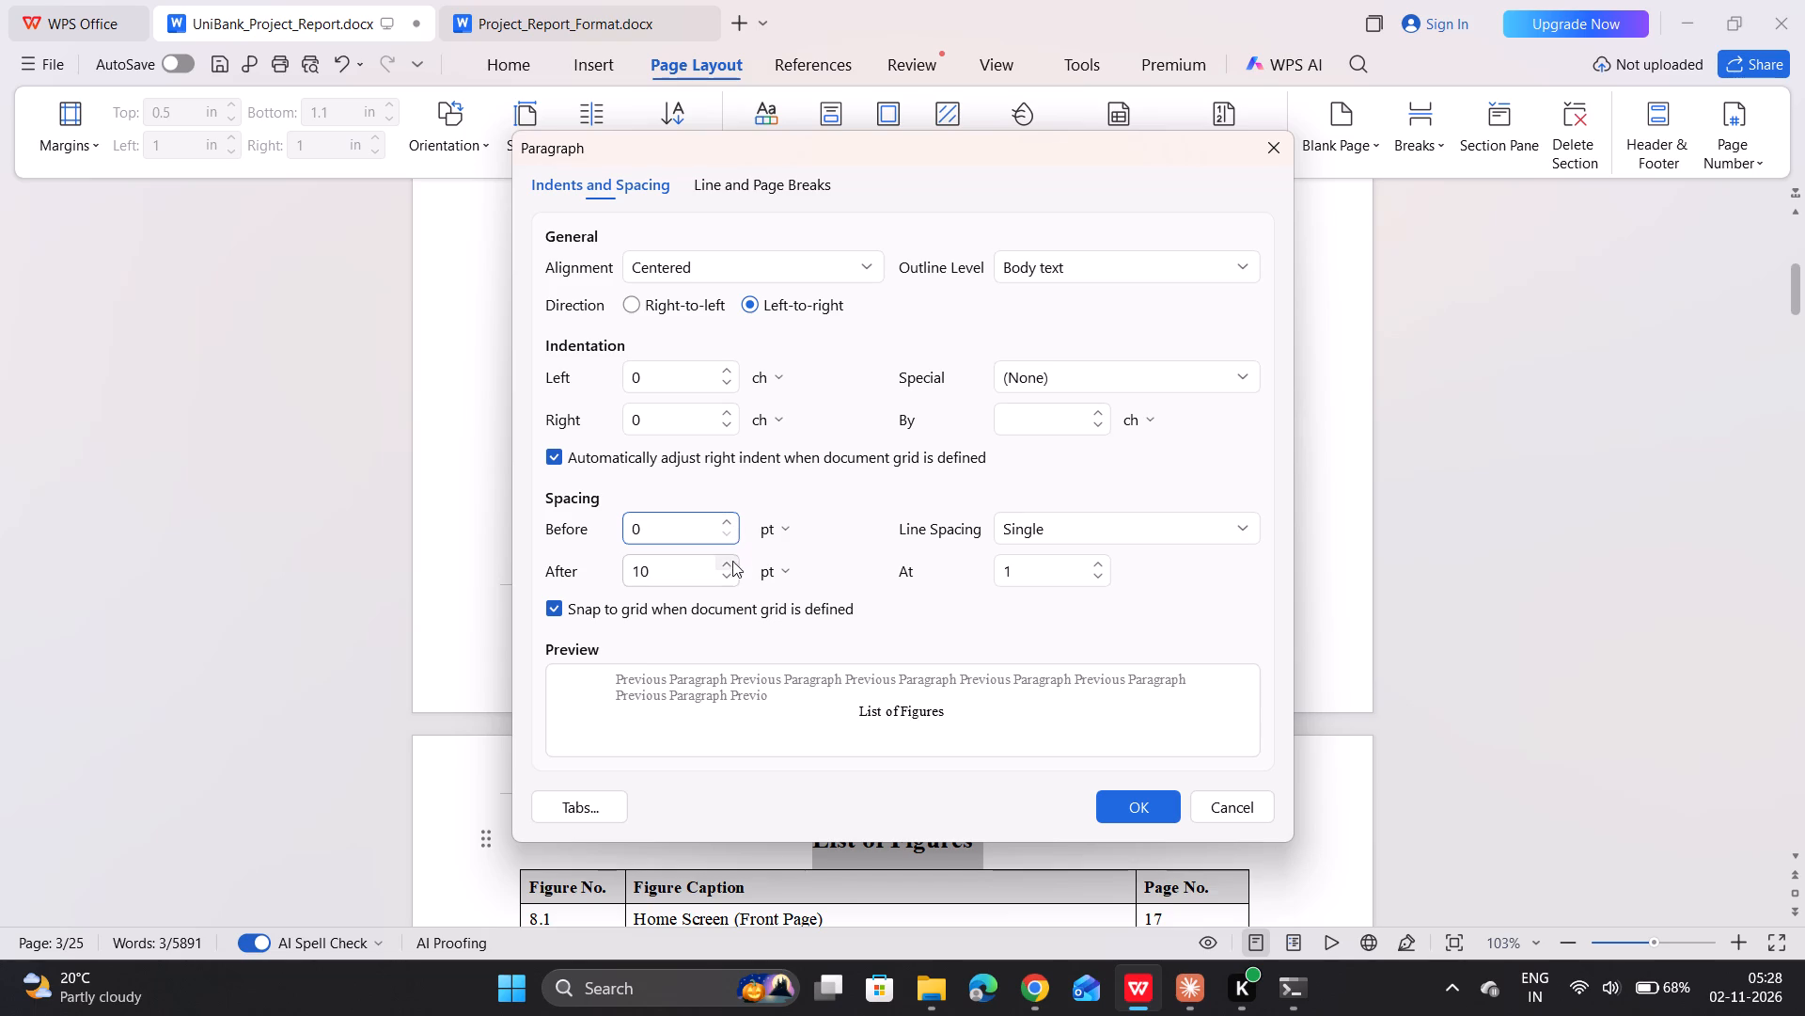
left_click(735, 572)
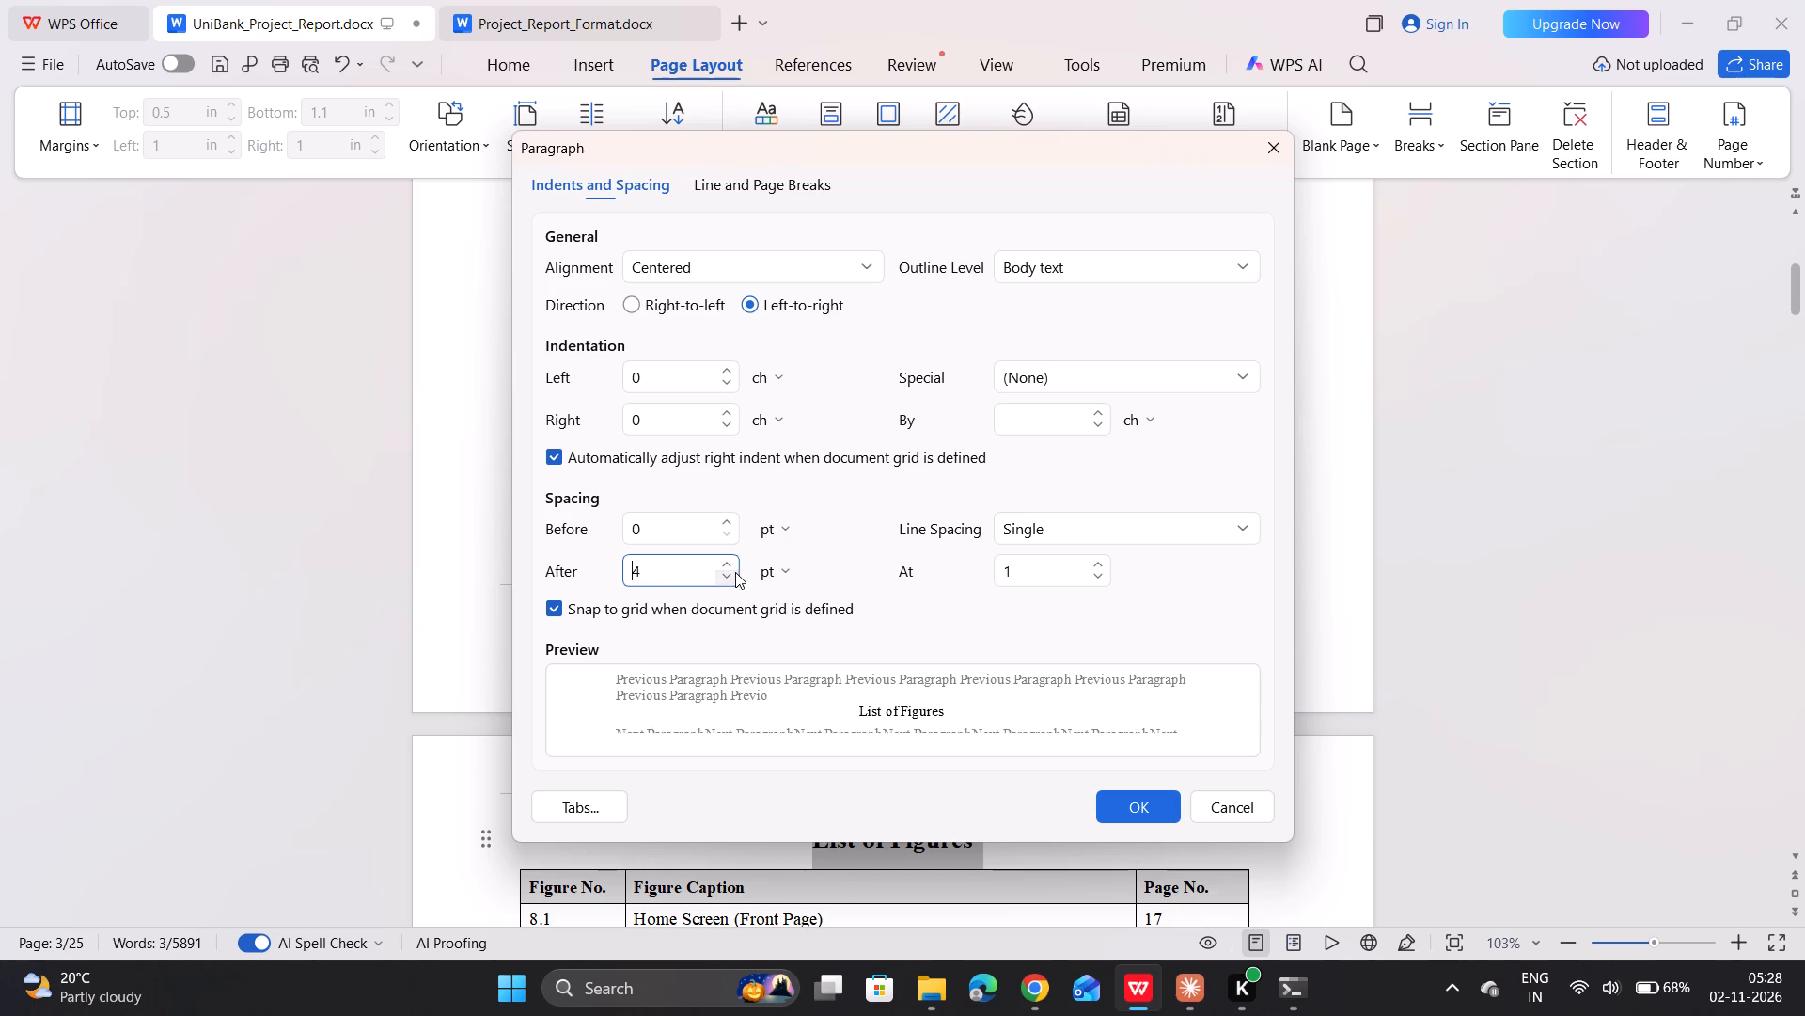
left_click(735, 572)
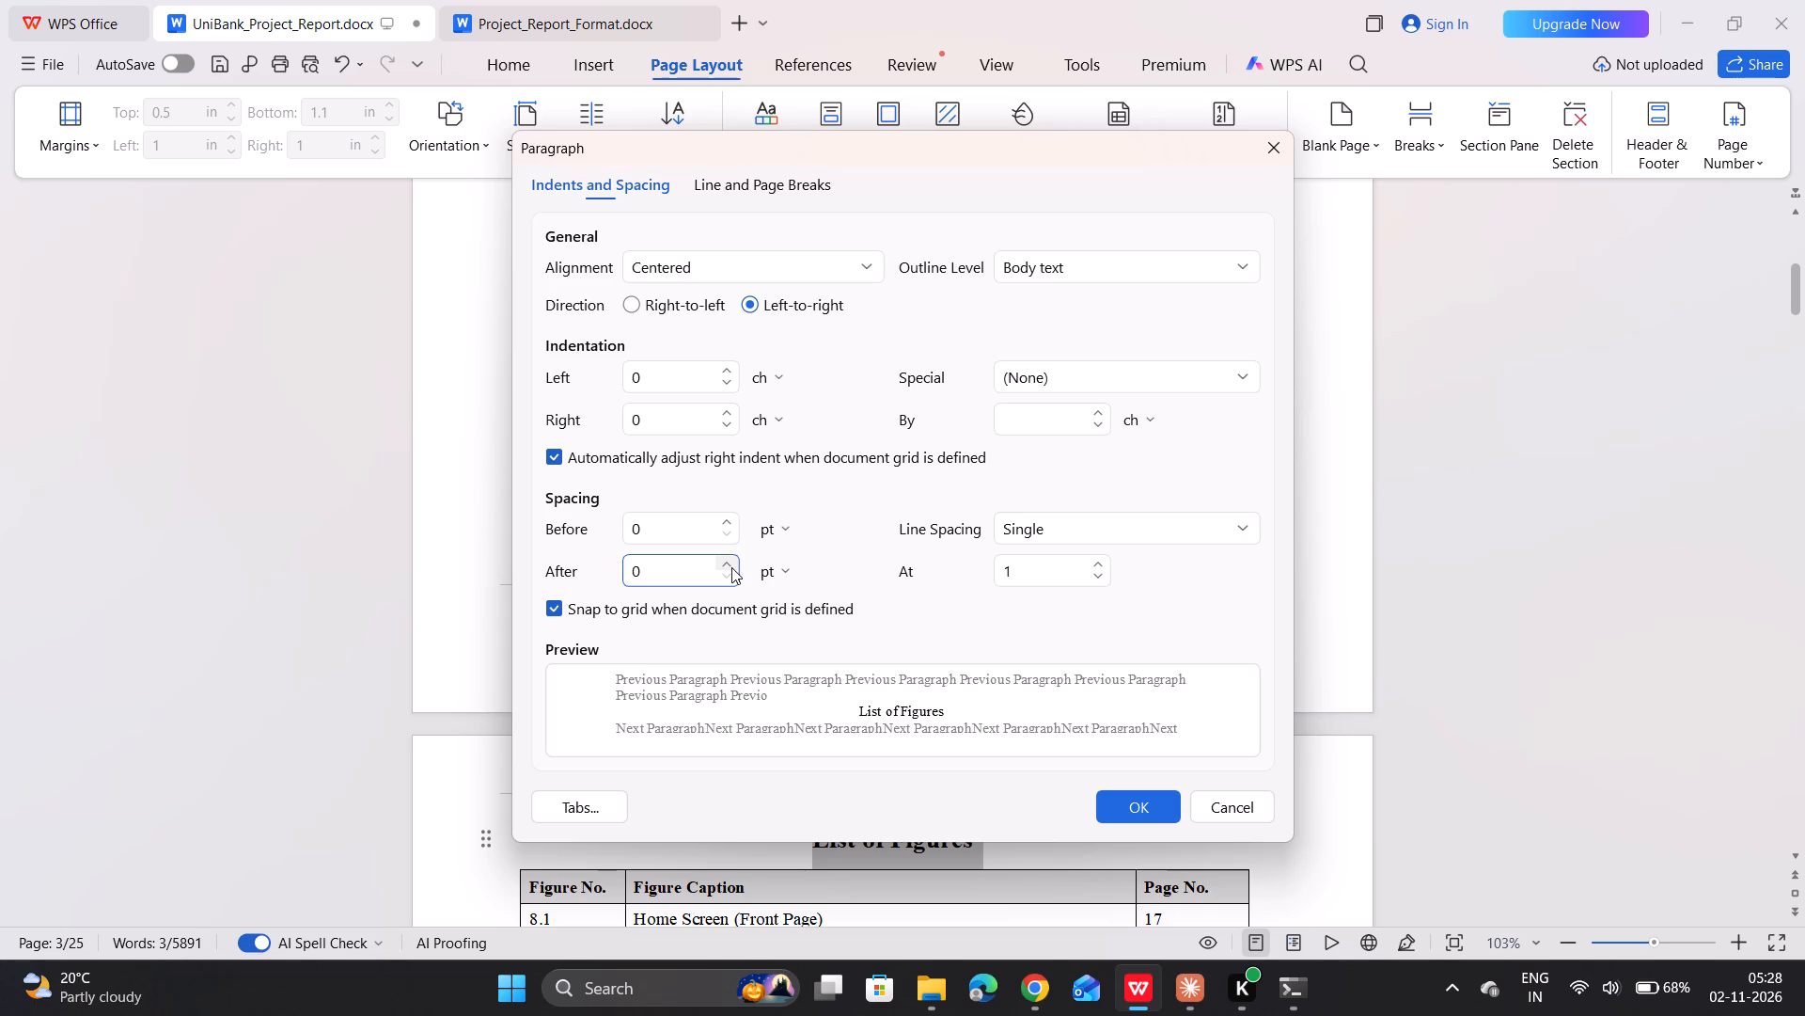
key("2")
key("BackSpace")
key("Right")
key("BackSpace")
key("2")
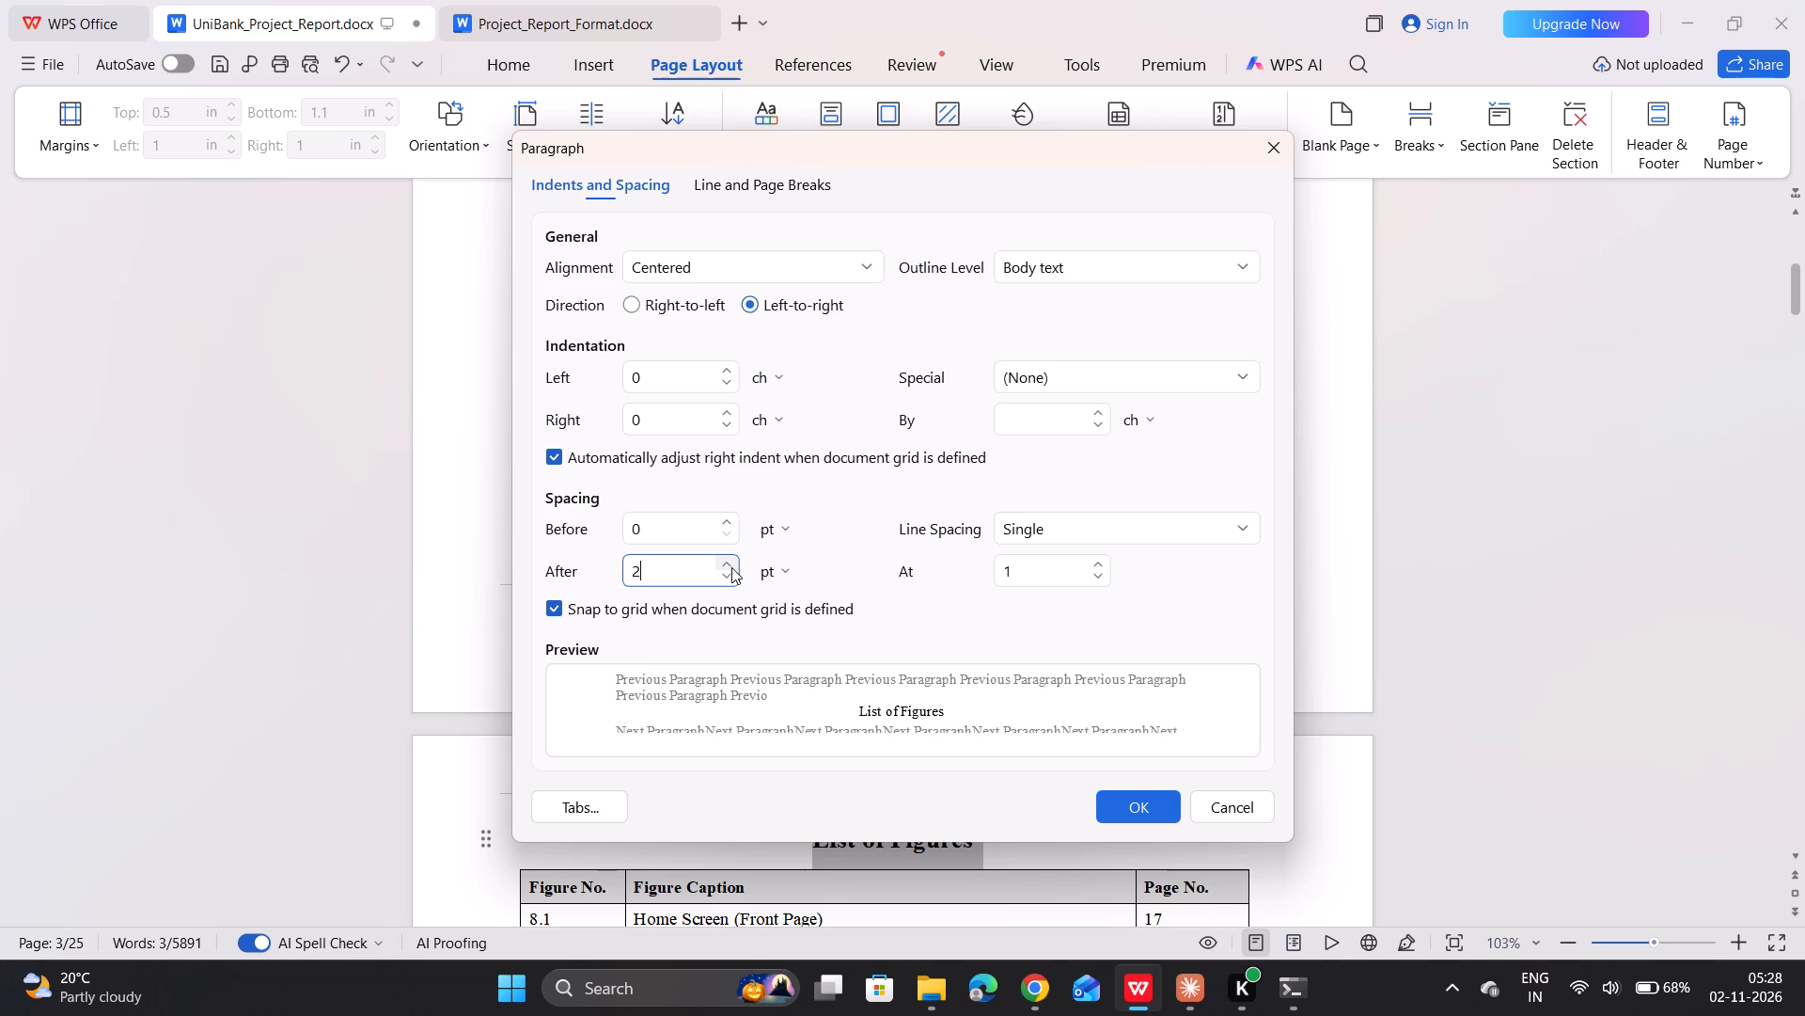
key("BackSpace")
key("4")
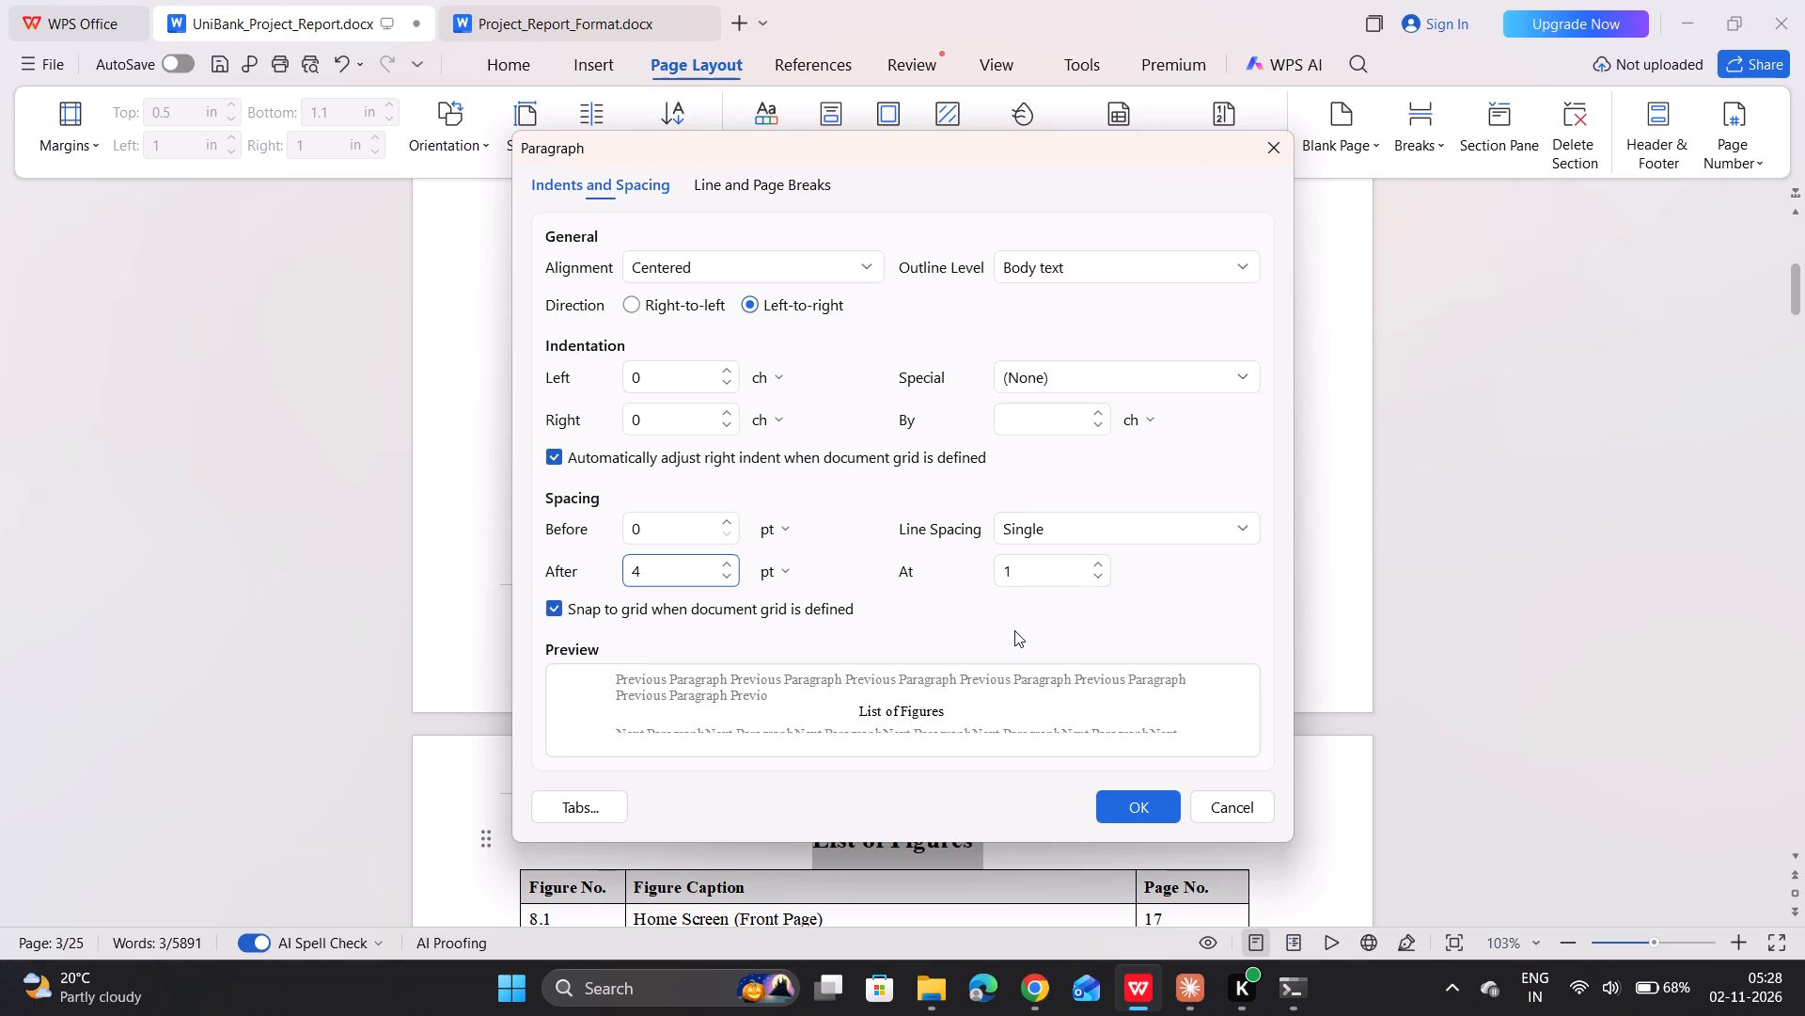
left_click(1125, 795)
Delete backwards from the start of the List of Figures heading to pull it up beneath the List of Tables table.
scroll(950, 548, "up", 6)
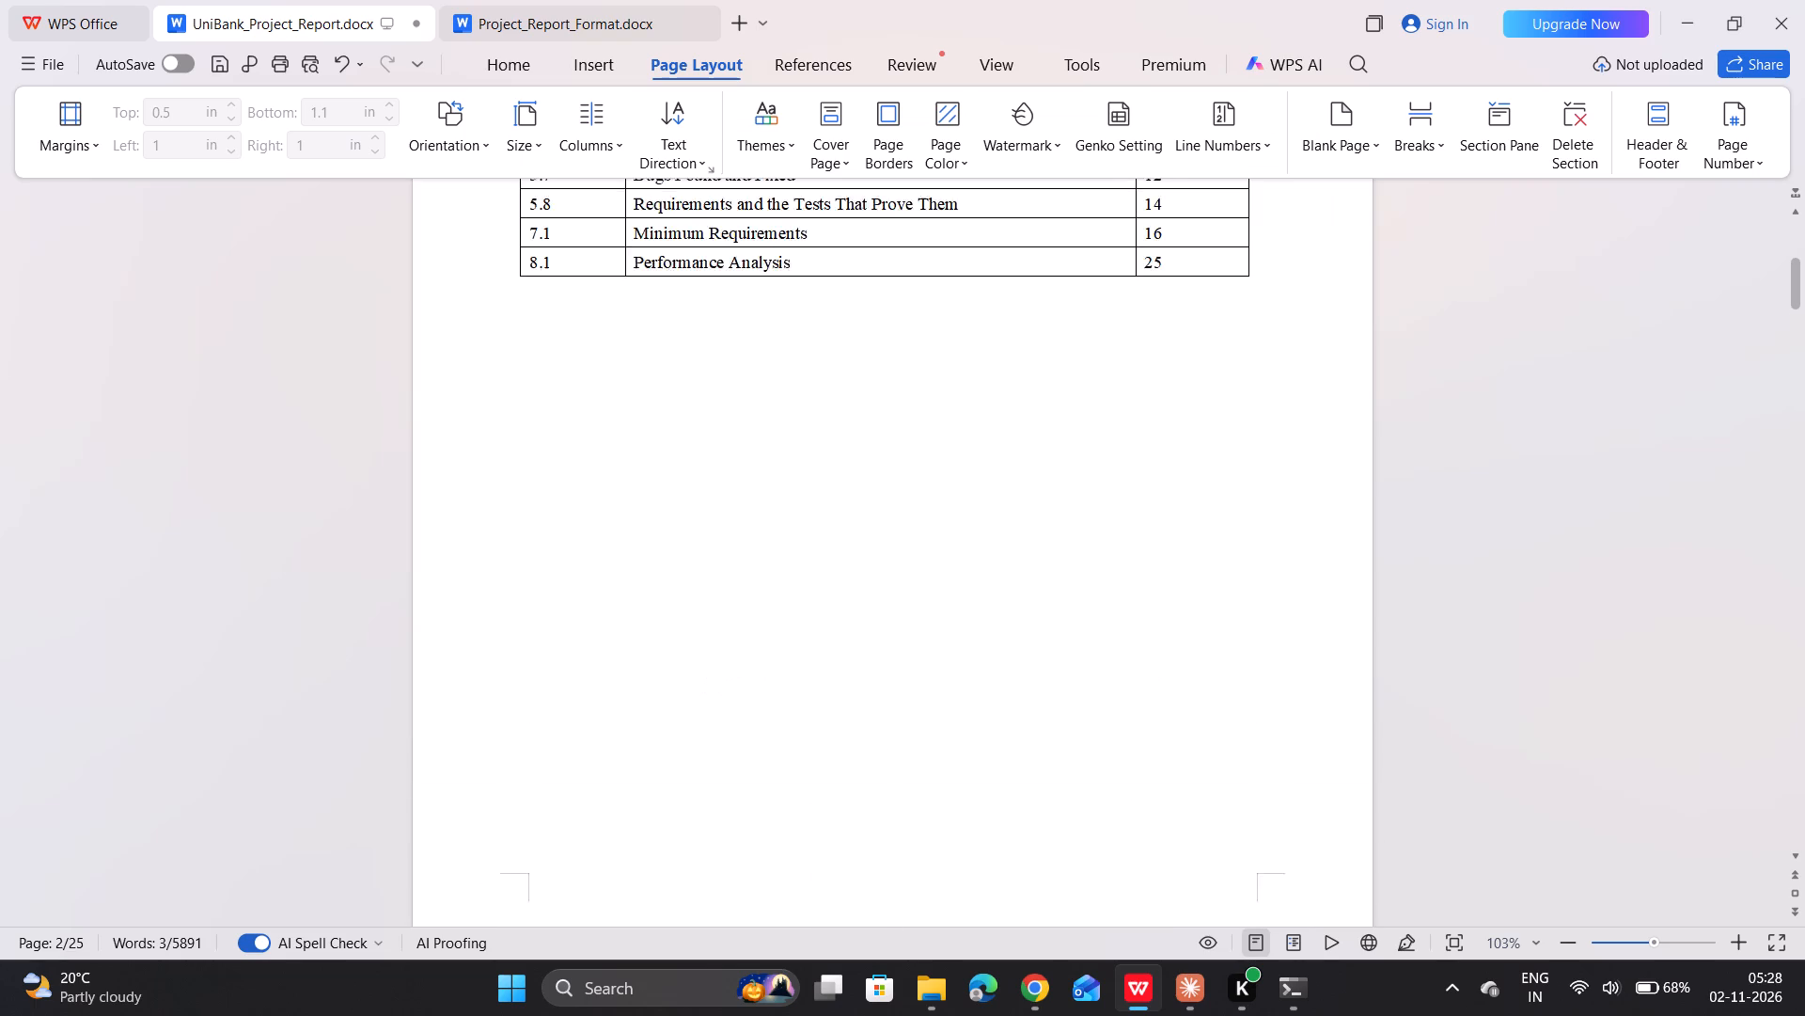
scroll(950, 548, "down", 3)
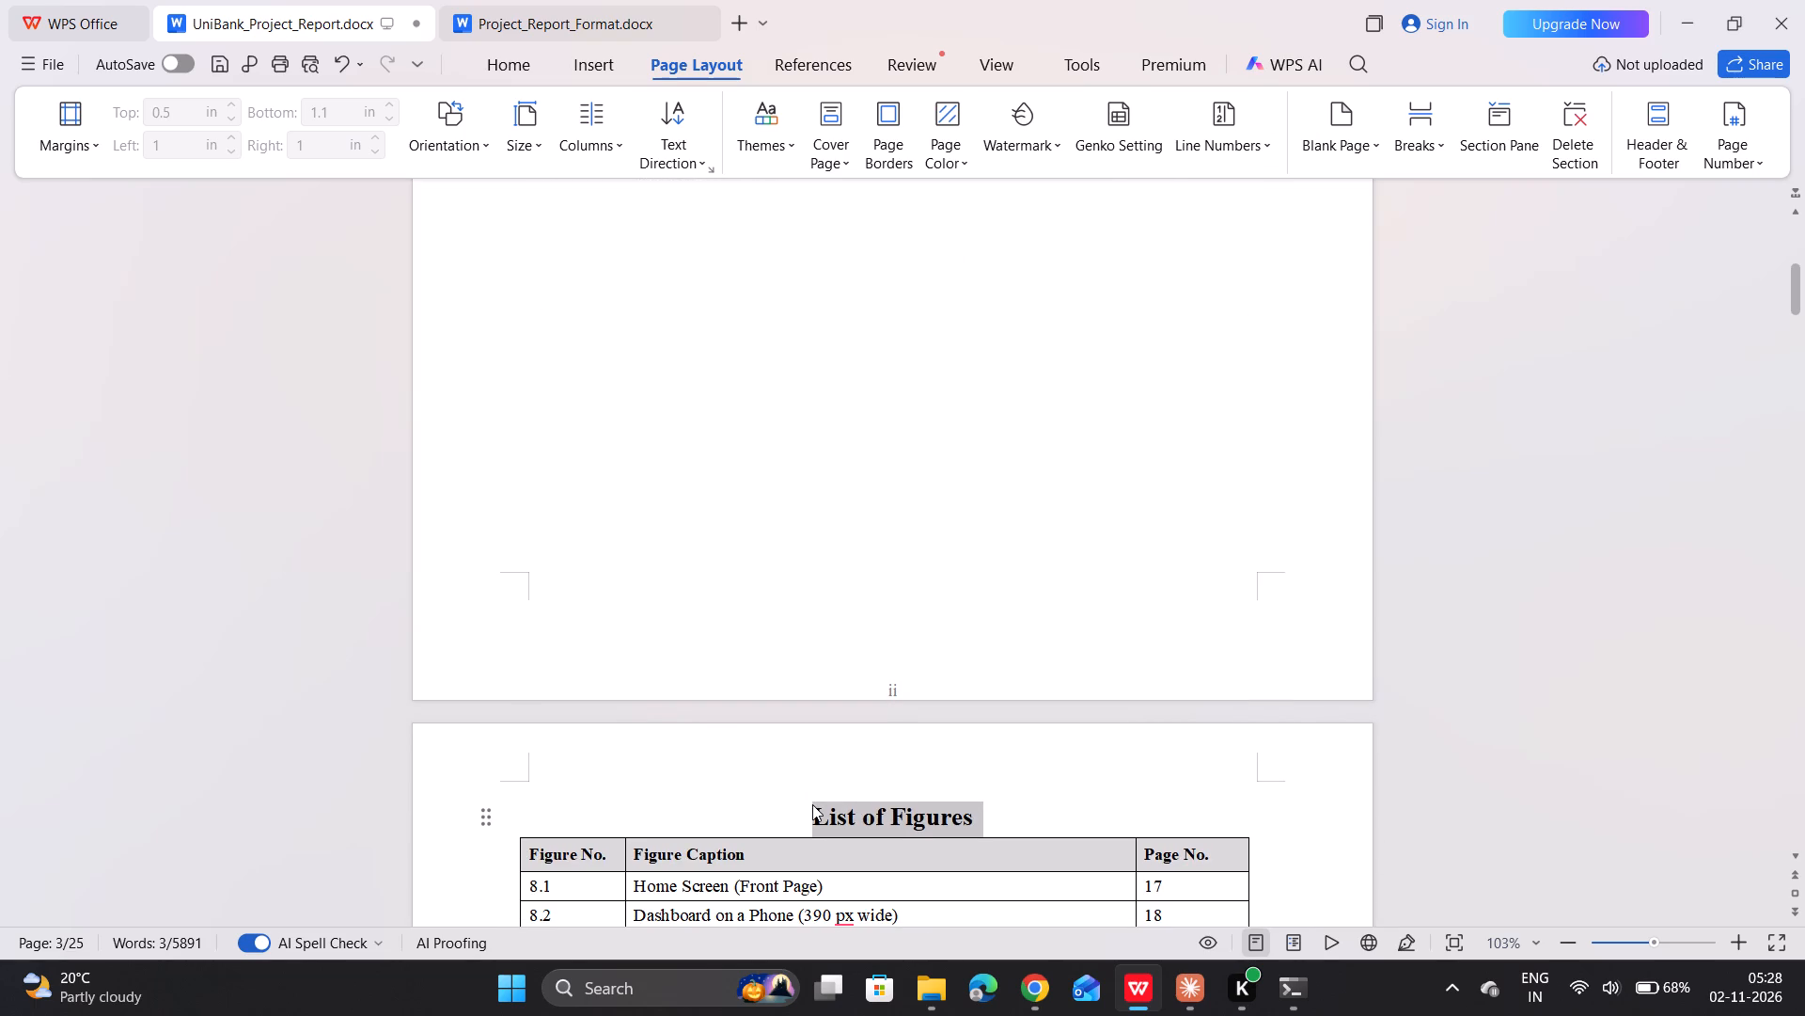
left_click(812, 804)
left_click(812, 804)
key("BackSpace")
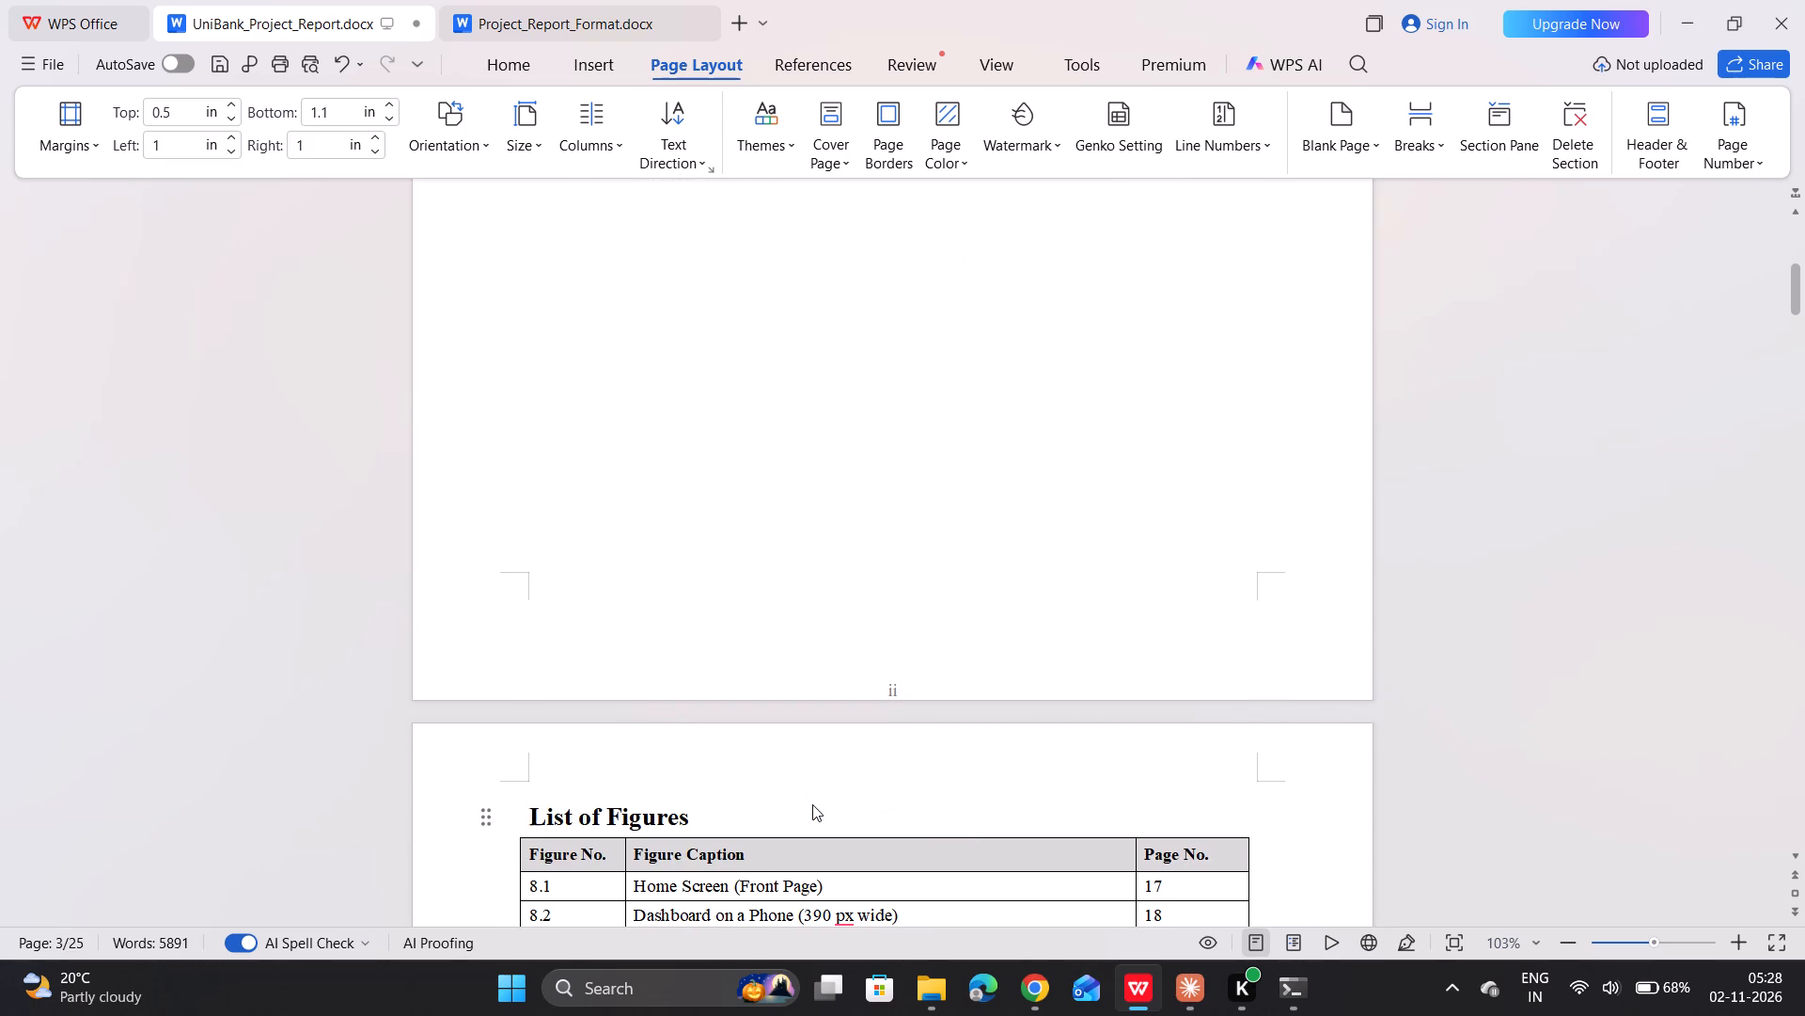
key("BackSpace")
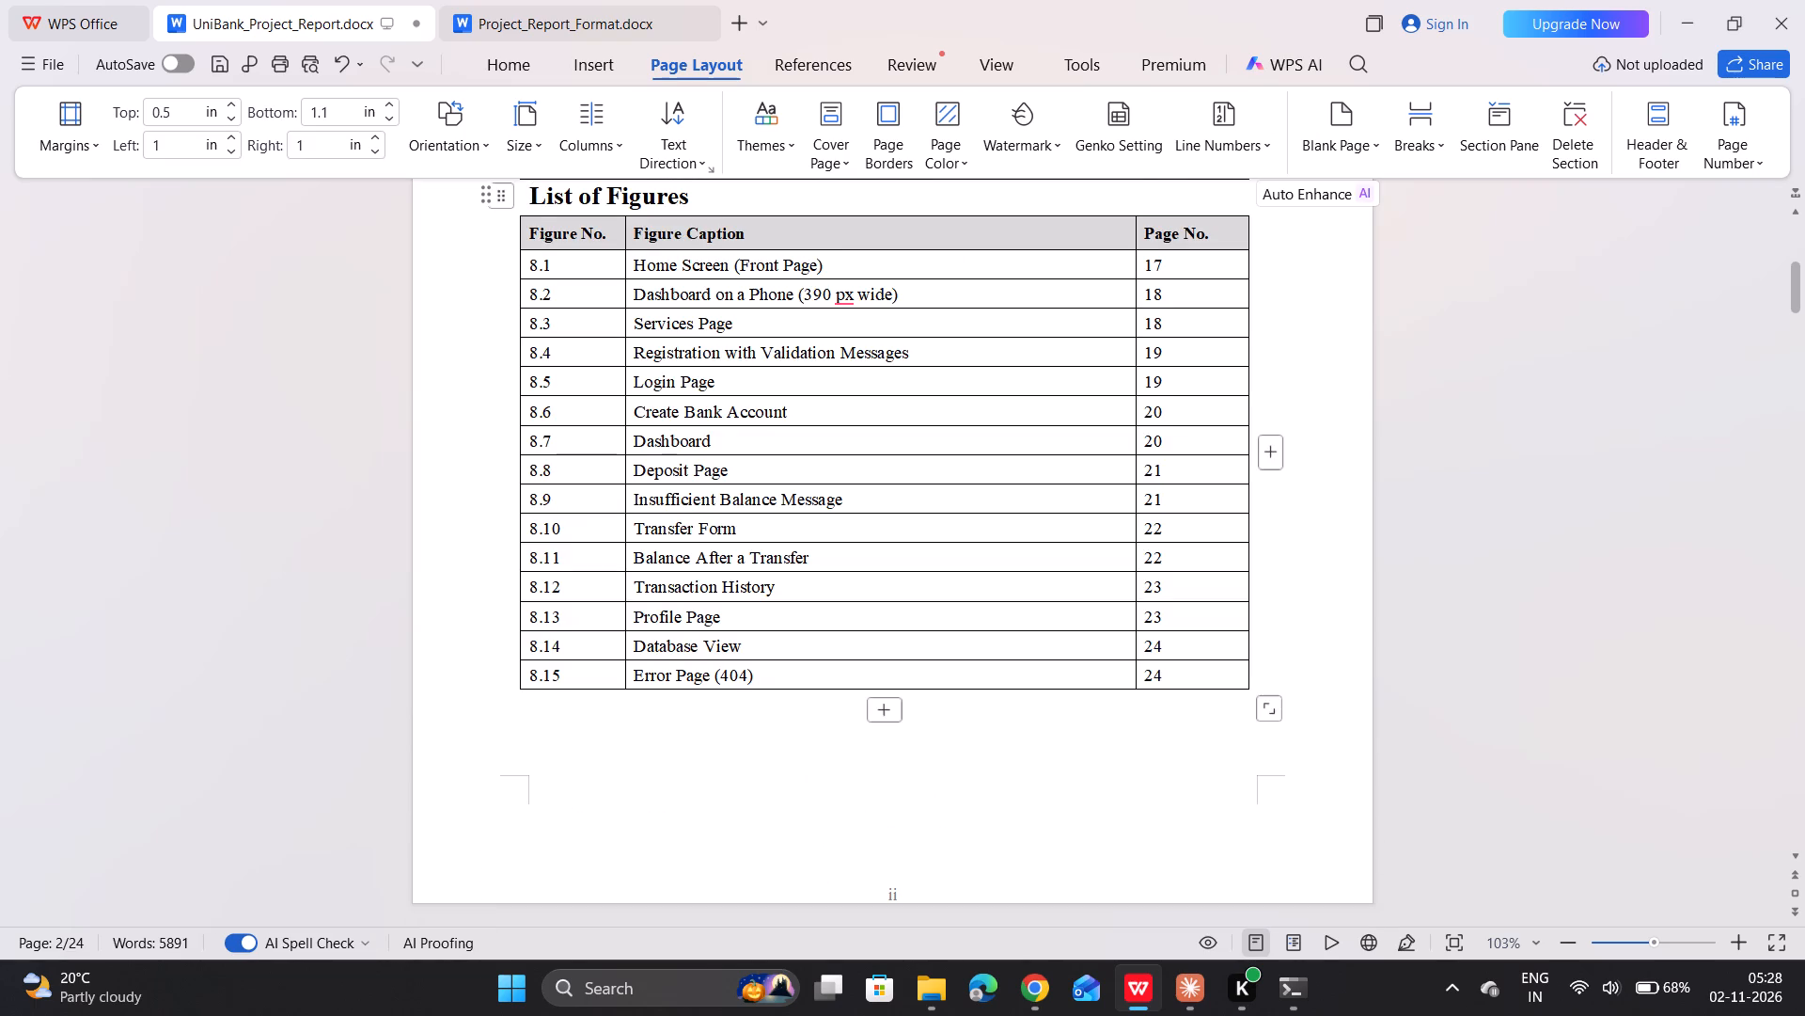
Center the List of Figures heading.
scroll(820, 673, "up", 4)
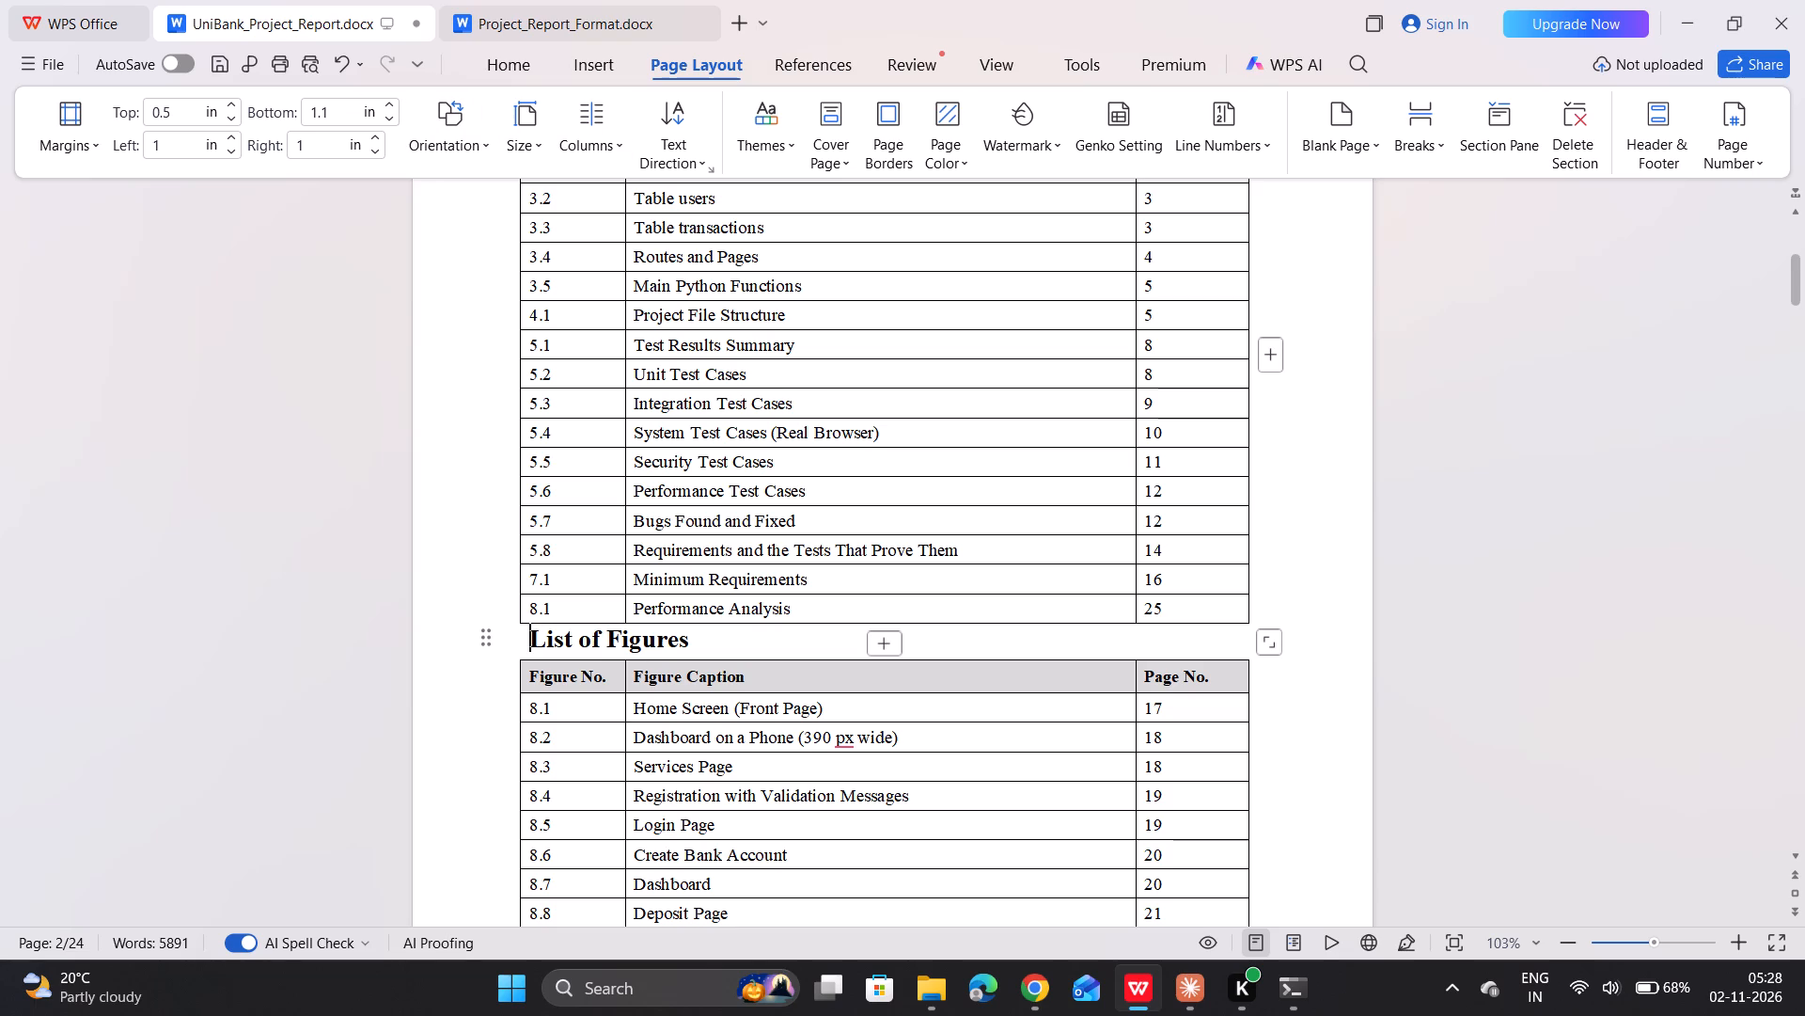
left_click(683, 634)
left_click_drag(693, 634, 527, 627)
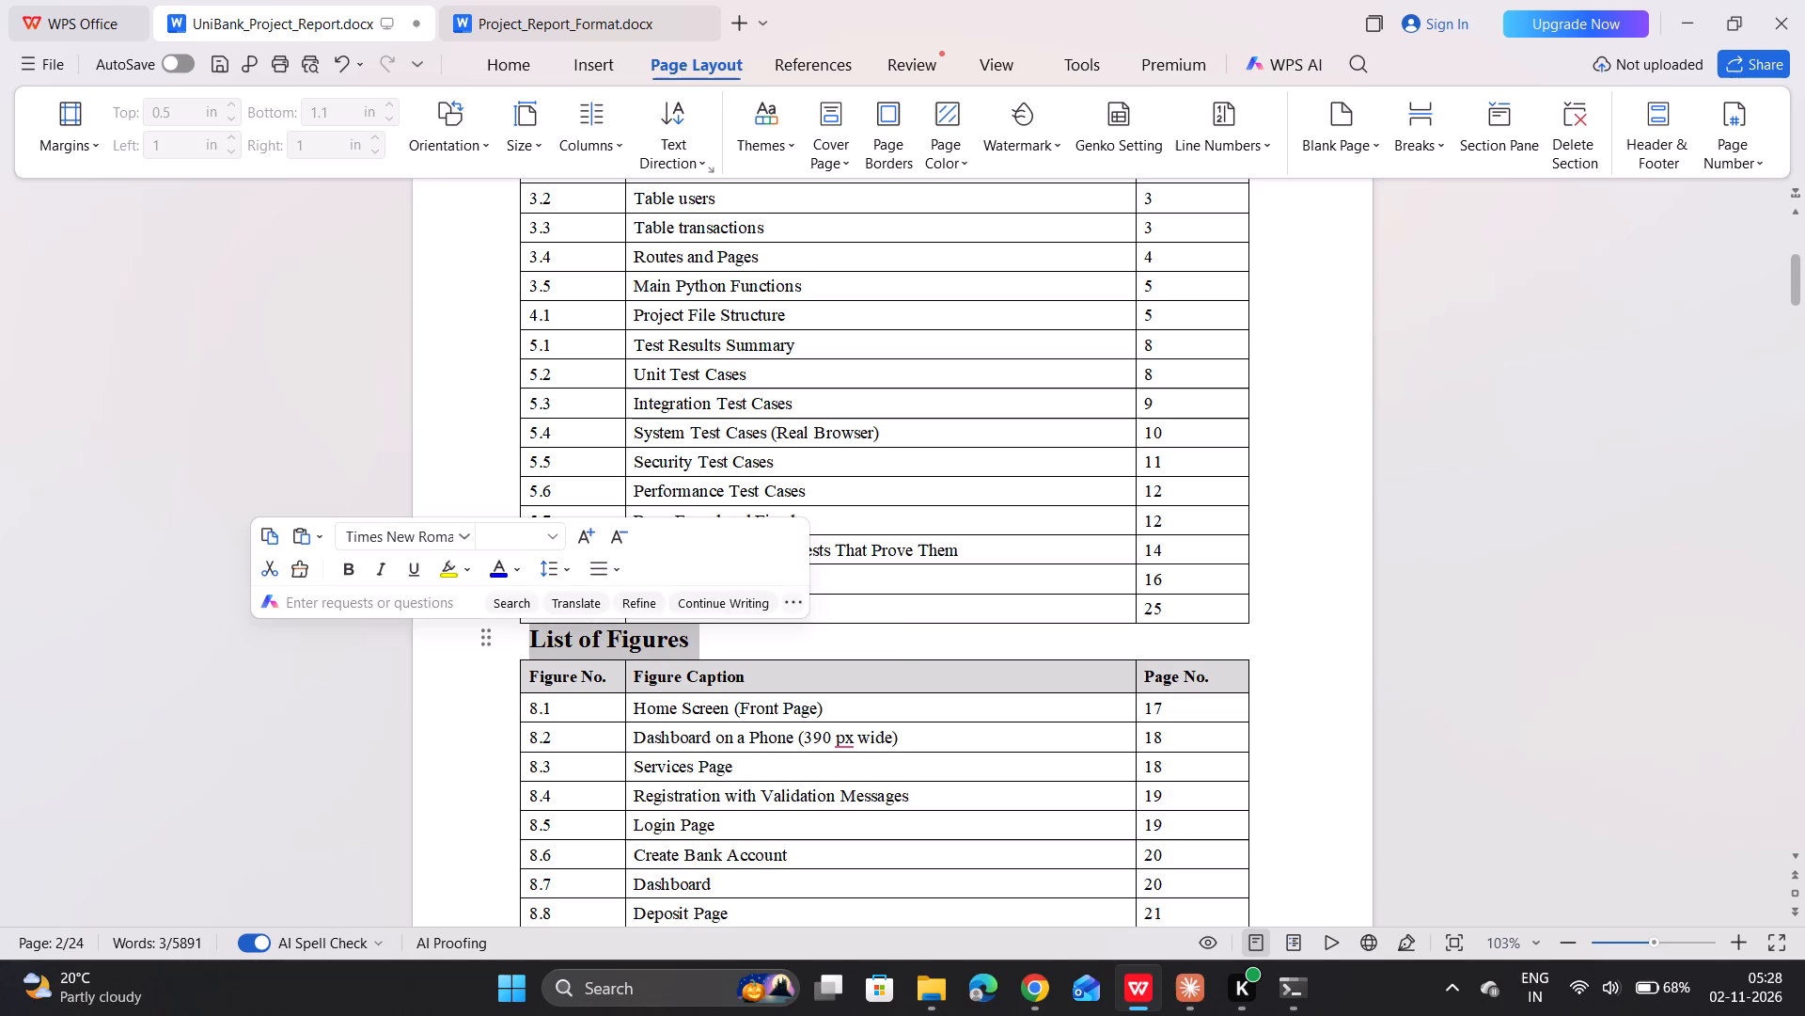
left_click(507, 77)
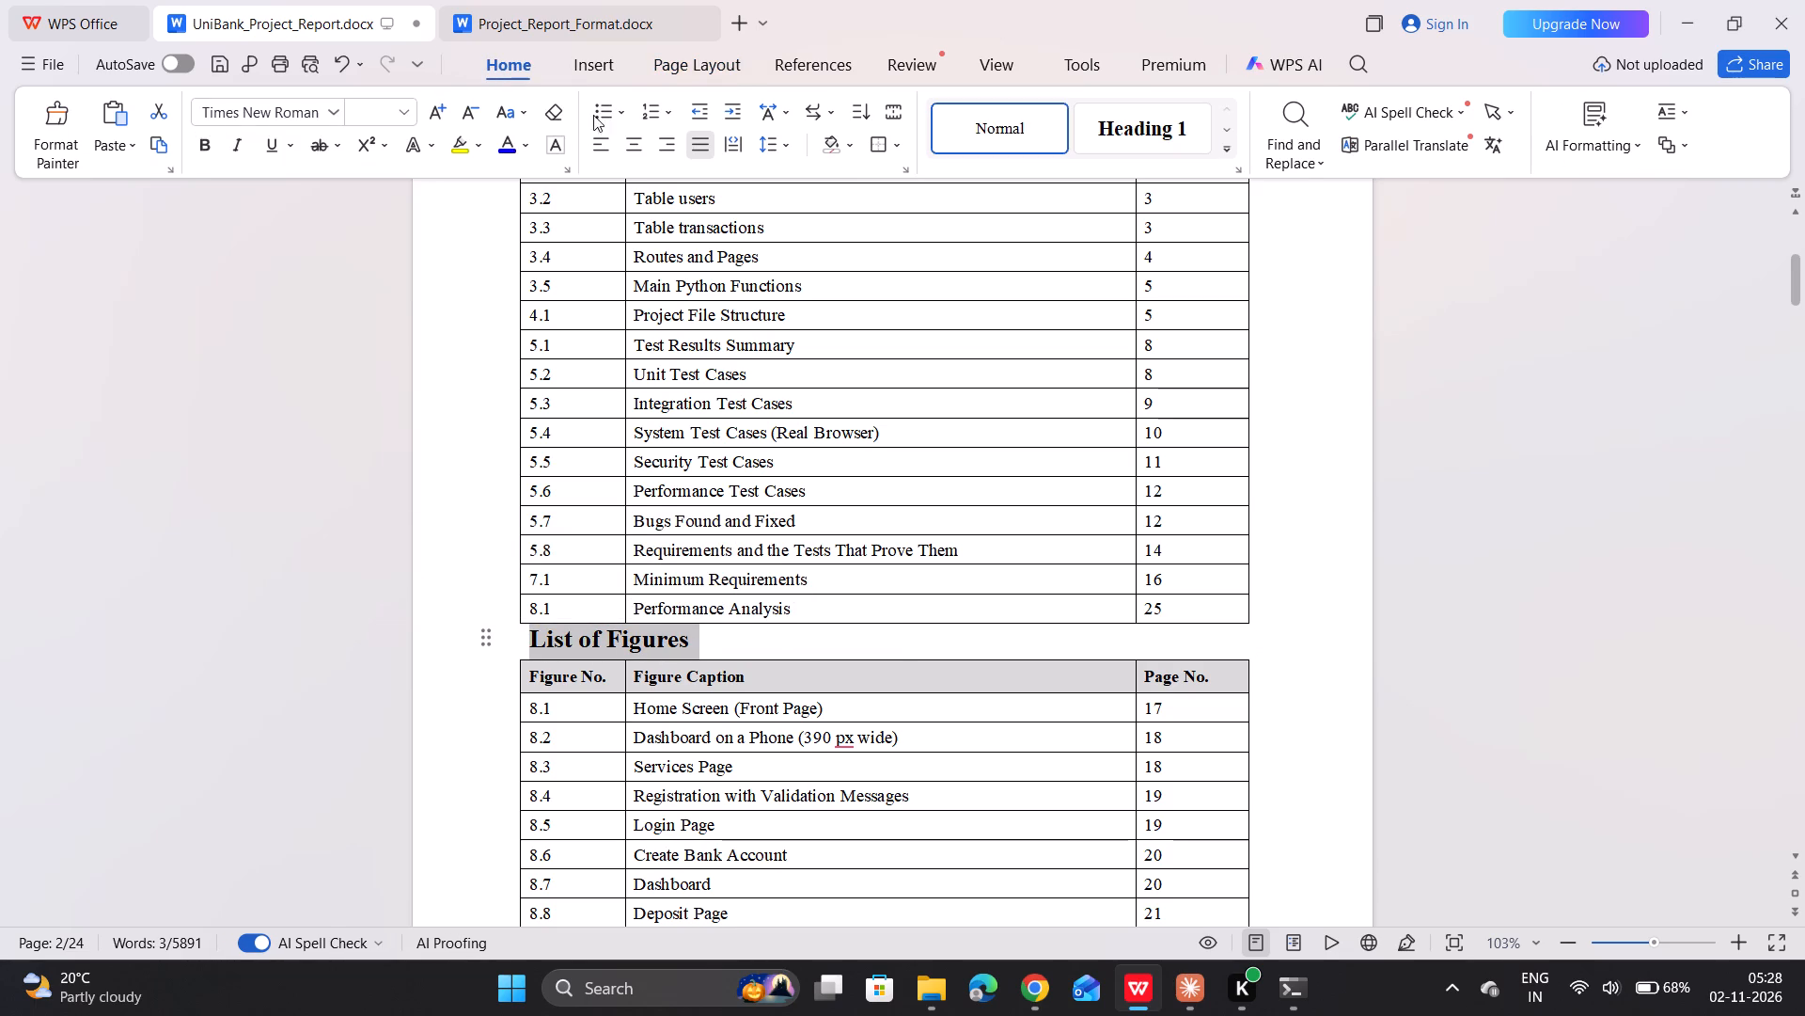
left_click(637, 141)
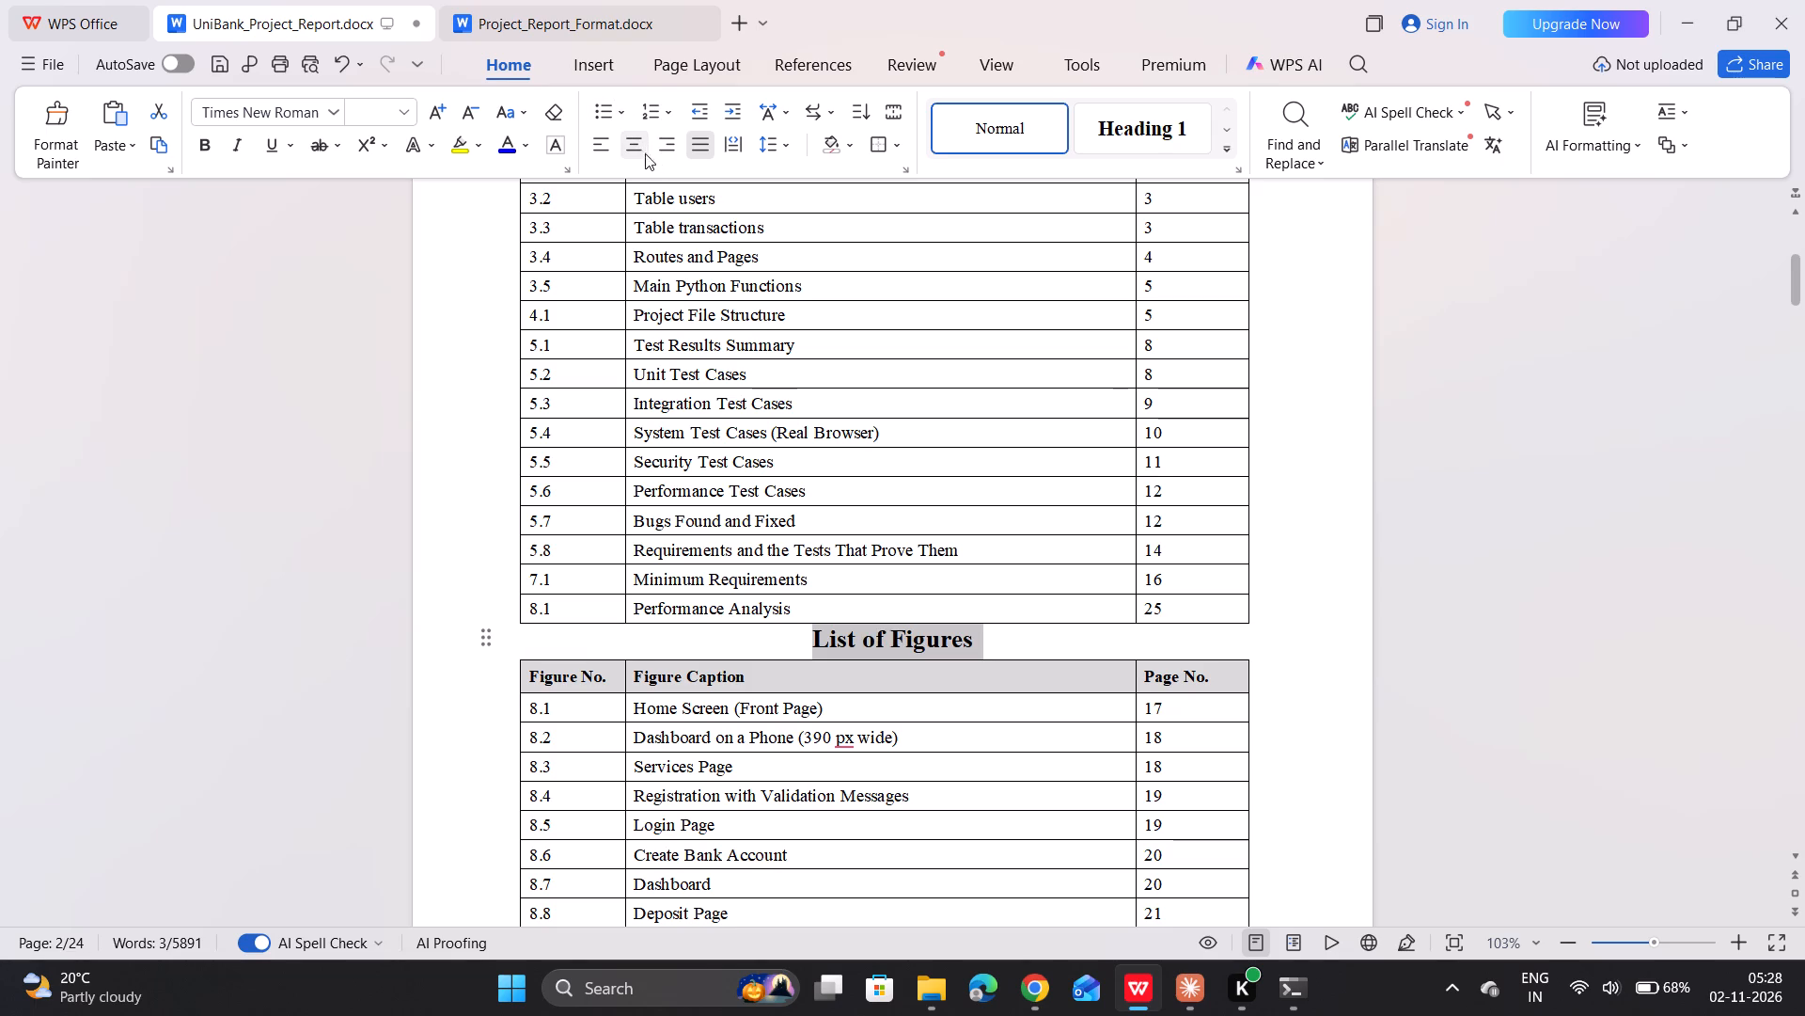
Insert a blank line between the List of Tables table and the List of Figures heading.
left_click(798, 642)
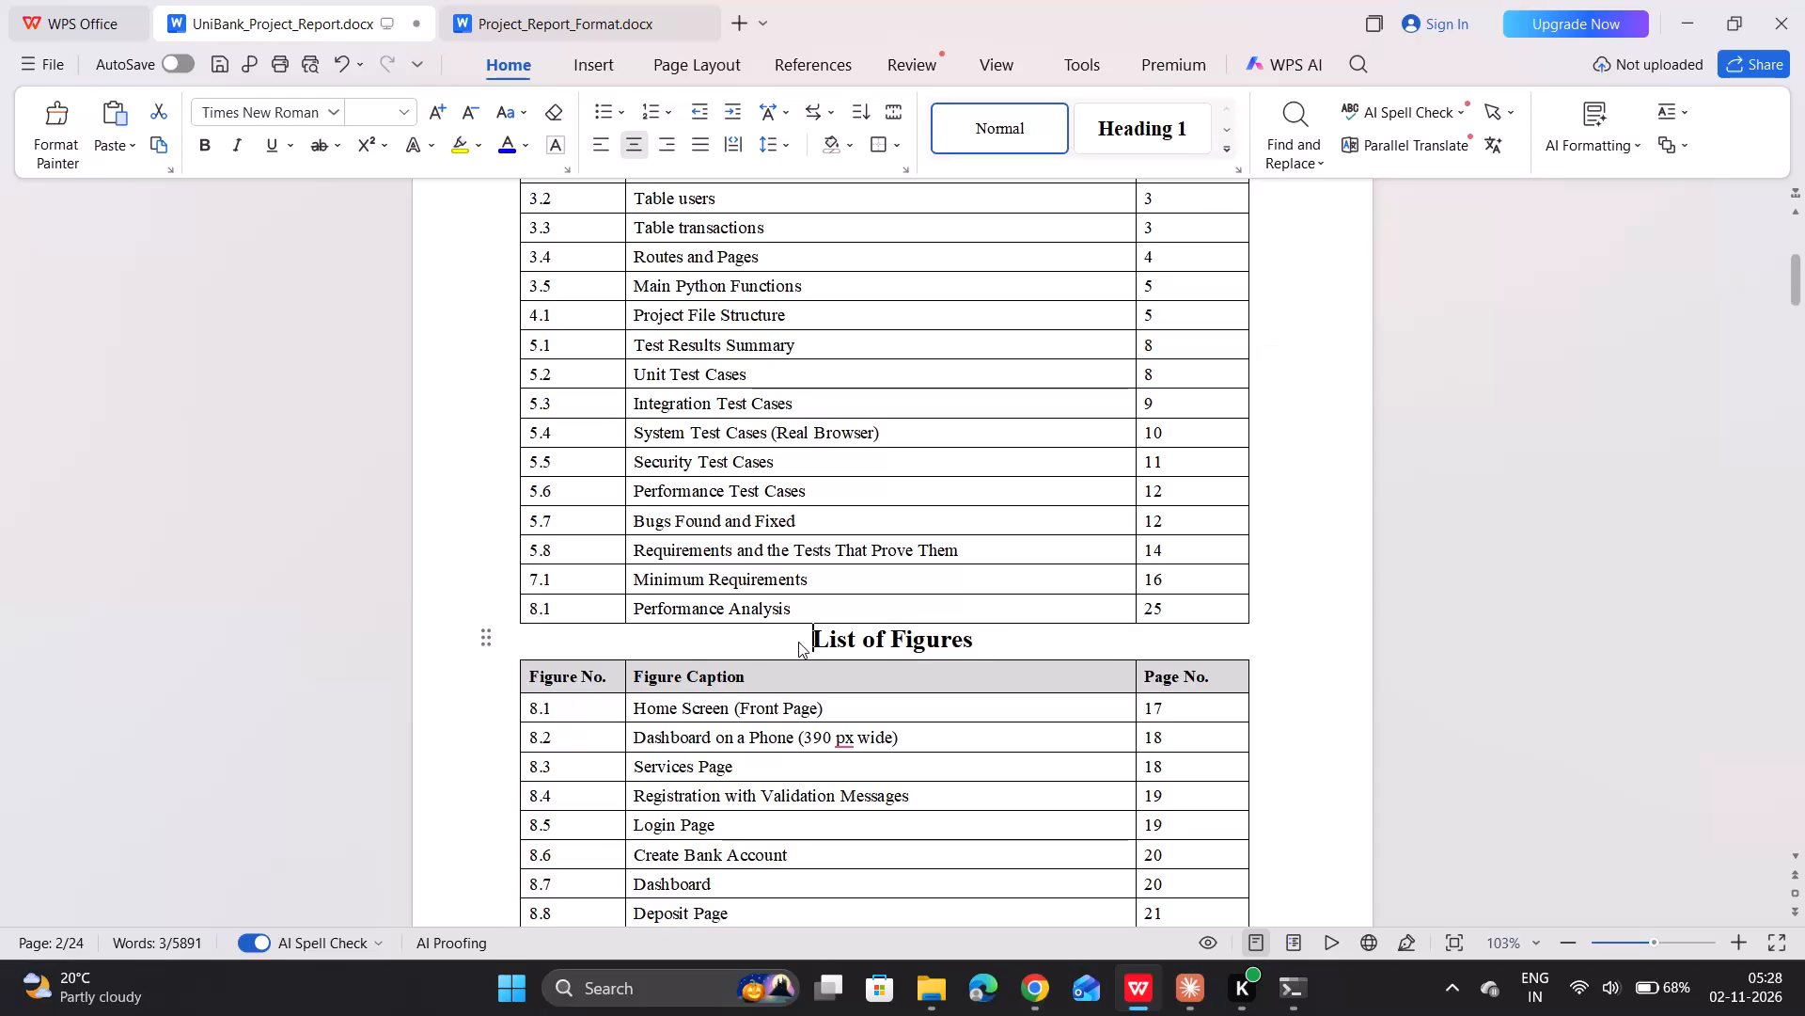
key("Return")
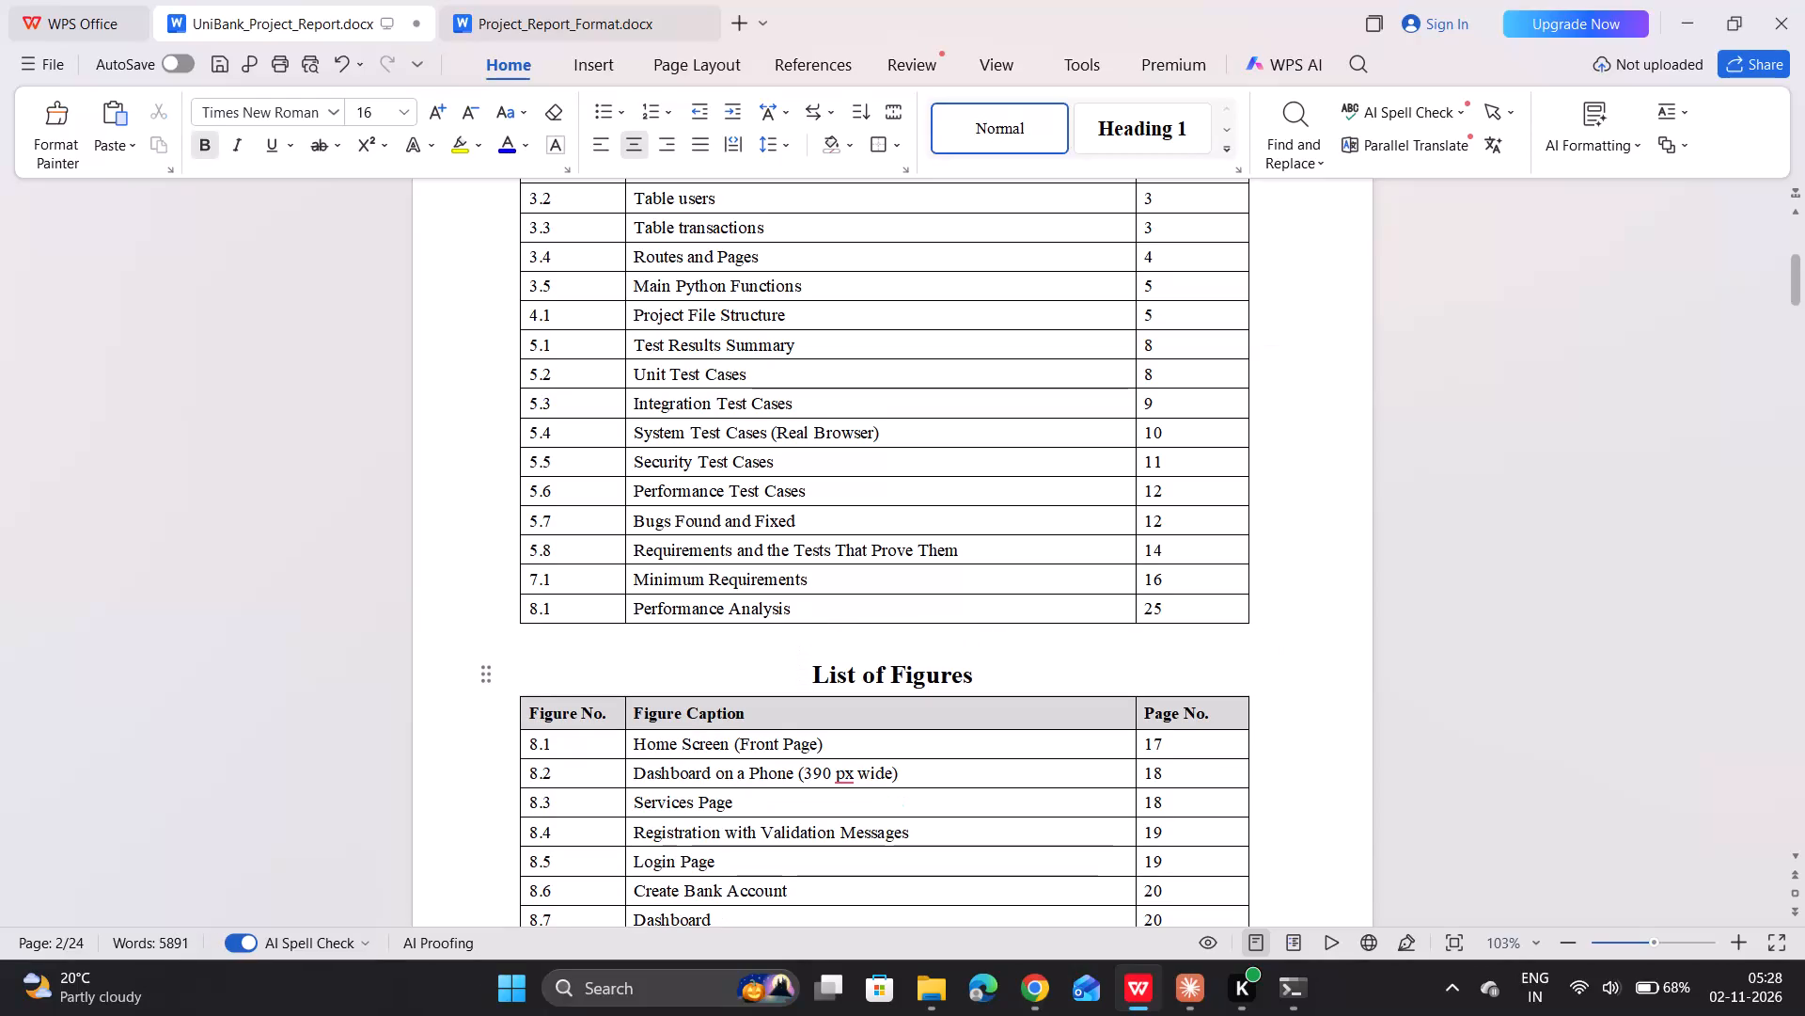
Set the line spacing of the List of Tables heading to 1.0.
scroll(812, 639, "down", 1)
scroll(812, 639, "up", 7)
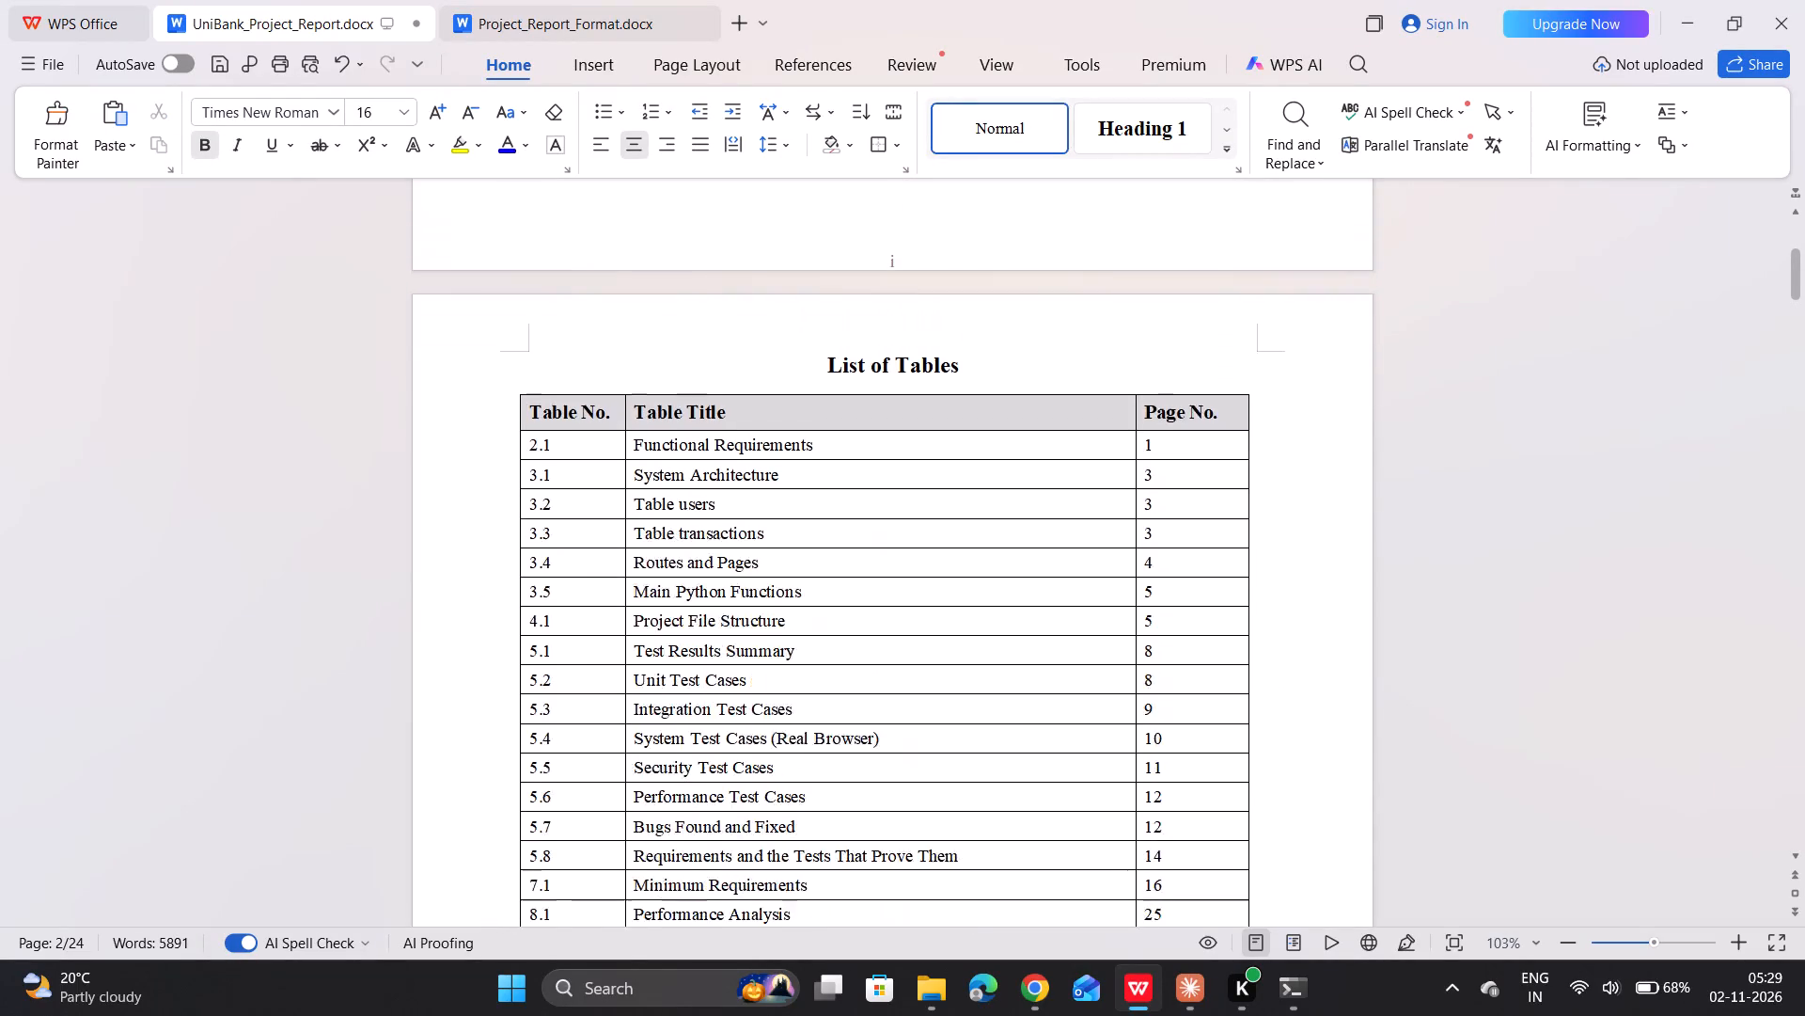
scroll(812, 639, "up", 1)
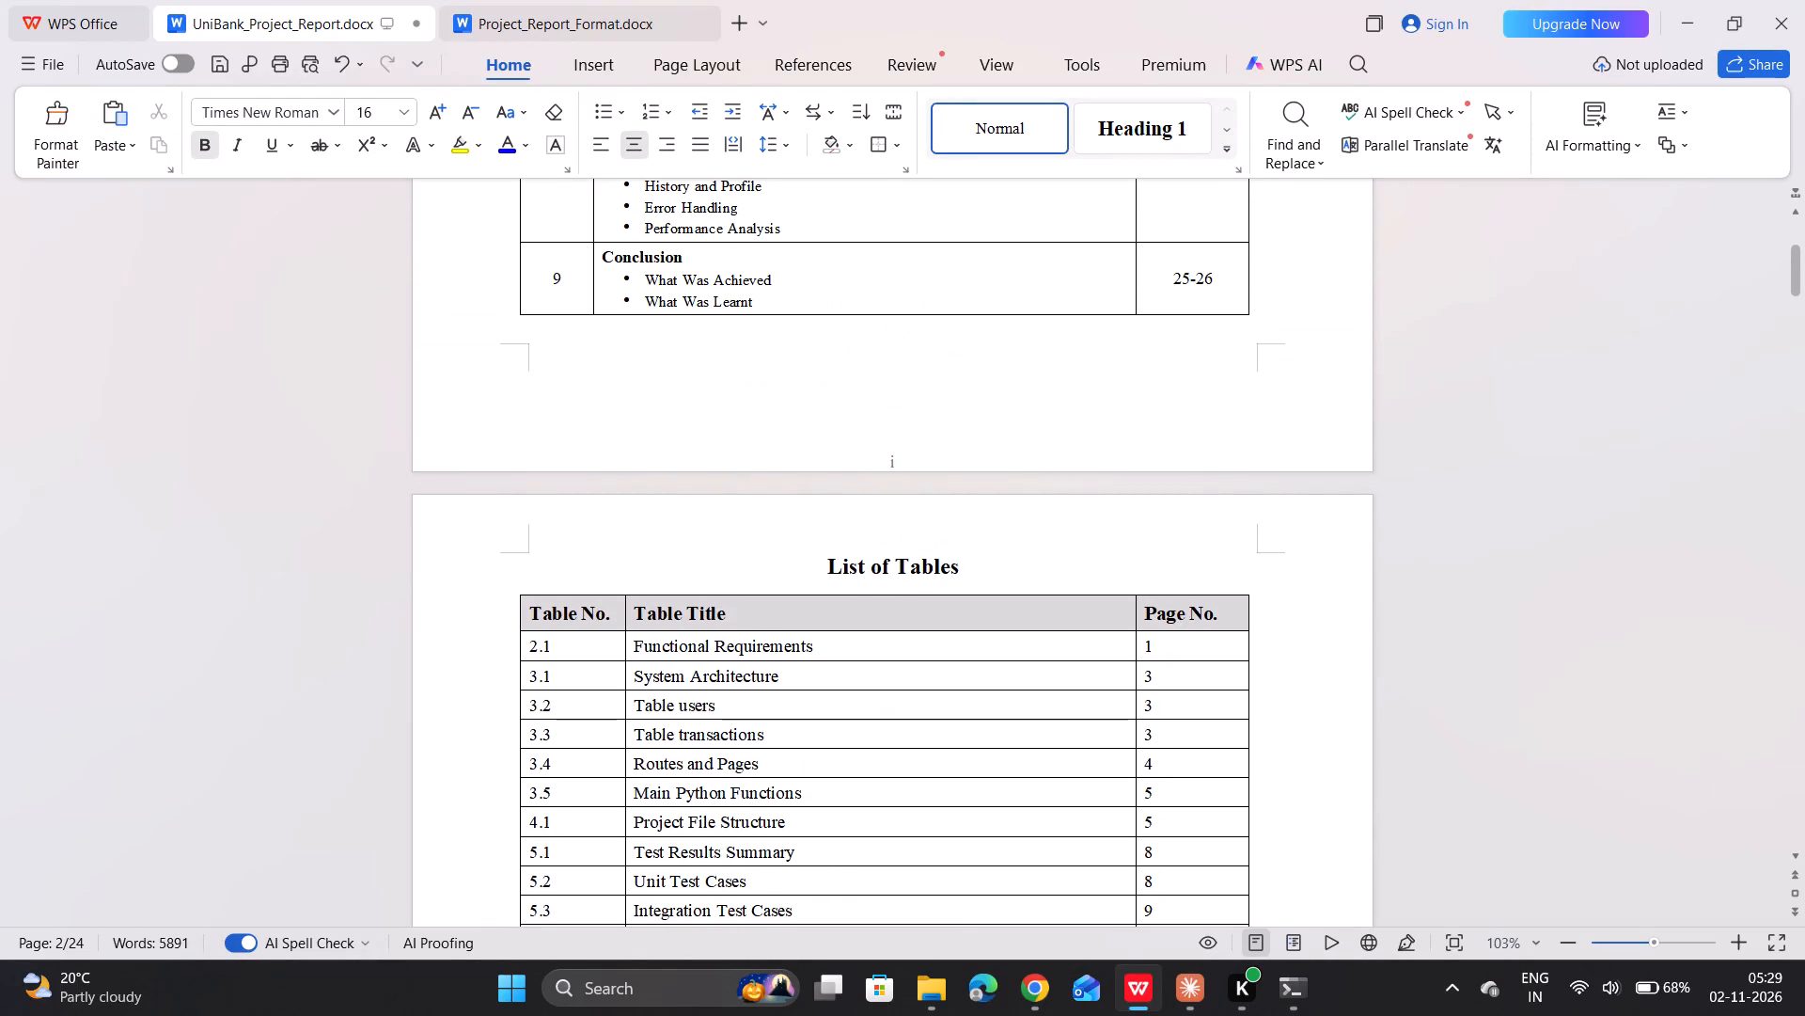
left_click(827, 561)
left_click_drag(827, 561, 960, 572)
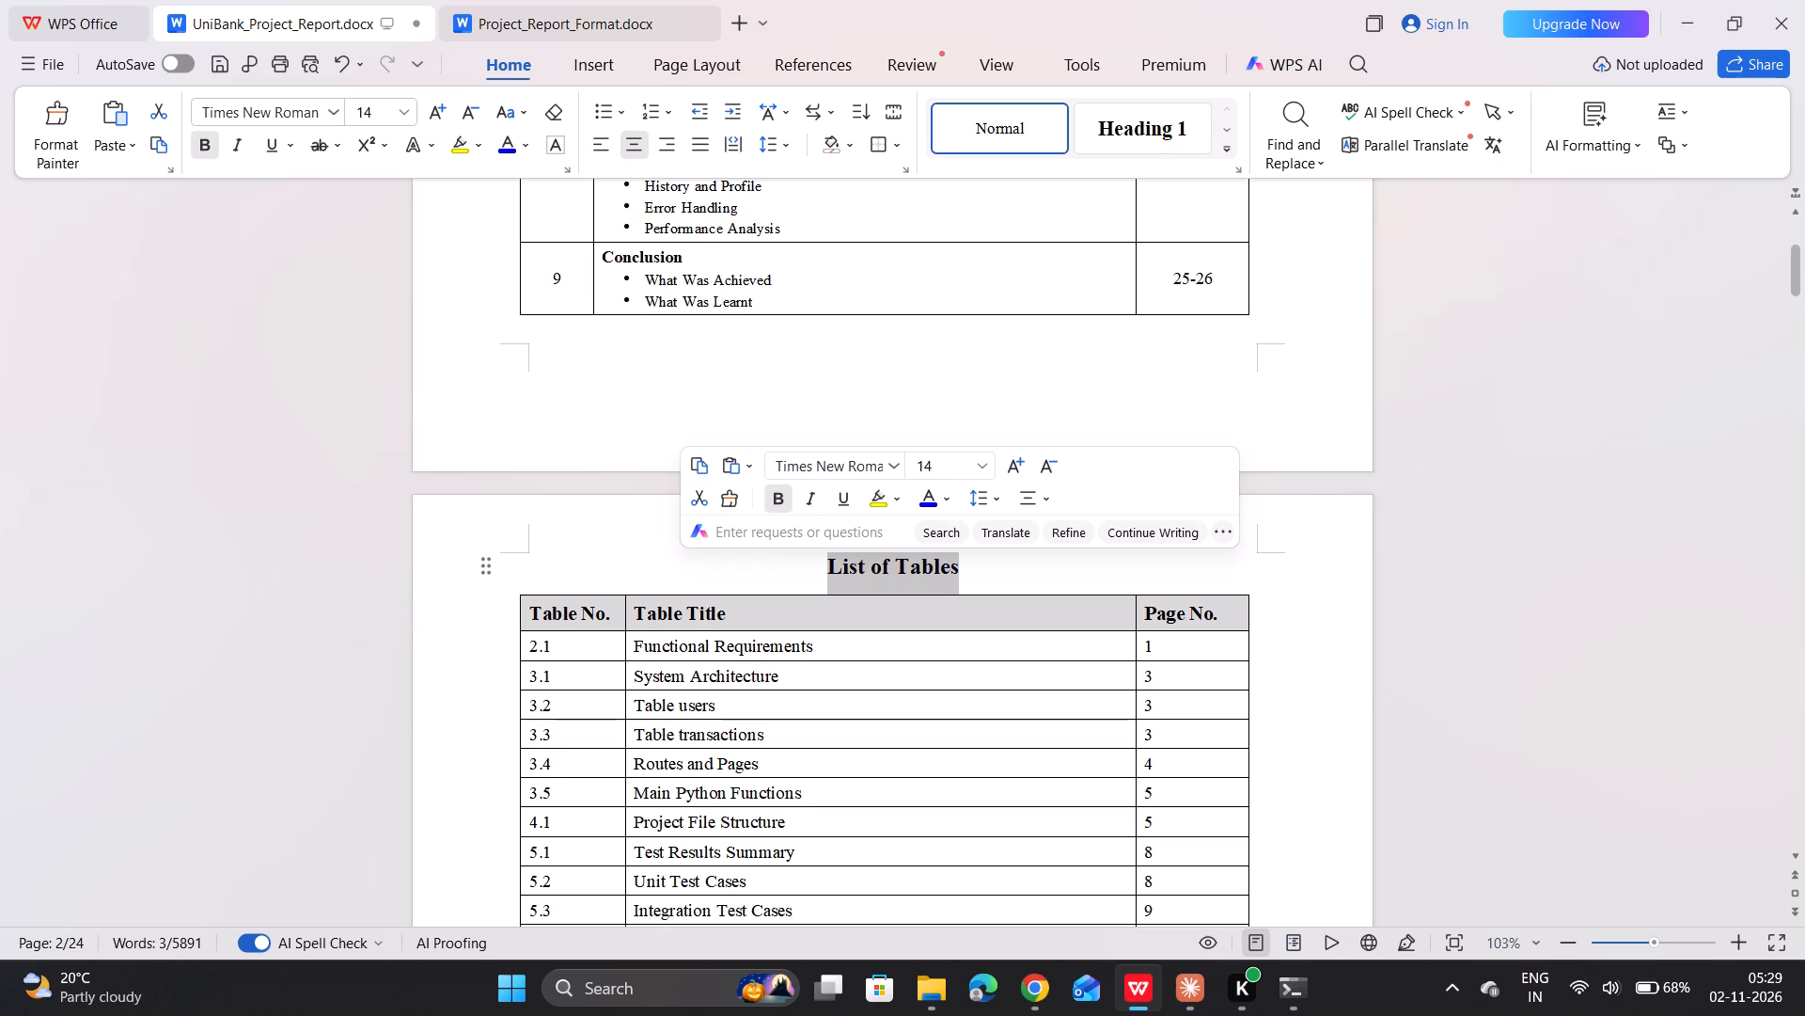
left_click(994, 500)
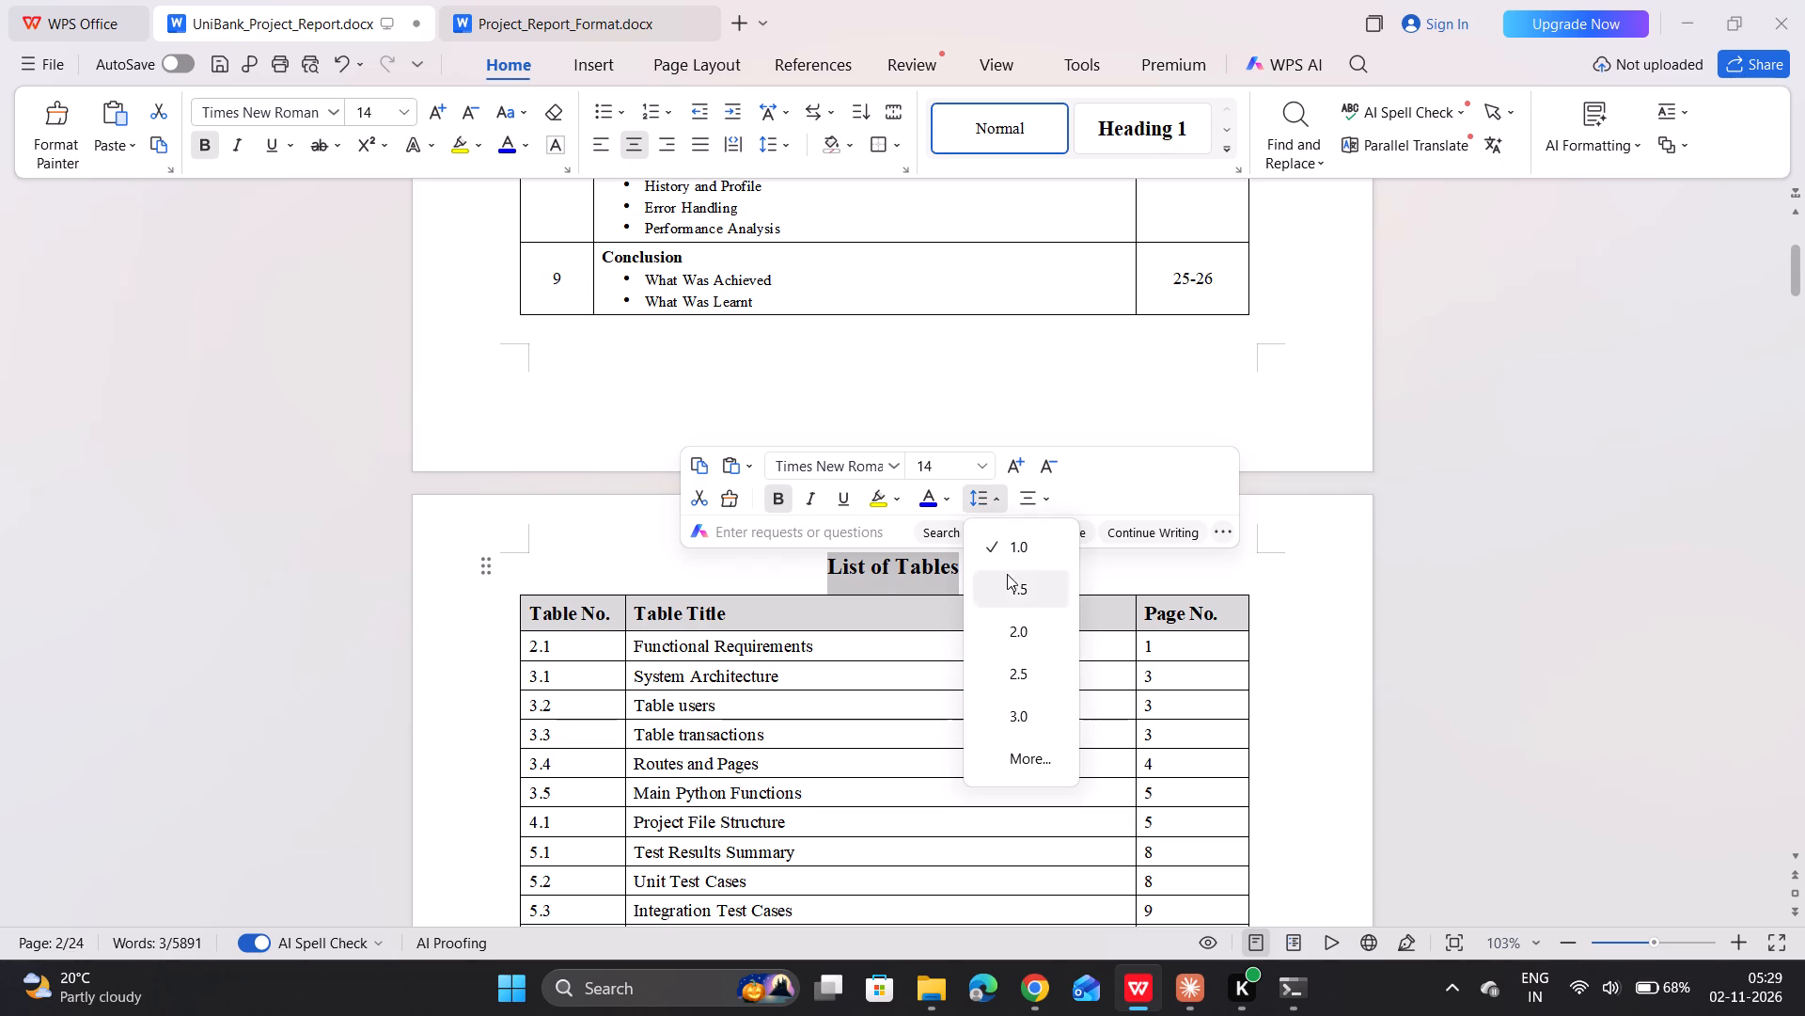
left_click(1025, 549)
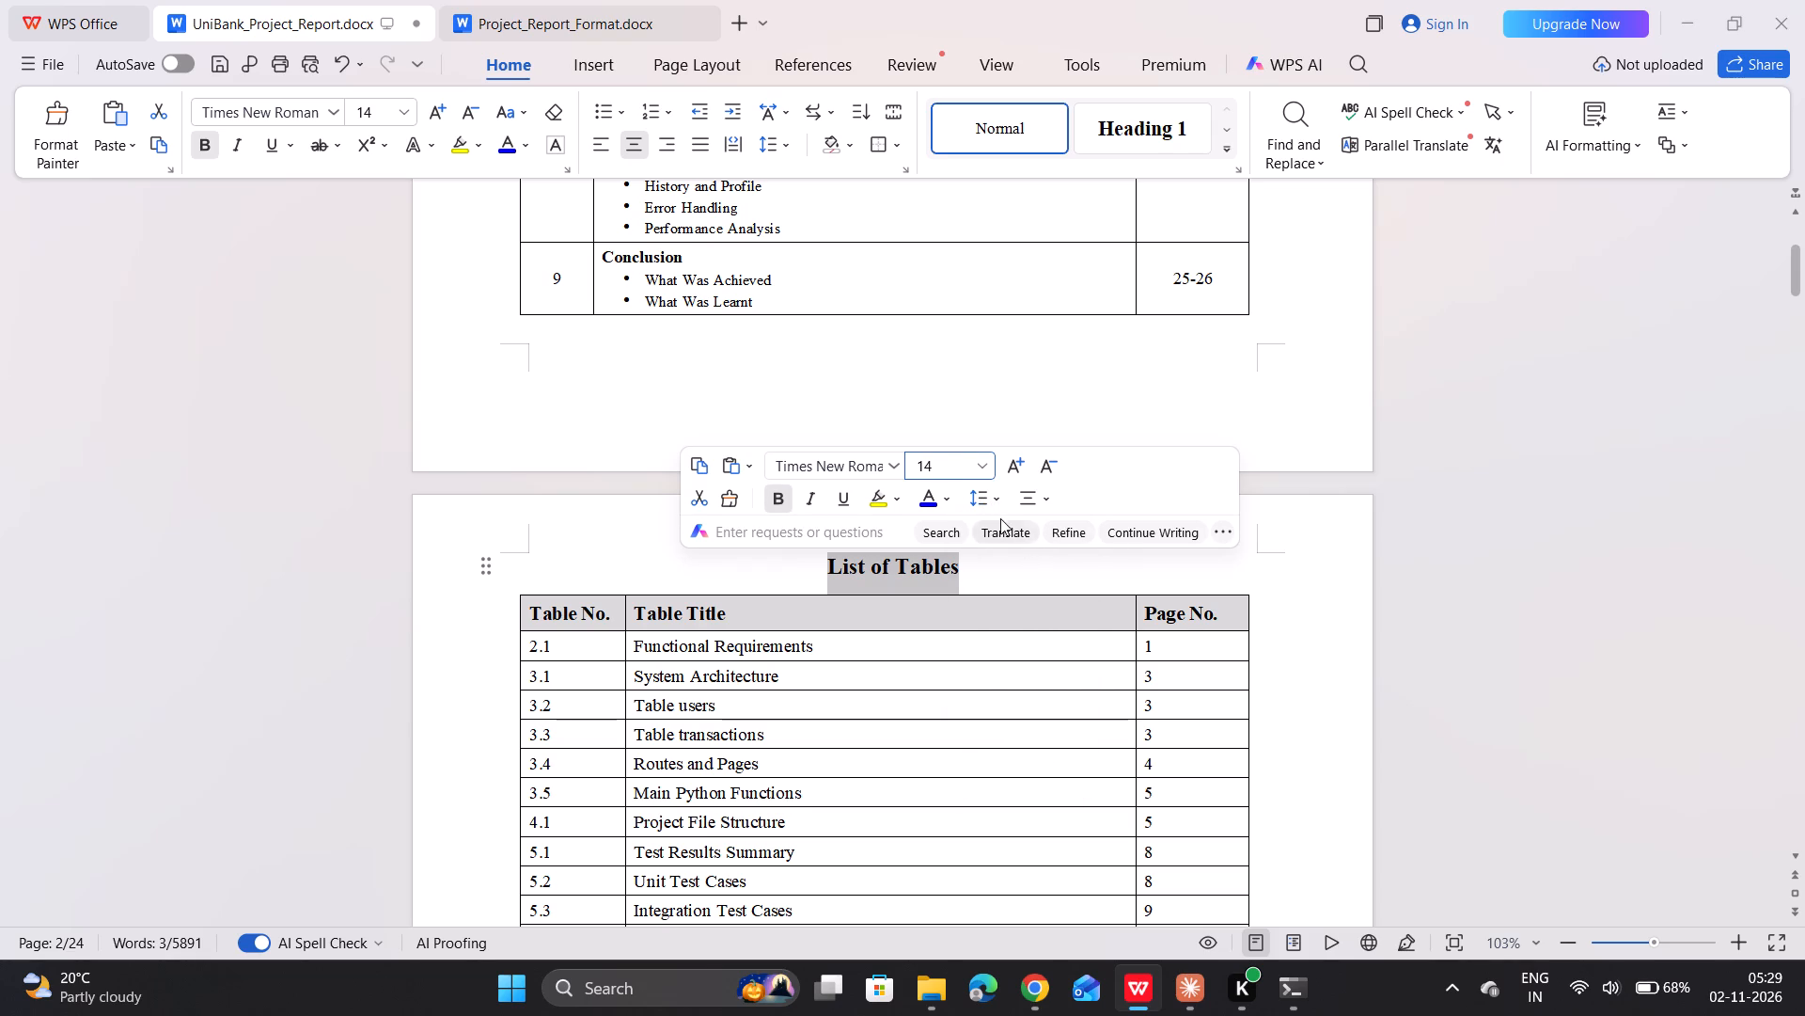
left_click(1187, 383)
Set the font size of the List of Figures heading to 14.
scroll(981, 706, "down", 3)
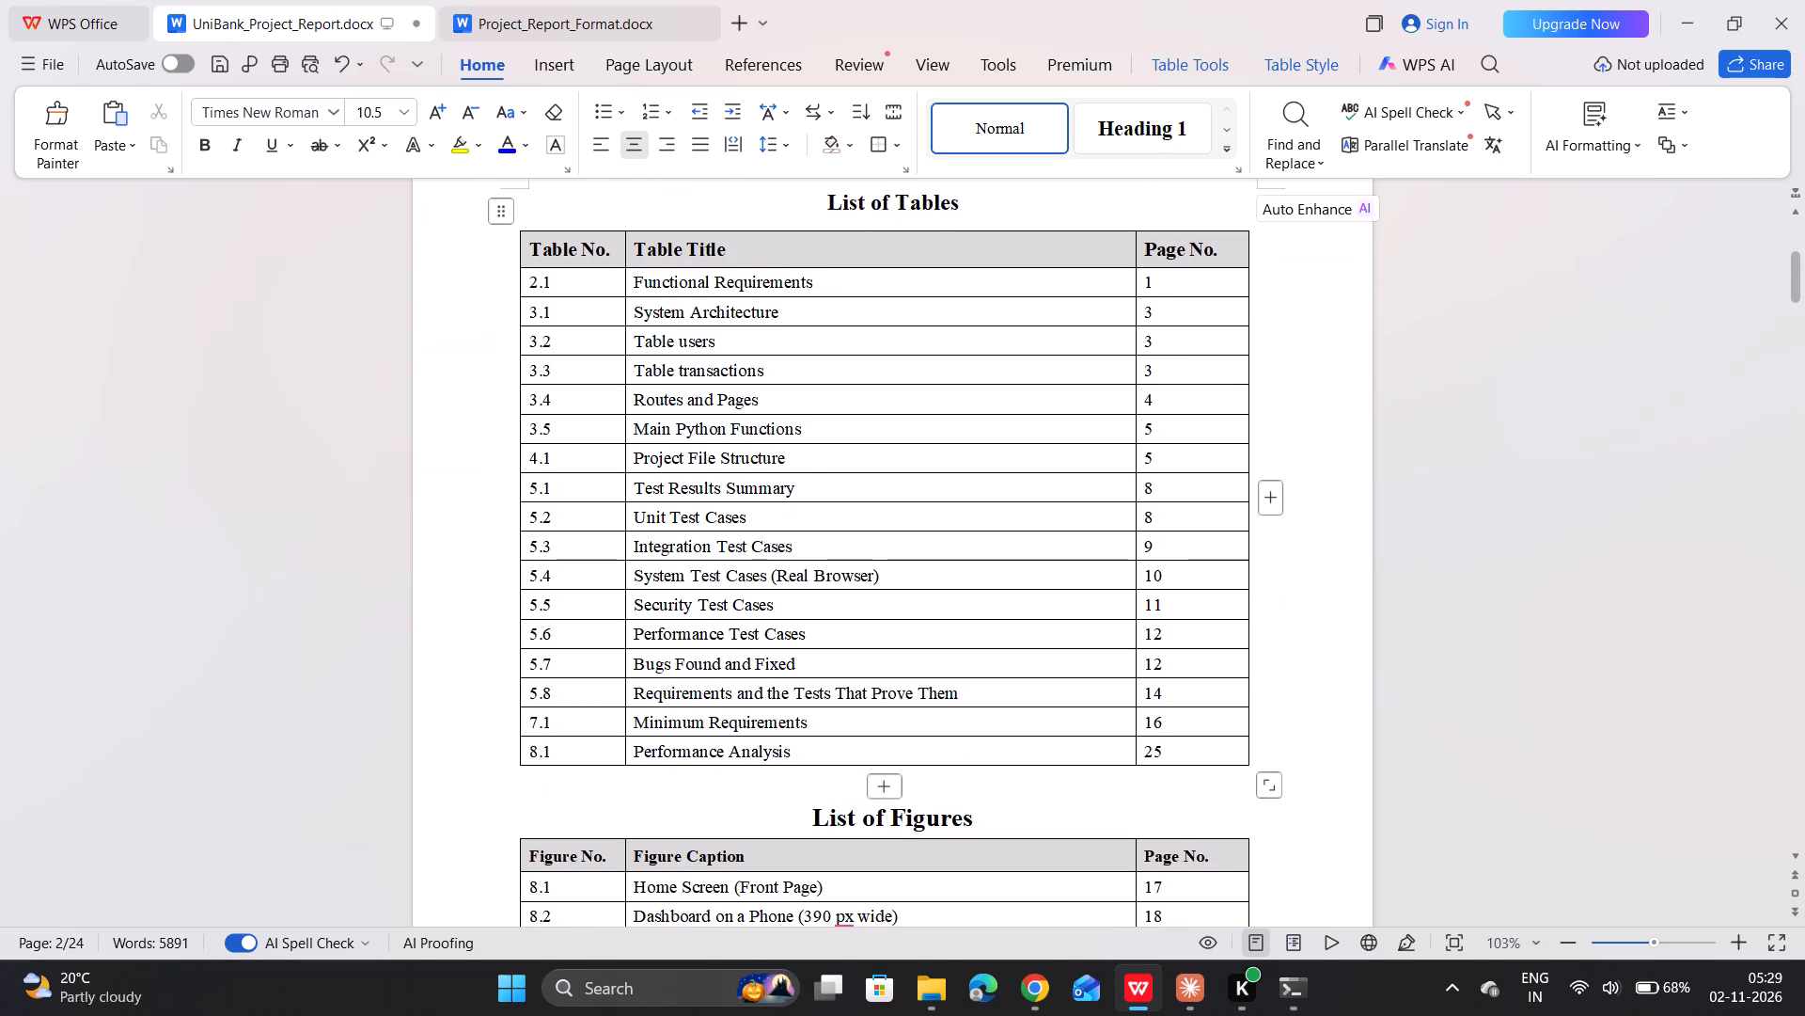
scroll(985, 691, "down", 1)
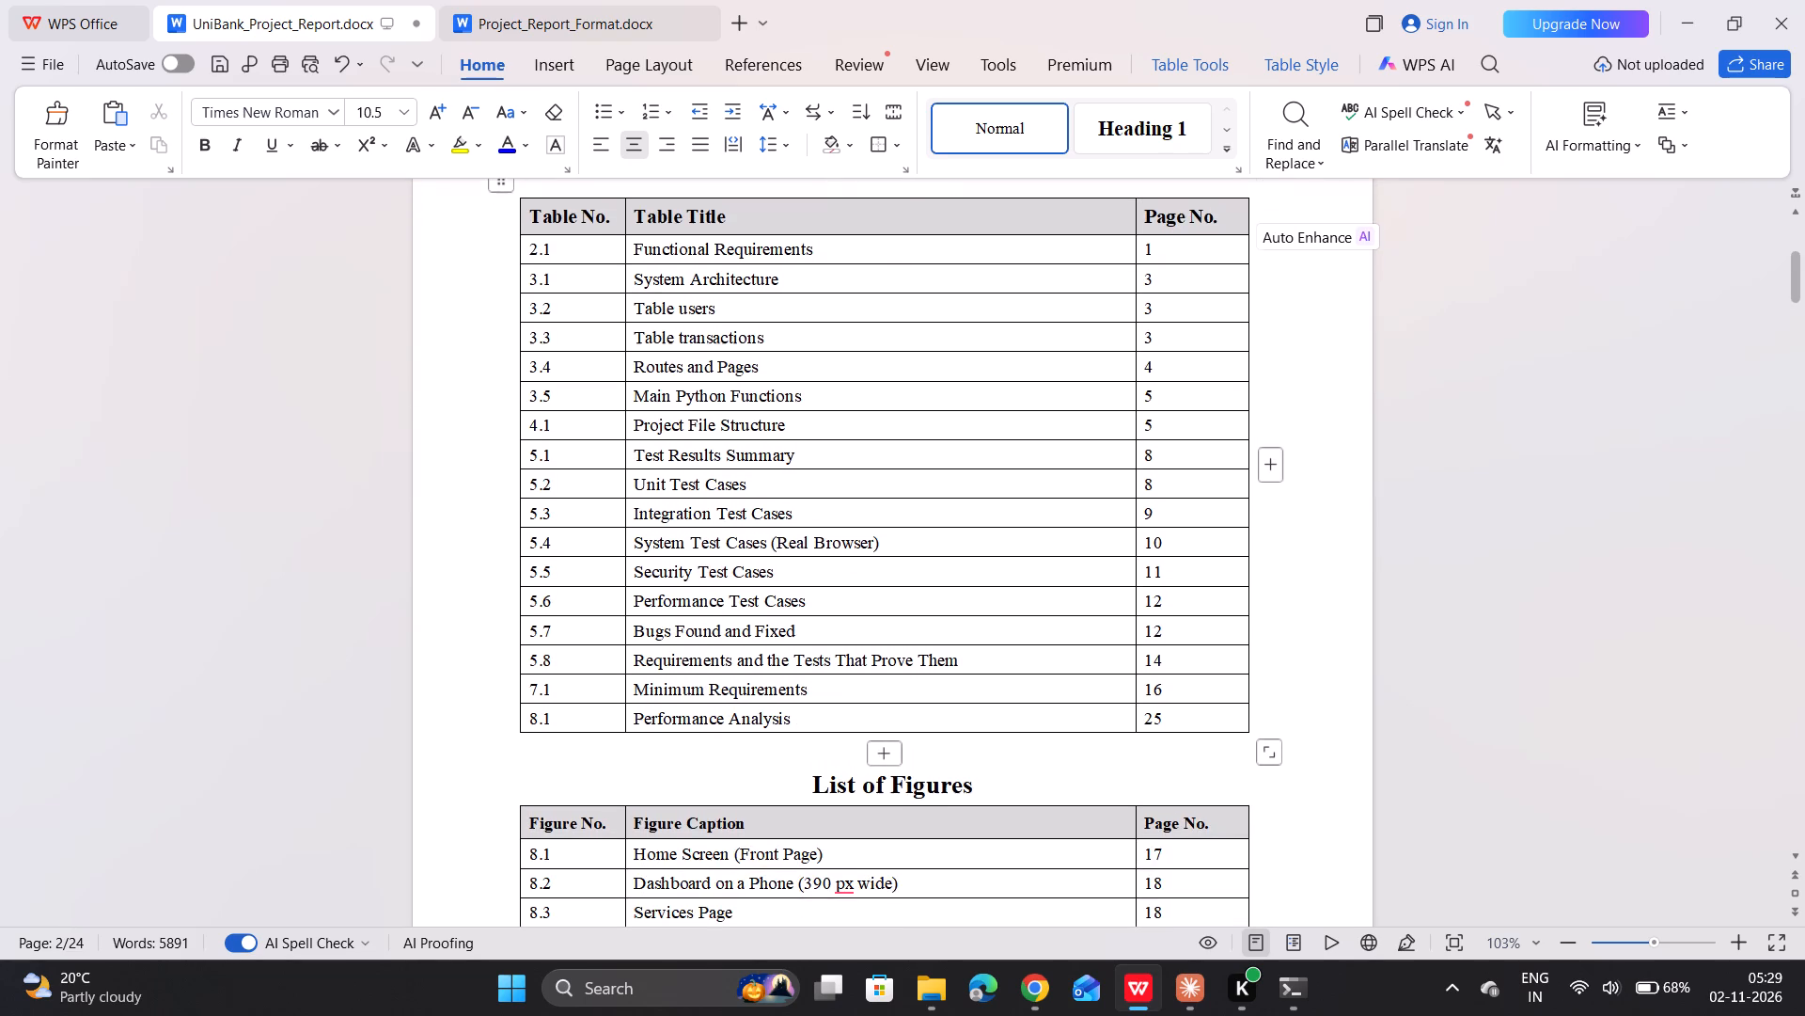
left_click(951, 786)
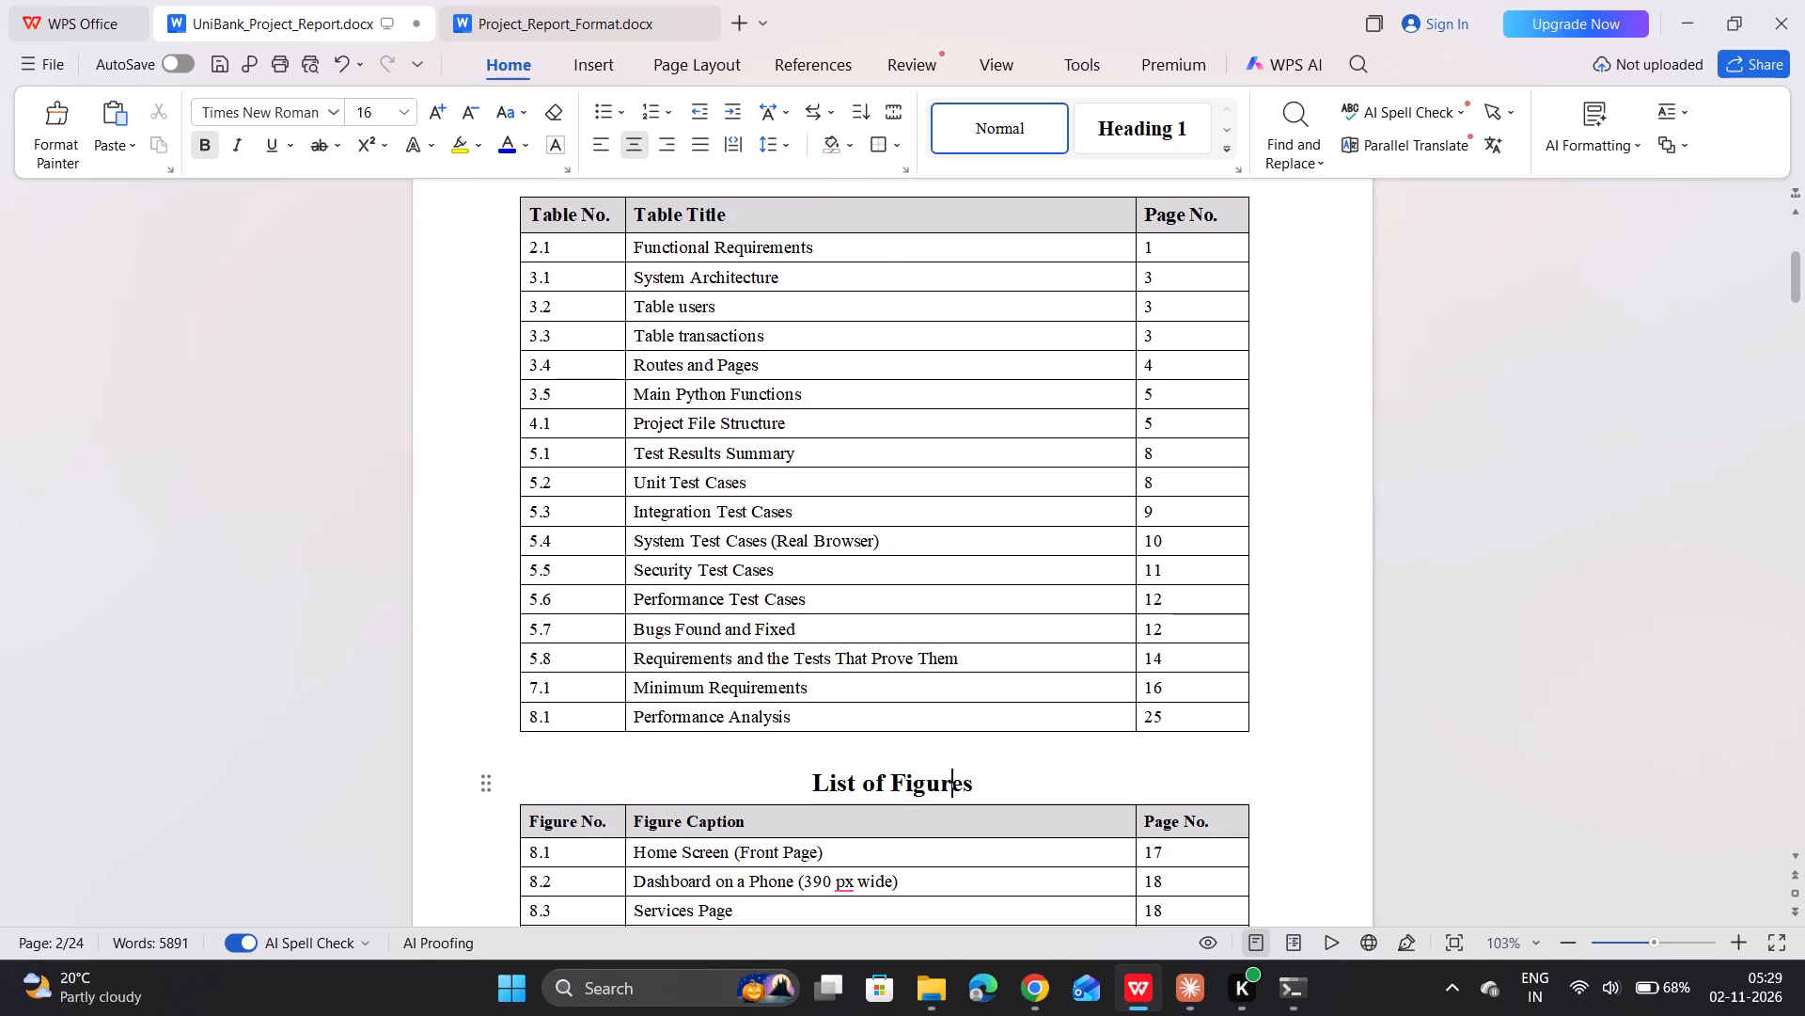
left_click_drag(977, 790, 812, 778)
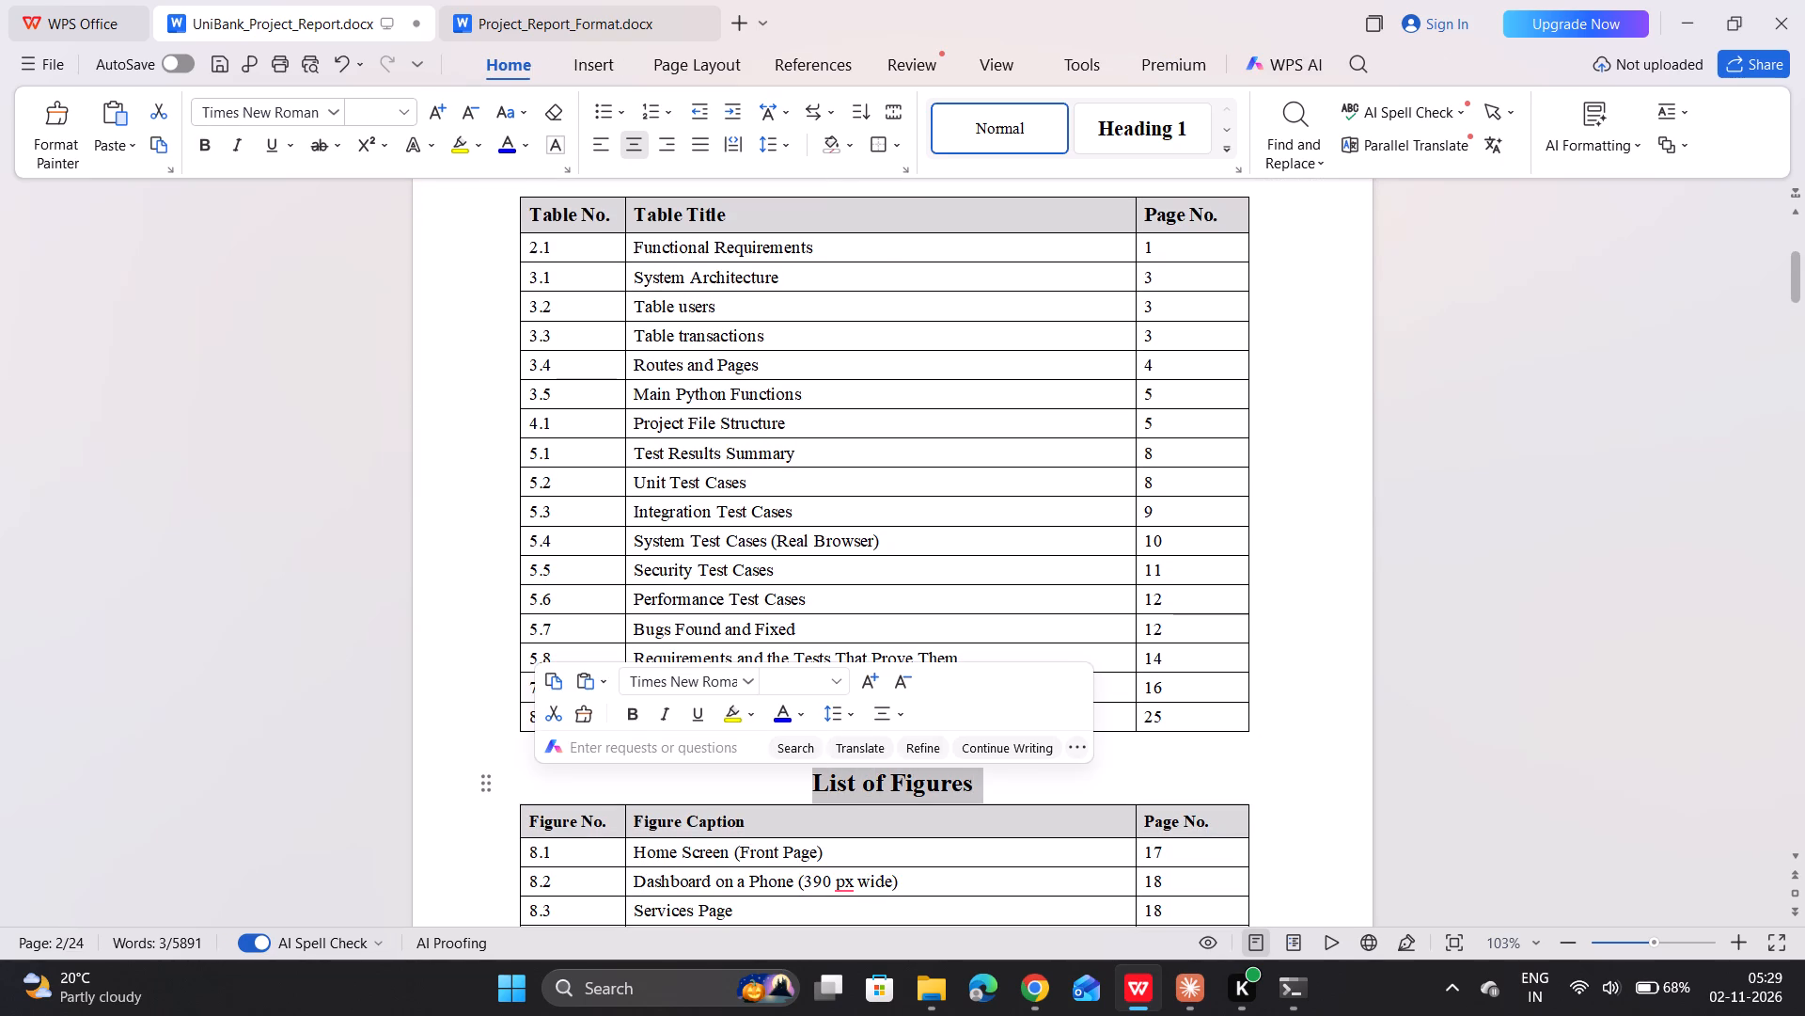
left_click(799, 679)
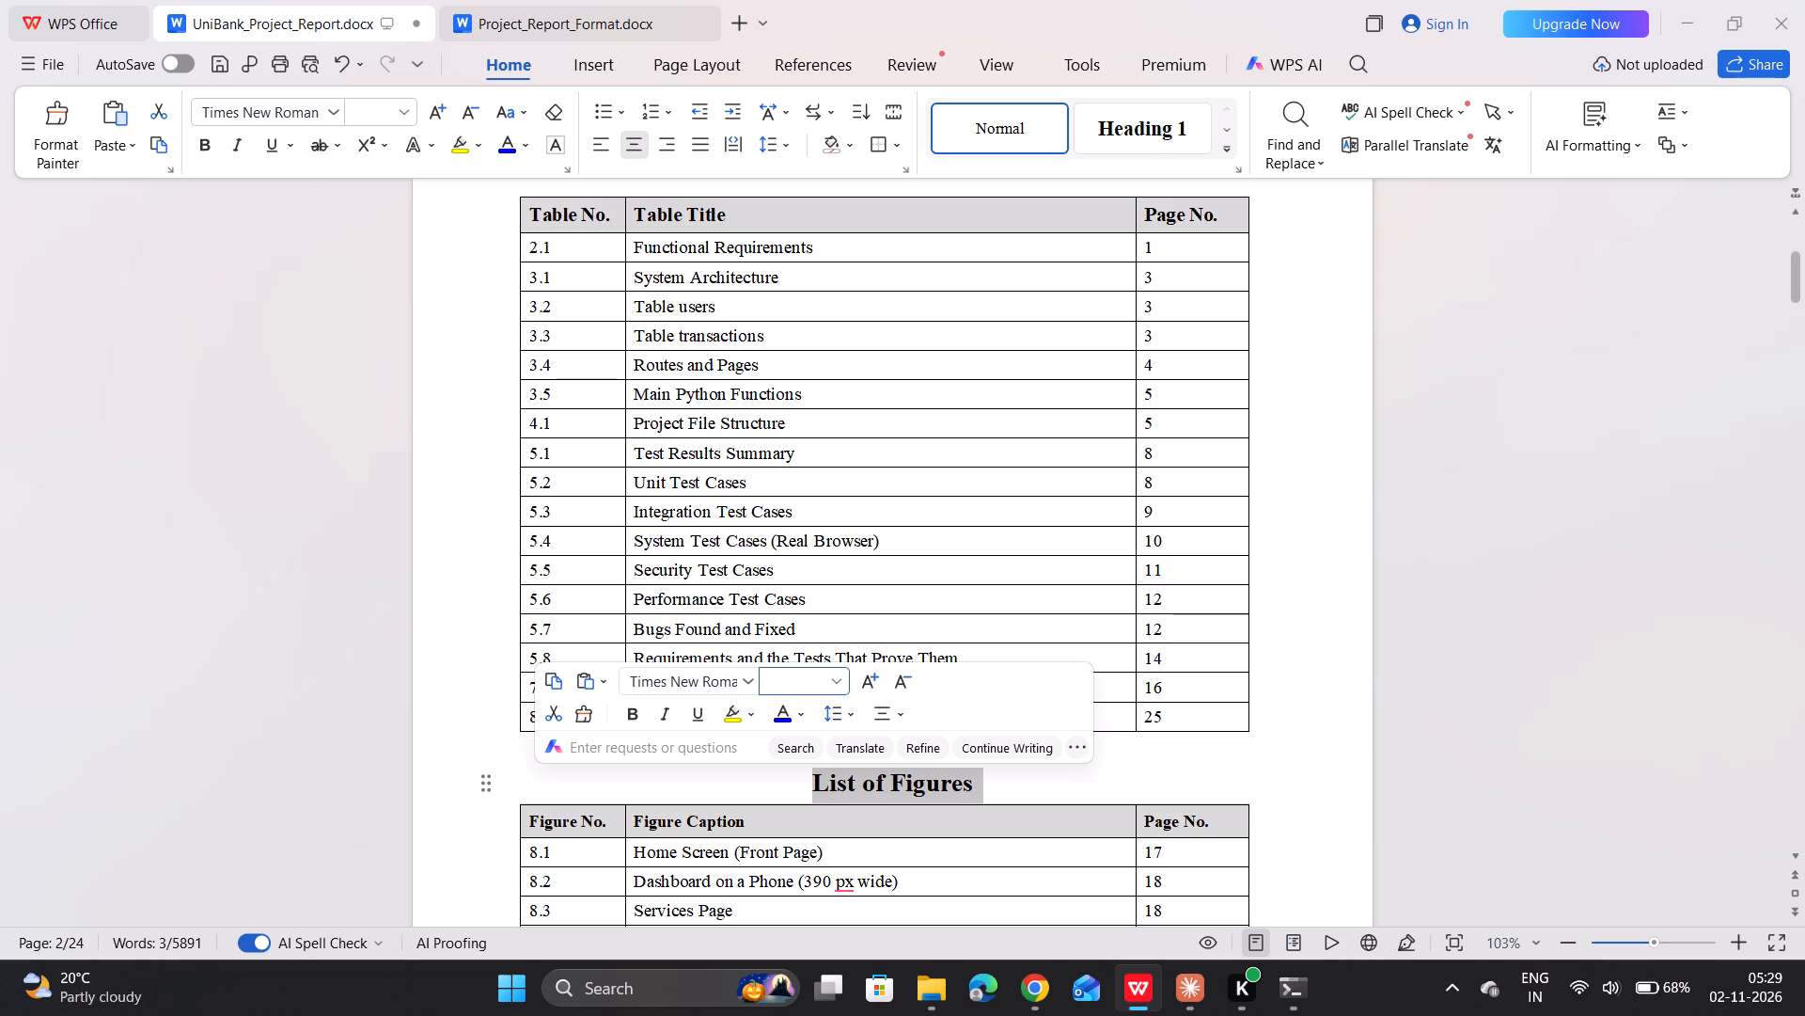
type("14")
key("Return")
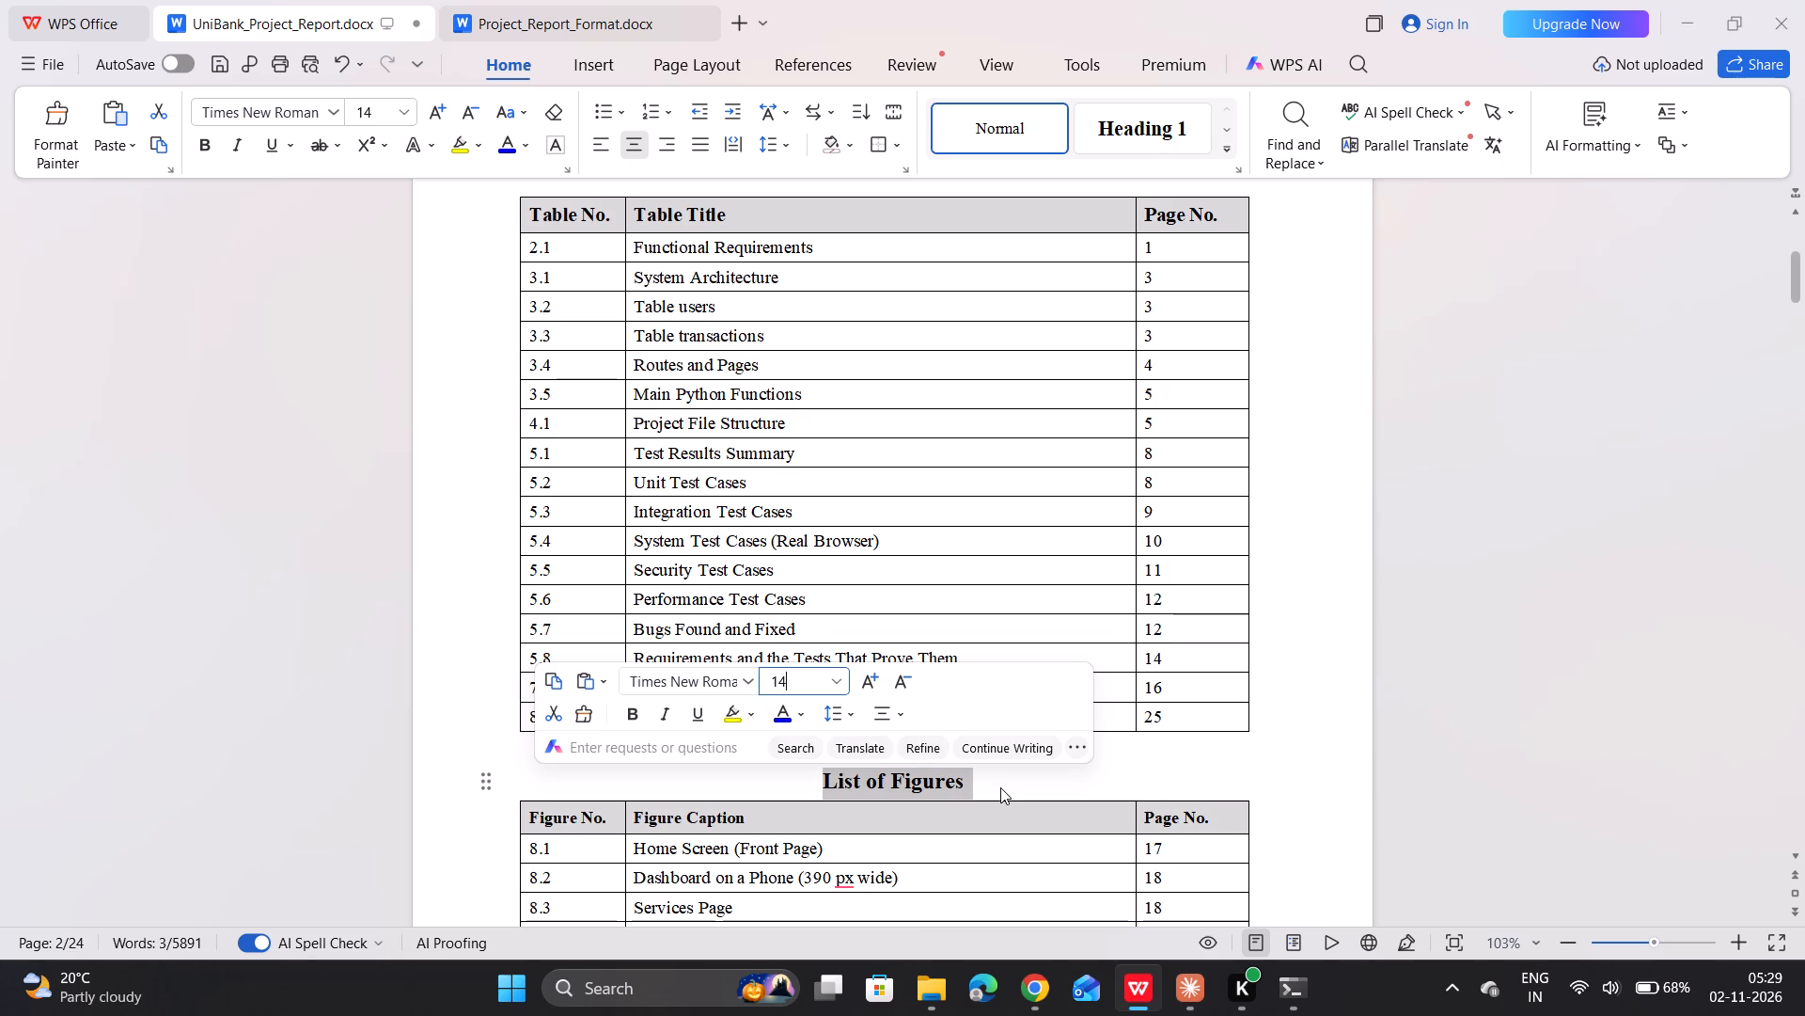
left_click(1001, 787)
Set the line spacing of the List of Figures heading to 1.0.
scroll(1001, 787, "down", 3)
scroll(1001, 787, "up", 2)
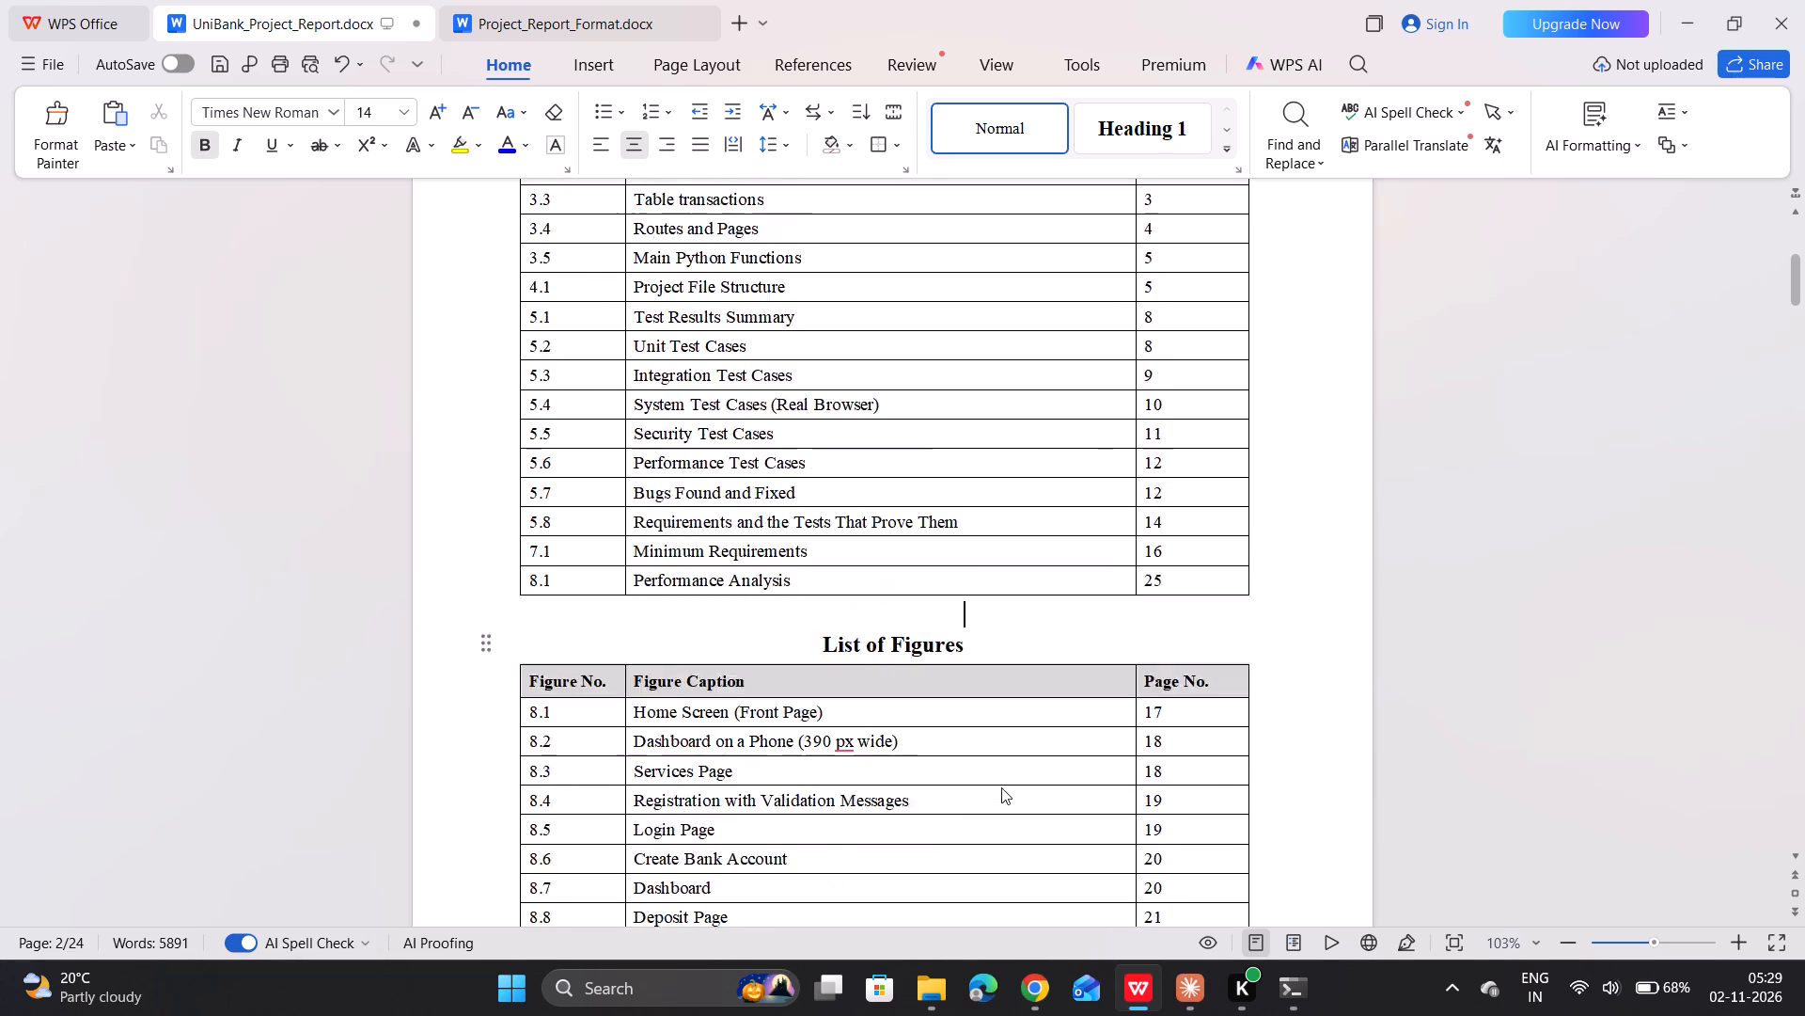
scroll(1001, 787, "up", 4)
scroll(1001, 787, "down", 2)
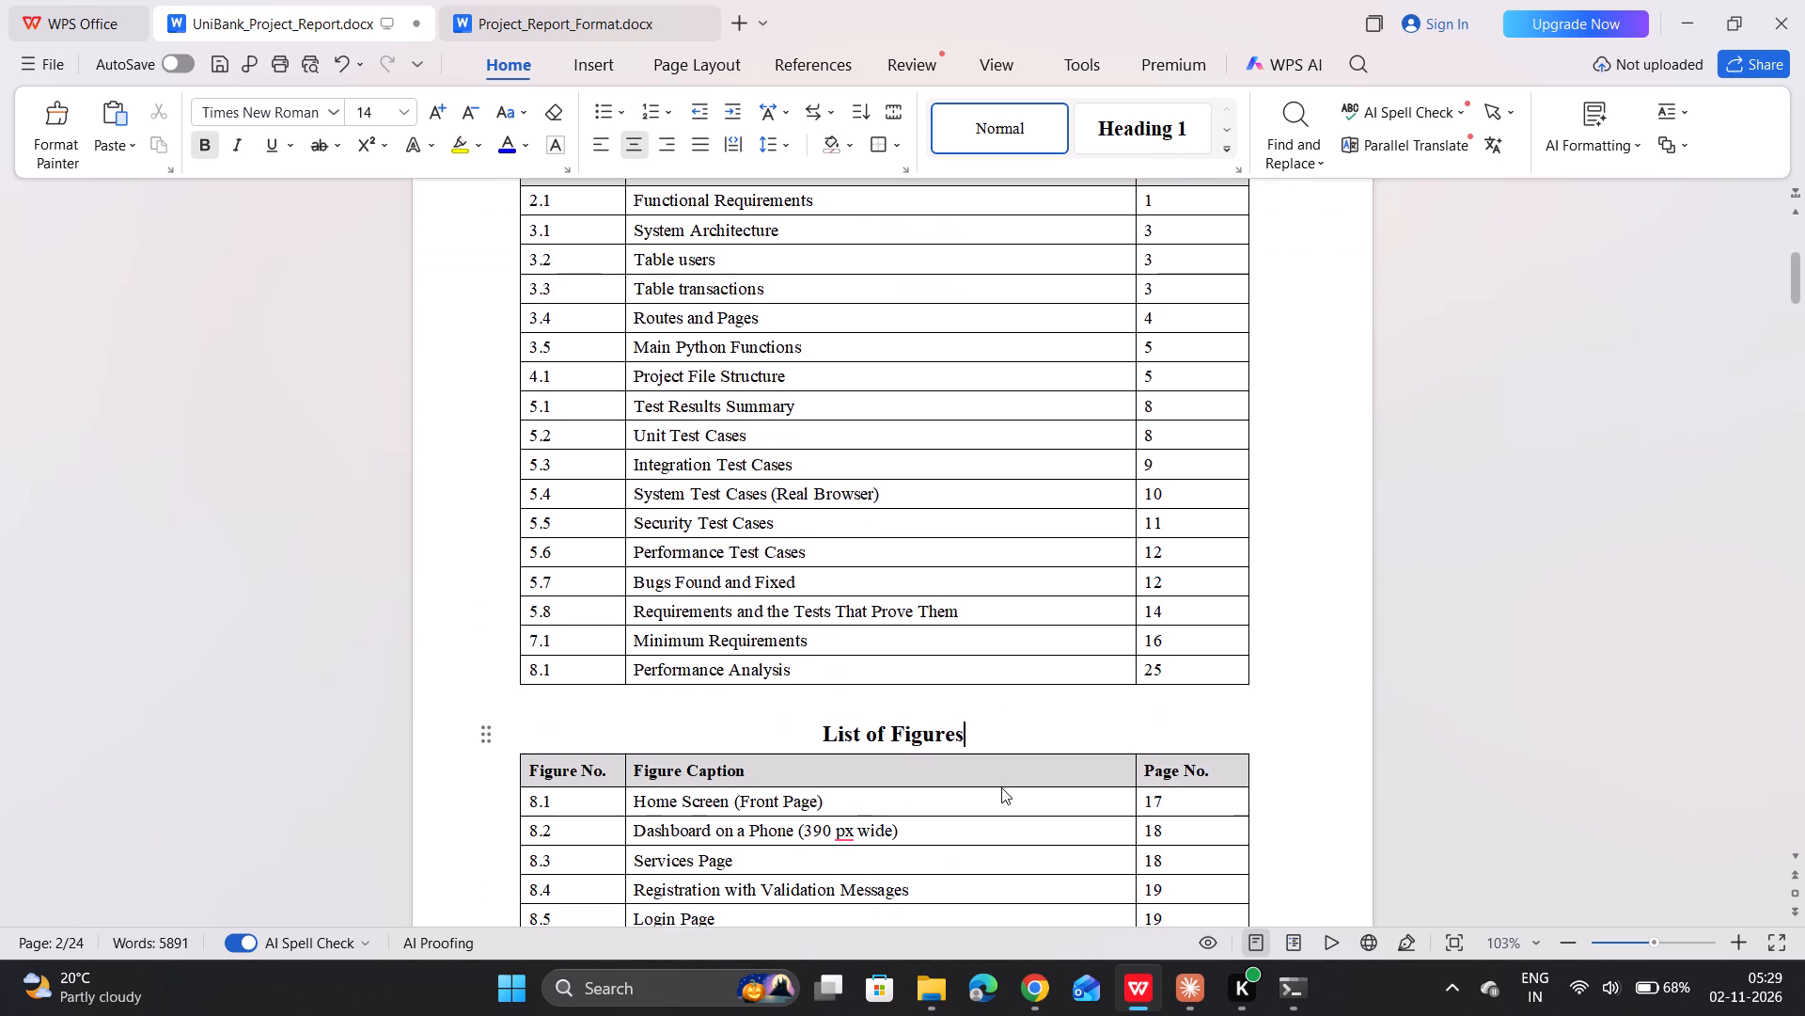
left_click_drag(975, 729, 805, 729)
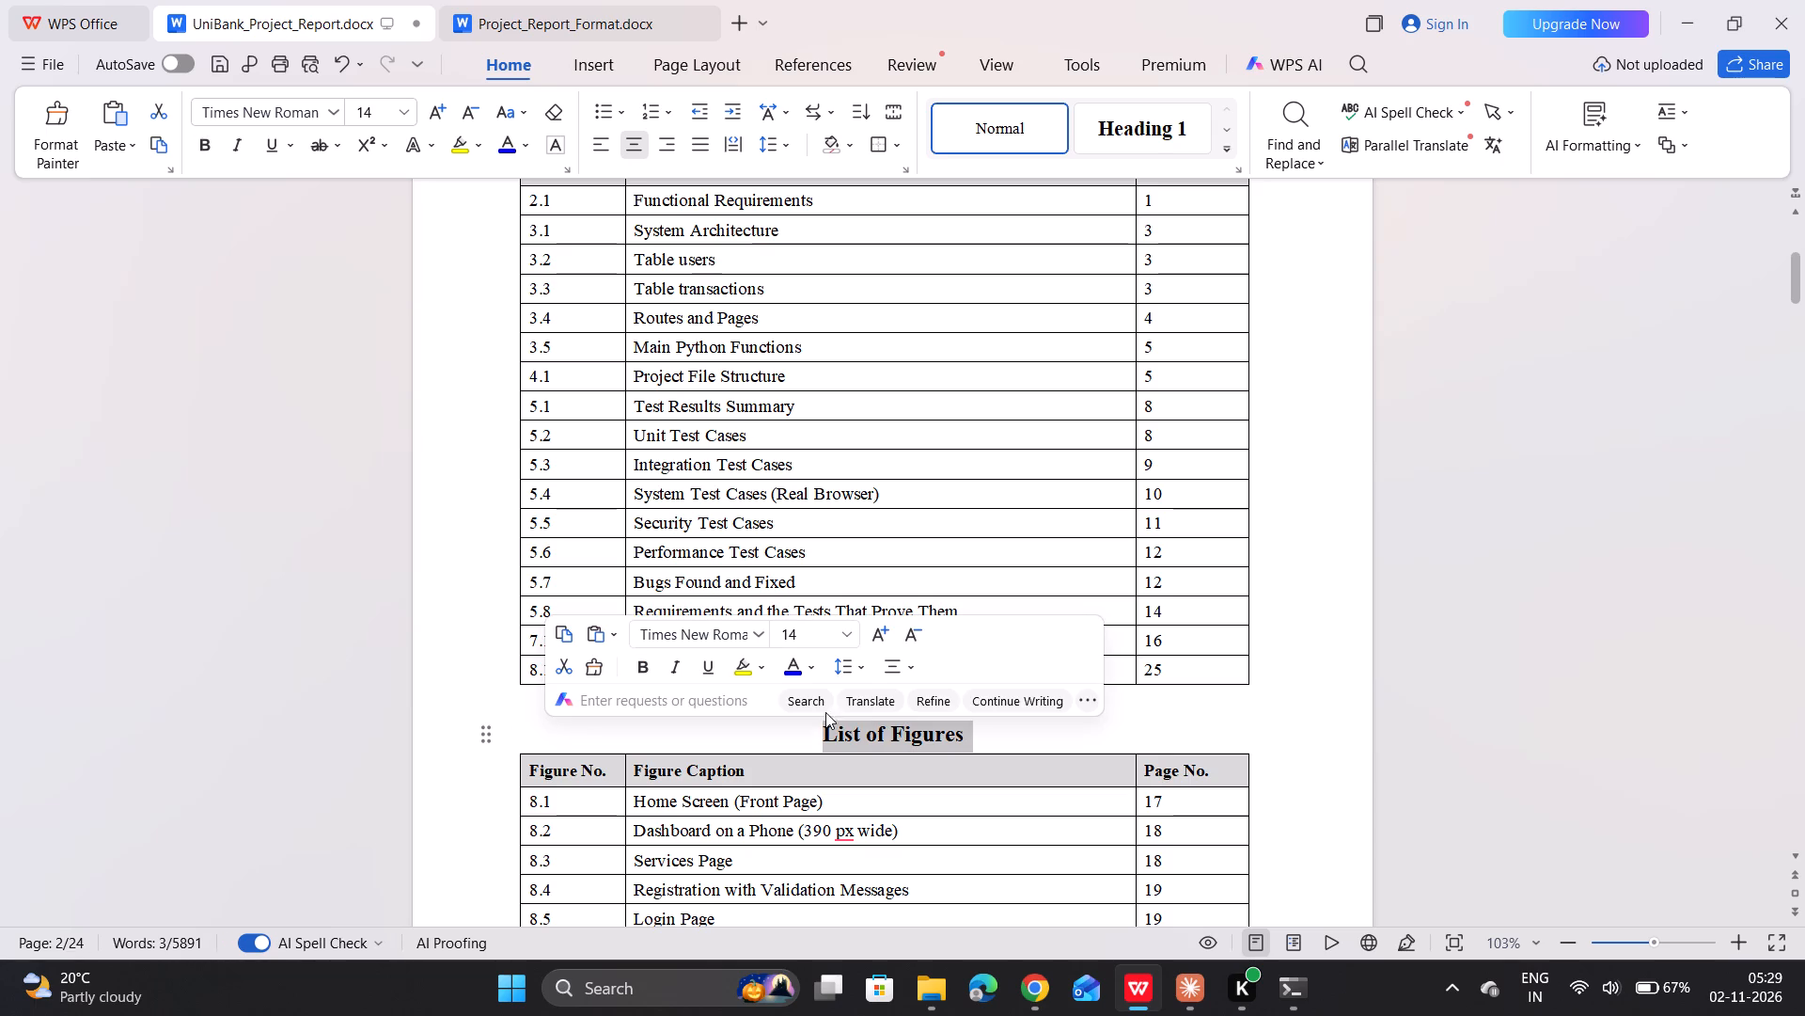
left_click(860, 670)
left_click(880, 706)
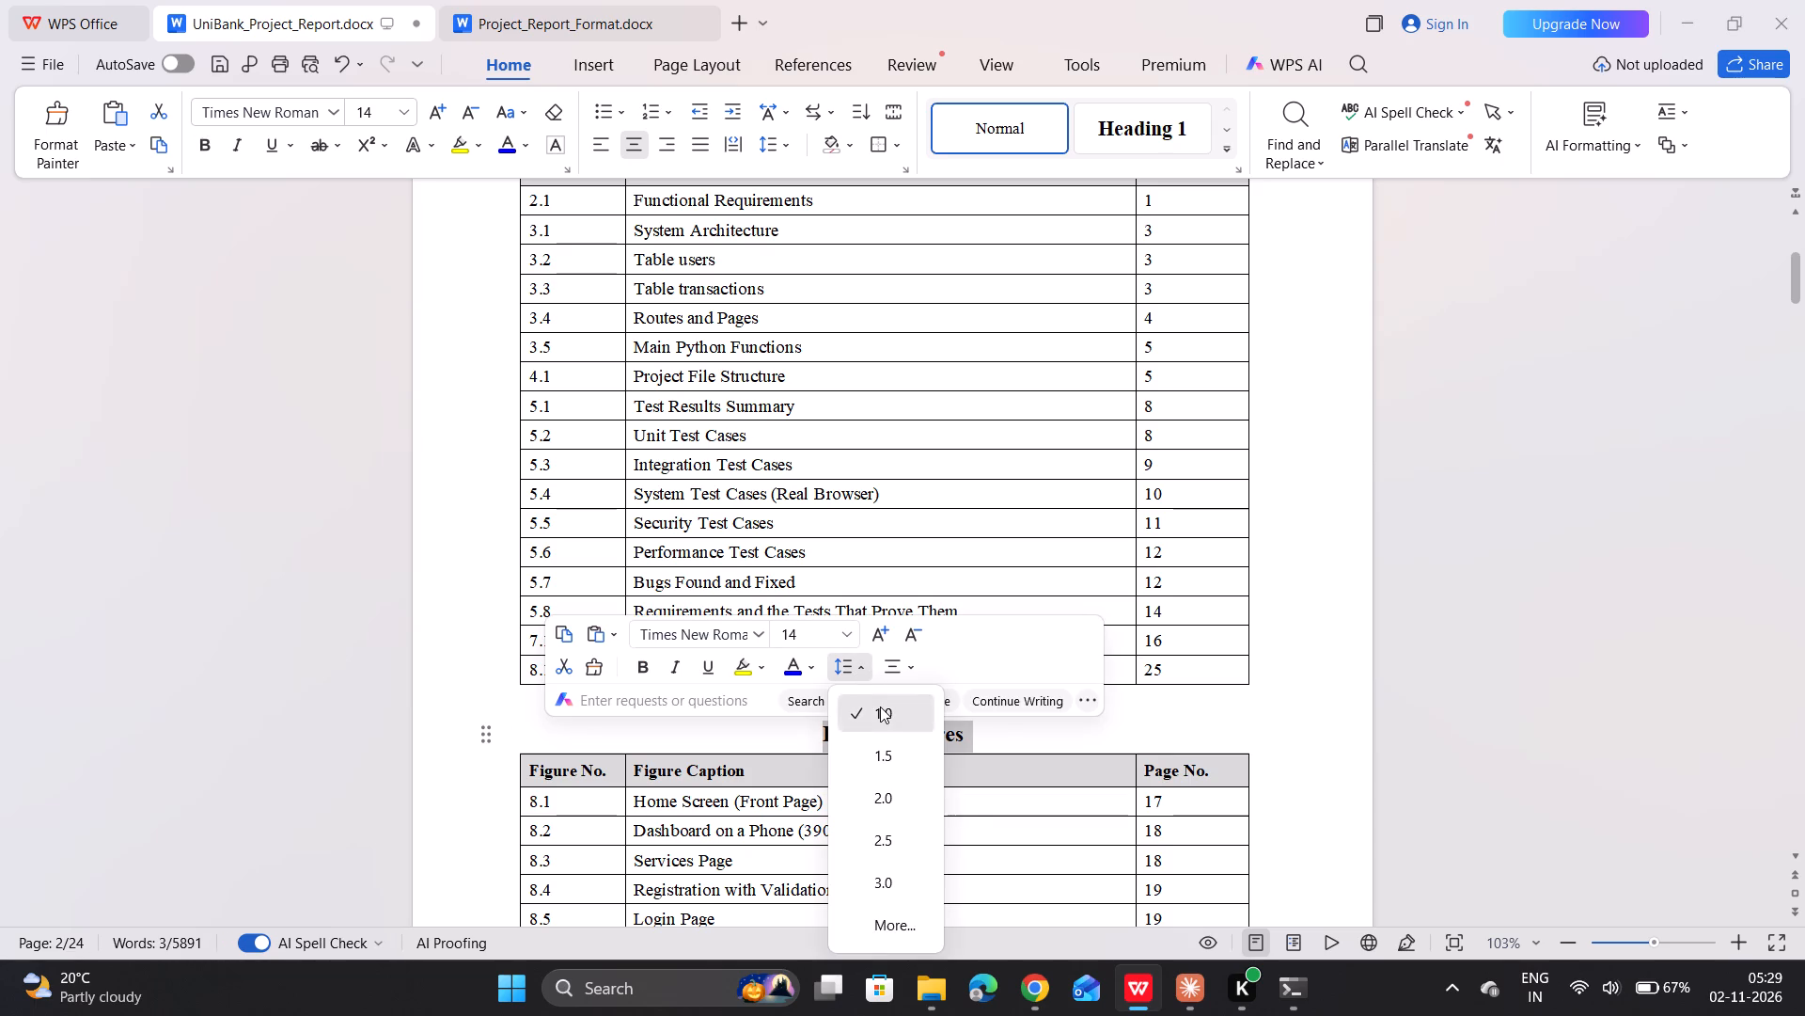
left_click(920, 738)
Examine the layout from the List of Figures through the Introduction to the page break in Table 2.1.
scroll(920, 738, "down", 1)
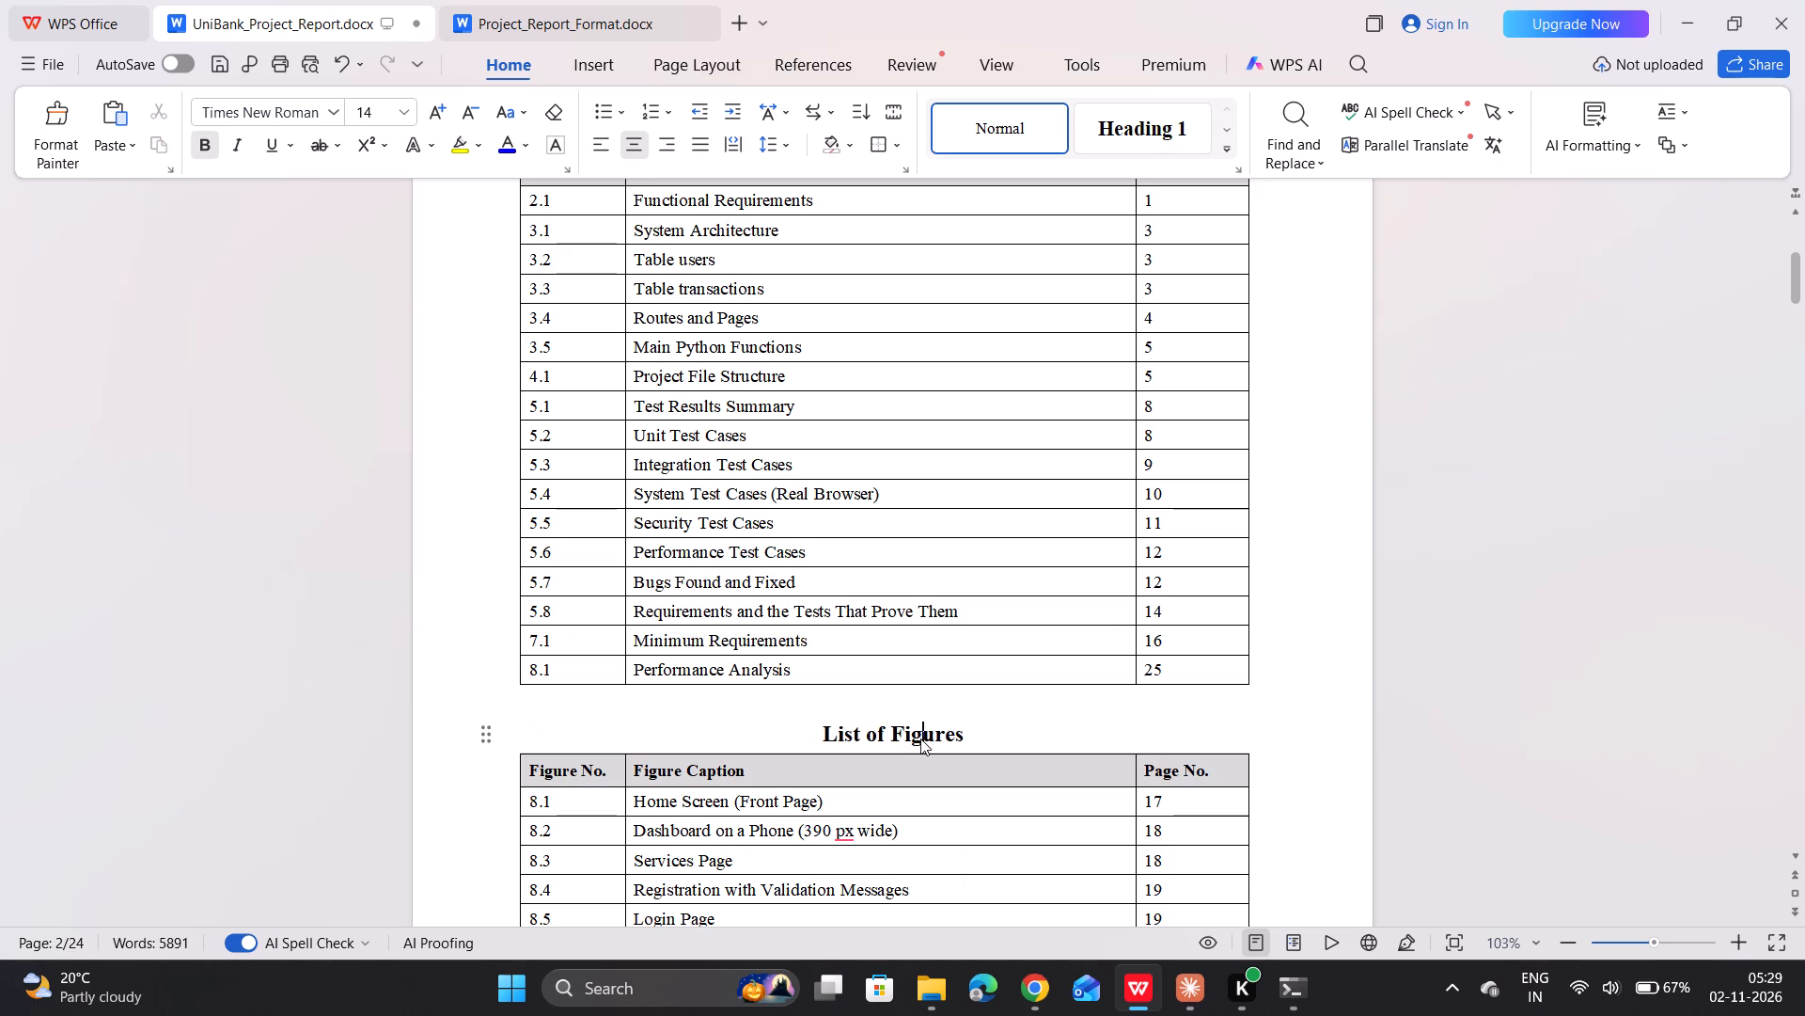
scroll(920, 738, "down", 4)
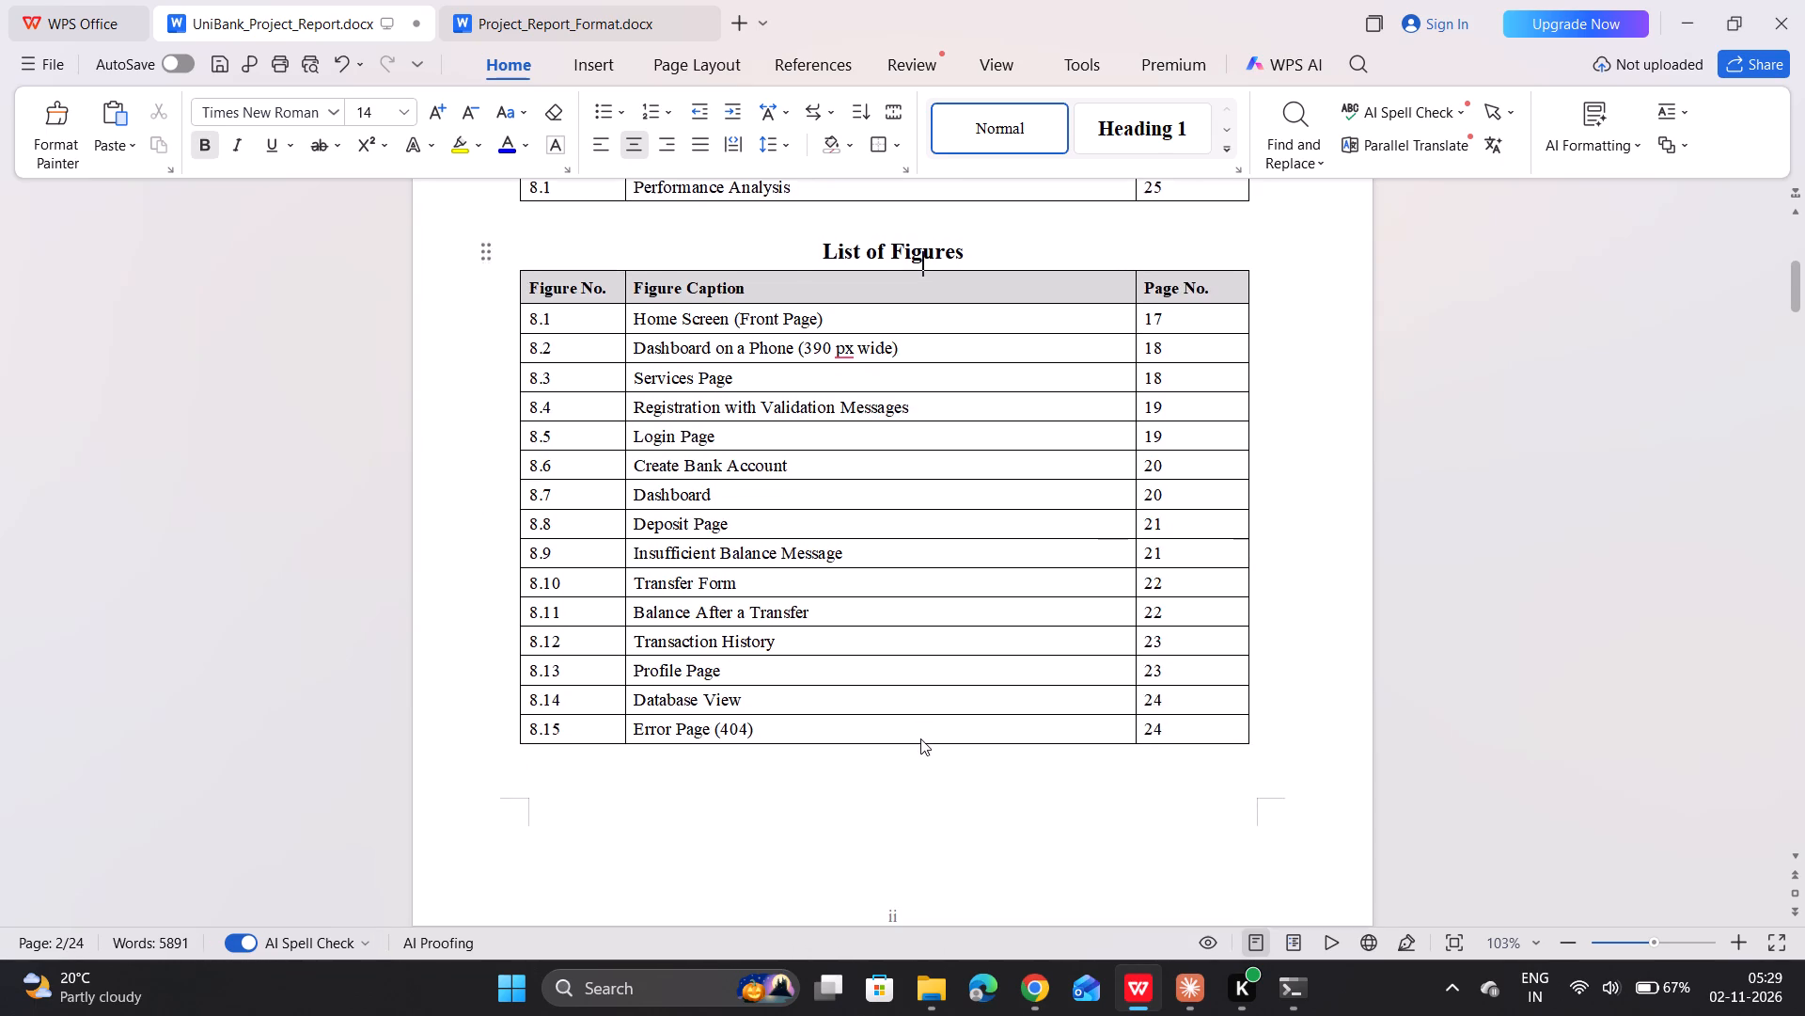
scroll(920, 738, "down", 2)
scroll(920, 738, "up", 2)
scroll(920, 738, "down", 2)
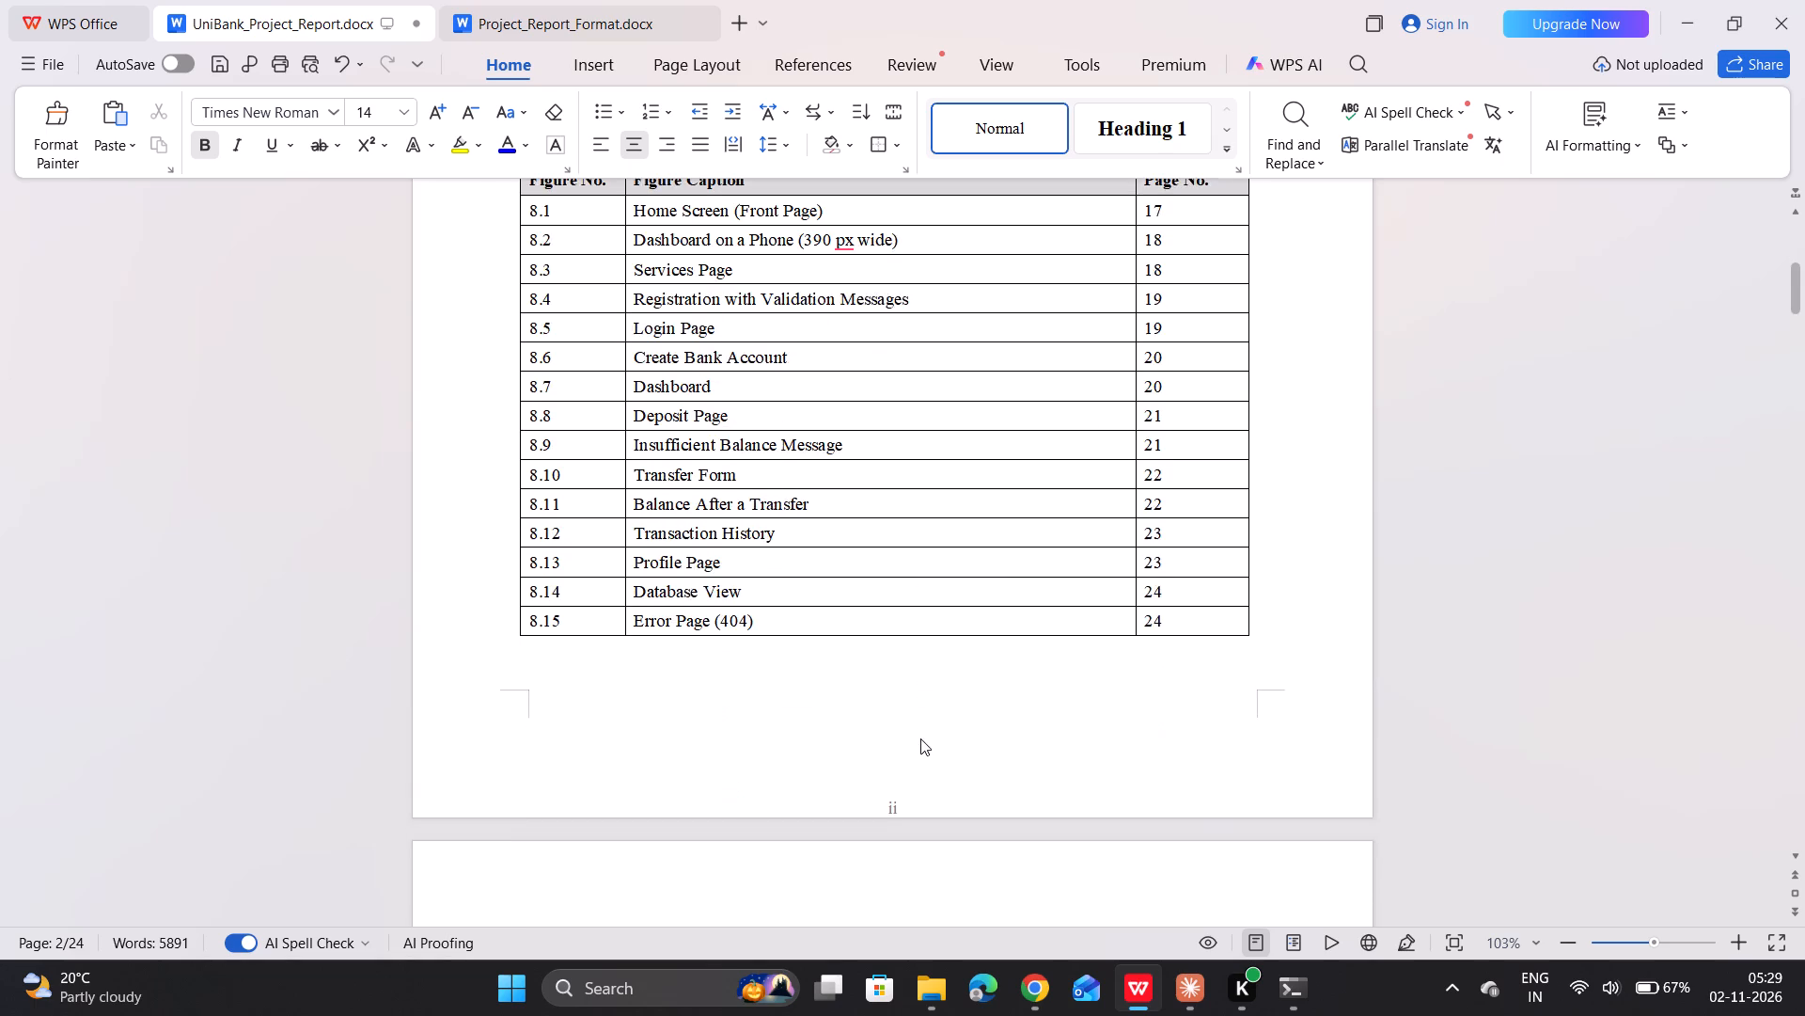
scroll(920, 738, "down", 7)
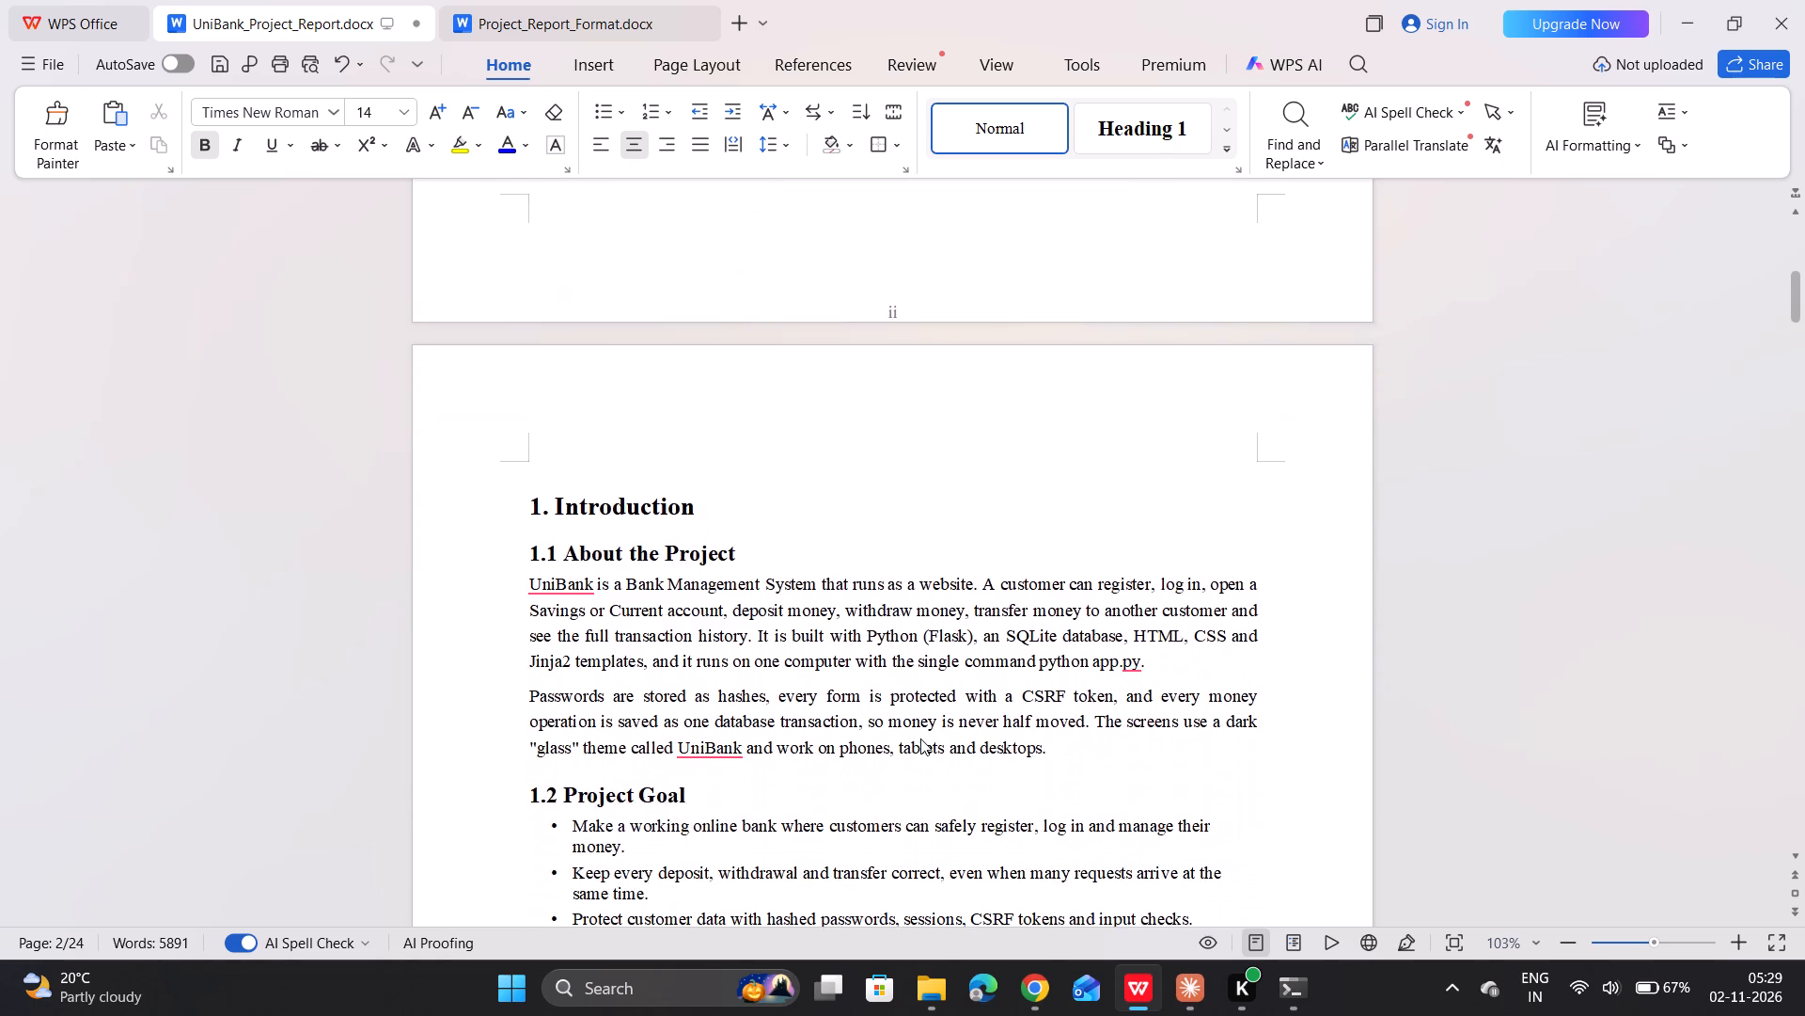
scroll(920, 738, "down", 5)
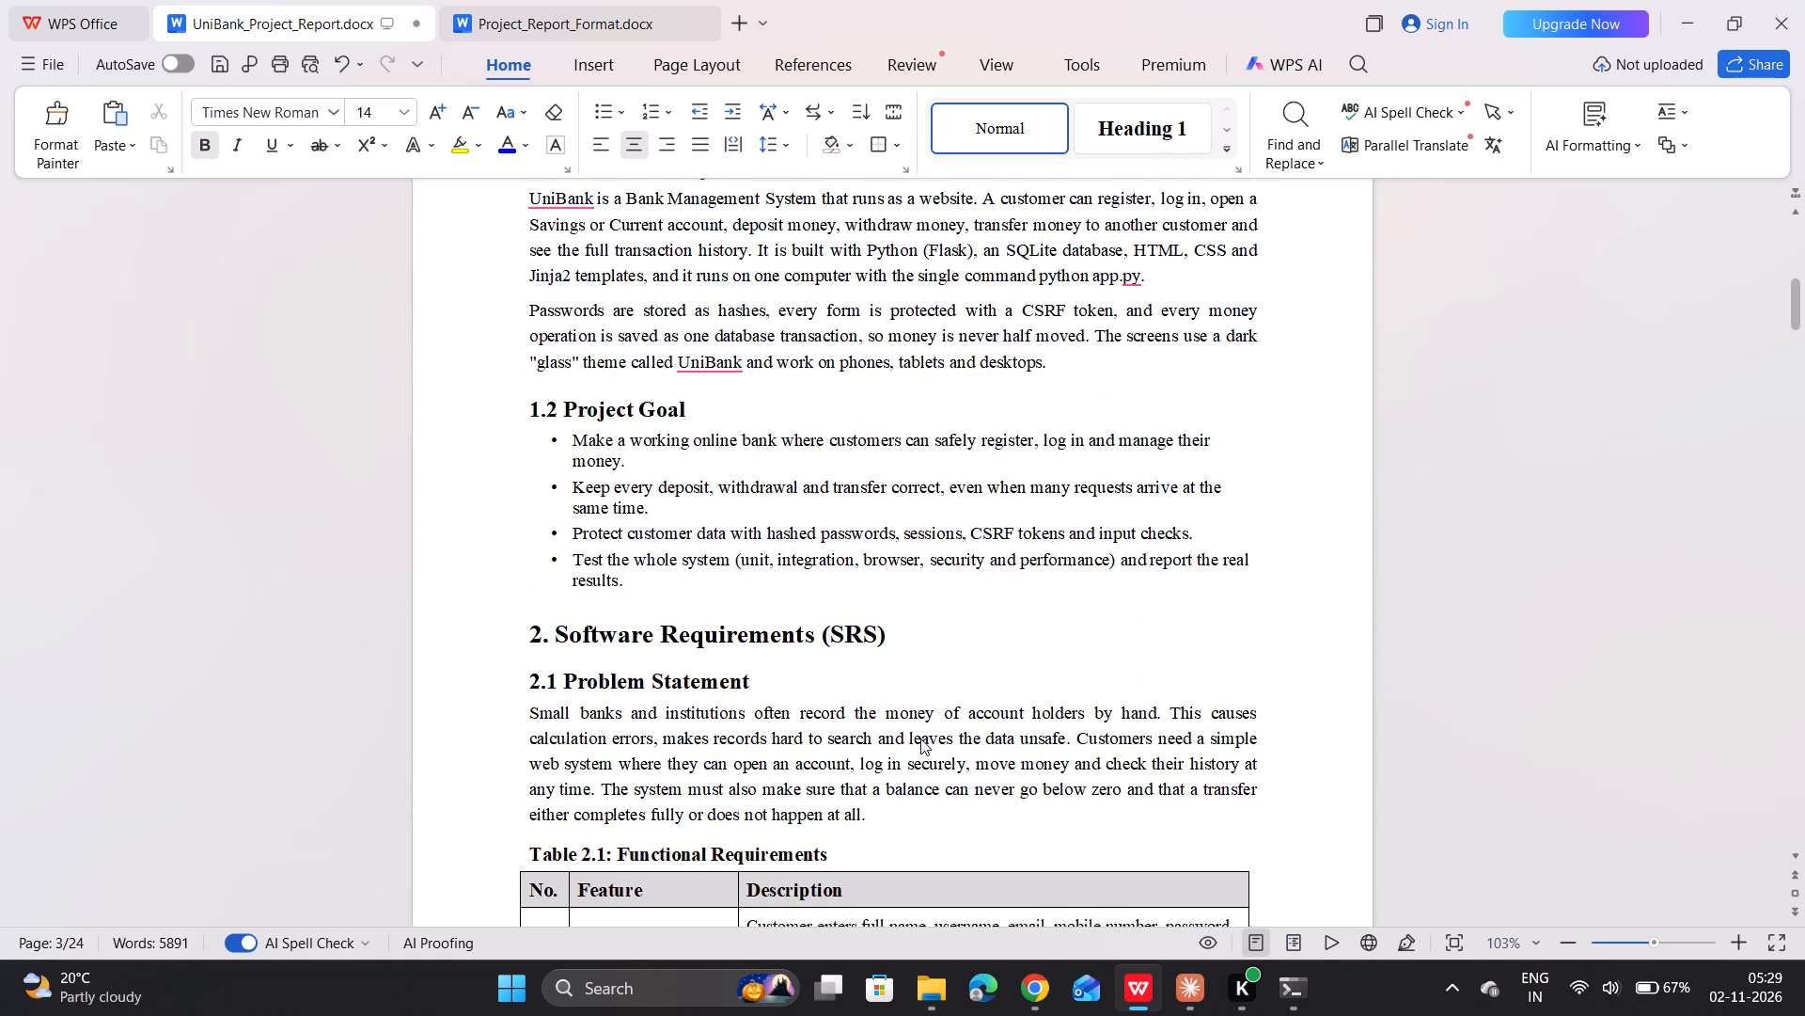
scroll(920, 738, "down", 4)
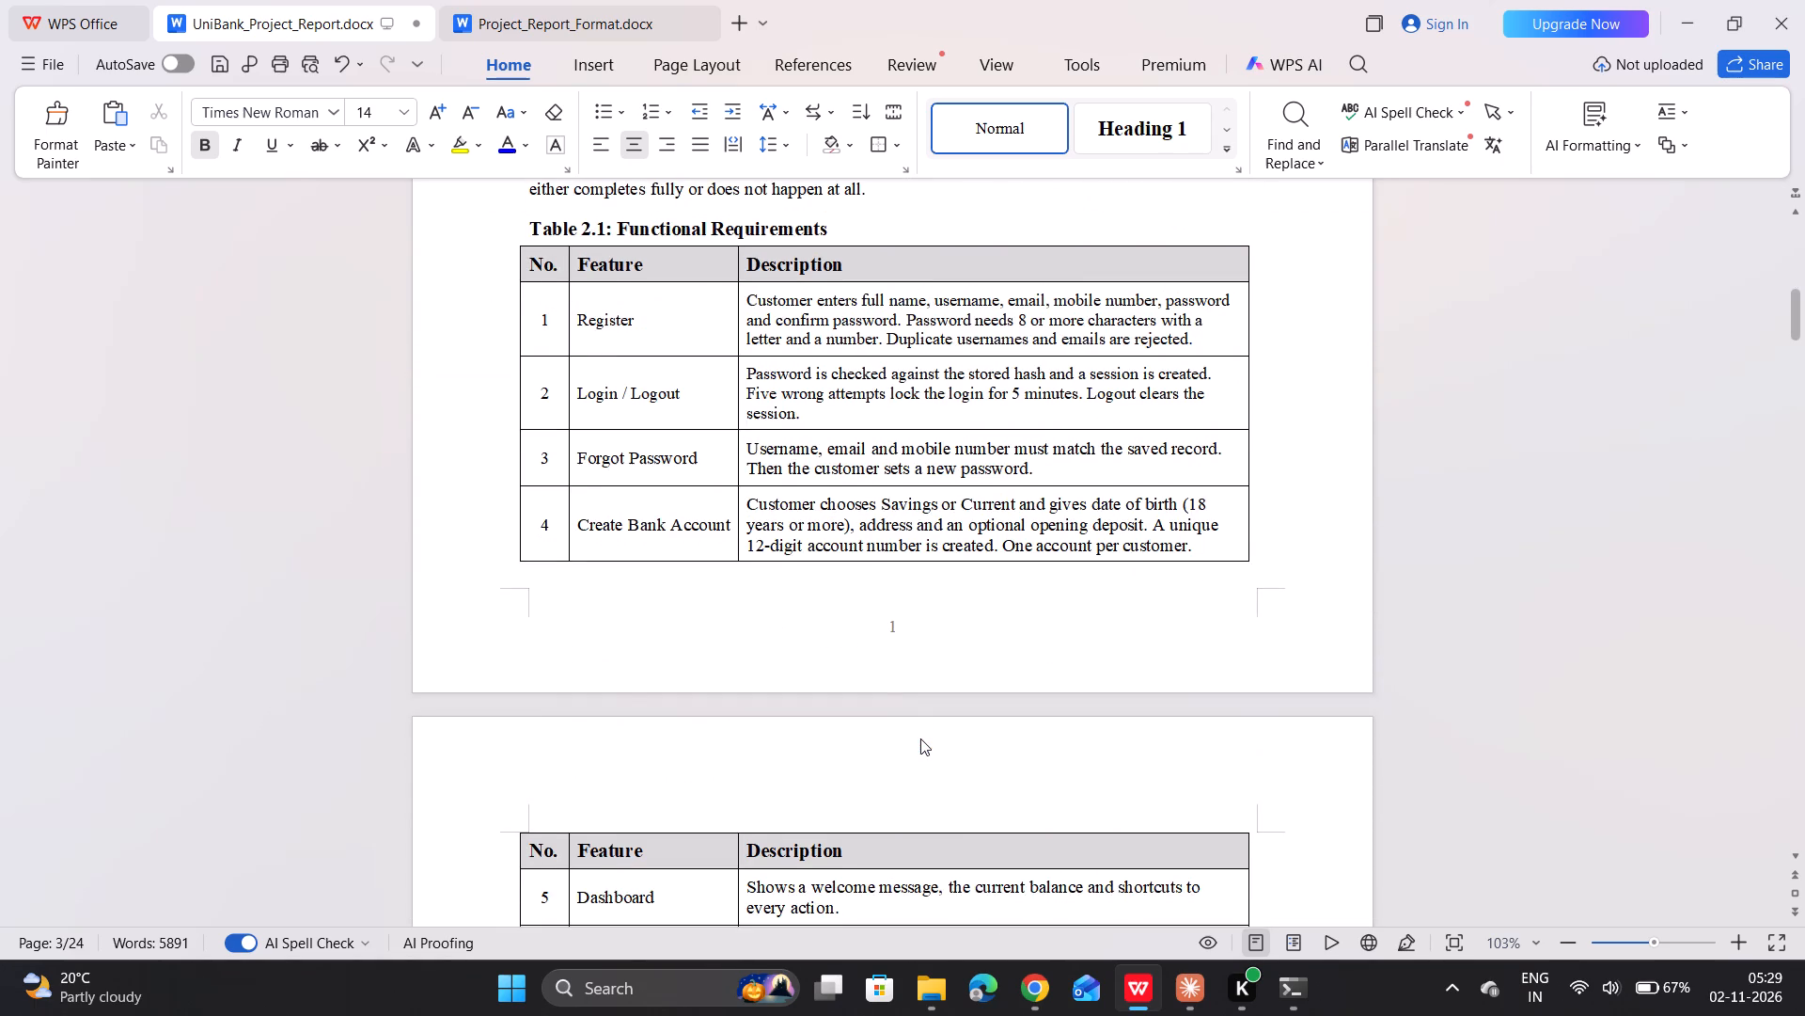
Recheck the front pages, from the contents table through the List of Tables and List of Figures to the Introduction.
scroll(920, 738, "up", 7)
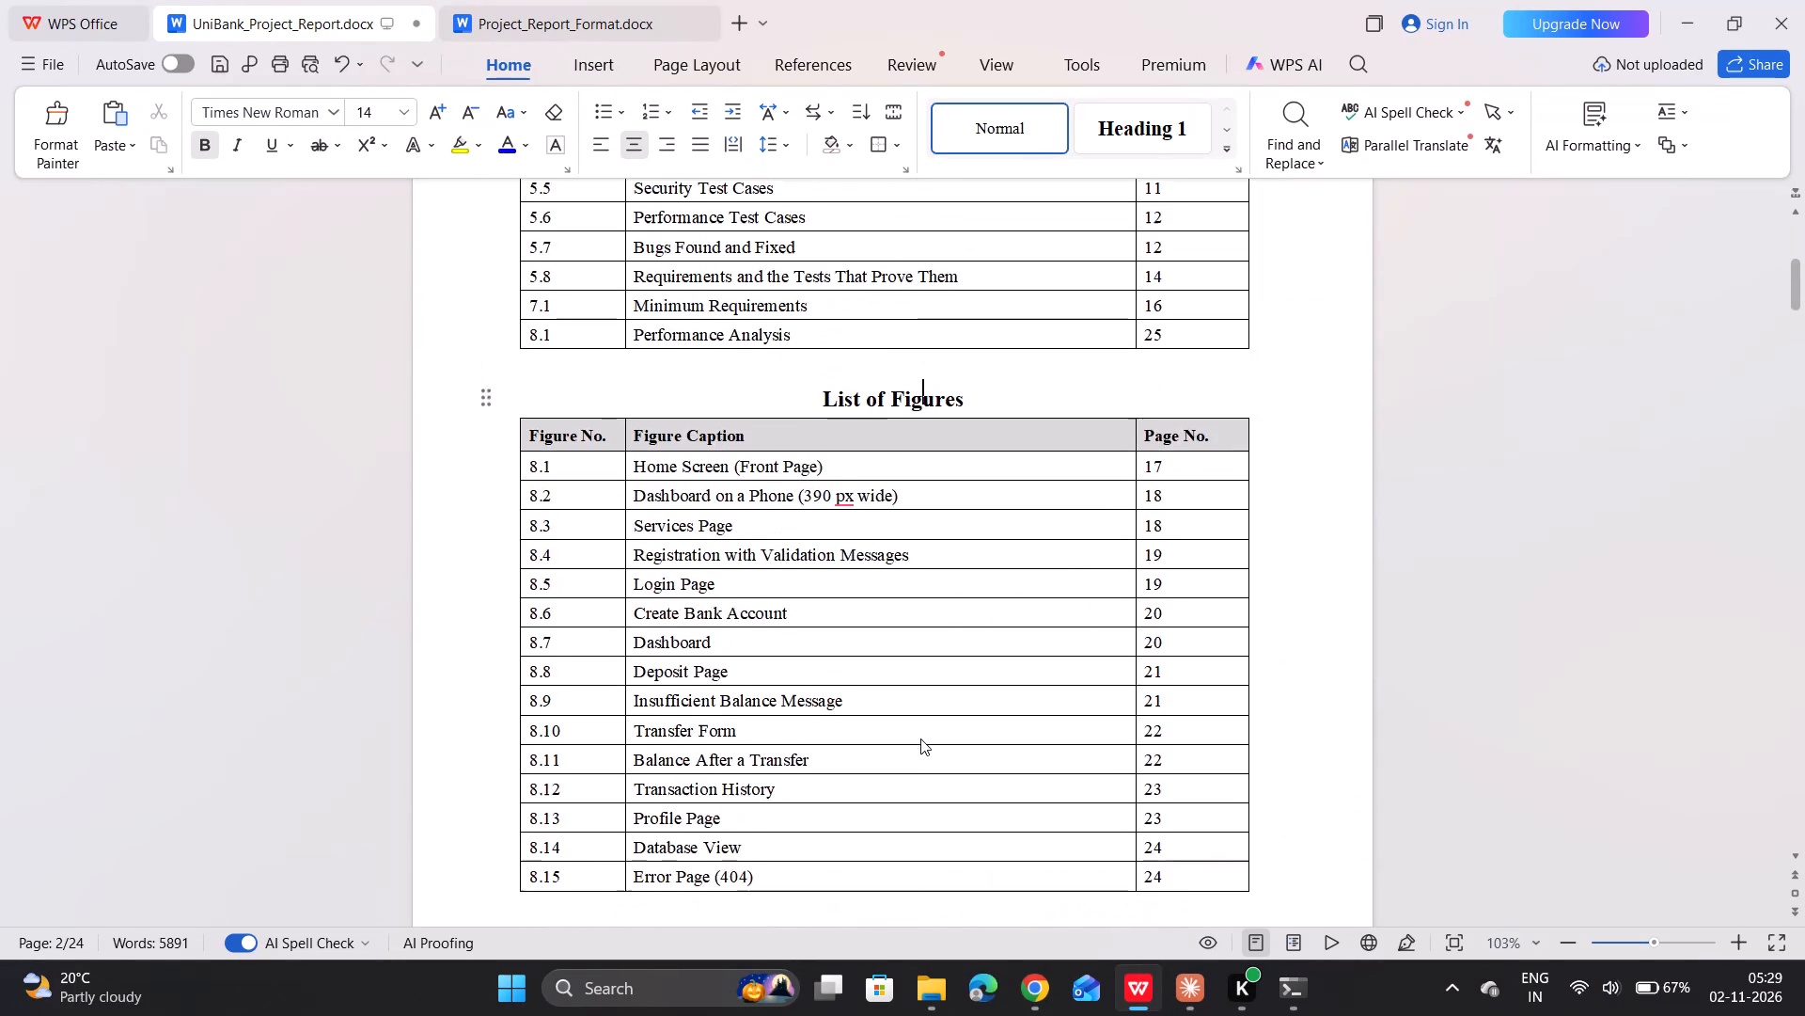
scroll(920, 738, "up", 7)
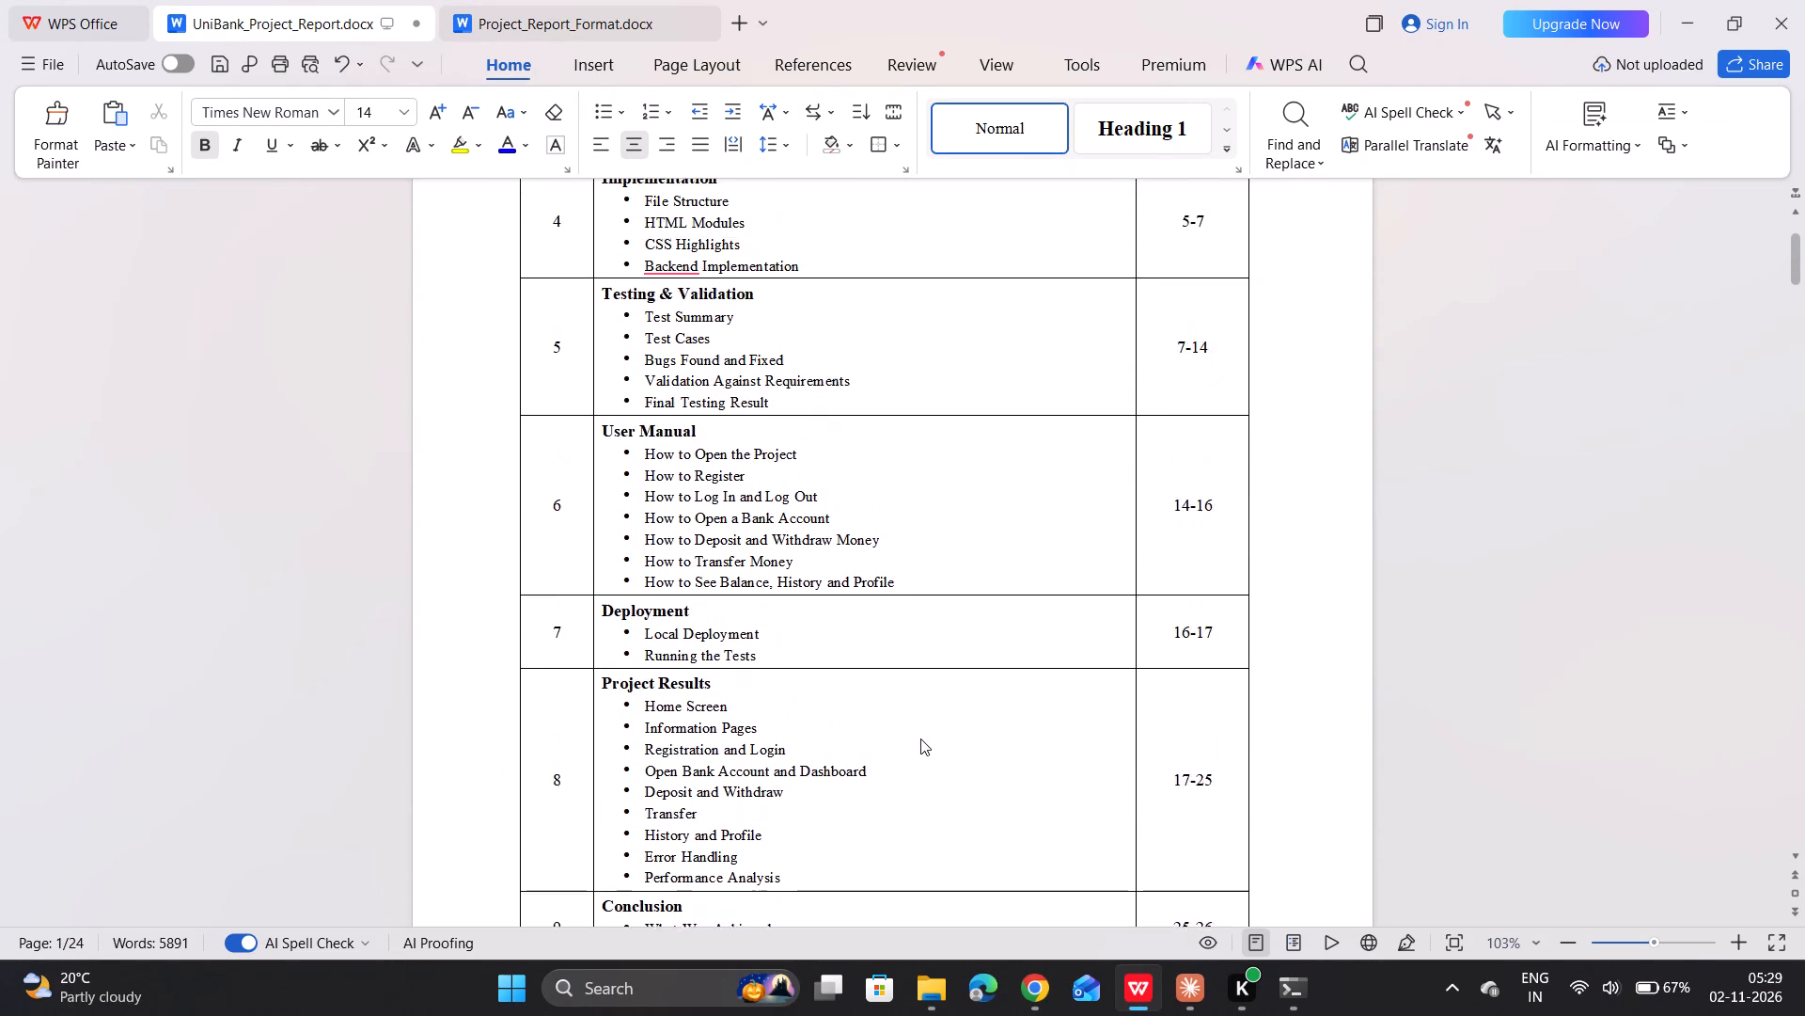
scroll(920, 738, "up", 7)
scroll(920, 738, "down", 8)
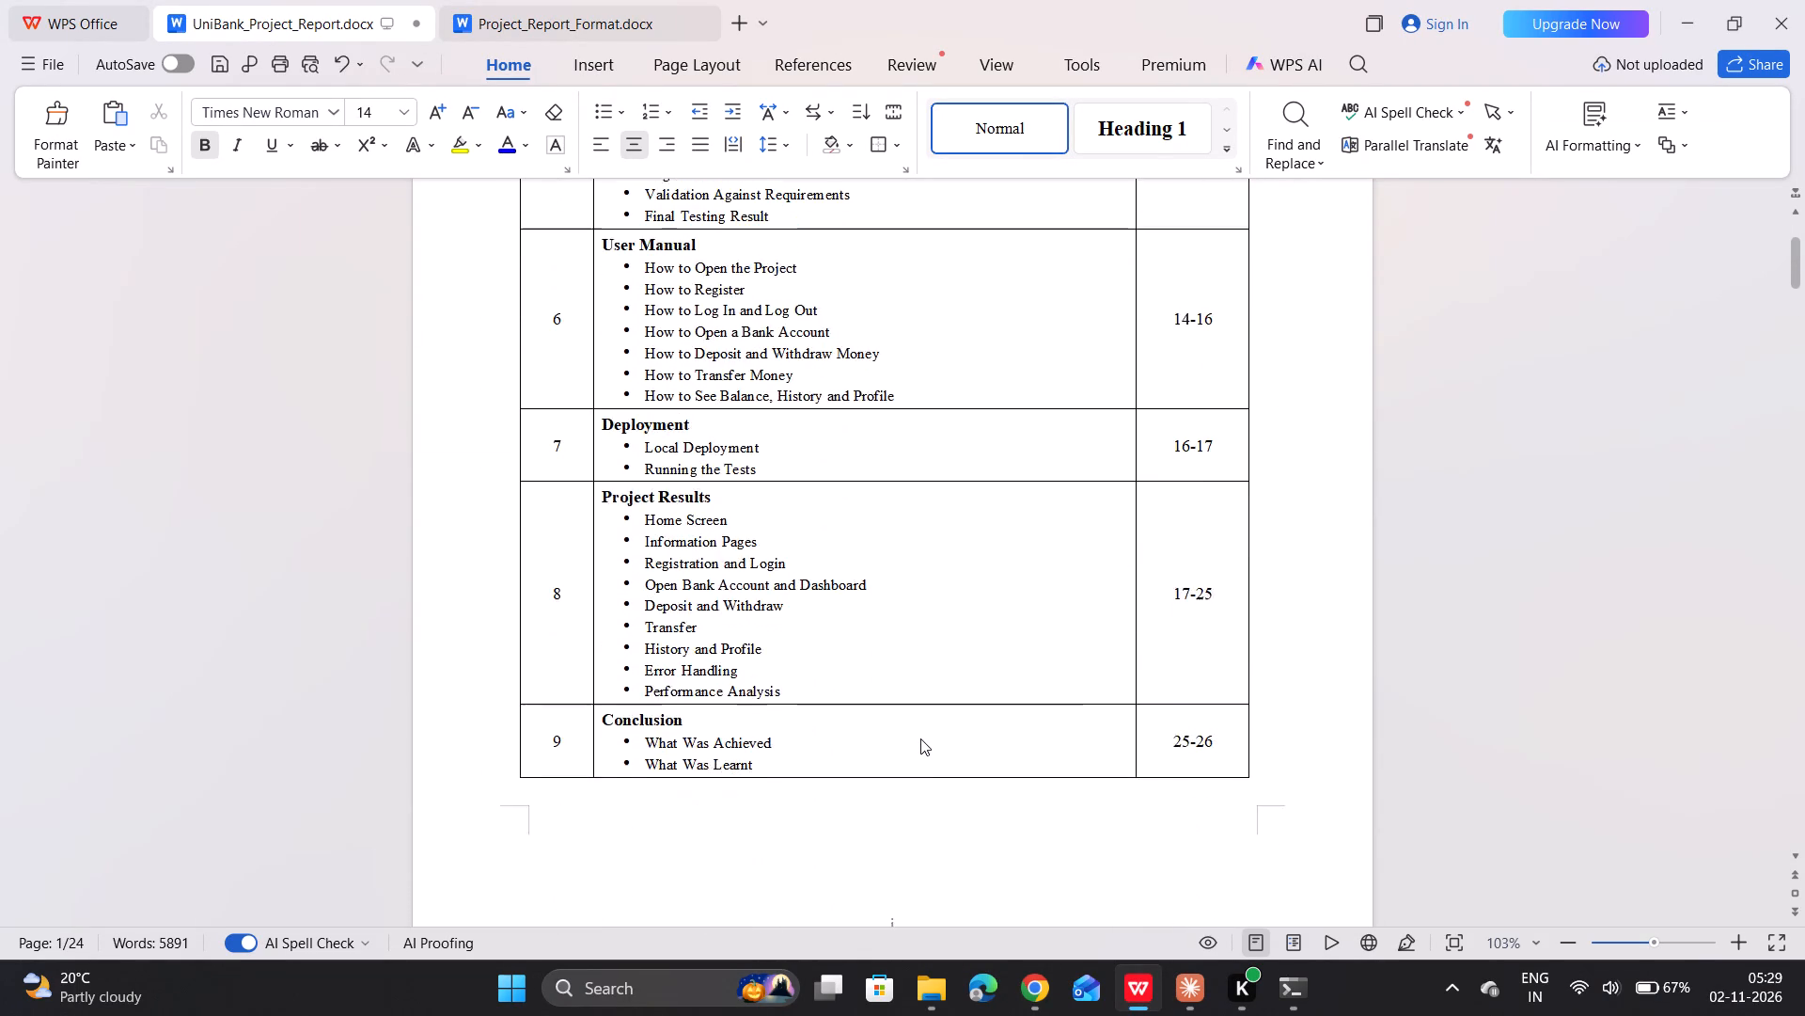
scroll(920, 738, "down", 6)
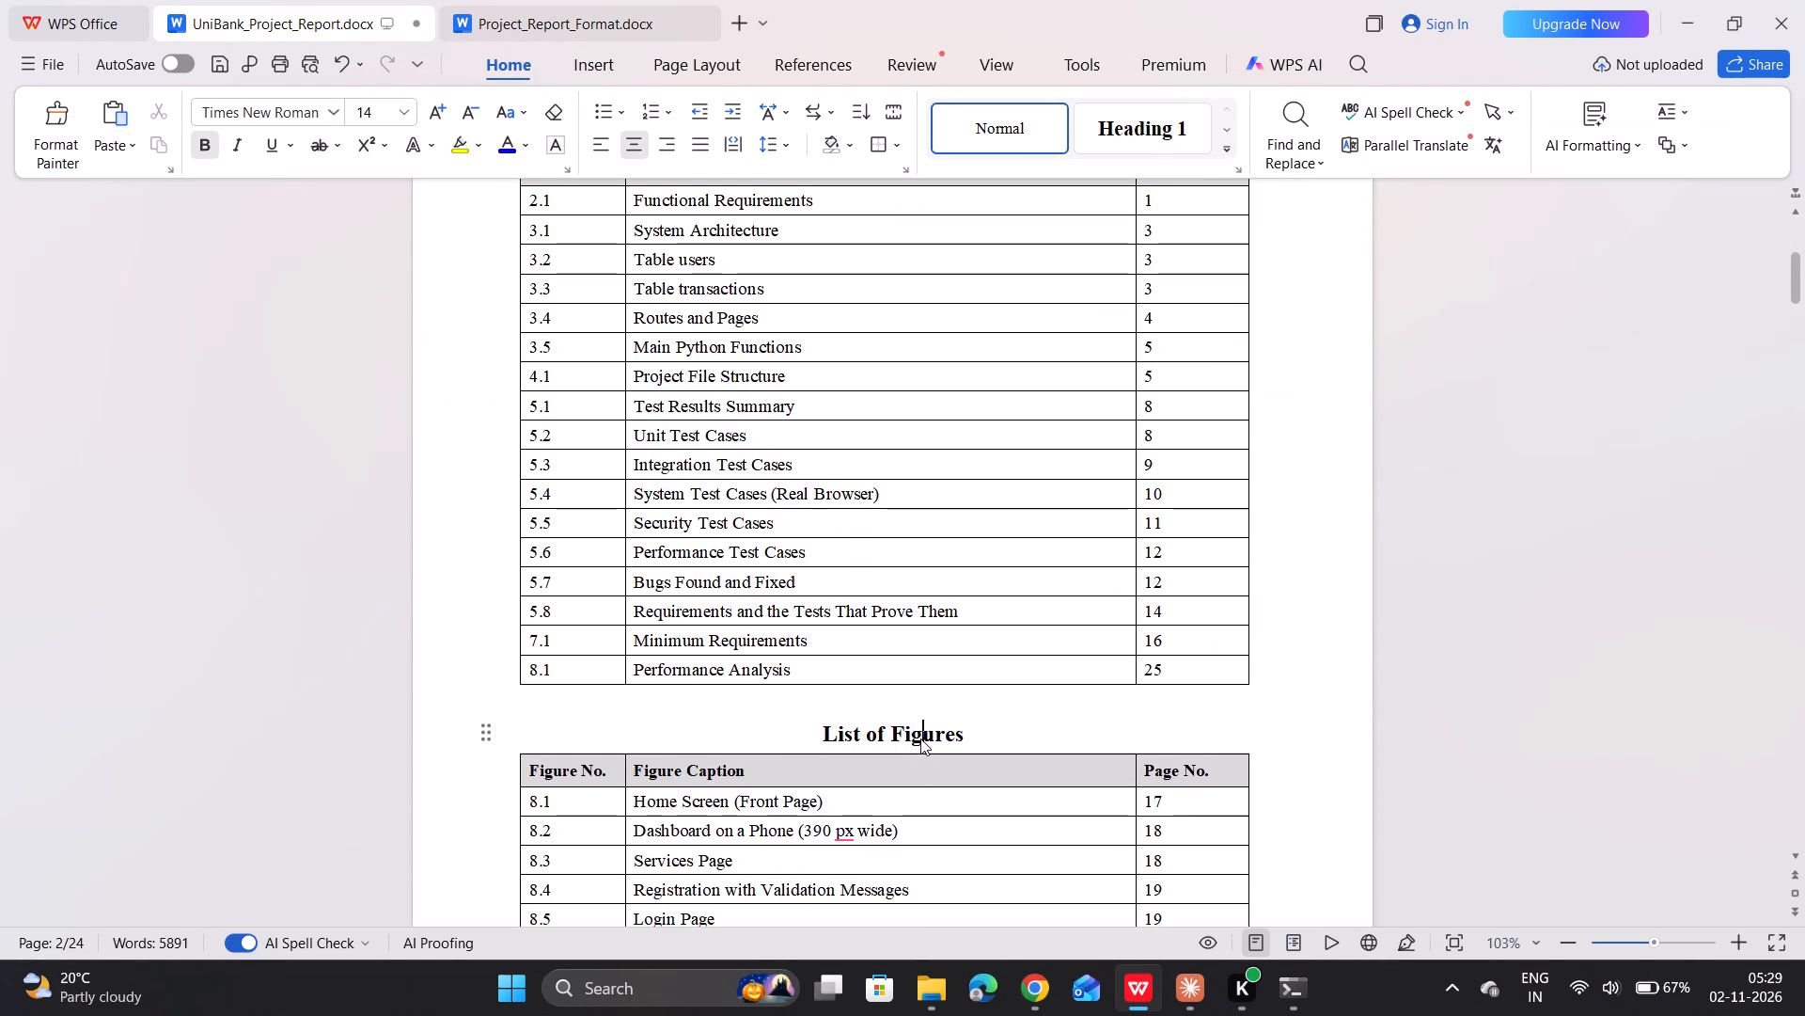
scroll(920, 738, "down", 5)
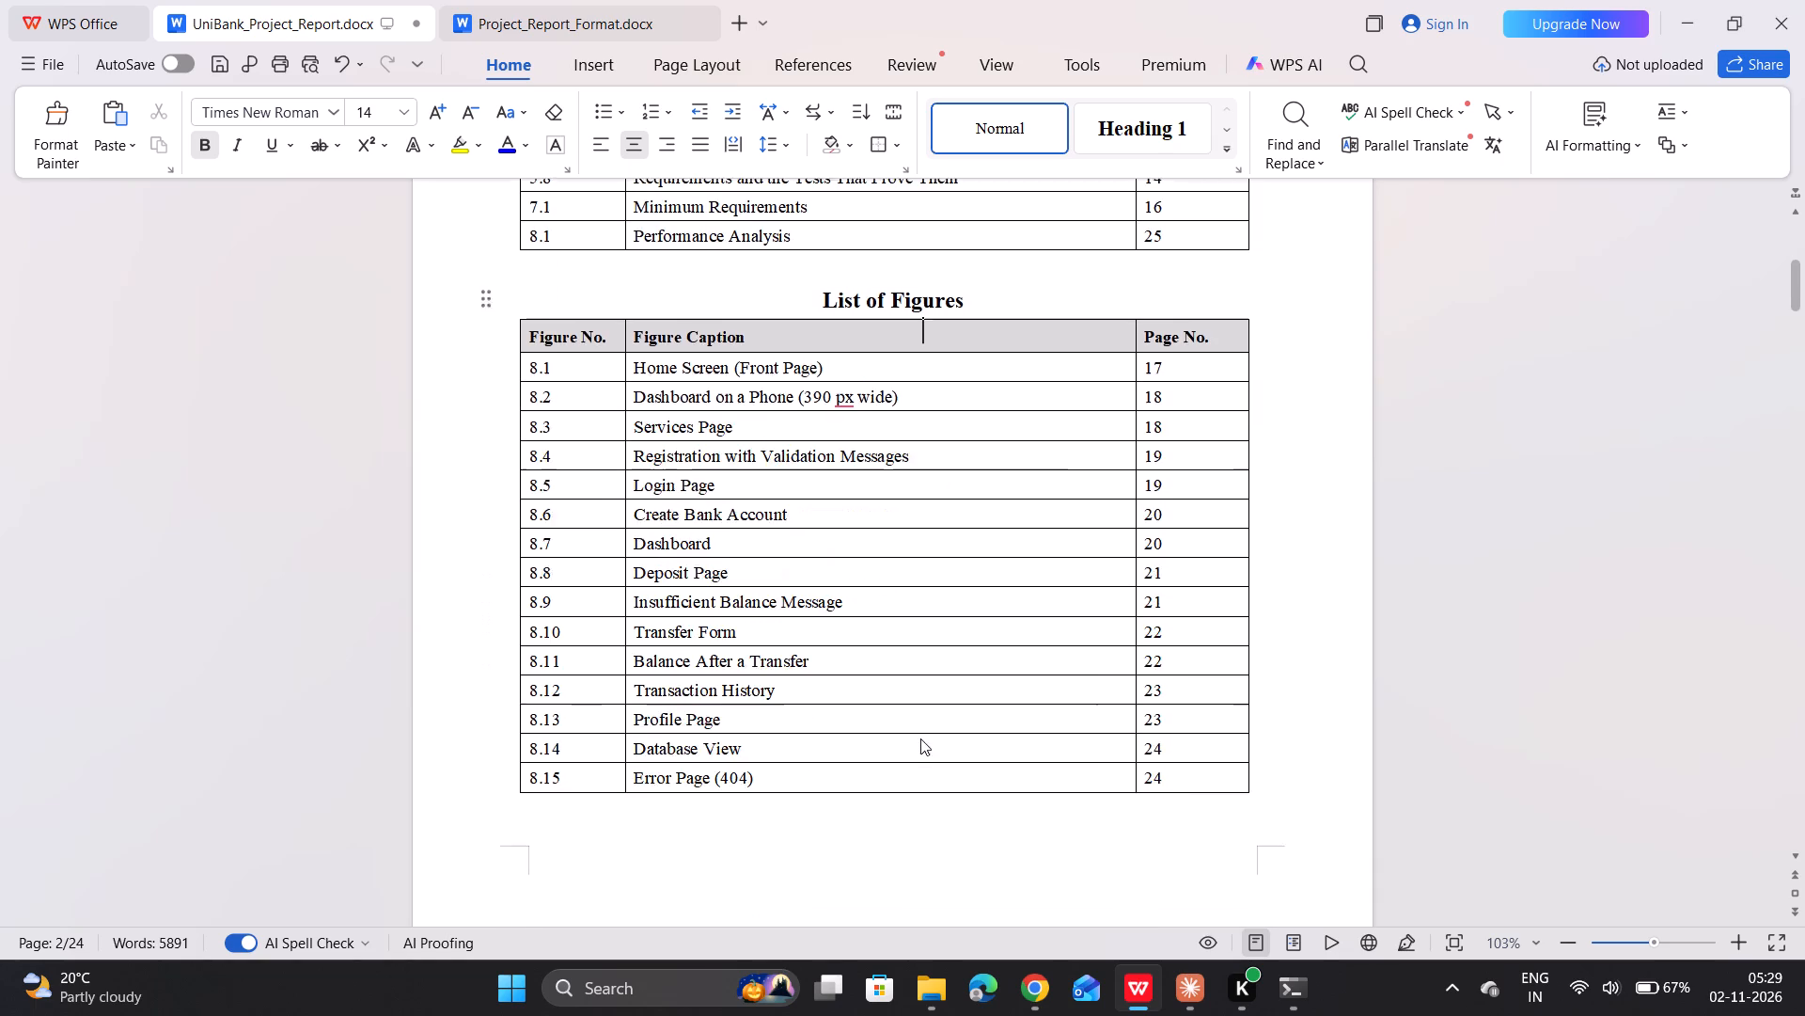
scroll(920, 738, "down", 5)
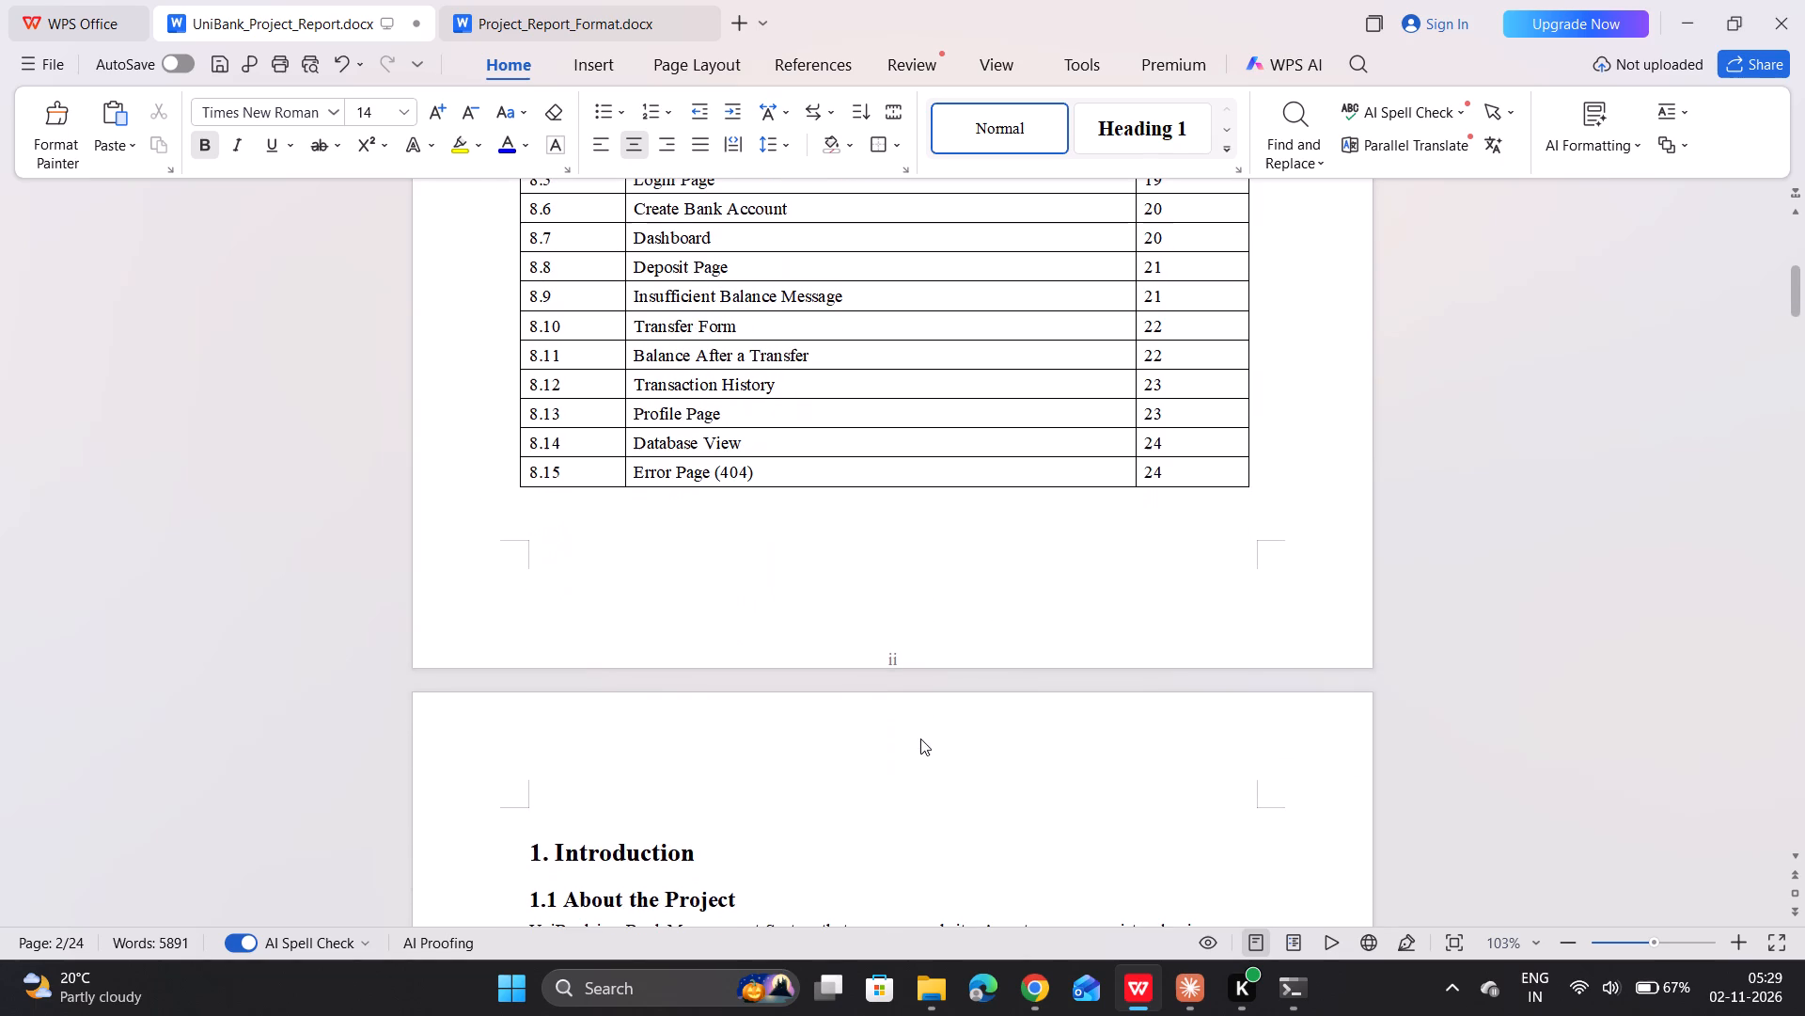
scroll(920, 738, "down", 4)
scroll(920, 738, "up", 1)
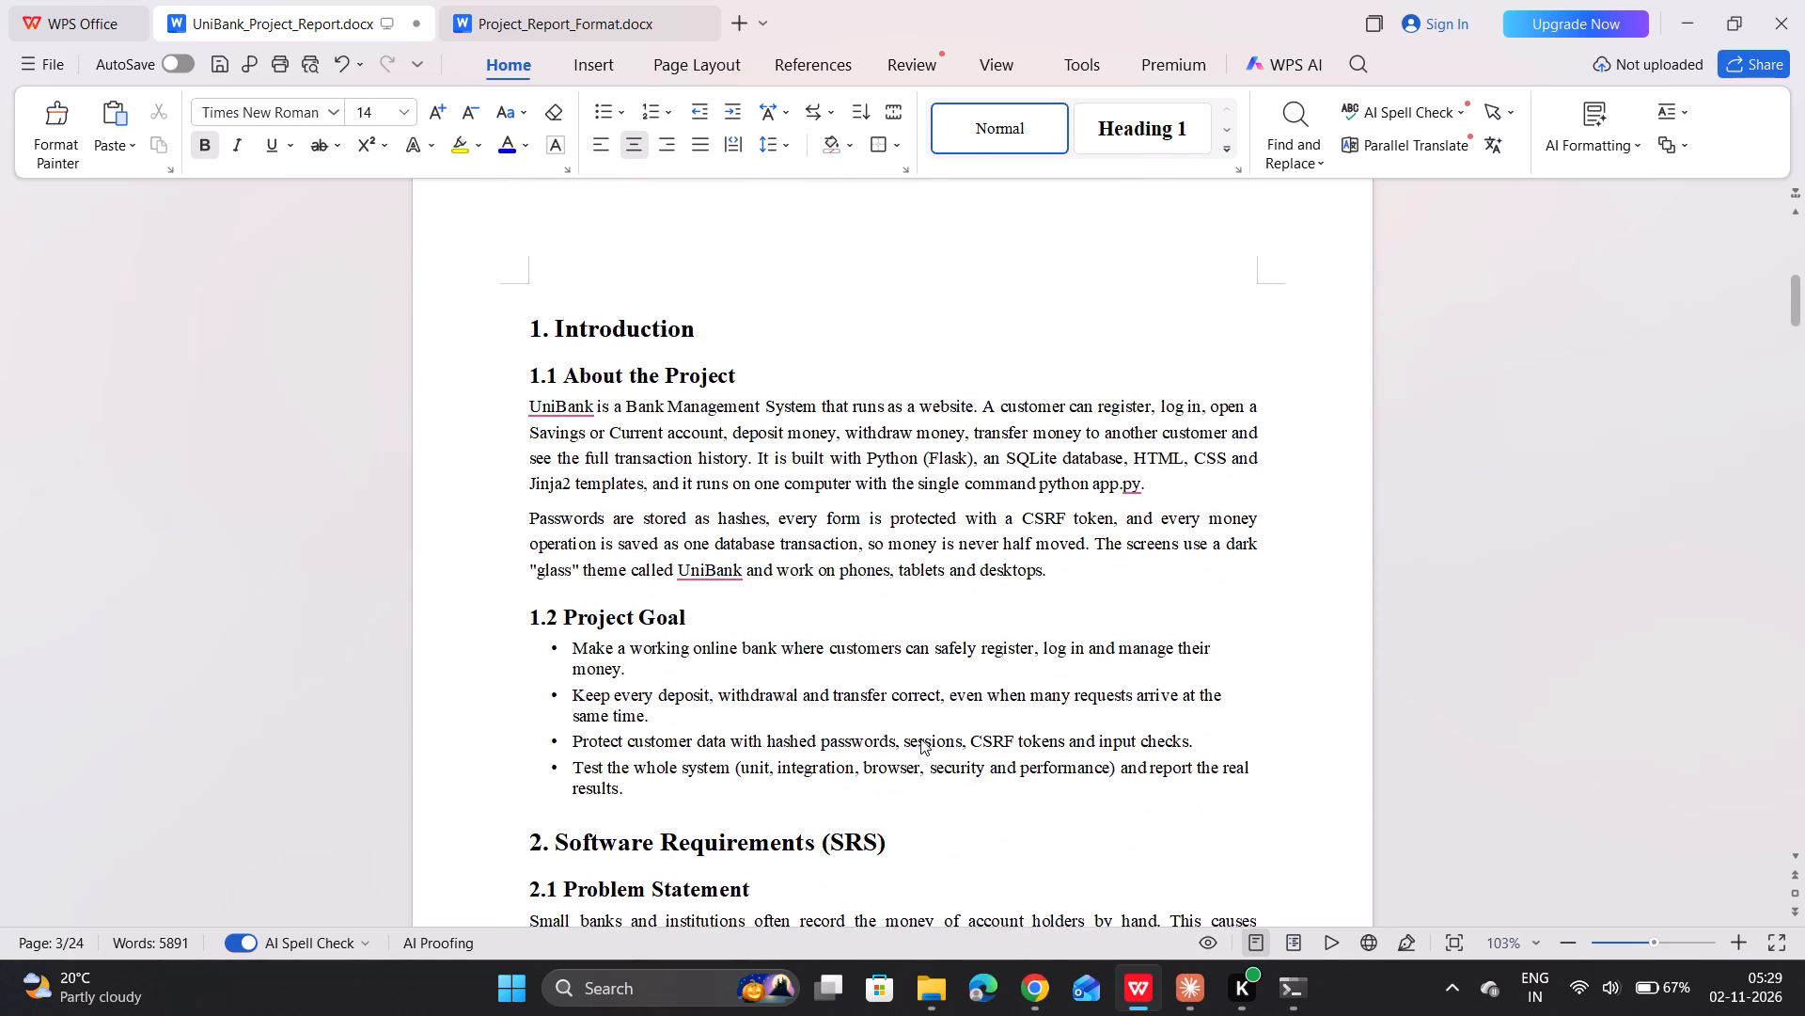
scroll(920, 738, "up", 3)
scroll(920, 738, "down", 2)
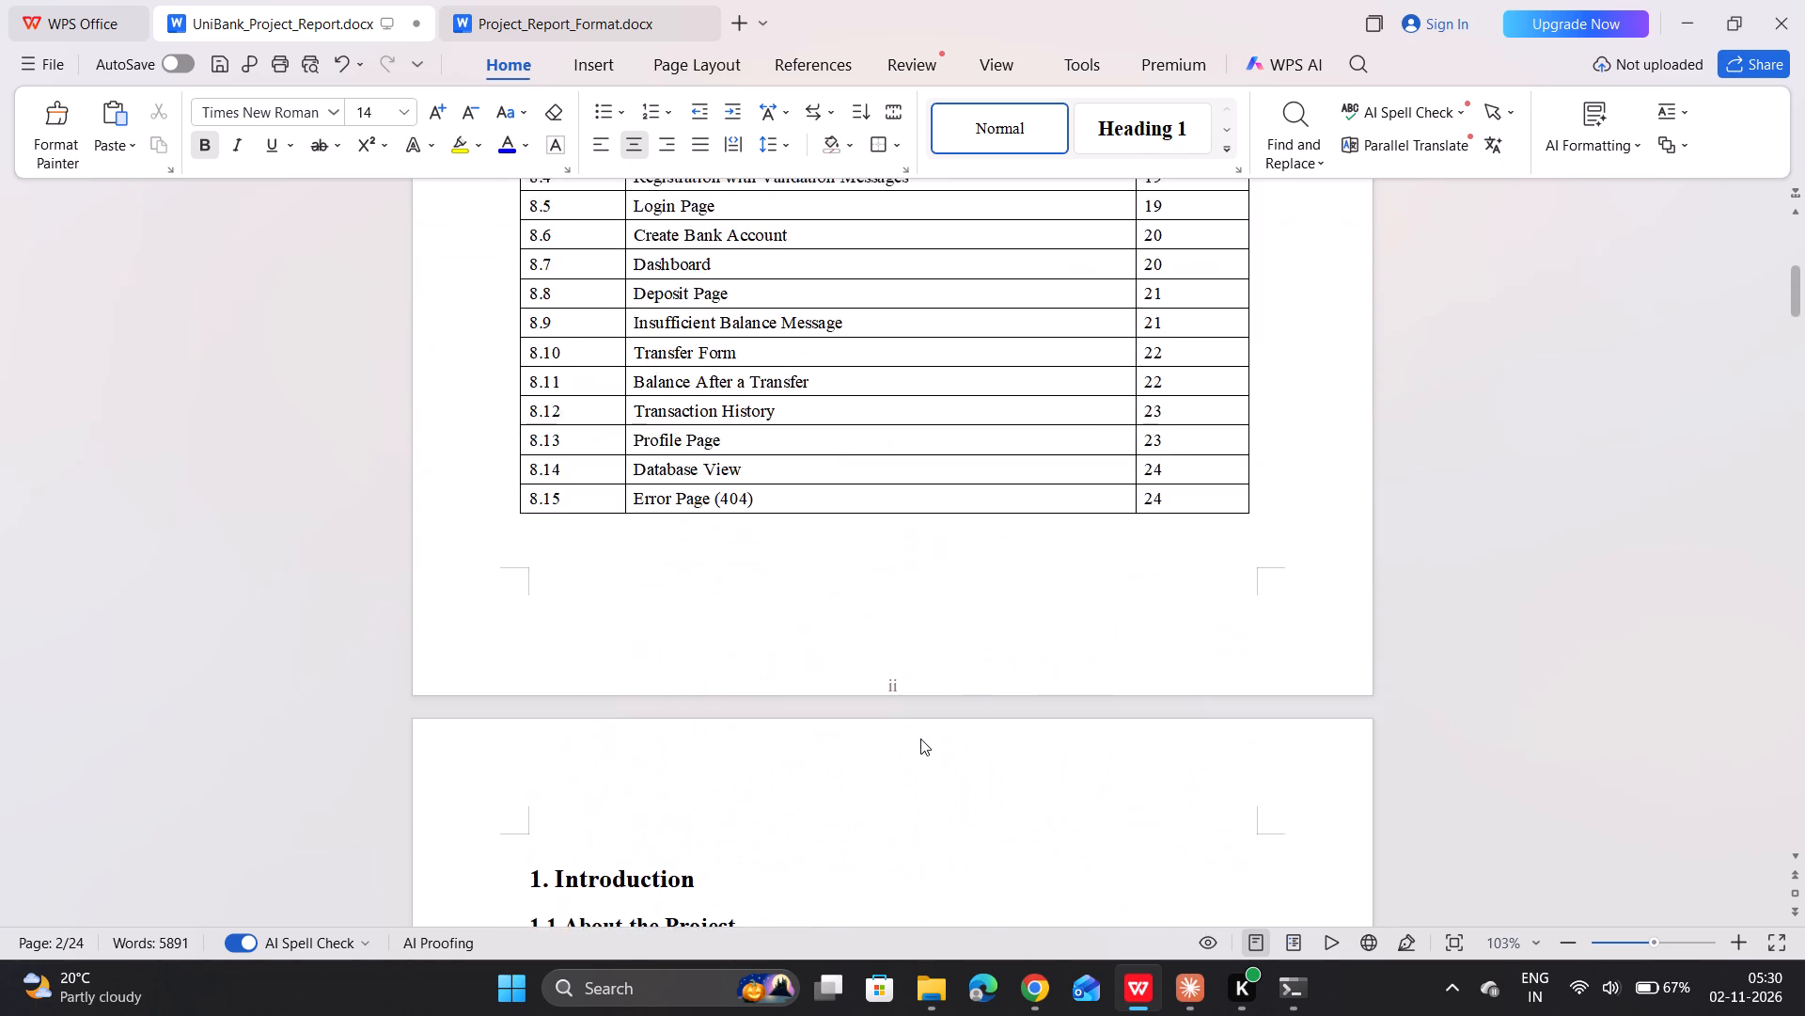
Examine the page layout from the Introduction through Table 2.1 and the non-functional requirements to the start of System Design.
scroll(920, 738, "down", 5)
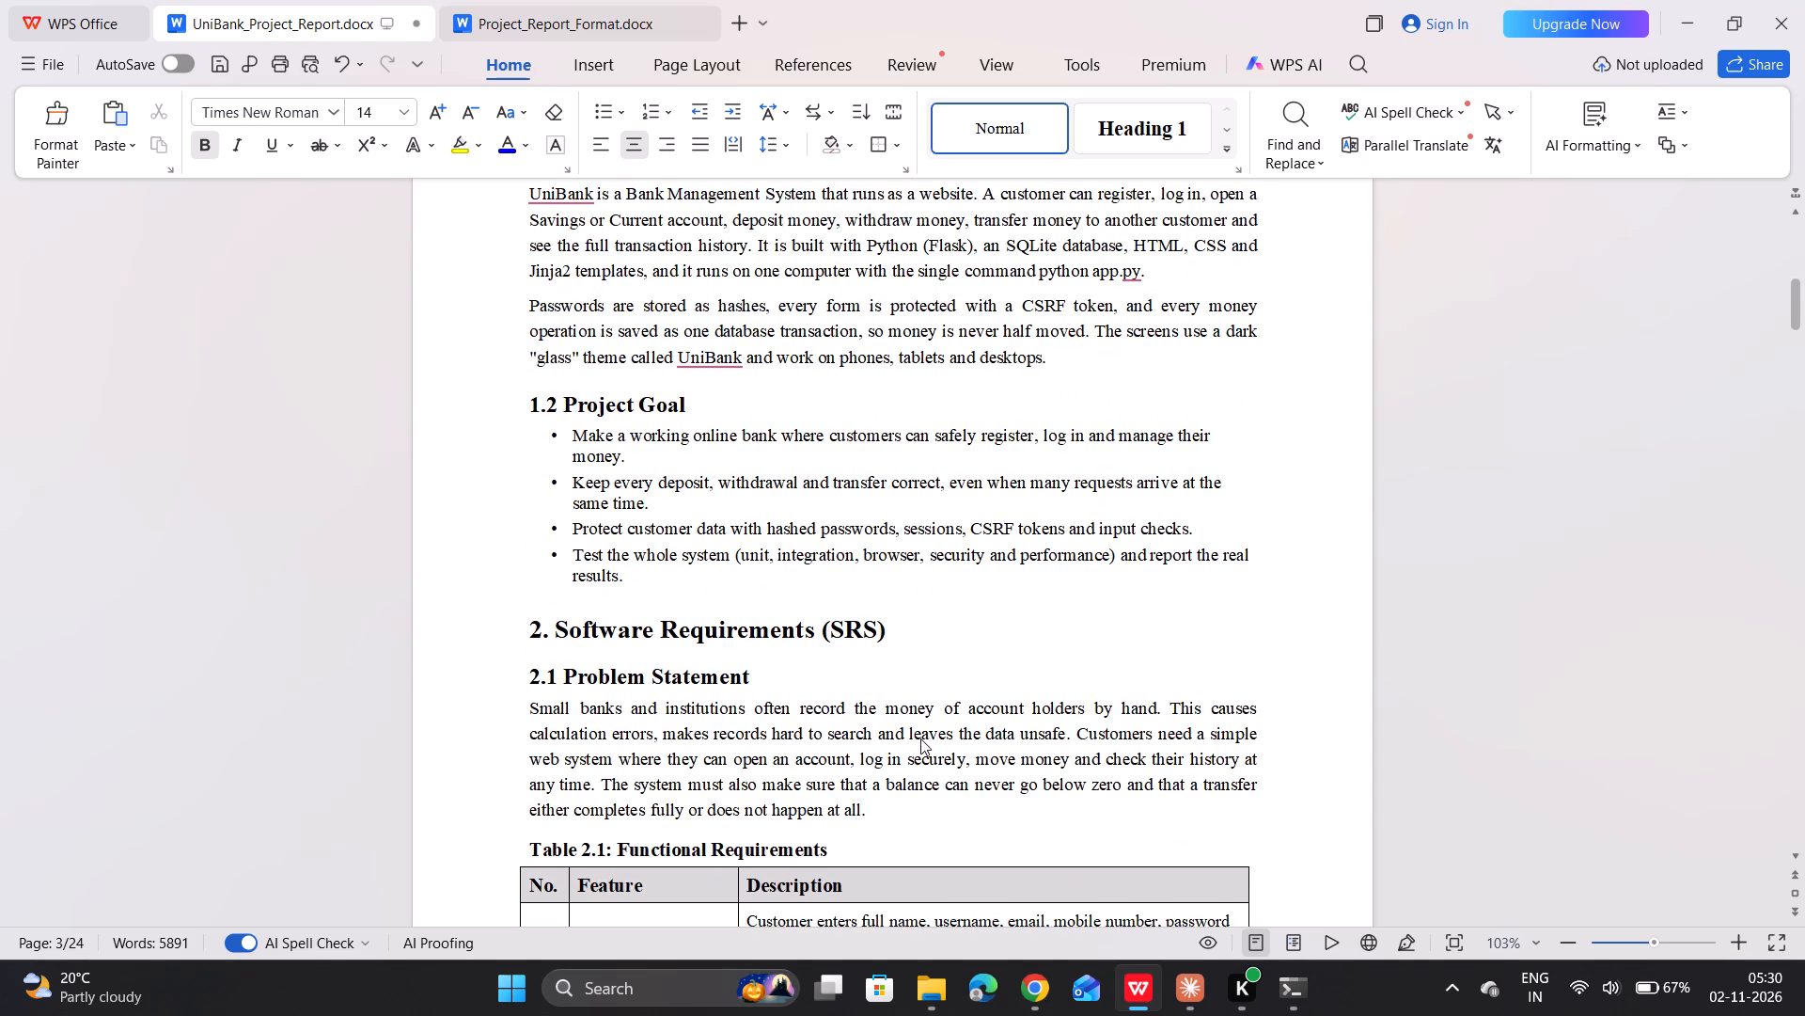
scroll(882, 691, "down", 2)
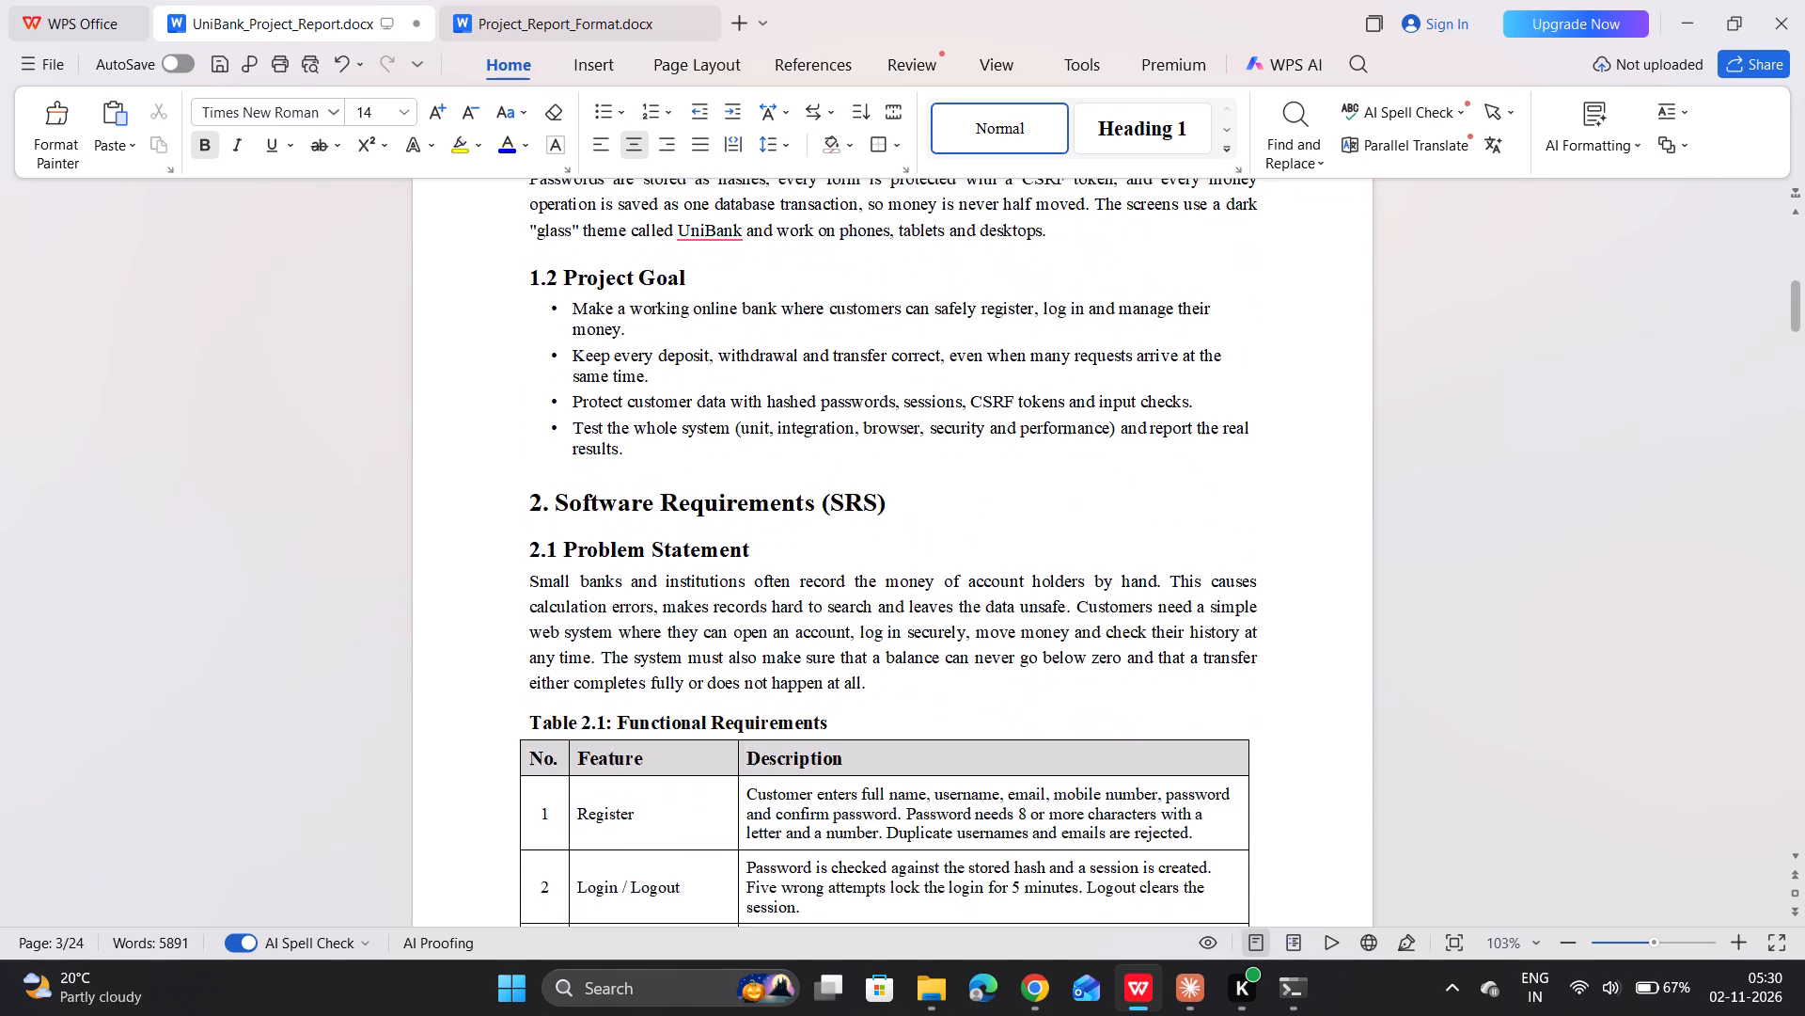
scroll(882, 691, "down", 6)
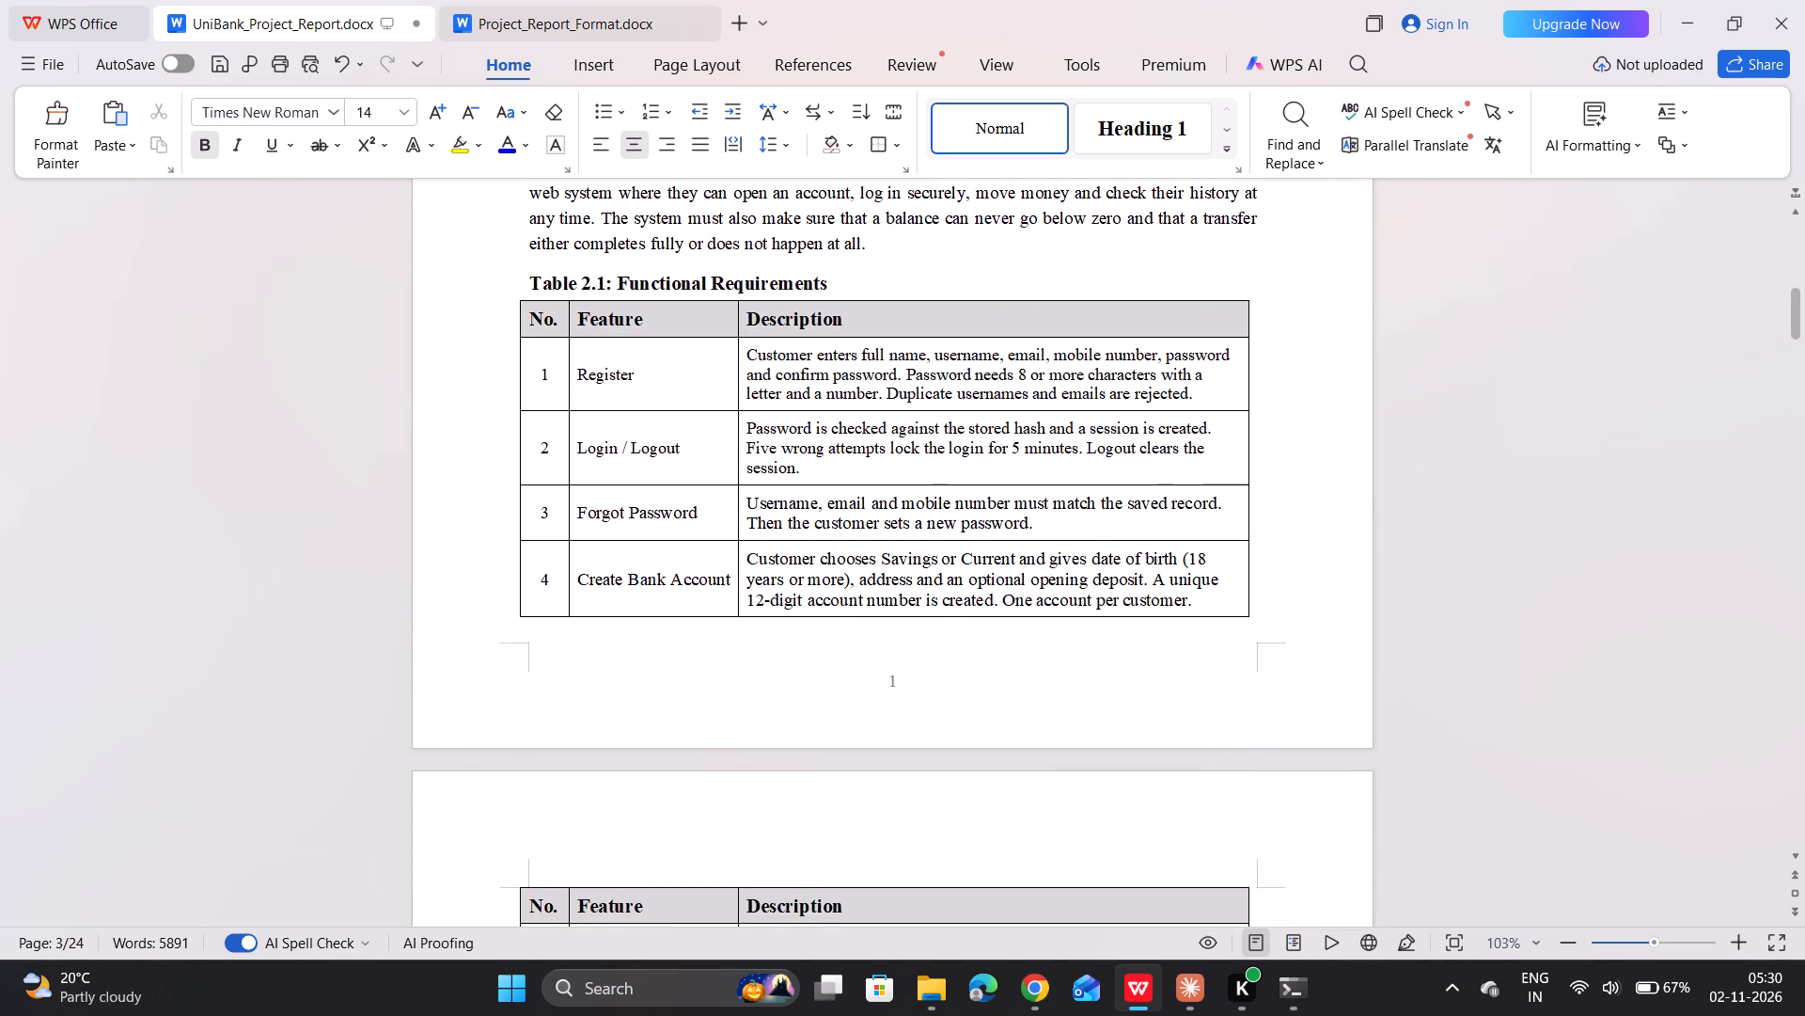
scroll(882, 691, "down", 6)
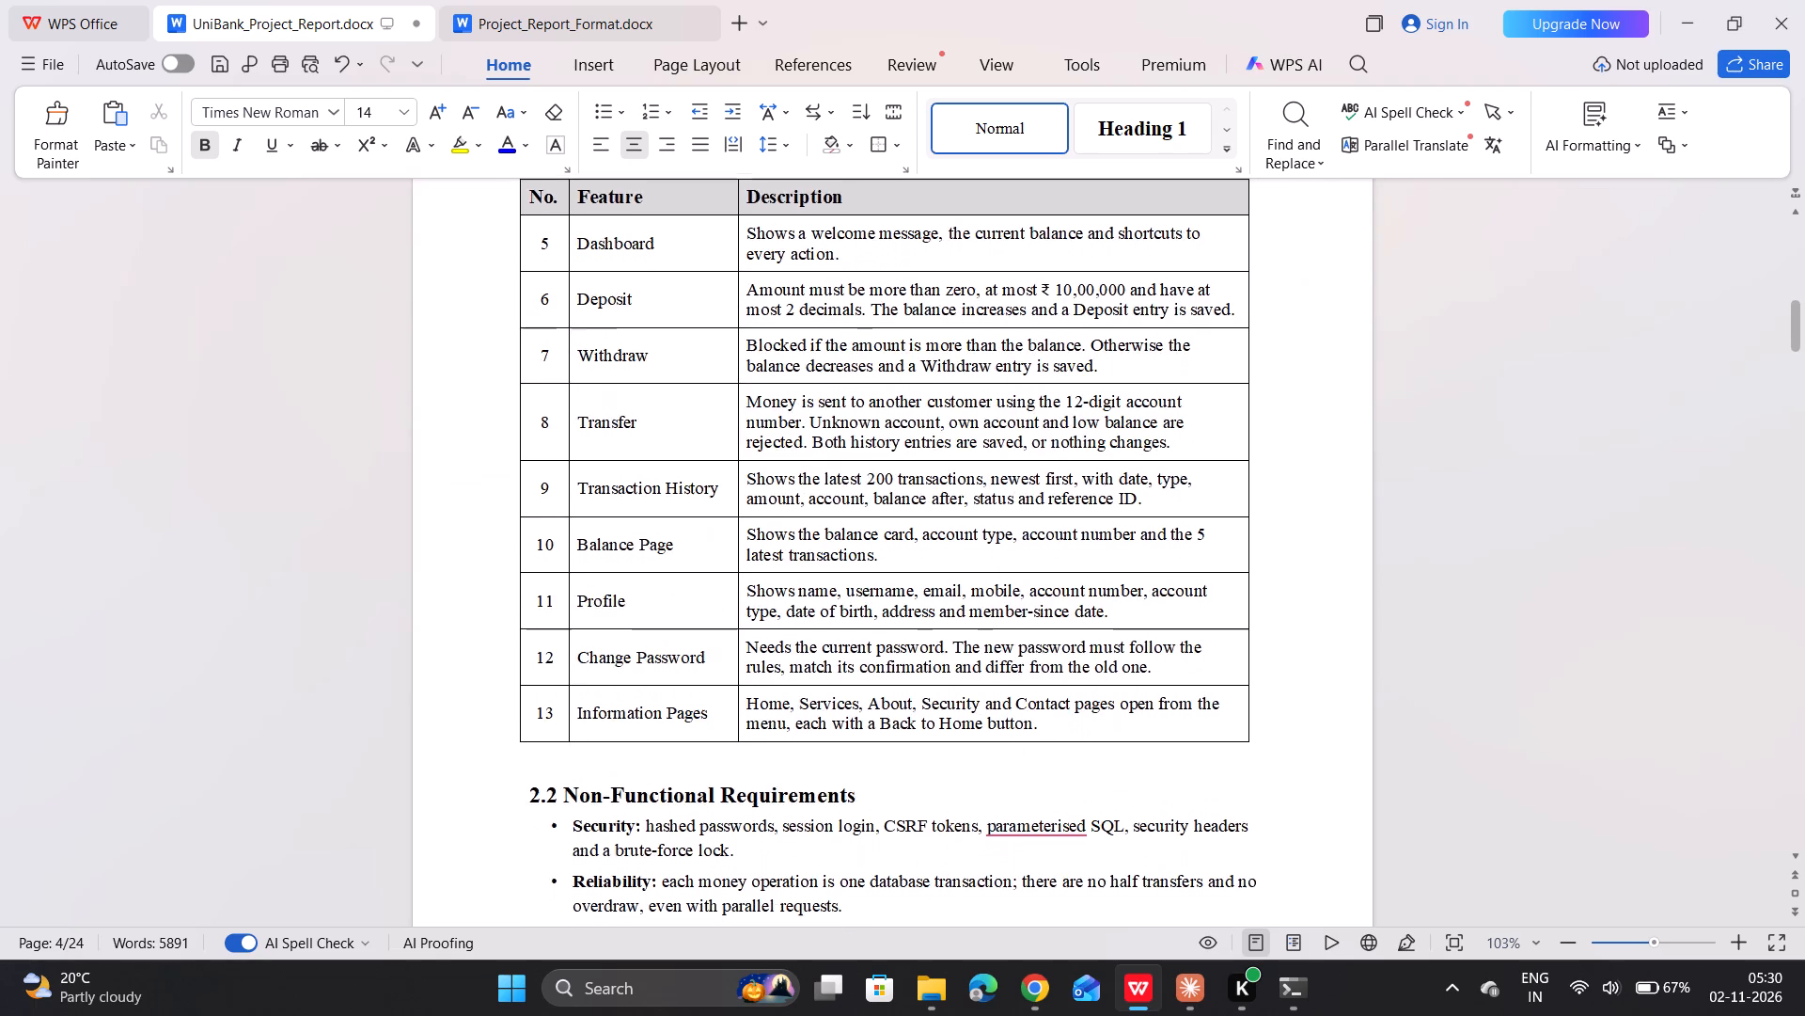
scroll(882, 691, "down", 4)
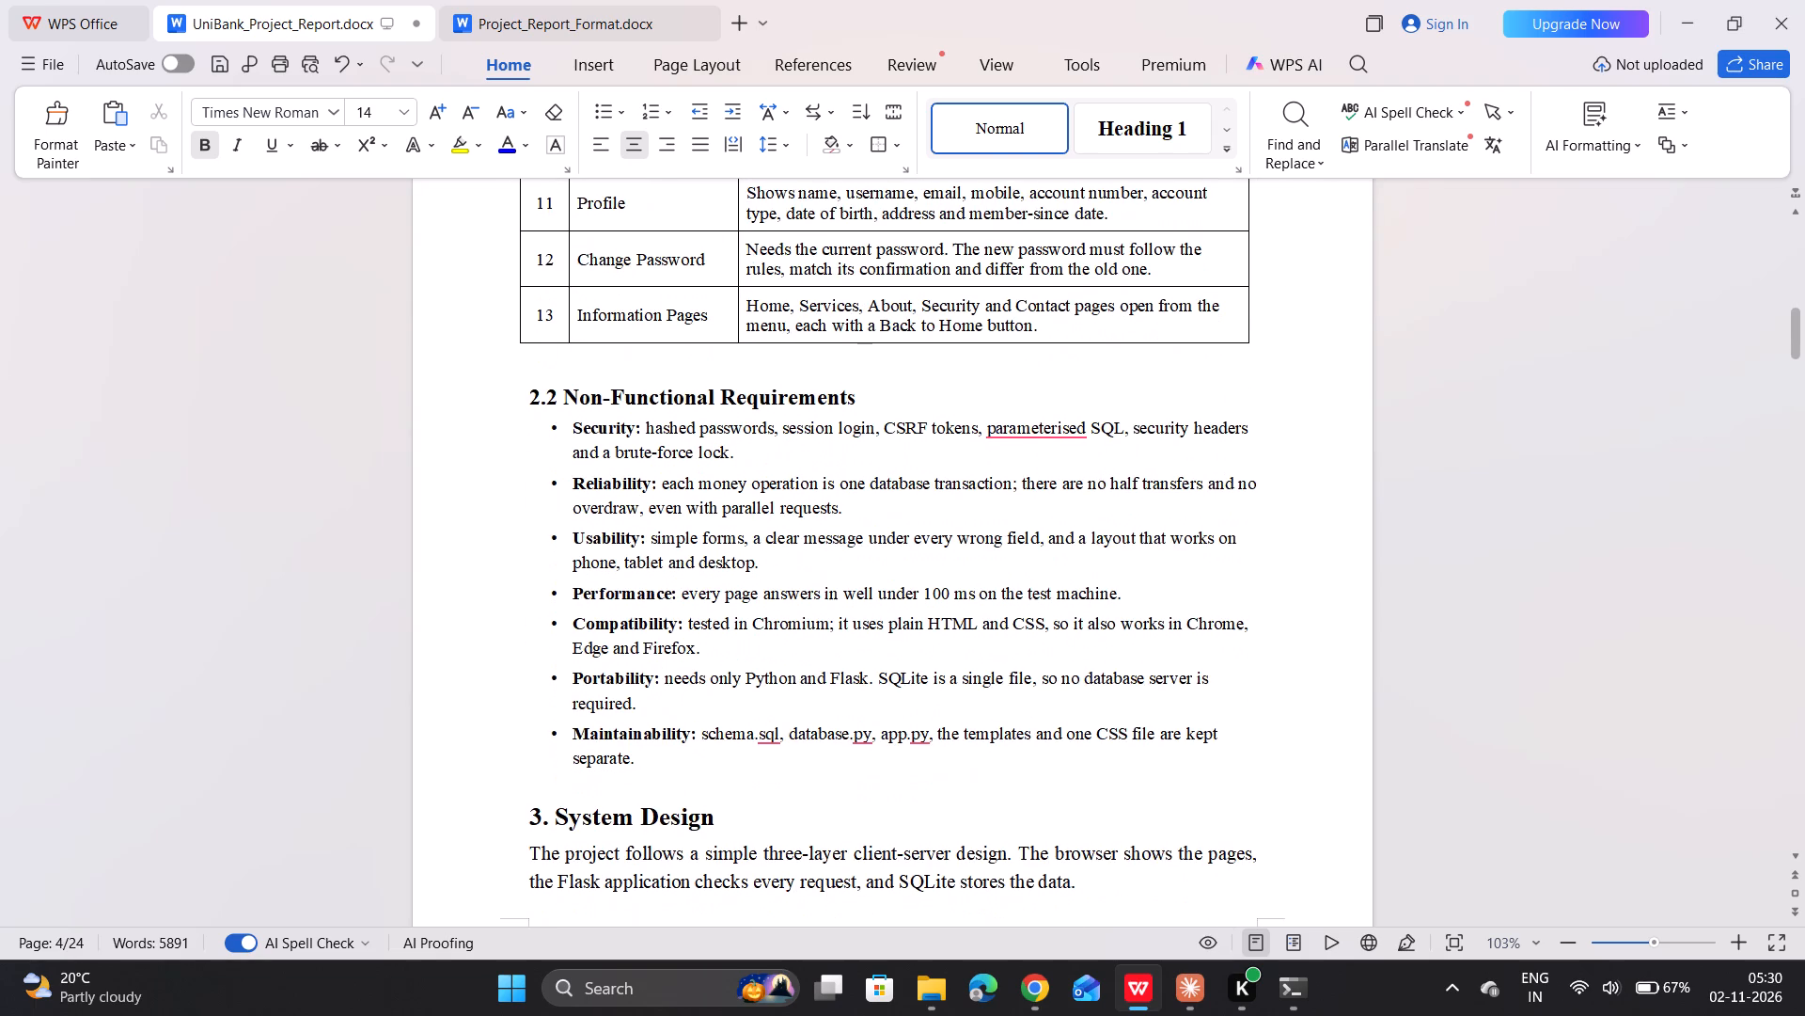
scroll(882, 691, "down", 3)
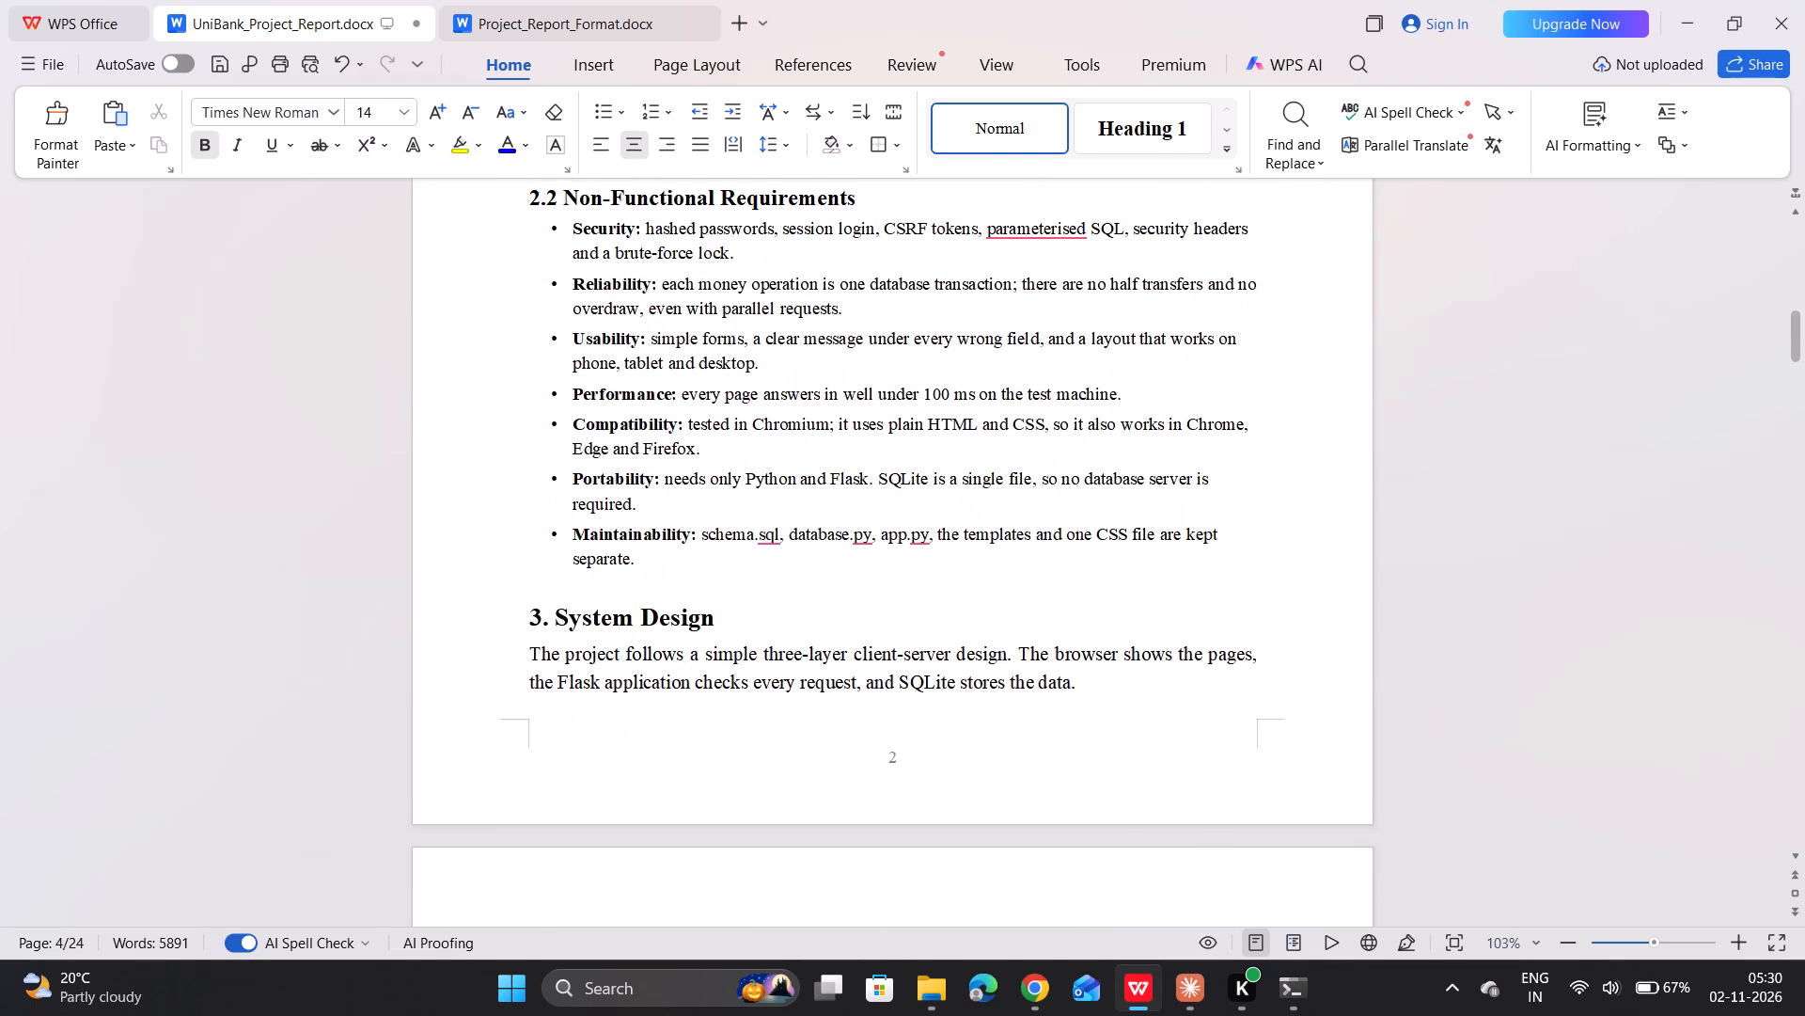
scroll(882, 691, "down", 2)
Reapply the Normal style to the introductory paragraph under the 3. System Design heading.
left_click(909, 632)
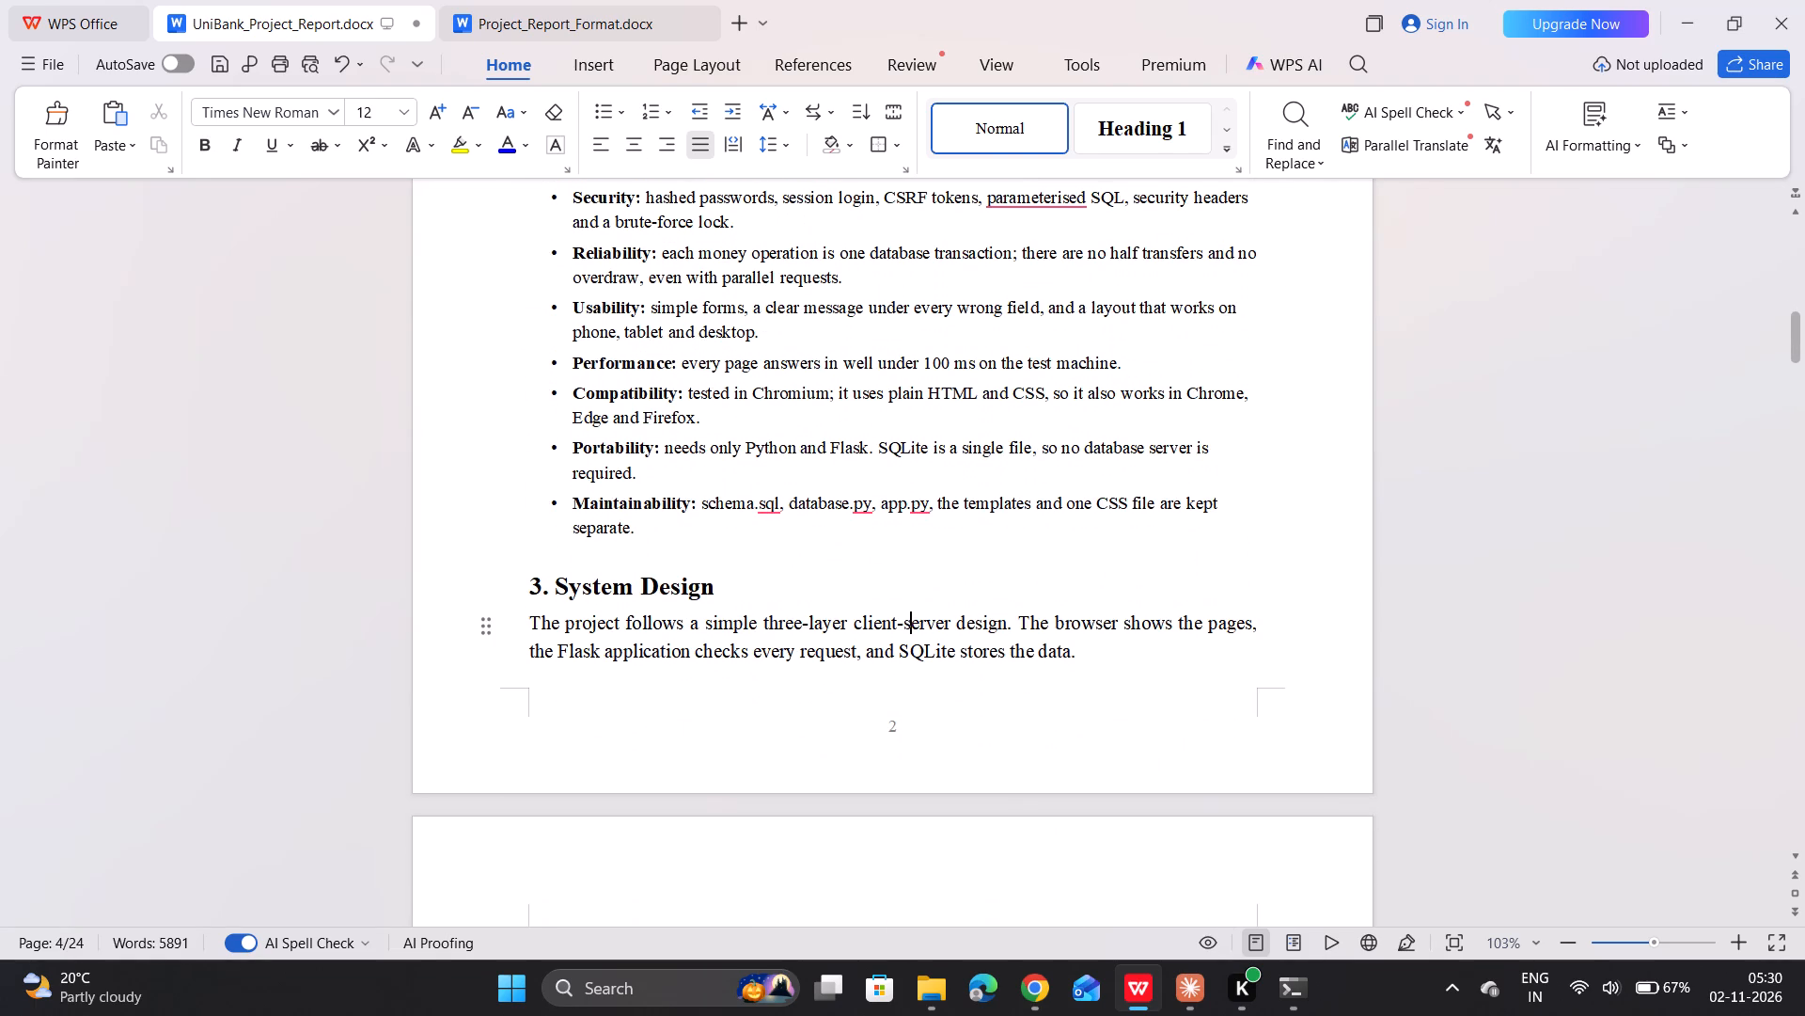
scroll(856, 758, "down", 3)
scroll(856, 758, "up", 1)
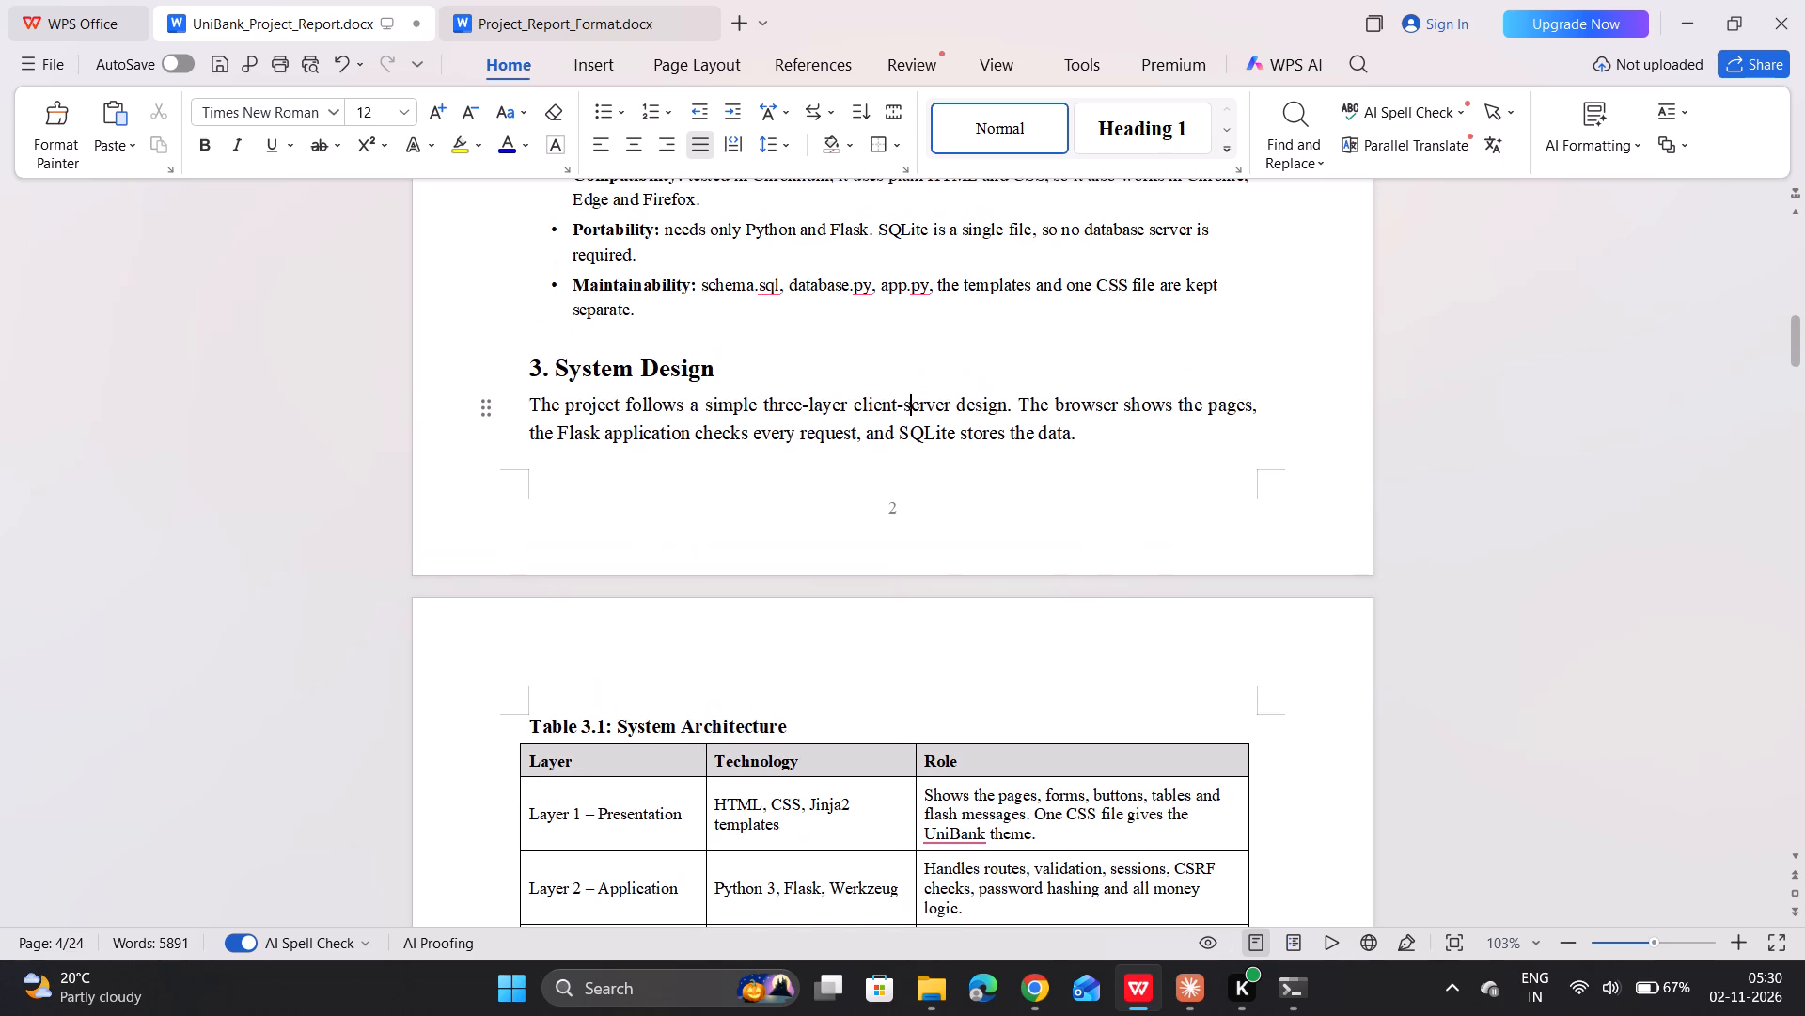
left_click_drag(1078, 436, 769, 445)
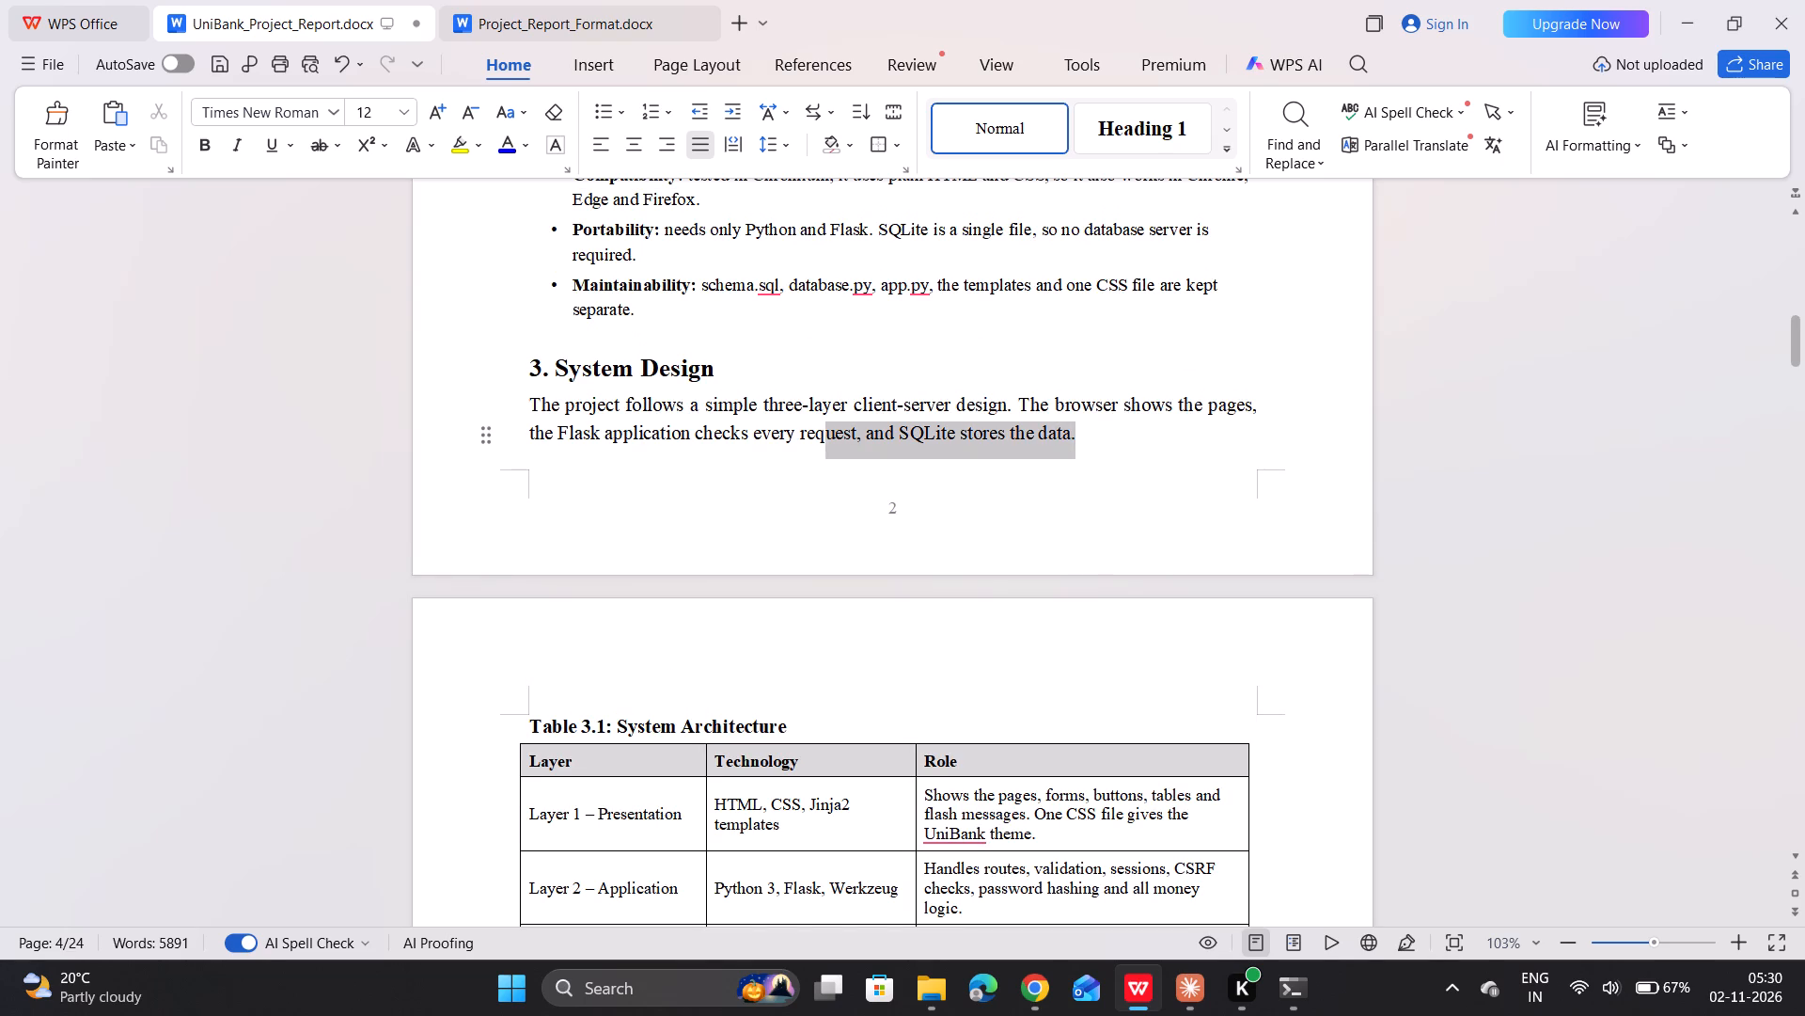
left_click_drag(769, 445, 524, 408)
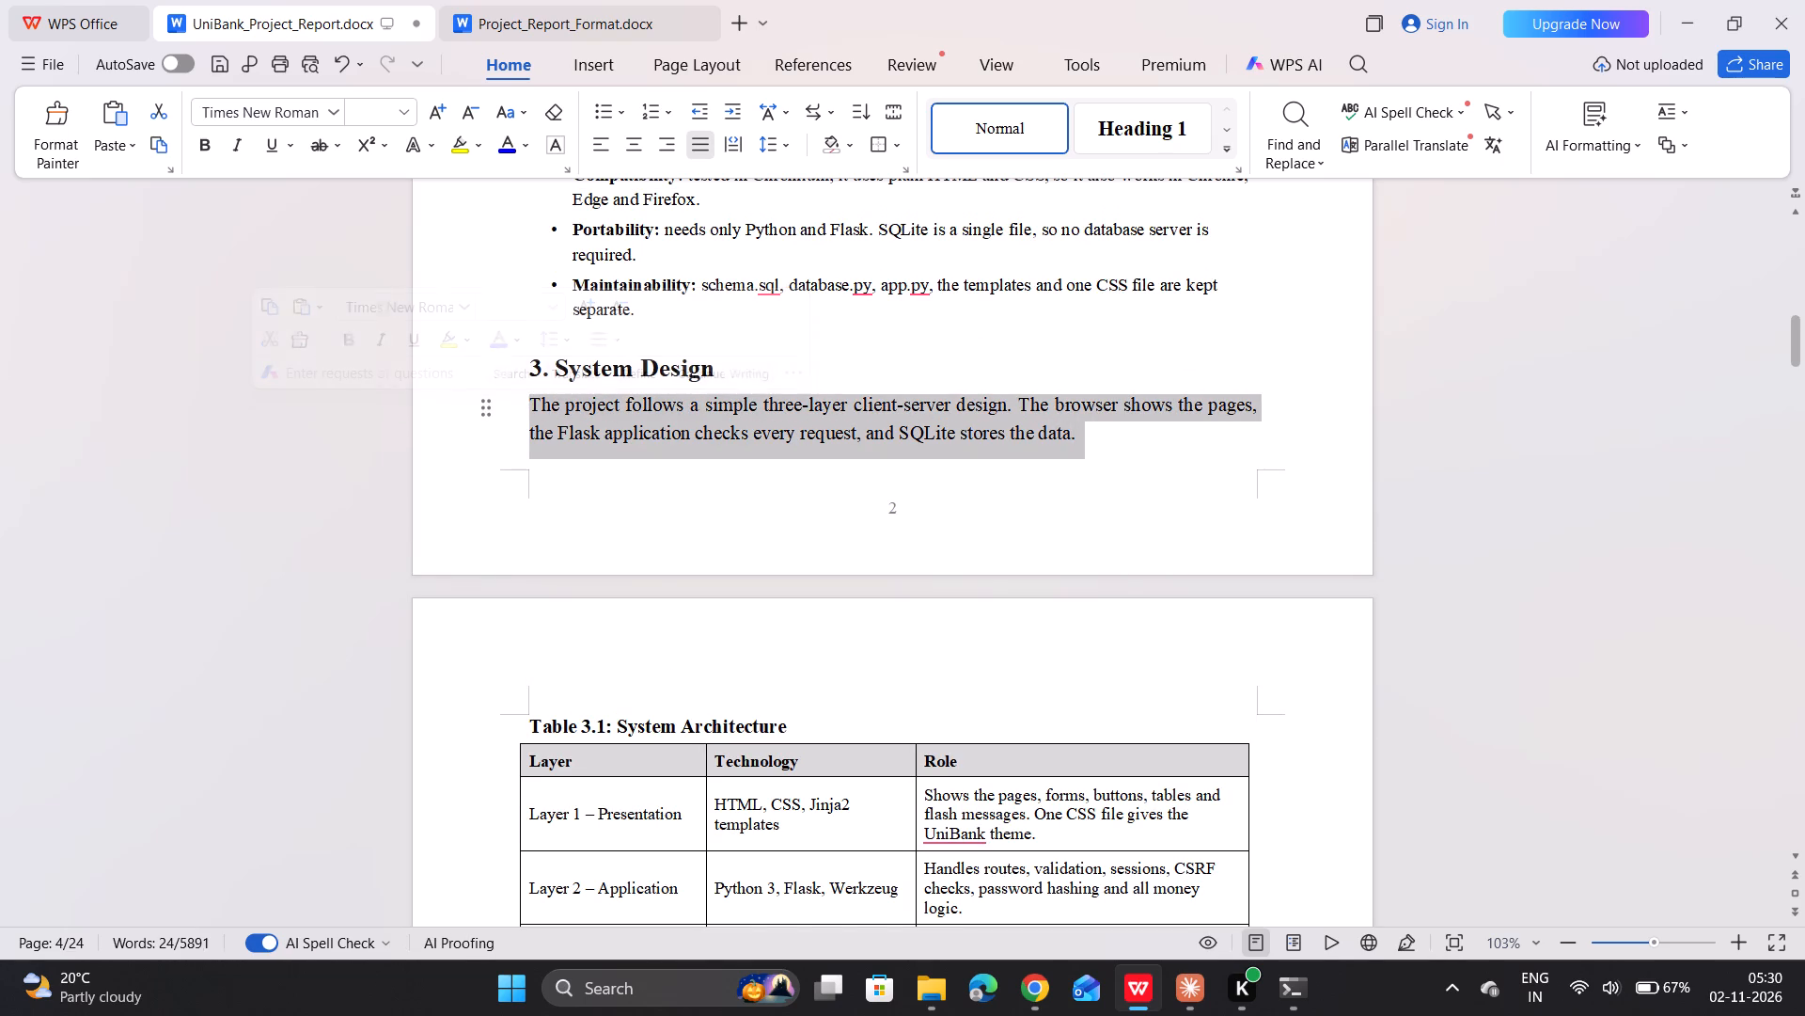
left_click(977, 128)
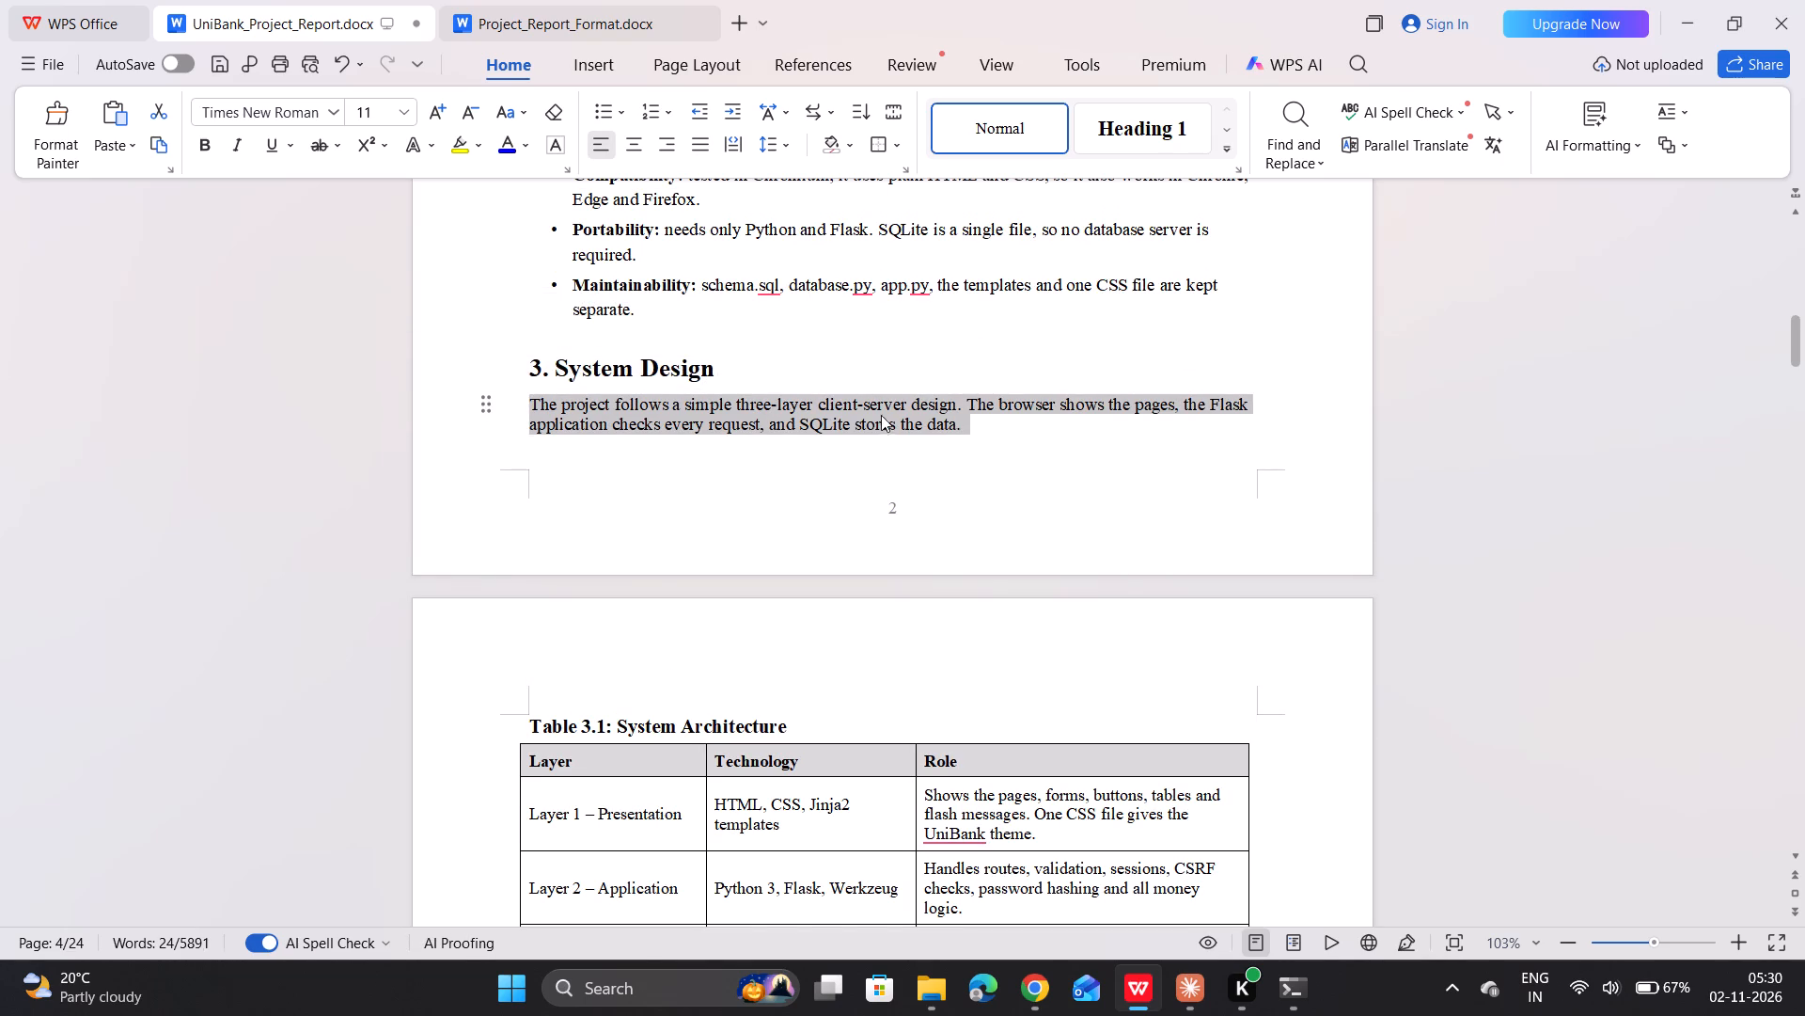
left_click(881, 416)
Reapply the Normal style to the three layer rows below the header of Table 3.1: System Architecture.
scroll(881, 422, "up", 3)
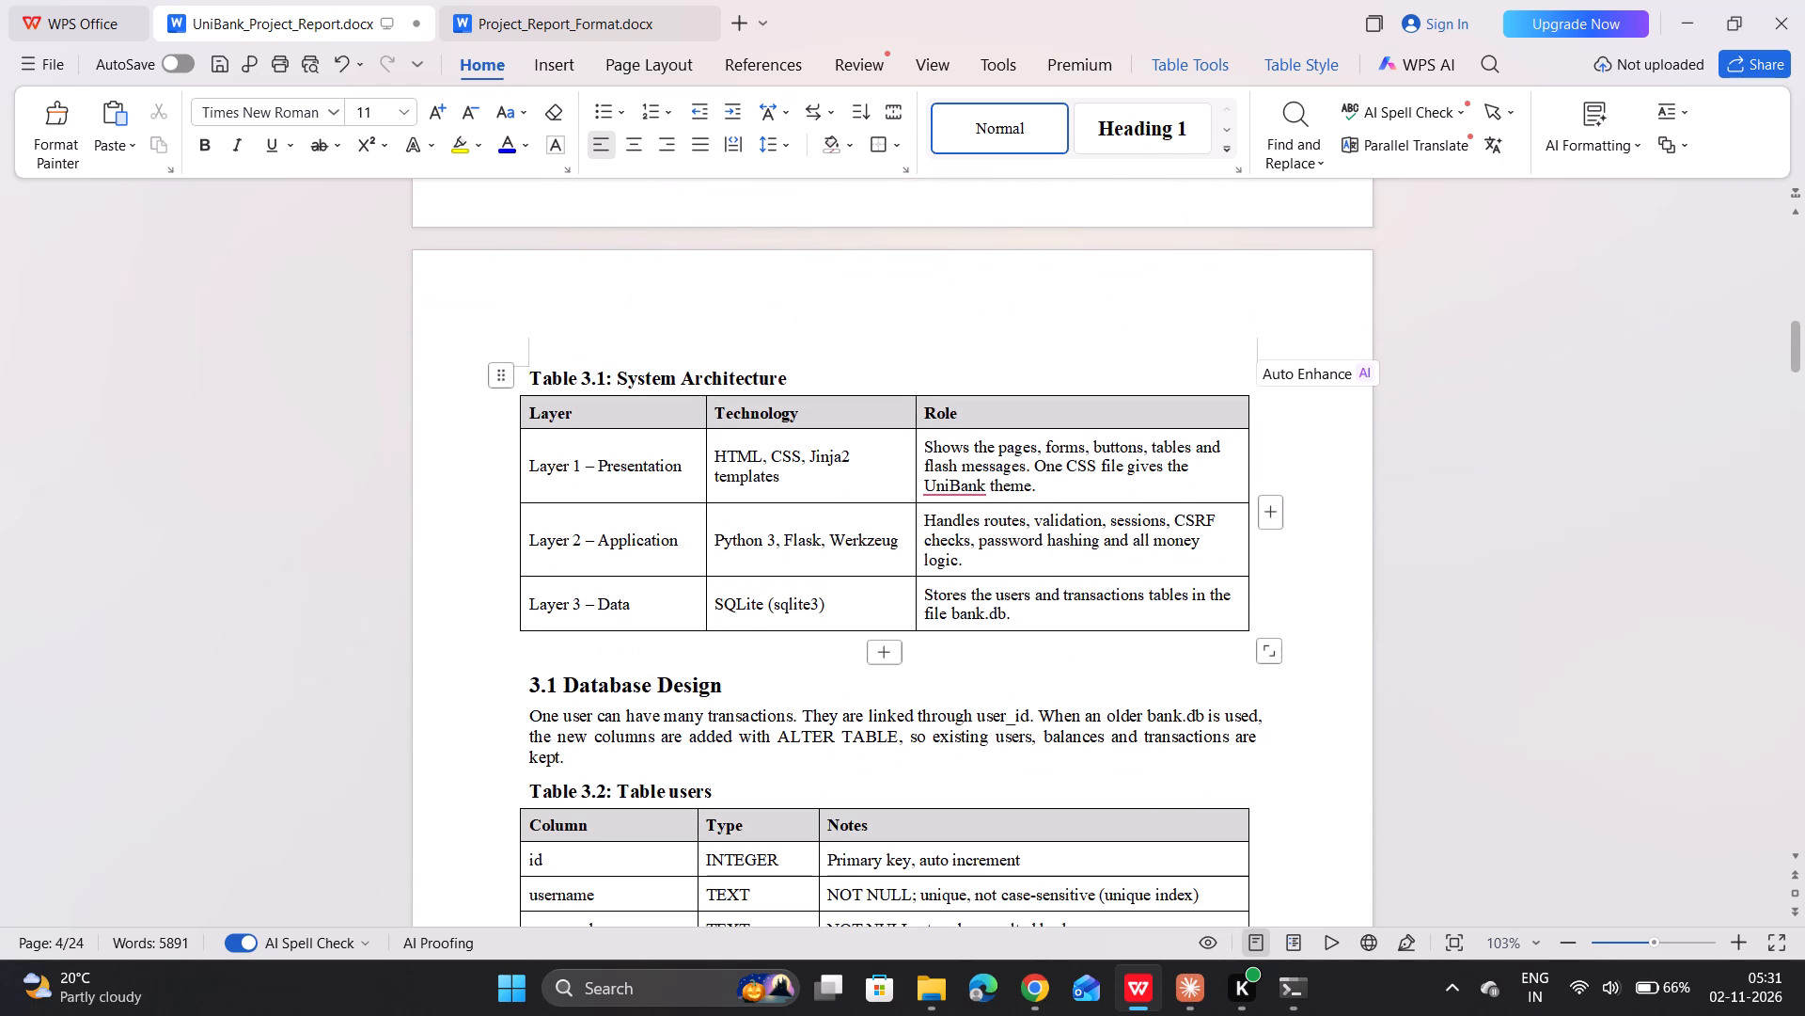
left_click_drag(1018, 611, 613, 462)
left_click(952, 126)
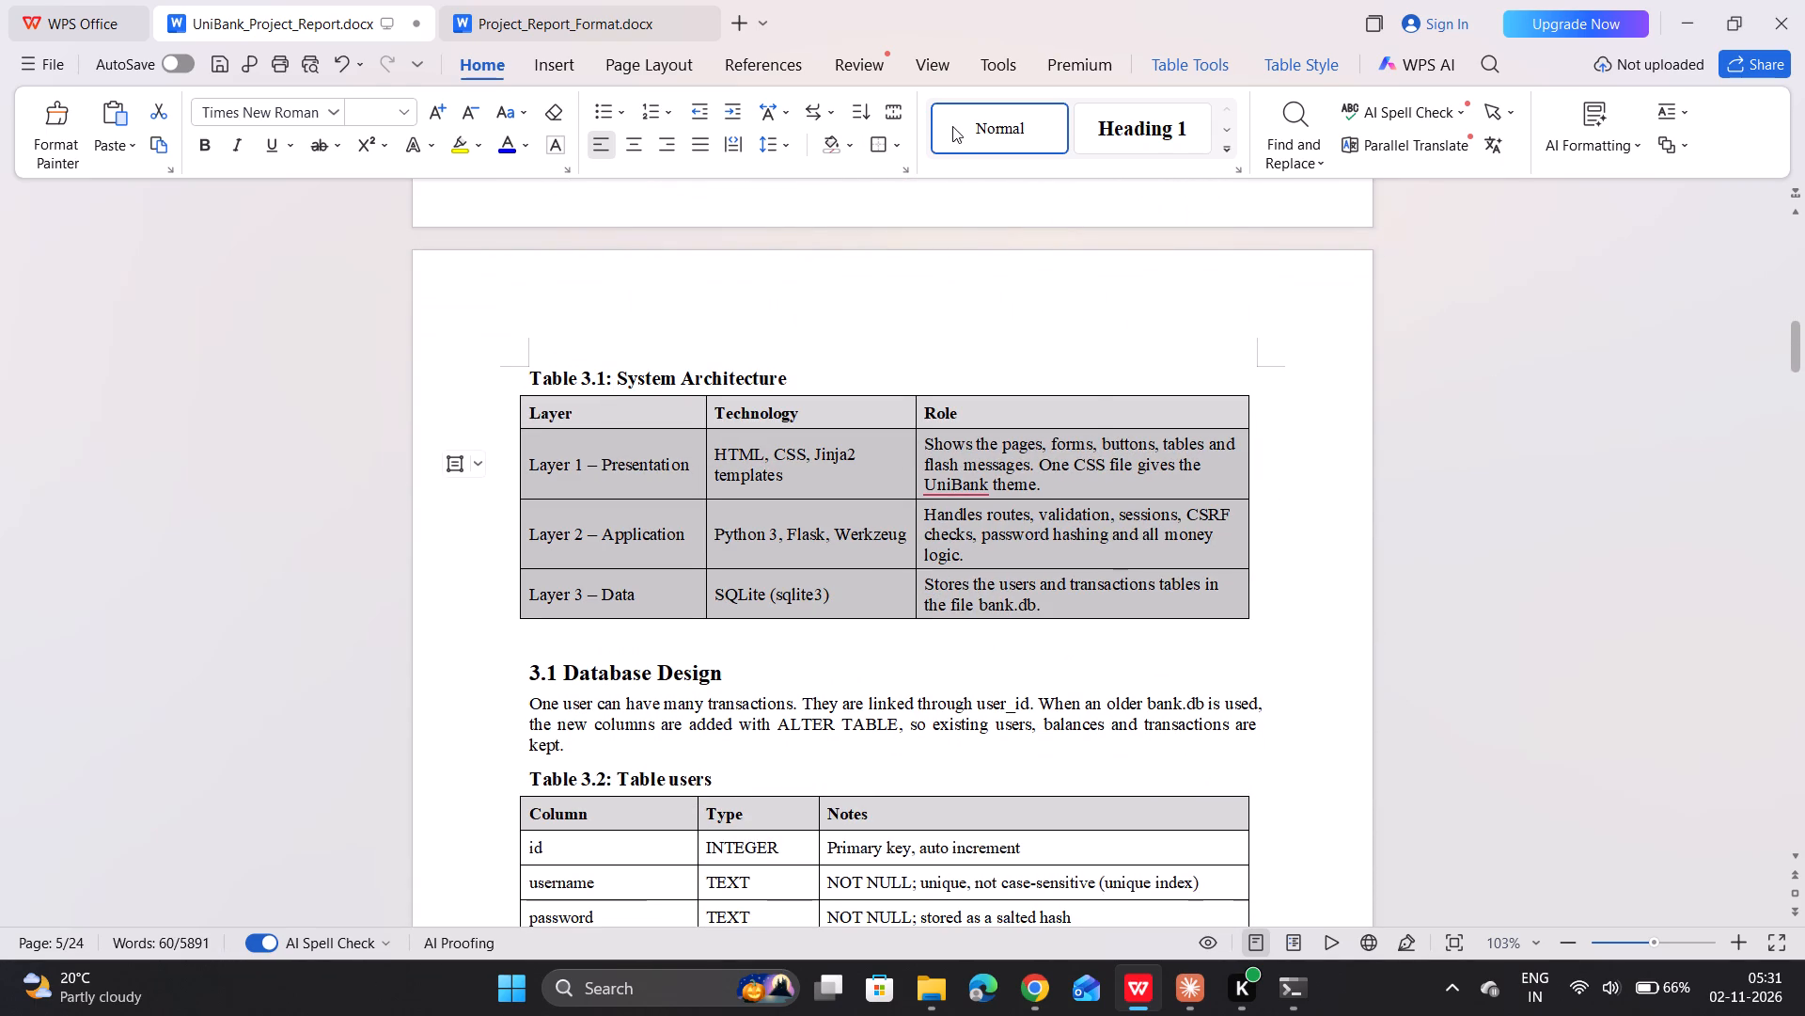
left_click(923, 462)
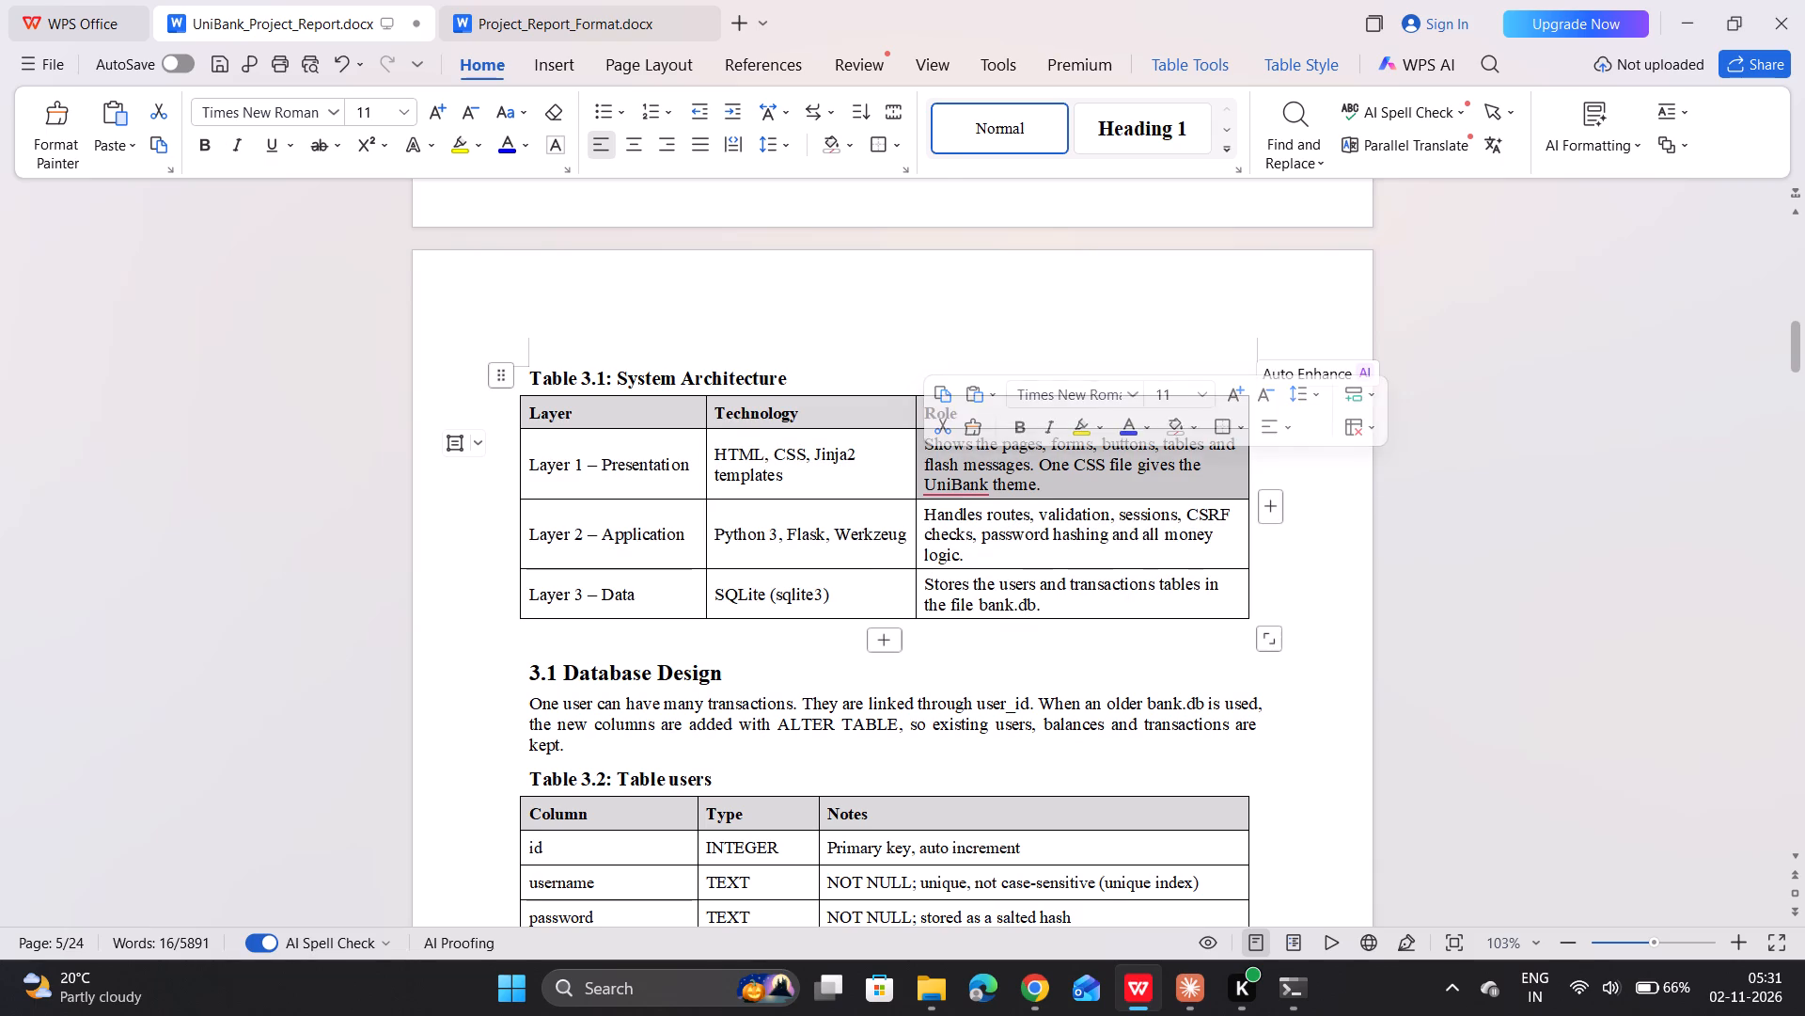
left_click(867, 470)
Reapply the Normal style to all rows of Table 3.2: Table users, from id to created_at, leaving out the header.
scroll(867, 470, "down", 7)
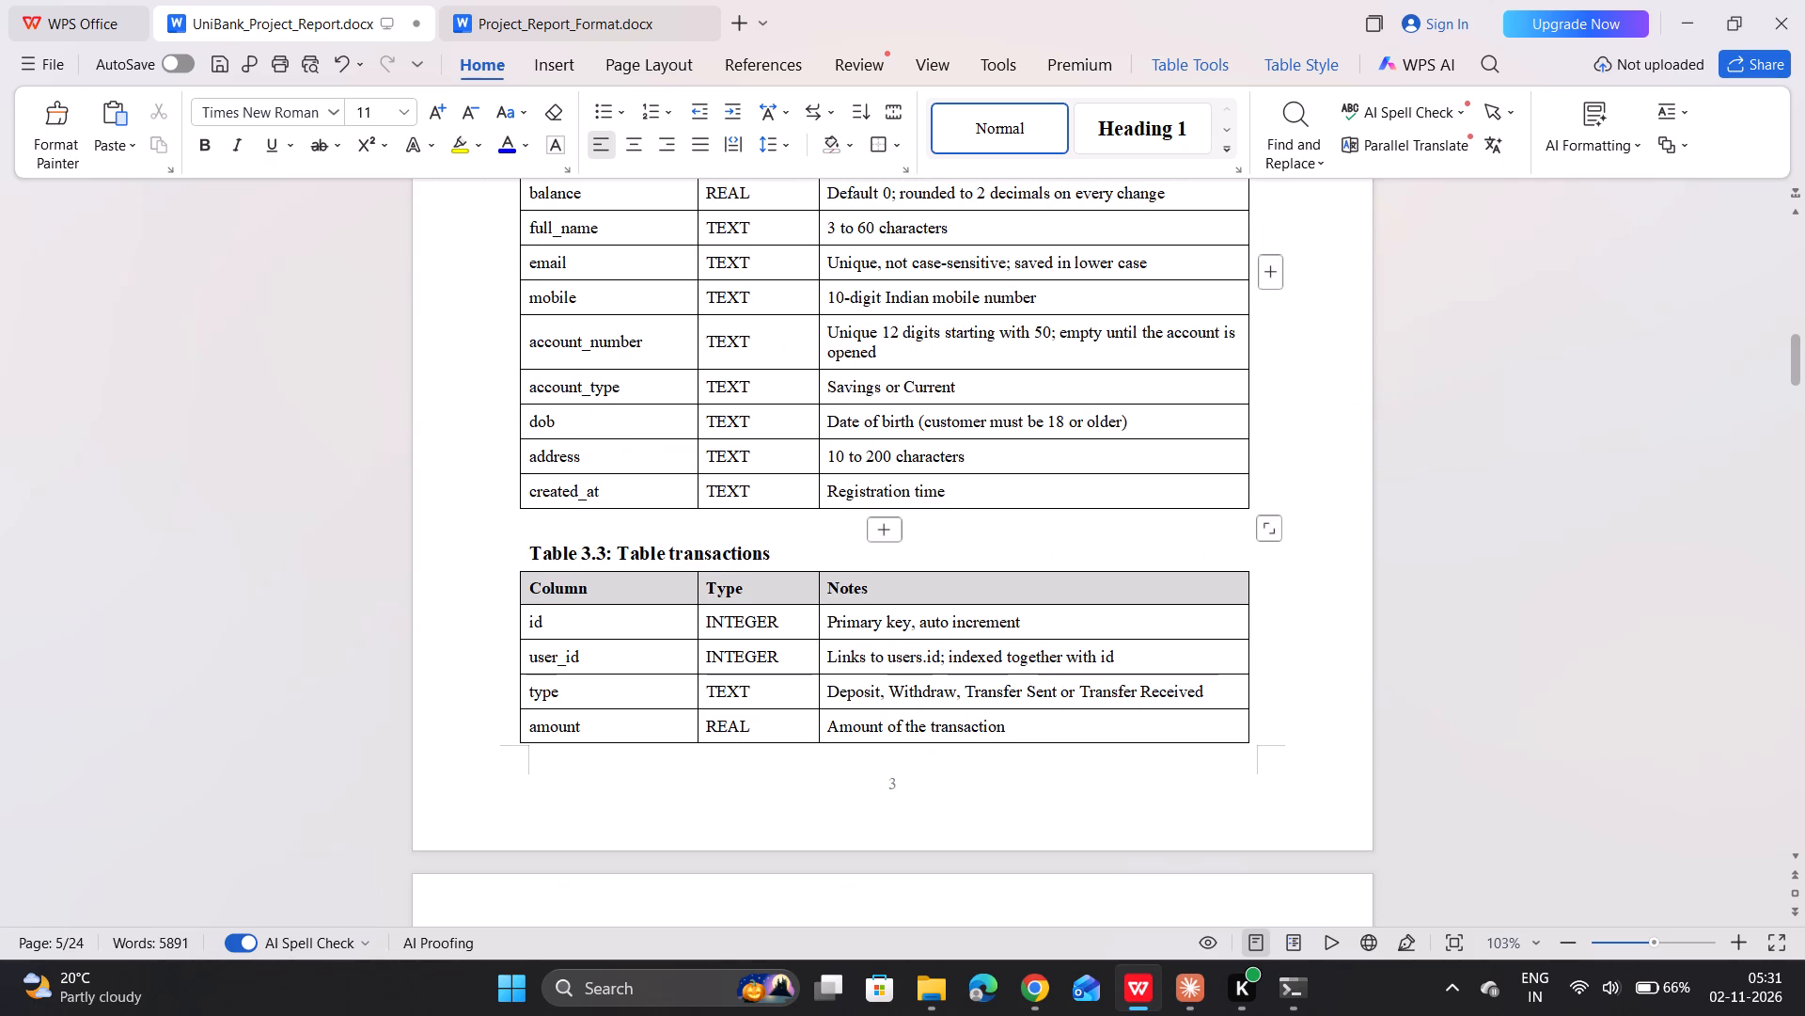
left_click_drag(950, 495, 573, 204)
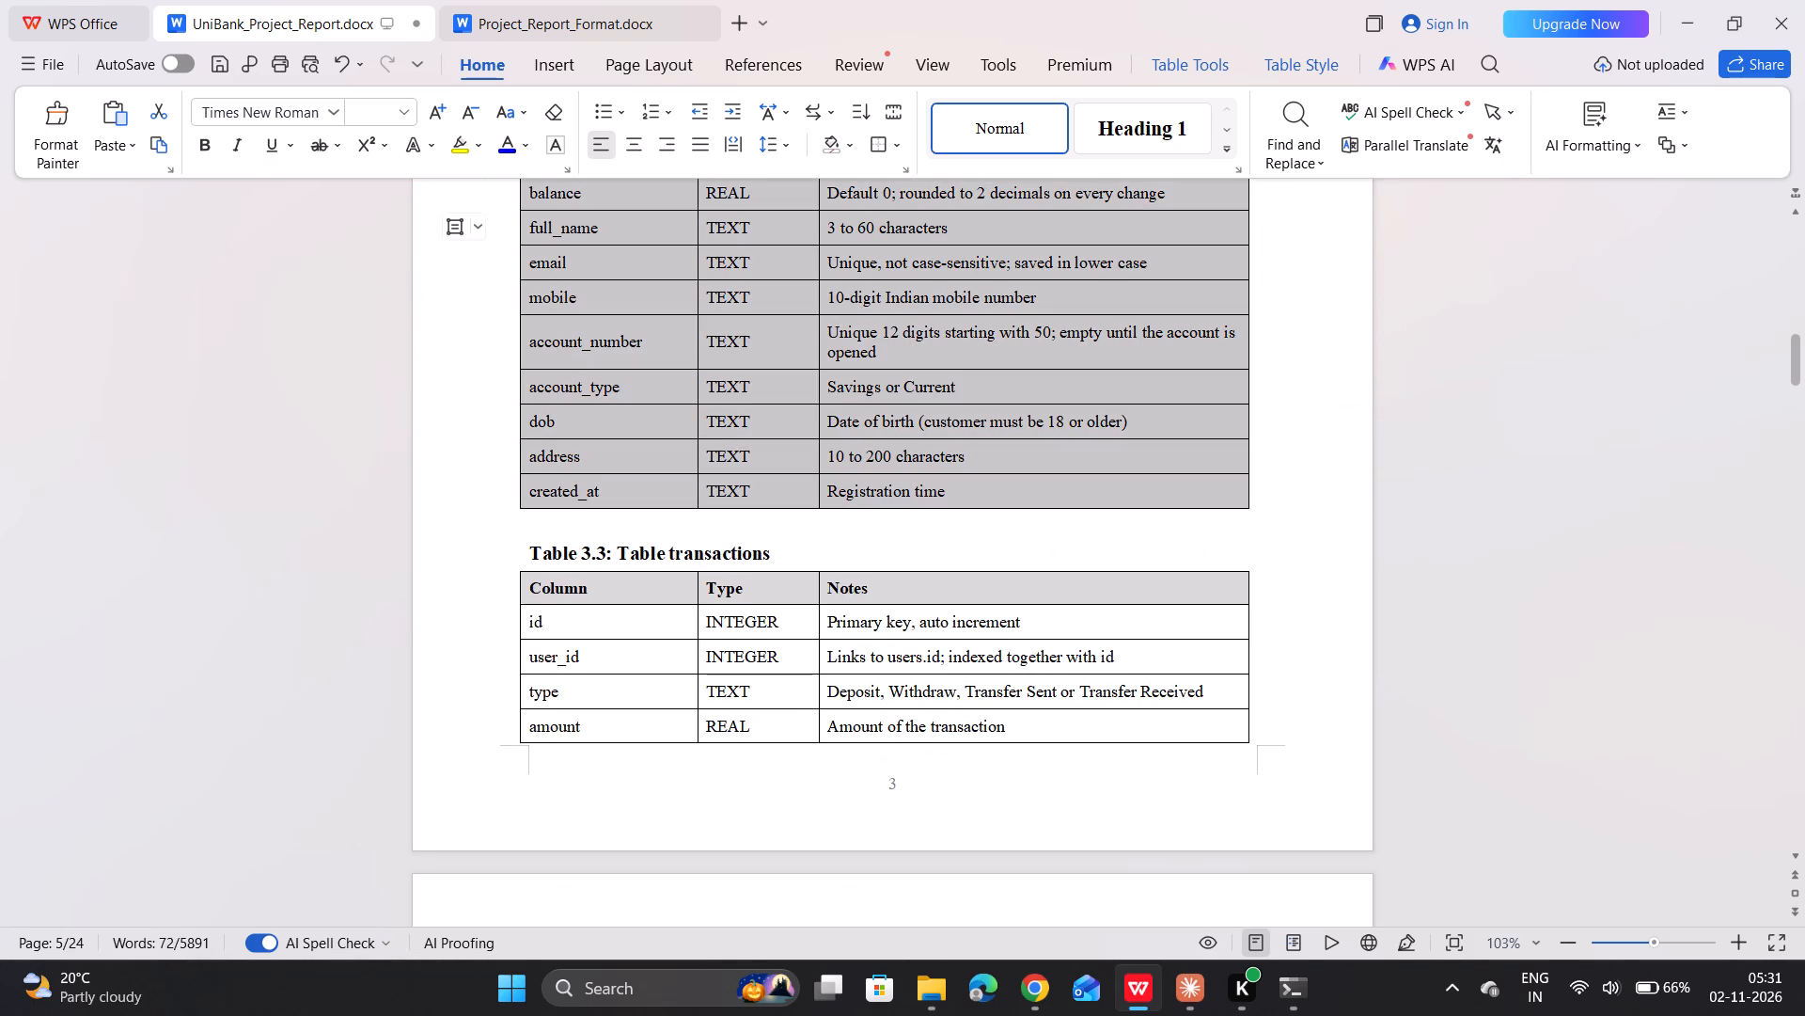
left_click_drag(573, 204, 573, 194)
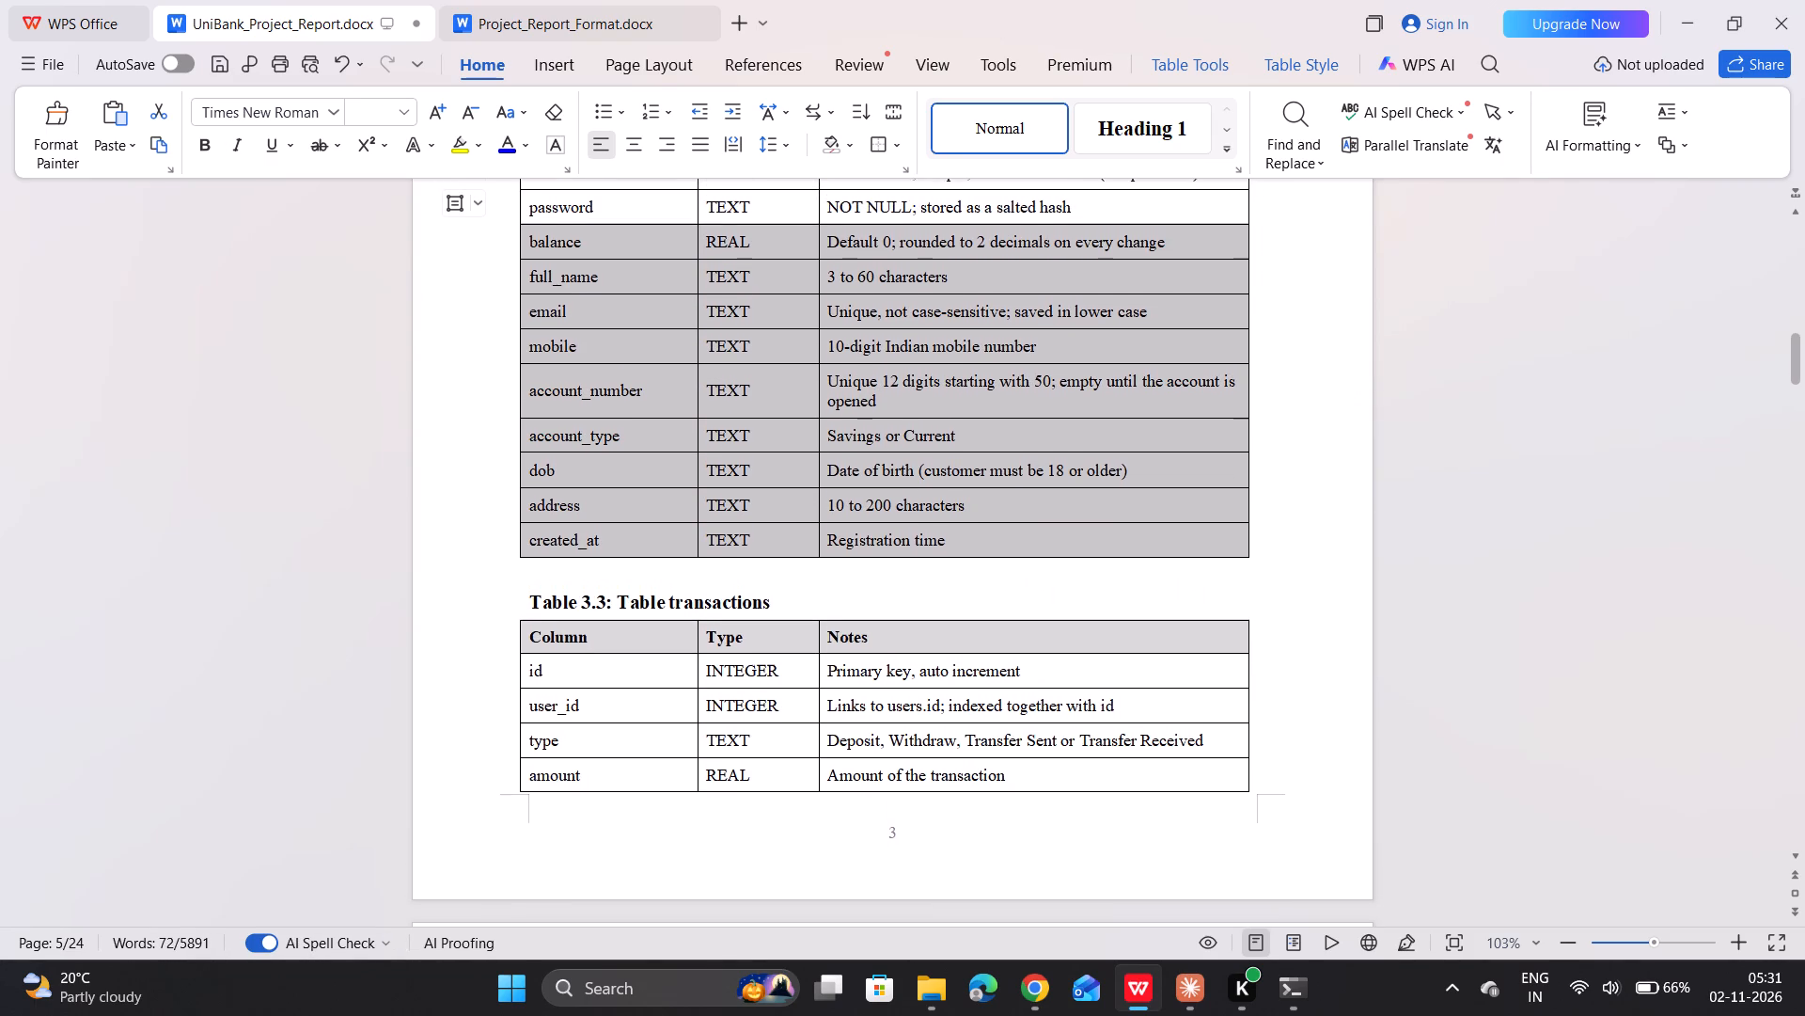
left_click_drag(573, 194, 465, 185)
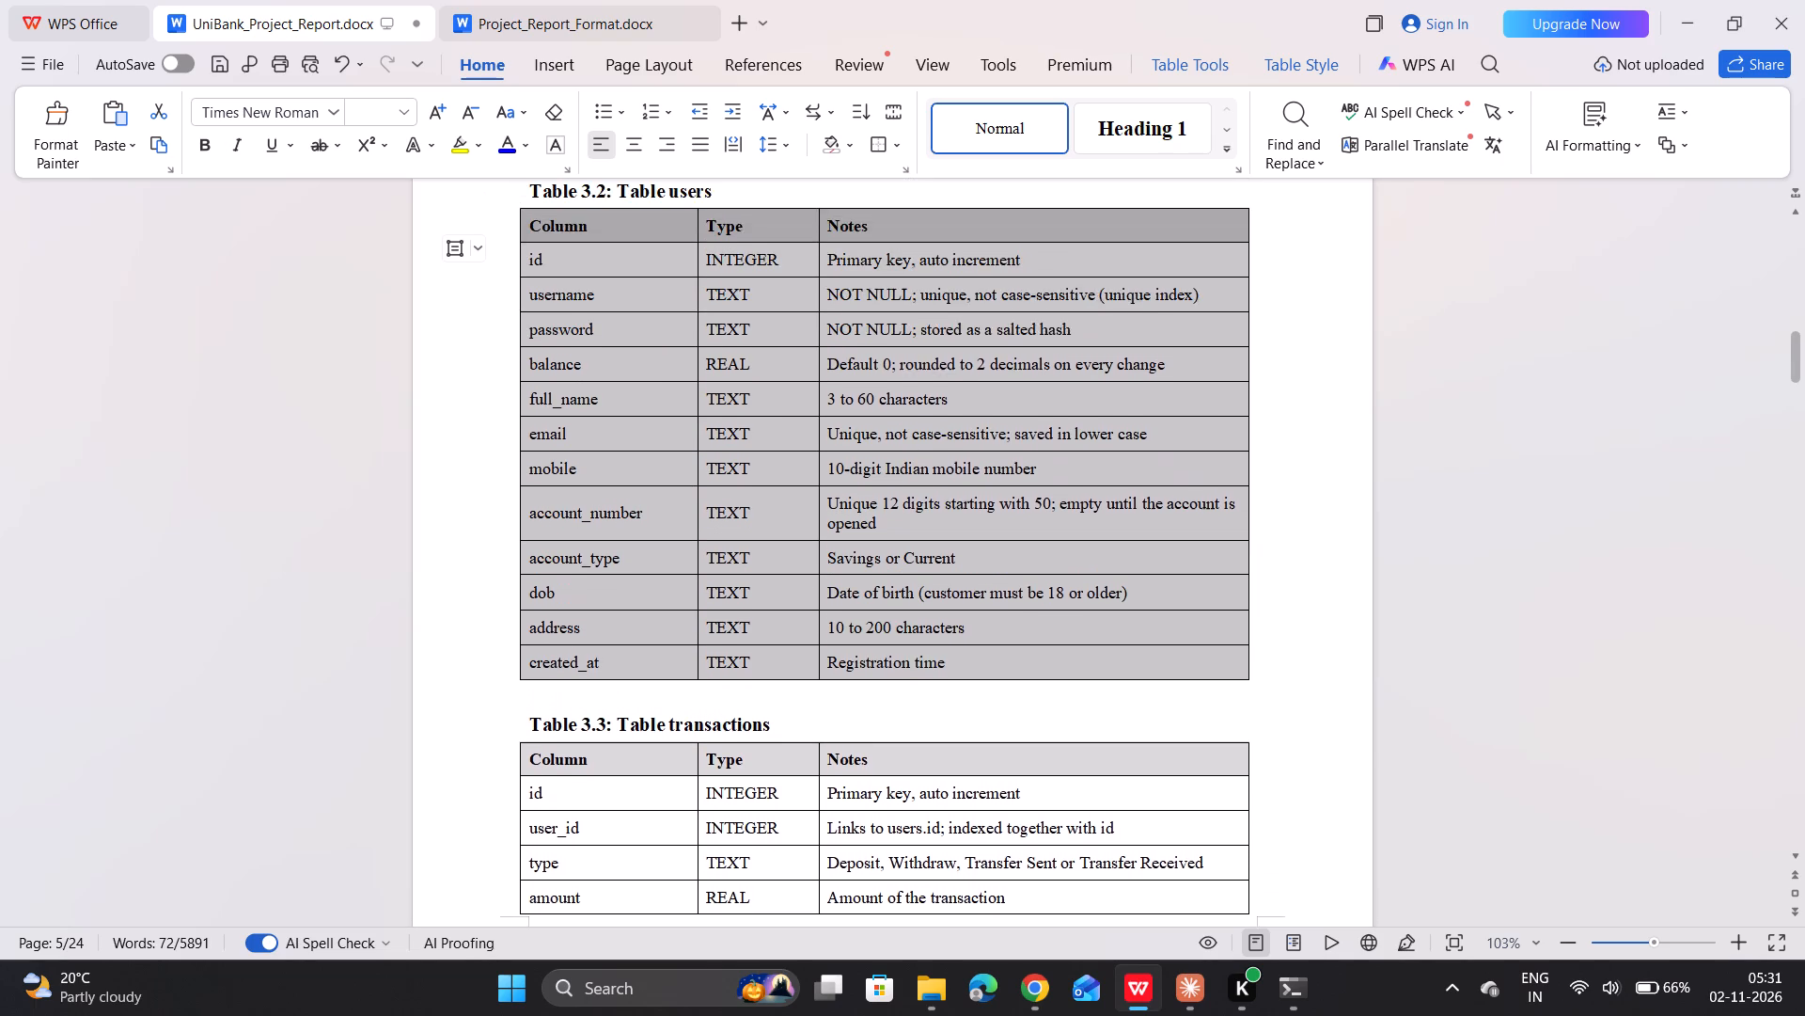
left_click_drag(465, 185, 531, 294)
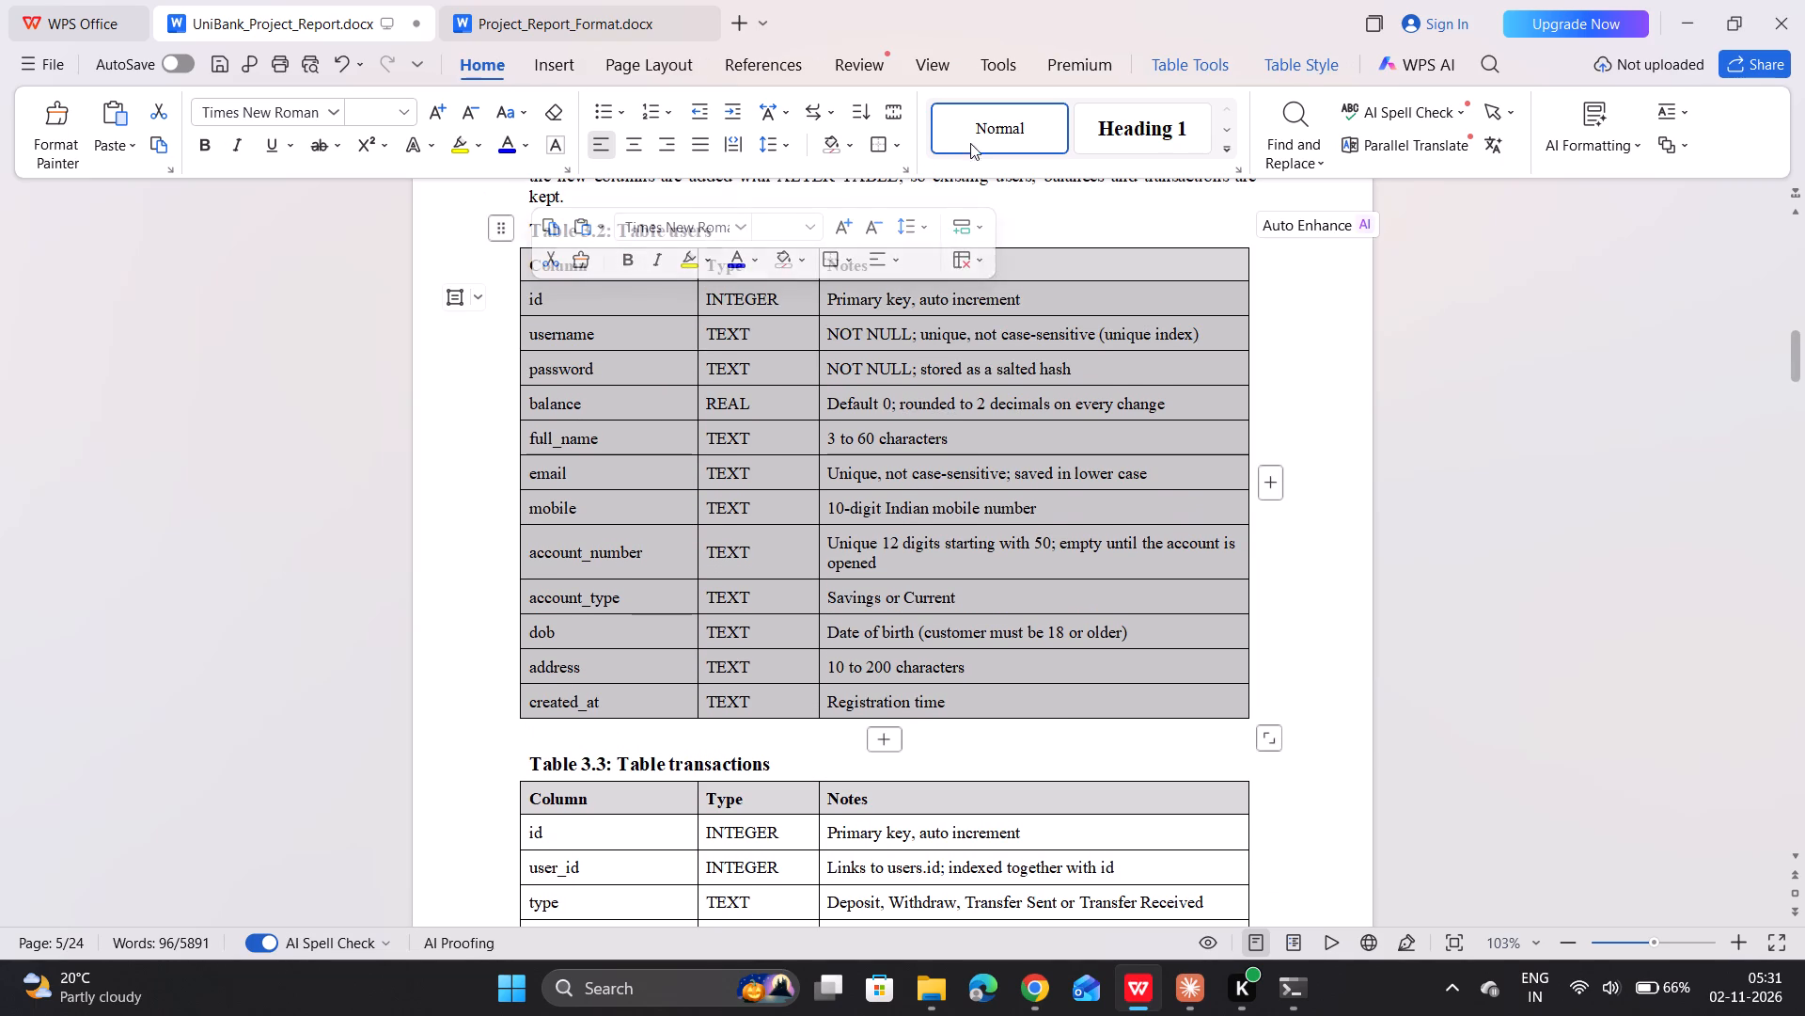
left_click(996, 126)
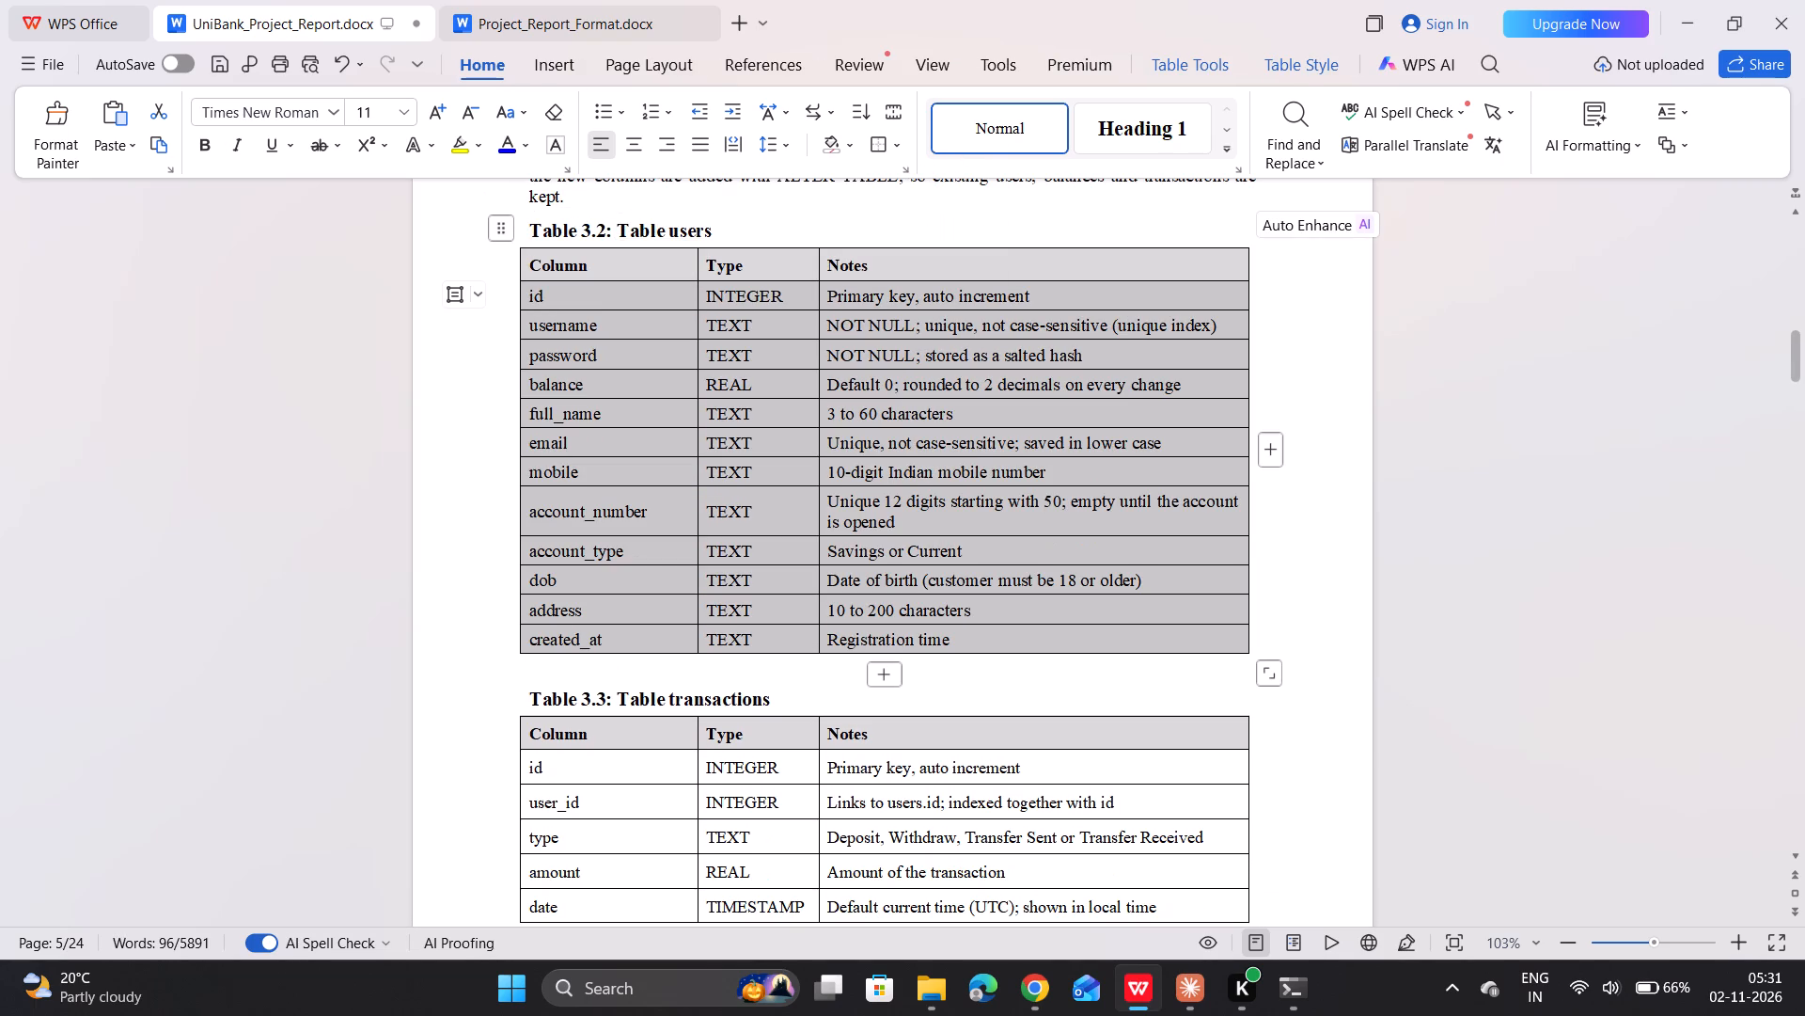
left_click(879, 456)
left_click(887, 469)
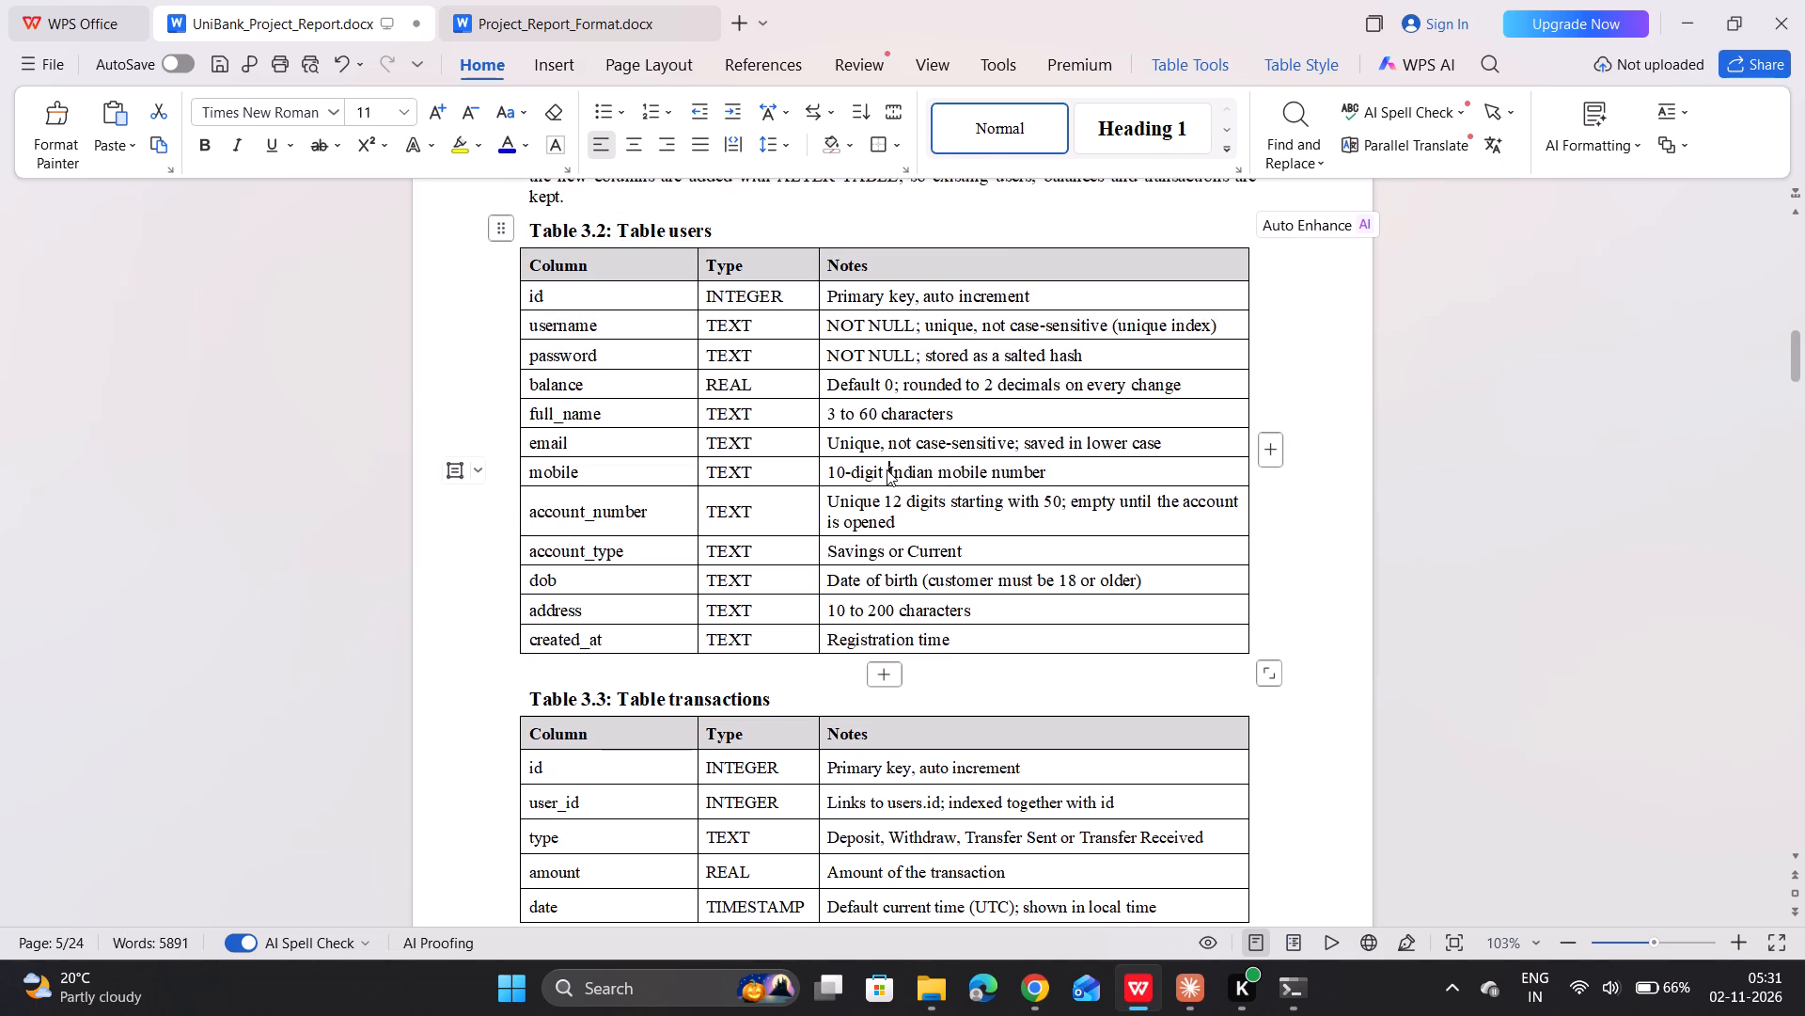
Reapply the Normal style to all data rows of Table 3.3: Table transactions, from id to balance_after, across both pages.
scroll(887, 469, "down", 3)
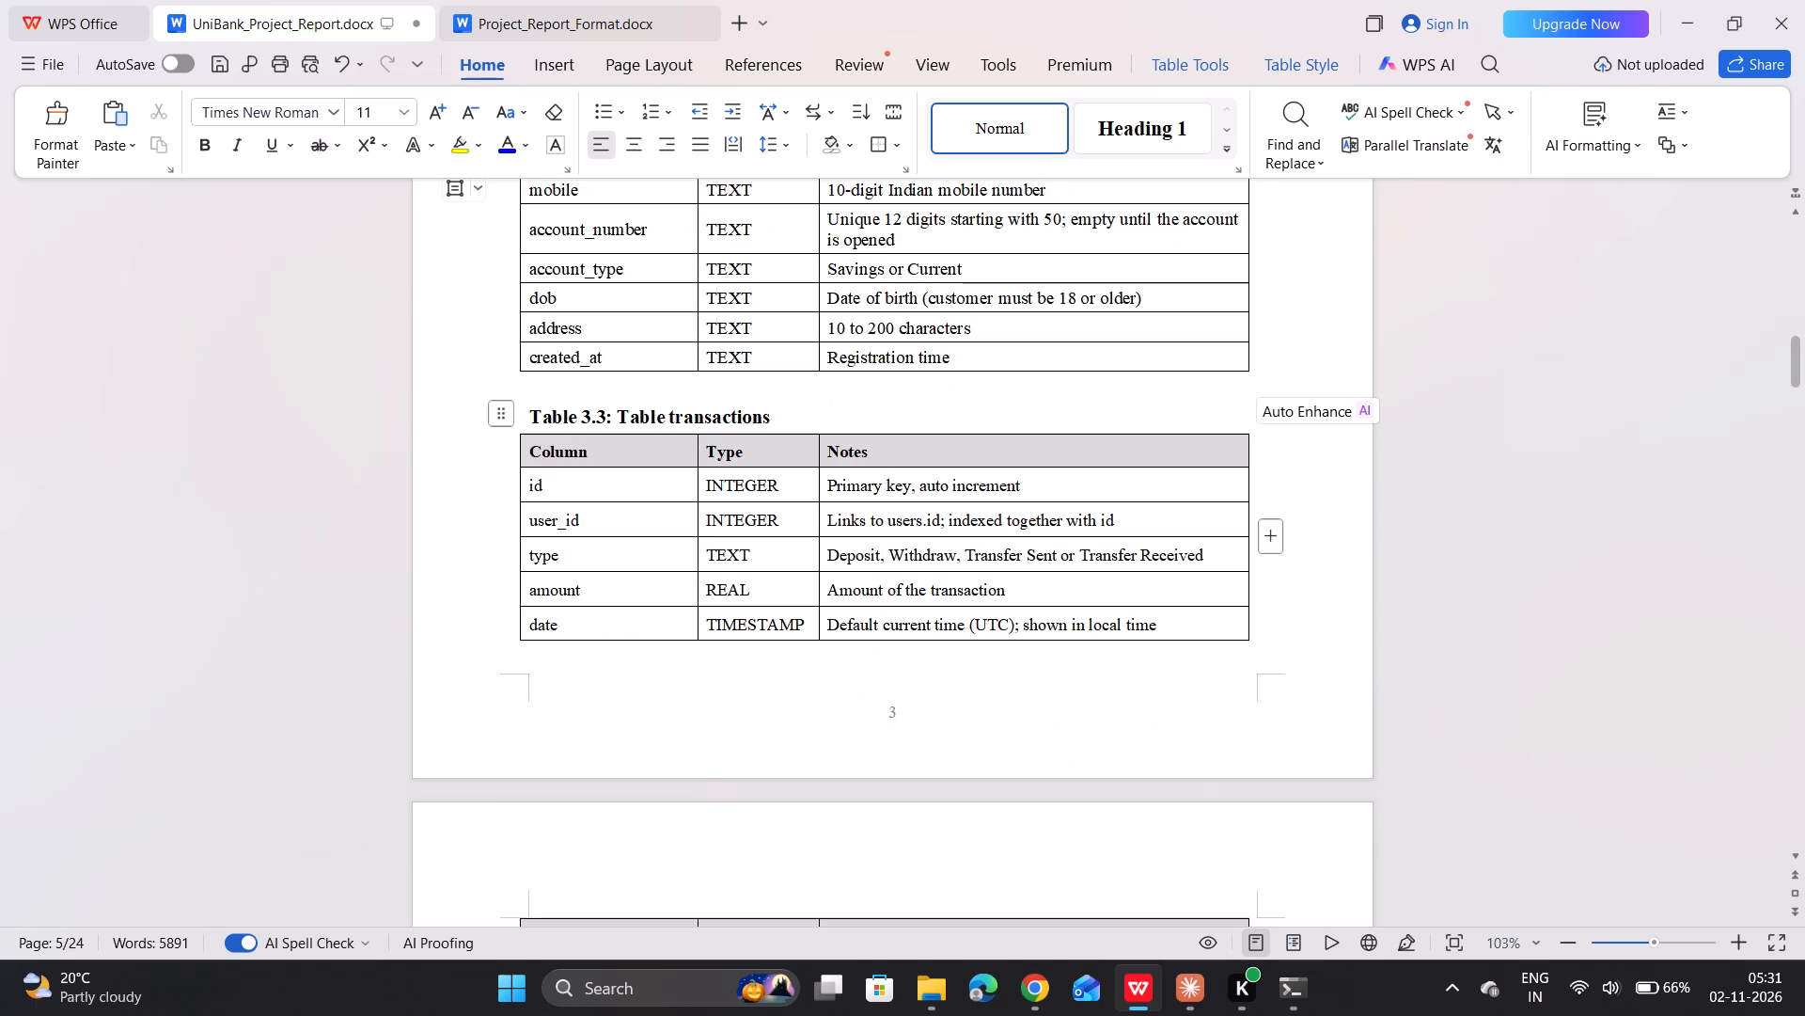
left_click_drag(1169, 632, 647, 481)
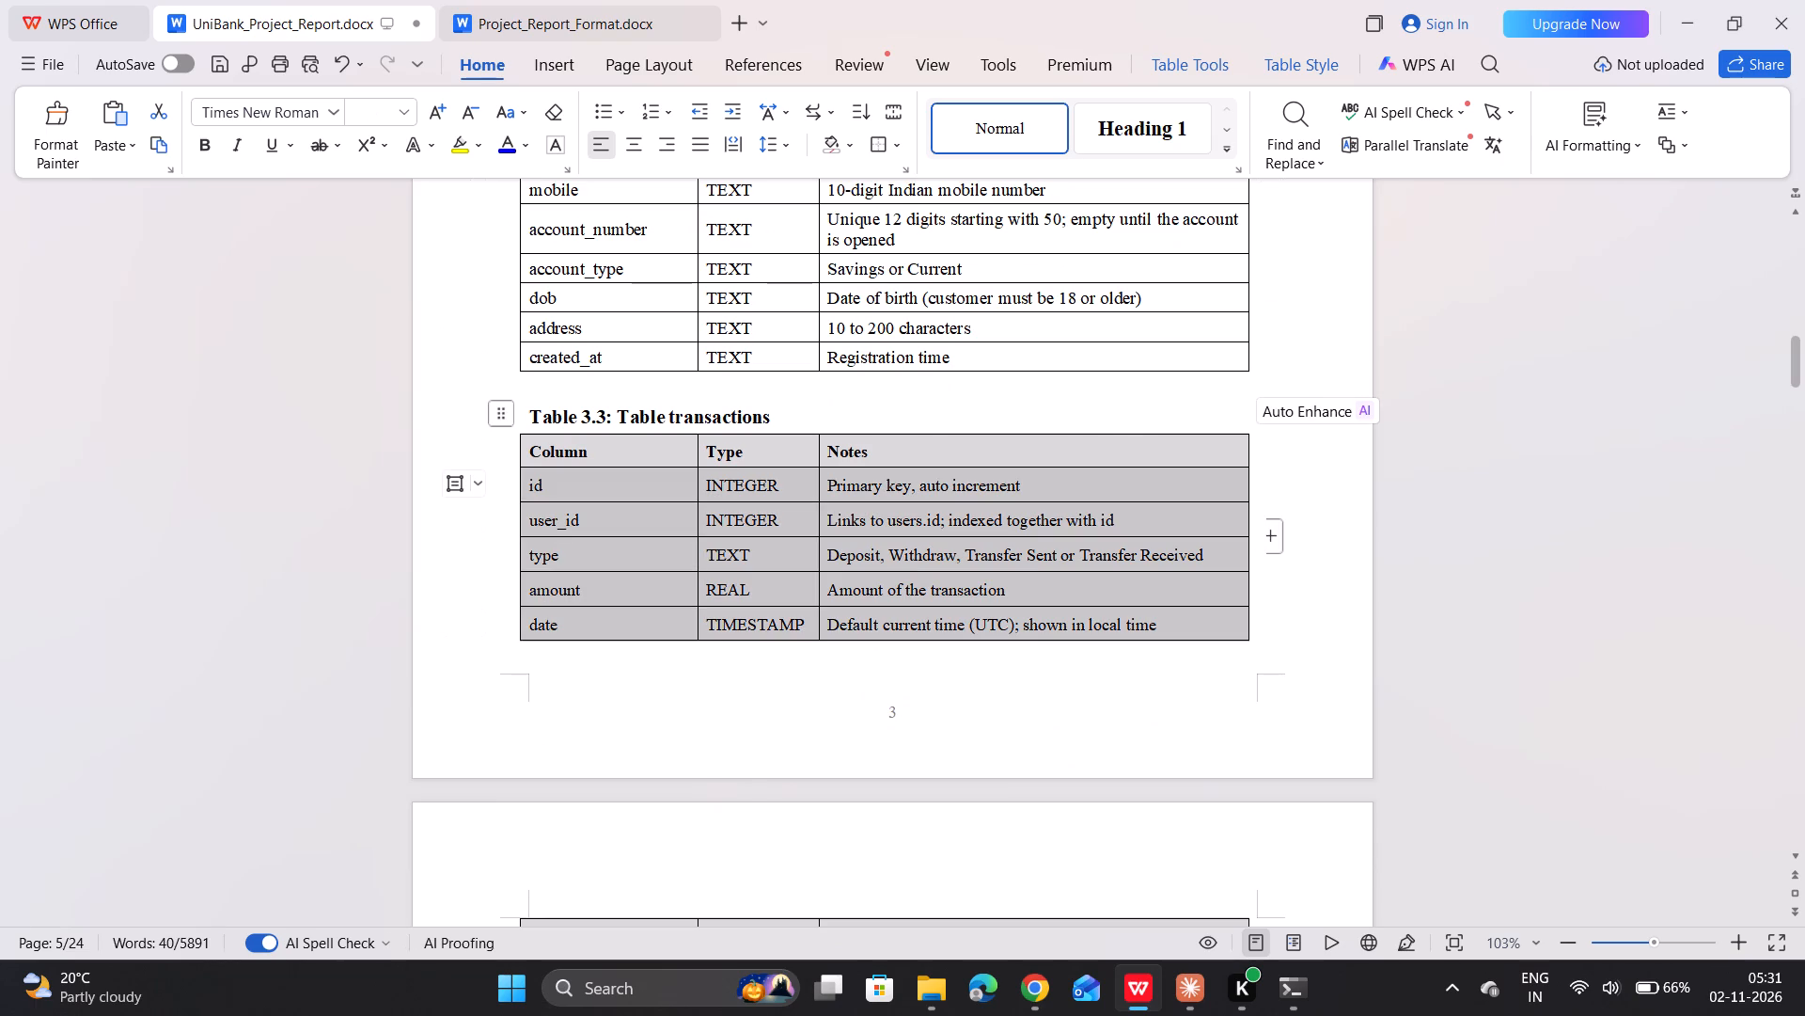
left_click(990, 144)
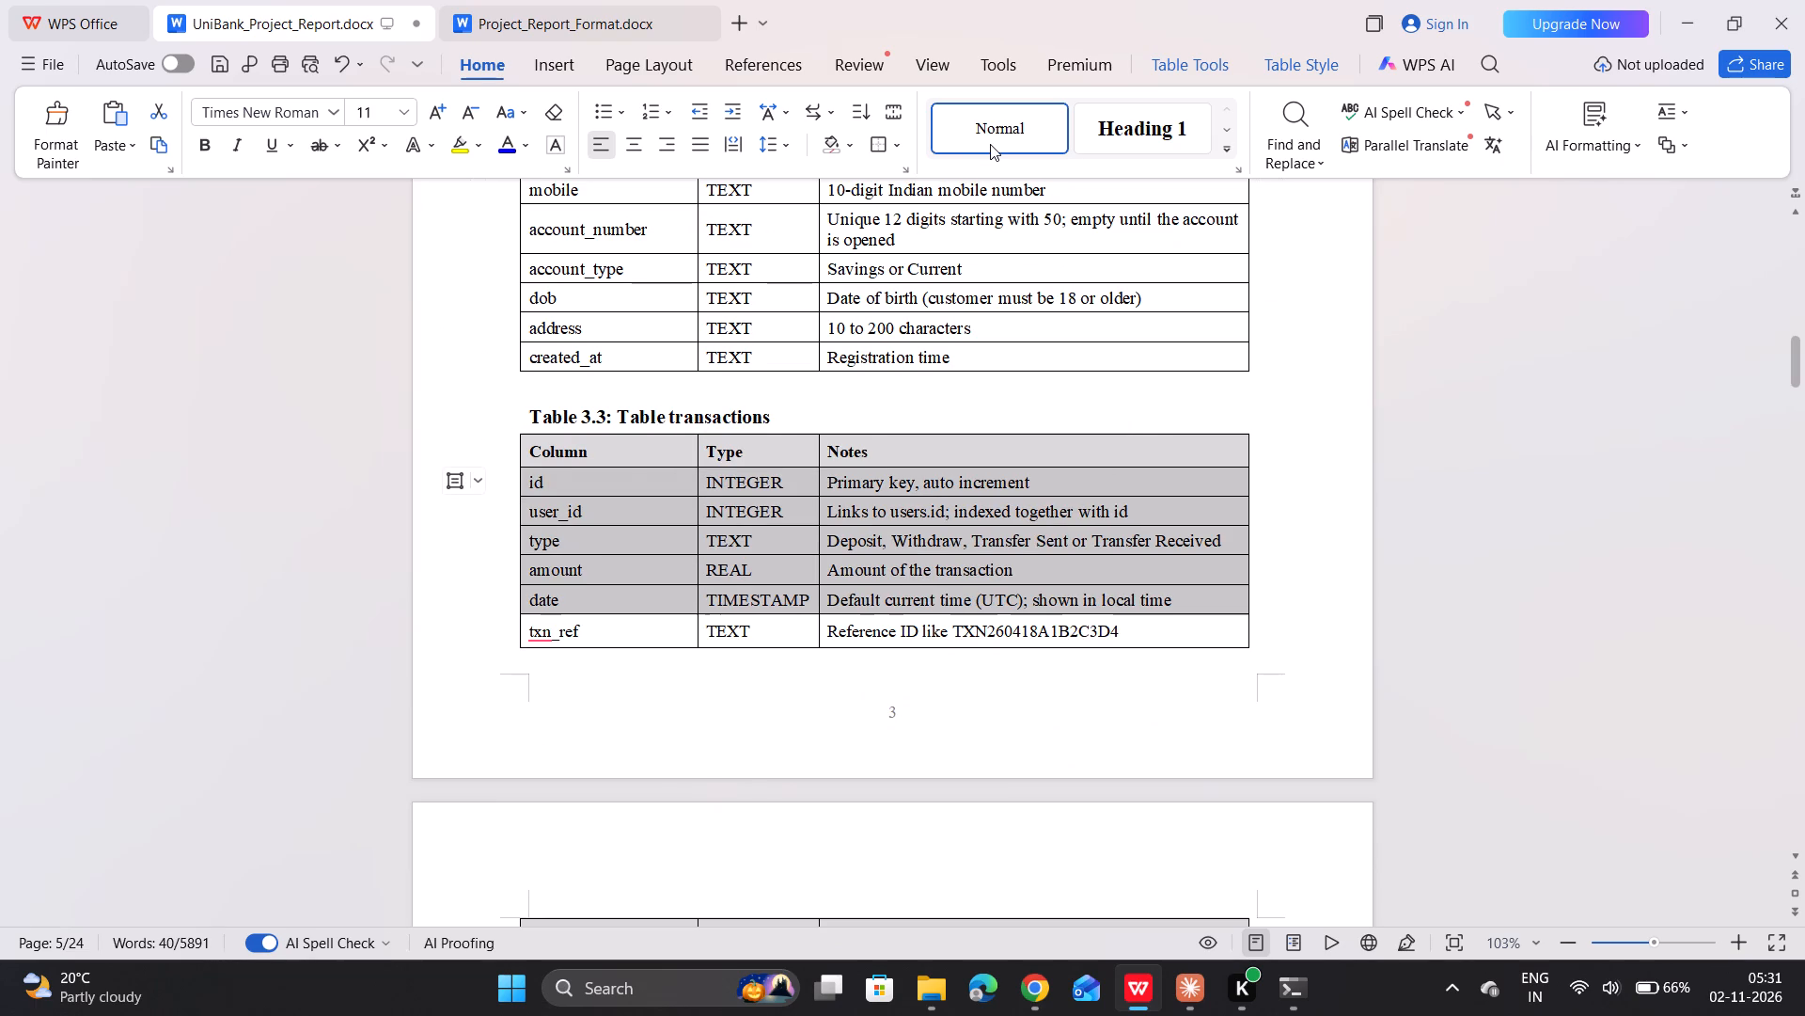
left_click(943, 525)
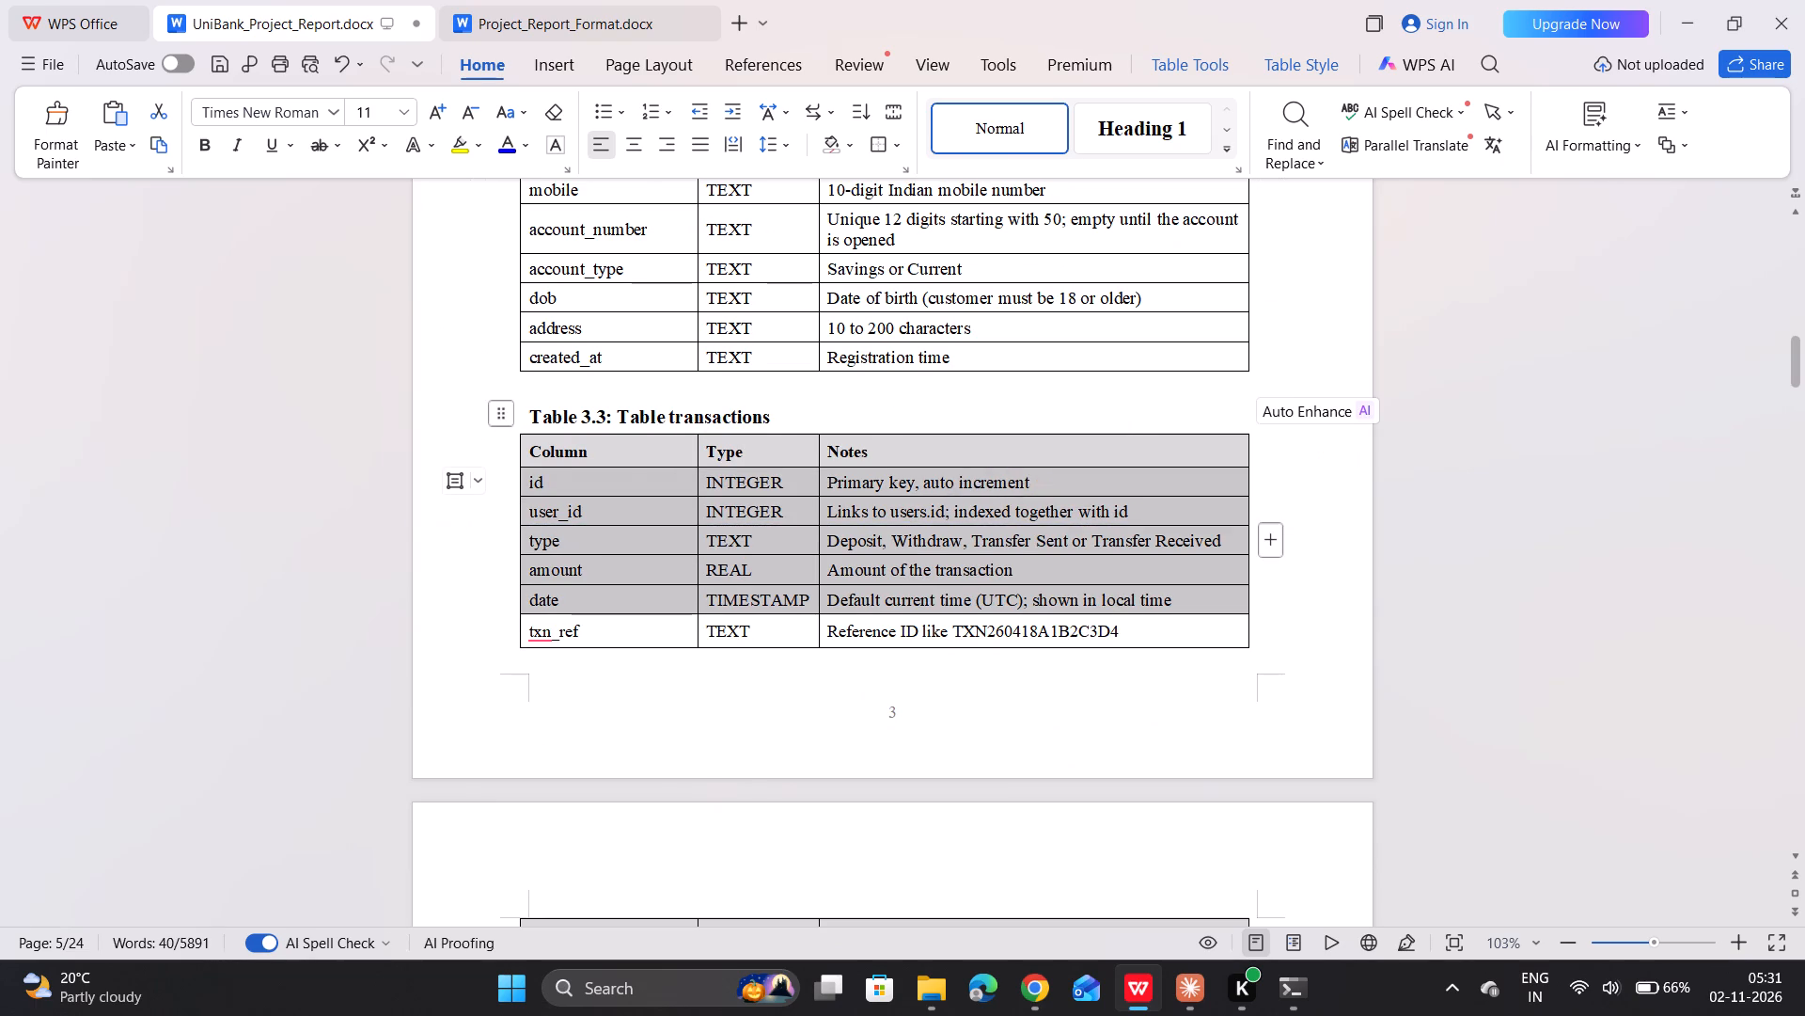
scroll(996, 725, "down", 2)
left_click_drag(1075, 767, 628, 682)
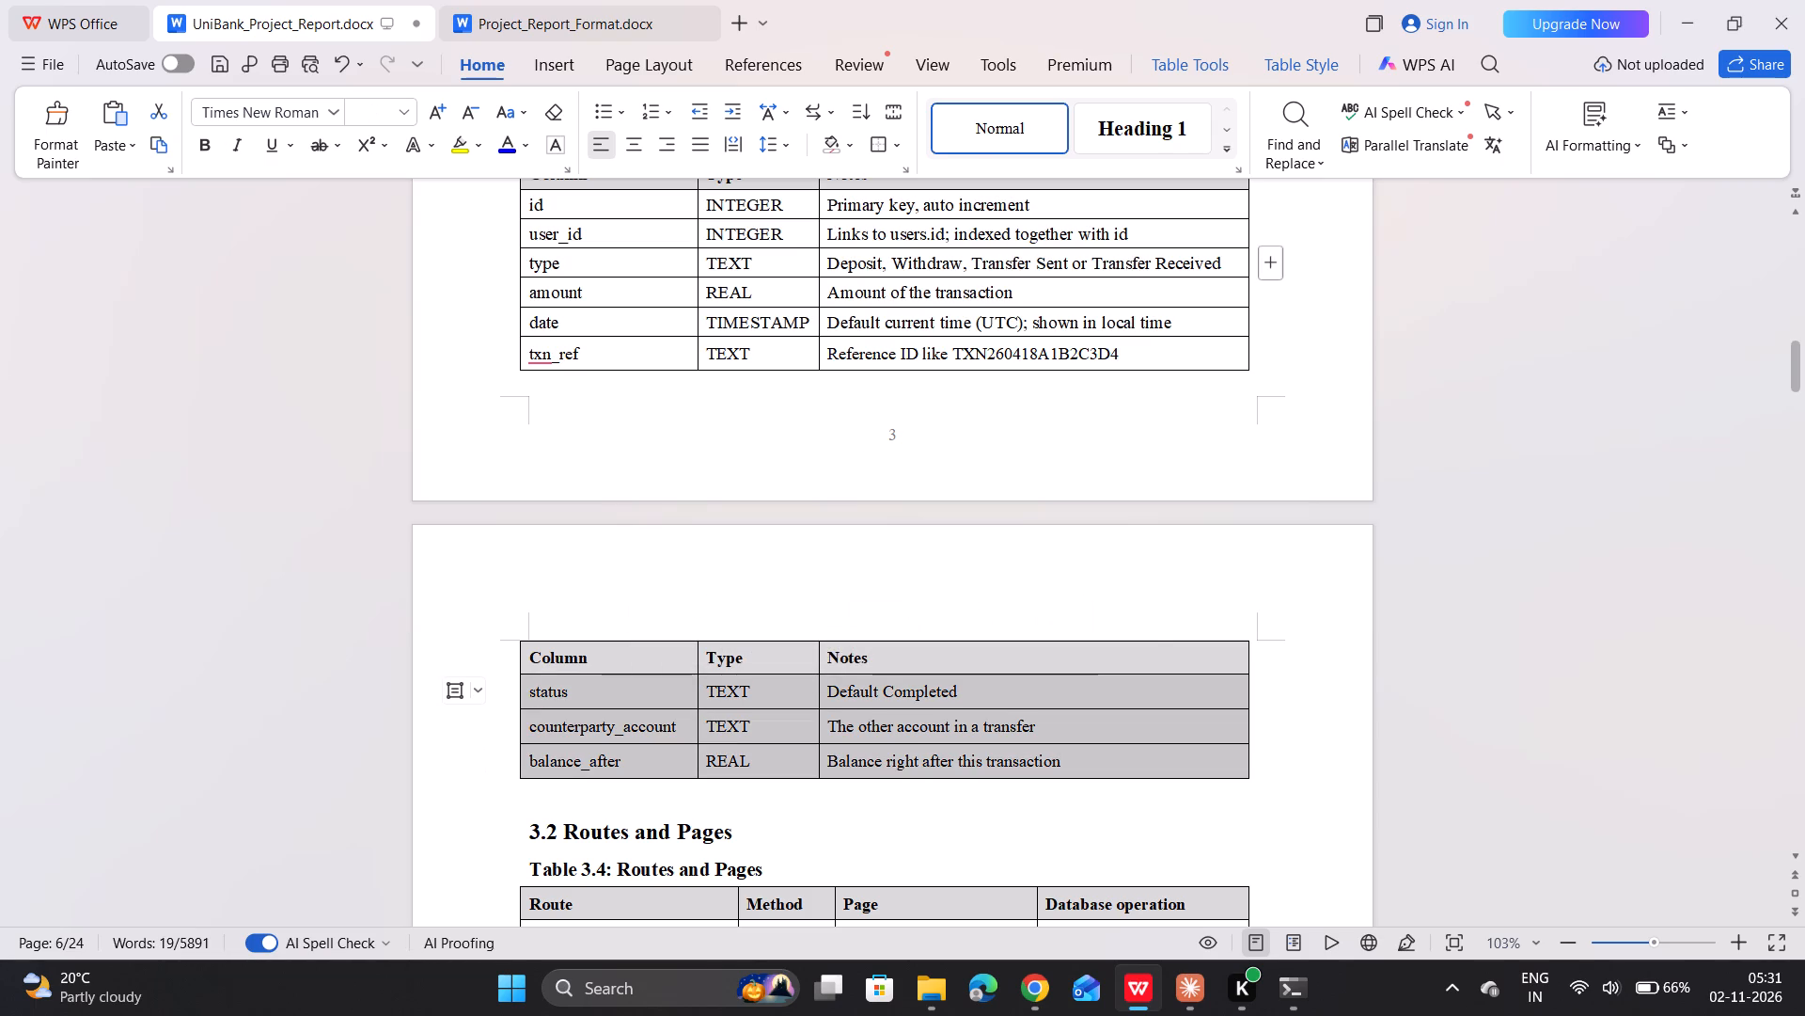
left_click(979, 151)
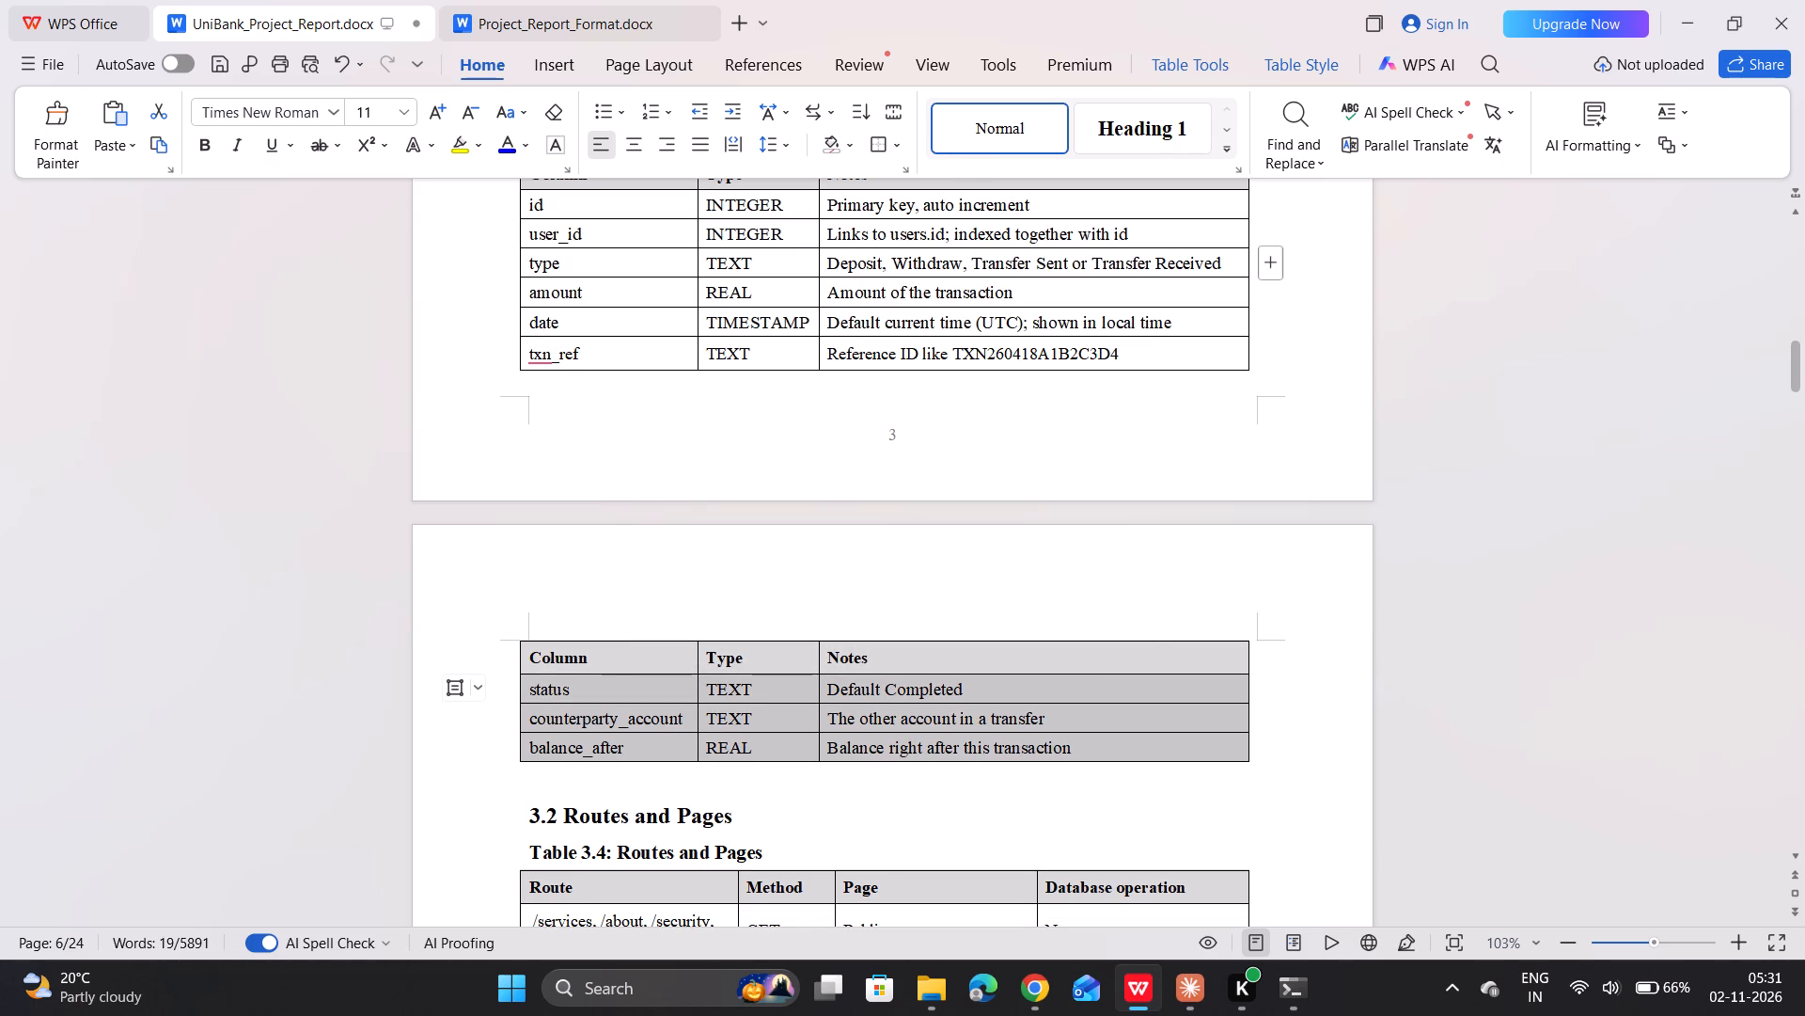
left_click_drag(1120, 358, 592, 352)
left_click(967, 136)
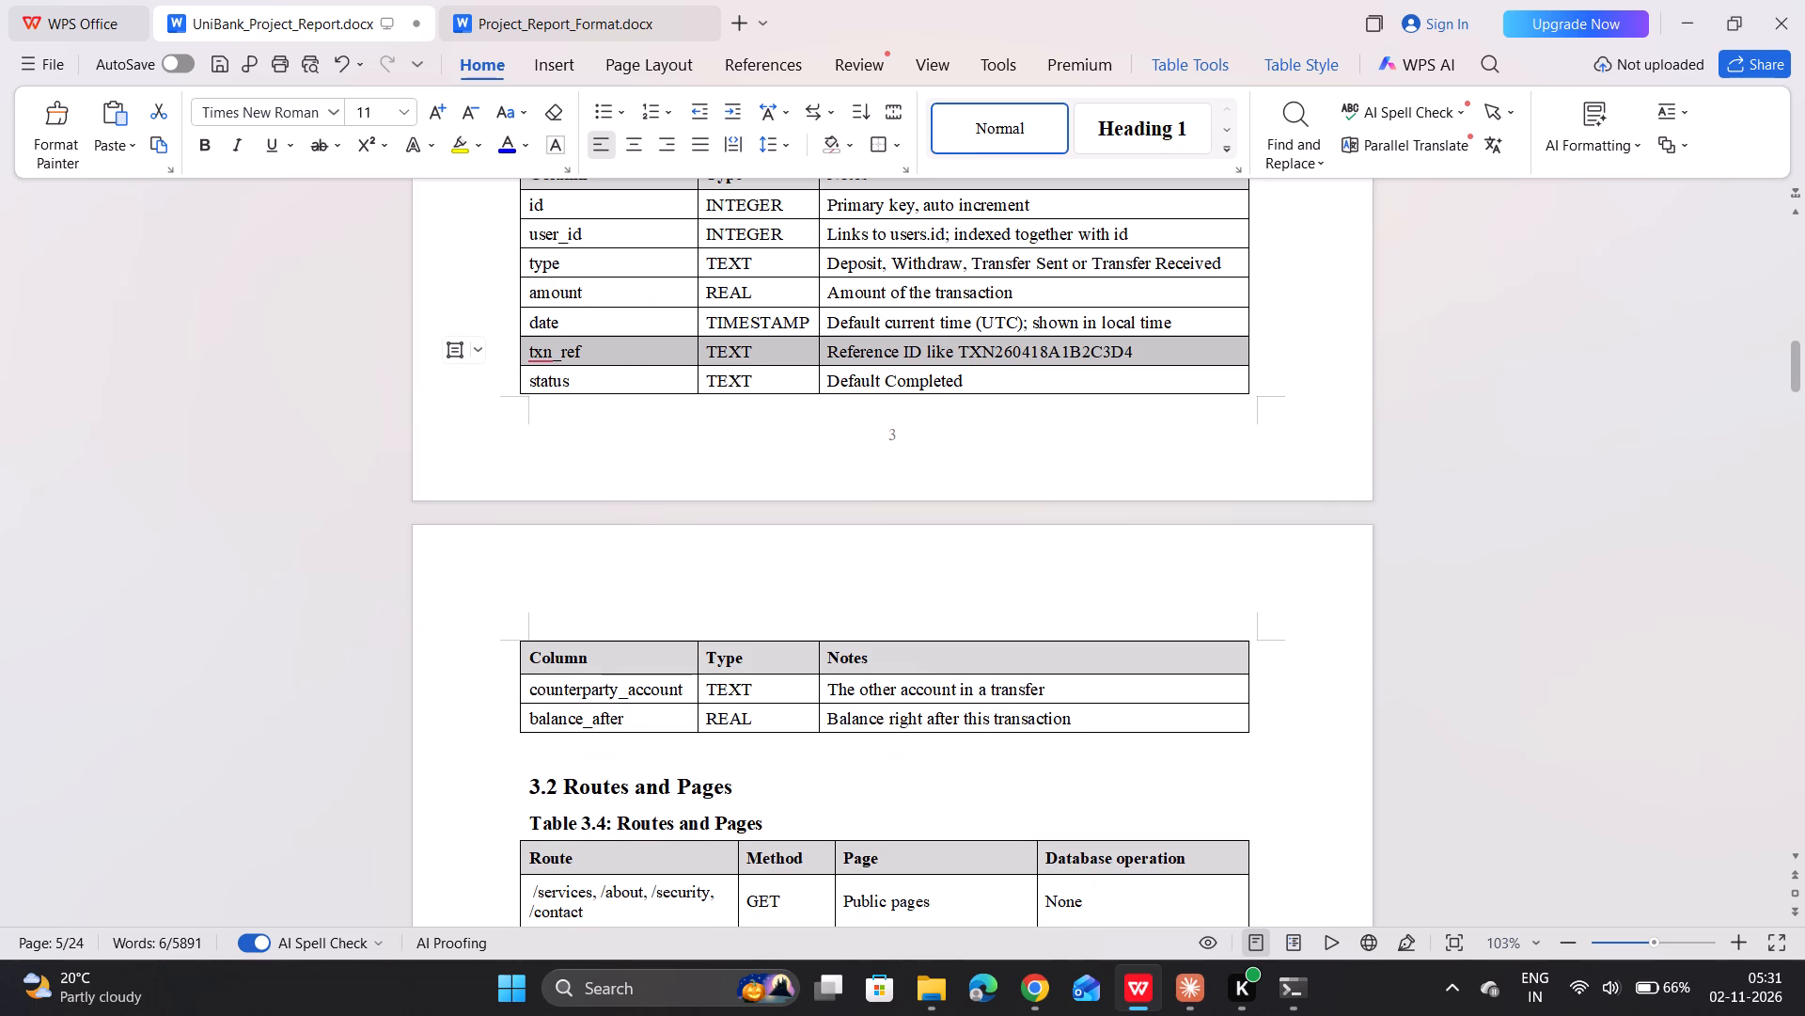
left_click(981, 379)
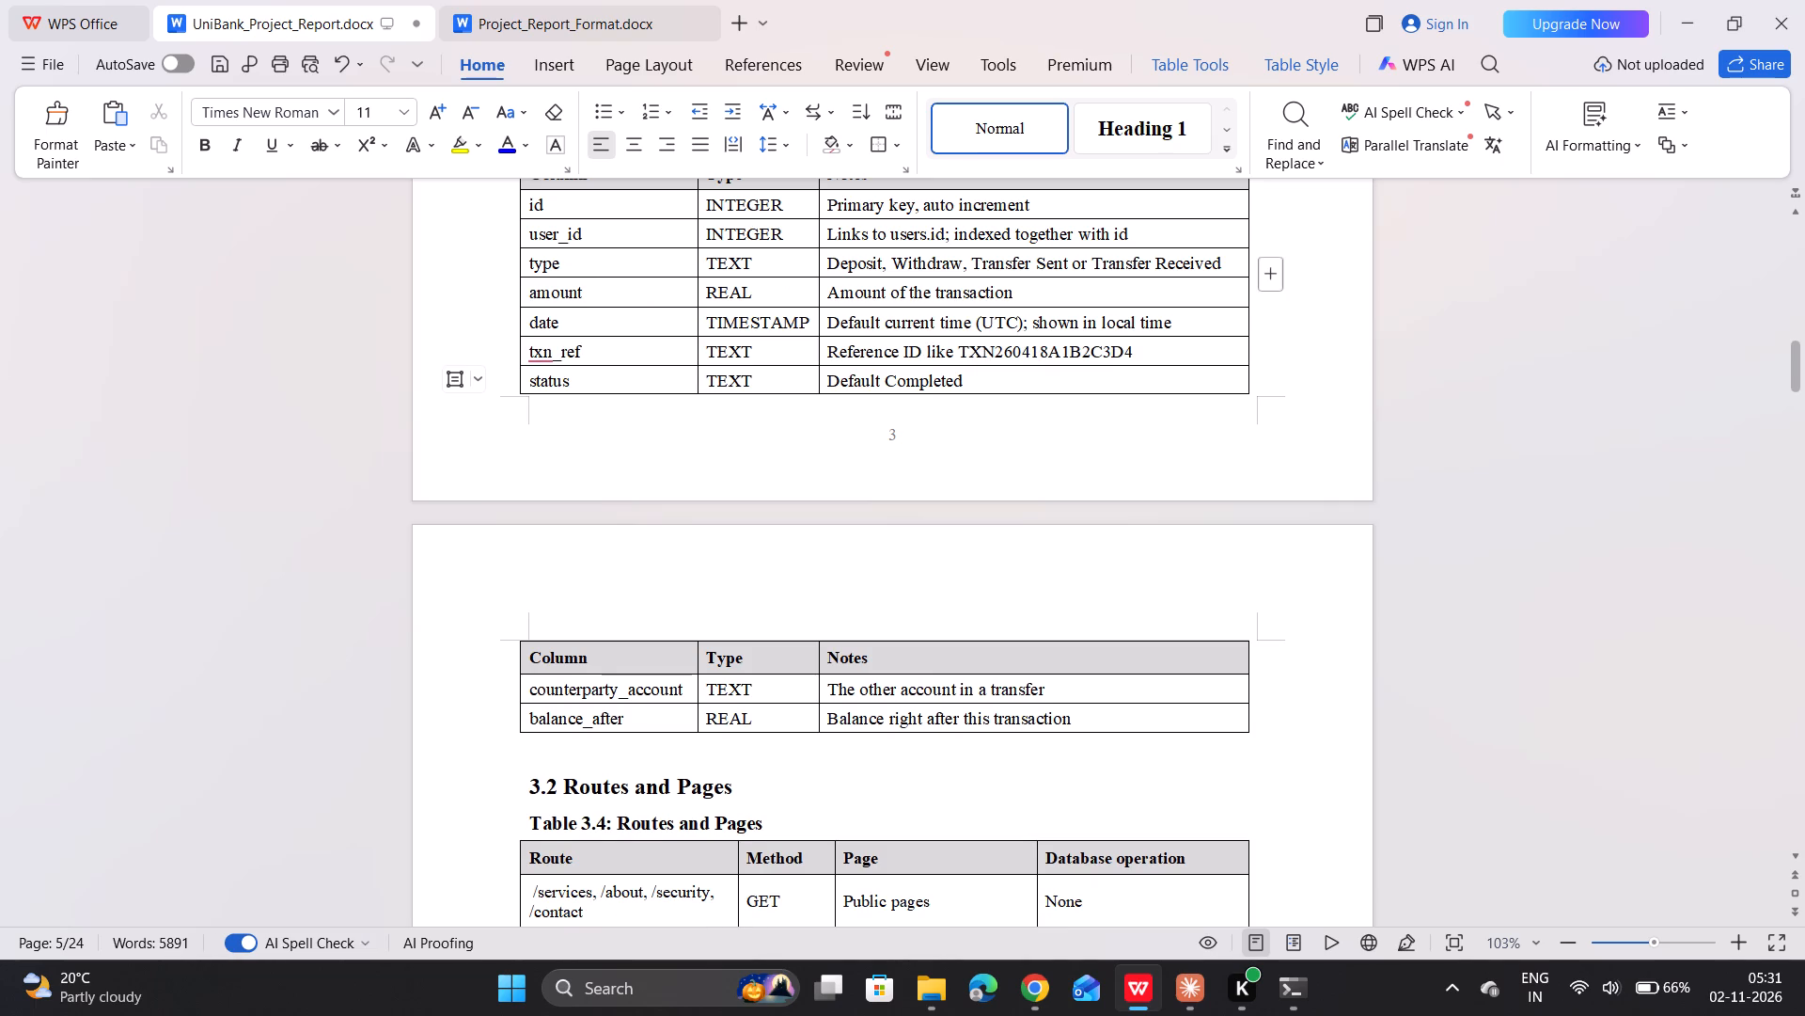
left_click_drag(981, 379, 593, 377)
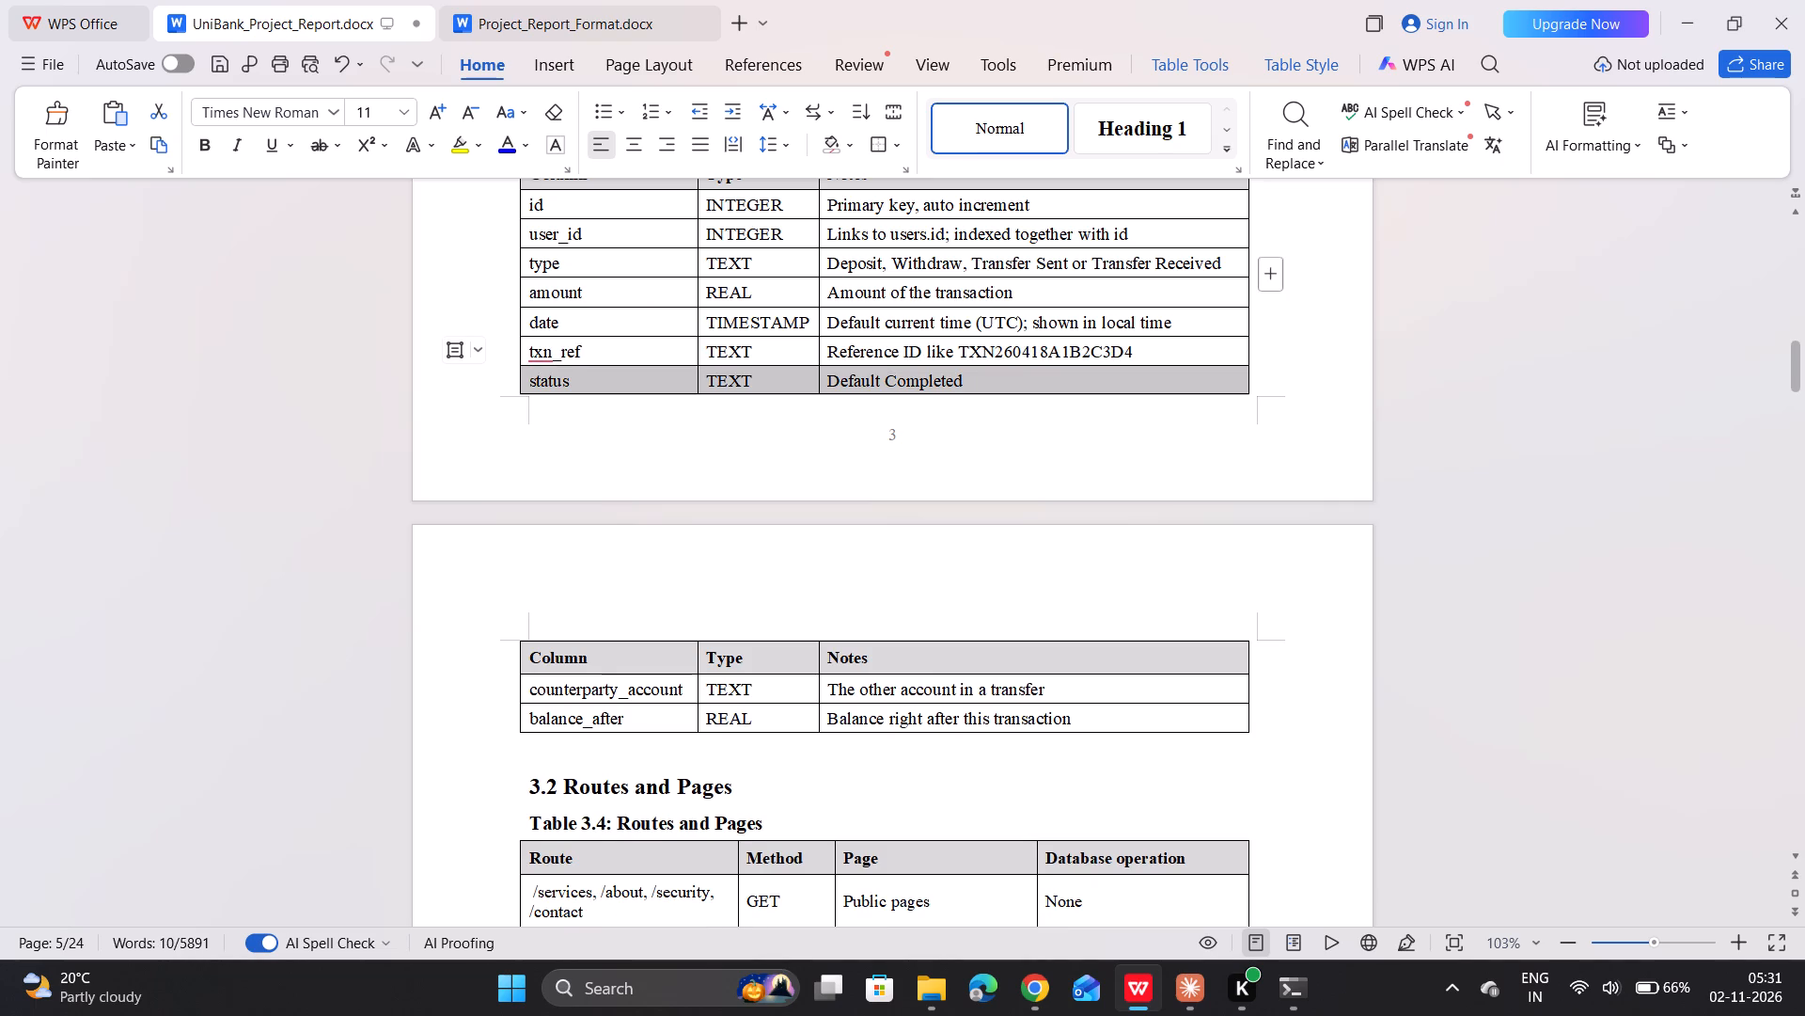
left_click_drag(593, 377, 571, 382)
left_click(993, 129)
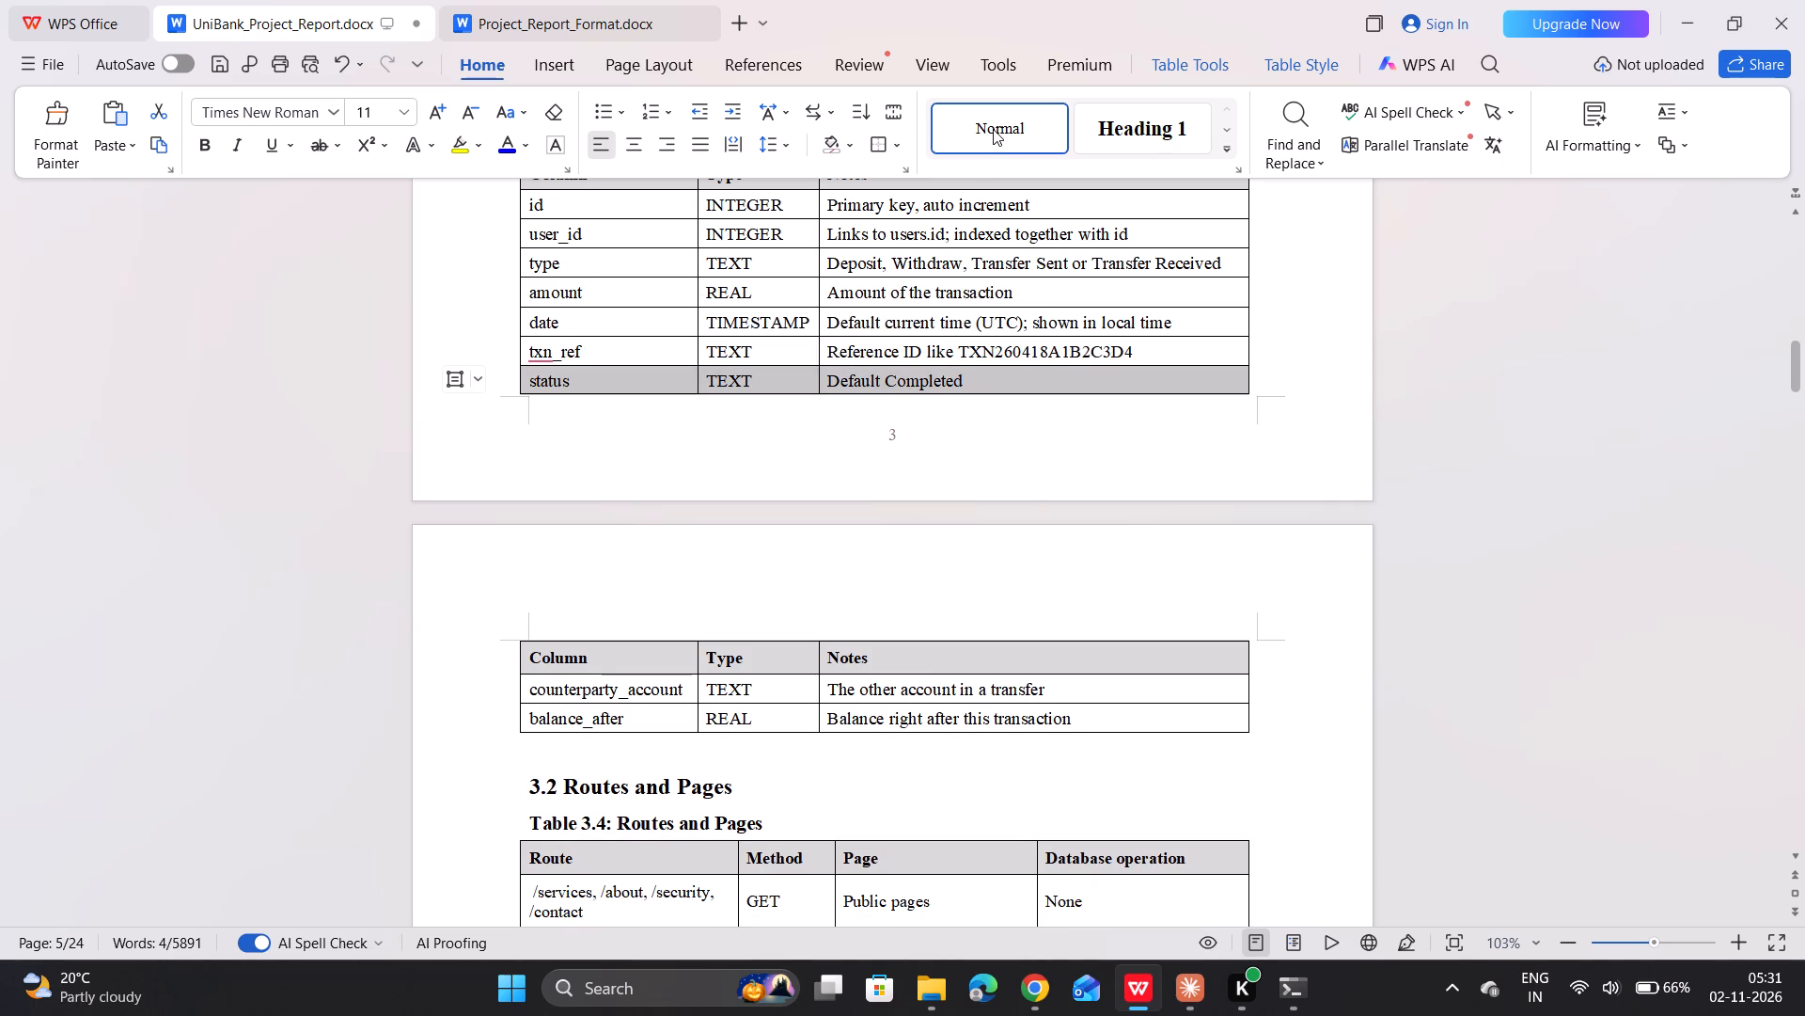
left_click(1021, 291)
Reapply the Normal style to all data rows of Table 3.4: Routes and Pages, from the public pages to /users.
scroll(1021, 291, "down", 3)
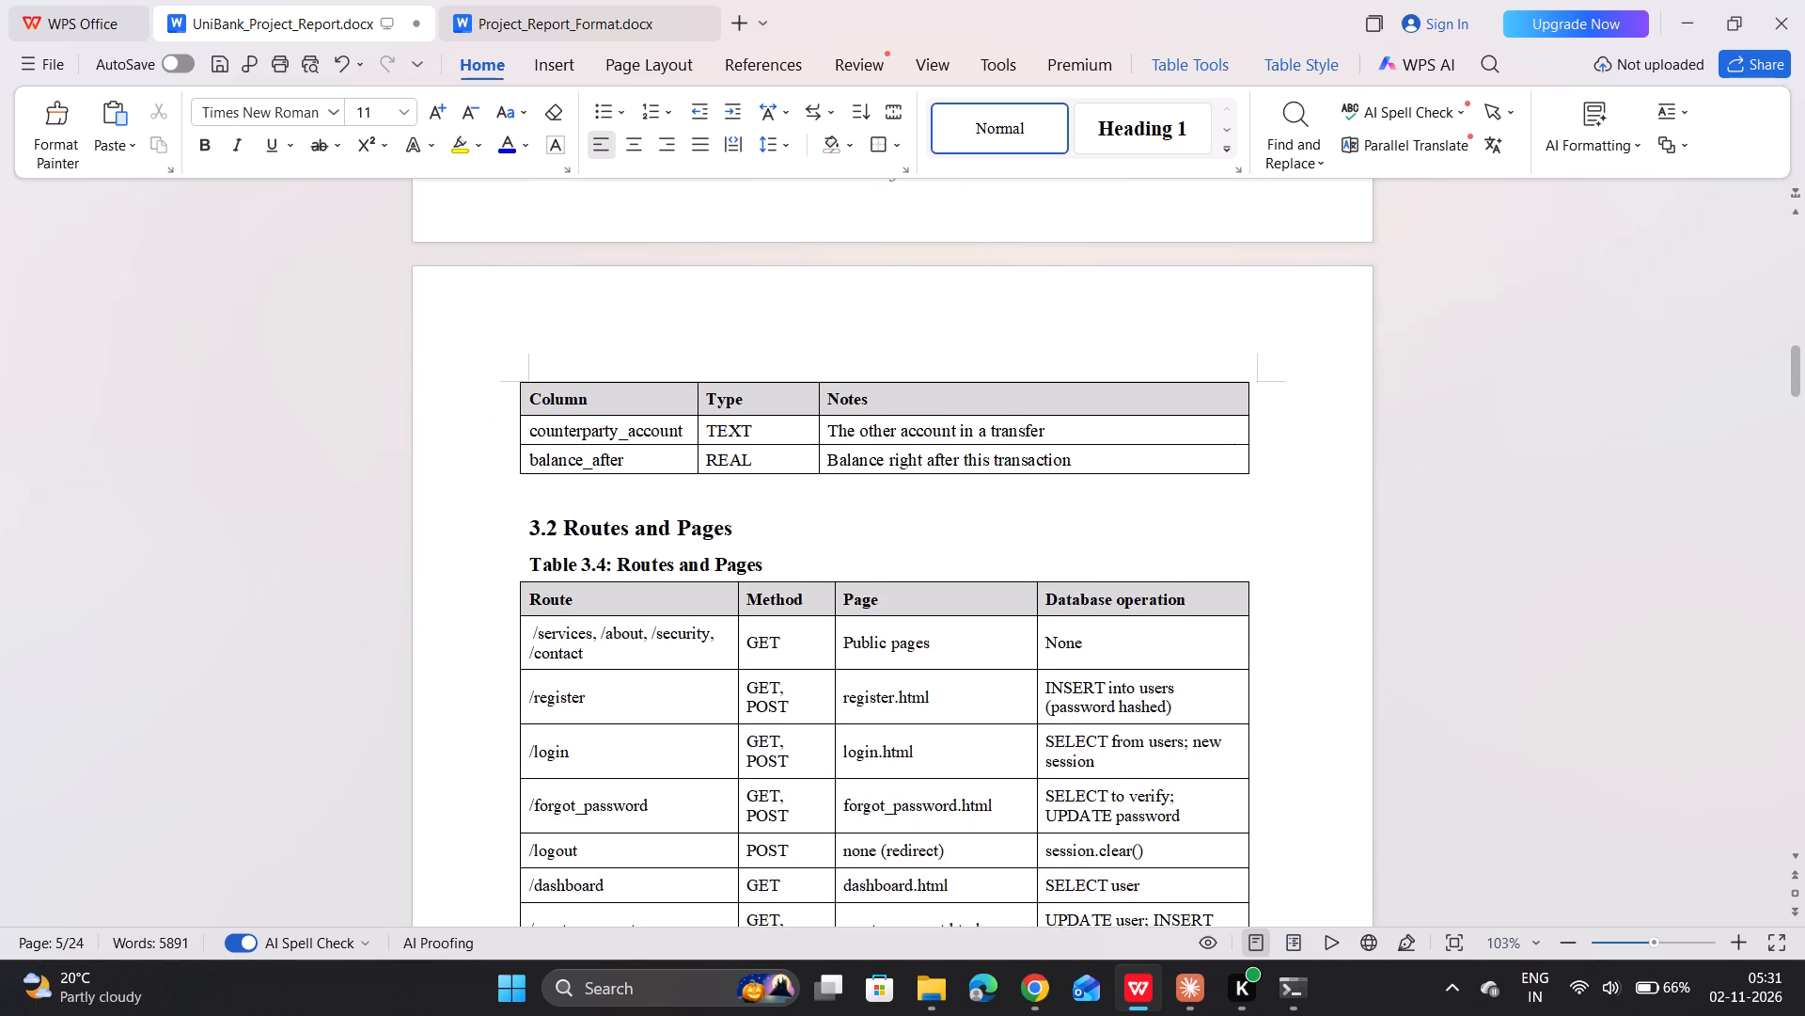
scroll(1021, 291, "down", 5)
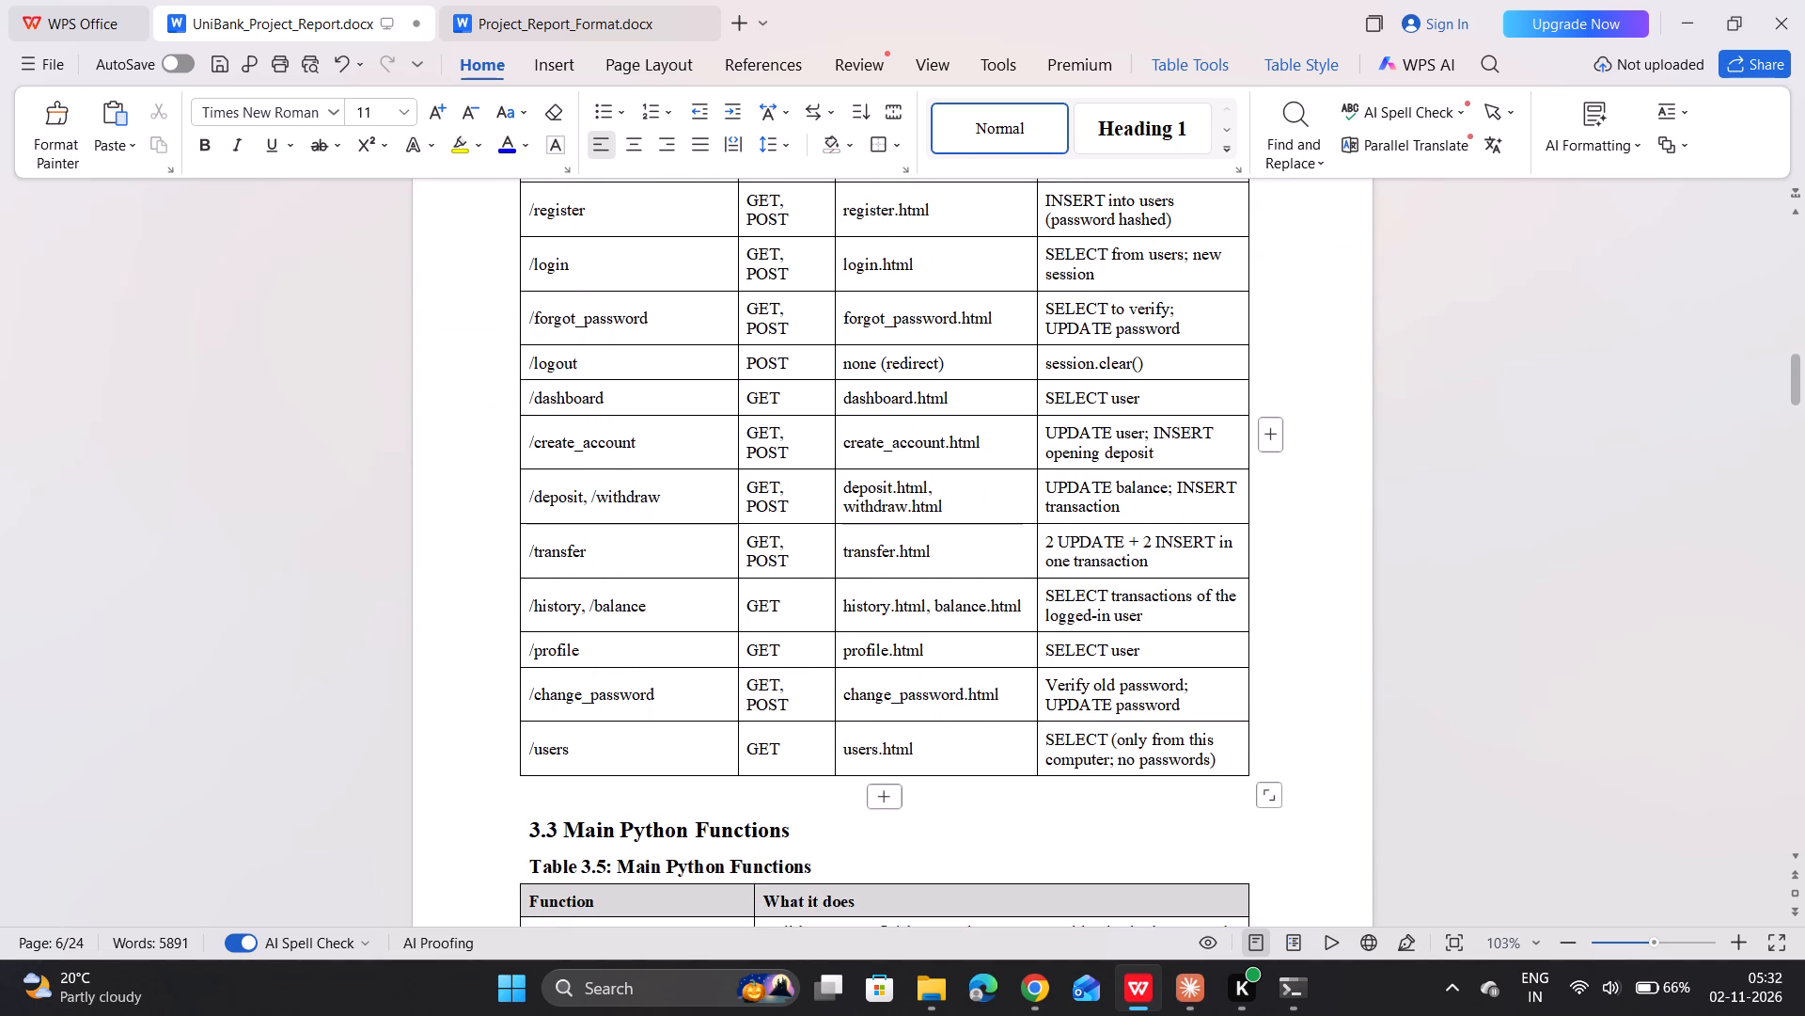
left_click_drag(1225, 754, 732, 391)
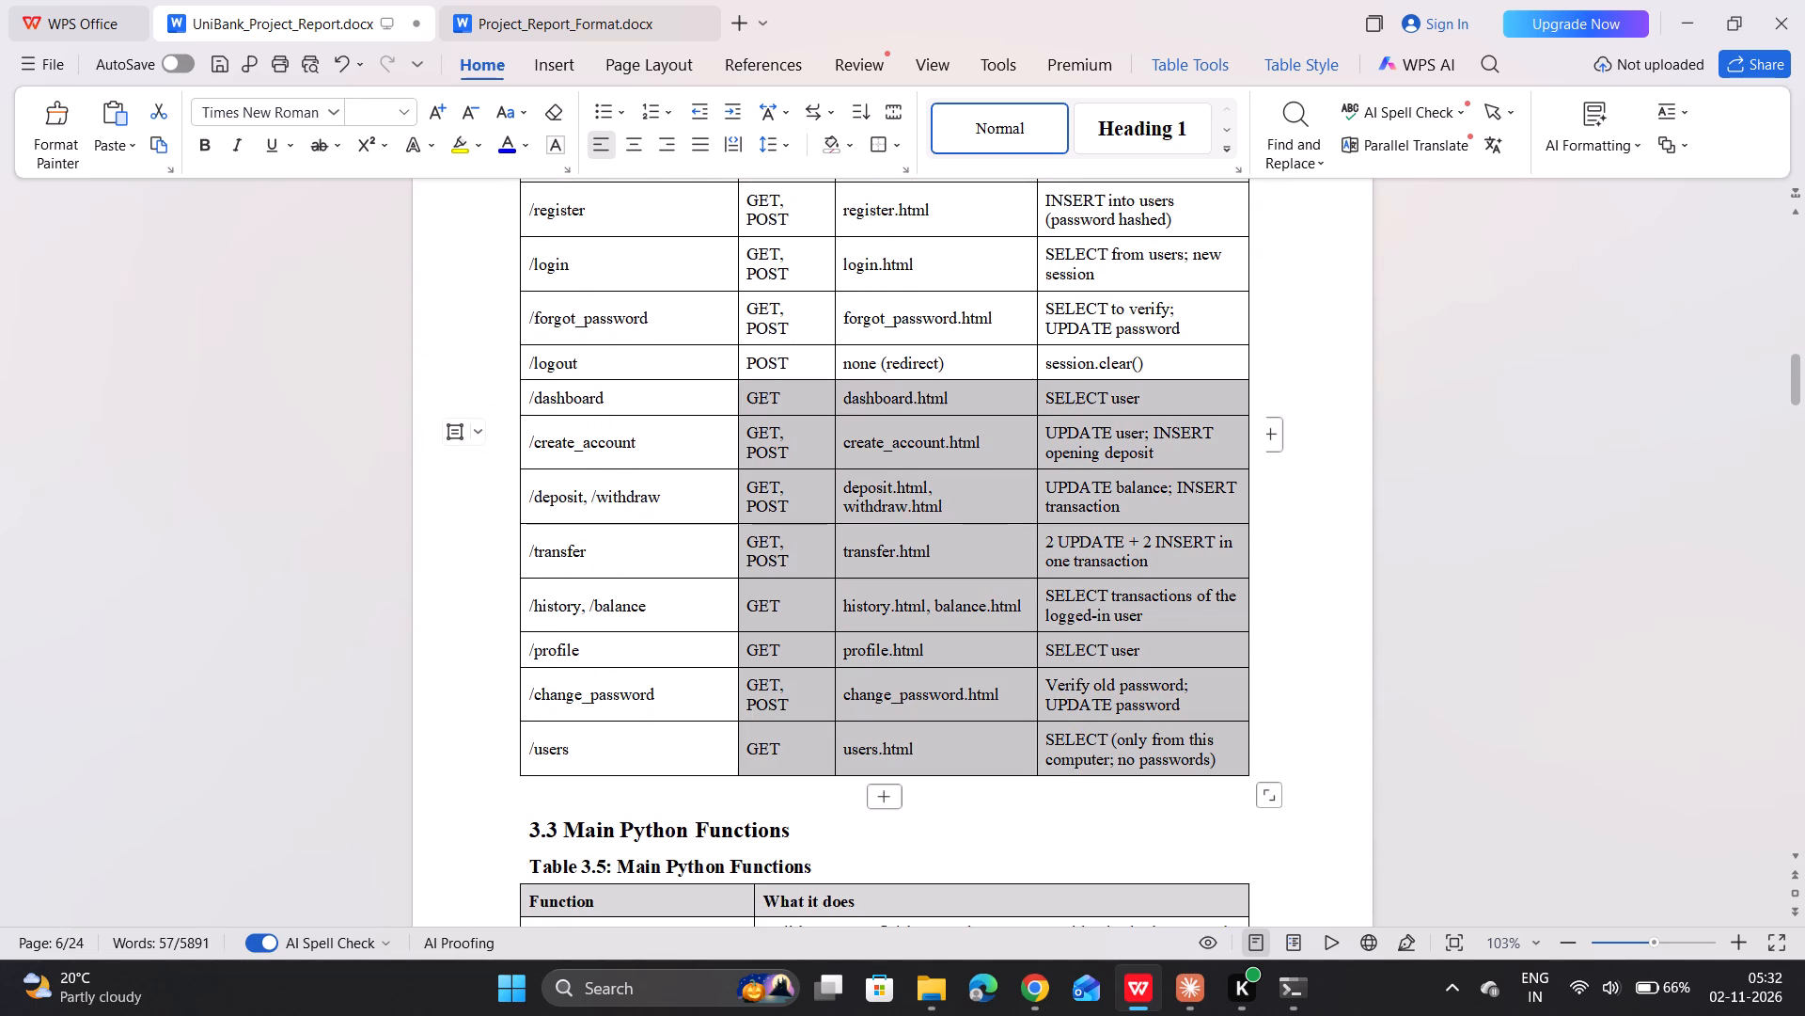
left_click_drag(732, 391, 730, 817)
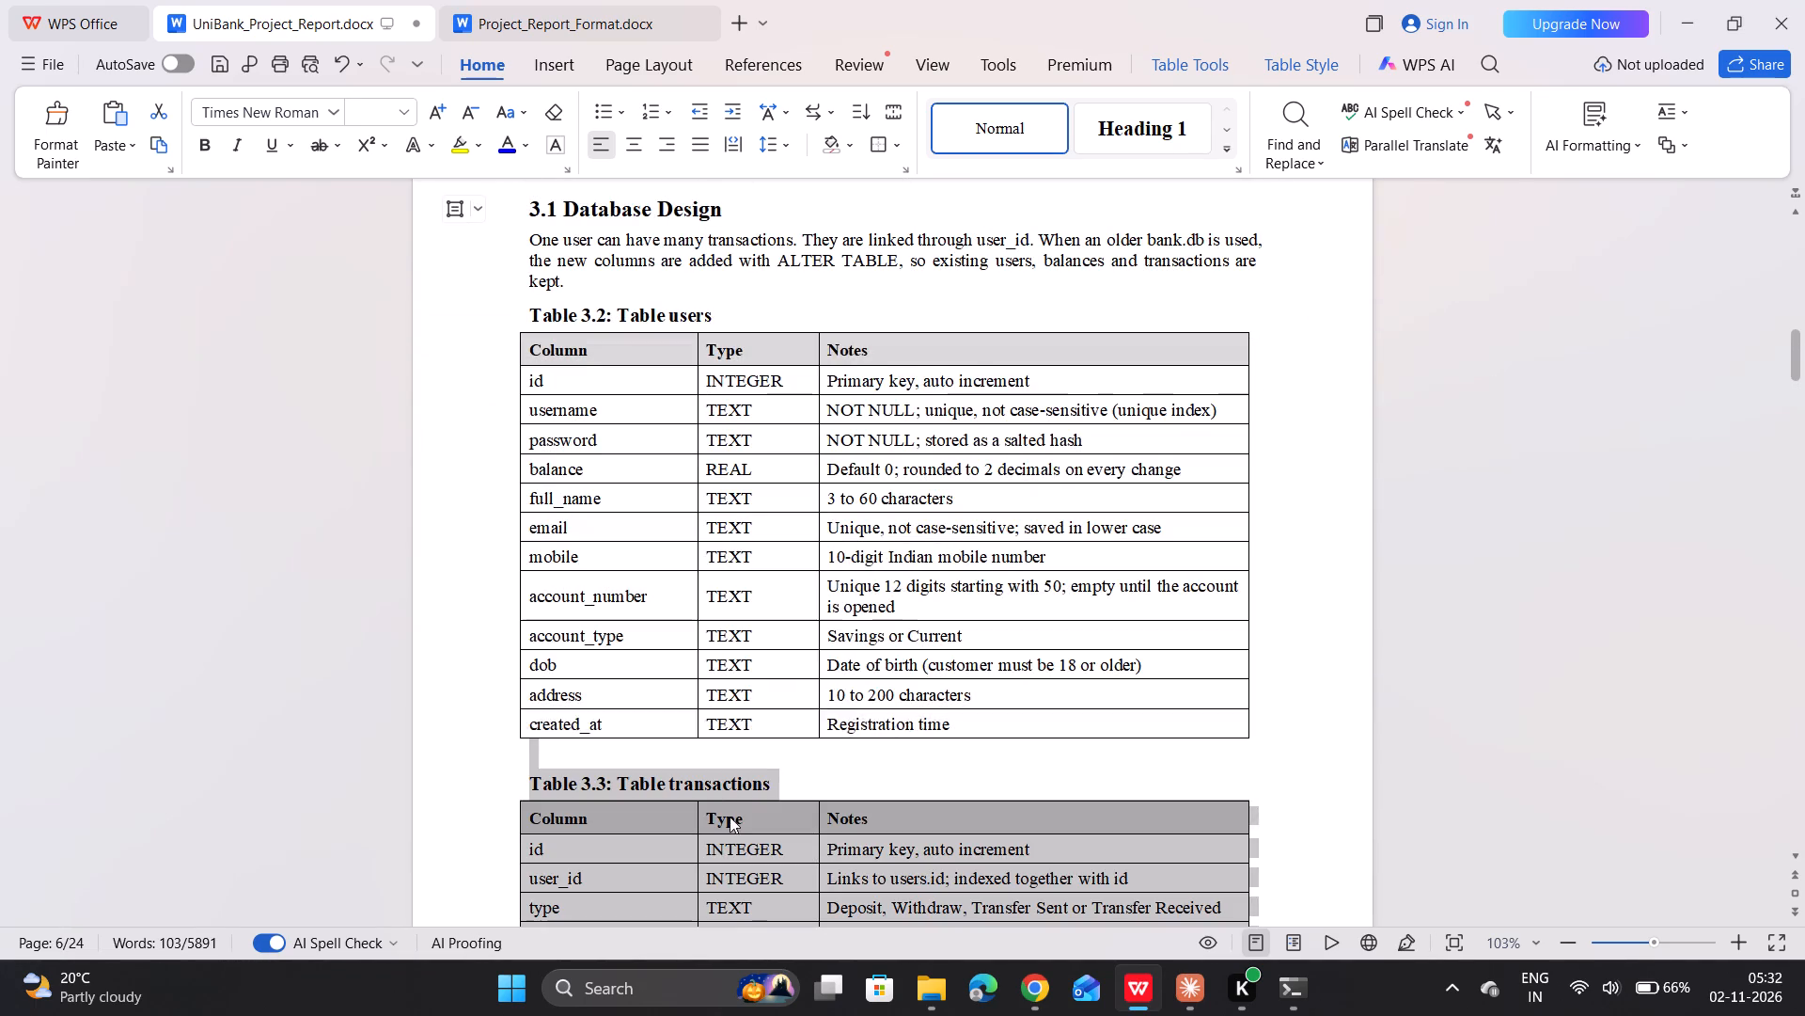
left_click_drag(730, 817, 656, 917)
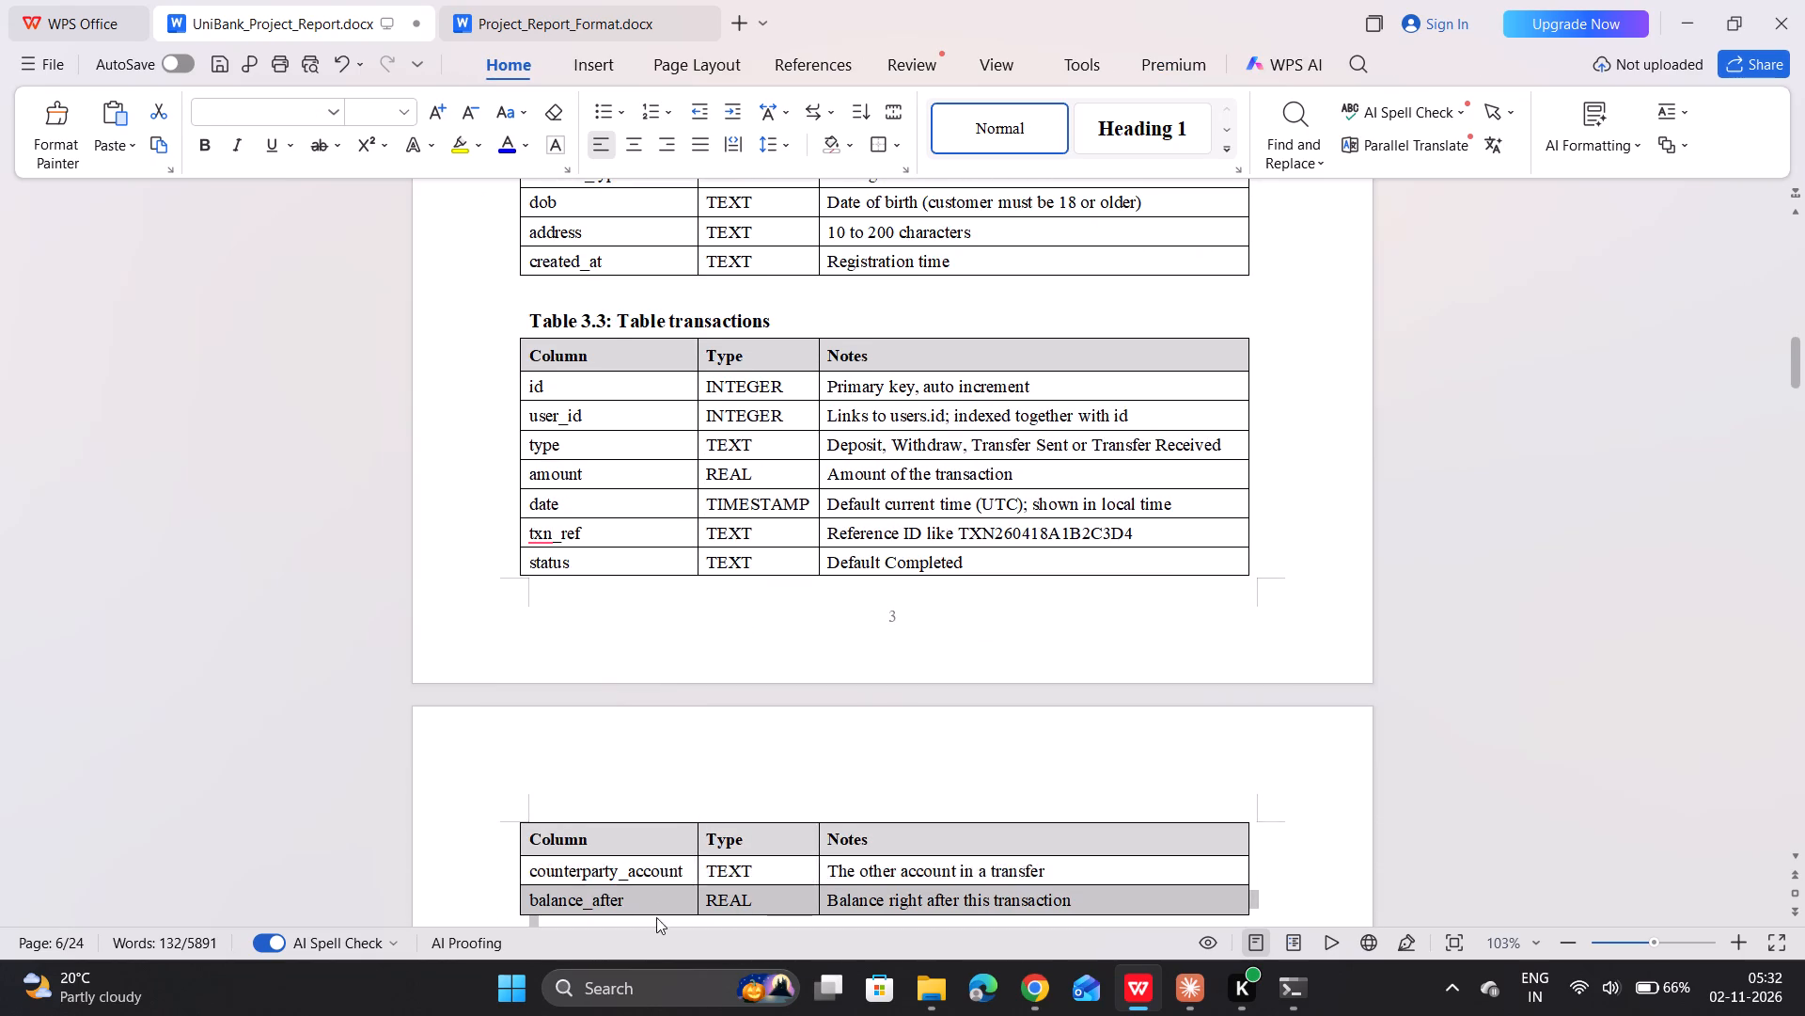
left_click_drag(656, 917, 537, 724)
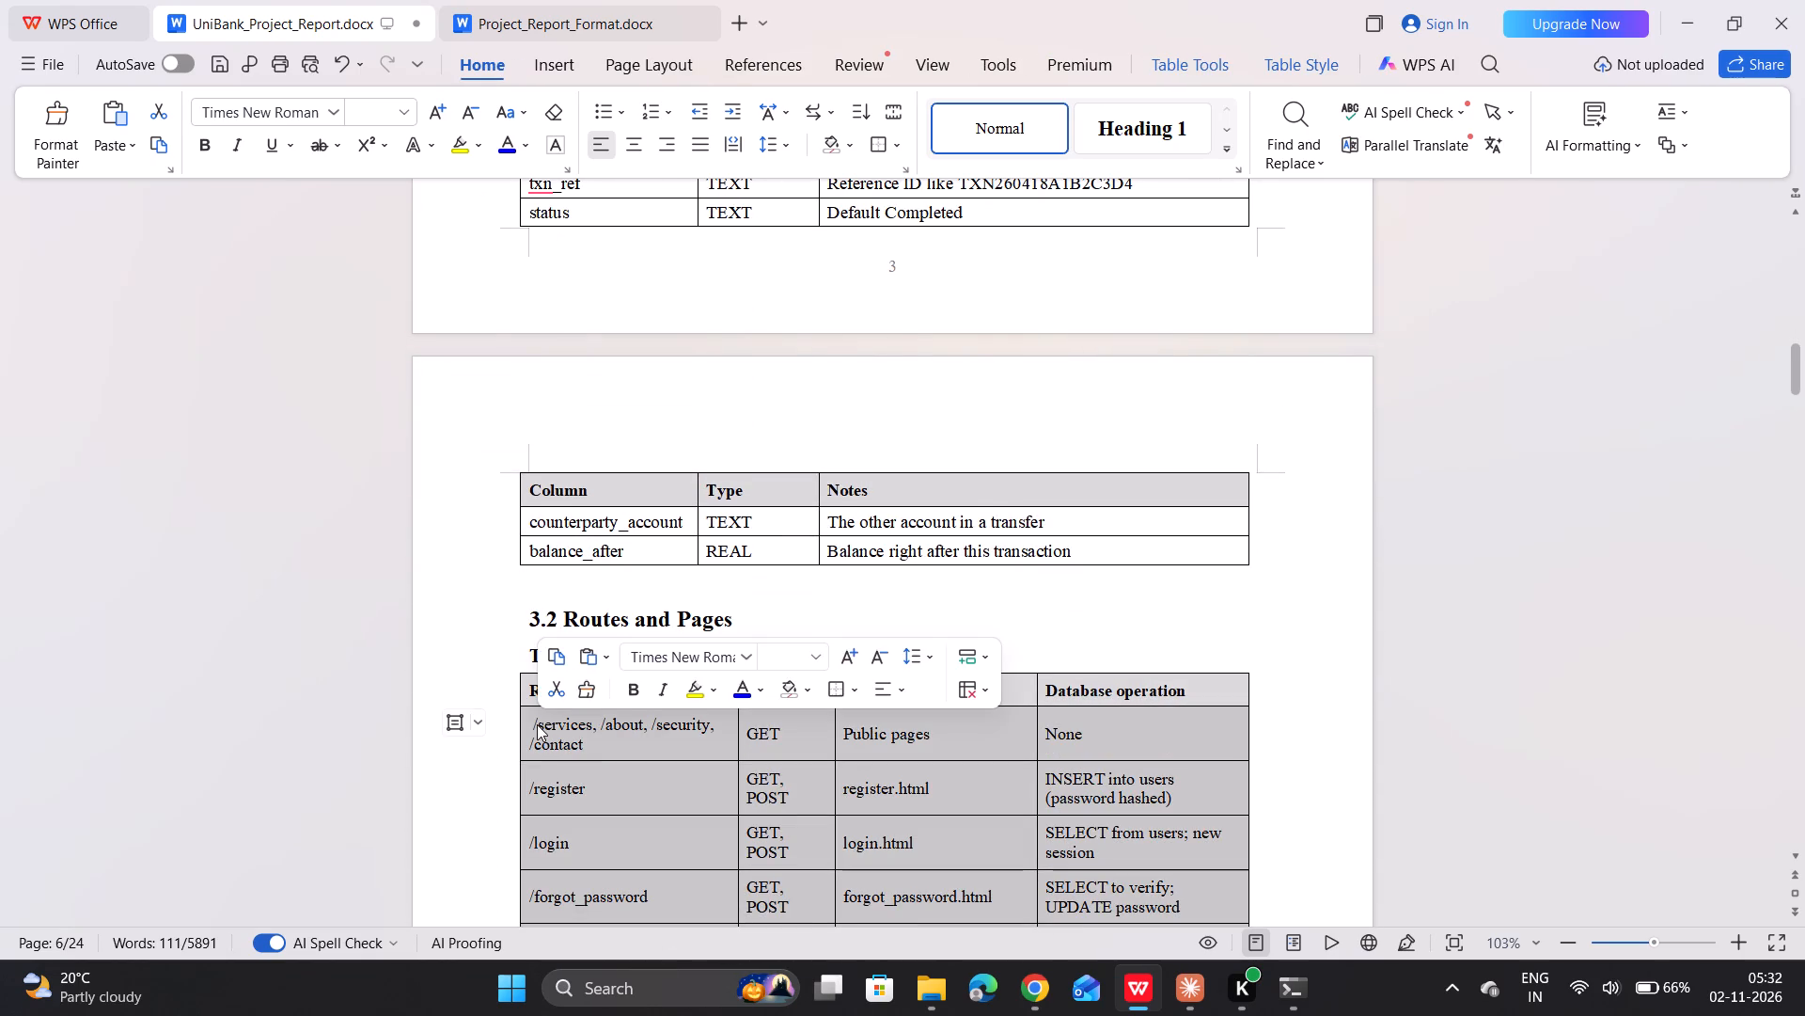
left_click(1007, 124)
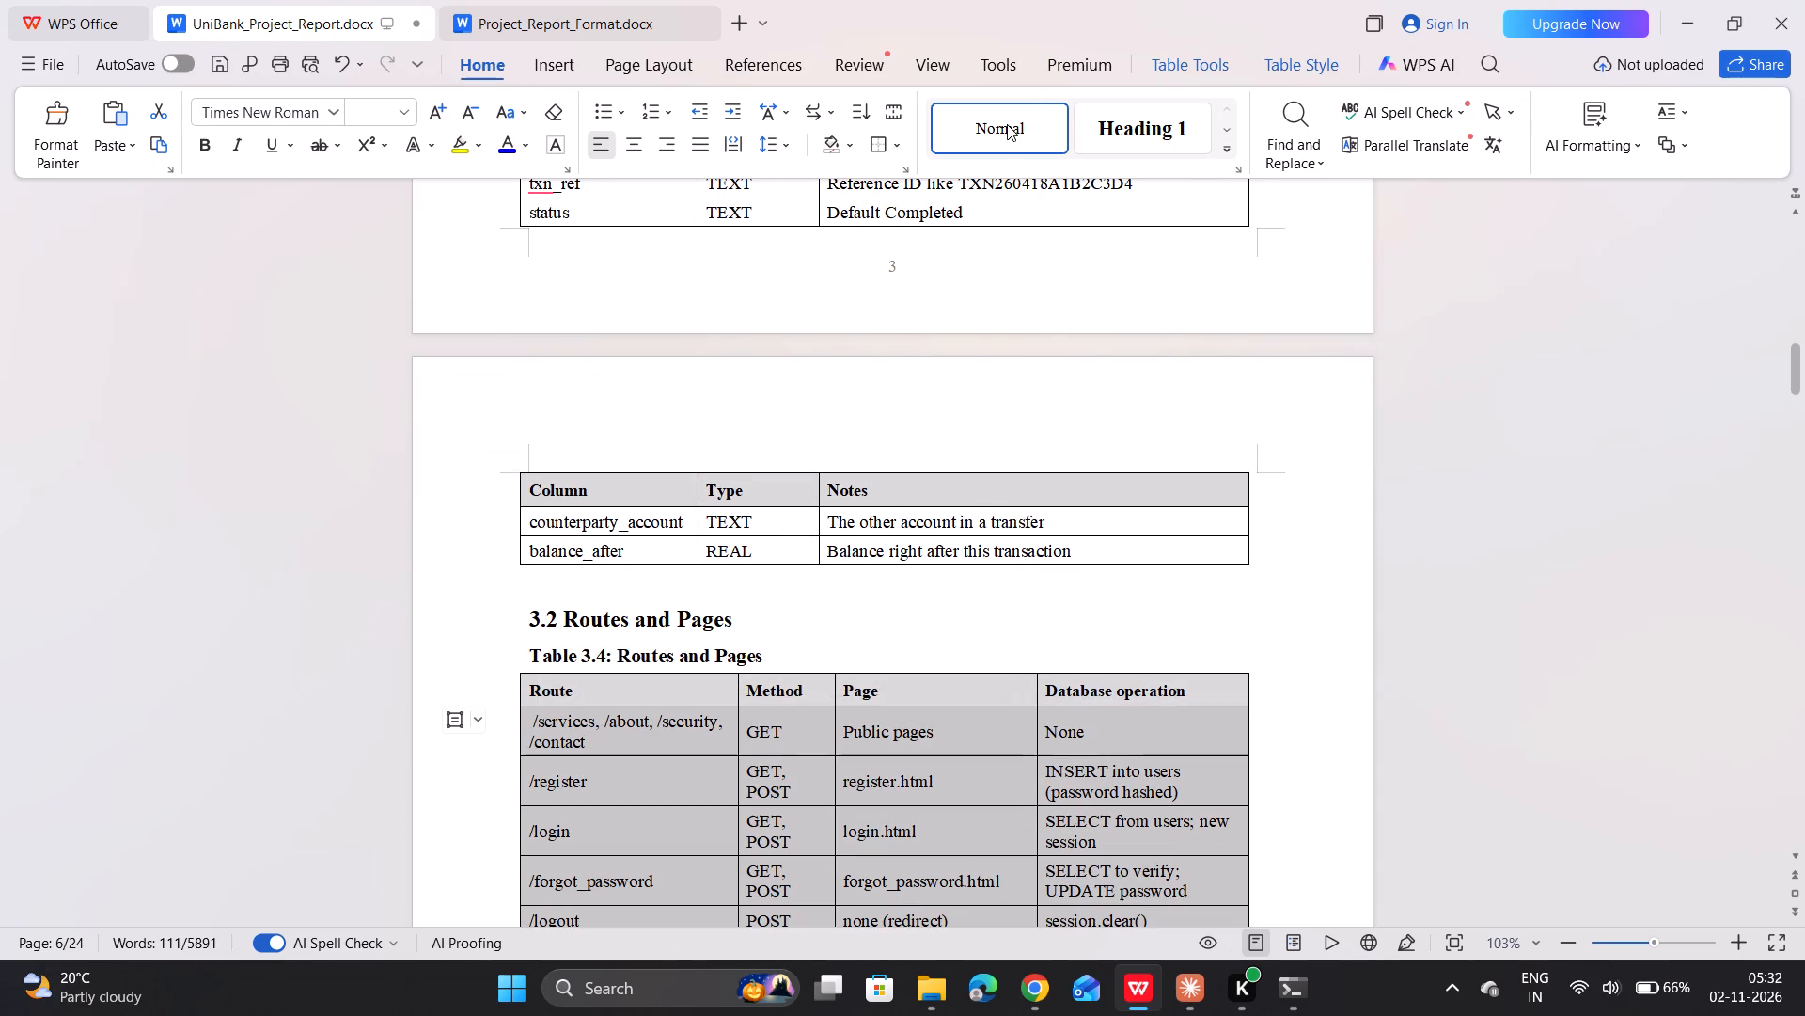
left_click(822, 641)
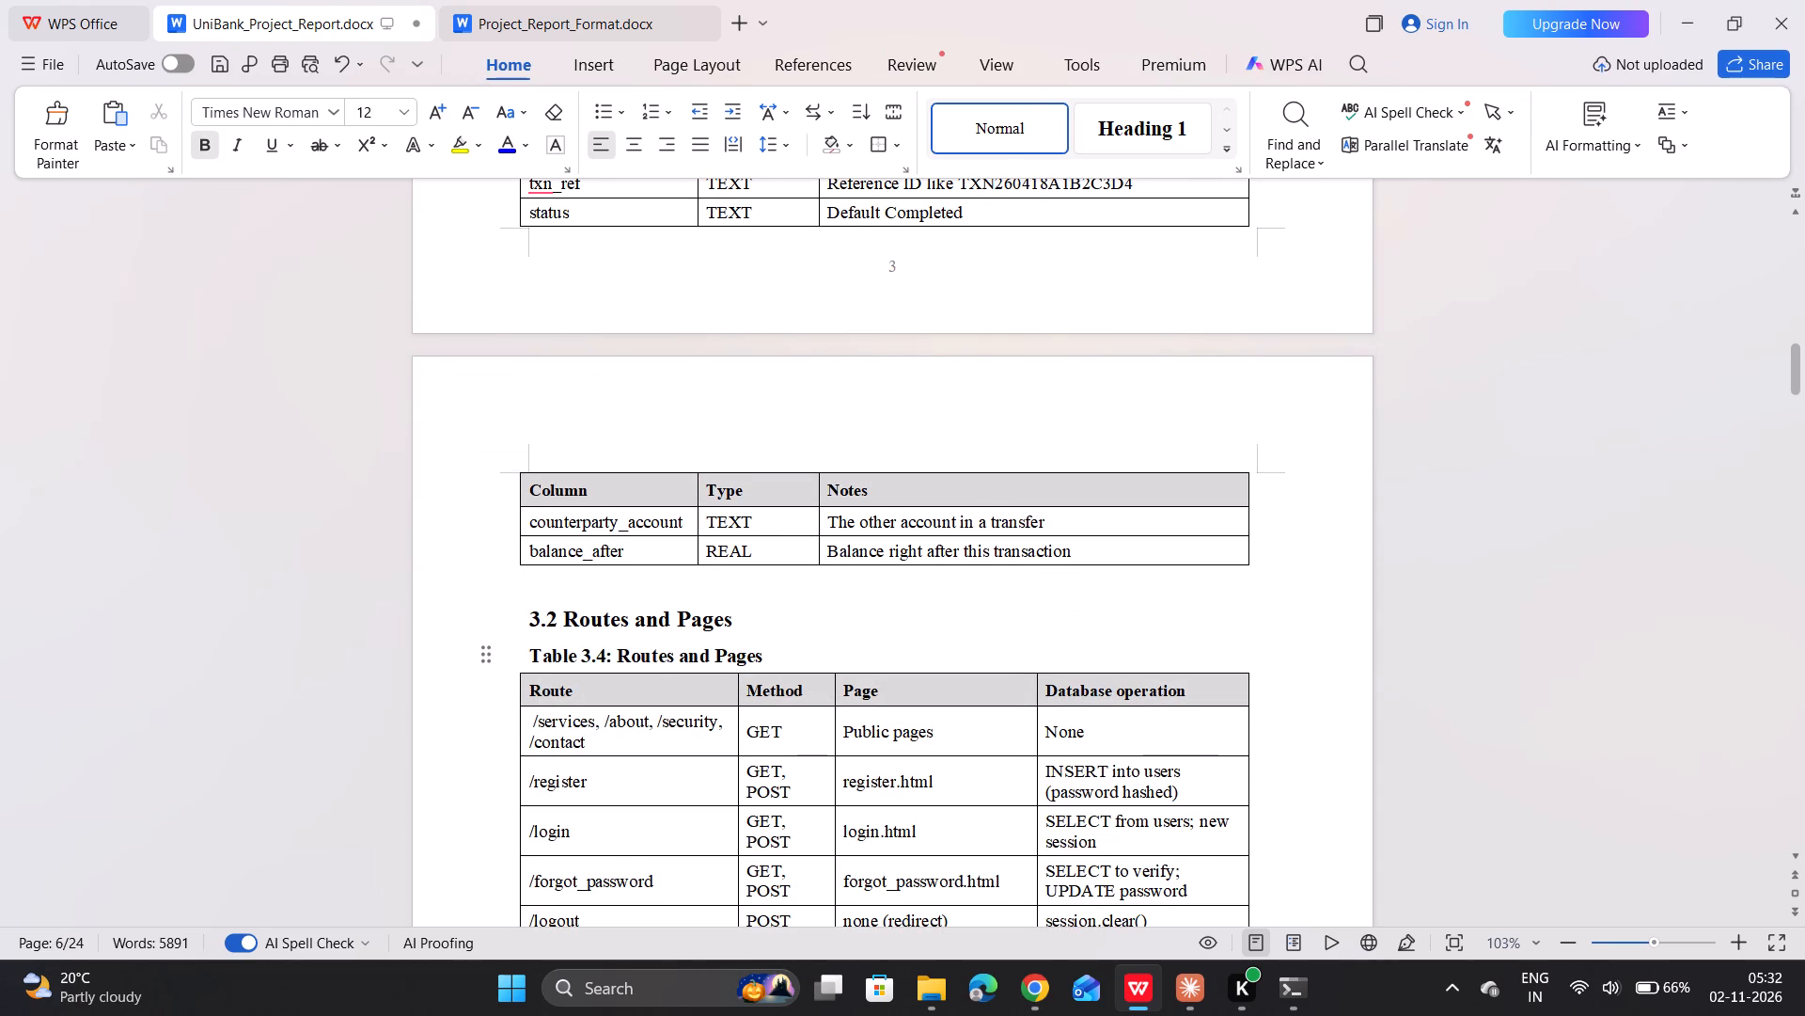
Reapply the Normal style to the register(), login() and create_account() rows of Table 3.5: Main Python Functions.
scroll(822, 641, "down", 9)
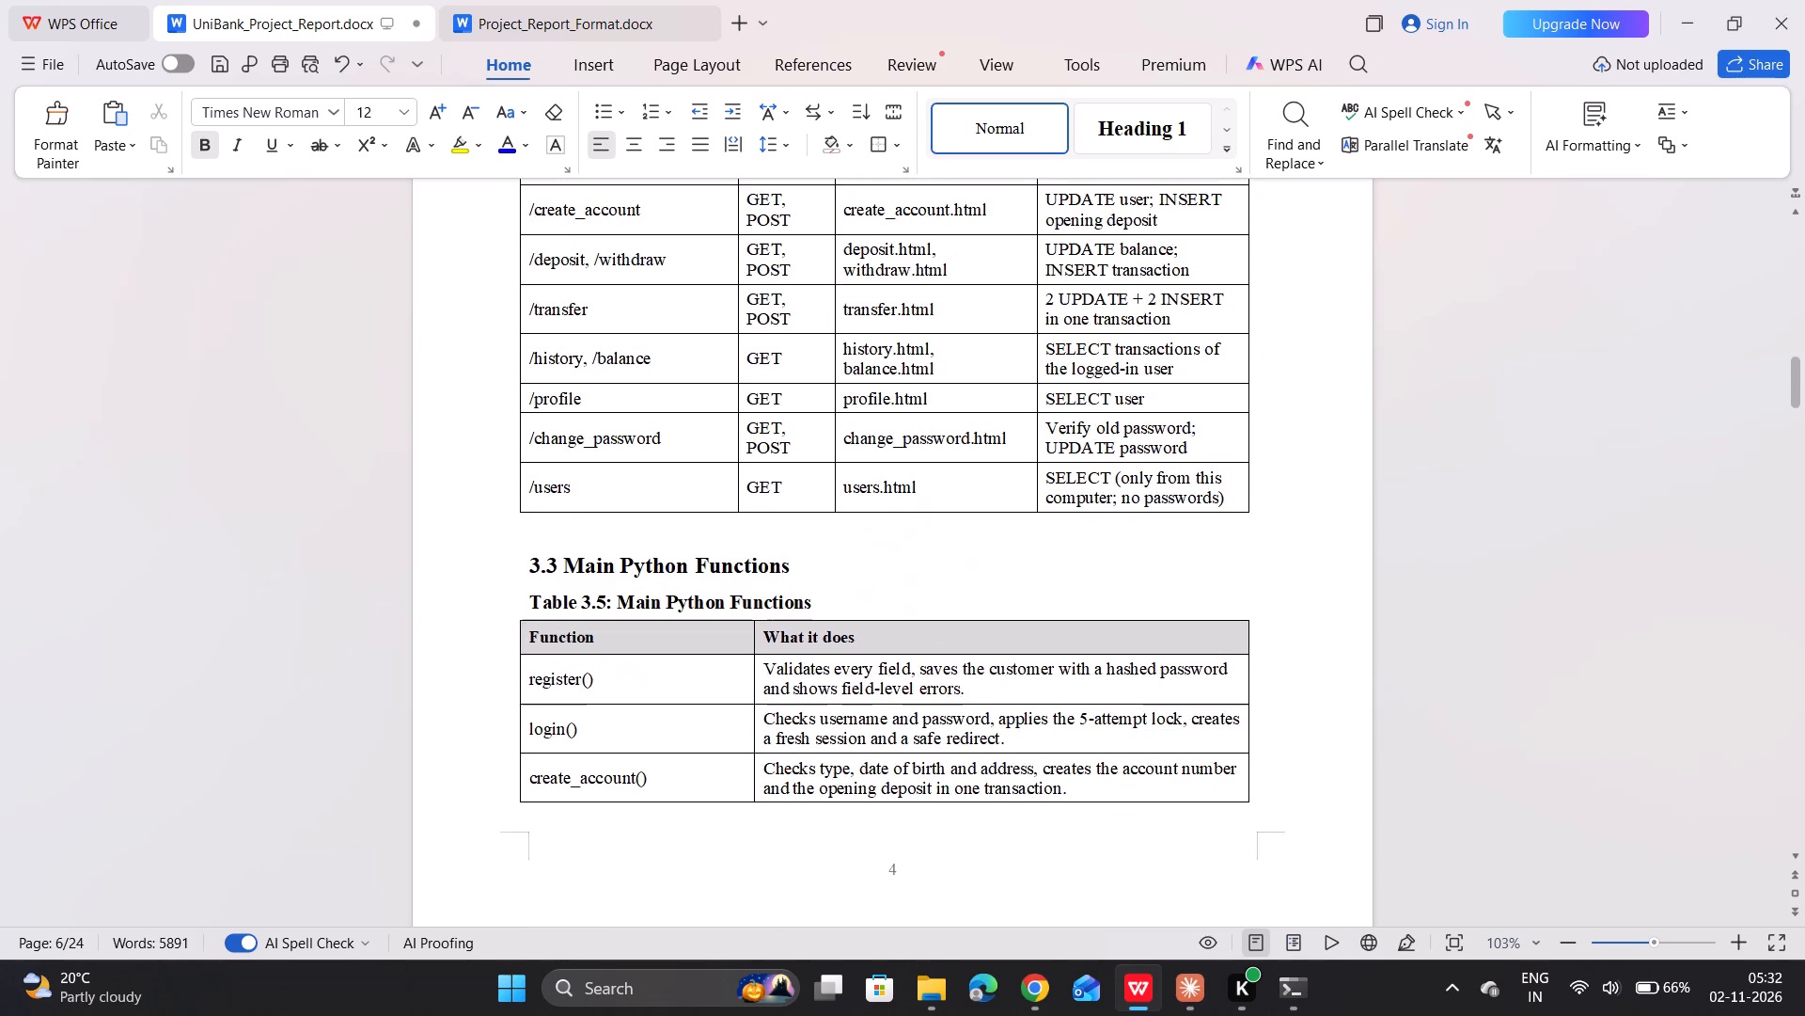
scroll(822, 641, "down", 5)
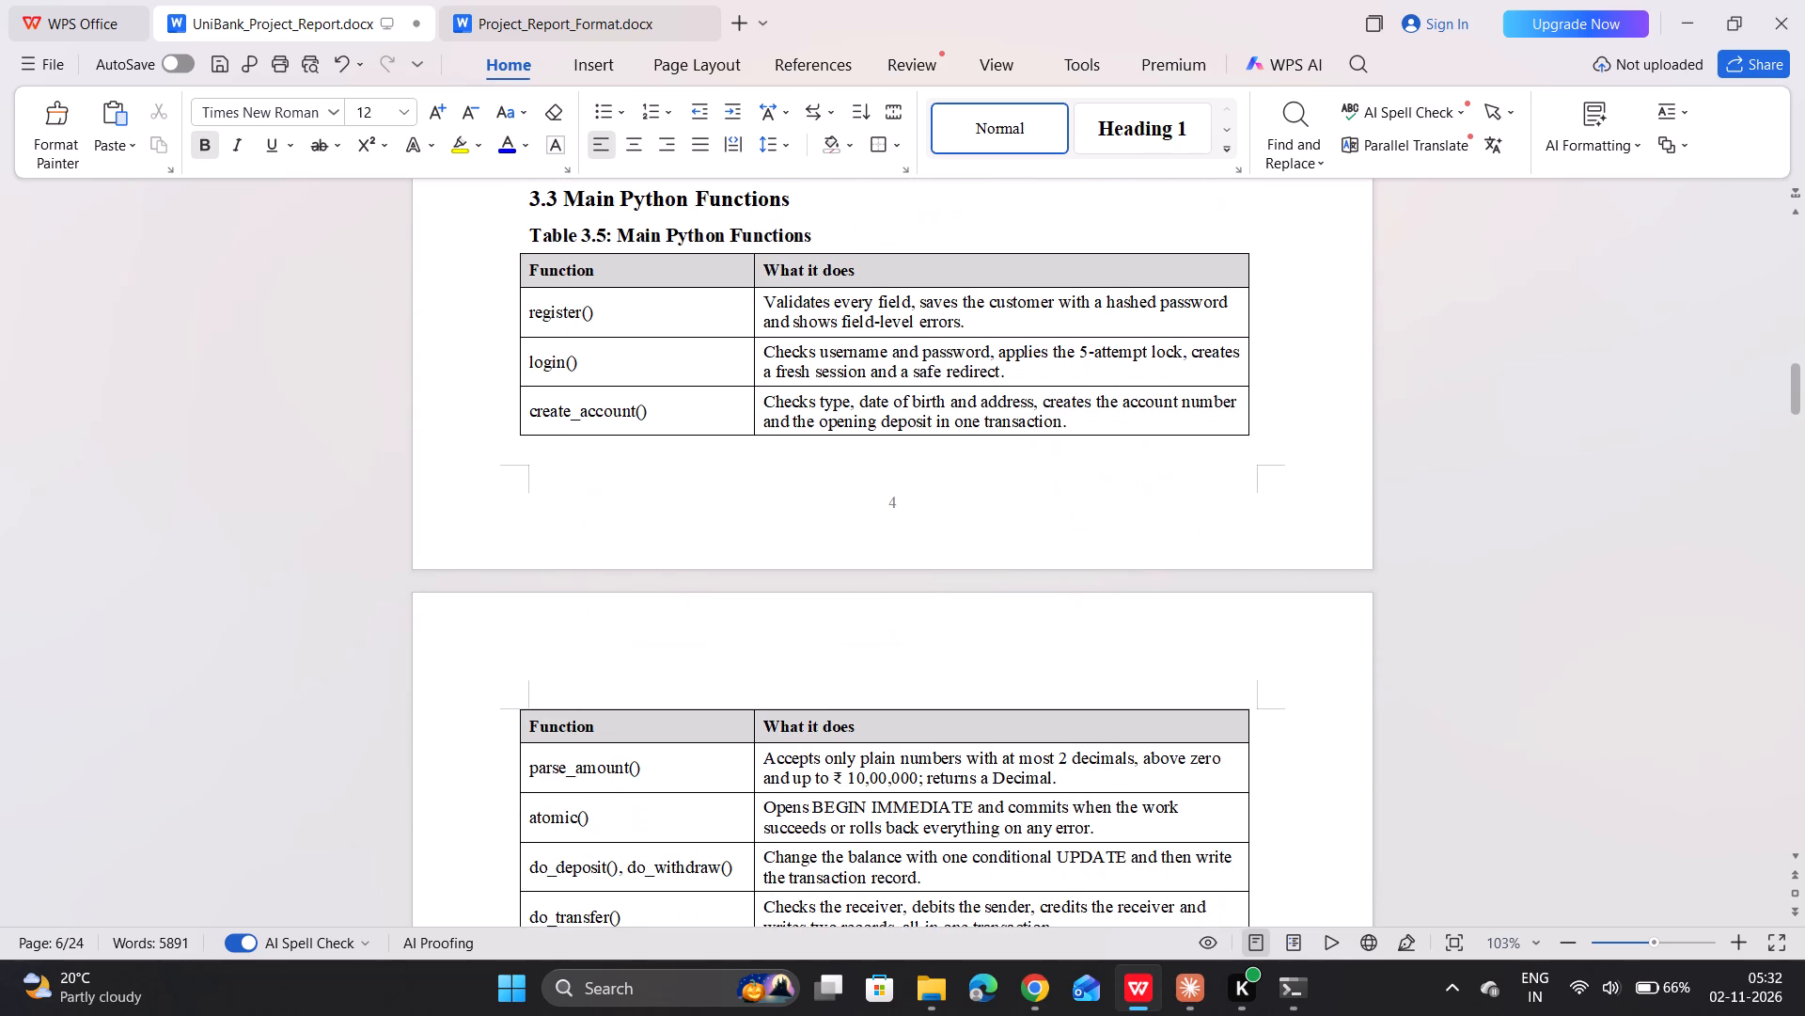
left_click_drag(1084, 415, 661, 331)
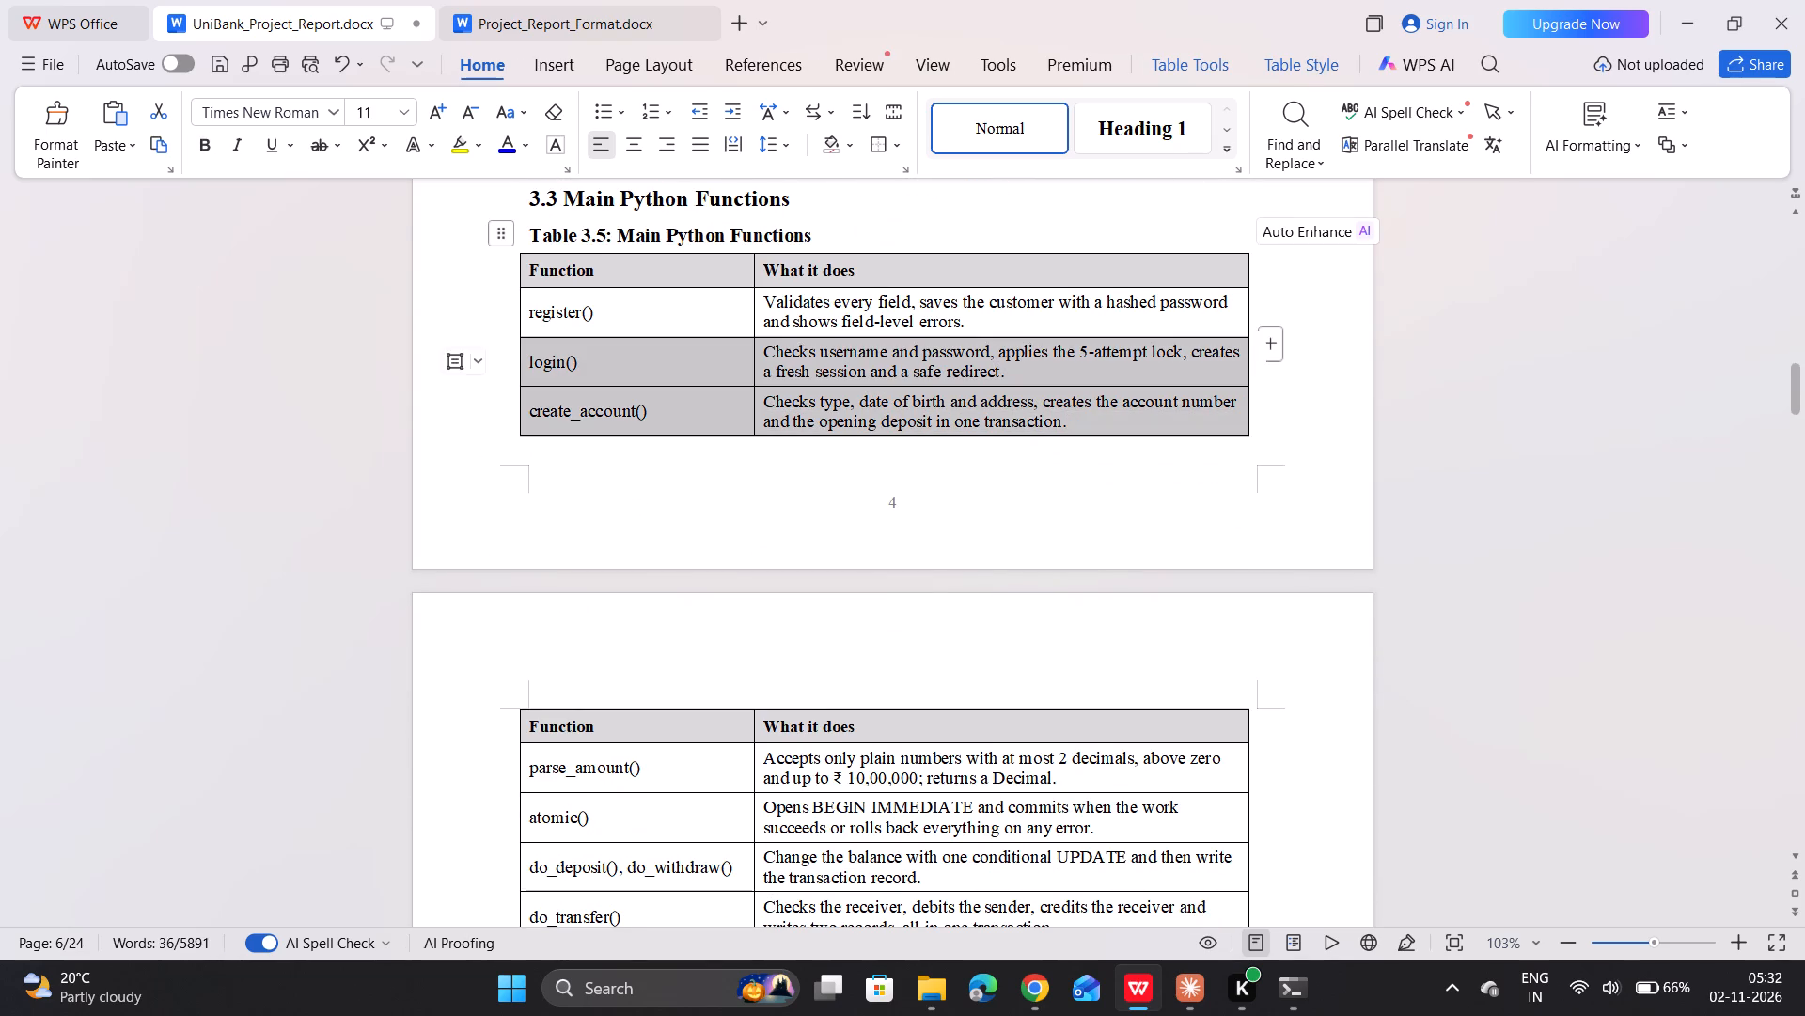
left_click_drag(661, 331, 566, 312)
left_click(997, 121)
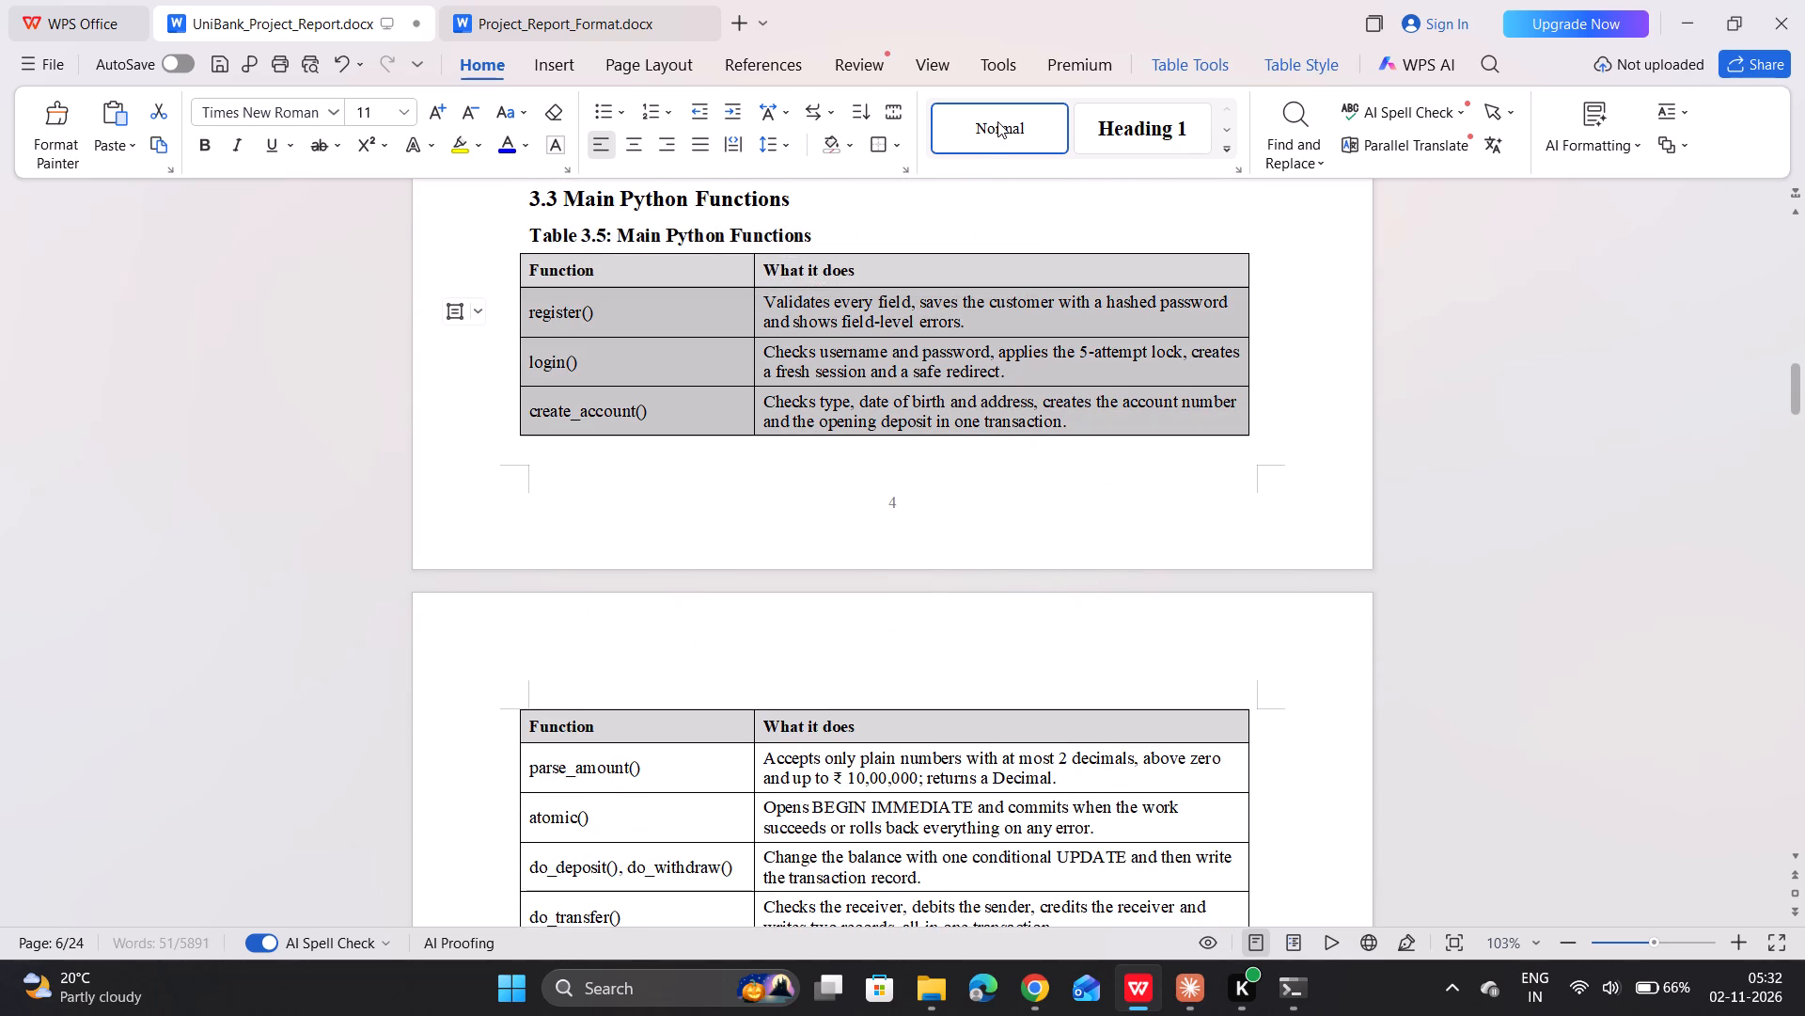
left_click(997, 121)
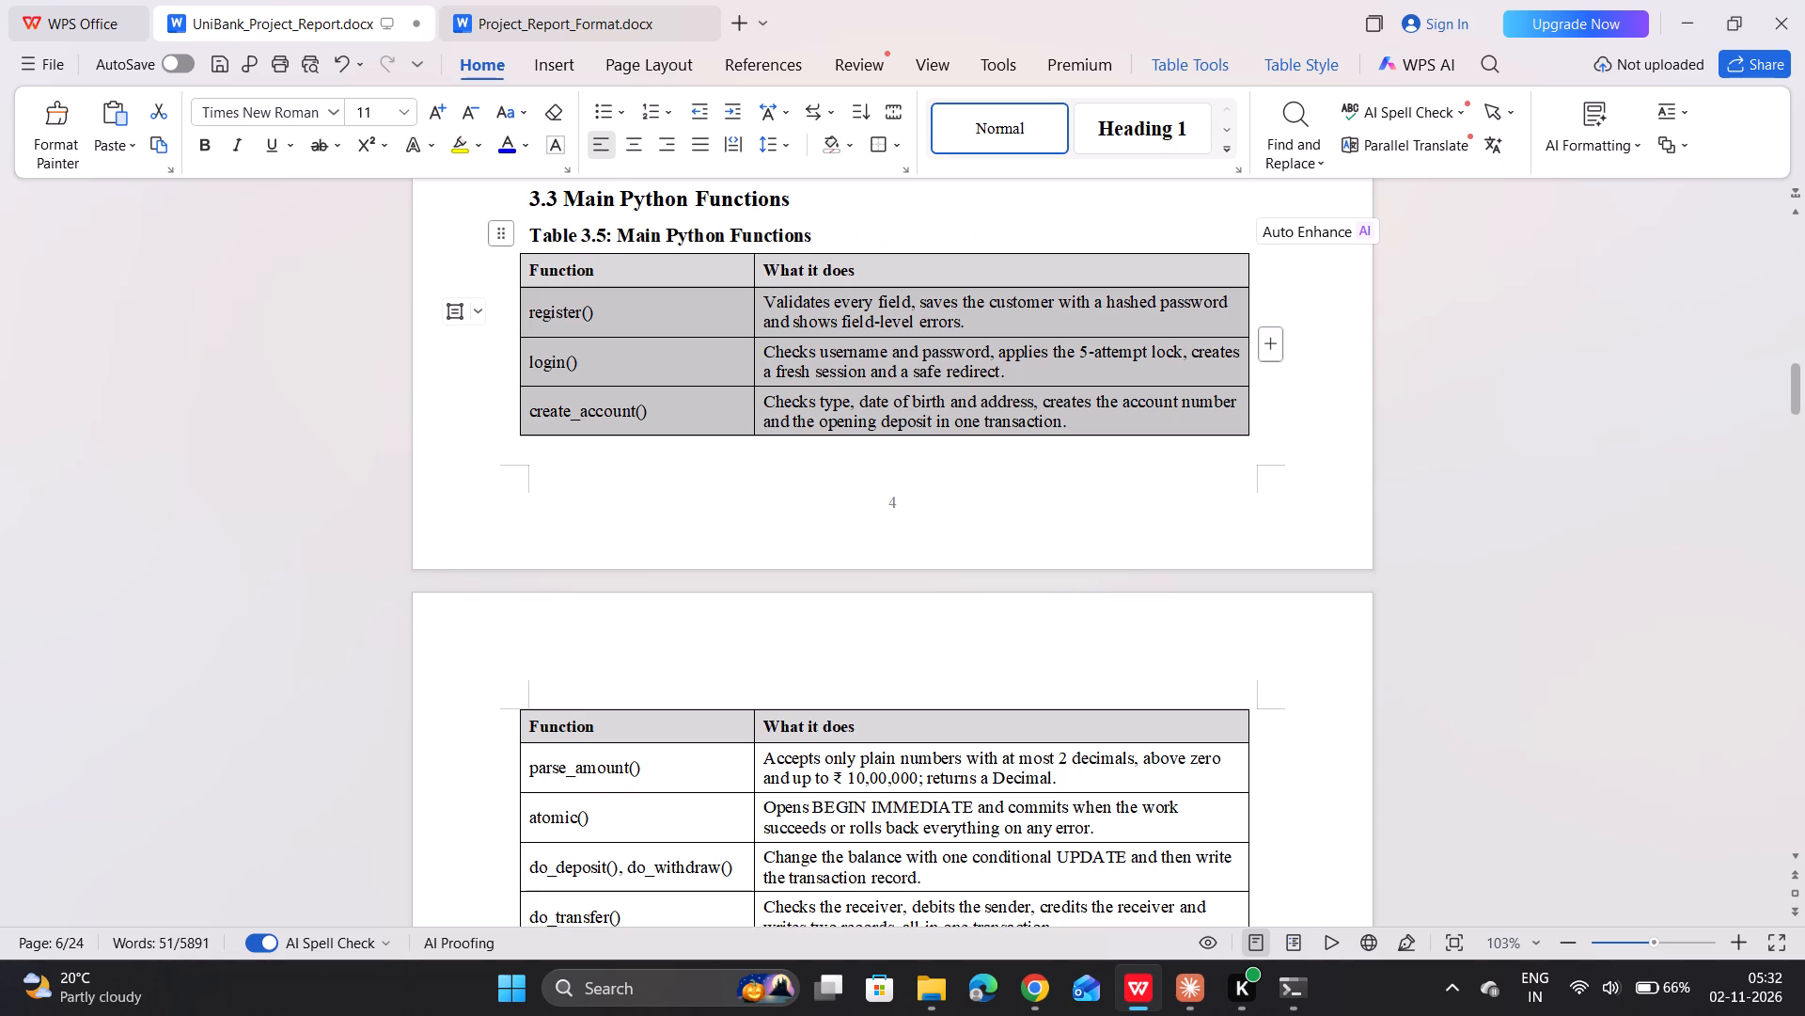
left_click(959, 387)
left_click(957, 402)
Reapply the Normal style to all data rows of Table 4.1: Project File Structure, from app.py to bank.db, .secret_key.
scroll(957, 402, "down", 2)
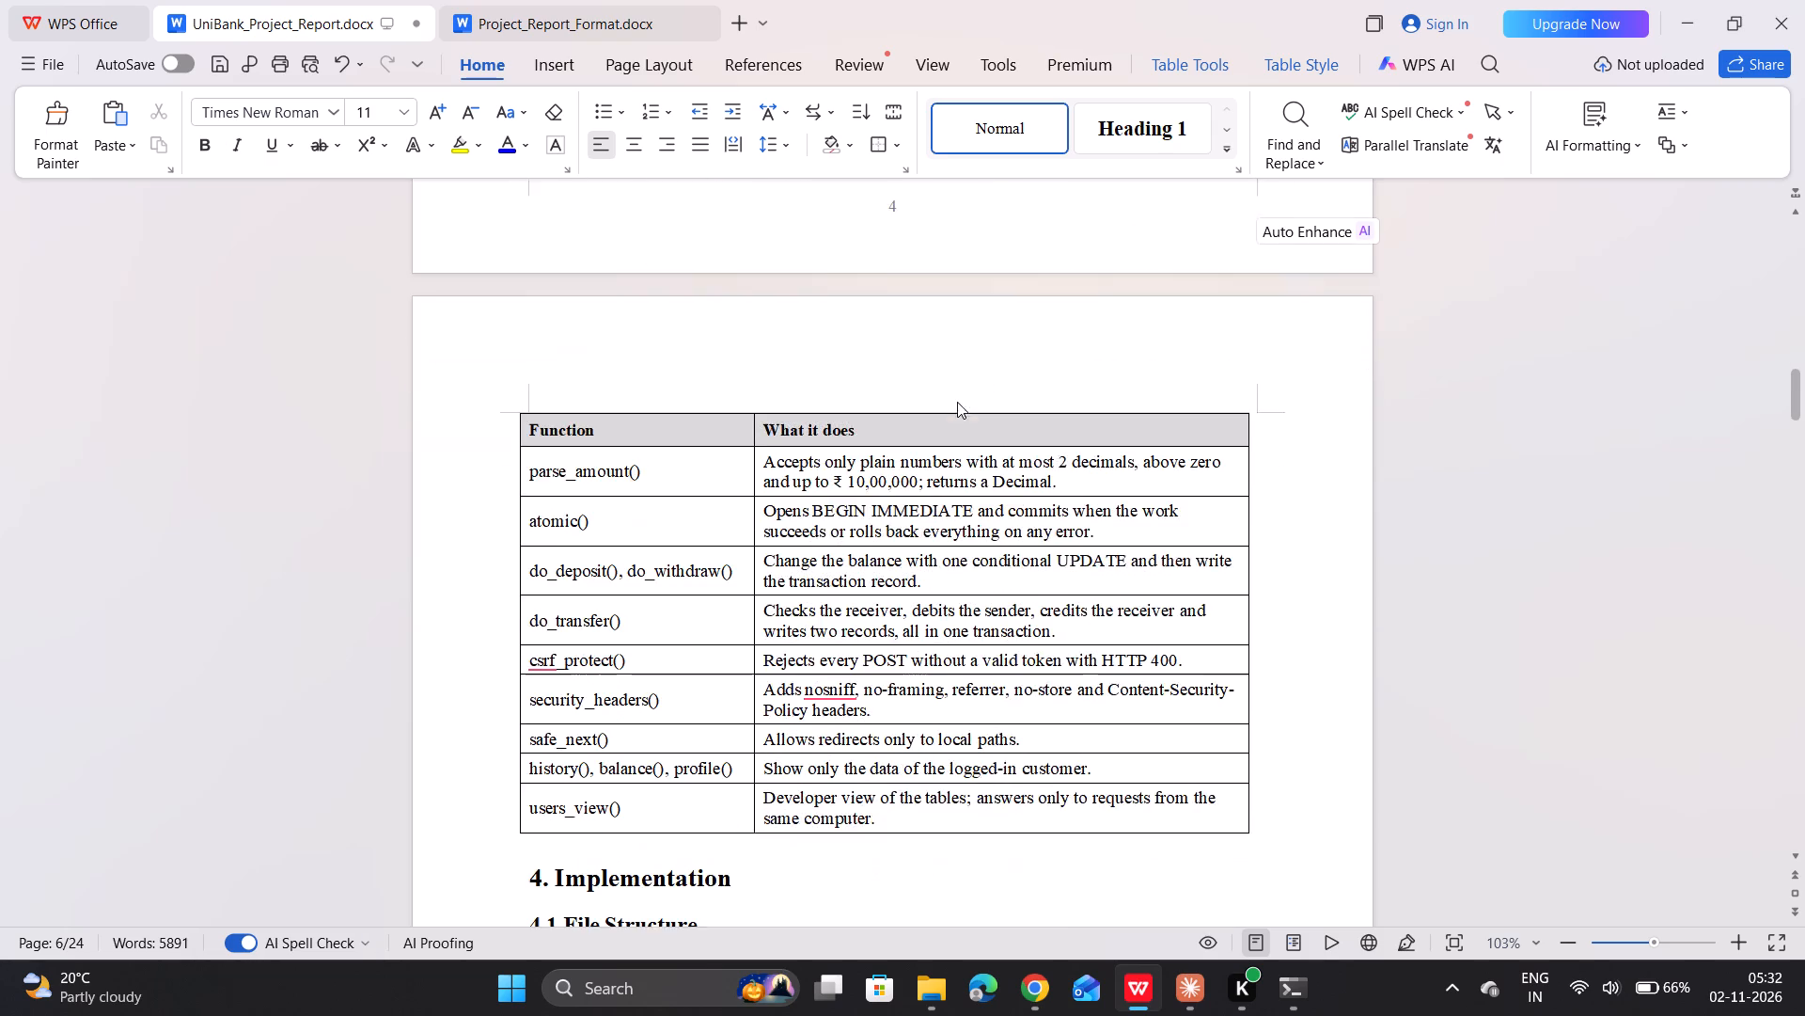
scroll(957, 402, "down", 9)
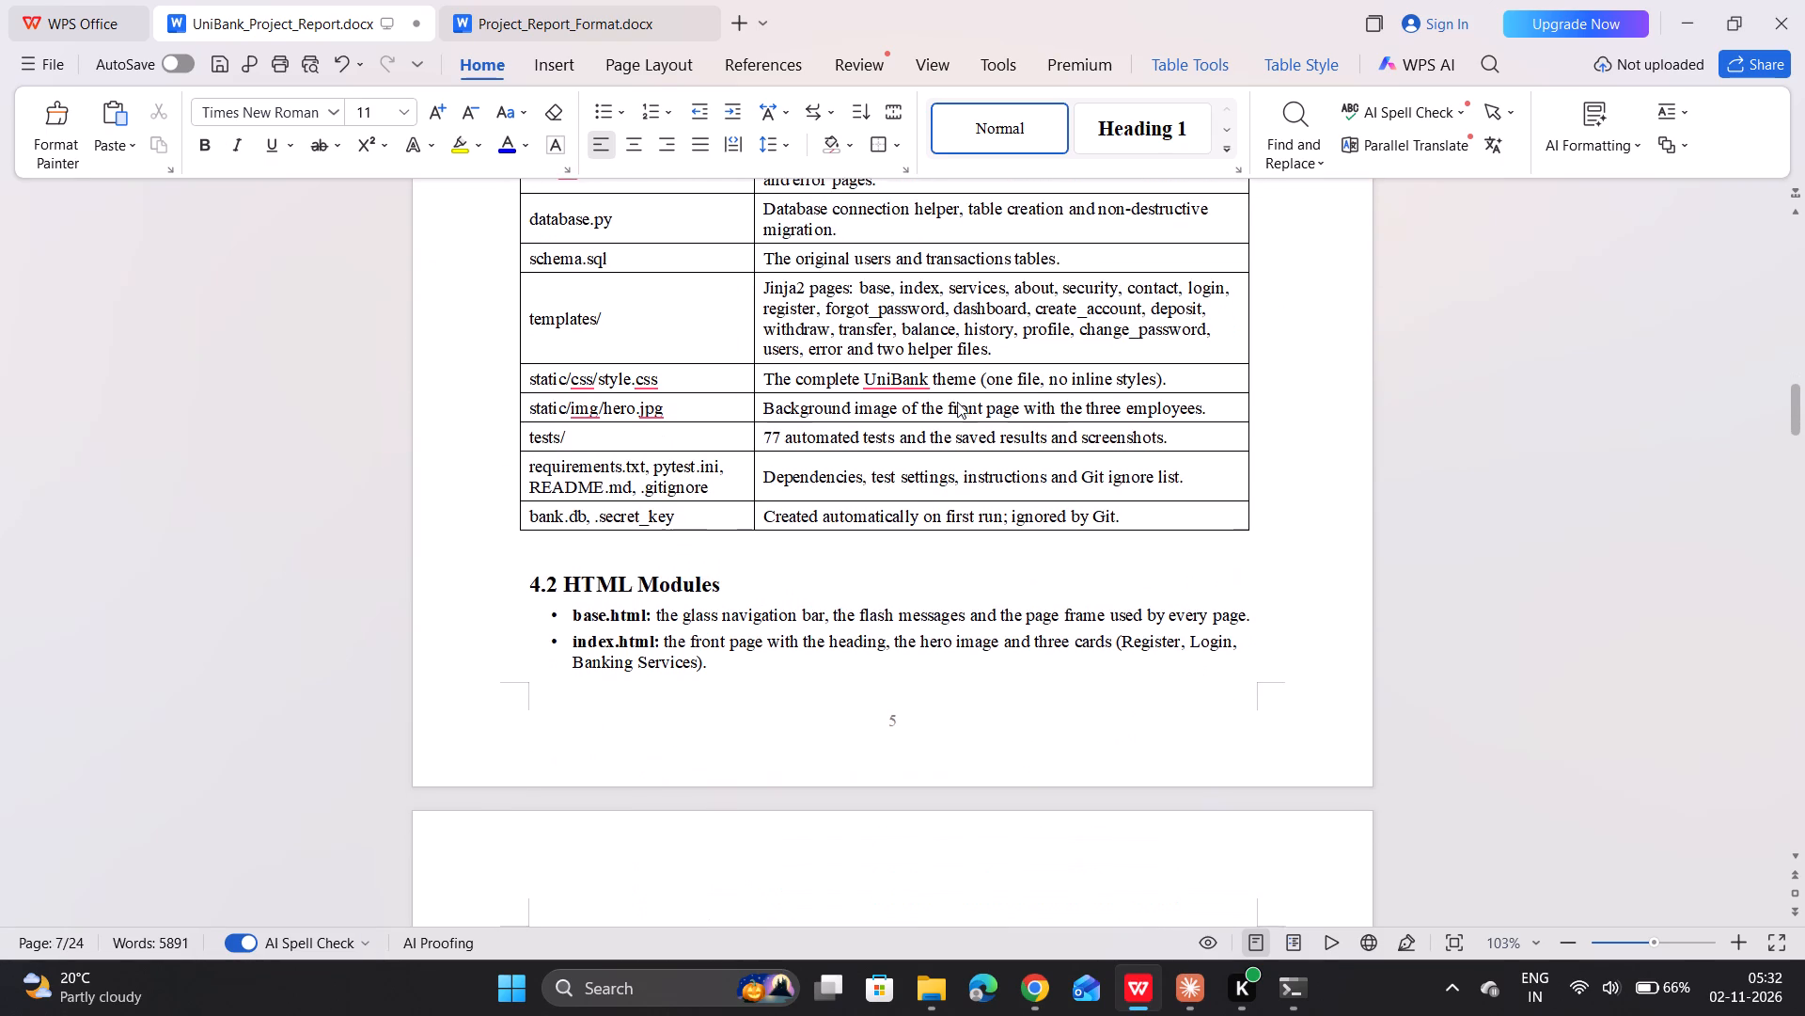
left_click_drag(1127, 521, 655, 694)
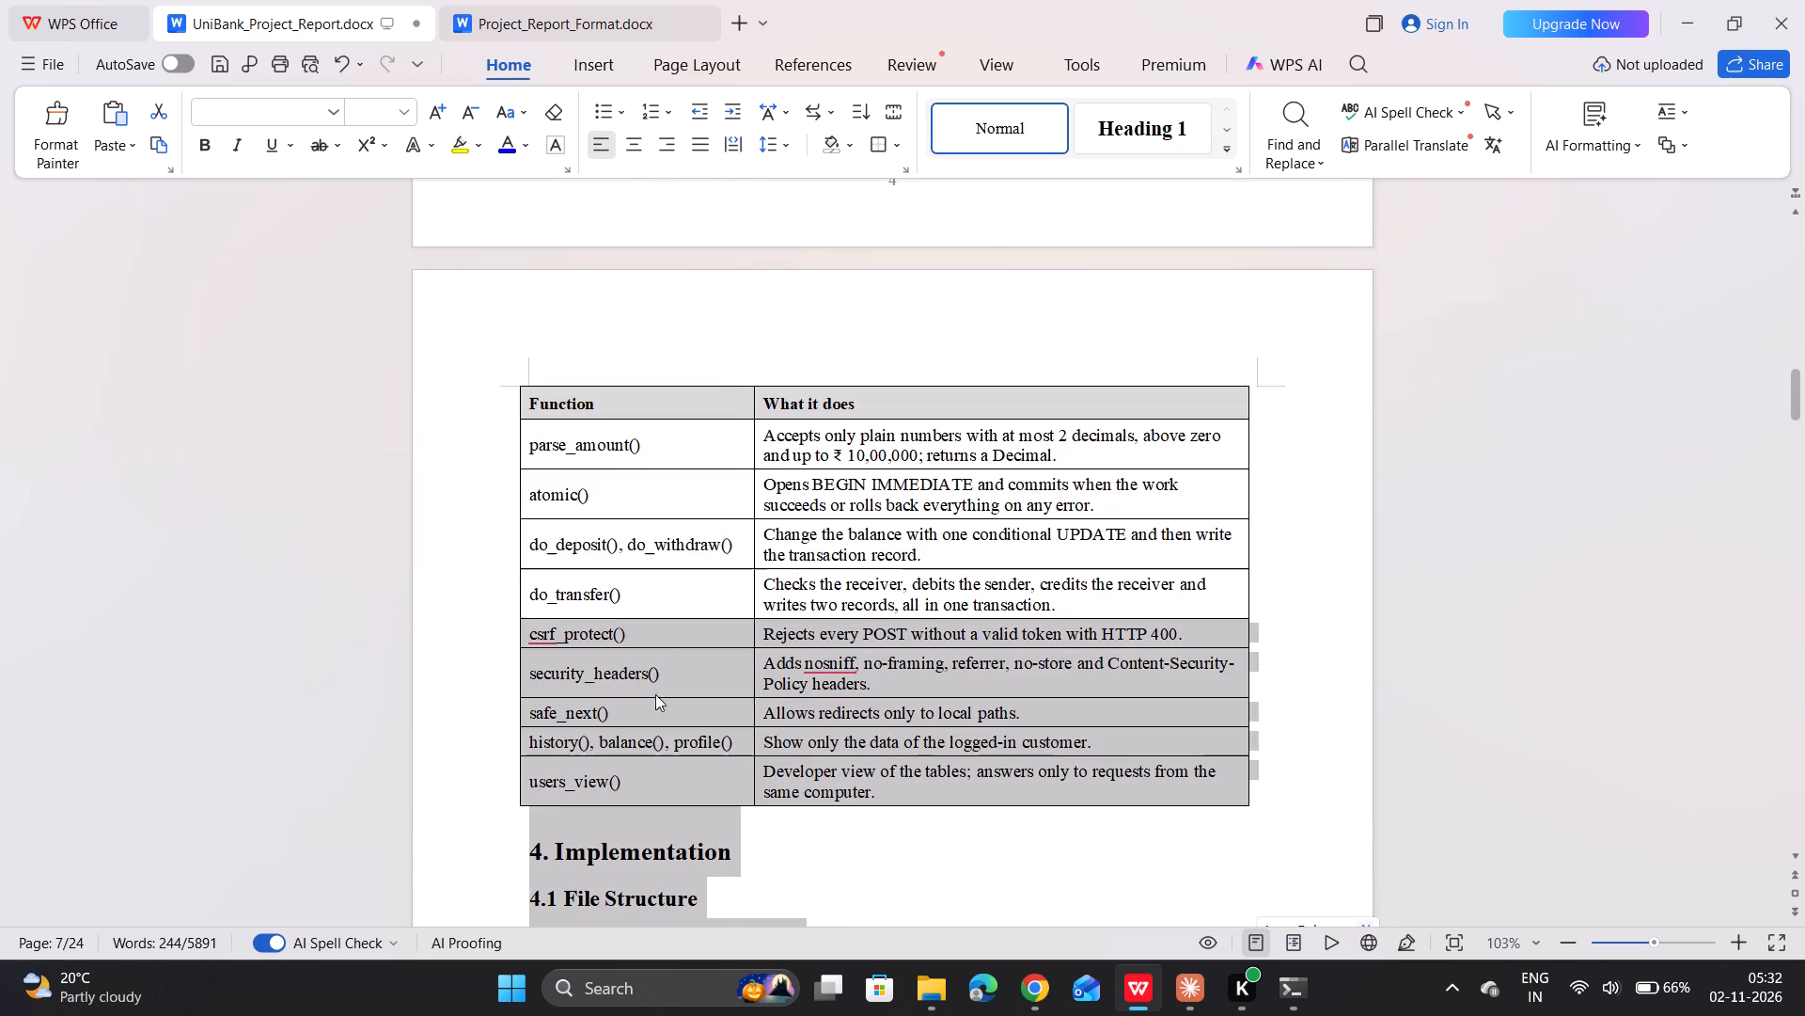
left_click_drag(655, 694, 623, 244)
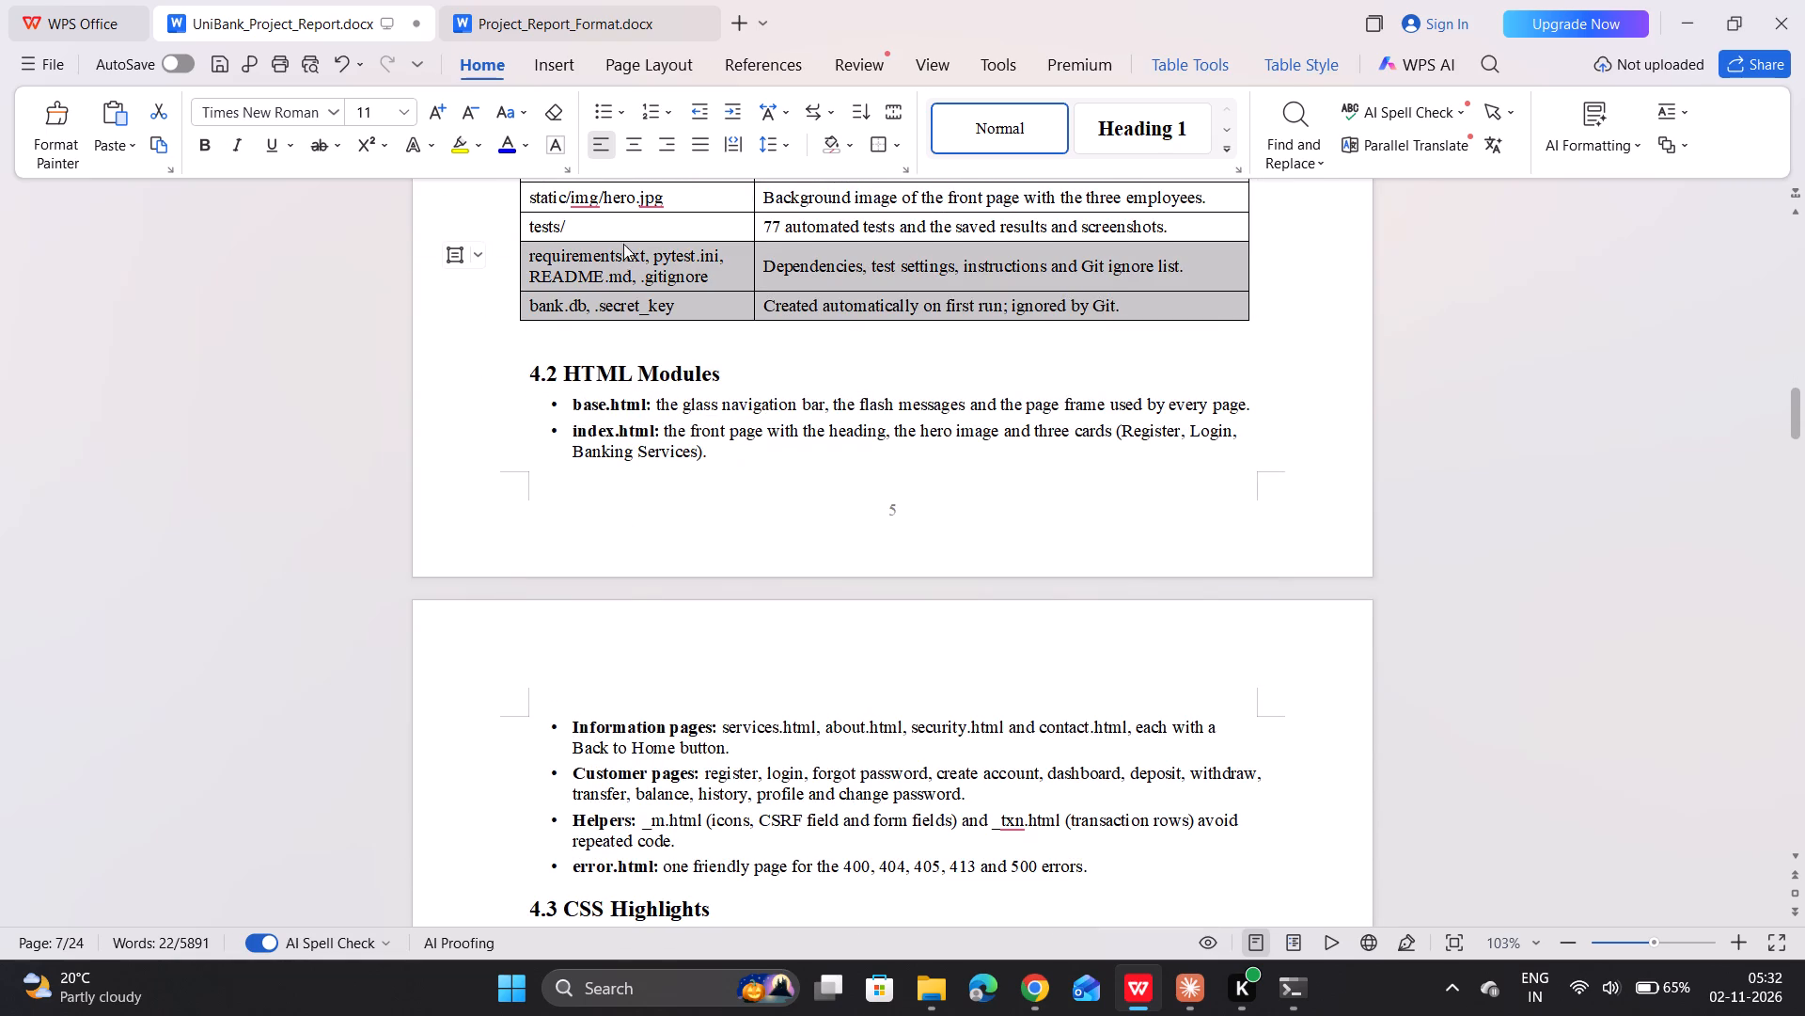
left_click_drag(623, 244, 524, 520)
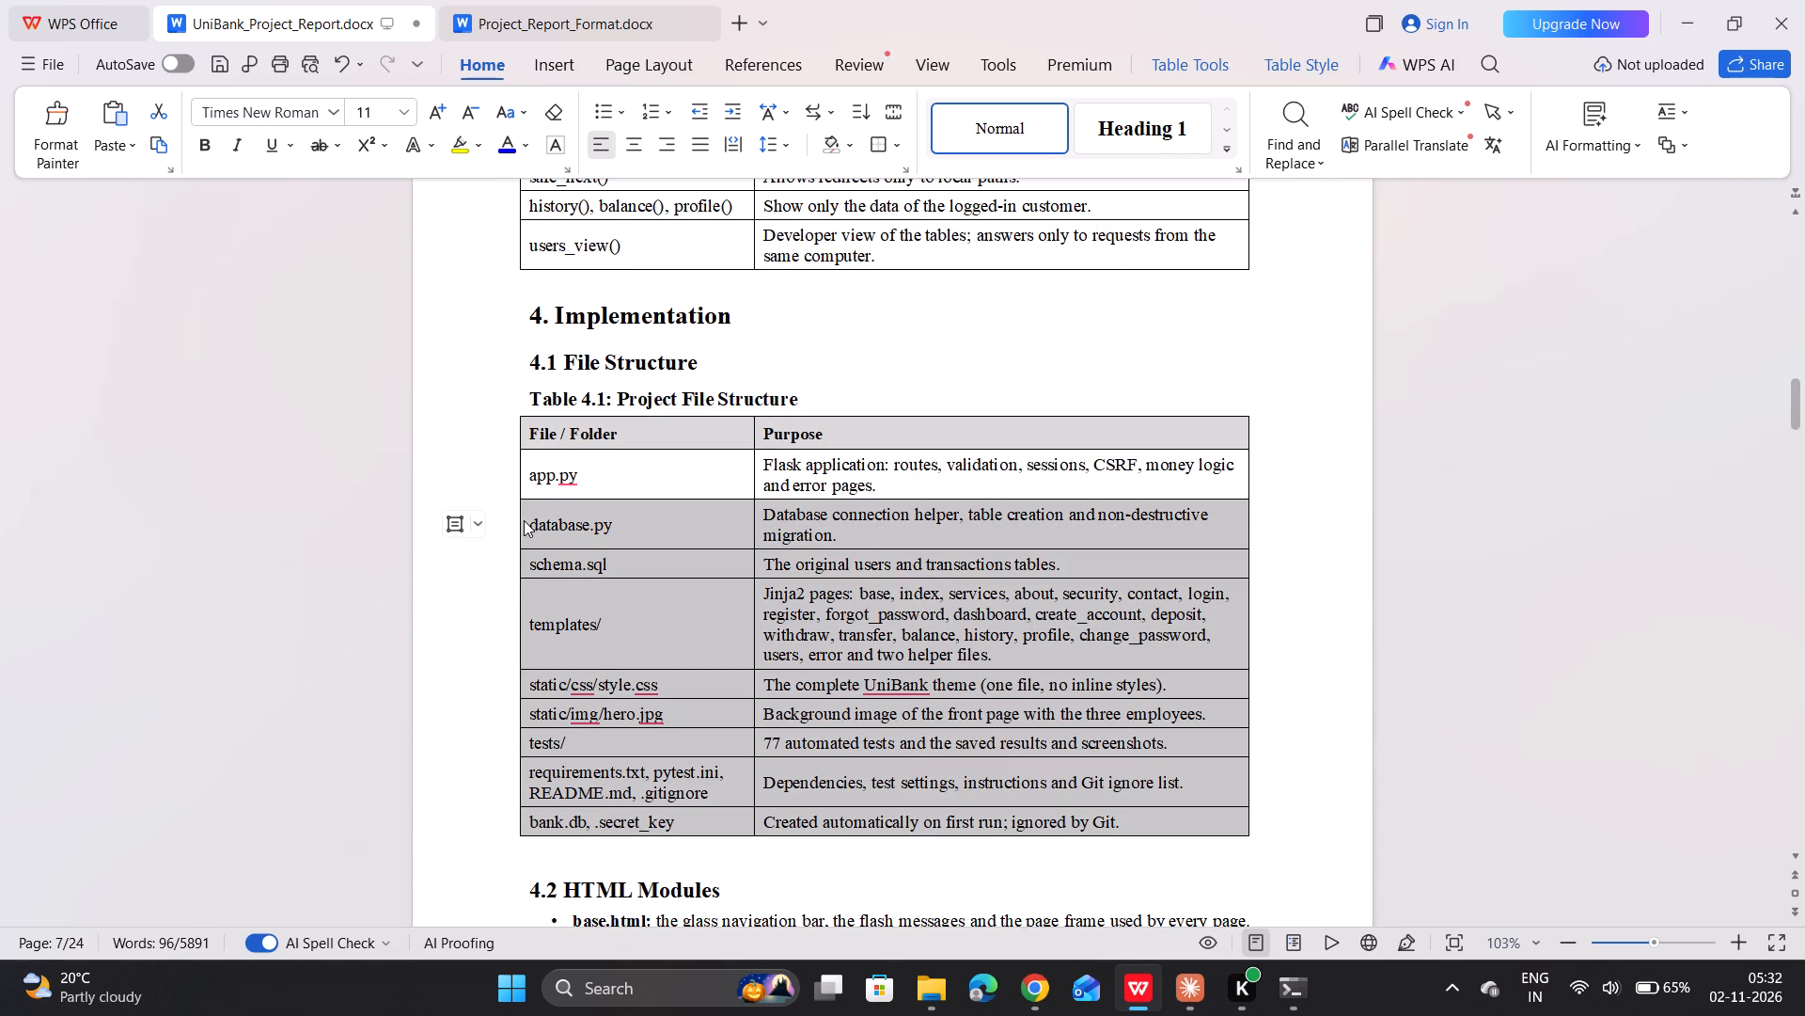
left_click_drag(524, 520, 526, 478)
left_click(983, 116)
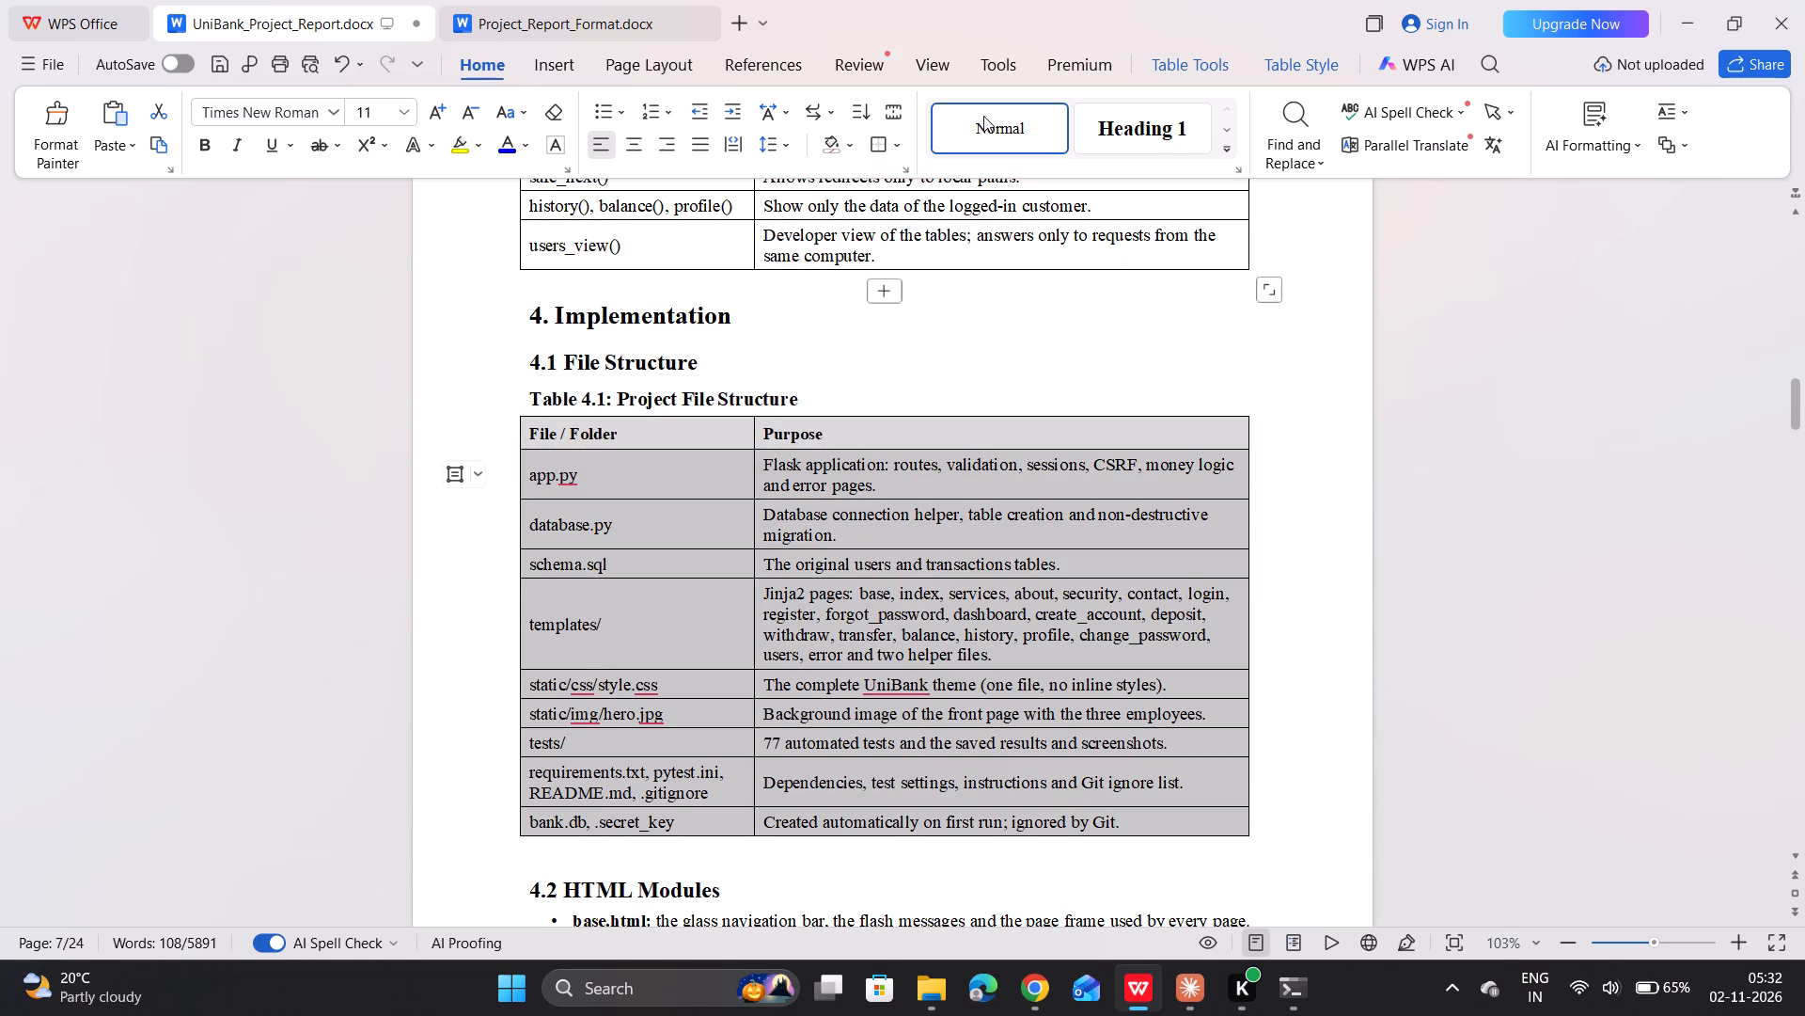
left_click(908, 544)
Review sections 4.2 to 5.1, checking the style and font size of the test-type bullets and the Environment paragraph.
scroll(908, 544, "down", 8)
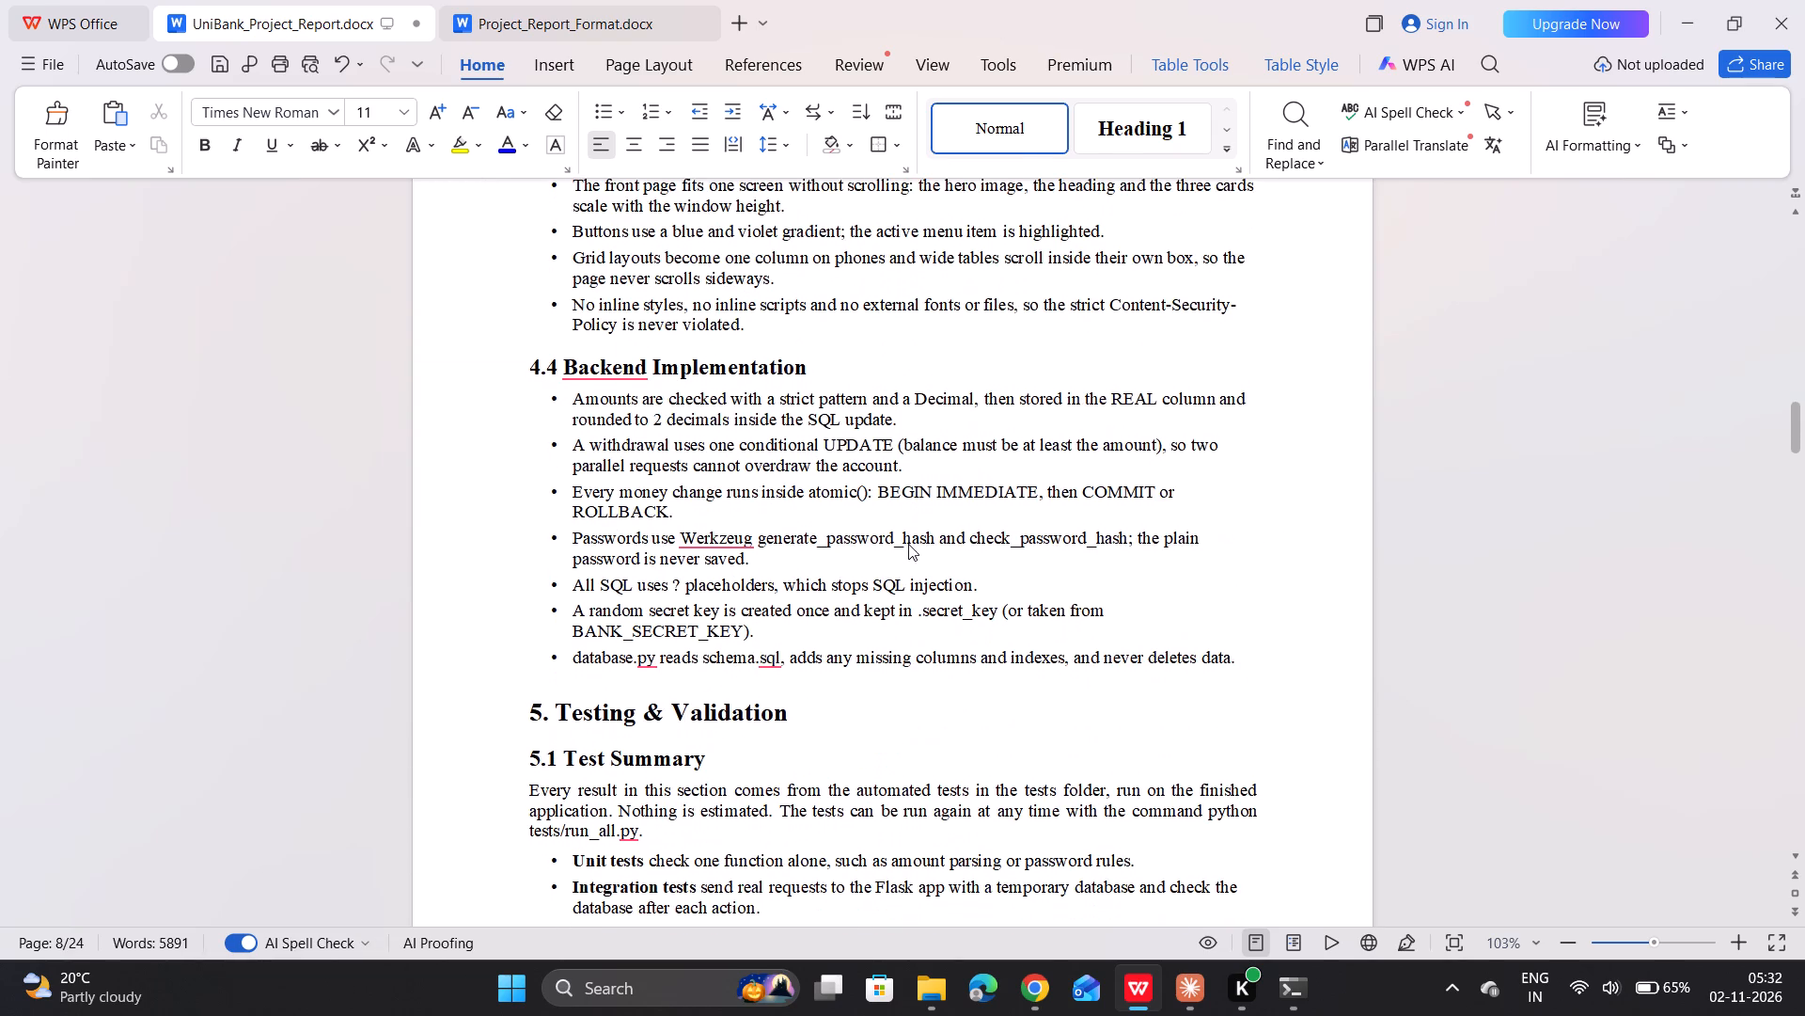
scroll(908, 544, "down", 2)
left_click(779, 648)
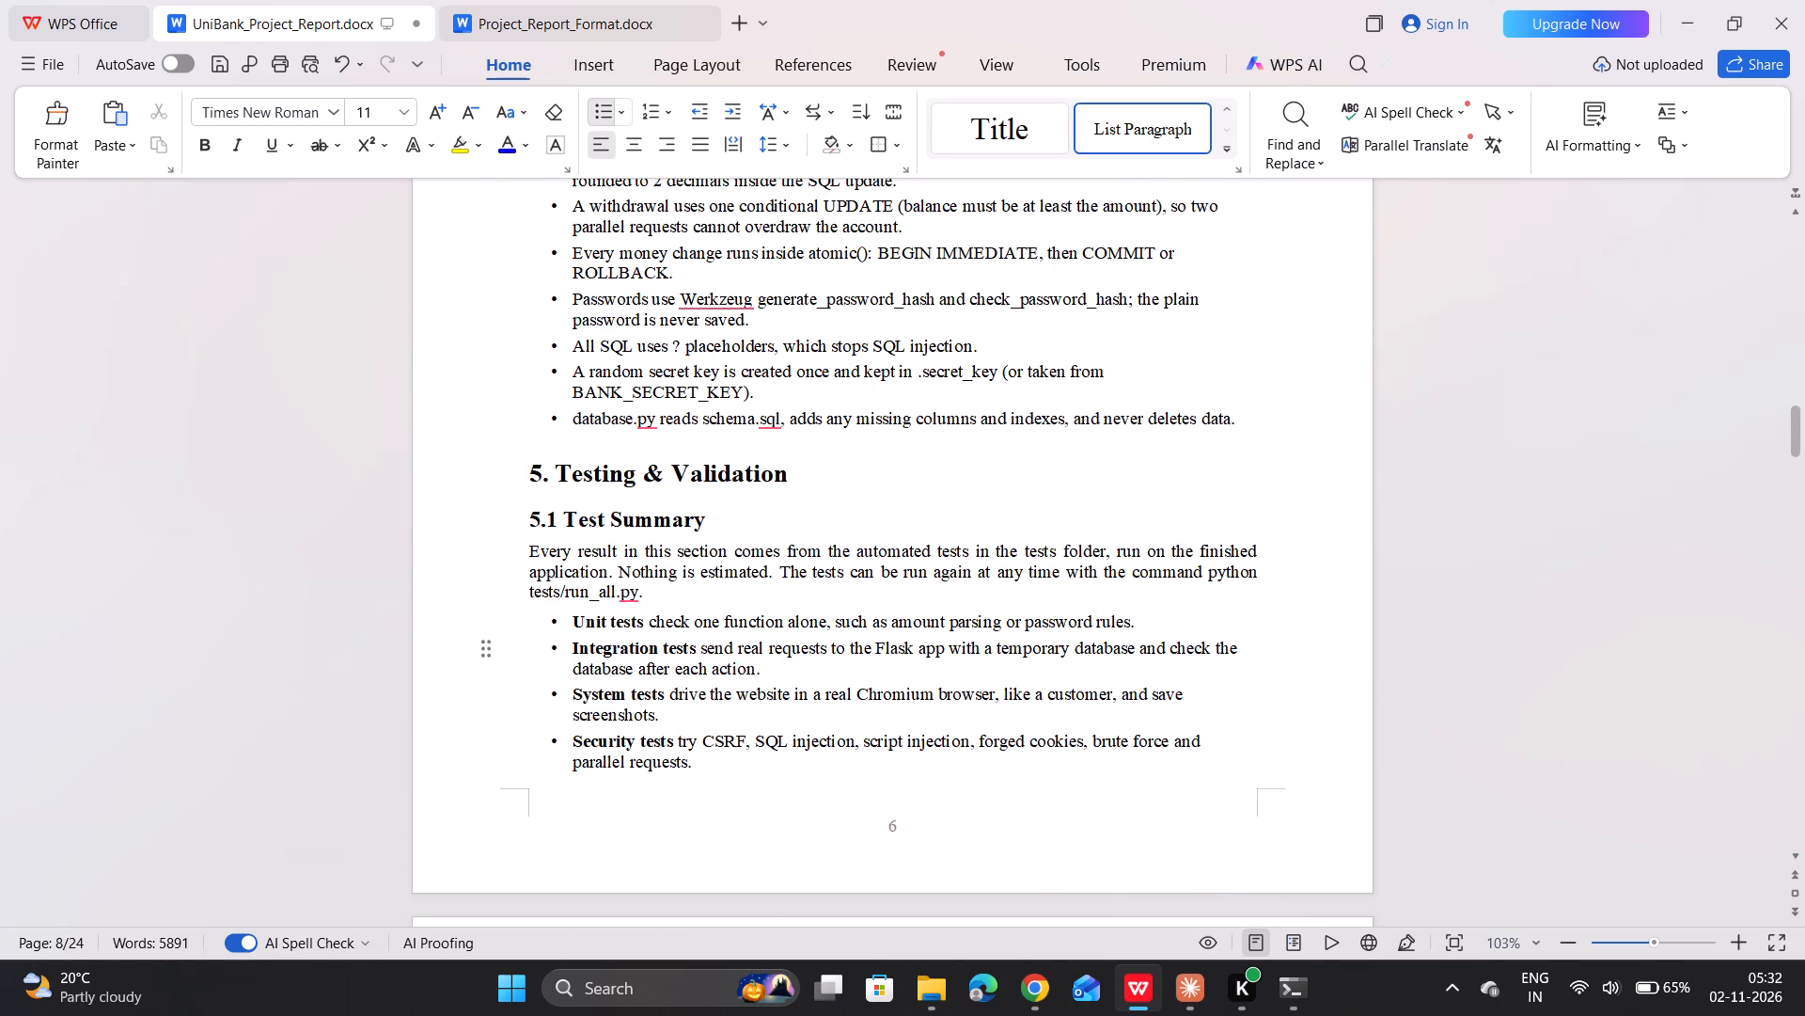
scroll(779, 648, "down", 4)
left_click(779, 648)
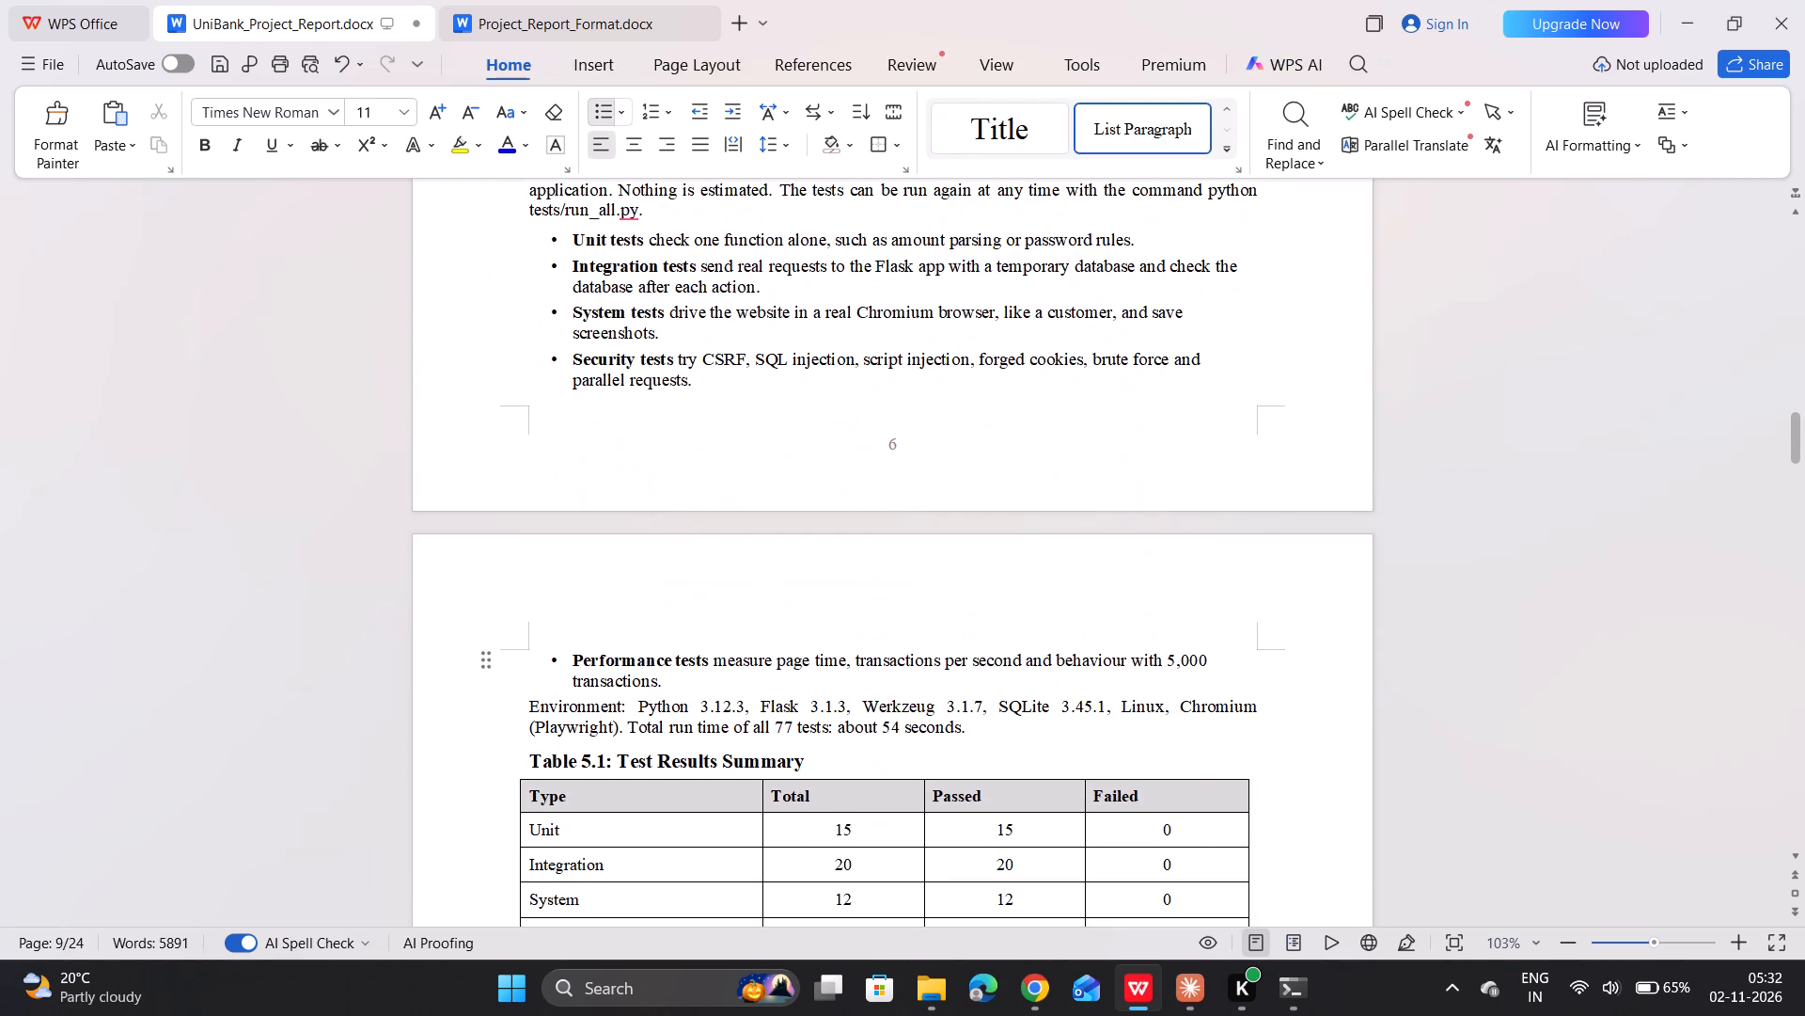
scroll(779, 648, "down", 1)
left_click(779, 648)
left_click(778, 665)
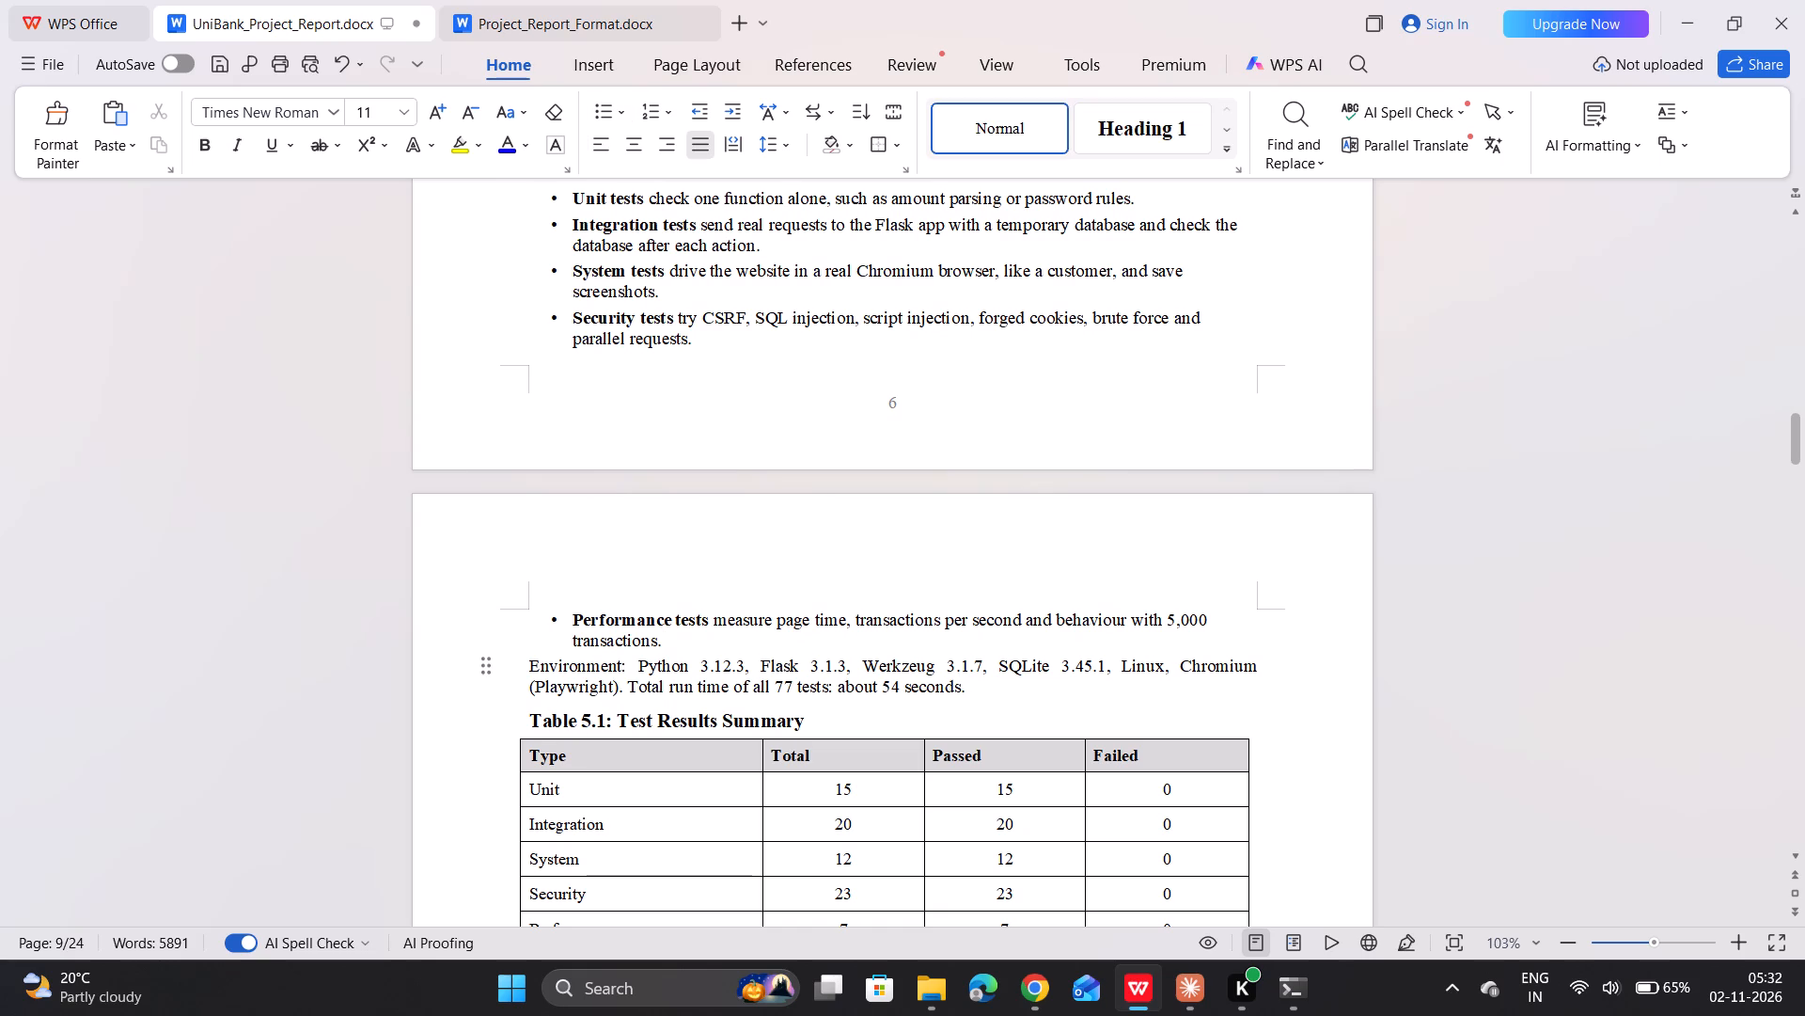
Reapply the Normal style to all rows below the header of Table 5.1: Test Results Summary, from Unit to All.
scroll(778, 665, "down", 3)
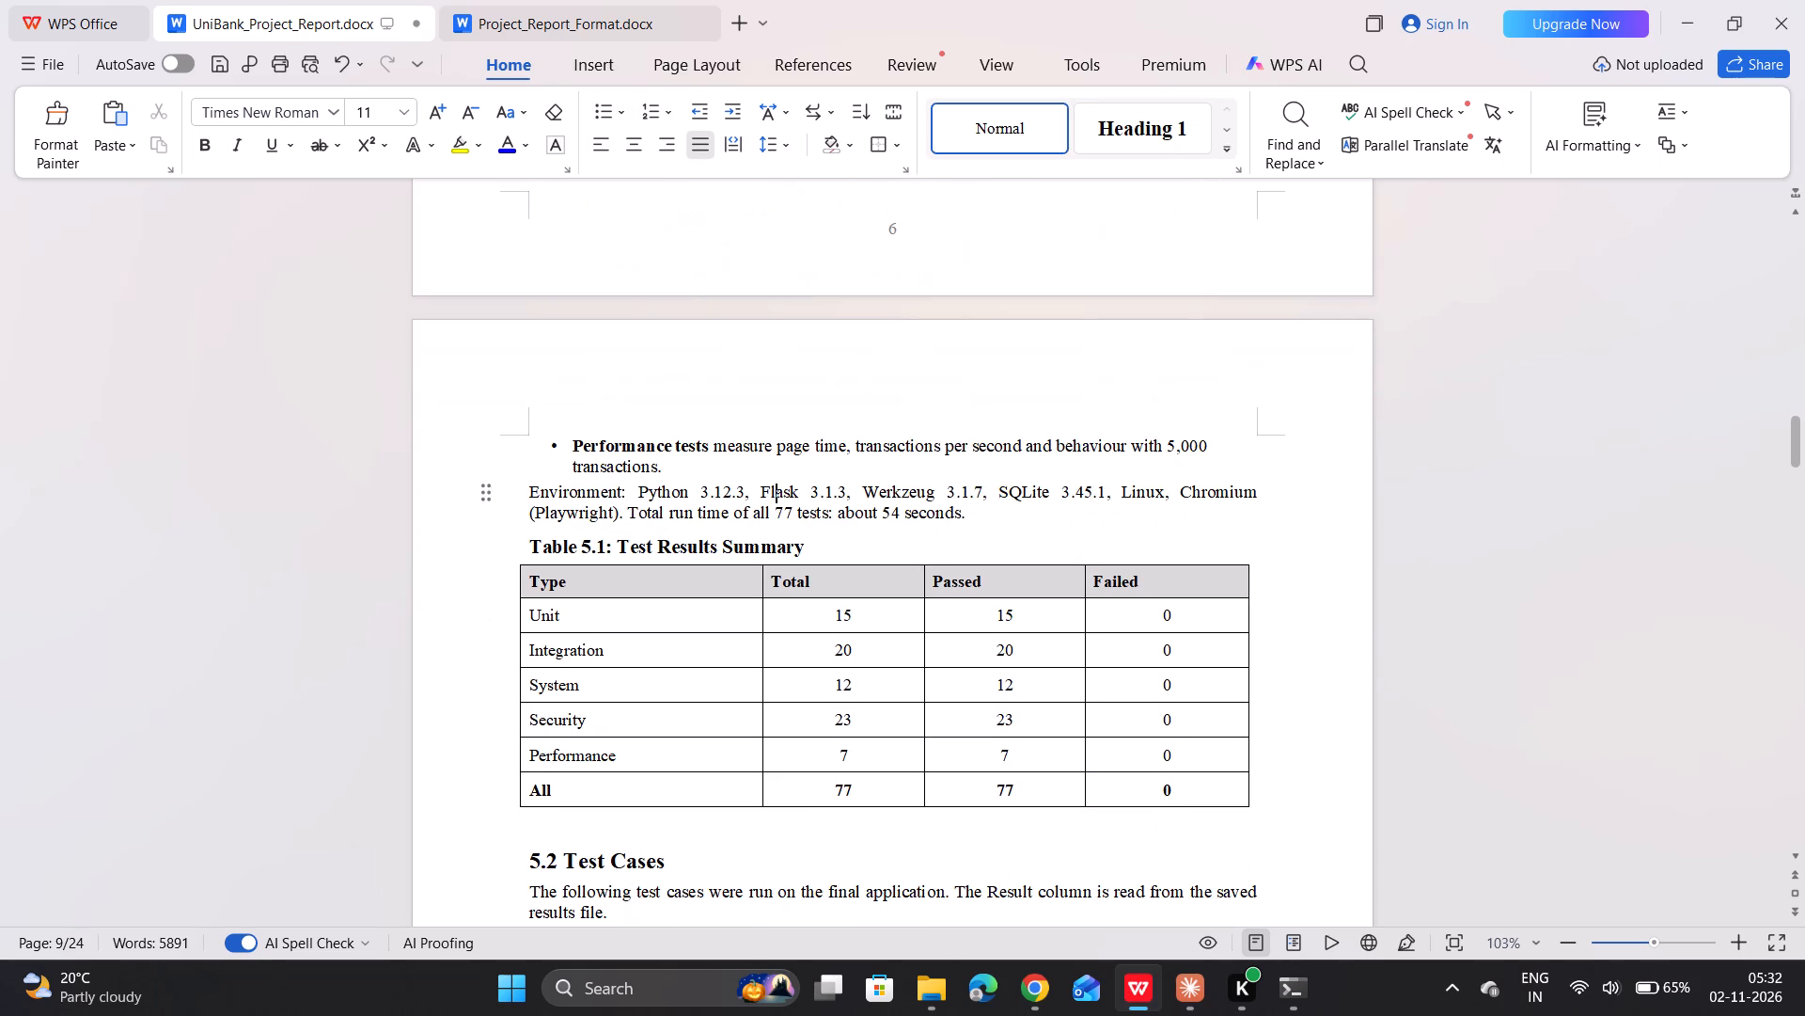
scroll(778, 665, "down", 1)
left_click(778, 665)
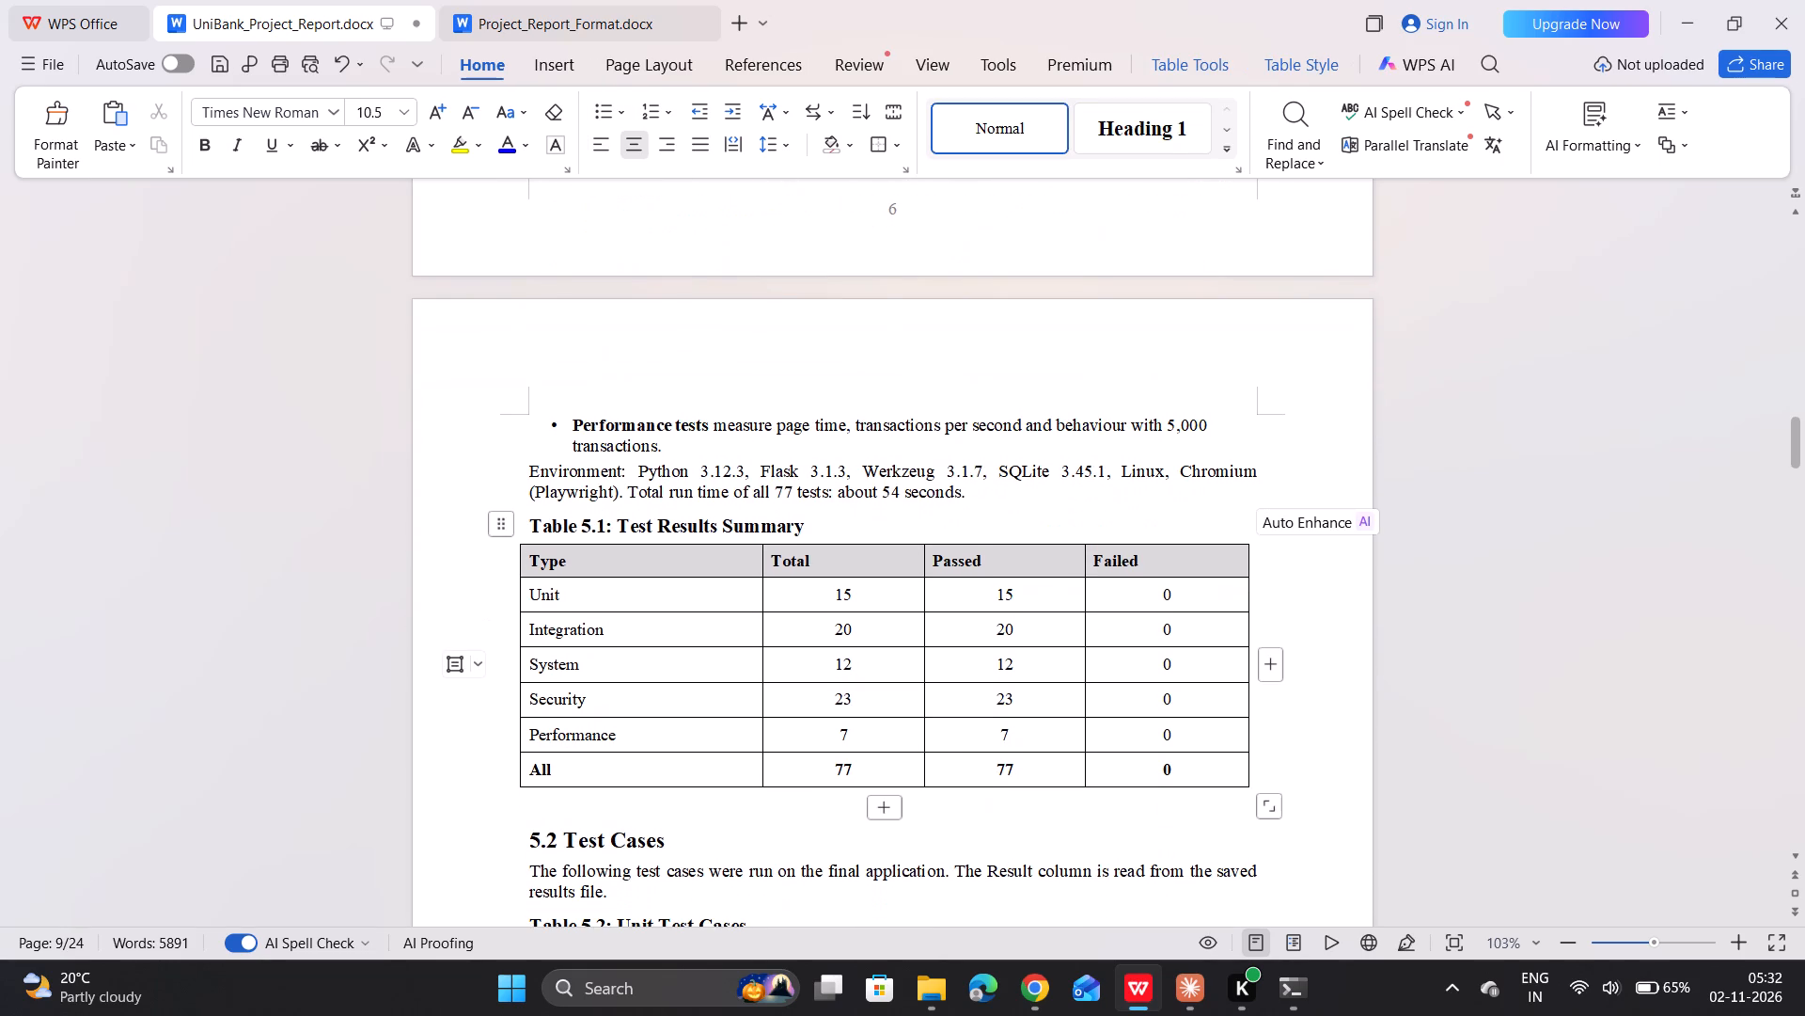
left_click_drag(1181, 767, 659, 641)
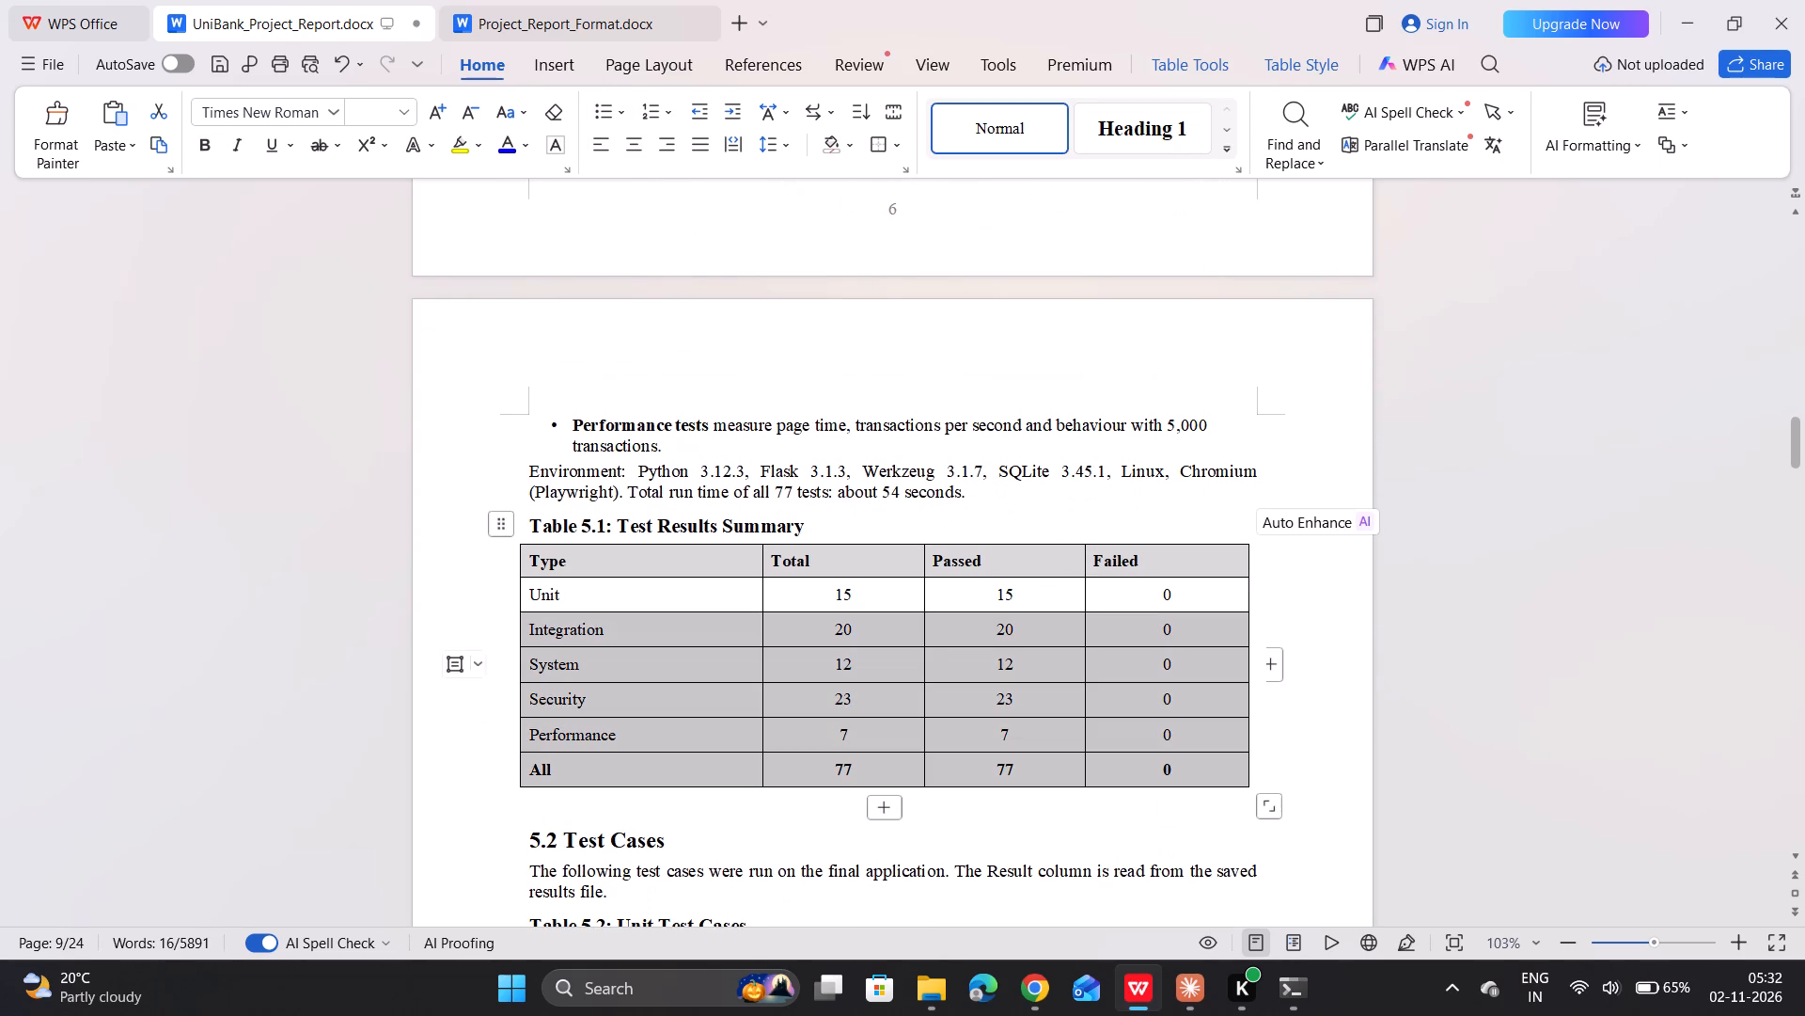
left_click_drag(659, 641, 634, 600)
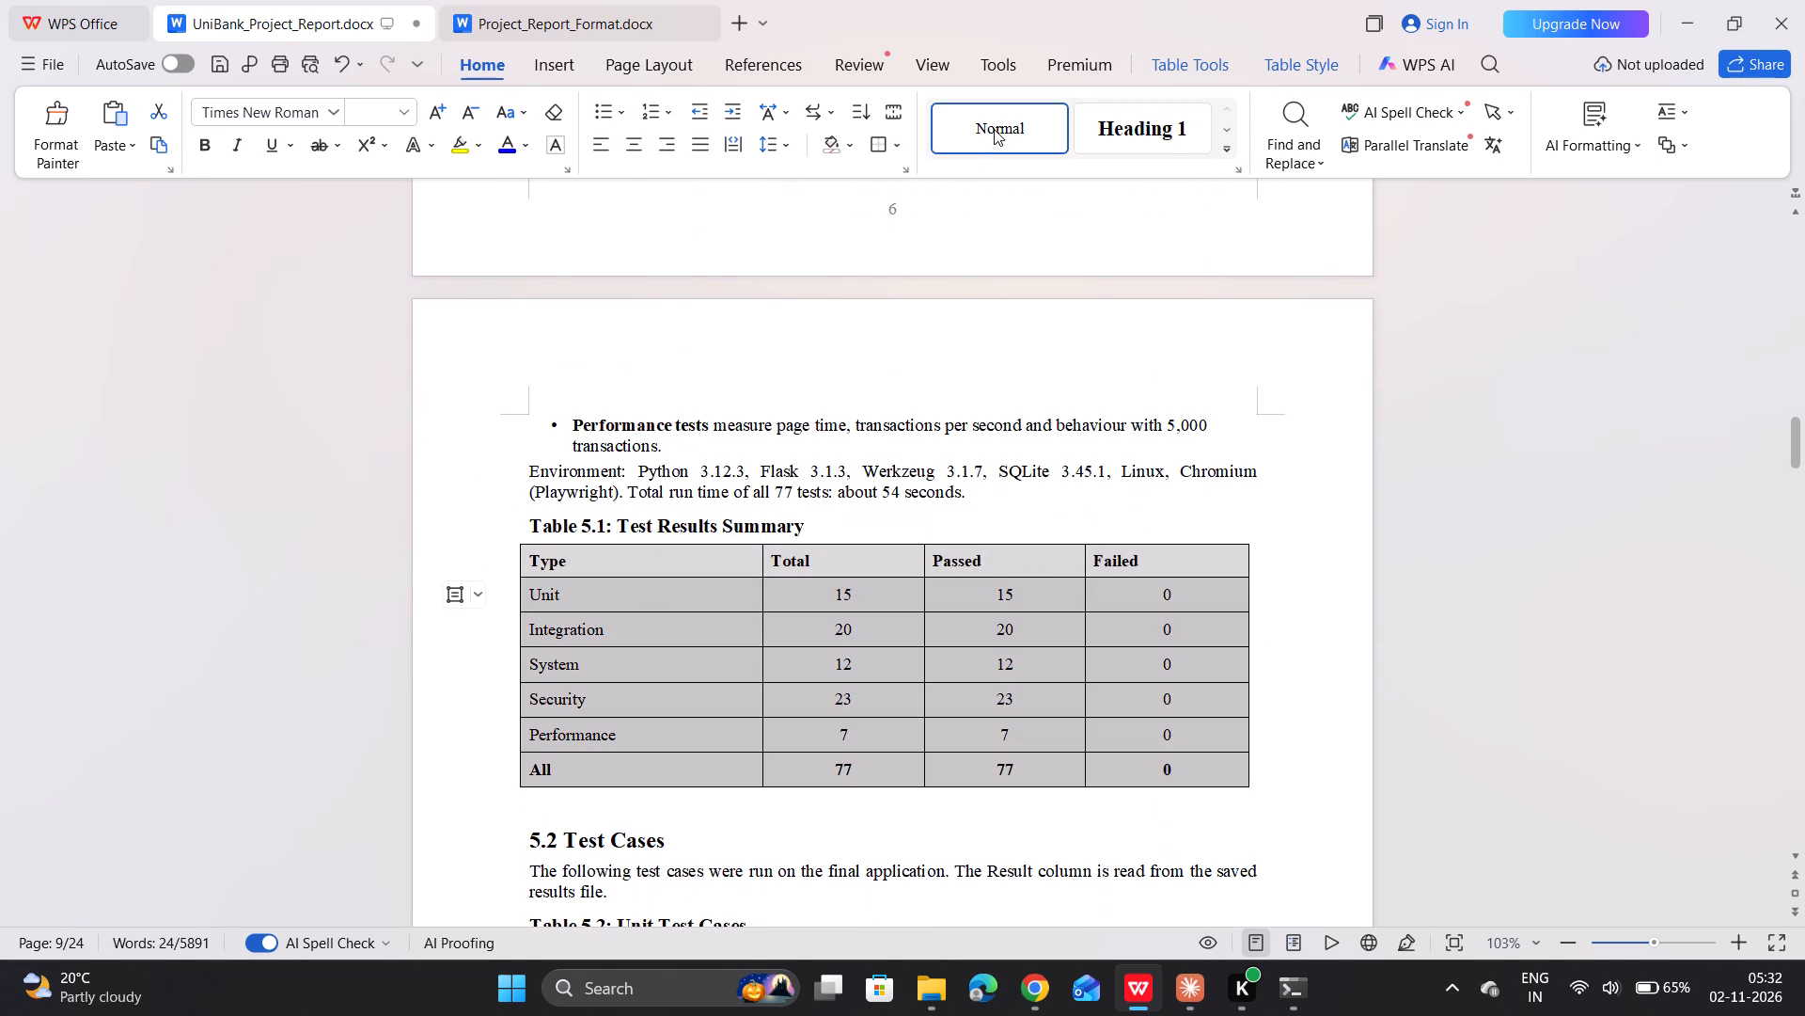
left_click(994, 129)
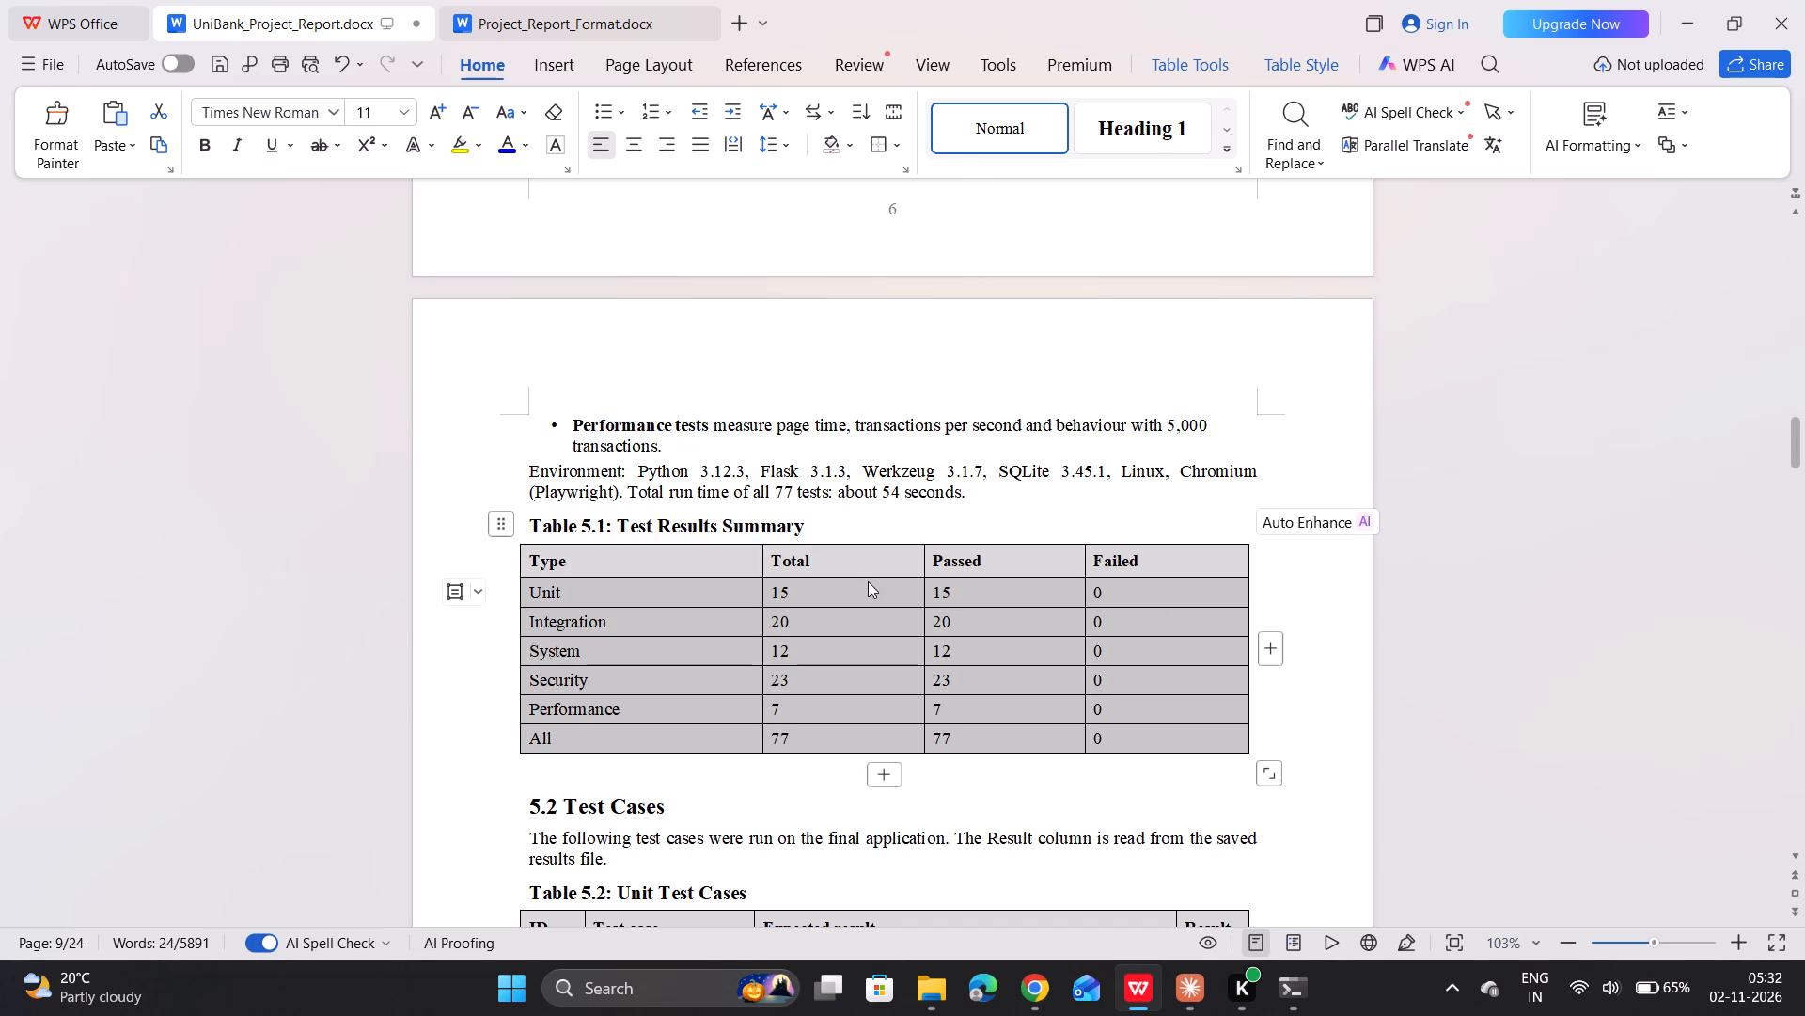
left_click(868, 581)
Reapply the Normal style to rows UT-01 to UT-11 of Table 5.2: Unit Test Cases, leaving out the header.
scroll(868, 581, "down", 4)
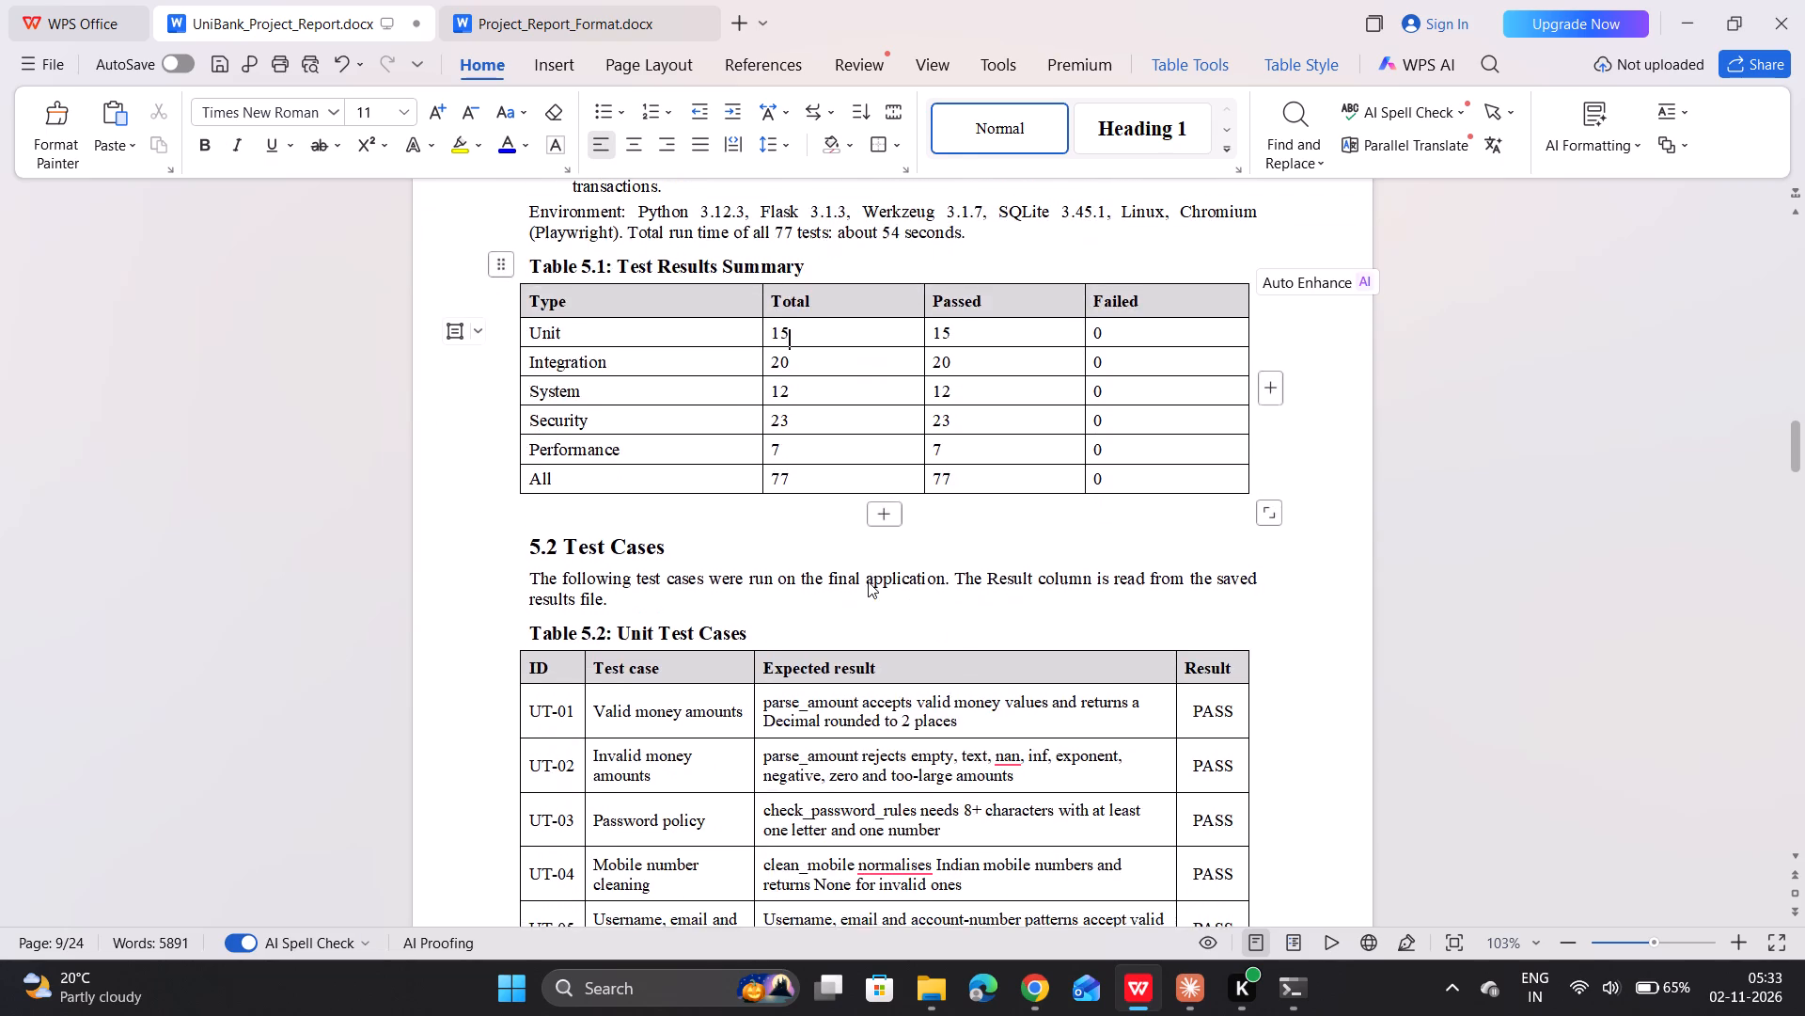
scroll(868, 581, "down", 2)
left_click(868, 581)
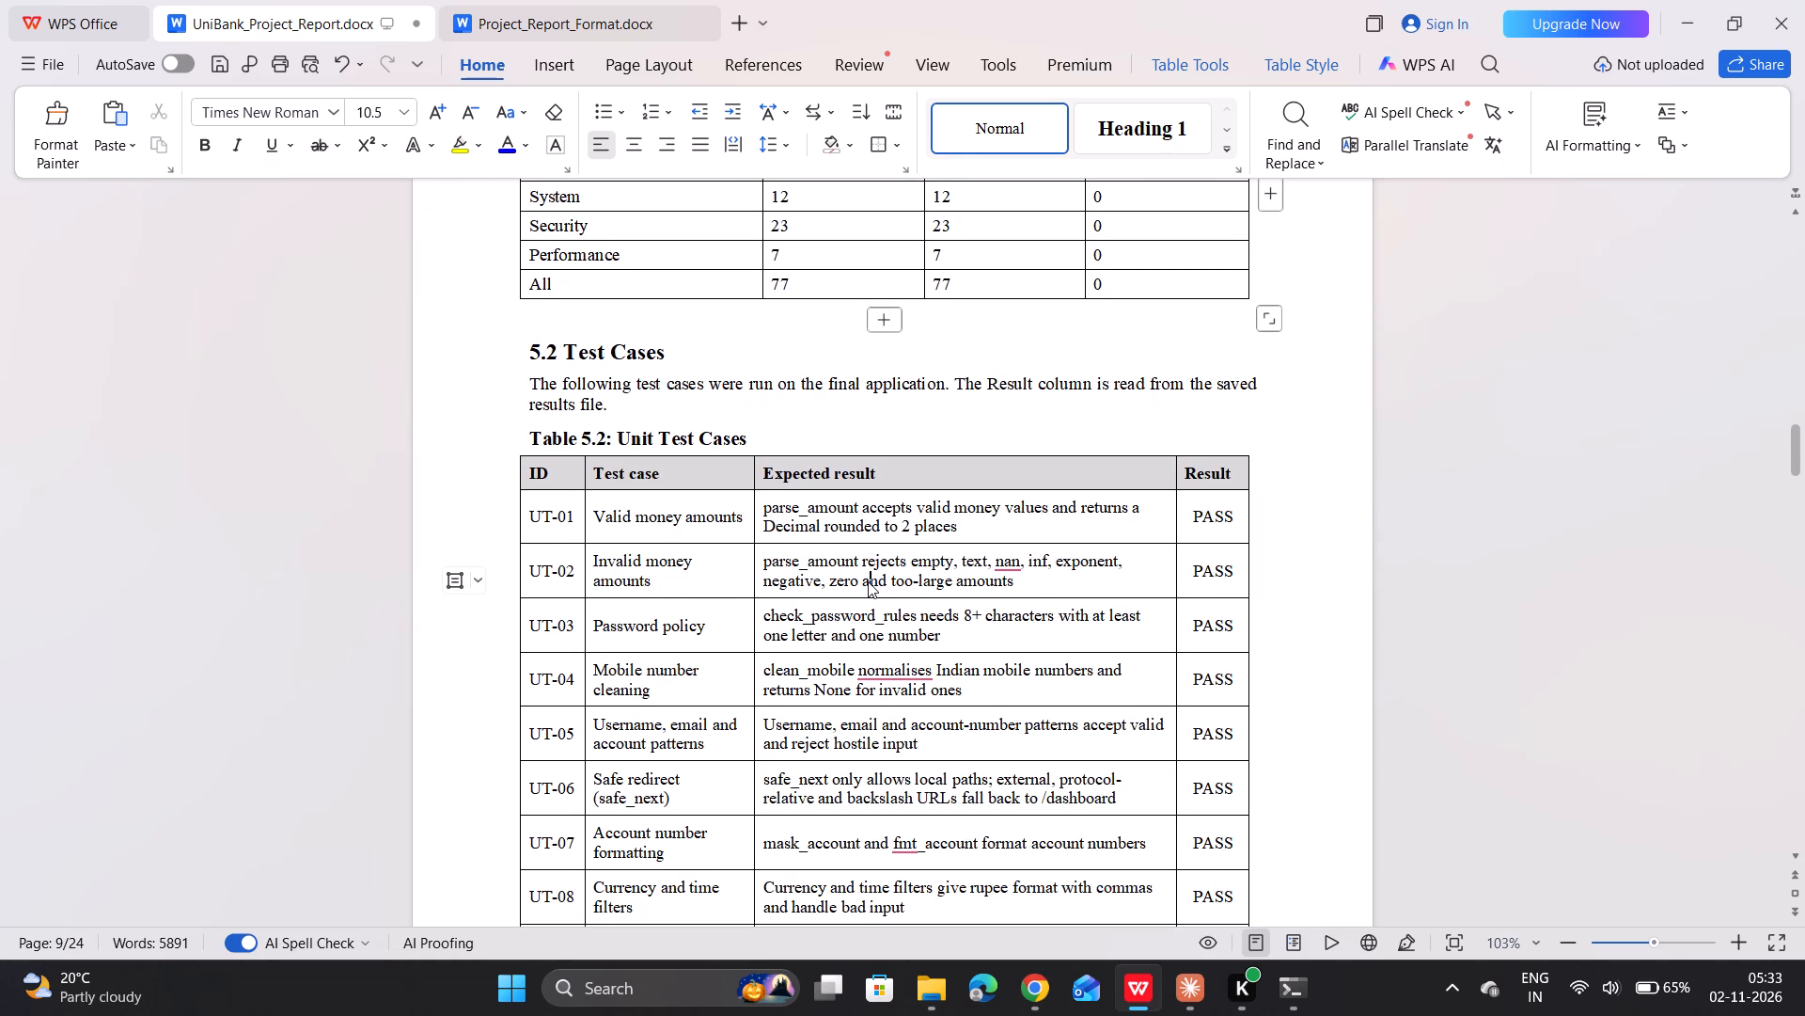
scroll(868, 581, "down", 3)
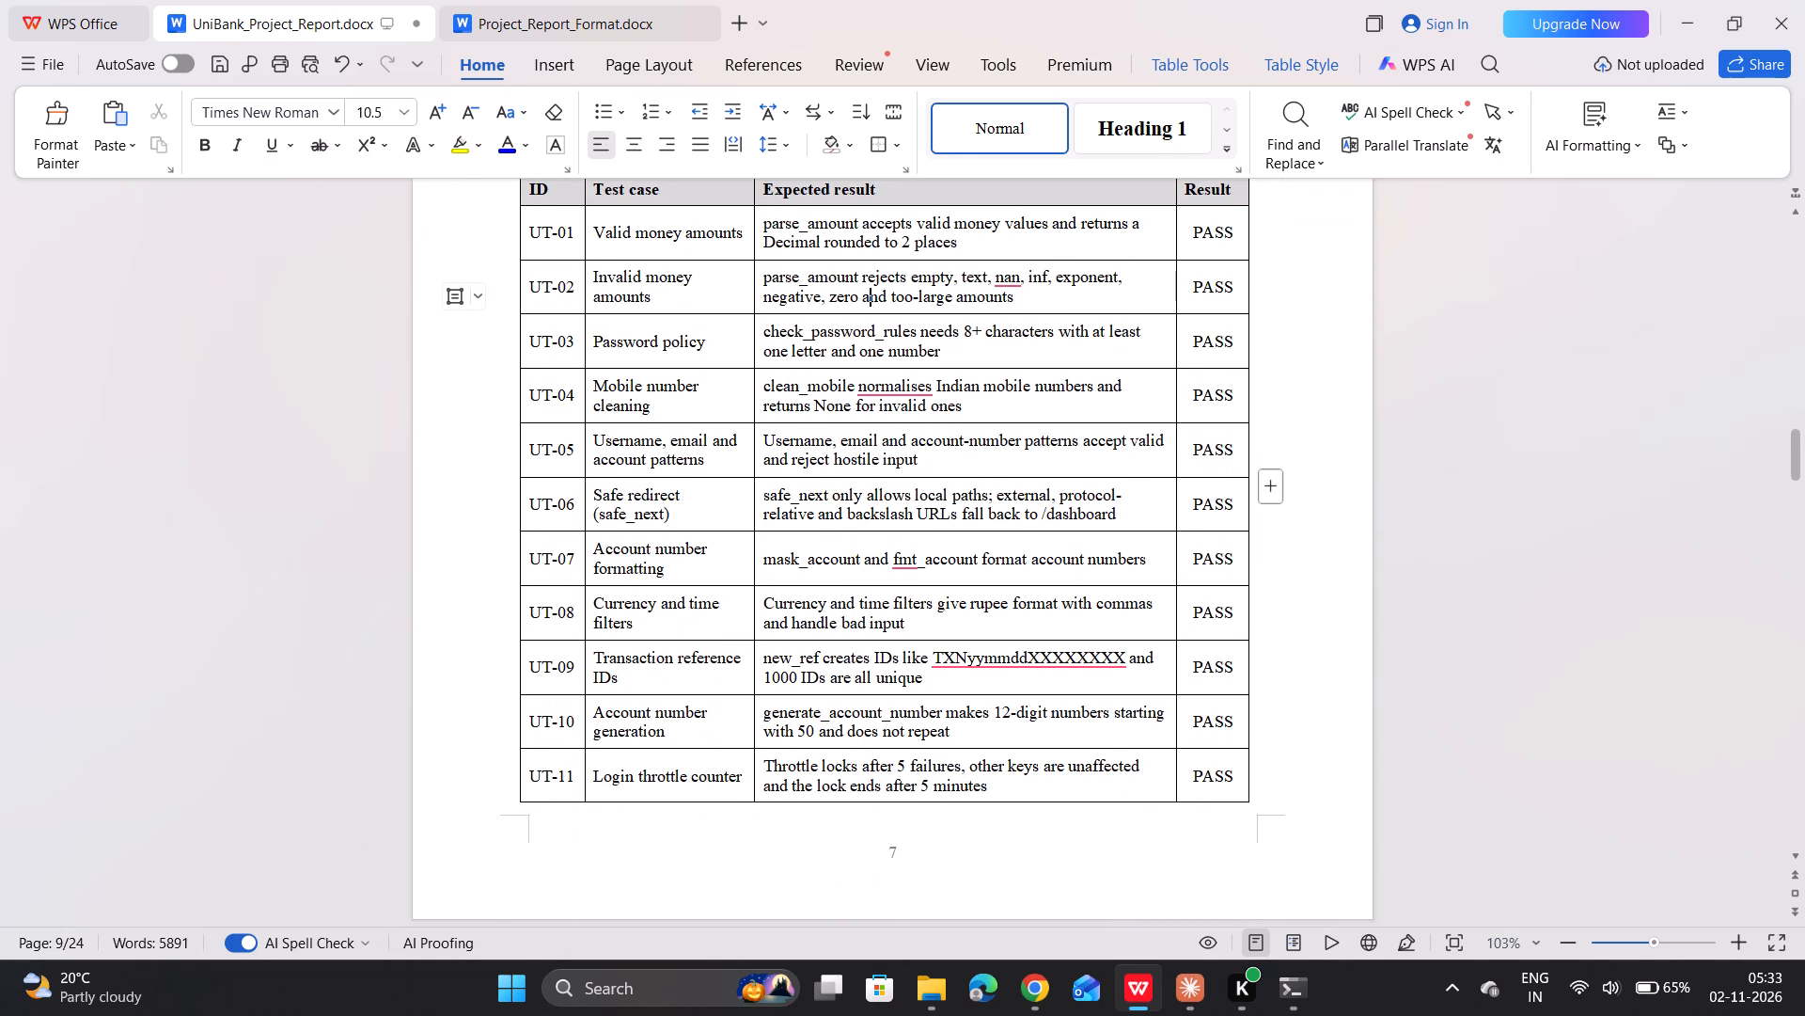
left_click_drag(1238, 773, 722, 355)
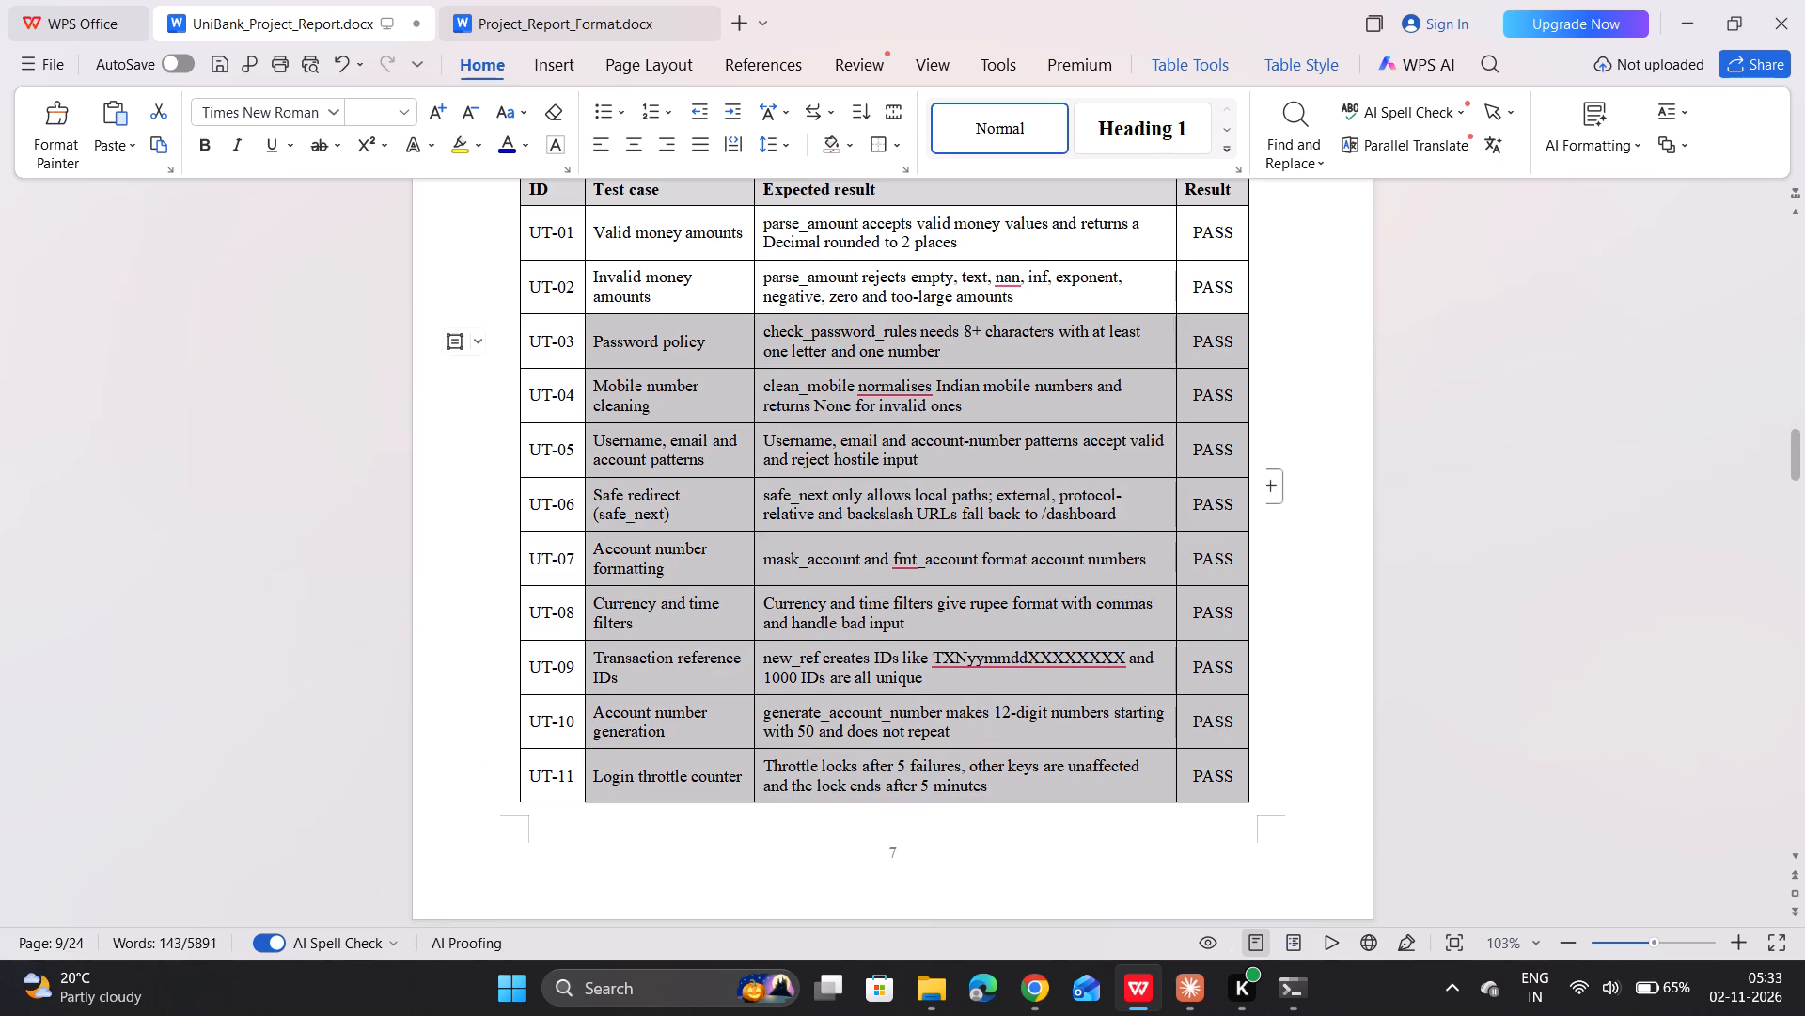
left_click_drag(722, 355, 554, 250)
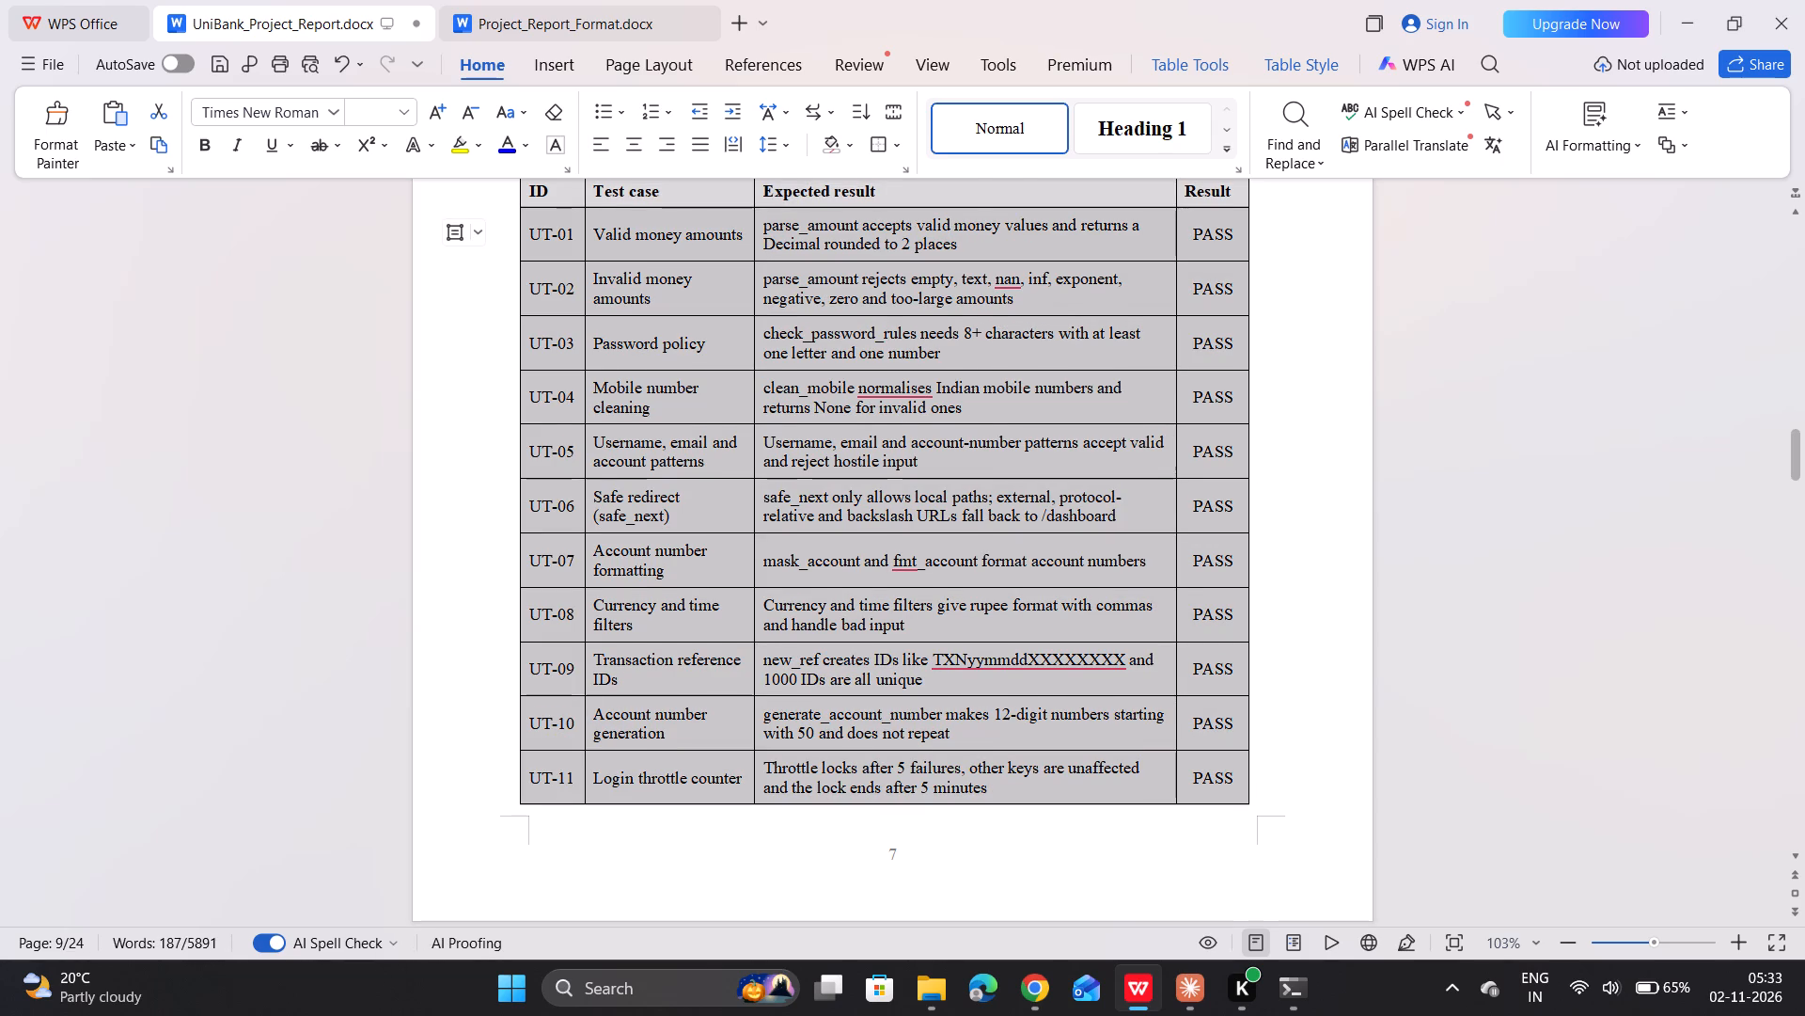
left_click(1003, 115)
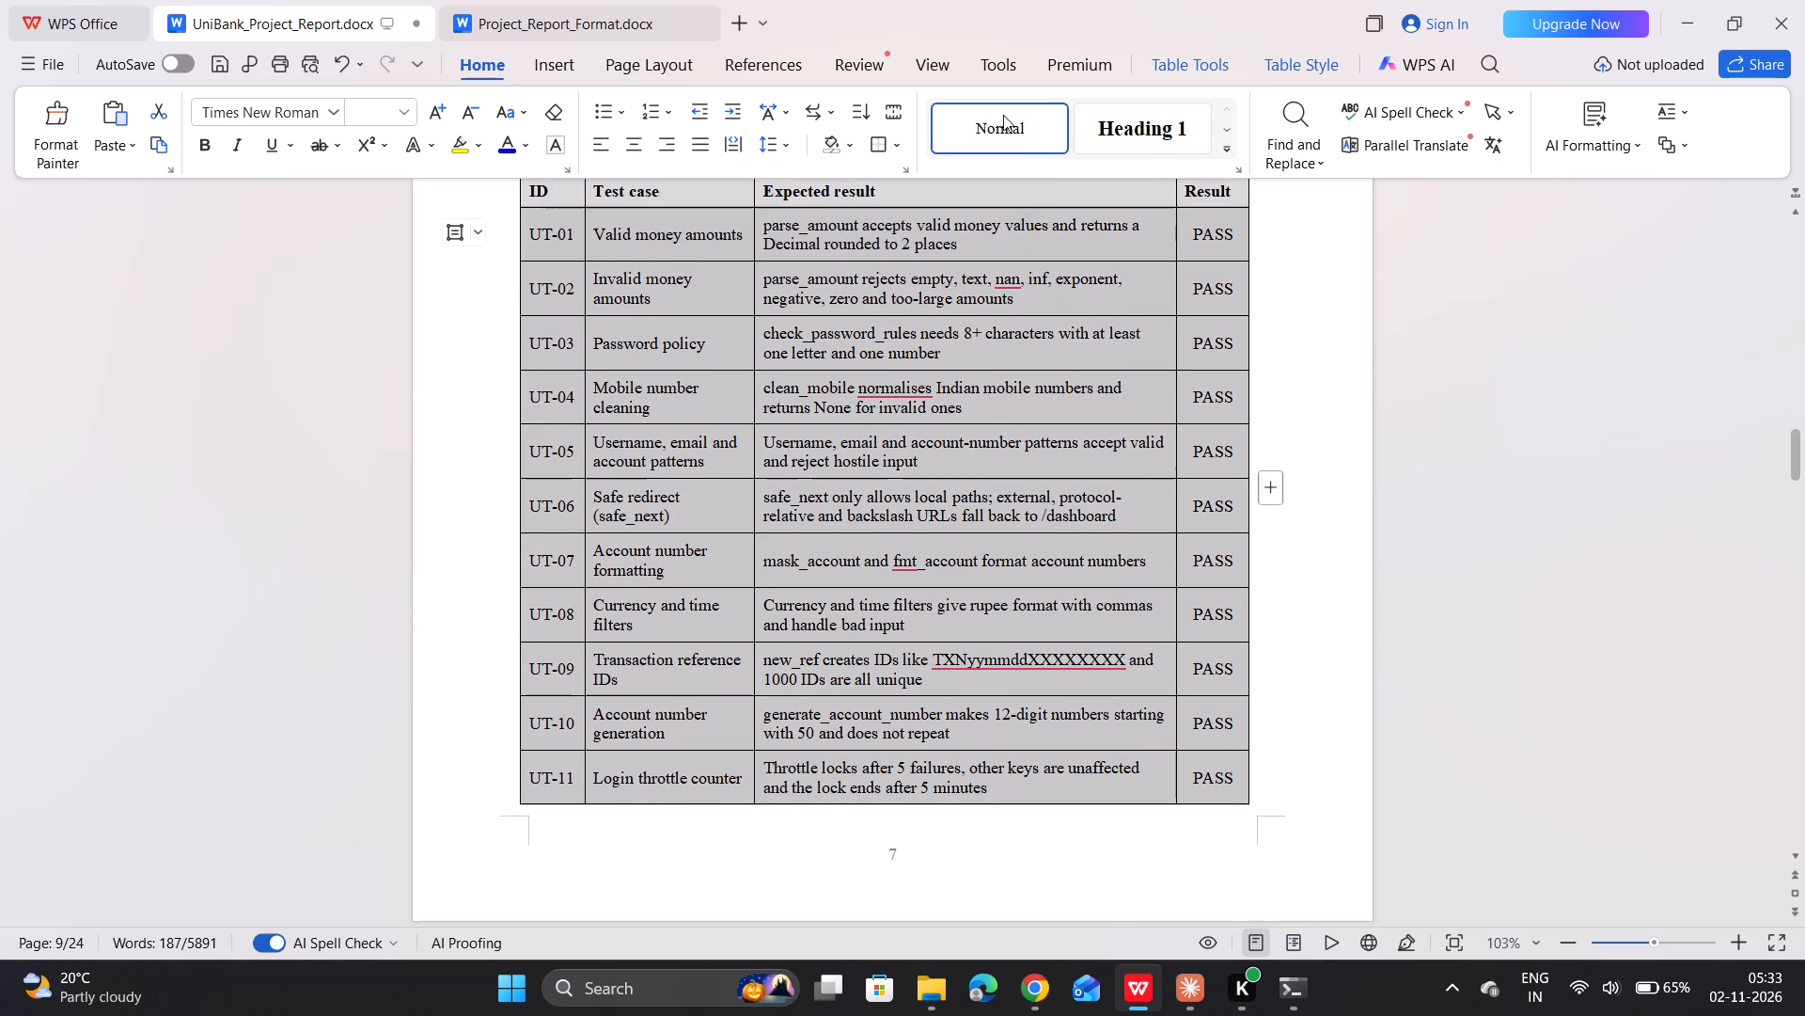
left_click(891, 447)
scroll(891, 447, "down", 2)
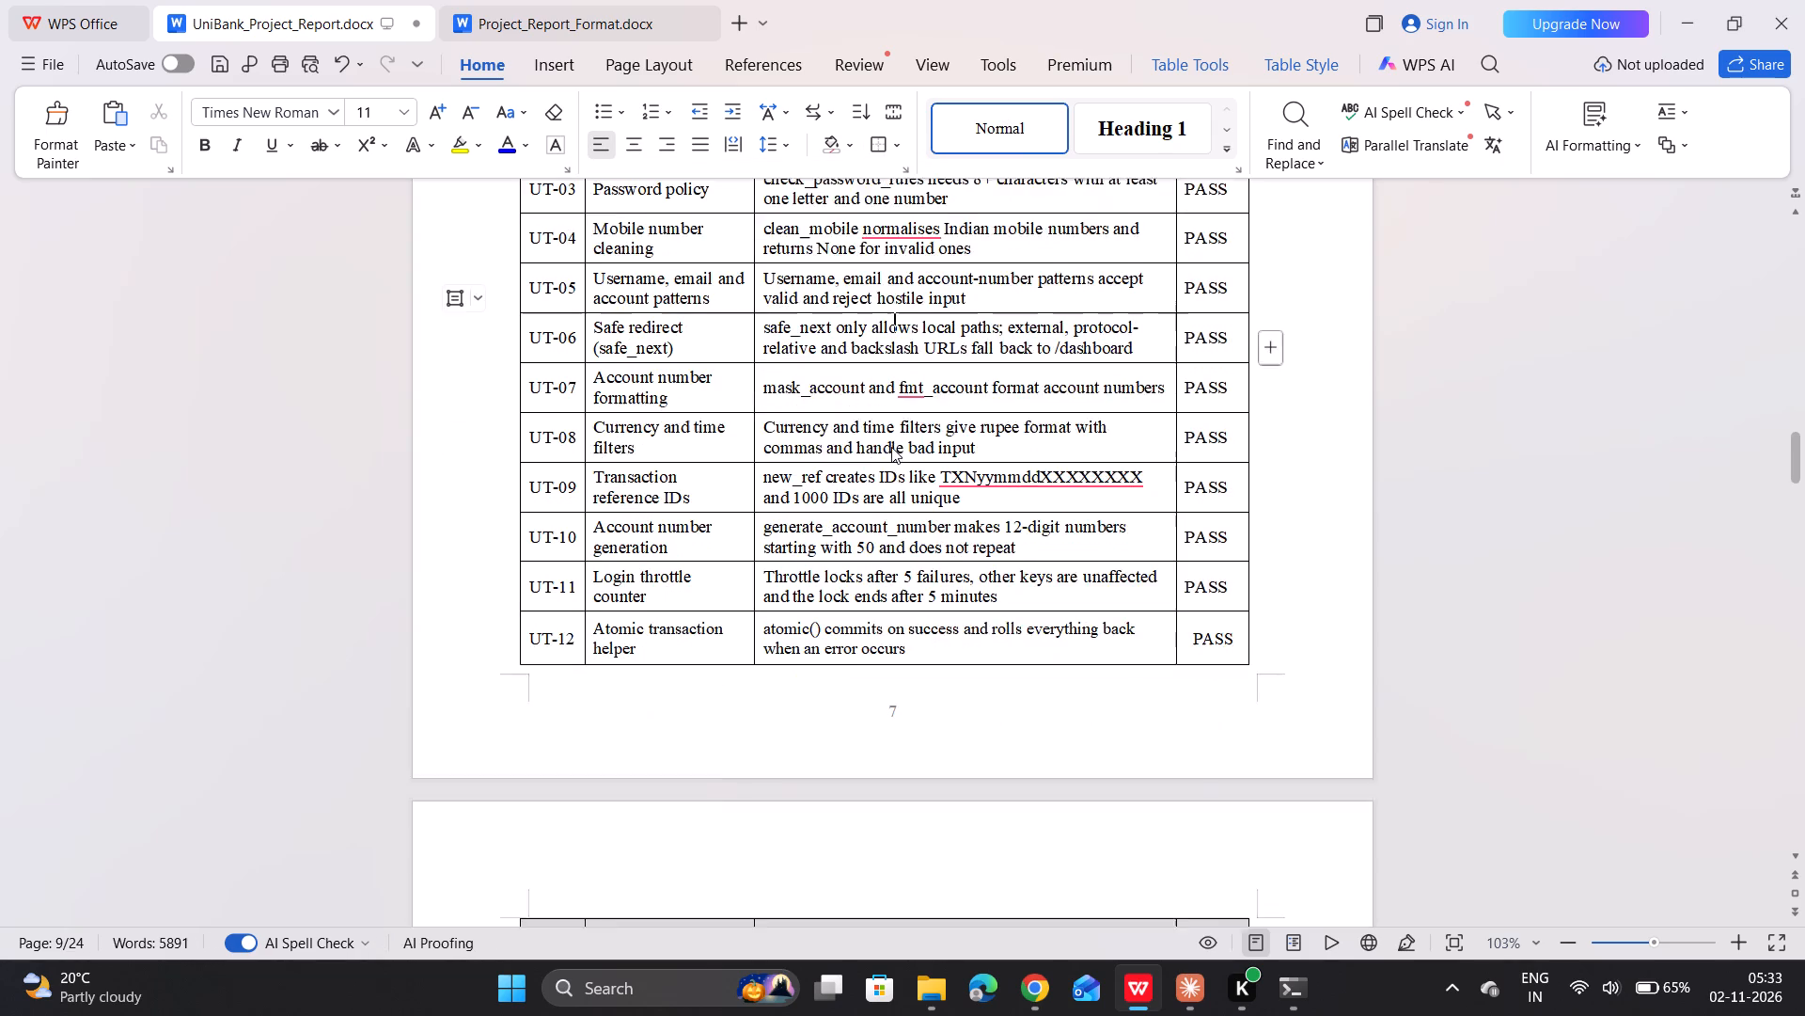
Reapply the Normal style to row UT-12, Atomic transaction helper, of Table 5.2: Unit Test Cases.
scroll(891, 447, "down", 1)
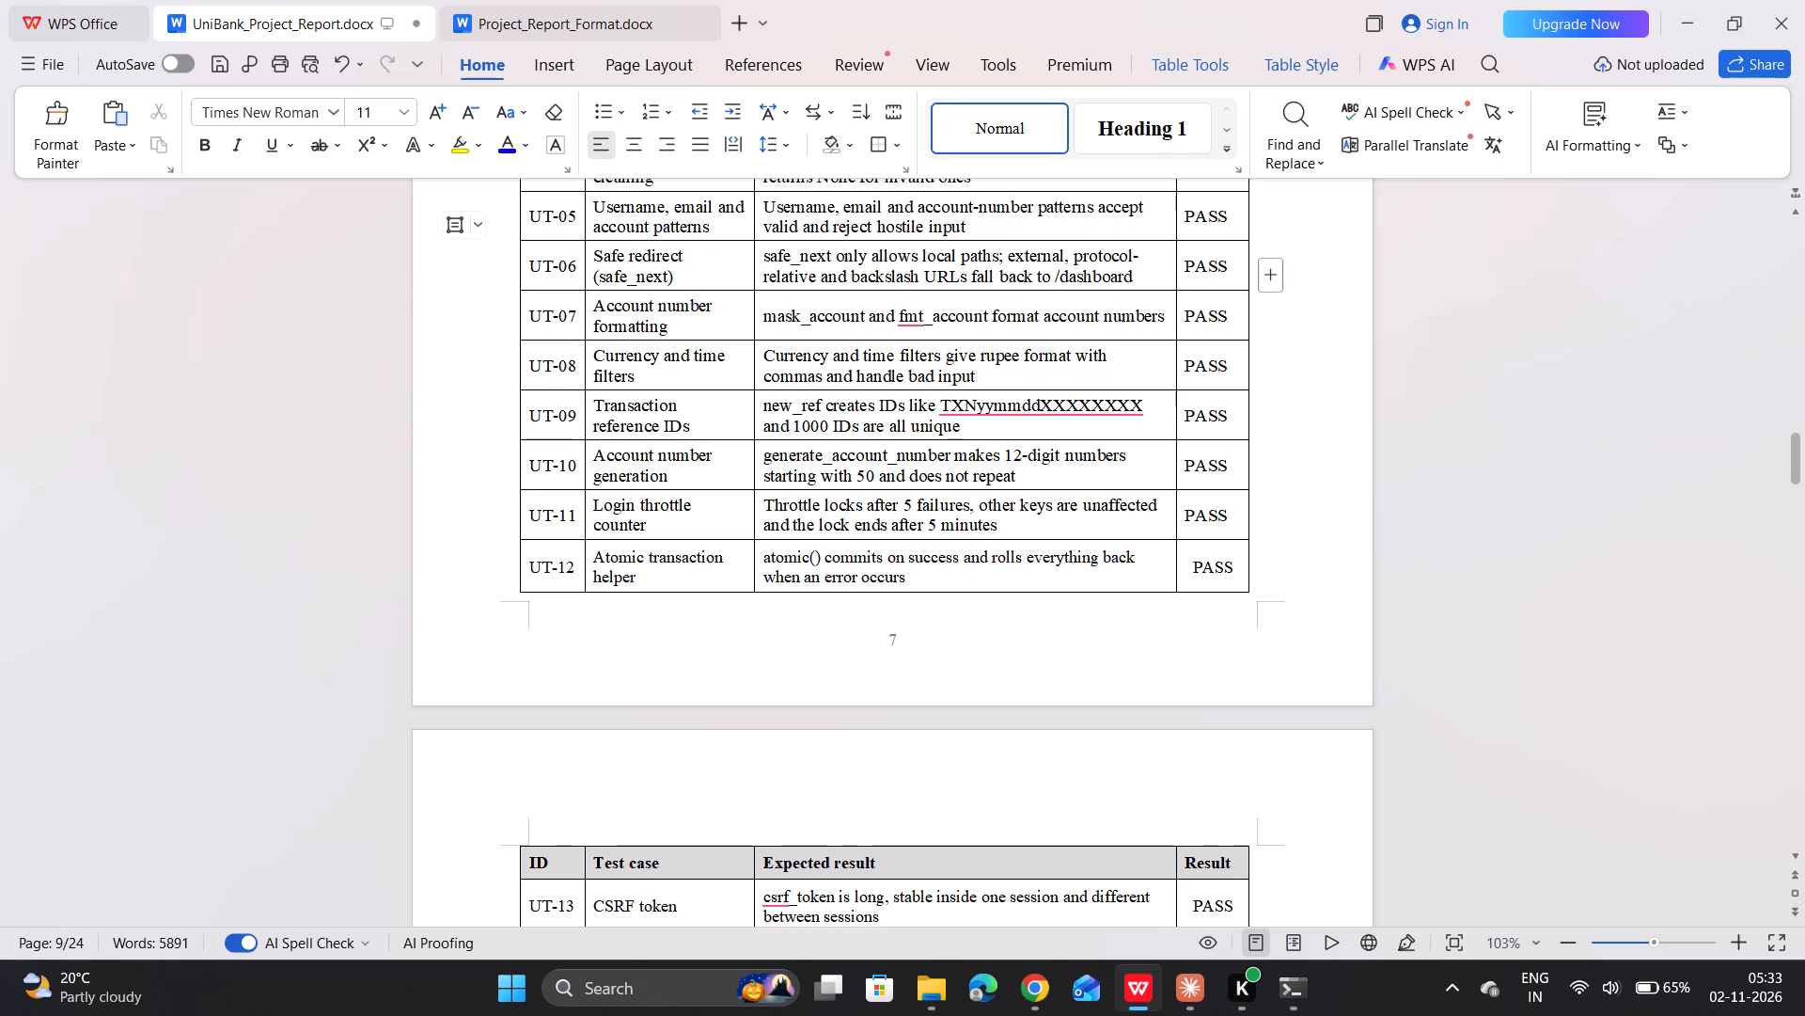
left_click_drag(1235, 568, 547, 587)
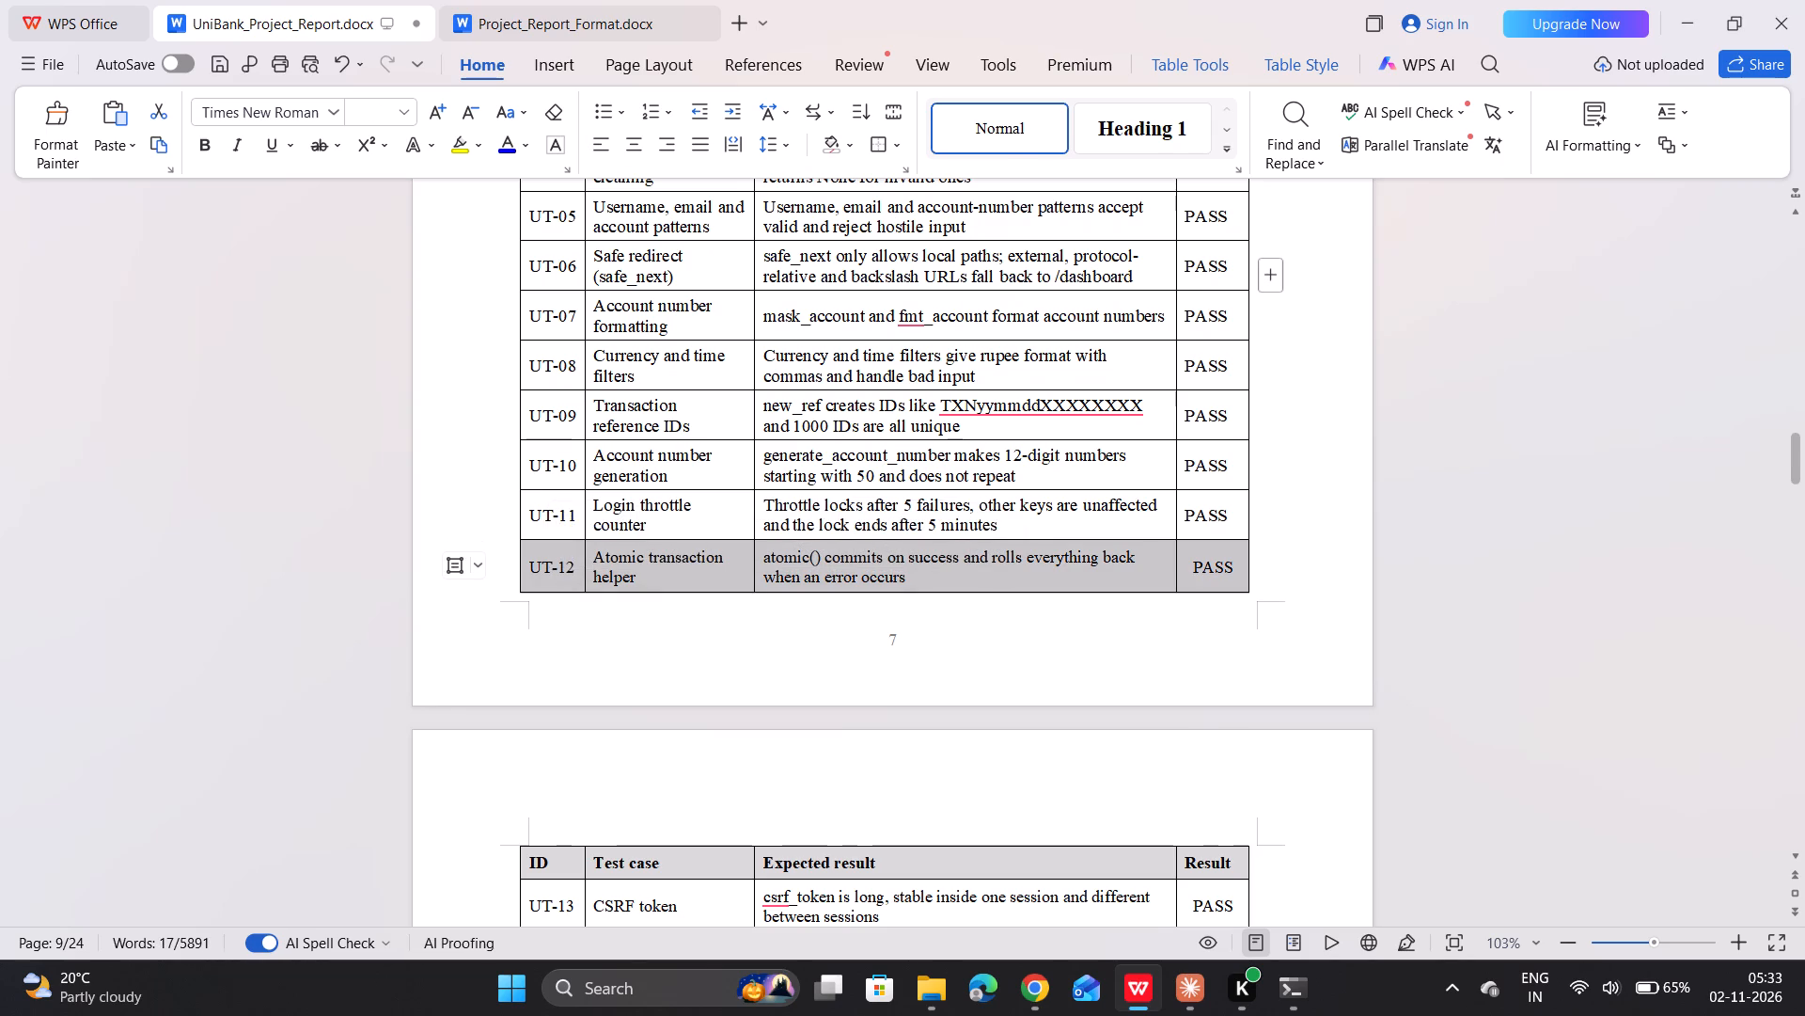
left_click(1002, 137)
scroll(995, 452, "down", 2)
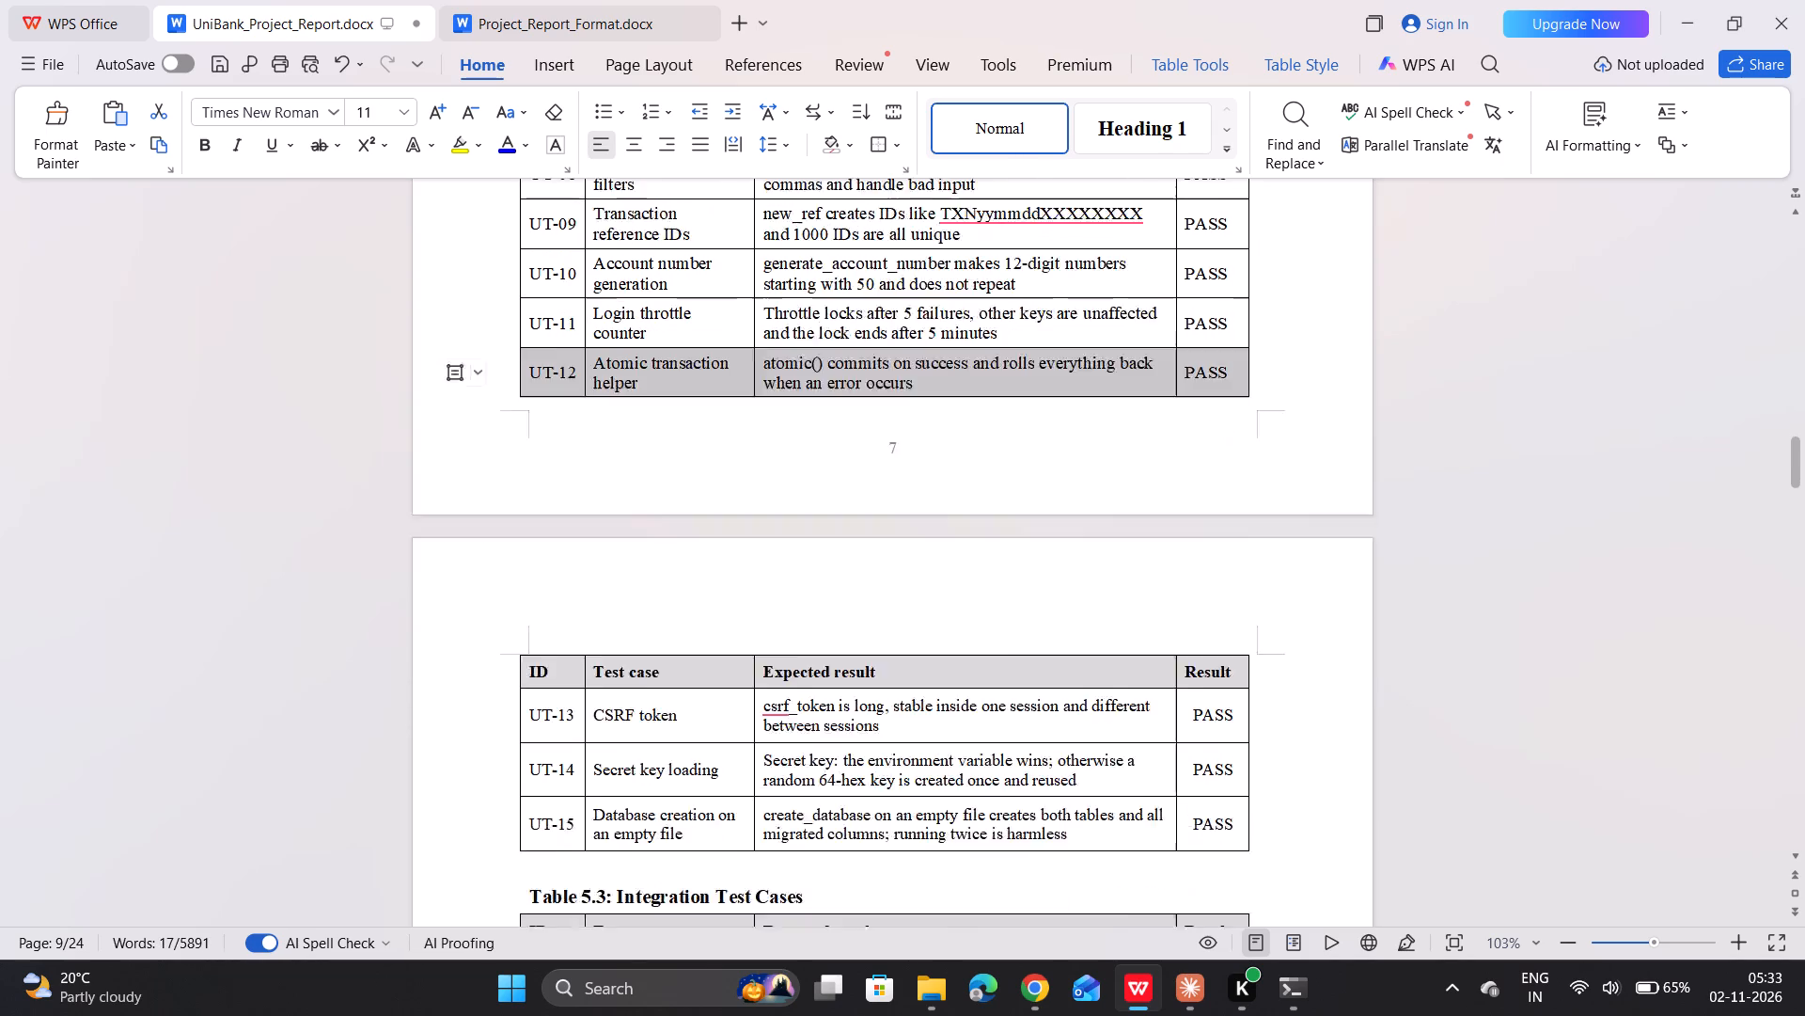
Select rows UT-13 to UT-15 of Table 5.2: Unit Test Cases, leaving out the repeated header.
scroll(995, 452, "down", 2)
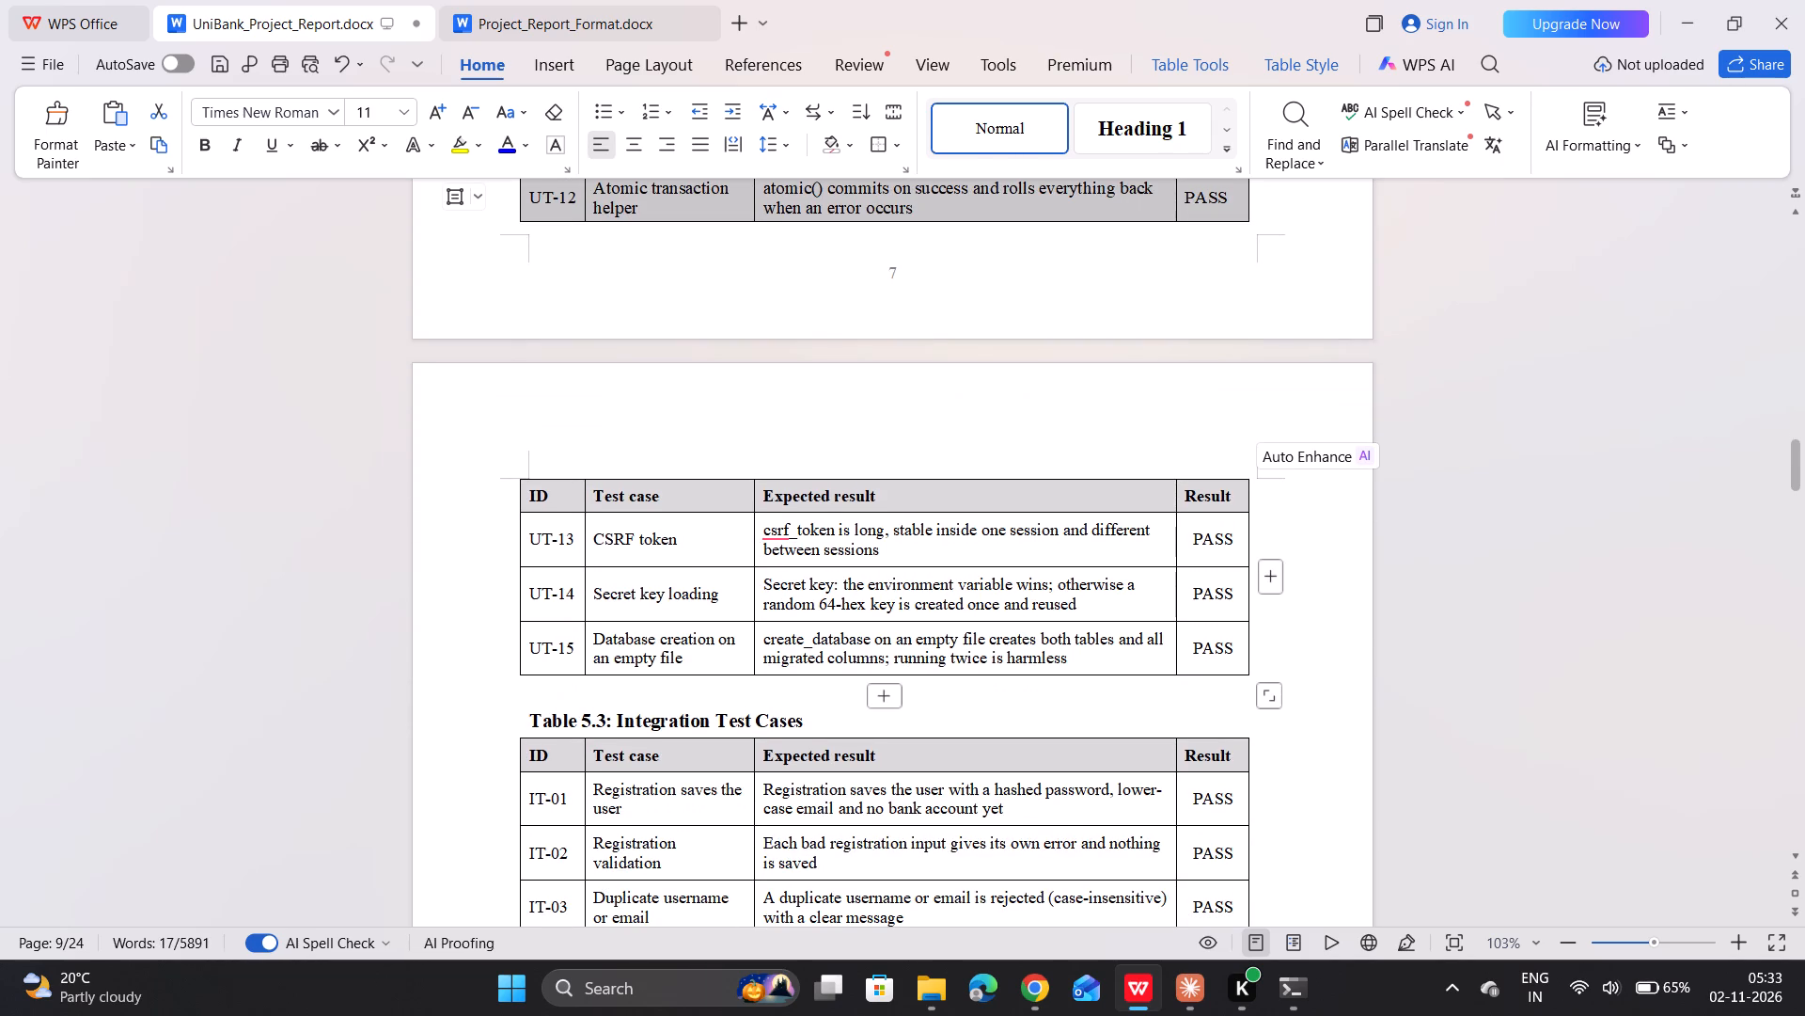
left_click(1231, 652)
left_click_drag(1231, 652, 618, 544)
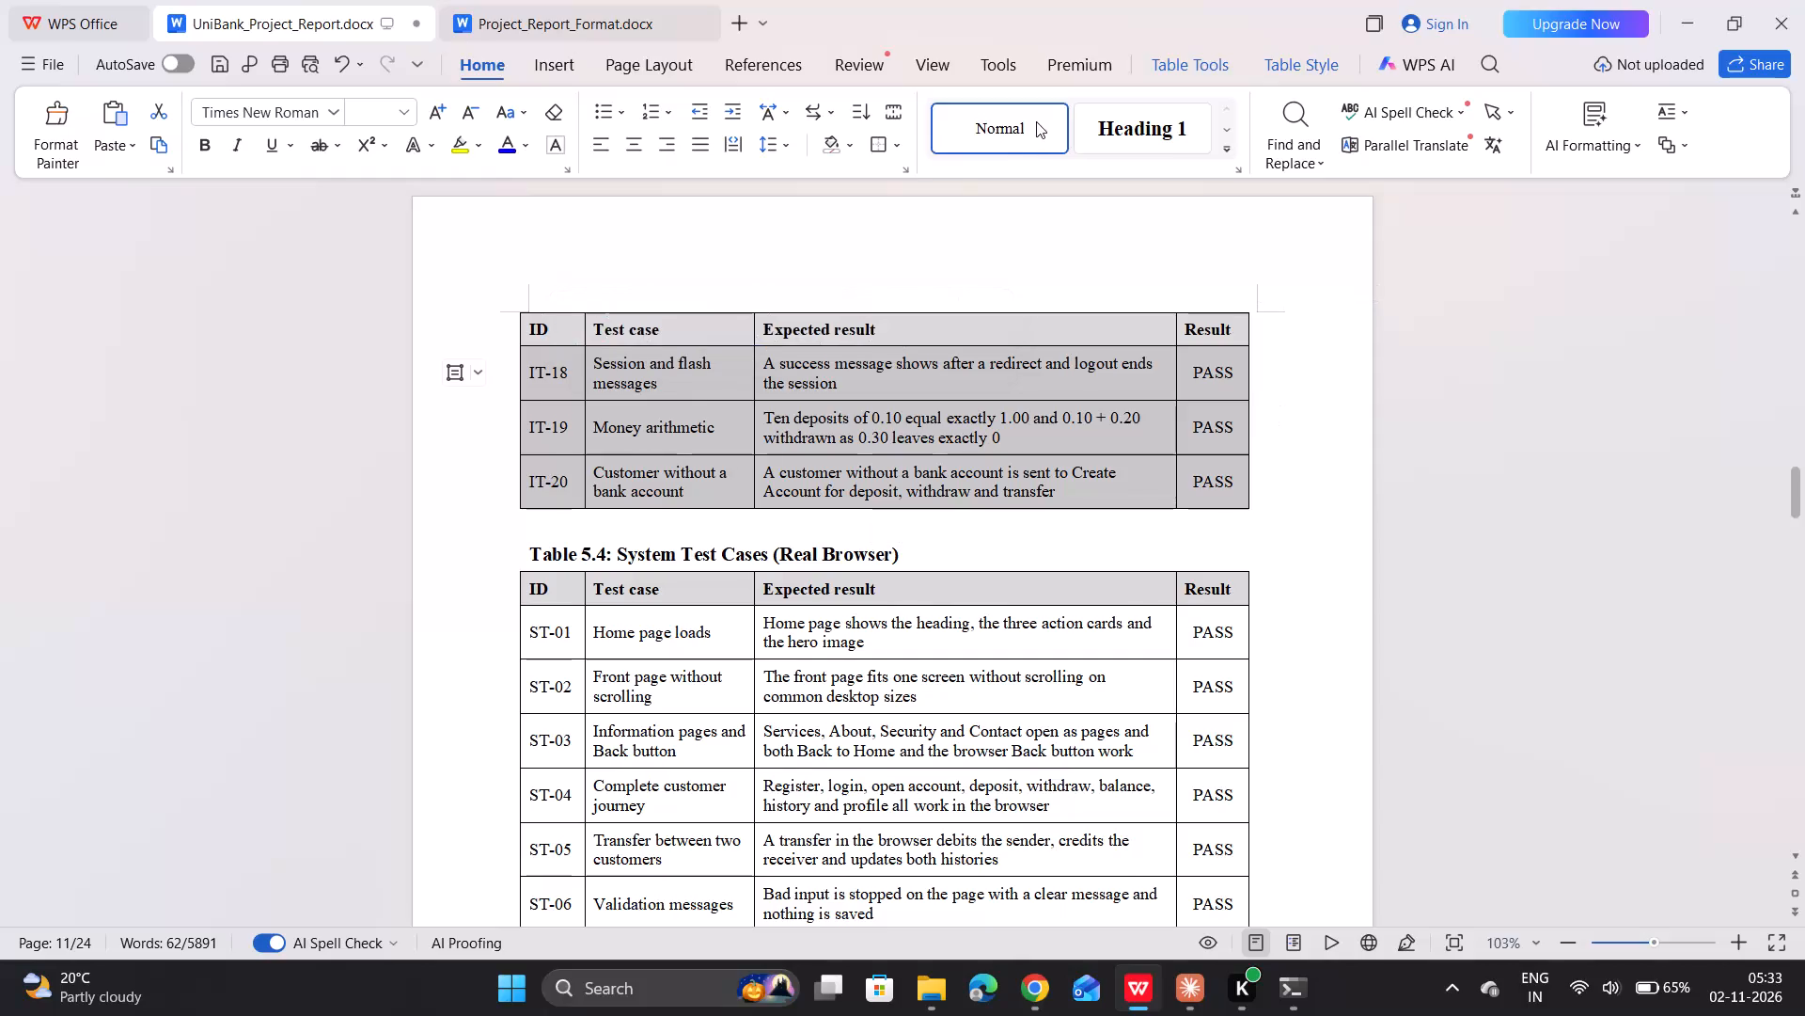
Reapply the Normal style to the selected rows IT-18 to IT-20 of Table 5.3: Integration Test Cases.
left_click(1024, 119)
left_click(923, 383)
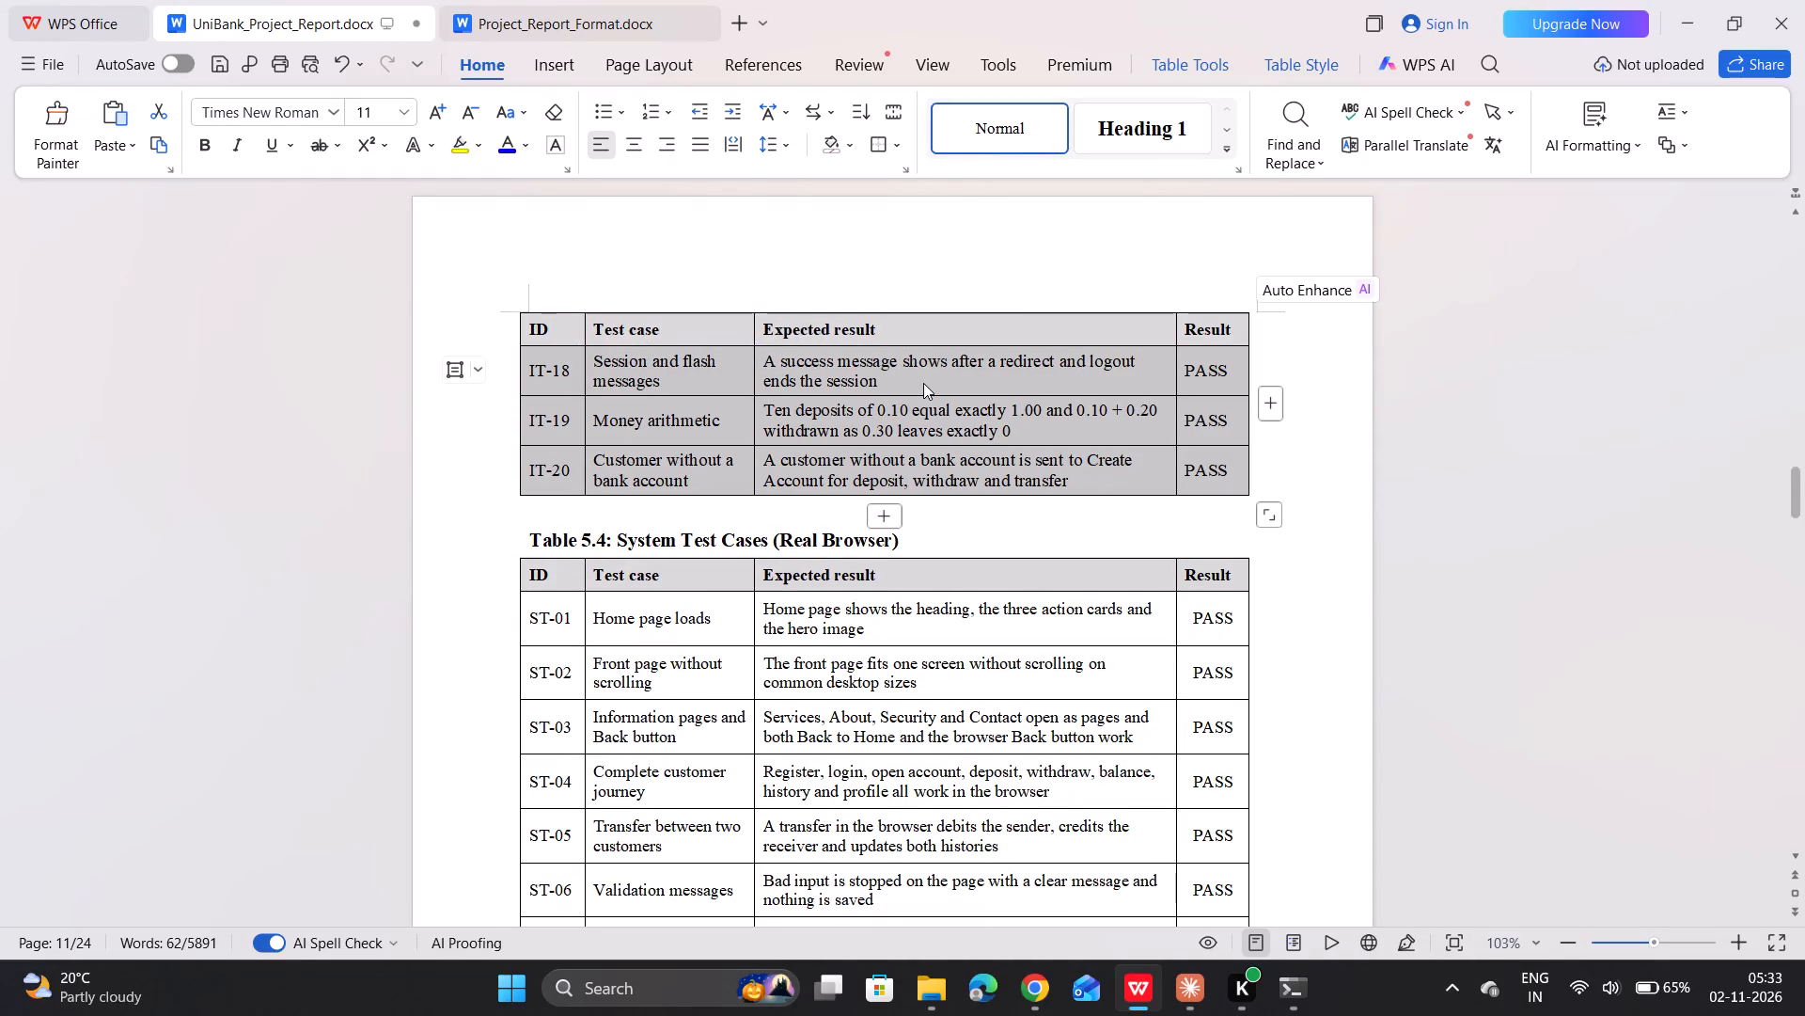
Reapply the Normal style to rows ST-01 to ST-12 of Table 5.4: System Test Cases (Real Browser), leaving out the header.
scroll(923, 383, "down", 5)
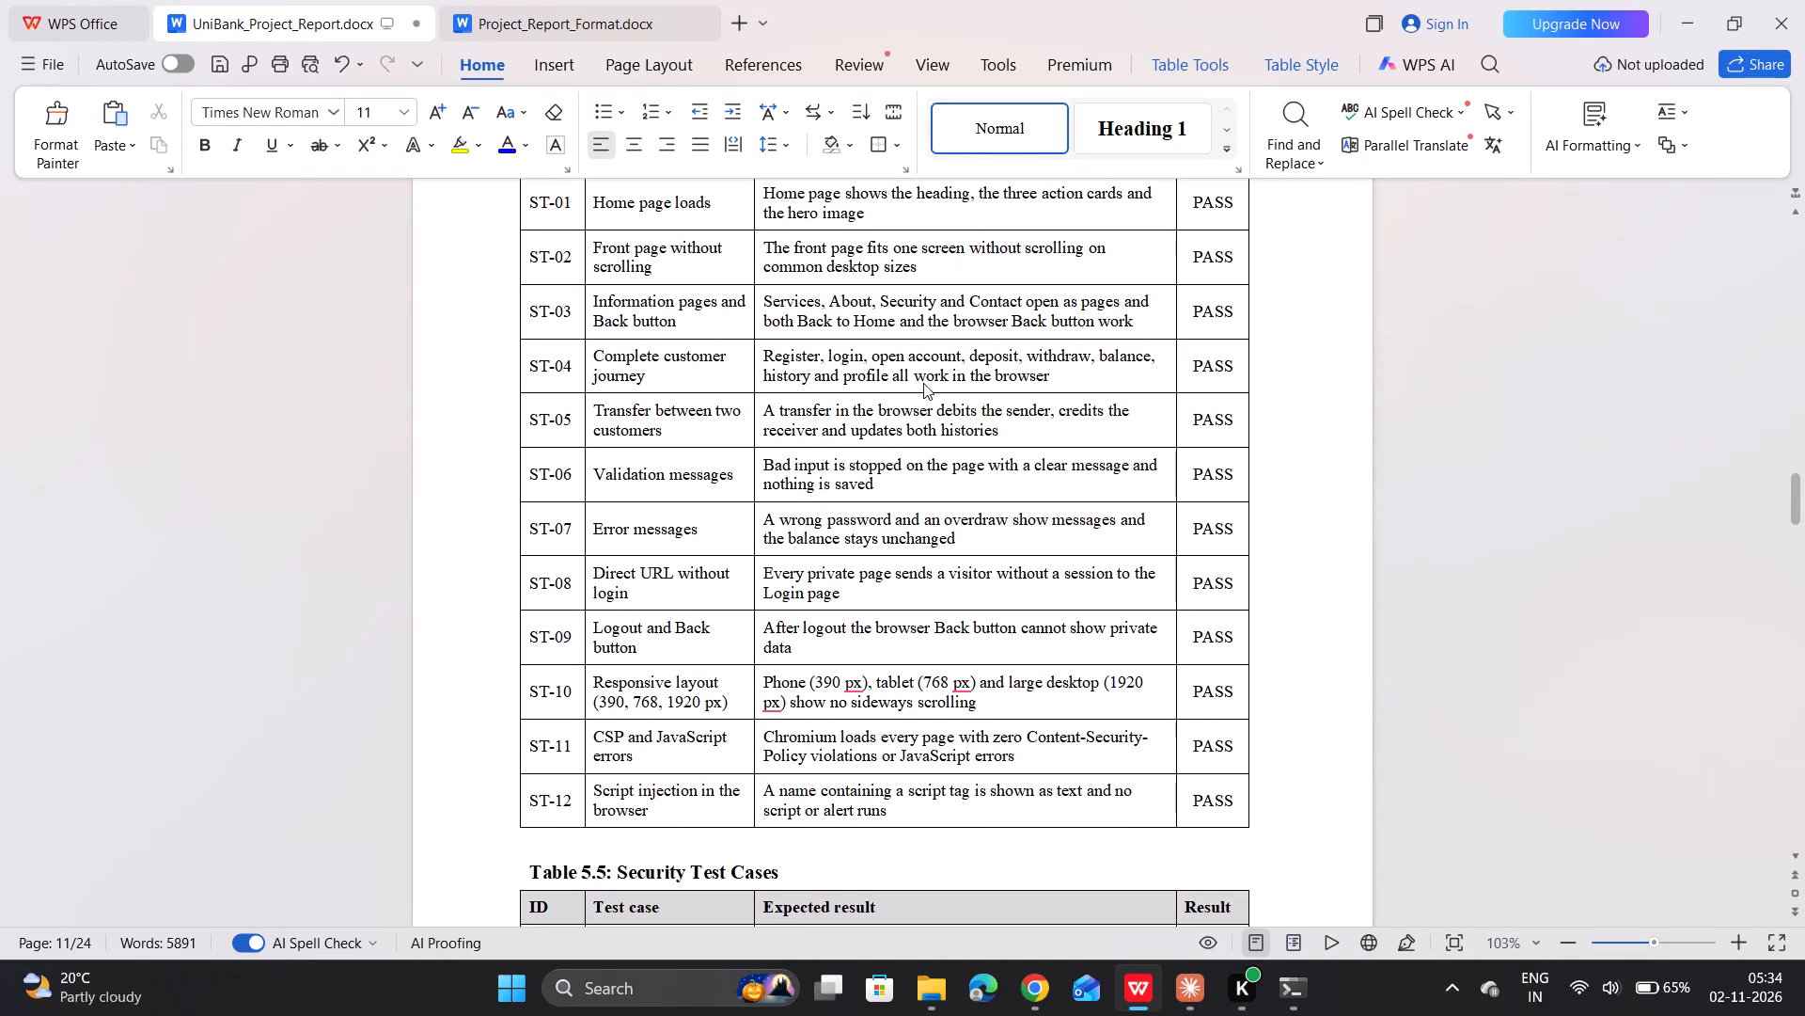
scroll(923, 383, "down", 1)
left_click_drag(1238, 713, 568, 609)
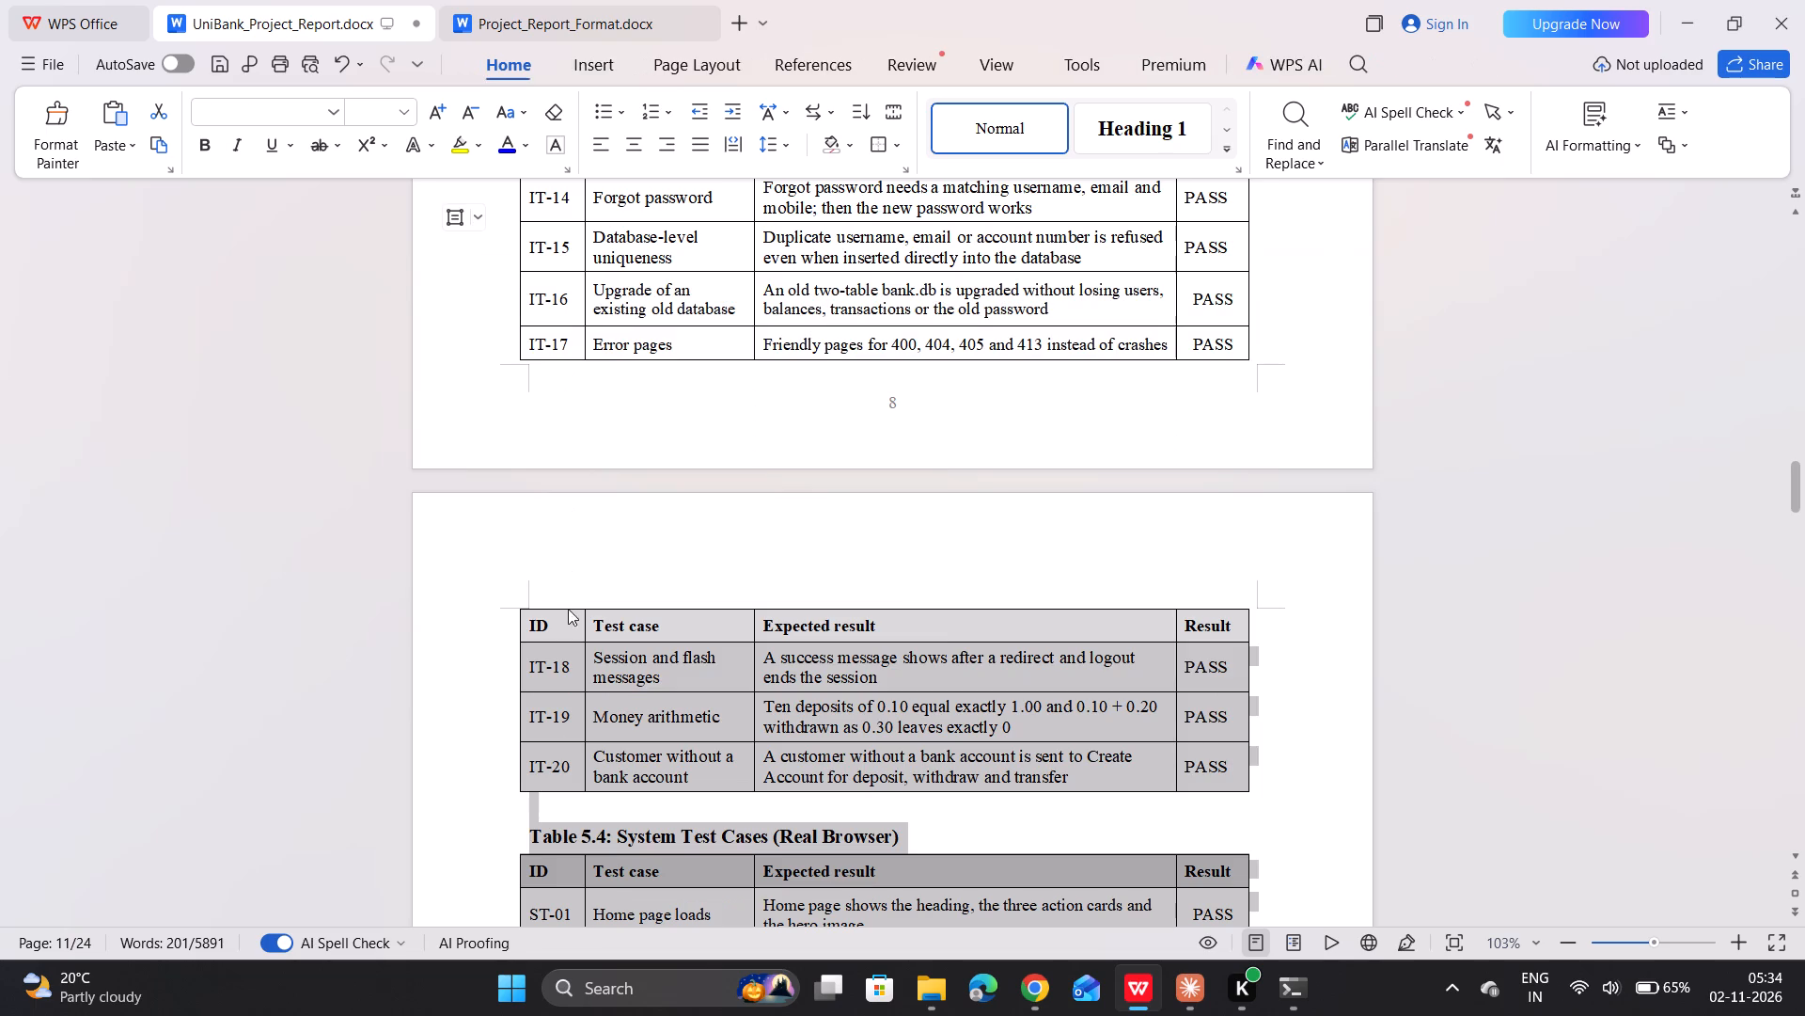
left_click_drag(568, 609, 555, 903)
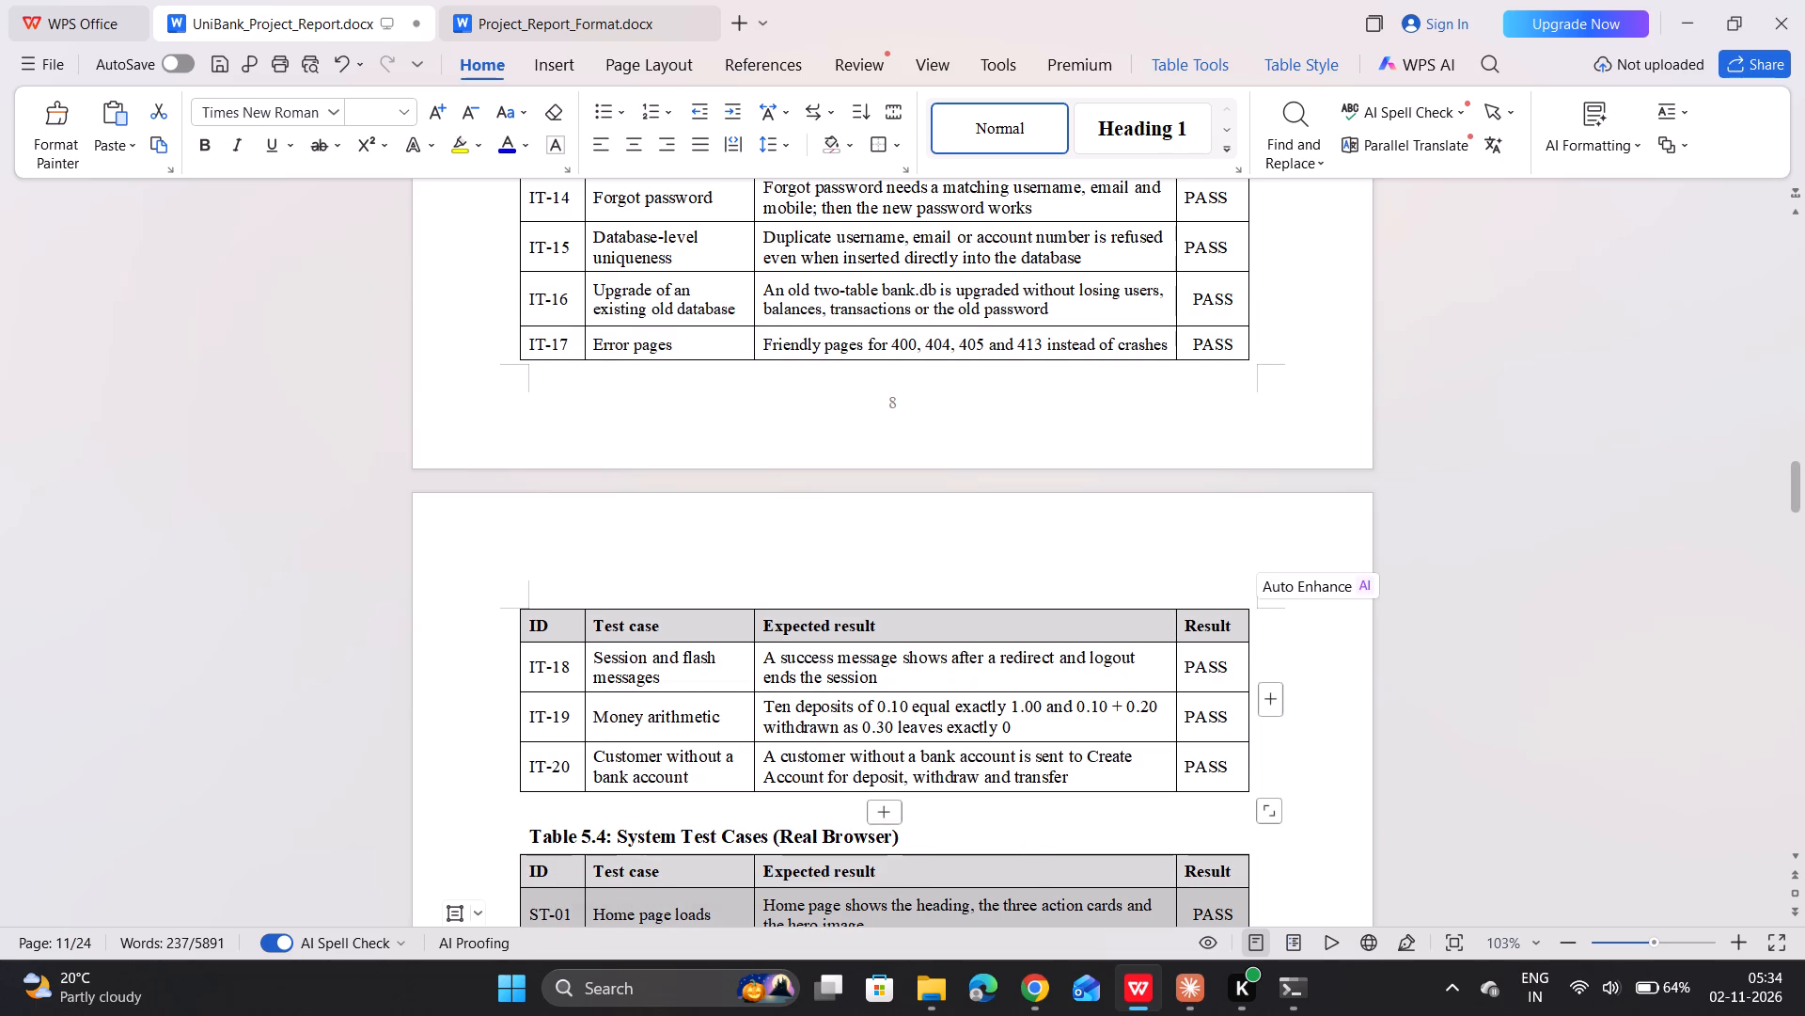
left_click(975, 140)
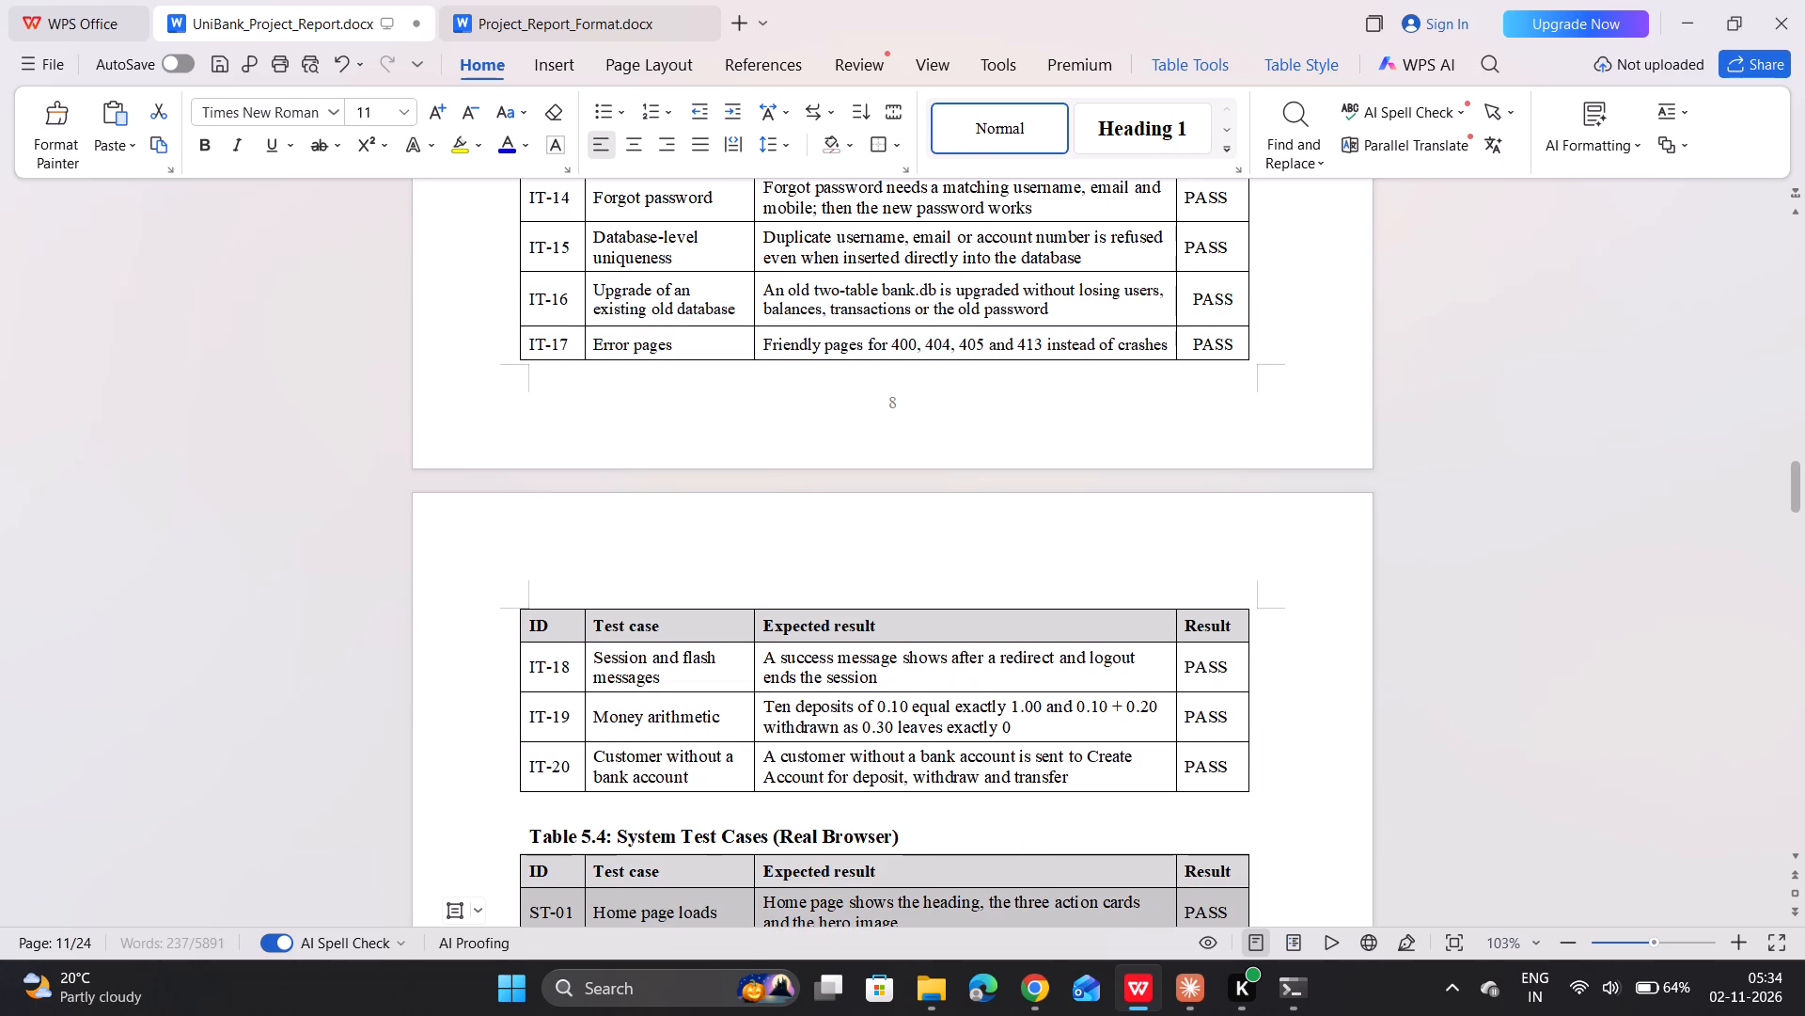
Reapply the Normal style to rows SC-01 to SC-03 of Table 5.5: Security Test Cases, below the header.
scroll(890, 582, "down", 7)
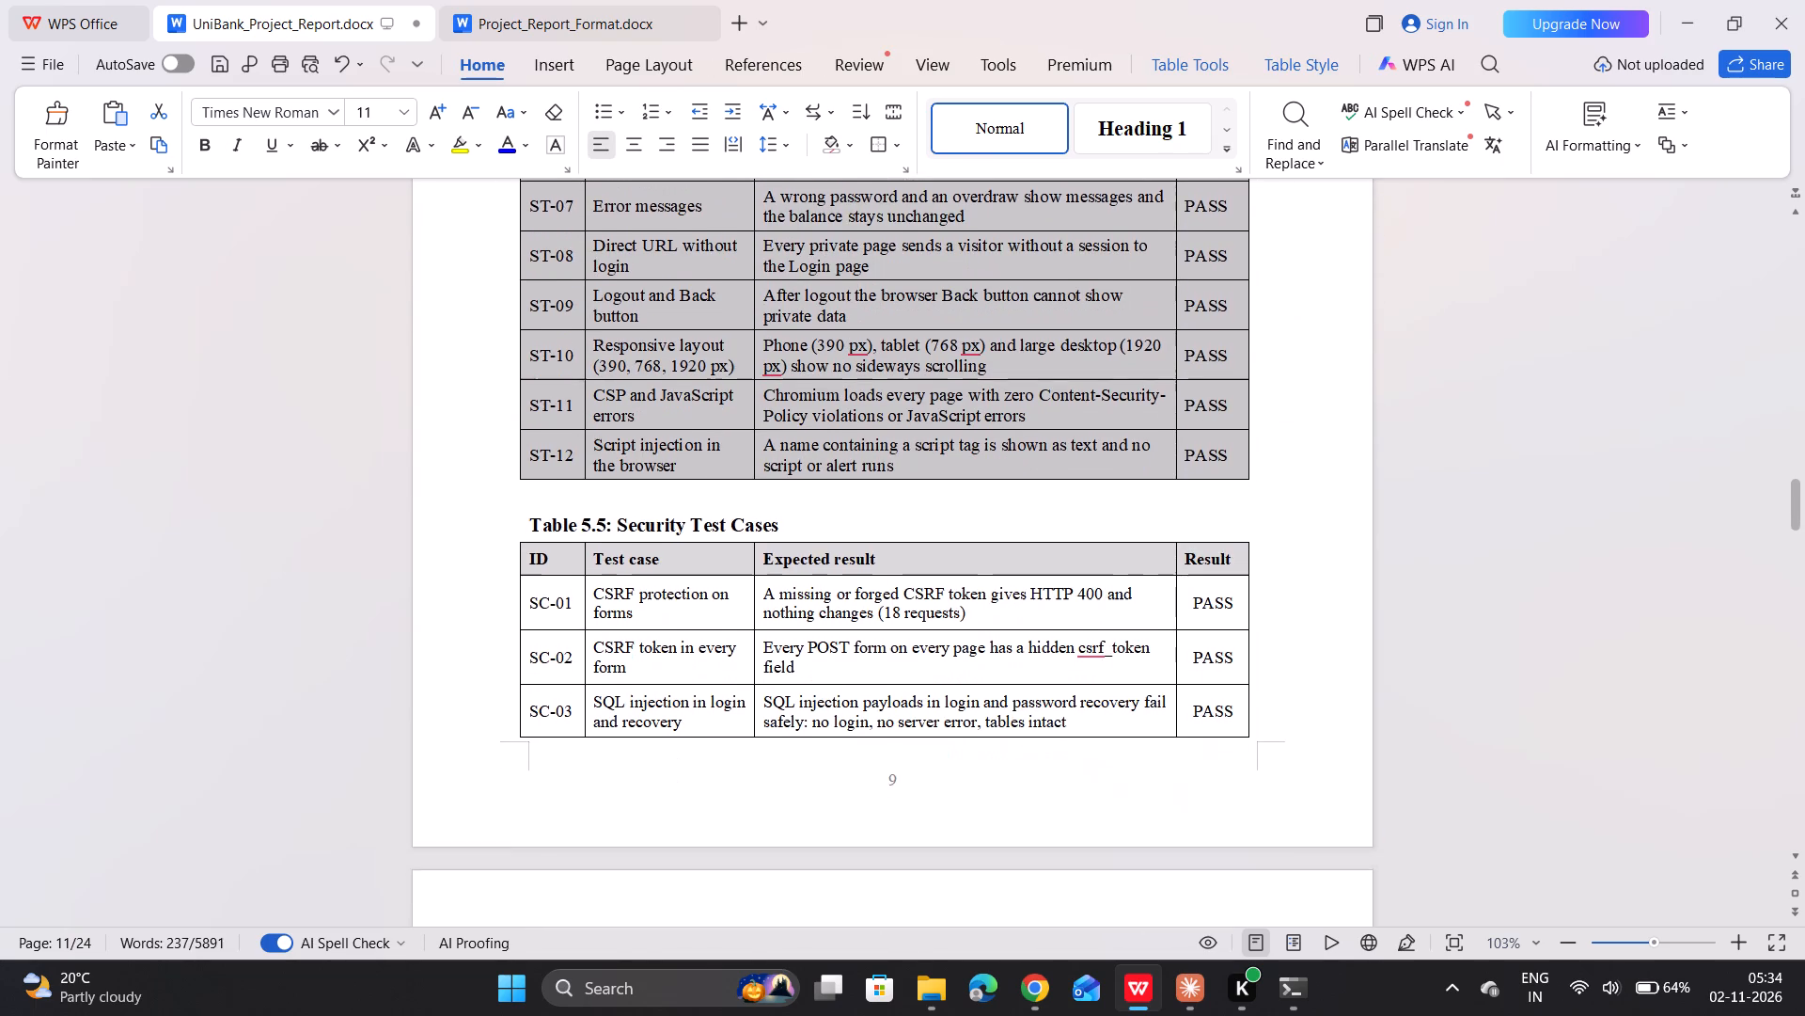
scroll(890, 582, "down", 3)
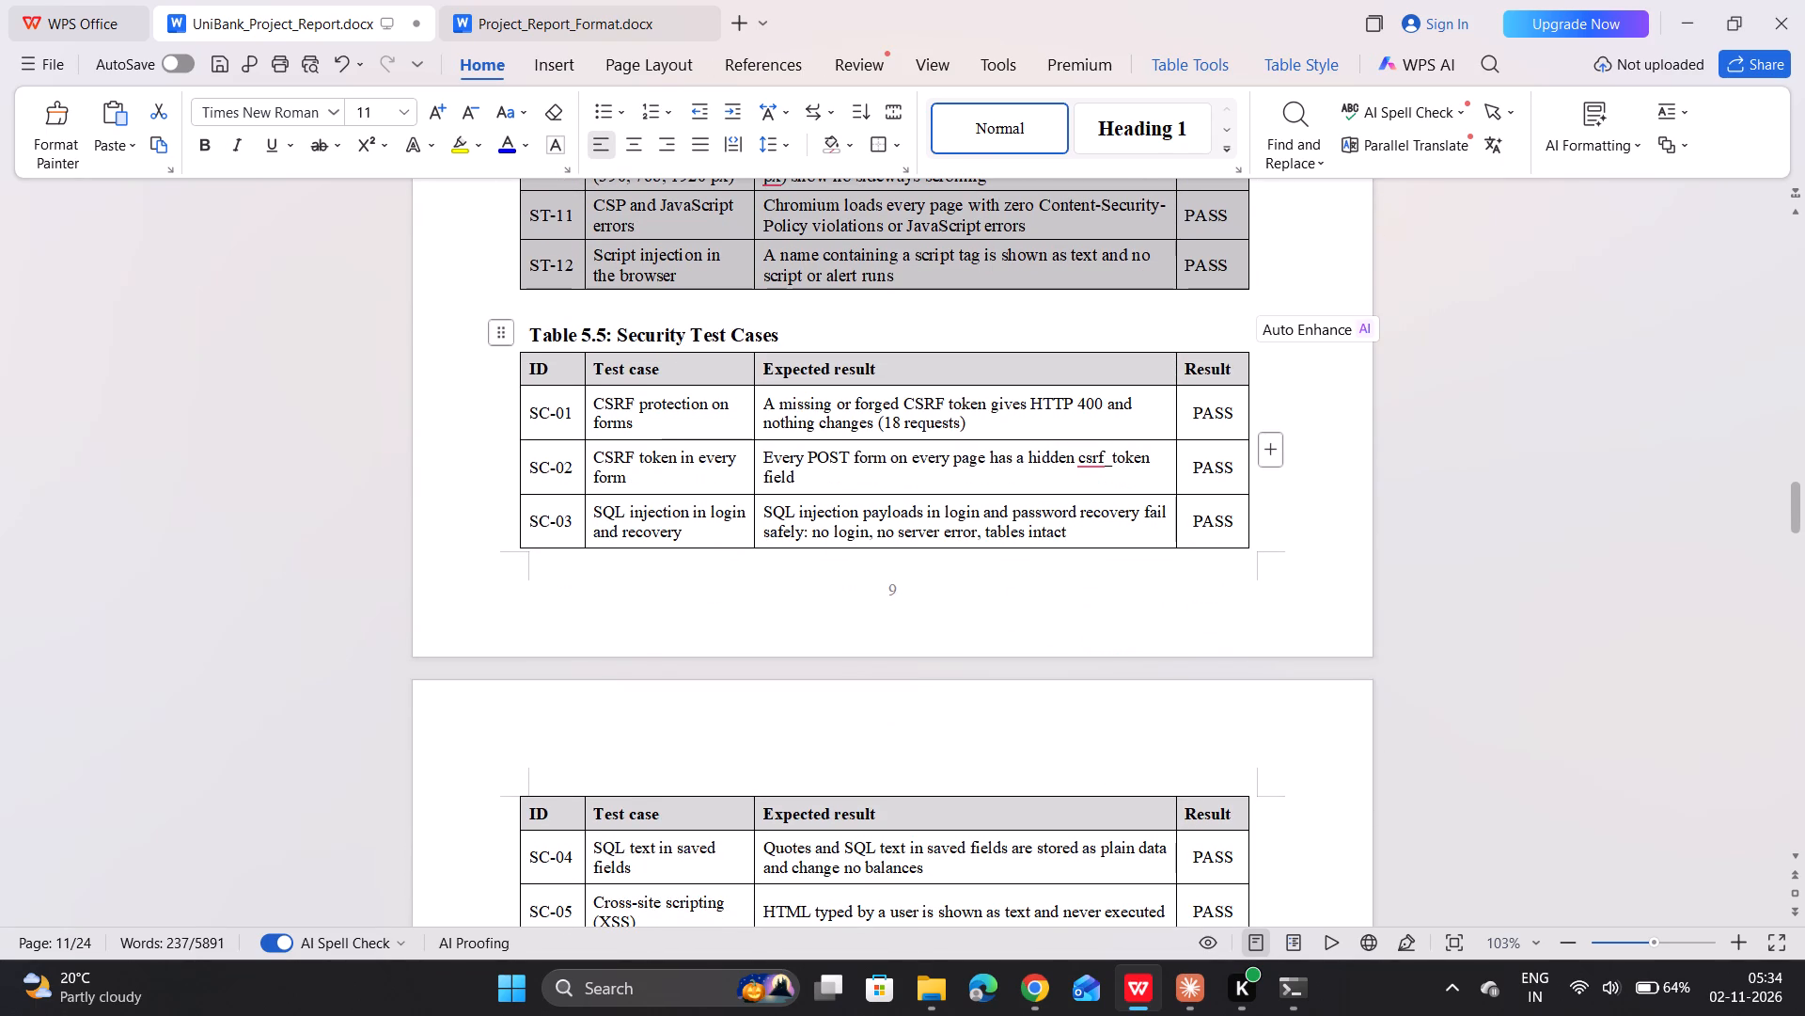
left_click(1231, 519)
left_click_drag(1231, 519, 751, 419)
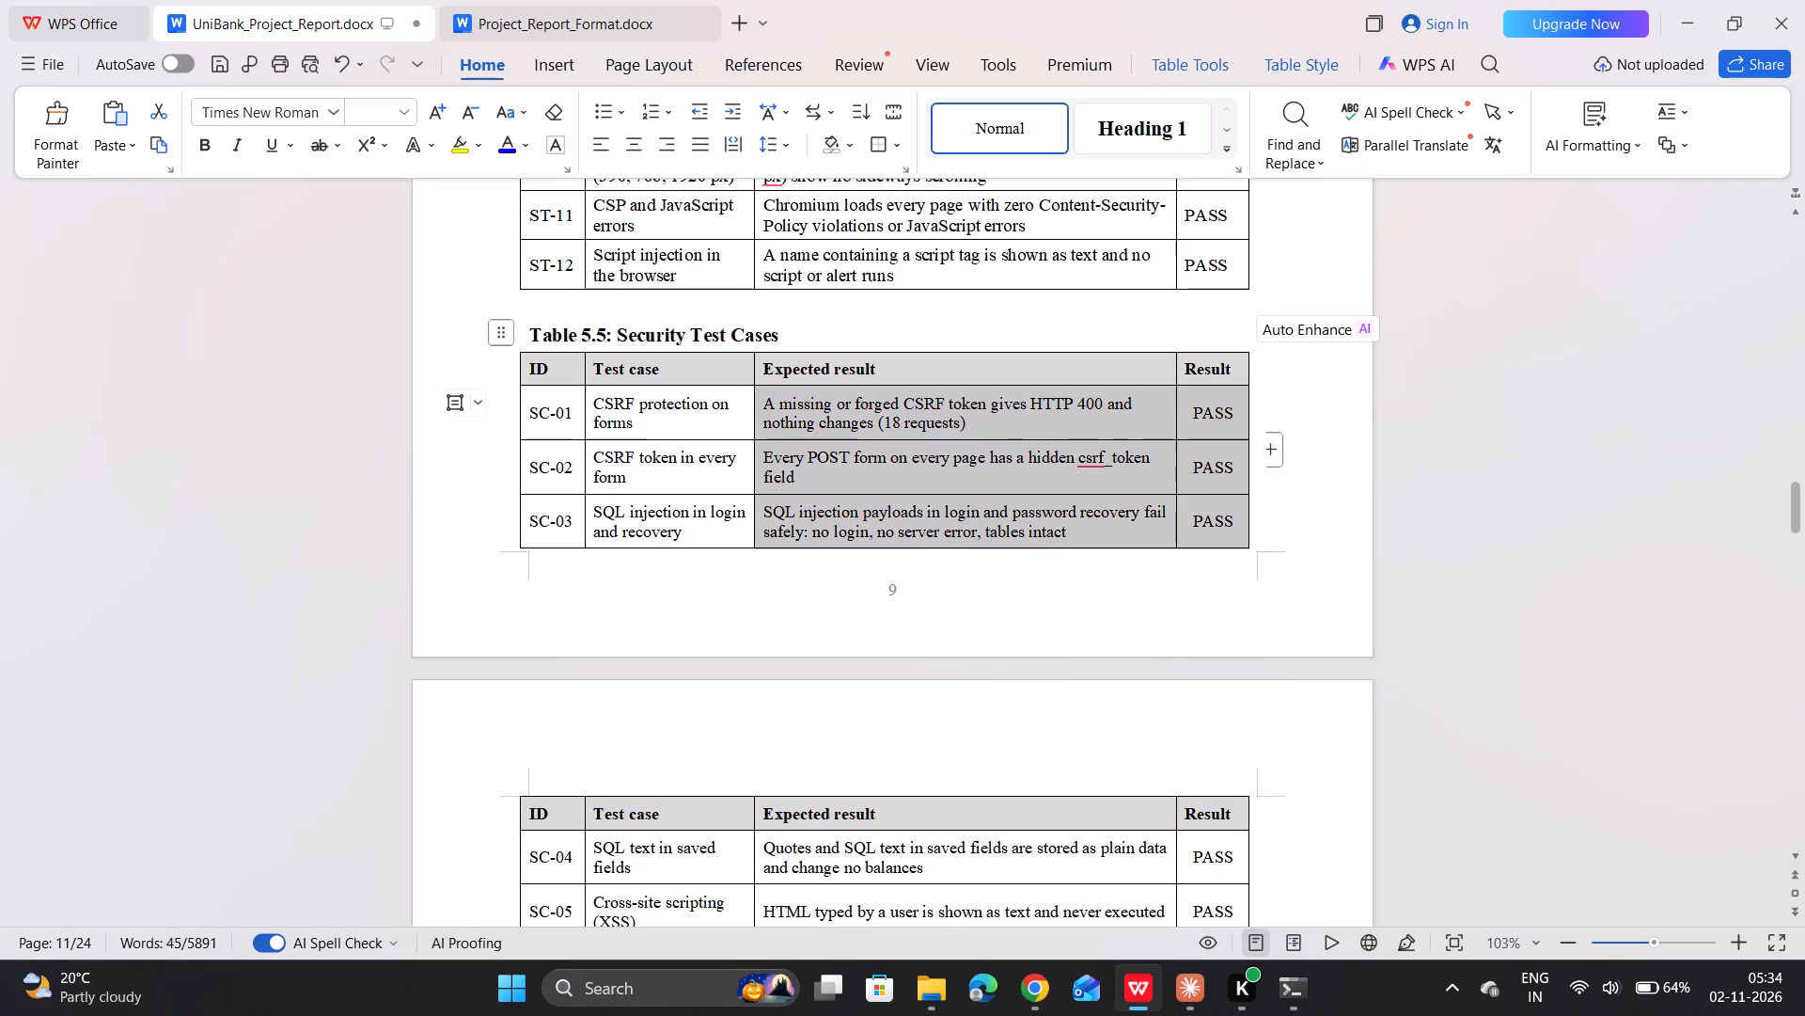
left_click_drag(751, 419, 552, 409)
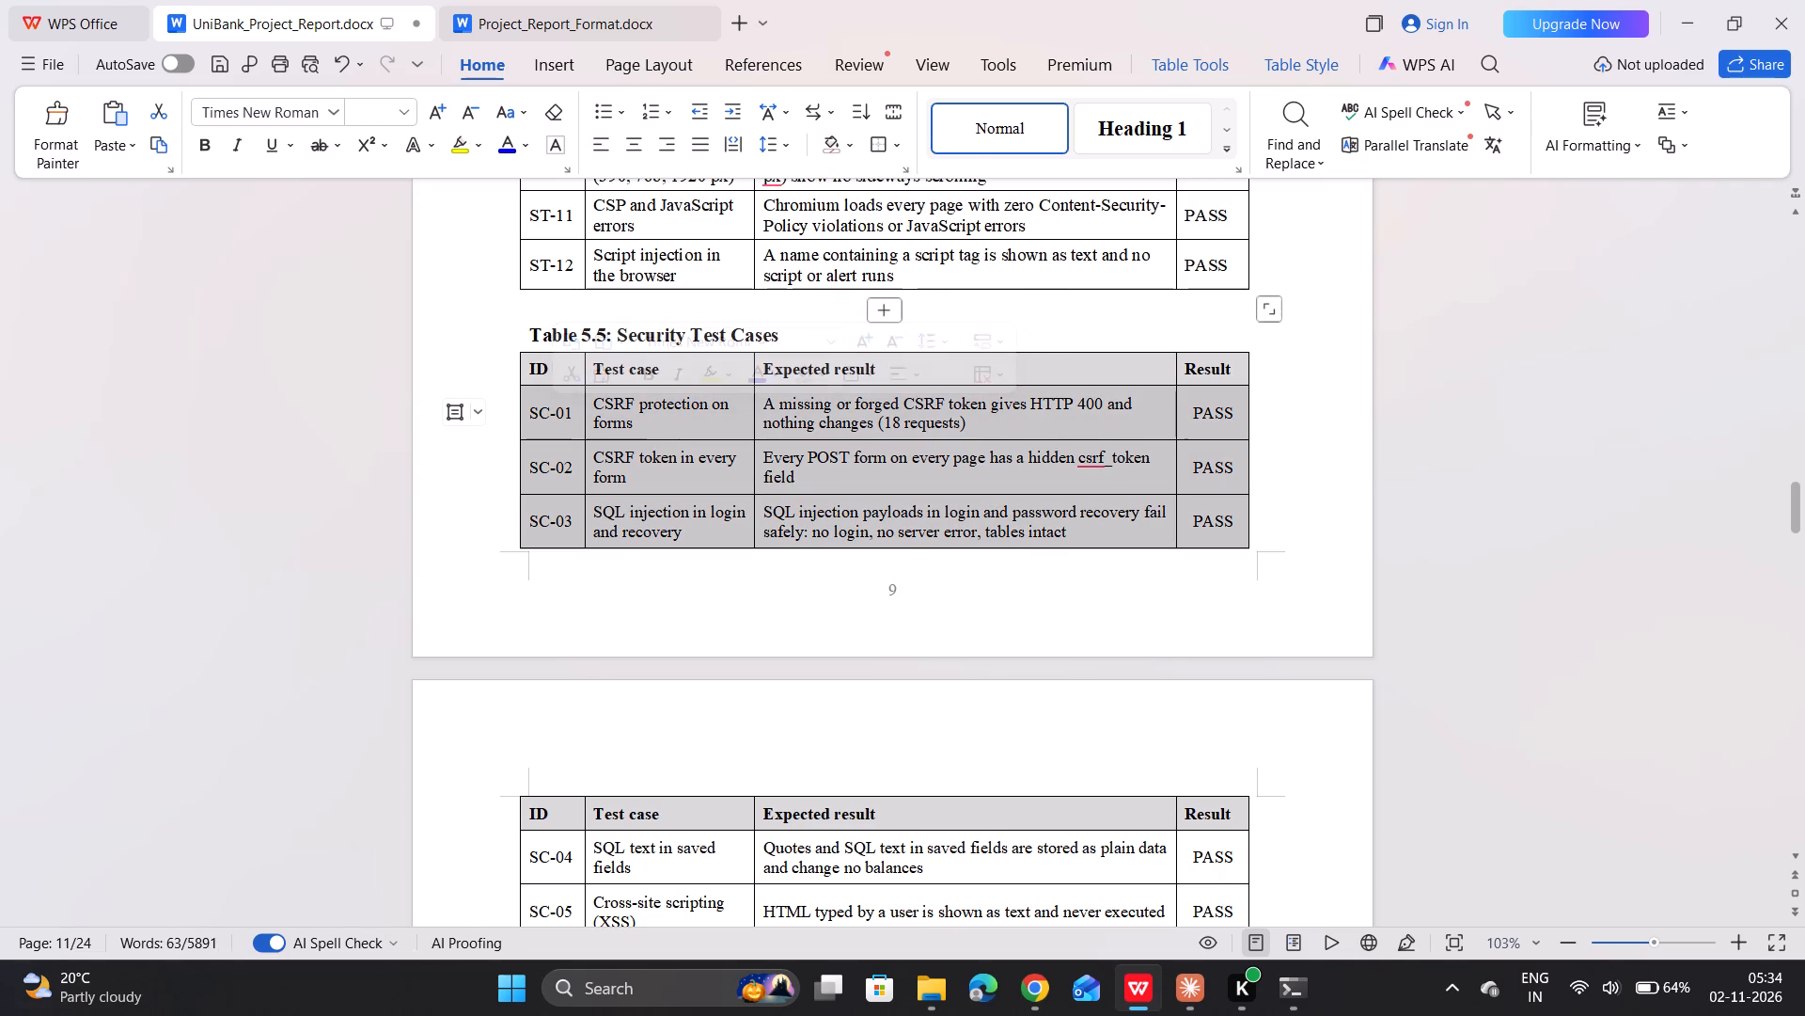
left_click(979, 139)
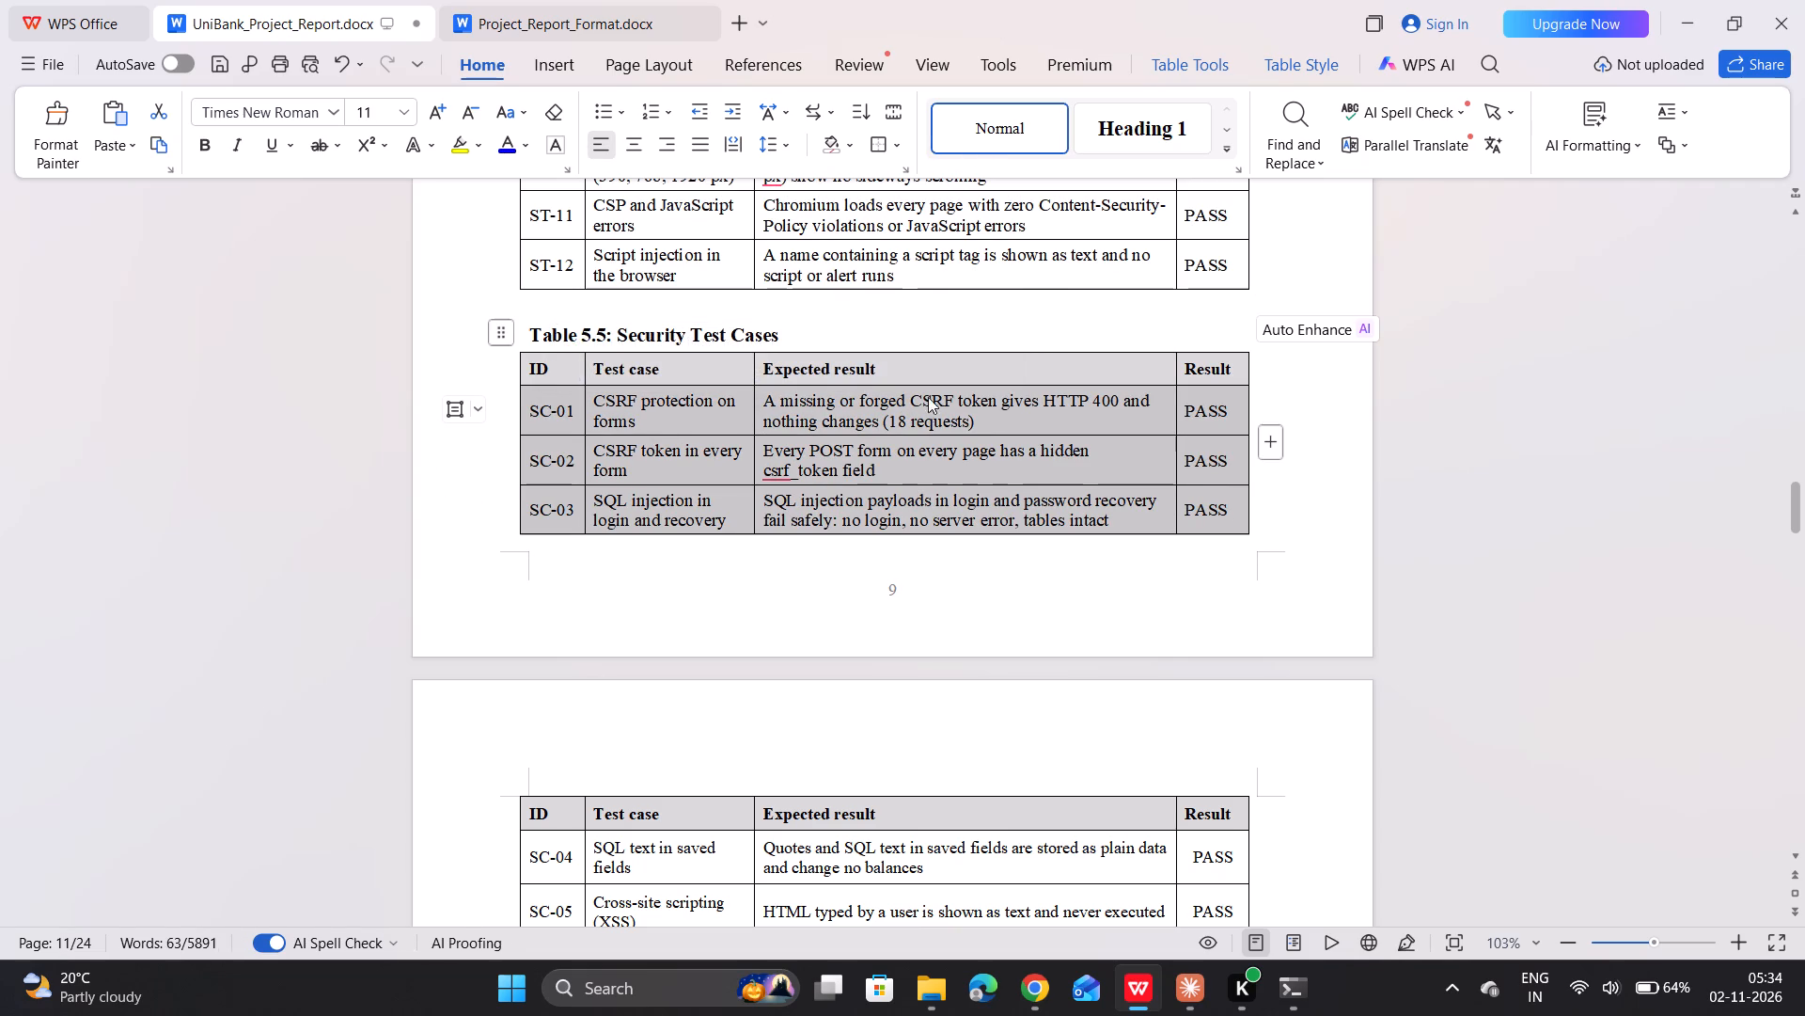
left_click(910, 465)
Reapply the Normal style to rows SC-04 to SC-22 of Table 5.5 on the following page, leaving out the repeated header.
scroll(910, 465, "down", 5)
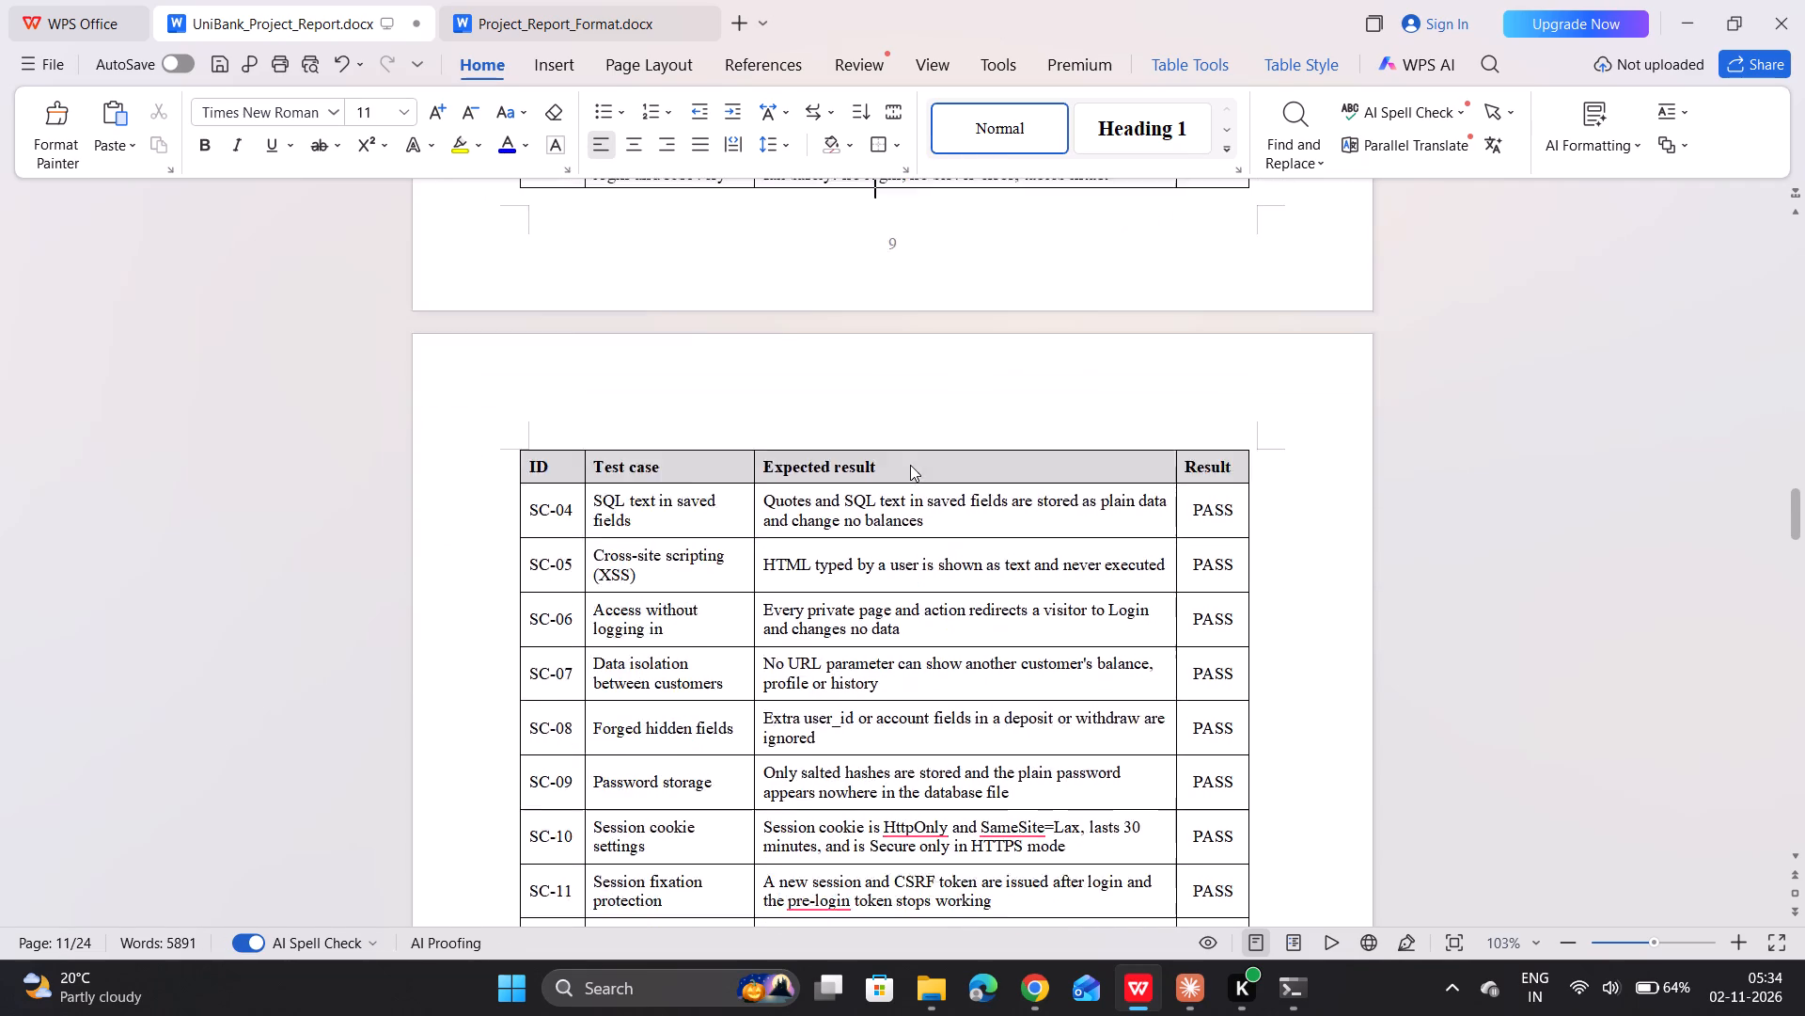
scroll(910, 465, "down", 6)
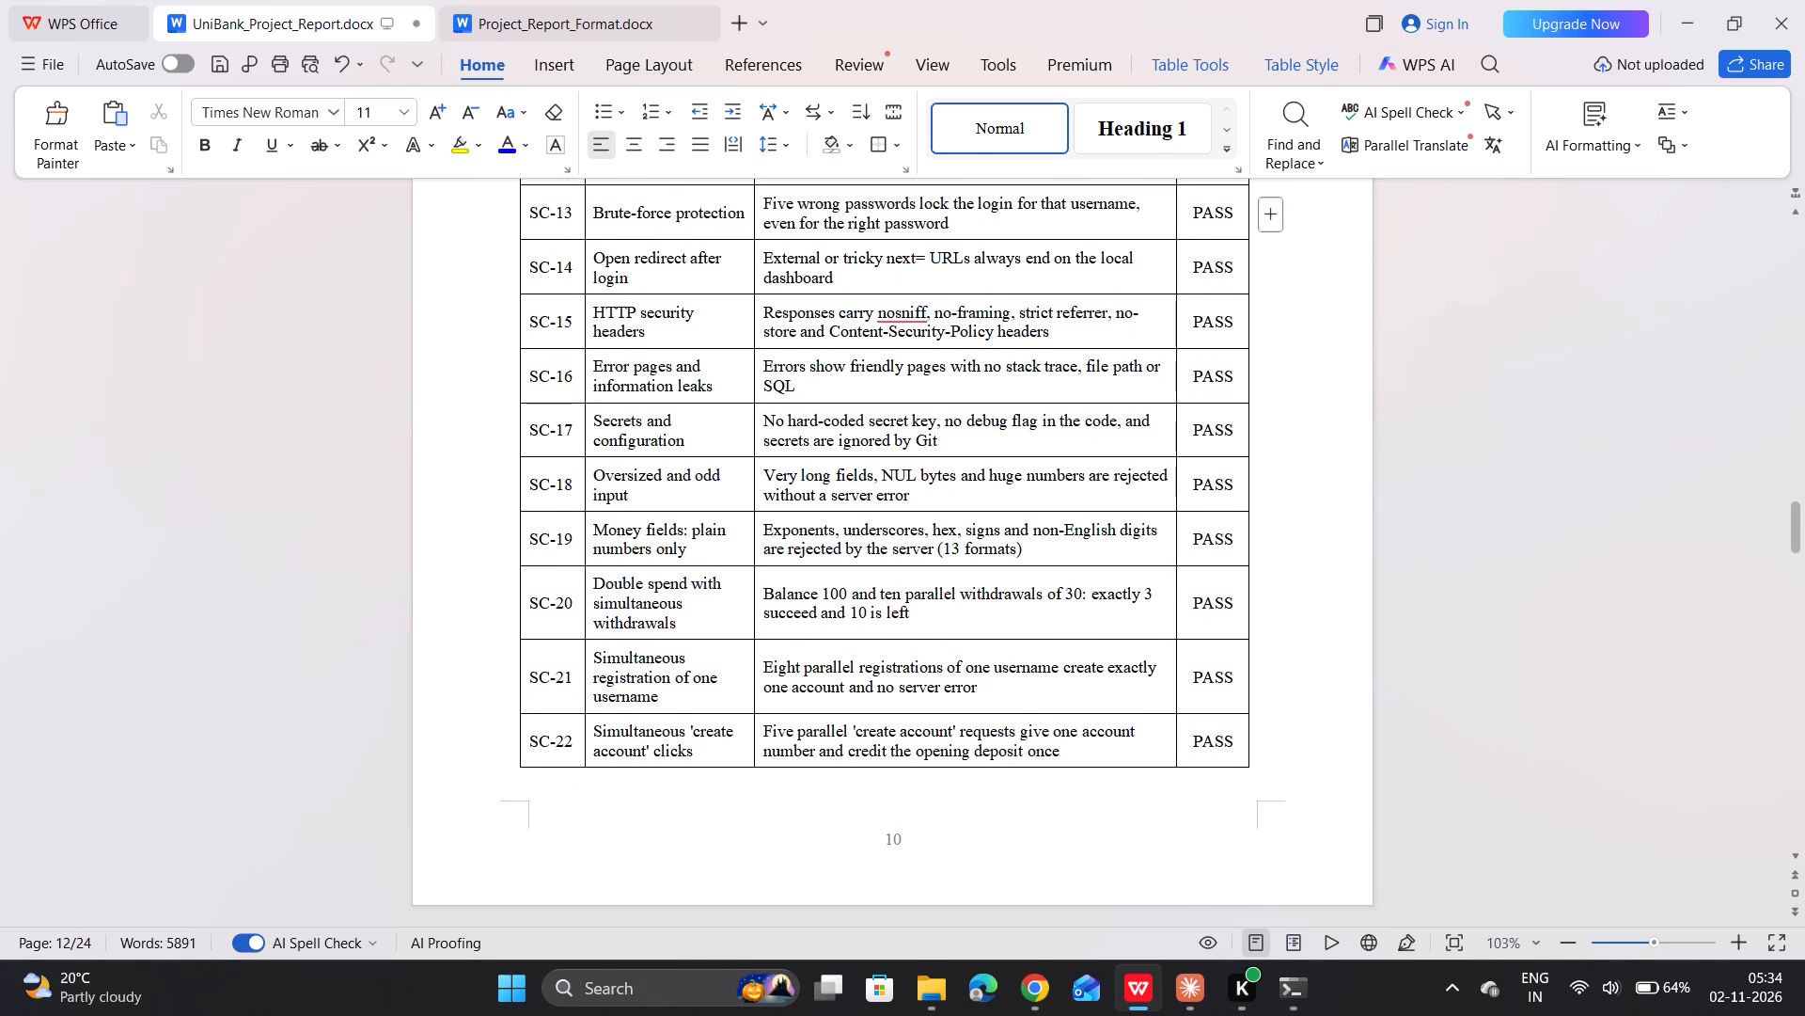
left_click_drag(1234, 736, 526, 388)
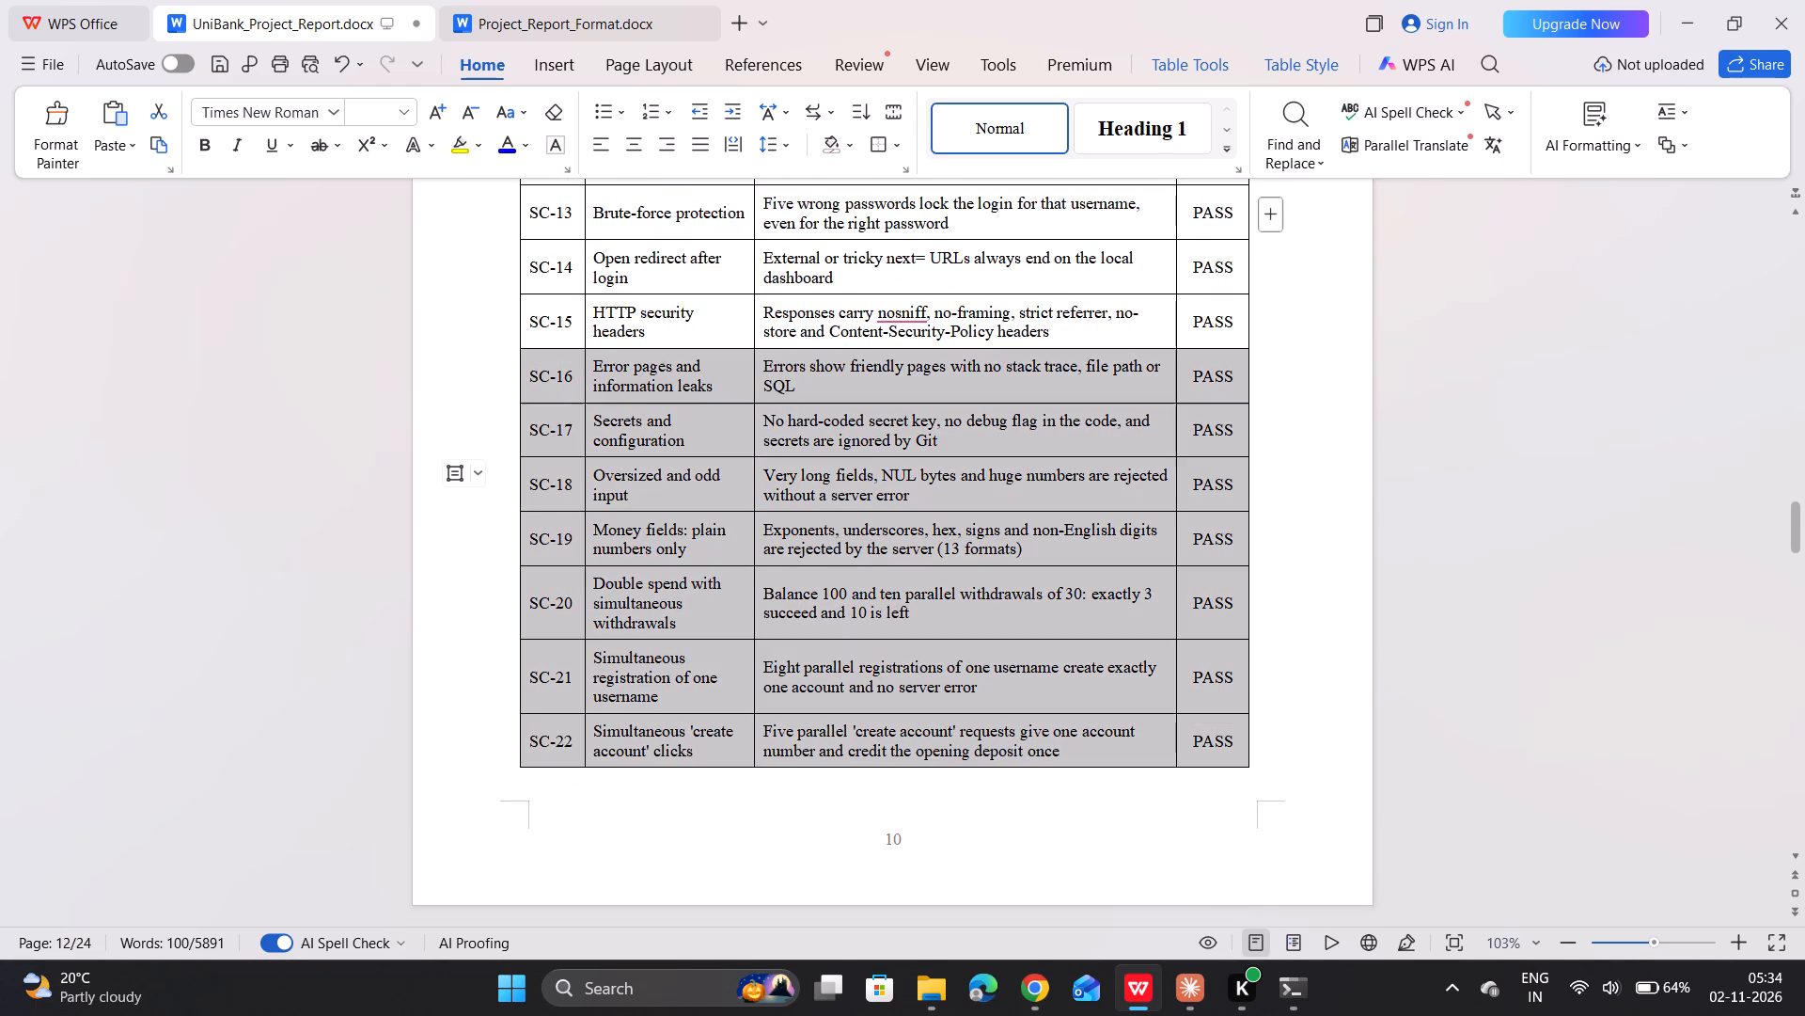
left_click_drag(526, 388, 536, 269)
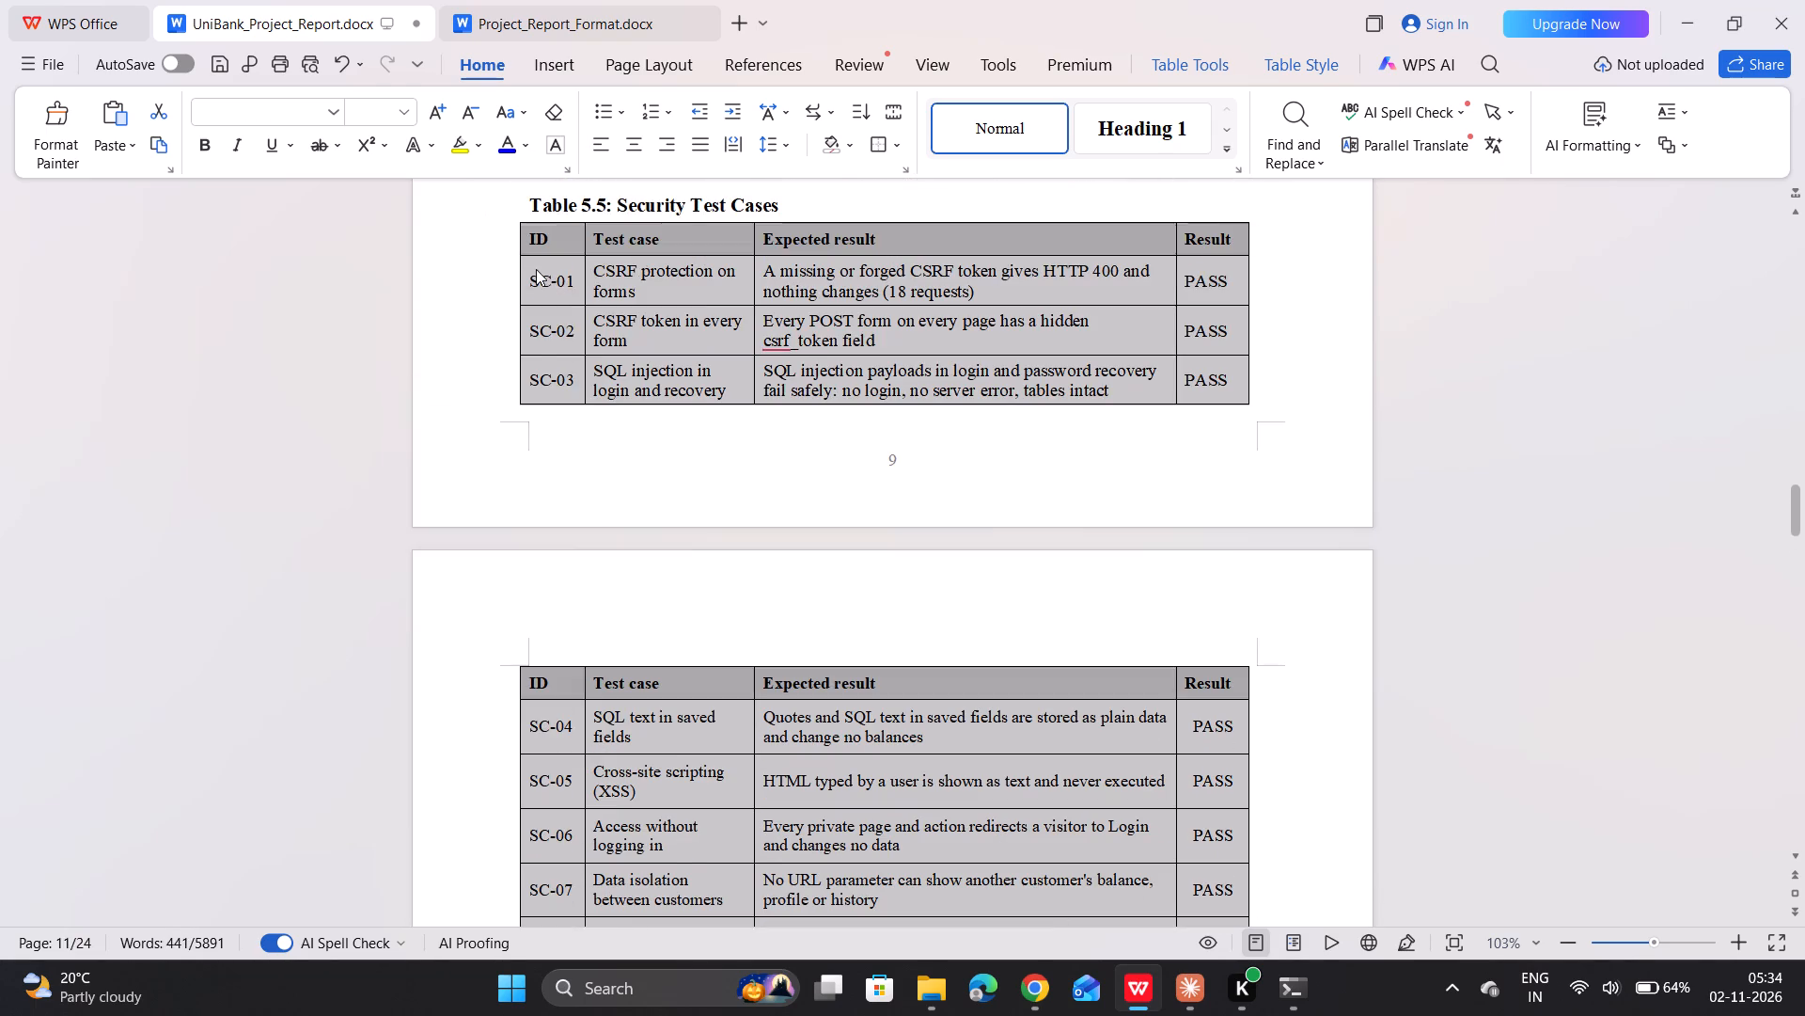
left_click_drag(536, 269, 536, 742)
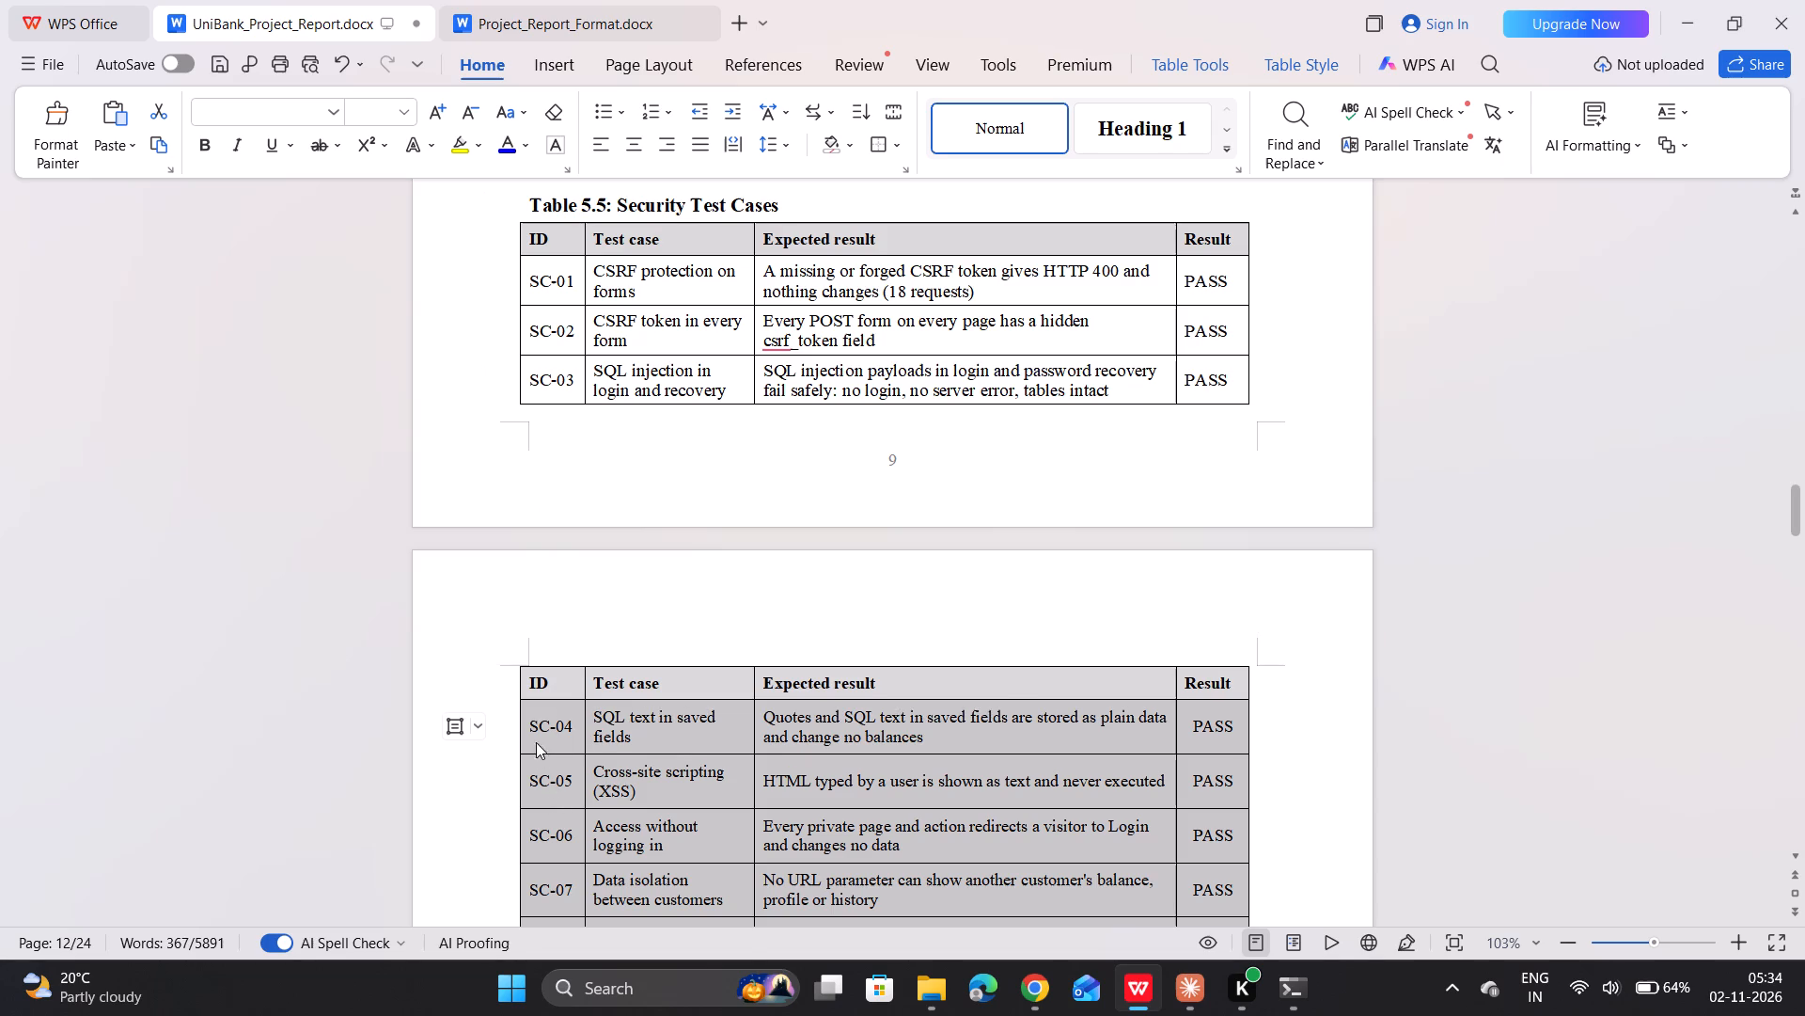
left_click_drag(536, 742, 535, 736)
left_click(1004, 128)
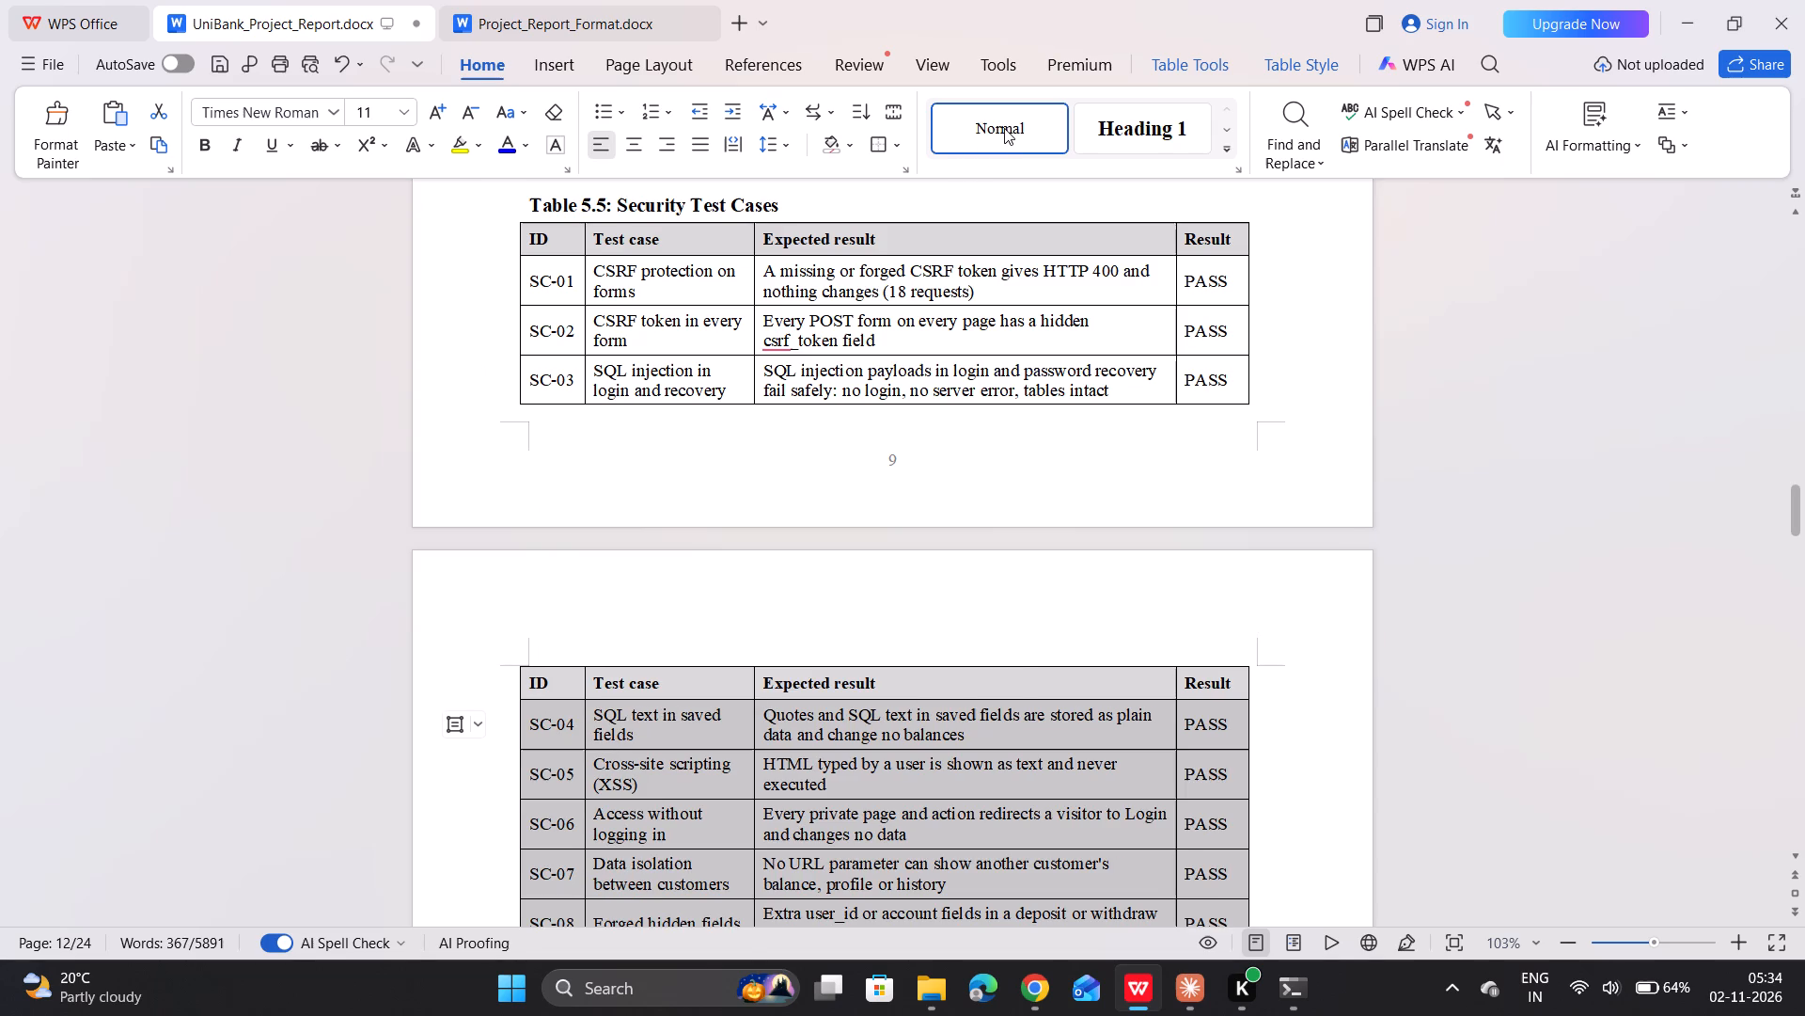
left_click(884, 733)
Reapply the Normal style to rows PT-01 to PT-07 of Table 5.6: Performance Test Cases, leaving out the caption and header.
scroll(884, 733, "down", 3)
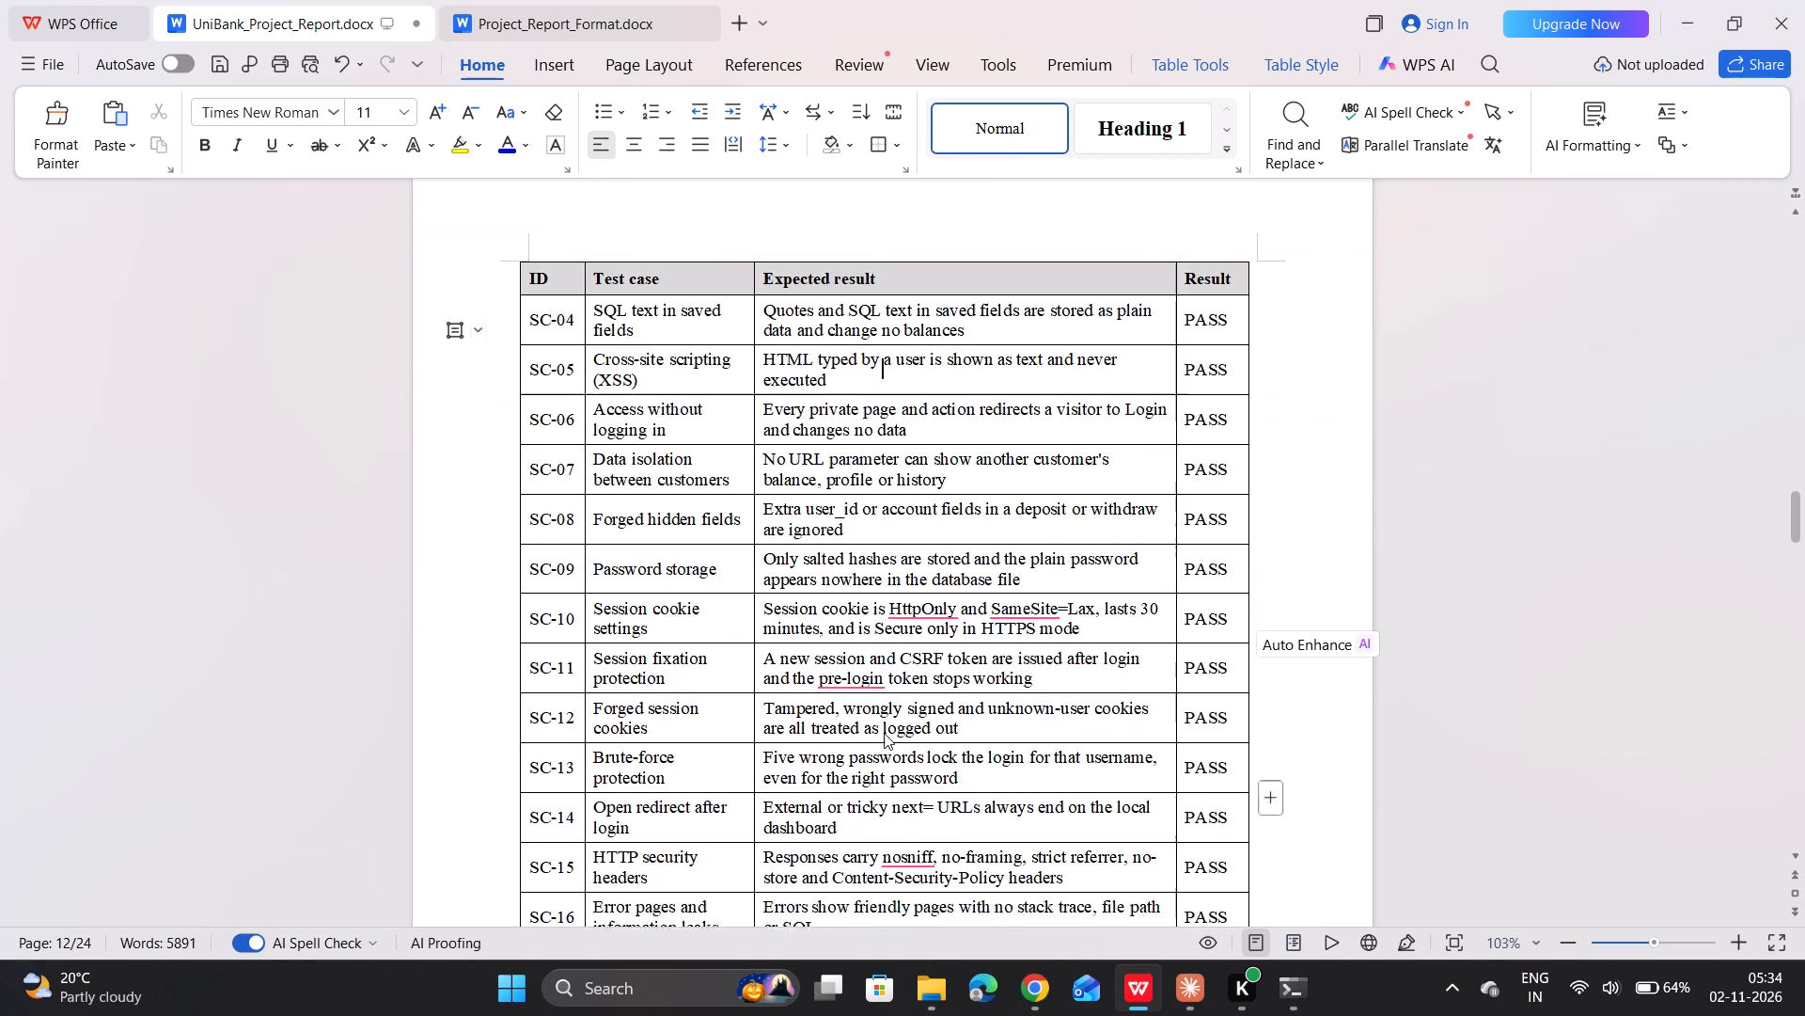
scroll(884, 733, "down", 8)
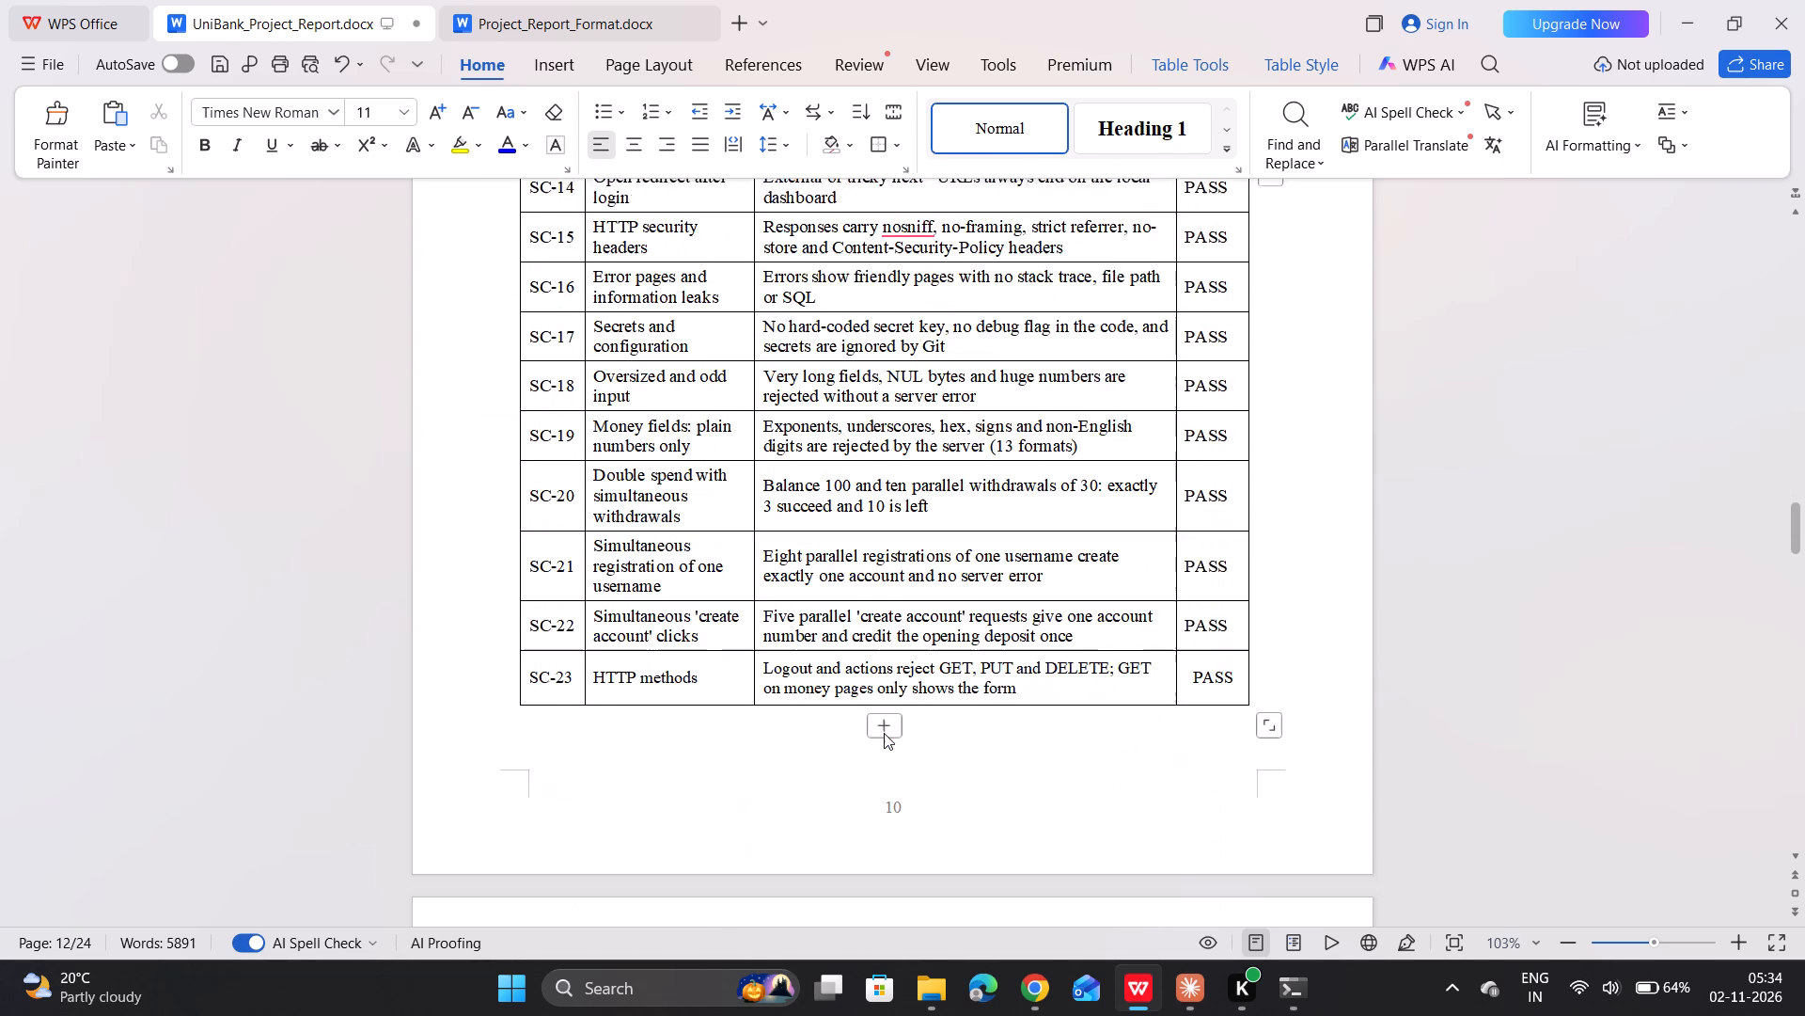
scroll(884, 733, "down", 8)
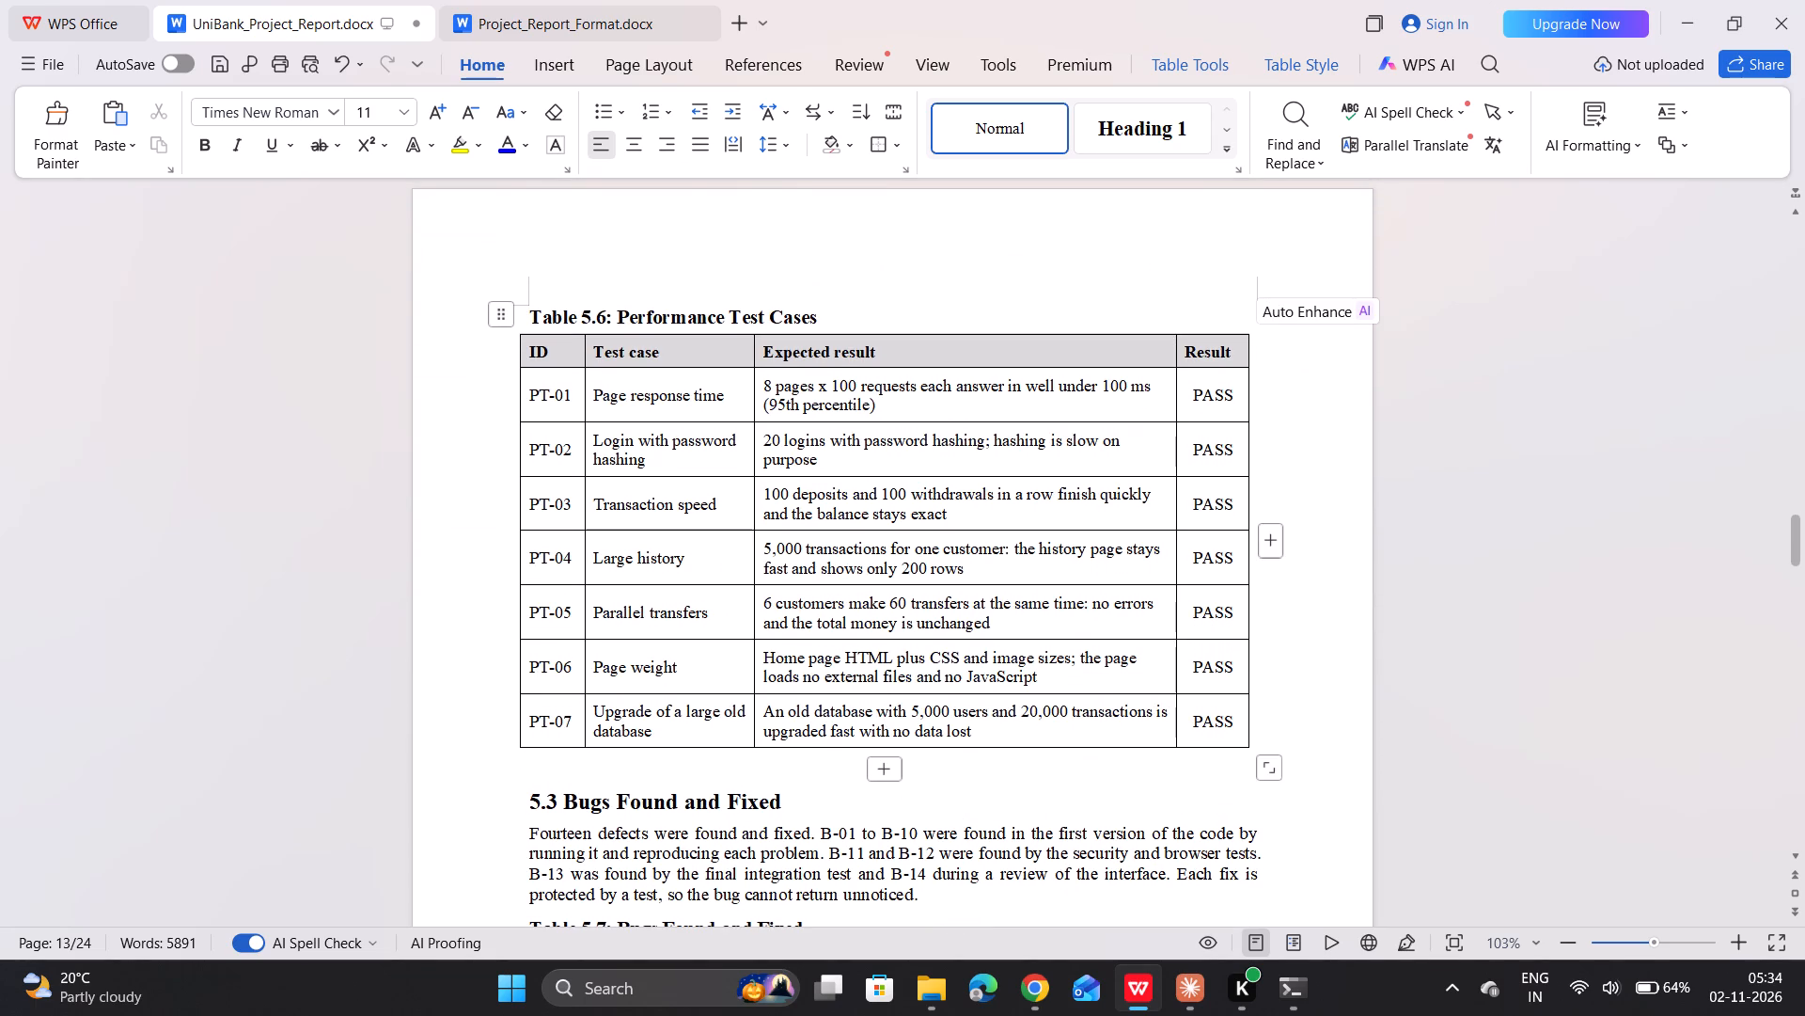
left_click_drag(1244, 723, 549, 329)
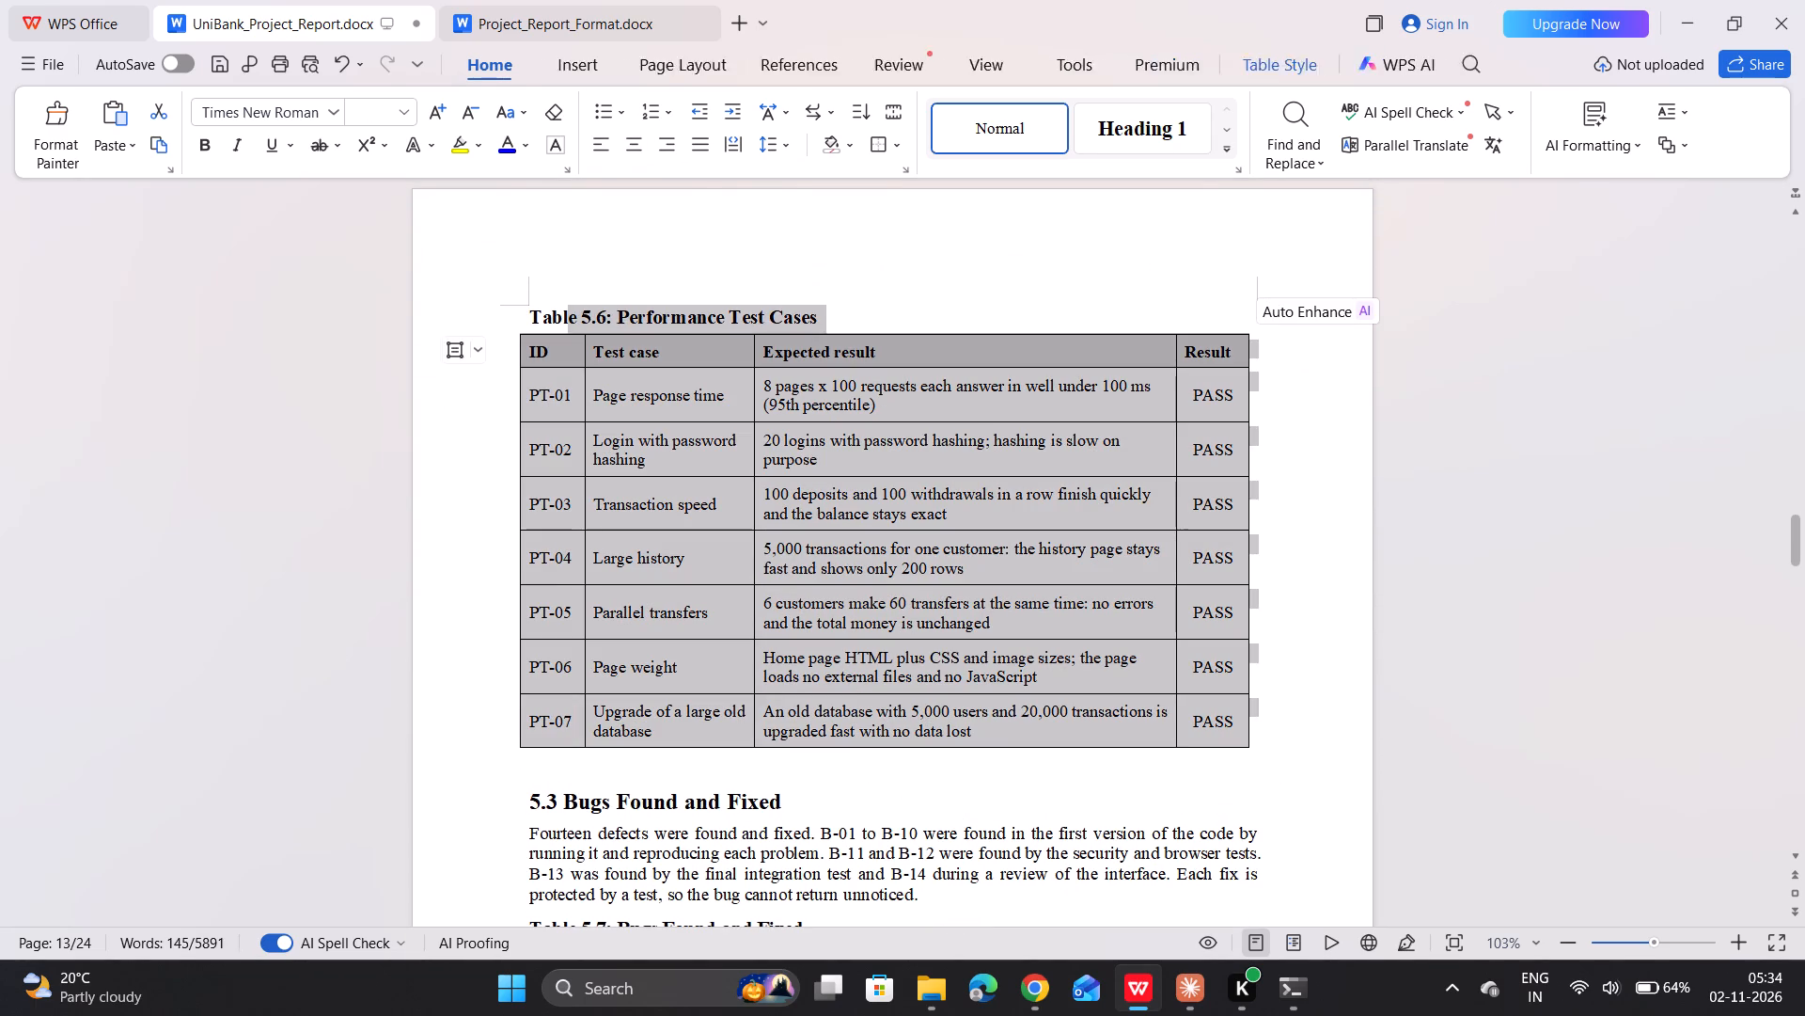
left_click_drag(549, 329, 526, 396)
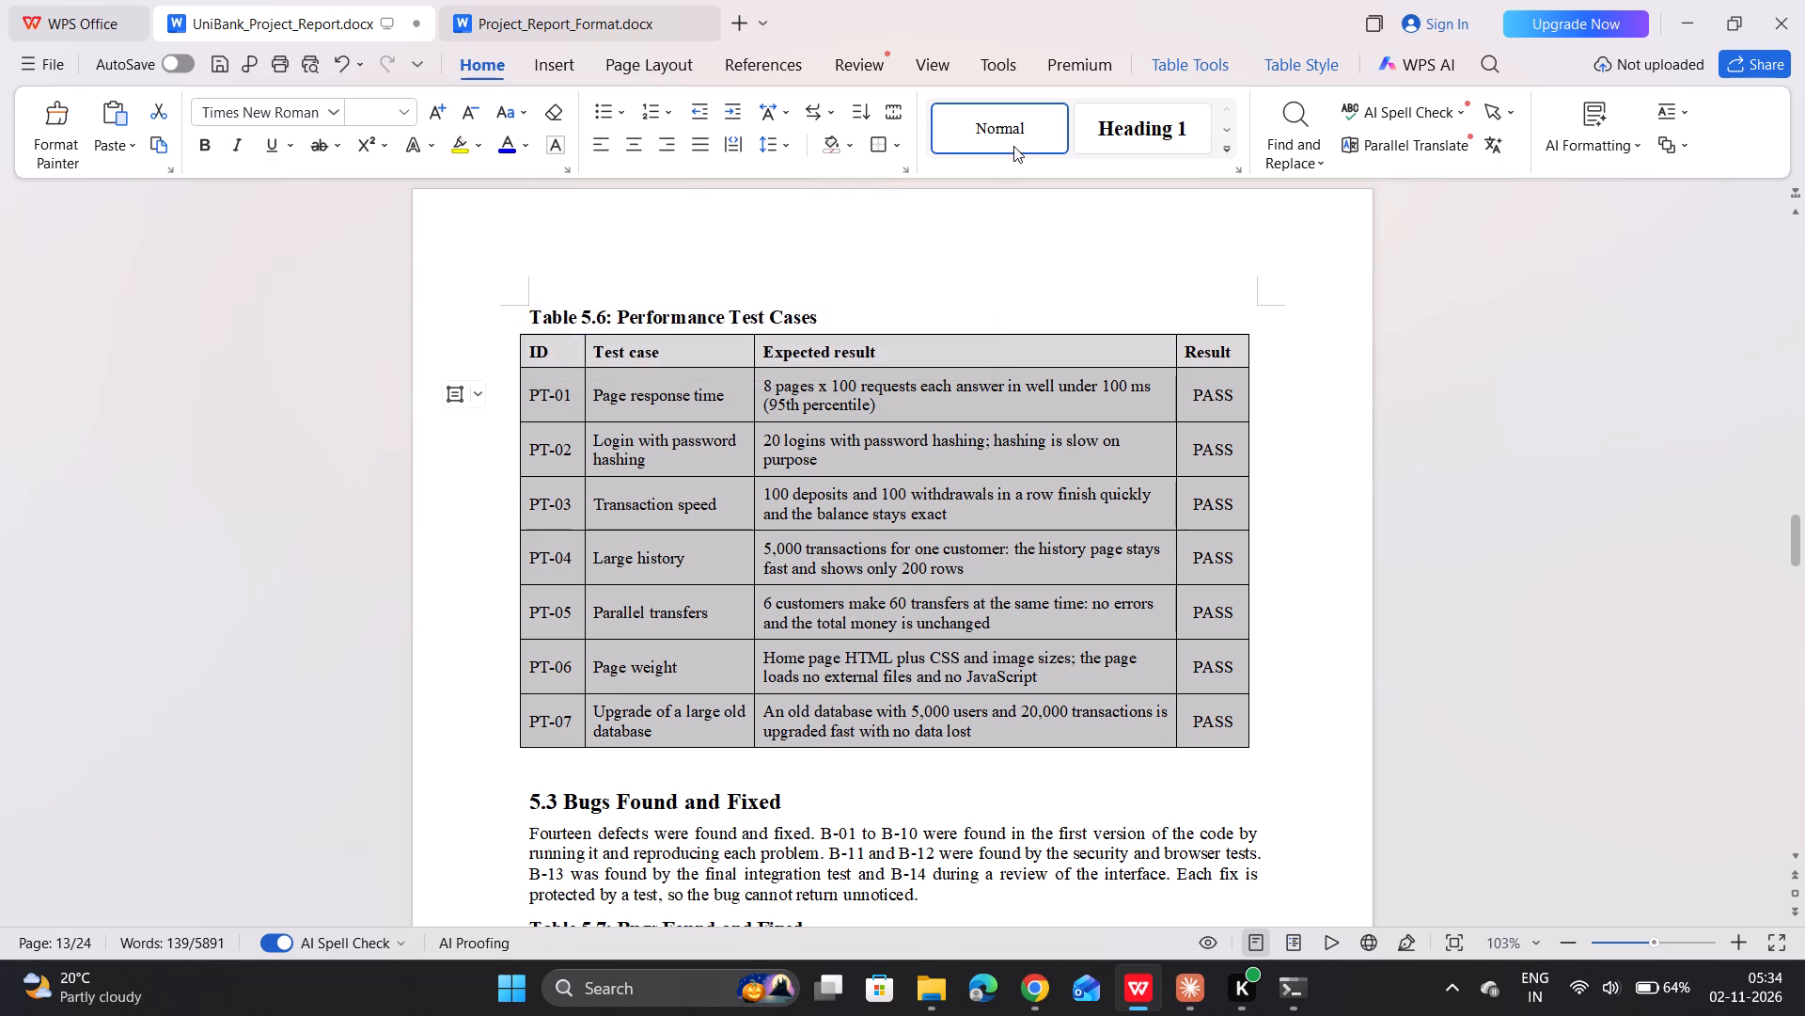
left_click(1028, 125)
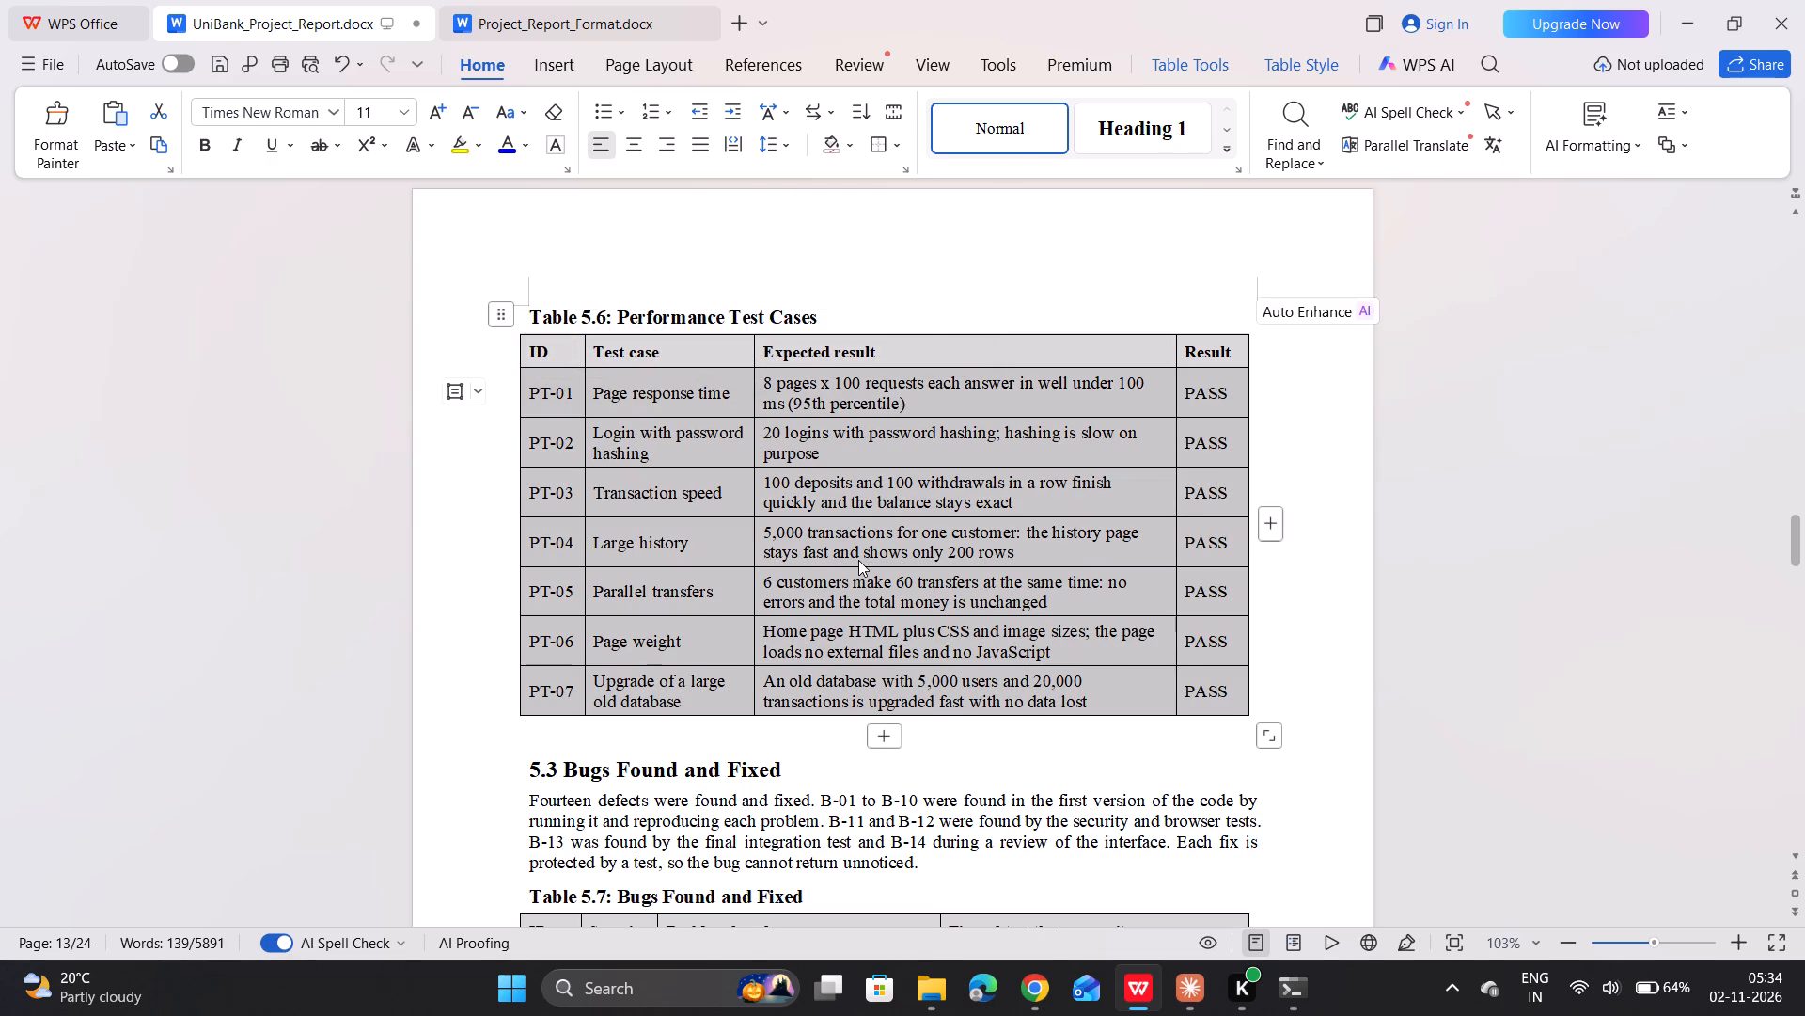
left_click(858, 560)
Reapply the Normal style to rows B-01 to B-06 of Table 5.7: Bugs Found and Fixed, leaving out the header.
scroll(858, 560, "down", 5)
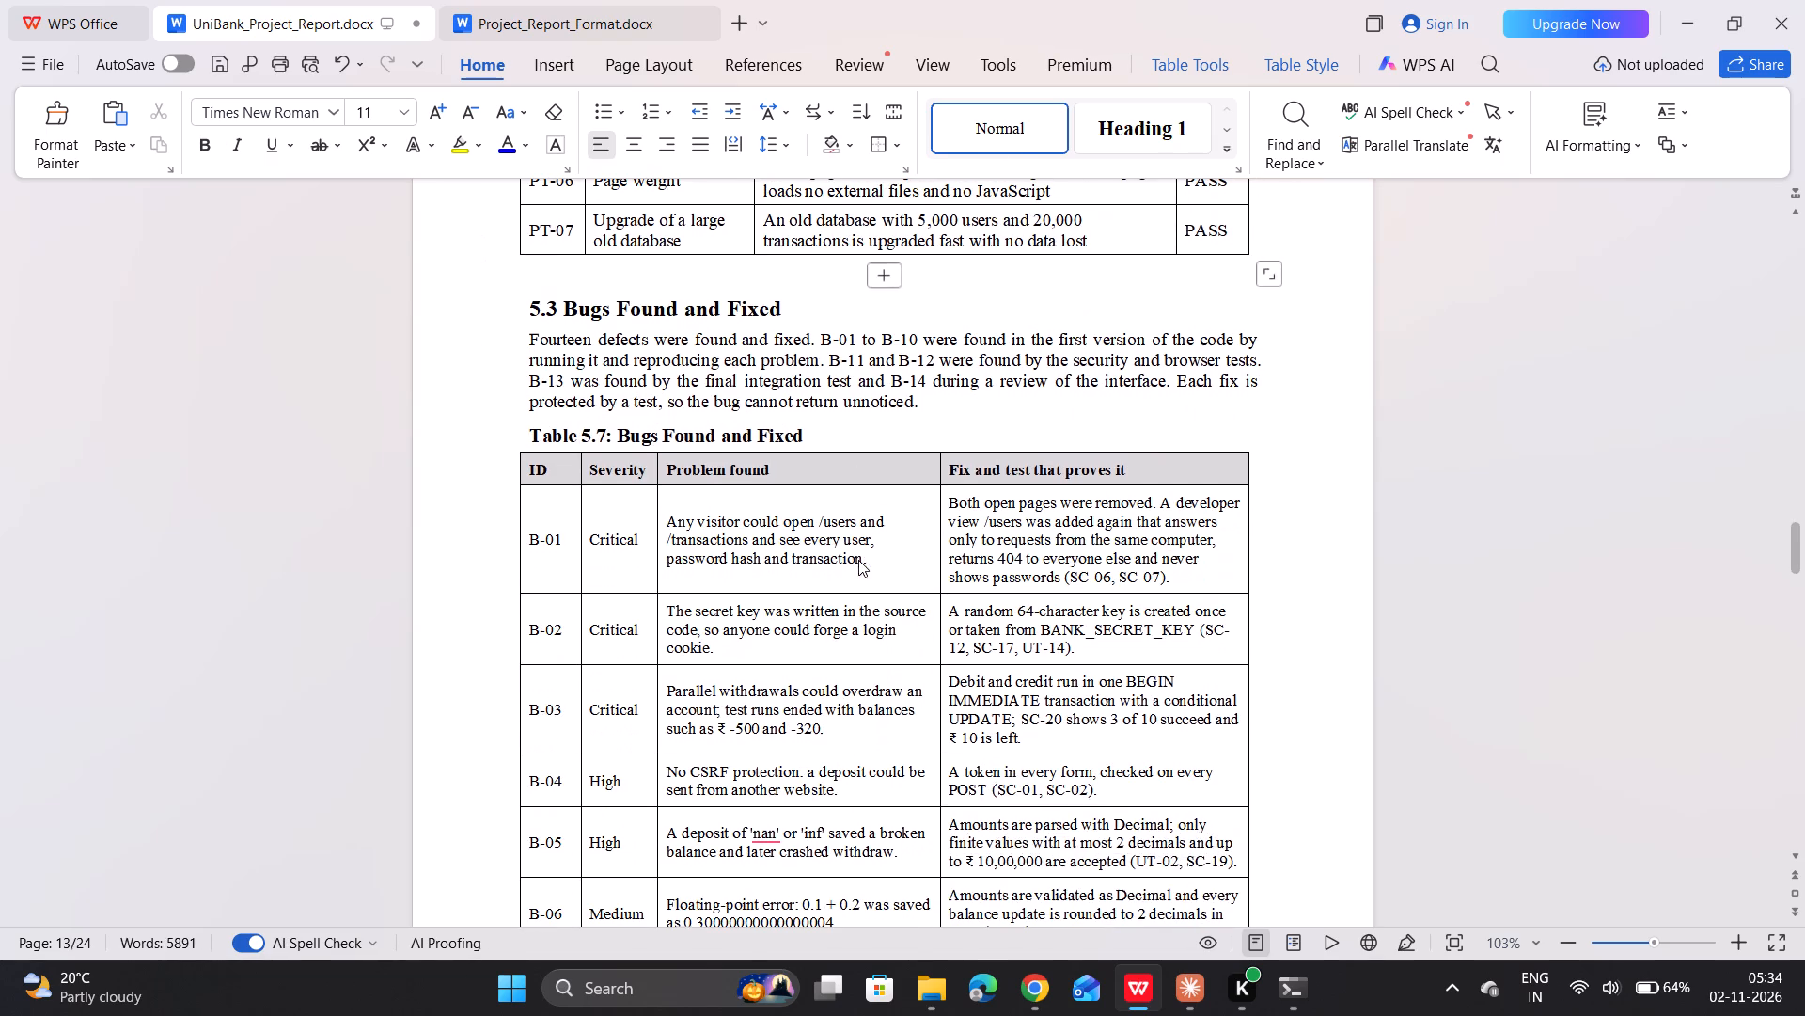
left_click(1043, 533)
scroll(1043, 533, "down", 3)
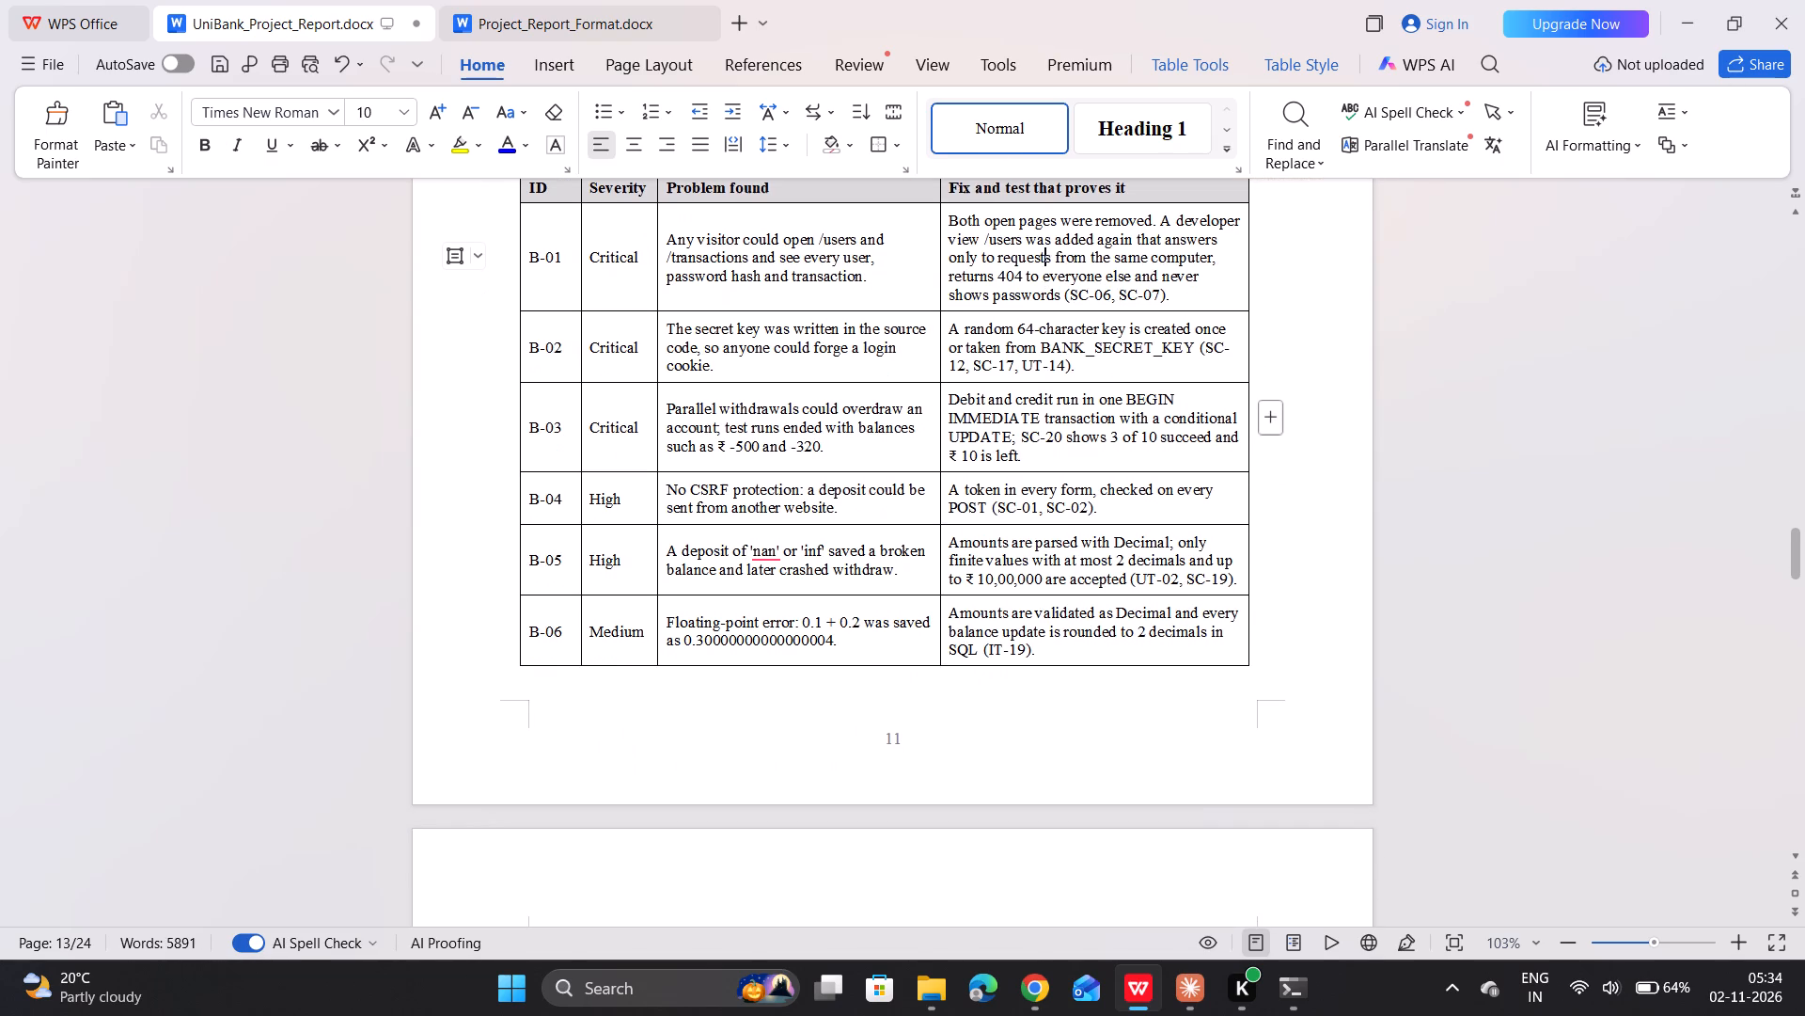
left_click_drag(1042, 649, 740, 464)
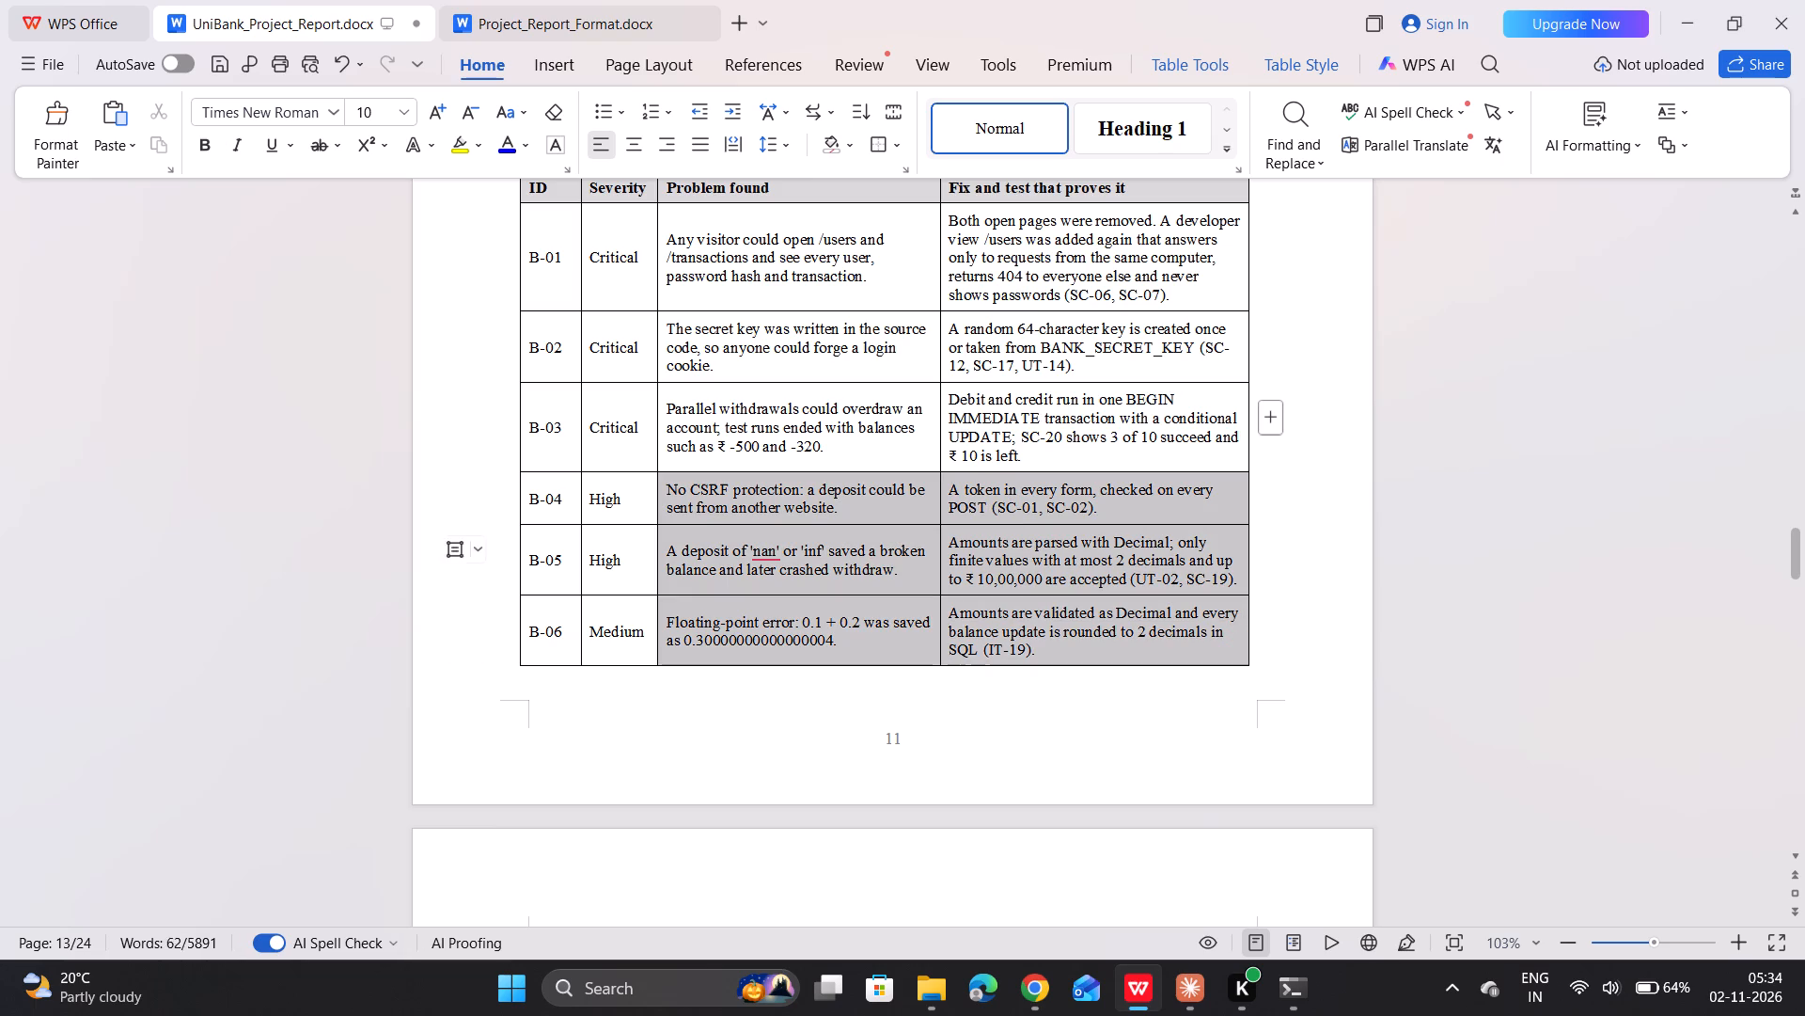
left_click_drag(740, 464, 533, 280)
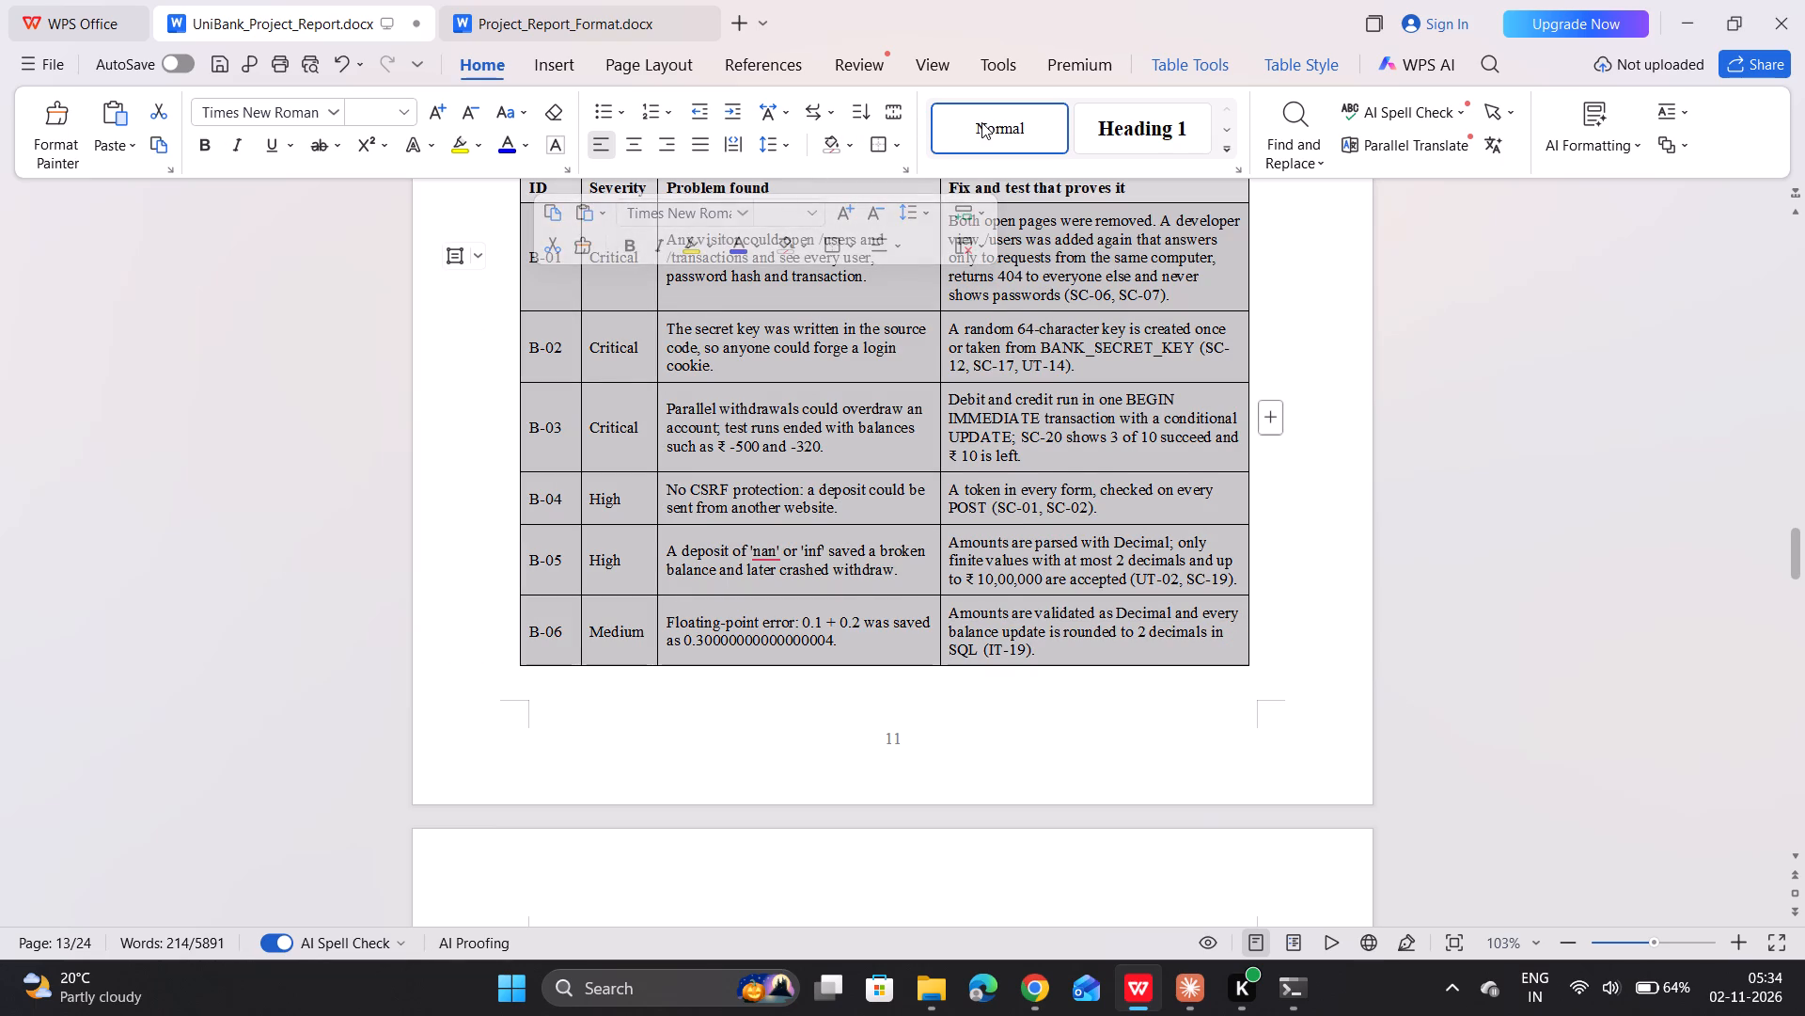
left_click(981, 122)
left_click(887, 422)
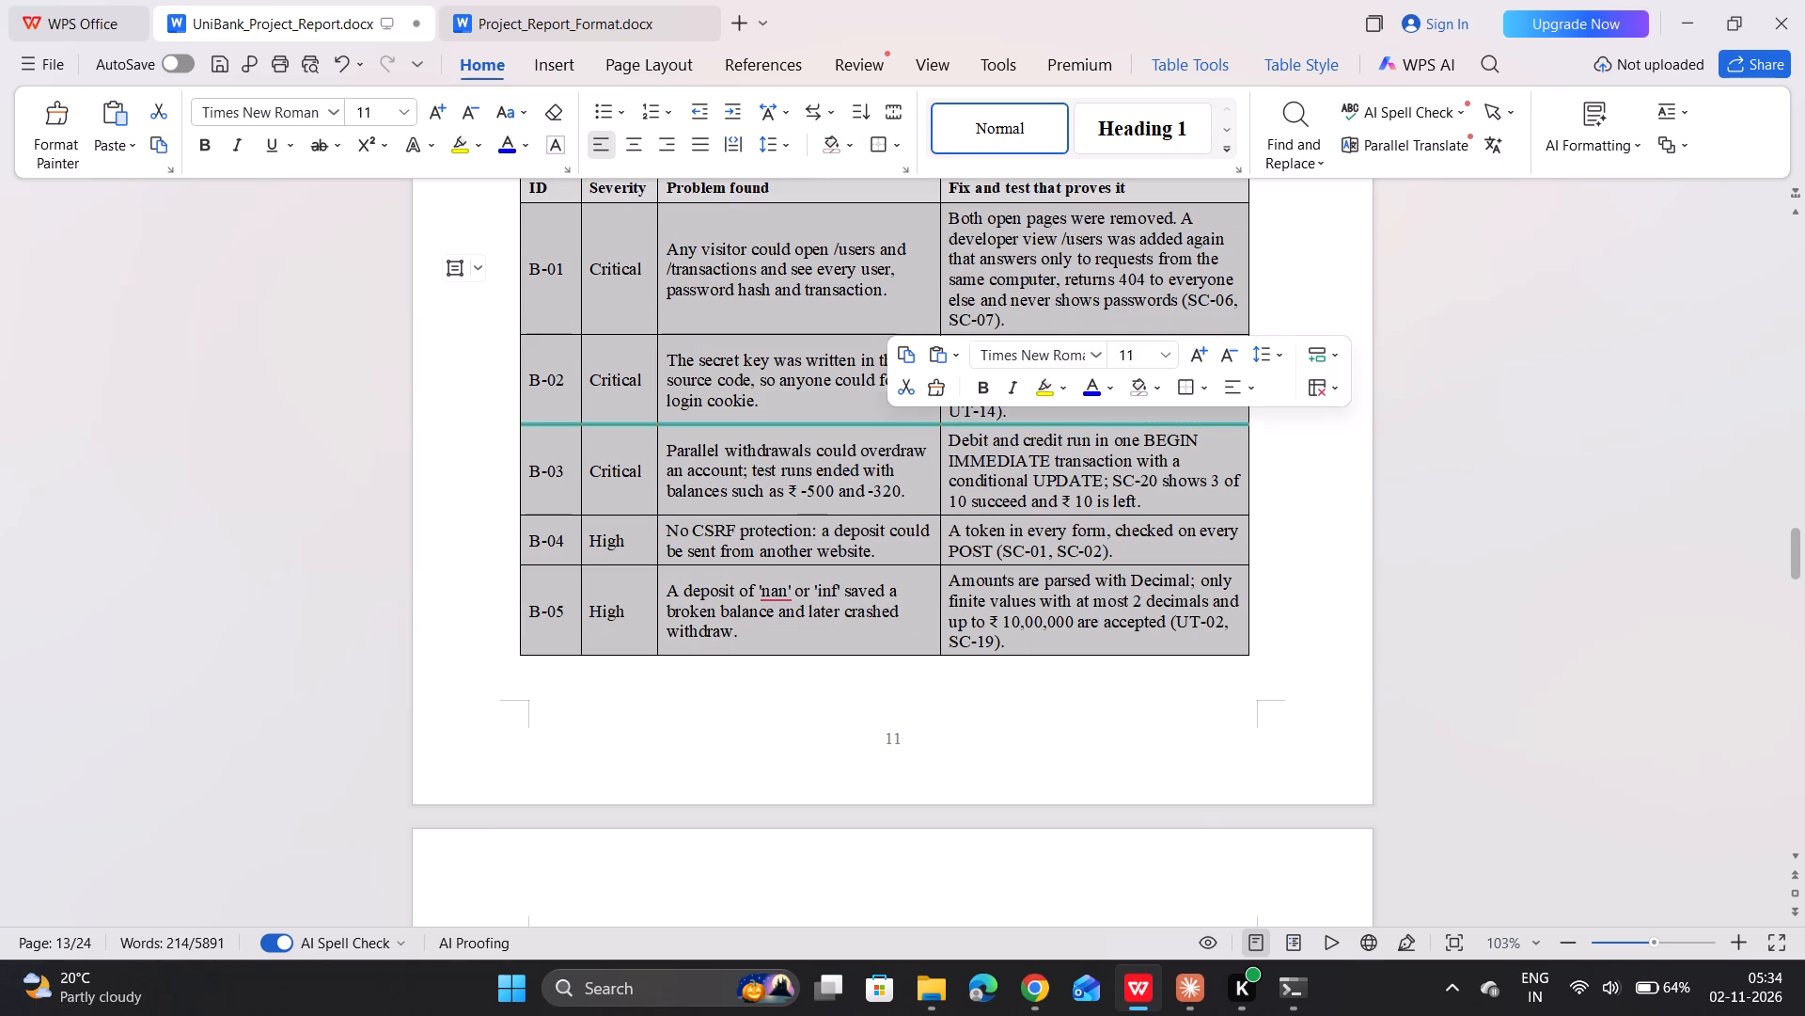
left_click(836, 397)
Reapply the Normal style to rows B-06 to B-14 of Table 5.7 on the following page, leaving out the repeated header.
scroll(836, 397, "down", 1)
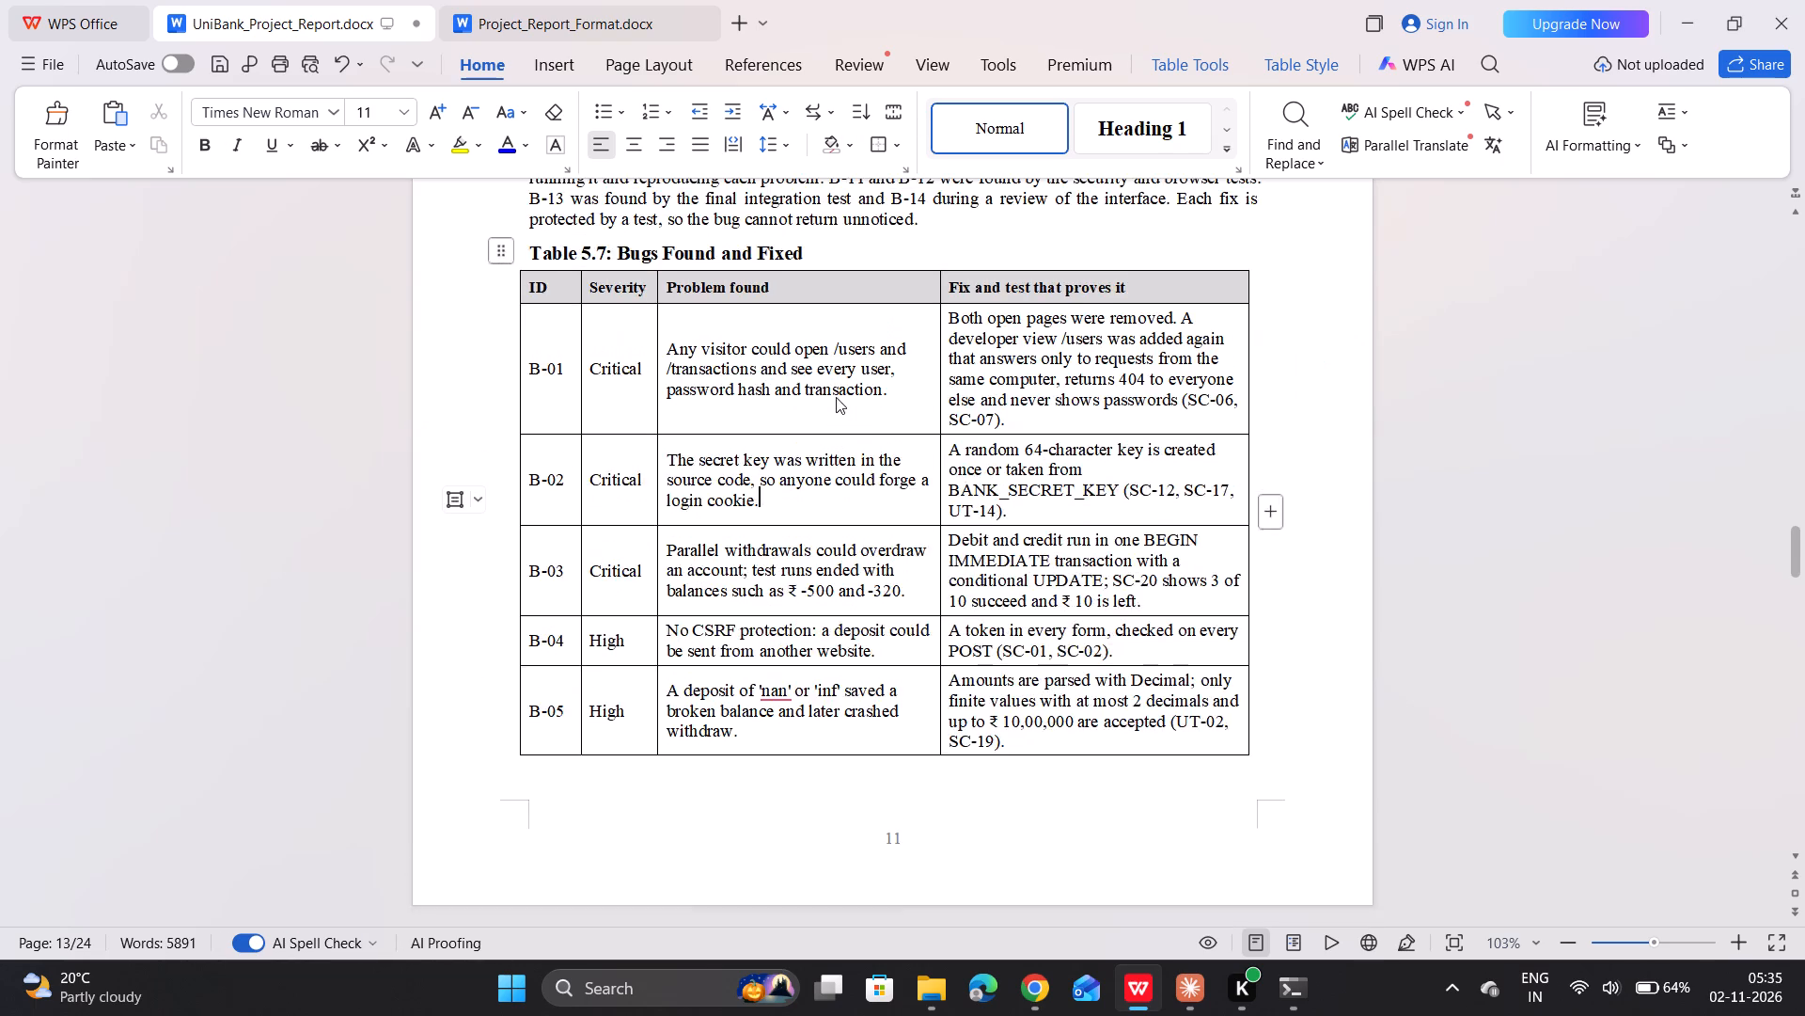
scroll(836, 397, "down", 4)
scroll(836, 397, "up", 1)
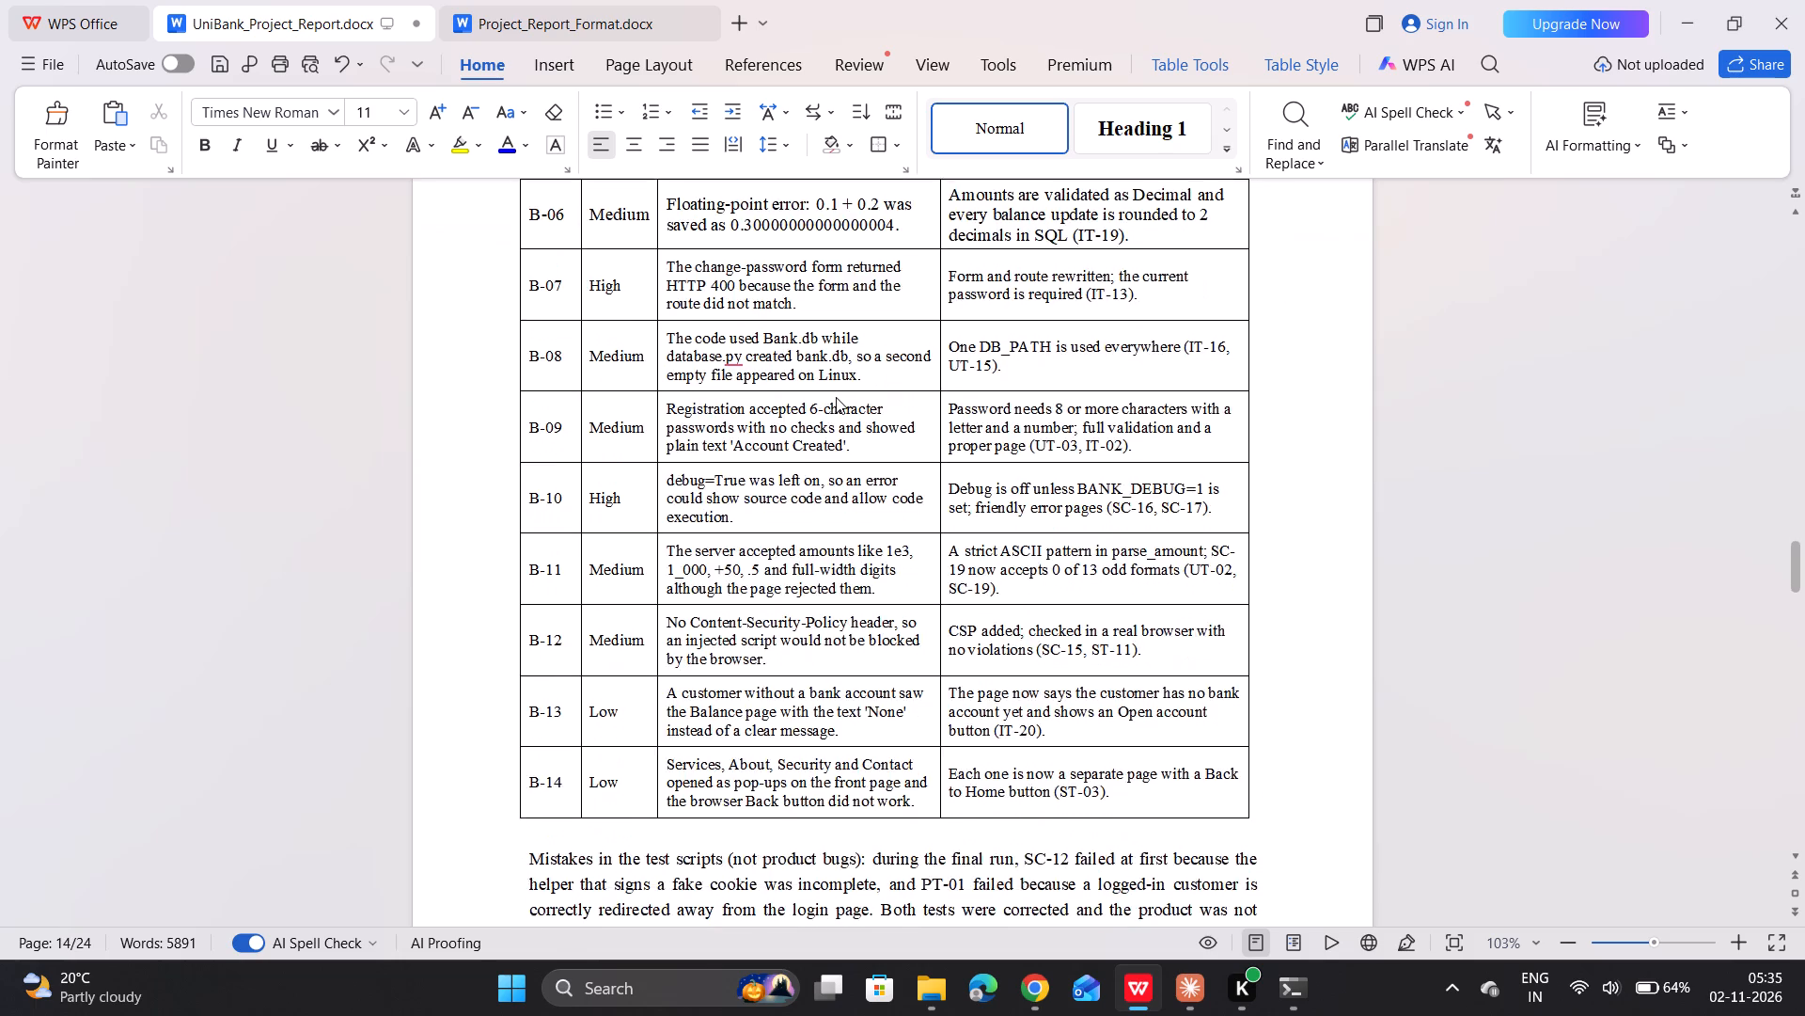
scroll(836, 397, "up", 4)
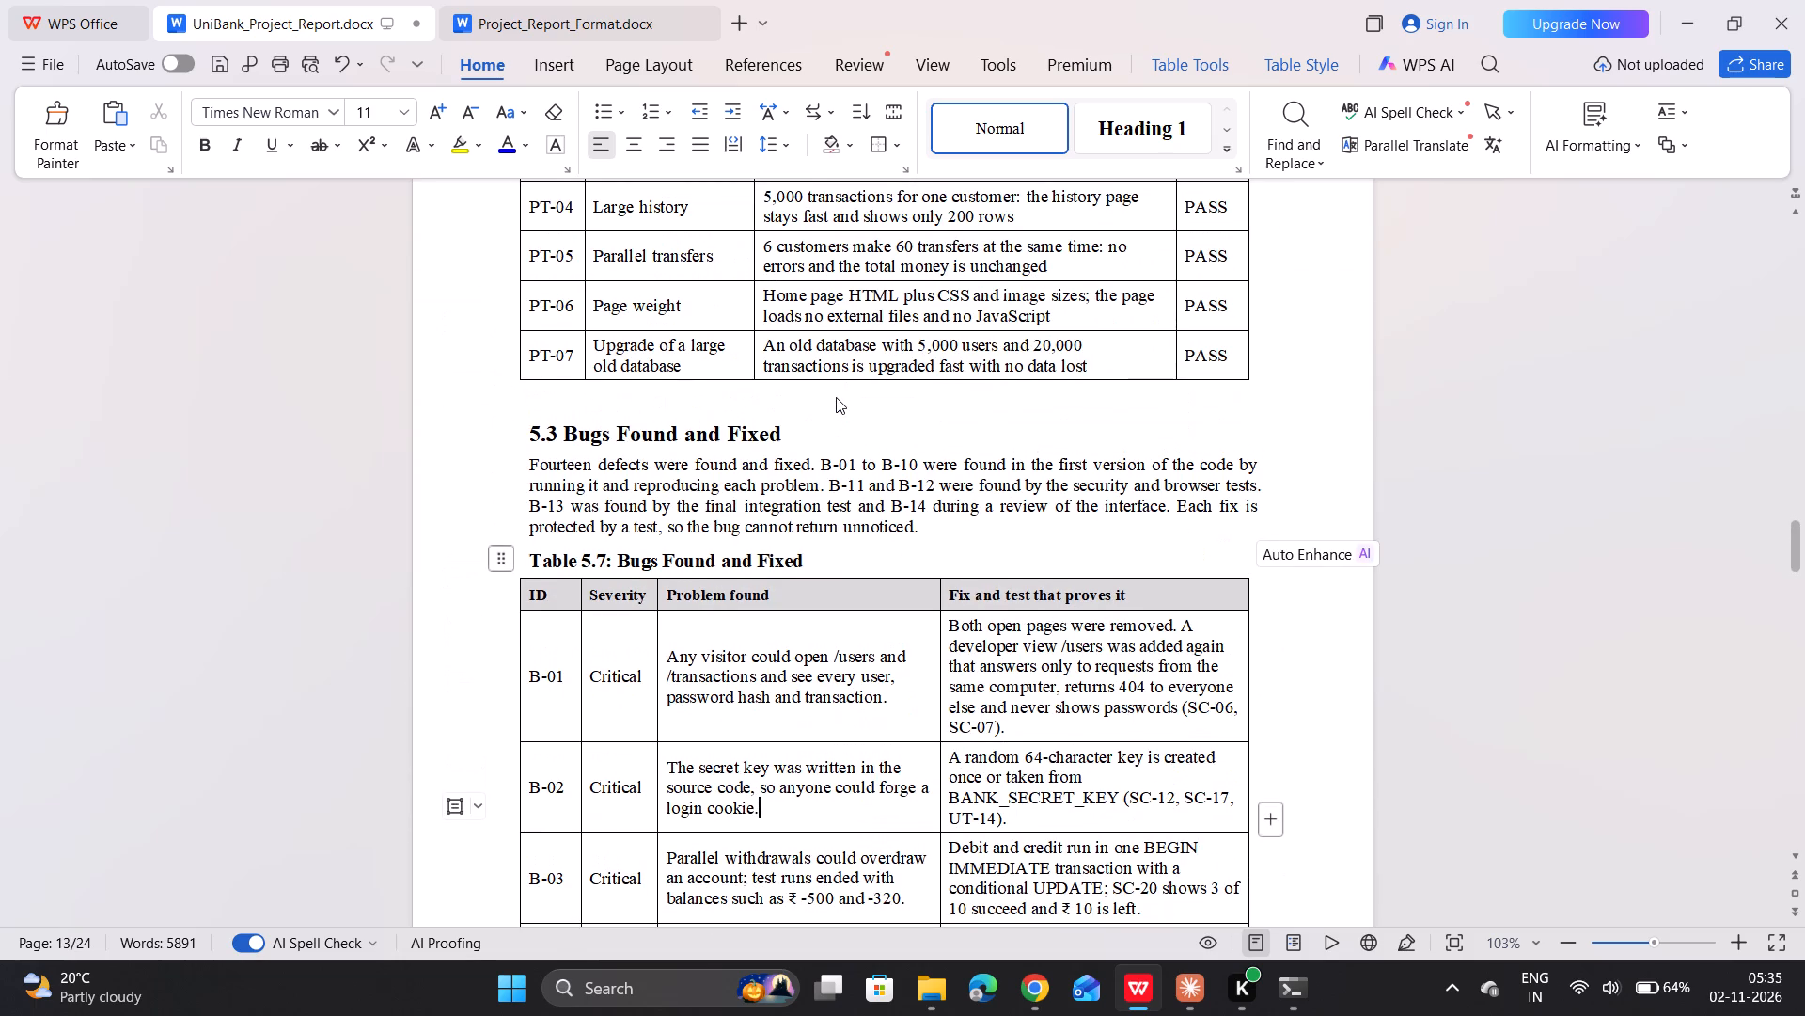
scroll(836, 397, "up", 1)
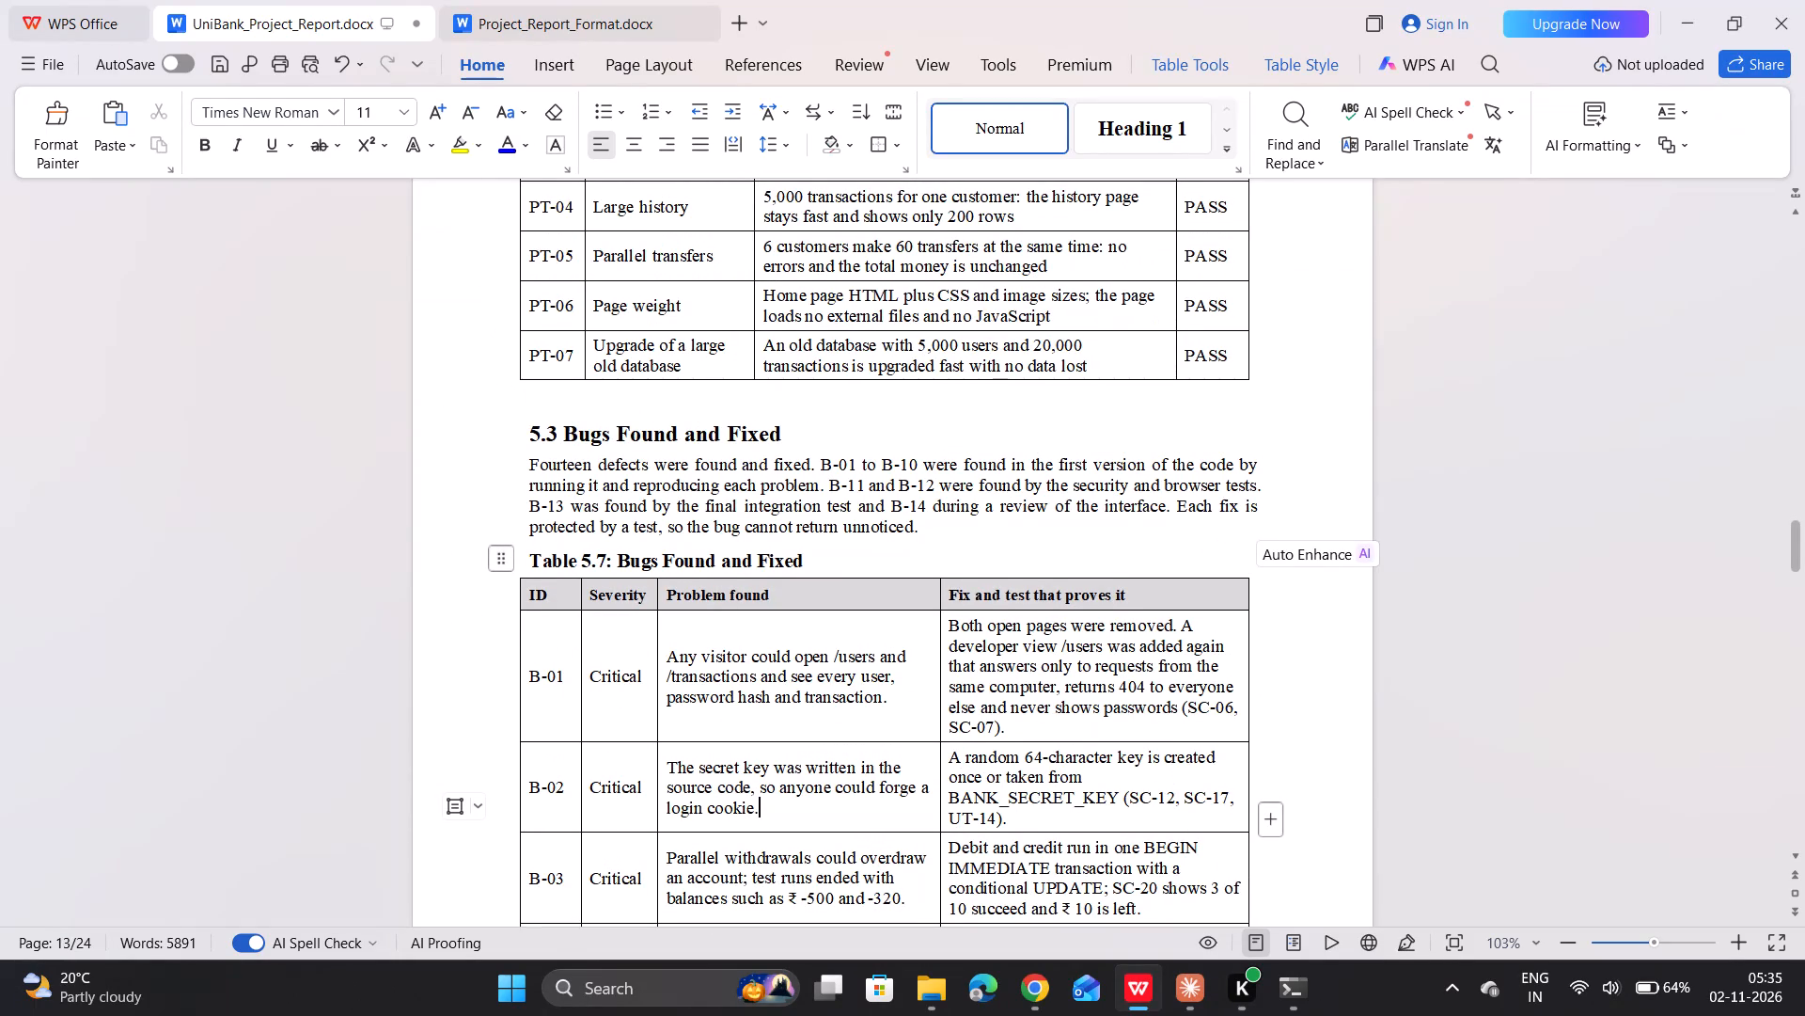
scroll(775, 723, "down", 2)
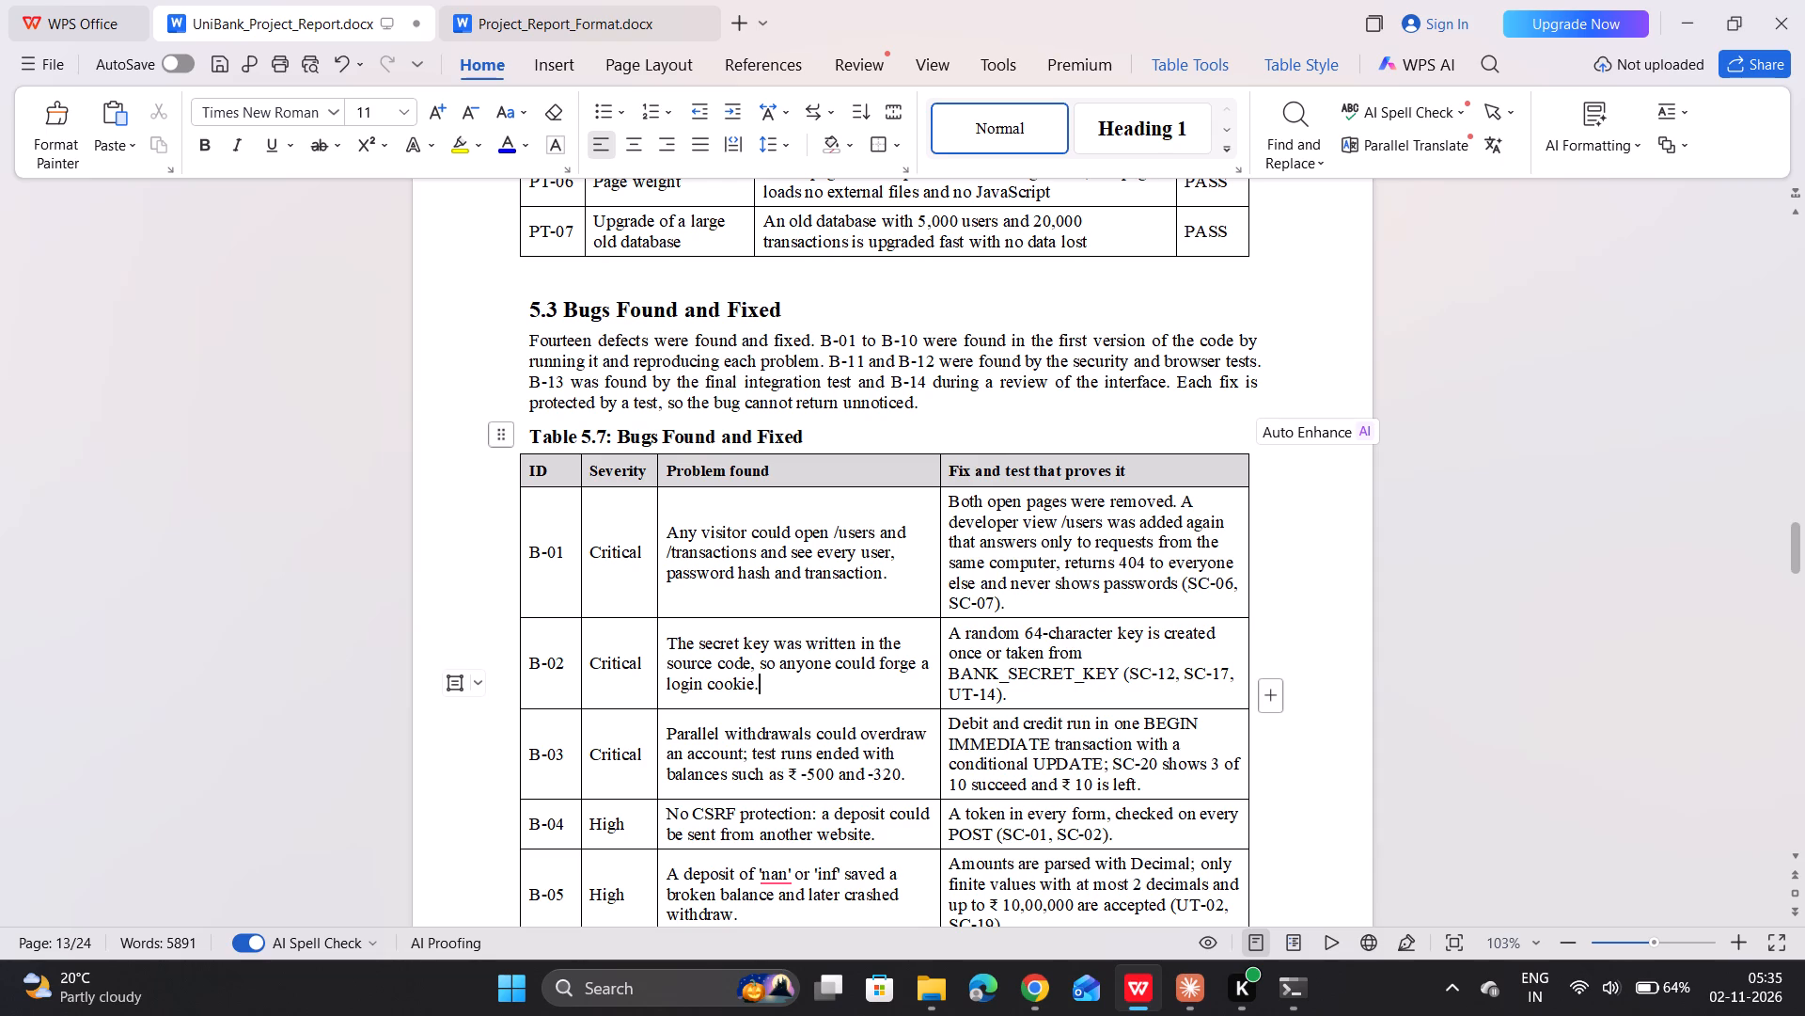
scroll(775, 723, "down", 2)
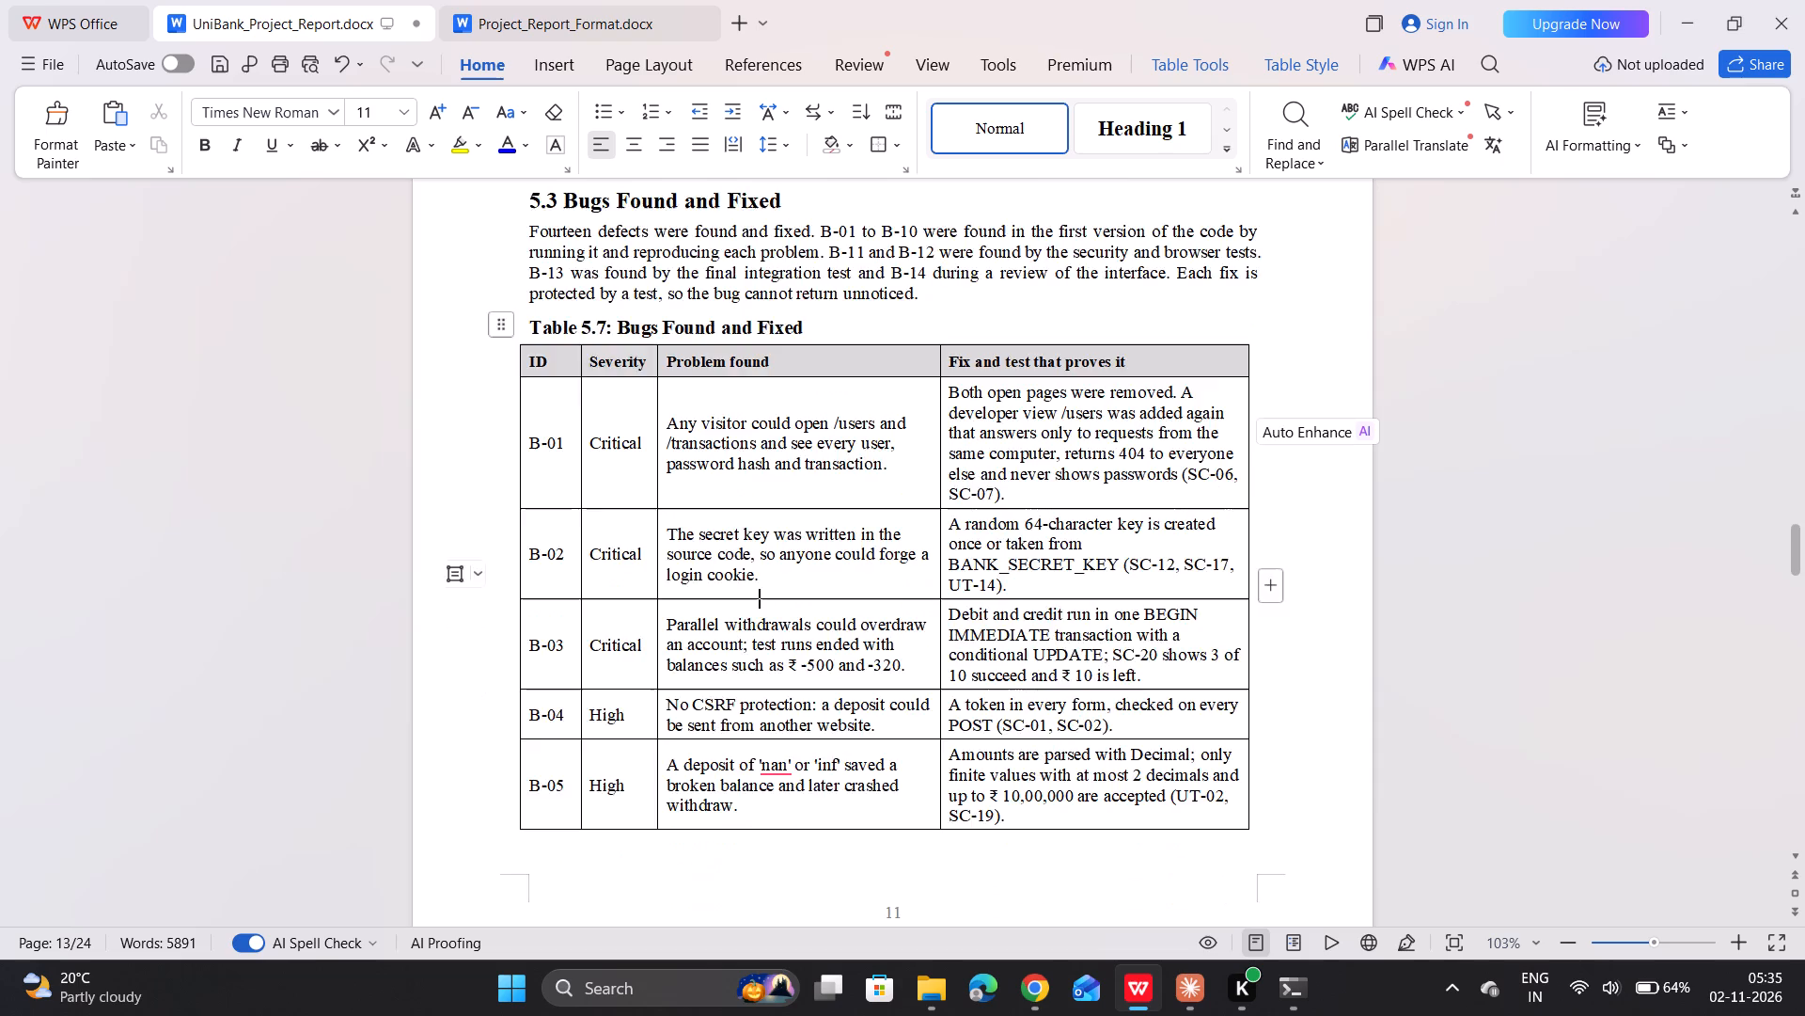
scroll(775, 723, "down", 7)
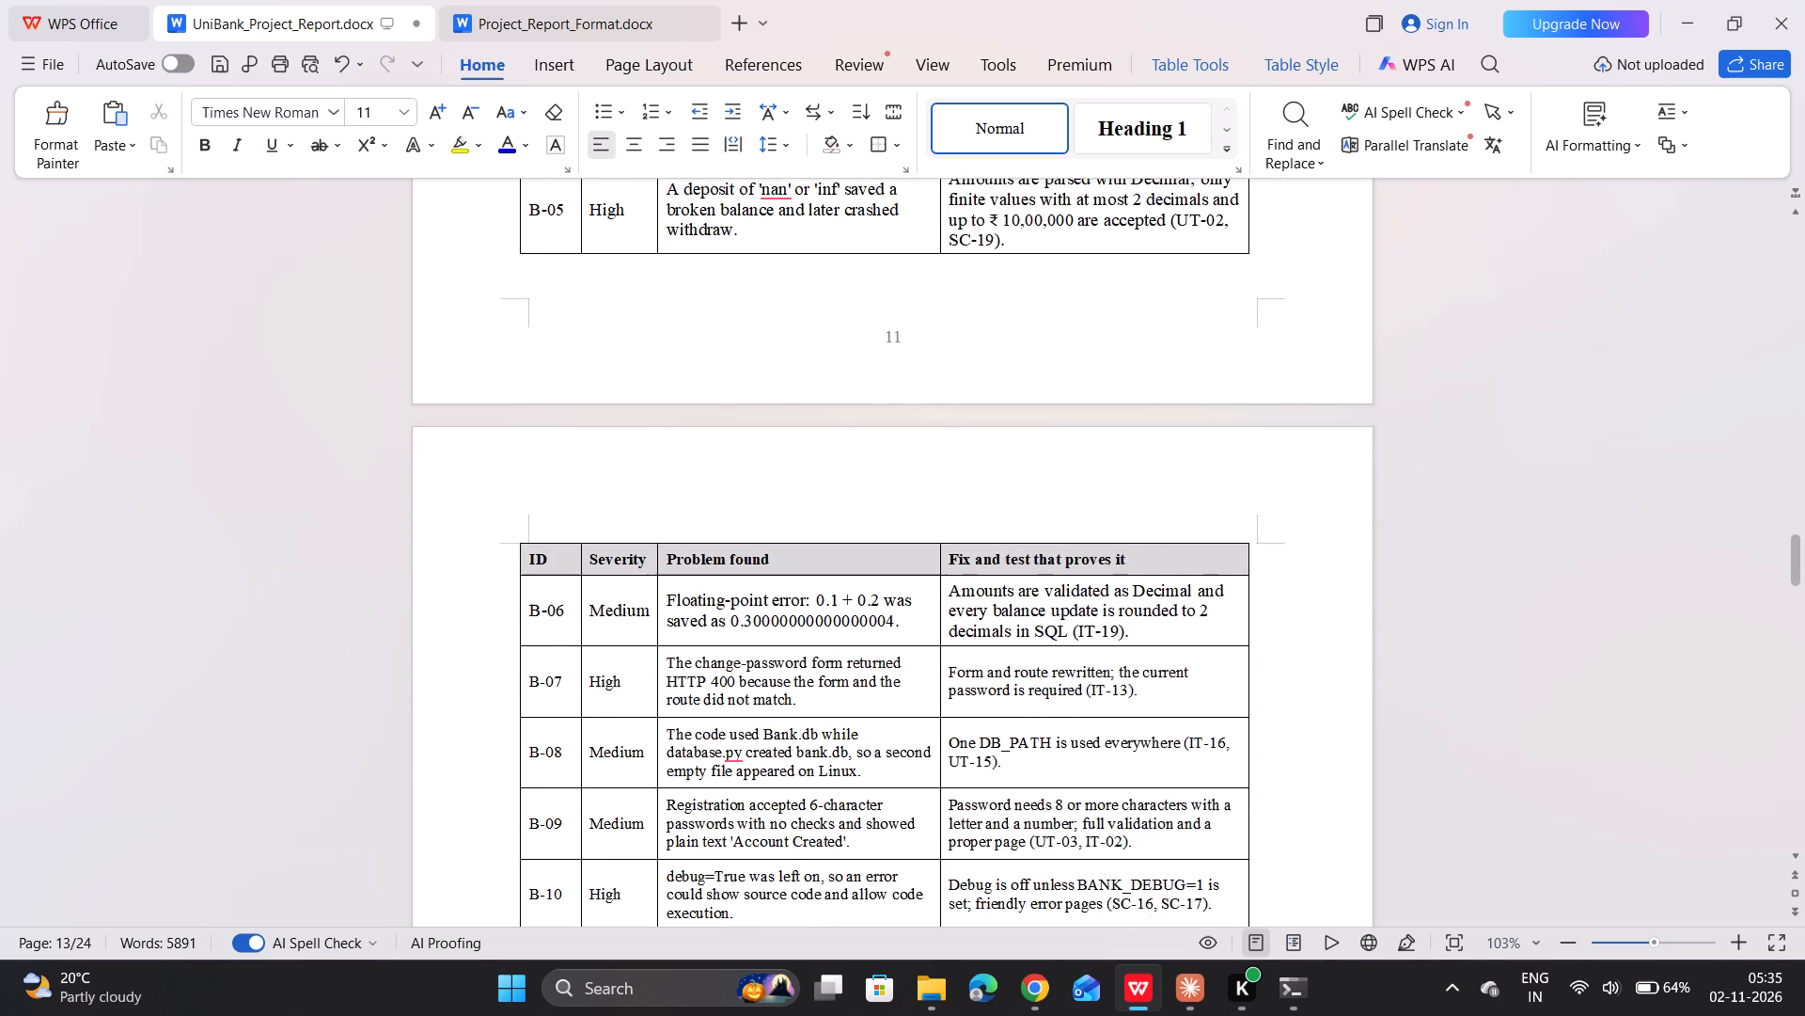
scroll(775, 723, "down", 6)
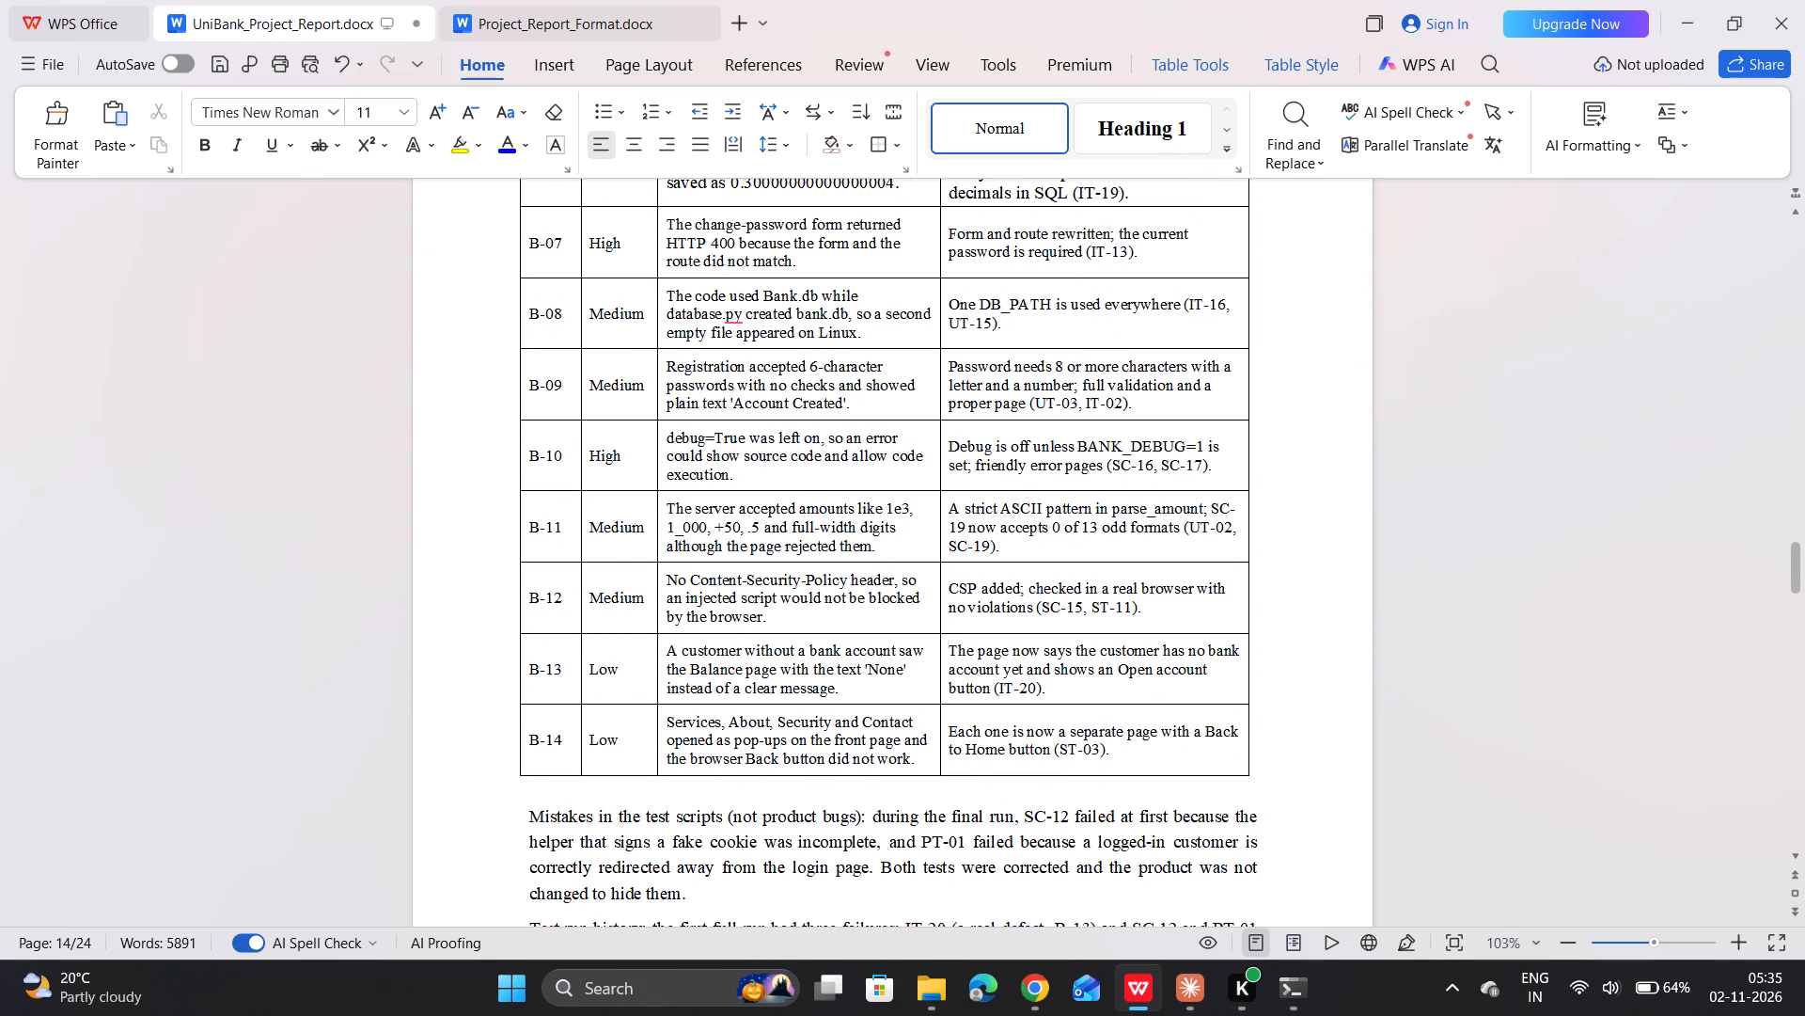
left_click_drag(1144, 749, 745, 392)
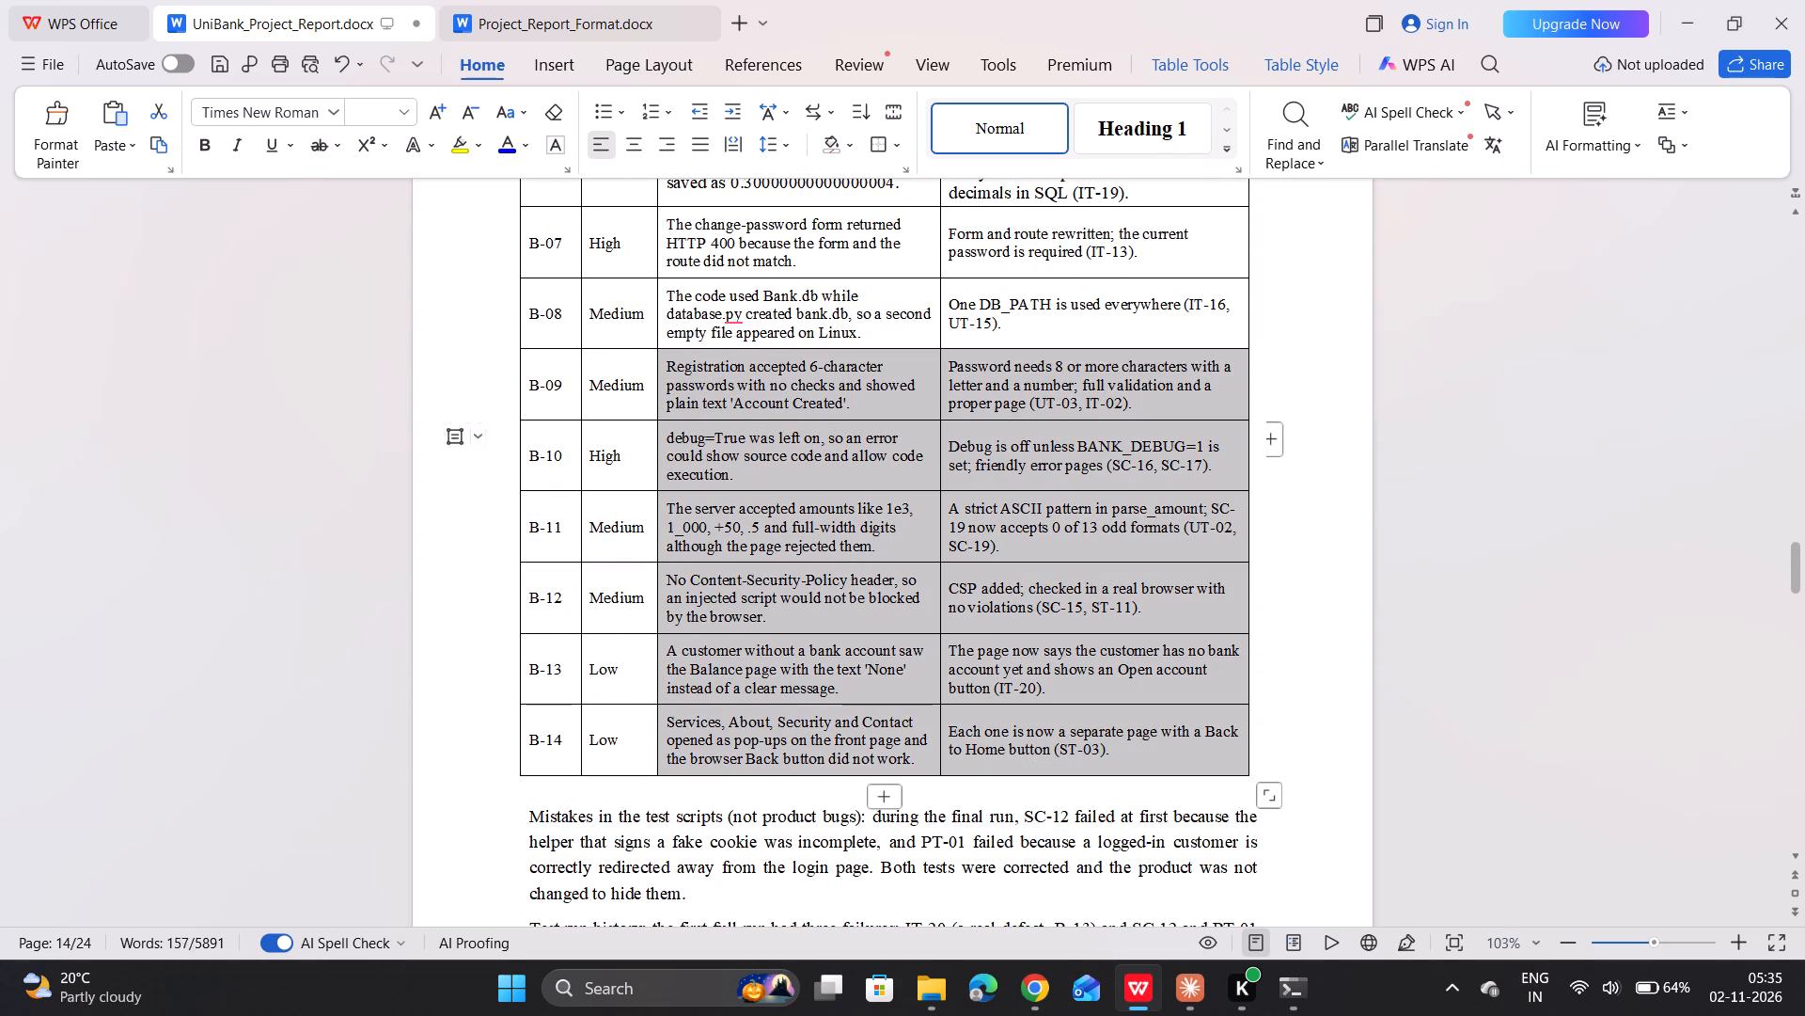
left_click_drag(745, 392, 574, 945)
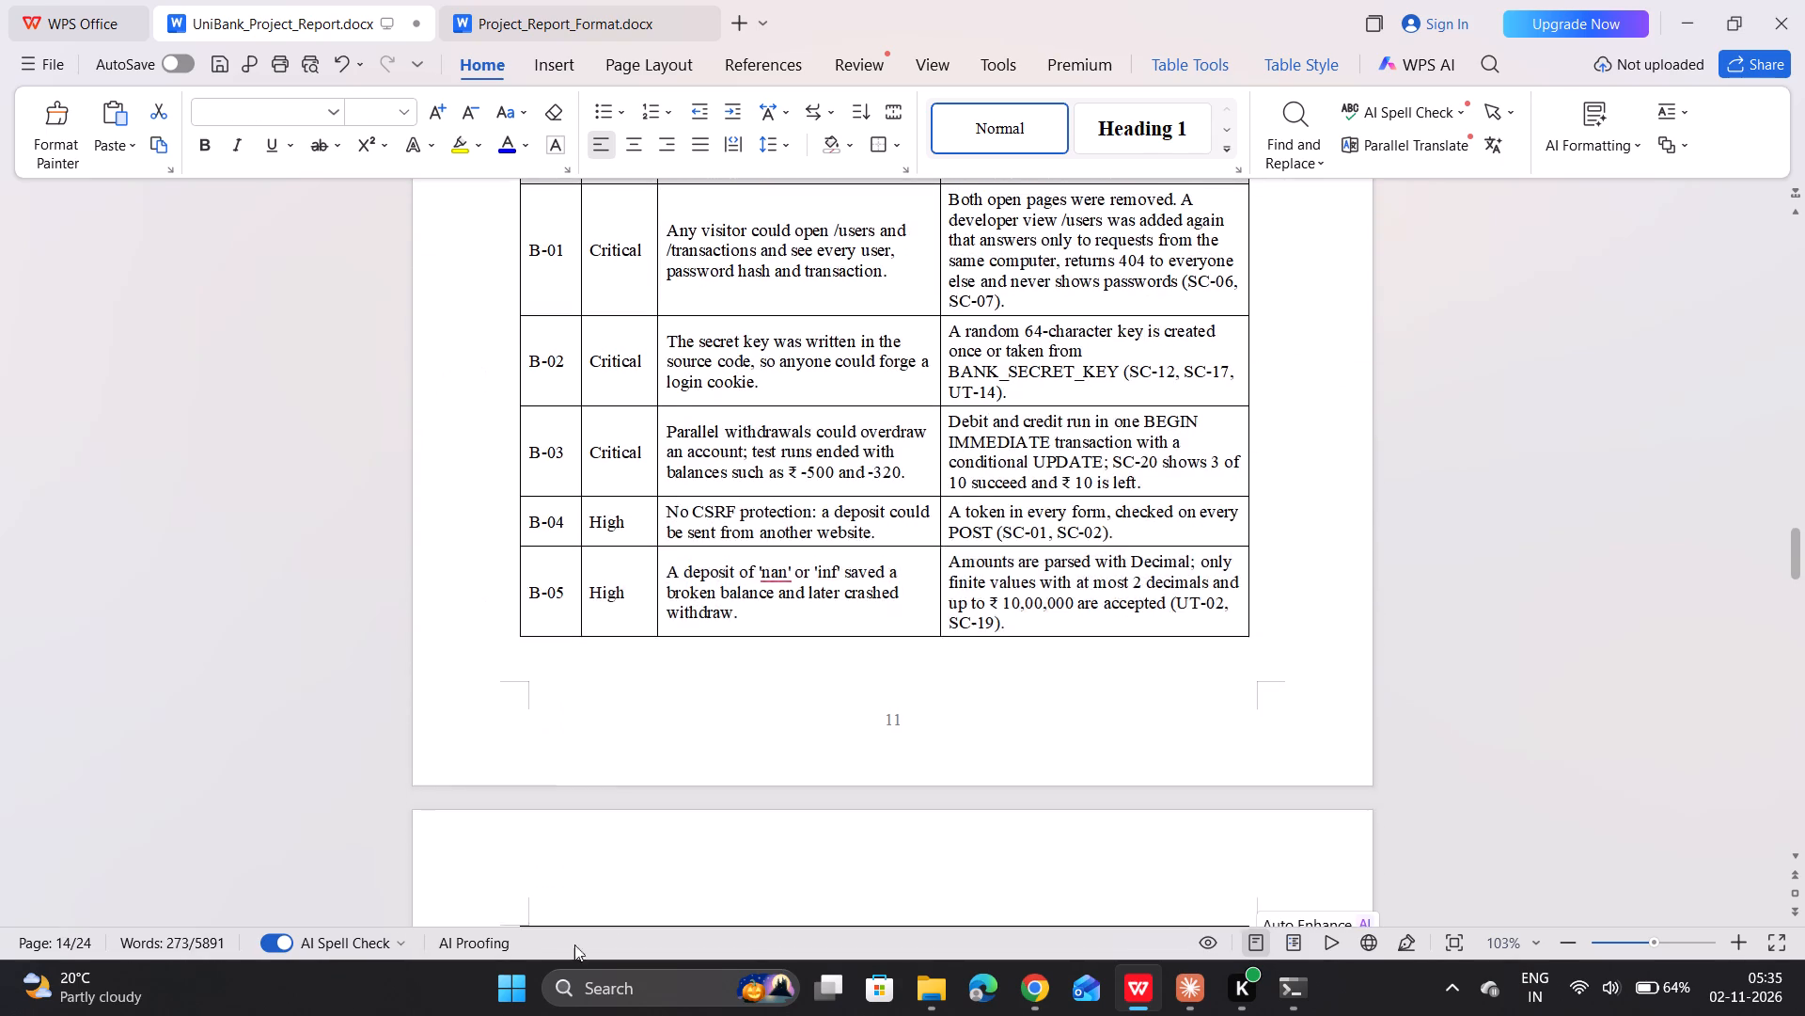
left_click_drag(574, 945, 511, 323)
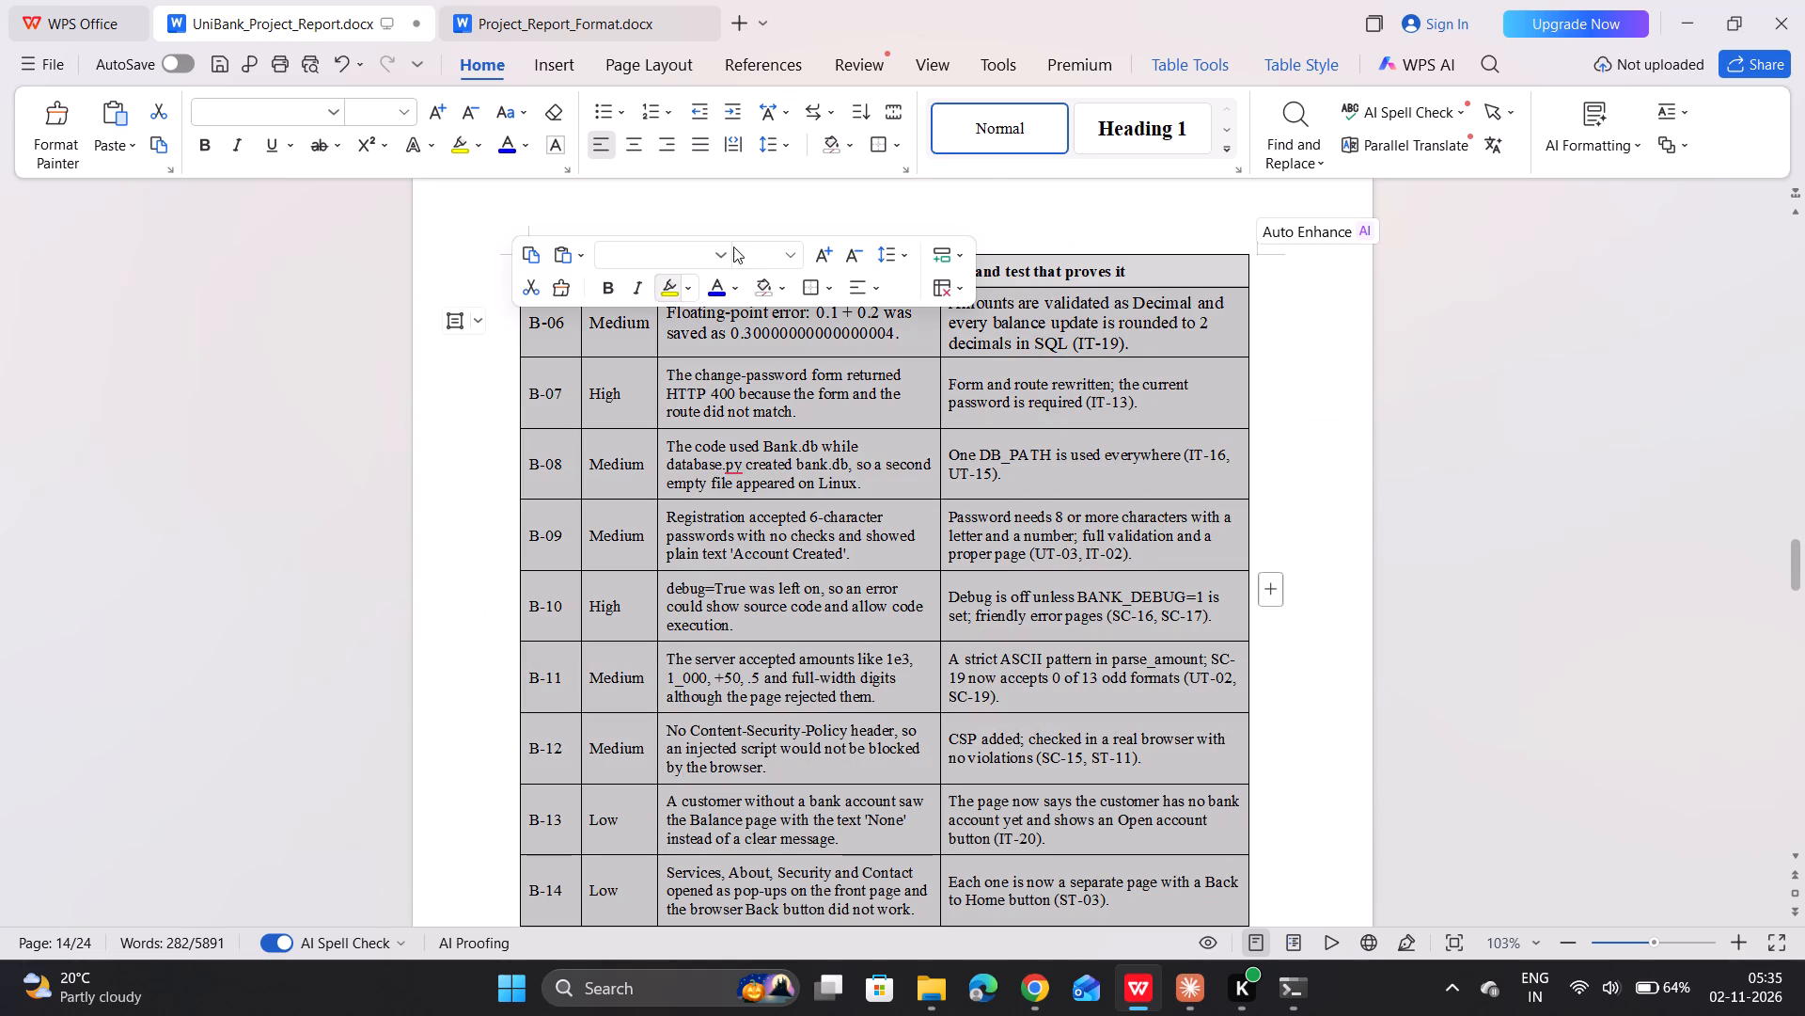
left_click(992, 129)
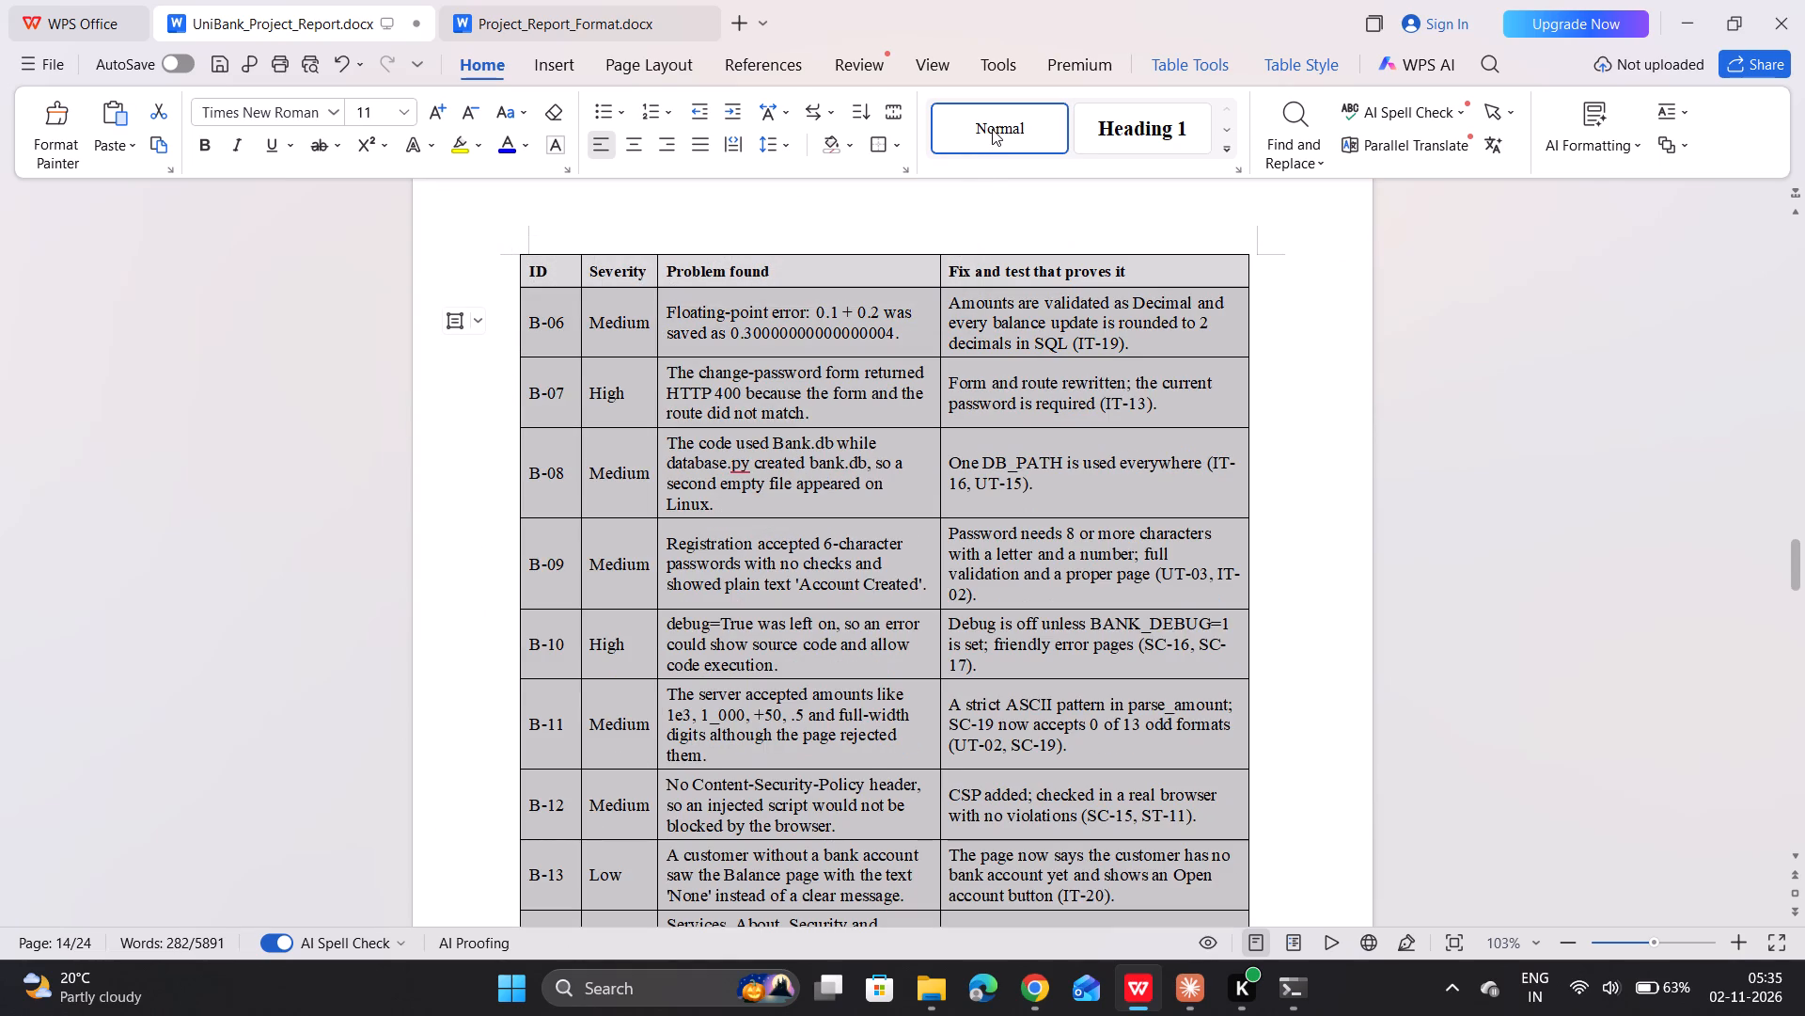
left_click(909, 413)
Reapply the Normal style to rows 1 and 2 of Table 5.8: Requirements and the Tests That Prove Them, below the header.
scroll(909, 413, "down", 2)
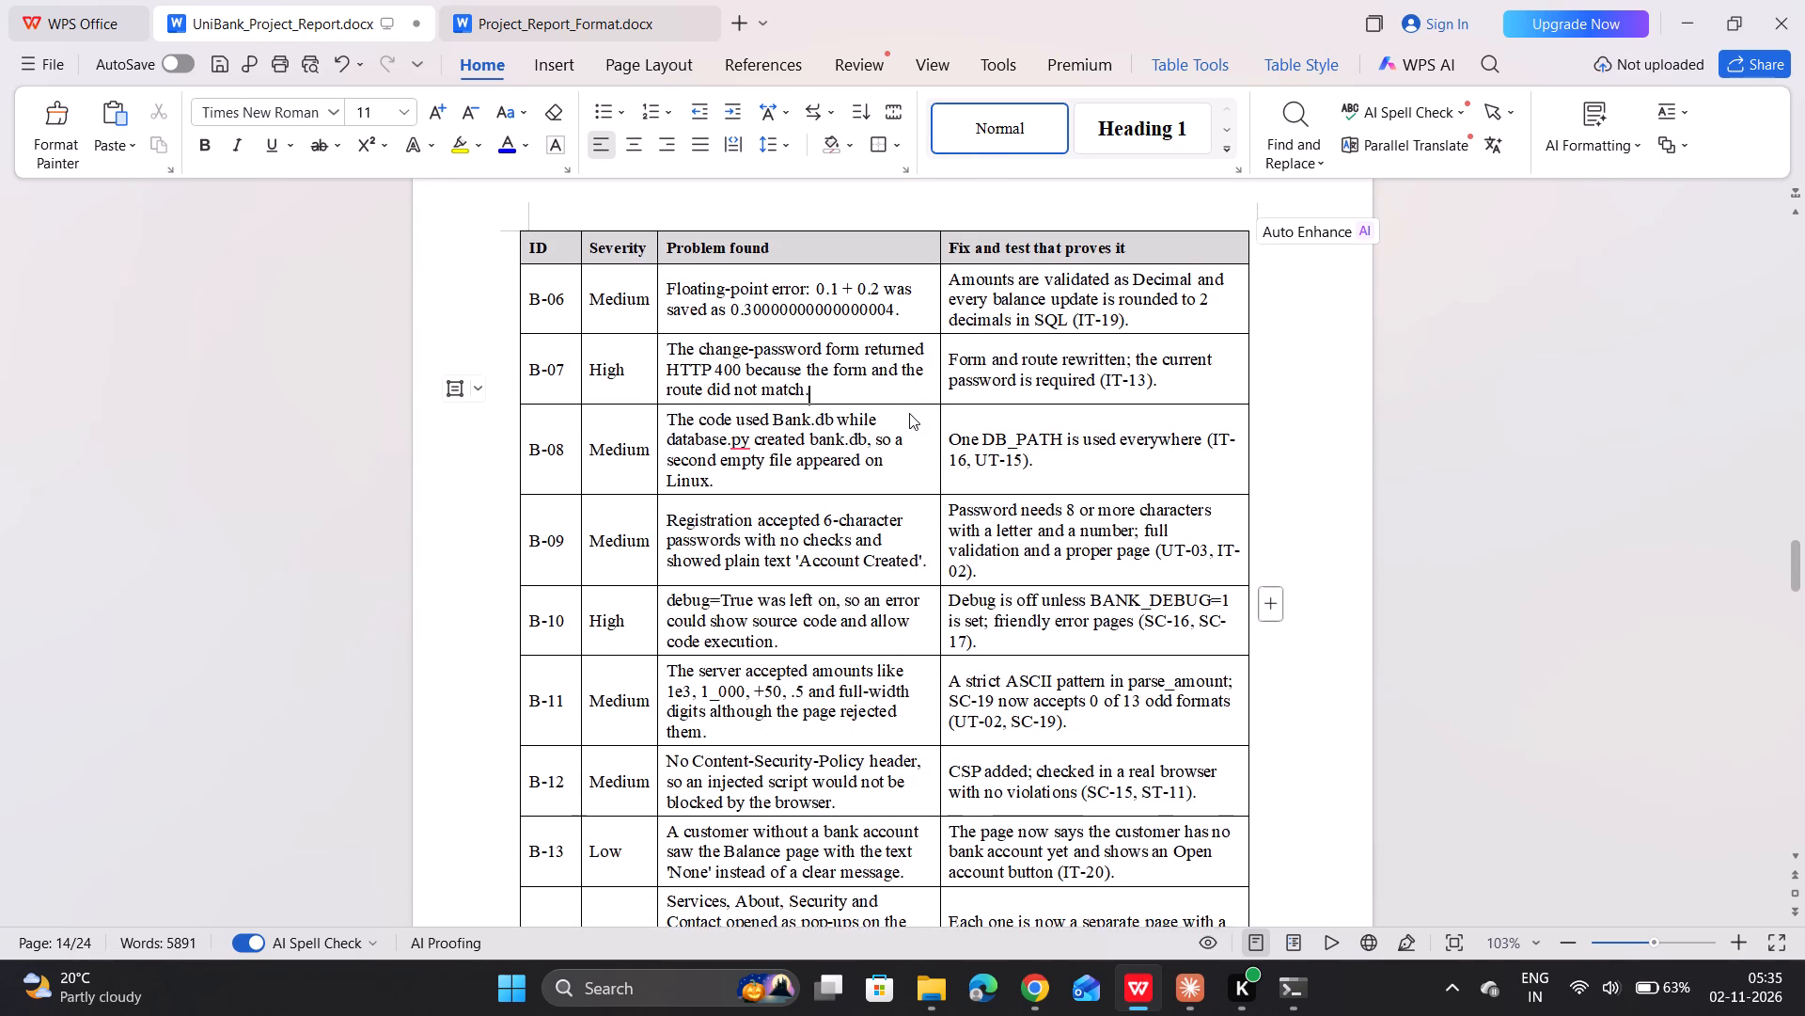
scroll(909, 413, "down", 6)
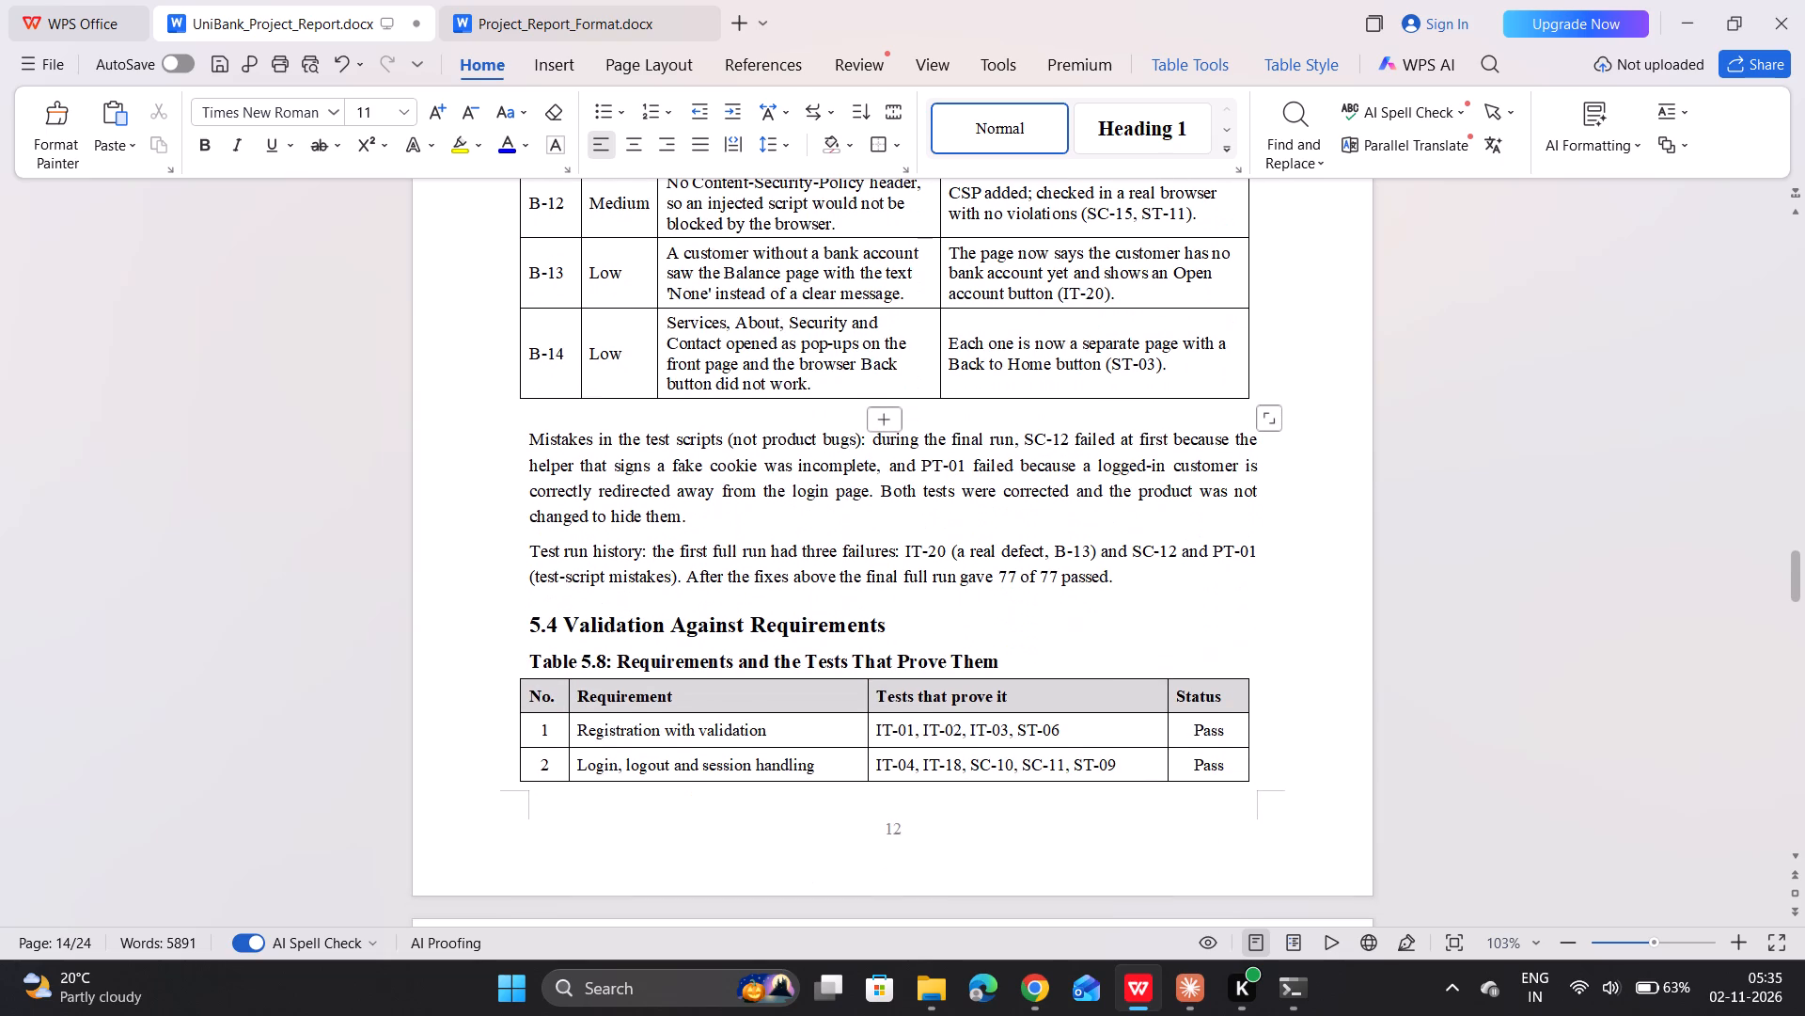
left_click(663, 432)
scroll(760, 585, "down", 6)
scroll(760, 585, "up", 1)
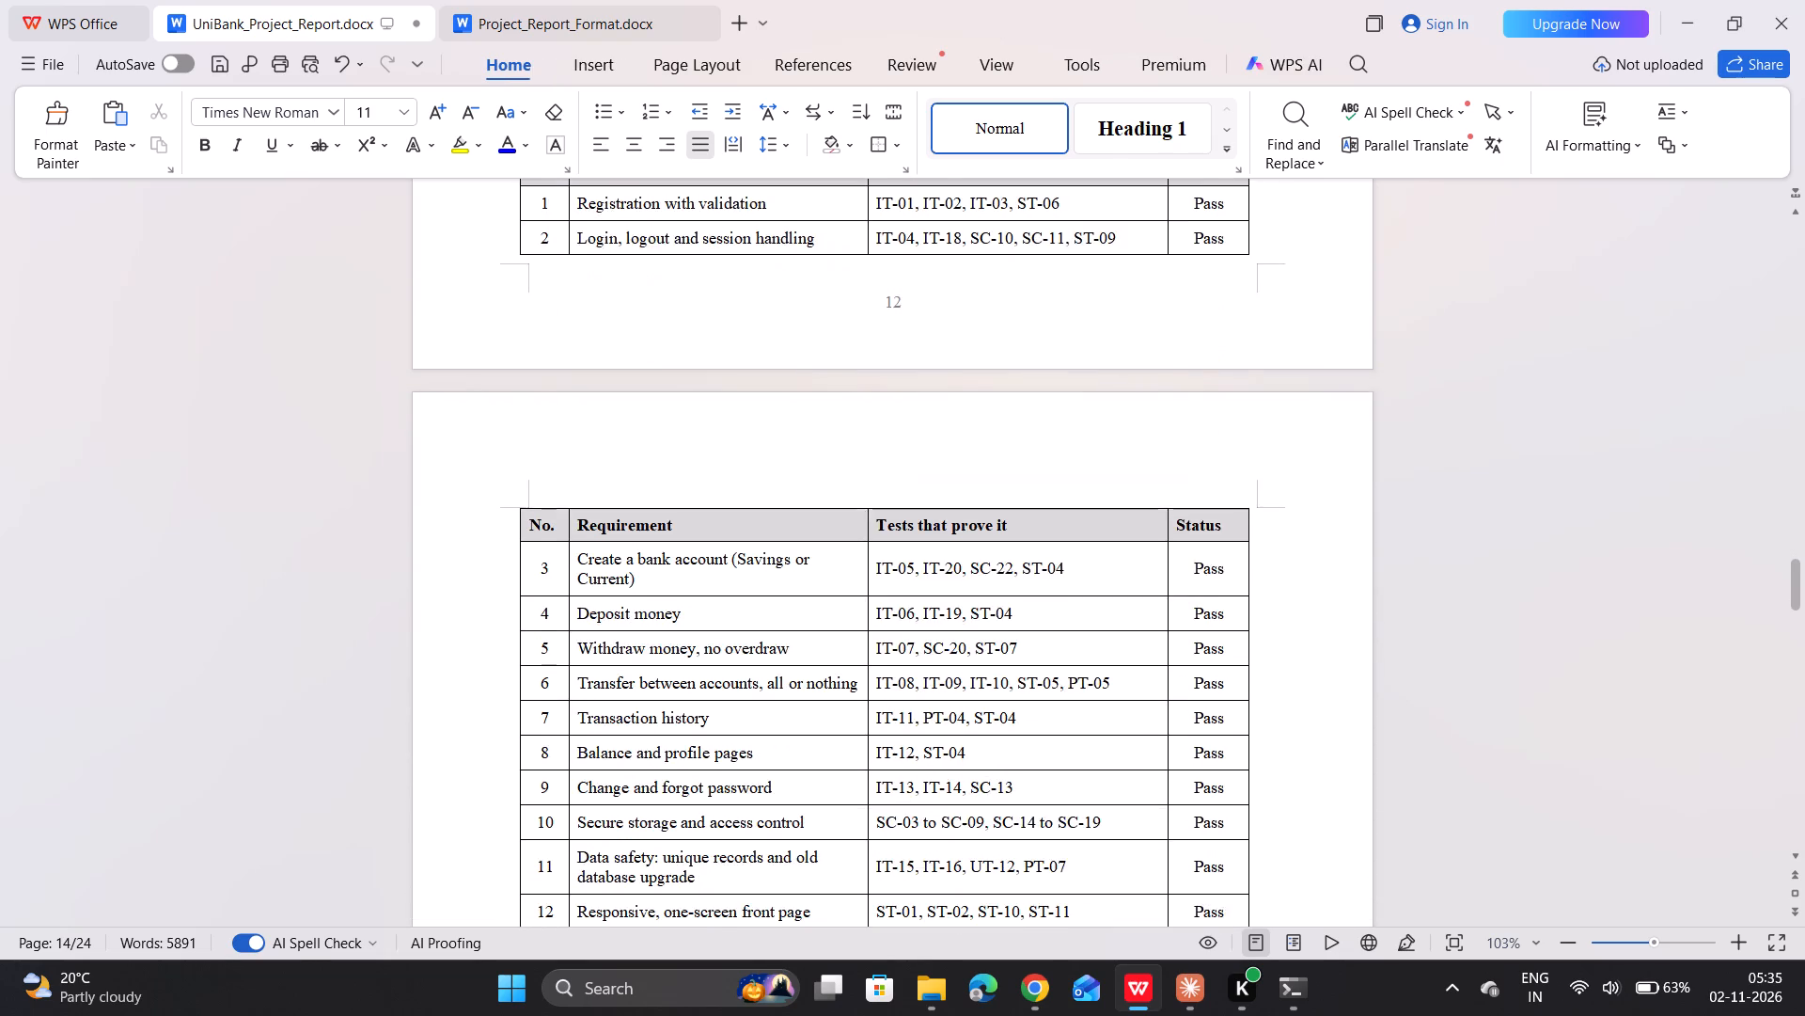
scroll(760, 585, "up", 1)
left_click_drag(538, 339, 895, 349)
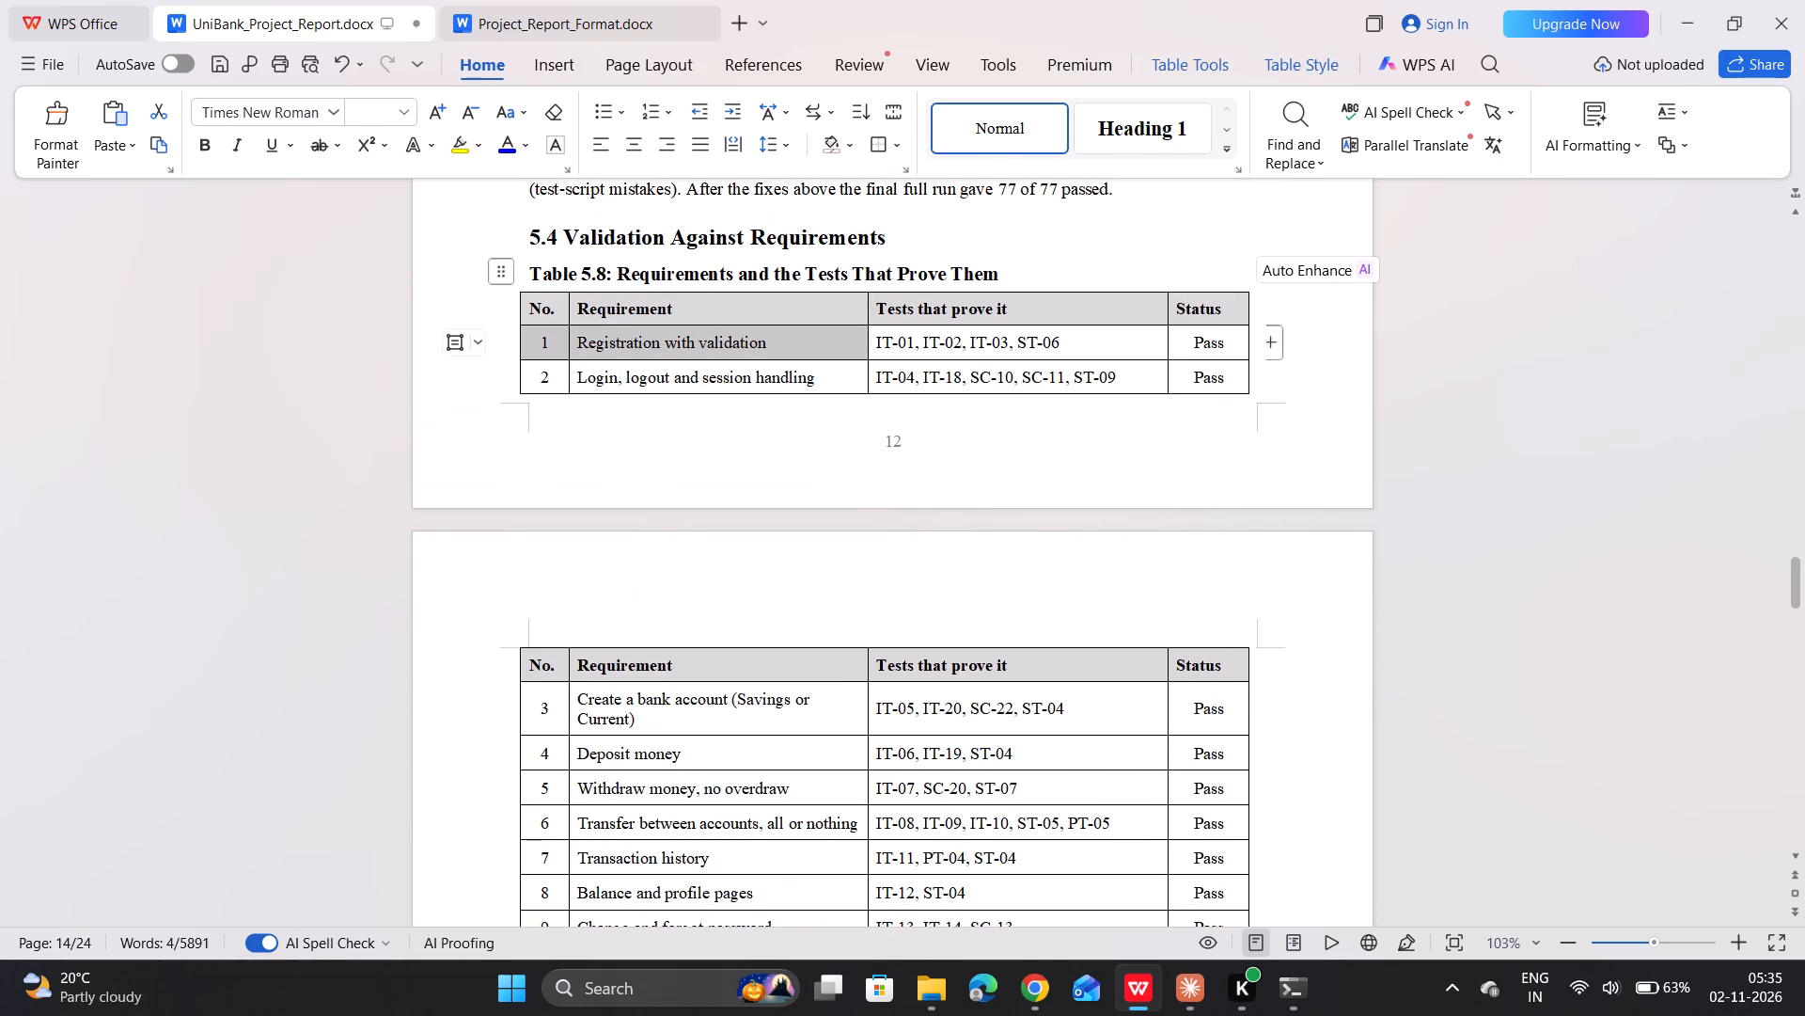
left_click_drag(895, 349, 1285, 382)
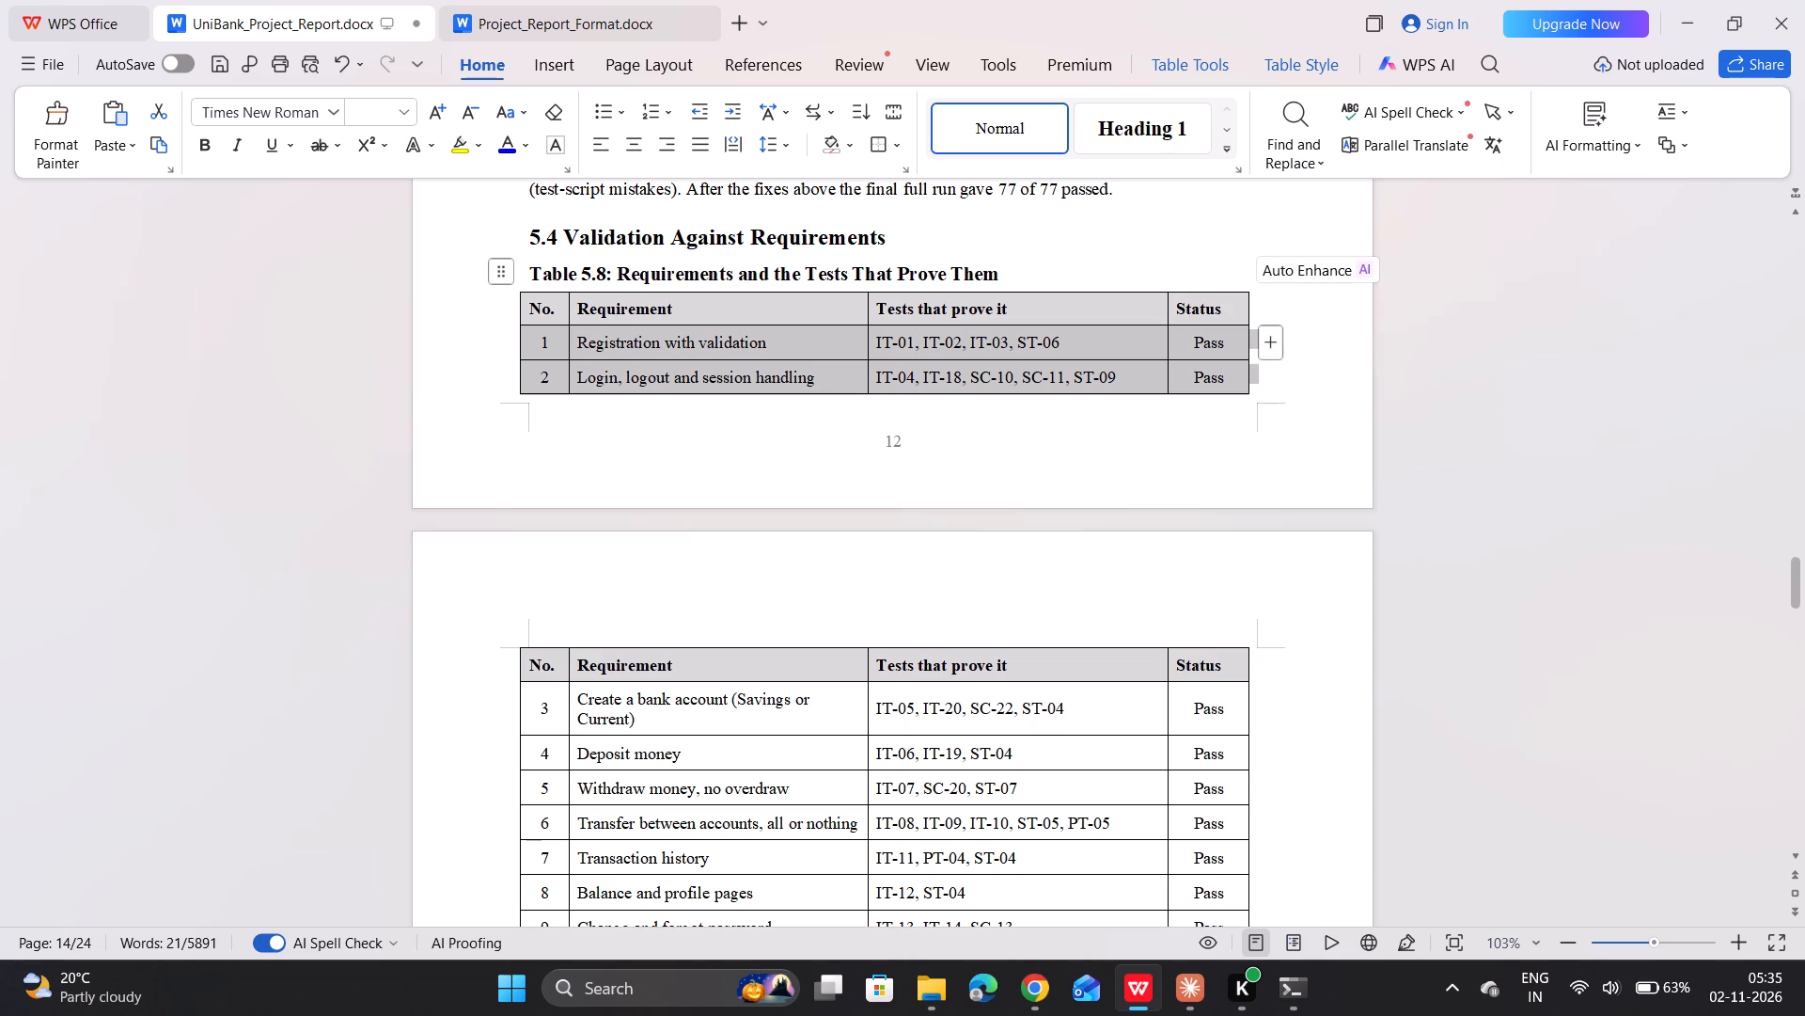
left_click(1004, 133)
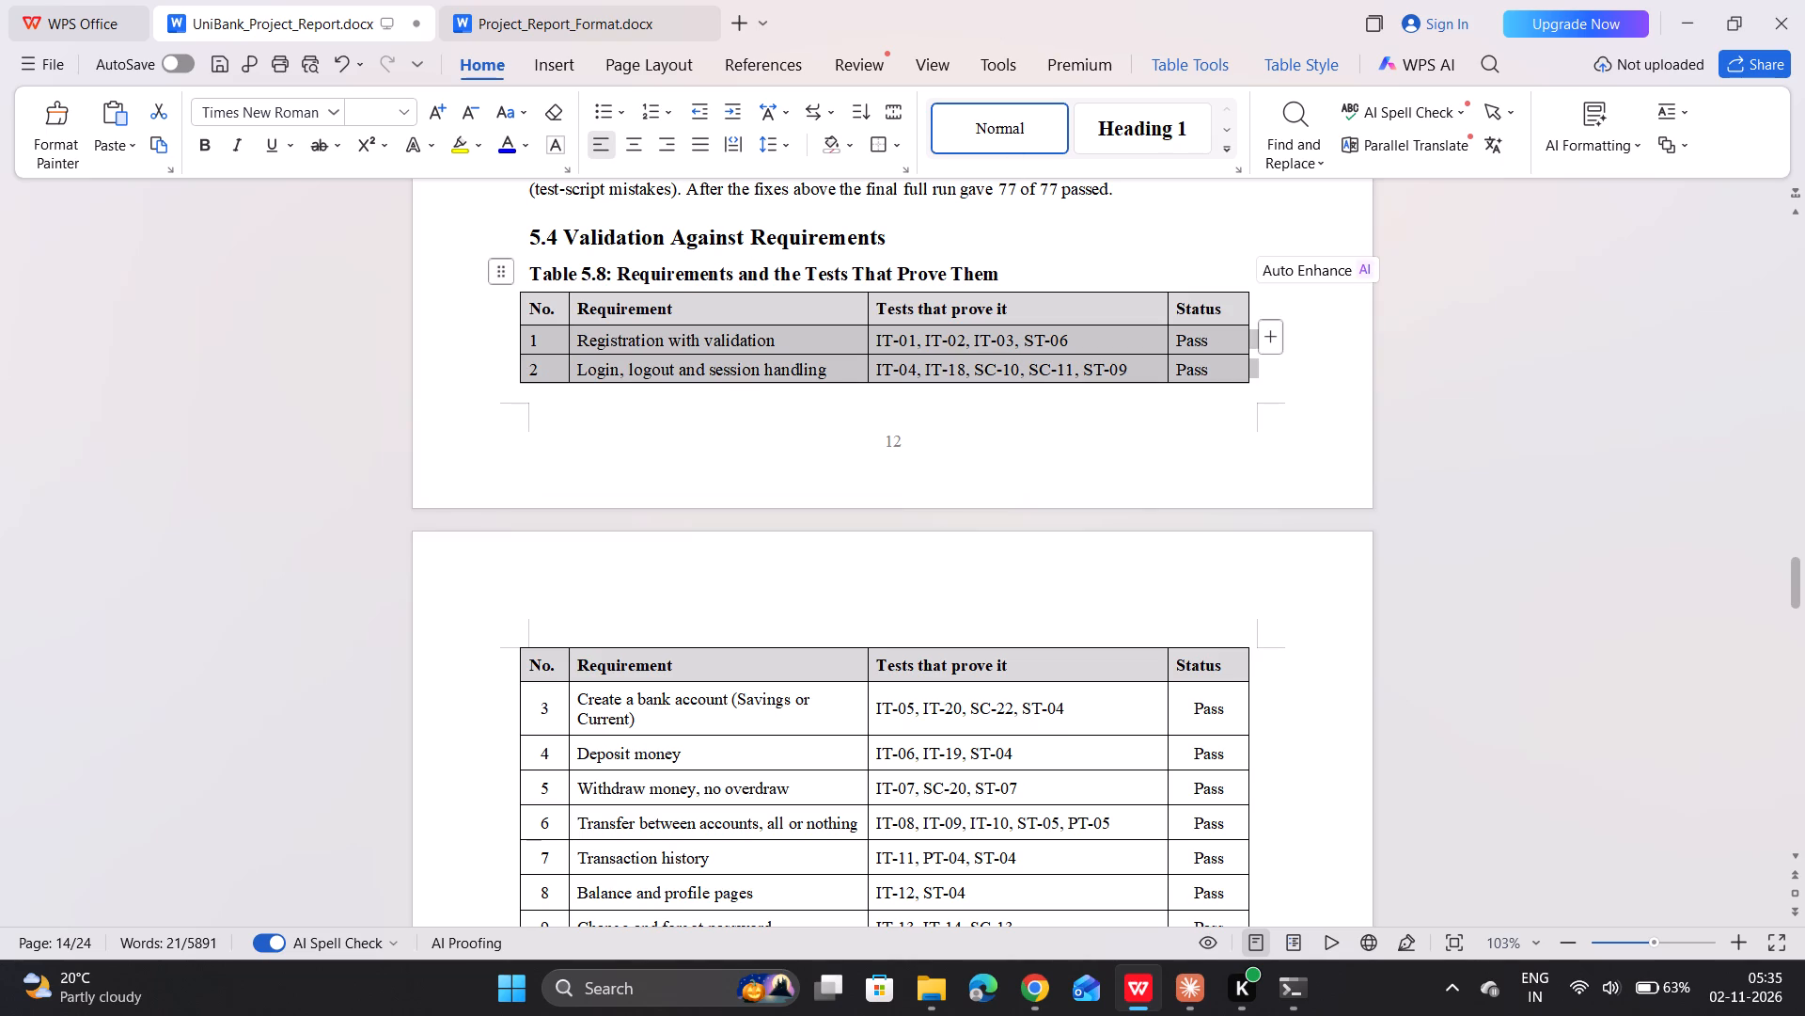
Reapply the Normal style to rows 3 to 14 of Table 5.8 on the following page, leaving out the repeated header.
left_click(981, 790)
scroll(981, 790, "down", 3)
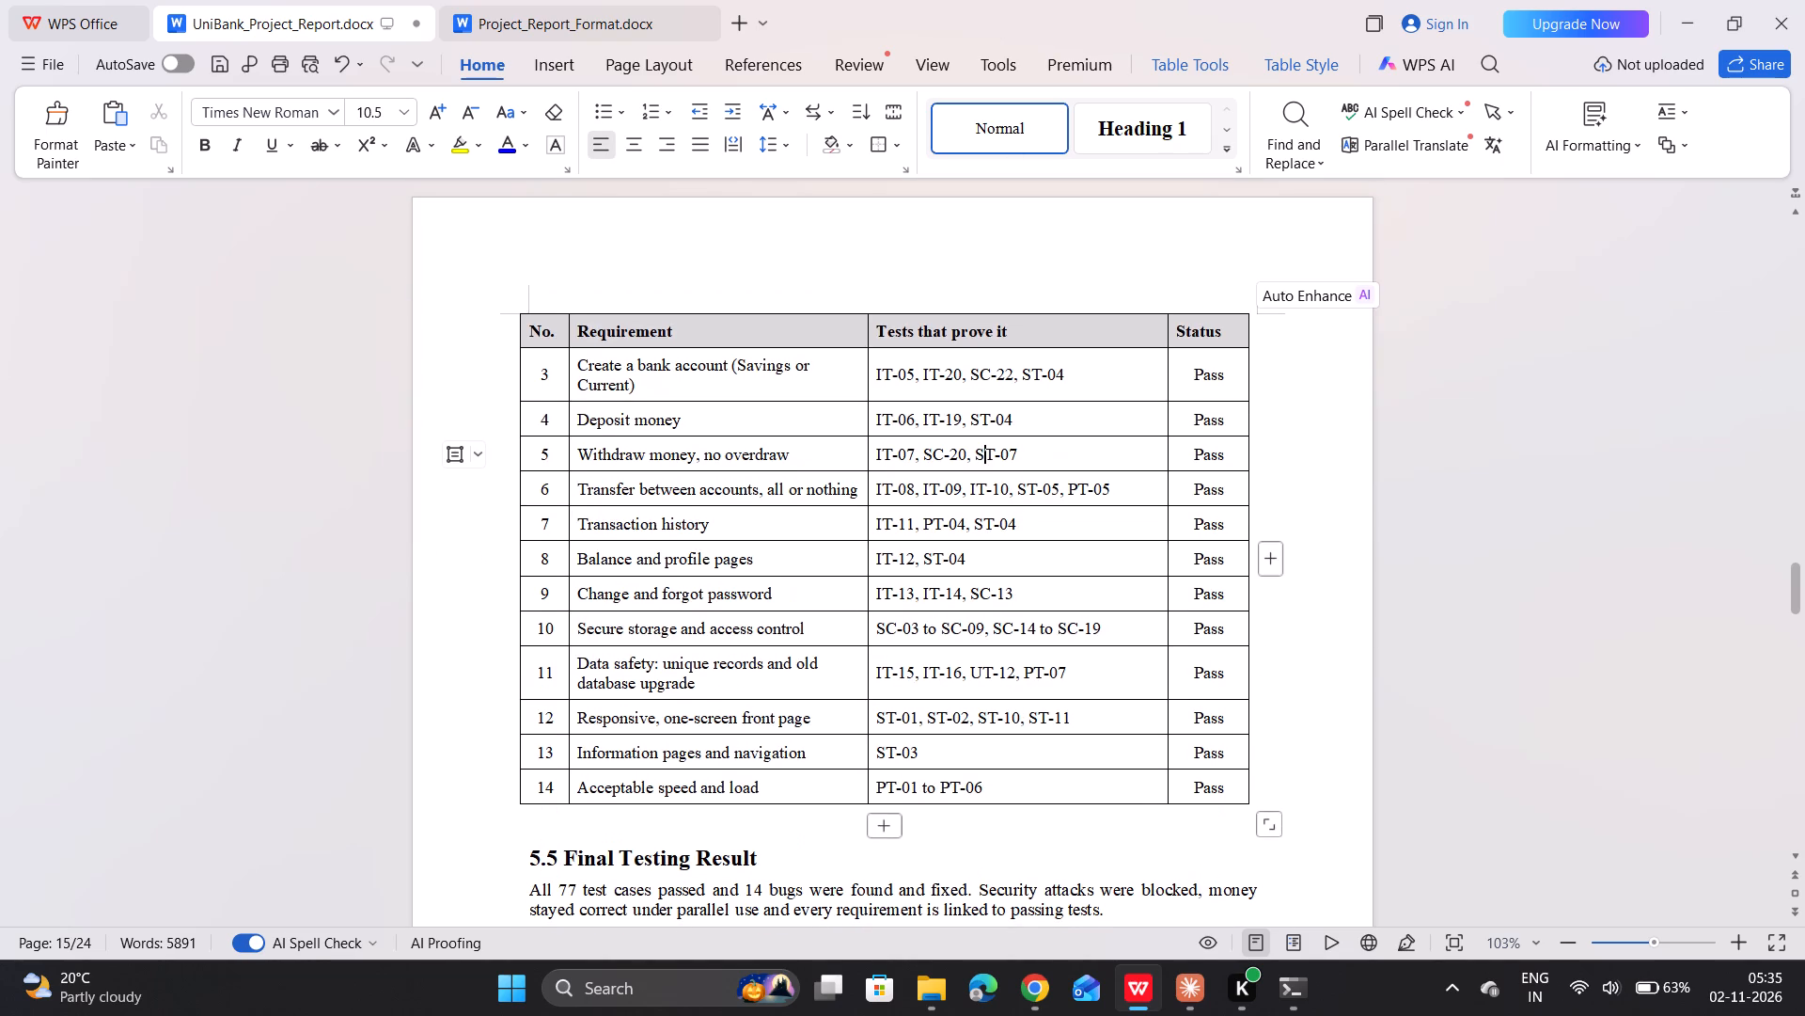
left_click_drag(1235, 787, 881, 518)
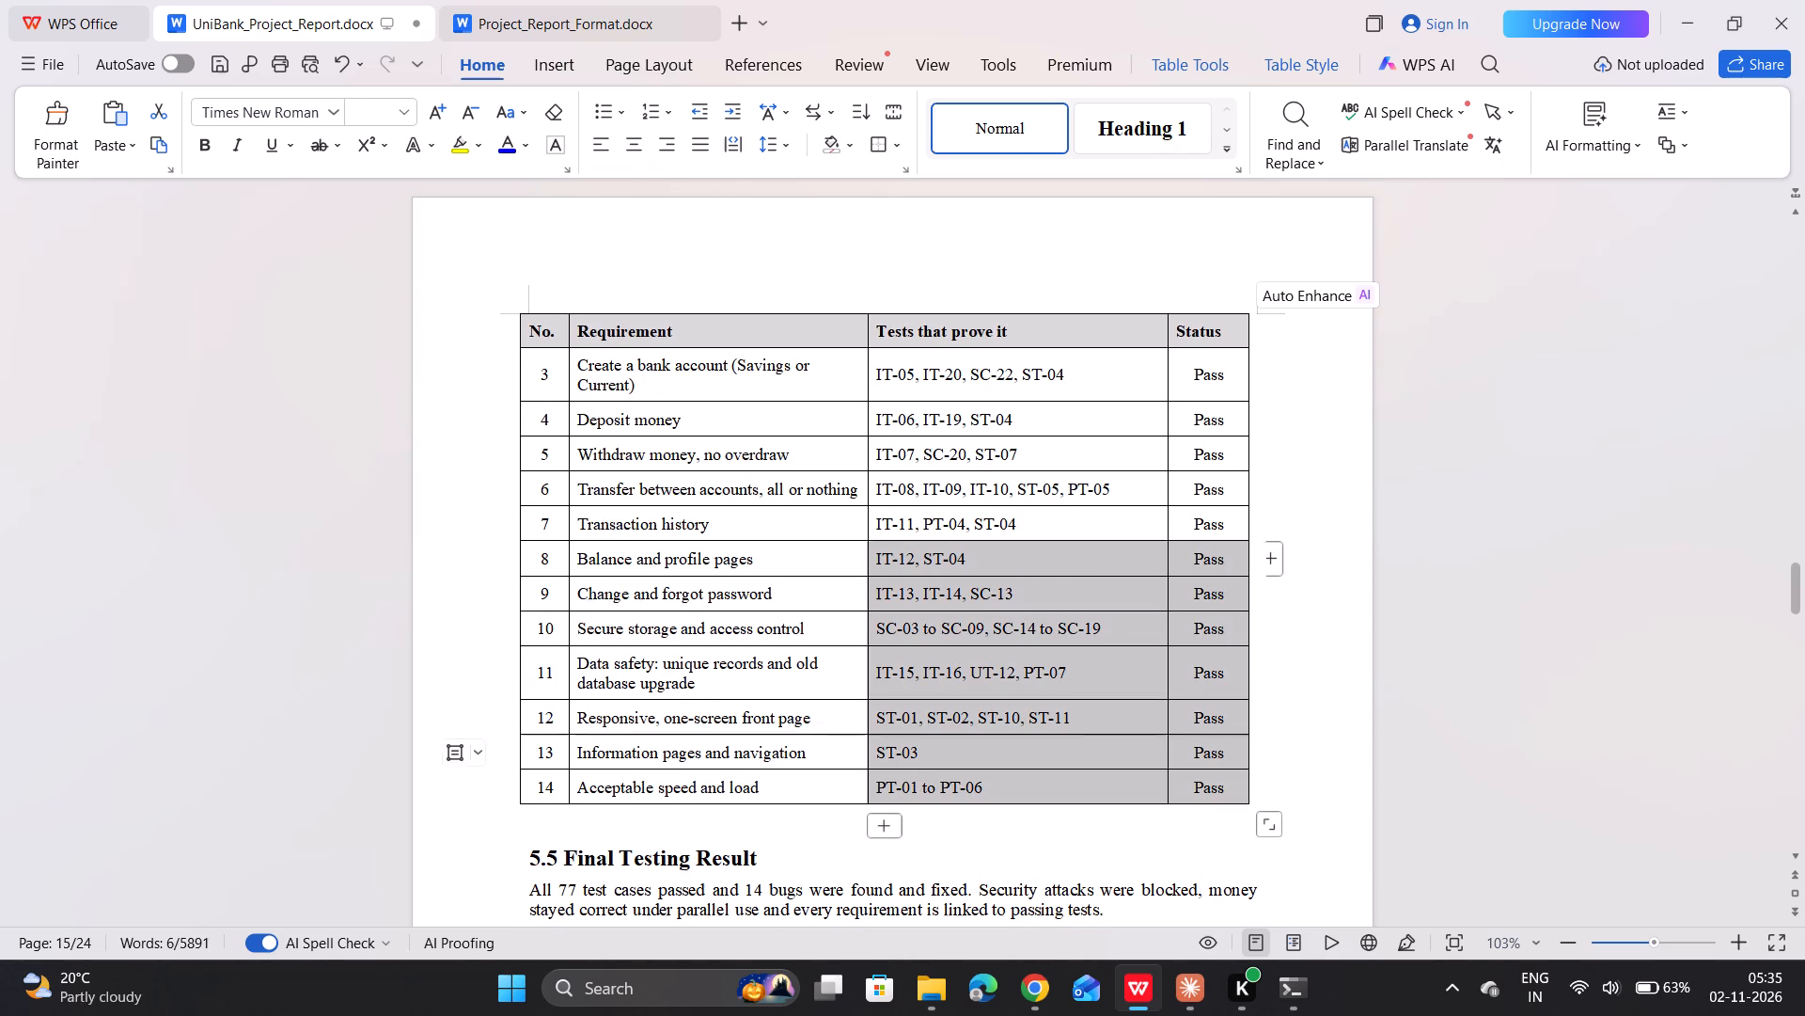
left_click_drag(881, 518, 549, 385)
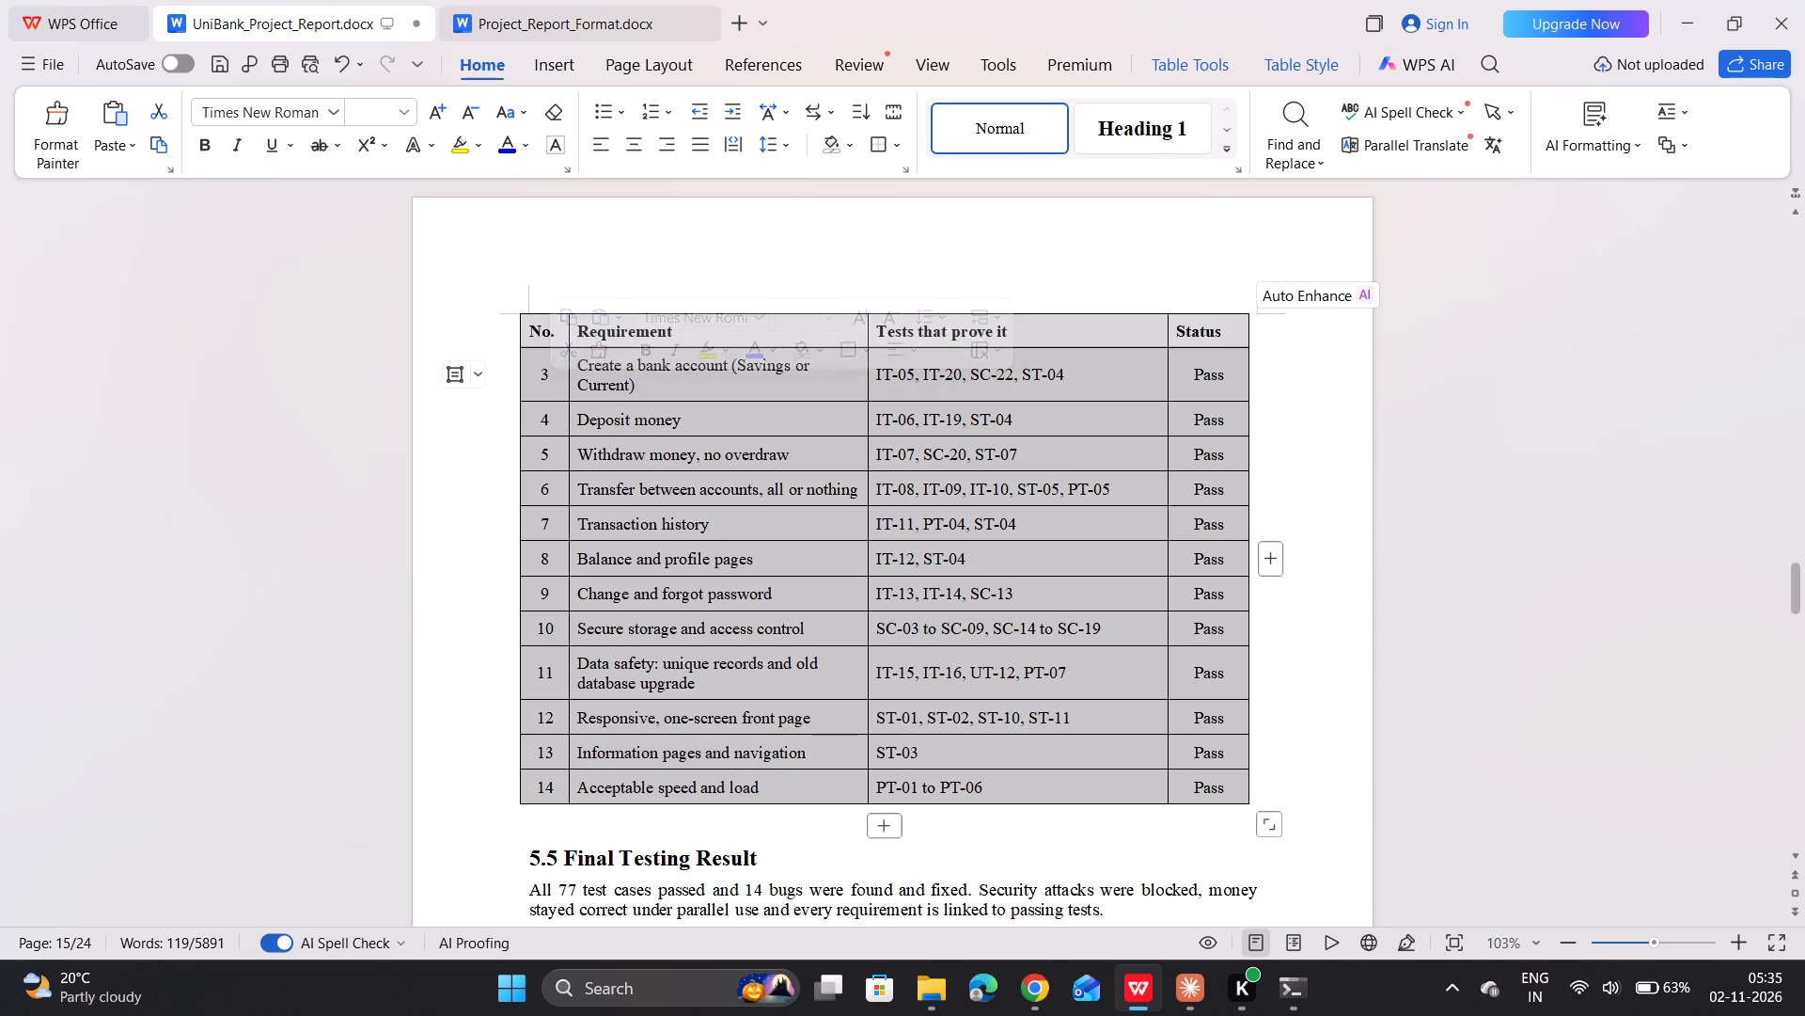
left_click(1016, 128)
left_click(913, 474)
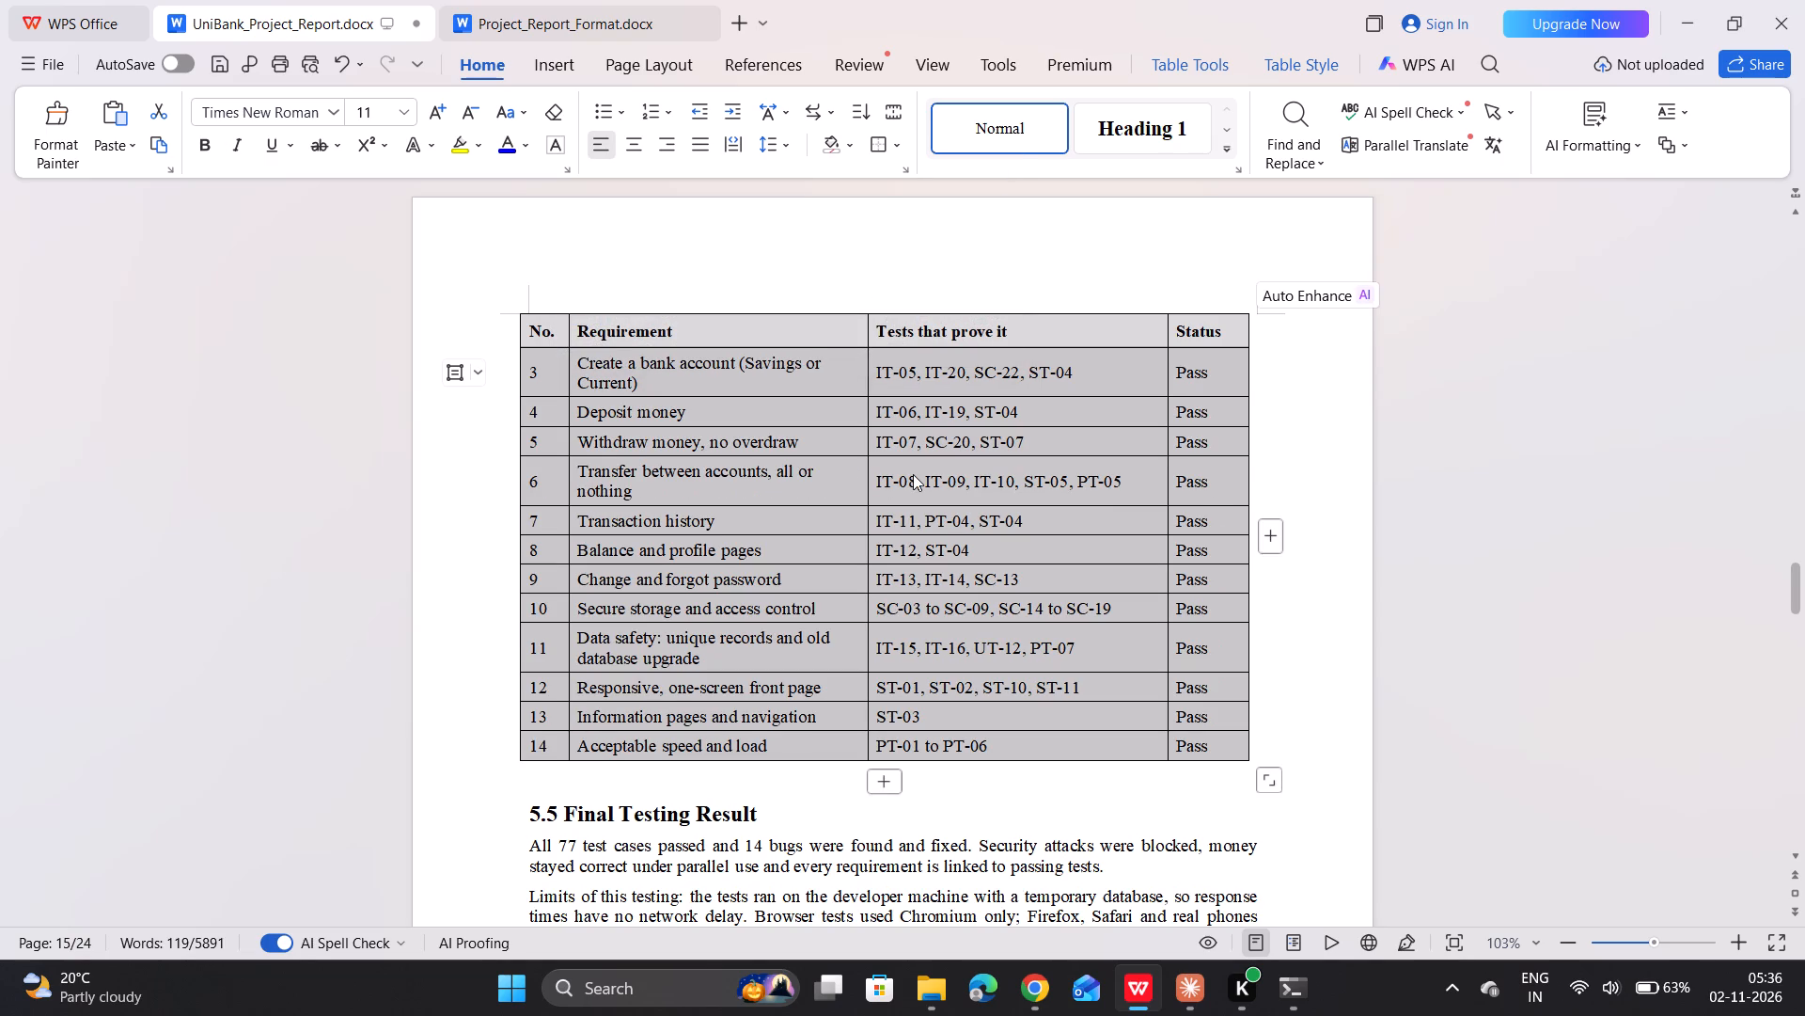
Reapply the Normal style to the Operating system, Python, Browser and RAM rows of Table 7.1: Minimum Requirements.
scroll(913, 474, "down", 6)
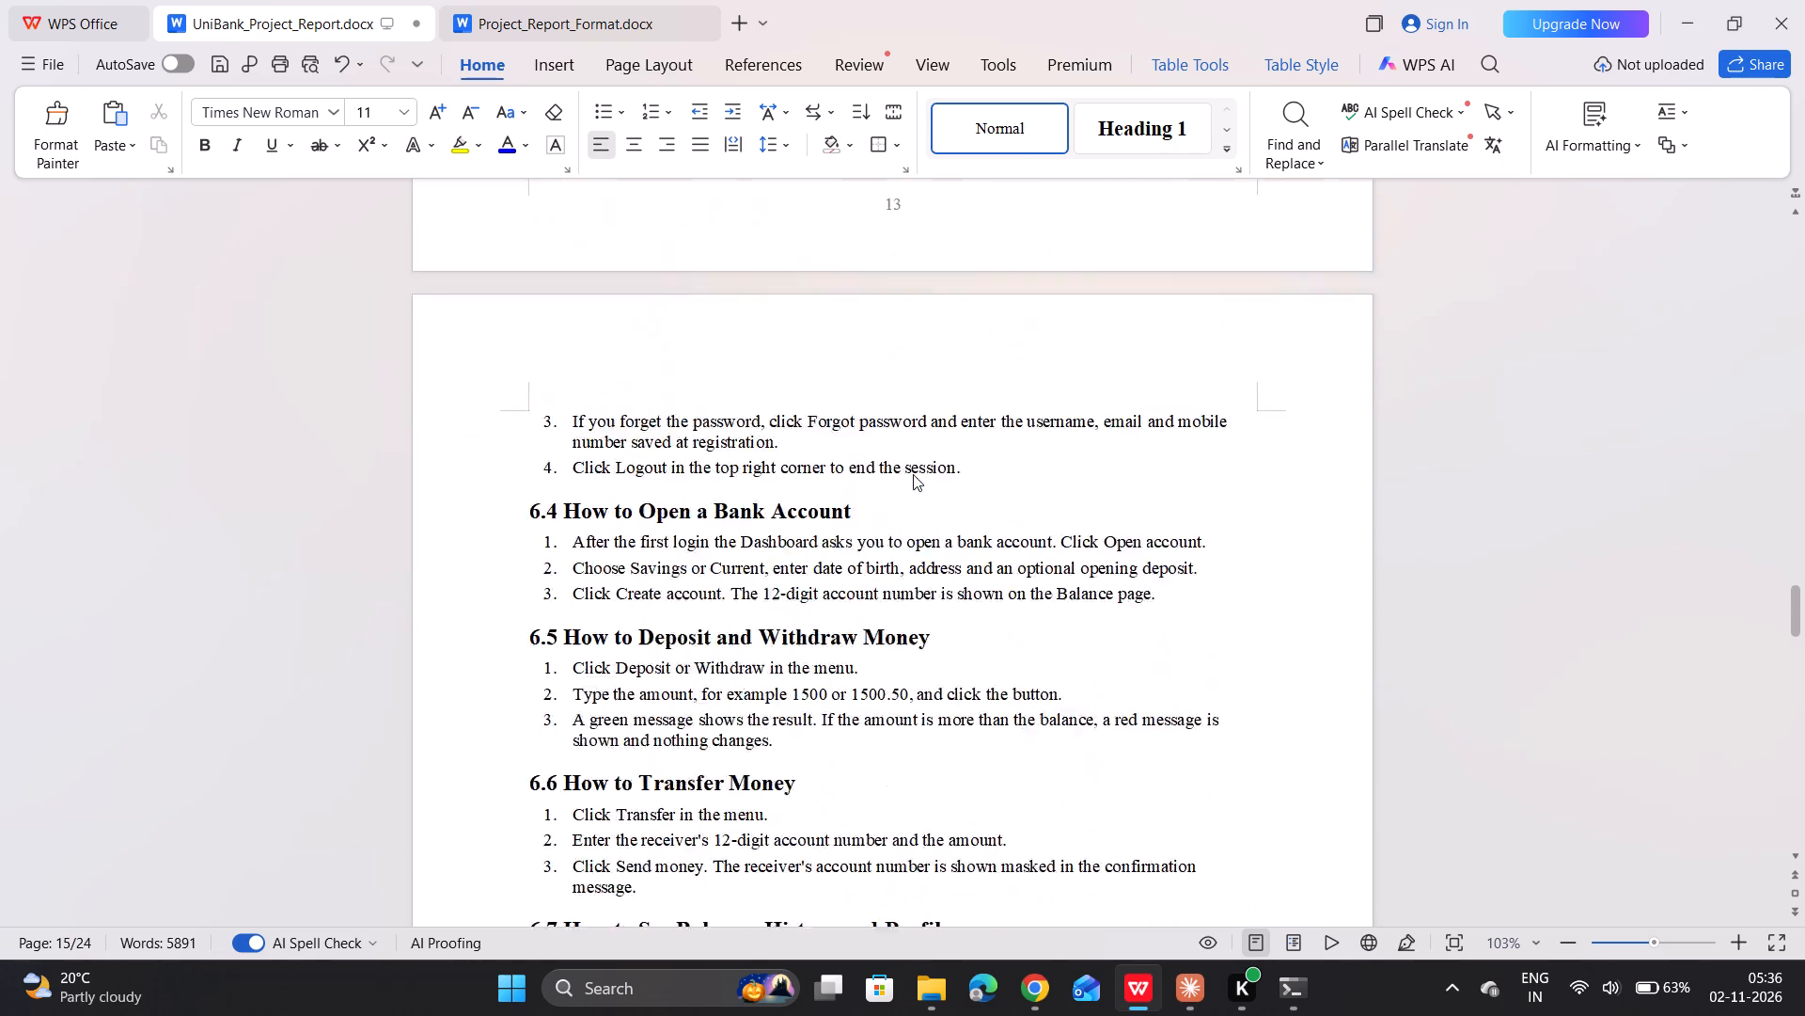
scroll(913, 474, "down", 8)
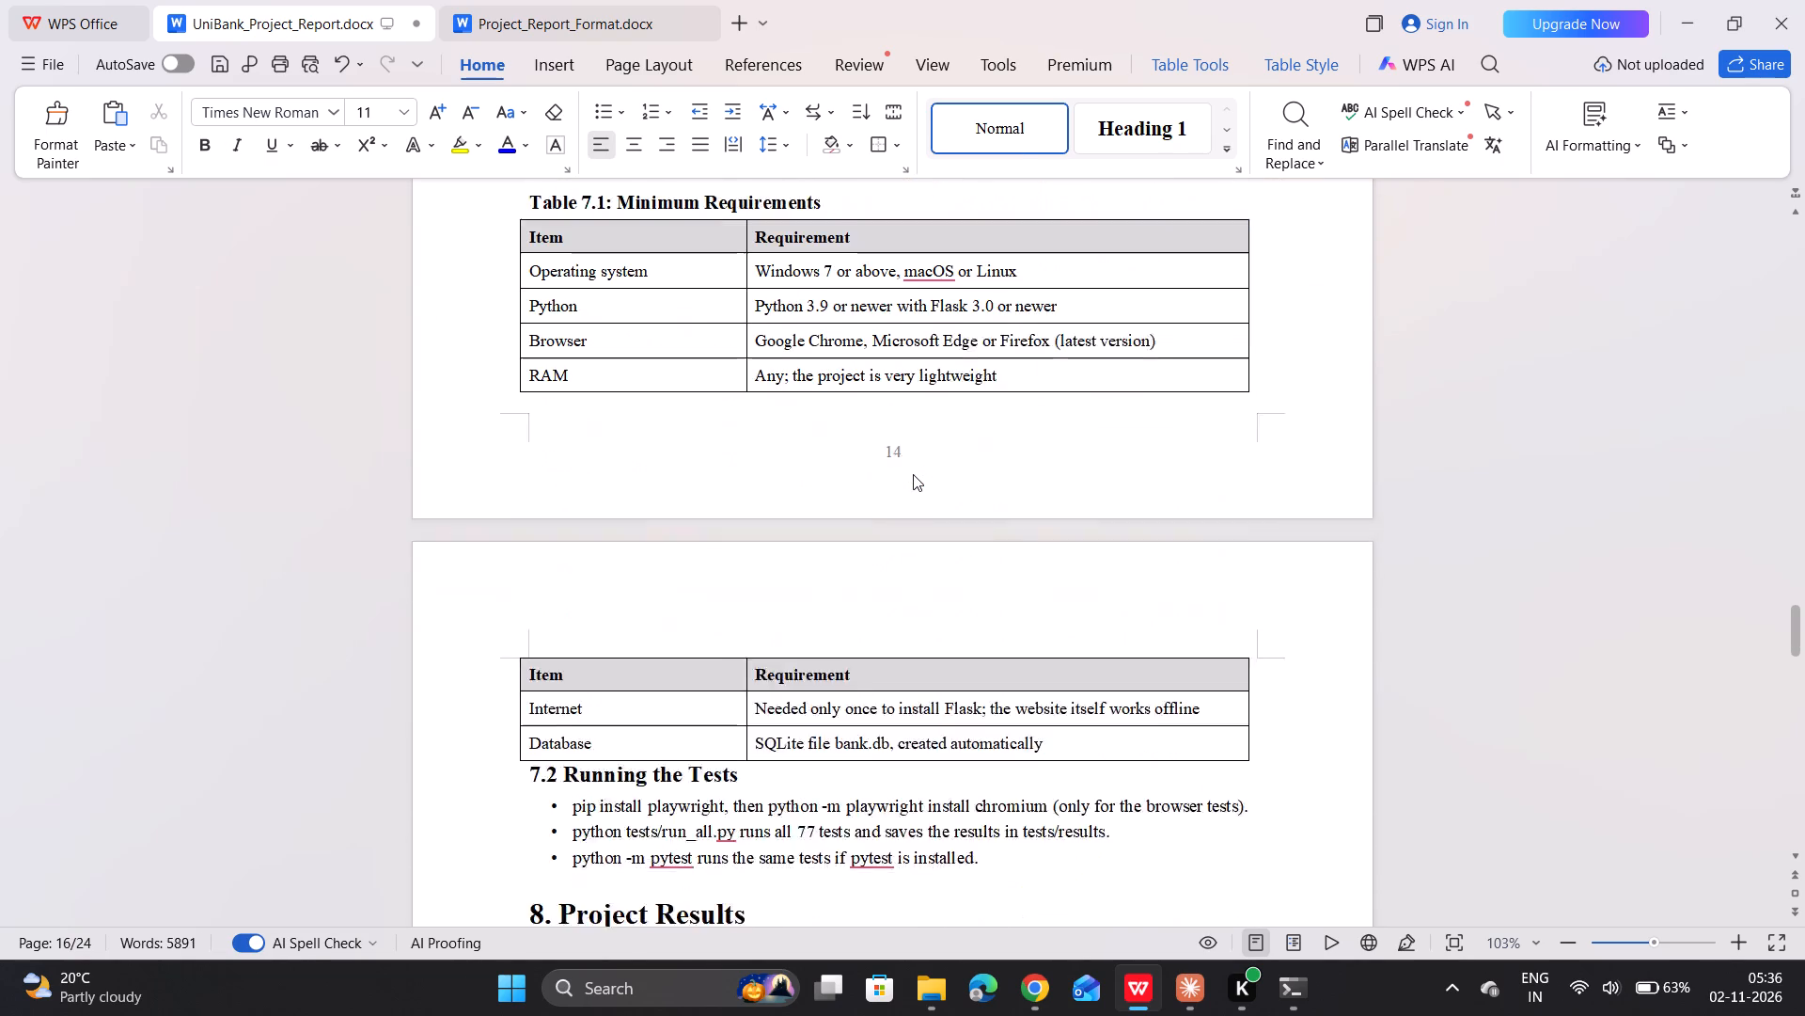
scroll(913, 474, "down", 1)
left_click_drag(1026, 320, 629, 225)
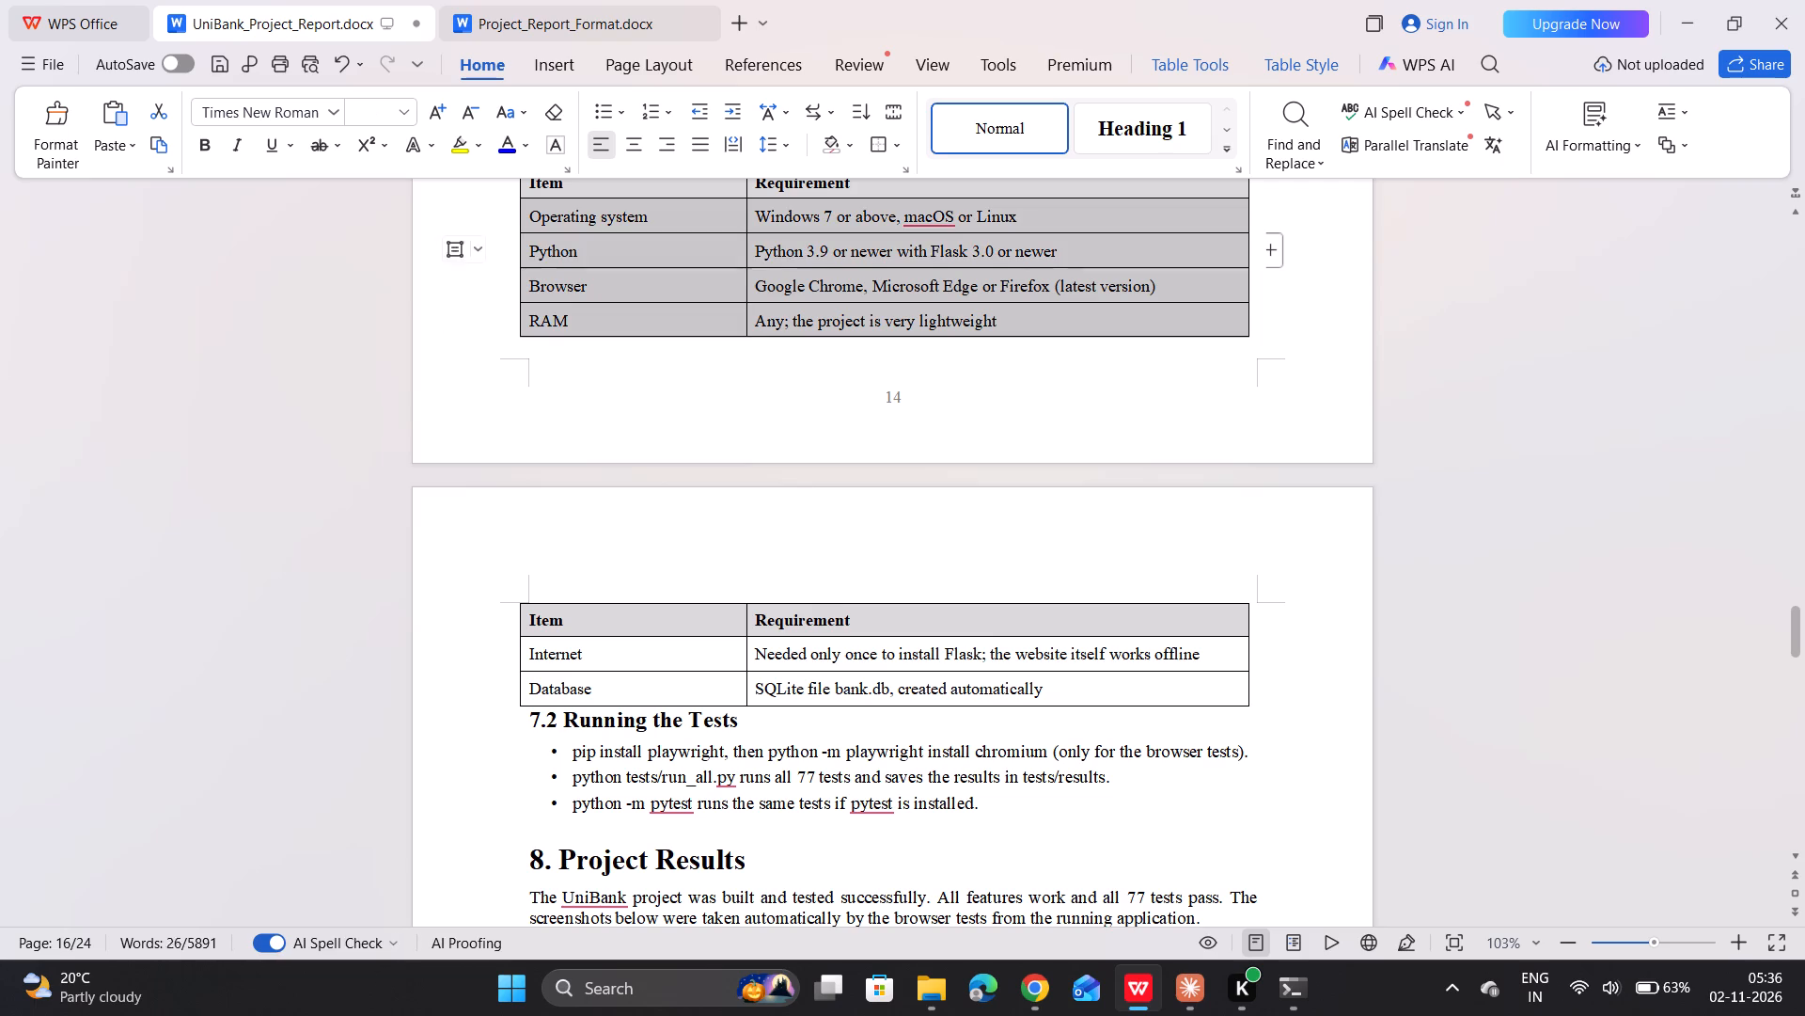
left_click_drag(629, 225, 528, 224)
left_click(991, 117)
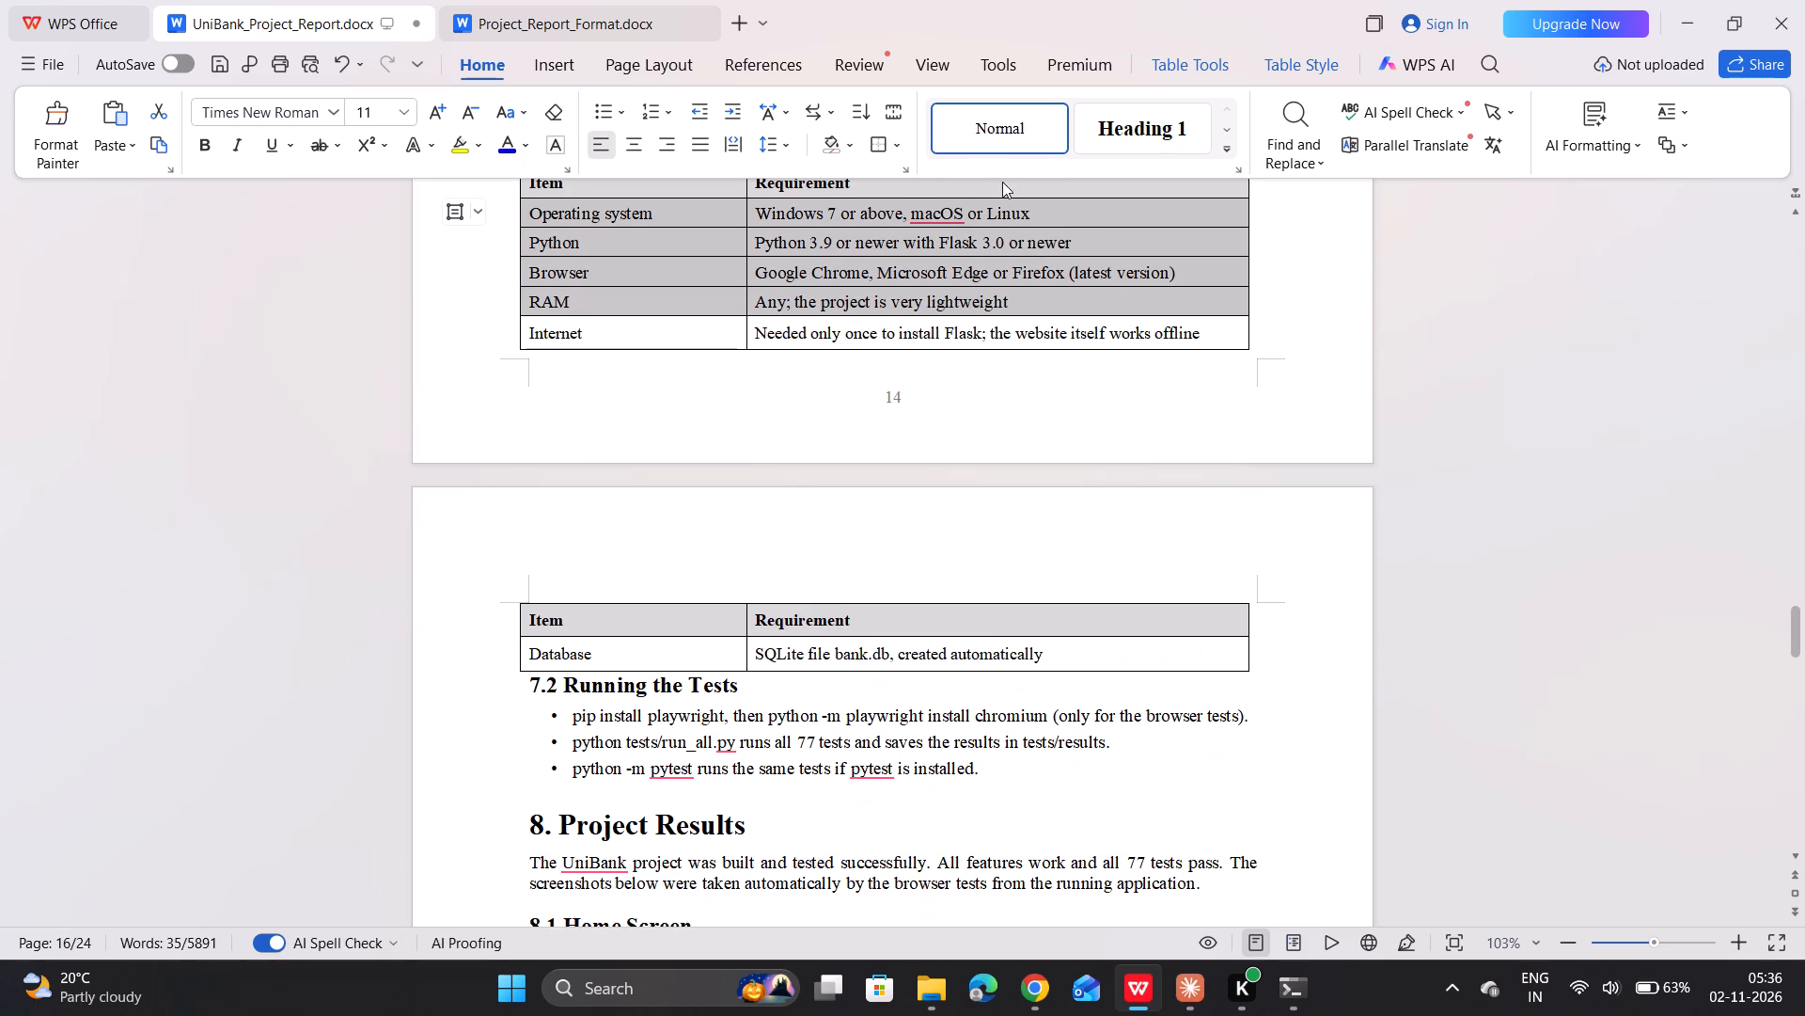
Reapply the Normal style to the Database and Internet rows of Table 7.1, leaving out the repeated header.
left_click_drag(1044, 654, 719, 645)
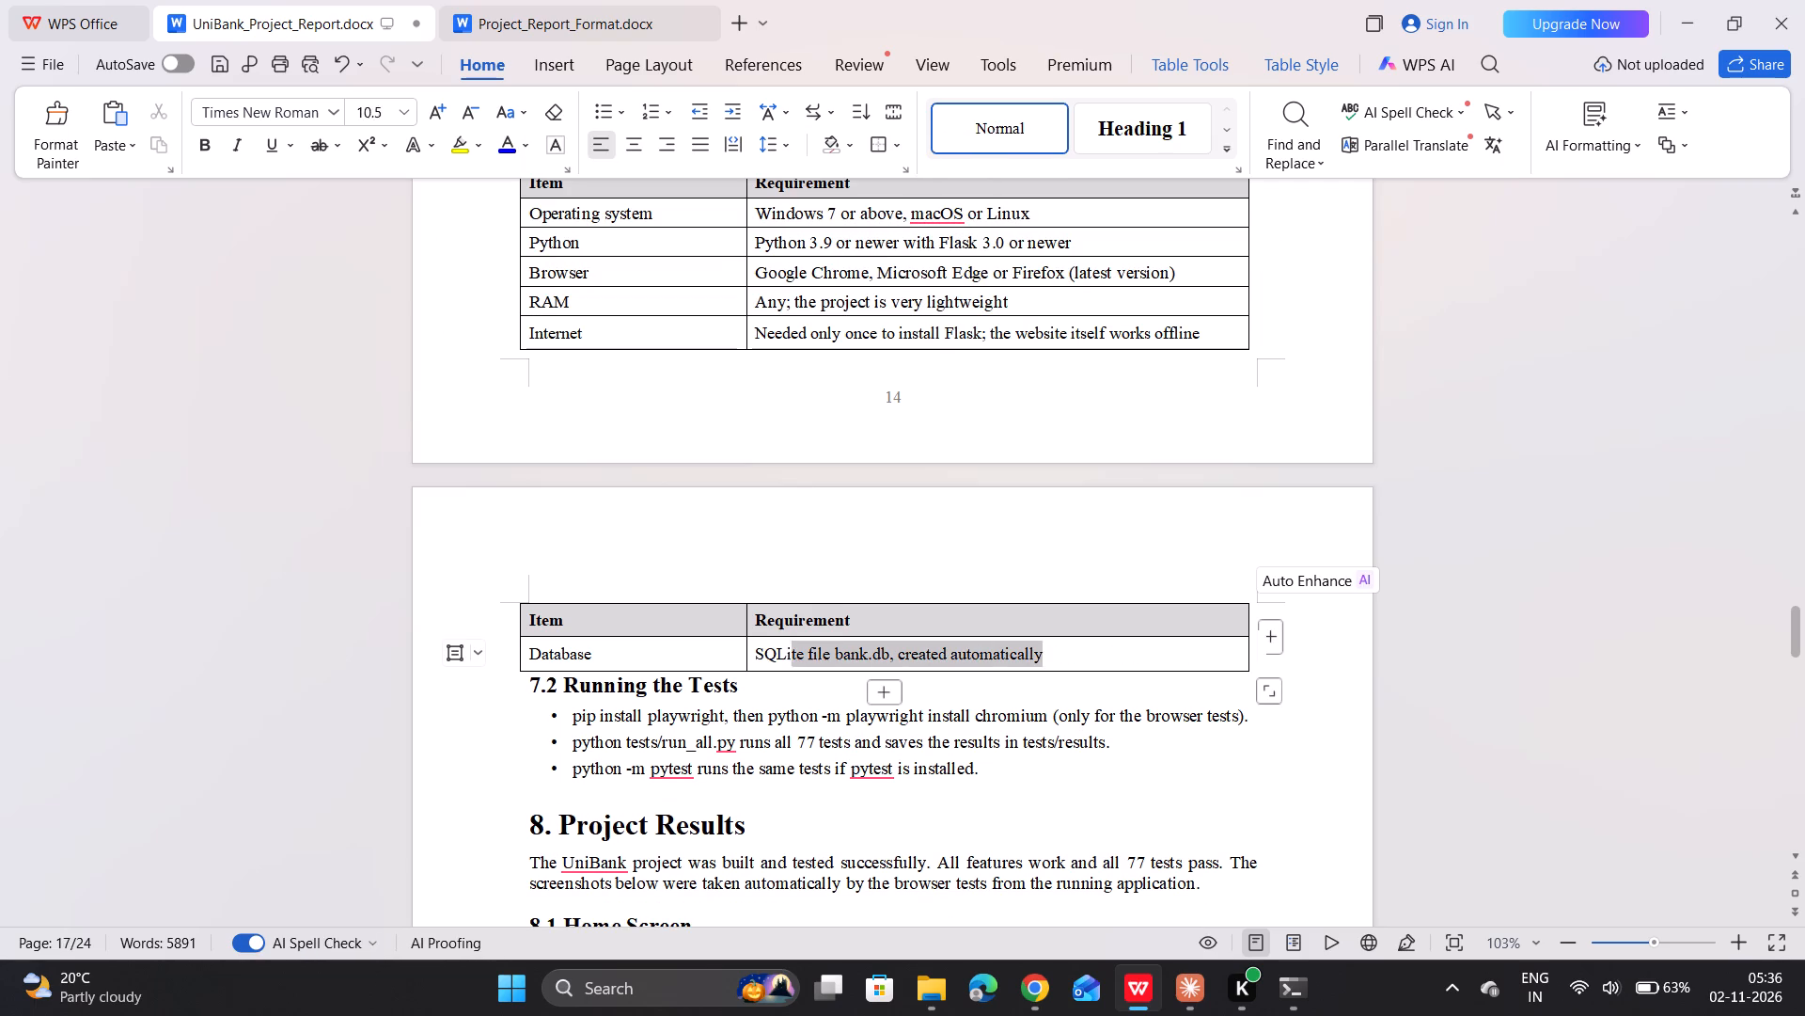
left_click_drag(719, 645, 550, 655)
left_click(978, 142)
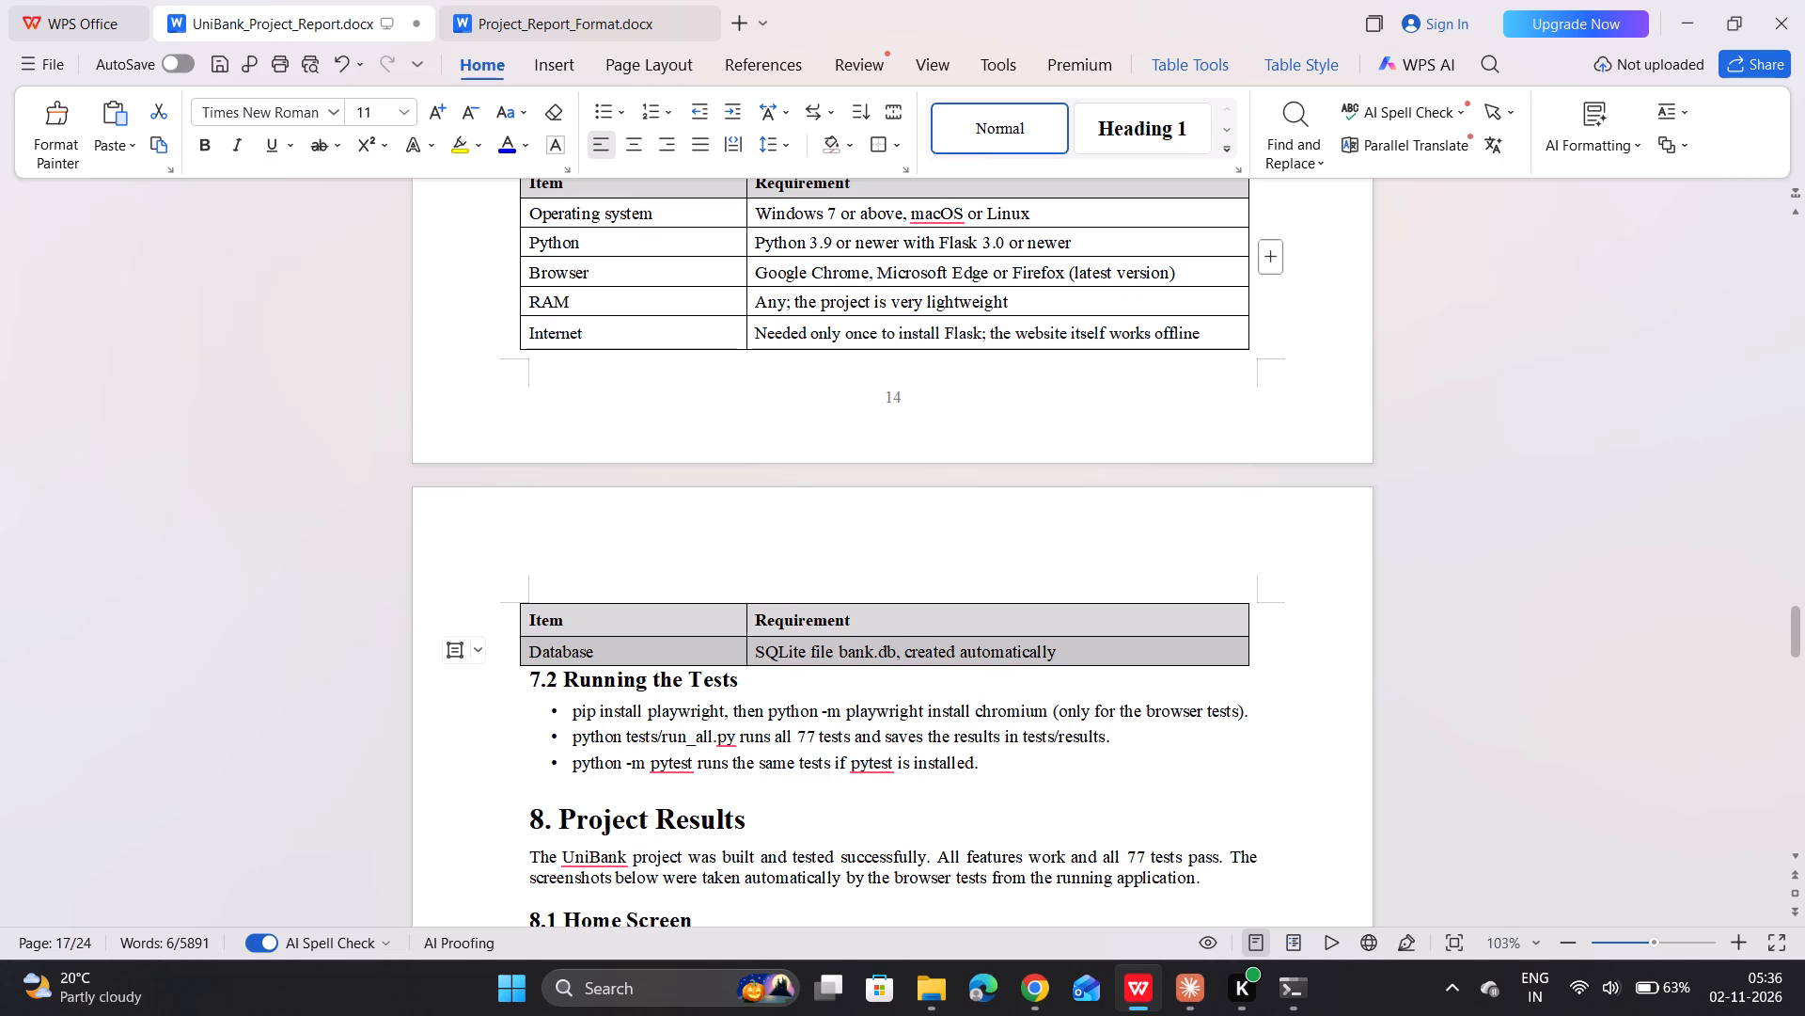
left_click_drag(1202, 341, 541, 337)
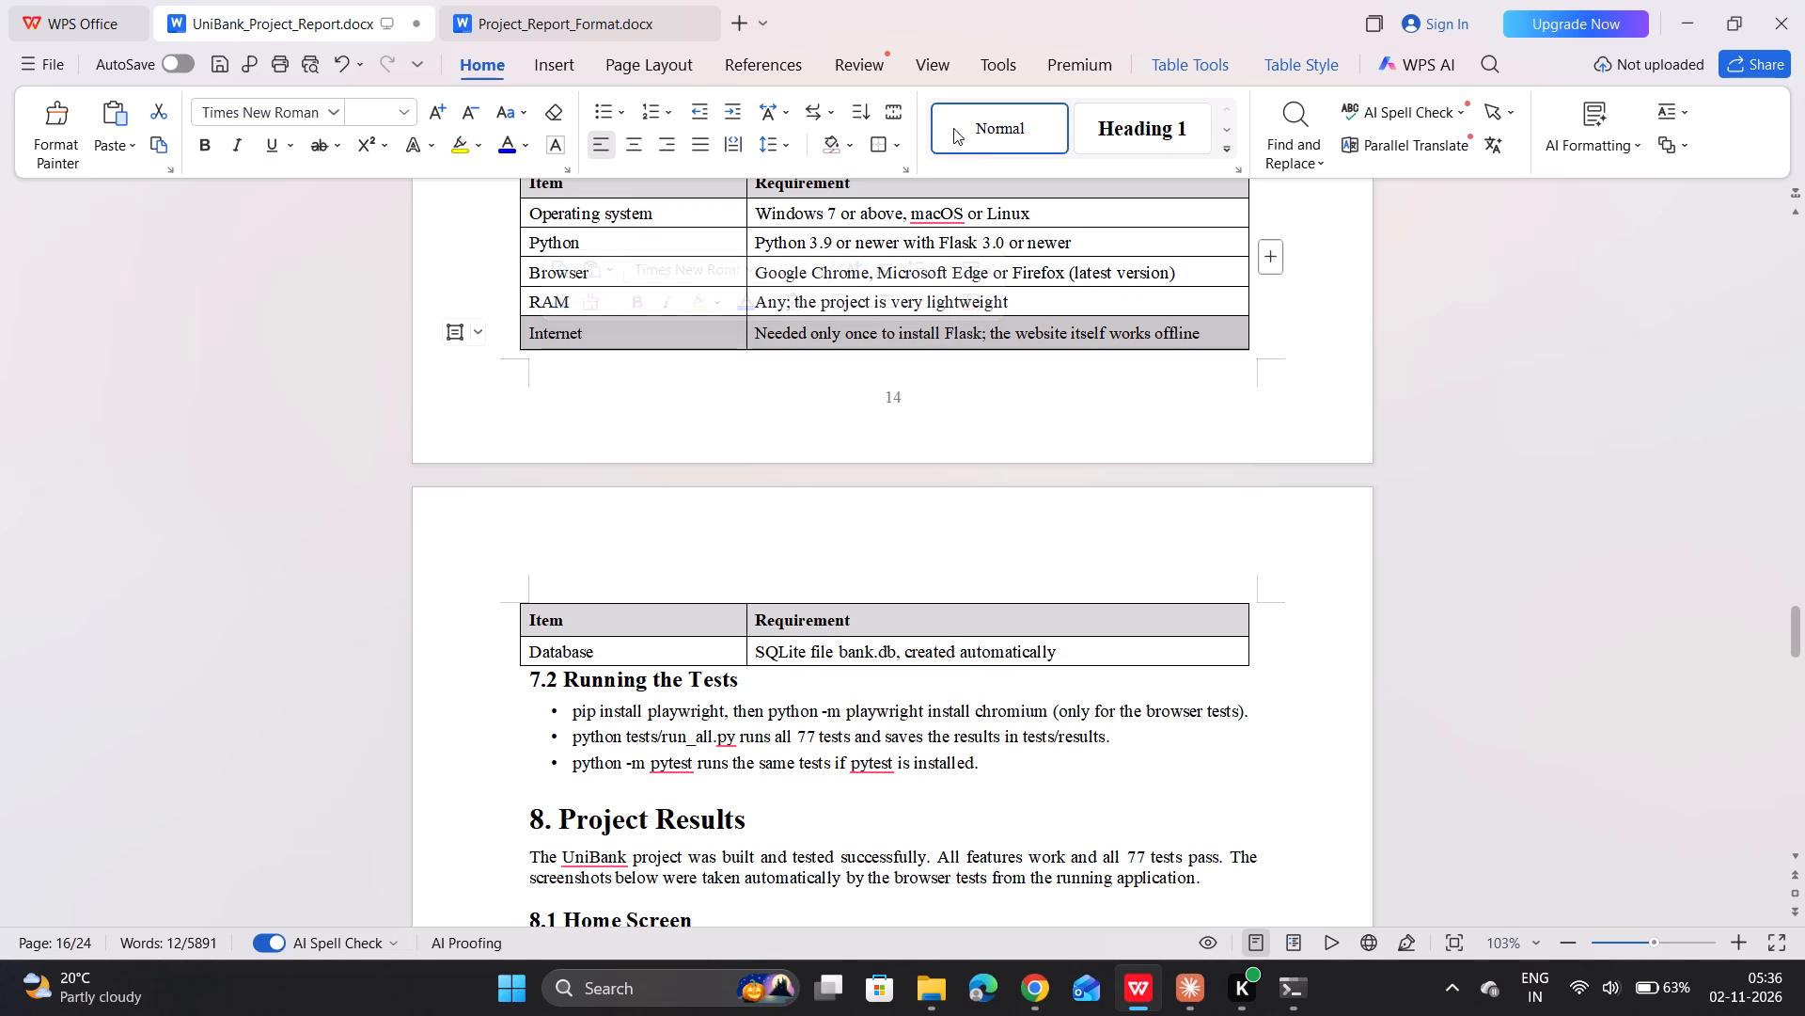
left_click(965, 121)
Examine the page layout from the end of Table 7.1 through Section 8.1 Home Screen to the start of Section 8.2 Information Pages.
scroll(938, 408, "down", 1)
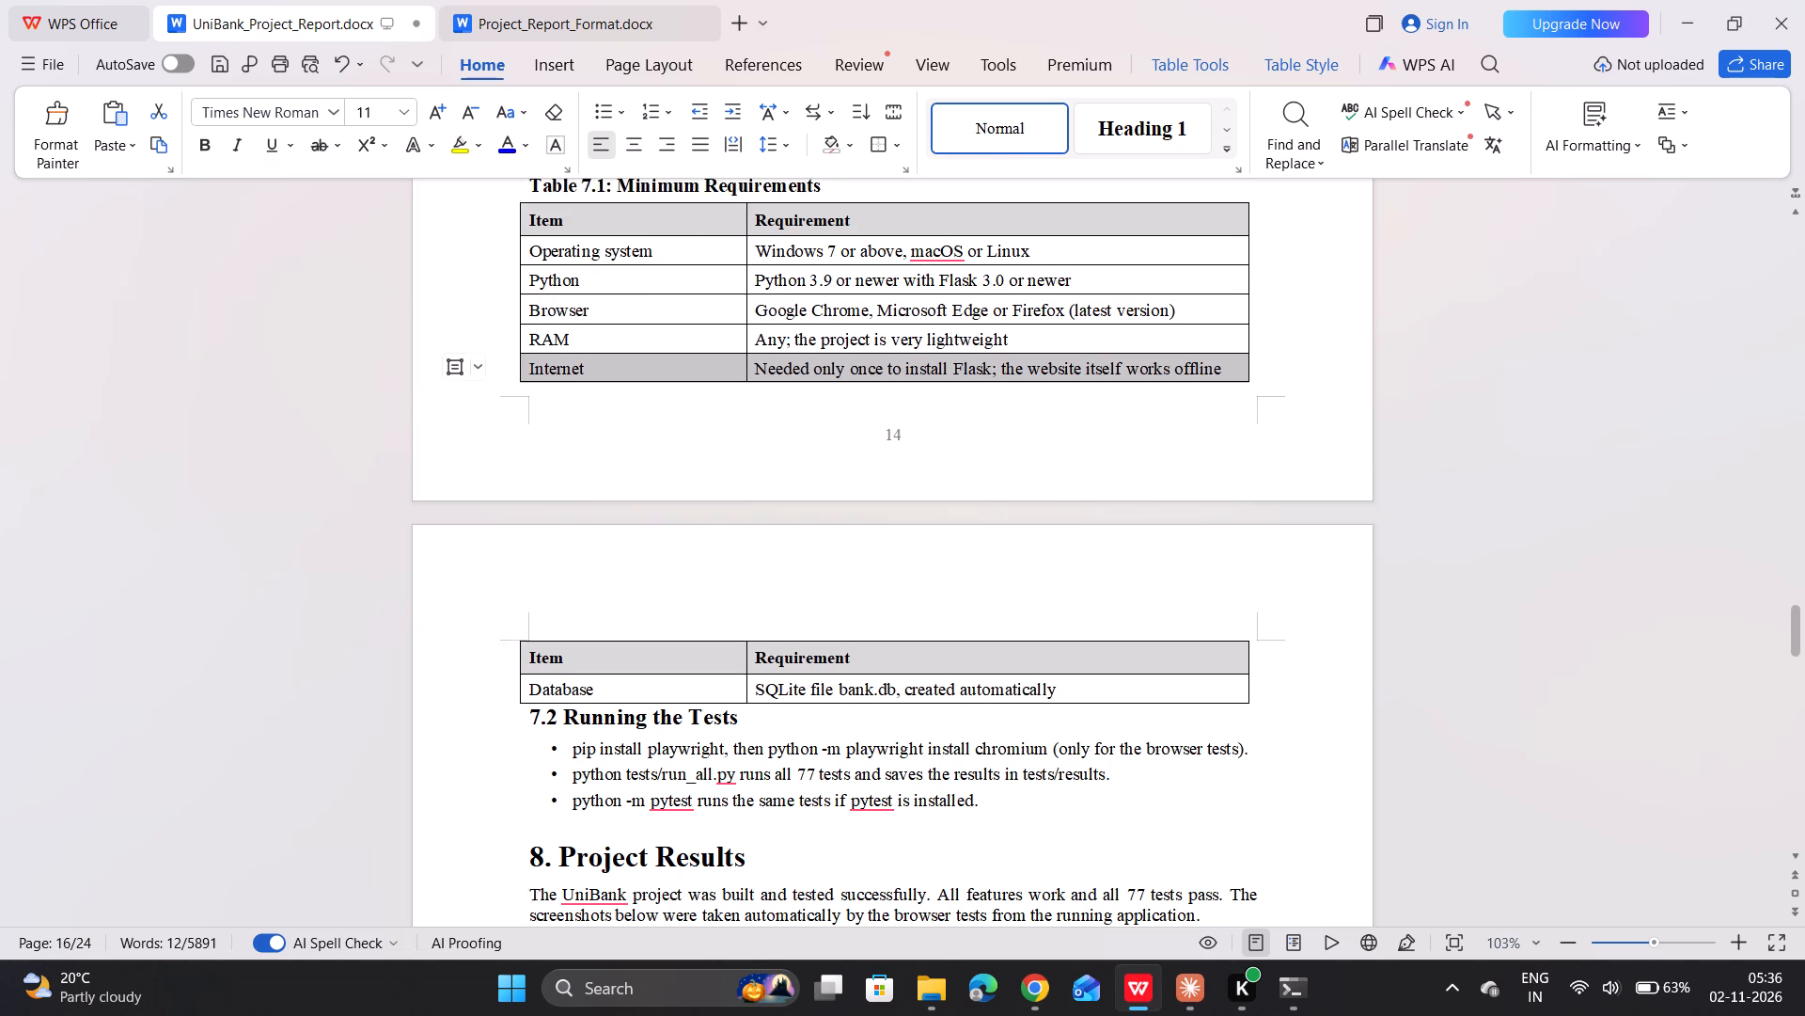
scroll(938, 408, "down", 2)
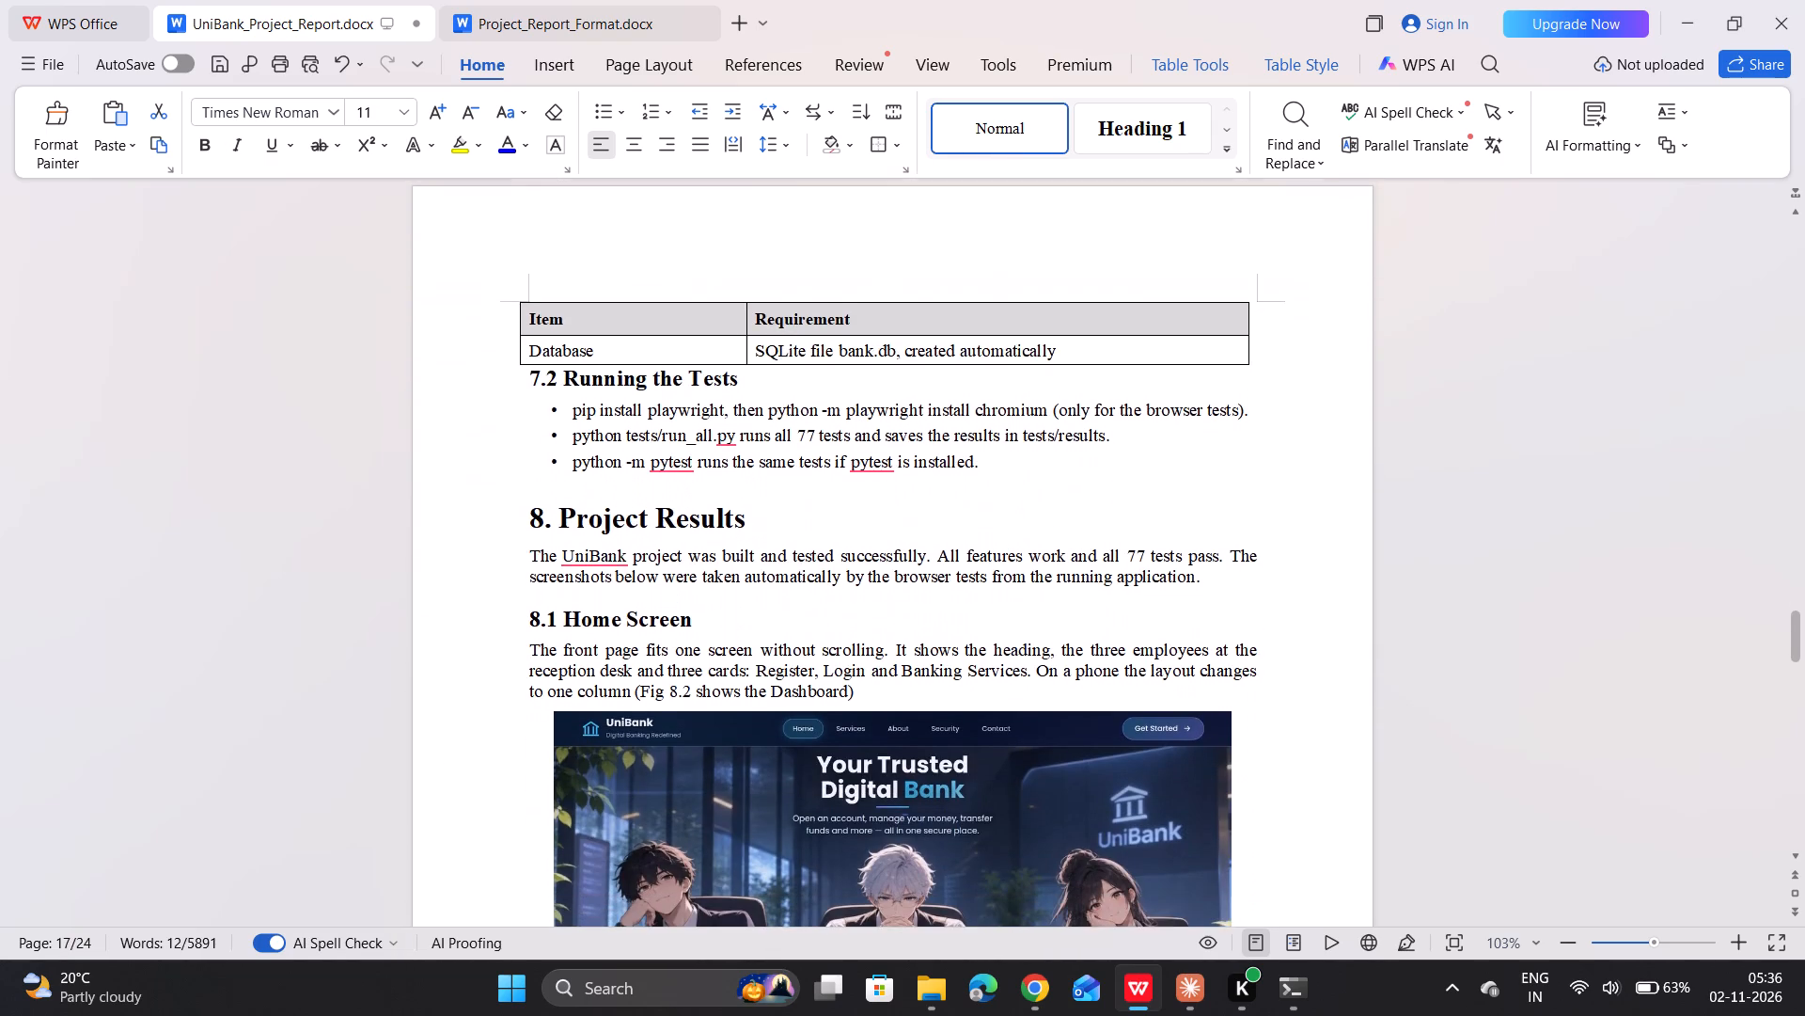
scroll(938, 408, "down", 1)
scroll(938, 408, "up", 1)
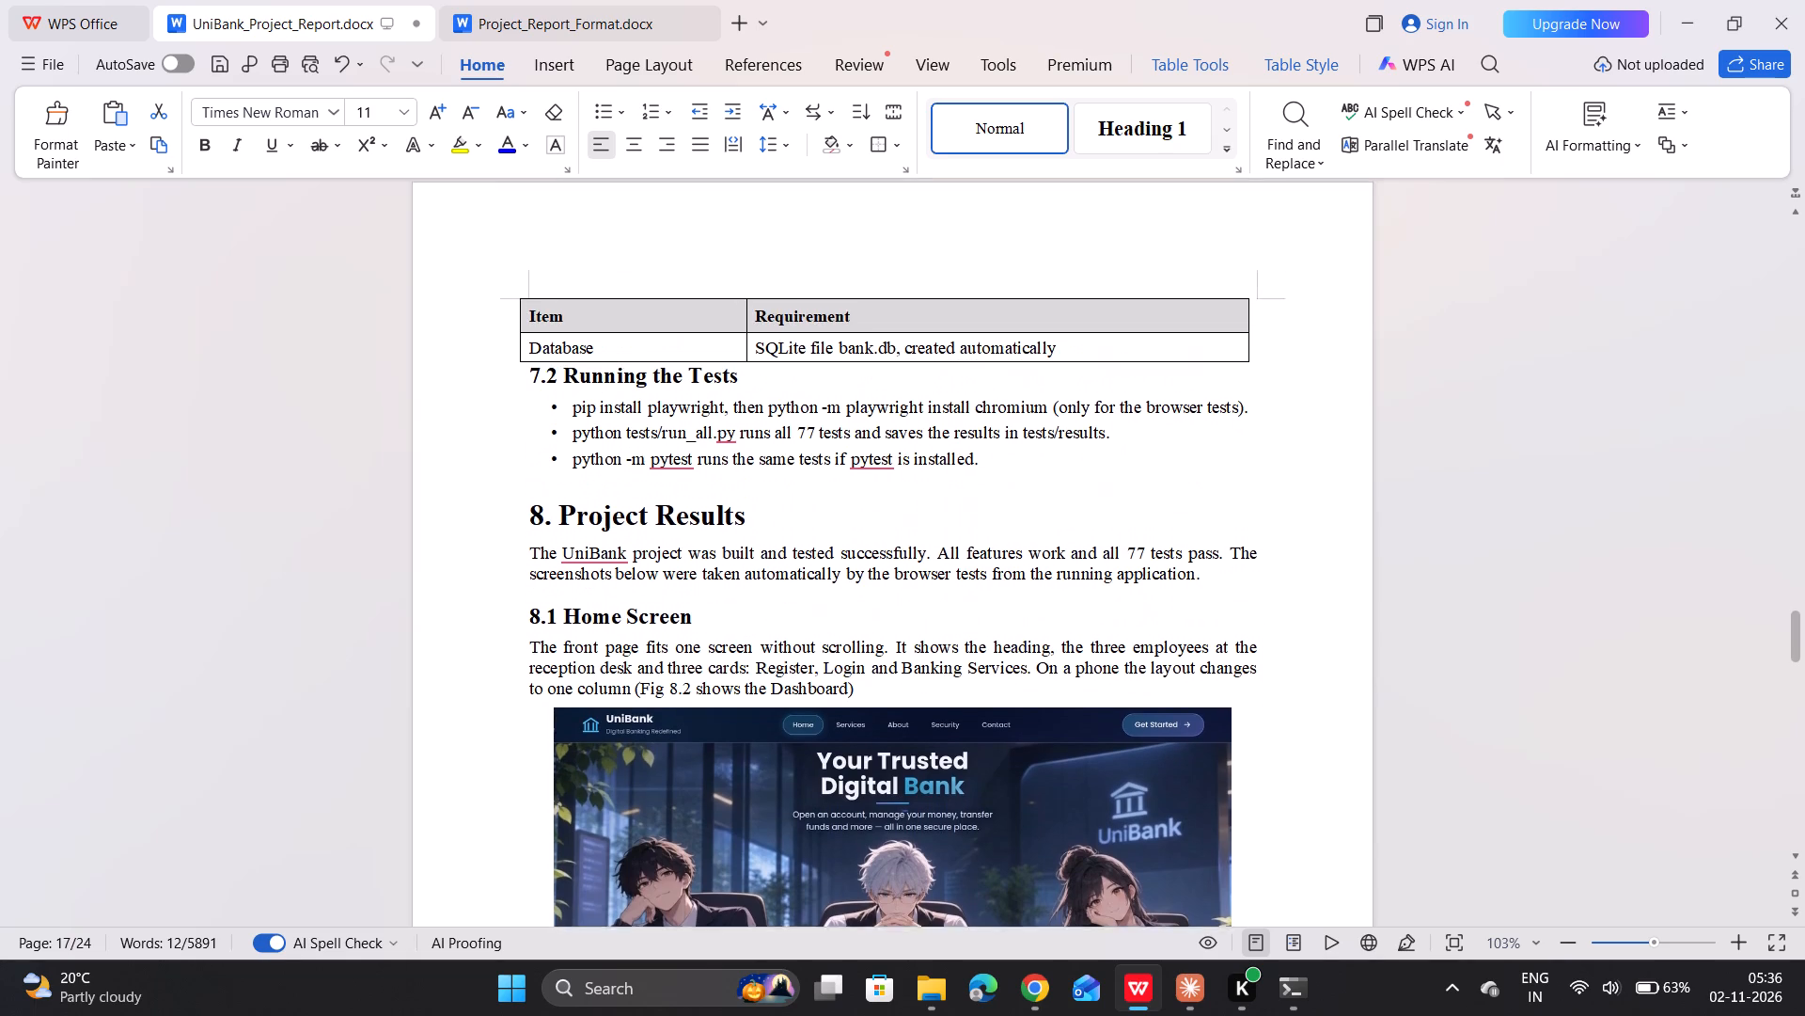
scroll(938, 408, "up", 1)
scroll(938, 408, "down", 4)
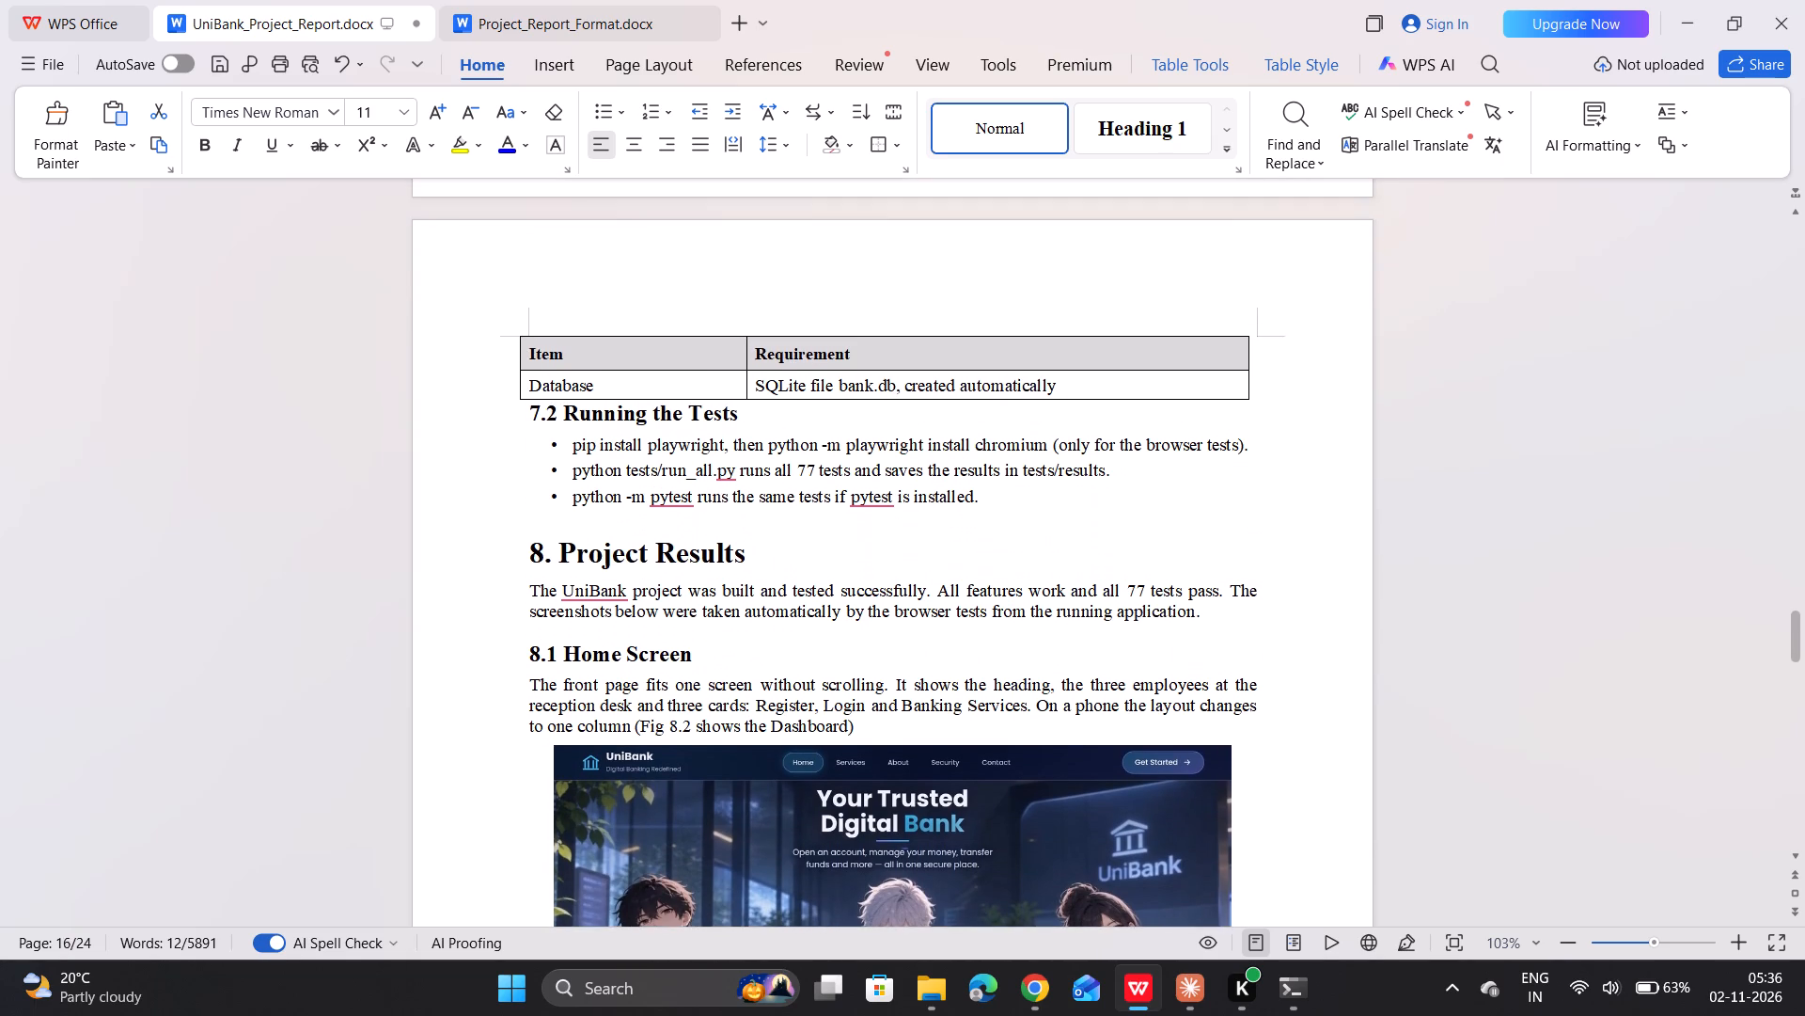
scroll(938, 408, "down", 5)
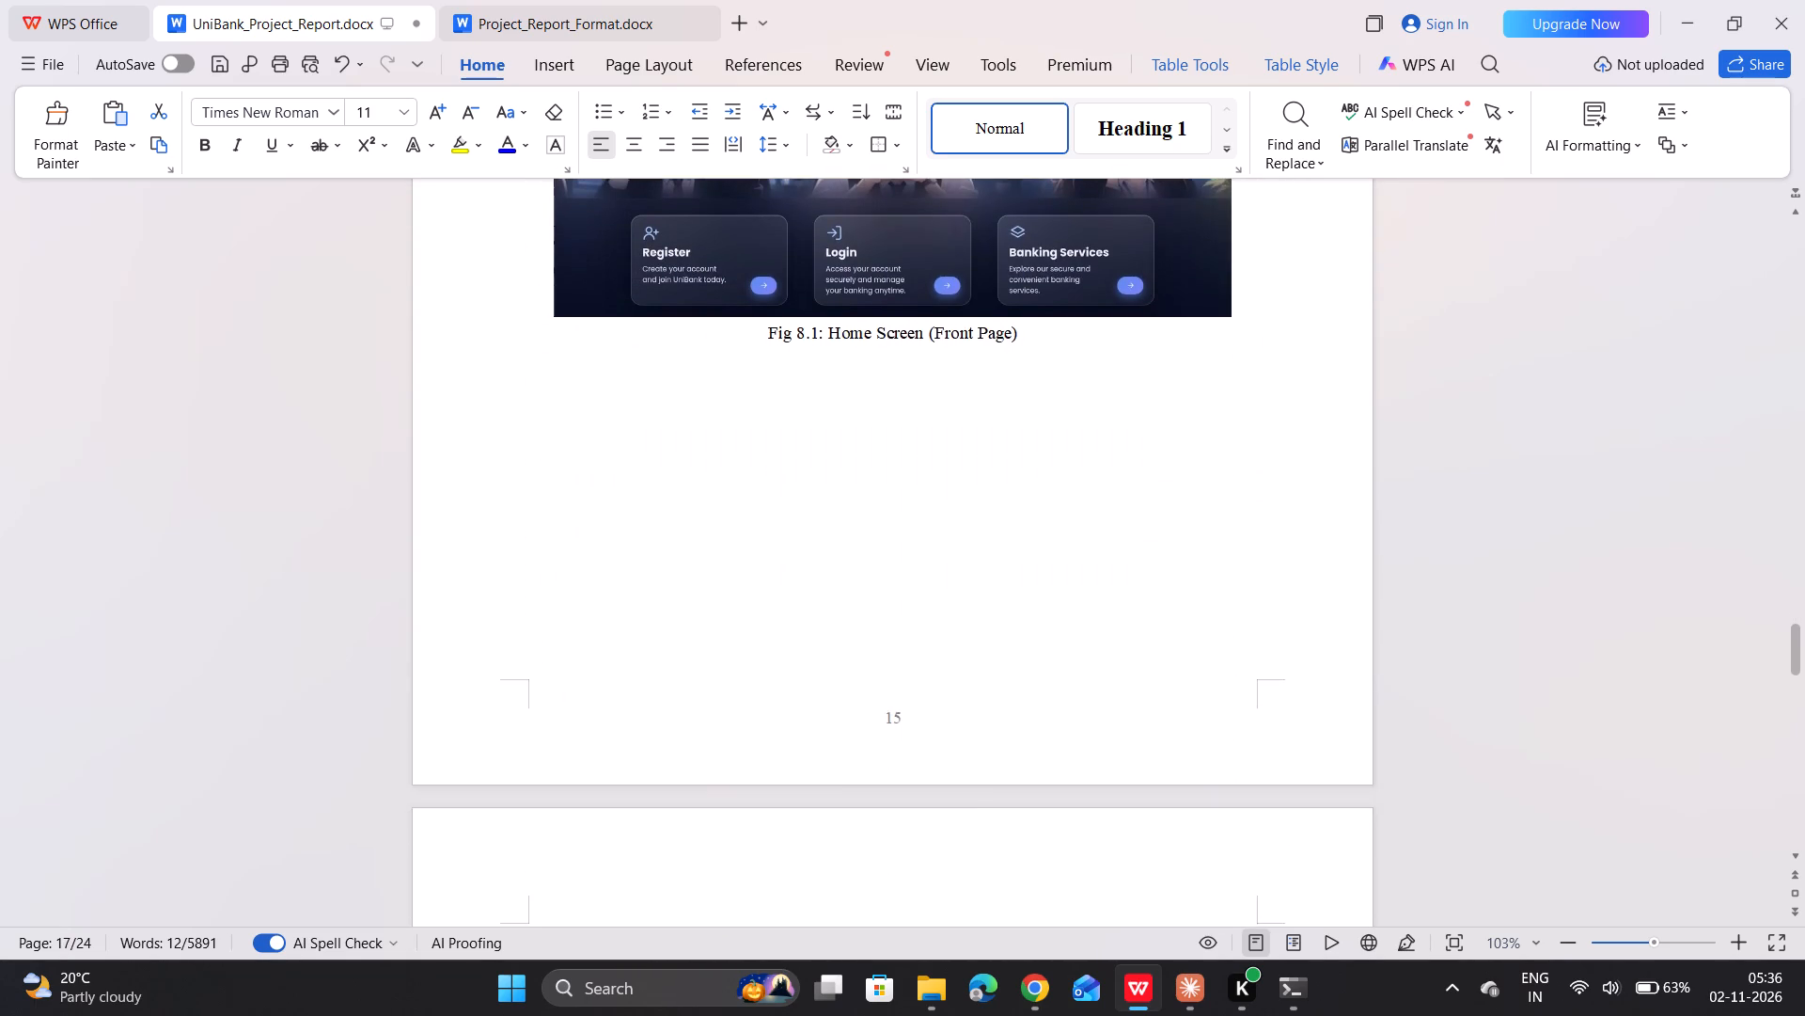
scroll(938, 408, "down", 3)
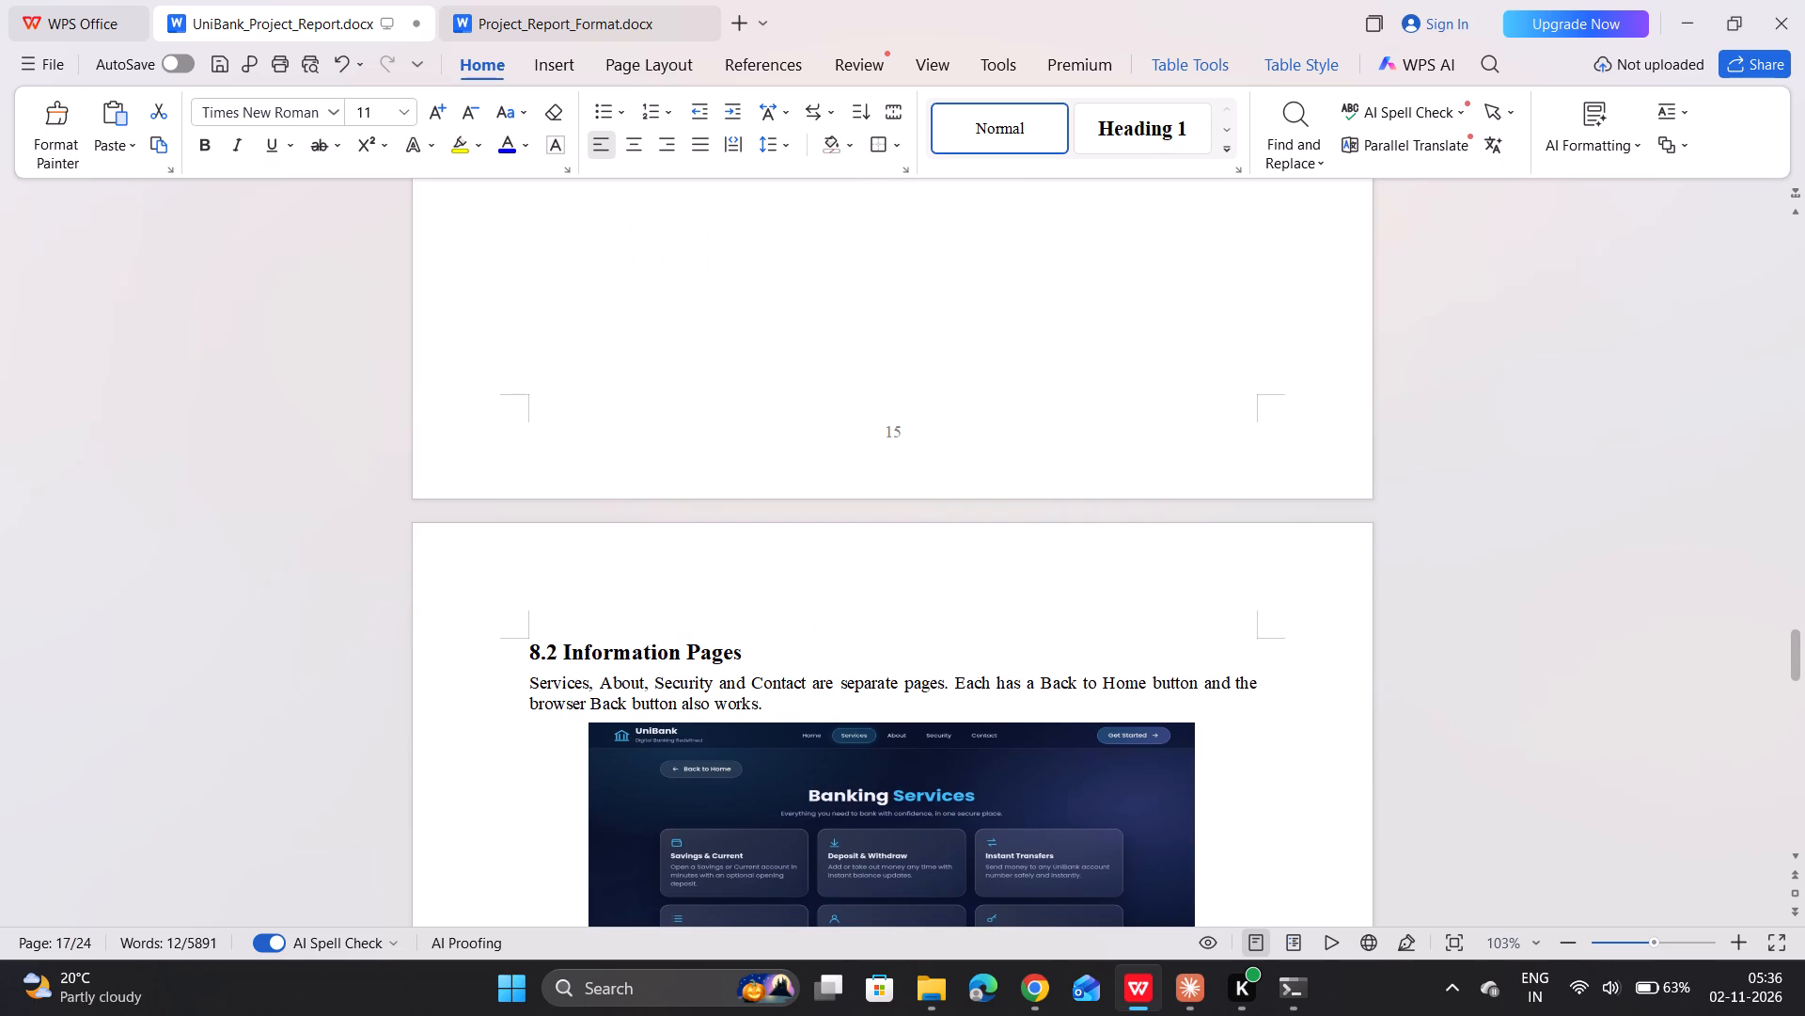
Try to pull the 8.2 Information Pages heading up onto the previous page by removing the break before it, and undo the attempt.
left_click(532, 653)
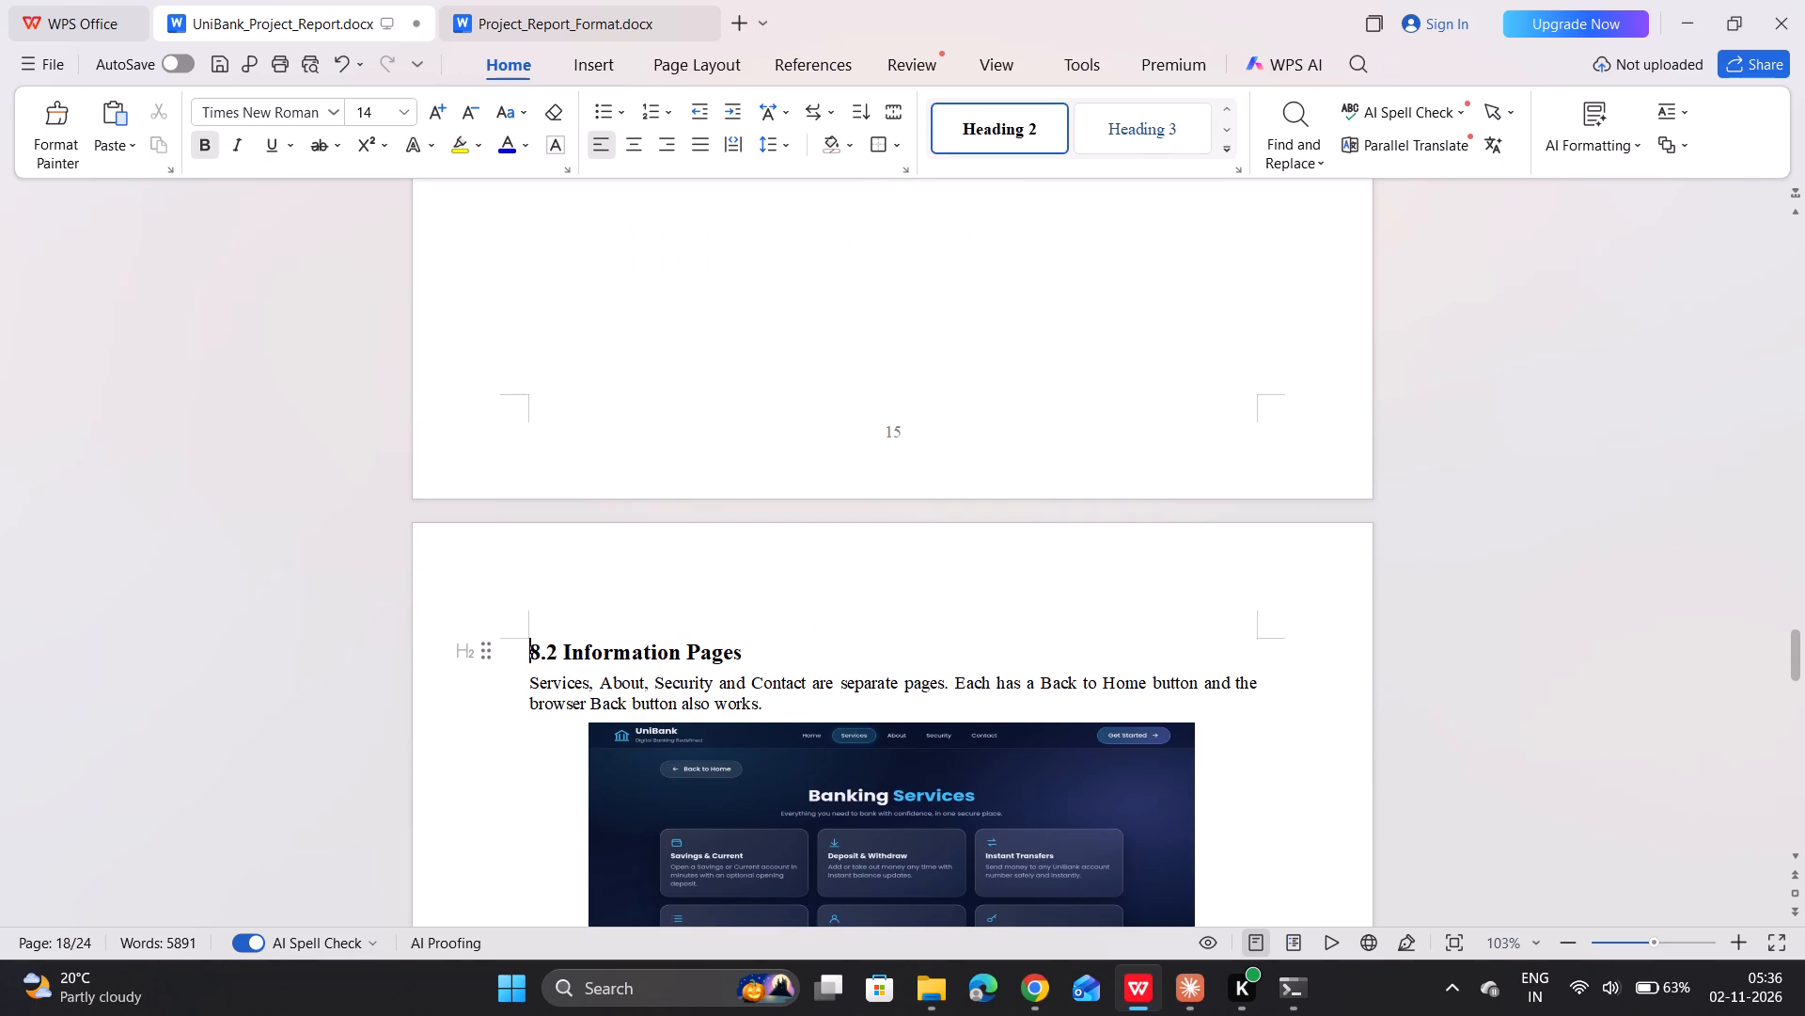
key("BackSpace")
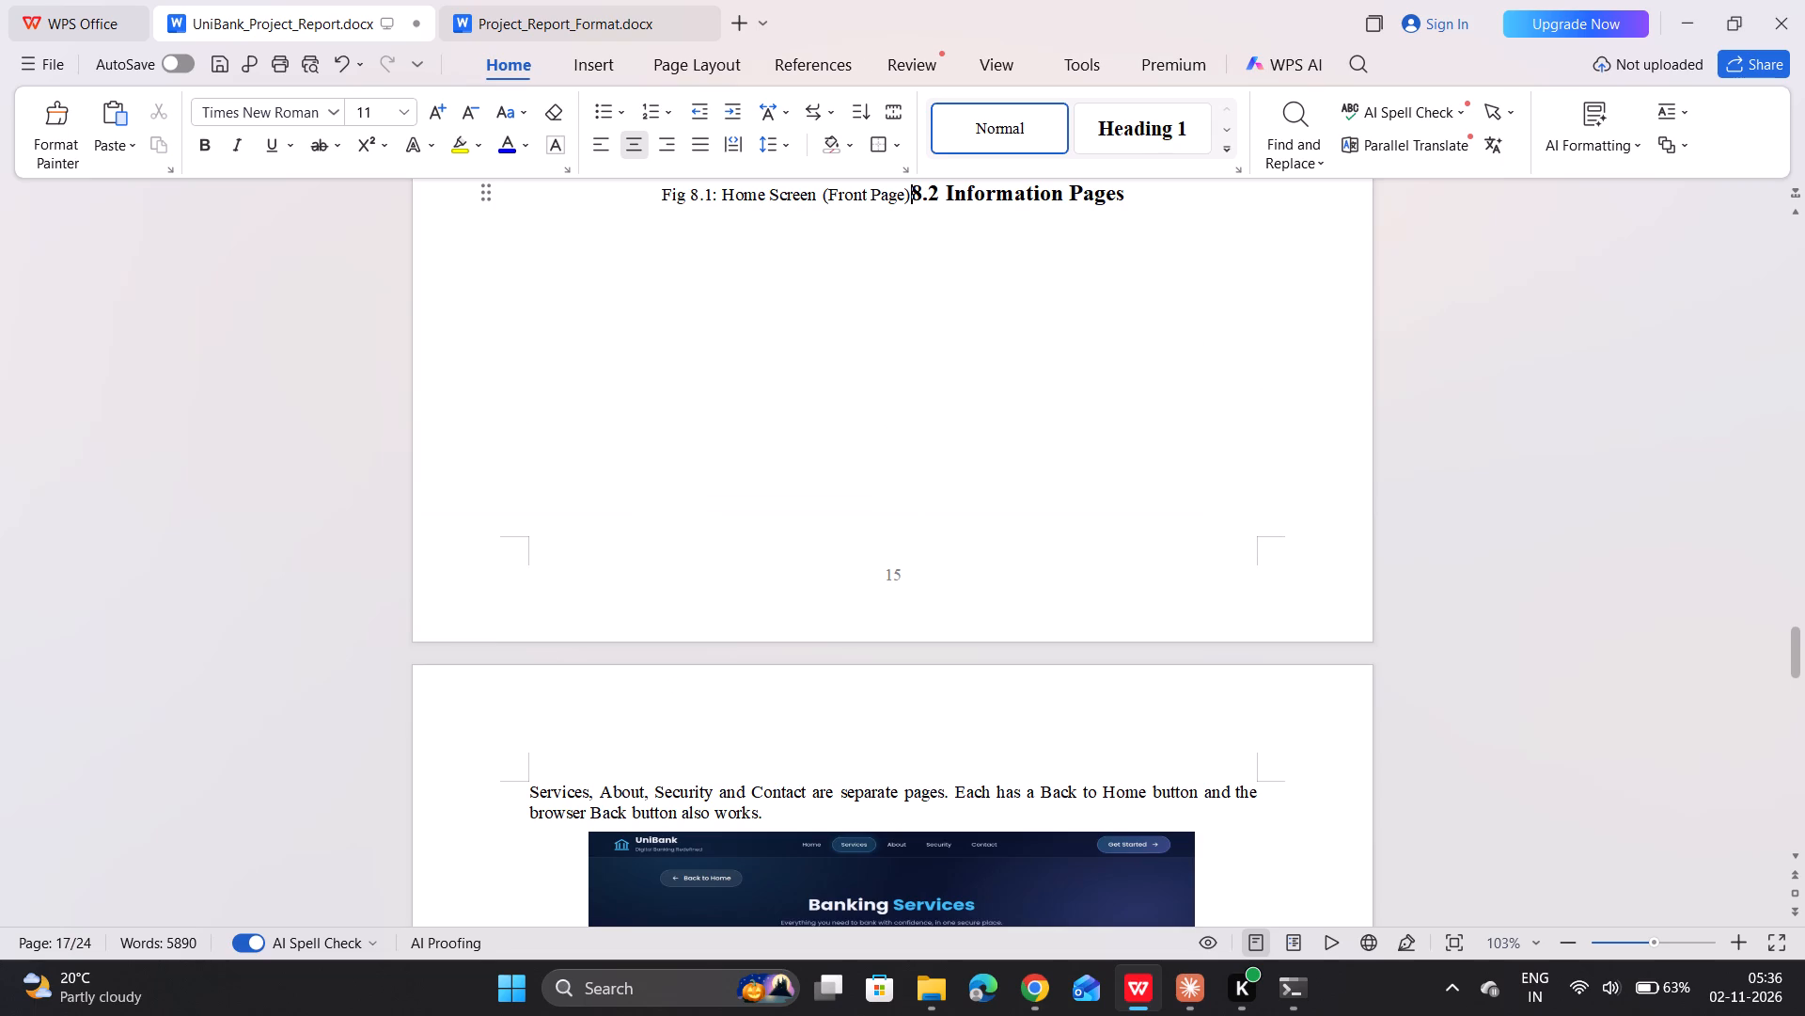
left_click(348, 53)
Examine the figure placement and blank space on the pages from Section 8.2 to Section 9.2, going back up to Section 8.4.
scroll(834, 601, "down", 19)
scroll(834, 601, "down", 11)
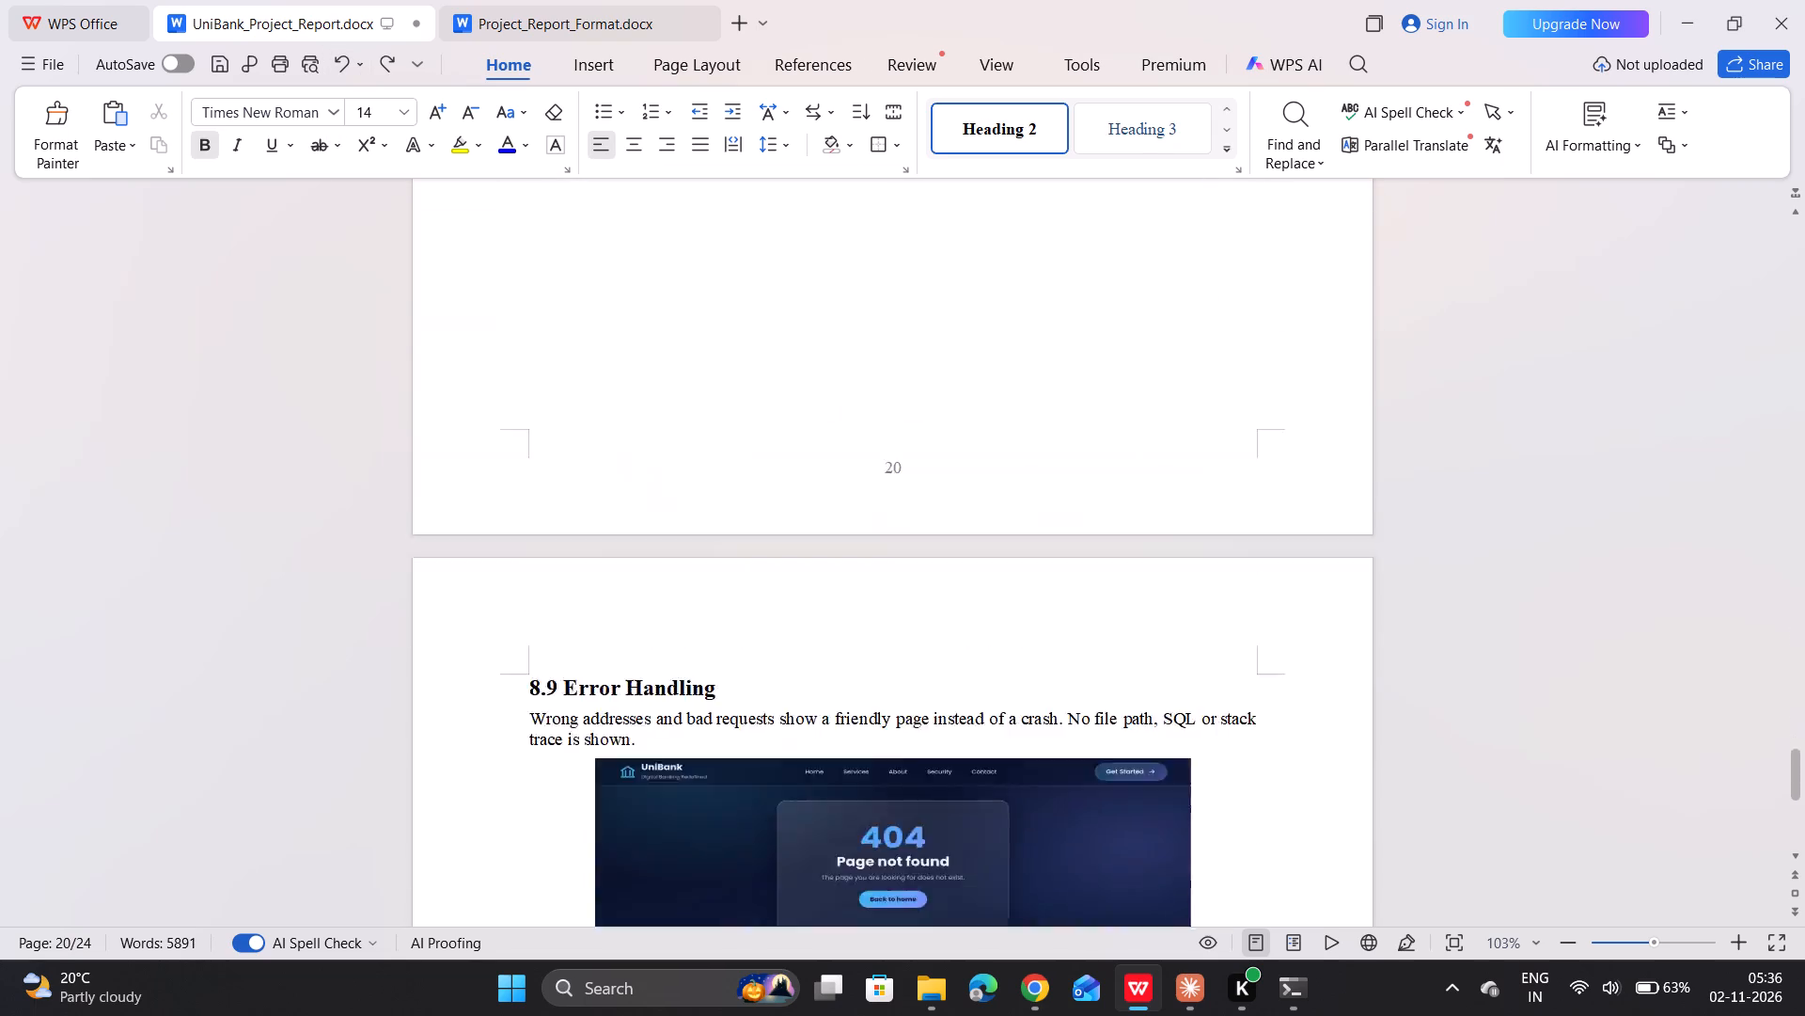
scroll(834, 601, "down", 11)
scroll(834, 601, "up", 6)
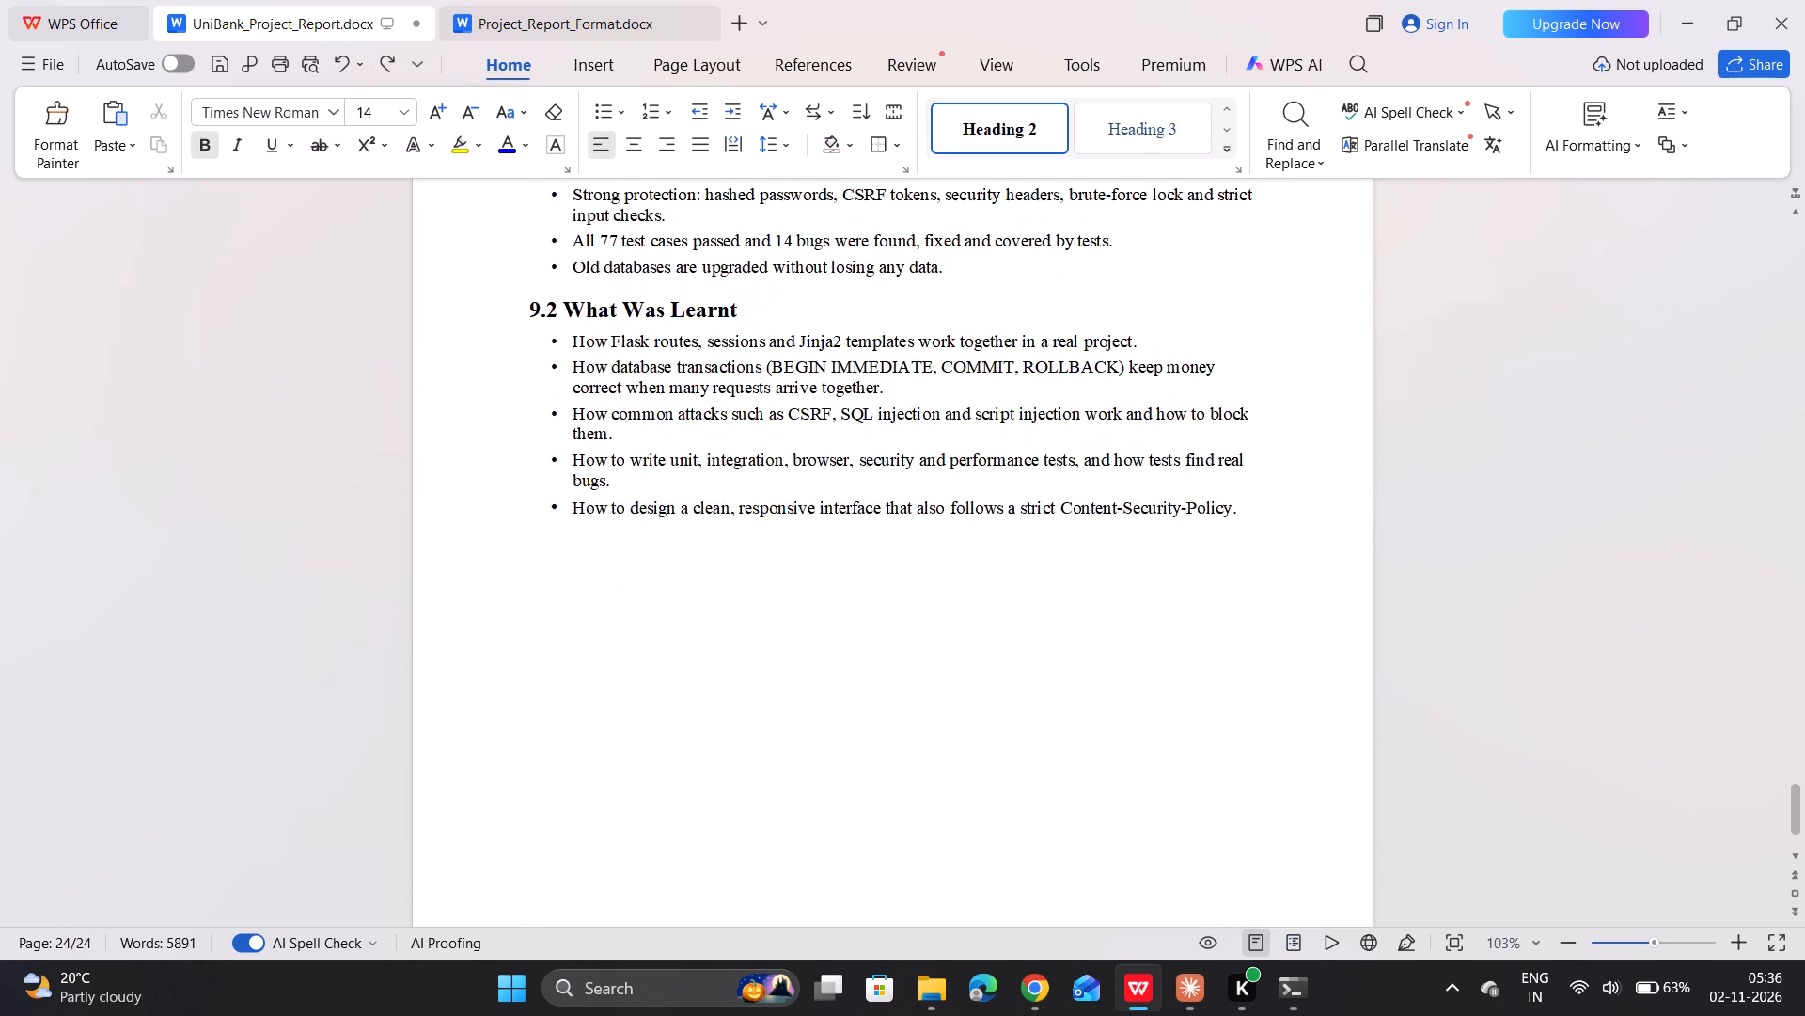
scroll(834, 601, "up", 9)
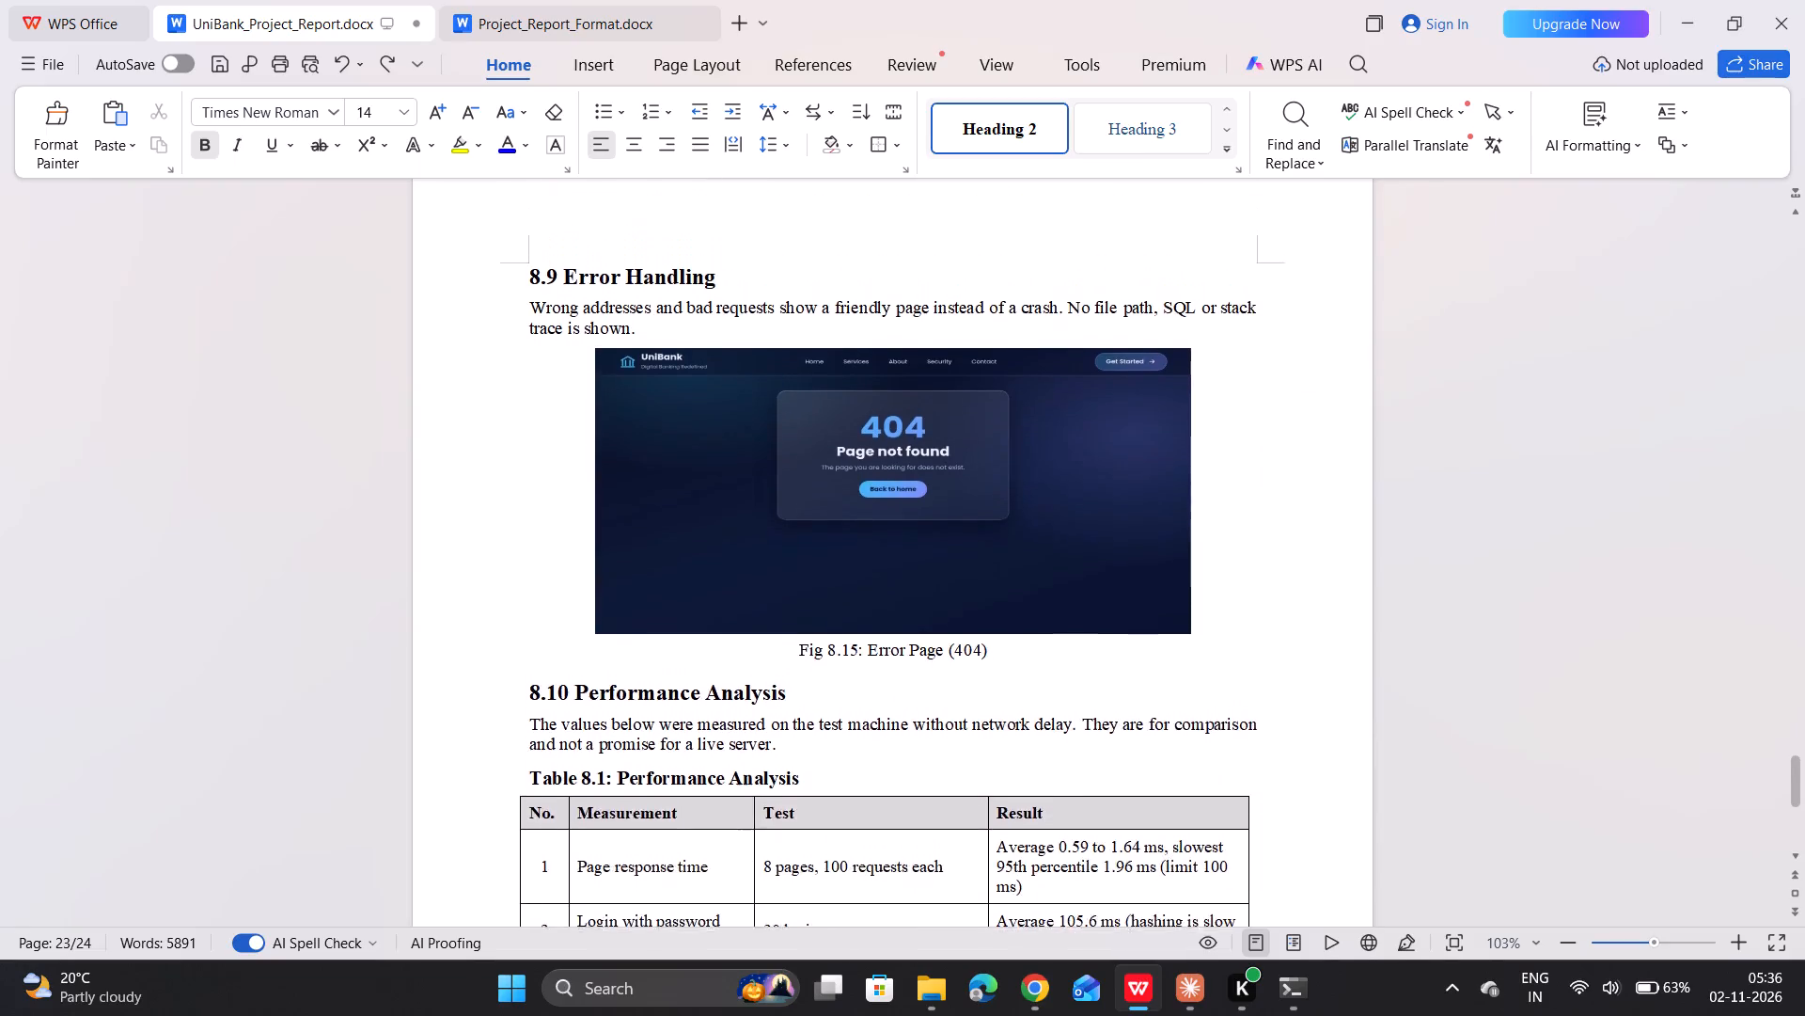
scroll(834, 601, "up", 9)
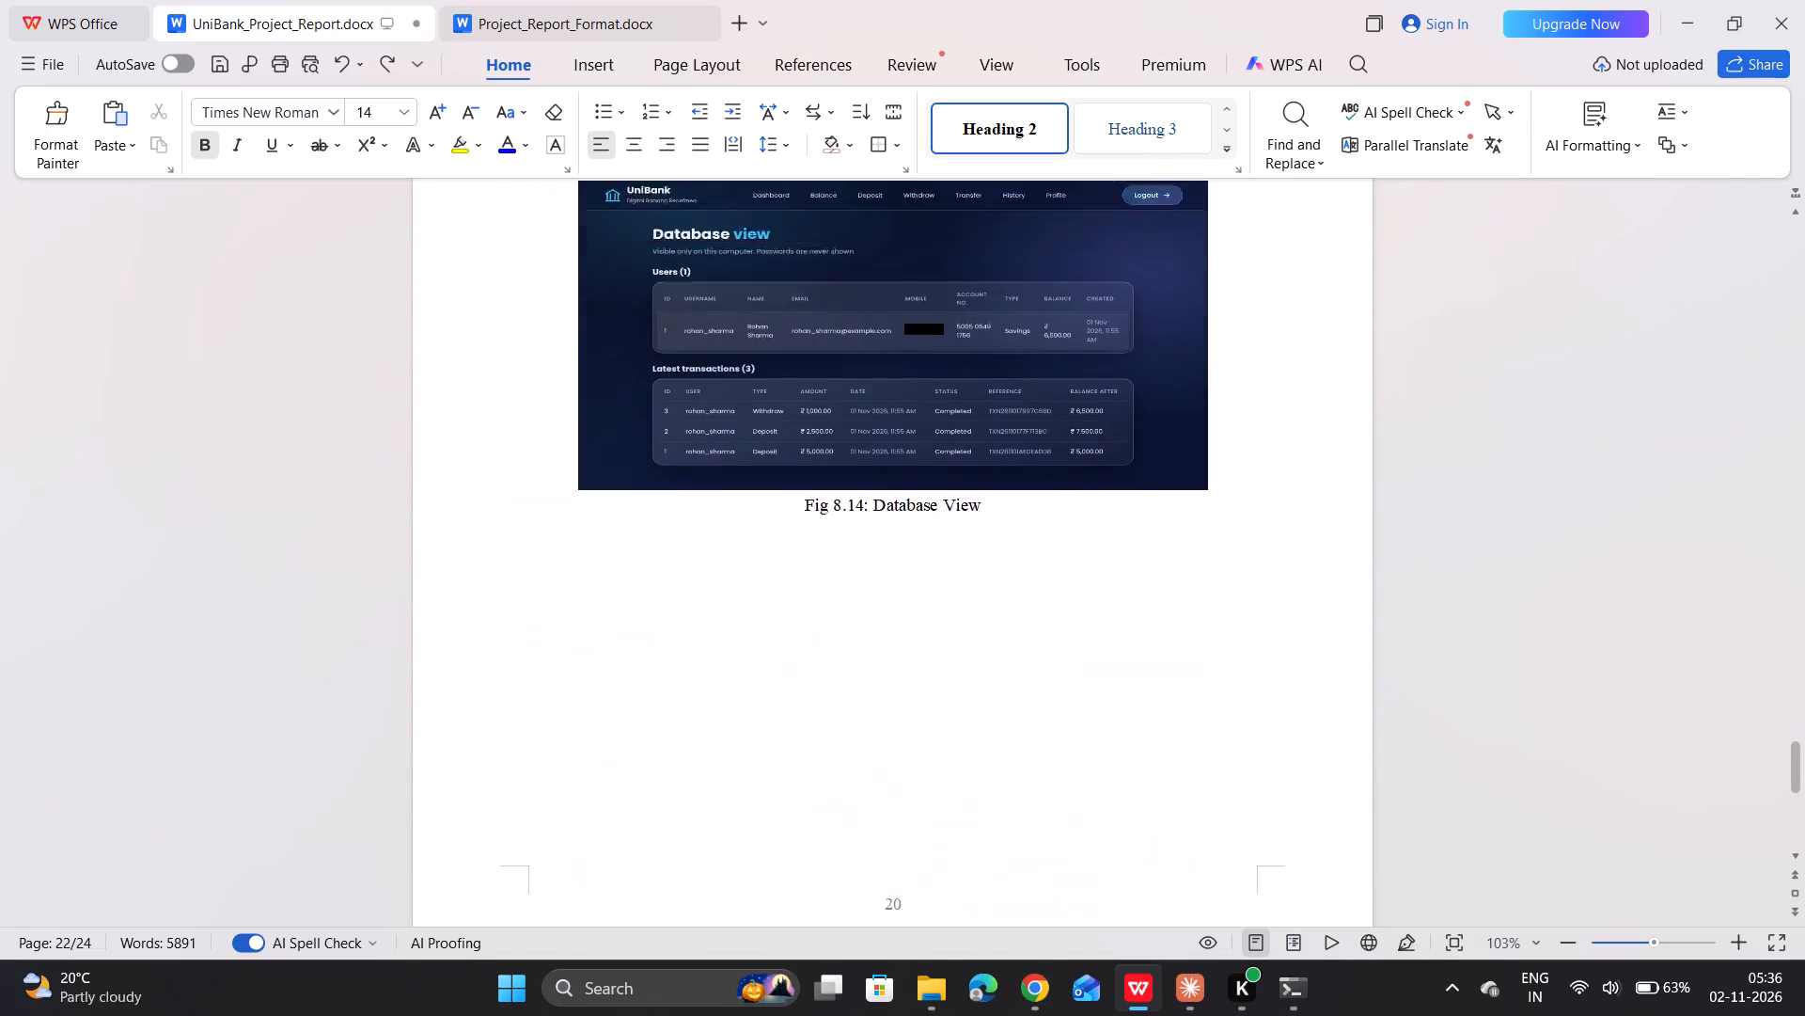
scroll(834, 601, "up", 1)
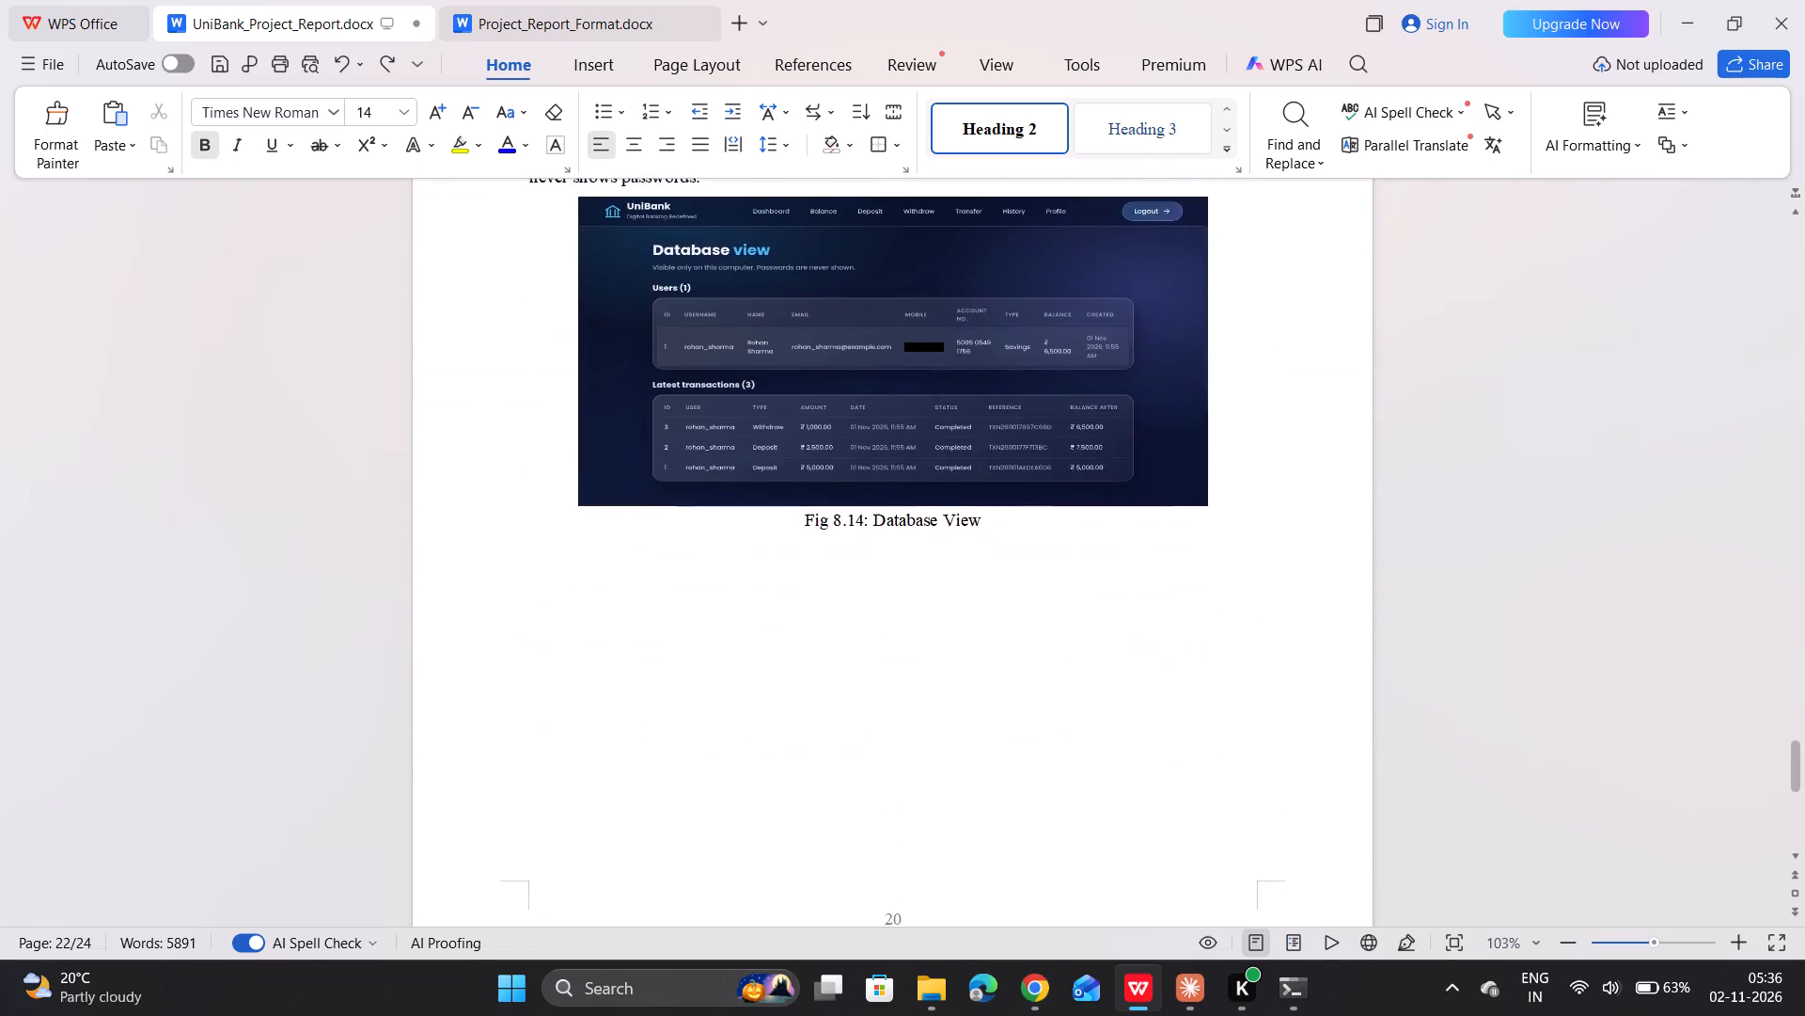
scroll(834, 601, "up", 1)
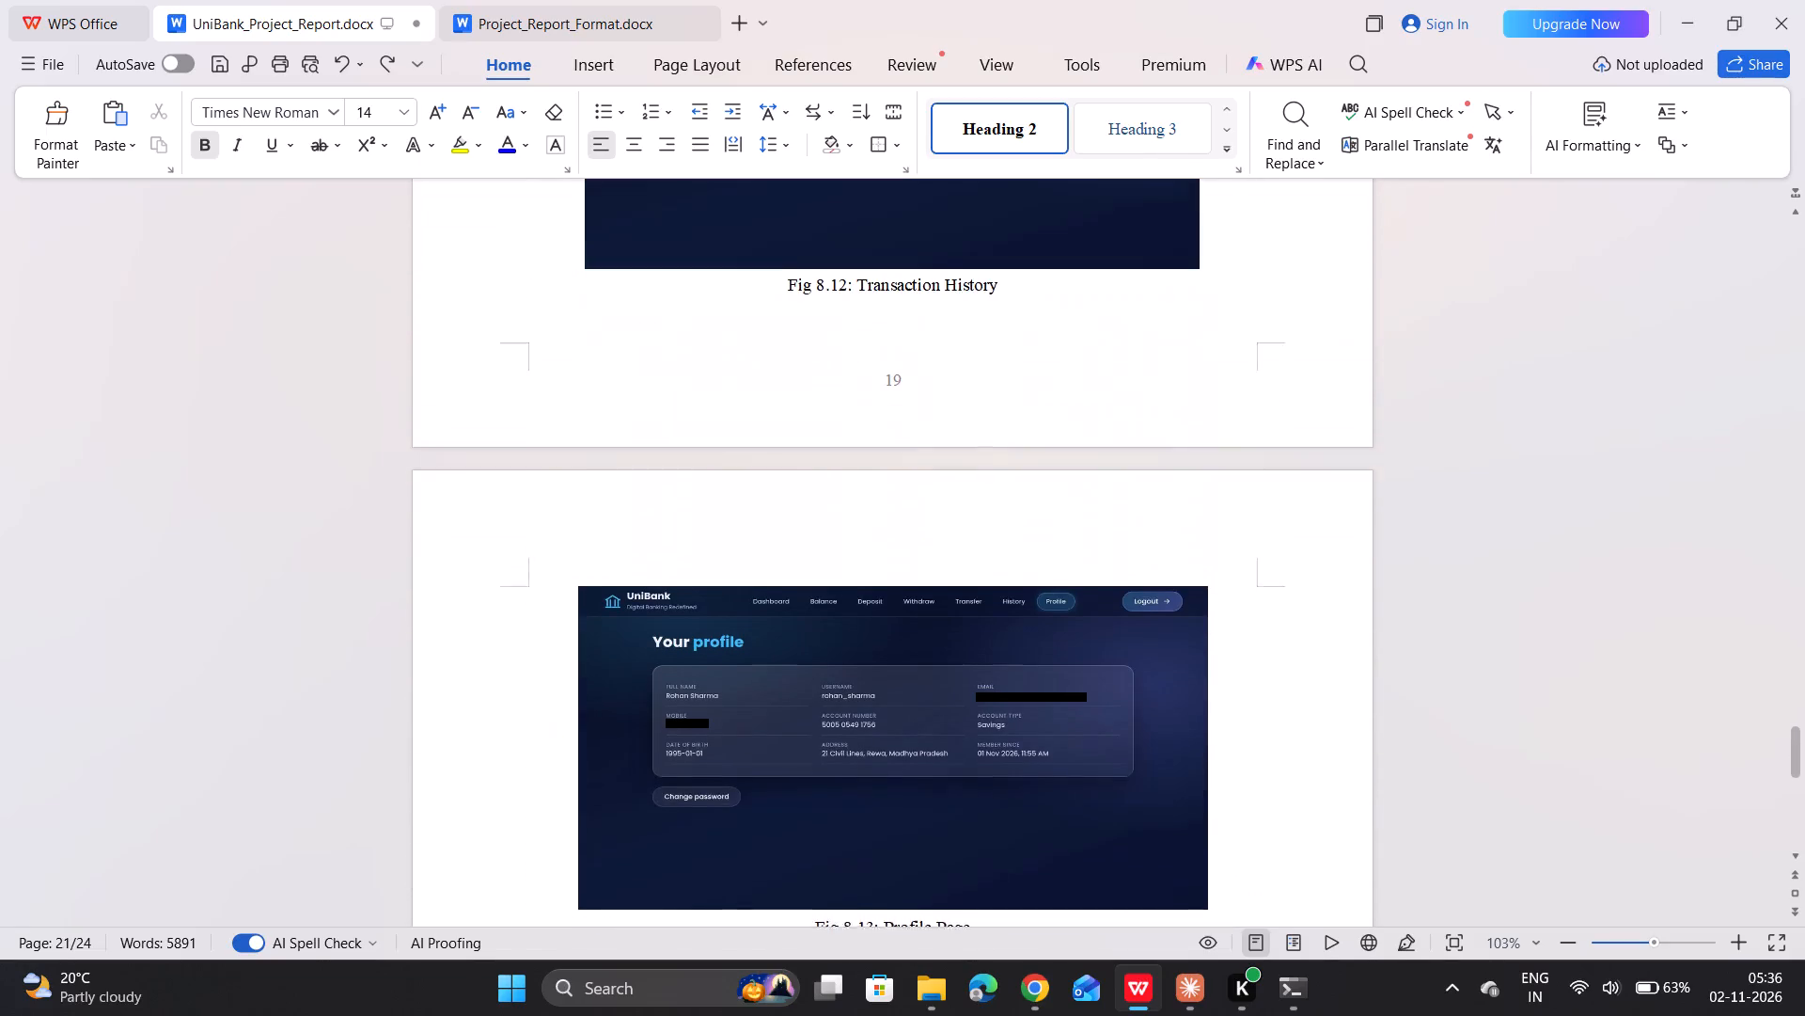
scroll(834, 601, "up", 9)
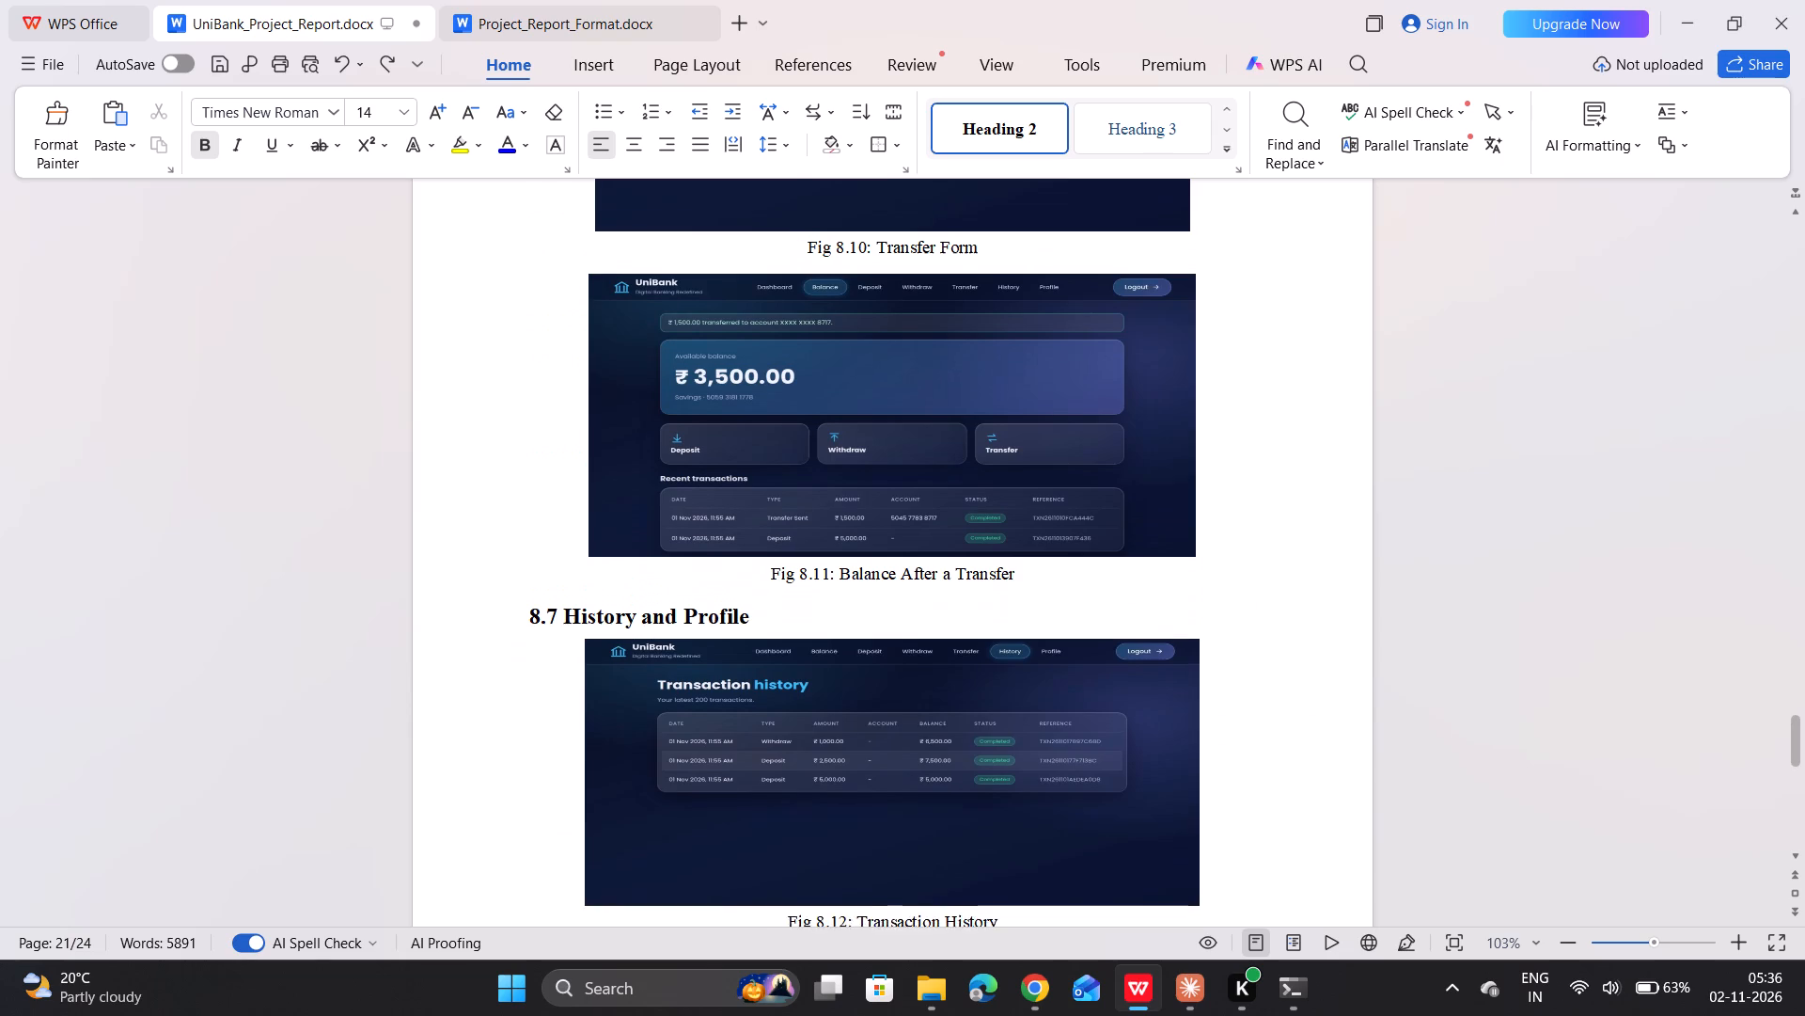
scroll(834, 601, "up", 11)
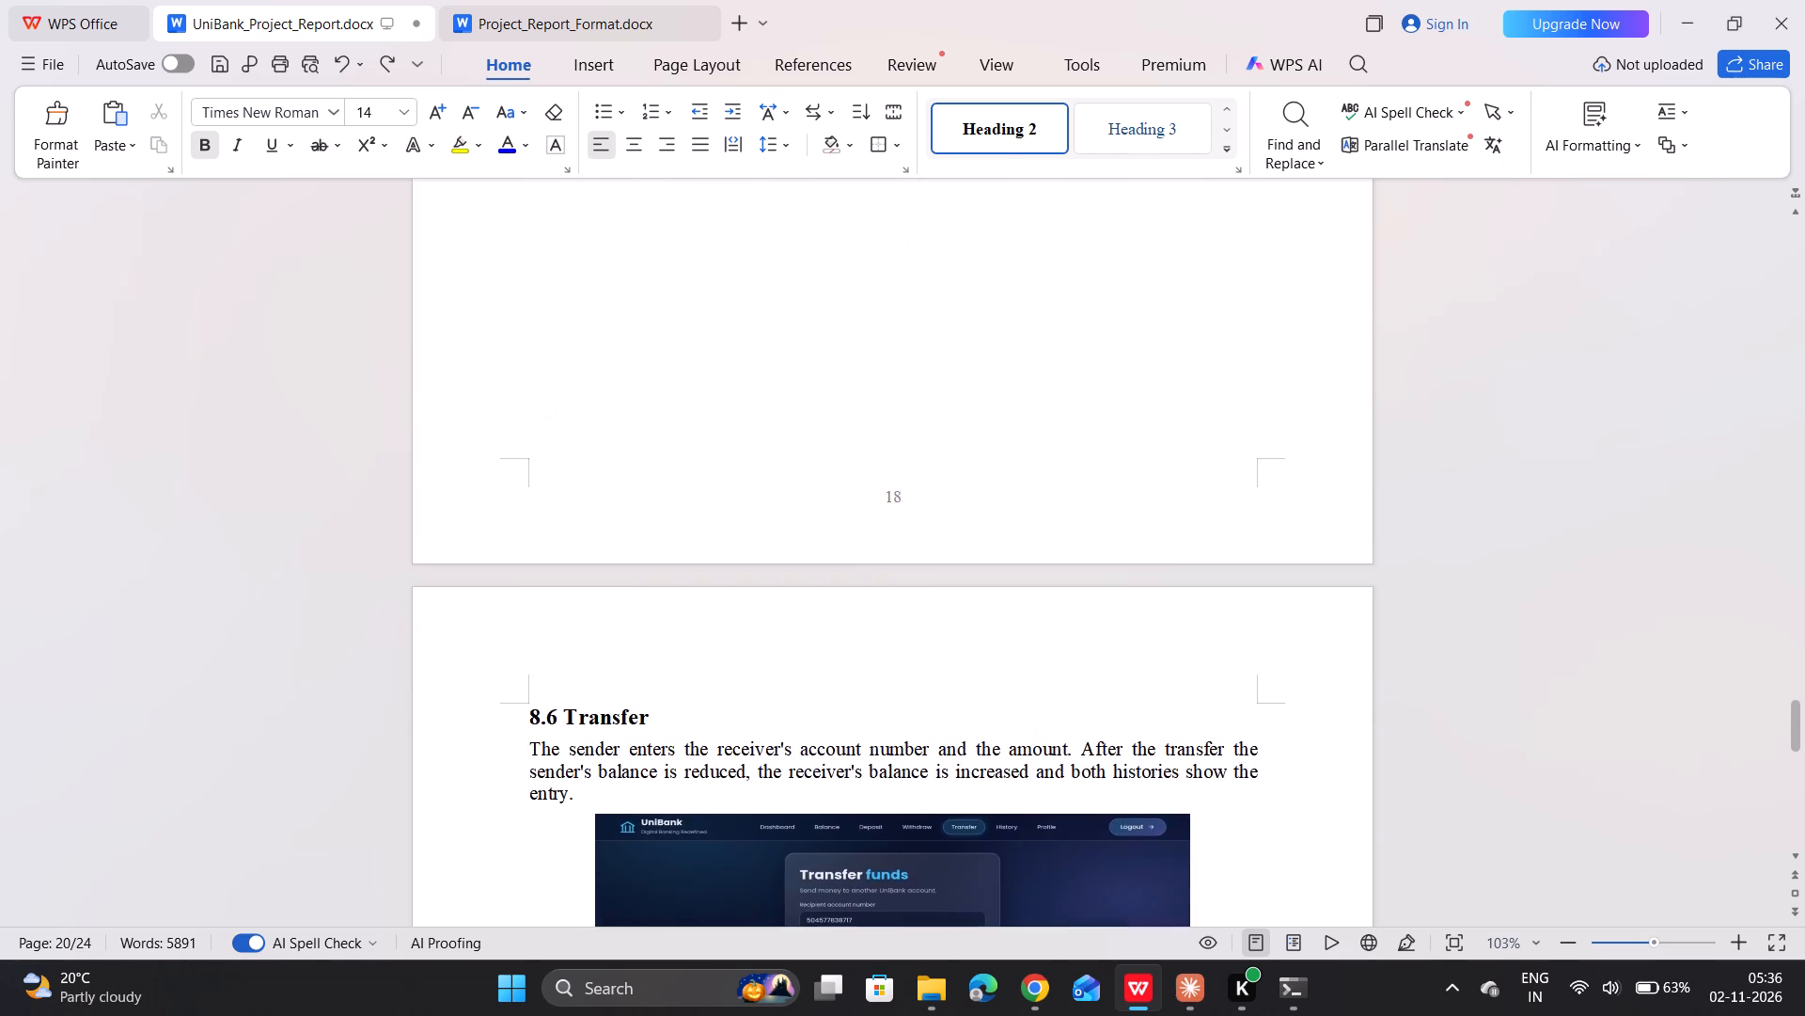
scroll(834, 601, "up", 5)
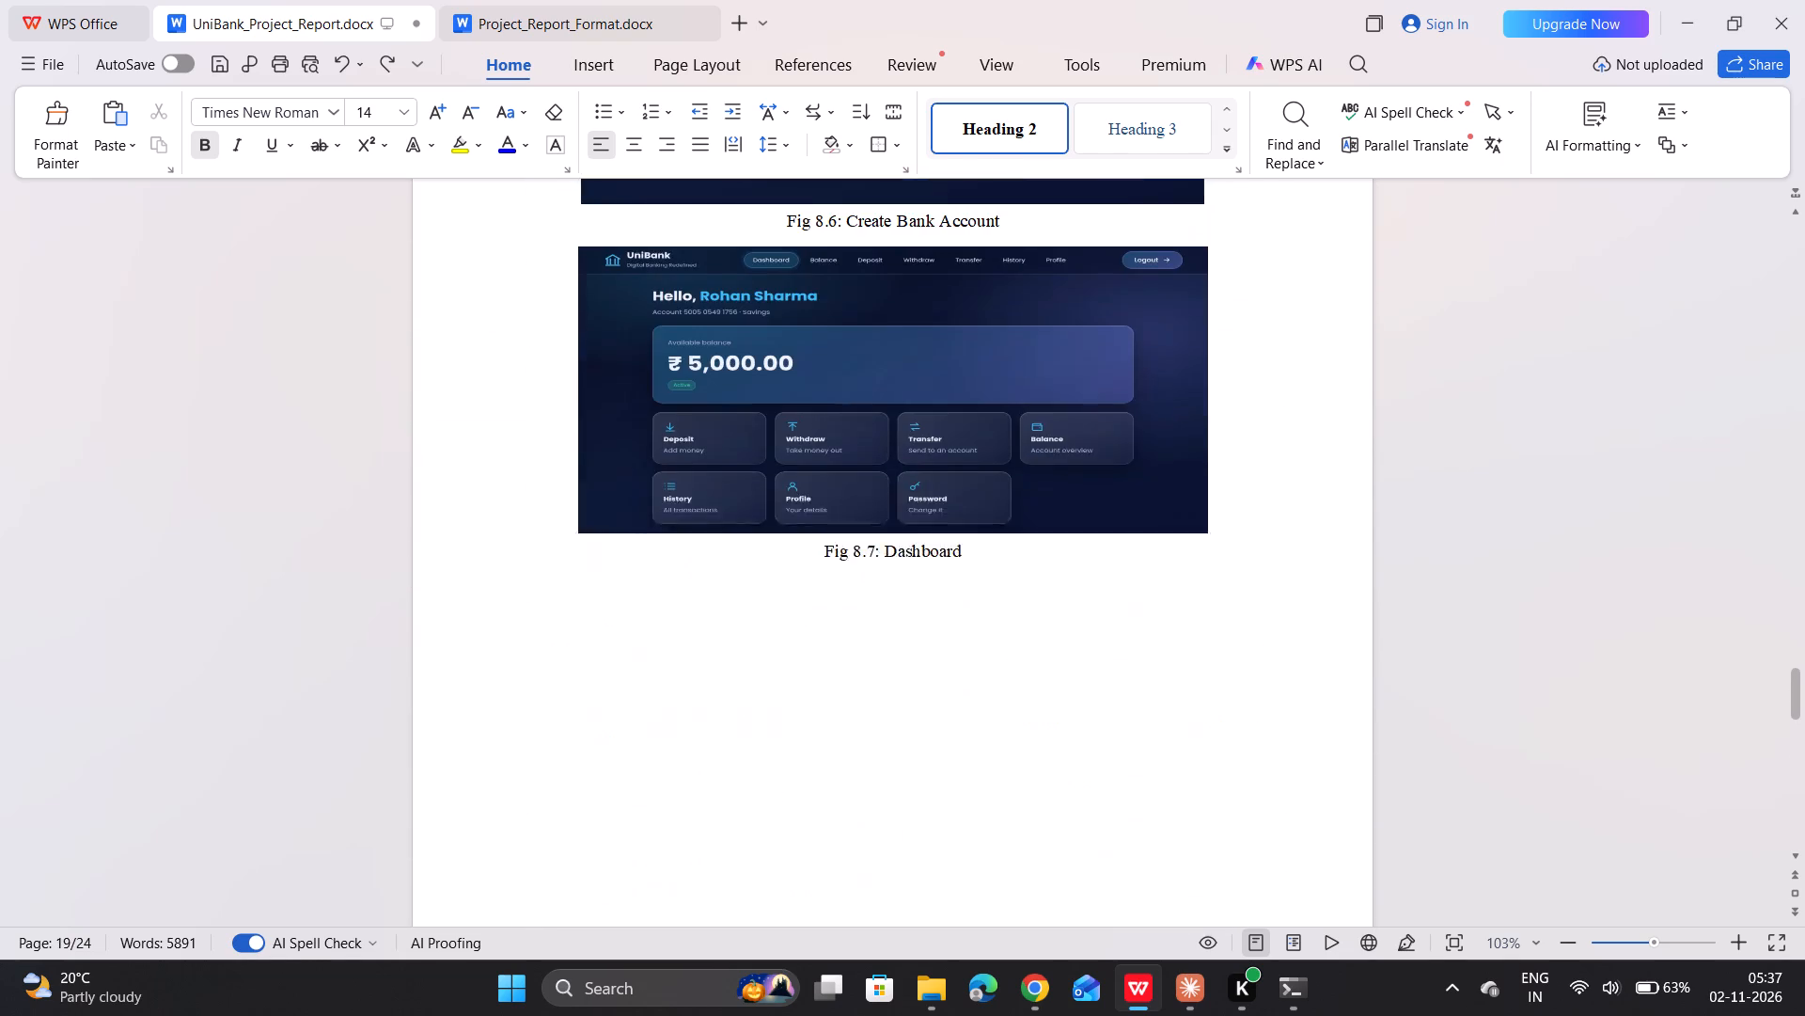
scroll(834, 601, "up", 1)
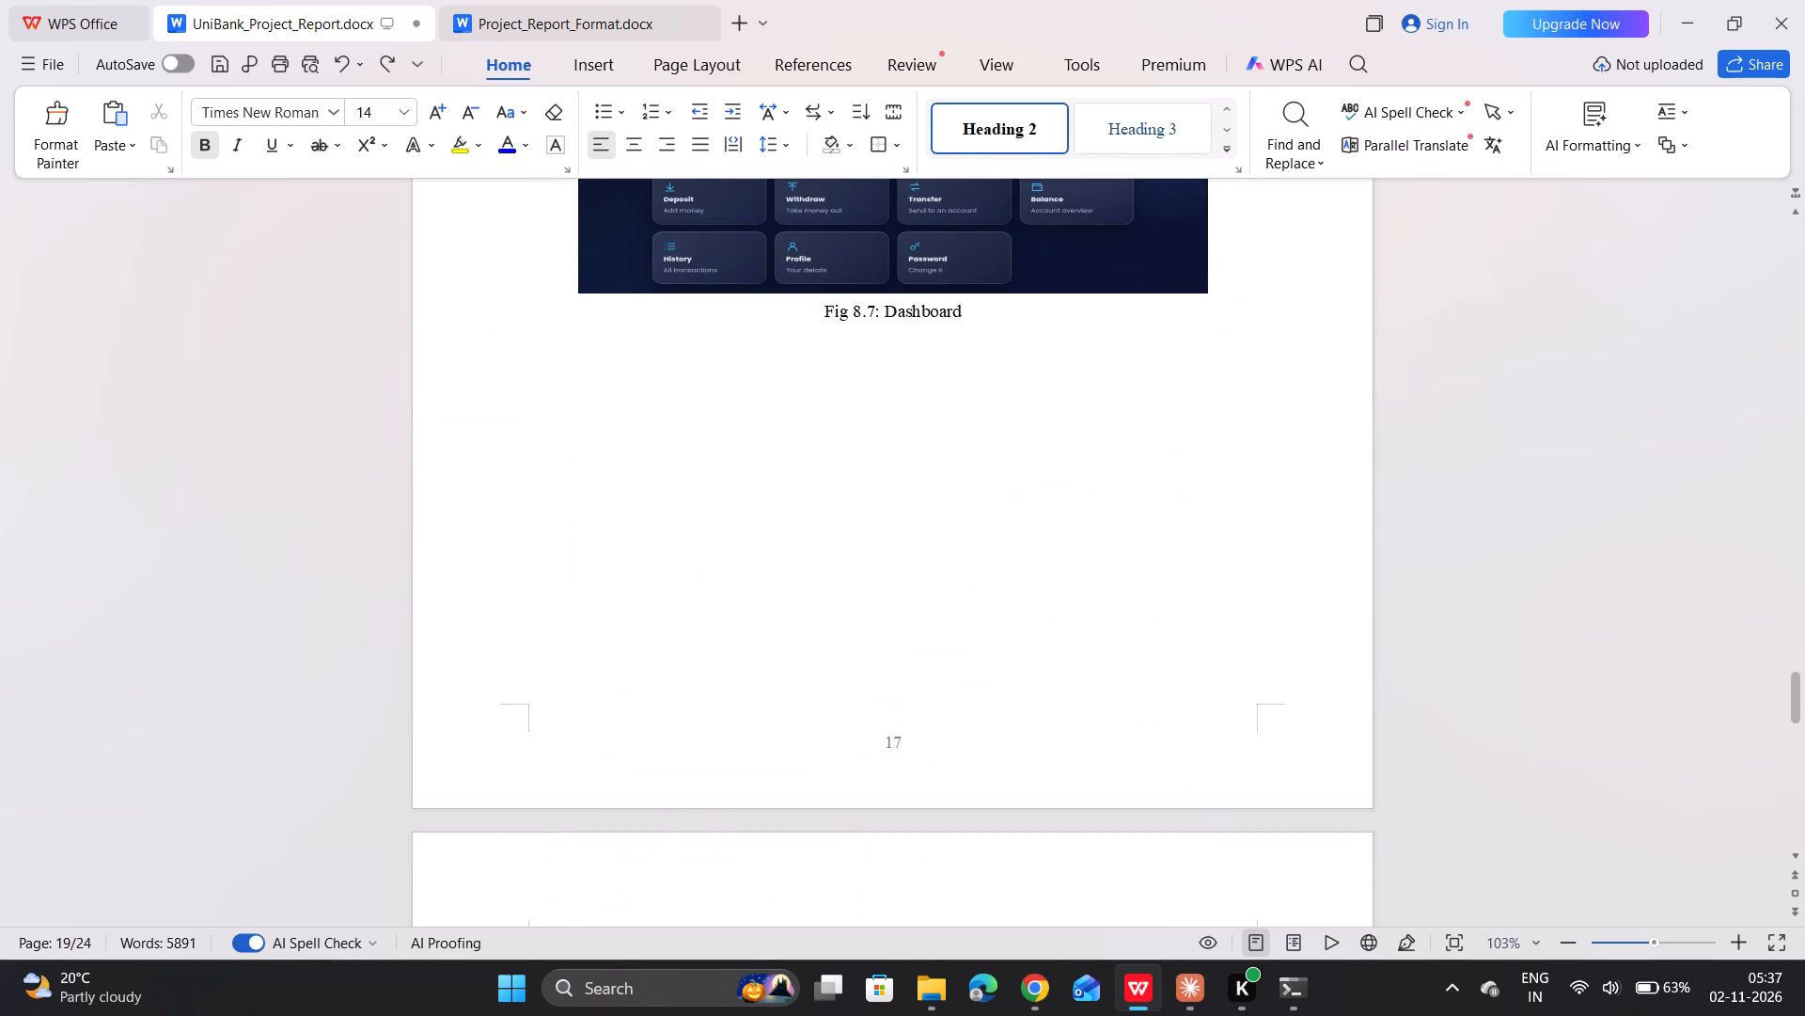
scroll(834, 601, "up", 4)
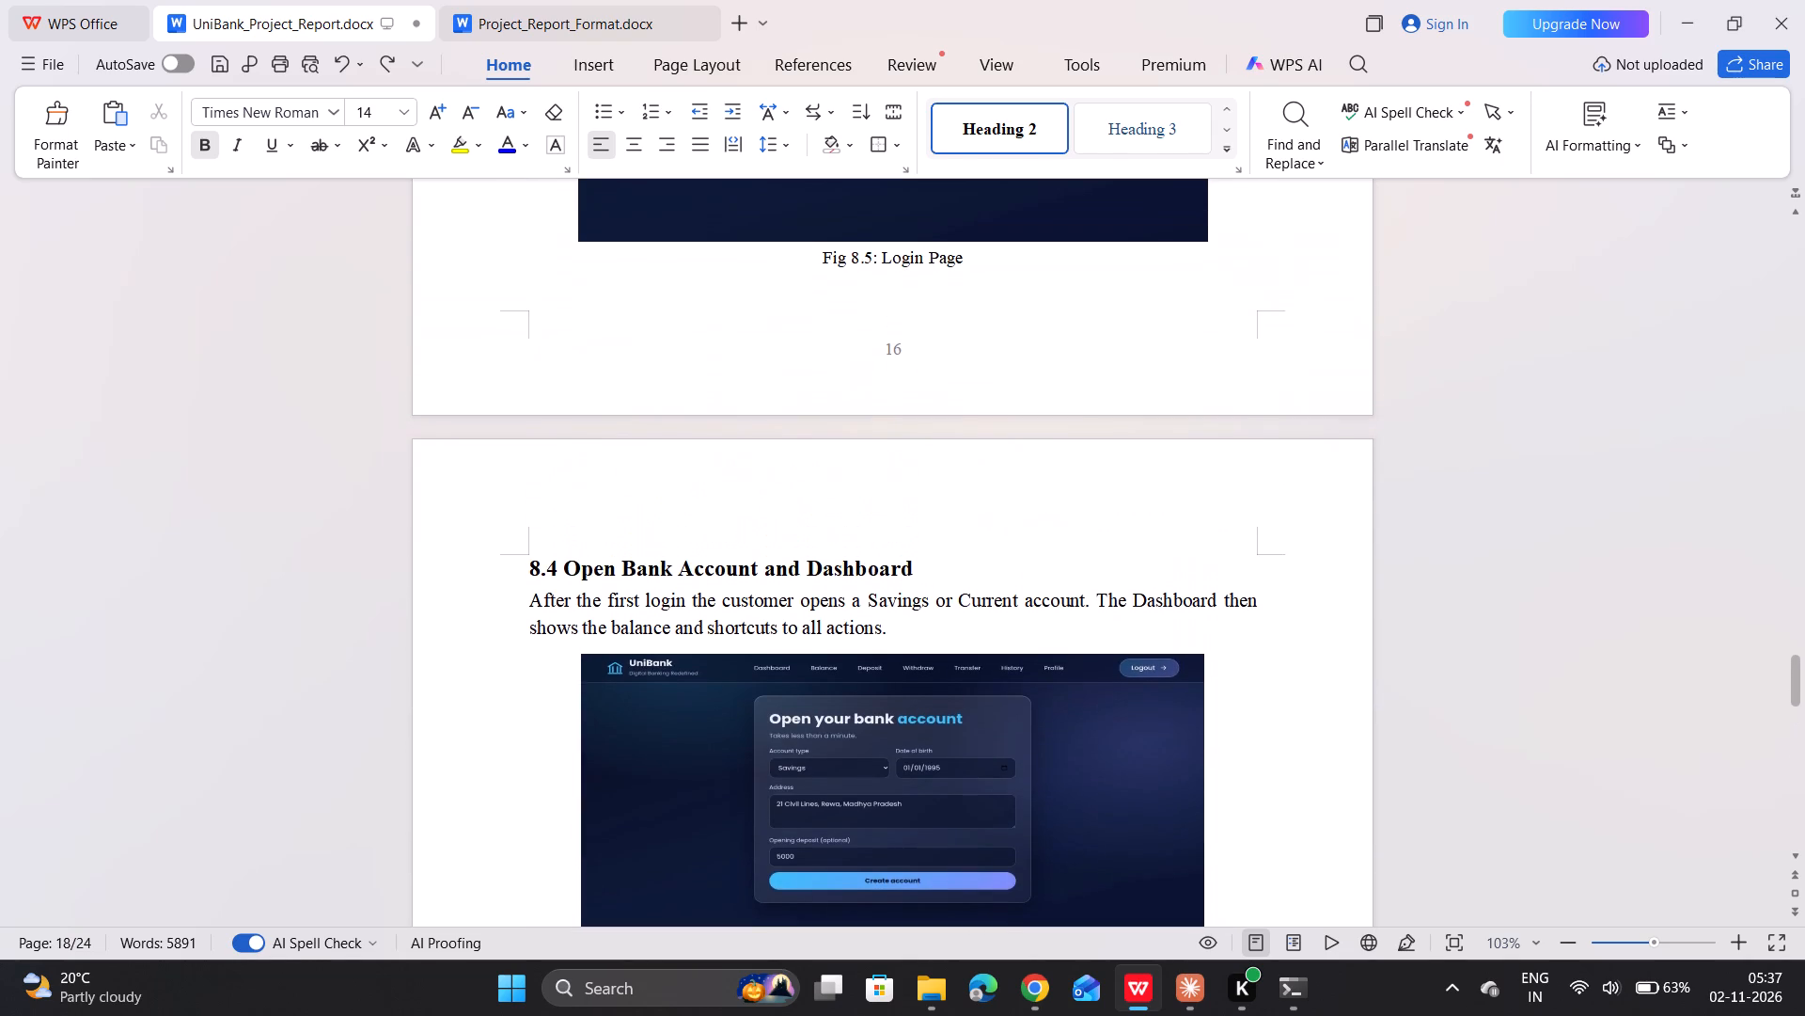
Stretch the Fig 8.6: Create Bank Account picture vertically to a height of about 2.95 in.
scroll(834, 601, "down", 1)
left_click(834, 601)
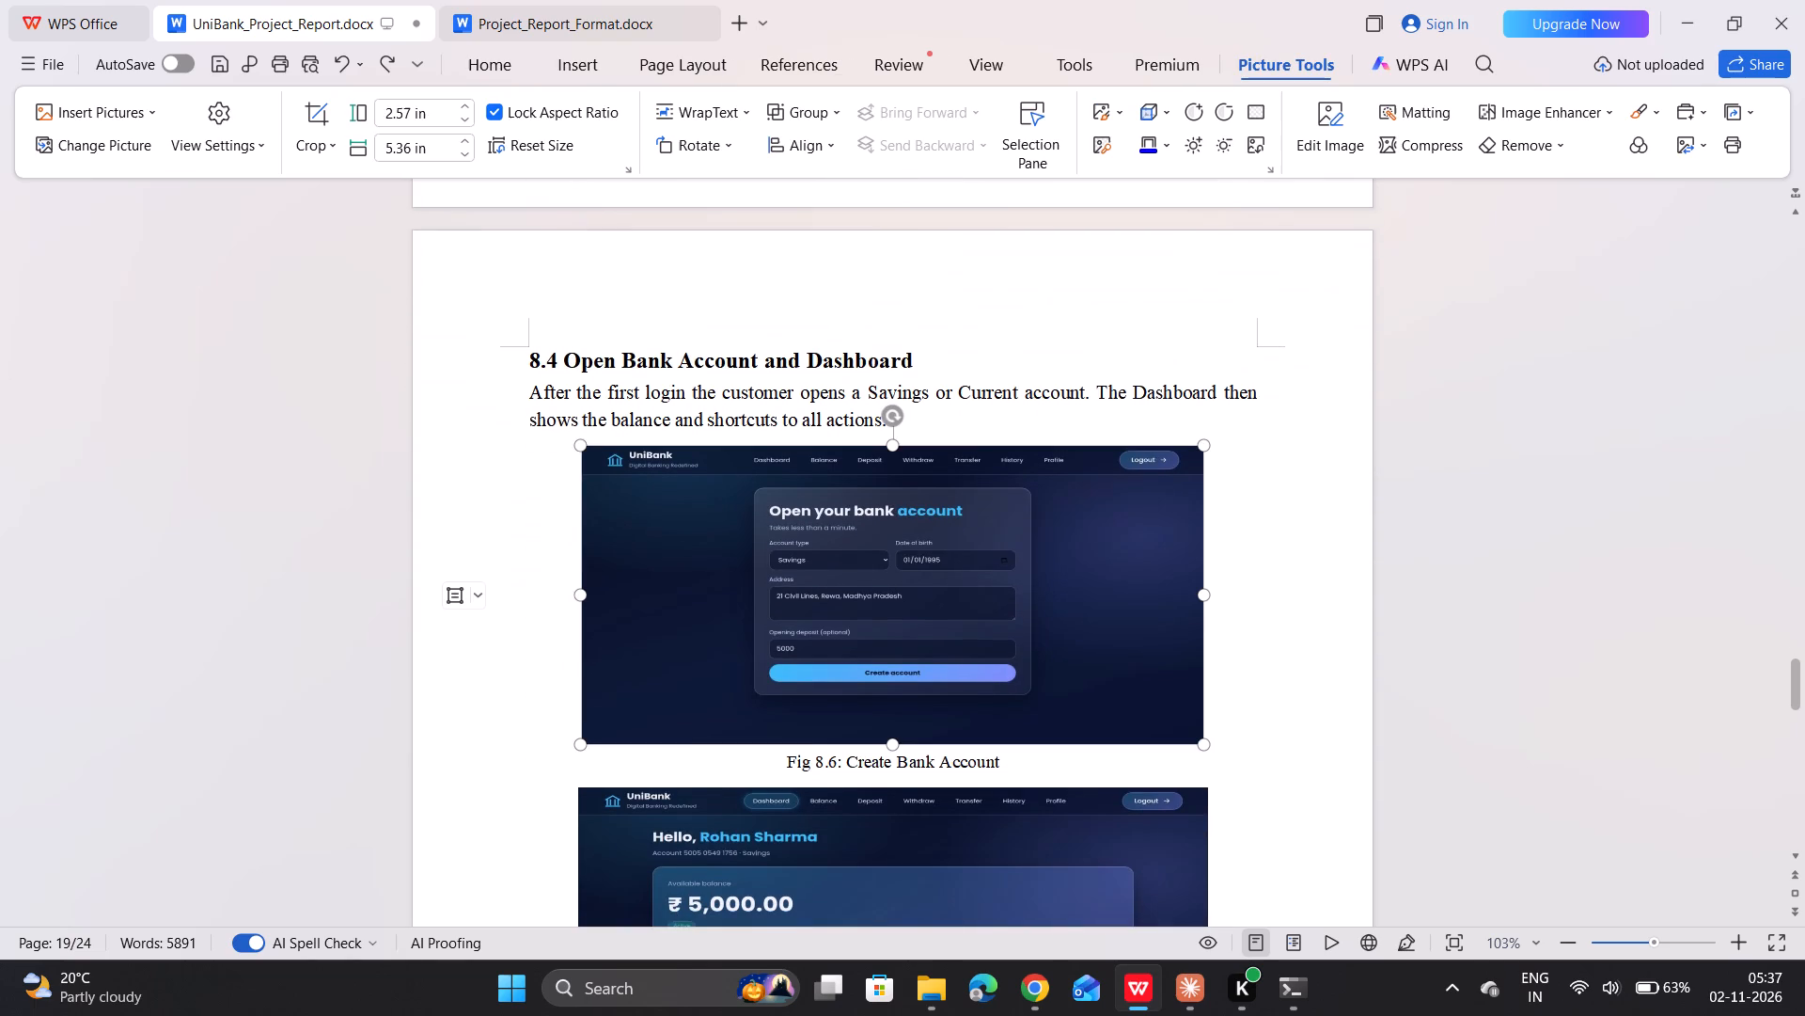
scroll(834, 601, "down", 3)
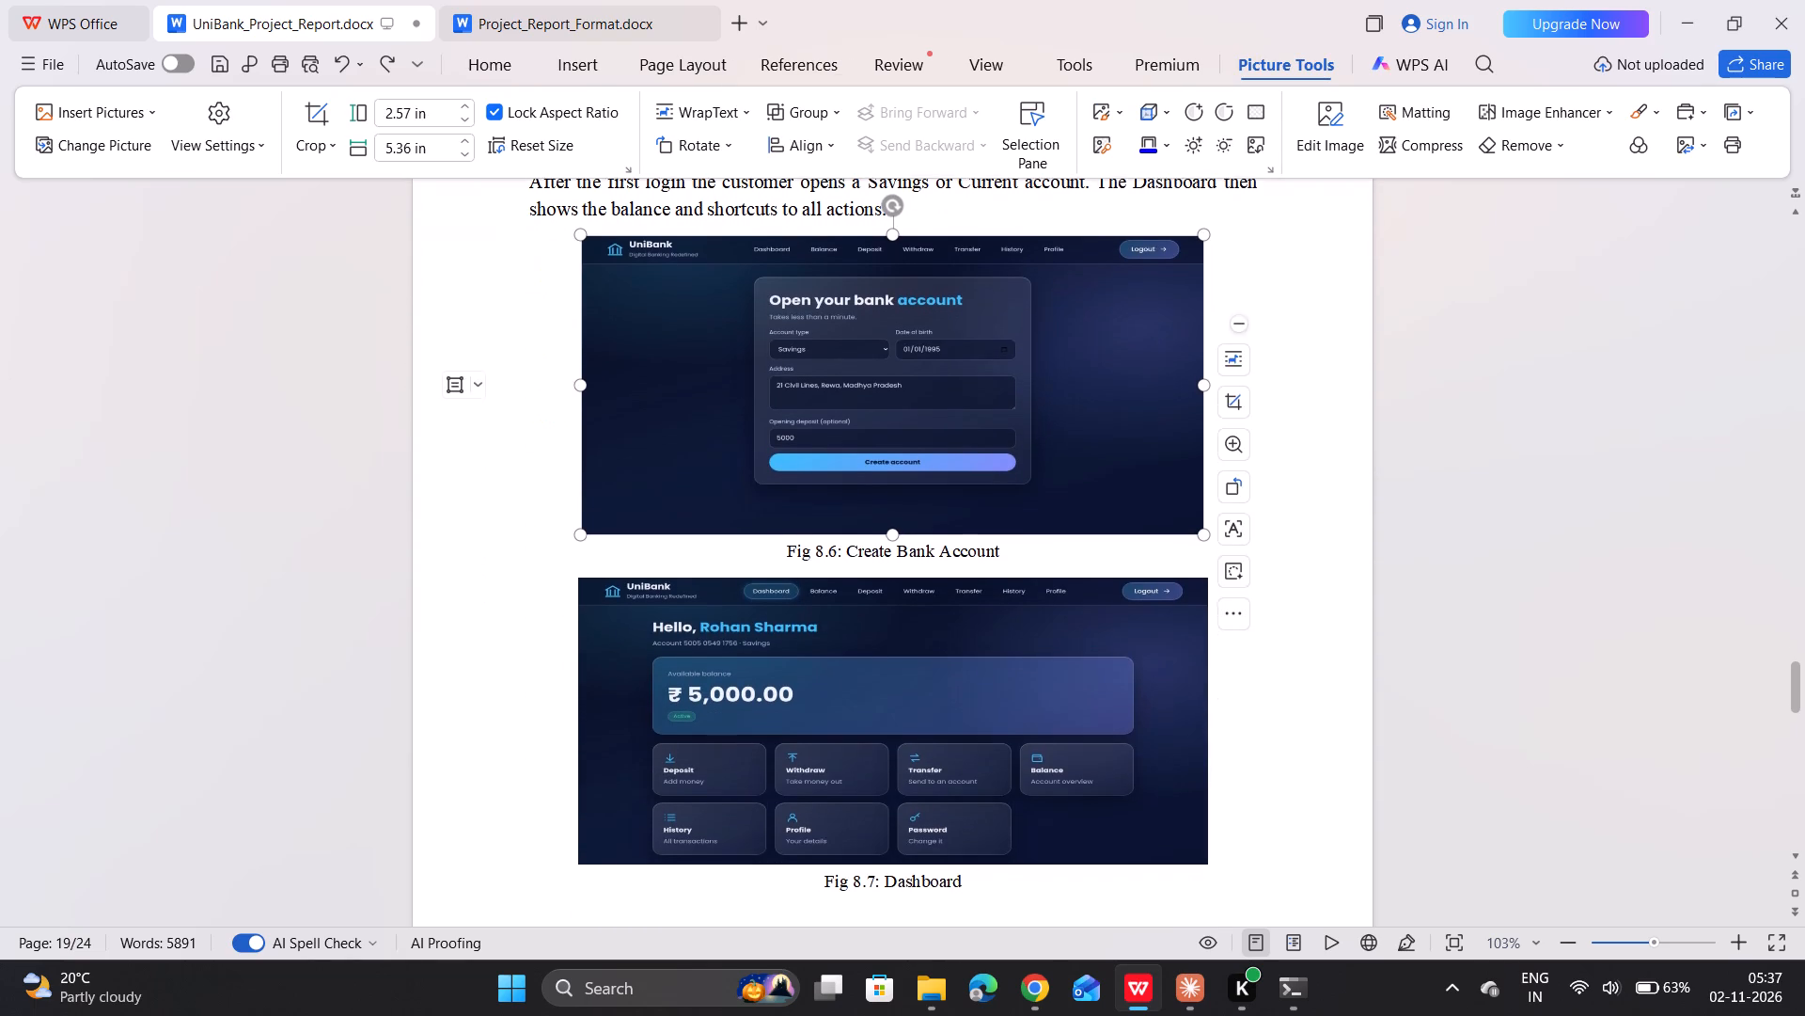
scroll(834, 601, "down", 1)
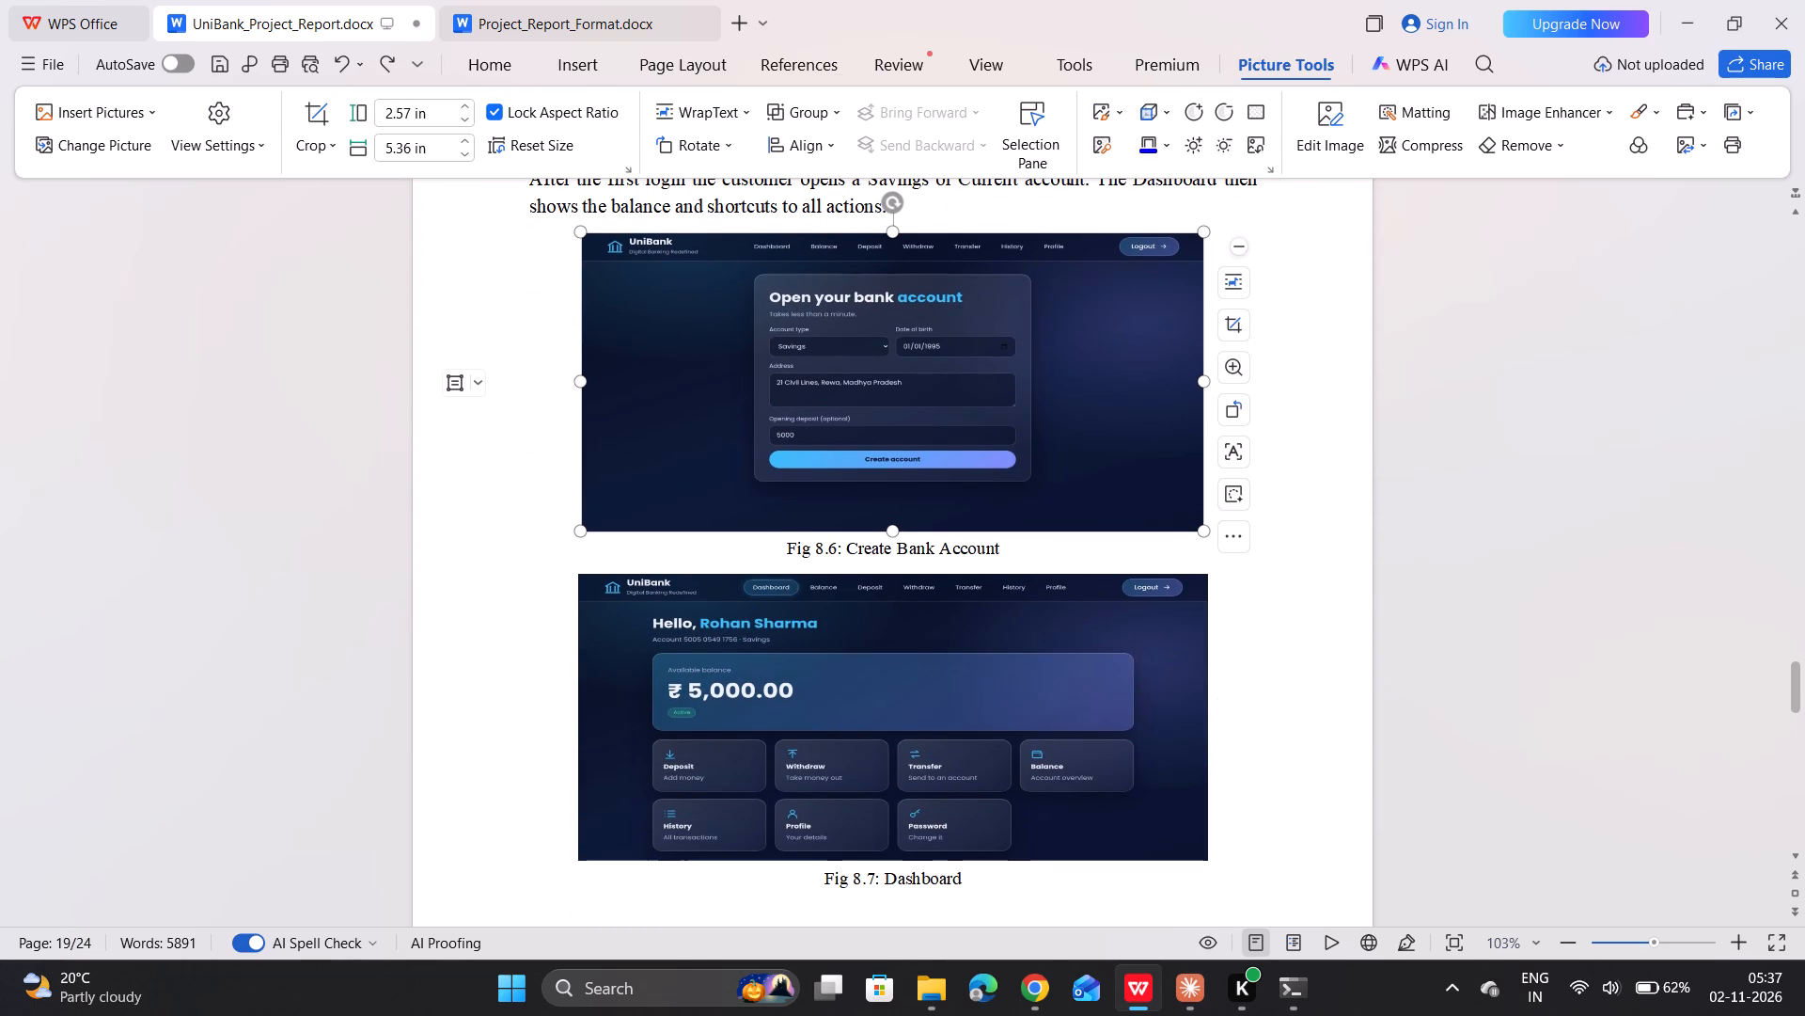
left_click(892, 531)
left_click_drag(892, 531, 895, 554)
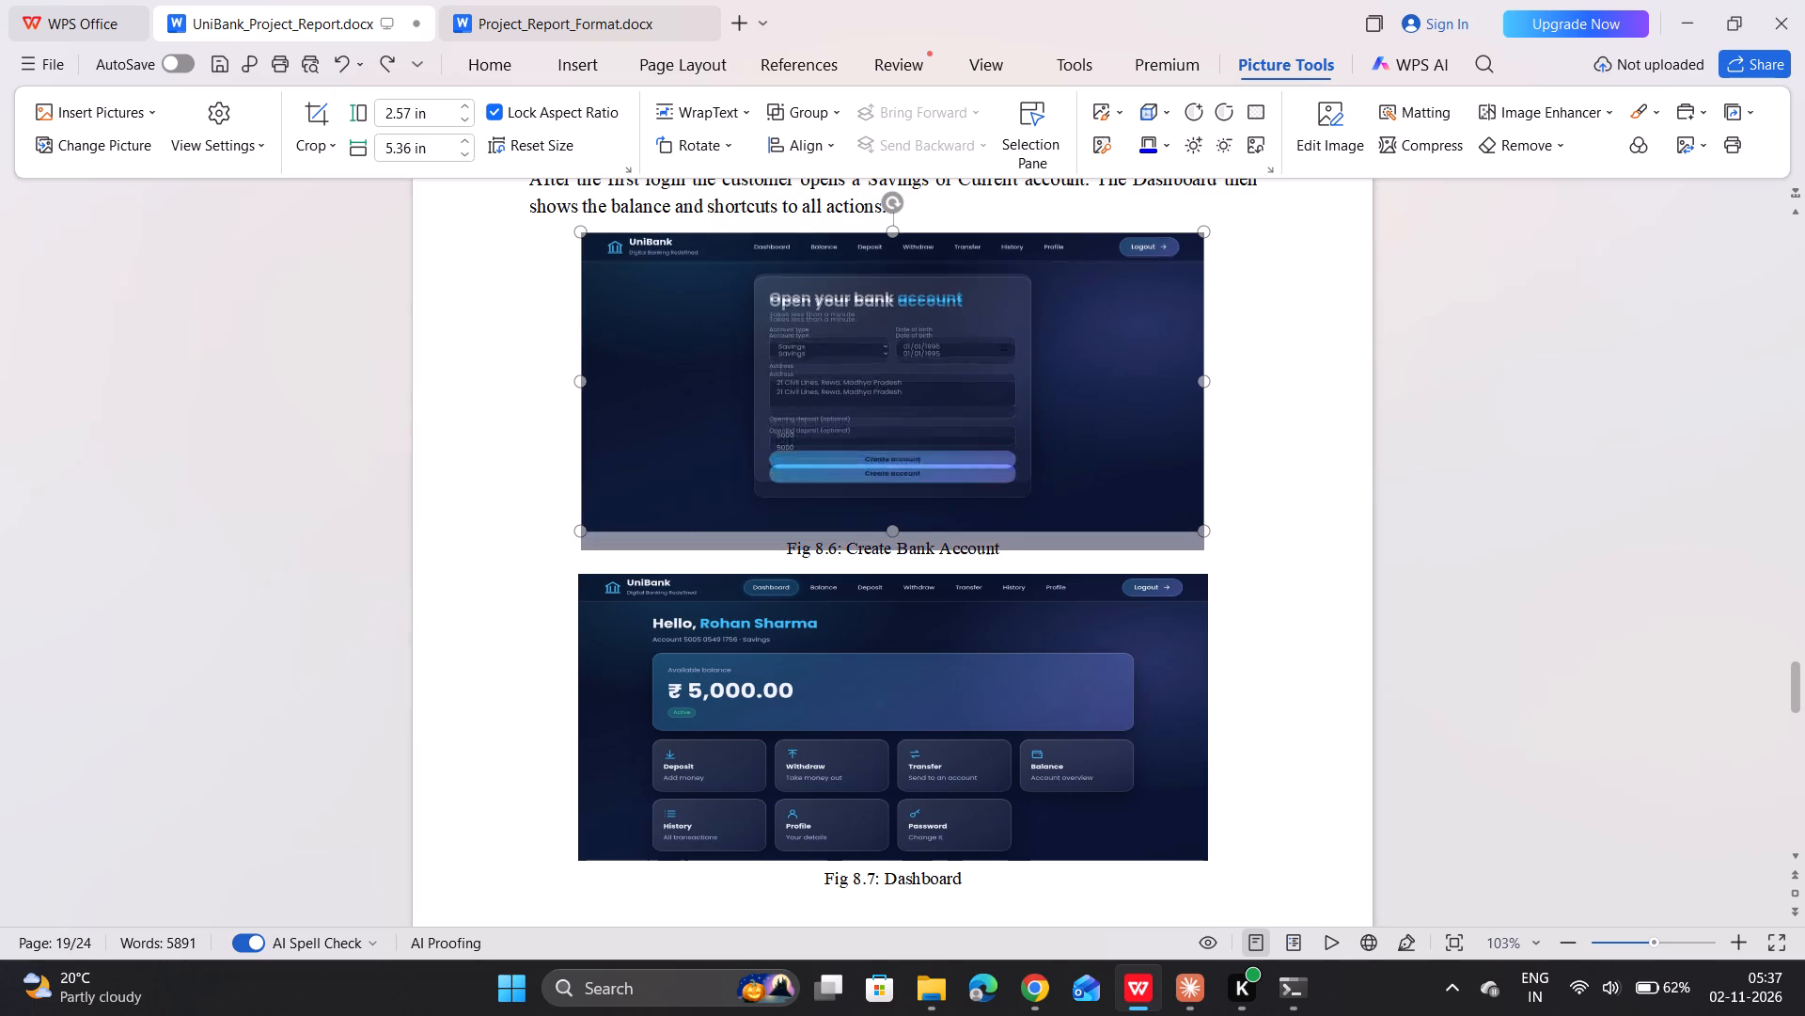
left_click_drag(895, 554, 895, 574)
Stretch the Fig 8.7: Dashboard picture vertically to a height of about 2.84 in.
scroll(895, 574, "down", 2)
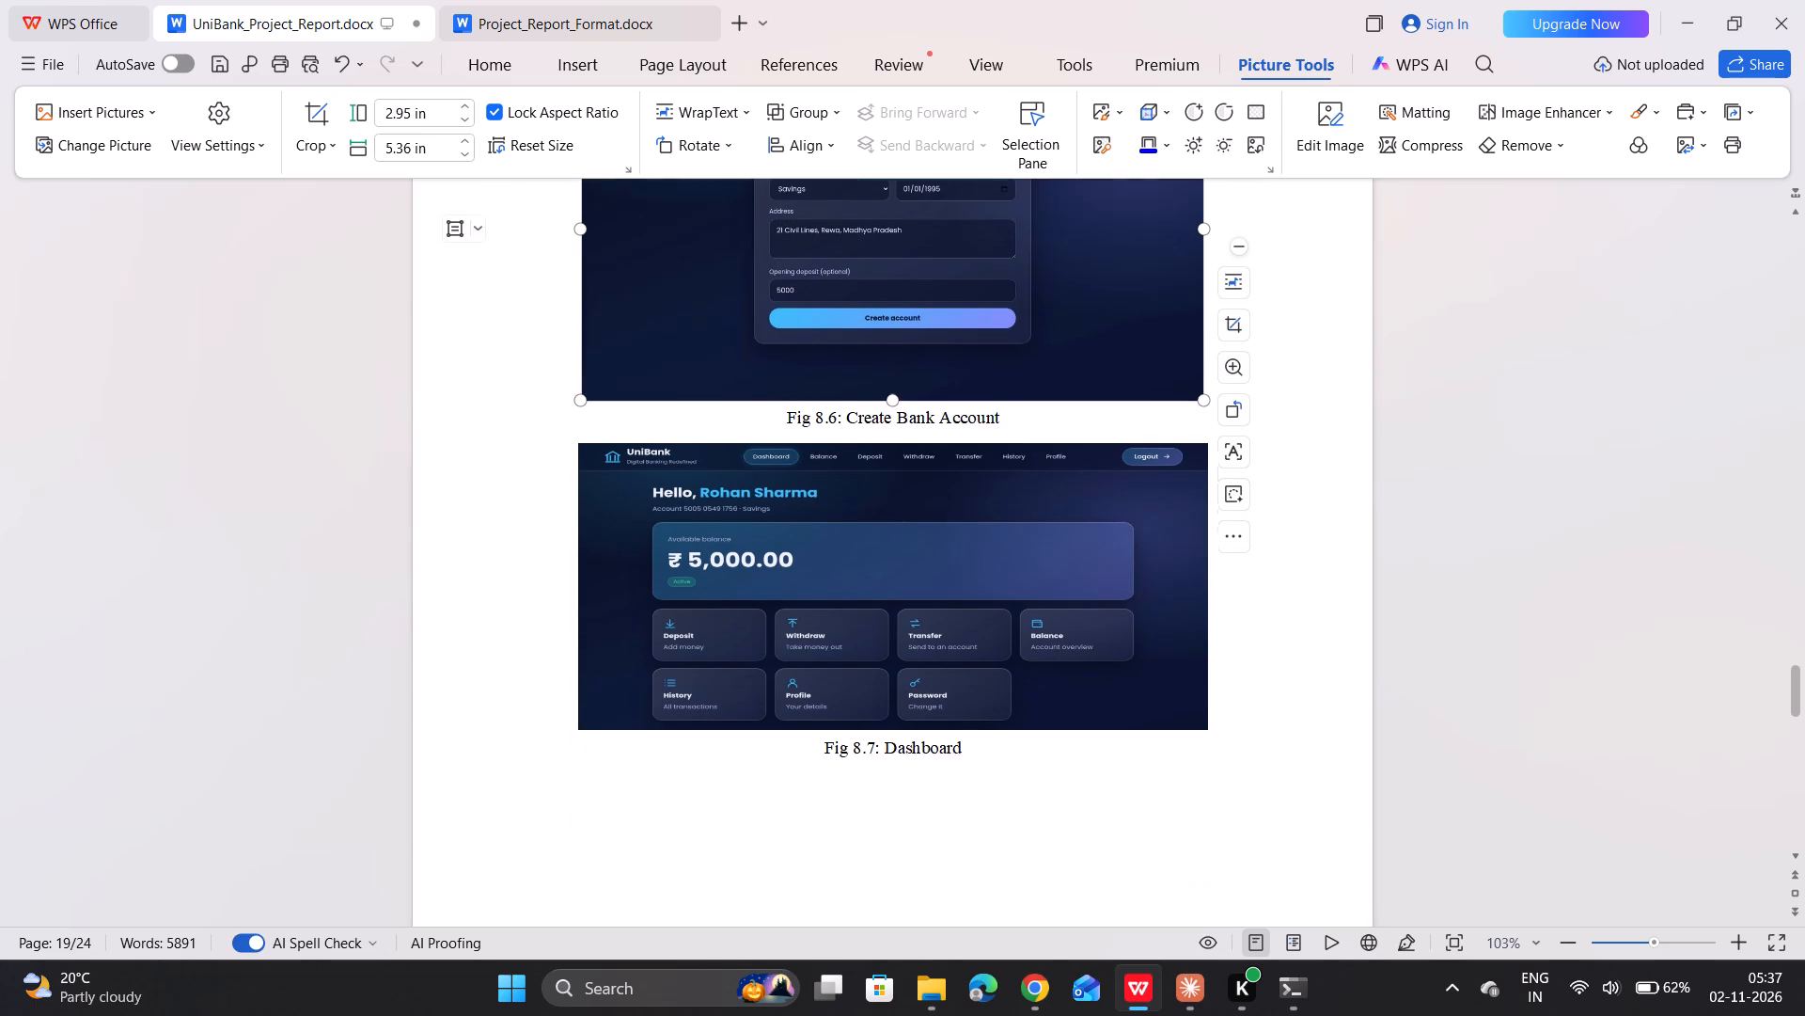
scroll(895, 574, "down", 1)
left_click(895, 574)
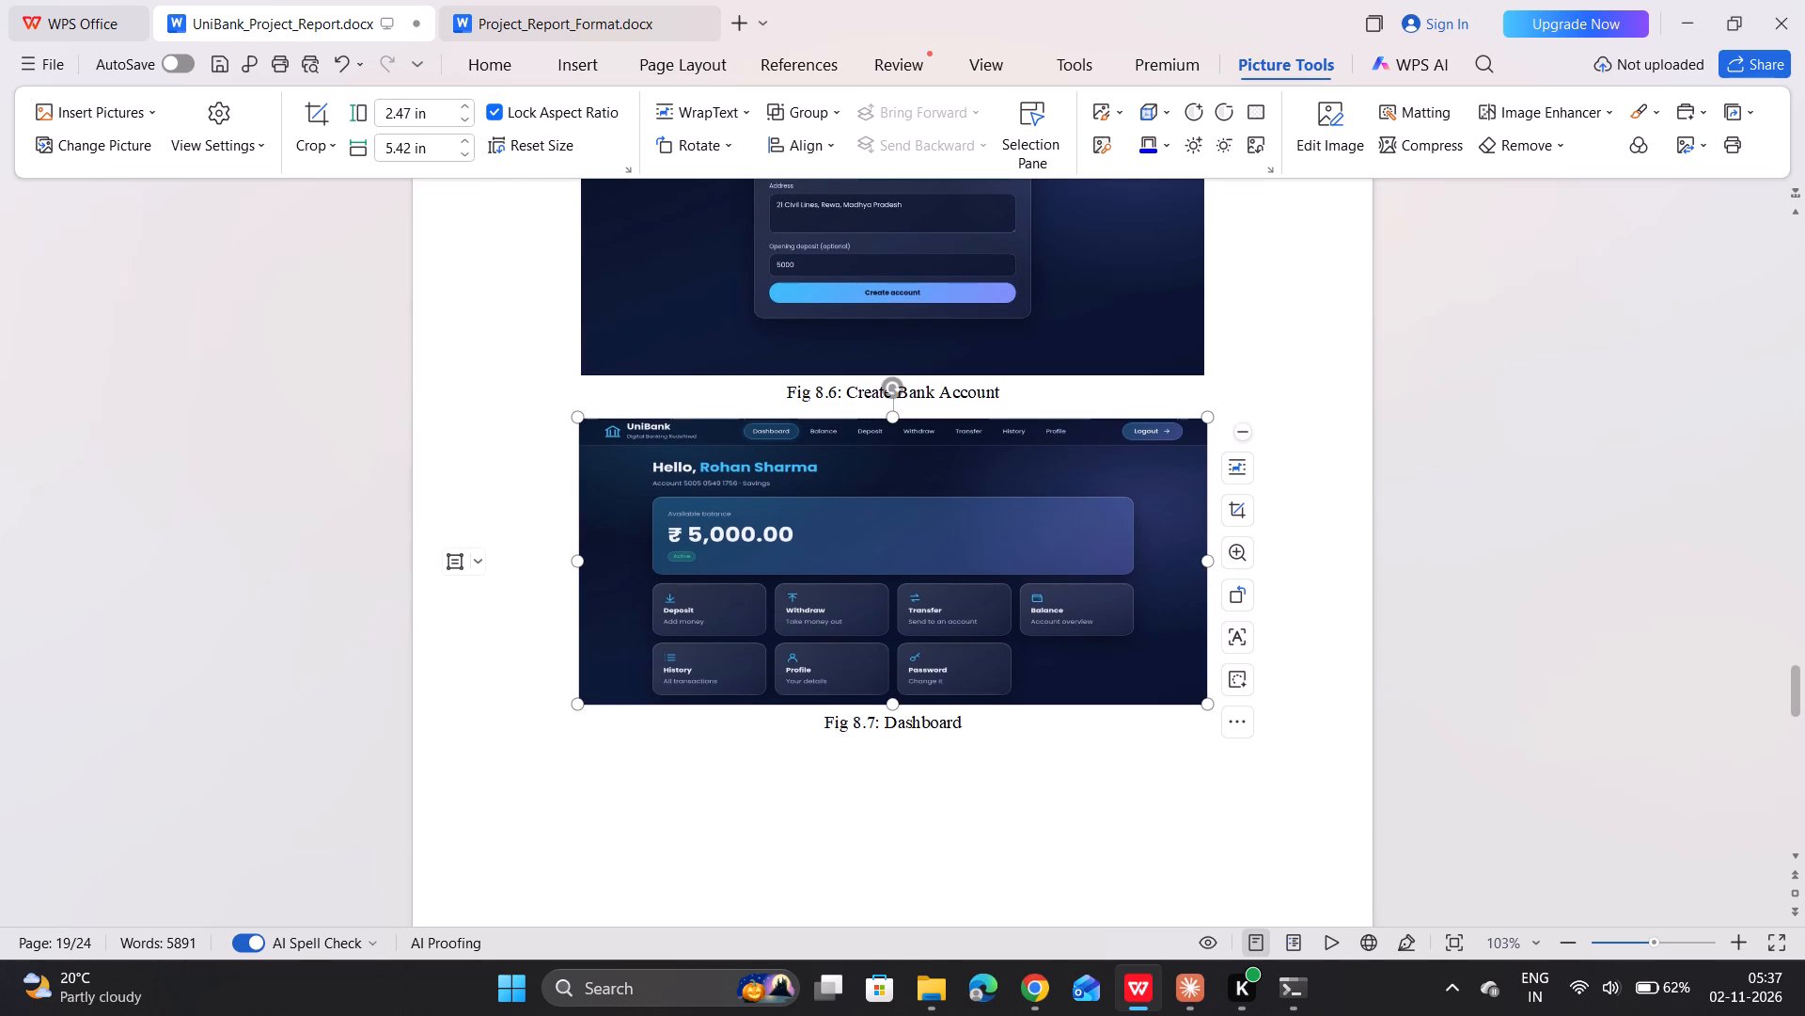
left_click_drag(895, 699, 903, 742)
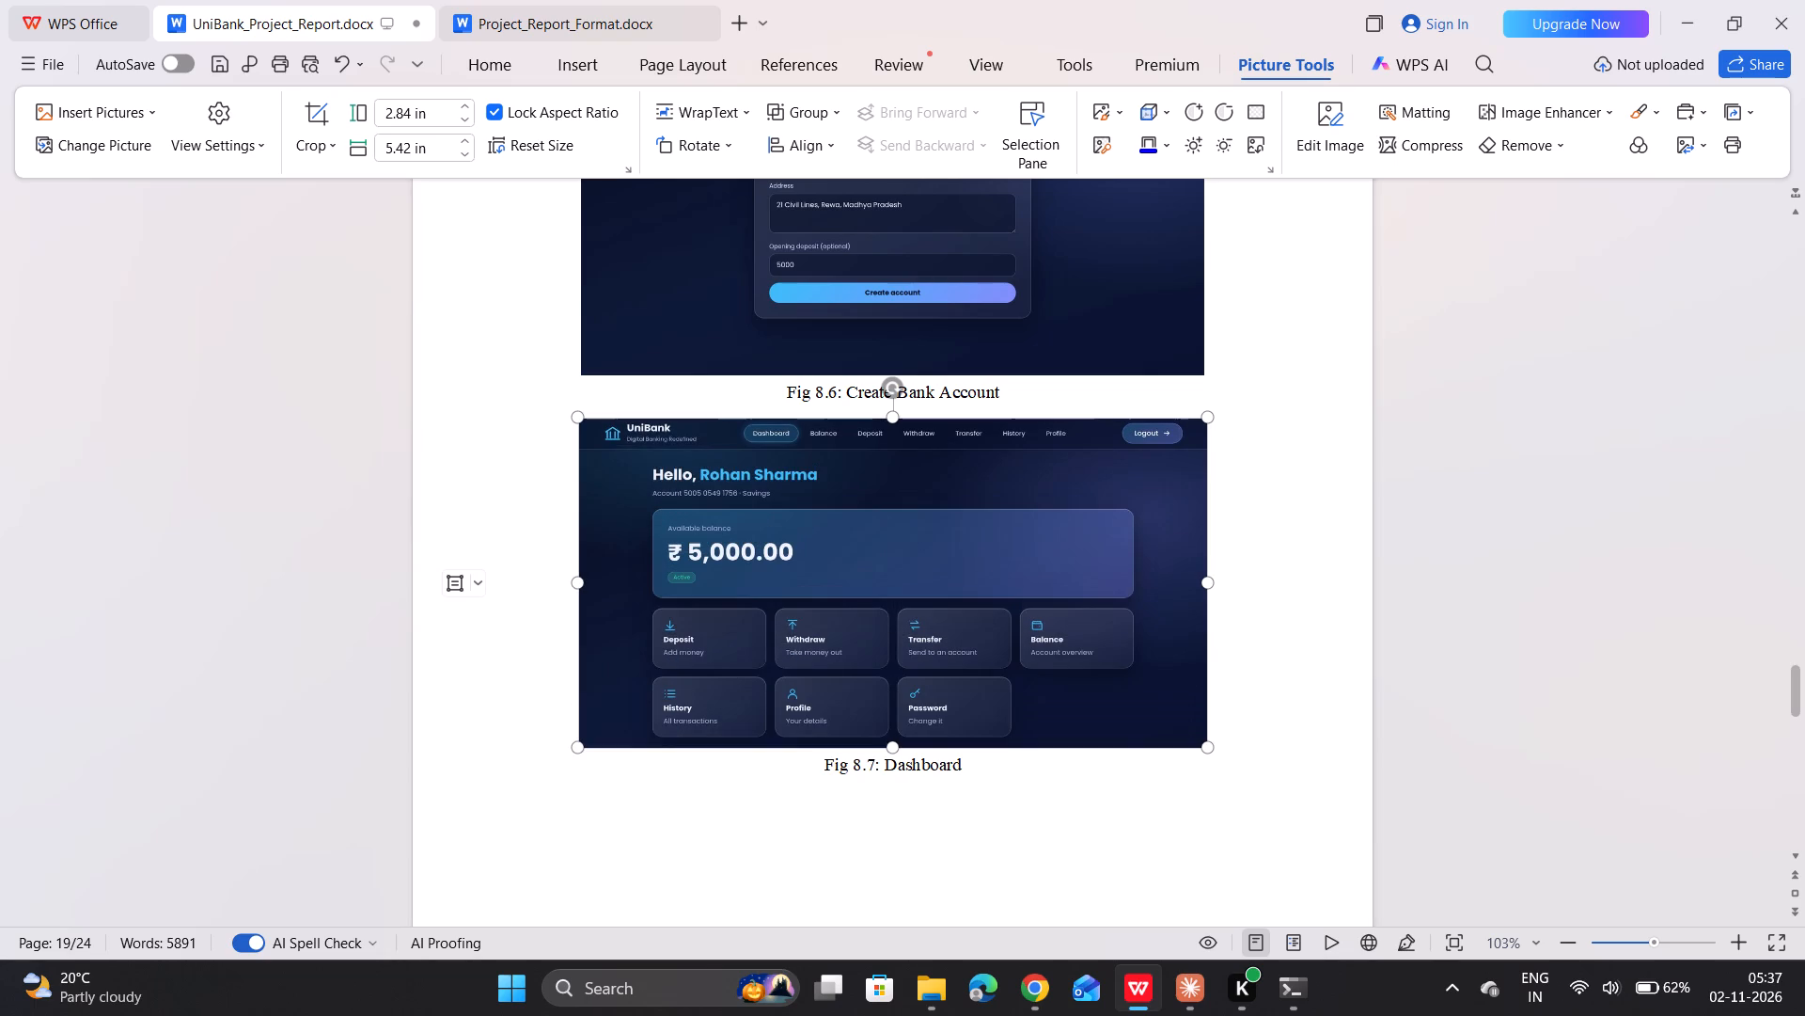
Adjust the Fig 8.8: Deposit Page picture in Section 8.5 to a height of about 2.57 in.
scroll(893, 678, "down", 2)
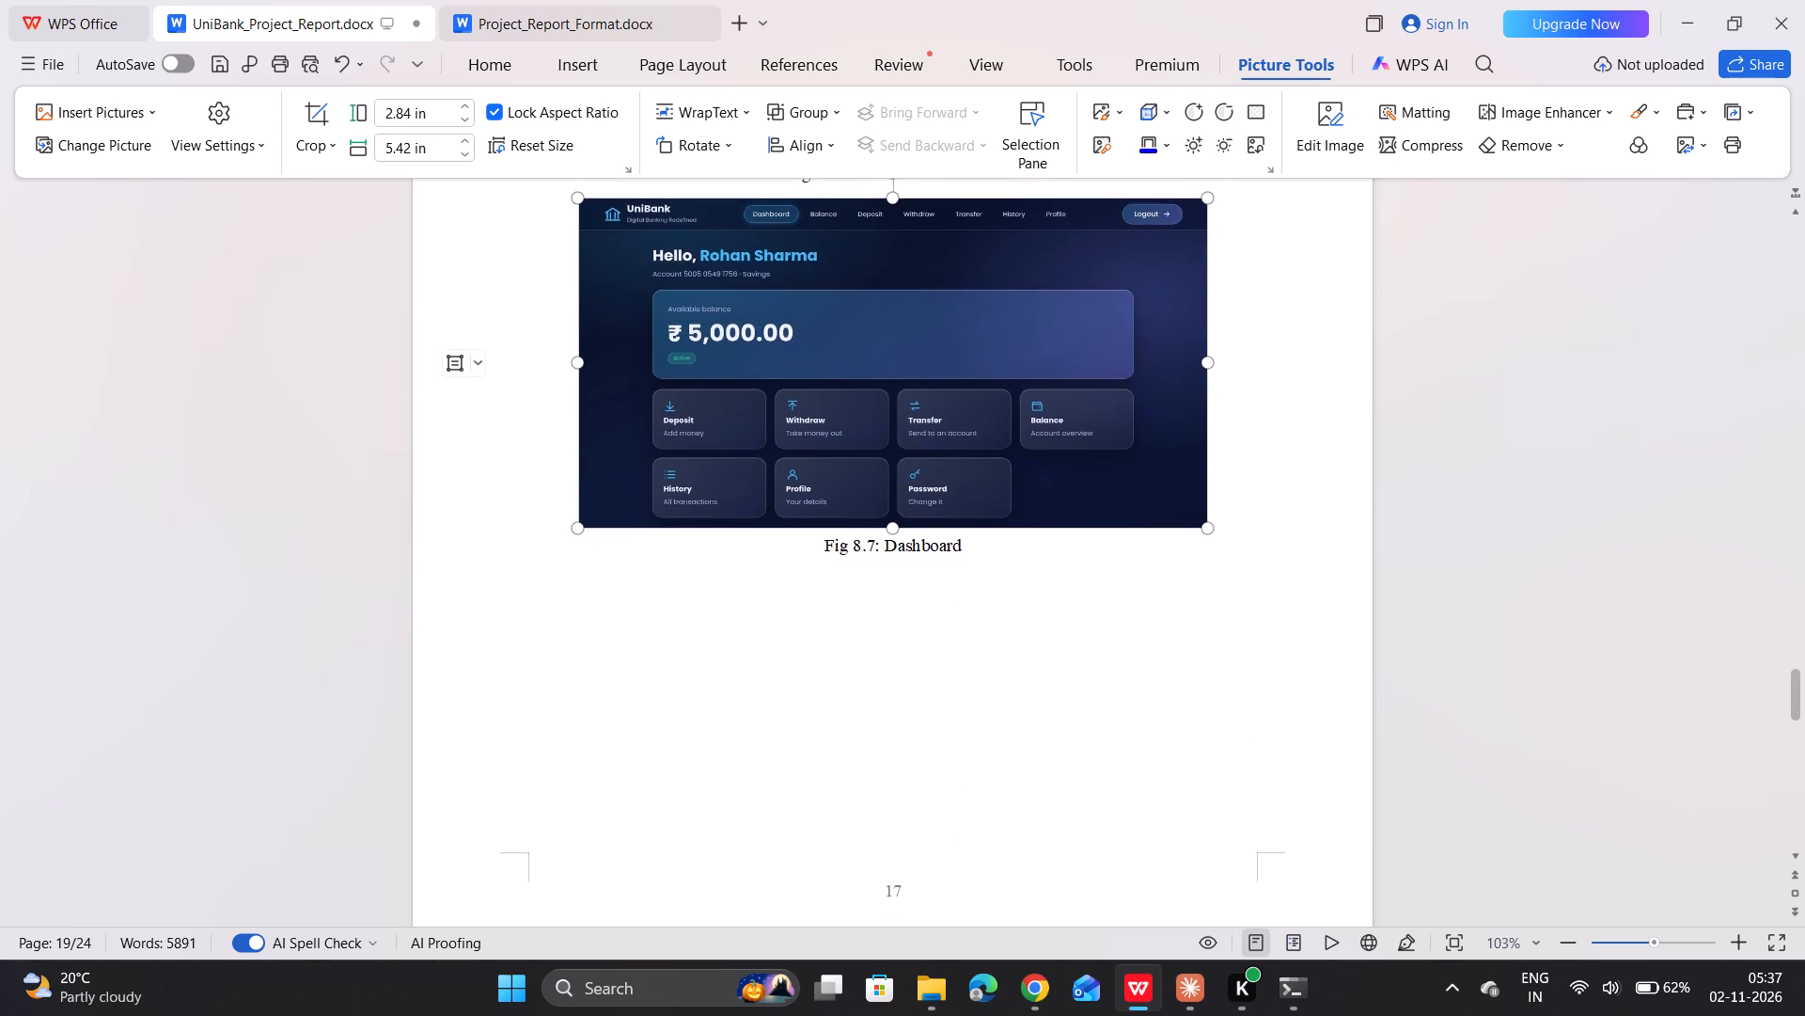
scroll(893, 678, "down", 5)
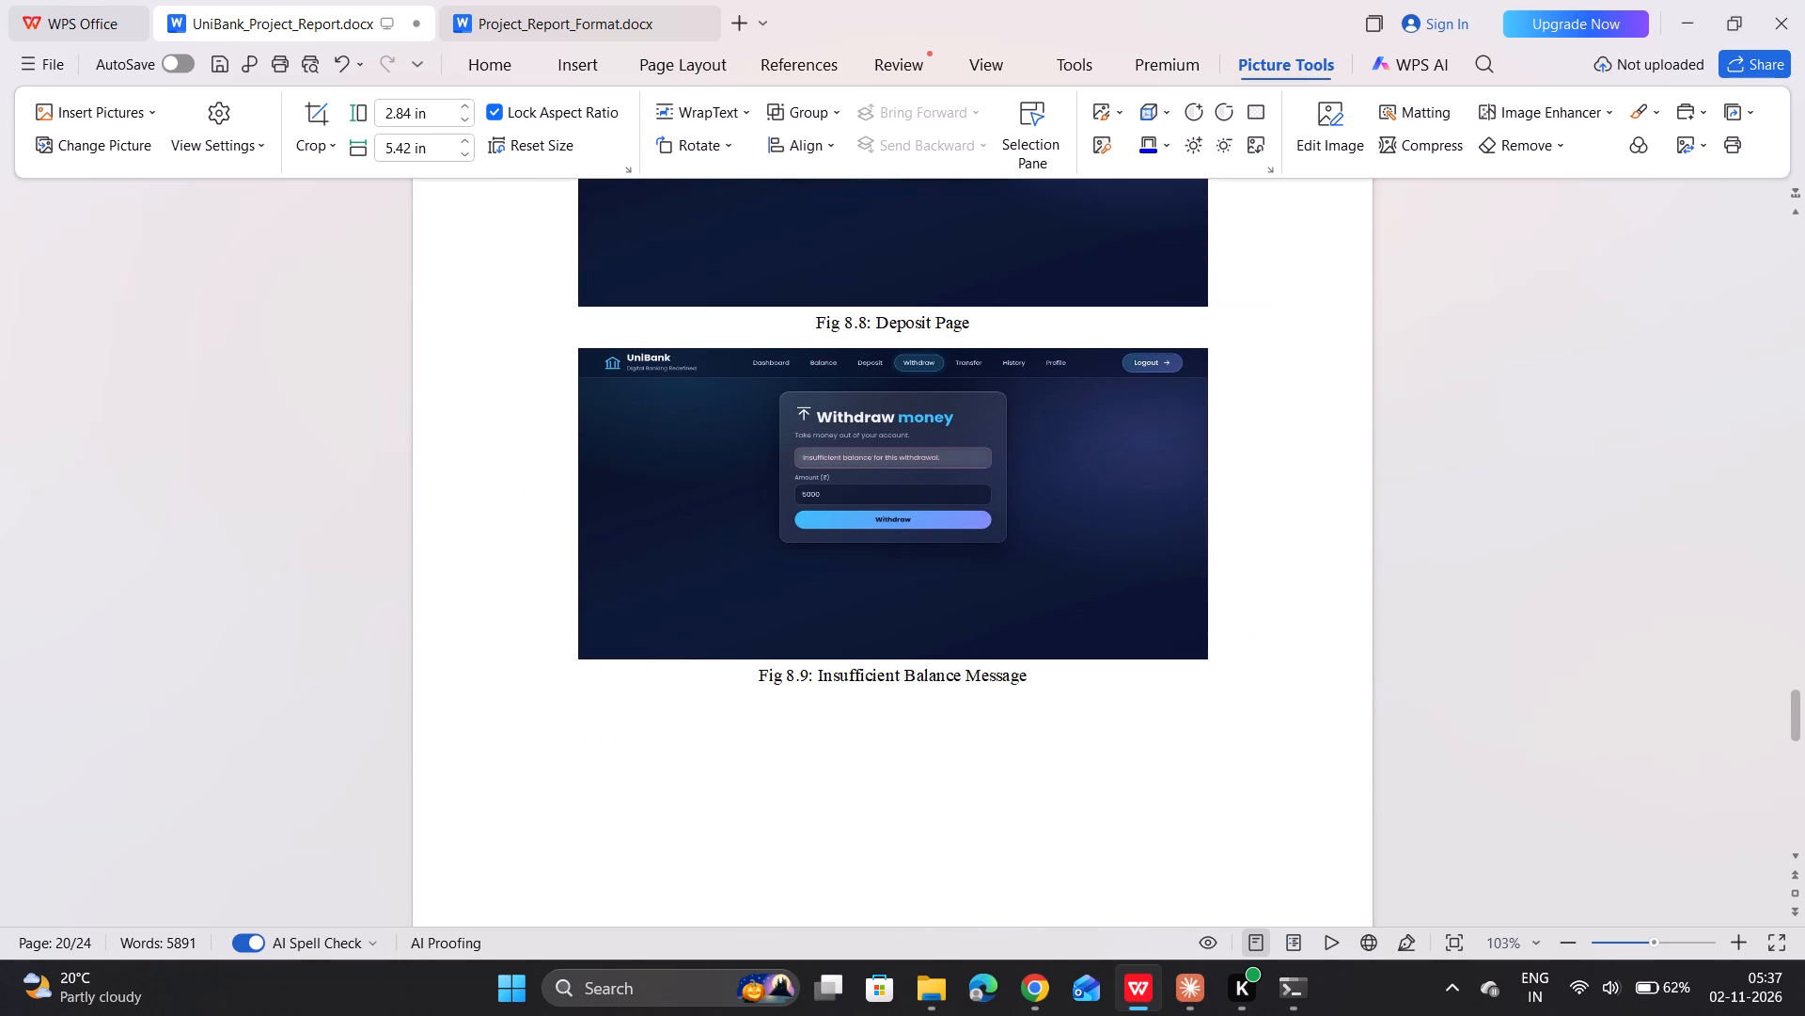
scroll(893, 678, "down", 8)
scroll(893, 678, "up", 8)
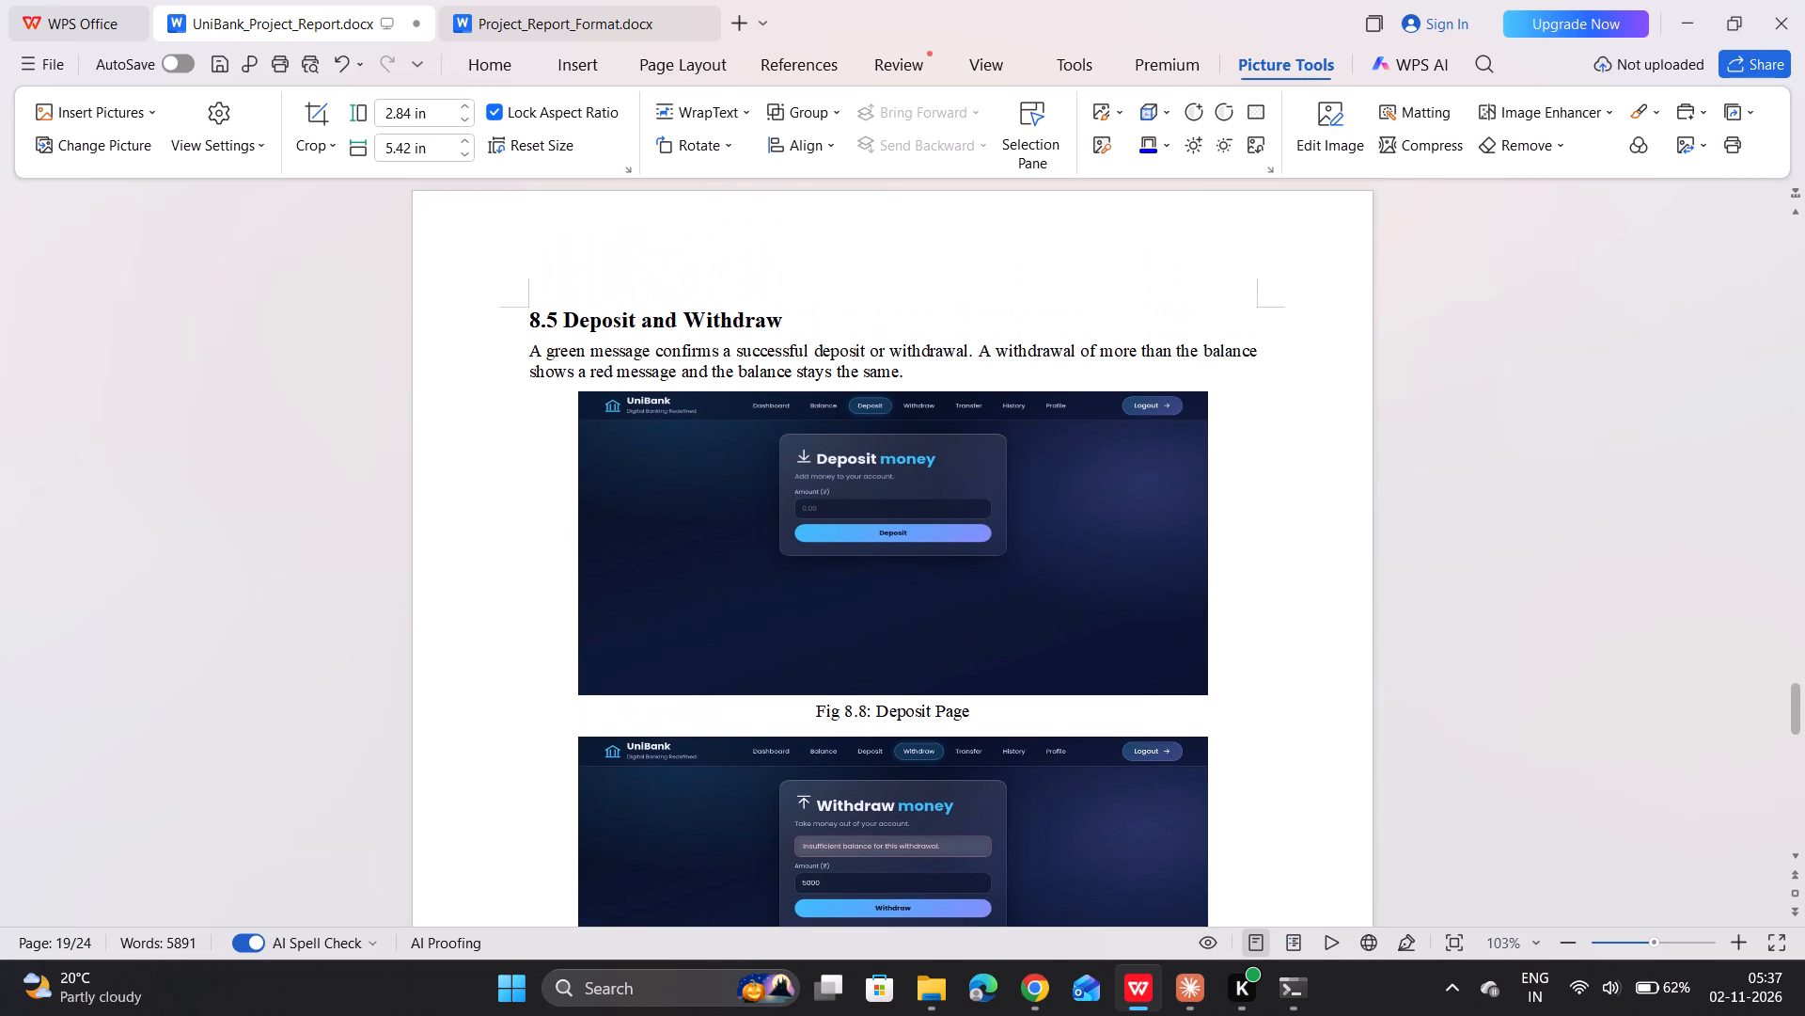
left_click(918, 581)
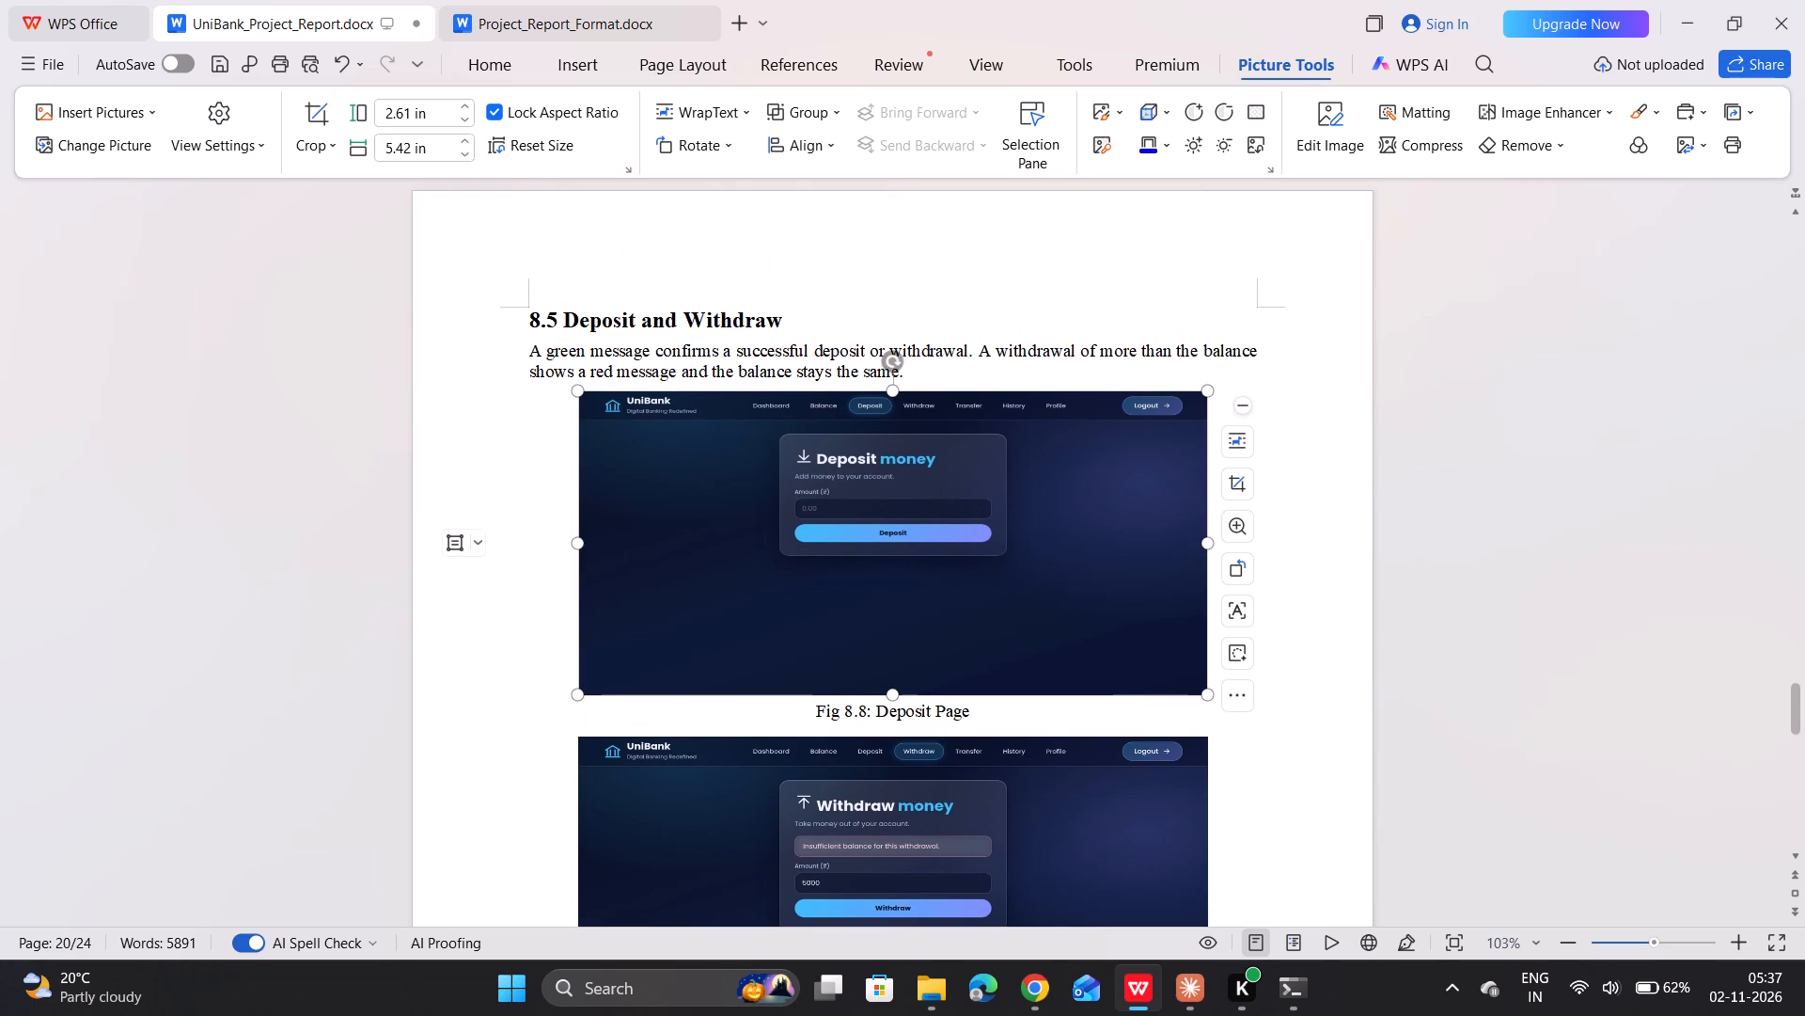
left_click_drag(893, 697, 895, 841)
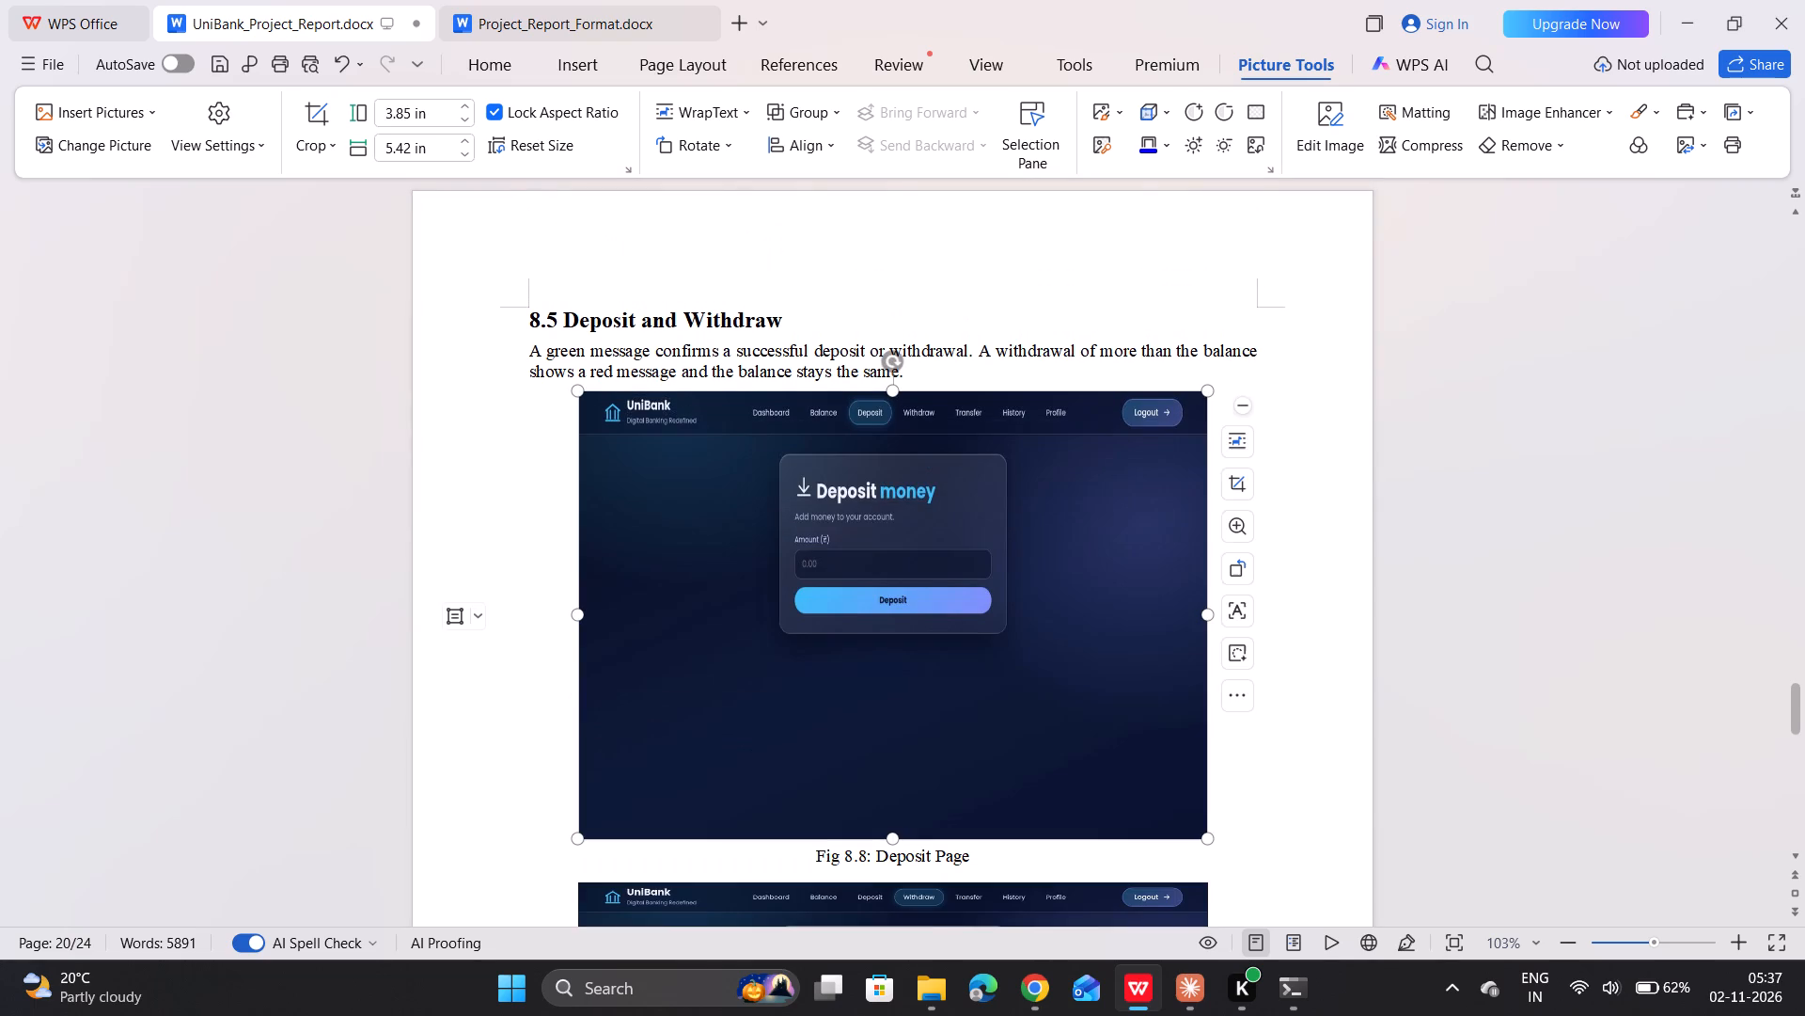
left_click_drag(895, 838, 922, 690)
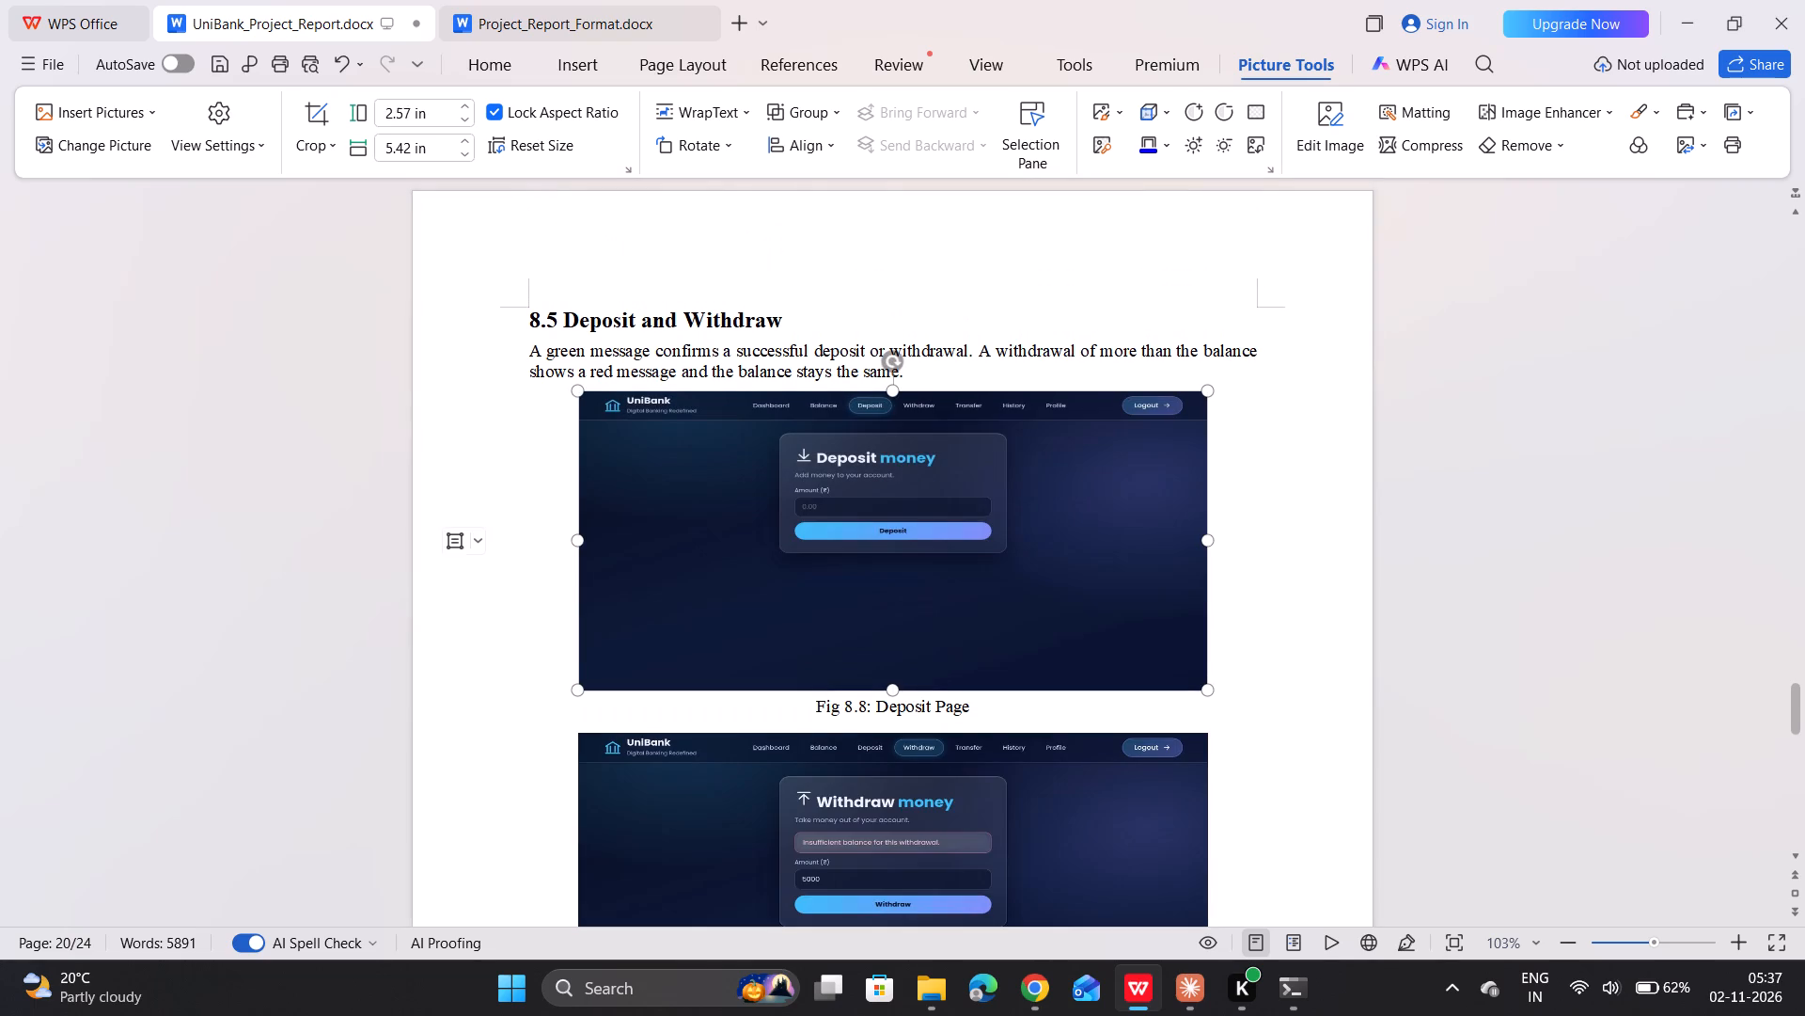
Stretch the Fig 8.9: Insufficient Balance Message picture vertically to a height of about 2.96 in.
scroll(922, 690, "down", 5)
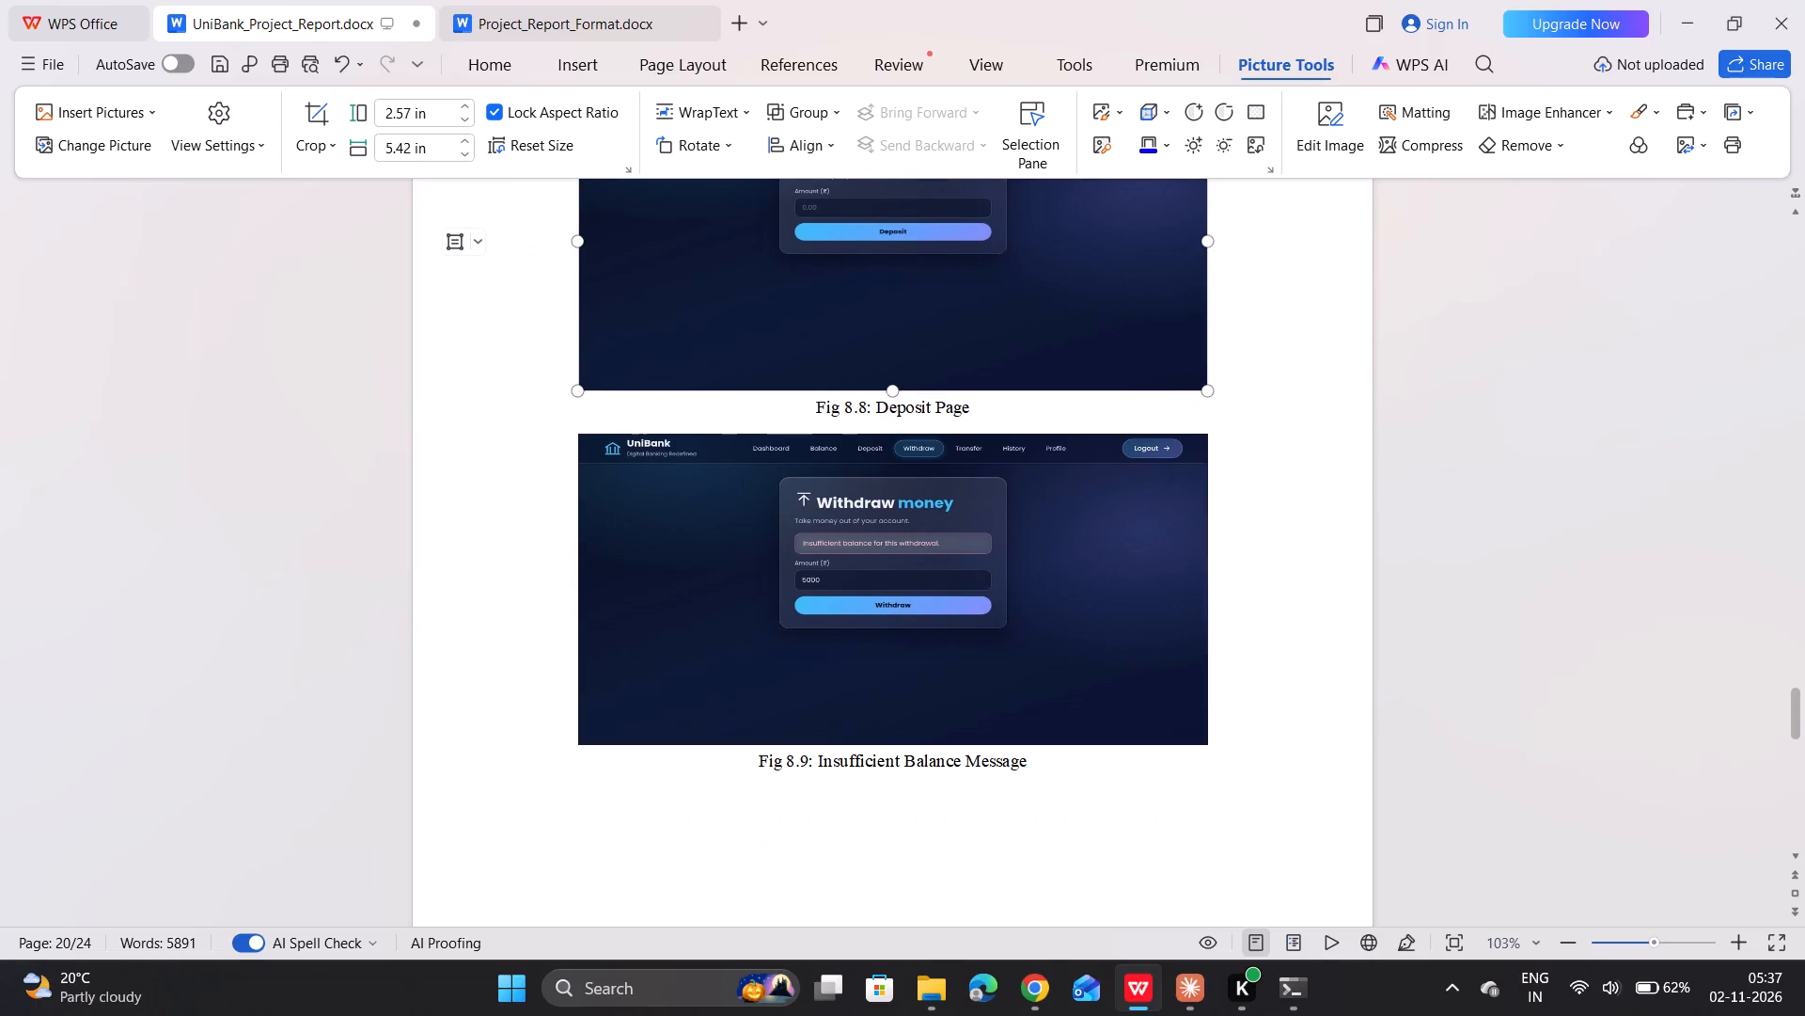
left_click(922, 690)
left_click_drag(893, 747, 894, 780)
Widen the Fig 8.10: Transfer Form picture in Section 8.6 on both sides to a width of about 5.2 in.
scroll(894, 780, "down", 2)
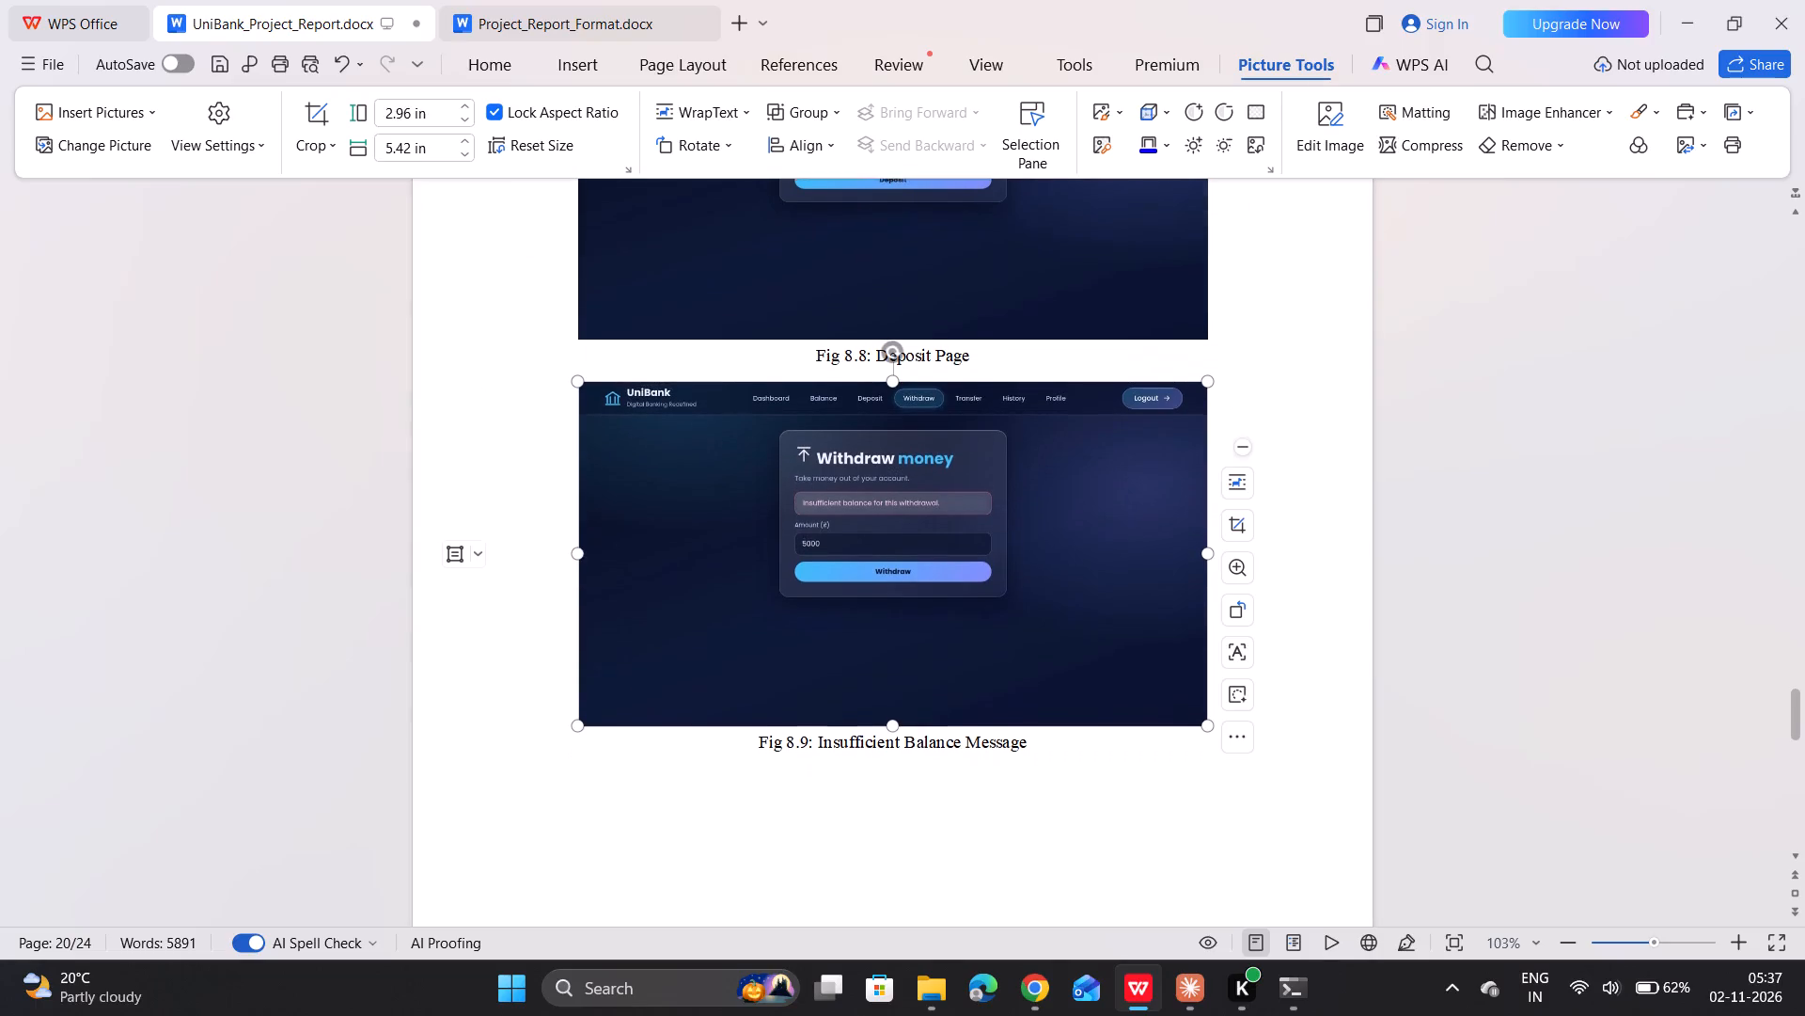
scroll(894, 780, "down", 9)
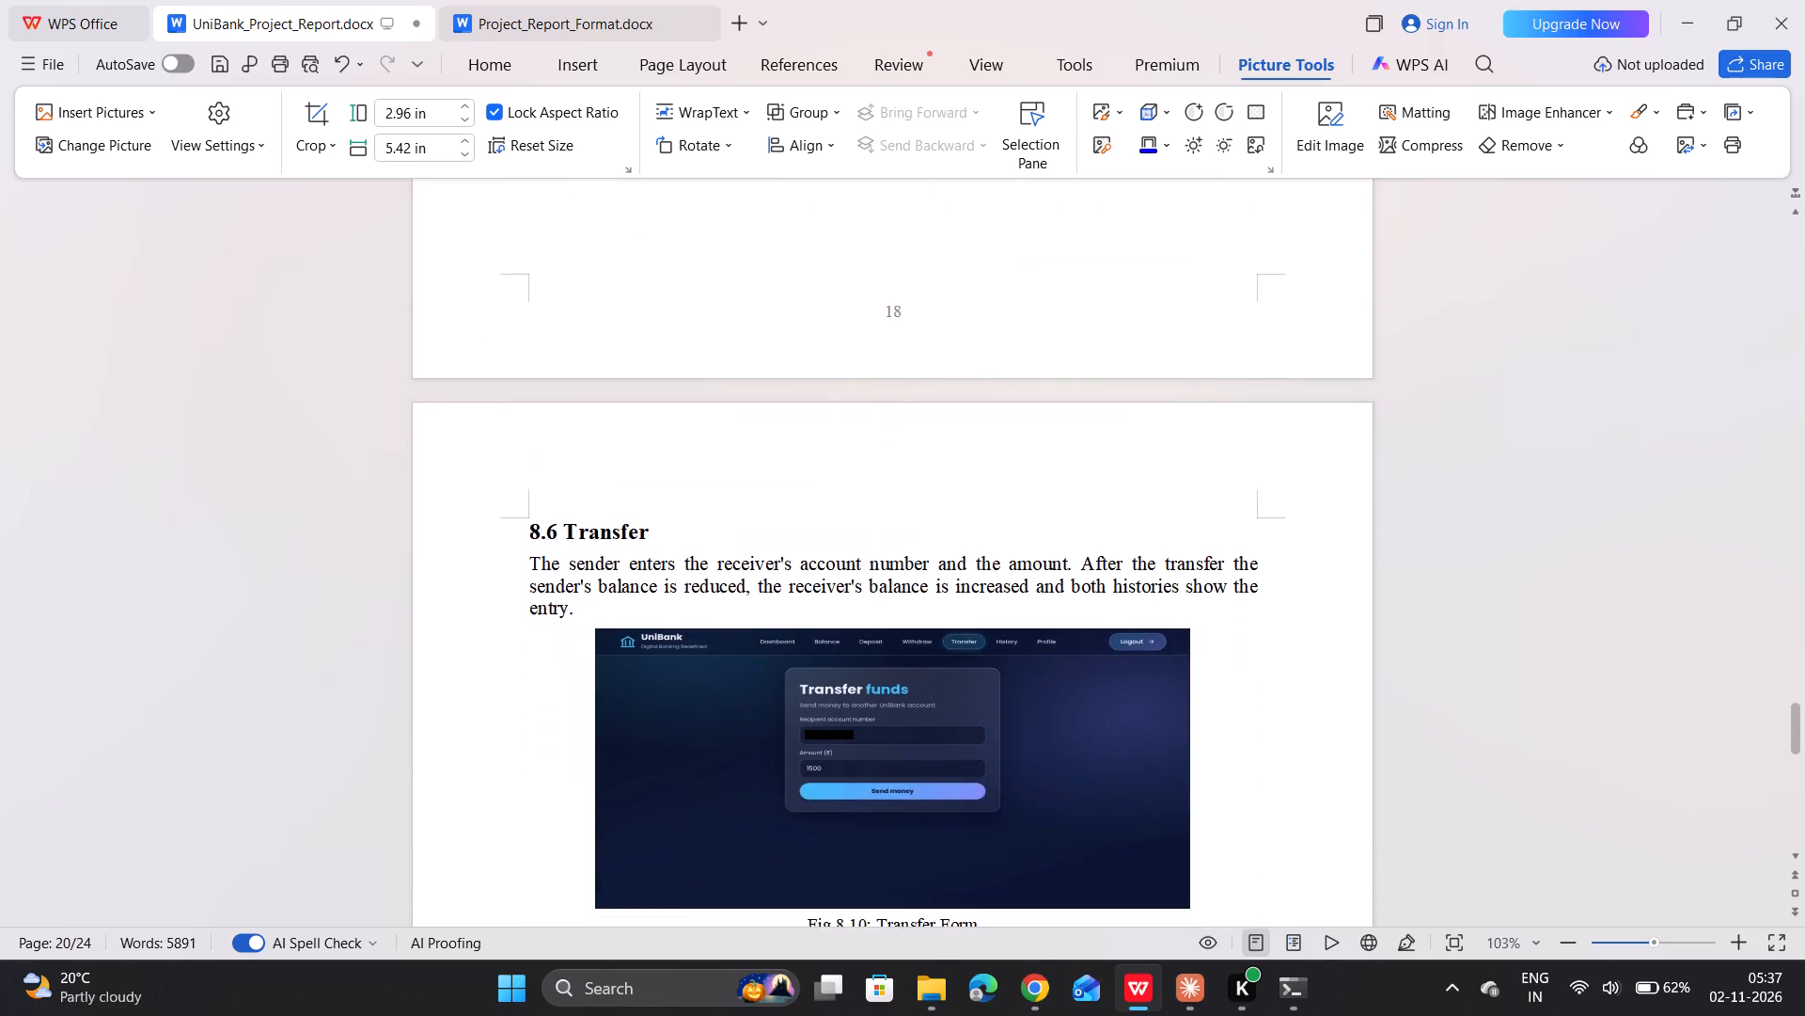
scroll(894, 780, "down", 6)
scroll(894, 780, "up", 3)
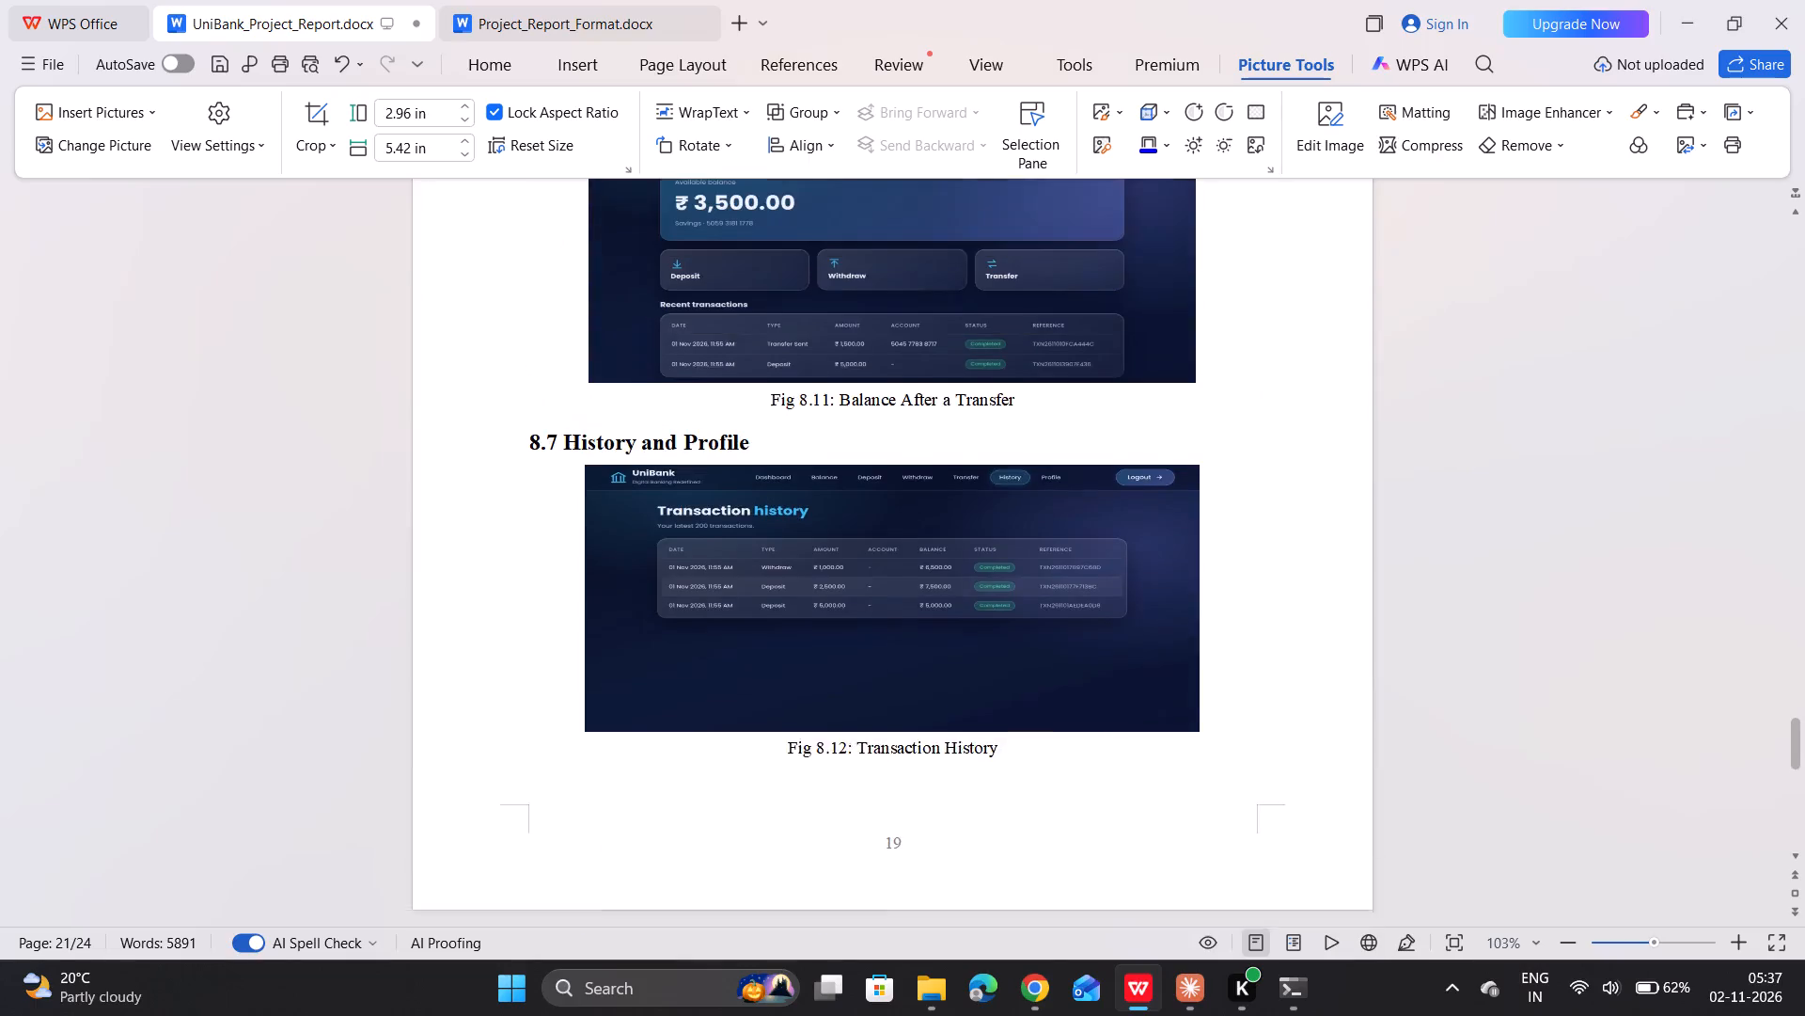
scroll(894, 780, "up", 3)
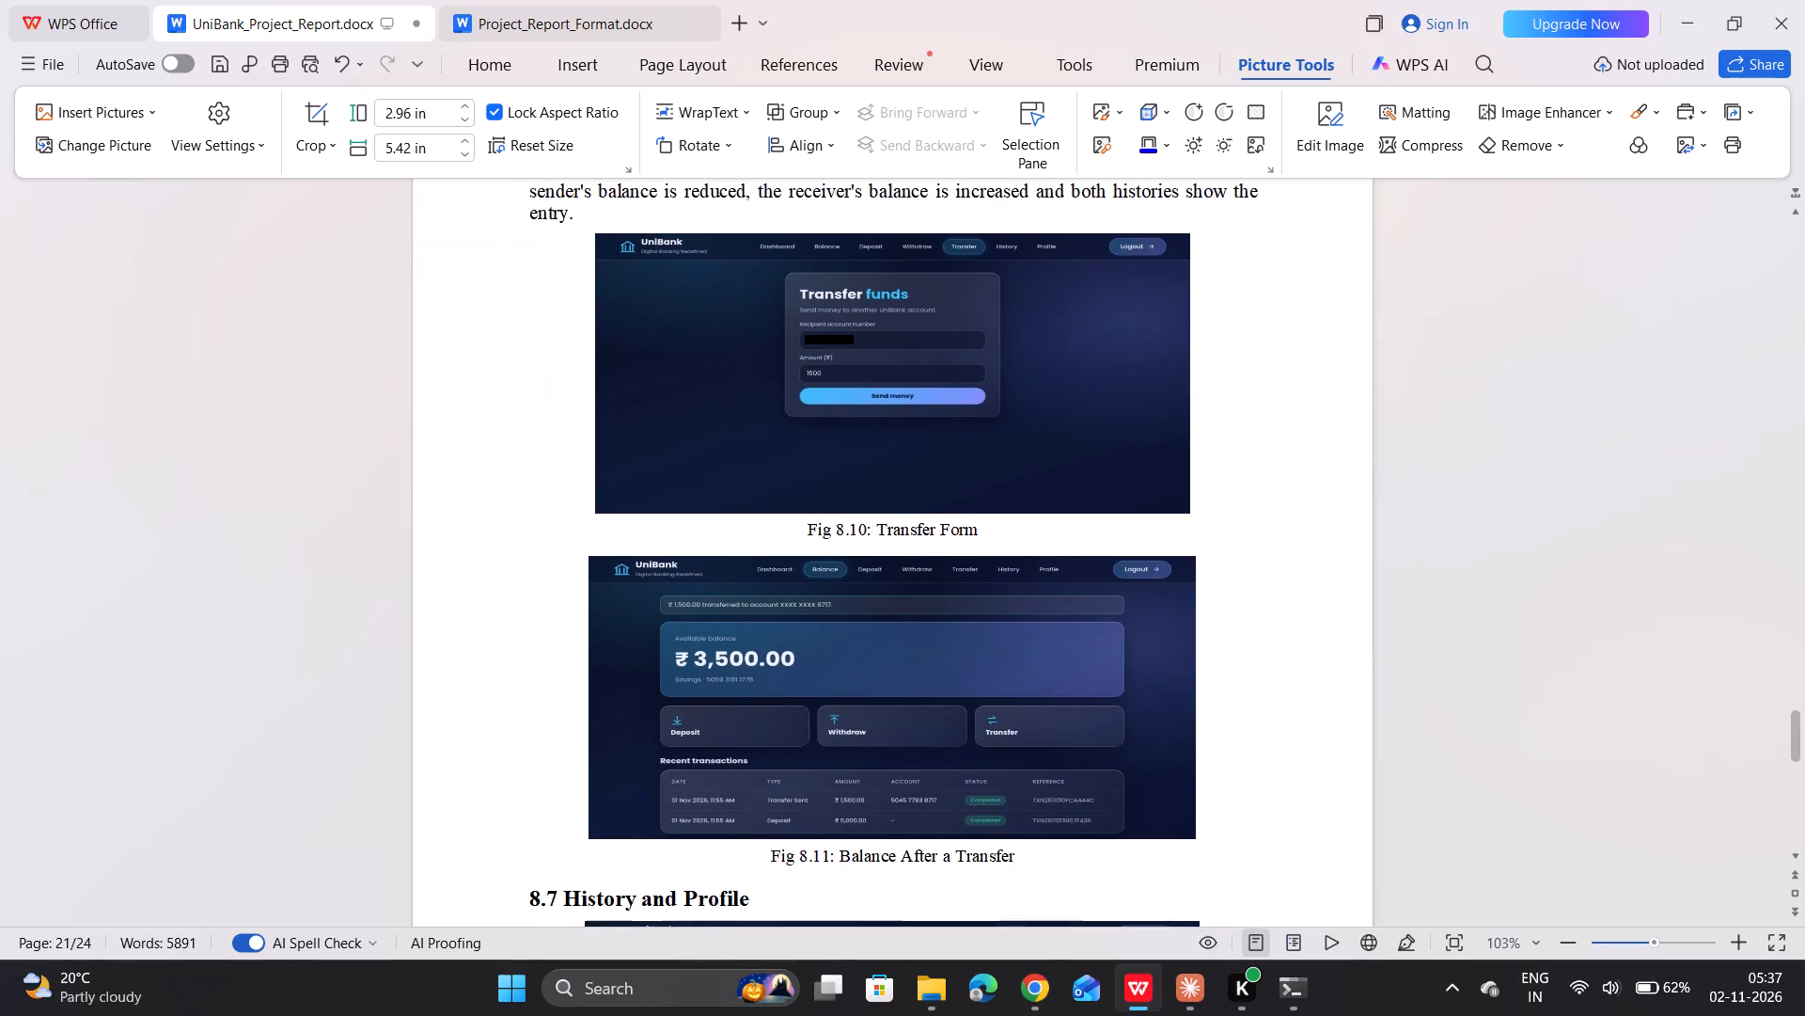
left_click(1006, 512)
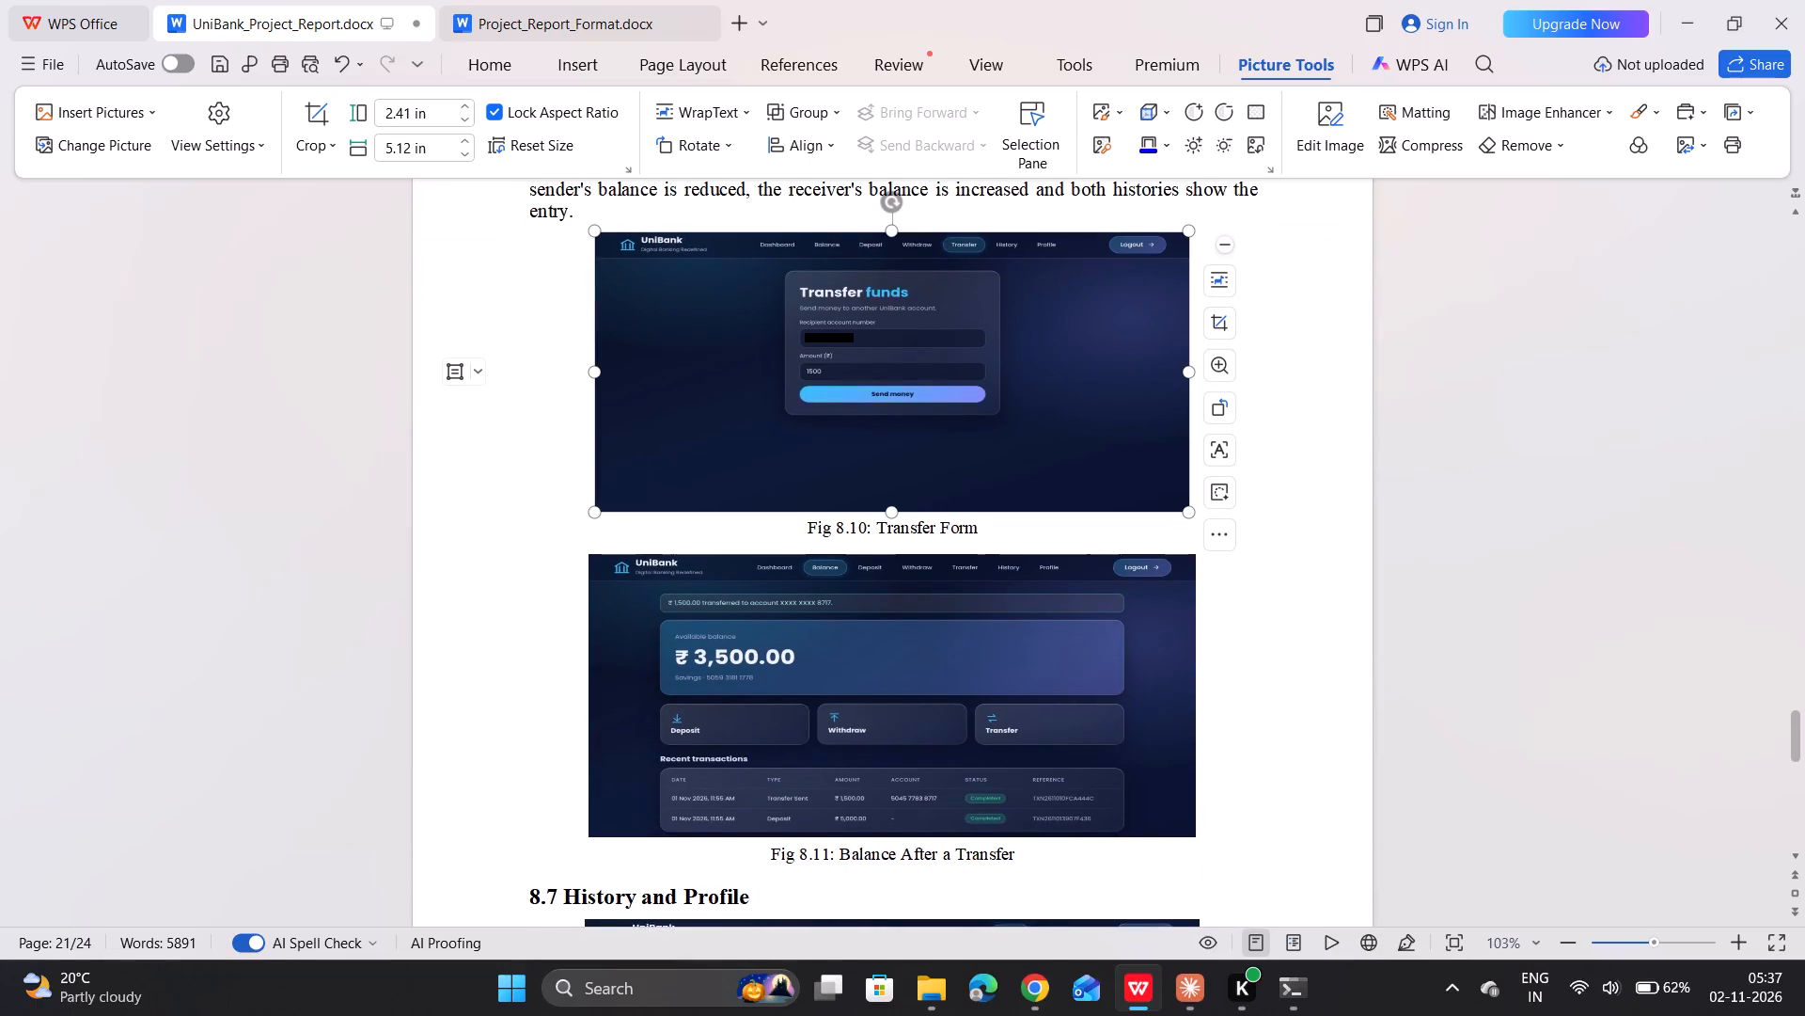
left_click(1186, 373)
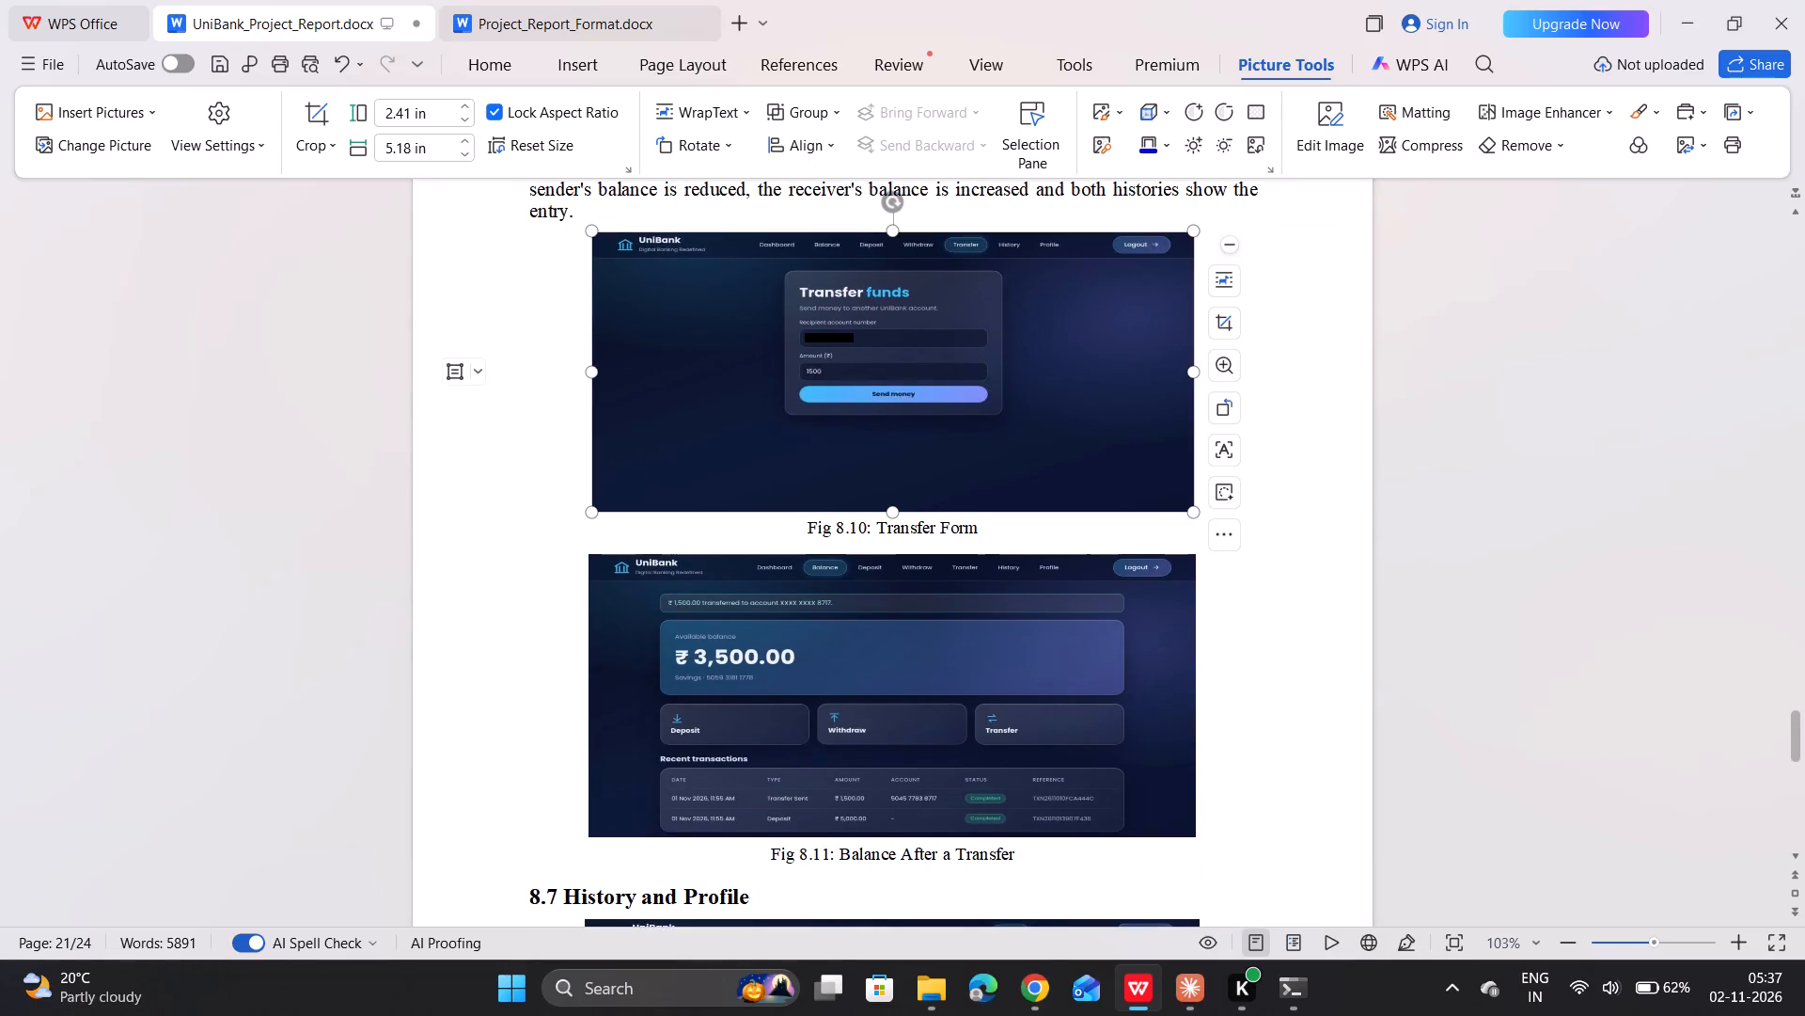
left_click(1004, 531)
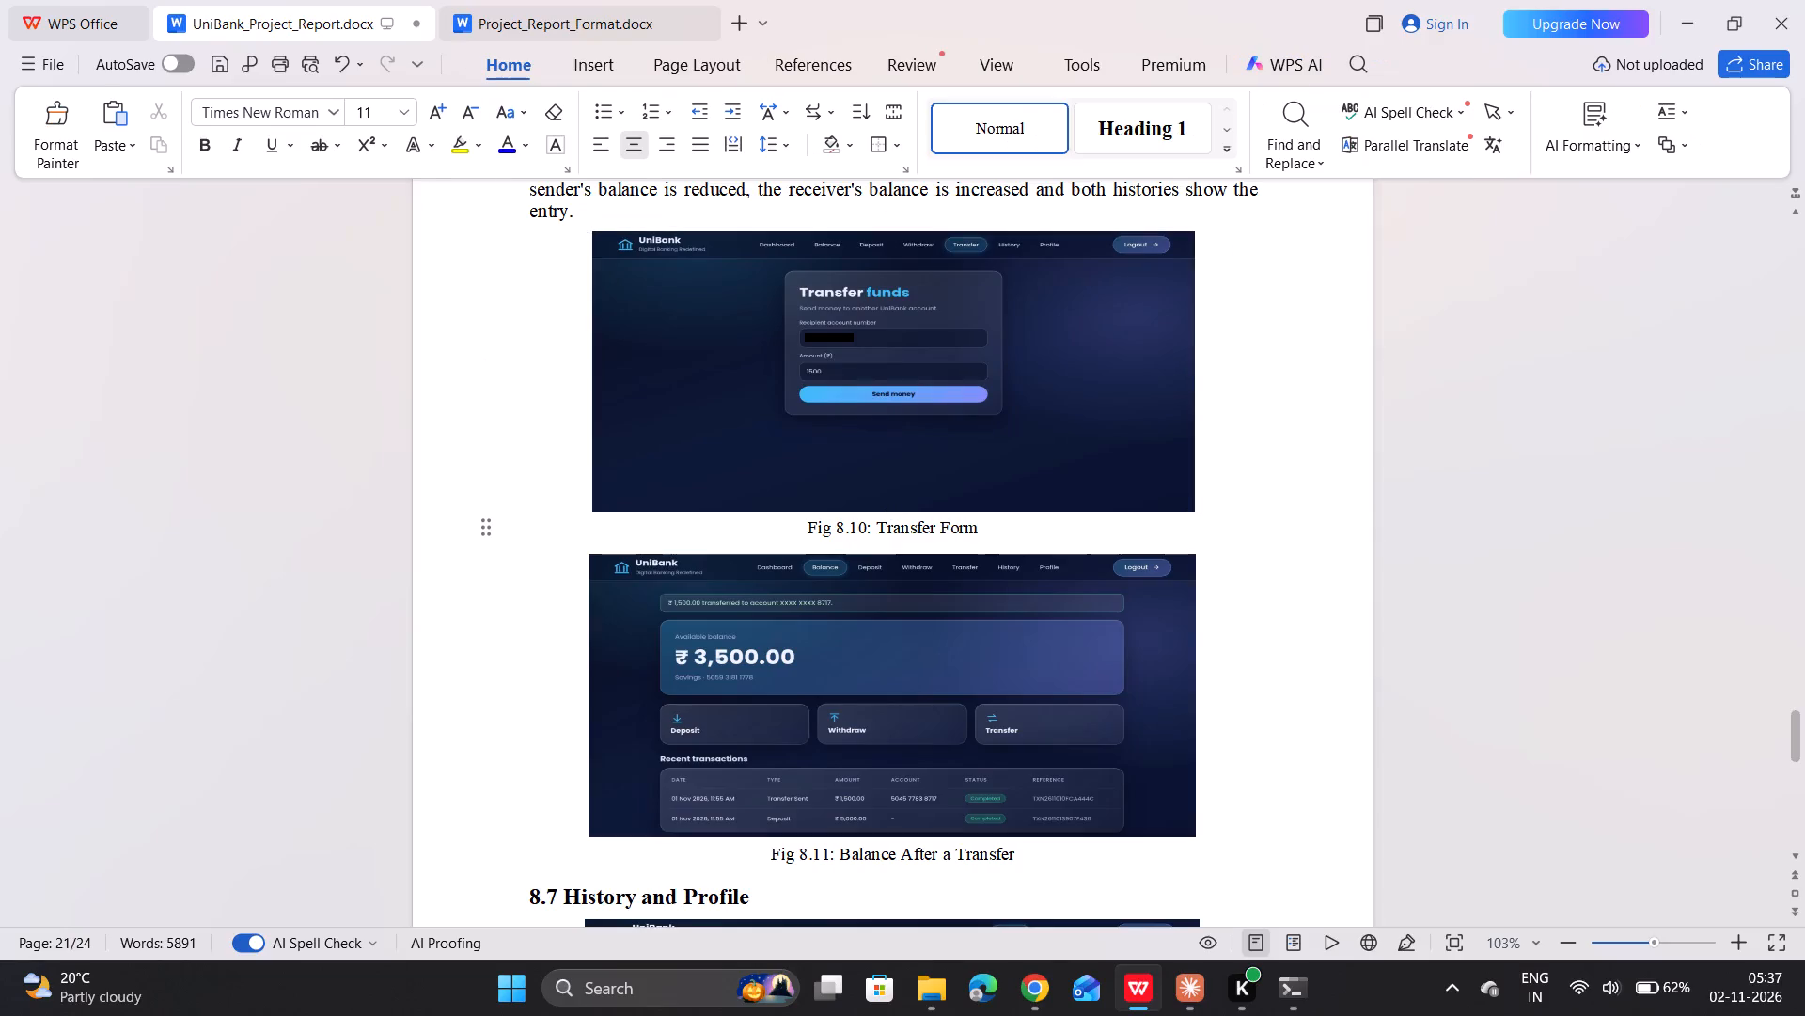
left_click(938, 428)
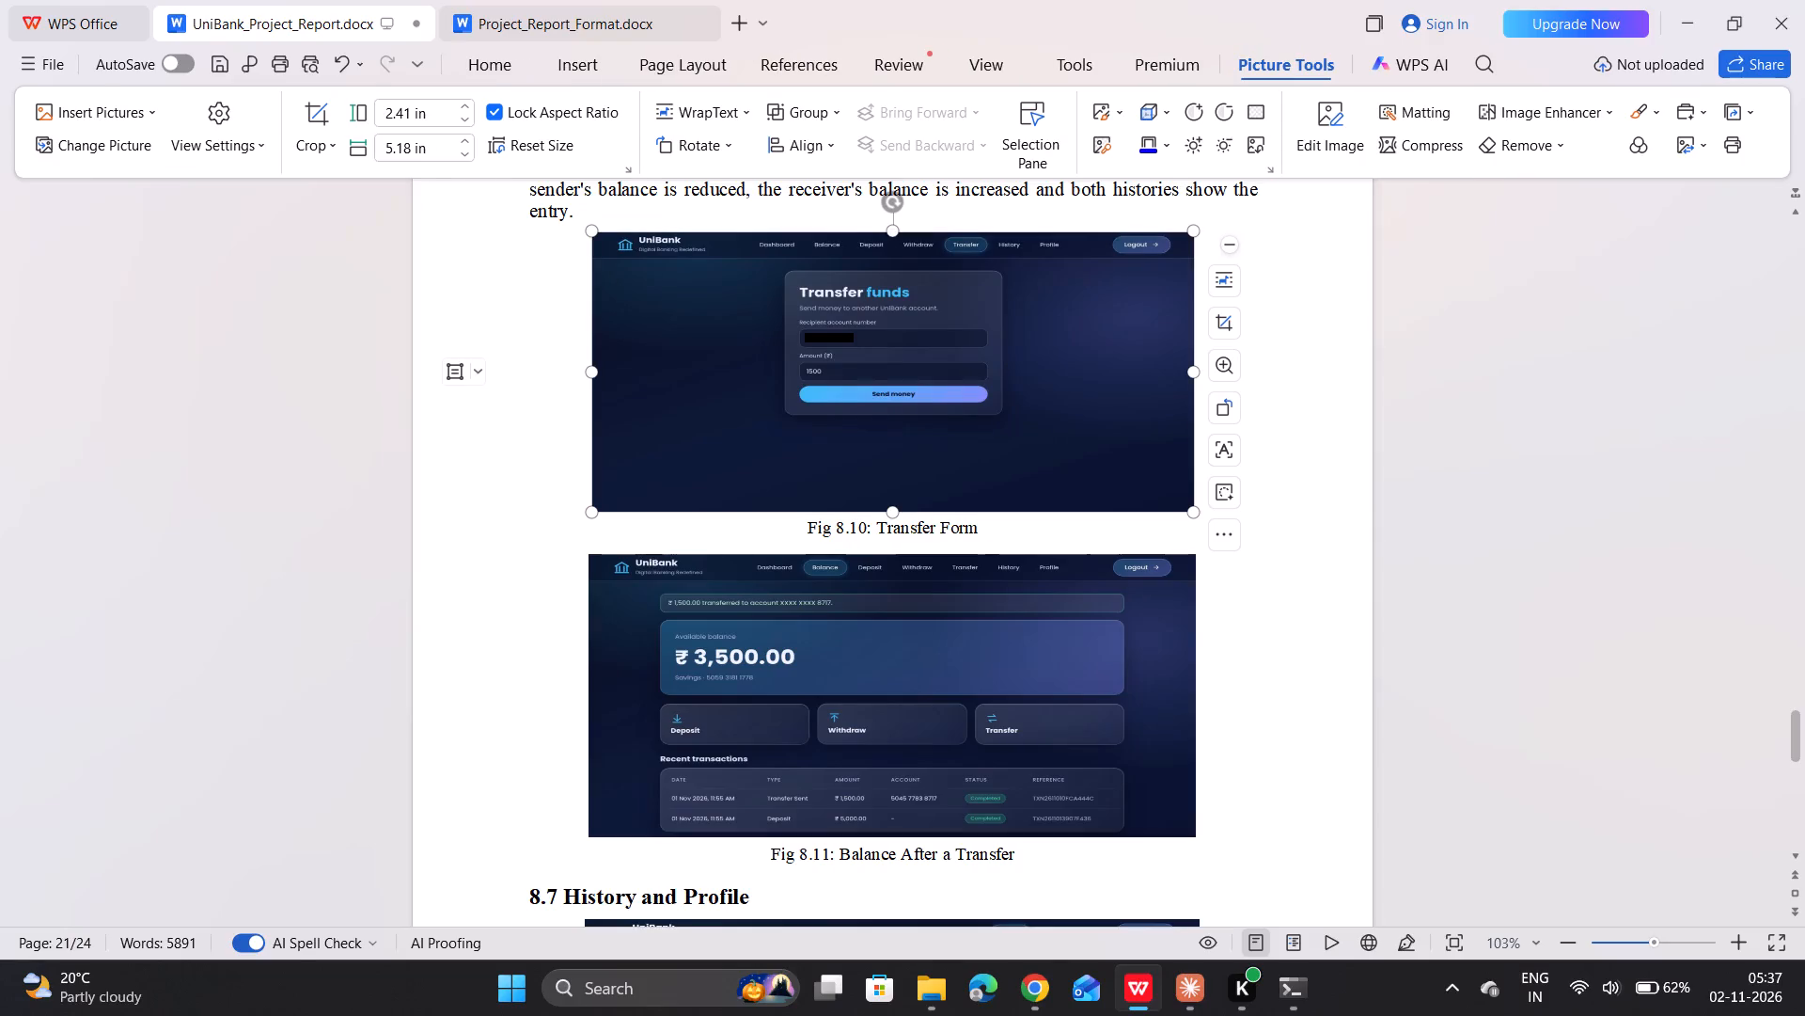
left_click(591, 370)
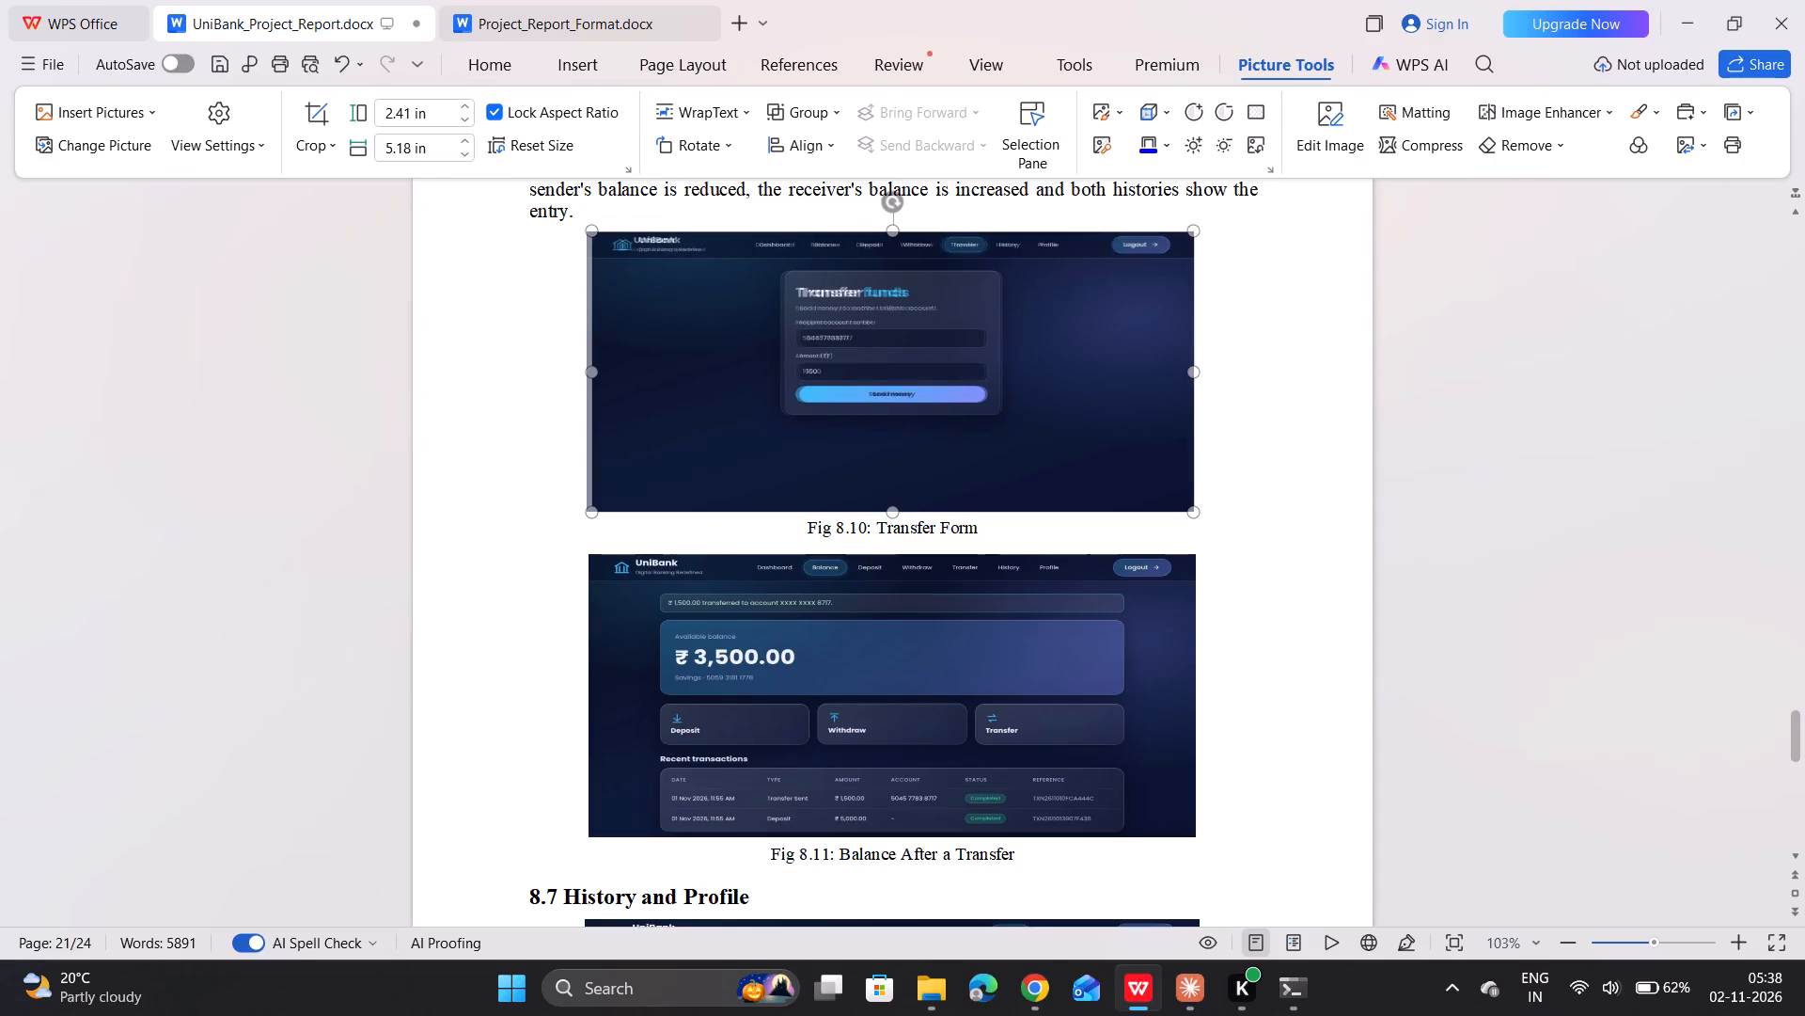
left_click(544, 399)
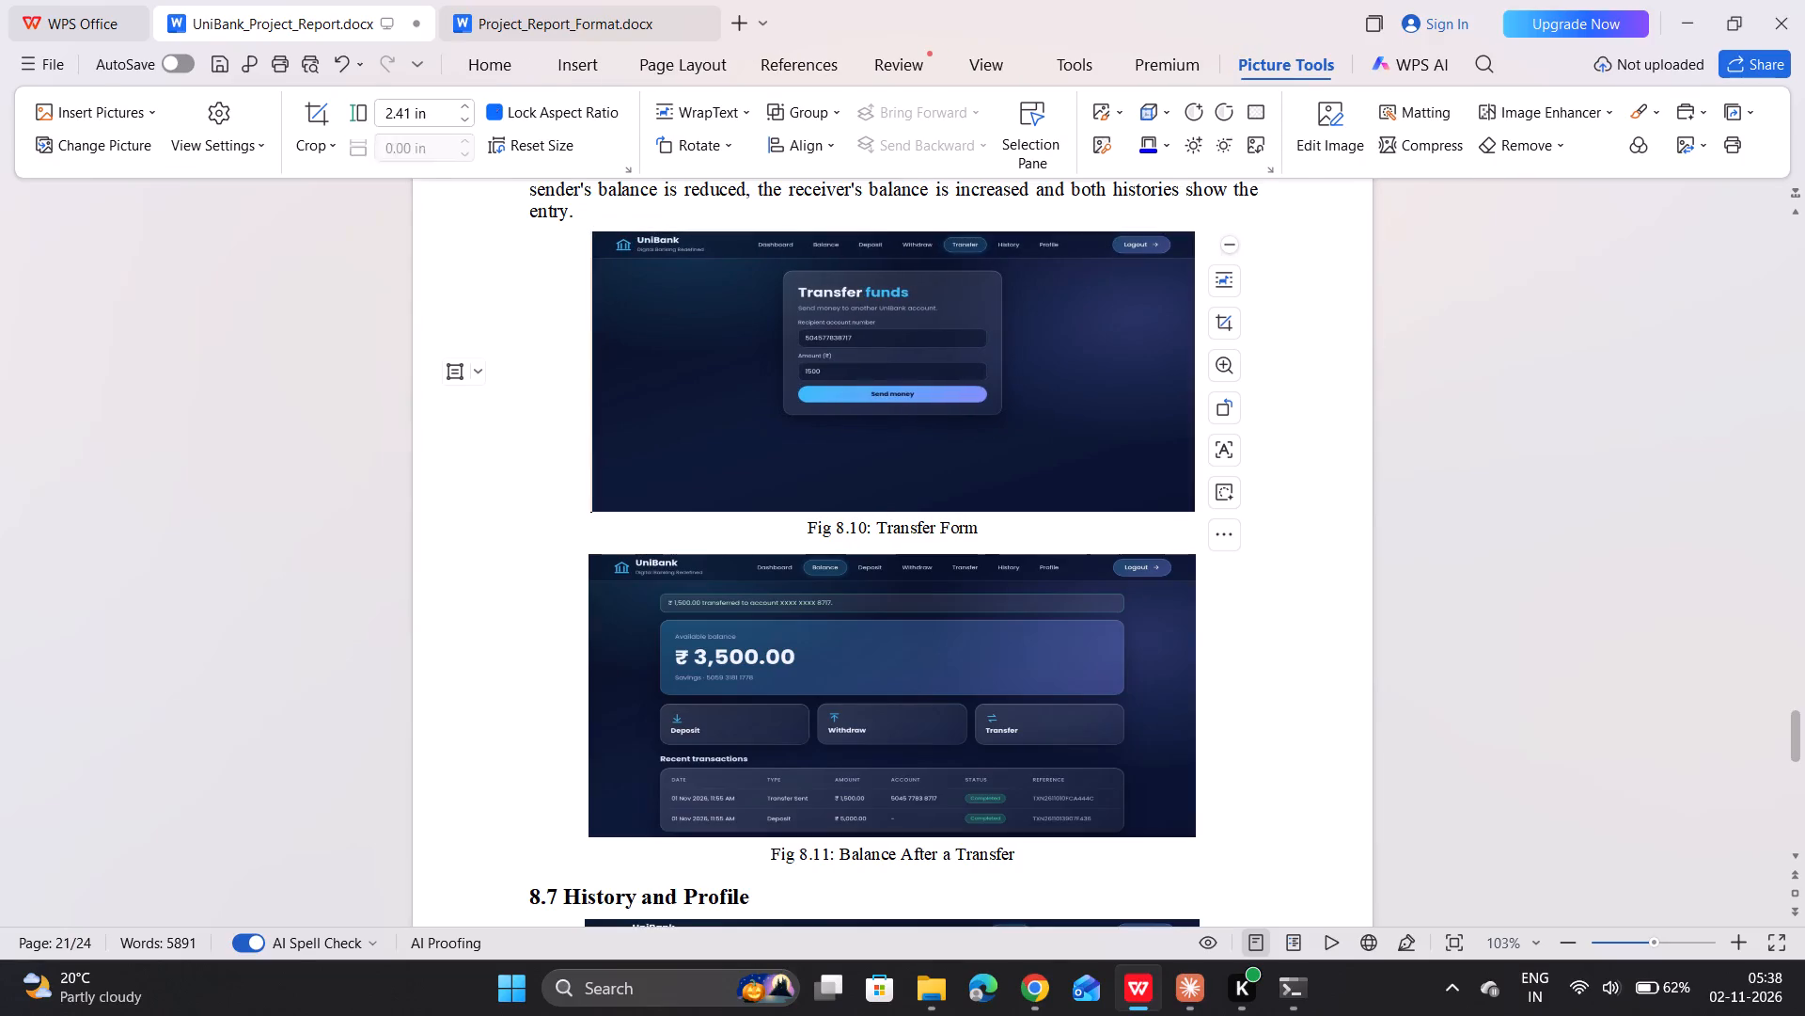
Review the page layout from Fig 8.11 to the end of the report, and return to the Table of Contents.
scroll(544, 399, "down", 3)
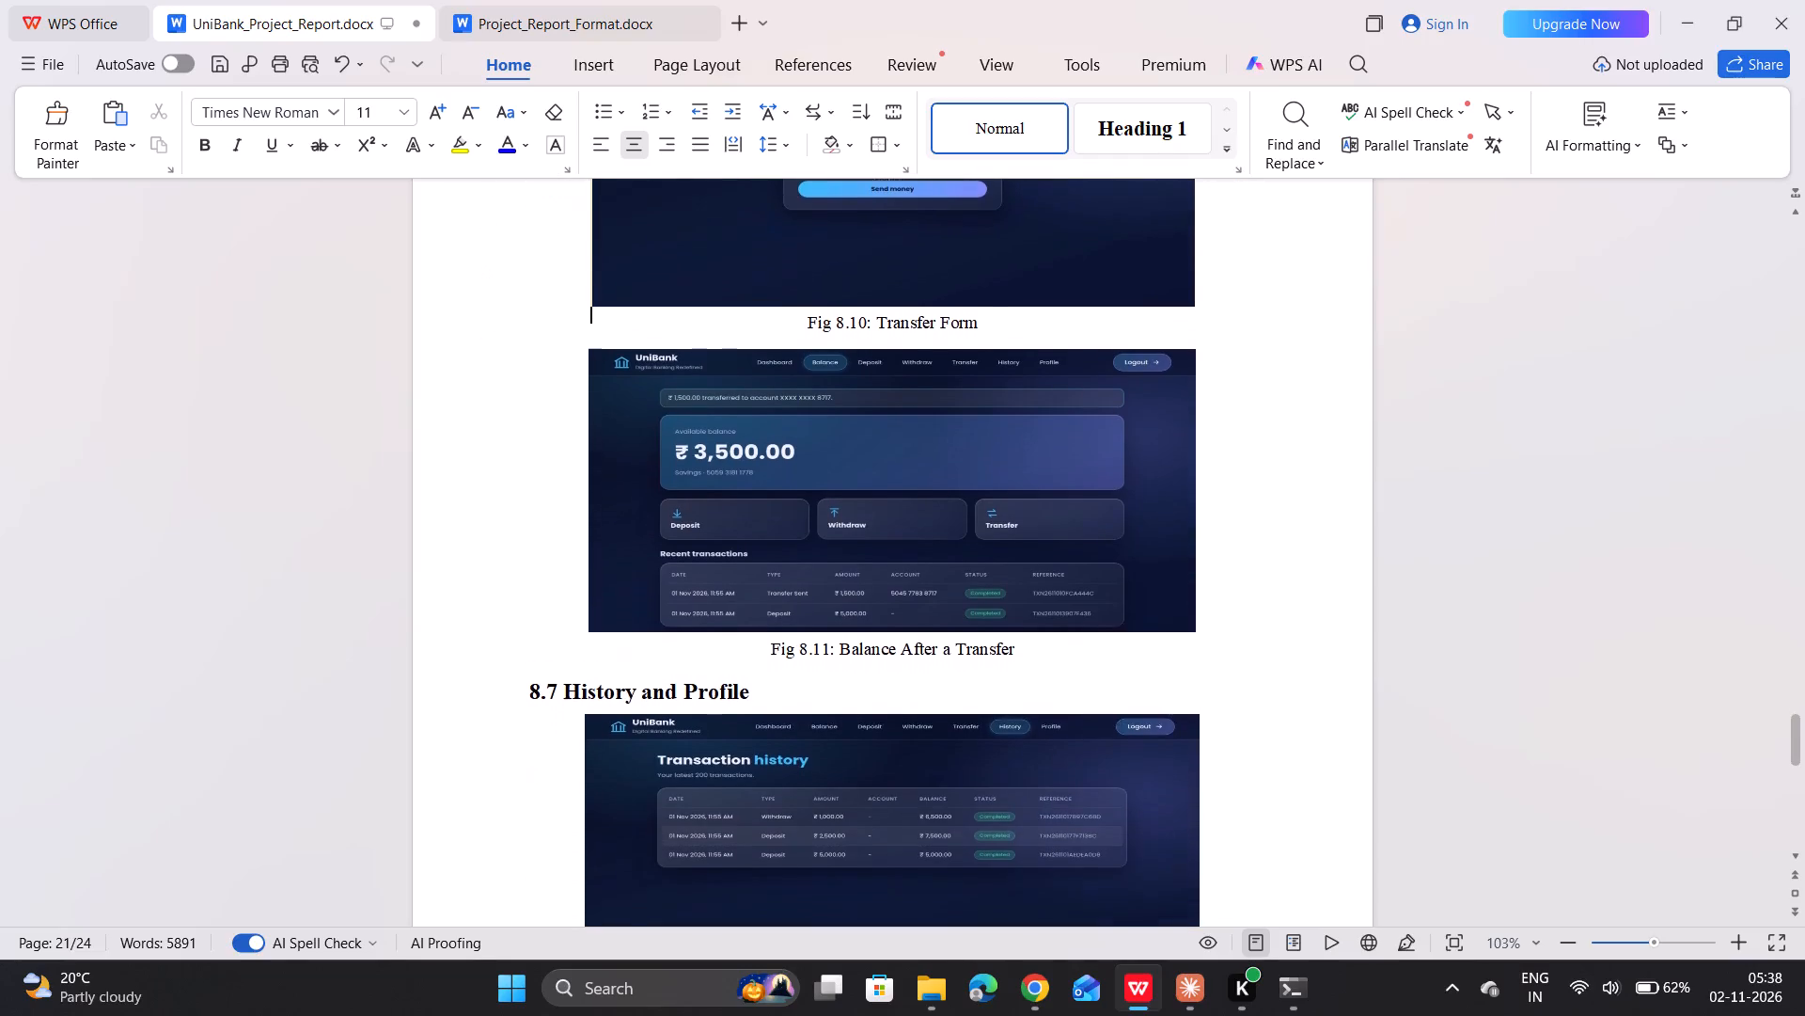
scroll(544, 399, "down", 5)
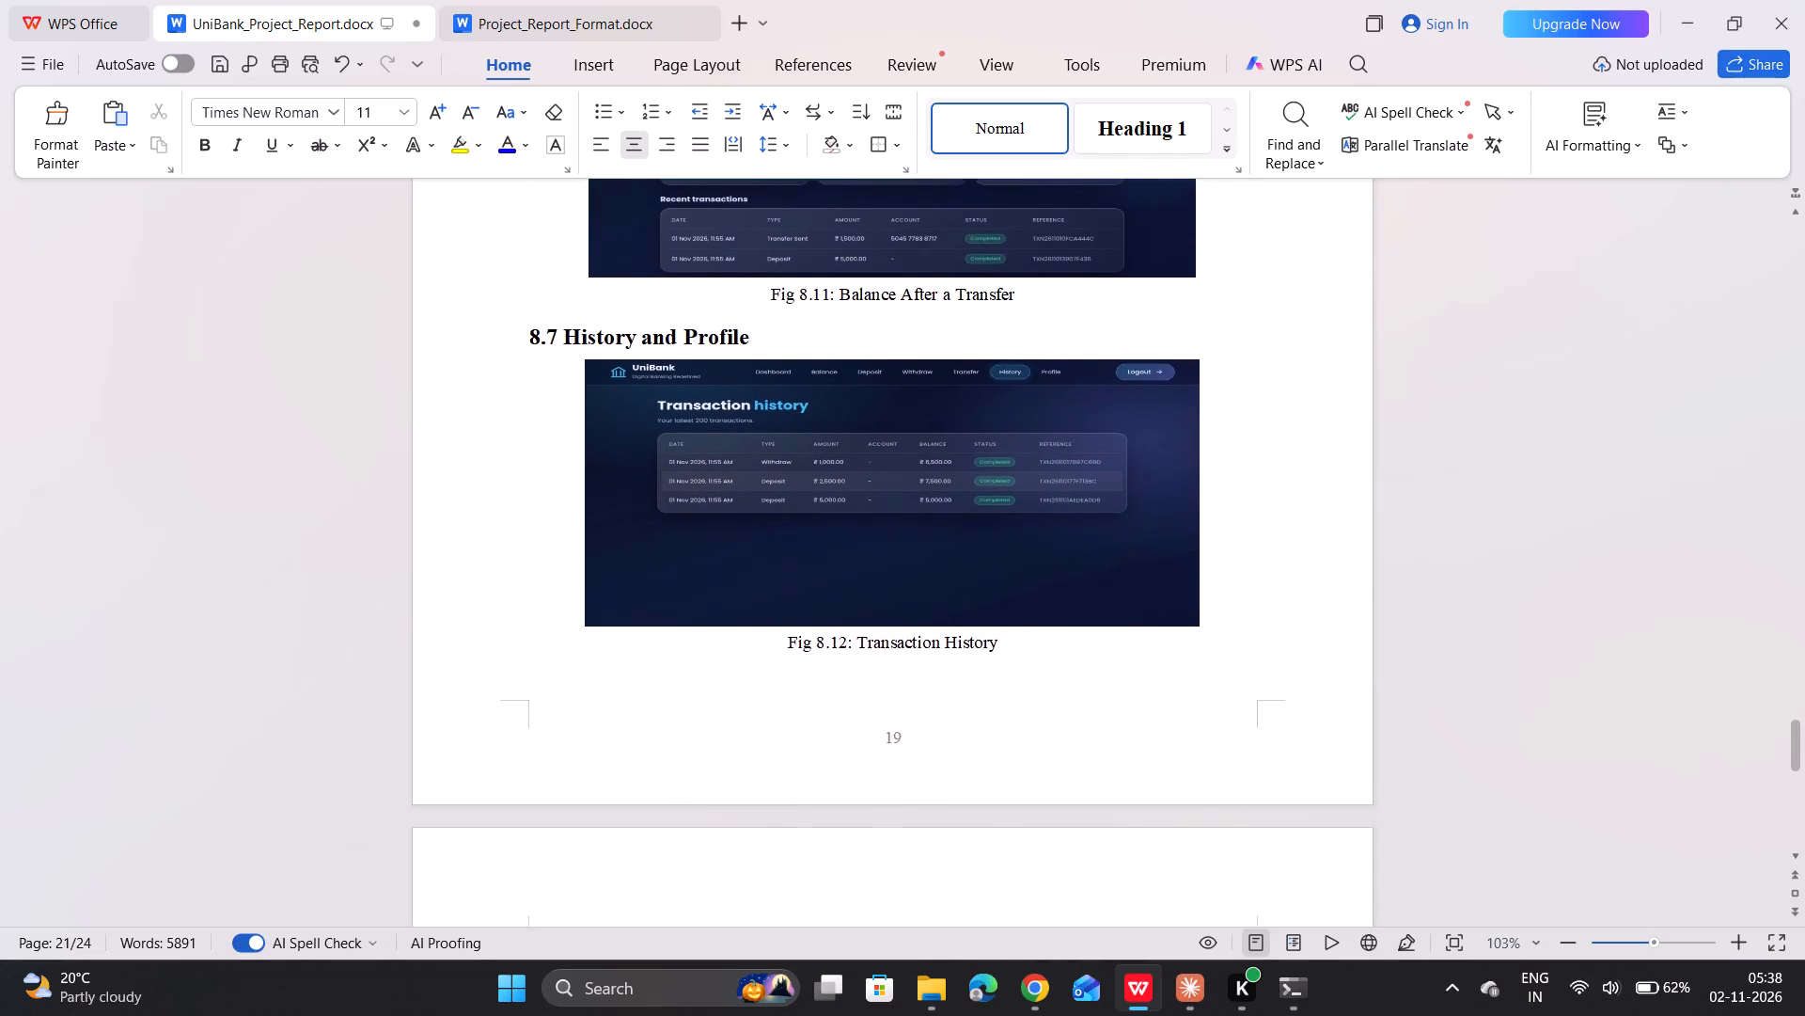
scroll(544, 399, "down", 8)
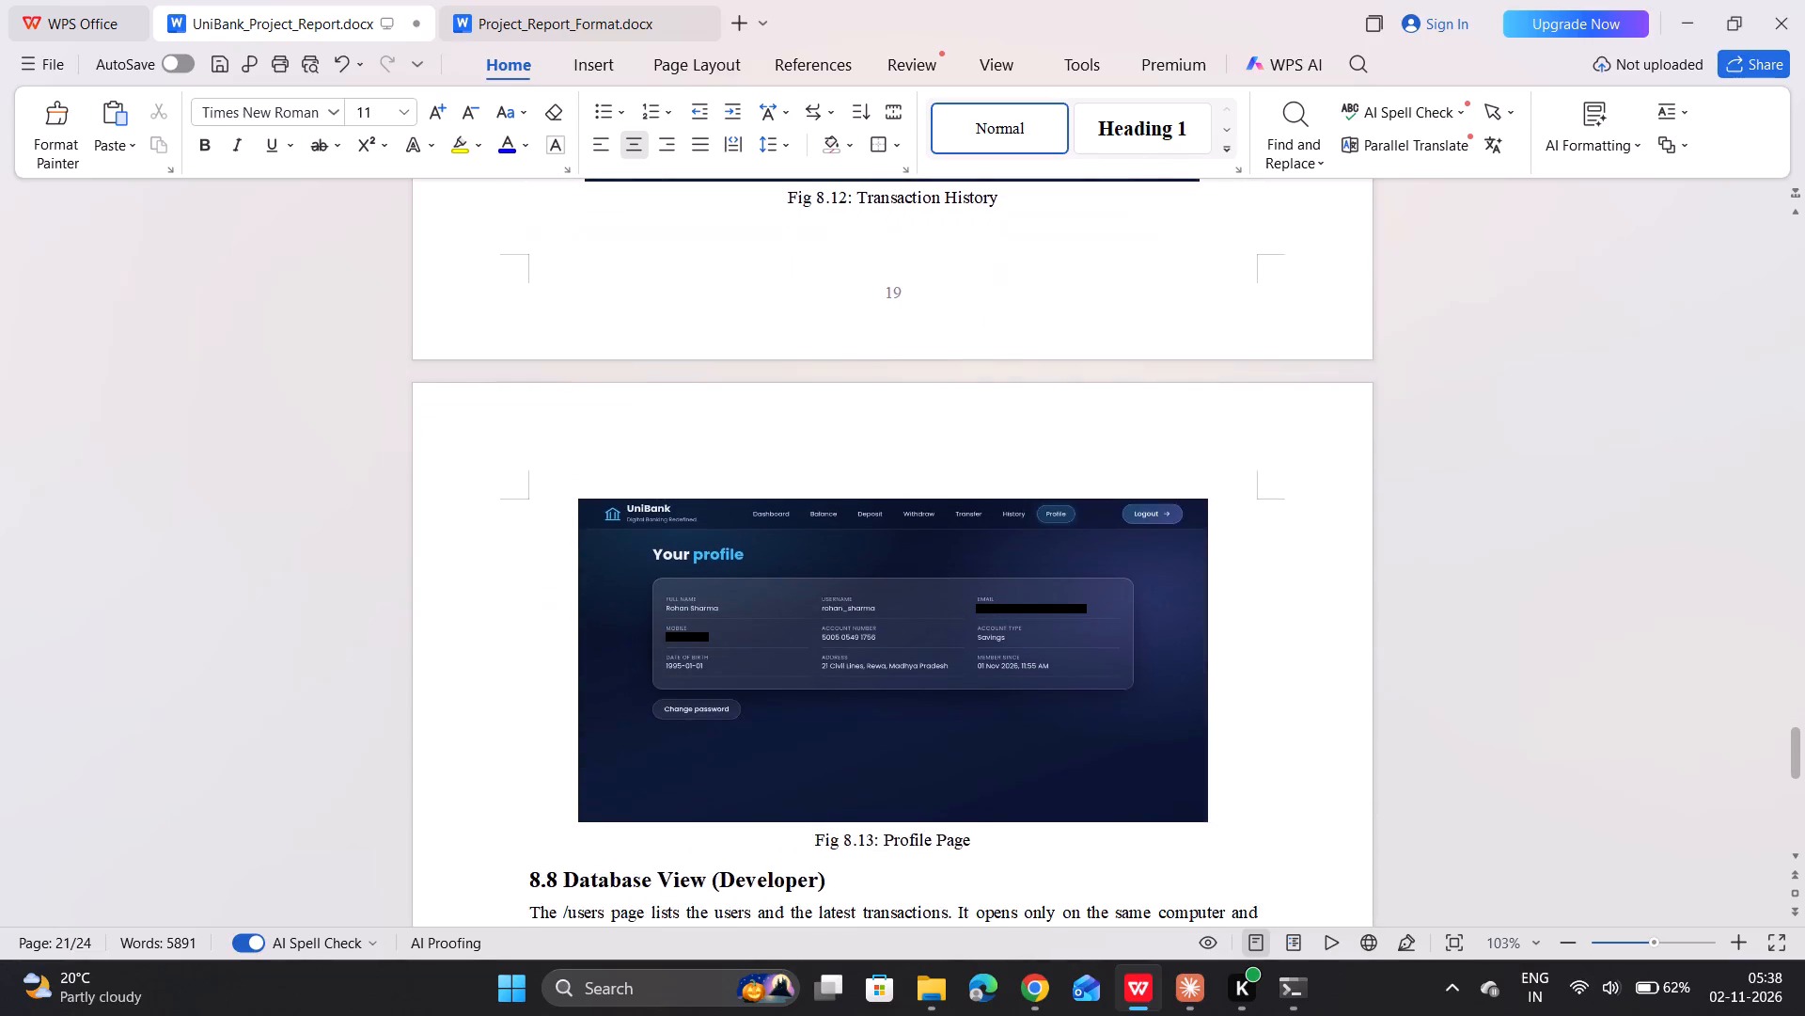
scroll(544, 399, "down", 9)
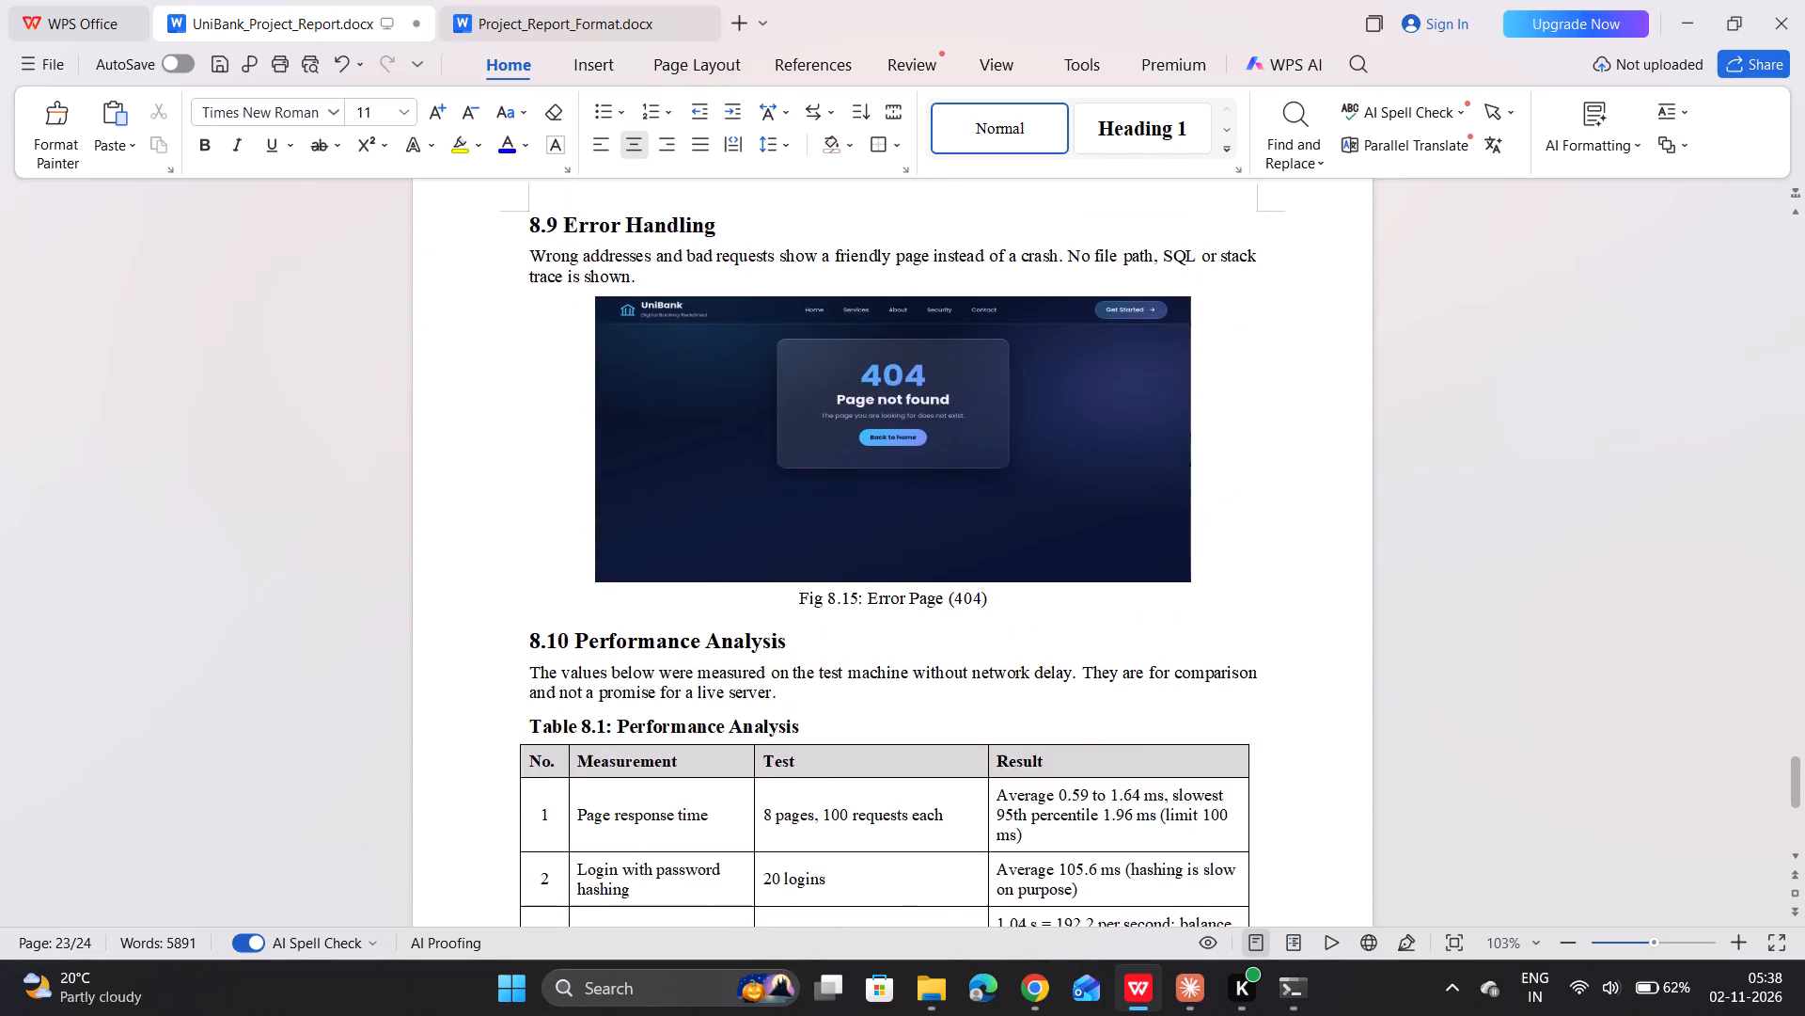
scroll(544, 399, "down", 10)
scroll(544, 399, "up", 2)
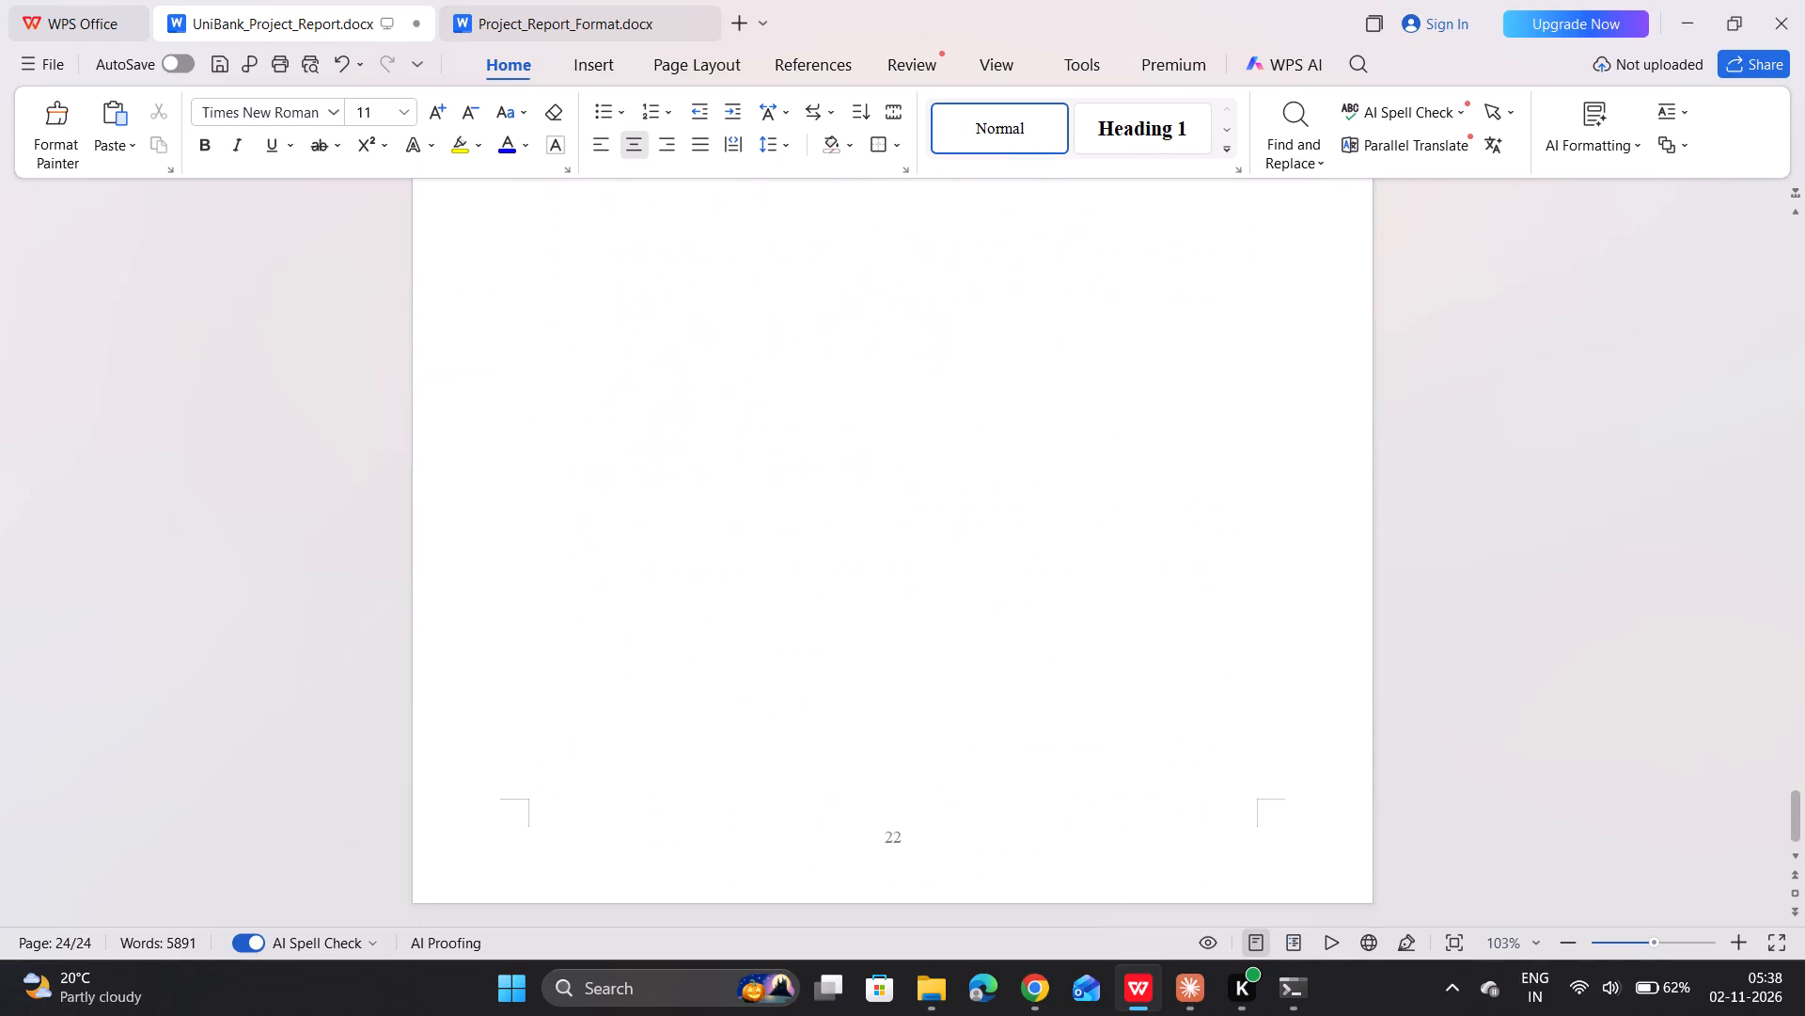
scroll(544, 399, "up", 9)
scroll(544, 399, "up", 14)
scroll(544, 399, "up", 13)
scroll(544, 399, "up", 20)
scroll(544, 399, "up", 1)
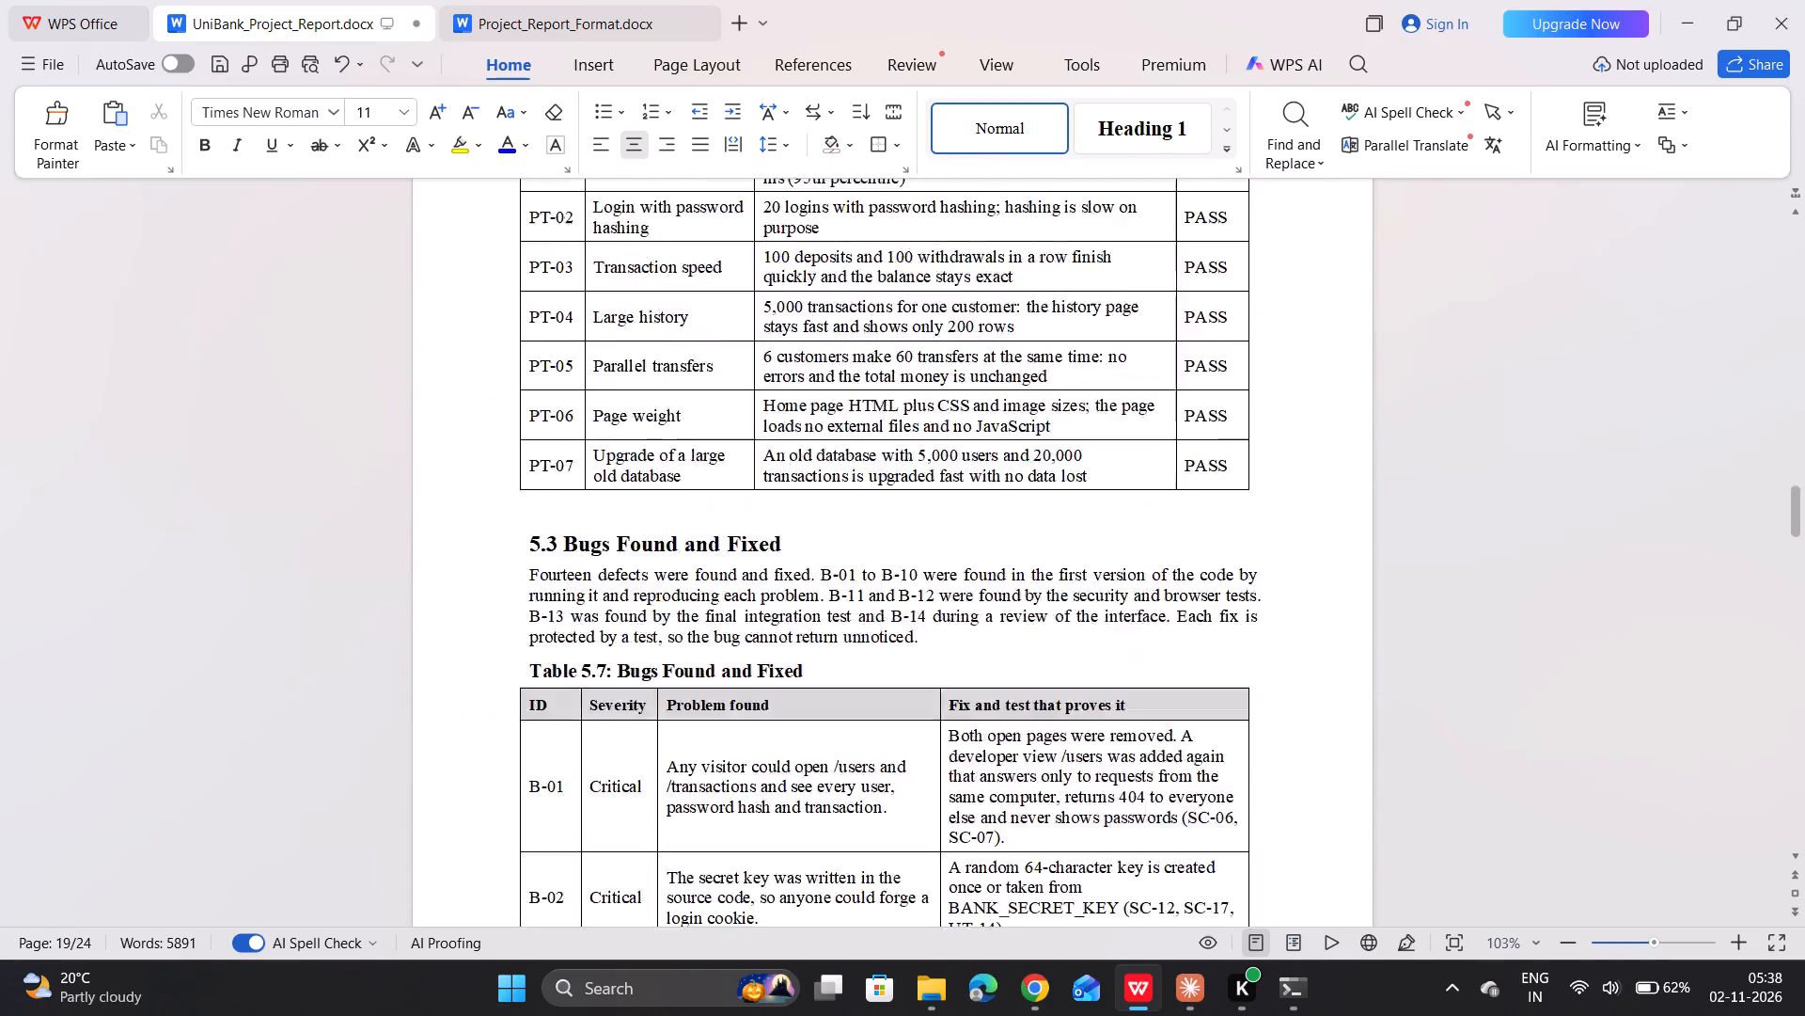
scroll(544, 399, "up", 20)
scroll(544, 399, "up", 20)
scroll(544, 399, "up", 4)
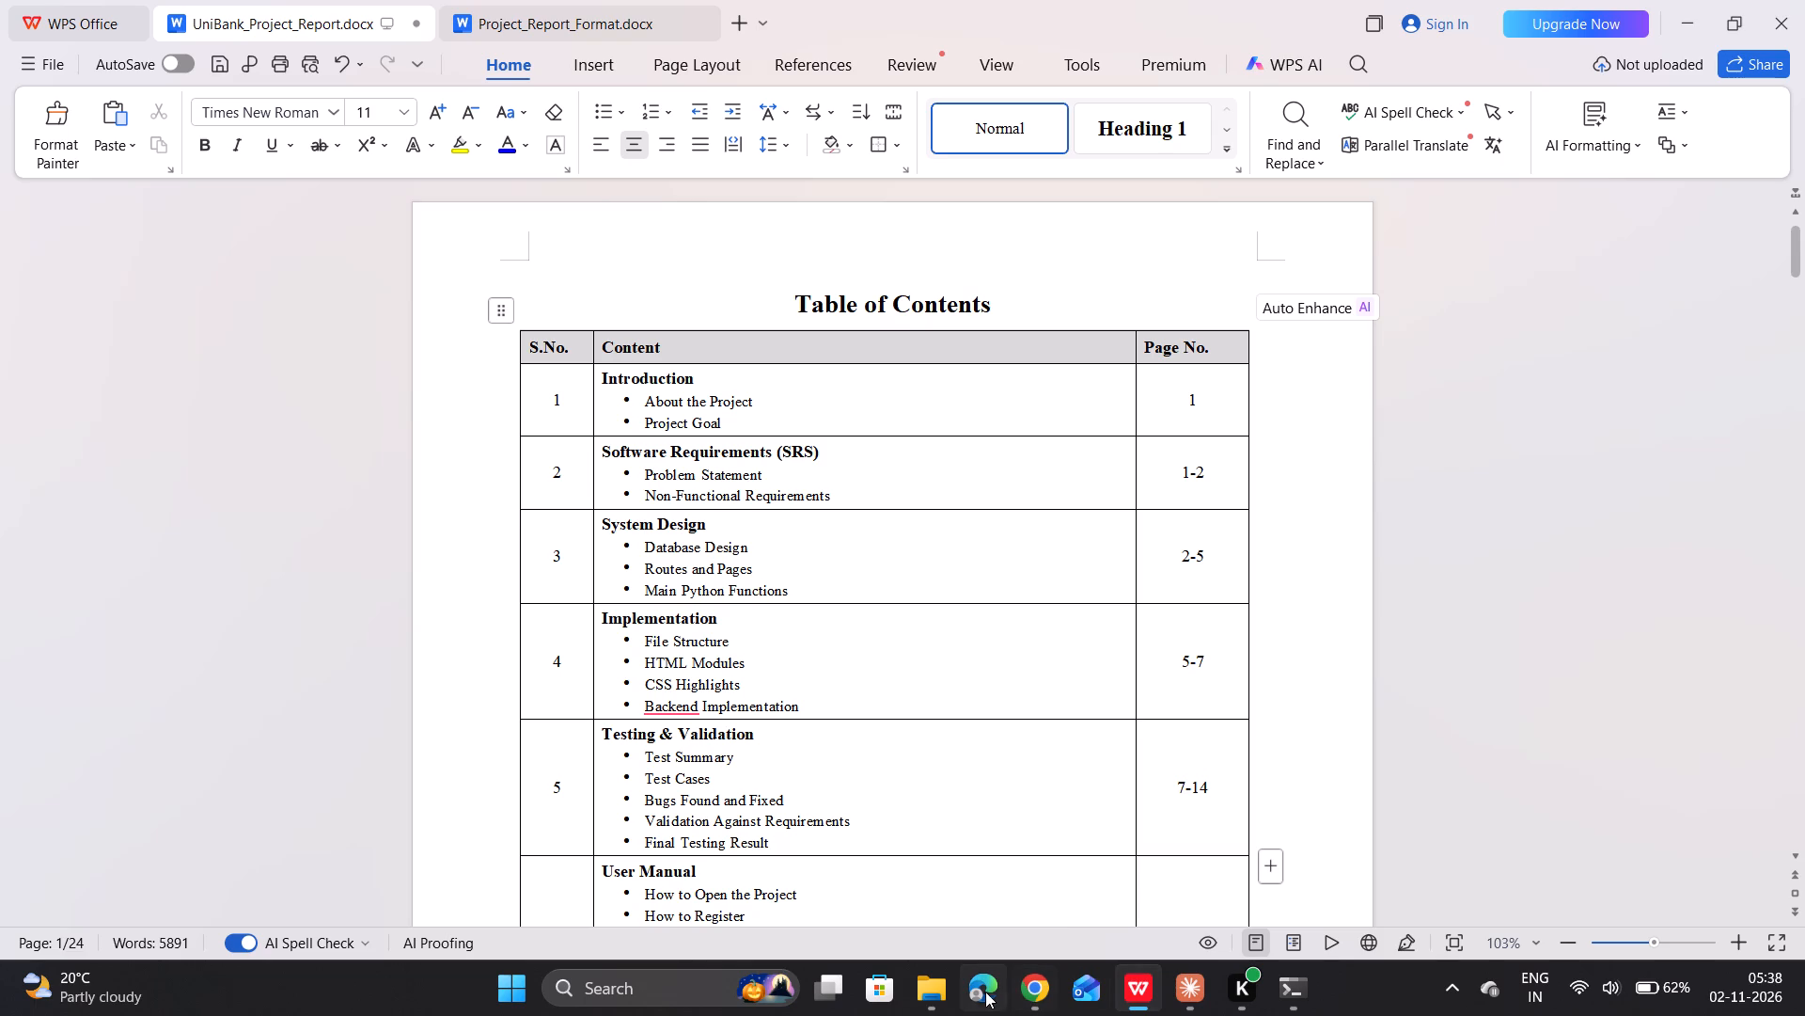
Open the old document from the Documents folder in File Explorer, examine its front pages, contents page and section layout, and close it.
left_click(942, 992)
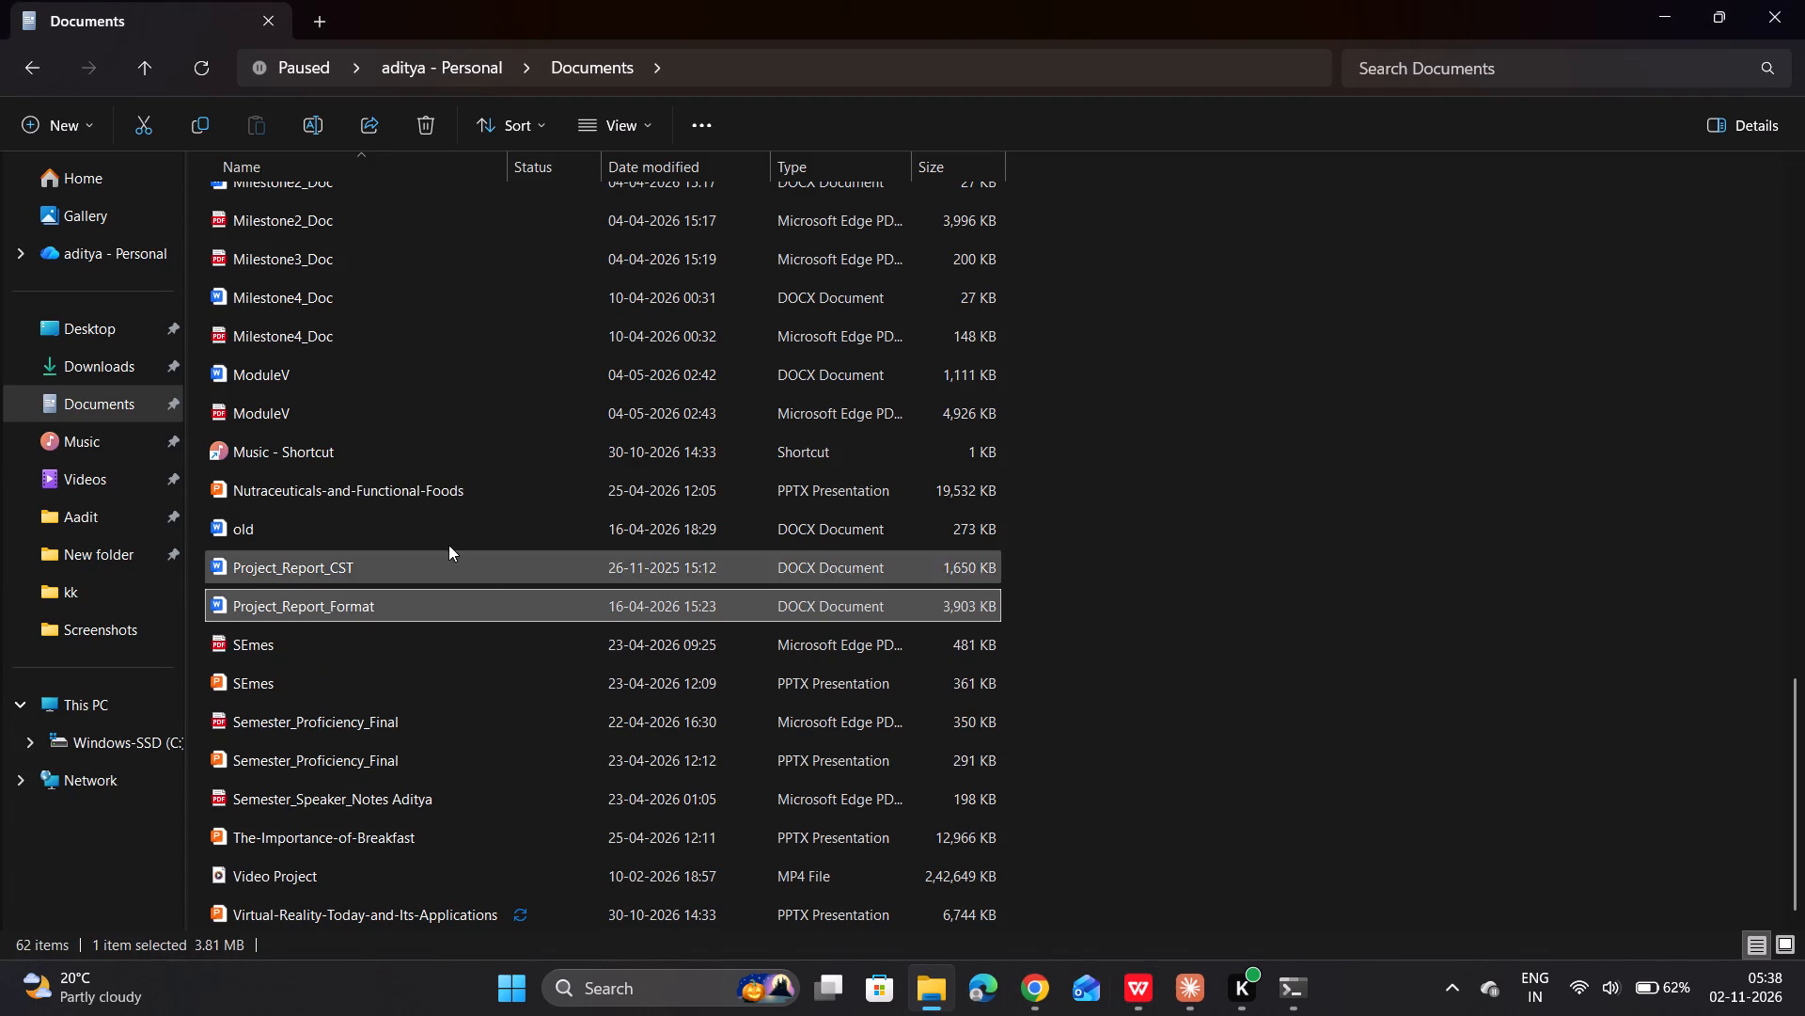
double_click(407, 520)
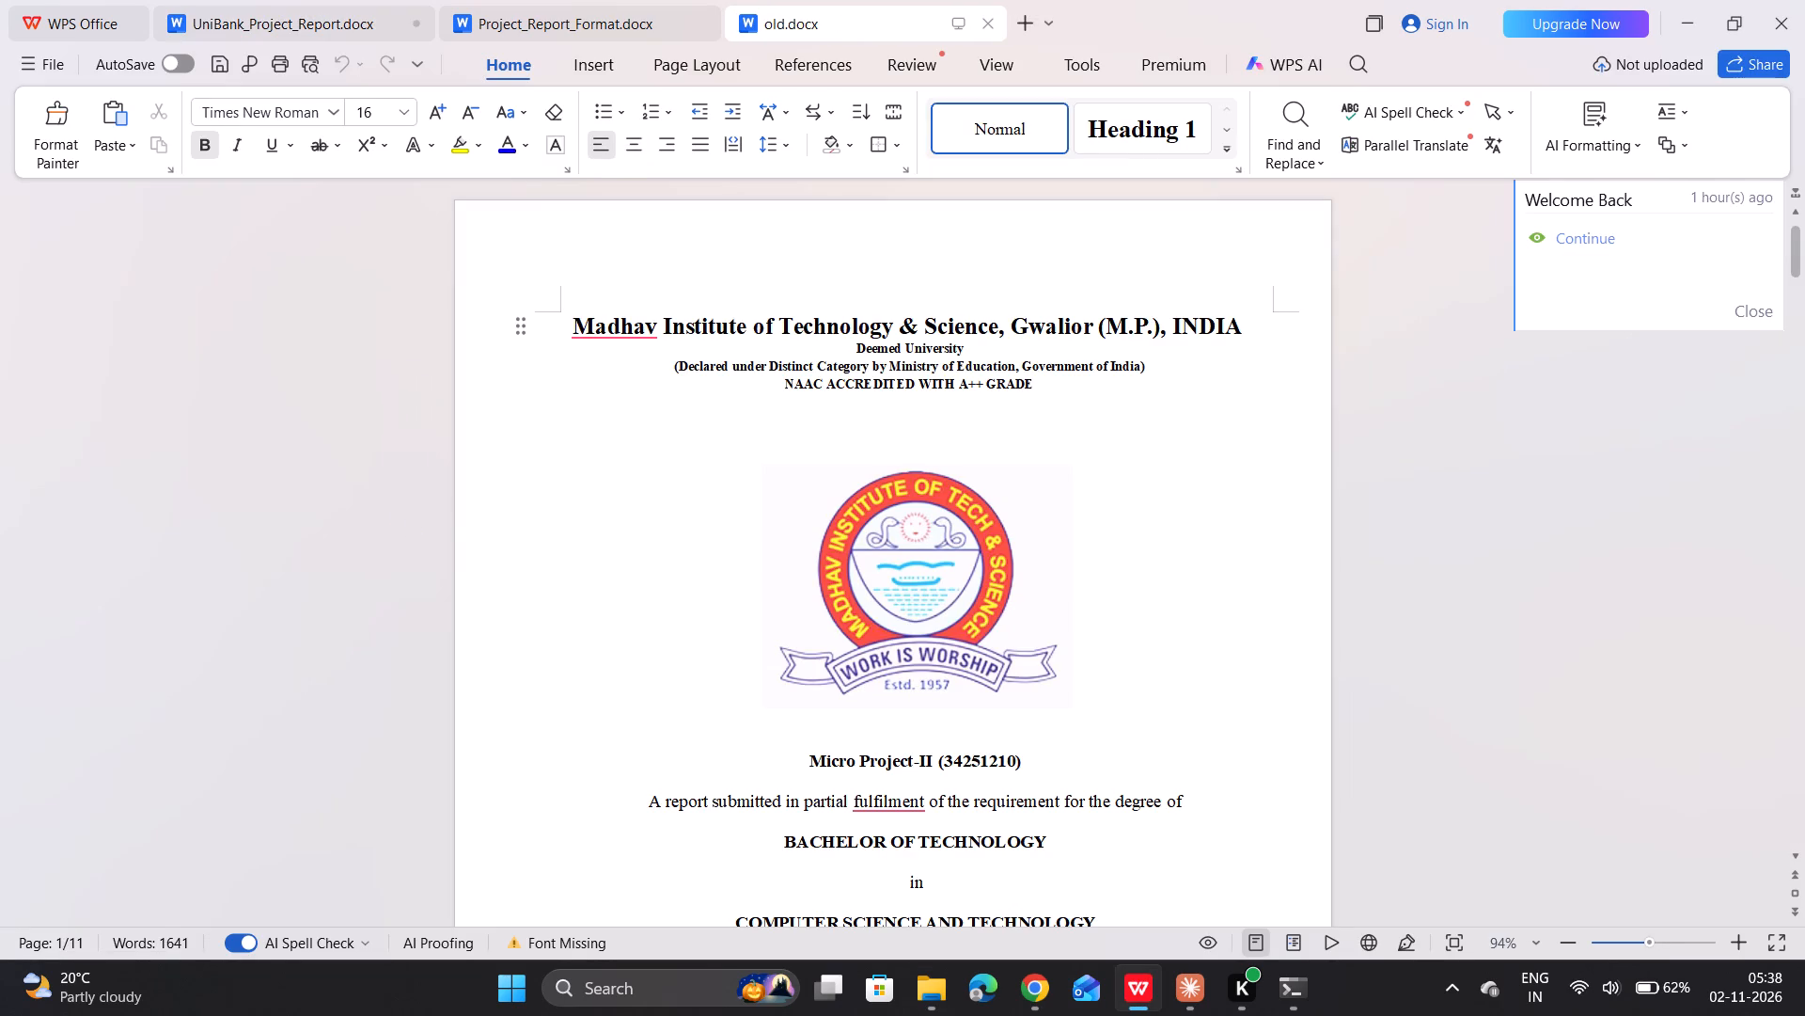
scroll(1069, 487, "down", 14)
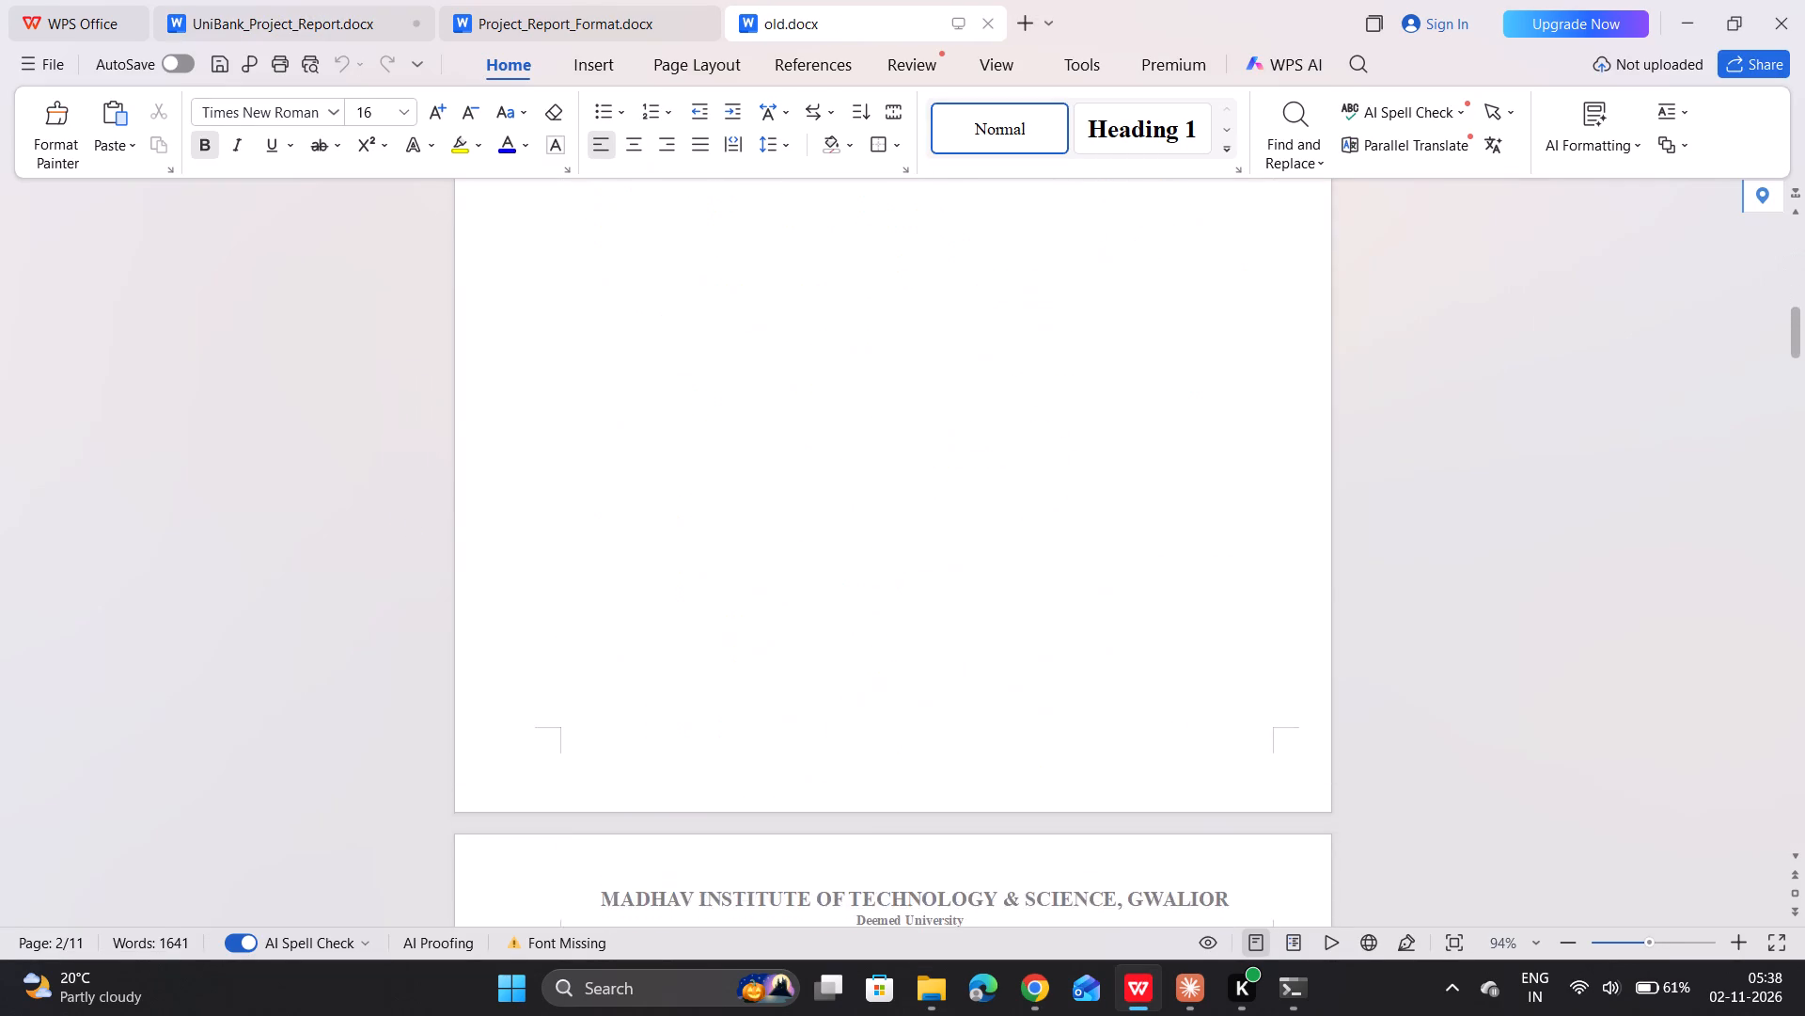
scroll(1069, 487, "down", 13)
scroll(1069, 487, "up", 1)
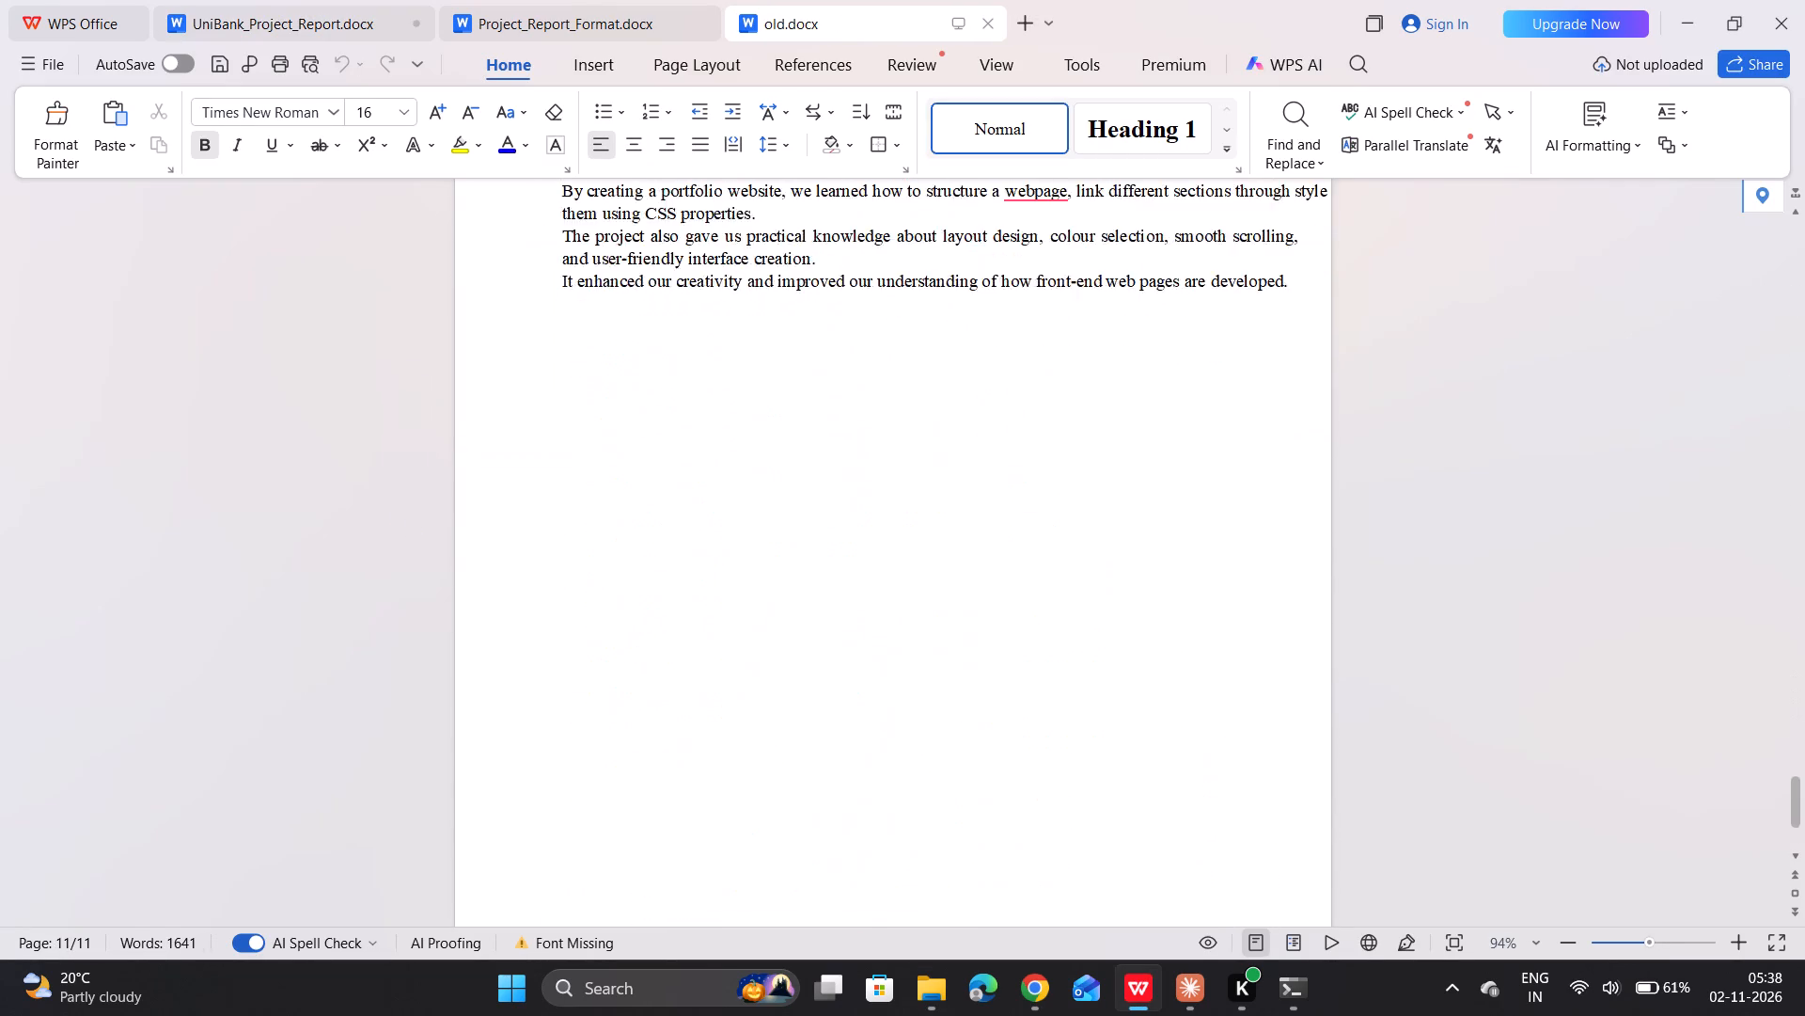
scroll(1069, 487, "up", 1)
scroll(1069, 487, "right", 1)
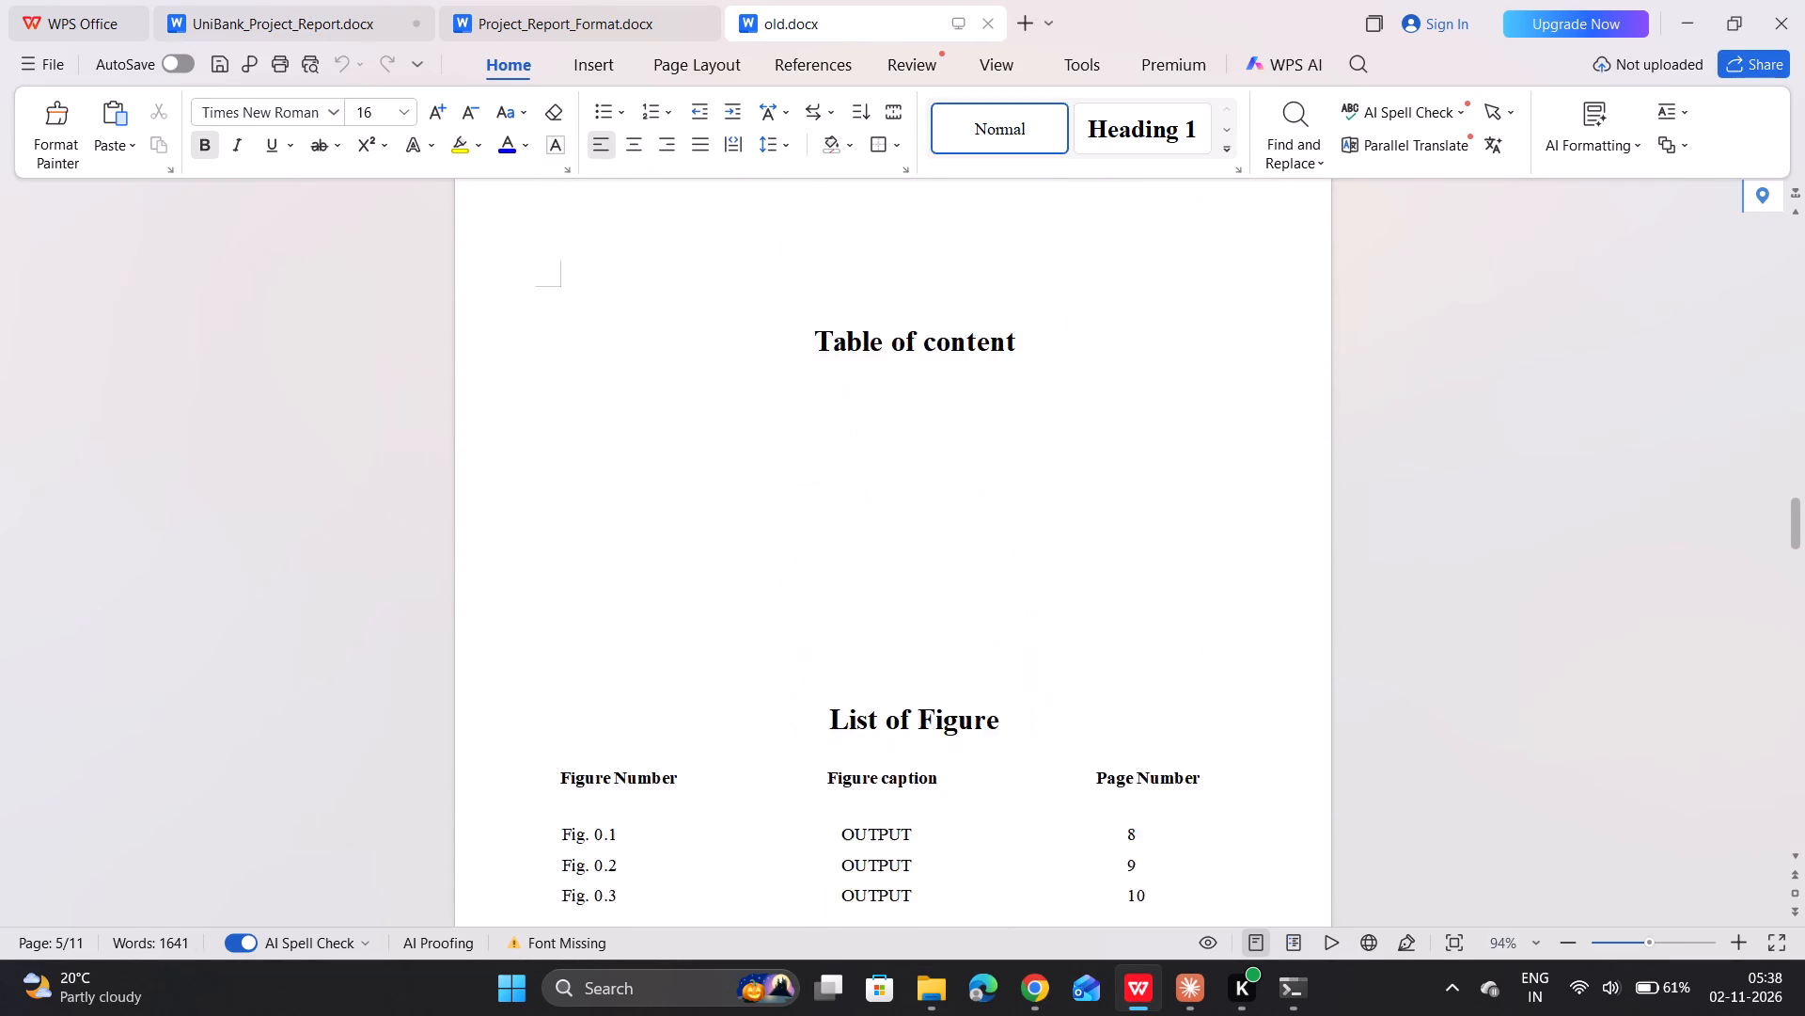
scroll(1069, 487, "right", 1)
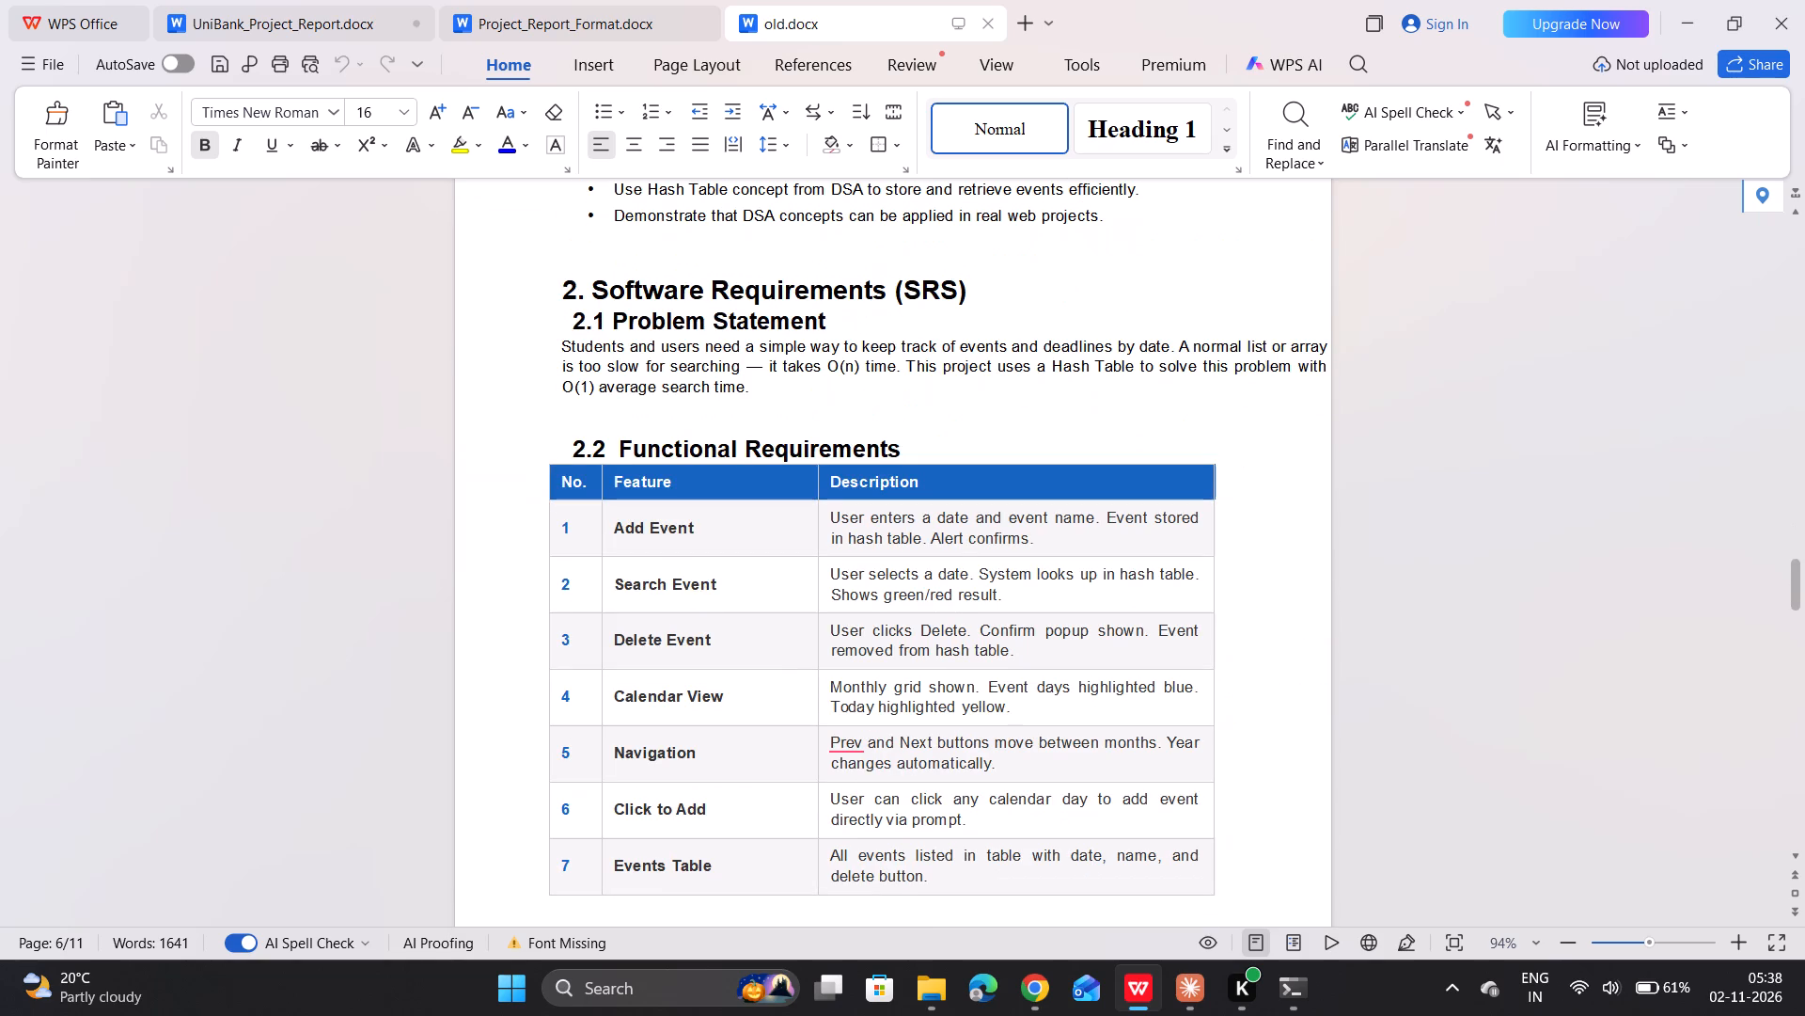
scroll(1069, 487, "down", 1)
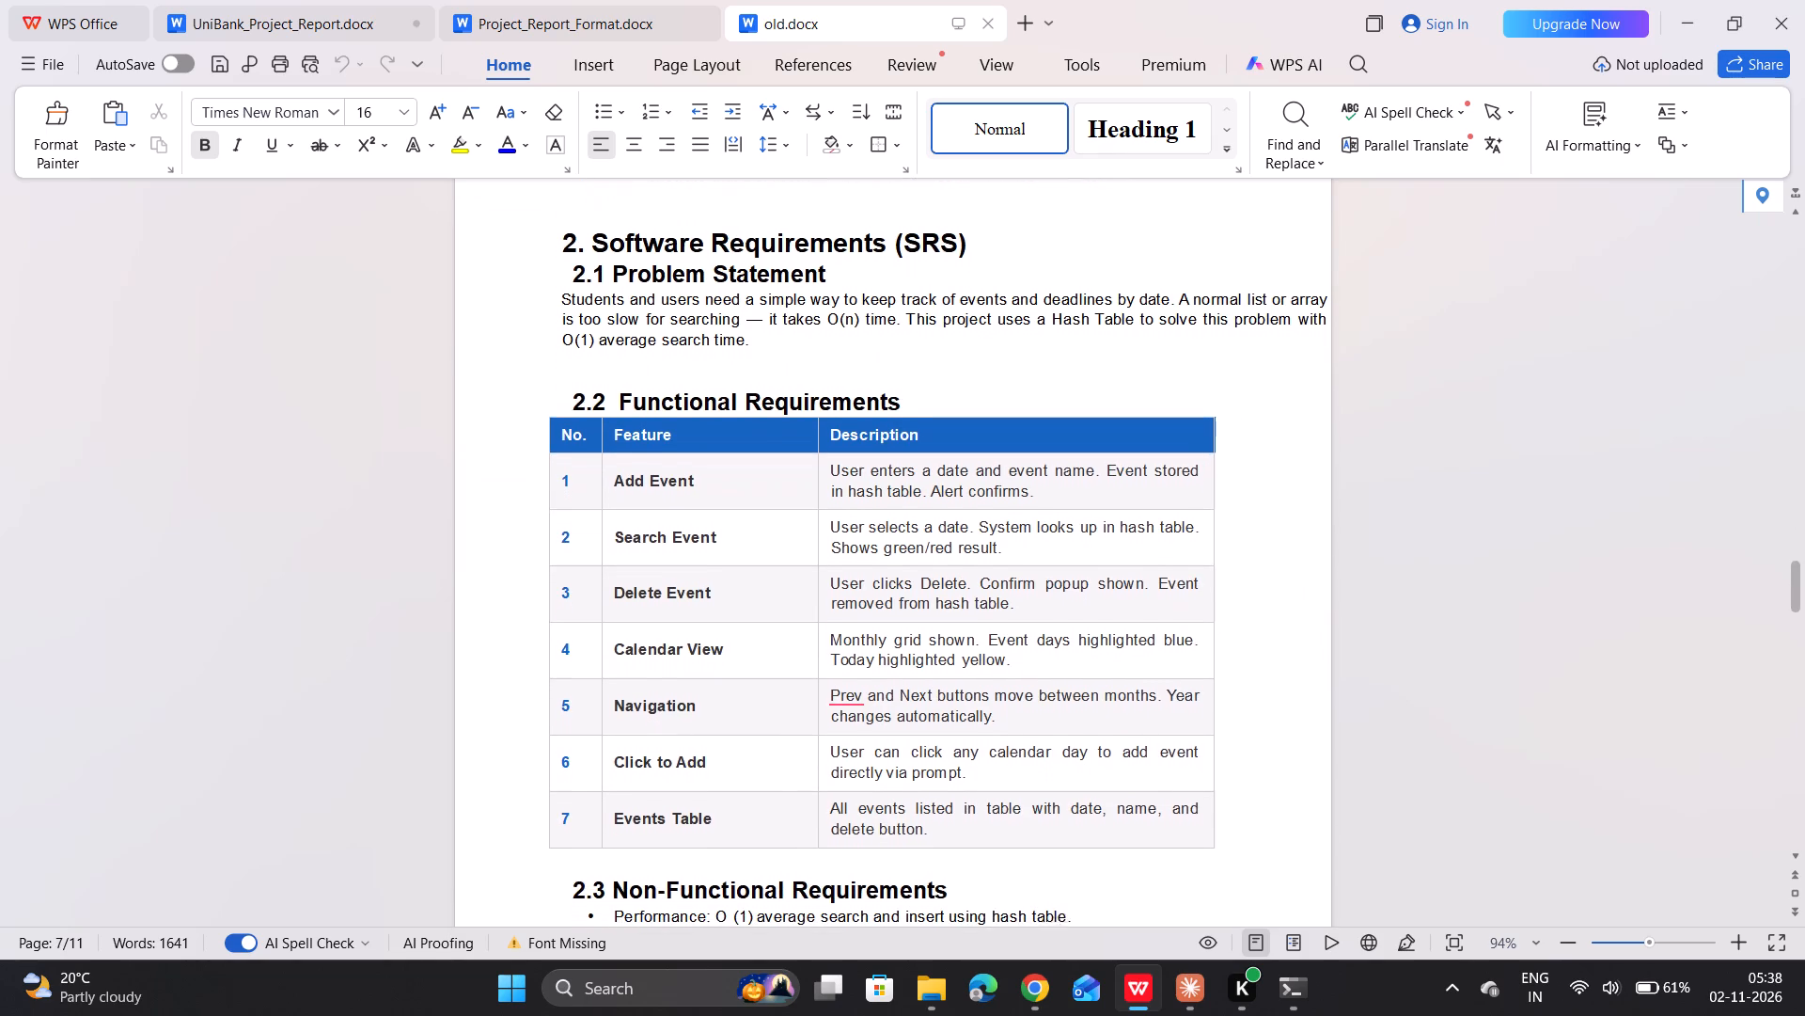
scroll(1069, 487, "down", 1)
scroll(1069, 487, "up", 7)
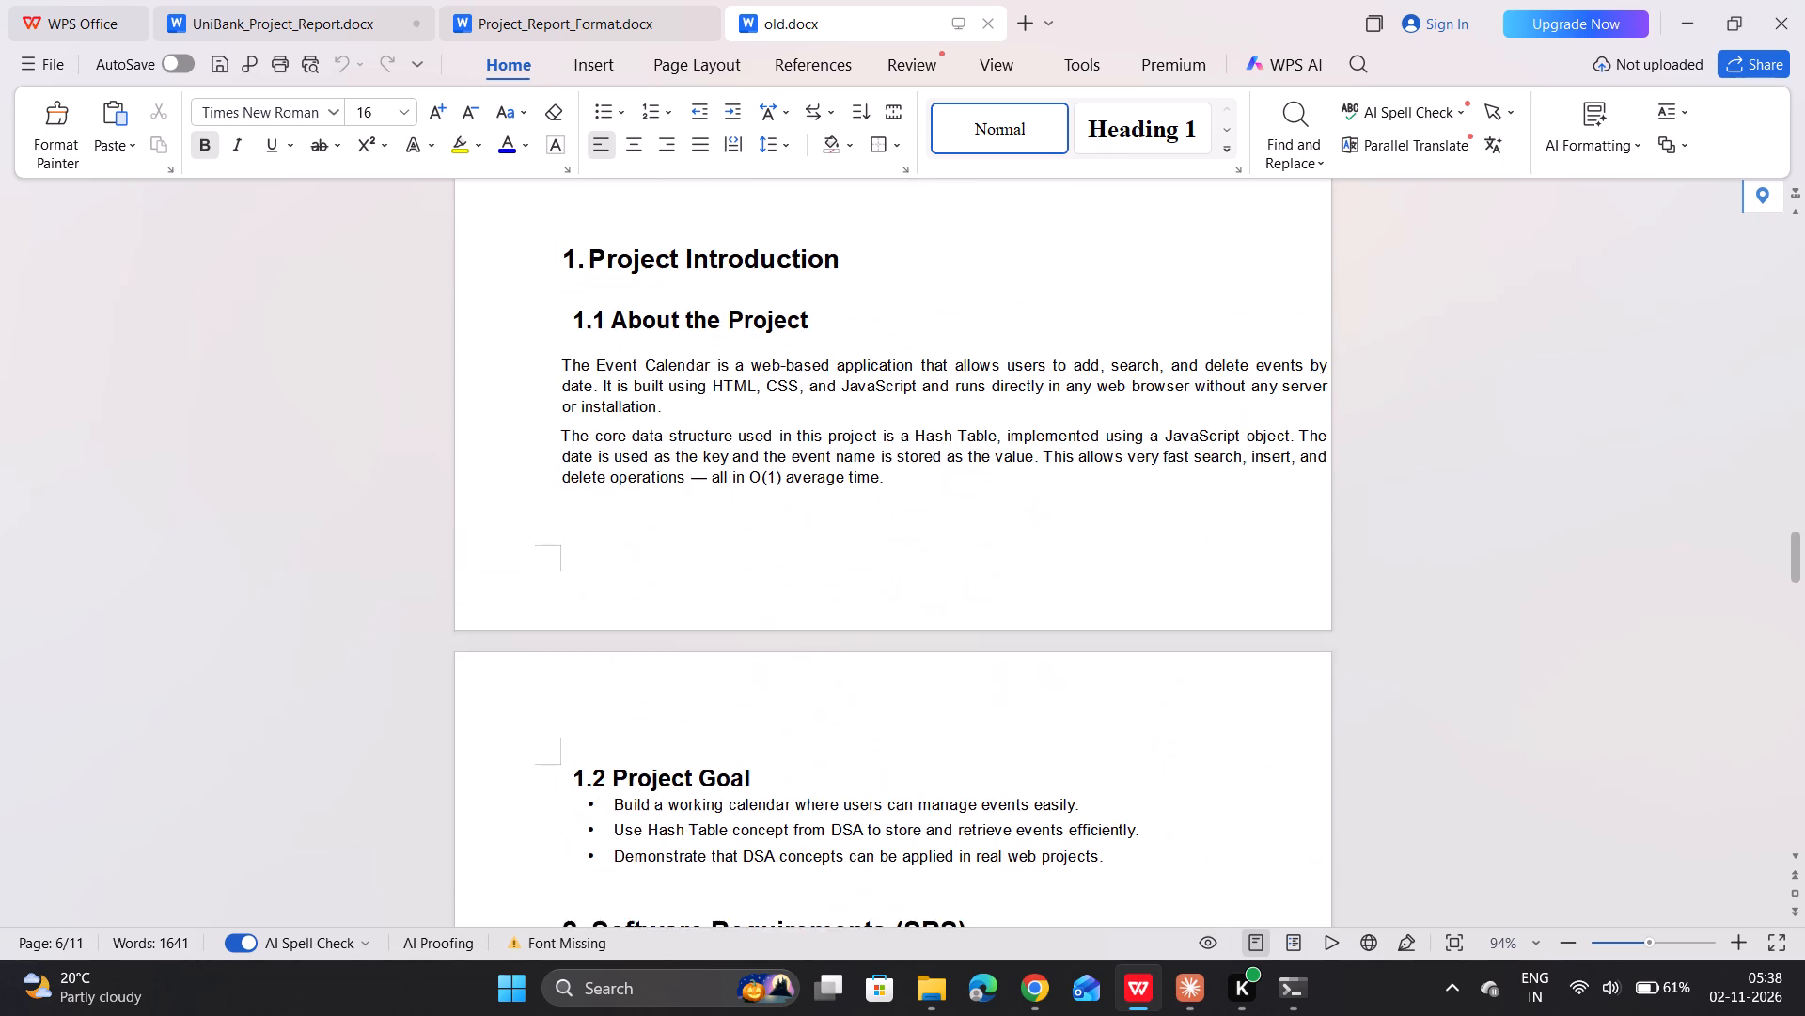
scroll(1069, 487, "up", 4)
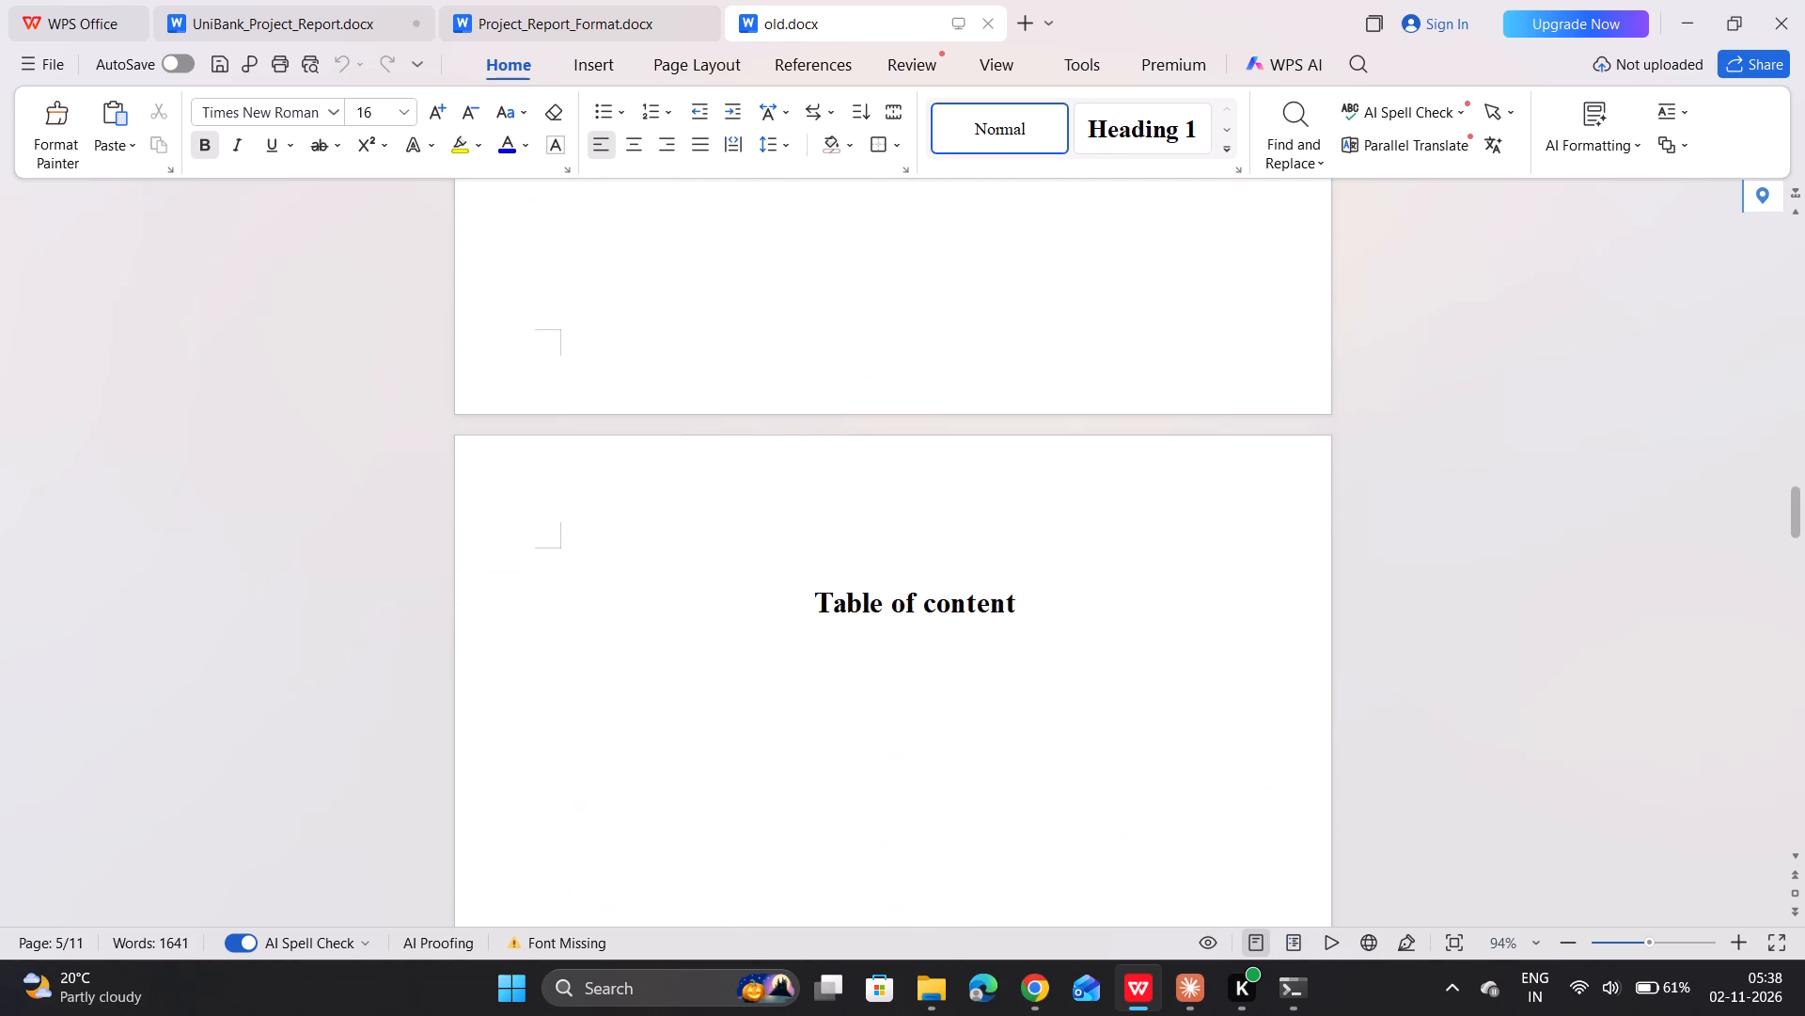
scroll(1069, 487, "up", 5)
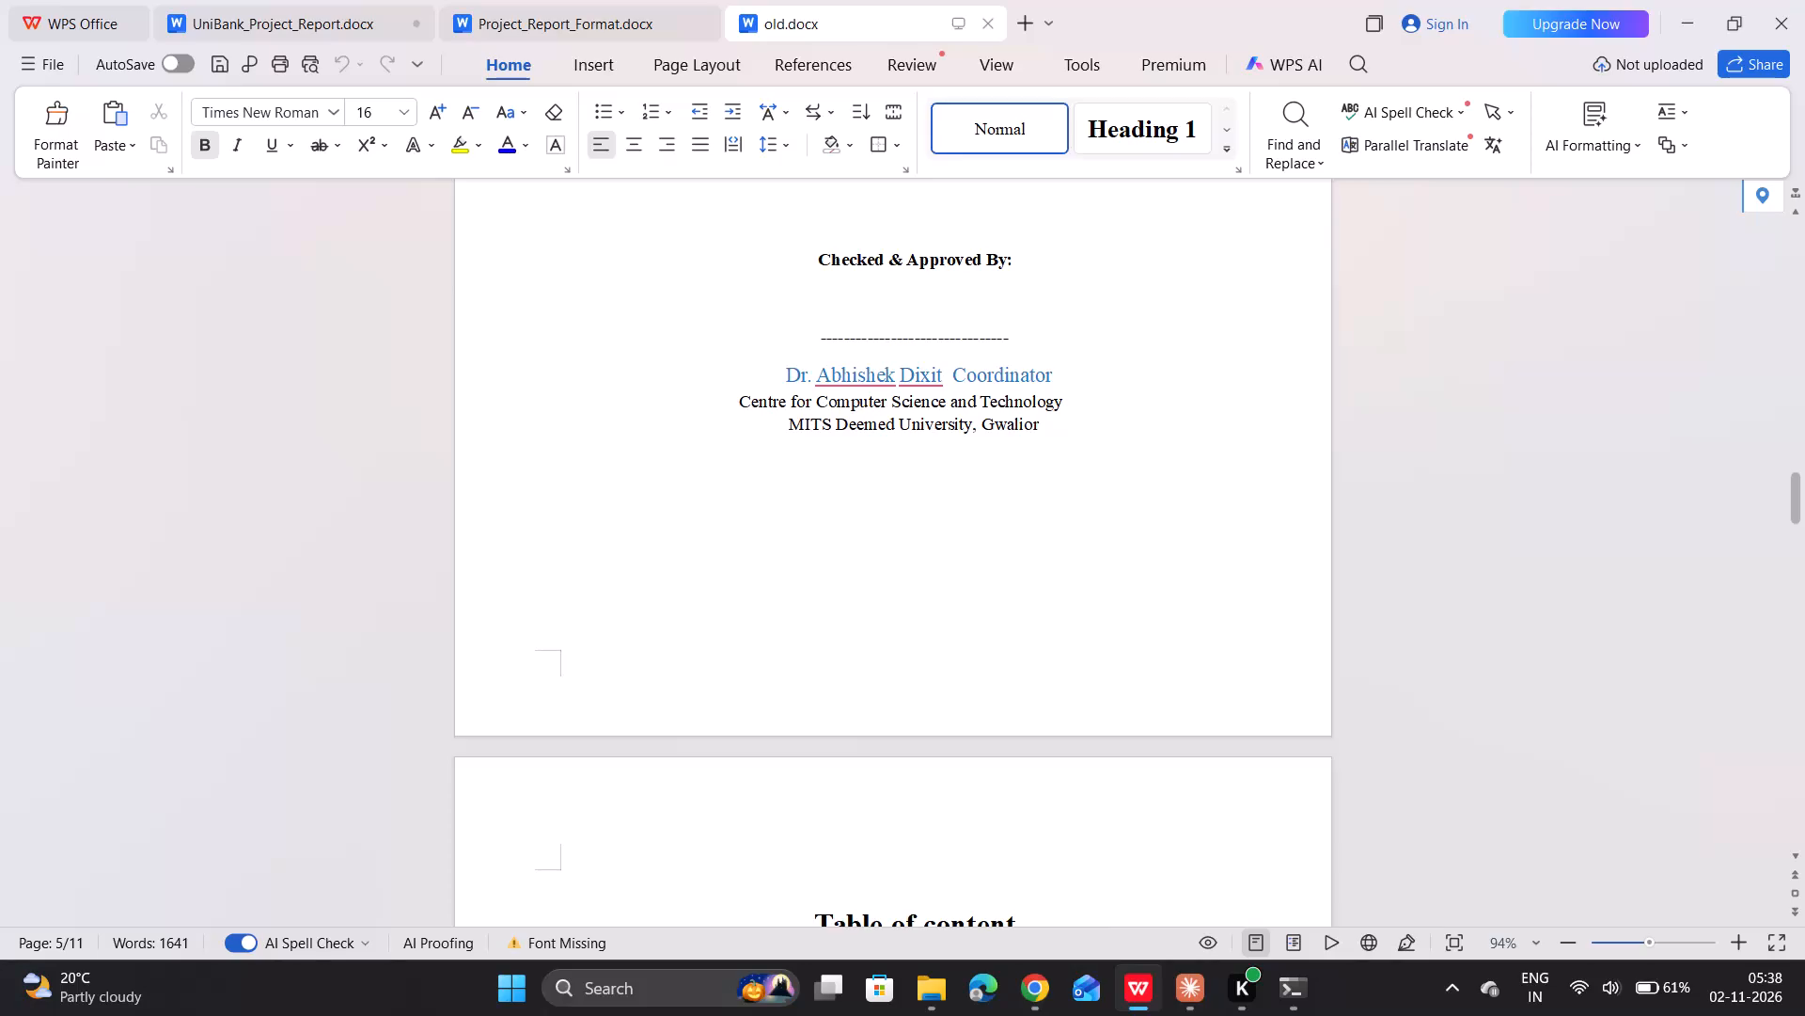
left_click(991, 17)
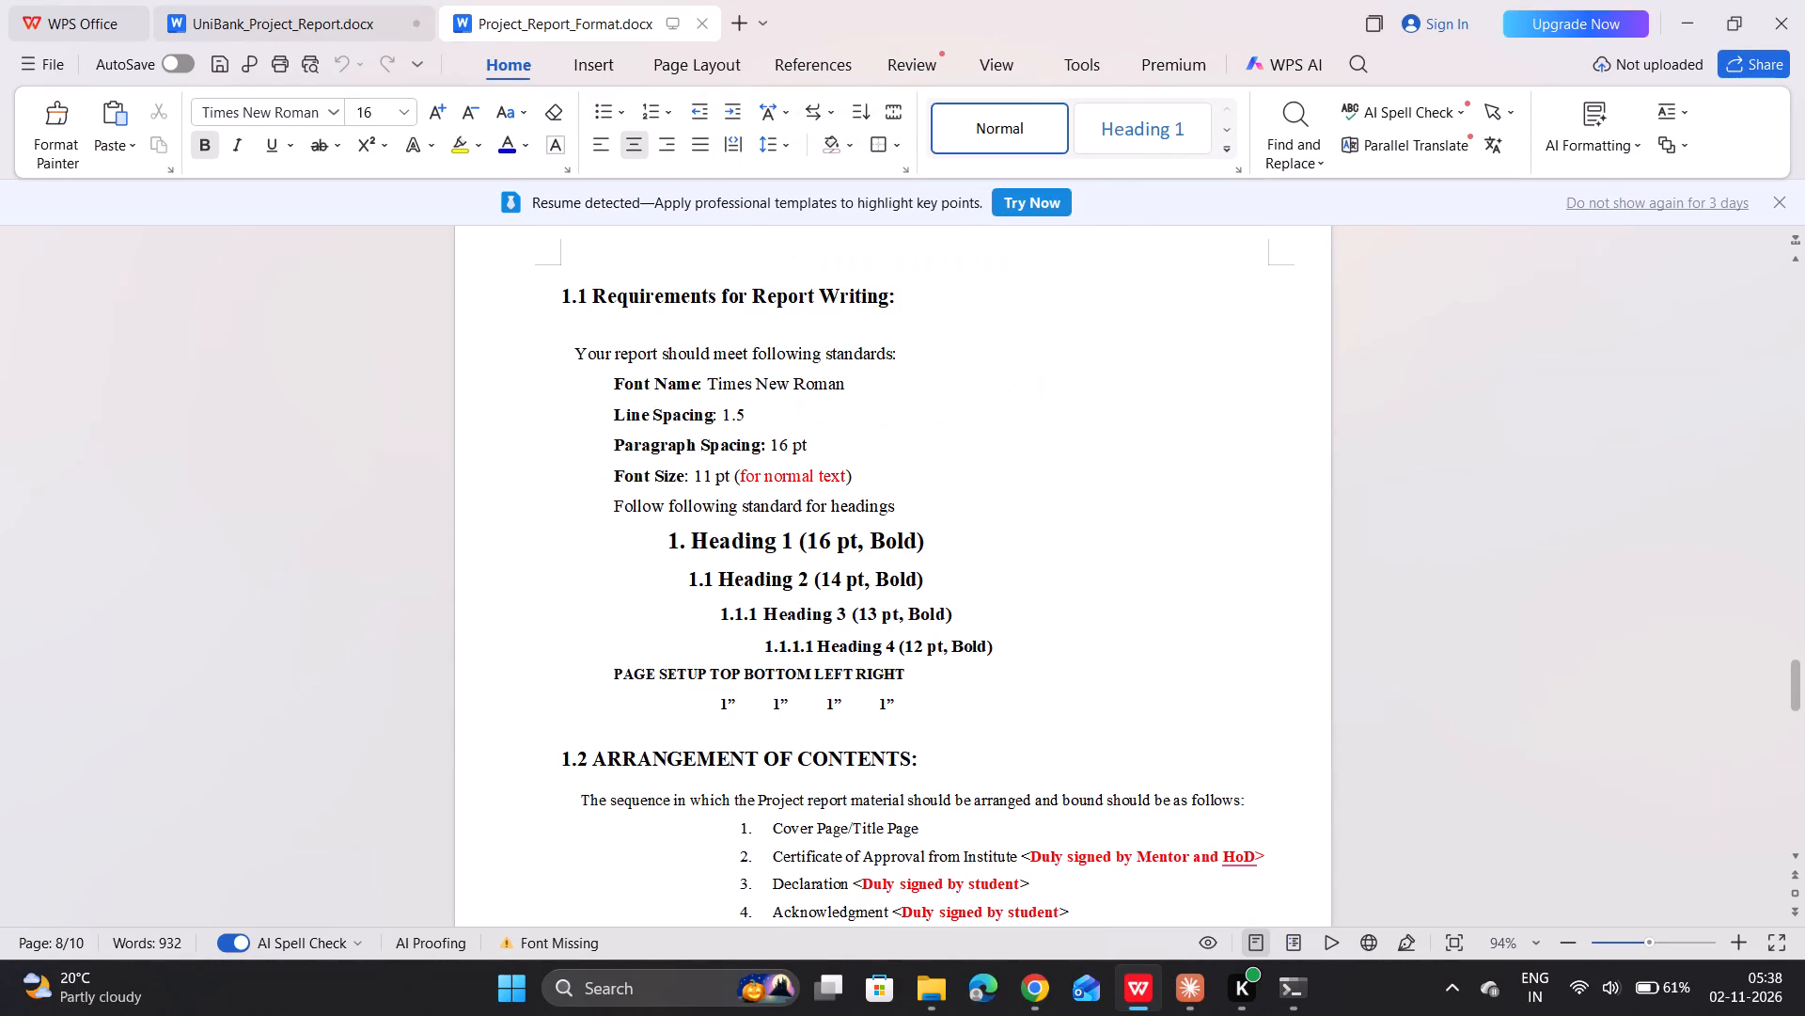
Open Project_Report_CST from the Documents folder in File Explorer and examine its certificate pages, table of content, list of figures and body layout.
left_click(924, 994)
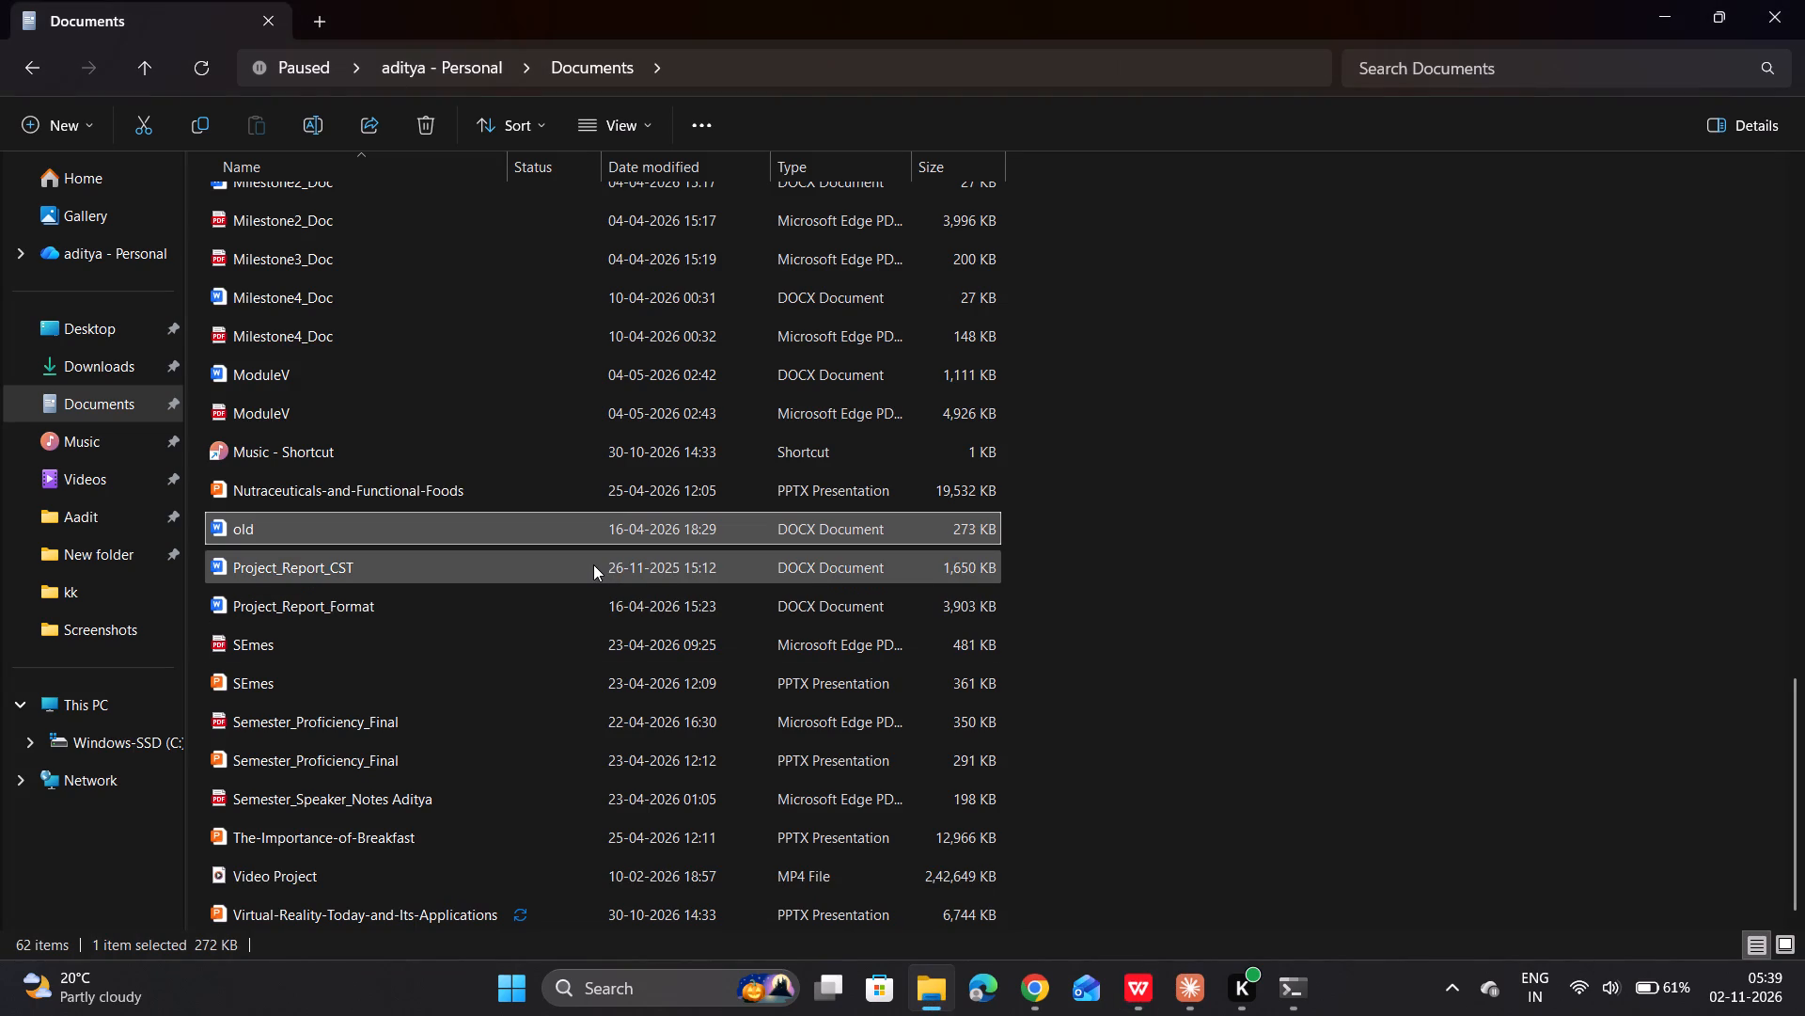
double_click(593, 564)
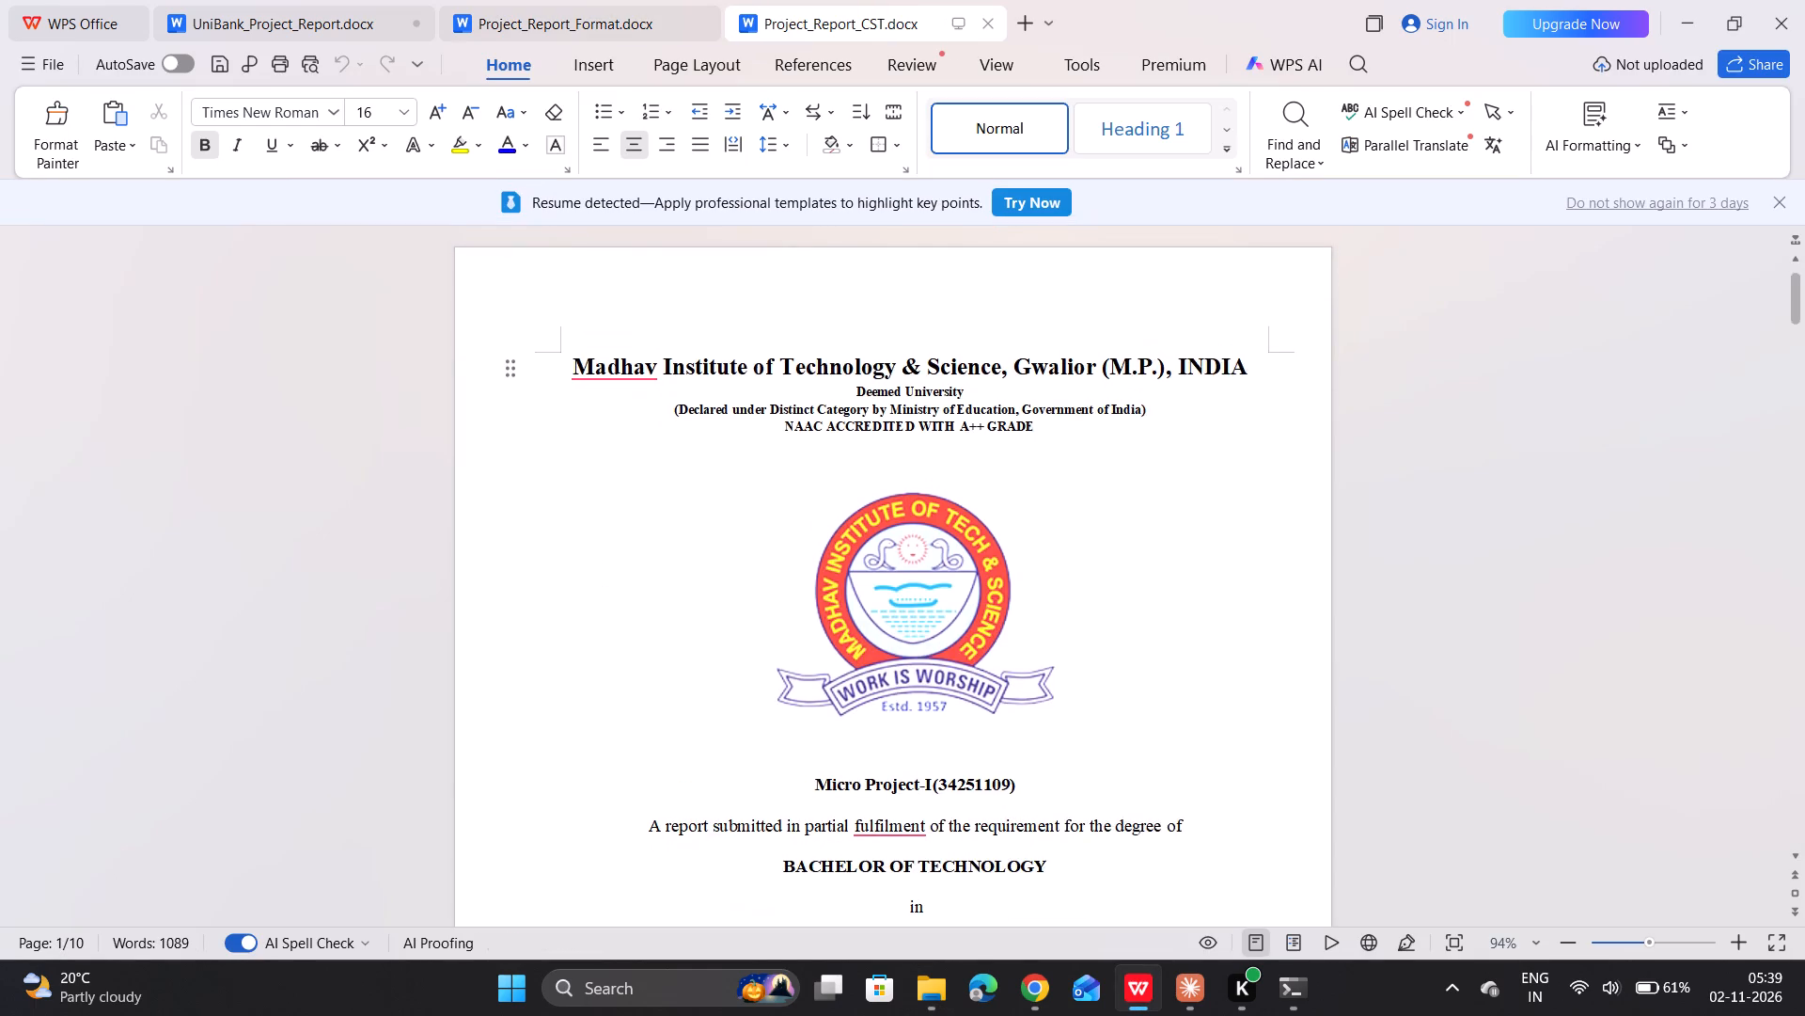
scroll(897, 628, "down", 9)
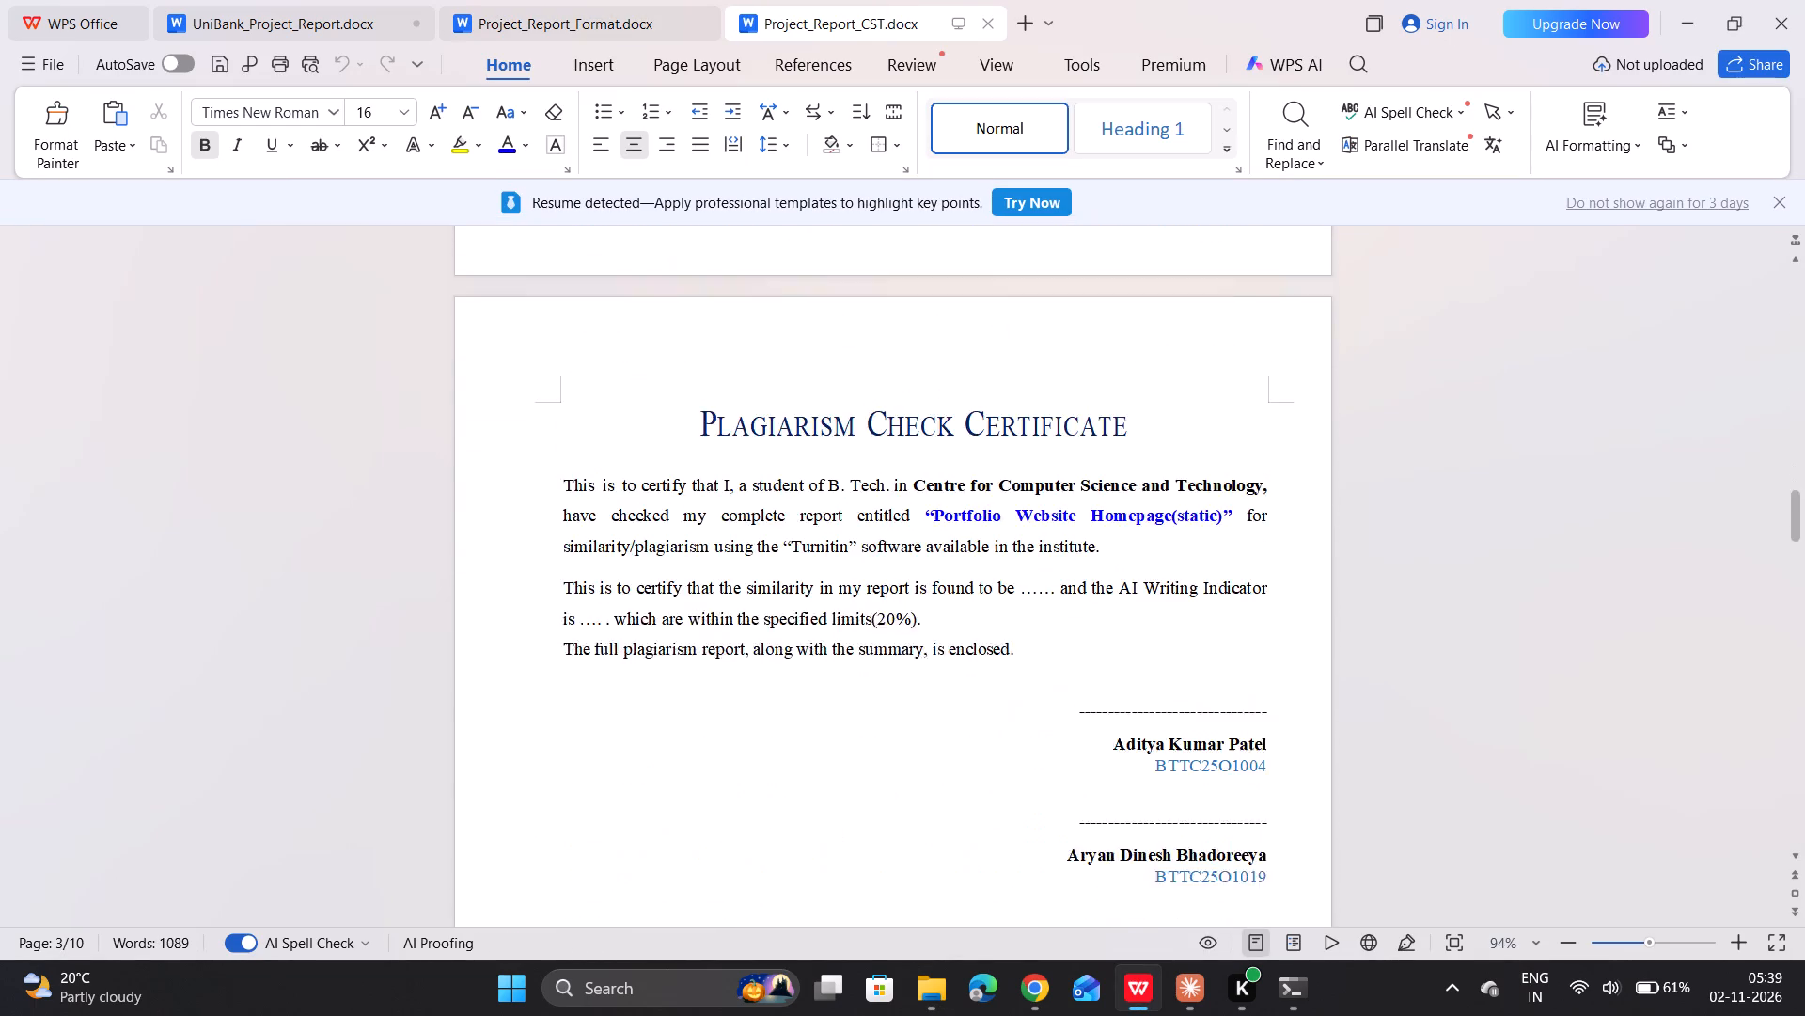
scroll(897, 628, "down", 8)
scroll(897, 628, "up", 1)
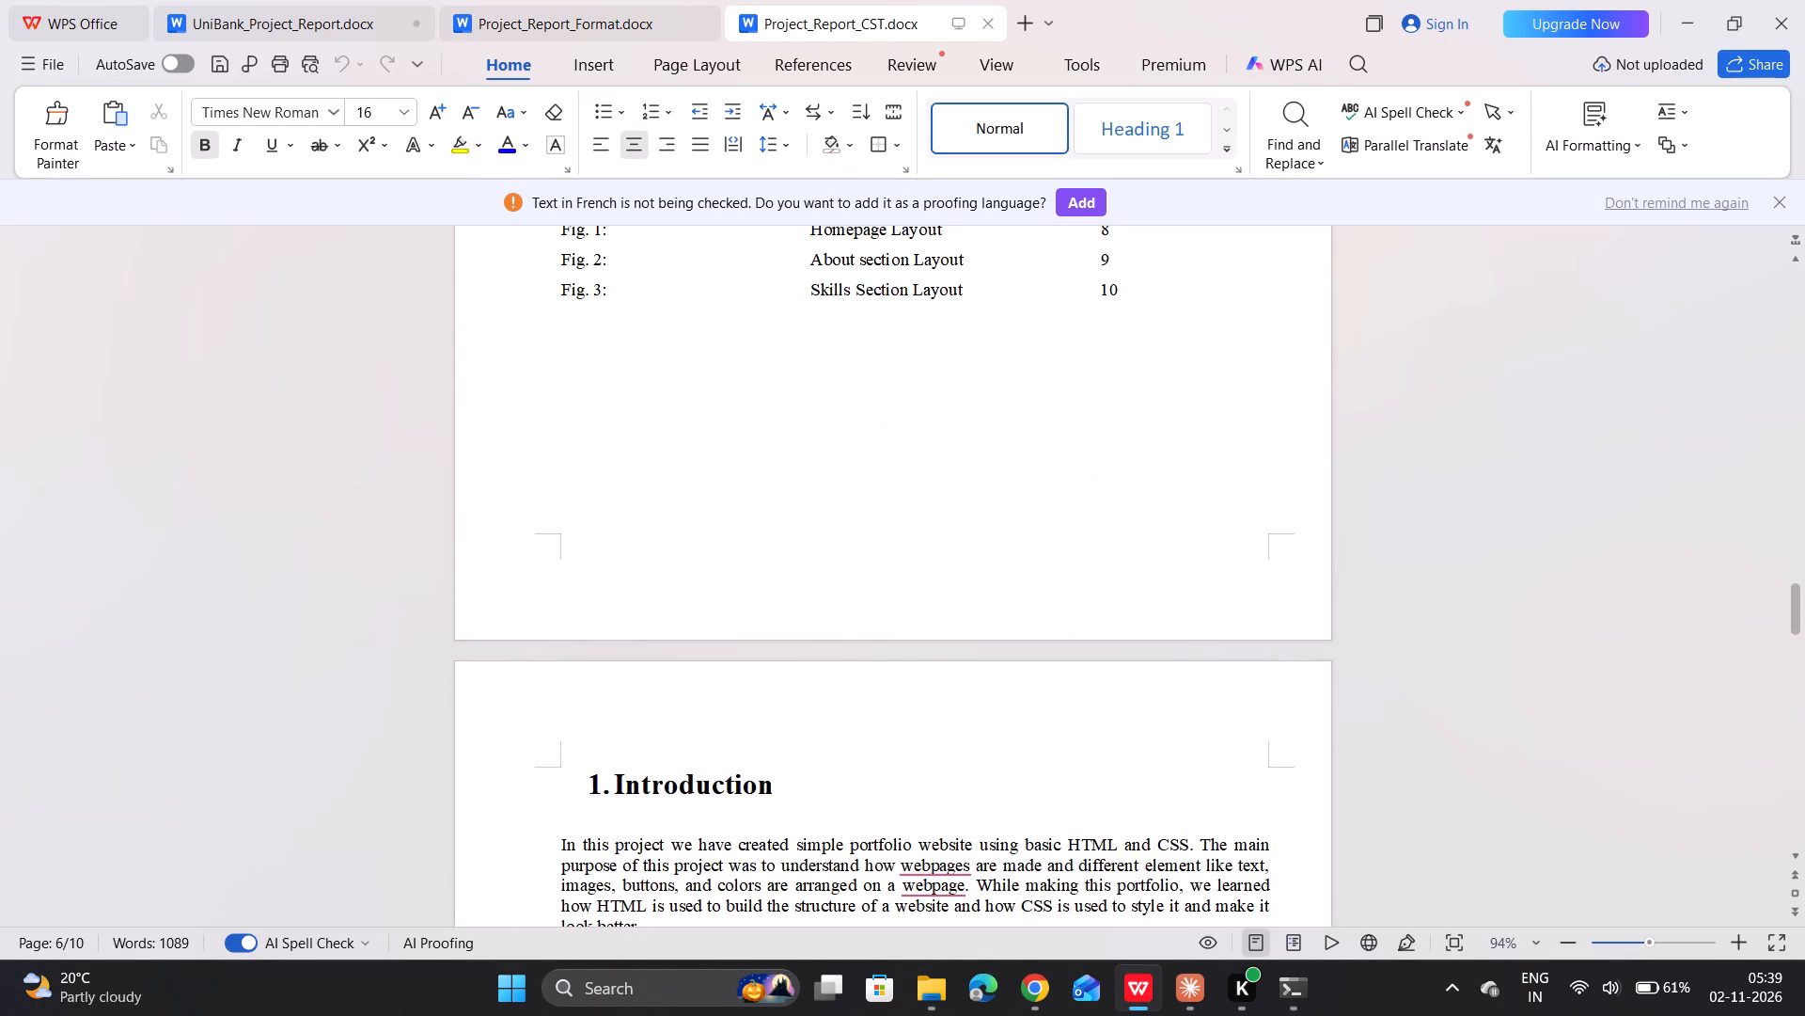
scroll(897, 628, "up", 9)
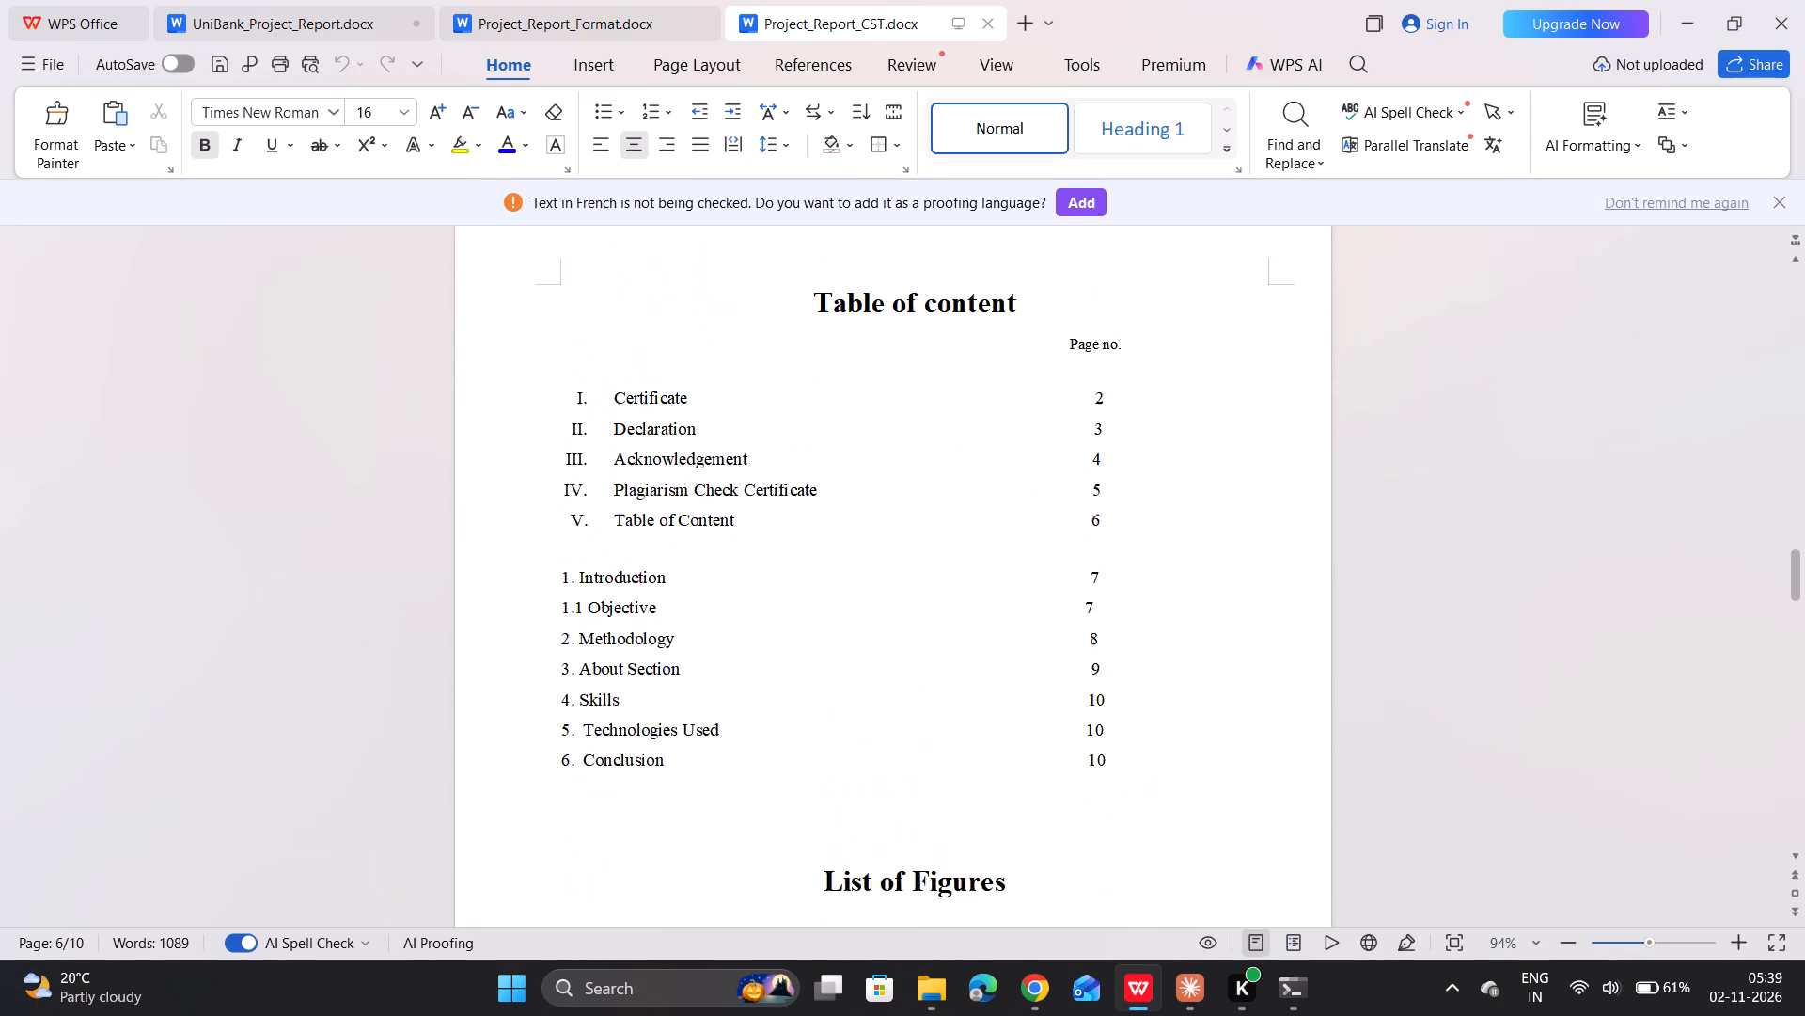
scroll(897, 628, "down", 16)
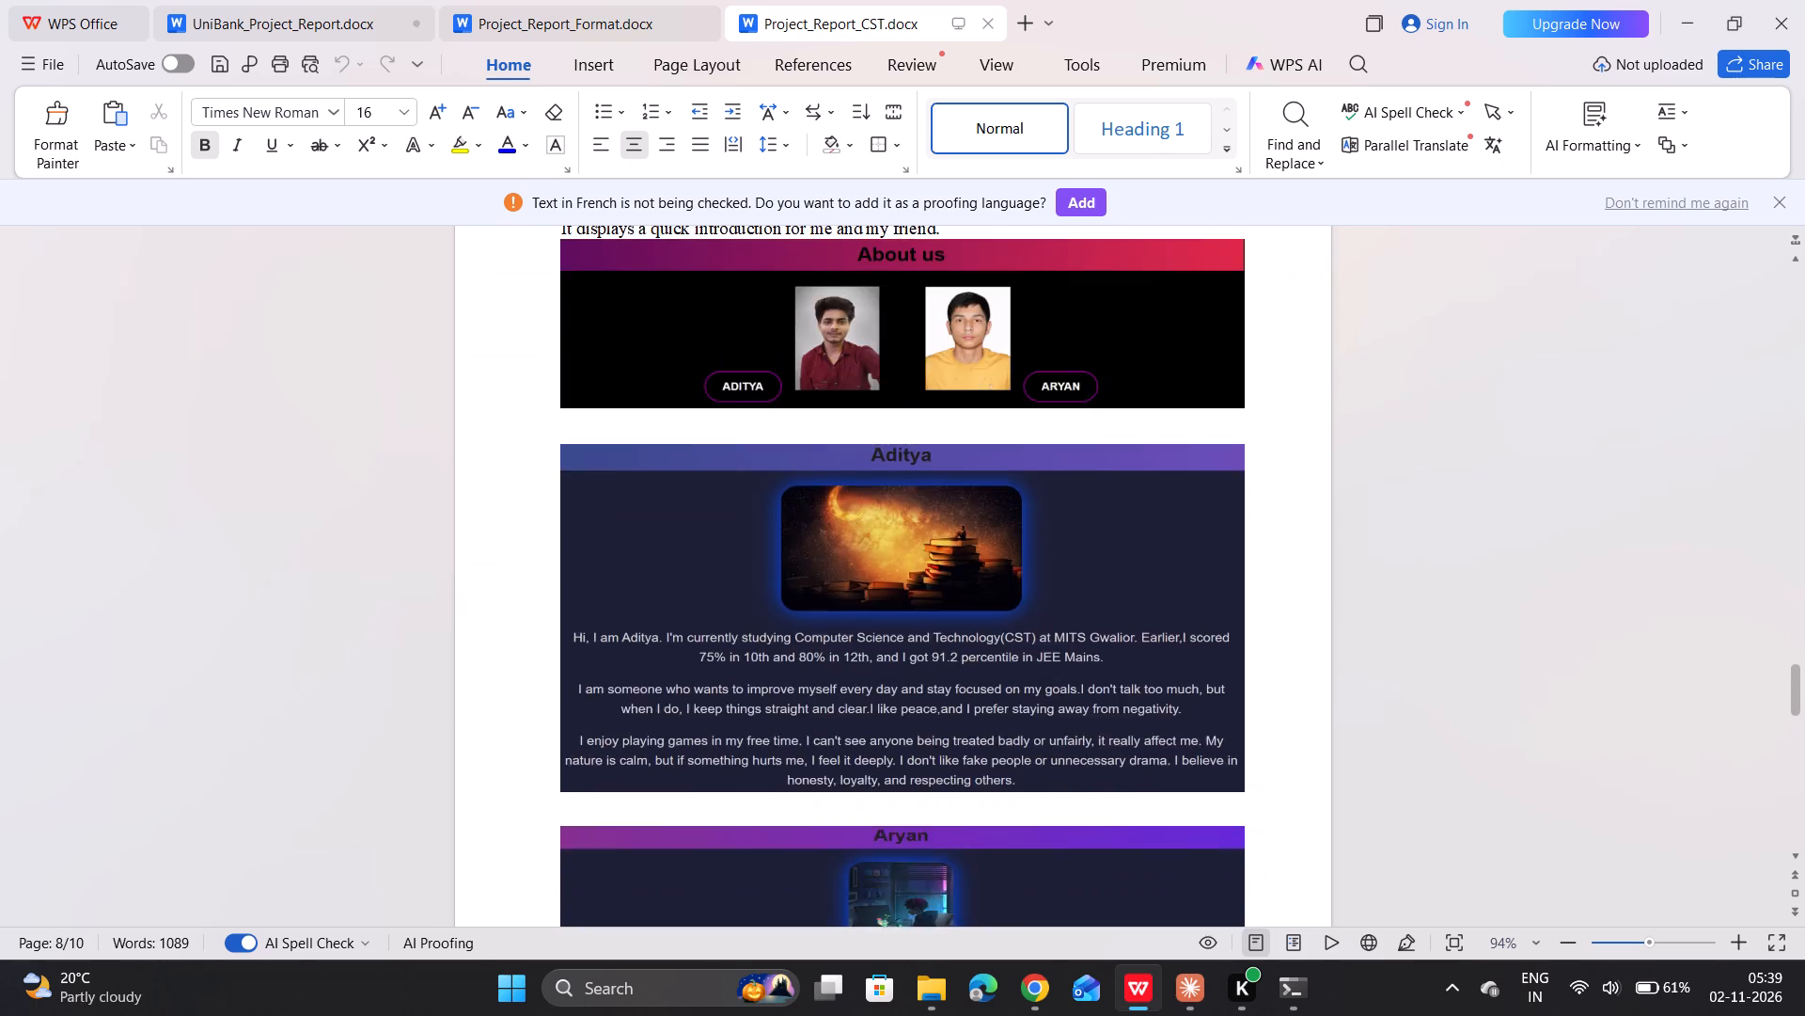
scroll(897, 628, "down", 3)
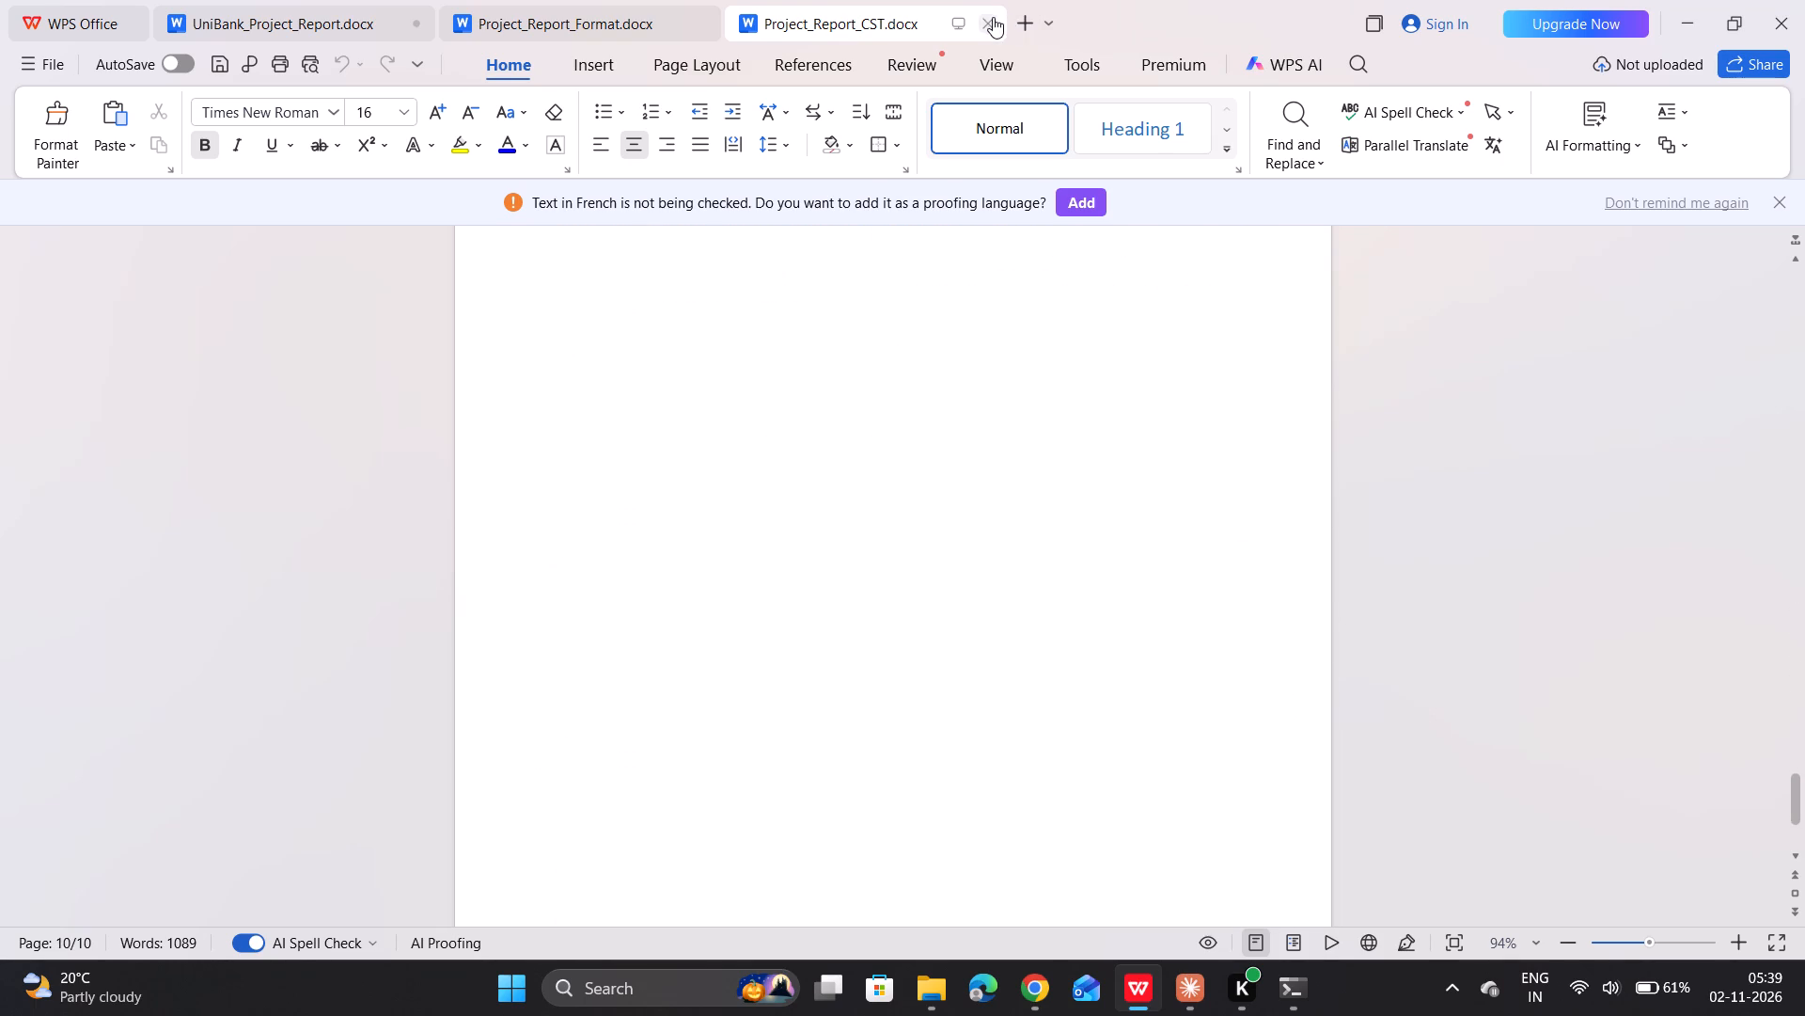
Close the Project_Report_CST document.
left_click(993, 17)
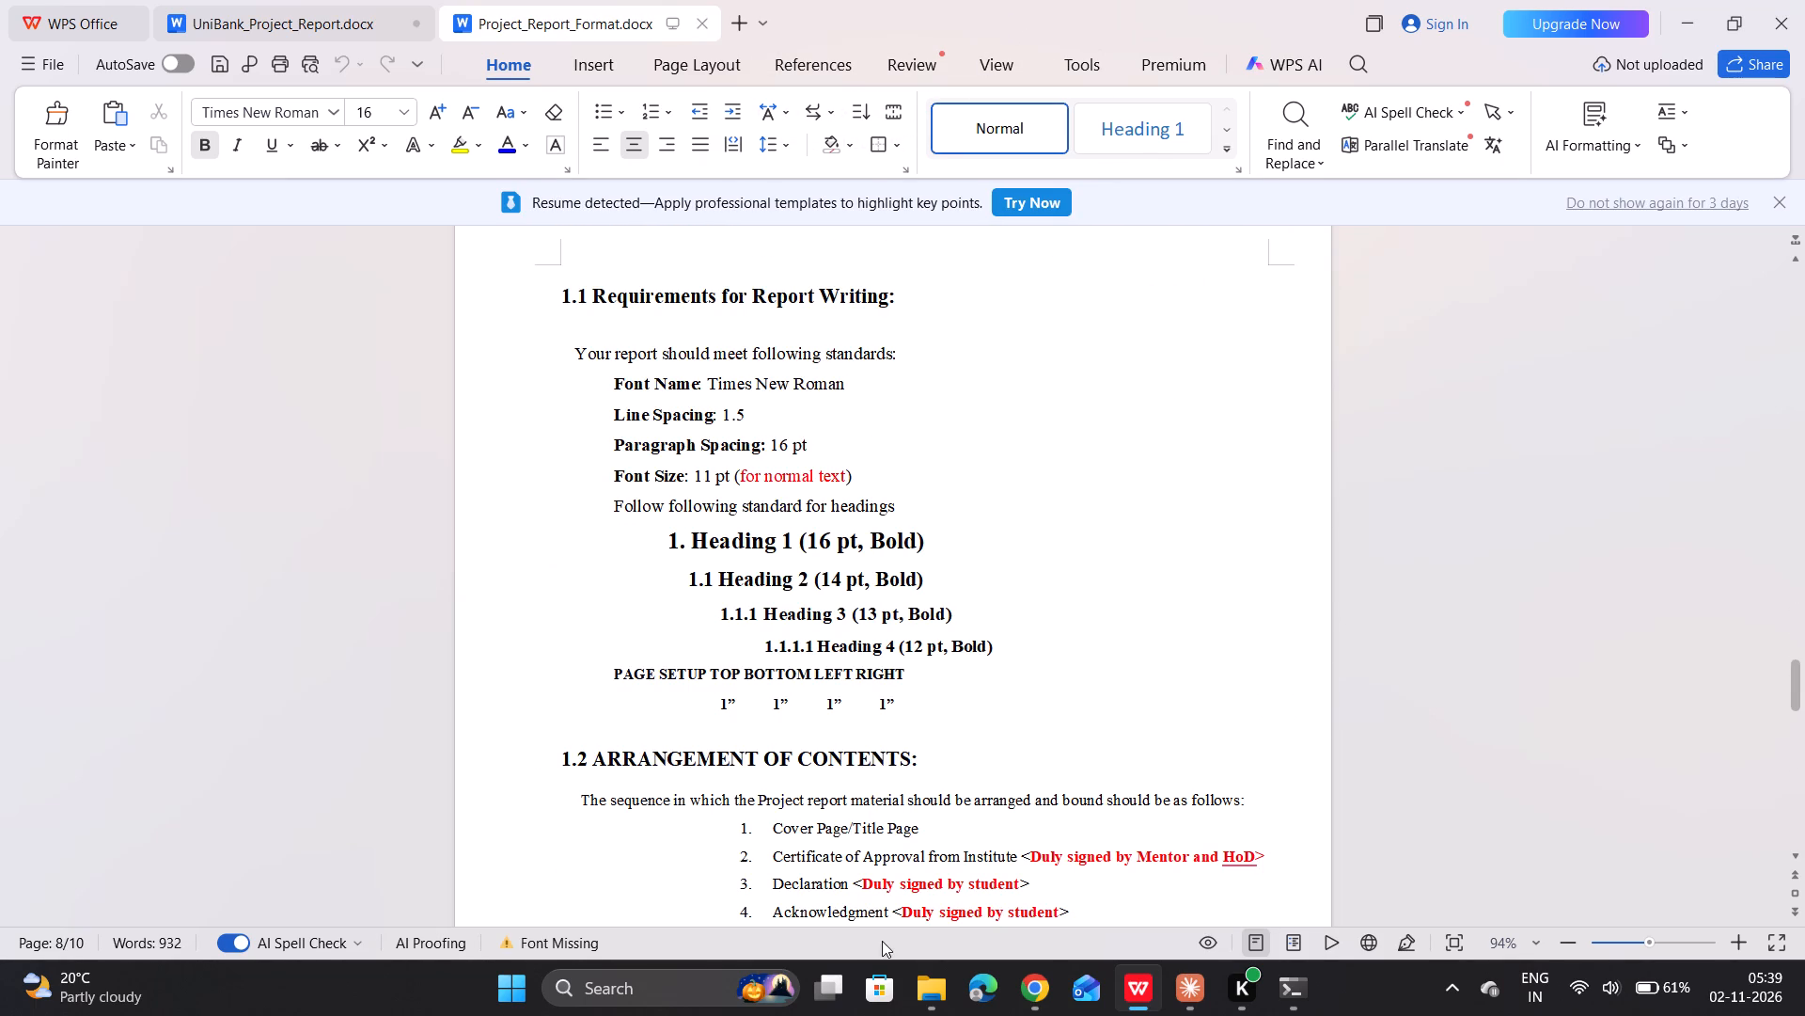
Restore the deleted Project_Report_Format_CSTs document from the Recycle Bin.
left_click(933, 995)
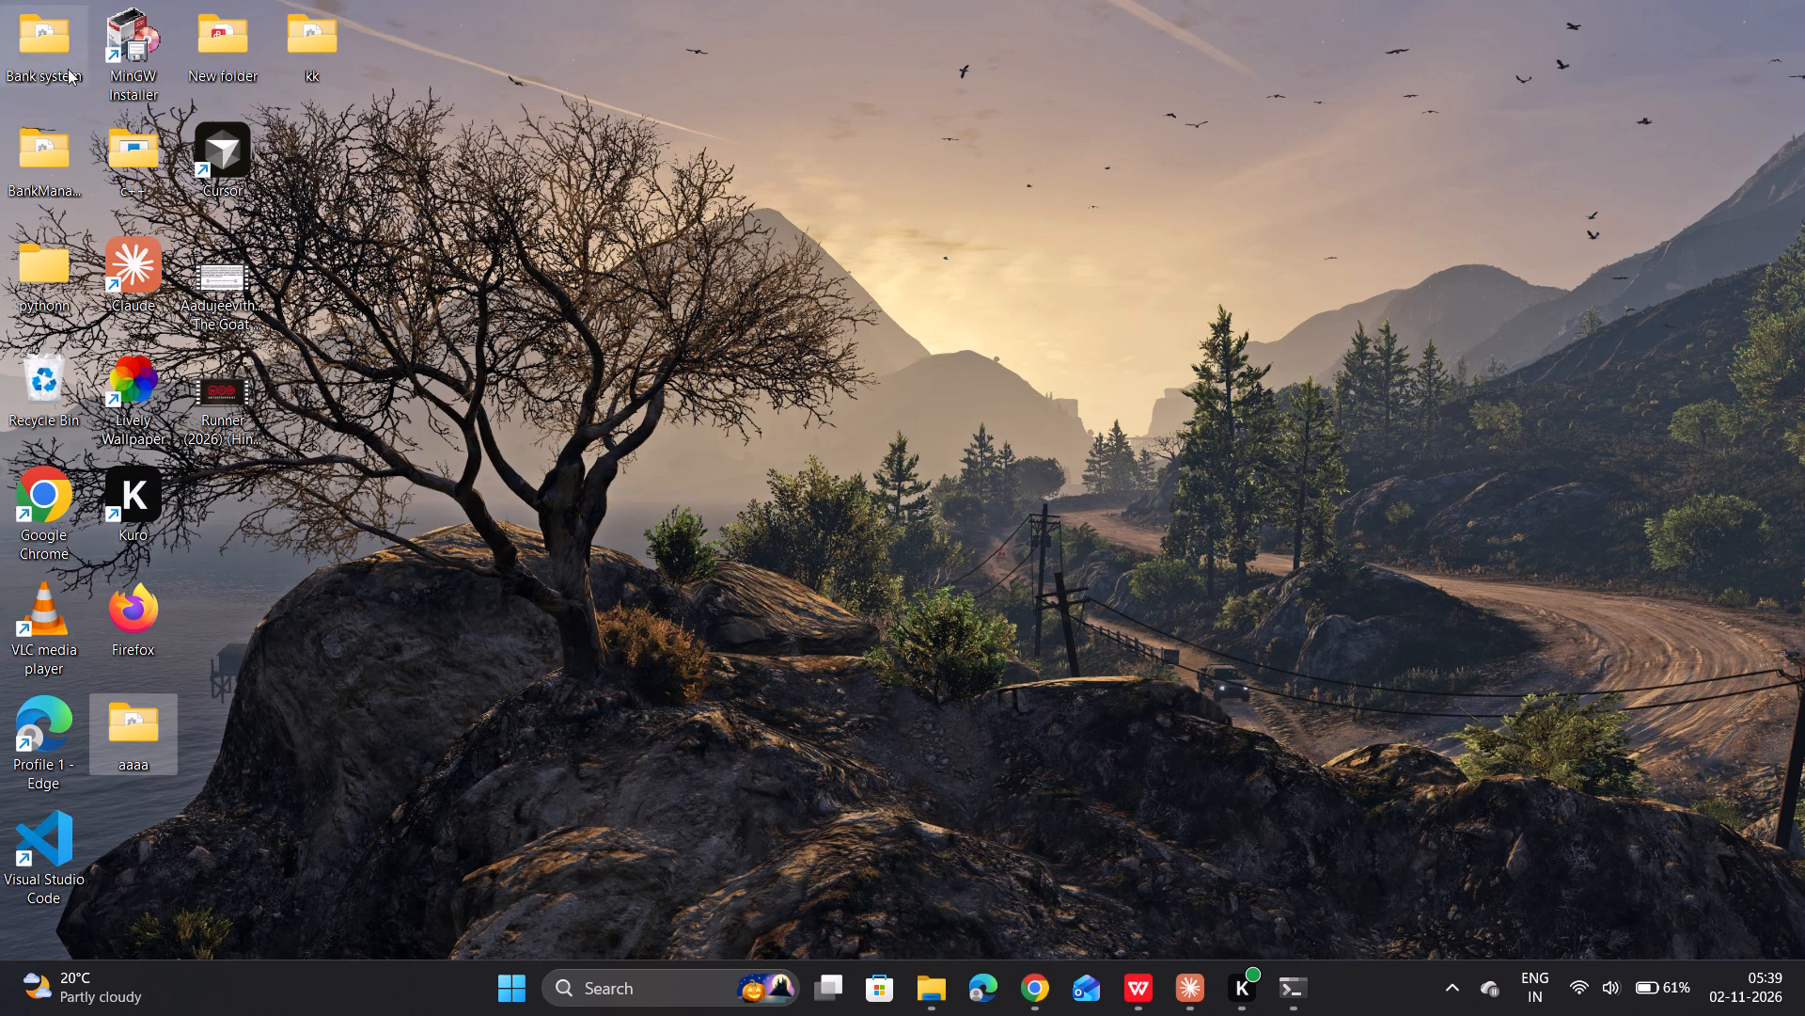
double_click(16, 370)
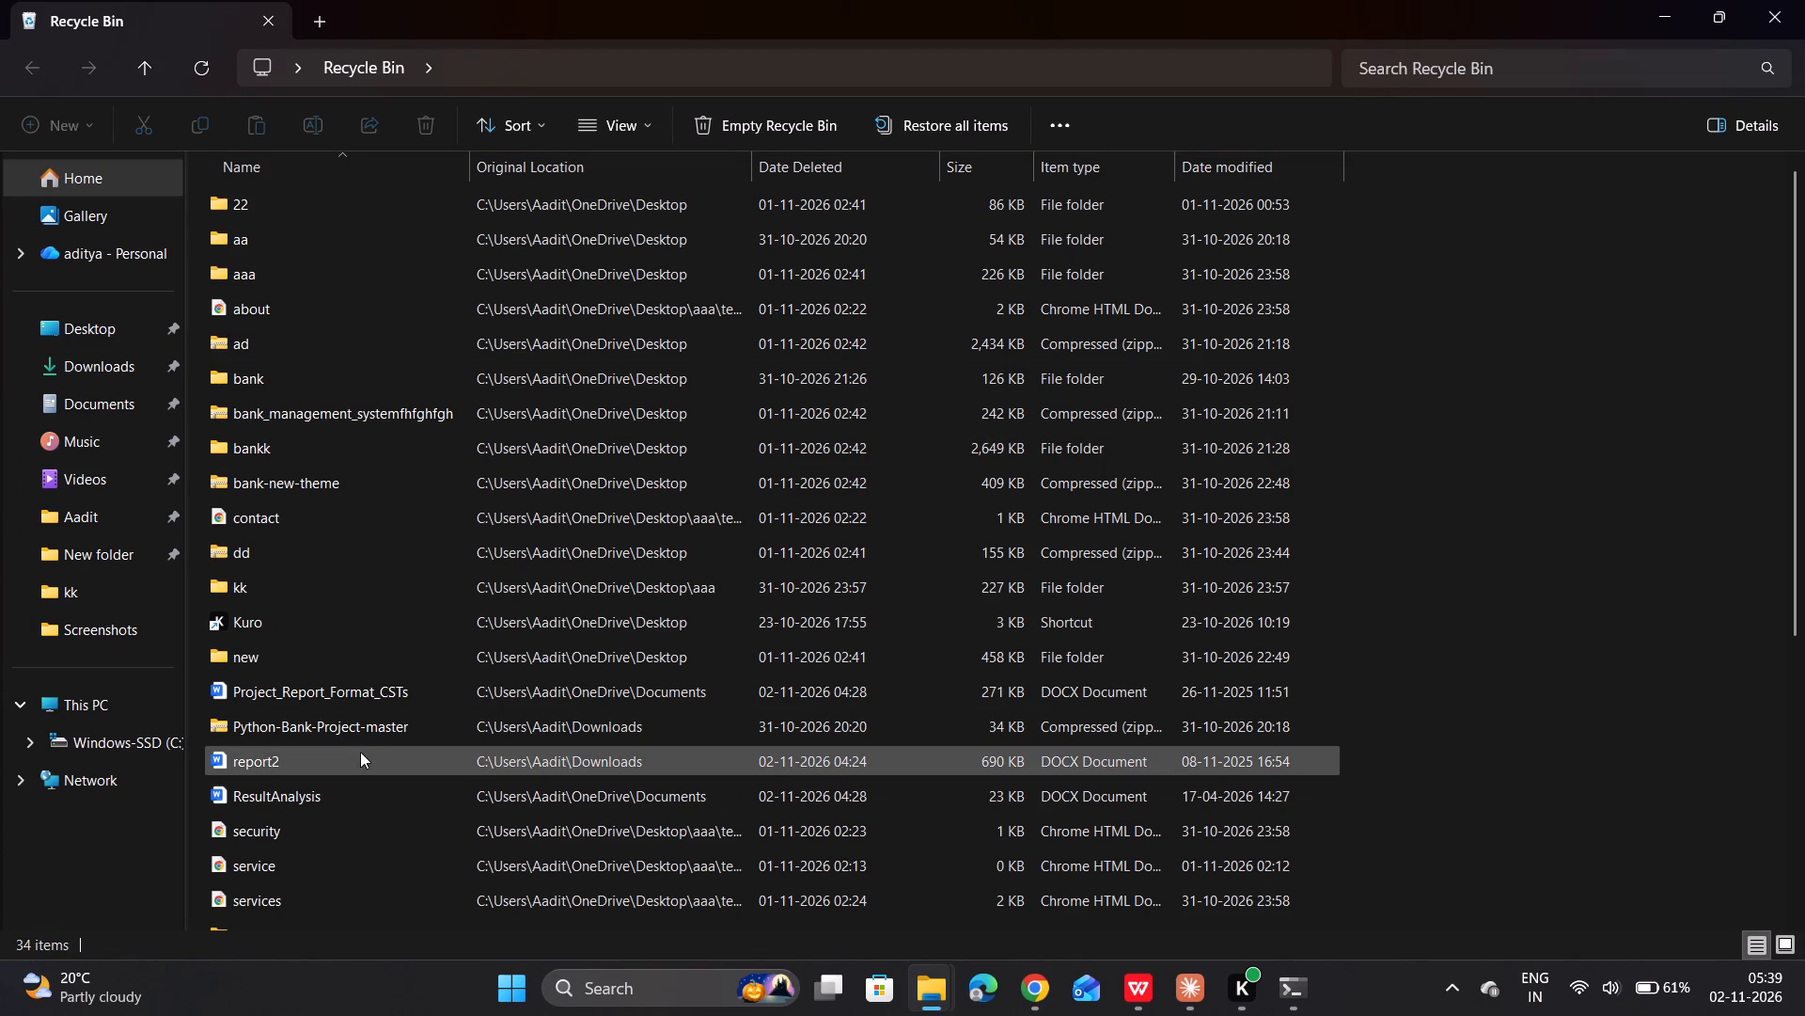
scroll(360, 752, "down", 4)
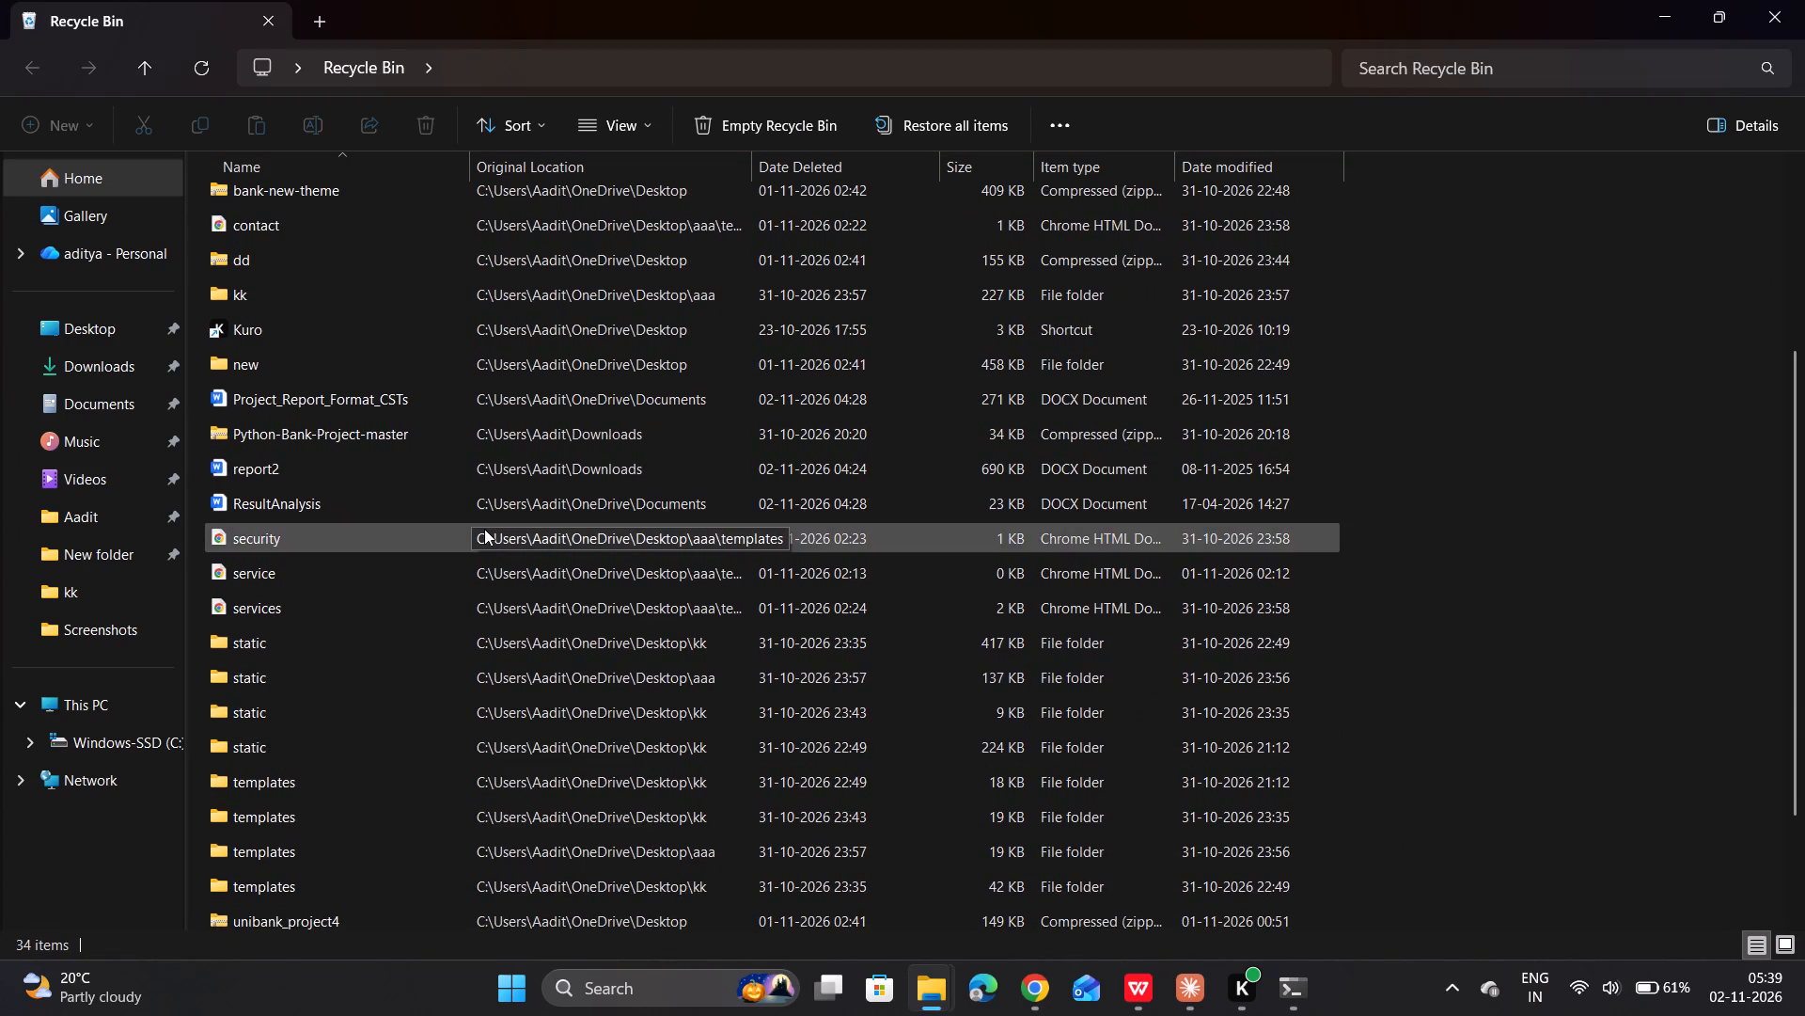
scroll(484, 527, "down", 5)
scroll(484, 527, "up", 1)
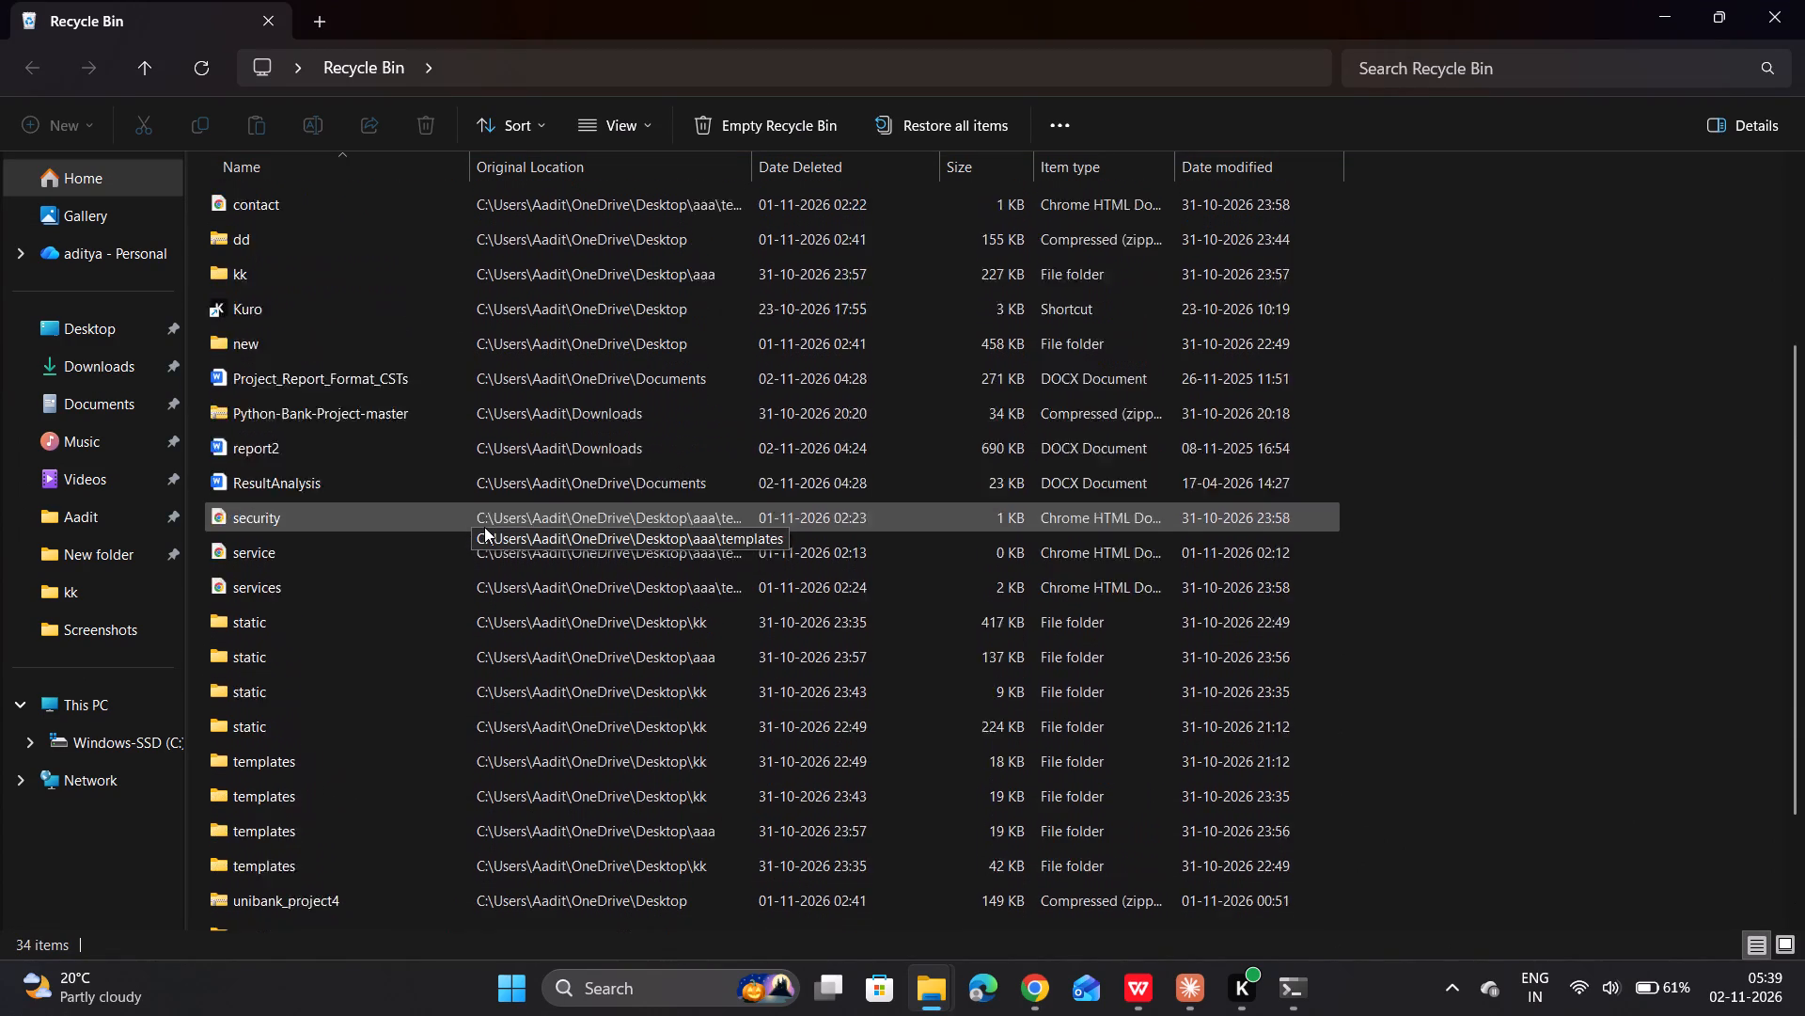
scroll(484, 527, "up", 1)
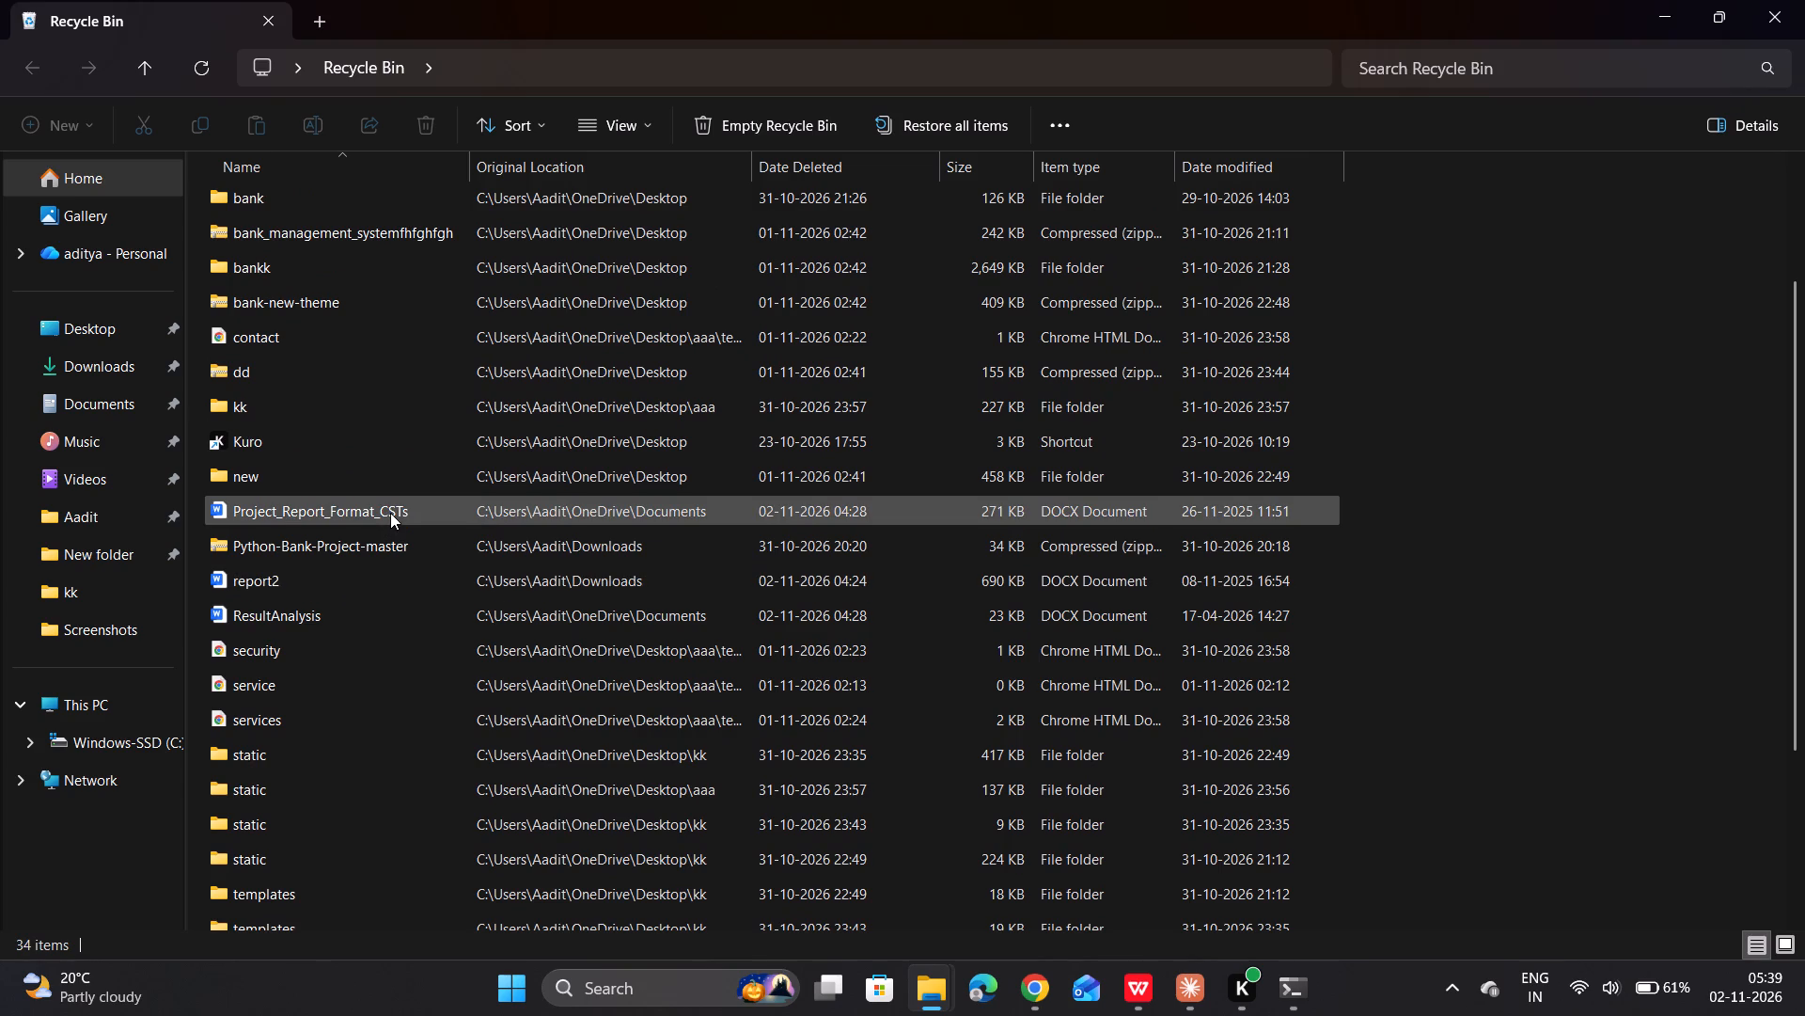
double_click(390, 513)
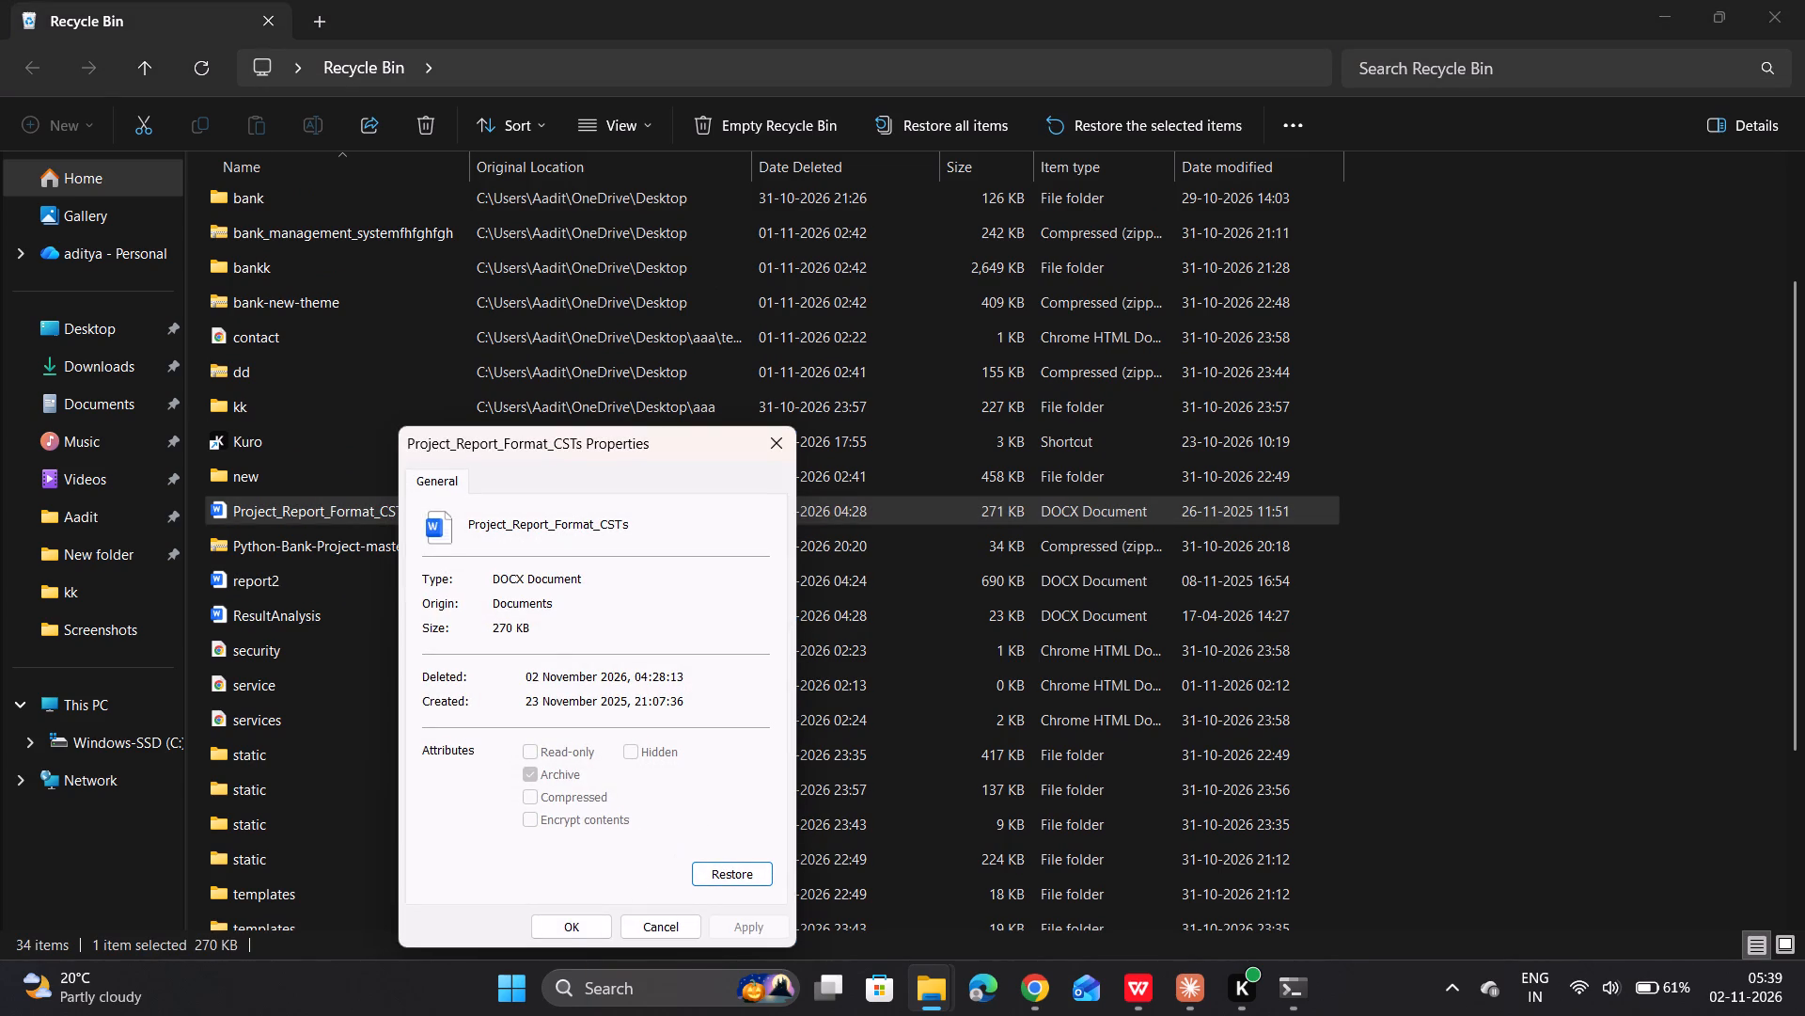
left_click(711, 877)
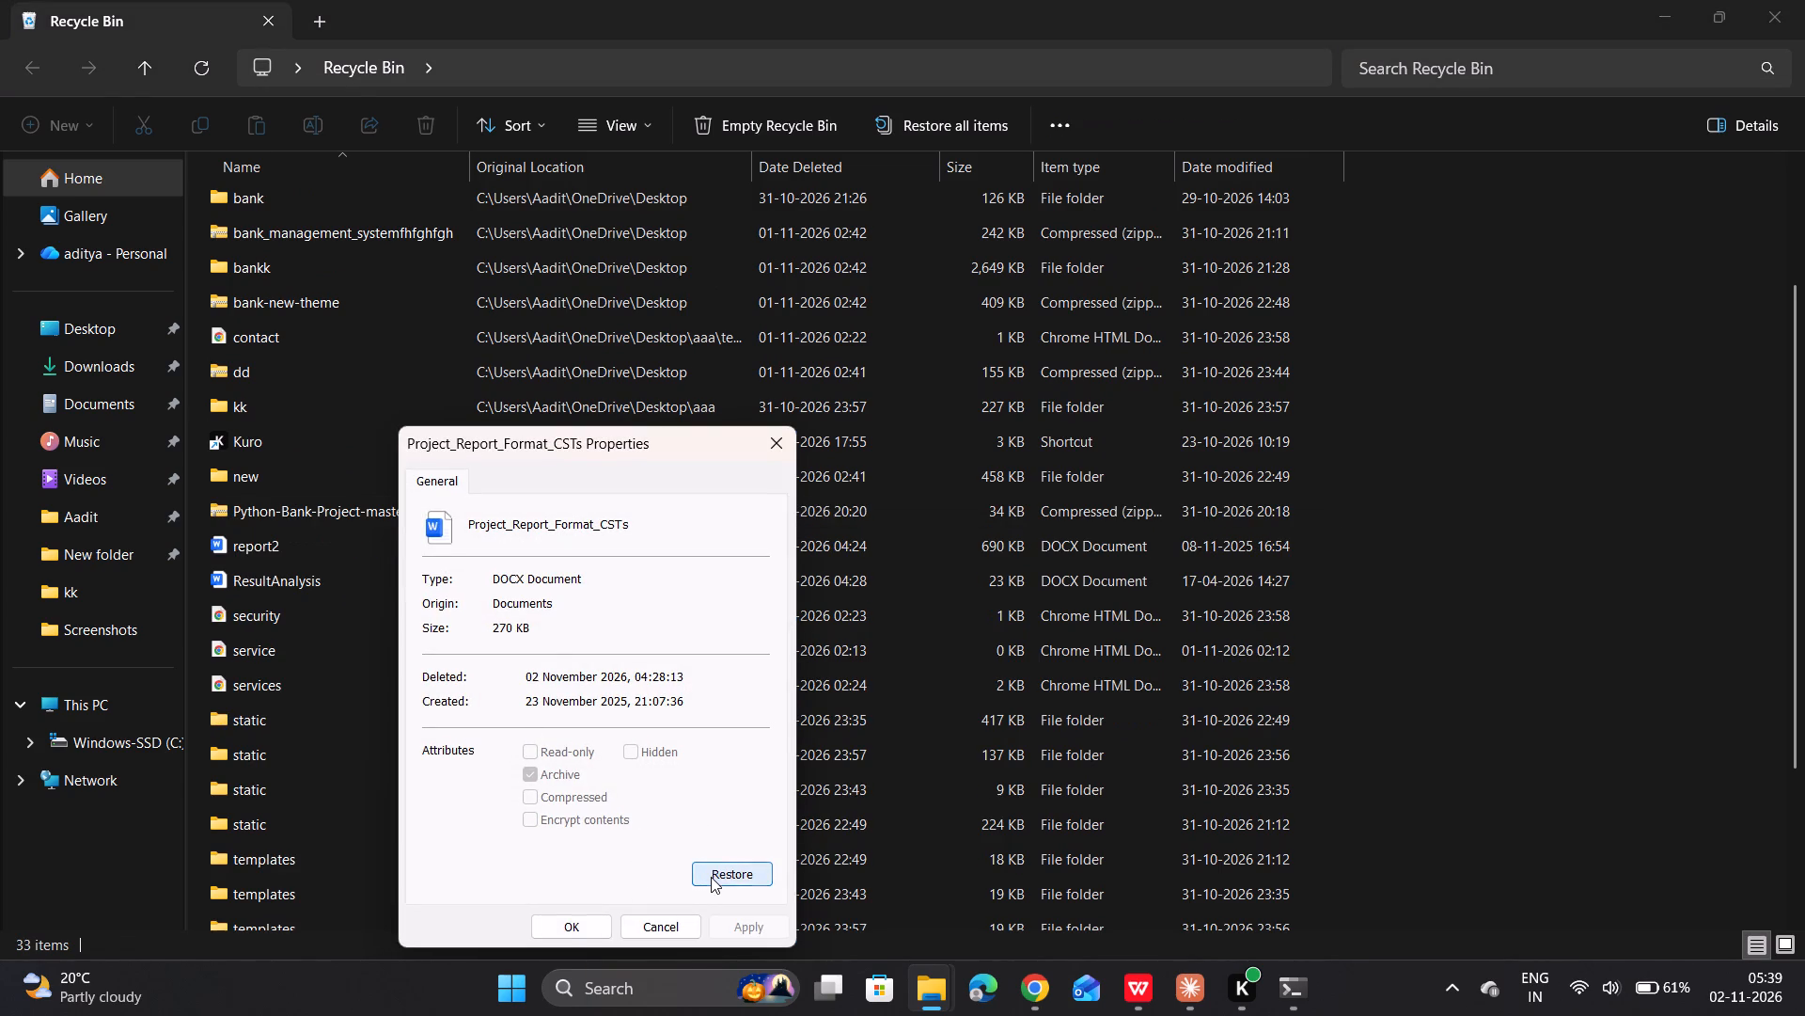
Open Project_Report_Format_CSTs from the Documents folder, examine its certificate, index, lists and report writing requirements, and close it.
left_click(941, 991)
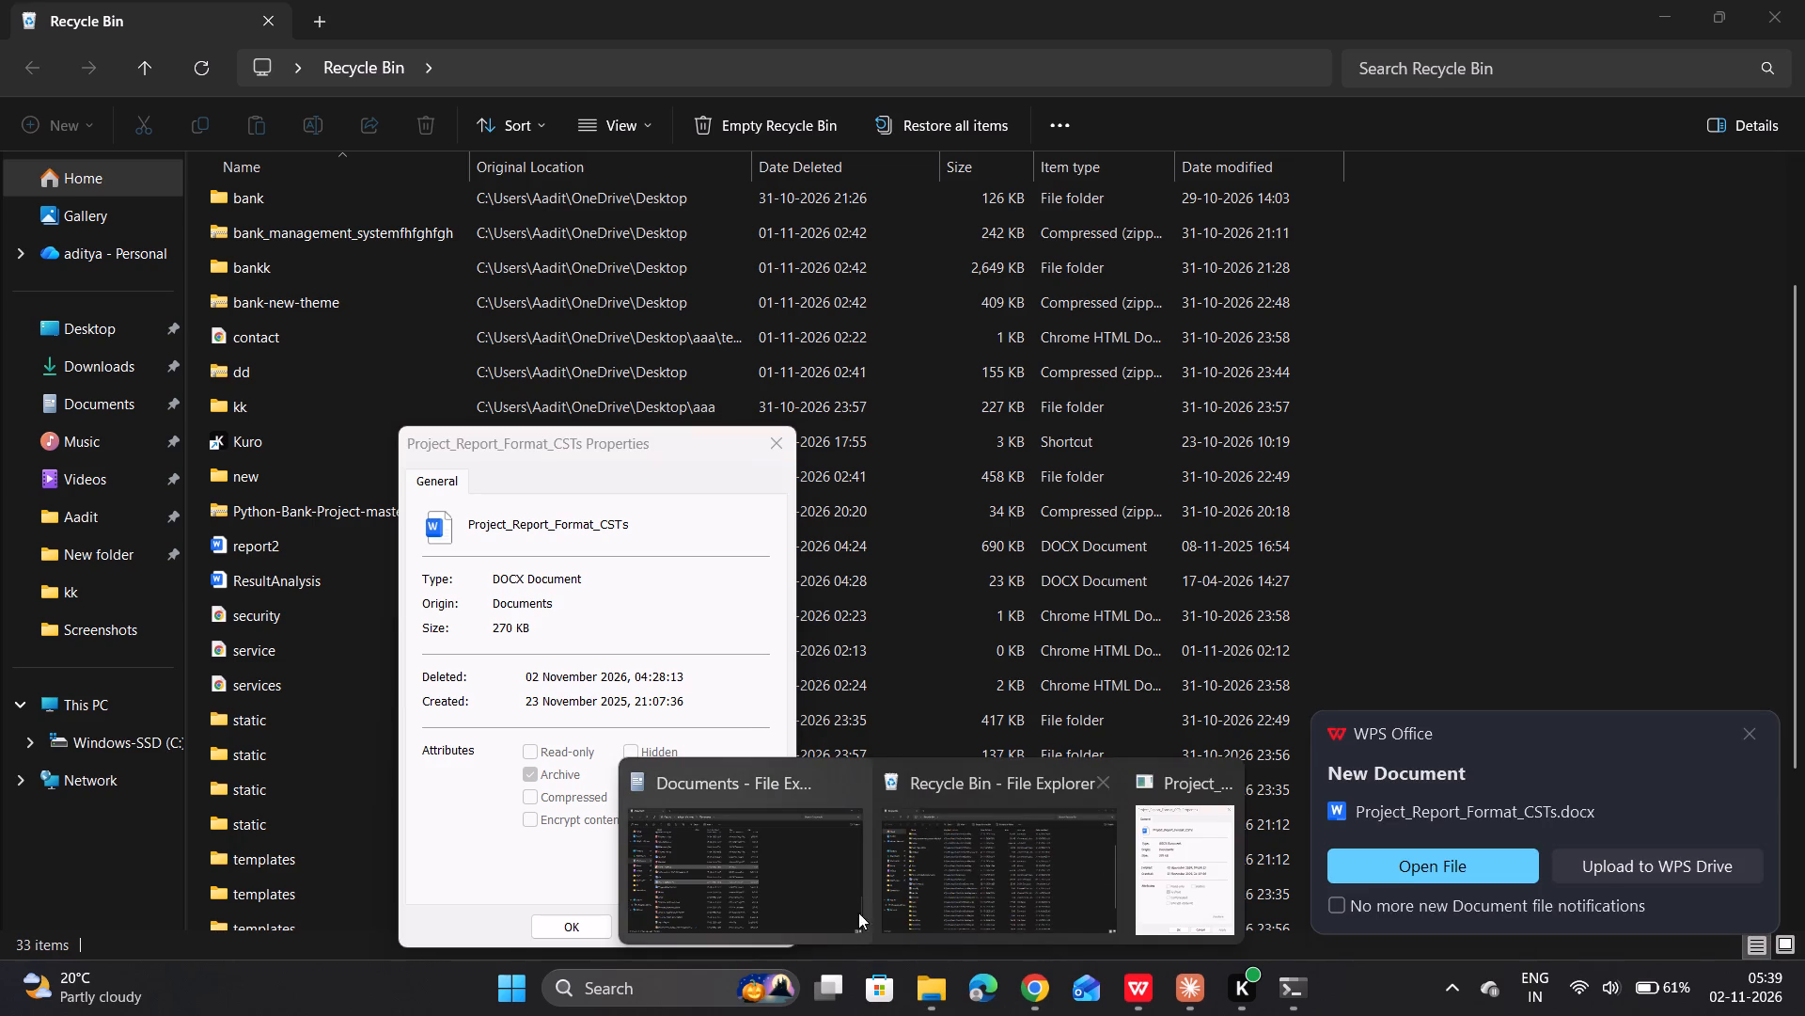
left_click(823, 883)
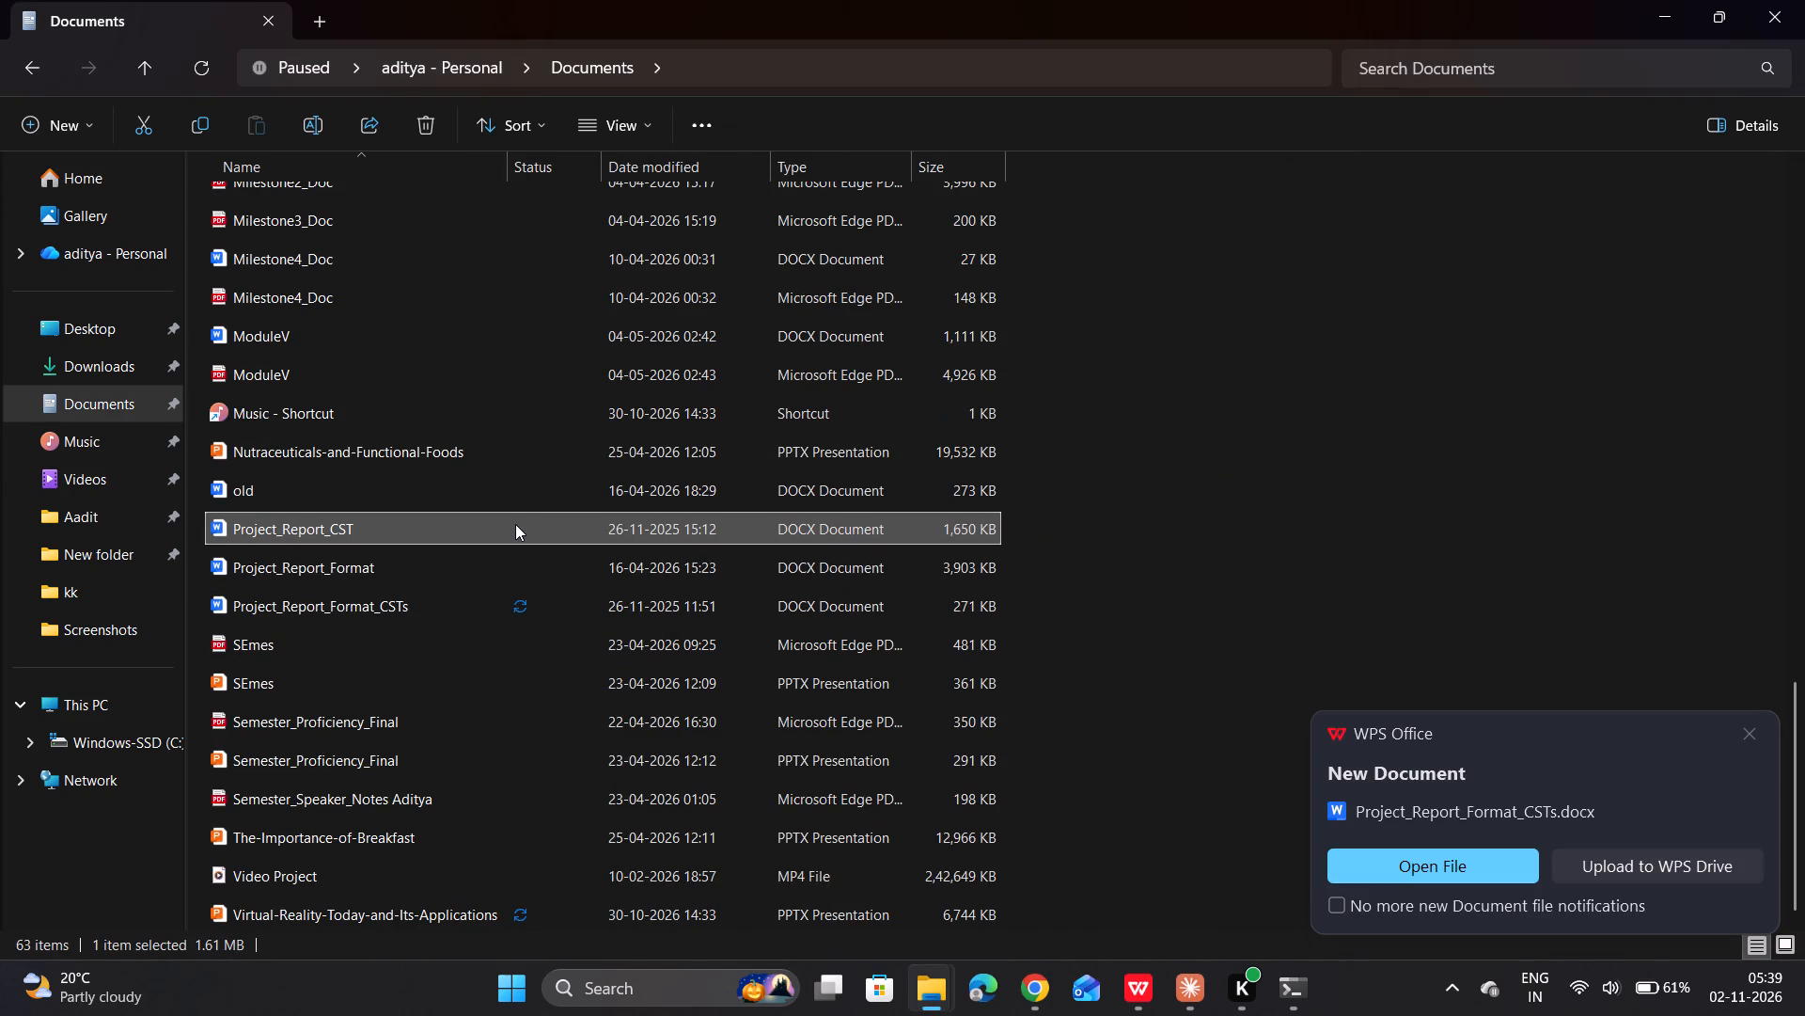
double_click(460, 599)
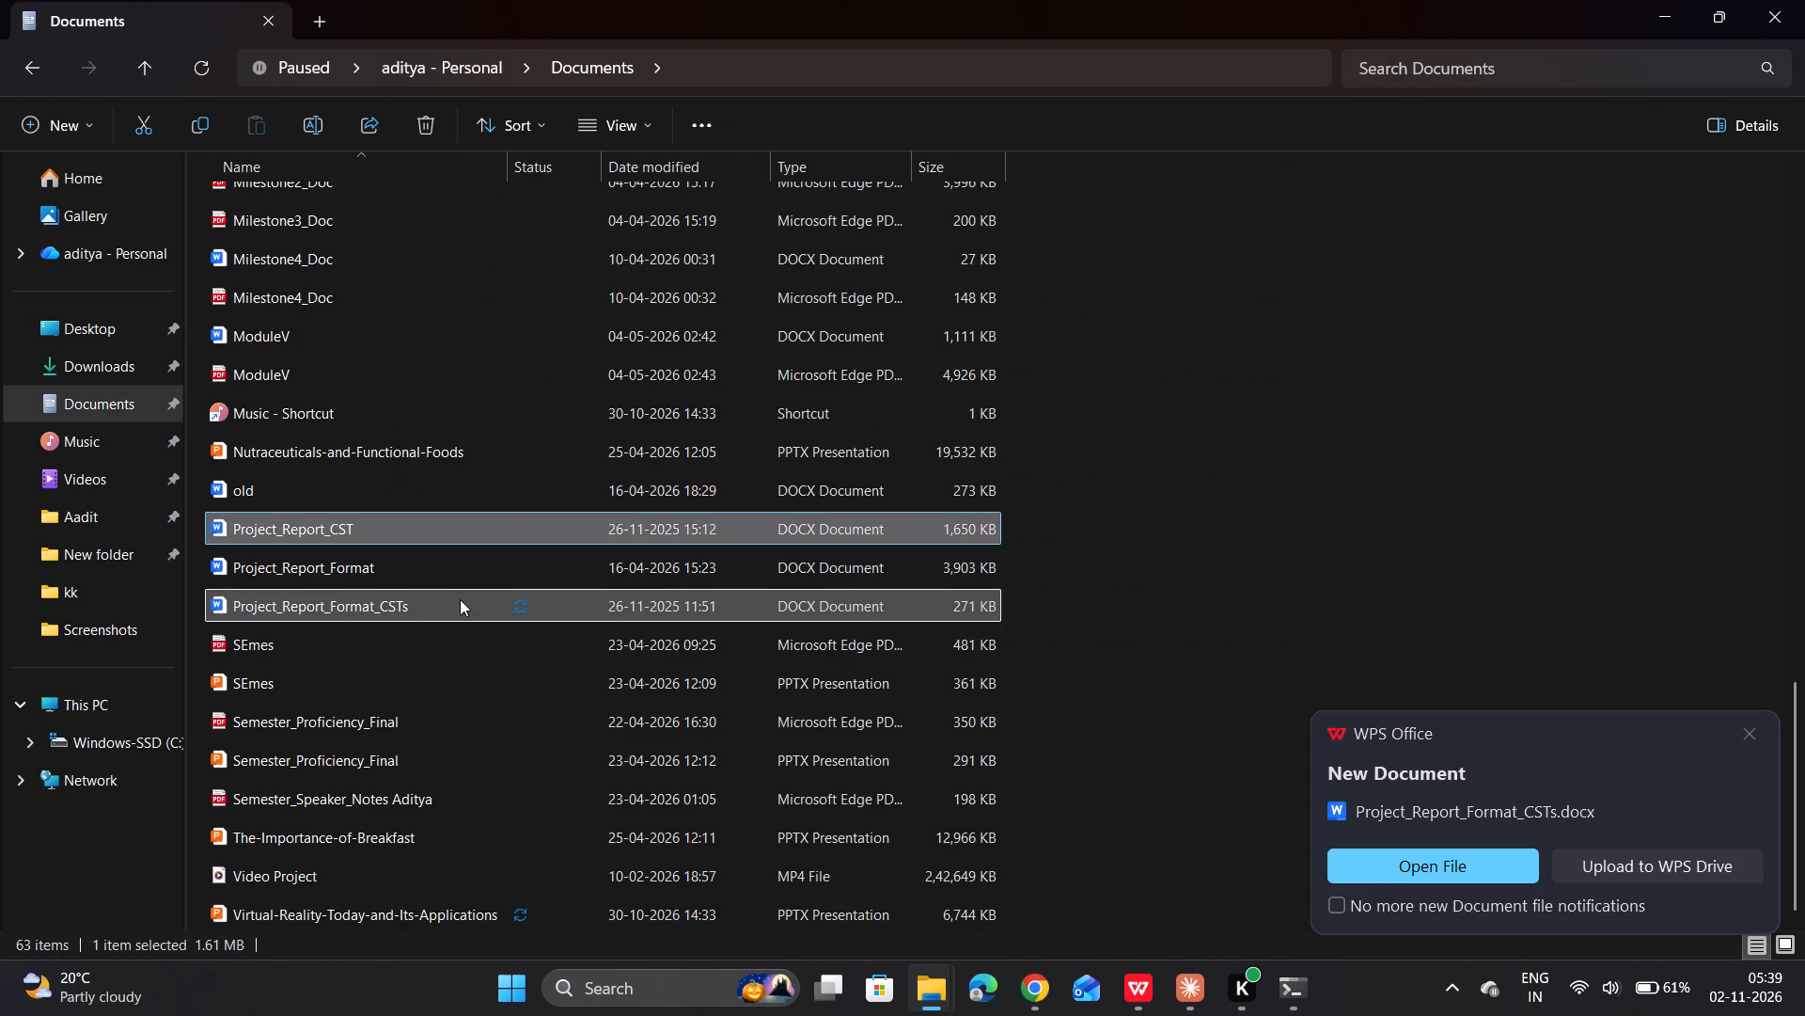
scroll(753, 588, "down", 11)
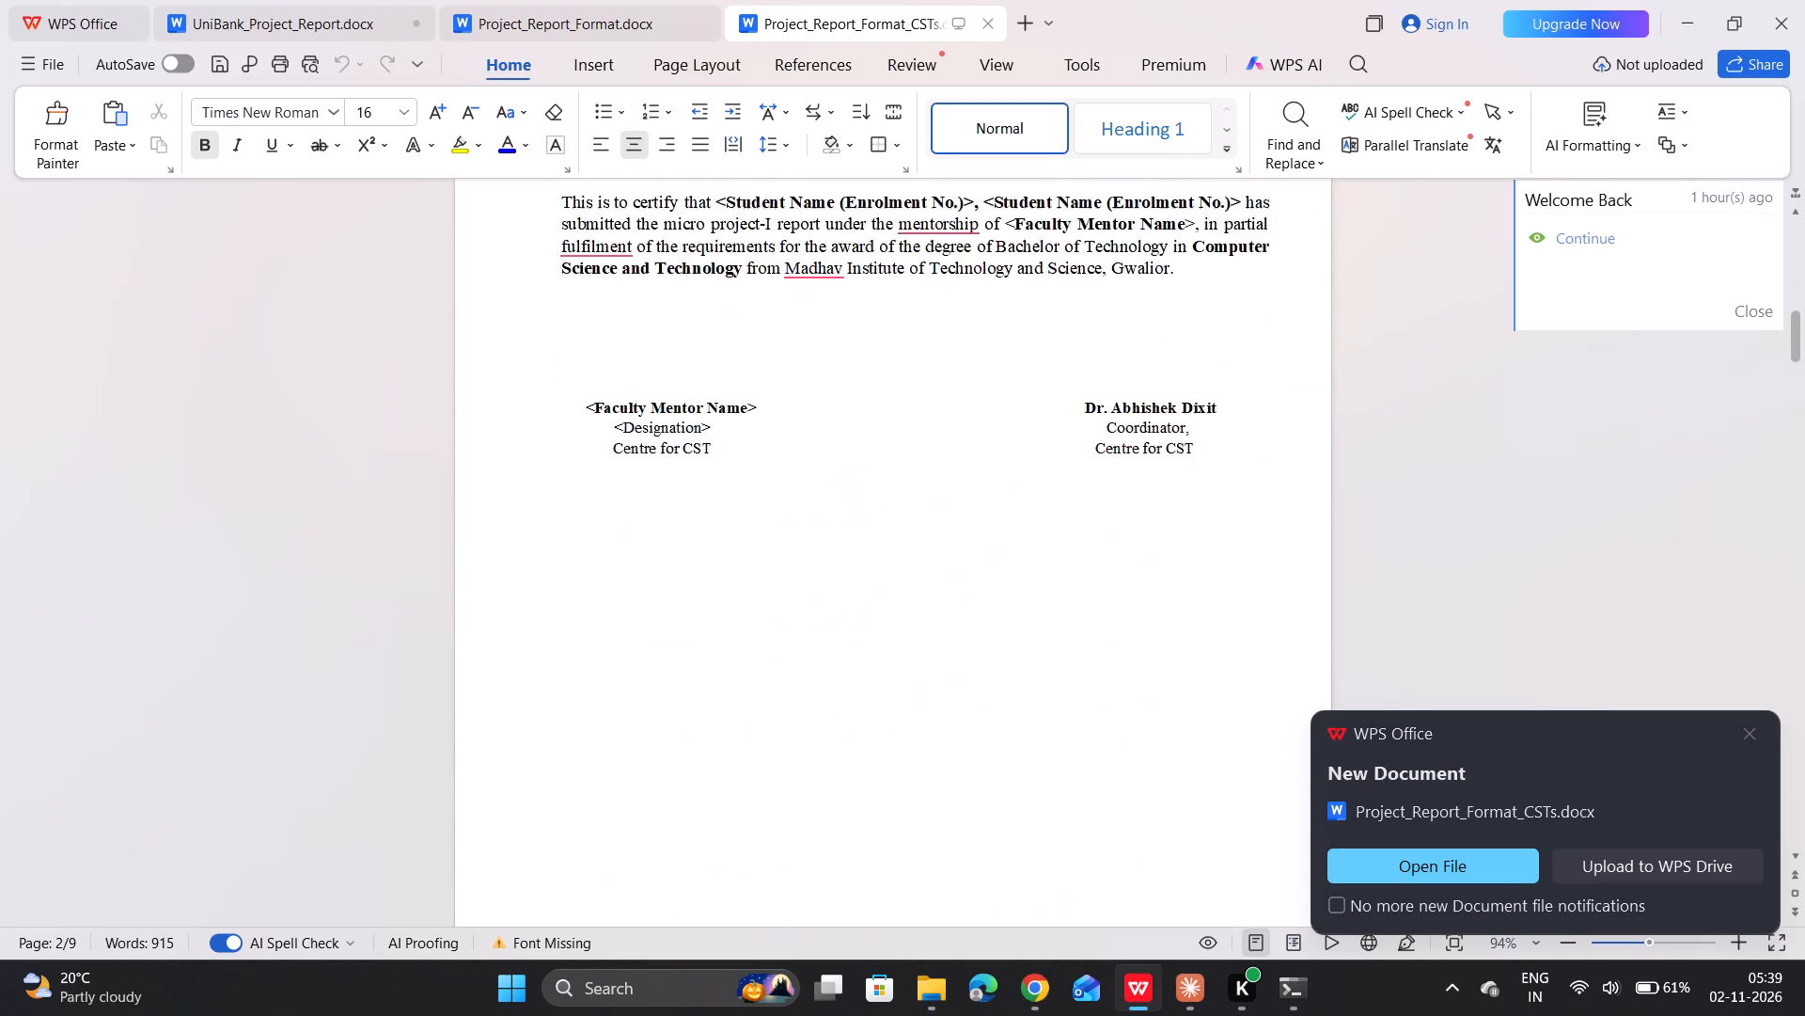
scroll(753, 588, "down", 6)
scroll(753, 588, "up", 3)
scroll(753, 588, "down", 1)
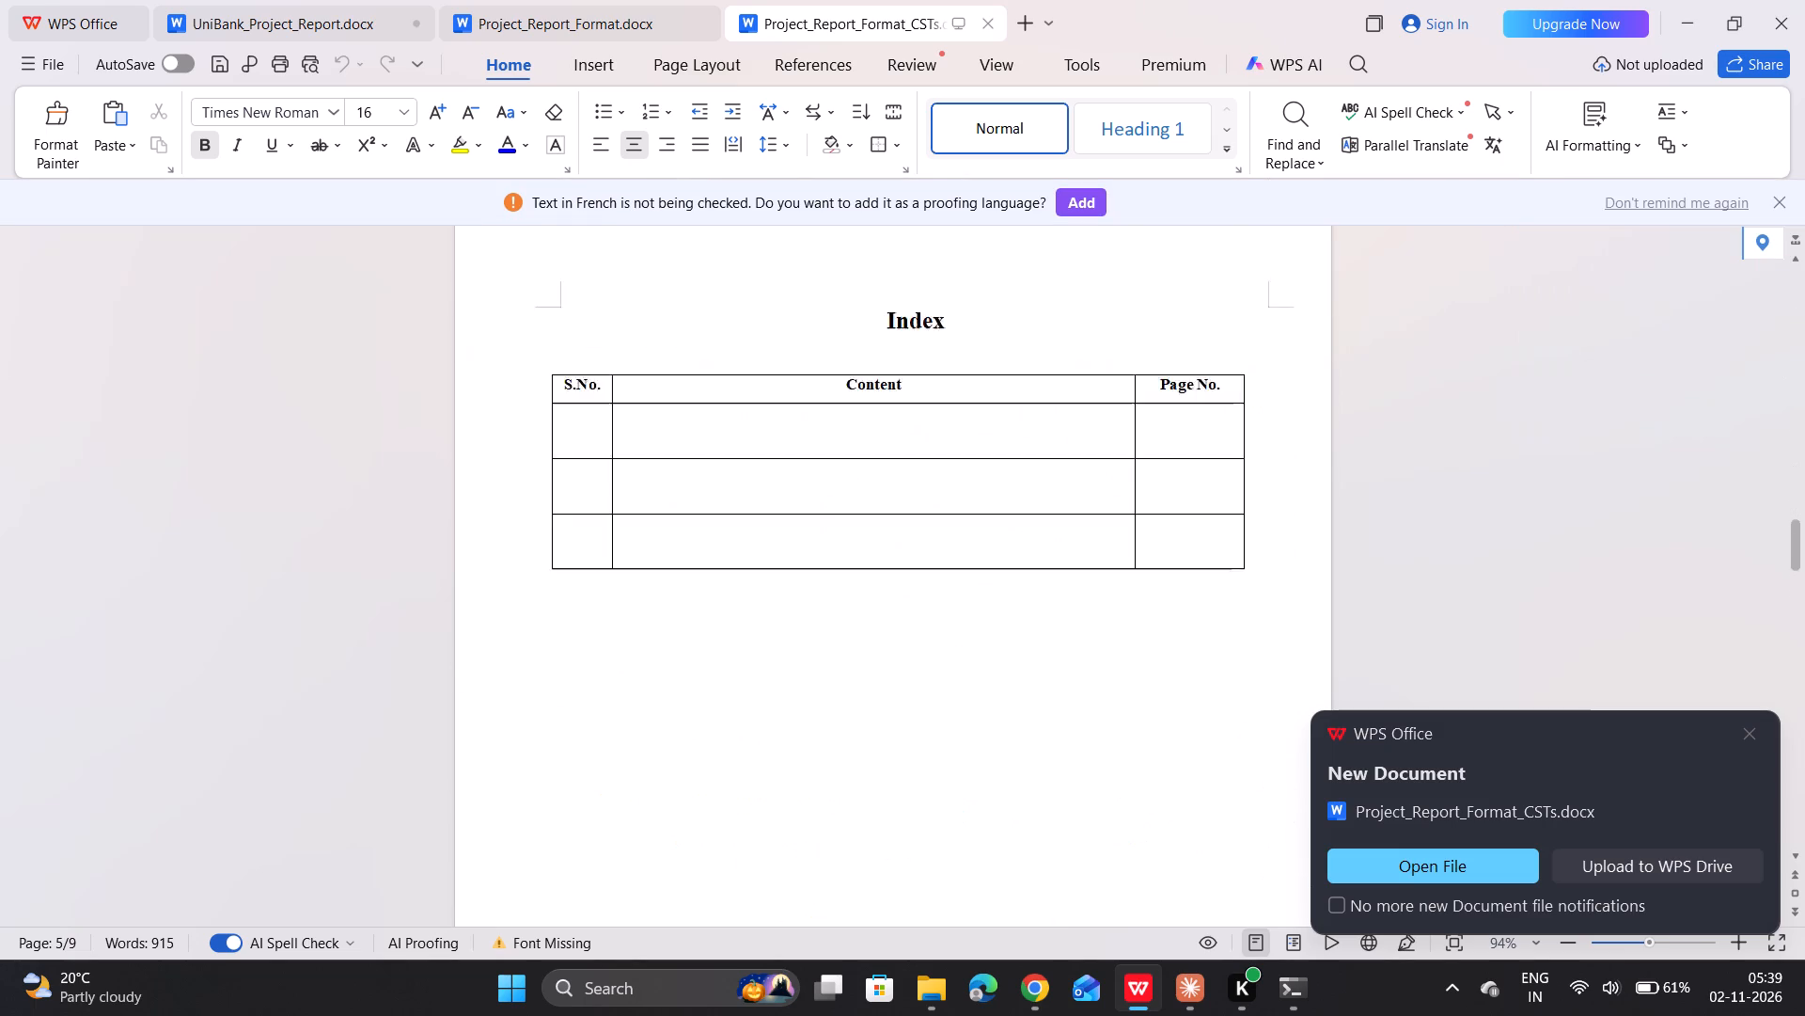
scroll(753, 588, "down", 6)
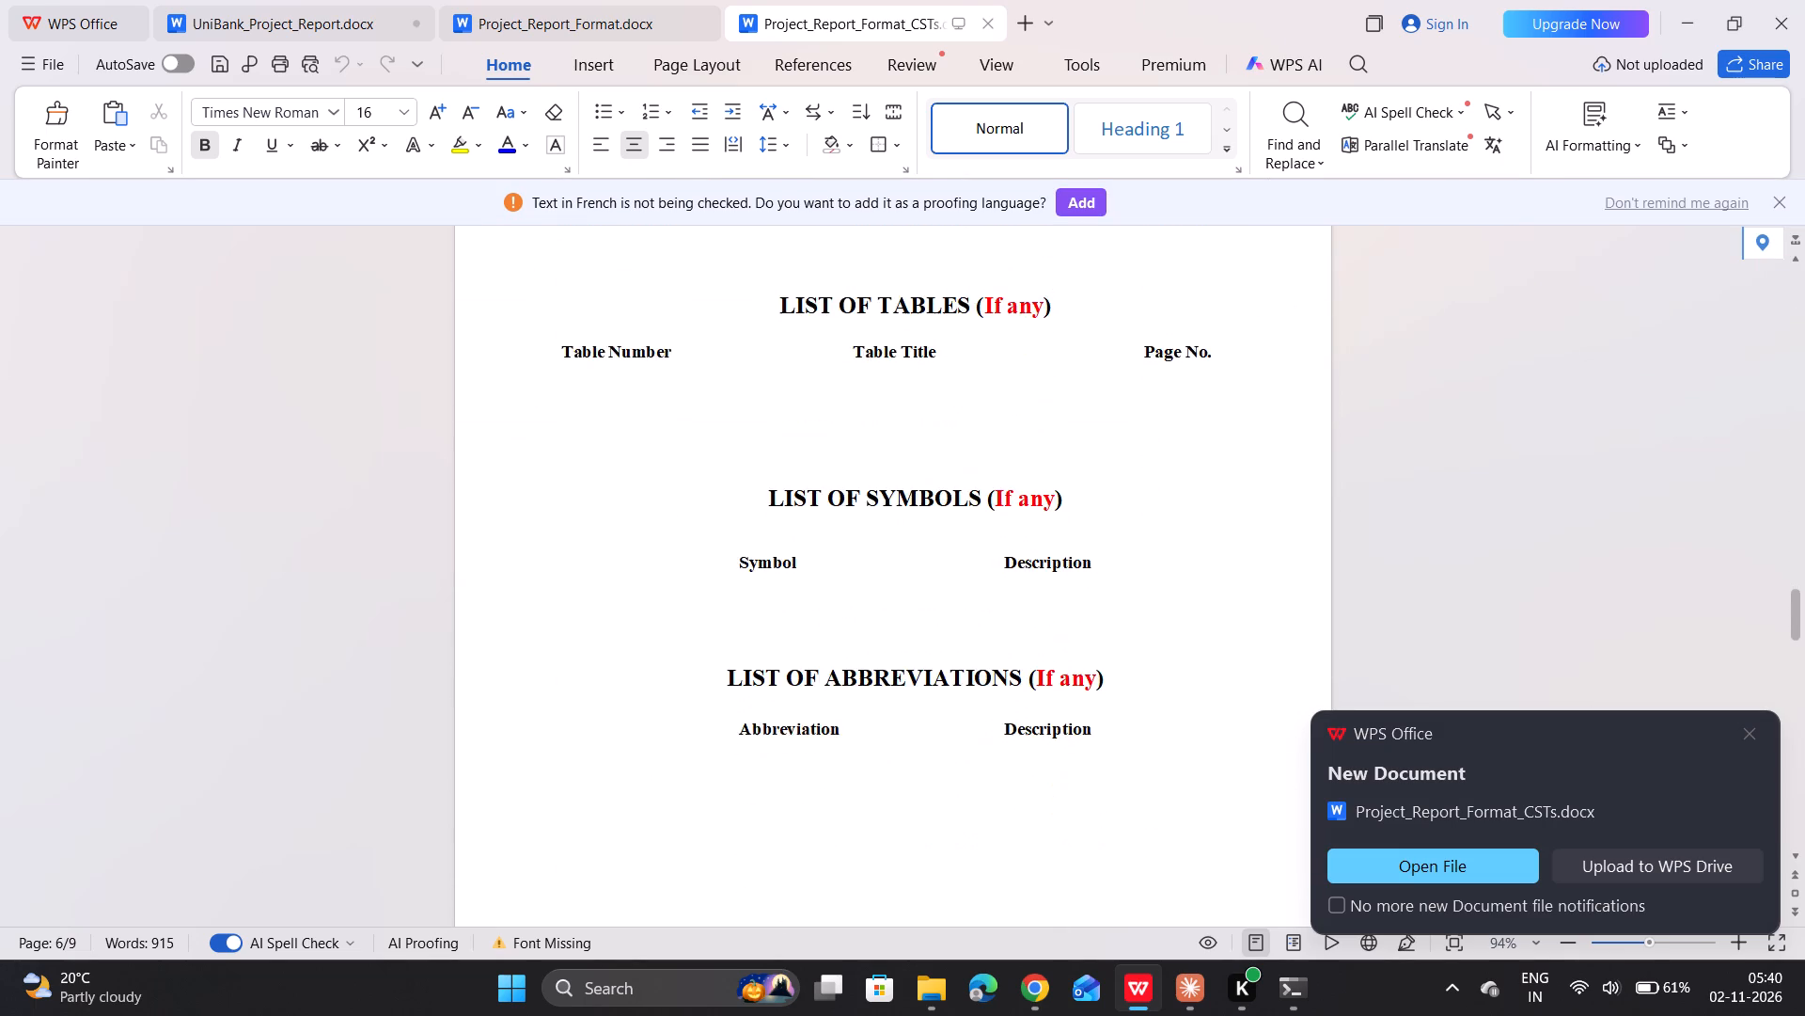
scroll(753, 588, "down", 2)
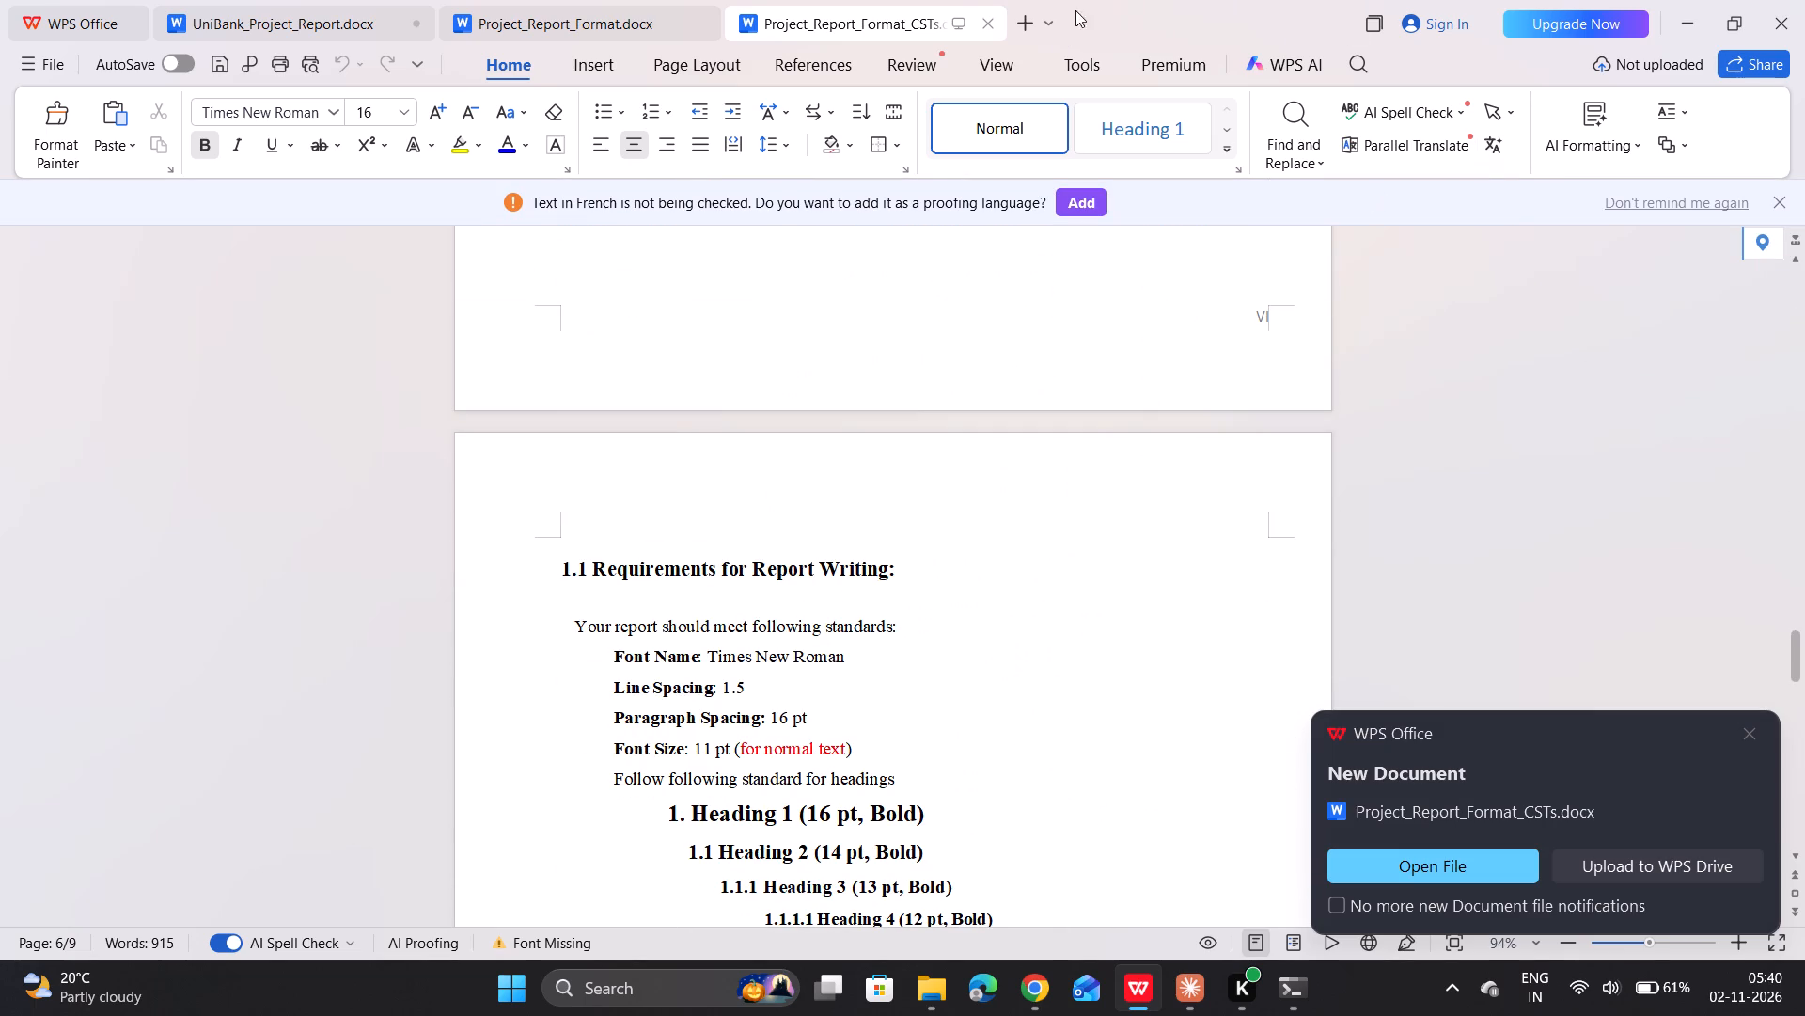
left_click(990, 20)
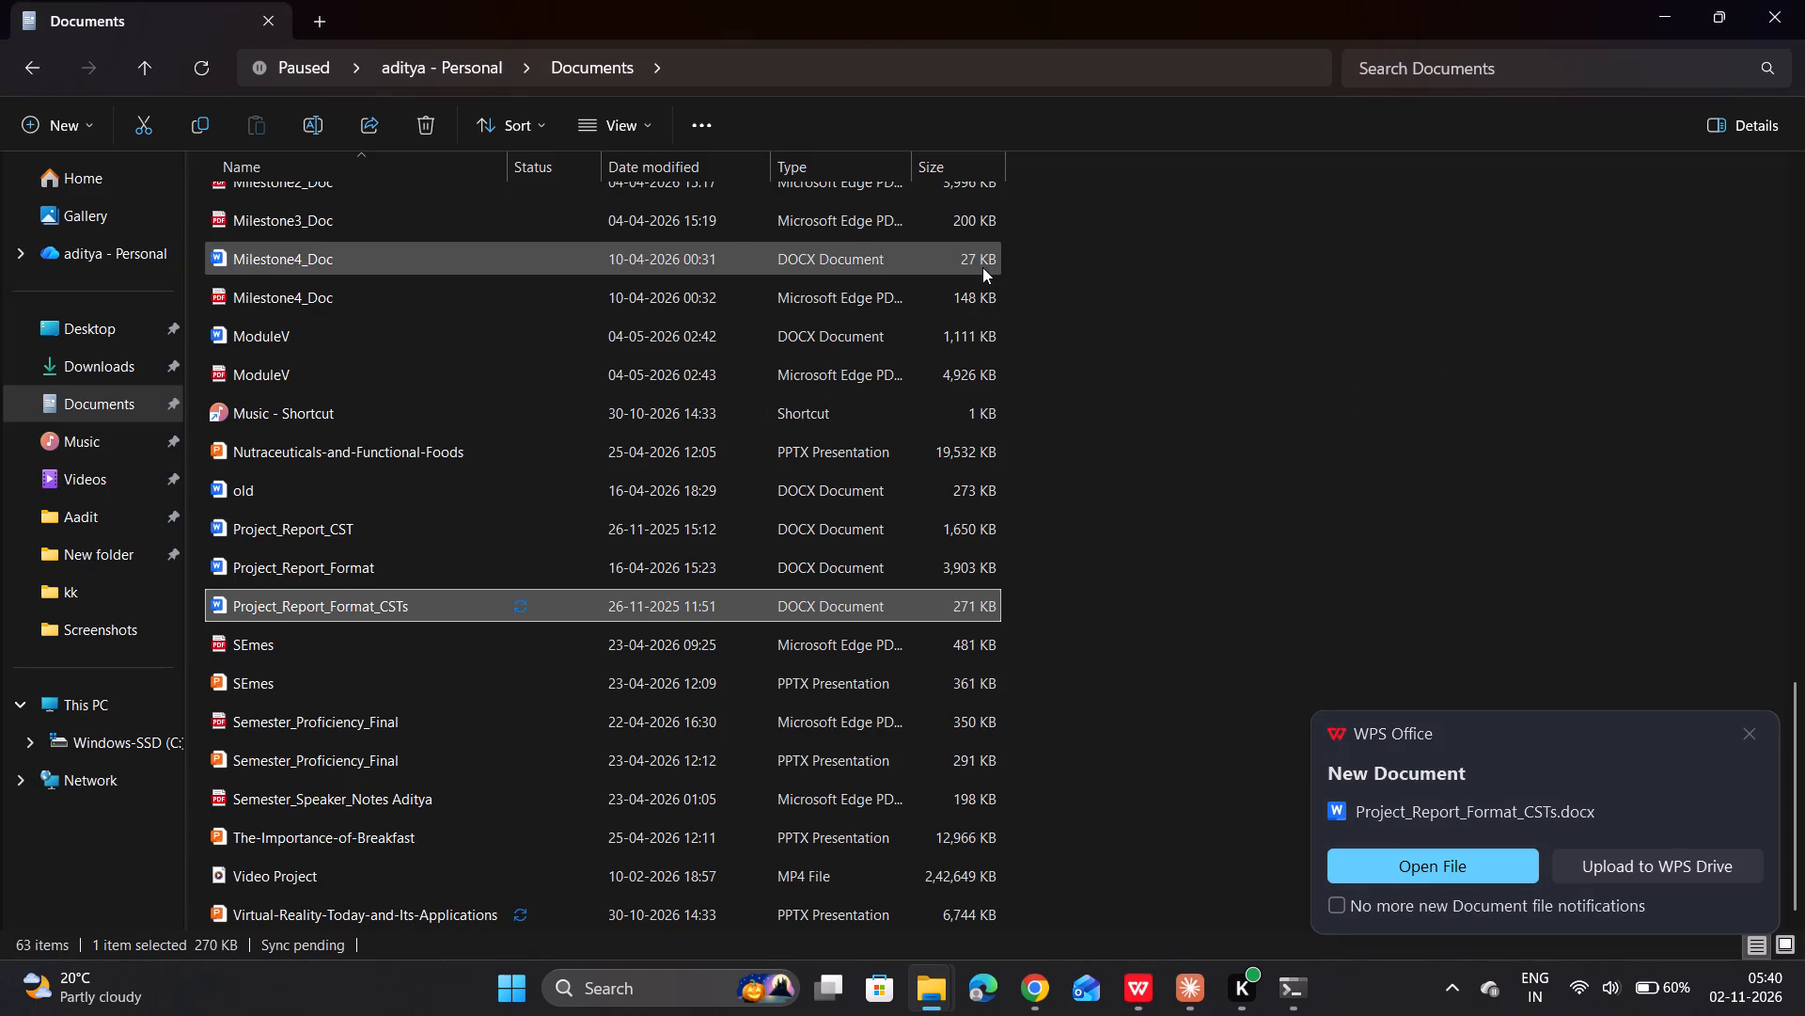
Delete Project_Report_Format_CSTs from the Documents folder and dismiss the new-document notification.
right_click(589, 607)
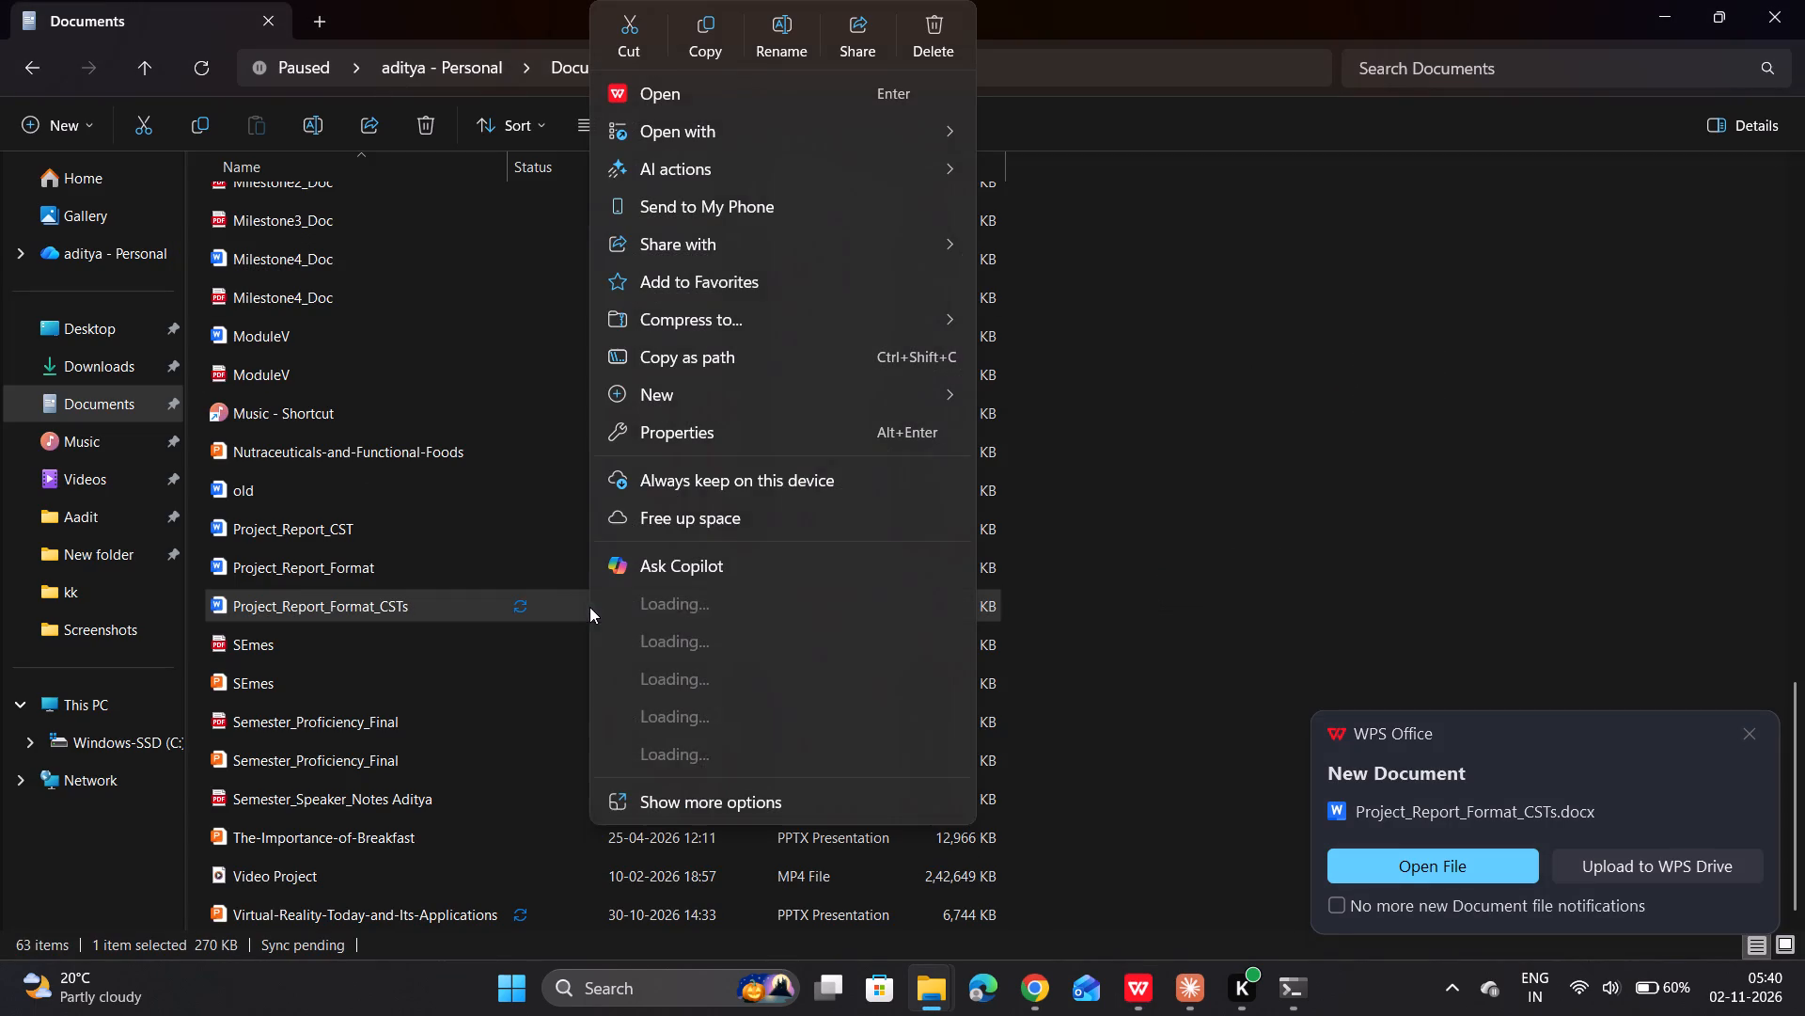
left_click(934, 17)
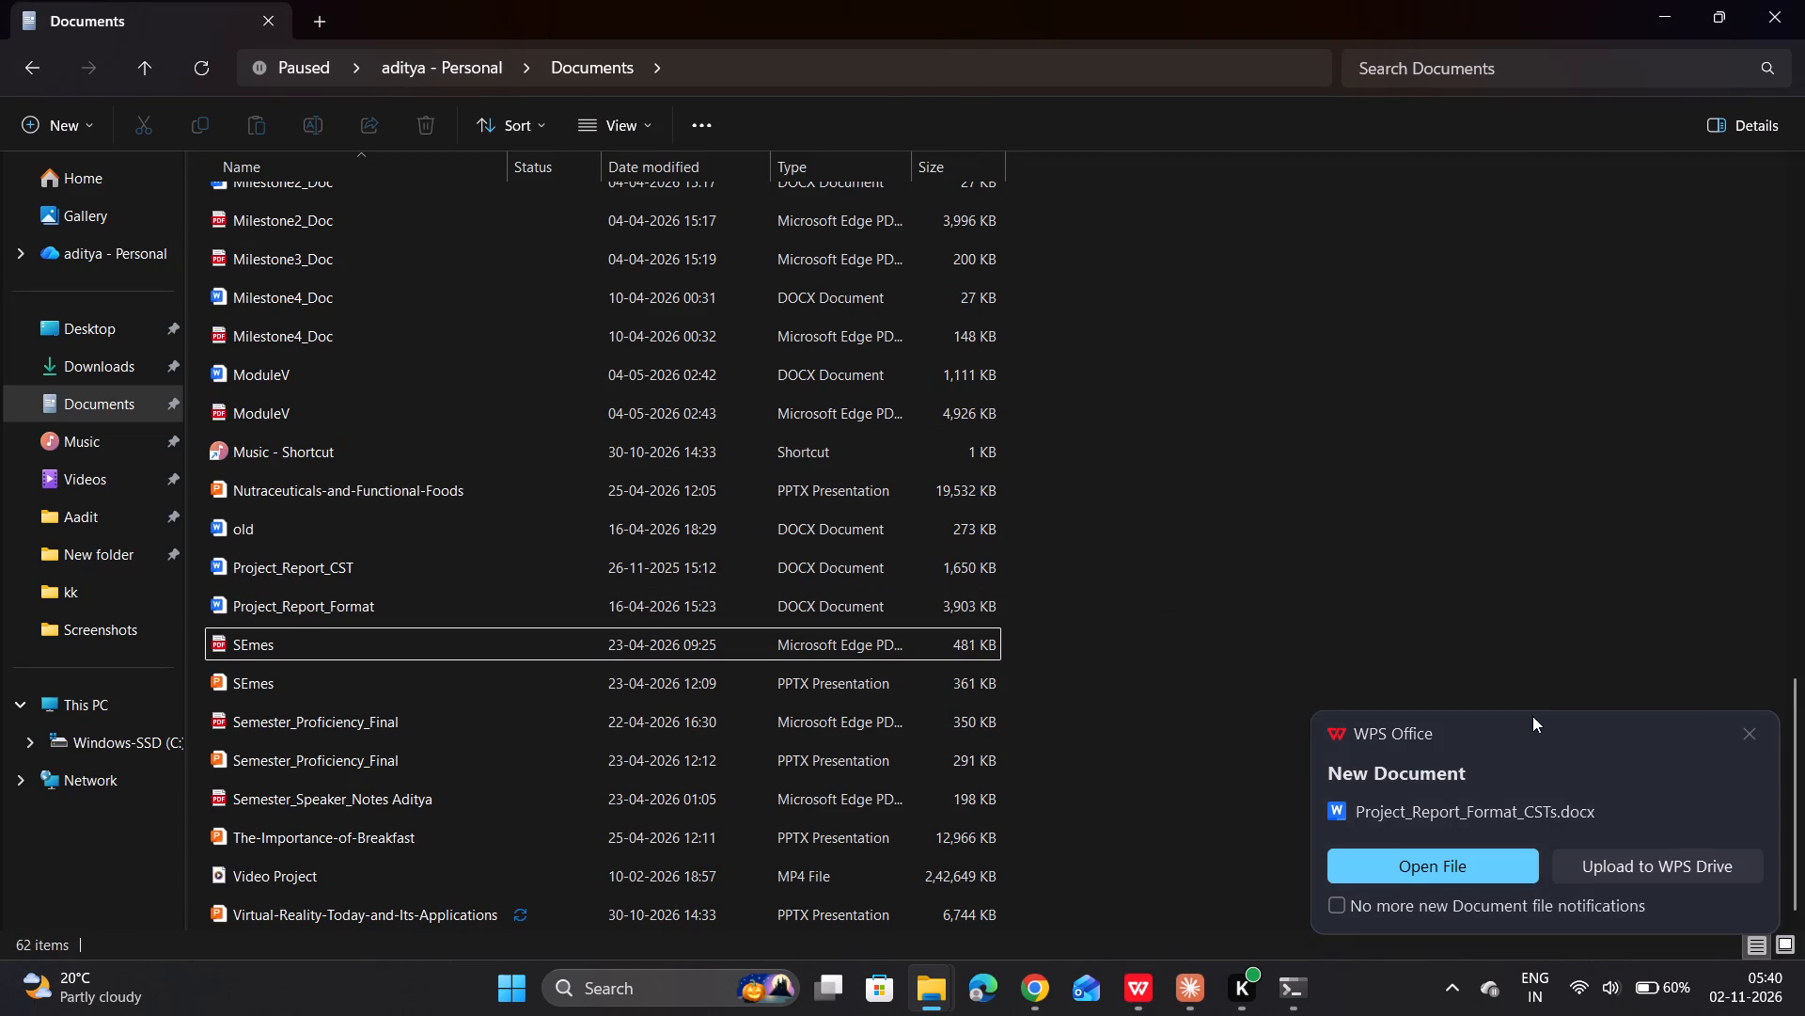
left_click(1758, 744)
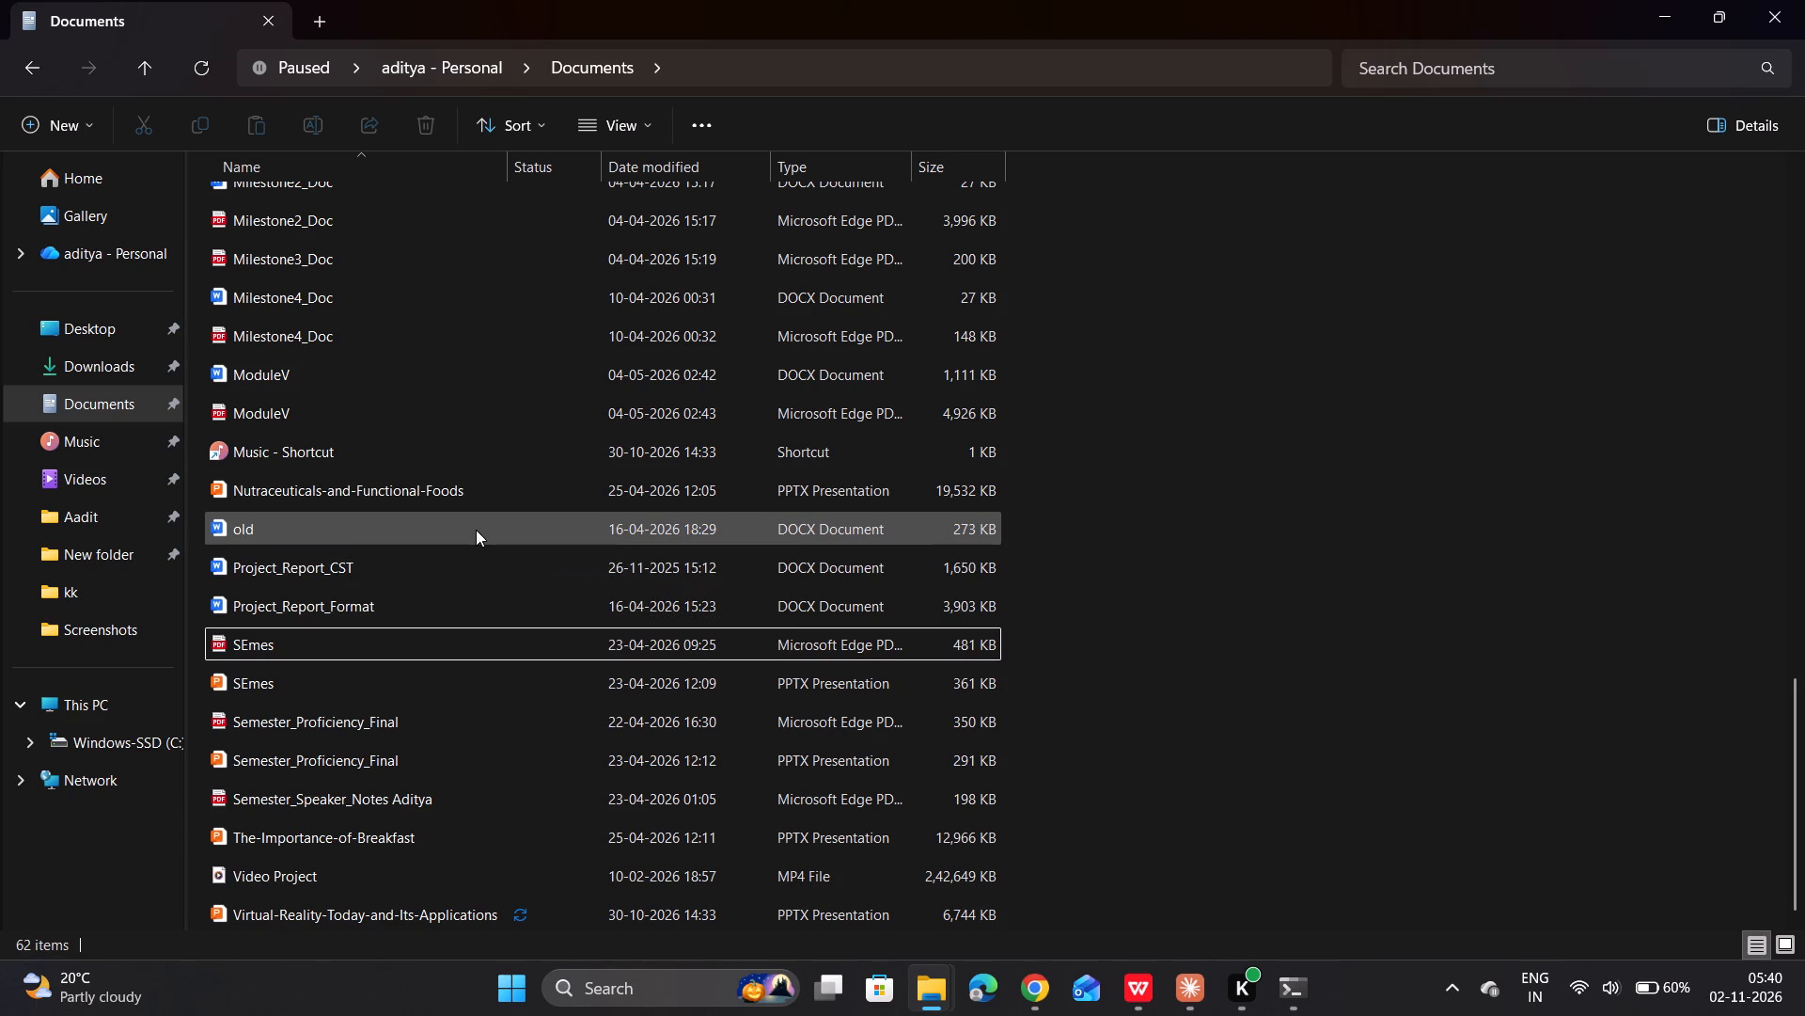
Open Project_Report_CST from the Documents folder, skim it from the cover page to the final pages, and close it.
double_click(485, 561)
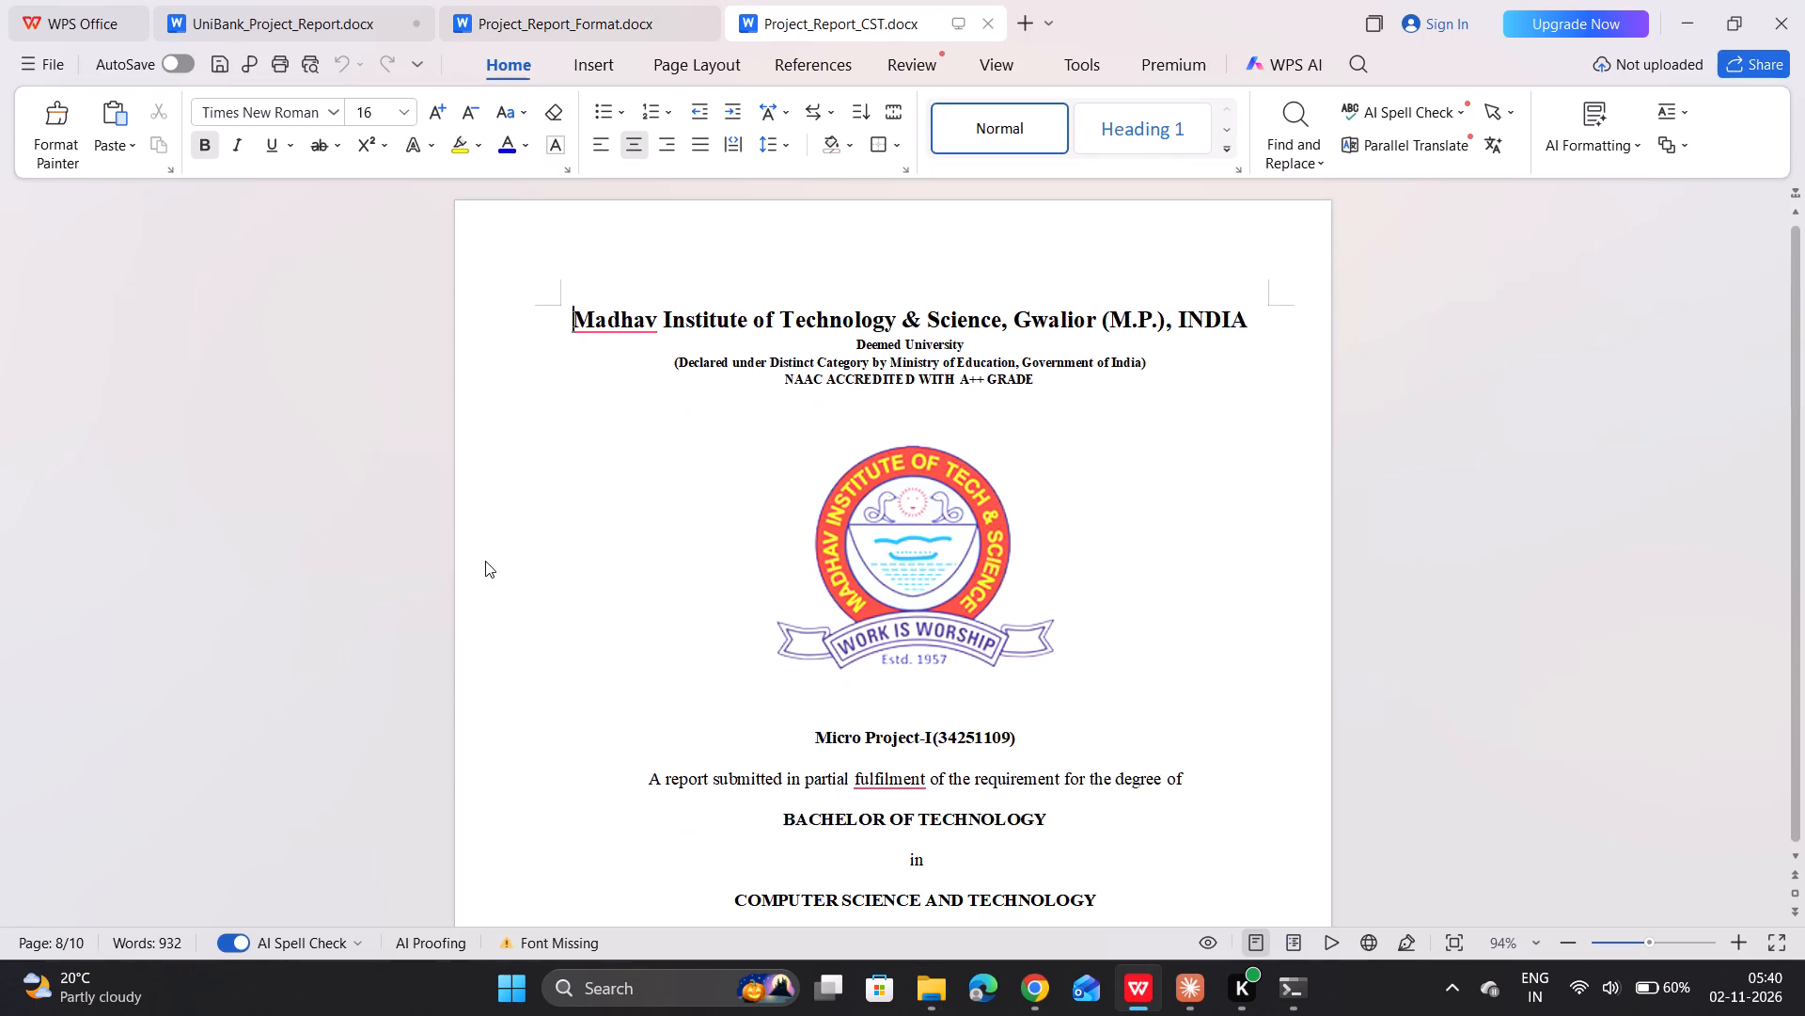
scroll(485, 561, "down", 19)
scroll(485, 561, "down", 10)
scroll(485, 561, "down", 16)
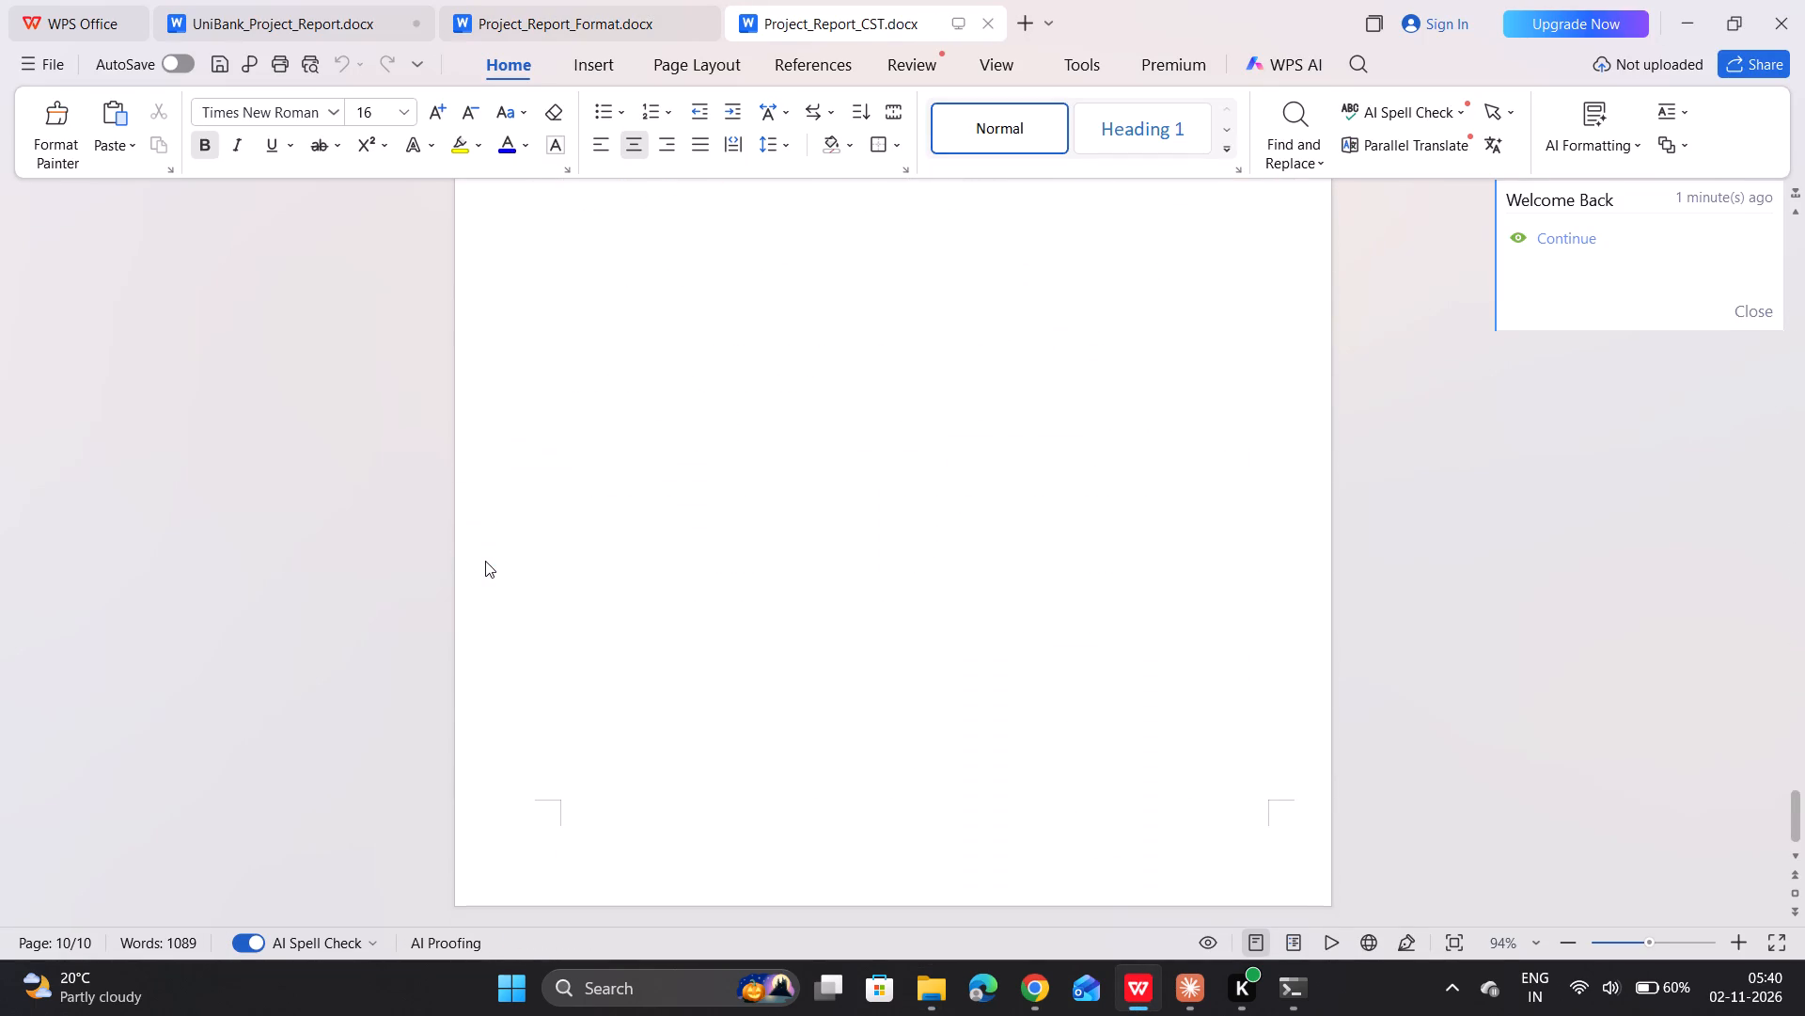
scroll(485, 561, "down", 5)
scroll(485, 561, "up", 12)
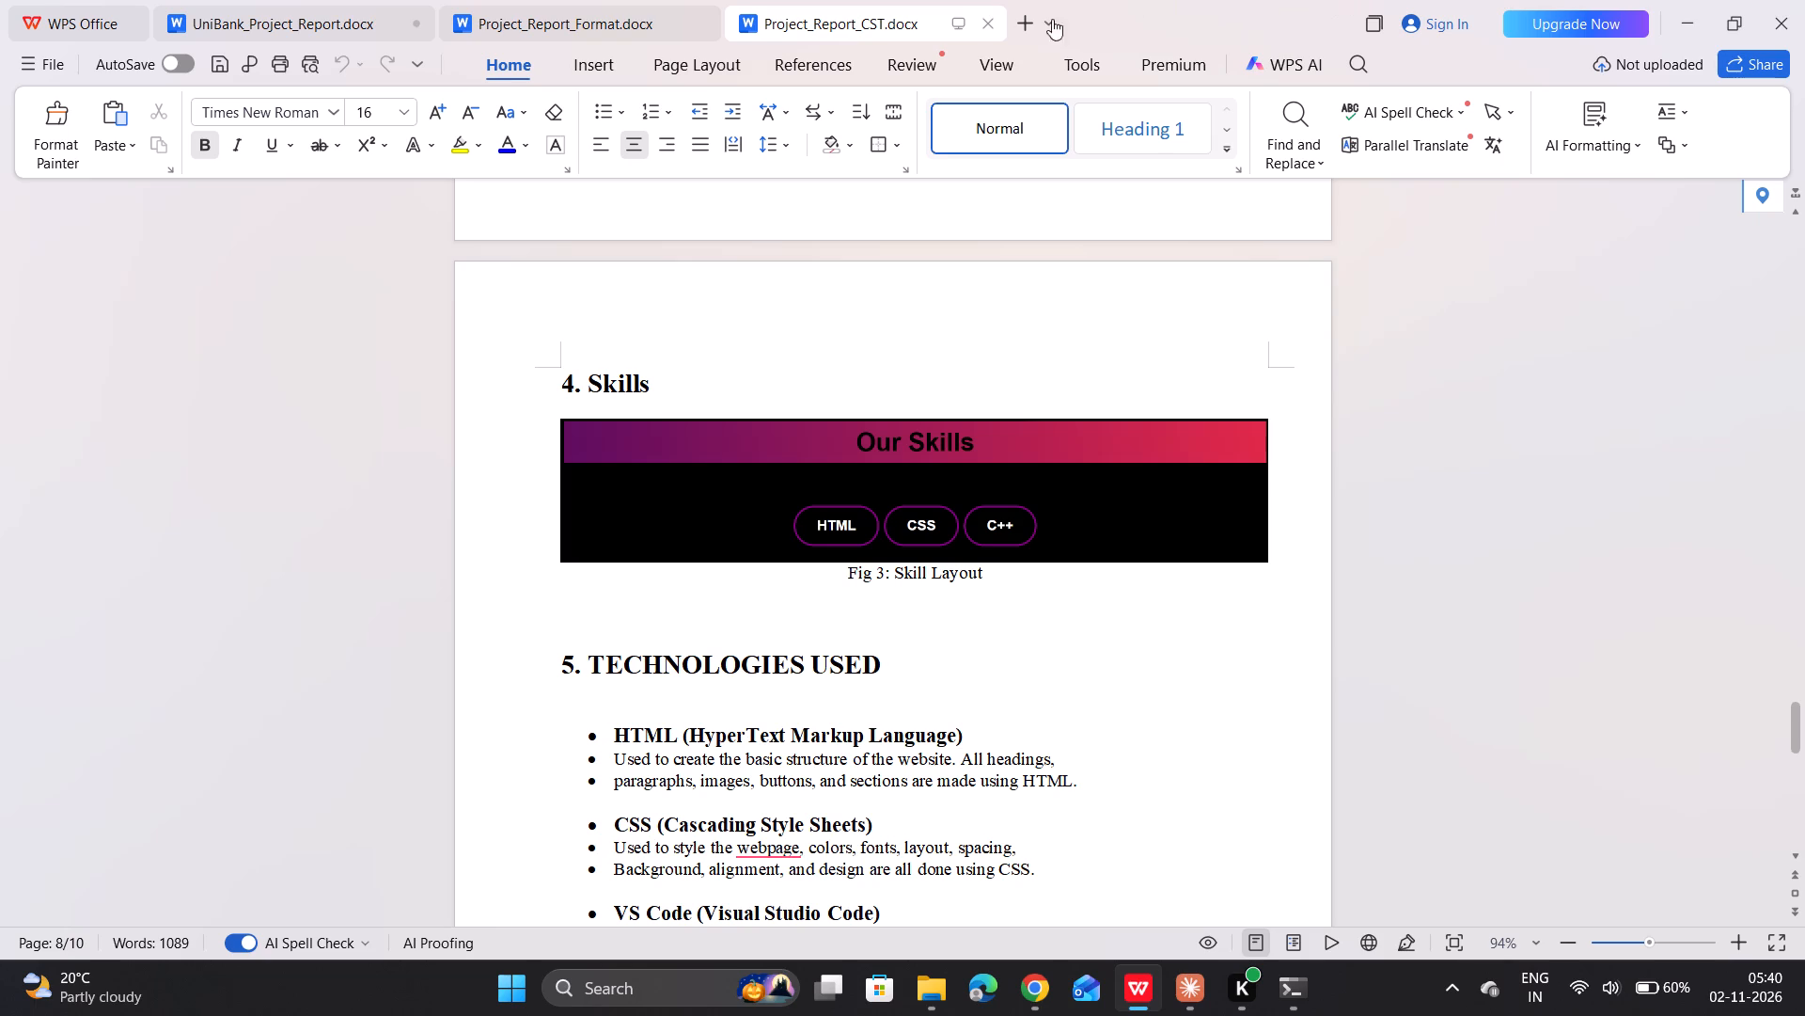
left_click(987, 26)
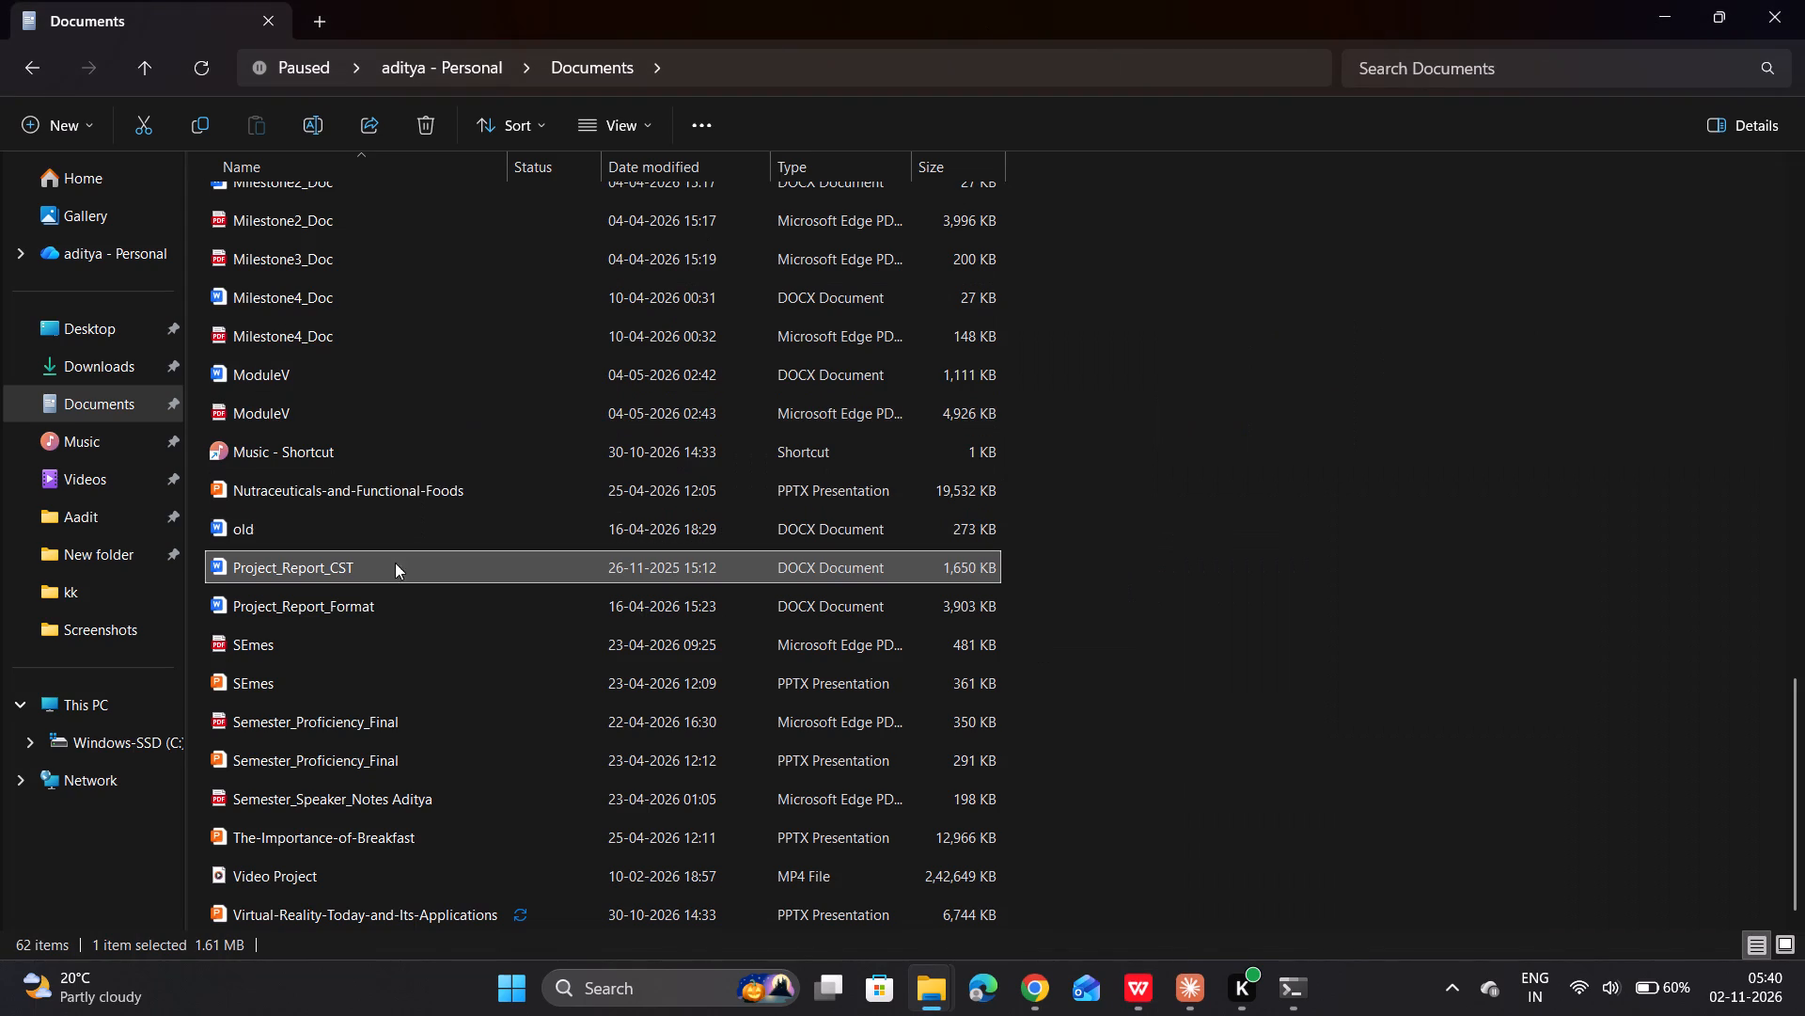
Delete Project_Report_CST from the Documents folder.
right_click(391, 574)
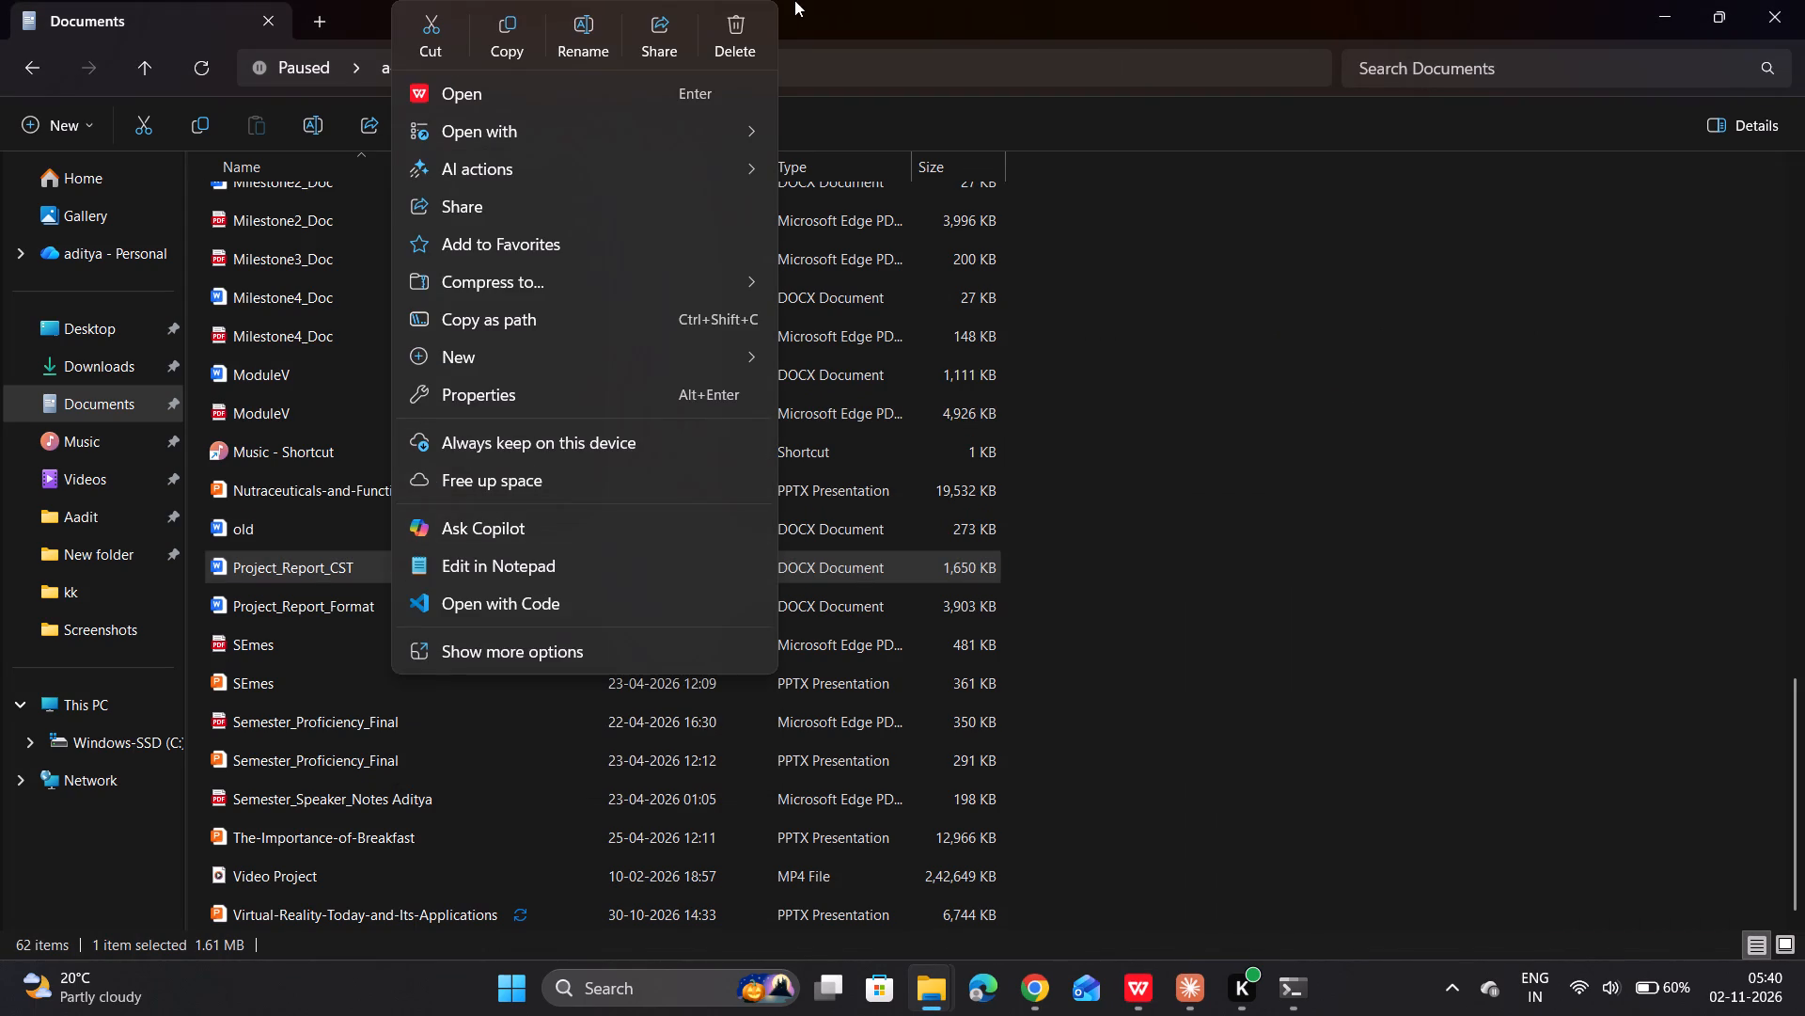
left_click(732, 37)
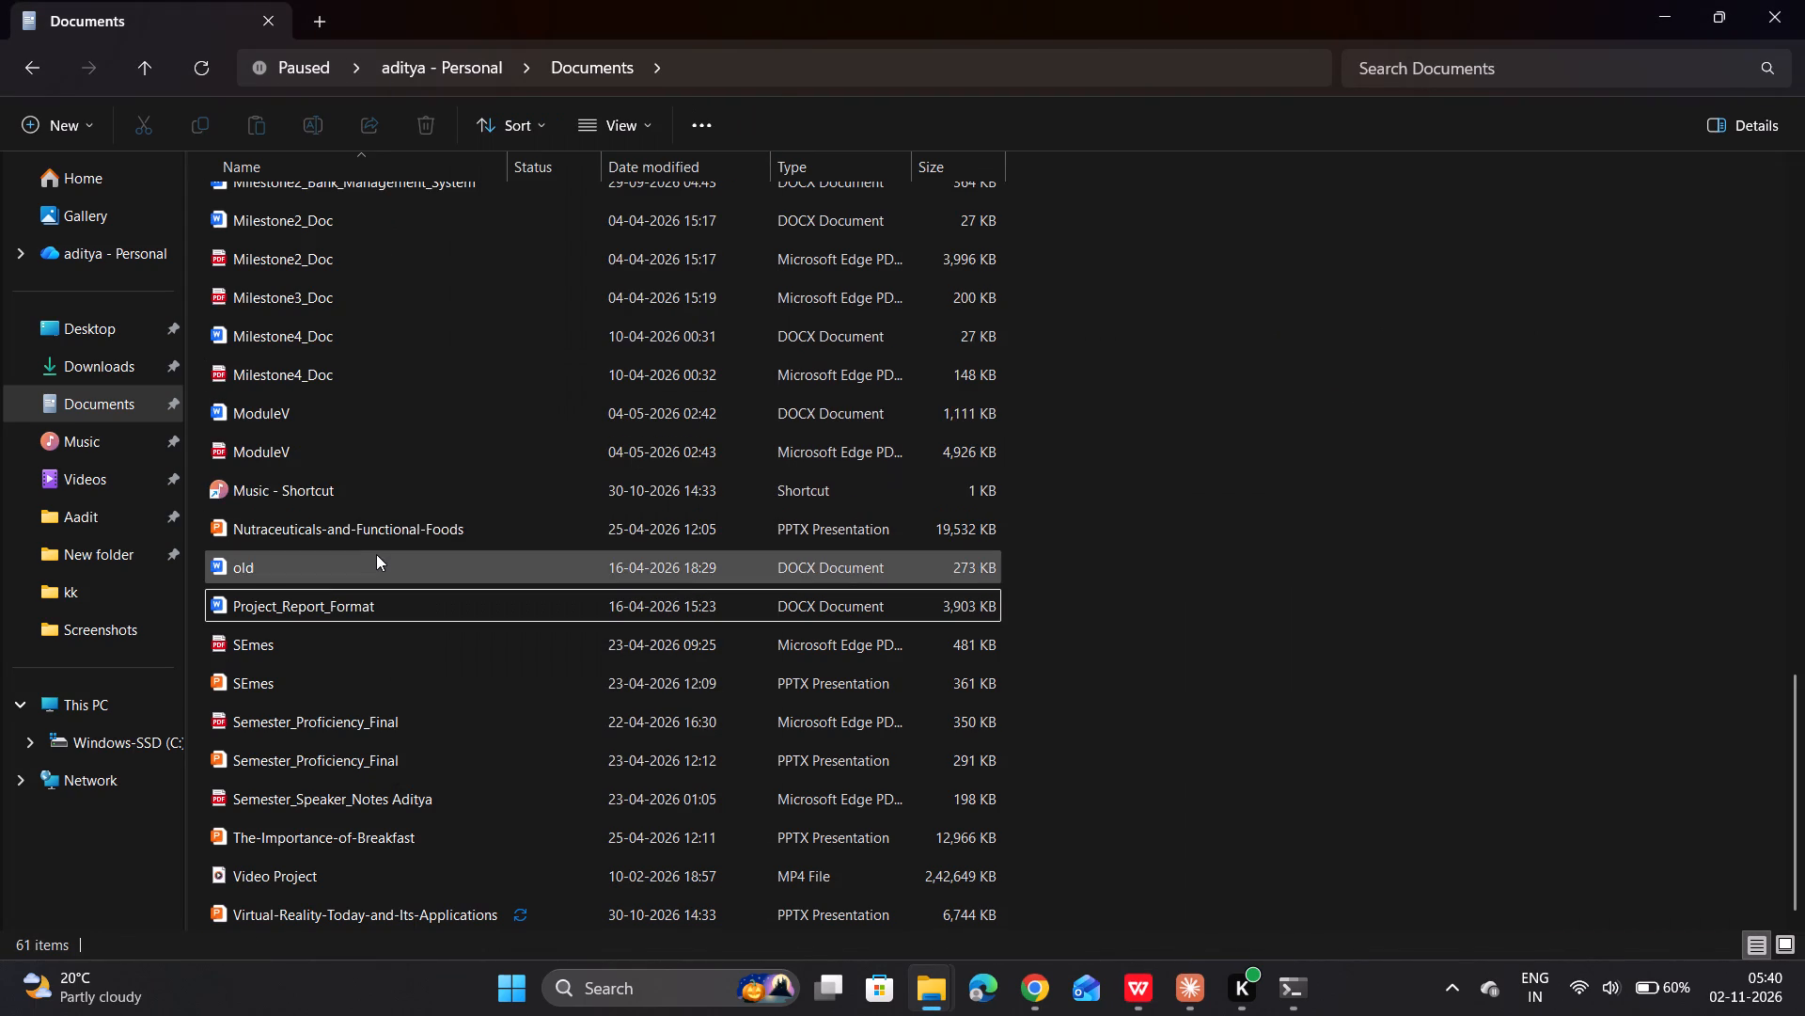
Open the old document from the Documents folder, examine its Event Calendar report chapters from introduction to conclusion, and close it.
double_click(375, 560)
scroll(641, 551, "down", 4)
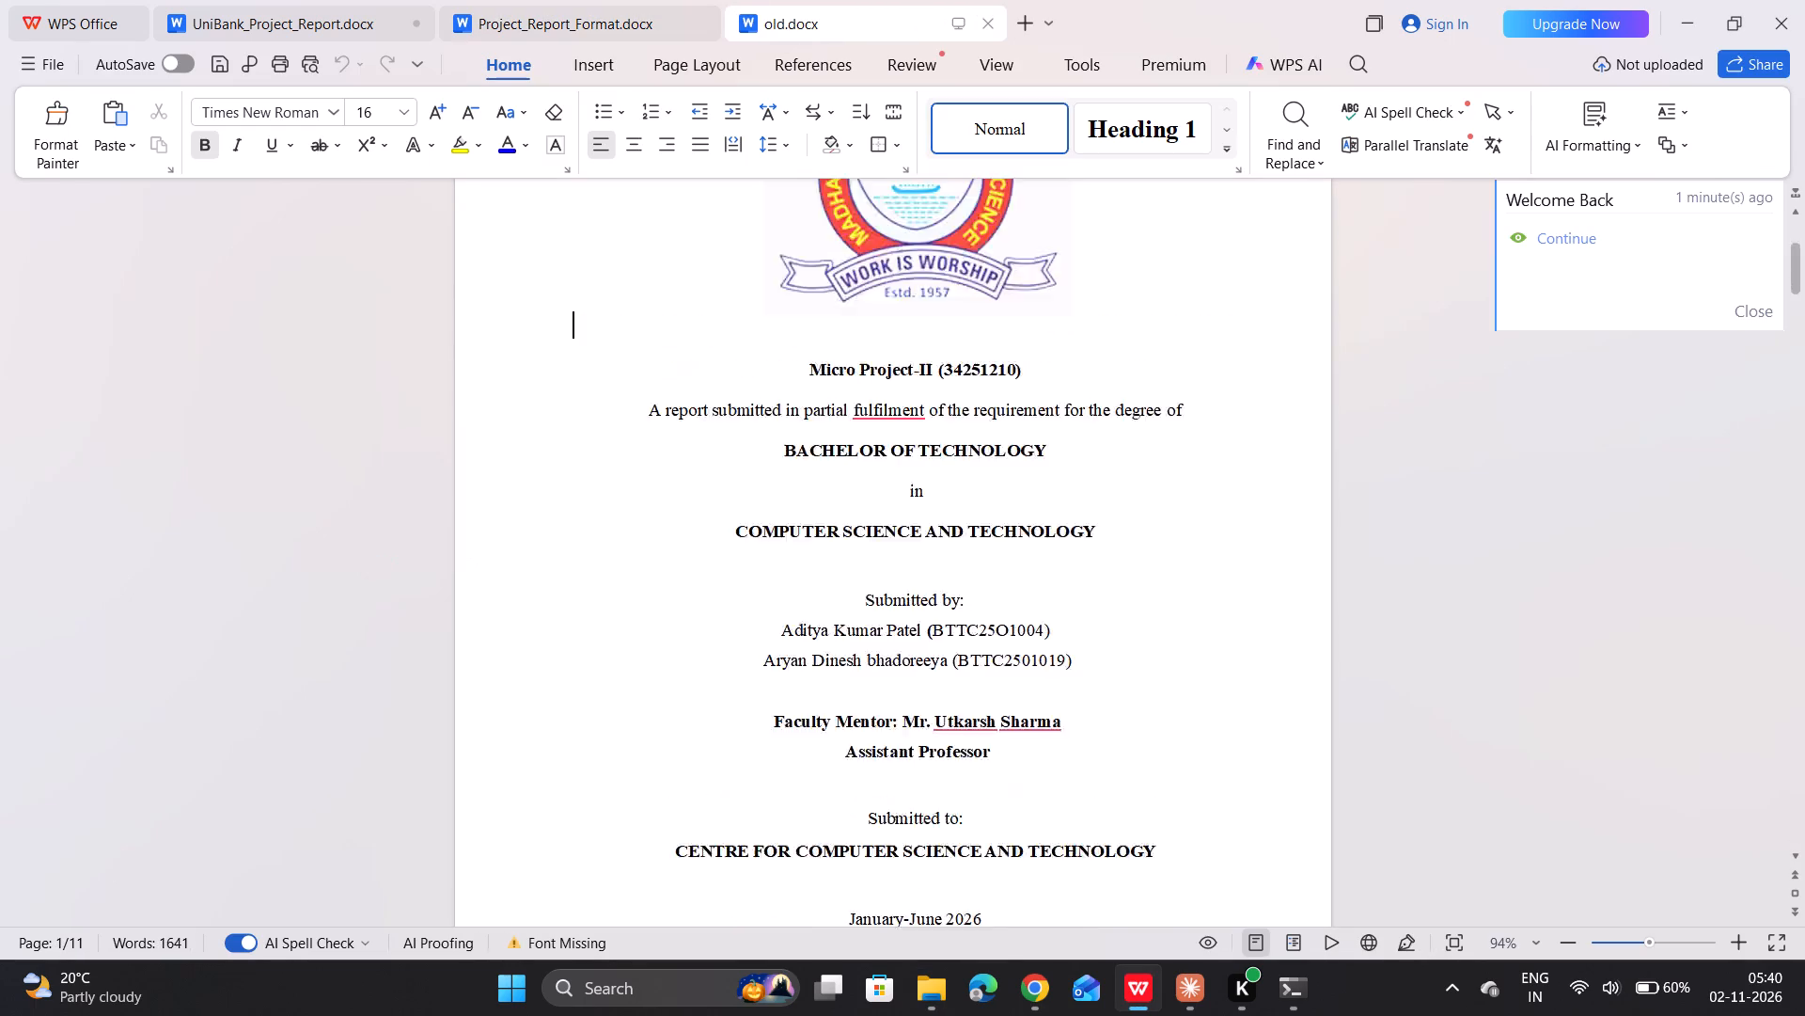
scroll(641, 551, "down", 19)
scroll(641, 551, "down", 5)
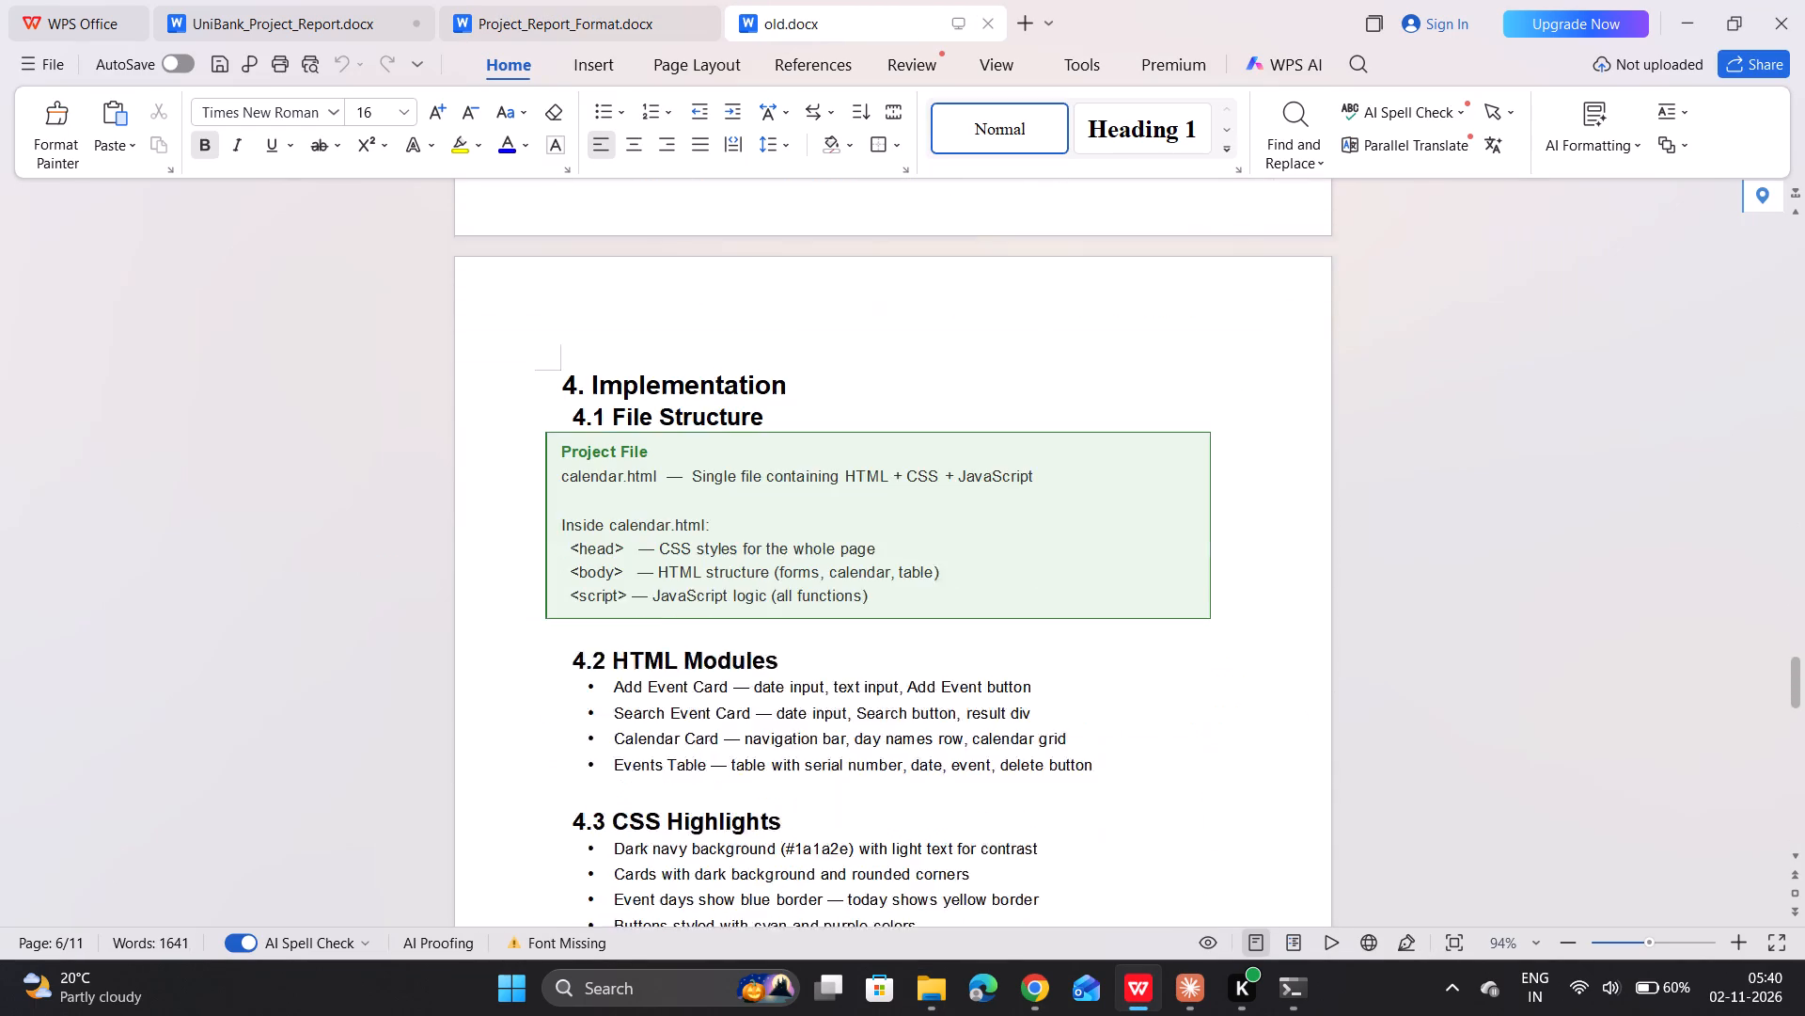
scroll(641, 551, "down", 5)
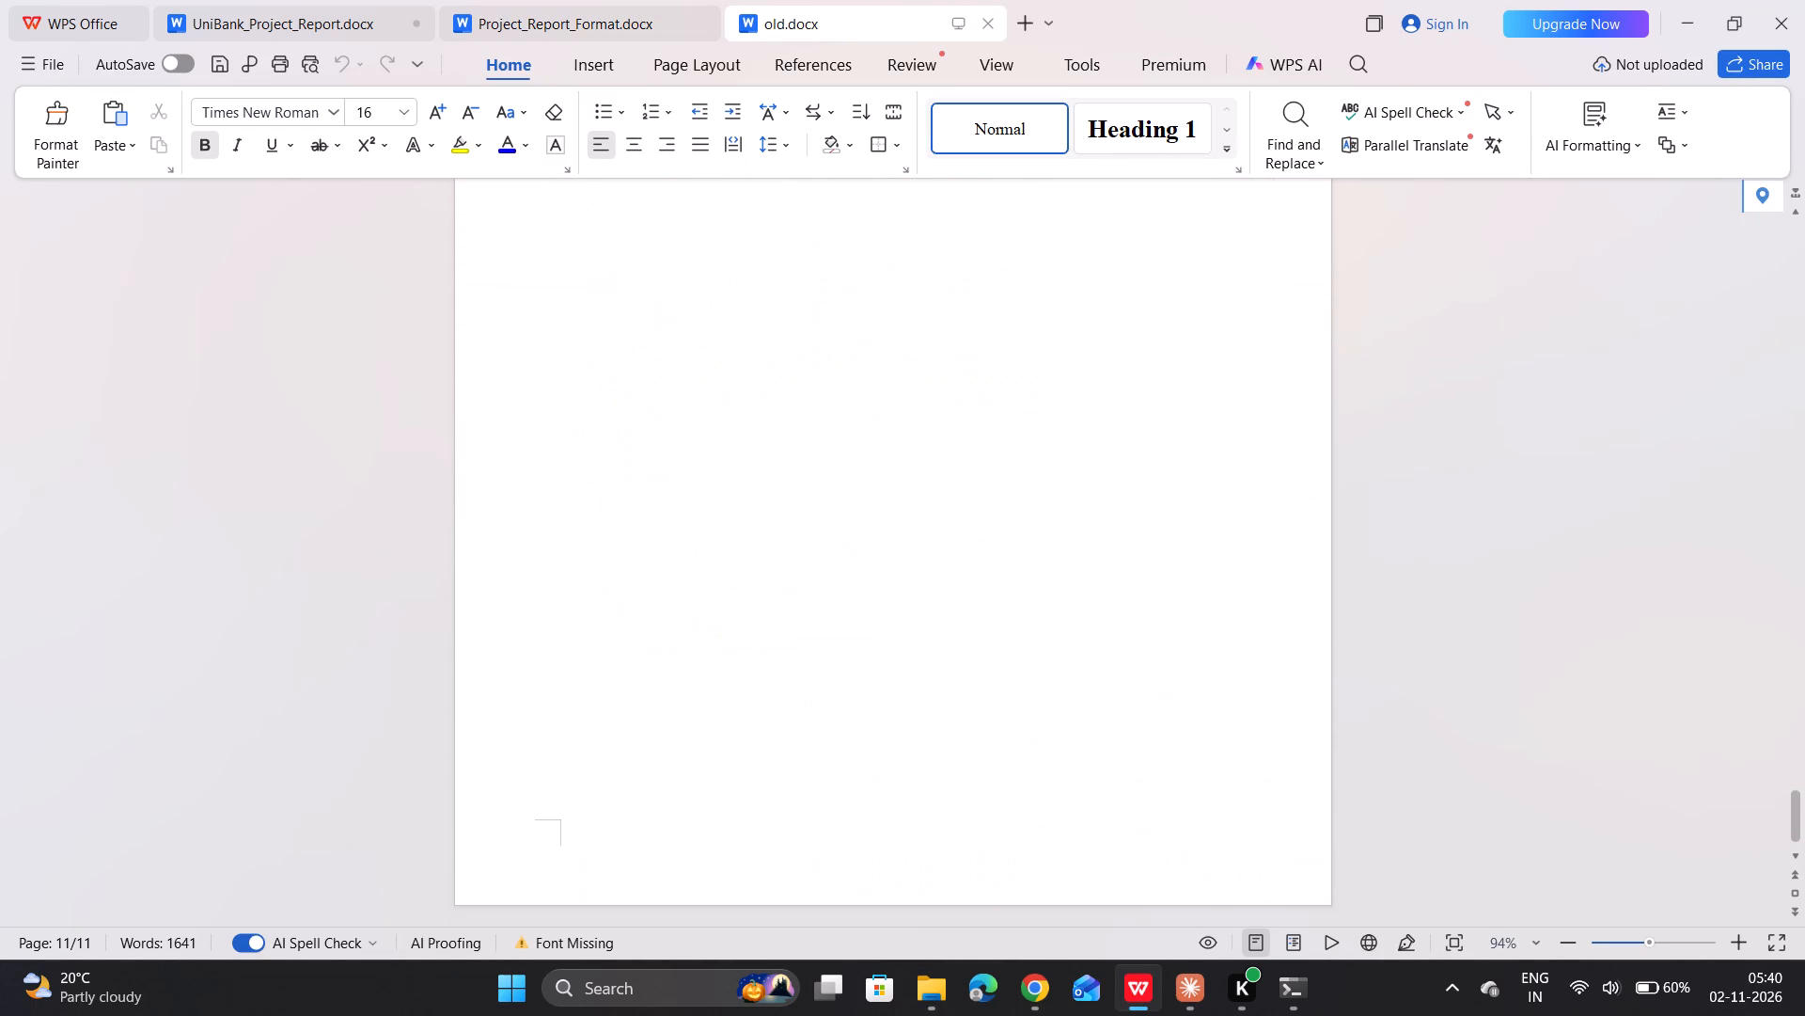
scroll(641, 551, "up", 8)
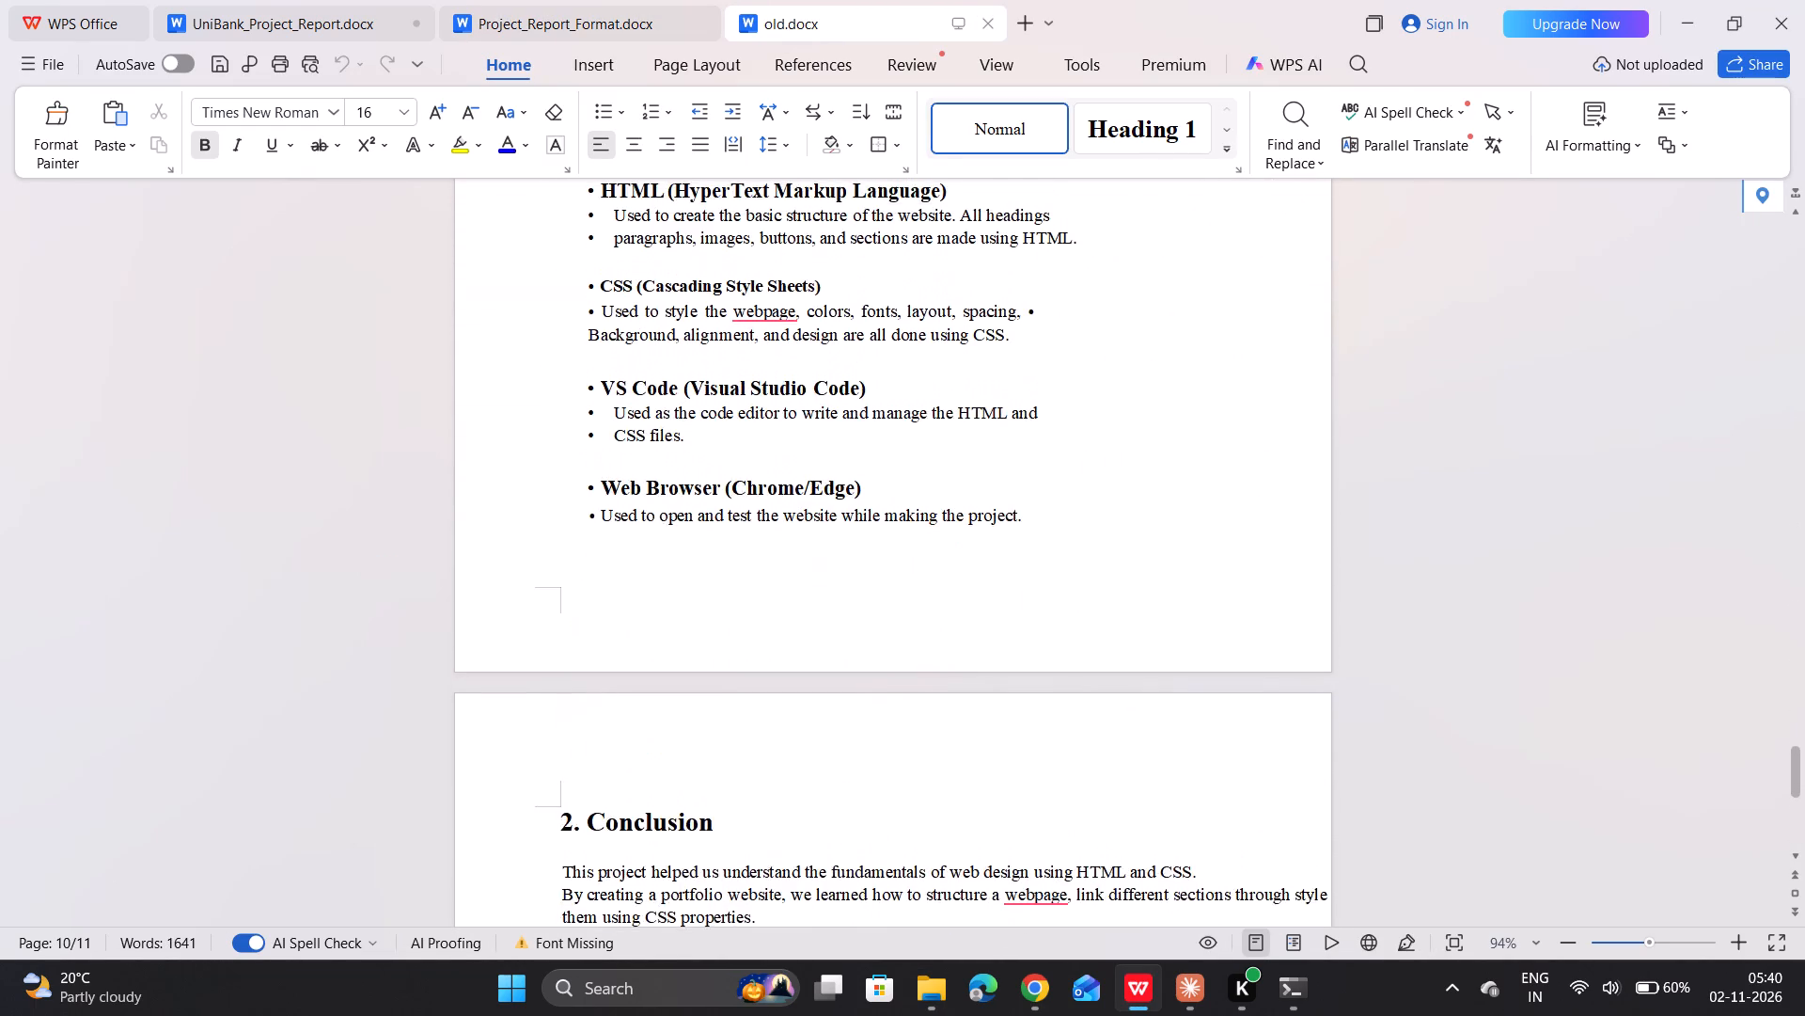
scroll(641, 551, "up", 9)
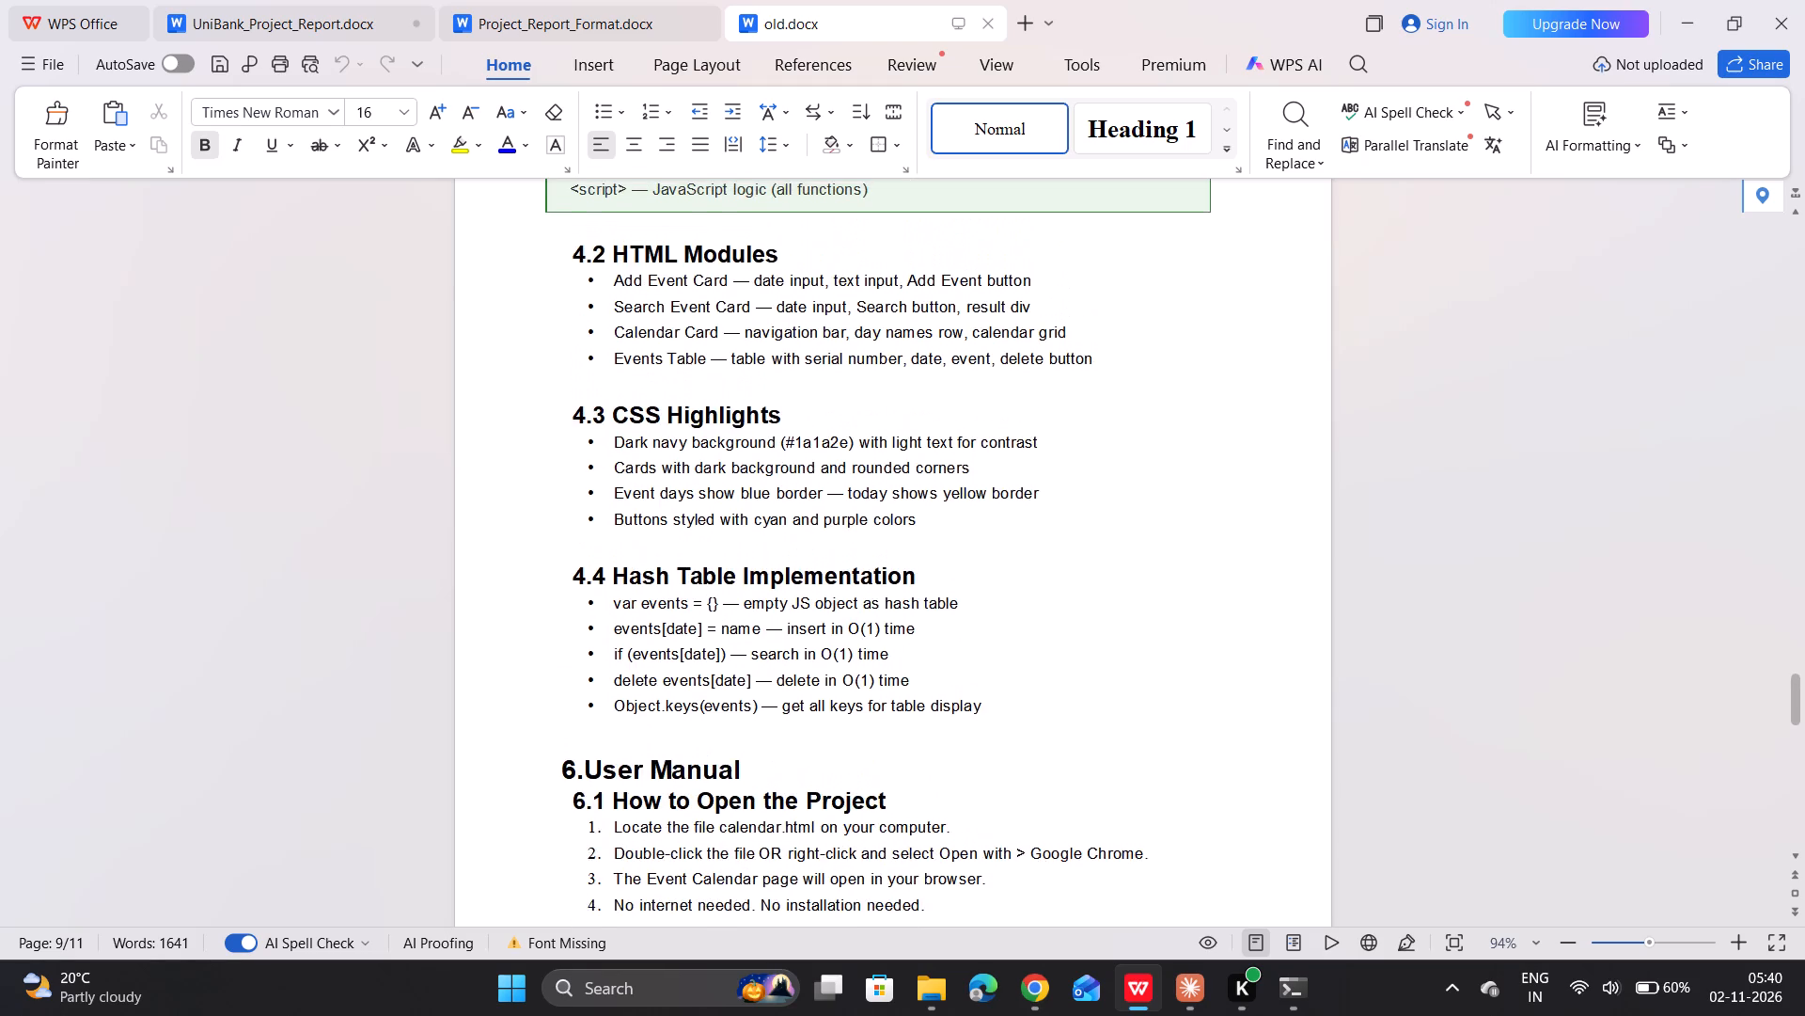
scroll(641, 551, "up", 5)
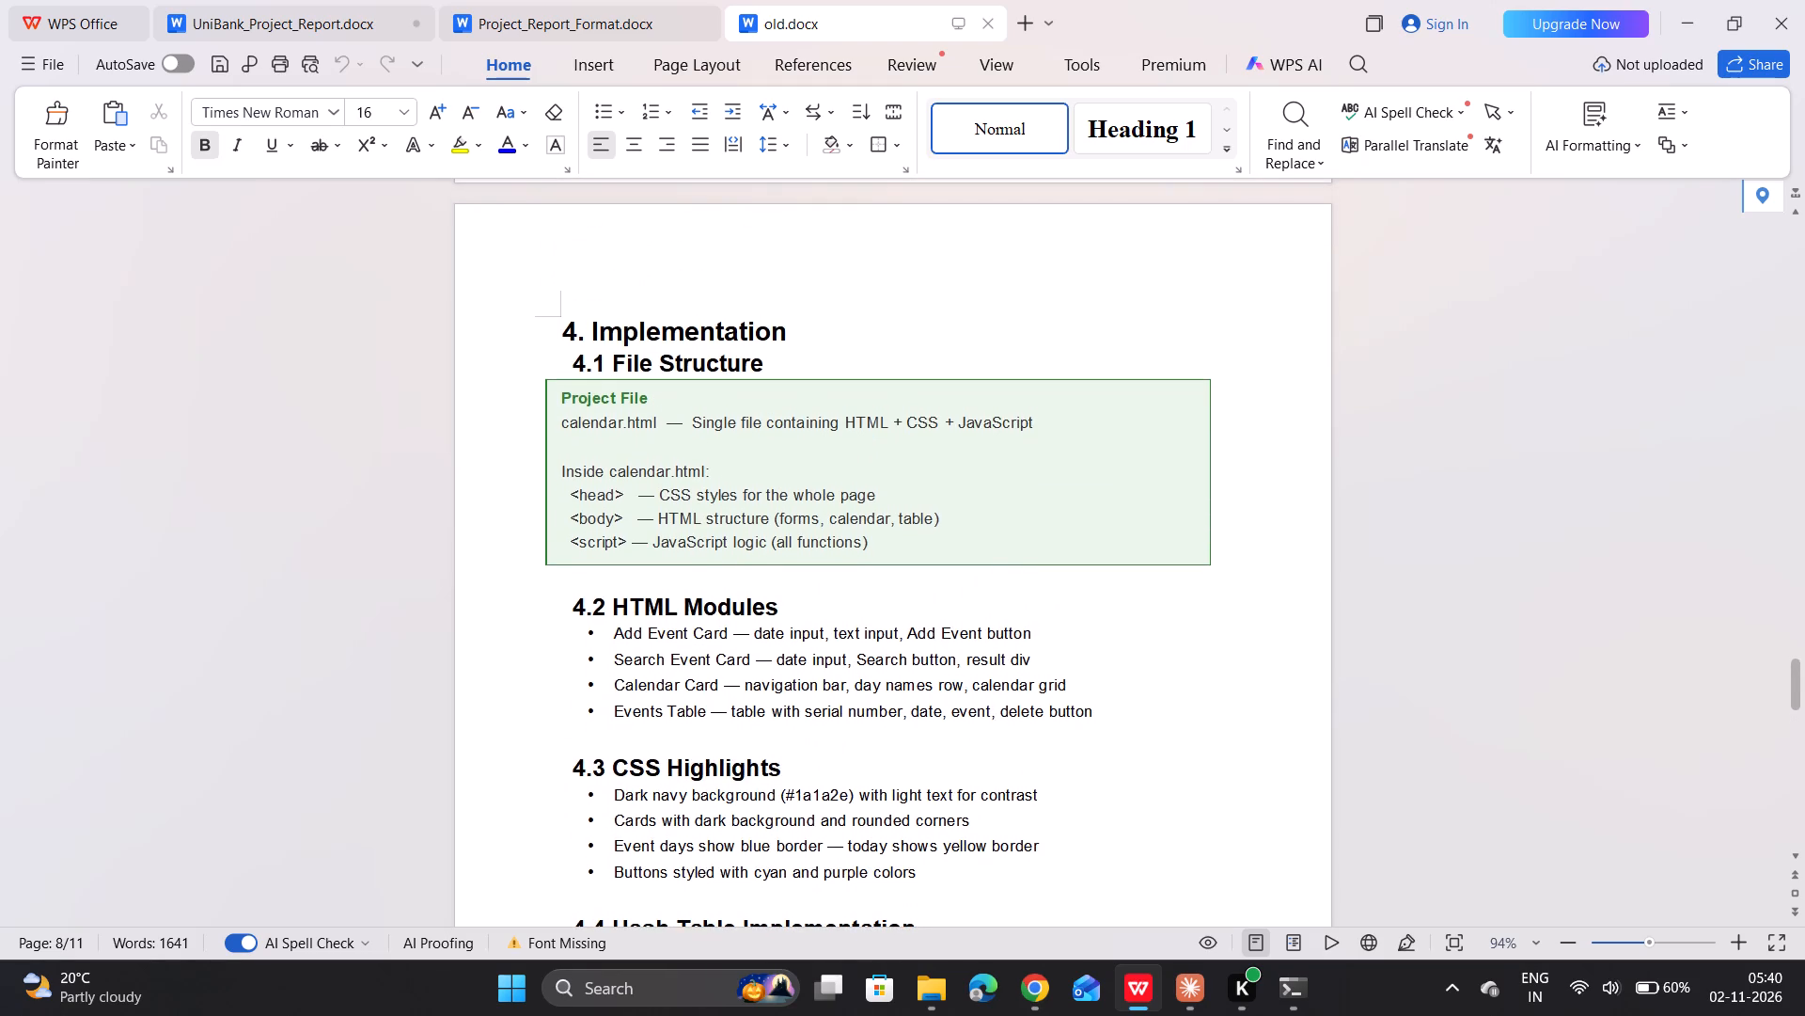
scroll(641, 551, "up", 3)
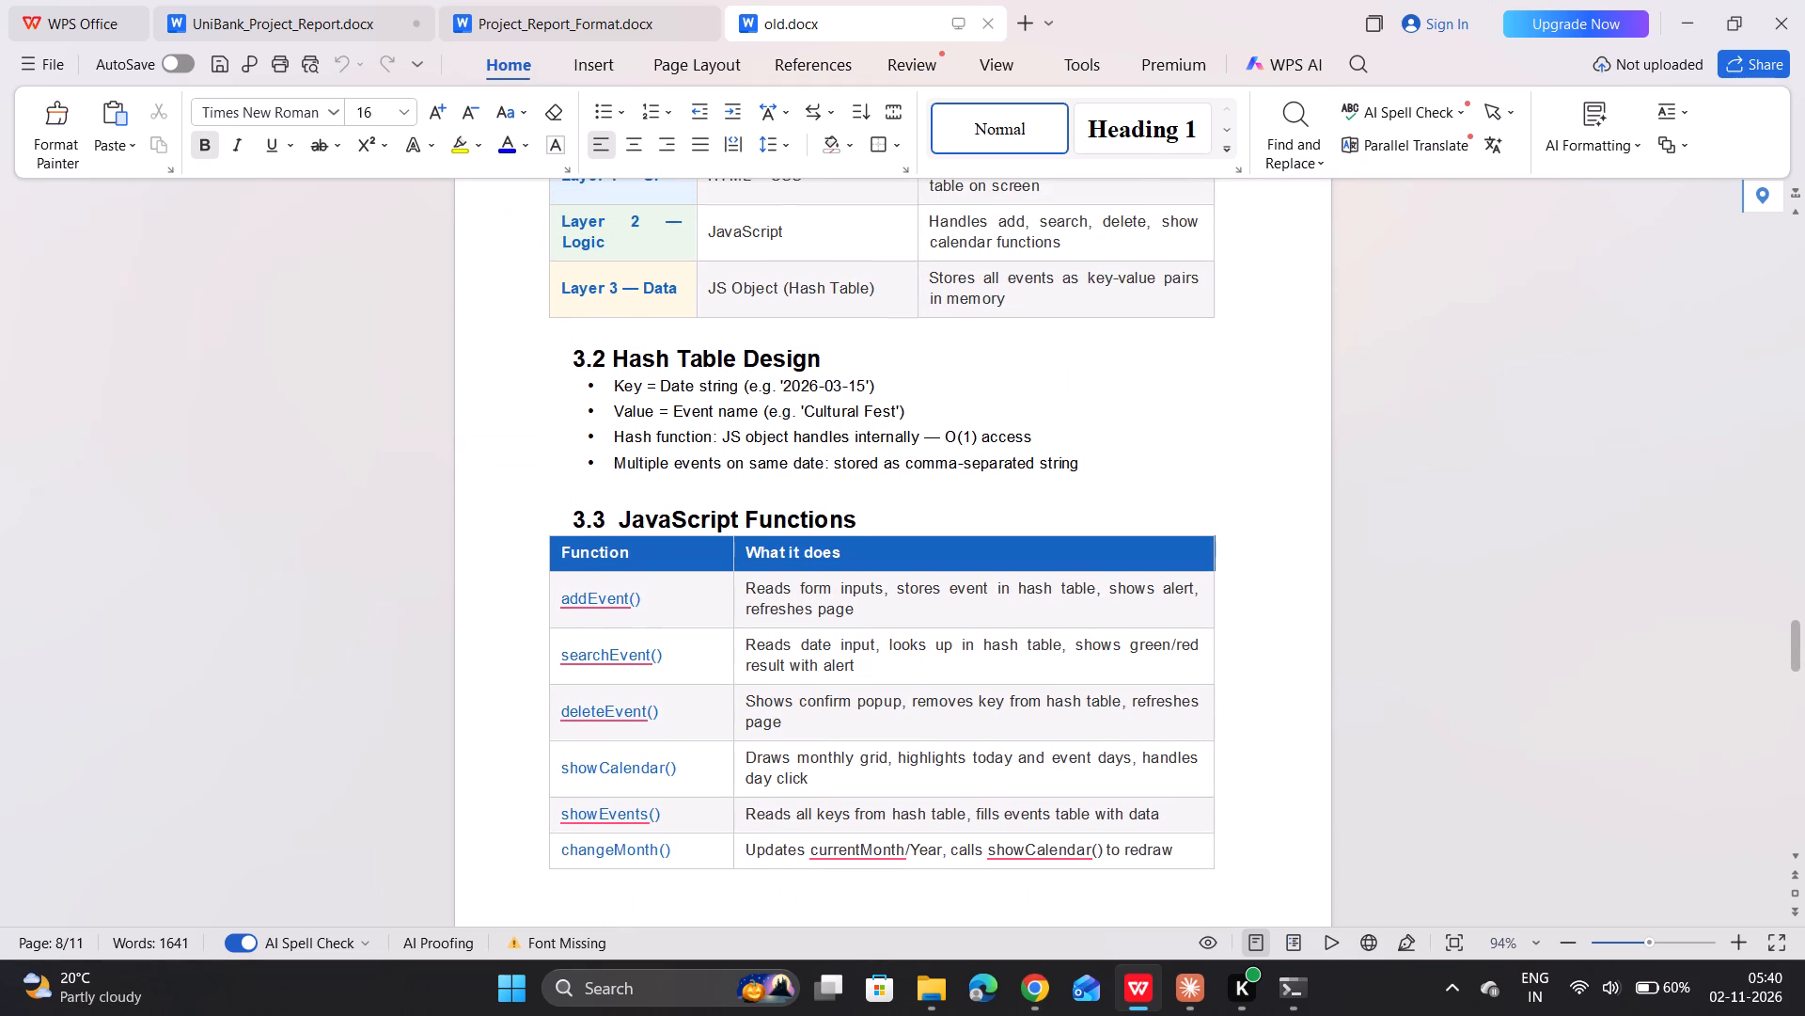
scroll(641, 551, "up", 6)
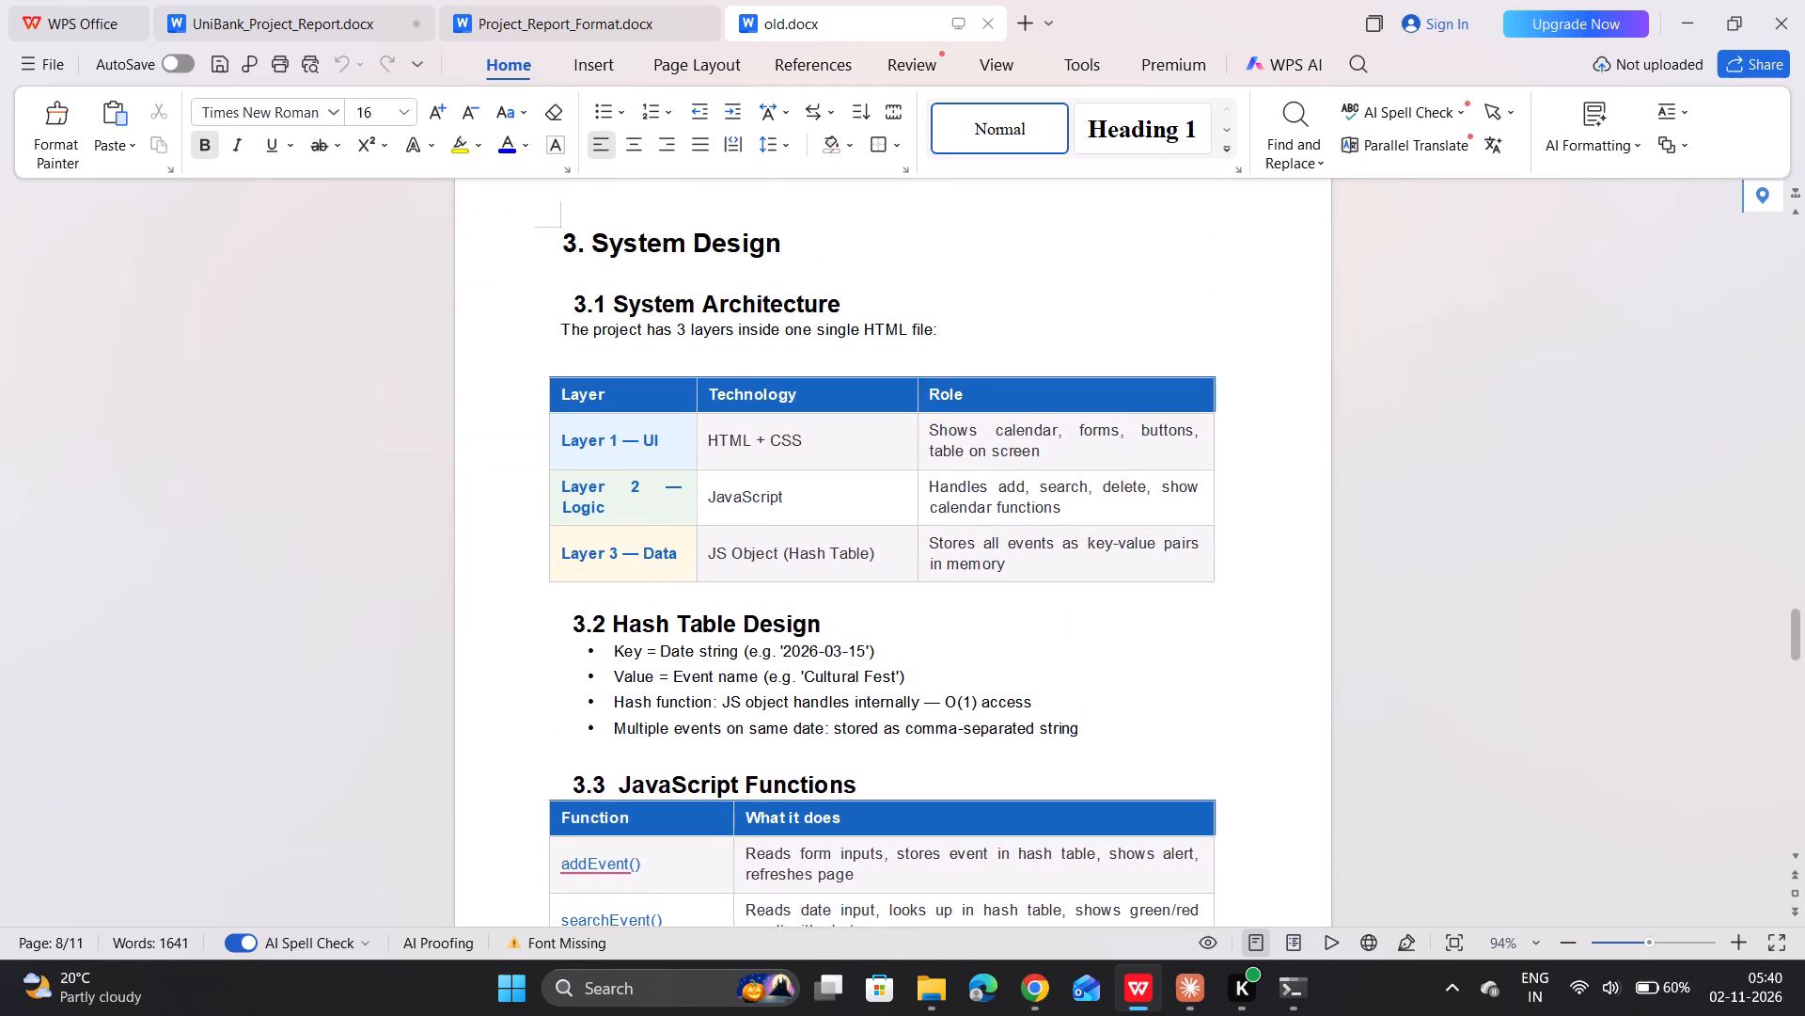
scroll(641, 551, "up", 10)
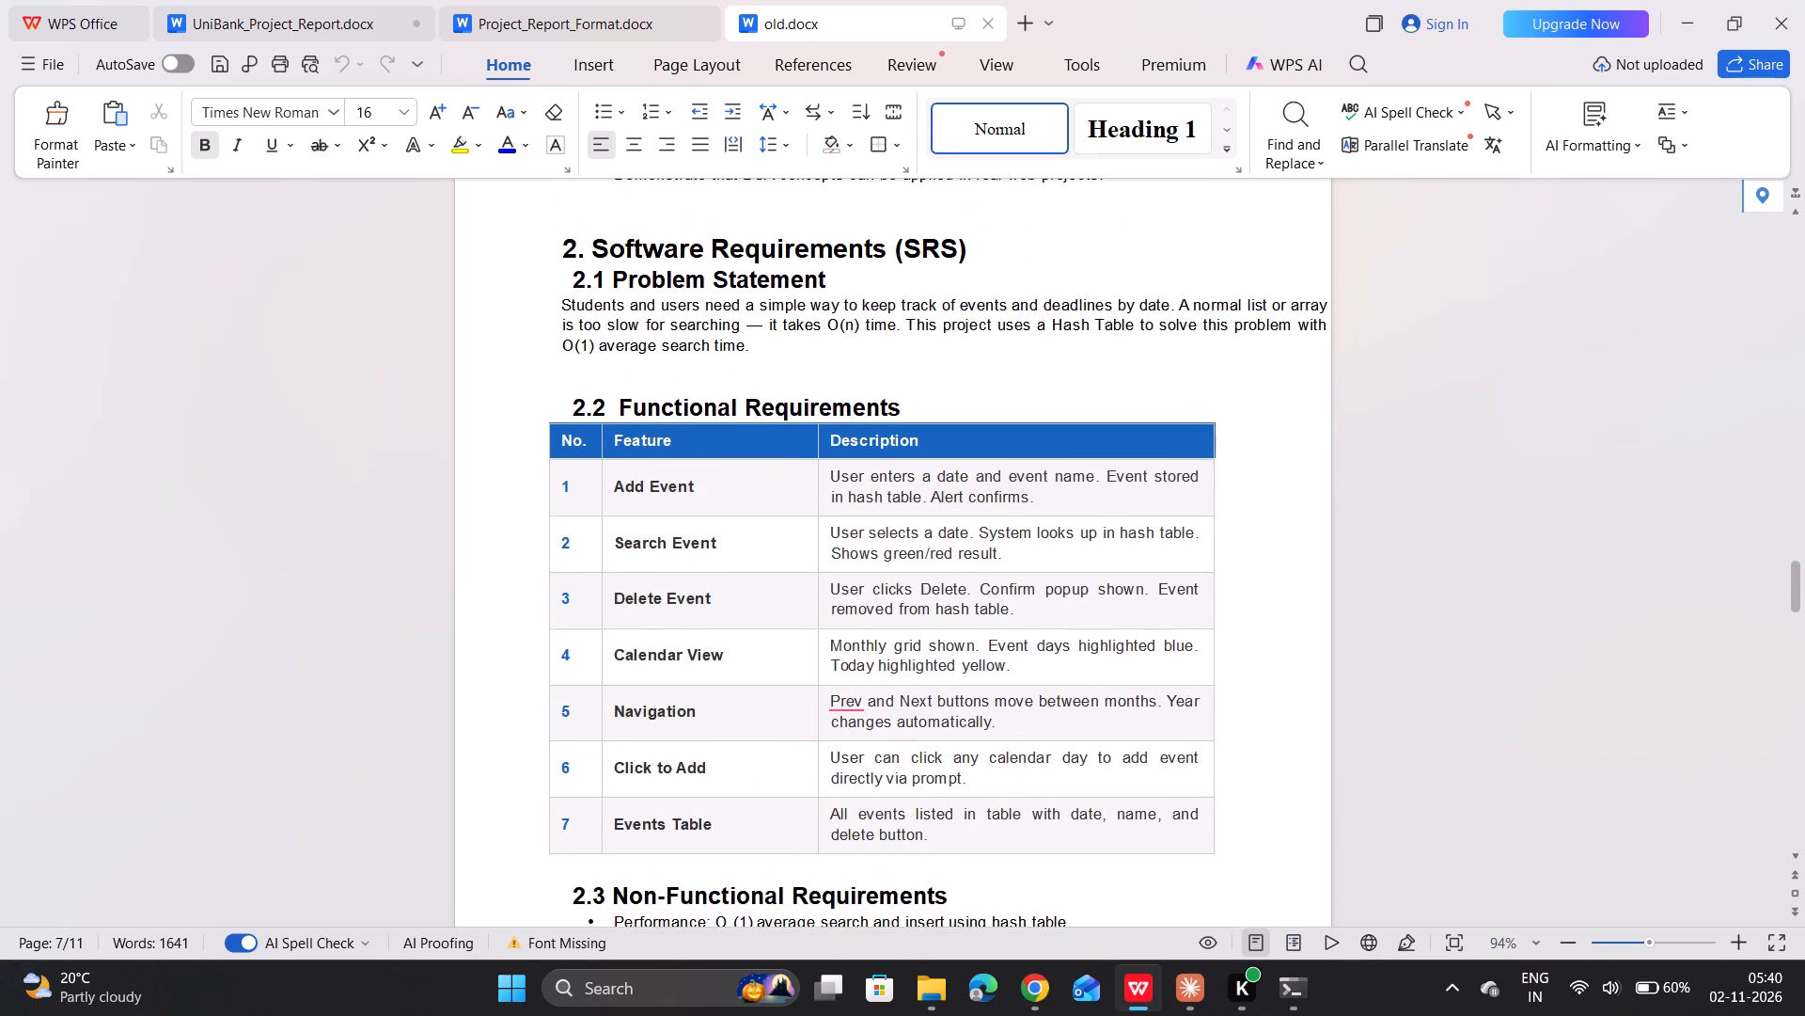
scroll(641, 551, "up", 6)
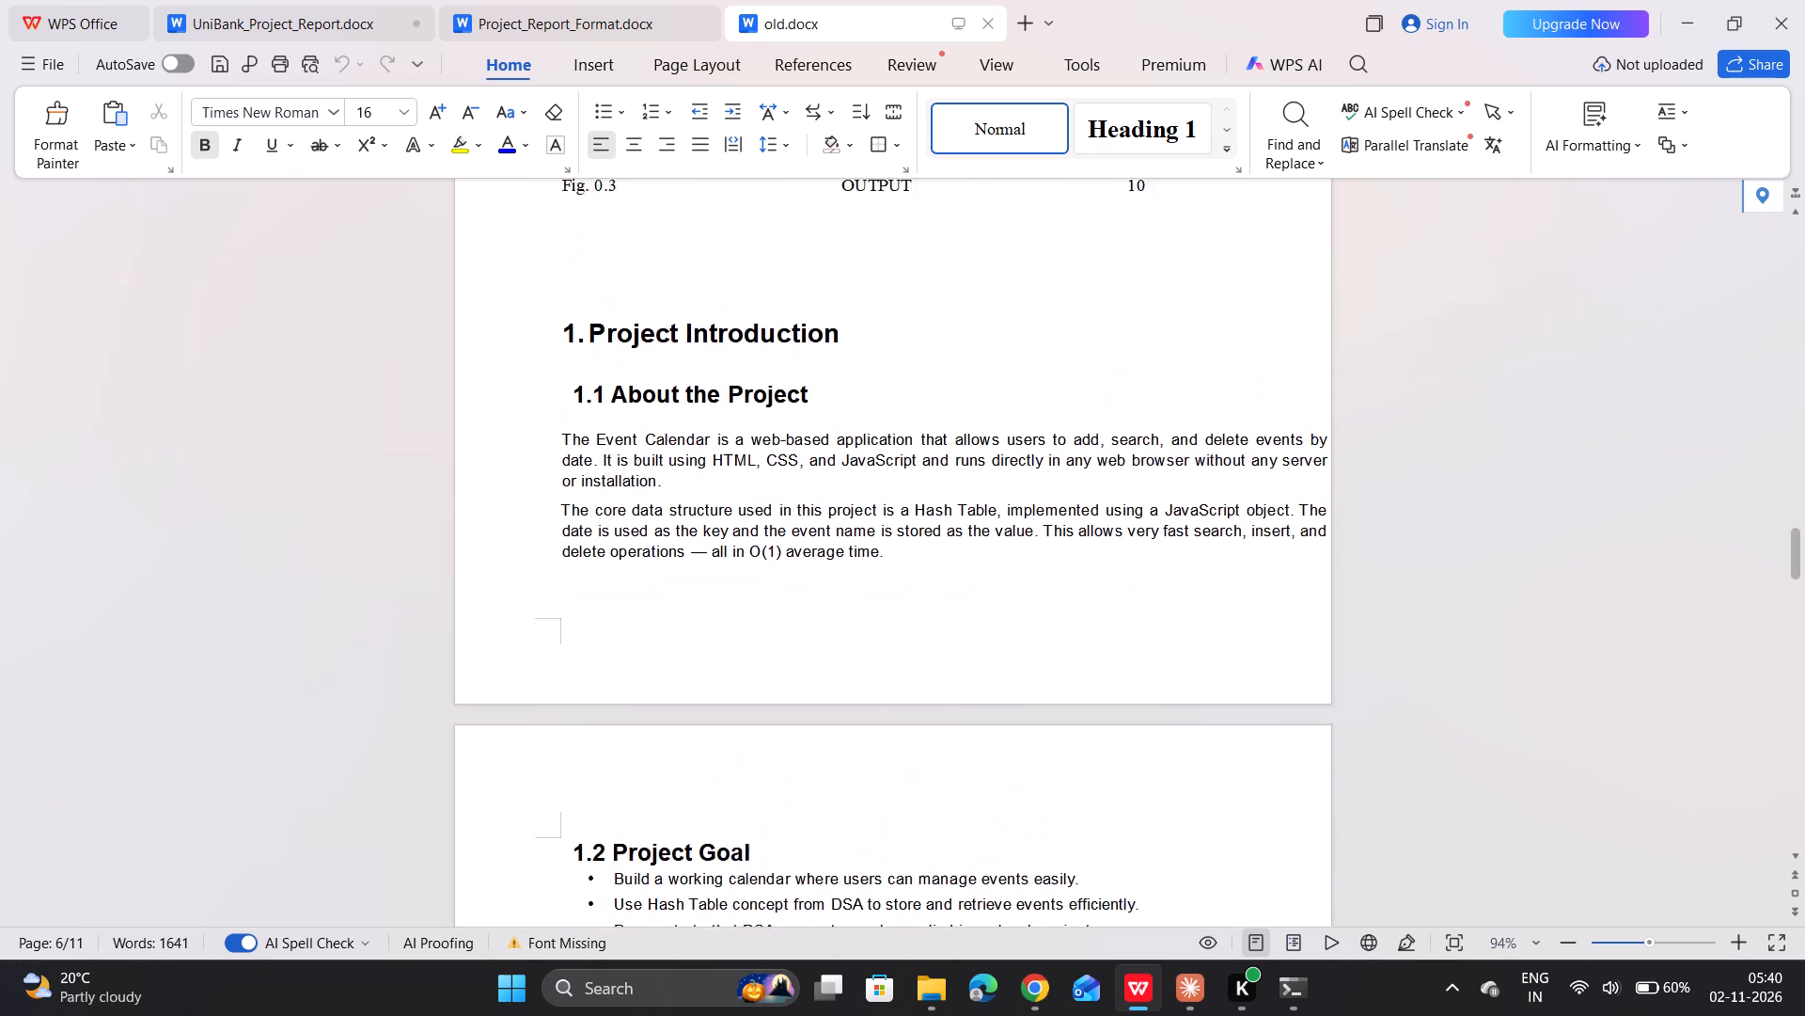
scroll(641, 551, "up", 2)
scroll(641, 551, "down", 12)
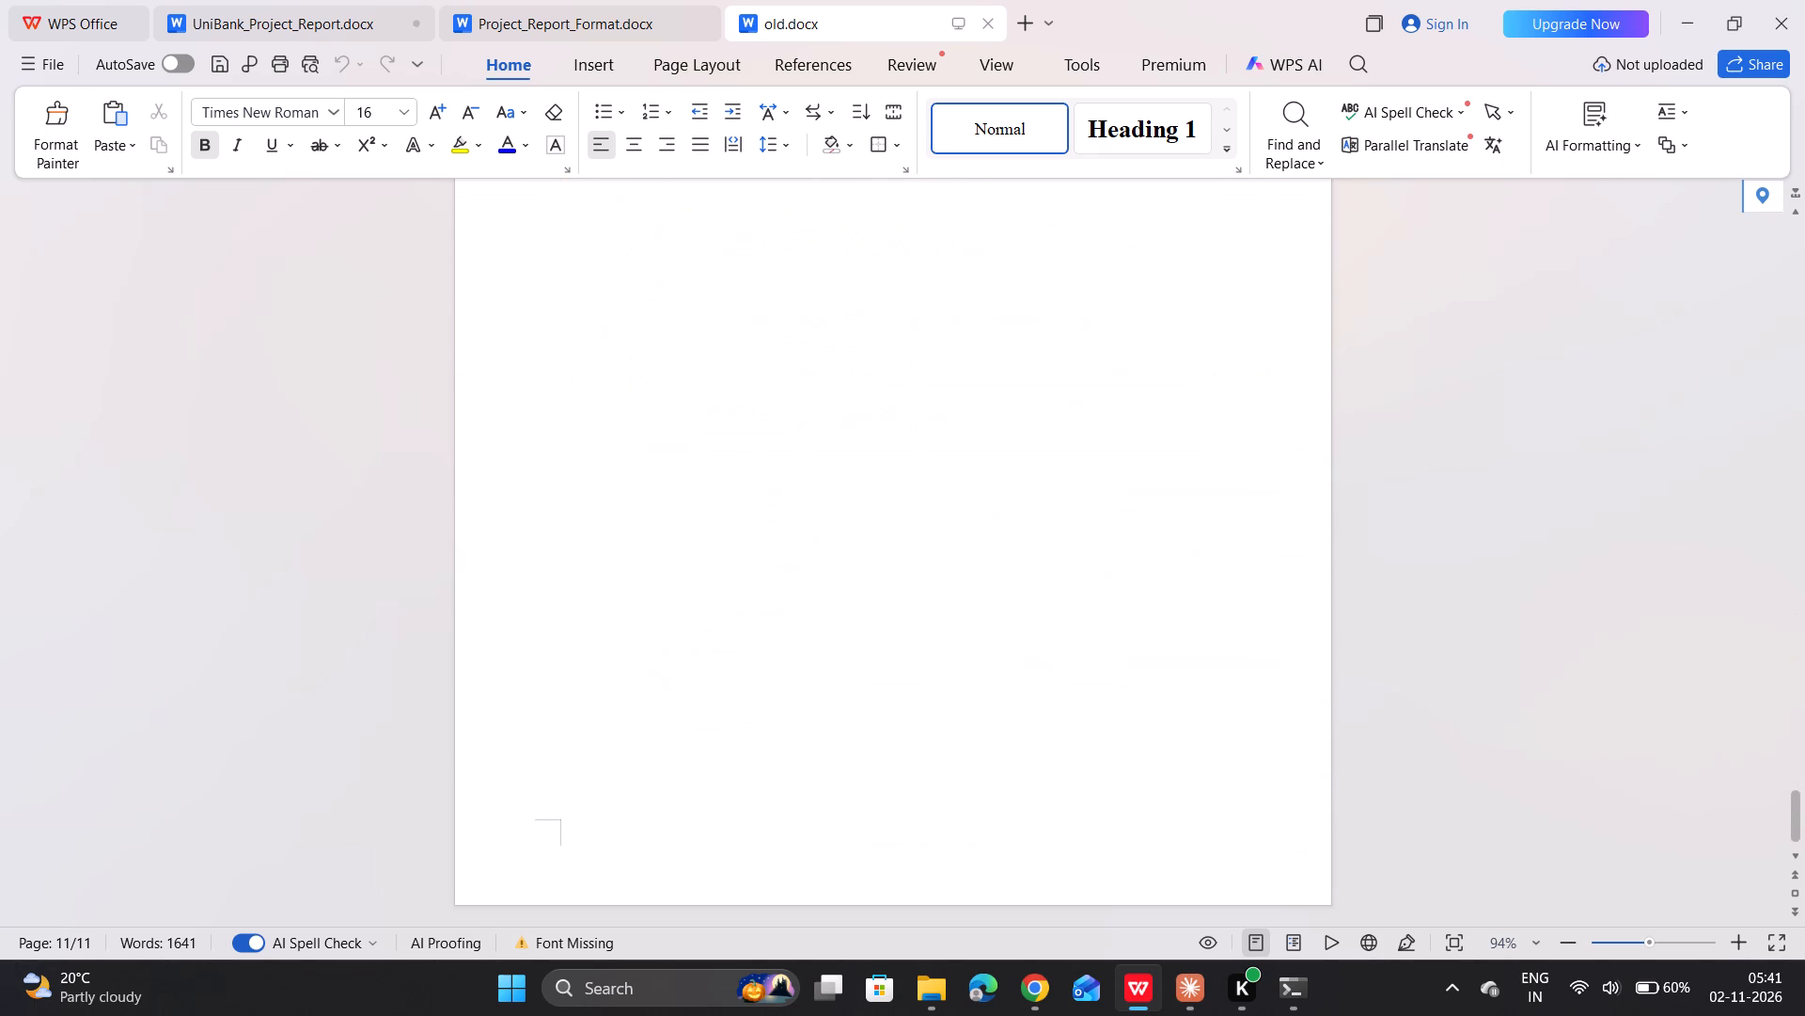
scroll(641, 551, "down", 1)
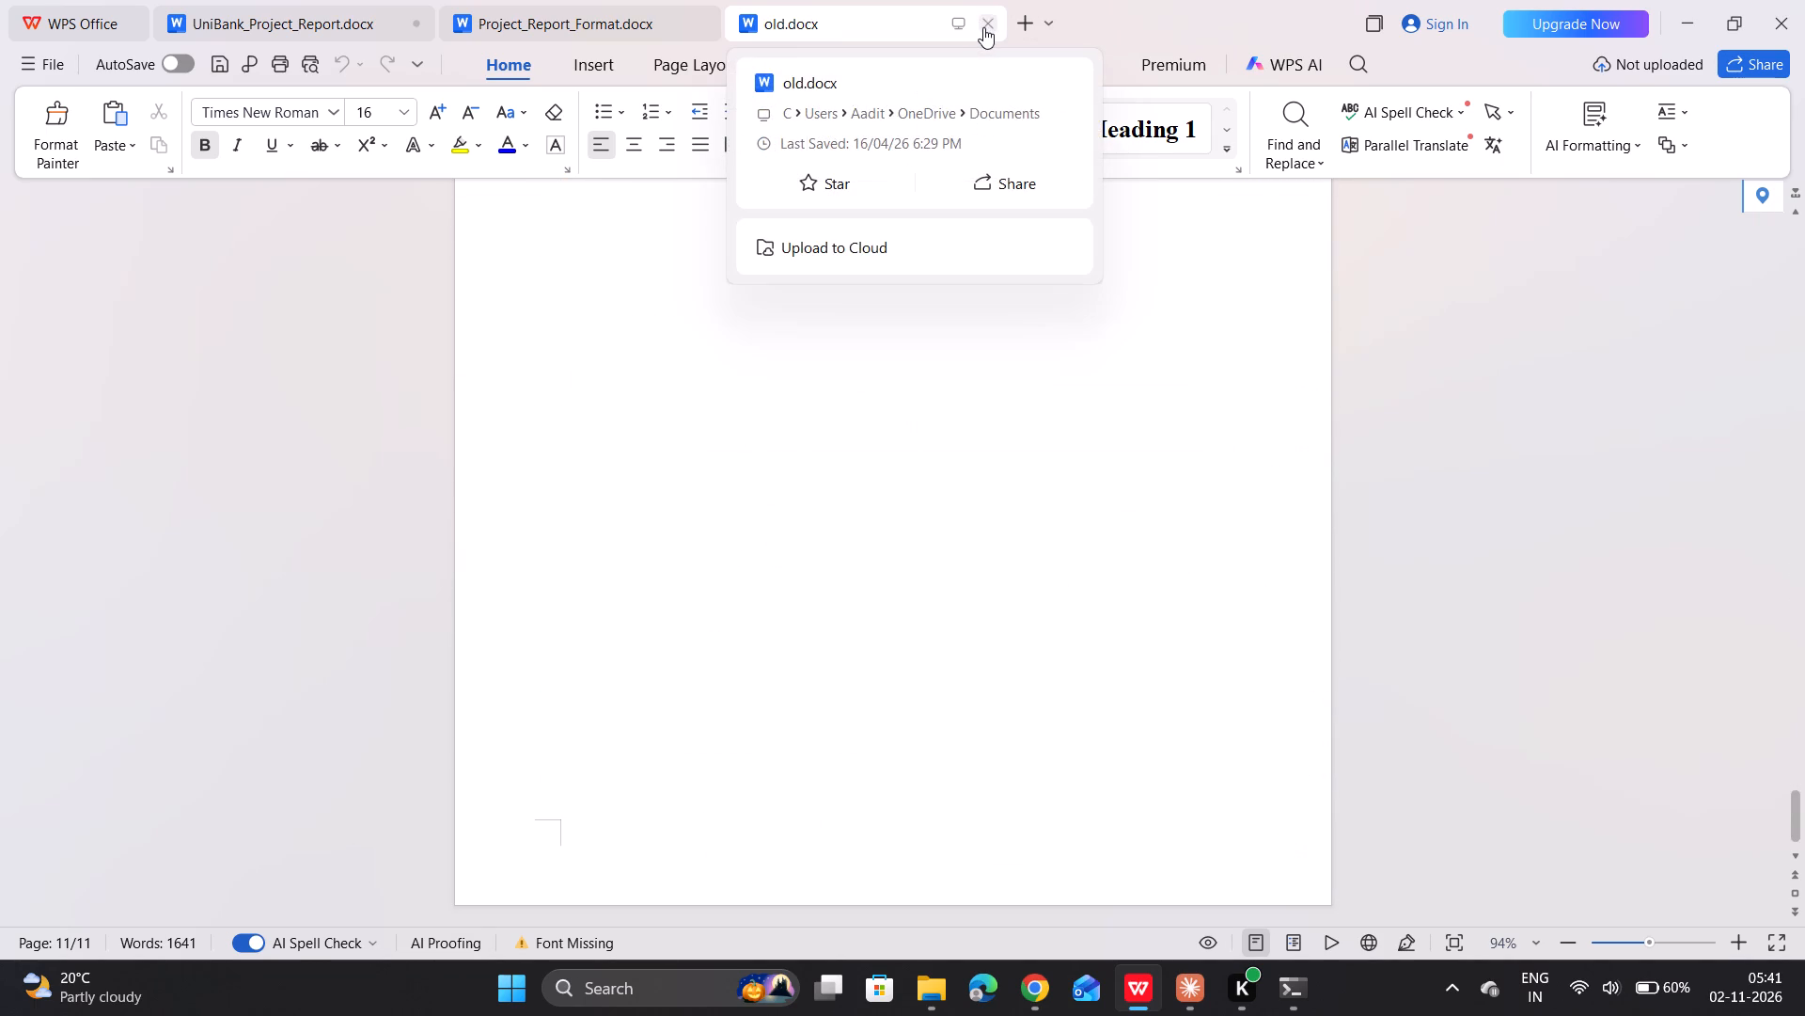
left_click(983, 27)
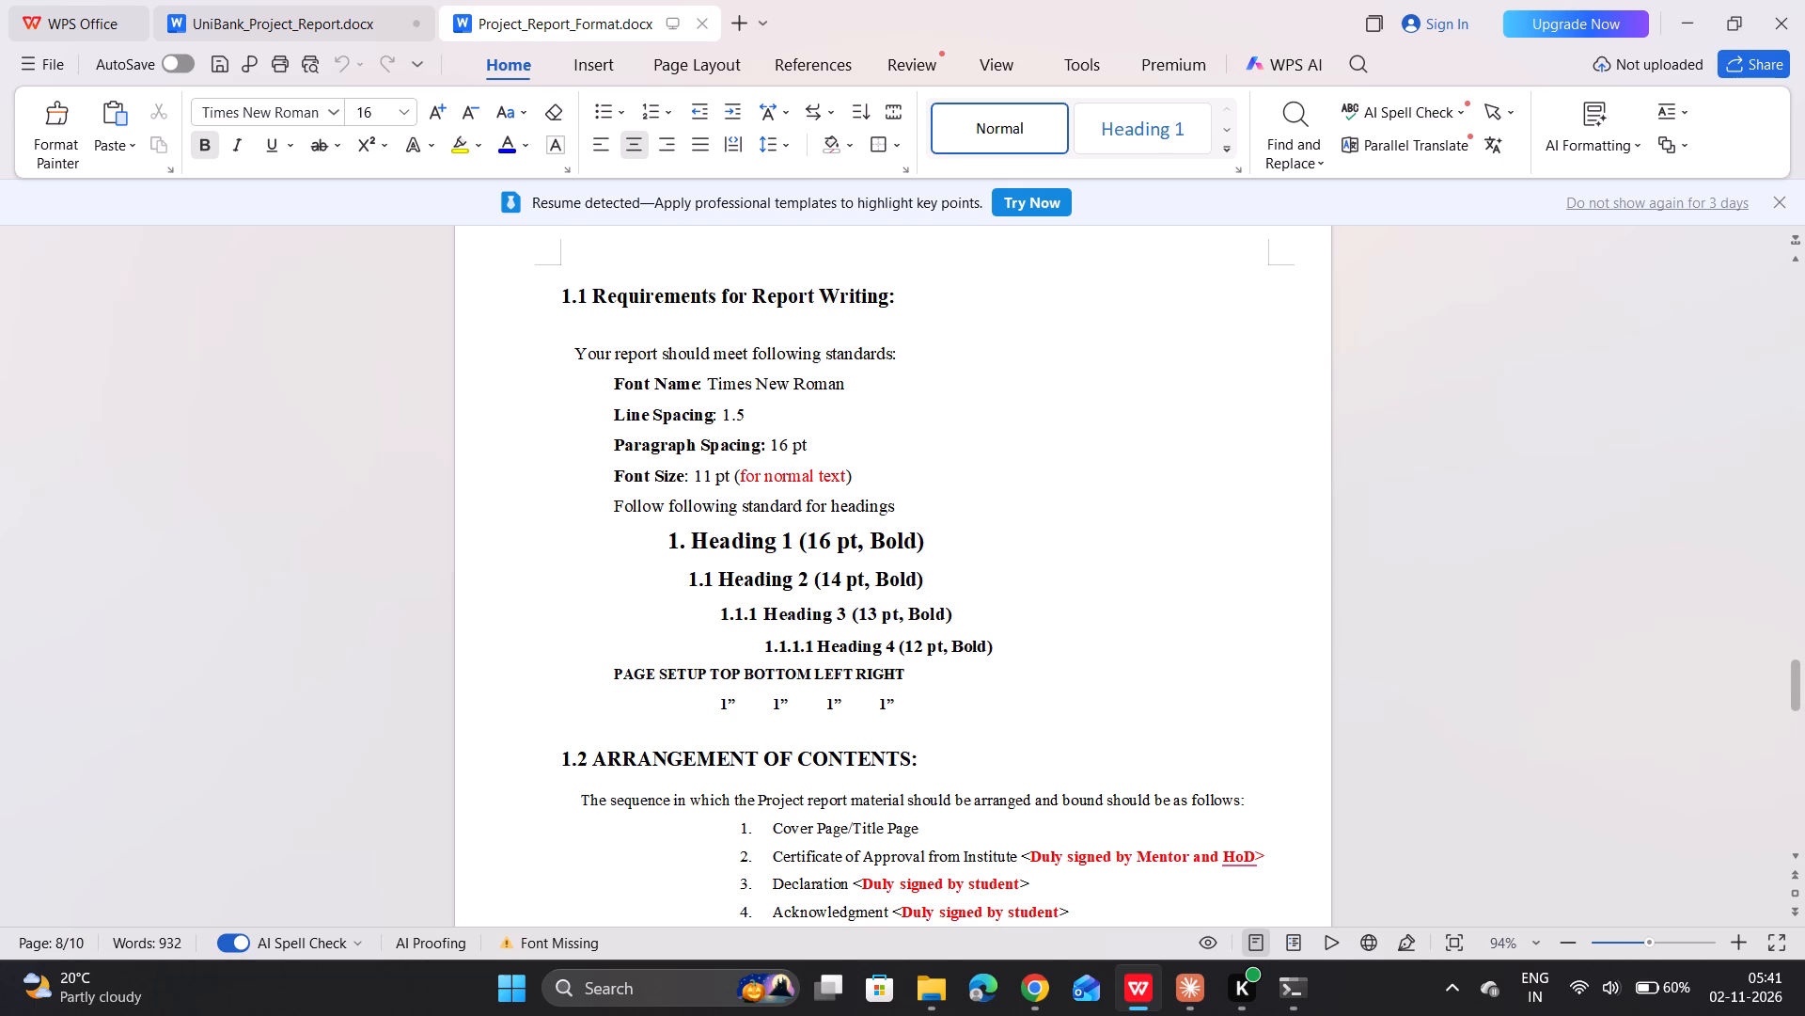
Skim the final pages of Project_Report_Format following the report writing requirements and arrangement of contents.
scroll(962, 442, "down", 11)
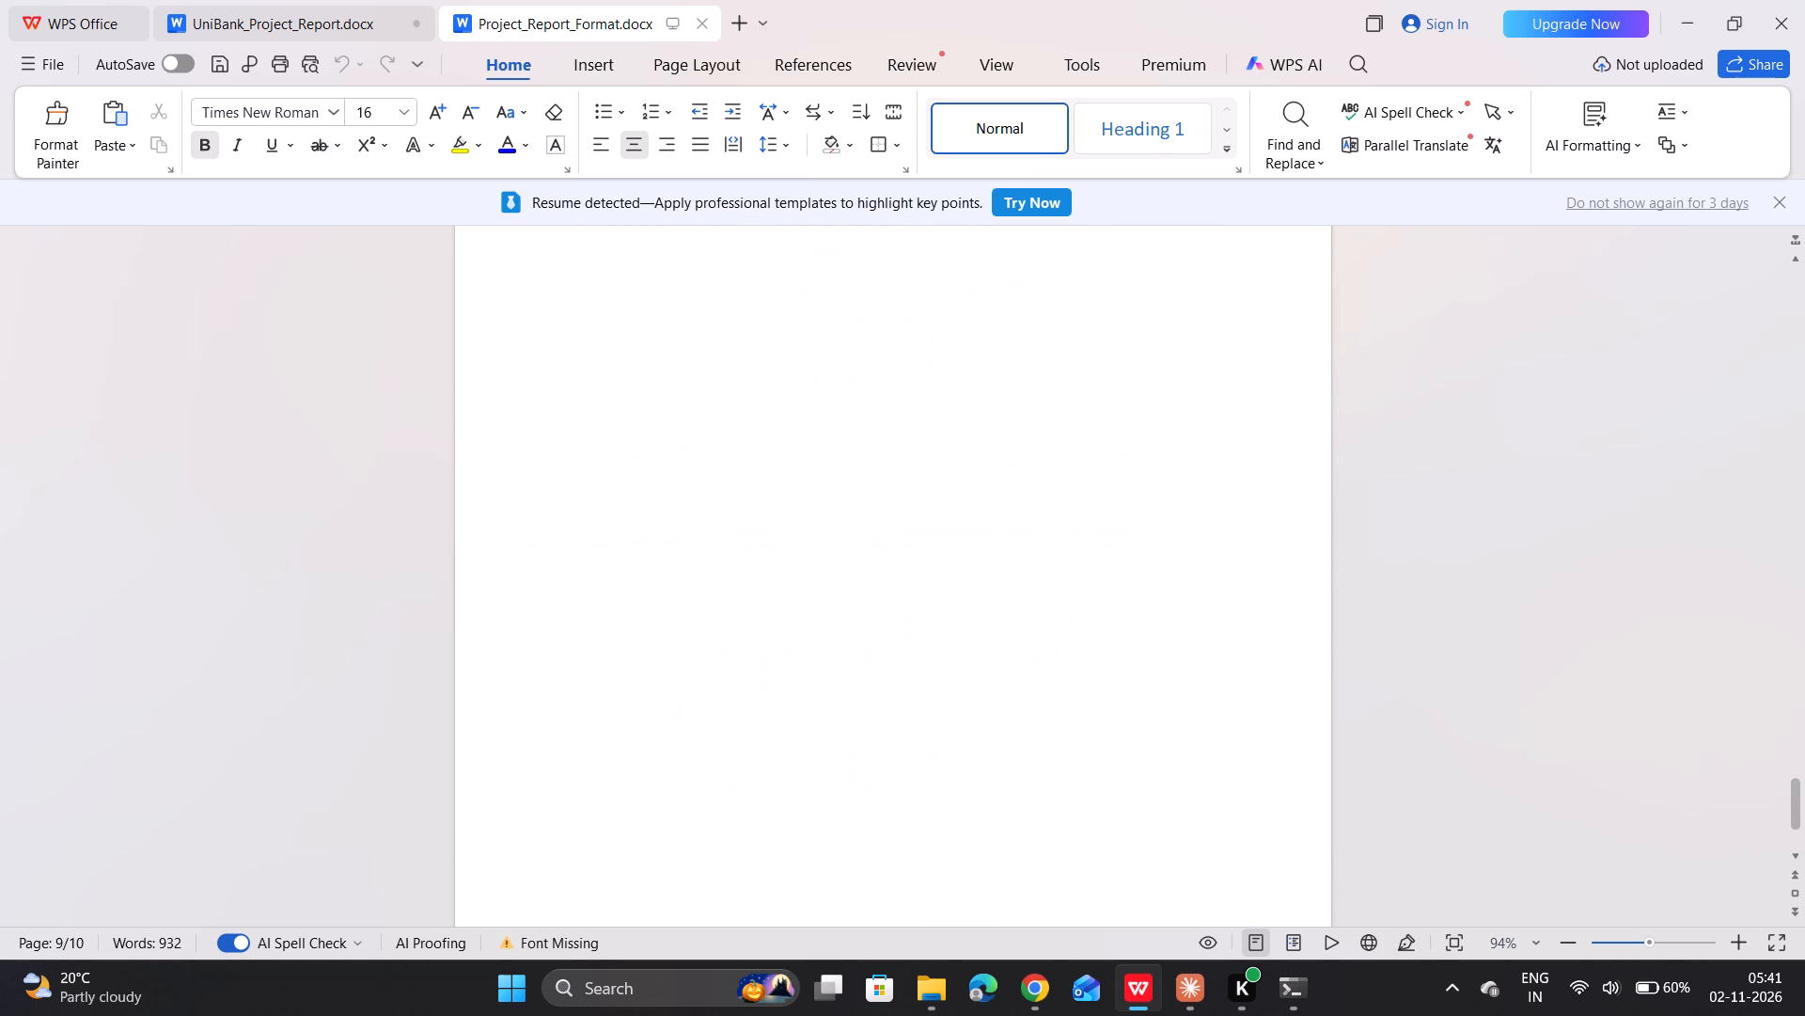
scroll(962, 442, "down", 6)
scroll(962, 442, "up", 14)
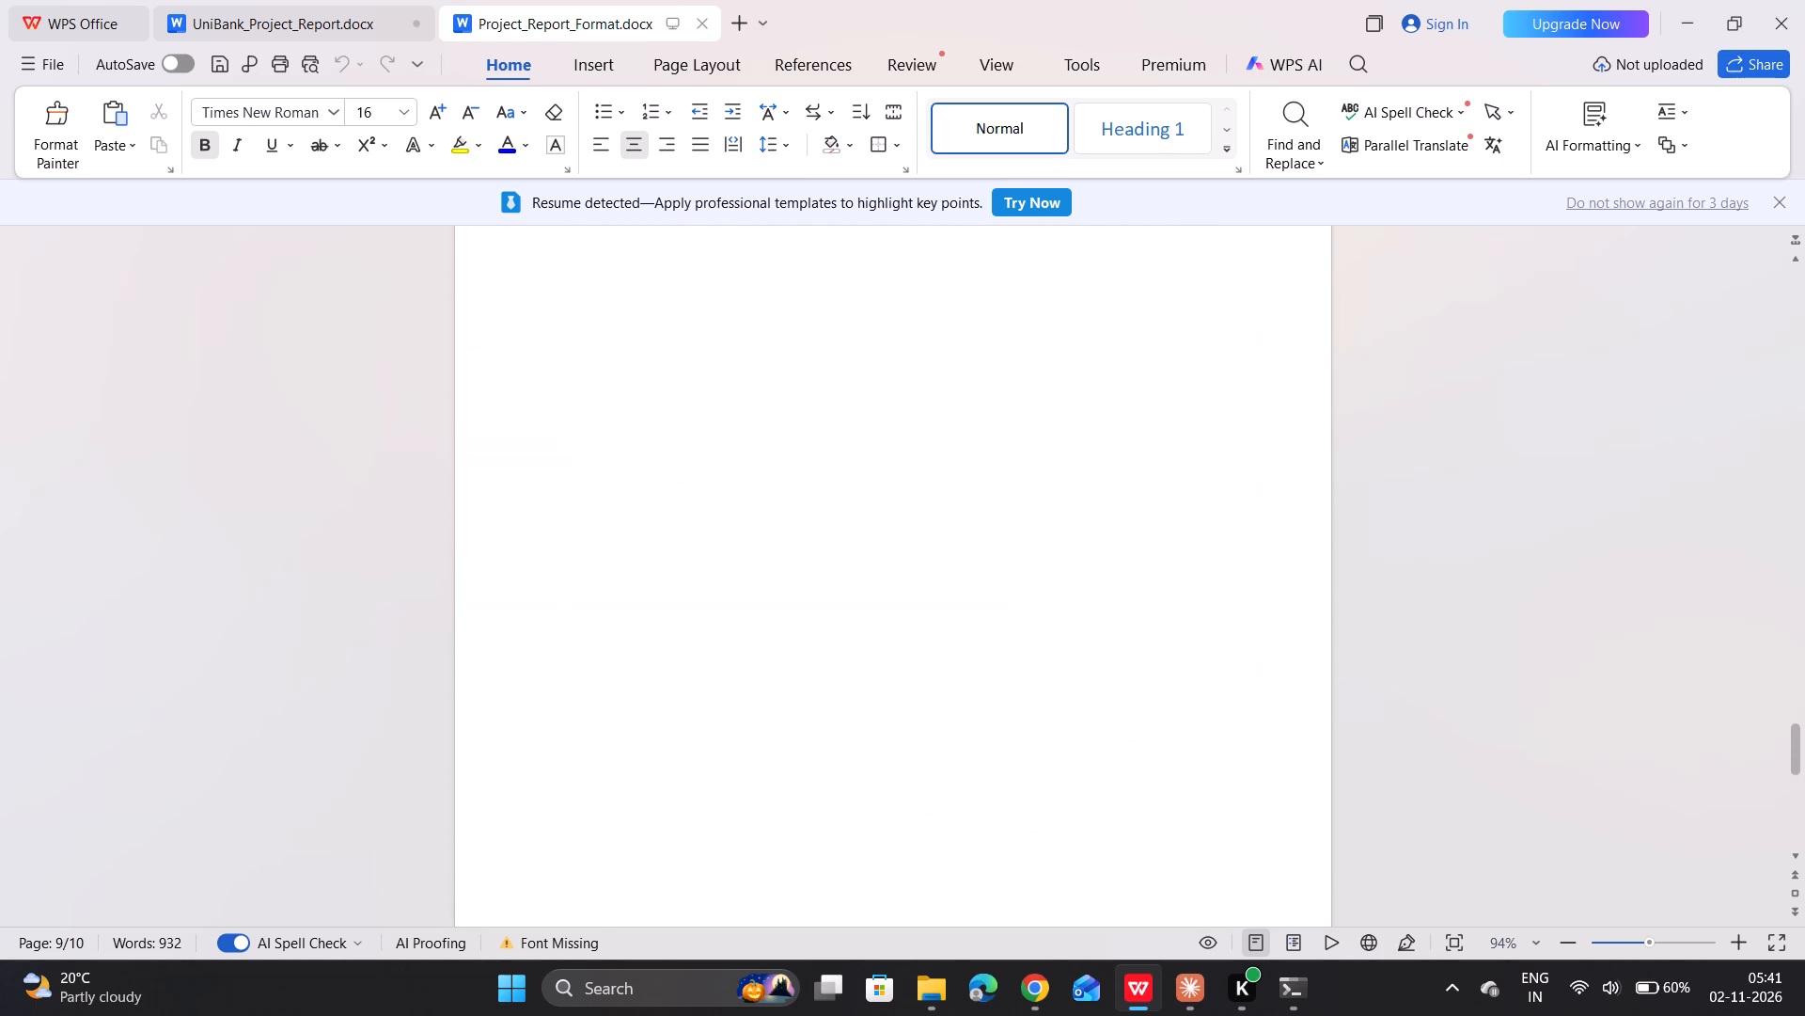
scroll(962, 442, "up", 6)
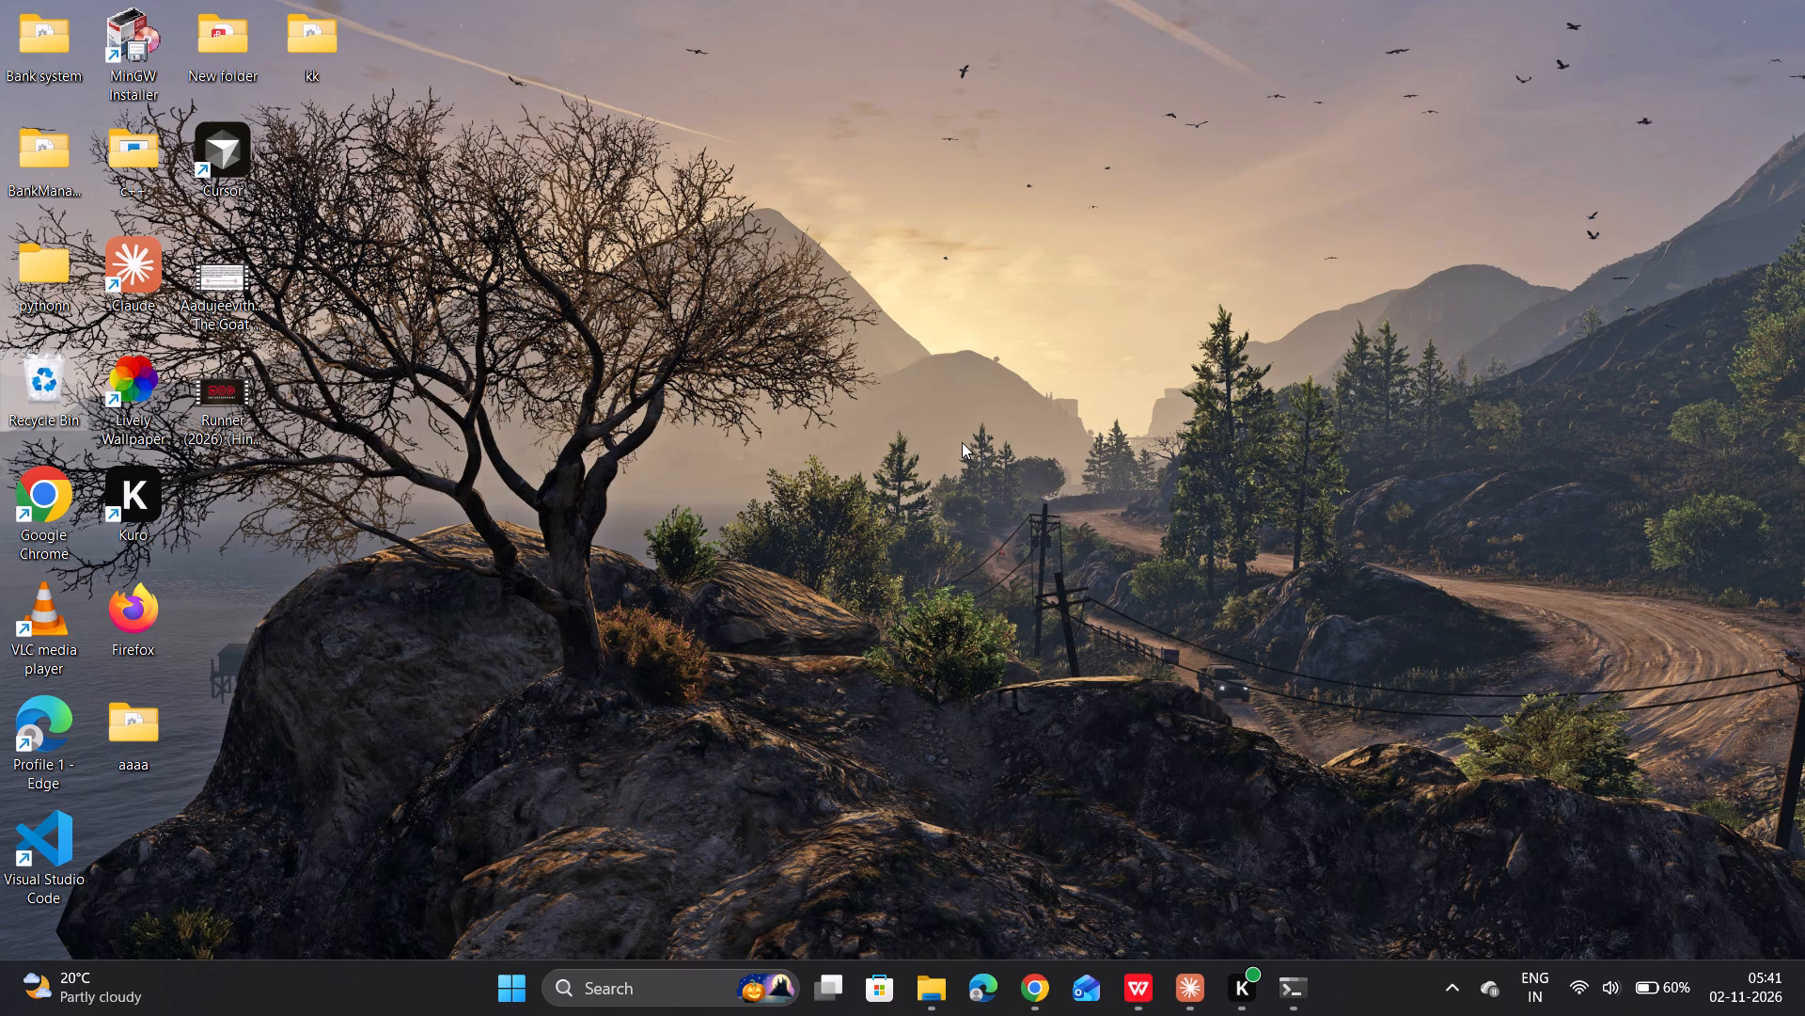
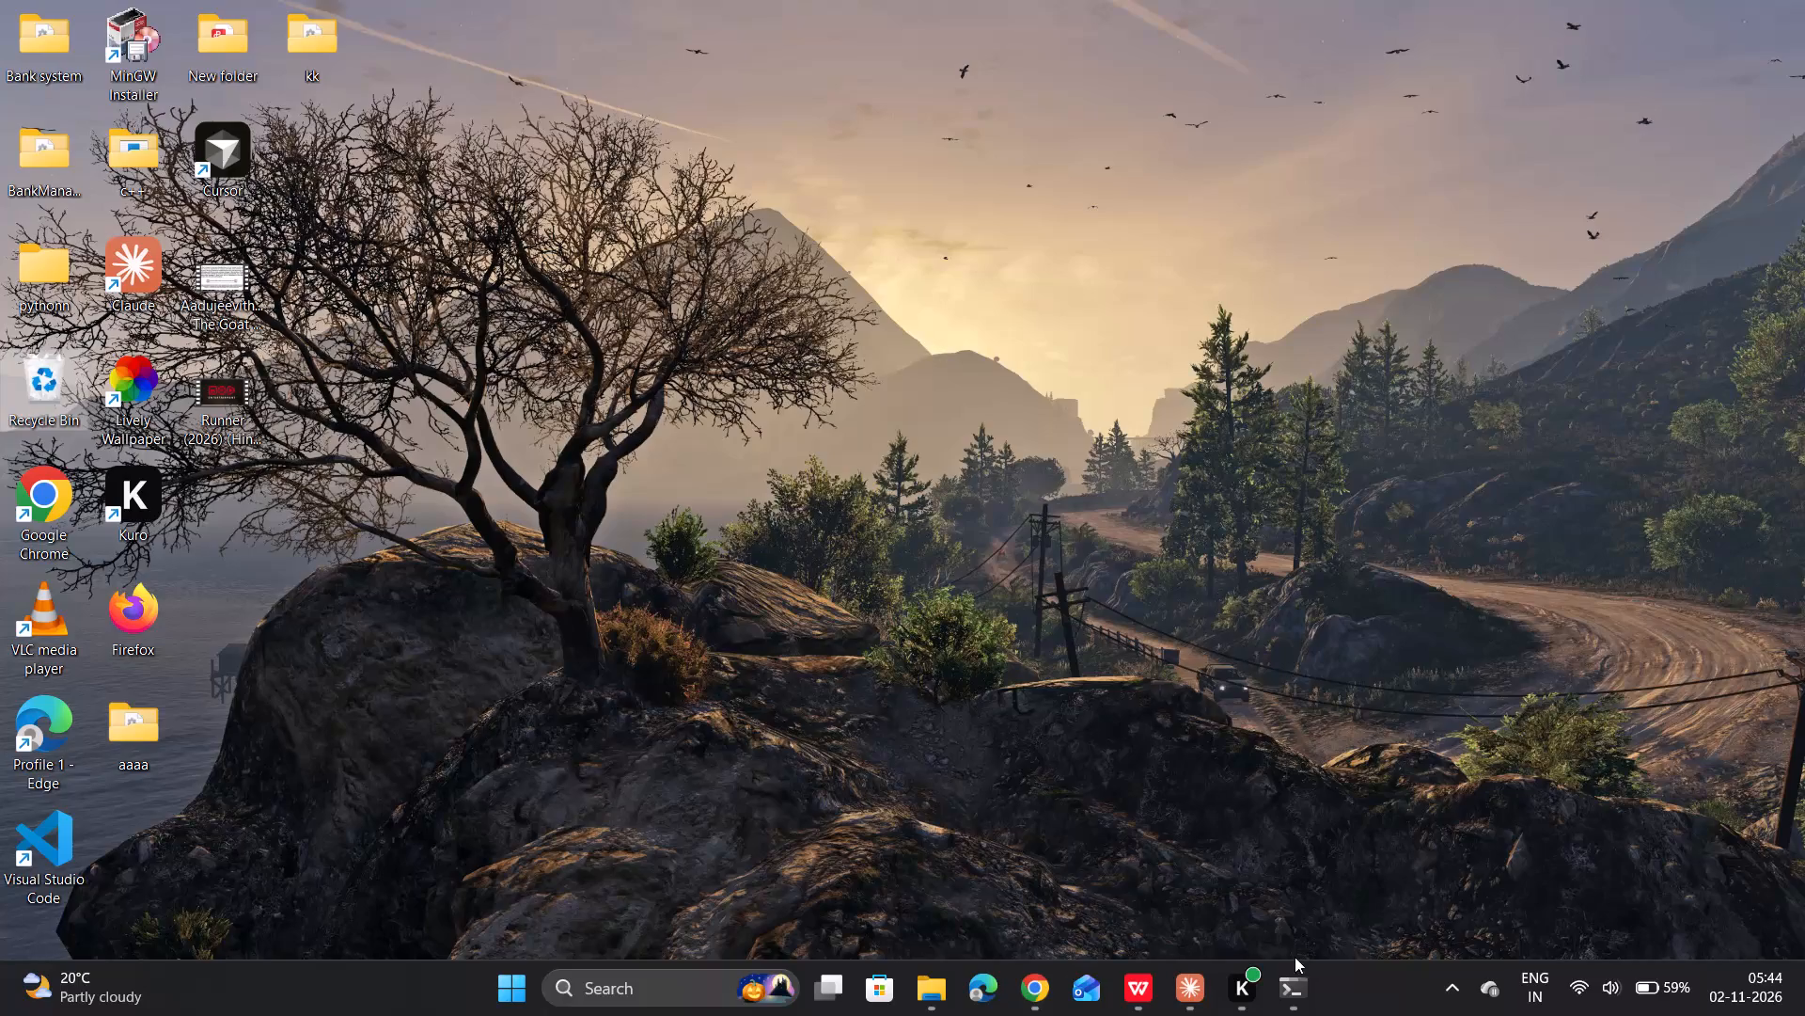
Switch to the Windows PowerShell window, stop the local web server running from the aaaa folder, and close the terminal.
left_click(1290, 990)
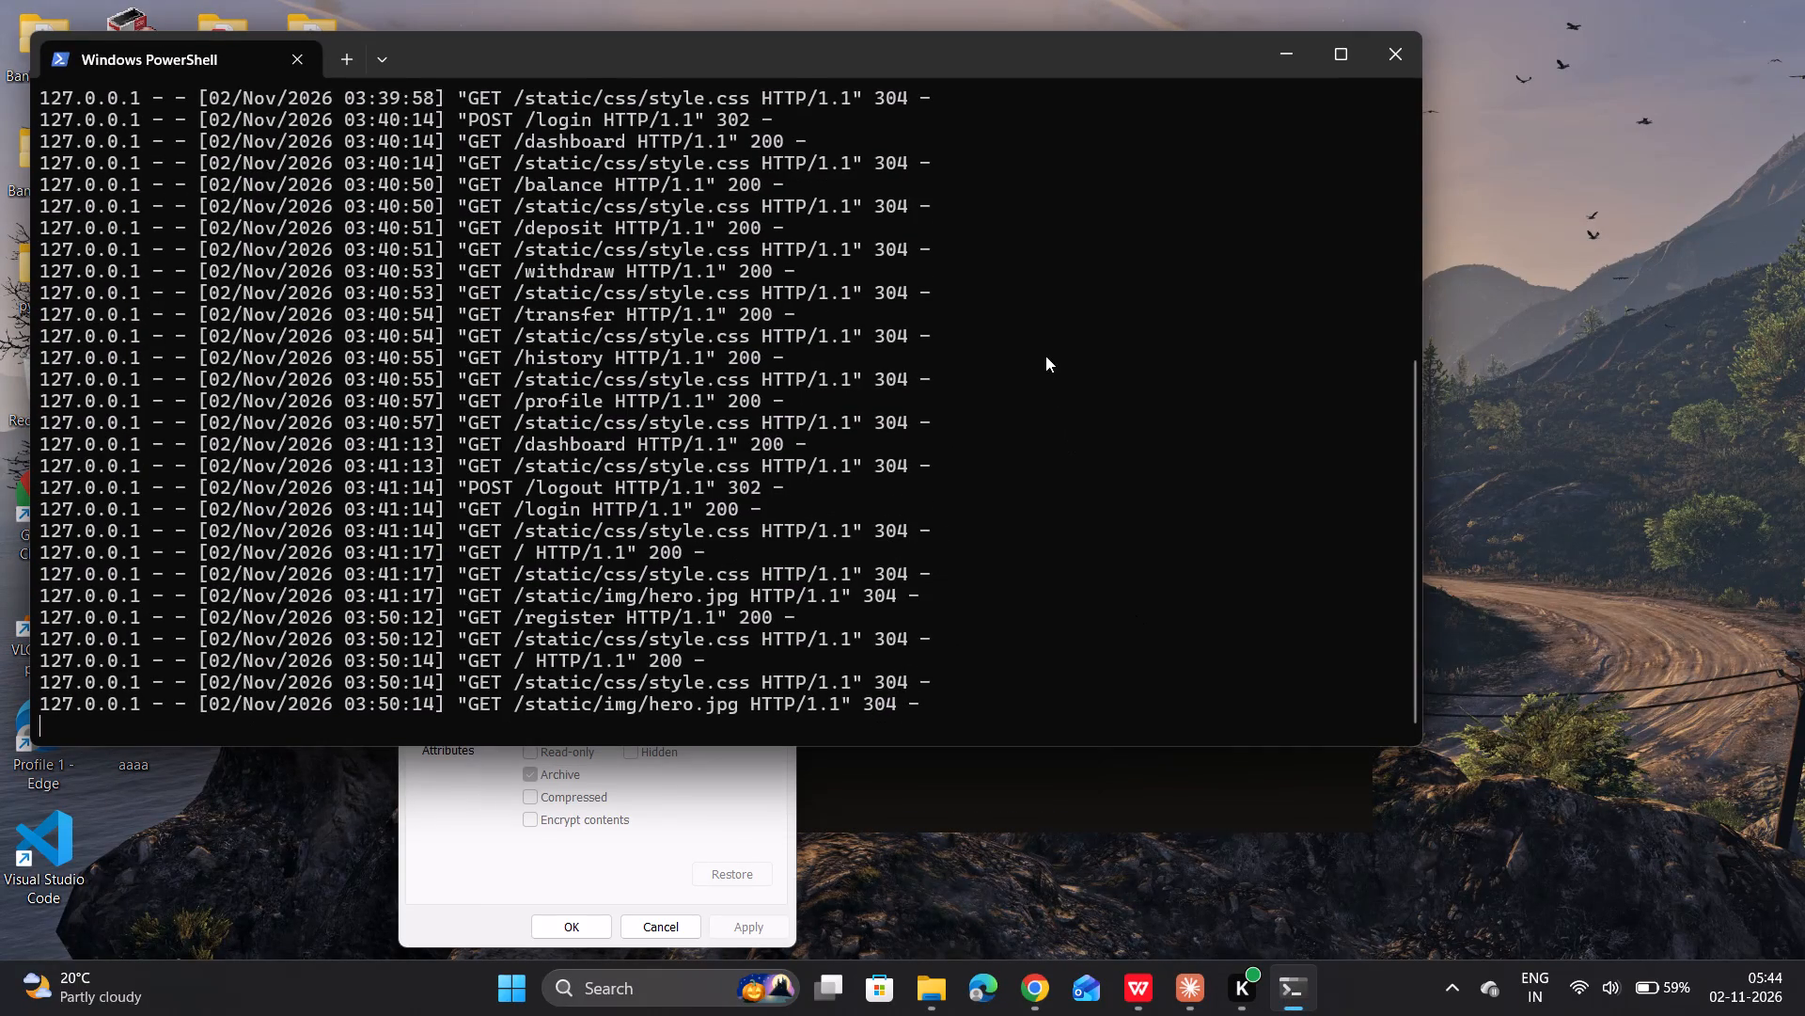
scroll(1045, 356, "down", 6)
scroll(1026, 518, "down", 1)
key("ctrl+c")
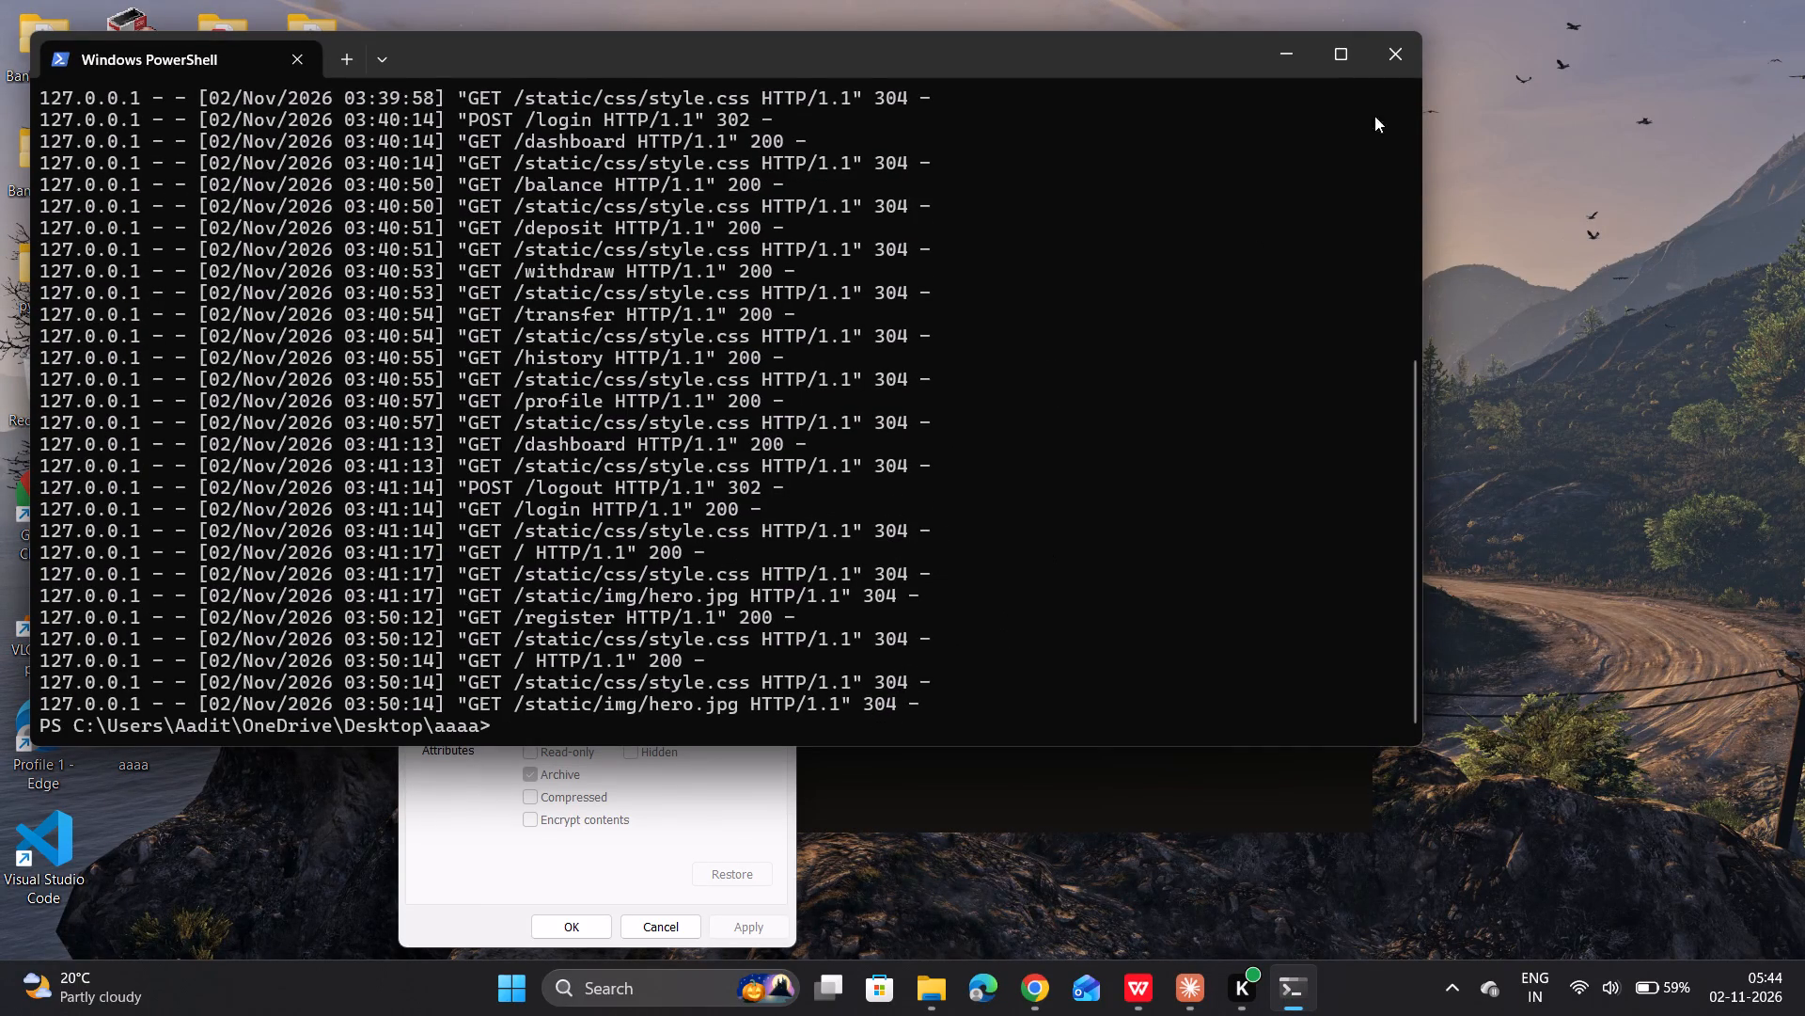
left_click(1386, 57)
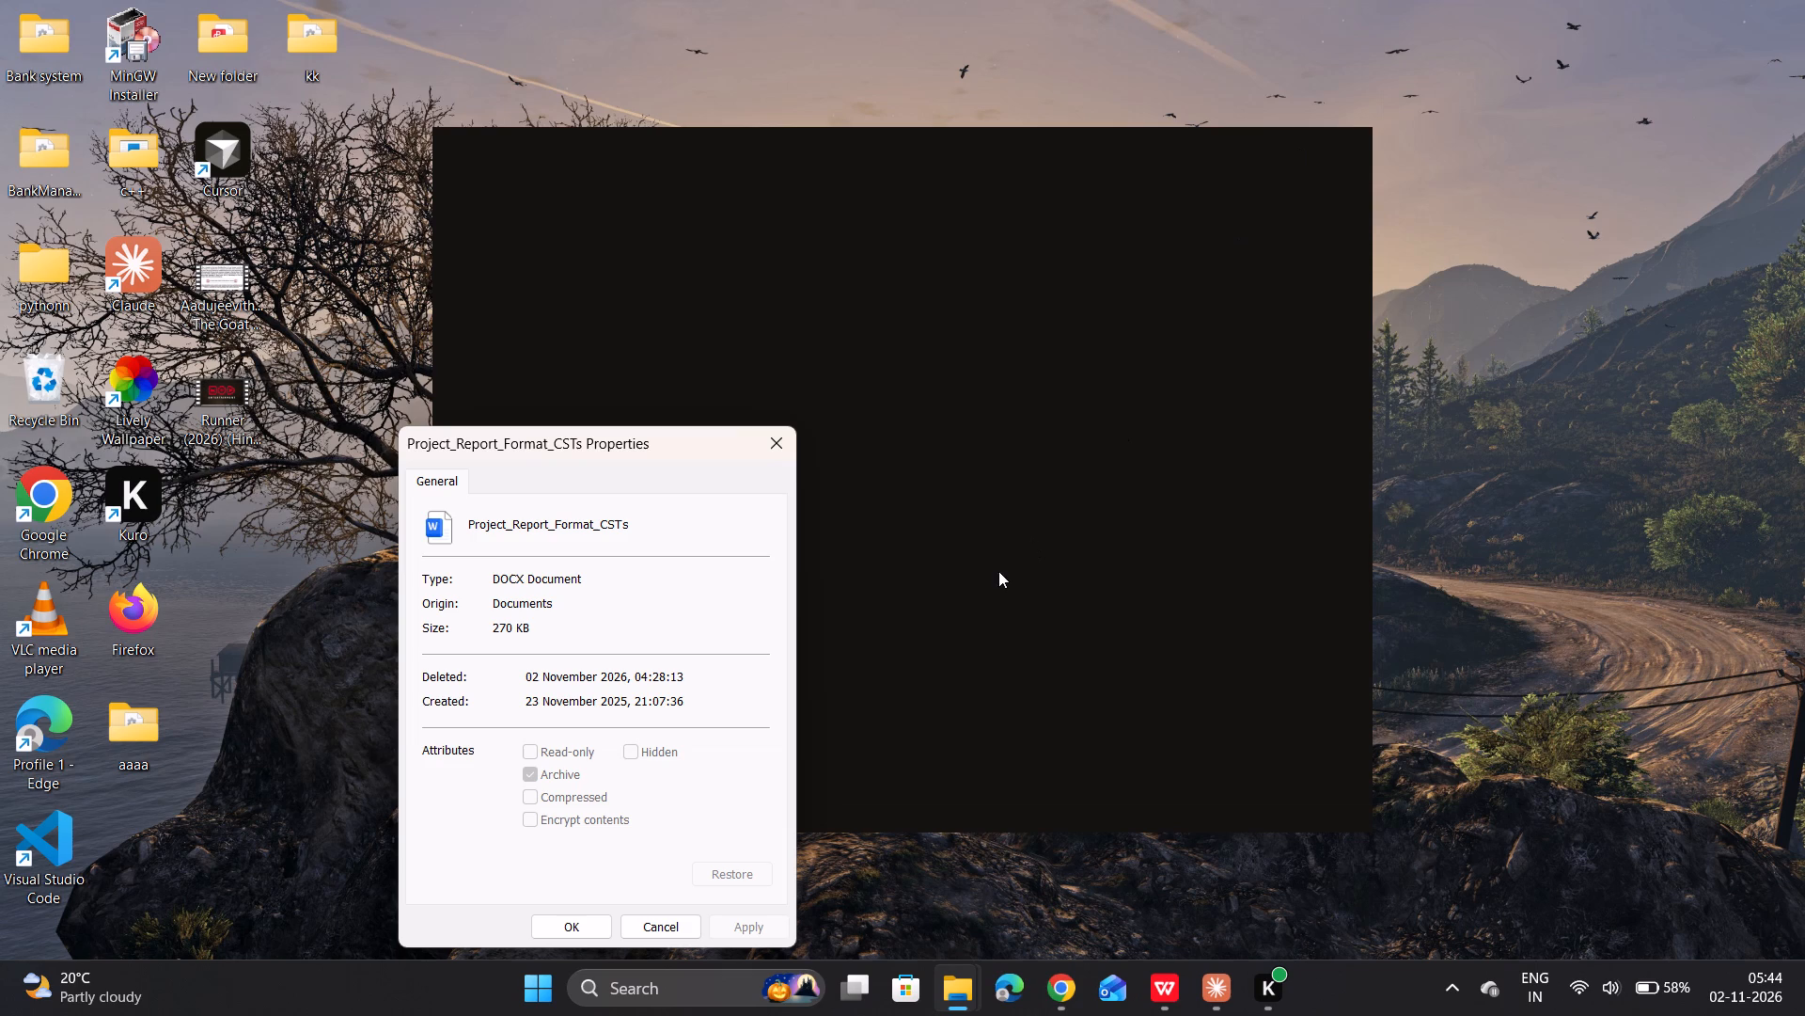
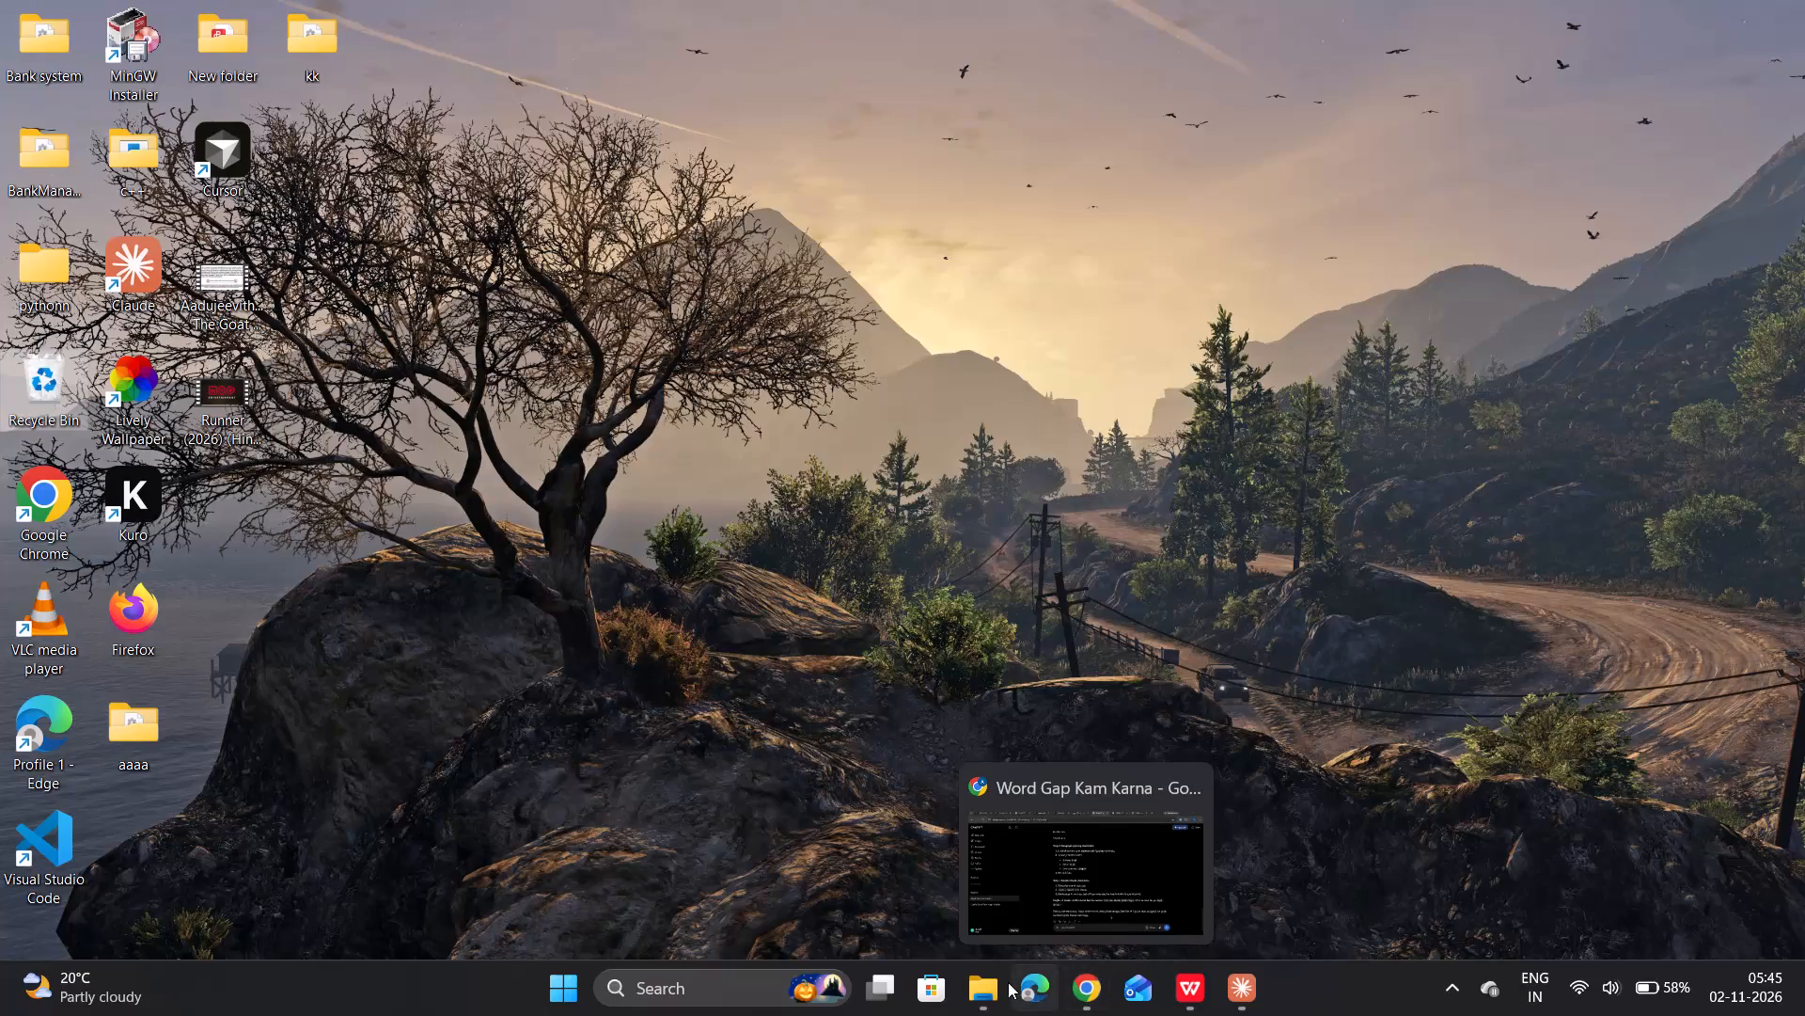
Switch to WPS Office, bring up UniBank_Project_Report.docx and review its Table of Contents page.
left_click(1192, 1012)
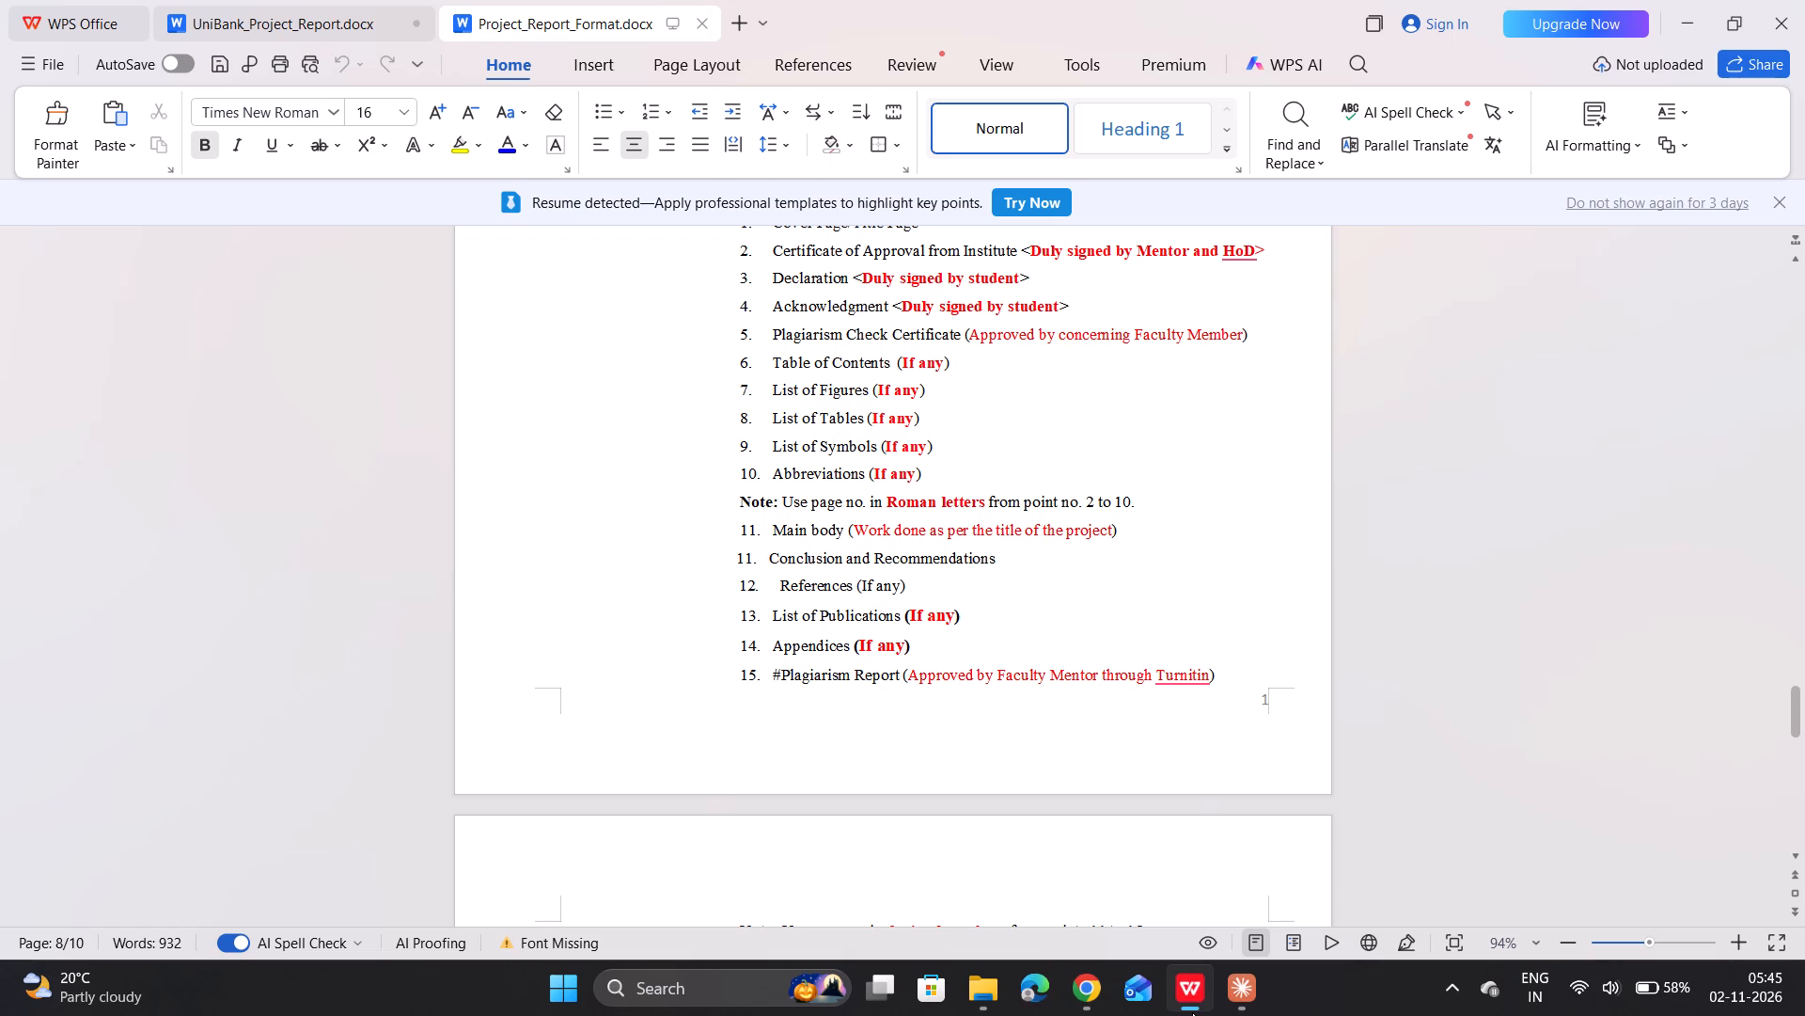
left_click(1195, 1001)
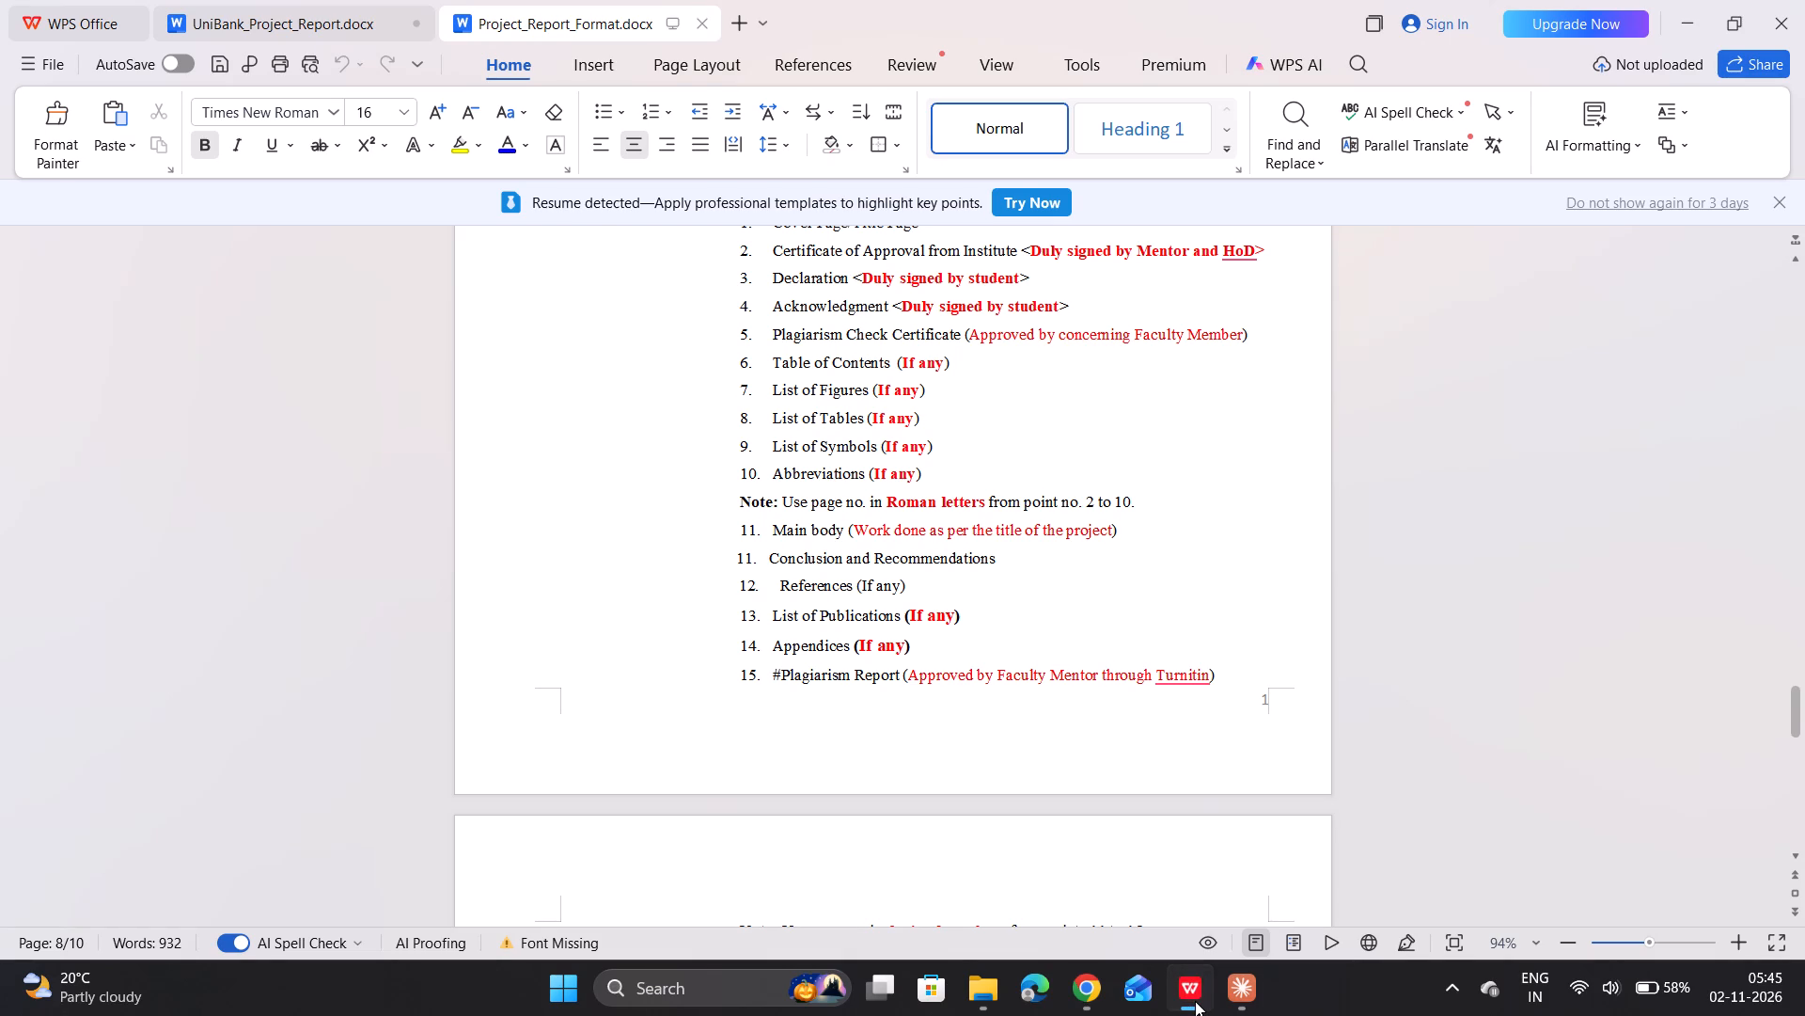
left_click(1195, 1001)
left_click(1195, 1001)
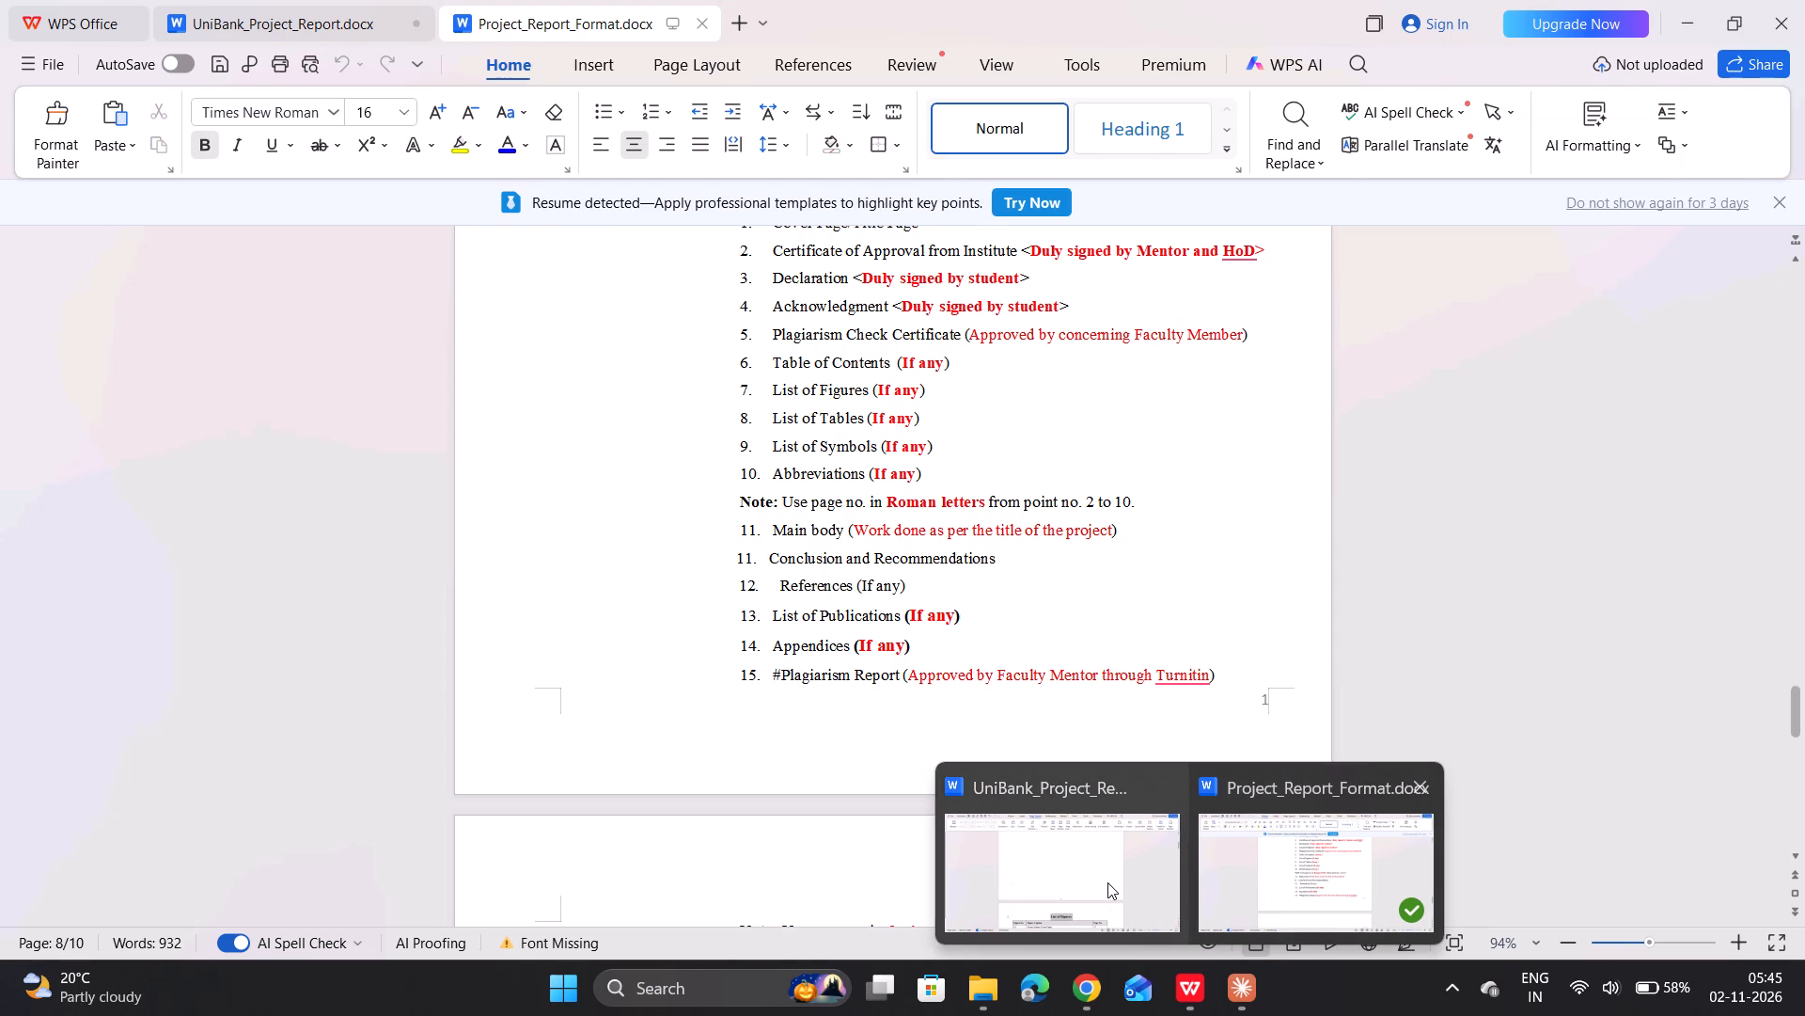
left_click(1107, 882)
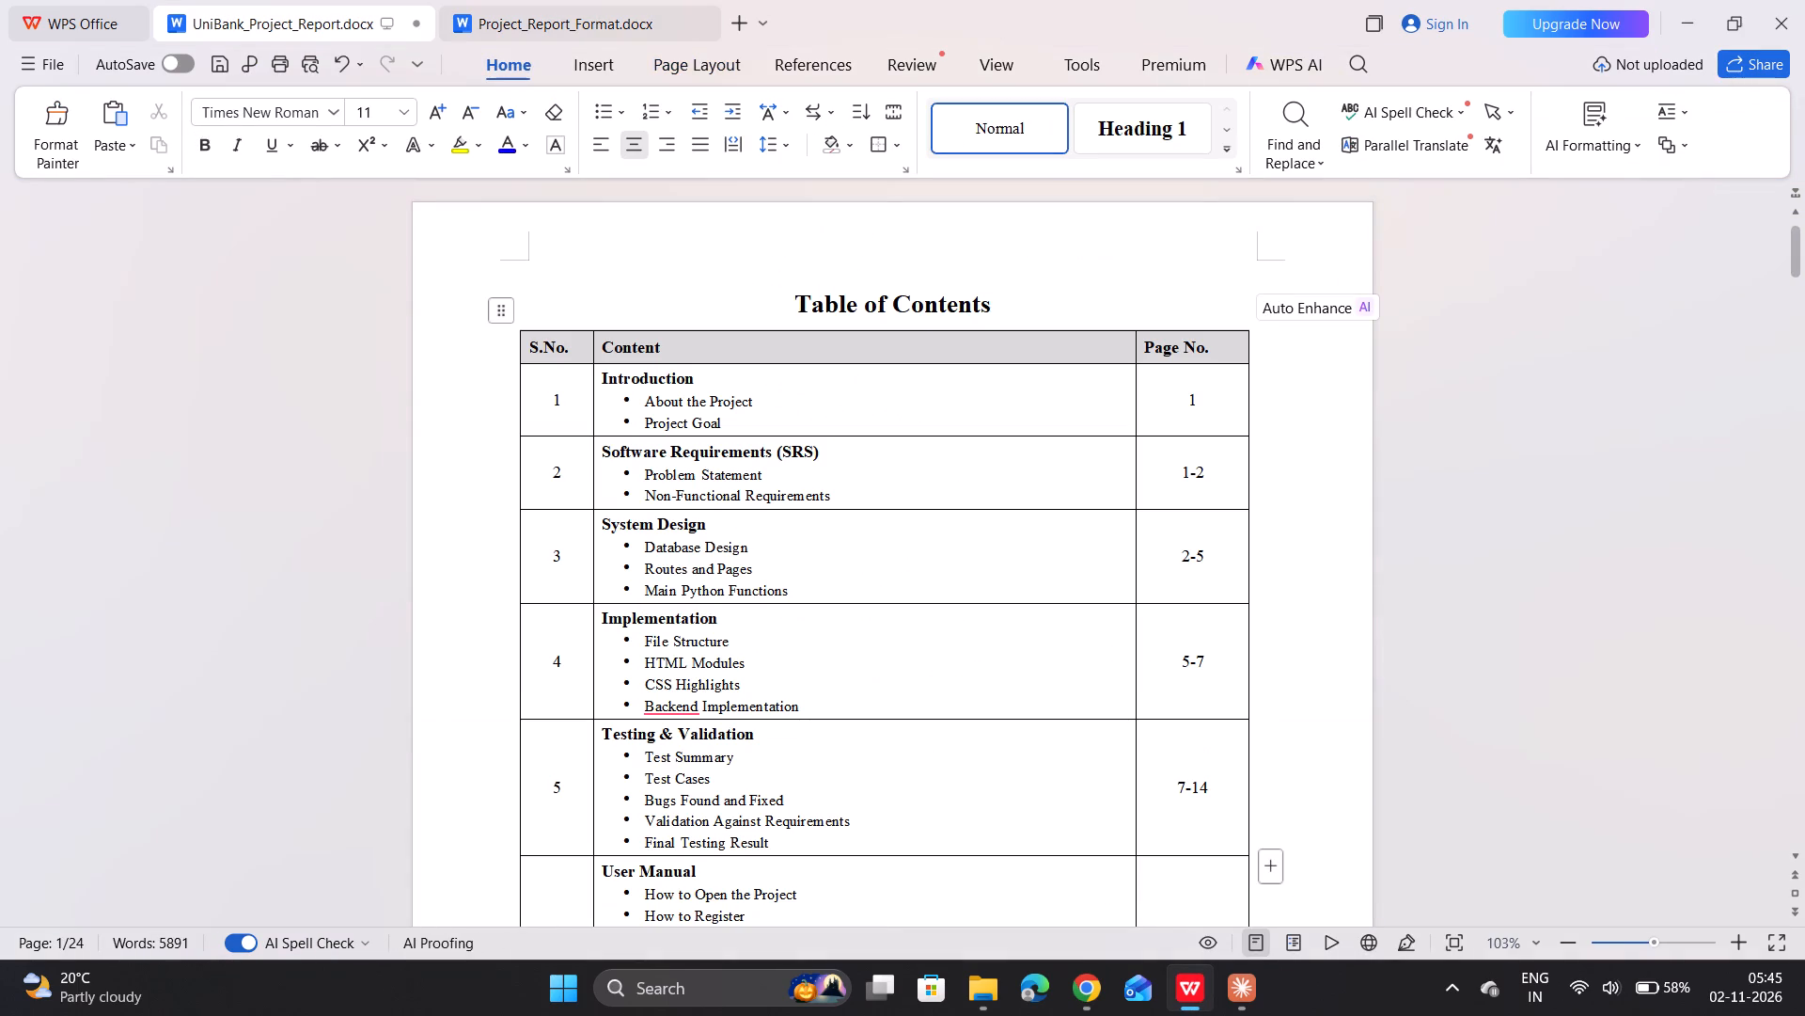
left_click(888, 501)
scroll(888, 501, "up", 1)
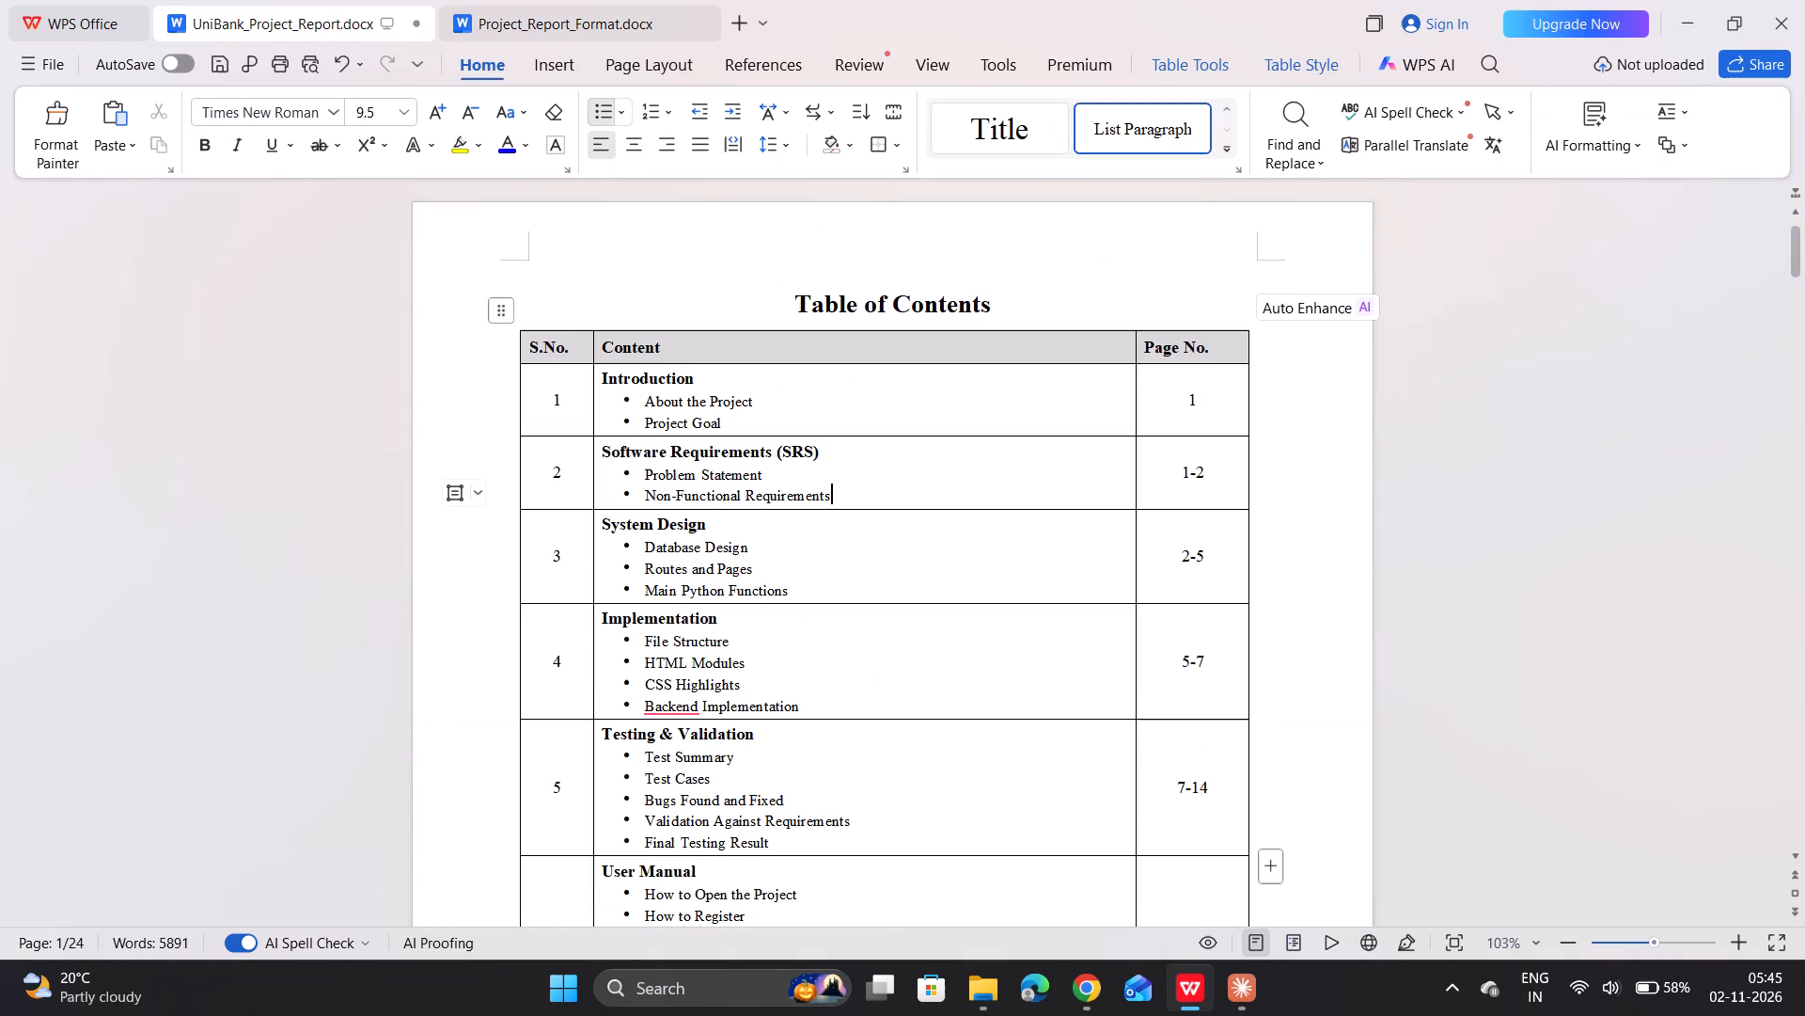
scroll(888, 501, "down", 6)
scroll(888, 501, "up", 3)
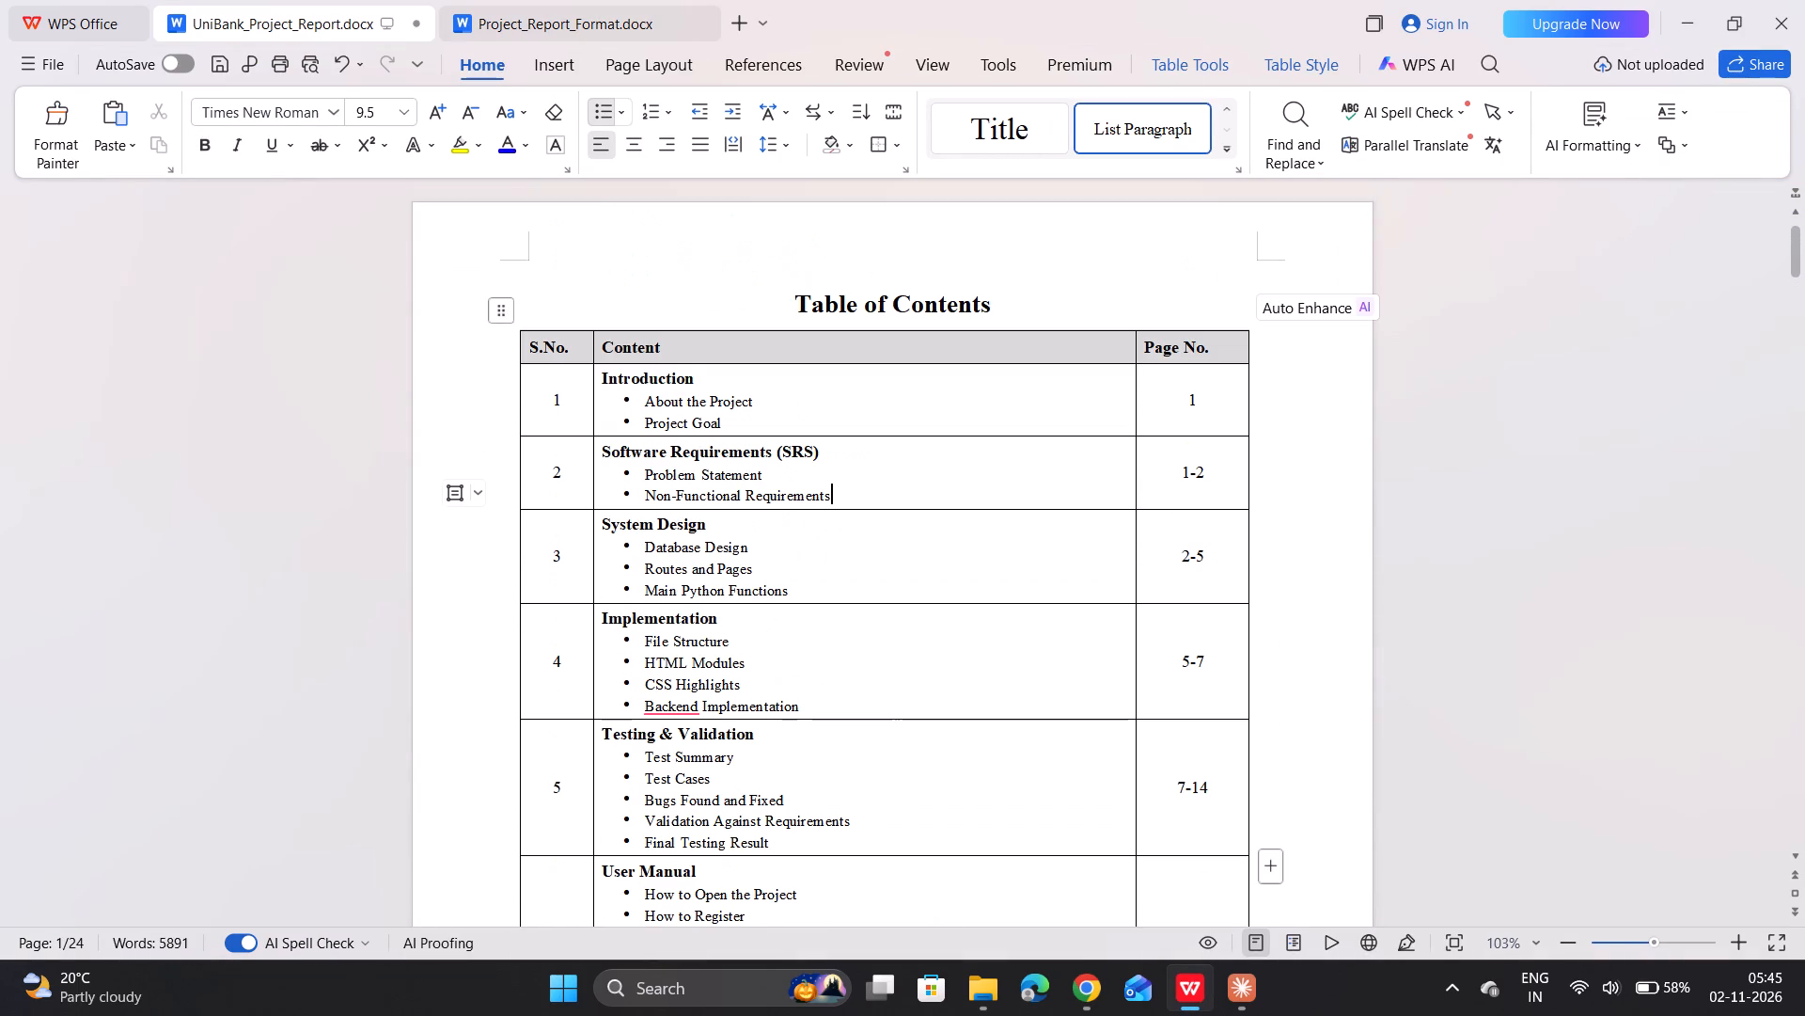
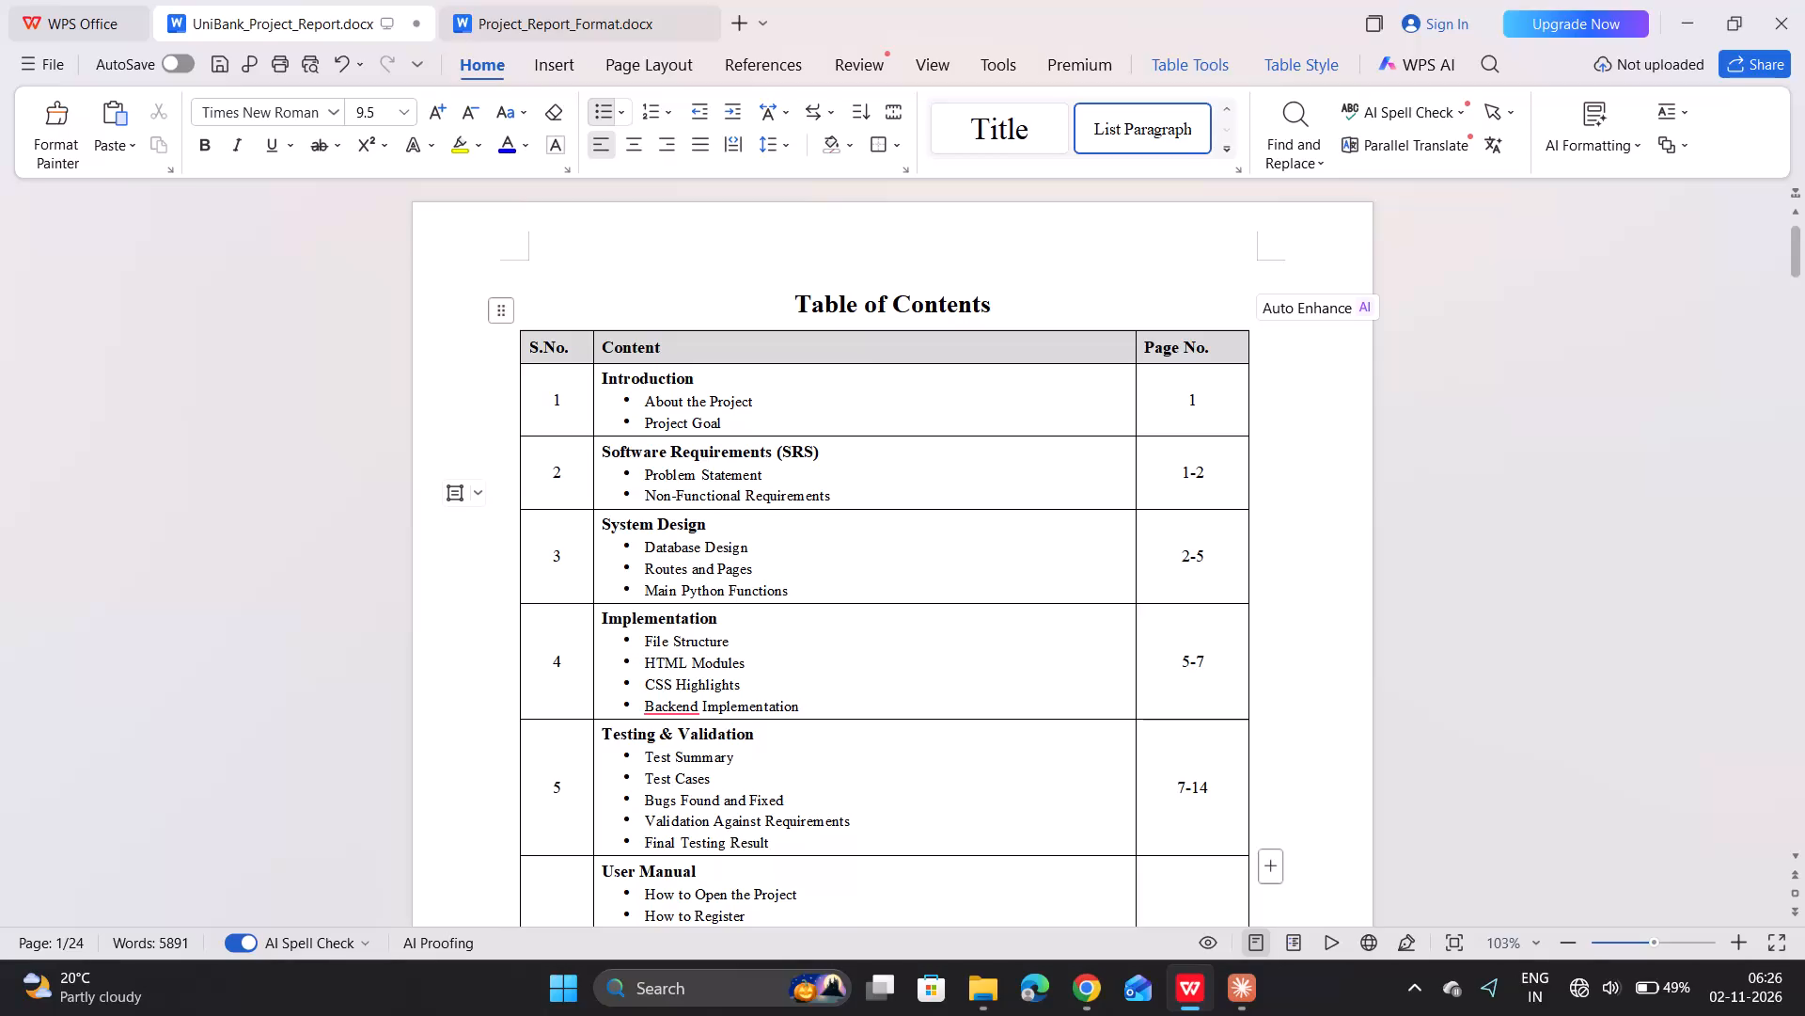
Review the rest of the Table of Contents, checking its entries and page ranges through the Conclusion section.
scroll(797, 503, "down", 4)
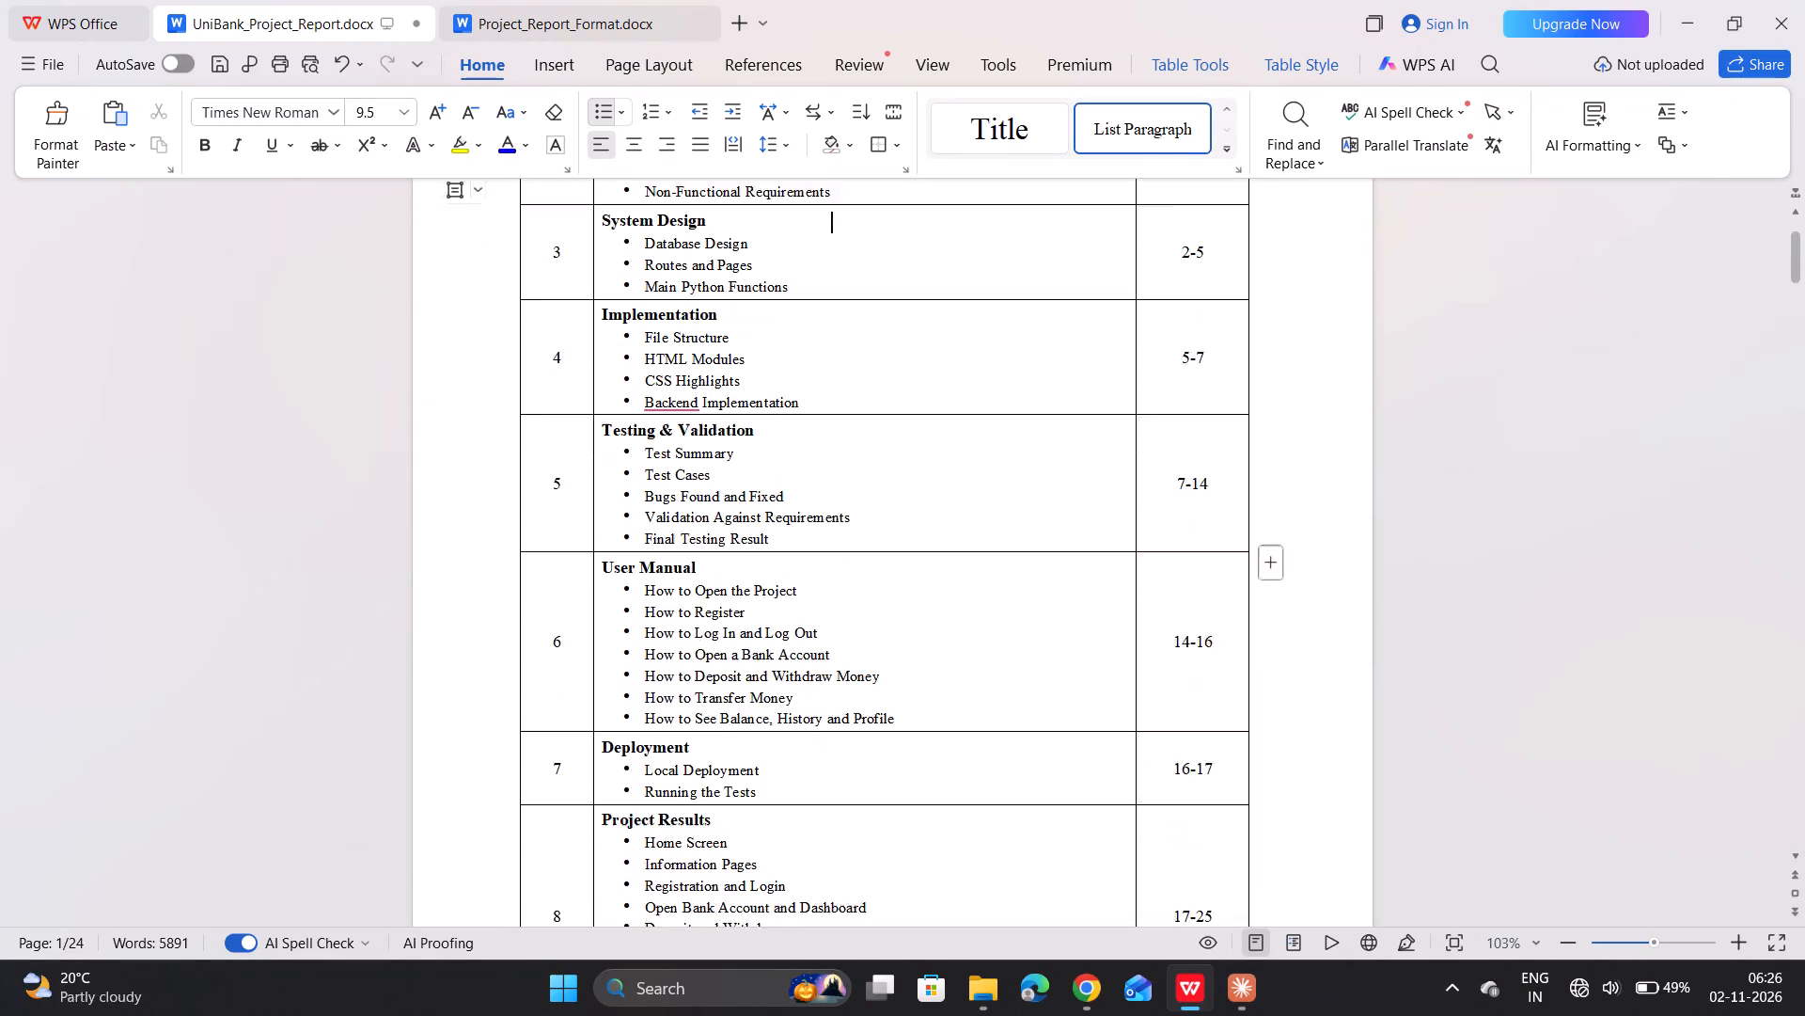
scroll(797, 503, "down", 3)
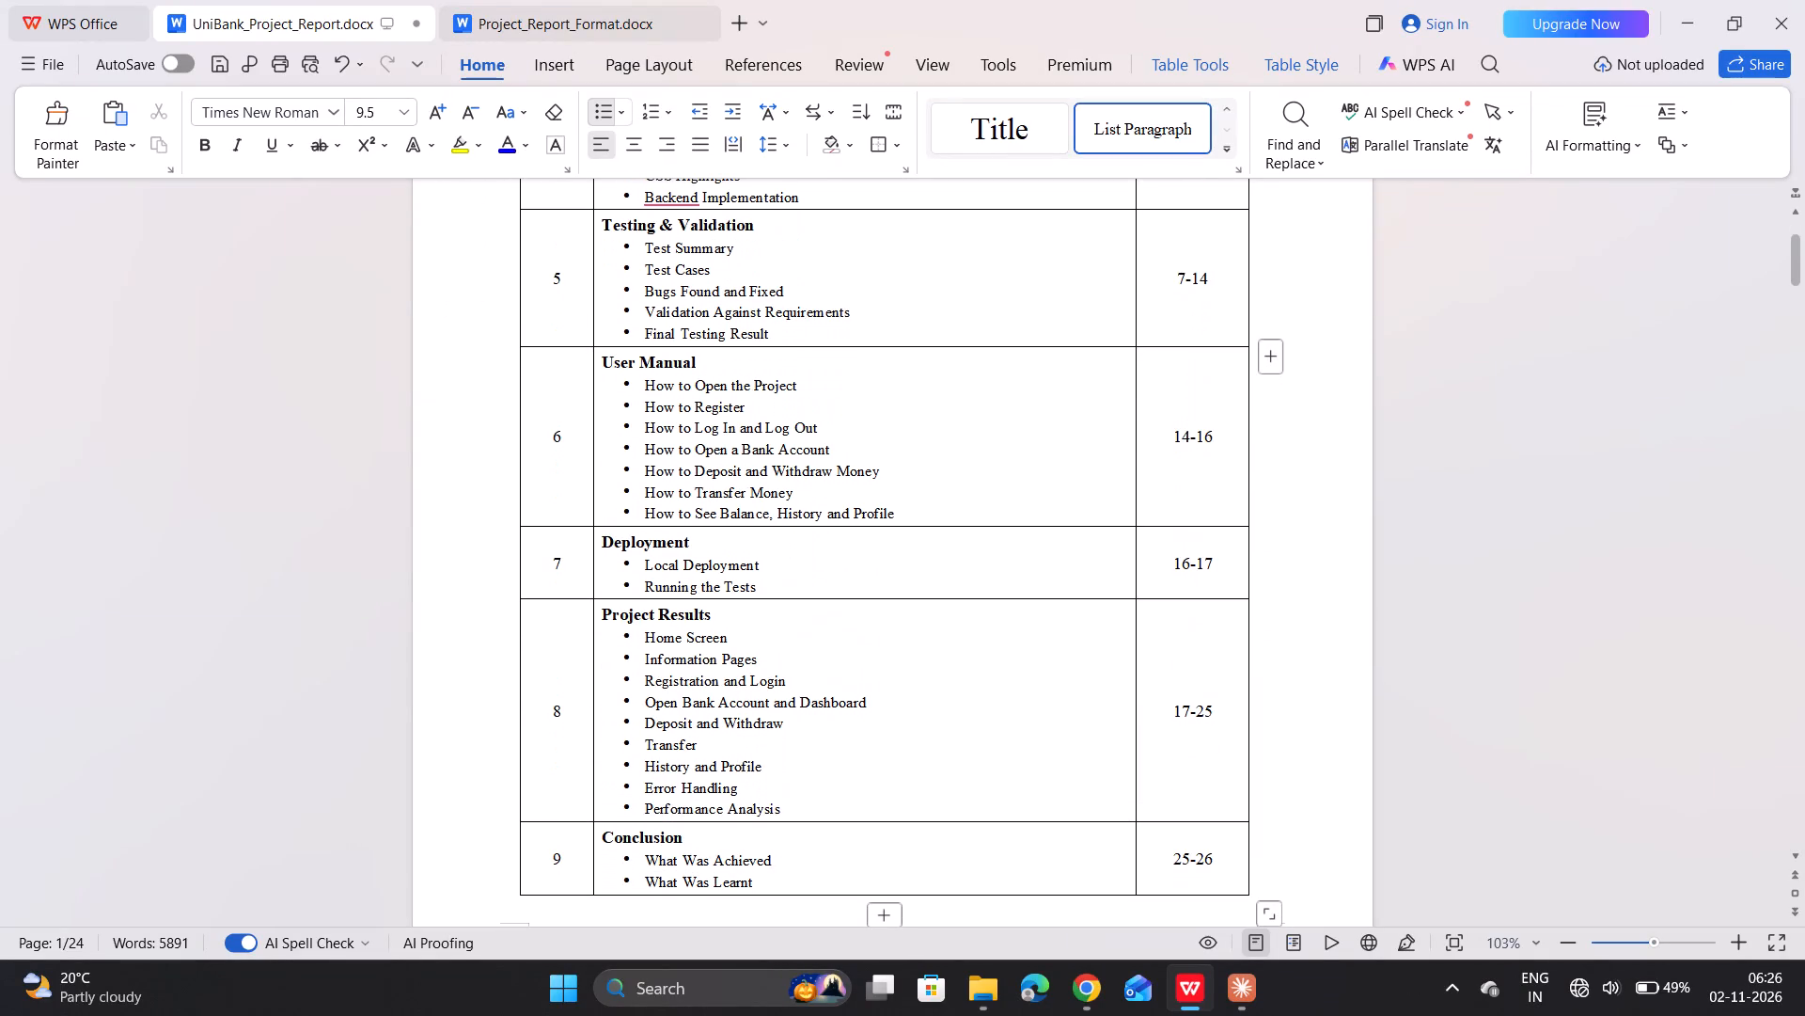
scroll(797, 503, "down", 4)
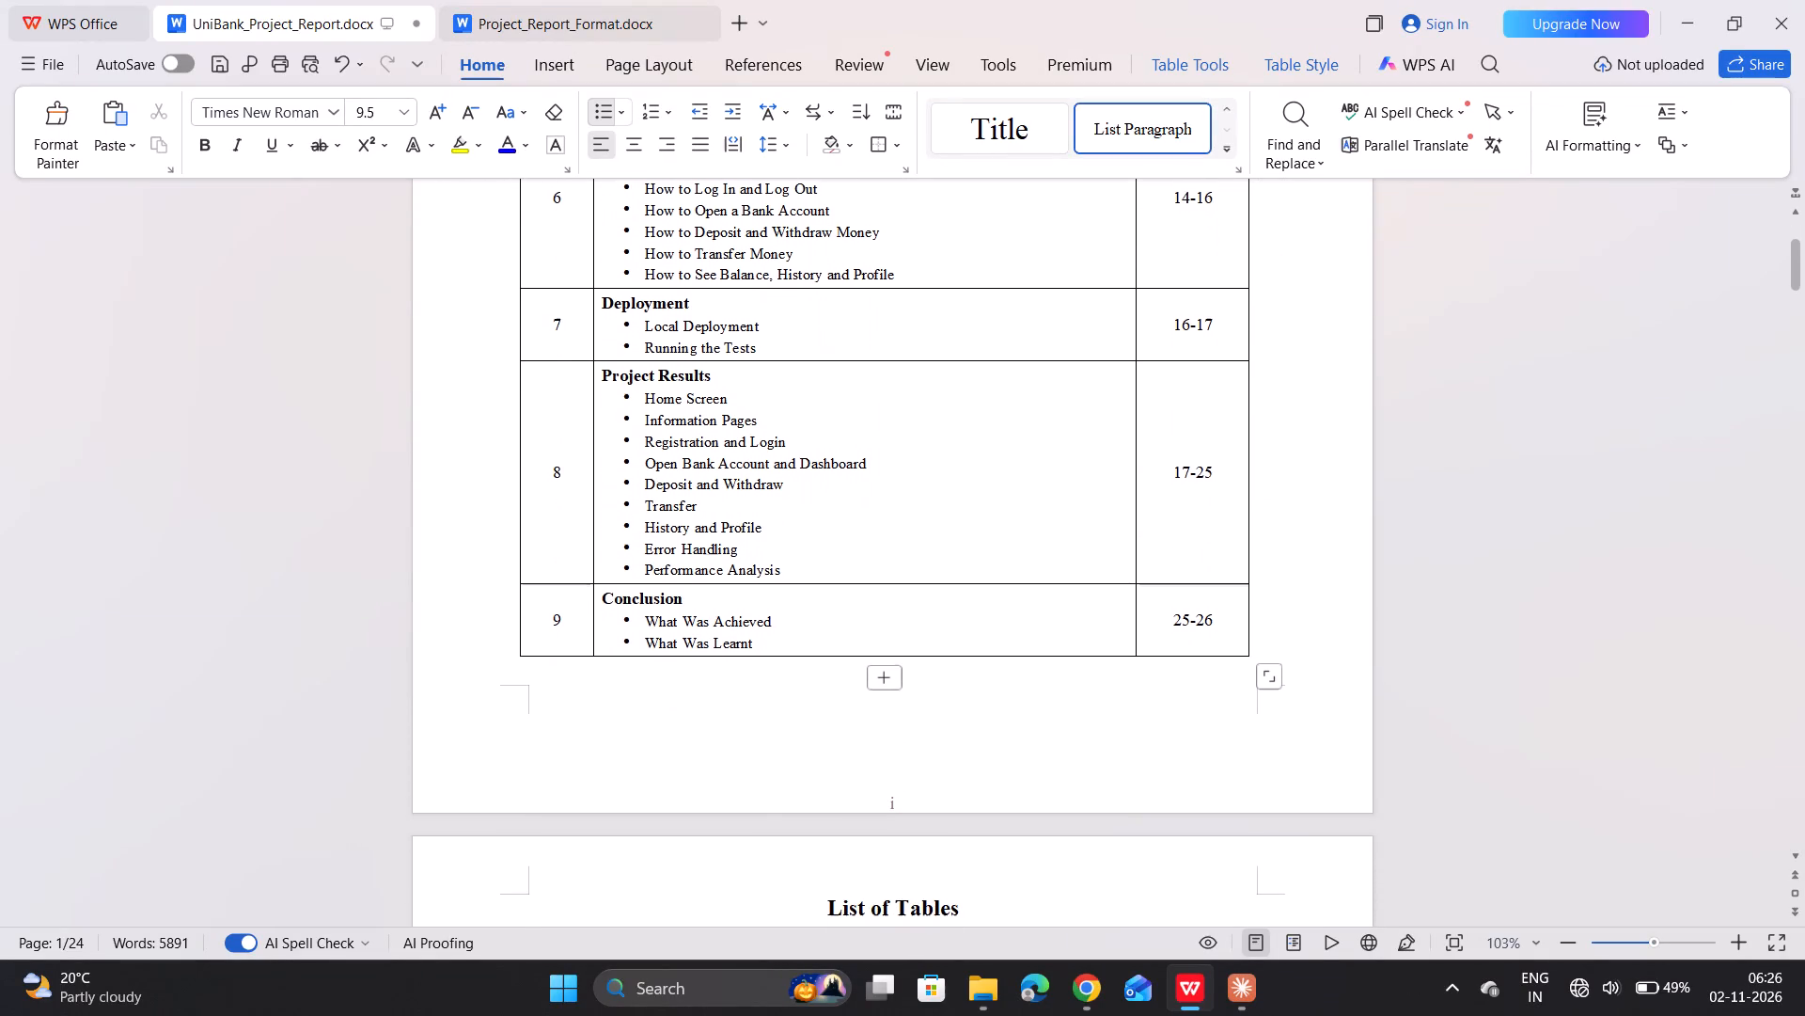
scroll(797, 503, "down", 2)
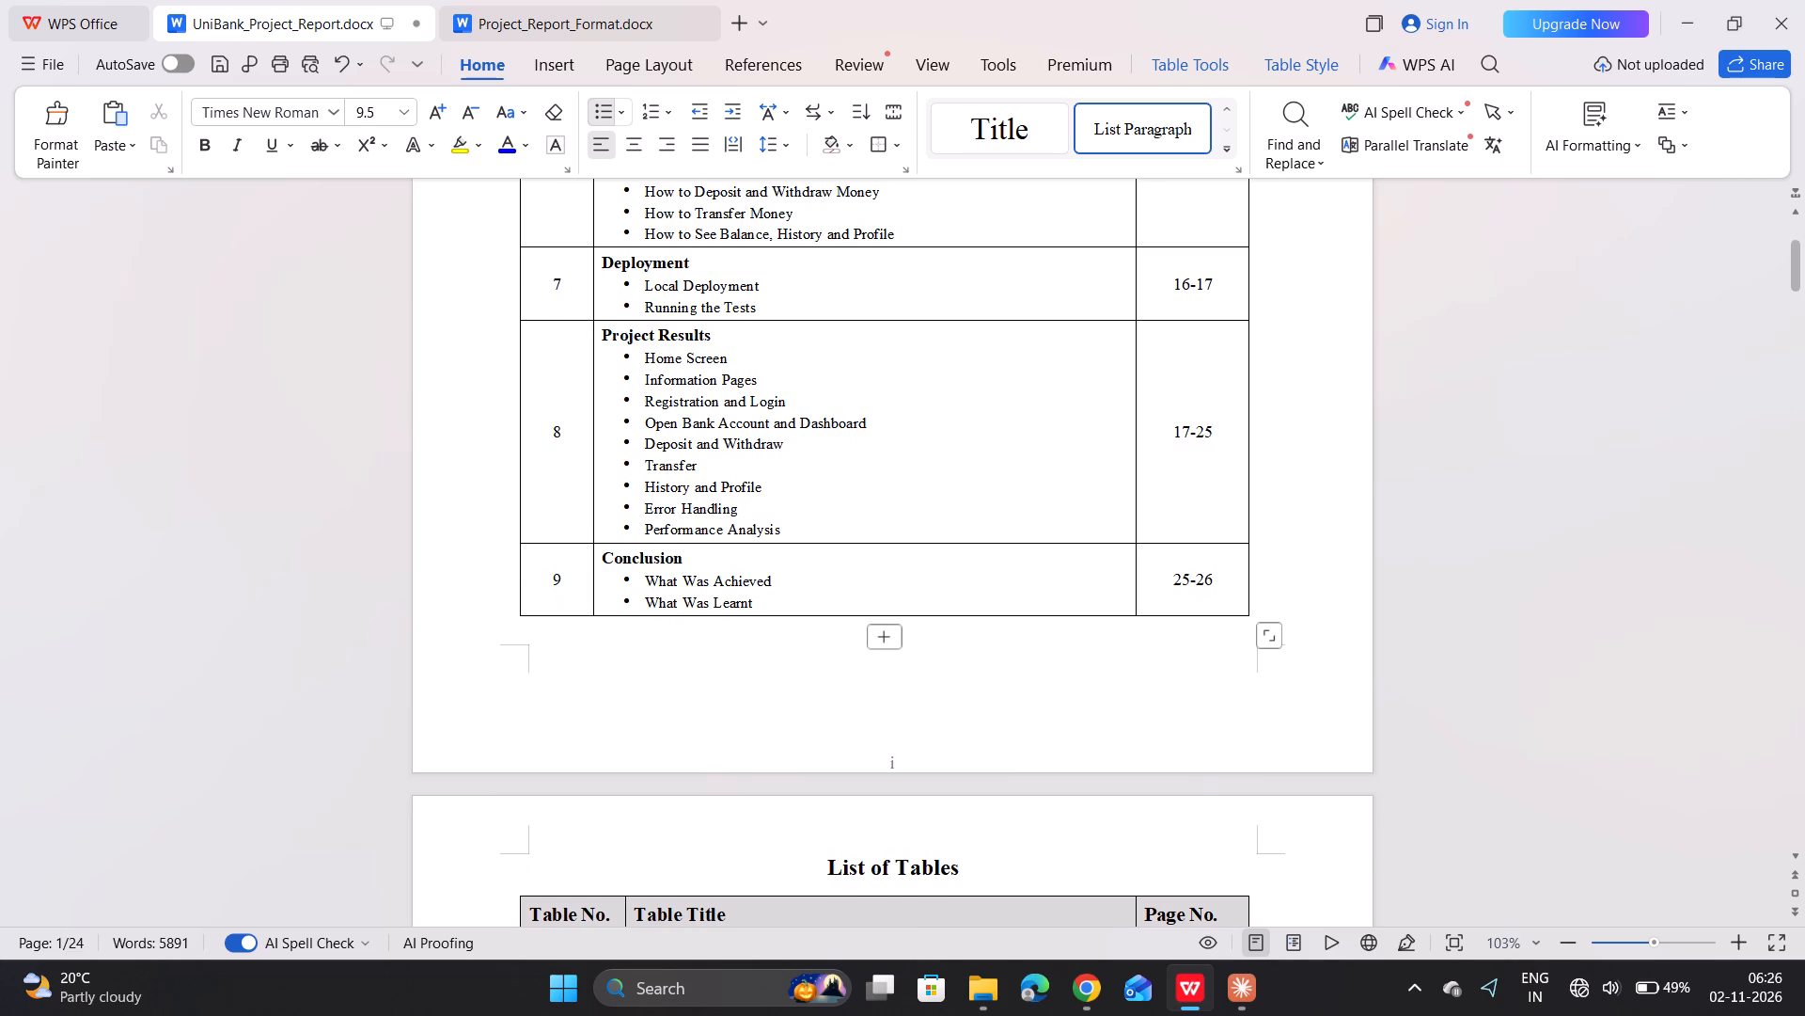
scroll(797, 503, "down", 3)
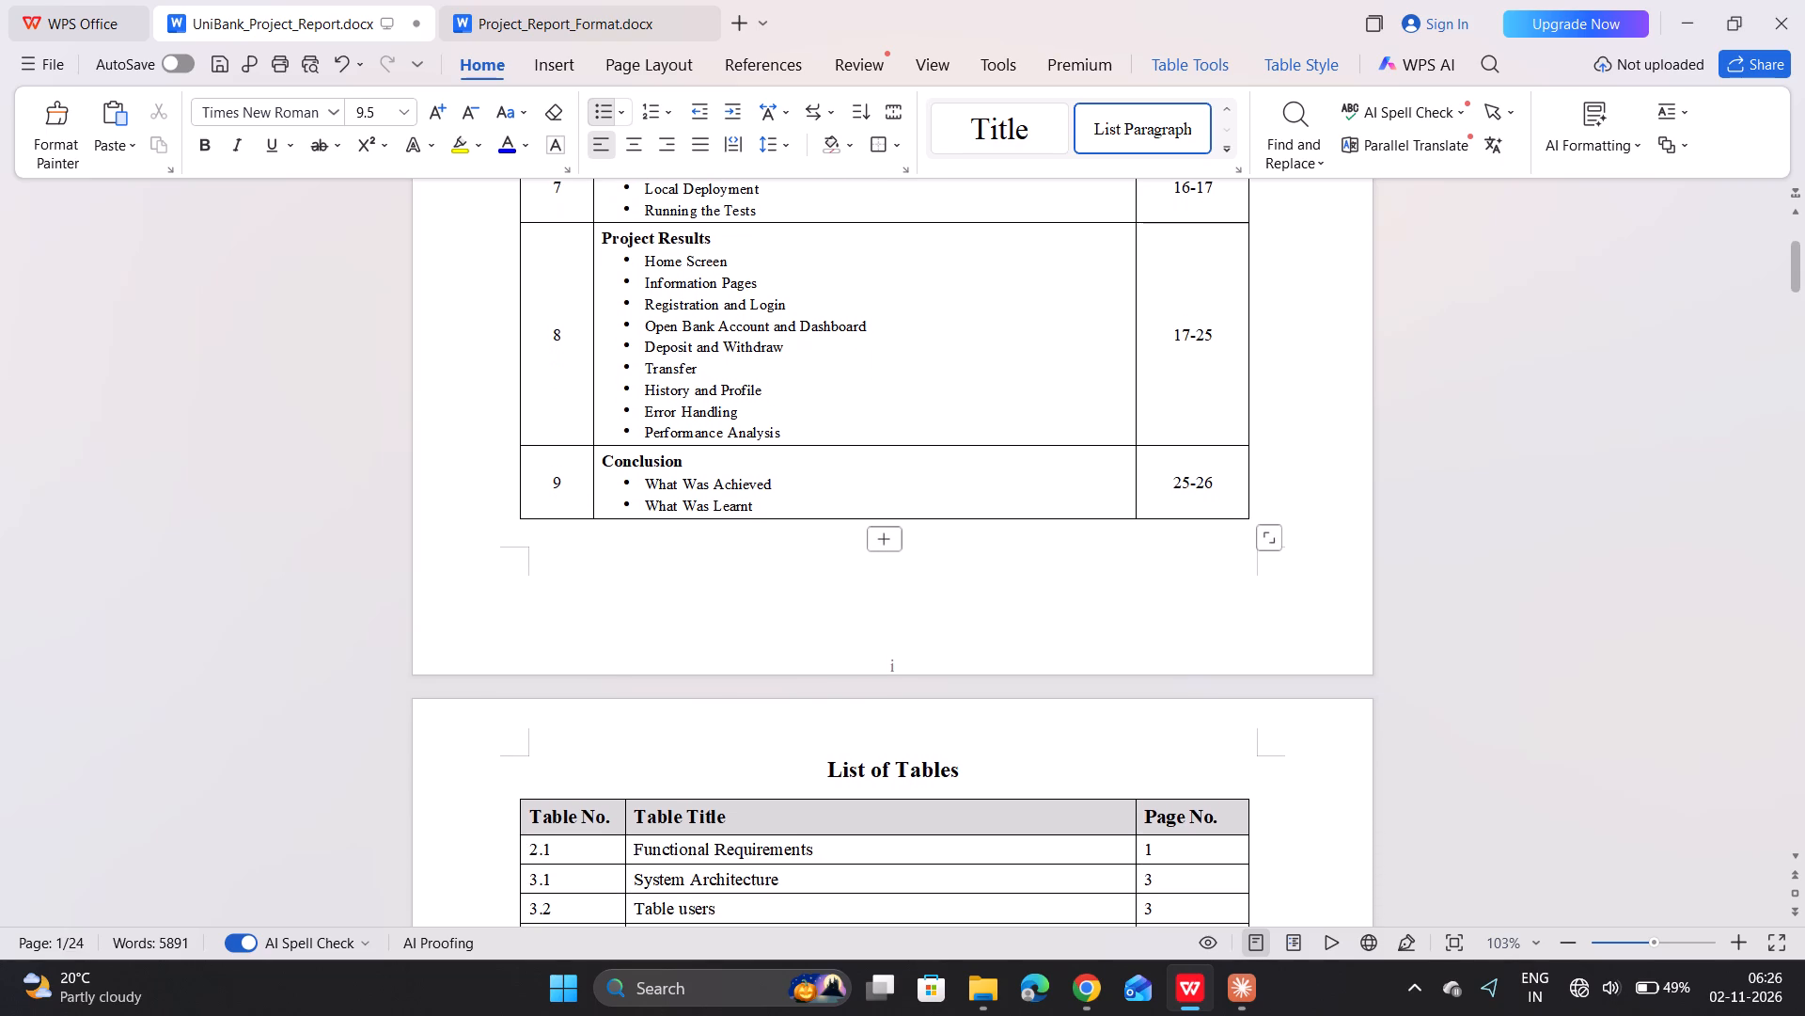
scroll(797, 503, "down", 1)
Examine the List of Tables and List of Figures, checking their numbers, captions and page numbers.
scroll(797, 503, "up", 4)
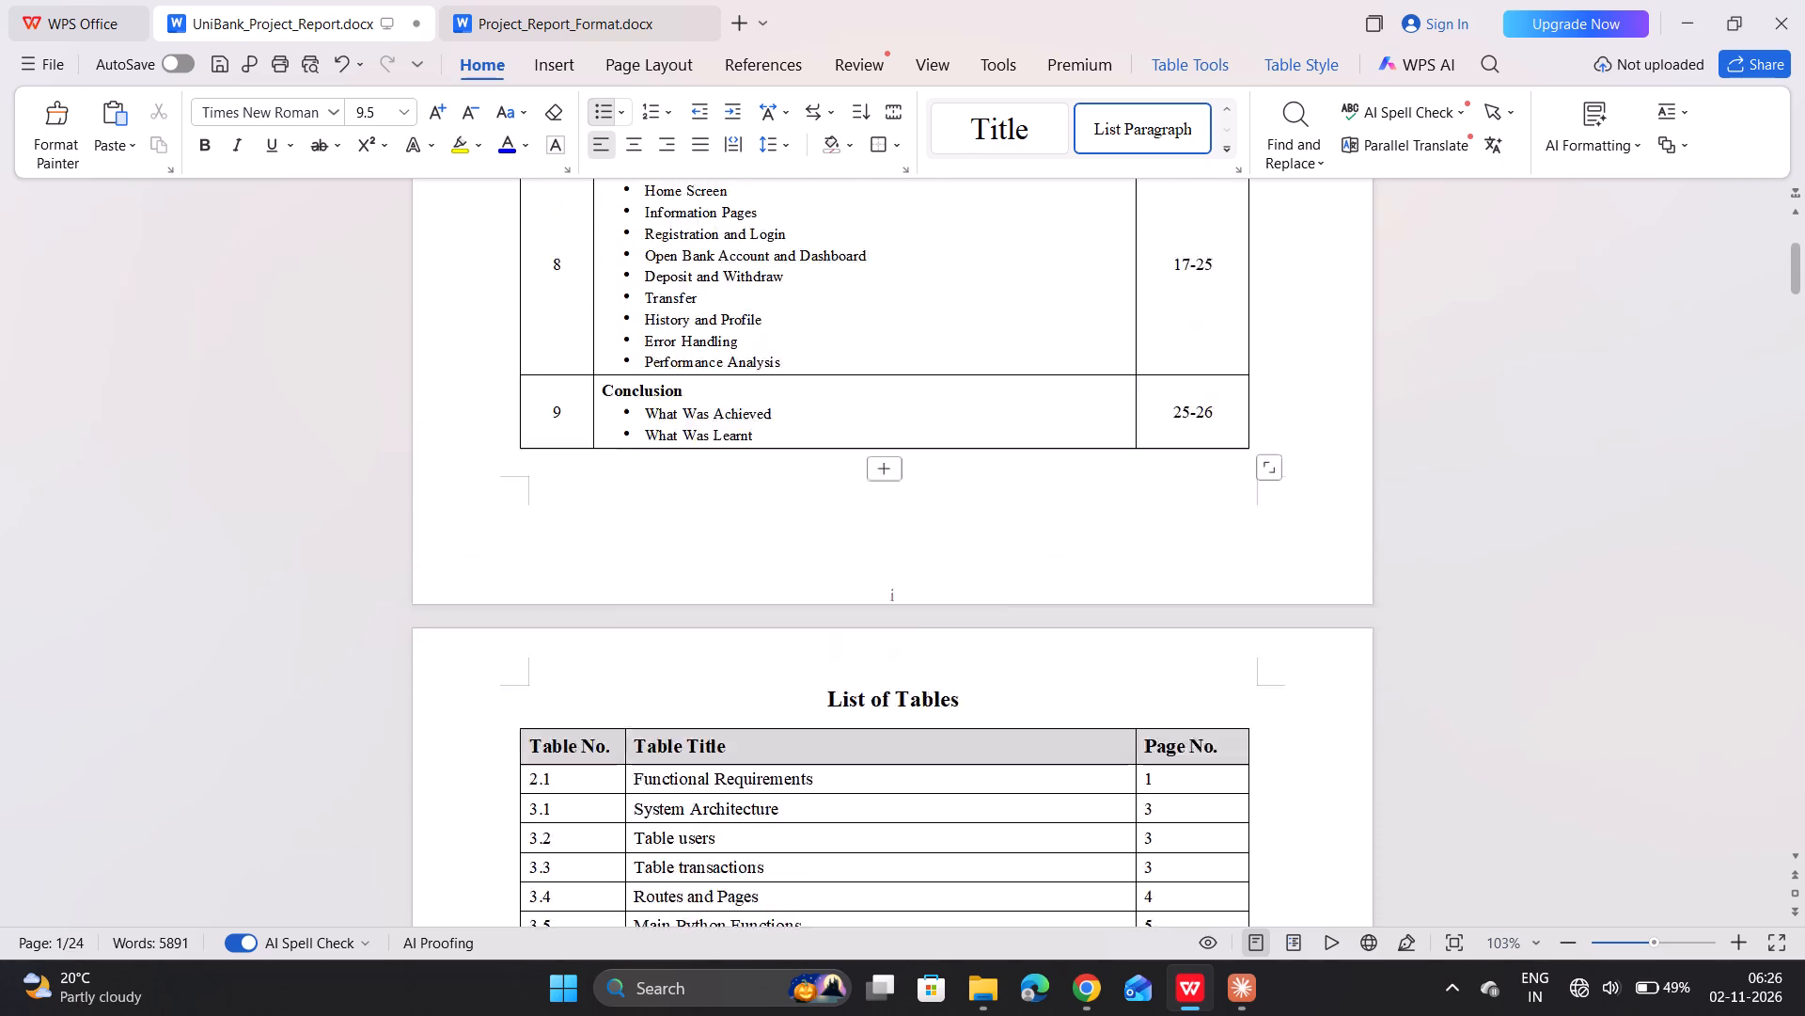
scroll(797, 503, "up", 9)
scroll(797, 503, "down", 10)
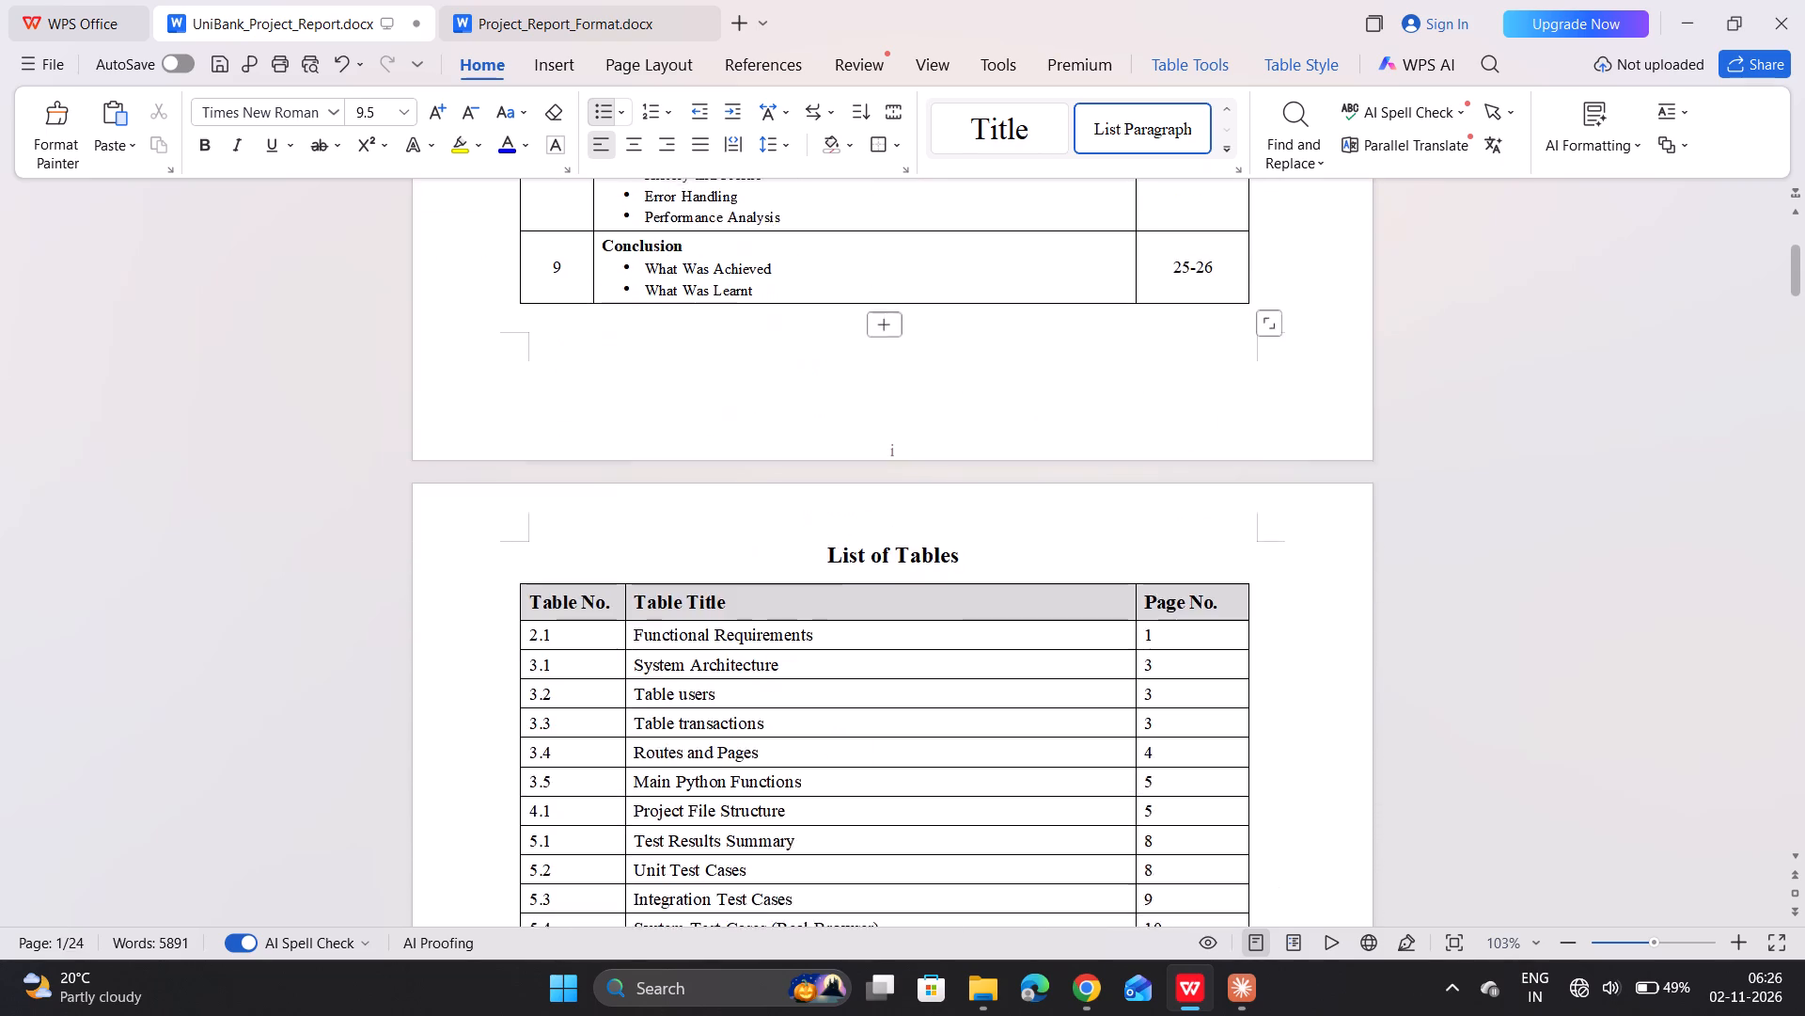
scroll(797, 503, "down", 6)
scroll(797, 503, "up", 1)
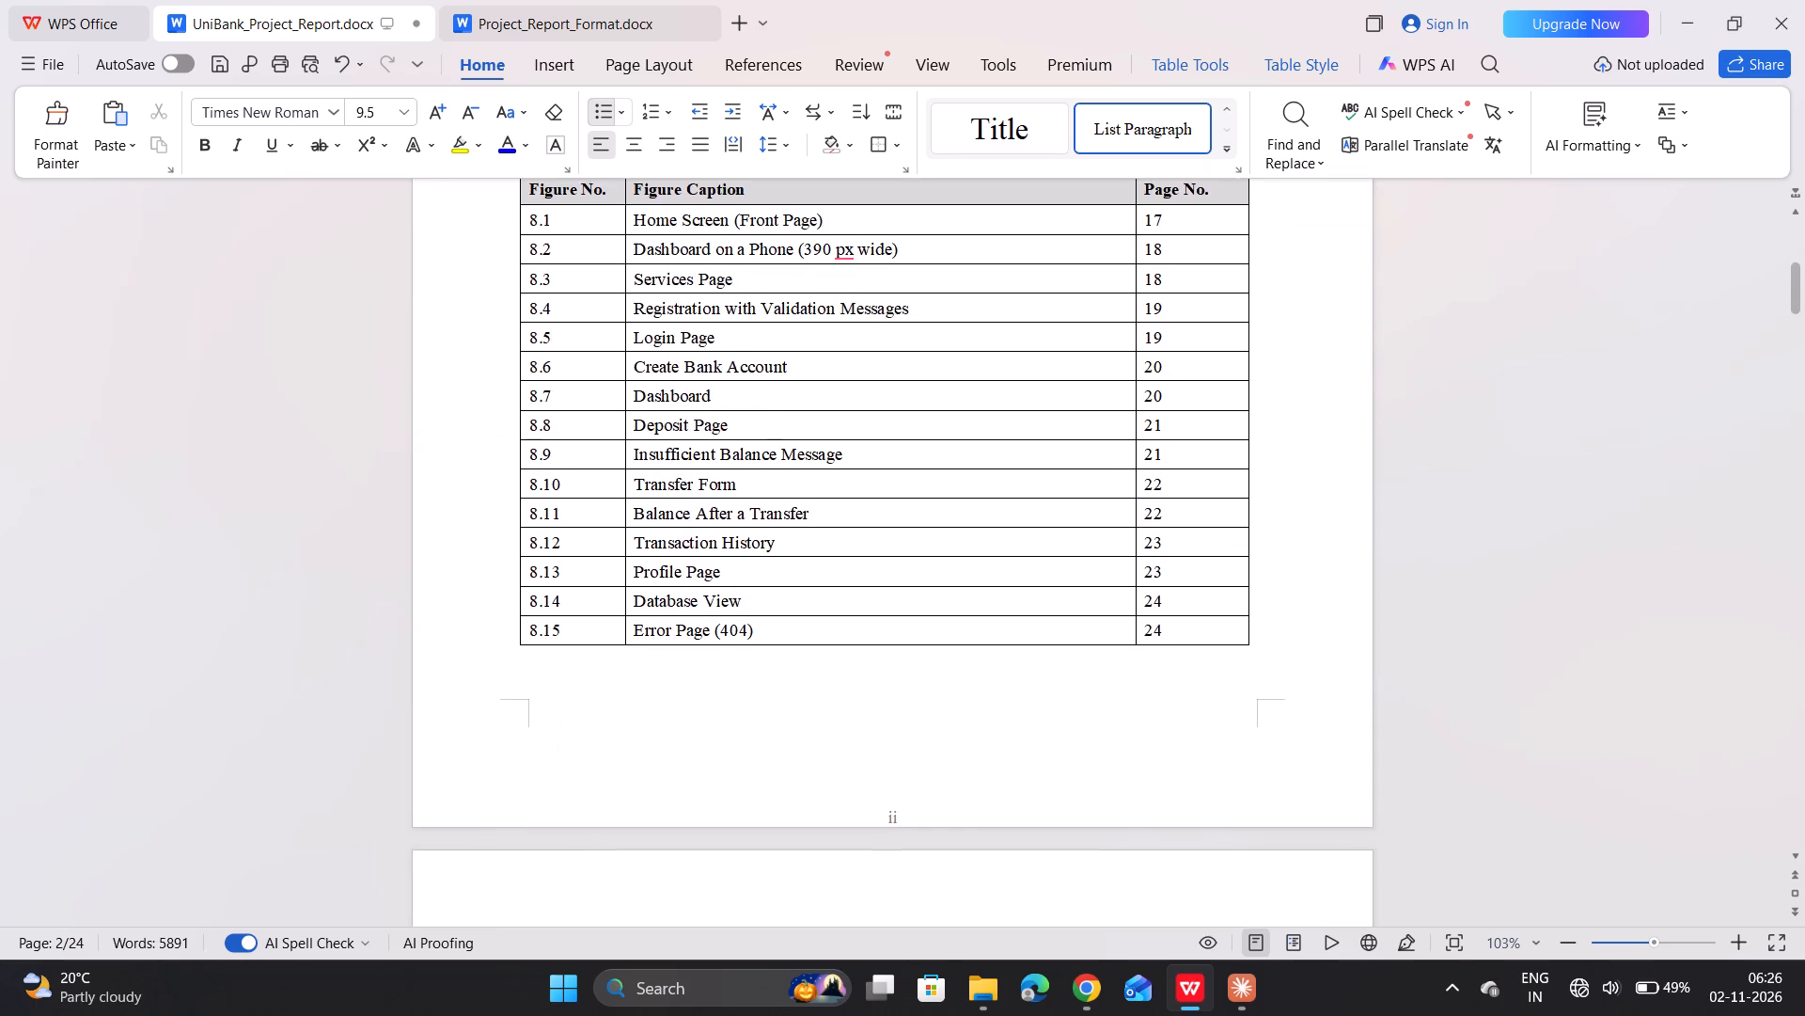
scroll(797, 503, "up", 2)
scroll(797, 503, "down", 3)
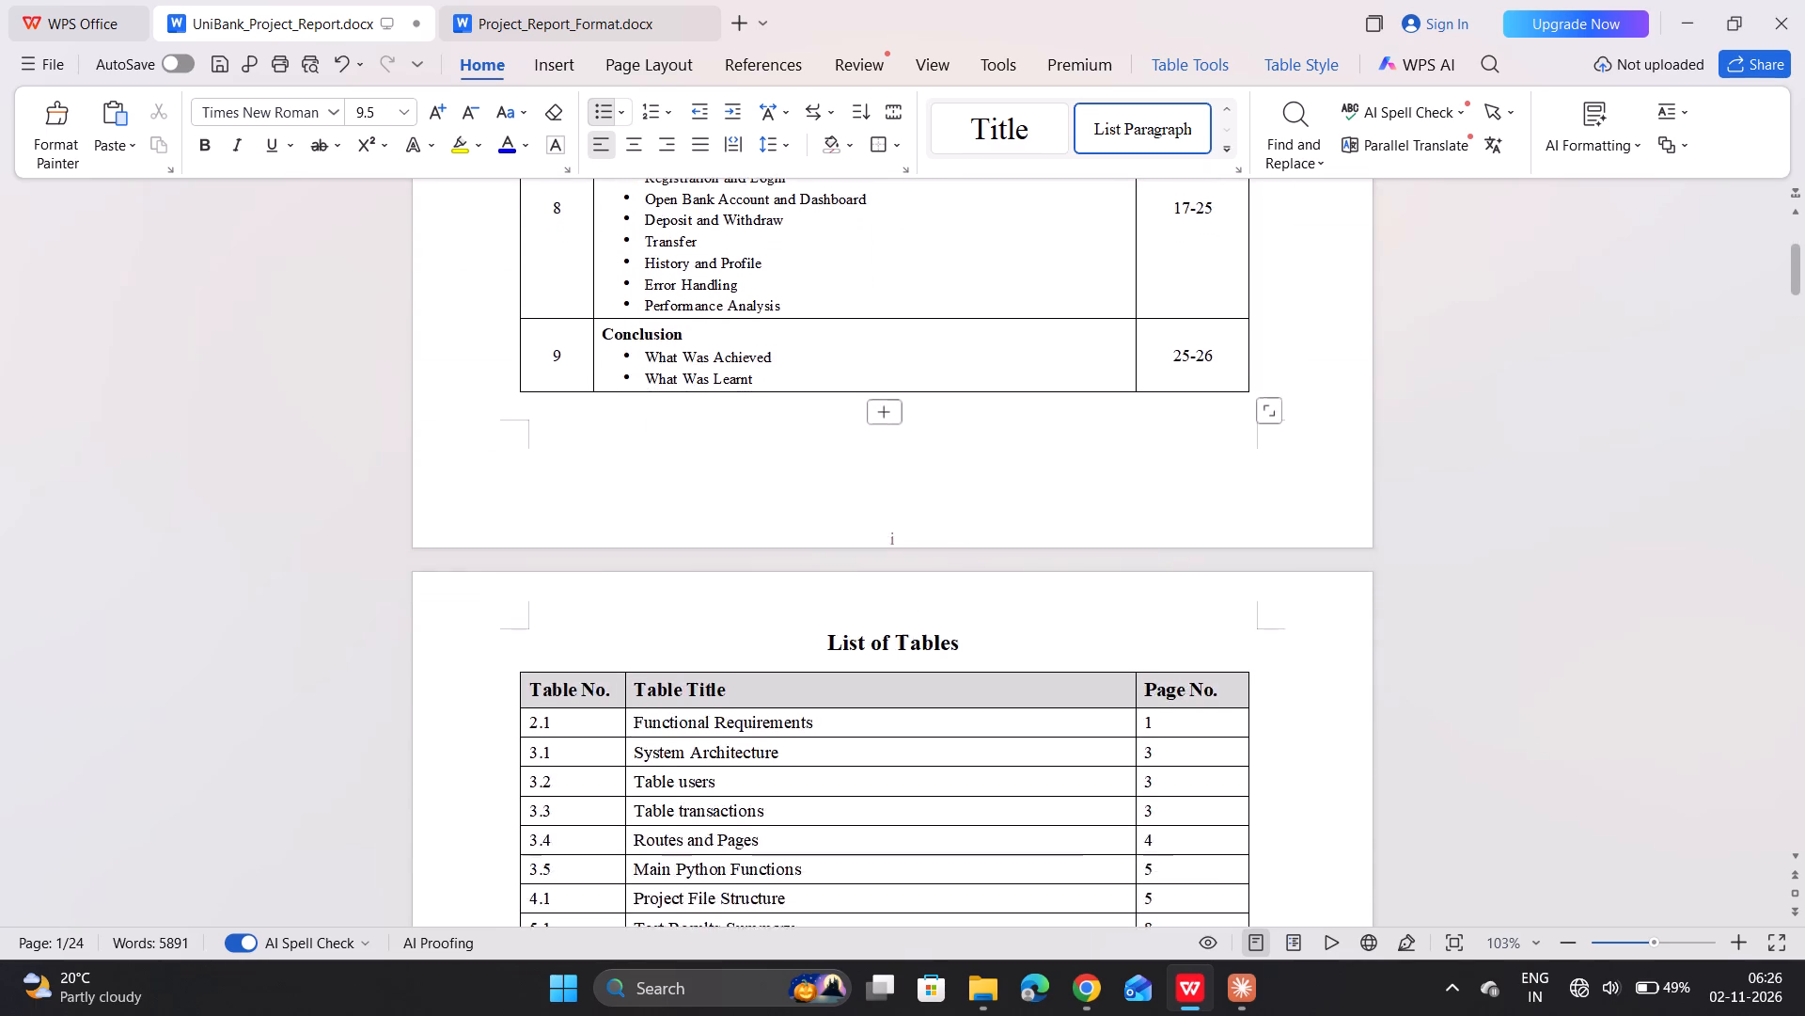
scroll(797, 503, "down", 5)
scroll(797, 503, "up", 2)
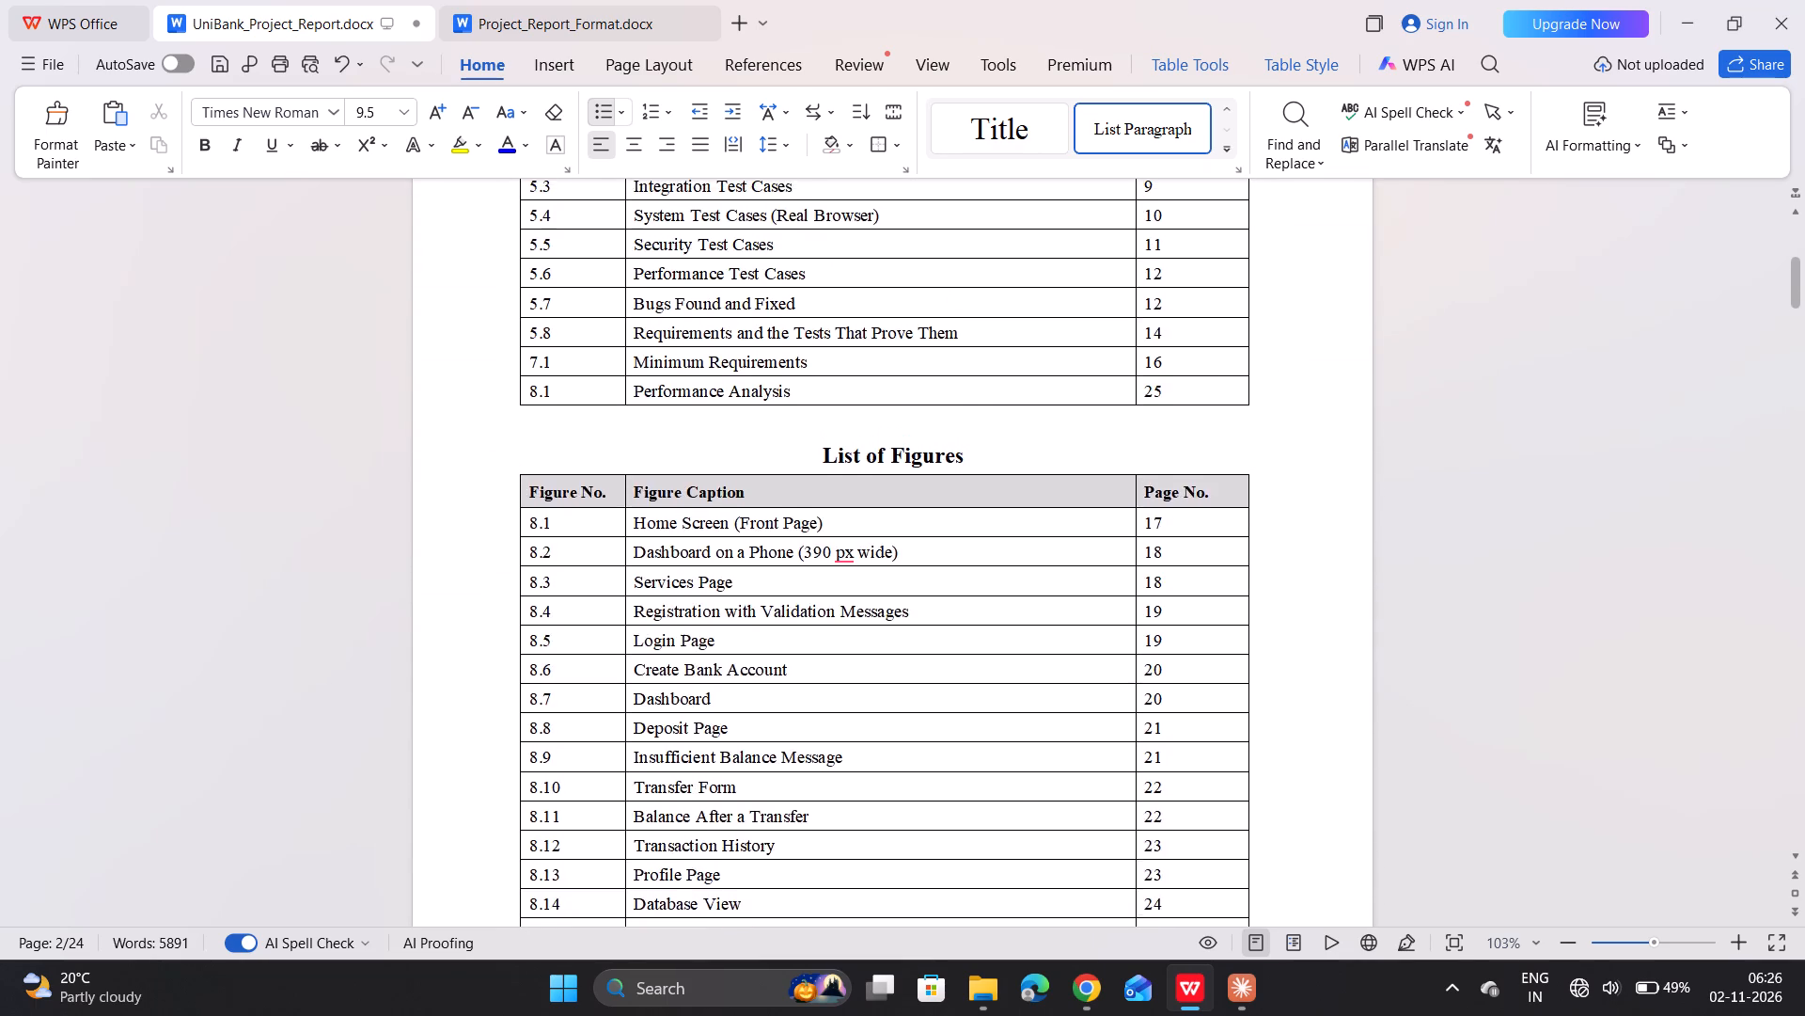
scroll(797, 503, "up", 4)
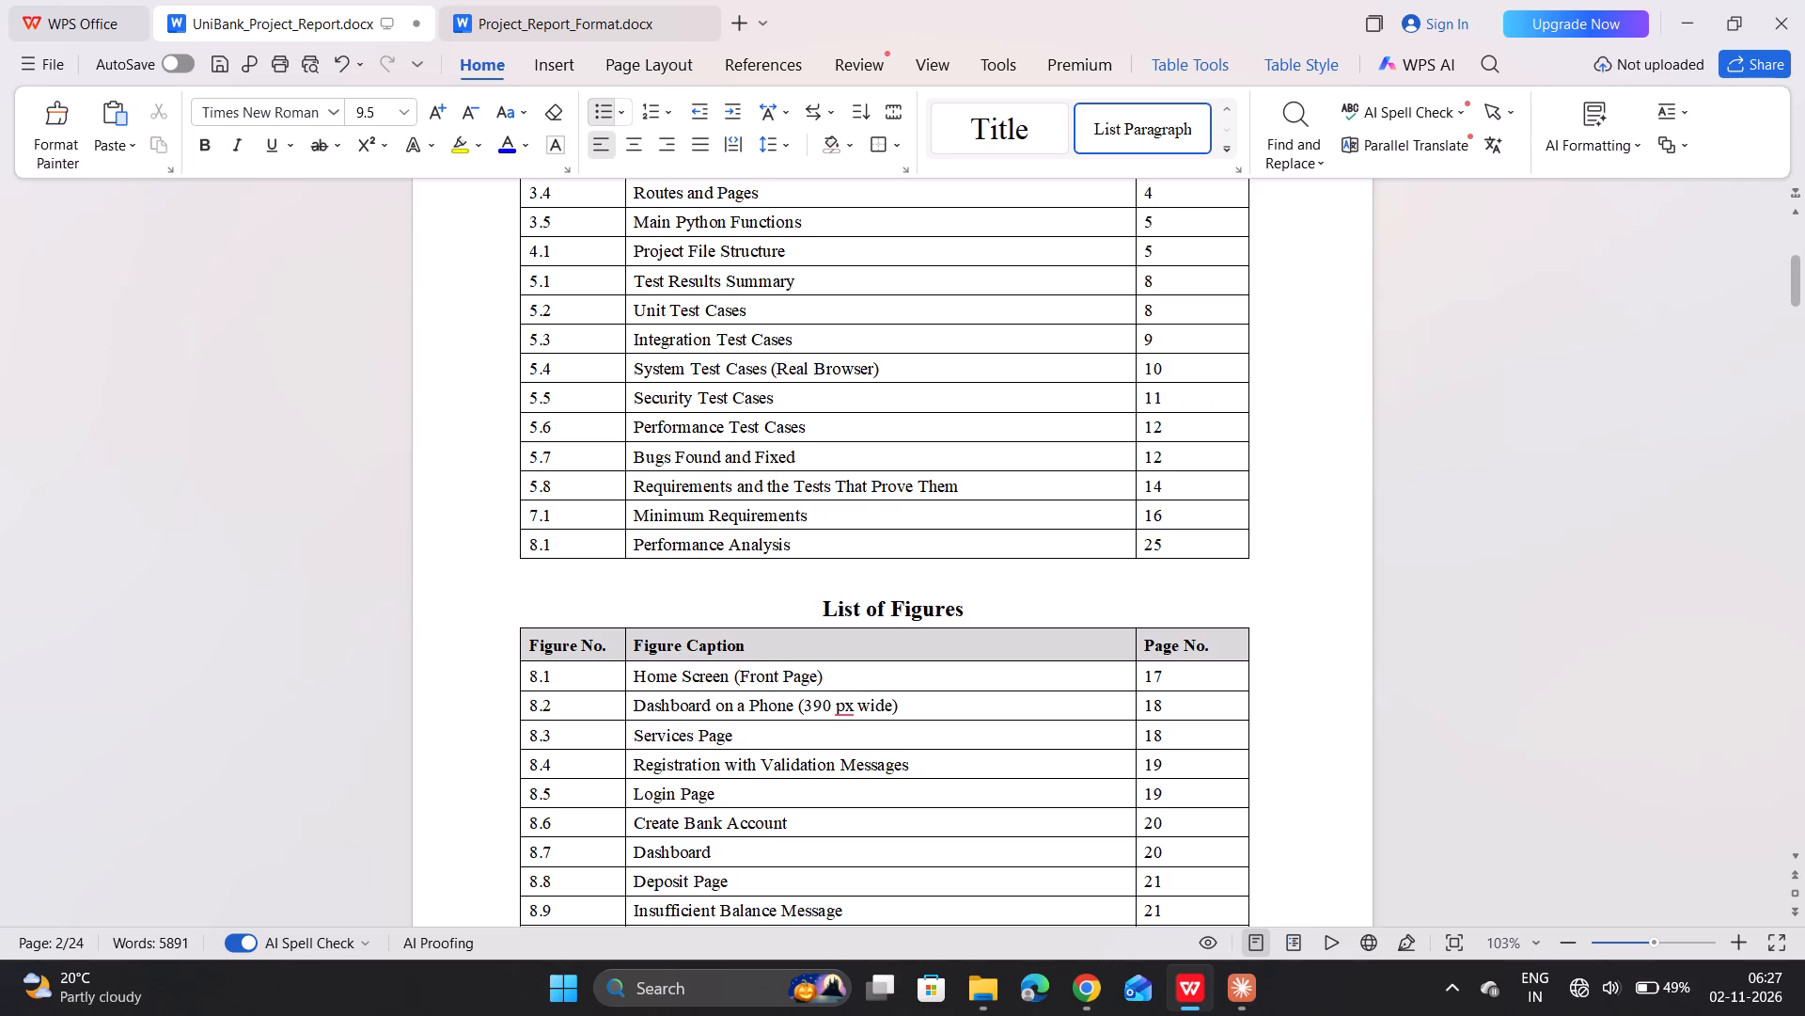
scroll(797, 503, "down", 1)
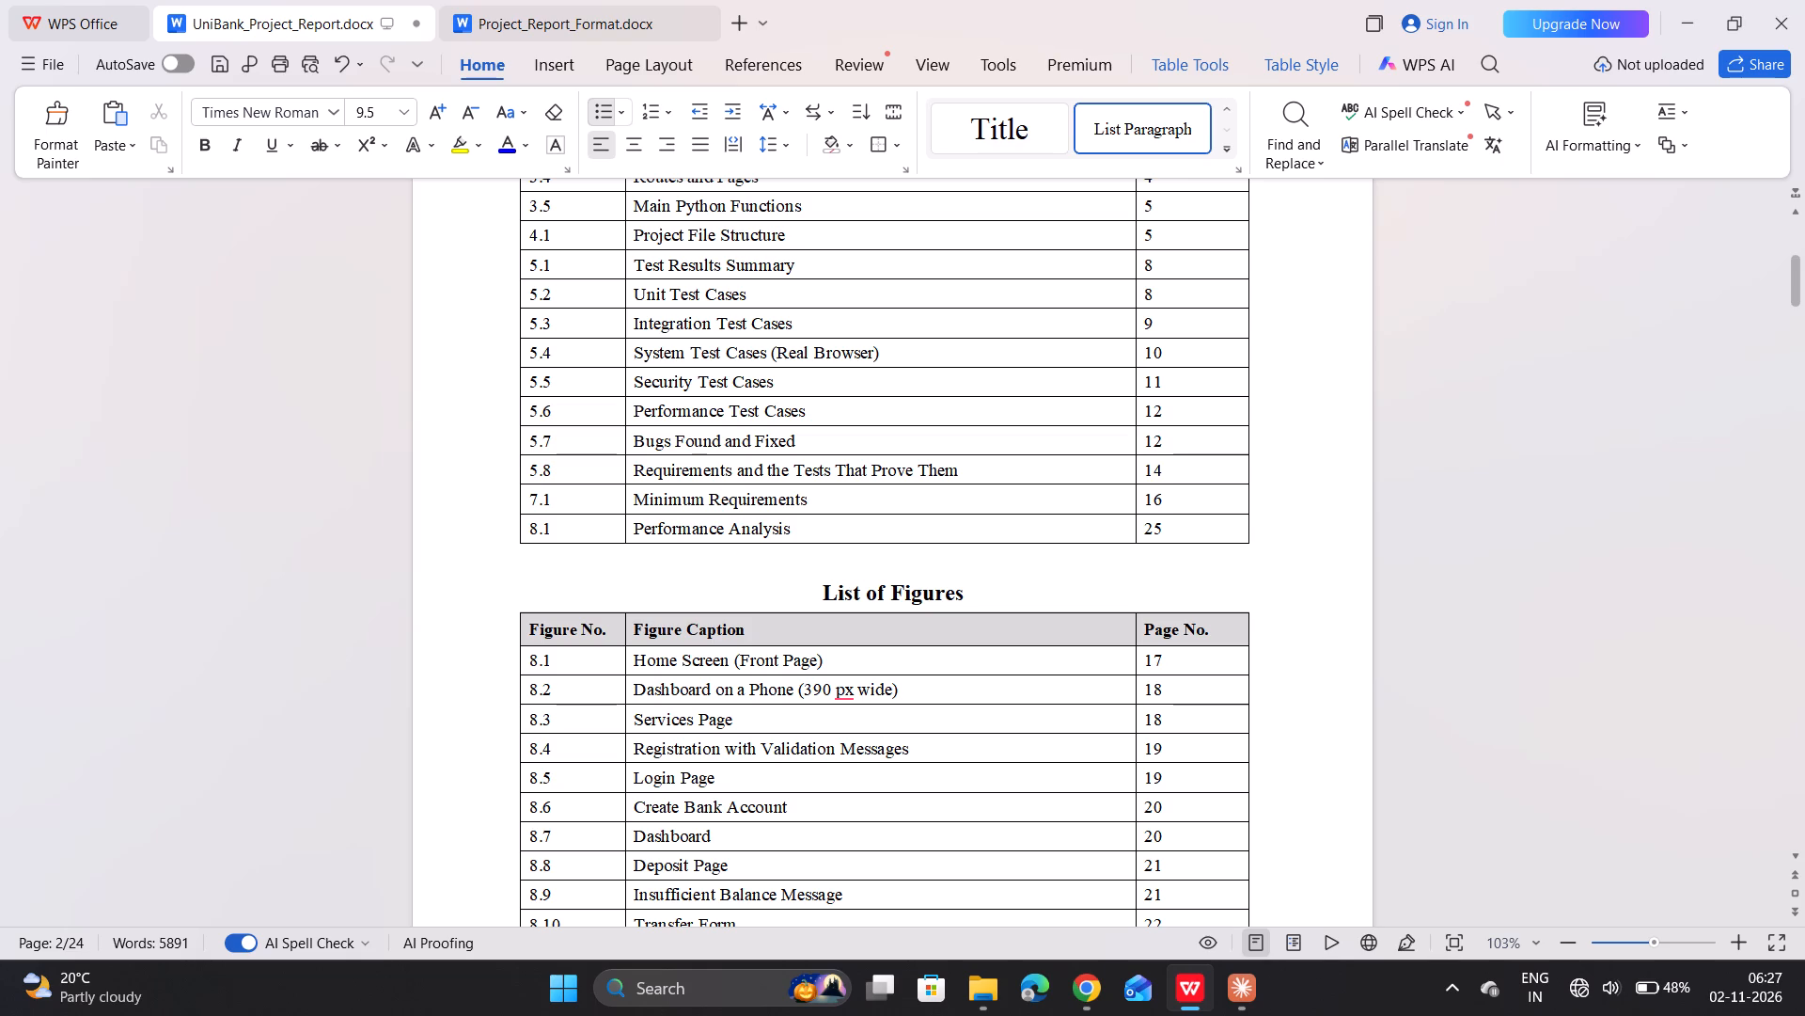
scroll(797, 503, "down", 1)
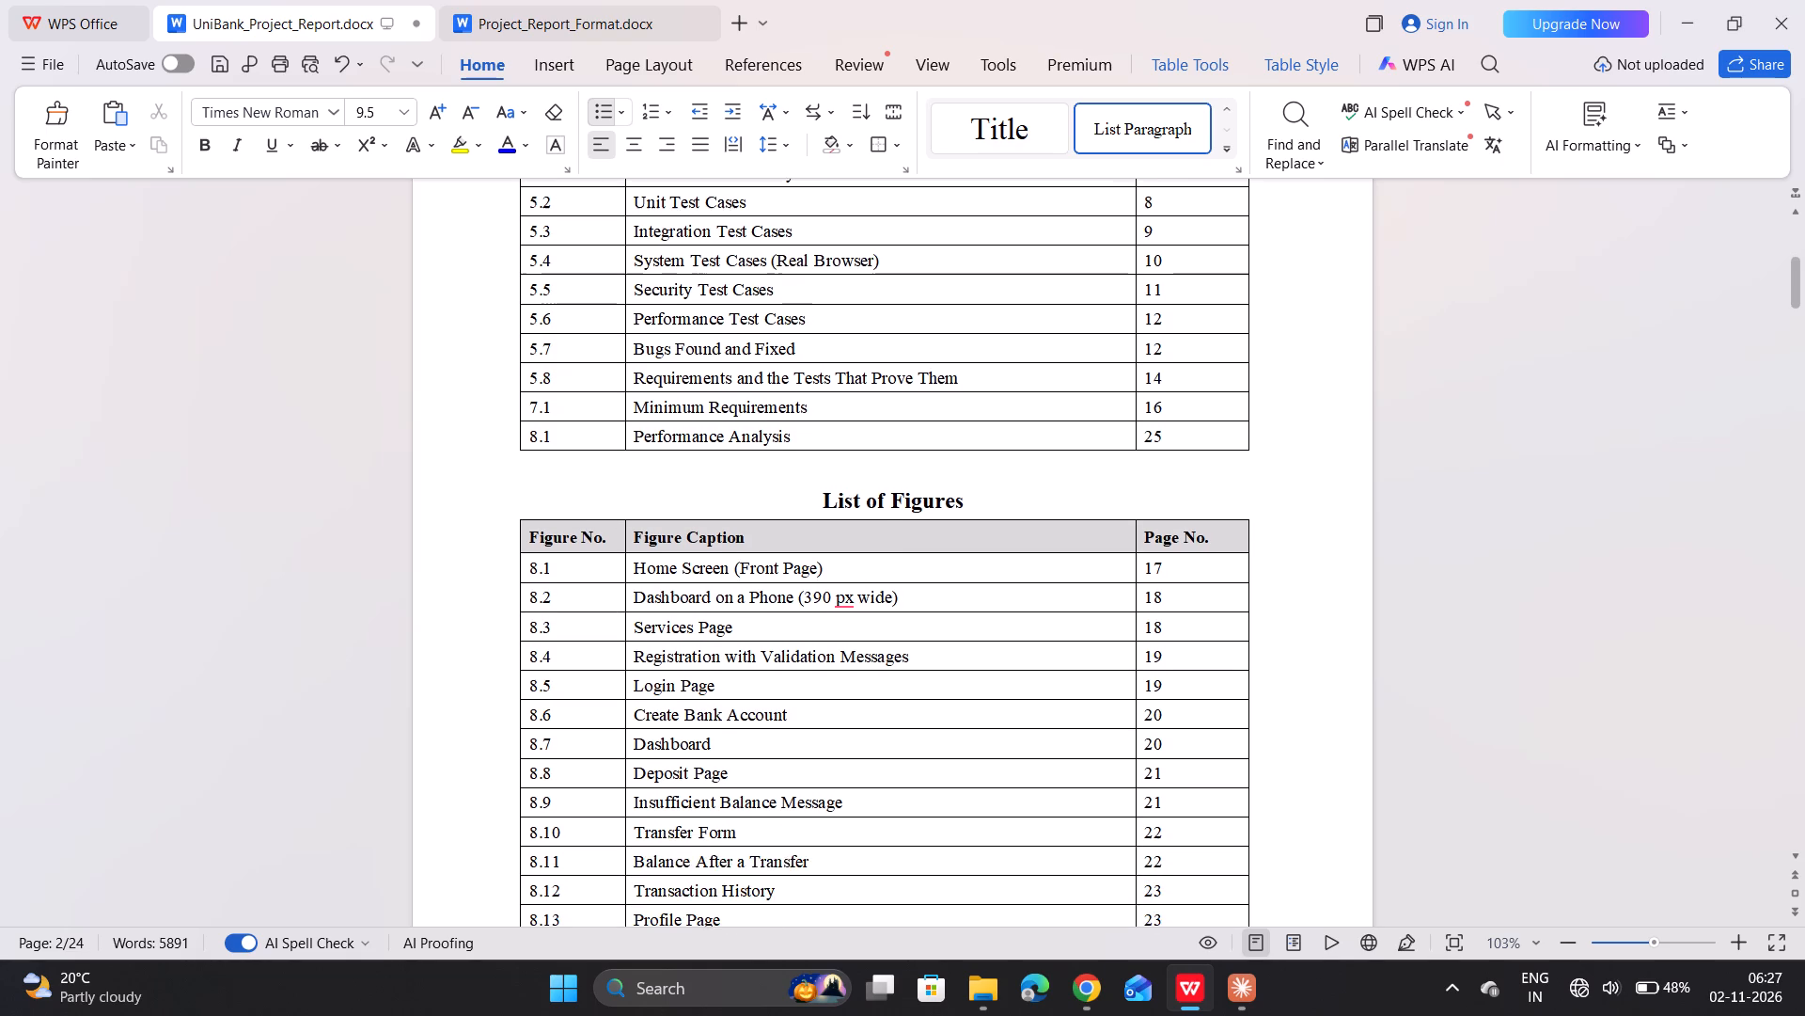
scroll(797, 503, "down", 4)
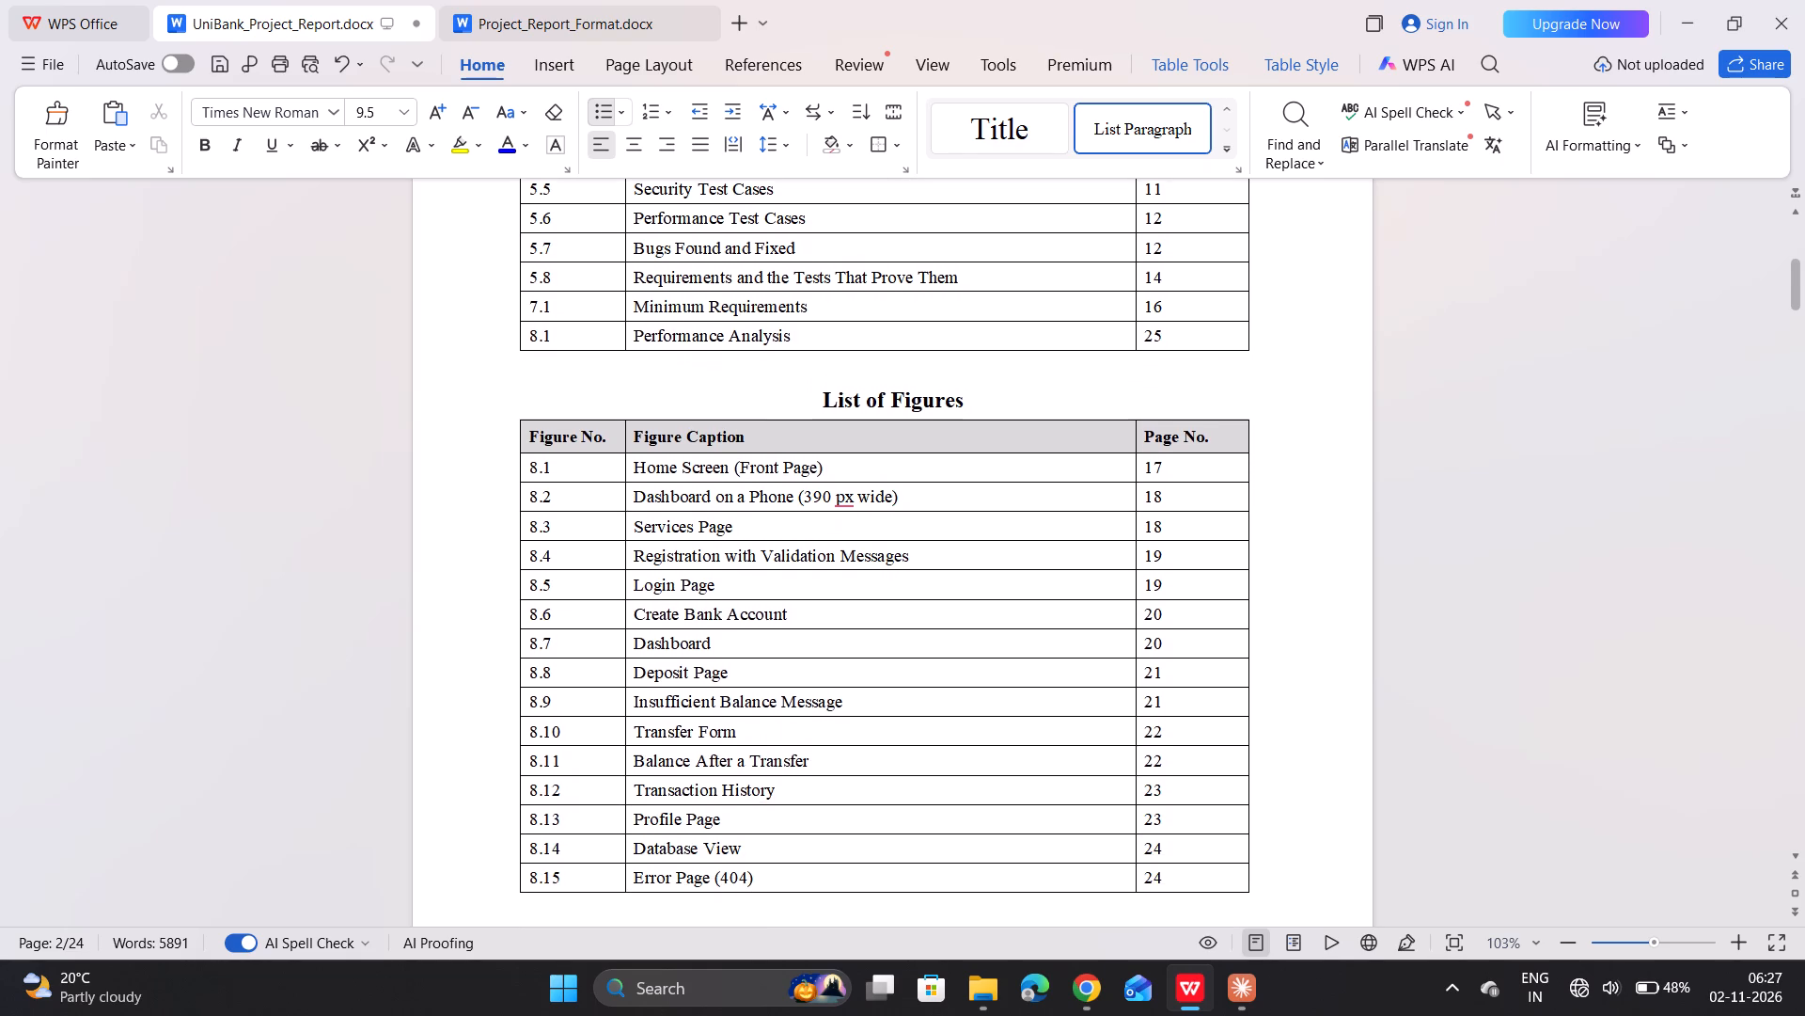
scroll(797, 503, "down", 1)
Clear the "Dashboard on a Phone (390 px wide)" entry in the List of Figures and delete its entire row.
left_click(913, 489)
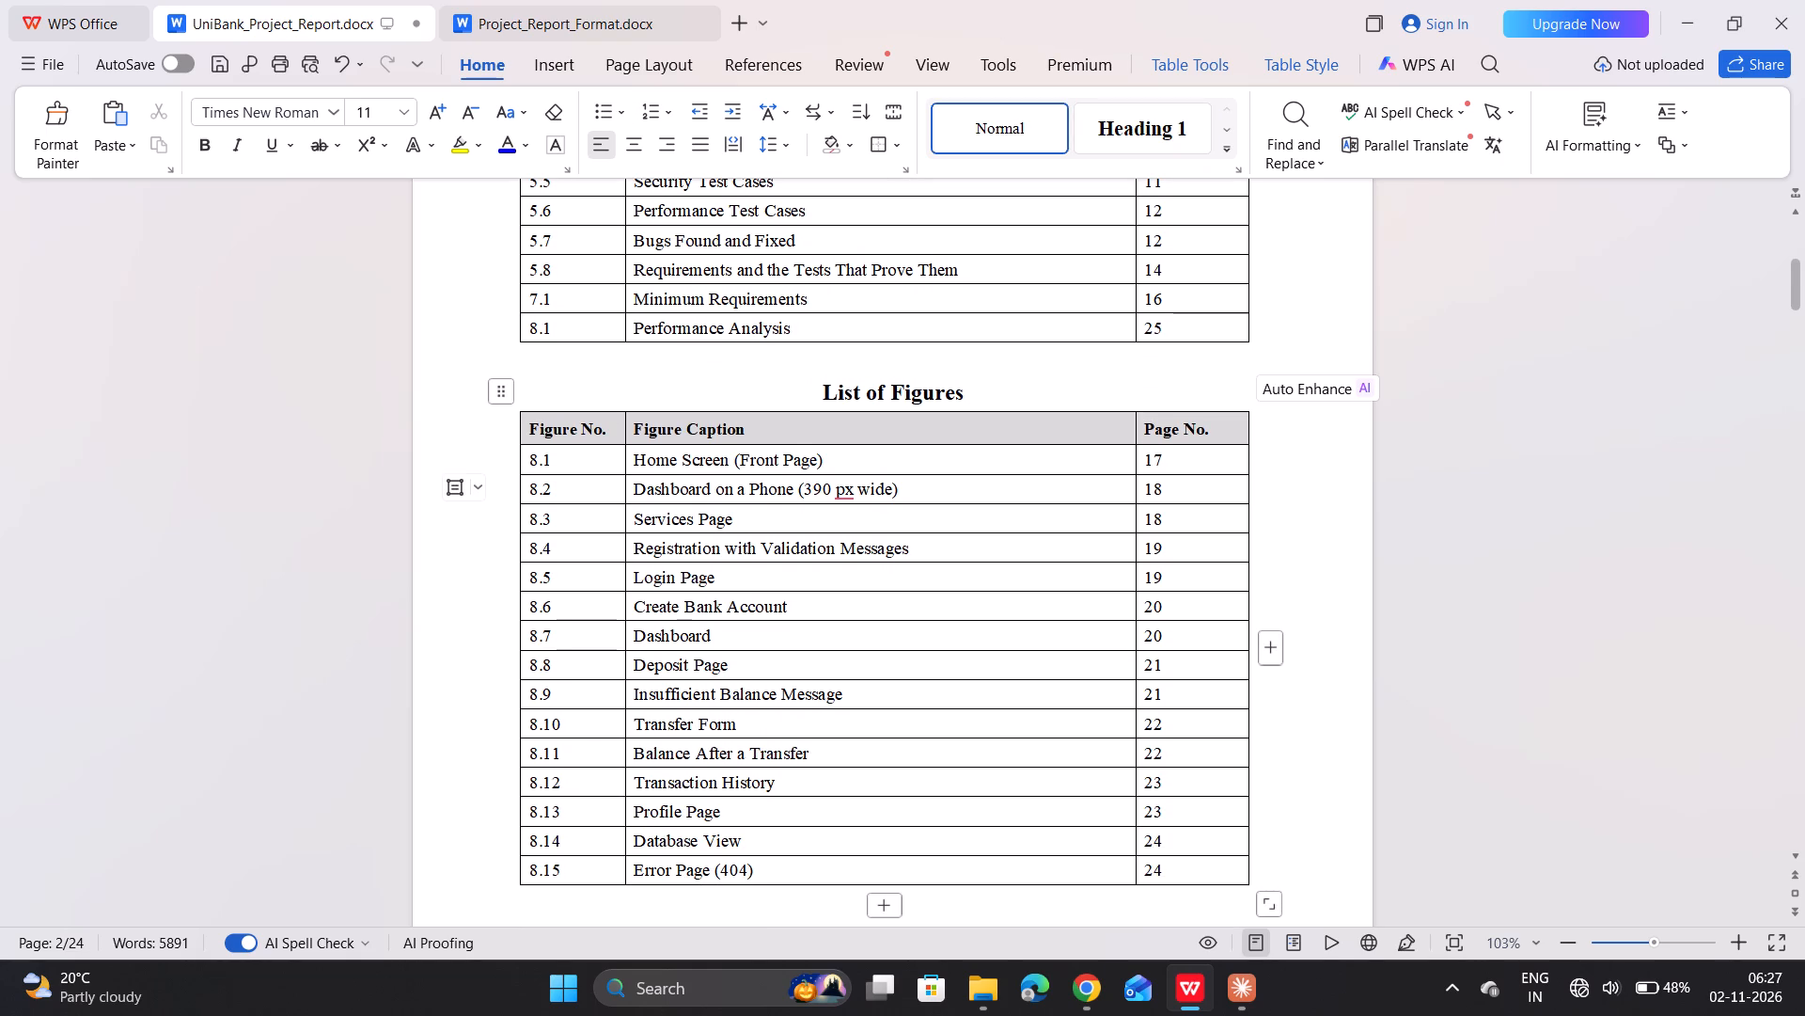
key("BackSpace")
key("BackSpace")
key("BackSpace")
key("BackSpace")
key("BackSpace")
key("BackSpace")
key("BackSpace")
key("BackSpace")
key("BackSpace")
key("BackSpace")
key("BackSpace")
key("BackSpace")
key("BackSpace")
key("BackSpace")
key("BackSpace")
key("BackSpace")
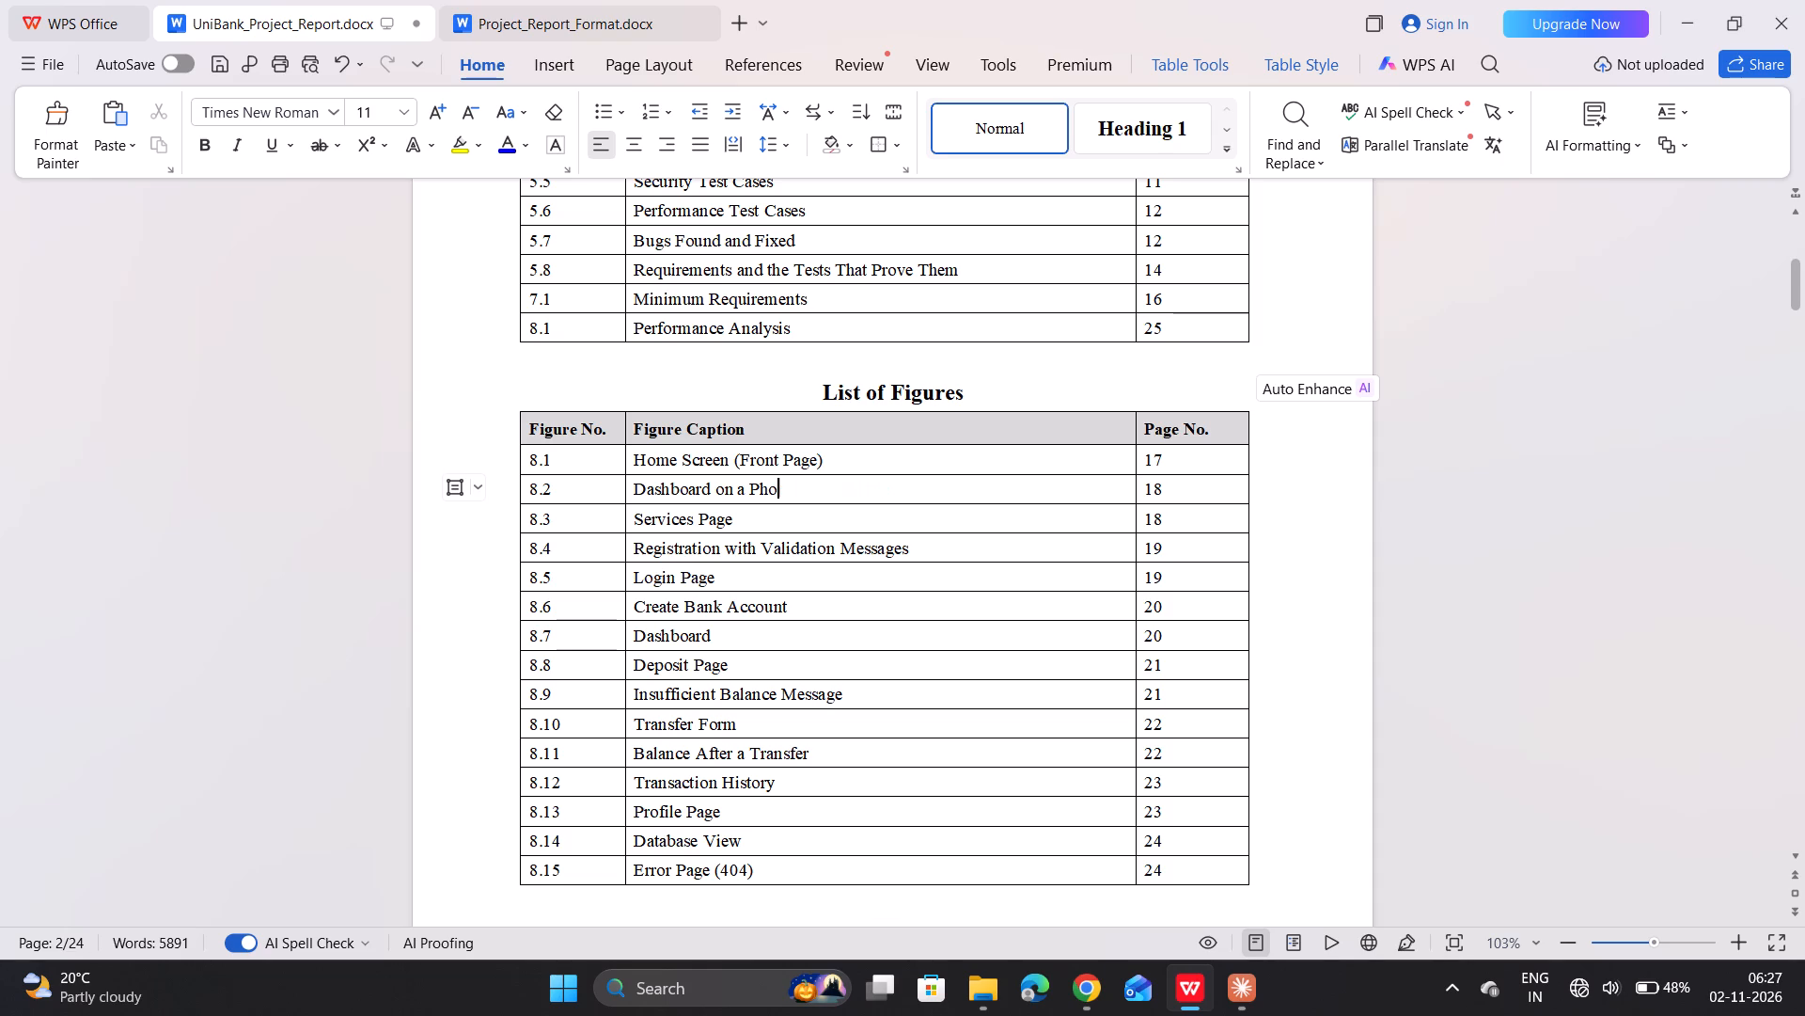
key("BackSpace")
key("BackSpace")
key("BackSpace")
key("BackSpace")
key("BackSpace")
key("BackSpace")
key("BackSpace")
key("BackSpace")
key("BackSpace")
key("BackSpace")
key("BackSpace")
key("BackSpace")
key("BackSpace")
key("BackSpace")
key("BackSpace")
key("BackSpace")
key("BackSpace")
key("BackSpace")
key("BackSpace")
key("BackSpace")
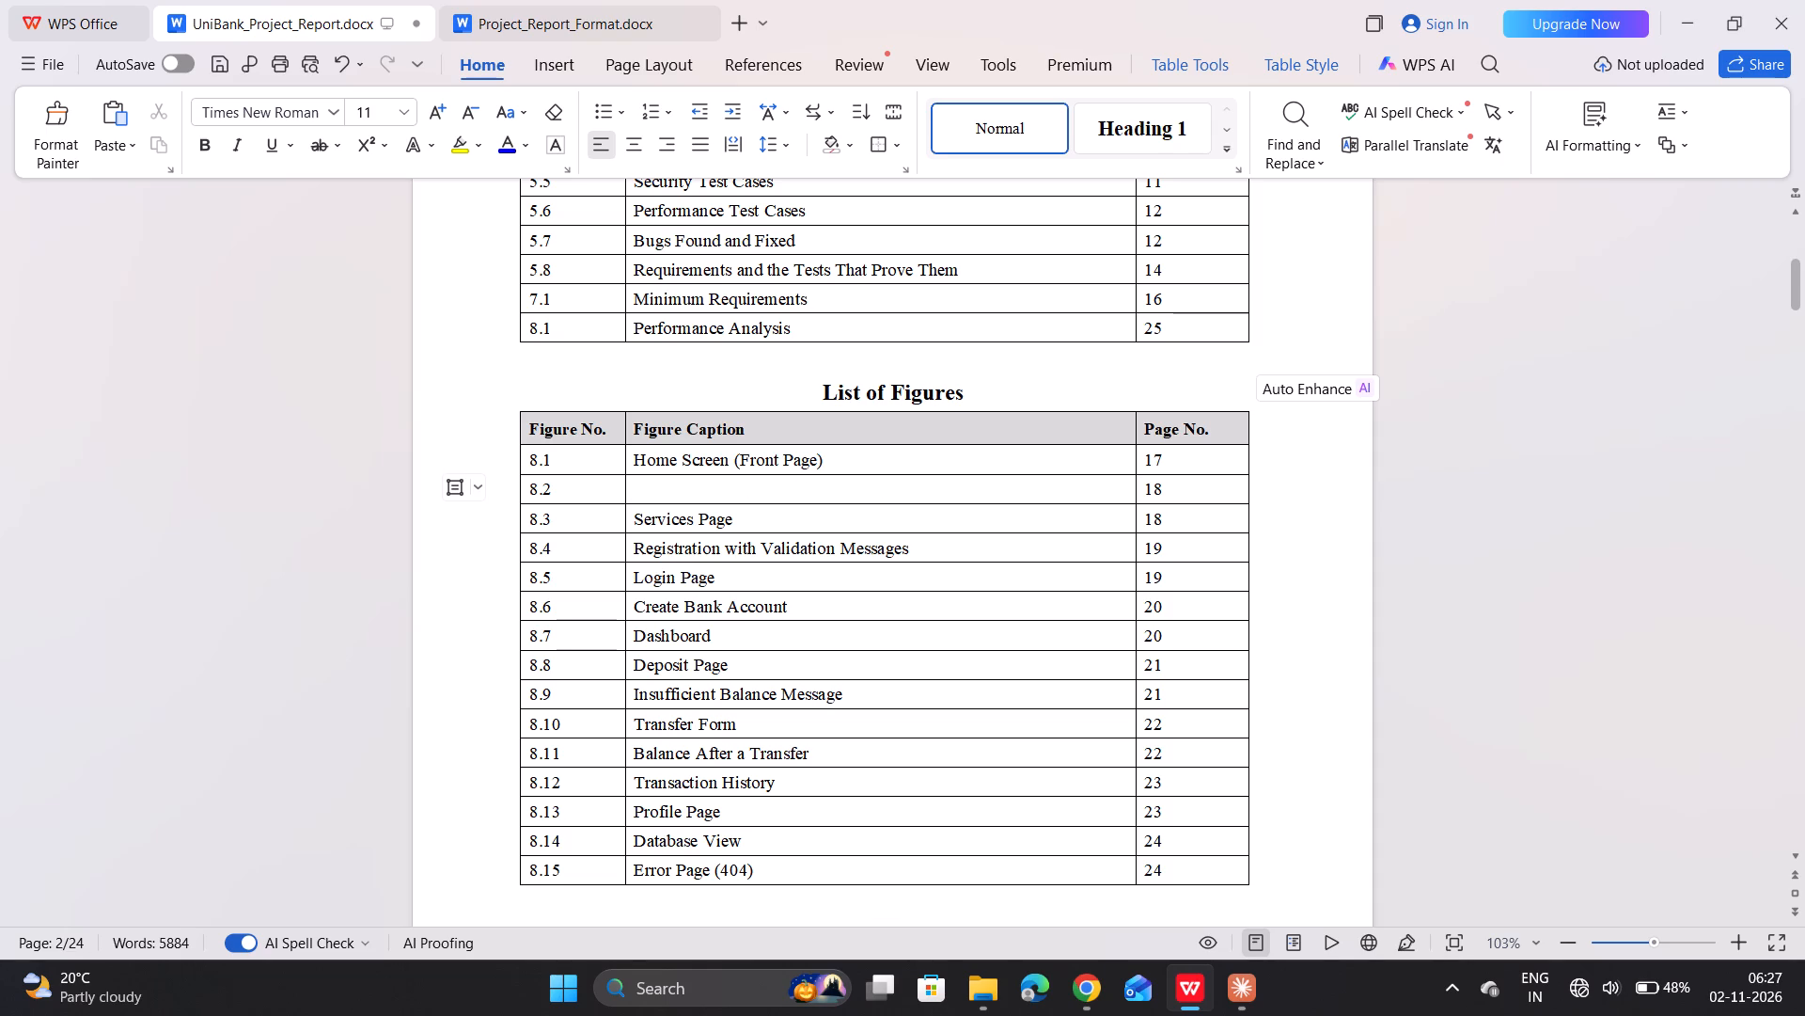
key("Left")
key("BackSpace")
key("BackSpace")
key("BackSpace")
key("BackSpace")
key("BackSpace")
key("BackSpace")
key("BackSpace")
key("BackSpace")
key("BackSpace")
key("BackSpace")
key("Right")
key("Right")
key("Right")
key("Right")
key("Right")
key("Right")
key("Right")
key("Left")
key("Left")
key("Left")
key("BackSpace")
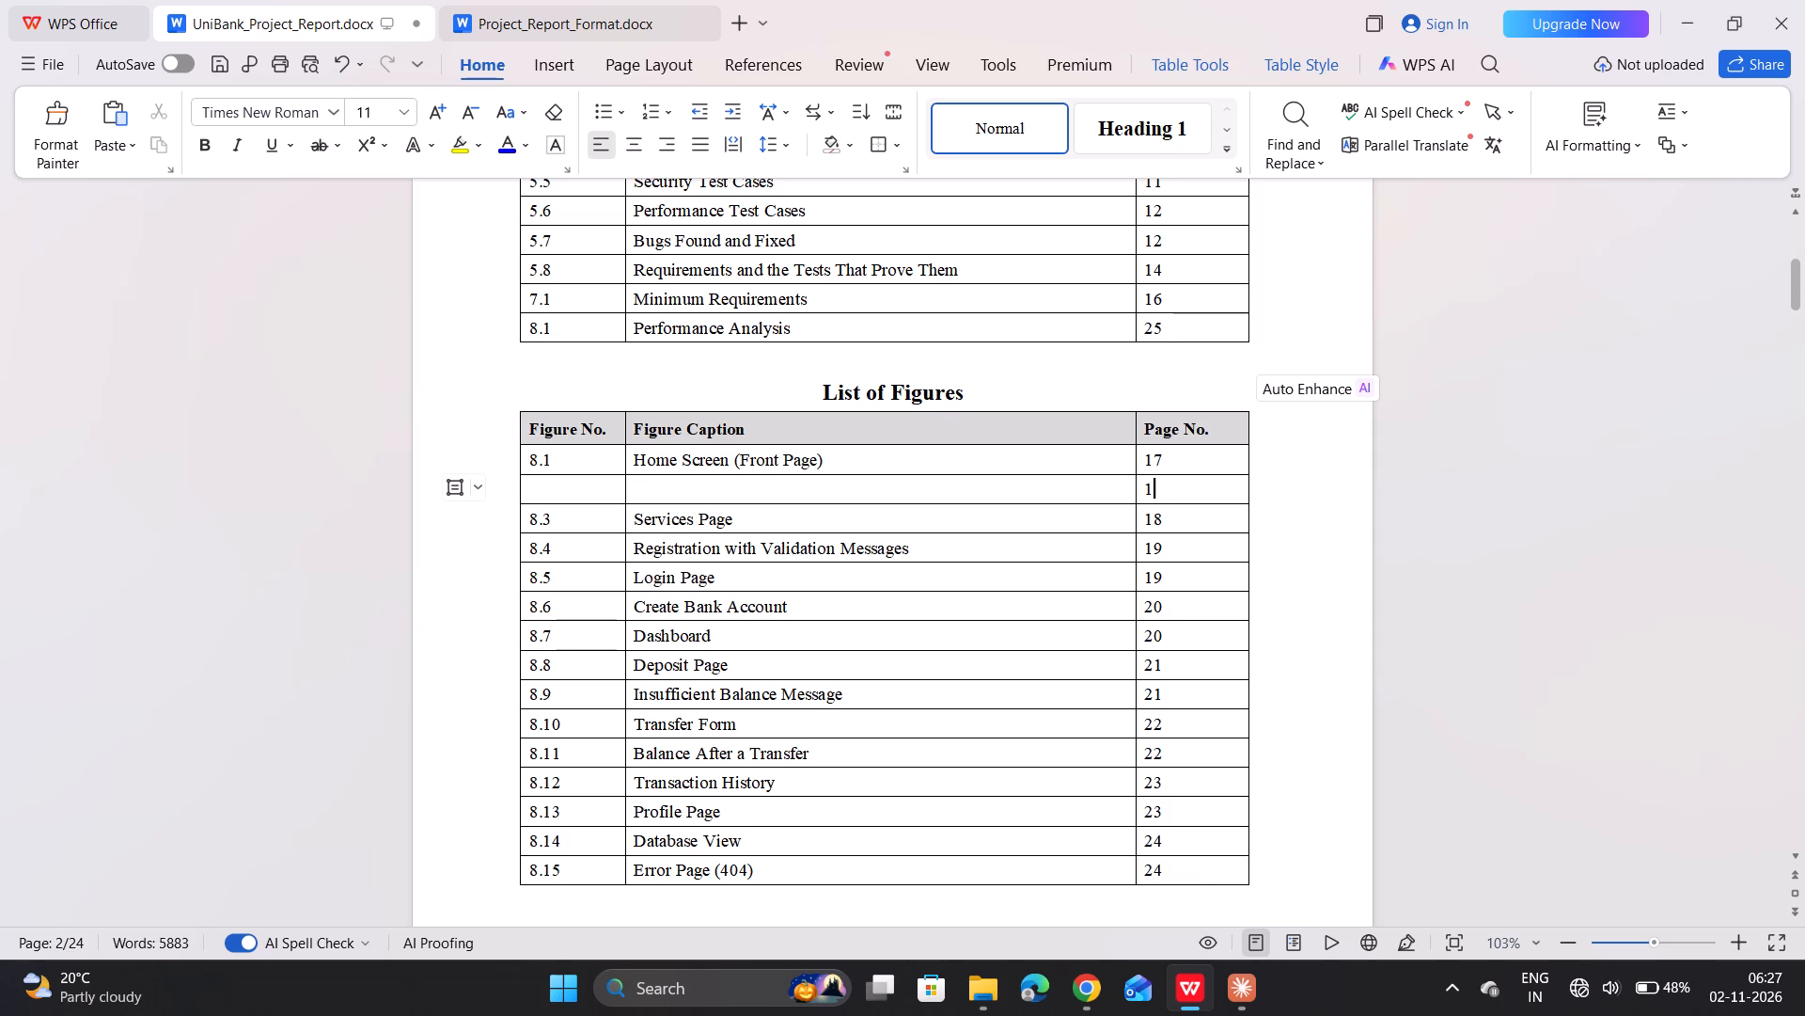
key("BackSpace")
key("BackSpace")
right_click(913, 489)
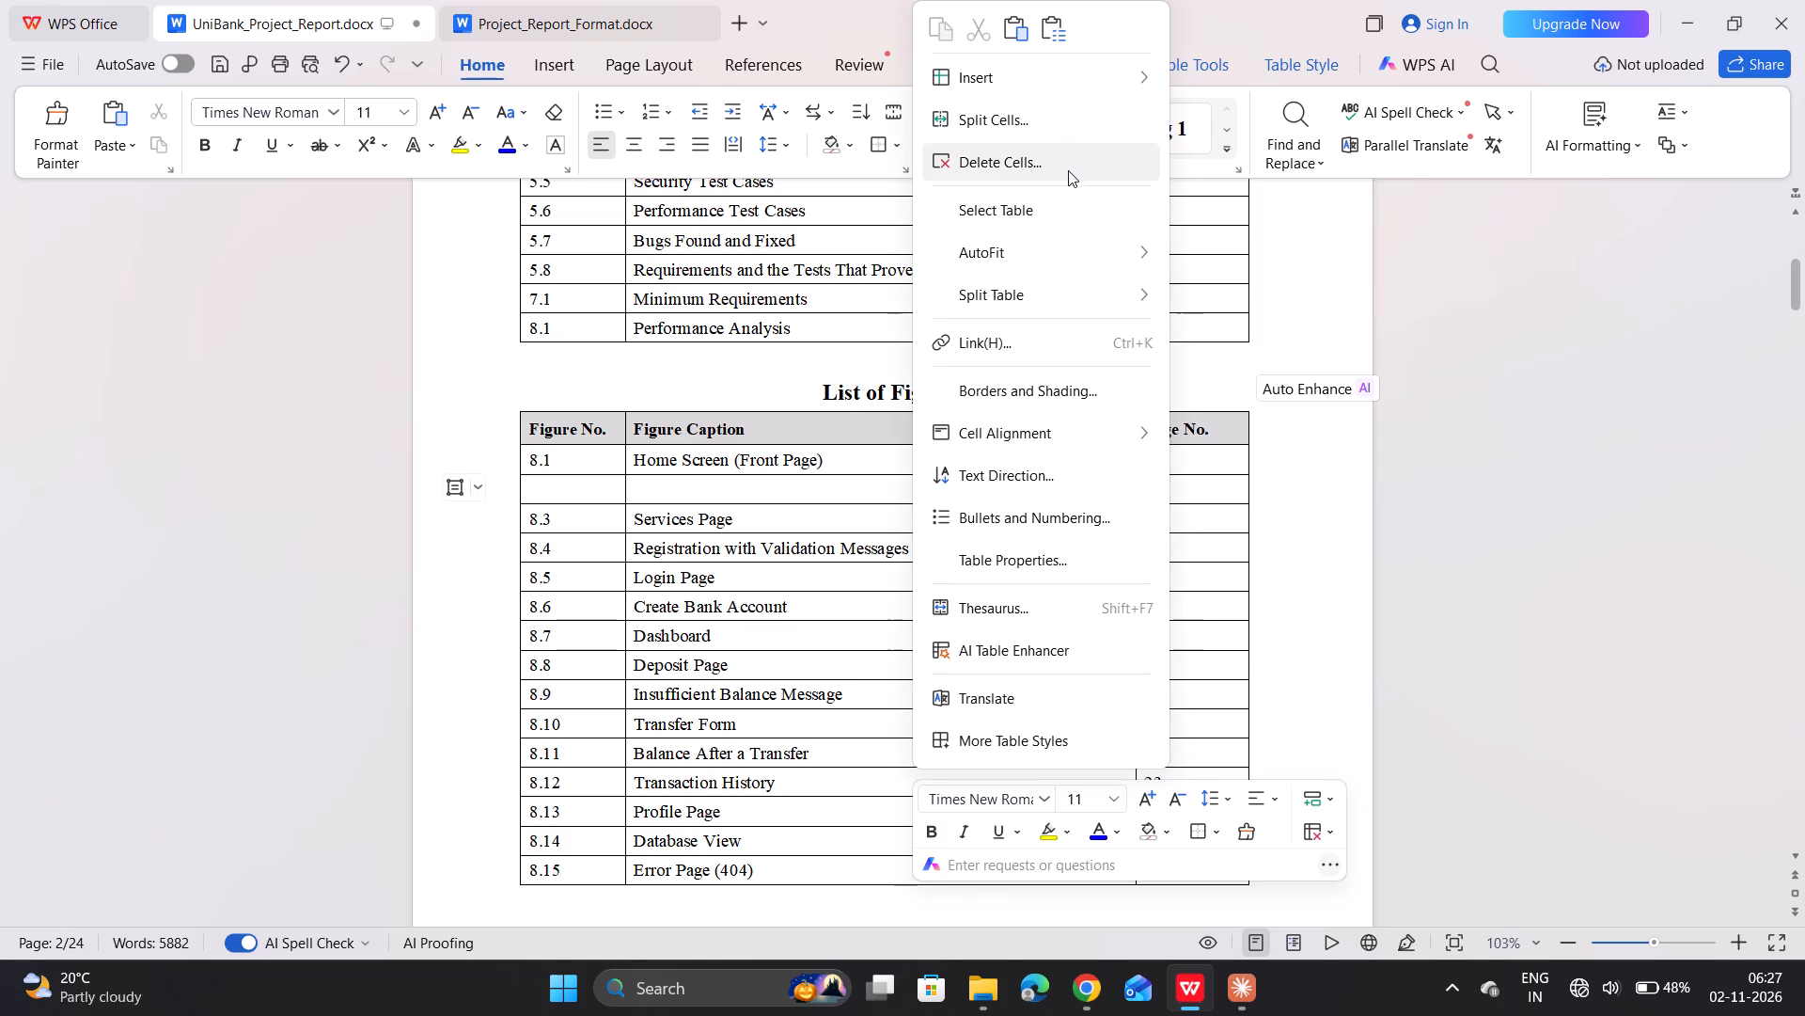
left_click(1070, 167)
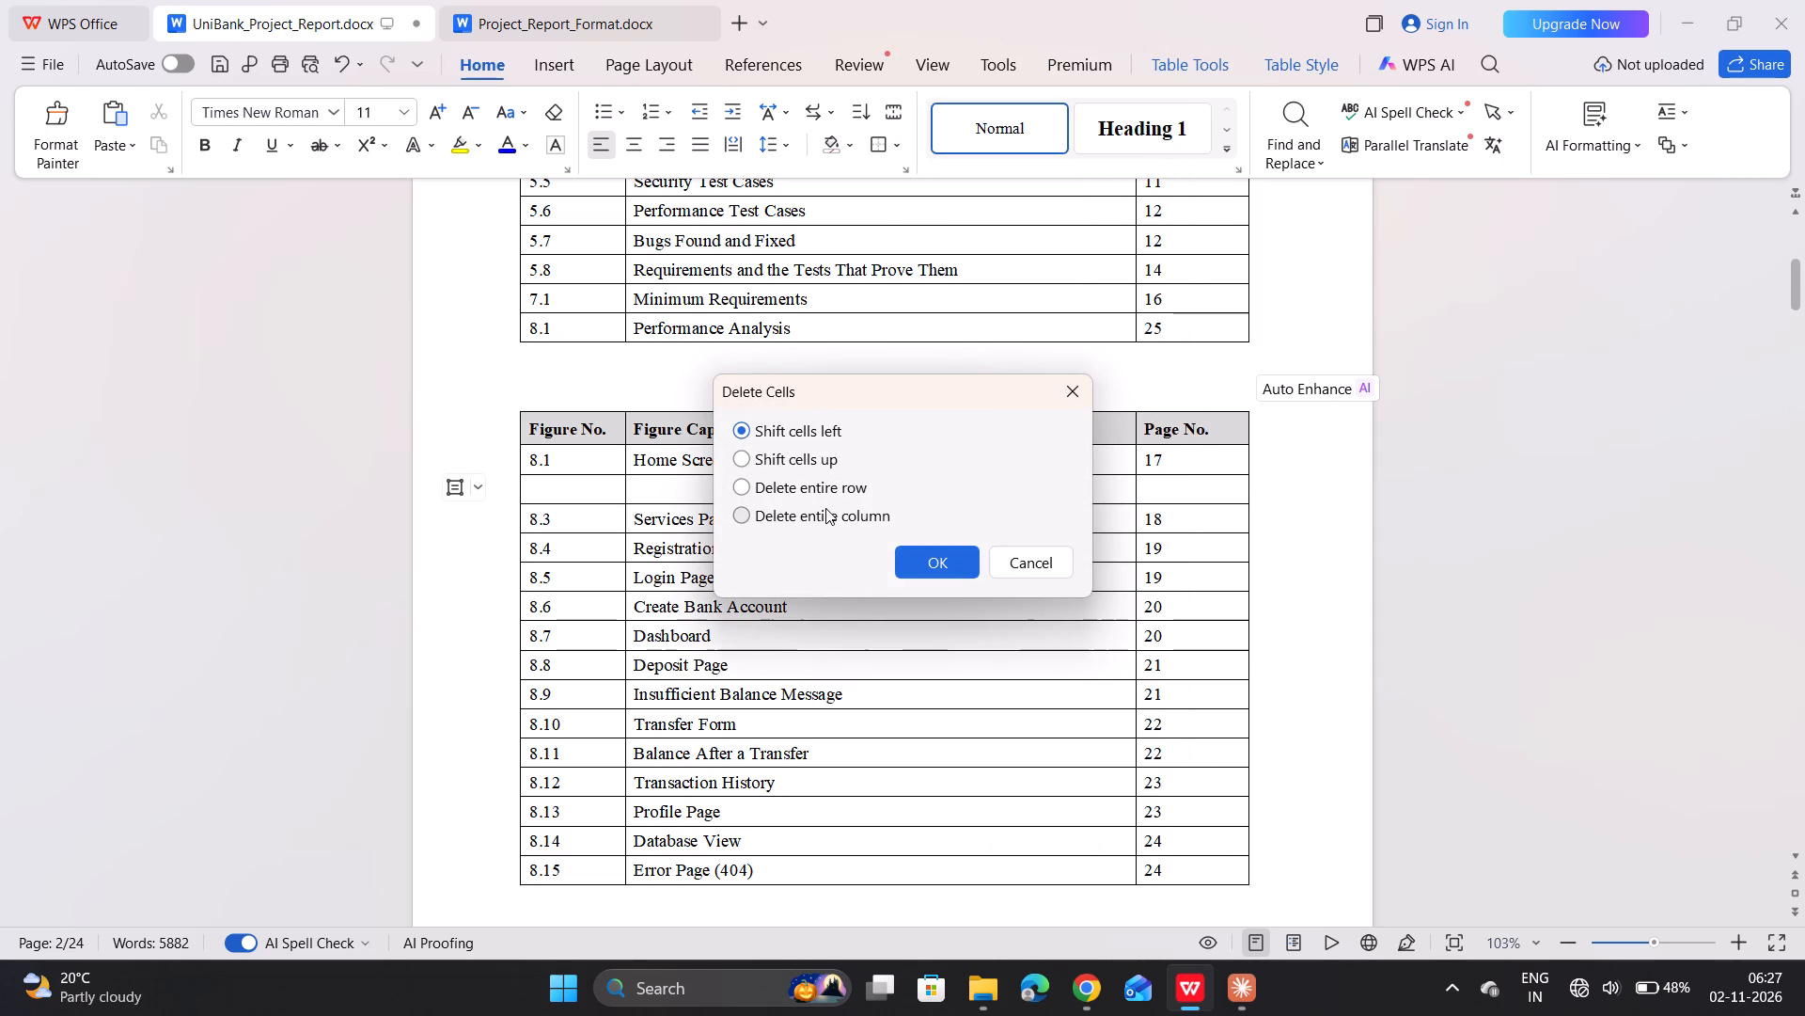
left_click(829, 489)
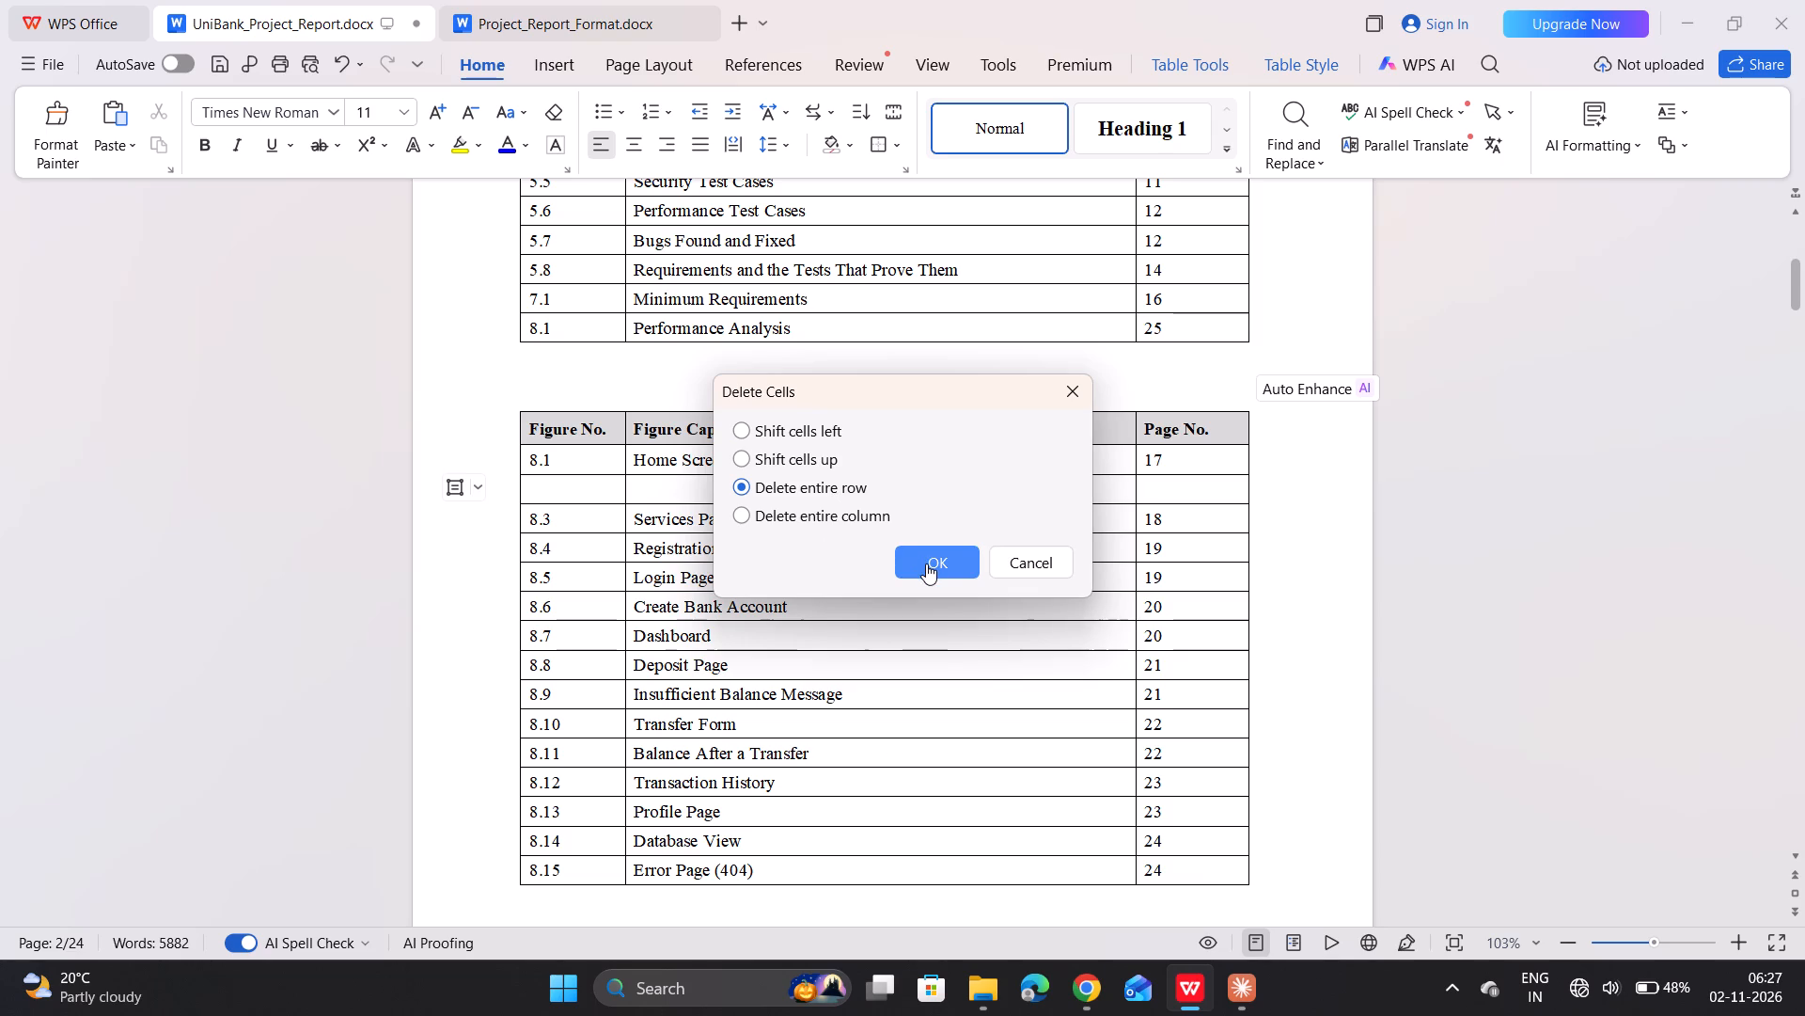
left_click(926, 564)
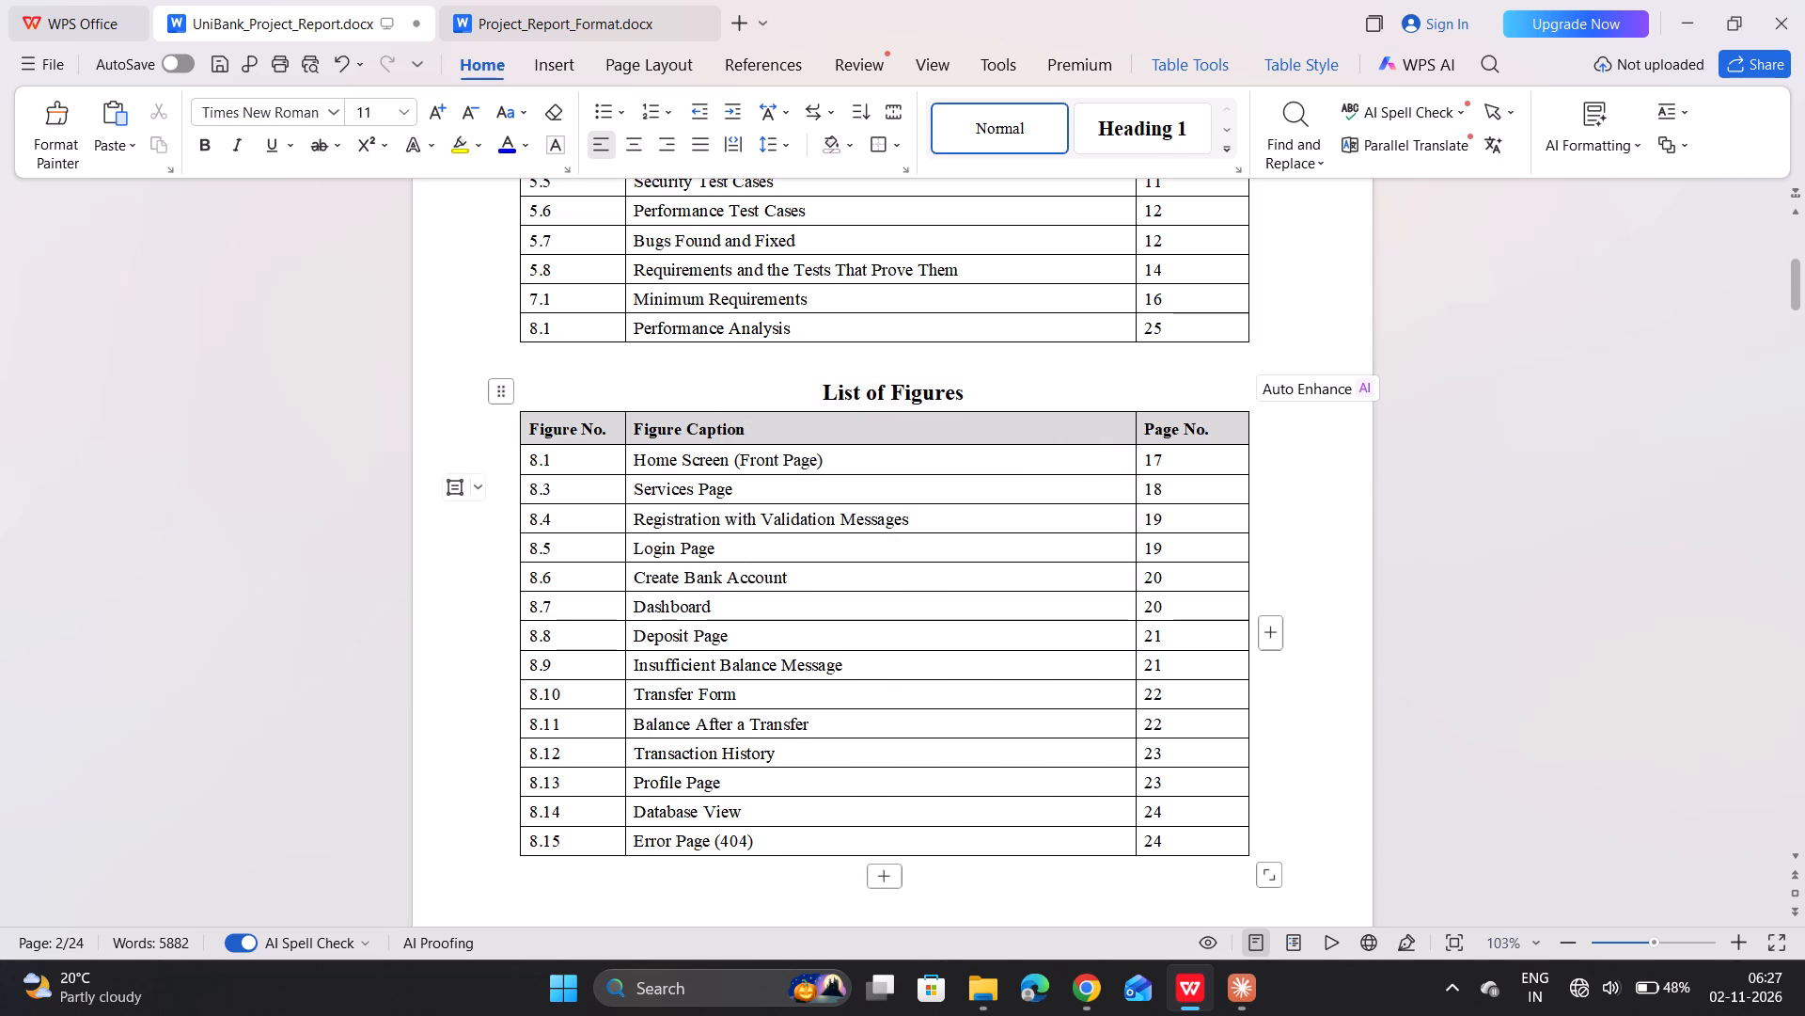
Renumber the Services Page through Dashboard entries in the List of Figures consecutively as 8.2 to 8.6.
left_click(559, 486)
key("BackSpace")
key("2")
key("Down")
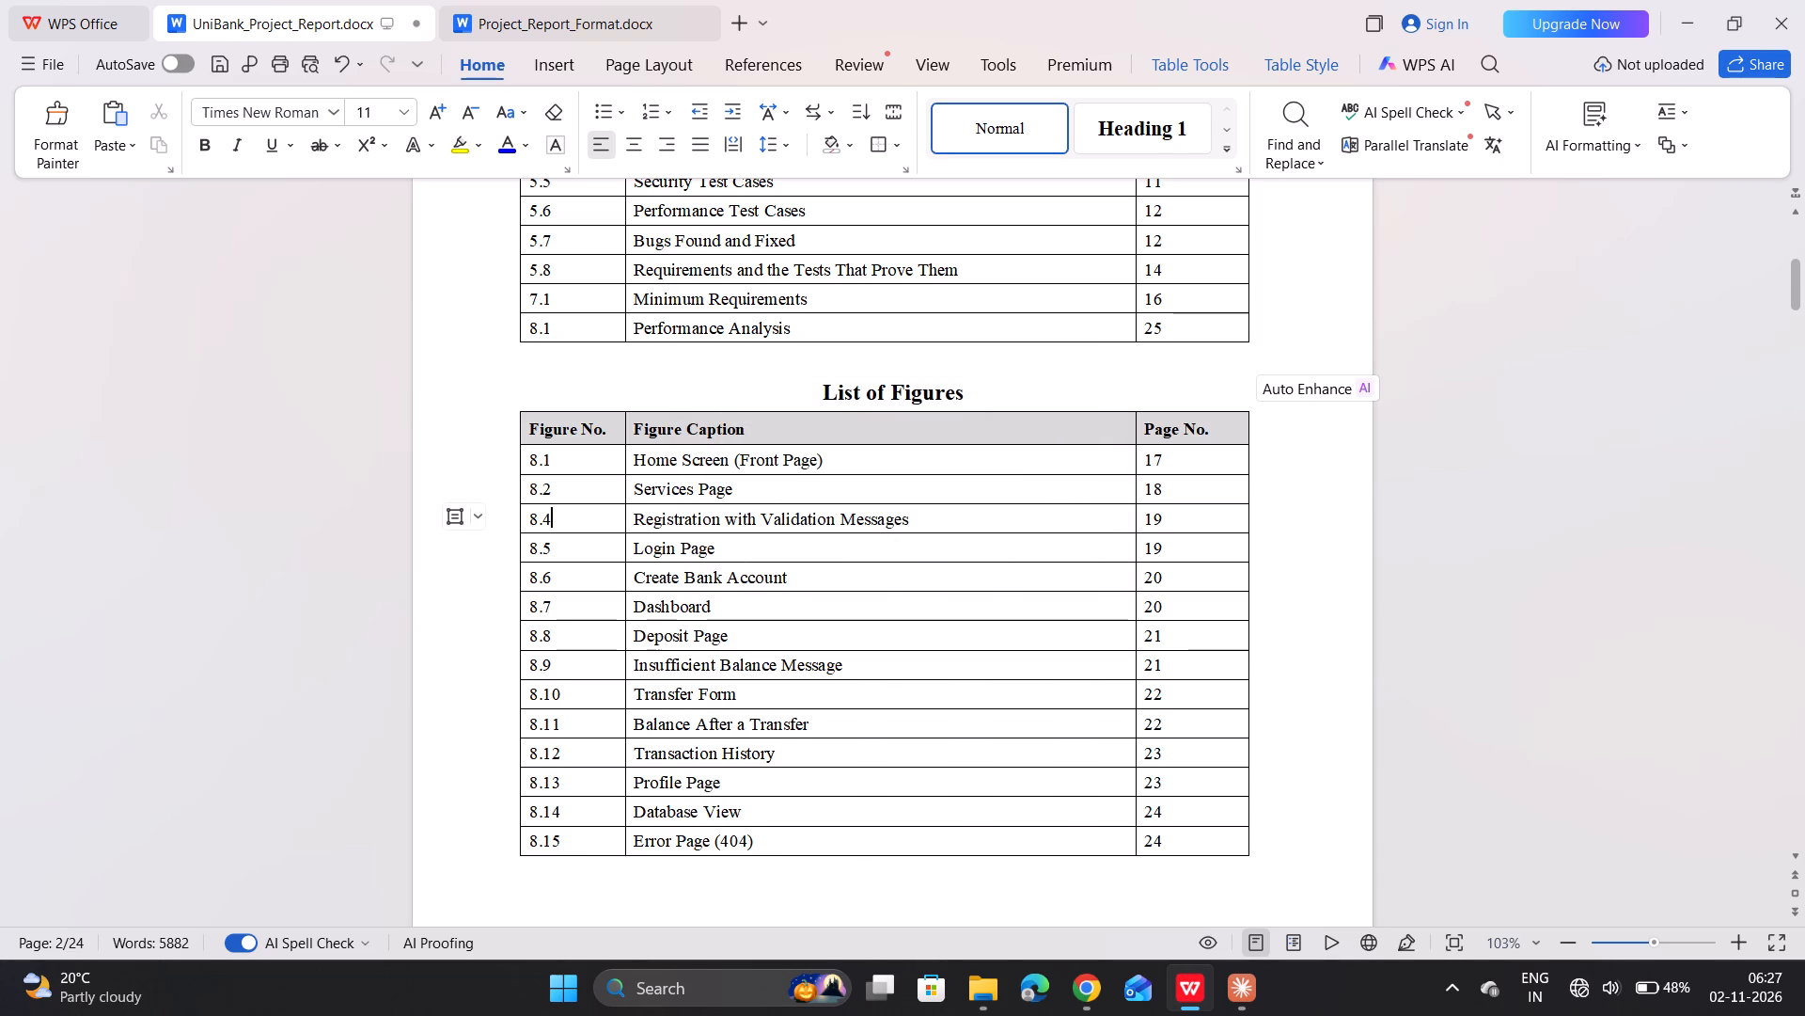
key("BackSpace")
key("3")
key("Down")
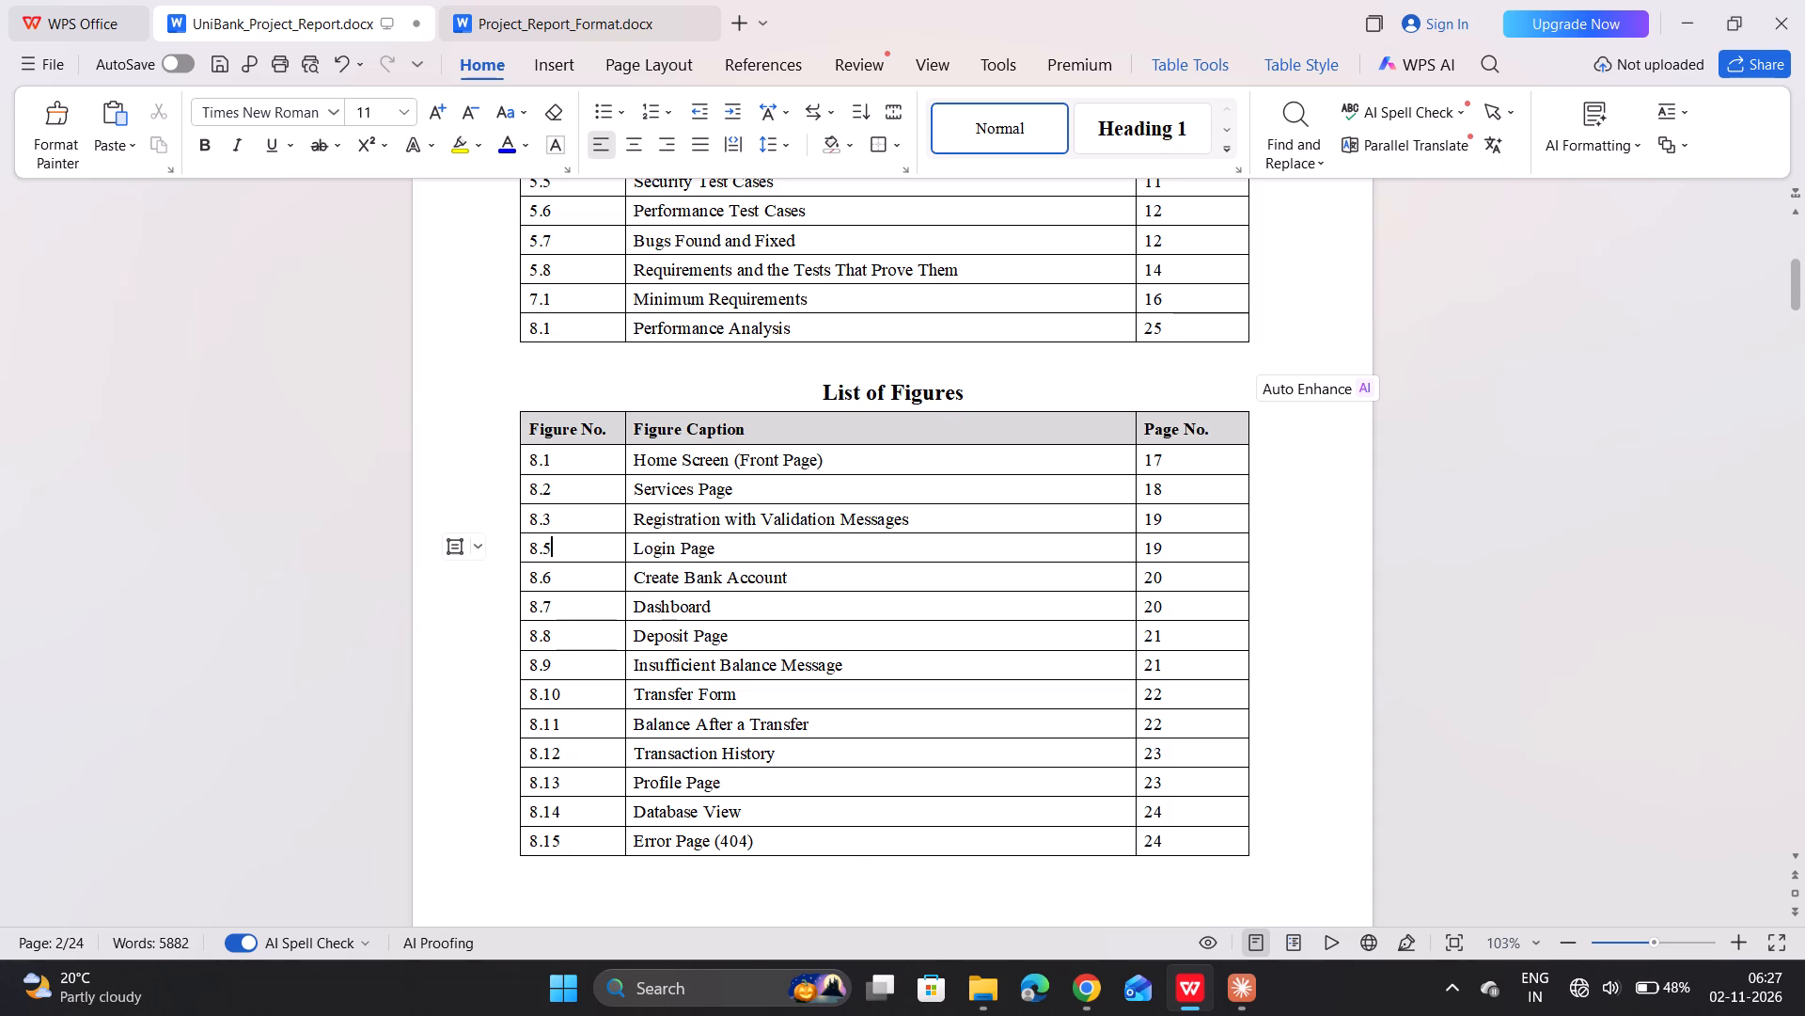
key("BackSpace")
key("4")
key("Down")
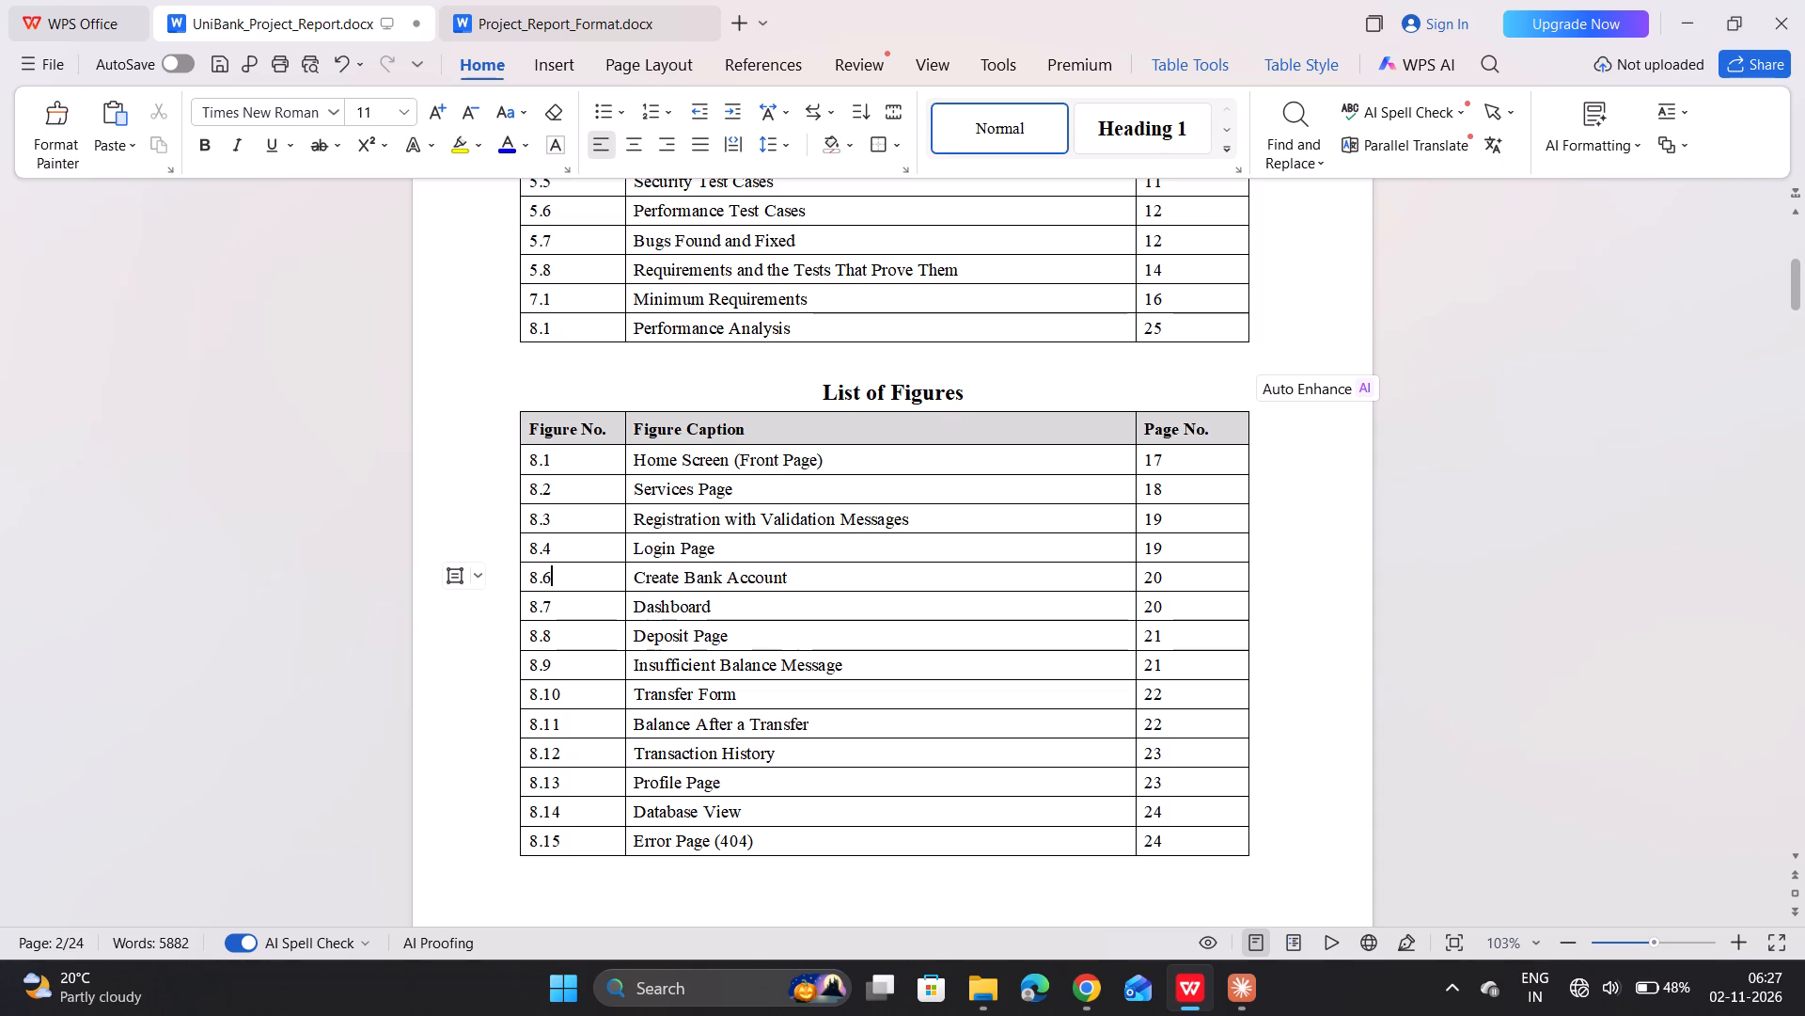
key("BackSpace")
key("5")
key("Down")
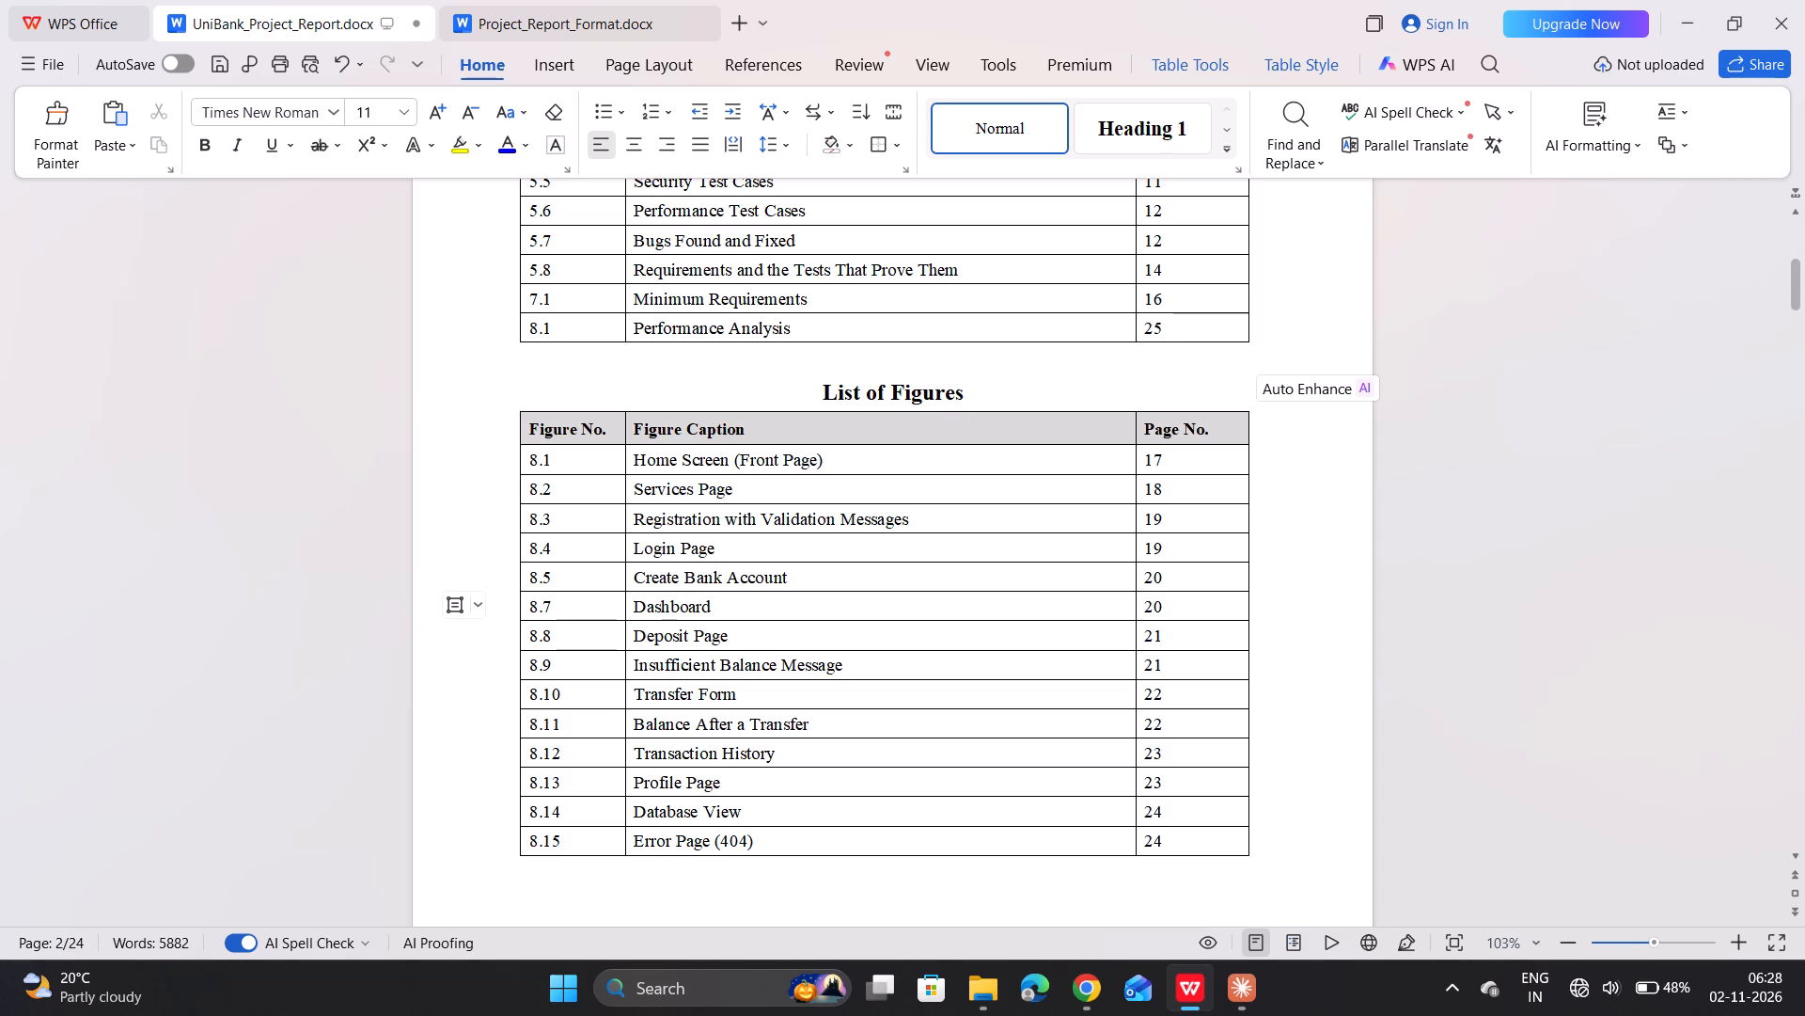
key("BackSpace")
key("6")
Renumber the Deposit Page, Insufficient Balance Message and Transfer Form entries in the List of Figures as 8.7, 8.8 and 8.9.
key("Down")
key("BackSpace")
key("7")
key("Down")
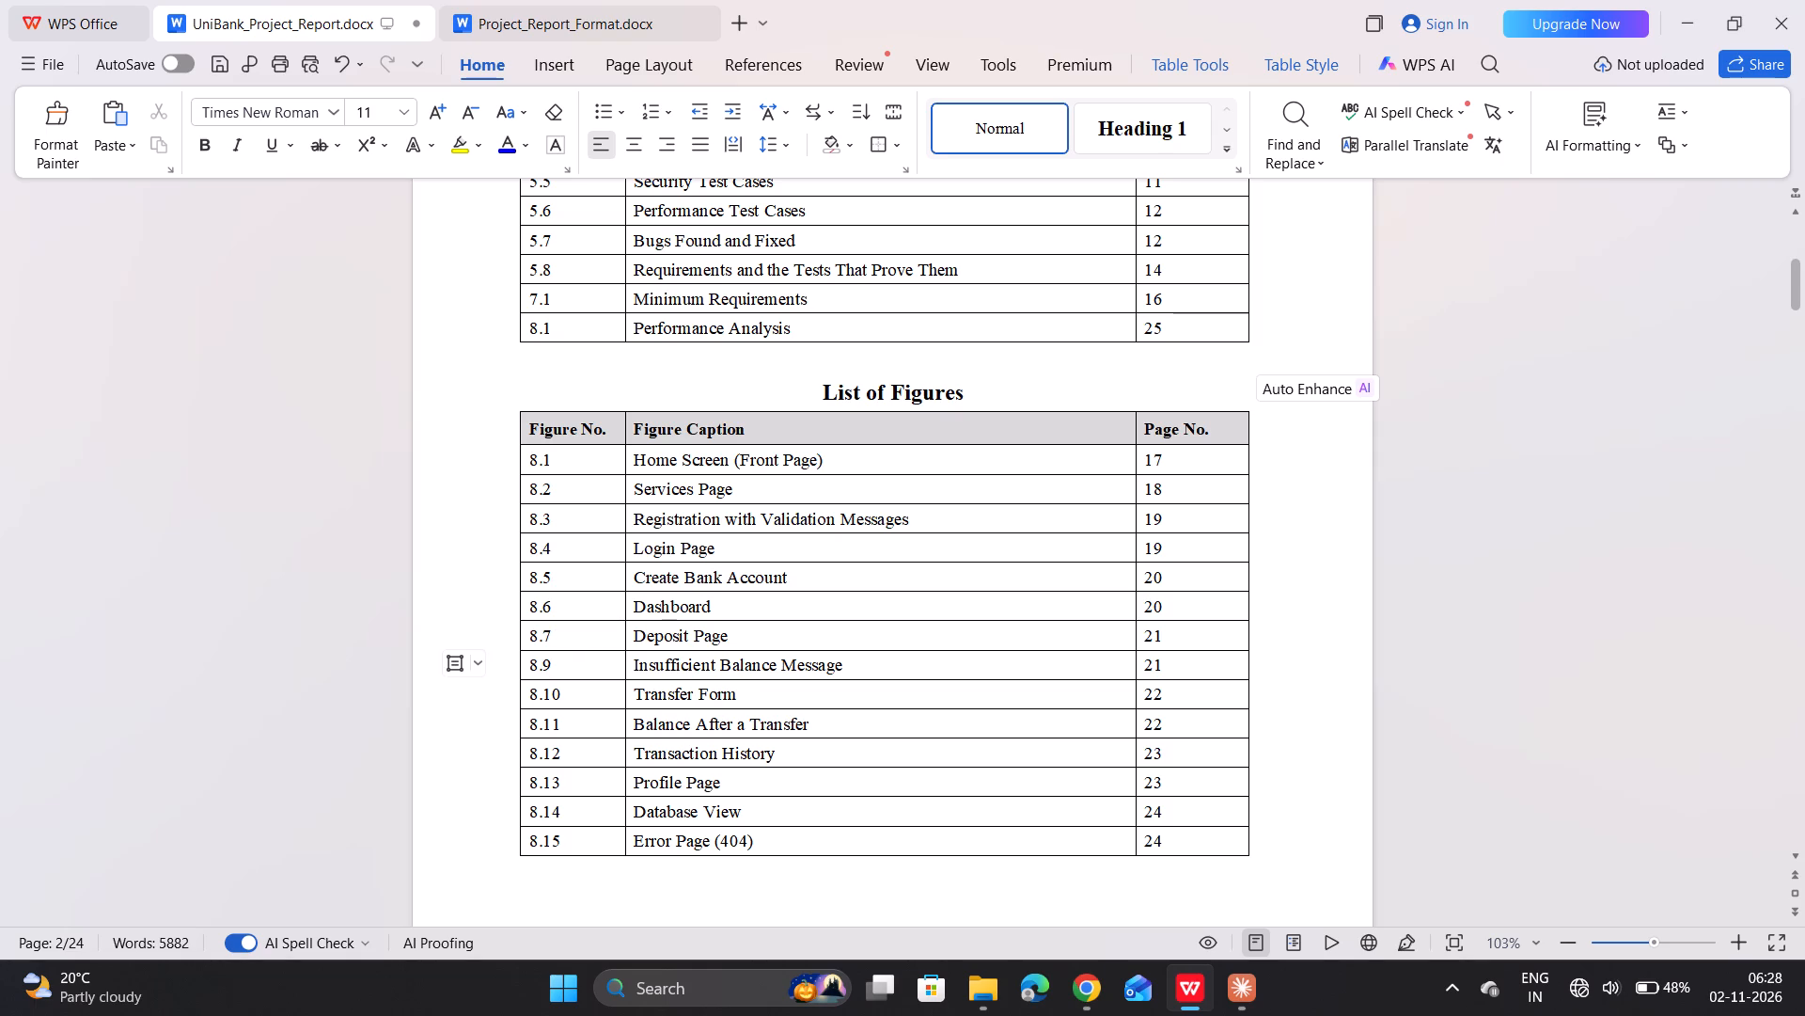
key("BackSpace")
key("8")
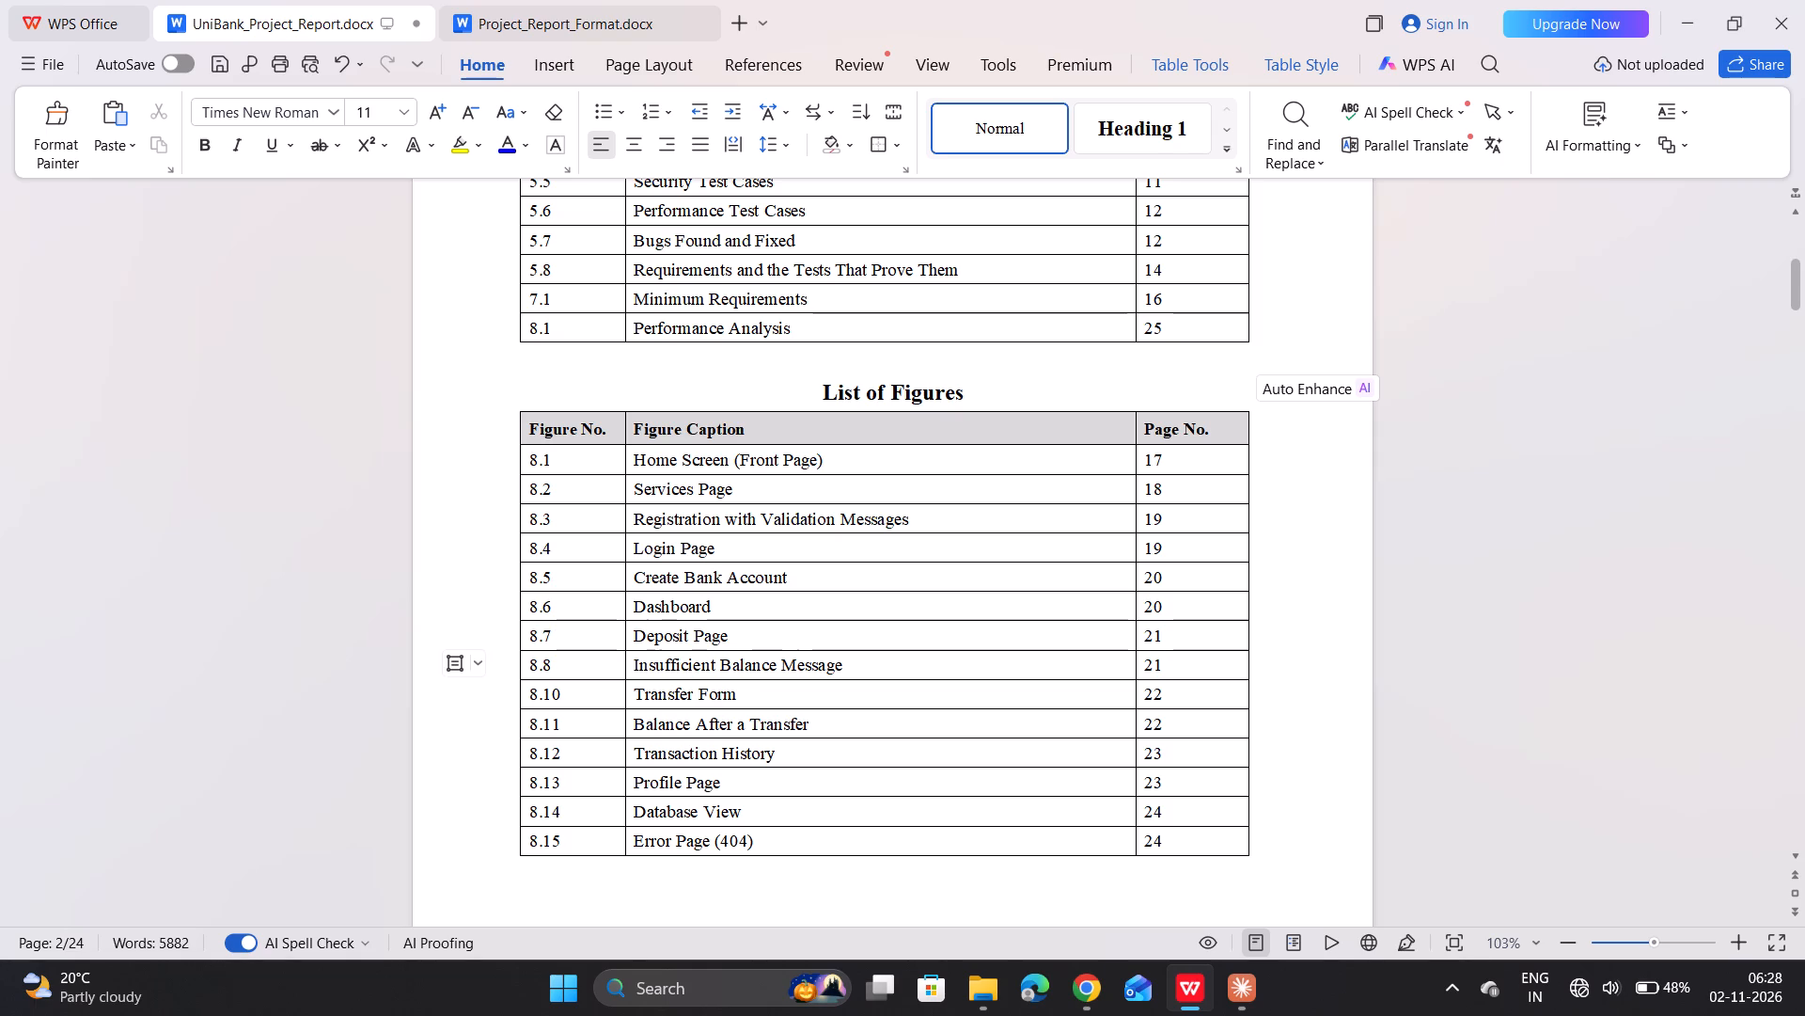
key("Down")
key("Right")
key("BackSpace")
key("BackSpace")
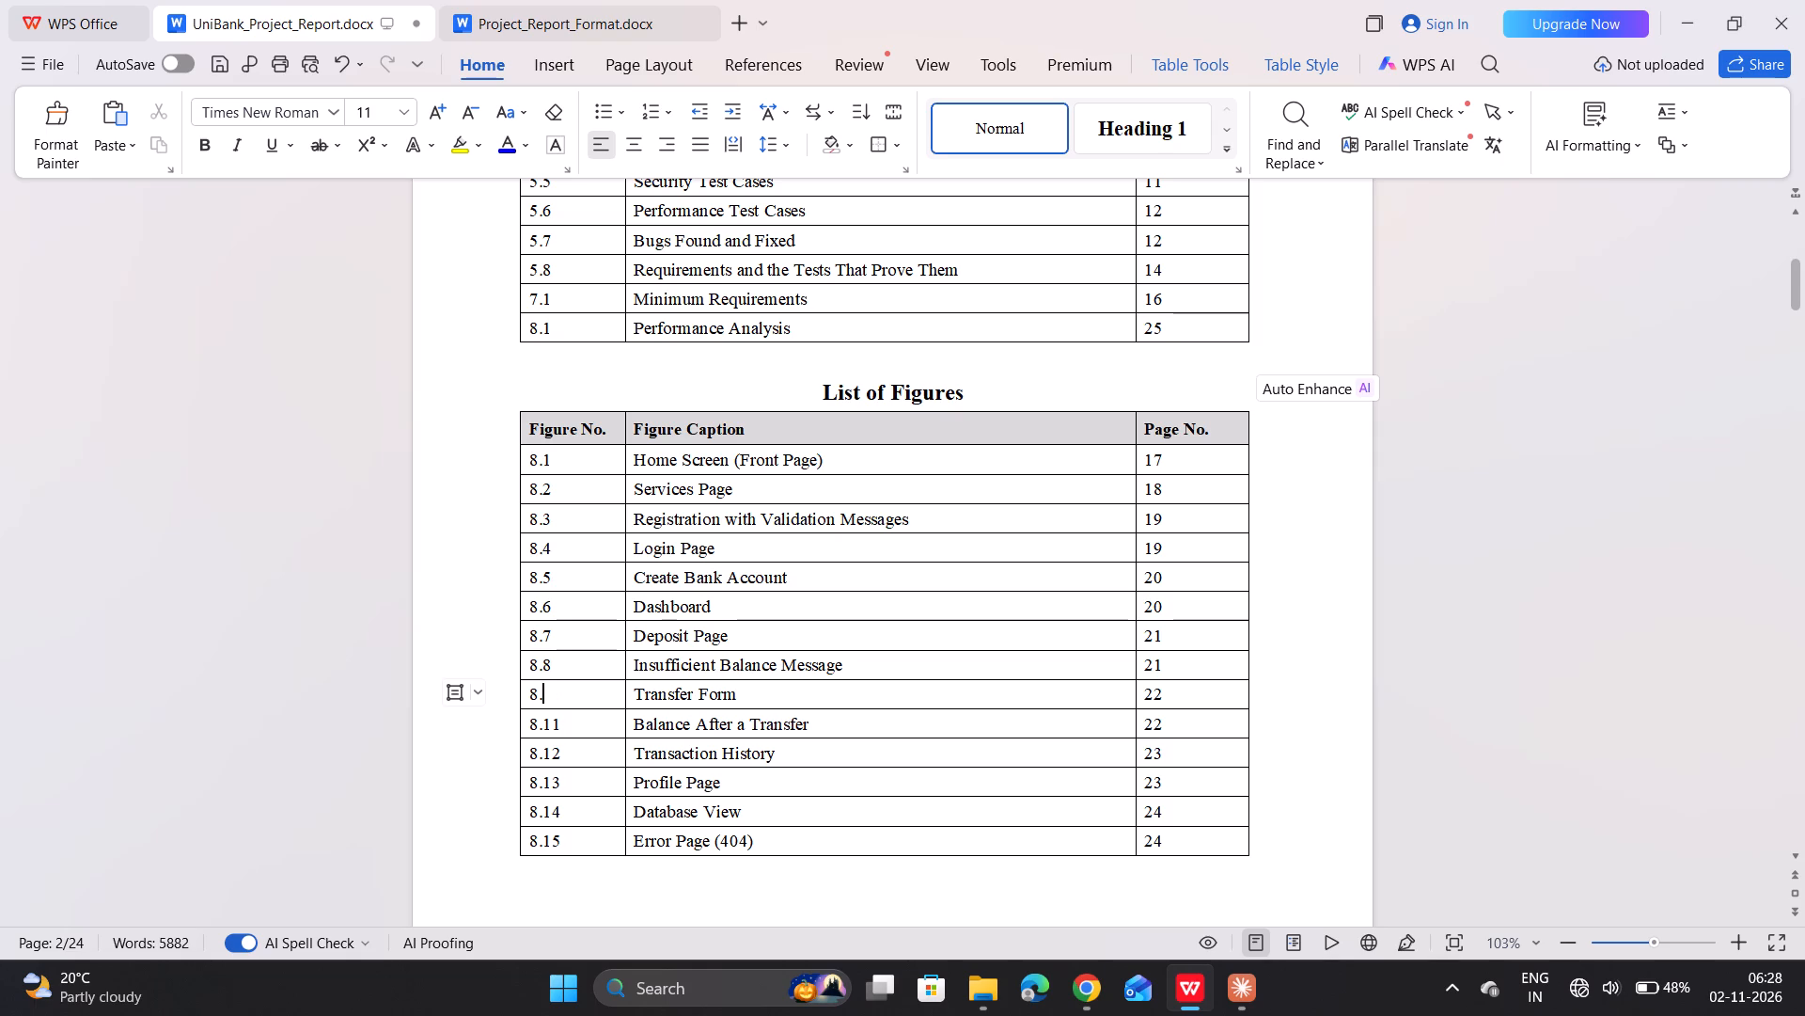
key("9")
Renumber the Balance After a Transfer through Error Page (404) entries in the List of Figures consecutively as 8.10 to 8.14.
key("Right")
key("Down")
key("Left")
key("BackSpace")
key("0")
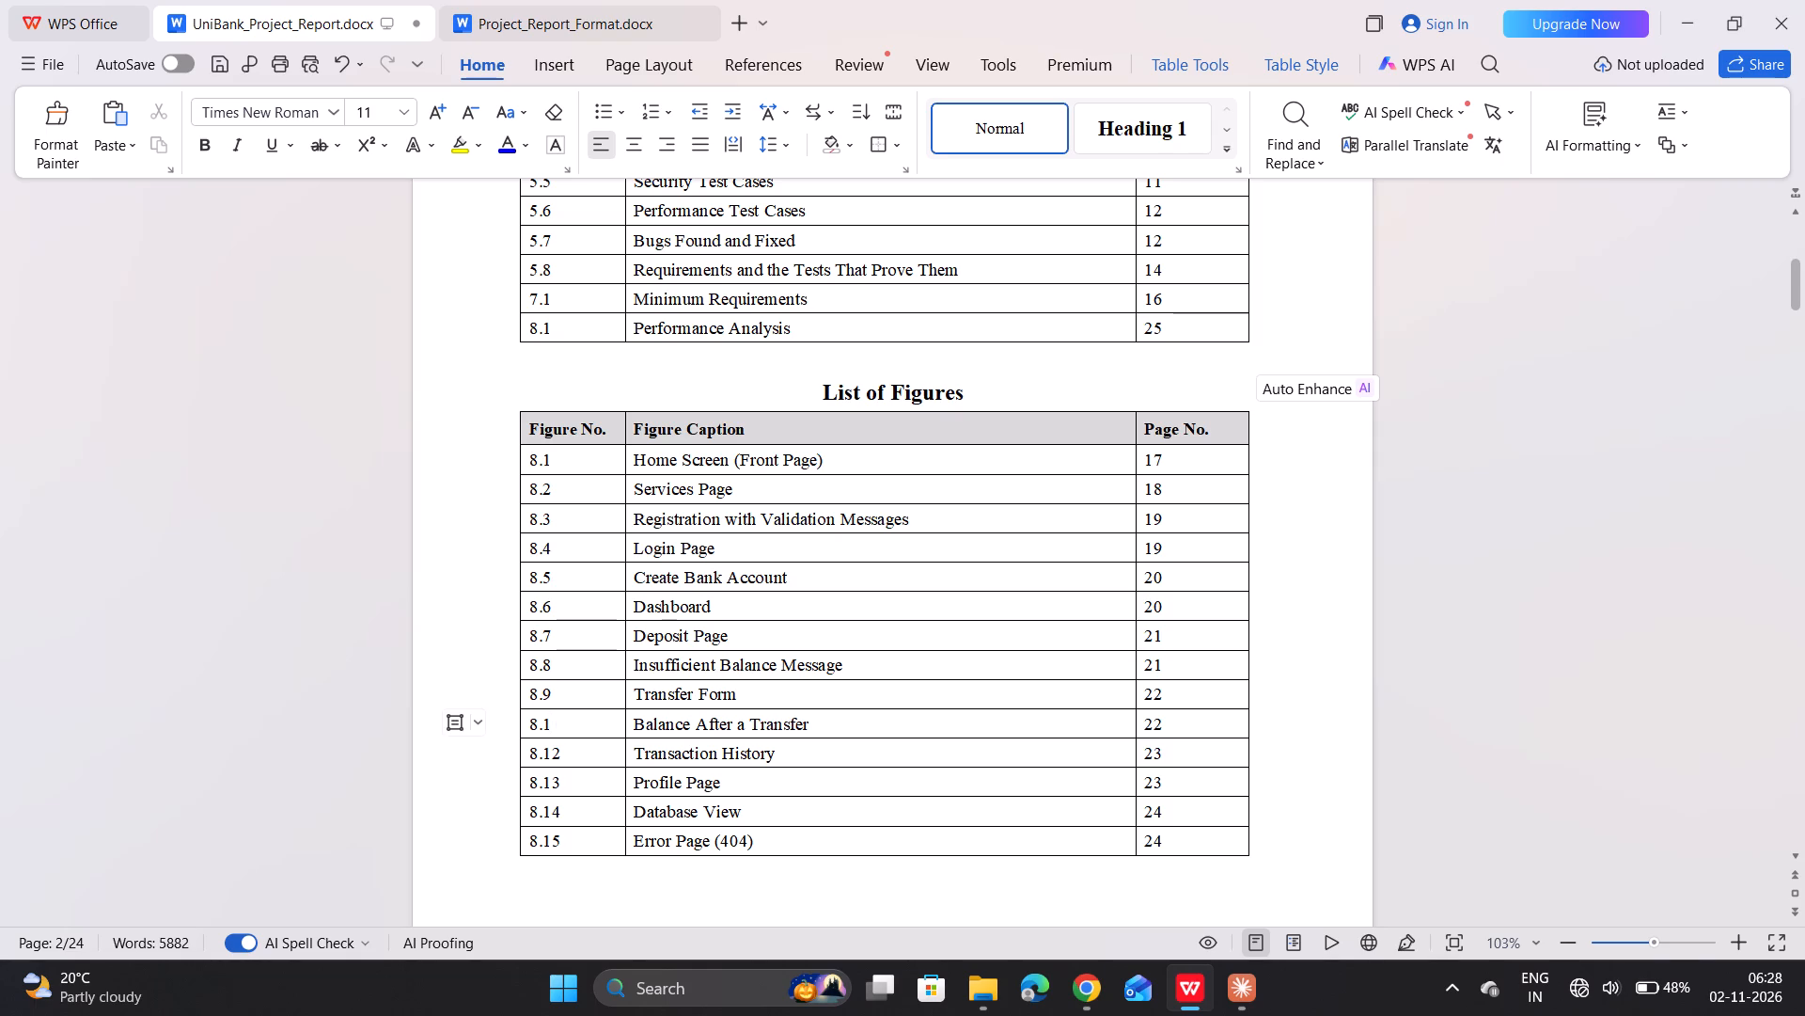
key("Down")
key("BackSpace")
key("1")
key("Down")
key("BackSpace")
key("2")
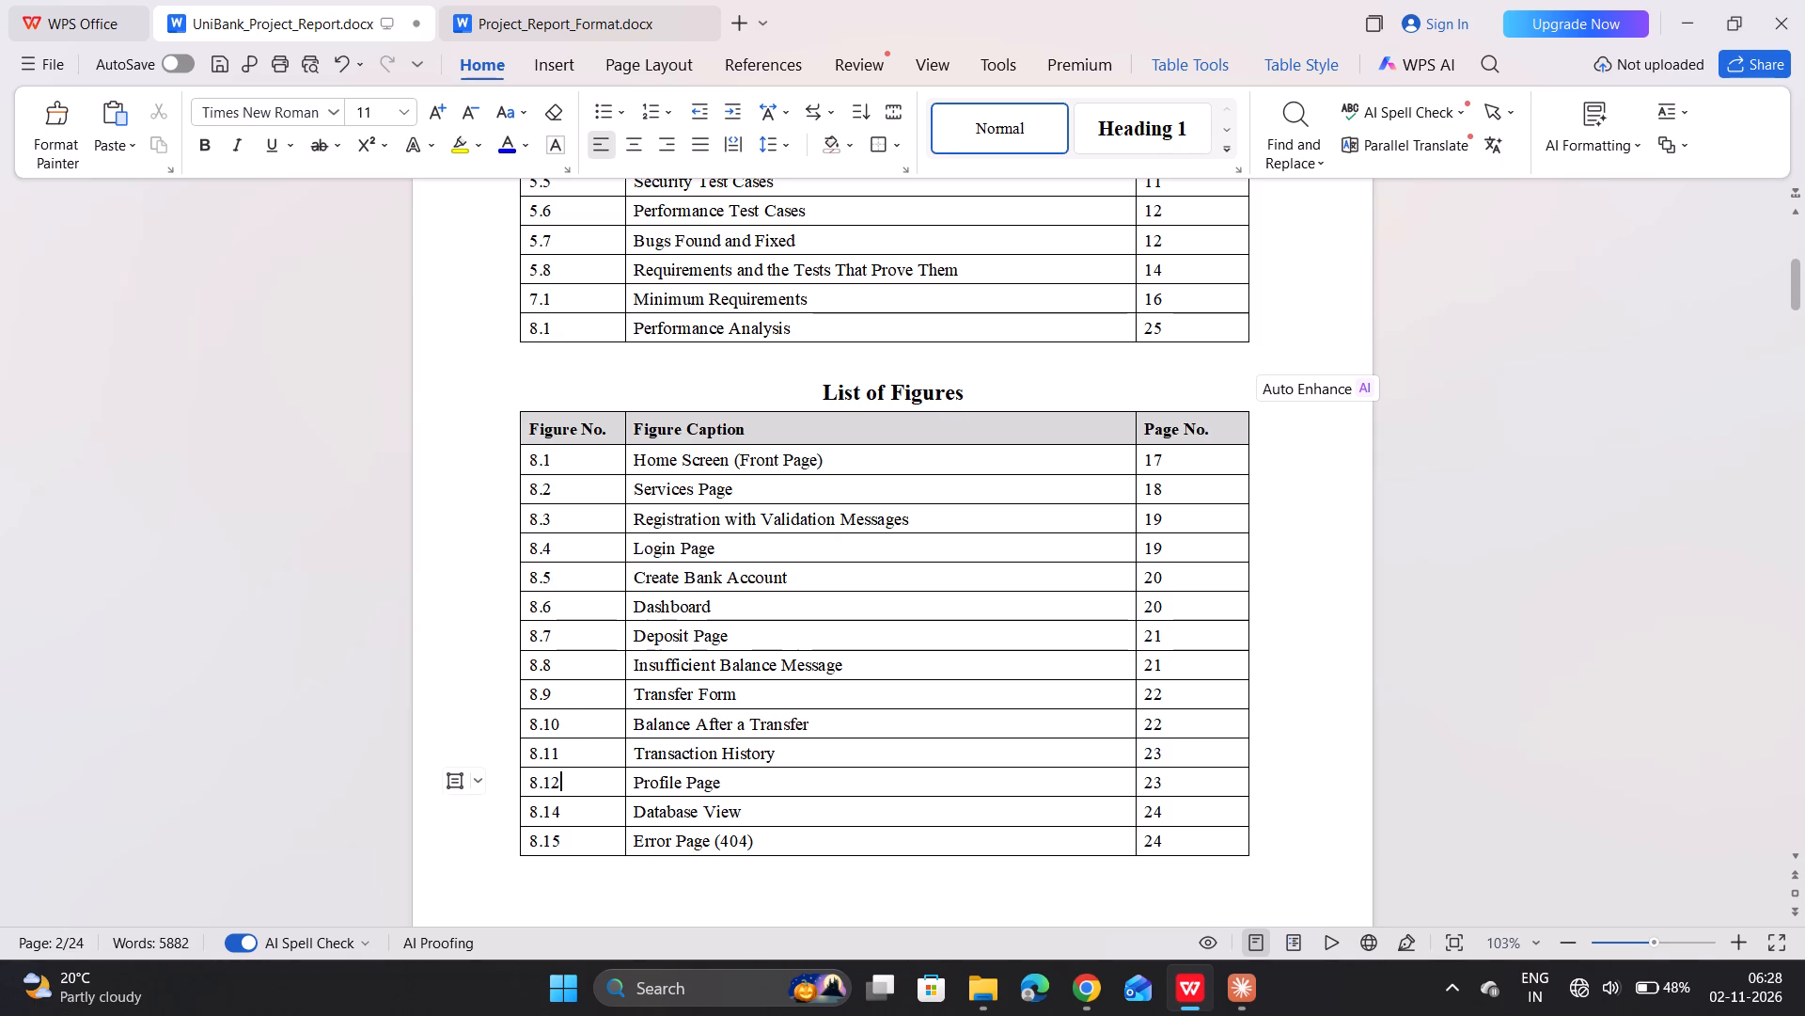
key("Down")
key("BackSpace")
key("3")
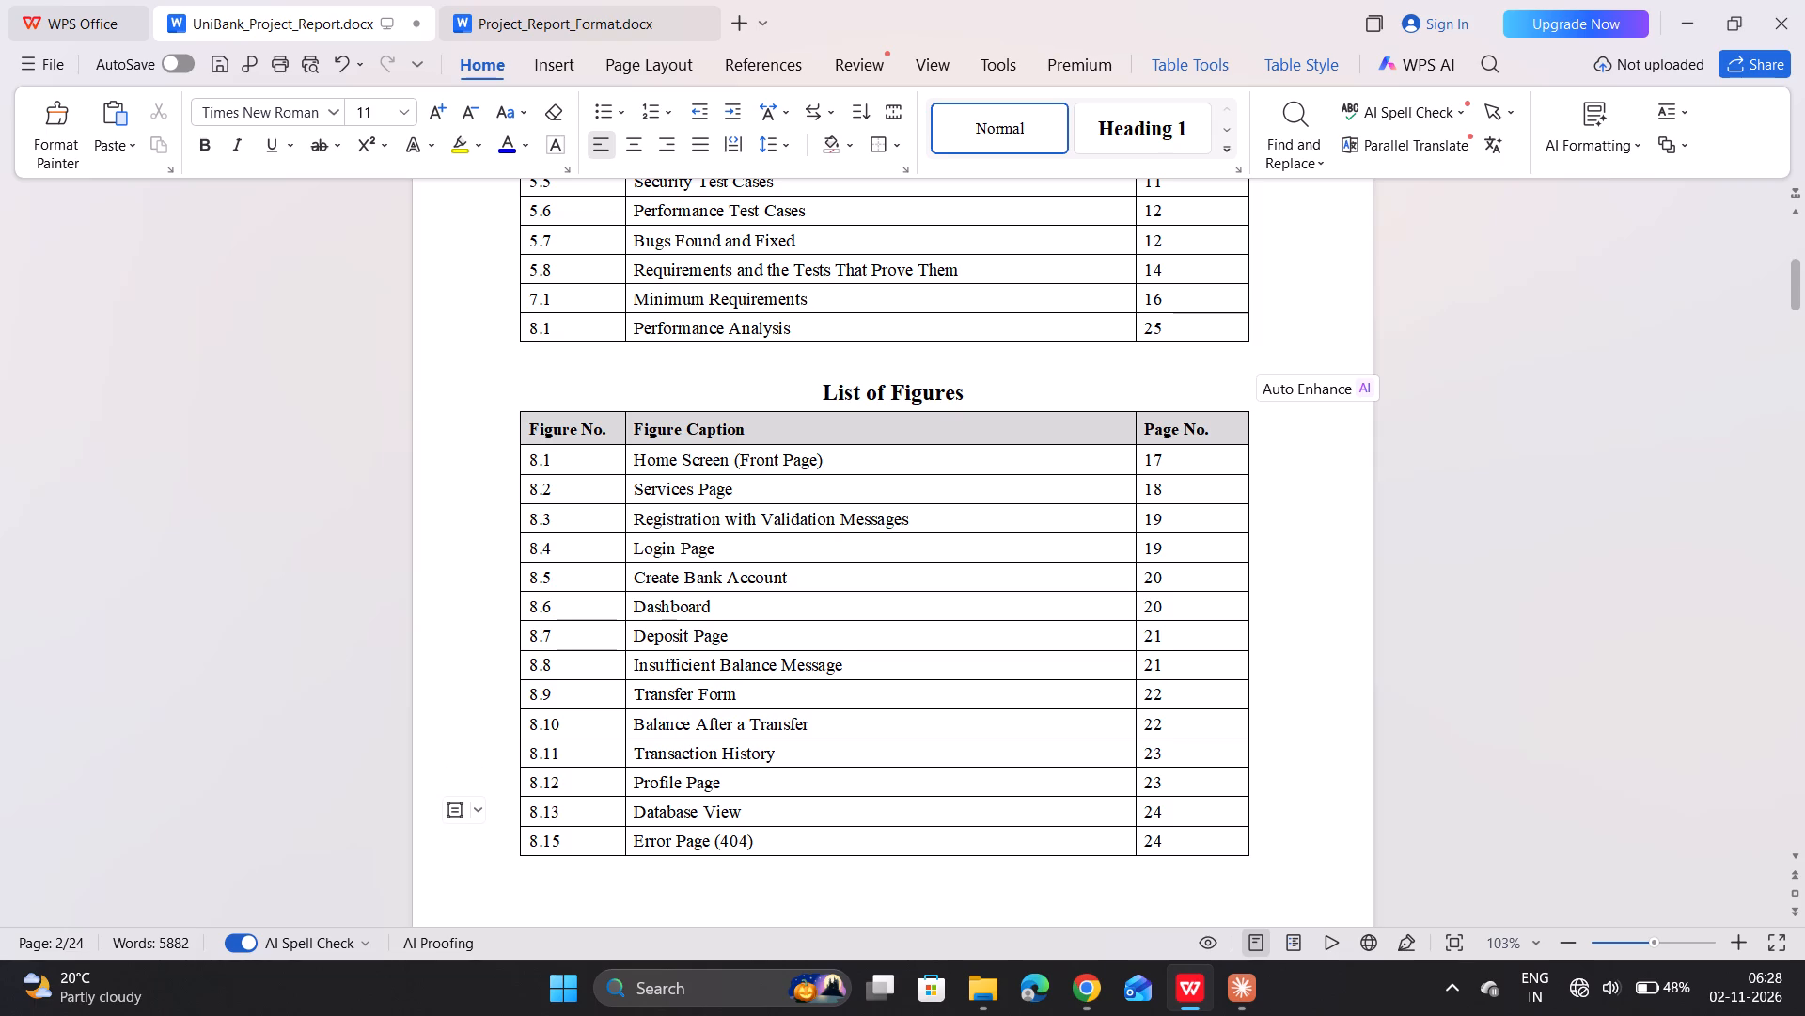
key("Down")
key("BackSpace")
key("4")
Skim the report body from the Introduction through the Deployment section, checking its text, tables and page layout.
scroll(752, 638, "down", 1)
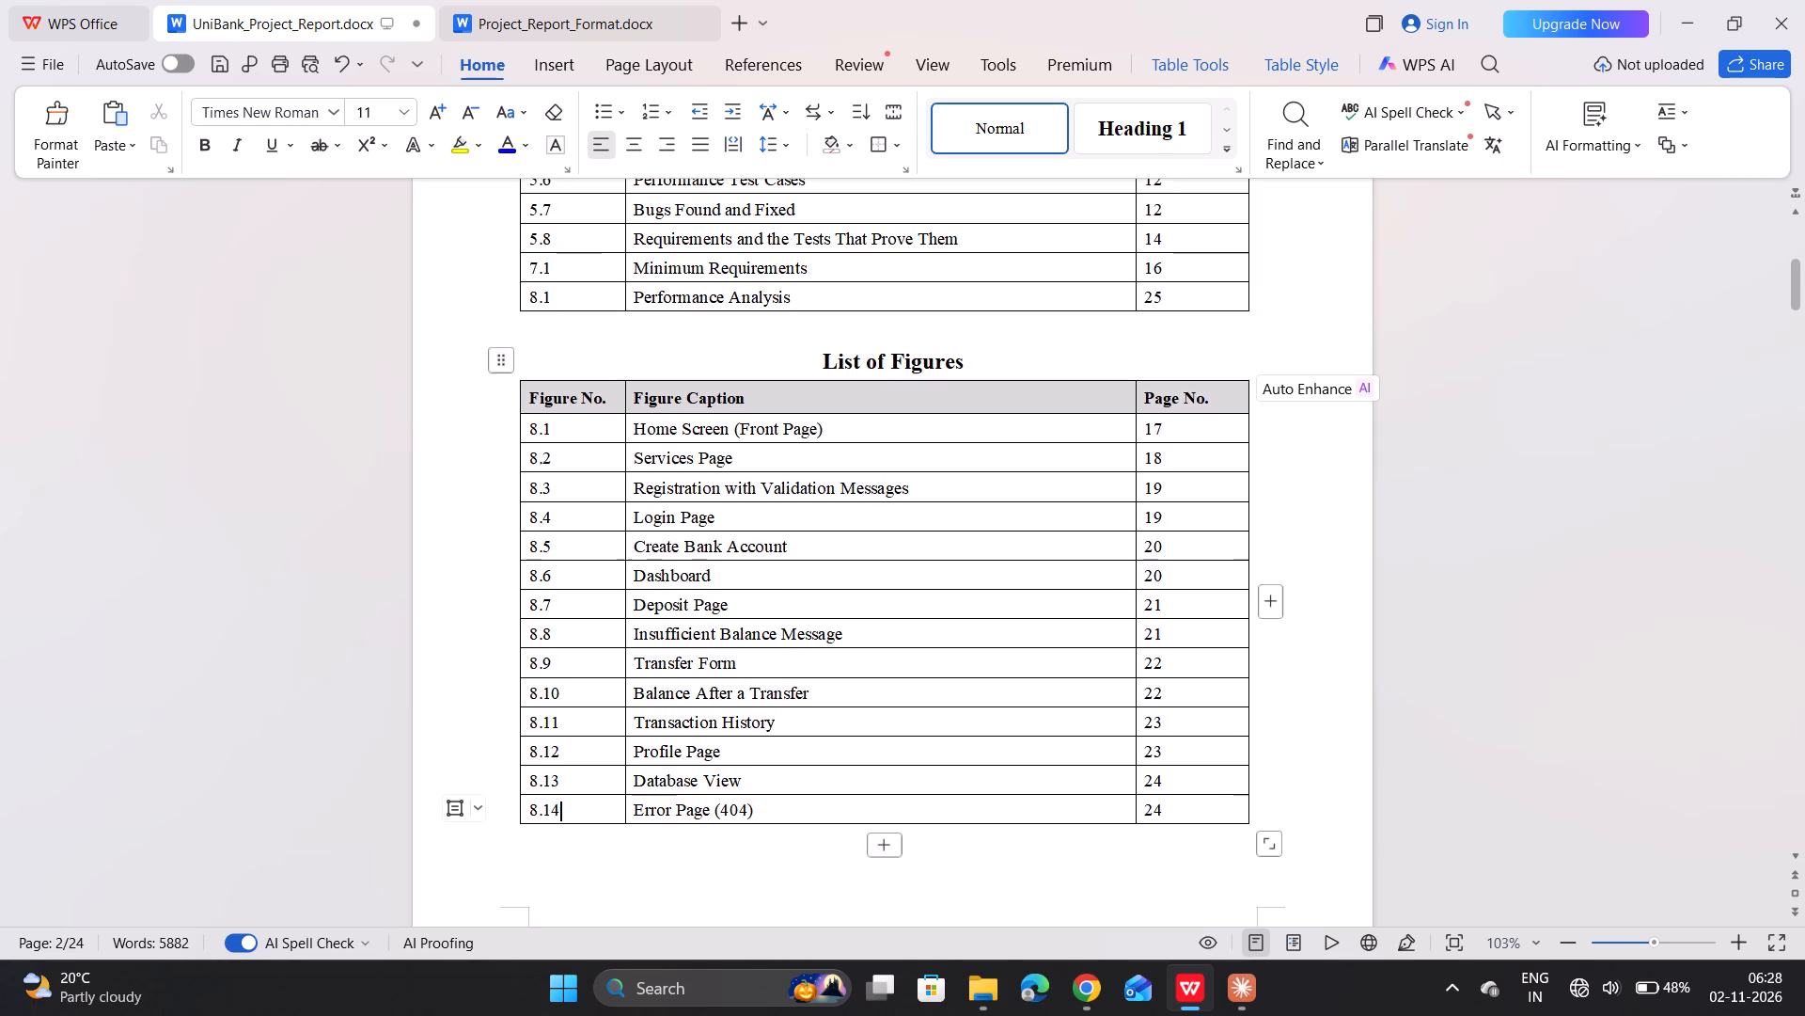
scroll(752, 638, "down", 3)
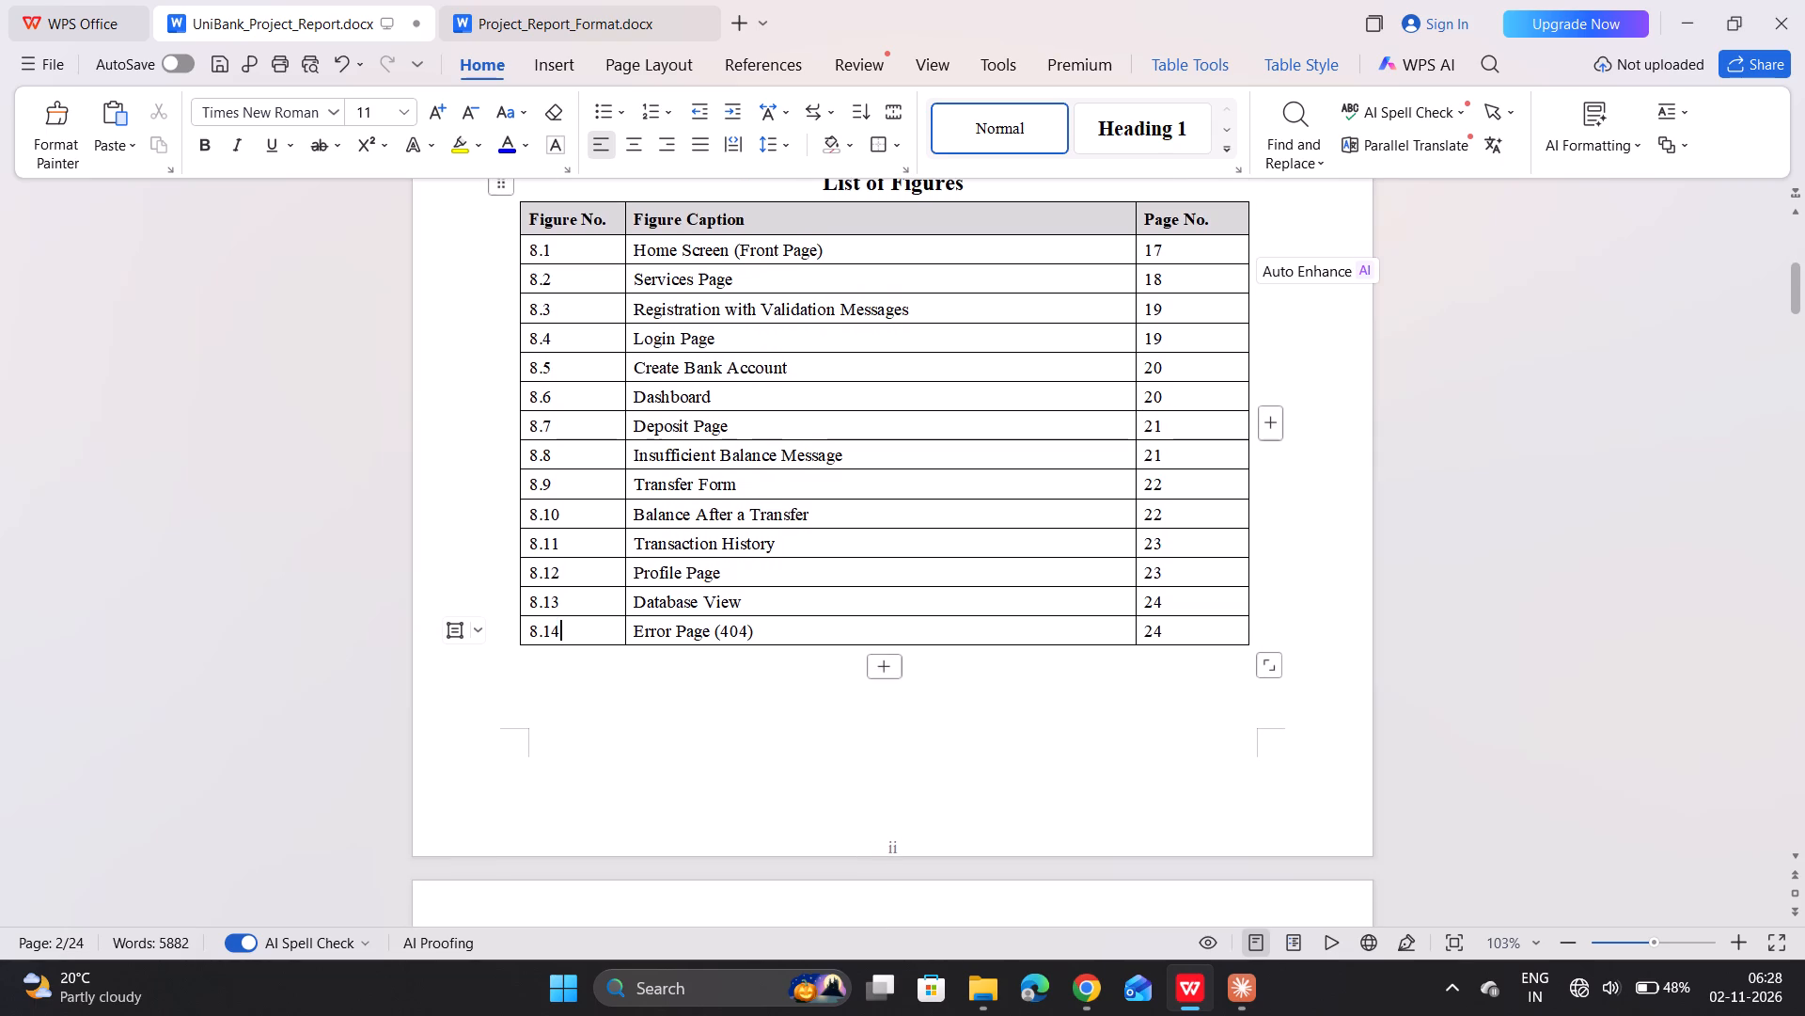
scroll(752, 638, "down", 4)
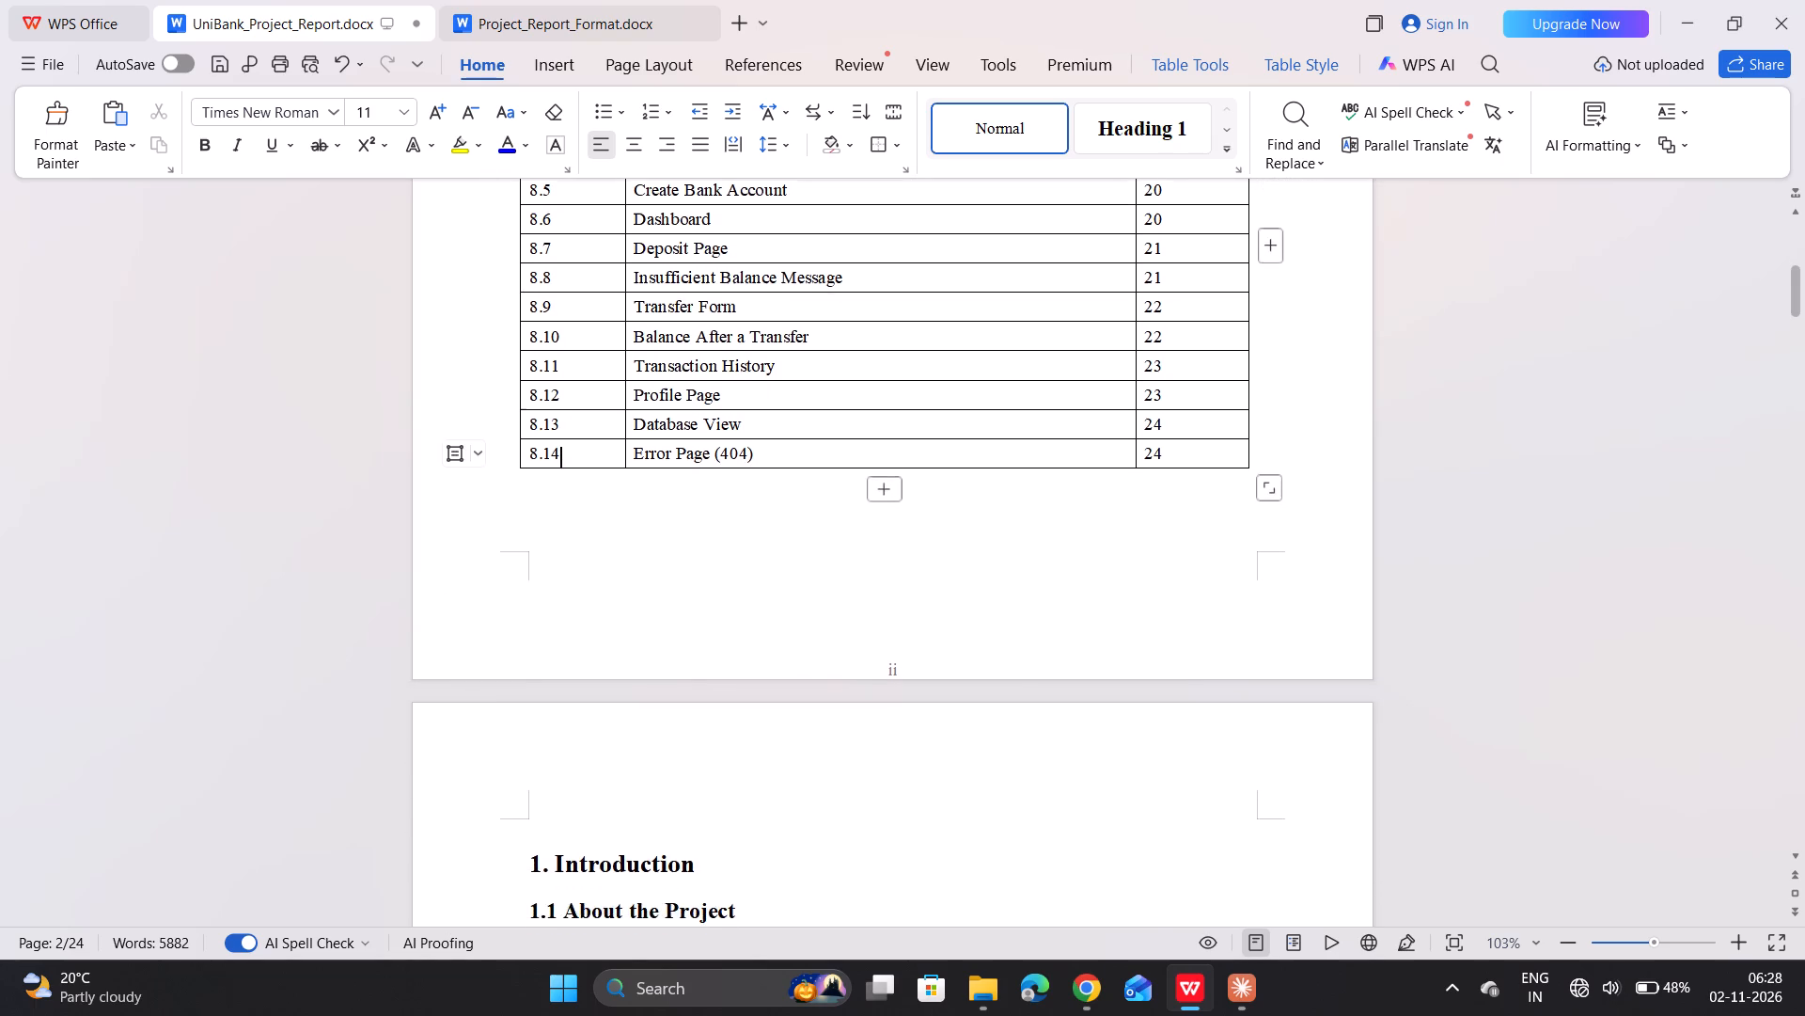
scroll(752, 638, "down", 6)
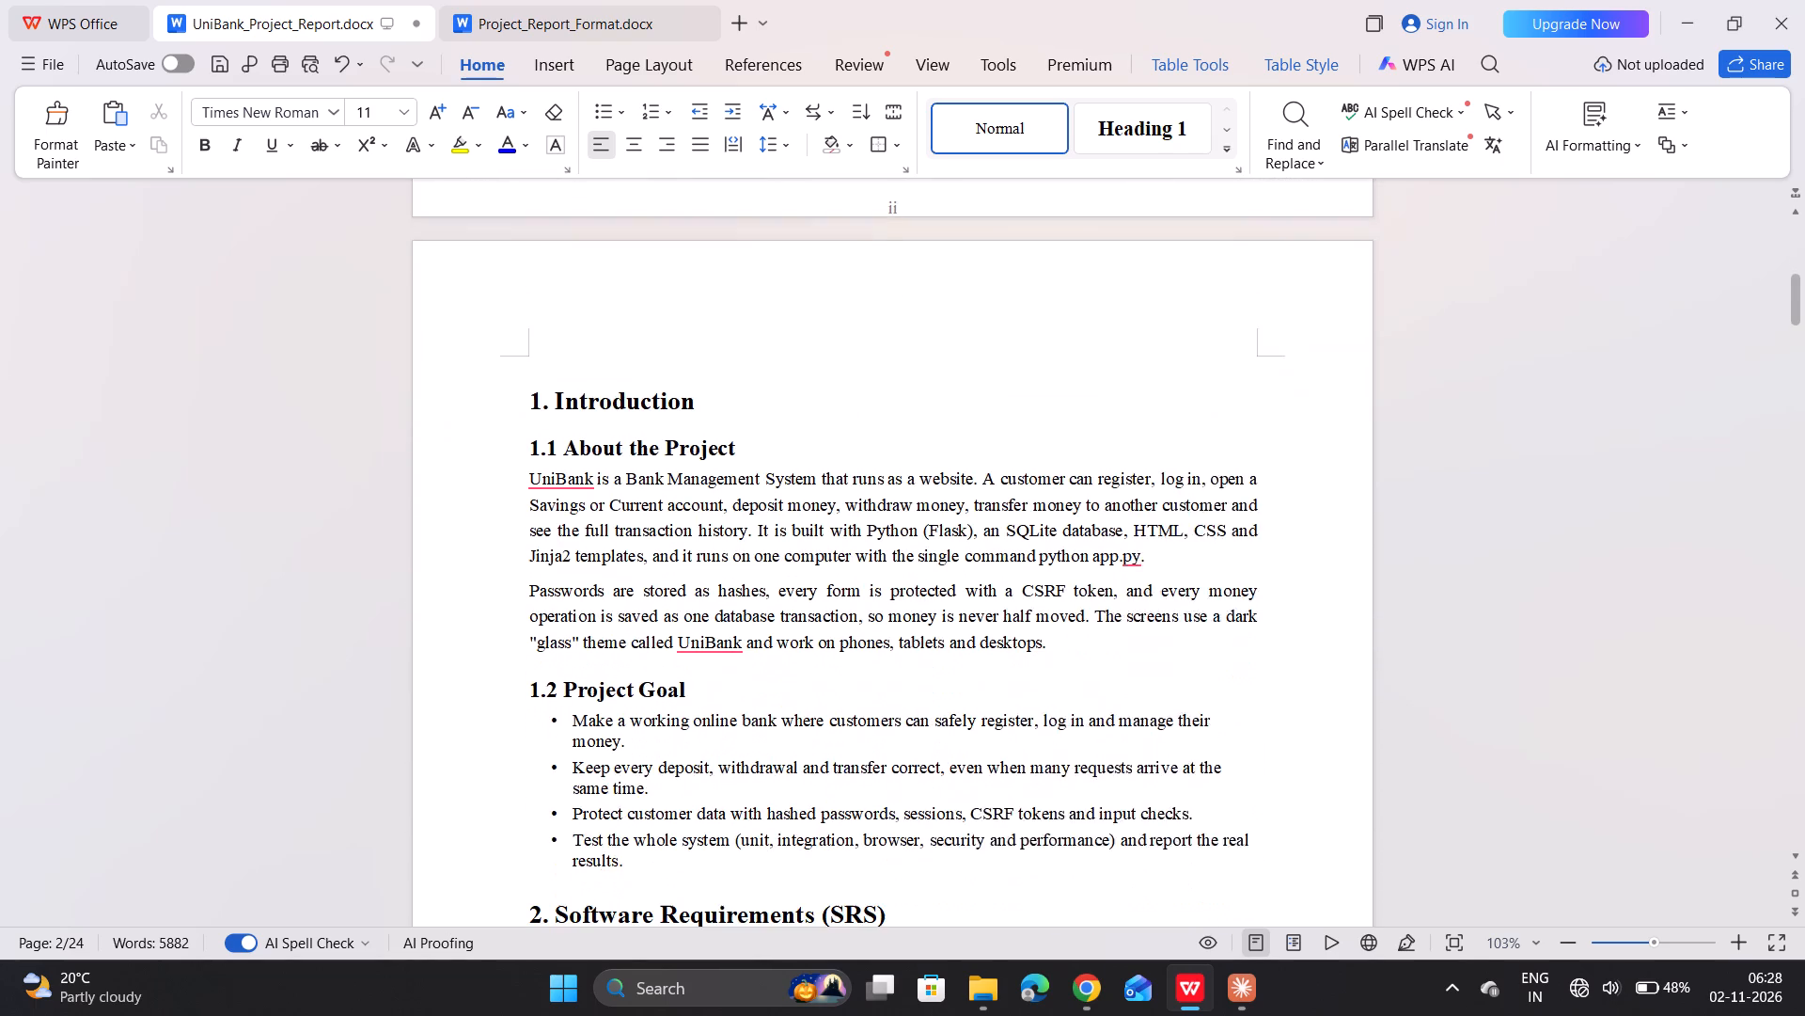
scroll(752, 638, "down", 9)
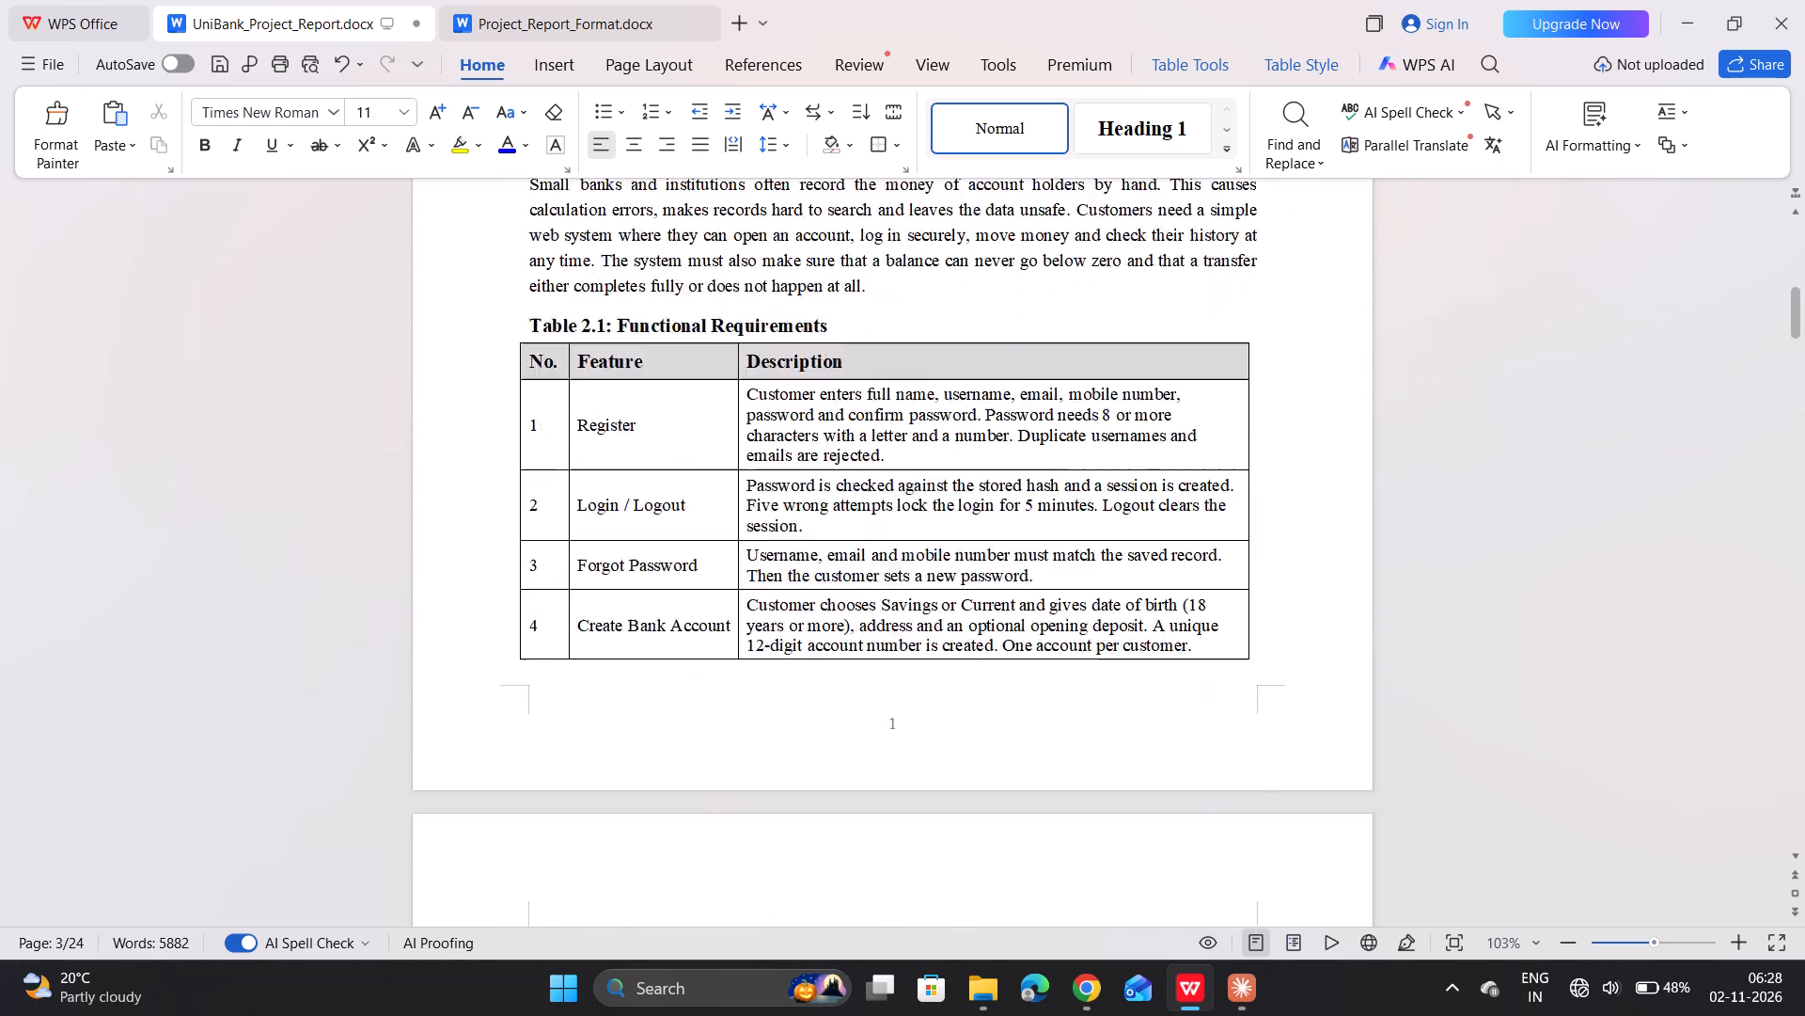
scroll(752, 638, "down", 7)
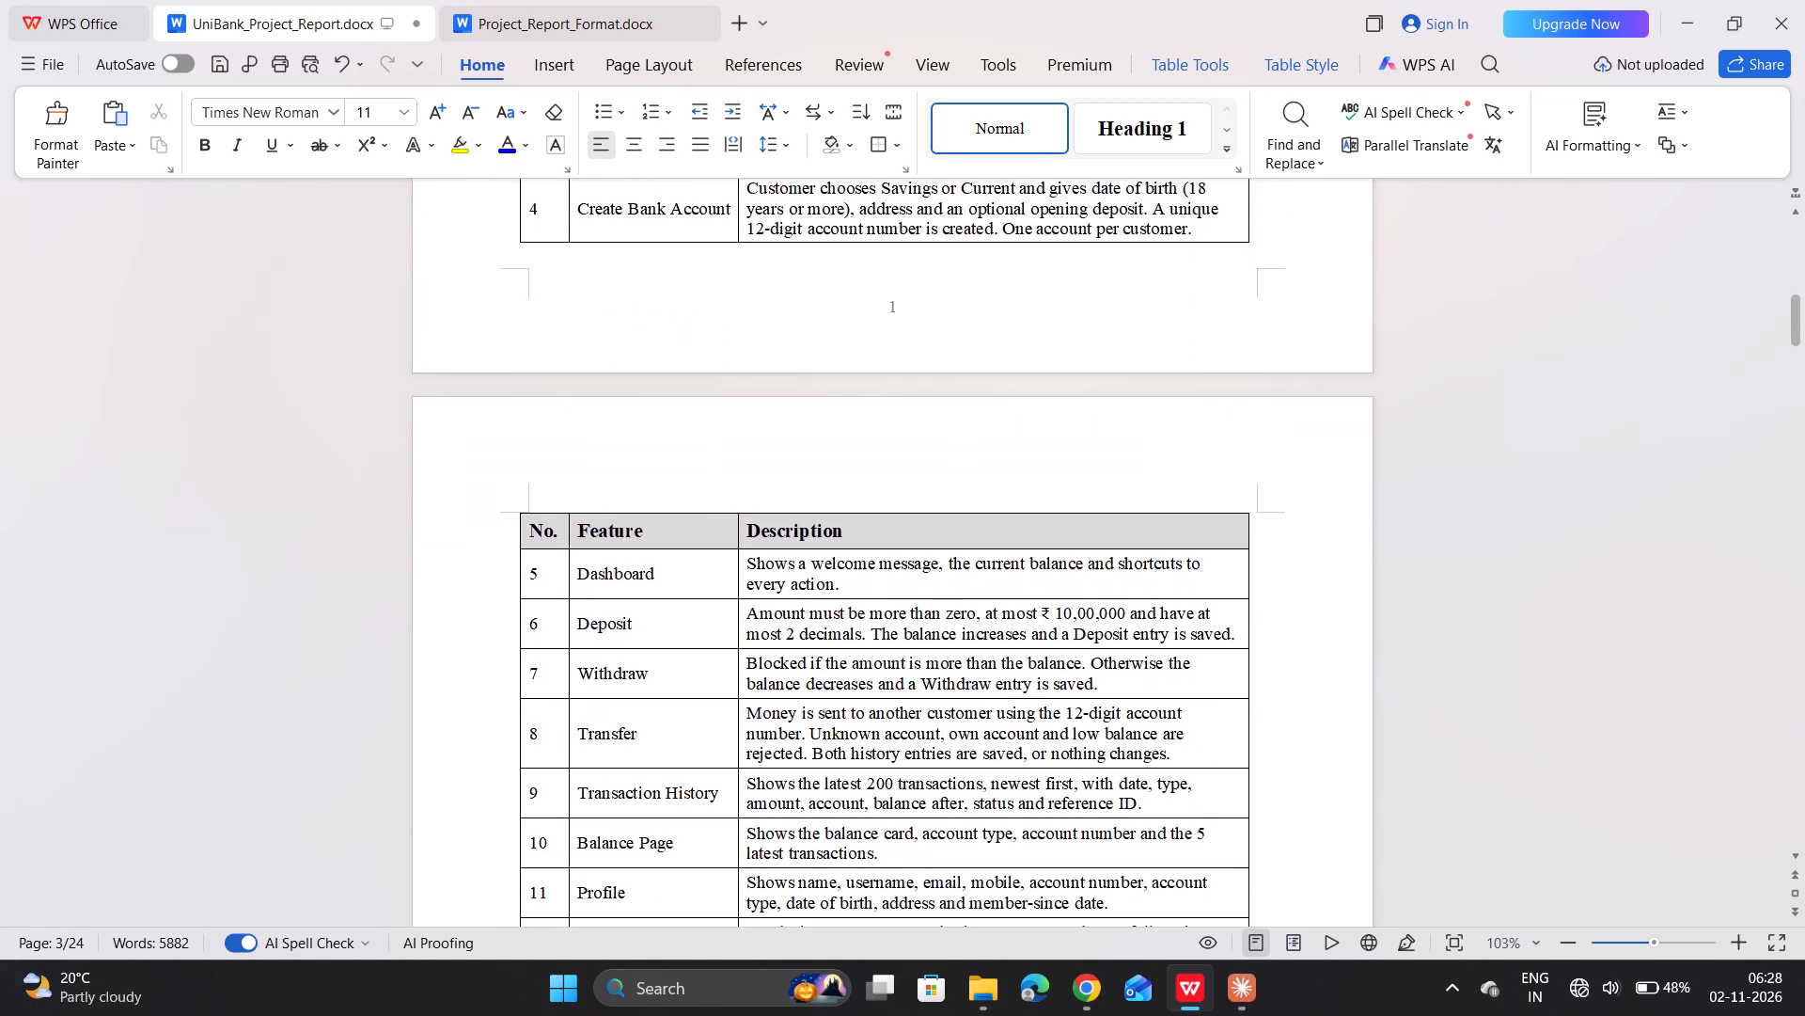
scroll(752, 638, "down", 8)
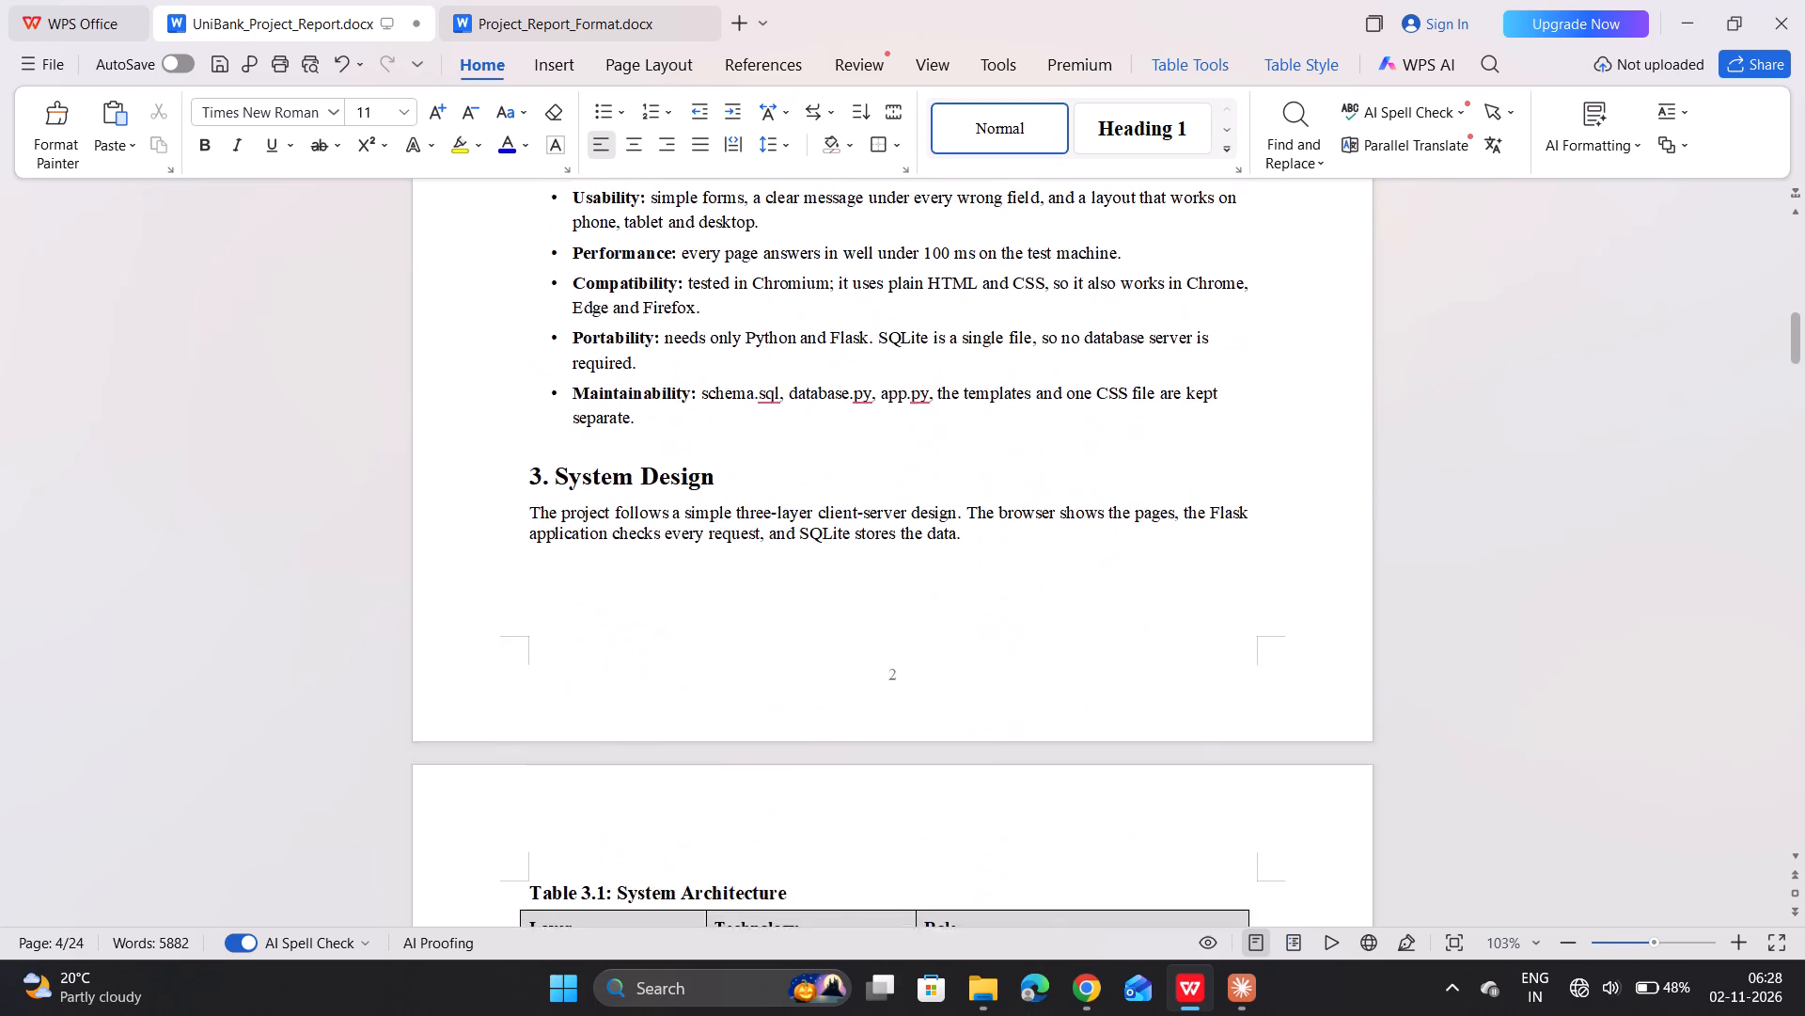
scroll(752, 638, "down", 8)
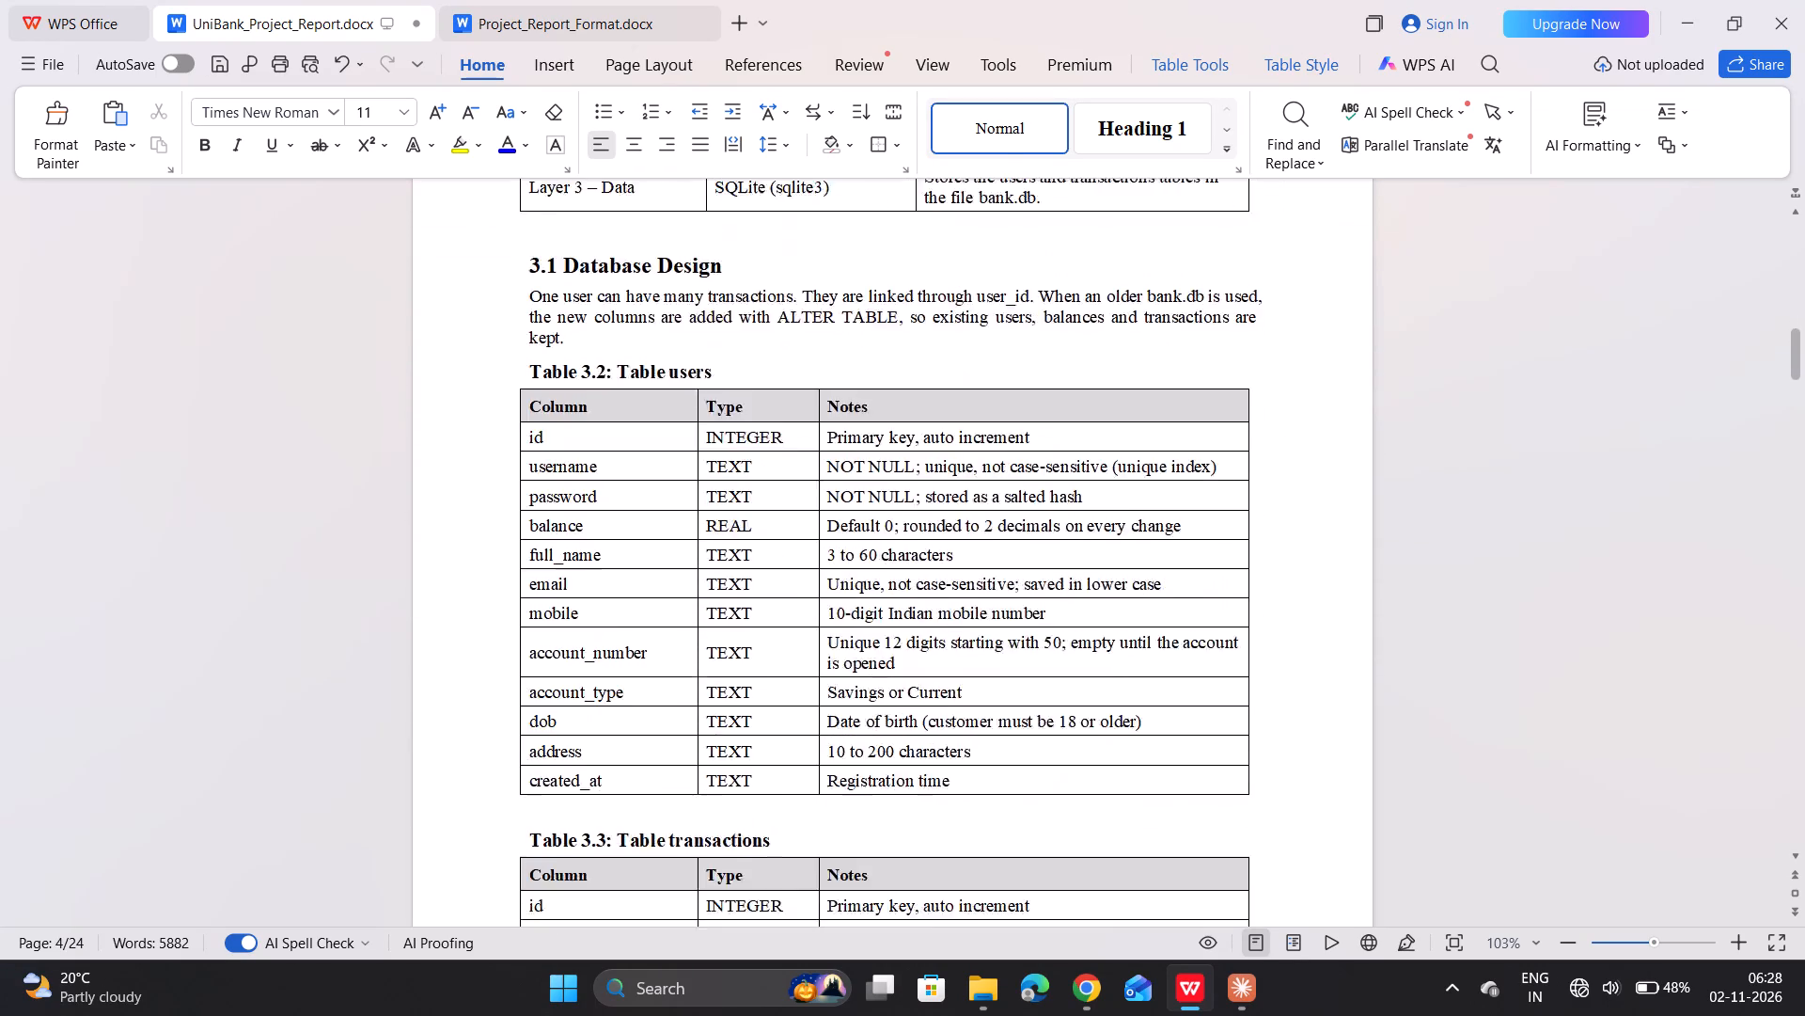
scroll(752, 638, "down", 8)
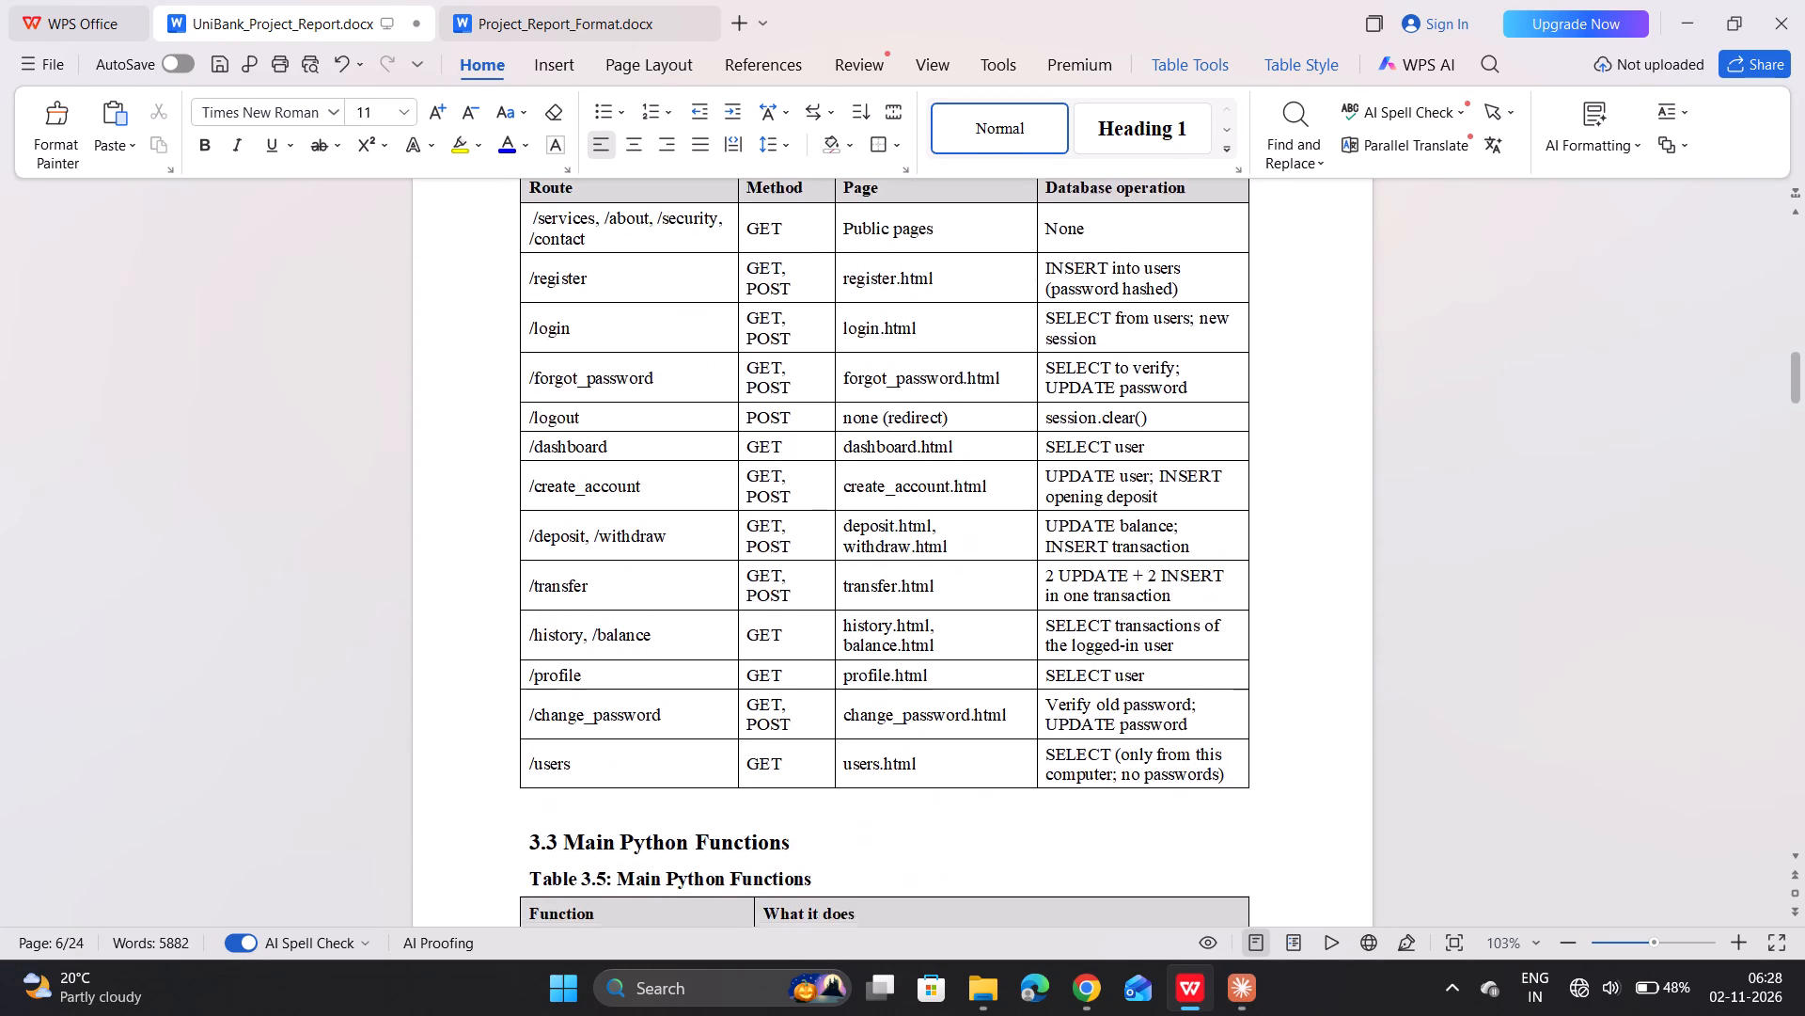
scroll(752, 638, "down", 8)
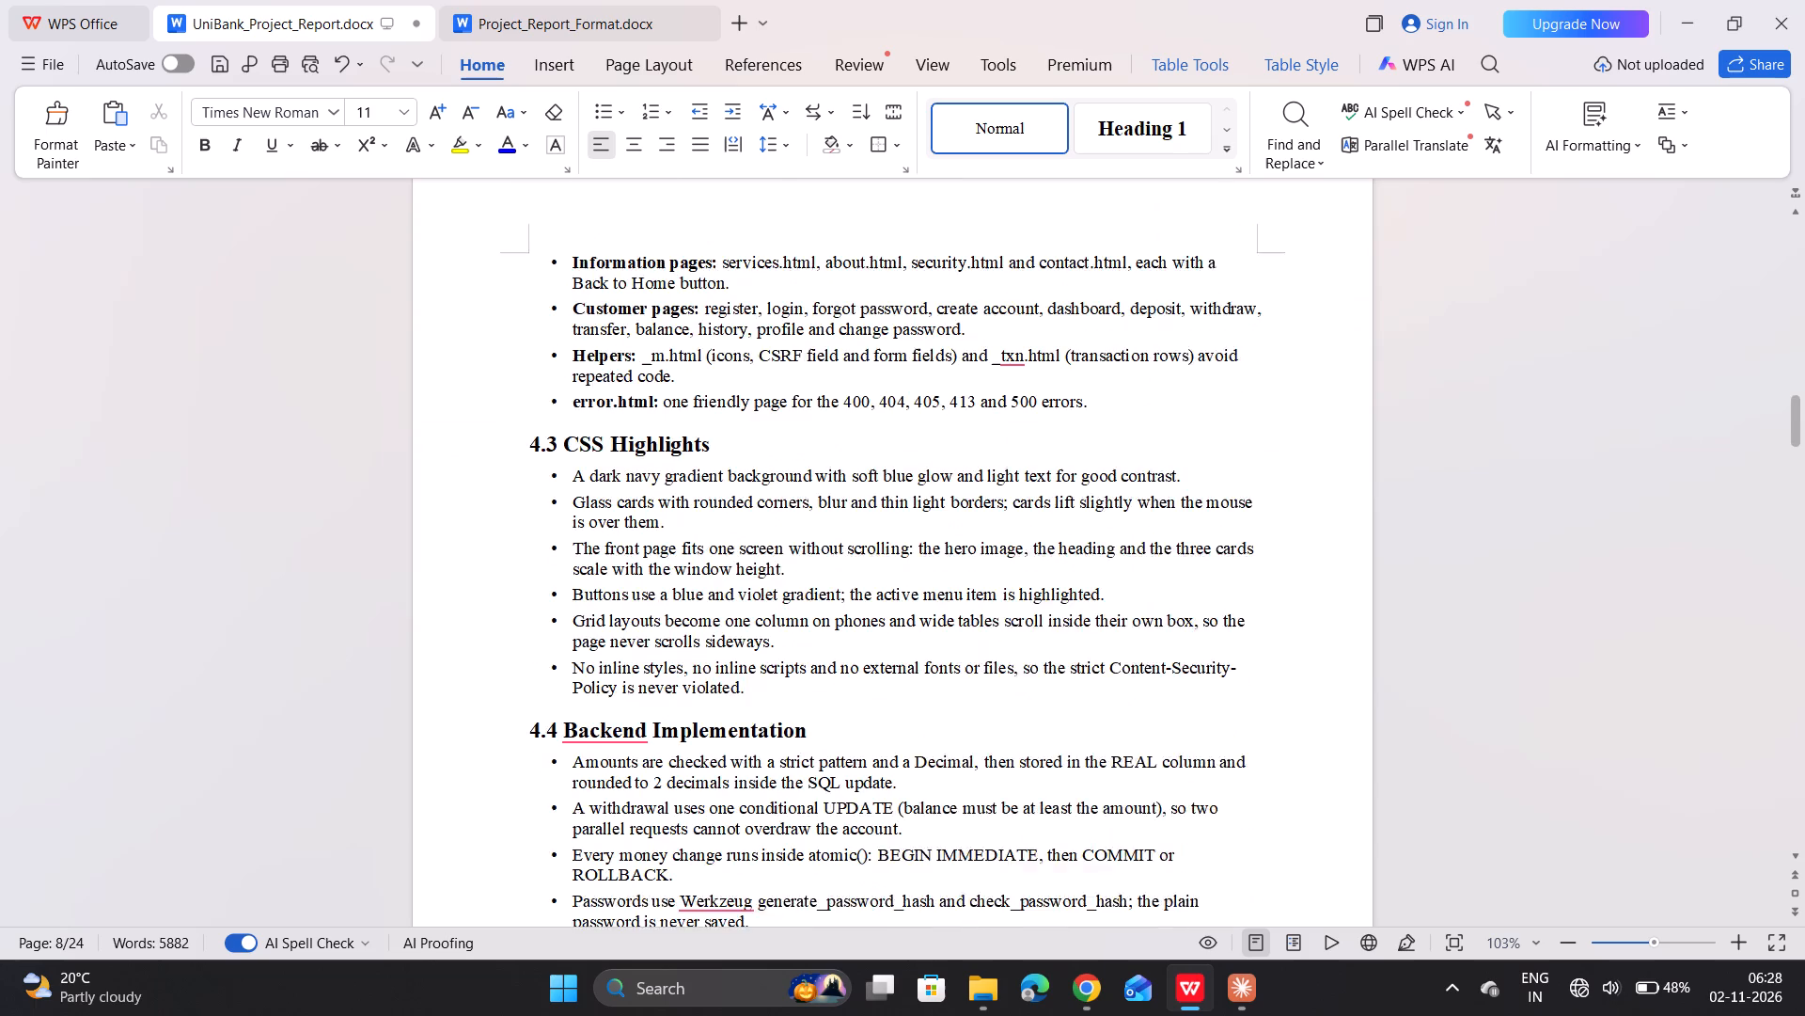
scroll(752, 638, "down", 12)
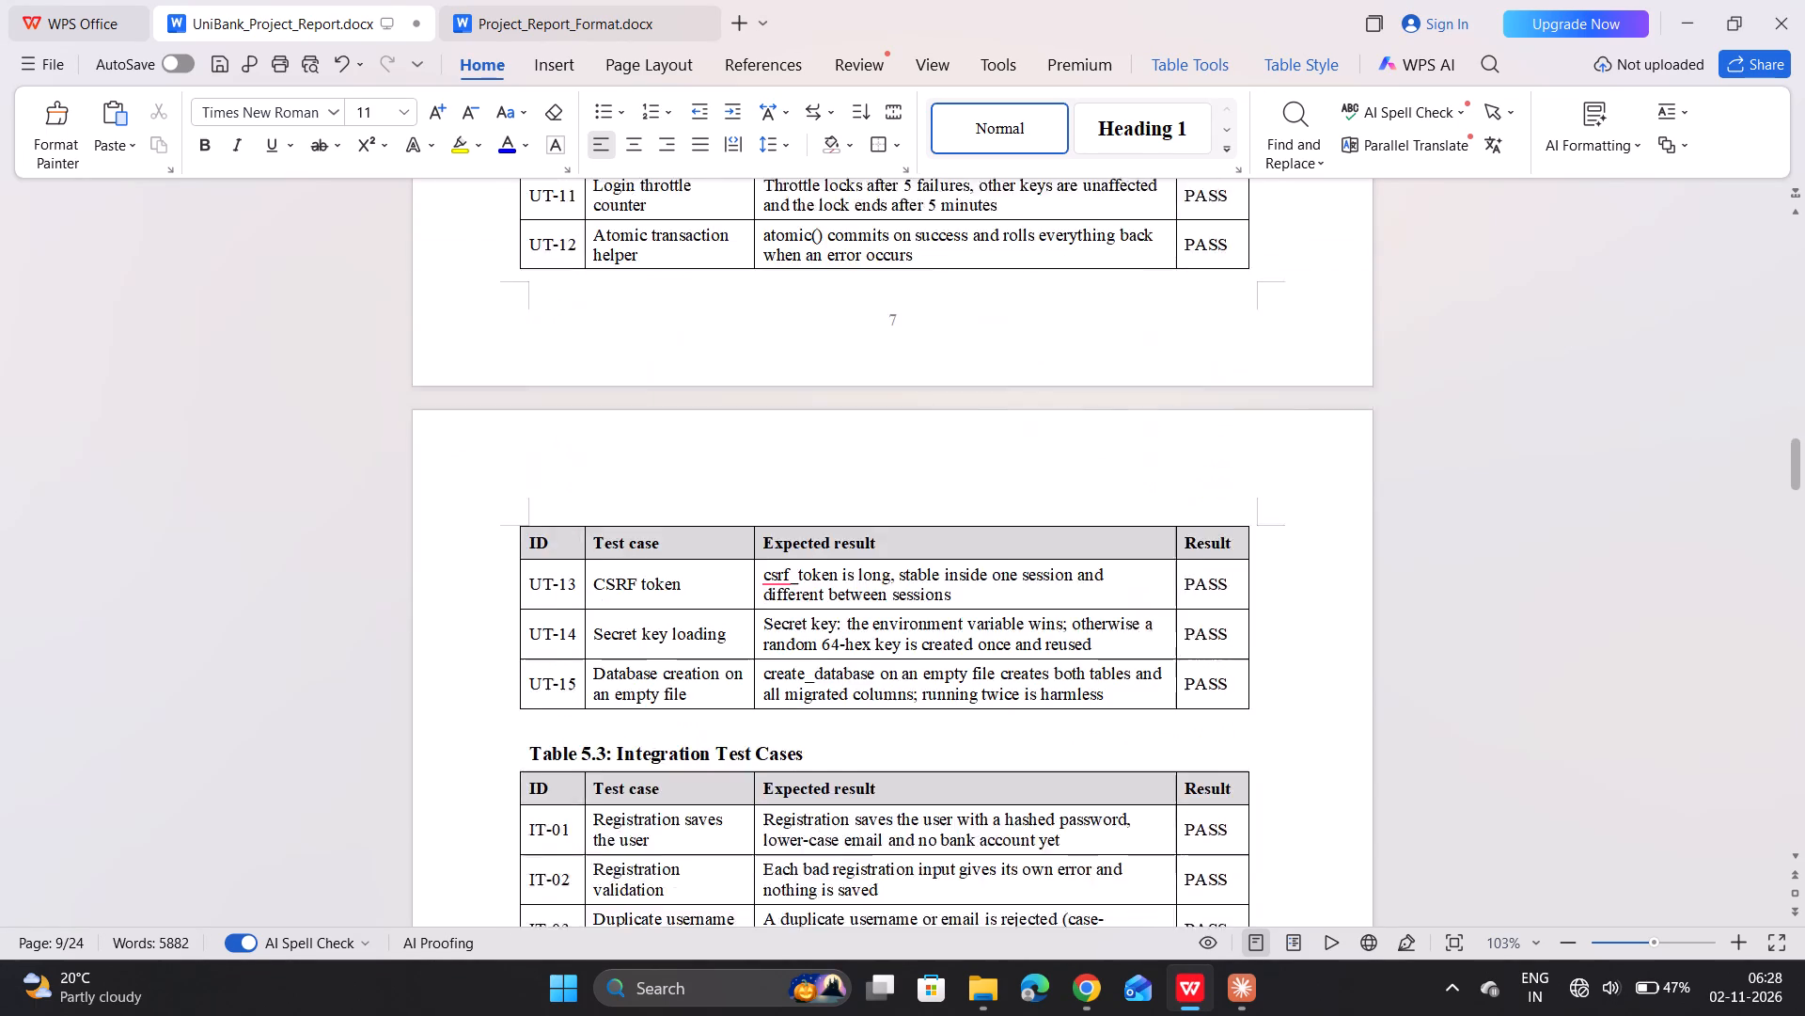
scroll(752, 638, "down", 11)
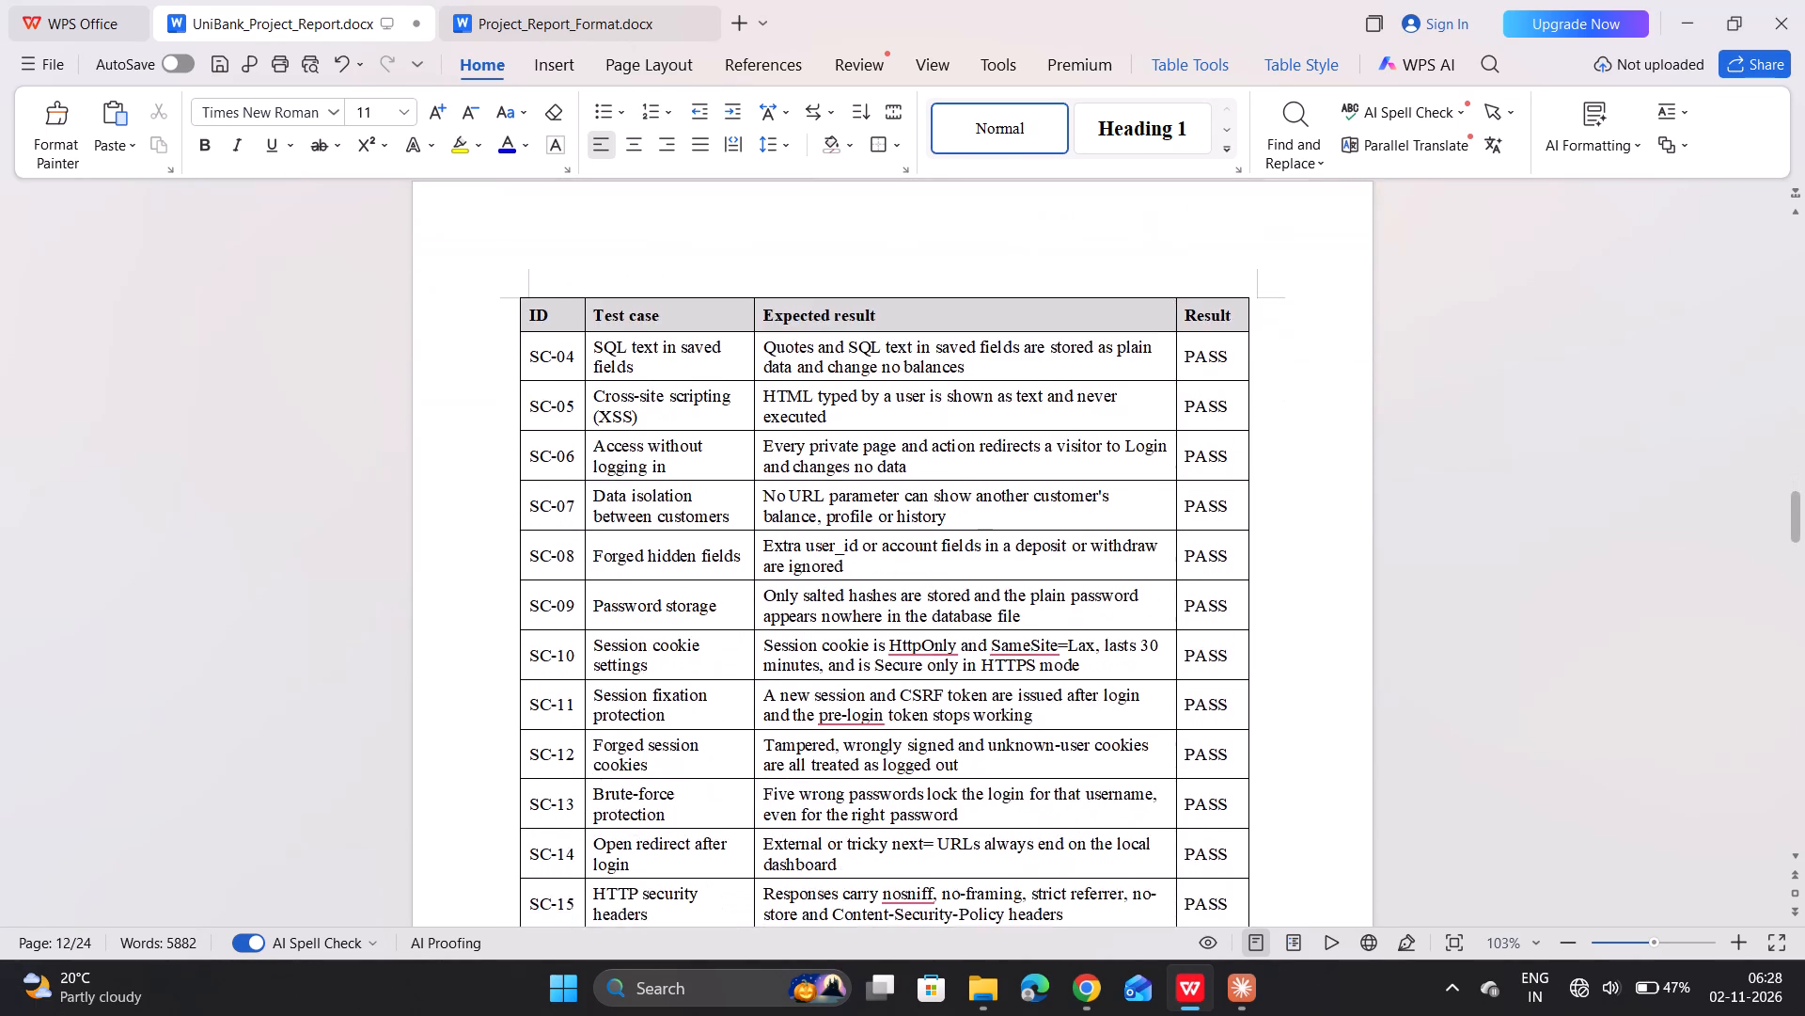
scroll(752, 638, "down", 17)
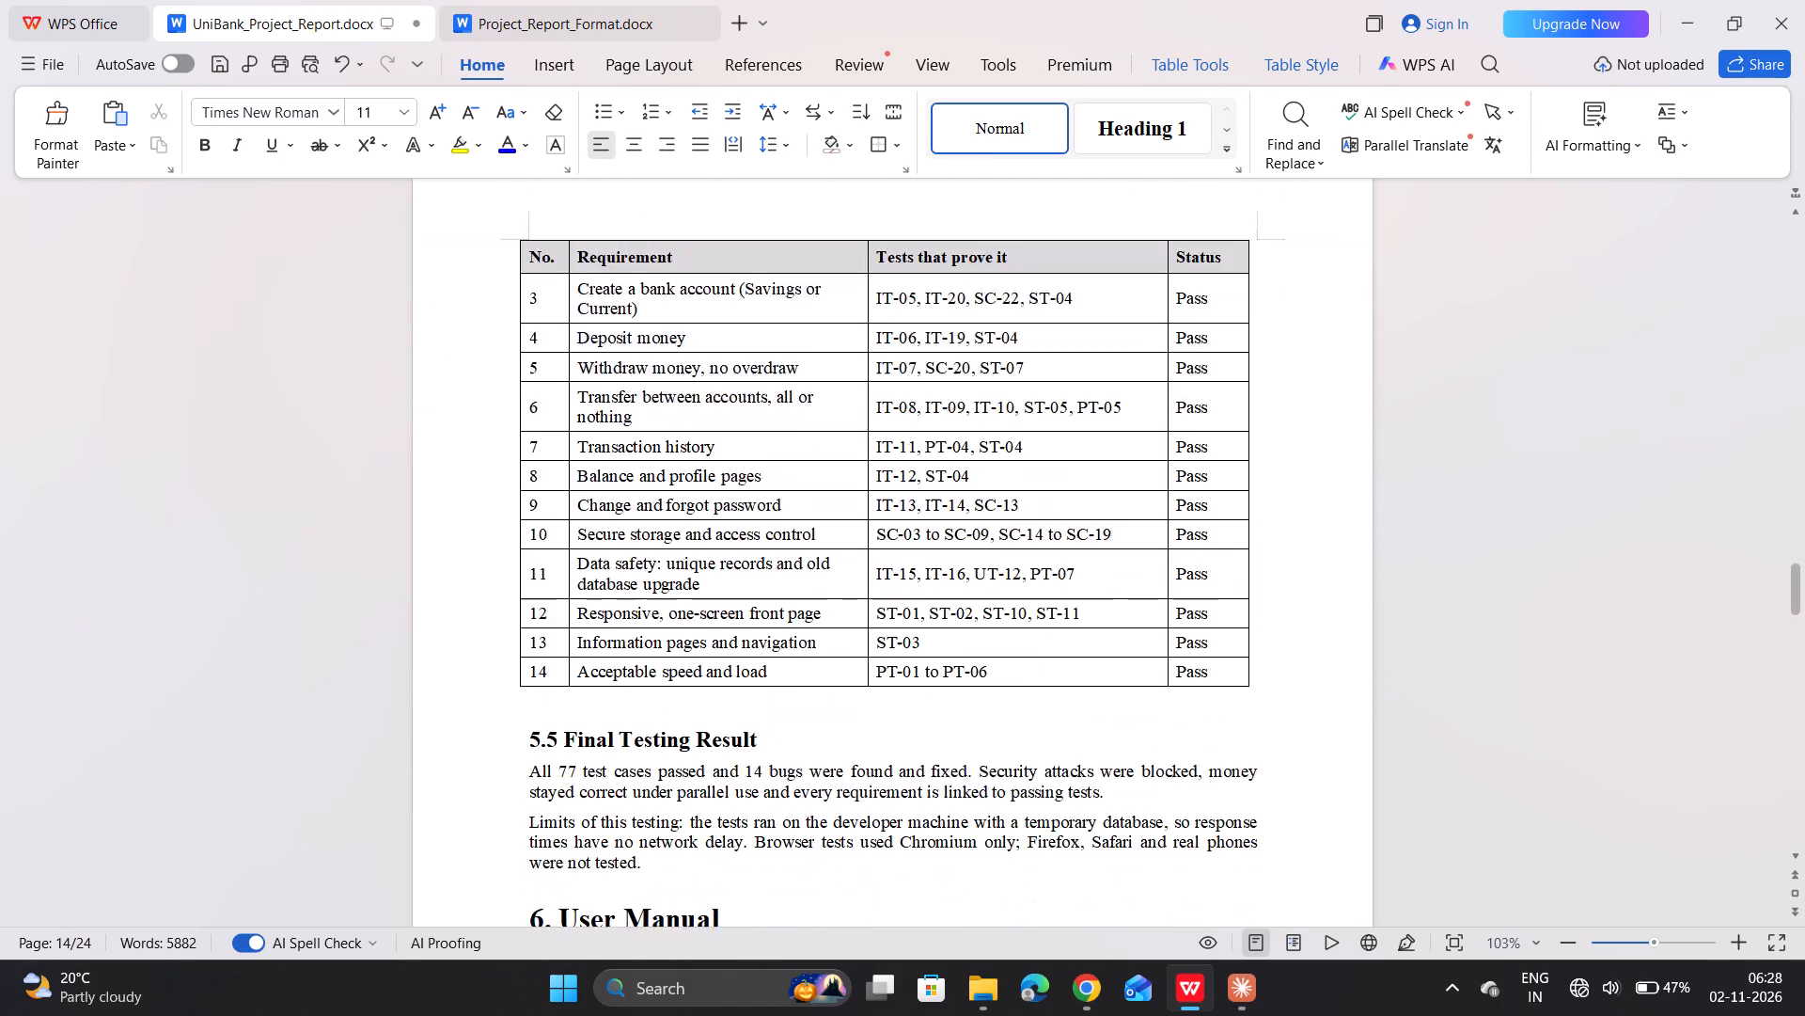
scroll(752, 638, "down", 7)
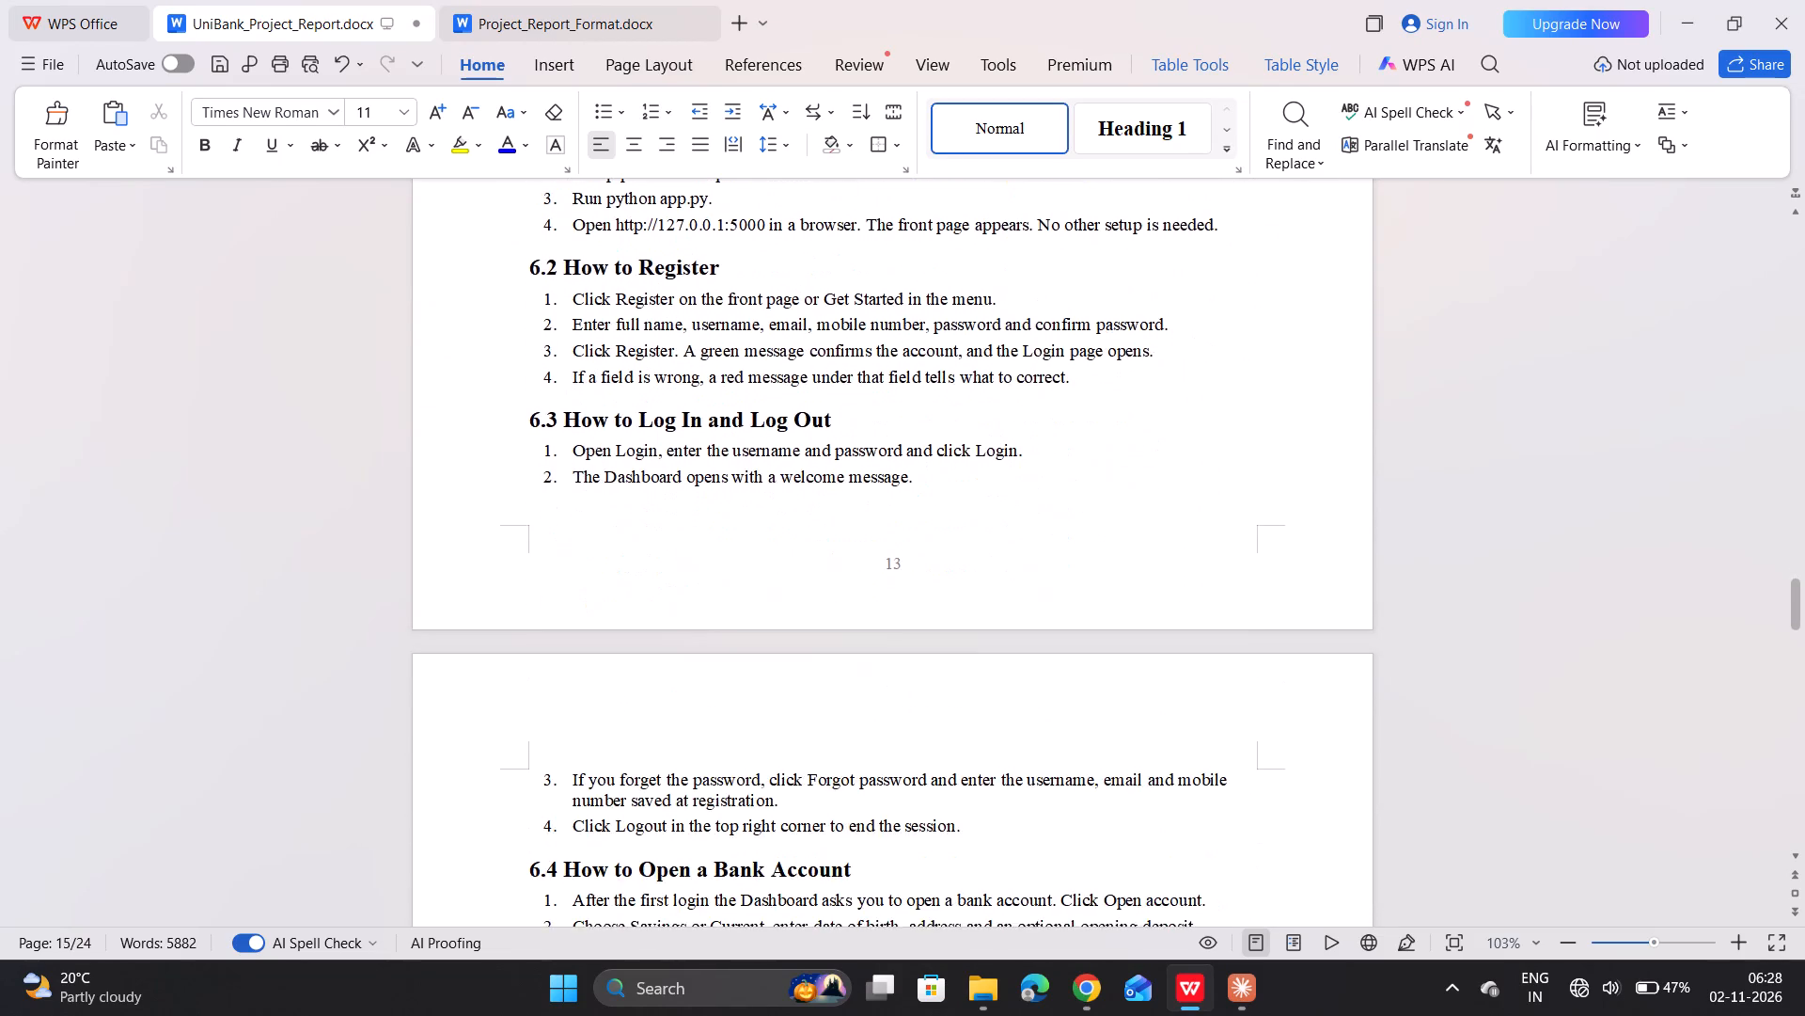
scroll(752, 638, "down", 8)
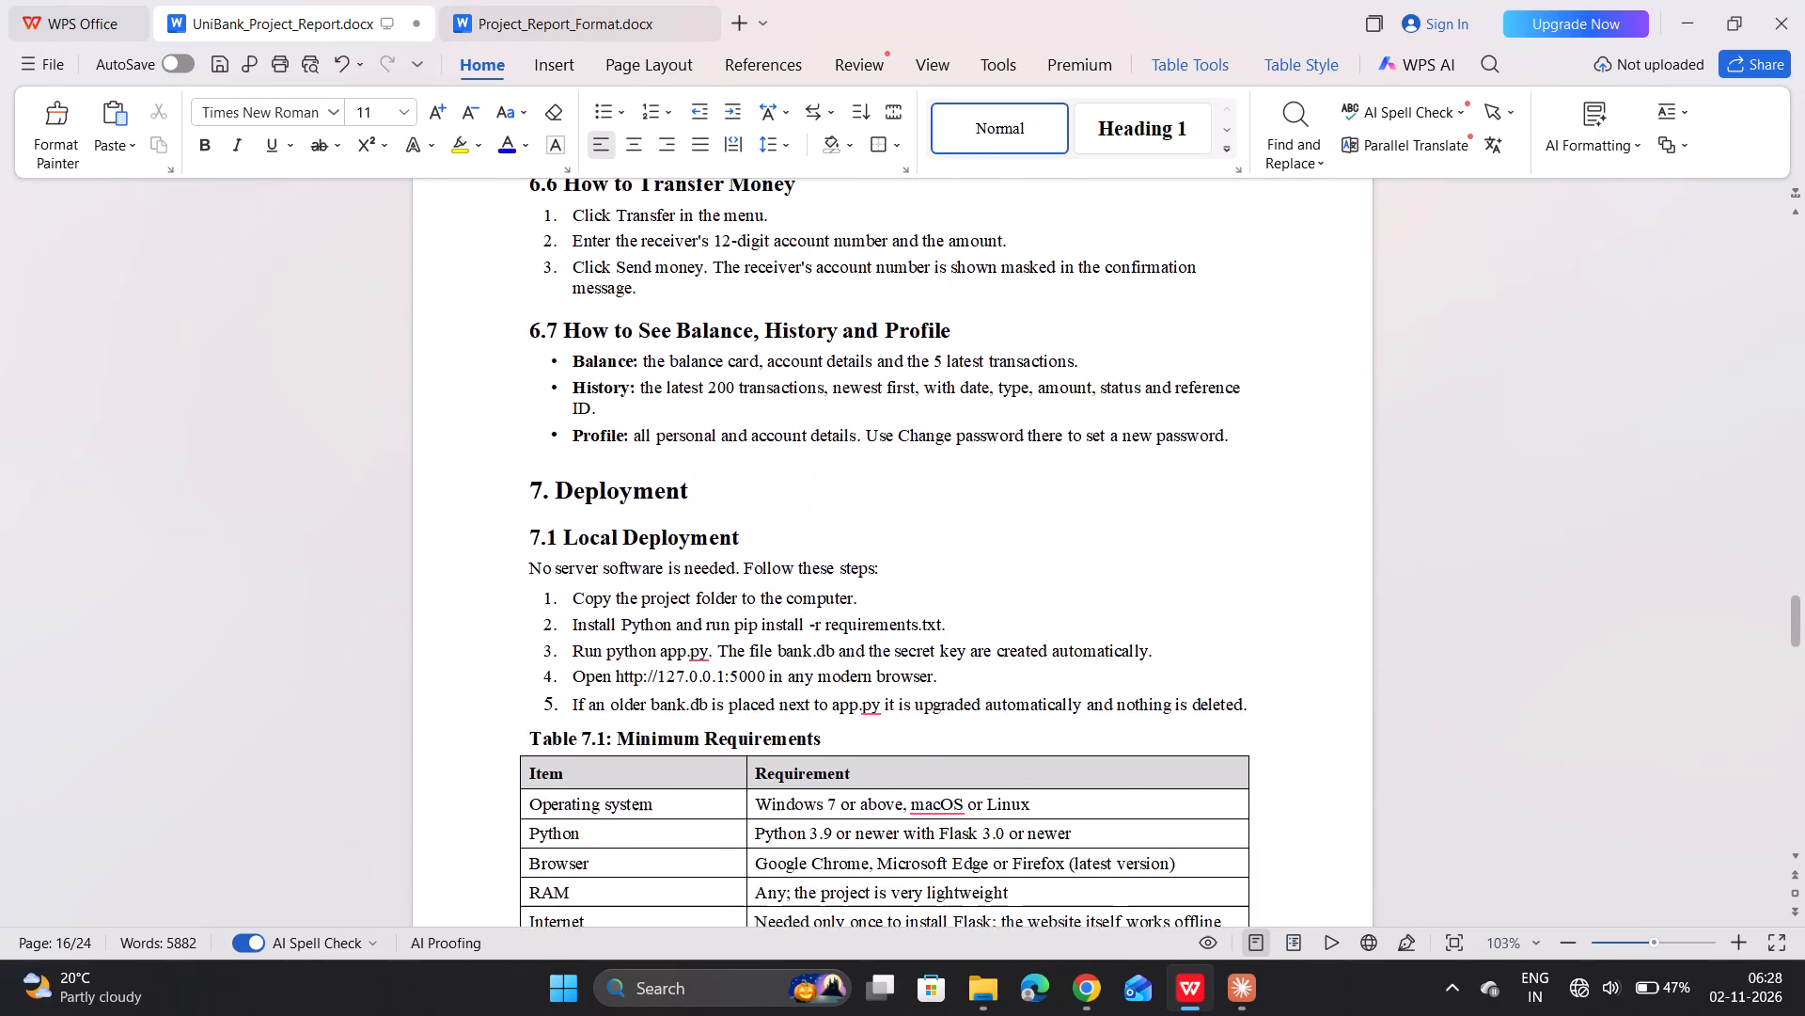
scroll(752, 638, "down", 8)
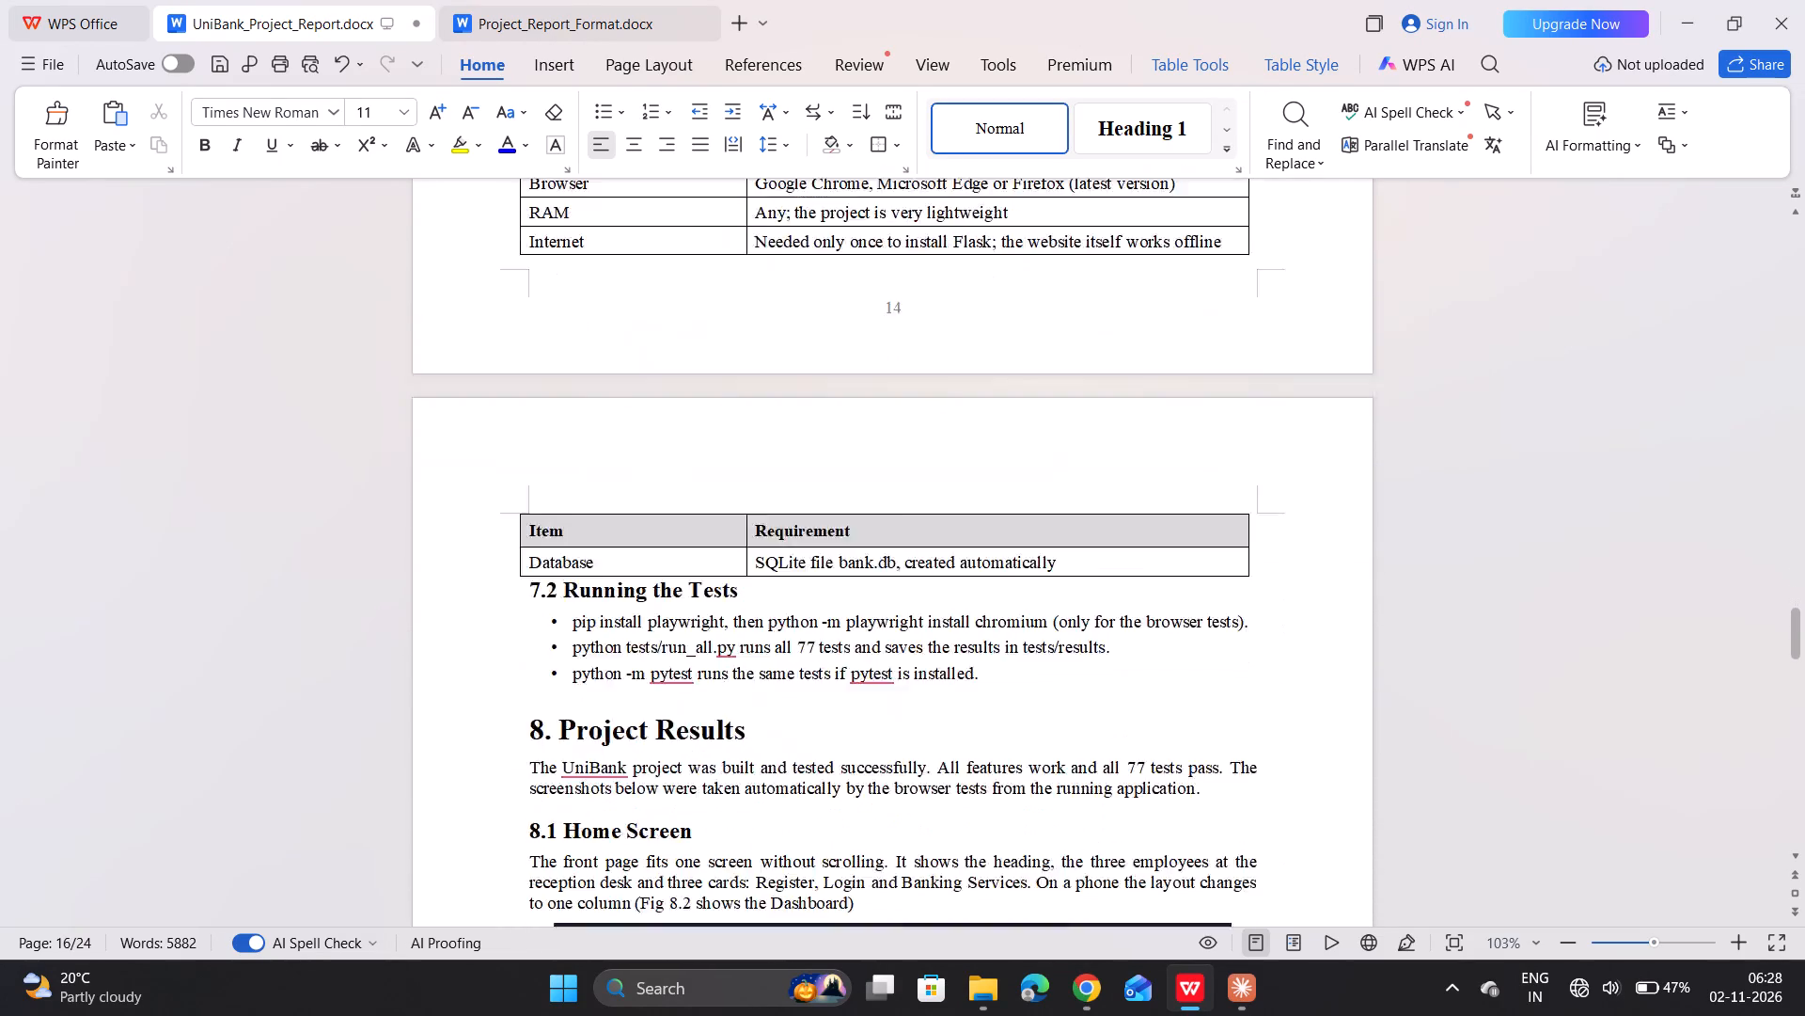
Examine the screenshots, figure captions and figure references in sections 8.1 to 8.3, comparing their numbering with the List of Figures.
scroll(752, 638, "down", 7)
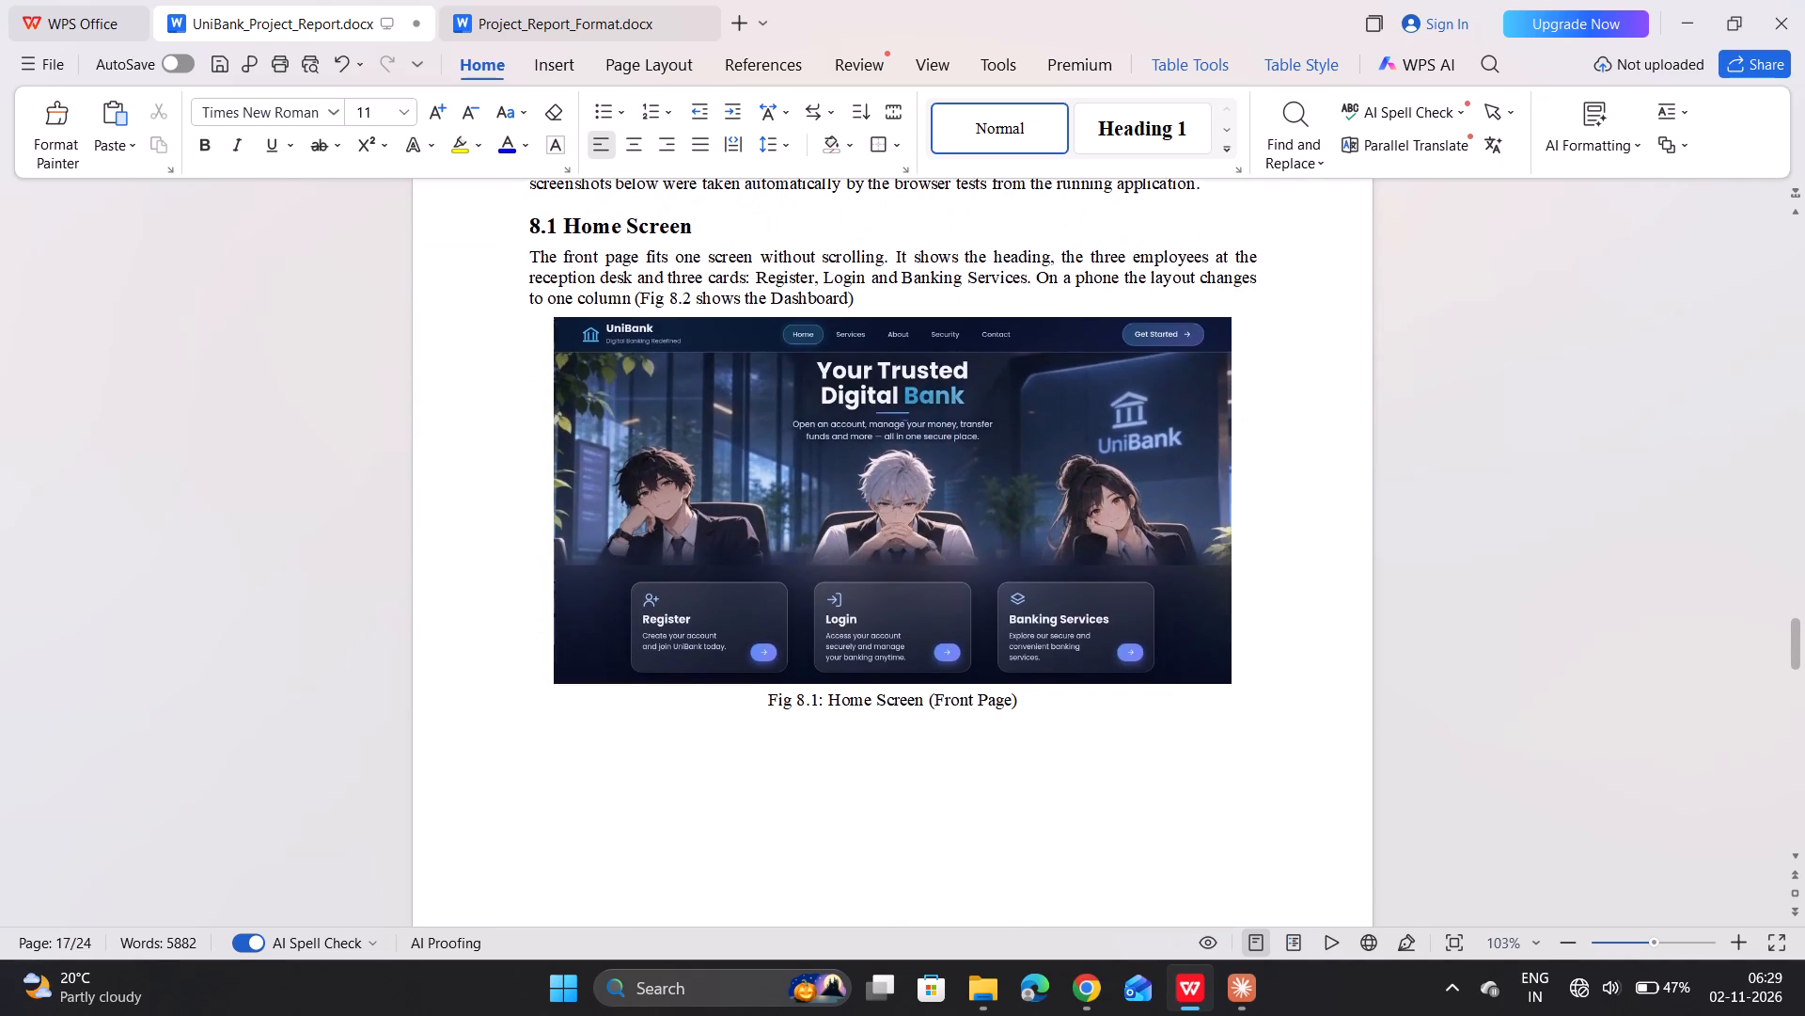
scroll(752, 638, "down", 5)
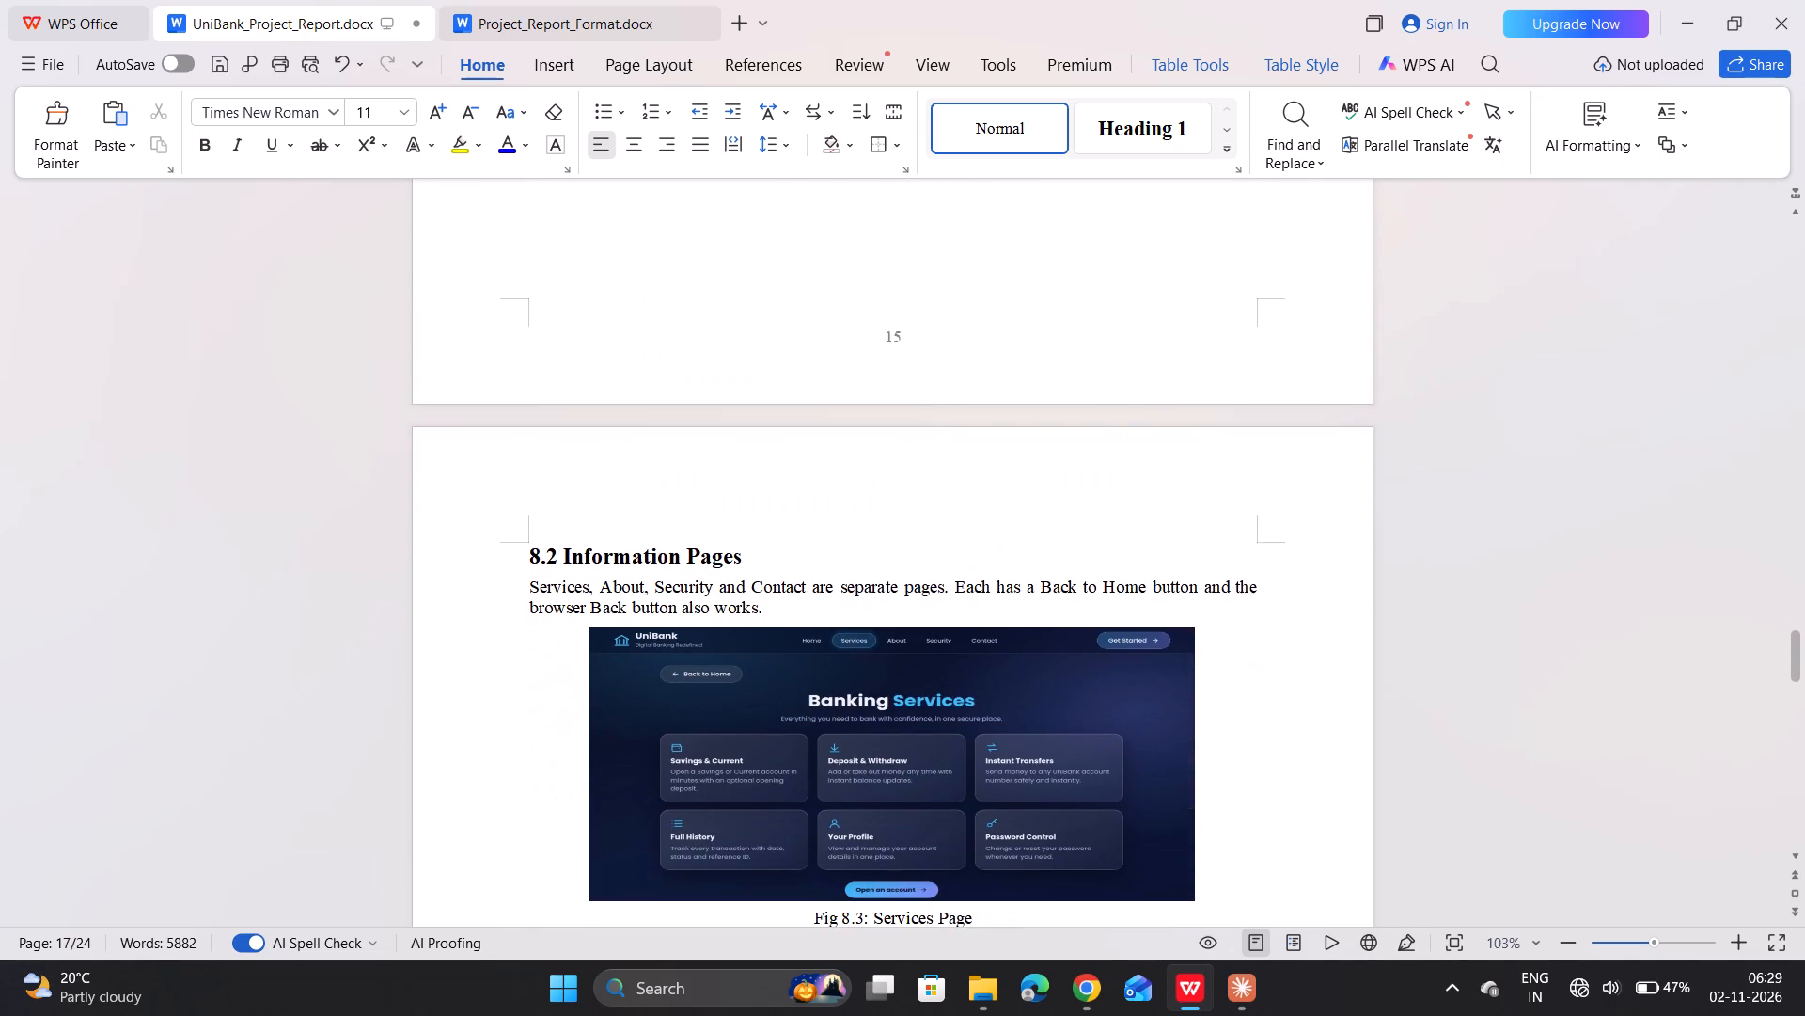
scroll(752, 638, "down", 5)
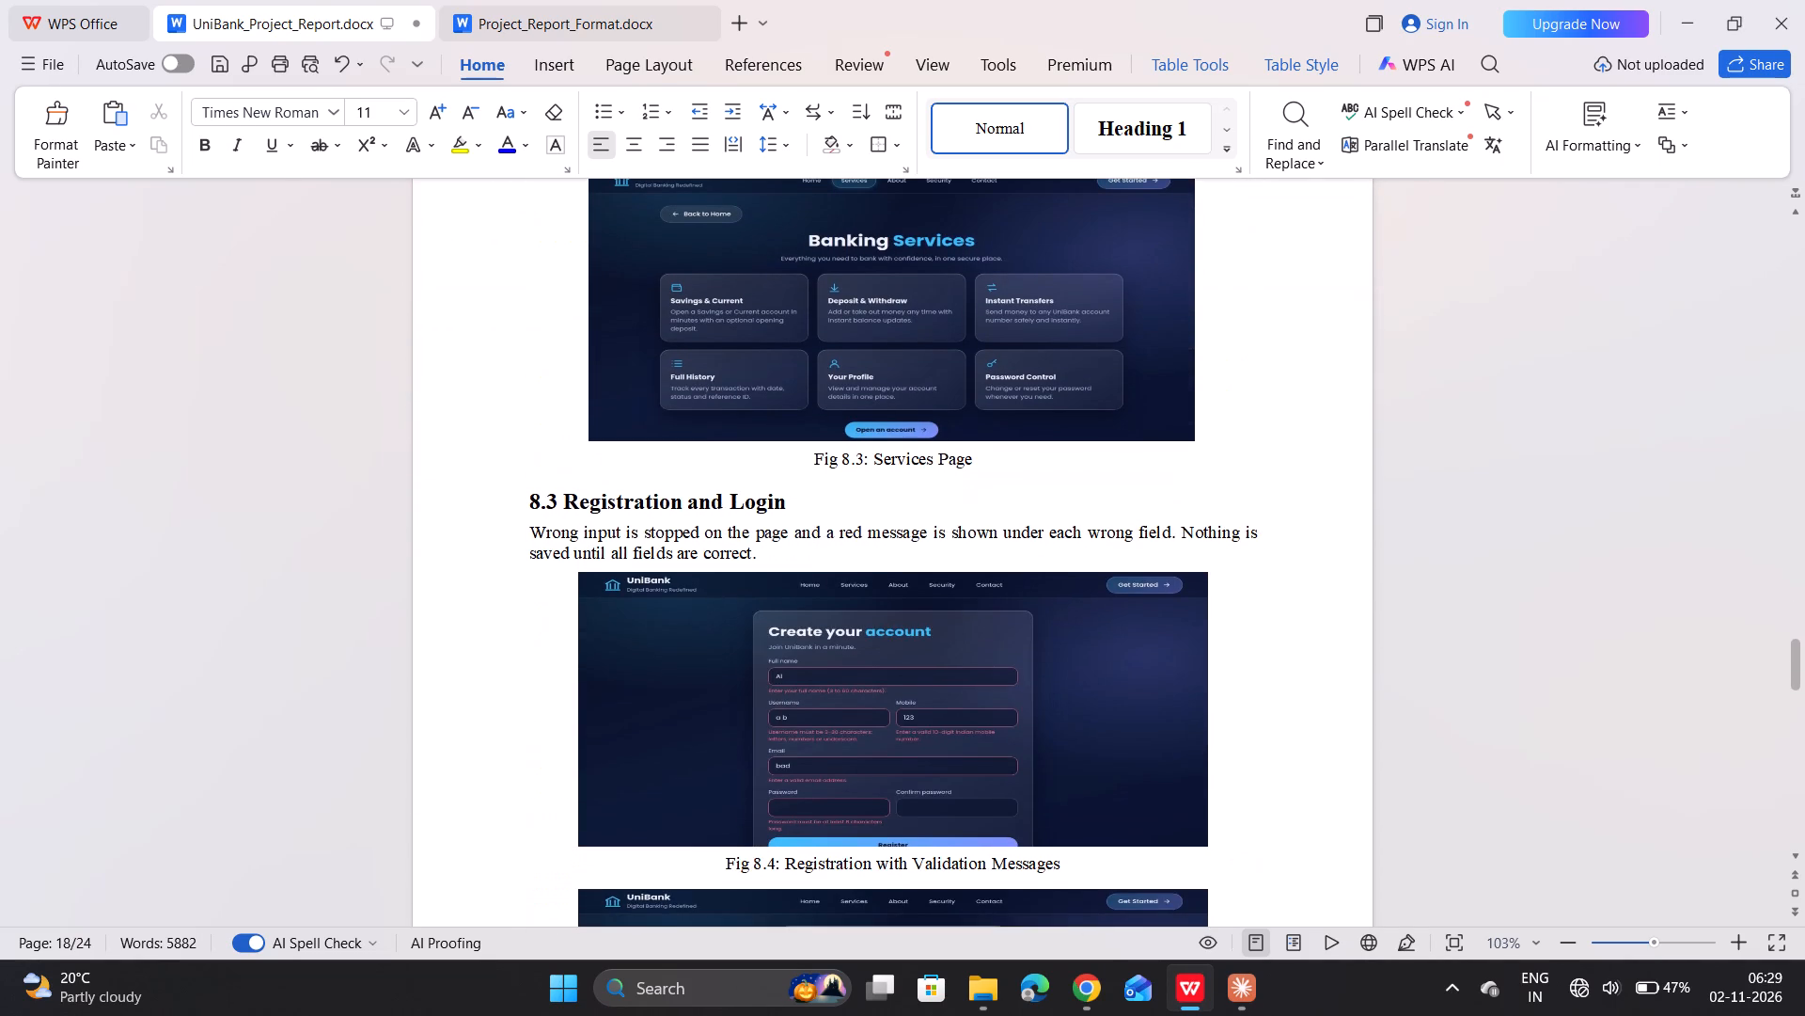
scroll(684, 582, "up", 4)
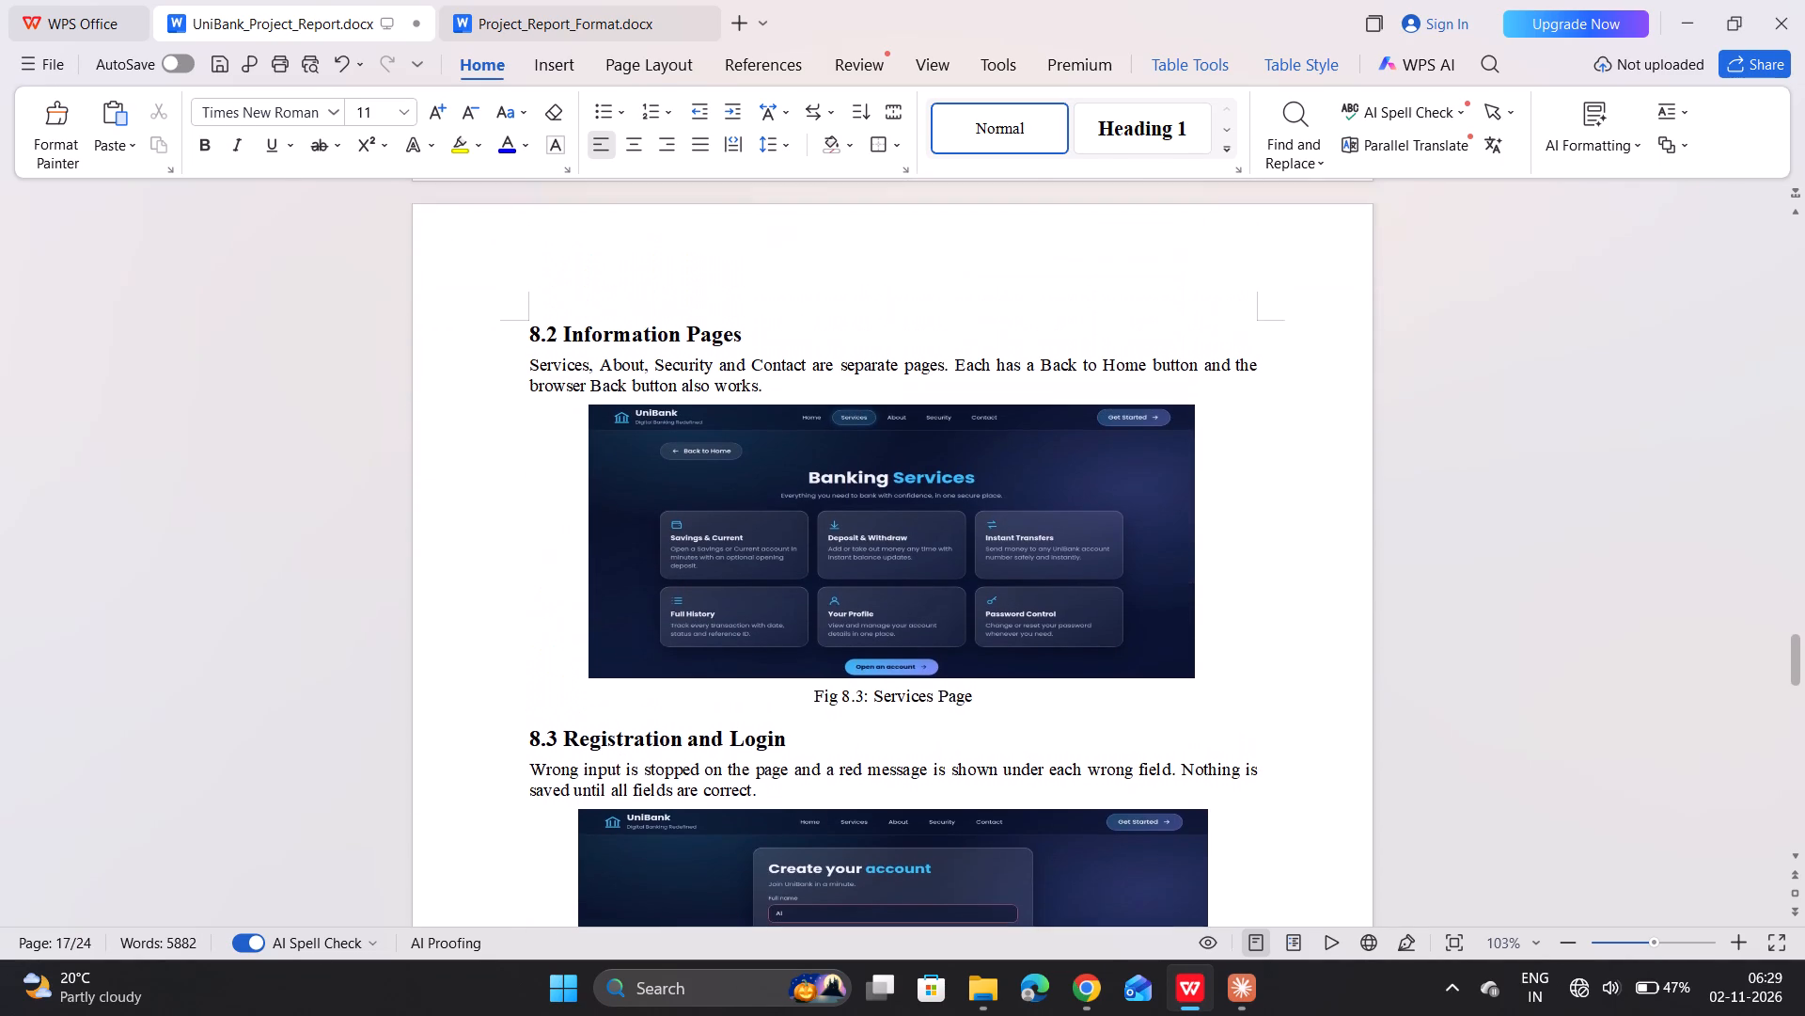
scroll(684, 582, "up", 7)
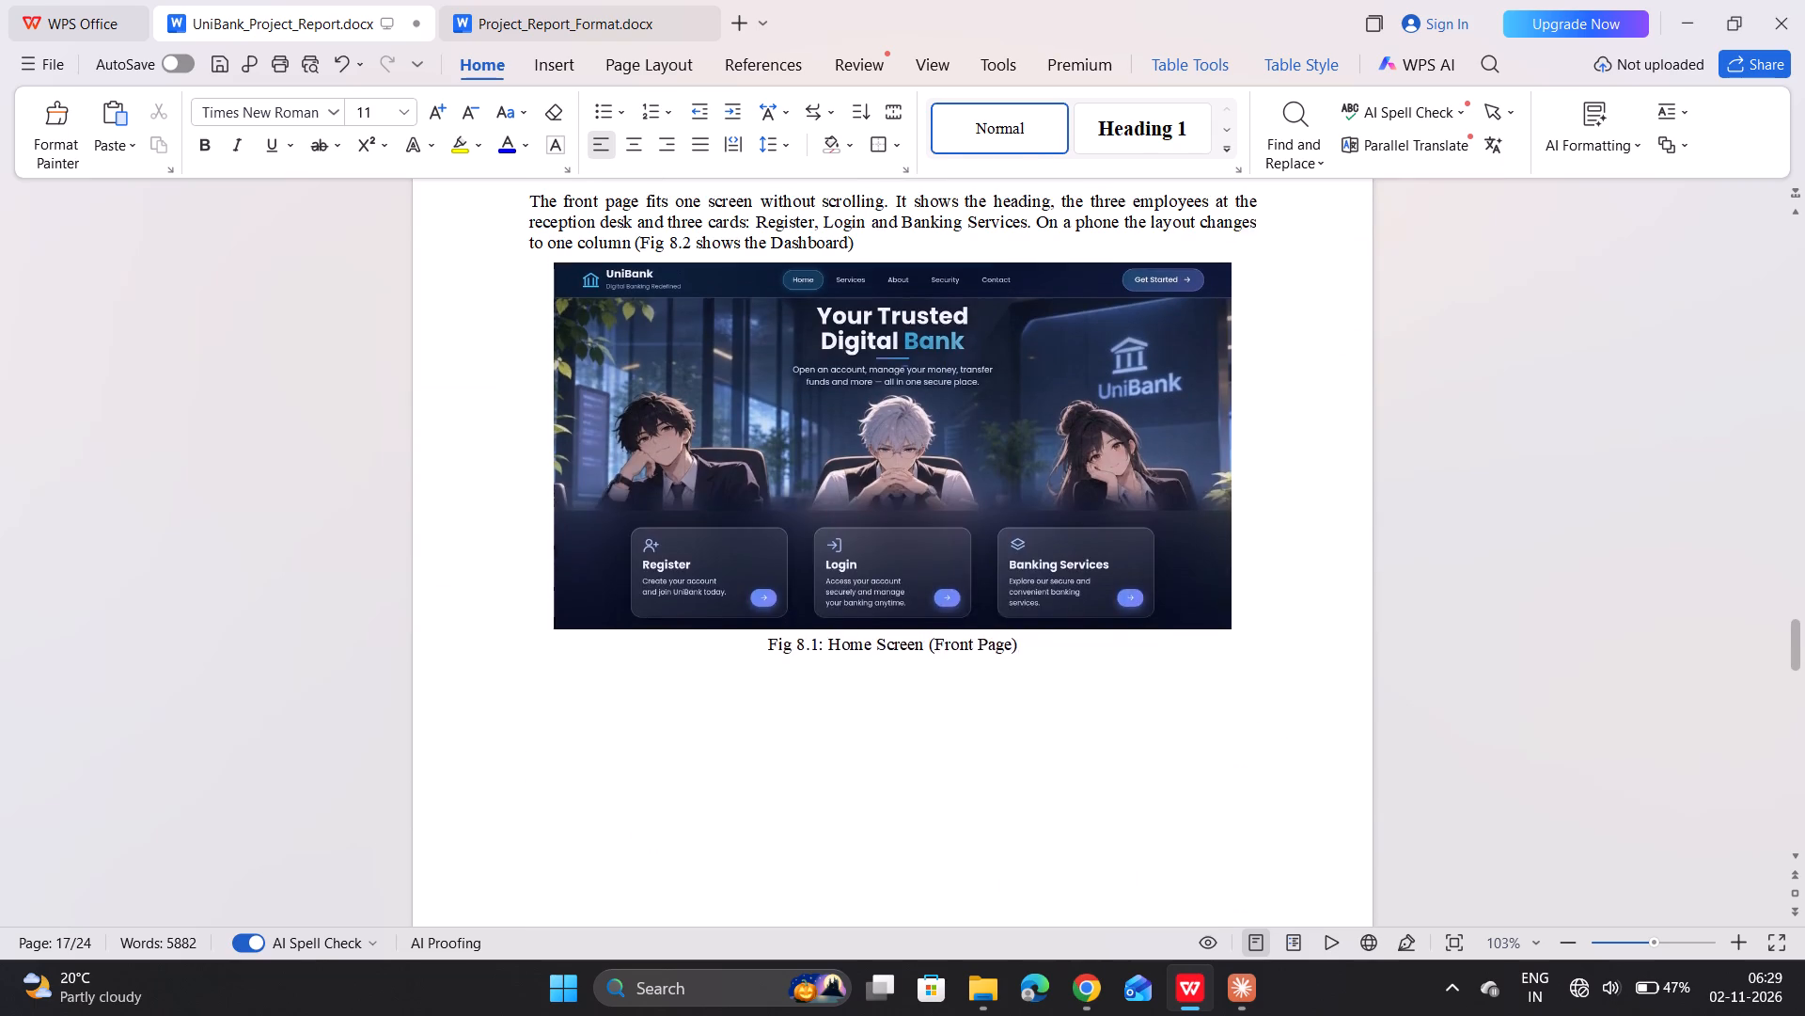
scroll(684, 582, "up", 1)
scroll(684, 582, "down", 5)
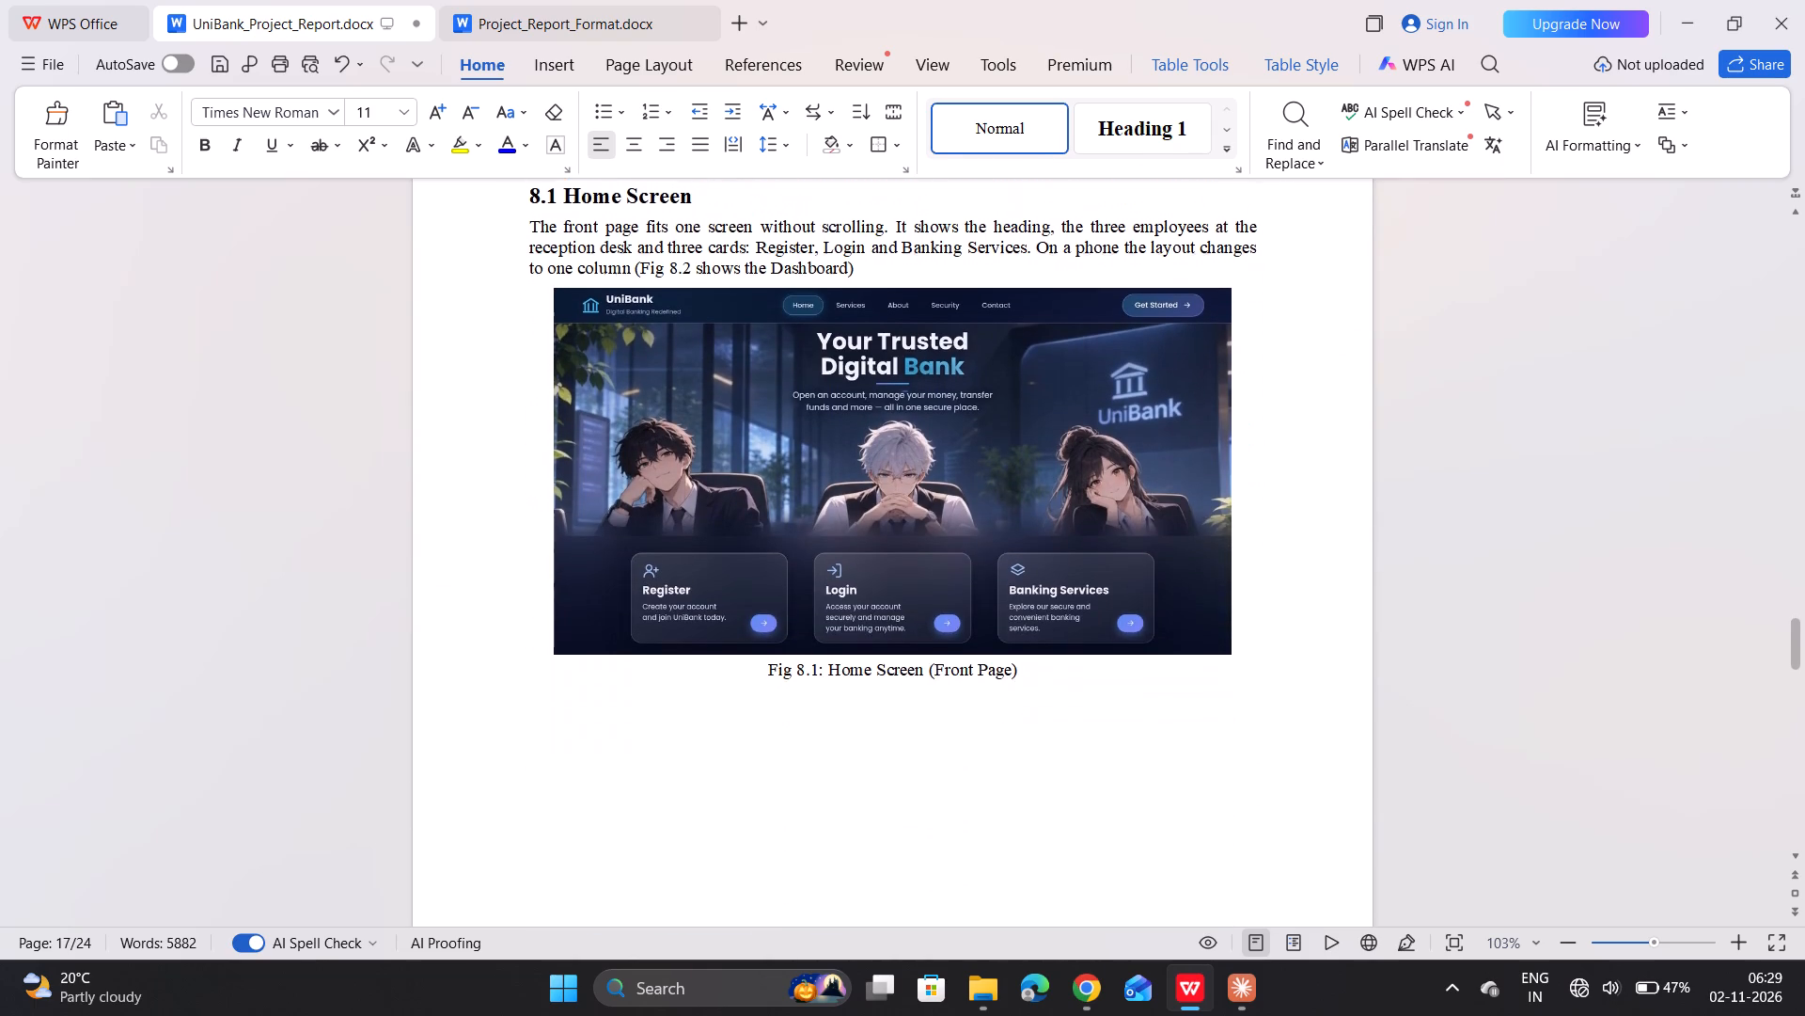
scroll(684, 582, "down", 9)
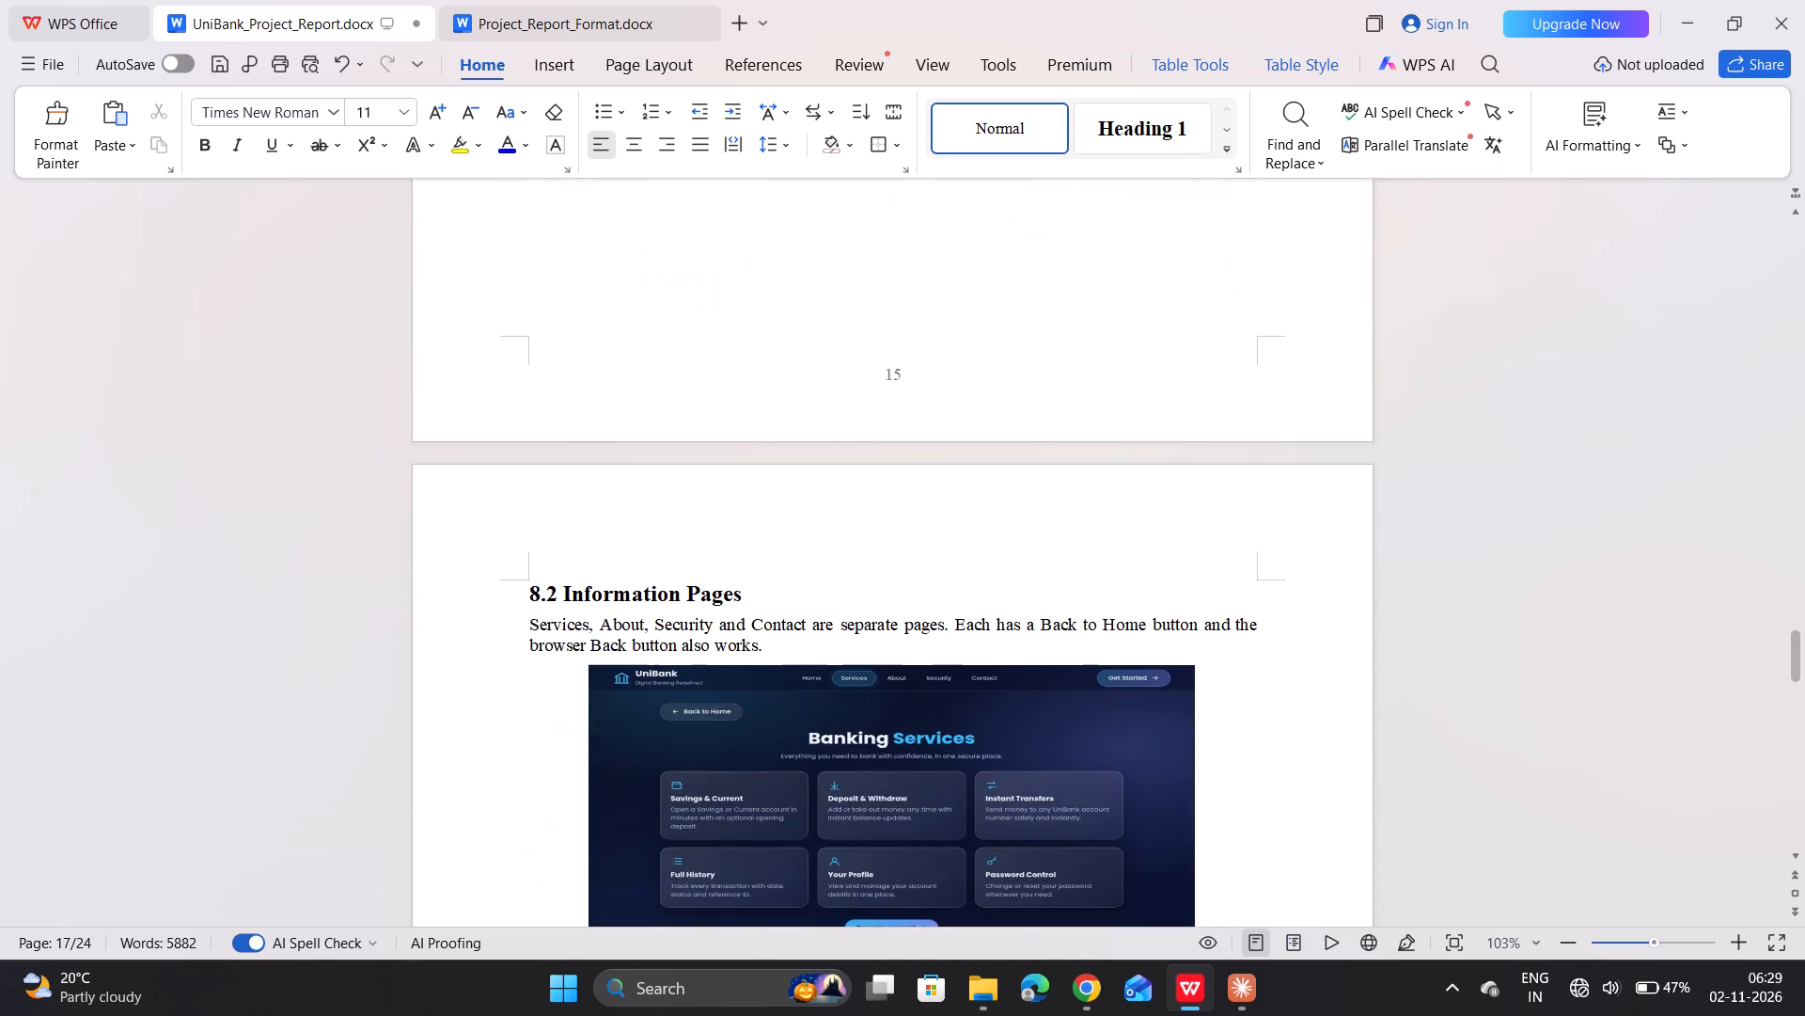
scroll(684, 582, "down", 9)
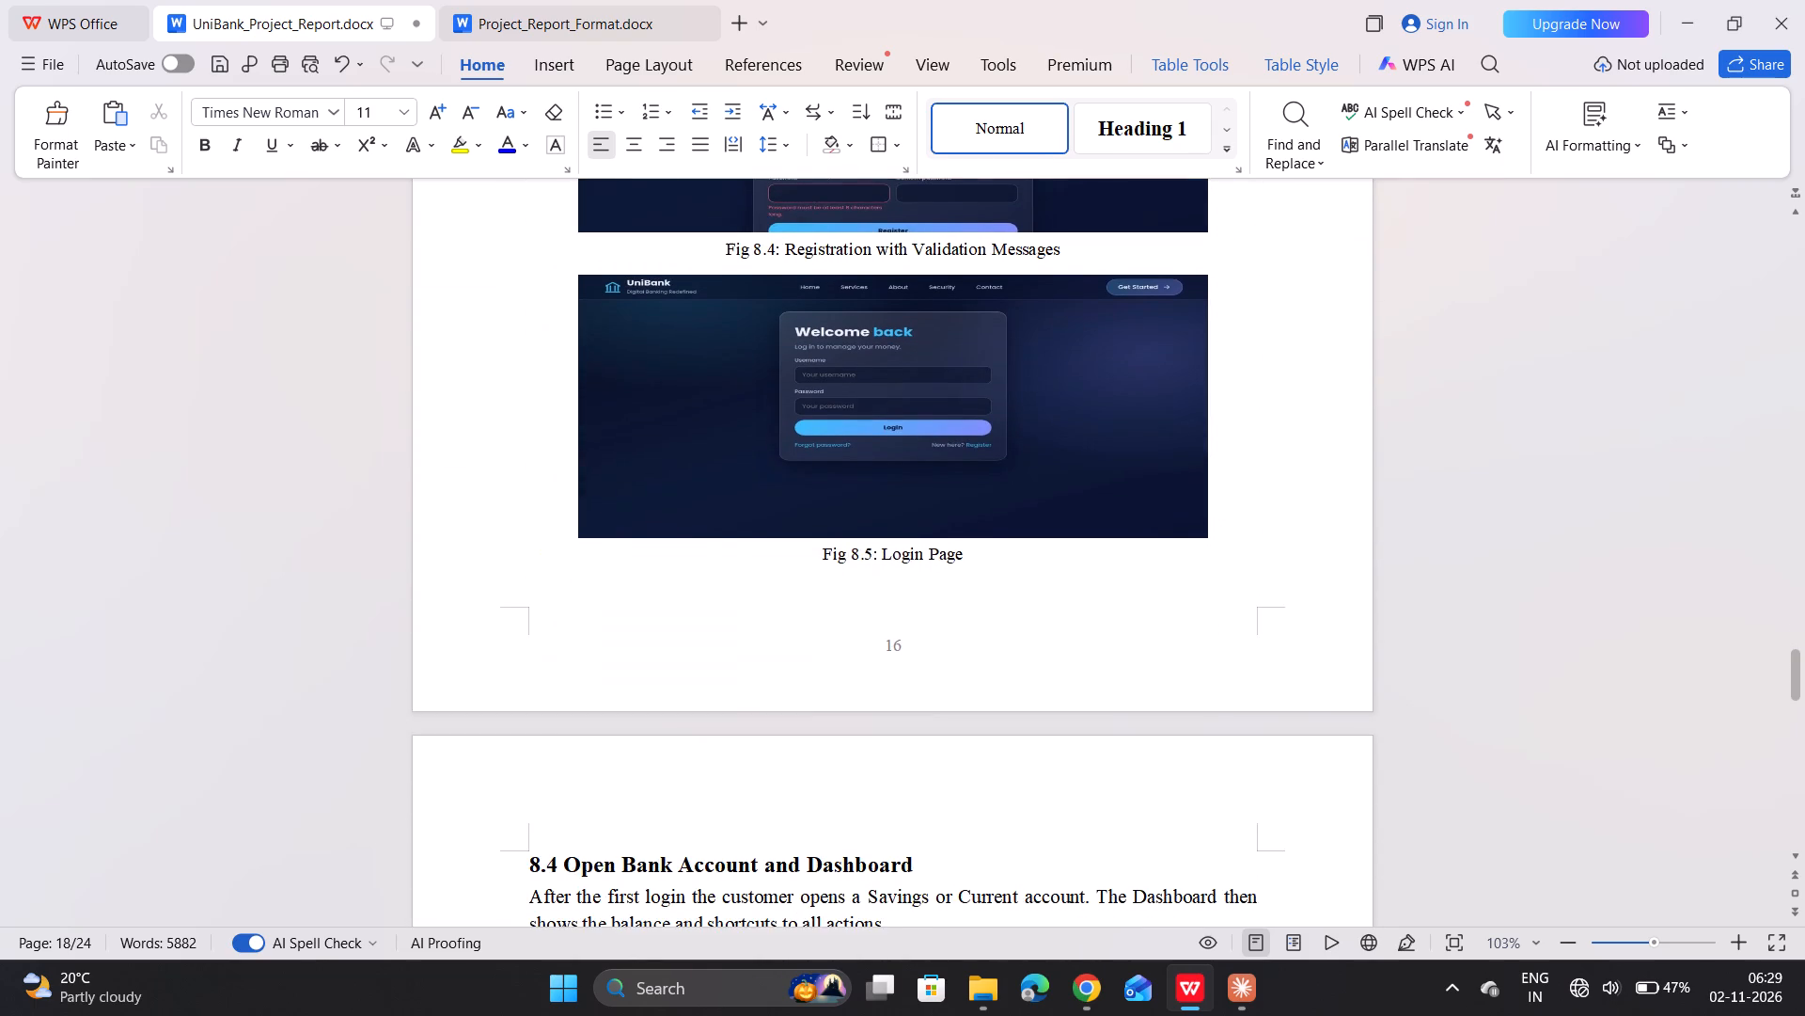
scroll(684, 582, "up", 3)
scroll(684, 582, "right", 1)
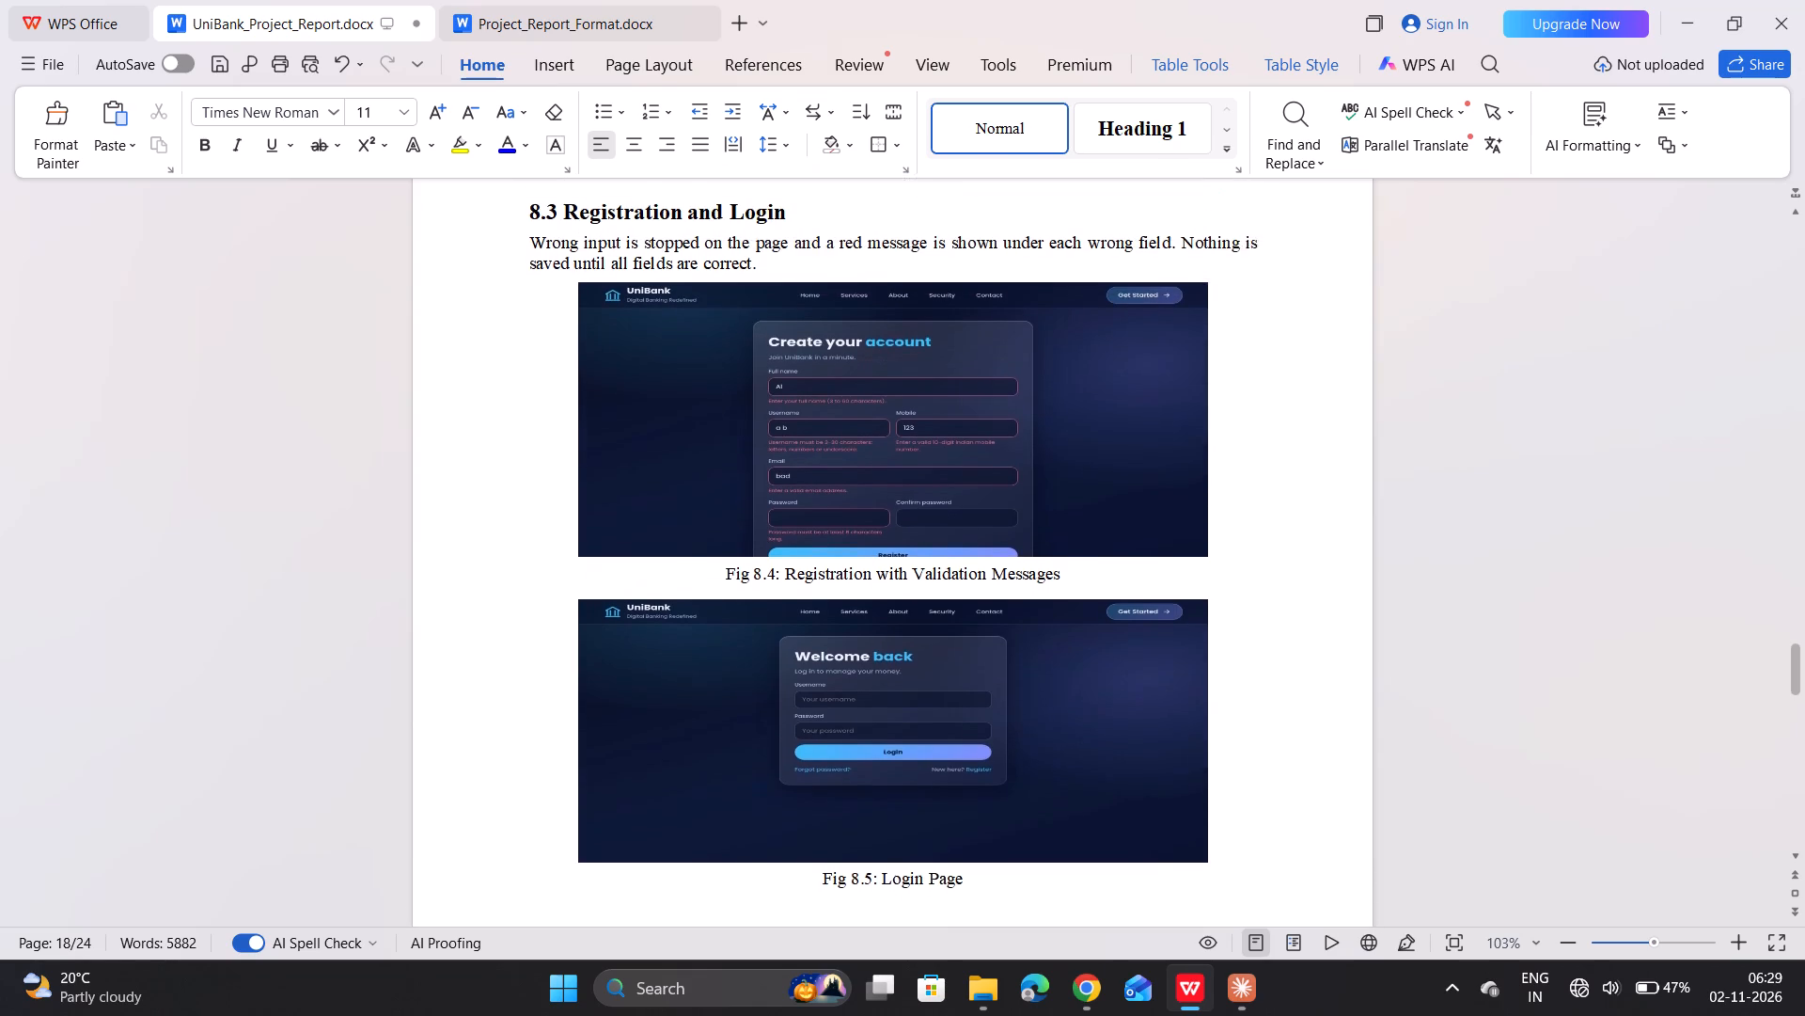
Examine the screenshots and figure captions in sections 8.4 to 8.10 and compare their numbering with the List of Figures.
scroll(684, 582, "right", 1)
scroll(684, 582, "down", 2)
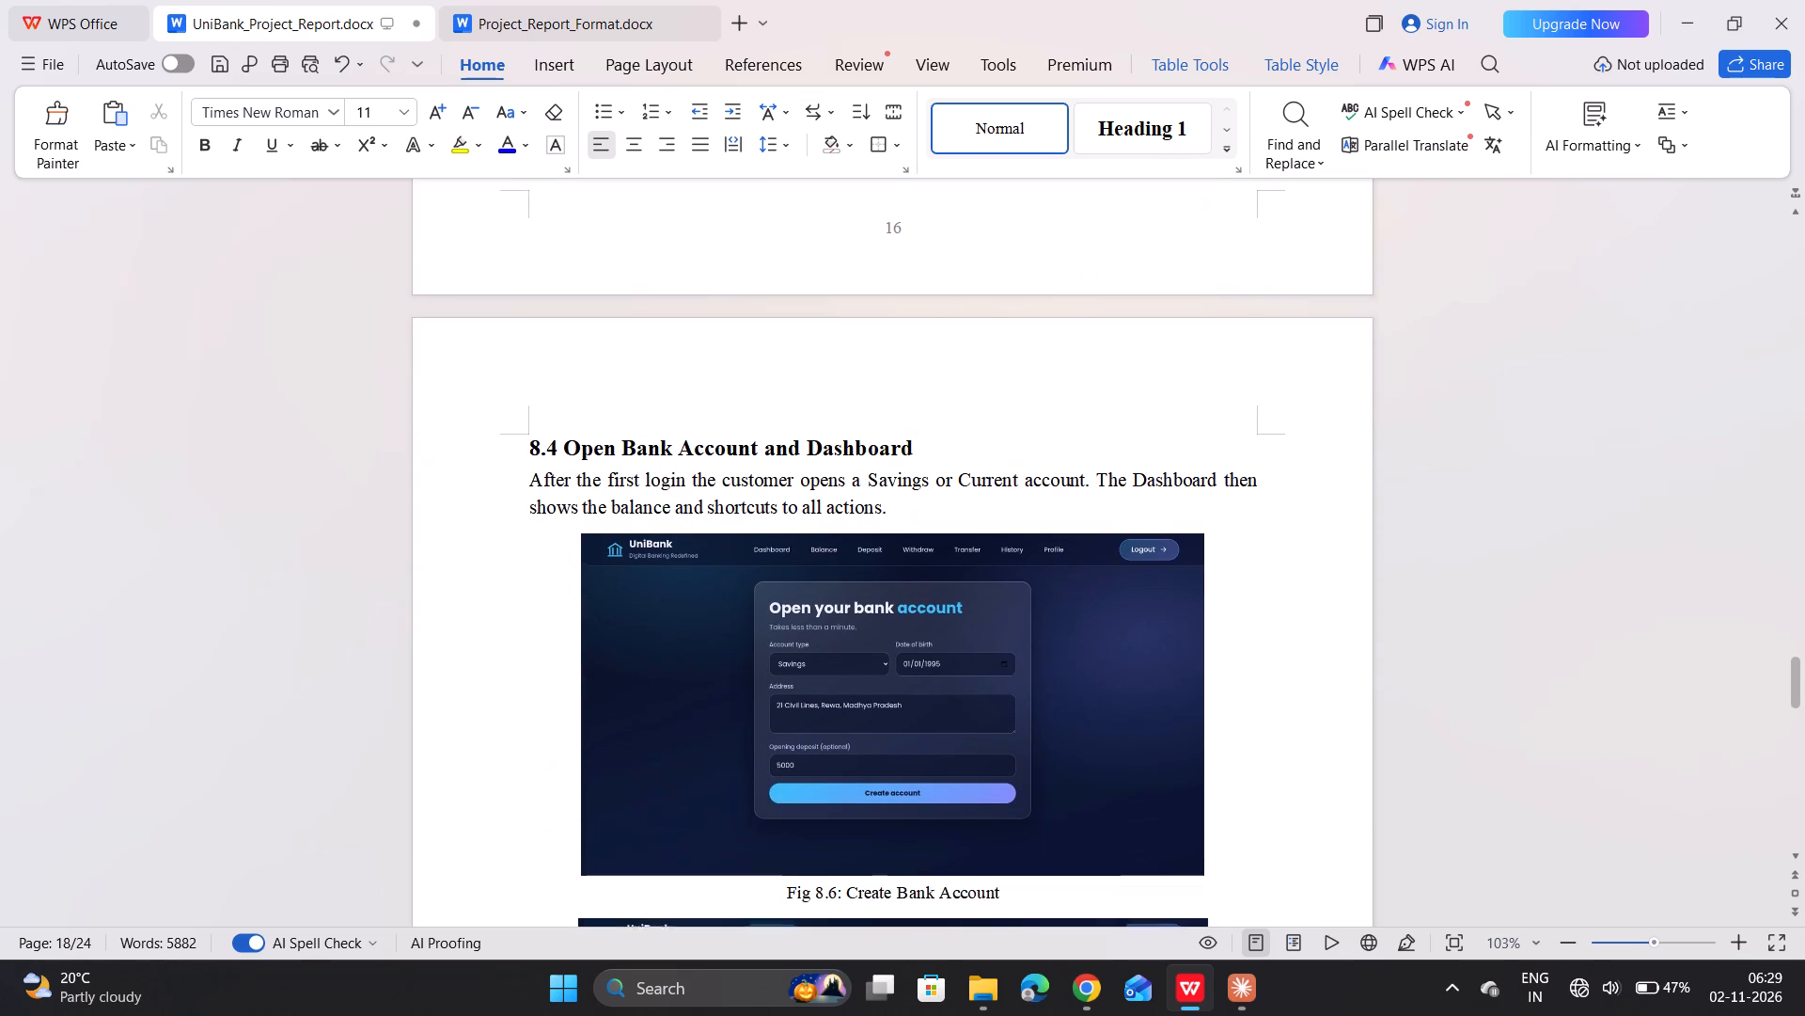
scroll(684, 582, "down", 7)
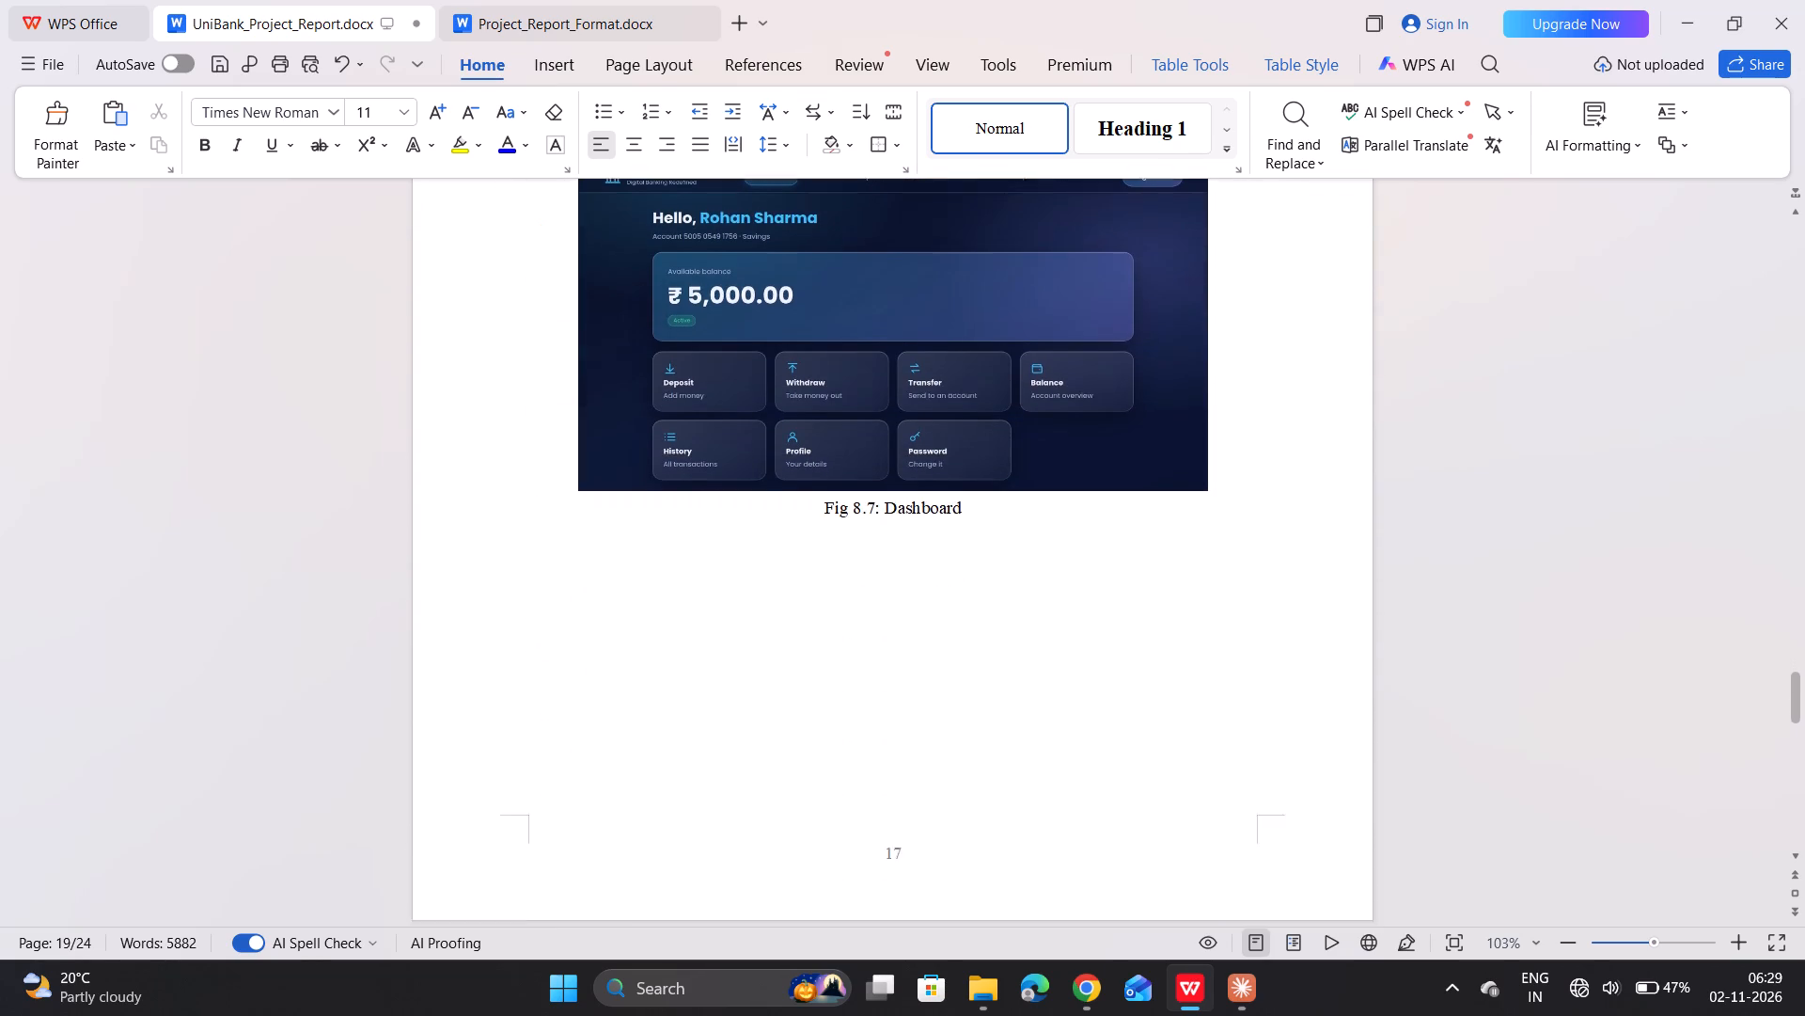
scroll(684, 582, "down", 9)
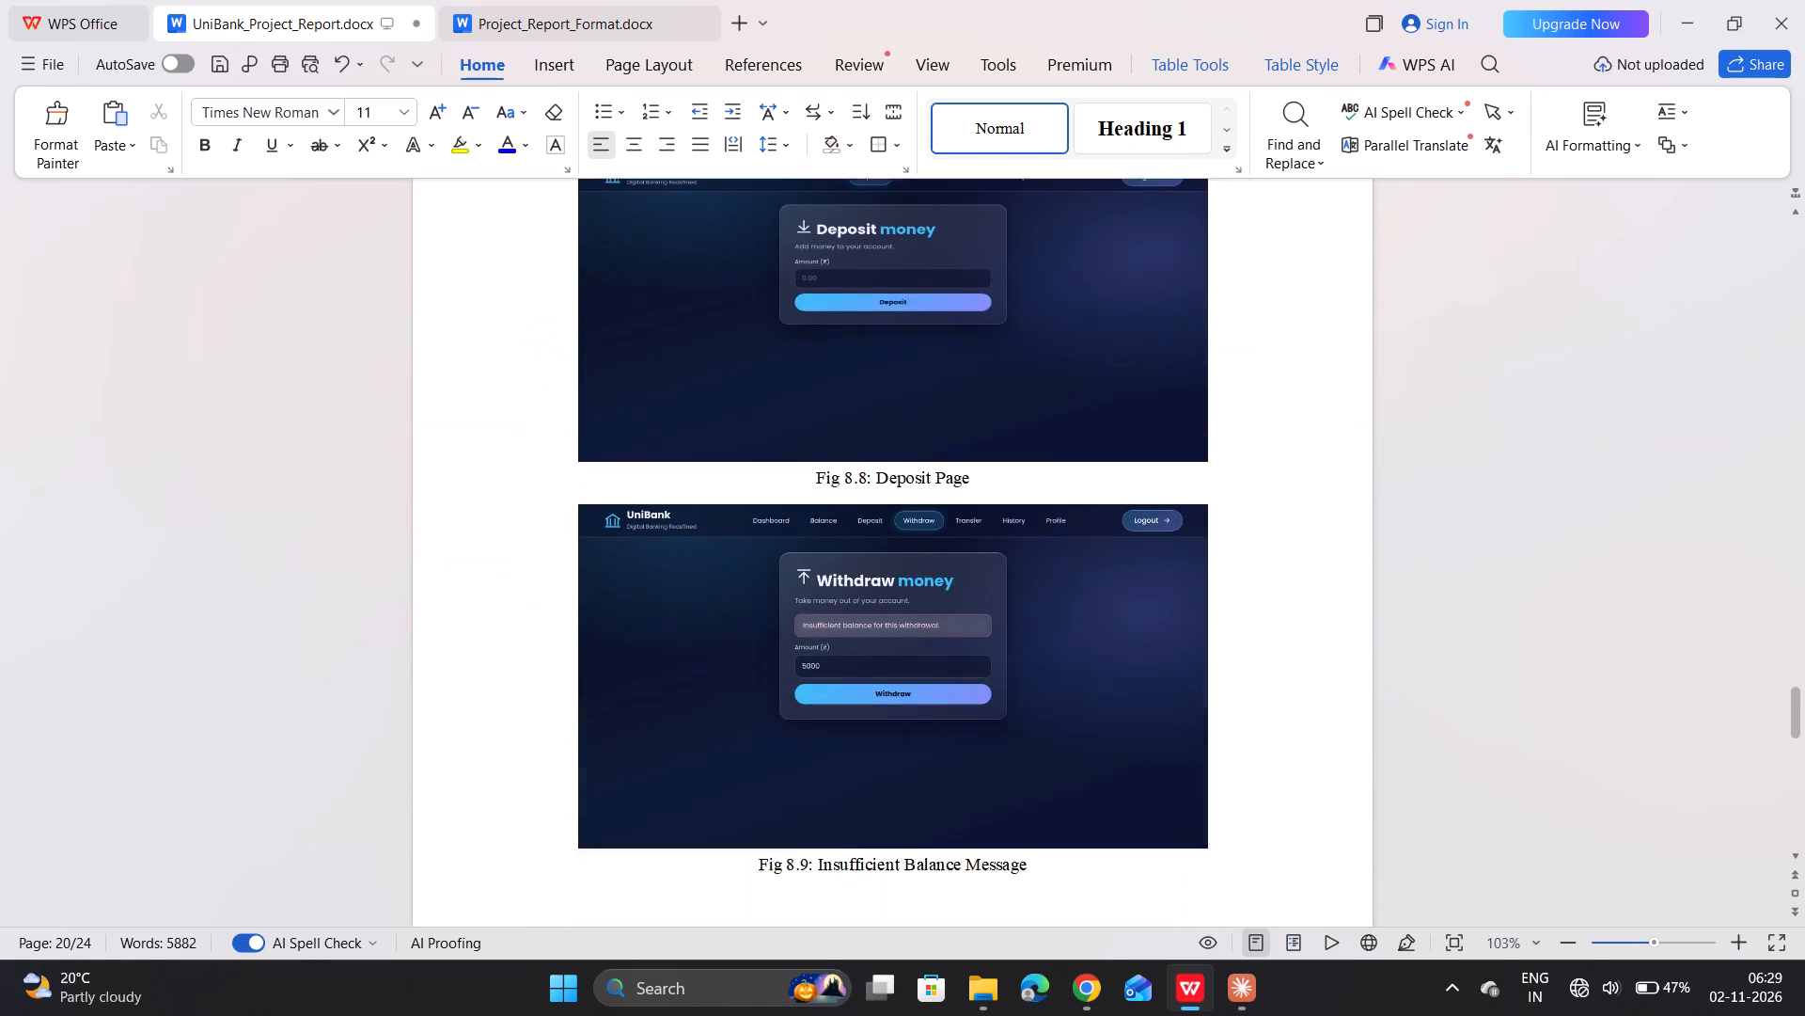
scroll(684, 582, "down", 9)
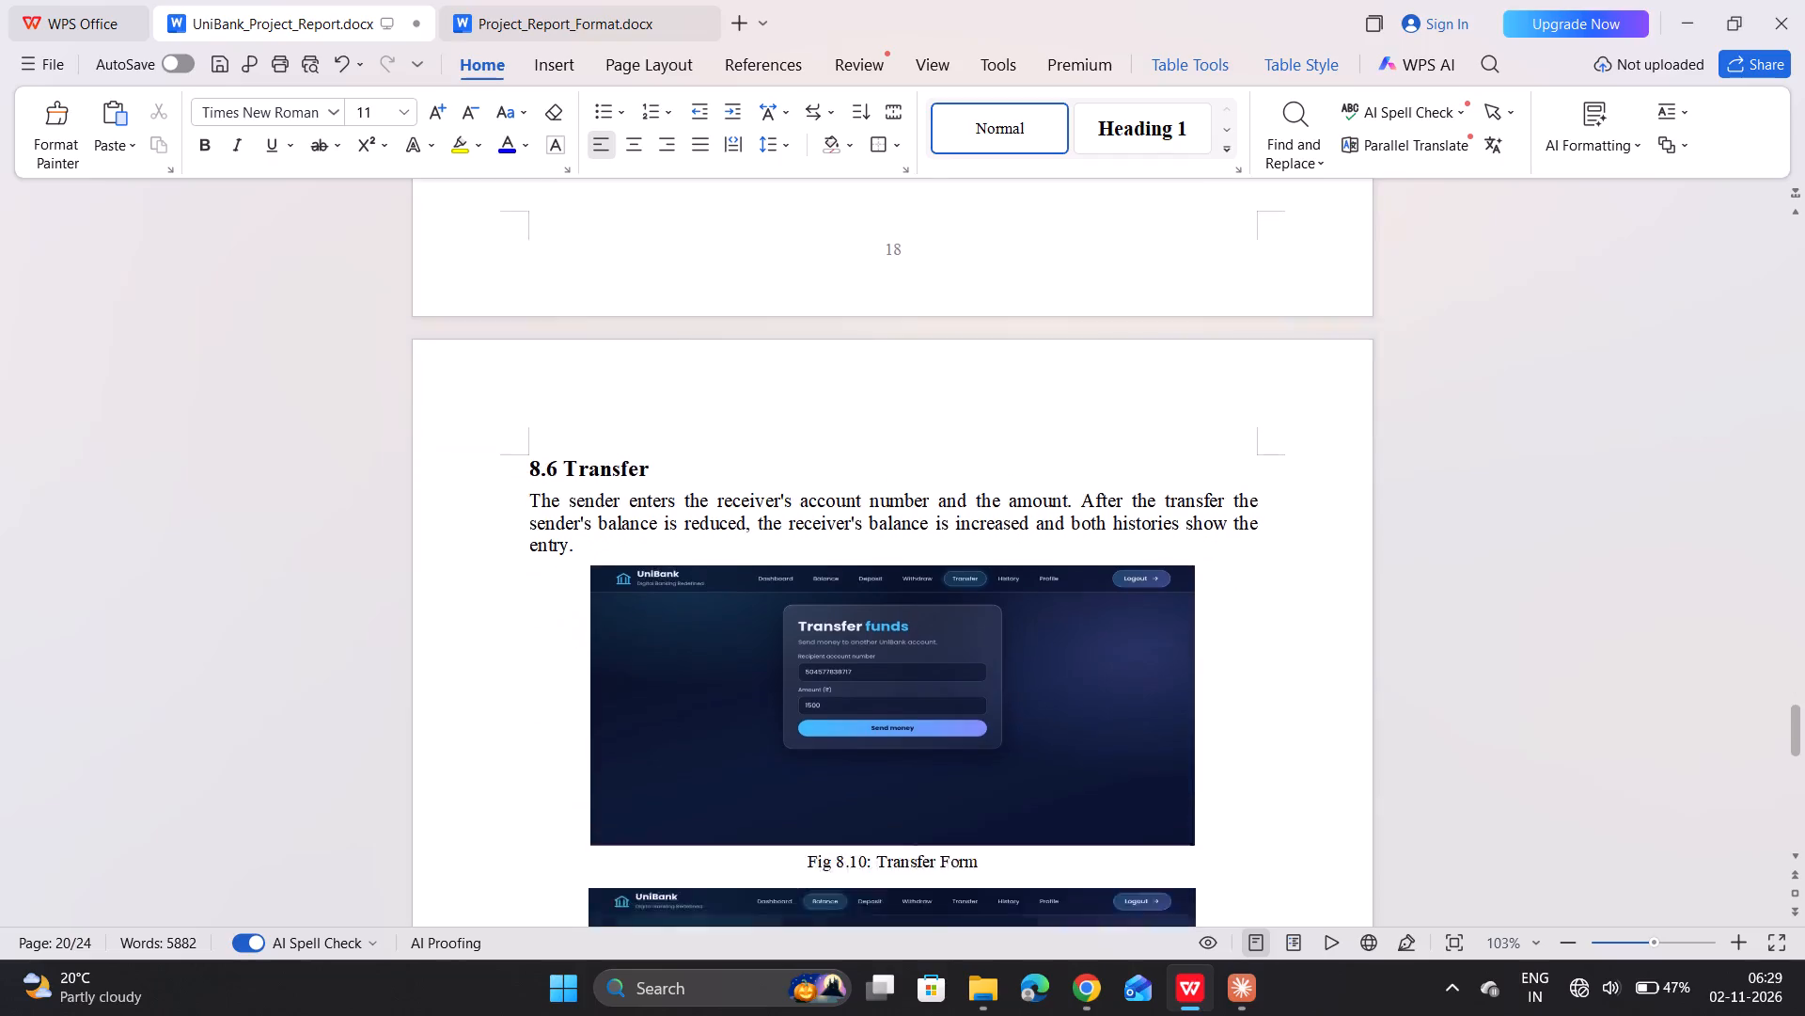
scroll(684, 582, "down", 7)
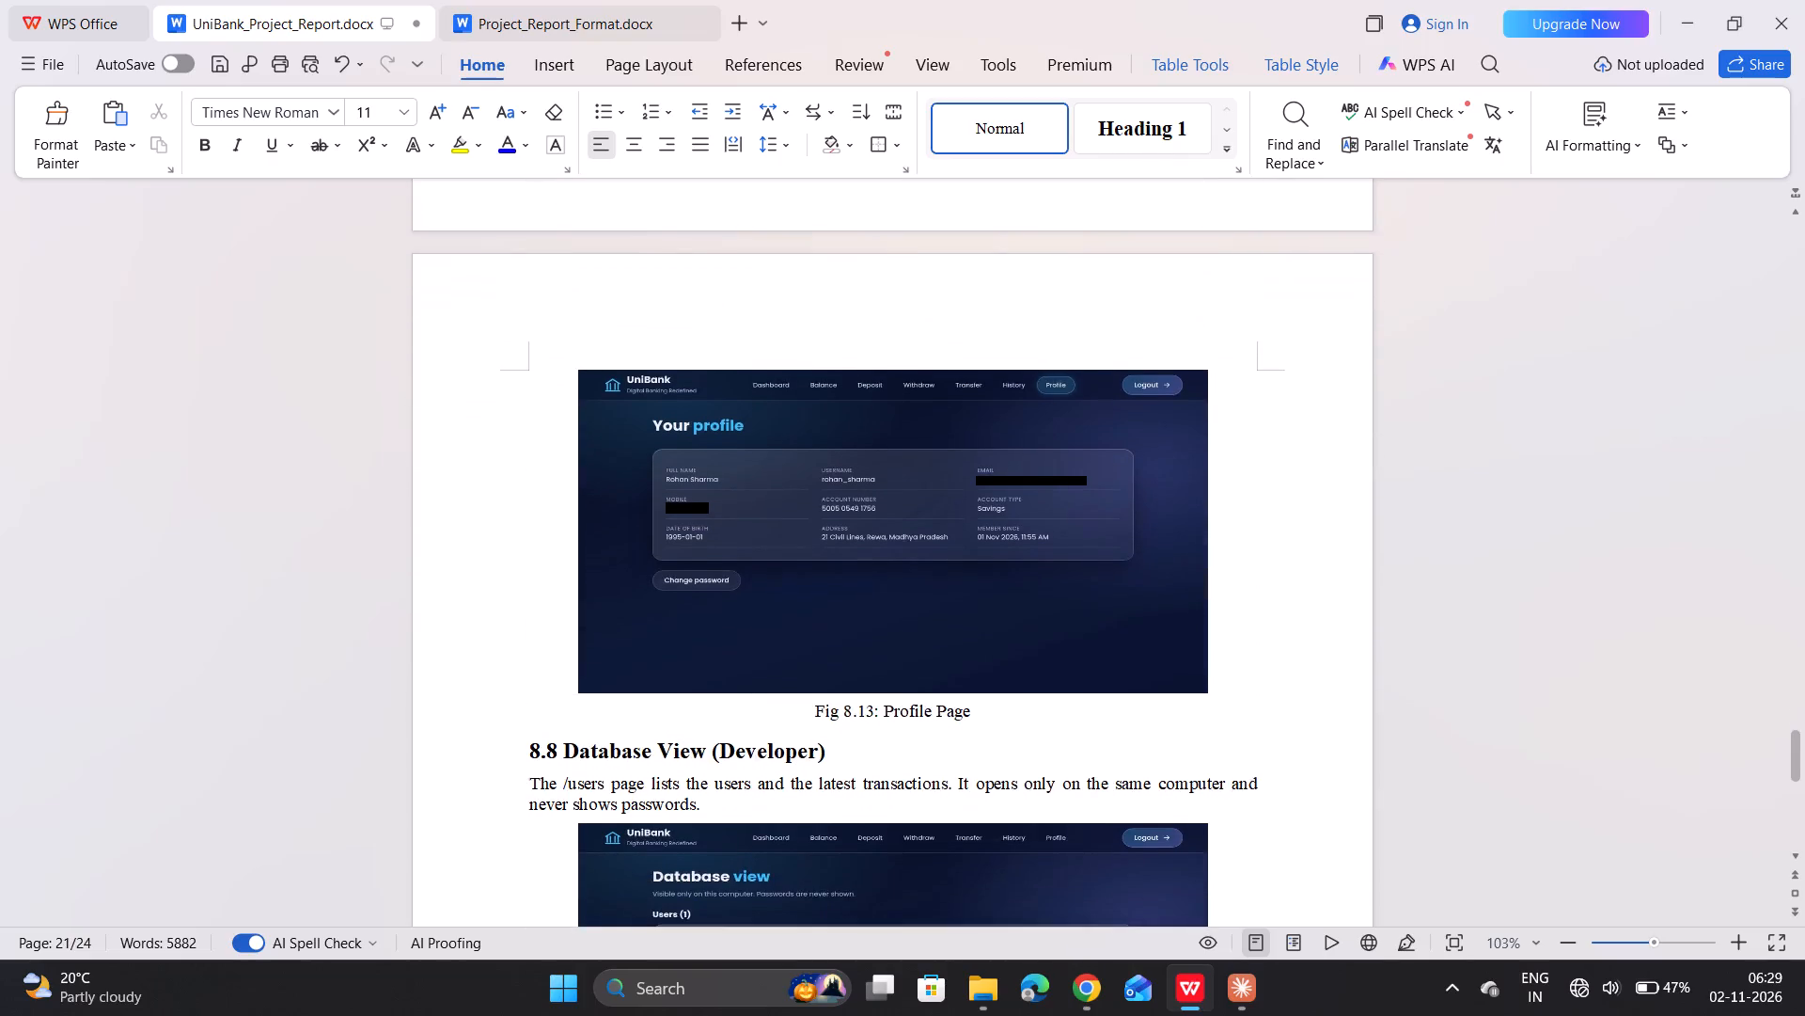
scroll(684, 582, "down", 12)
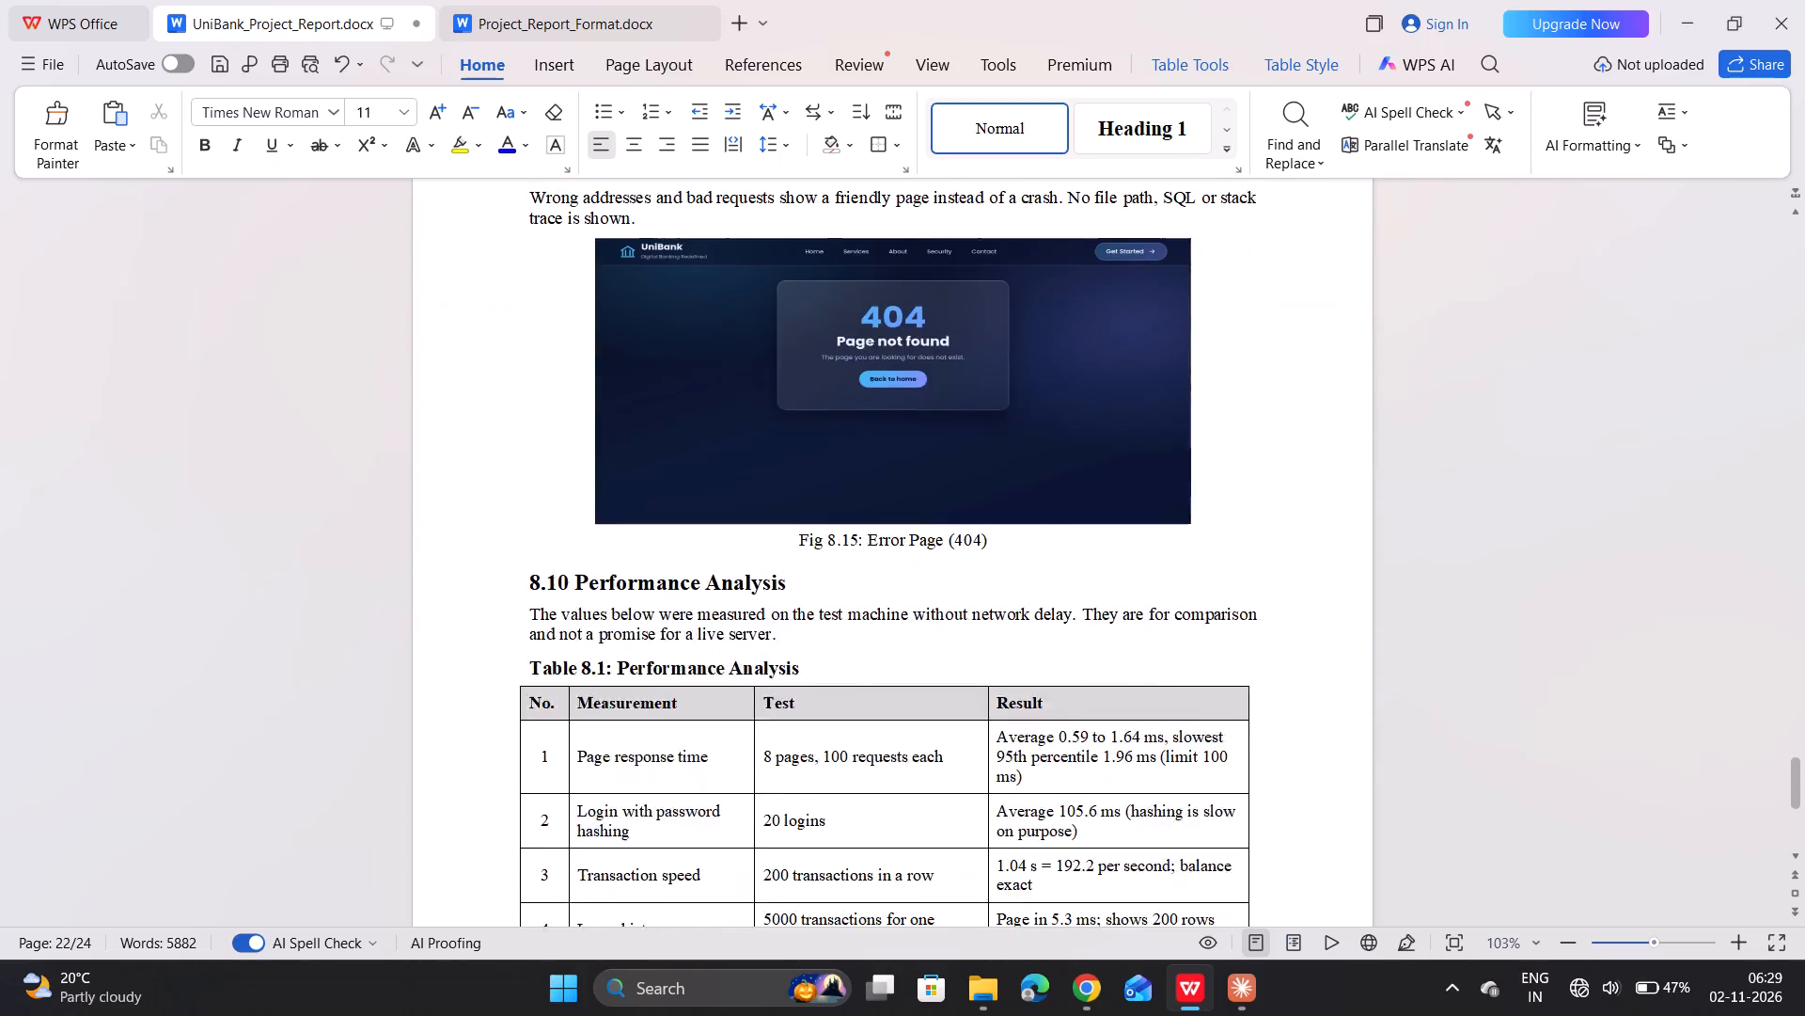
scroll(684, 582, "down", 7)
scroll(684, 582, "up", 1)
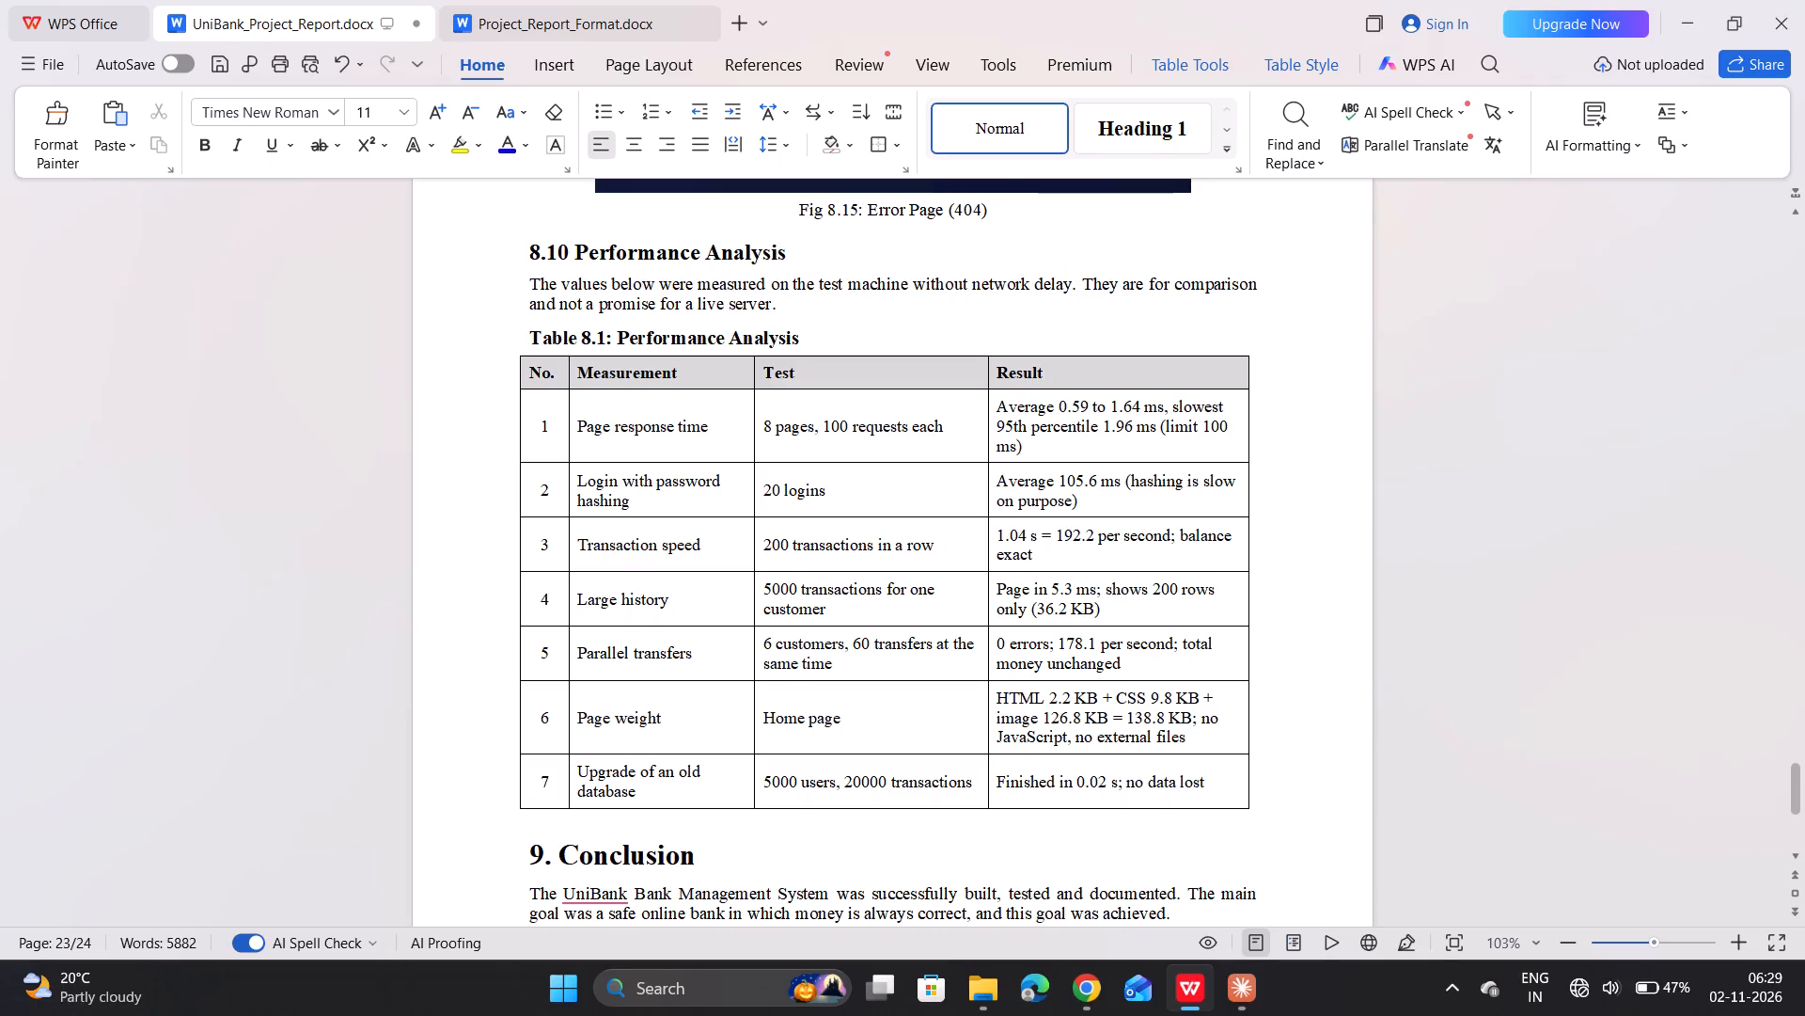
scroll(684, 582, "up", 11)
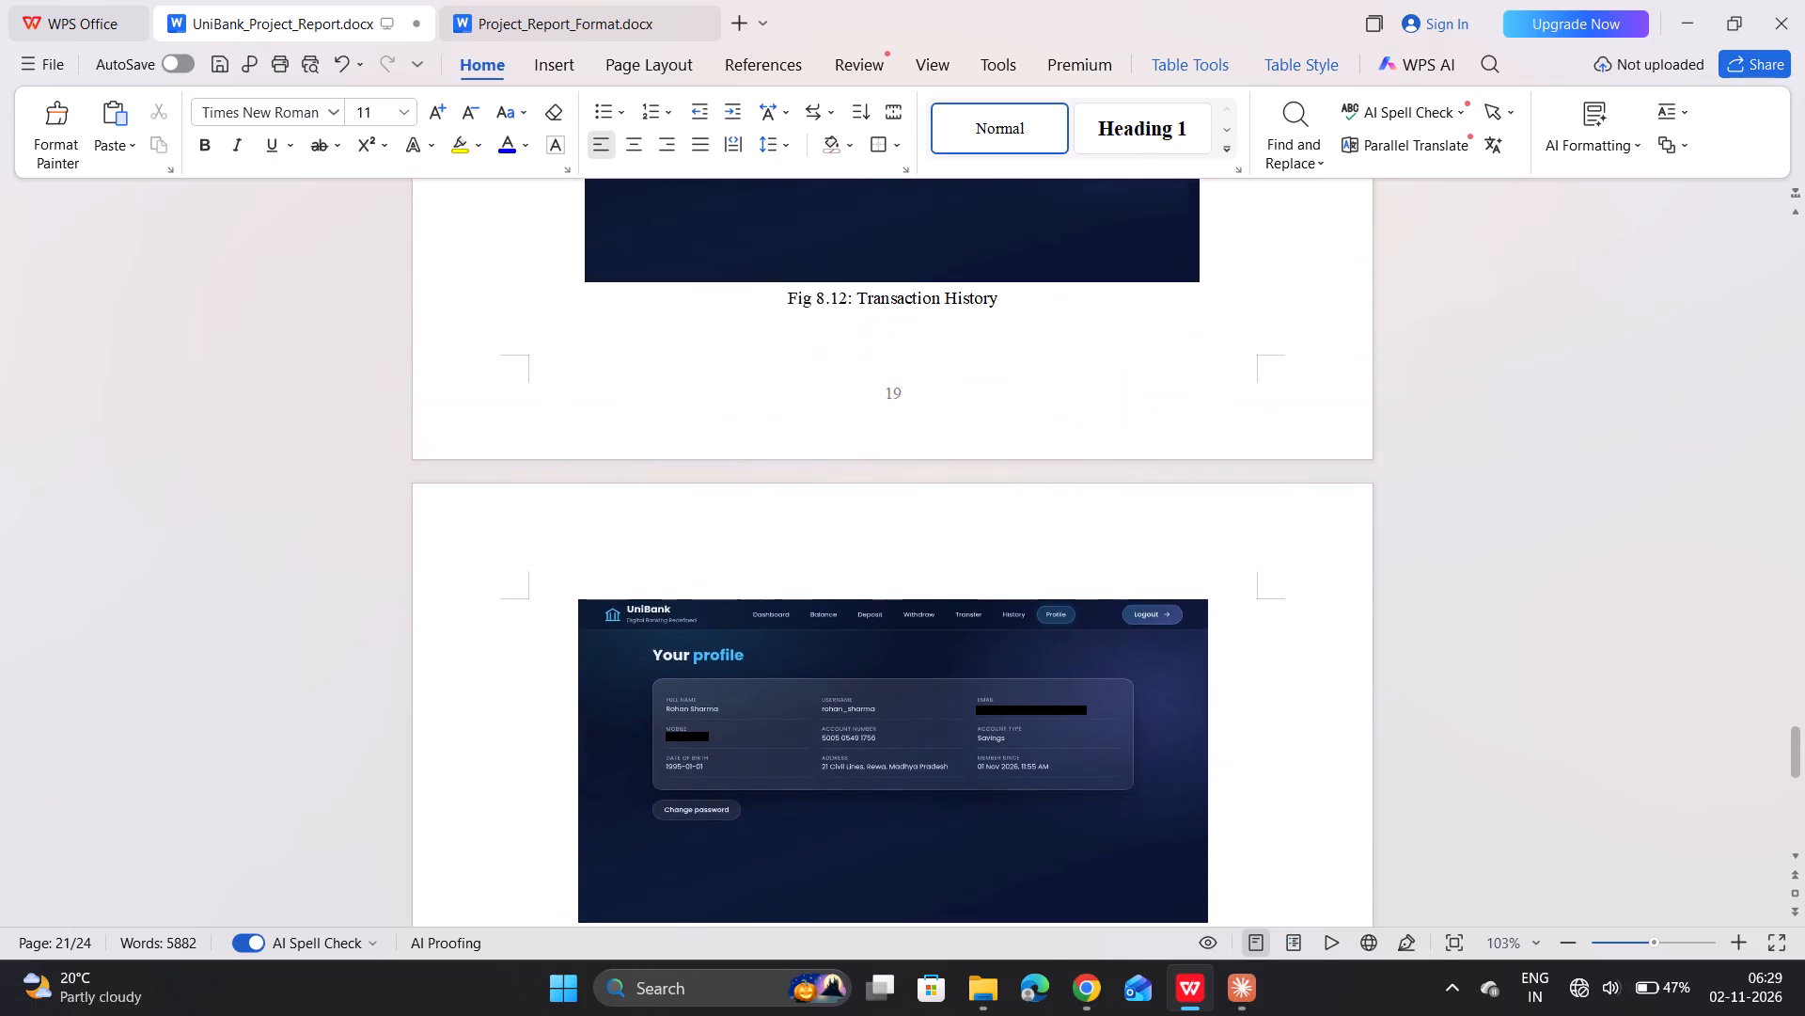
scroll(684, 582, "up", 20)
scroll(684, 582, "up", 15)
scroll(684, 582, "up", 7)
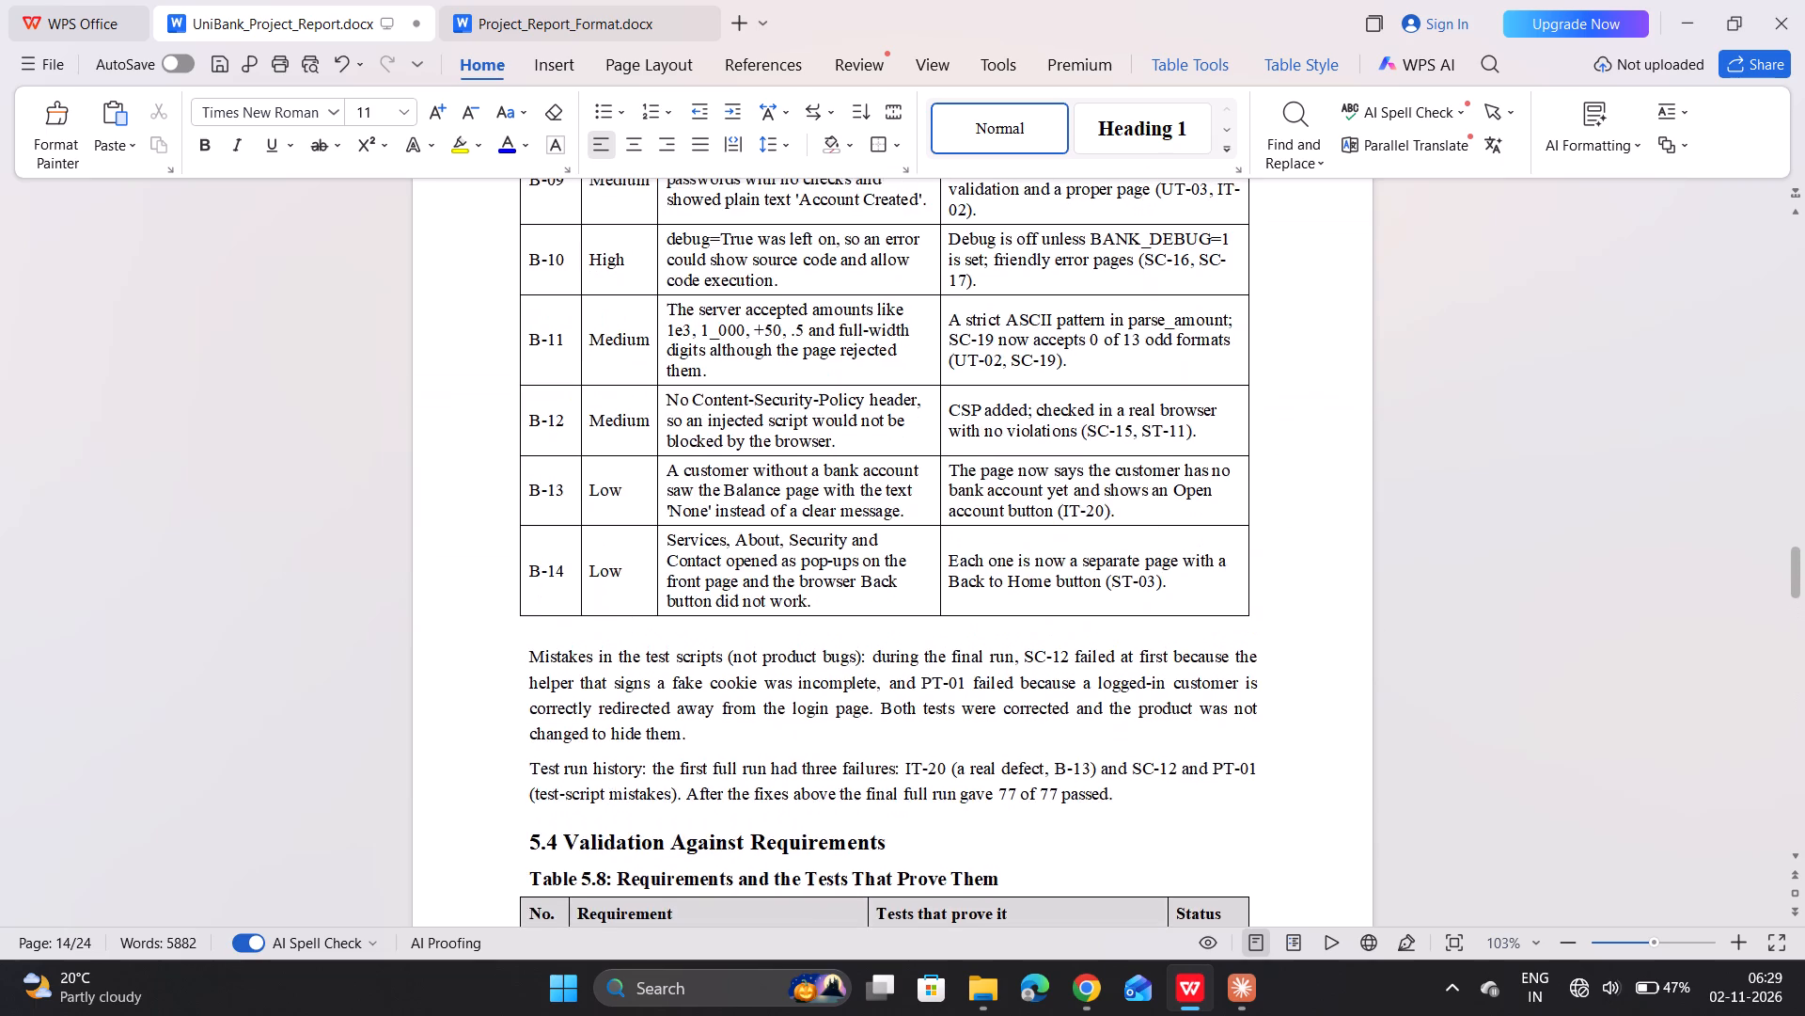
scroll(684, 582, "up", 16)
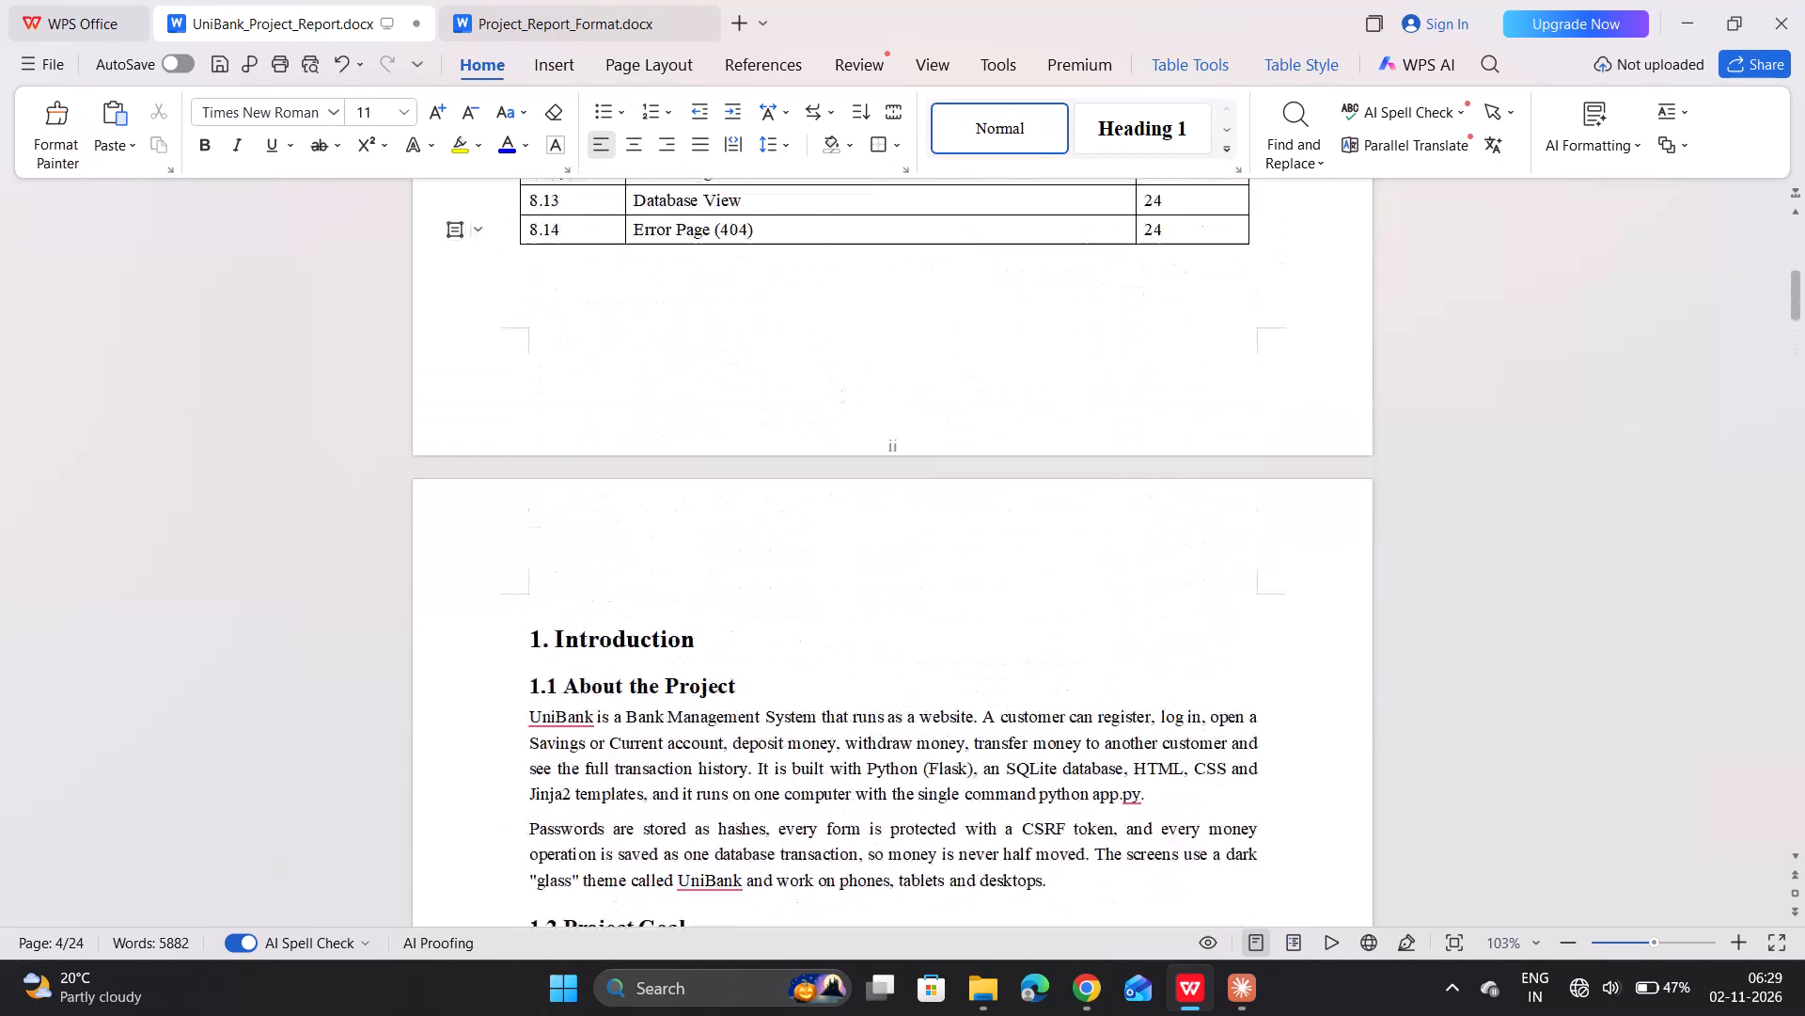
scroll(684, 582, "up", 6)
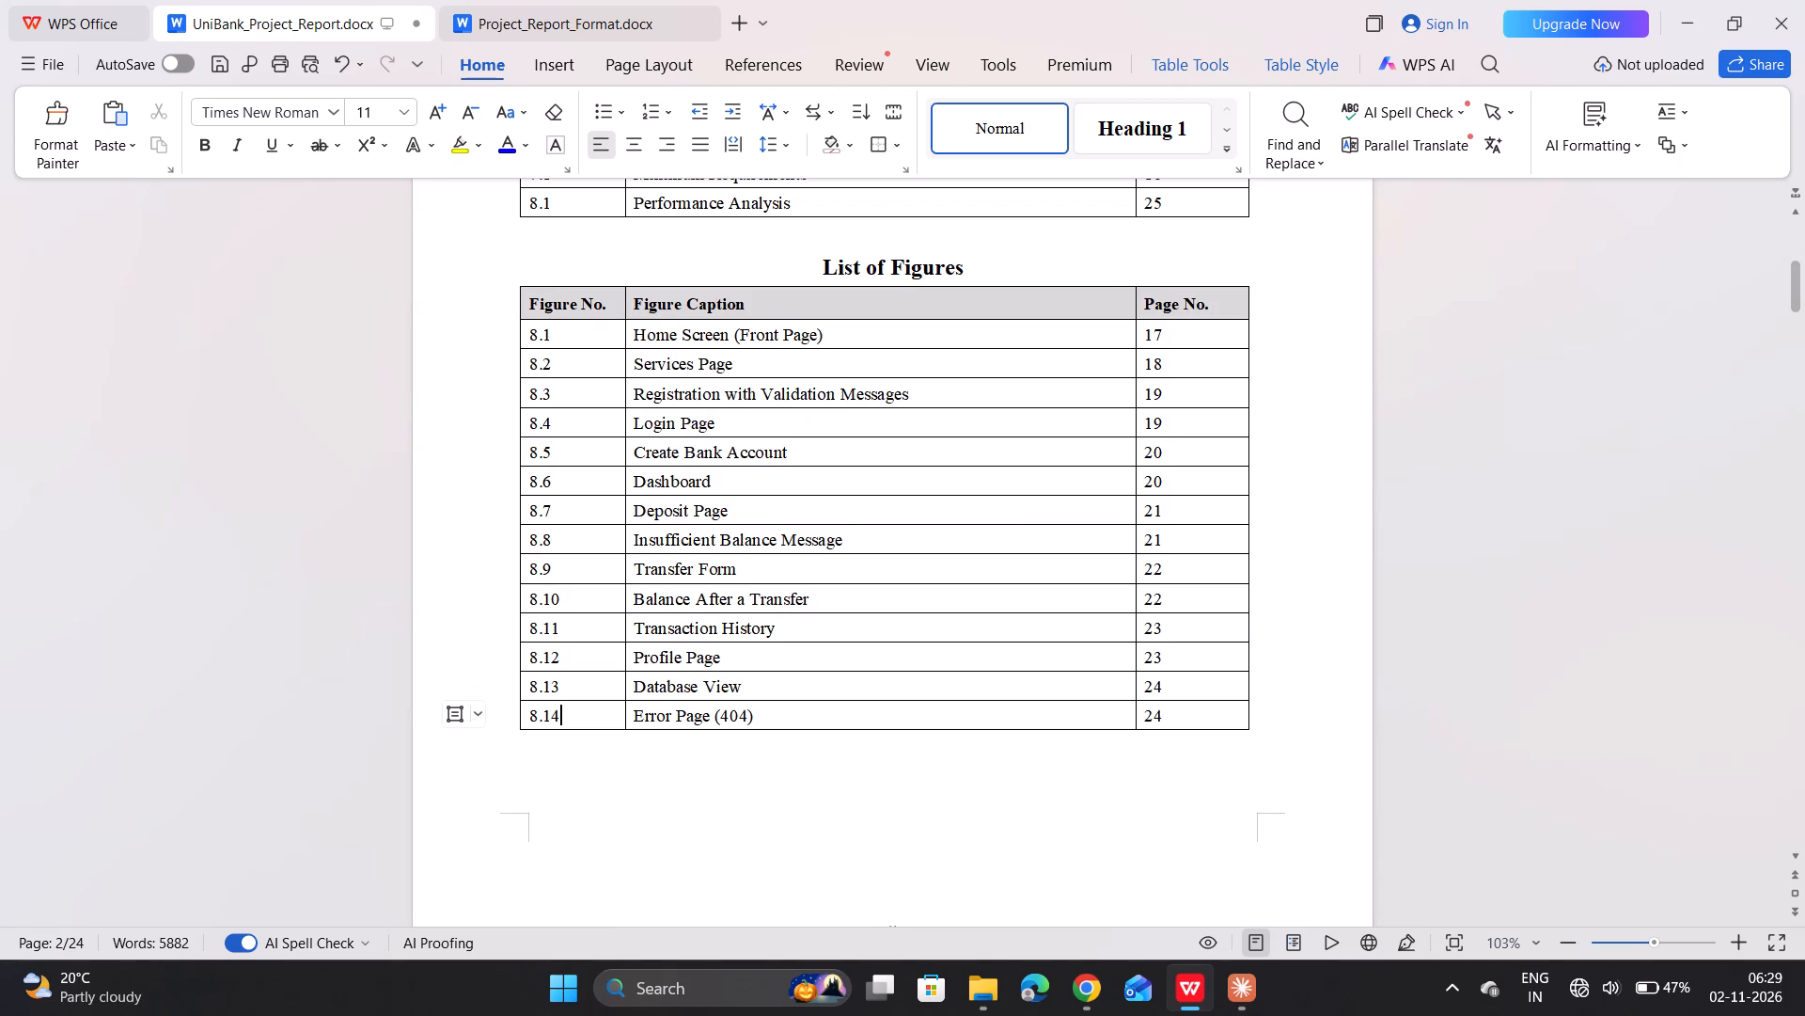
Recheck the screenshots, captions and figure numbers in the output section, going back to the Home Screen figure in section 8.1.
scroll(684, 582, "down", 18)
scroll(684, 582, "down", 19)
scroll(684, 582, "down", 10)
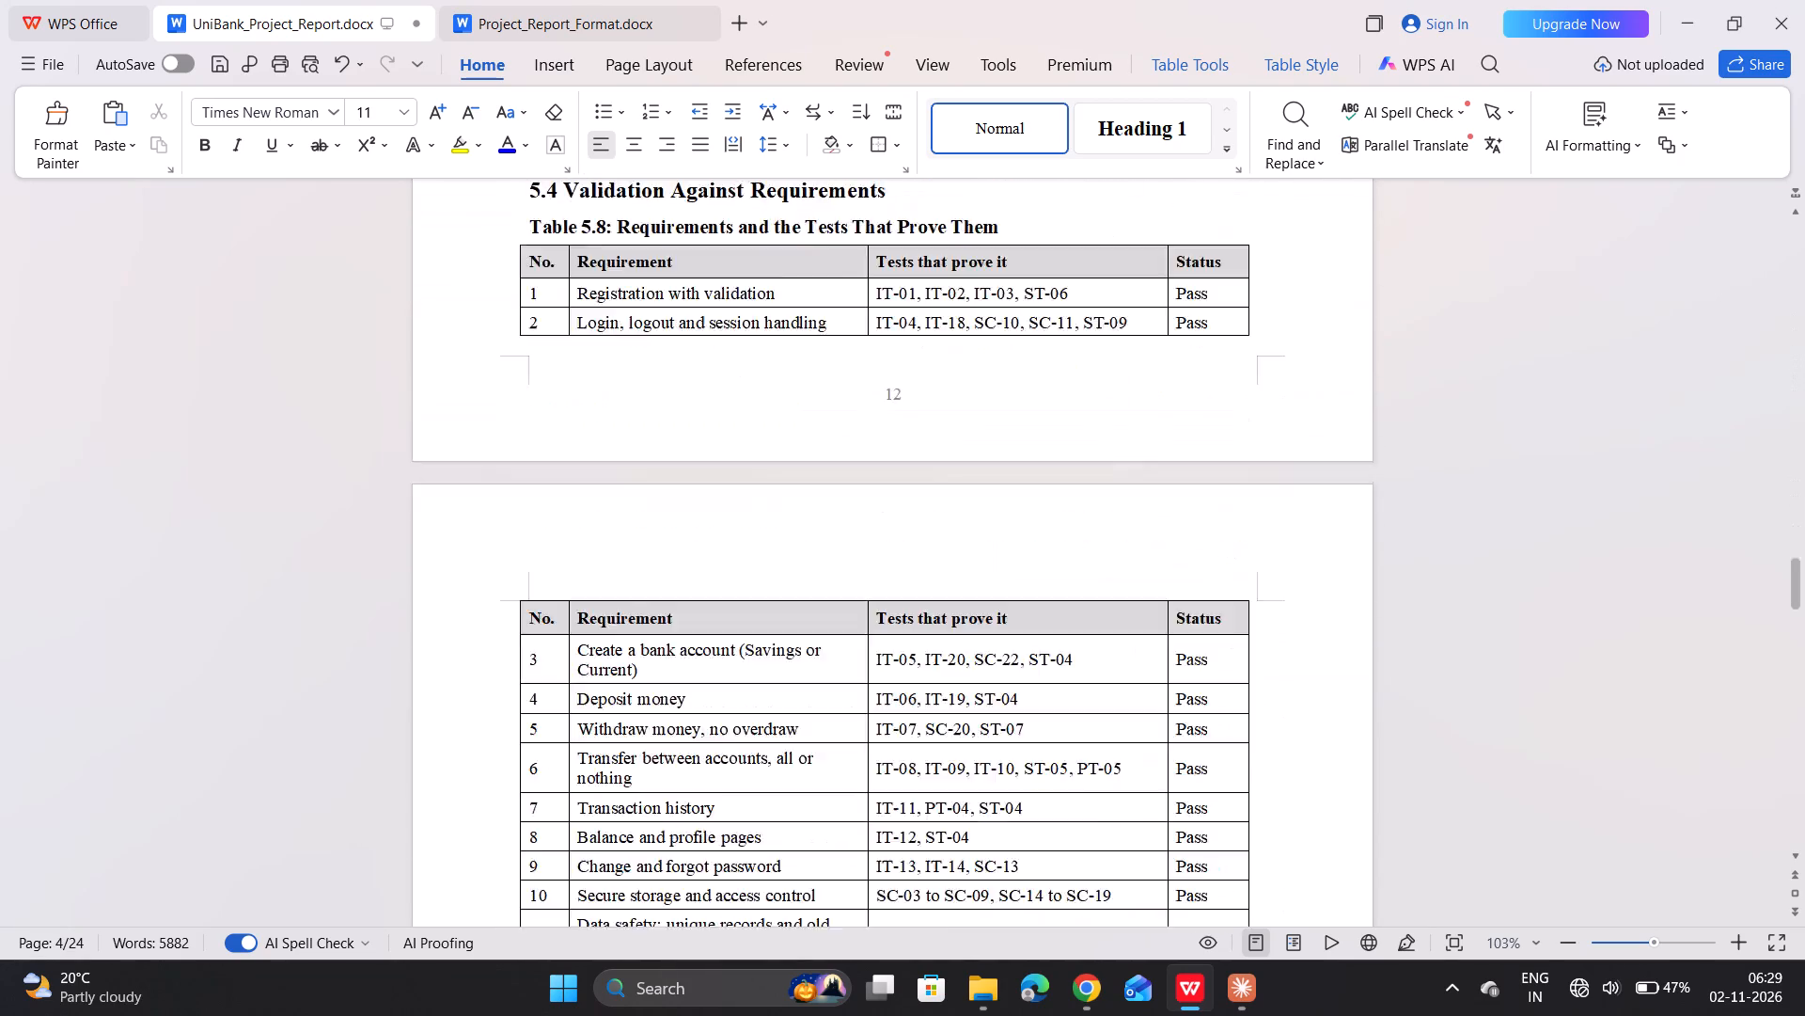
scroll(684, 582, "down", 2)
scroll(684, 582, "right", 2)
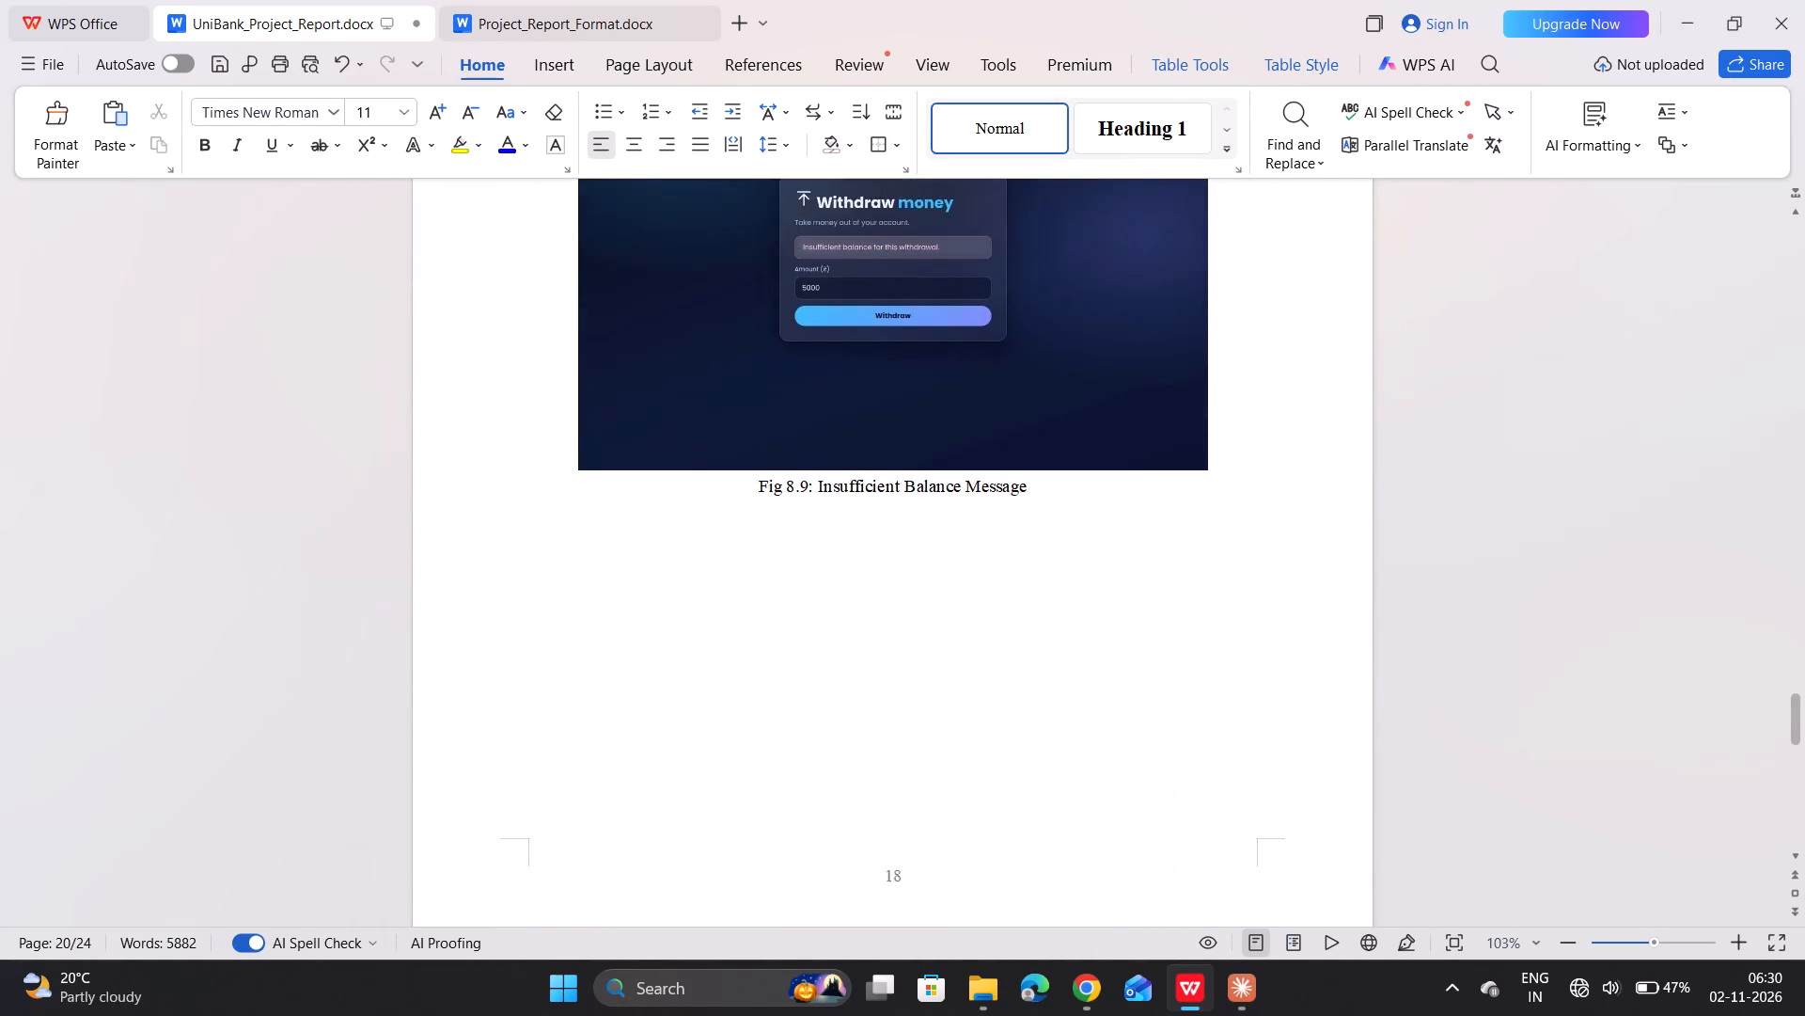
scroll(684, 582, "right", 1)
scroll(684, 582, "up", 3)
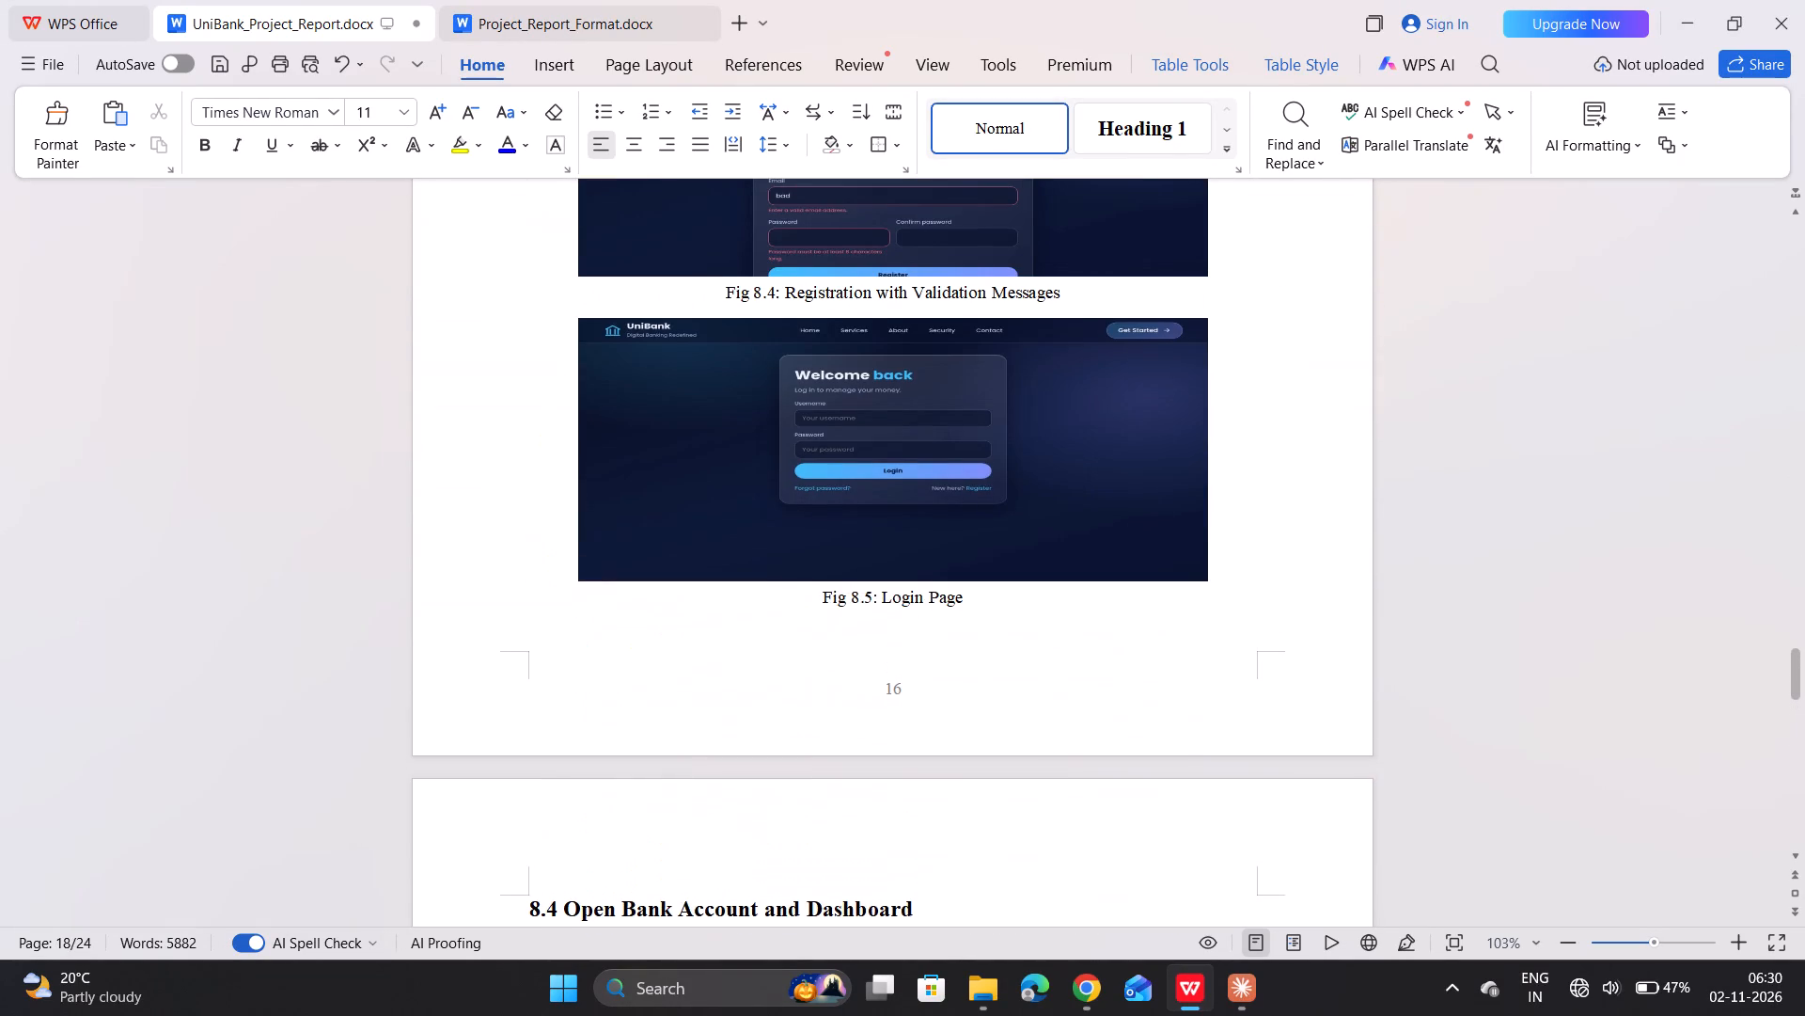
scroll(684, 582, "up", 7)
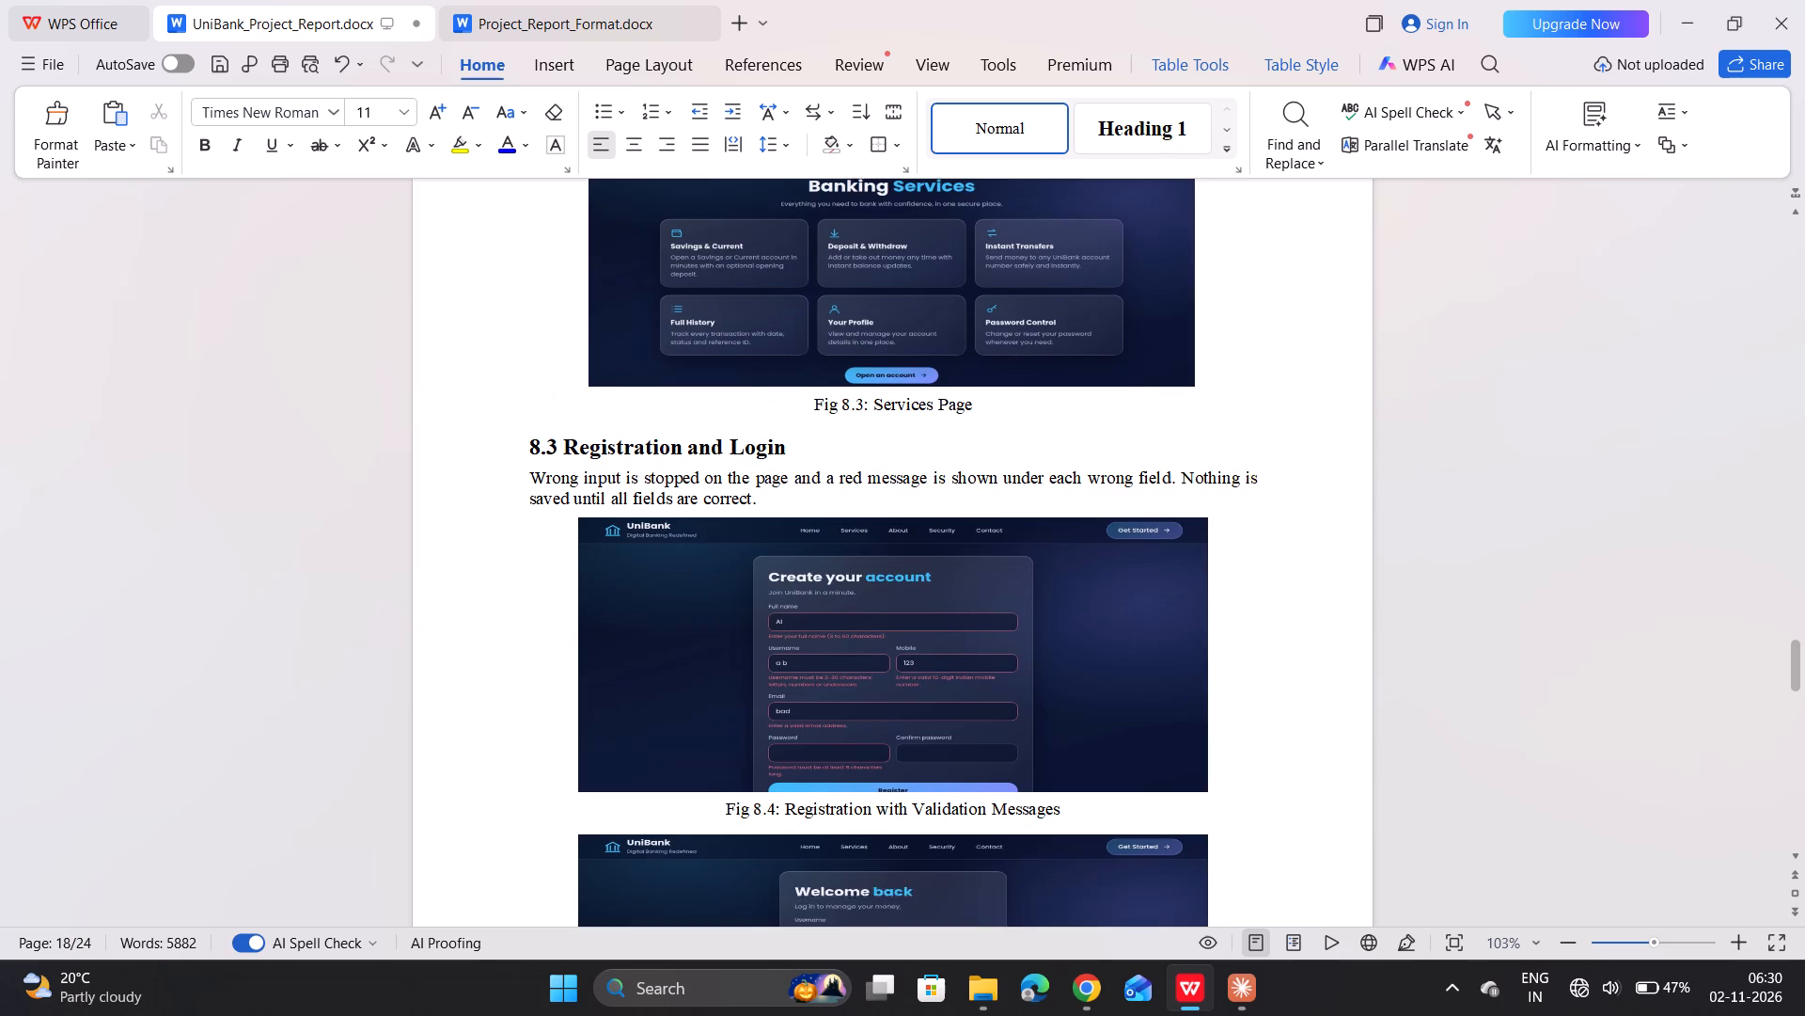
scroll(684, 582, "up", 10)
scroll(684, 582, "down", 1)
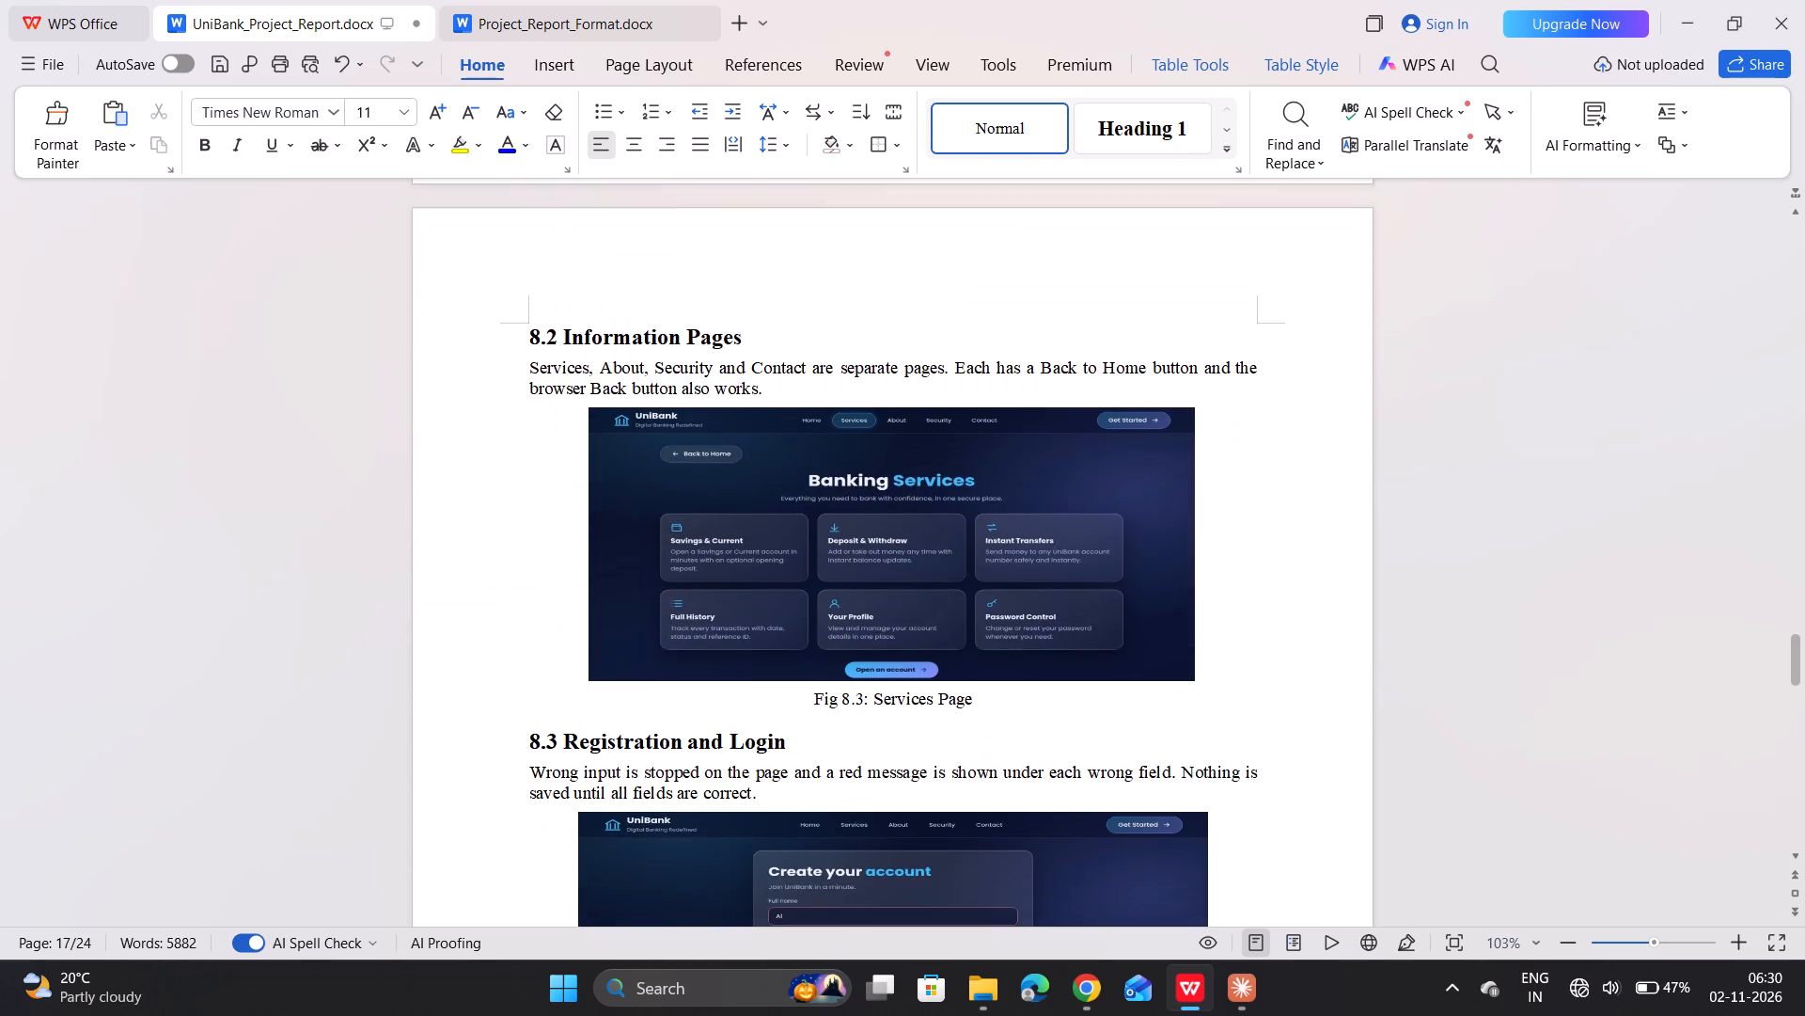
scroll(684, 582, "up", 7)
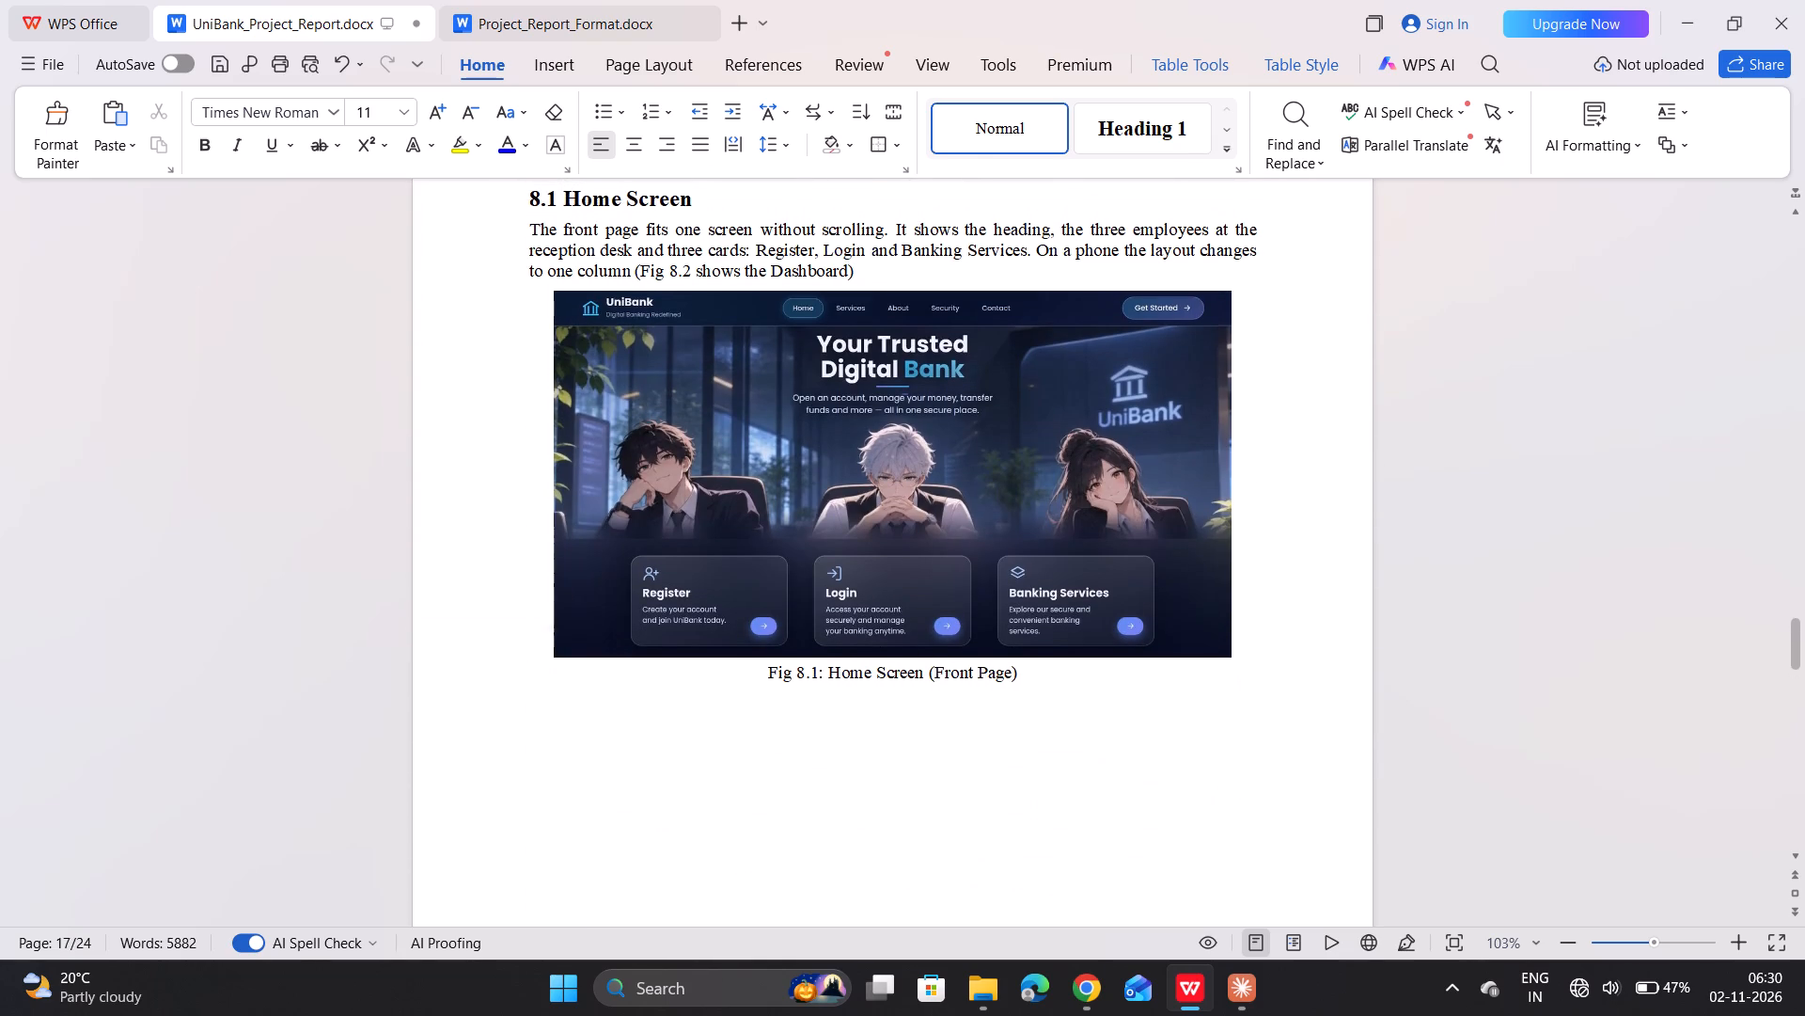
Enlarge the Home Screen screenshot in section 8.1 to about 3.38 in high and 6.01 in wide.
left_click(778, 543)
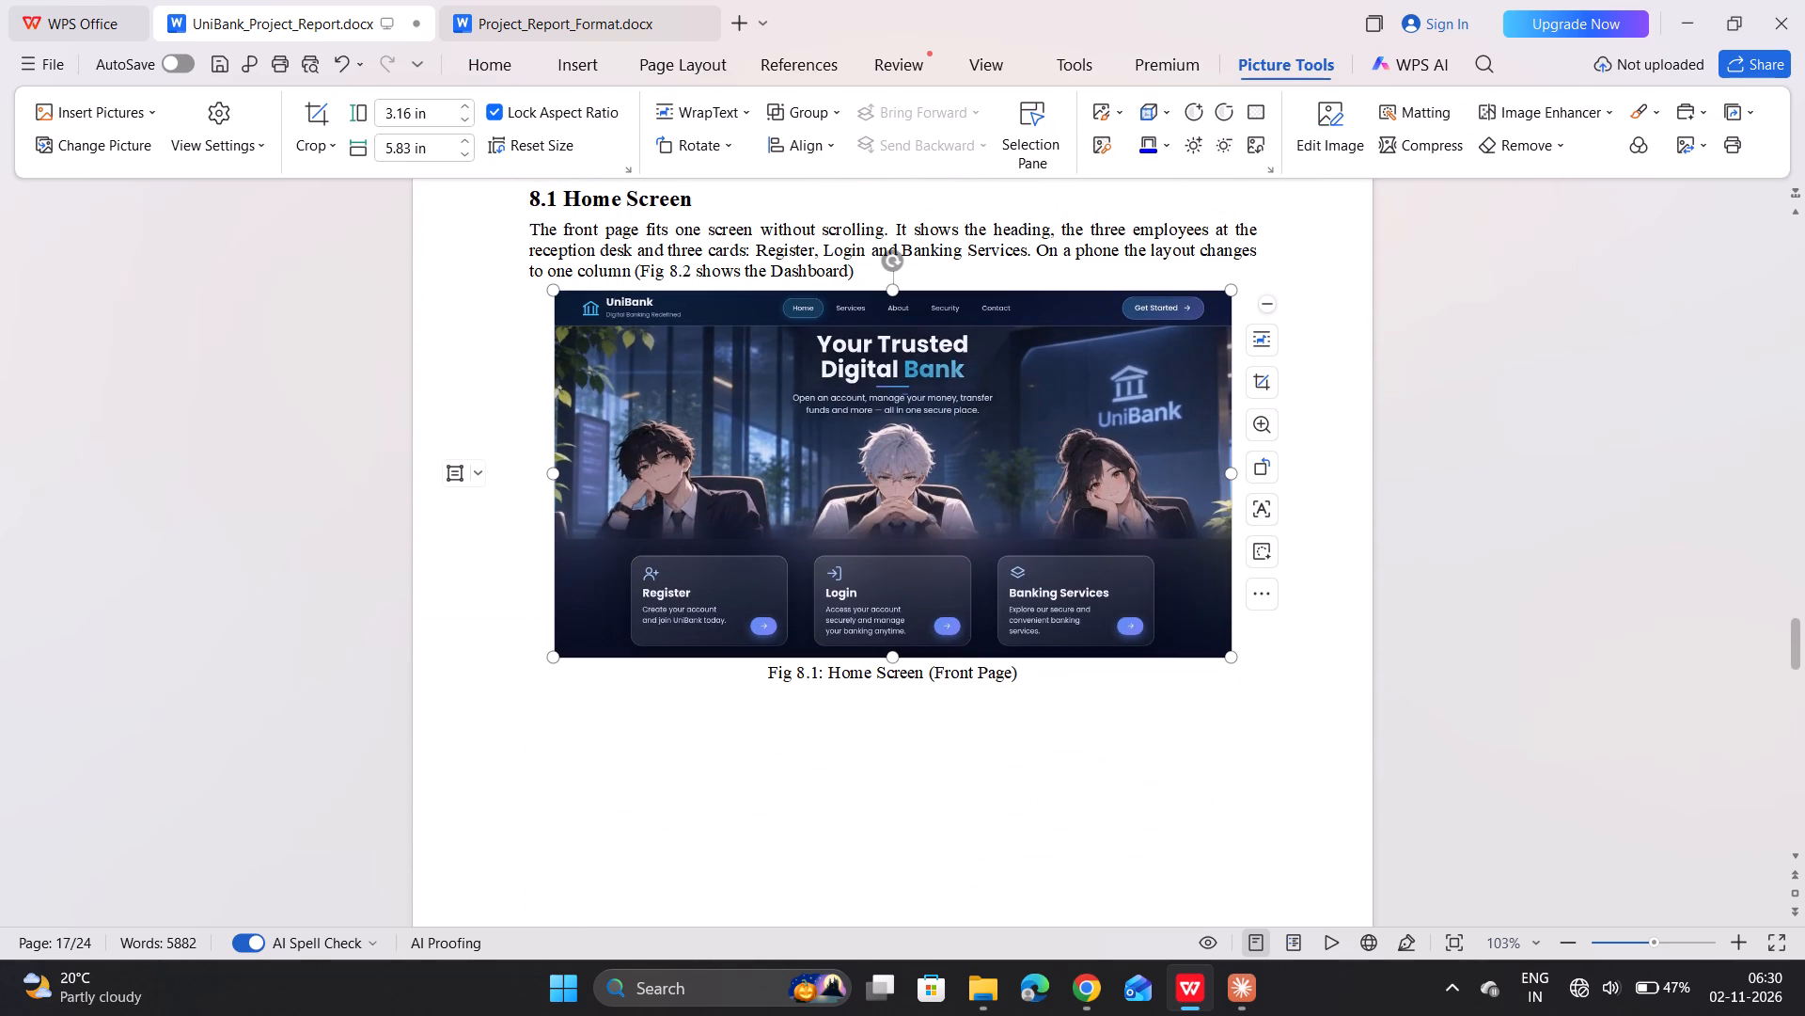
left_click_drag(894, 664, 899, 694)
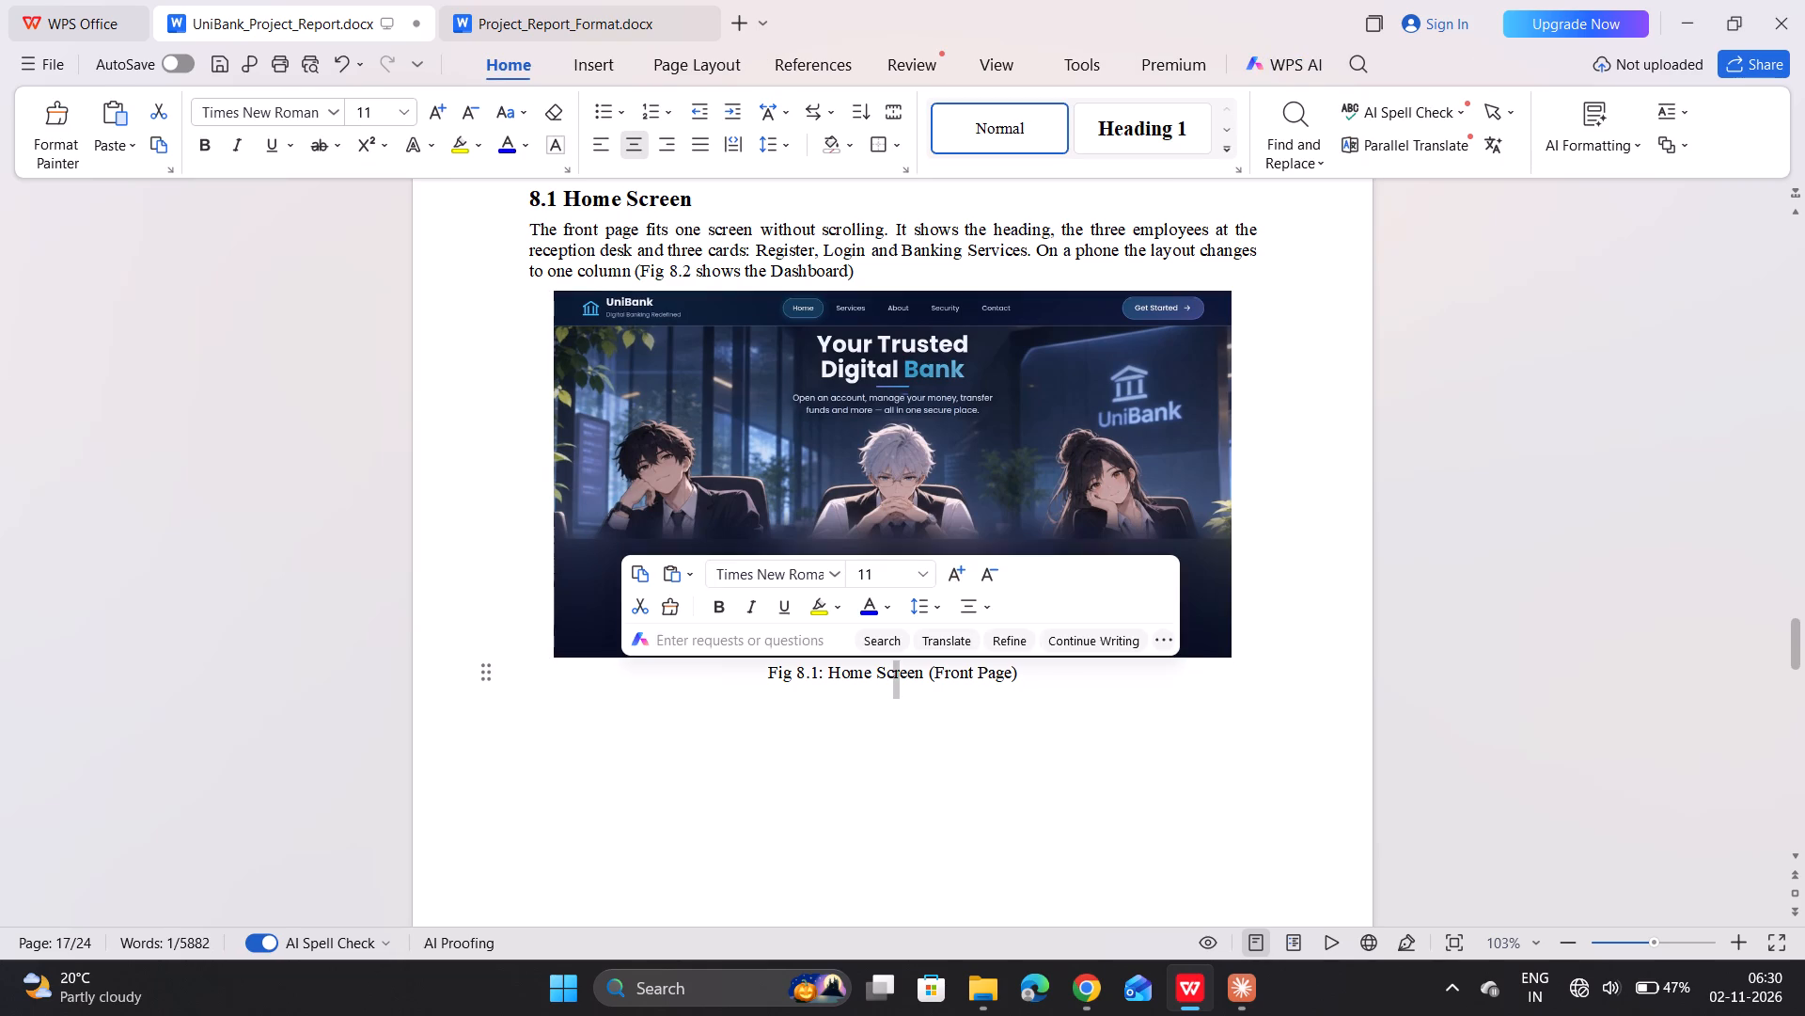
left_click(875, 520)
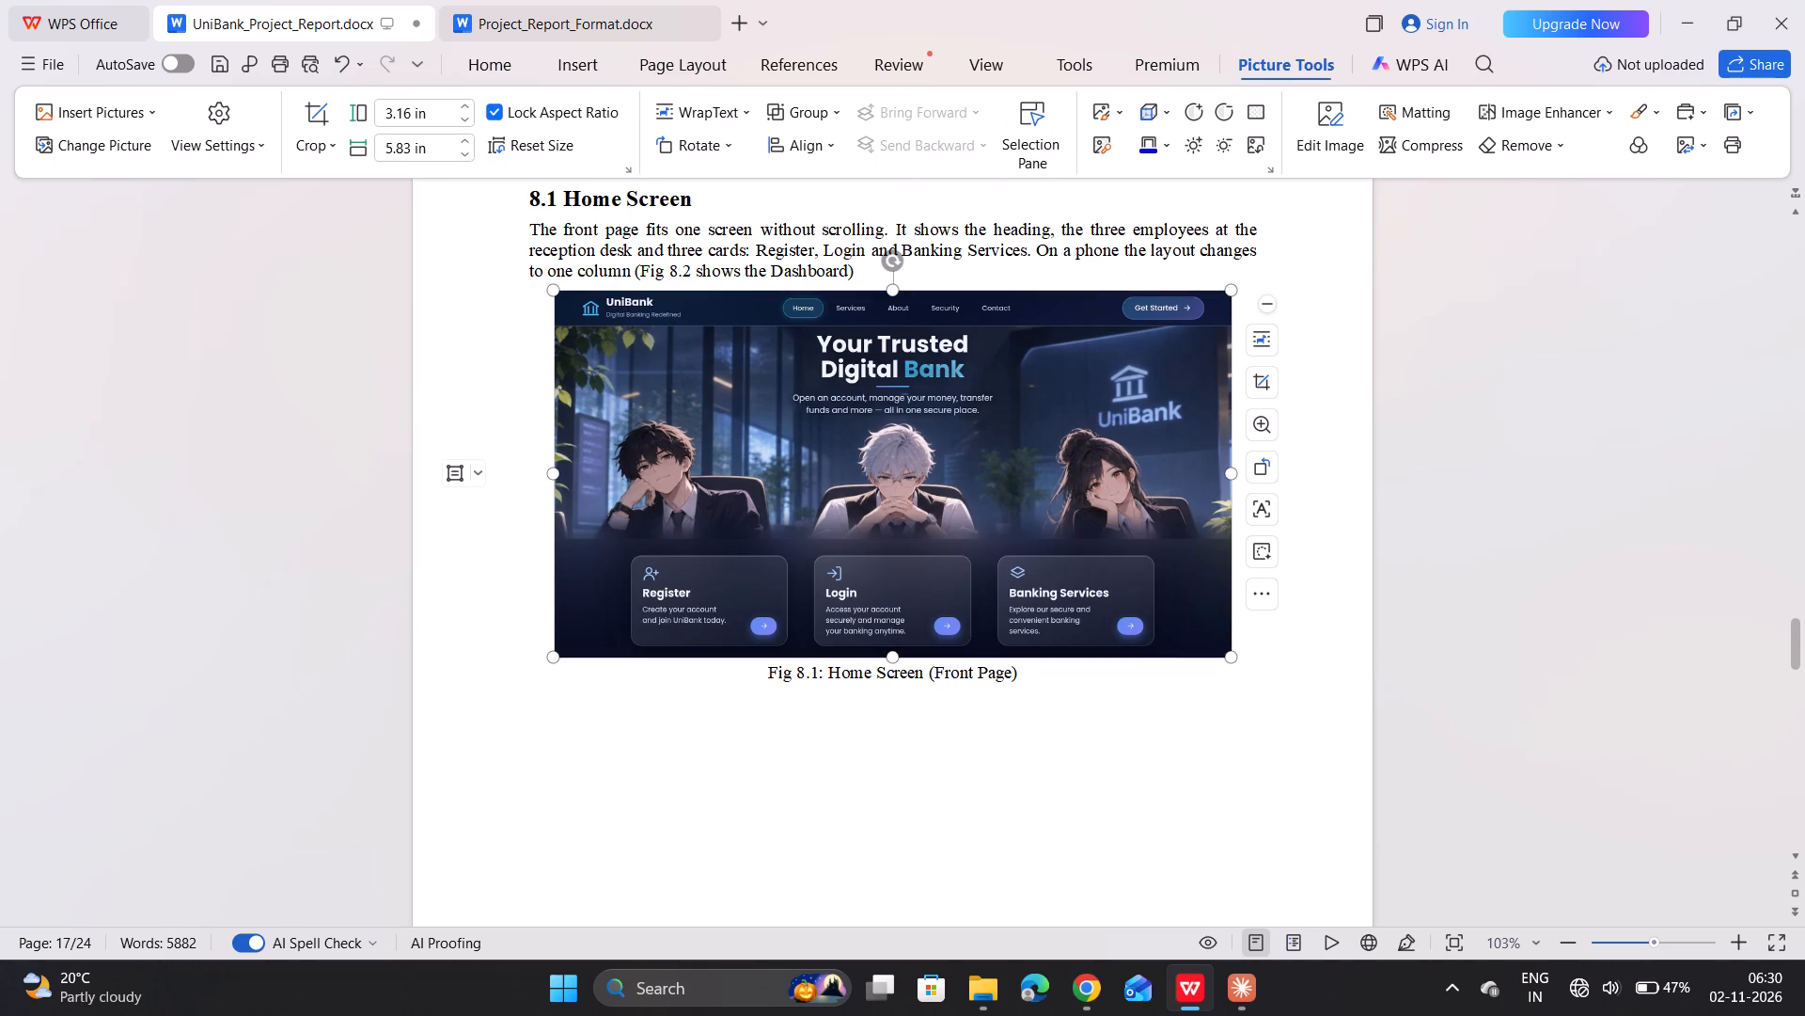
left_click_drag(891, 653, 891, 679)
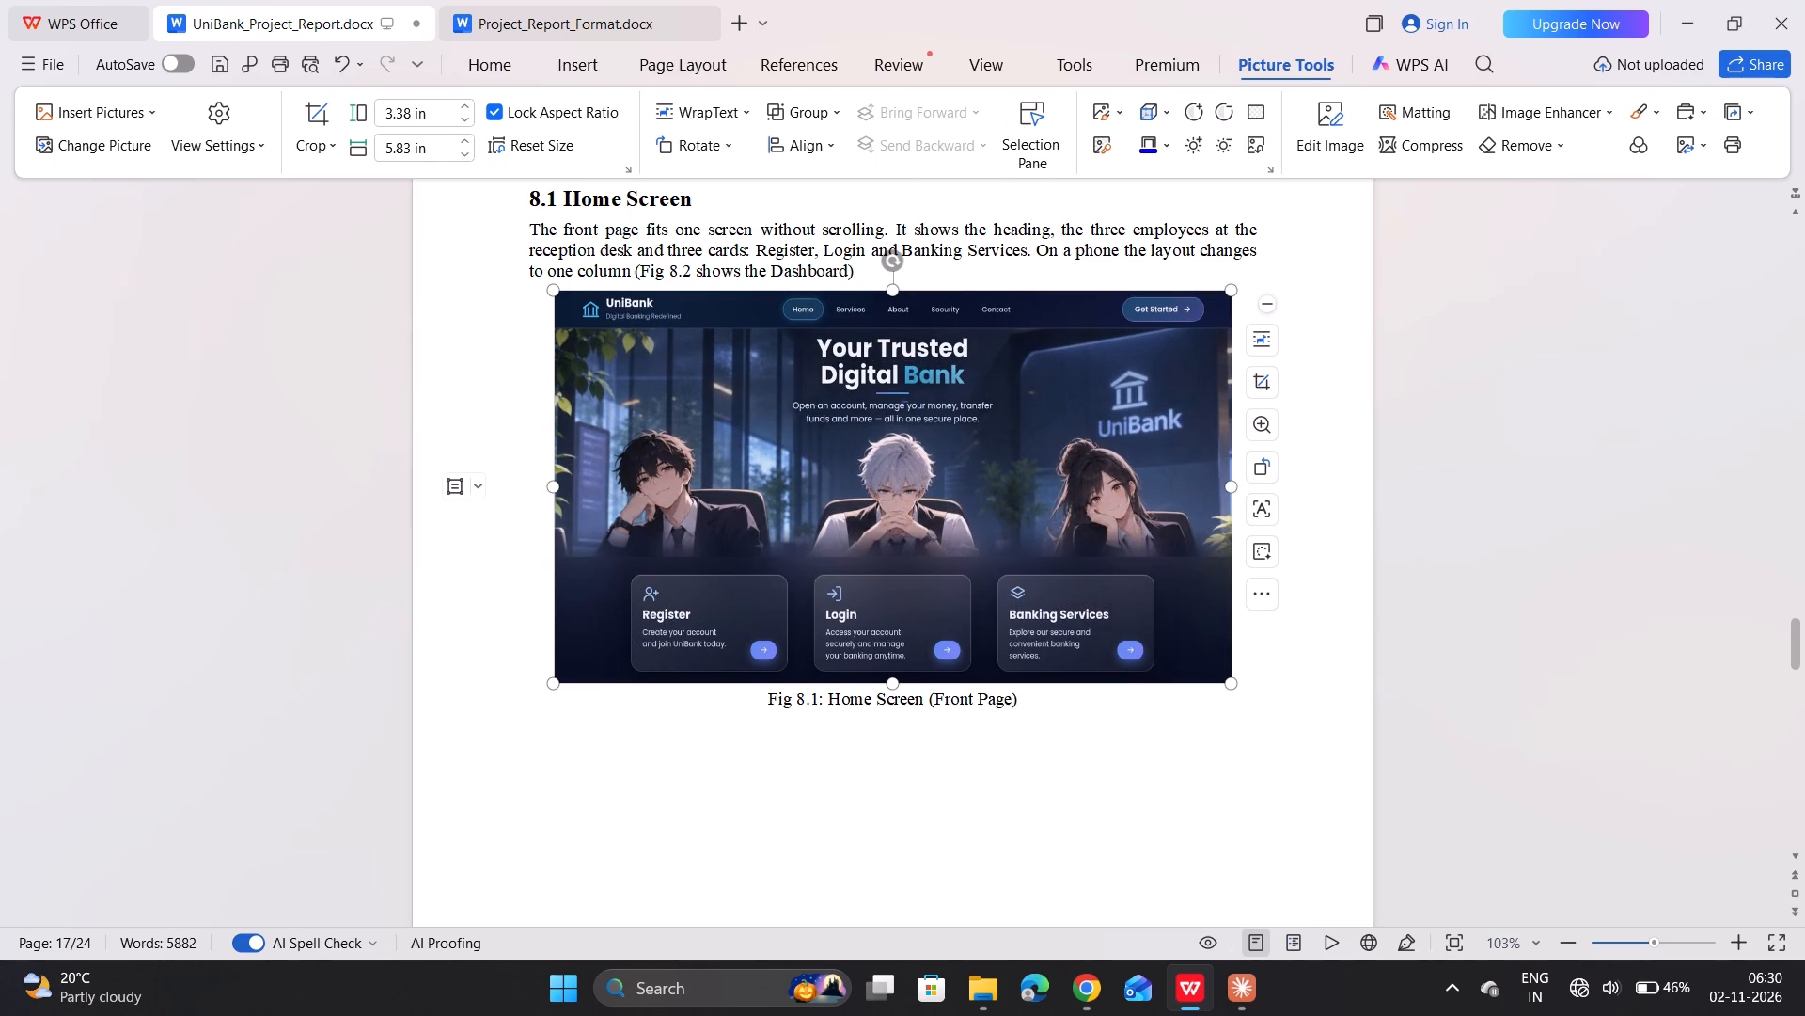
left_click_drag(1230, 487, 1250, 486)
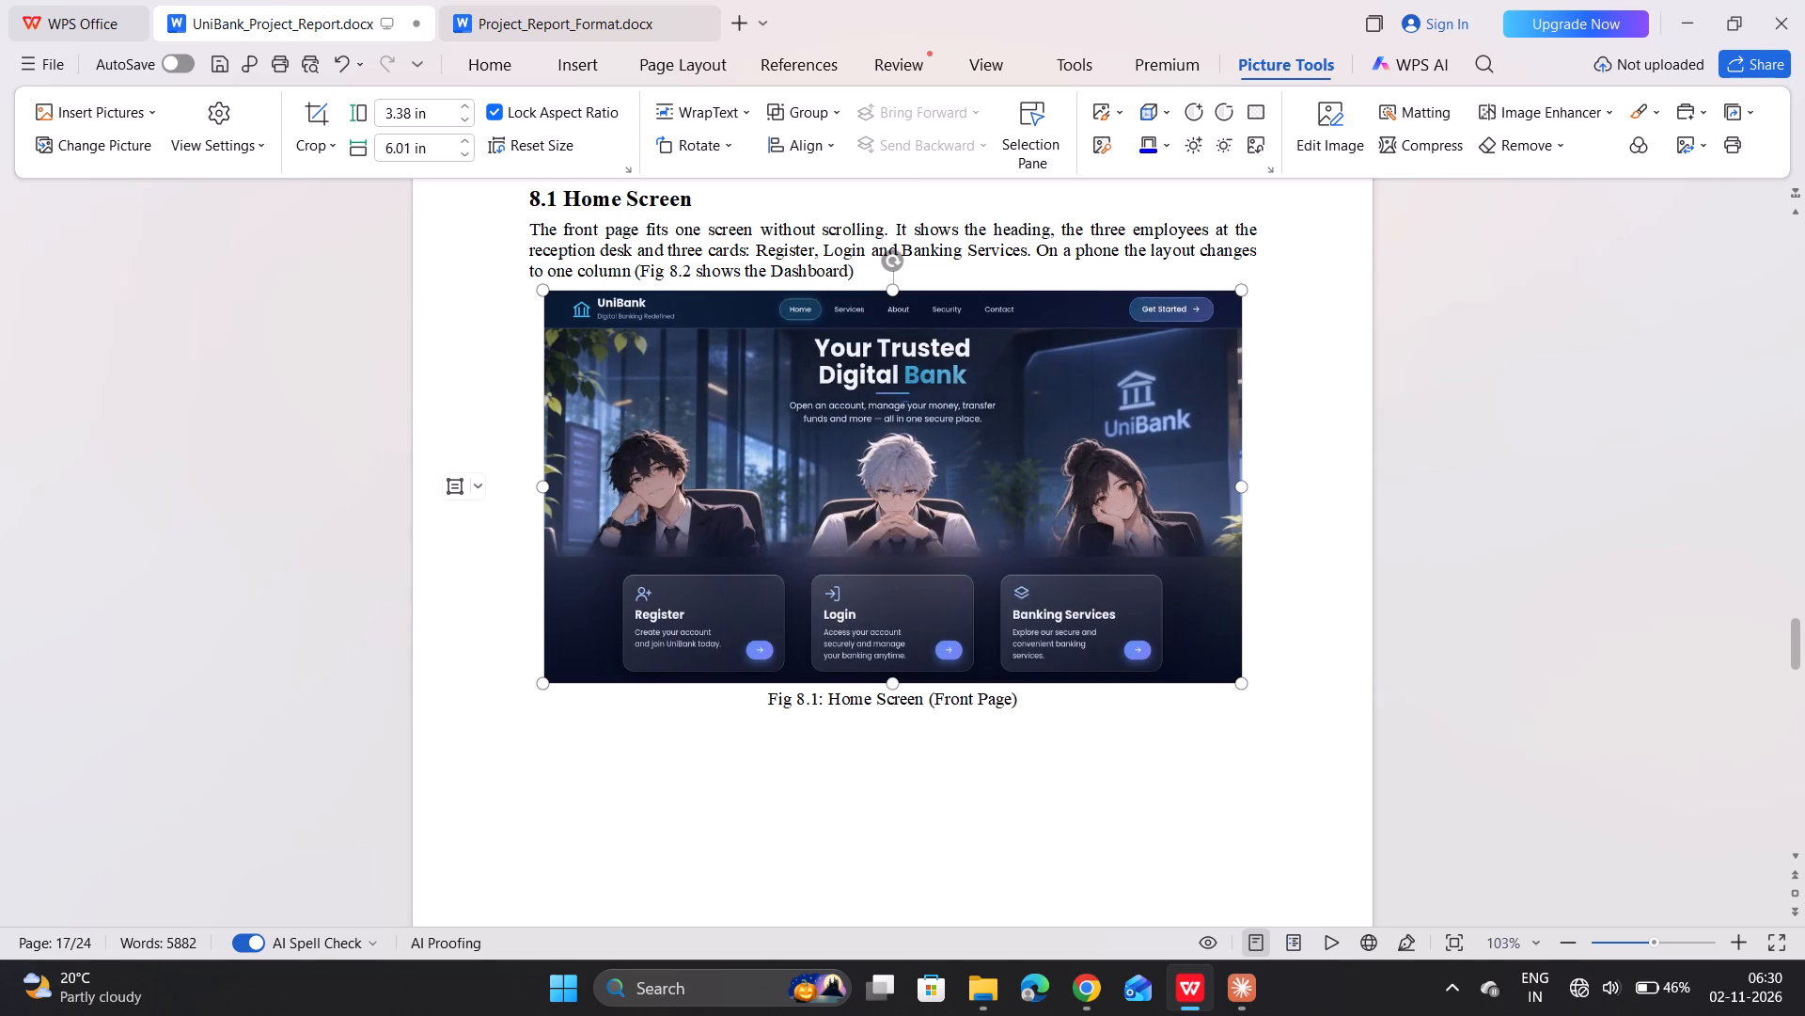
left_click(1122, 757)
Renumber the Services Page caption in section 8.2 as Fig 8.2.
scroll(1122, 757, "down", 4)
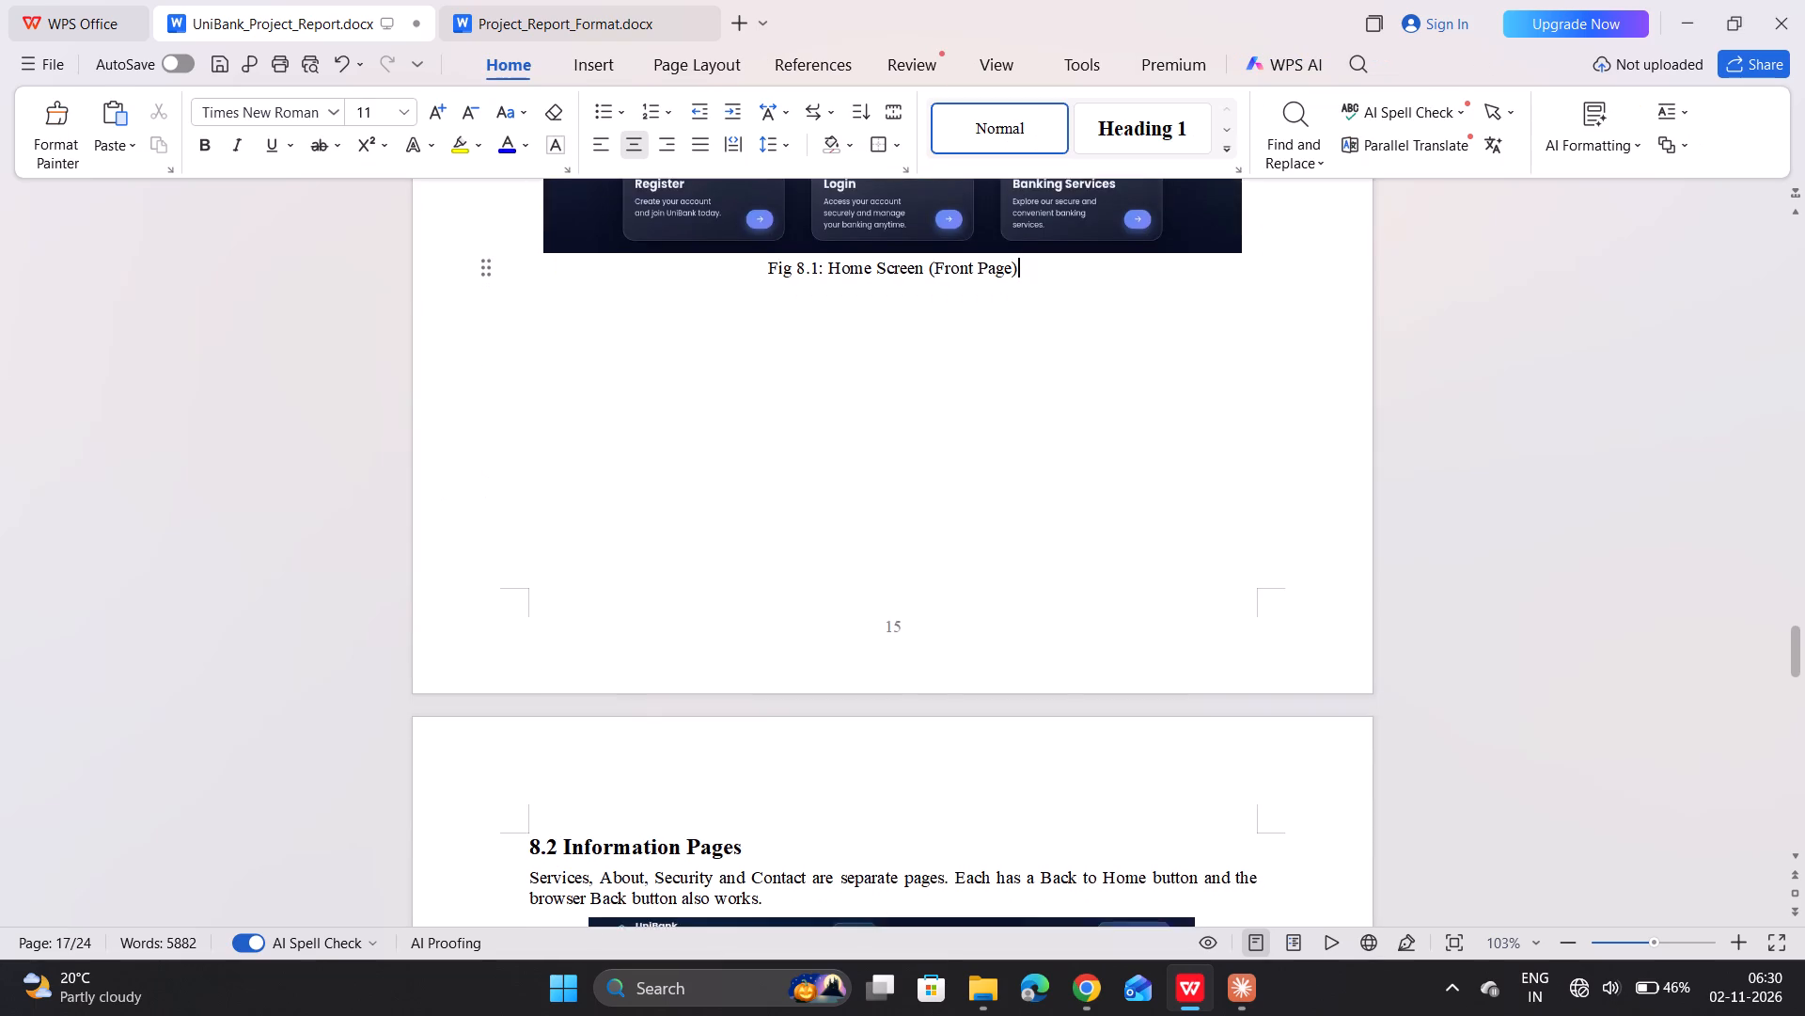
scroll(1122, 757, "down", 7)
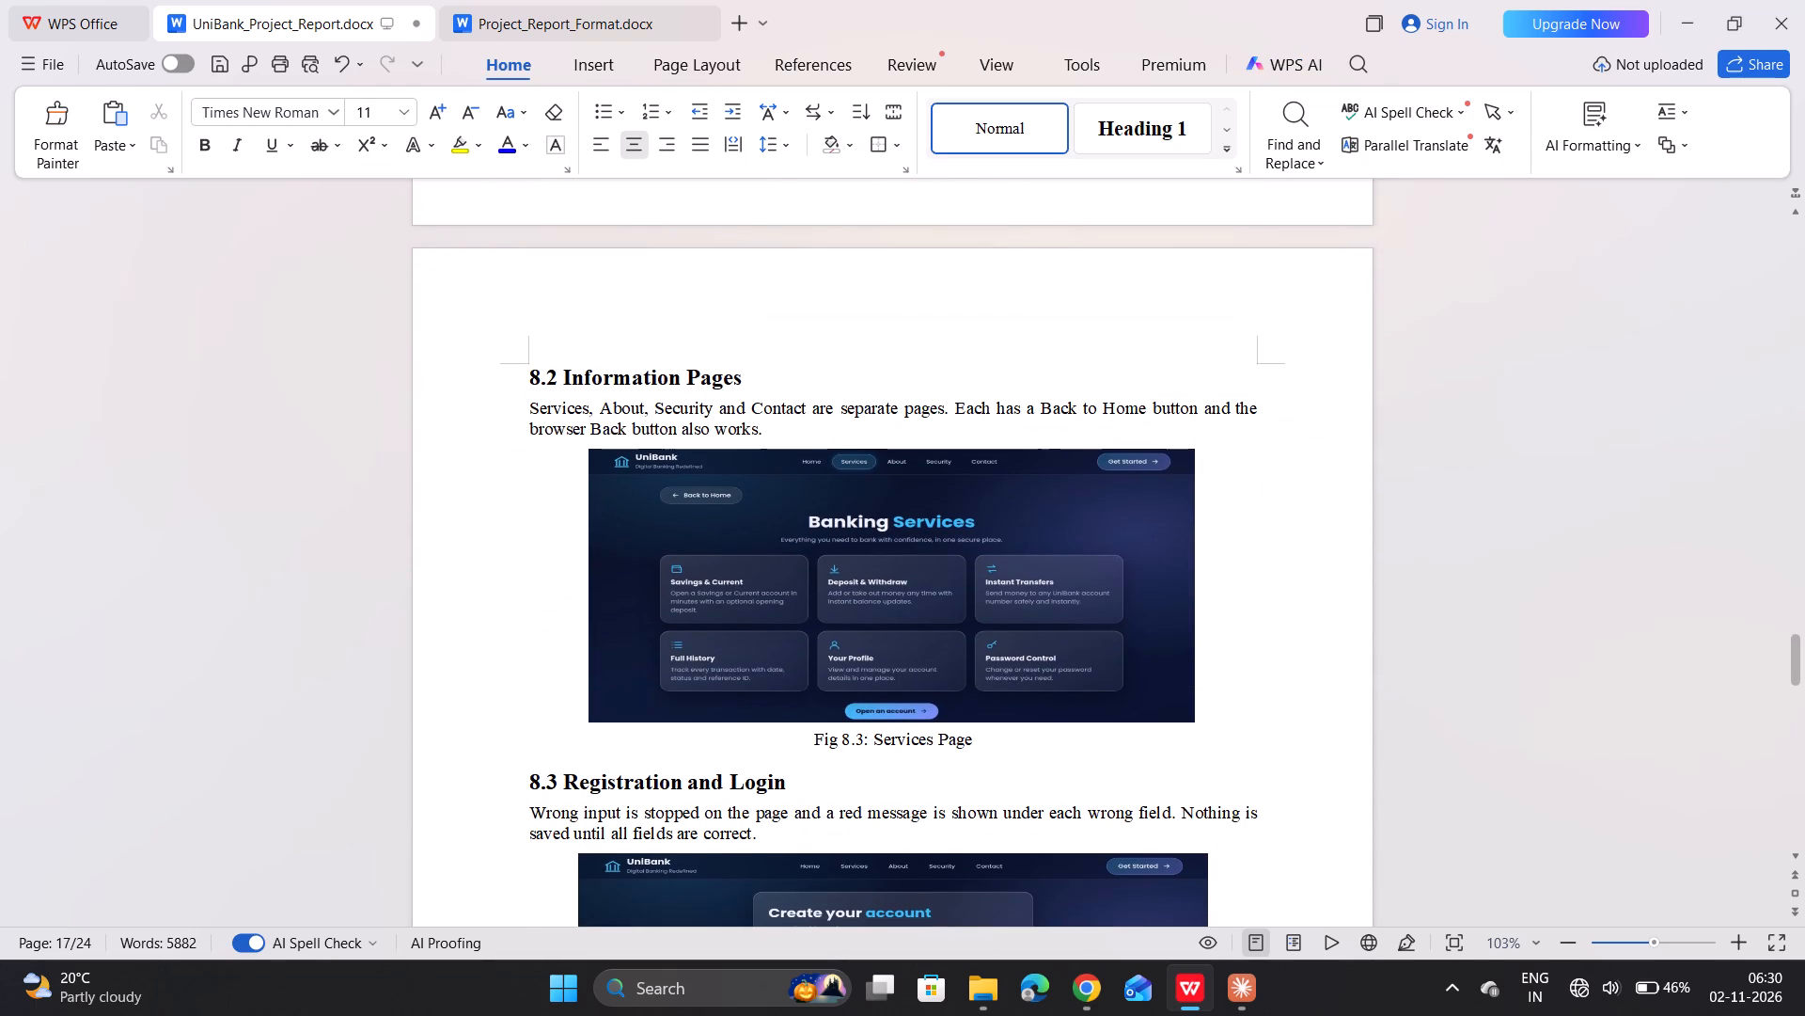
left_click(861, 737)
key("BackSpace")
key("2")
Renumber the Registration with Validation Messages caption in section 8.3 as Fig 8.3.
key("Left")
key("Left")
key("Down")
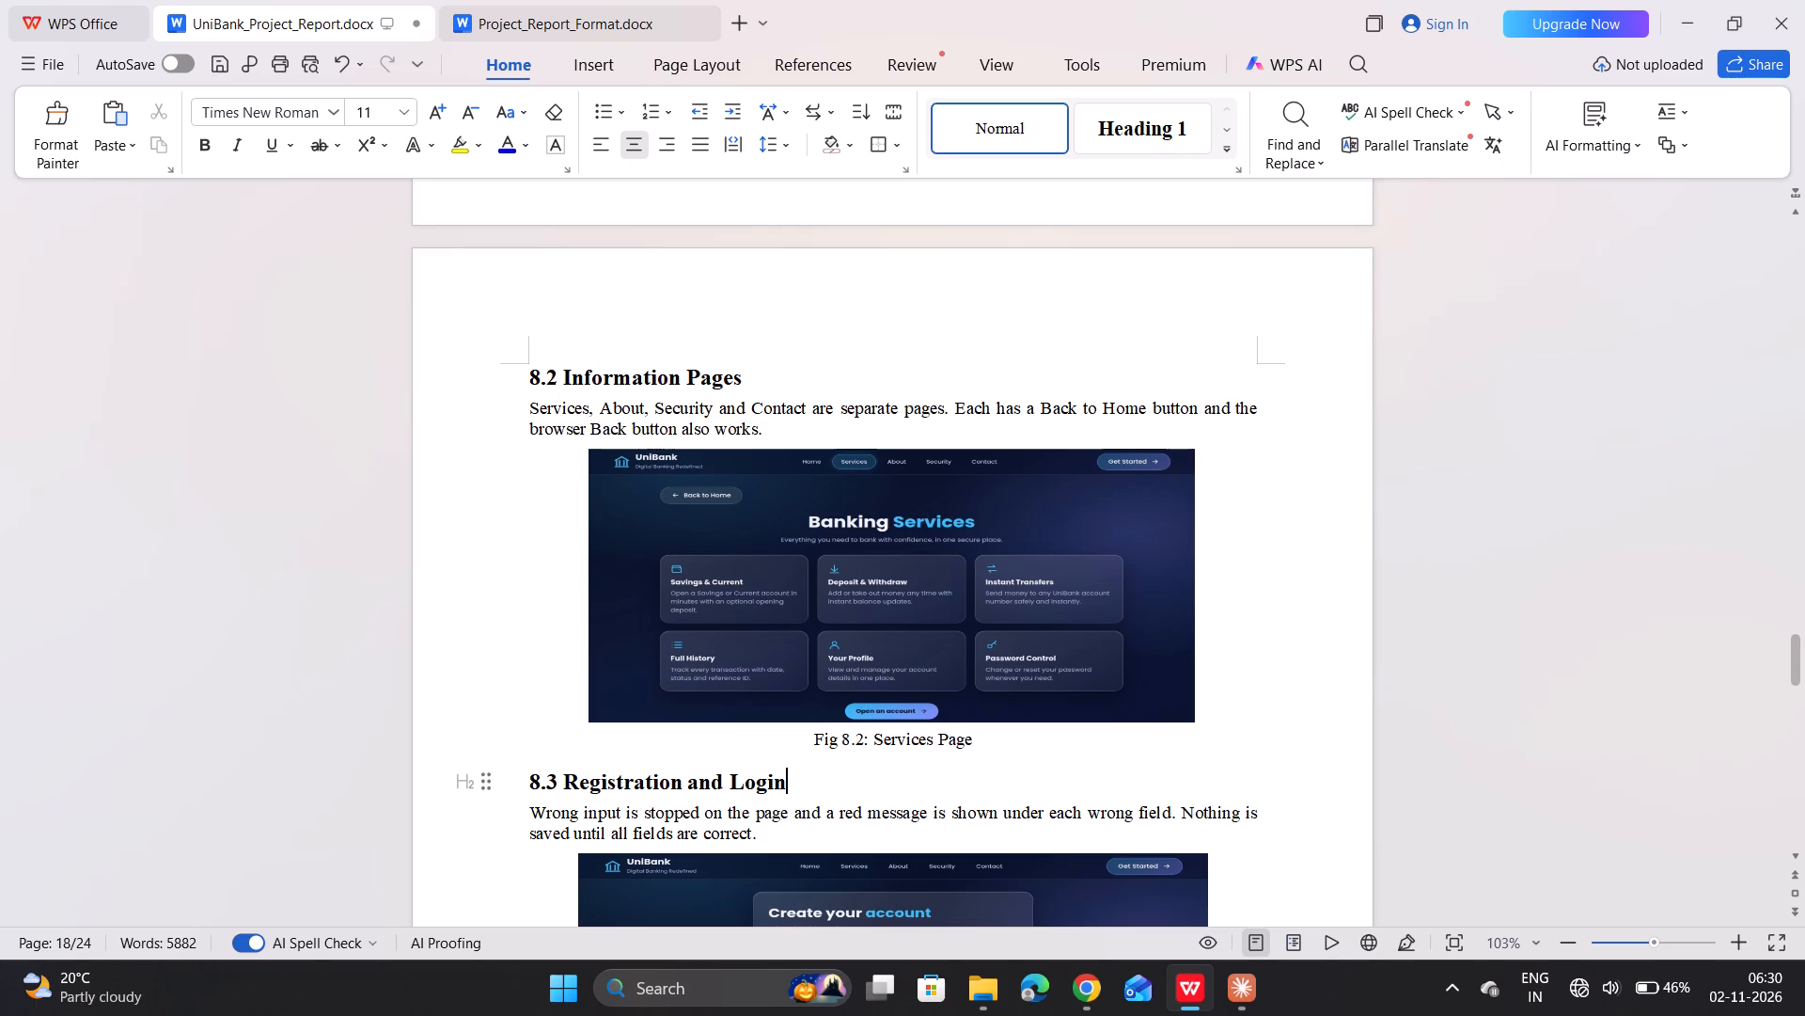
key("Down")
key("Down")
key("Down")
key("Down")
key("Down")
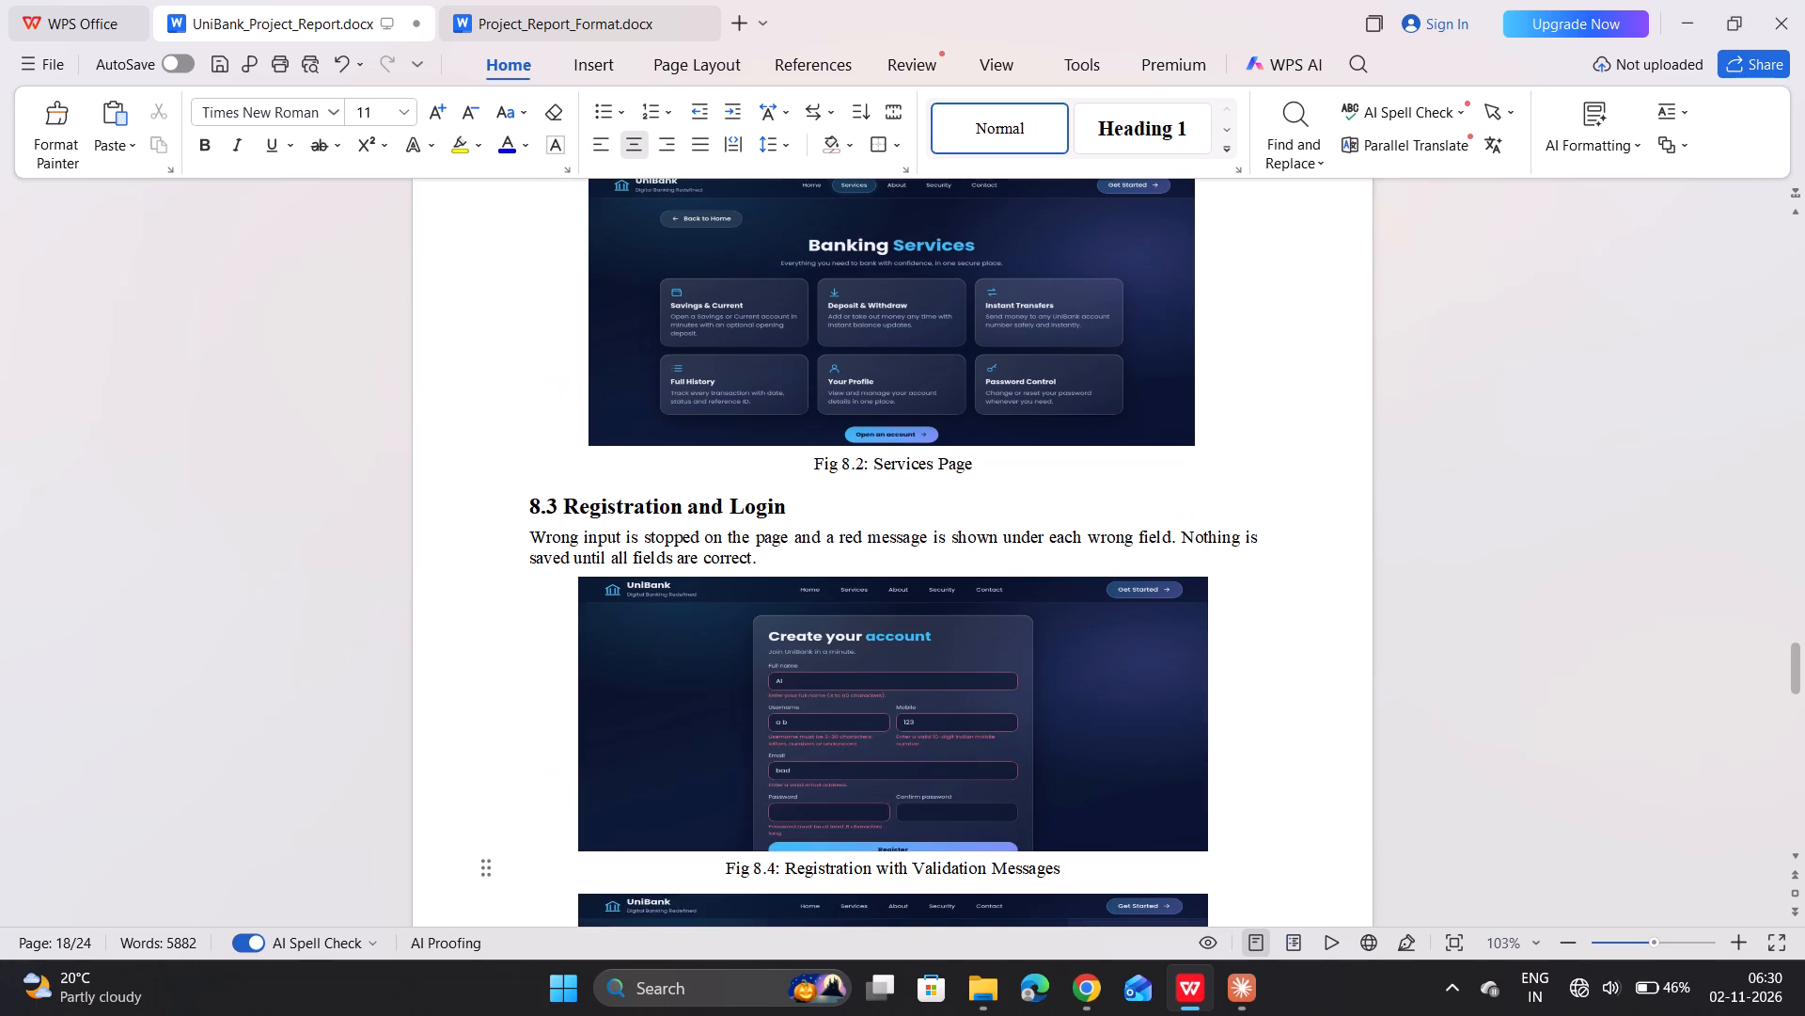
key("Up")
key("Left")
key("Left")
key("Left")
key("Left")
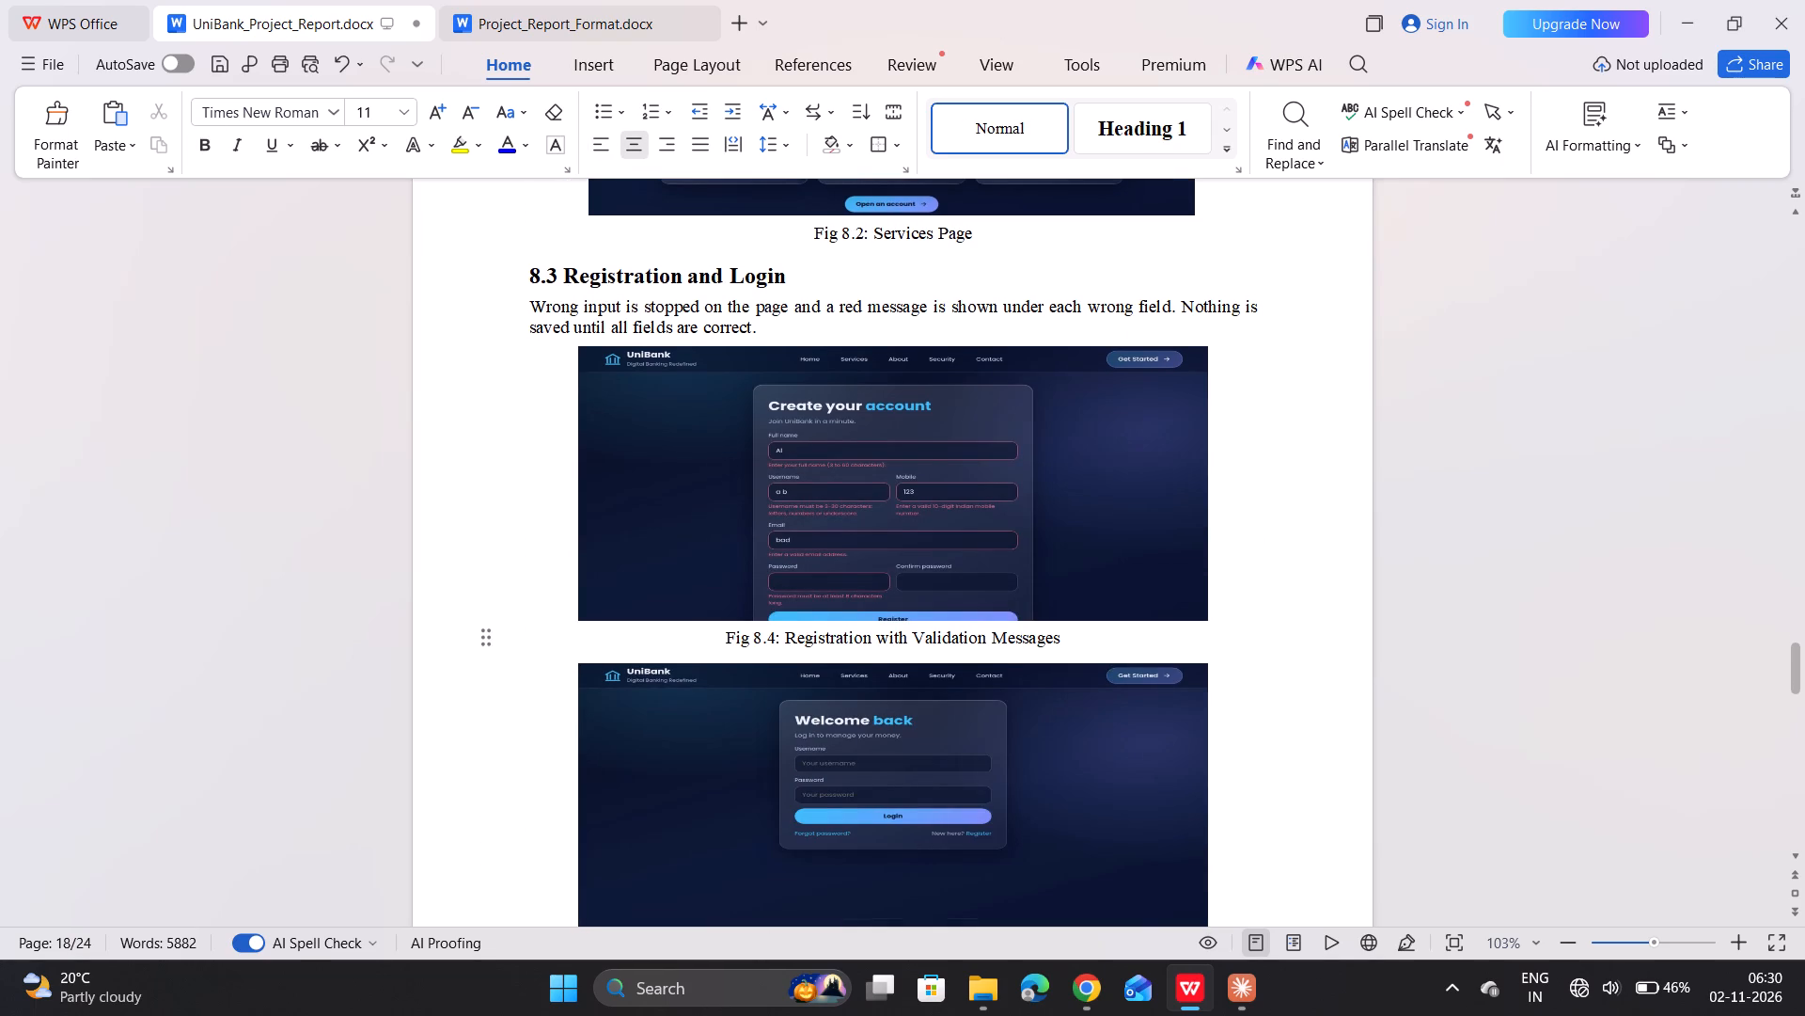
key("Left")
key("Left")
key("Left")
key("Left")
key("Left")
key("Left")
key("Left")
key("BackSpace")
key("3")
Renumber the Login Page caption as Fig 8.4 and the Create Bank Account caption as Fig 8.5.
scroll(861, 737, "down", 2)
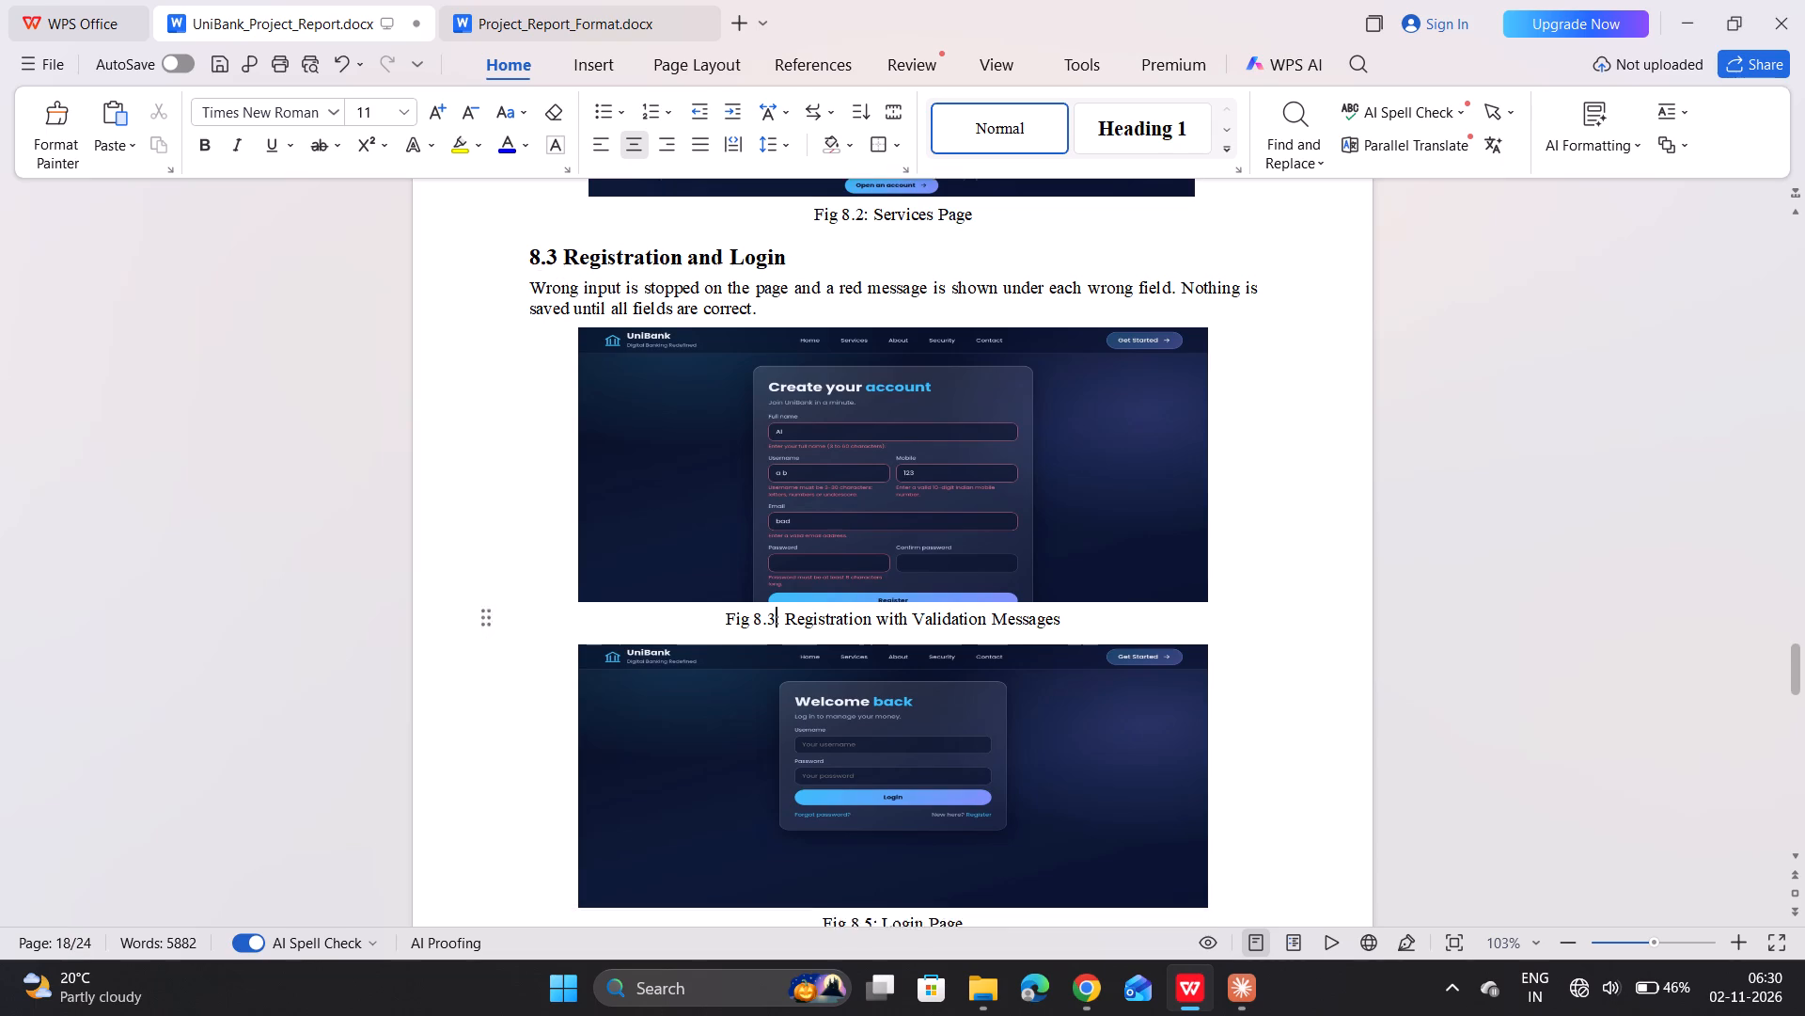
scroll(861, 737, "down", 2)
left_click(872, 675)
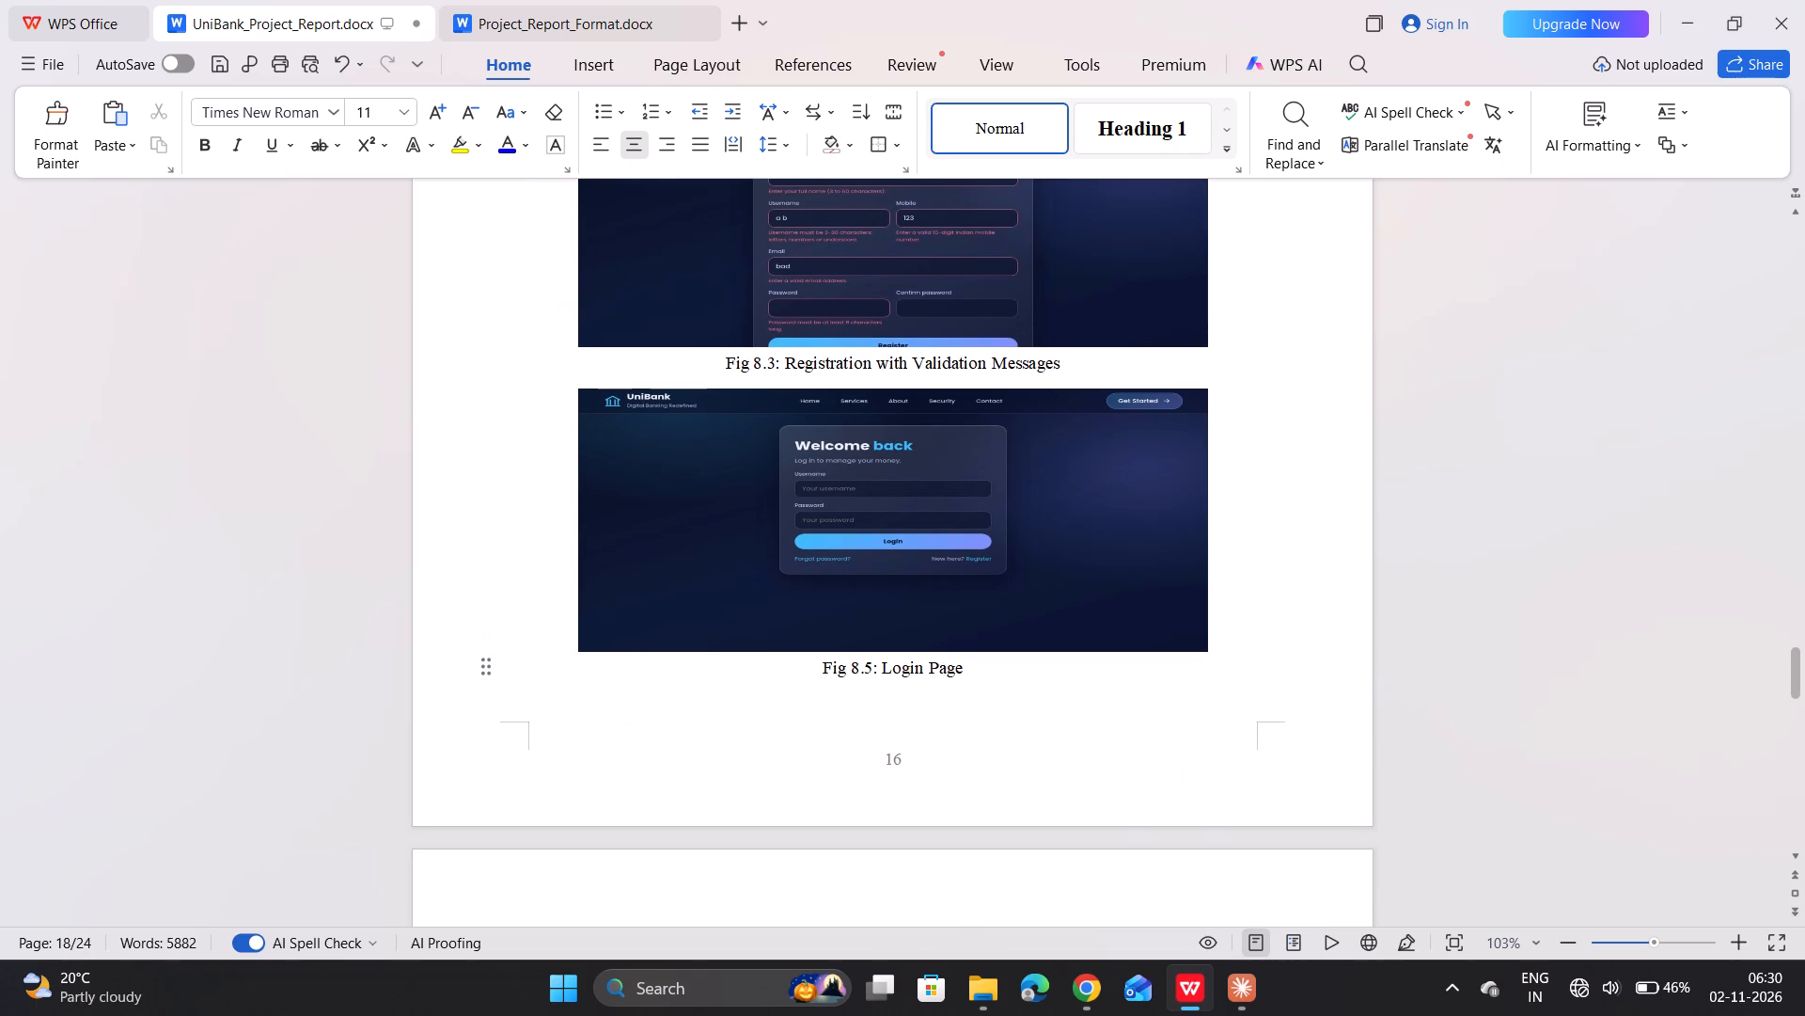
key("BackSpace")
key("4")
scroll(872, 675, "down", 5)
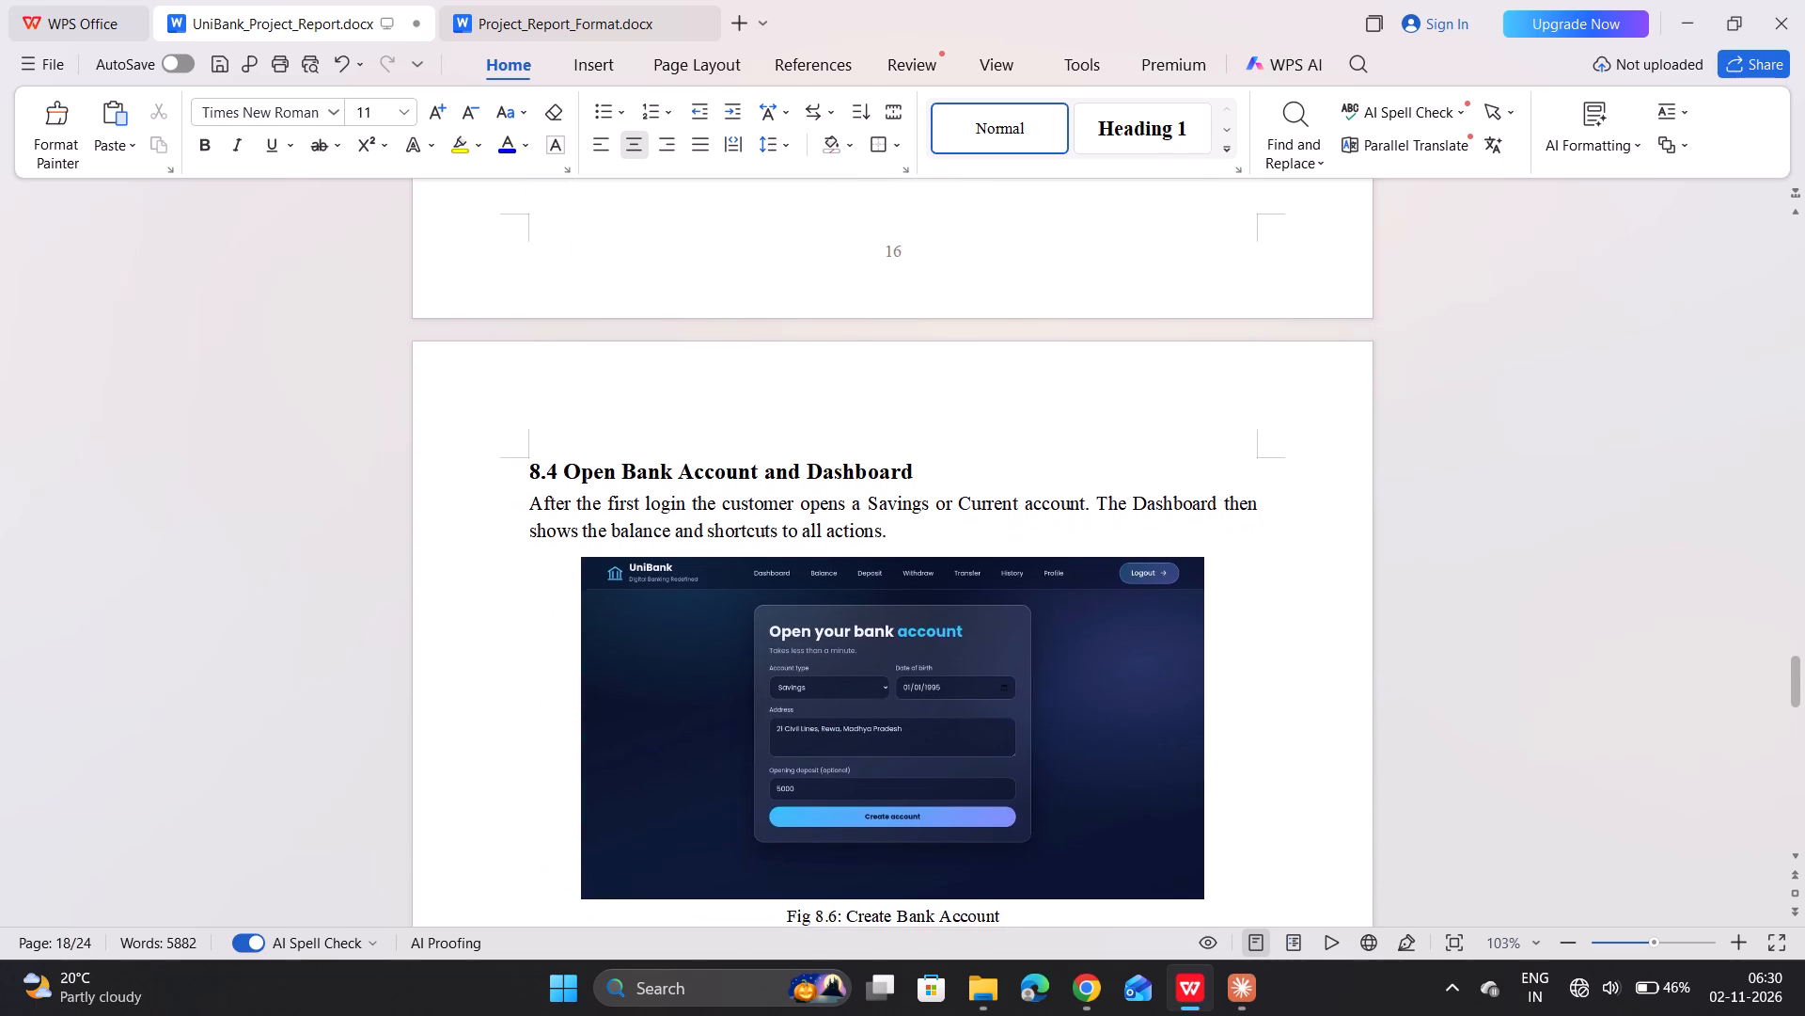
scroll(872, 675, "down", 2)
left_click(839, 671)
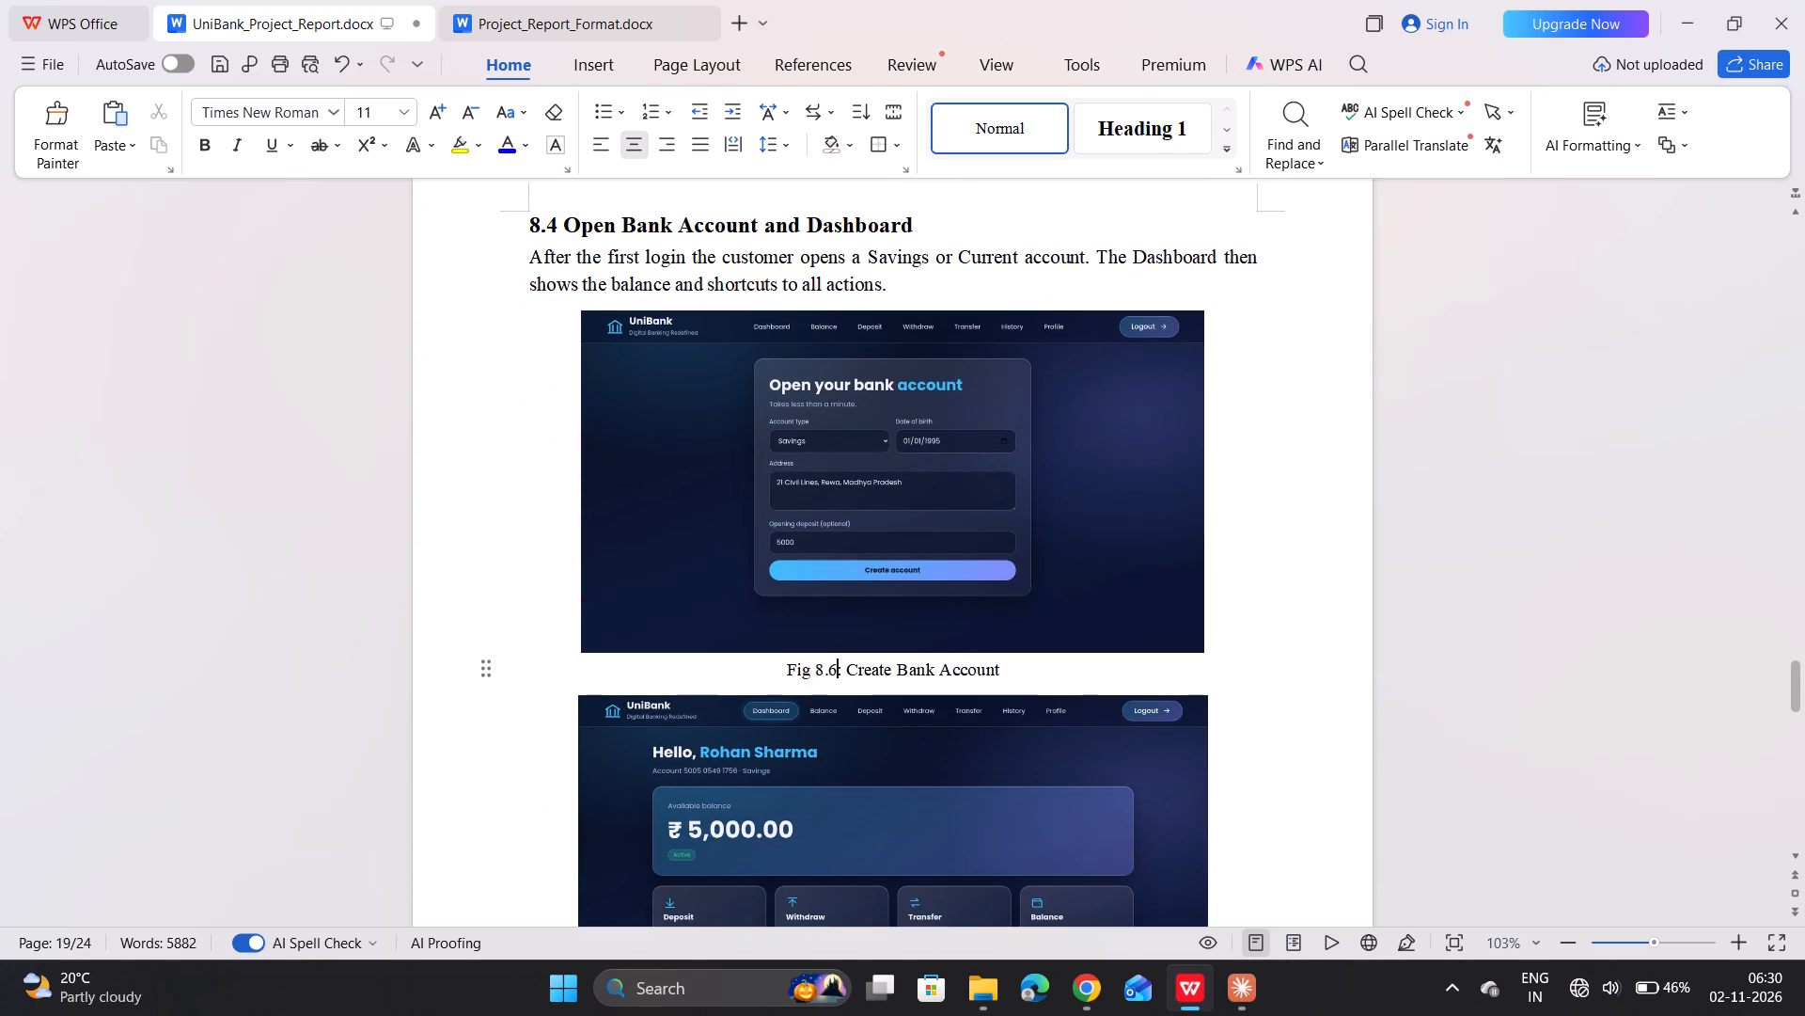
key("BackSpace")
key("5")
Renumber the Dashboard caption in section 8.4 as Fig 8.6.
scroll(839, 671, "down", 5)
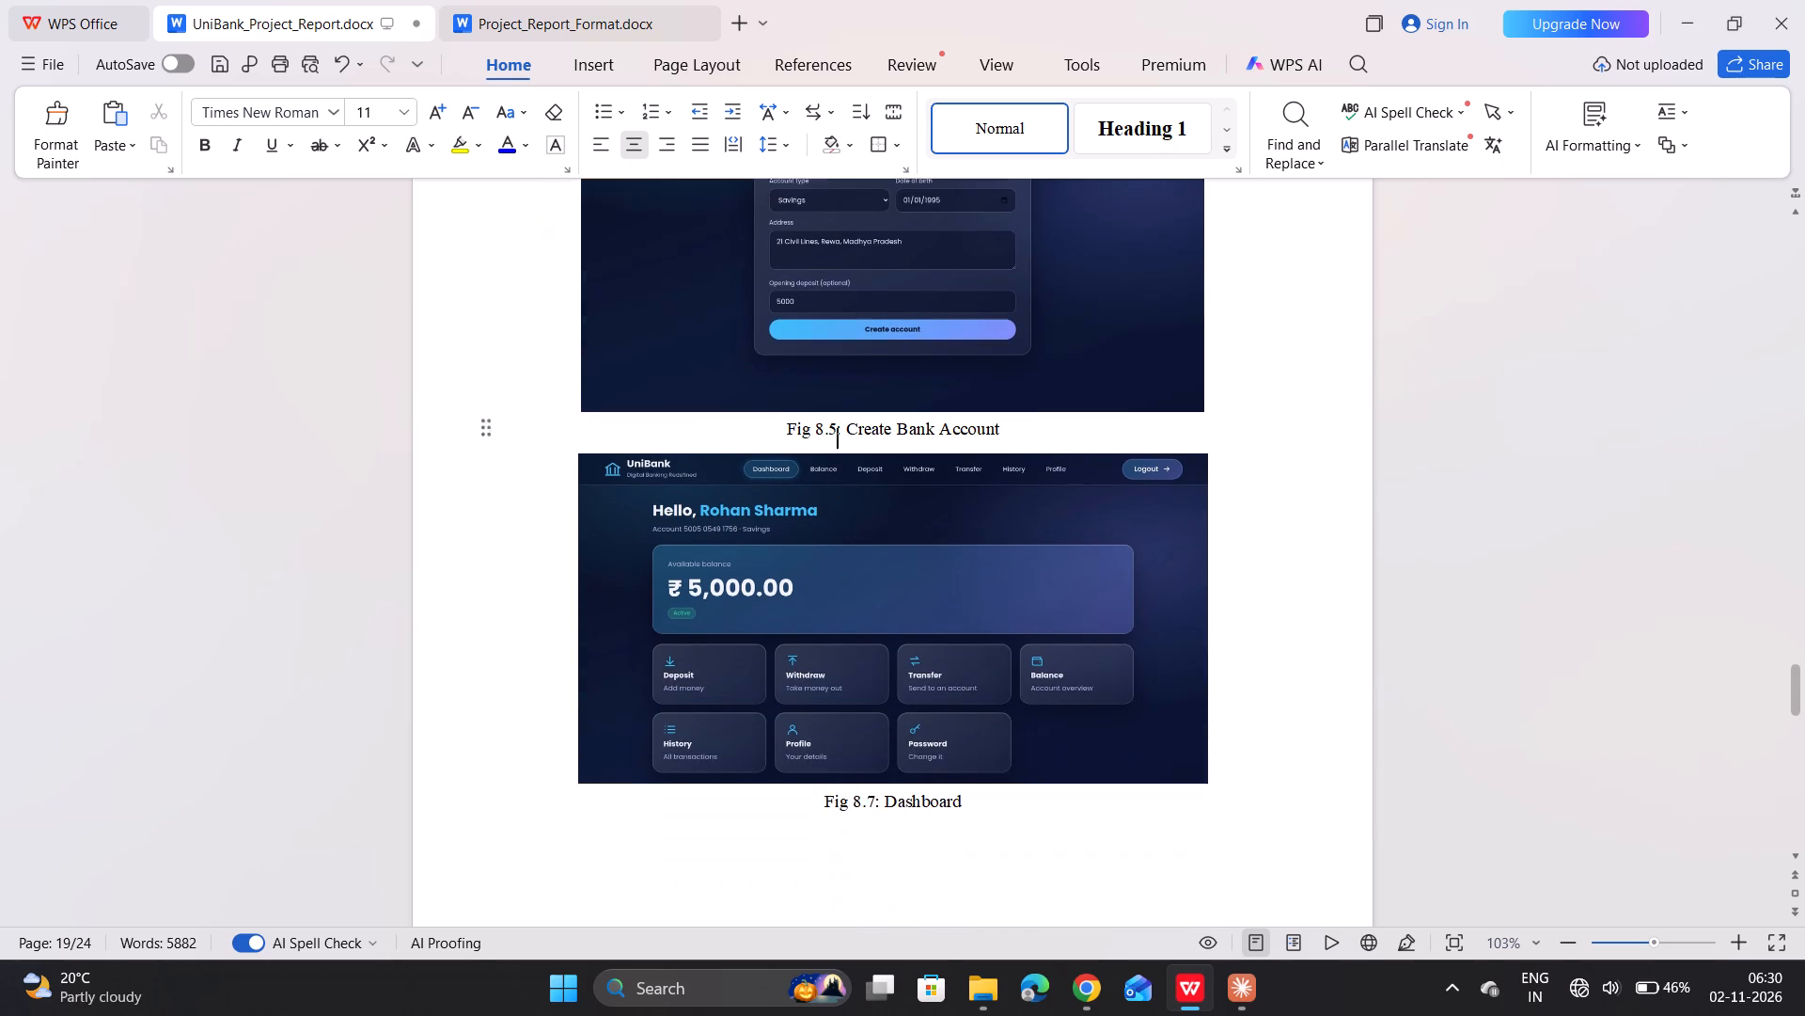
scroll(839, 671, "down", 1)
left_click(873, 733)
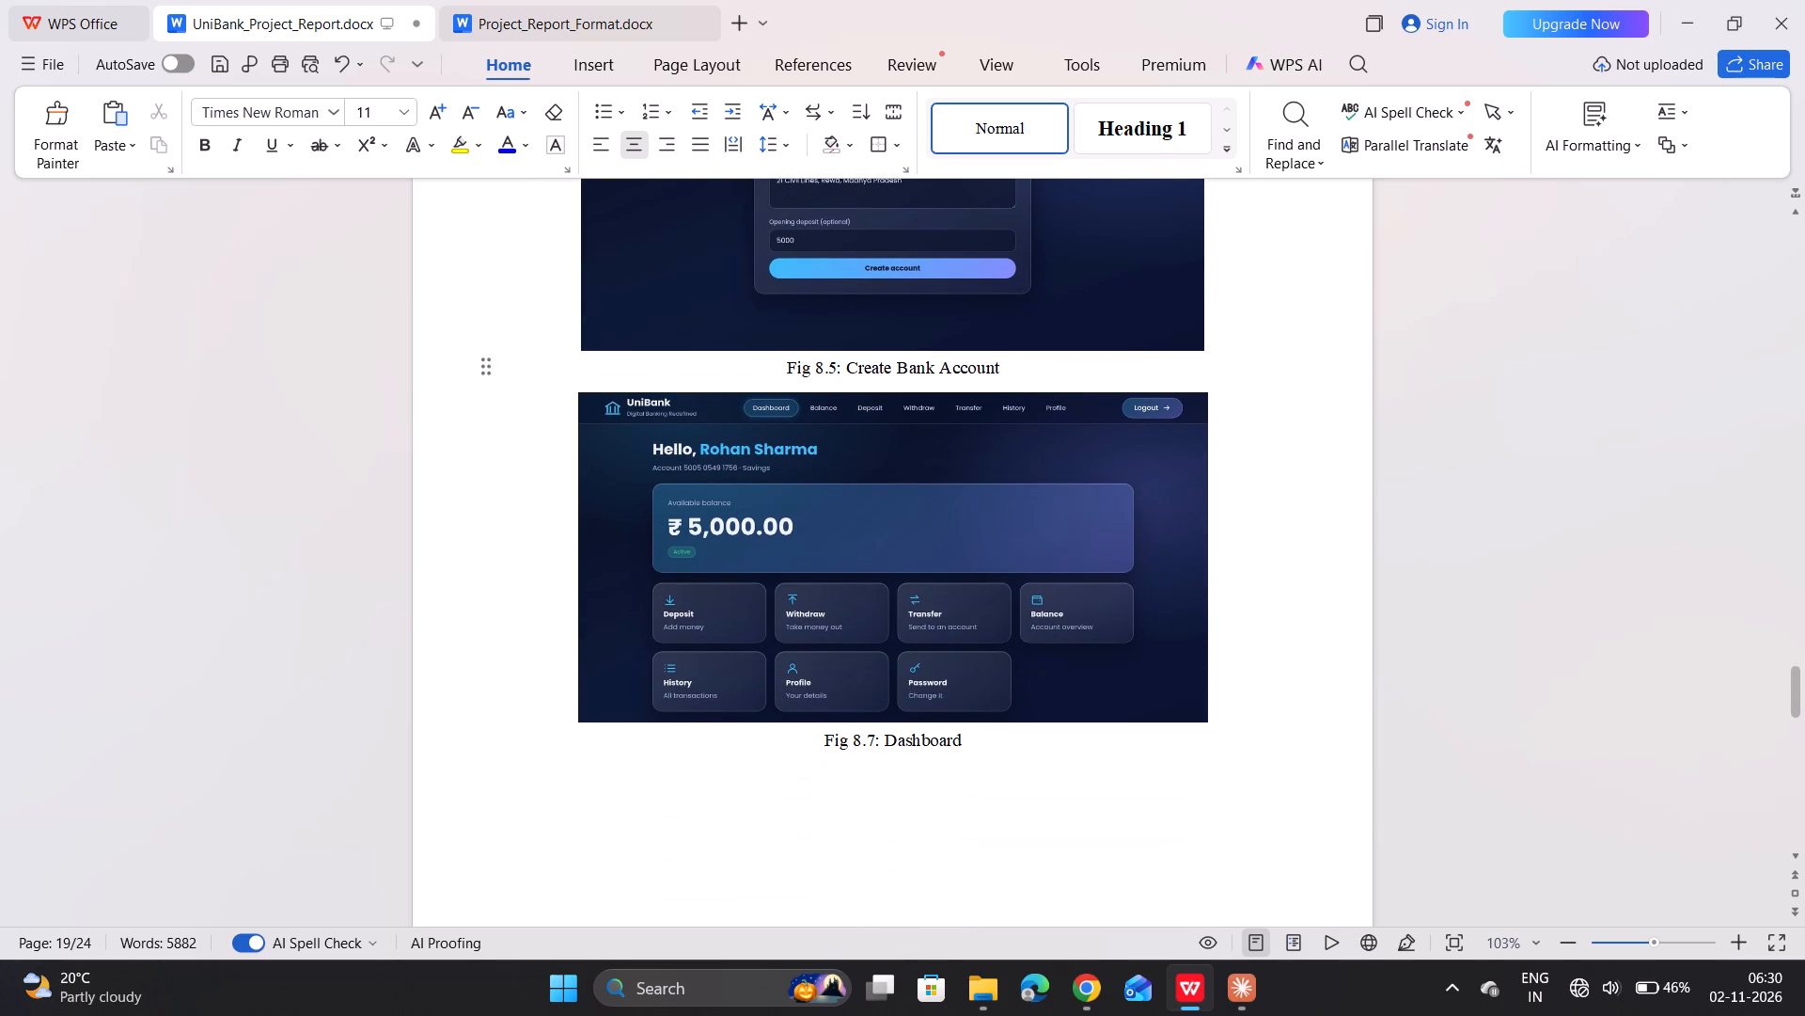
key("BackSpace")
key("6")
Renumber the section 8.5 captions: Deposit Page as Fig 8.7 and Insufficient Balance Message as Fig 8.8.
scroll(873, 733, "down", 6)
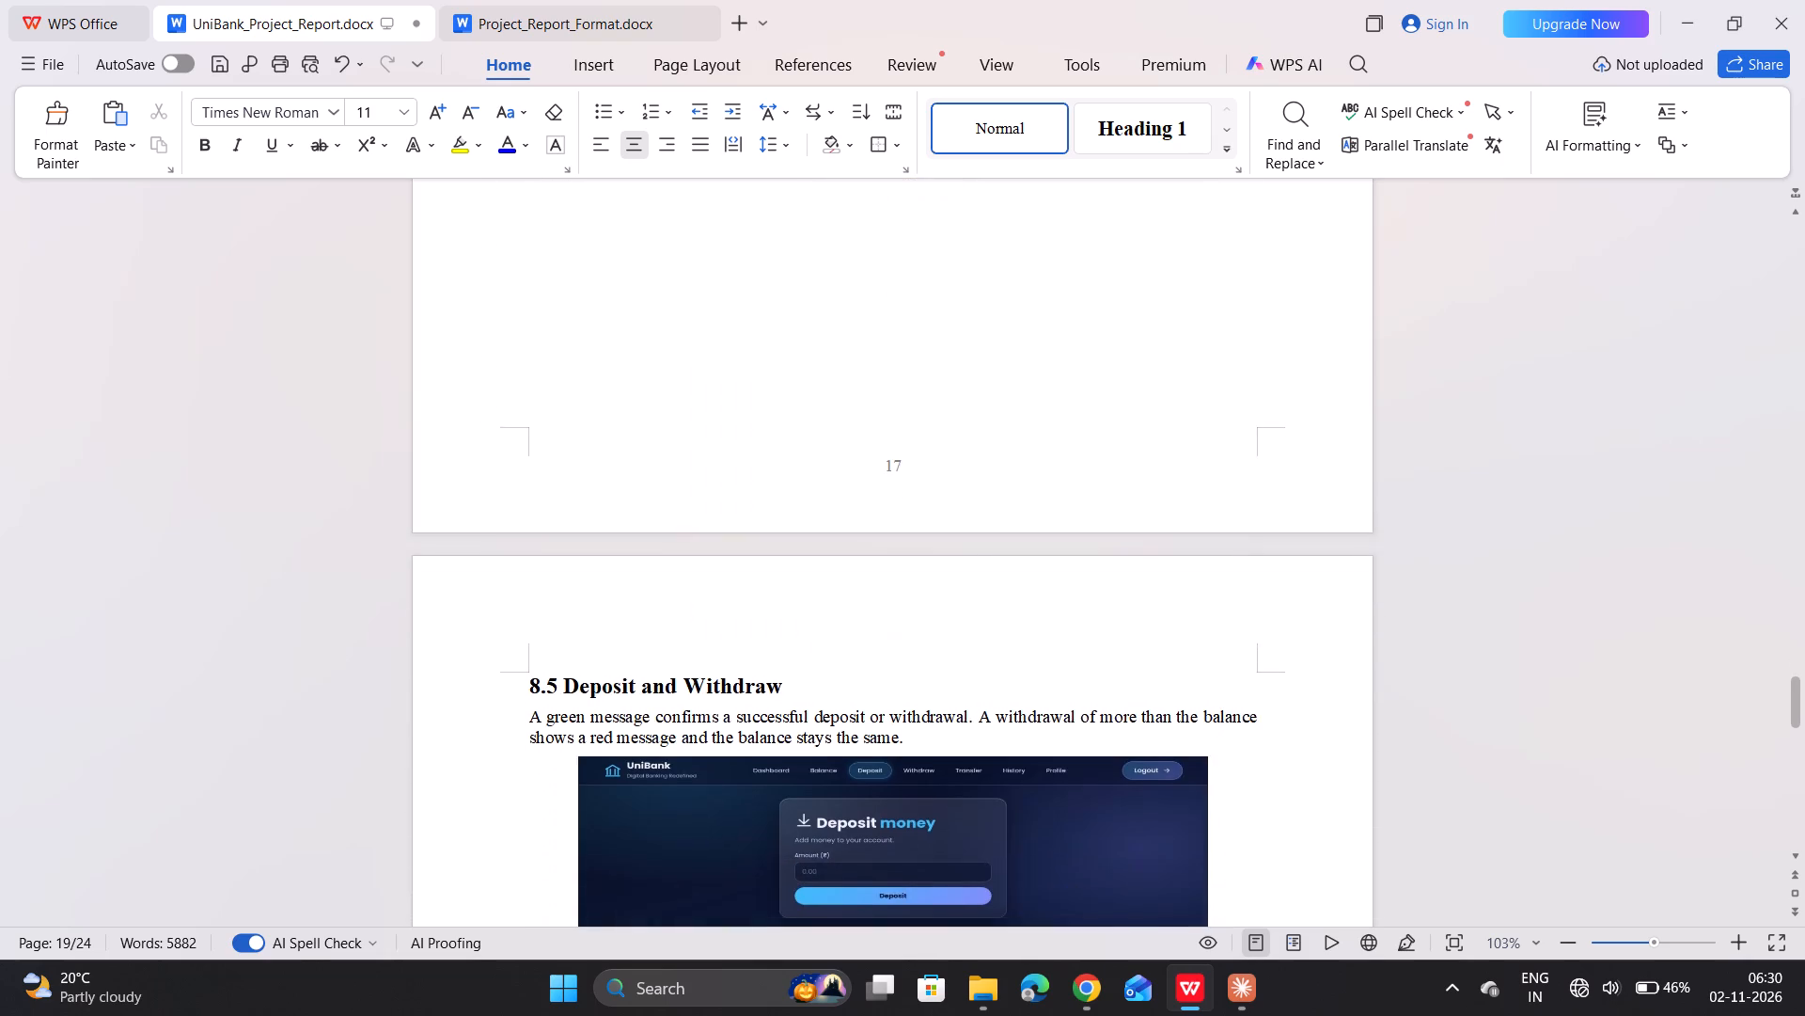
scroll(873, 733, "down", 3)
left_click(863, 712)
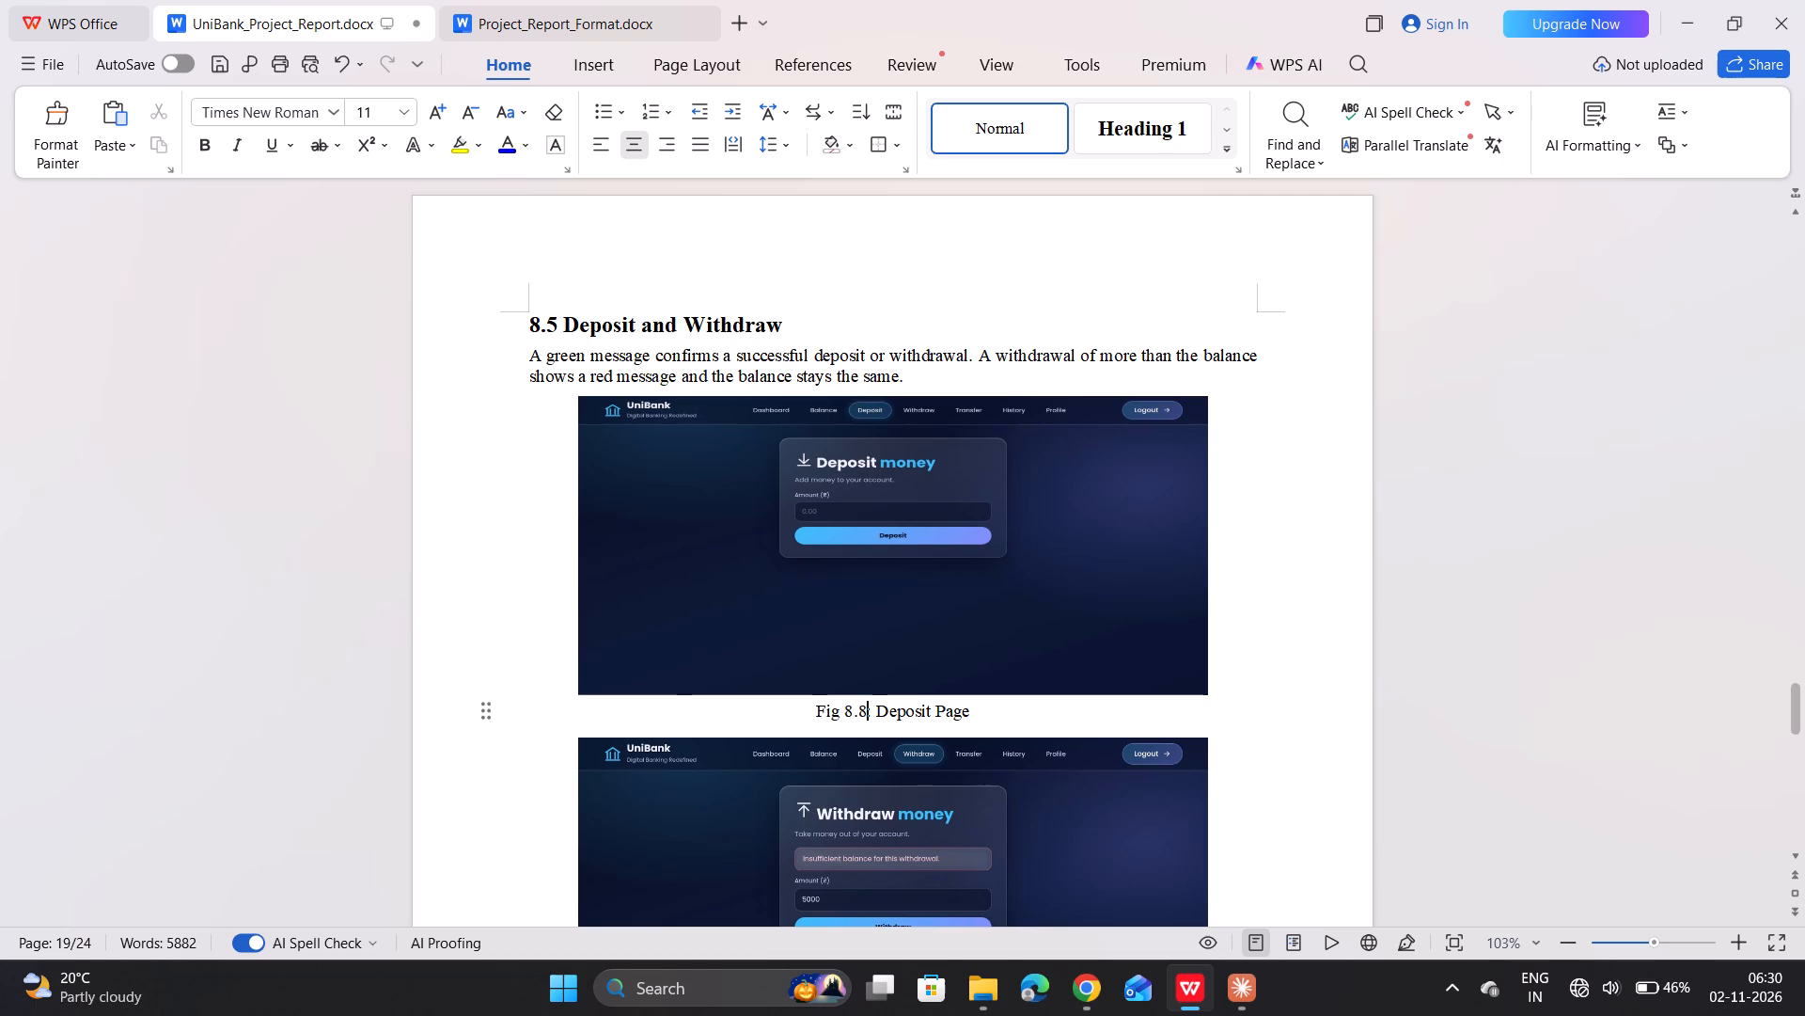
key("BackSpace")
key("7")
scroll(863, 712, "down", 2)
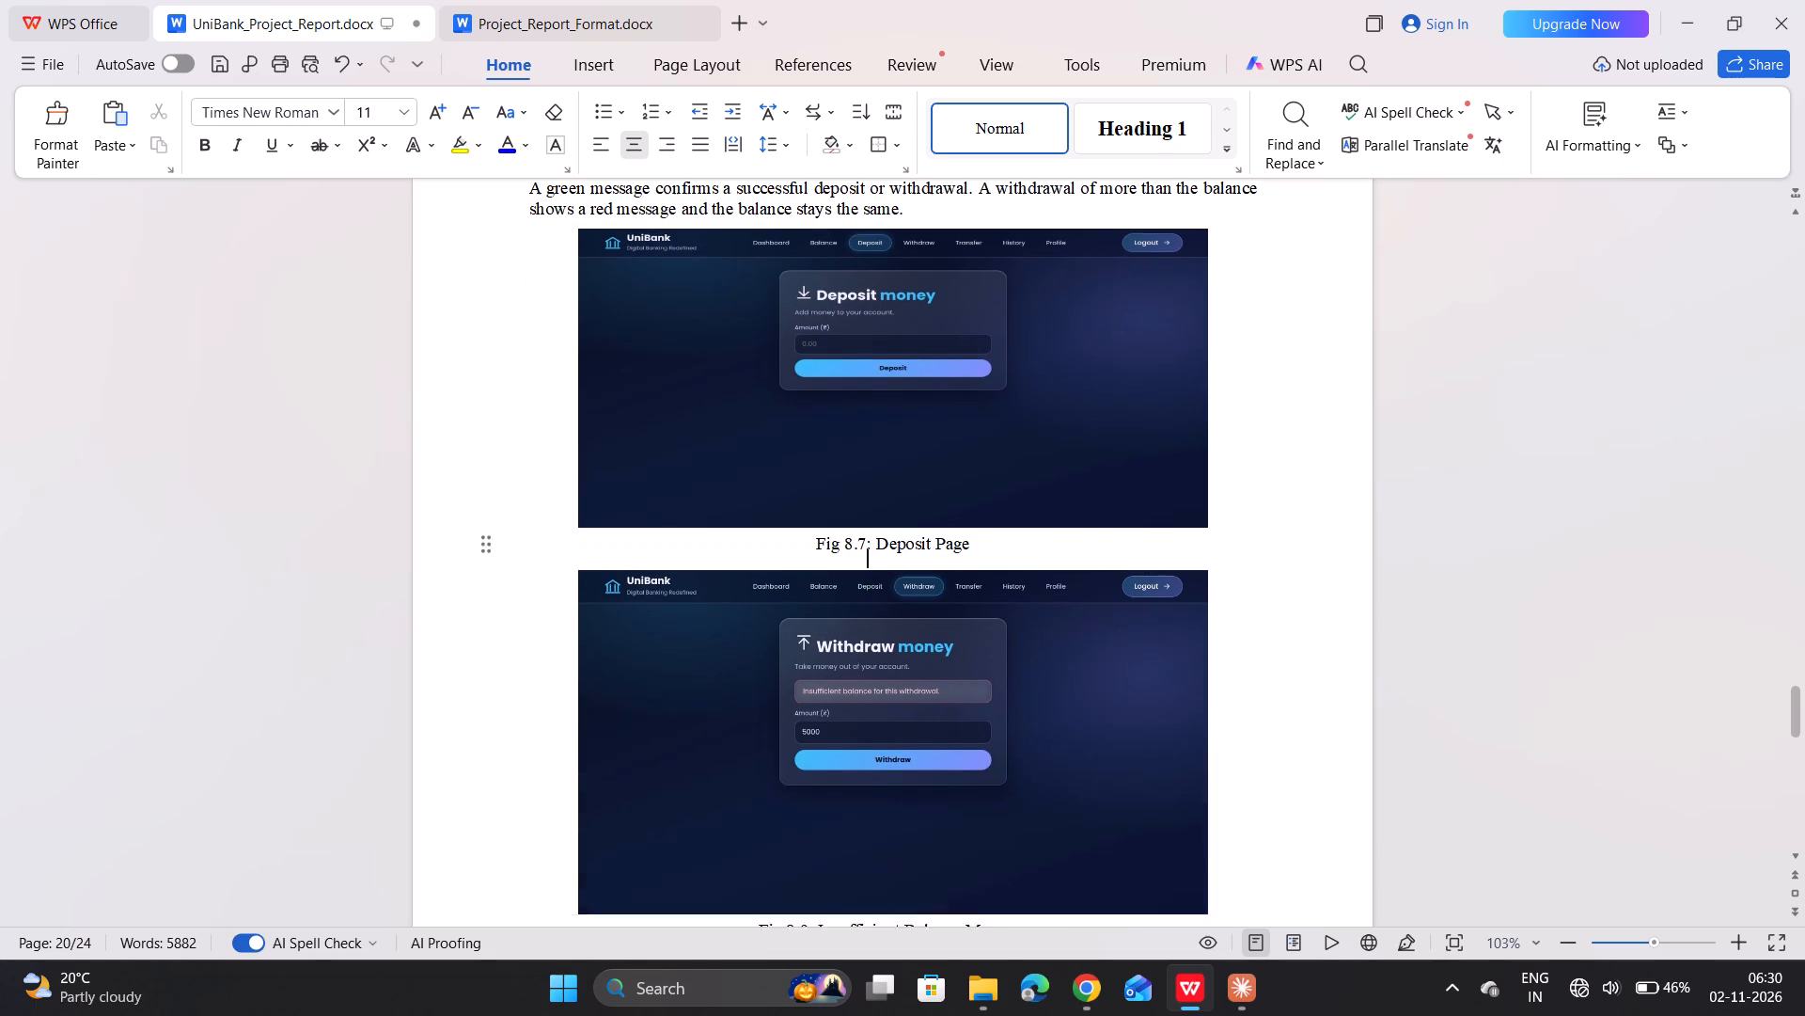
scroll(863, 712, "down", 2)
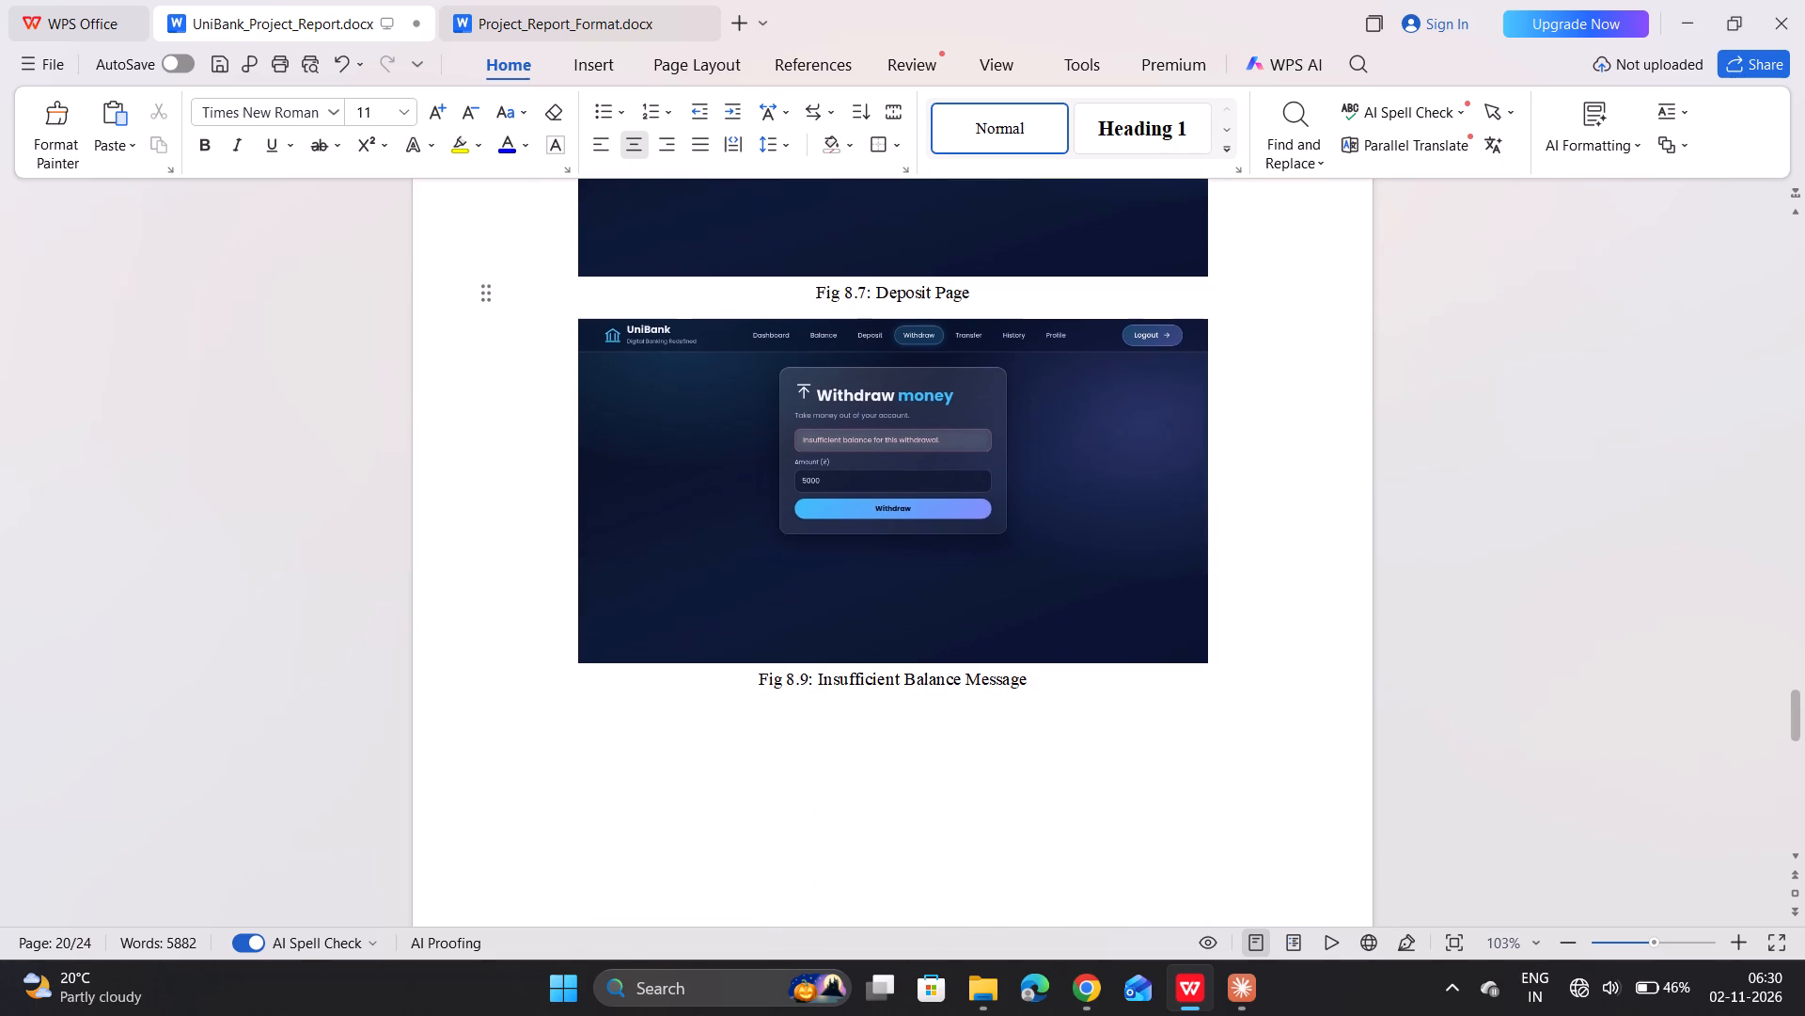
left_click(808, 681)
key("BackSpace")
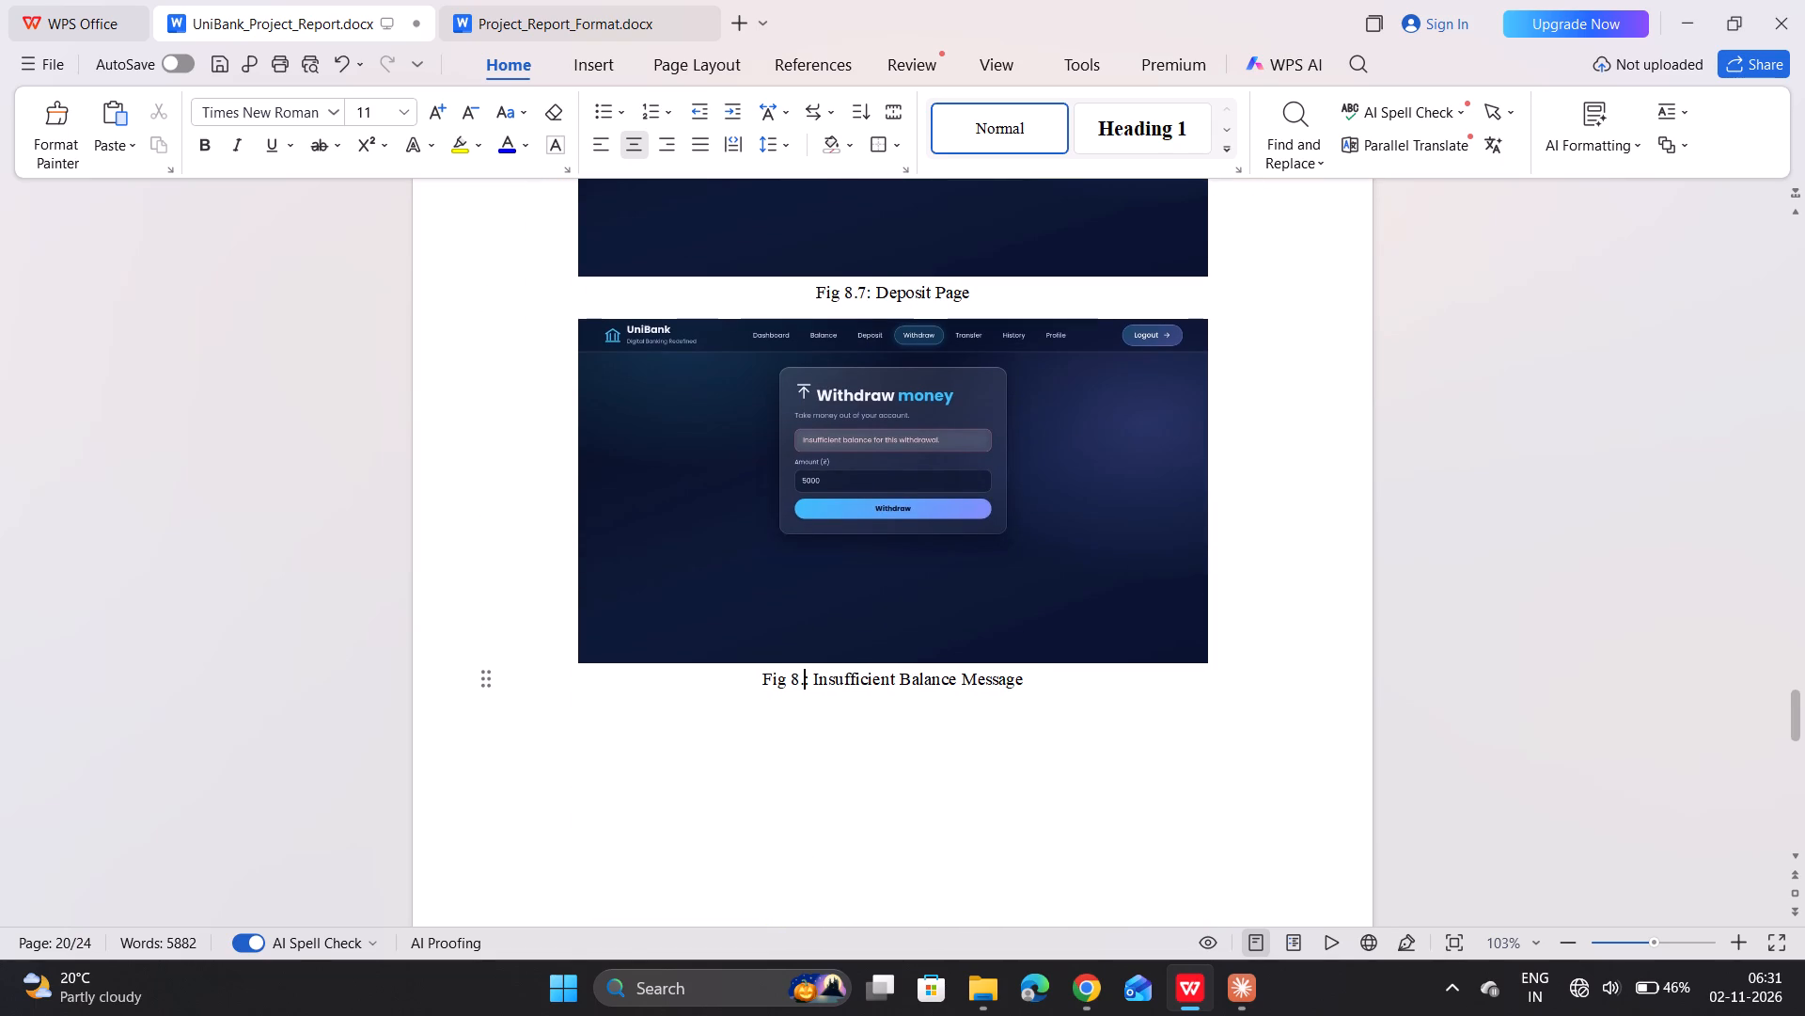
key("8")
Renumber the section 8.6 captions: Transfer Form as Fig 8.9 and Balance After a Transfer as Fig 8.10.
scroll(808, 681, "down", 7)
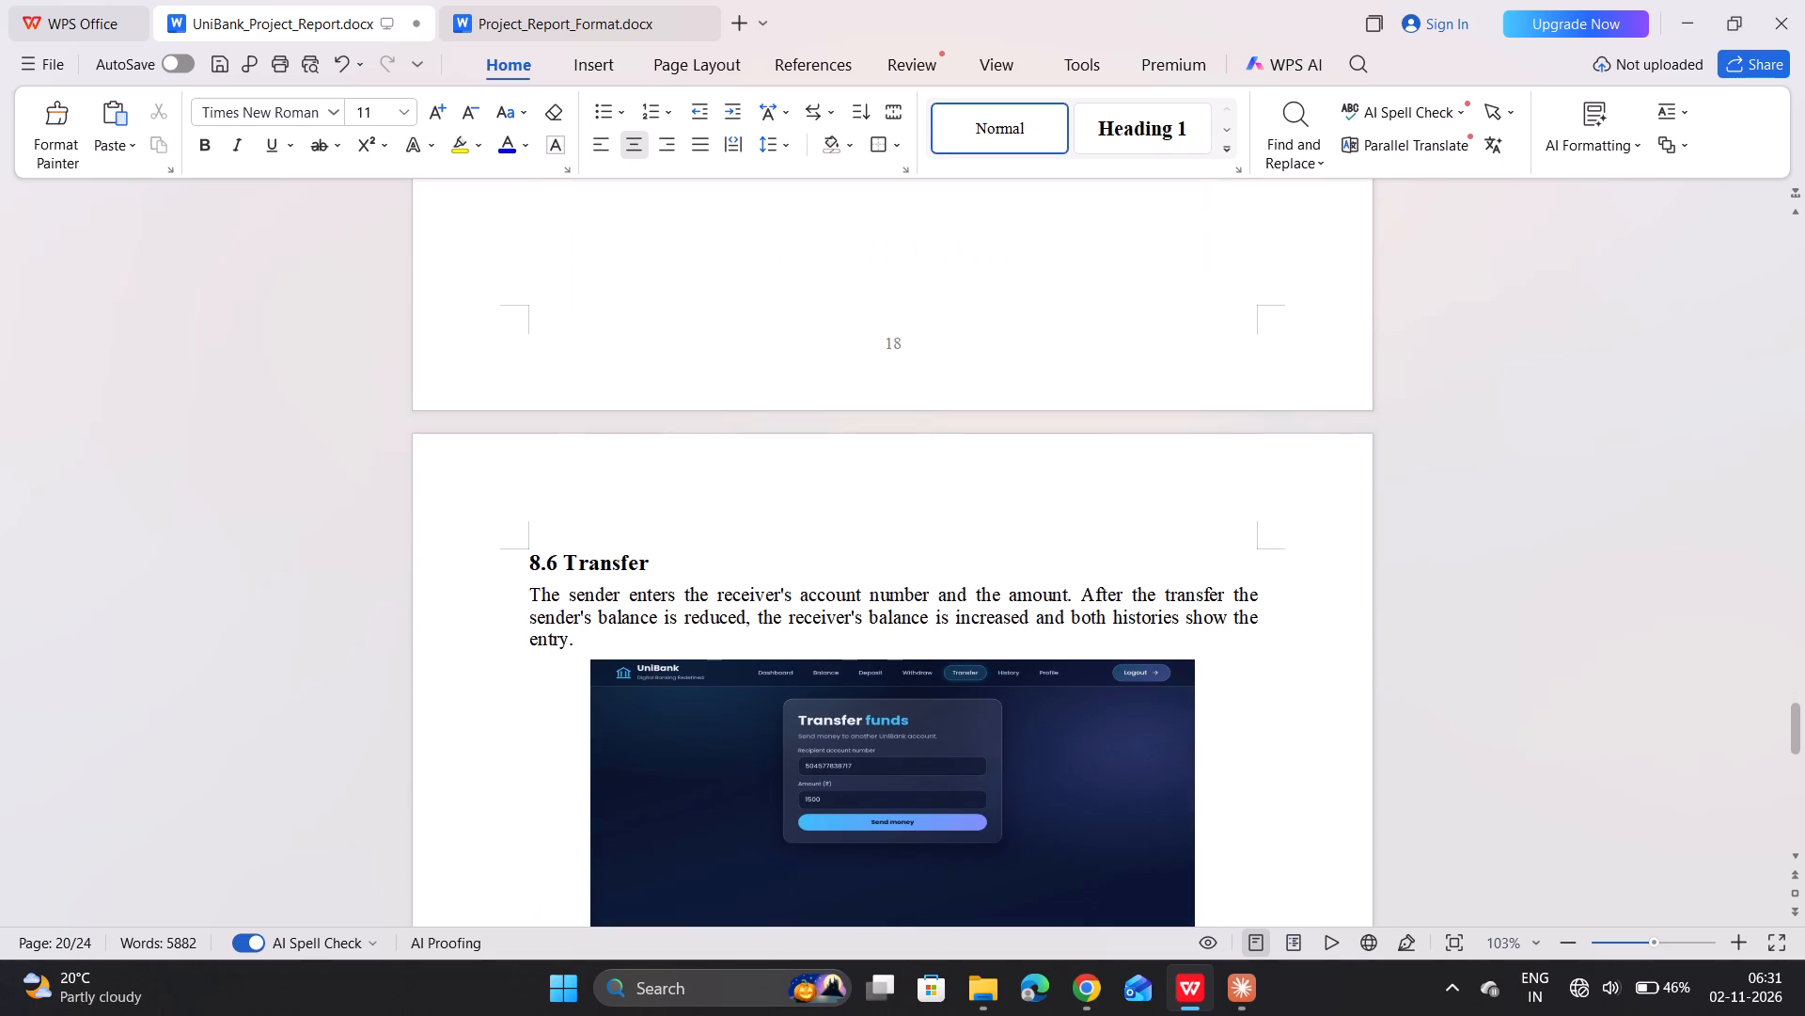
scroll(808, 681, "down", 4)
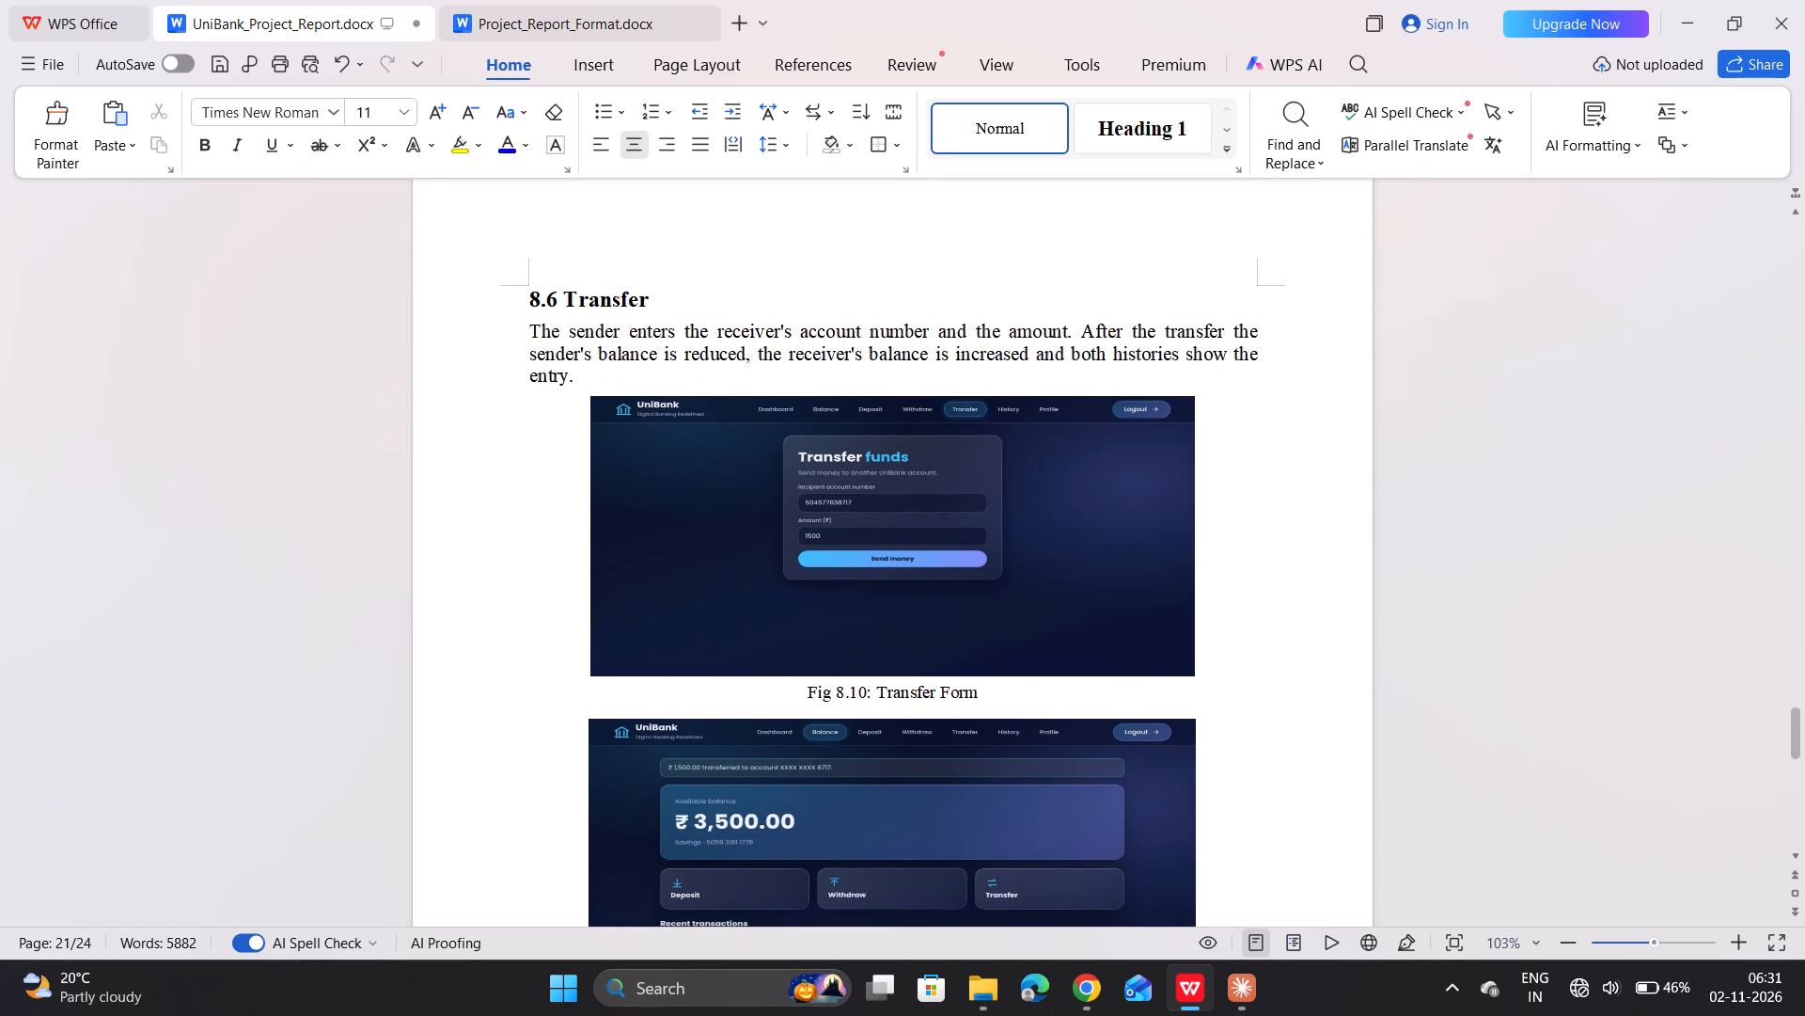
left_click(864, 690)
key("BackSpace")
key("BackSpace")
key("9")
scroll(864, 690, "down", 7)
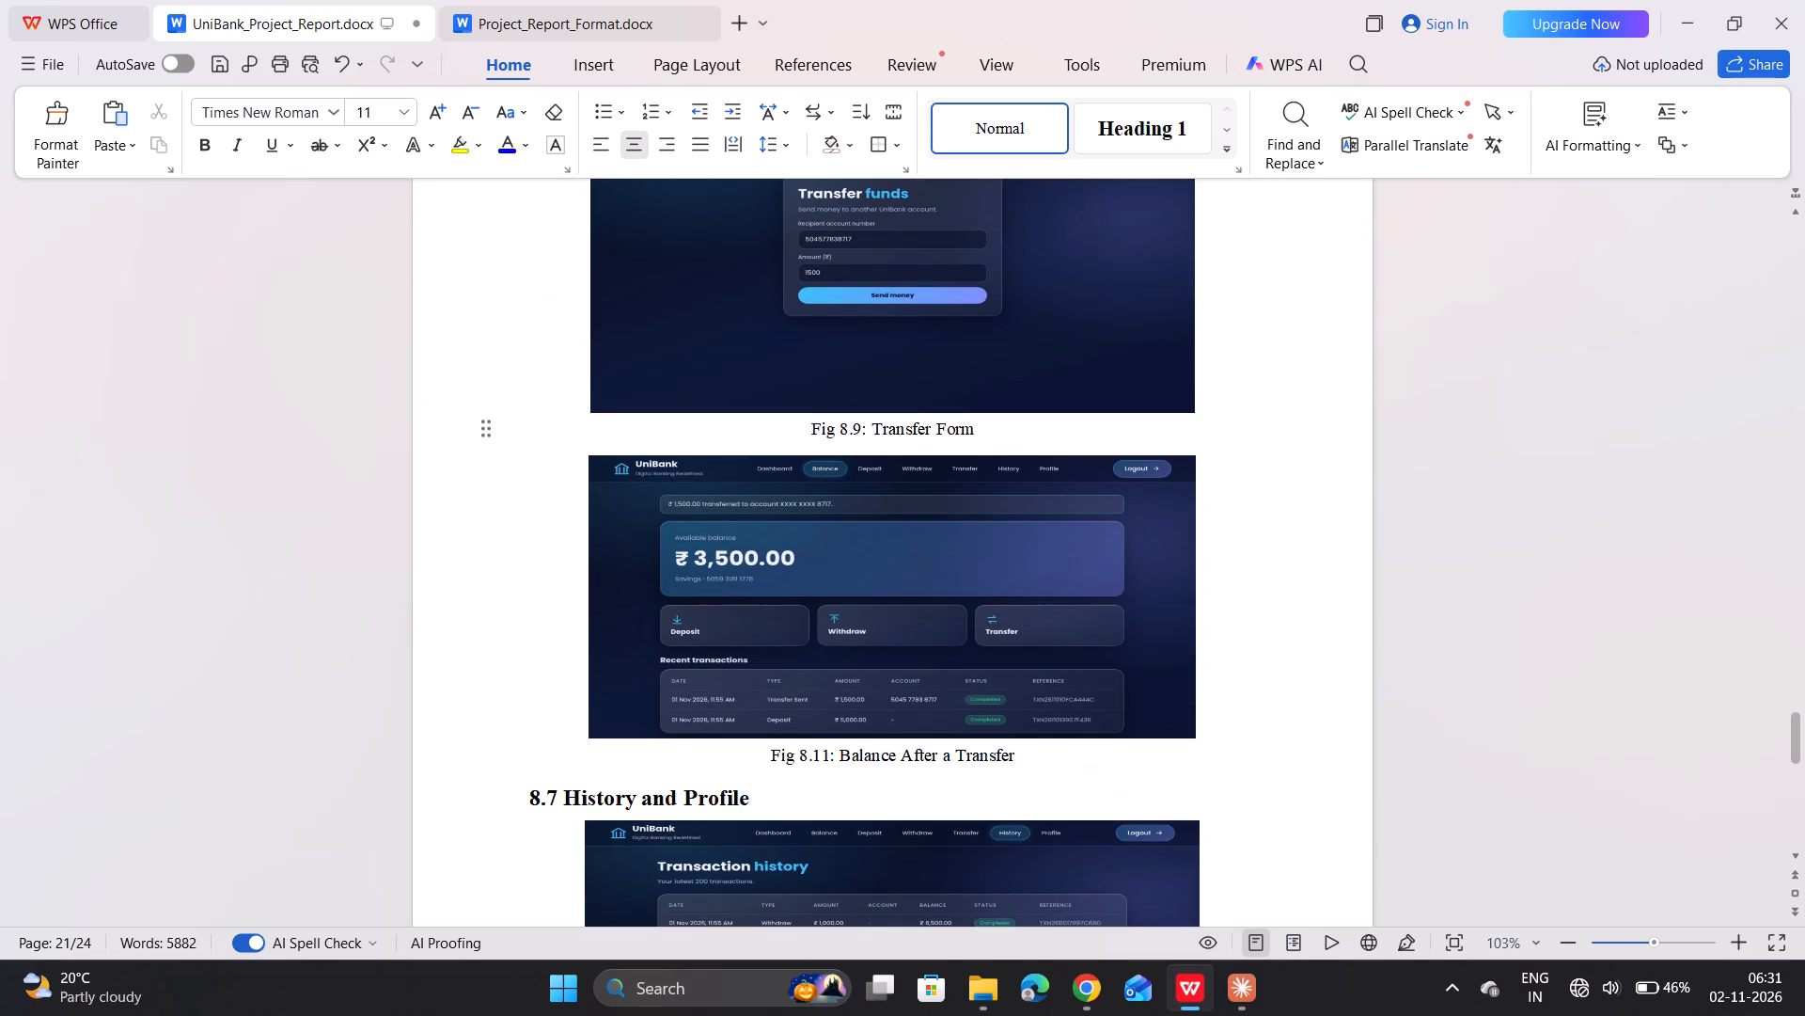
left_click(827, 755)
key("BackSpace")
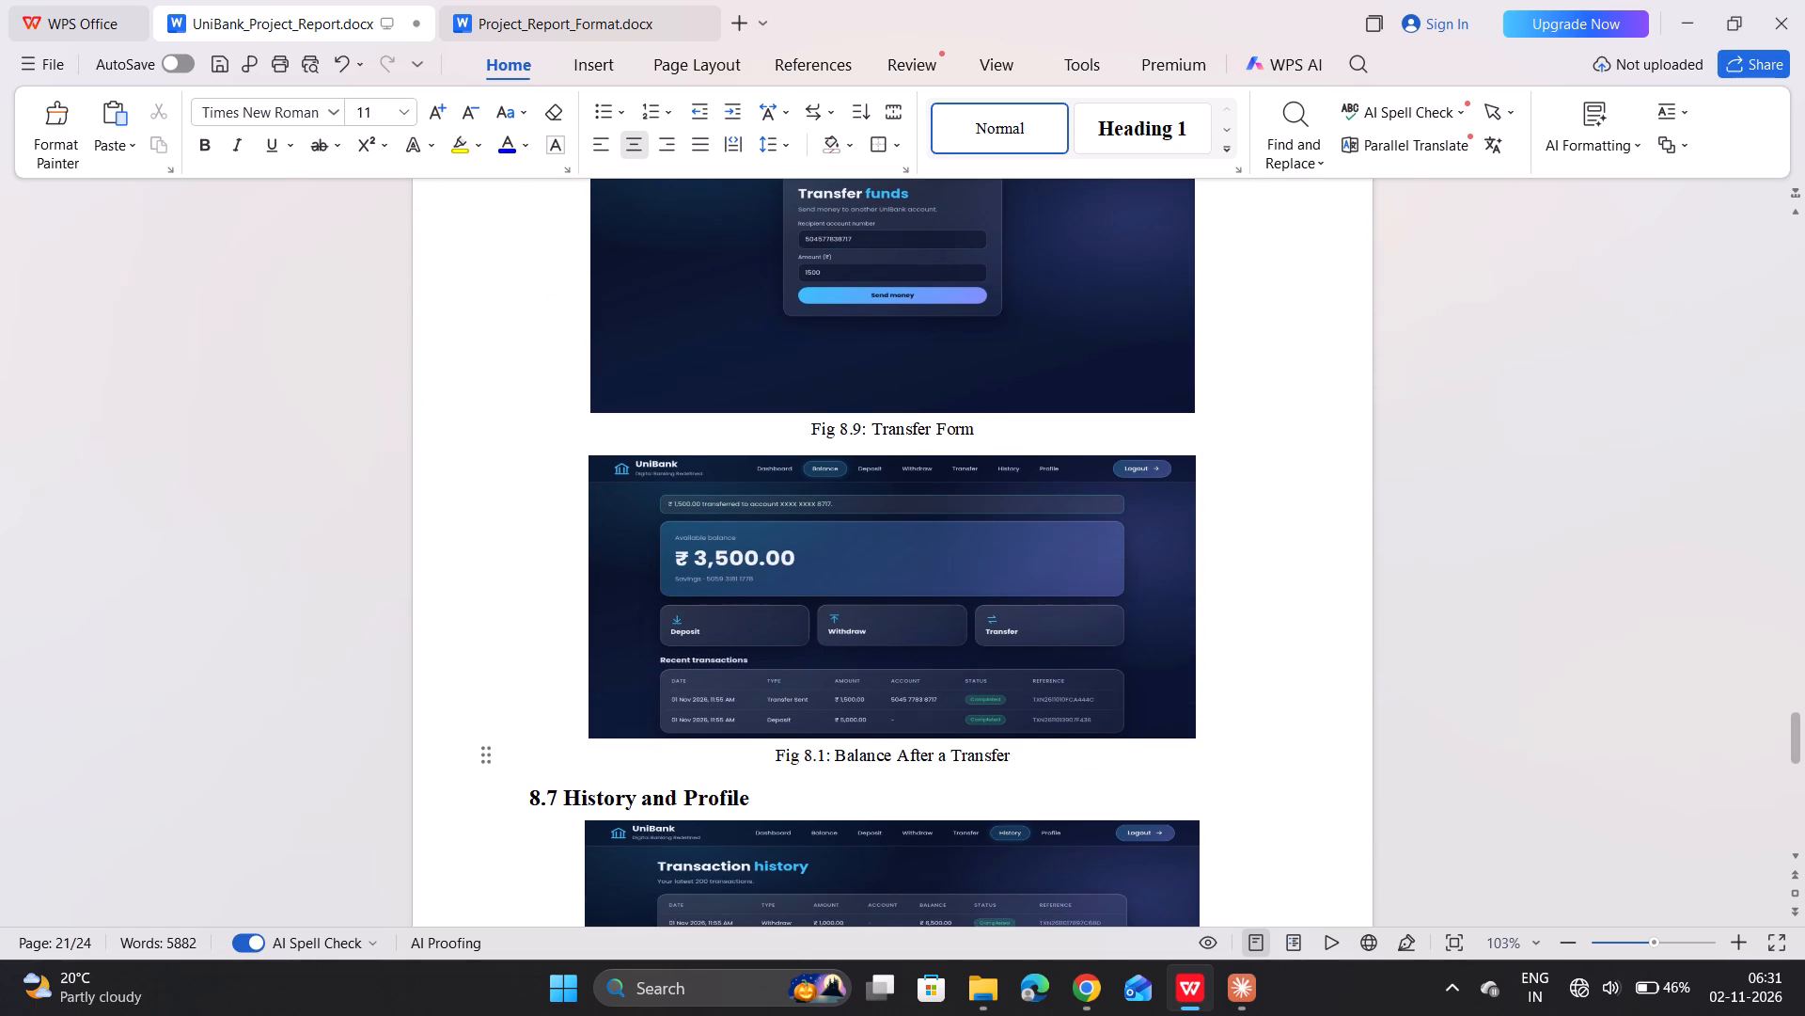
key("0")
Renumber the section 8.7 captions: Transaction History as Fig 8.11 and Profile Page as Fig 8.12.
scroll(827, 755, "down", 4)
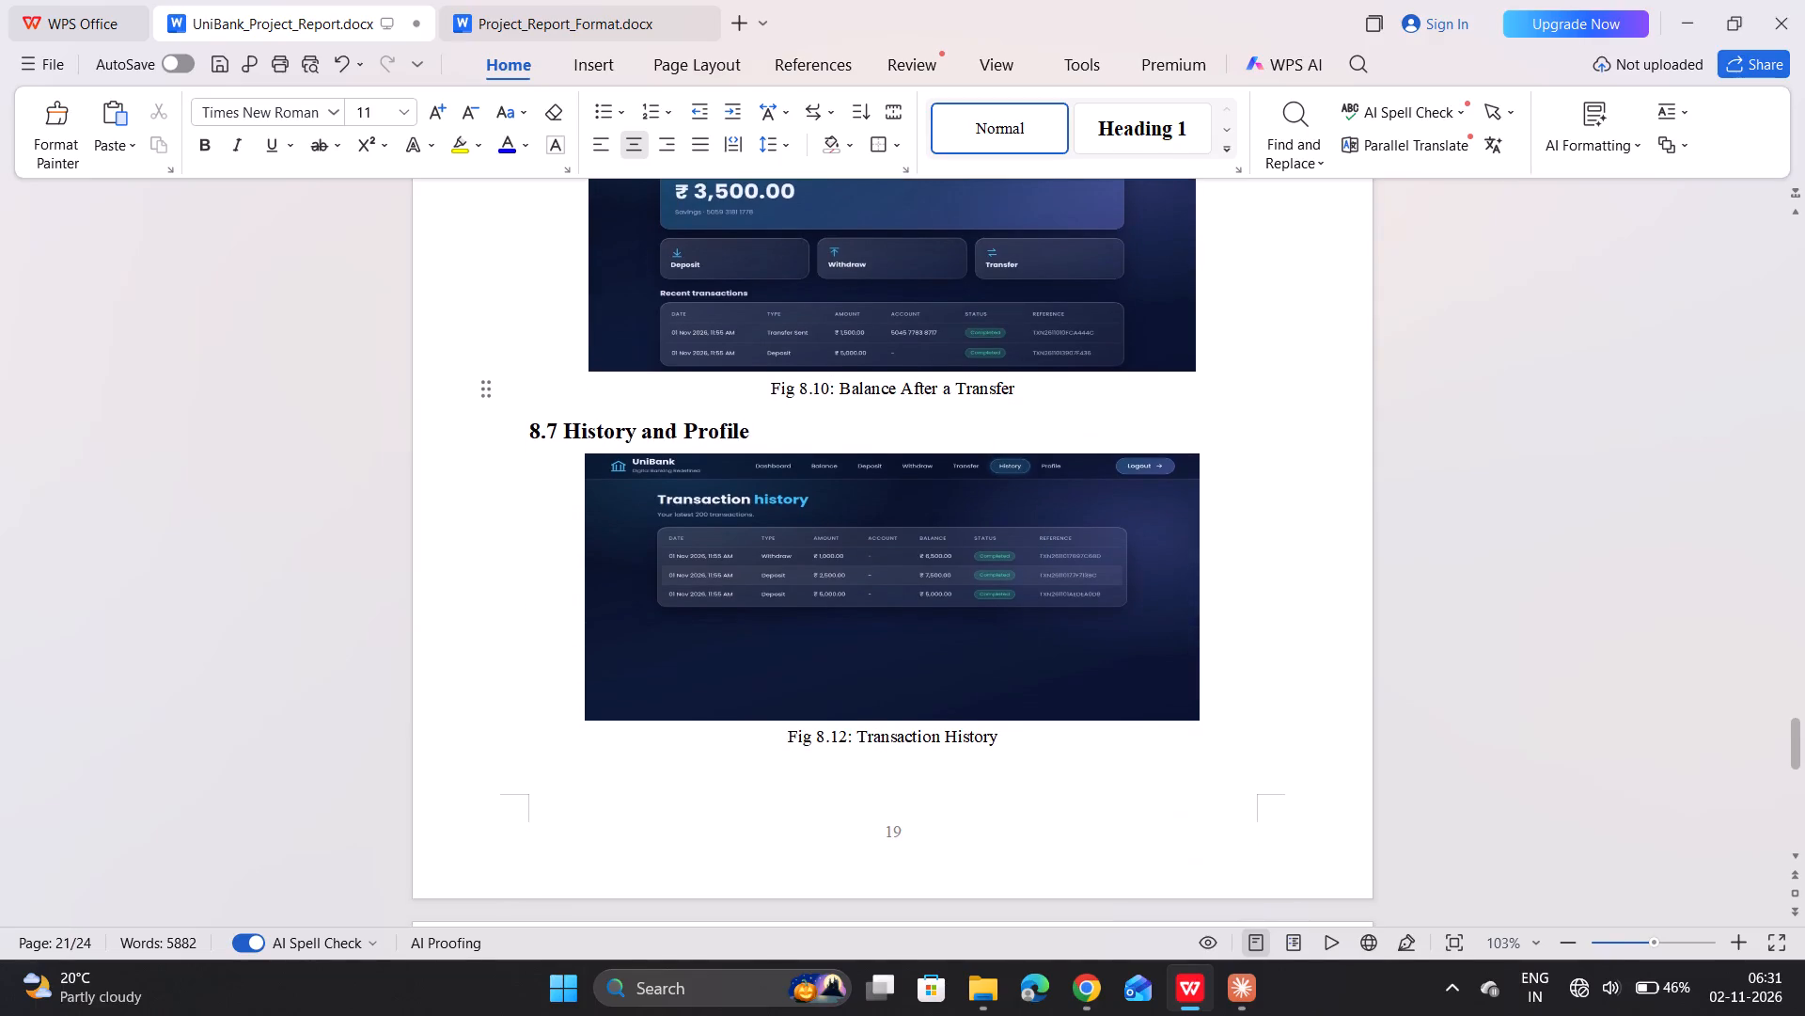
left_click(844, 739)
key("BackSpace")
key("1")
scroll(844, 739, "down", 5)
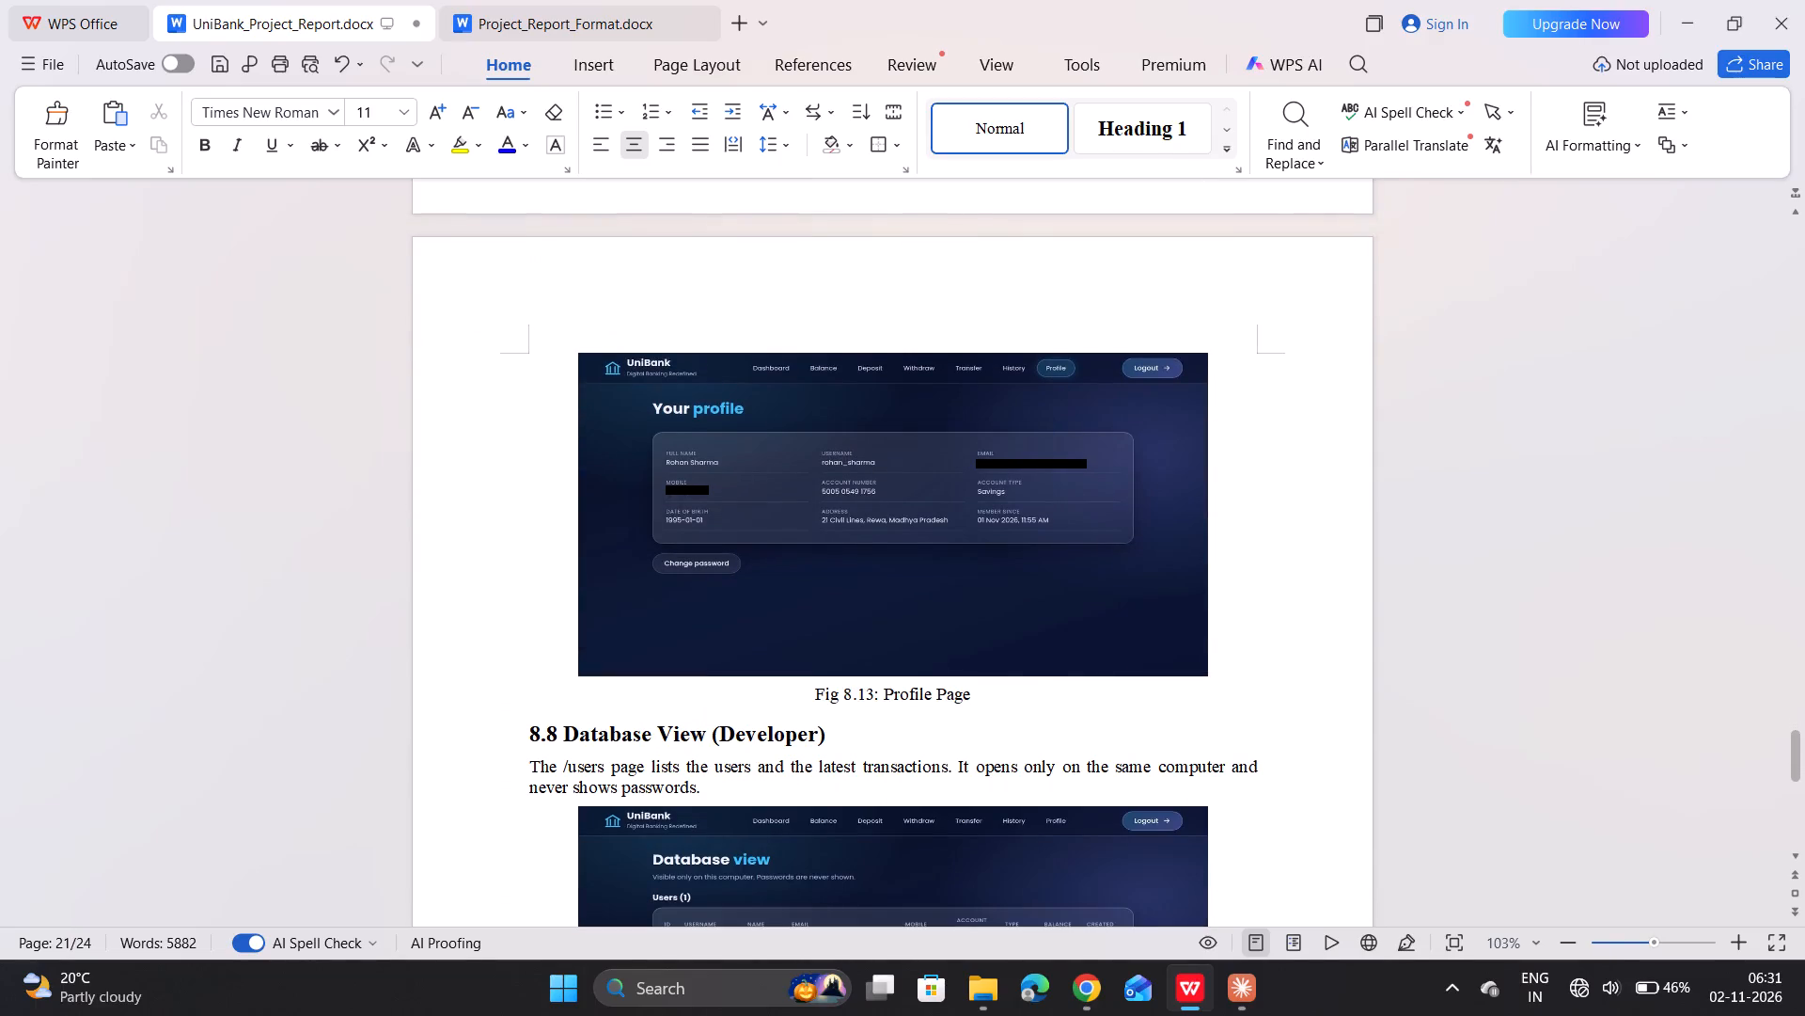
left_click(871, 696)
key("BackSpace")
key("2")
Renumber the Database View caption in section 8.8 as Fig 8.13.
scroll(871, 696, "down", 4)
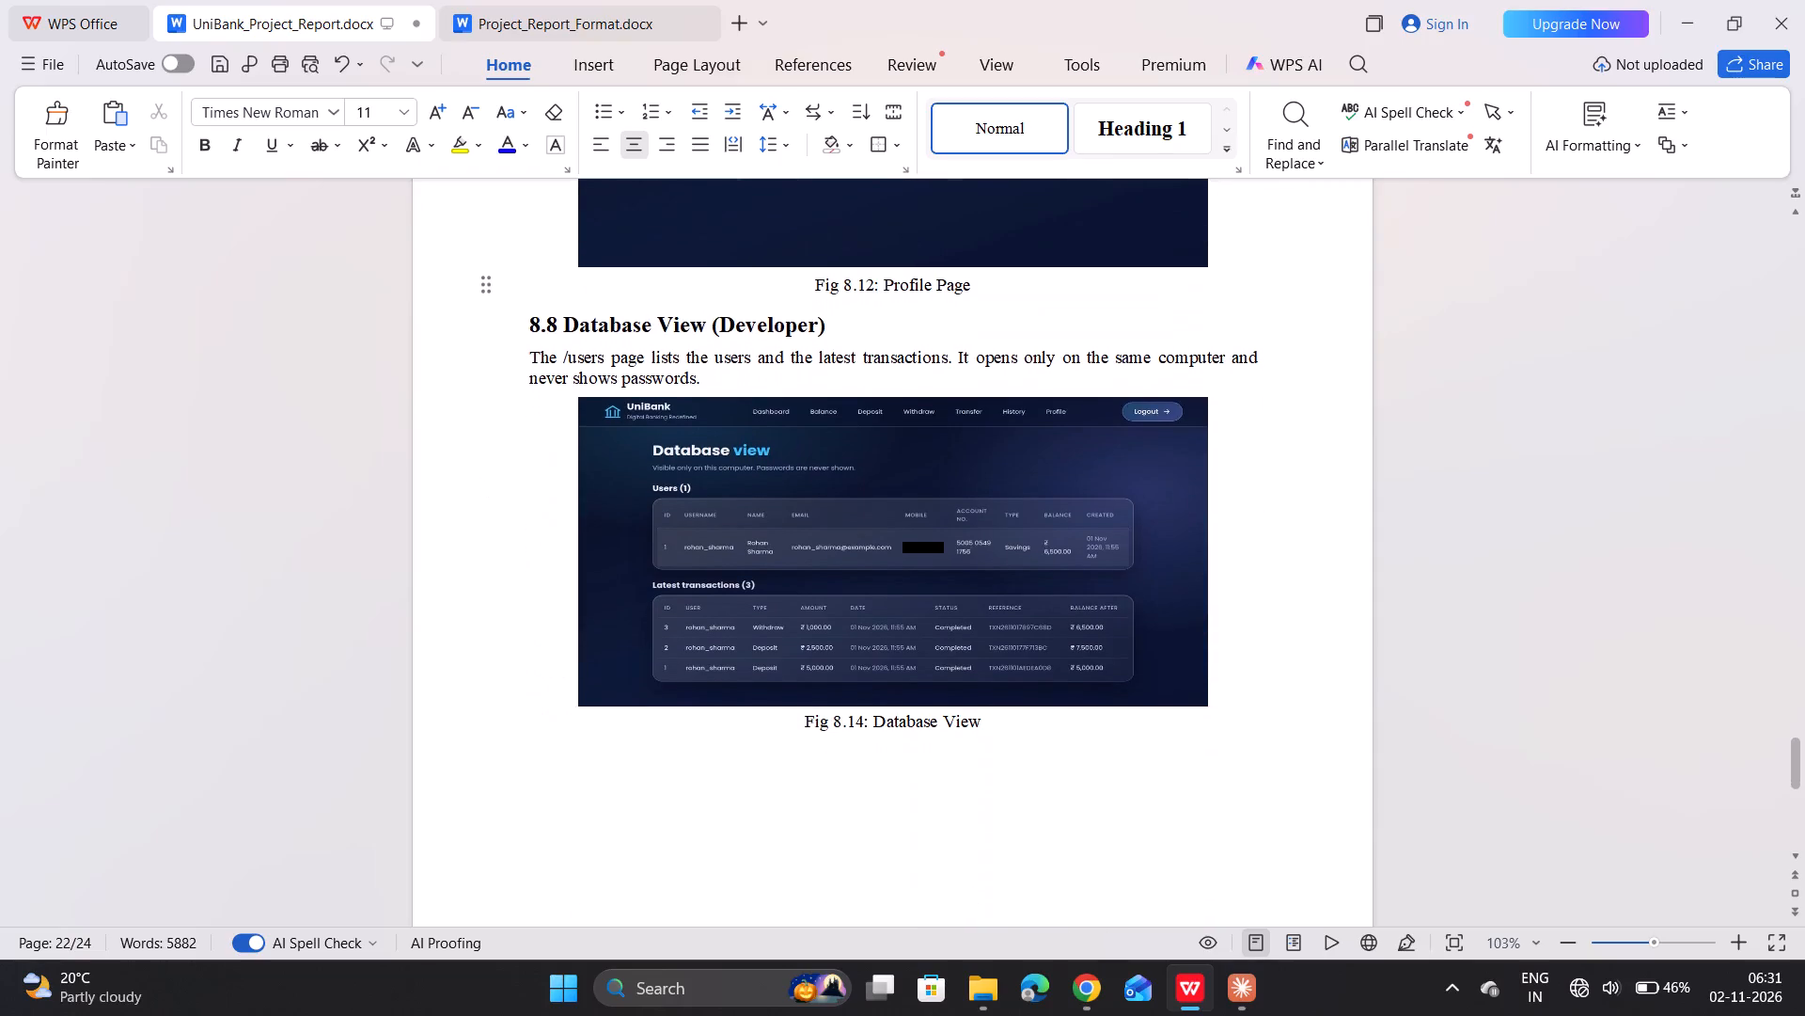
left_click(857, 722)
key("Right")
key("BackSpace")
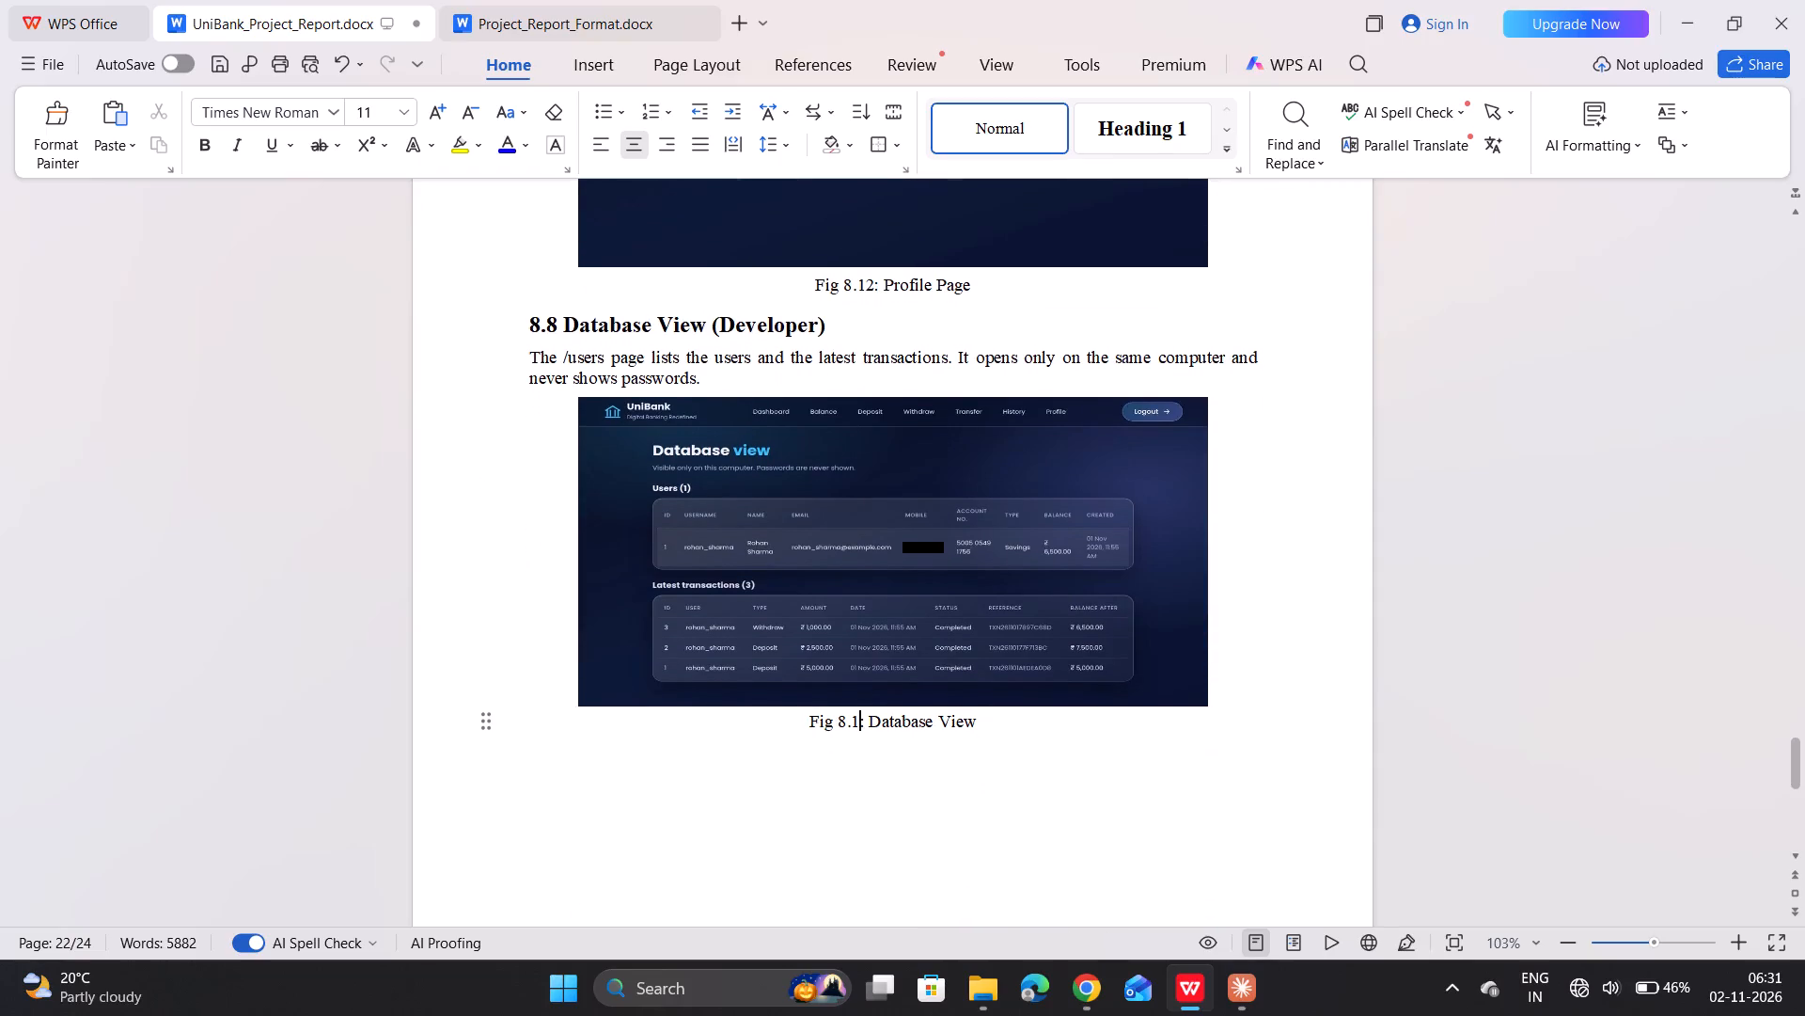
key("3")
Renumber the Error Page (404) caption in section 8.9 as Fig 8.14.
scroll(857, 722, "down", 5)
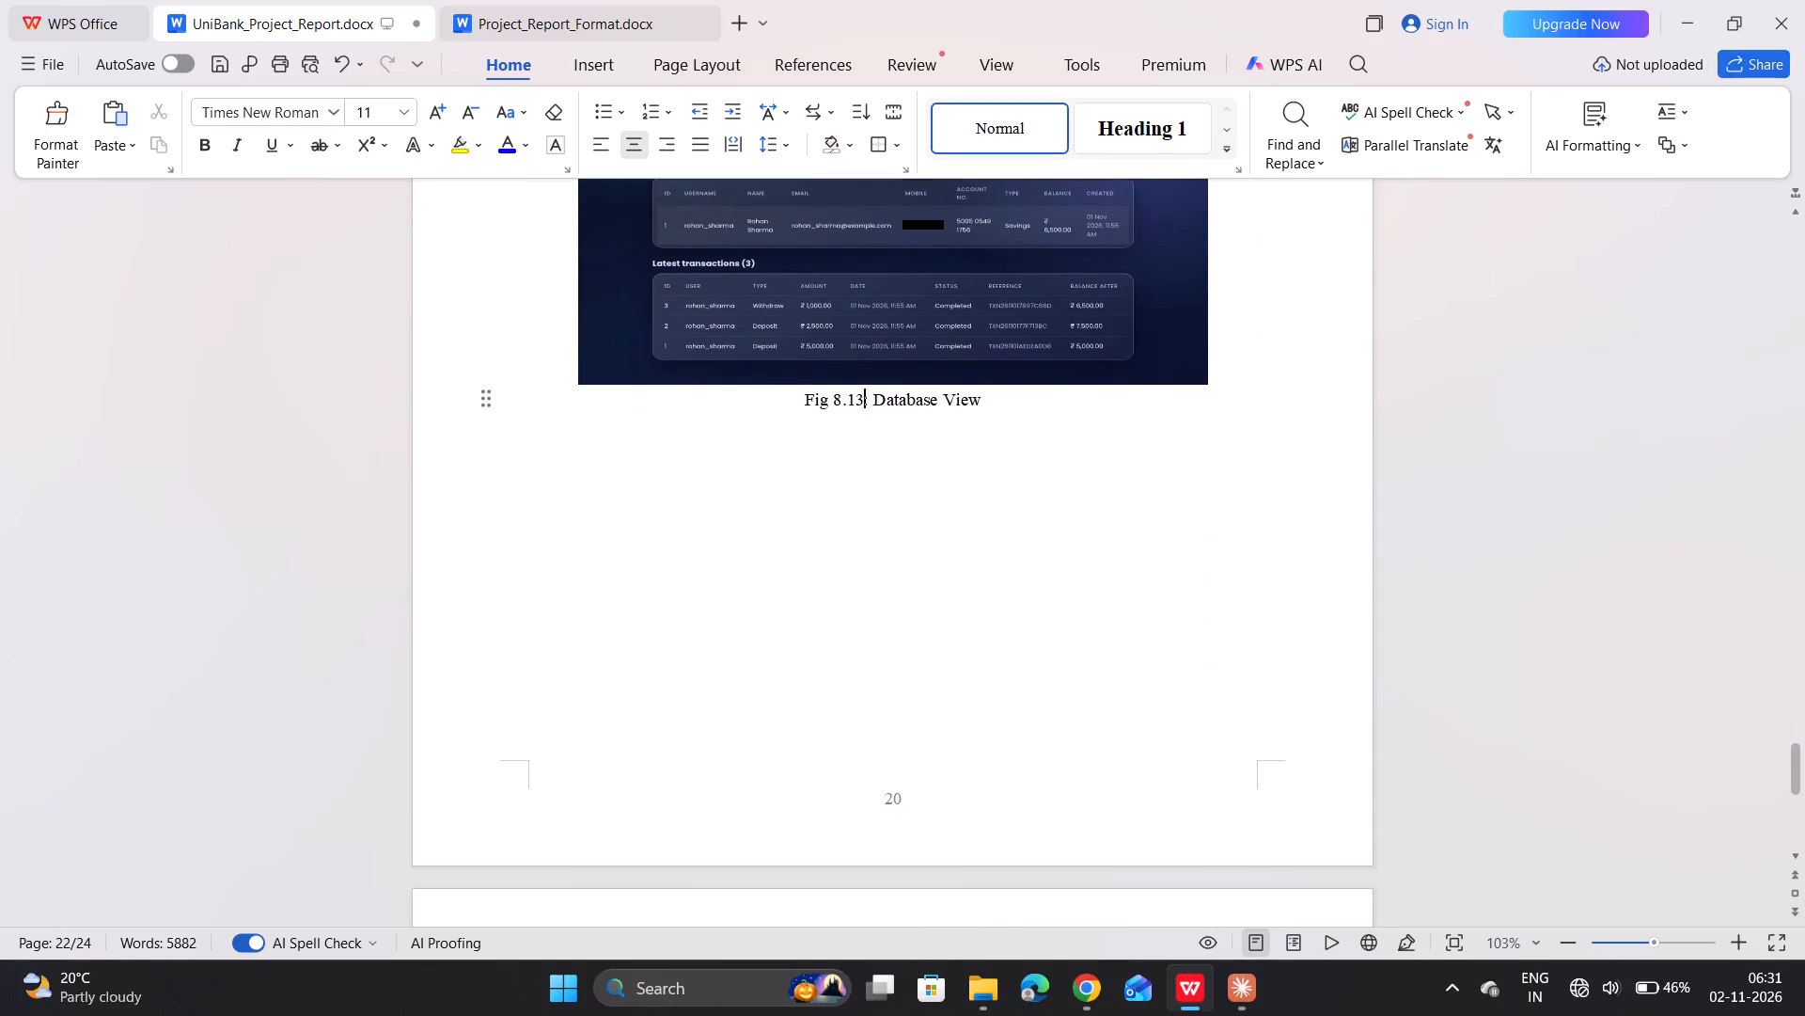
scroll(857, 722, "down", 1)
left_click(857, 722)
scroll(857, 722, "down", 3)
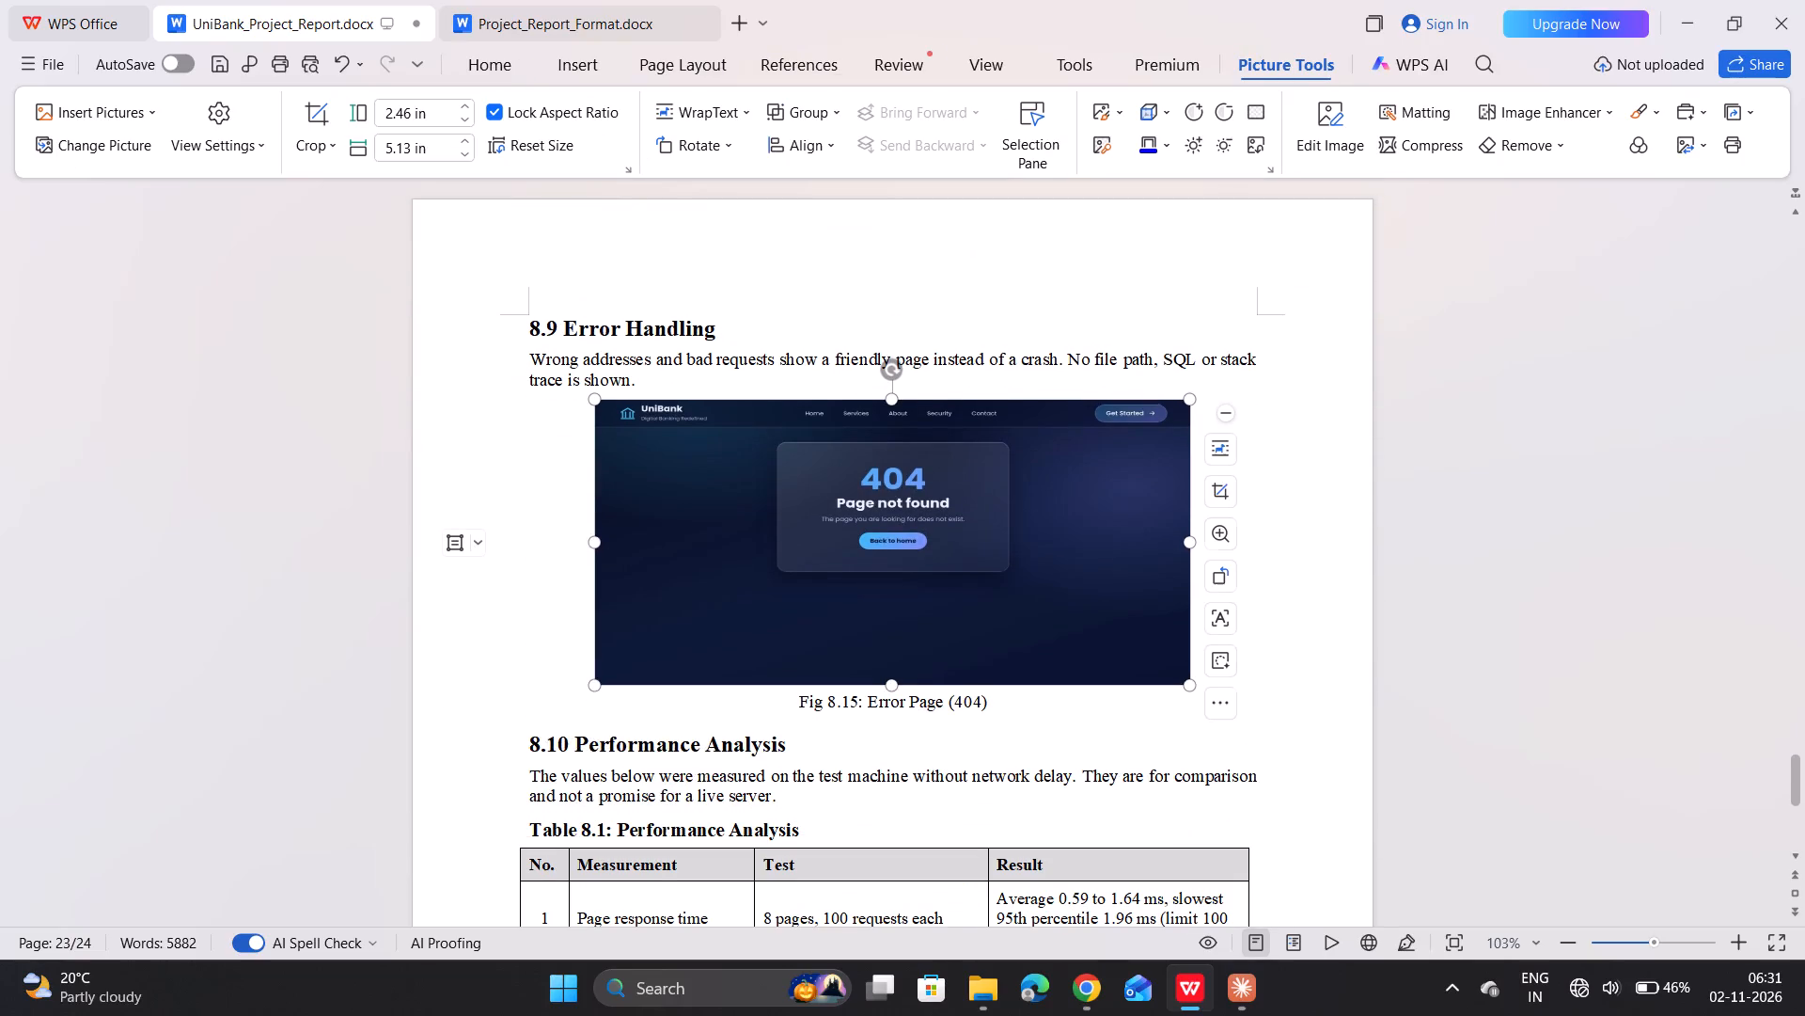
left_click(858, 699)
key("BackSpace")
key("4")
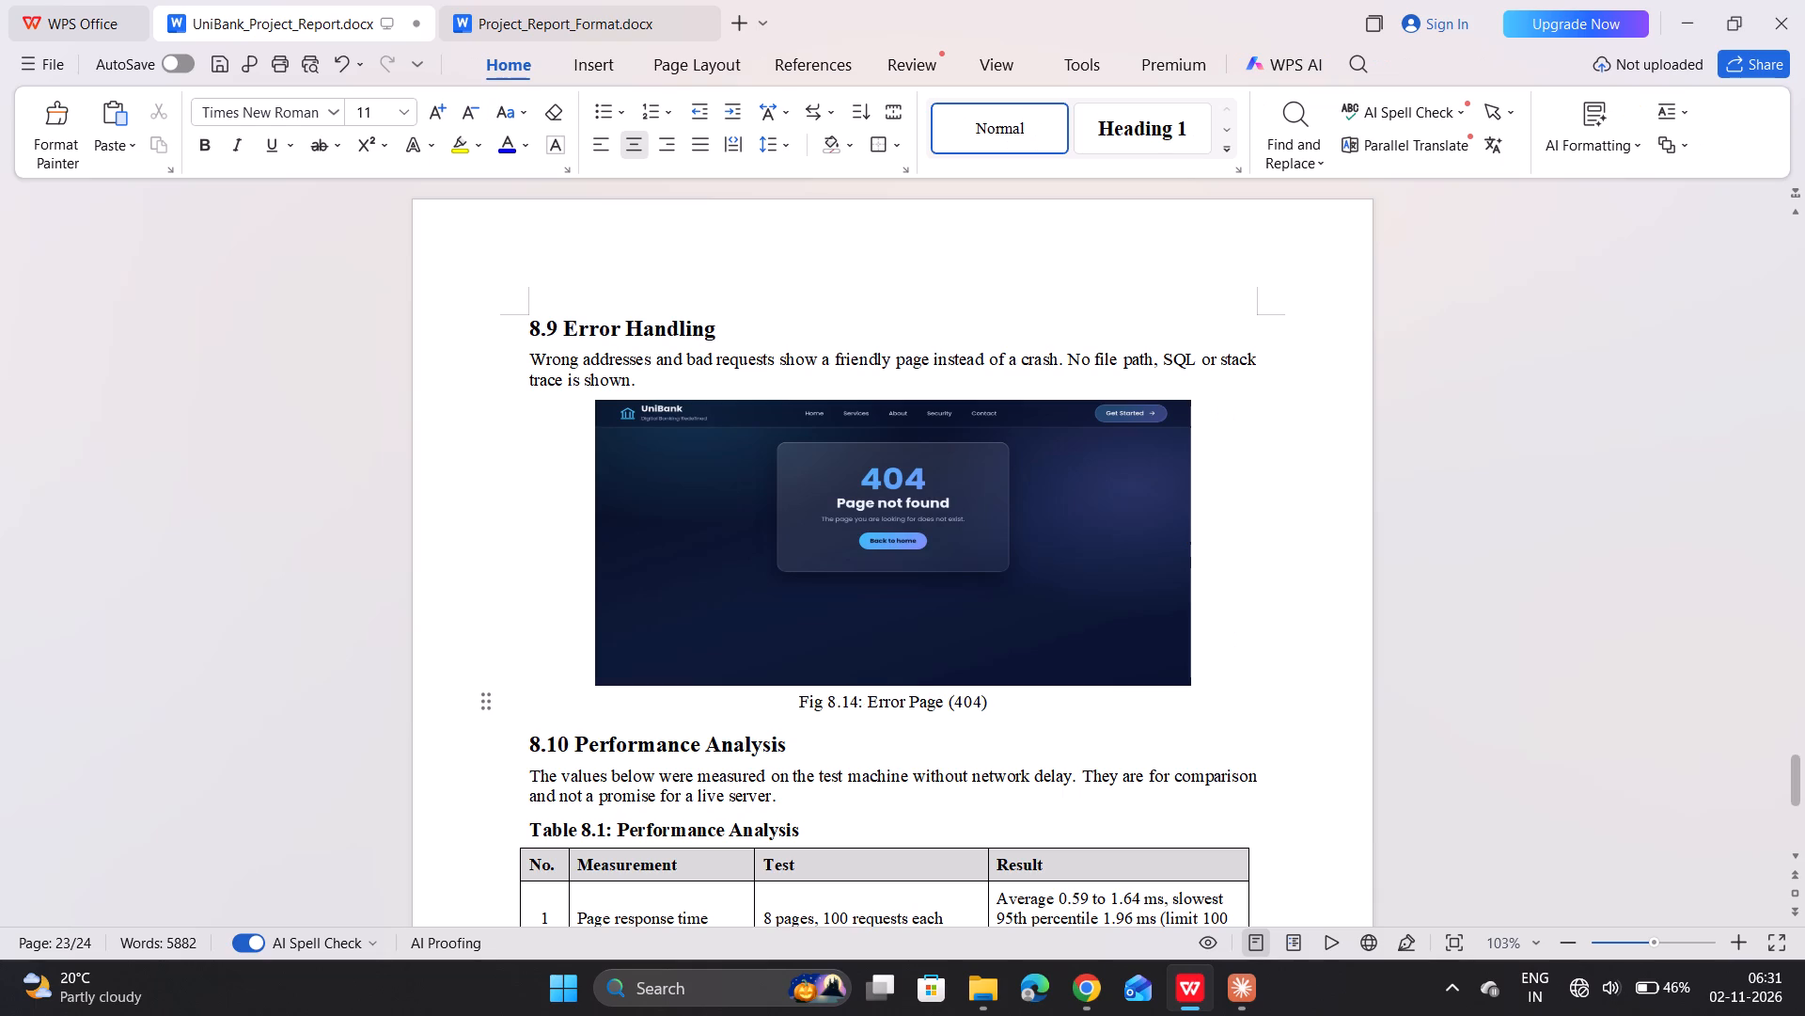
Look over the Performance Analysis table and the Conclusion through to the end of the report.
scroll(858, 699, "down", 9)
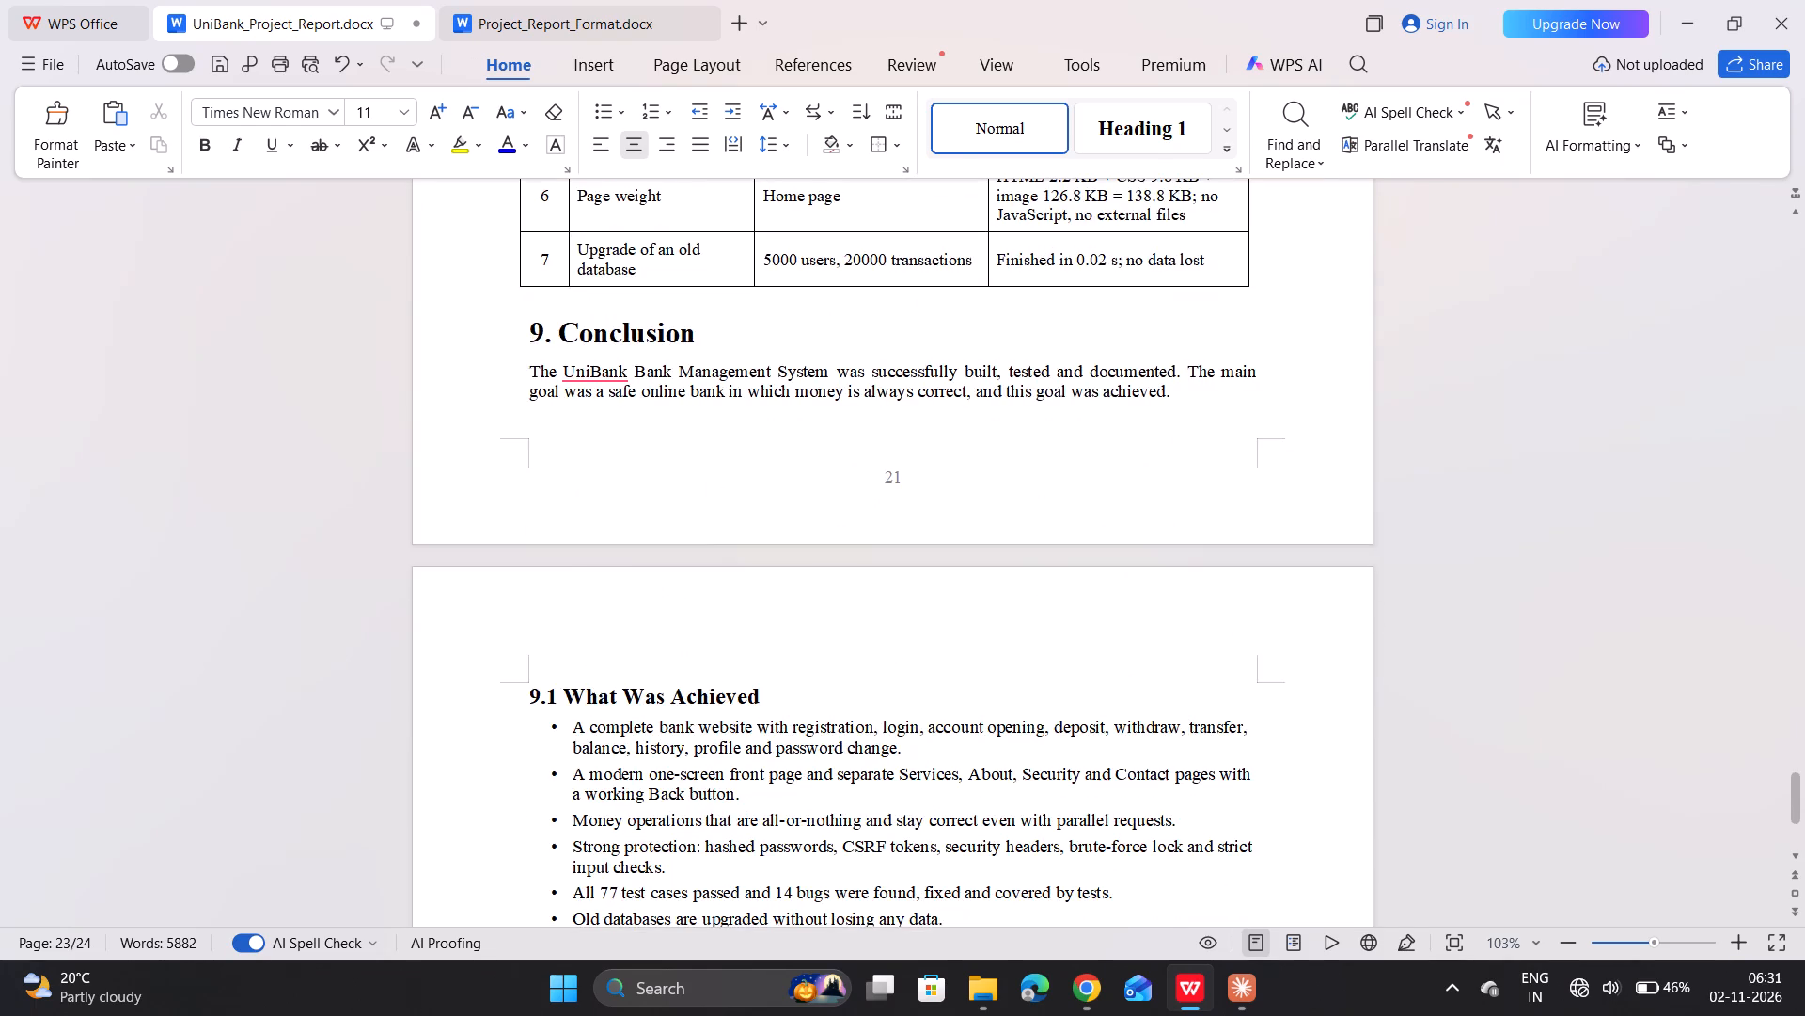
scroll(858, 699, "down", 7)
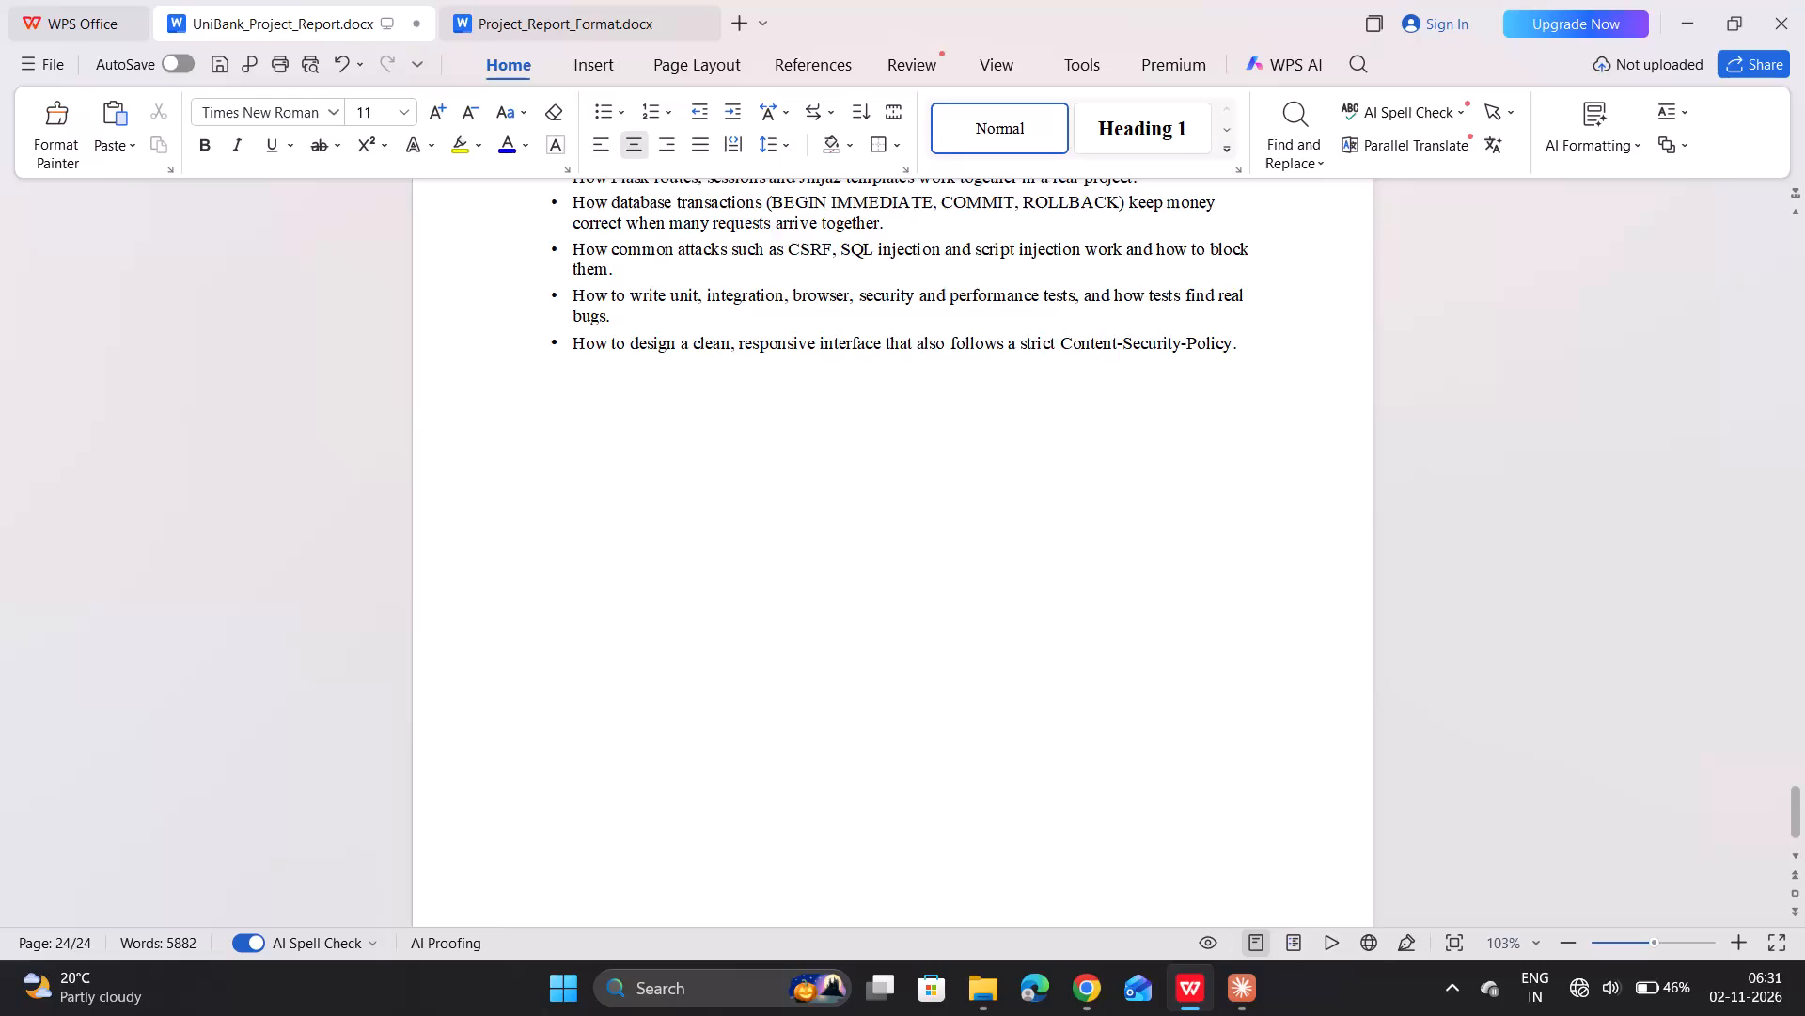
scroll(858, 699, "down", 2)
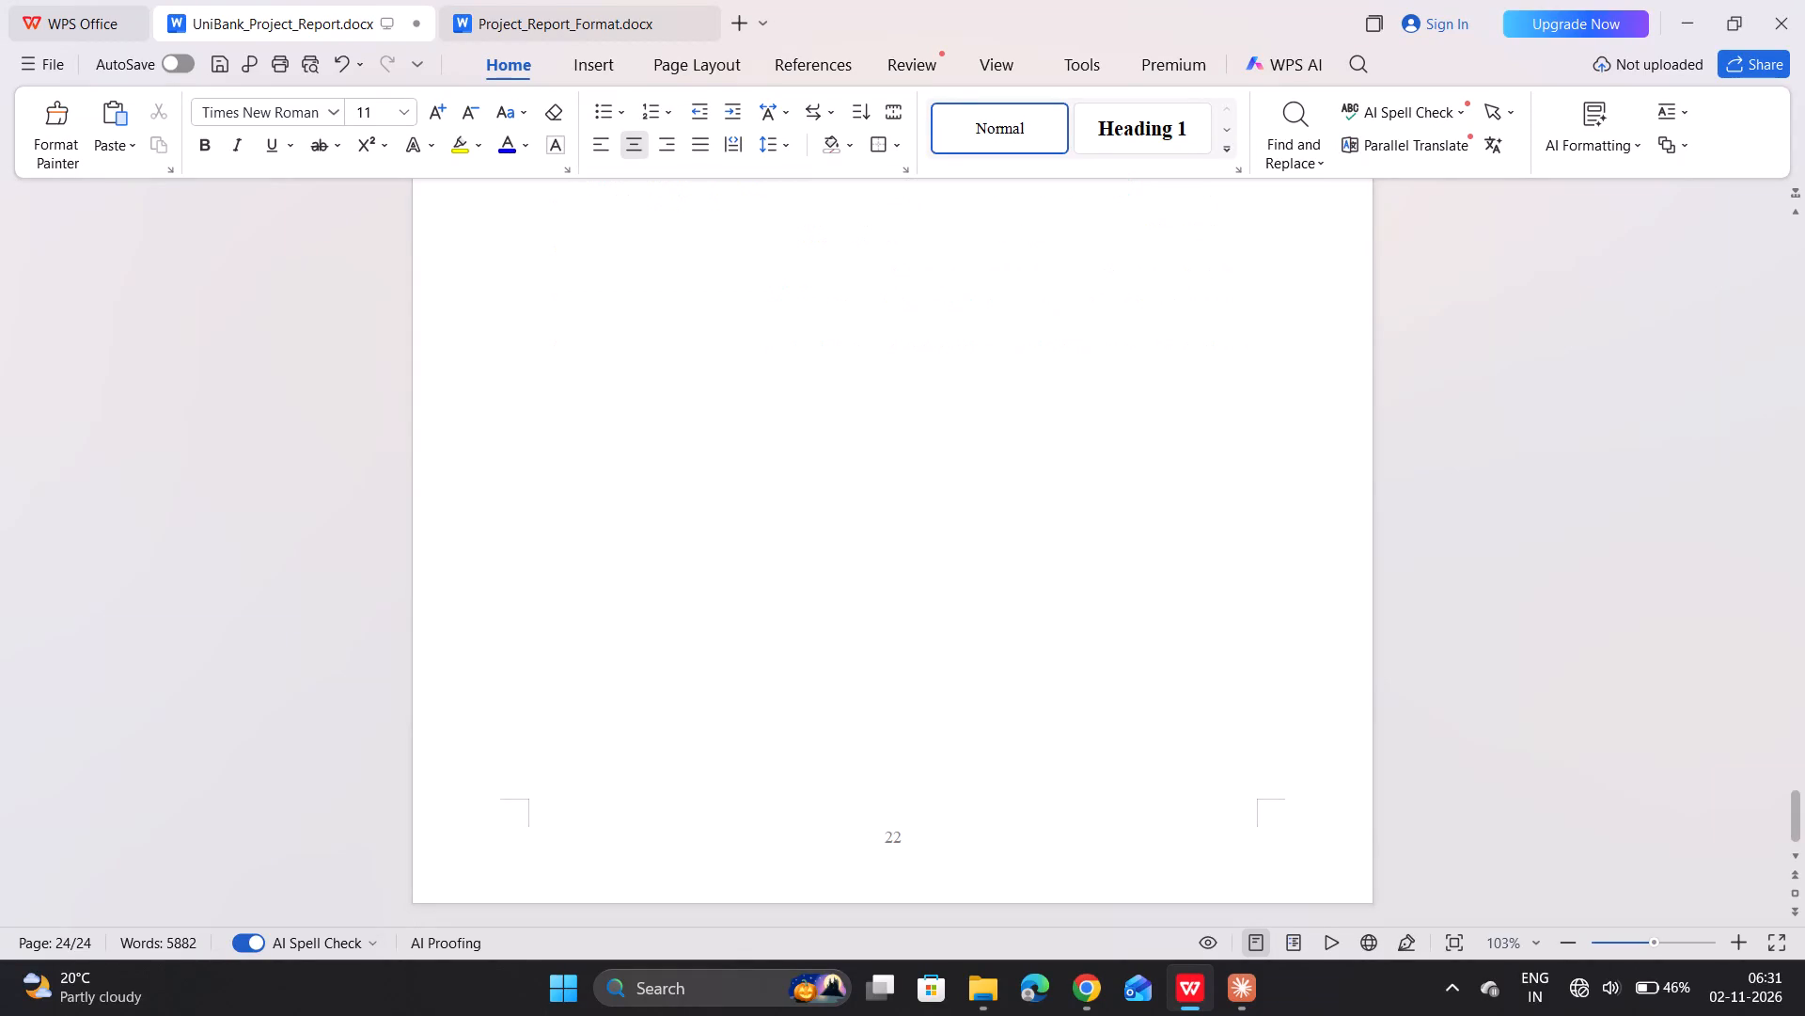
Review the report backwards from the Conclusion, past the section 8 captions, to the table of contents and List of Tables.
scroll(951, 617, "up", 3)
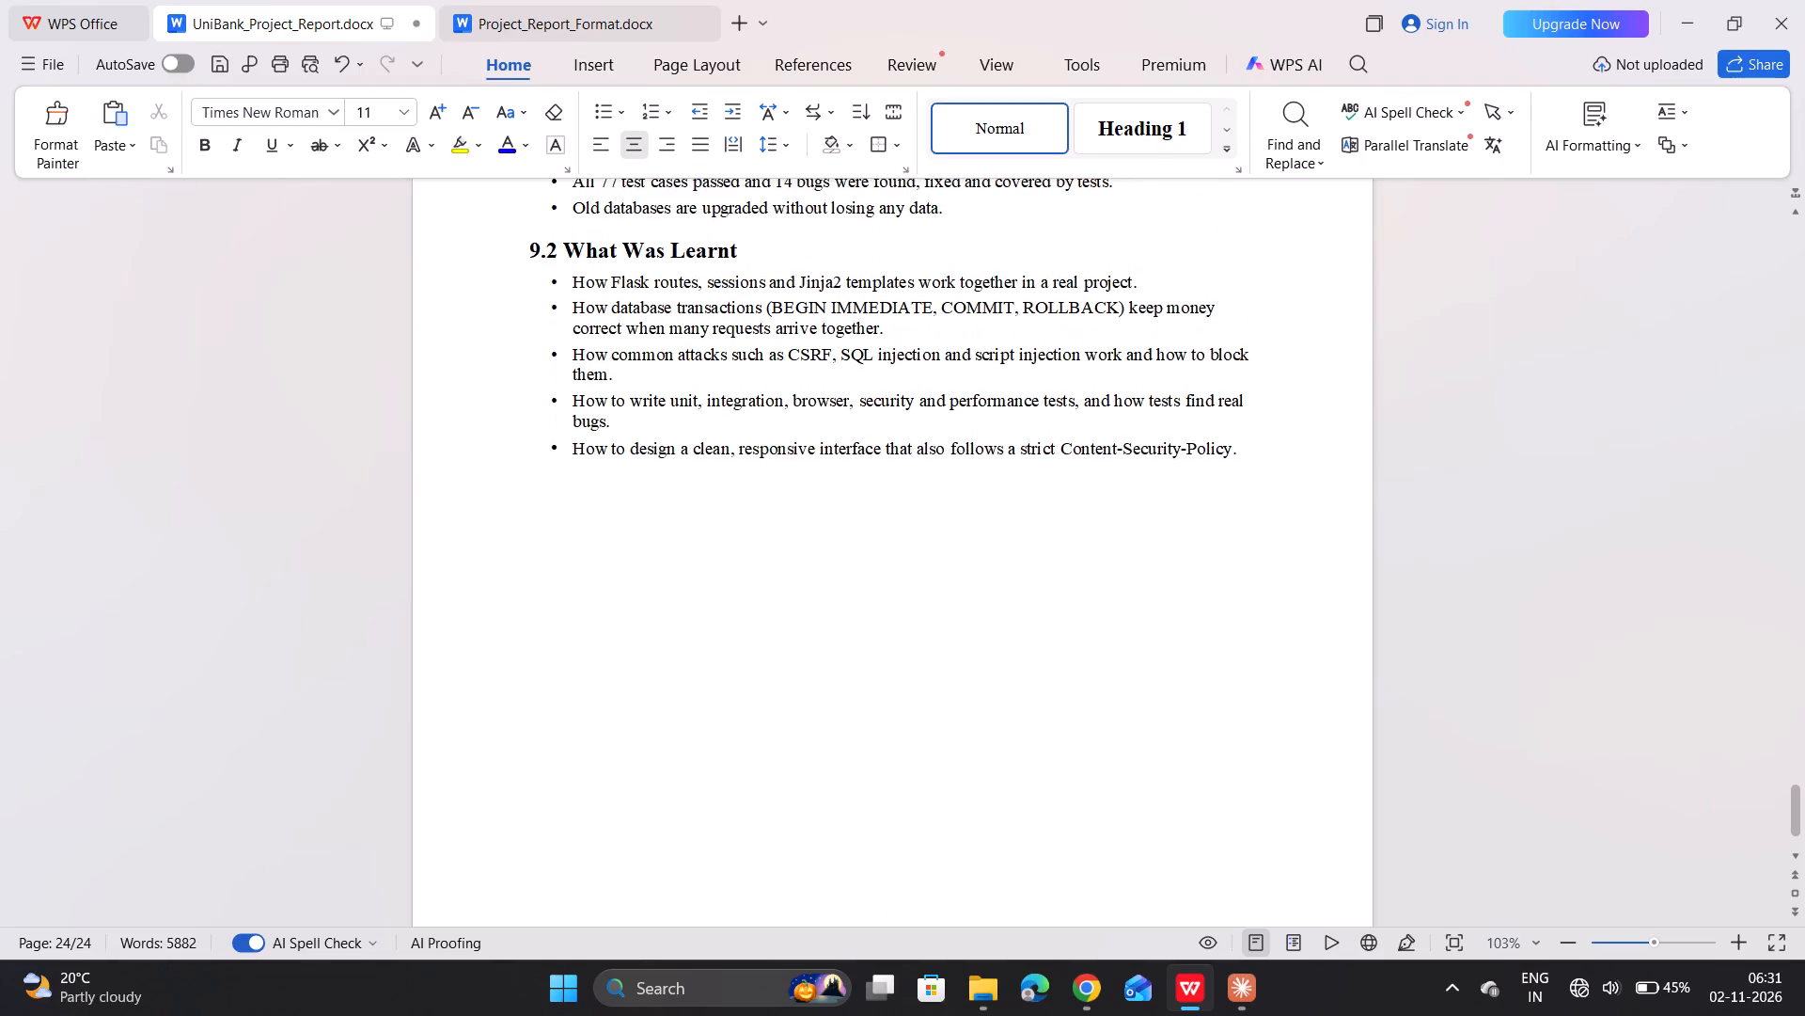
scroll(951, 617, "up", 14)
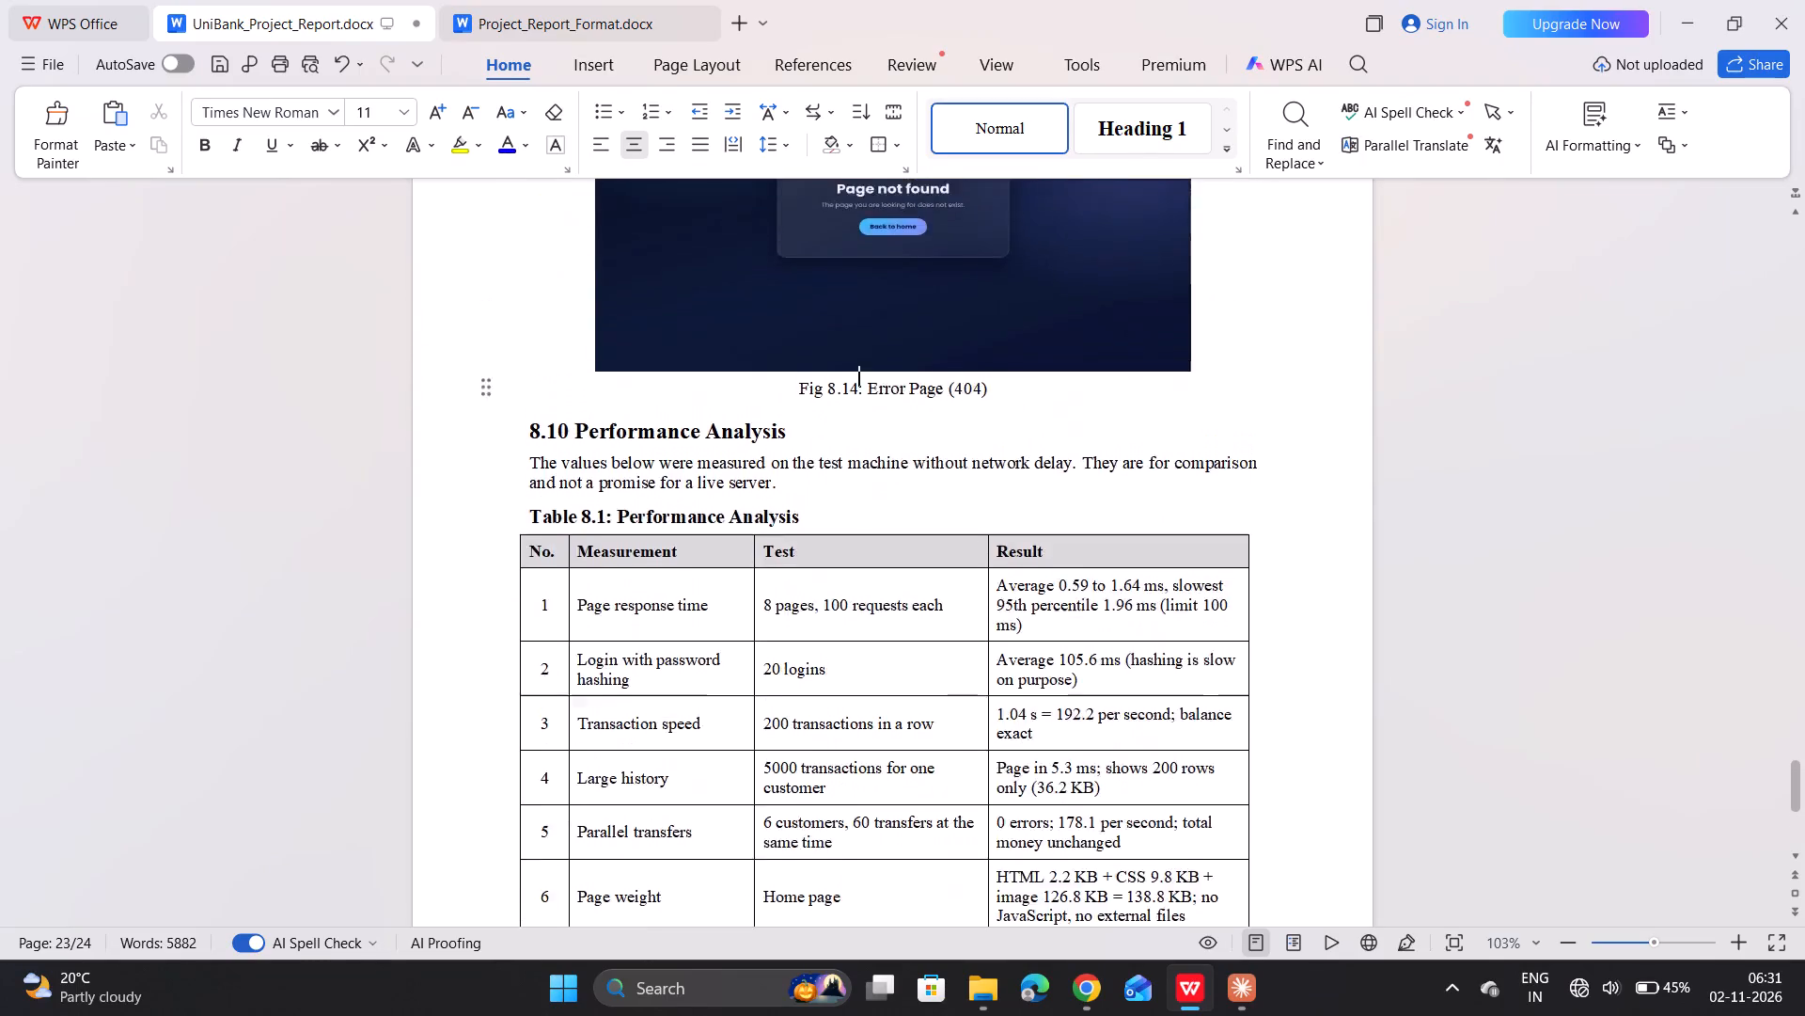
scroll(951, 617, "up", 9)
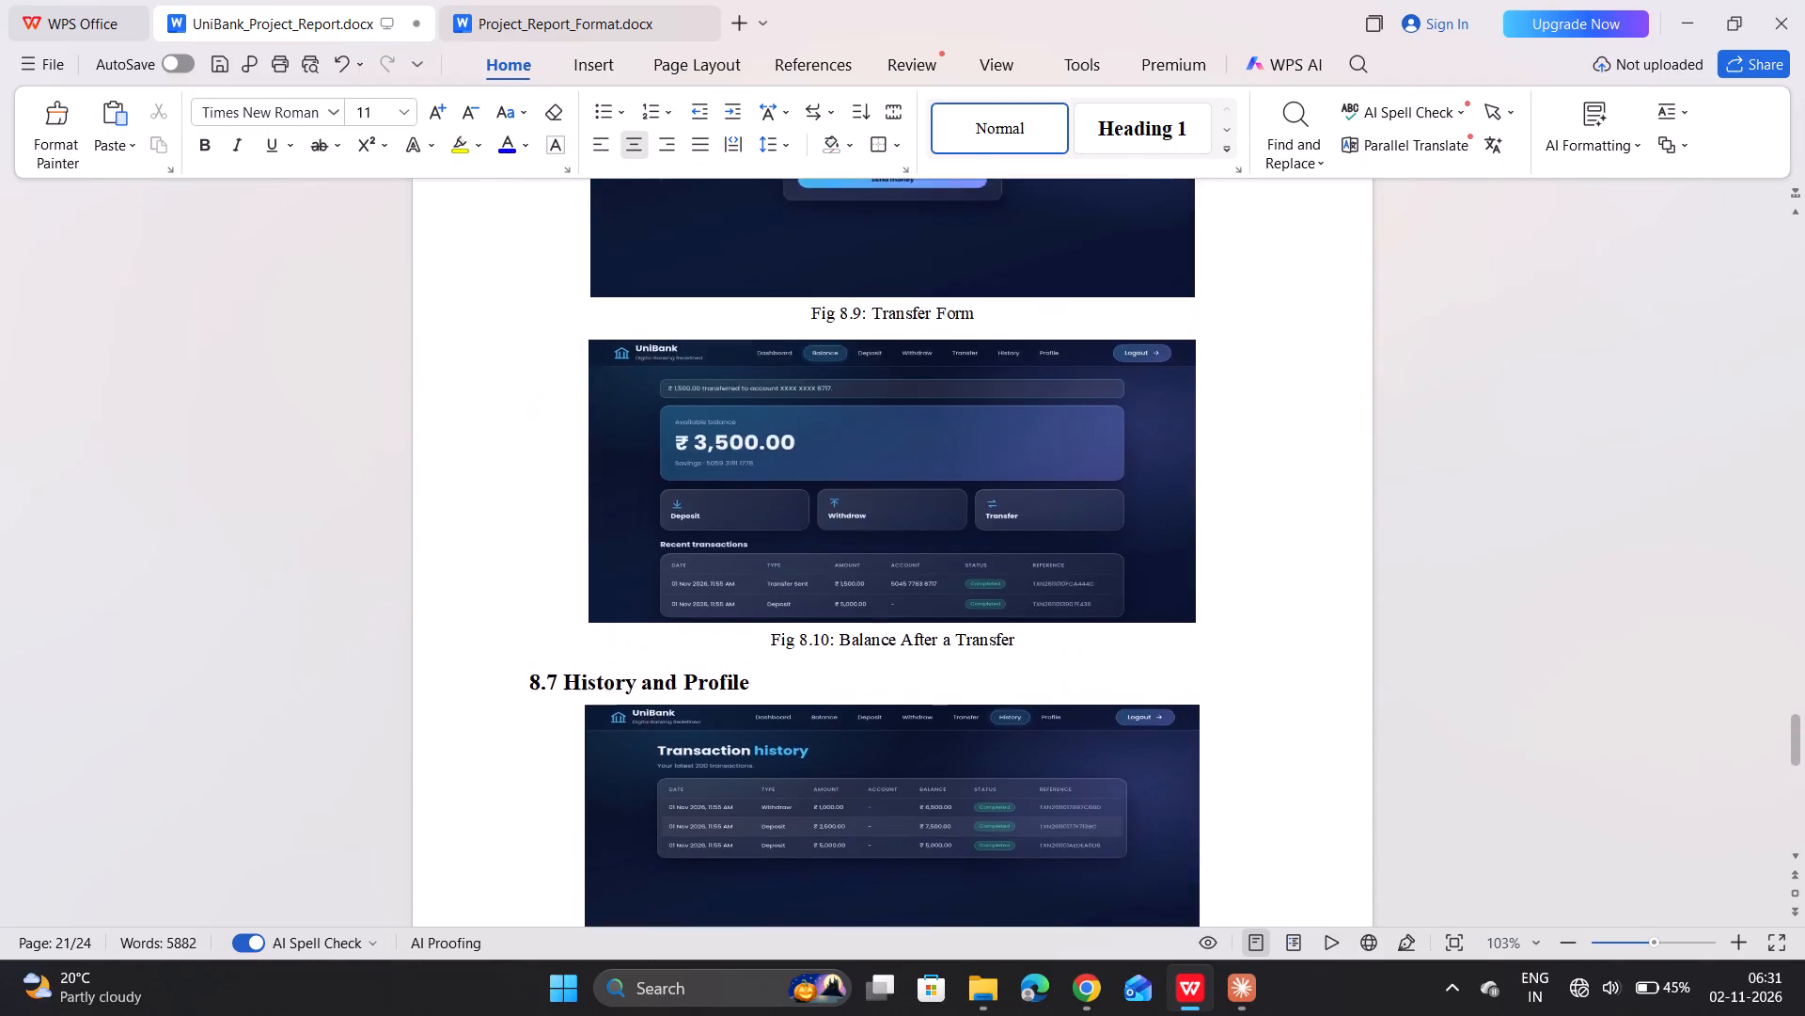
scroll(951, 617, "up", 4)
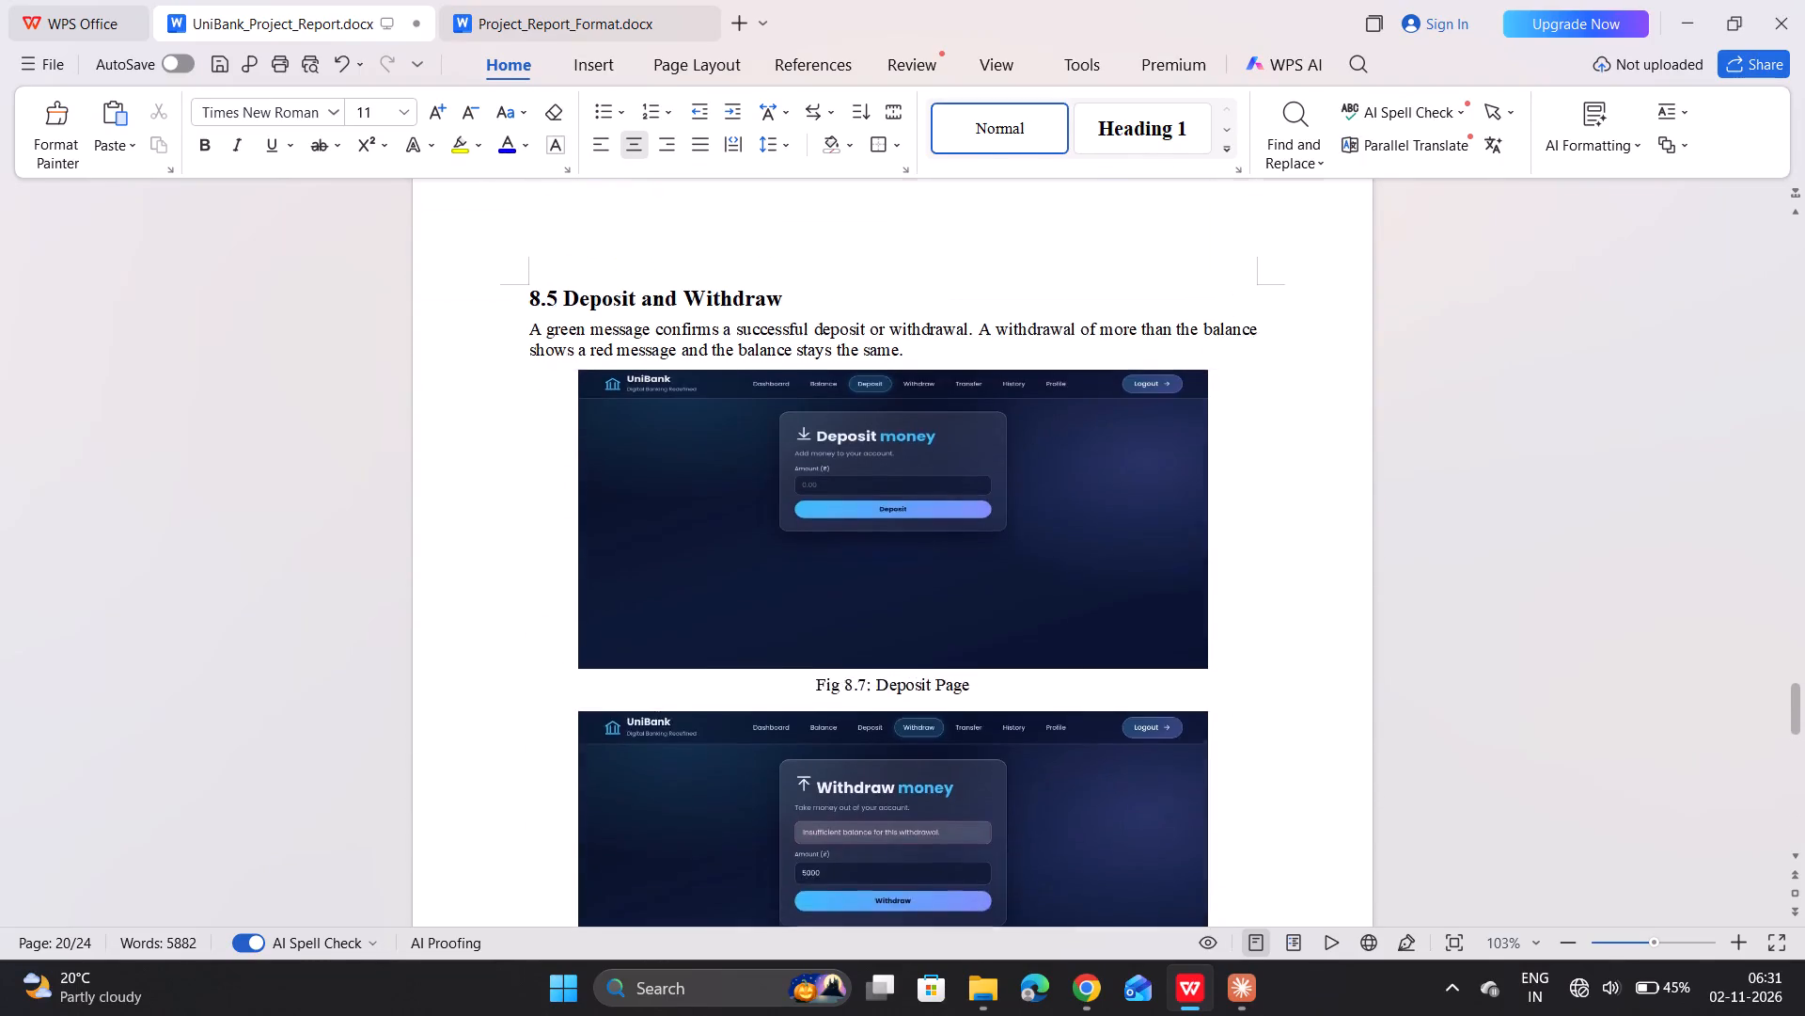
scroll(951, 617, "up", 9)
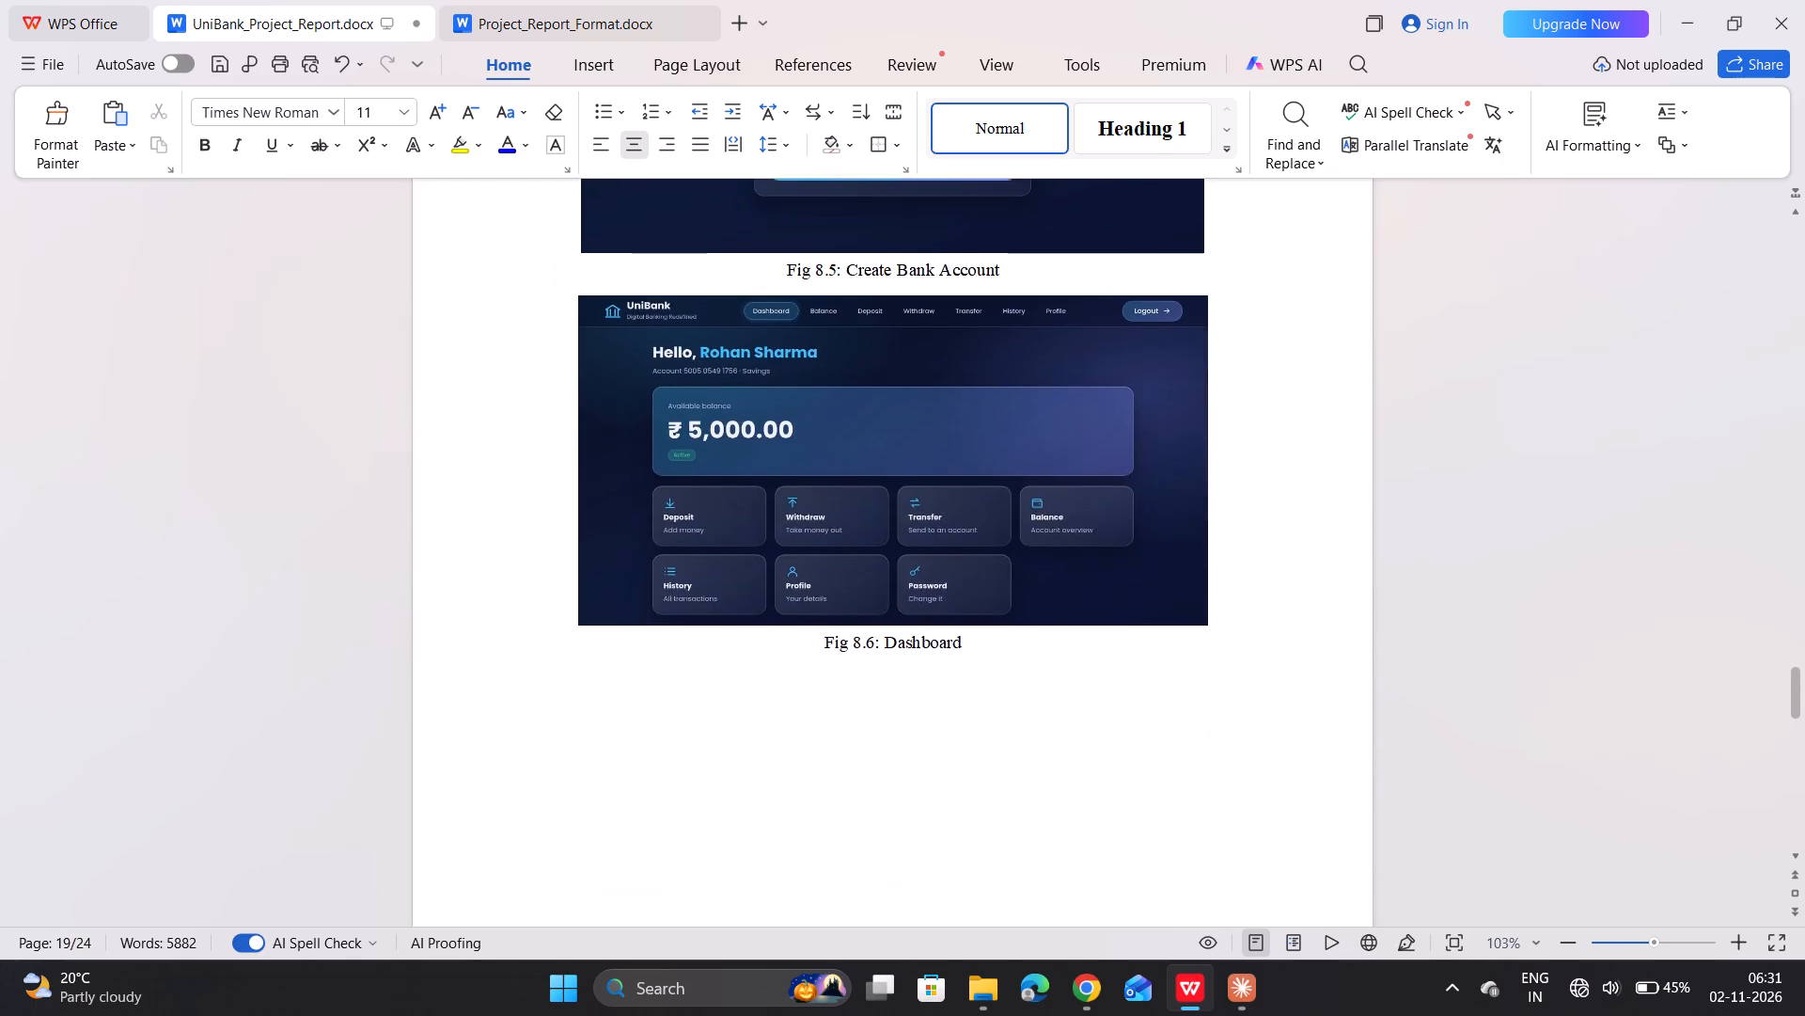
scroll(951, 617, "up", 10)
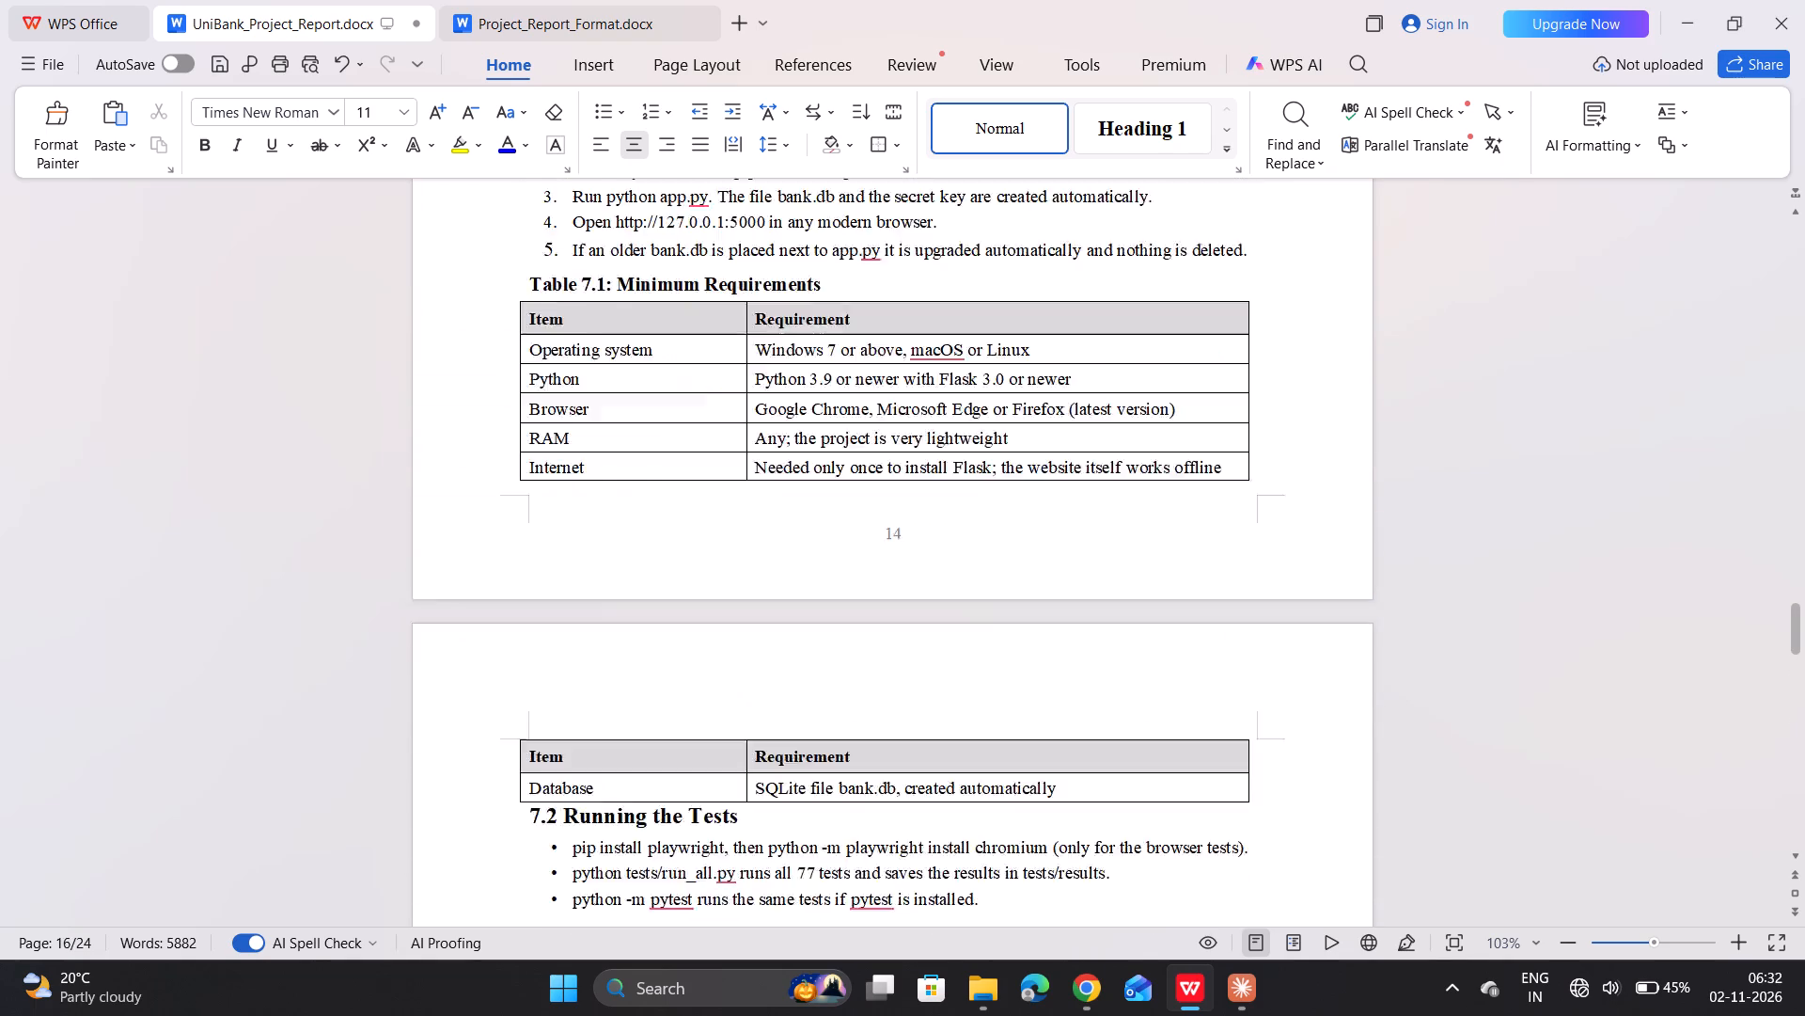
scroll(951, 617, "up", 7)
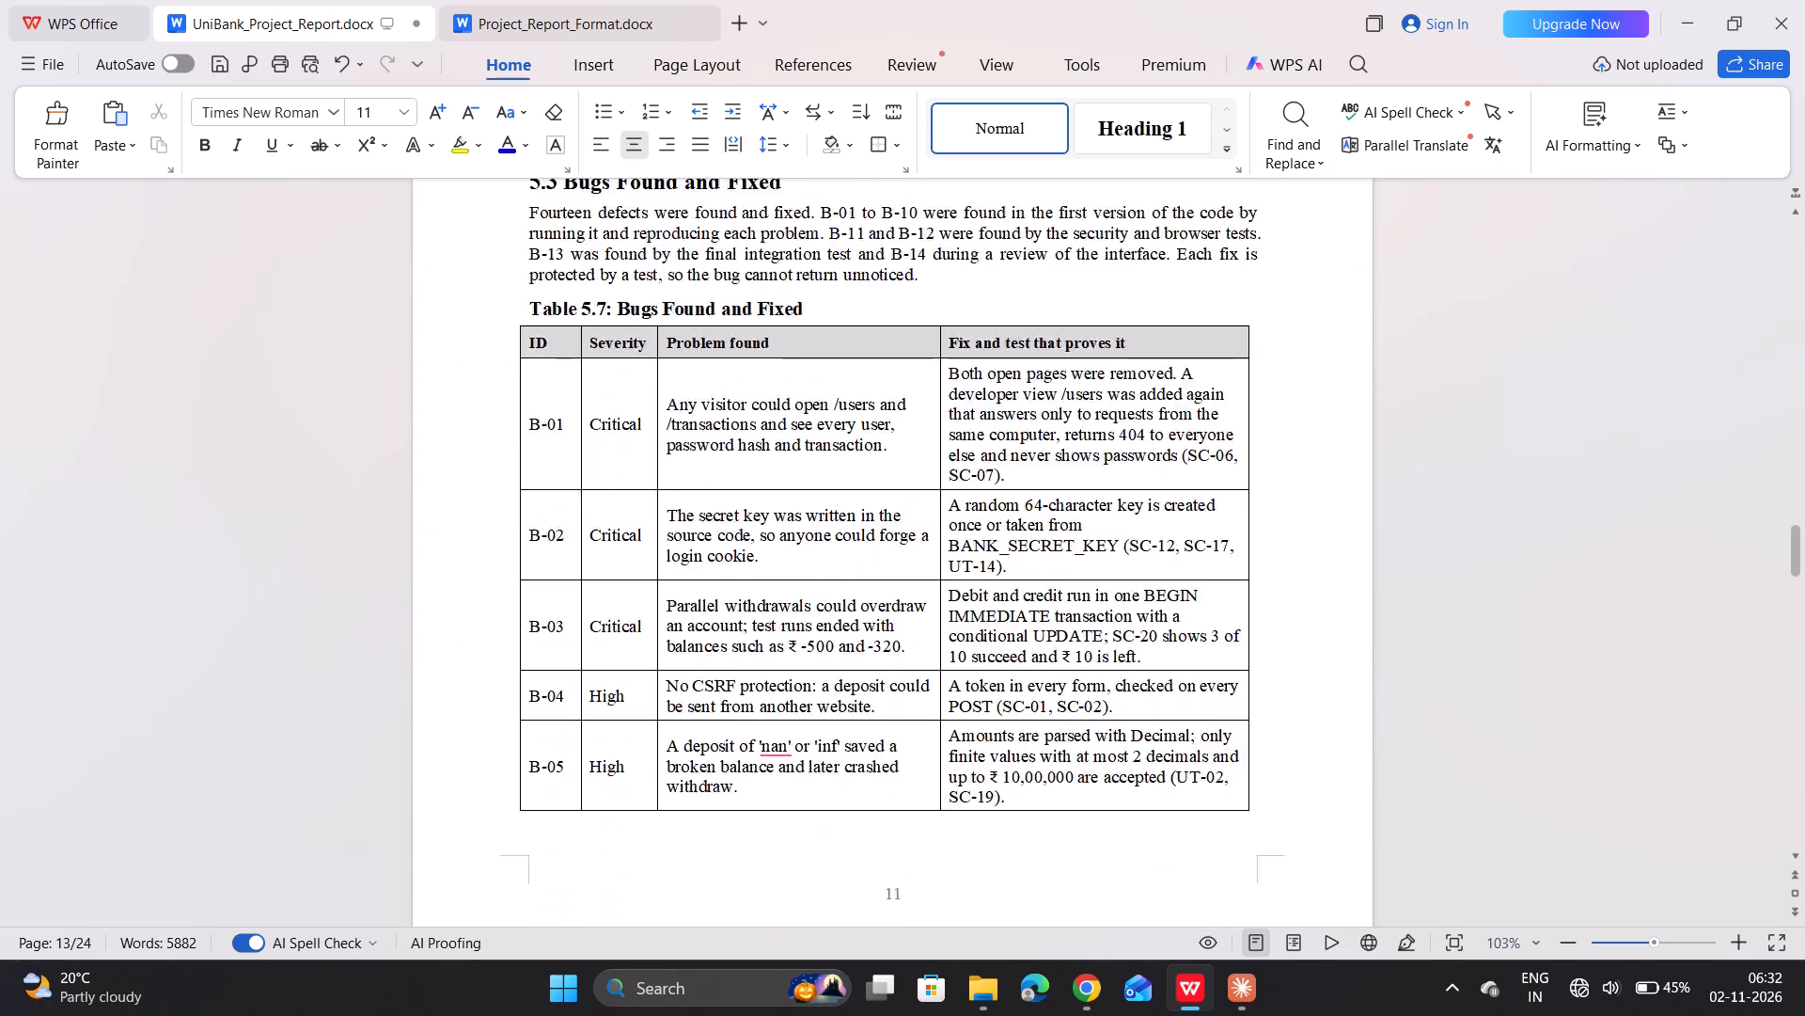
scroll(951, 639, "up", 9)
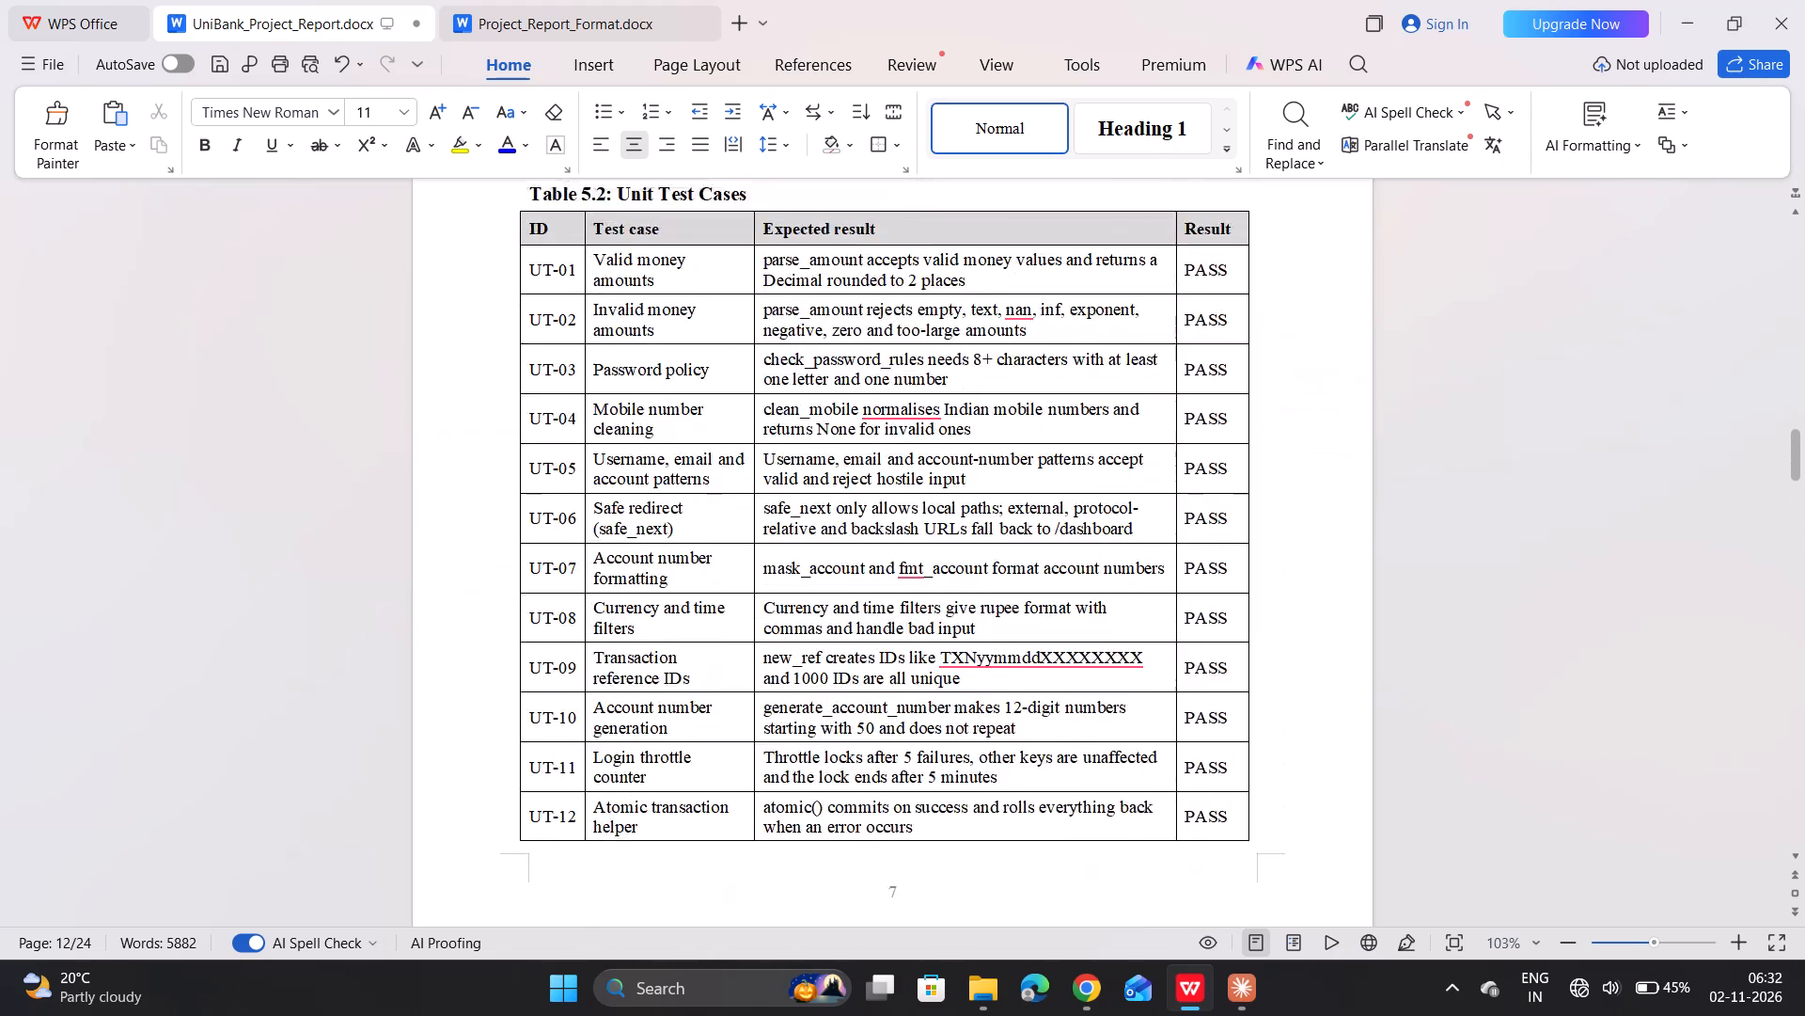
scroll(951, 639, "up", 8)
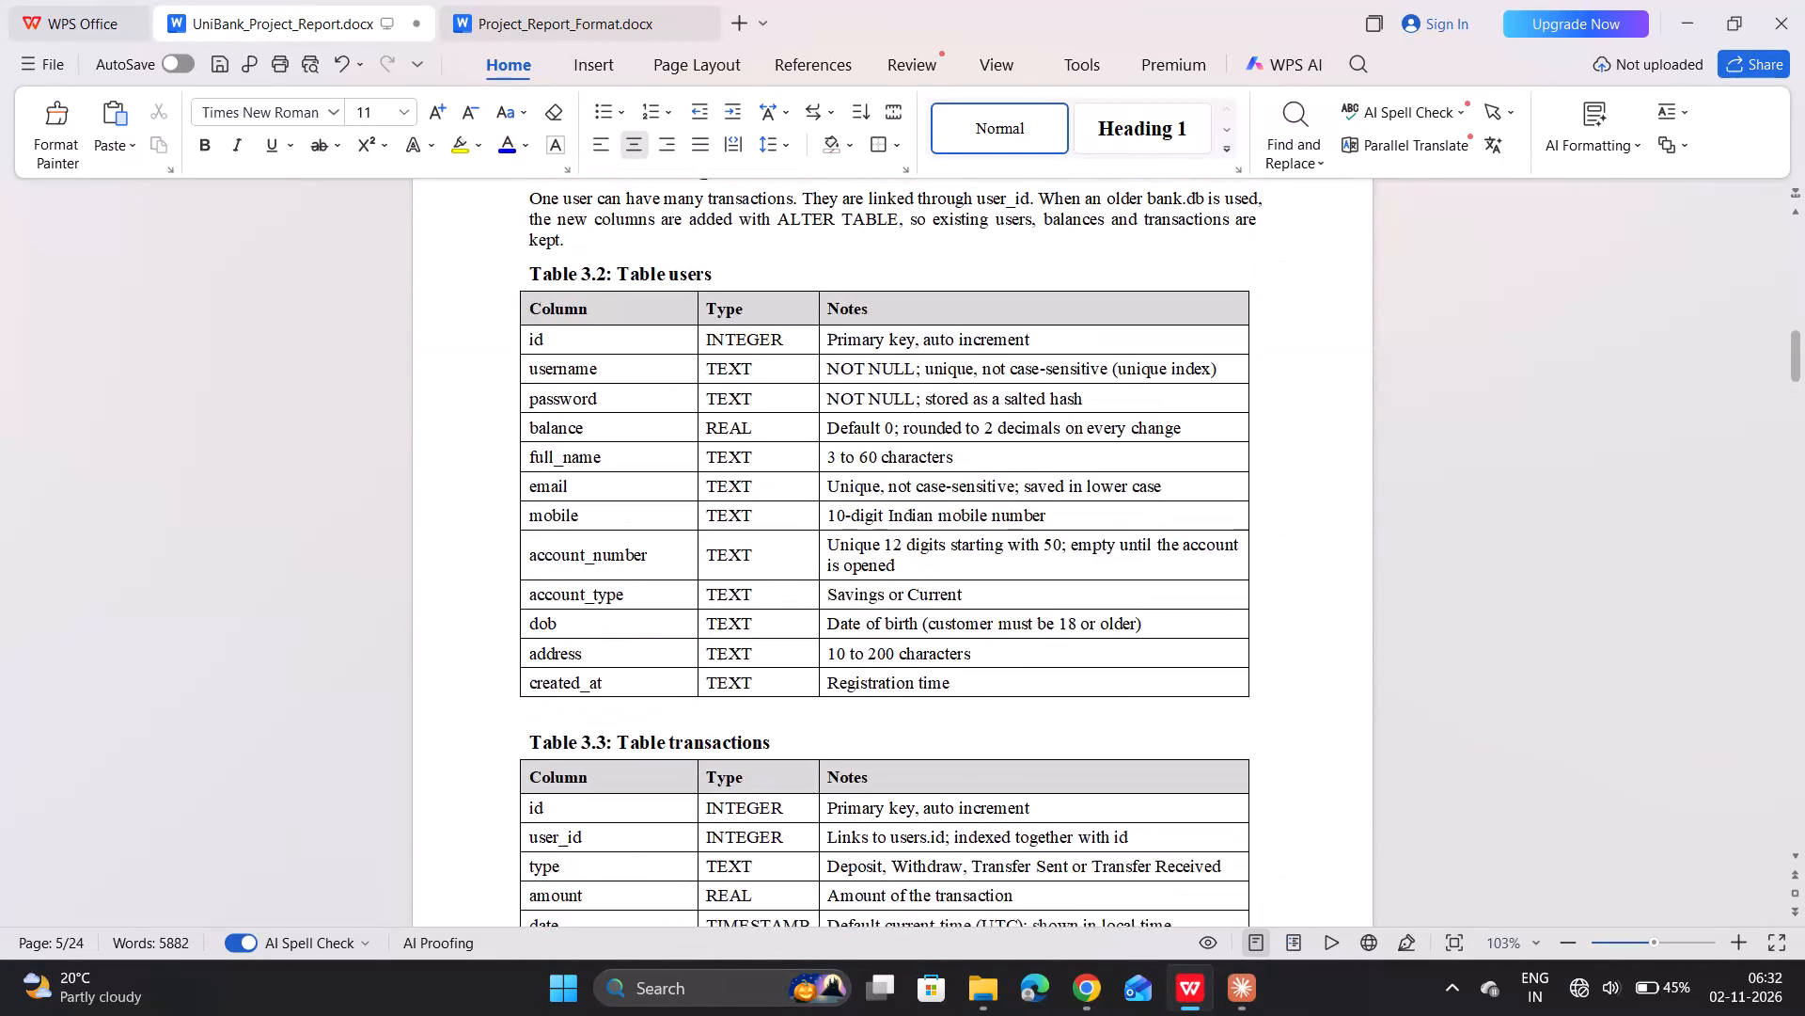
scroll(951, 639, "up", 9)
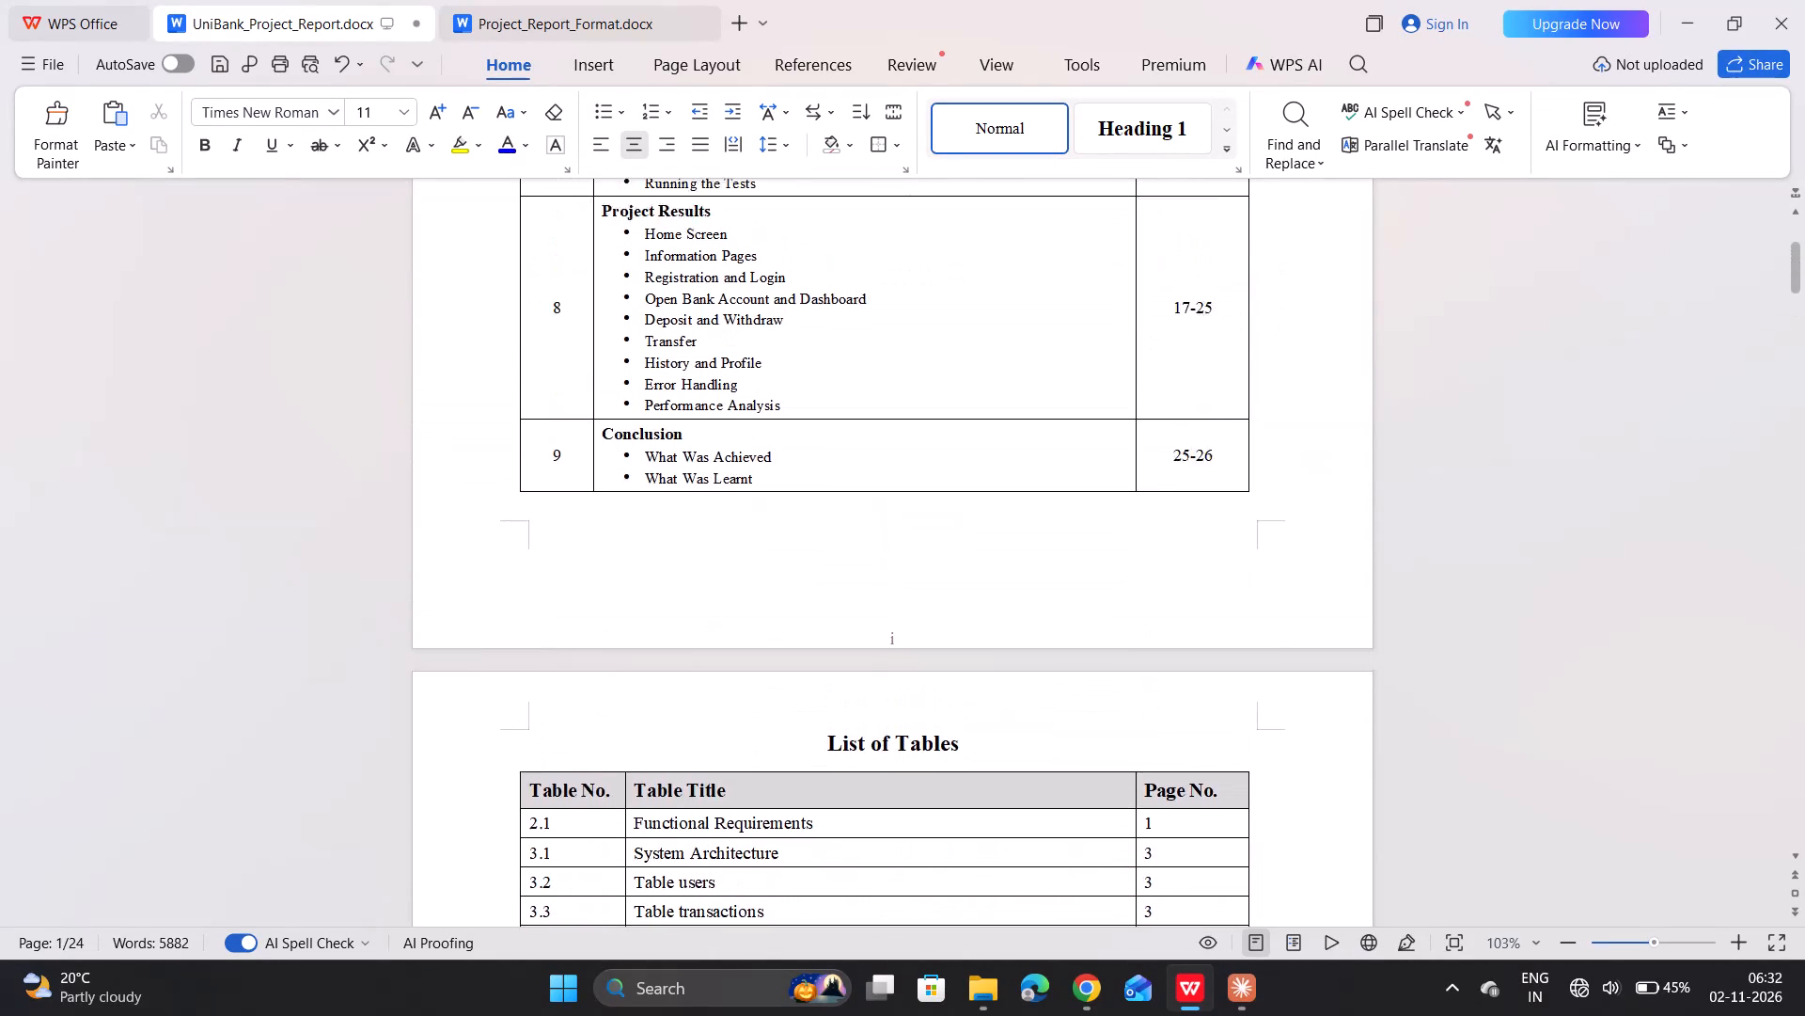
Review the table of contents and read on through the section 2 functional and non-functional requirements.
scroll(951, 639, "up", 9)
scroll(951, 639, "down", 5)
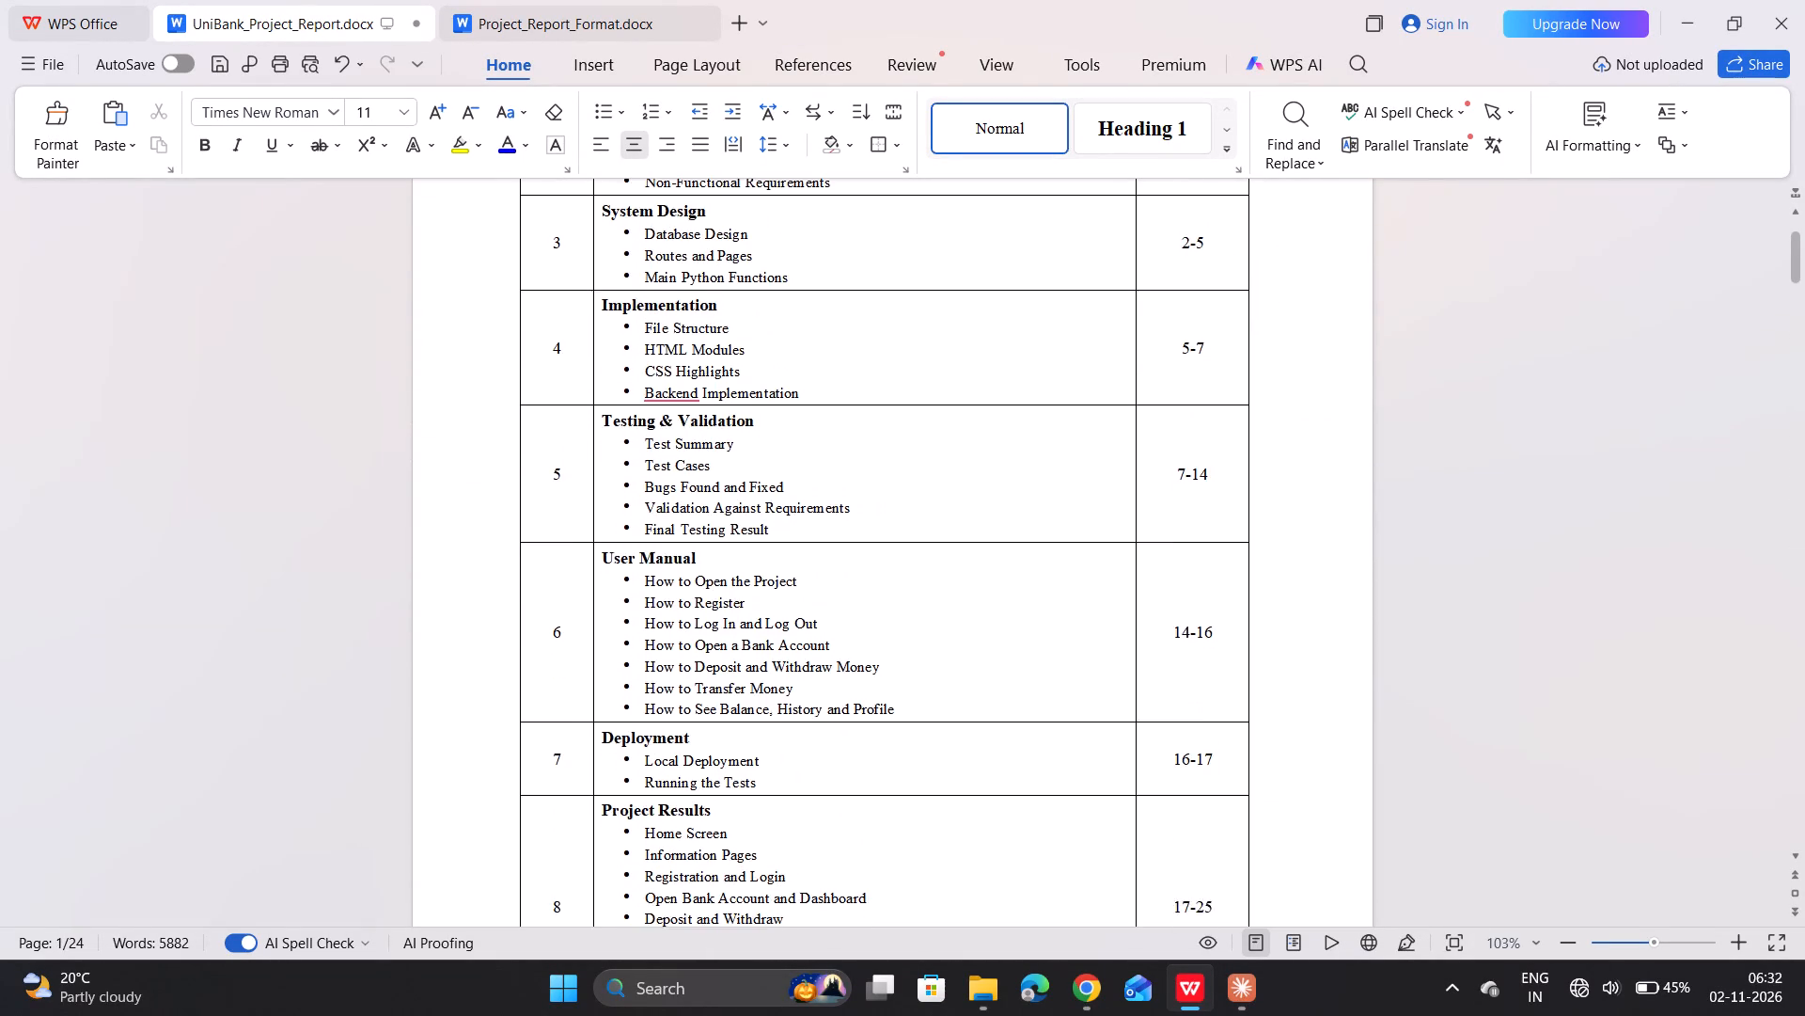
scroll(951, 639, "down", 12)
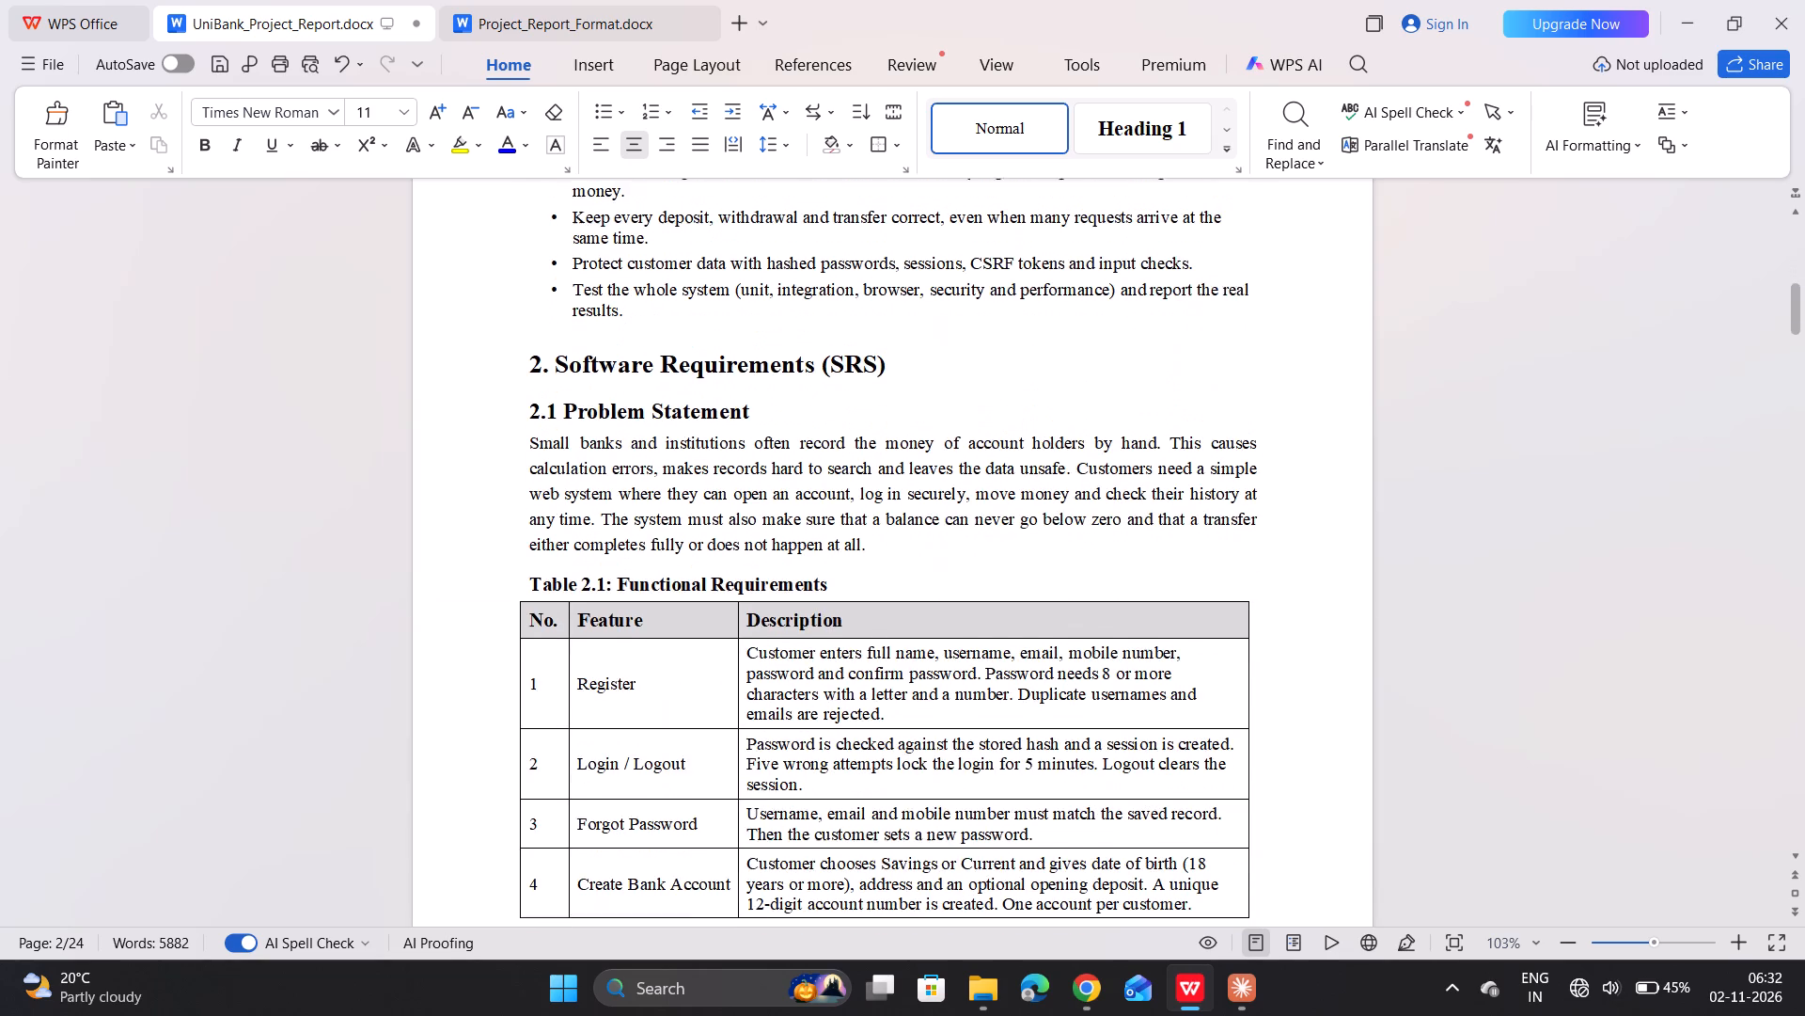
scroll(951, 639, "down", 2)
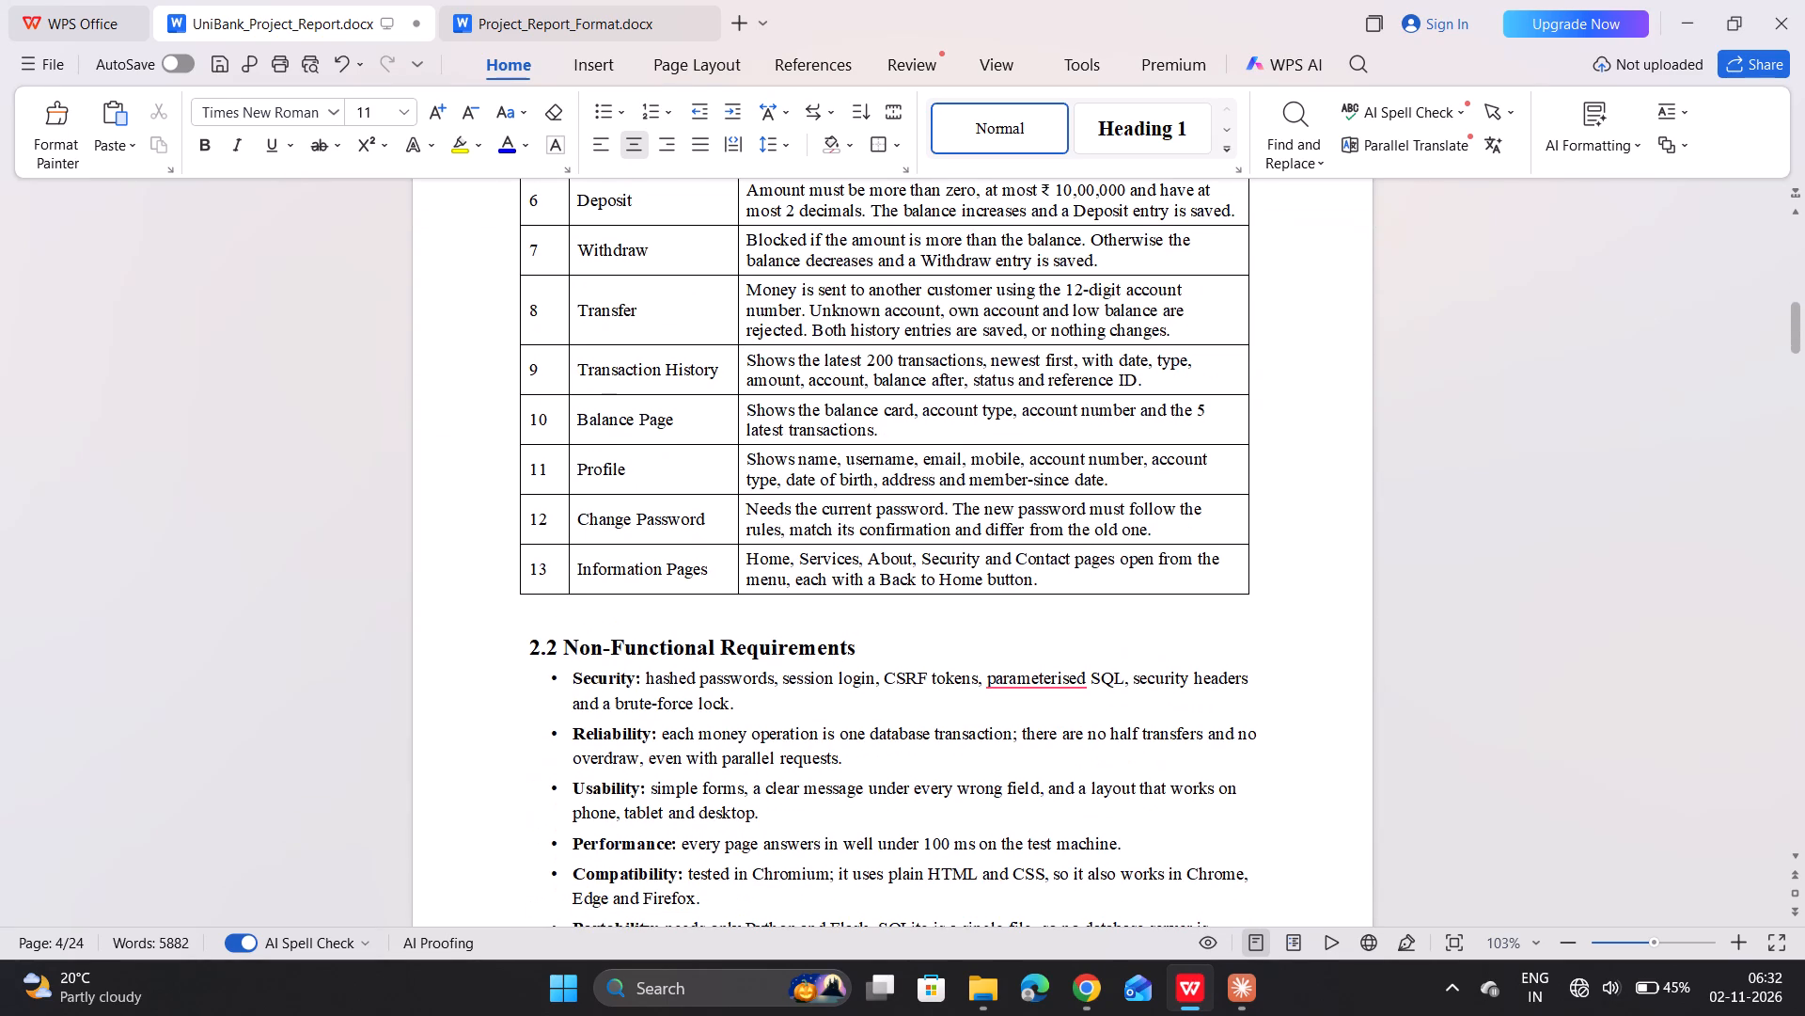
scroll(951, 639, "down", 4)
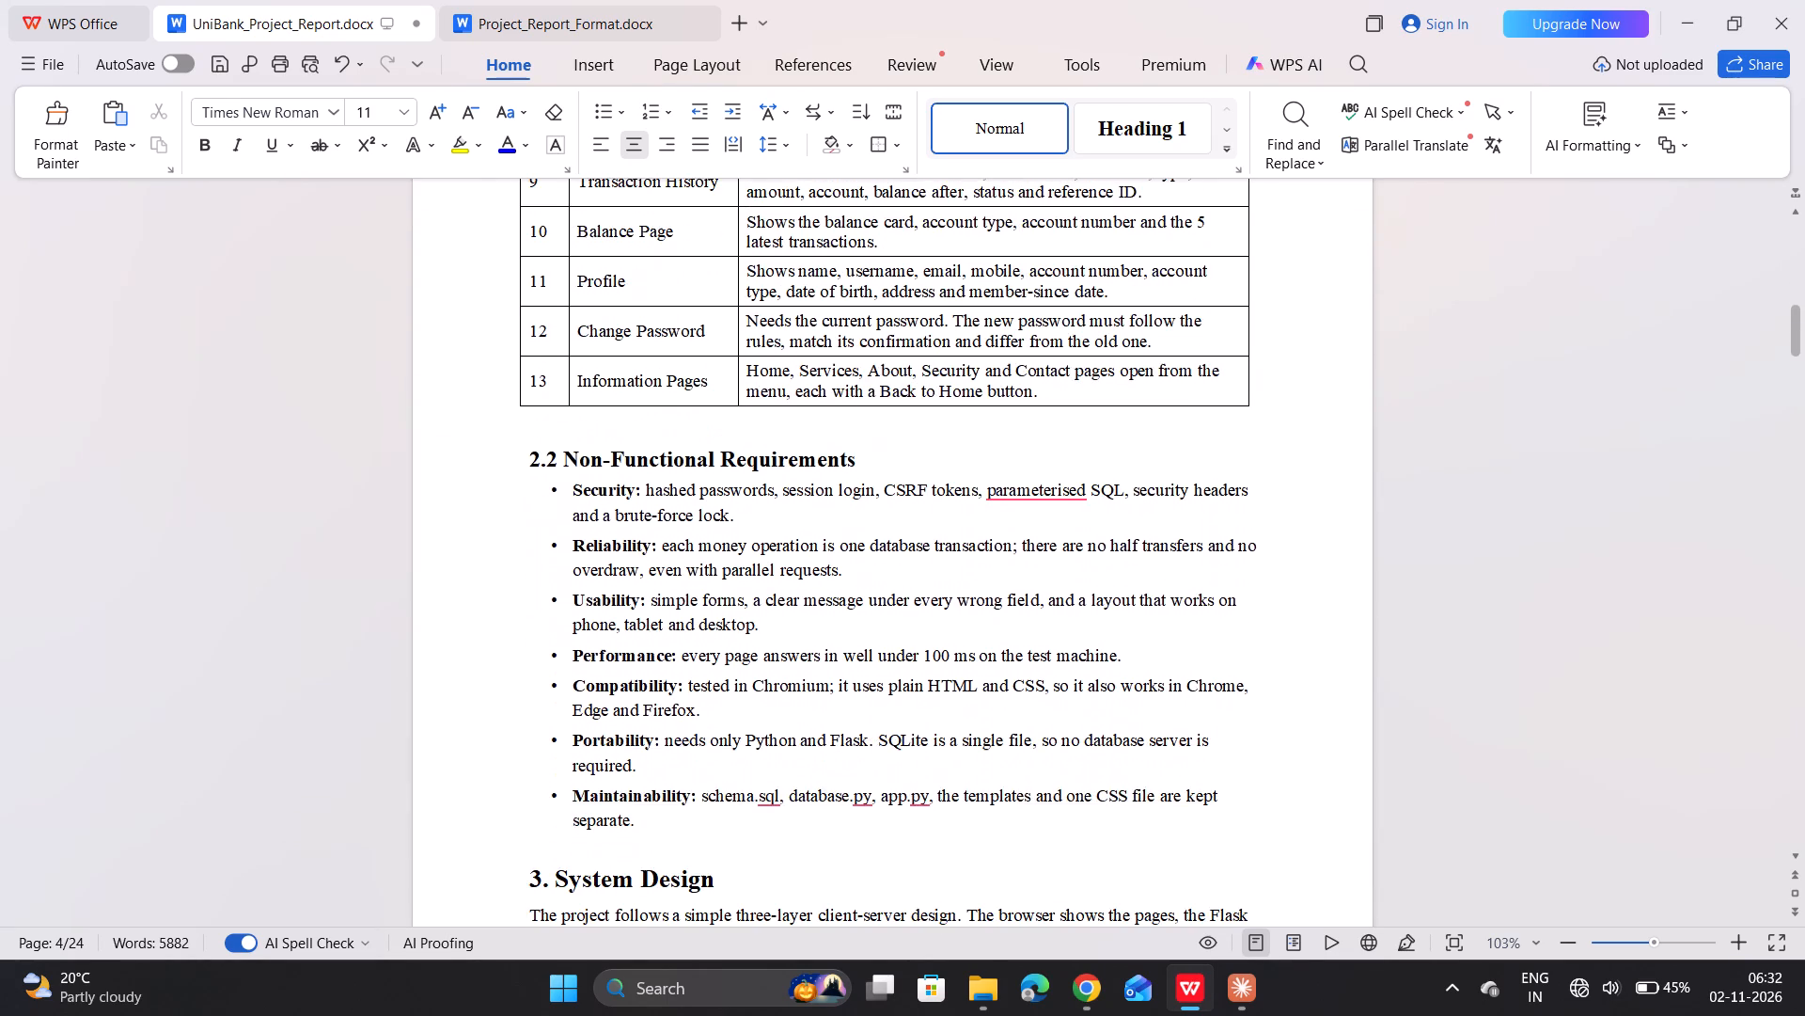
scroll(951, 639, "down", 2)
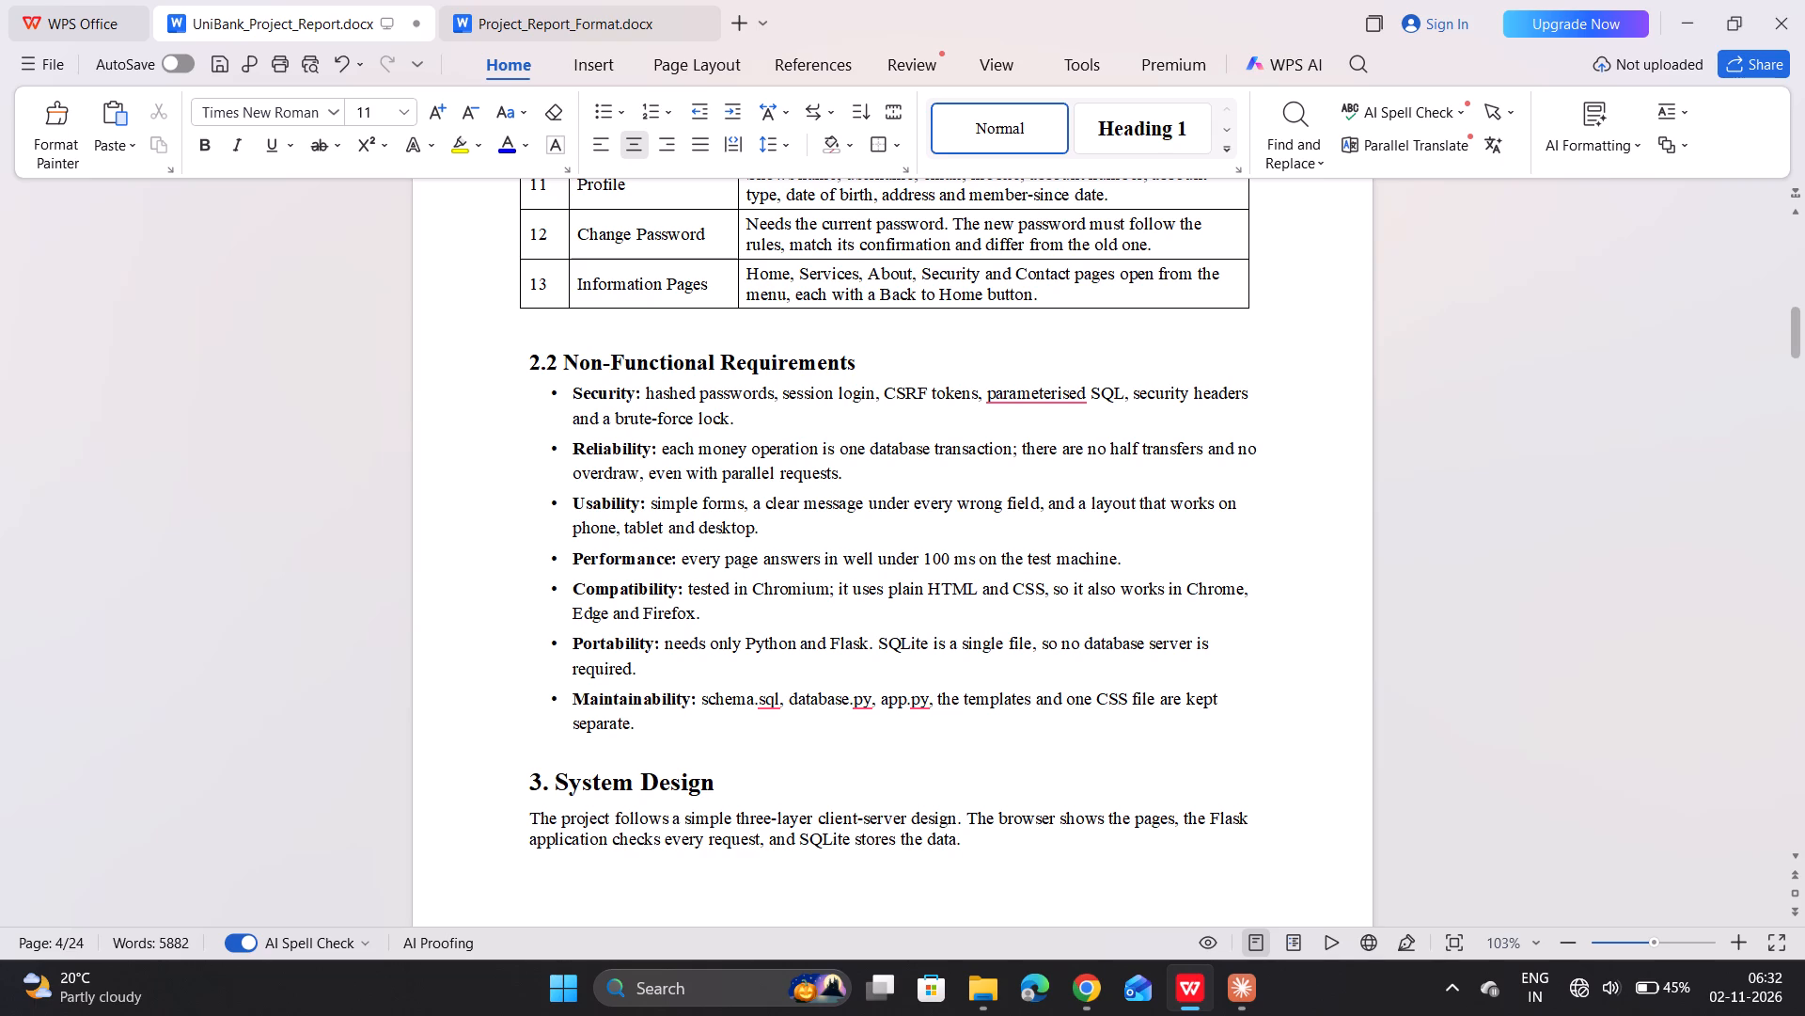
Check the section 3 System Design headings and table captions, from System Architecture through Main Python Functions.
scroll(769, 727, "down", 7)
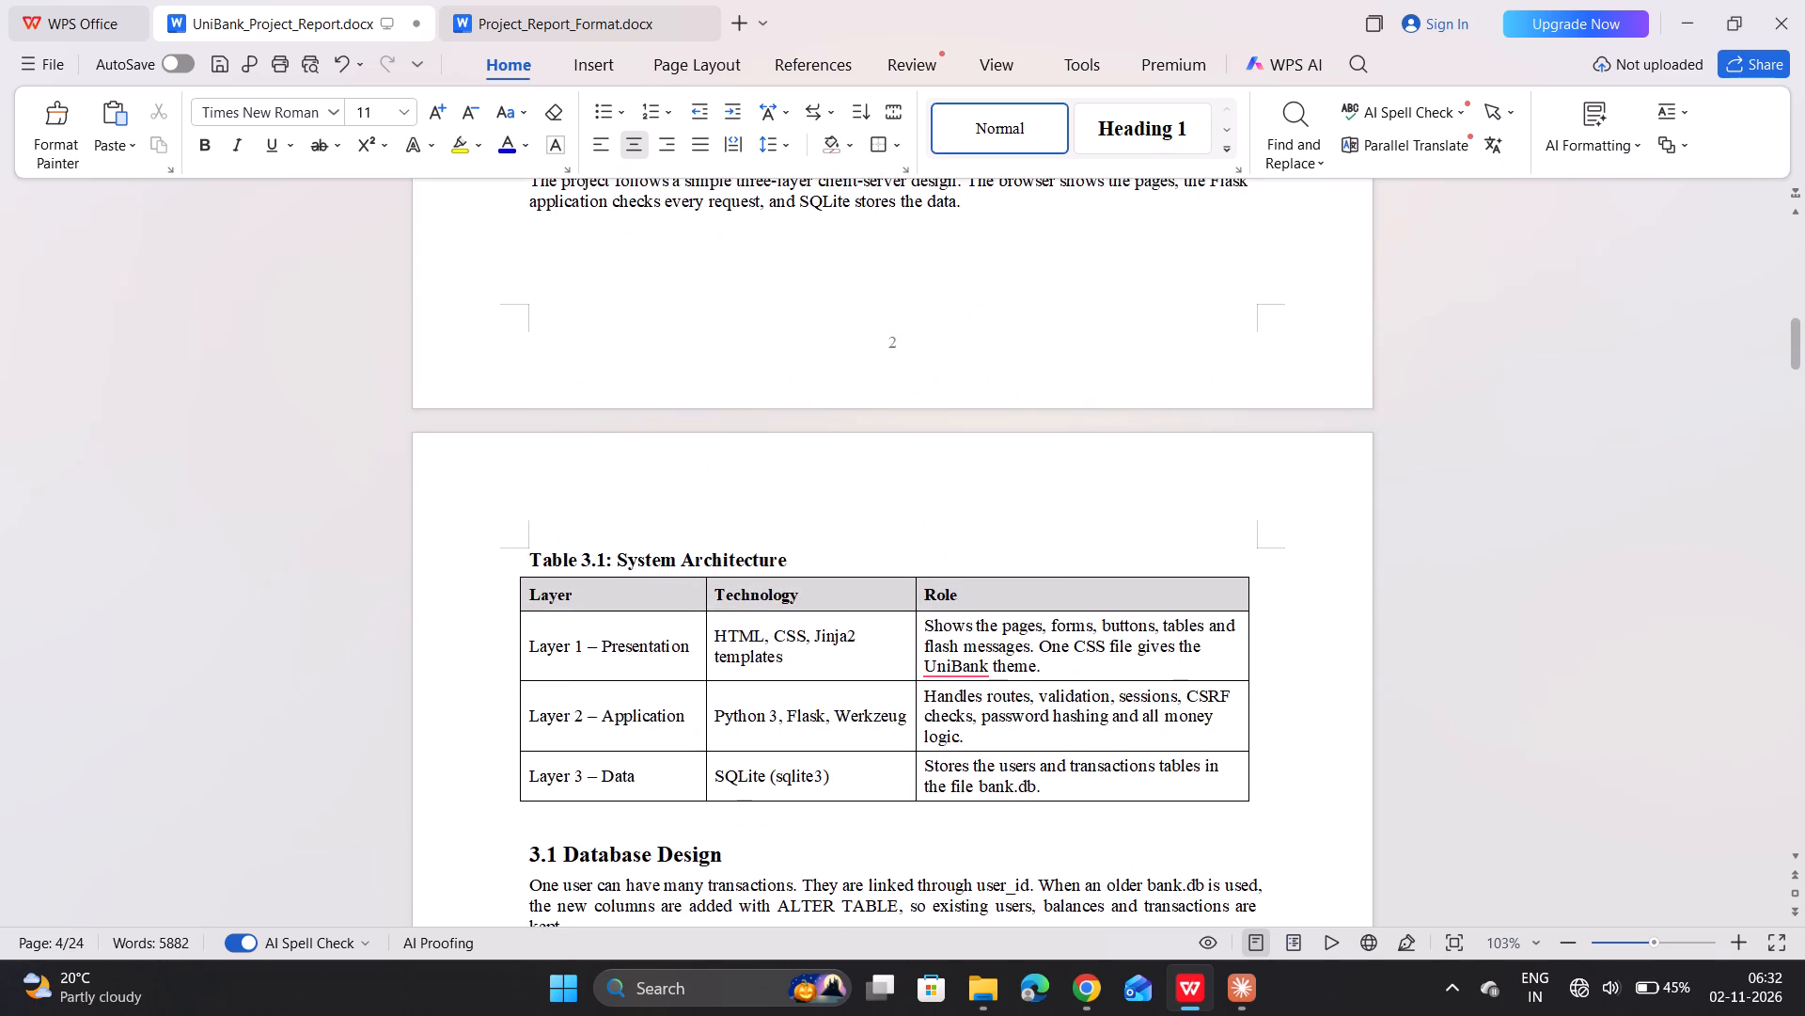
scroll(769, 727, "down", 3)
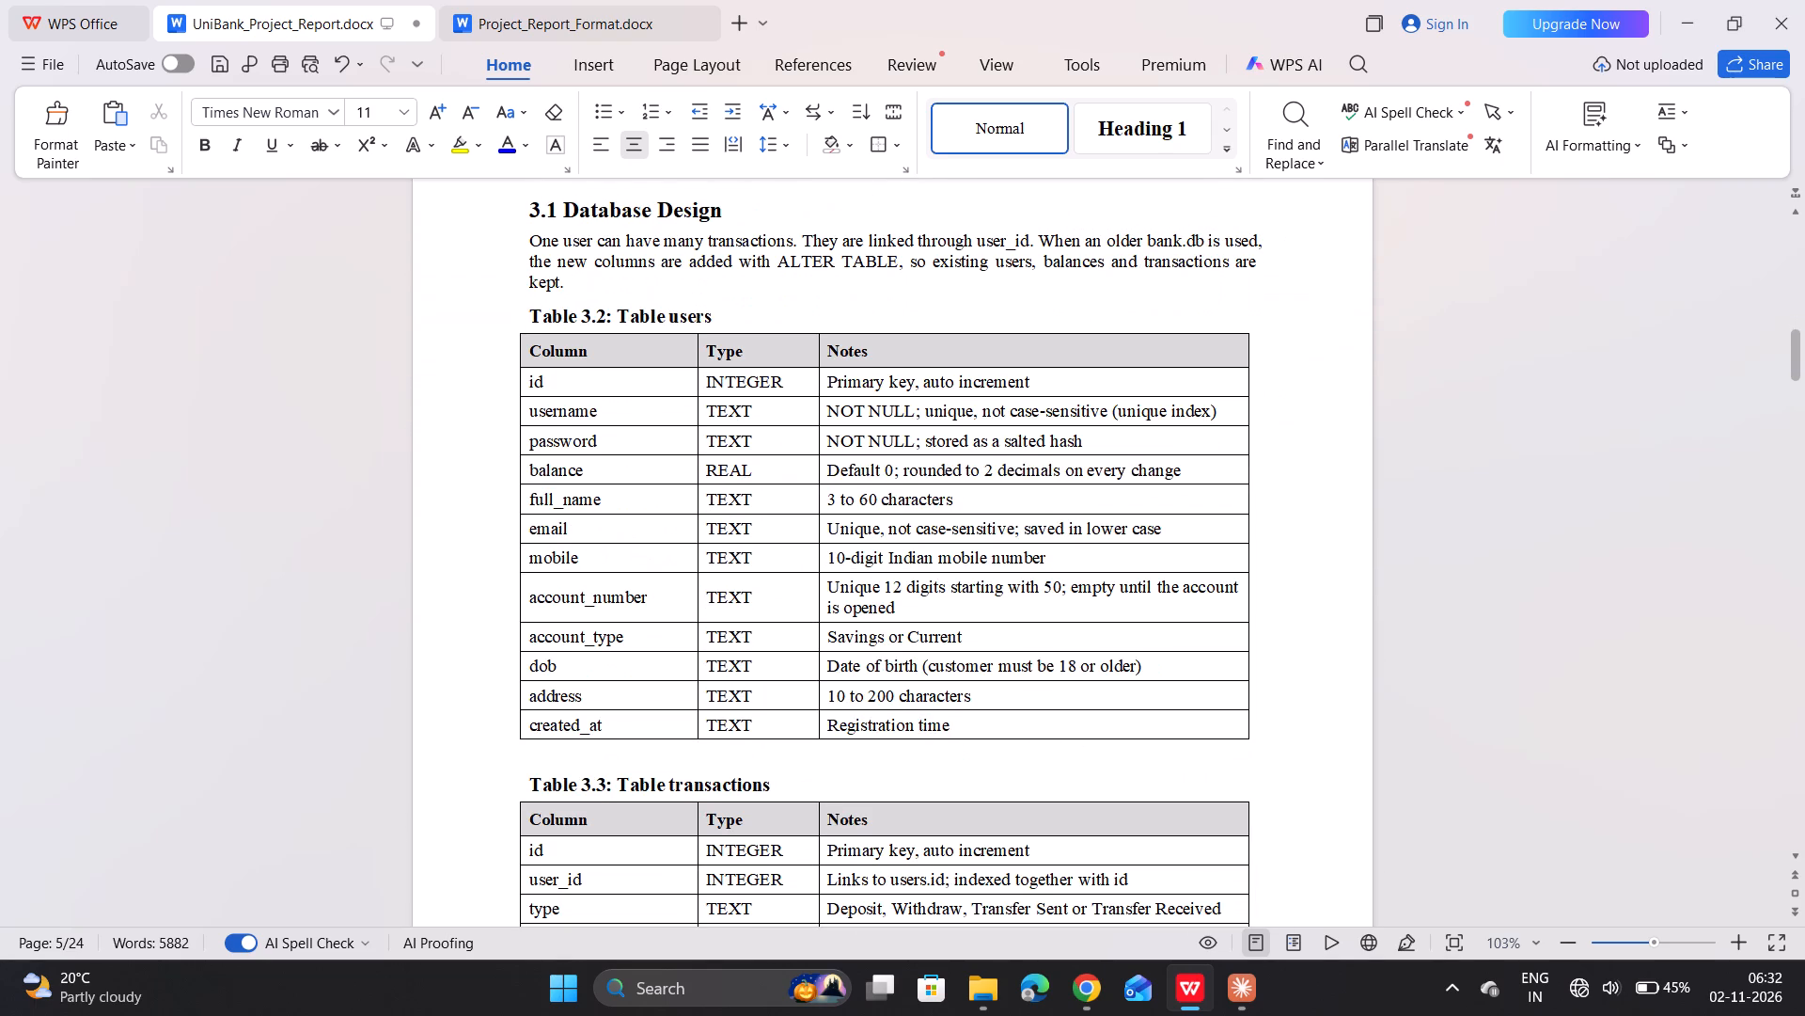
scroll(769, 727, "down", 5)
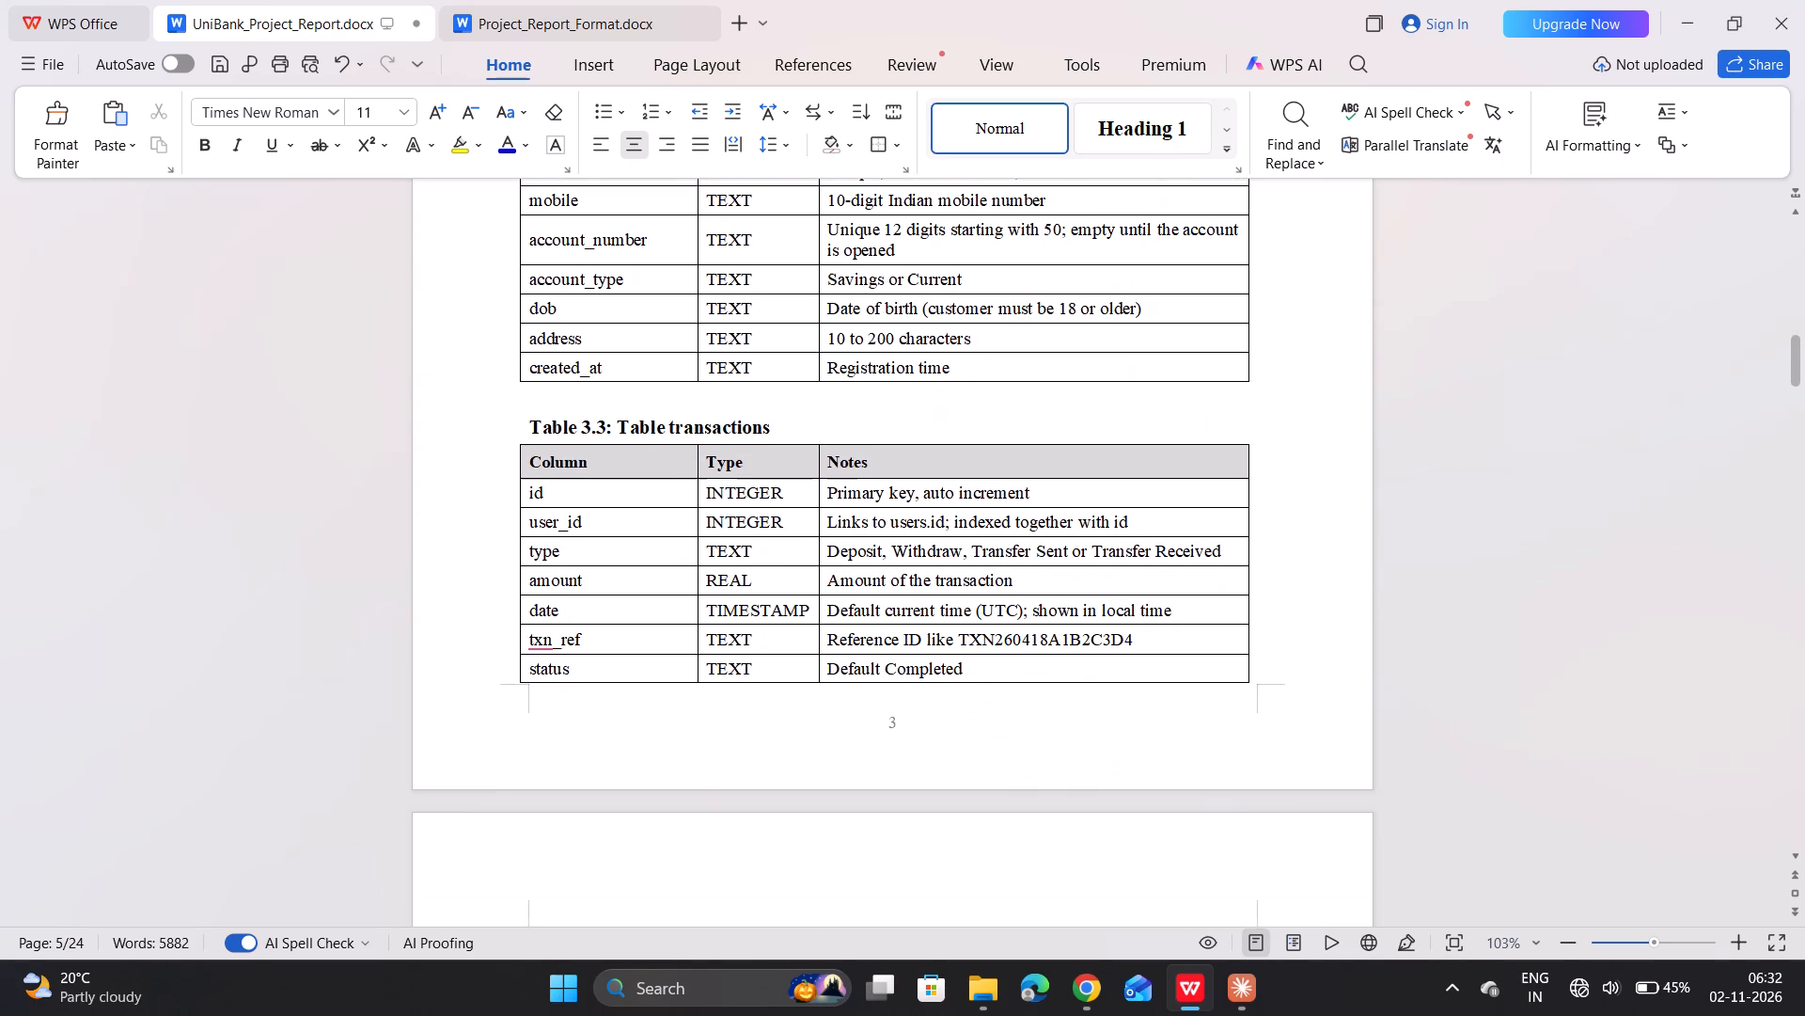
scroll(769, 727, "down", 5)
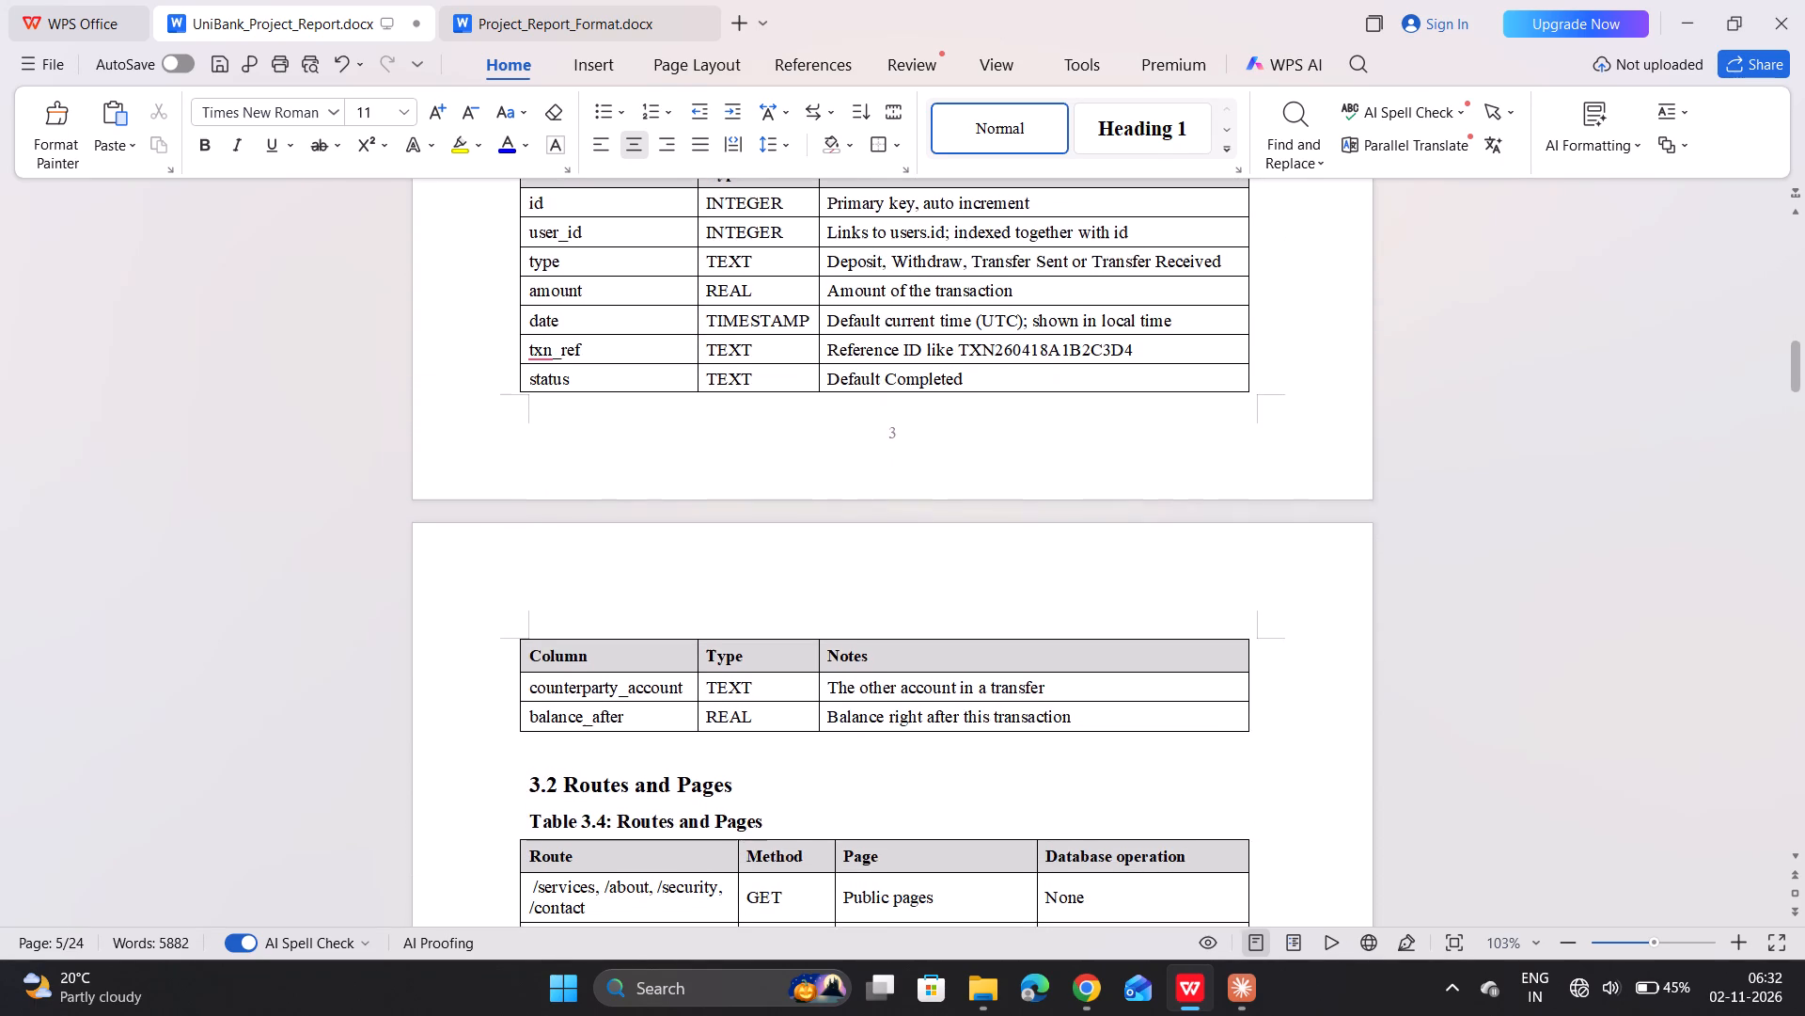
scroll(769, 727, "down", 2)
scroll(769, 727, "up", 4)
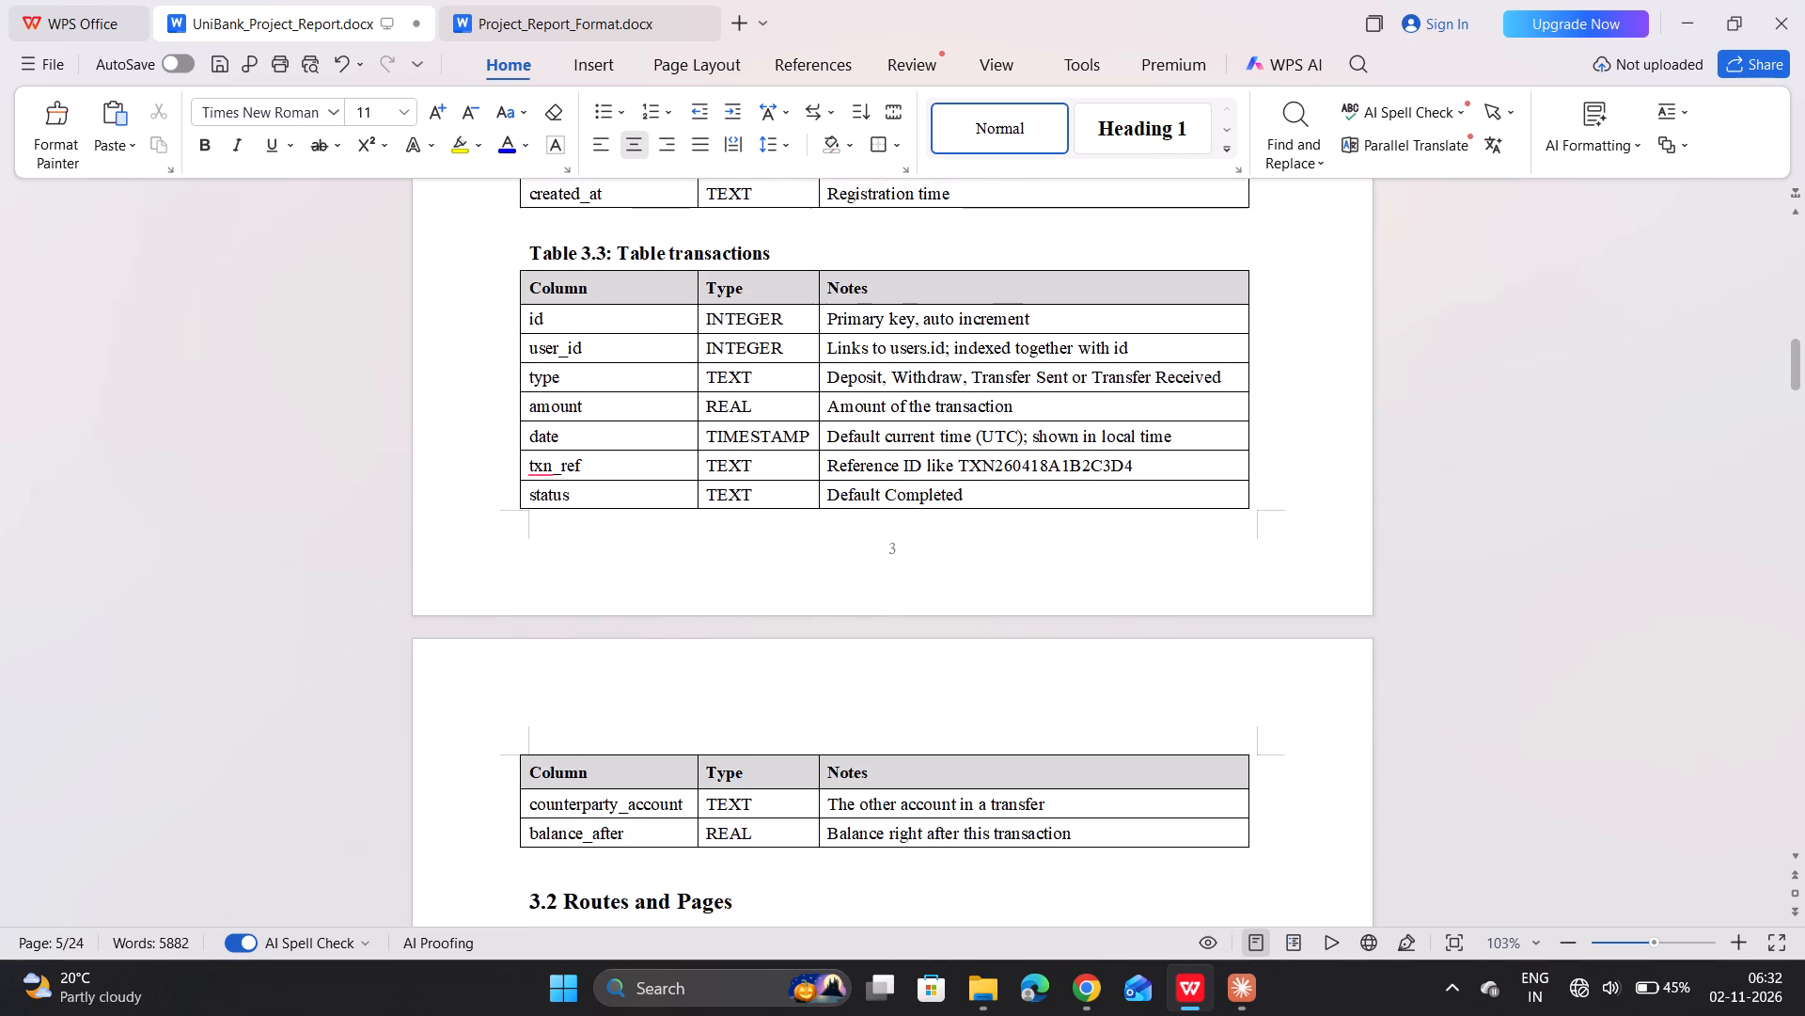
scroll(769, 727, "up", 8)
scroll(769, 727, "down", 1)
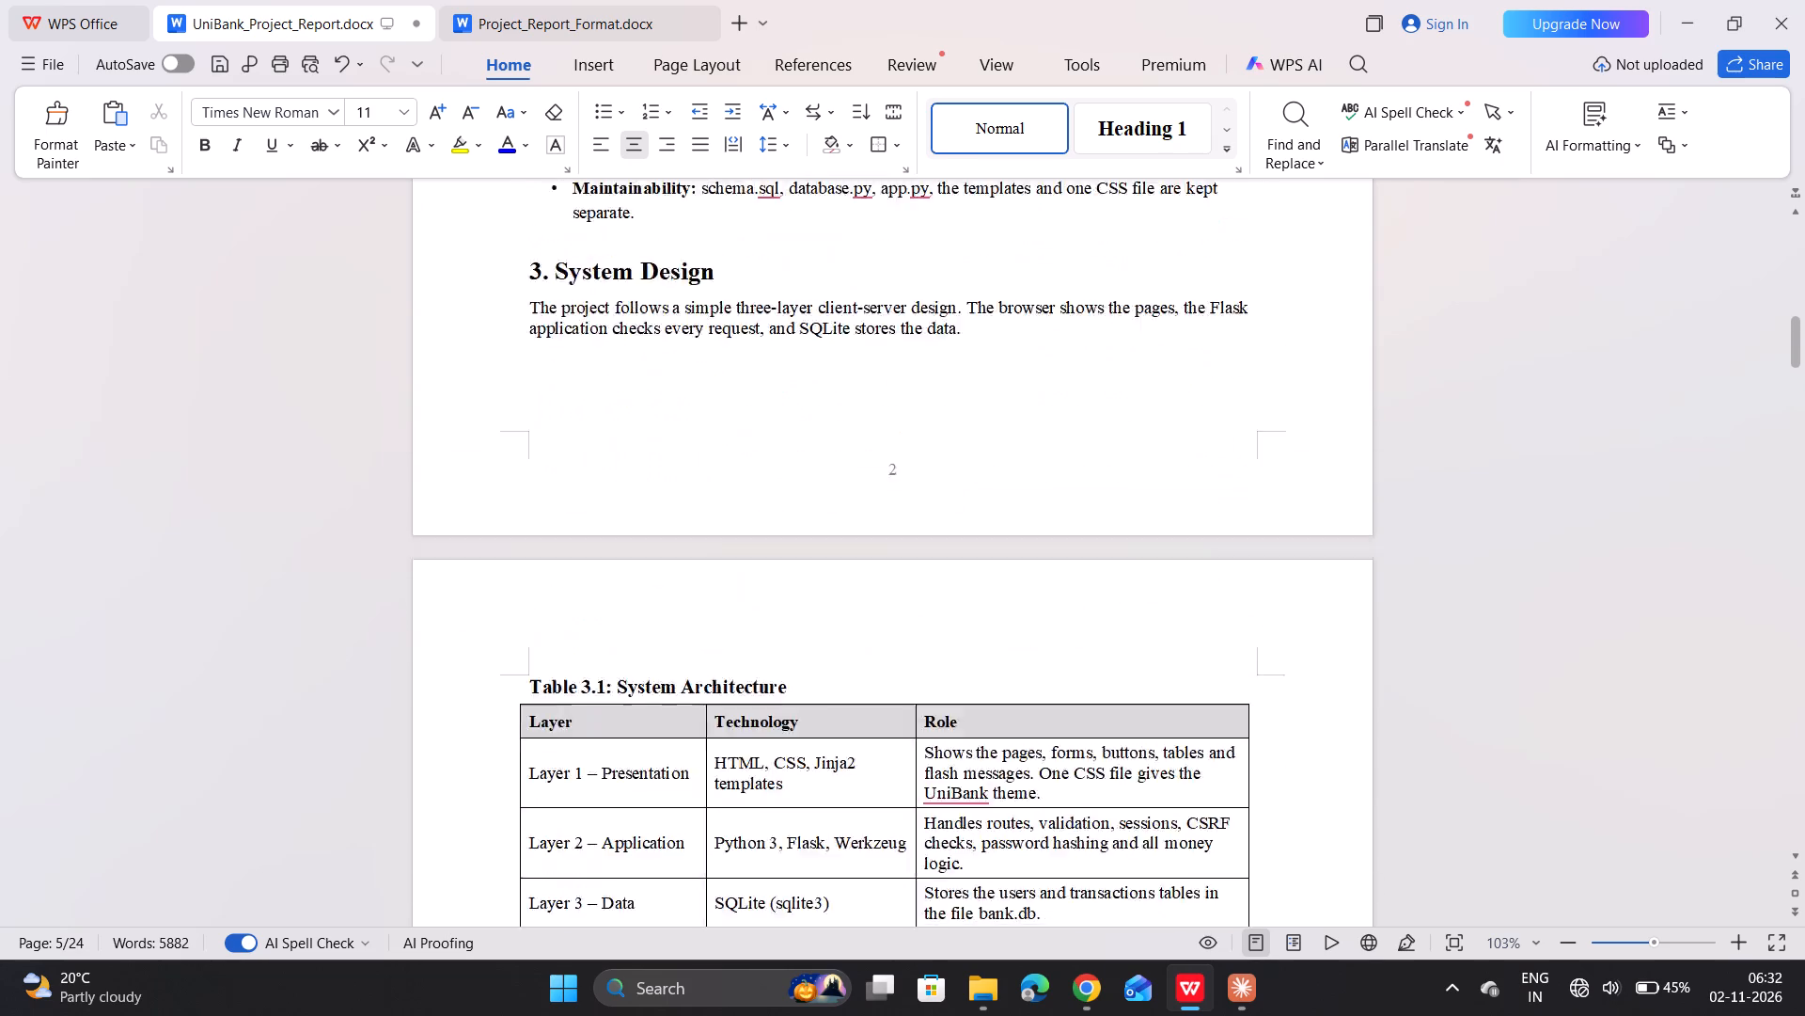
scroll(769, 727, "down", 2)
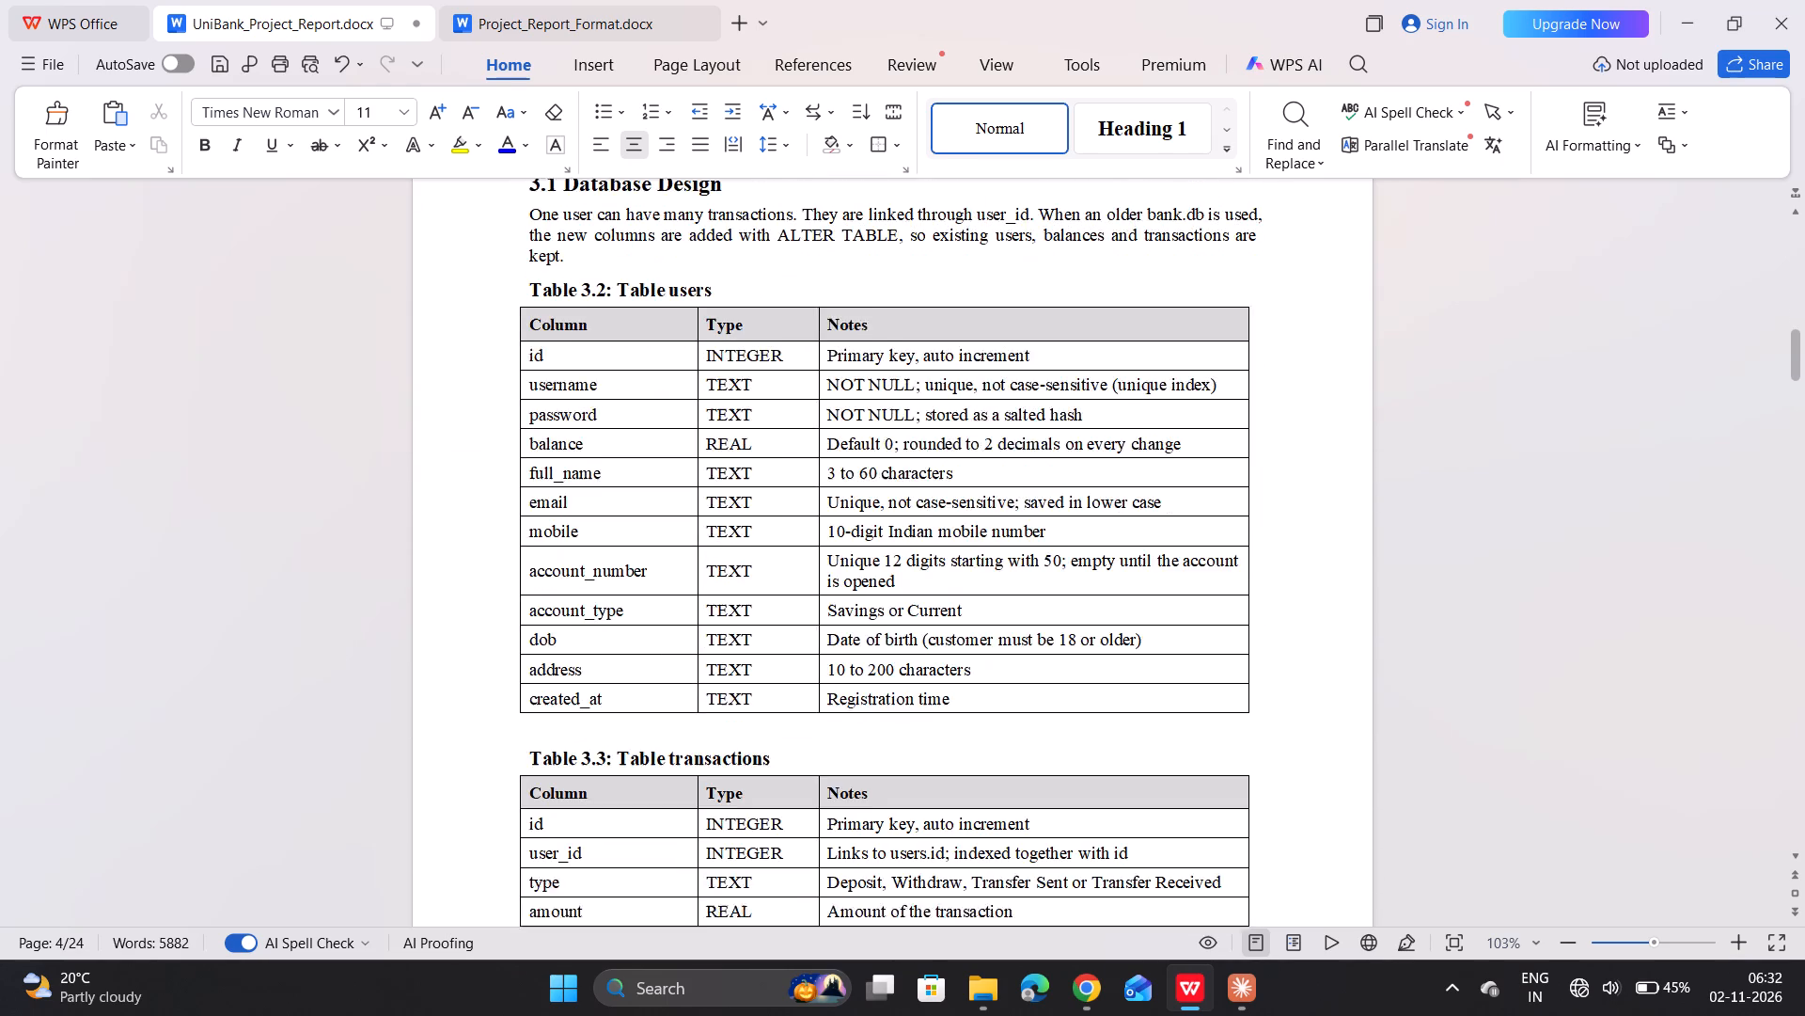
scroll(769, 727, "down", 3)
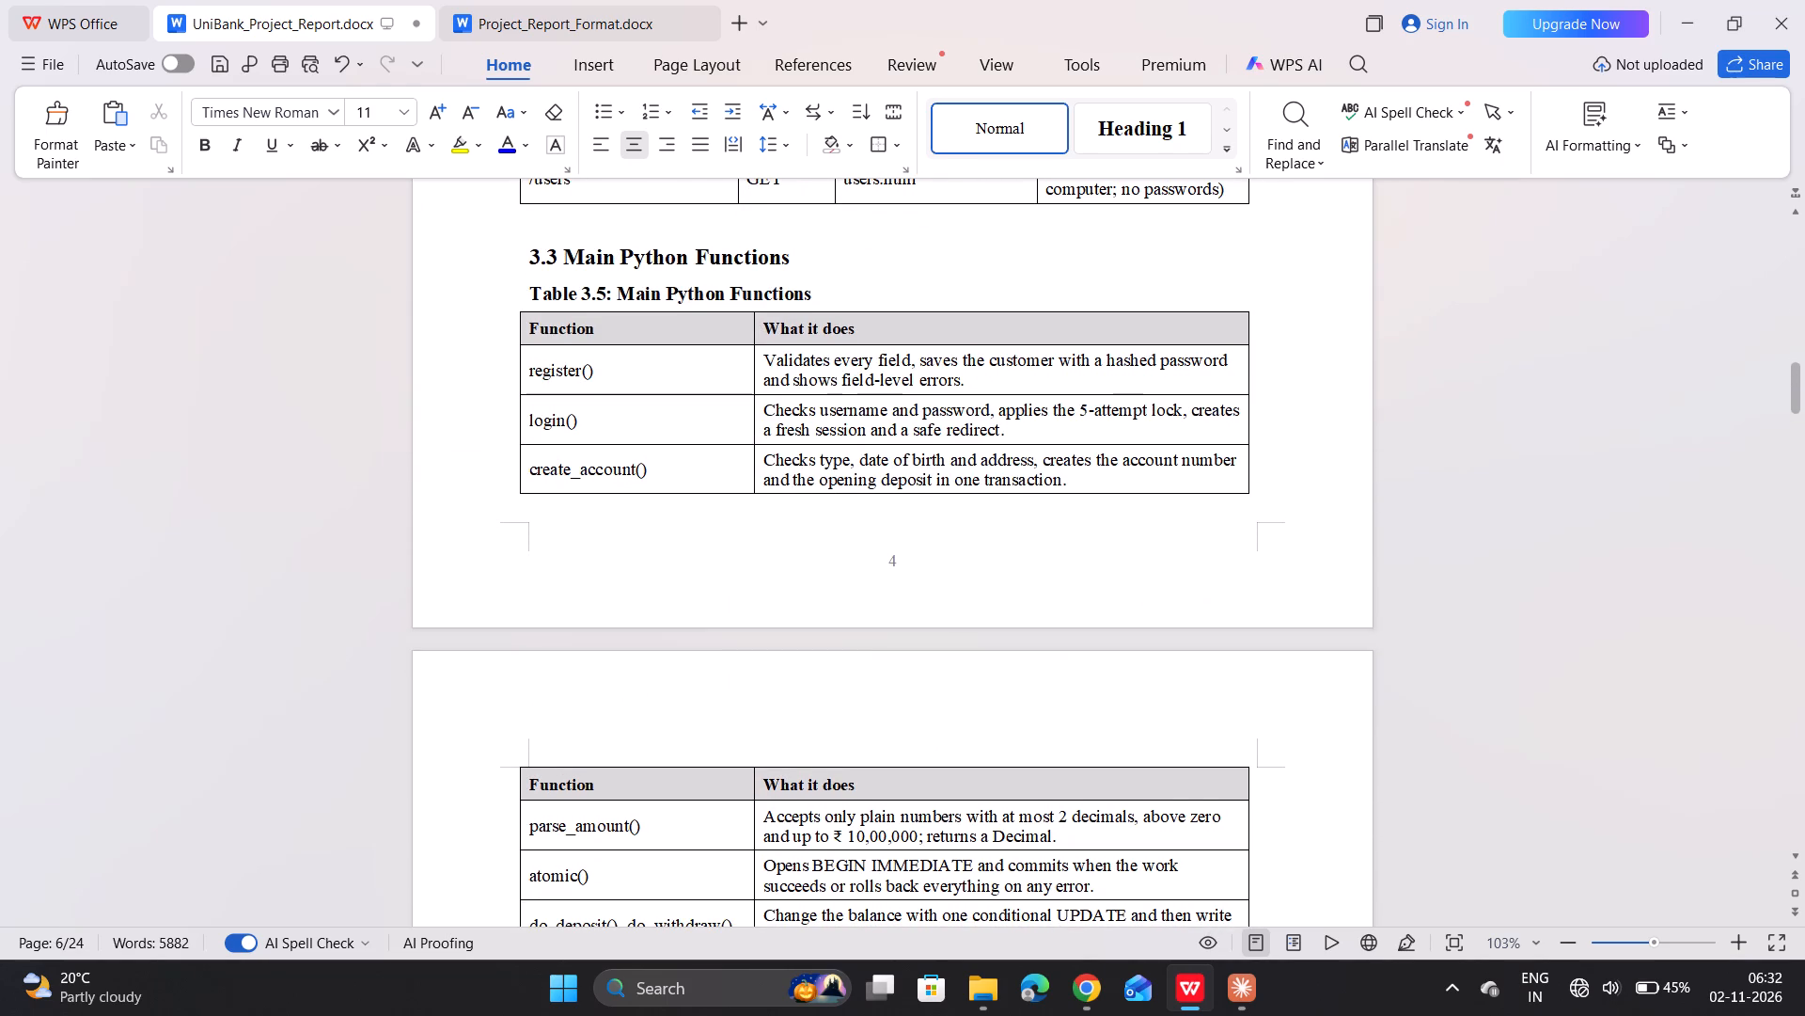
scroll(769, 727, "down", 5)
Read through section 4 Implementation, from the Project File Structure table to the Backend Implementation bullets.
scroll(769, 727, "down", 1)
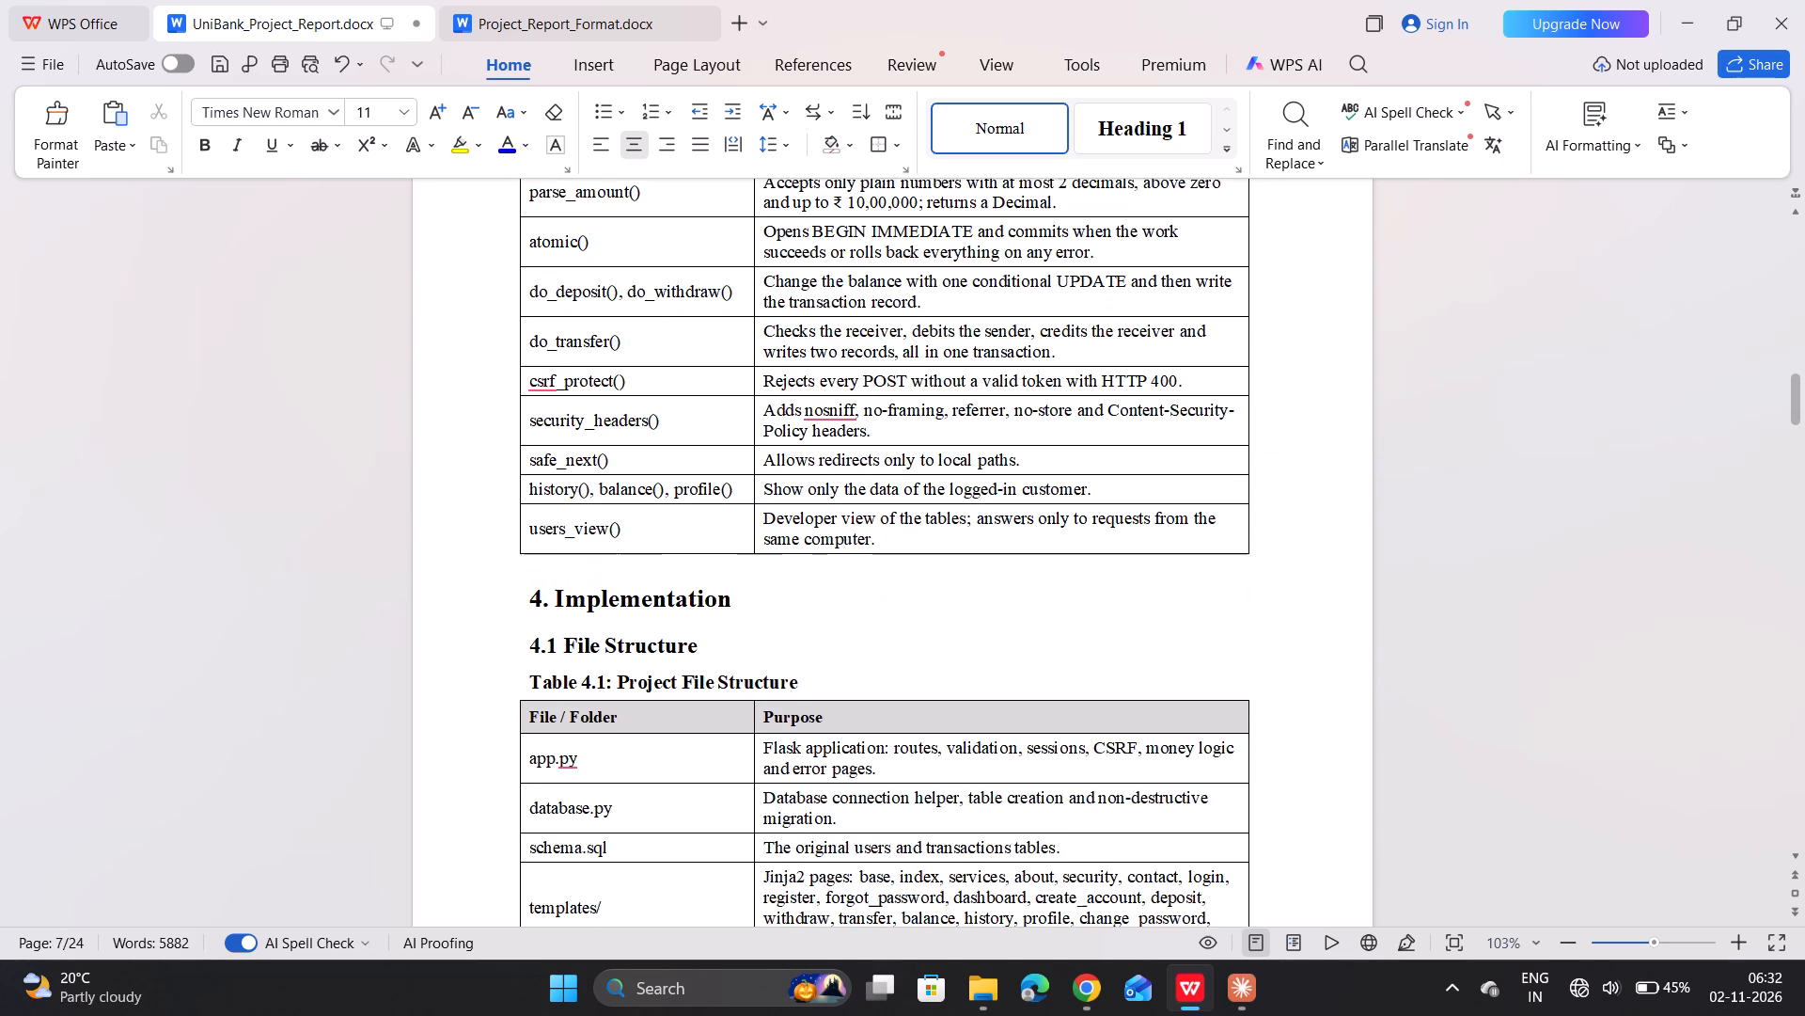
scroll(769, 727, "down", 5)
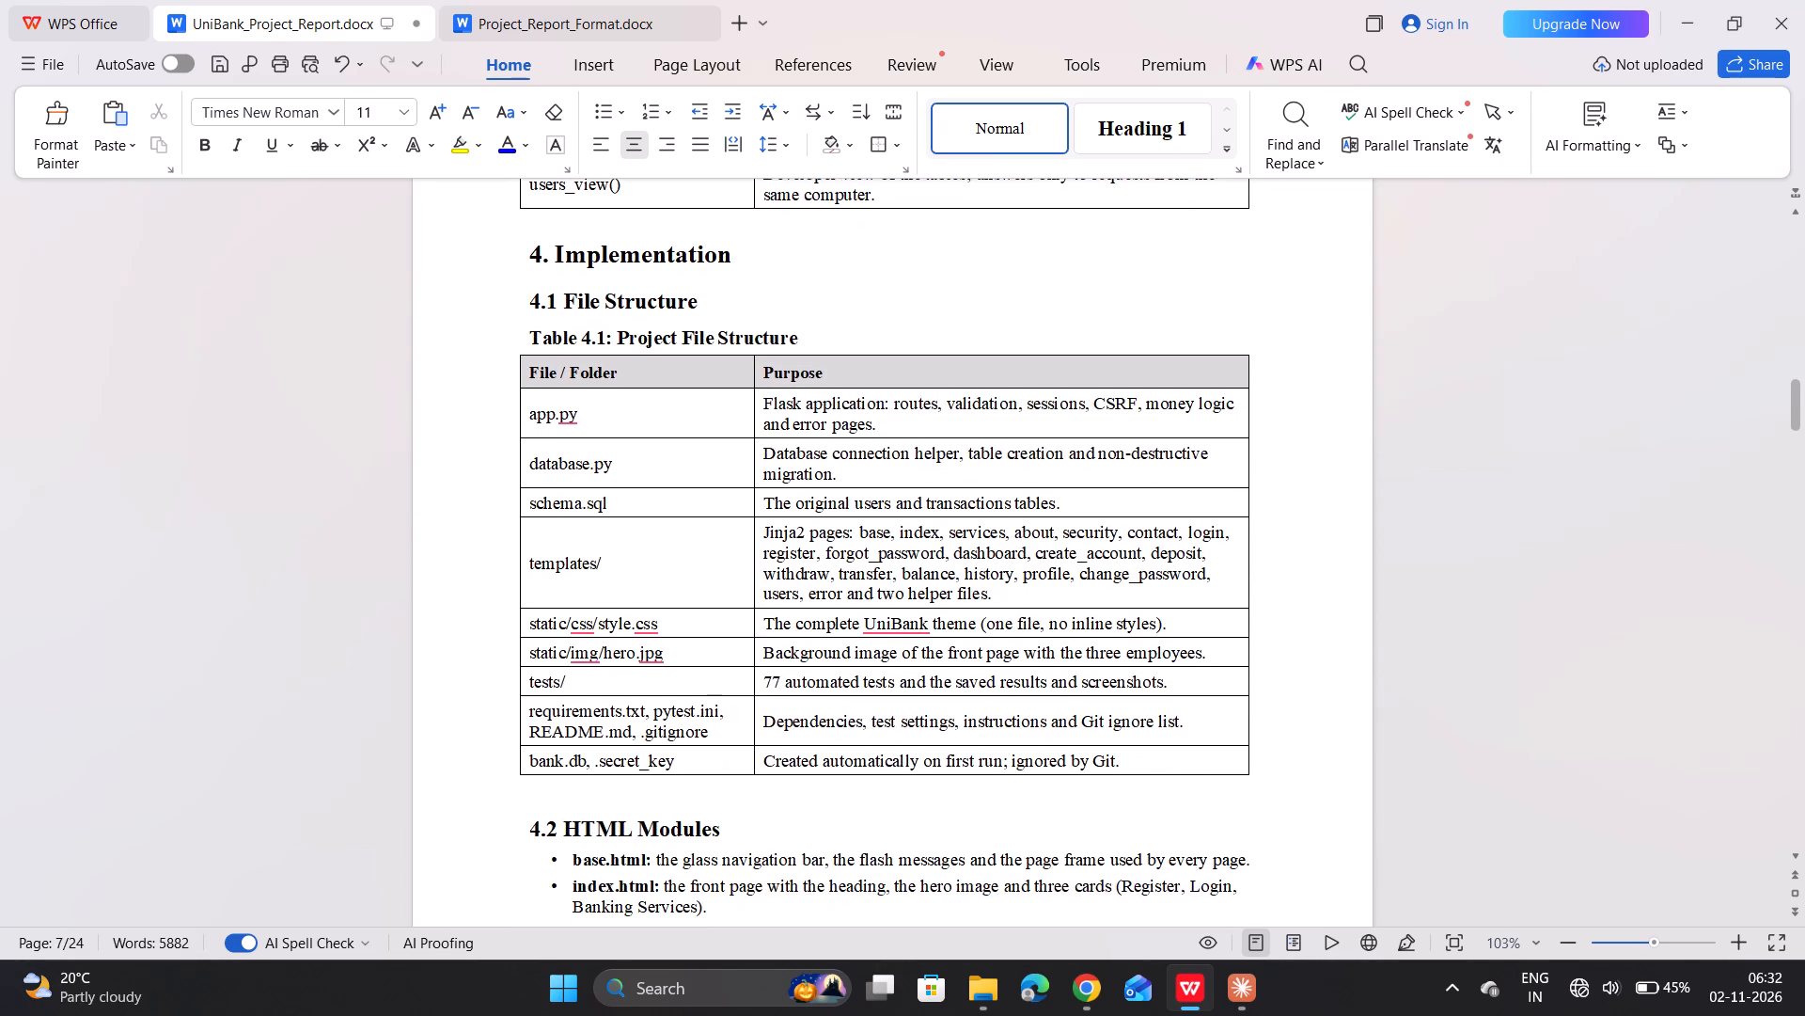
scroll(769, 727, "down", 3)
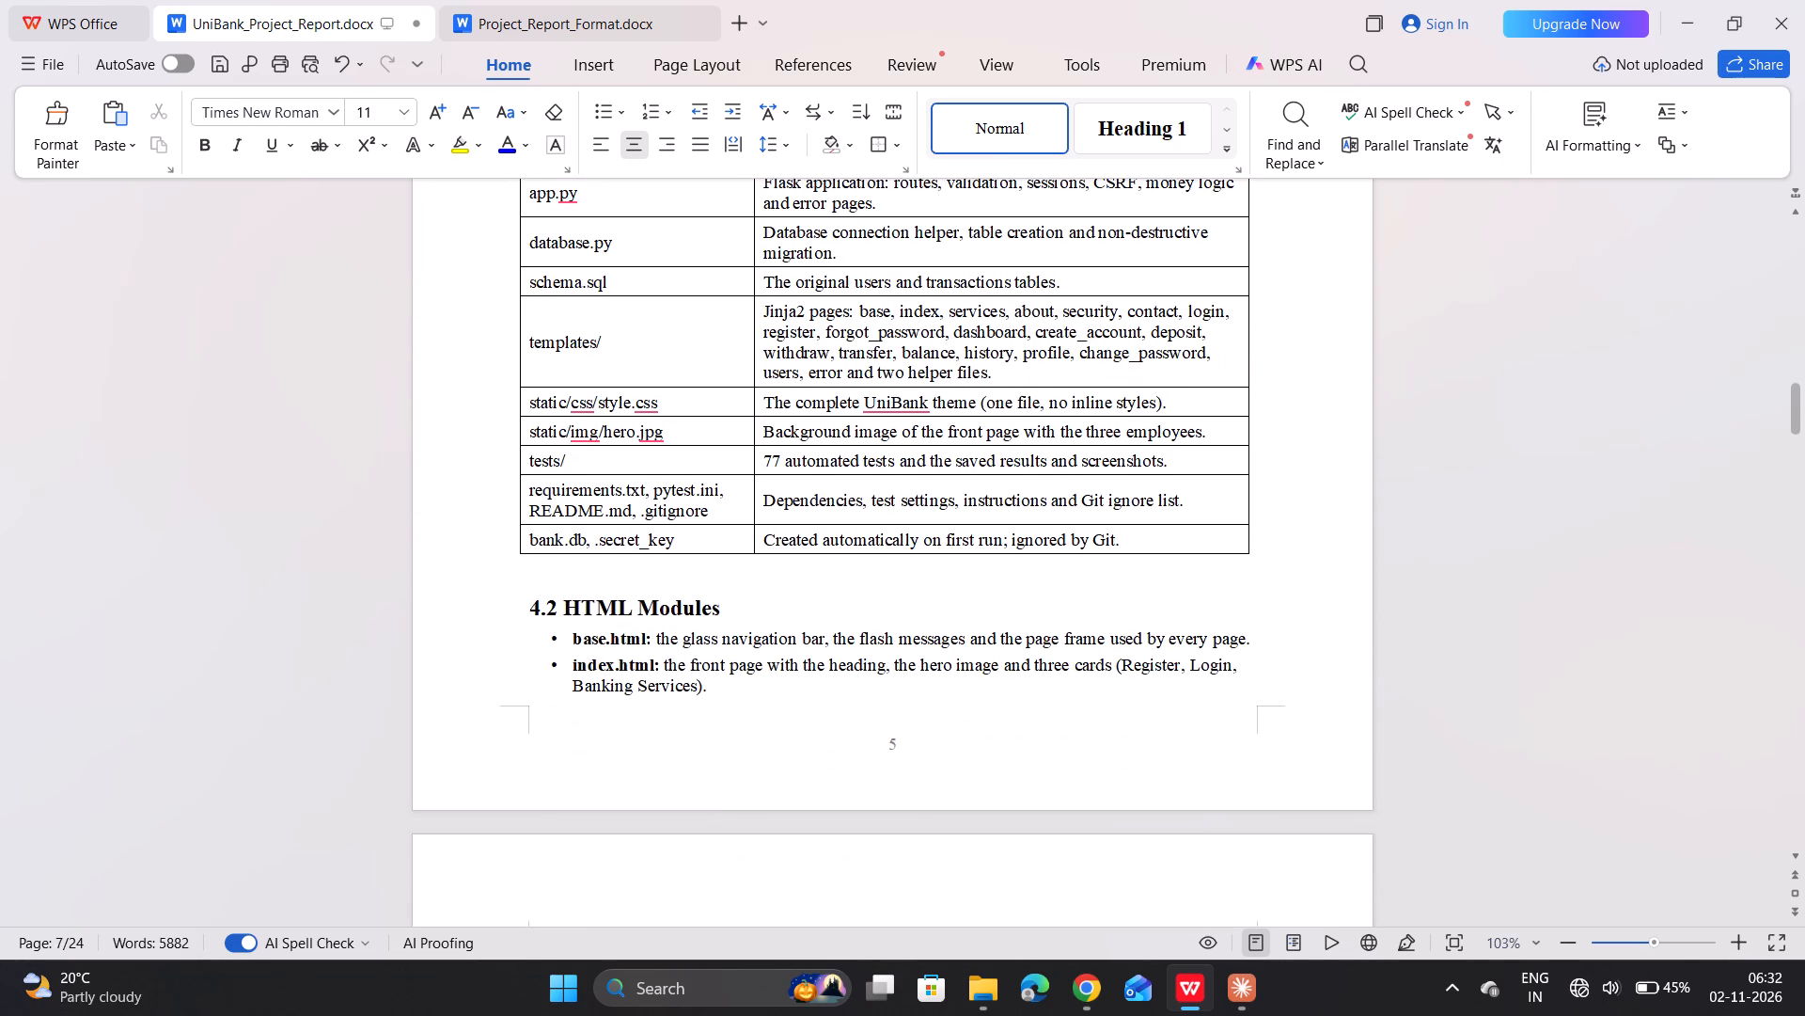
scroll(769, 727, "down", 1)
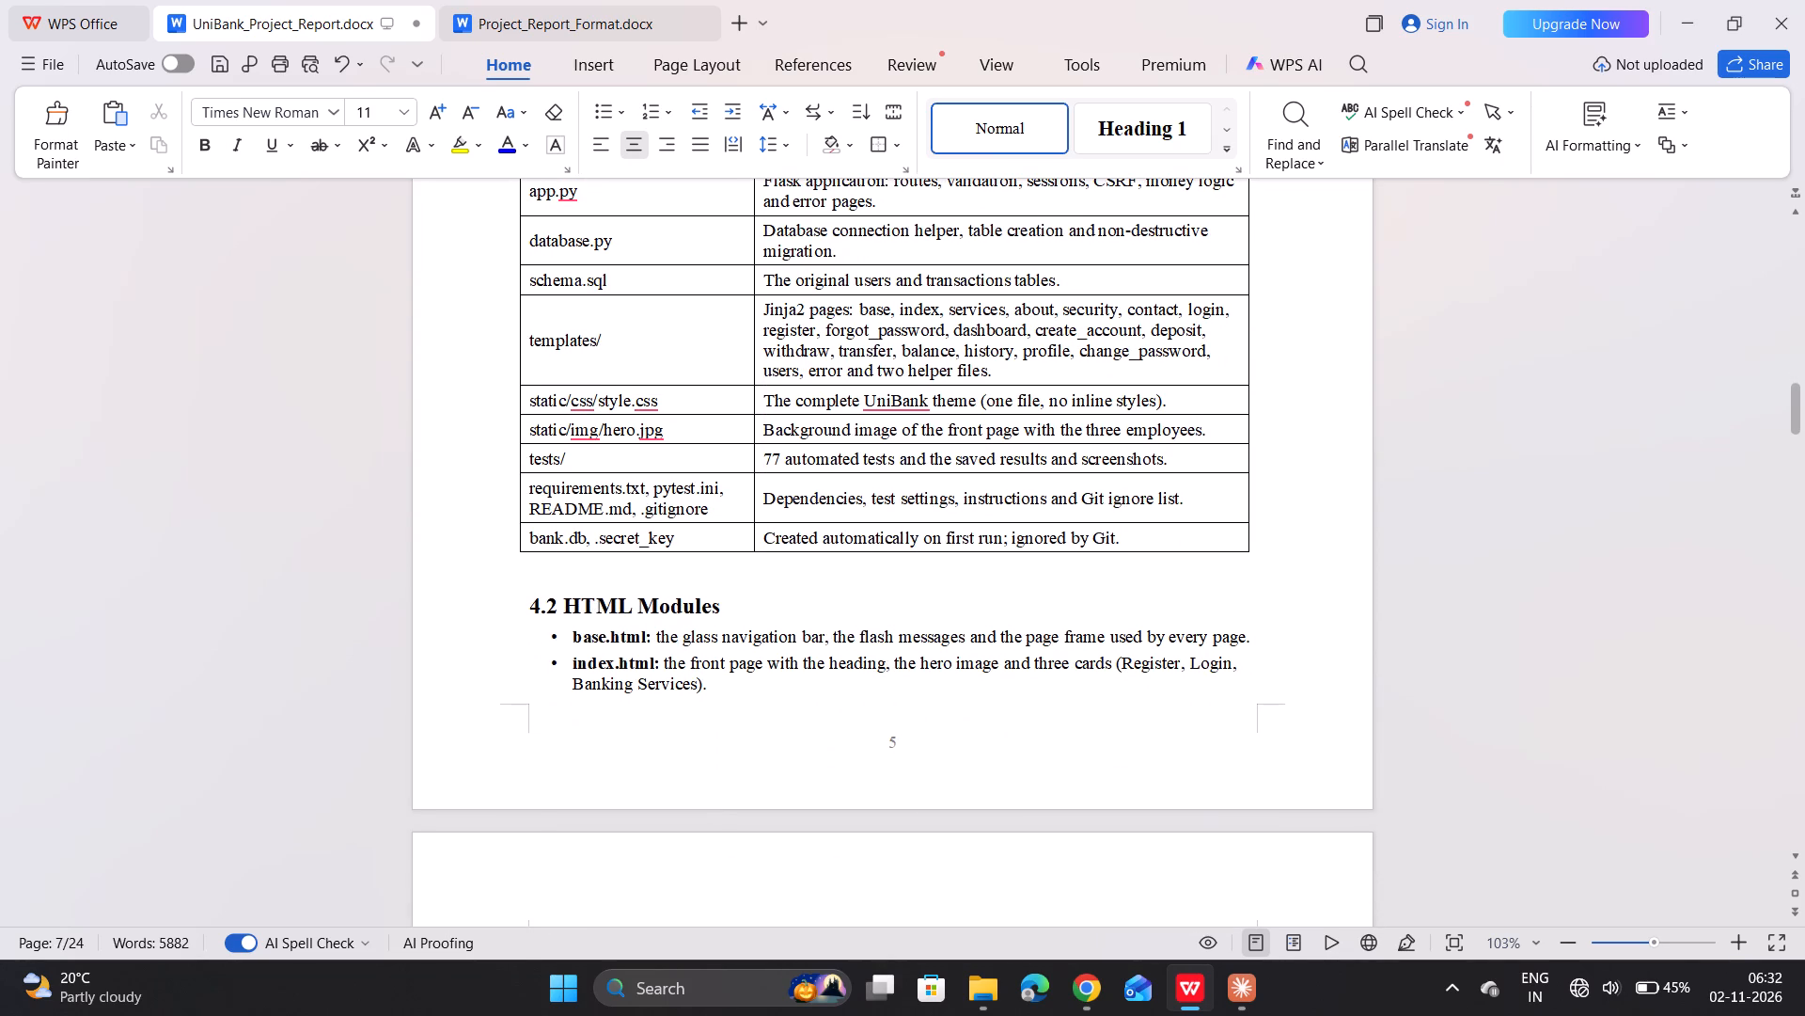
scroll(769, 727, "down", 3)
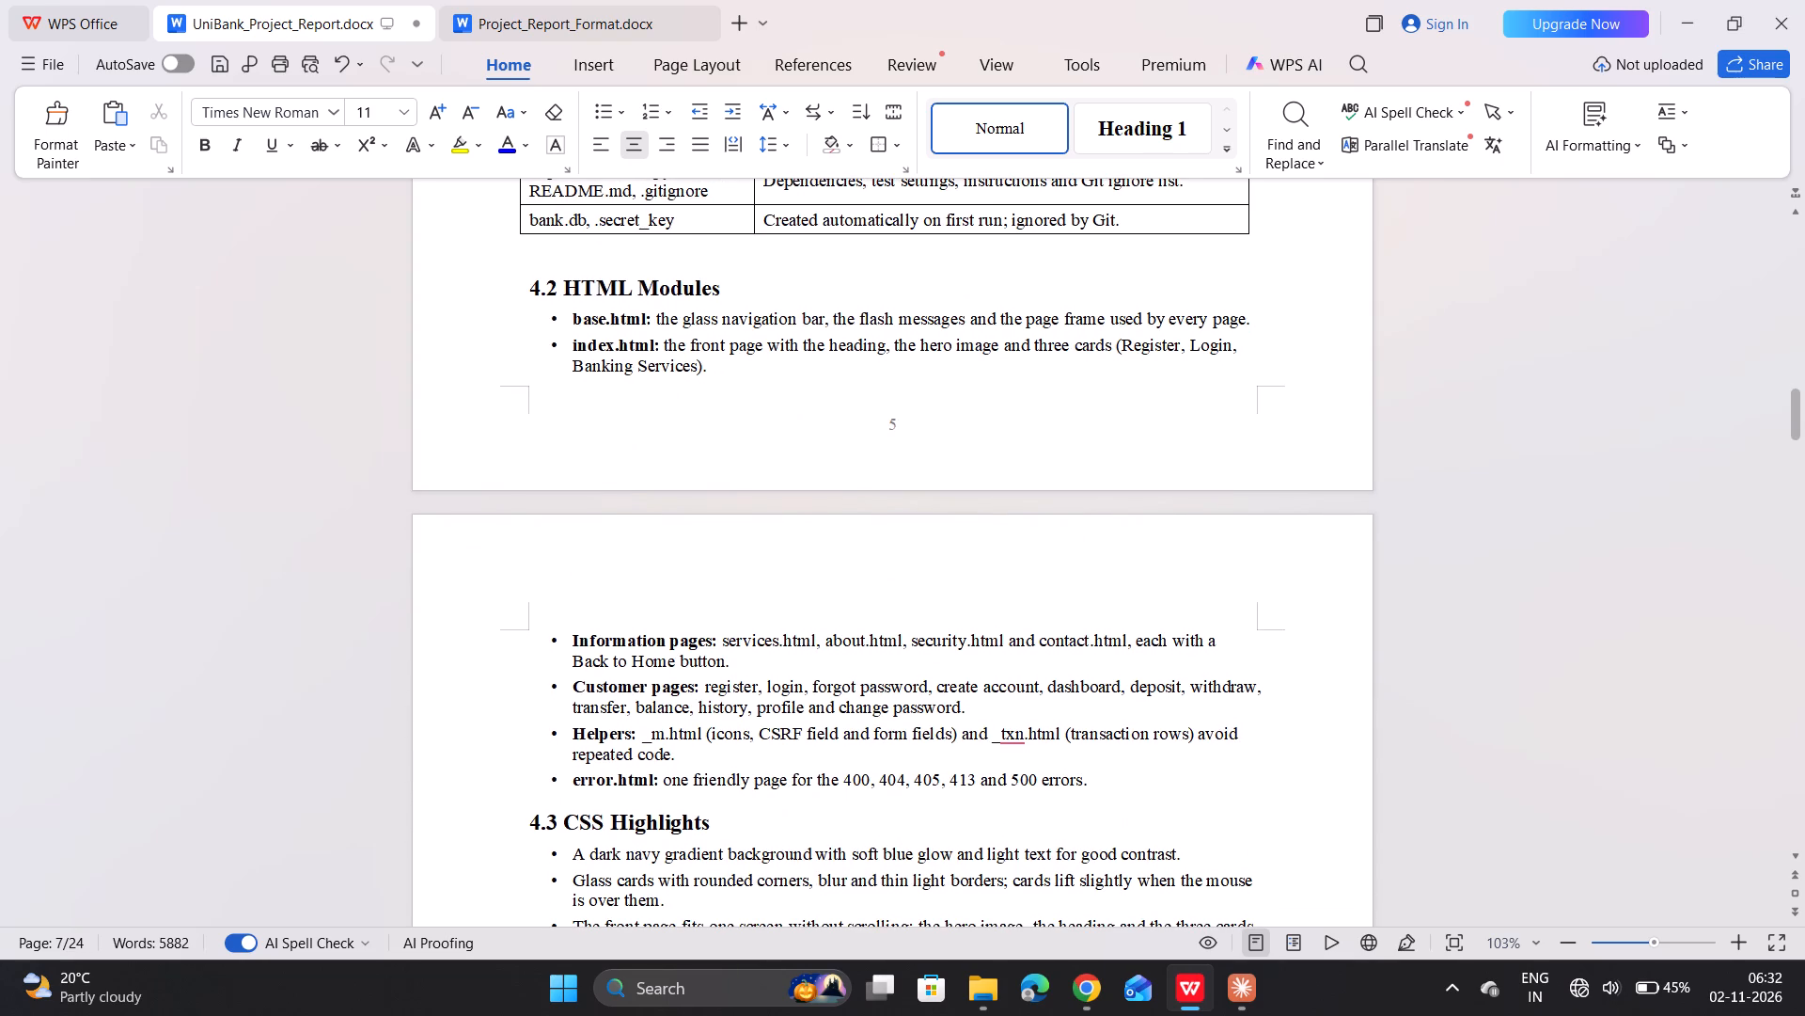
scroll(770, 725, "down", 3)
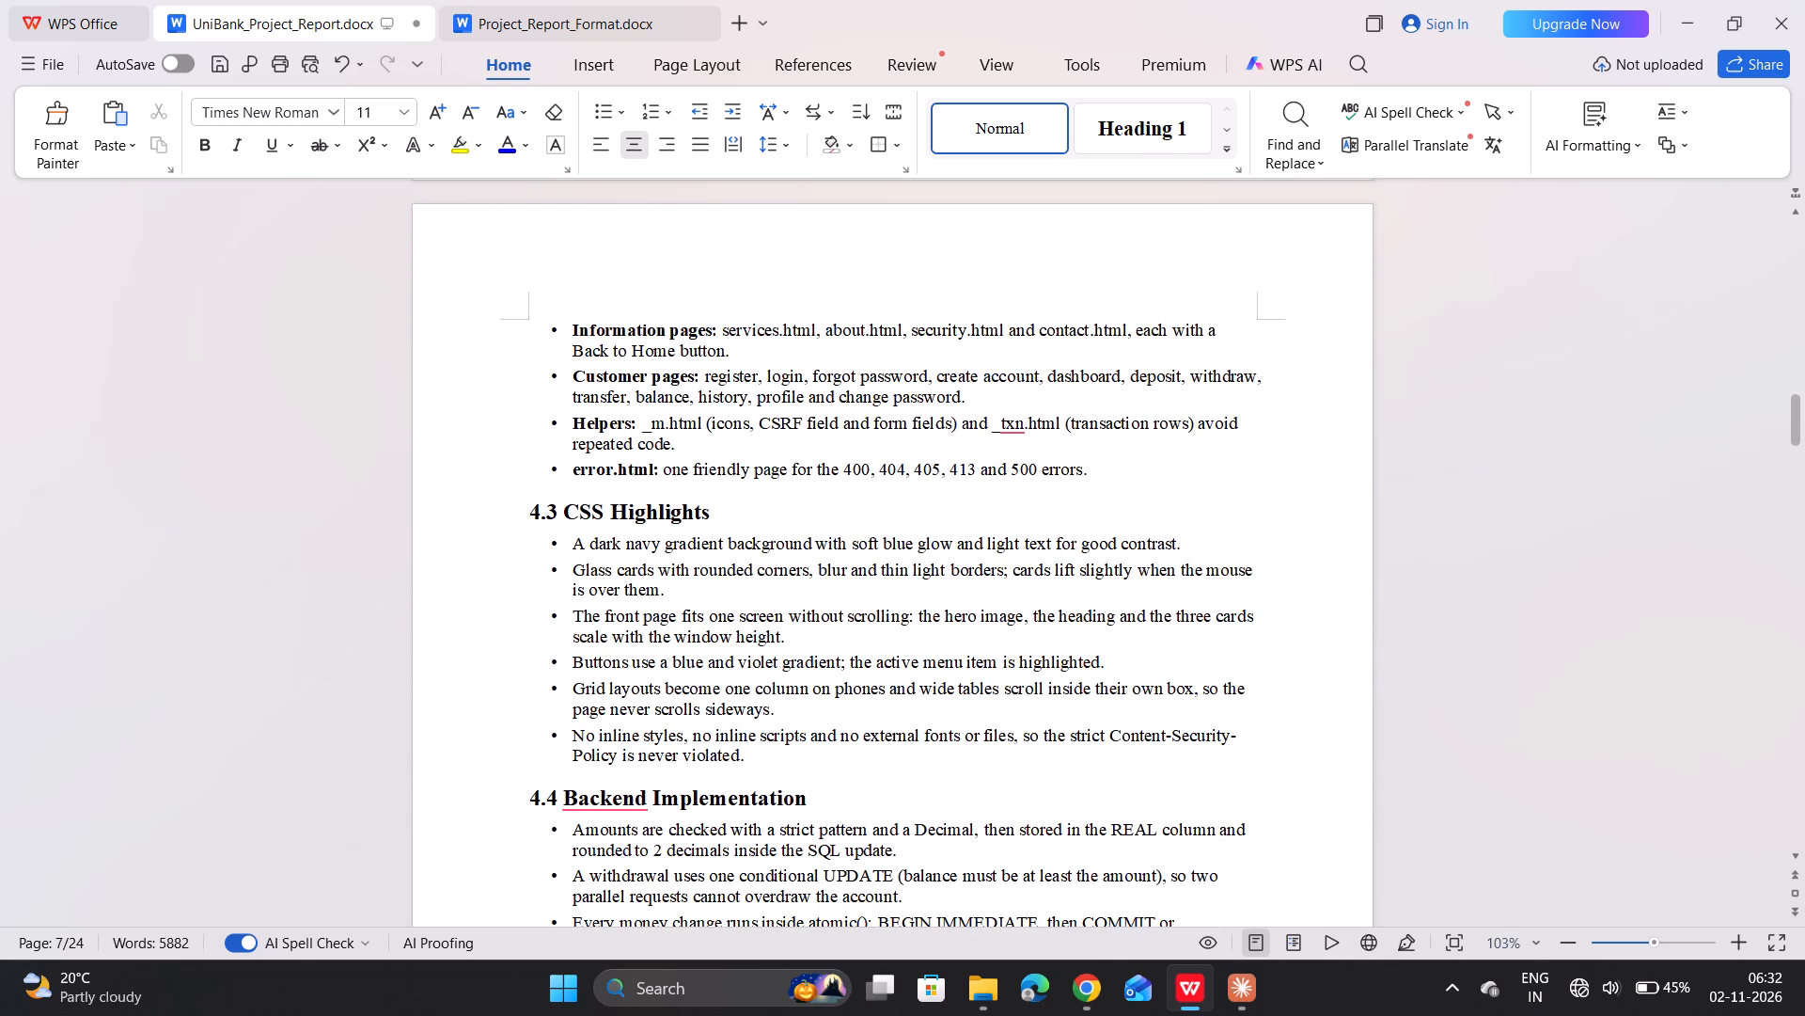
scroll(770, 725, "down", 1)
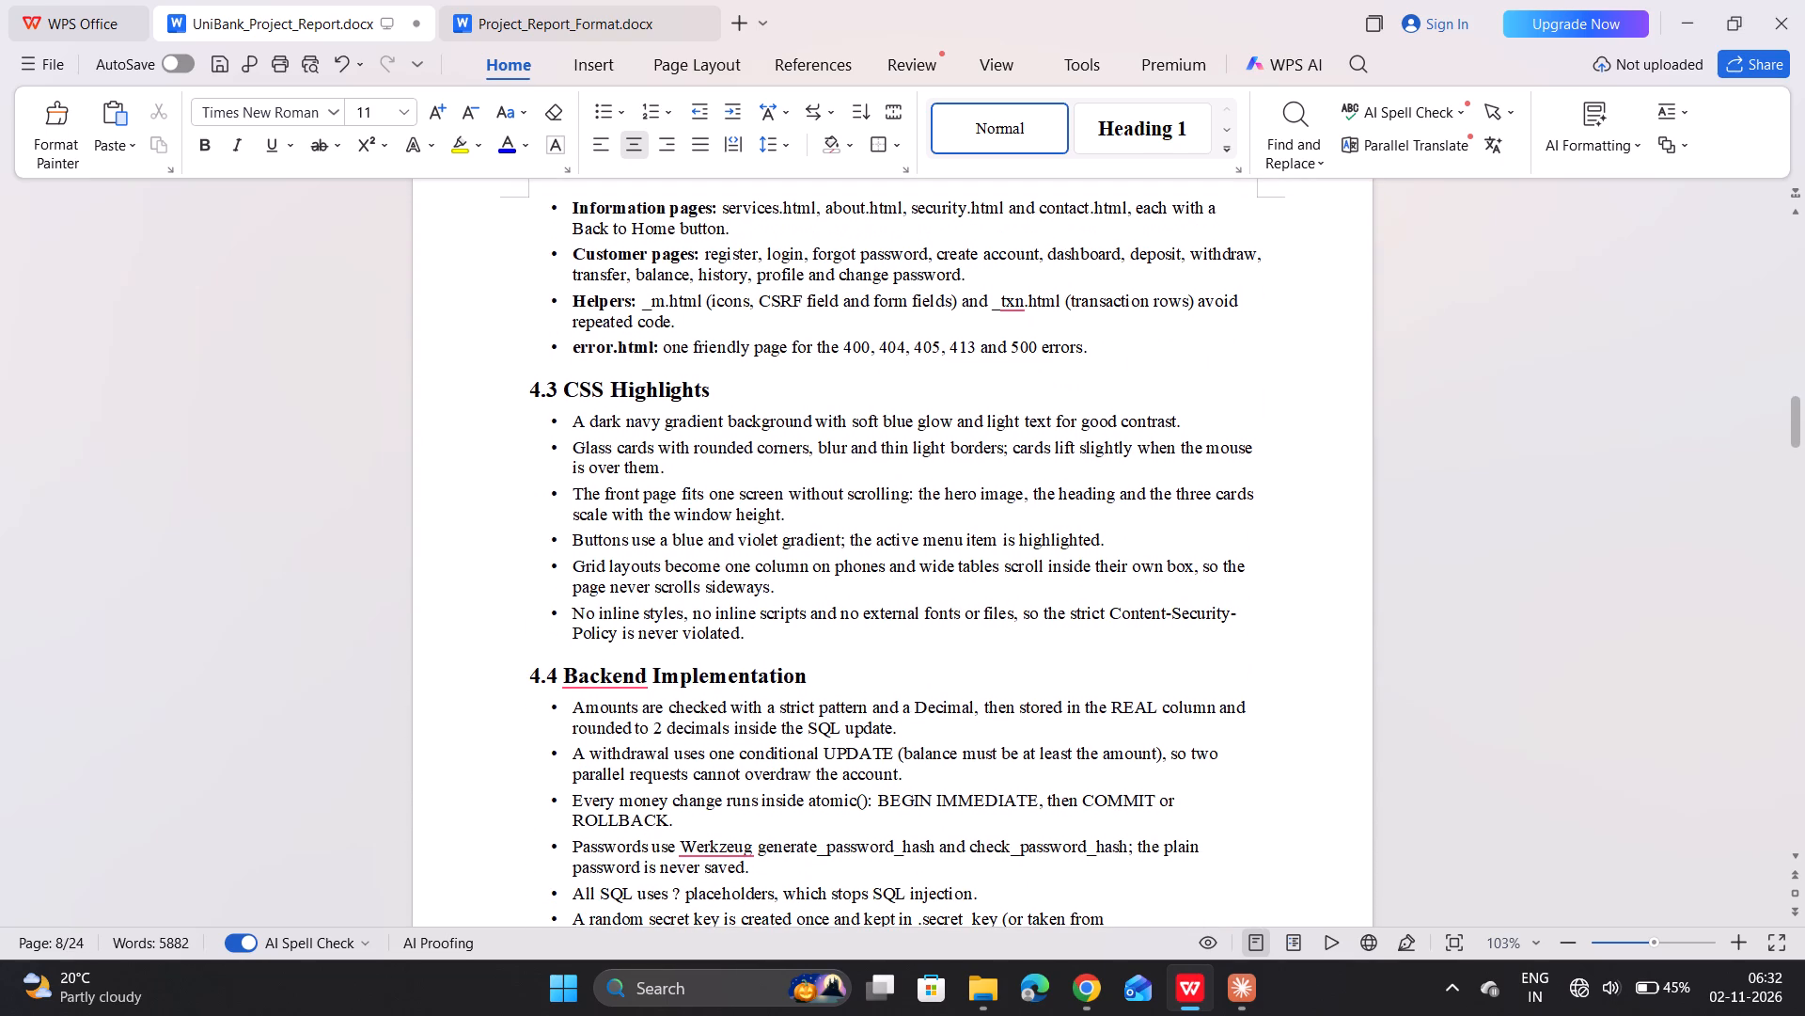
scroll(770, 725, "down", 1)
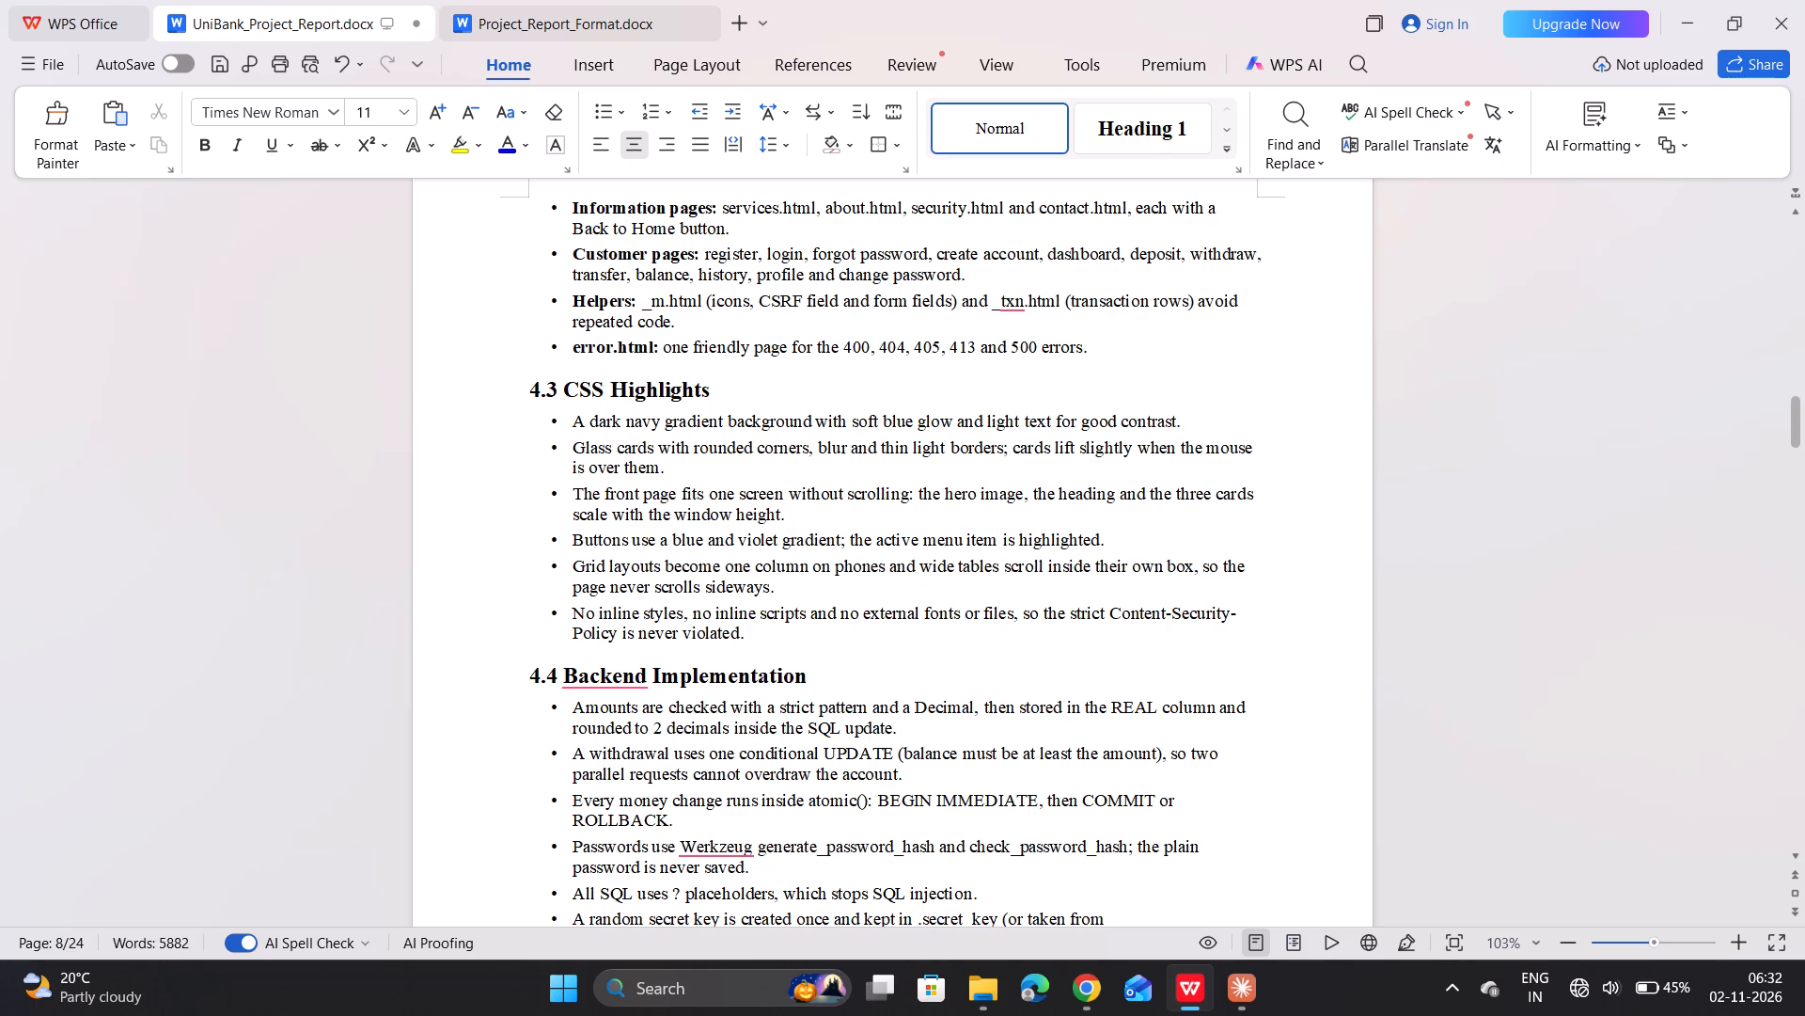
left_click(770, 725)
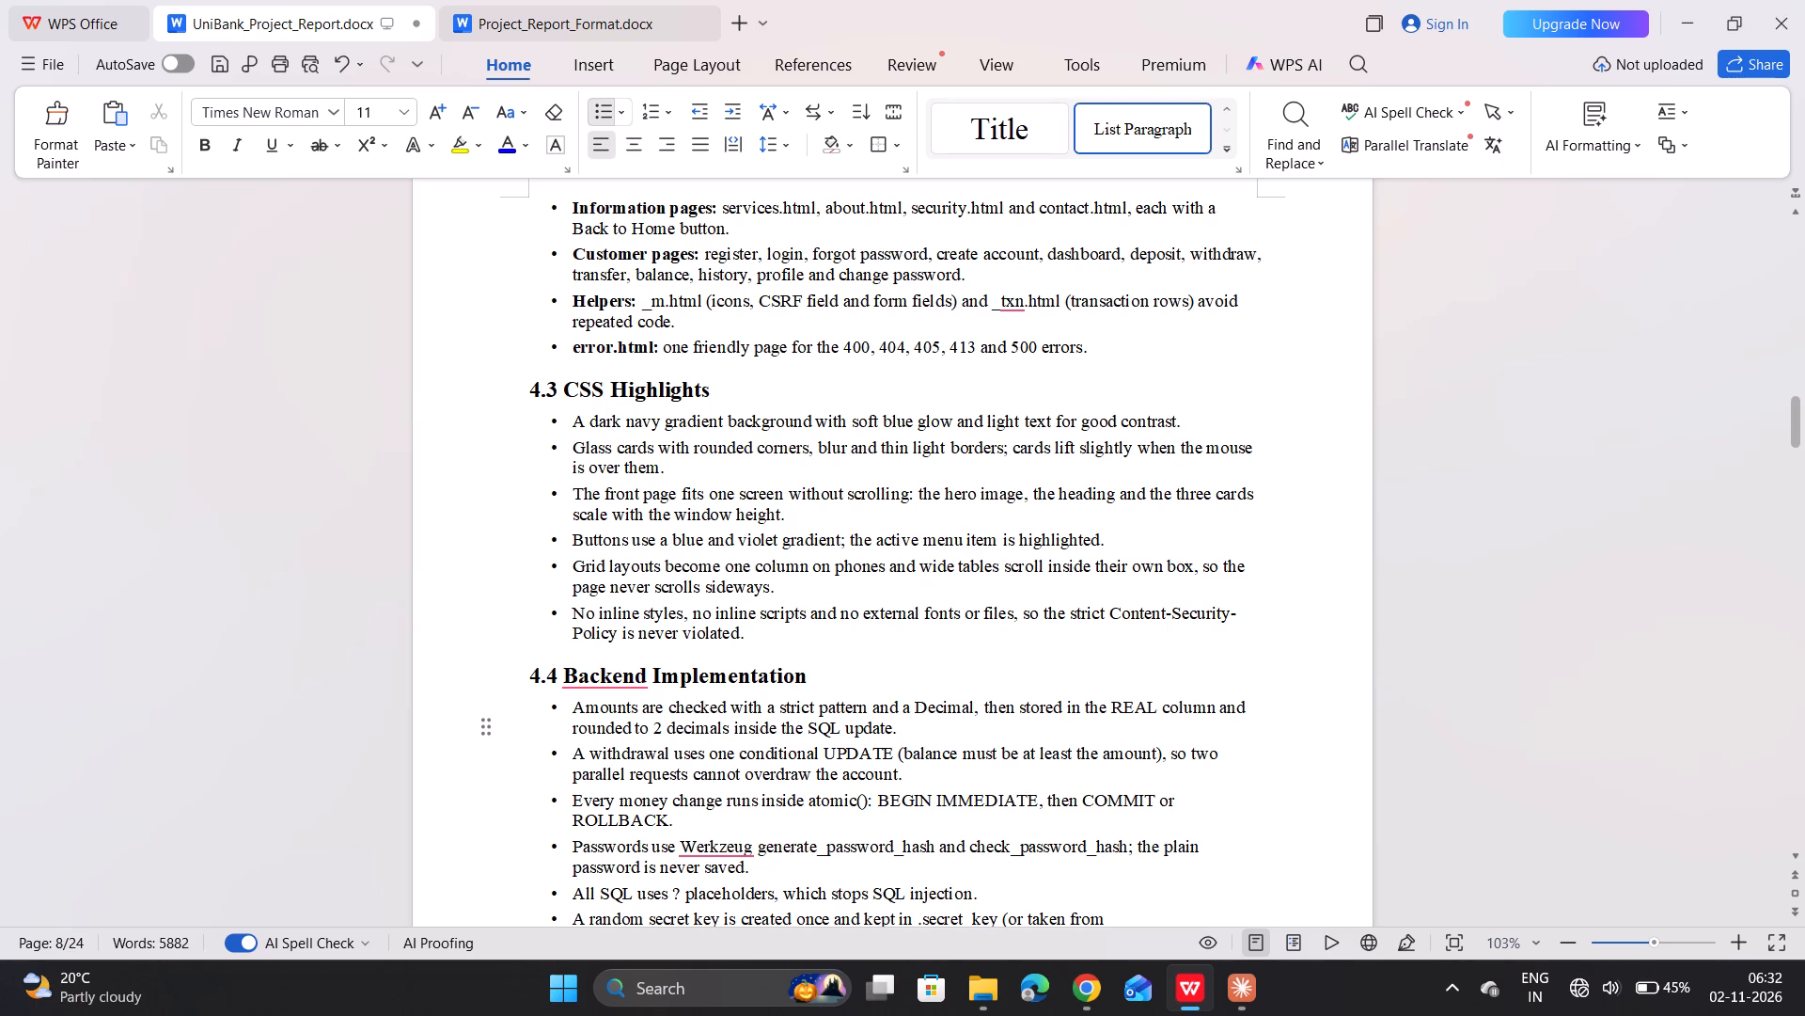
scroll(830, 697, "down", 5)
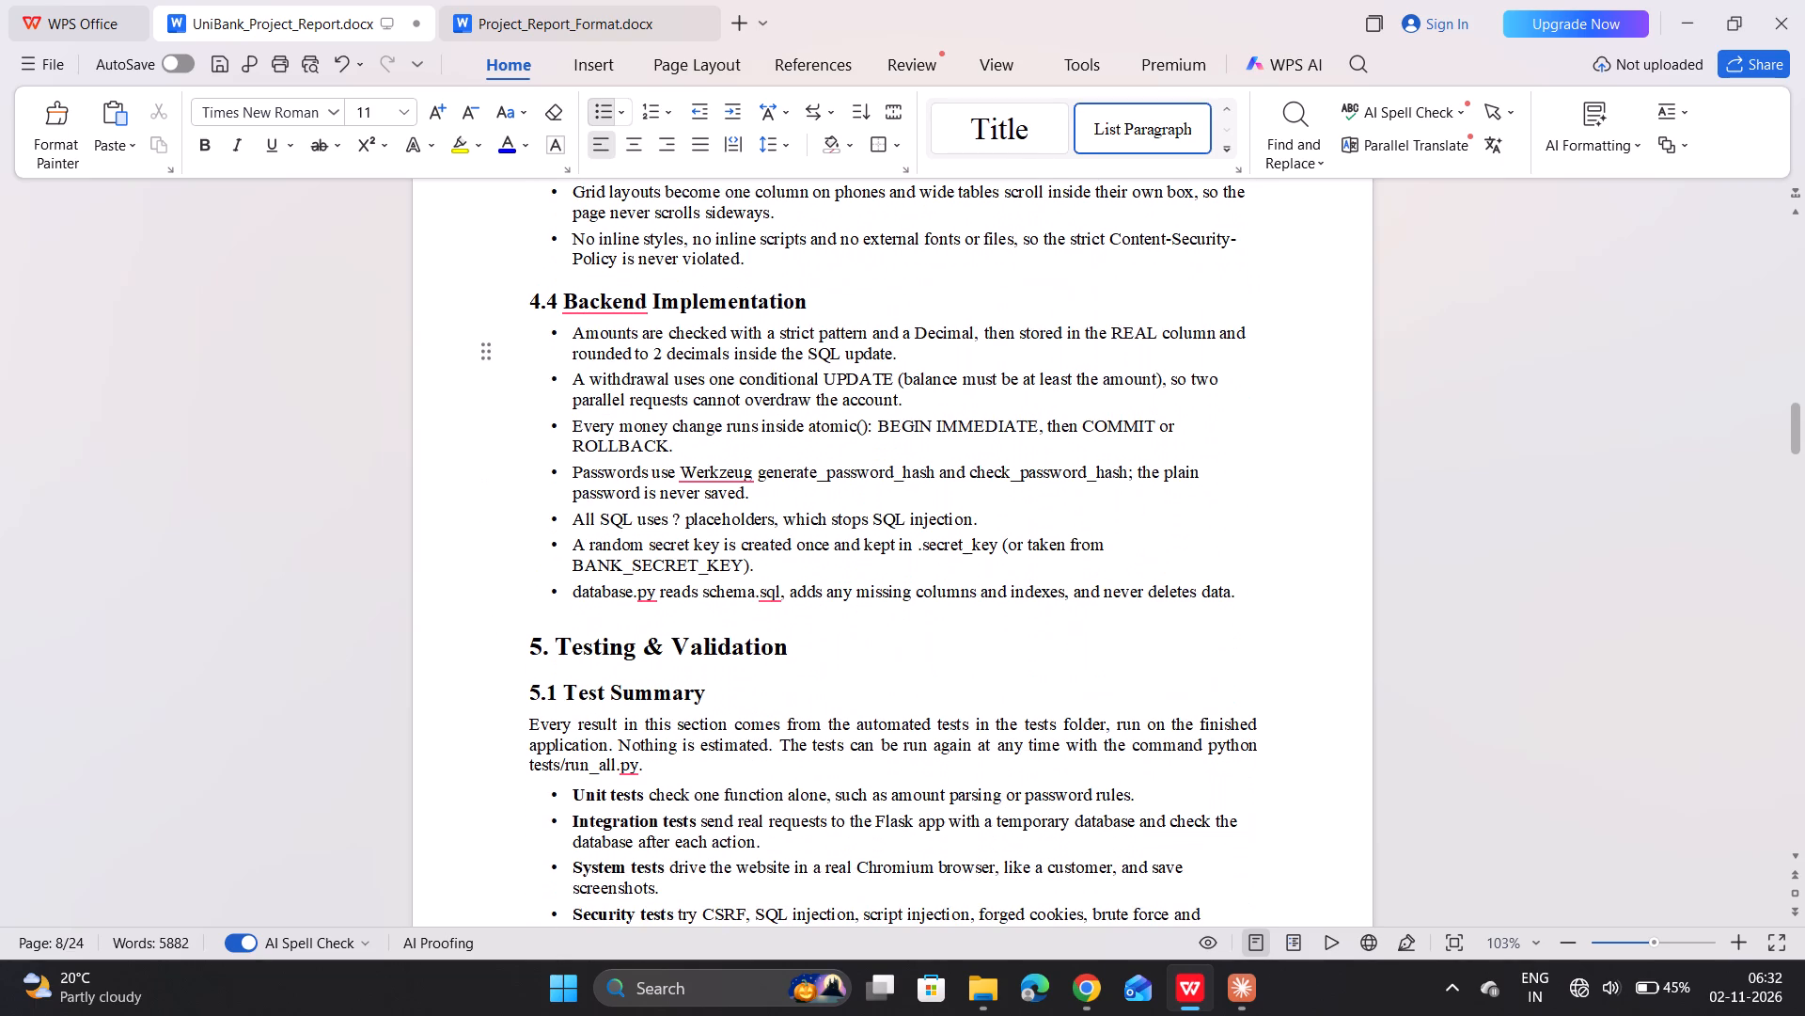
scroll(830, 697, "up", 1)
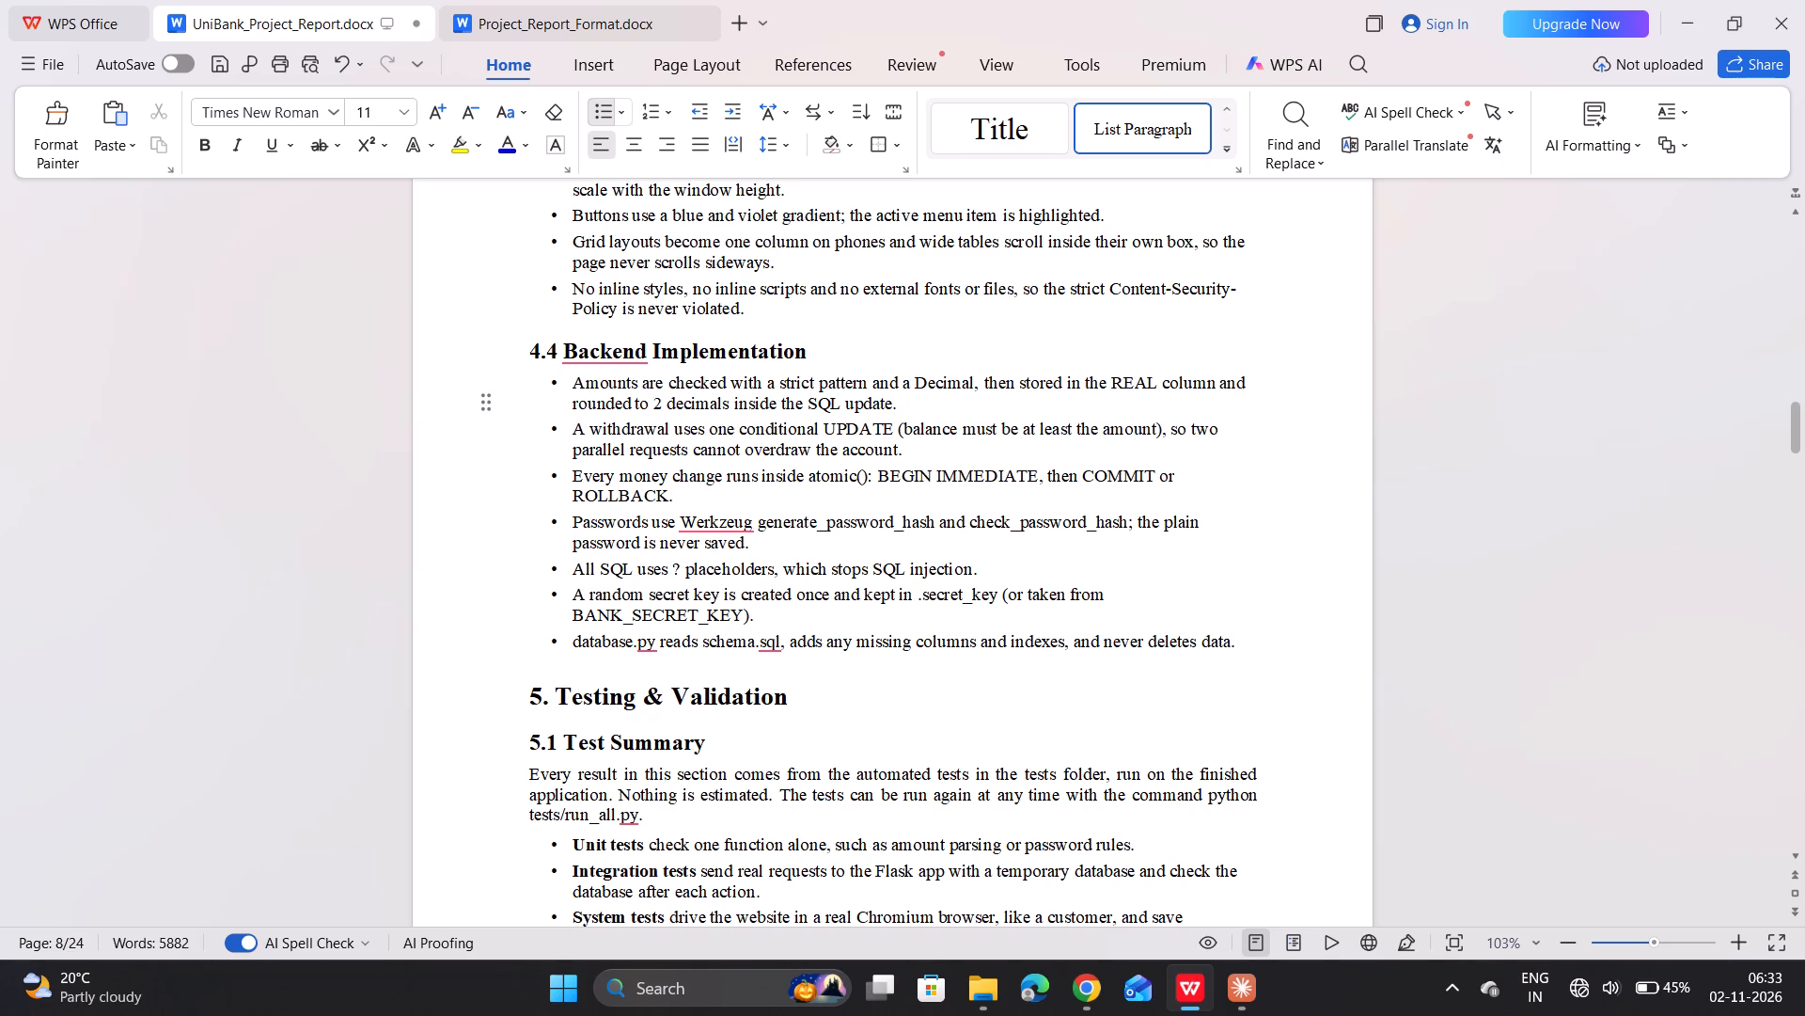
scroll(873, 621, "down", 3)
scroll(873, 621, "up", 3)
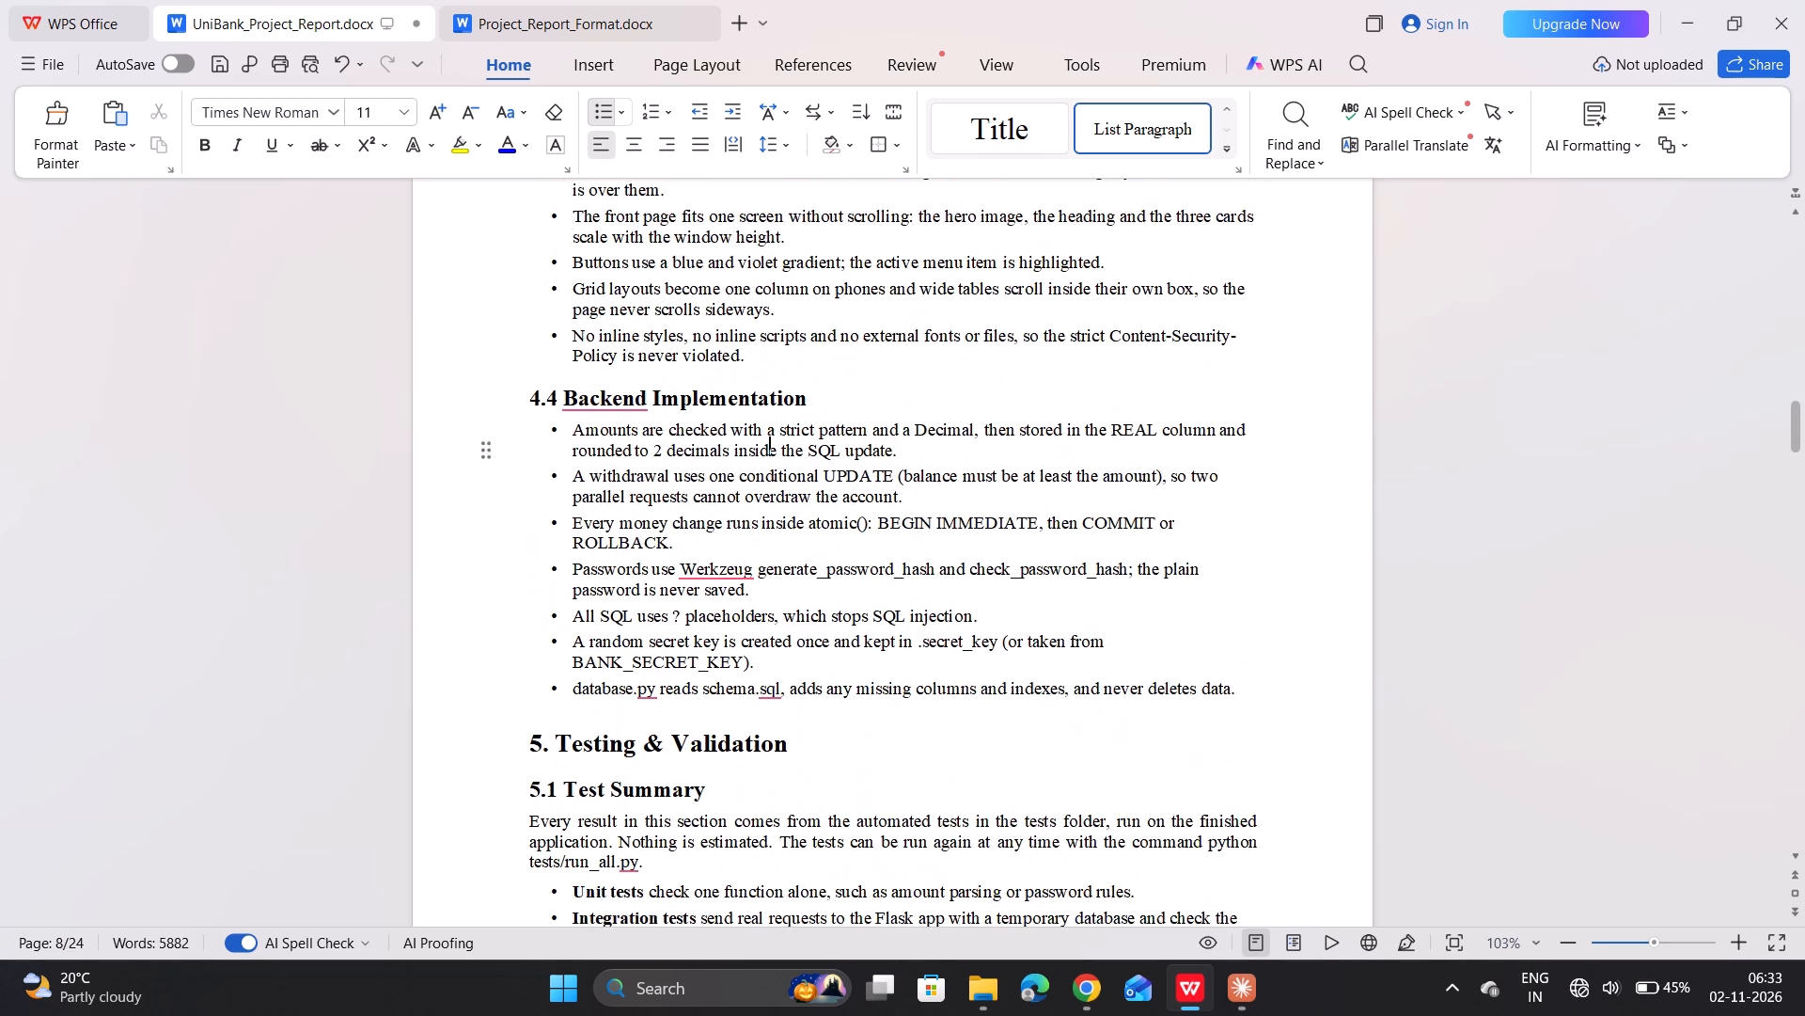
Read section 5.1 Test Summary, the Test Results Summary table and the unit test cases in Table 5.2.
scroll(873, 621, "down", 2)
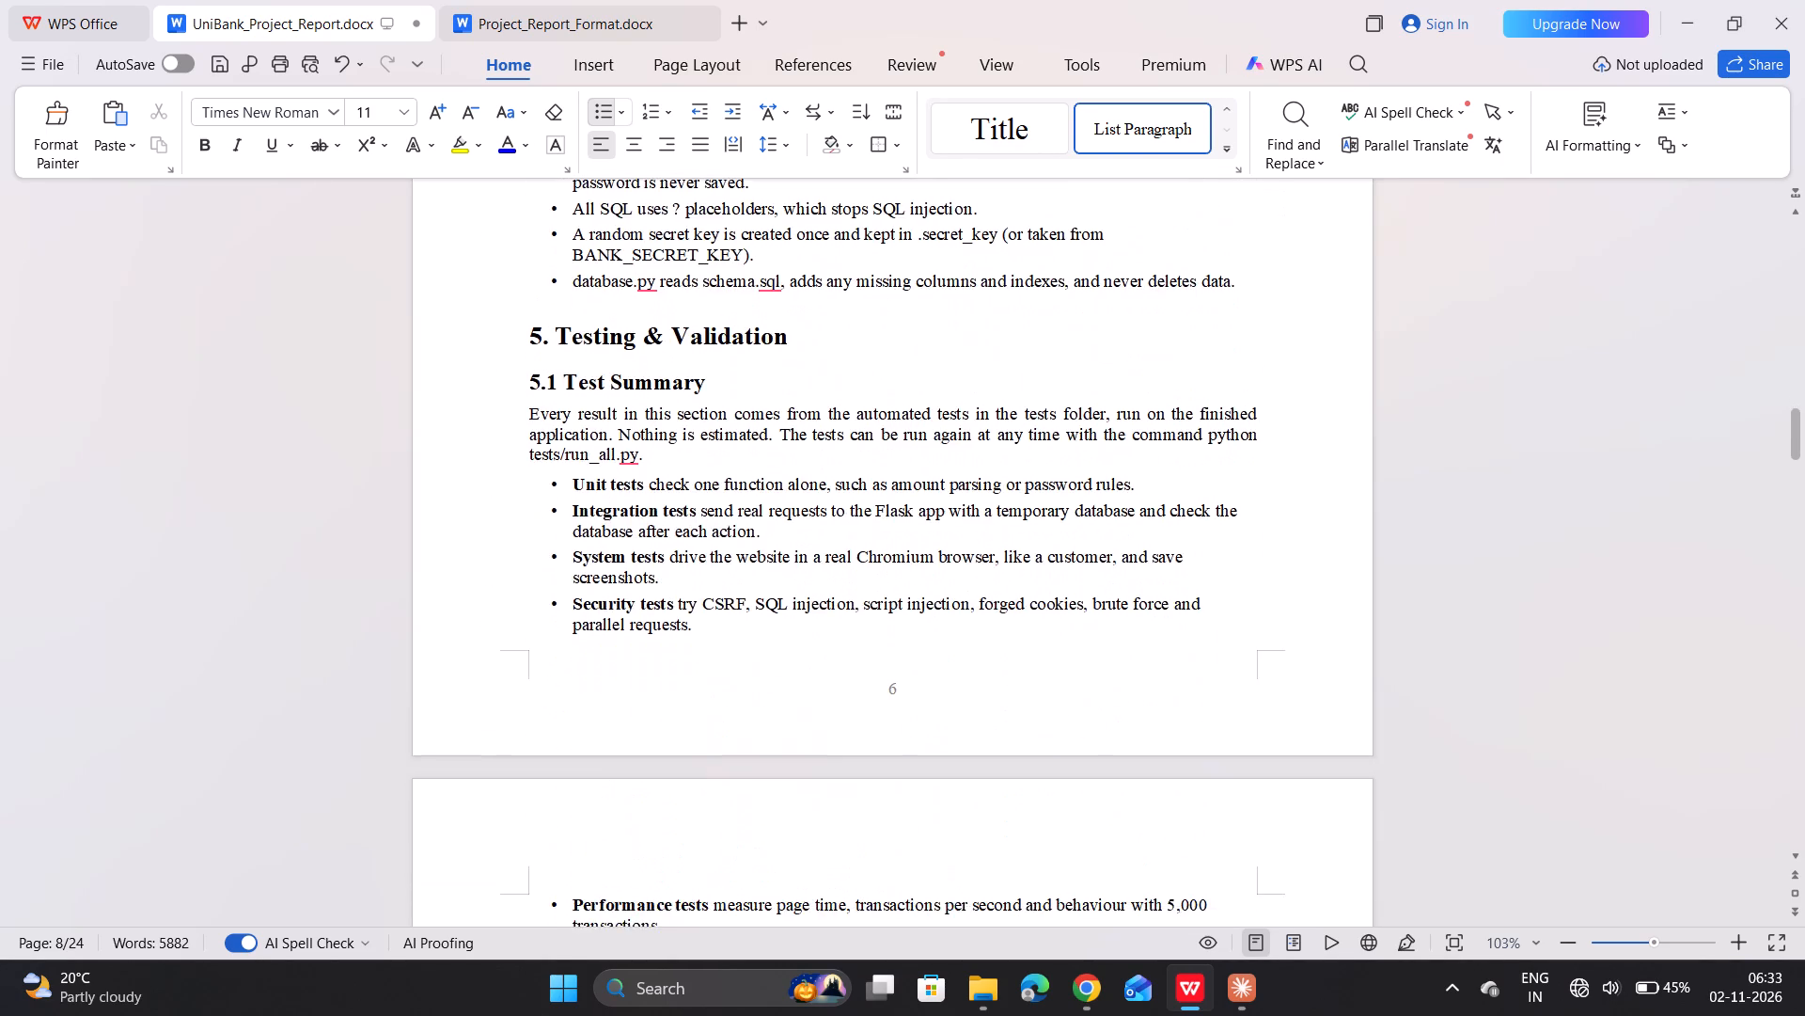
scroll(873, 621, "down", 7)
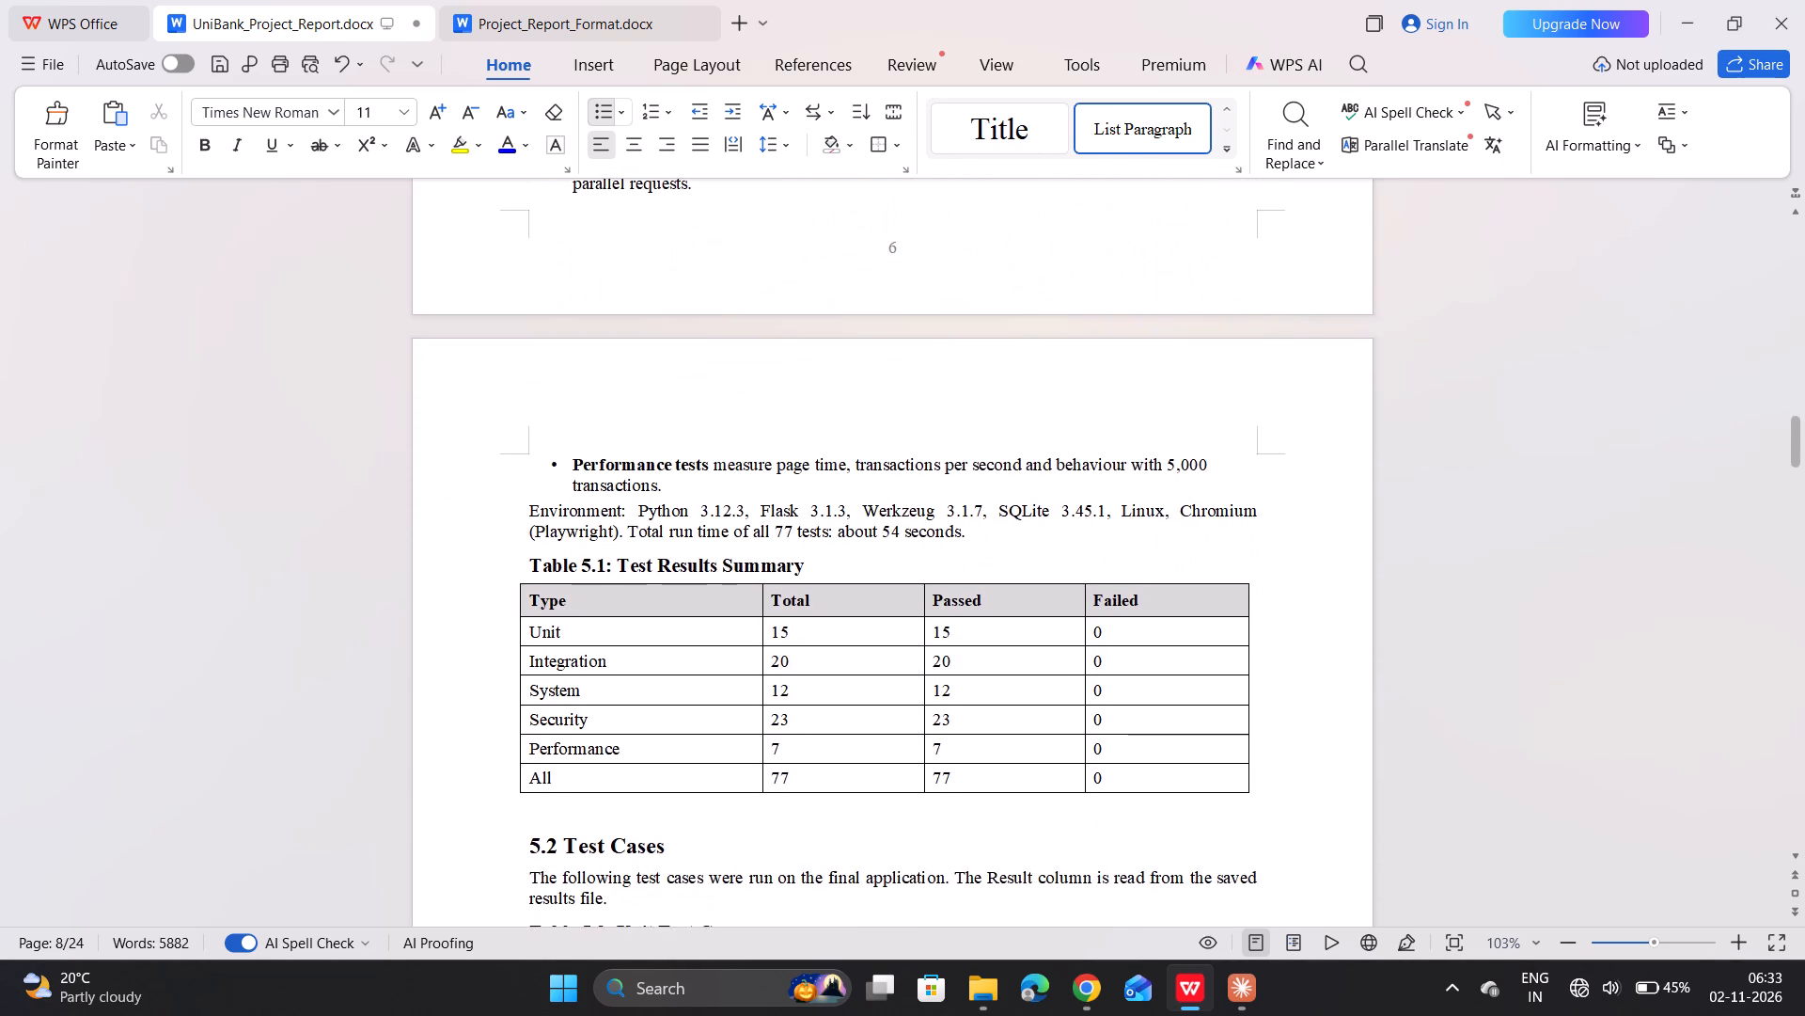
scroll(873, 621, "down", 3)
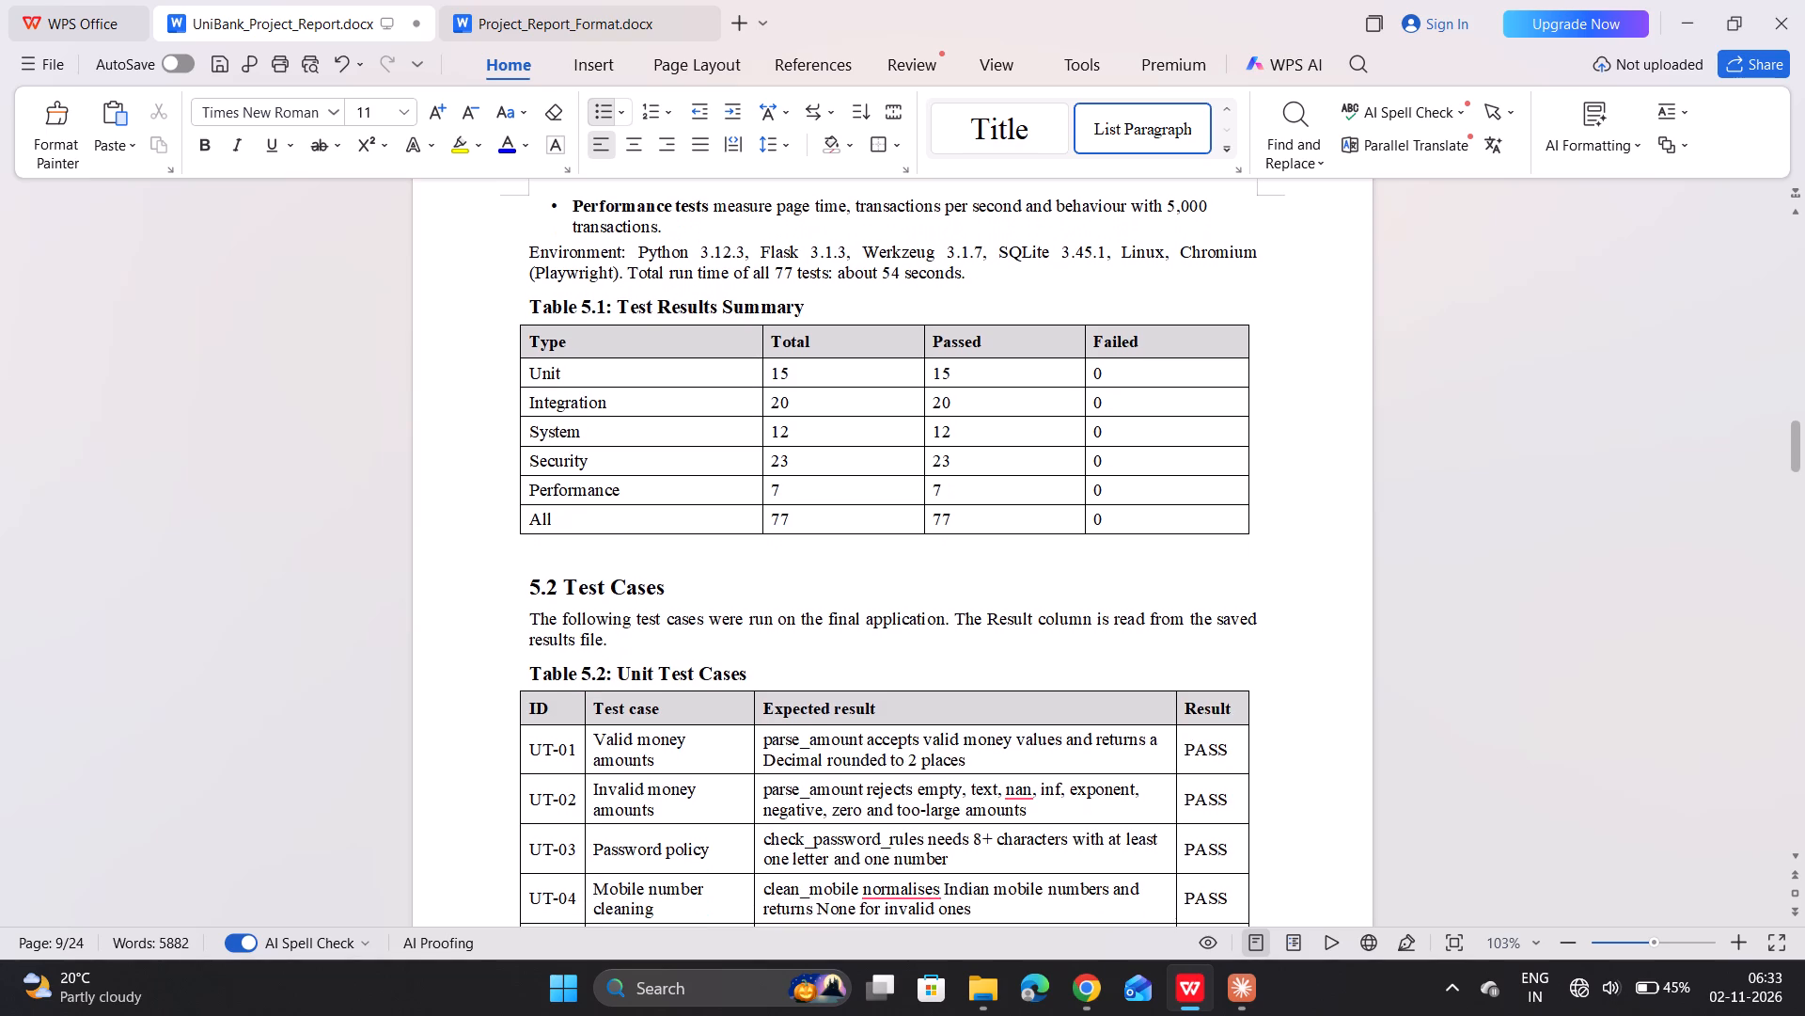
scroll(873, 621, "down", 8)
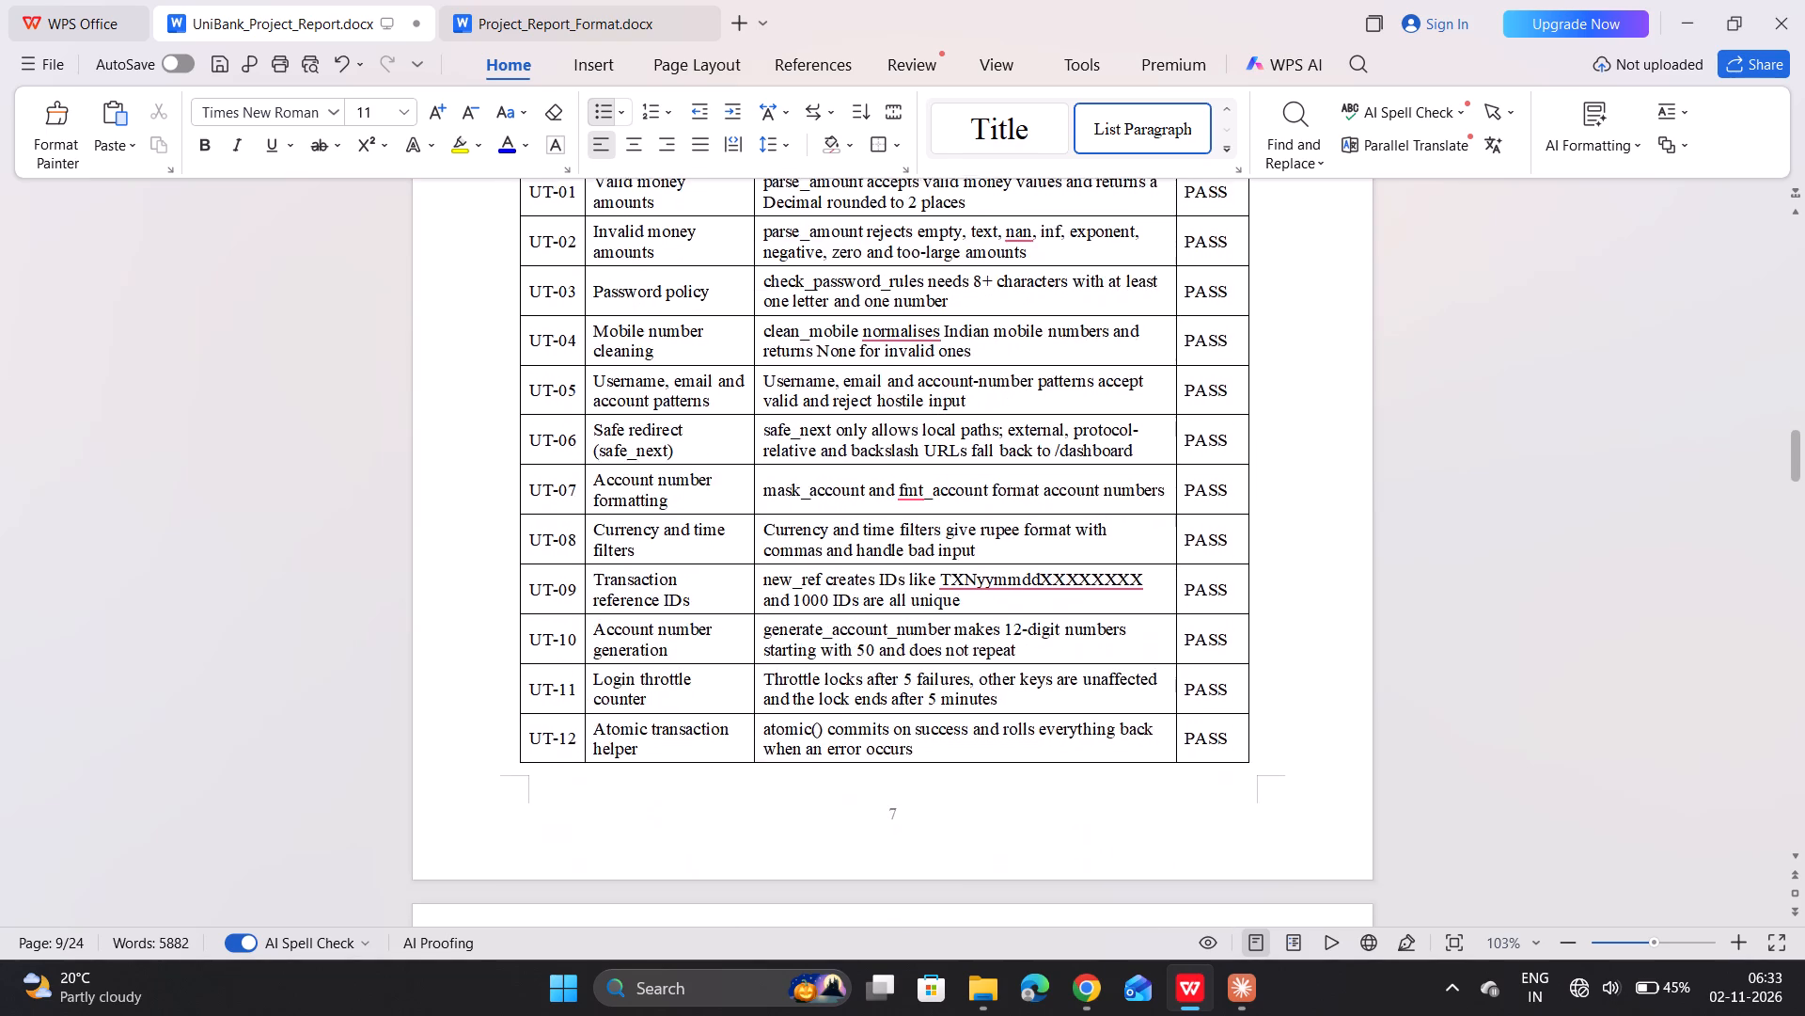
Check the rest of Table 5.2 and the Table 5.3 integration test cases, up to the Table 5.4 caption.
scroll(873, 621, "down", 5)
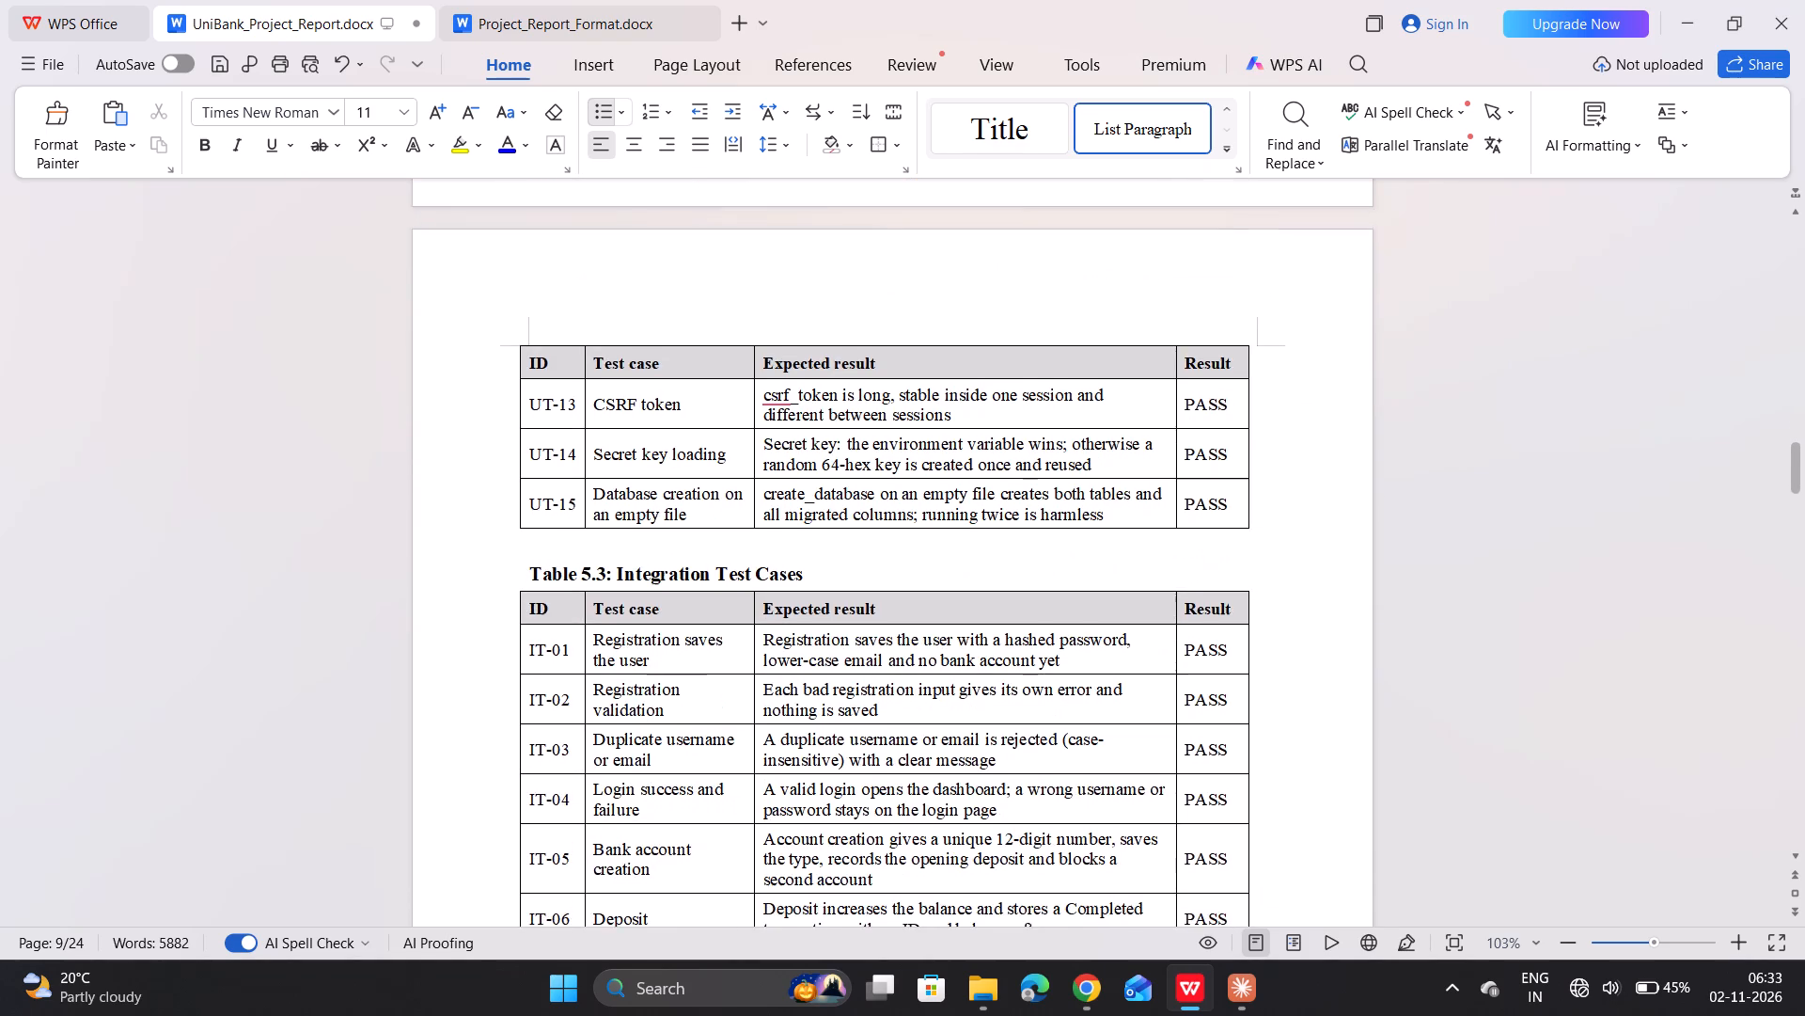
scroll(873, 621, "down", 10)
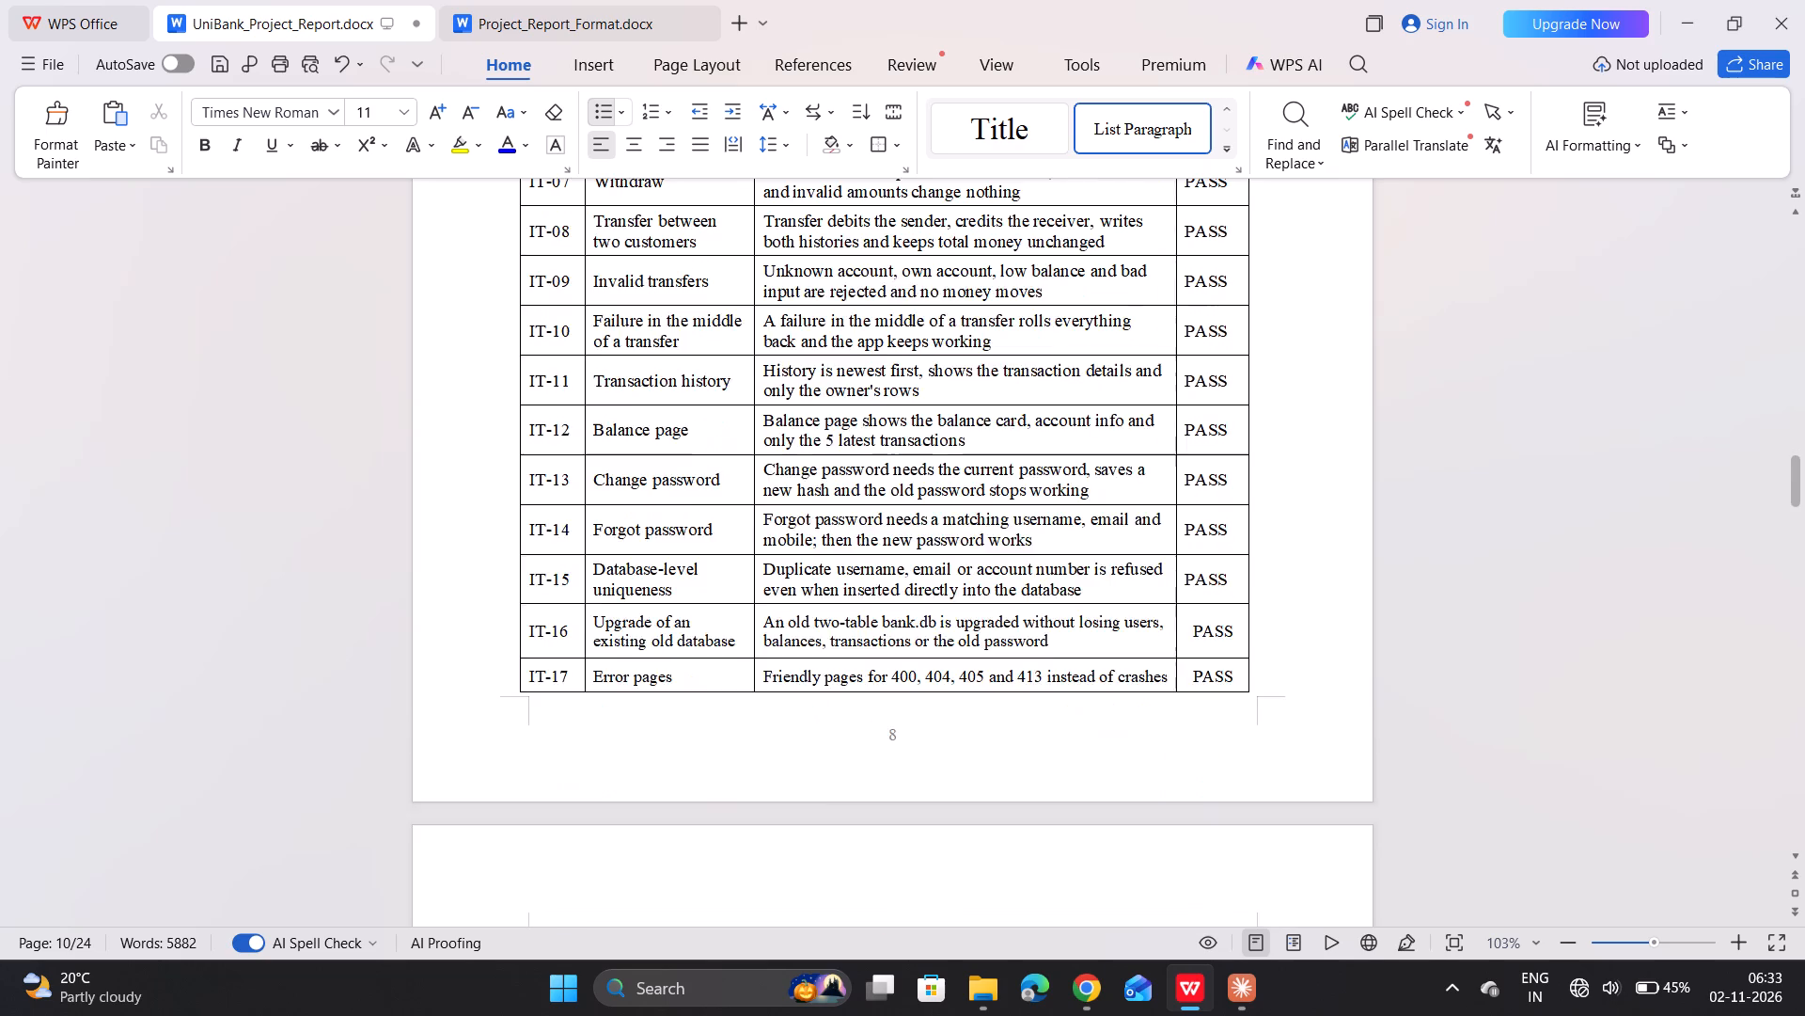
scroll(873, 621, "down", 4)
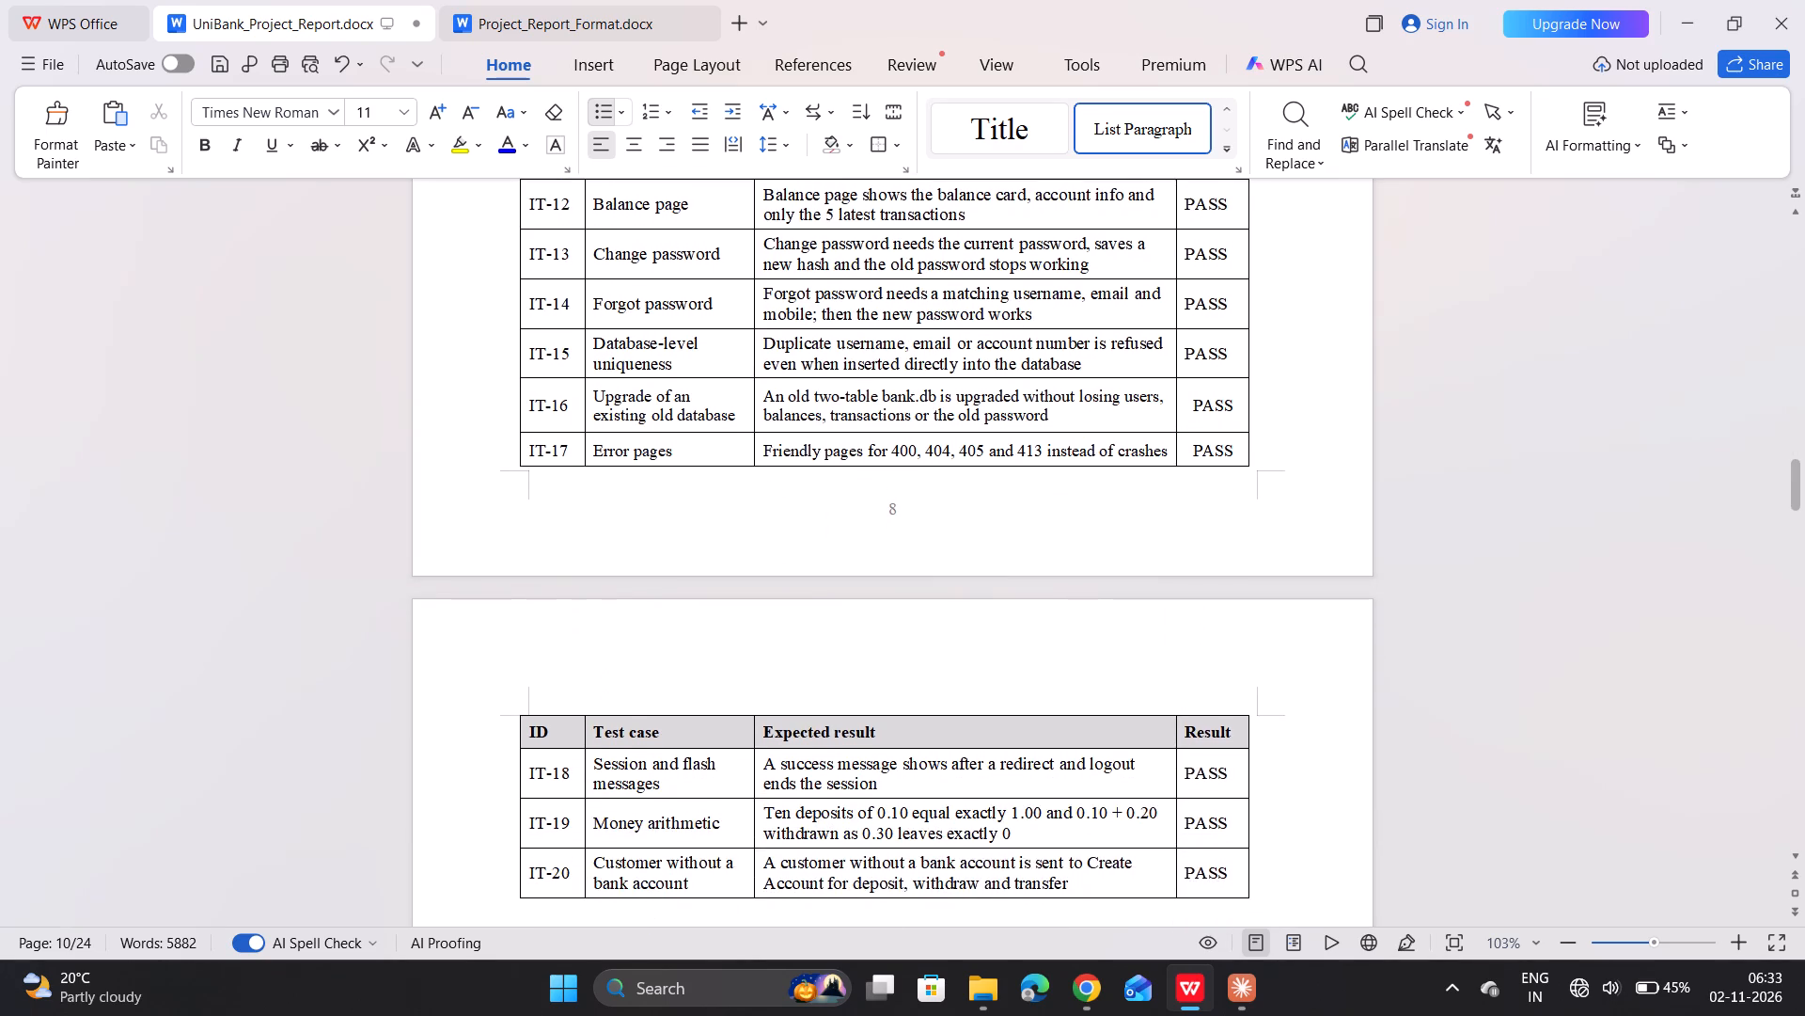
scroll(873, 621, "down", 3)
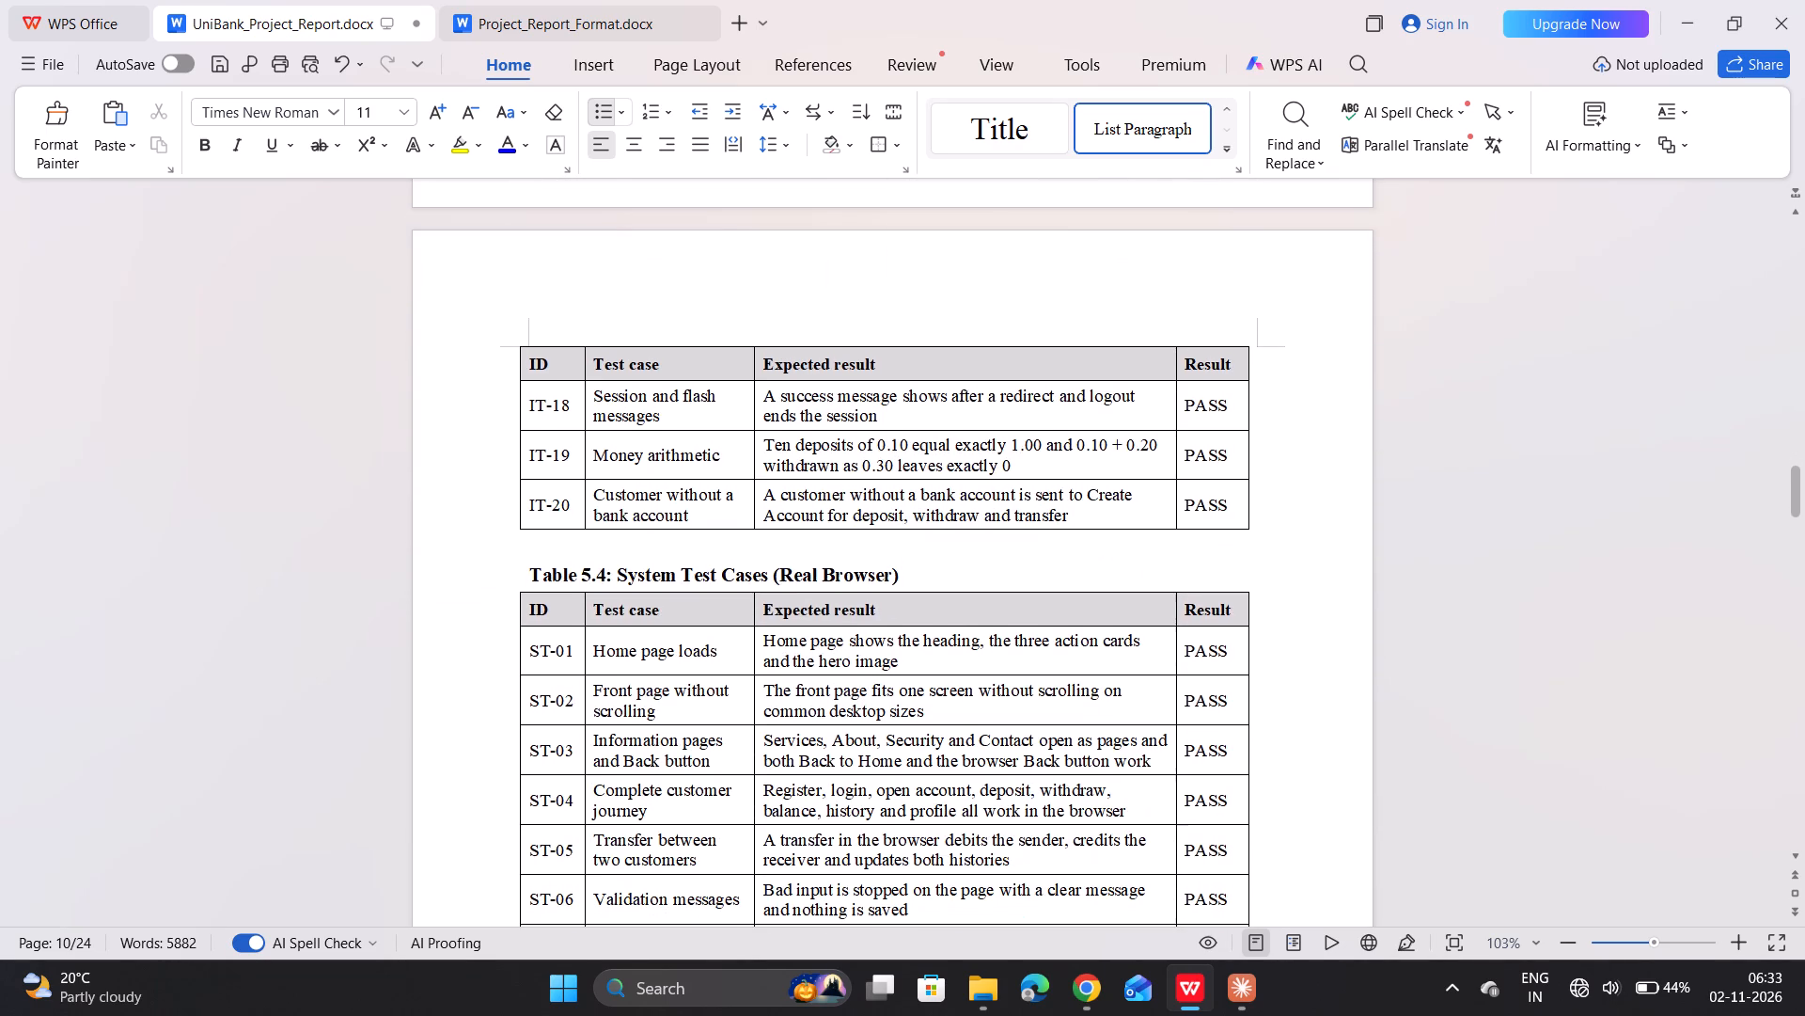
Return to section 5.2 Test Cases and recheck the unit test table and the start of the integration test table.
scroll(873, 621, "up", 10)
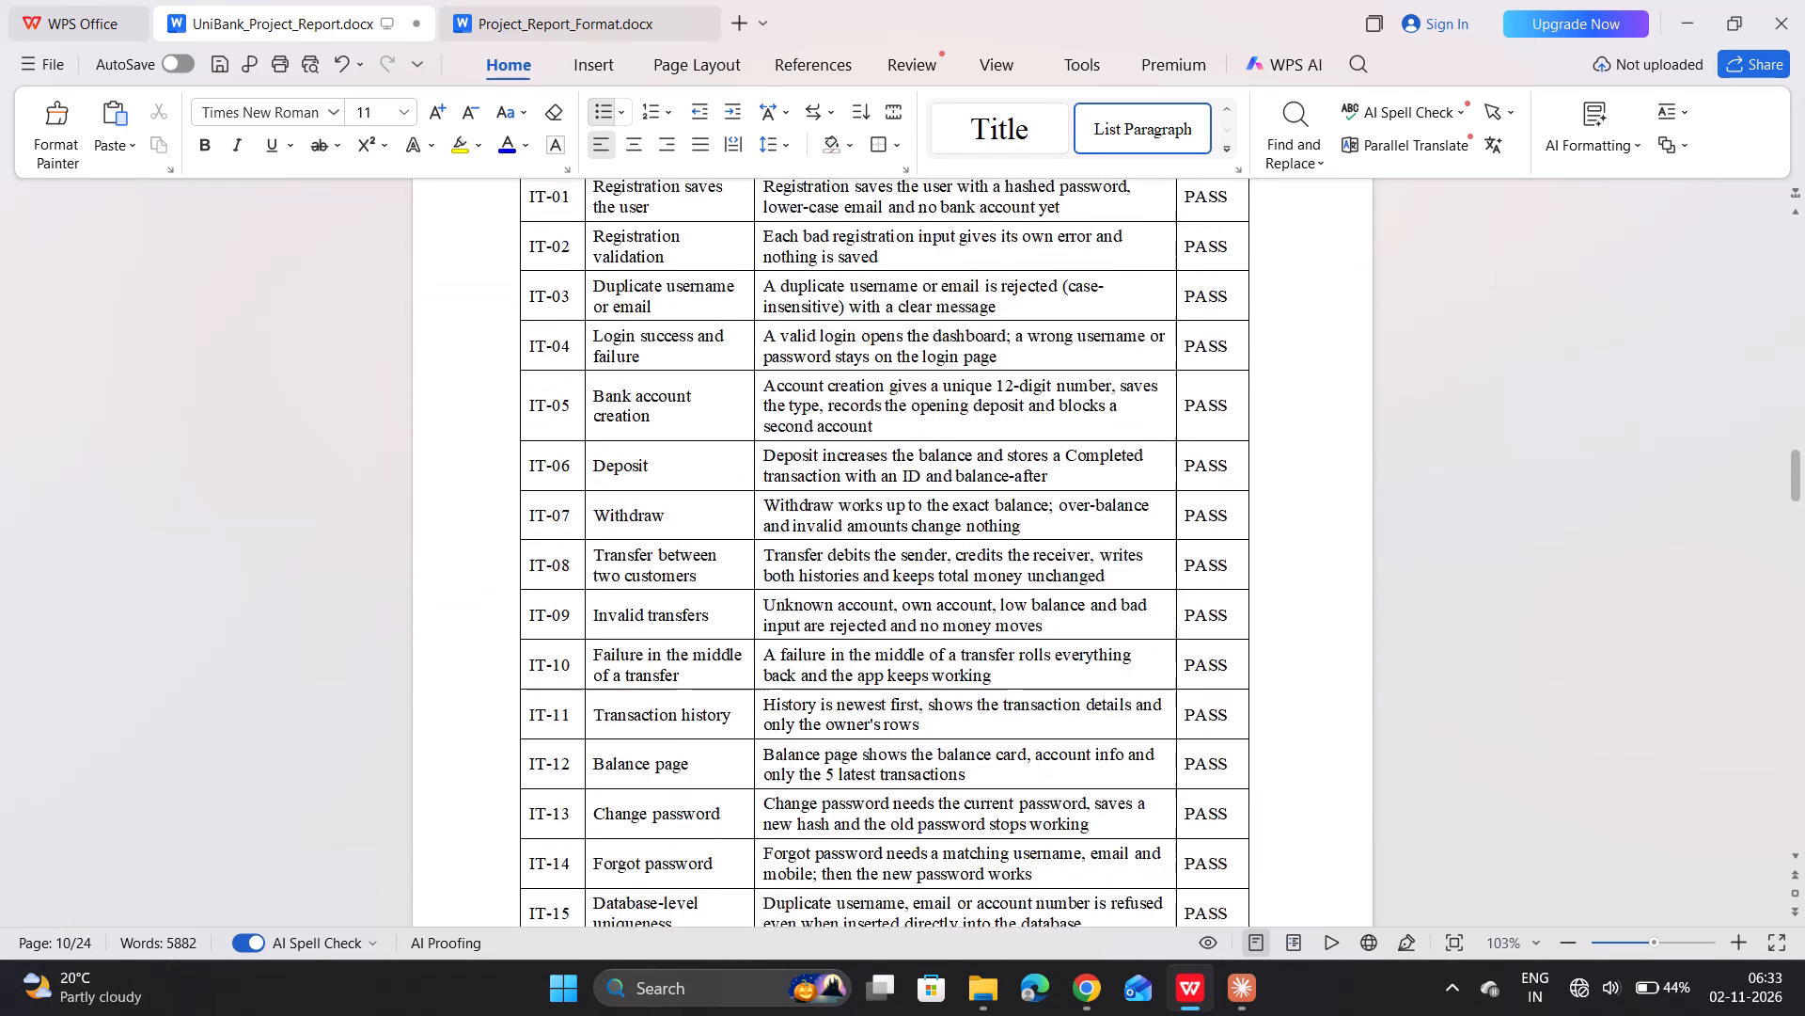
scroll(873, 621, "up", 5)
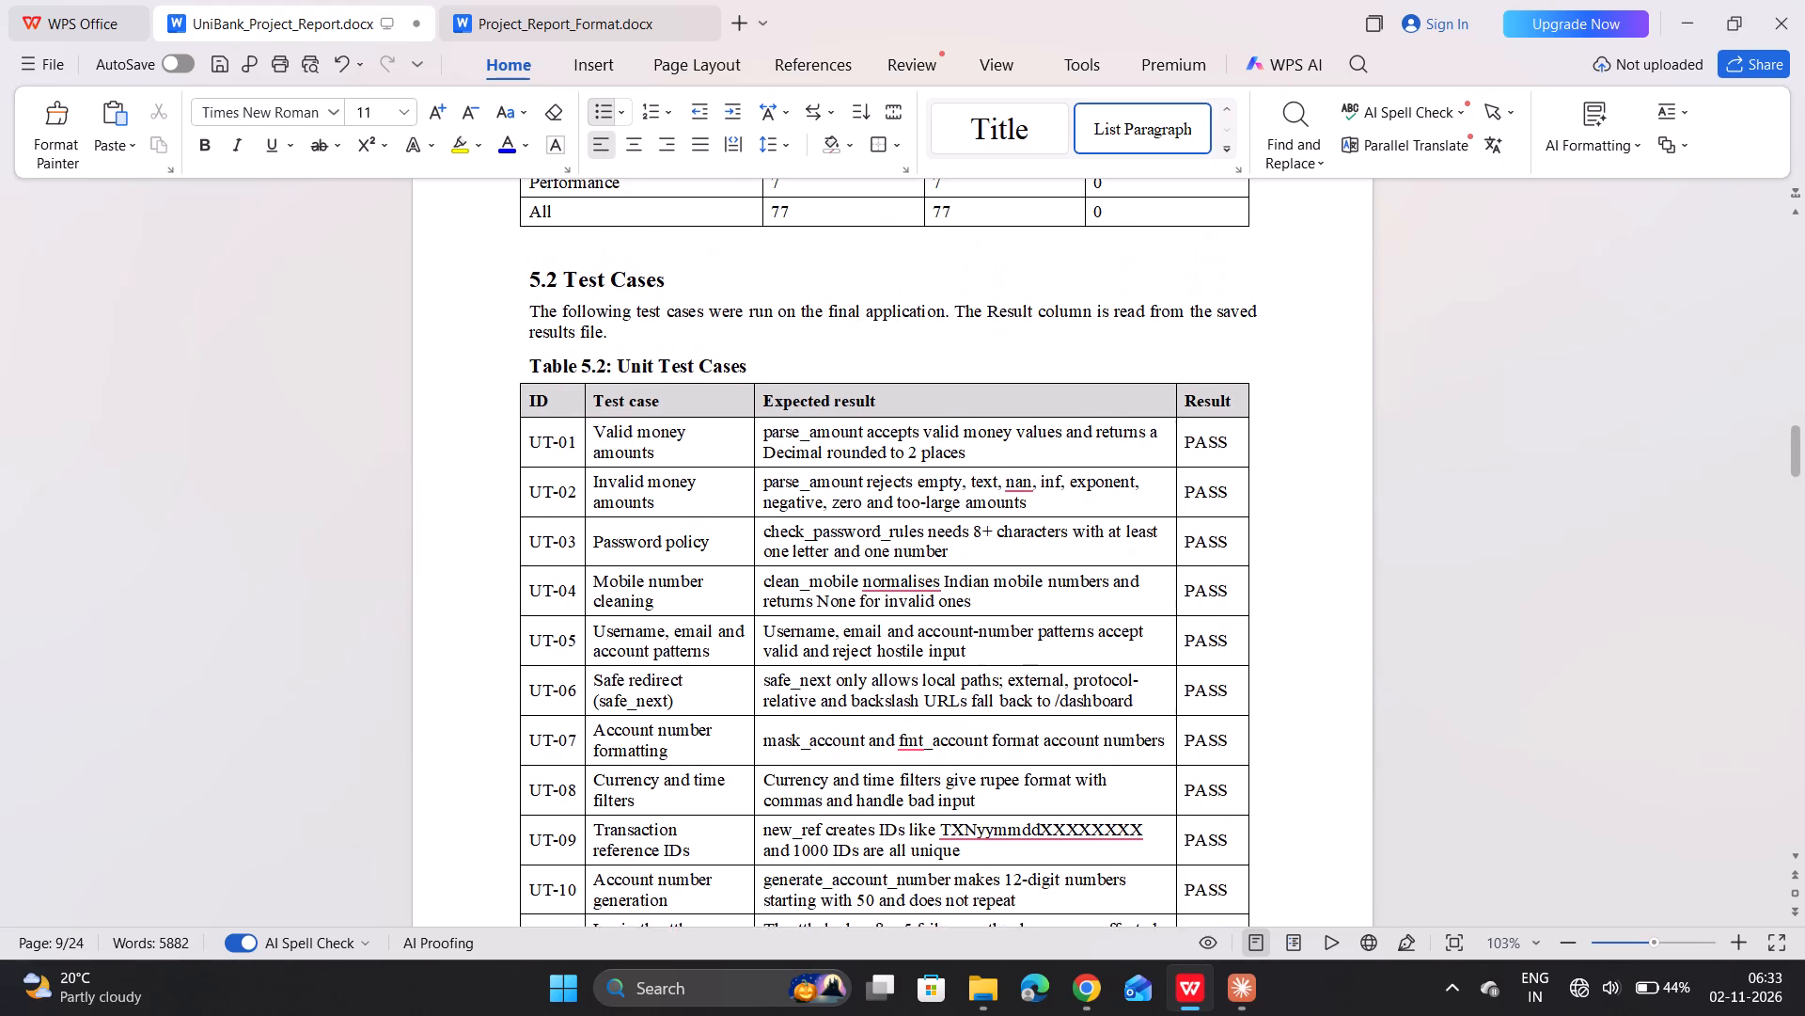
scroll(873, 621, "down", 3)
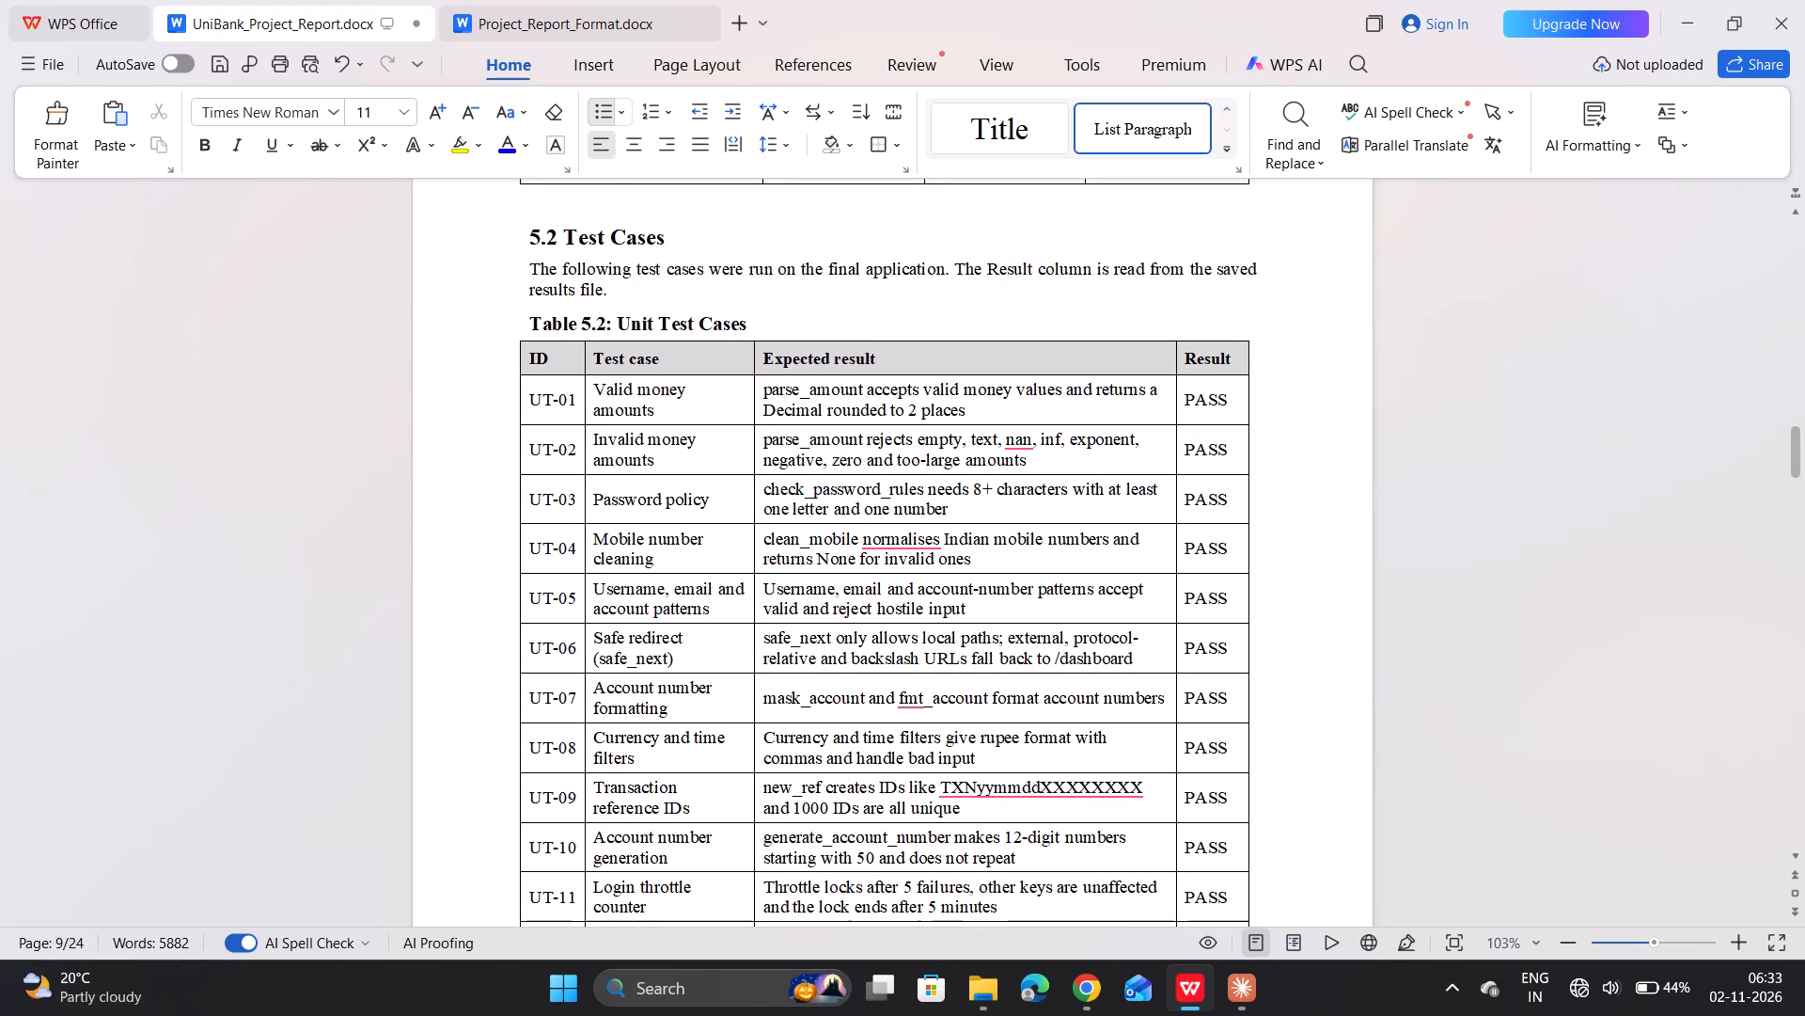
scroll(873, 621, "down", 5)
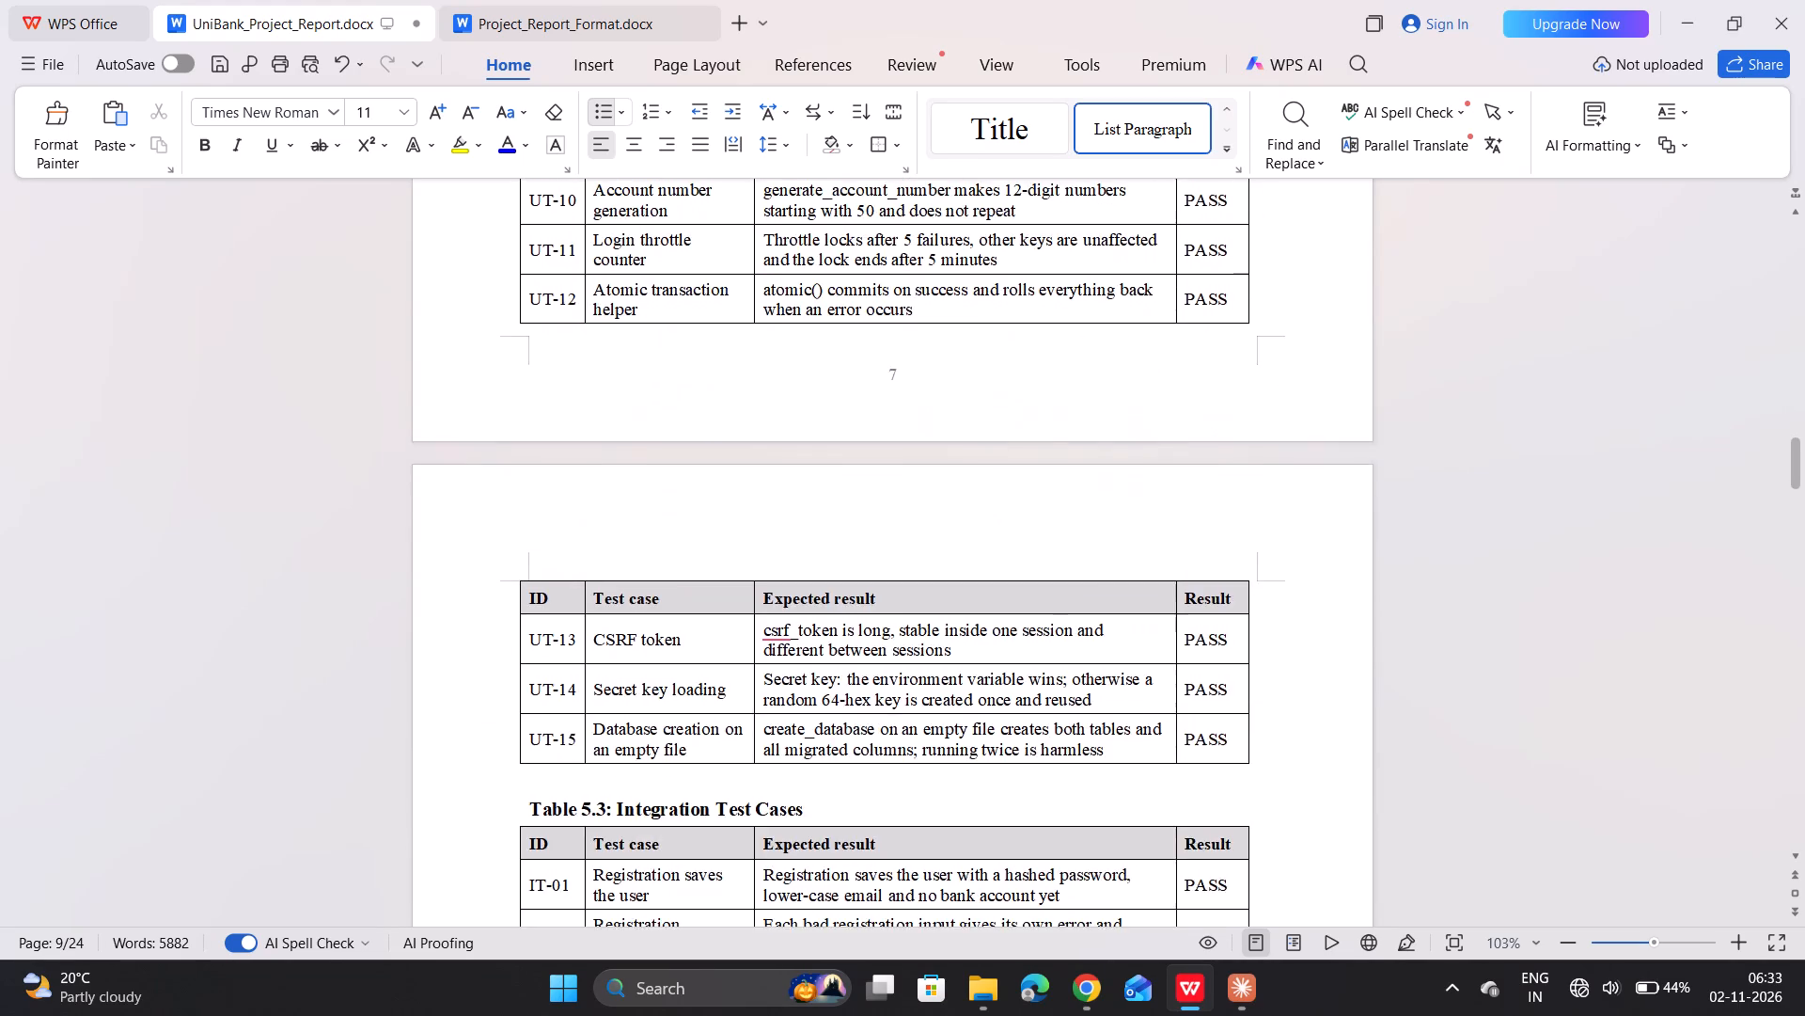
scroll(873, 621, "down", 8)
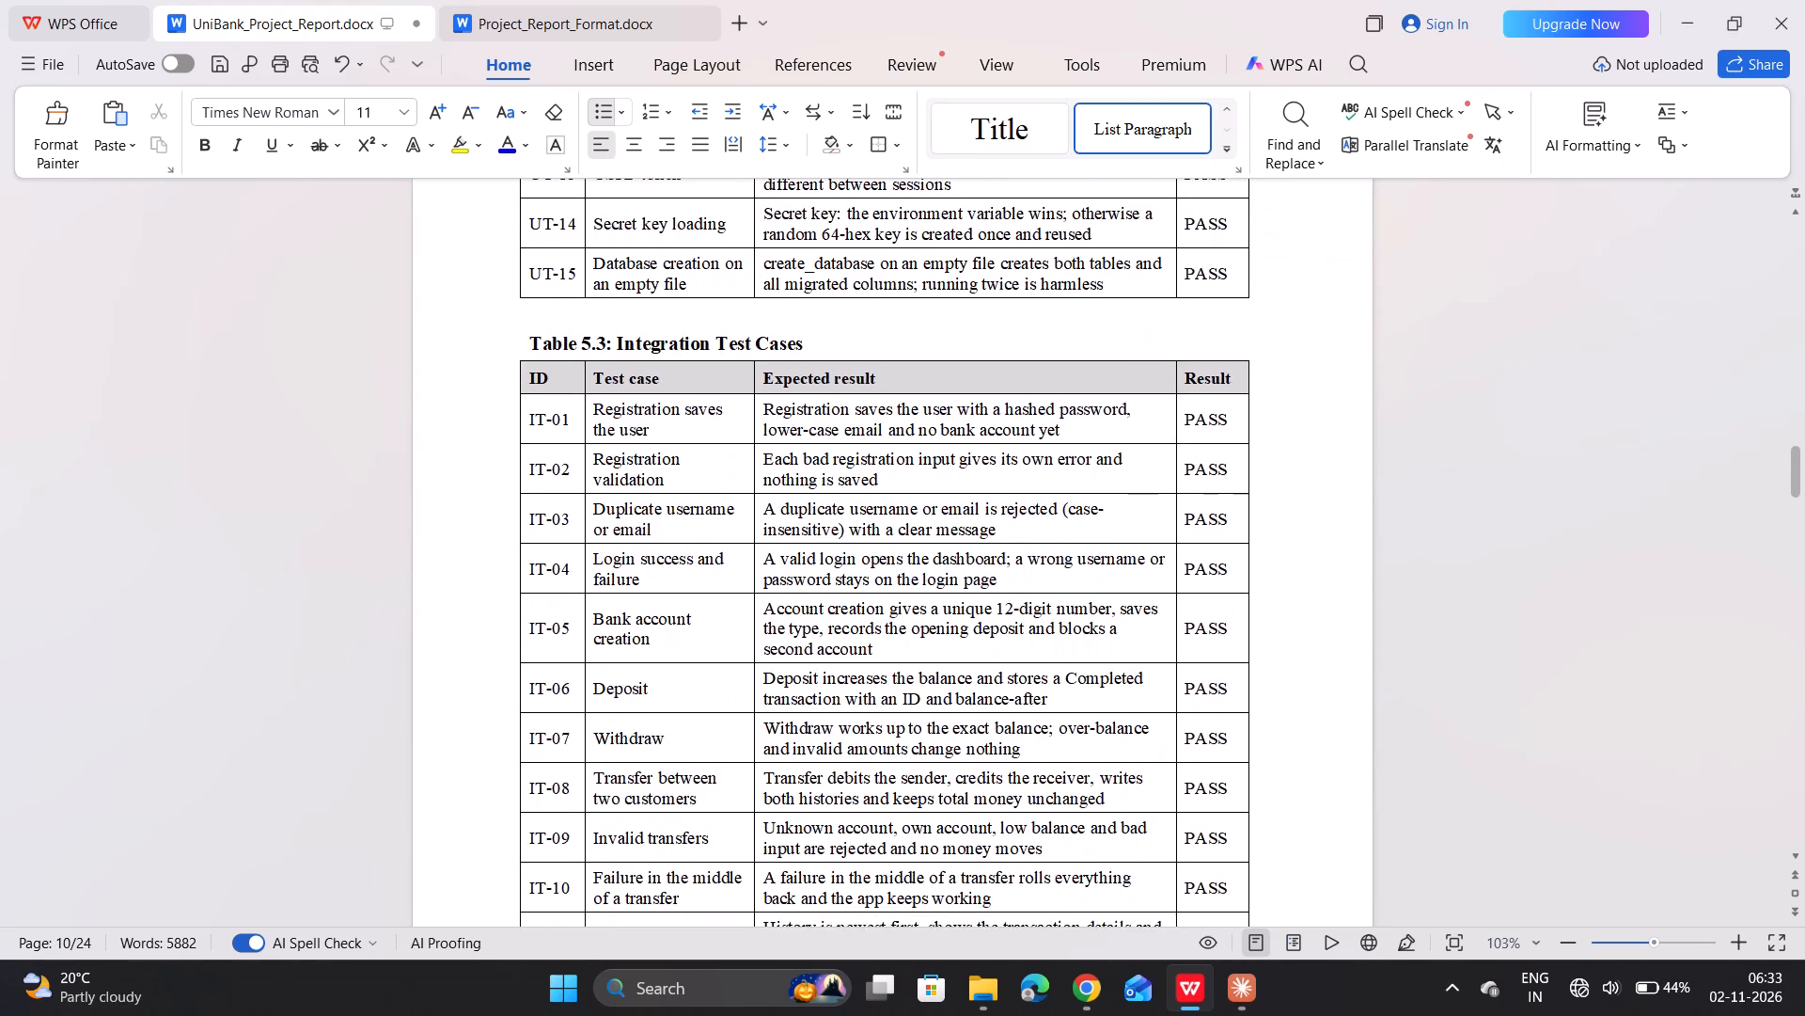
Review the system test cases in Table 5.4 and the security test cases in Table 5.5.
scroll(873, 621, "down", 4)
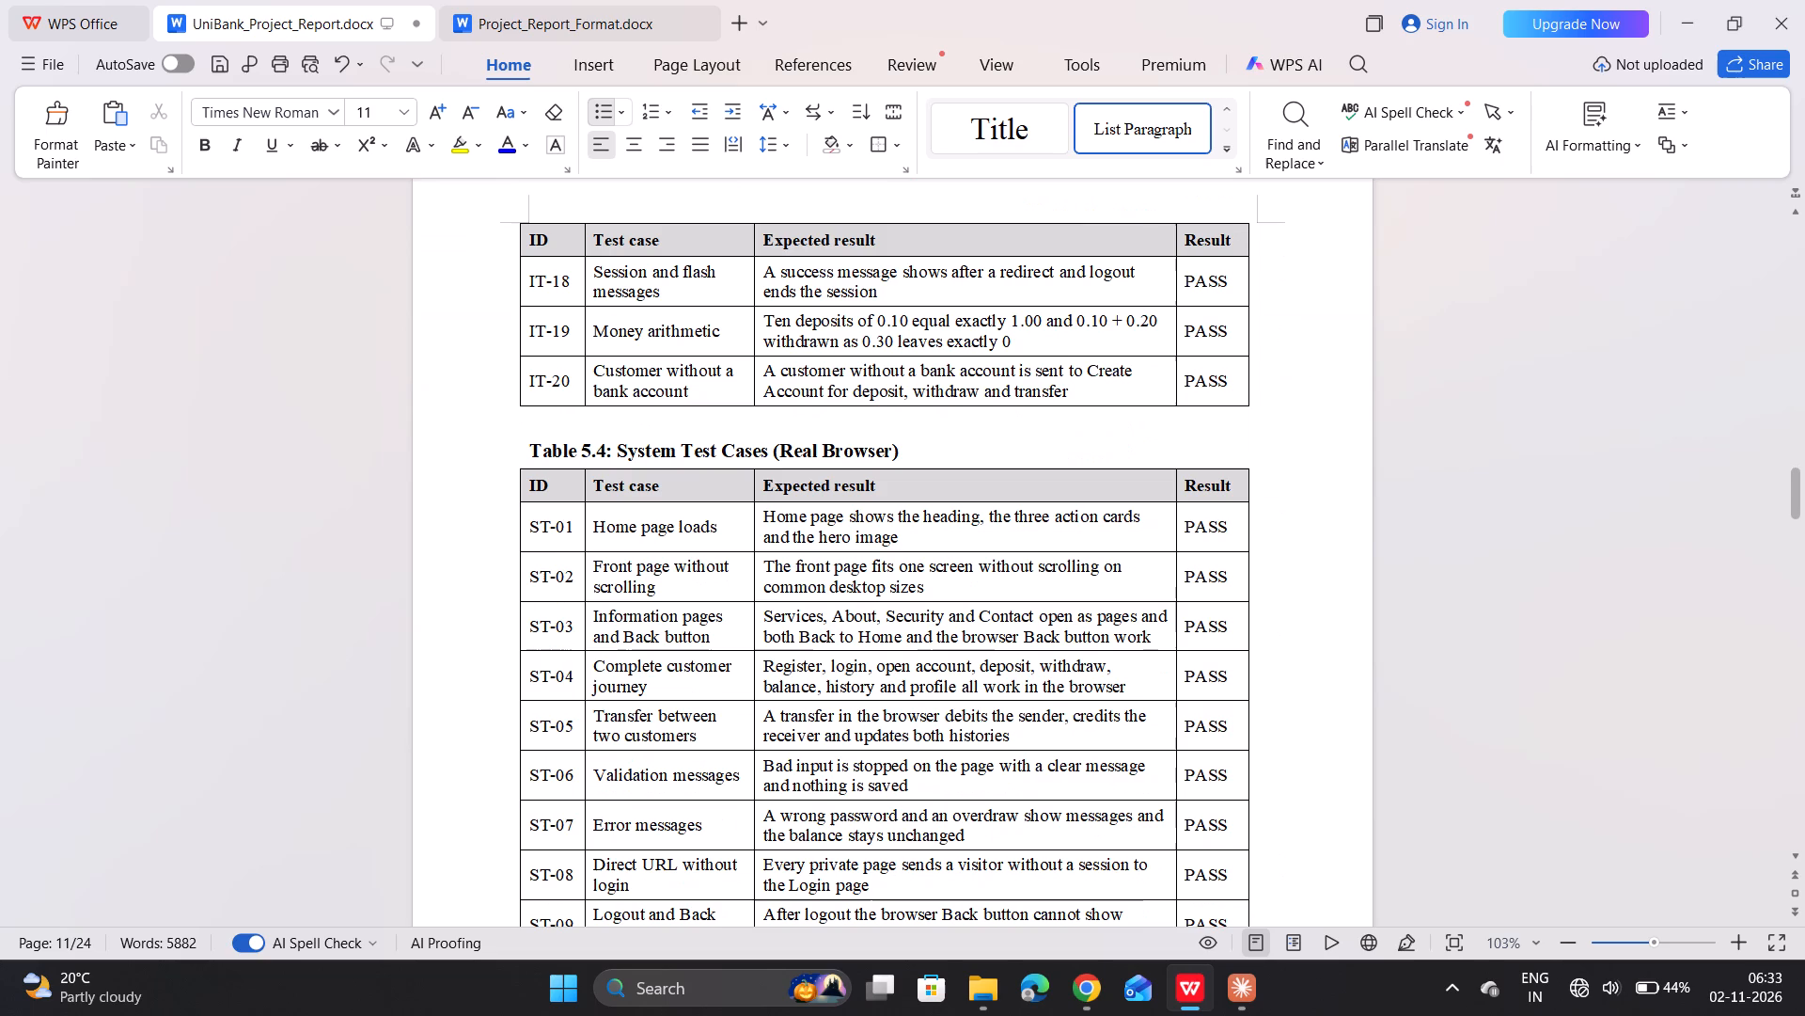
scroll(873, 621, "down", 4)
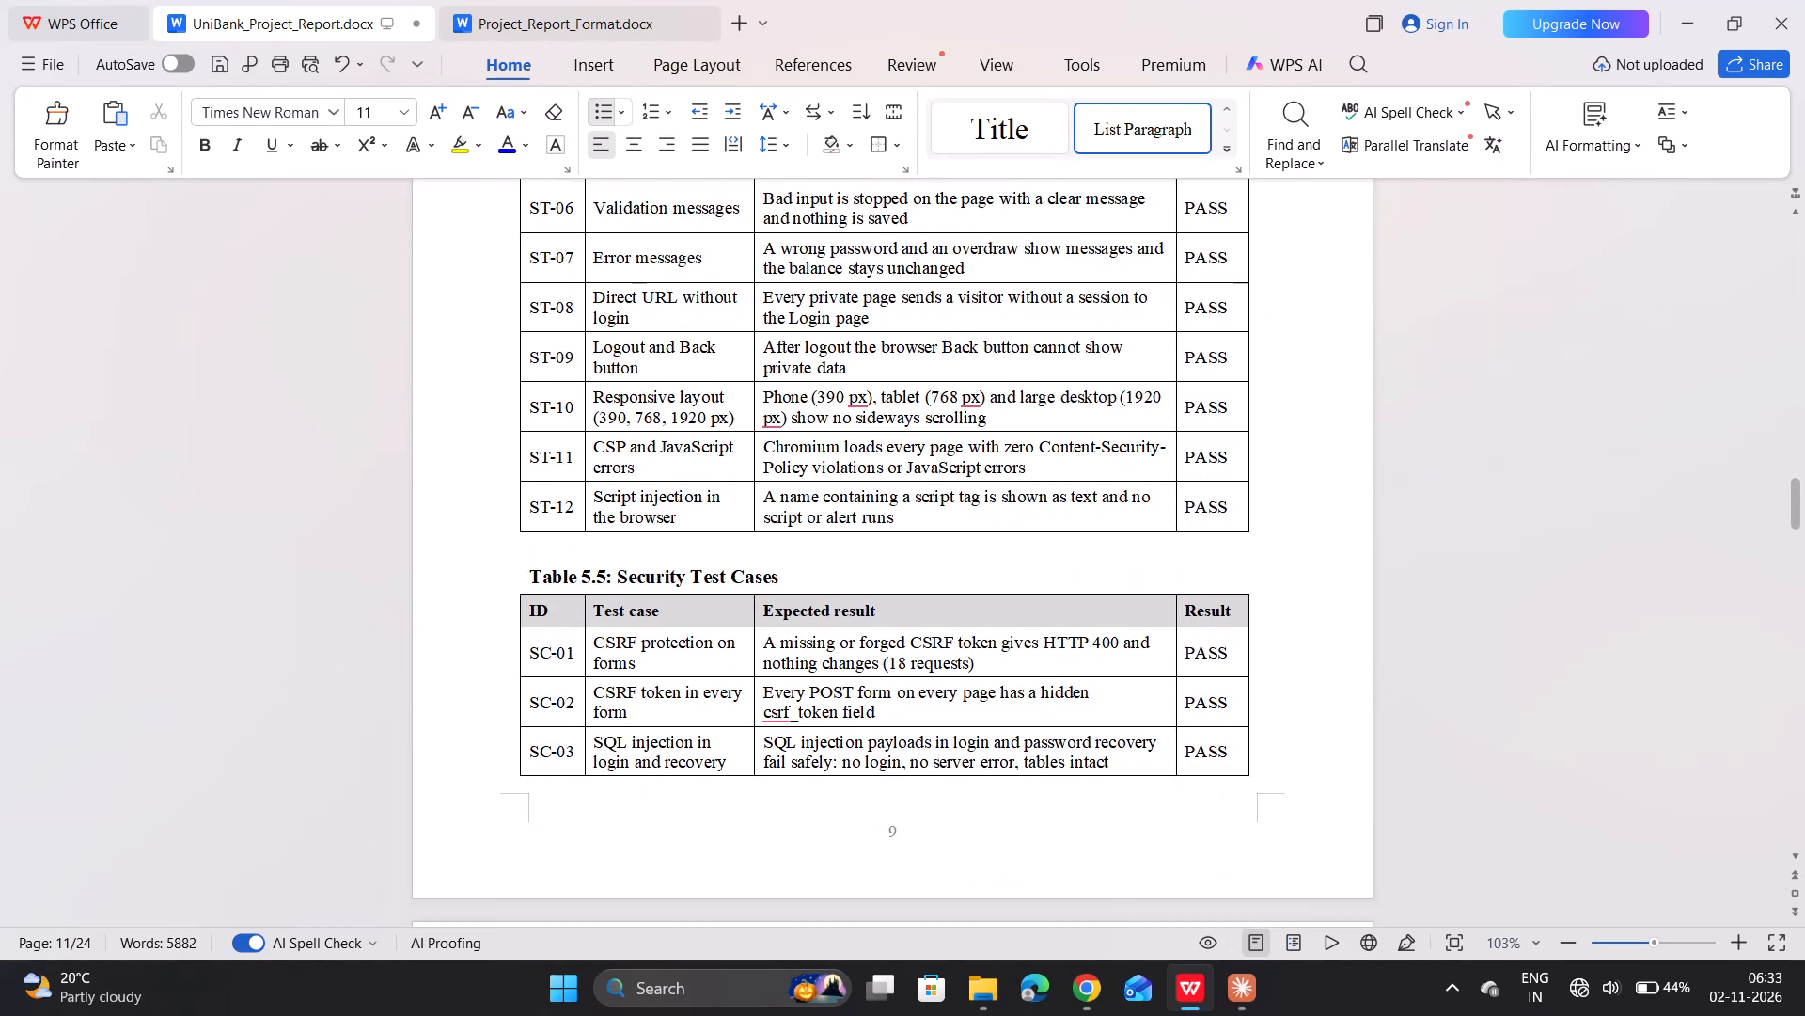
scroll(873, 621, "down", 5)
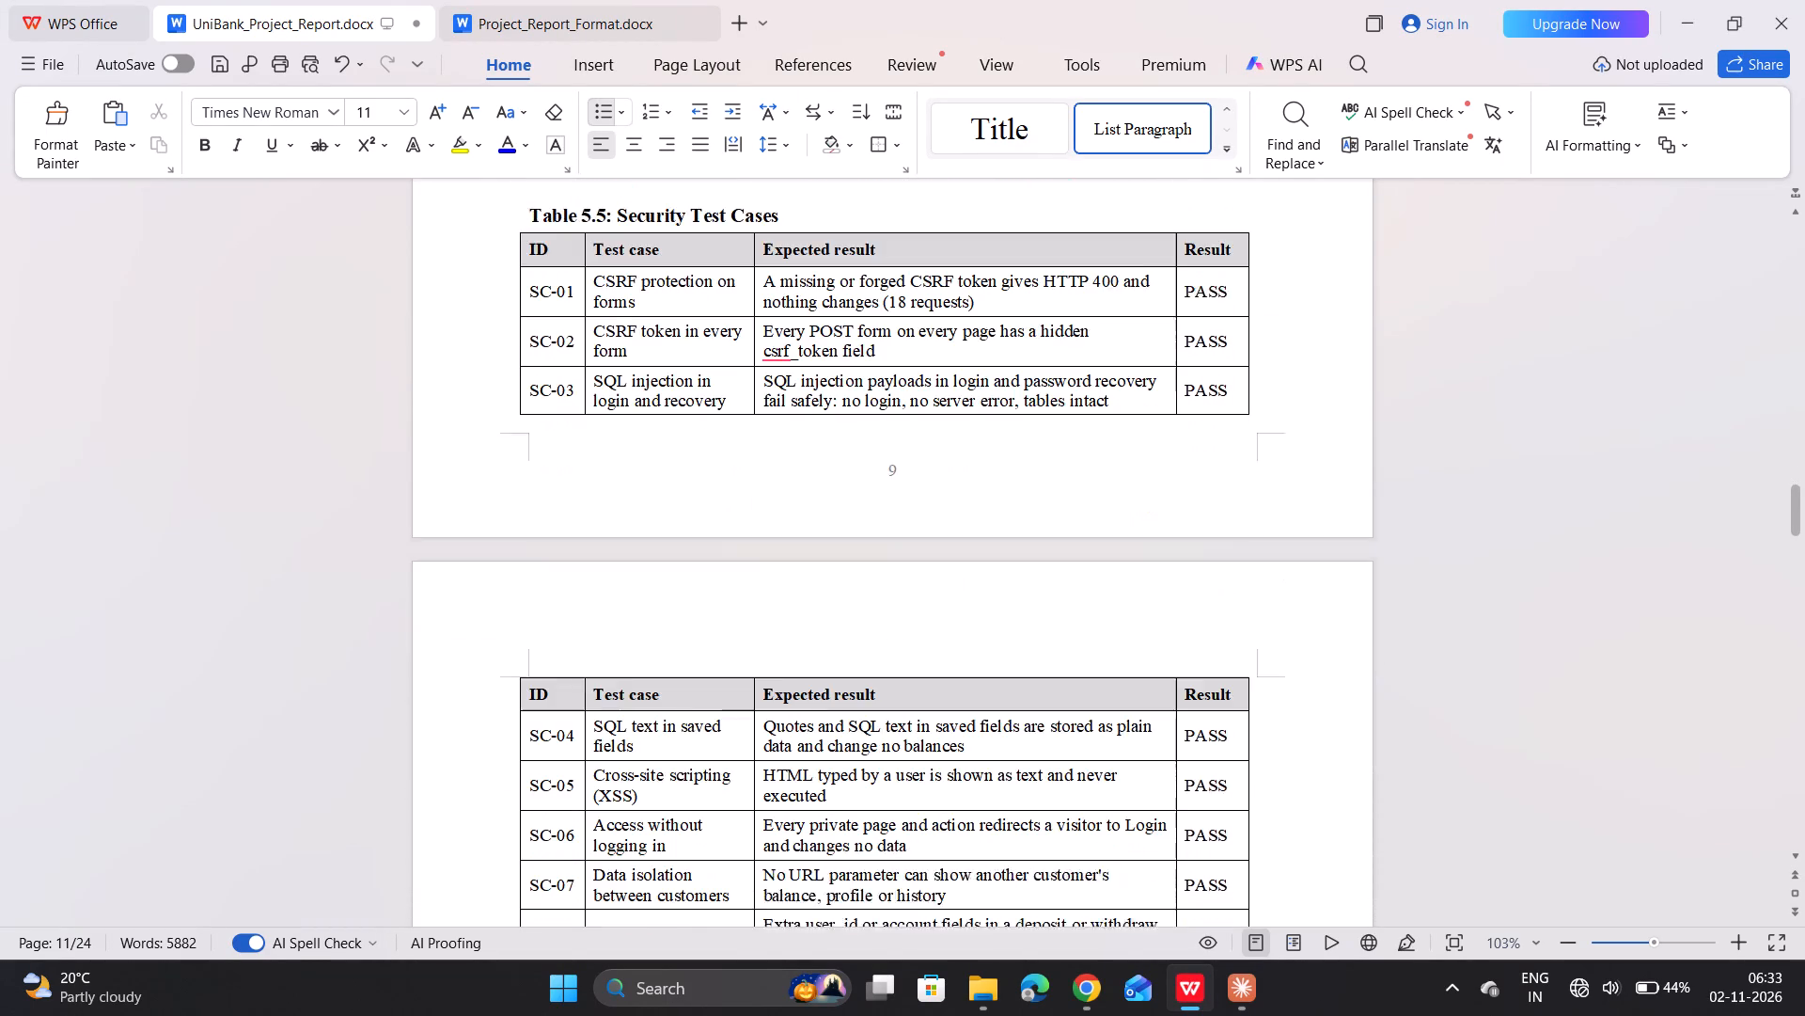
scroll(873, 621, "down", 6)
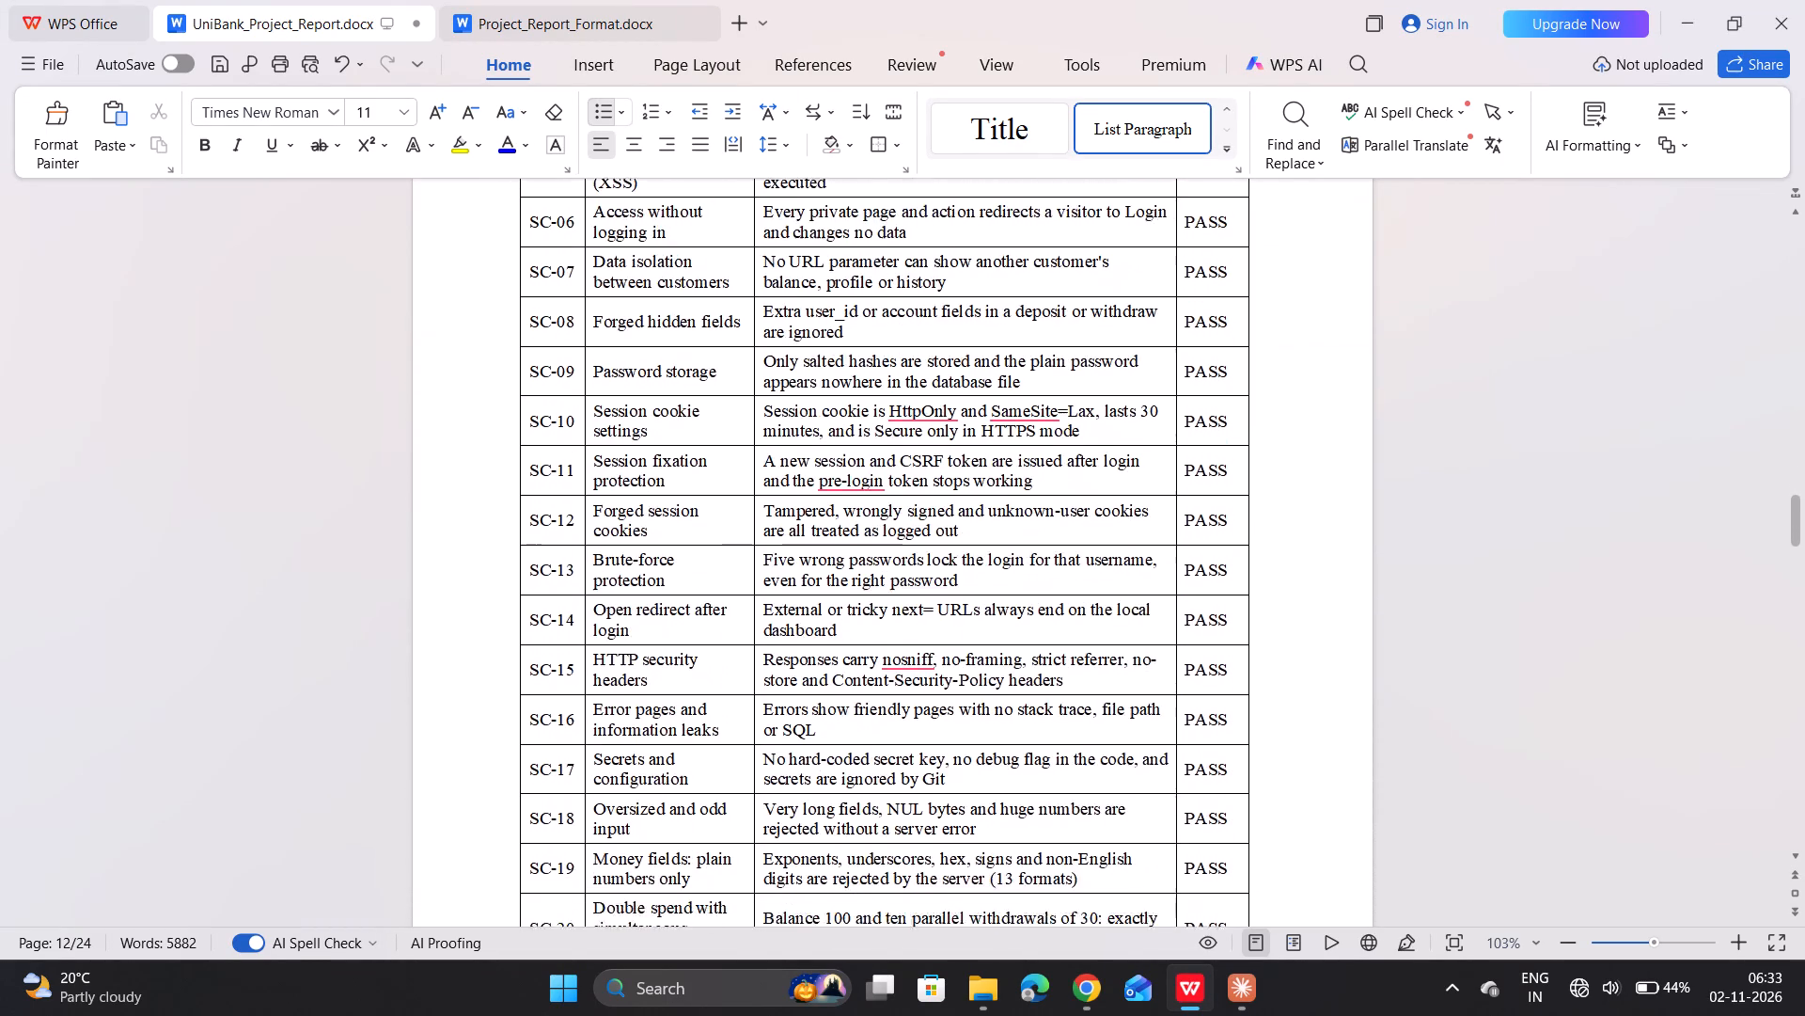
scroll(873, 621, "down", 5)
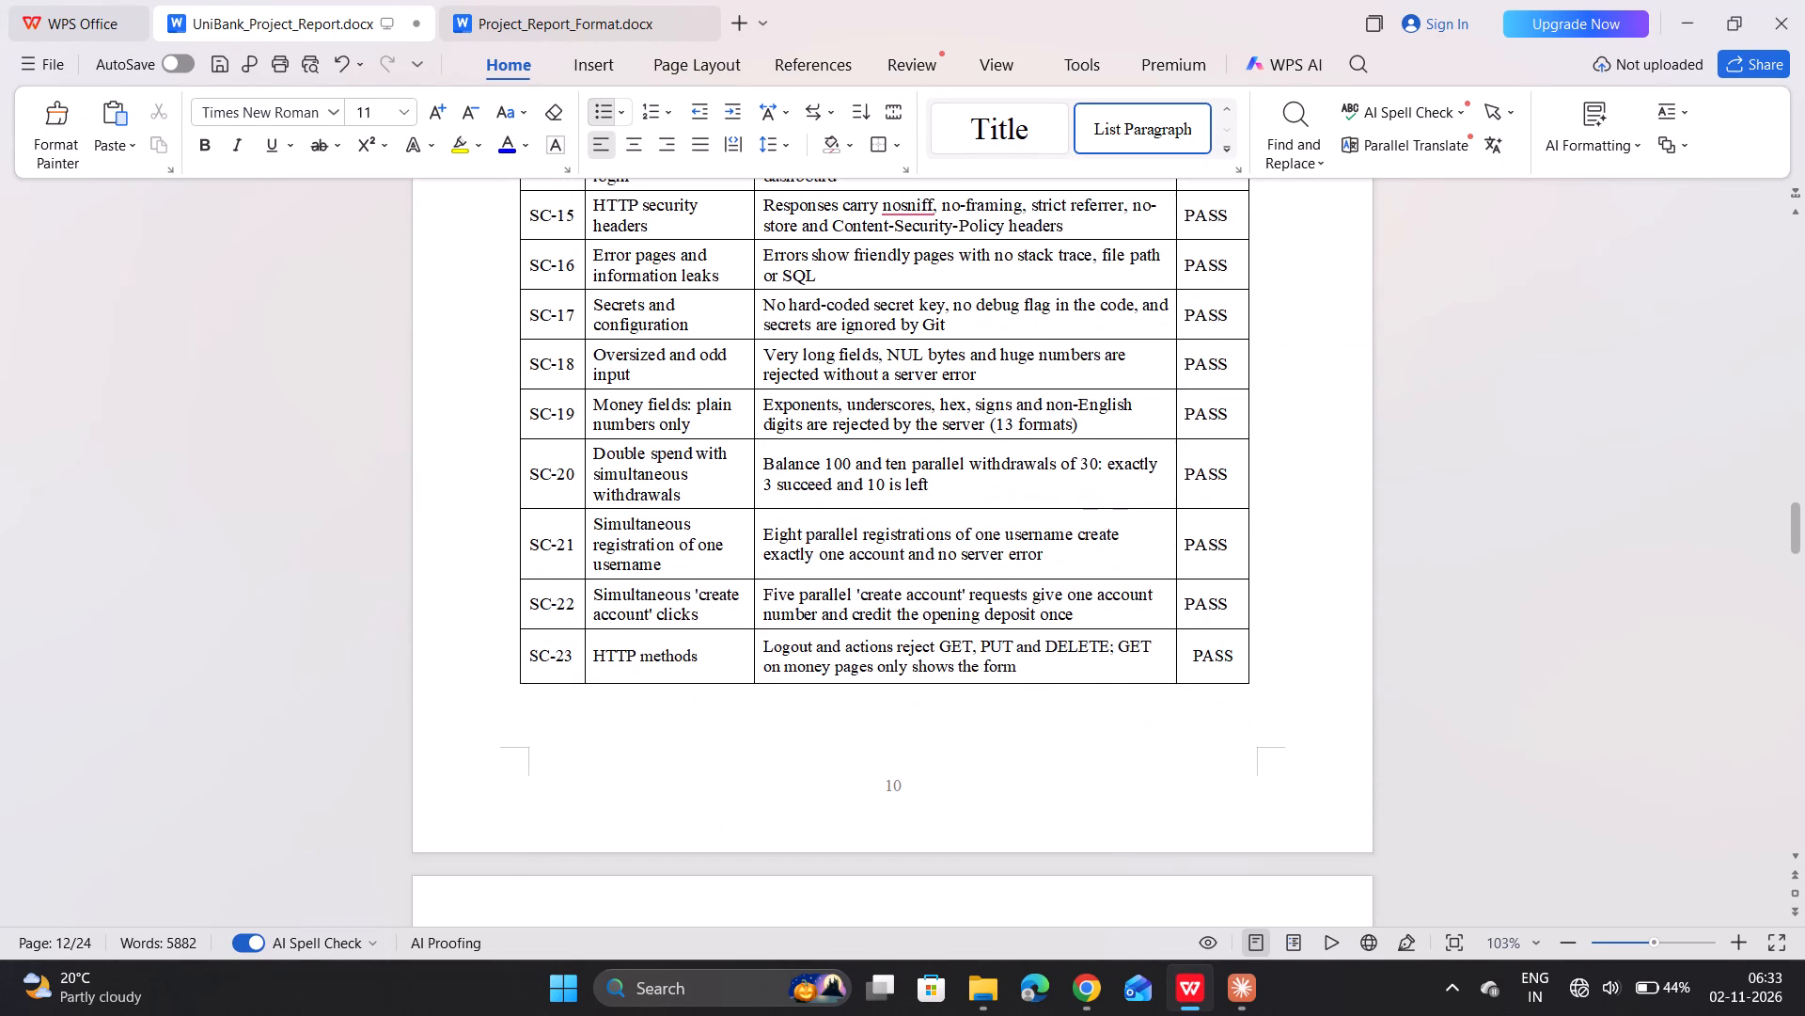
scroll(873, 621, "down", 3)
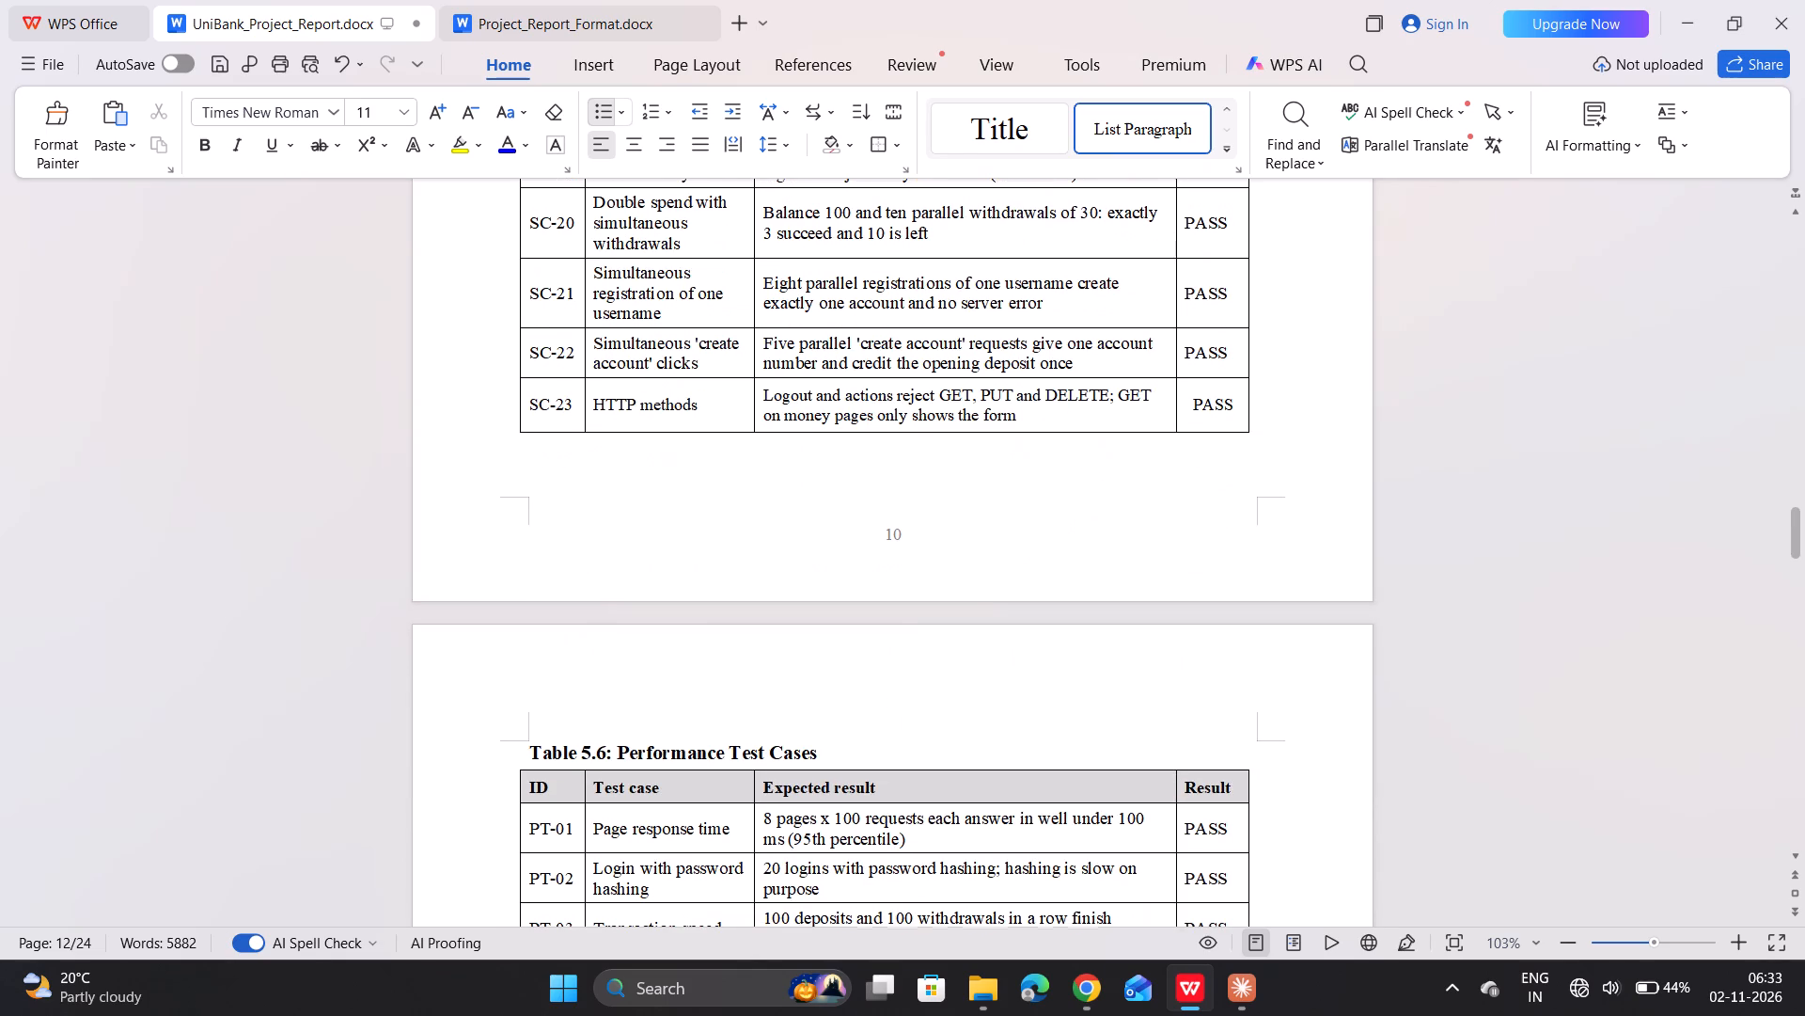
Delete "(95th percentile)" from the PT-01 expected result in Table 5.6, so the text ends at "100 ms".
scroll(873, 621, "down", 1)
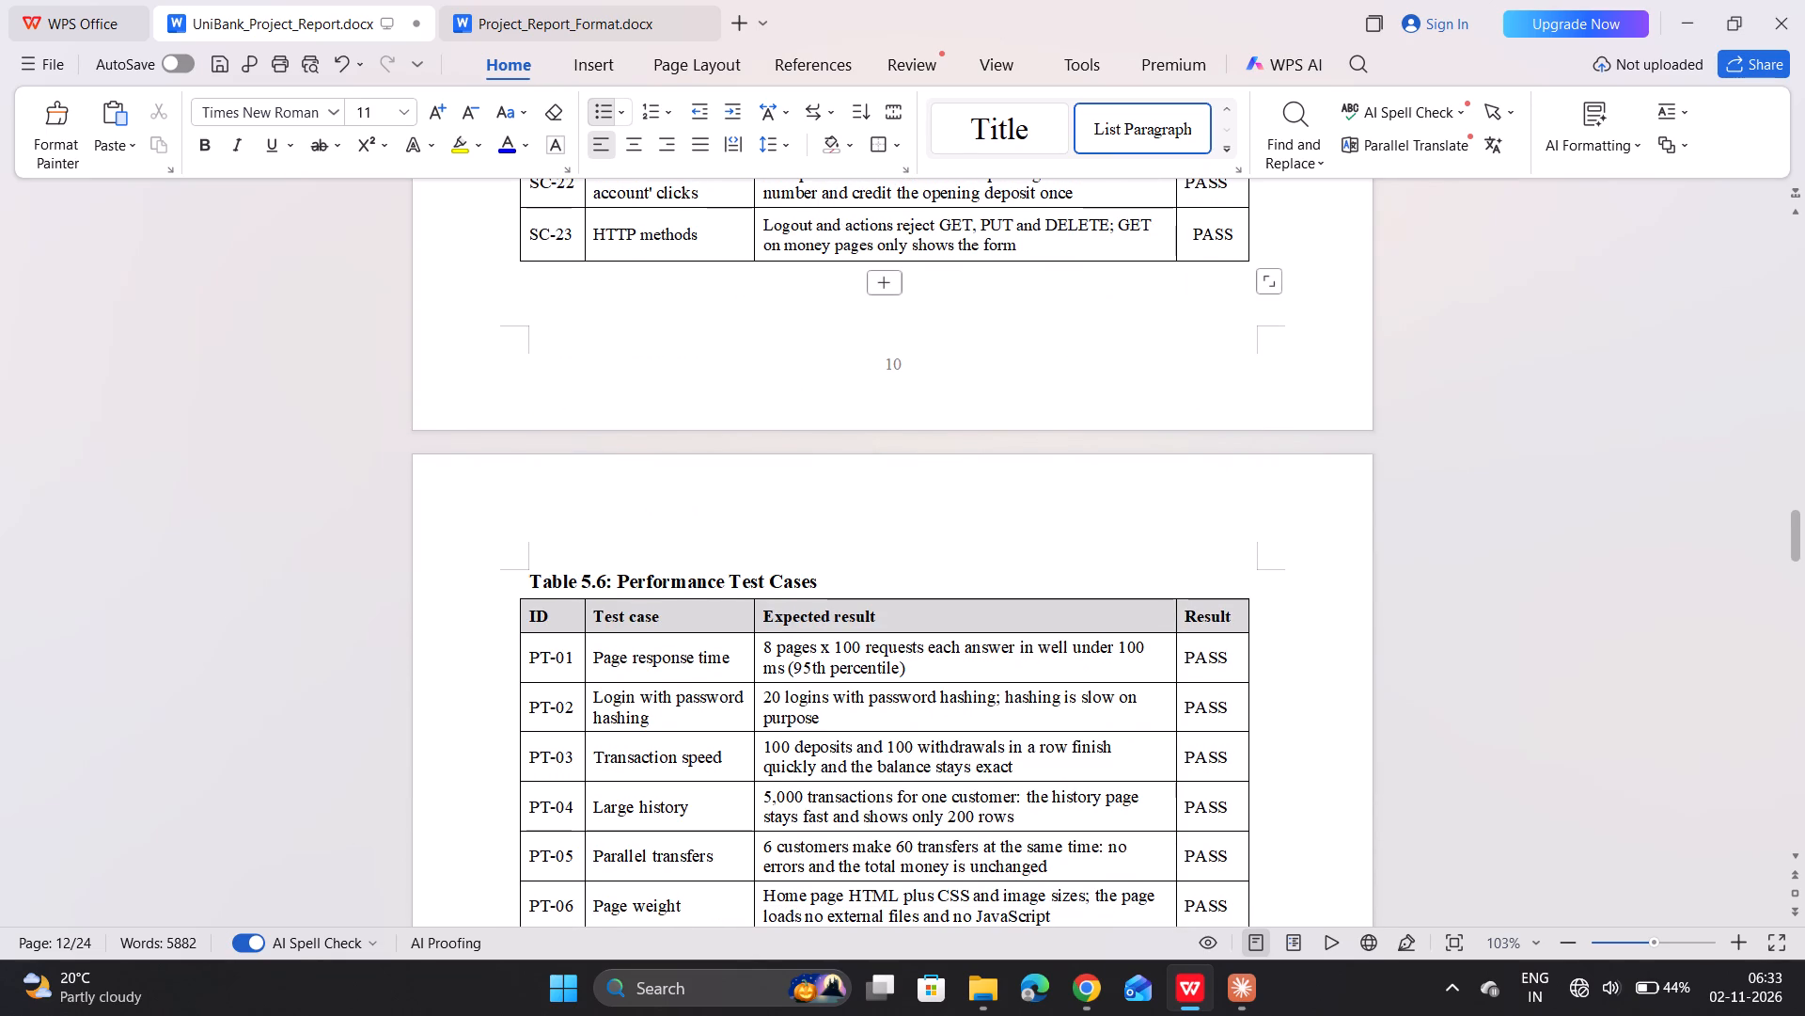
scroll(914, 581, "down", 4)
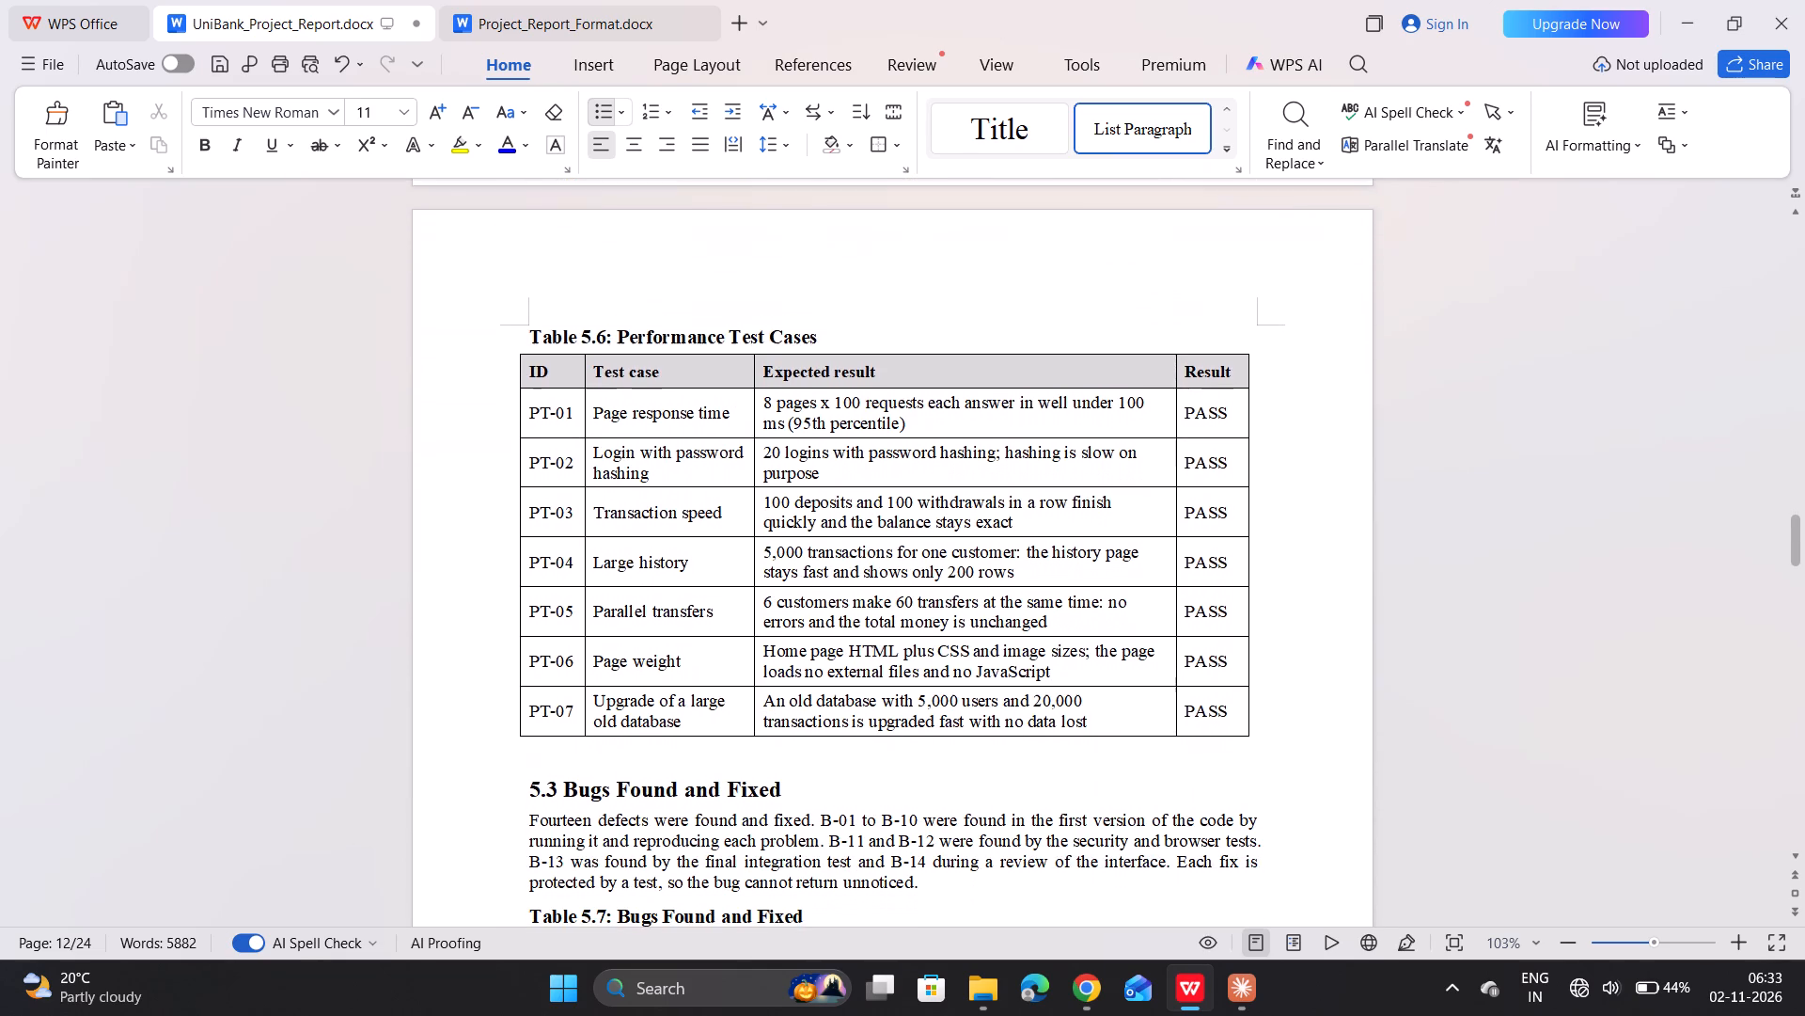
scroll(914, 581, "down", 1)
left_click(866, 403)
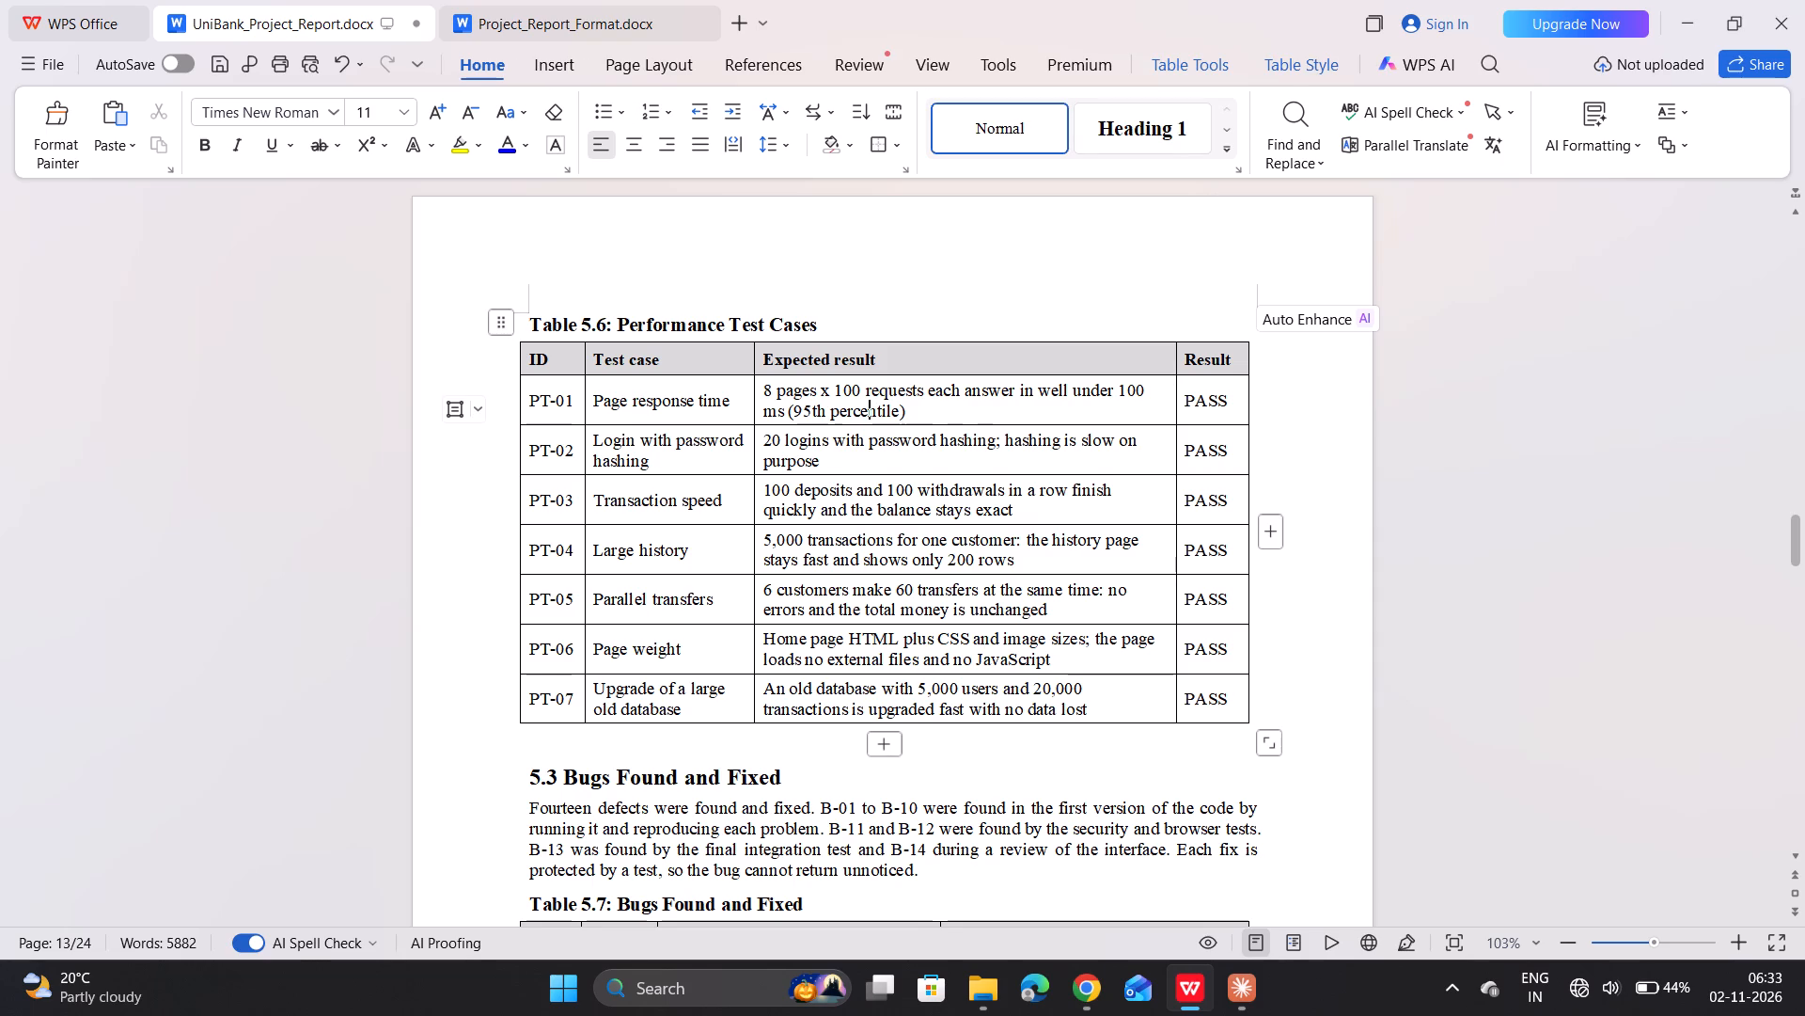
left_click(909, 415)
key("BackSpace")
key("BackSpace")
key("BackSpace")
key("BackSpace")
key("BackSpace")
key("BackSpace")
key("BackSpace")
key("BackSpace")
key("BackSpace")
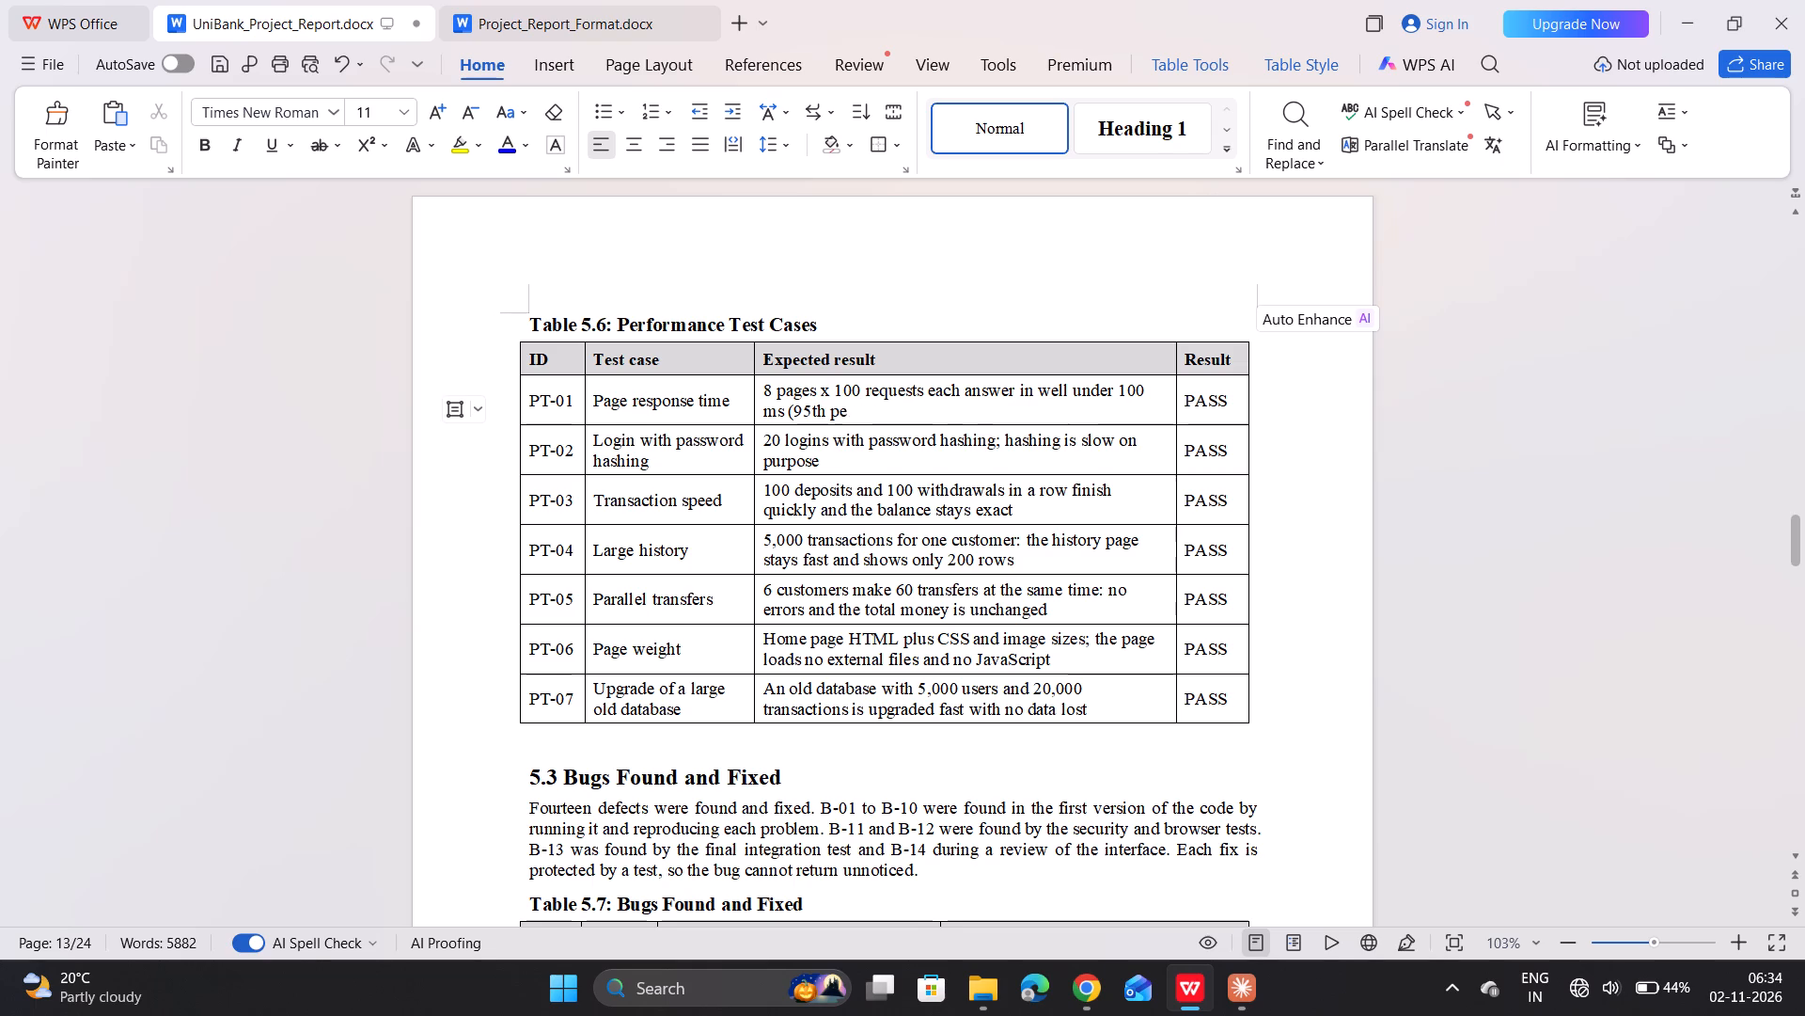
key("BackSpace")
key("BackSpace")
key("BackSpace")
key("BackSpace")
key("BackSpace")
key("BackSpace")
key("BackSpace")
key("BackSpace")
Recheck Table 5.6 and read section 5.3 Bugs Found and Fixed, through Table 5.7 and the test run notes.
scroll(909, 415, "down", 1)
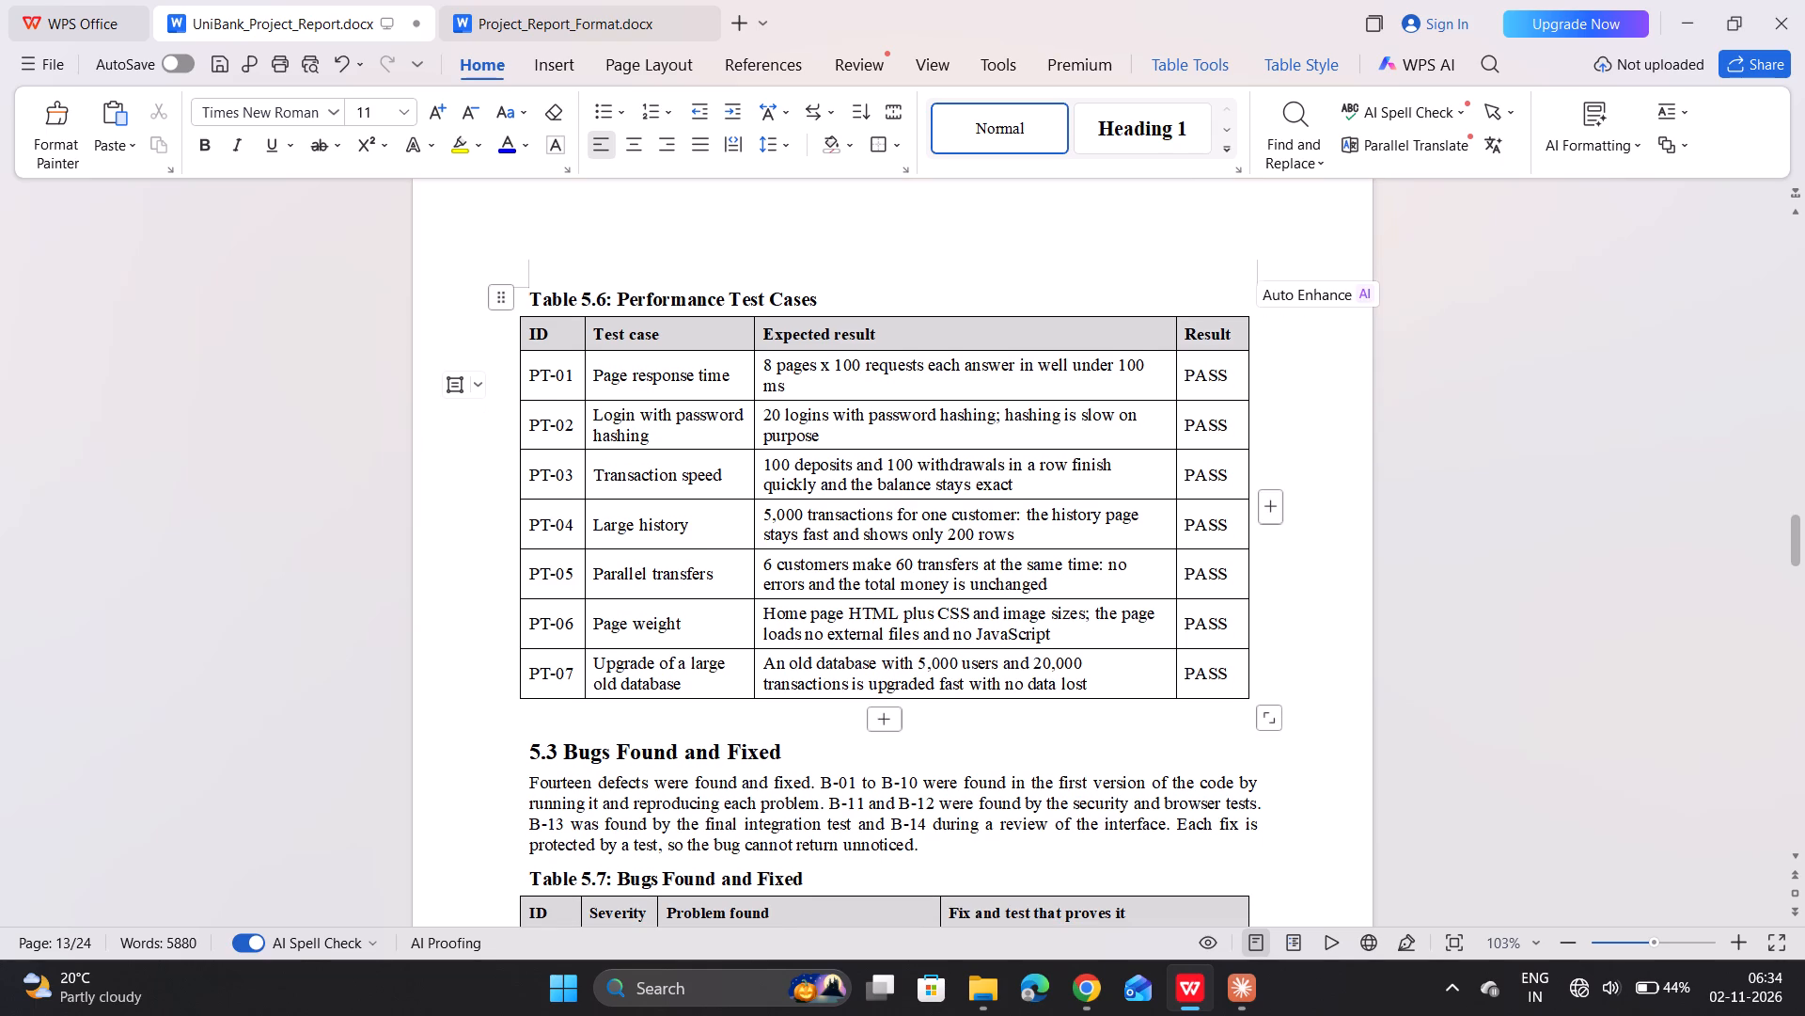
scroll(590, 537, "down", 1)
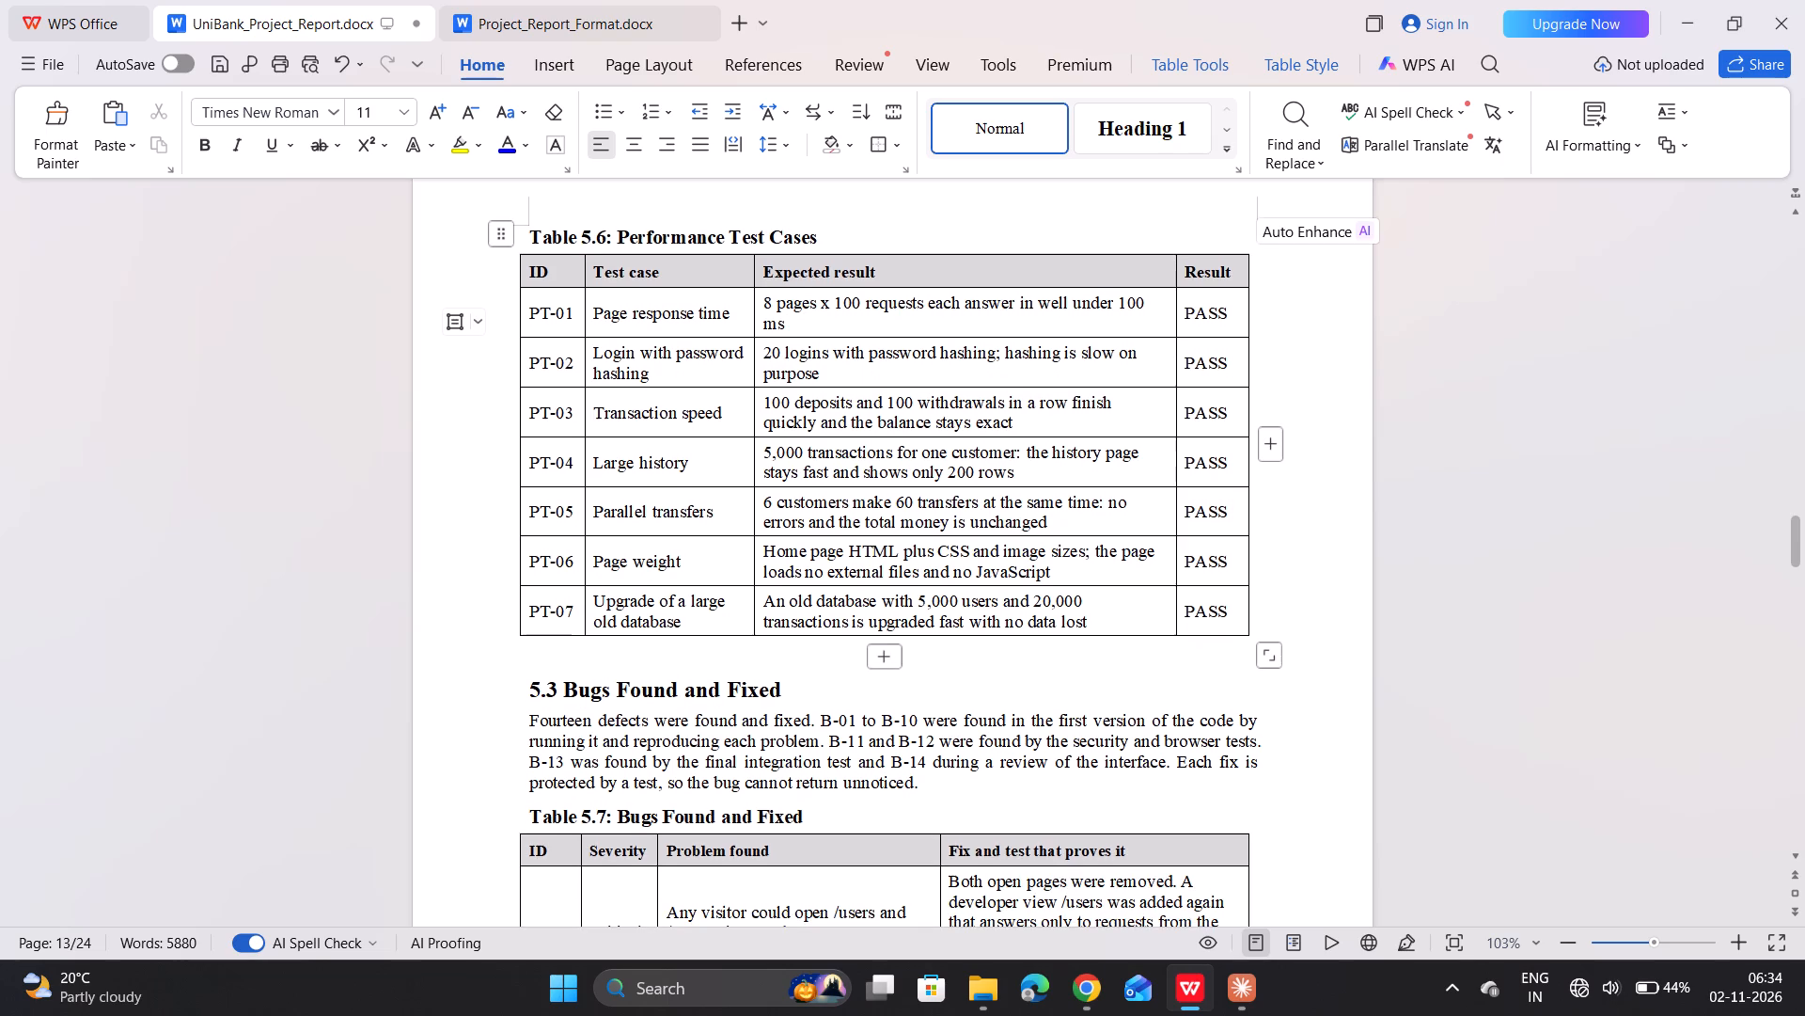
scroll(590, 537, "down", 2)
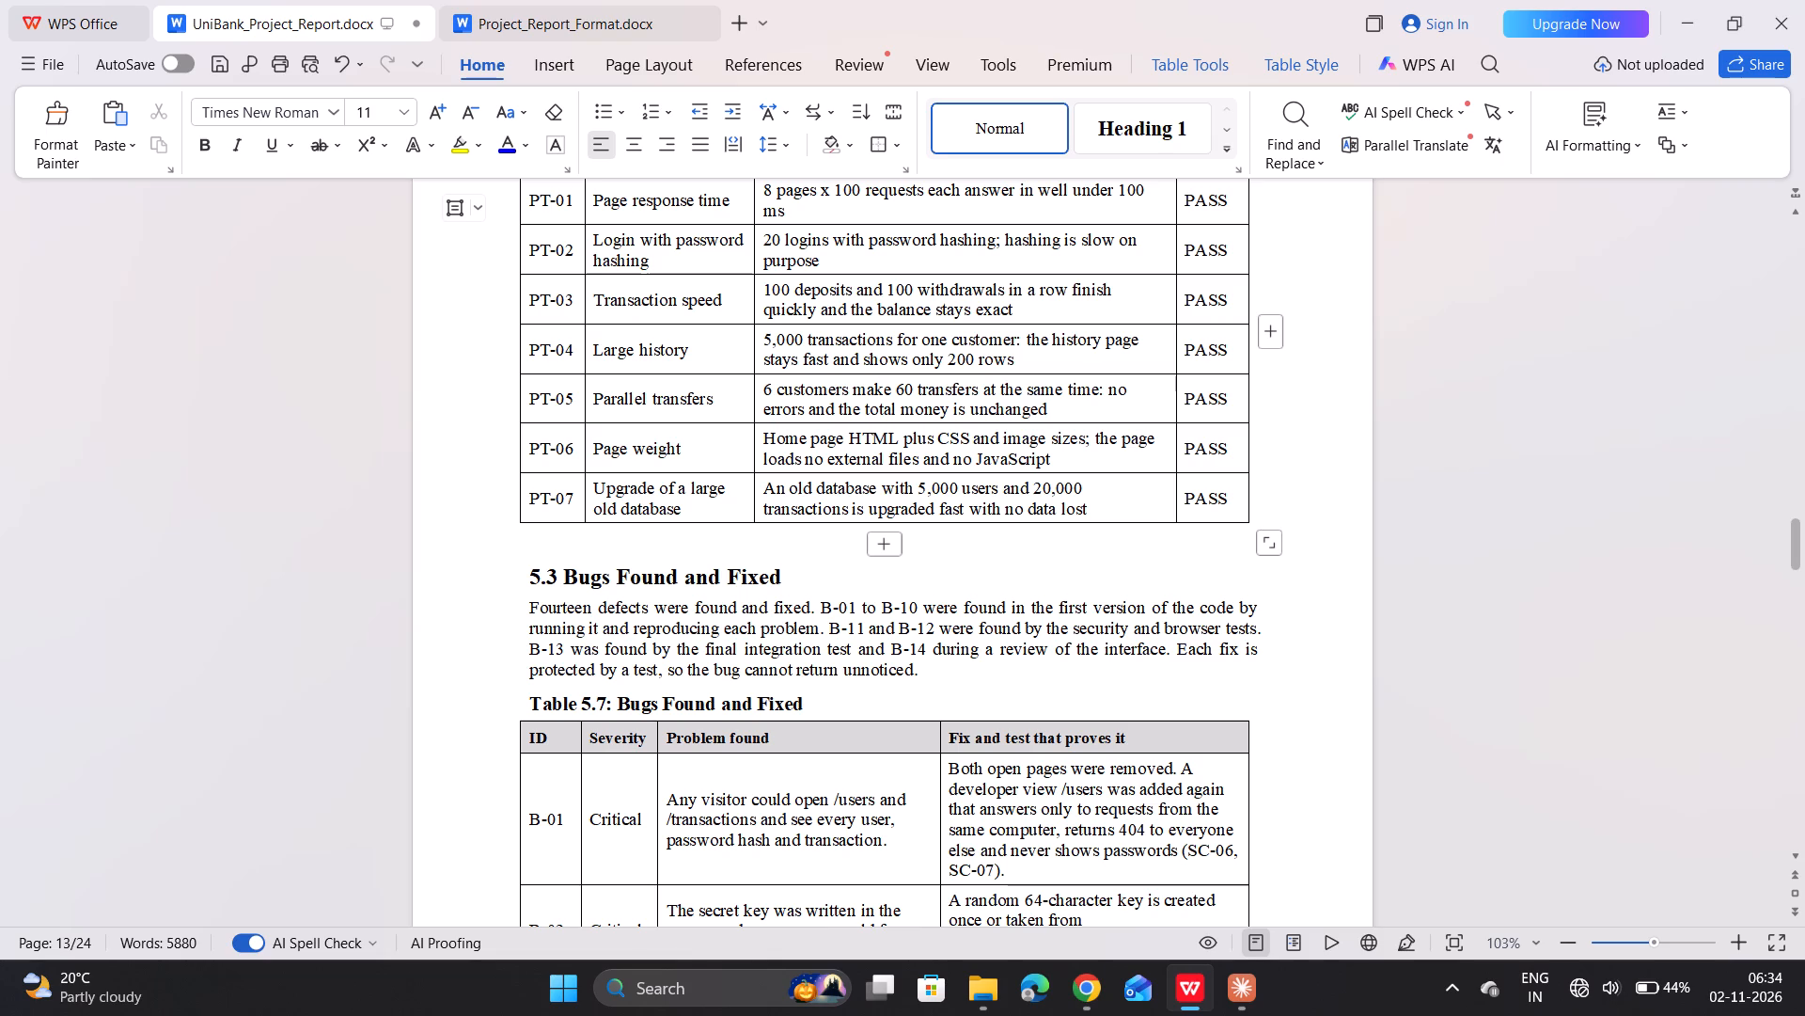
scroll(590, 537, "up", 1)
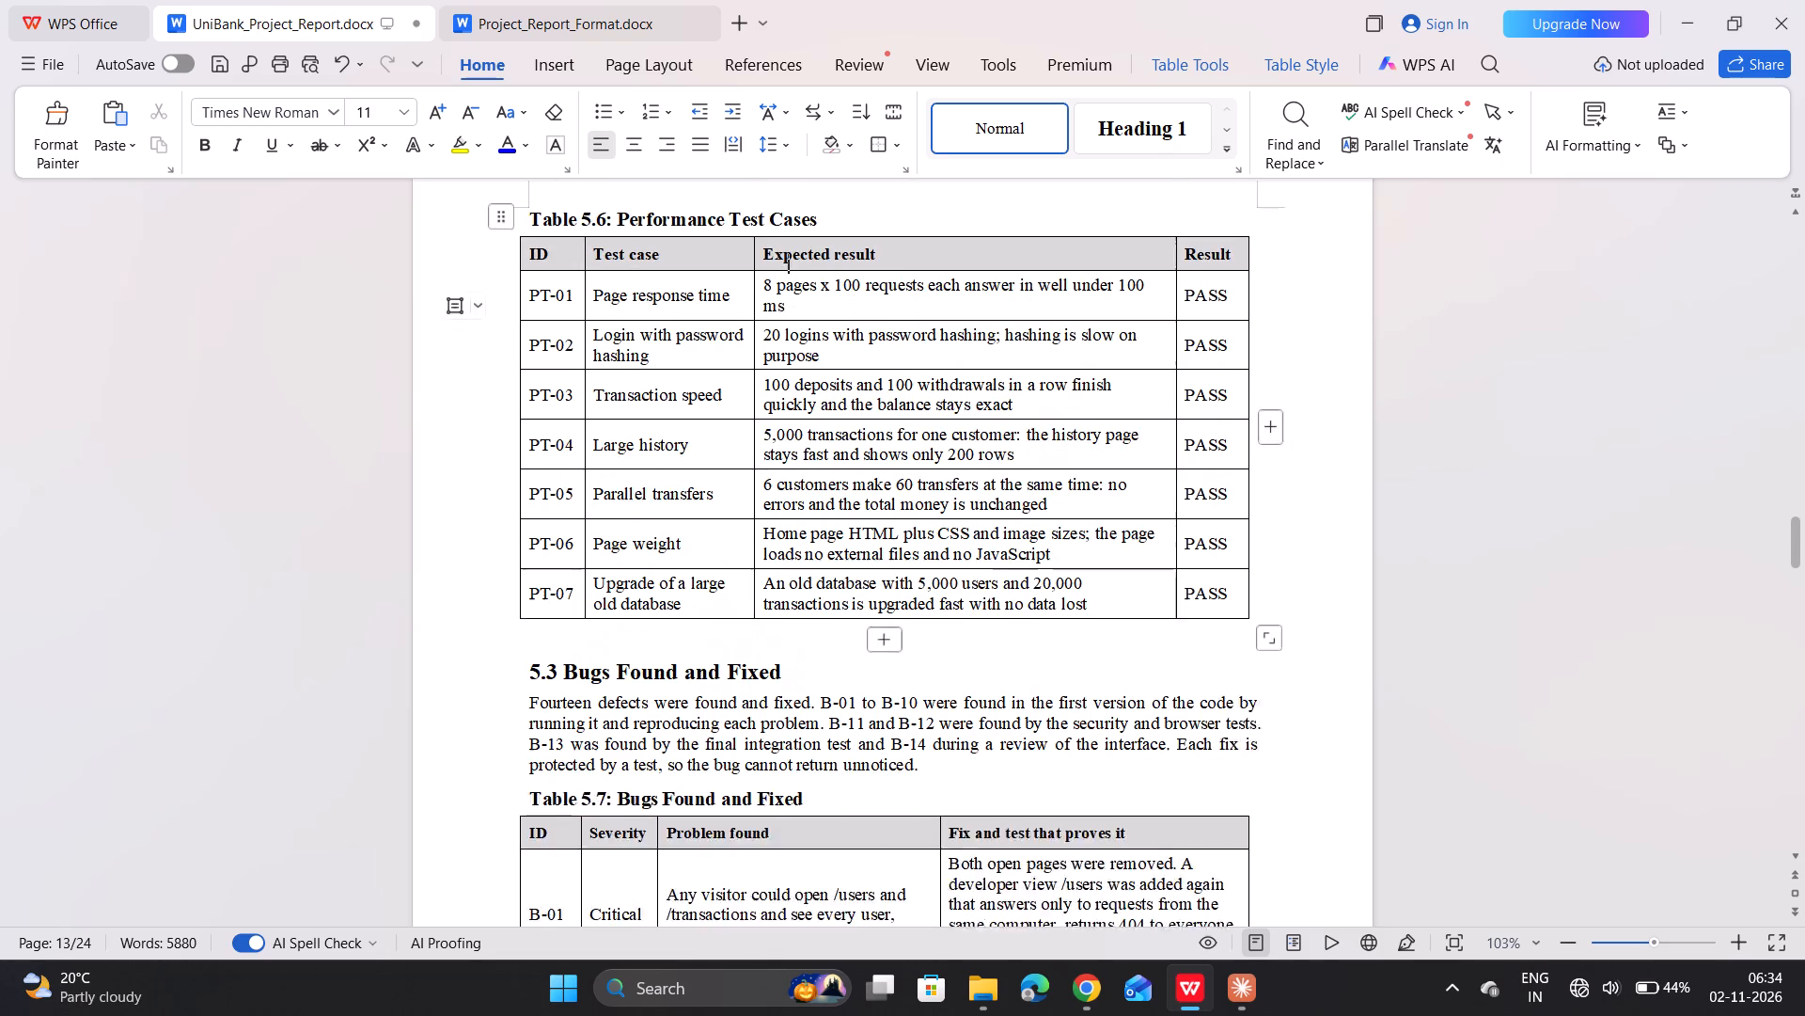
scroll(590, 537, "up", 2)
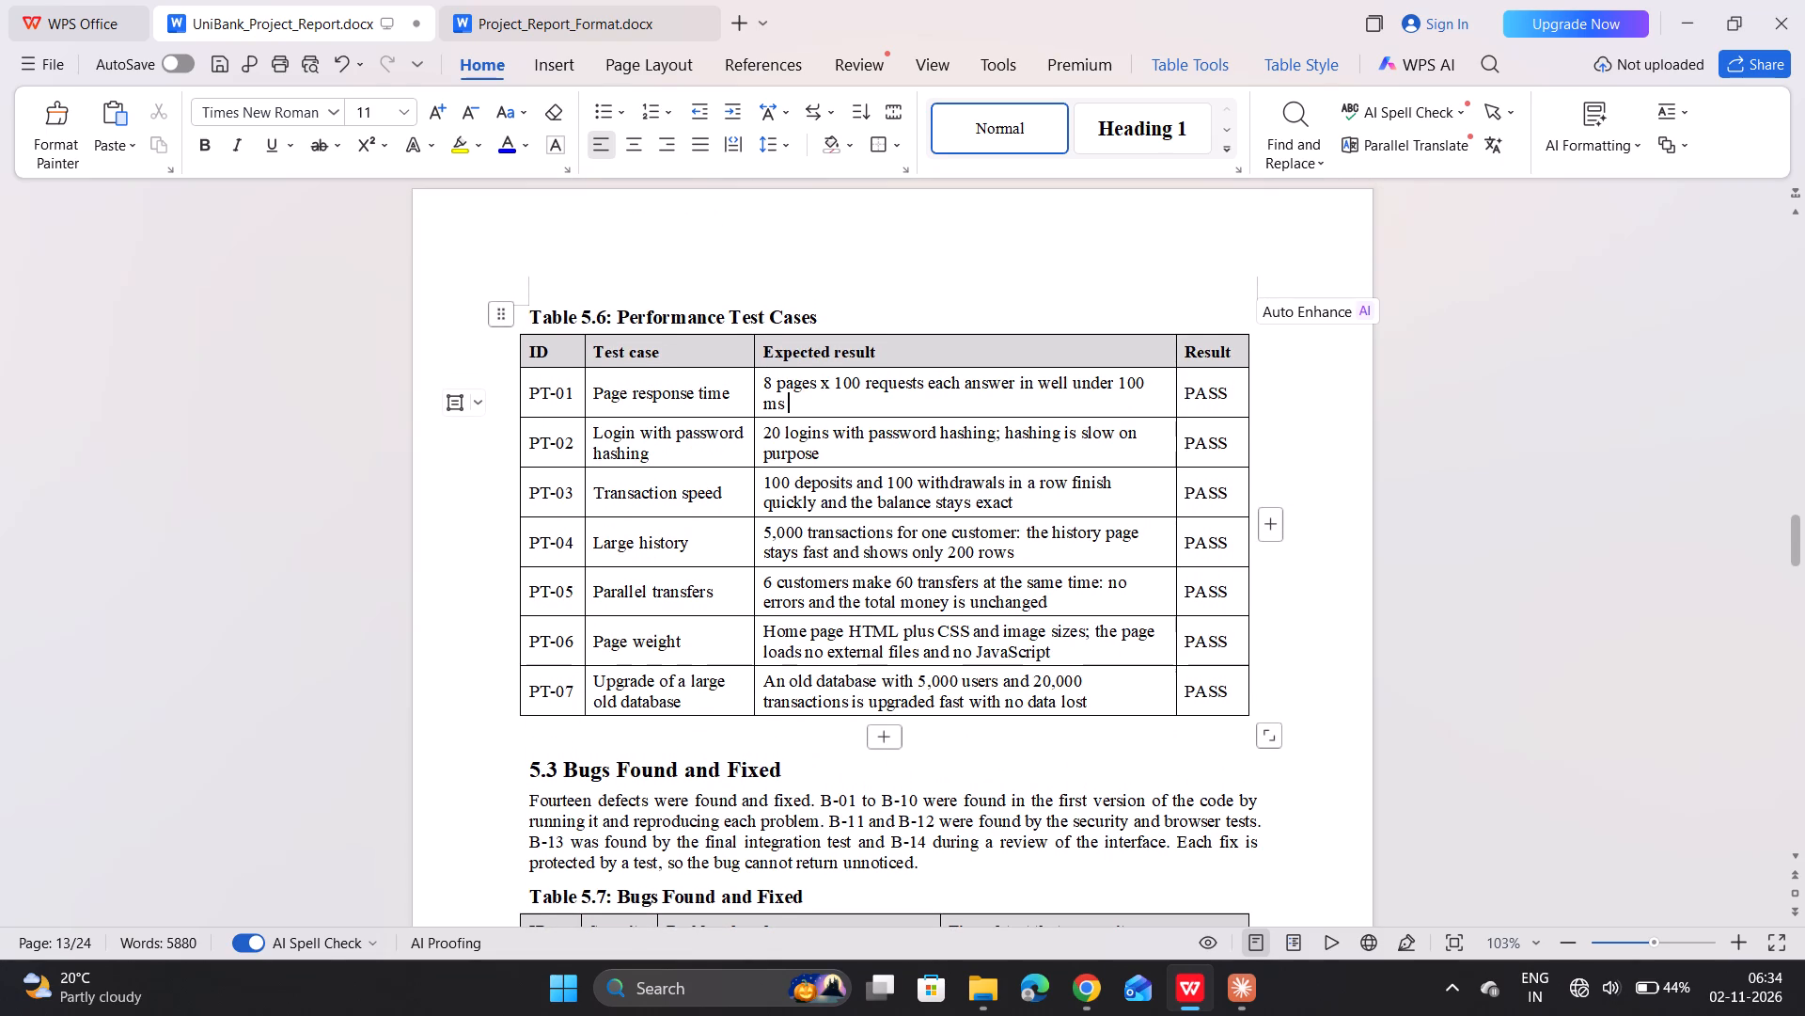
scroll(590, 537, "down", 5)
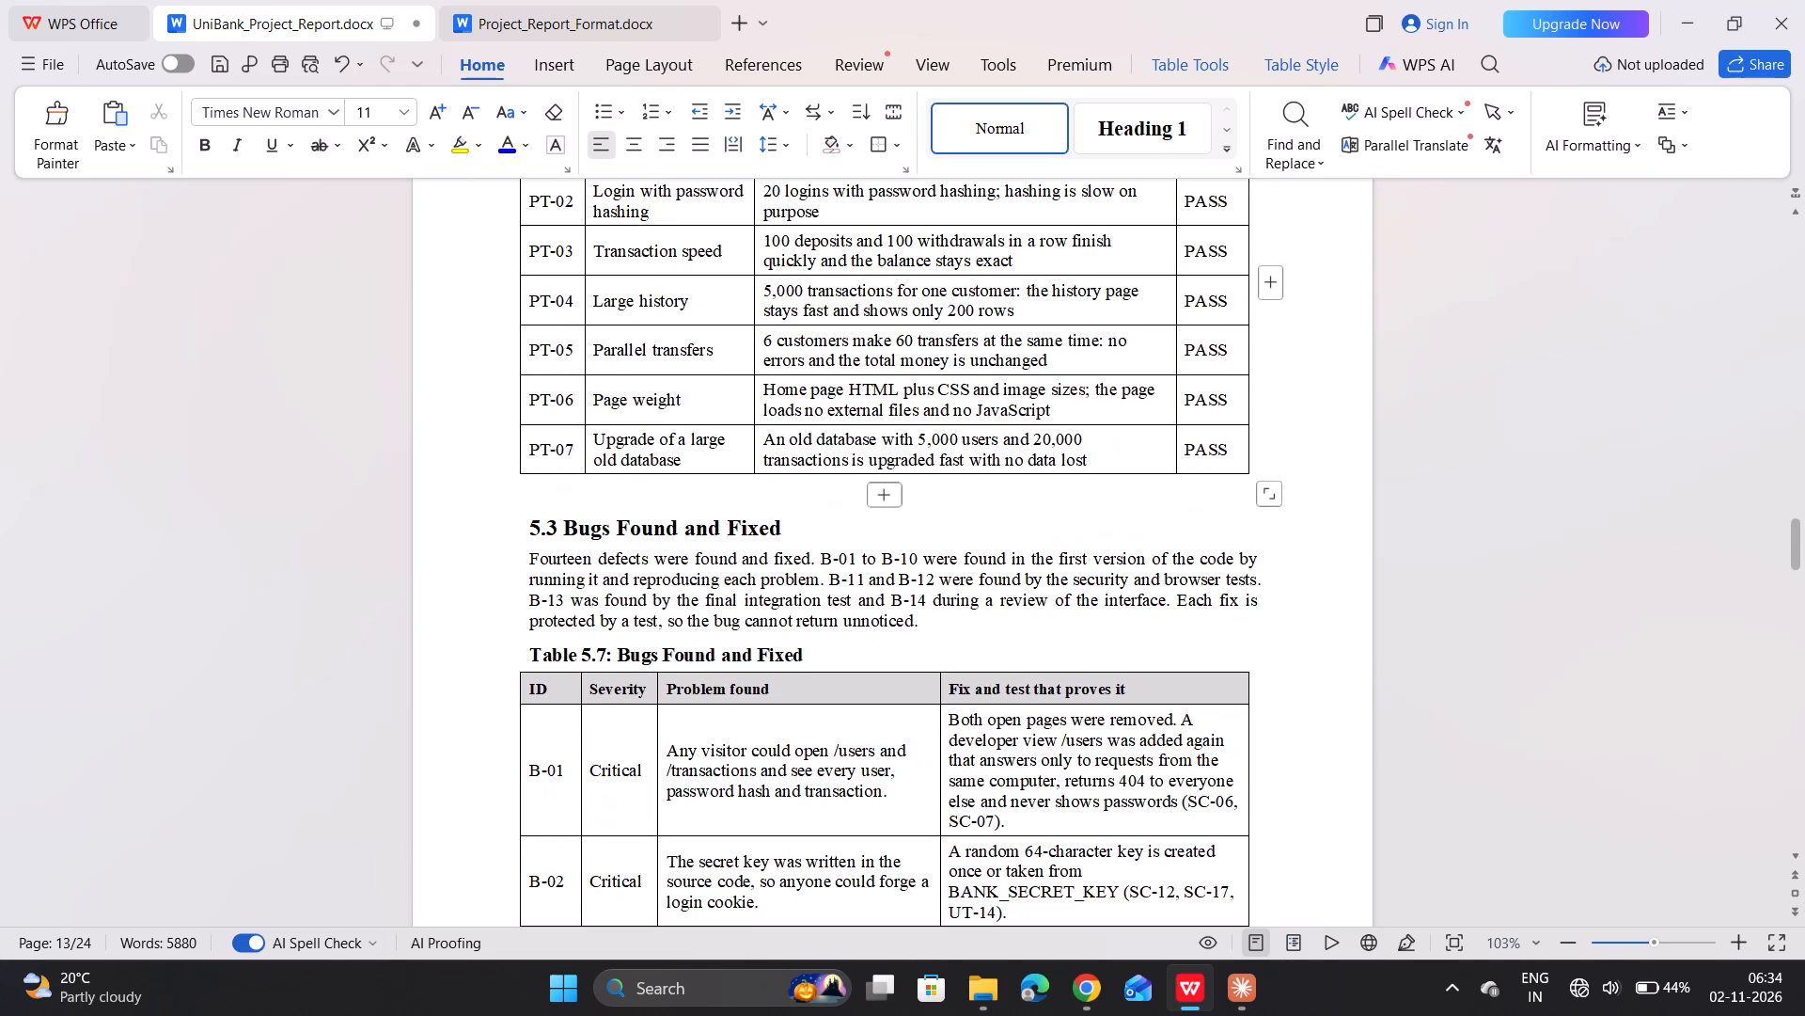
scroll(590, 537, "down", 2)
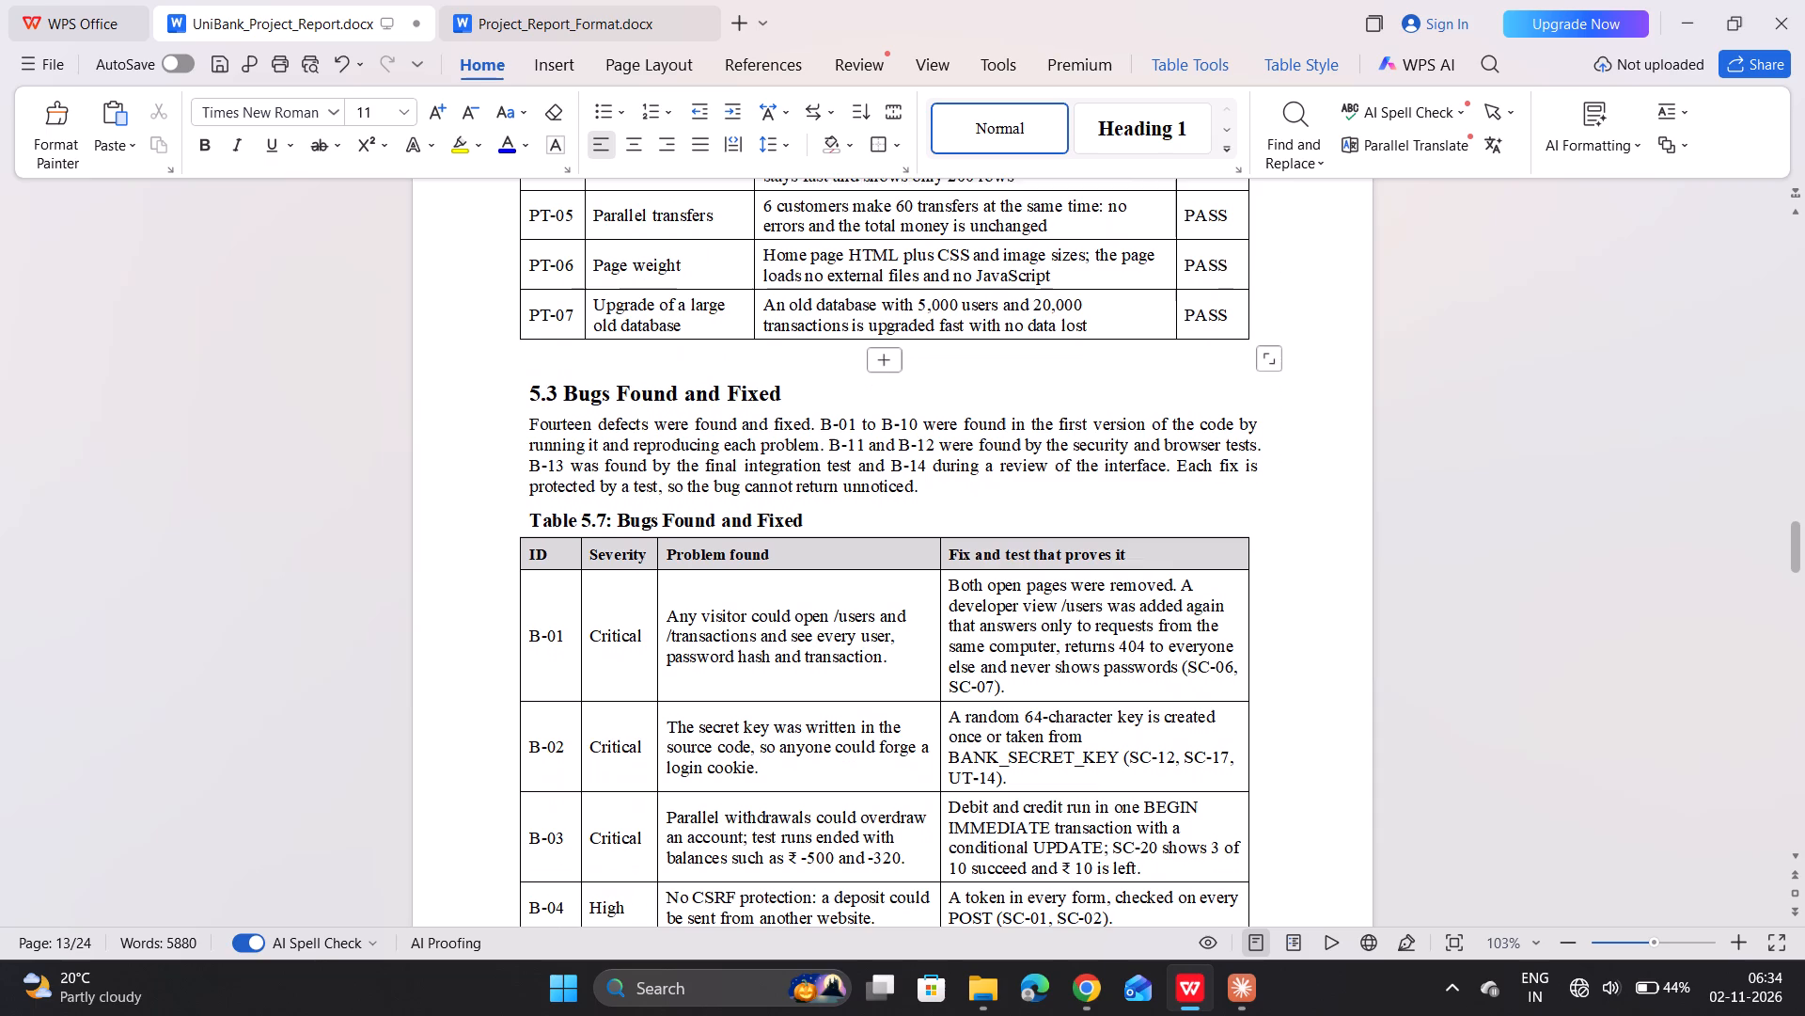
scroll(590, 537, "down", 4)
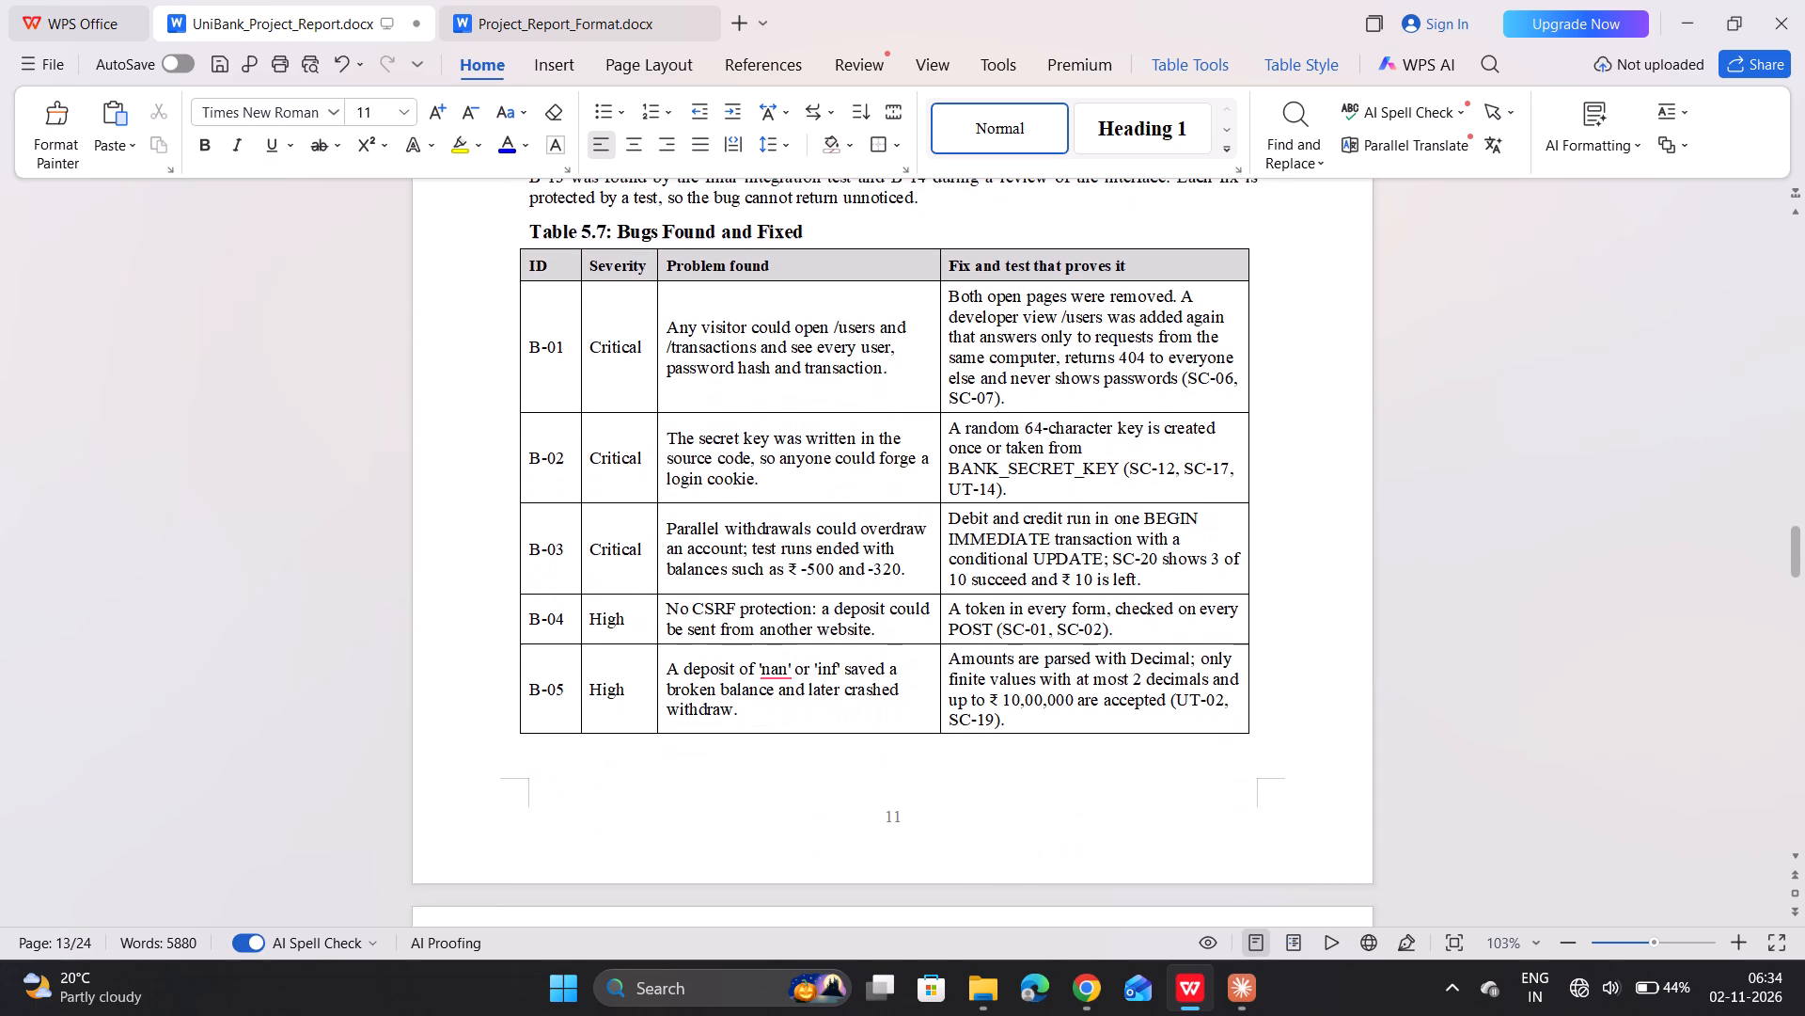
scroll(590, 537, "down", 7)
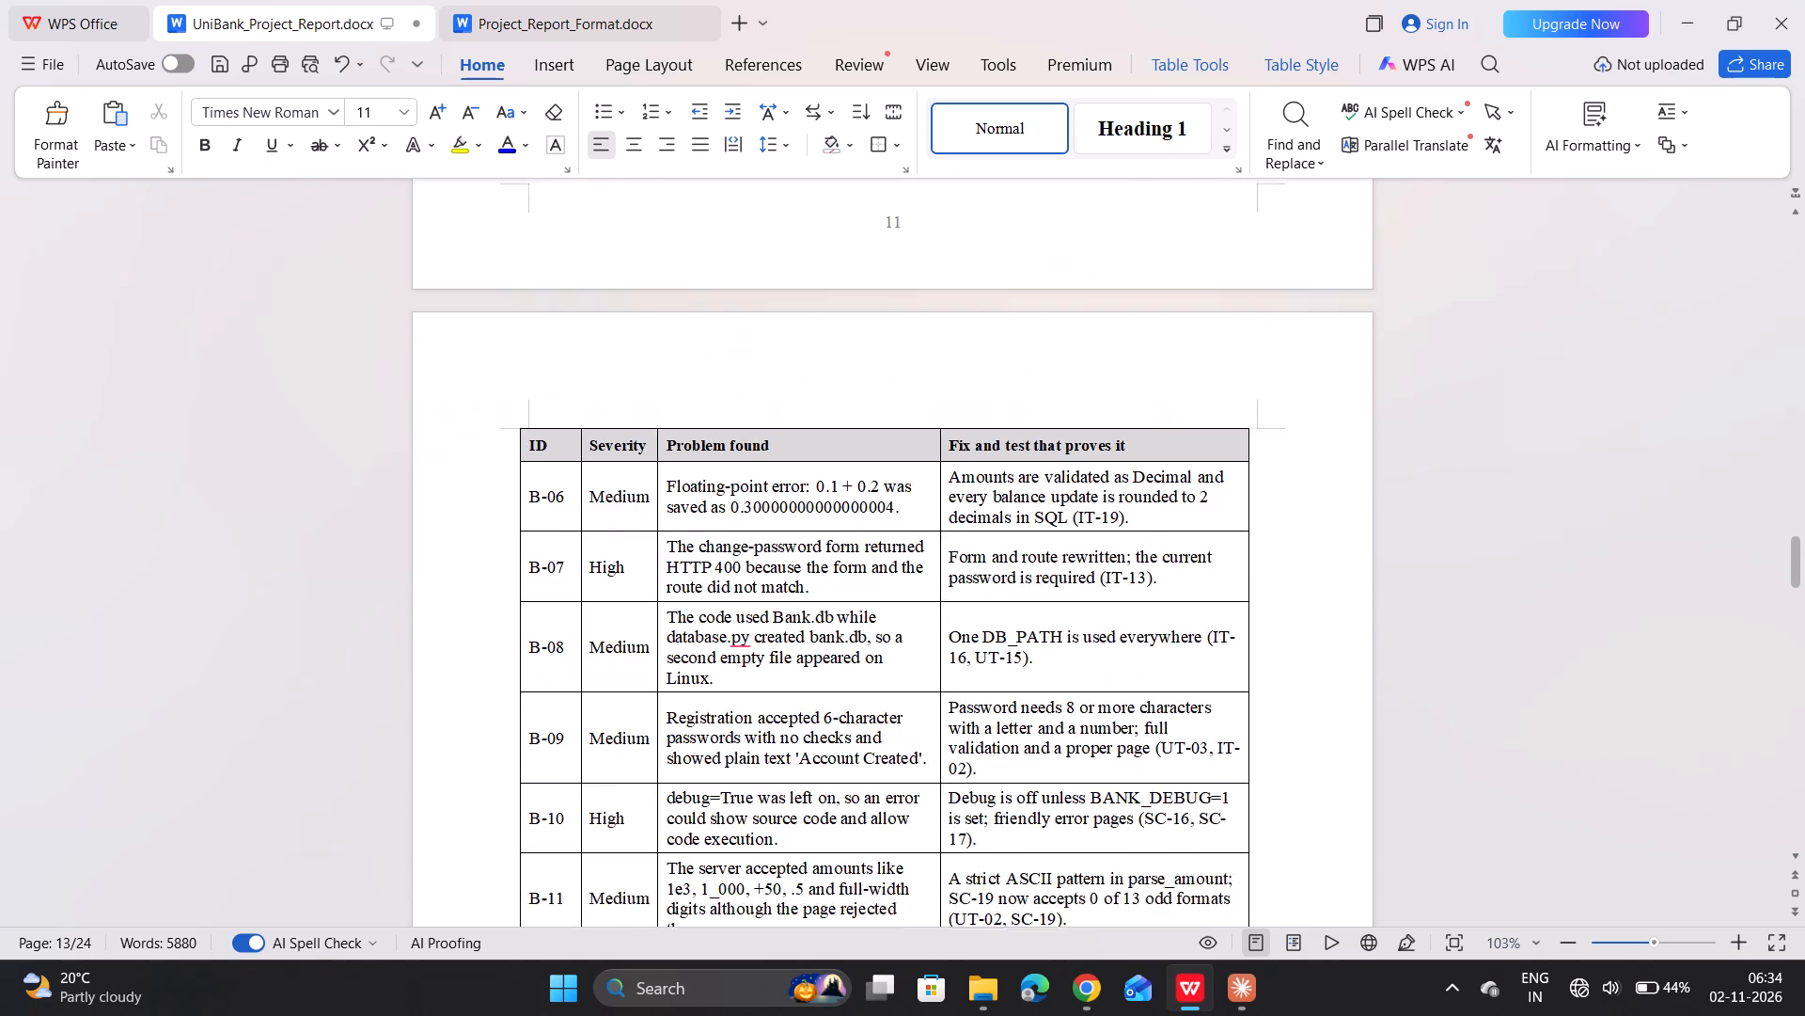
scroll(590, 537, "down", 2)
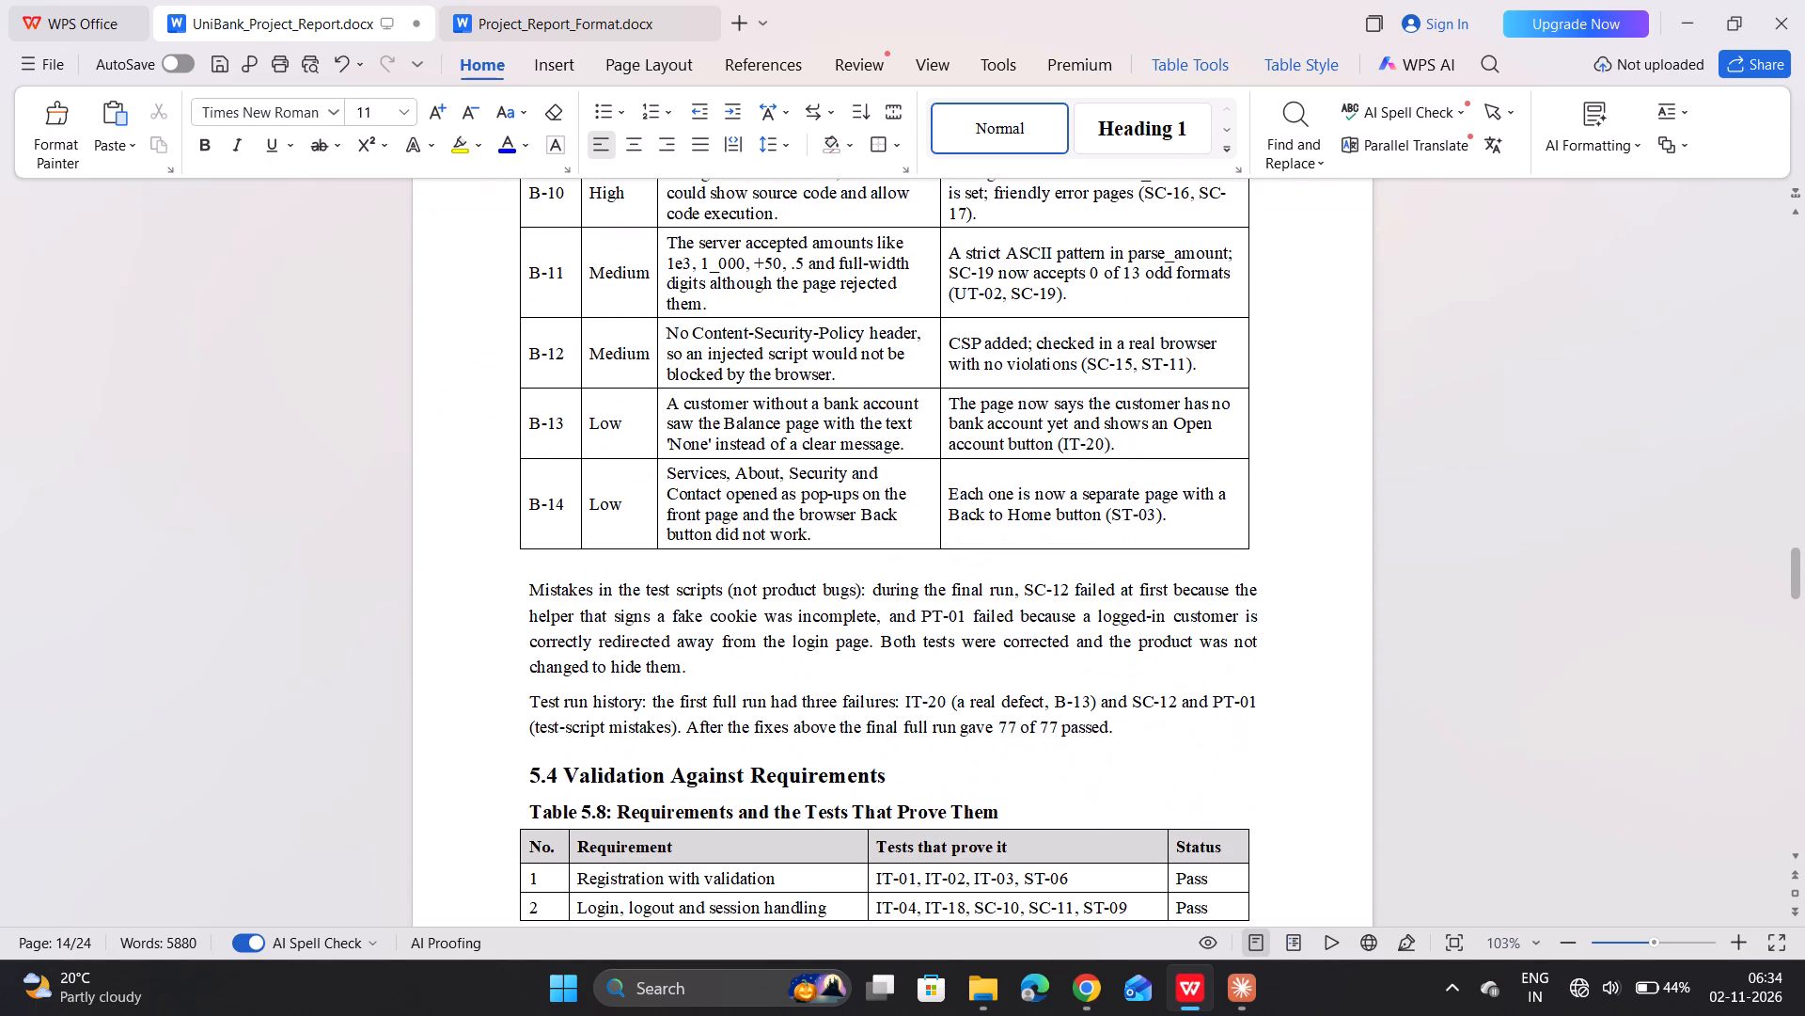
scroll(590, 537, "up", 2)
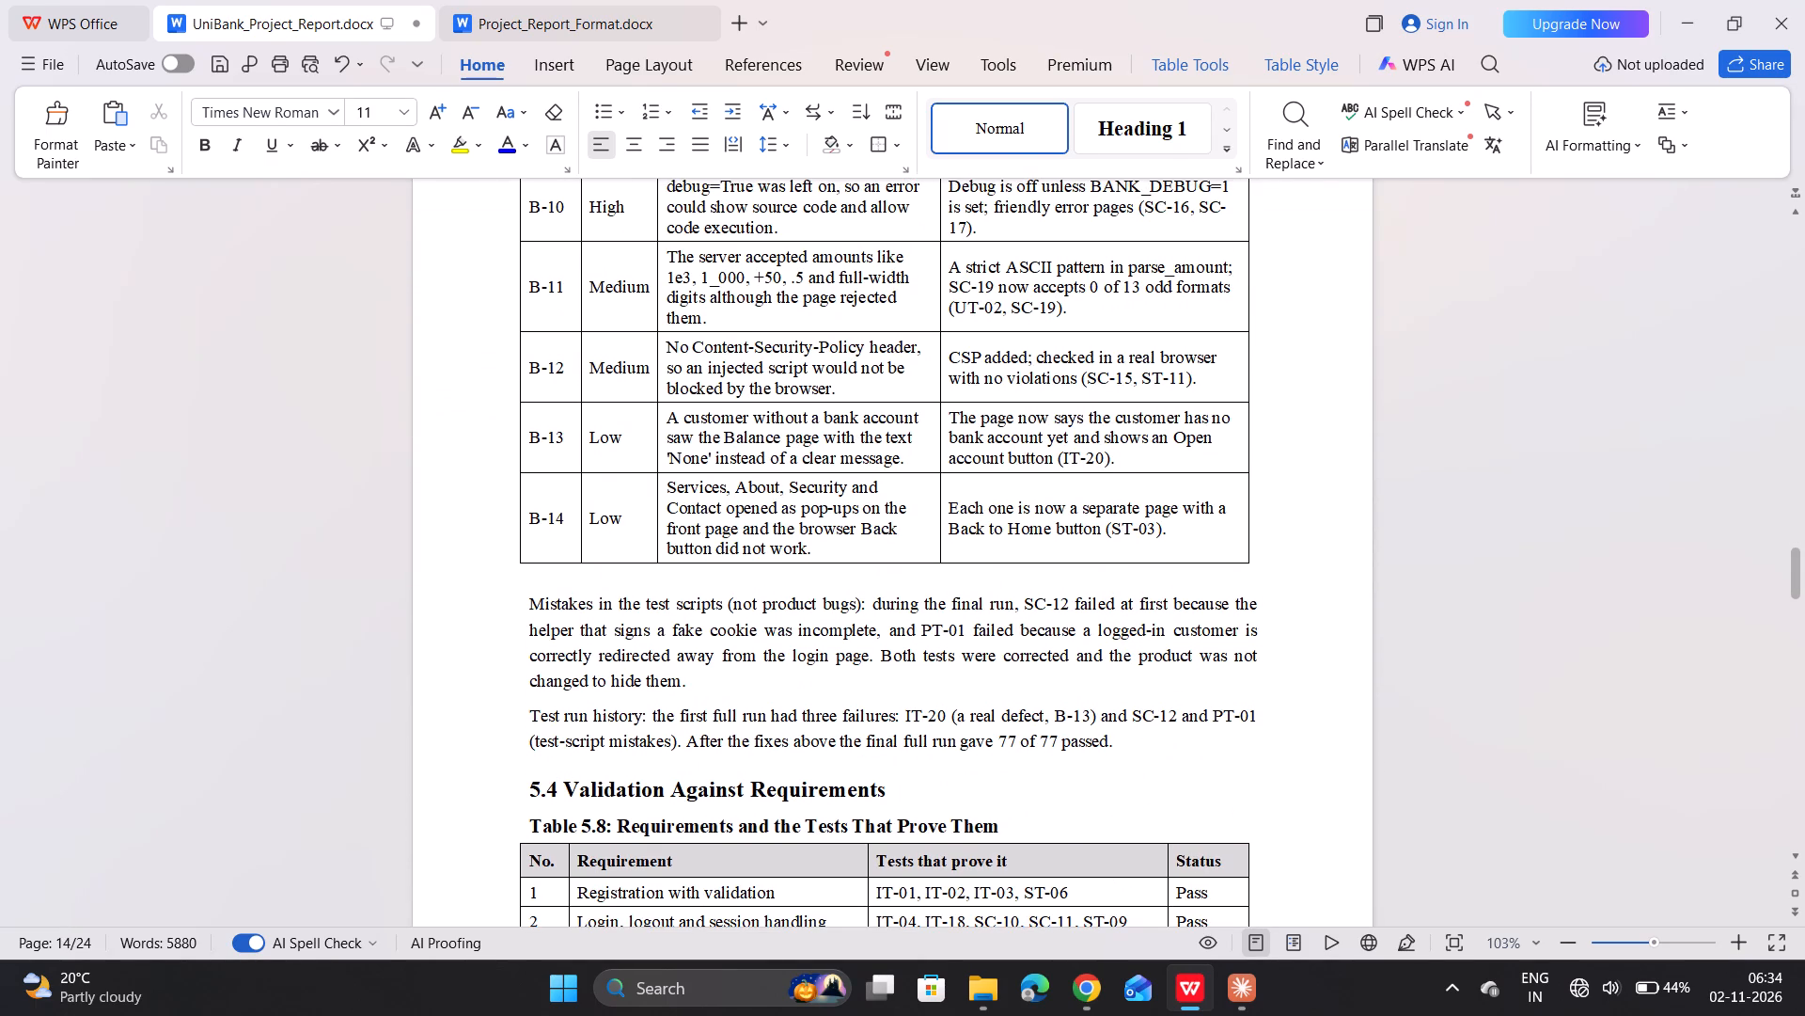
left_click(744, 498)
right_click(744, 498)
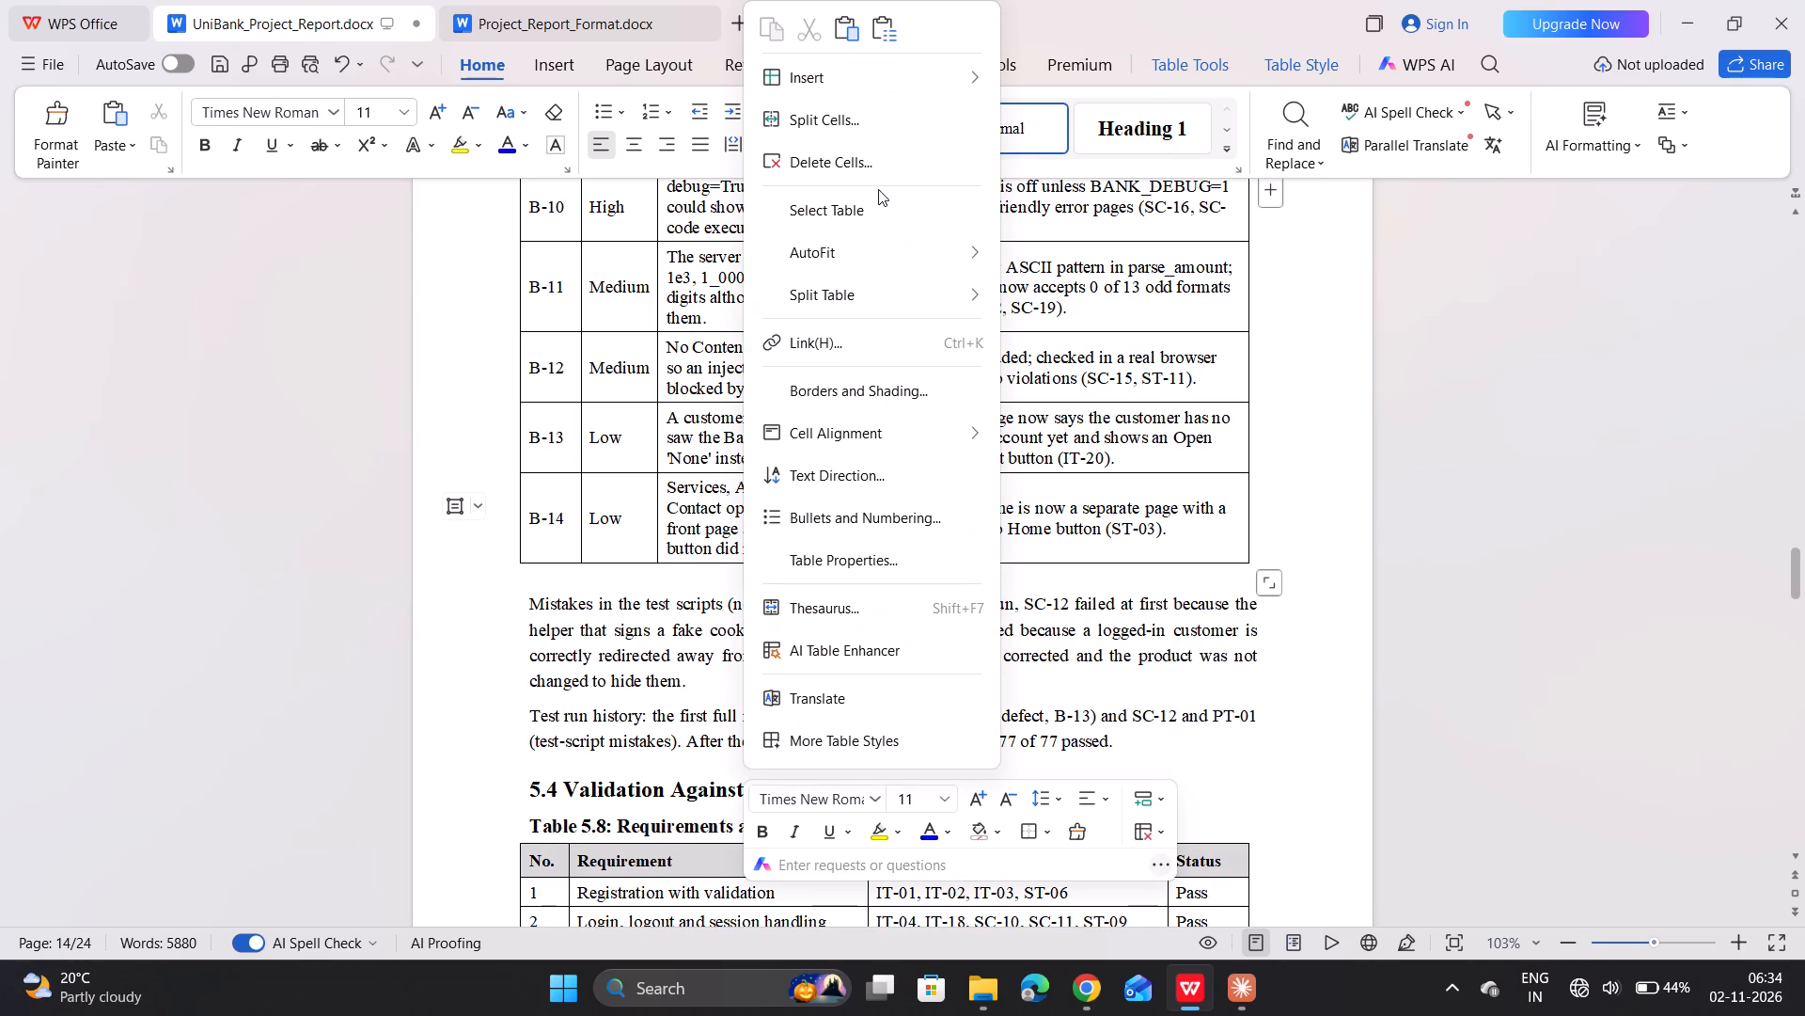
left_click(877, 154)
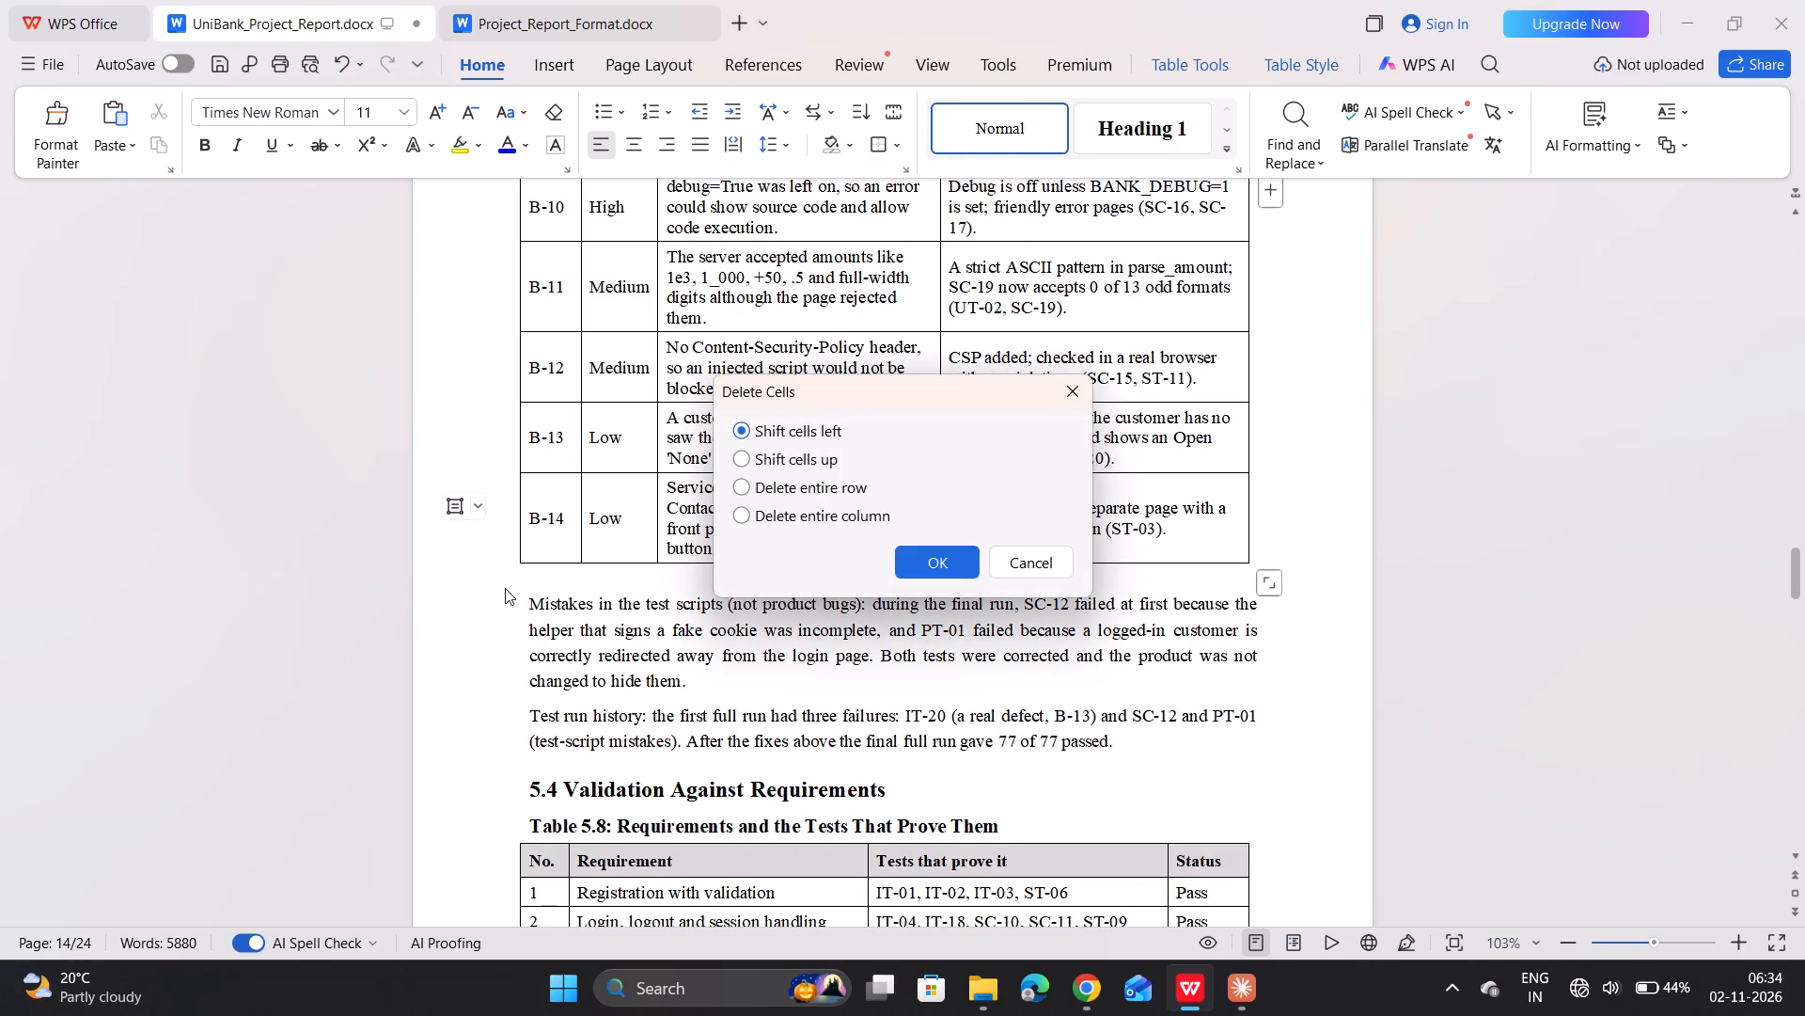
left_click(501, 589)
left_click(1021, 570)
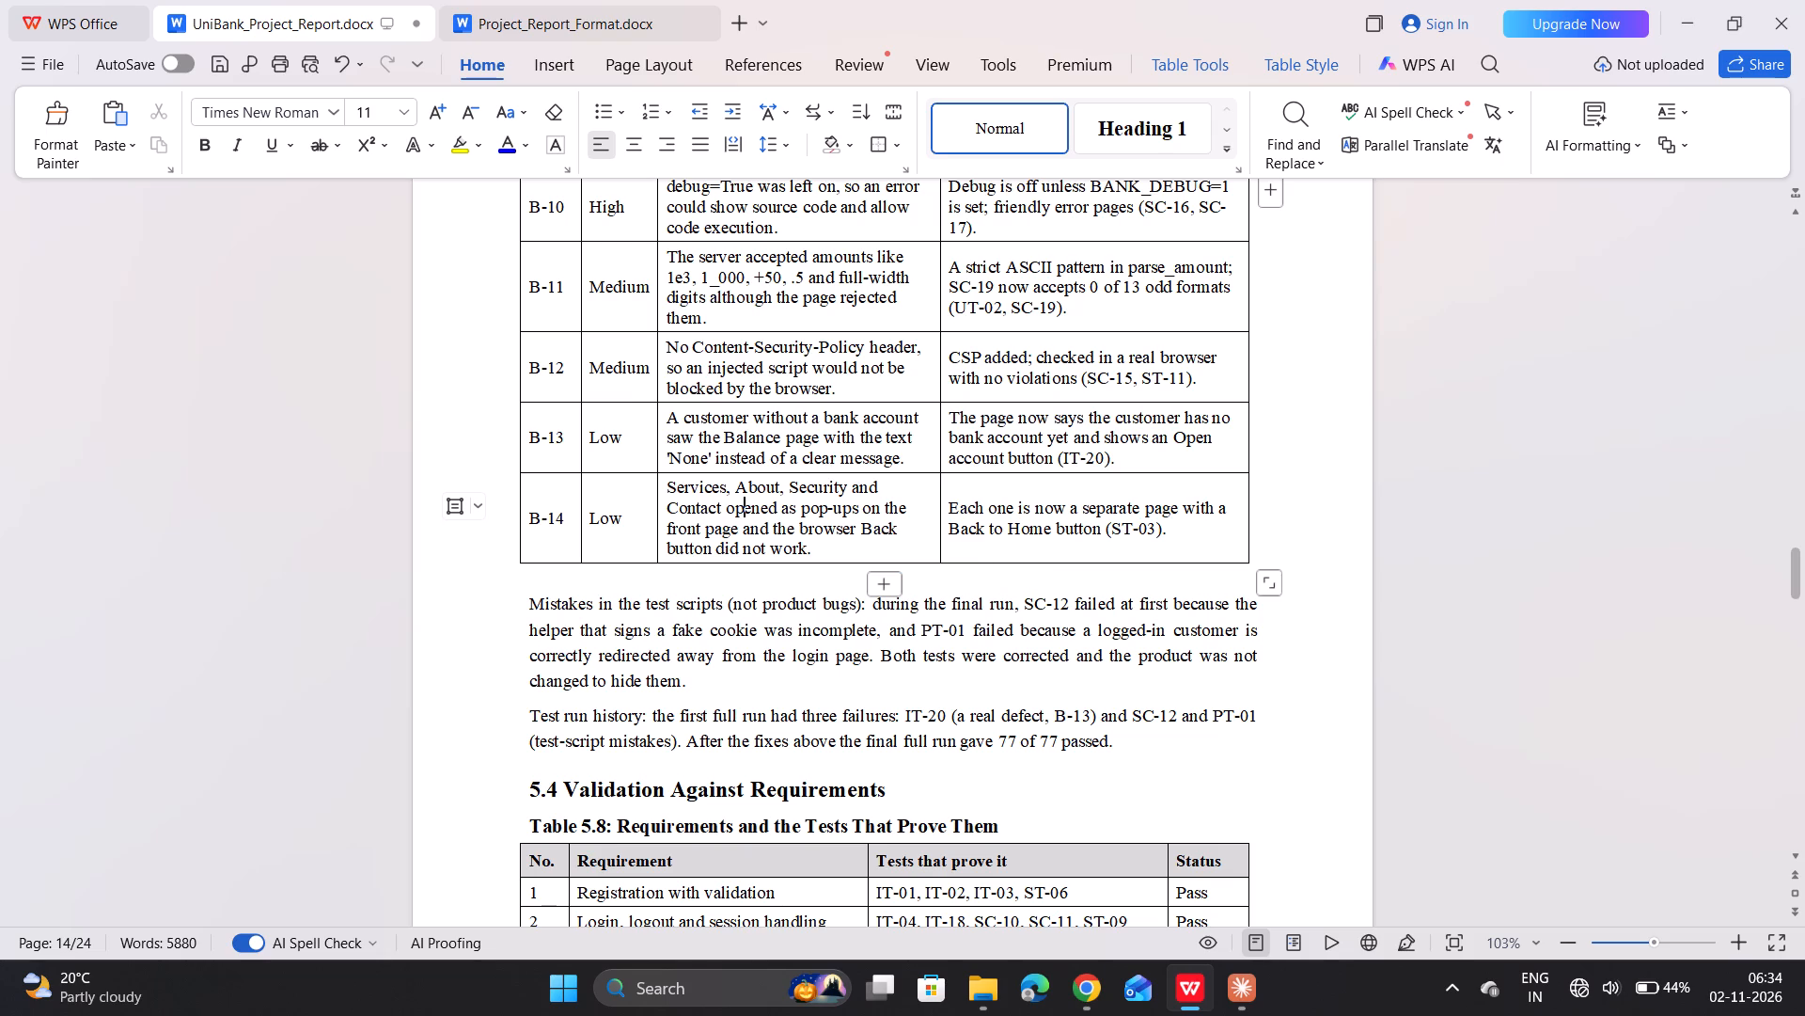
Delete the entire B-14 row from Table 5.7, Bugs Found and Fixed.
right_click(1041, 531)
left_click(1112, 170)
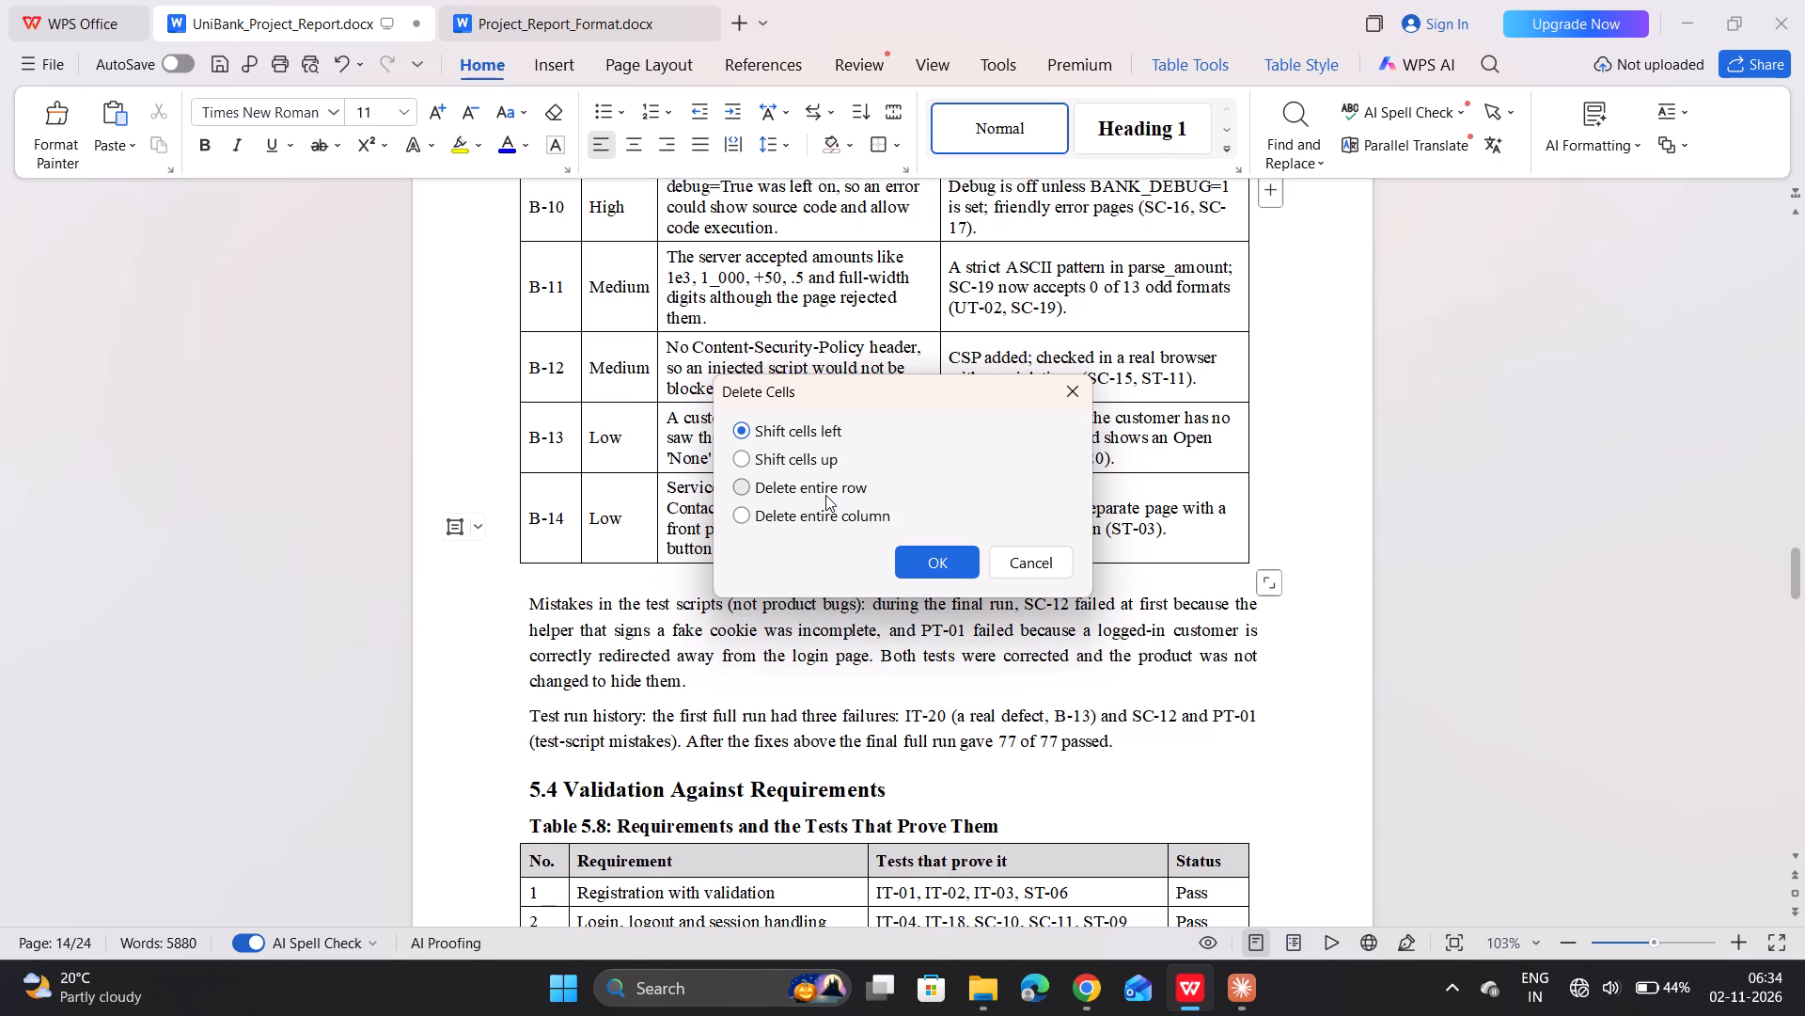
left_click(825, 495)
left_click(939, 567)
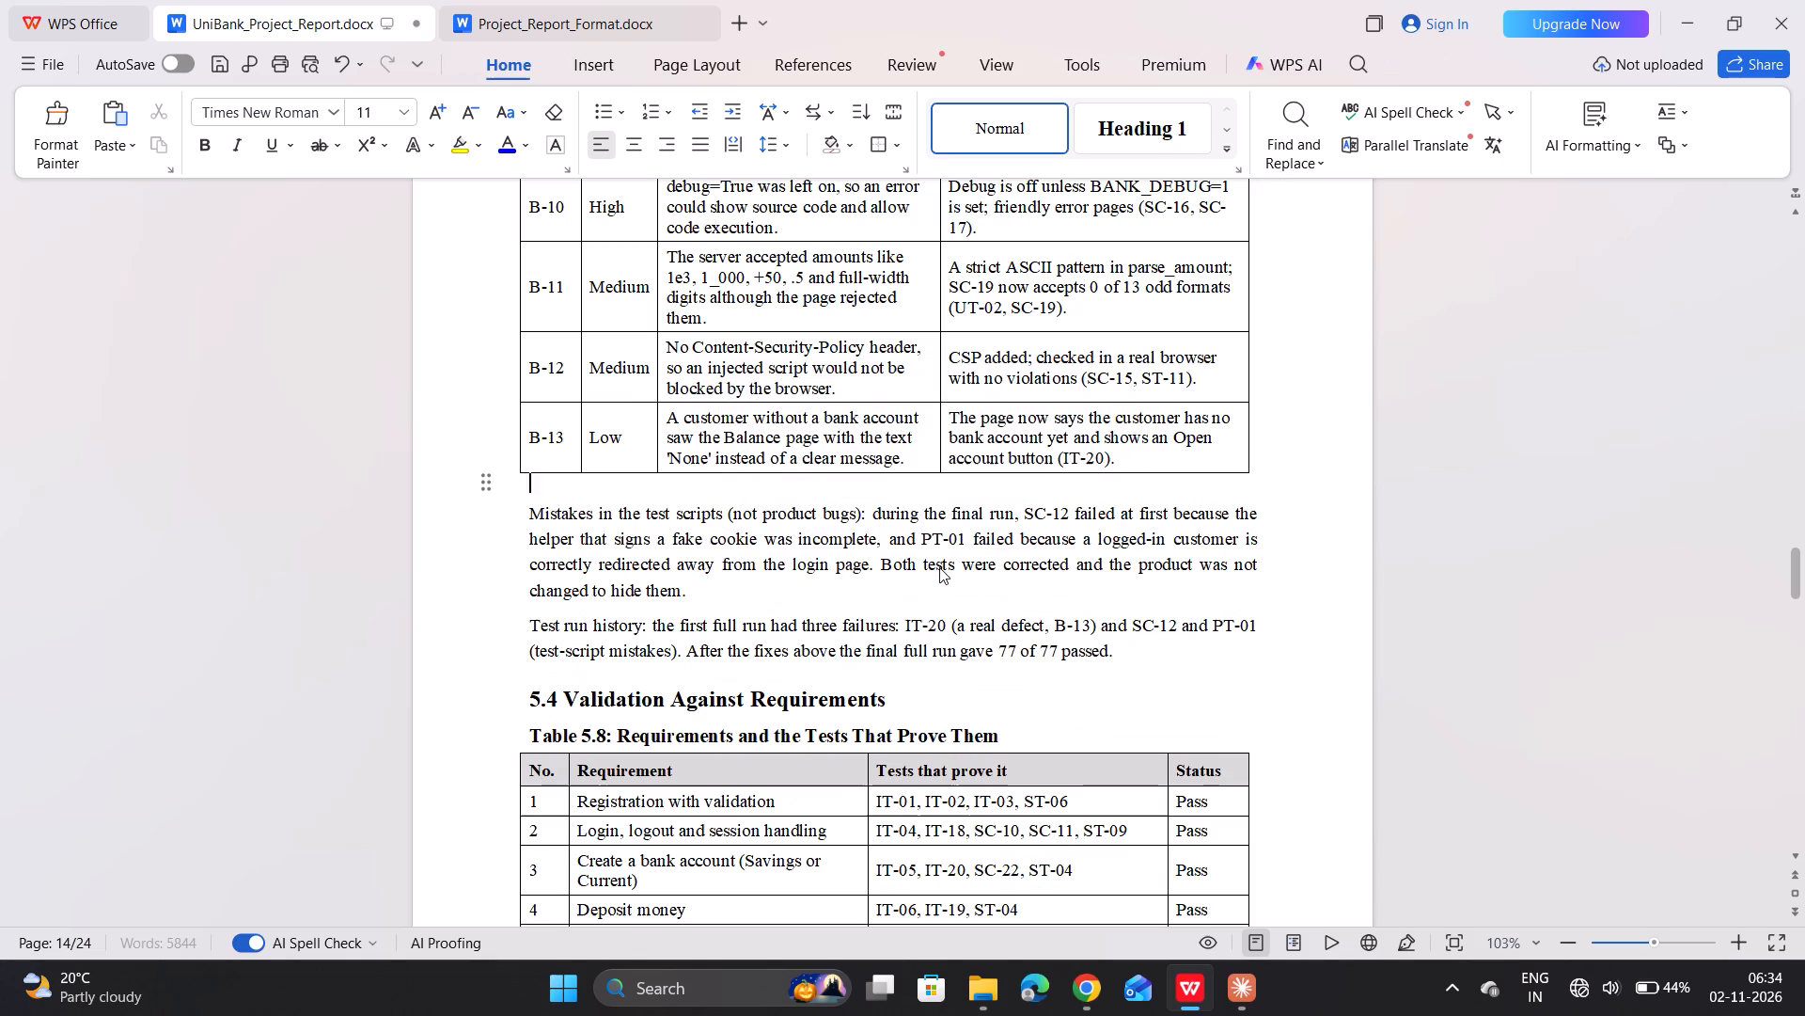
Delete the entire B-11 row, about odd amount formats accepted by the server, from Table 5.7.
scroll(850, 481, "up", 1)
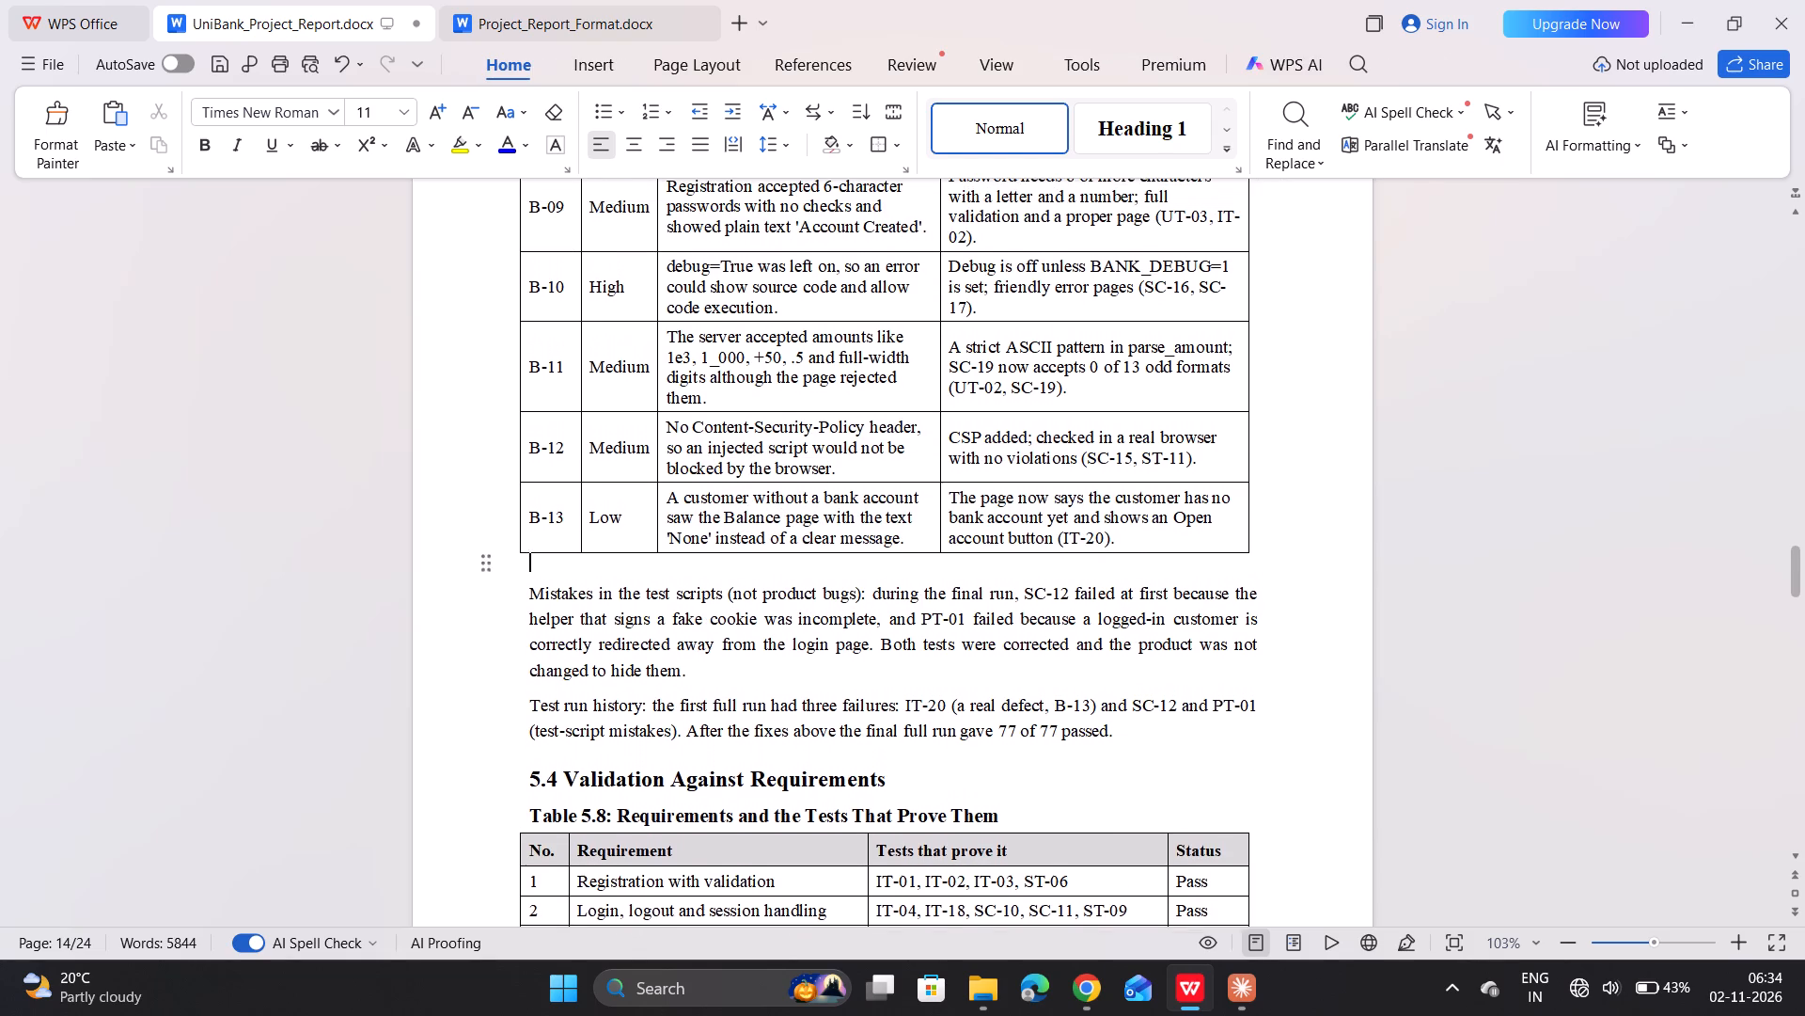
scroll(850, 481, "up", 2)
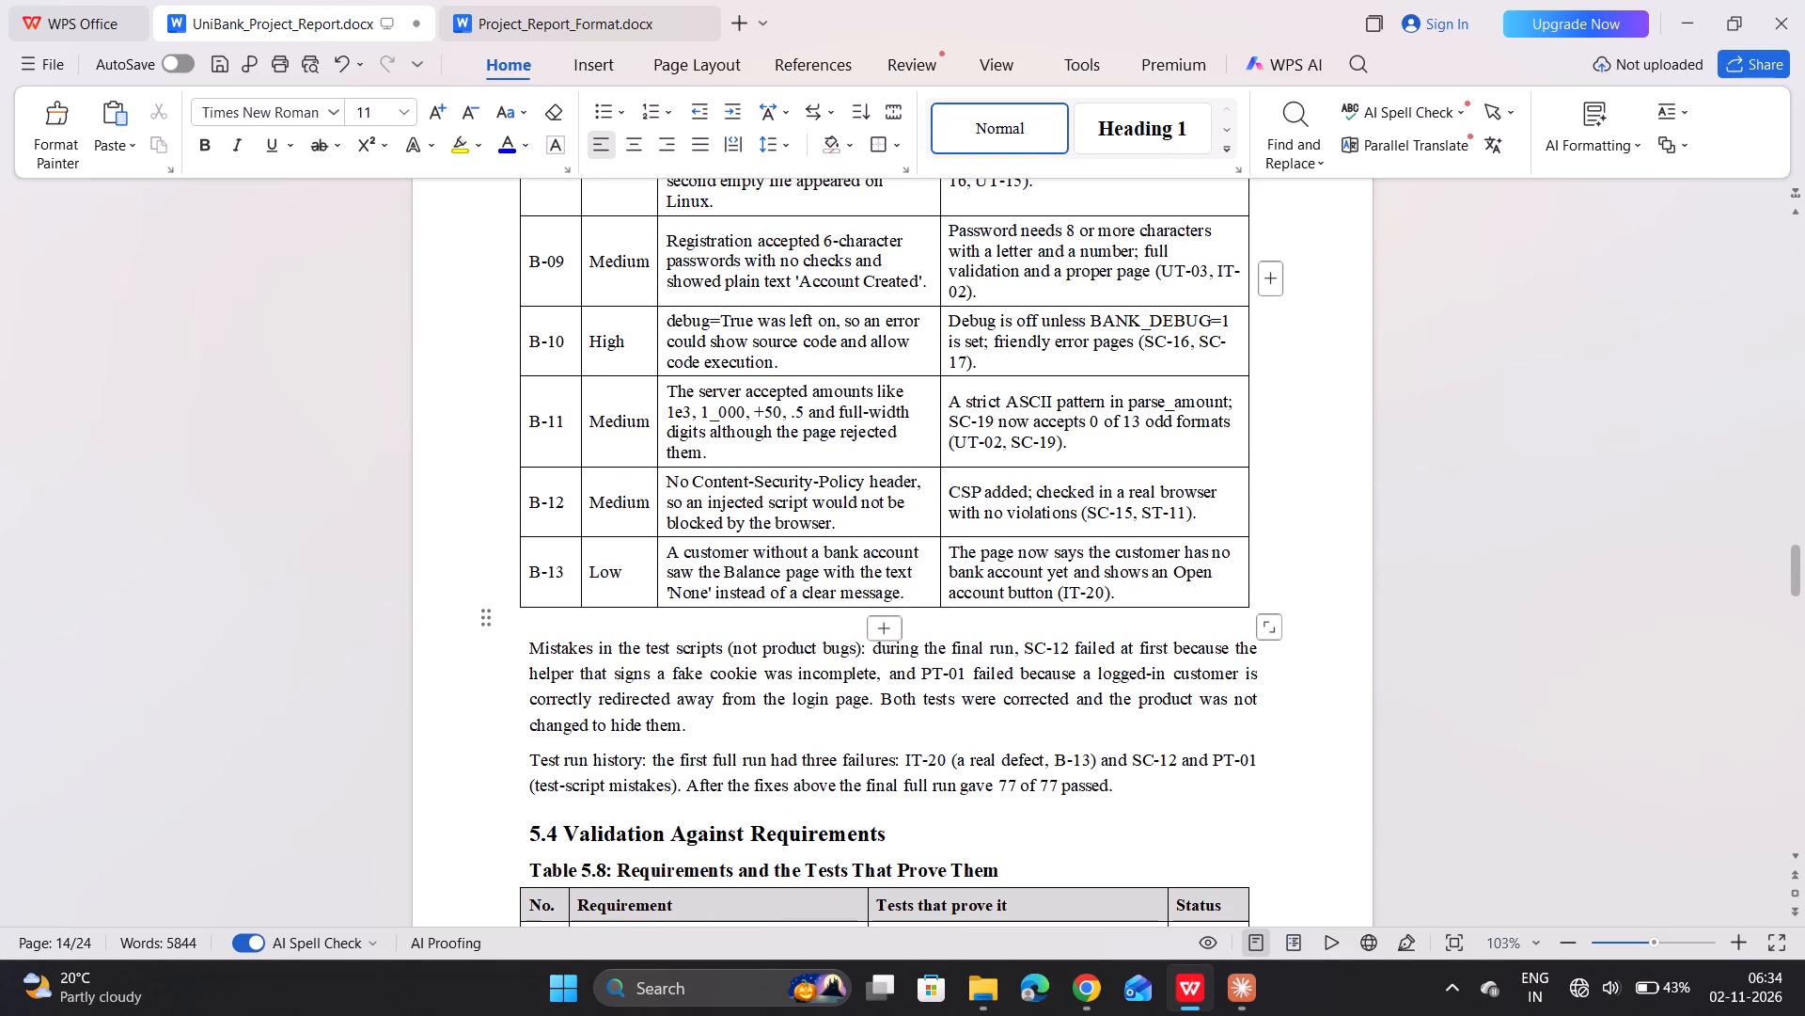
left_click(868, 437)
right_click(876, 419)
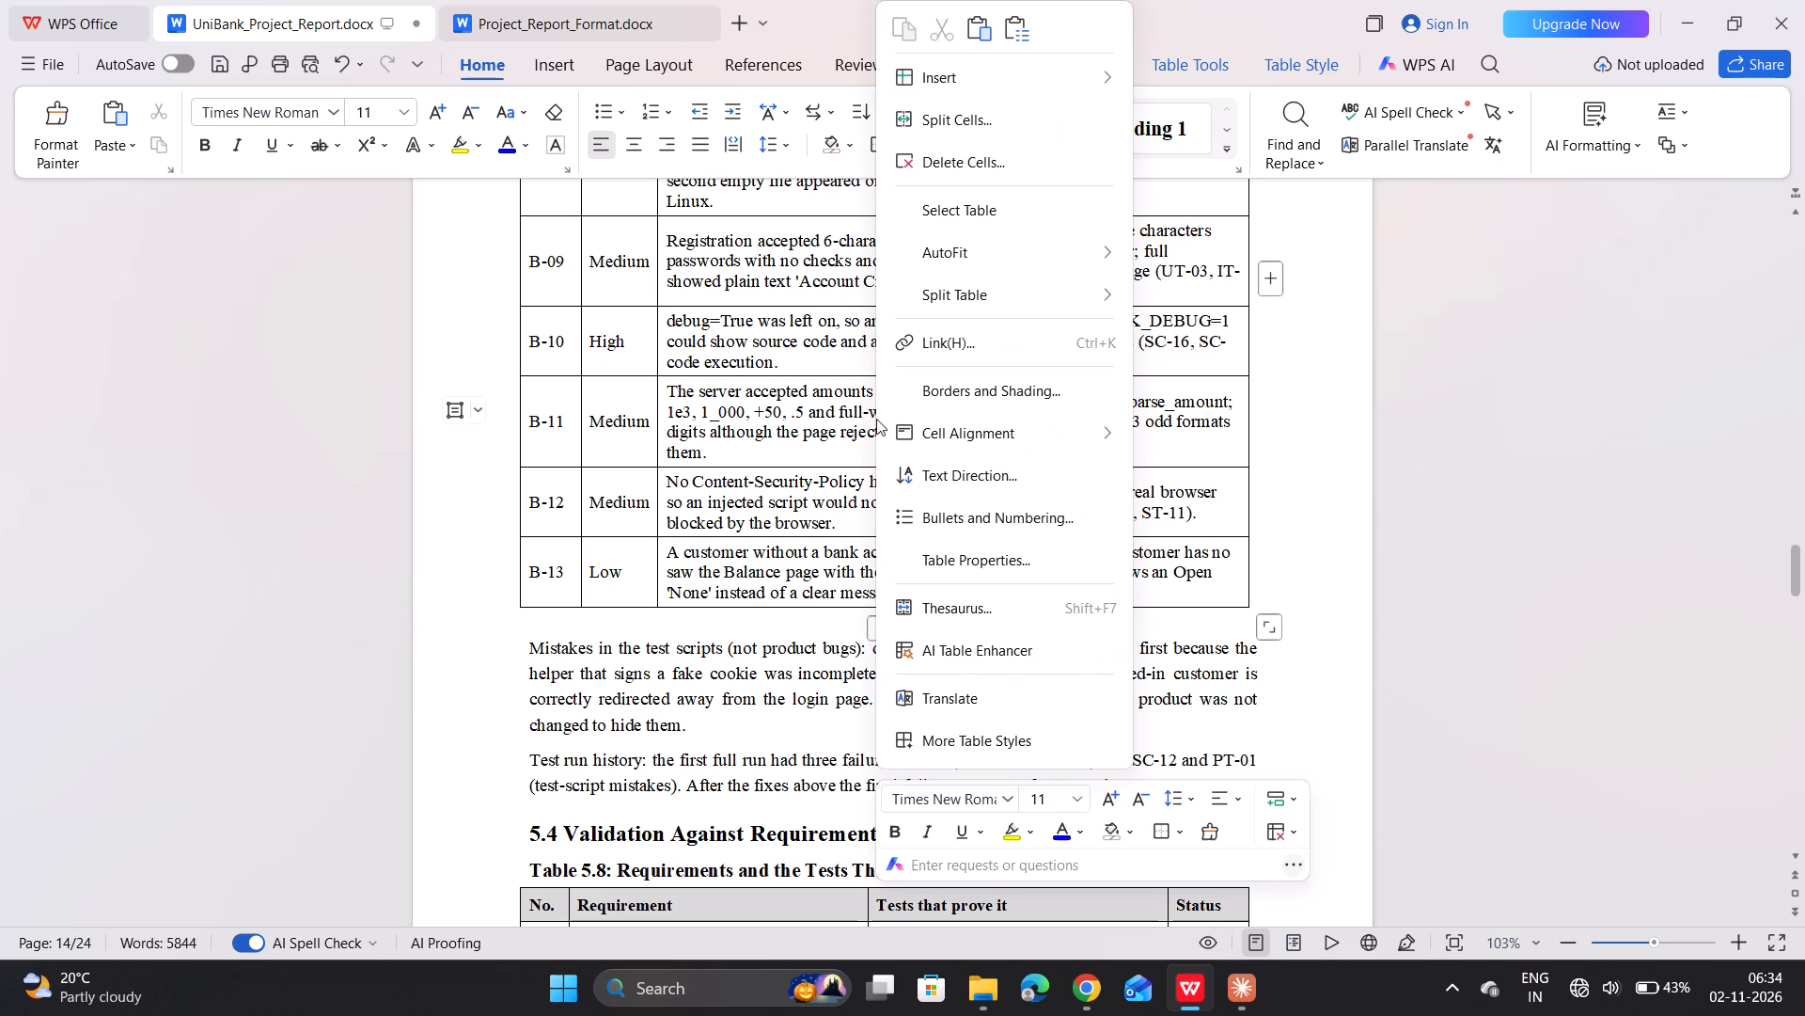
left_click(981, 159)
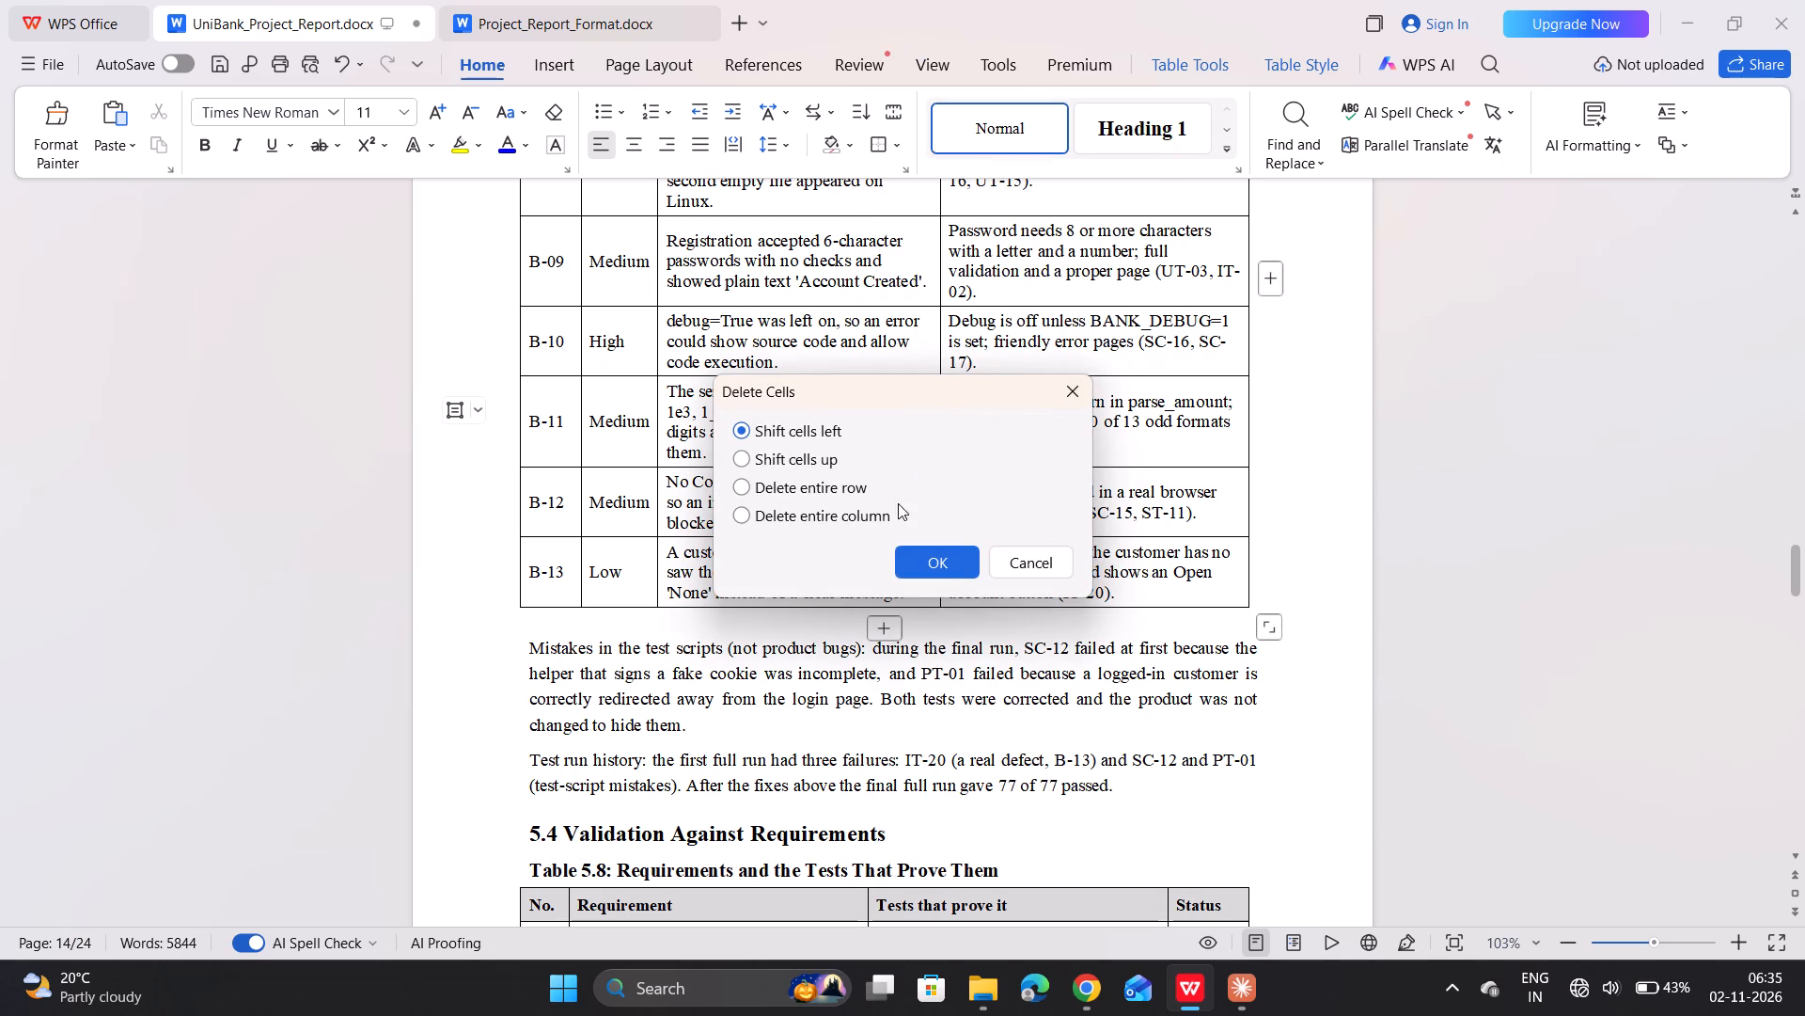
left_click(837, 484)
left_click(938, 563)
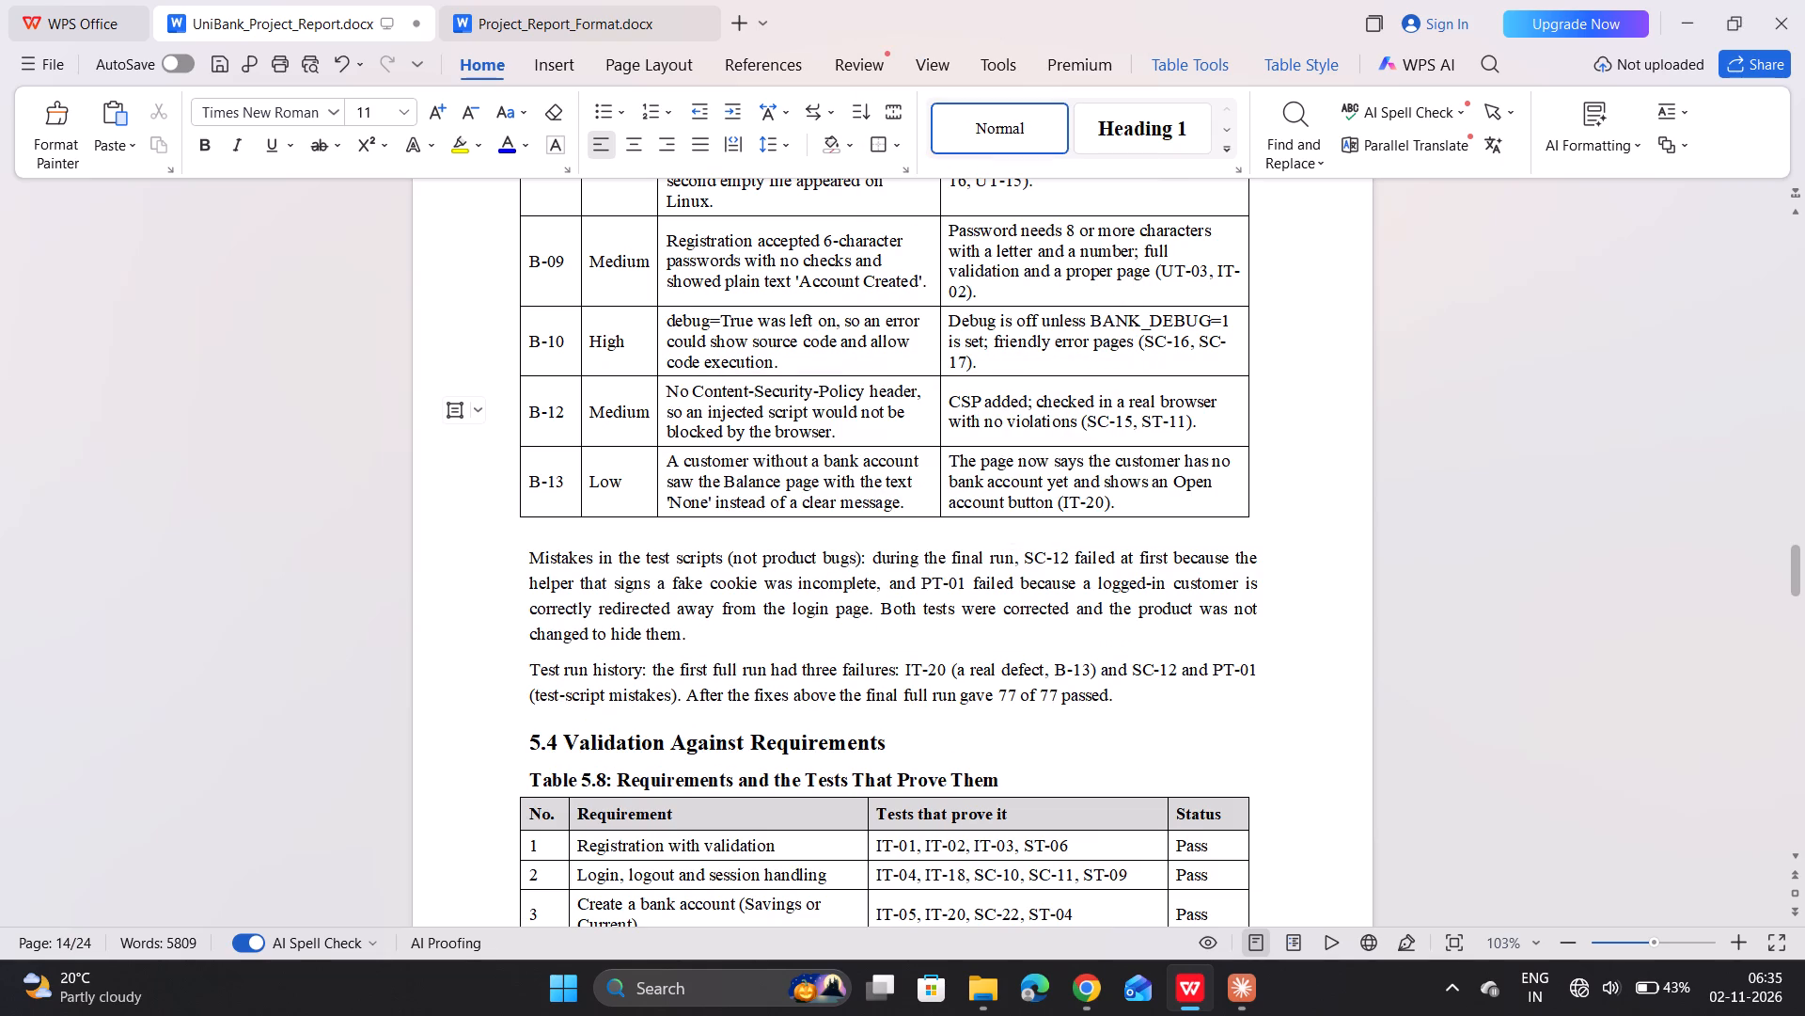
Go back through the preceding pages and recheck the security test cases in Table 5.5.
left_click(915, 344)
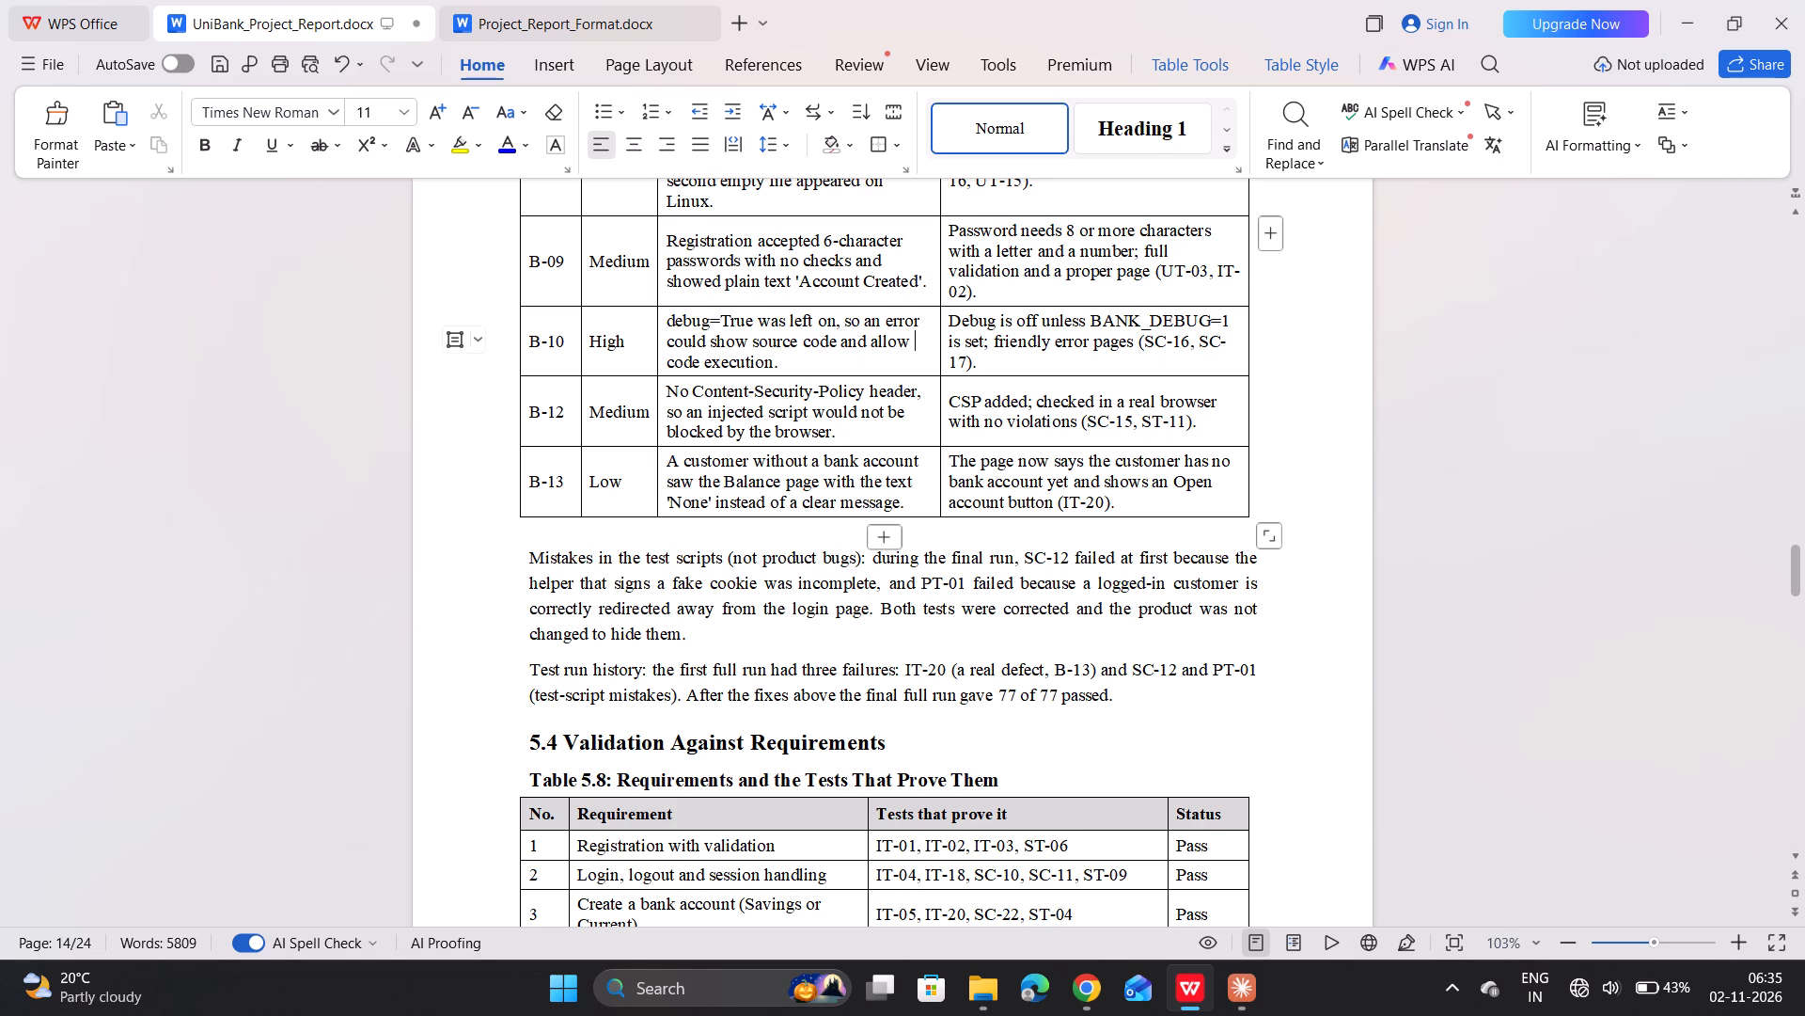
scroll(920, 443, "up", 8)
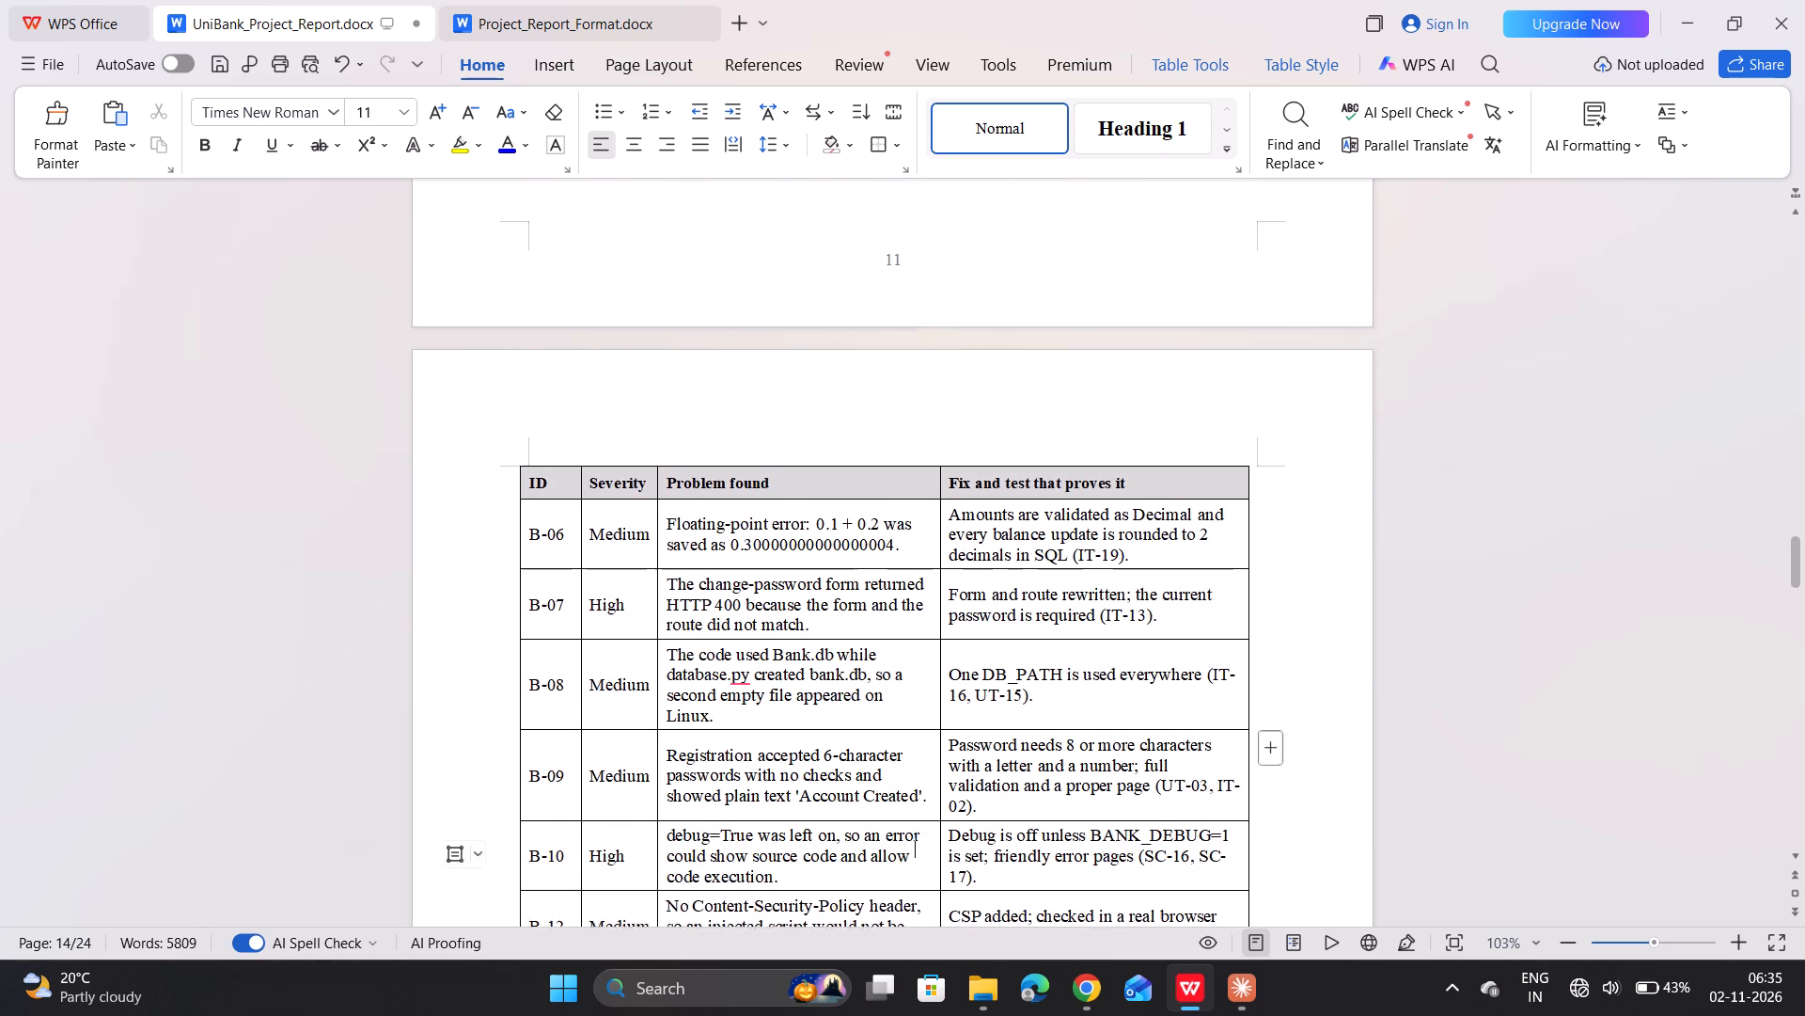
scroll(920, 443, "up", 15)
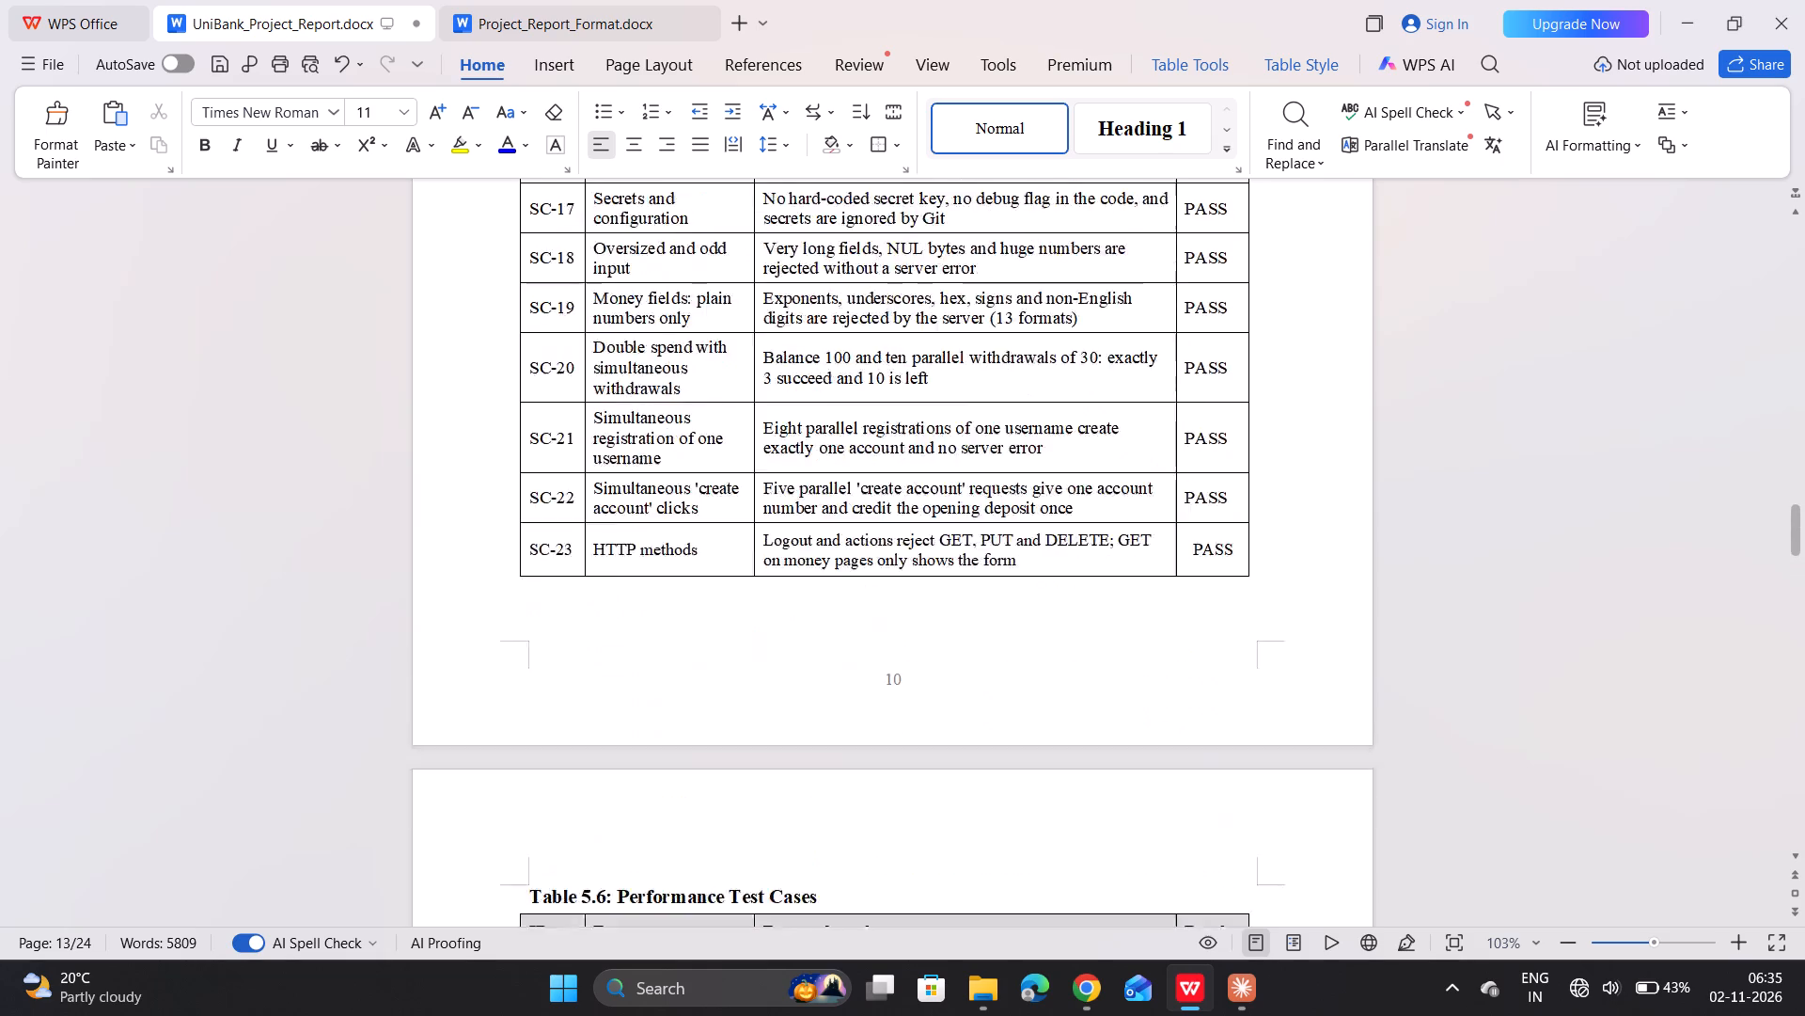
scroll(920, 443, "up", 5)
scroll(920, 443, "down", 3)
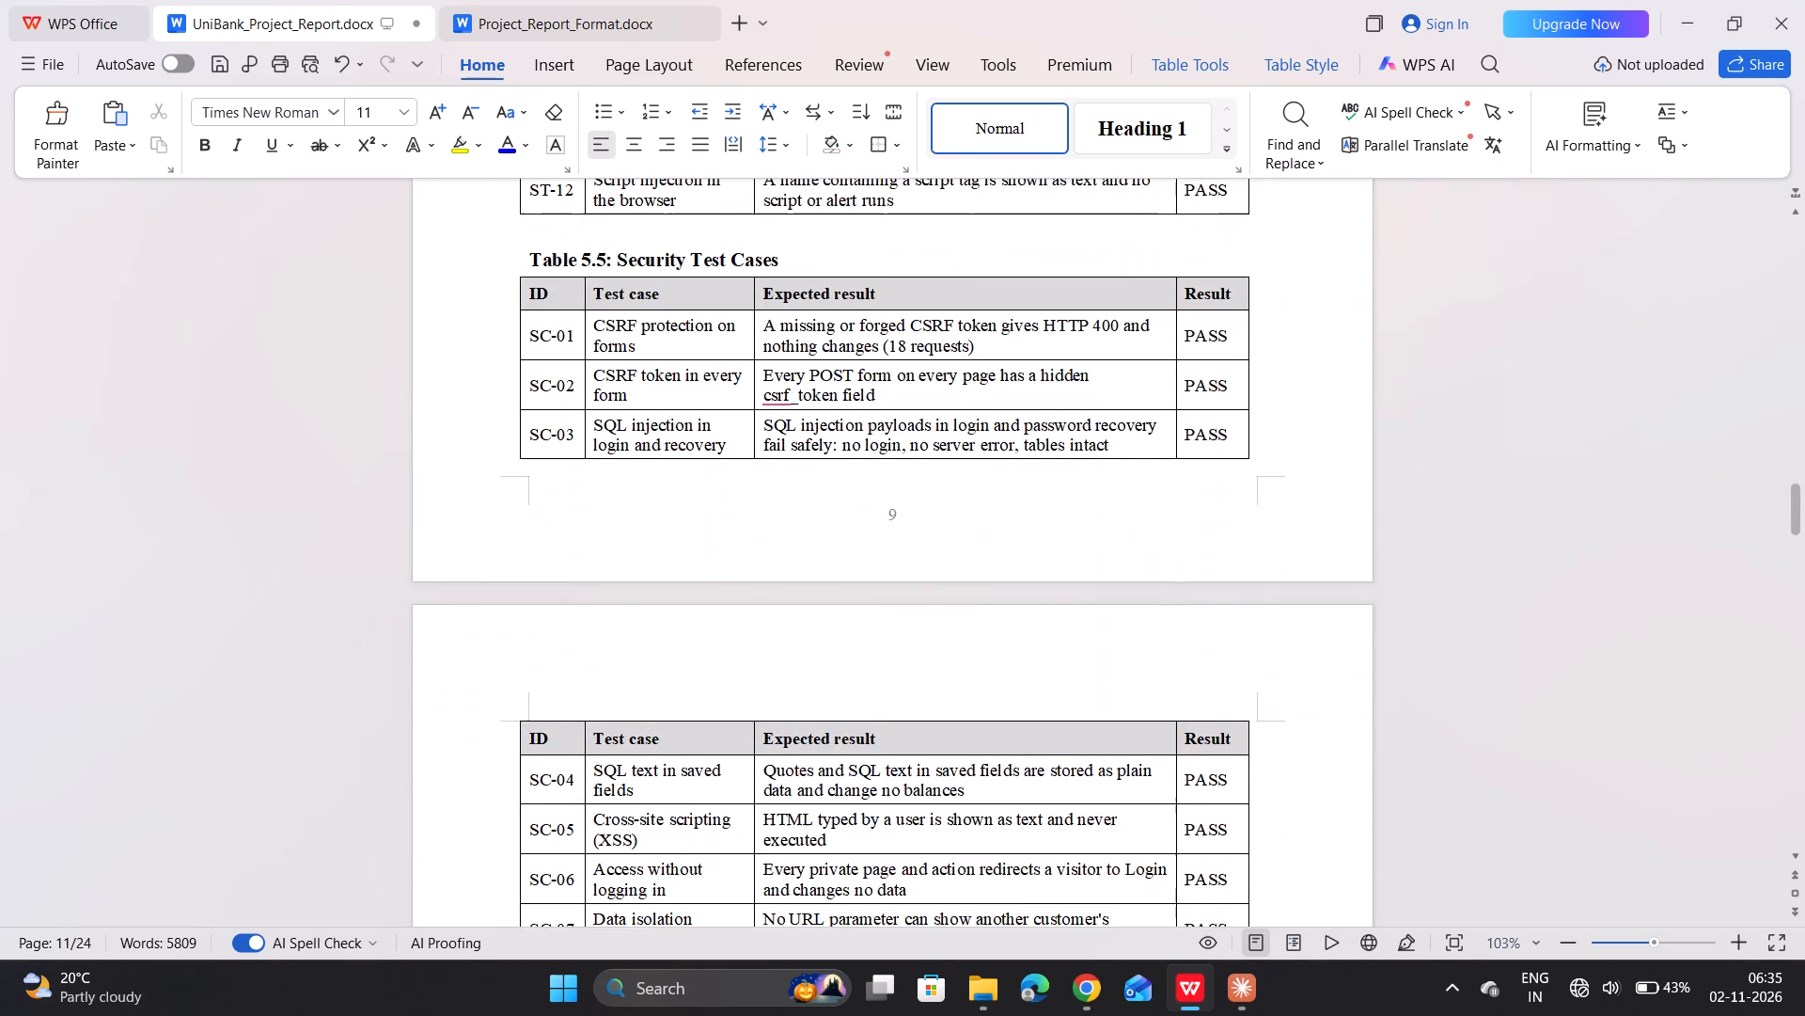
scroll(920, 443, "down", 4)
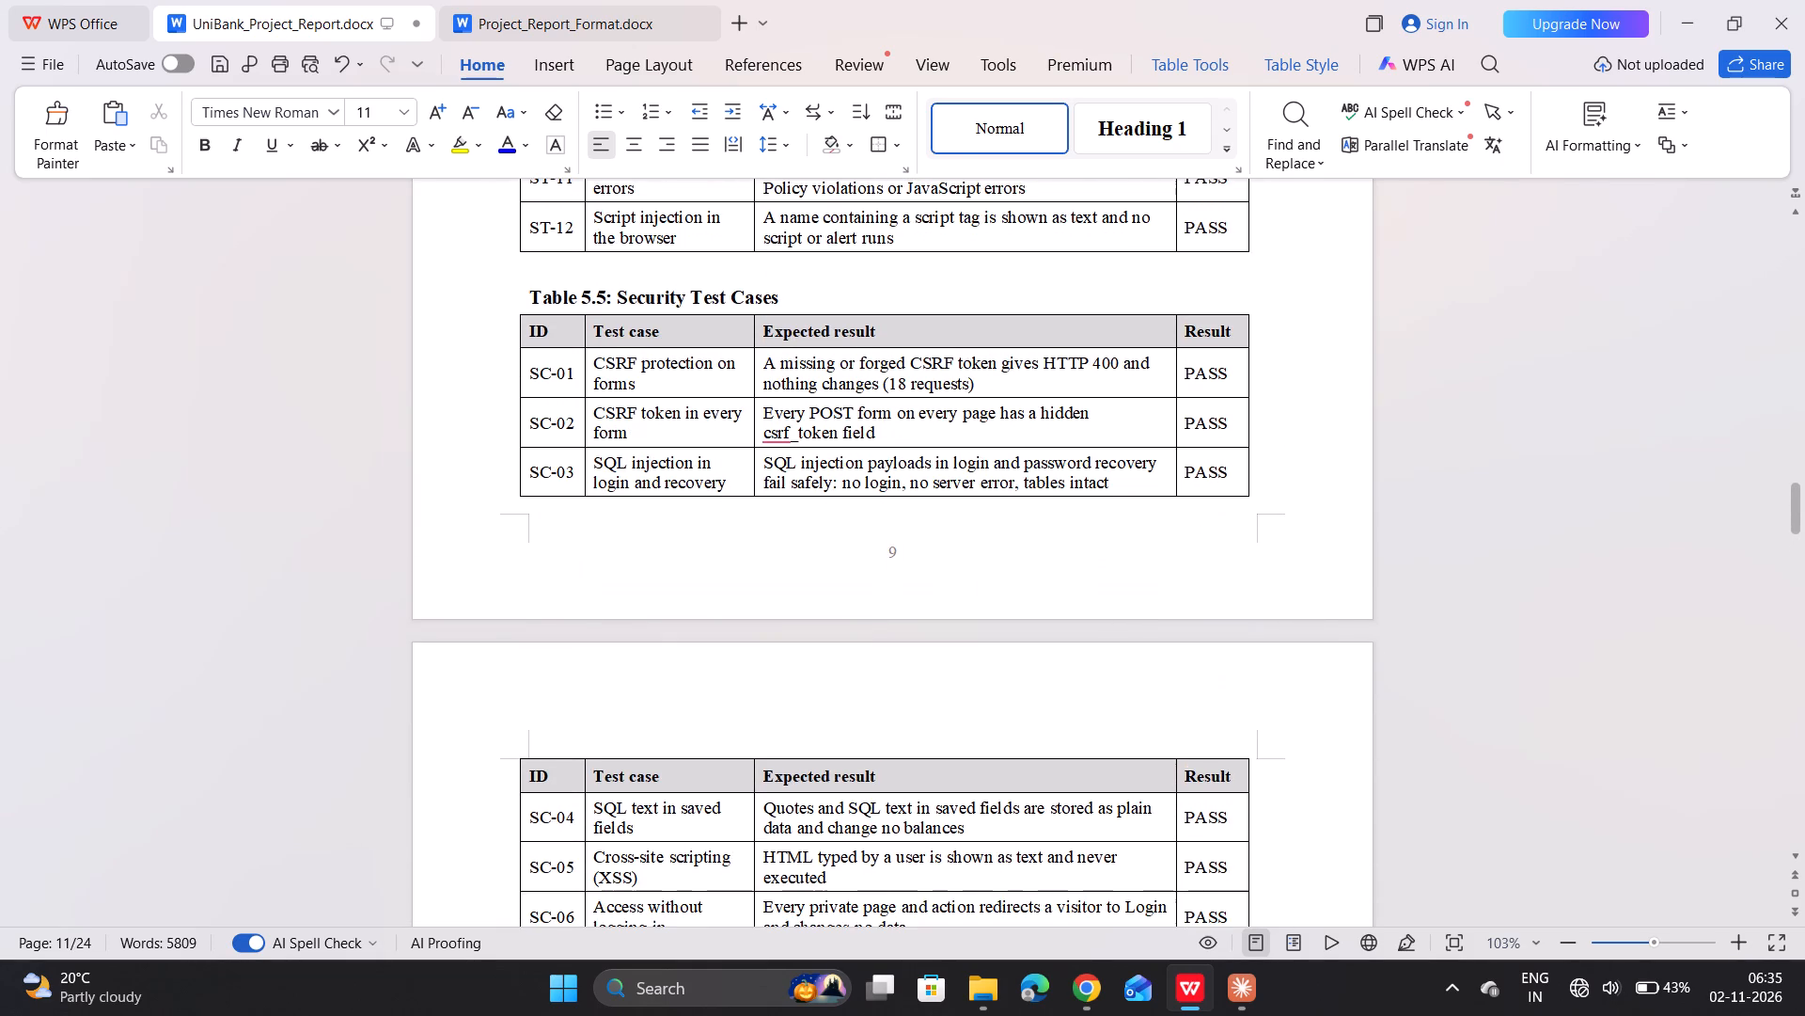
scroll(920, 443, "down", 3)
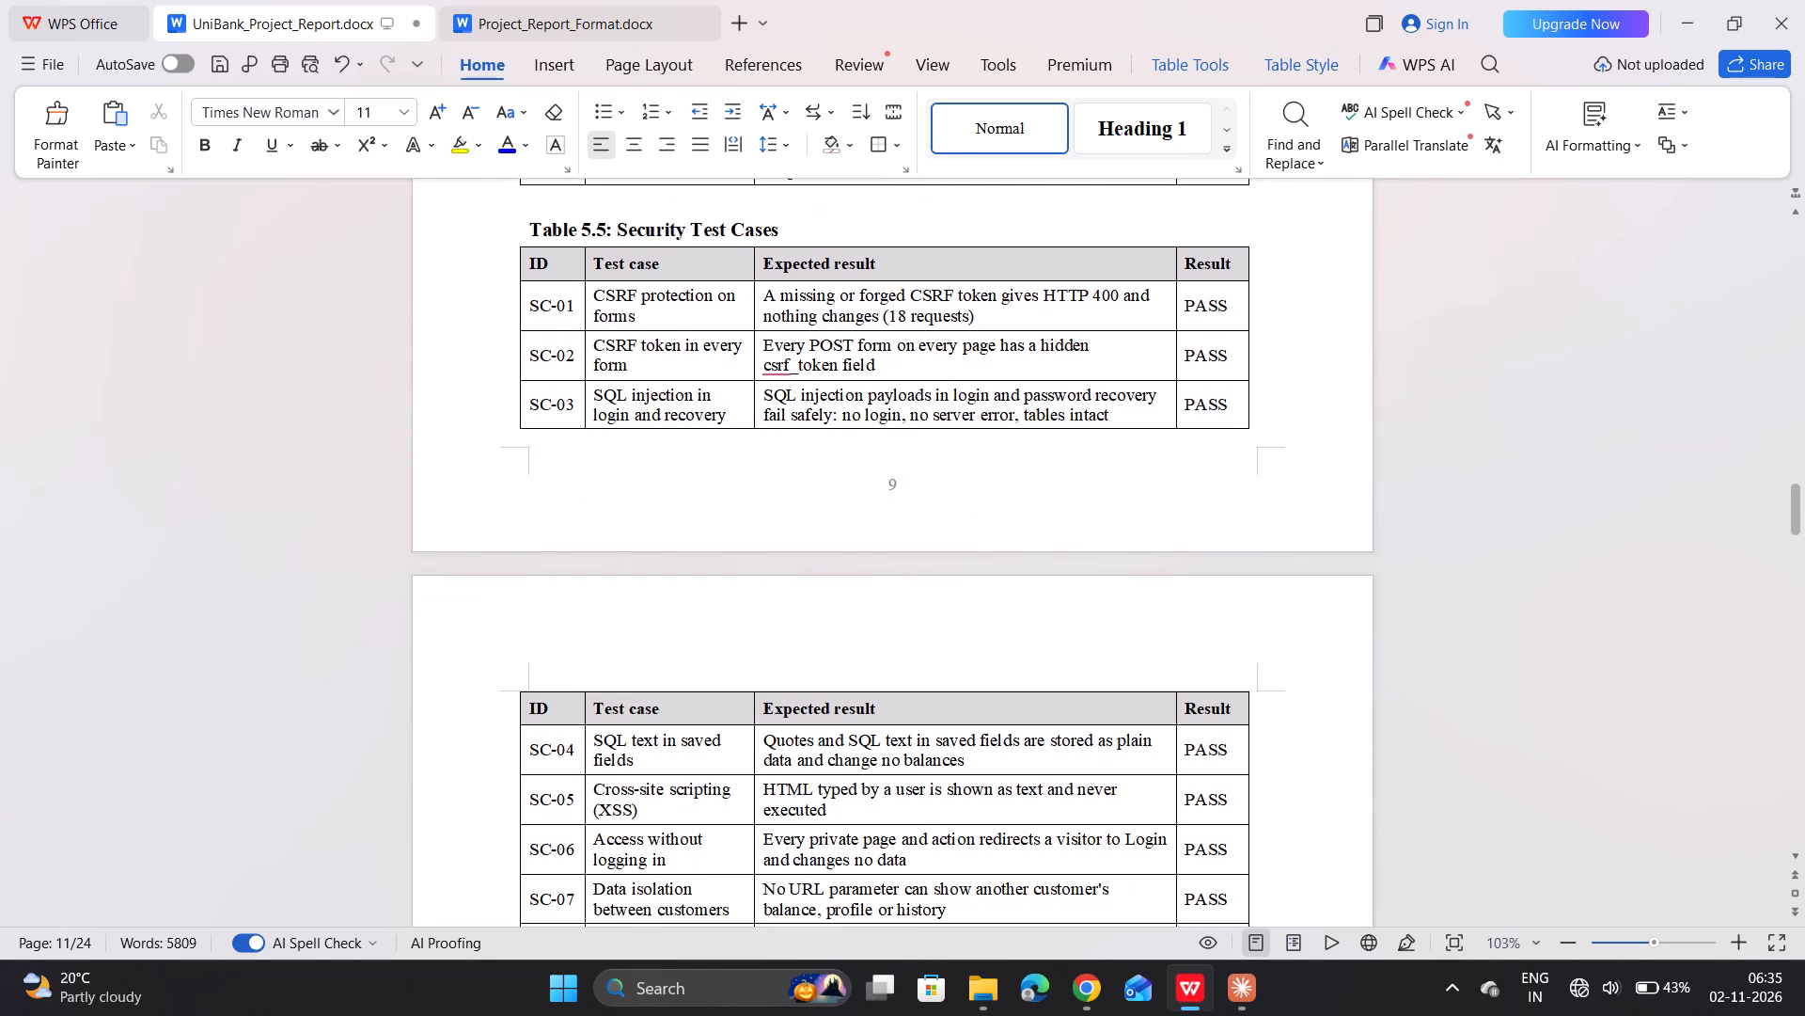
scroll(920, 443, "down", 3)
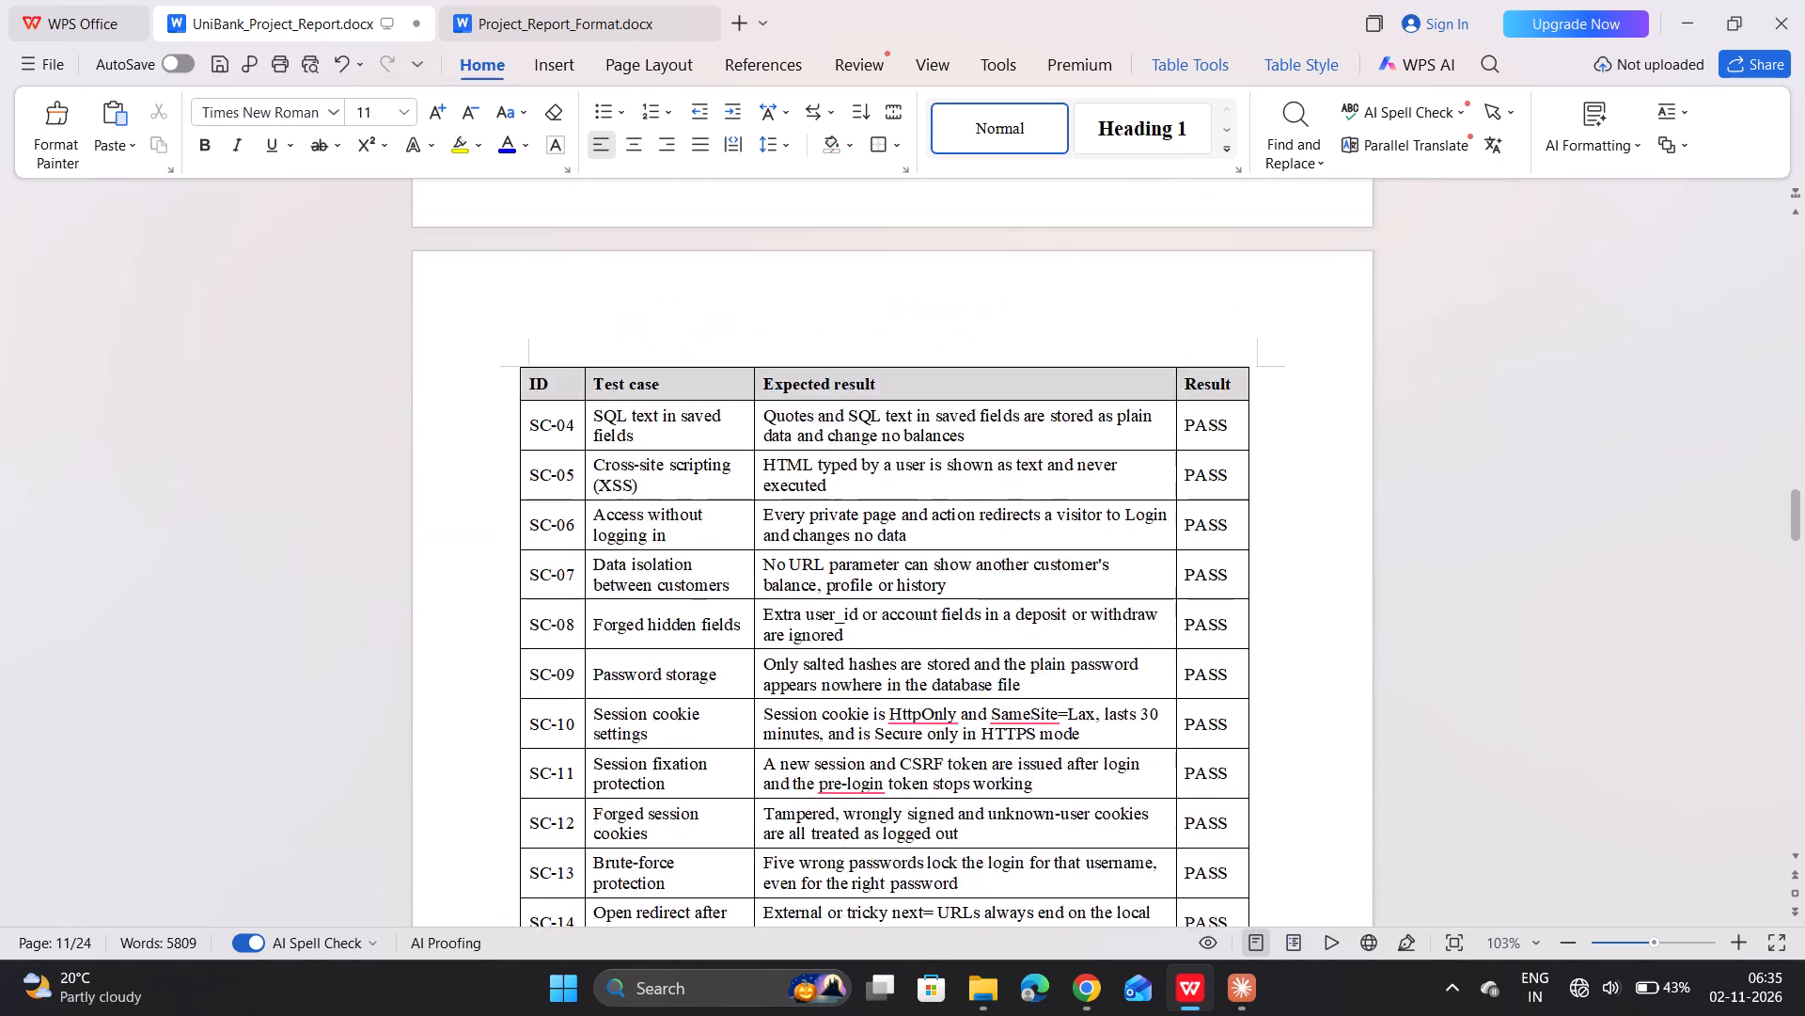
Reread section 5.3 Bugs Found and Fixed, checking the rows of Table 5.7 and the notes below it.
scroll(920, 443, "down", 9)
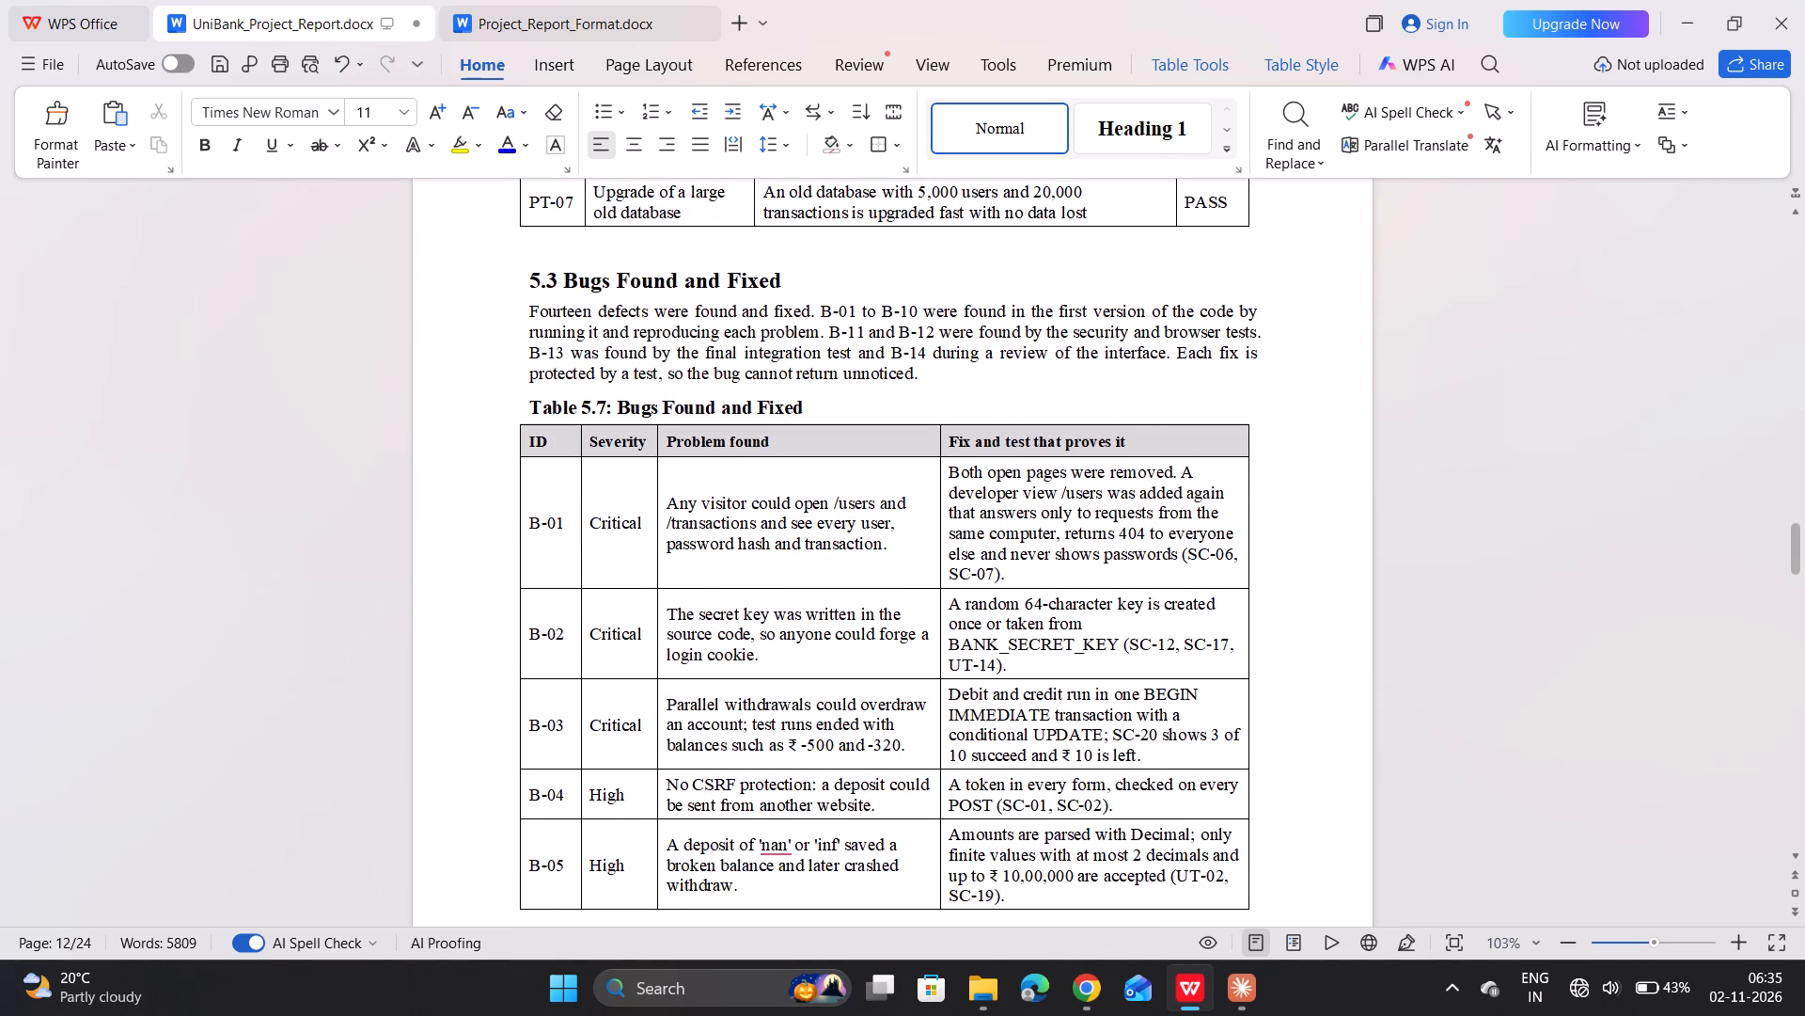
scroll(920, 443, "down", 5)
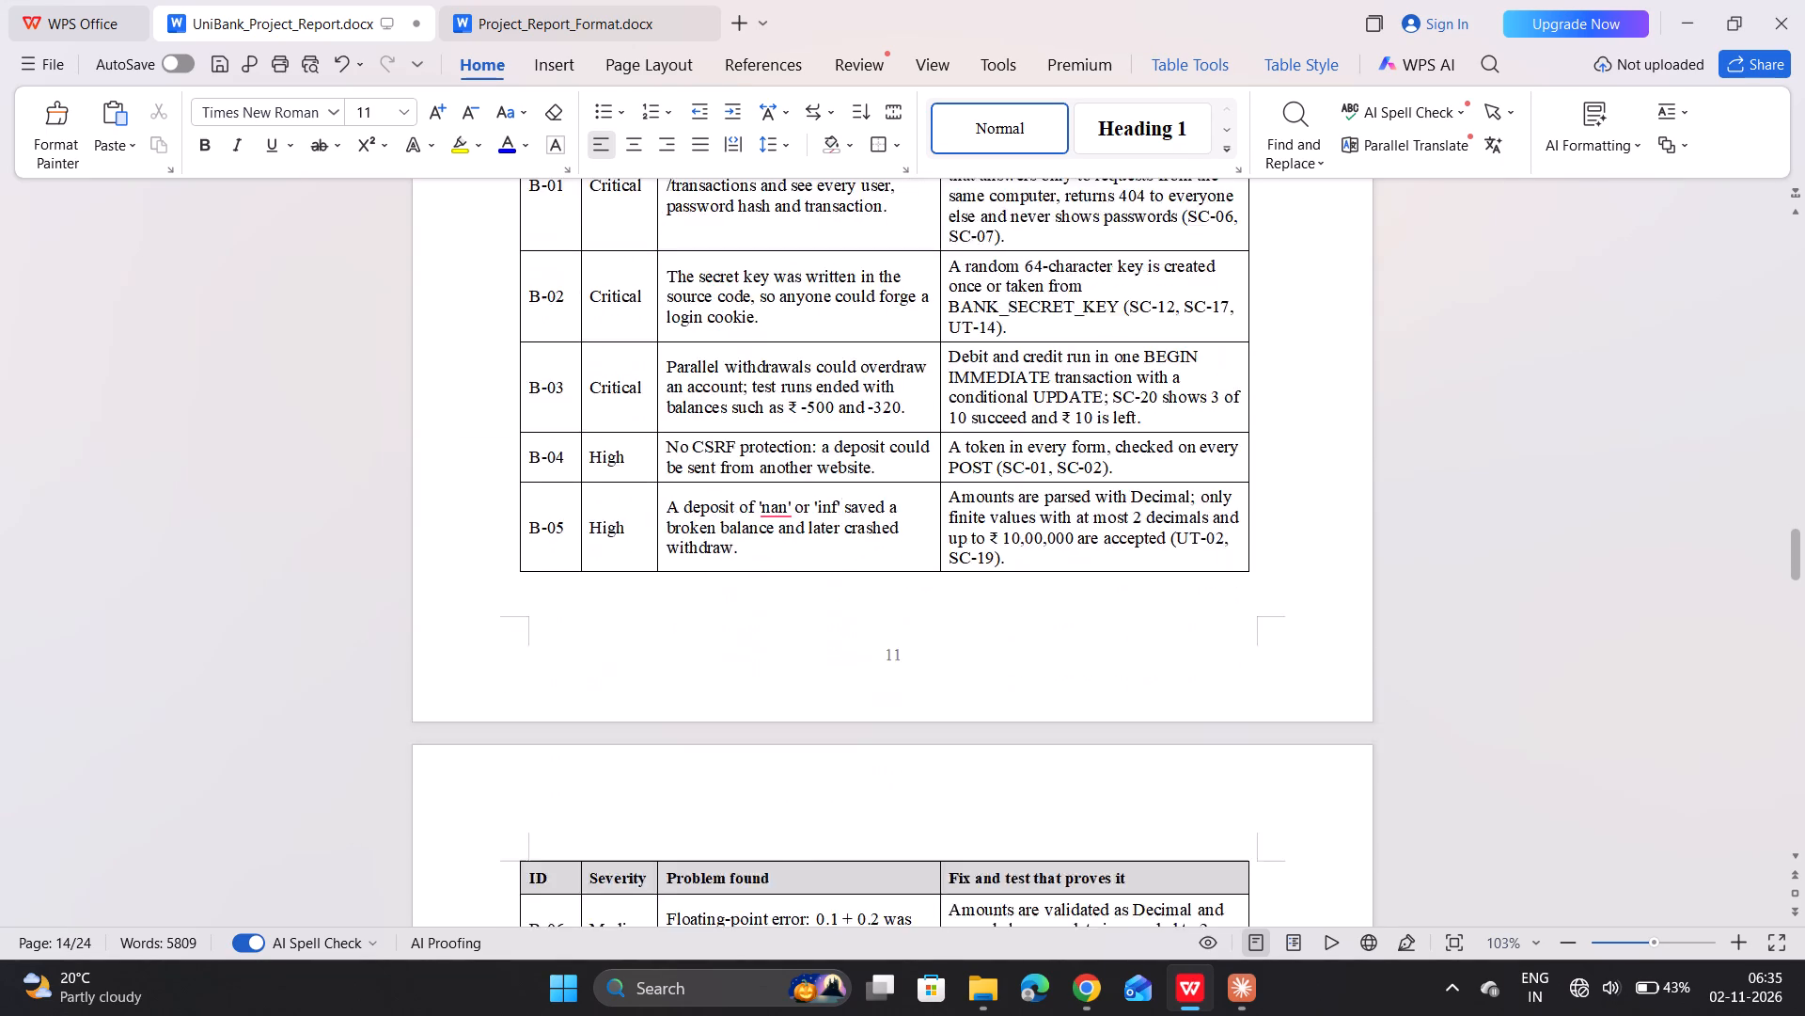
scroll(920, 443, "down", 3)
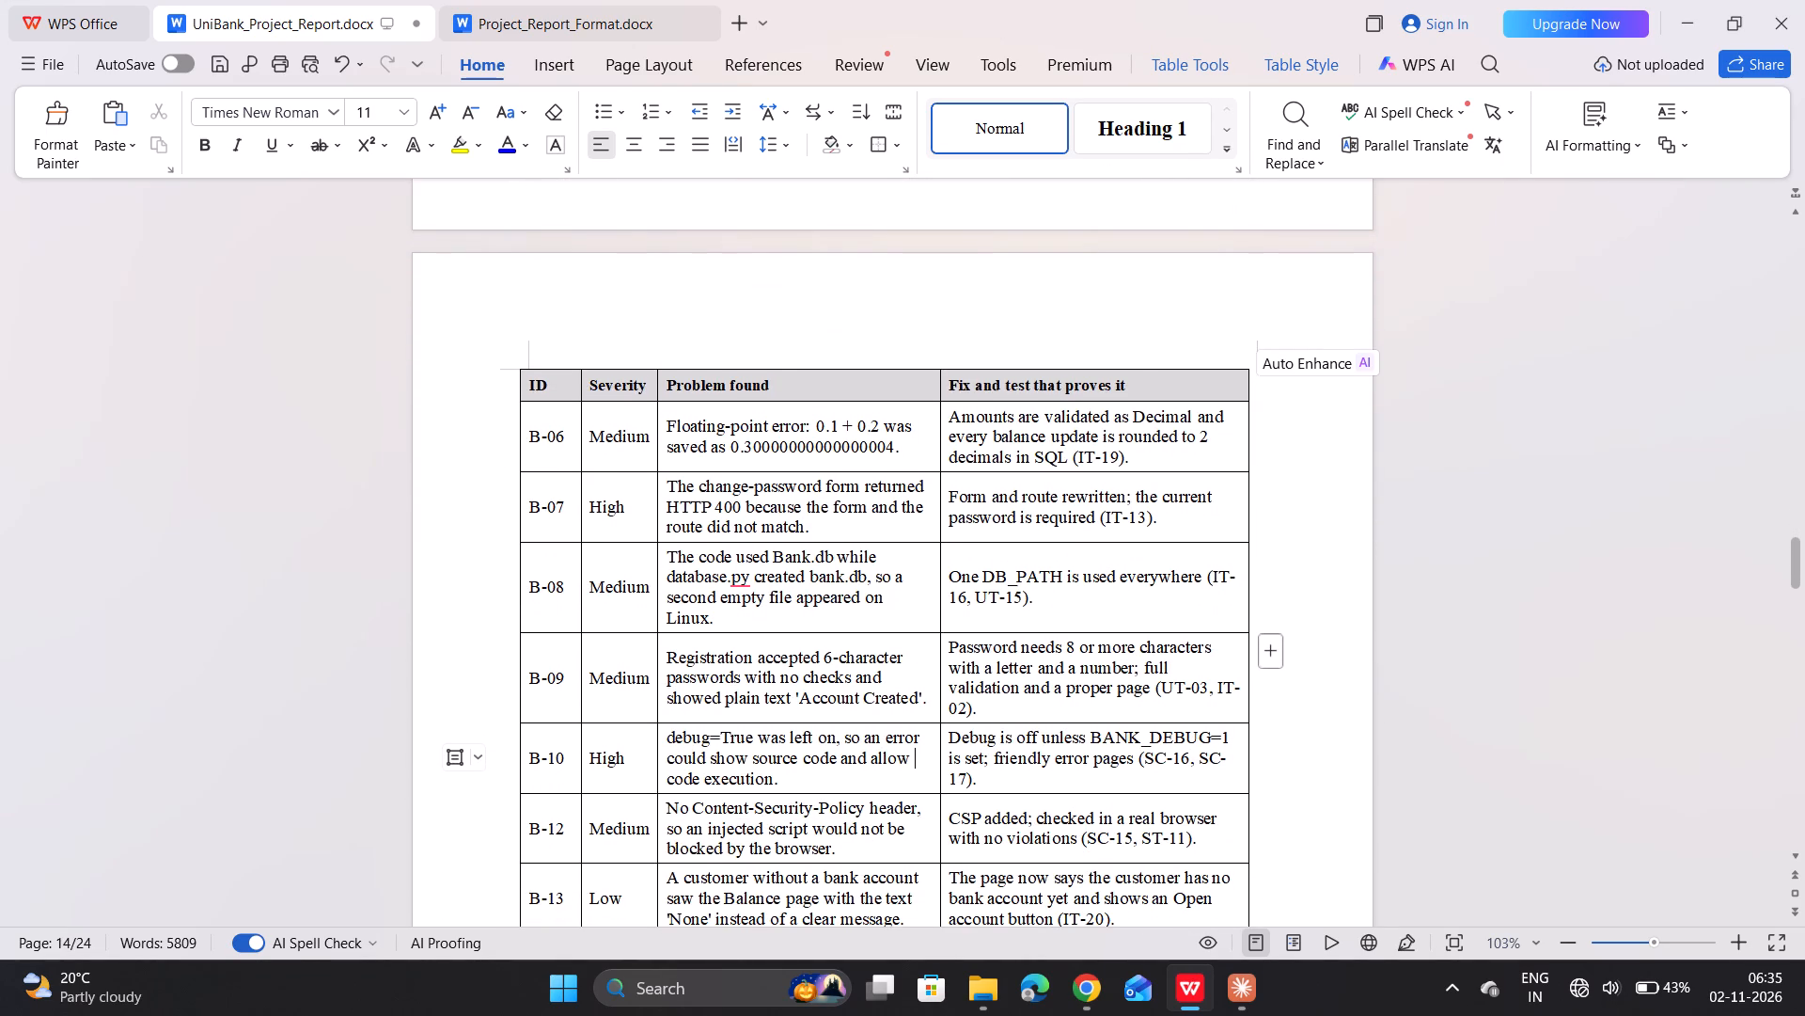
scroll(920, 443, "down", 1)
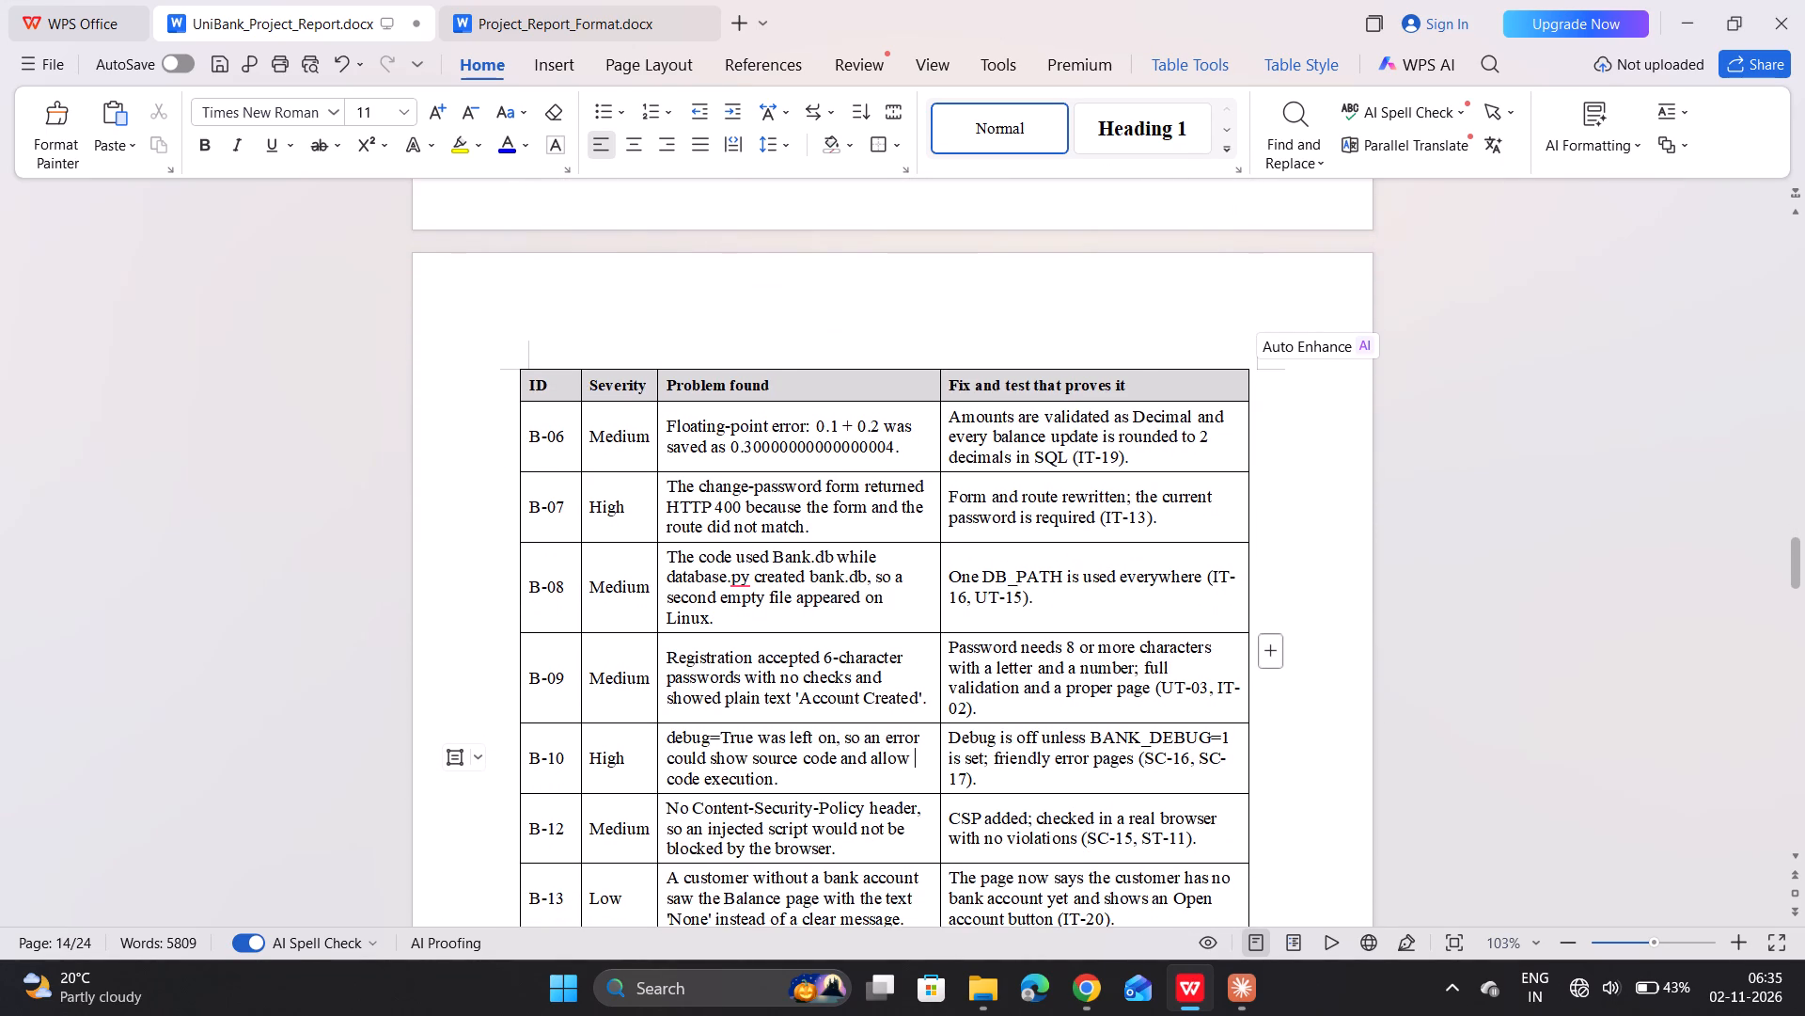
scroll(920, 443, "down", 1)
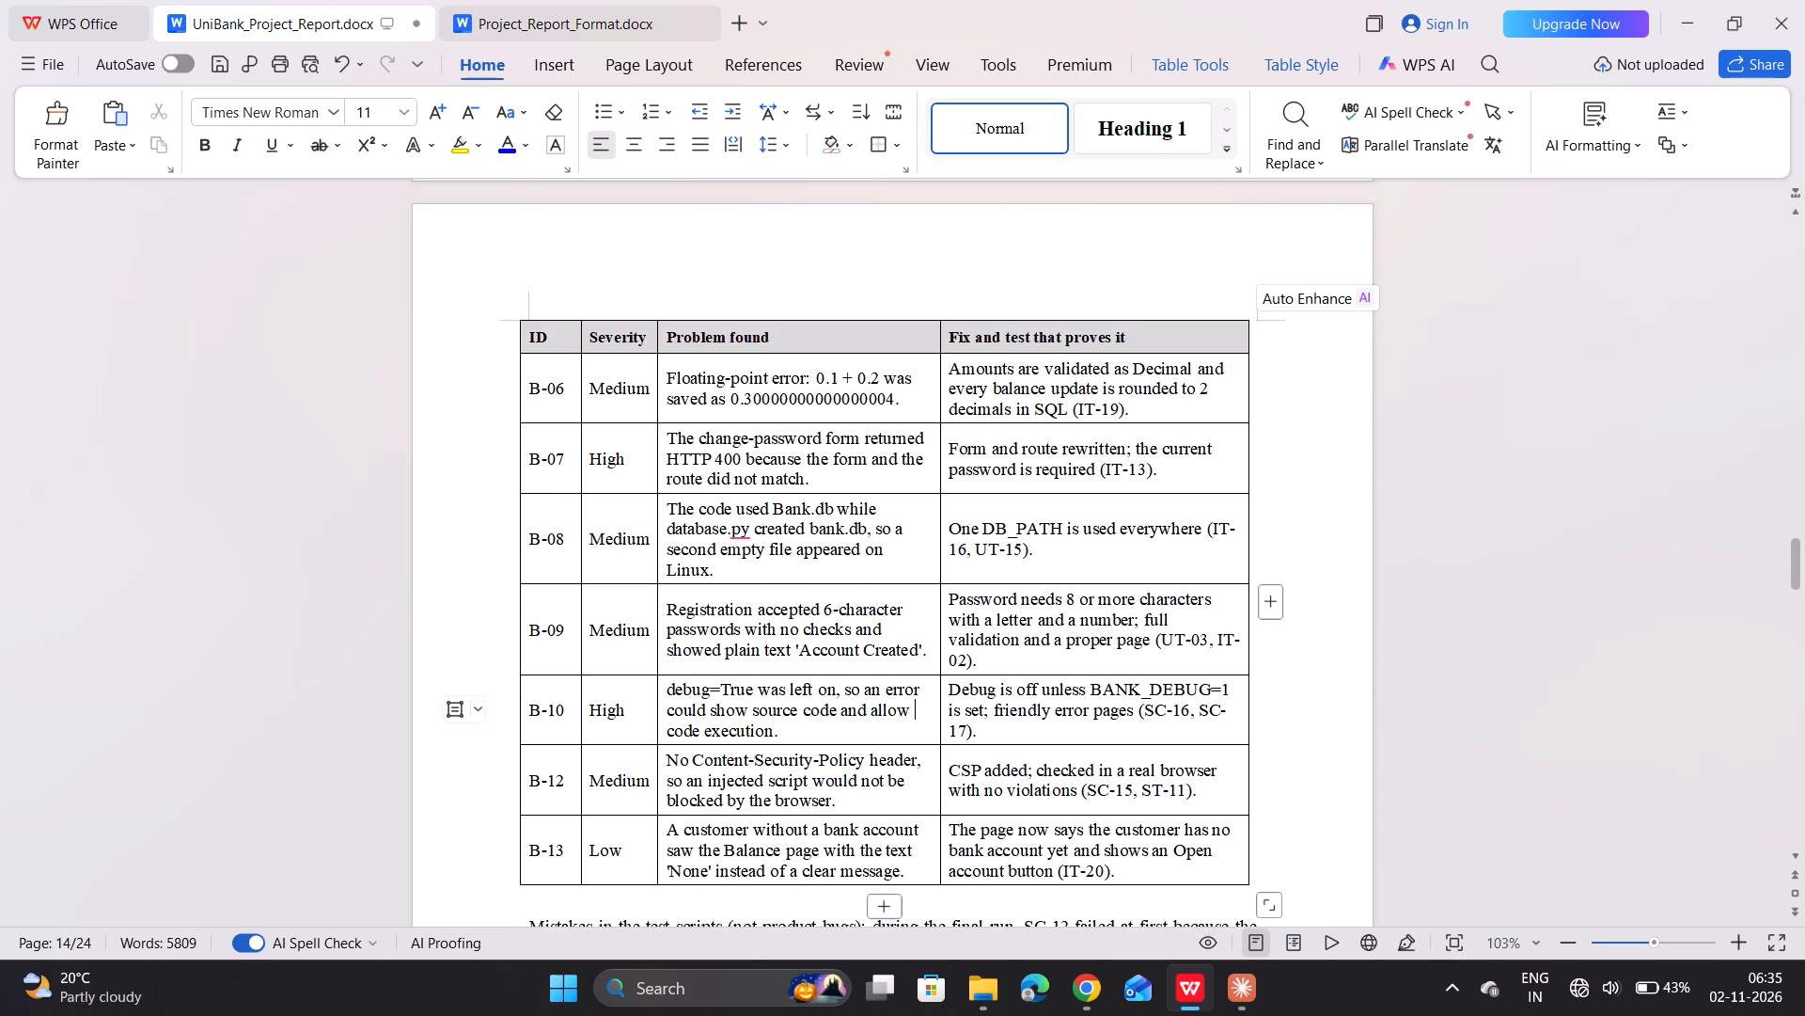
scroll(920, 443, "down", 1)
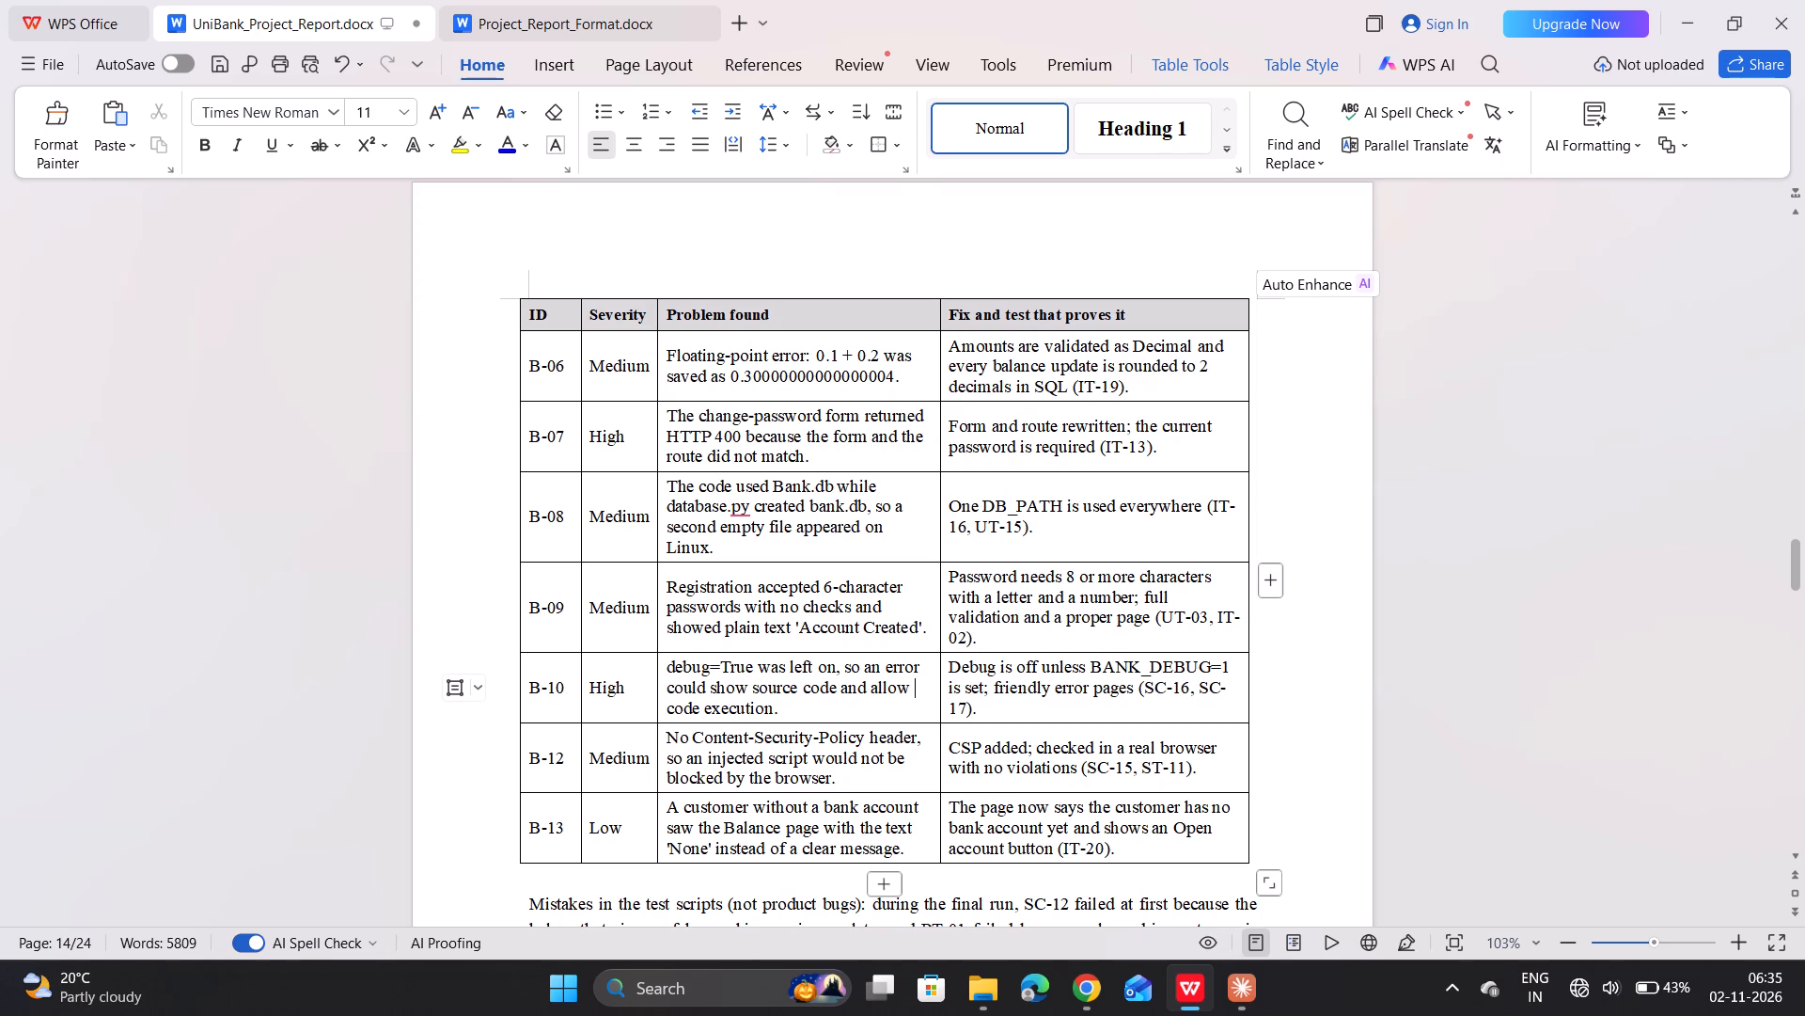
scroll(920, 443, "down", 1)
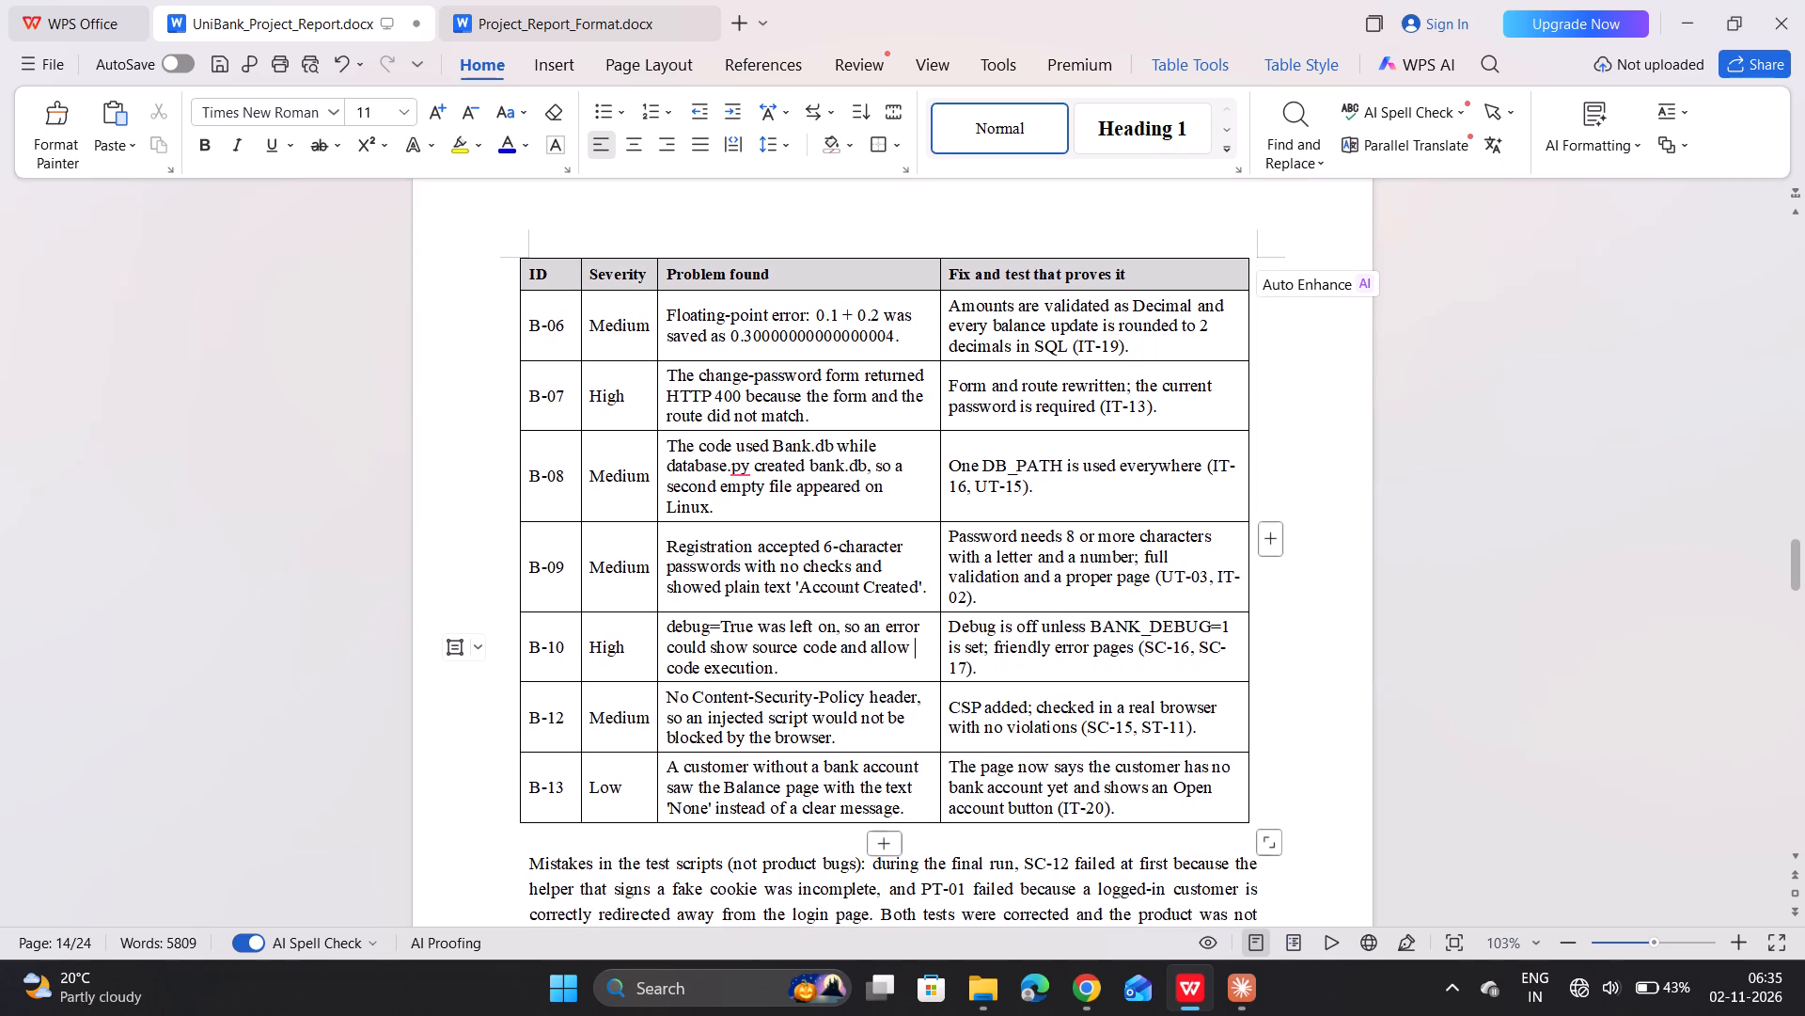
scroll(920, 443, "down", 1)
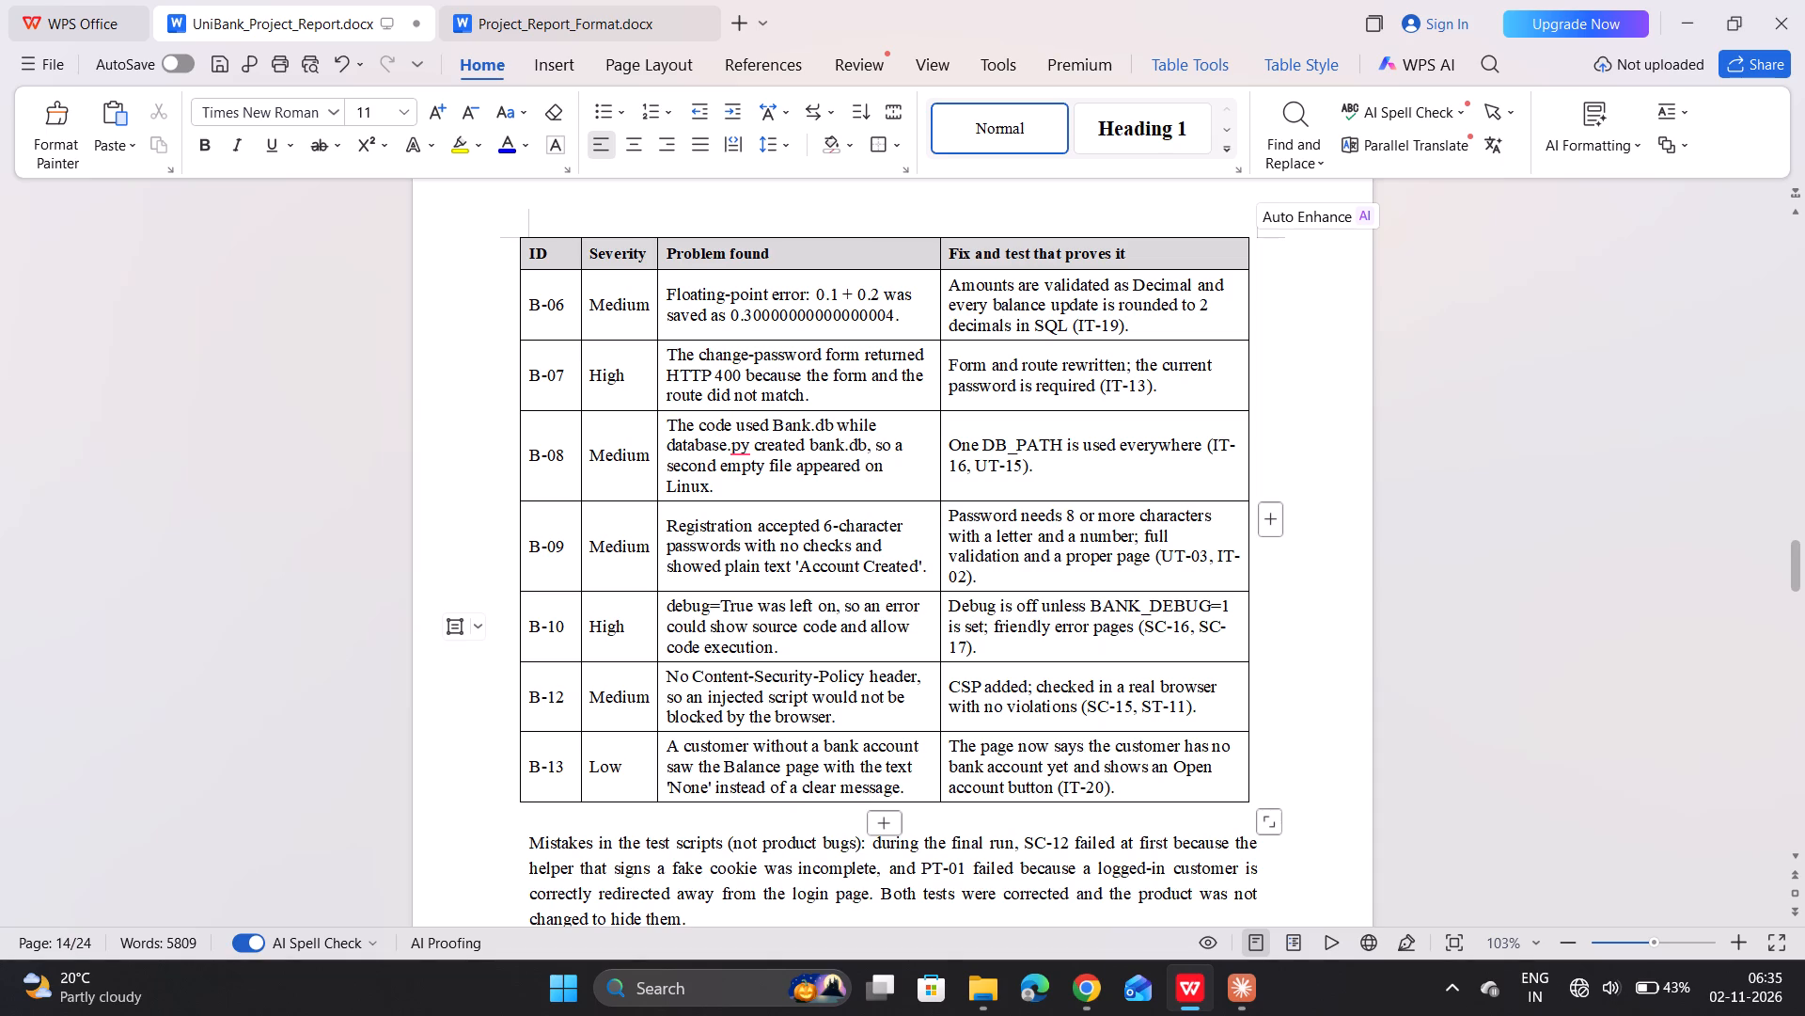
scroll(920, 443, "down", 1)
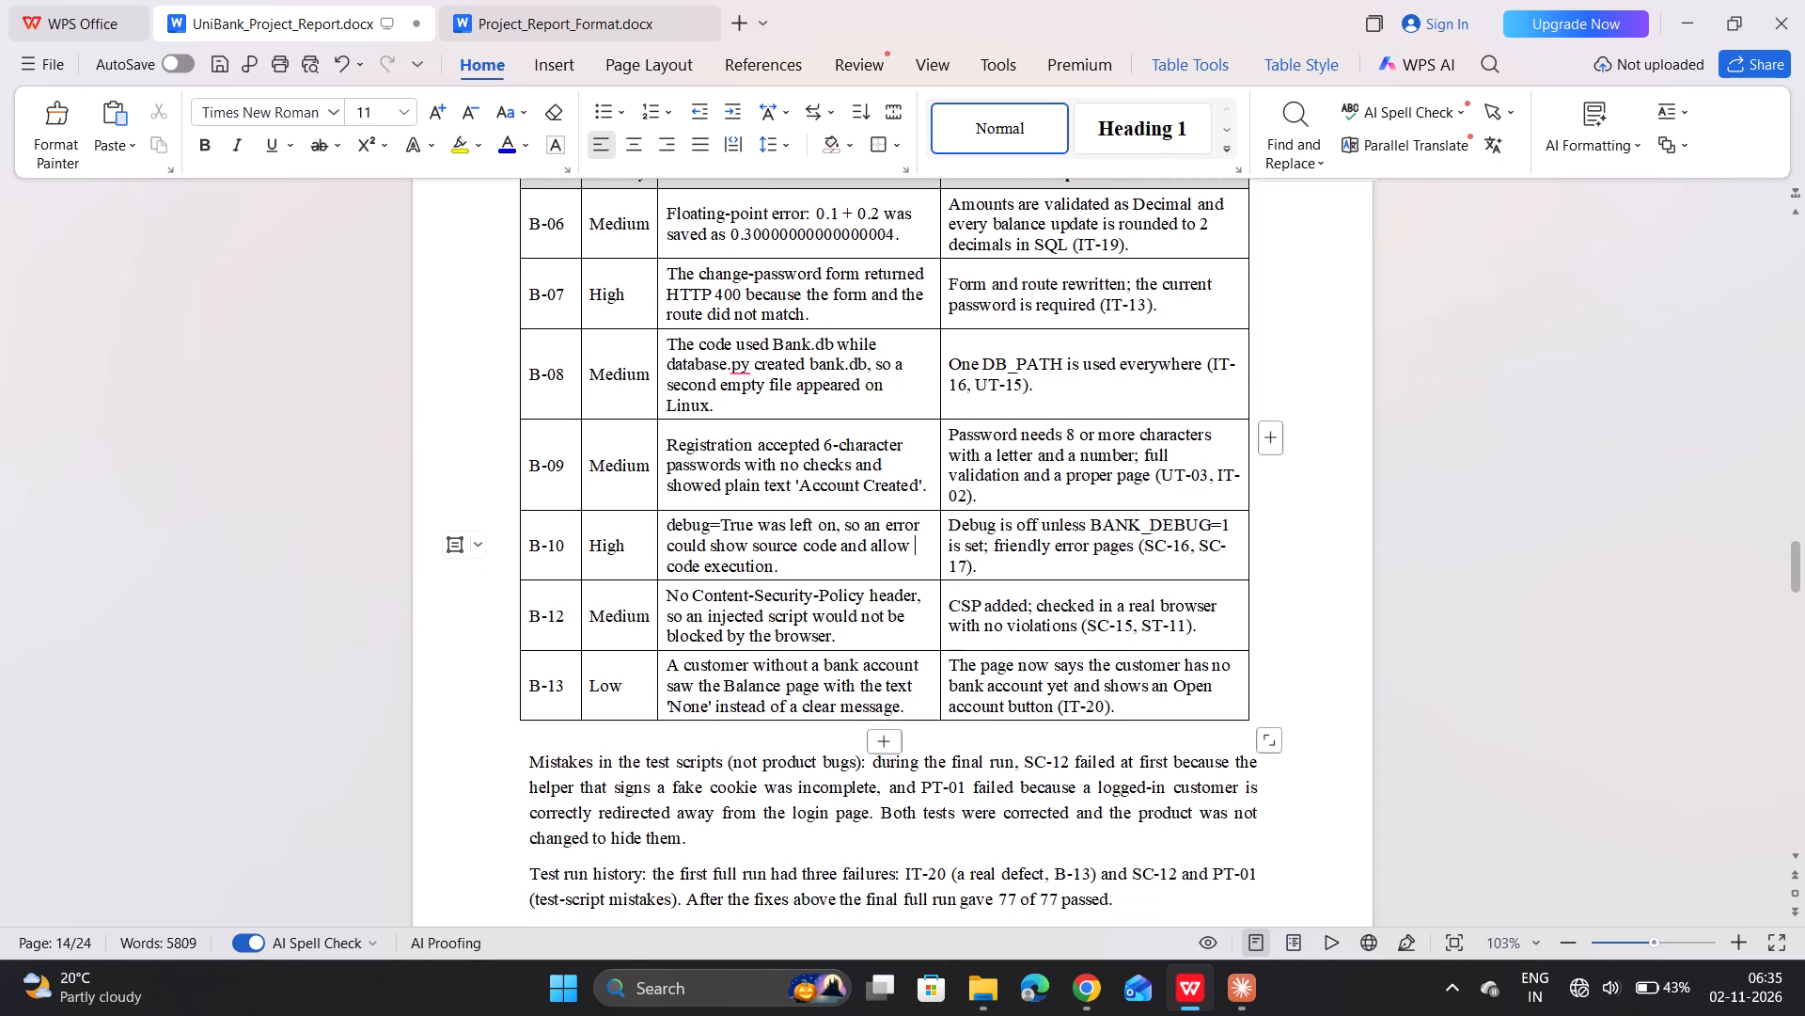
scroll(920, 443, "down", 4)
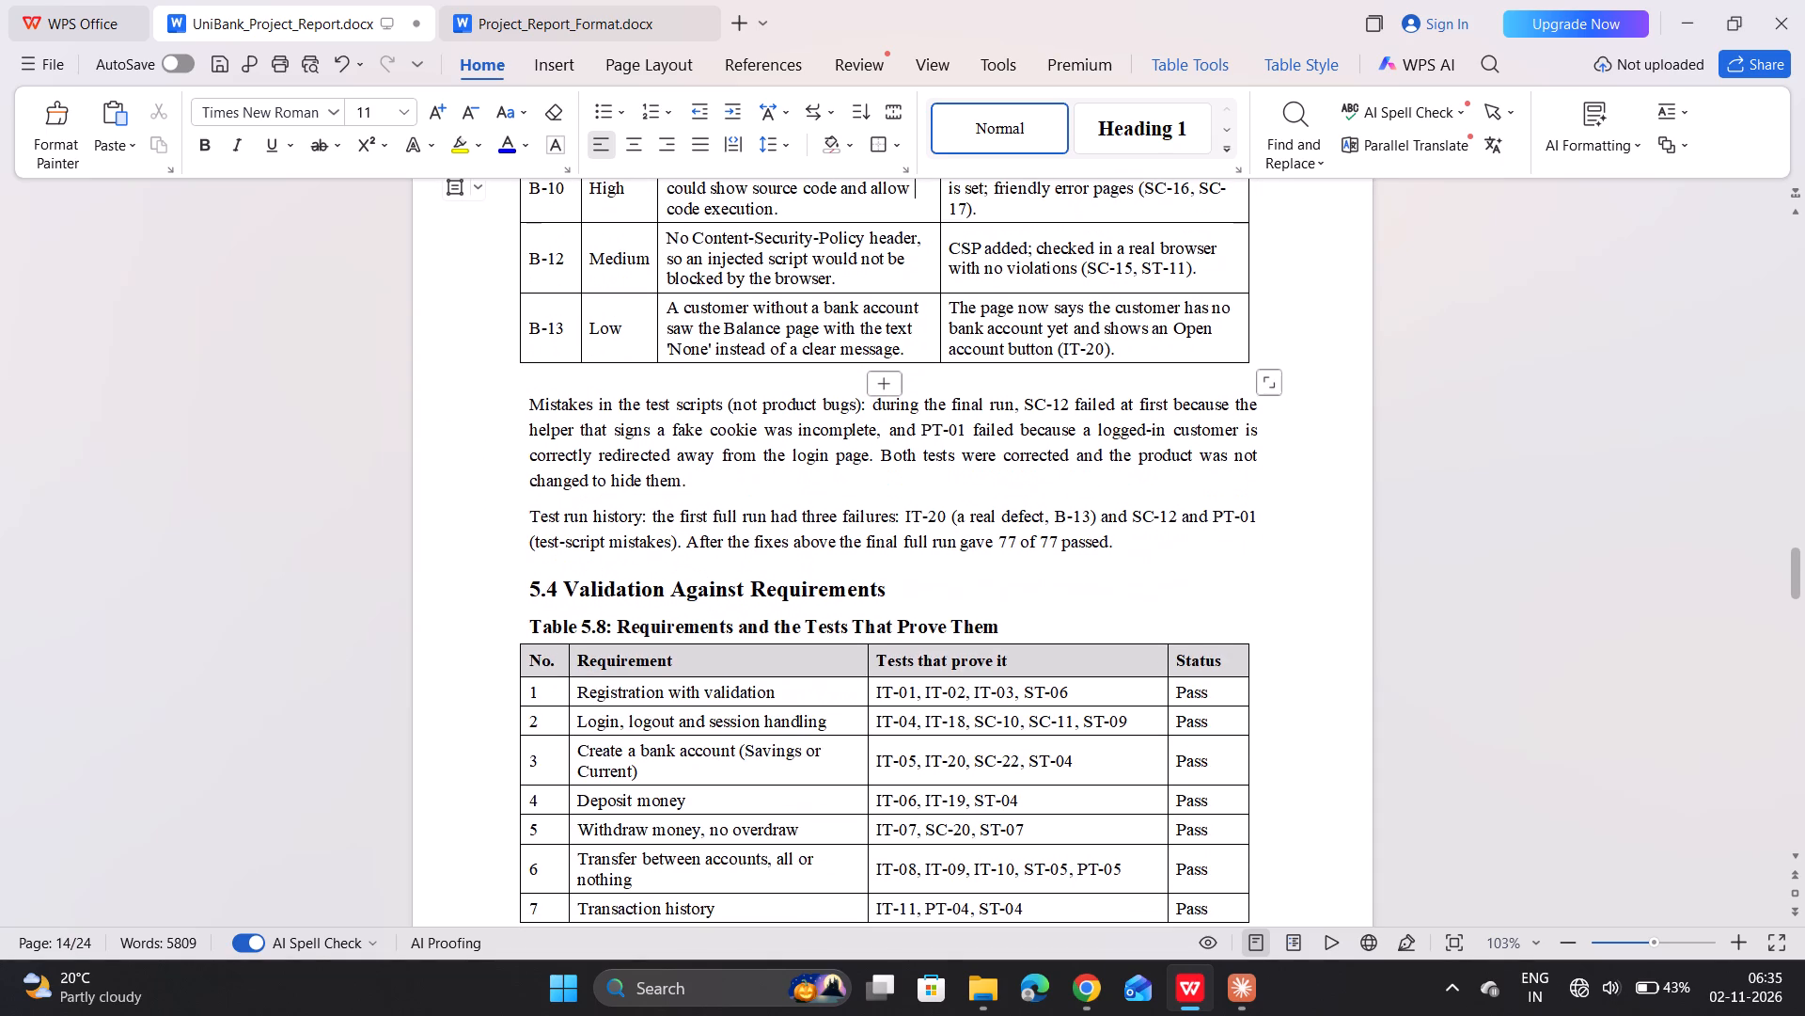
Delete the "Test run history" paragraph above section 5.4, keeping the 5.4 heading on its own line.
scroll(920, 443, "down", 2)
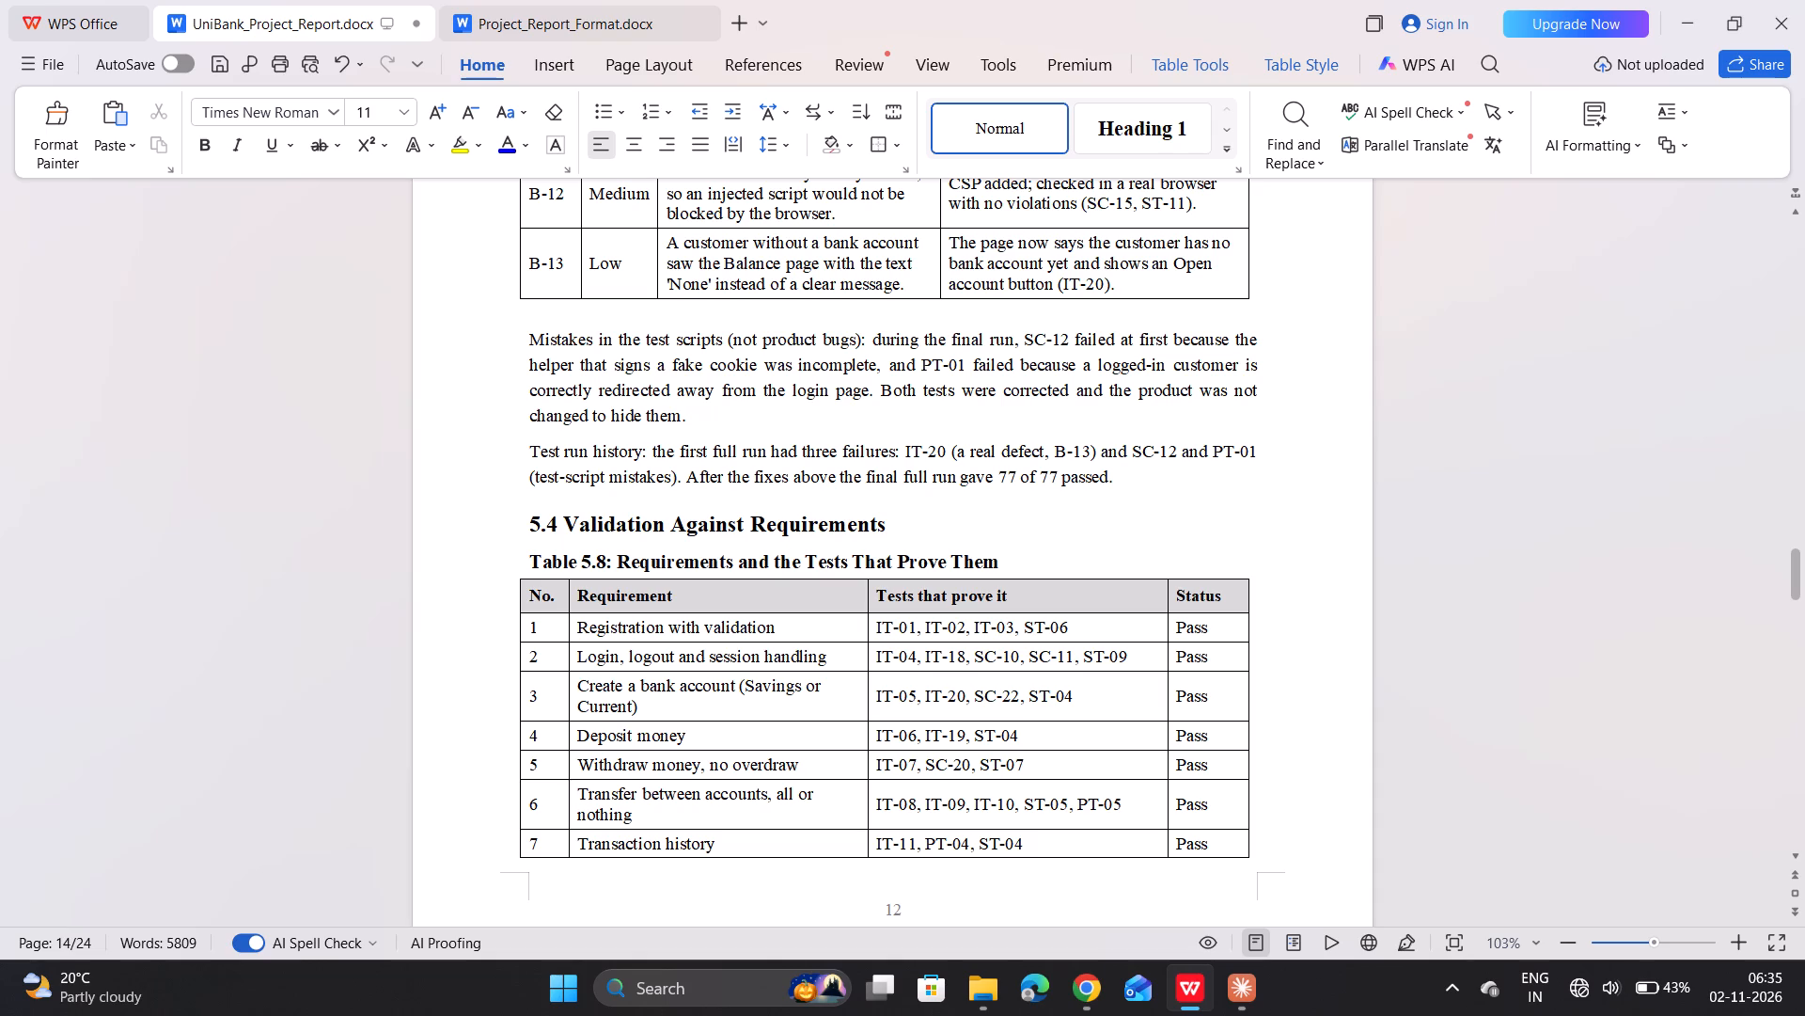
left_click_drag(524, 447, 1154, 469)
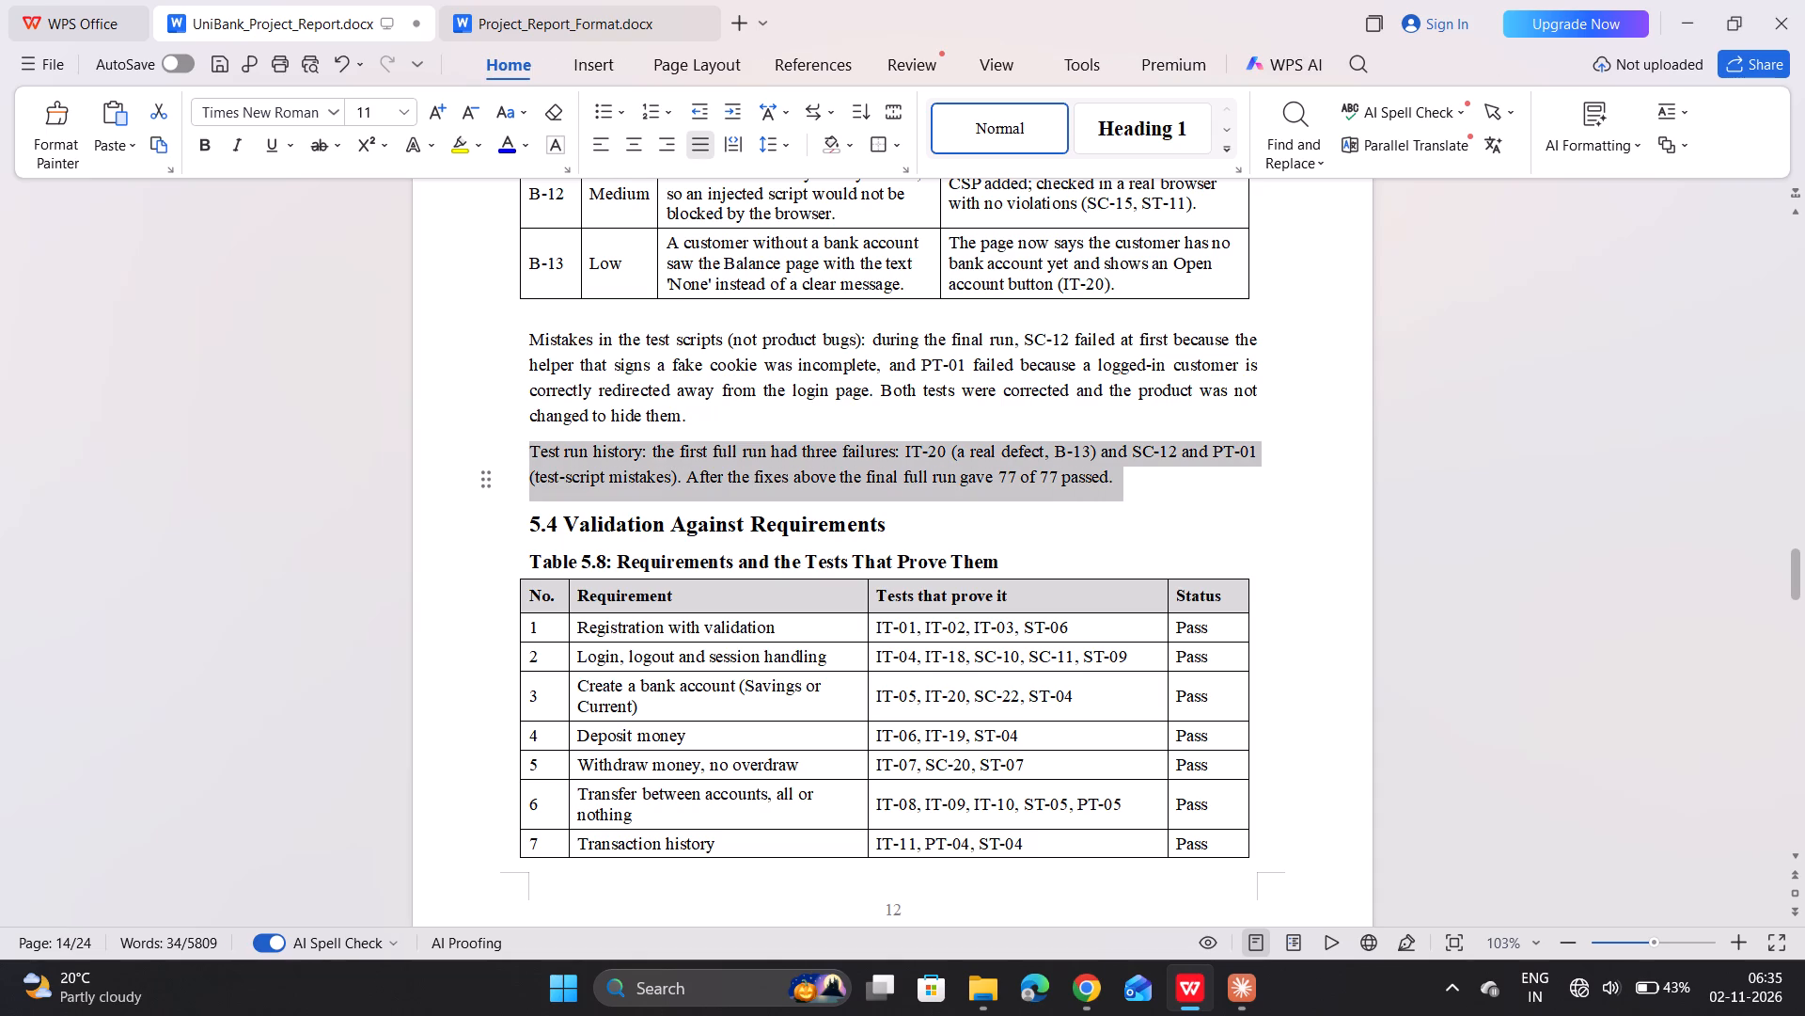
left_click_drag(1154, 469, 1196, 468)
key("BackSpace")
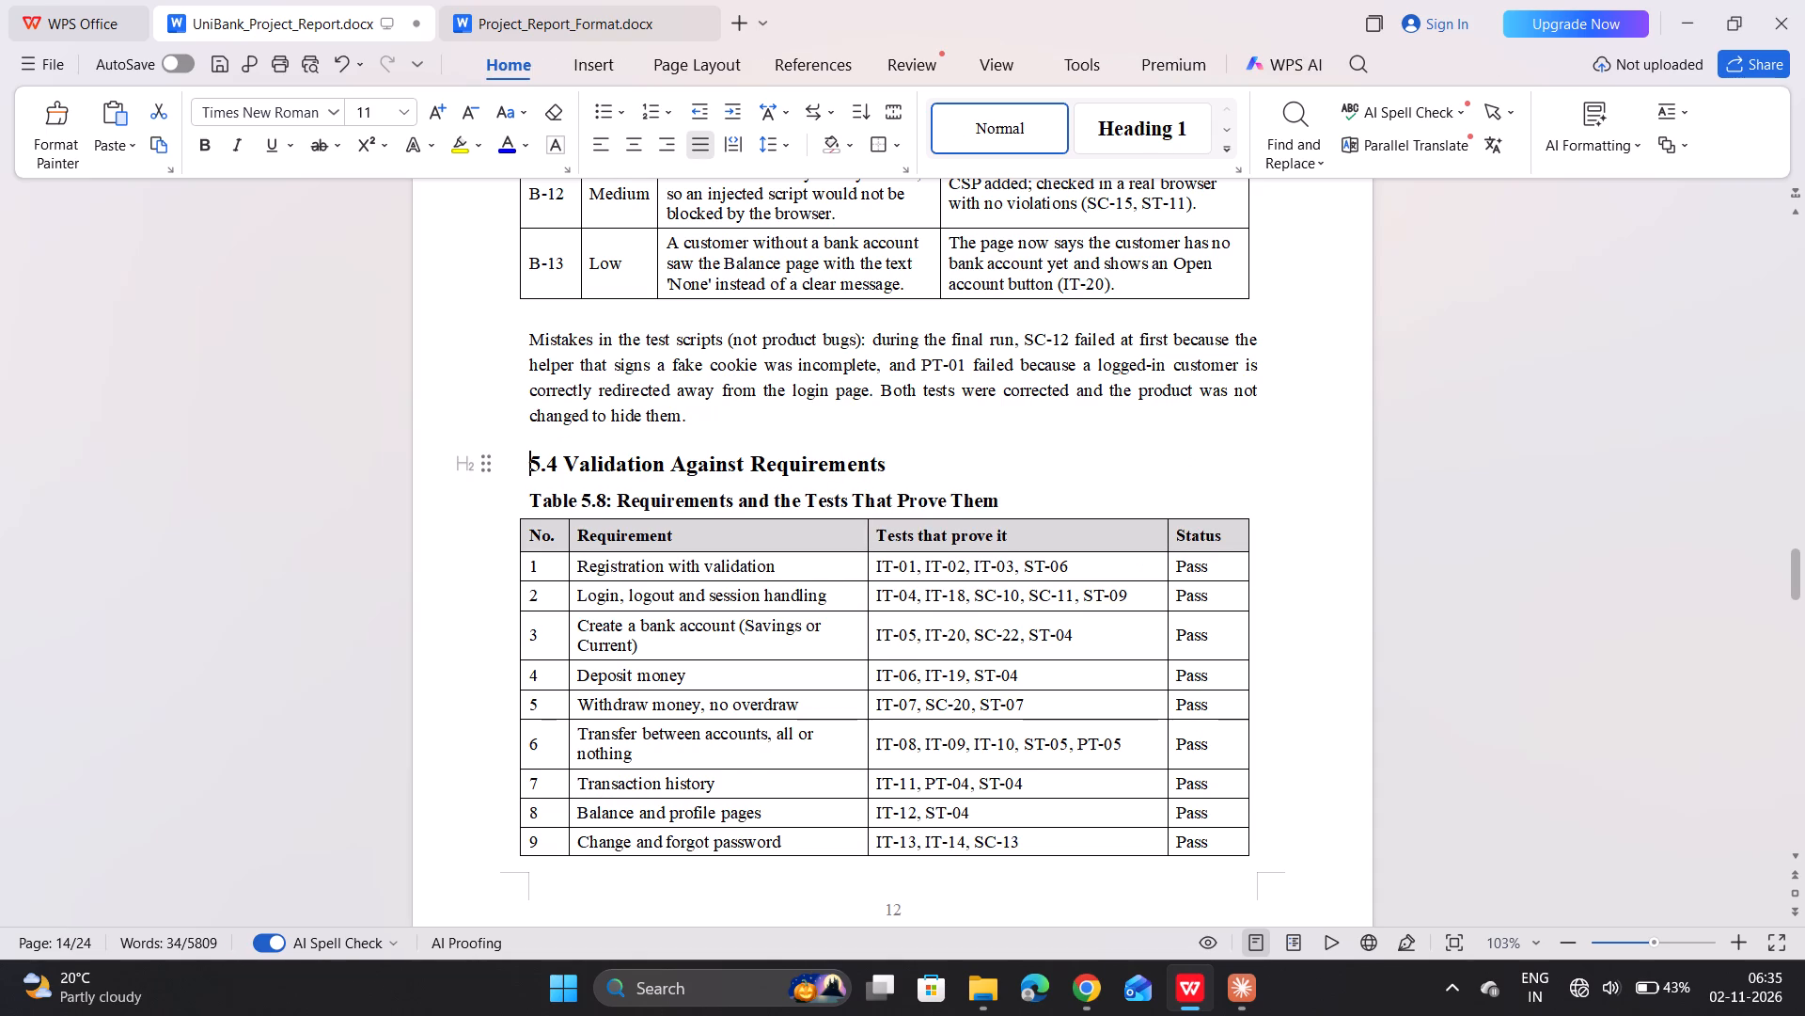
key("BackSpace")
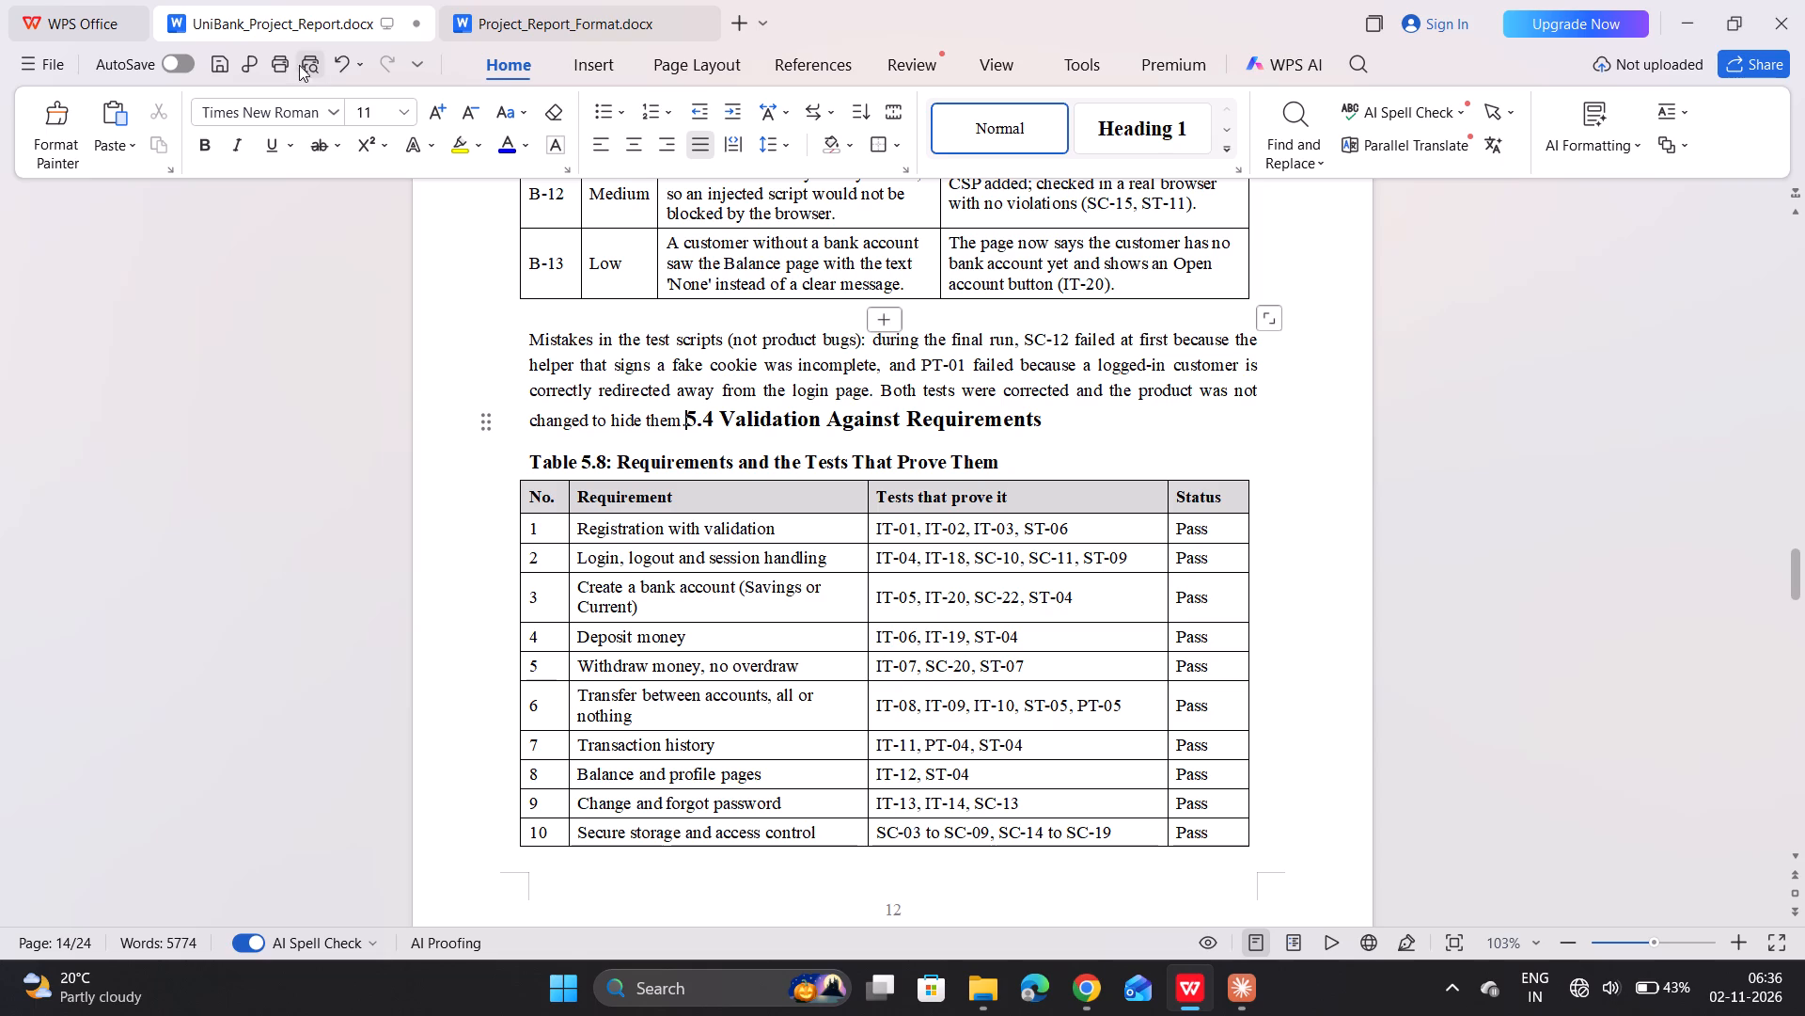
left_click(337, 72)
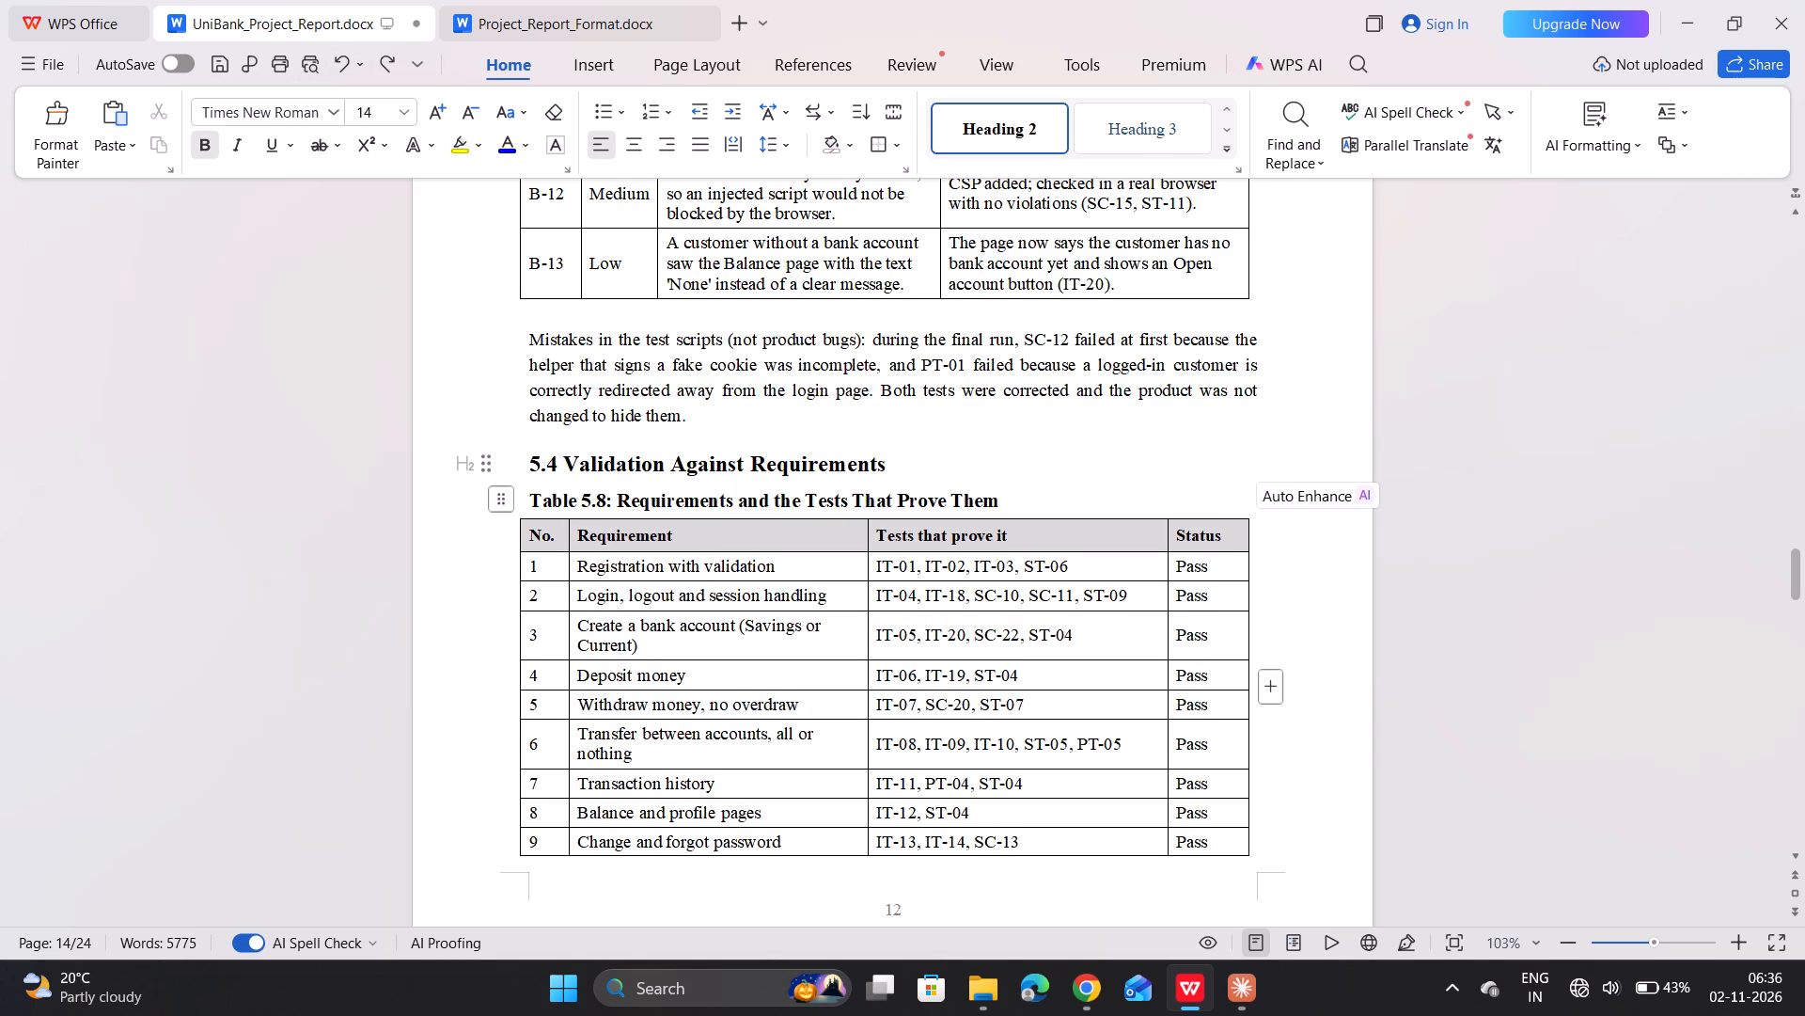
Read sections 5.4 and 5.5 and the start of the User Manual, and recheck the bug rows of Table 5.7.
scroll(795, 562, "down", 6)
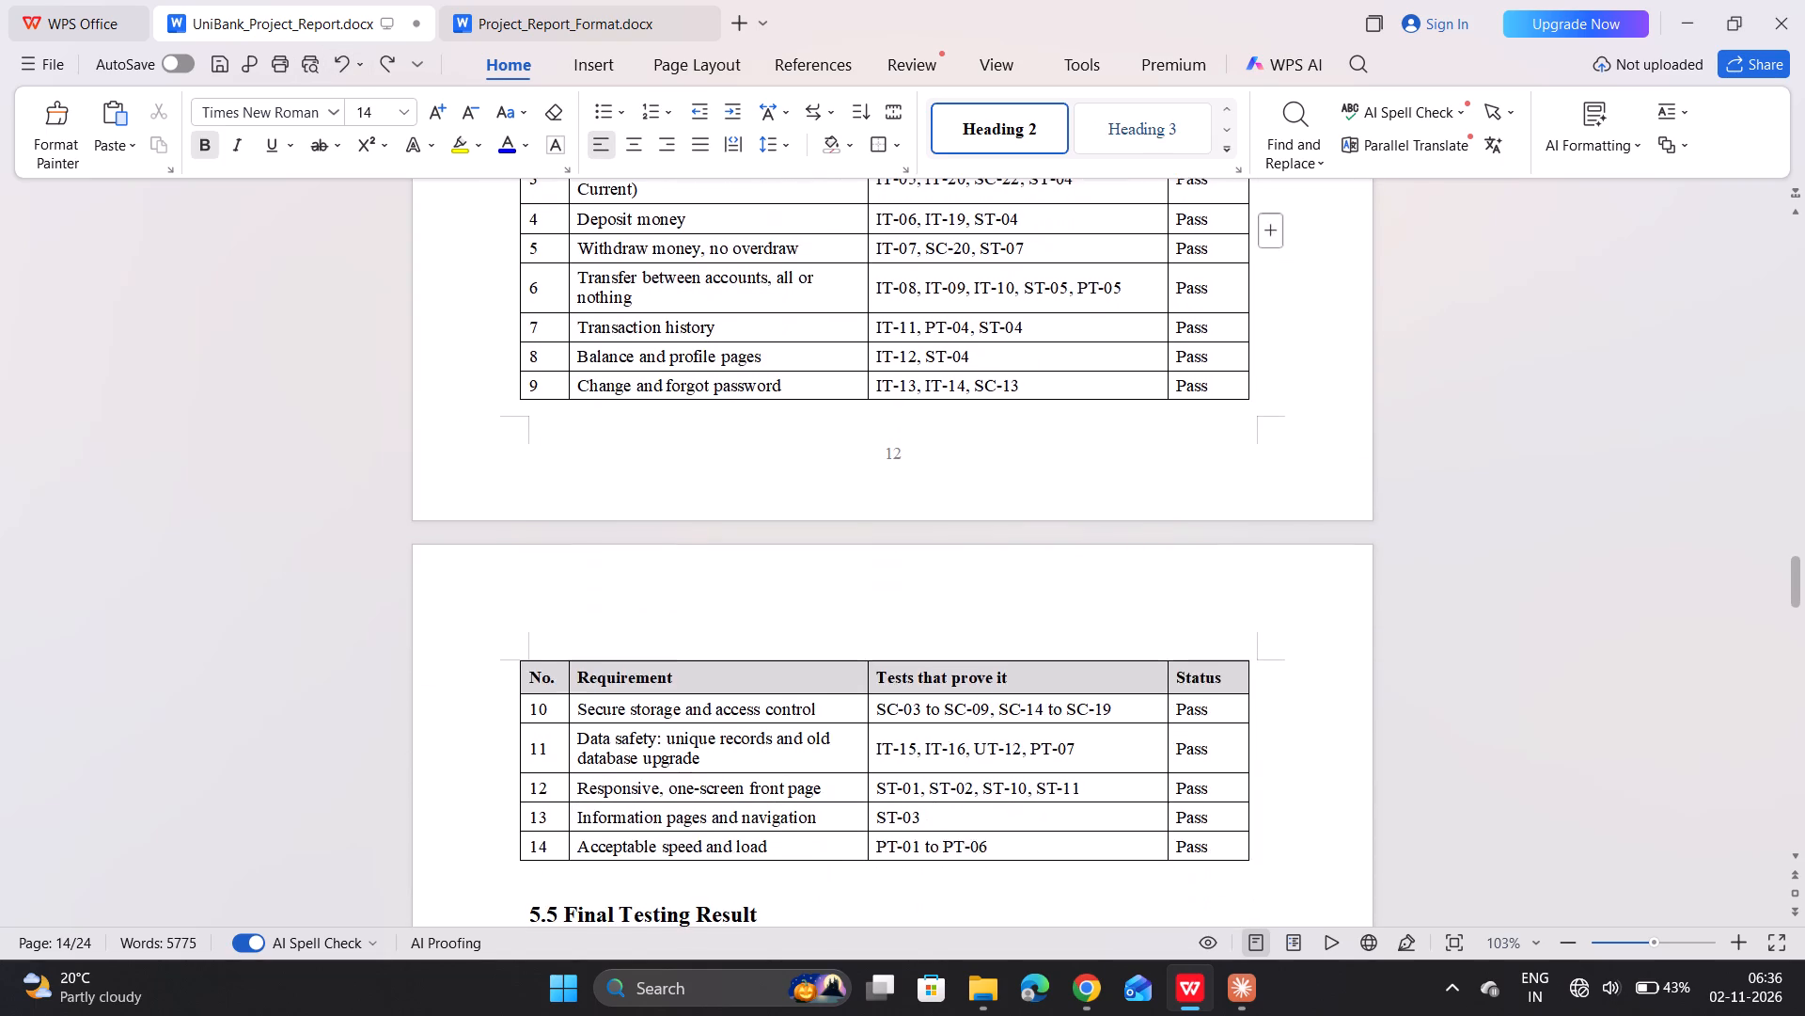
scroll(795, 562, "down", 5)
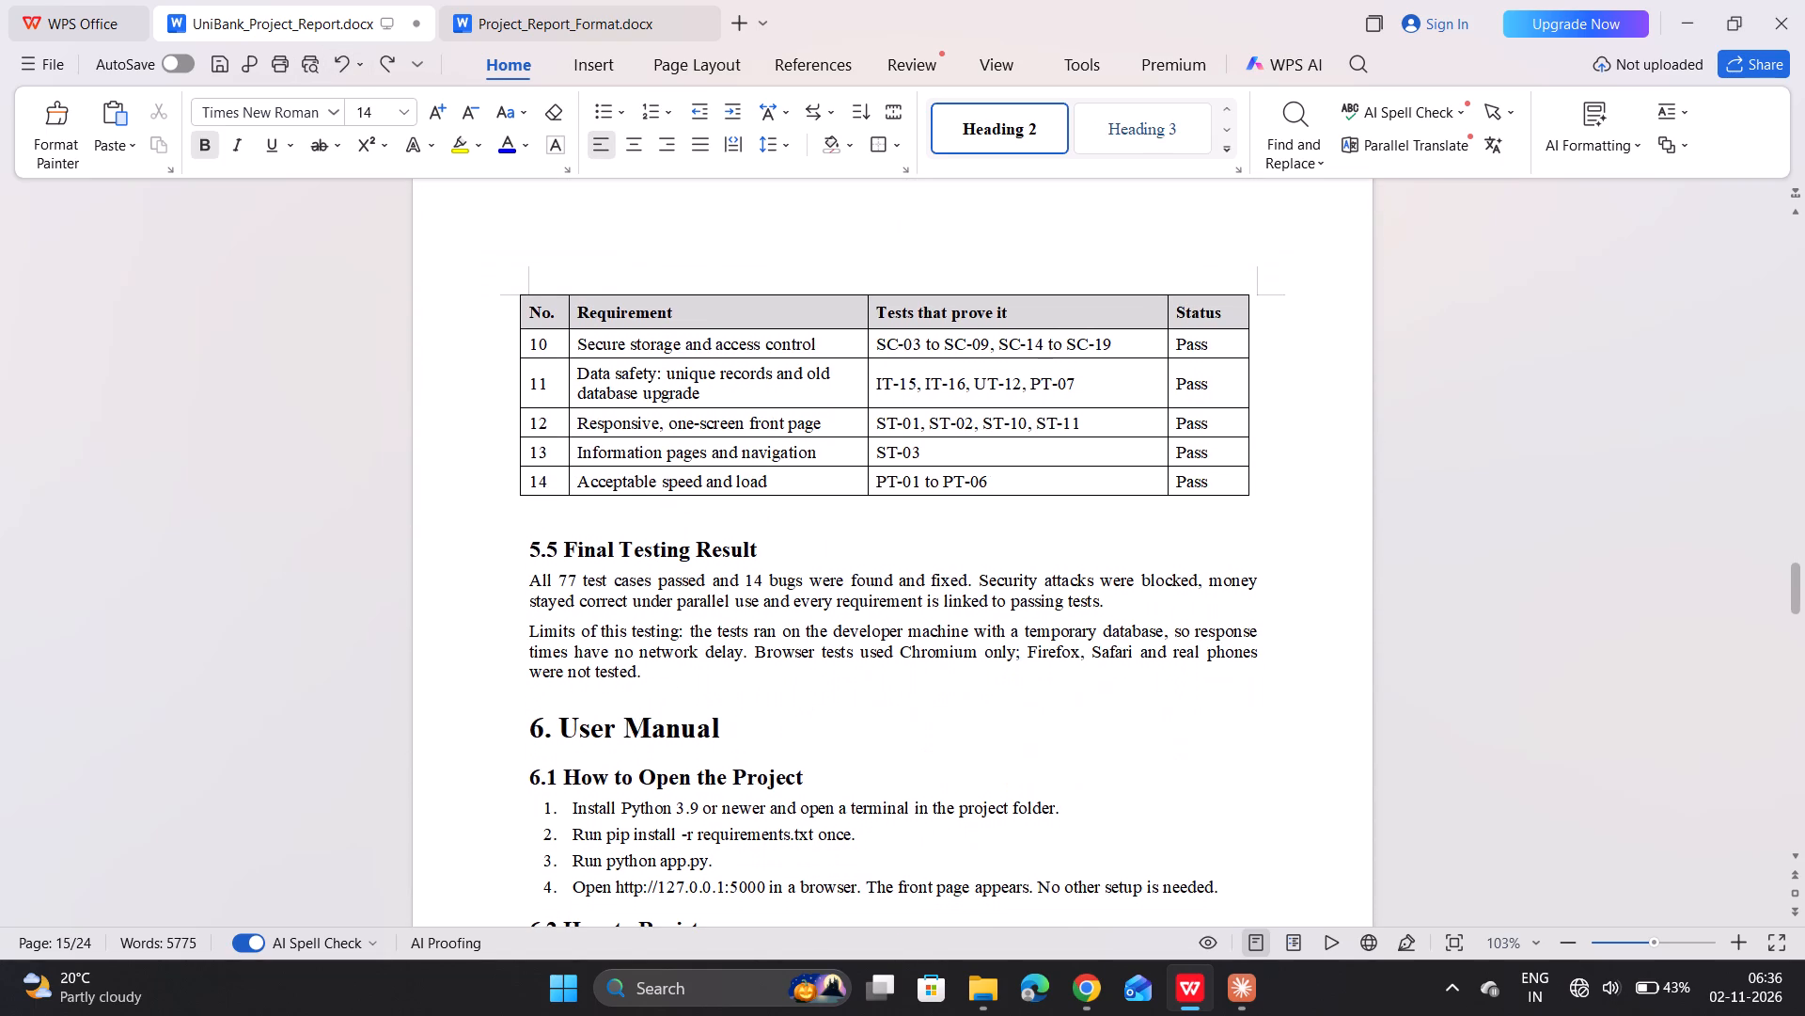
scroll(795, 562, "down", 3)
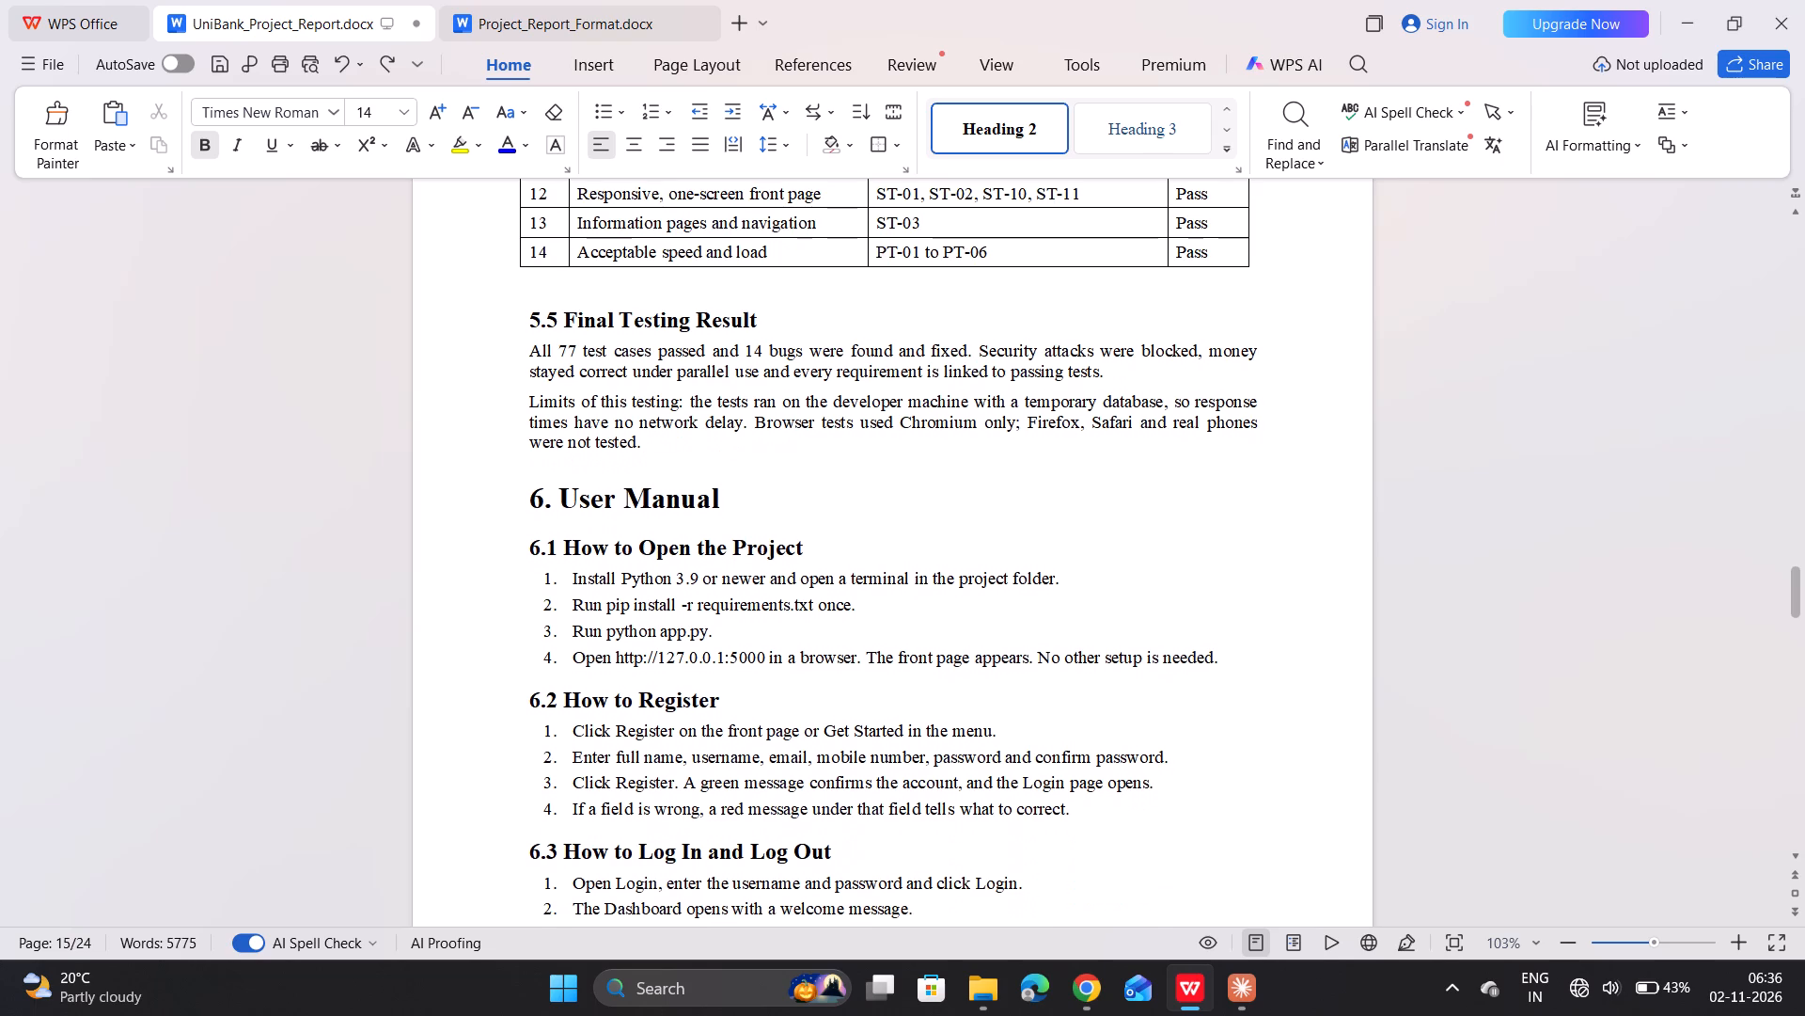
scroll(795, 562, "down", 2)
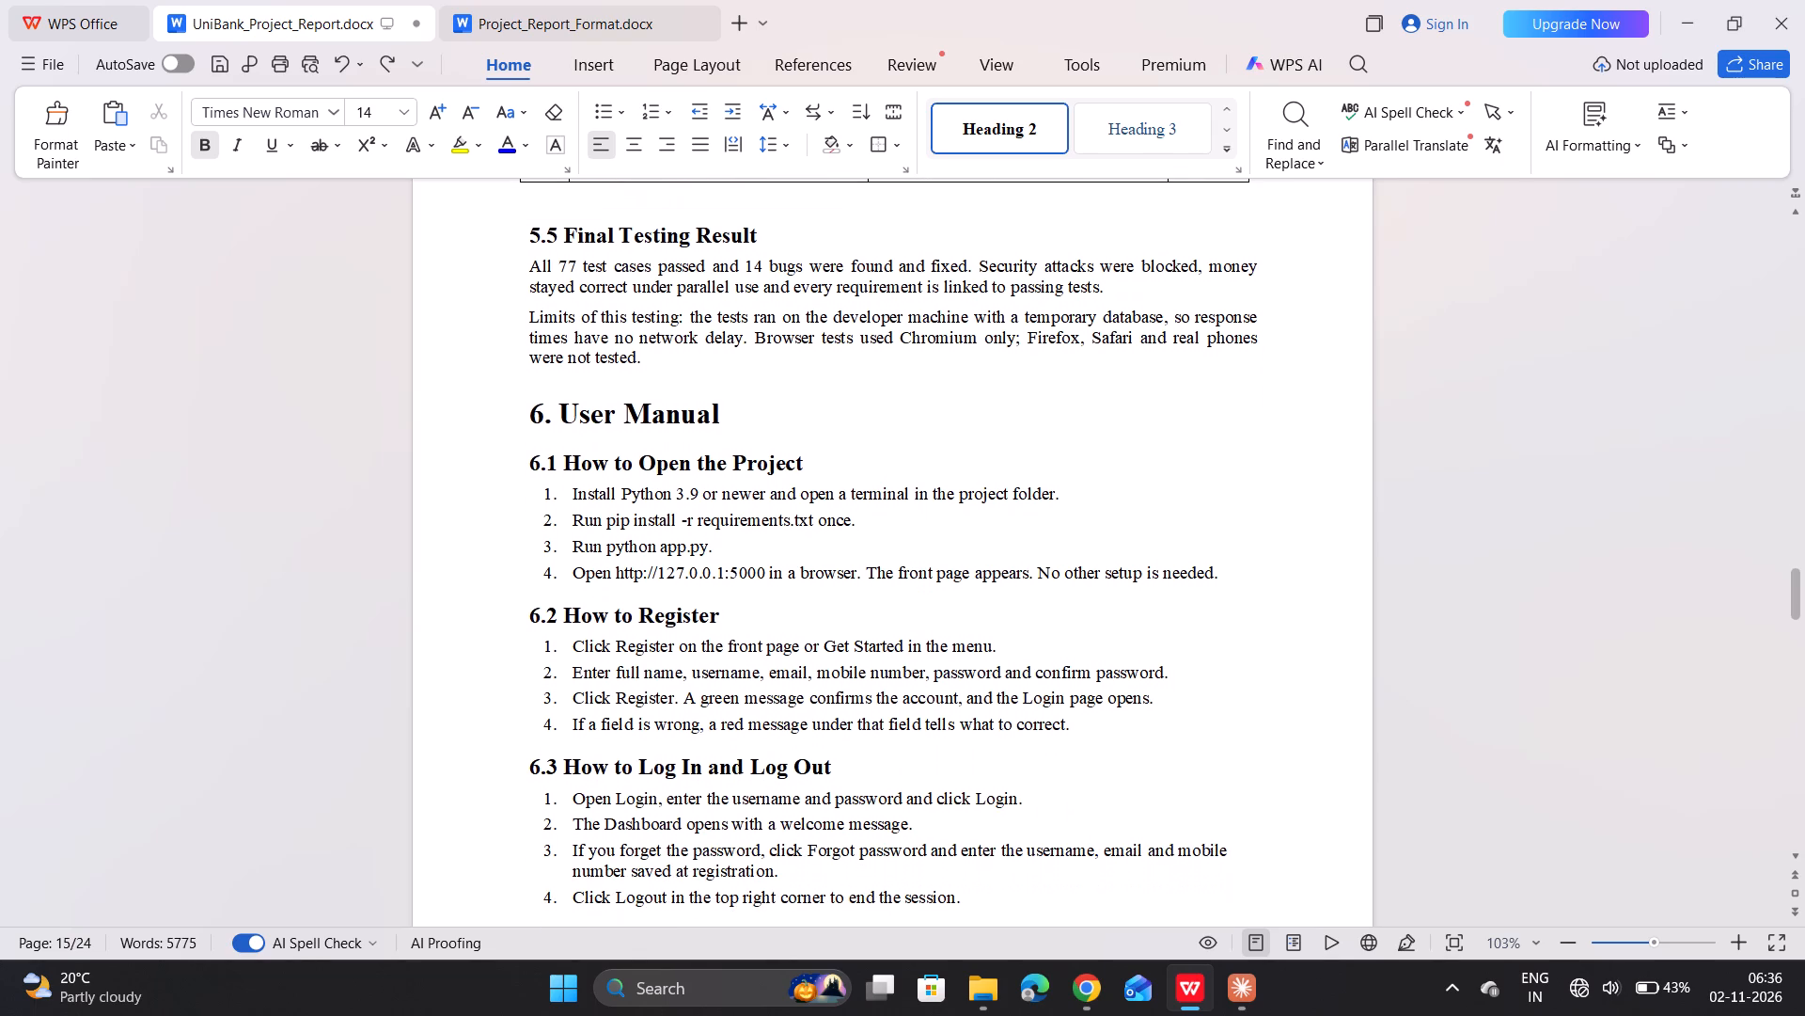
scroll(795, 562, "up", 5)
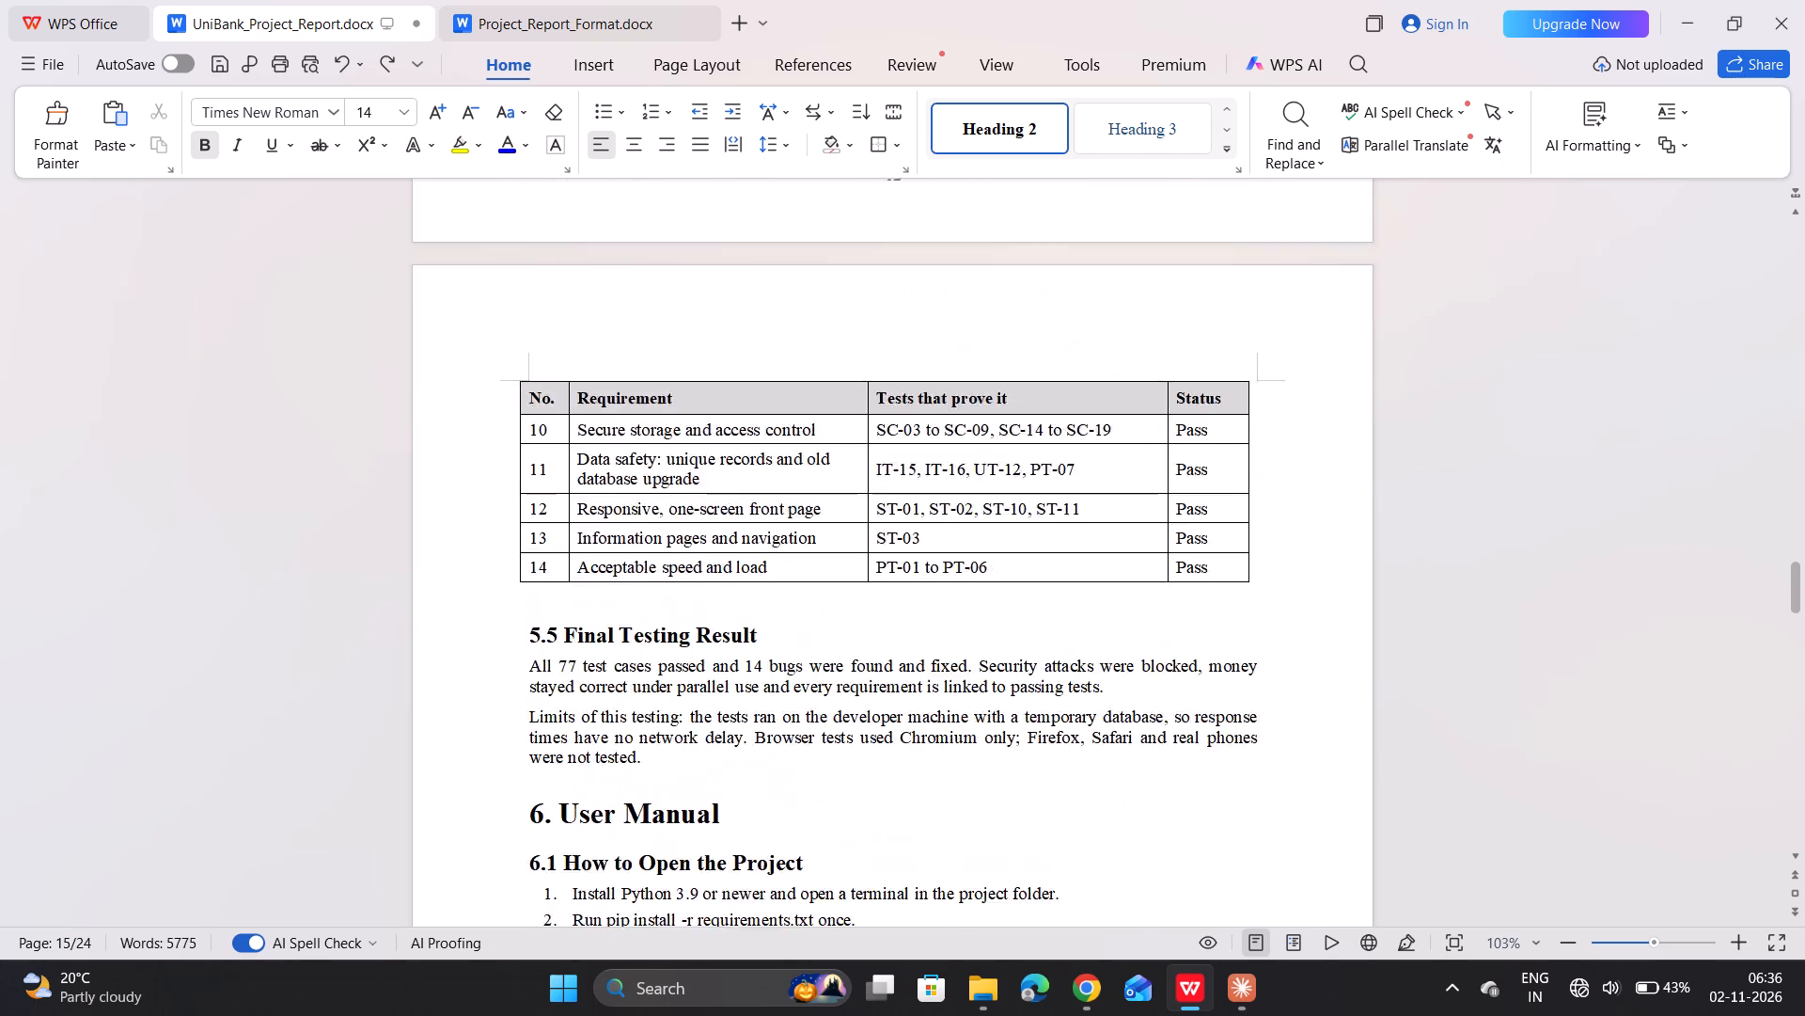
scroll(795, 562, "up", 6)
scroll(795, 562, "down", 1)
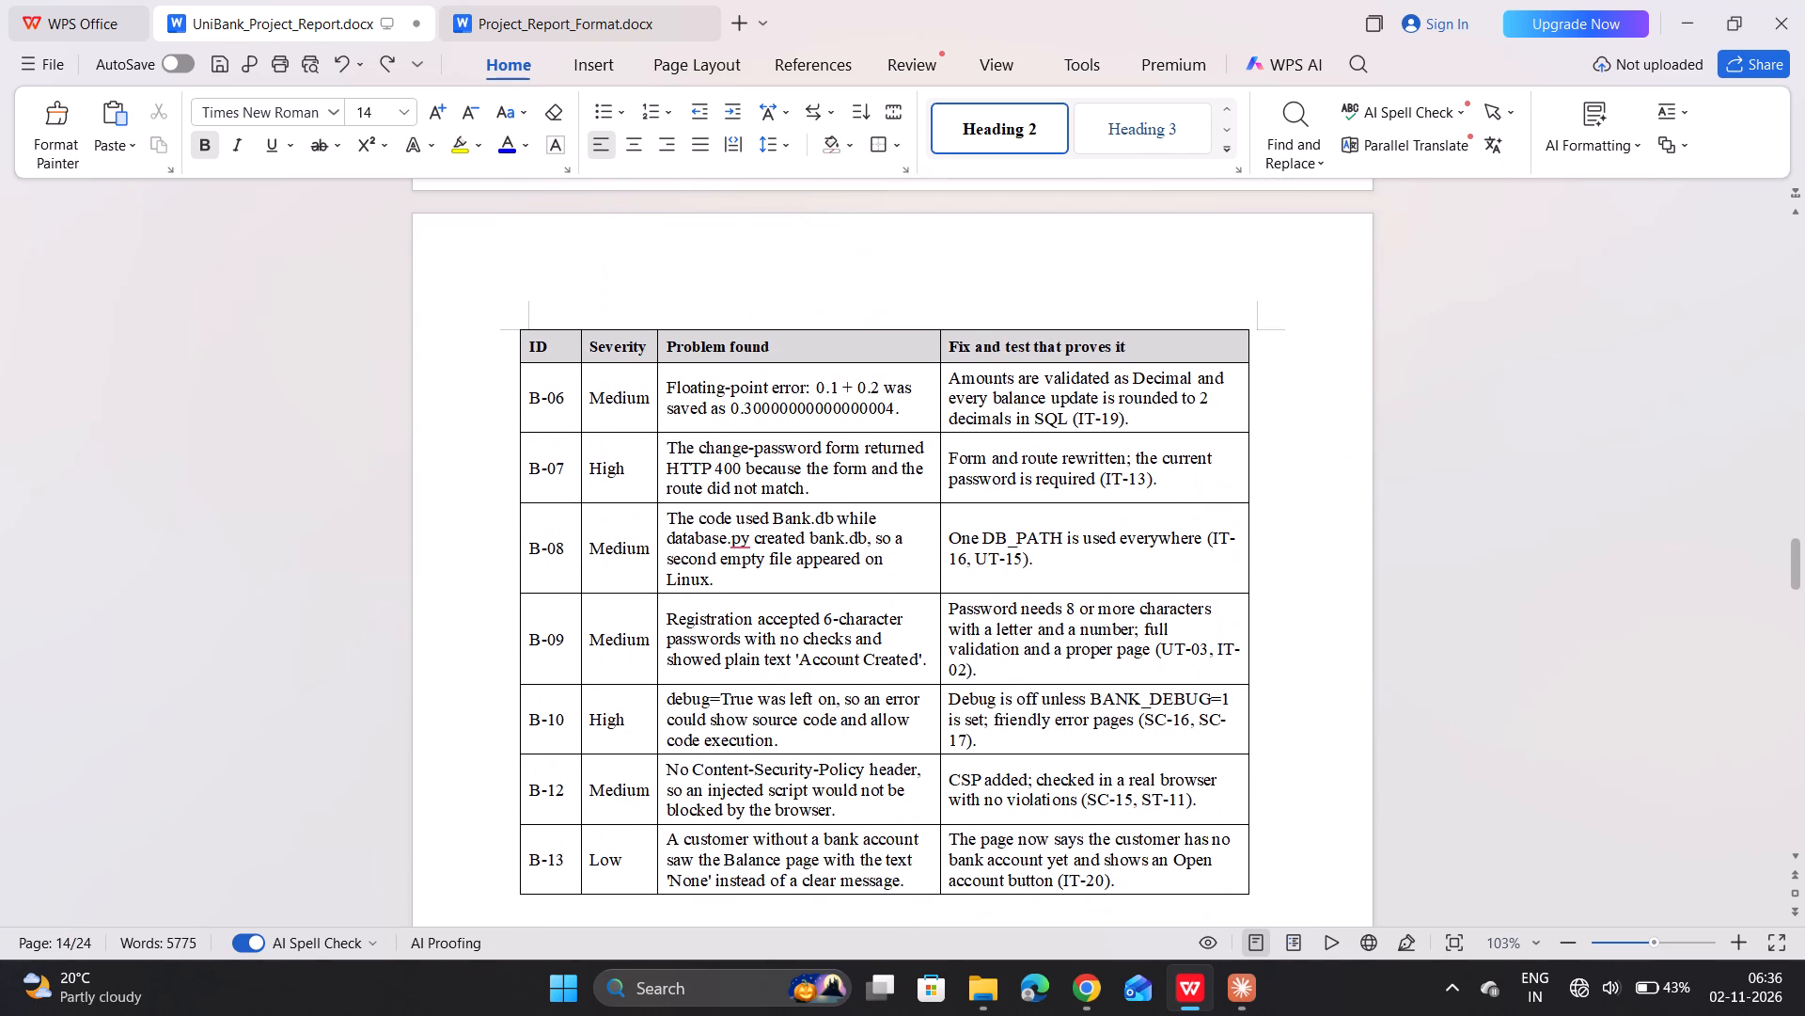
Change the number of bugs found and fixed to 13 in the first sentence of section 5.5 Final Testing Result.
scroll(795, 562, "down", 6)
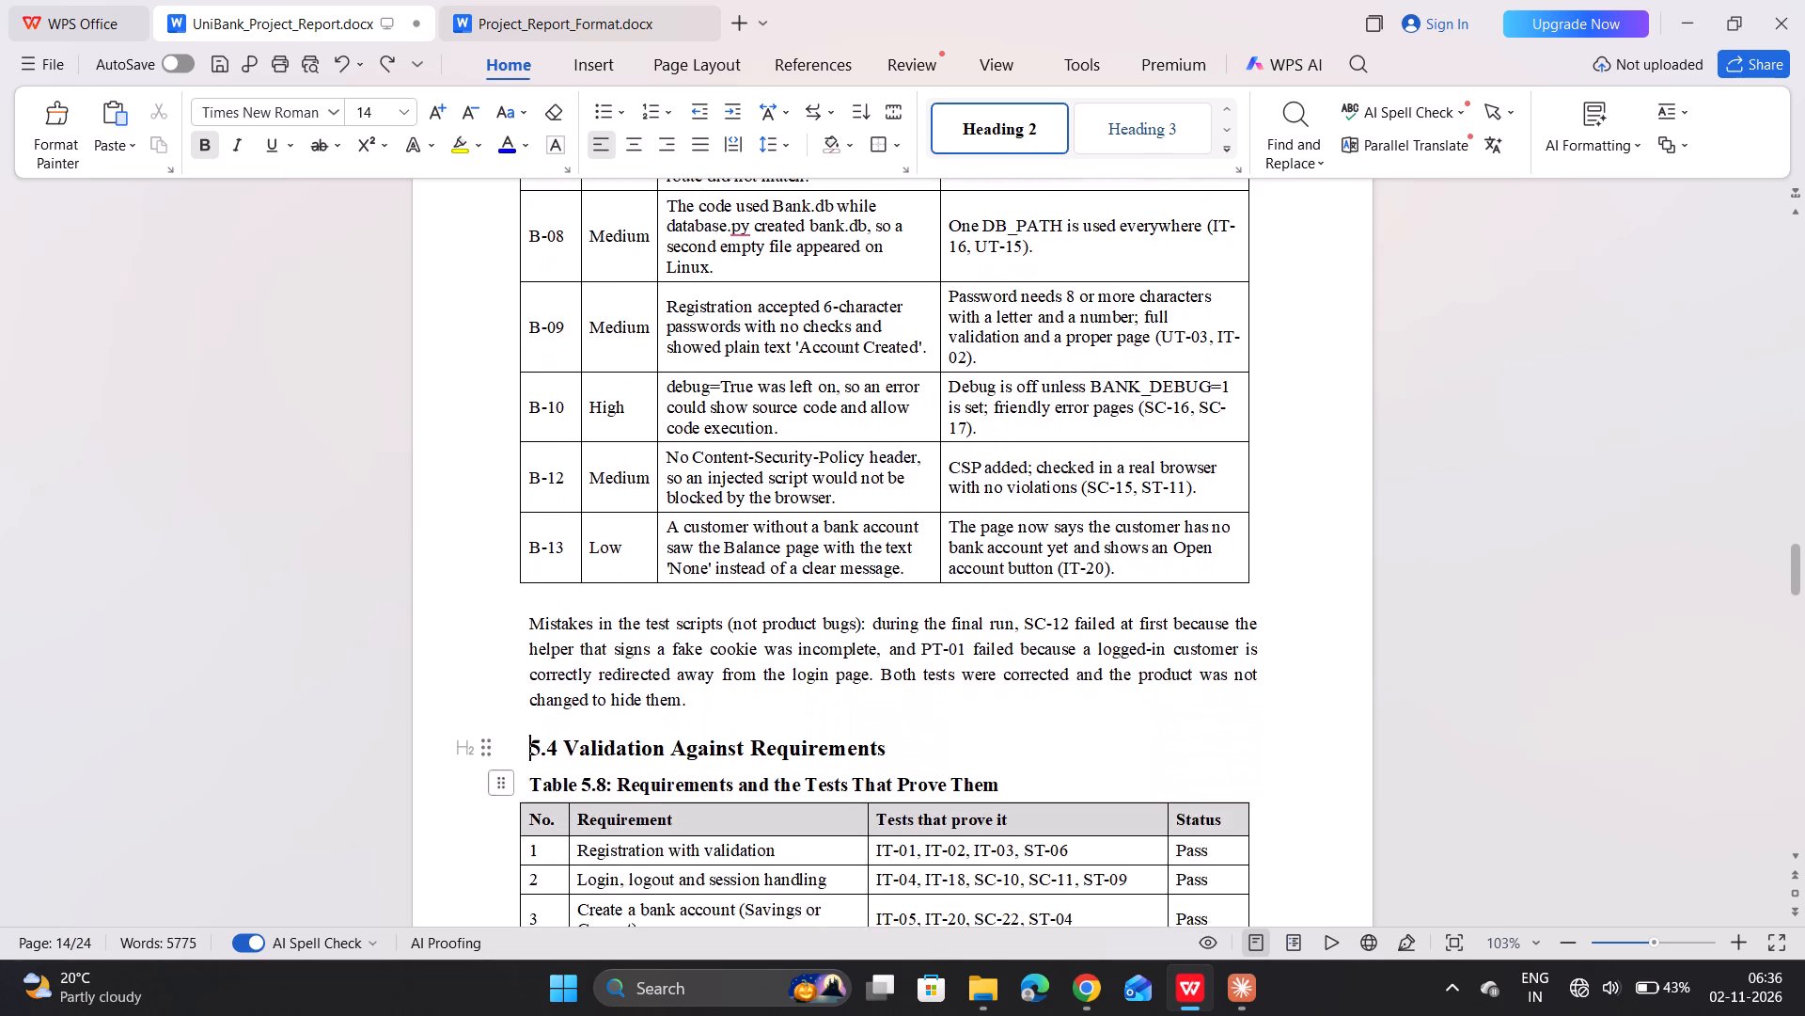
scroll(795, 562, "down", 4)
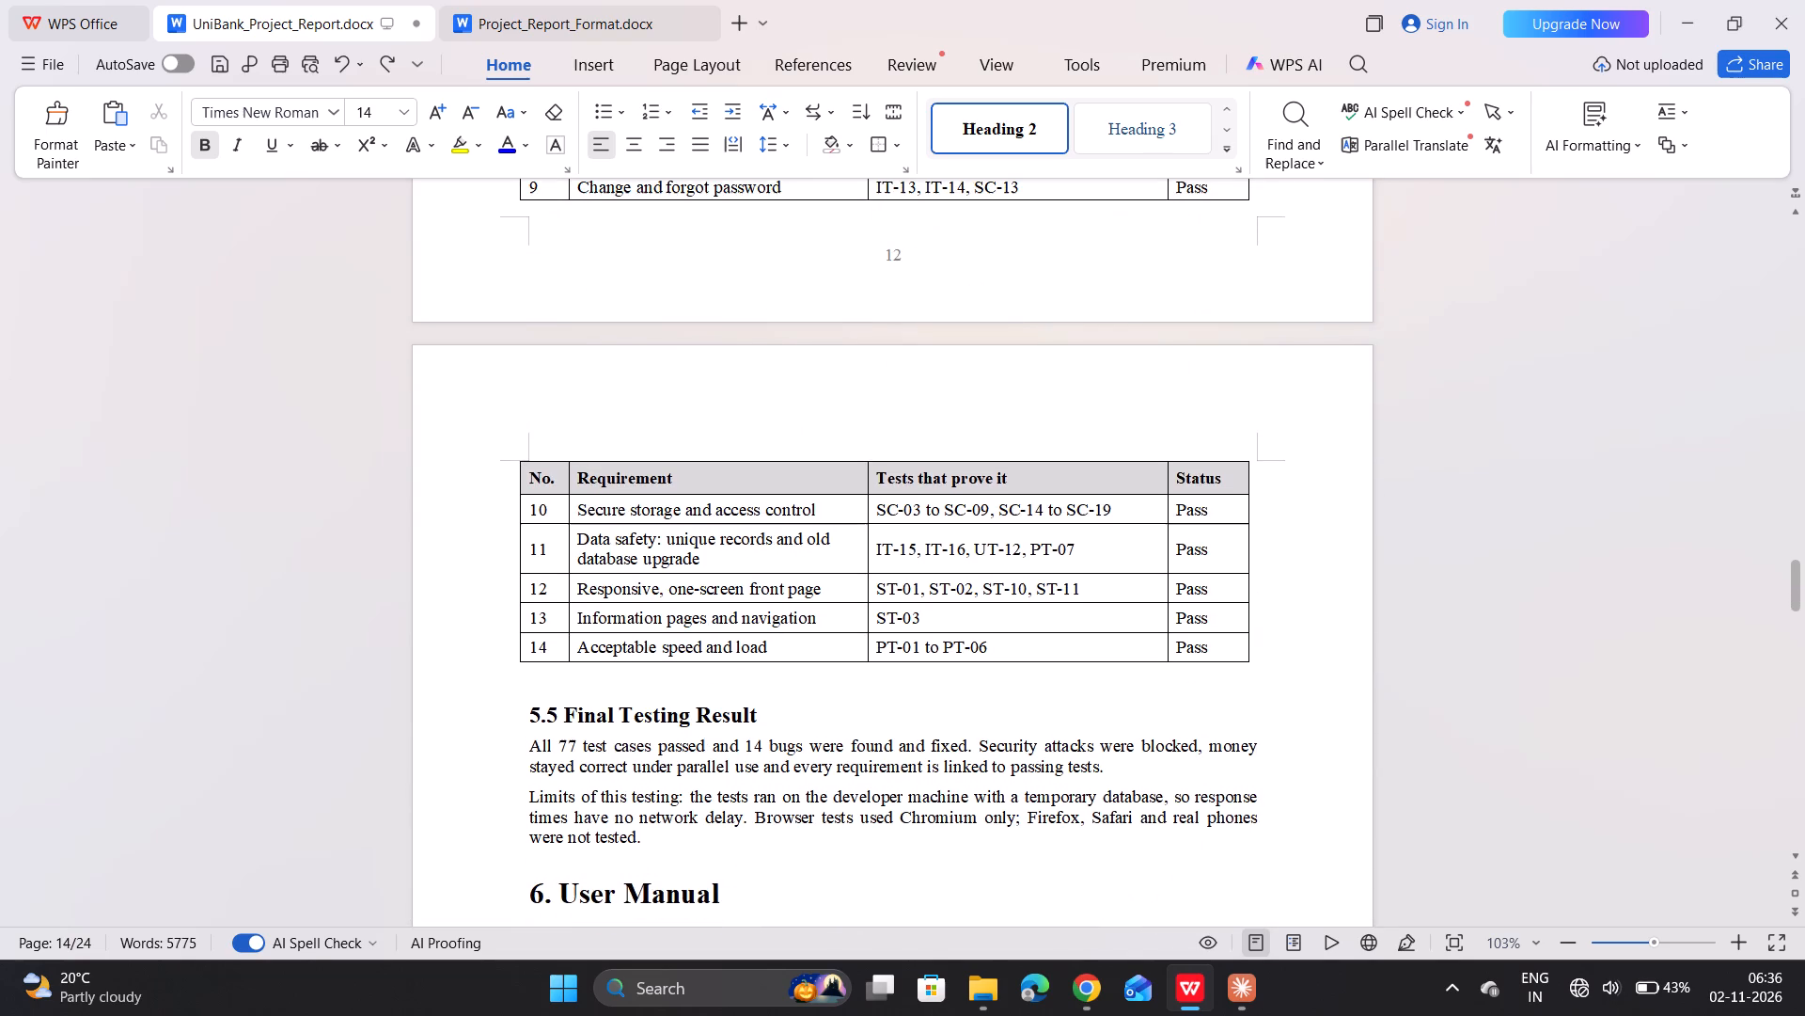
scroll(795, 562, "down", 1)
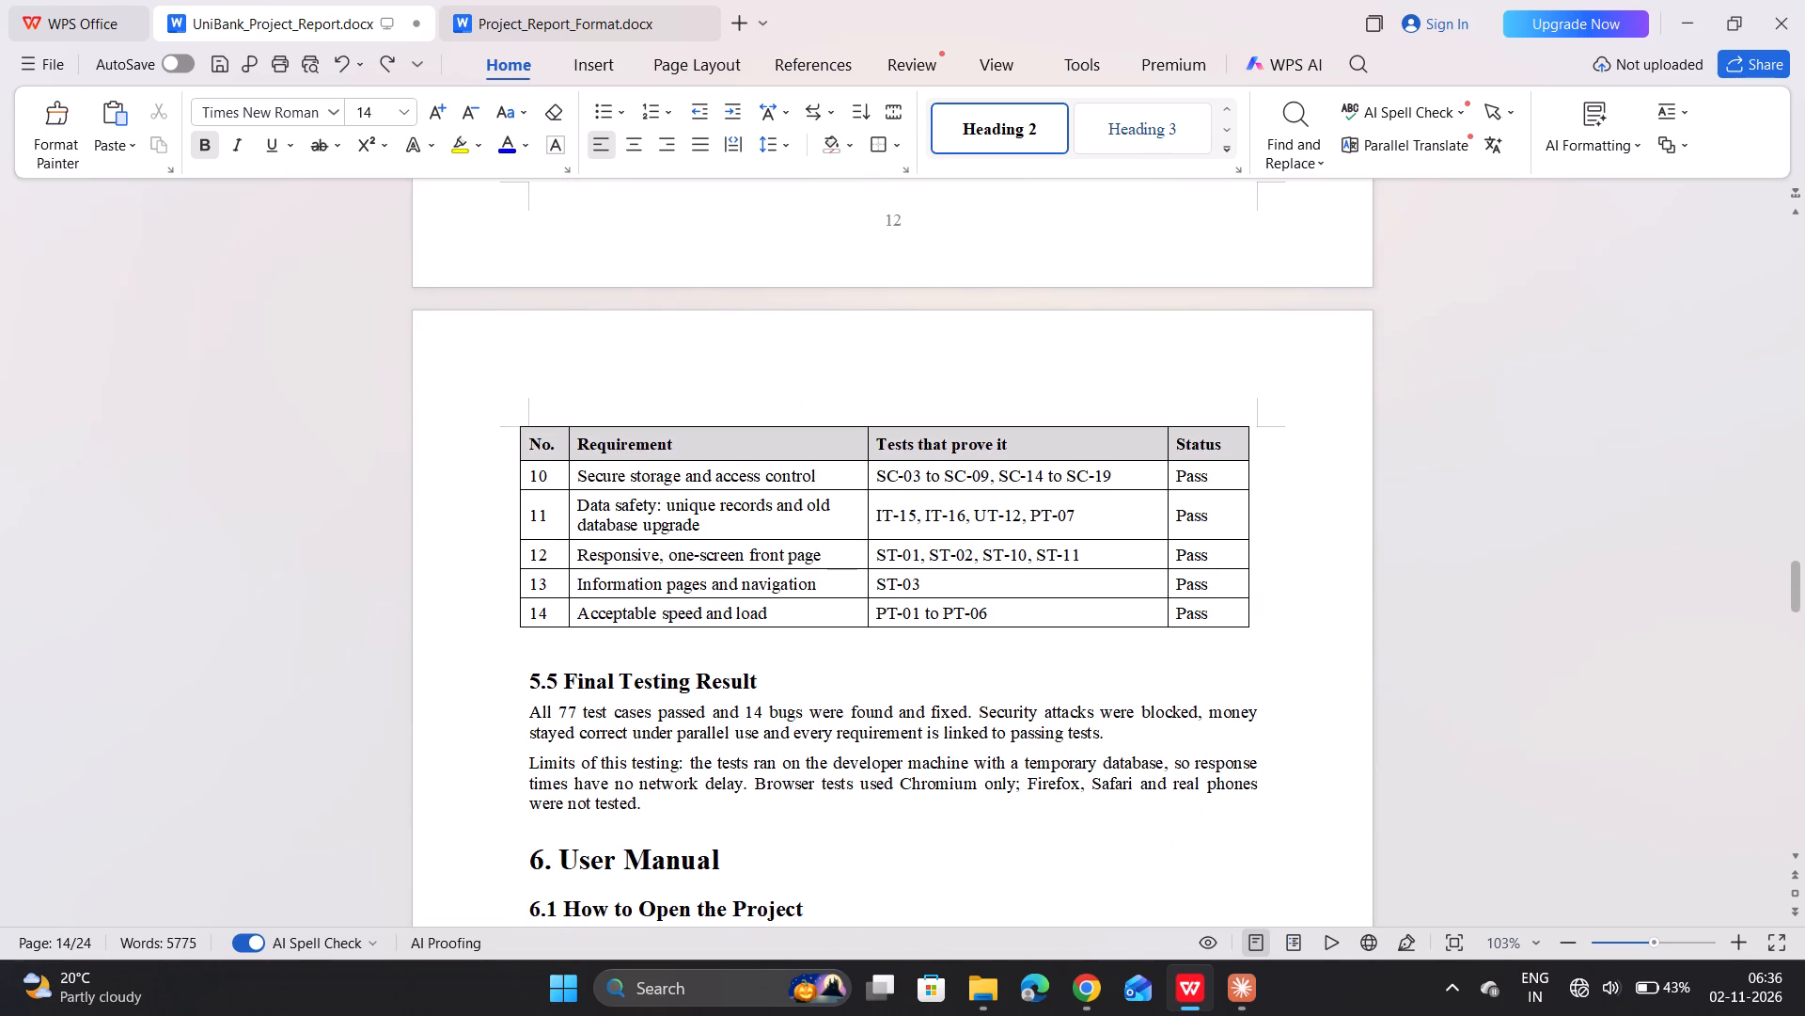
left_click(762, 708)
key("BackSpace")
key("3")
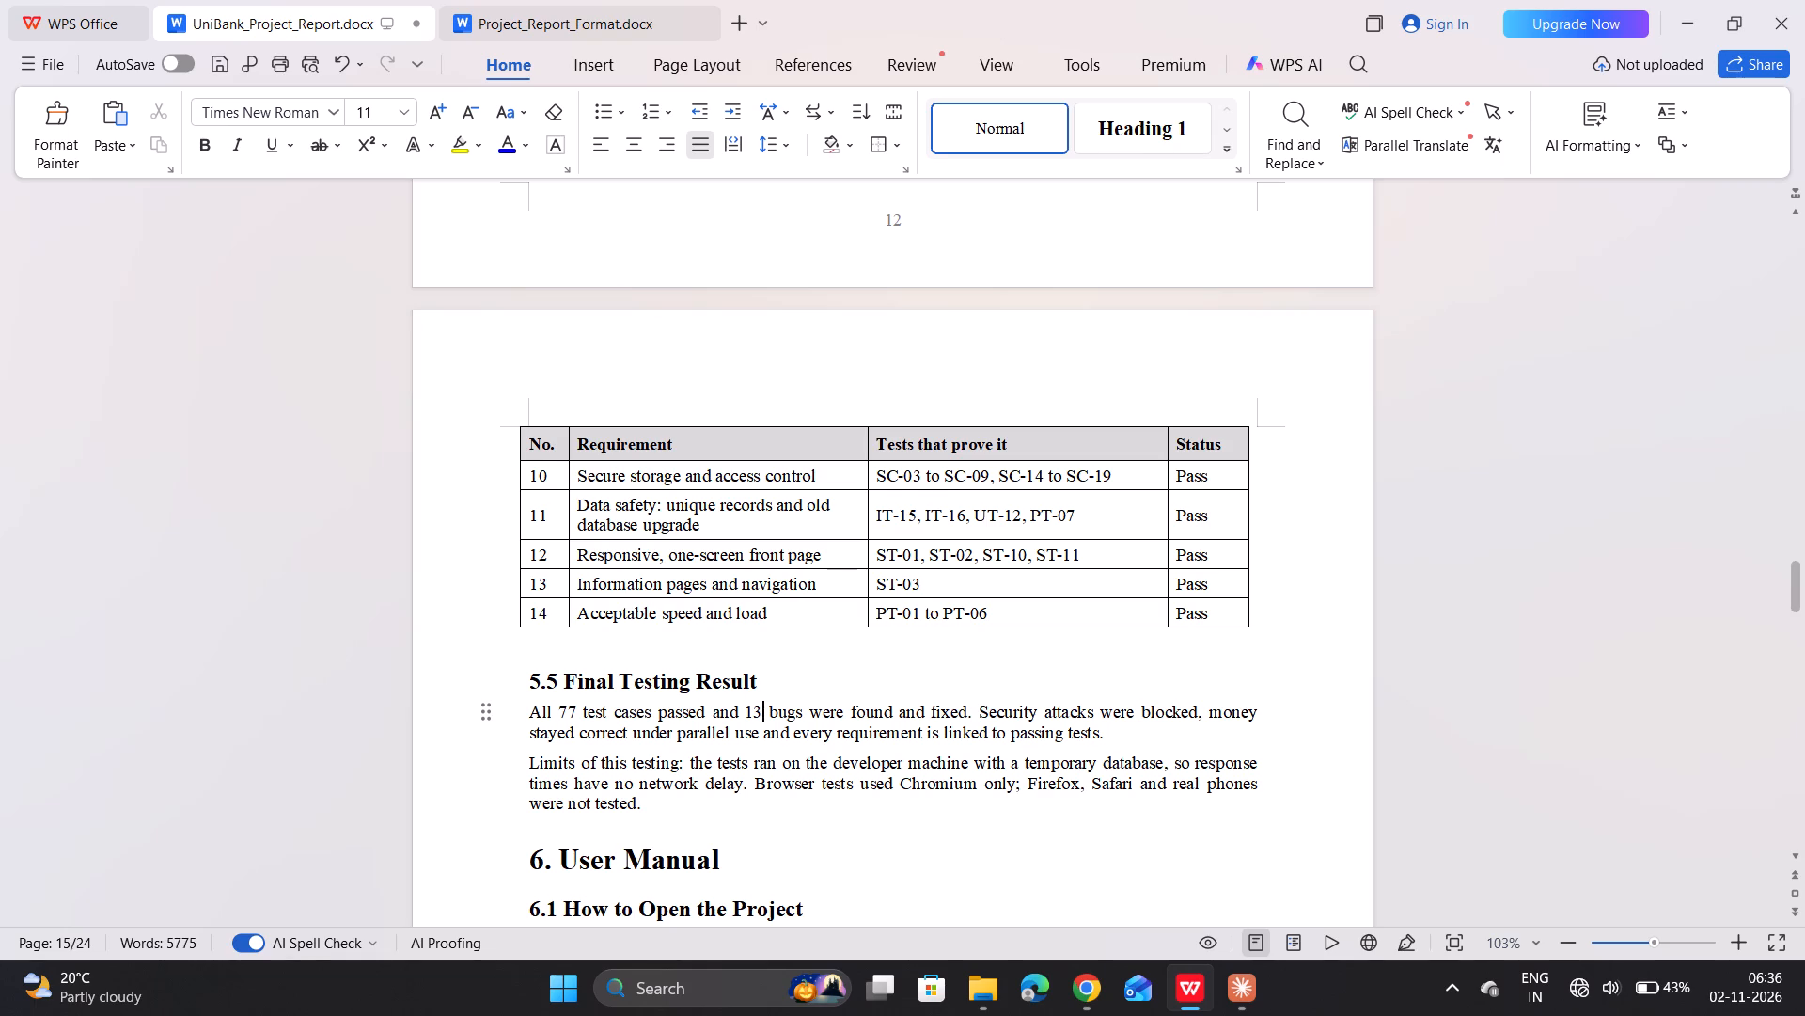
Skim the report from chapter 6 User Manual to its last page, and return to the Table of Contents.
scroll(762, 708, "down", 8)
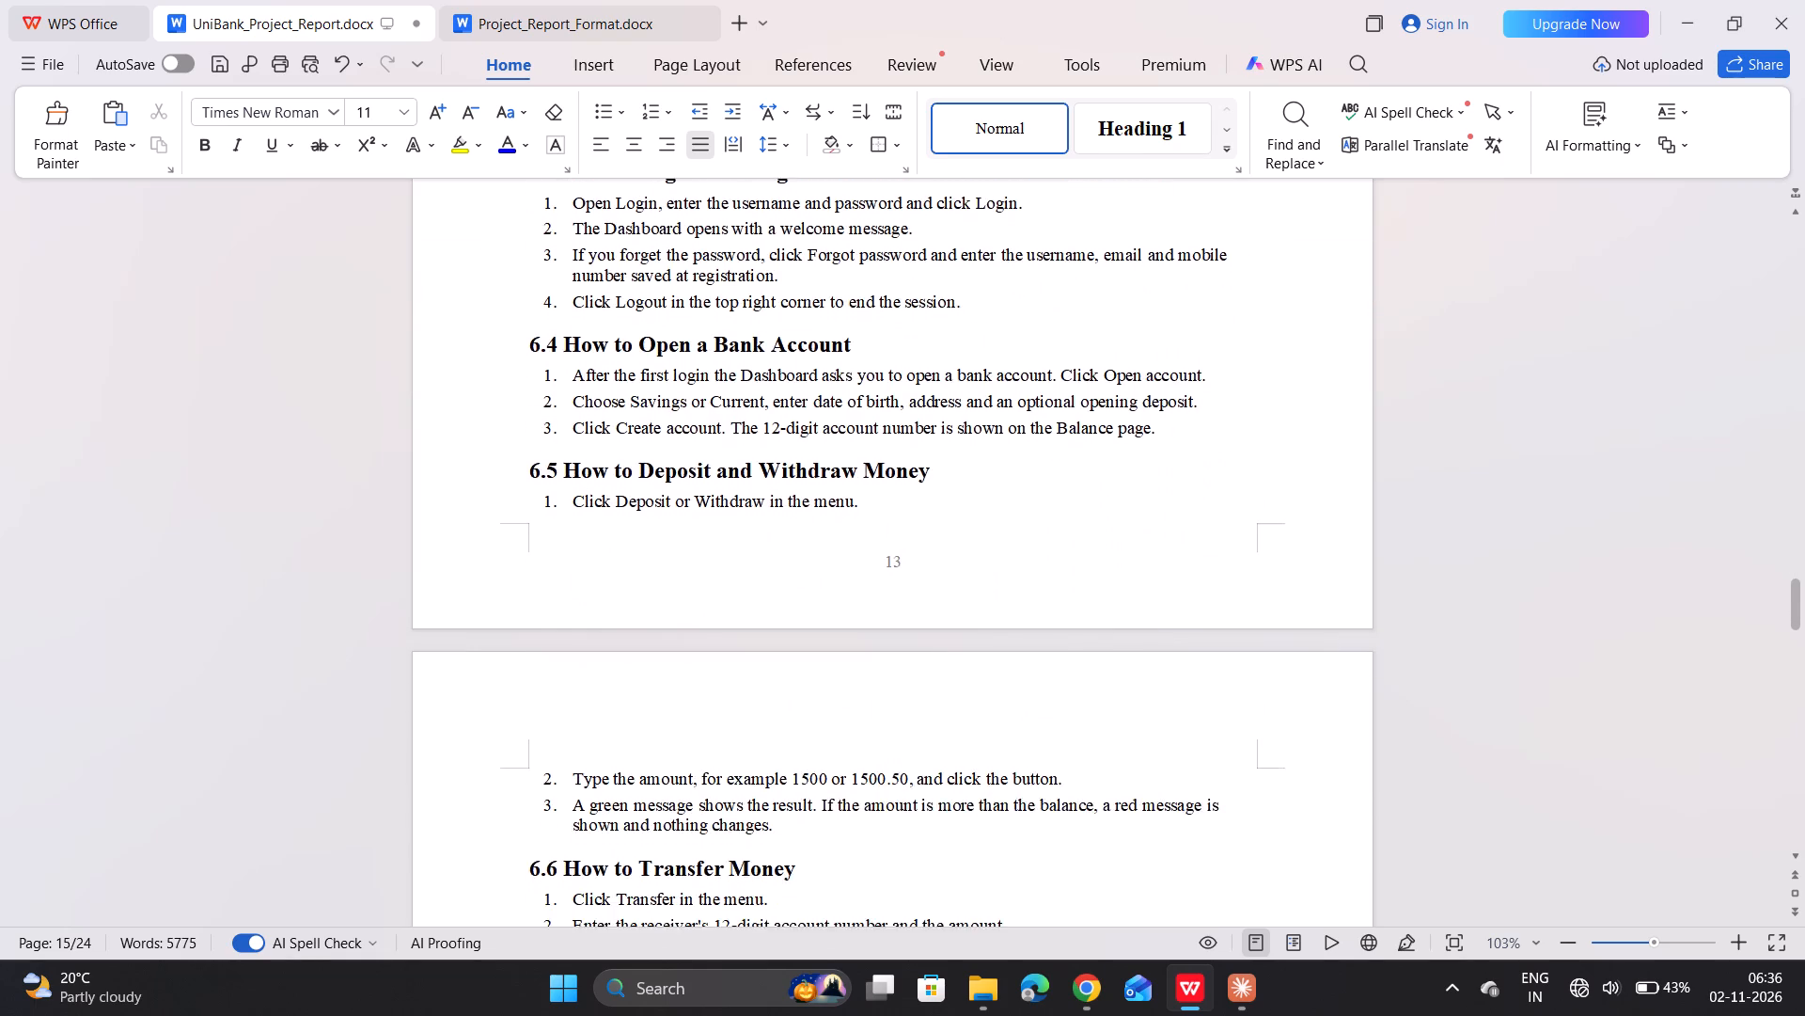
scroll(762, 708, "down", 8)
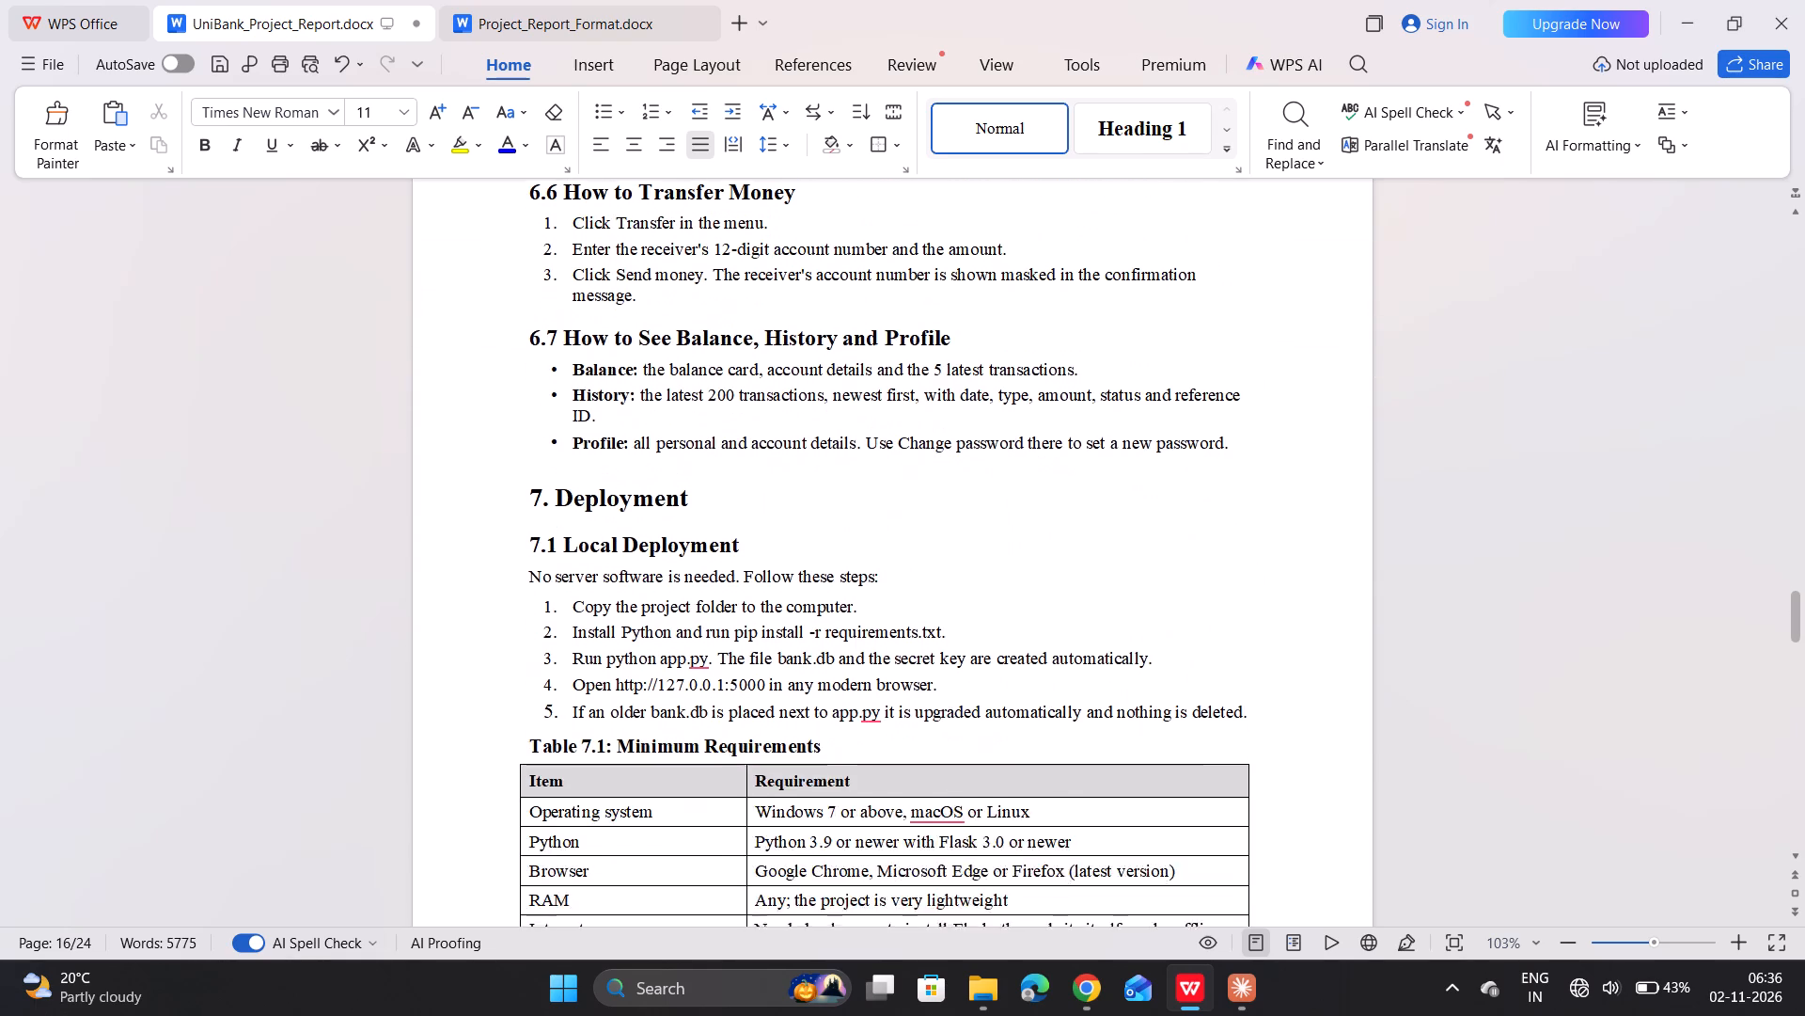
scroll(762, 708, "down", 8)
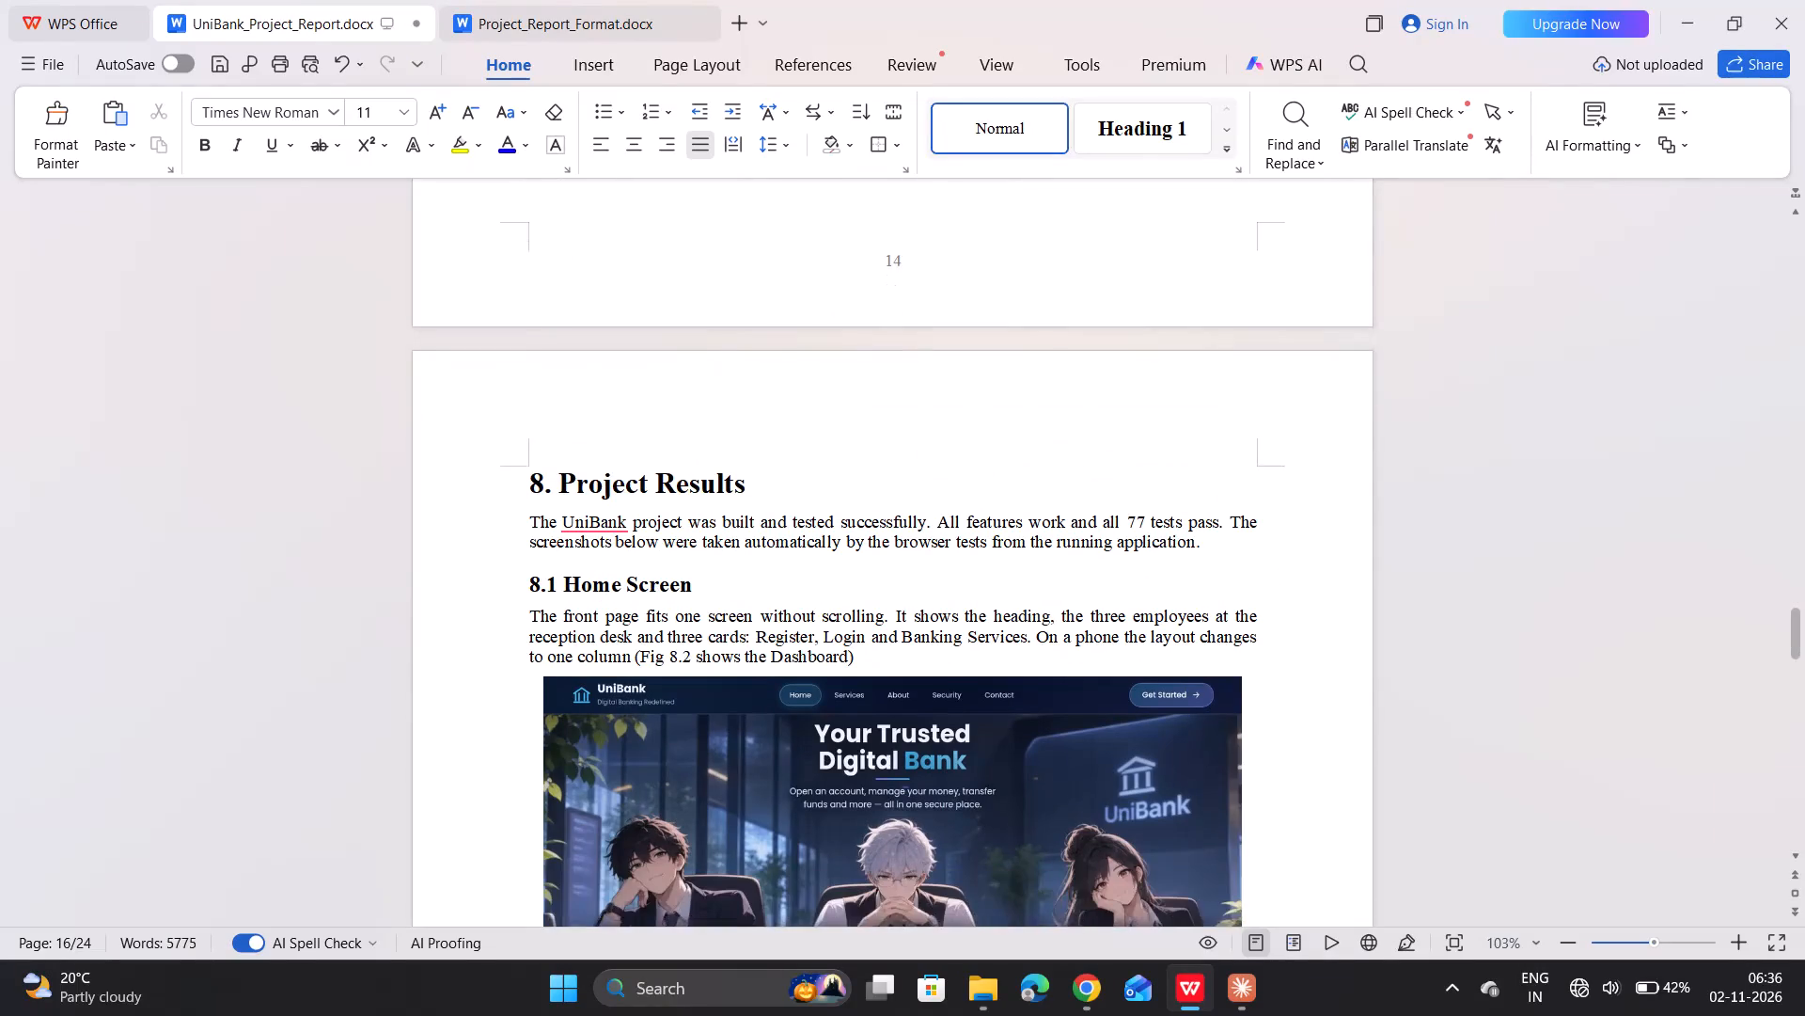
scroll(762, 708, "down", 8)
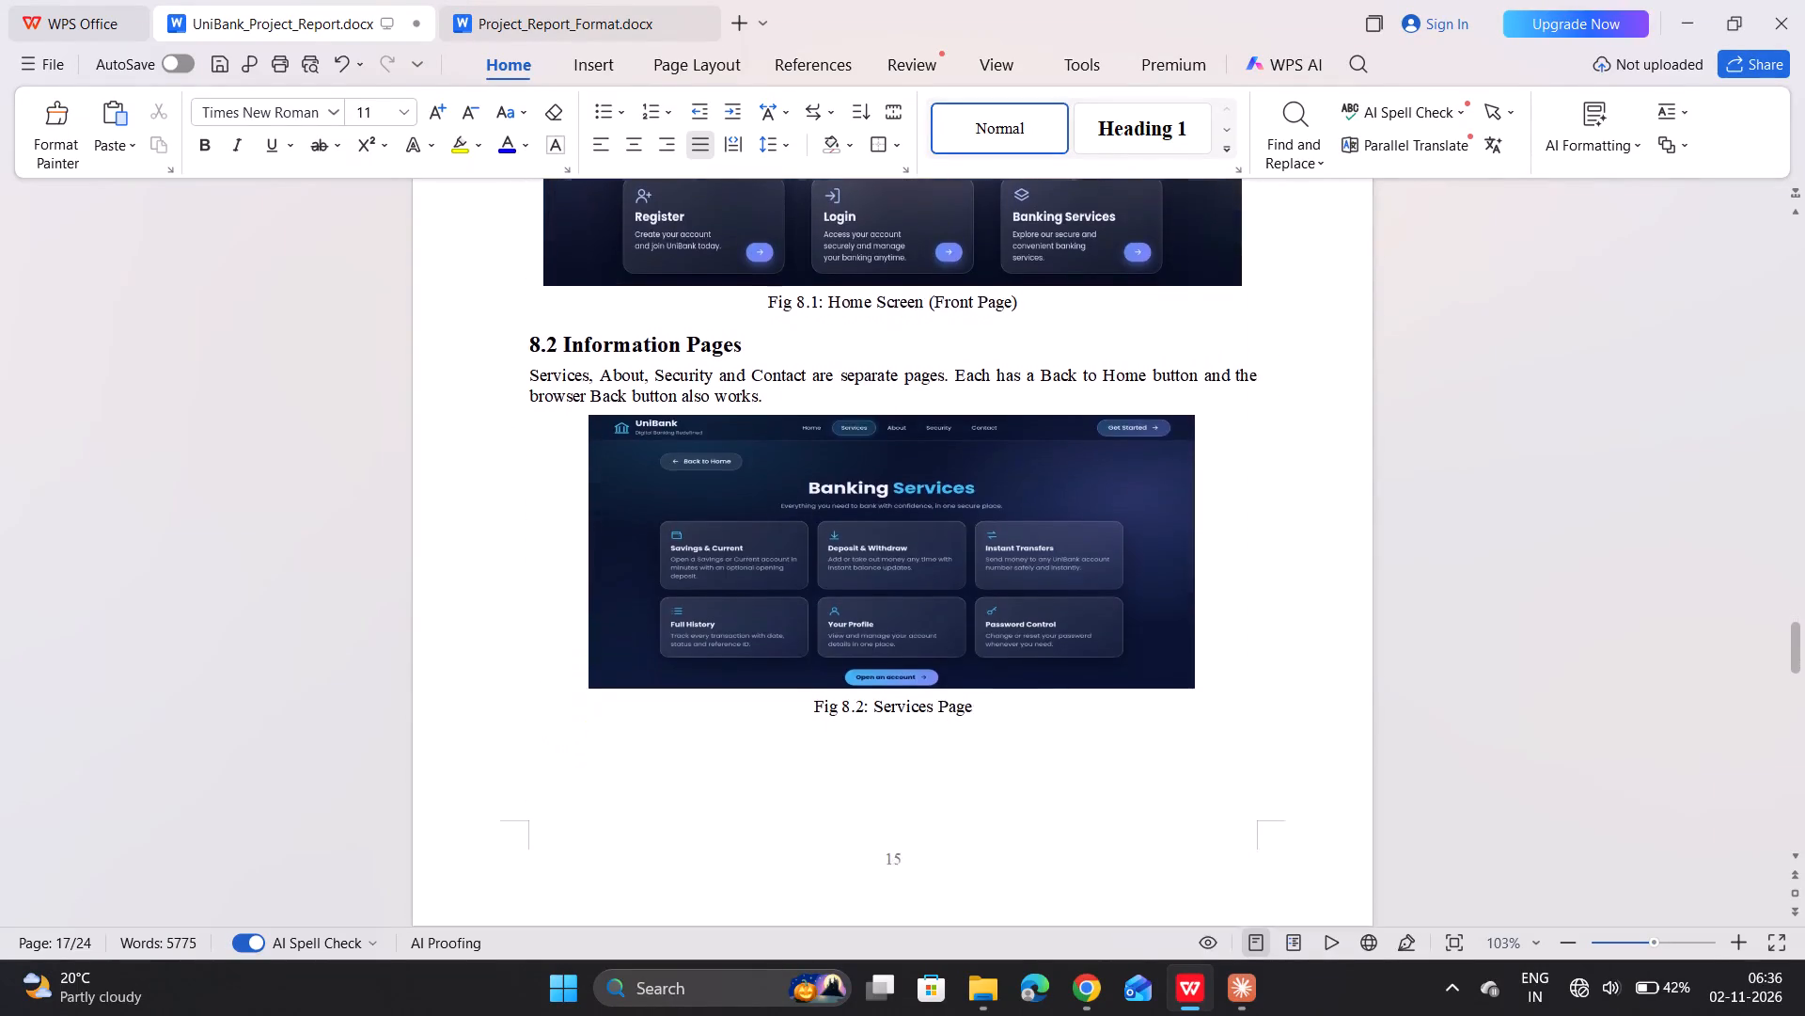
scroll(762, 708, "down", 7)
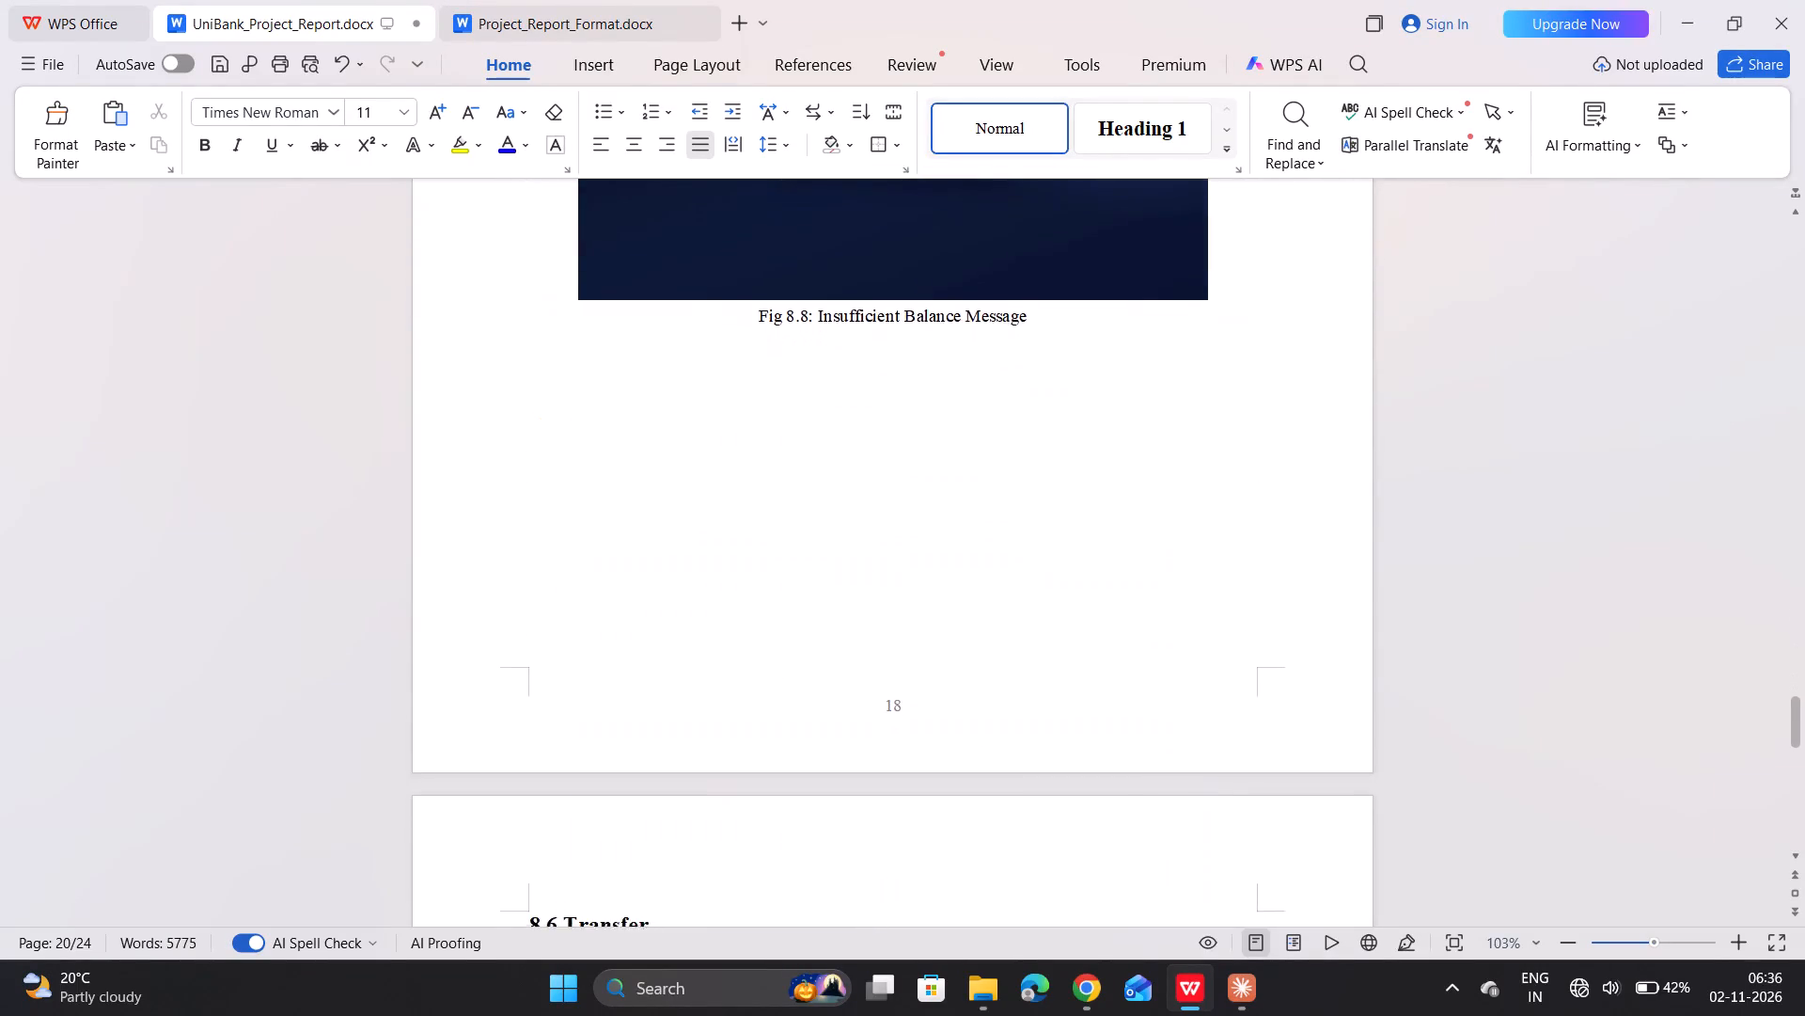
scroll(762, 708, "down", 11)
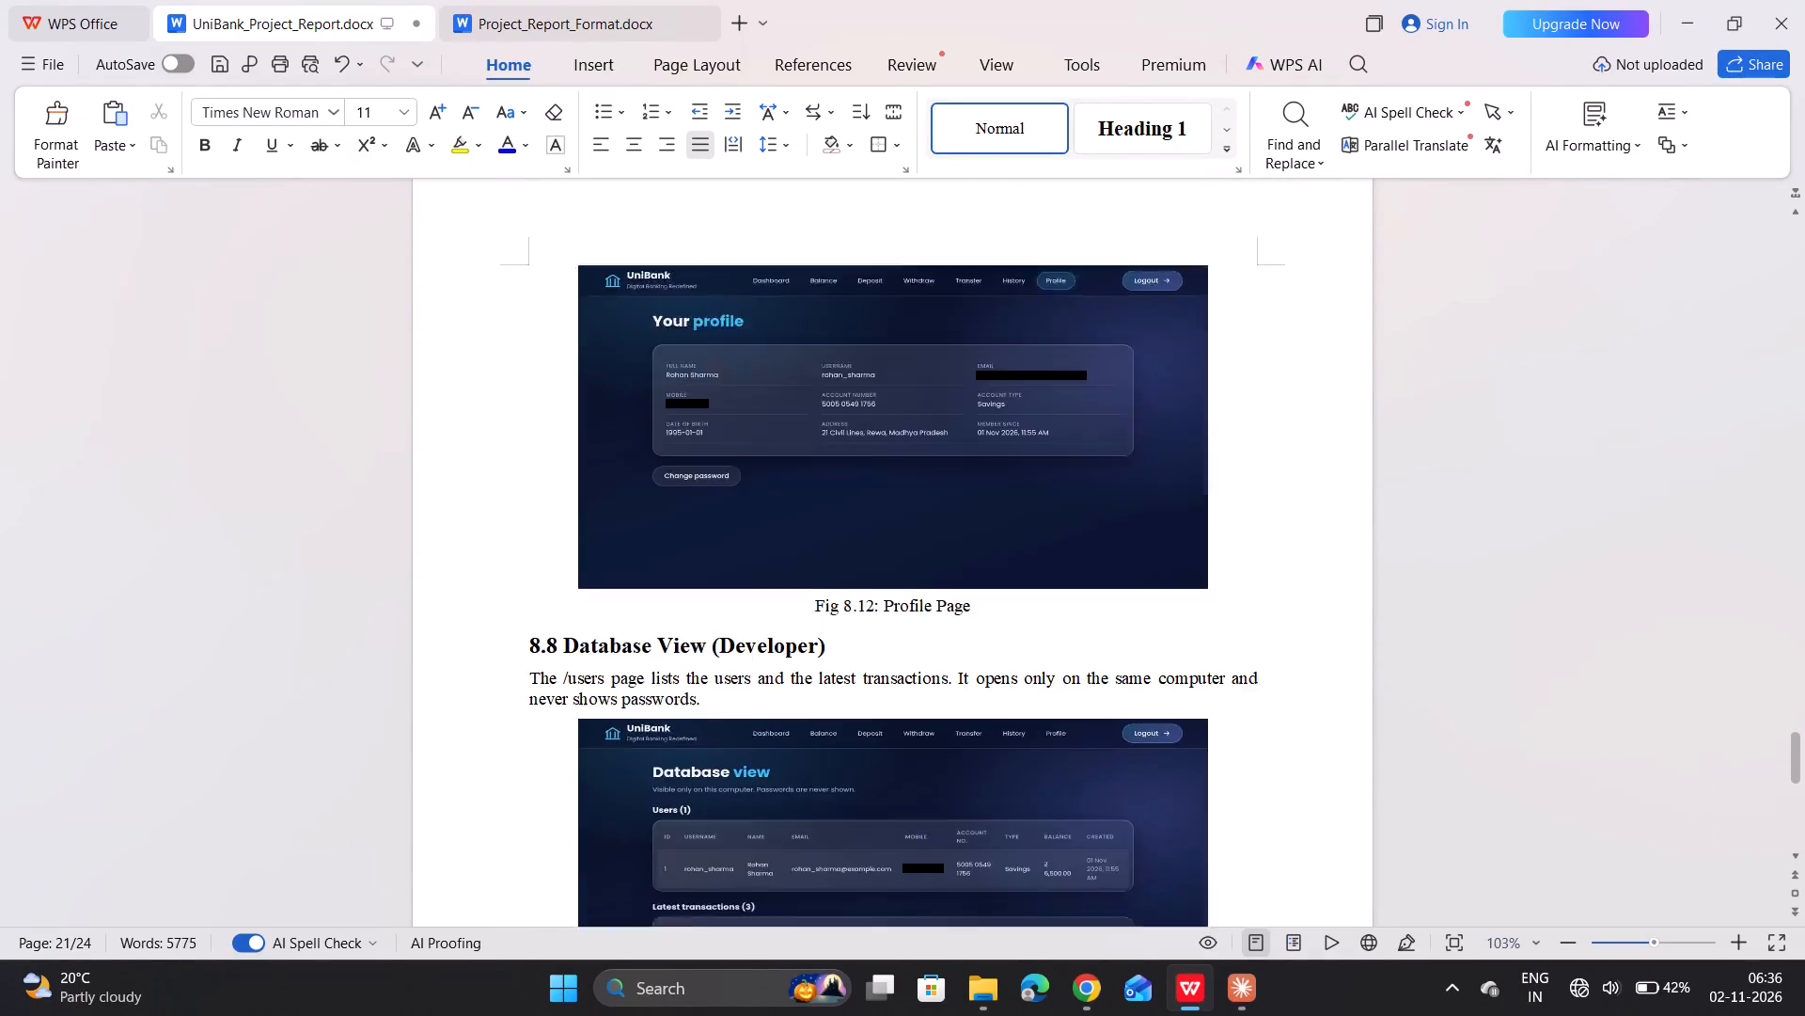
scroll(762, 708, "down", 9)
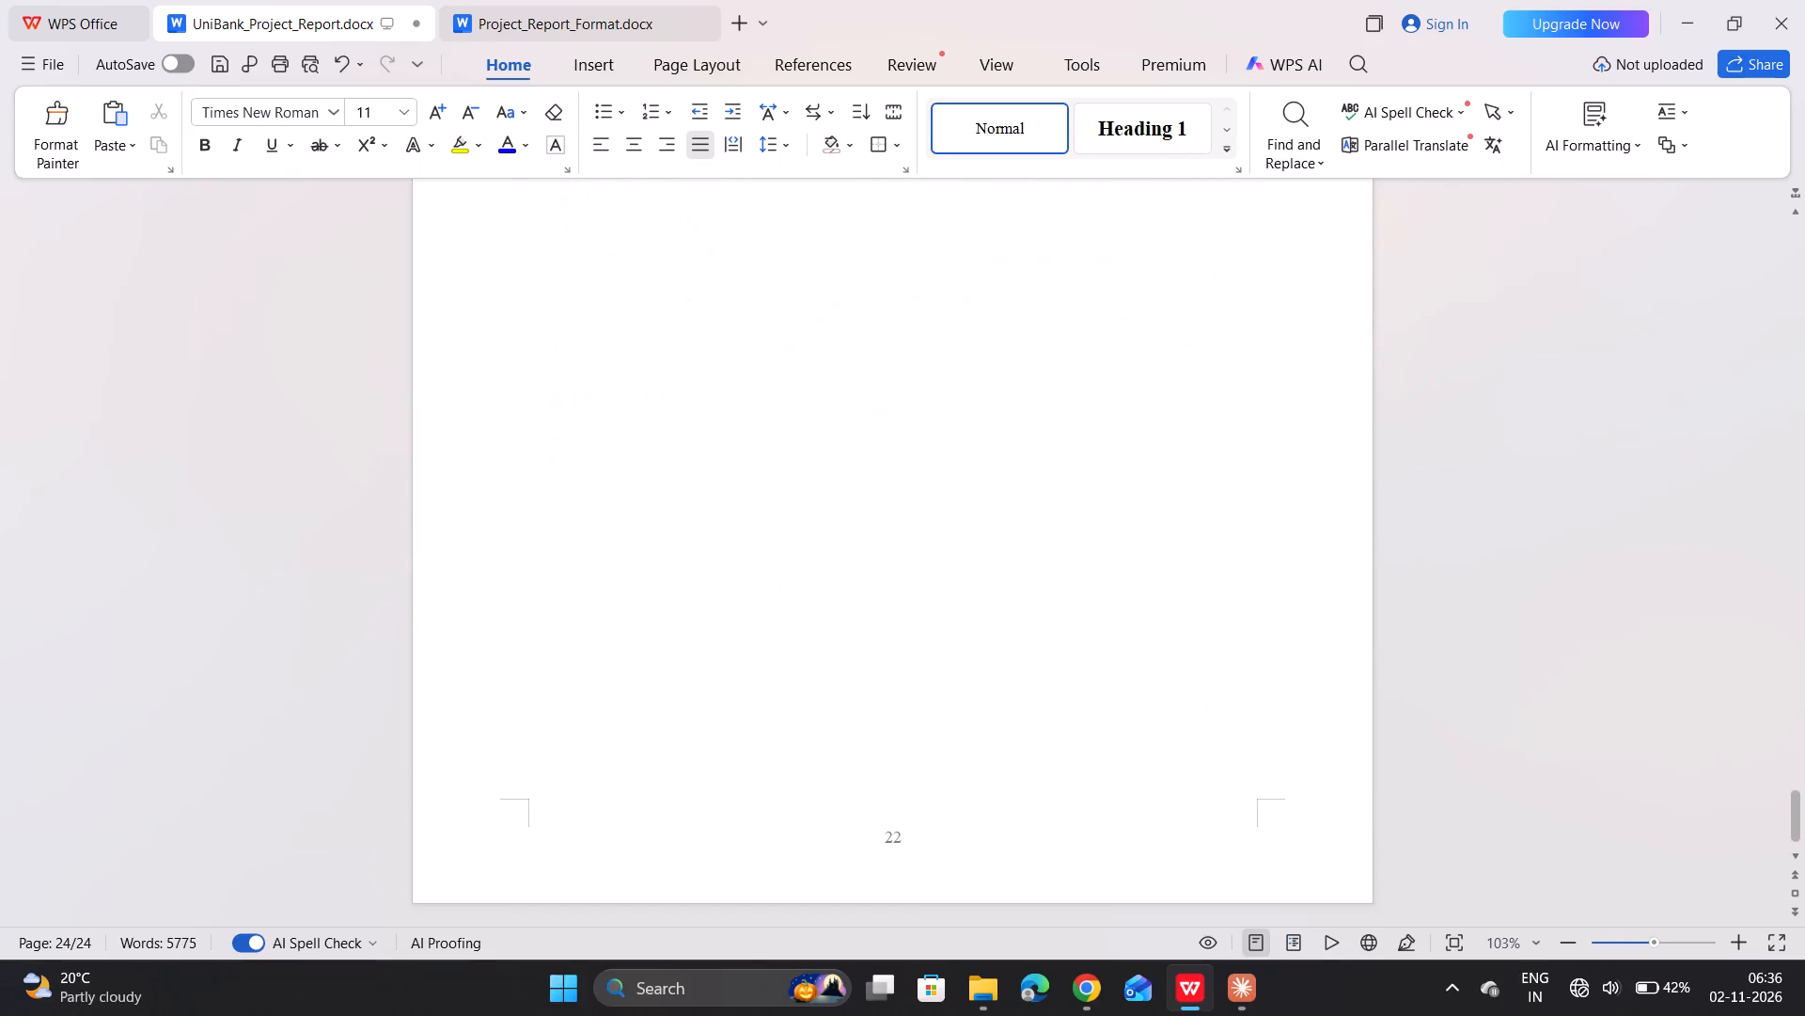
scroll(762, 708, "up", 9)
scroll(762, 708, "up", 20)
scroll(762, 708, "up", 2)
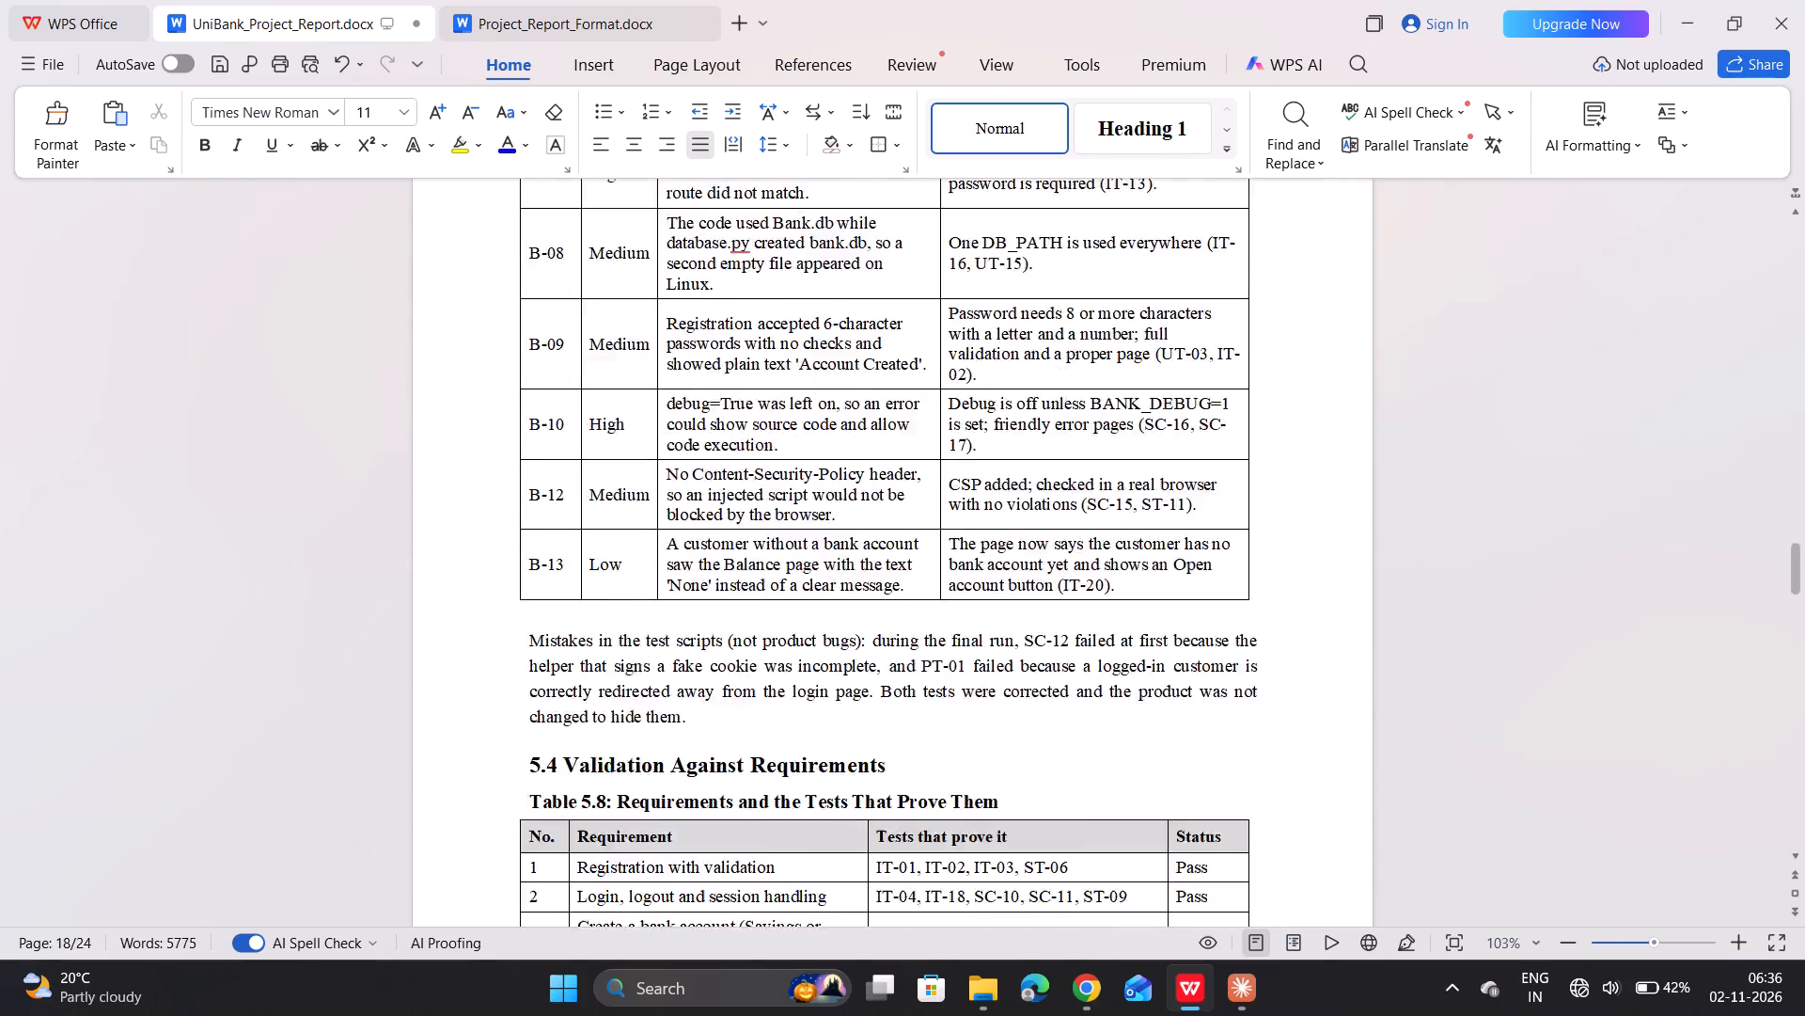
scroll(762, 708, "up", 20)
scroll(762, 708, "up", 14)
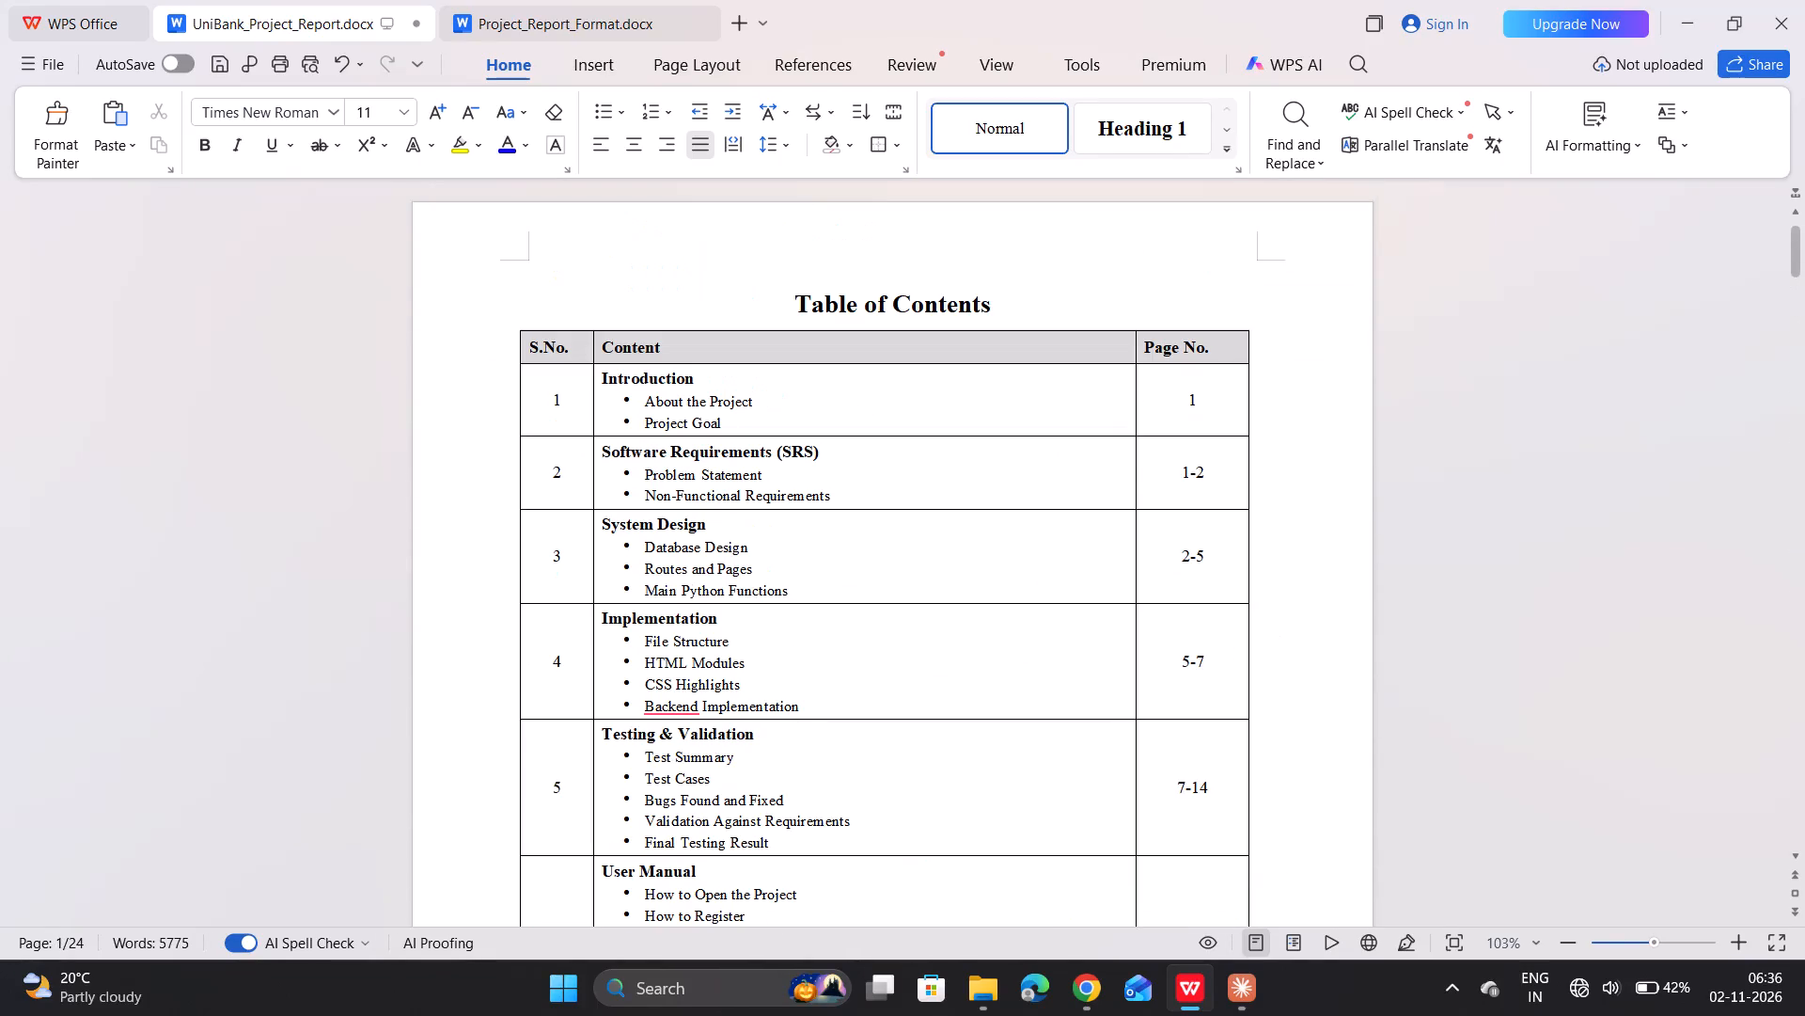
scroll(762, 708, "up", 2)
left_click(1074, 1008)
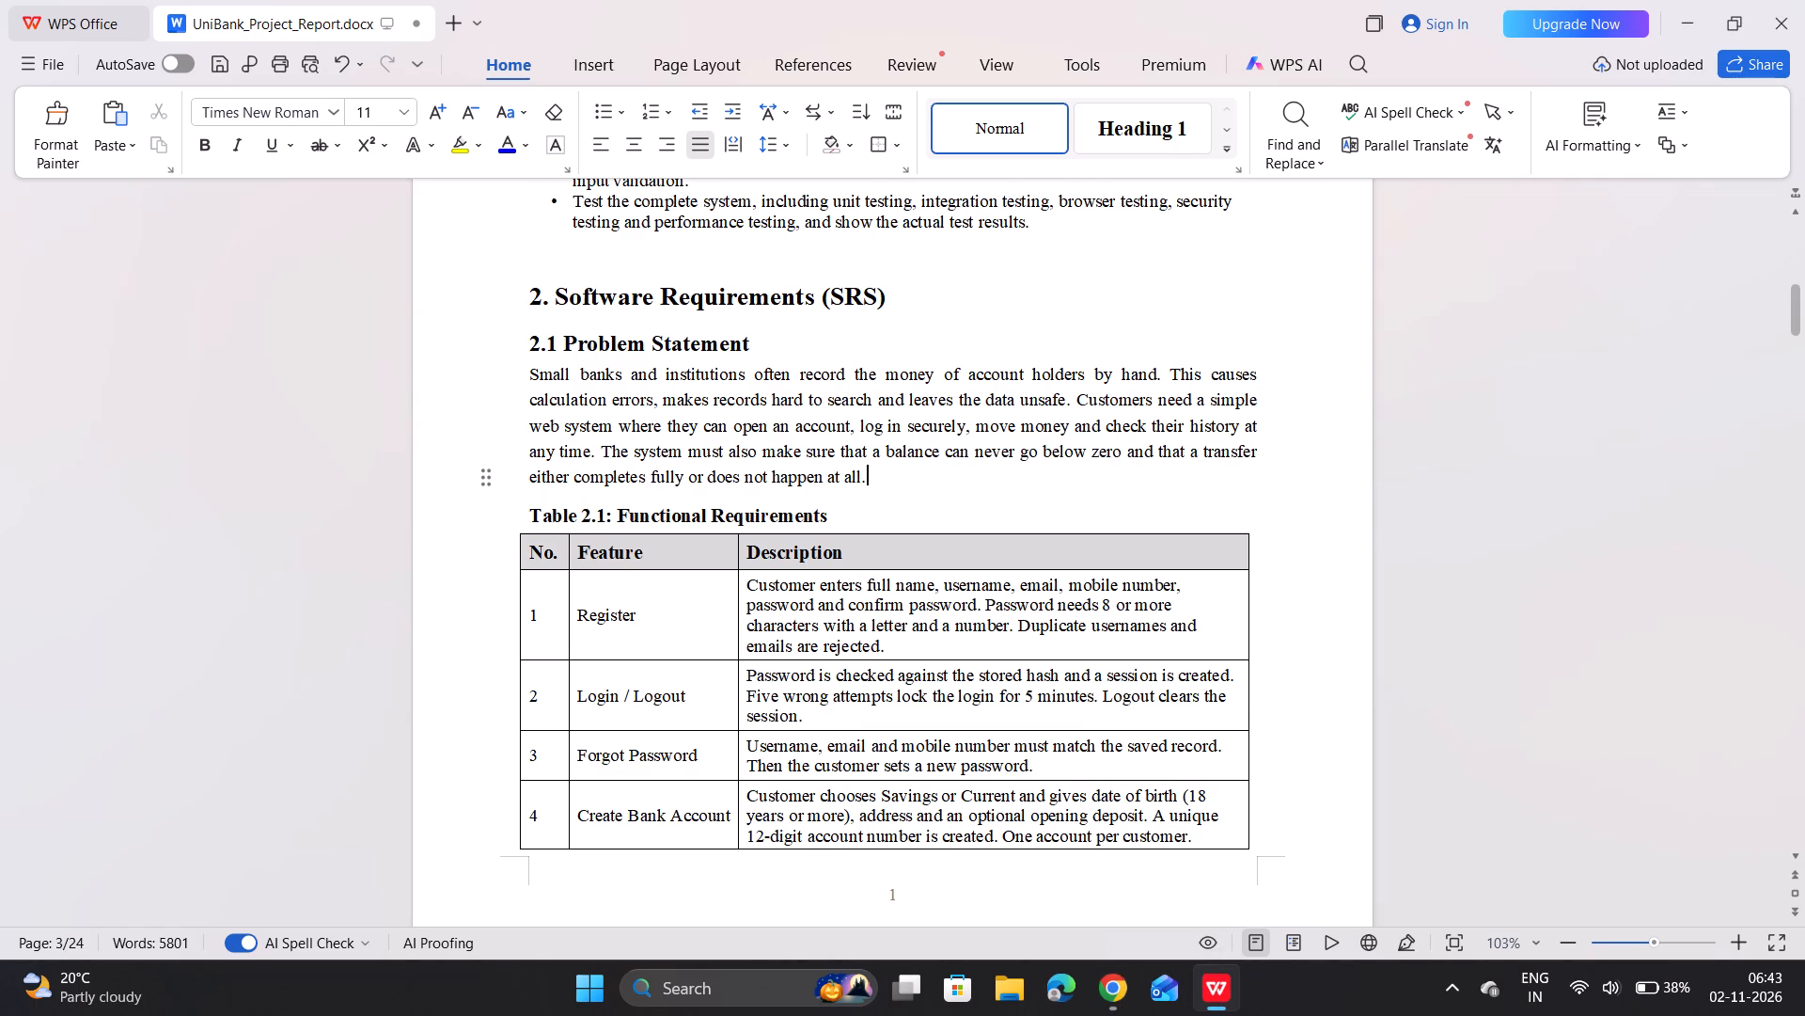
Replace the paragraph of section 2.1 Problem Statement with the copied ChatGPT rewording.
left_click_drag(885, 483, 526, 373)
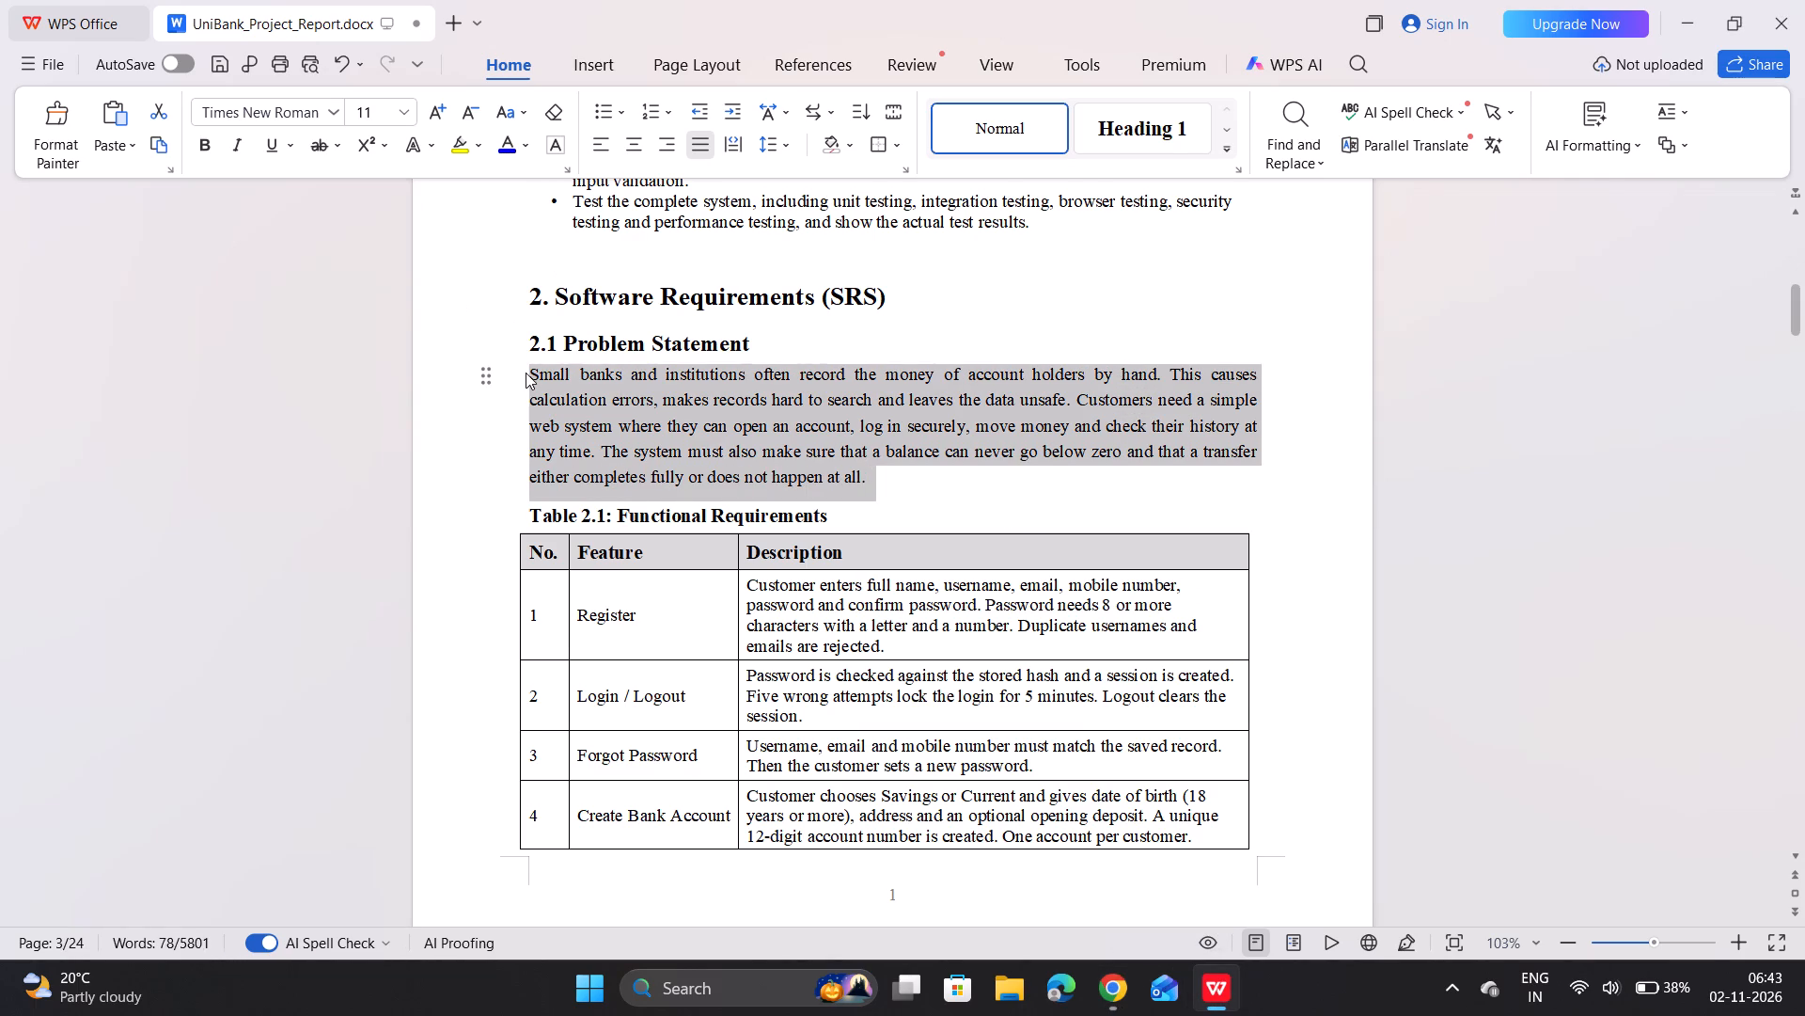
key("ctrl+v")
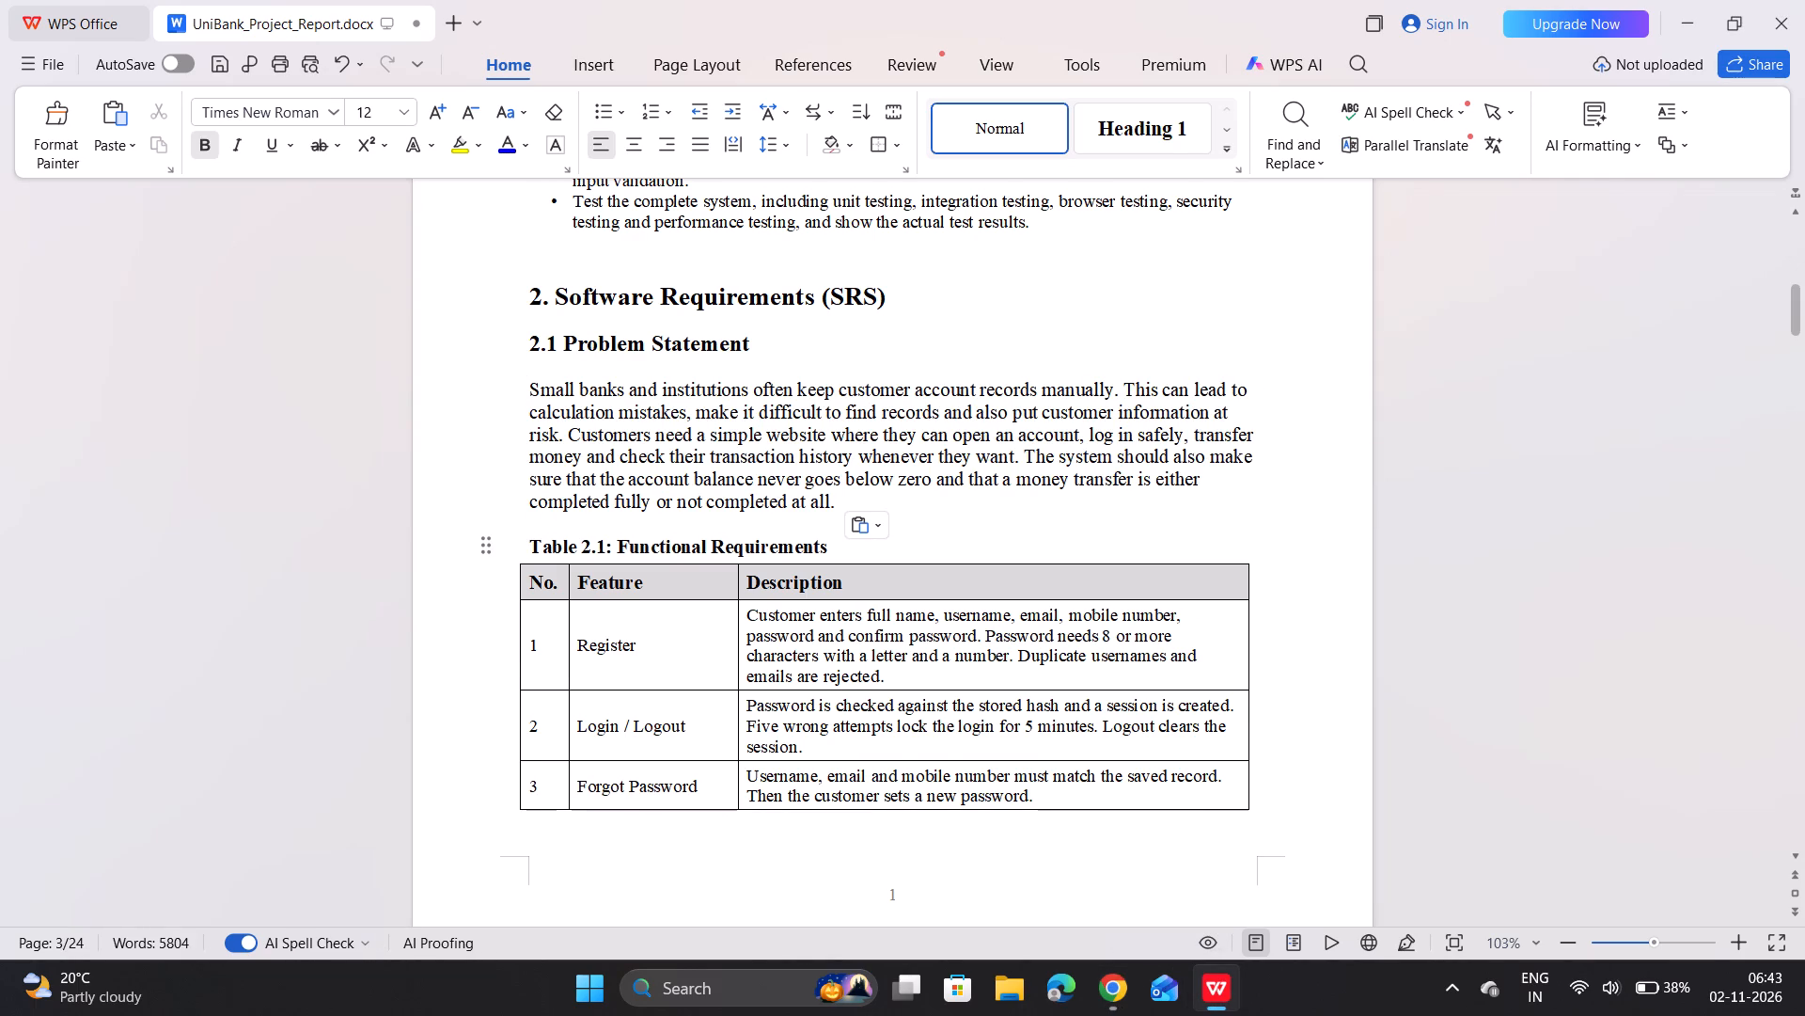
Apply the Normal style to the pasted paragraph of section 2.1 Problem Statement.
left_click_drag(526, 381, 838, 512)
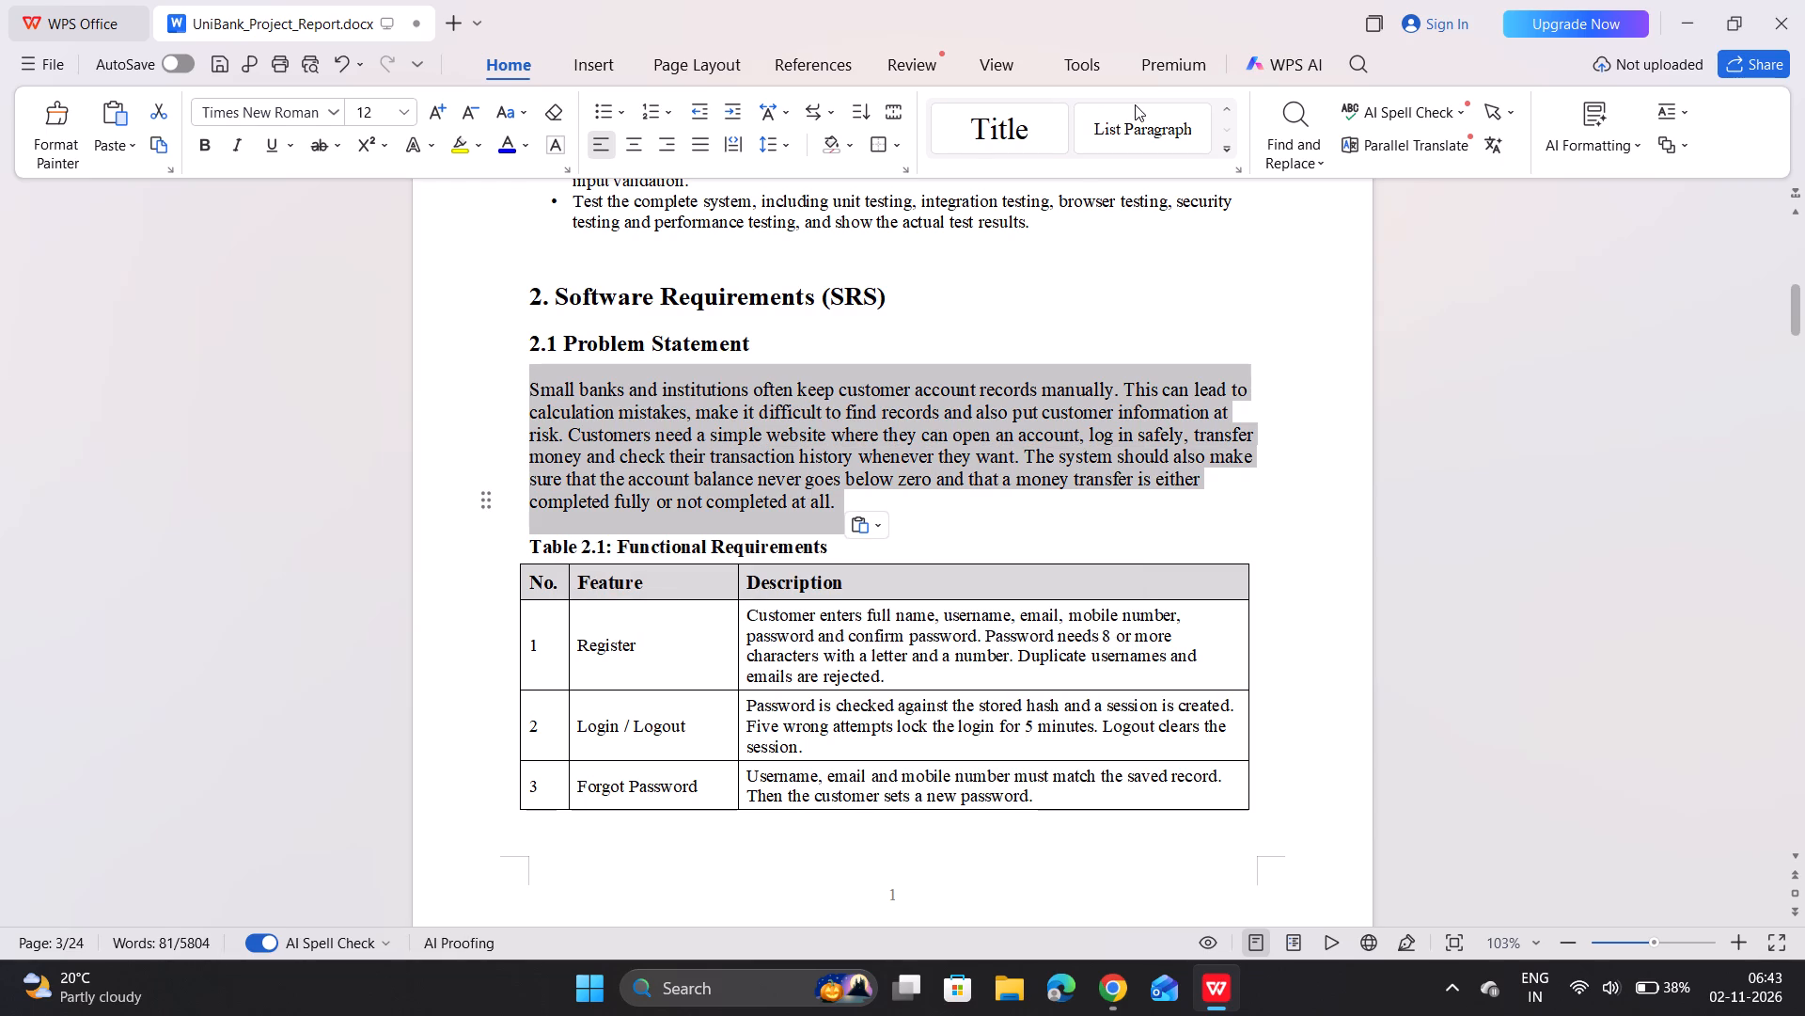
scroll(1135, 104, "right", 2)
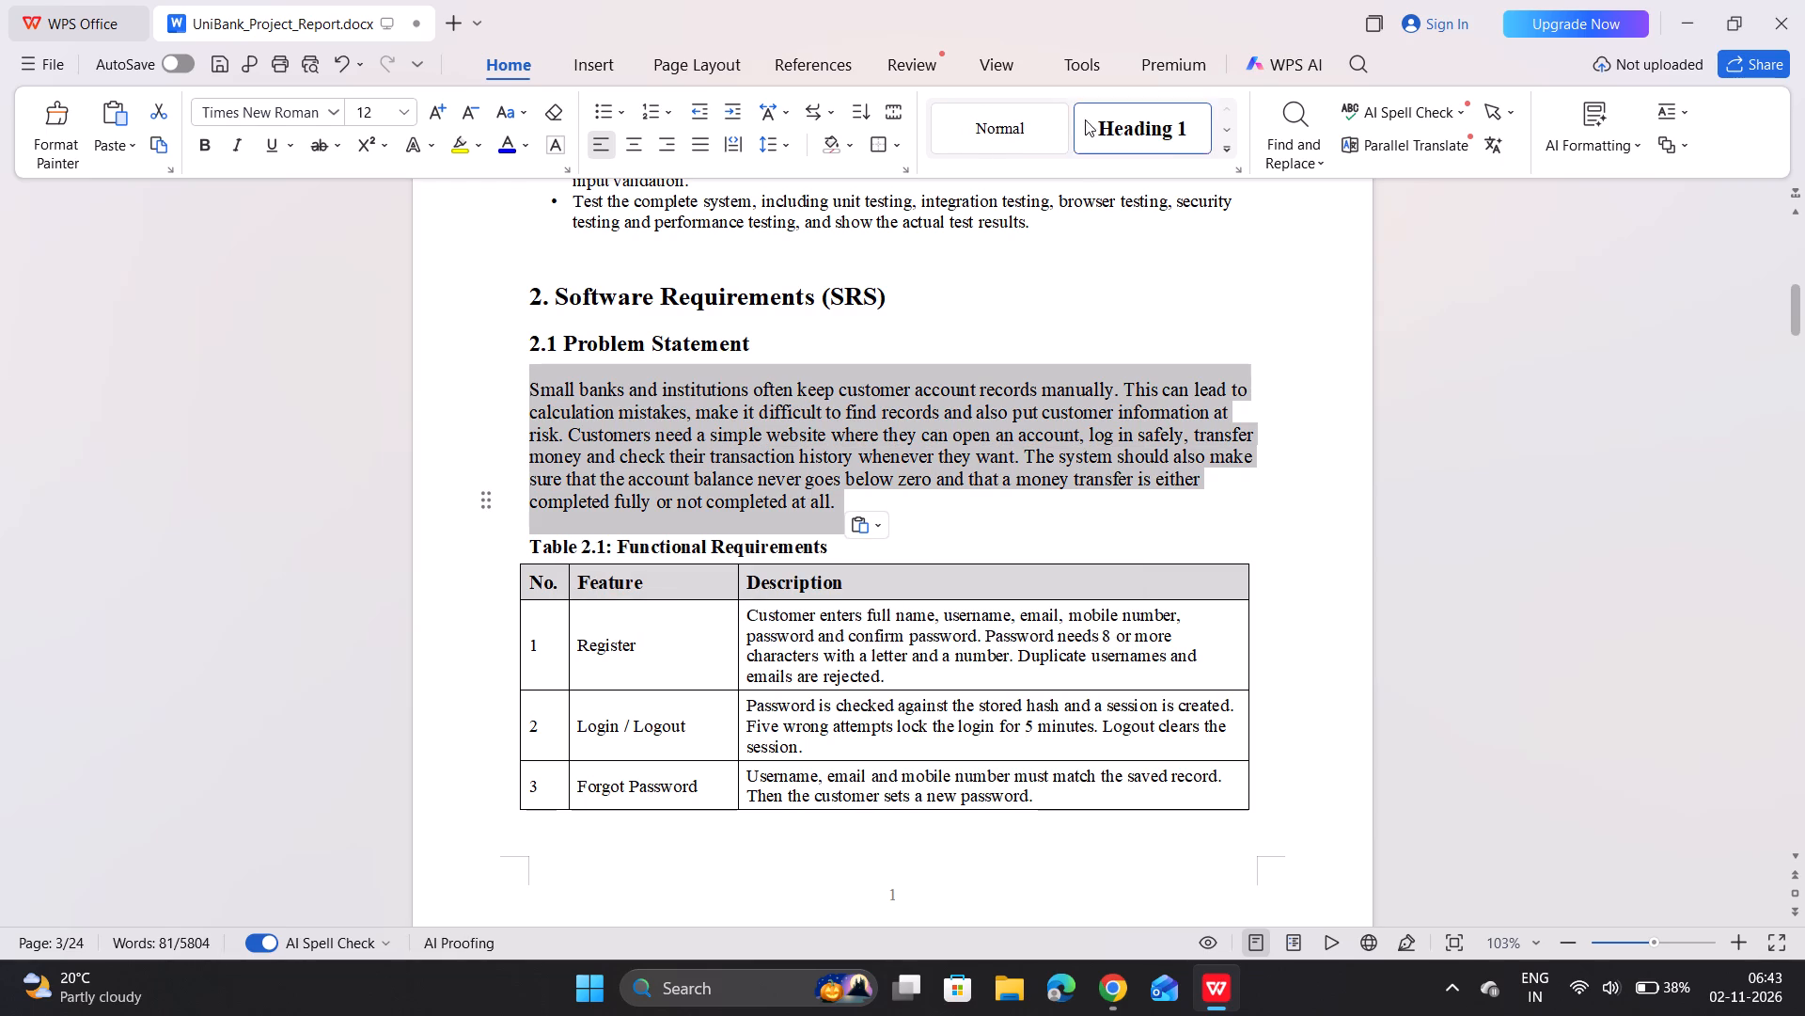
left_click(1046, 123)
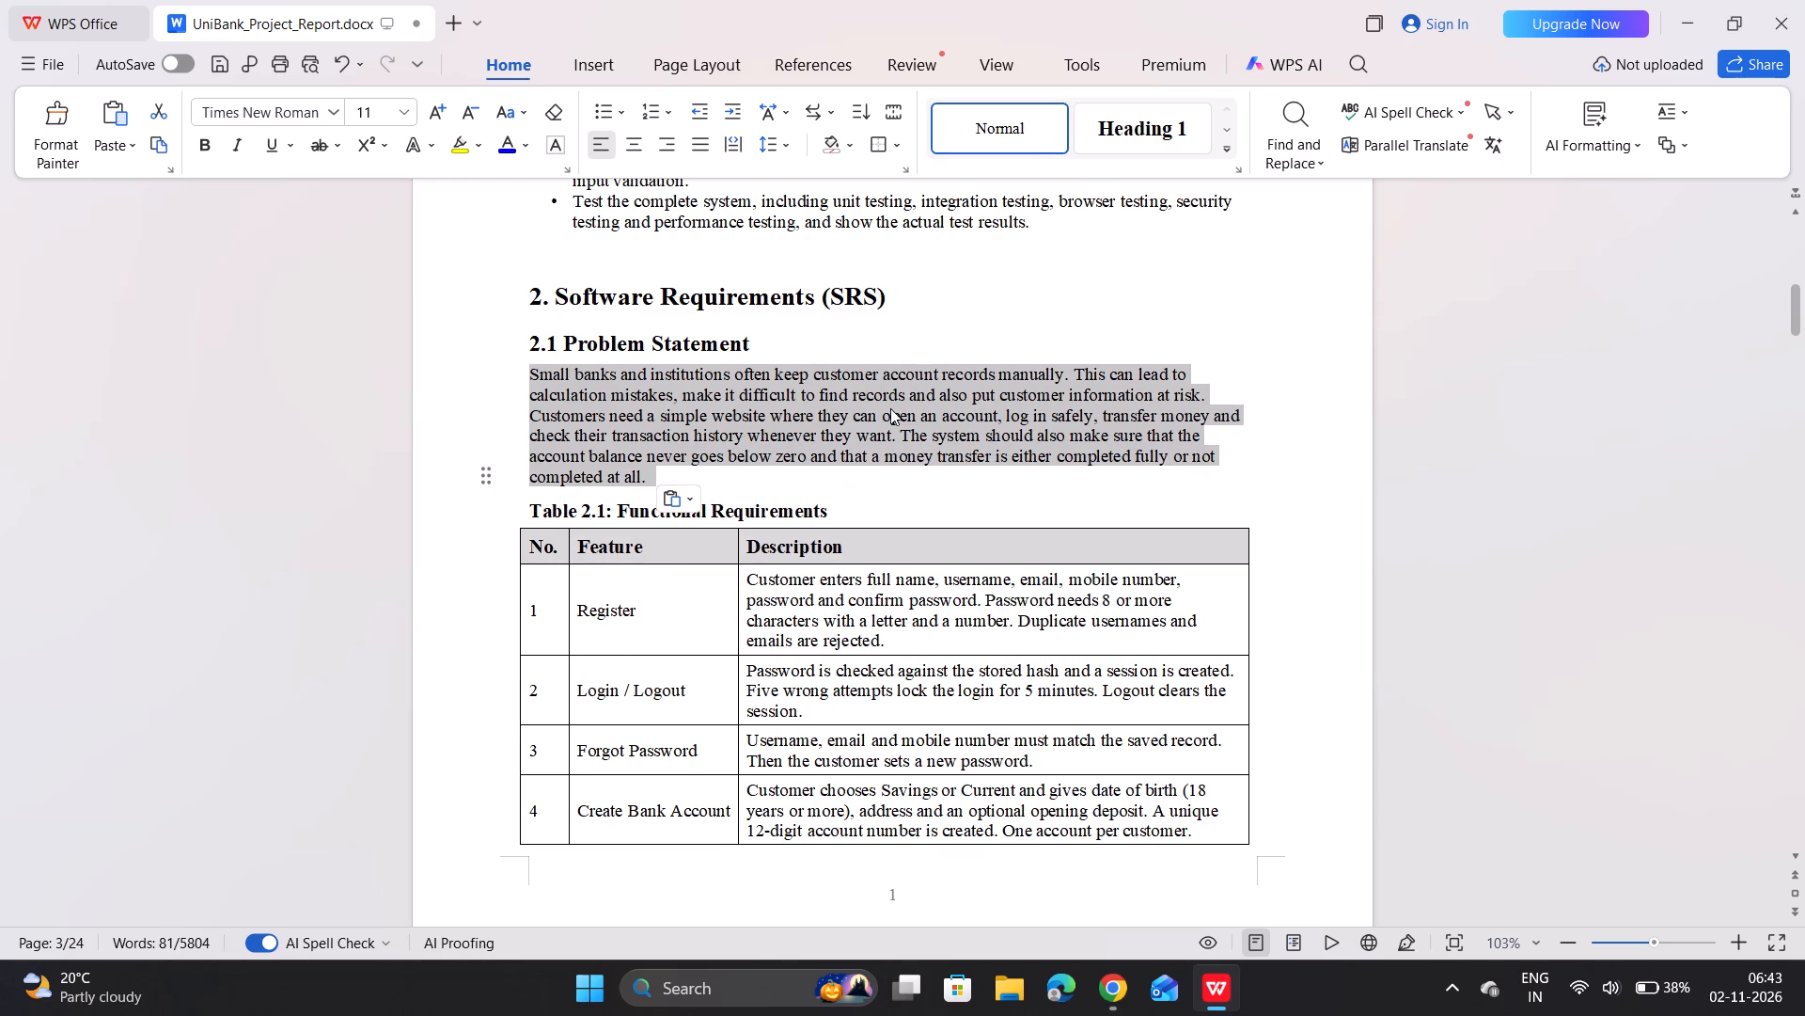
left_click(890, 408)
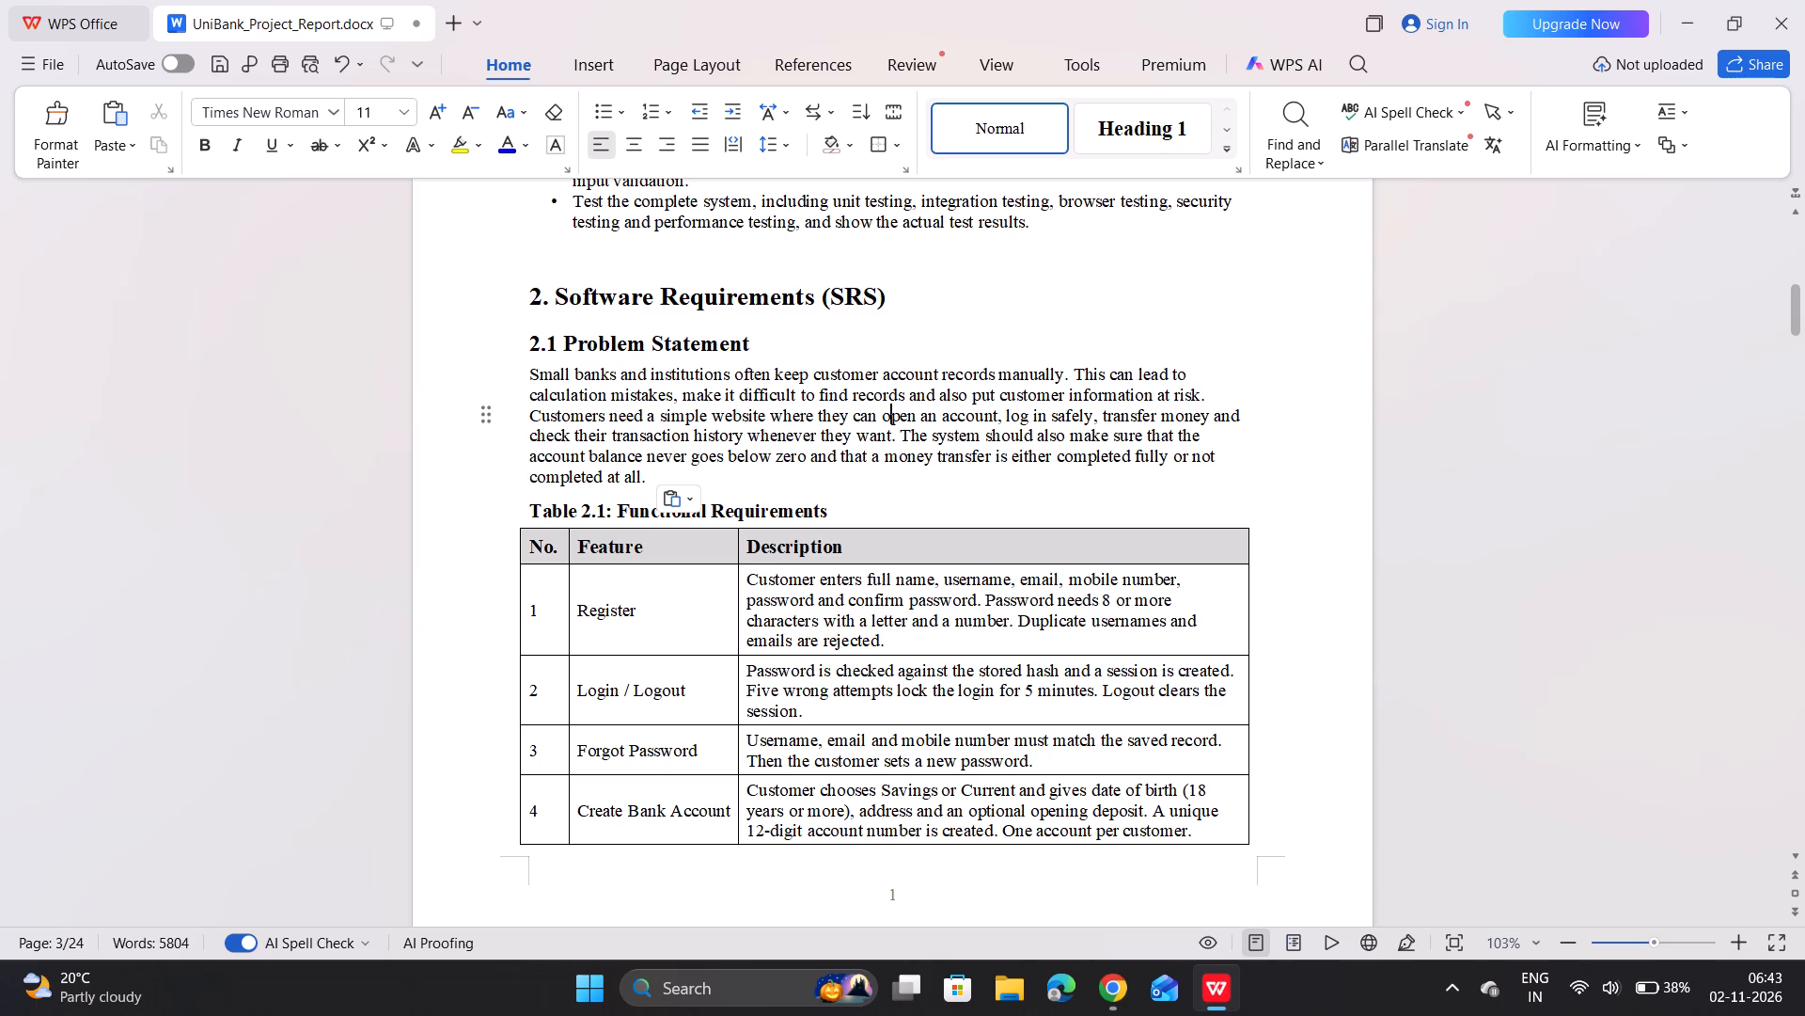
Set the line spacing of the Problem Statement paragraph to Multiple at 1.2.
scroll(821, 491, "up", 2)
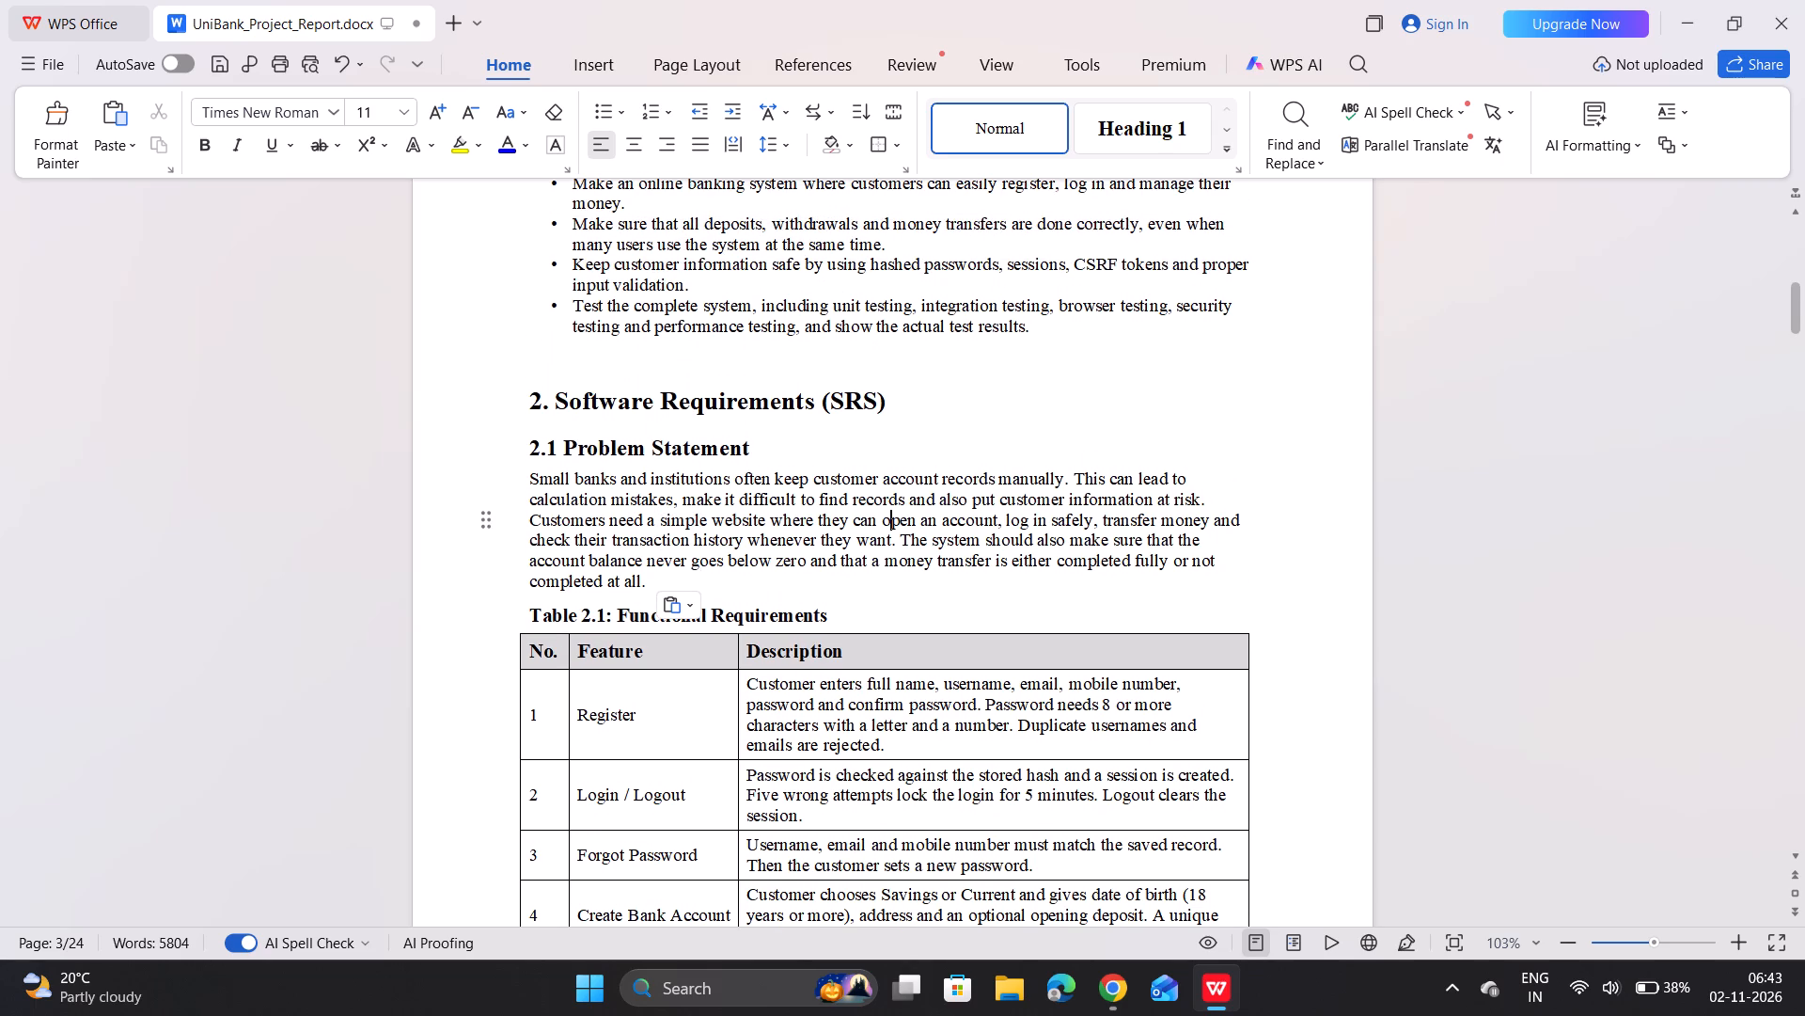
left_click(765, 483)
left_click_drag(643, 581, 535, 484)
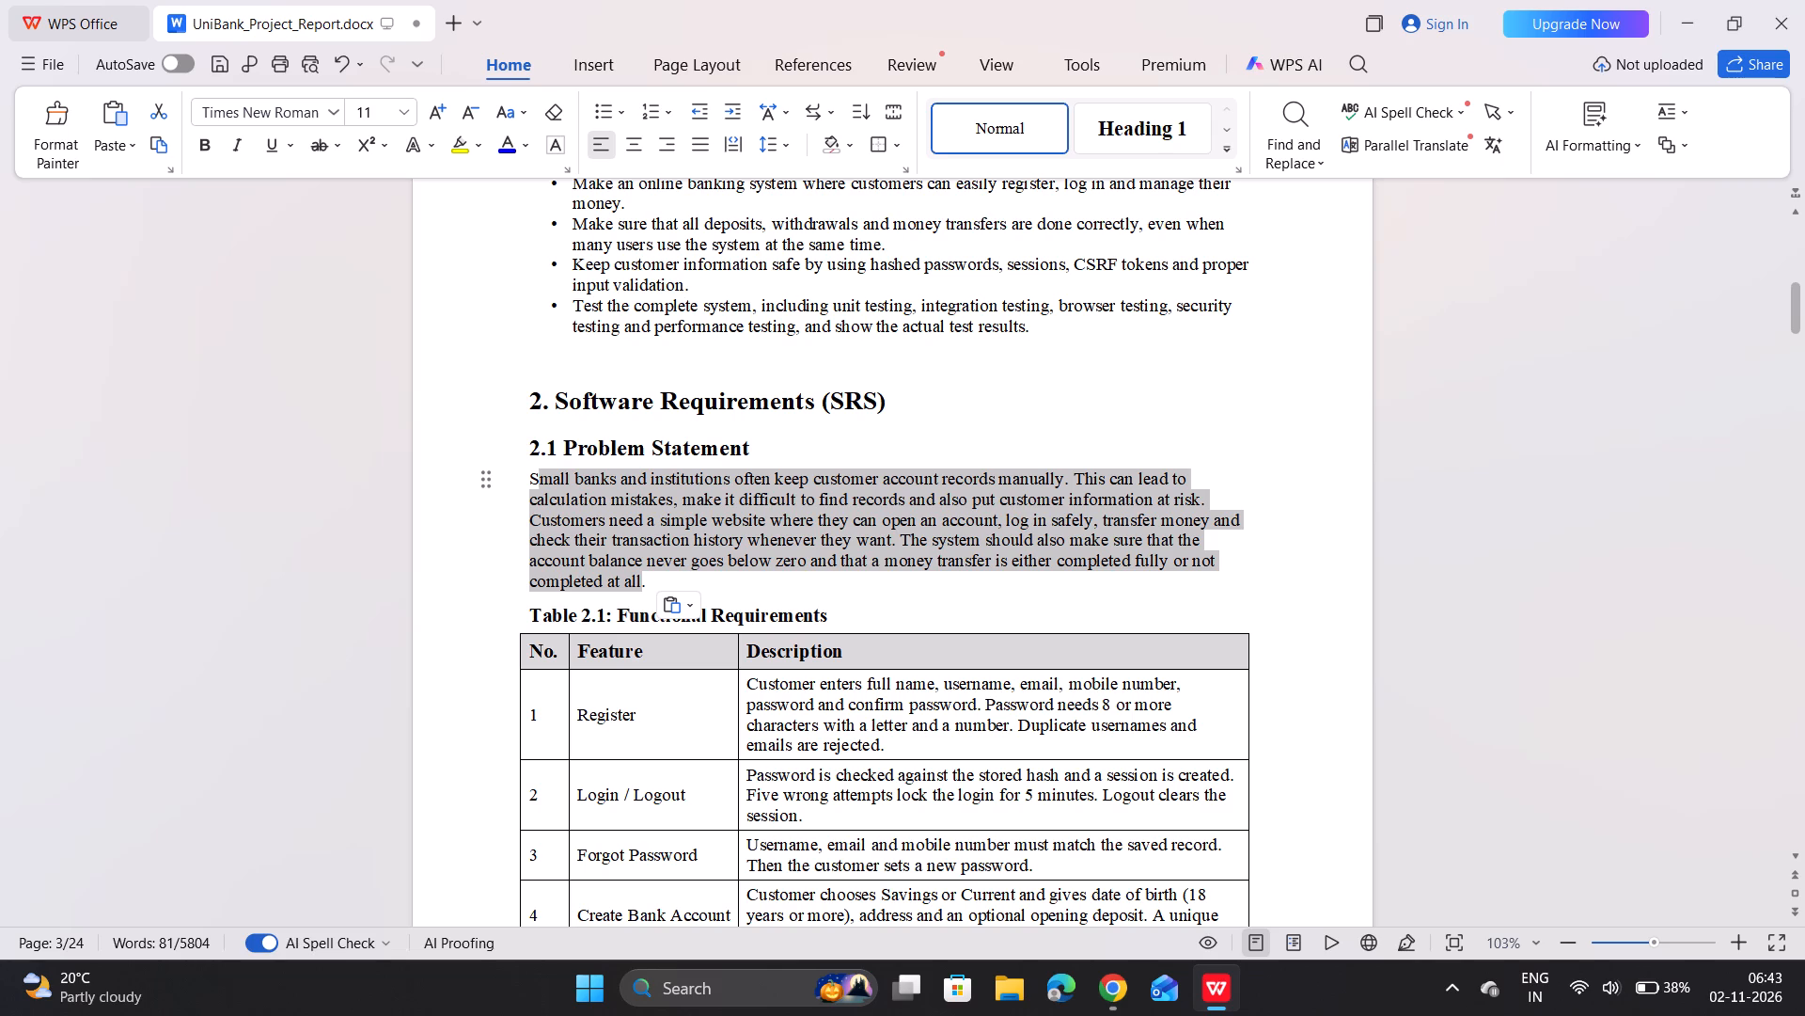
left_click_drag(535, 484, 531, 482)
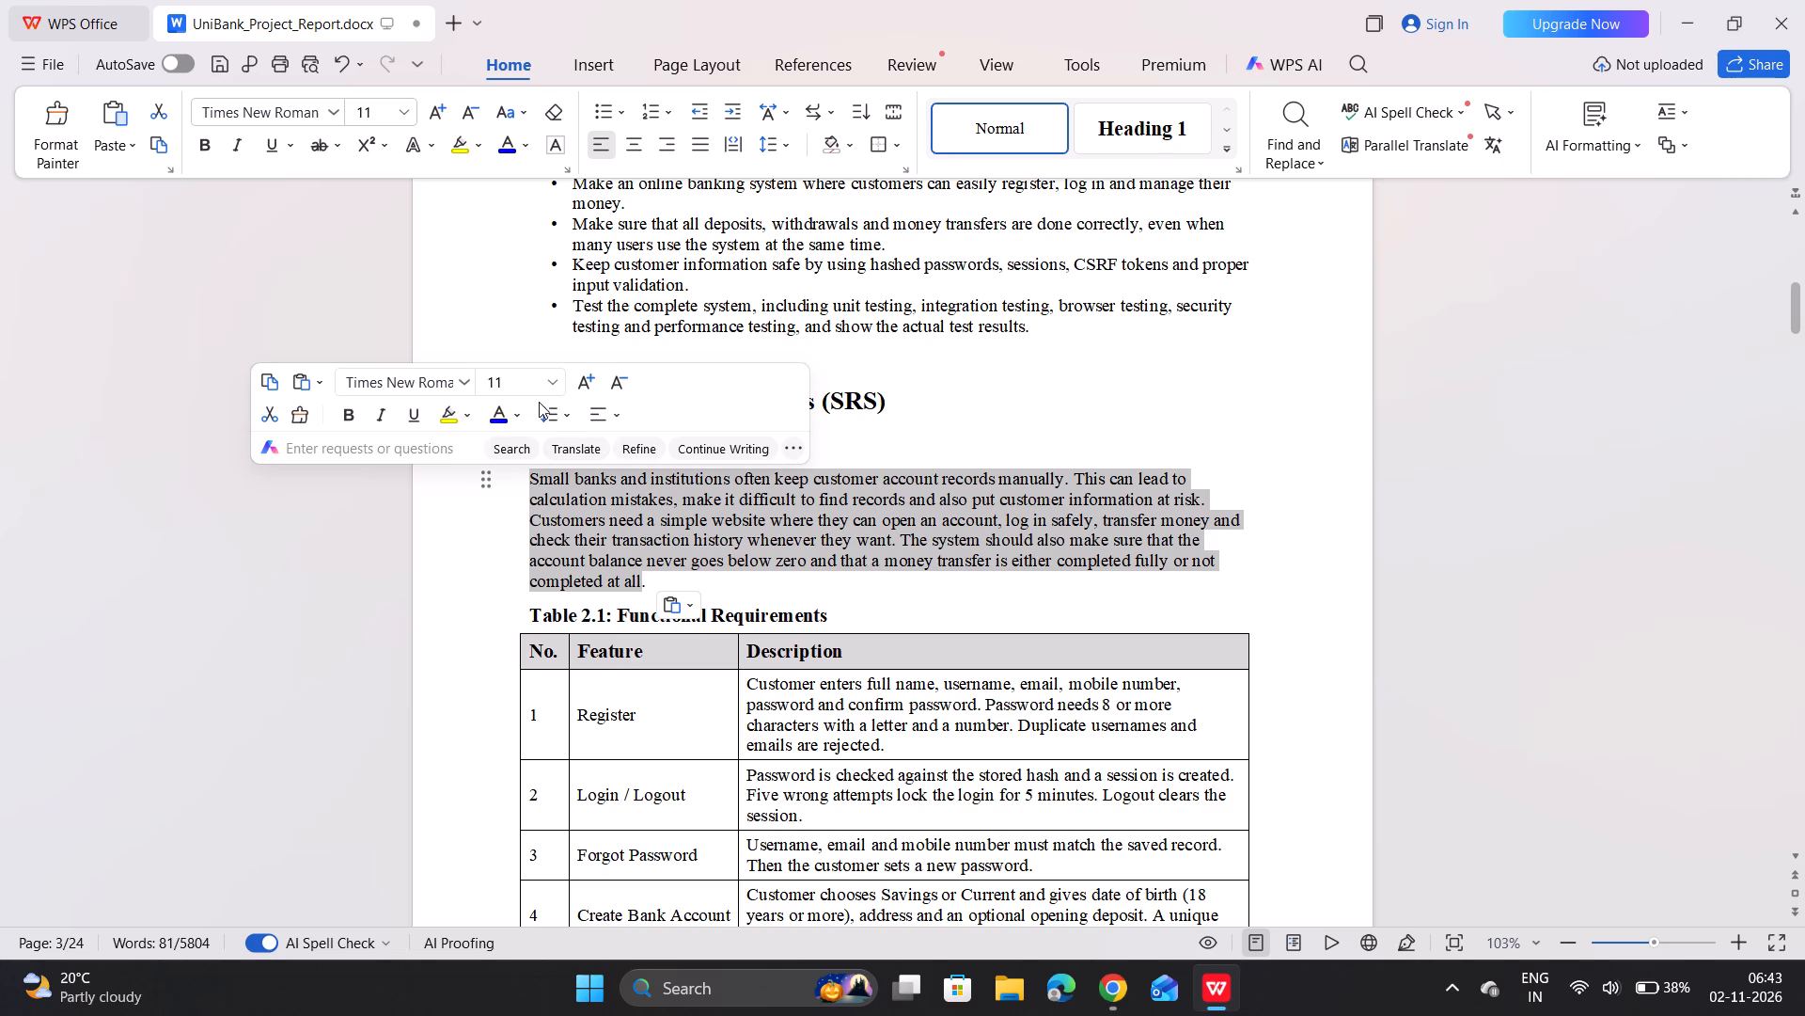
left_click(562, 406)
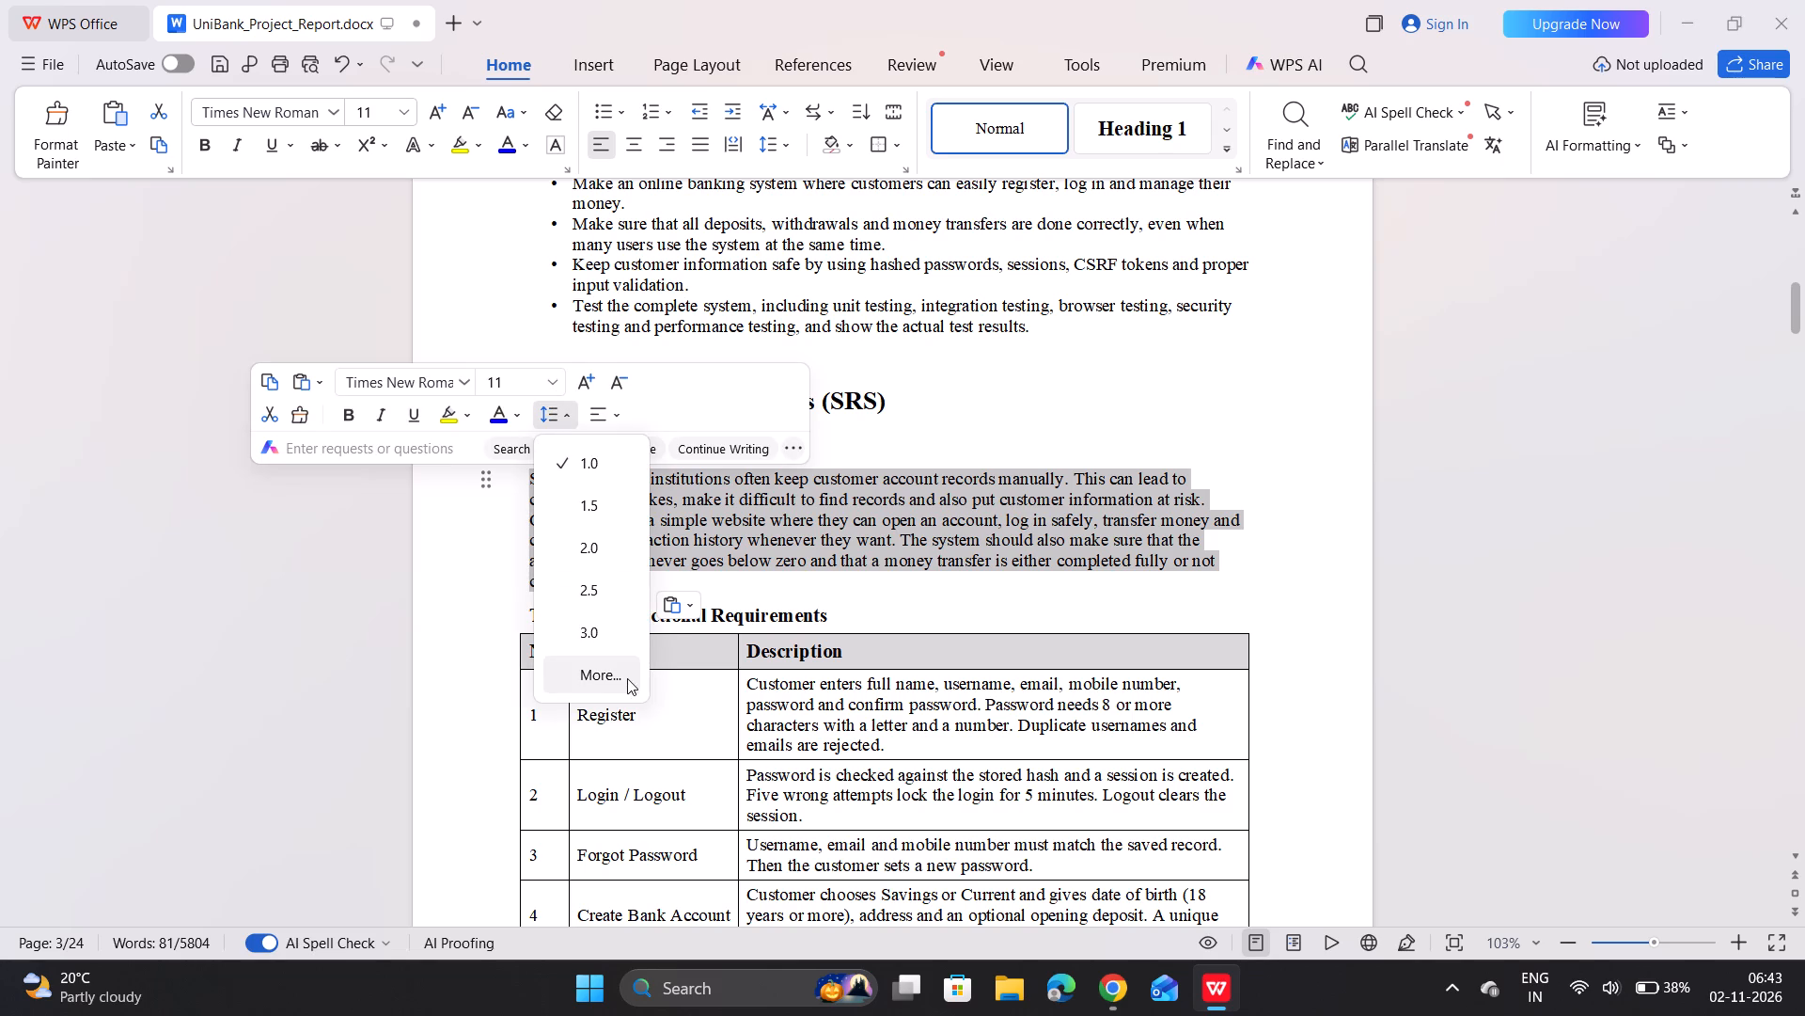
left_click(625, 676)
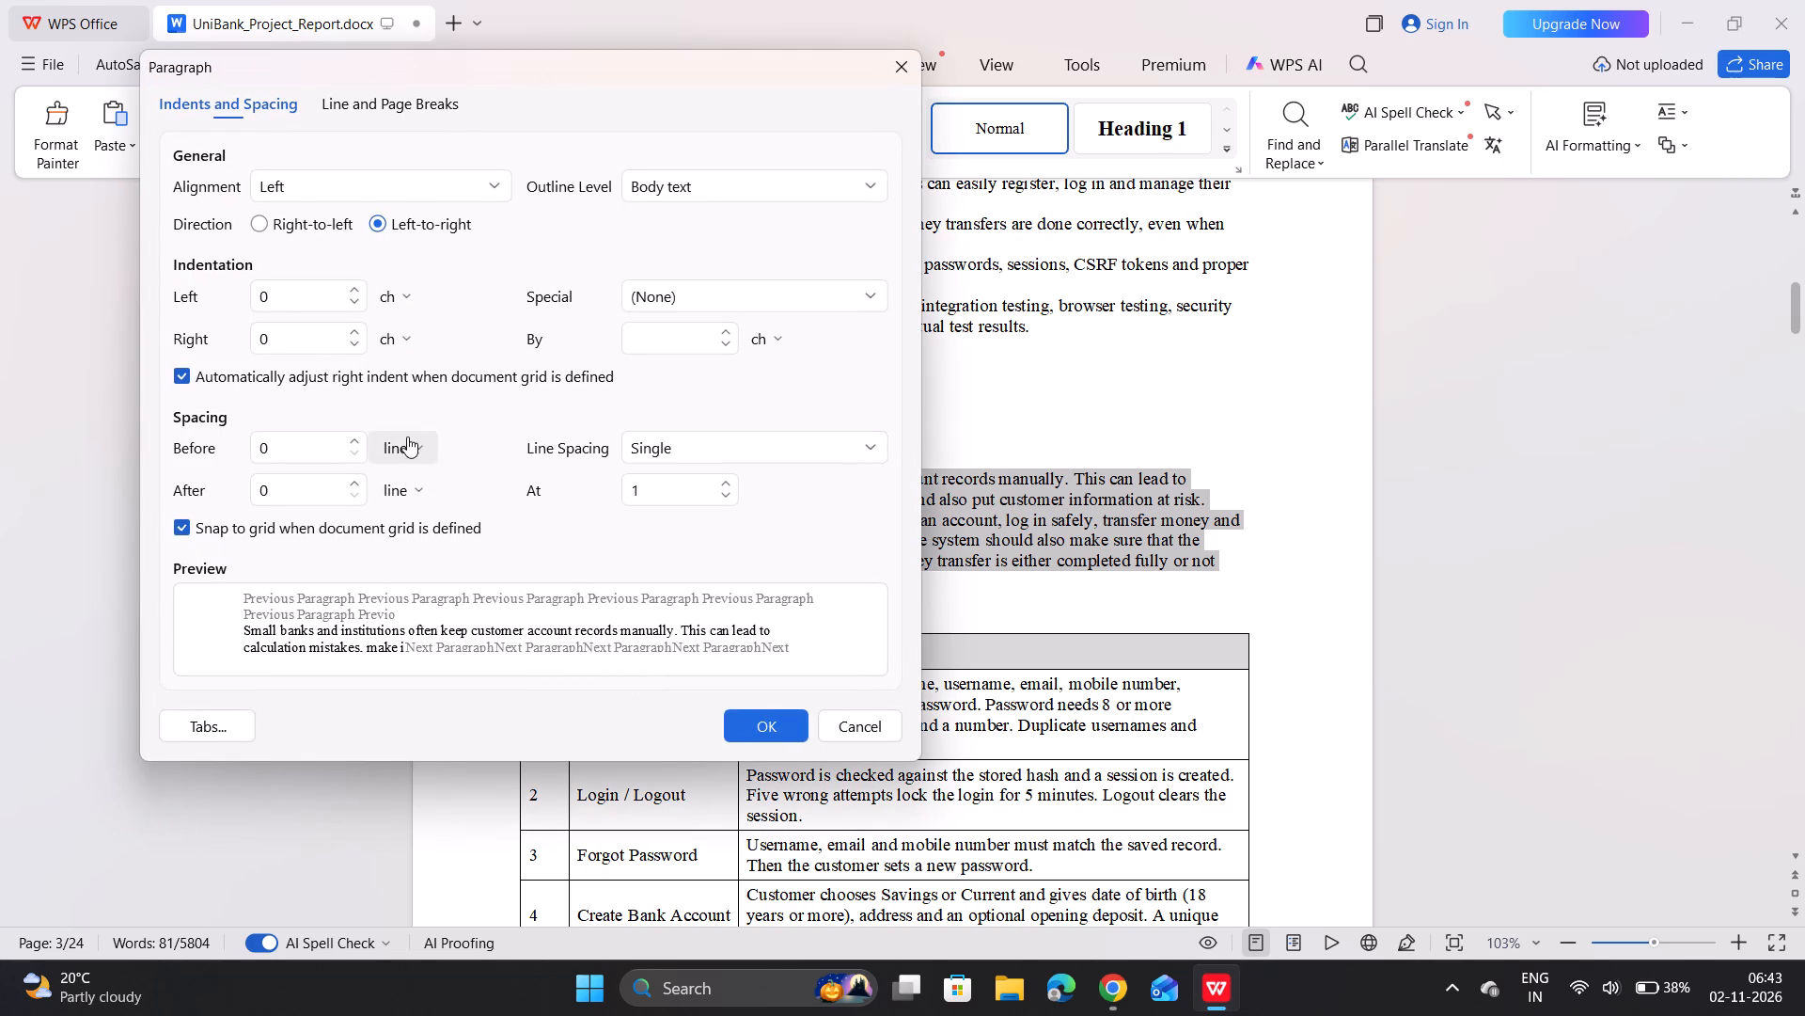
left_click(646, 487)
key("period")
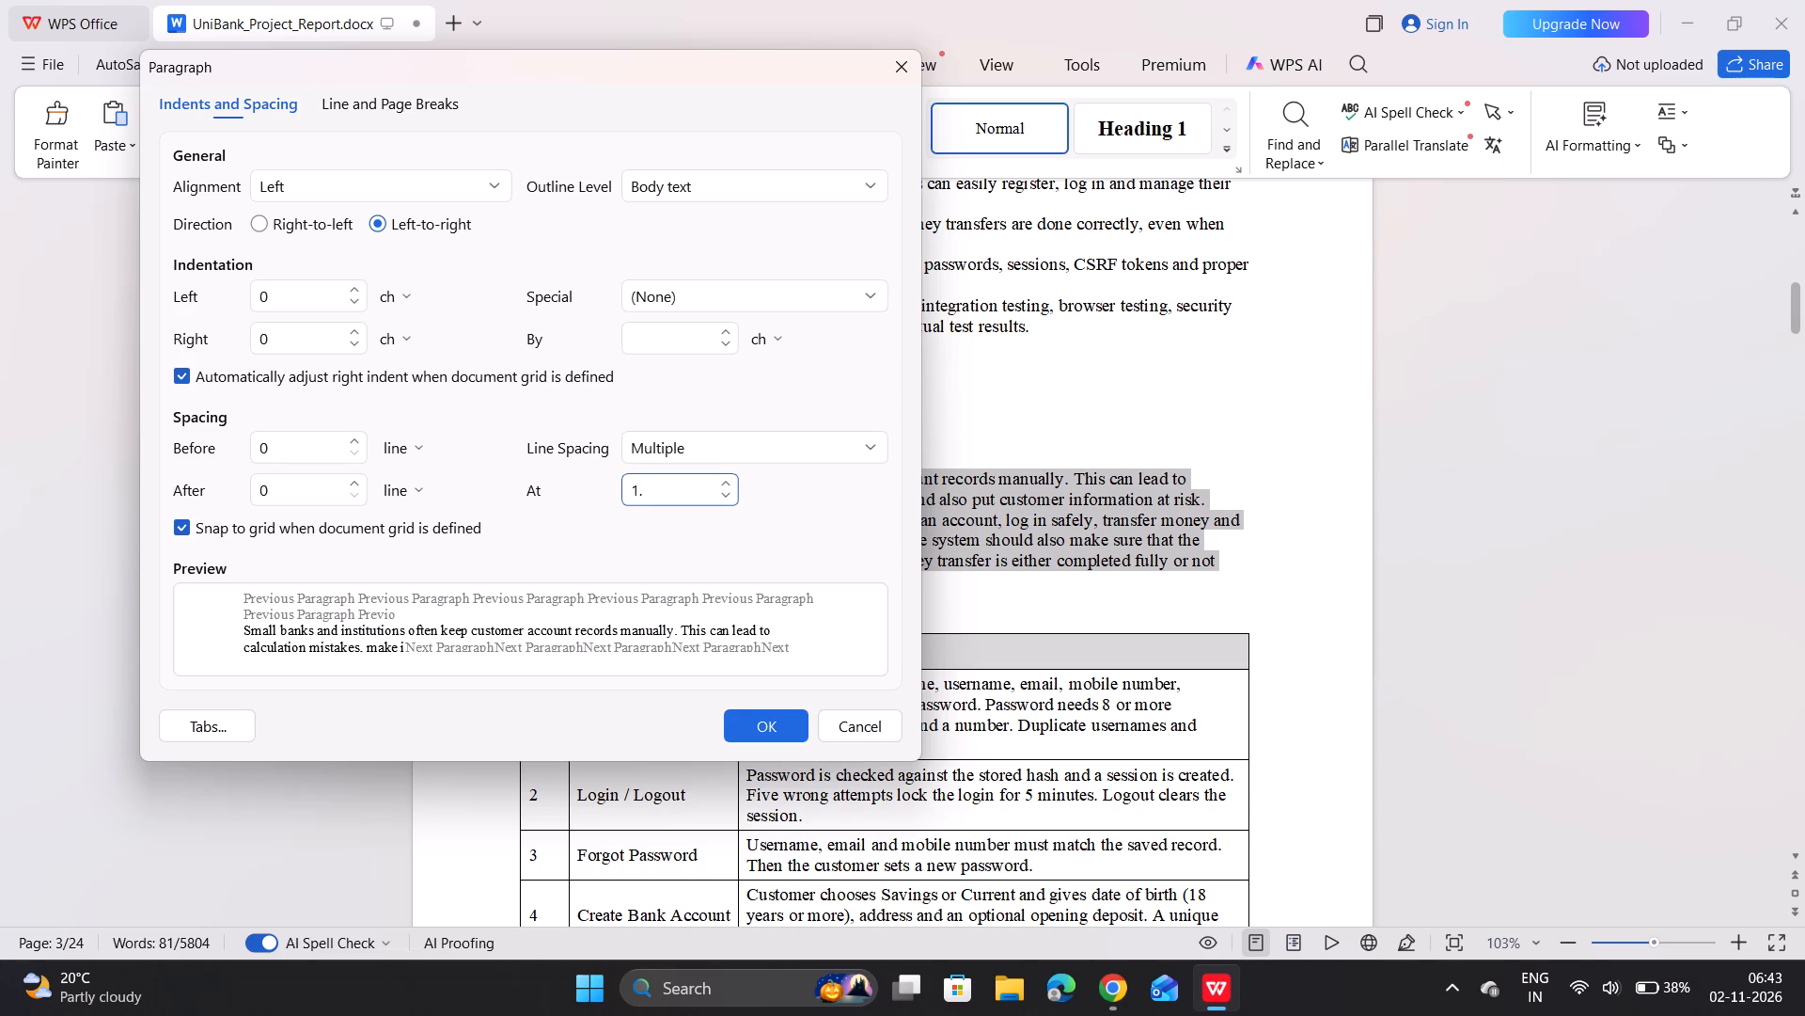
key("3")
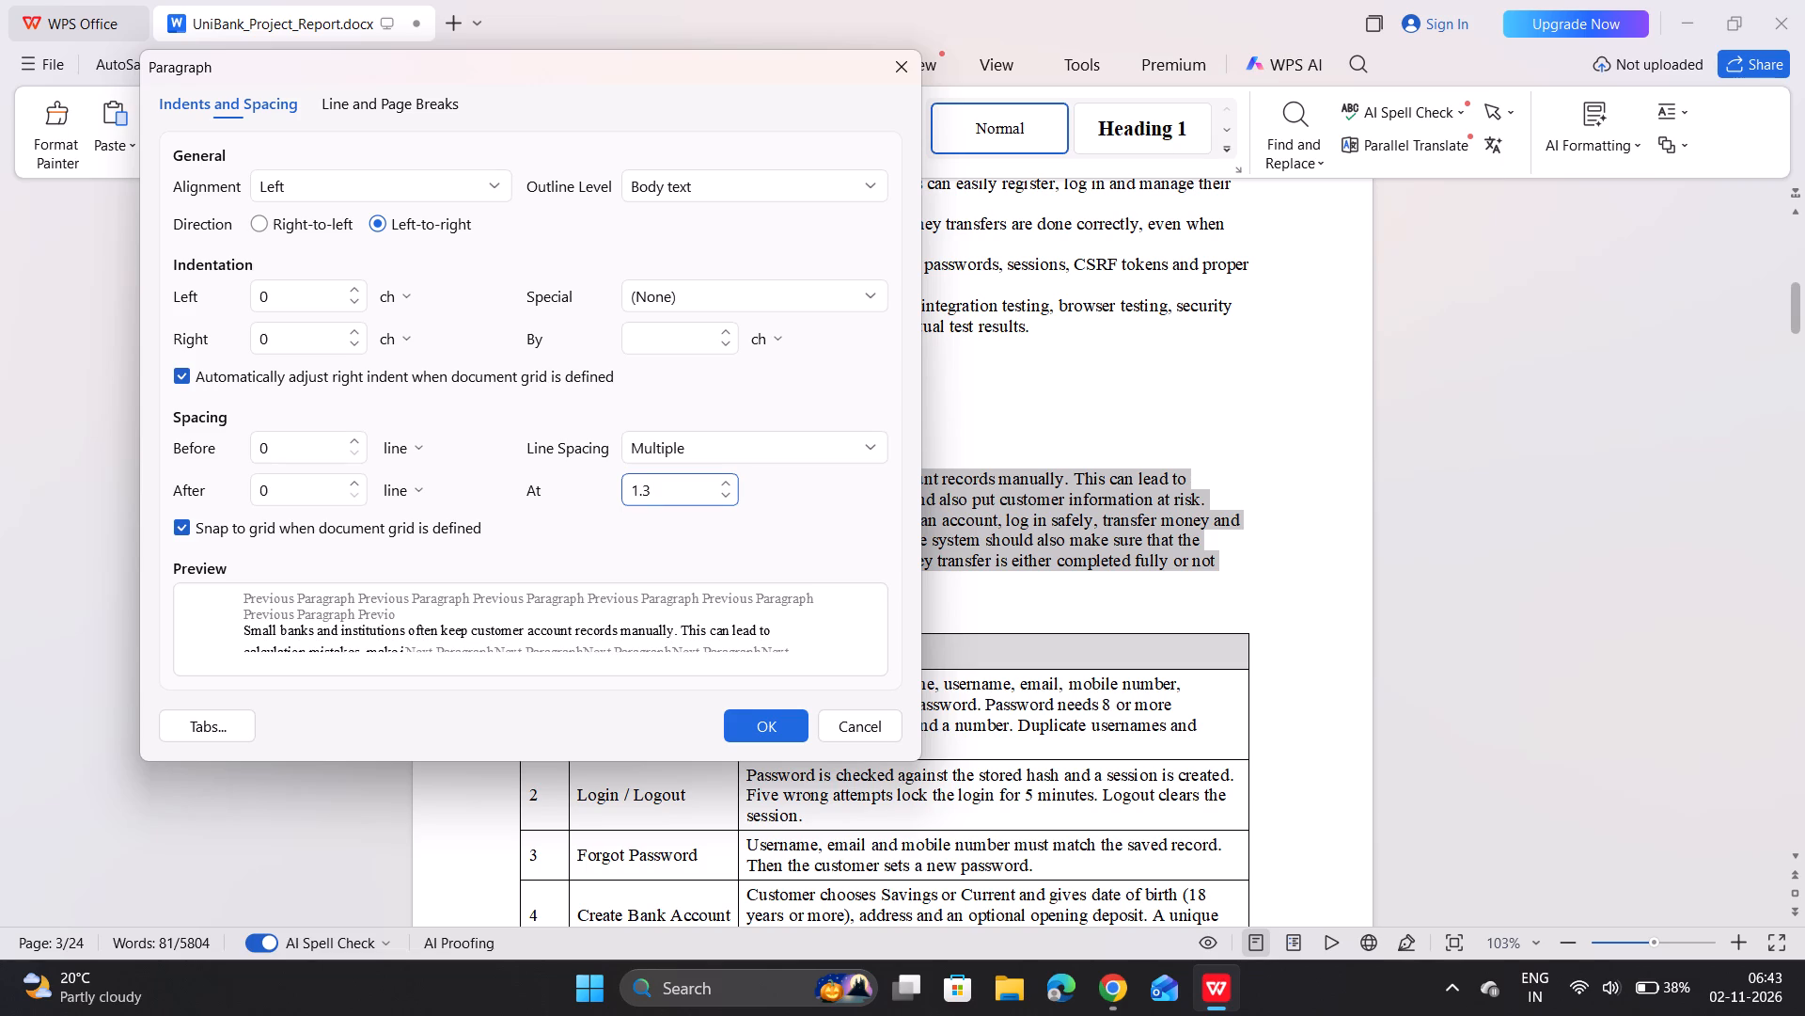
key("BackSpace")
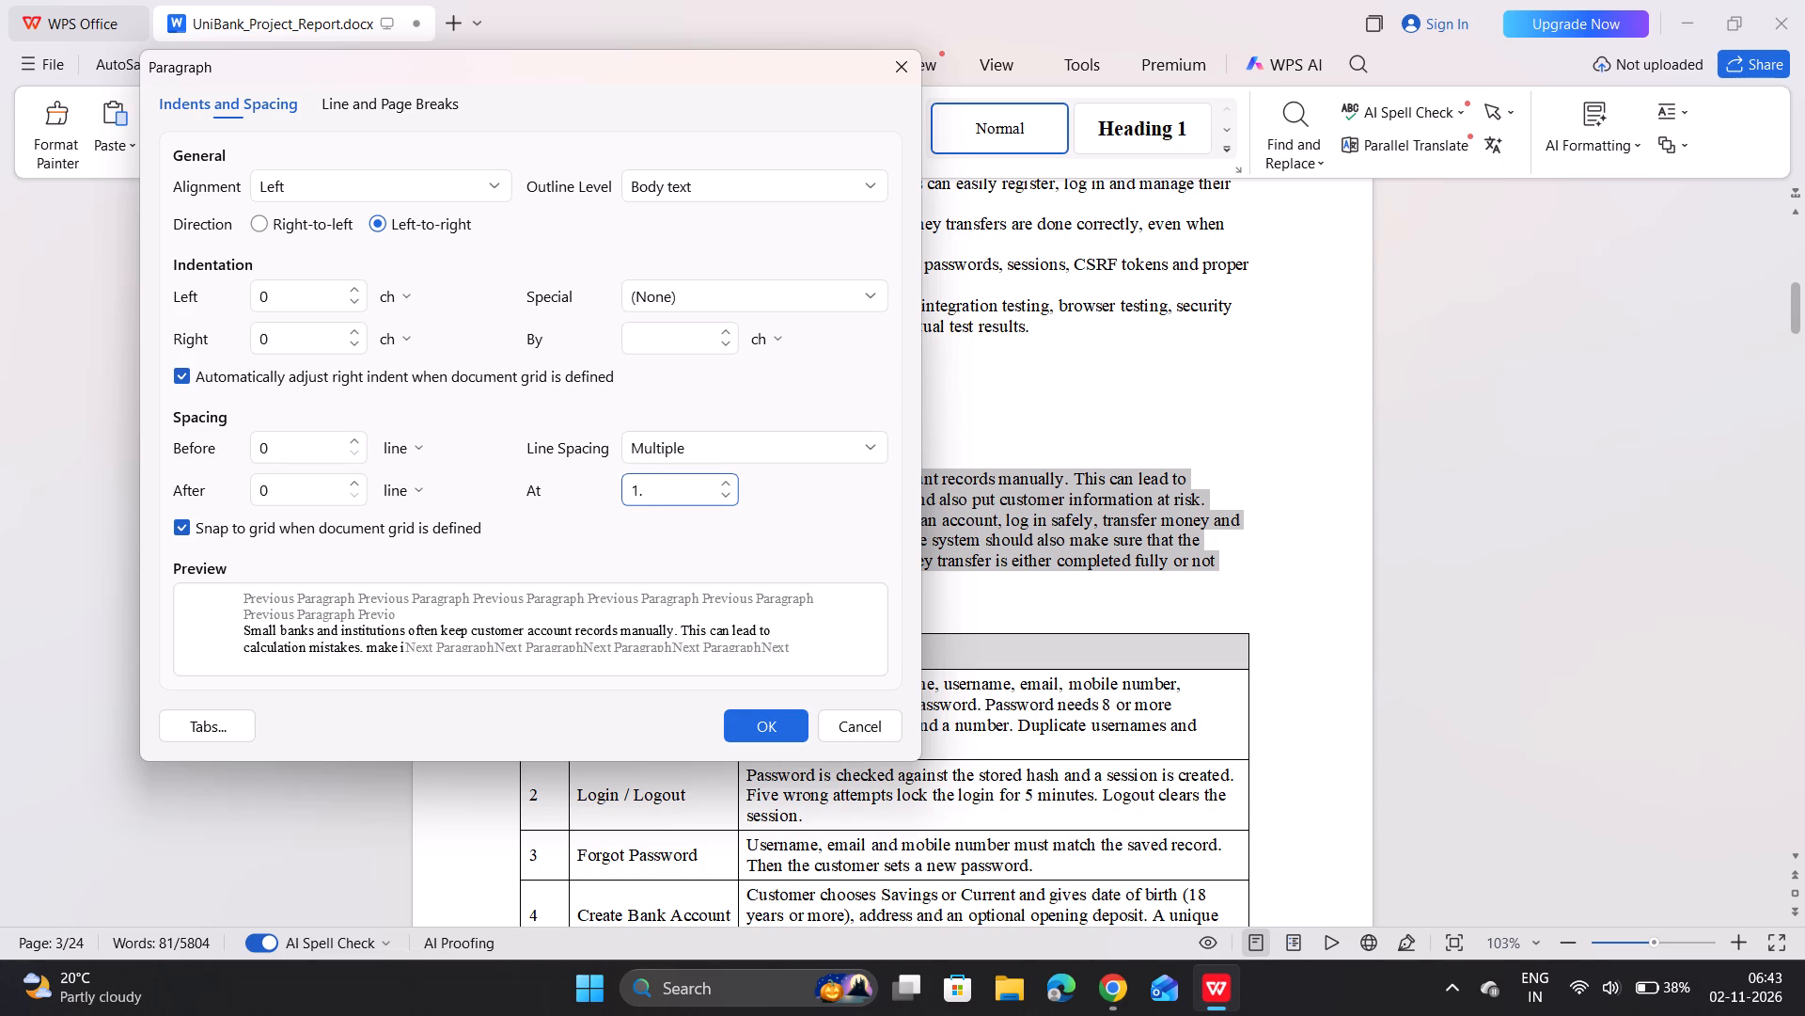
key("2")
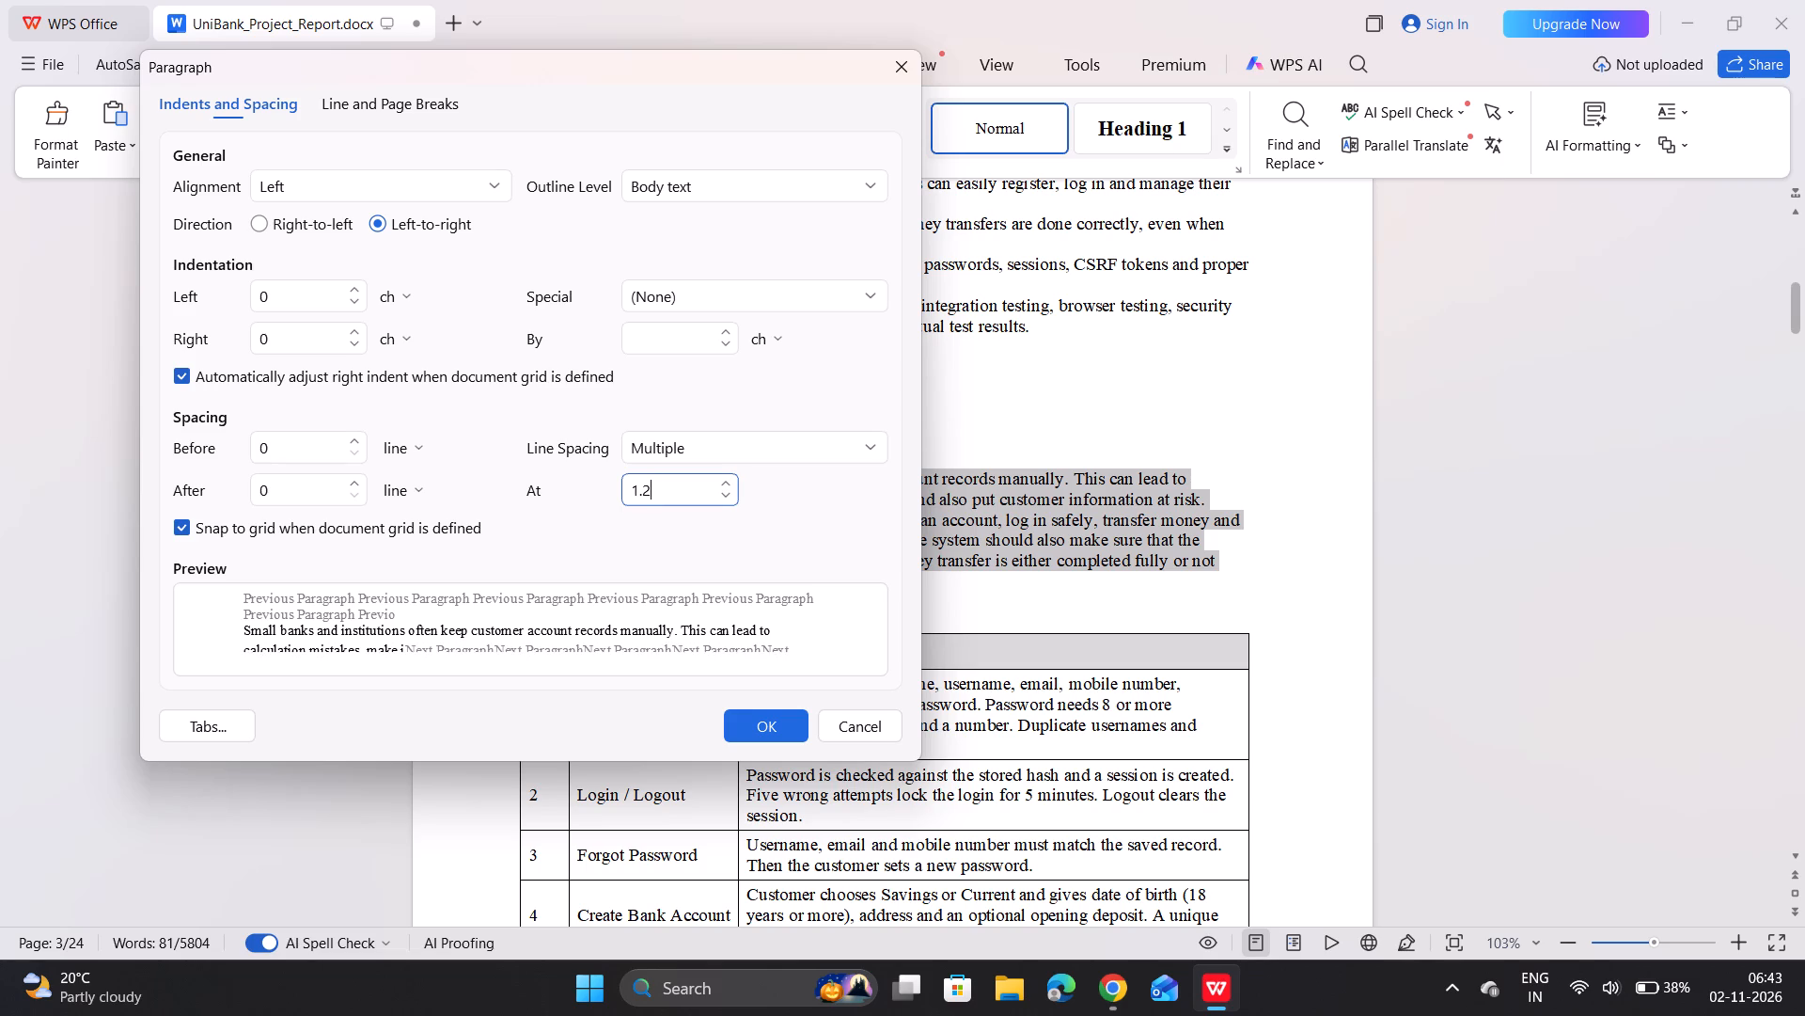
key("Return")
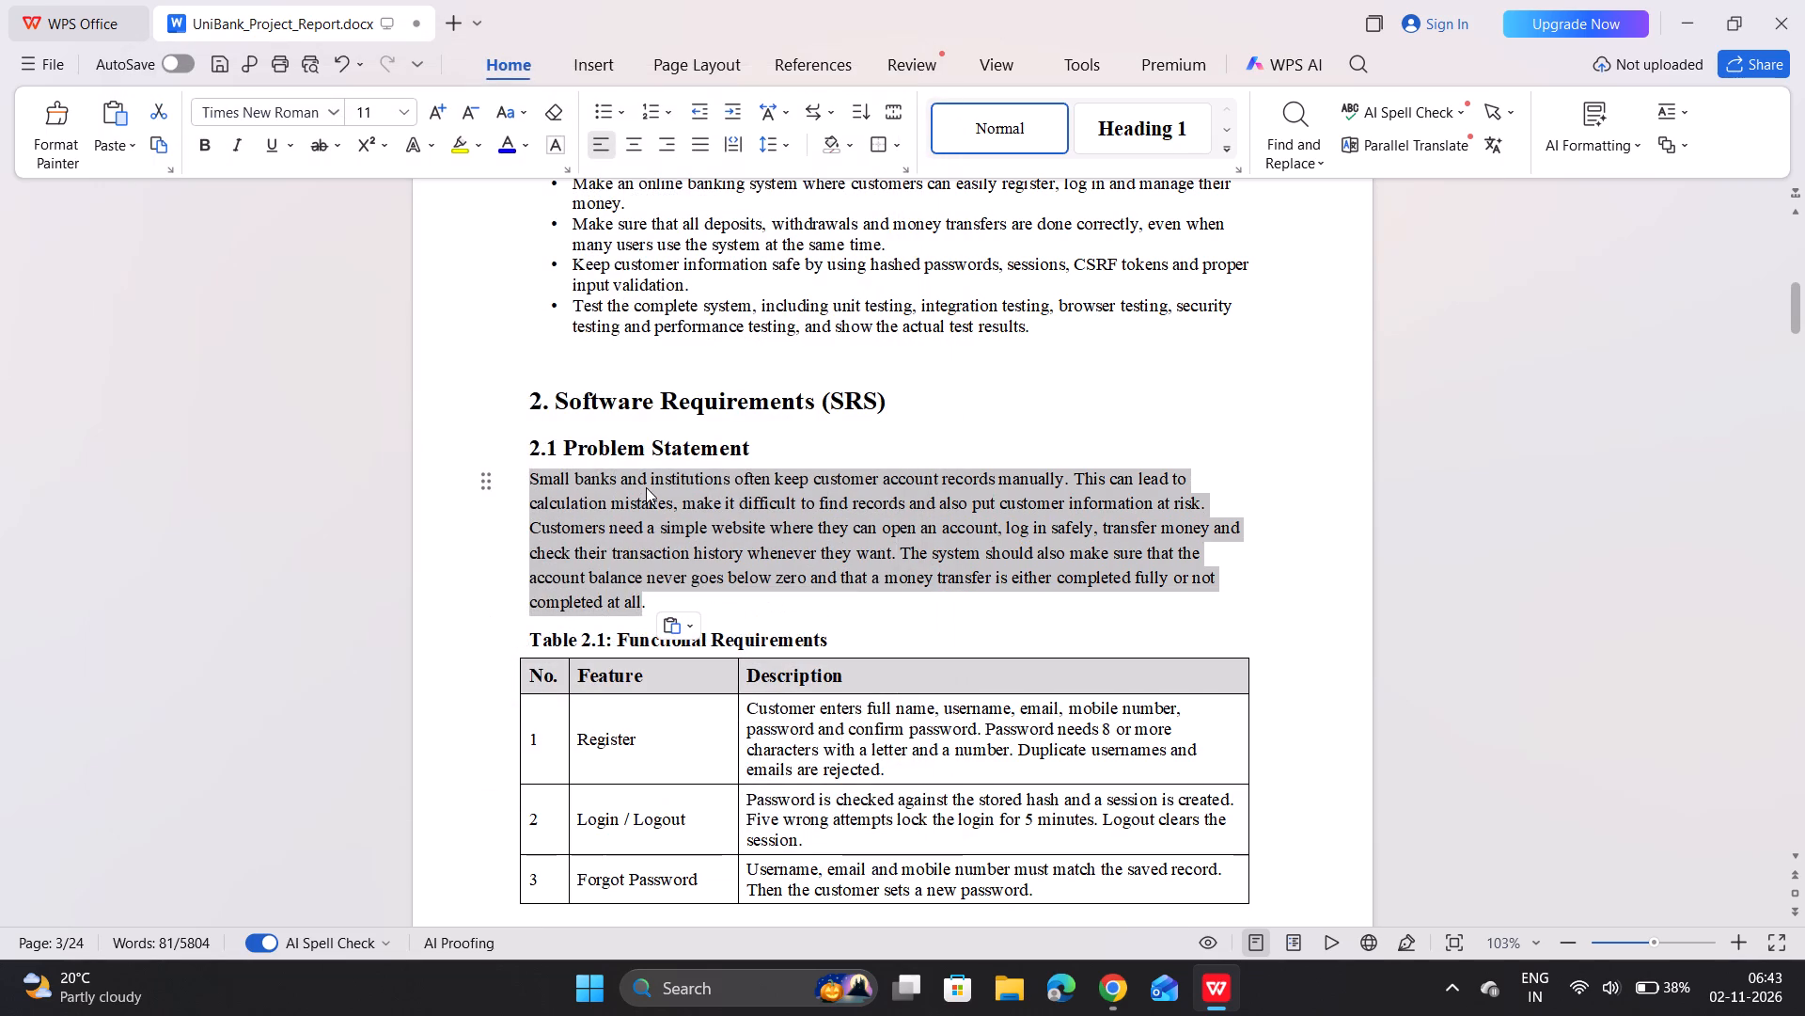
left_click(750, 524)
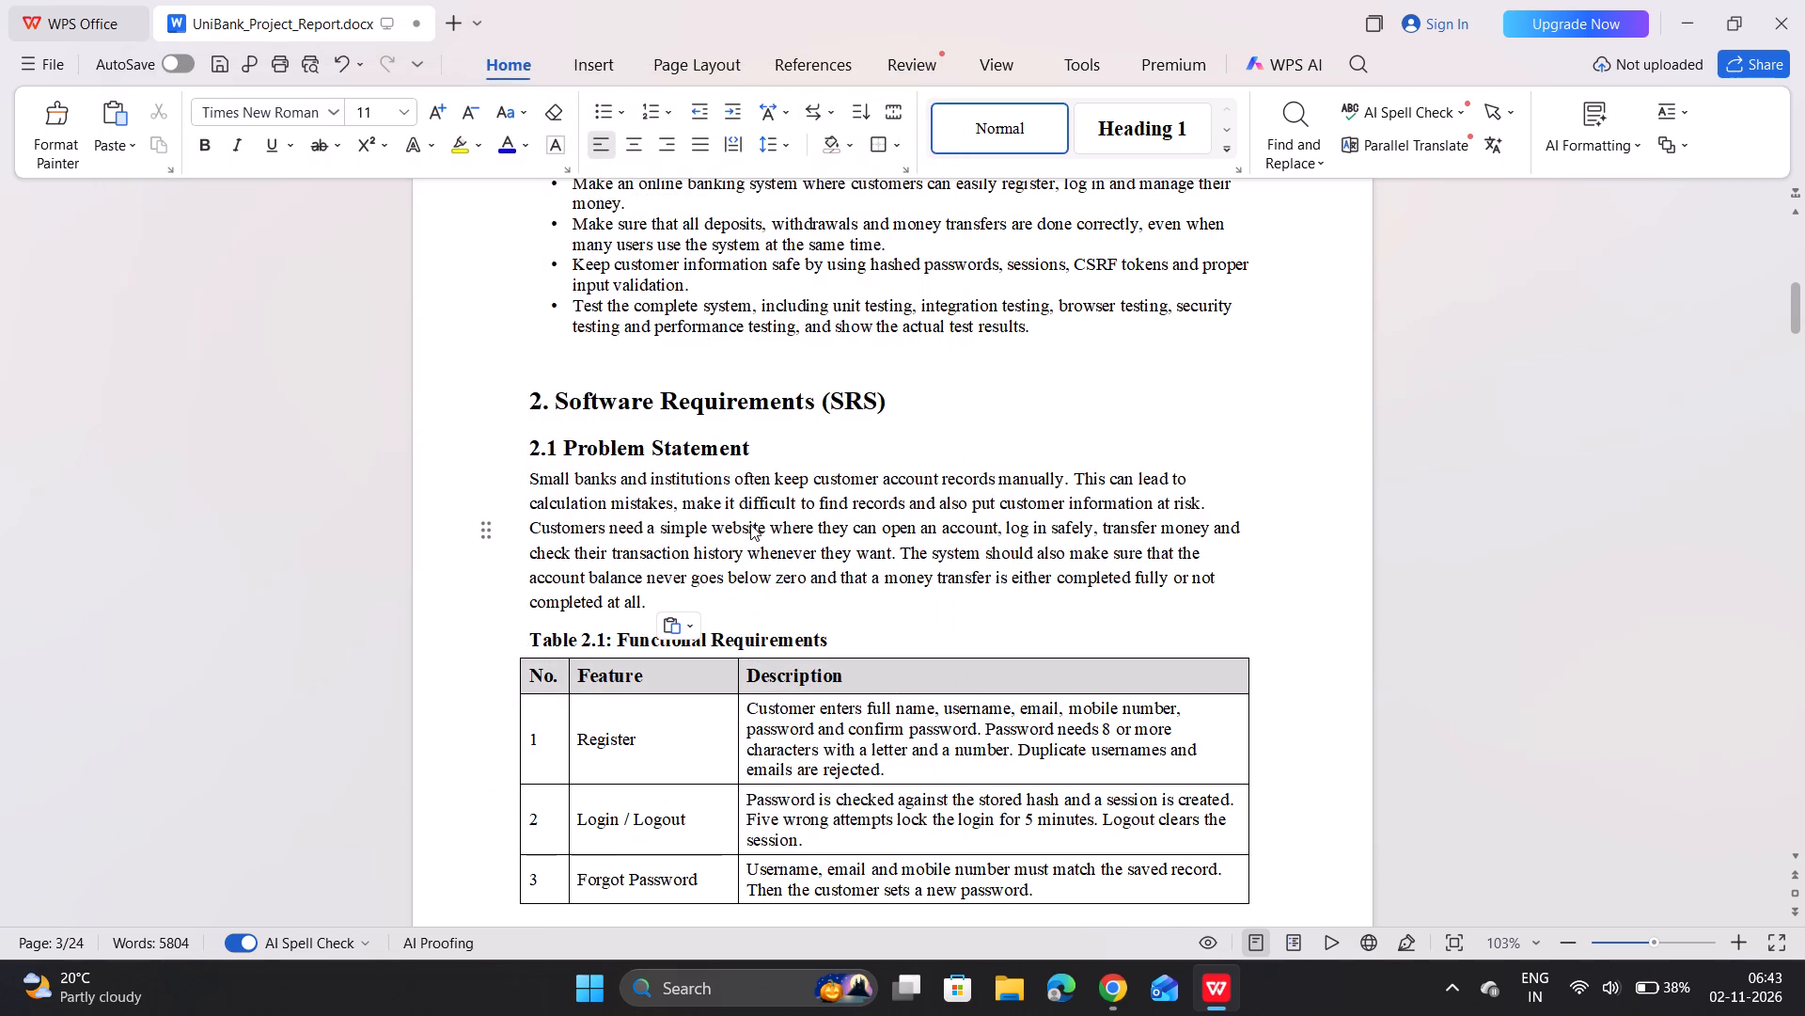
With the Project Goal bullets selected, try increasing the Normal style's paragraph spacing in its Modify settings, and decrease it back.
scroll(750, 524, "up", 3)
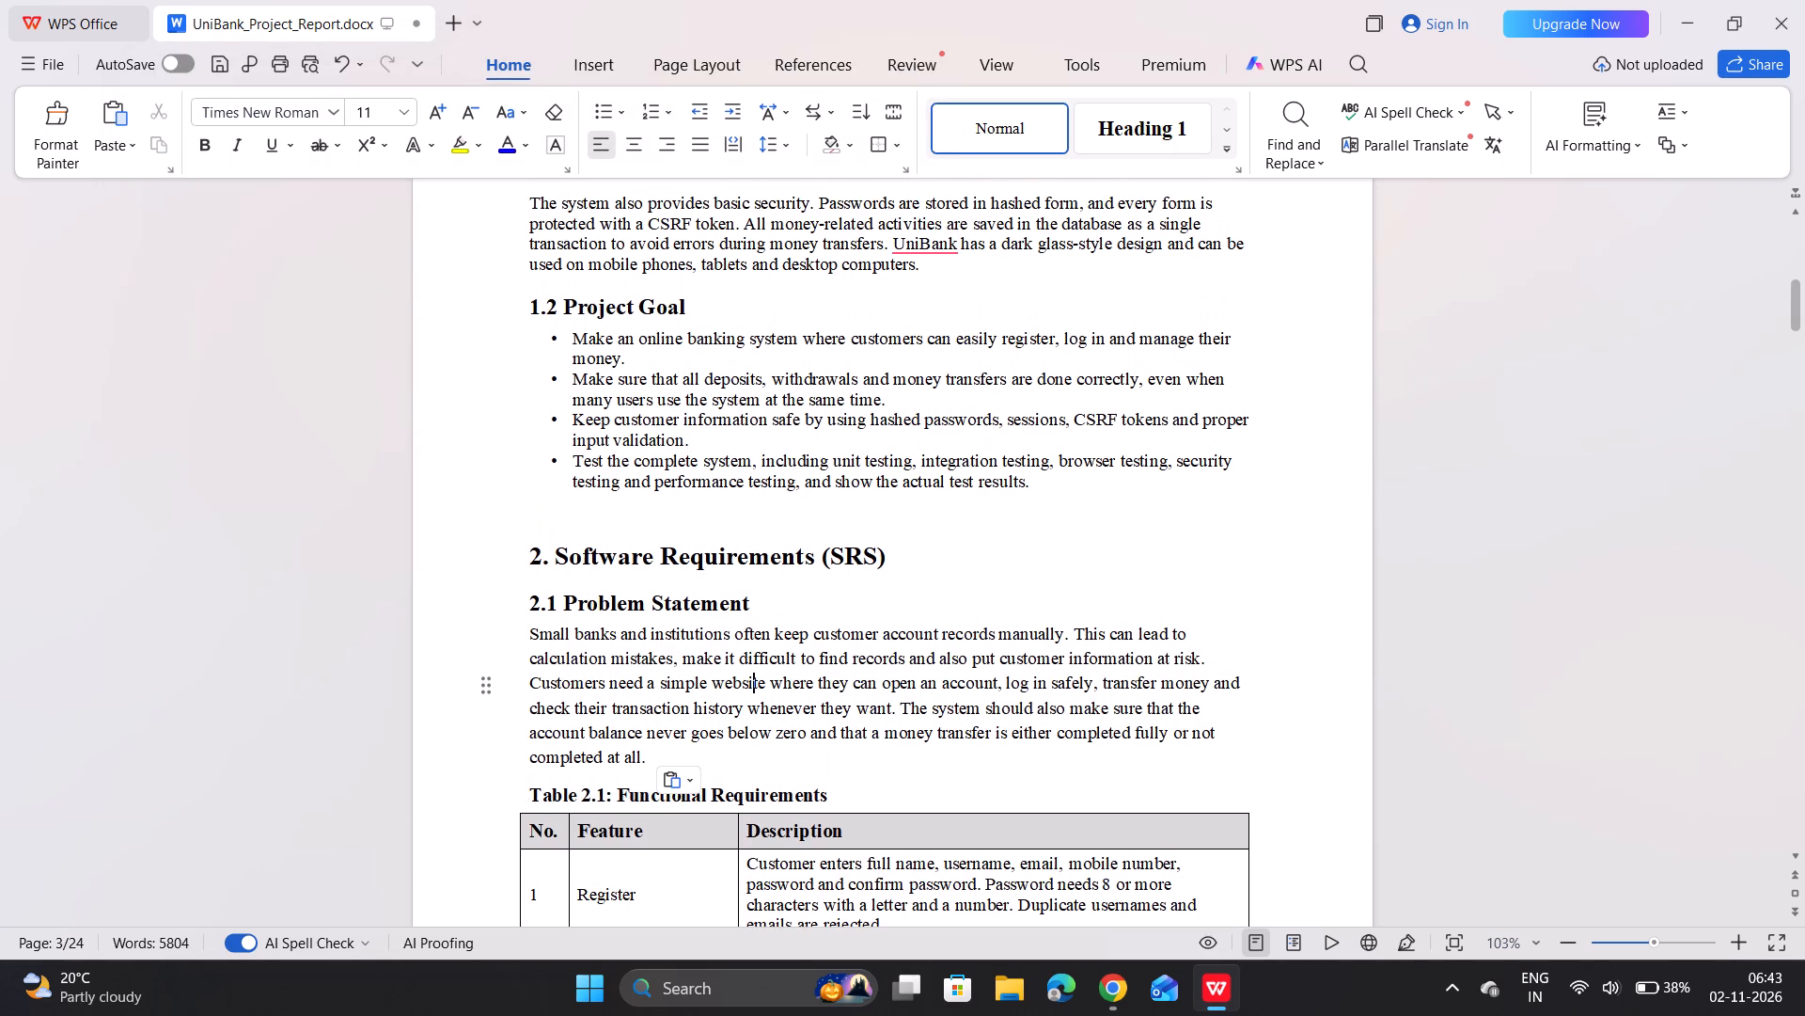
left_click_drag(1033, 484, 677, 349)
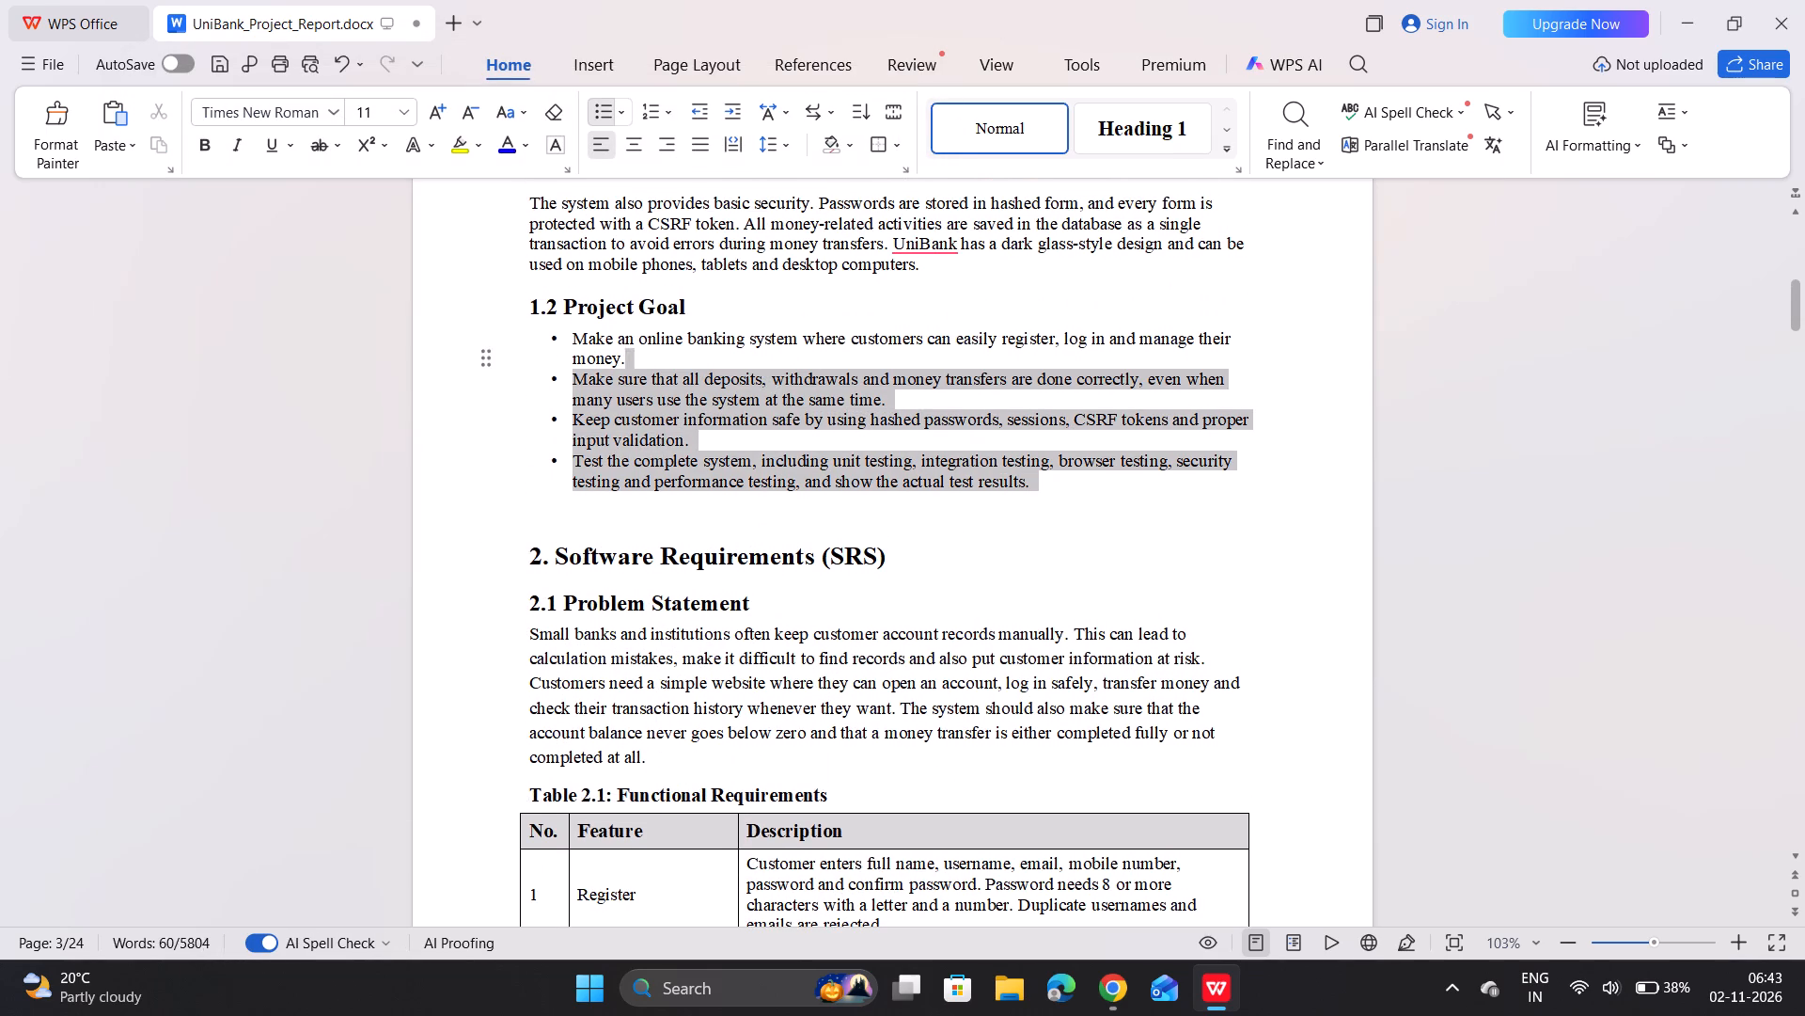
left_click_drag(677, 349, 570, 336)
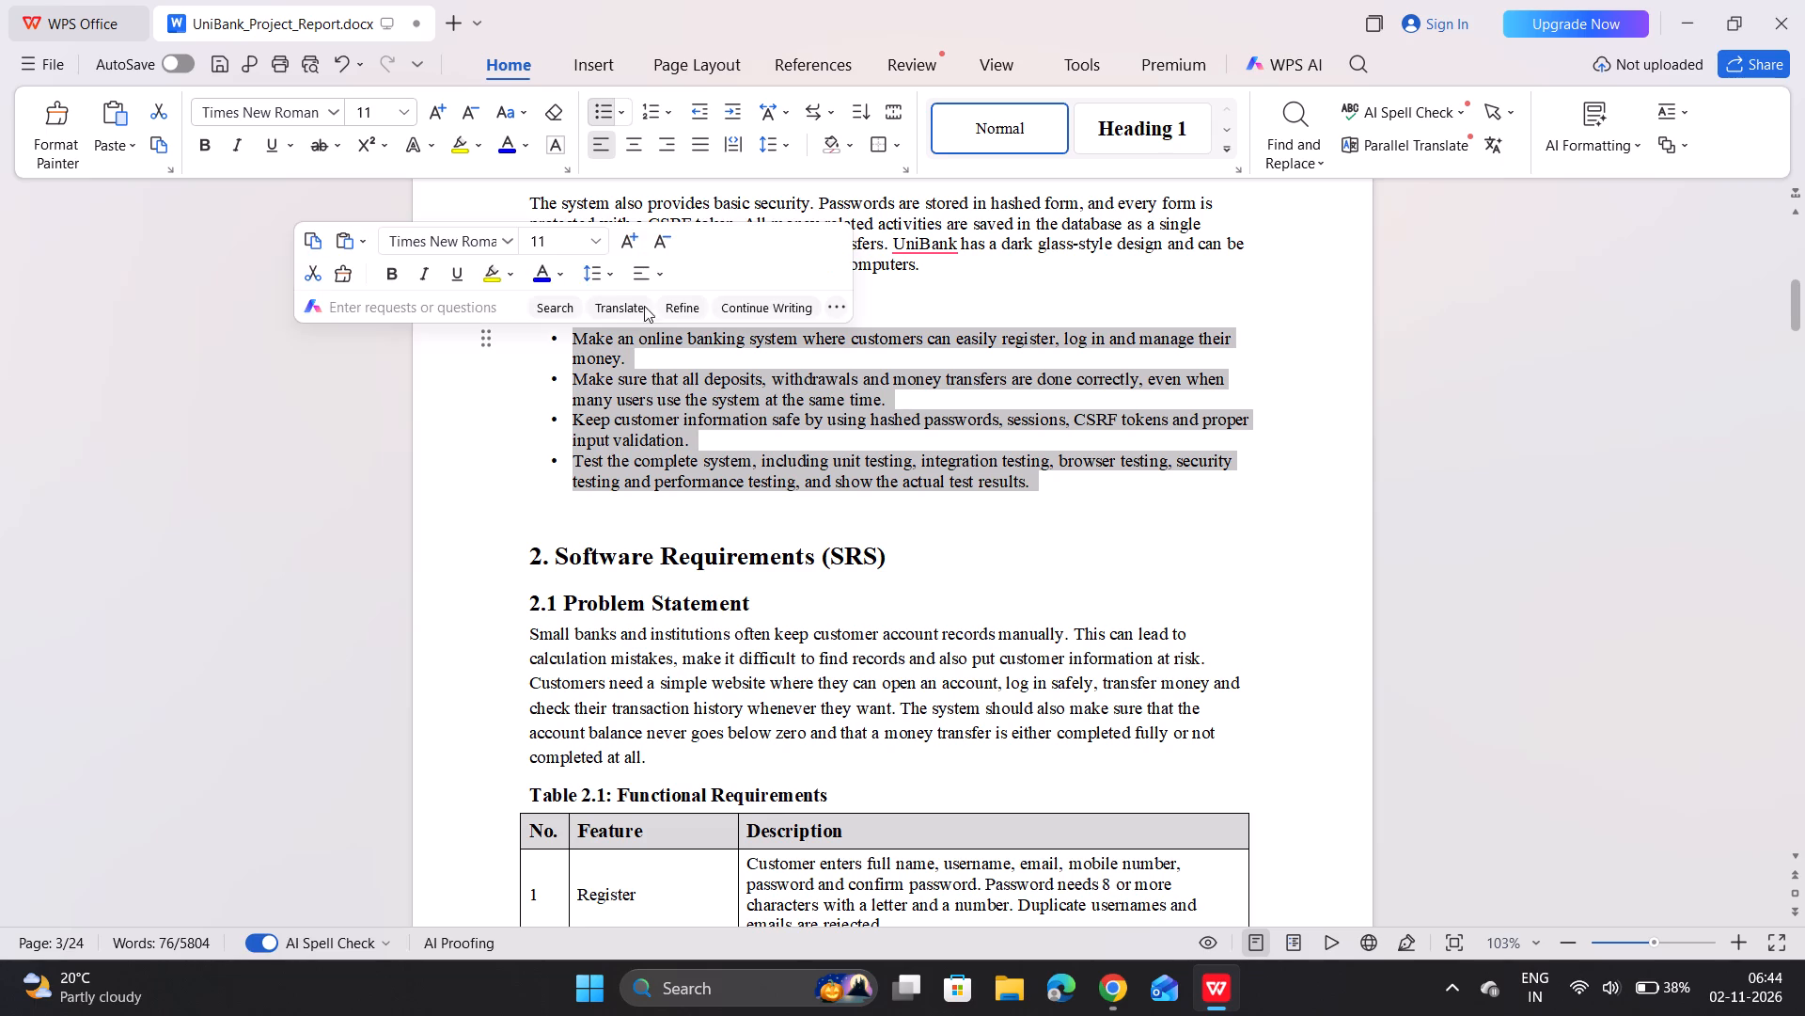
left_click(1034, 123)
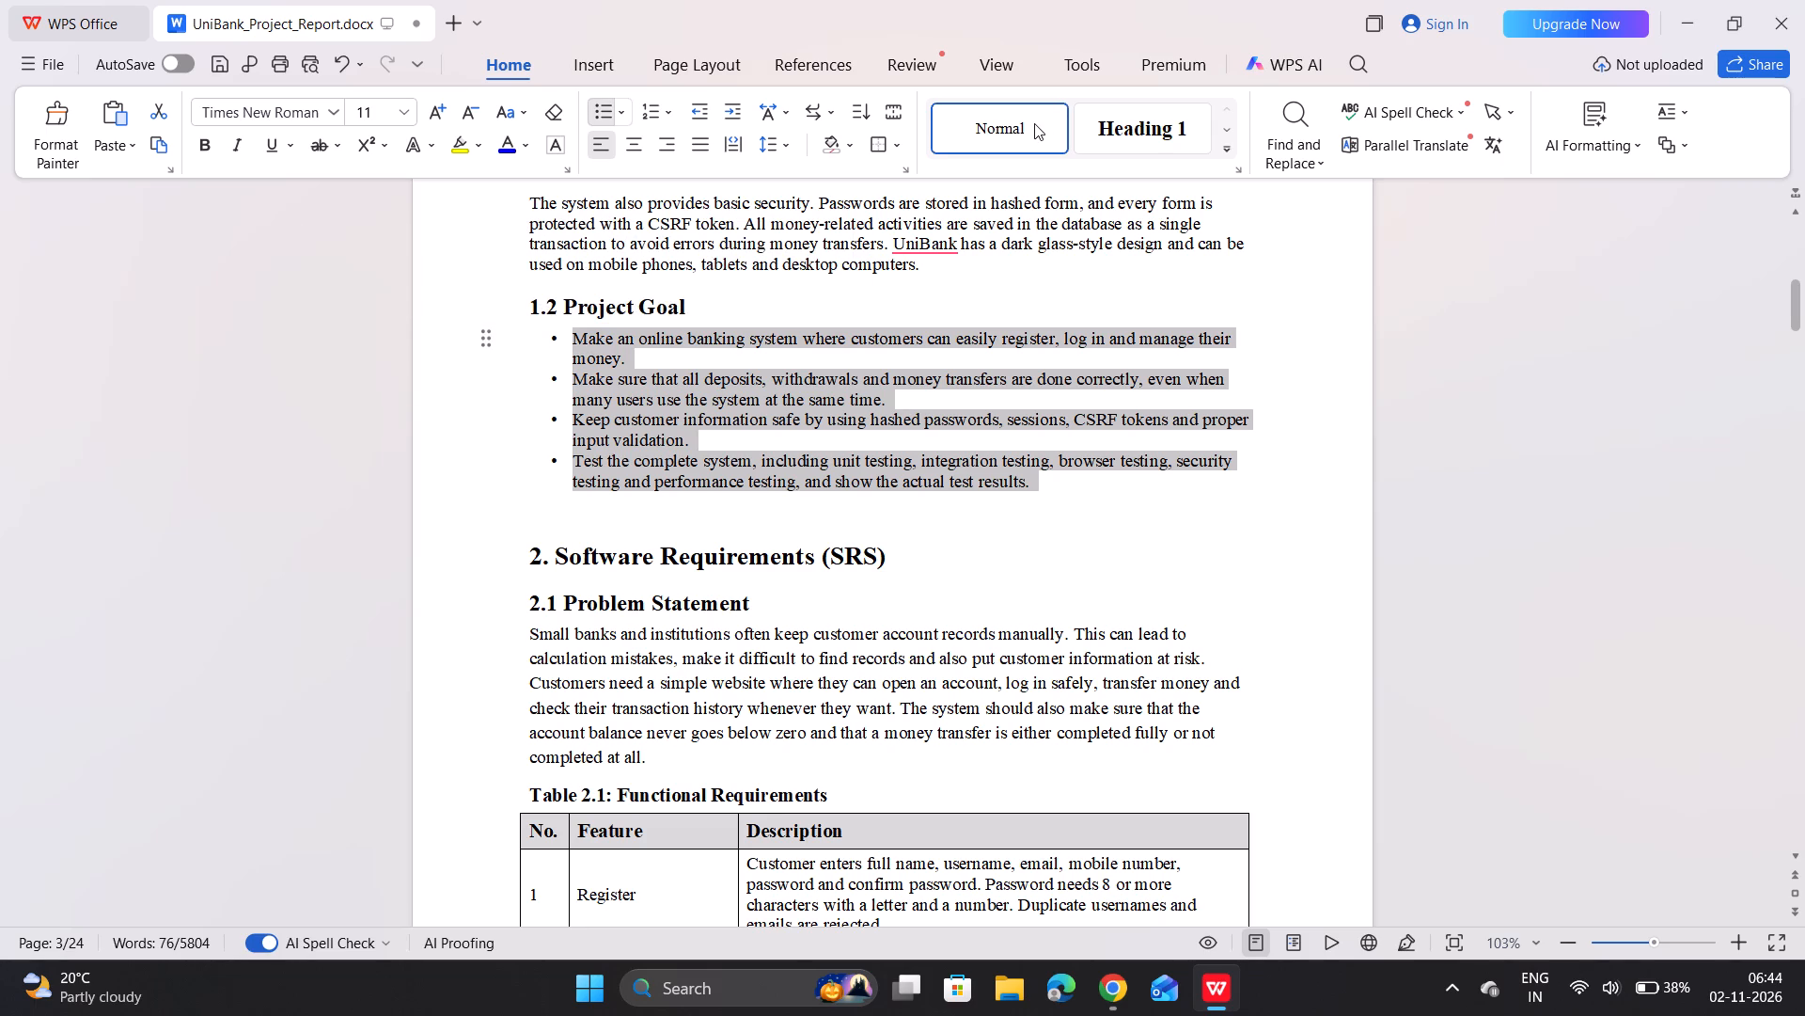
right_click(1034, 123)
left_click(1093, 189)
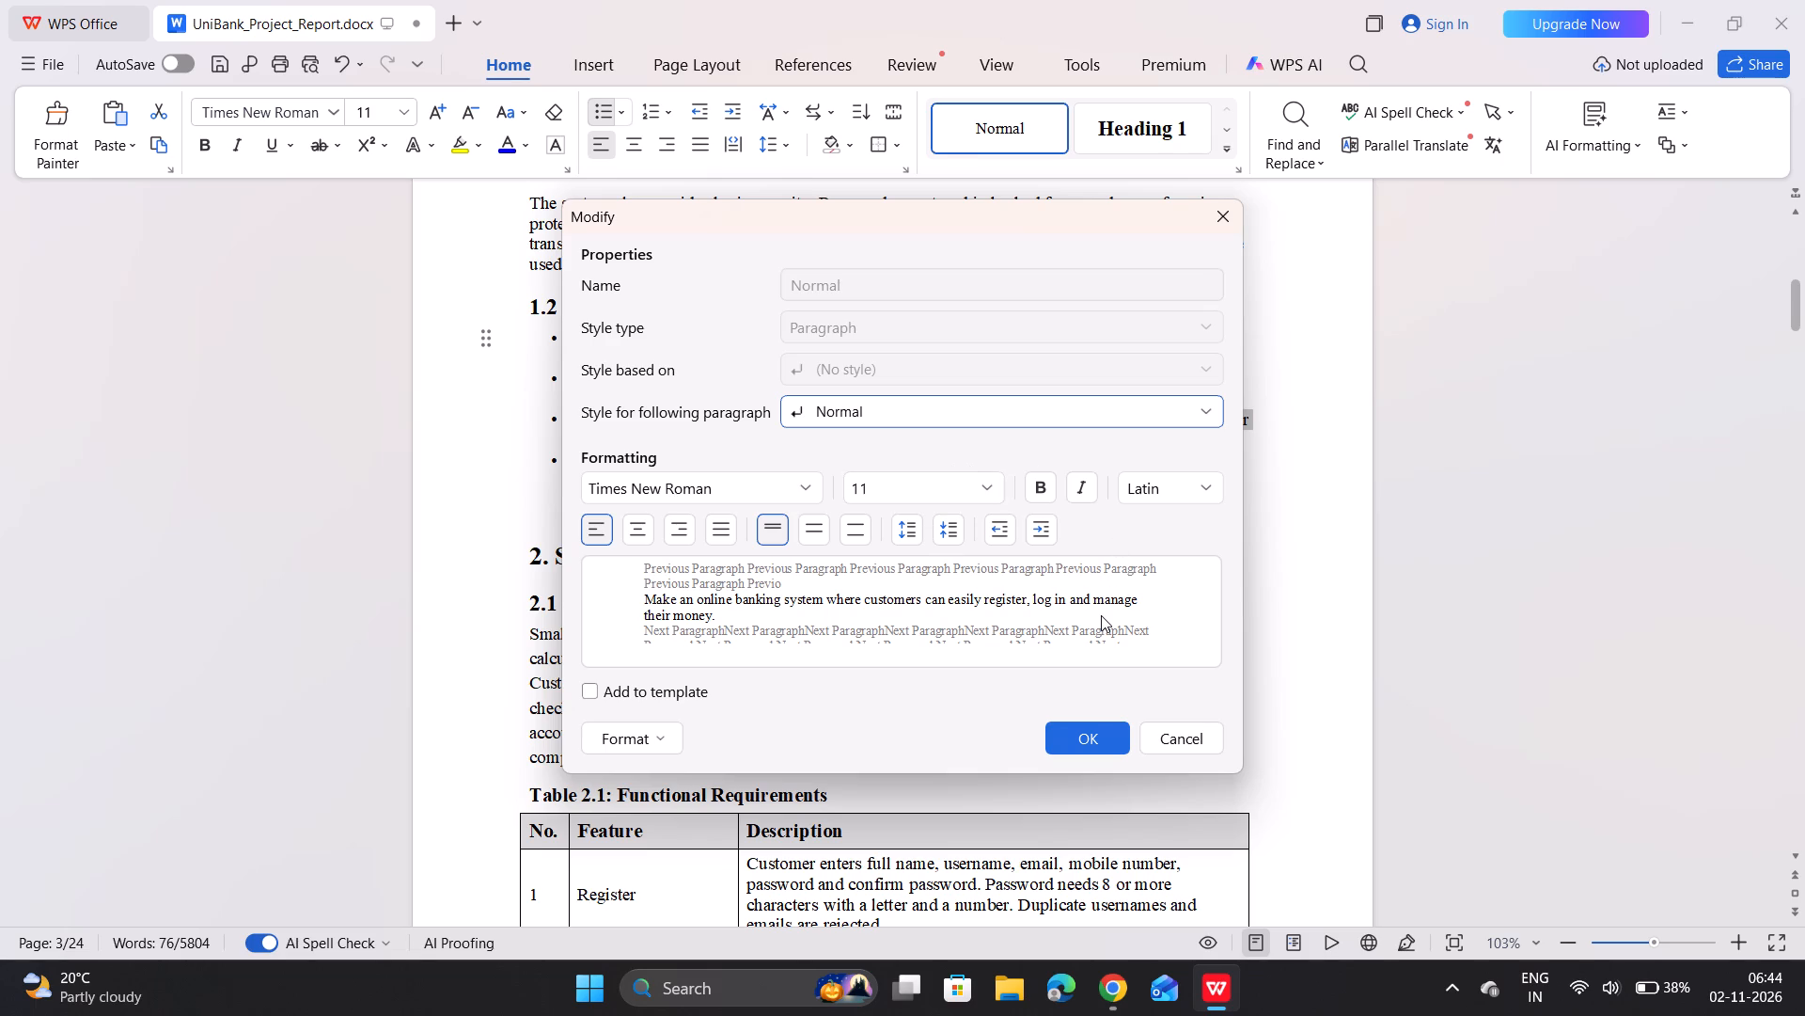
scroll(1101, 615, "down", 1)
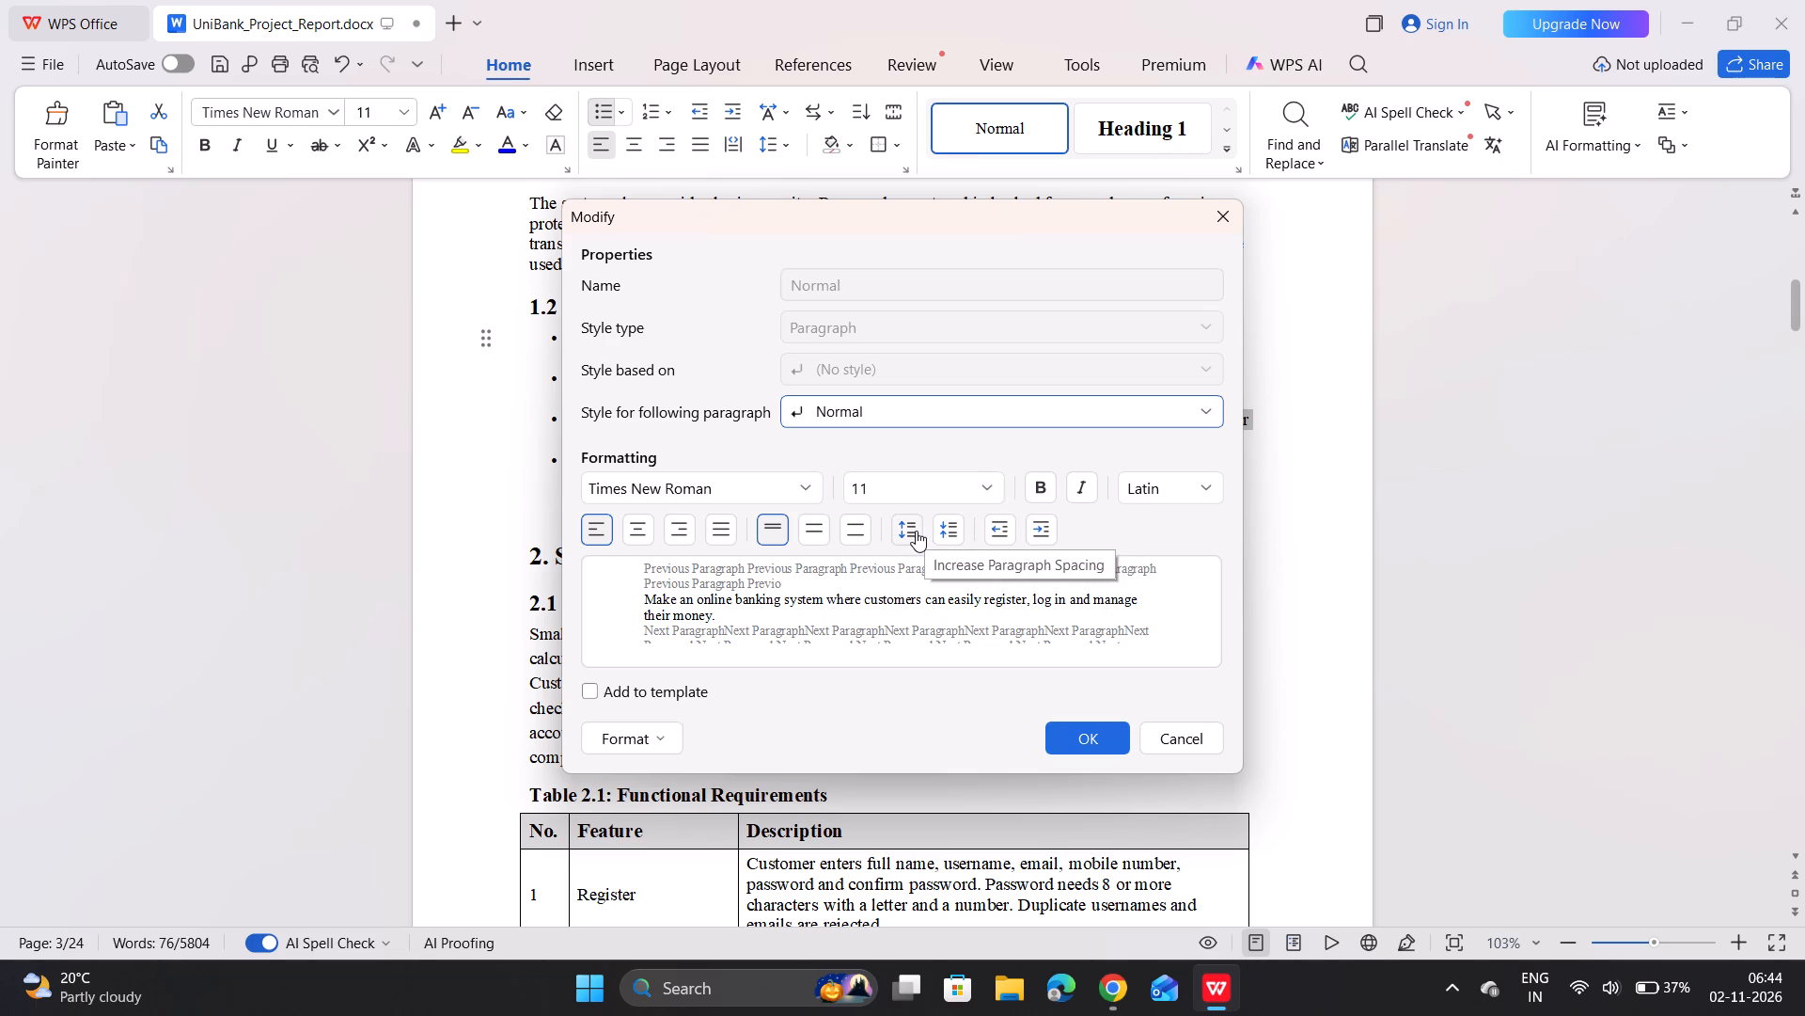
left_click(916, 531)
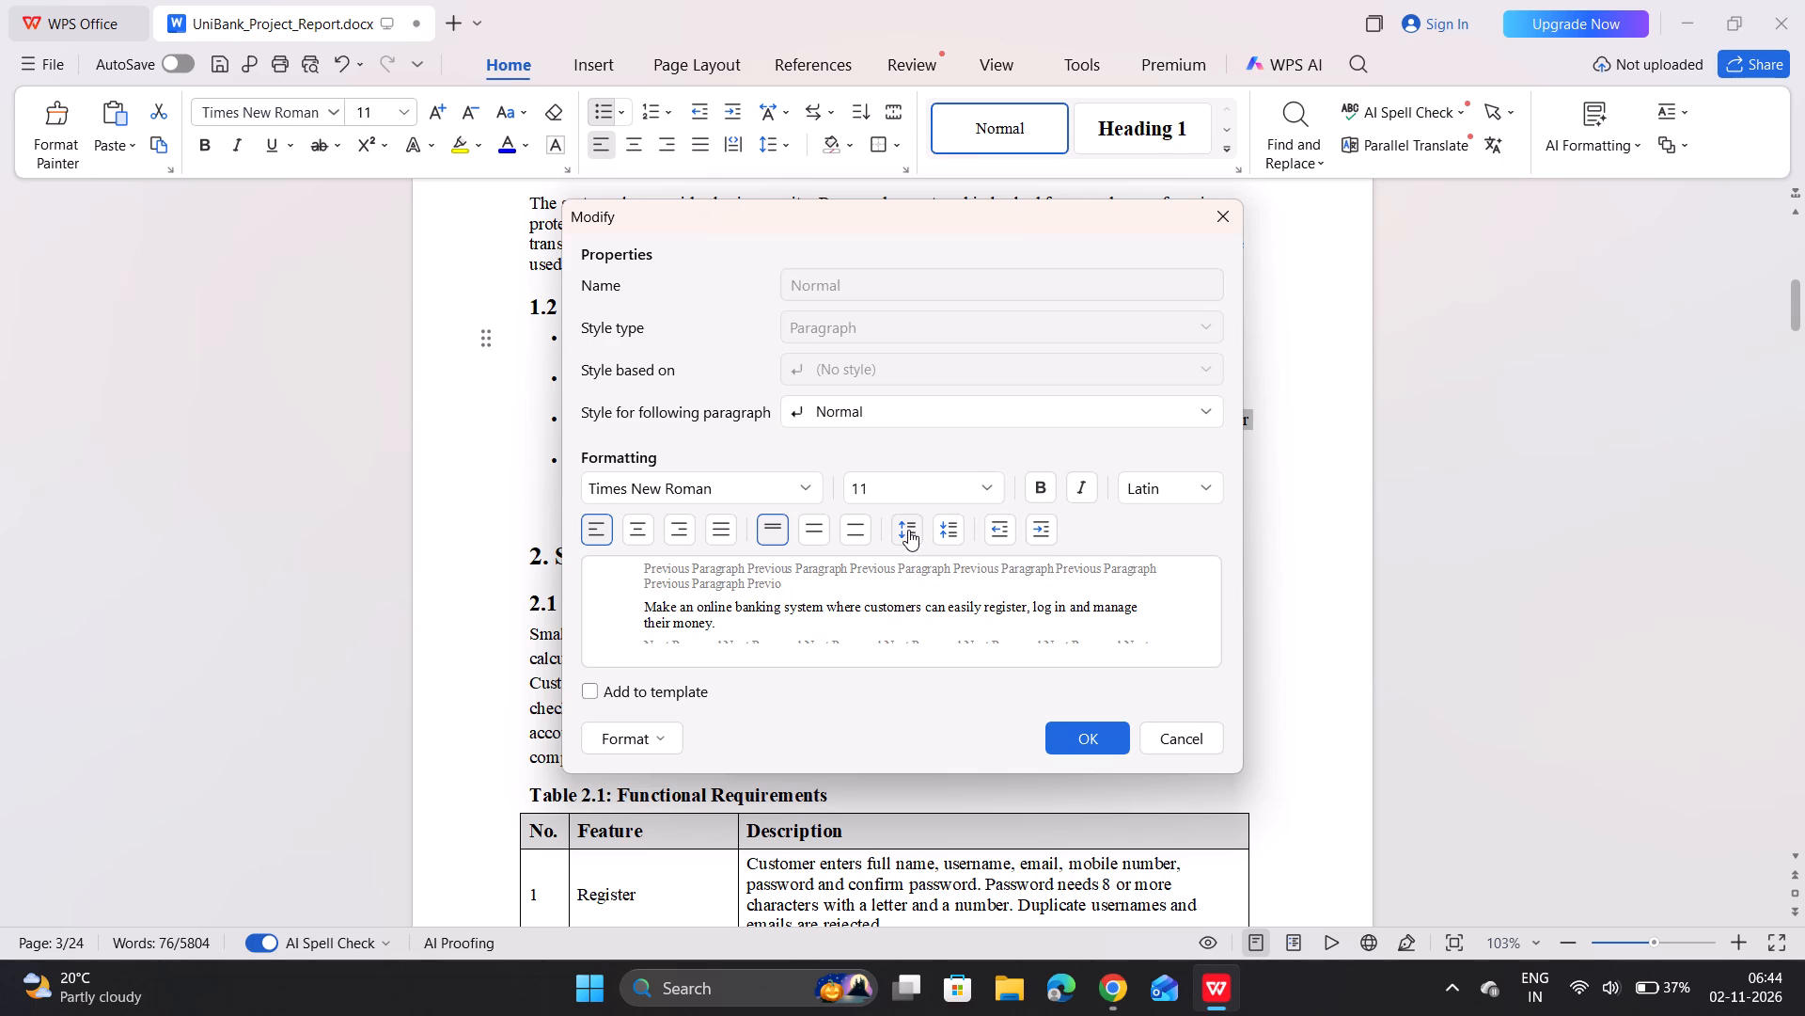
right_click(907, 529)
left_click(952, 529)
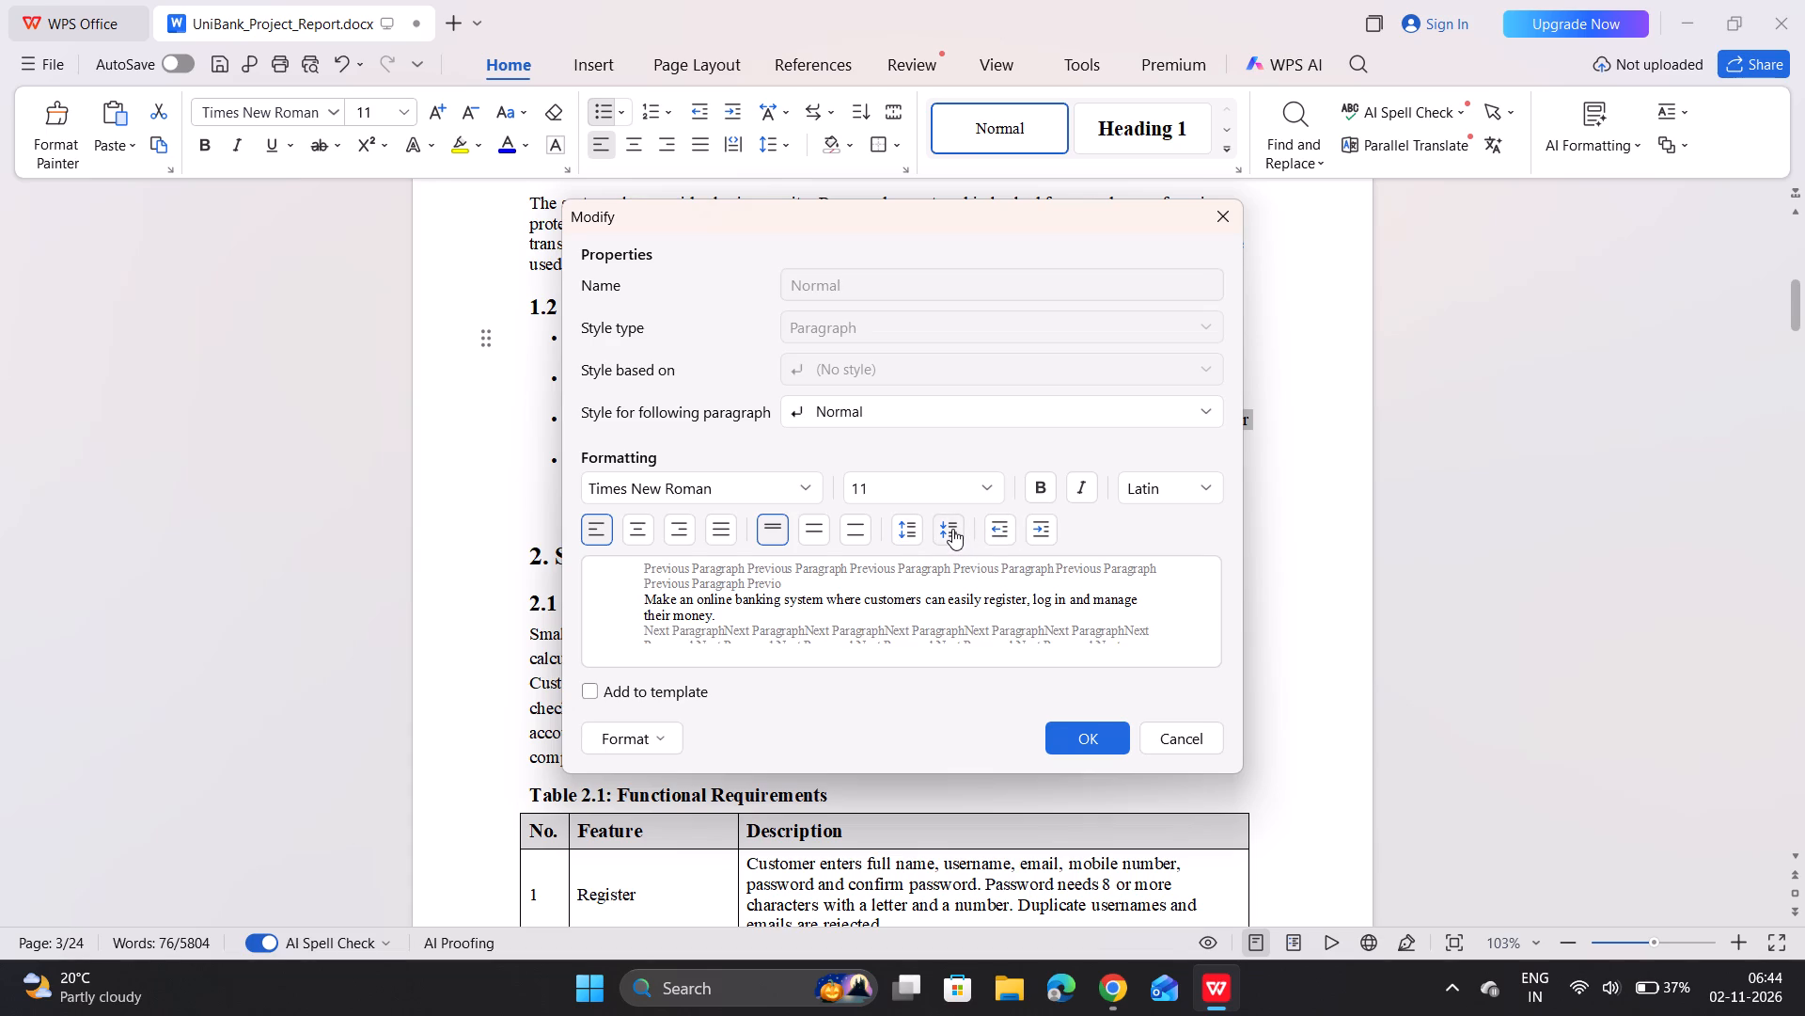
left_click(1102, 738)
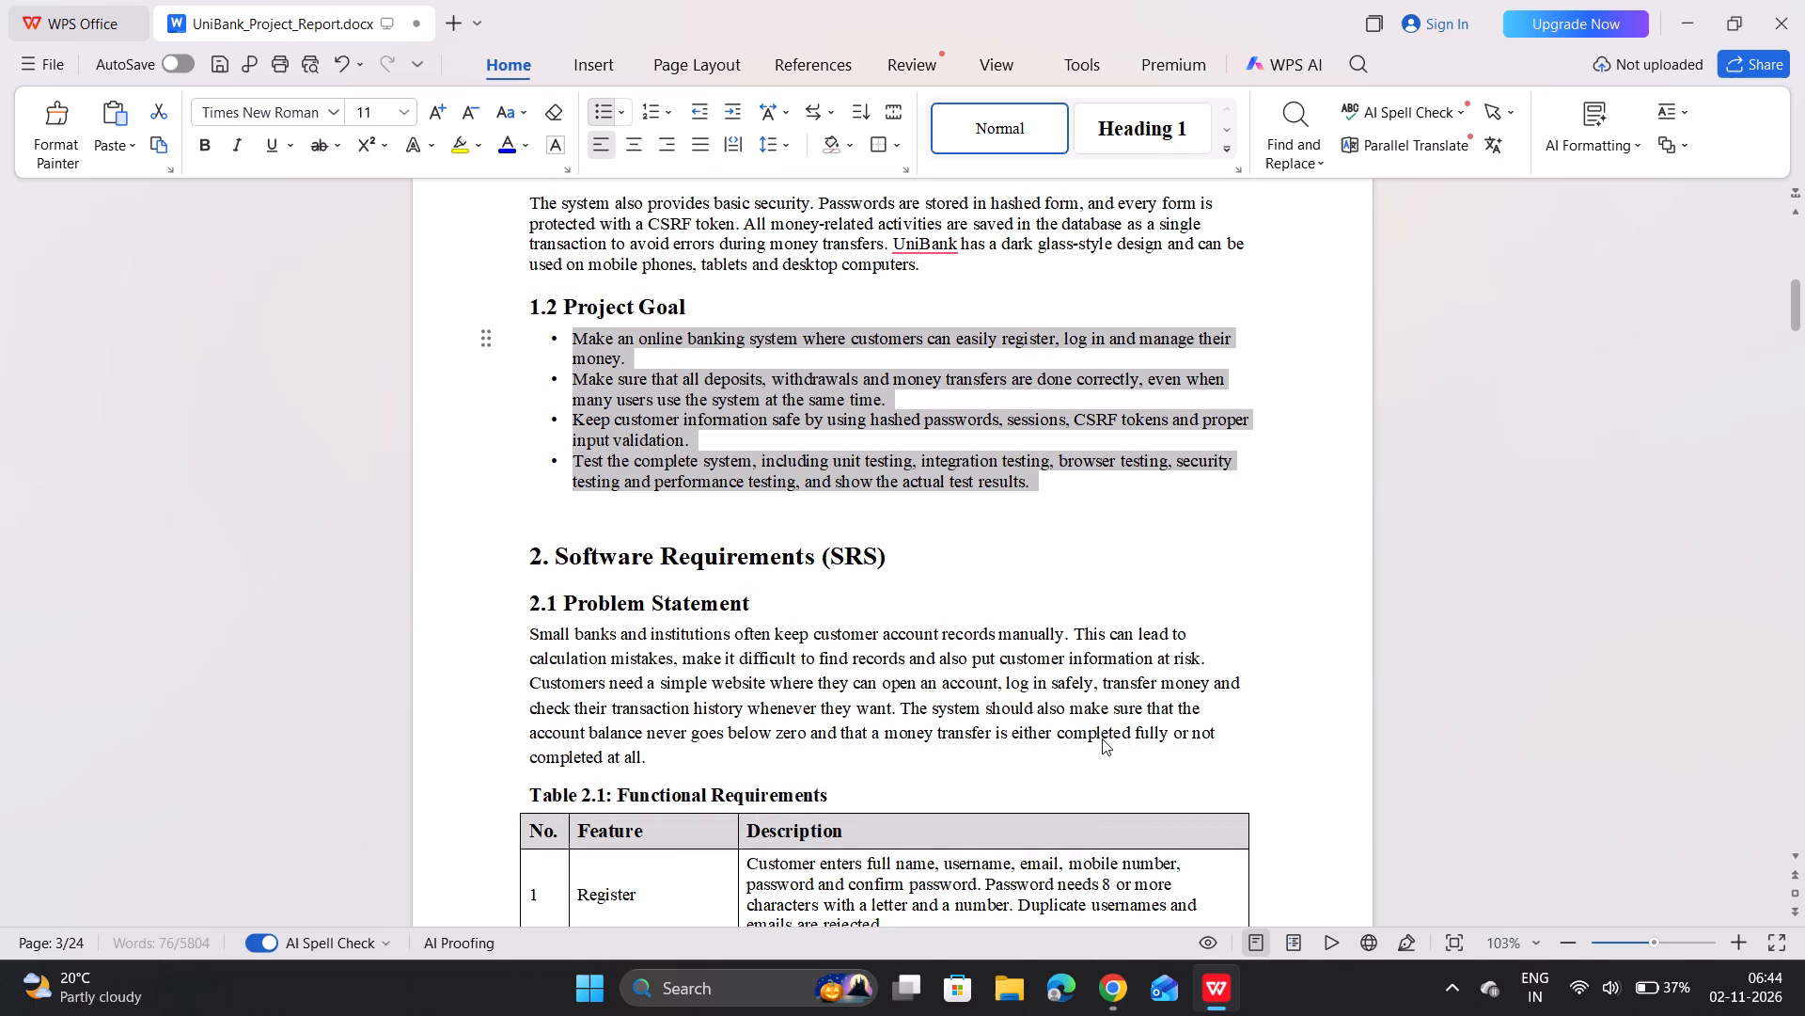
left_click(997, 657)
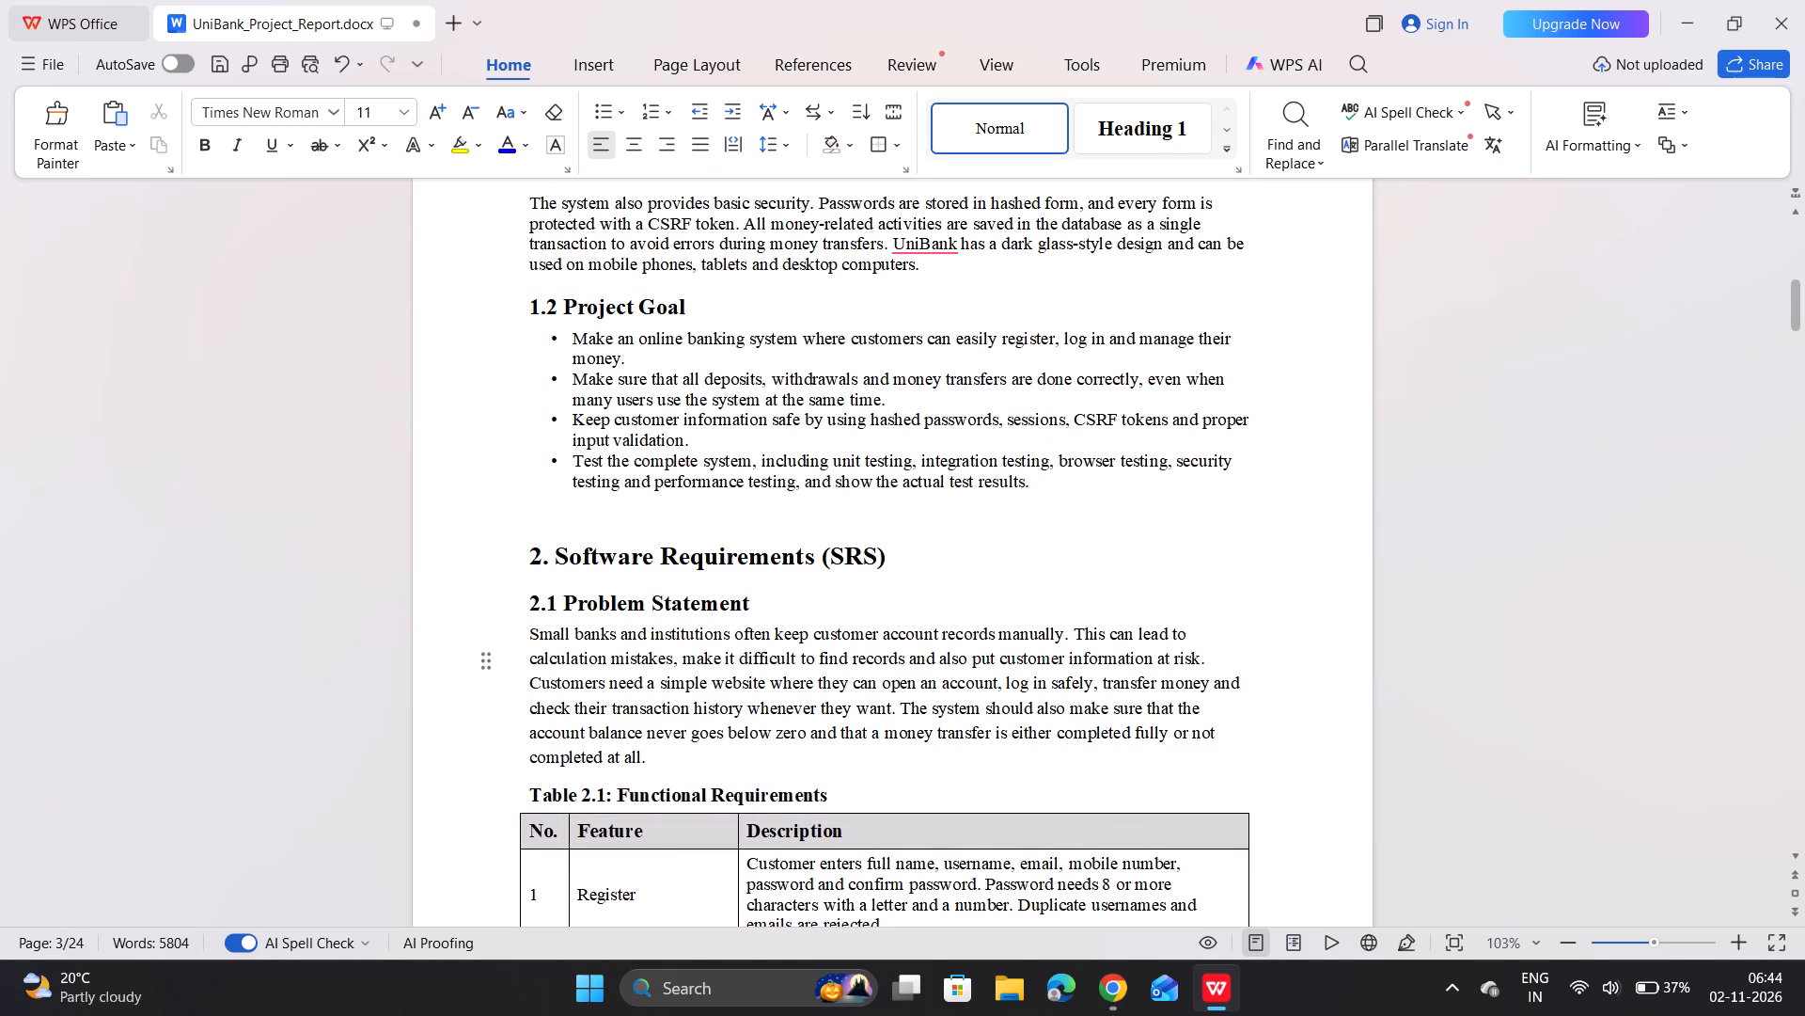
Apply the Normal style to the bullets of section 1.2 Project Goal.
left_click_drag(1027, 487, 587, 335)
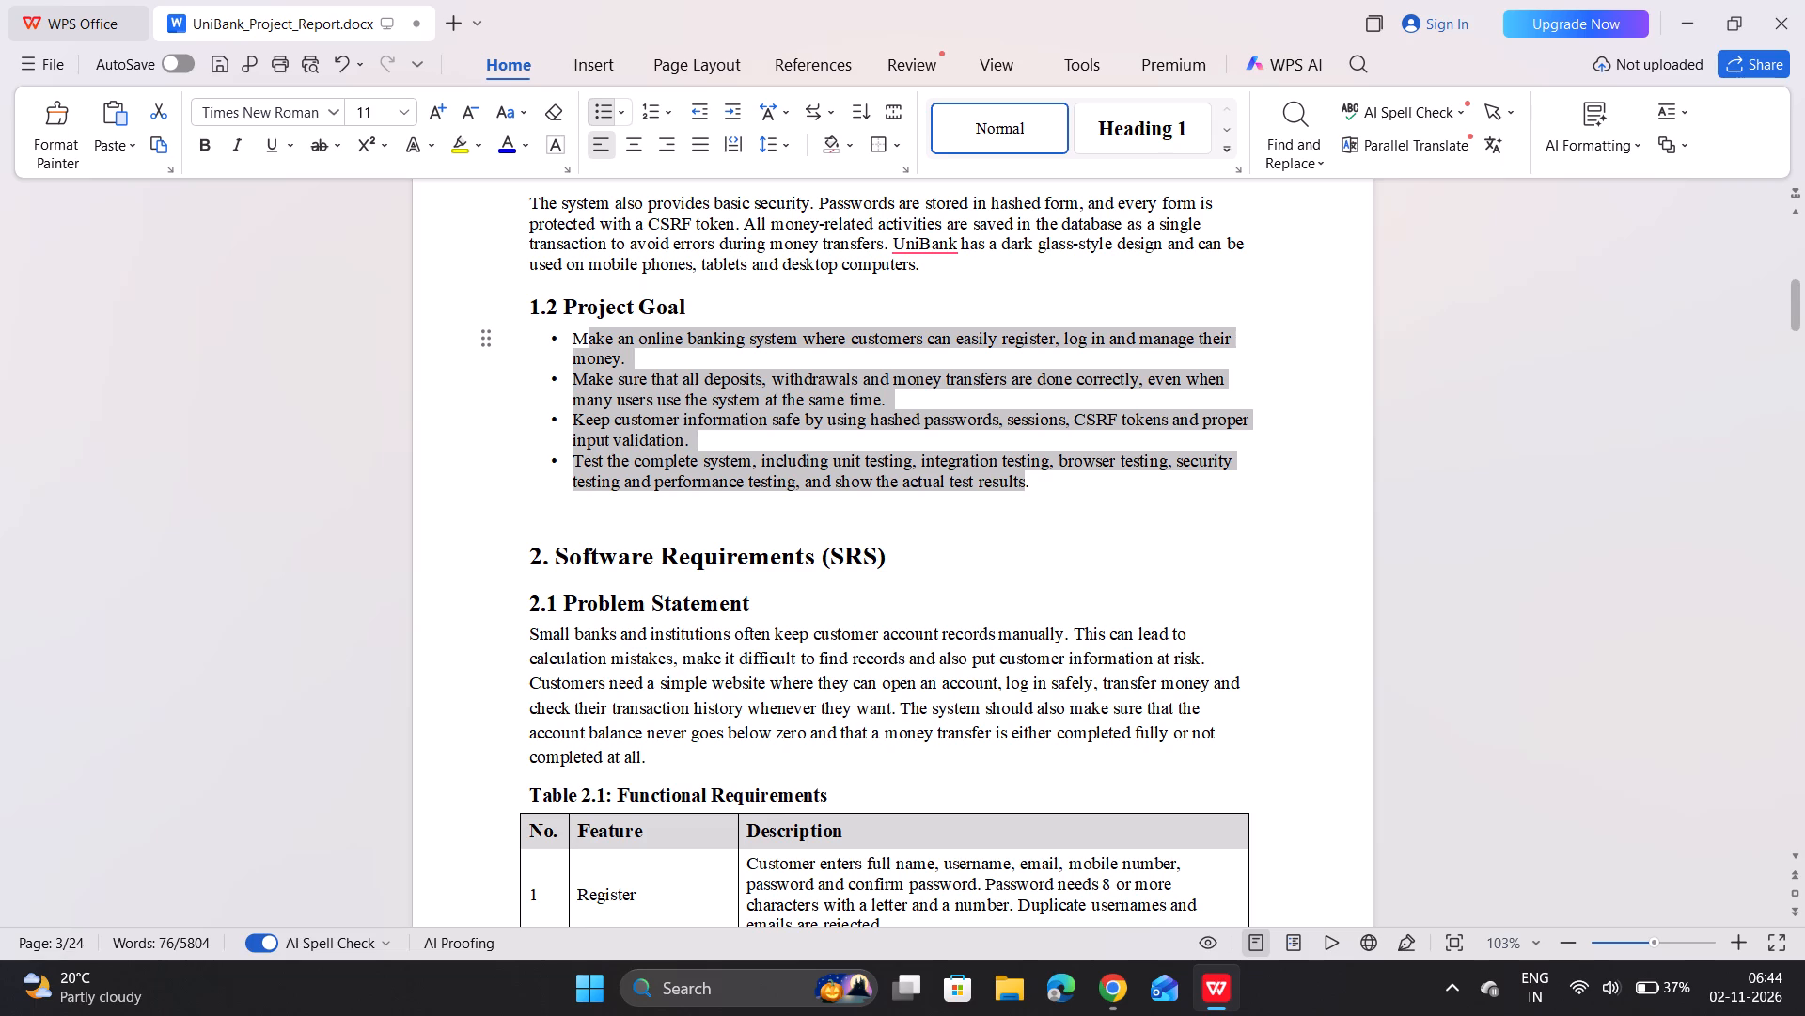
left_click_drag(587, 335, 577, 335)
left_click(1037, 124)
Apply the Normal style to the body text of section 1.1 About the Project.
left_click_drag(921, 264, 518, 234)
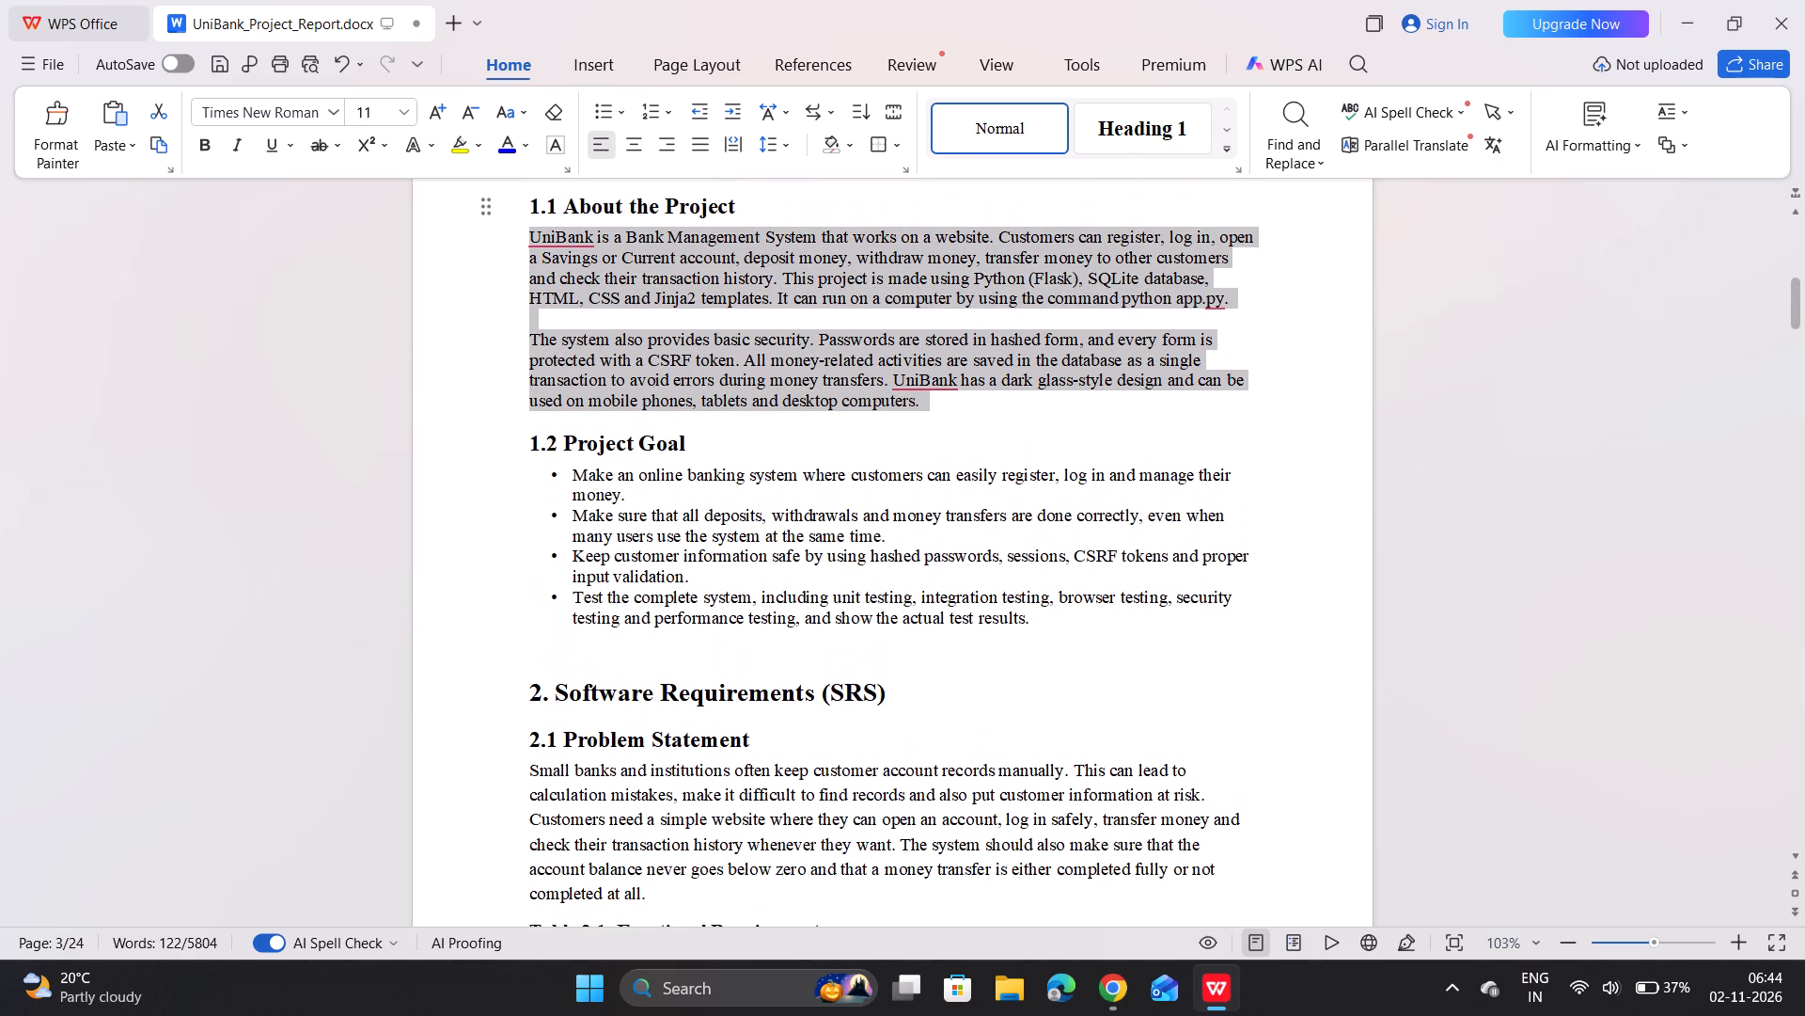
left_click_drag(518, 234, 516, 249)
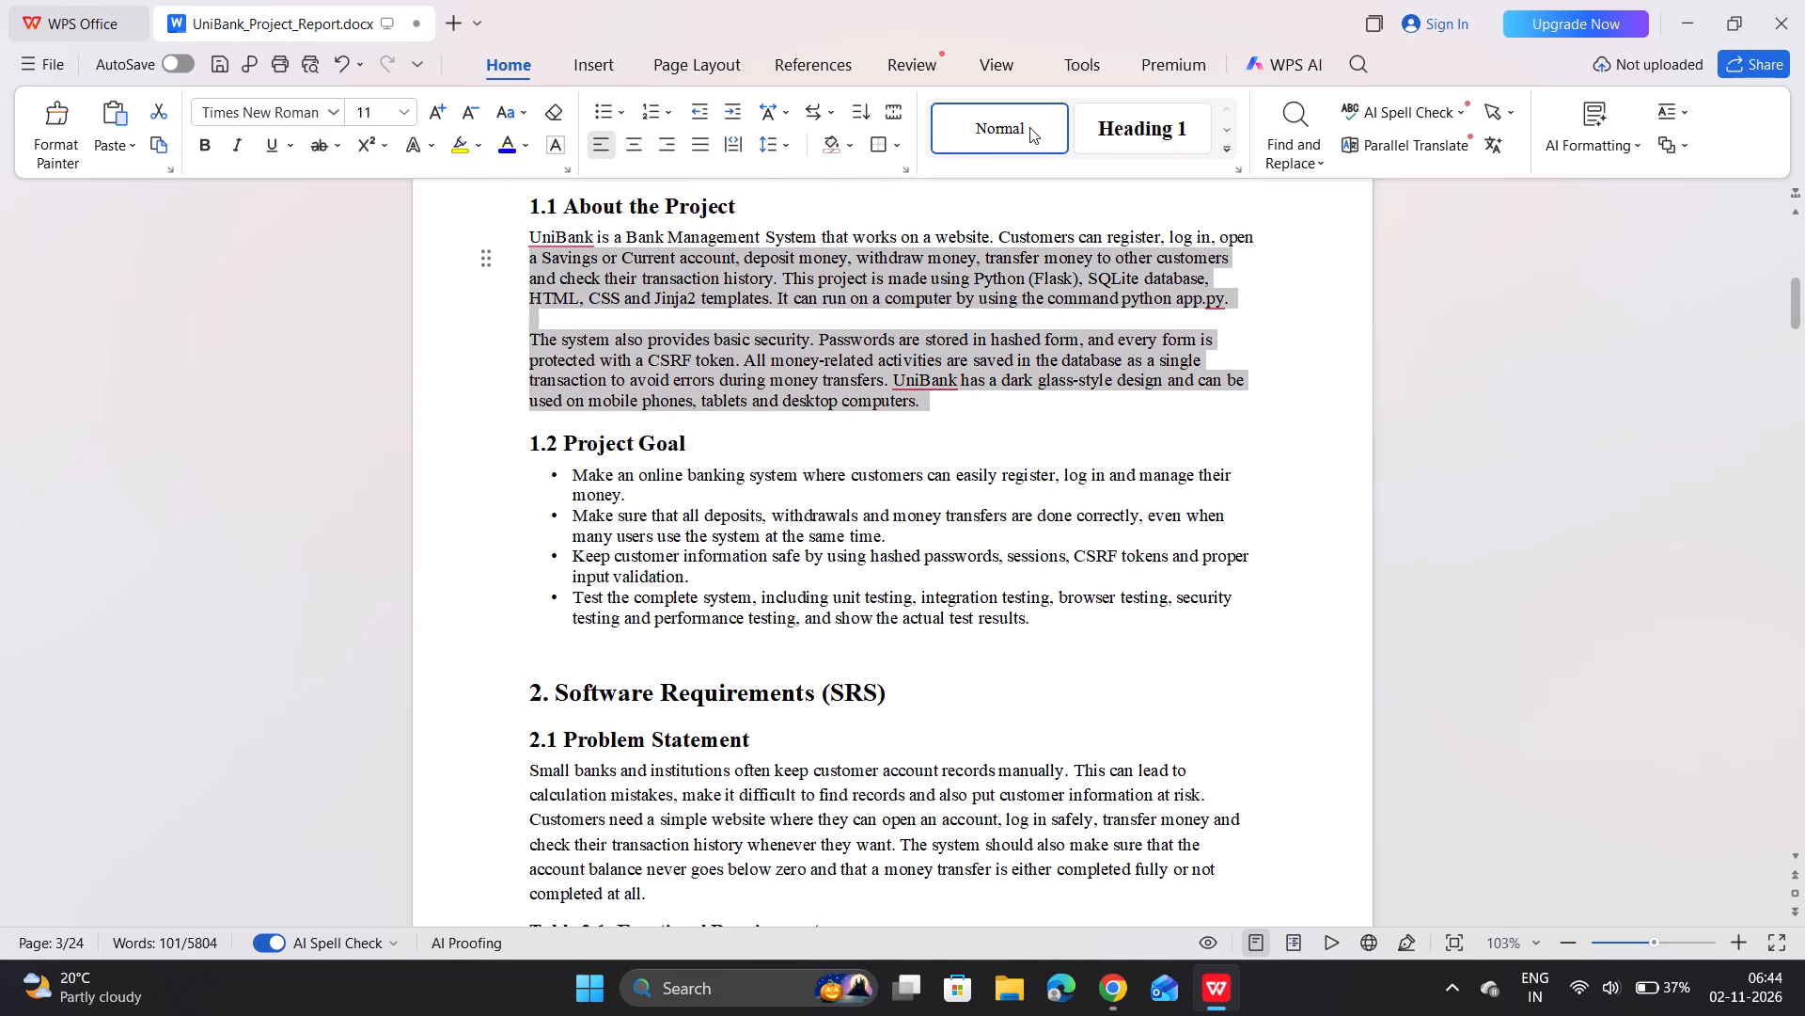
left_click(1029, 127)
left_click(1029, 127)
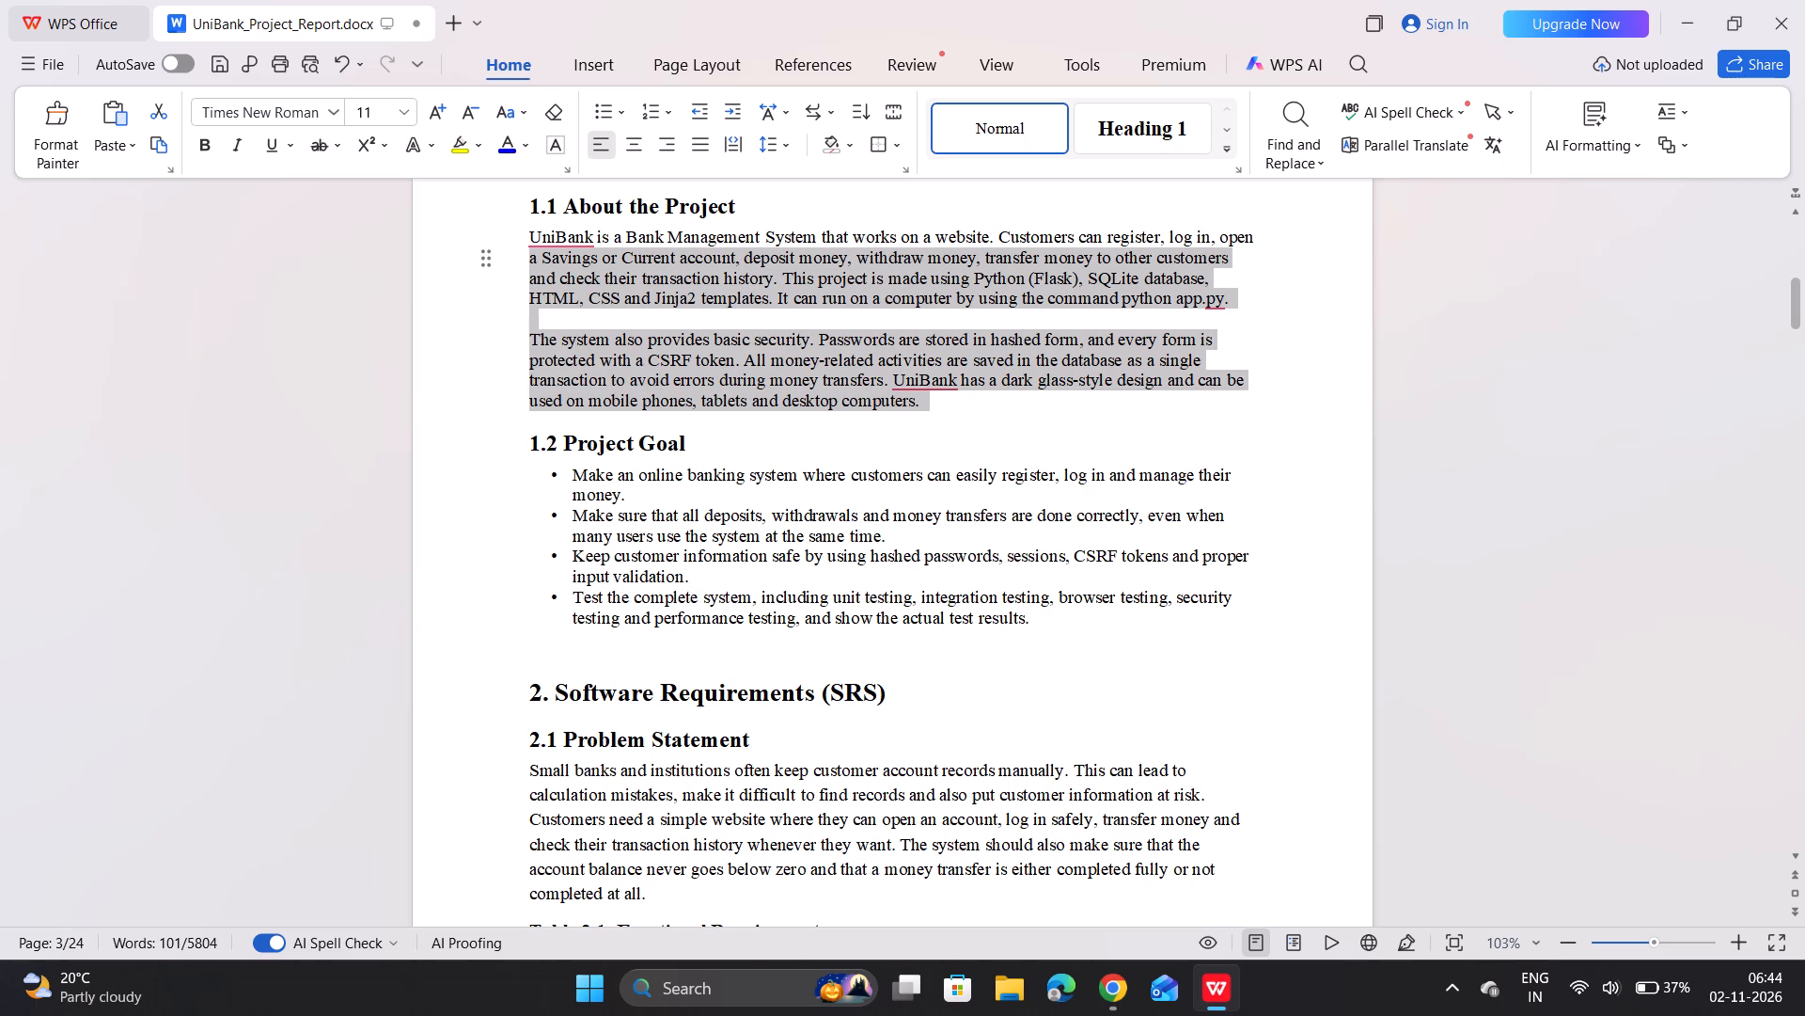
left_click(1009, 267)
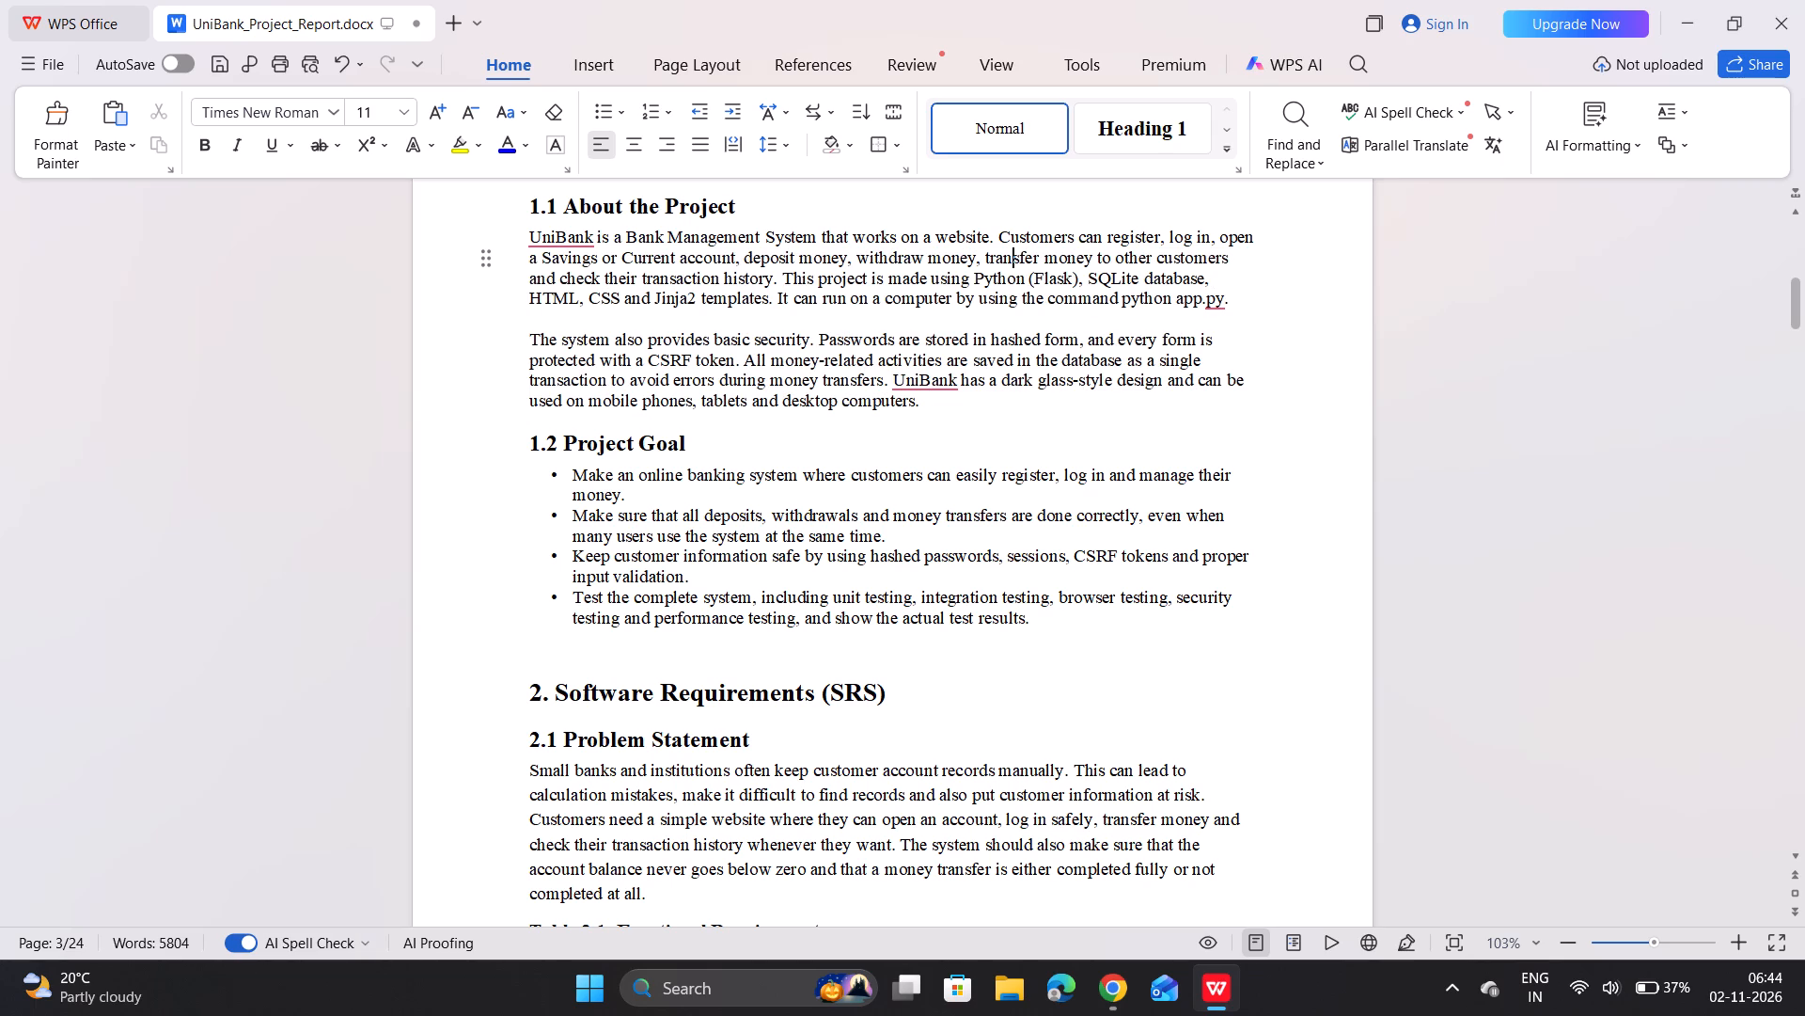
Set the line spacing of both section 1.1 About the Project paragraphs to Multiple at 1.2.
left_click_drag(525, 237, 835, 341)
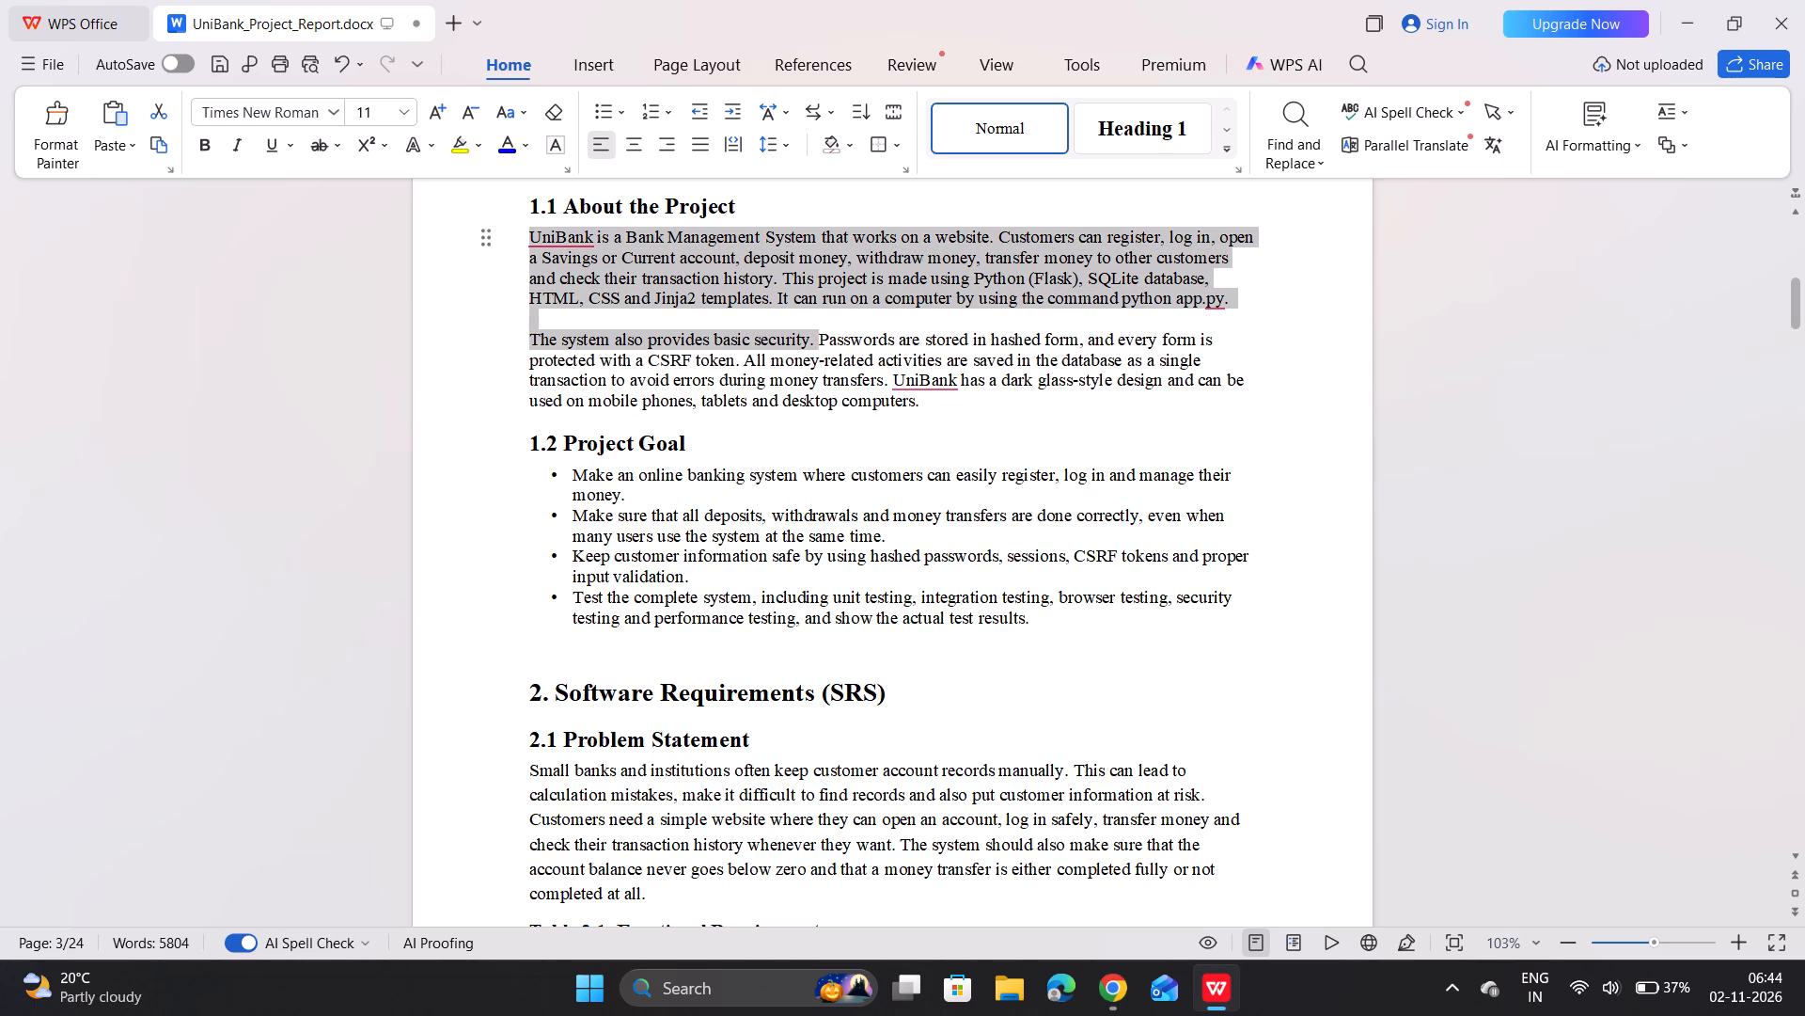
left_click_drag(835, 341, 916, 401)
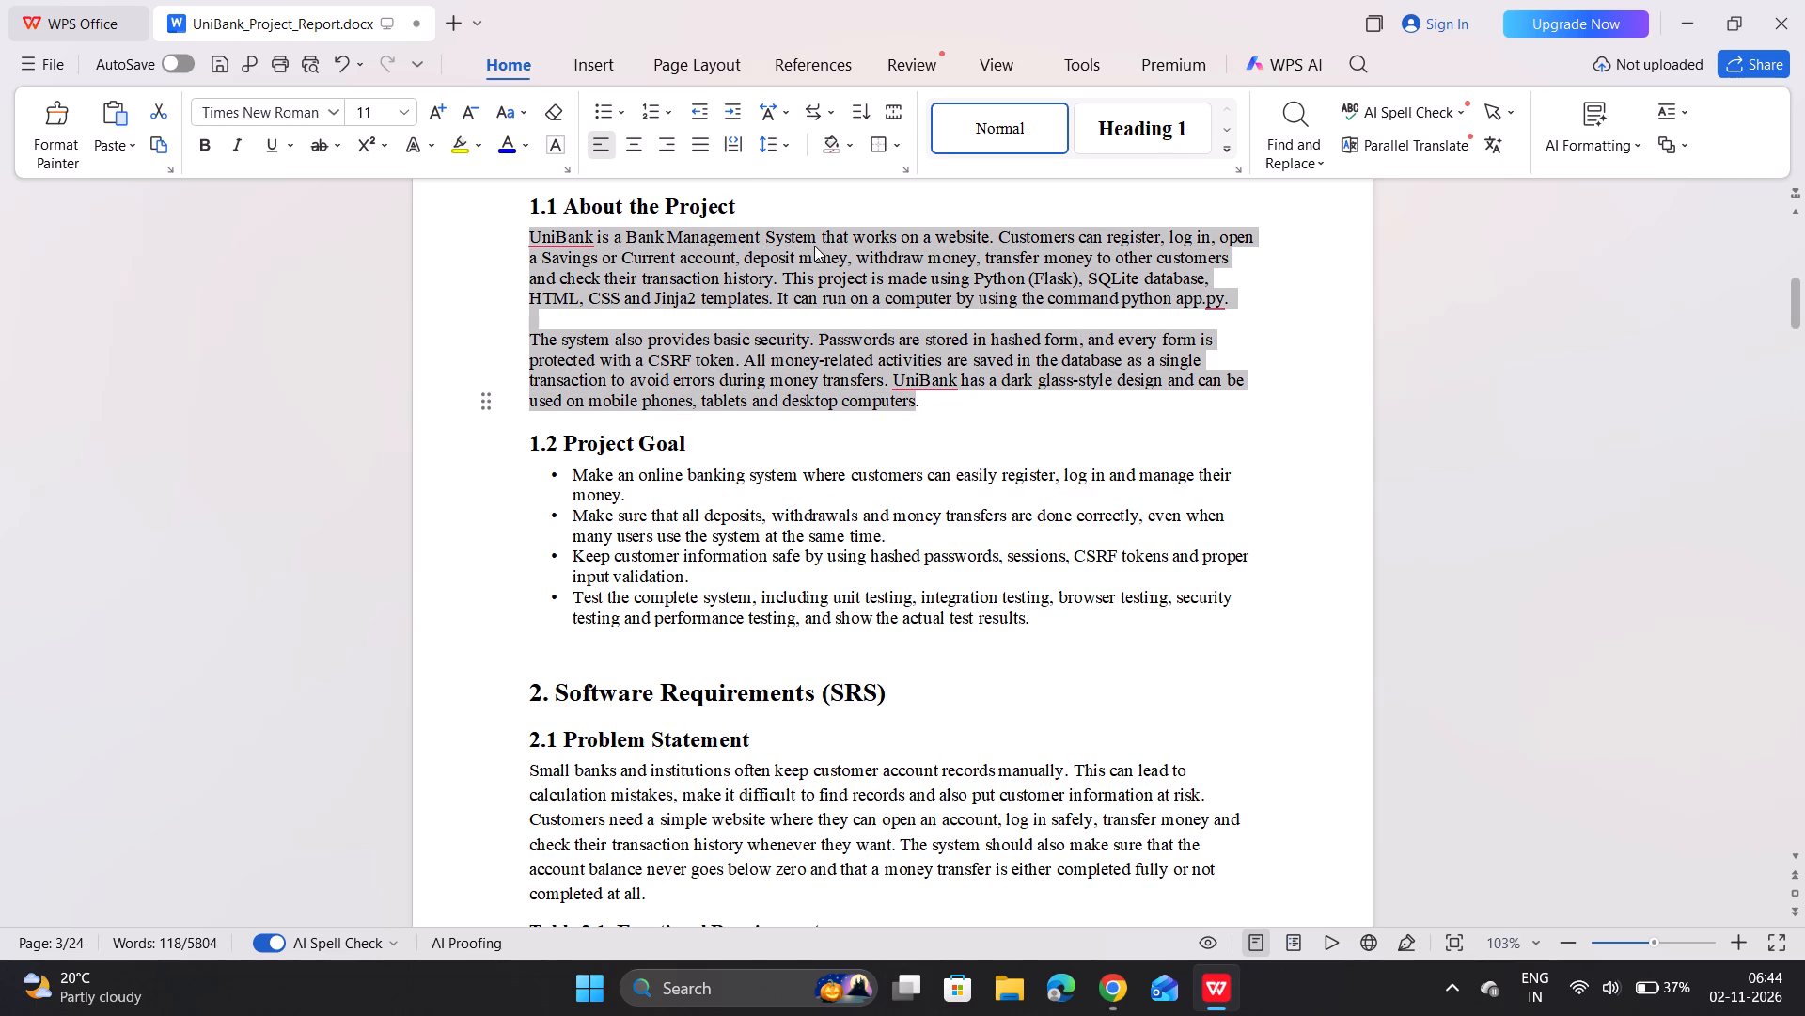
left_click(770, 148)
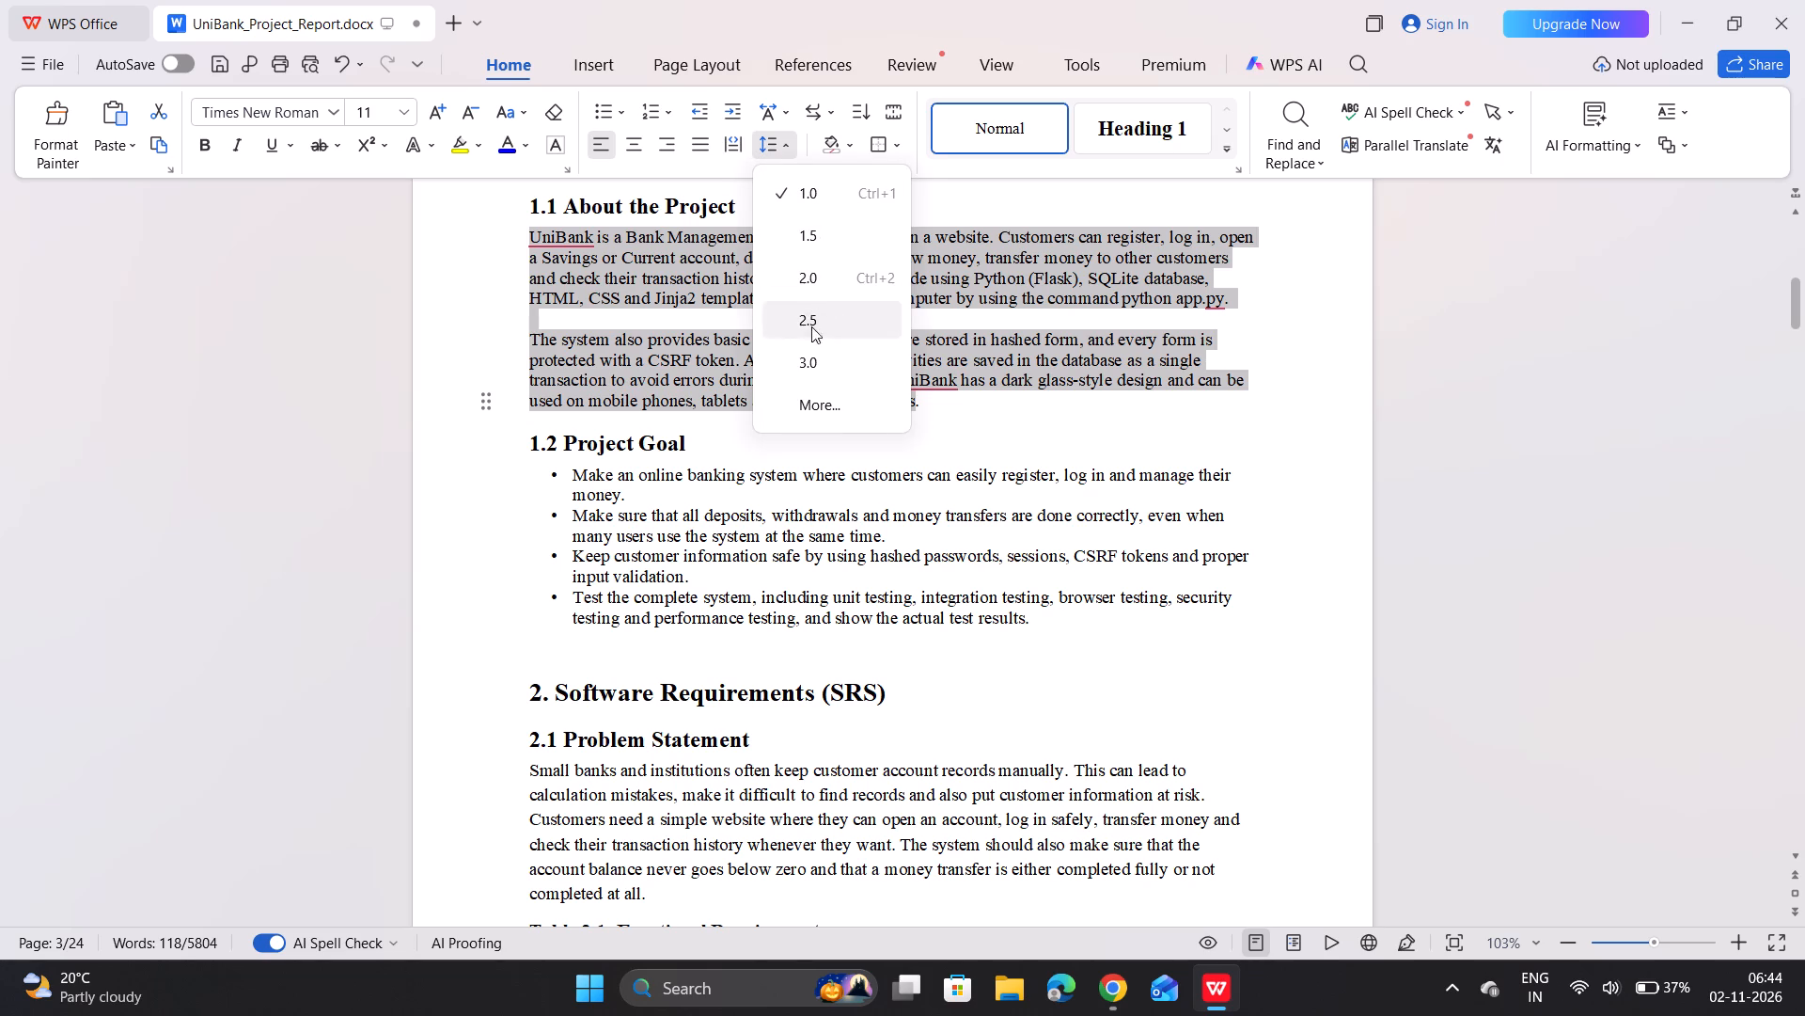
left_click(825, 396)
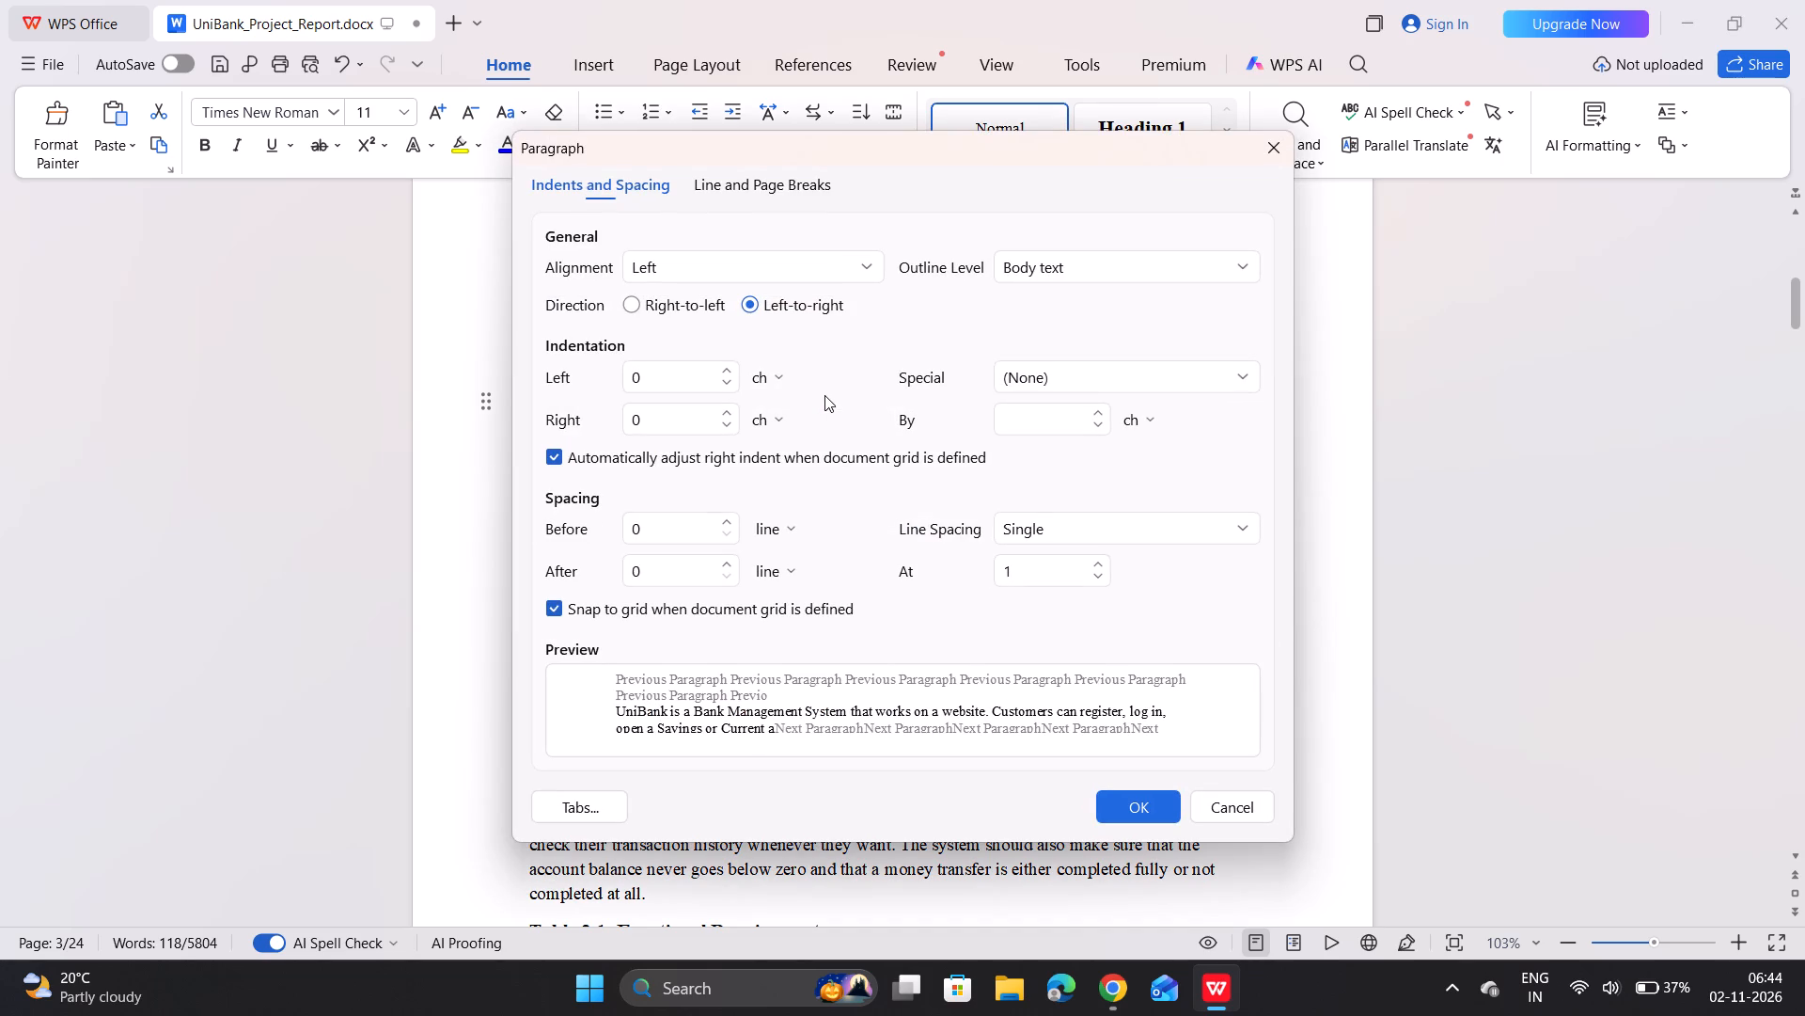
left_click(788, 183)
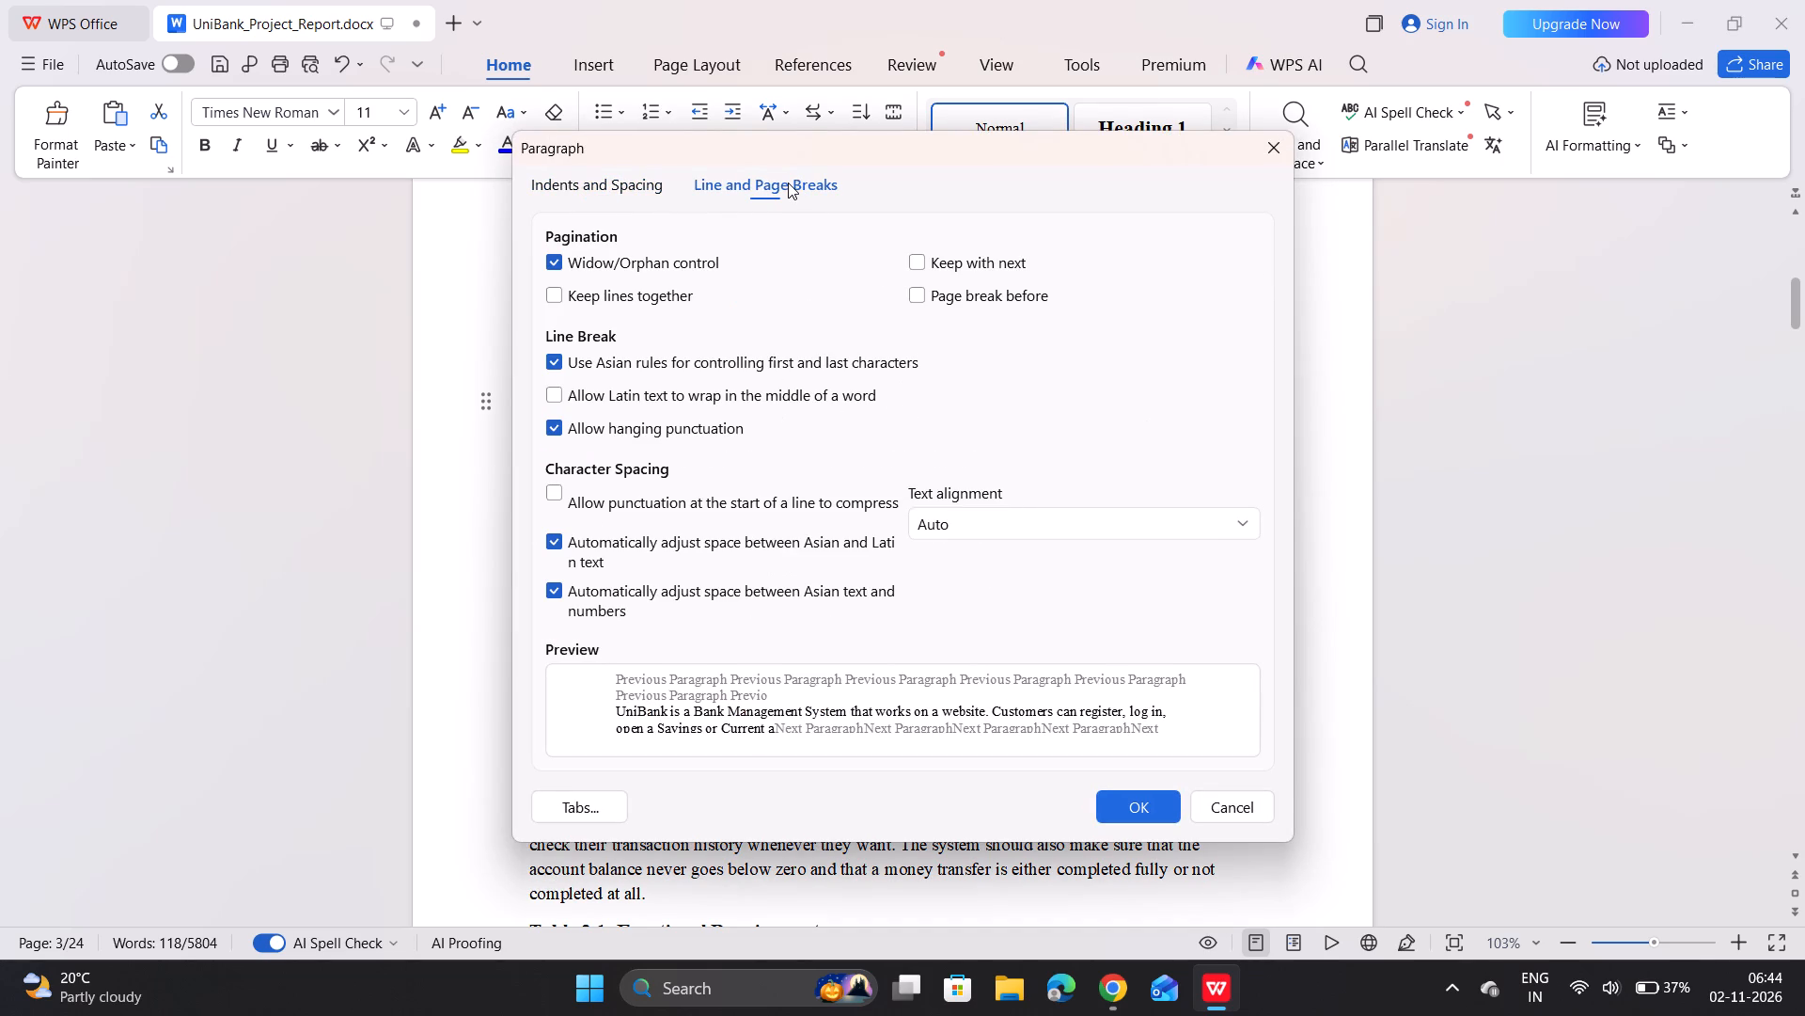
left_click(656, 180)
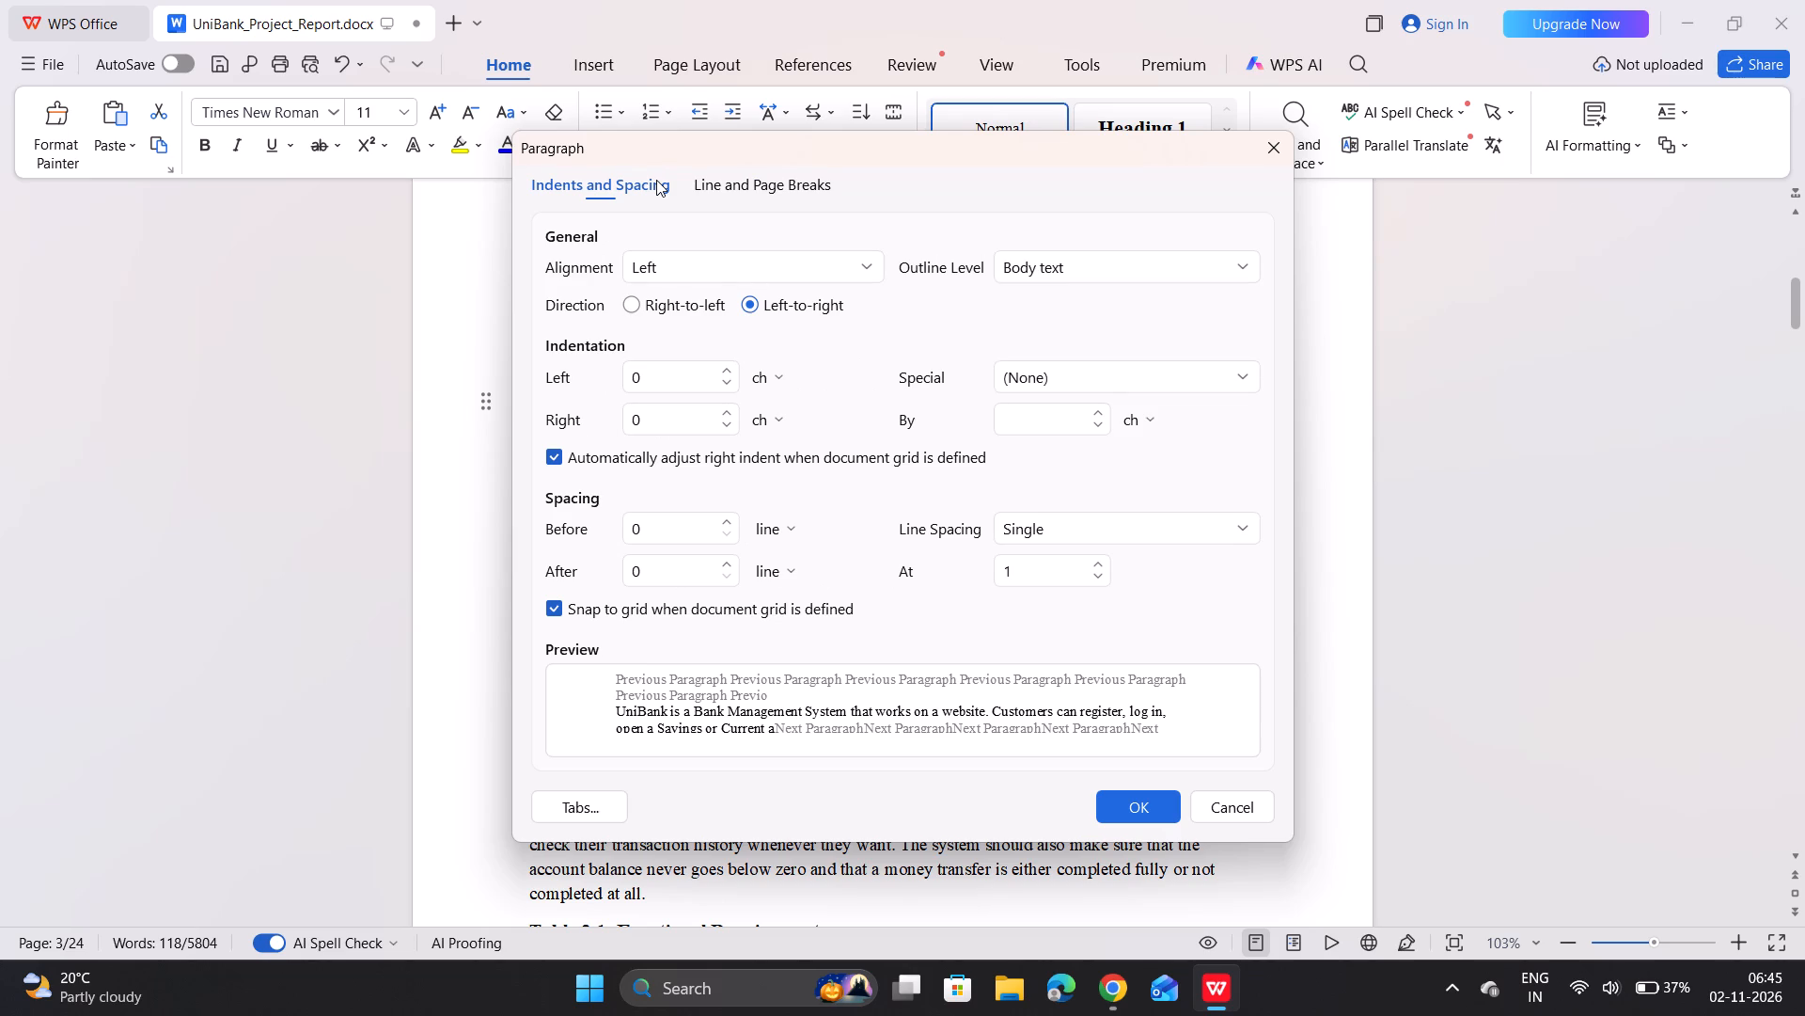
left_click(1040, 569)
key("period")
key("2")
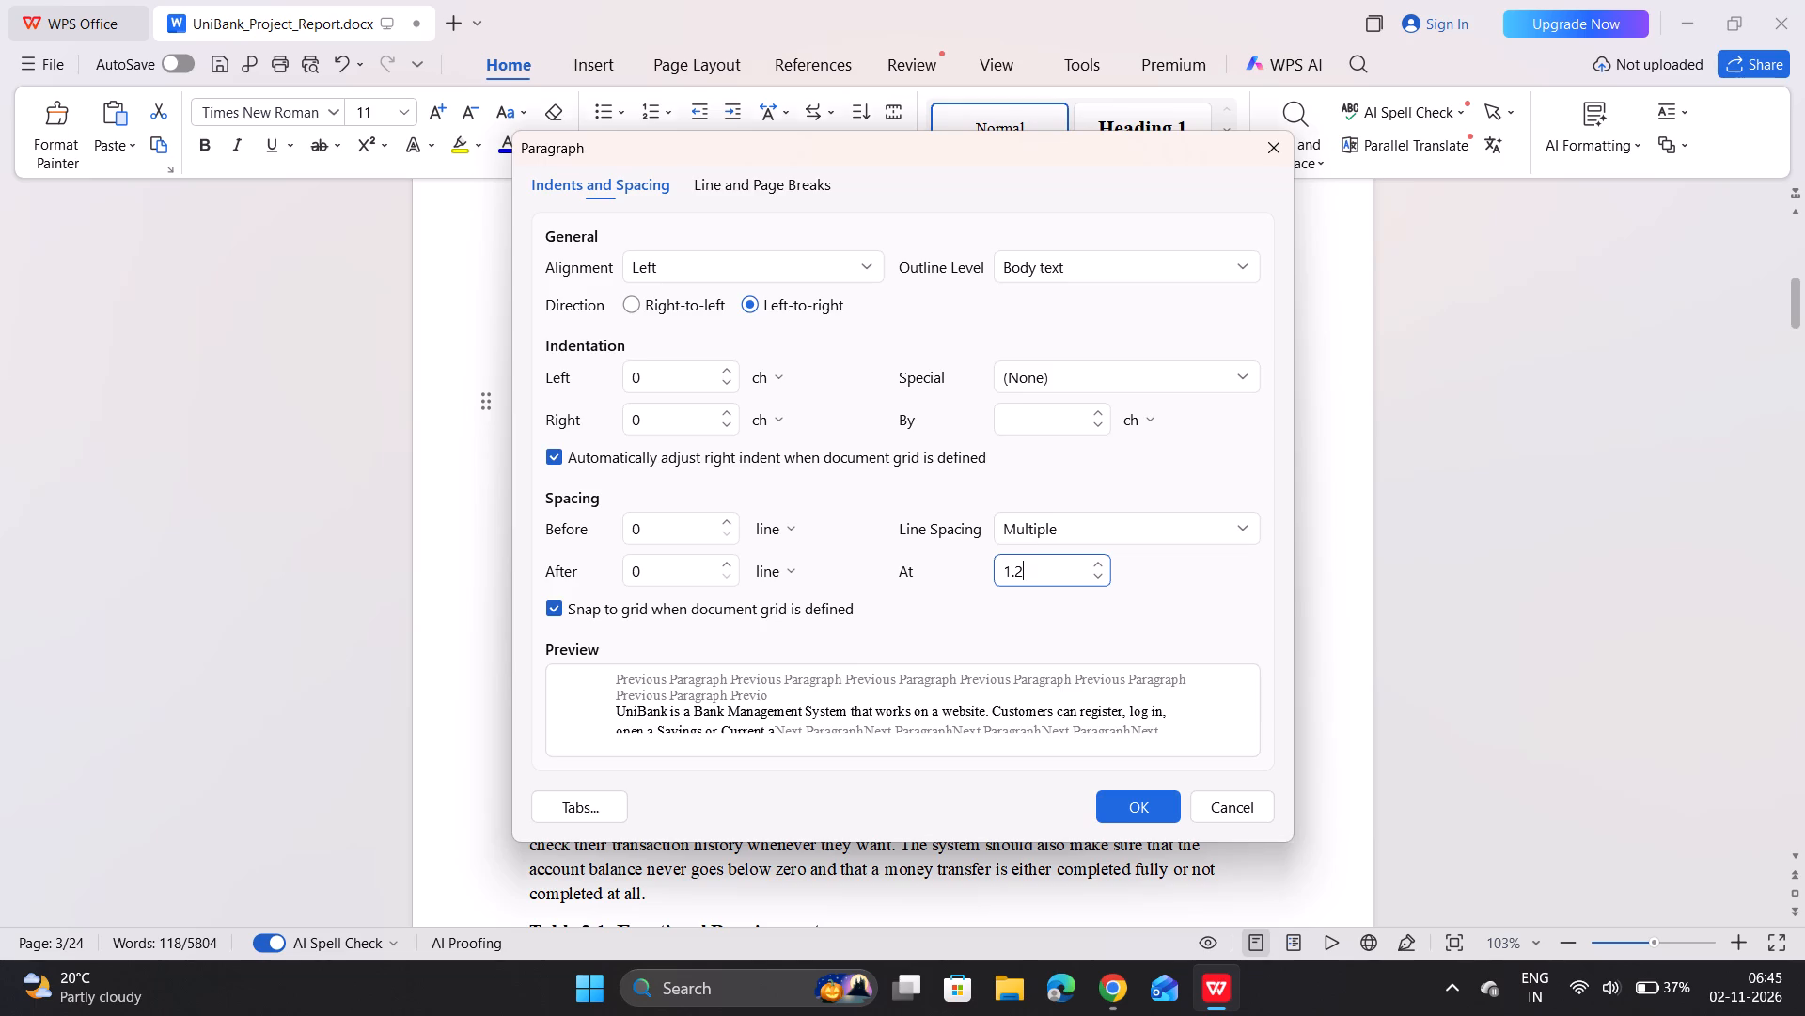
key("Return")
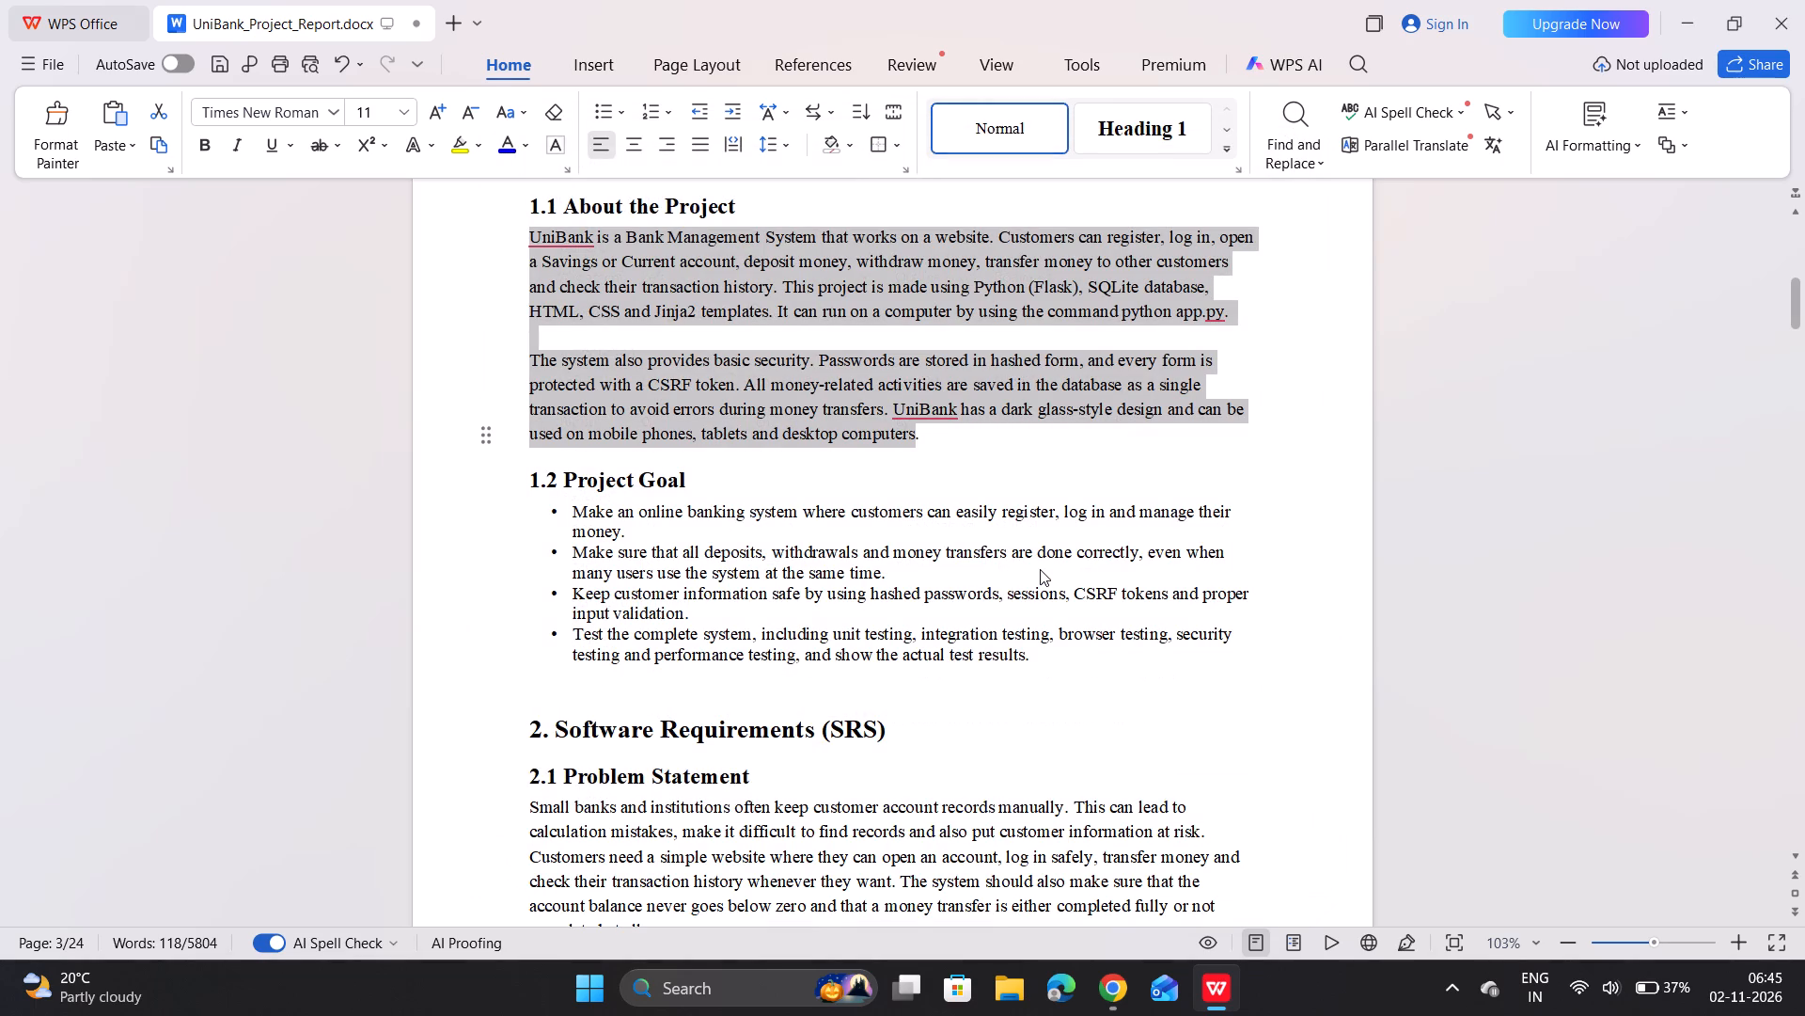
left_click(997, 599)
Reapply the Normal style to both paragraphs of section 1.1 About the Project.
scroll(997, 599, "up", 5)
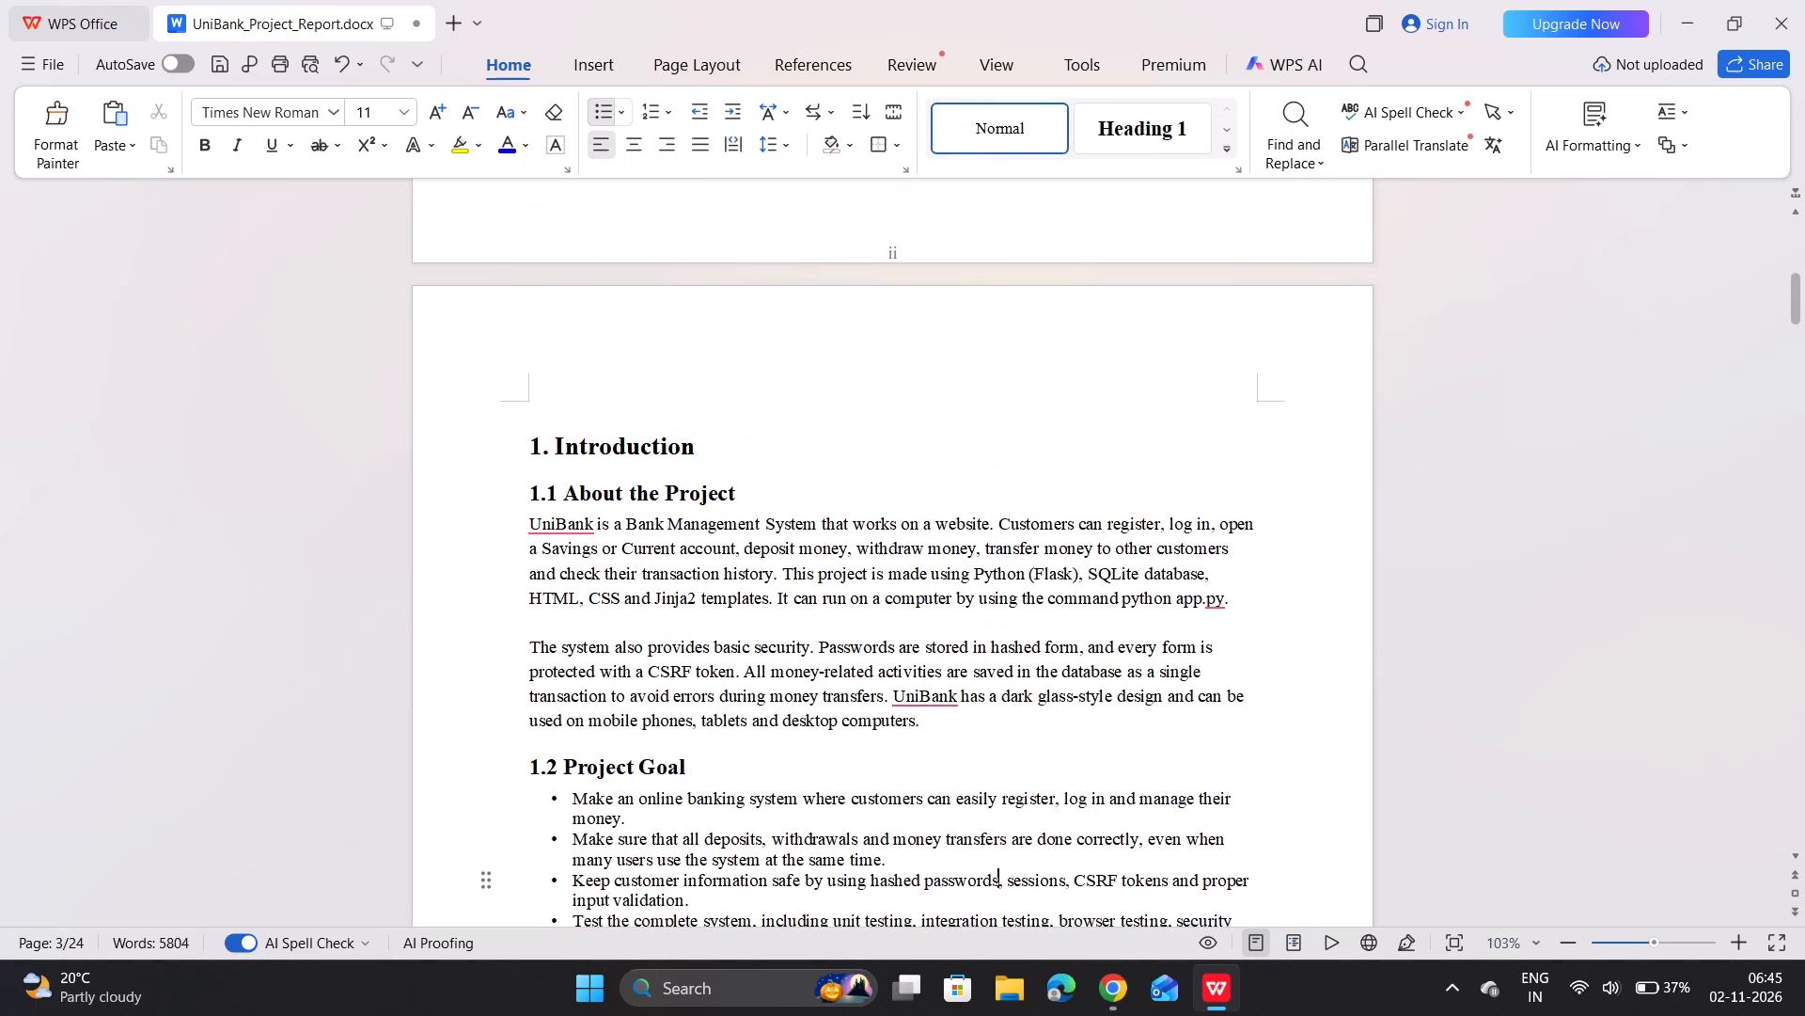
scroll(997, 599, "down", 1)
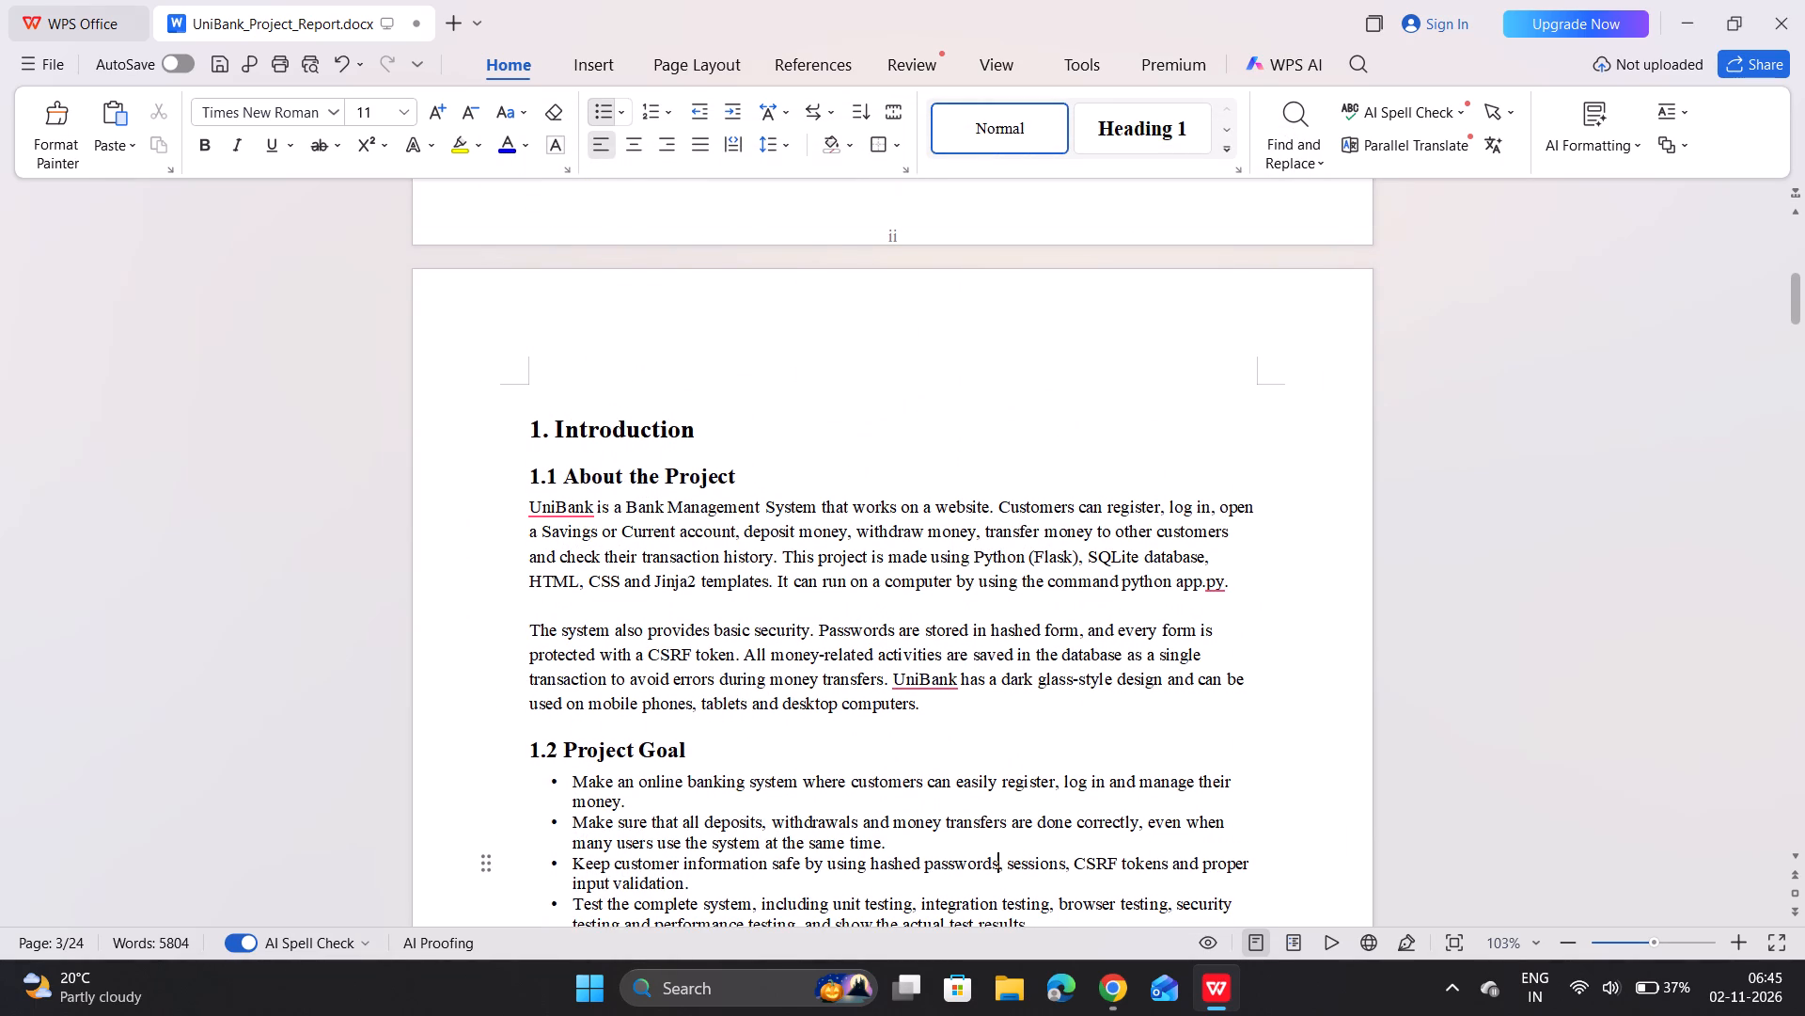
left_click_drag(918, 702, 546, 481)
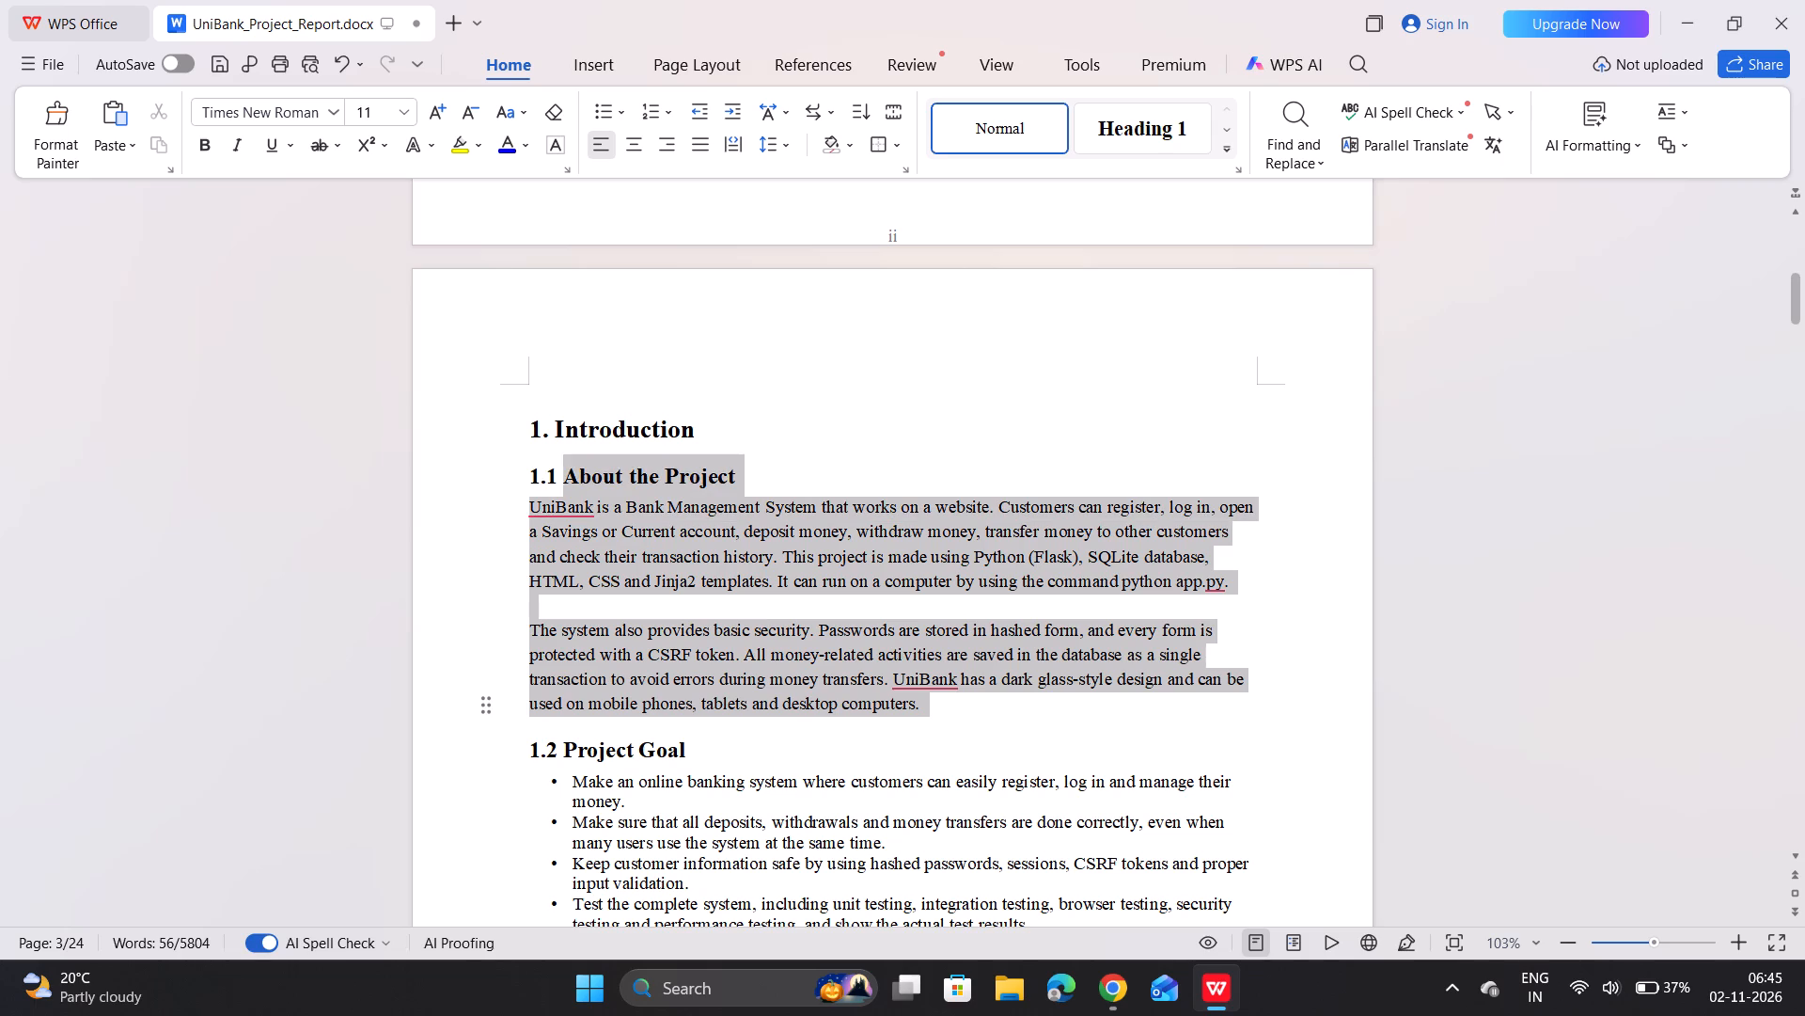
left_click_drag(546, 481, 521, 515)
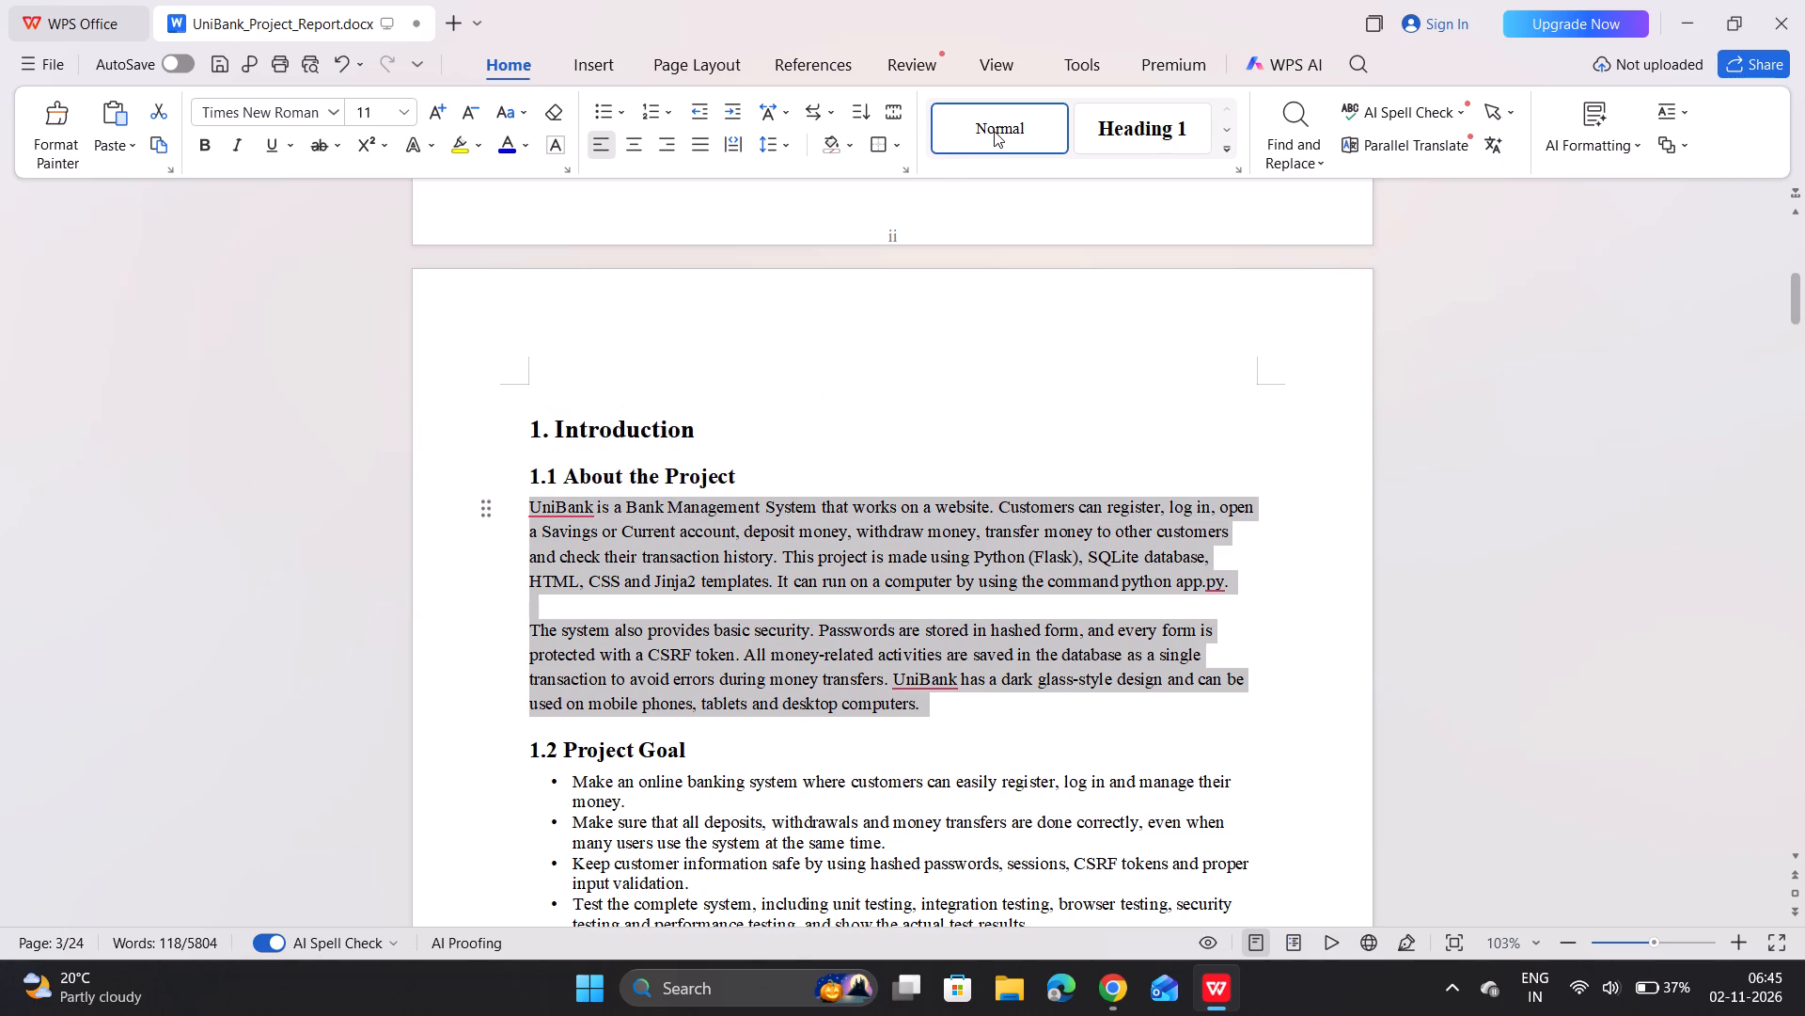
left_click(994, 131)
left_click(923, 453)
scroll(923, 453, "down", 1)
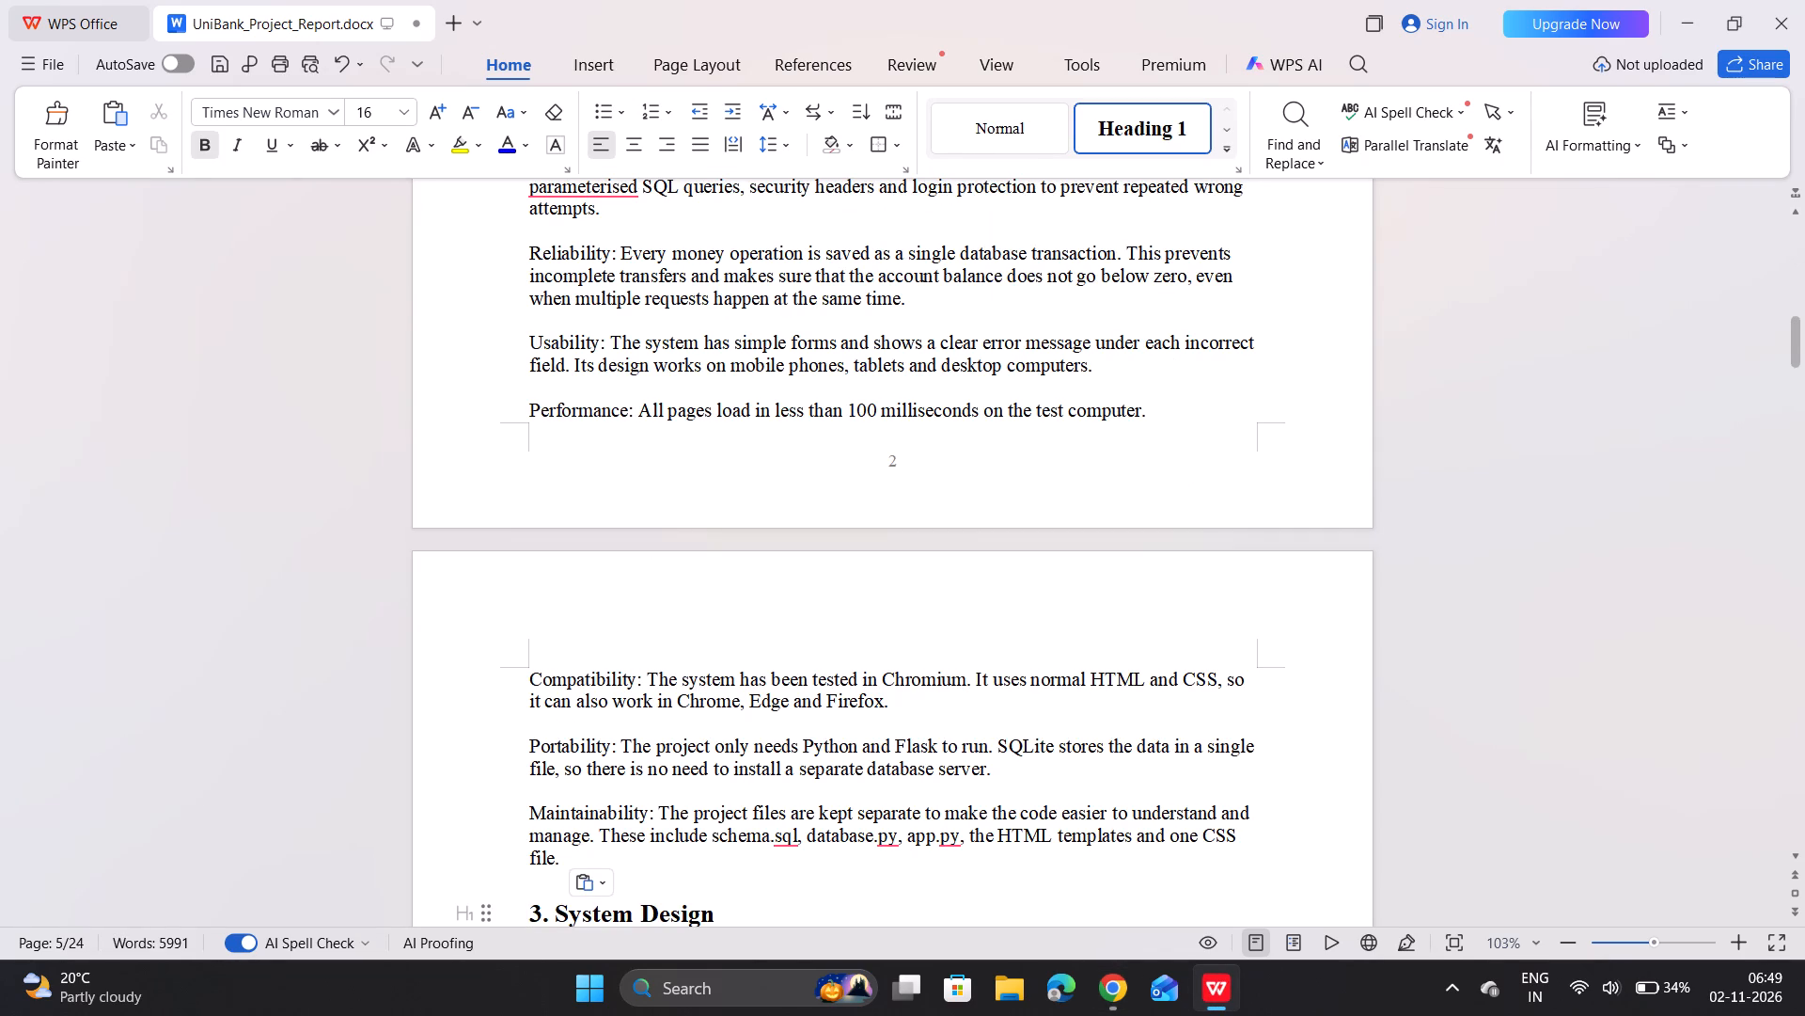
Apply the List Paragraph style to all pasted section 2.2 paragraphs, Security through Maintainability.
left_click_drag(558, 855, 500, 304)
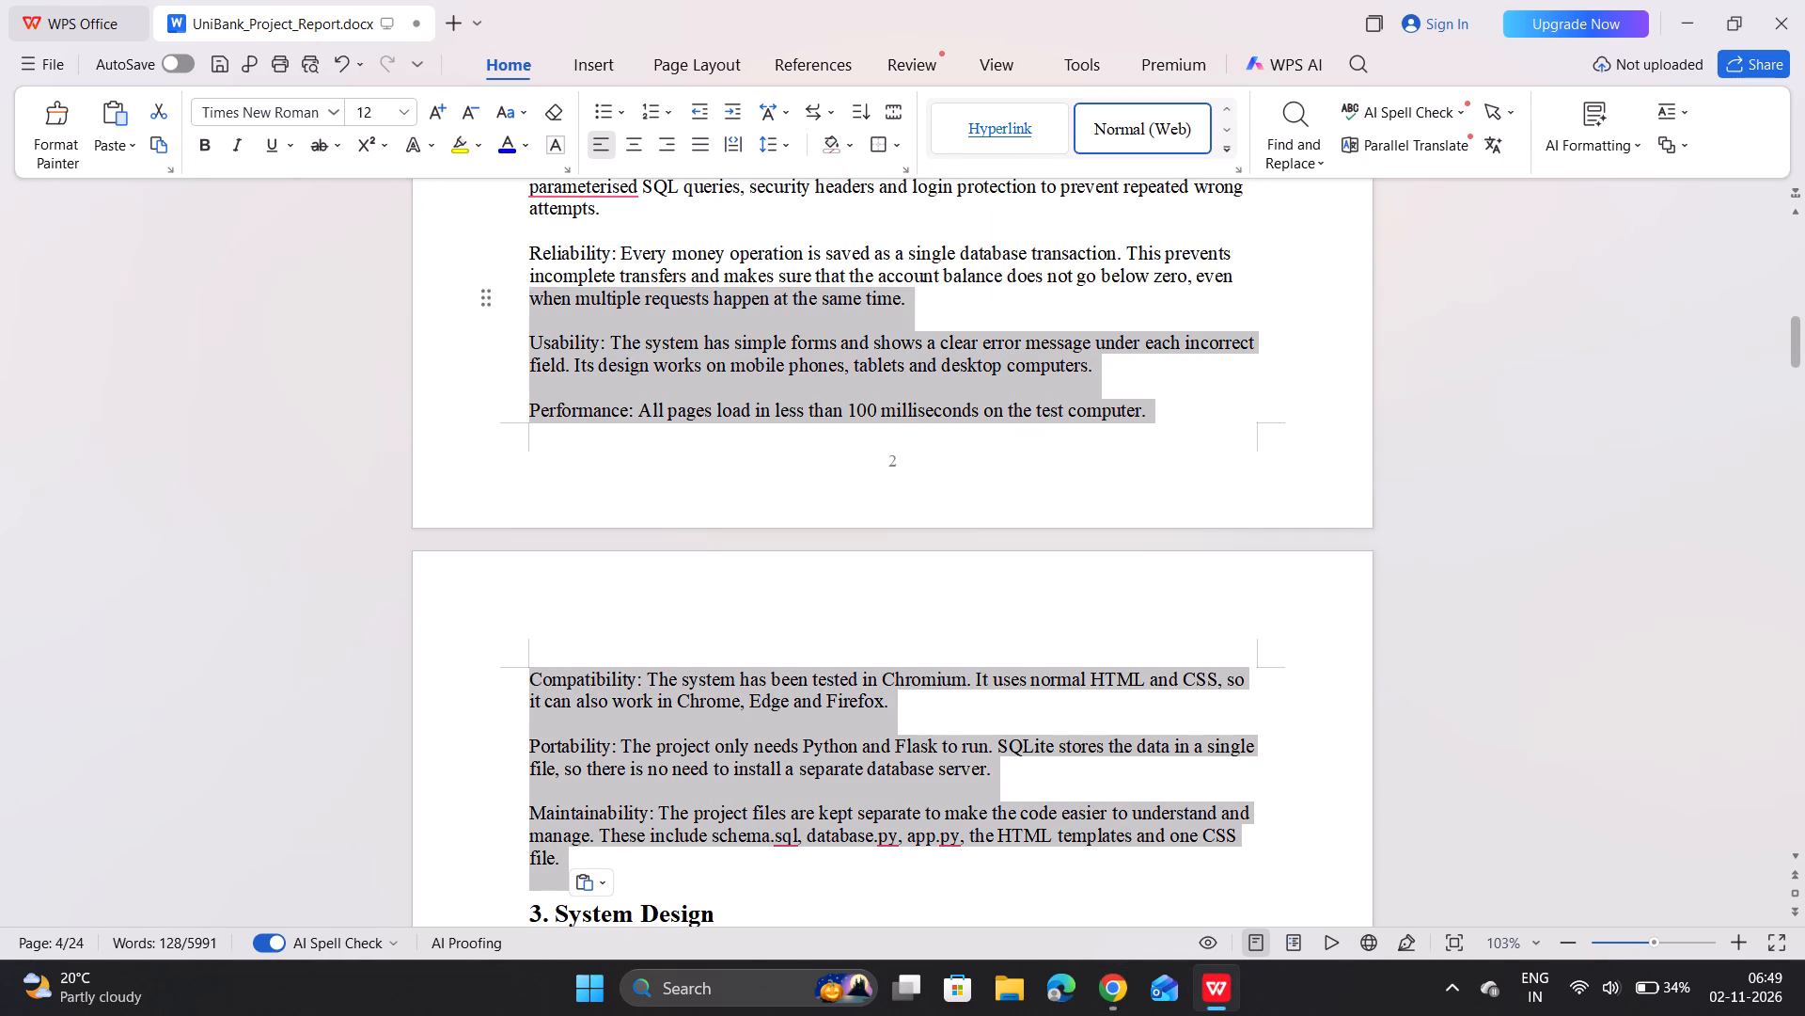
left_click_drag(500, 304, 539, 543)
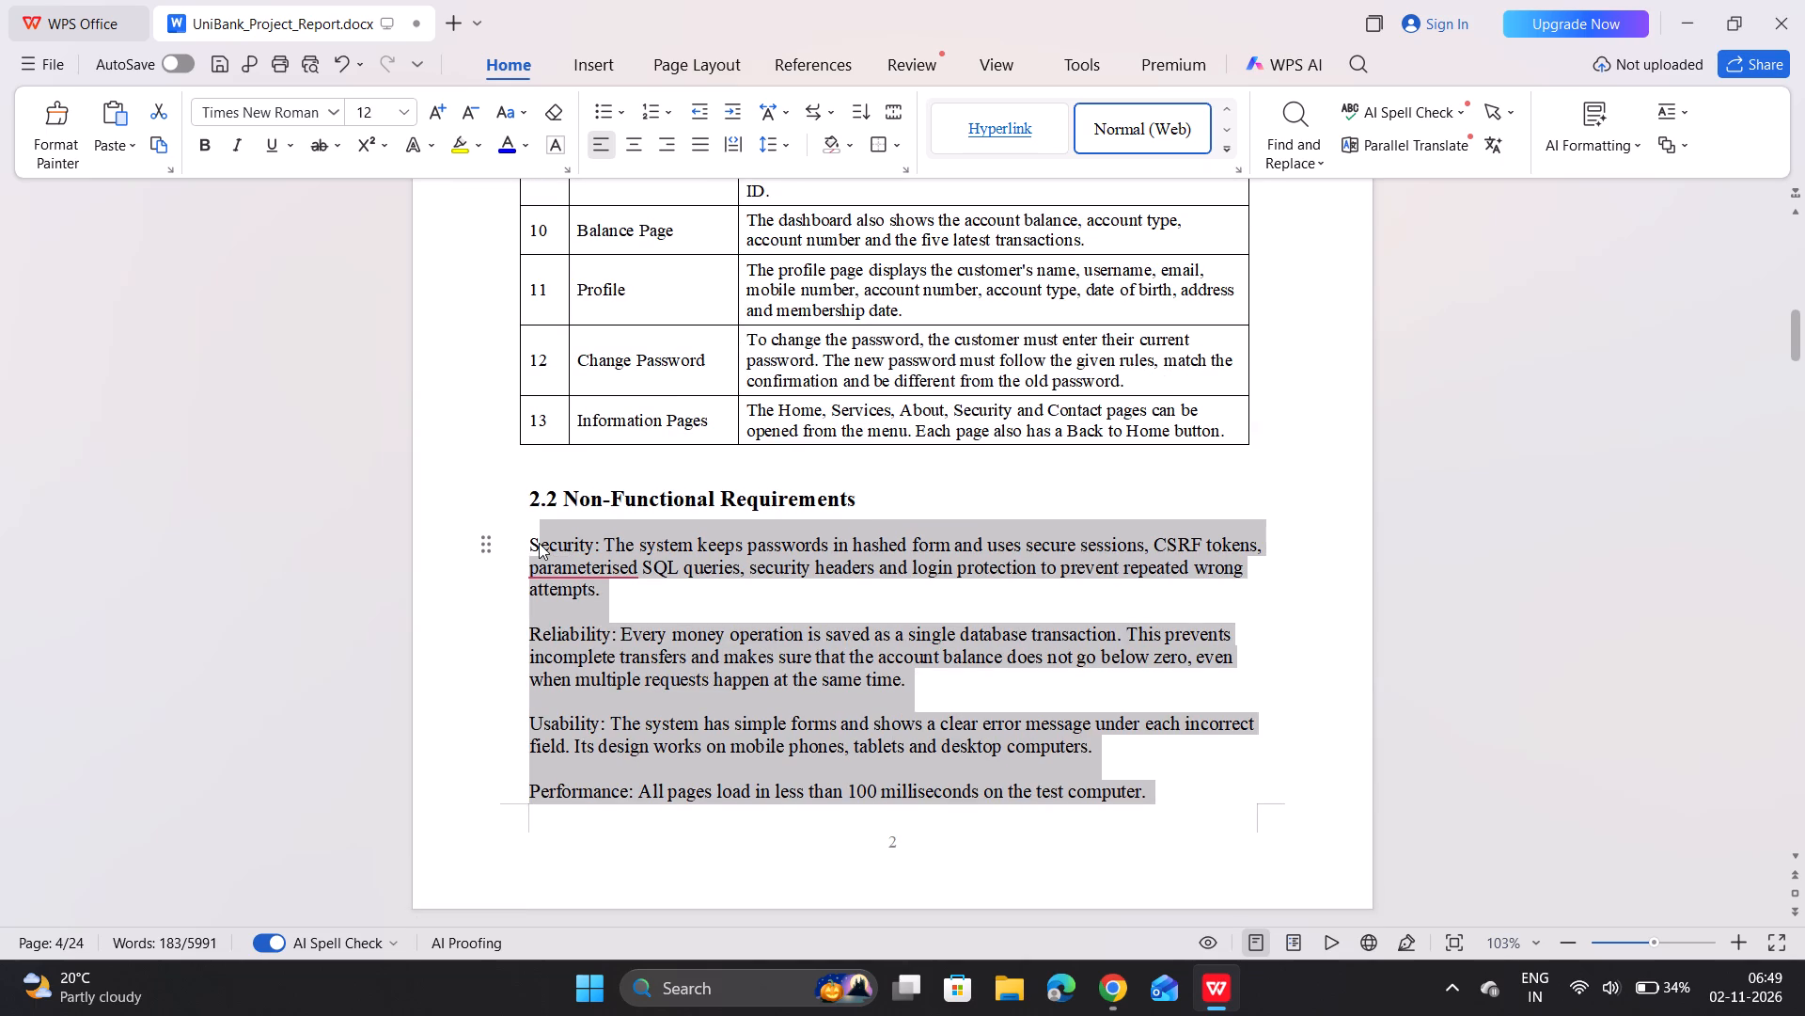
left_click_drag(539, 543, 529, 539)
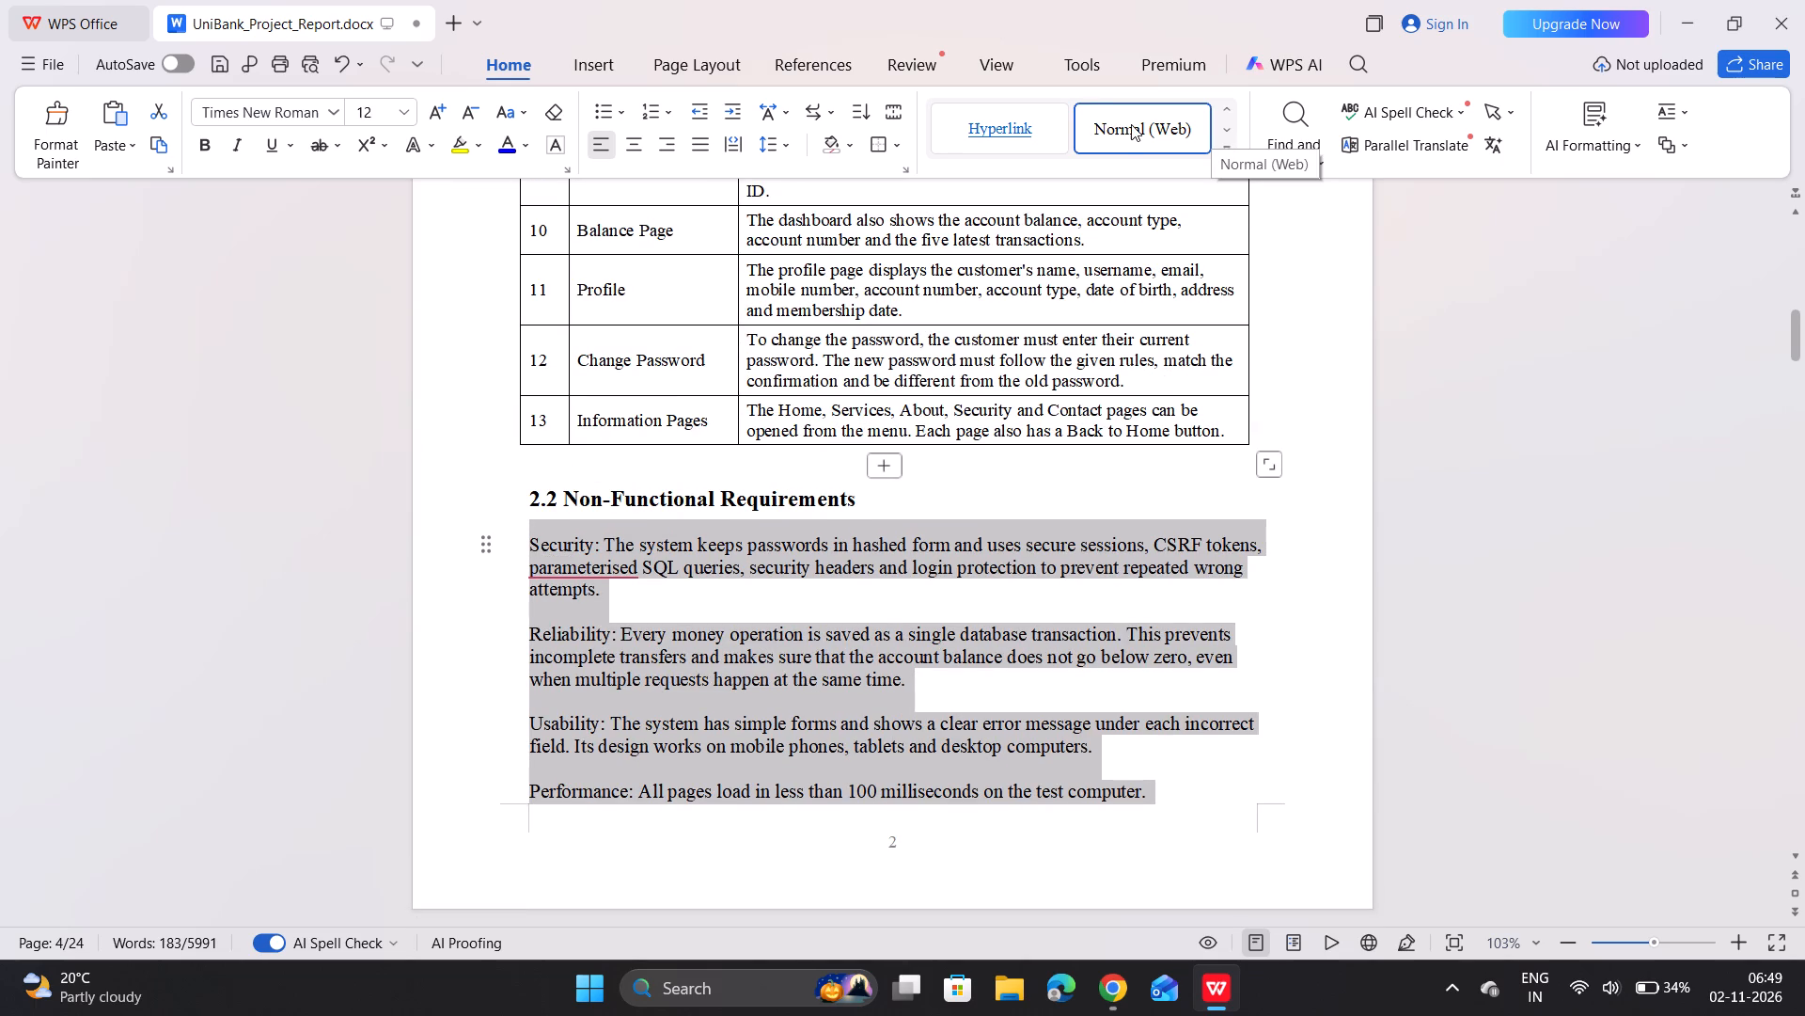
scroll(1131, 124, "left", 1)
left_click(1131, 124)
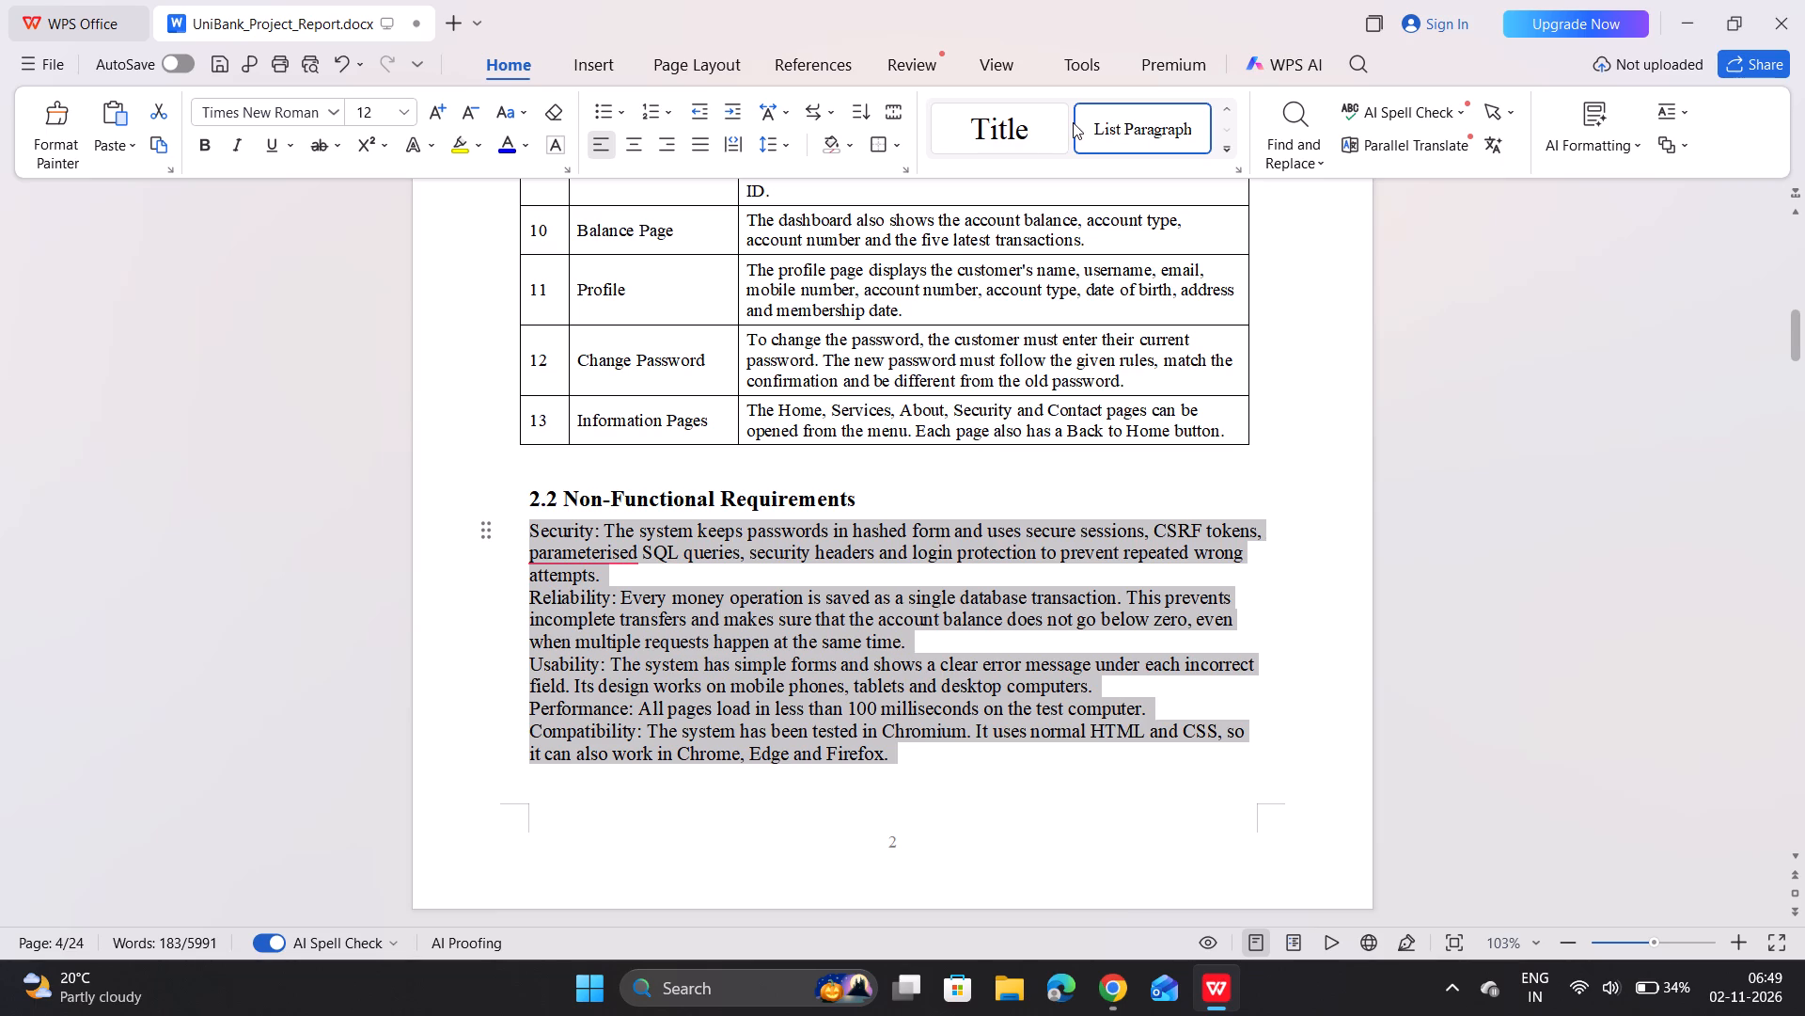
scroll(1073, 122, "right", 2)
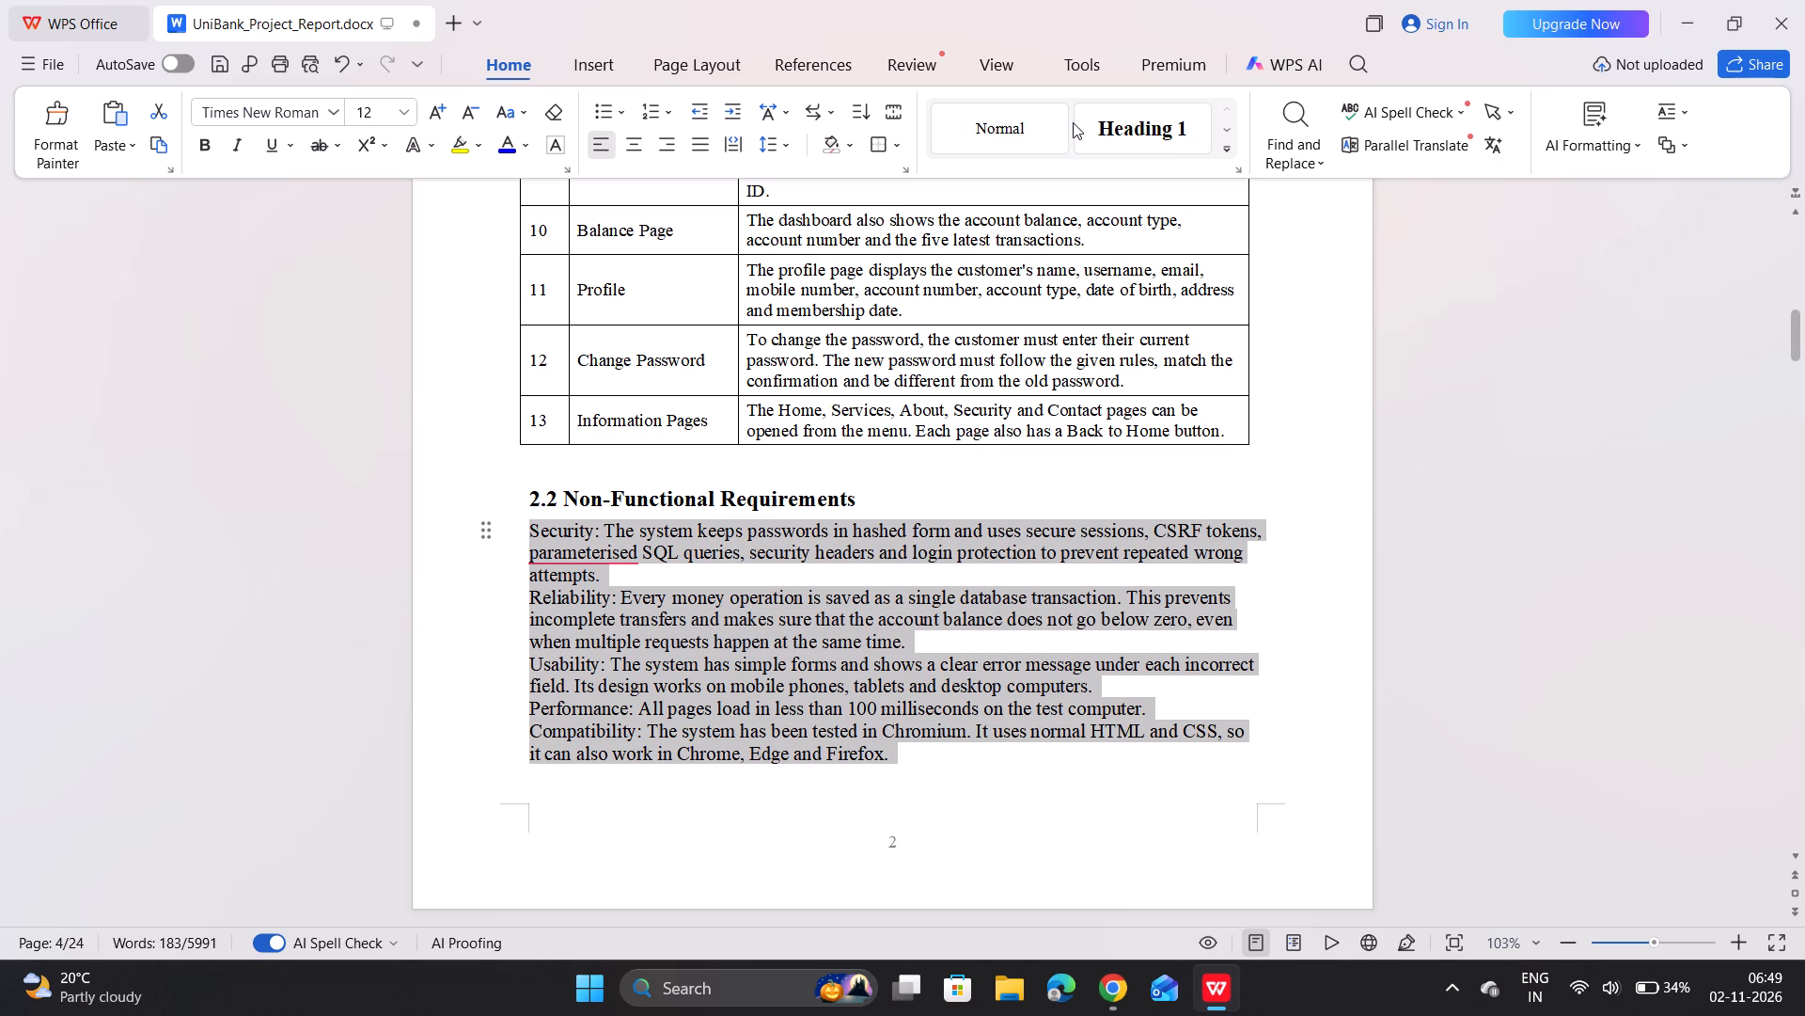
scroll(1073, 122, "right", 1)
left_click(1019, 106)
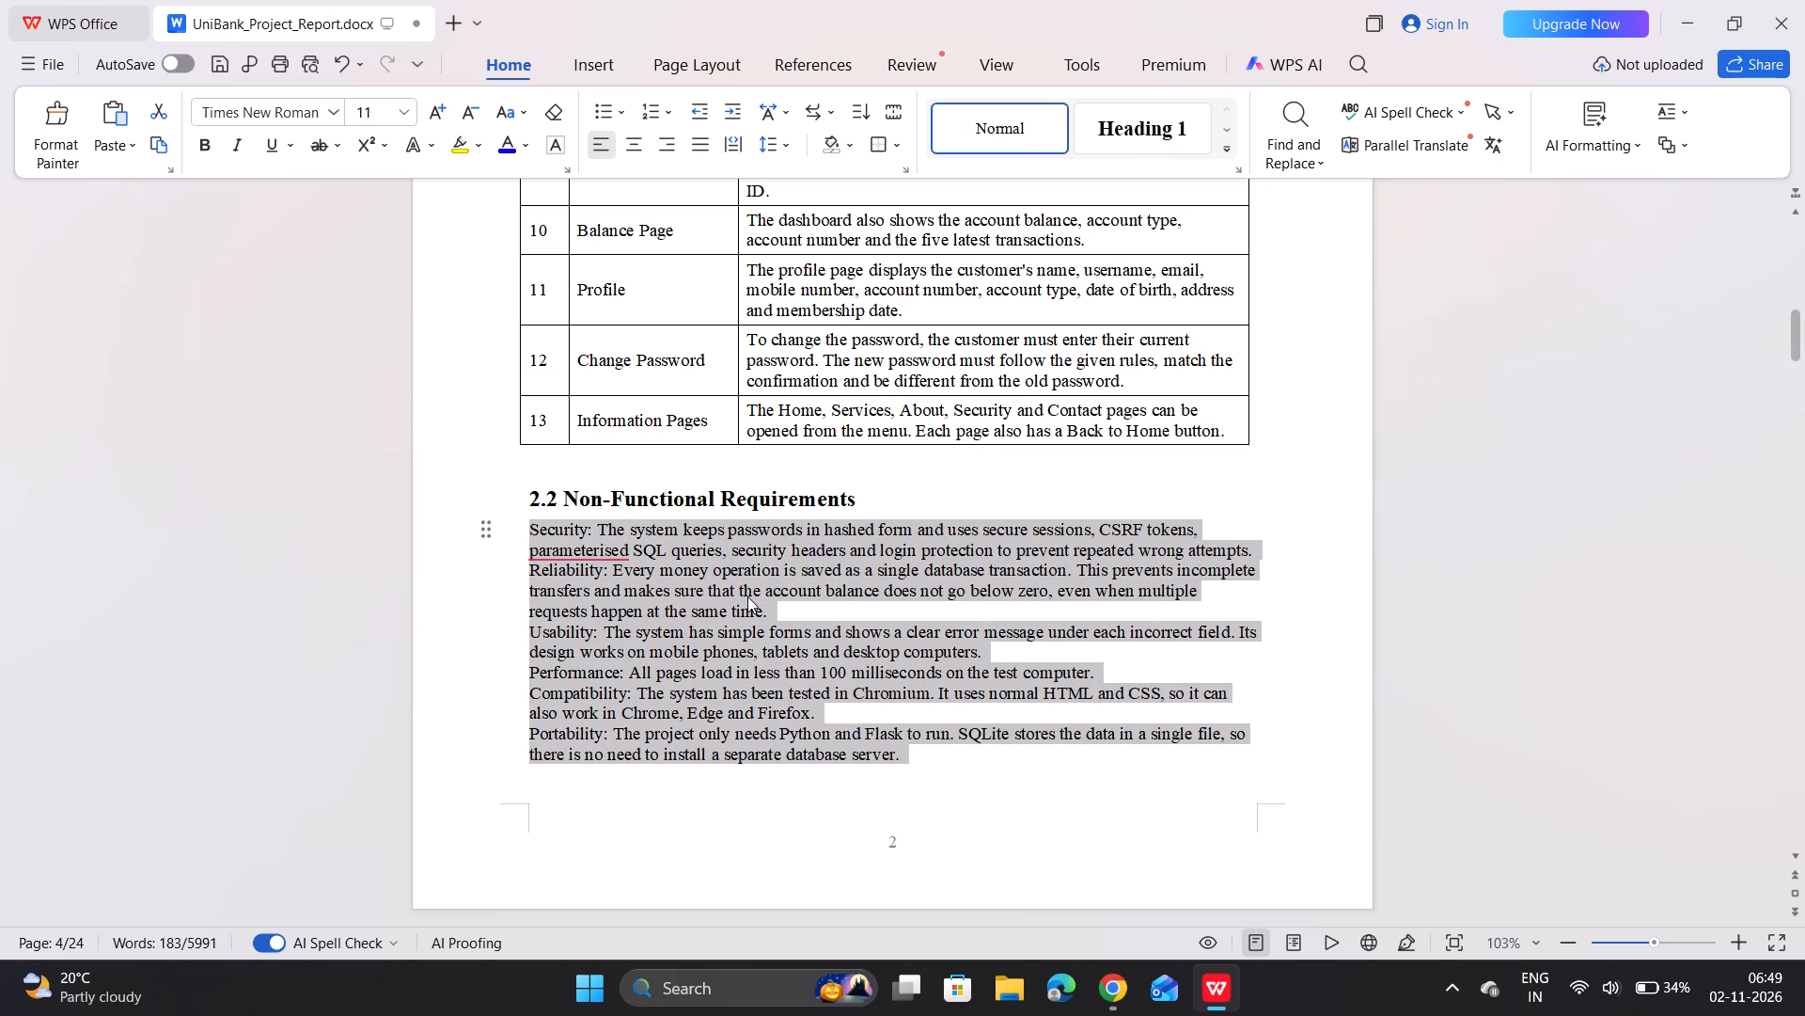
scroll(1136, 133, "left", 2)
left_click(1136, 133)
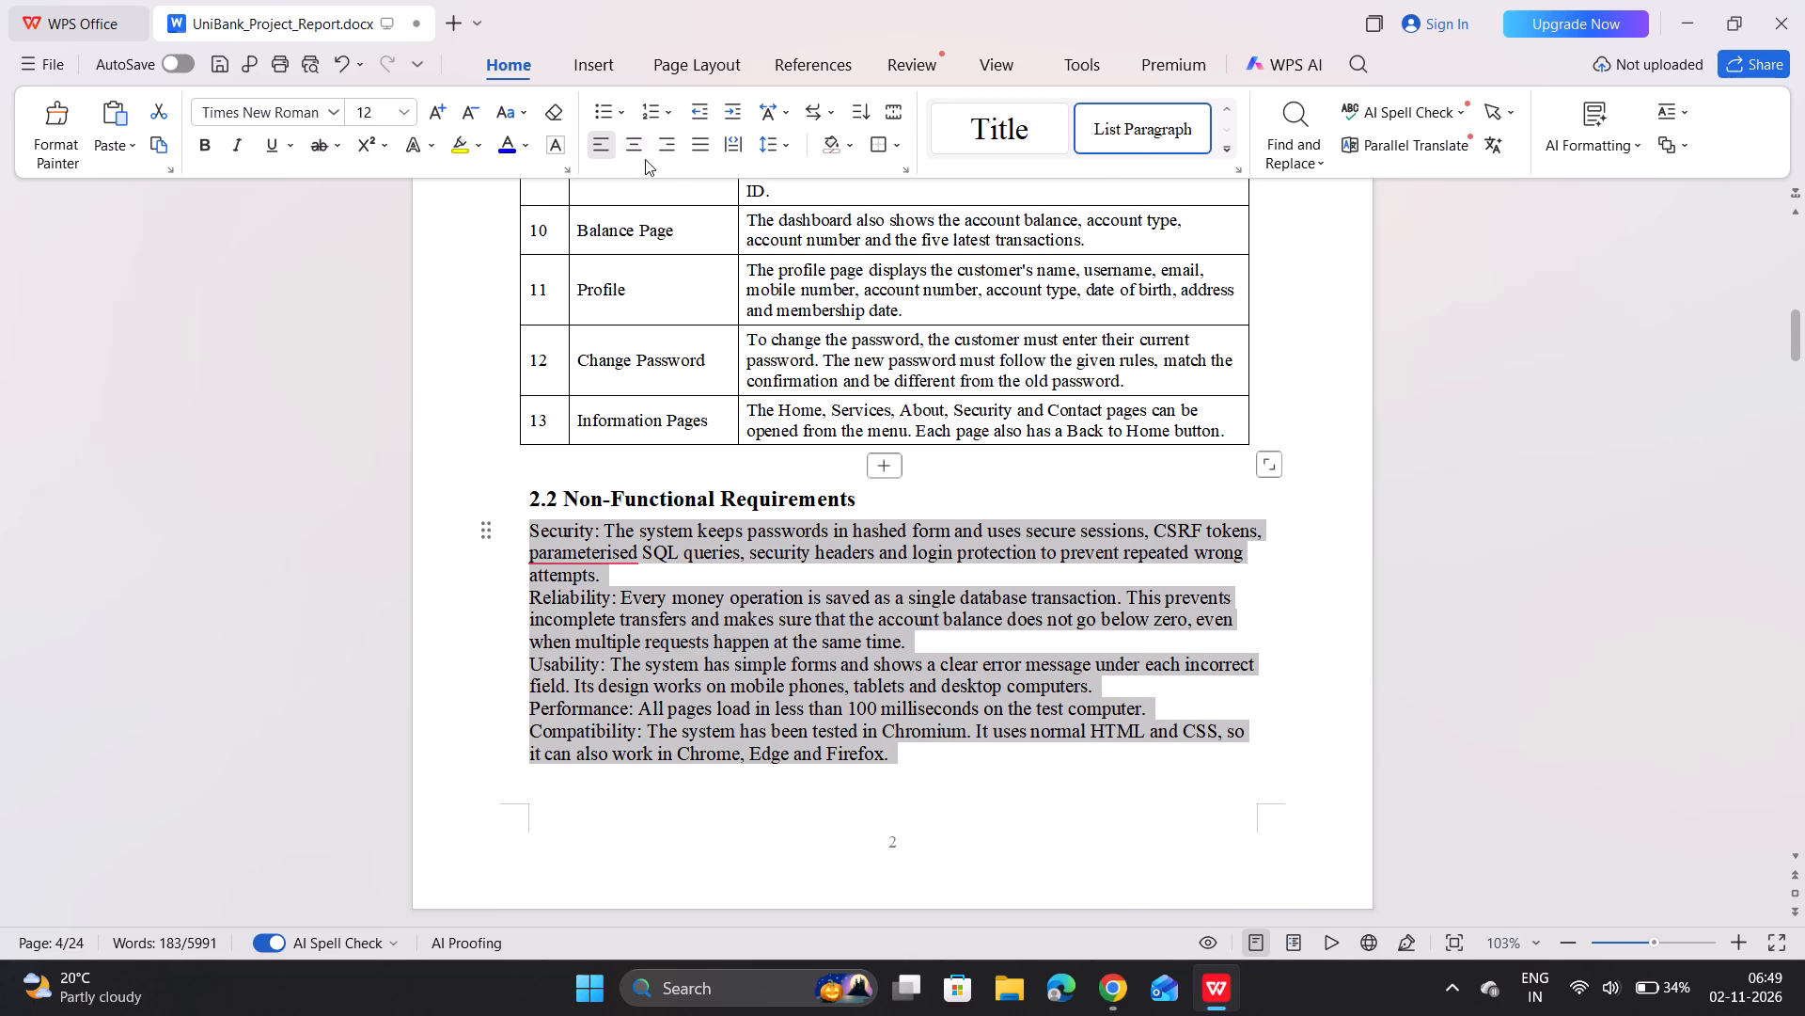
Turn the section 2.2 paragraphs into a bulleted list and set them in the Normal style.
left_click(602, 119)
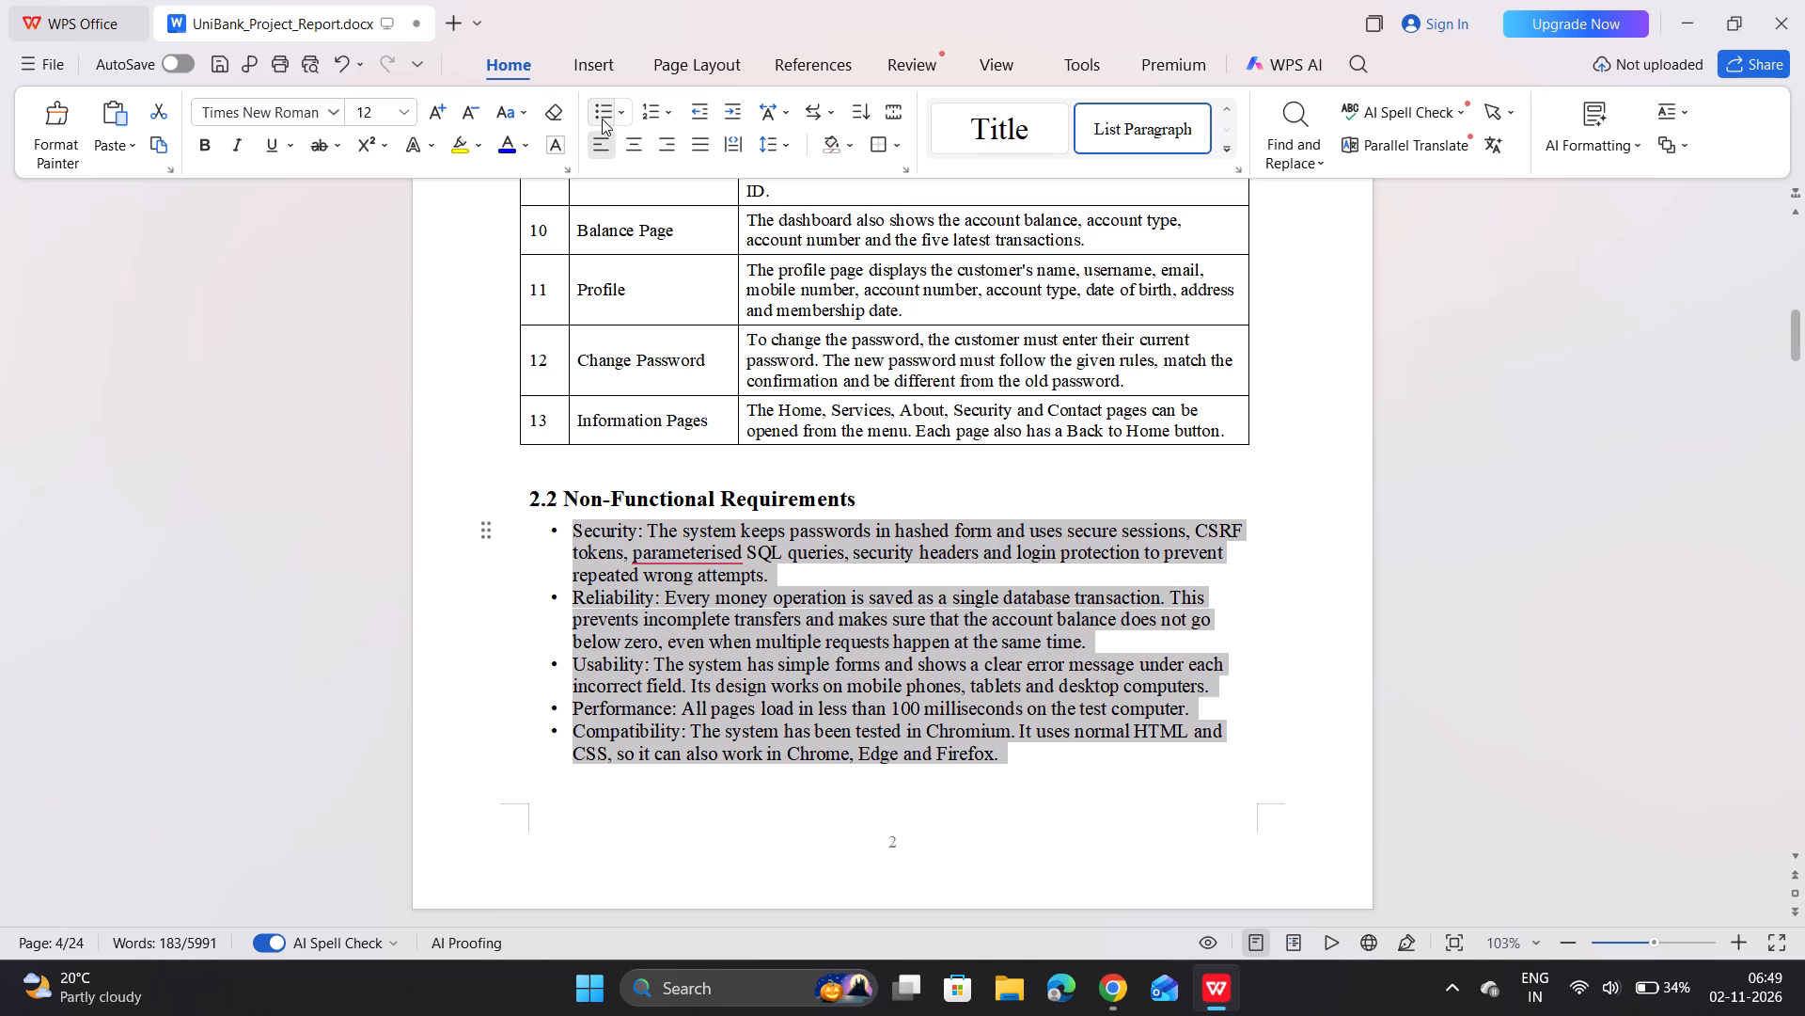
scroll(1012, 131, "down", 1)
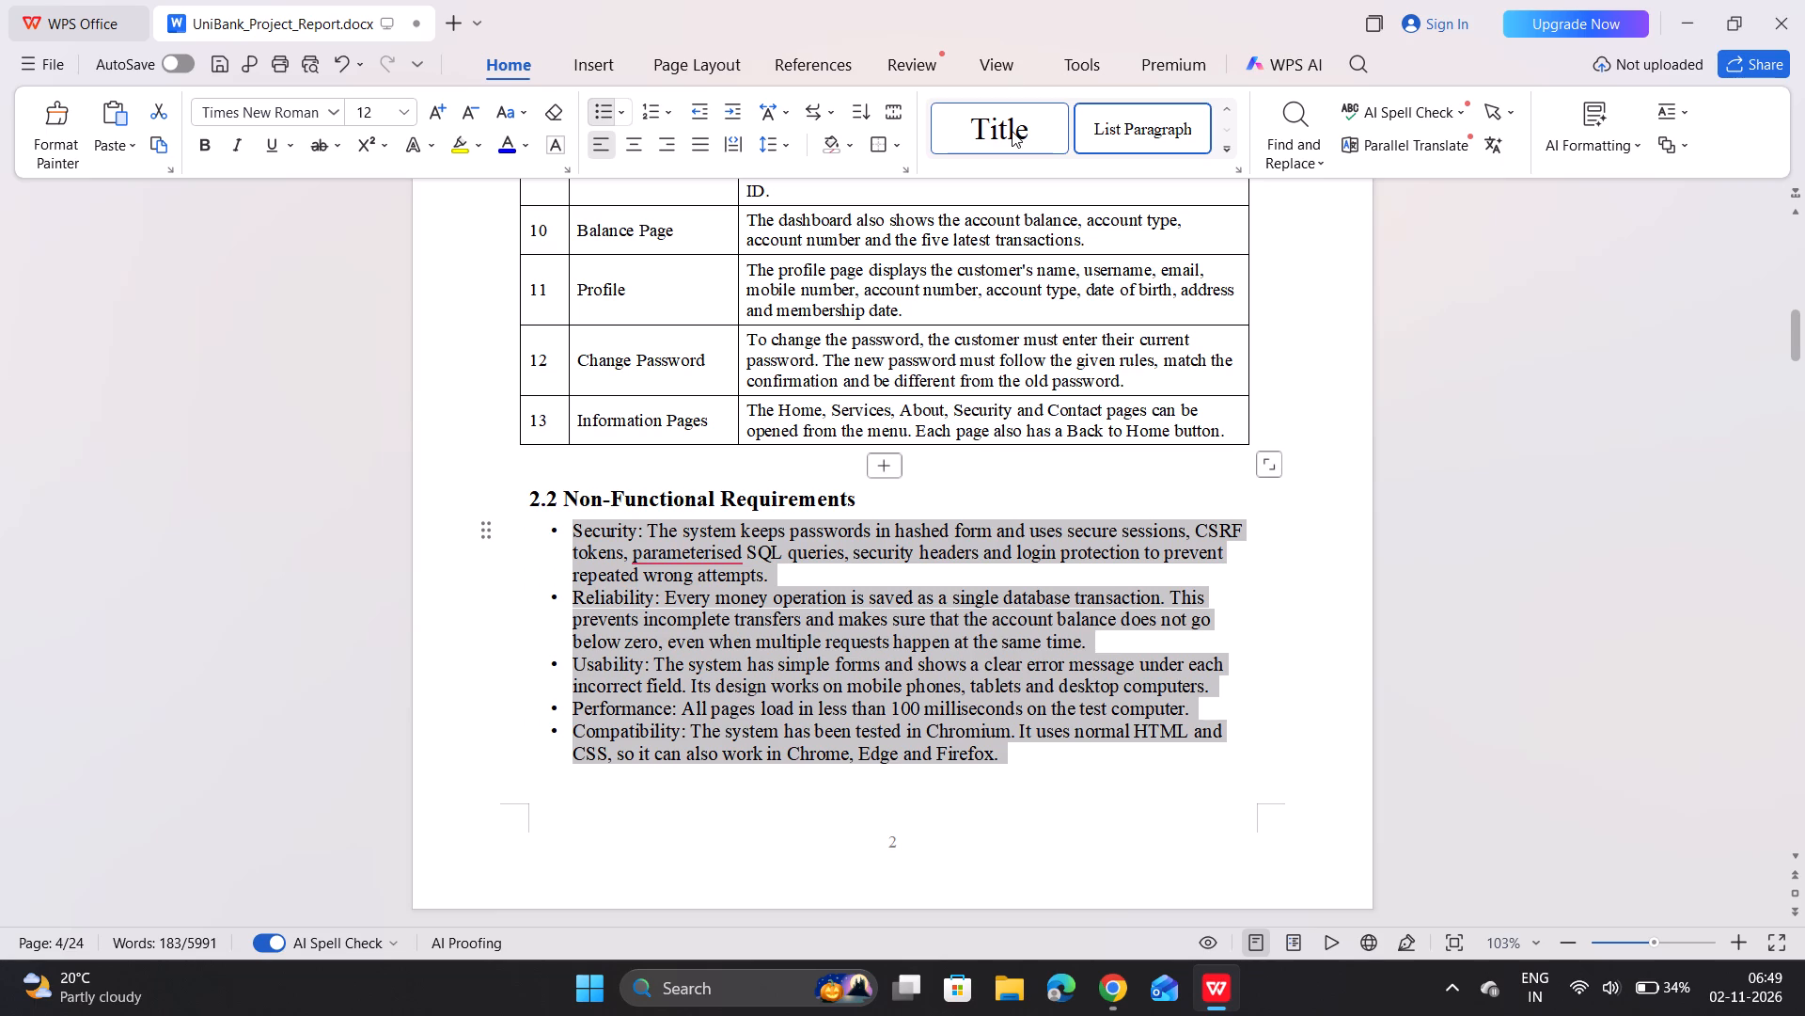
scroll(1082, 131, "right", 1)
left_click(1046, 128)
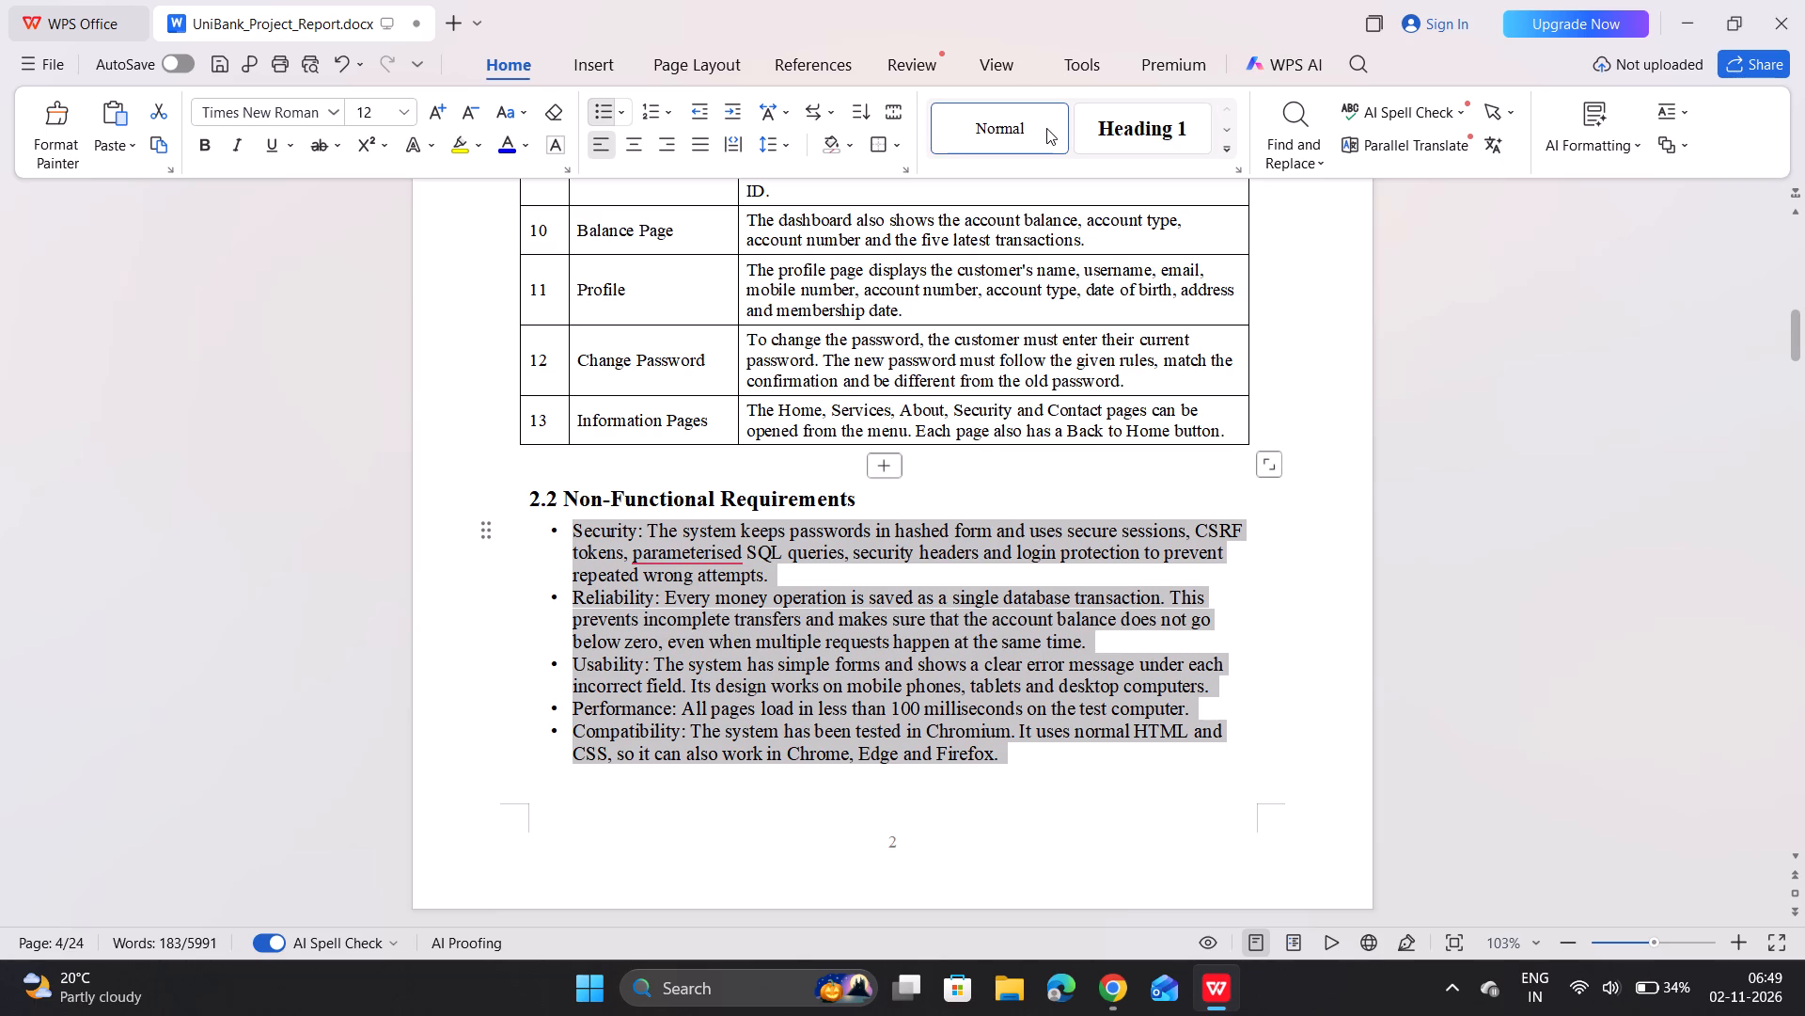
scroll(941, 624, "down", 4)
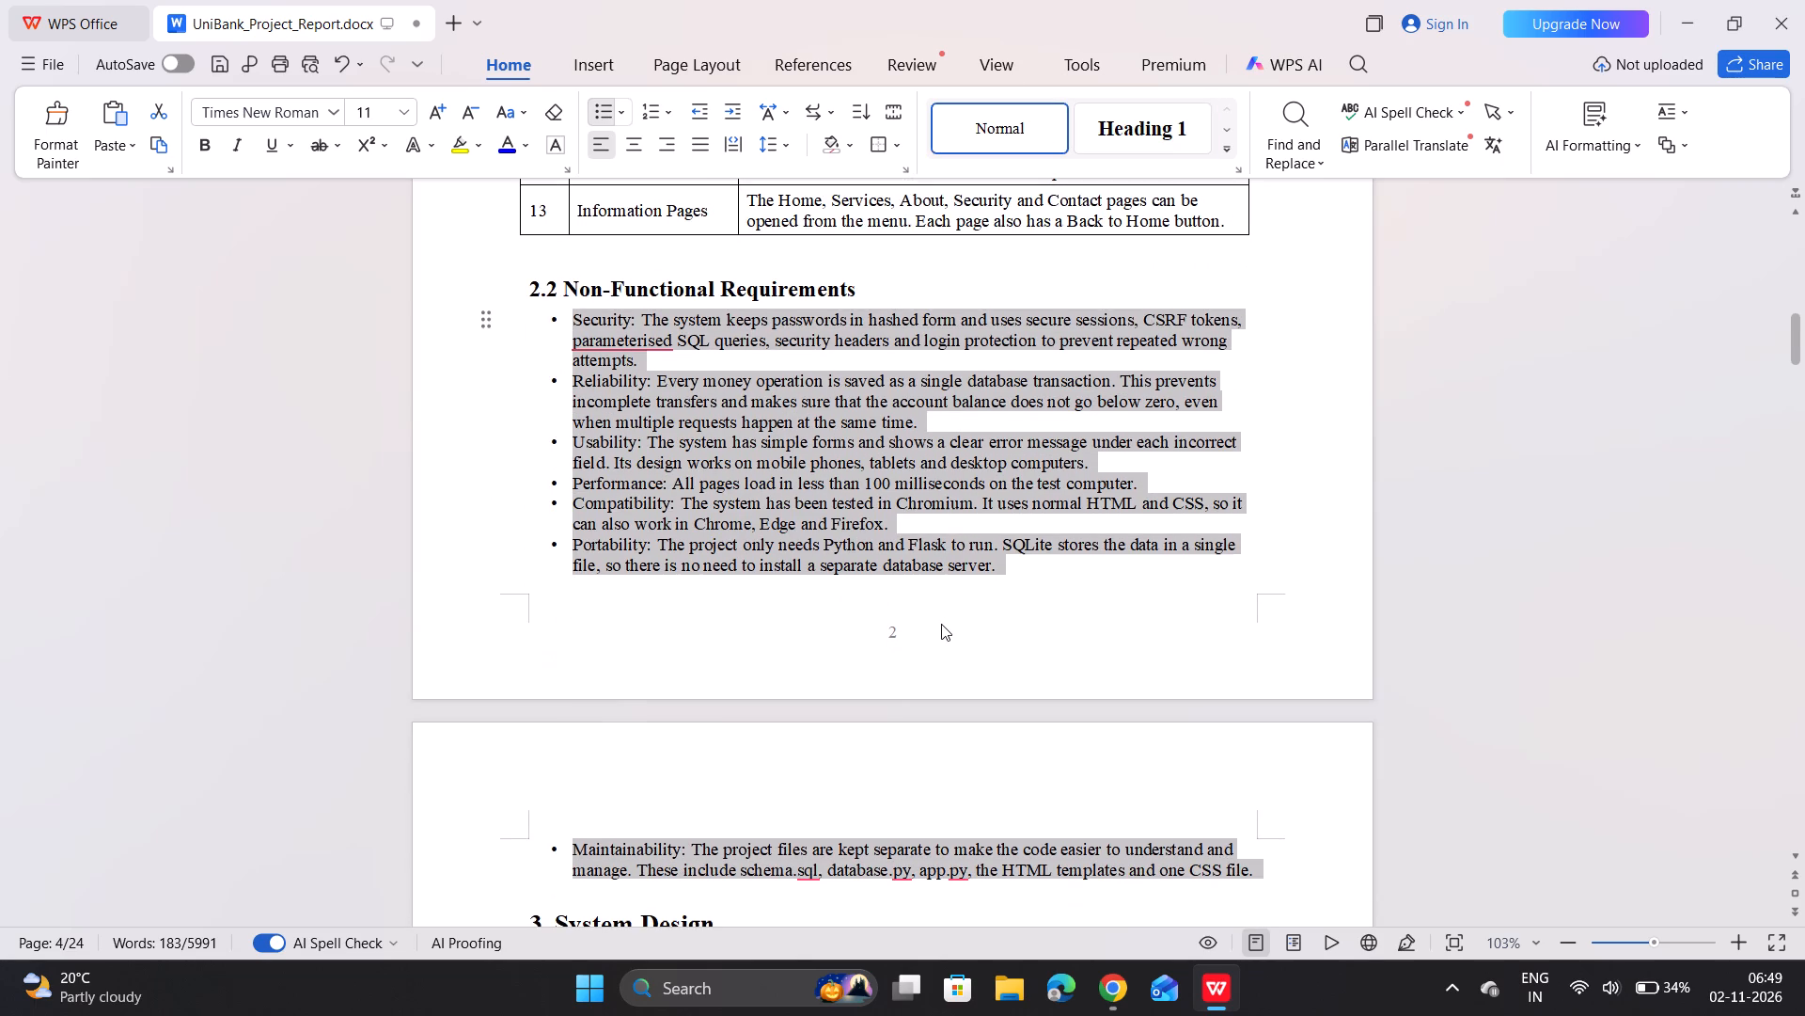
scroll(941, 624, "down", 2)
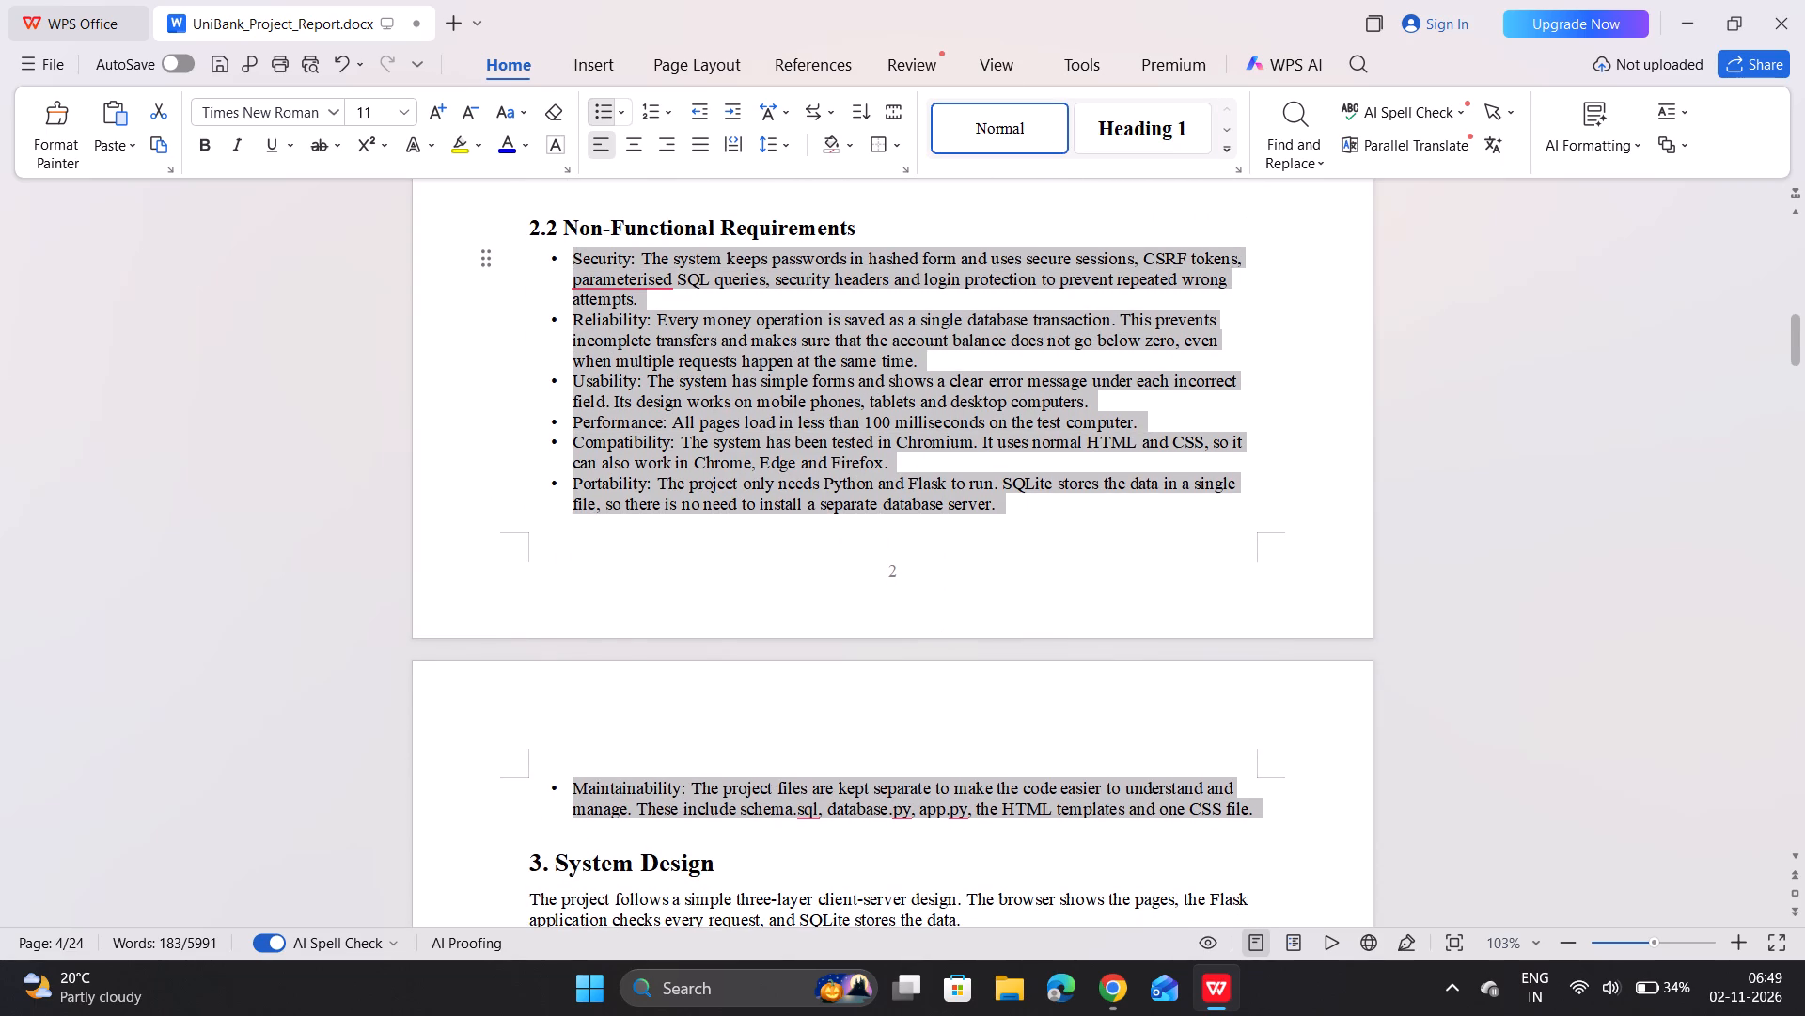
left_click(839, 579)
left_click(681, 375)
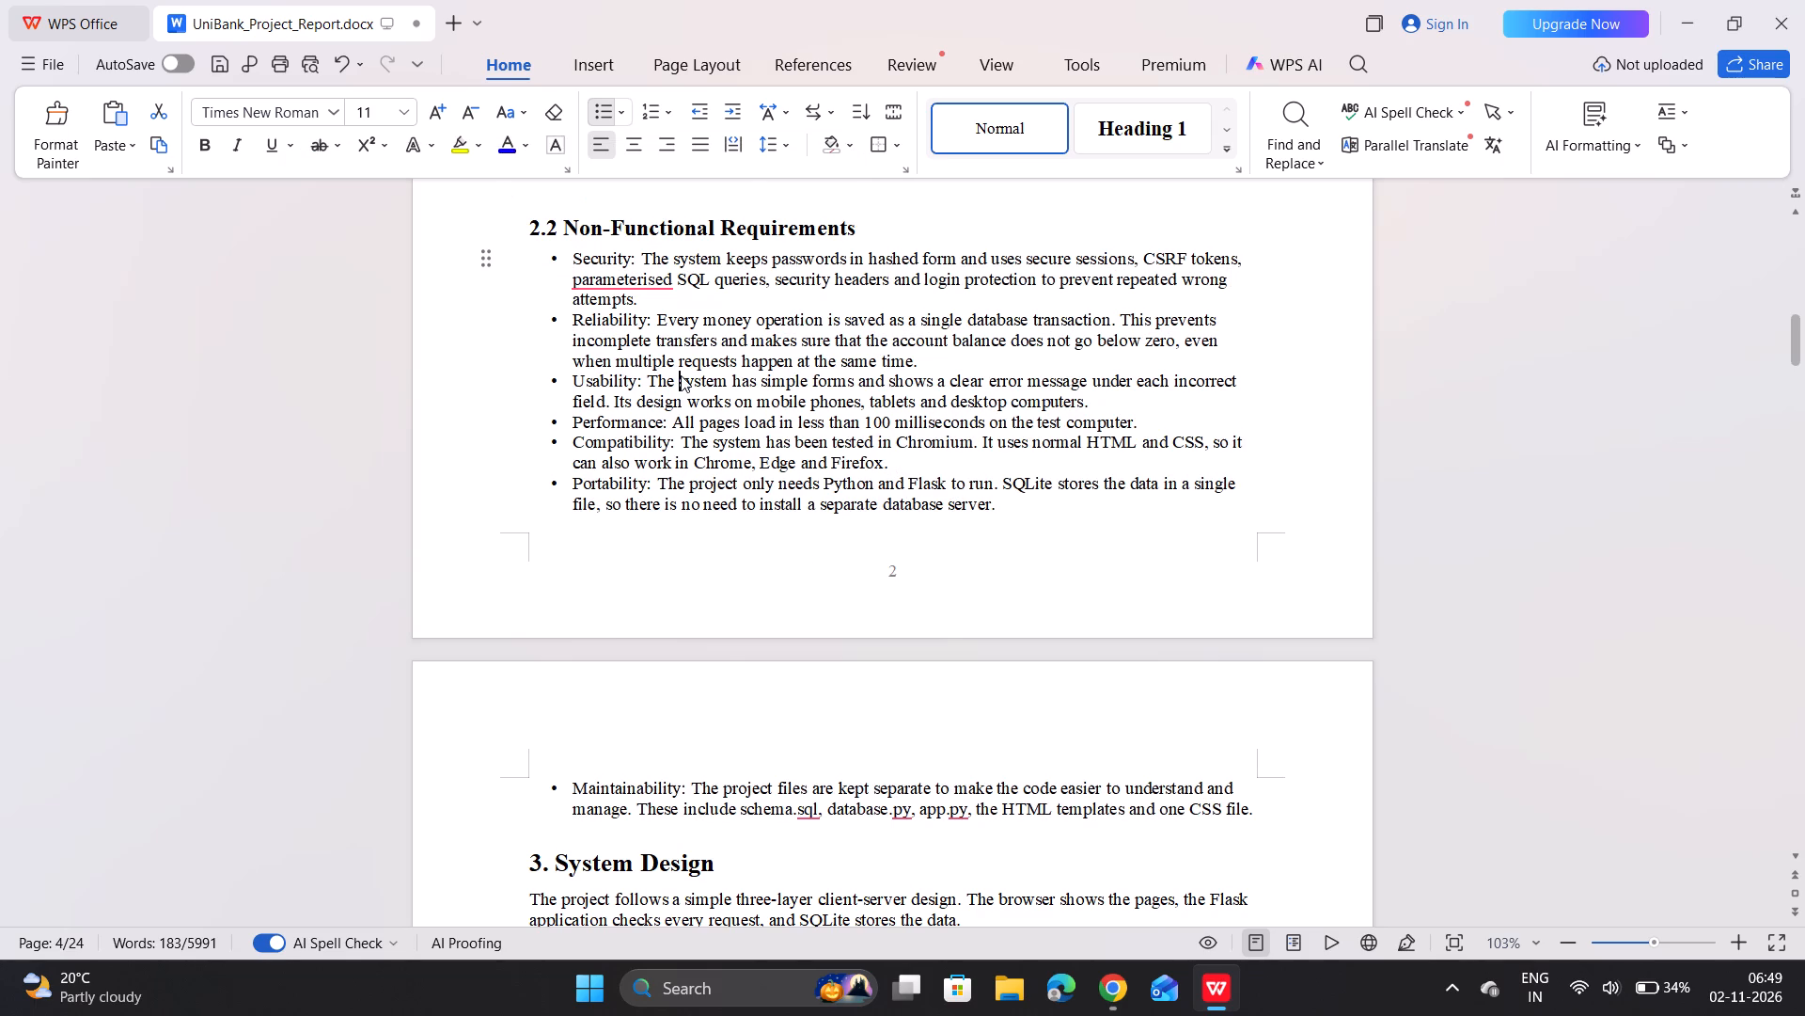
Bold the Security, Reliability, Usability and Performance labels at the start of their section 2.2 bullets.
left_click_drag(635, 256, 577, 263)
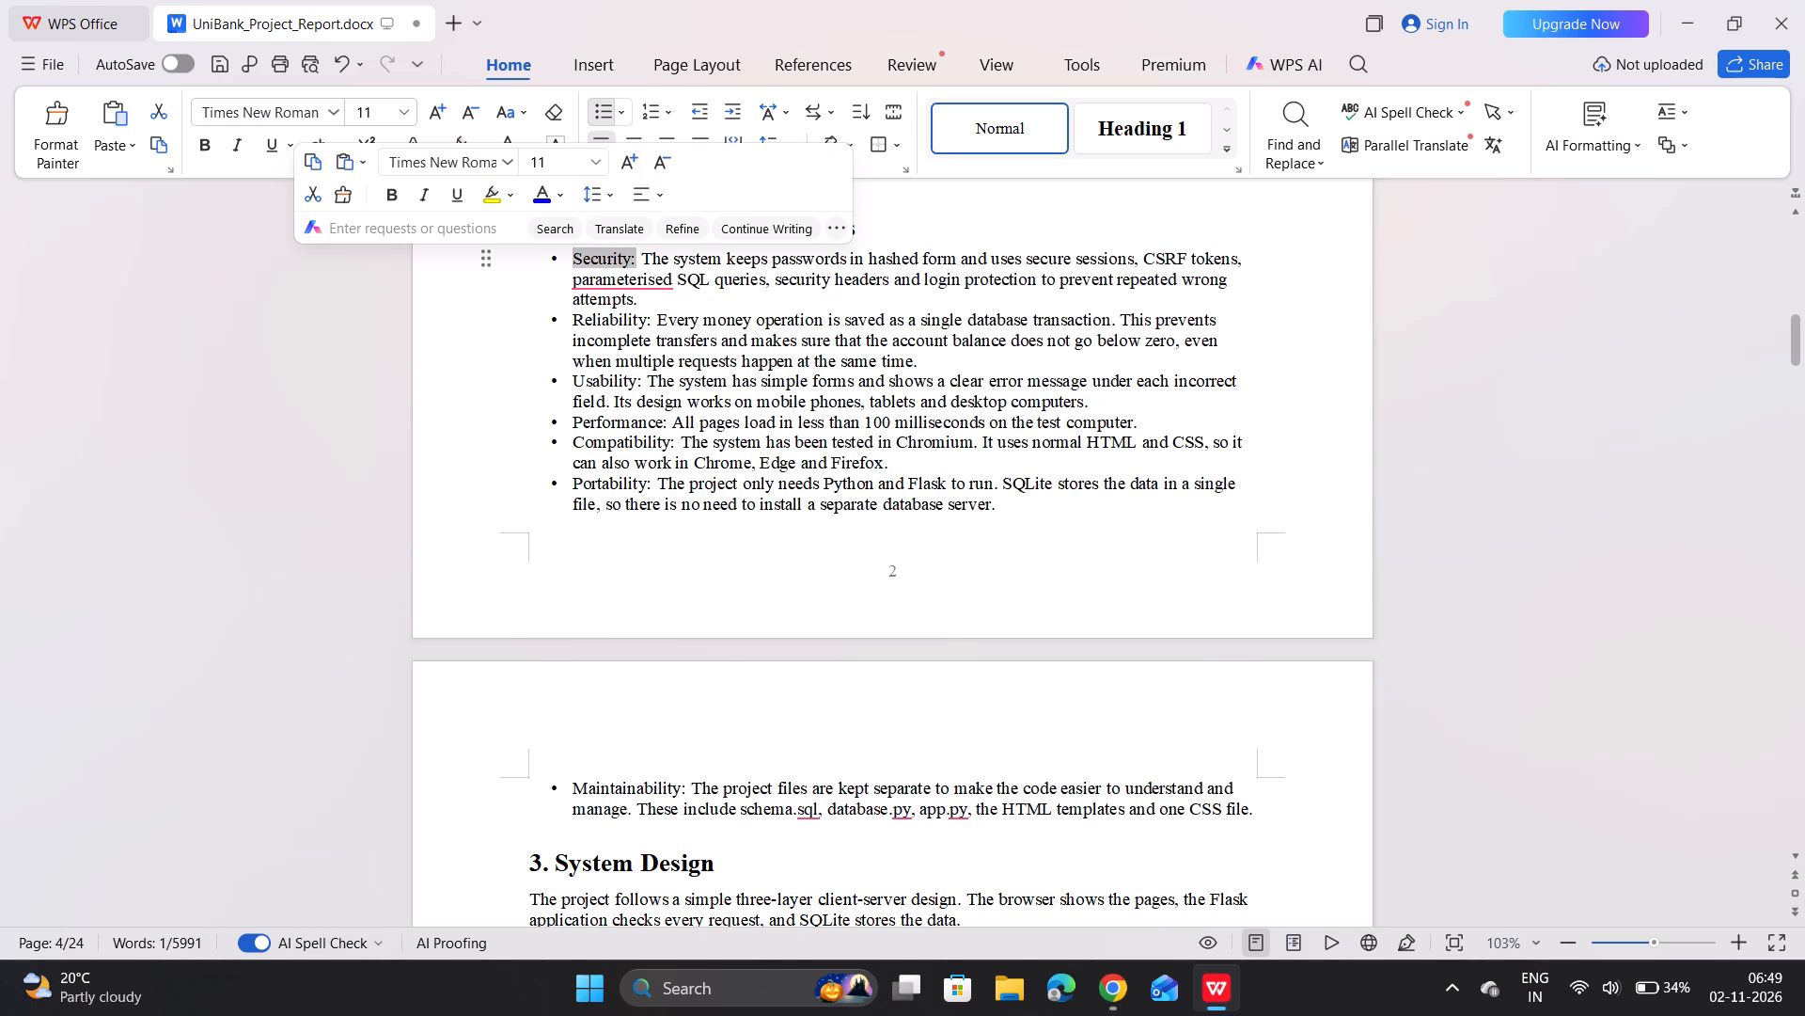
left_click(397, 190)
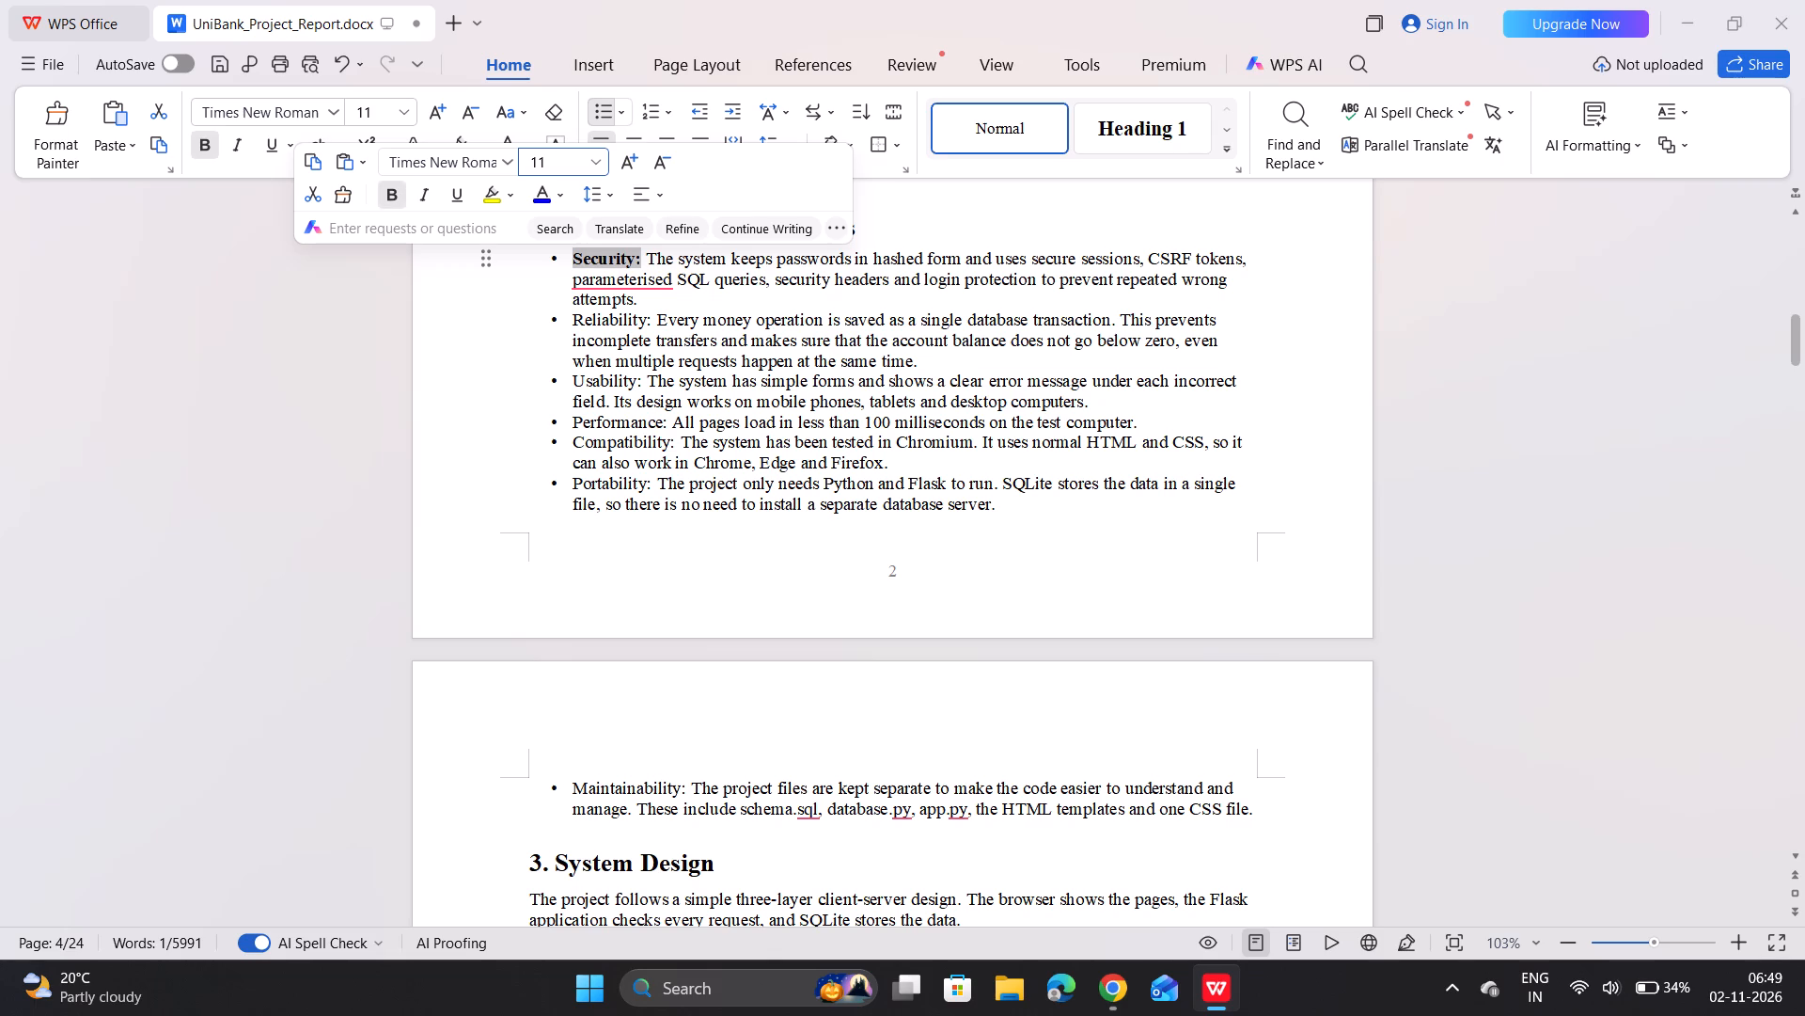
left_click_drag(650, 322, 600, 322)
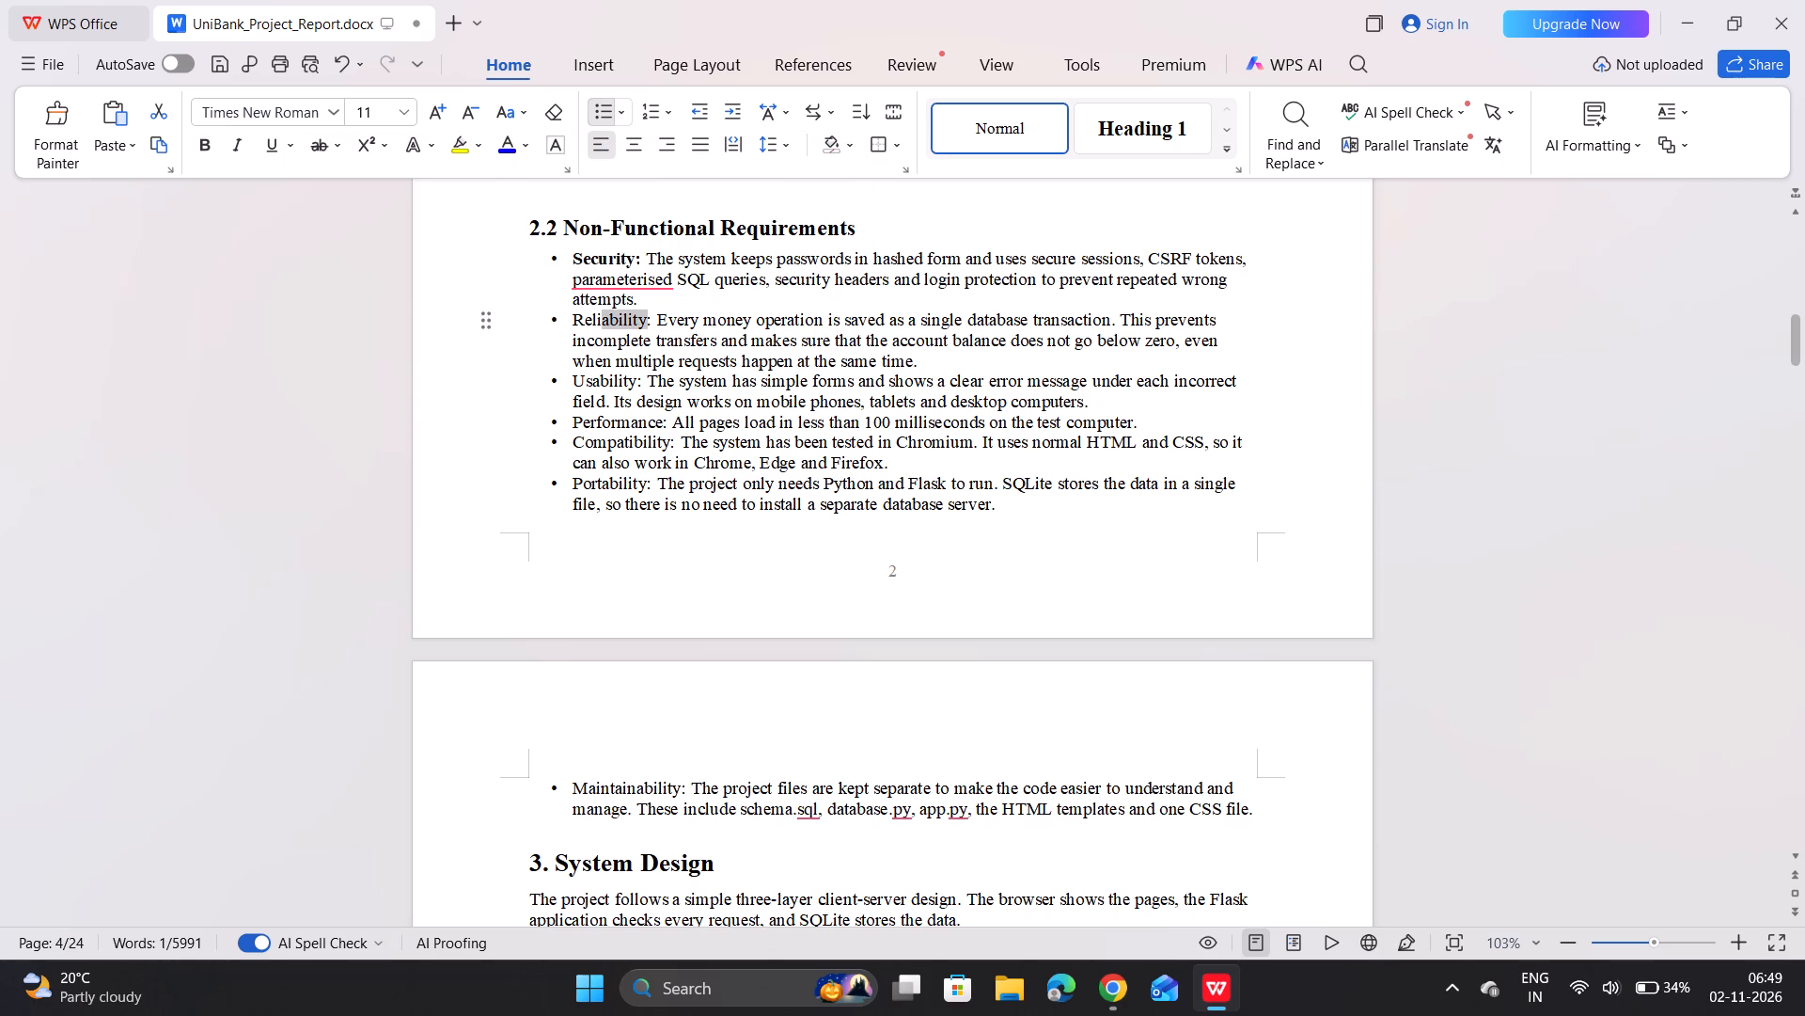
left_click_drag(600, 322, 576, 322)
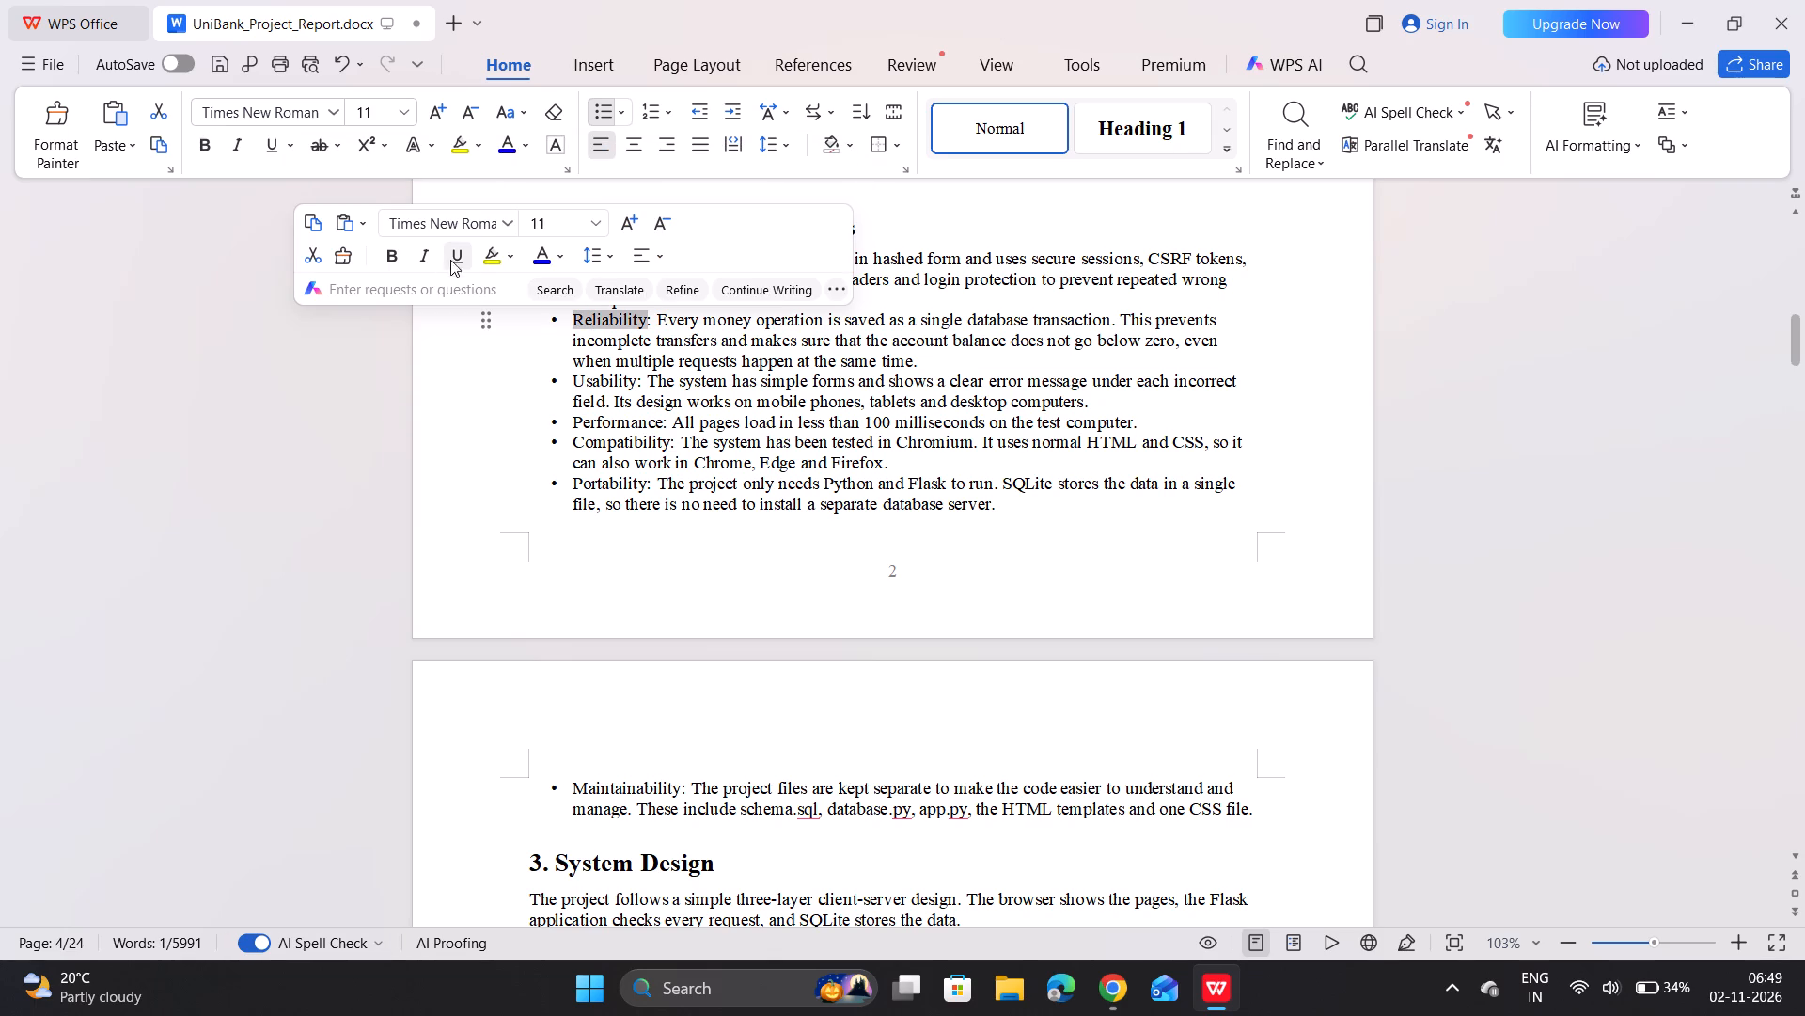
left_click(397, 261)
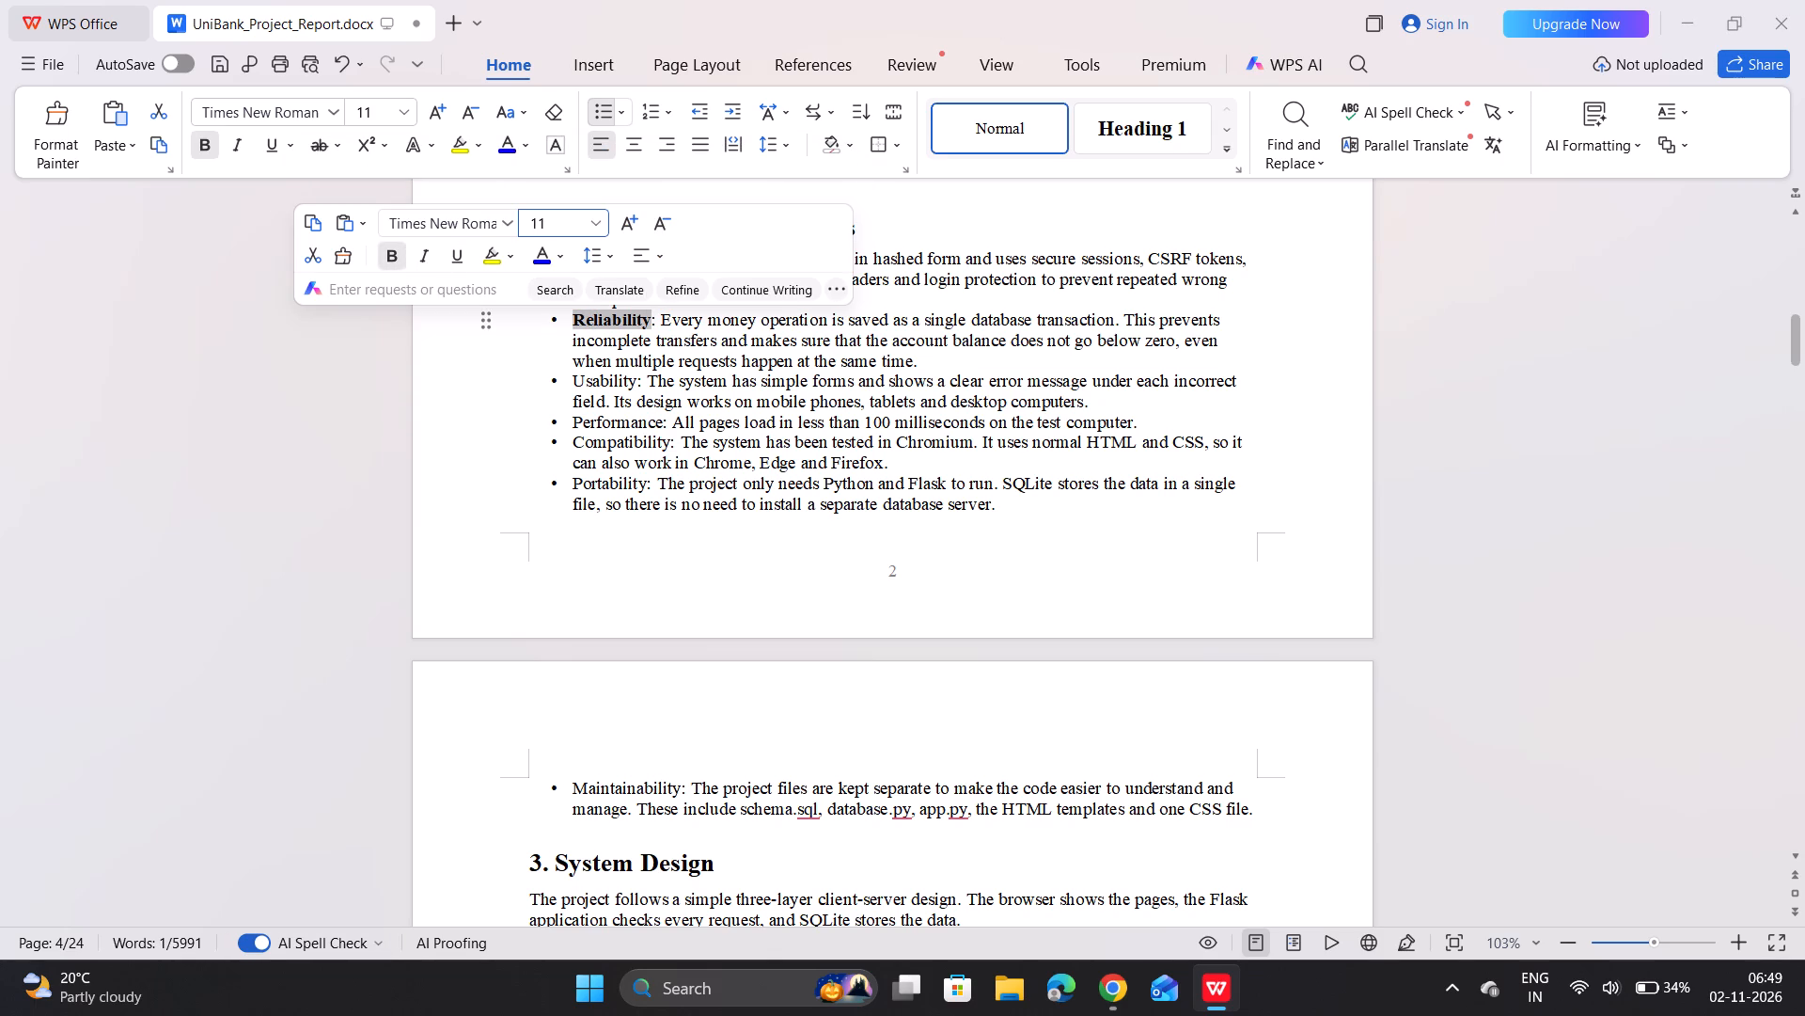
left_click_drag(638, 379, 572, 385)
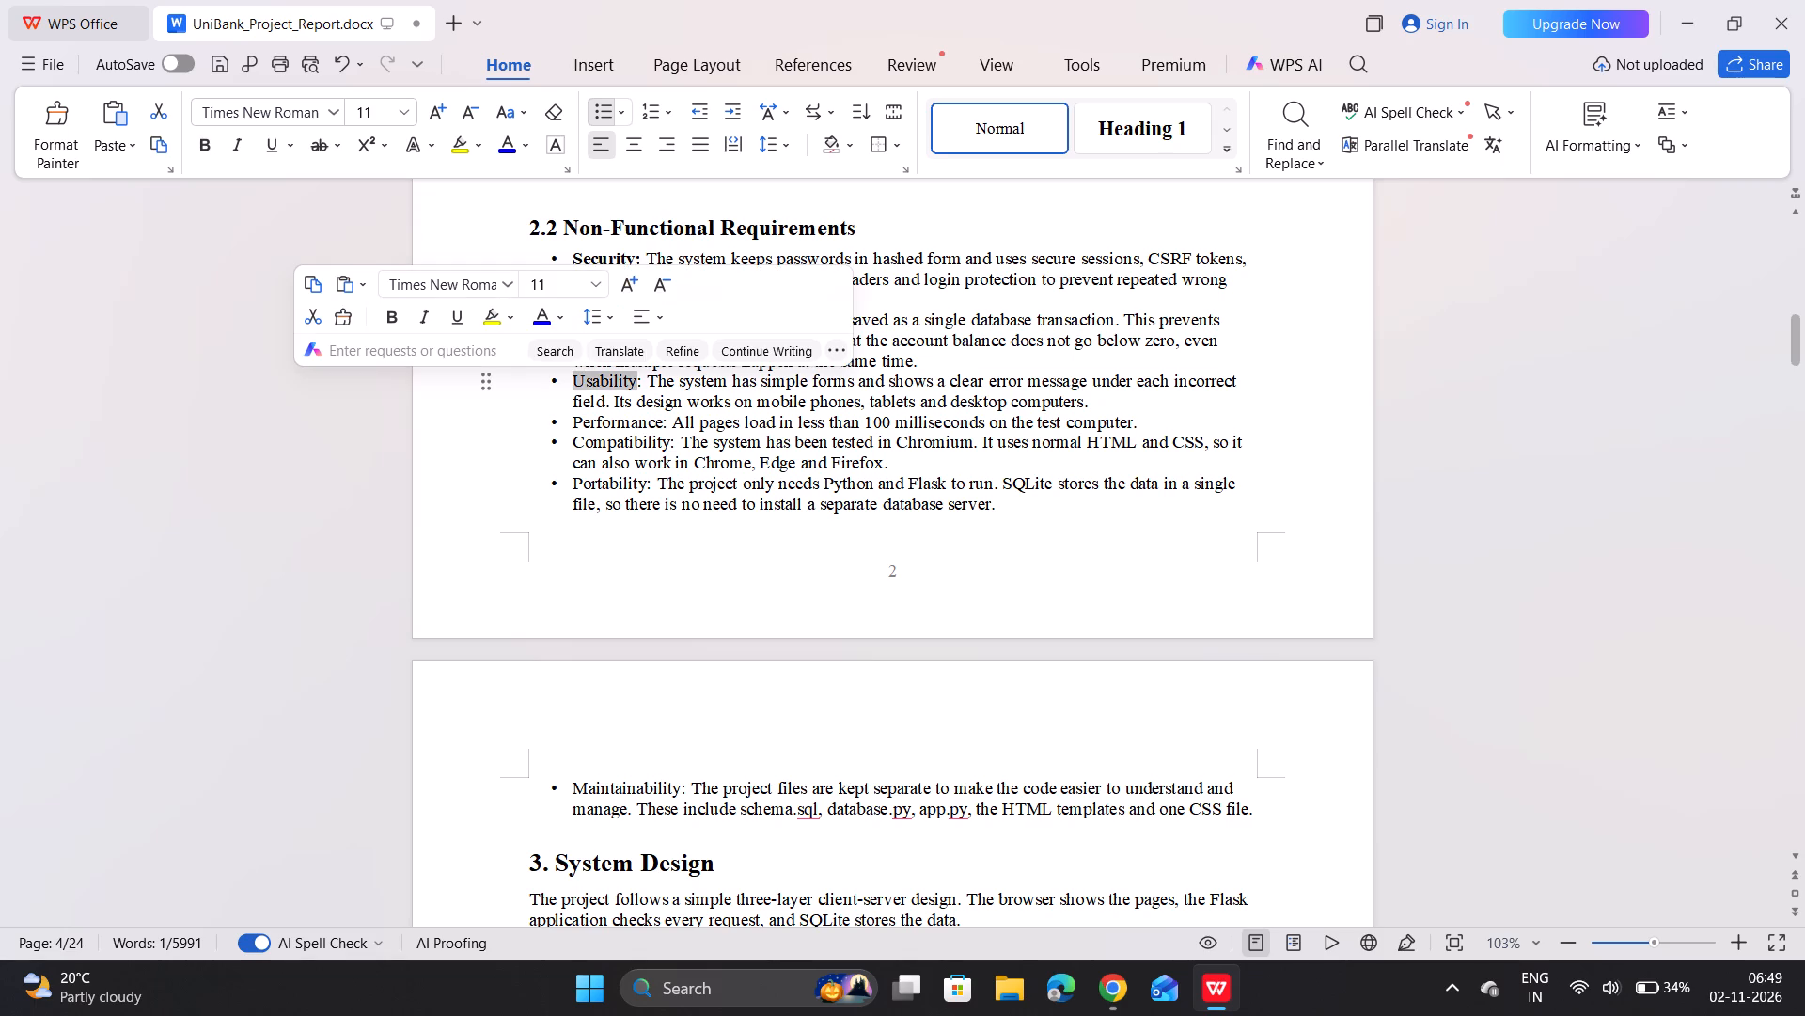
left_click(392, 324)
left_click_drag(662, 418, 661, 418)
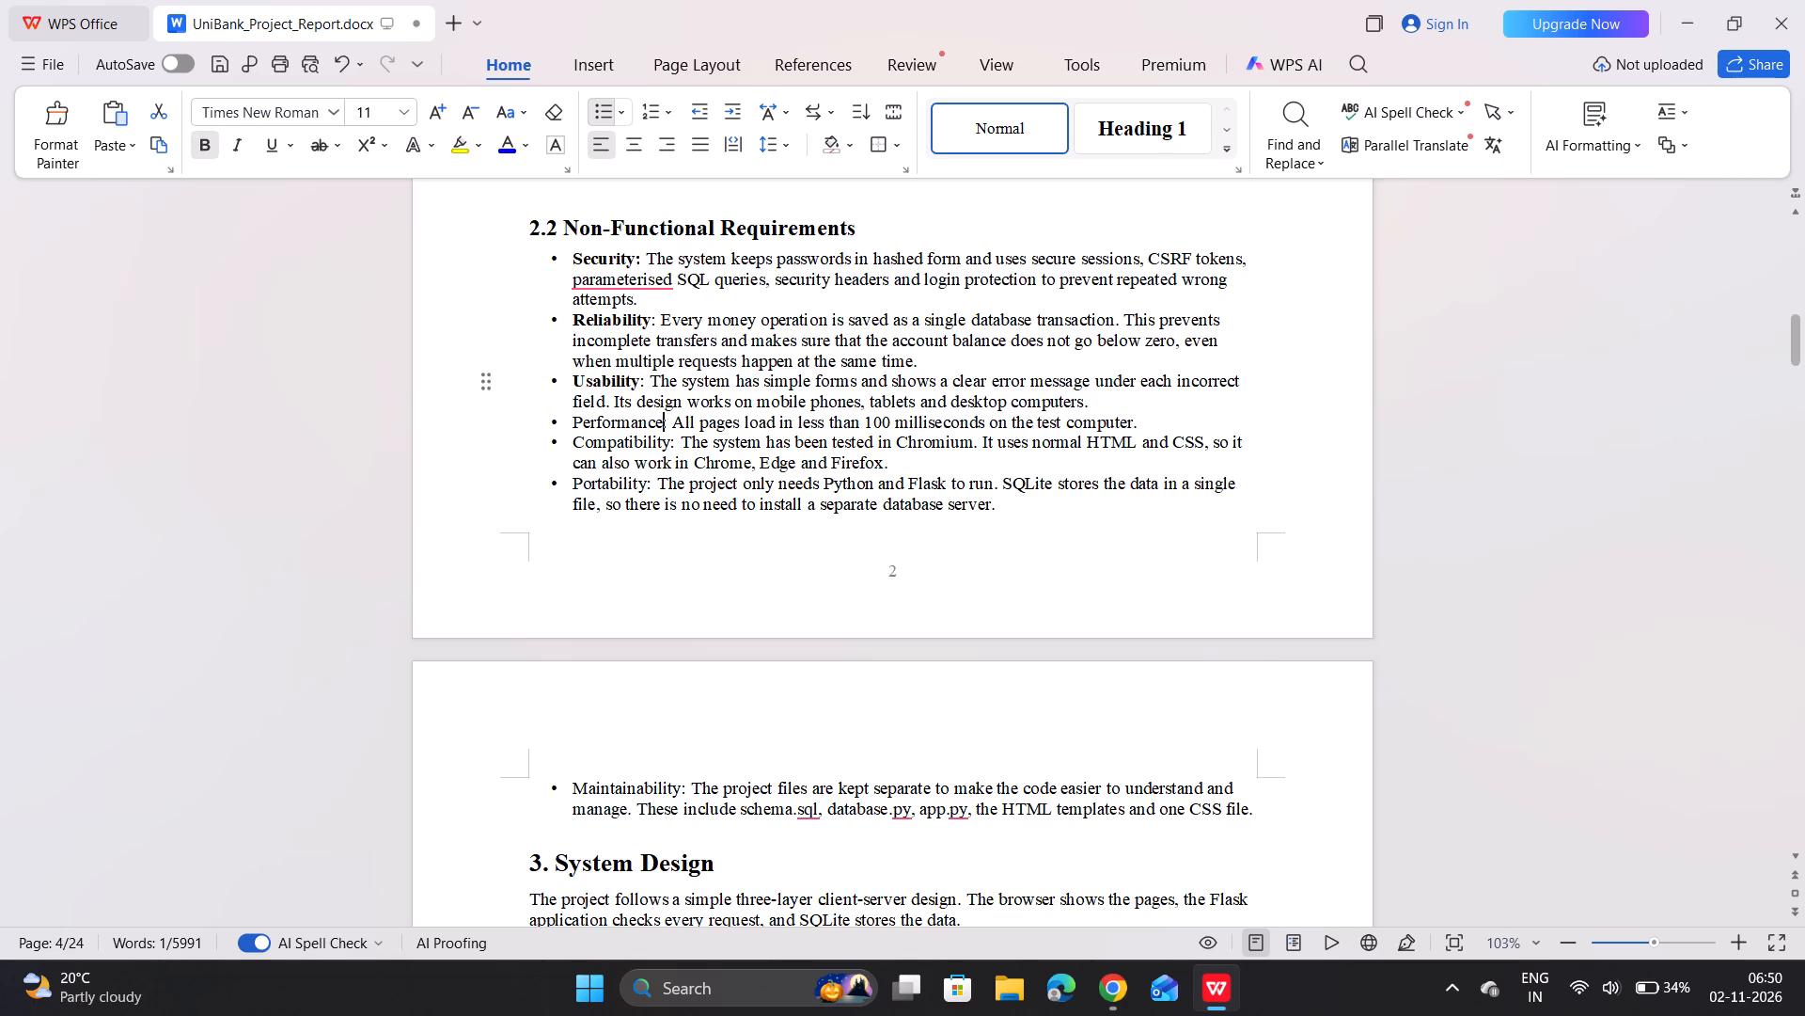
left_click_drag(661, 418, 576, 420)
left_click(391, 357)
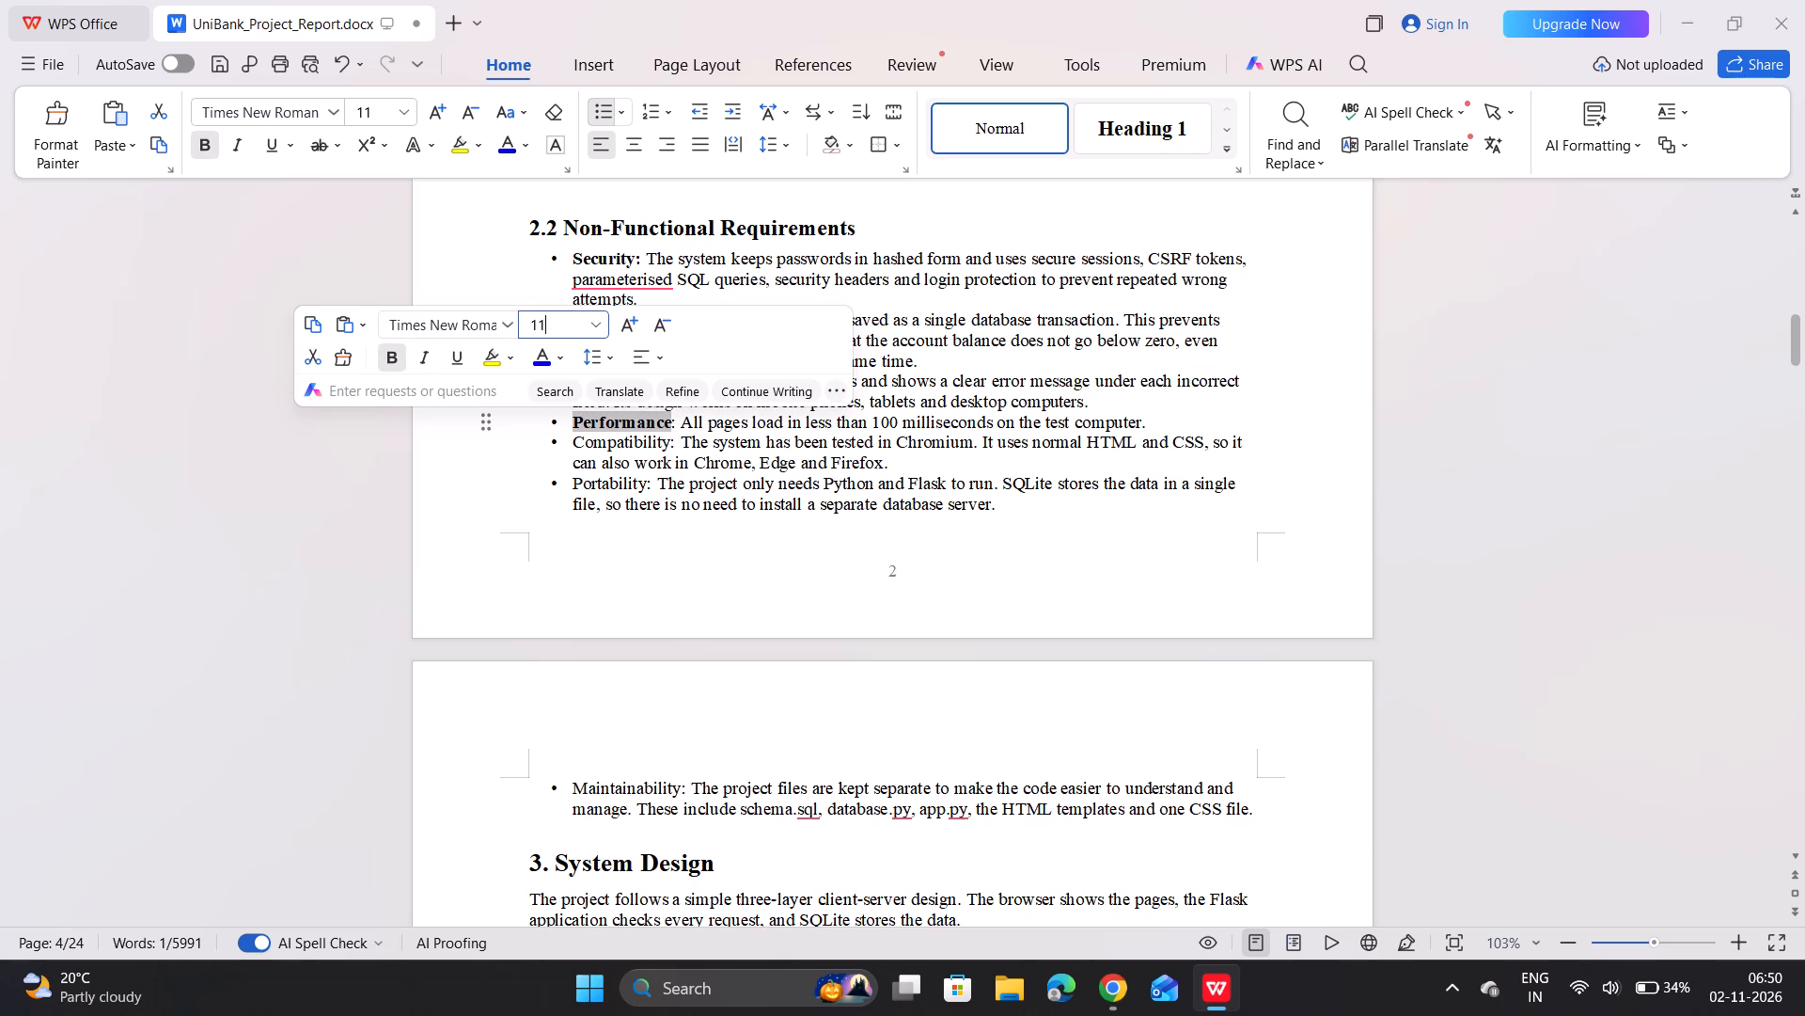
Bold the Portability and Maintainability labels at the start of their section 2.2 bullets.
left_click_drag(644, 480, 573, 481)
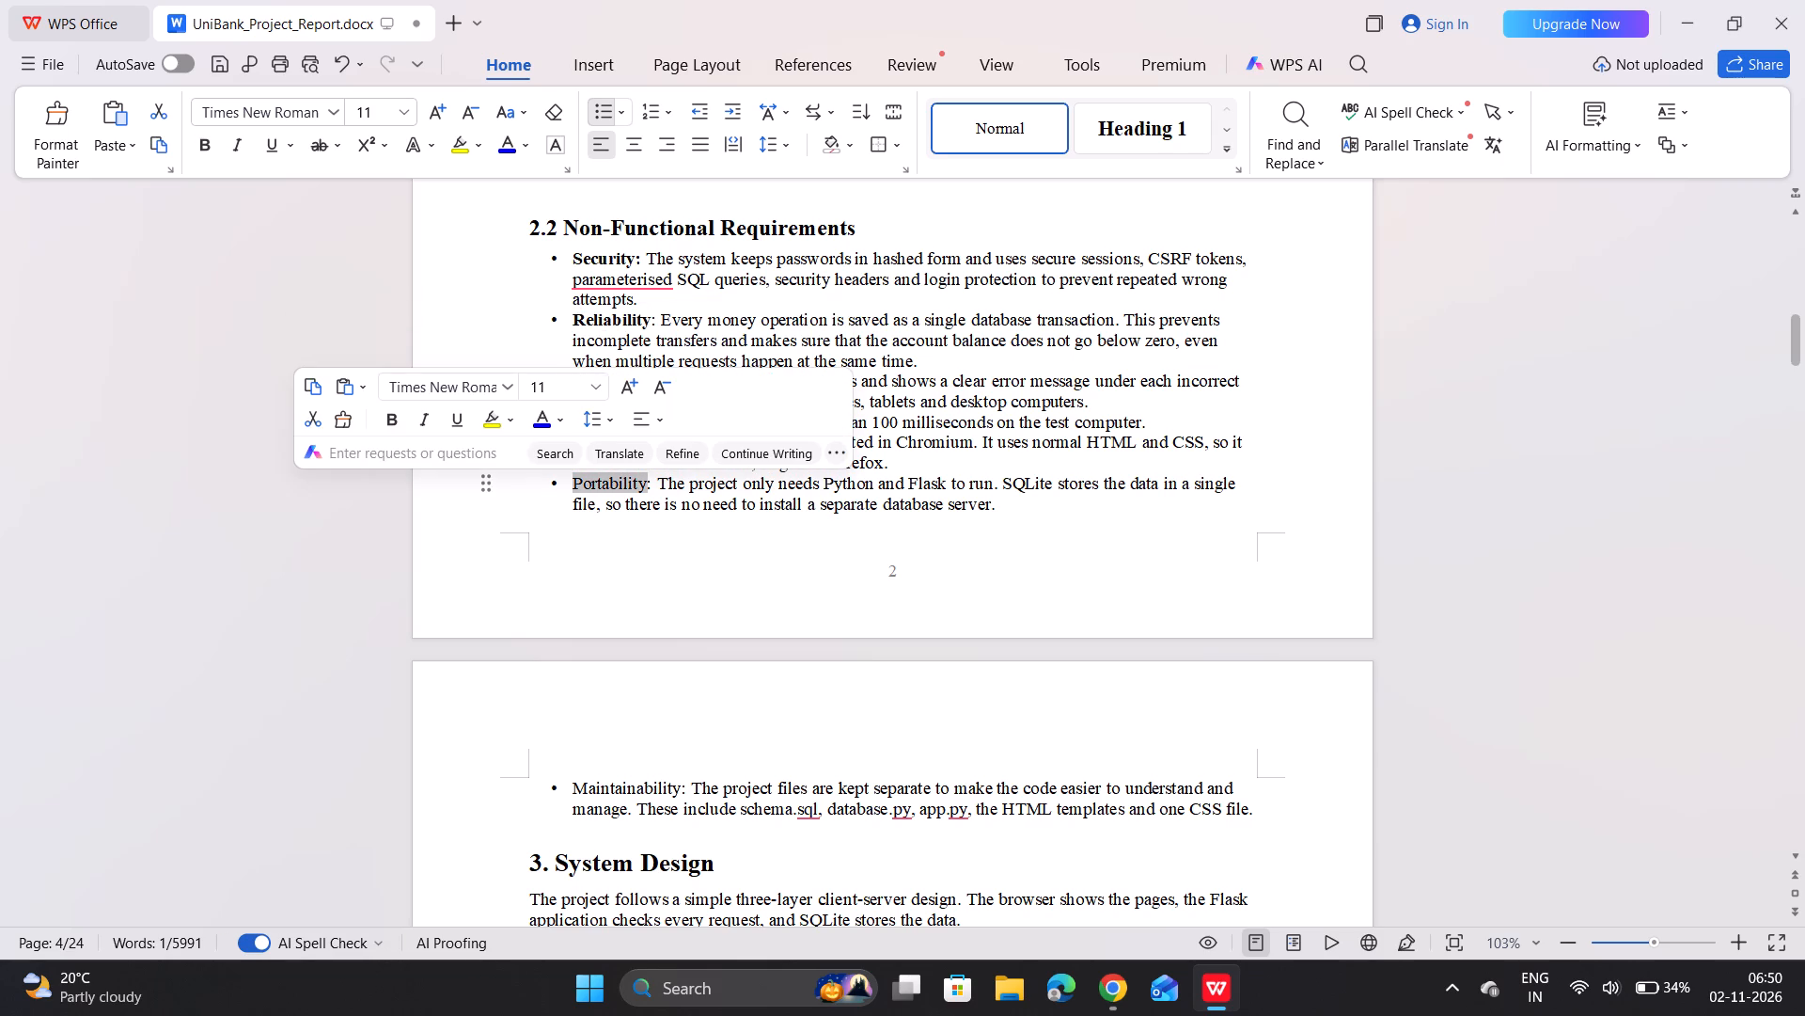
left_click(393, 414)
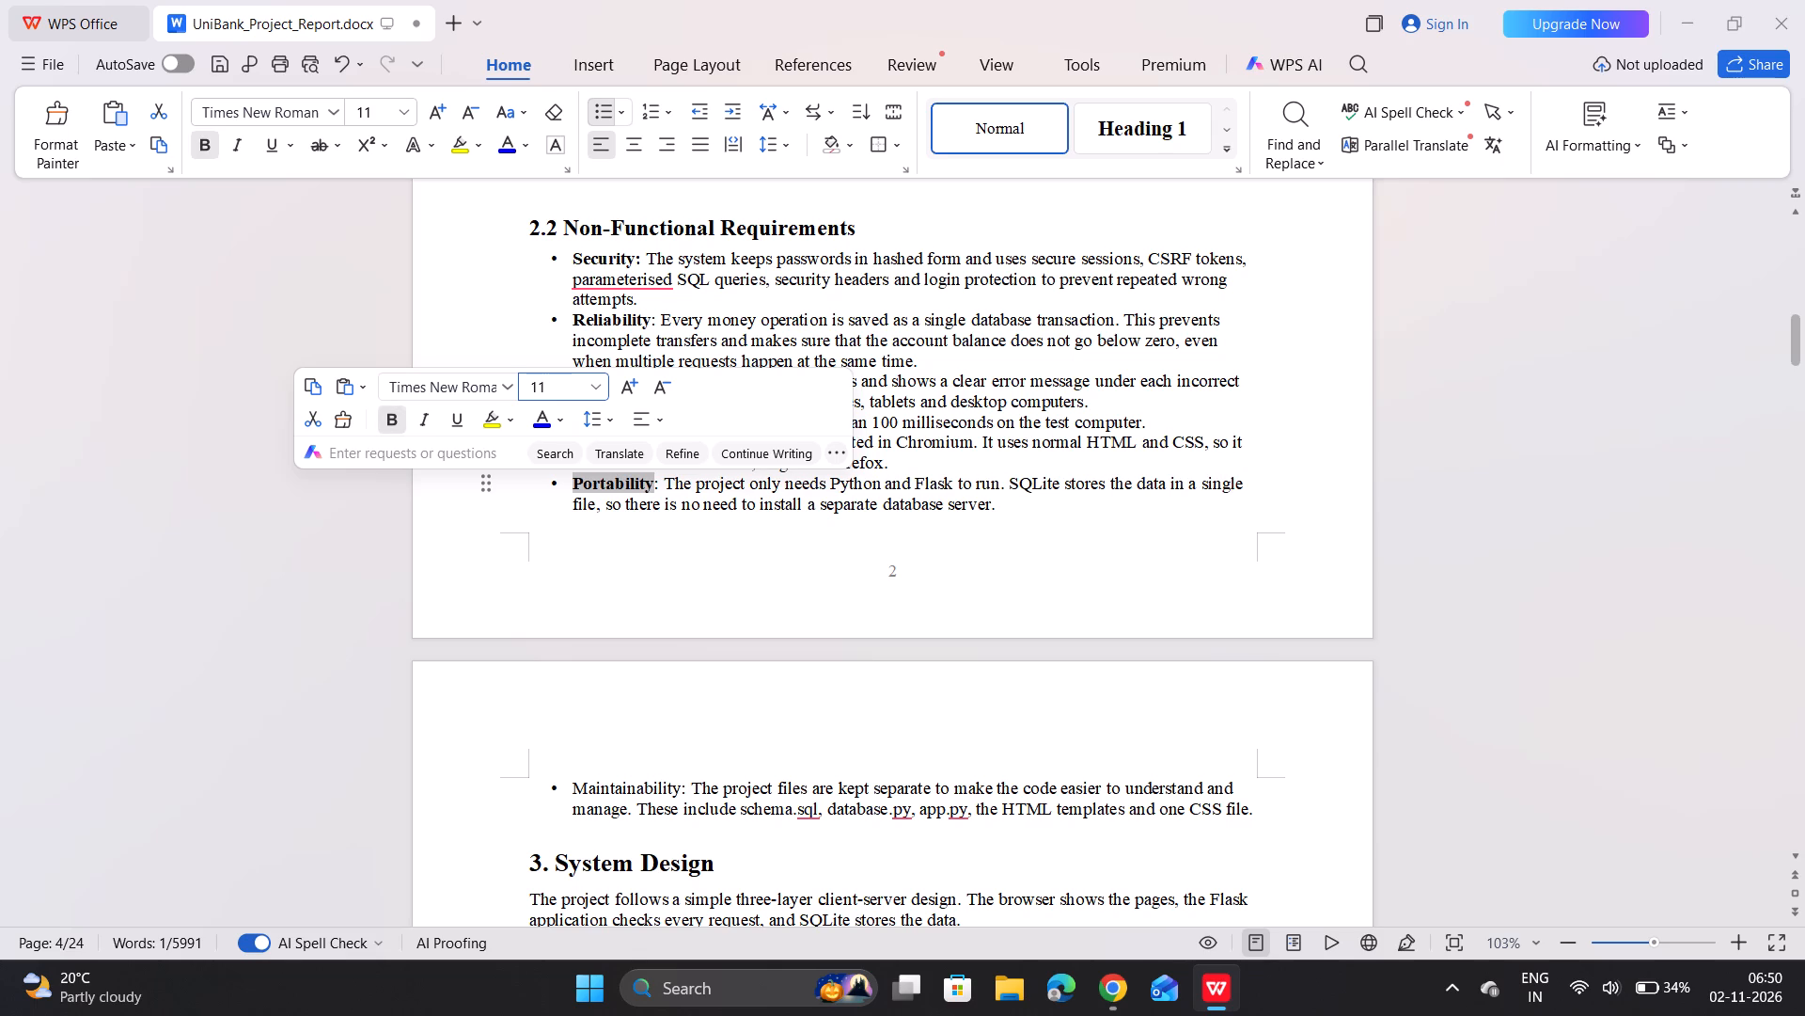
left_click_drag(679, 786, 640, 784)
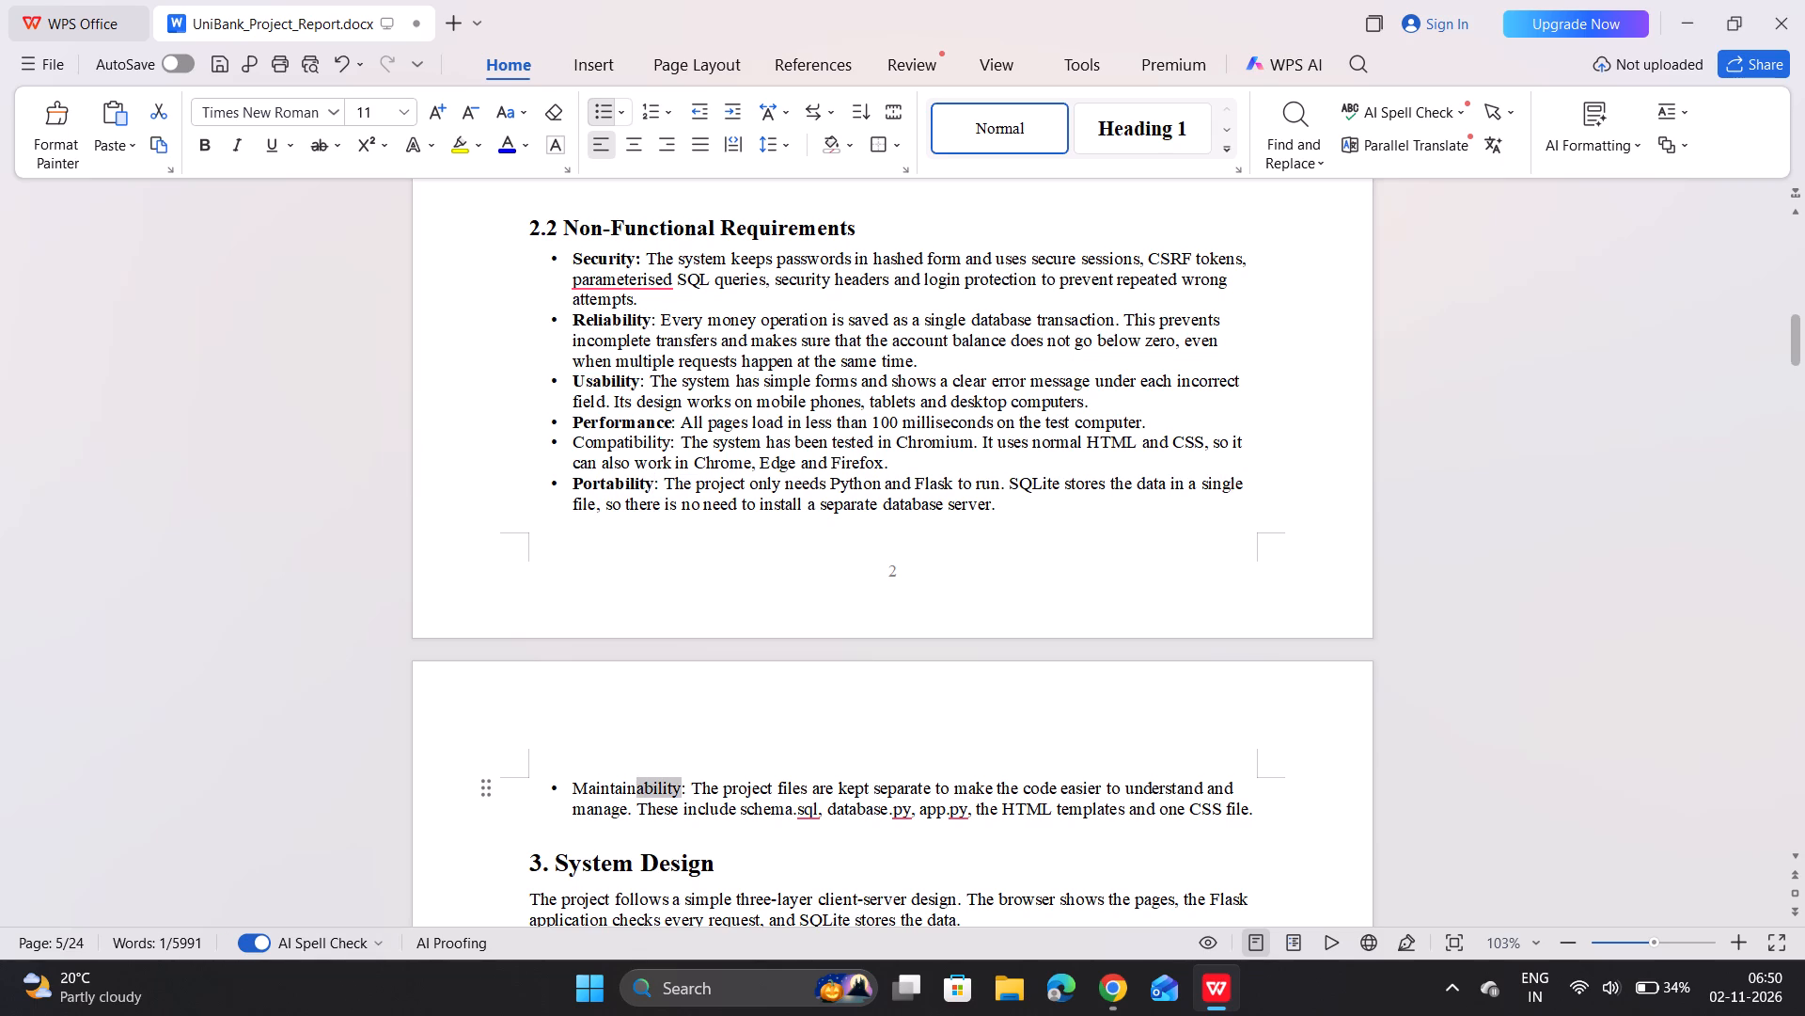
left_click_drag(640, 784, 577, 778)
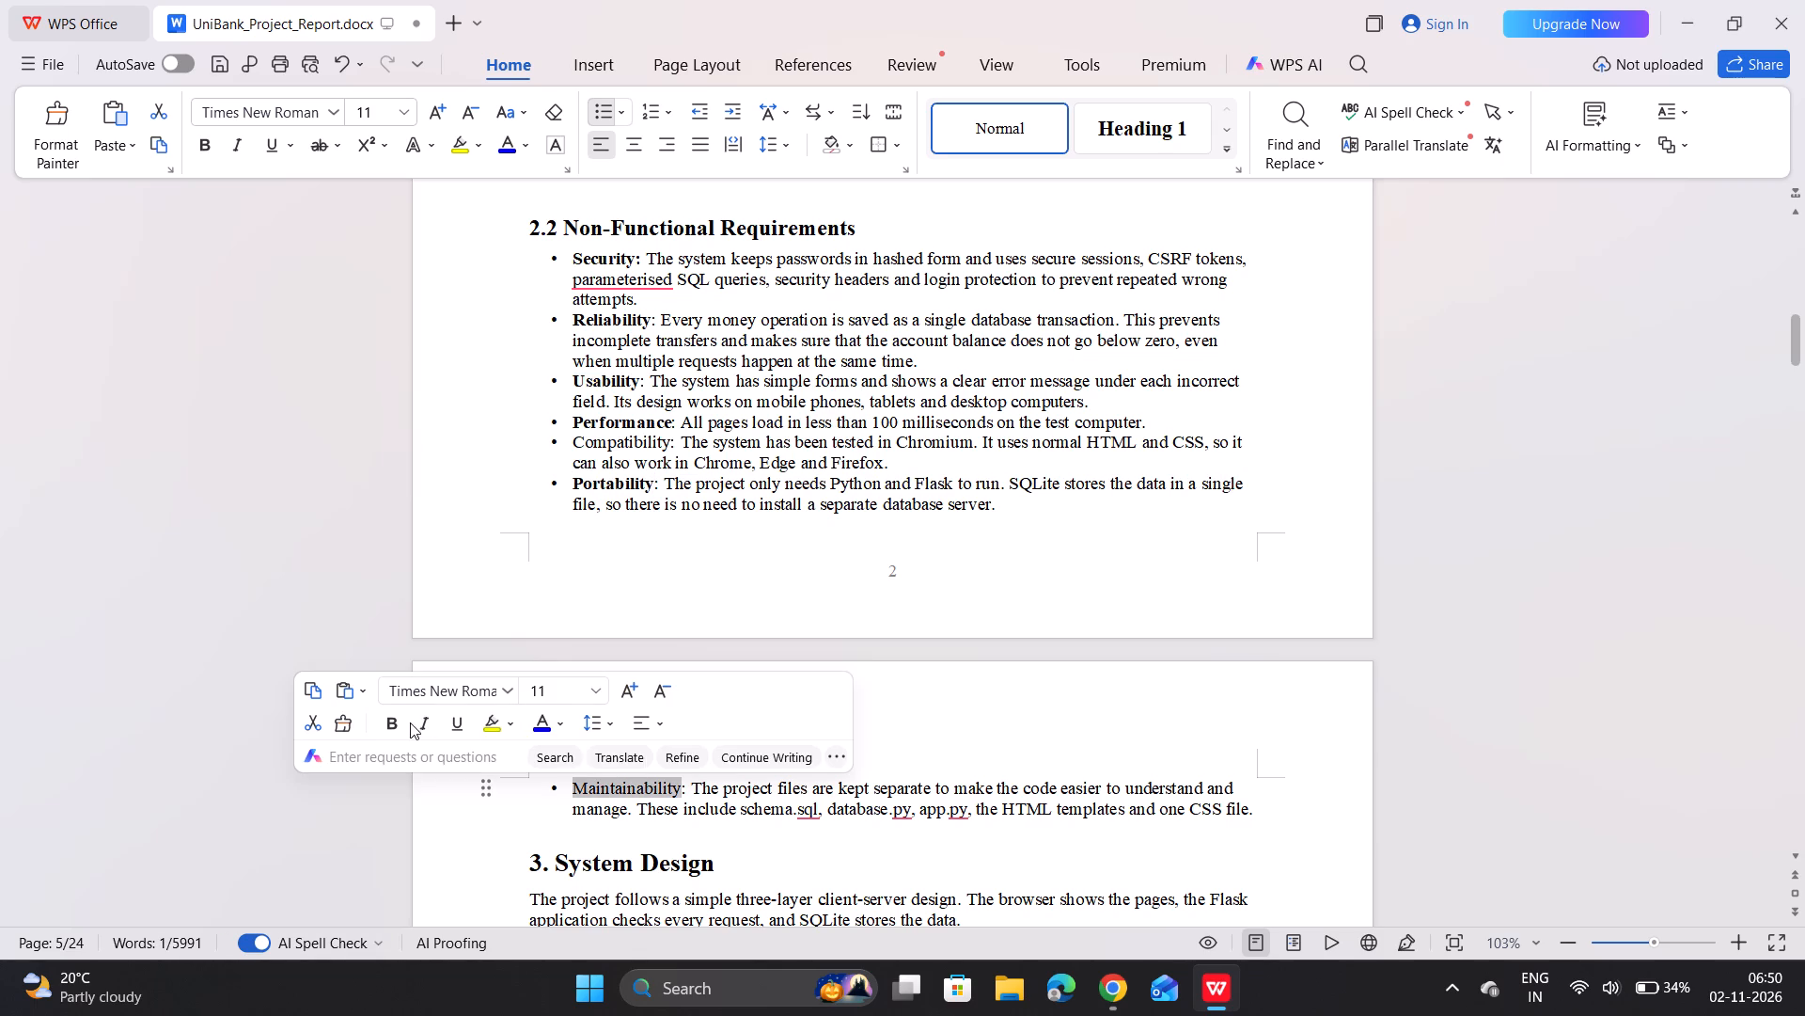
left_click(395, 721)
left_click(643, 825)
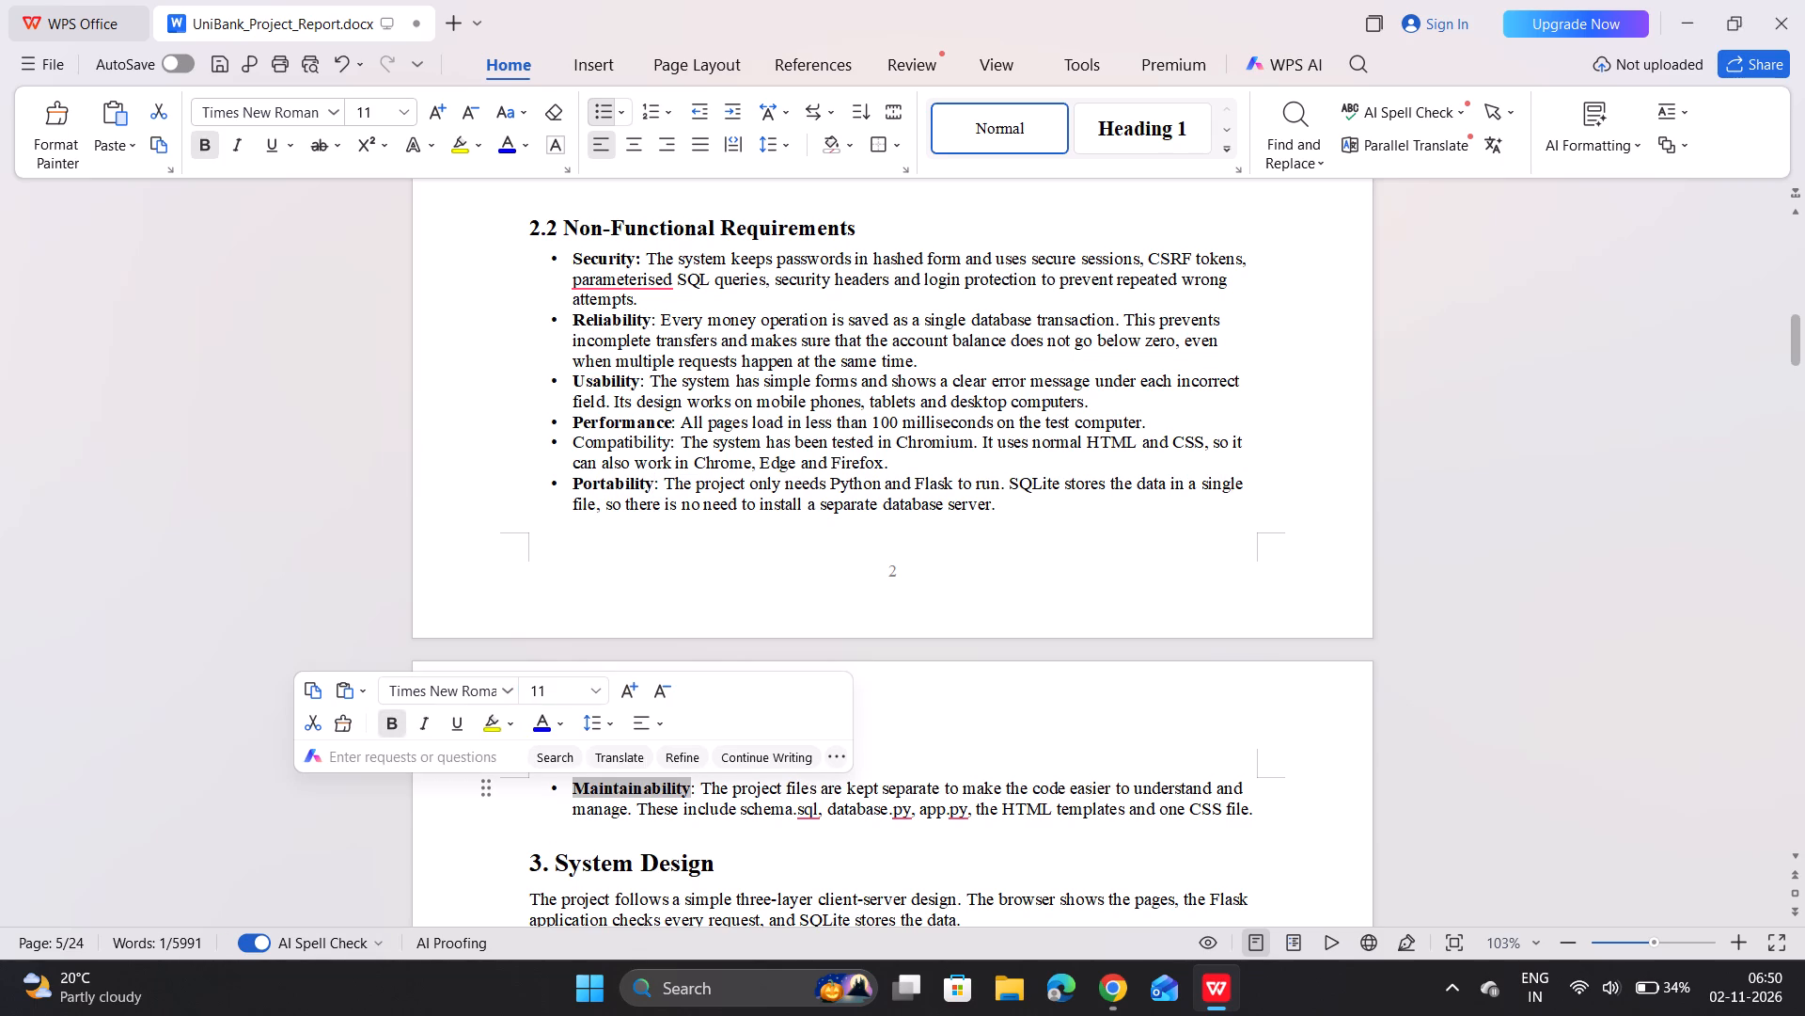
scroll(643, 825, "down", 5)
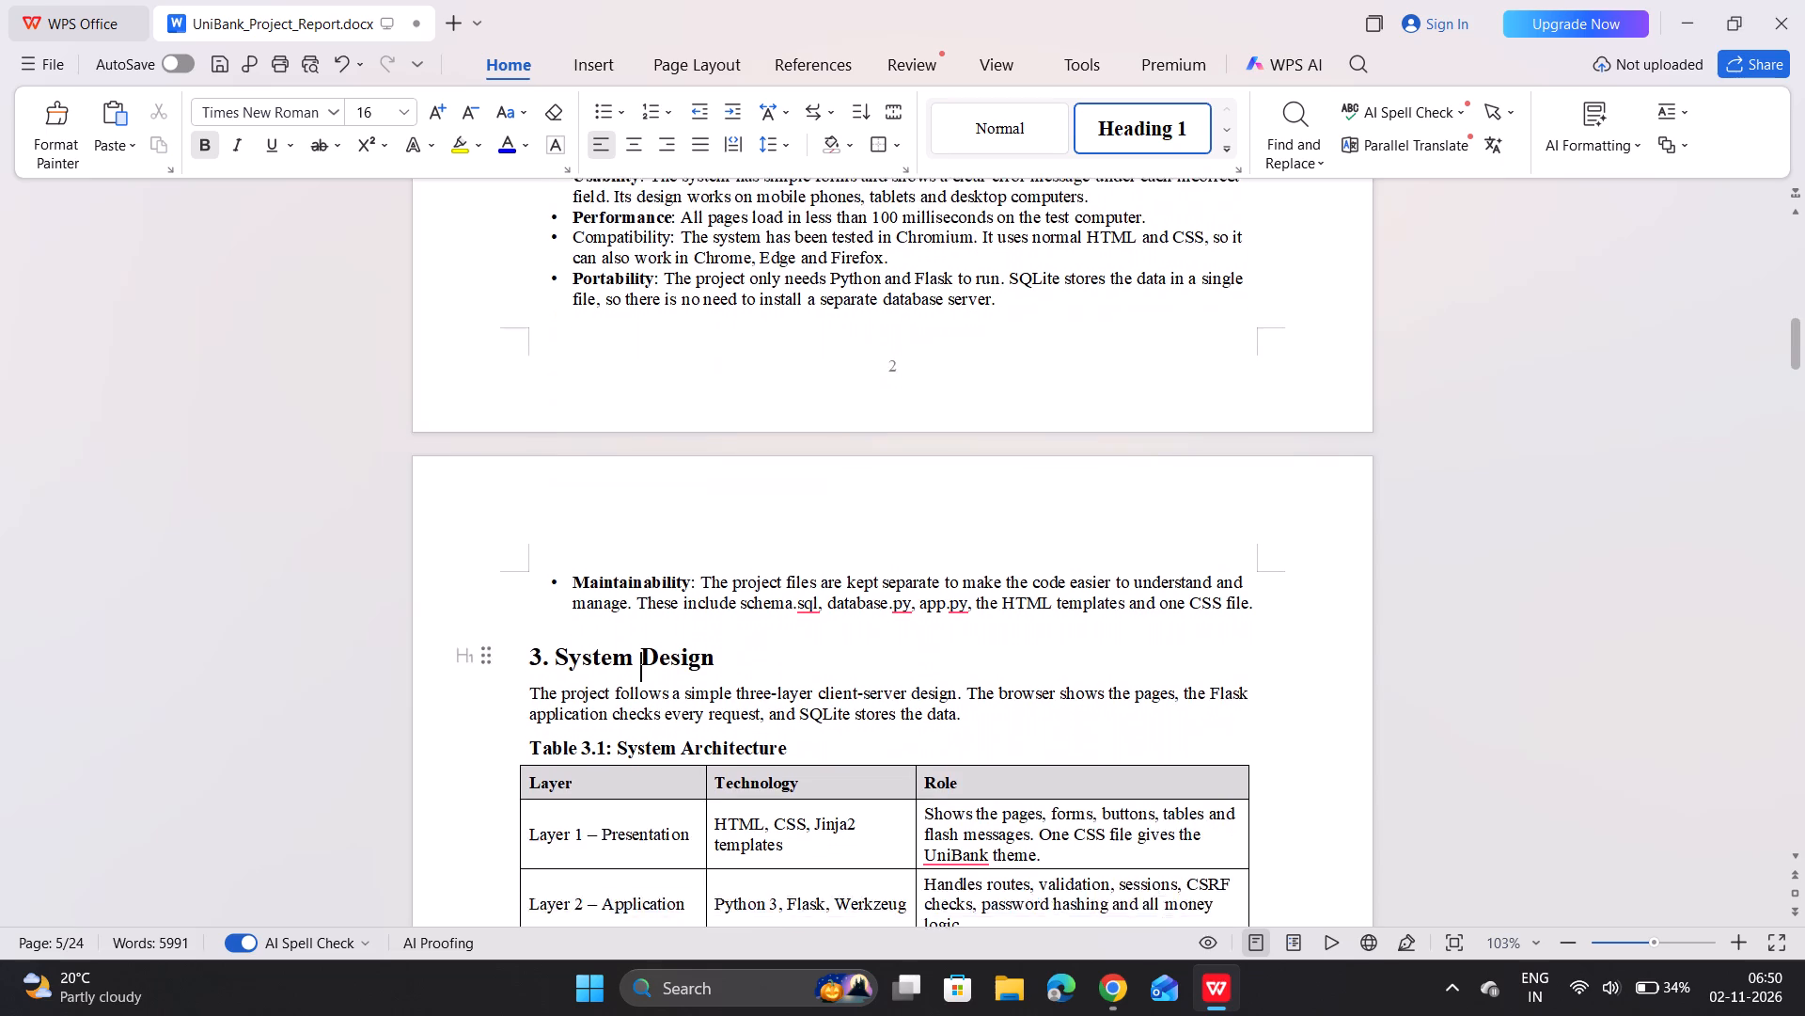
scroll(643, 825, "down", 3)
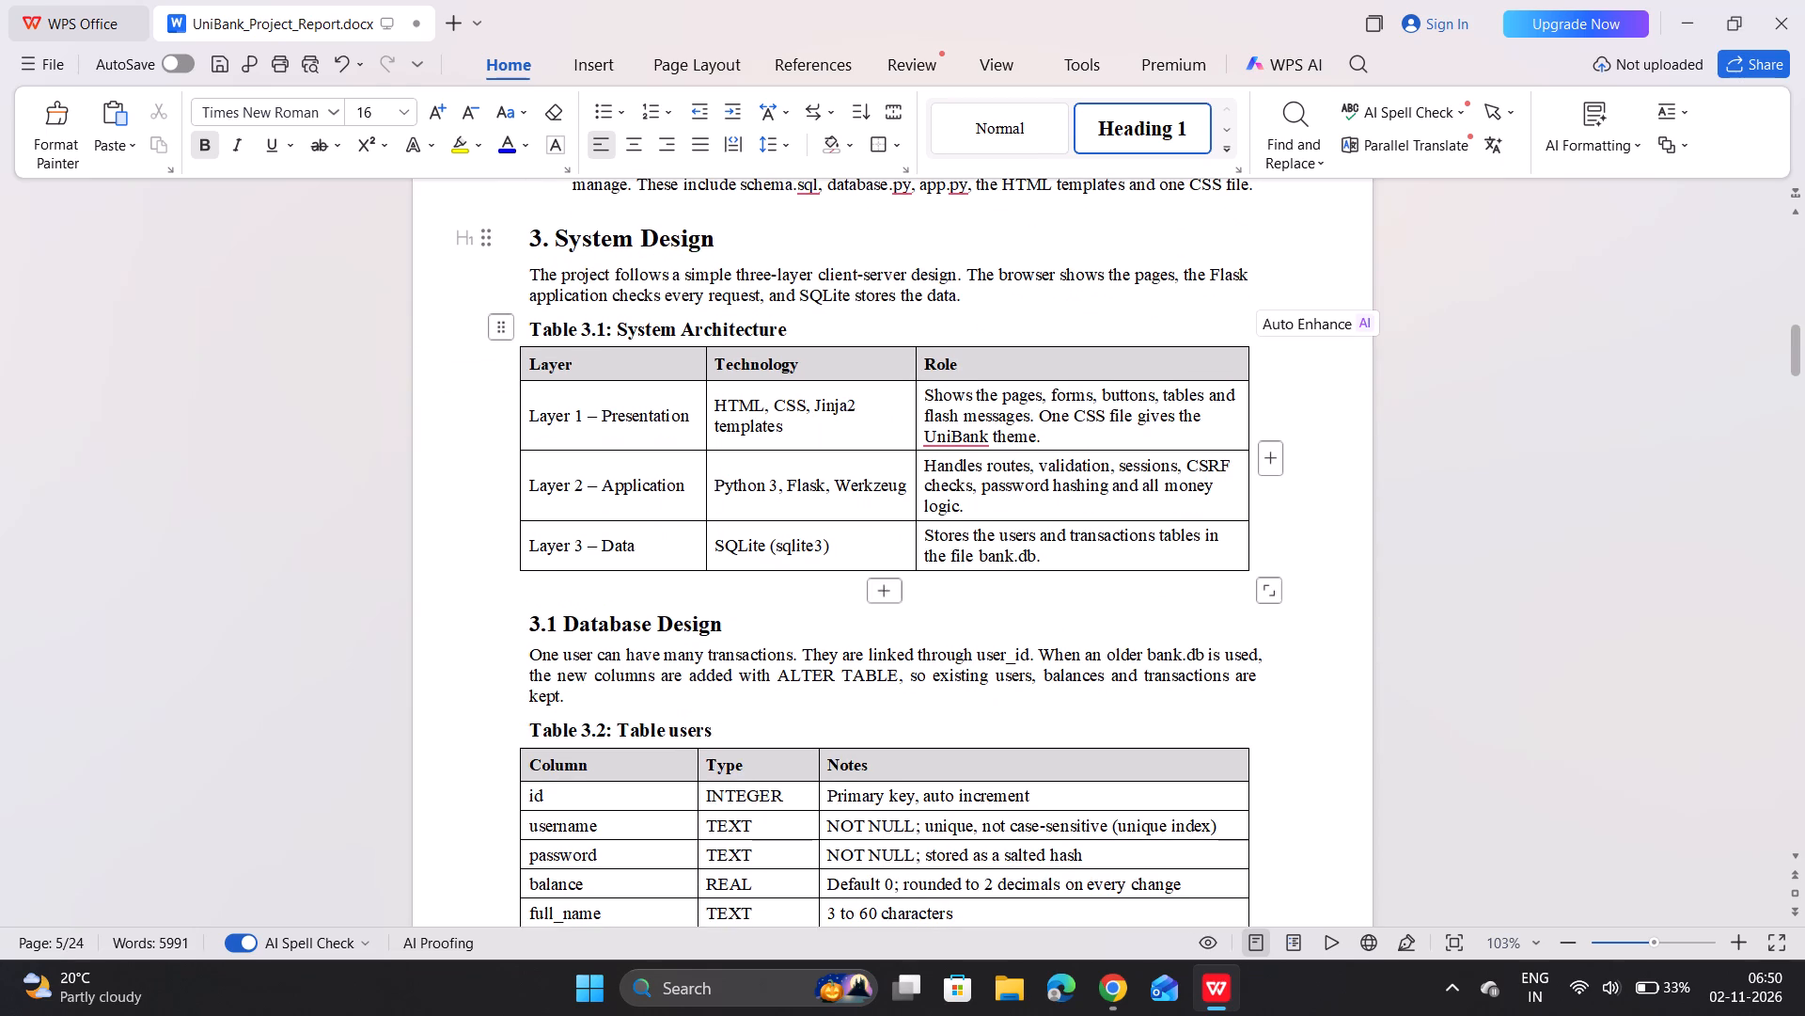
left_click(927, 393)
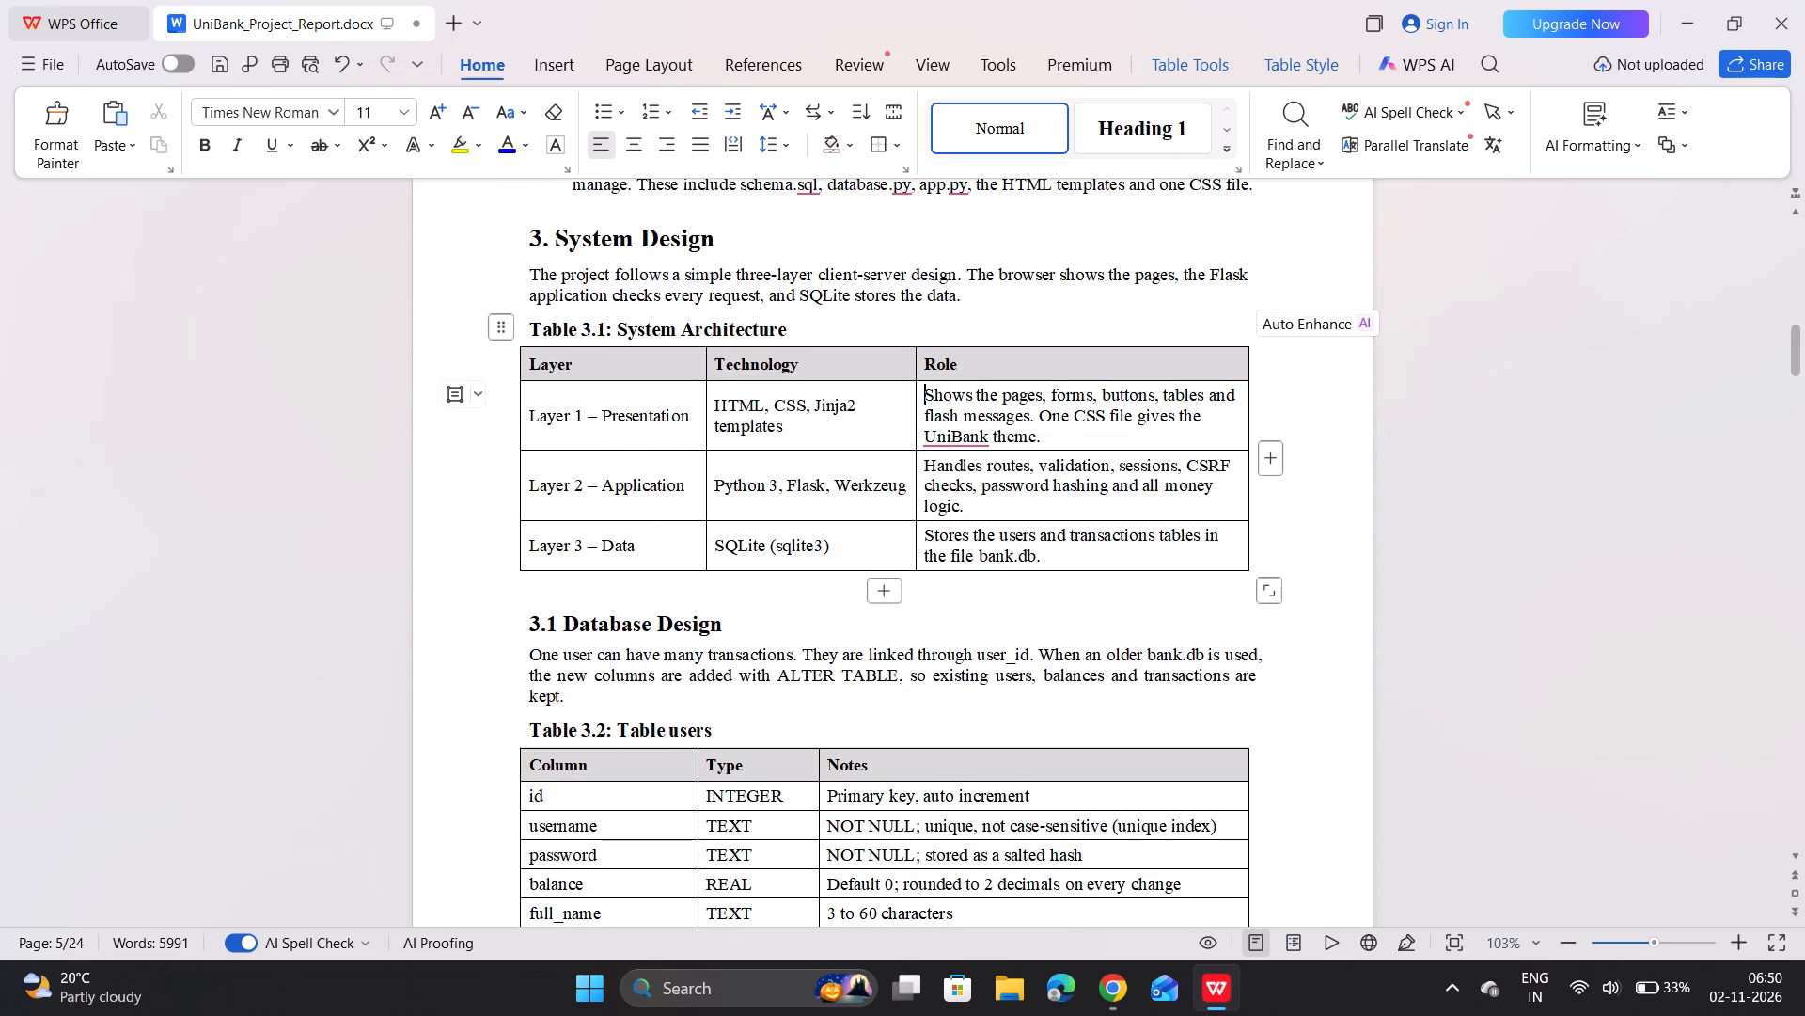
key("shift+Down")
key("shift+Down")
key("shift+Down")
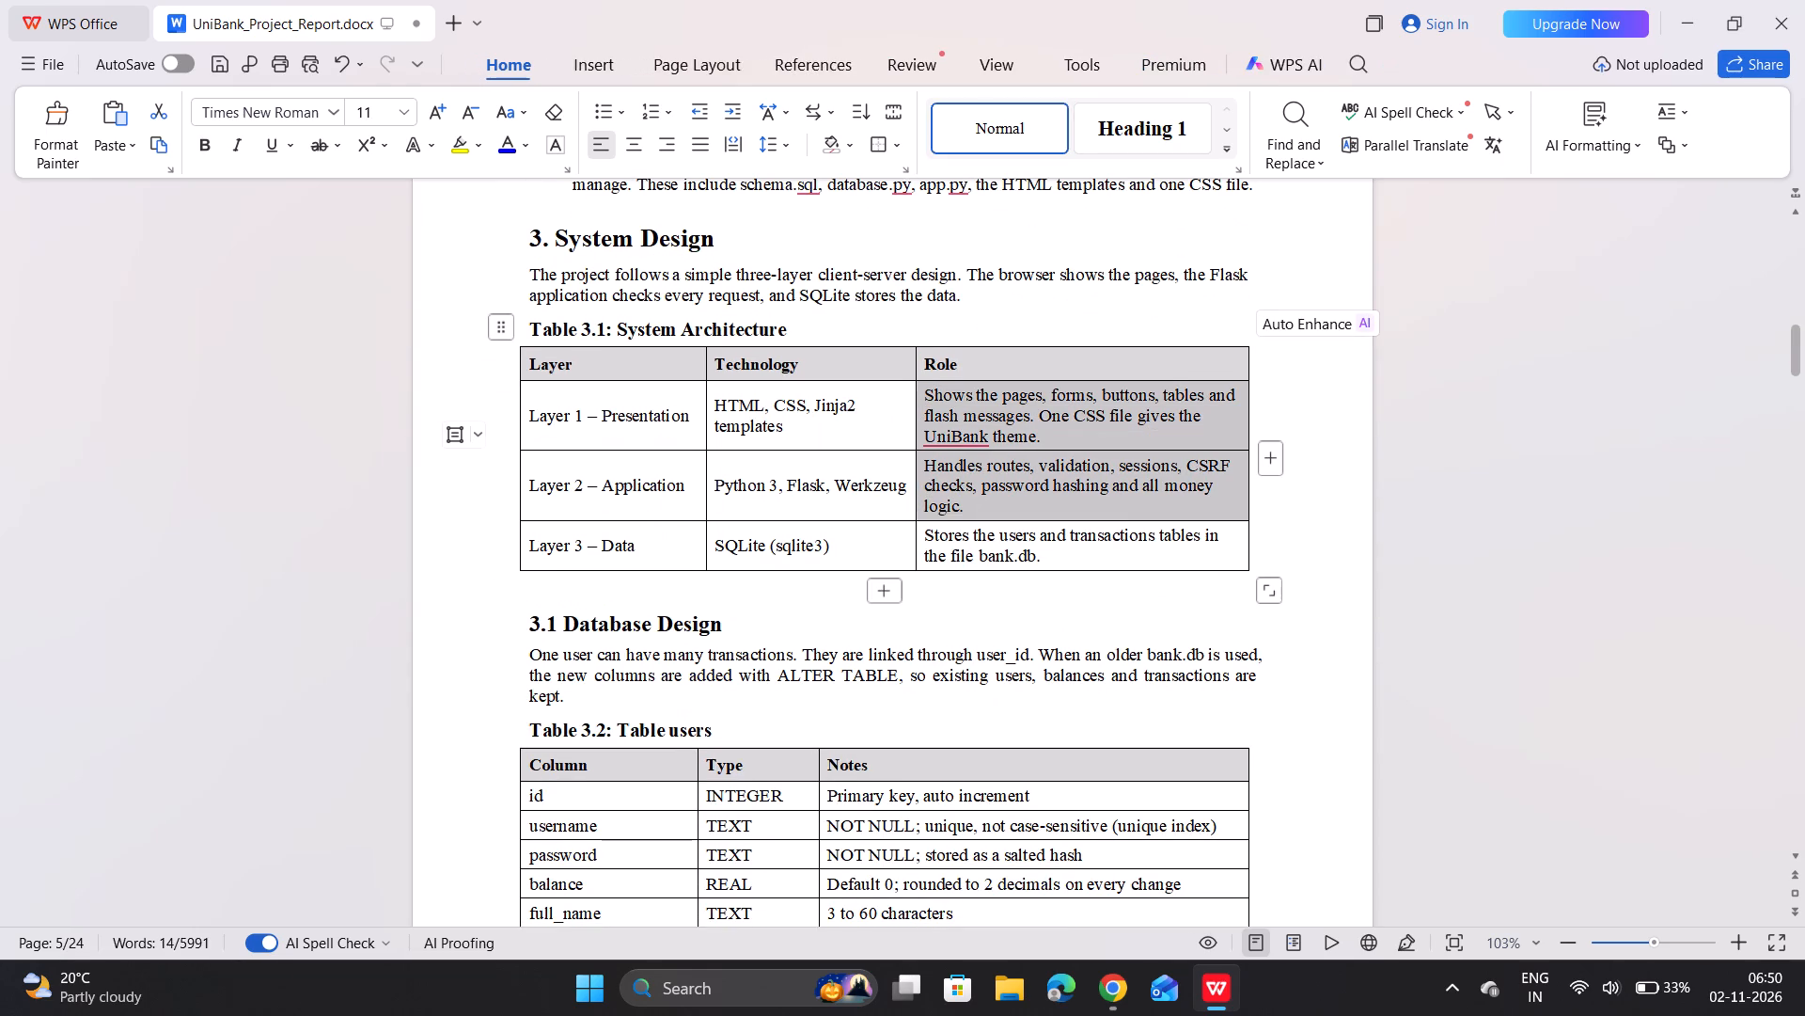
key("shift+Down")
key("ctrl+c")
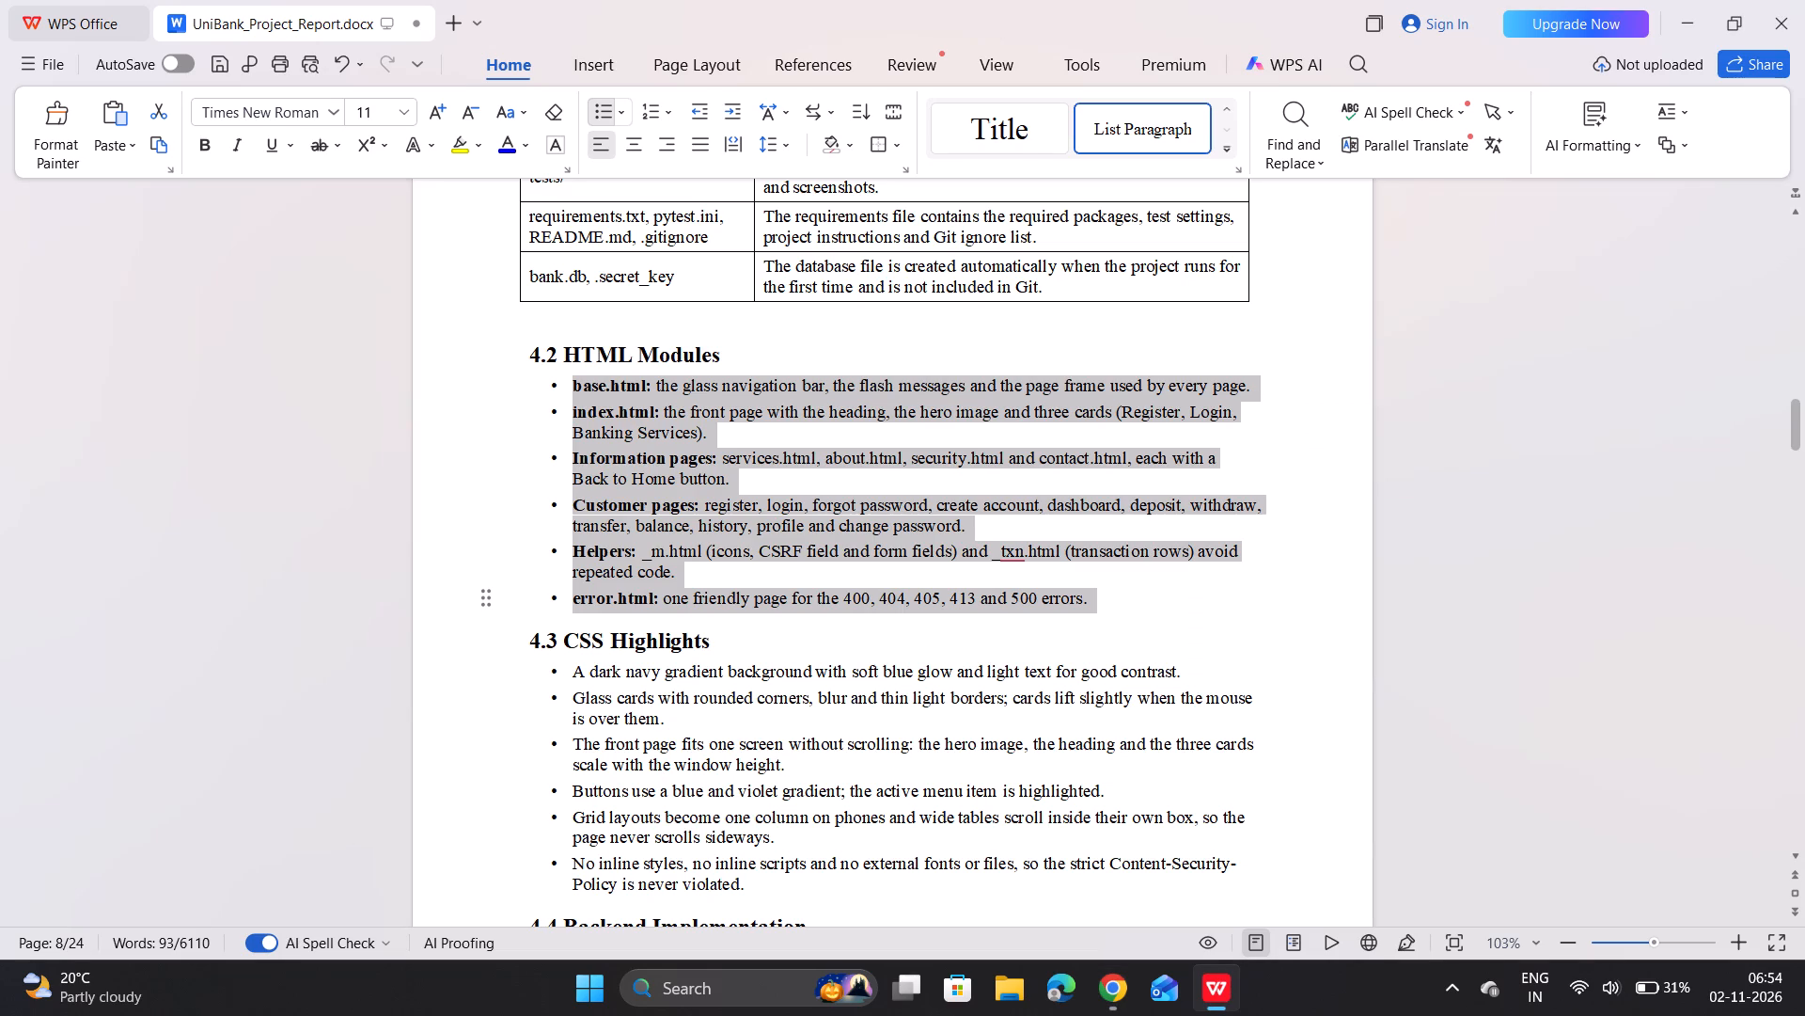
key("ctrl+v")
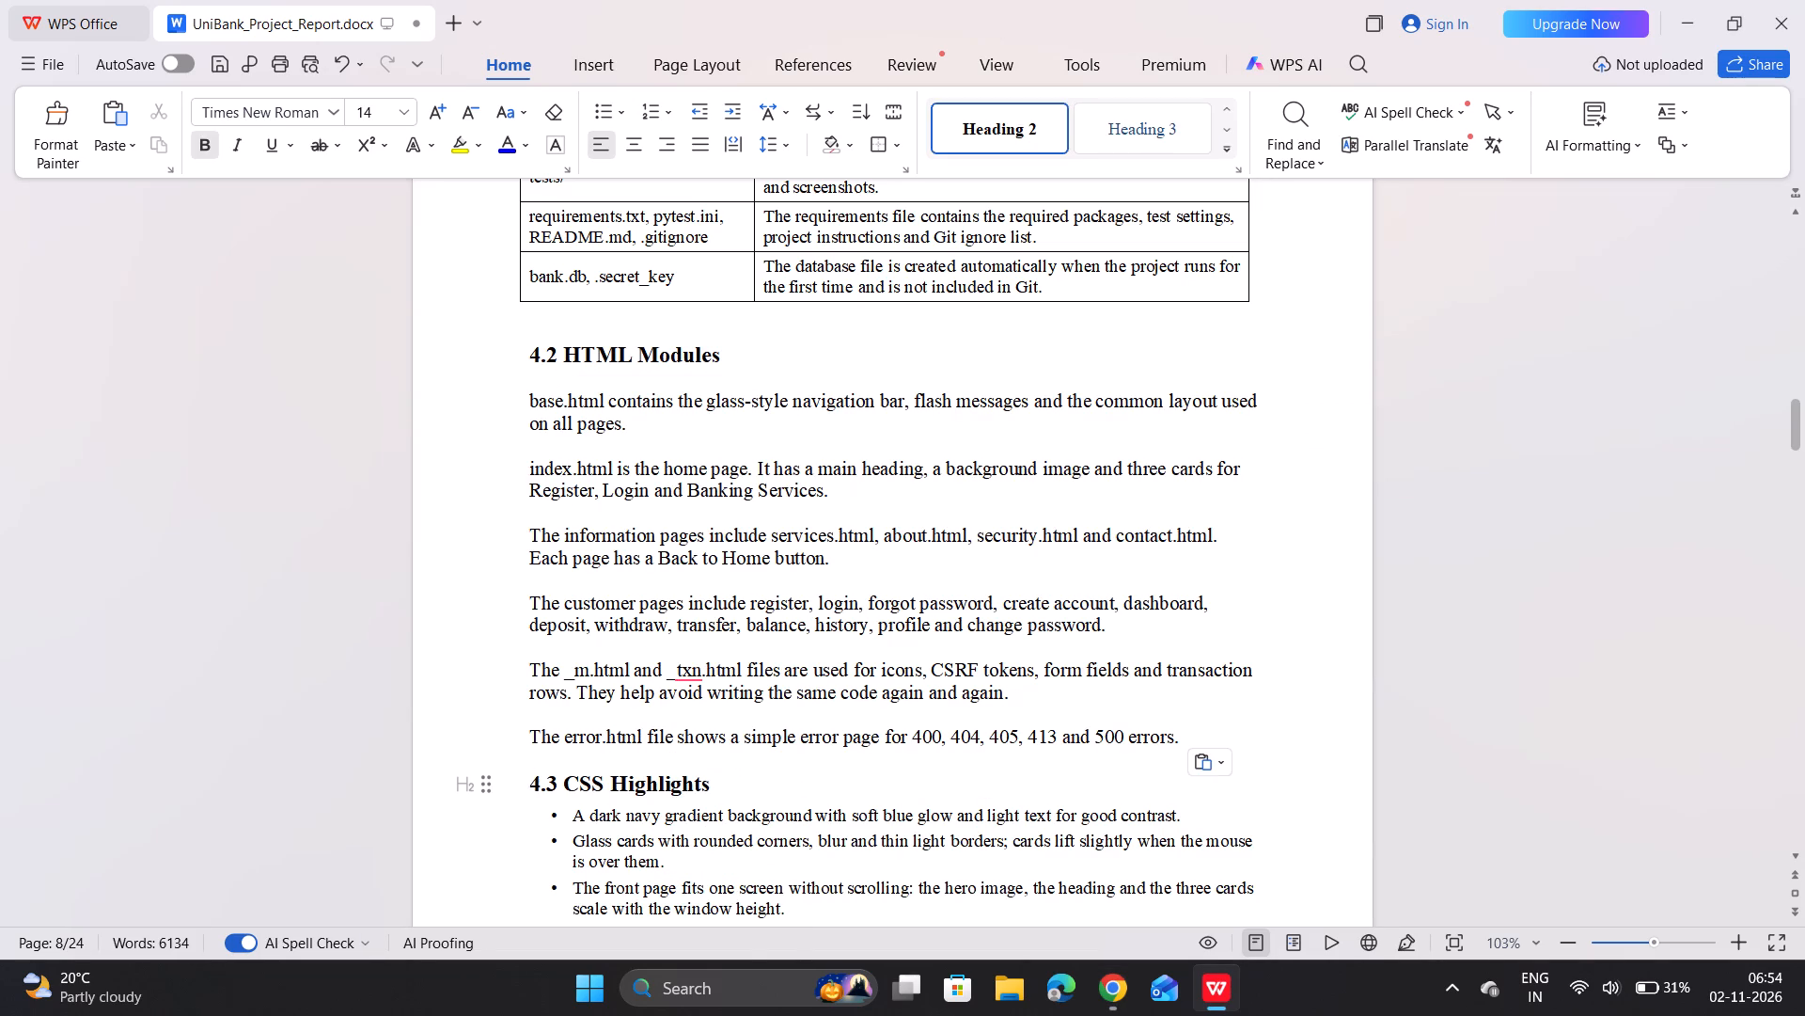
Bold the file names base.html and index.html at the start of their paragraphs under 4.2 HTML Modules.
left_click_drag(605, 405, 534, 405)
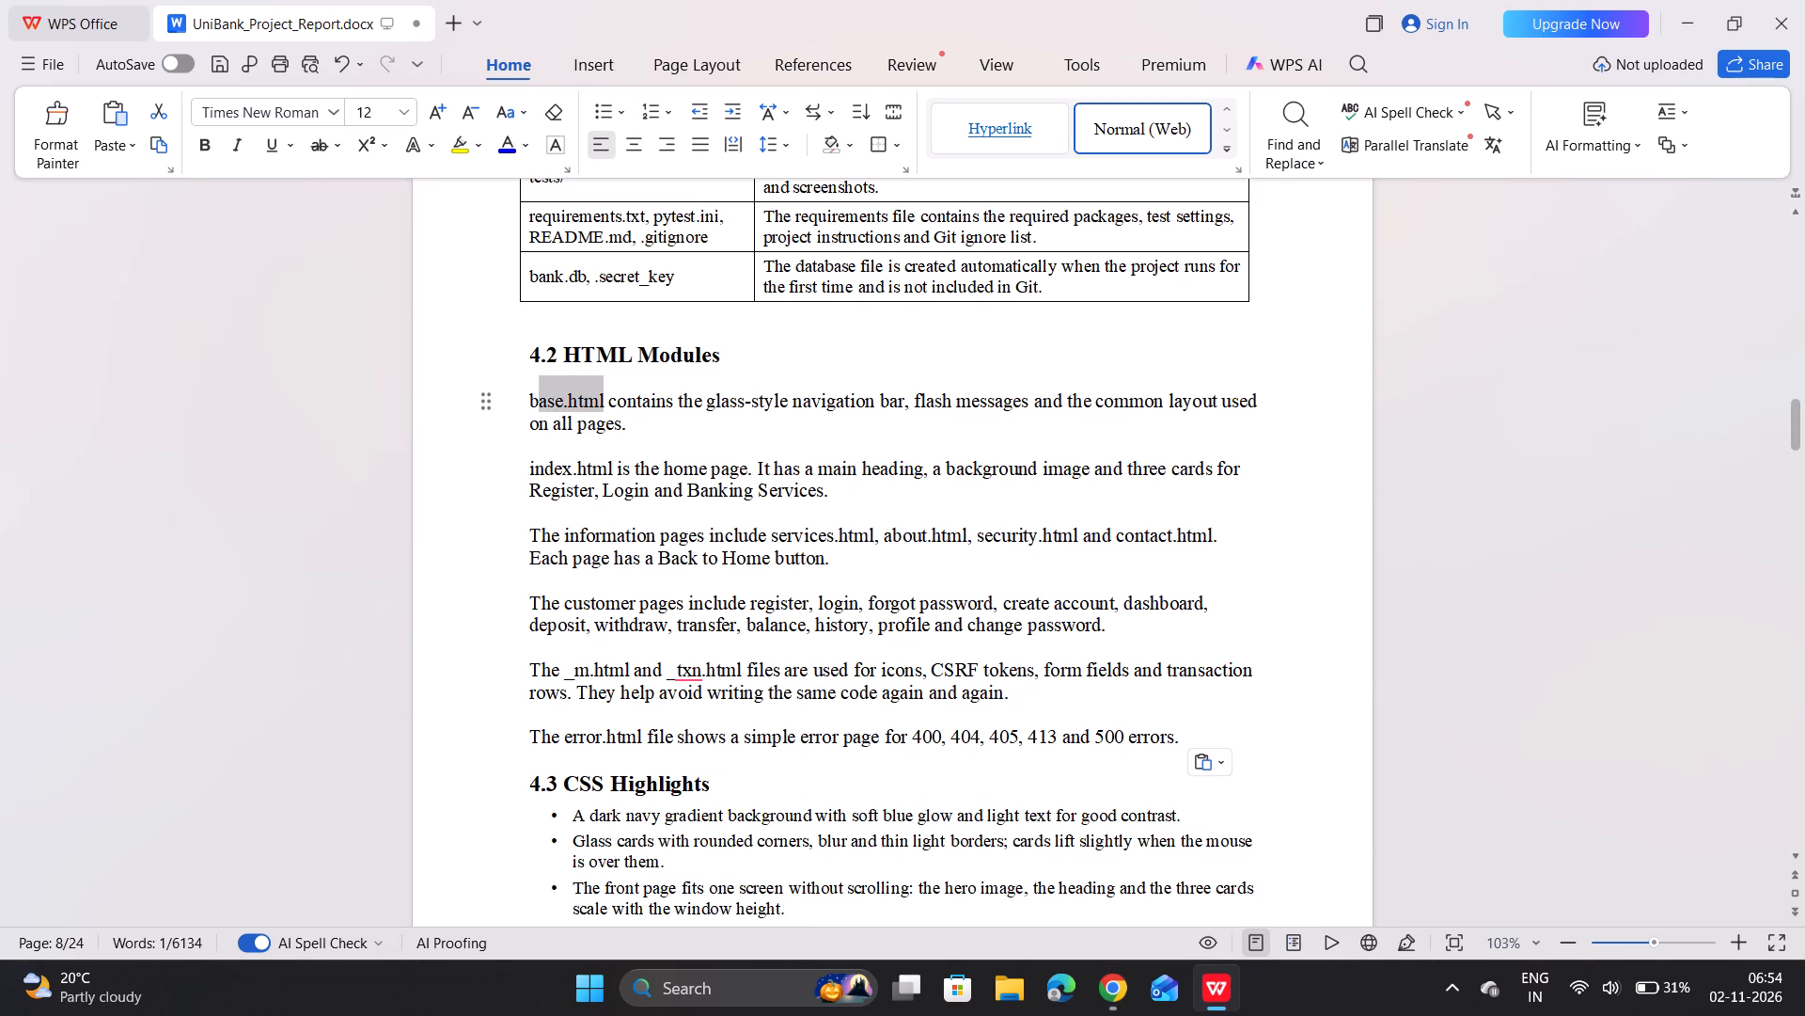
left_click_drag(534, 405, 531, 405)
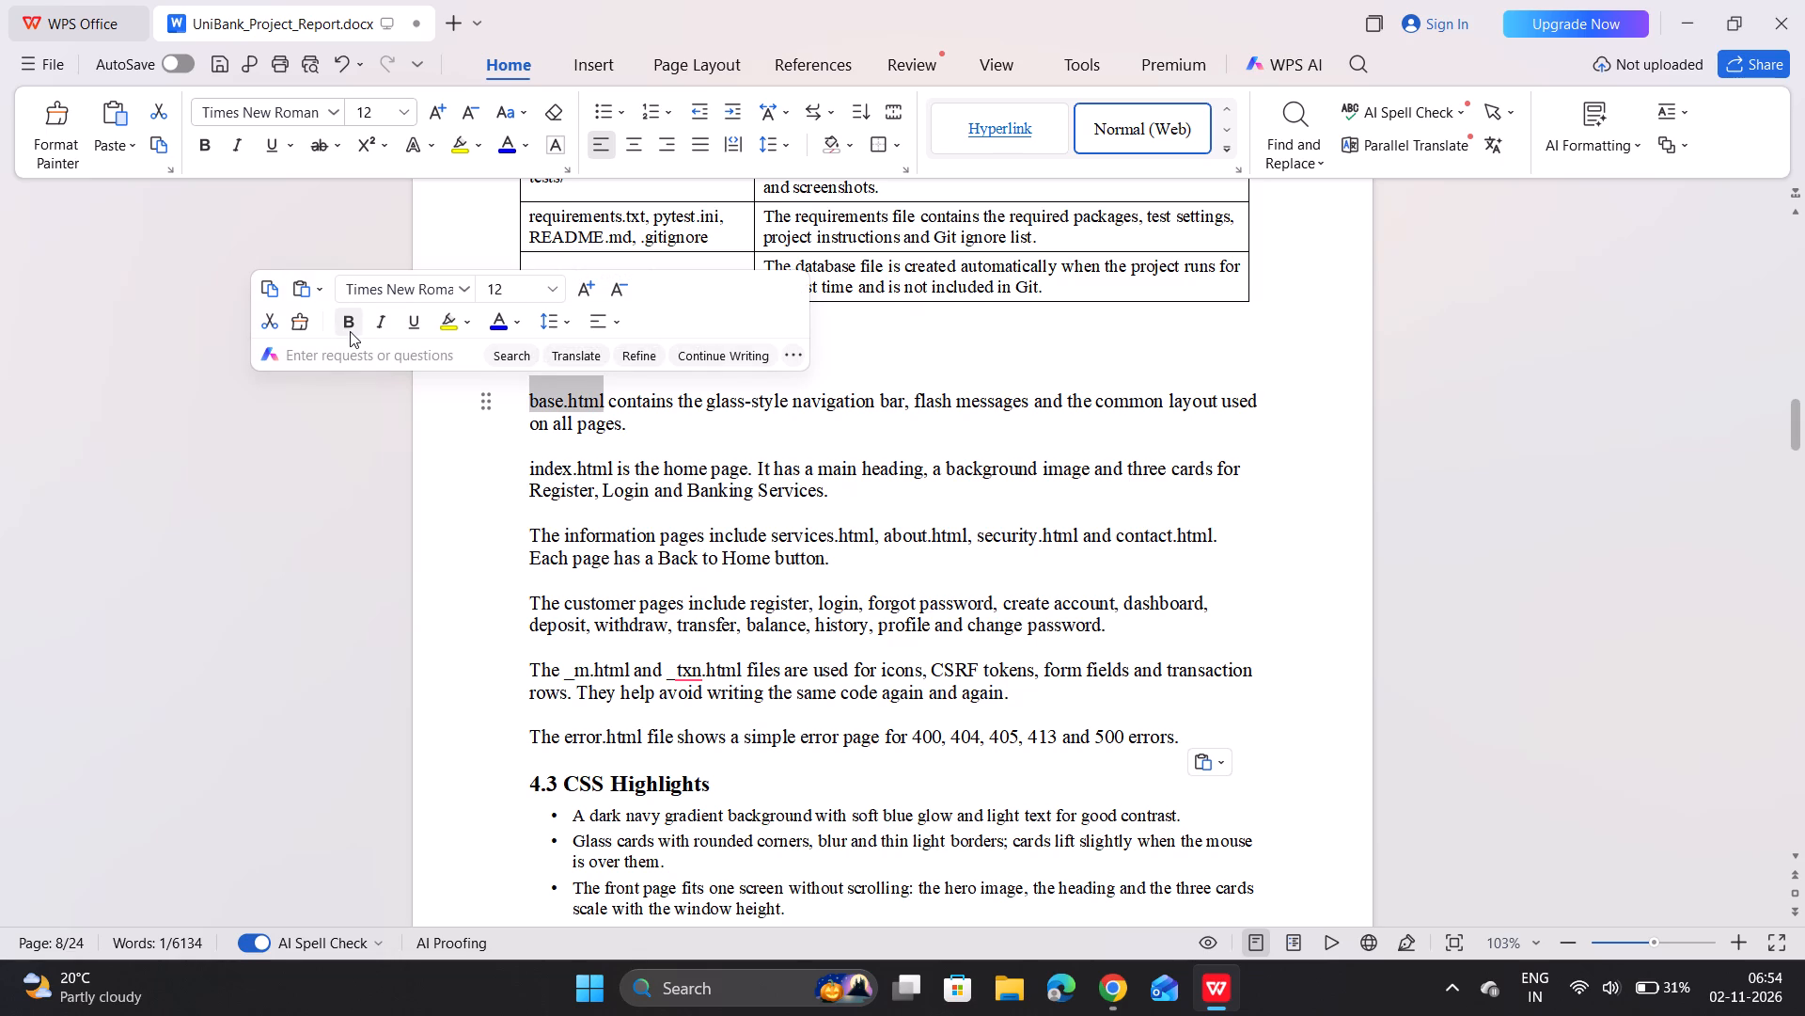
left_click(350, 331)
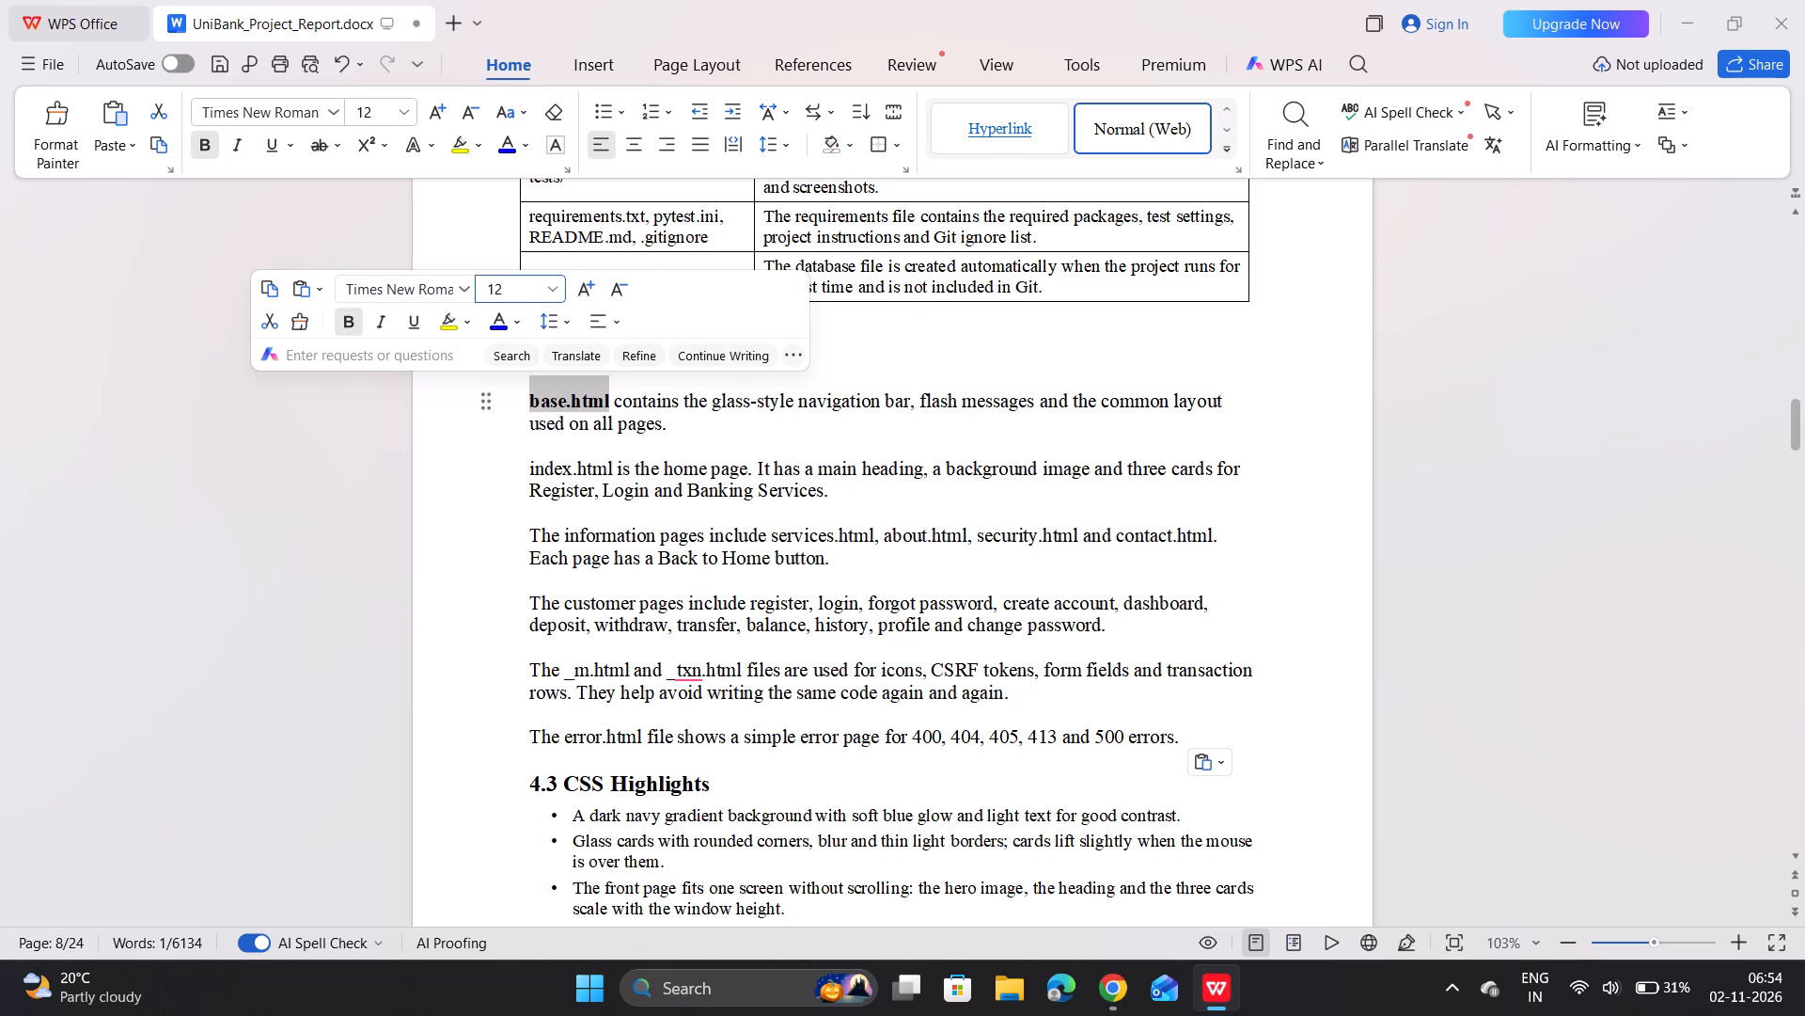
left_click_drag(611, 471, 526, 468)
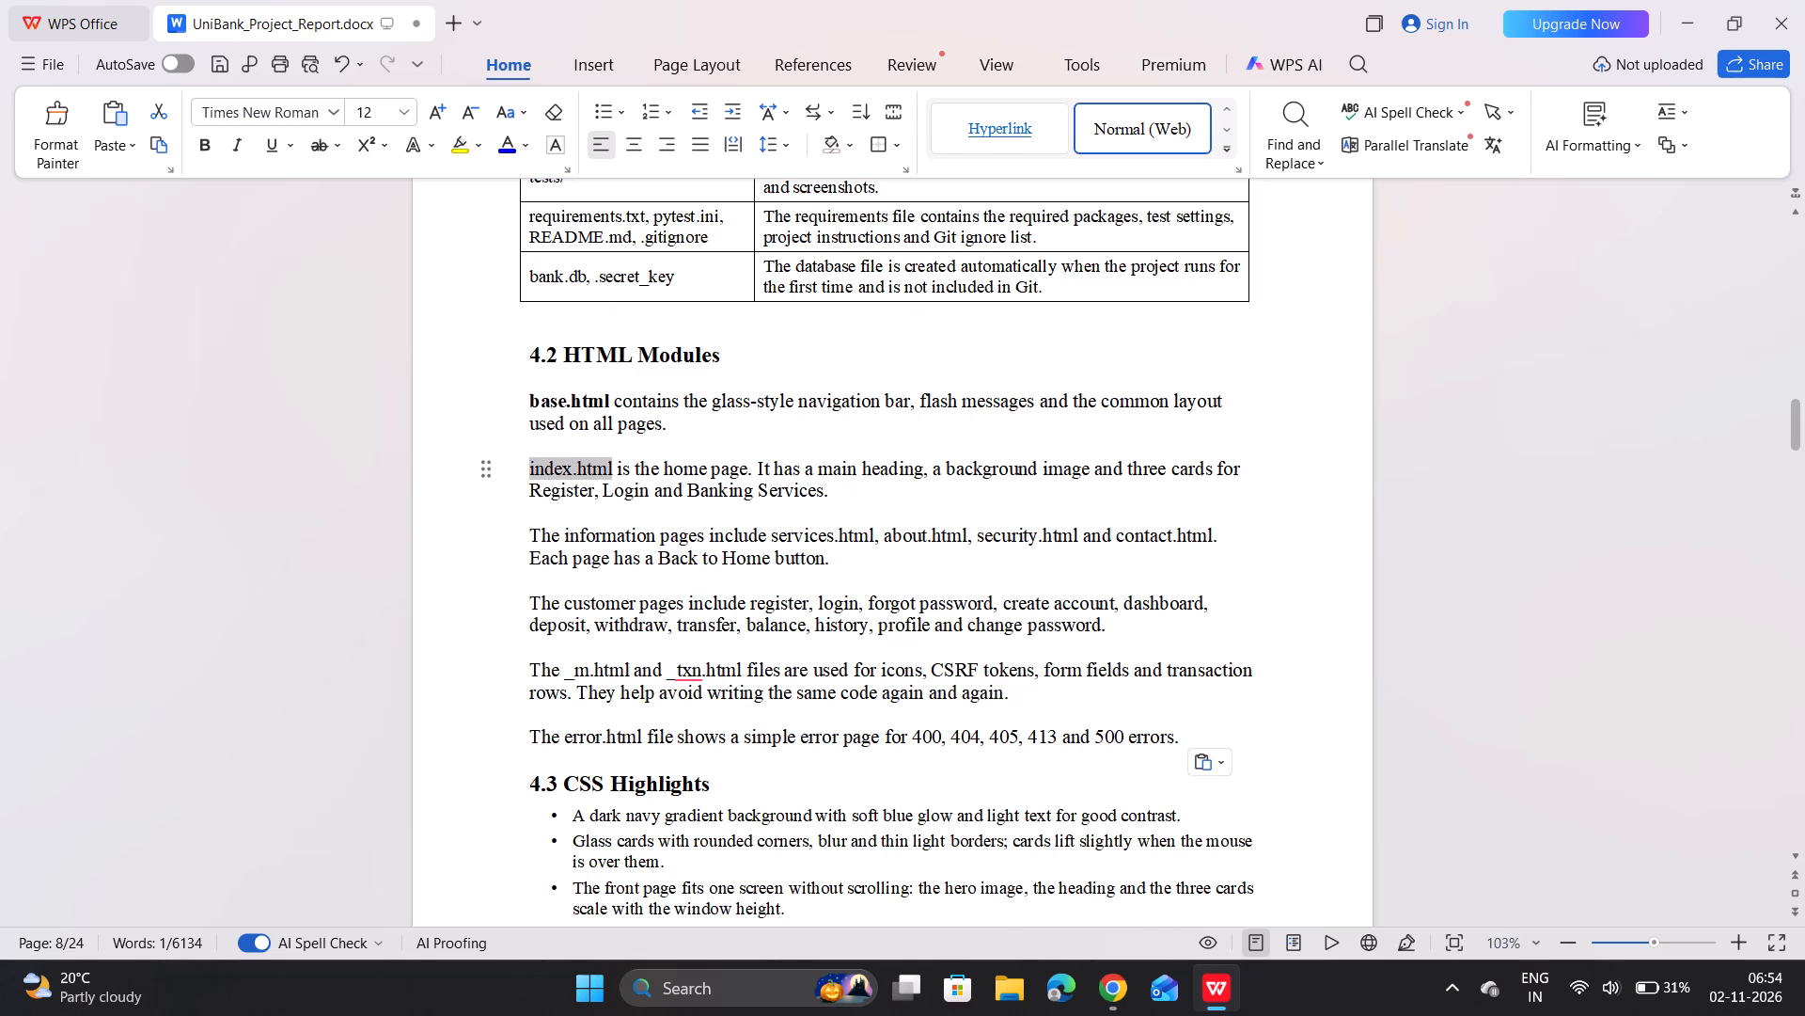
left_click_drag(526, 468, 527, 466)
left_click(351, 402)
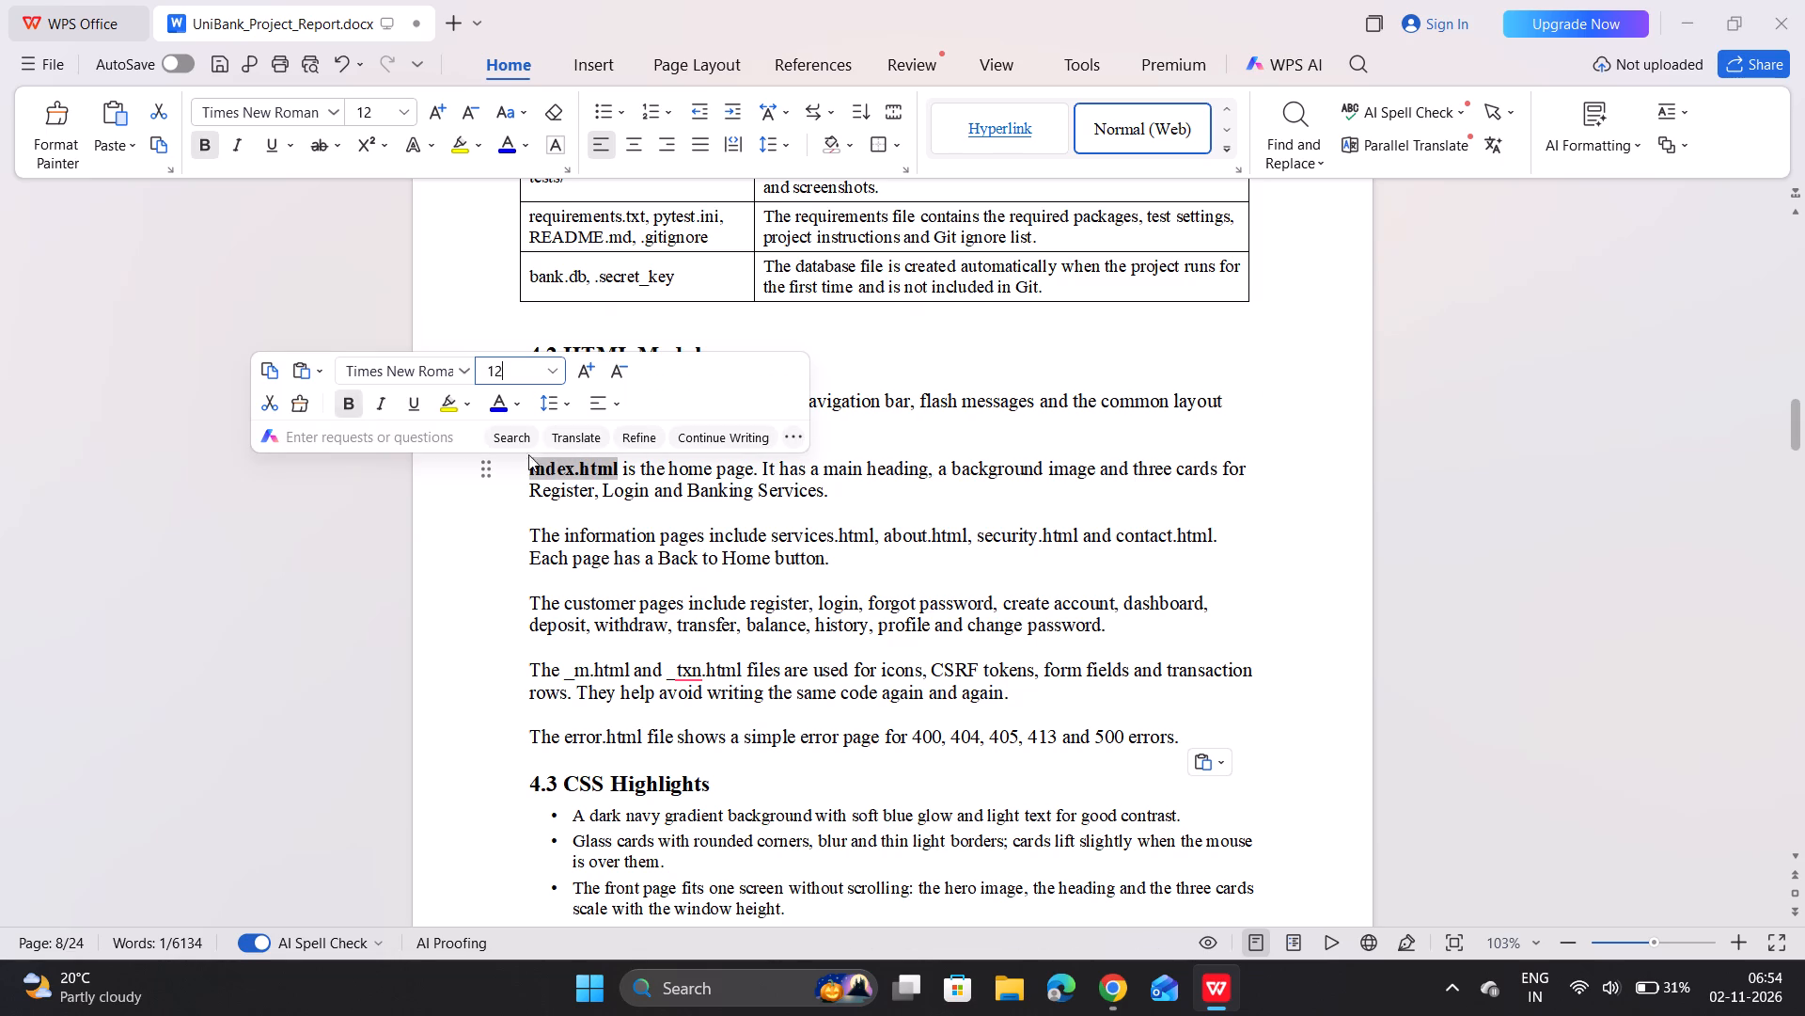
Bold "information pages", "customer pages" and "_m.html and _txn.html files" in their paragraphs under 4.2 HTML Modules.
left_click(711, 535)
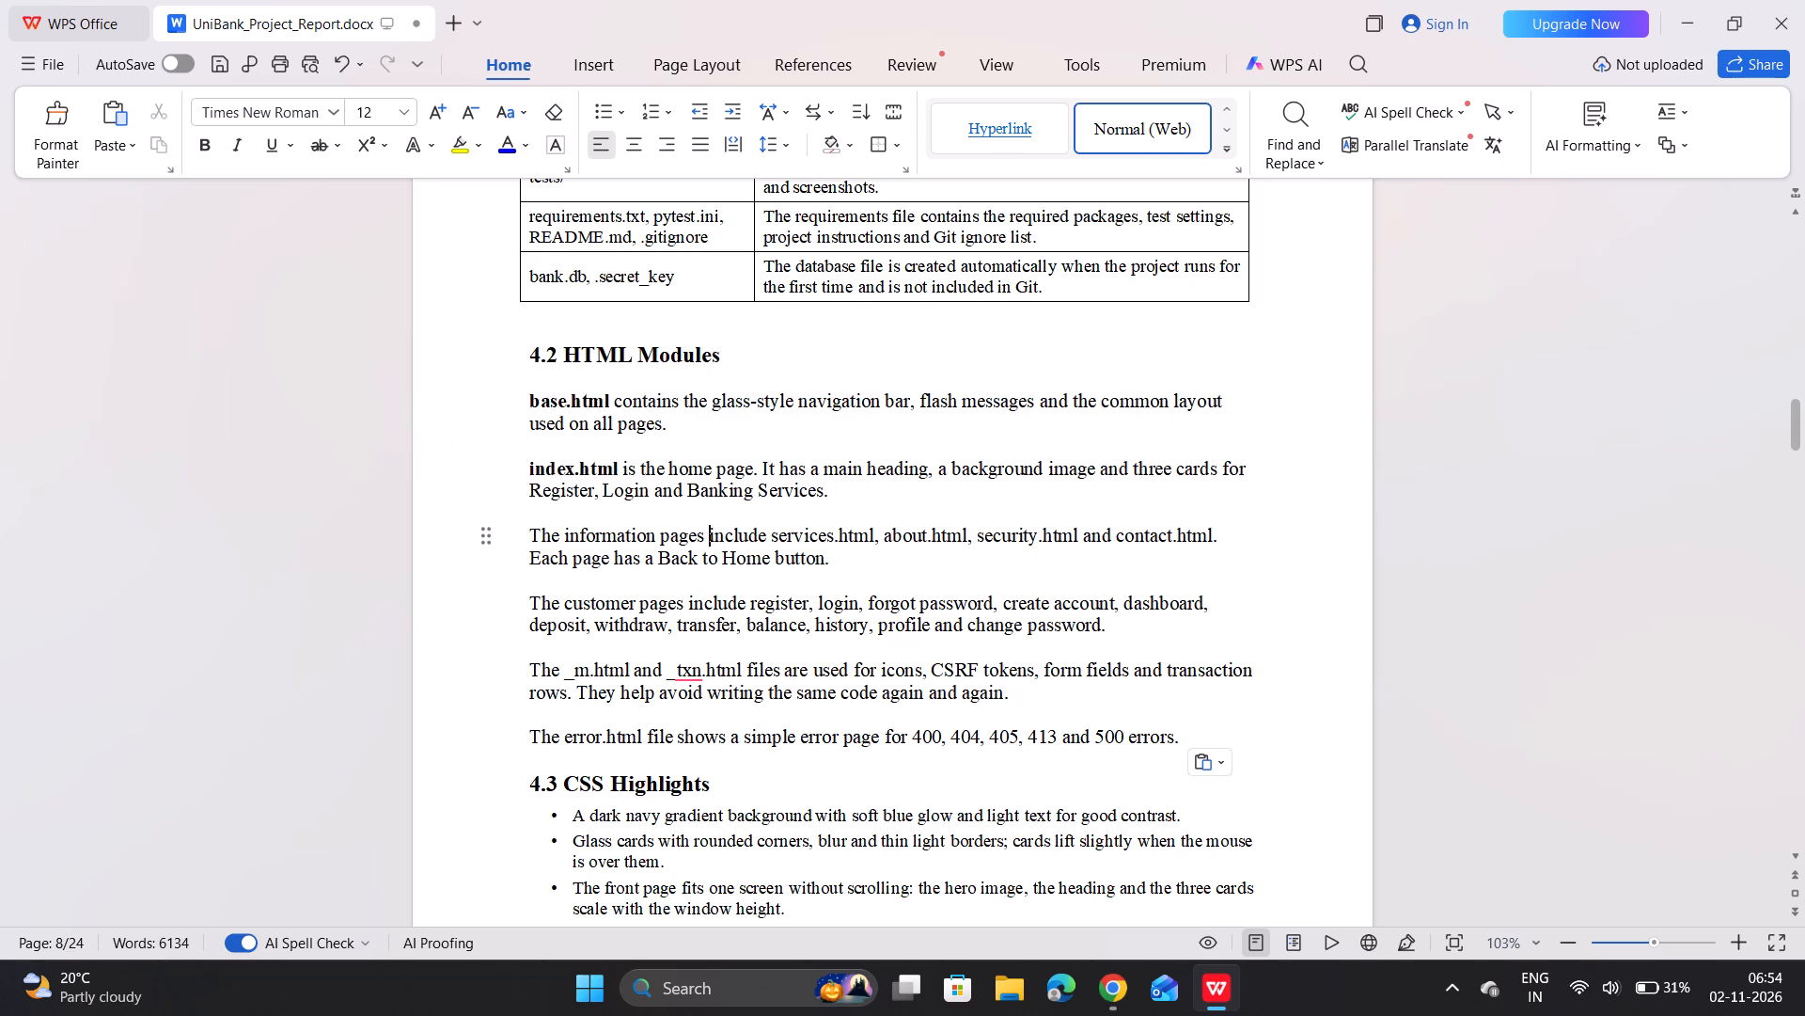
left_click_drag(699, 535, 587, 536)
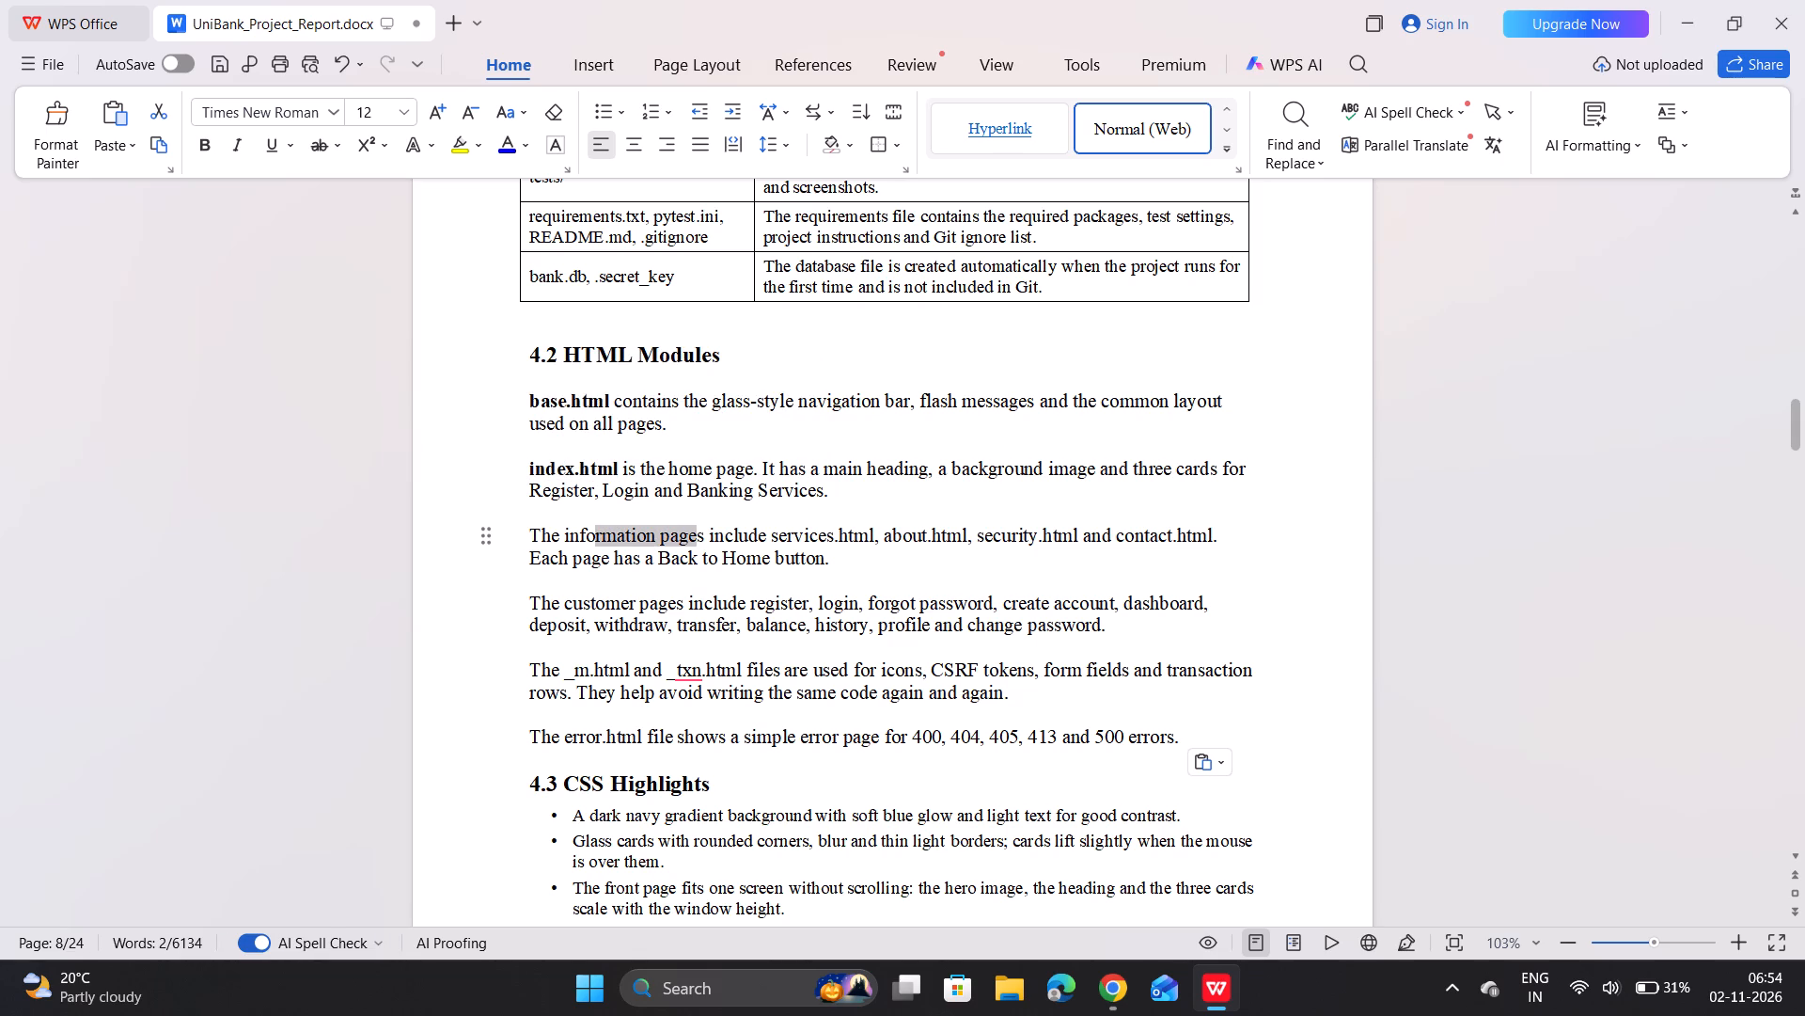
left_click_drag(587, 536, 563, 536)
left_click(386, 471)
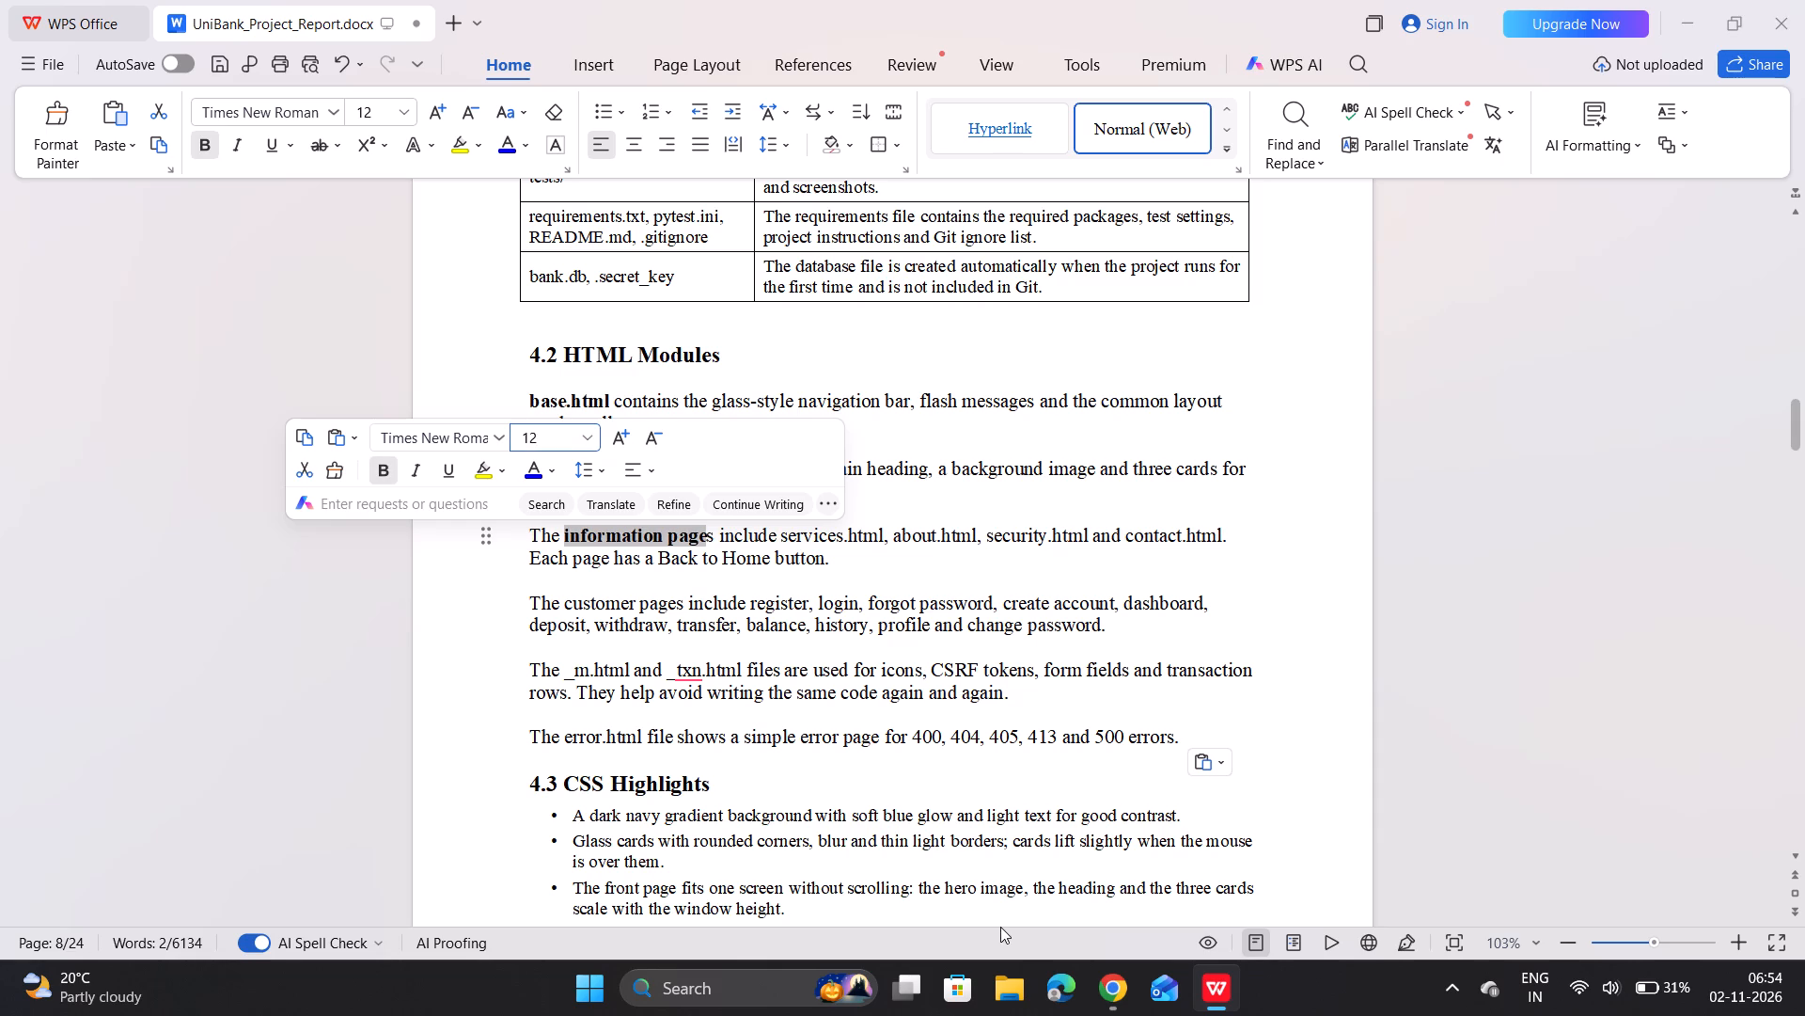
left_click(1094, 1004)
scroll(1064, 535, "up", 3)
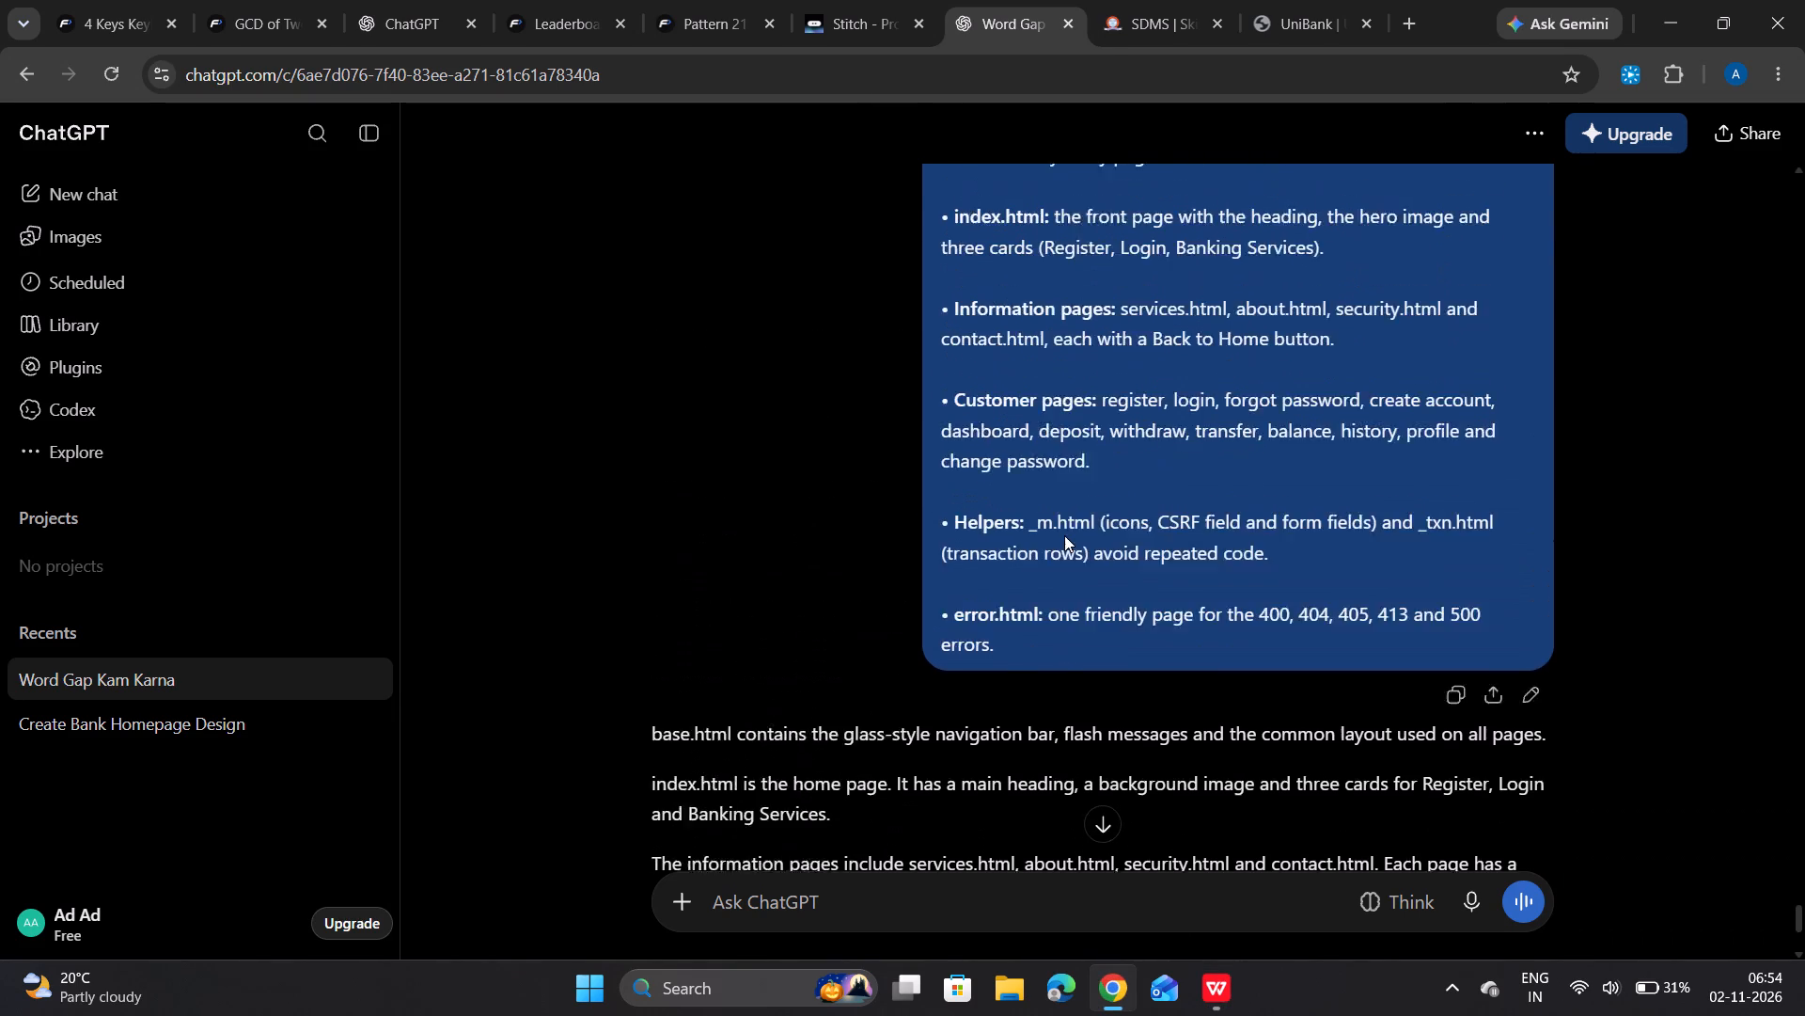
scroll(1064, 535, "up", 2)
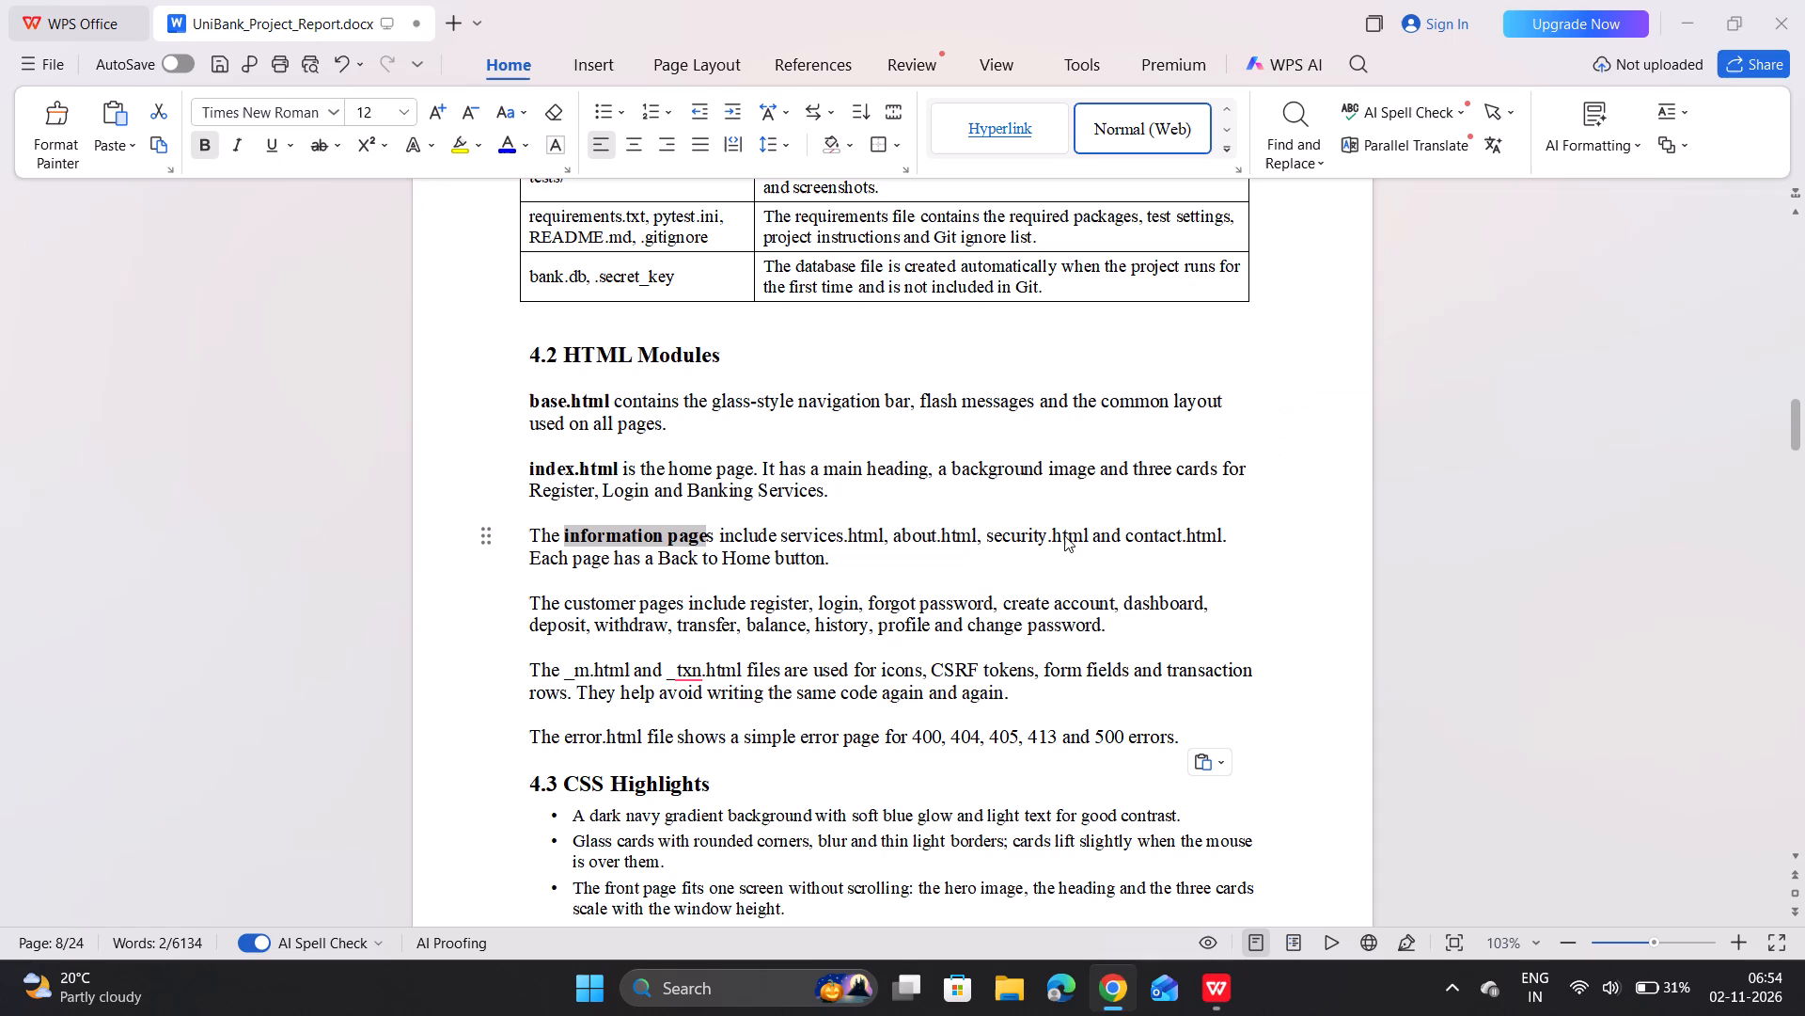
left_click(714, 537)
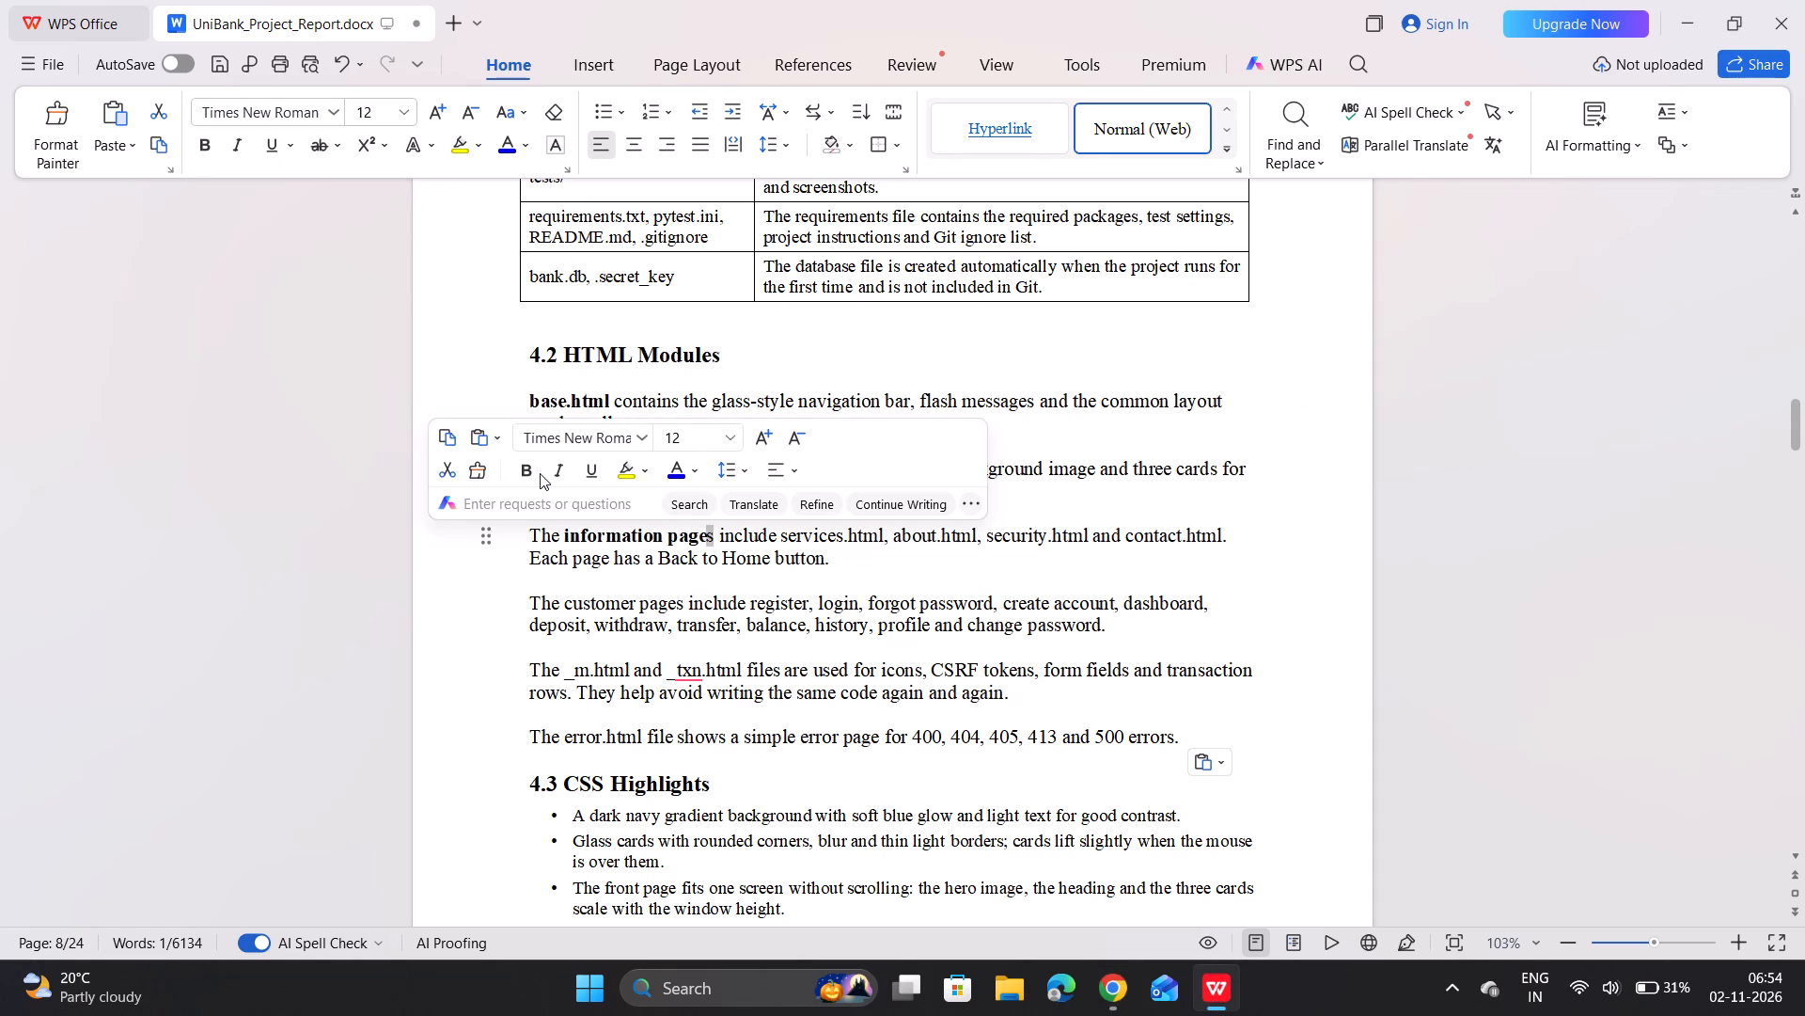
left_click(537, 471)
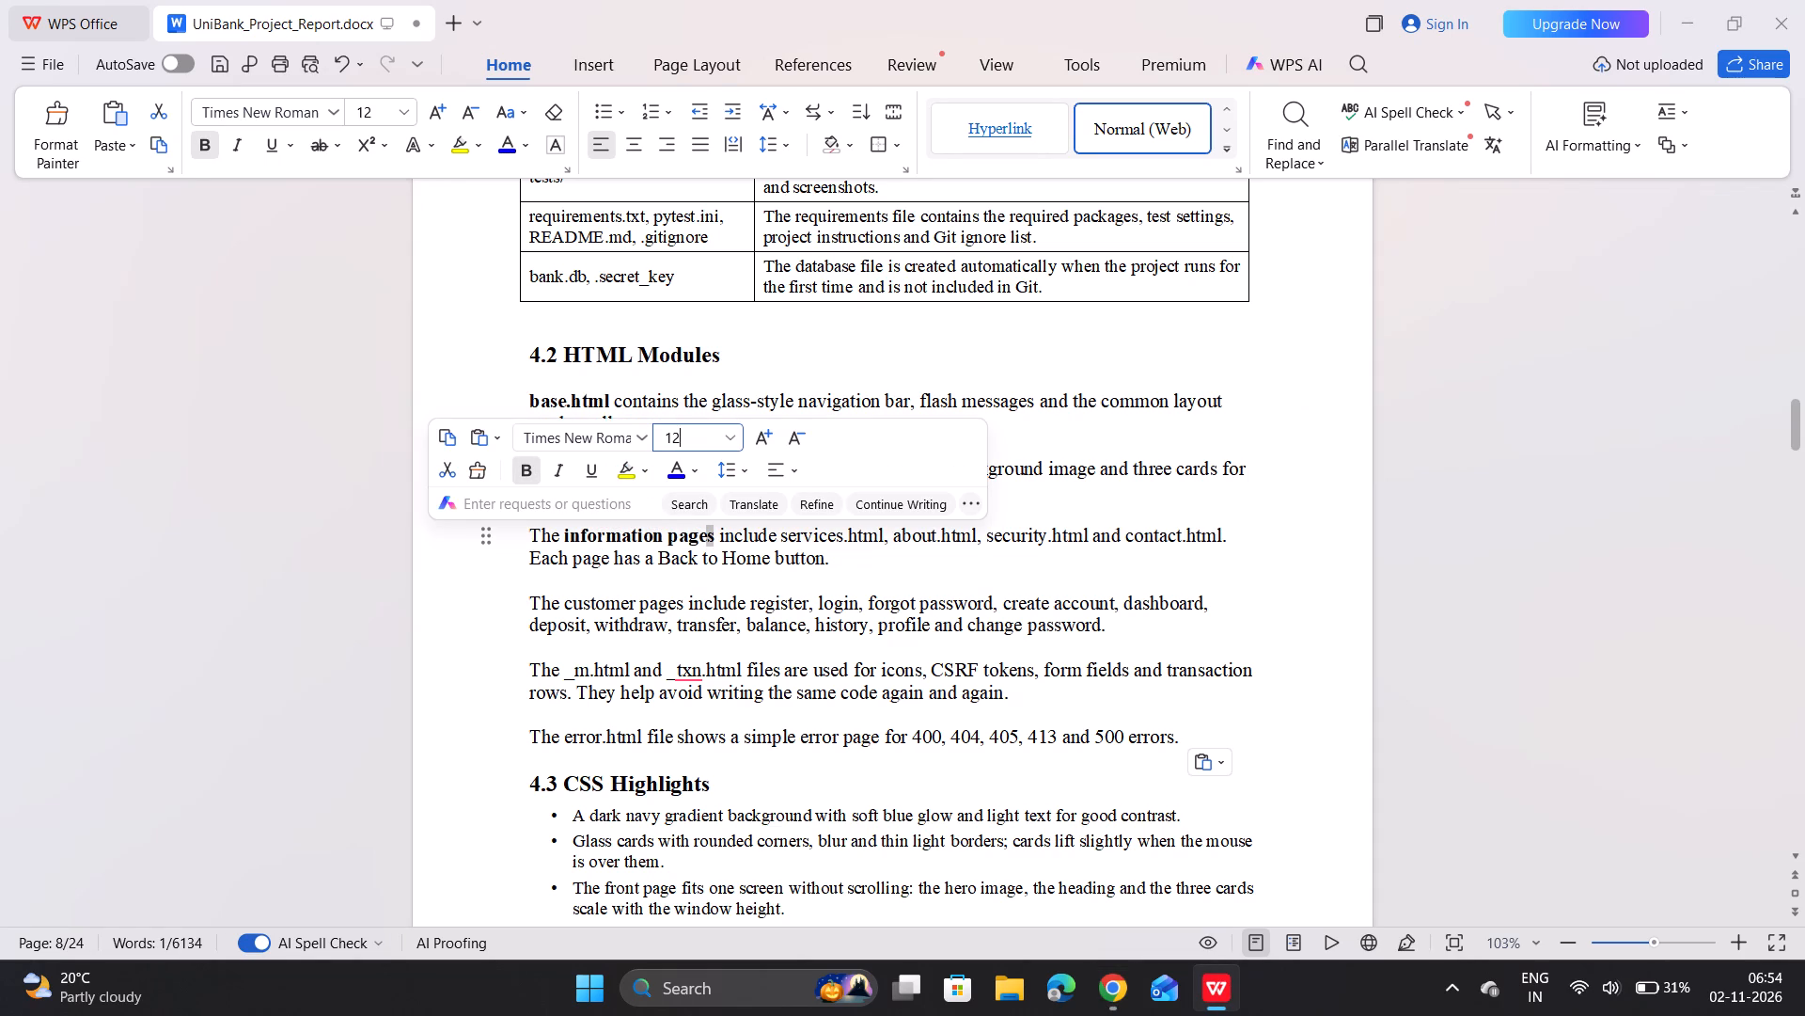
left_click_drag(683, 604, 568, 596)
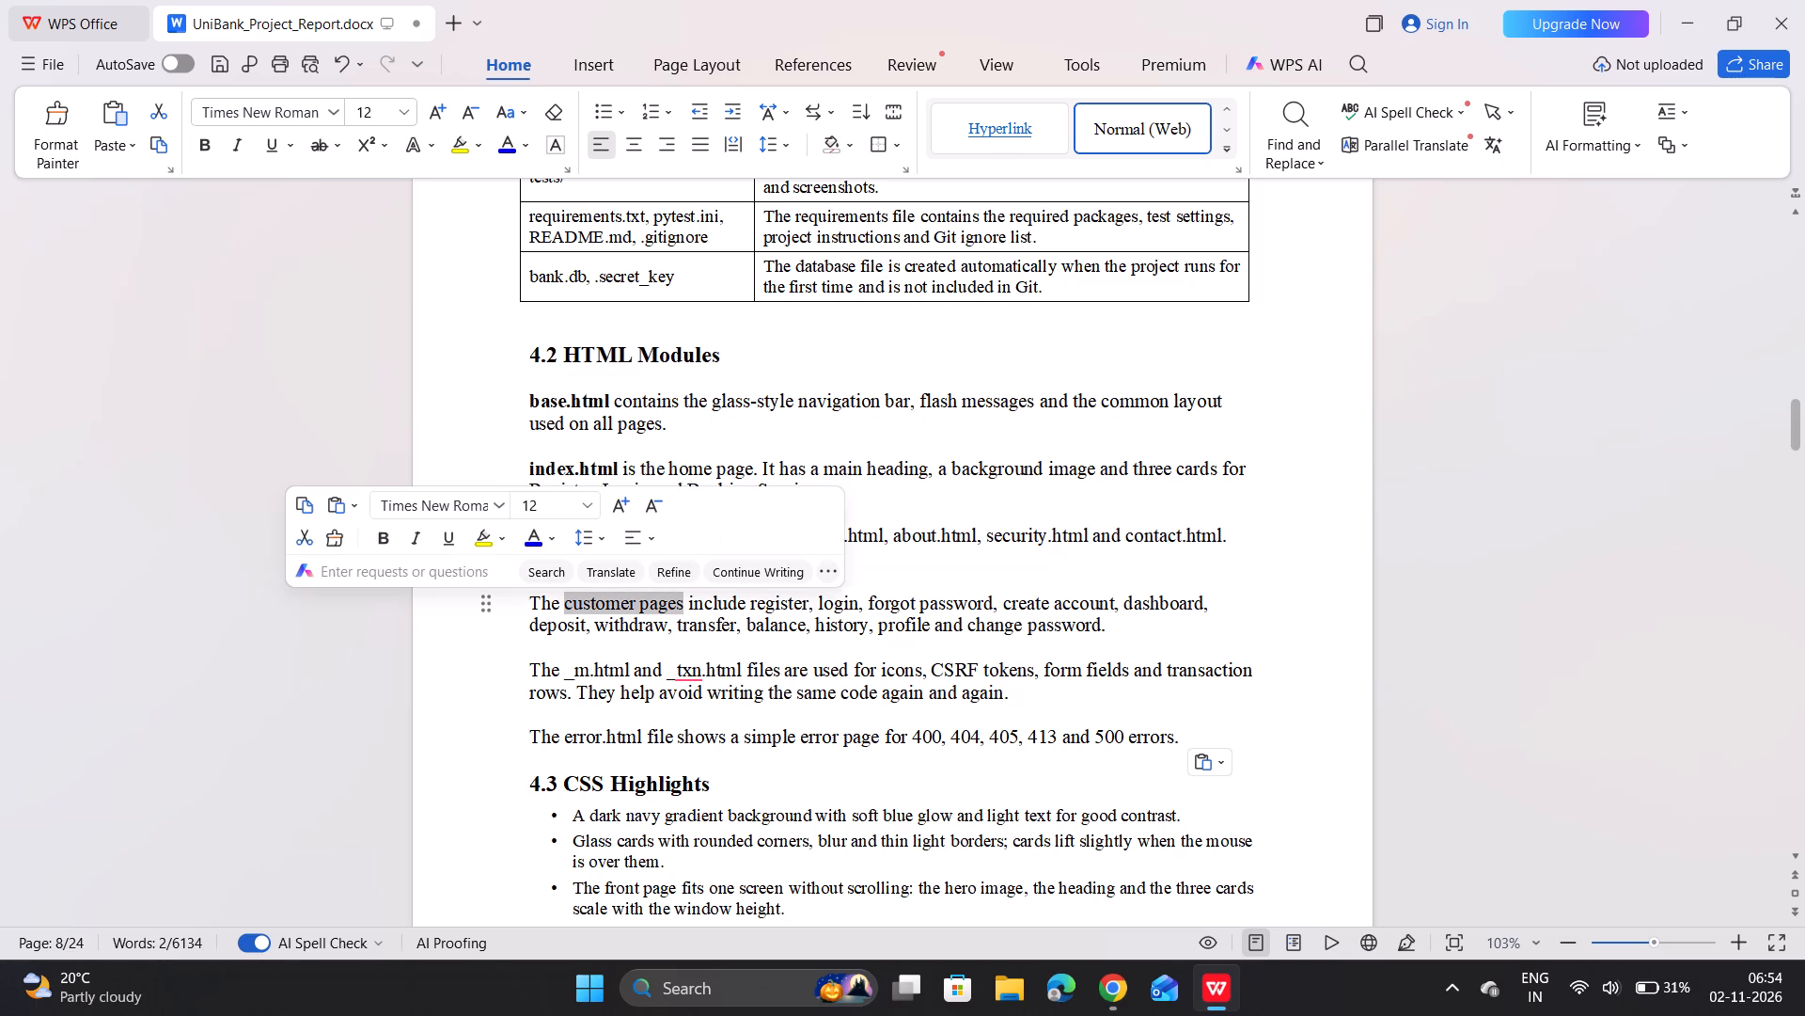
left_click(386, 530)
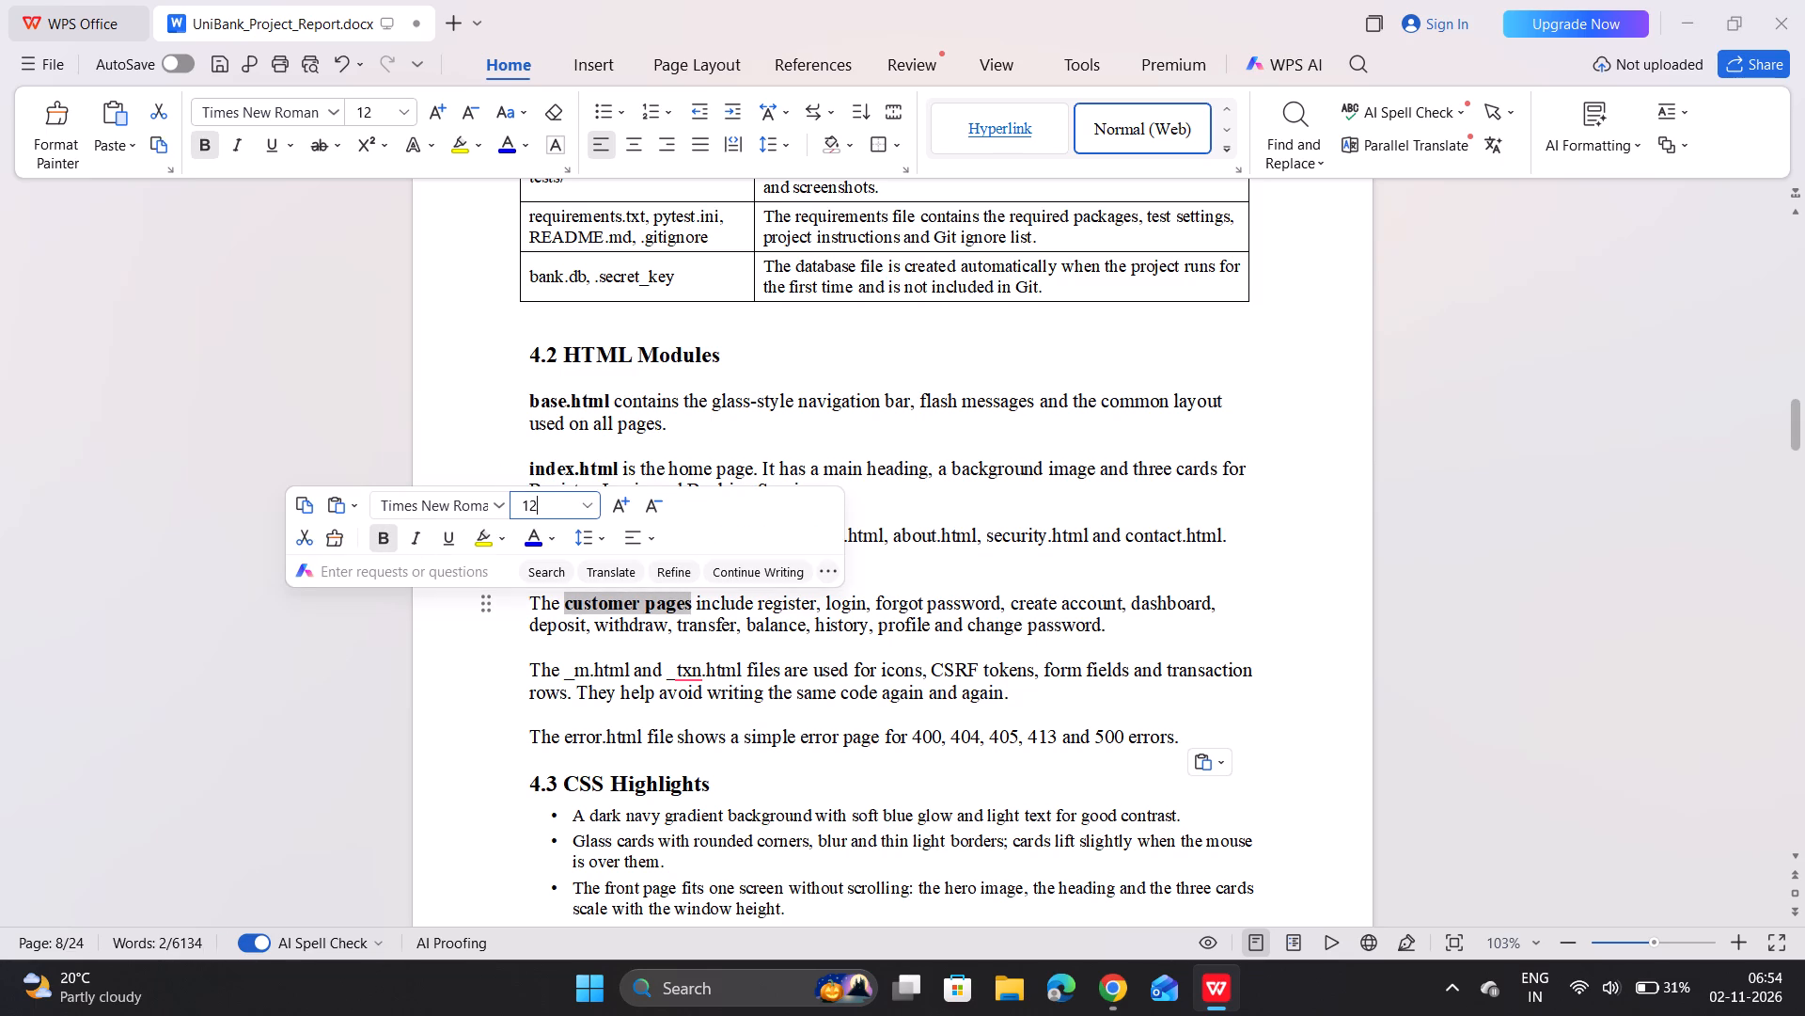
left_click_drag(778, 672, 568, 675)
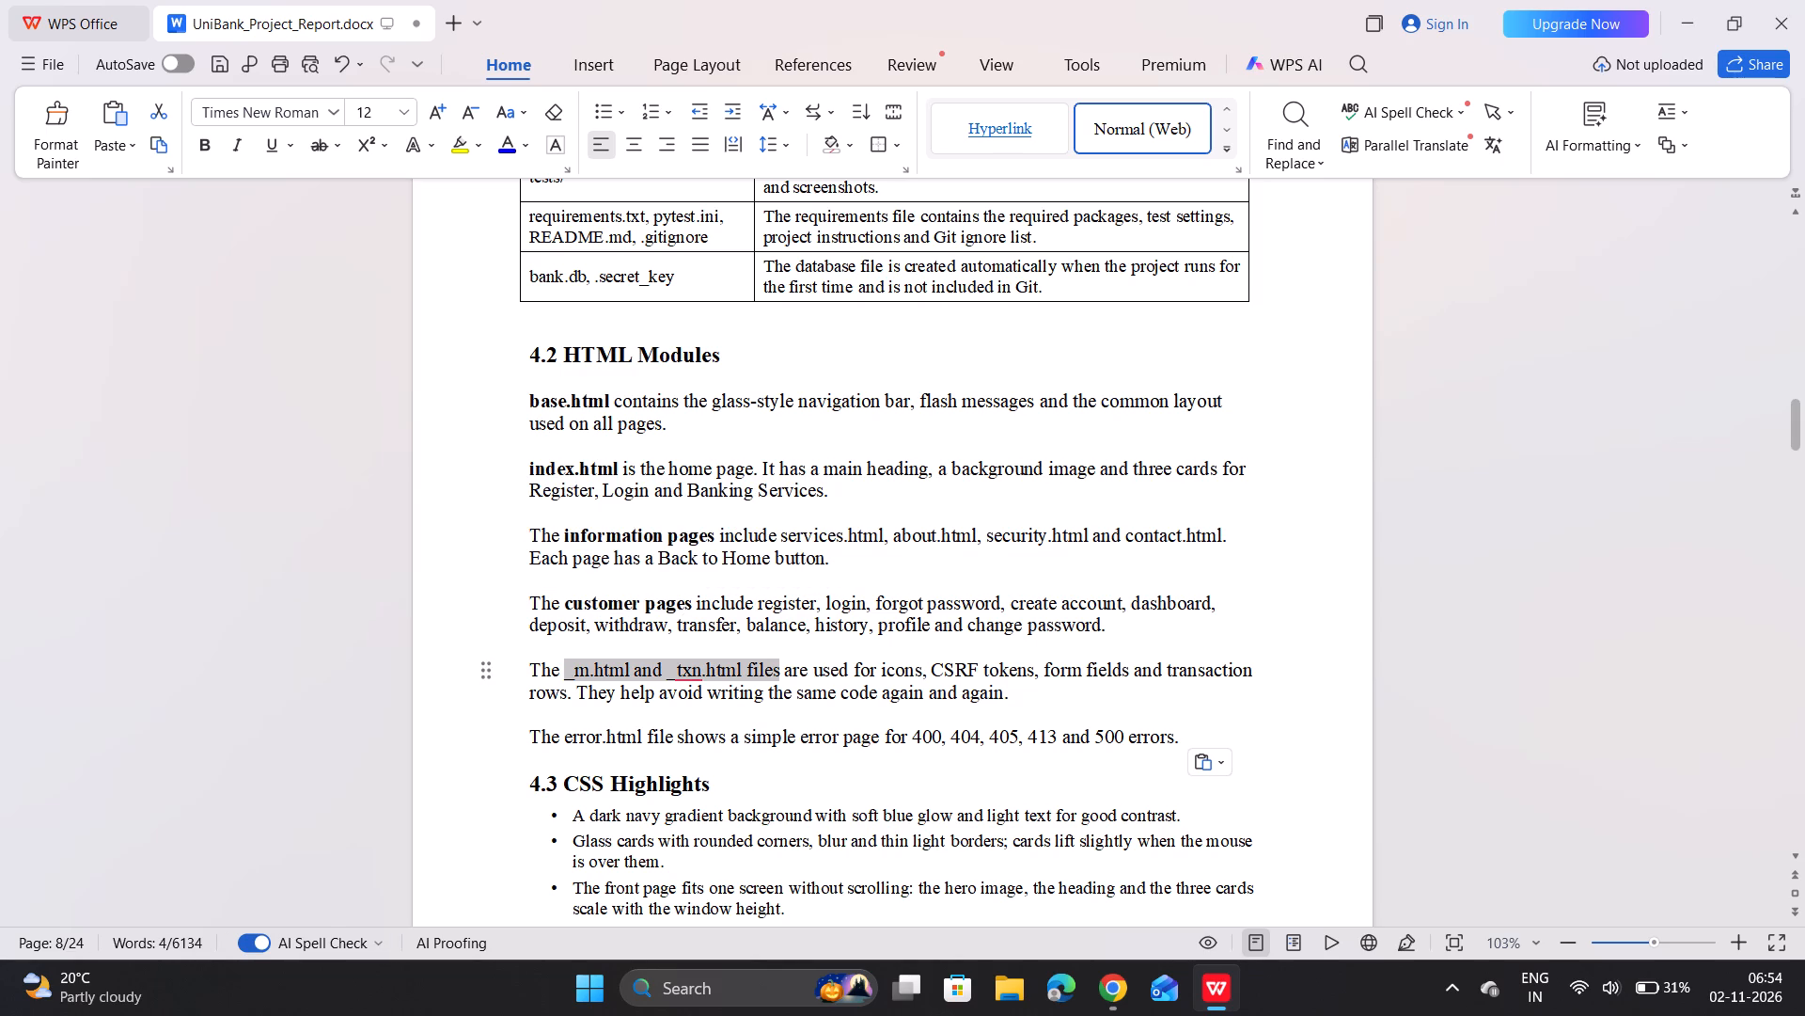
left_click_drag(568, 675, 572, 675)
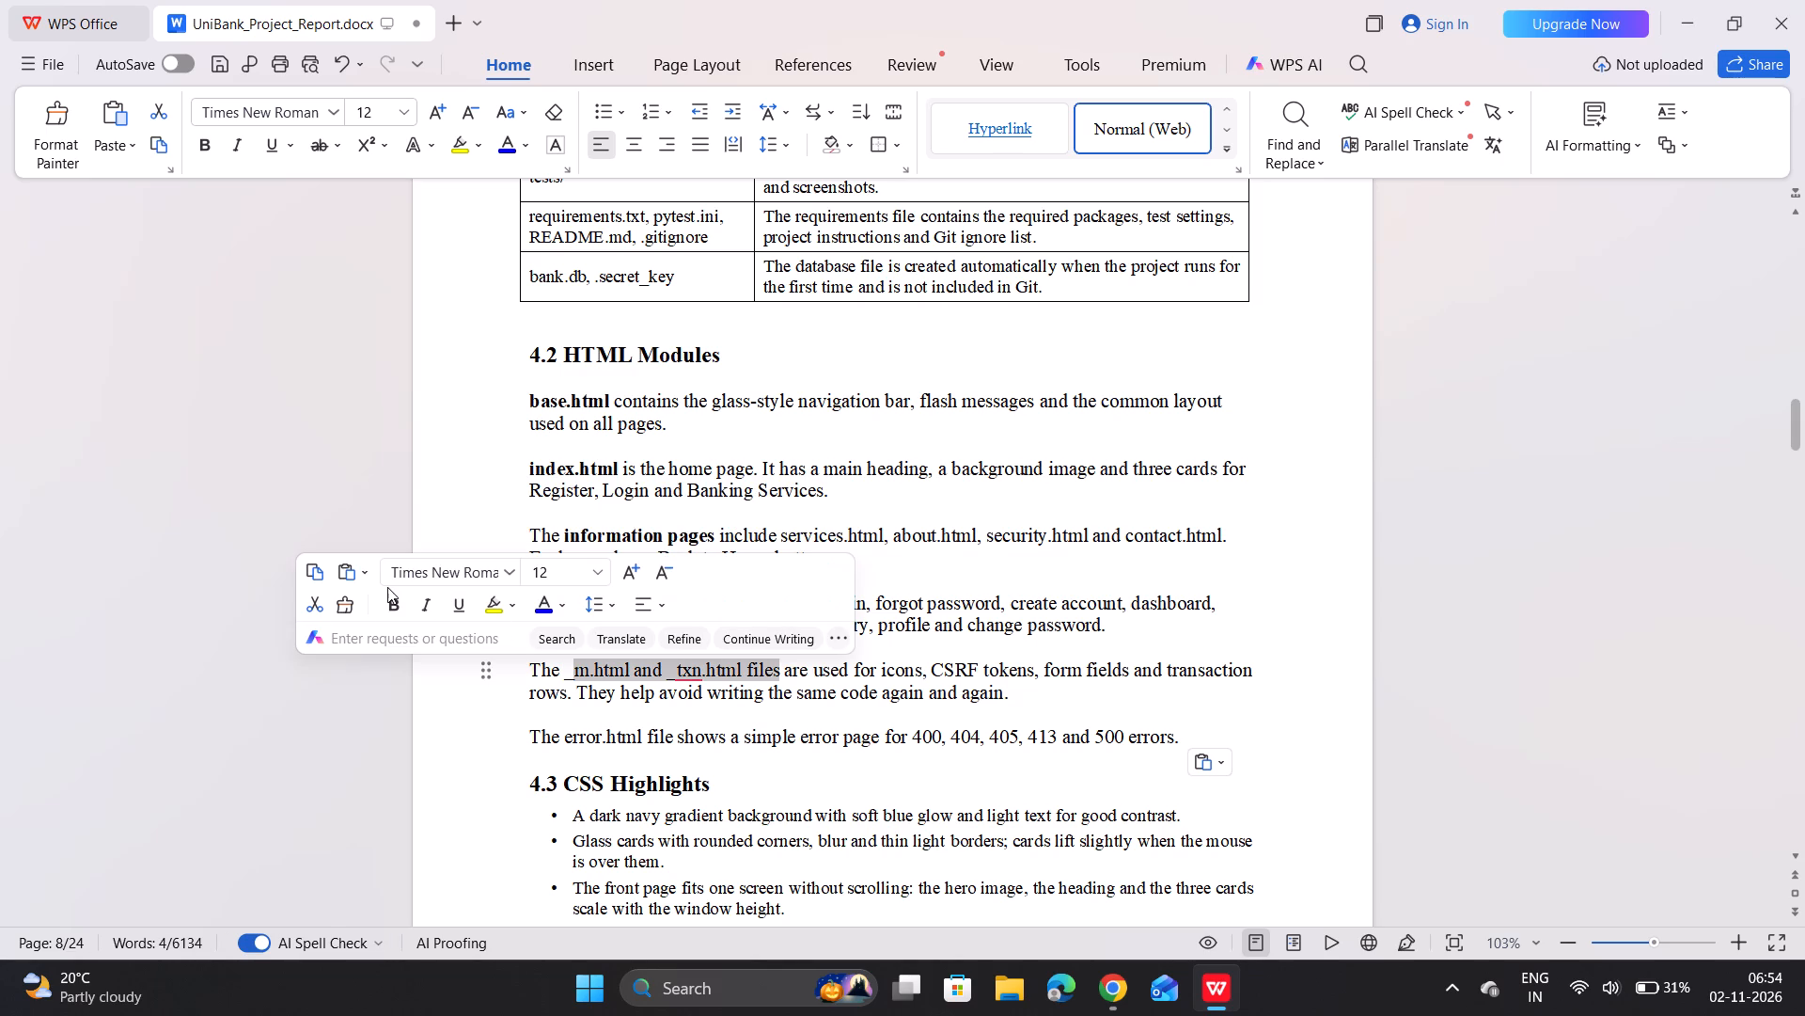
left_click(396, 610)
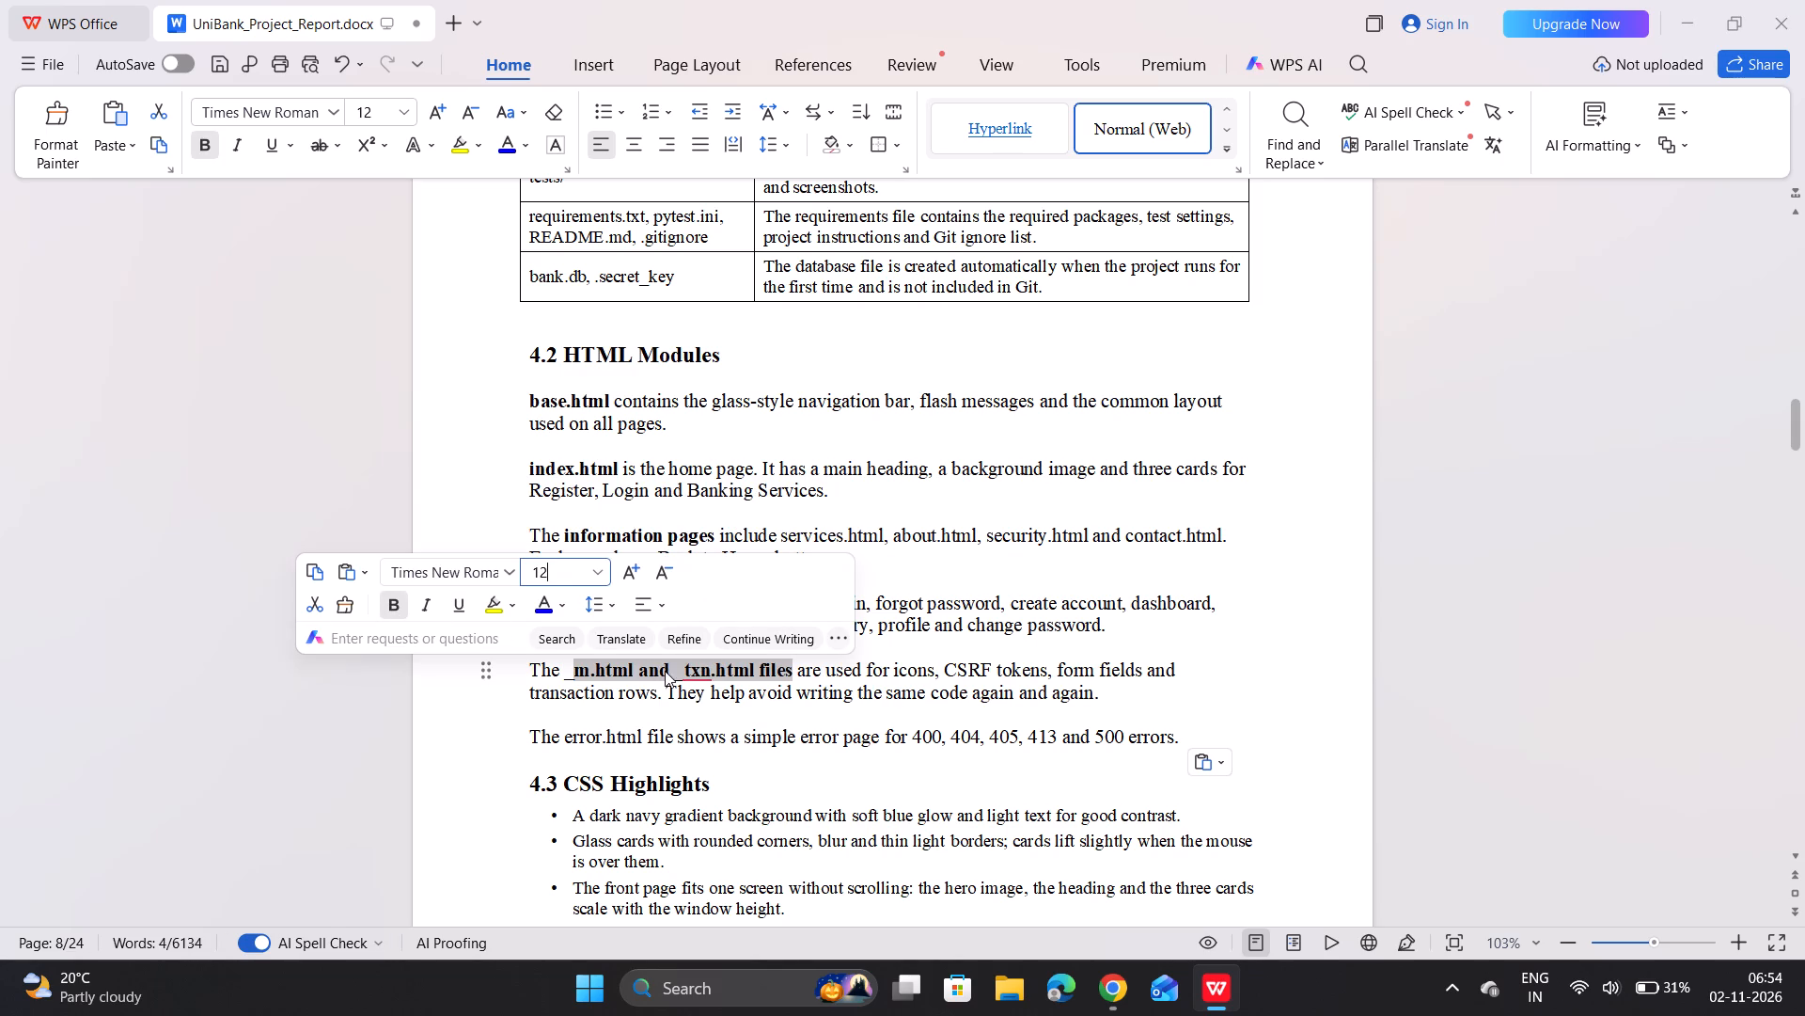
Replace the word "and" between _m.html and _txn.html under 4.2 HTML Modules with "&".
left_click(676, 668)
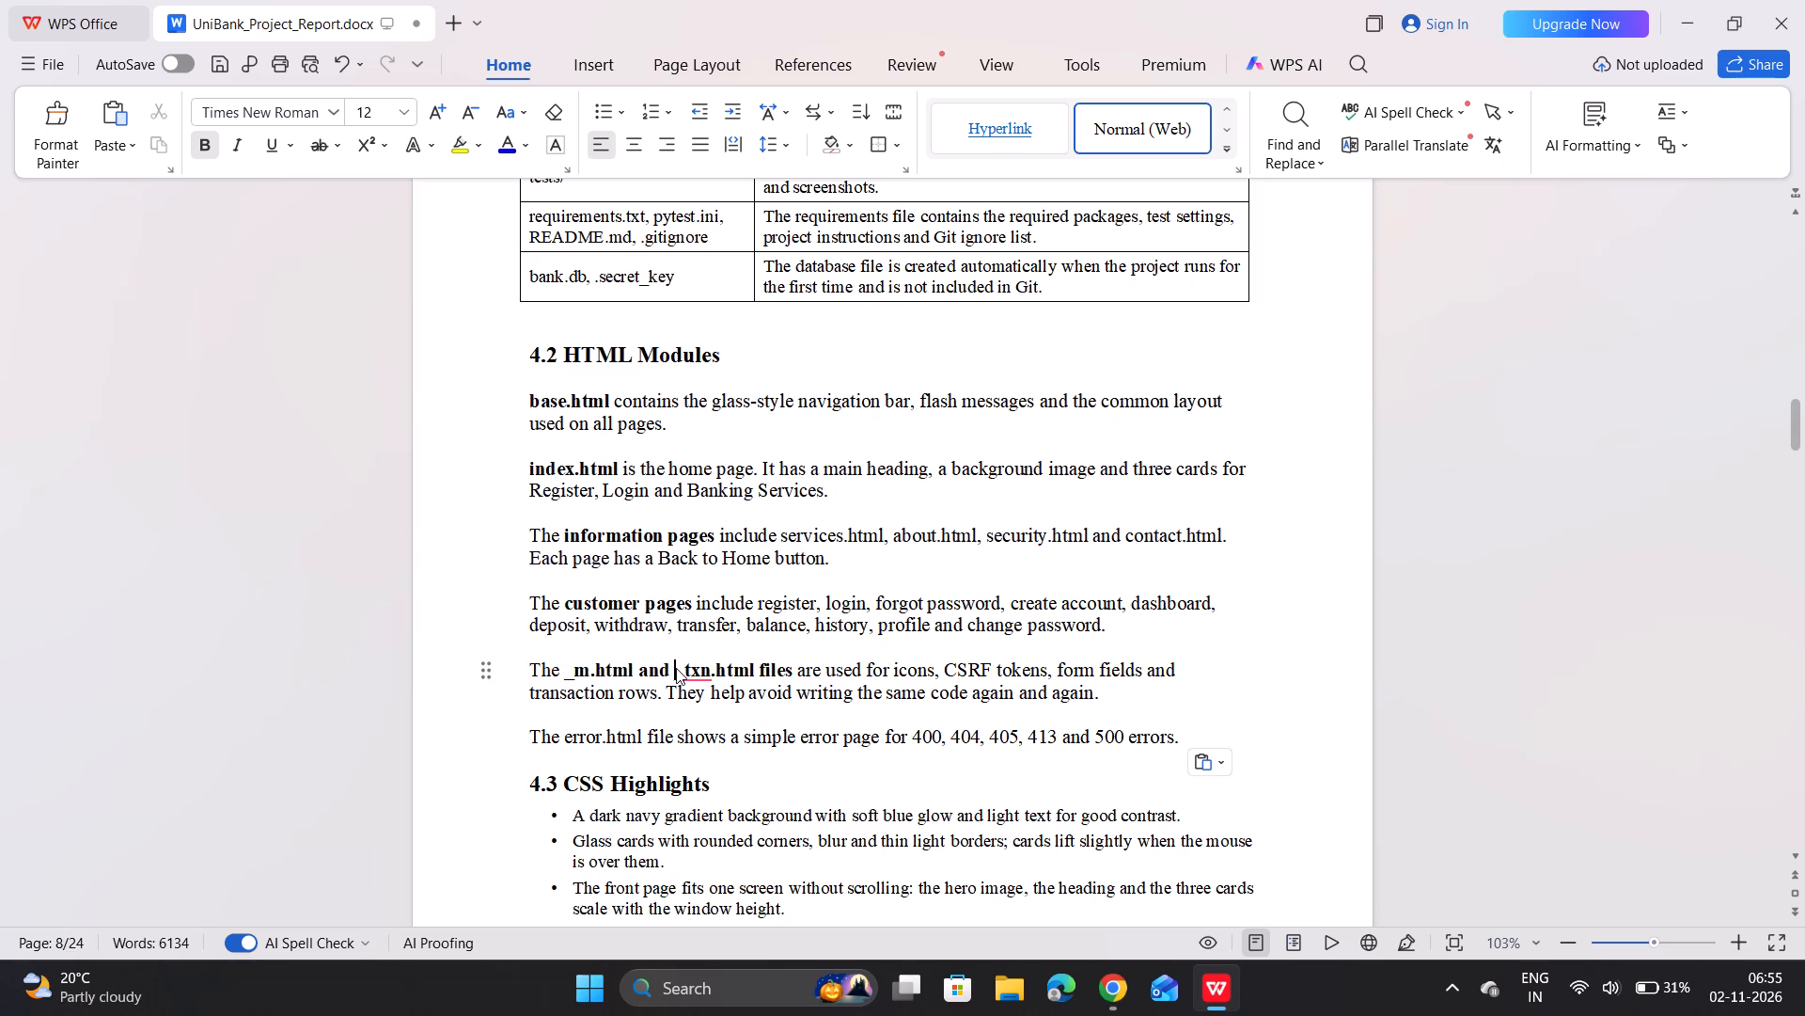
key("BackSpace")
key("BackSpace")
key("BackSpace")
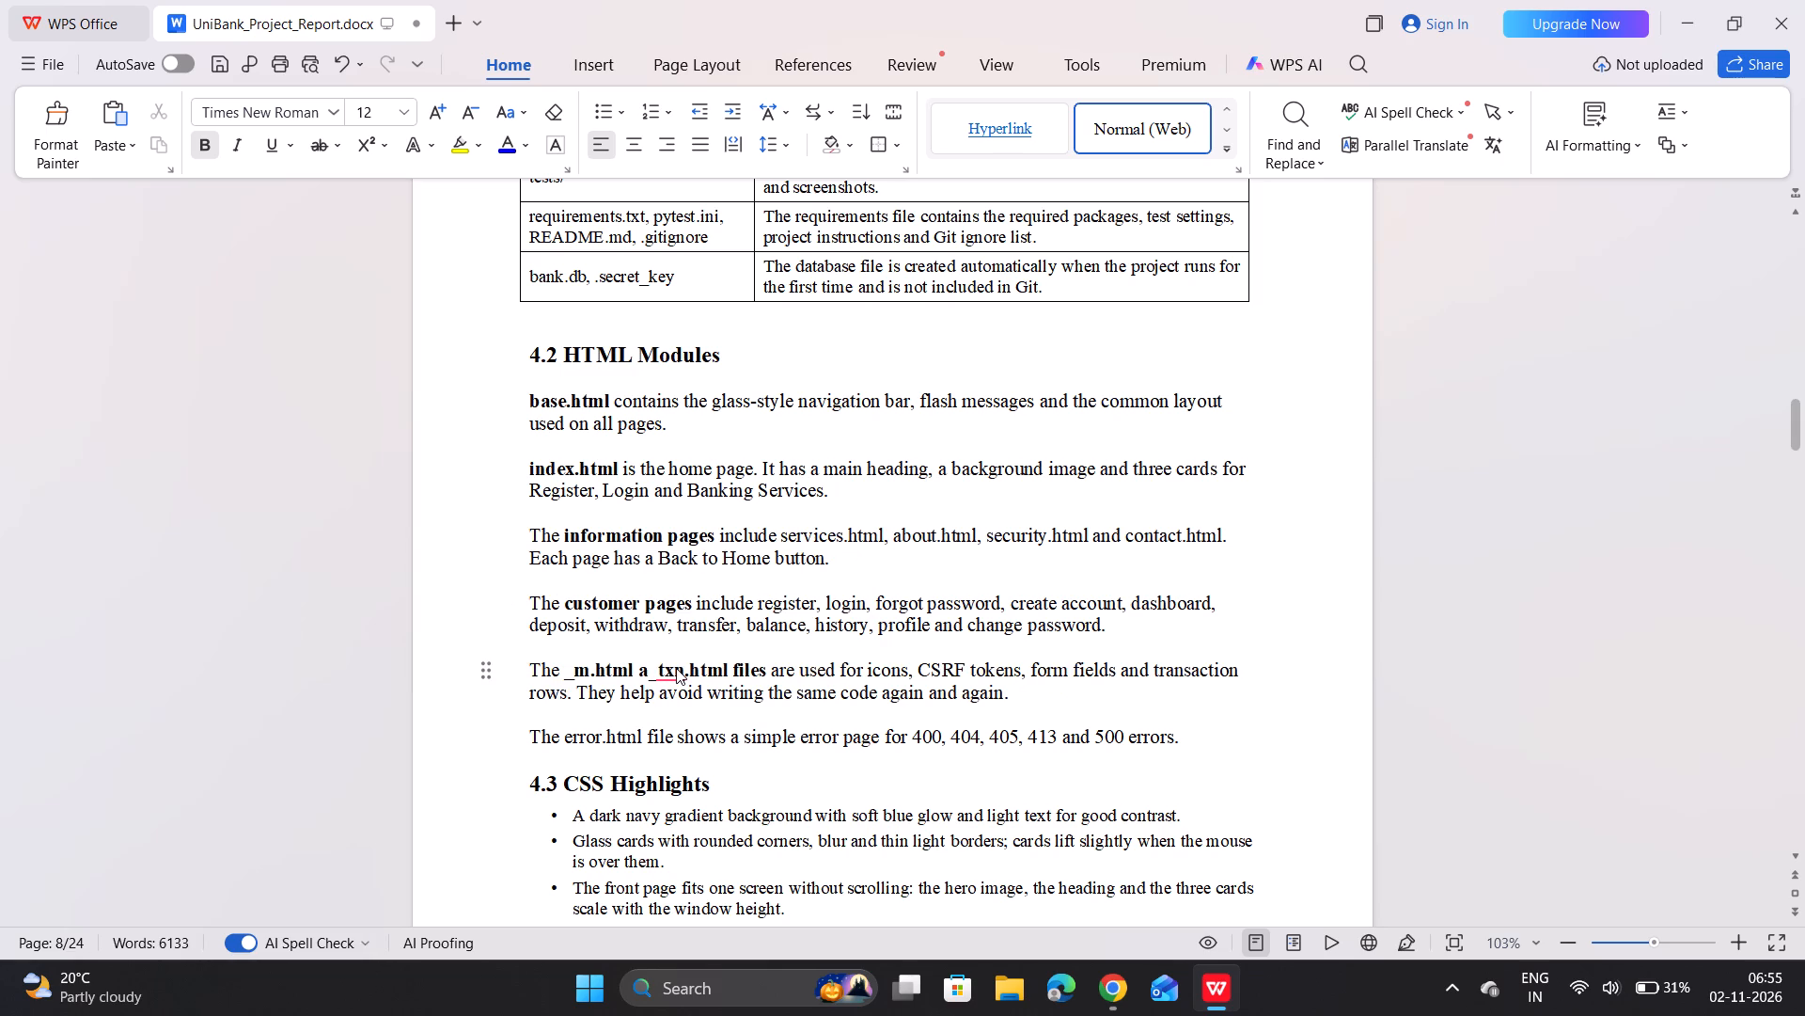
key("BackSpace")
key("shift+ampersand")
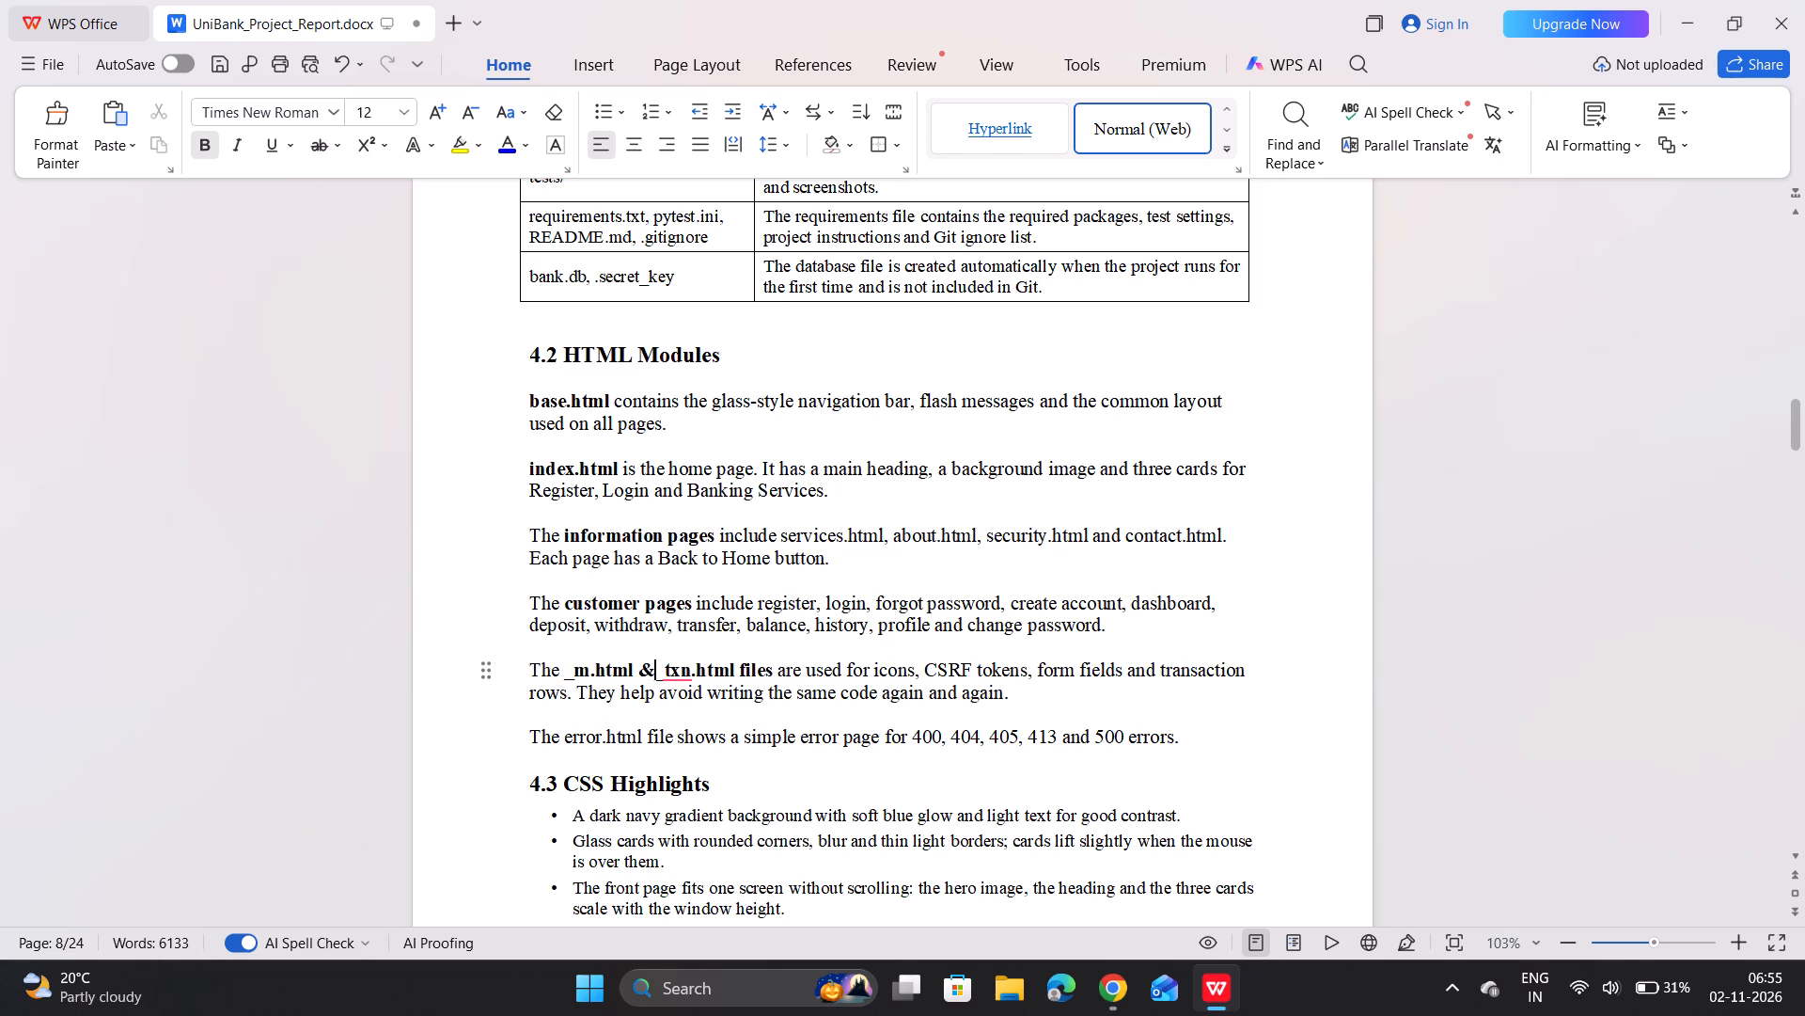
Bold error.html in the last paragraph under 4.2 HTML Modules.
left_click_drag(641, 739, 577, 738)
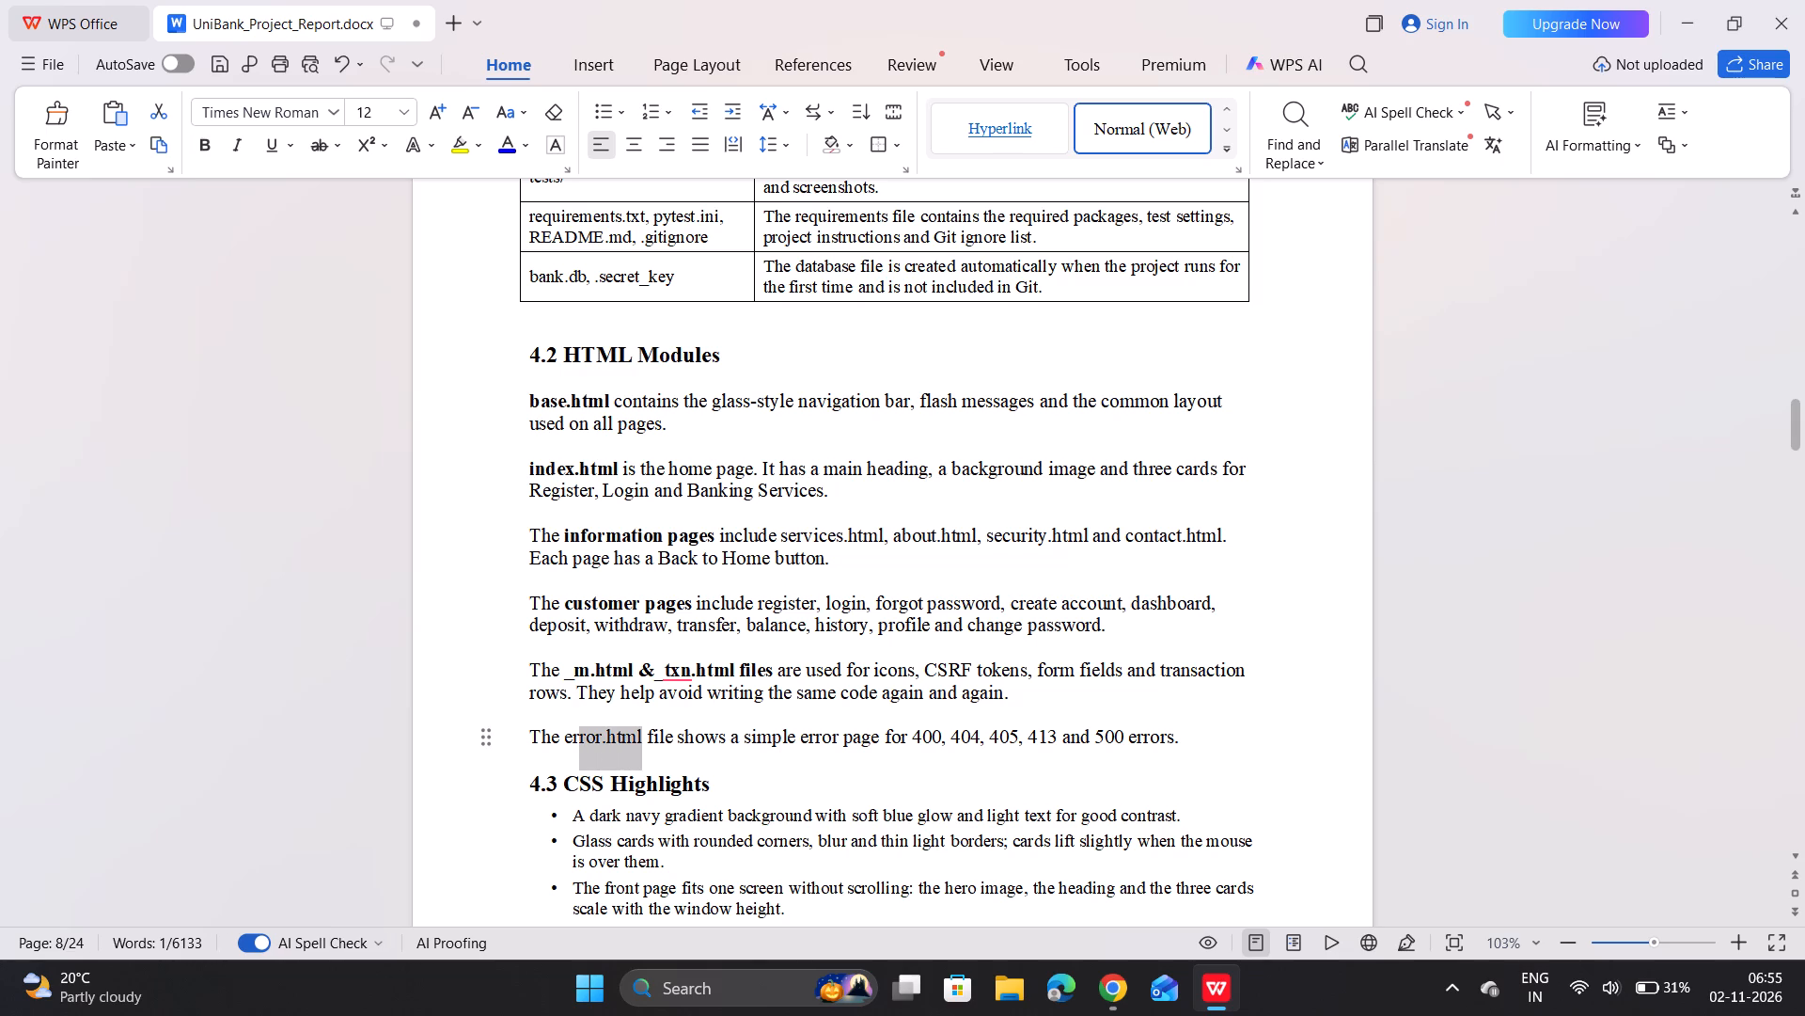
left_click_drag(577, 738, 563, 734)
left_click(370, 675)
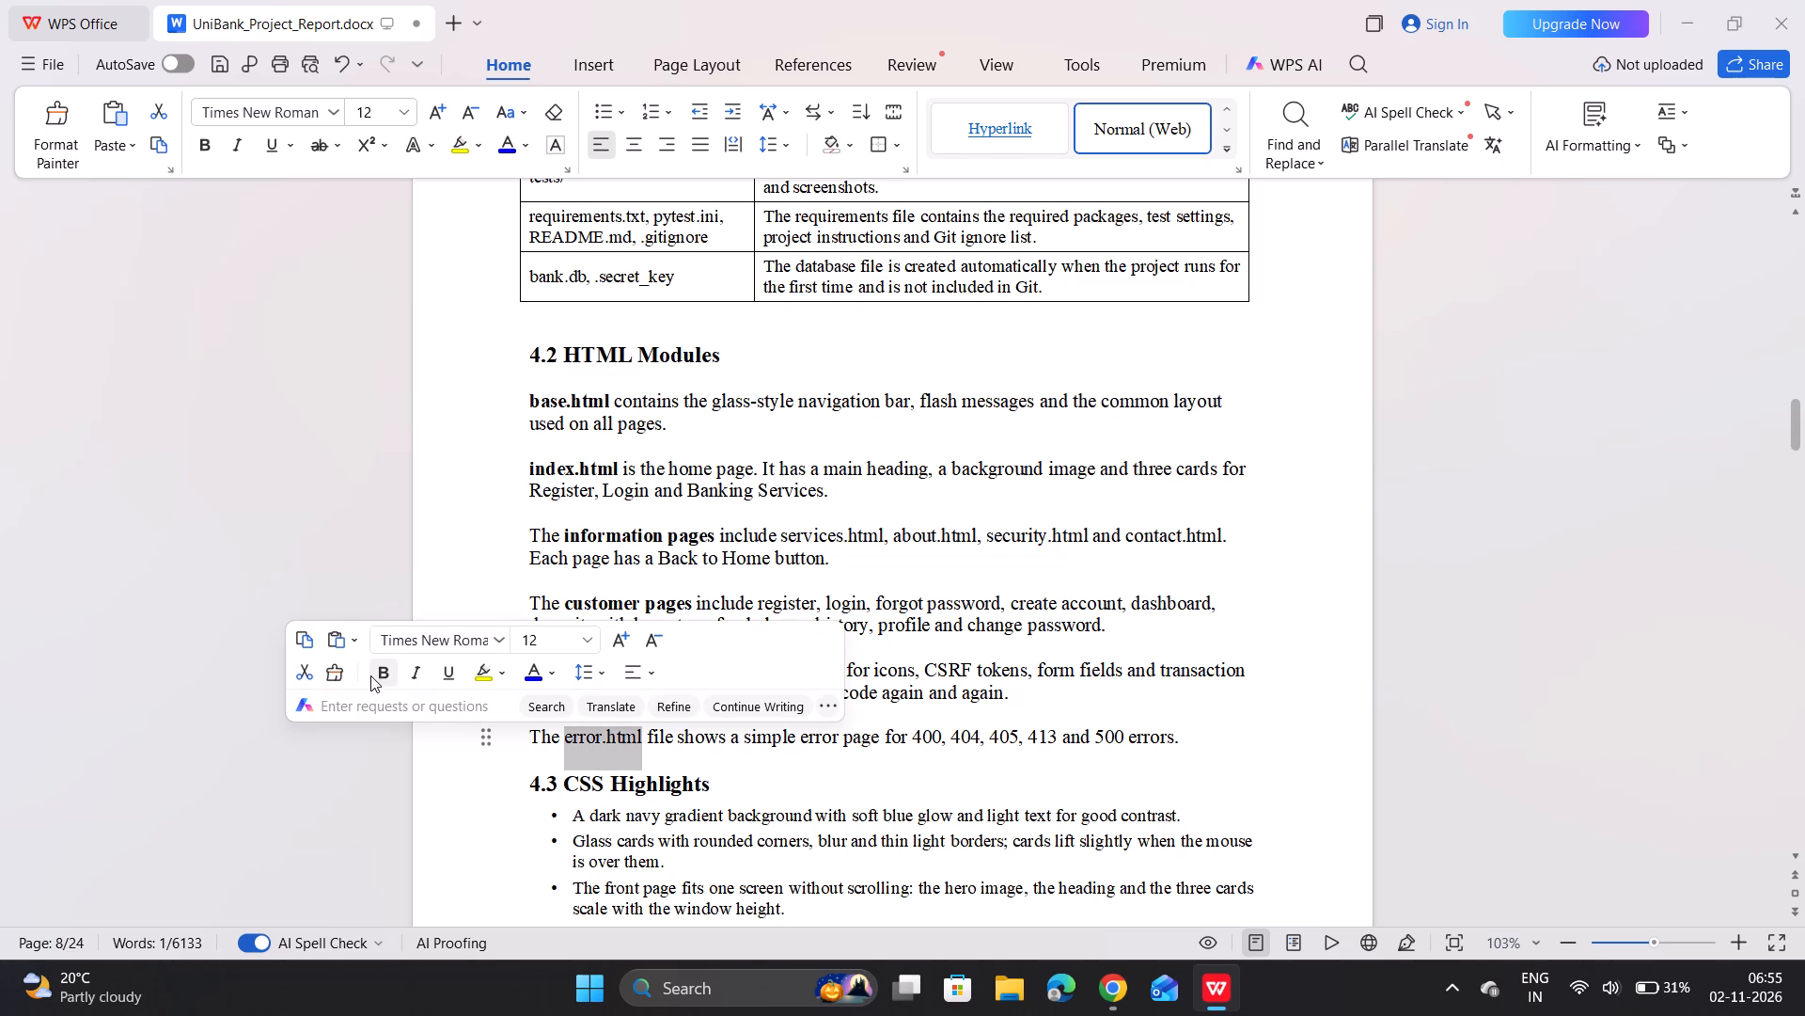
Apply the Normal style to all paragraphs under 4.2 HTML Modules, from base.html through error.html.
left_click(1179, 735)
left_click_drag(1190, 738, 793, 532)
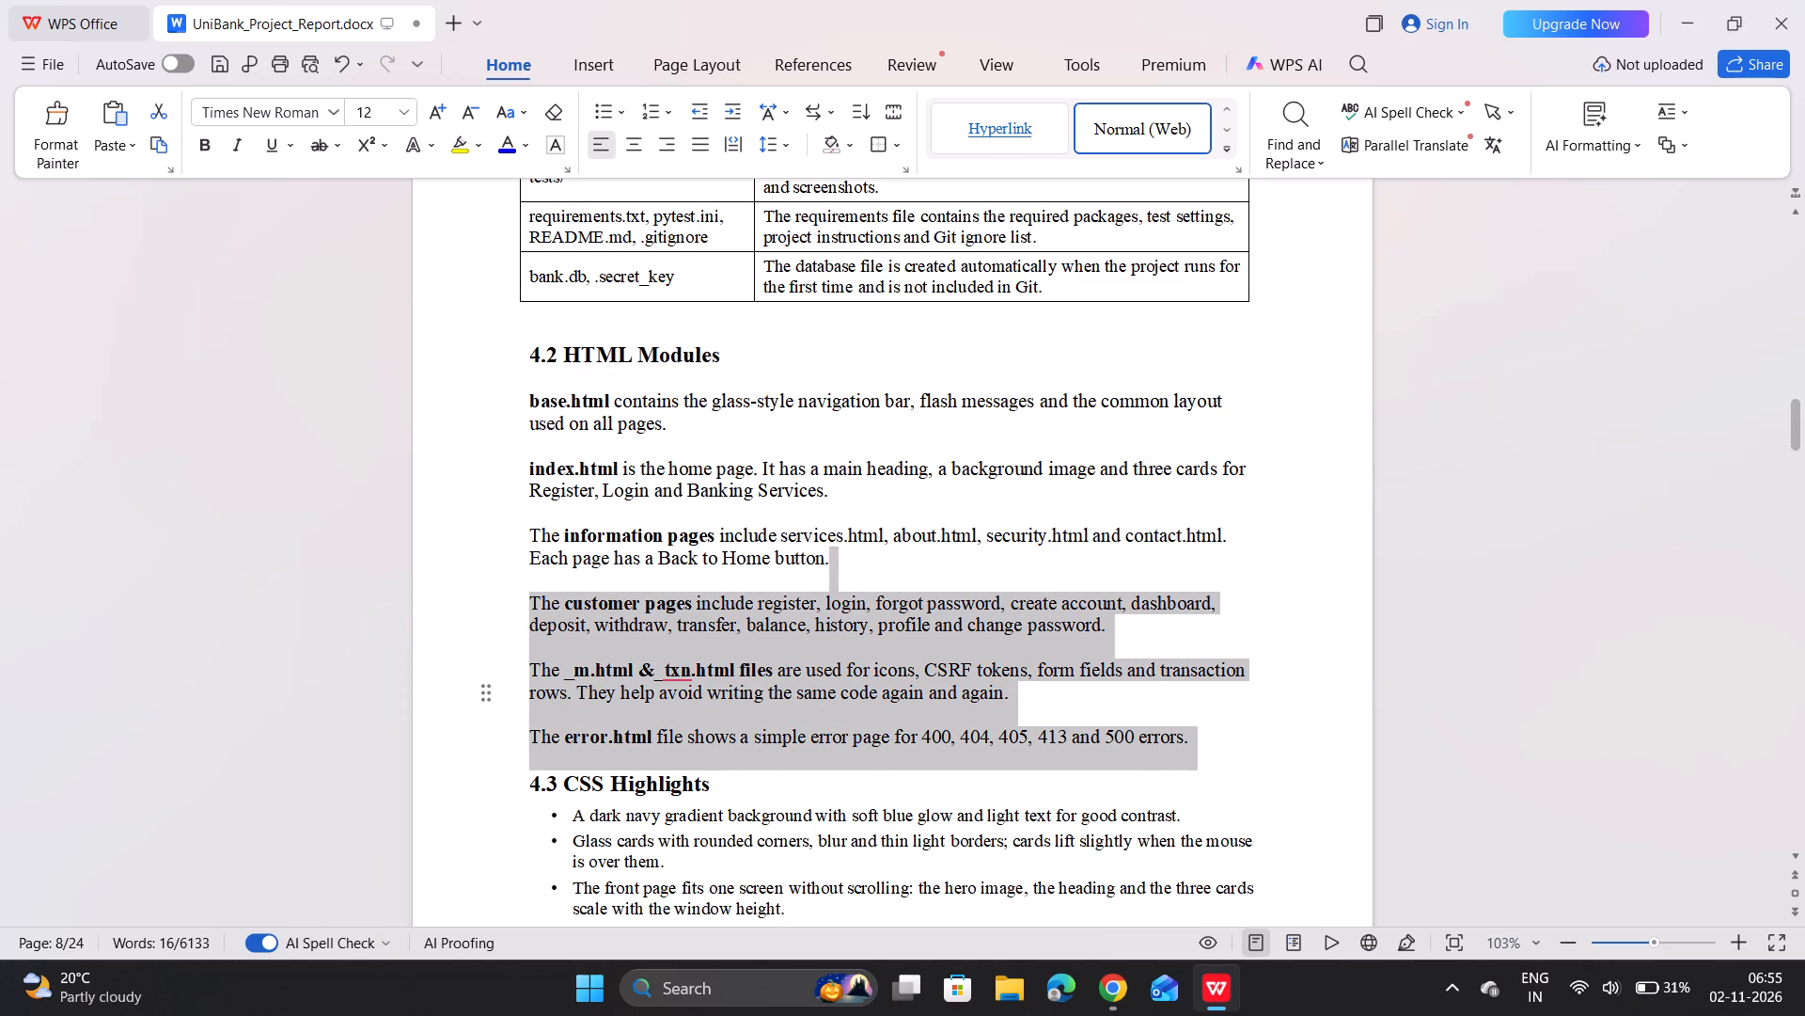
left_click_drag(793, 532, 524, 399)
scroll(1128, 123, "left", 2)
scroll(1128, 123, "right", 1)
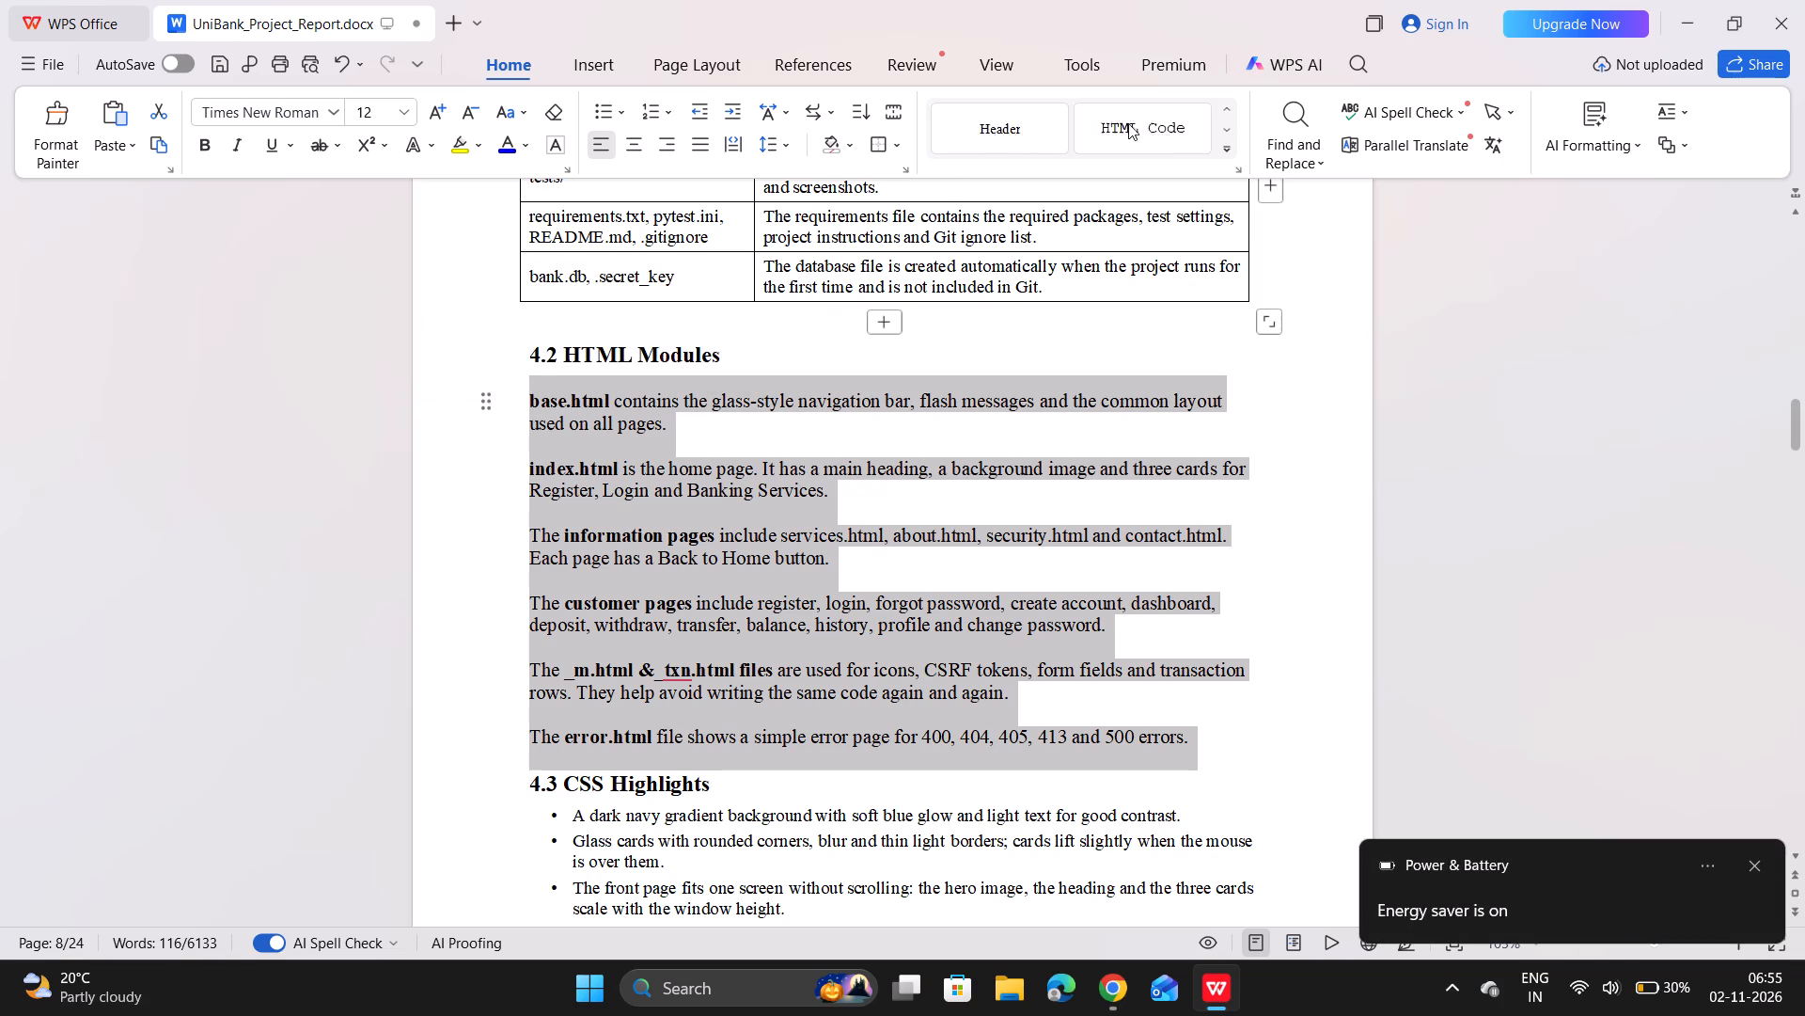
scroll(1128, 123, "right", 1)
left_click(1054, 126)
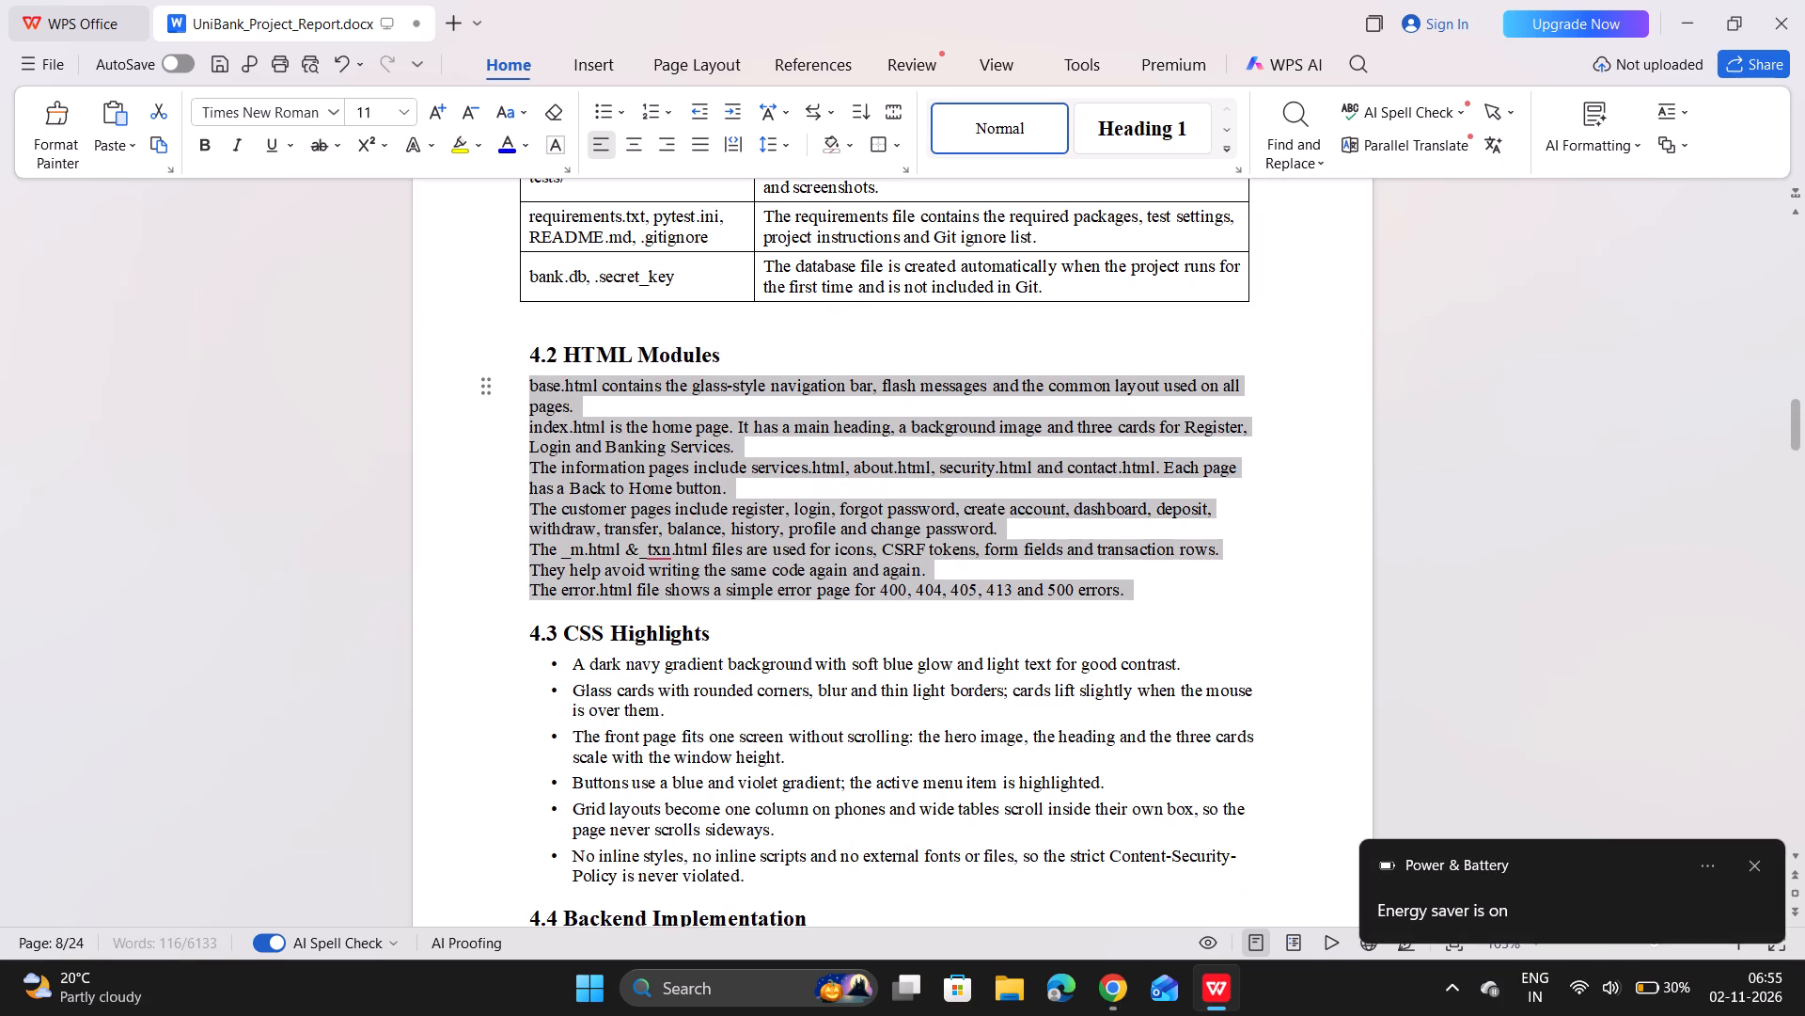
Bold base.html, index.html, "information pages" and "customer pages" in their paragraphs under 4.2 HTML Modules.
left_click(691, 483)
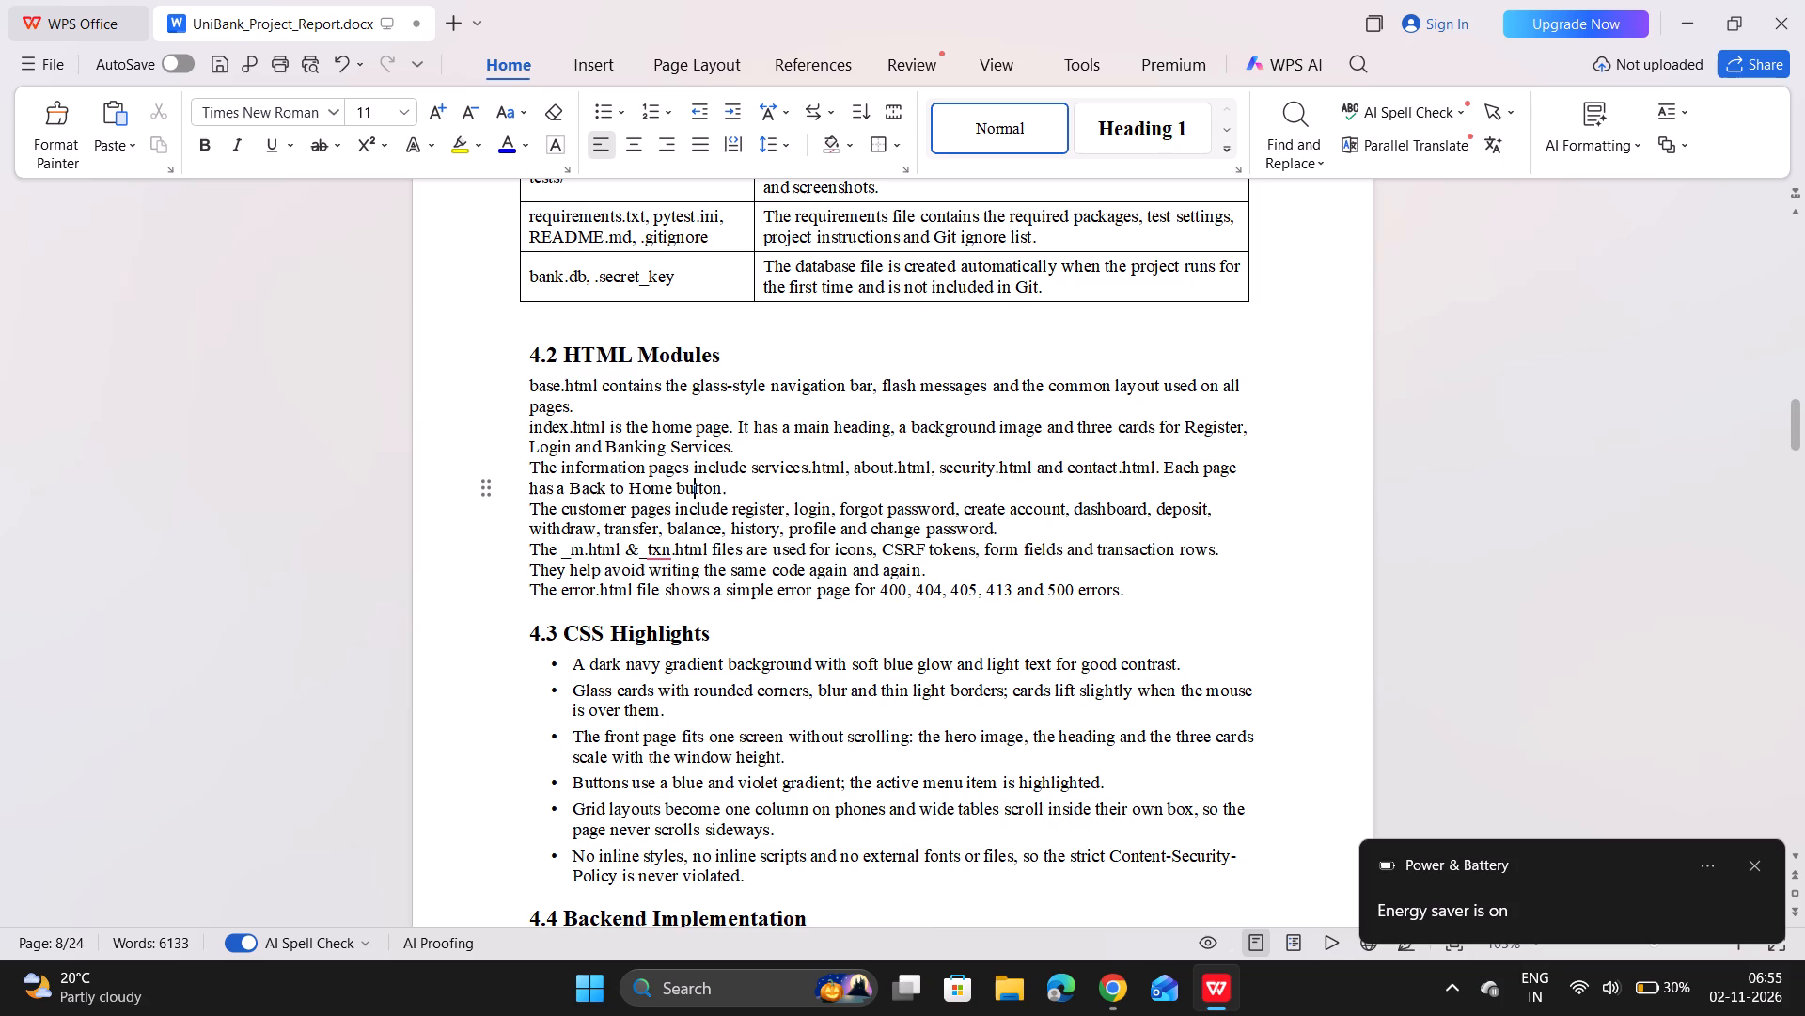
left_click_drag(529, 383, 563, 382)
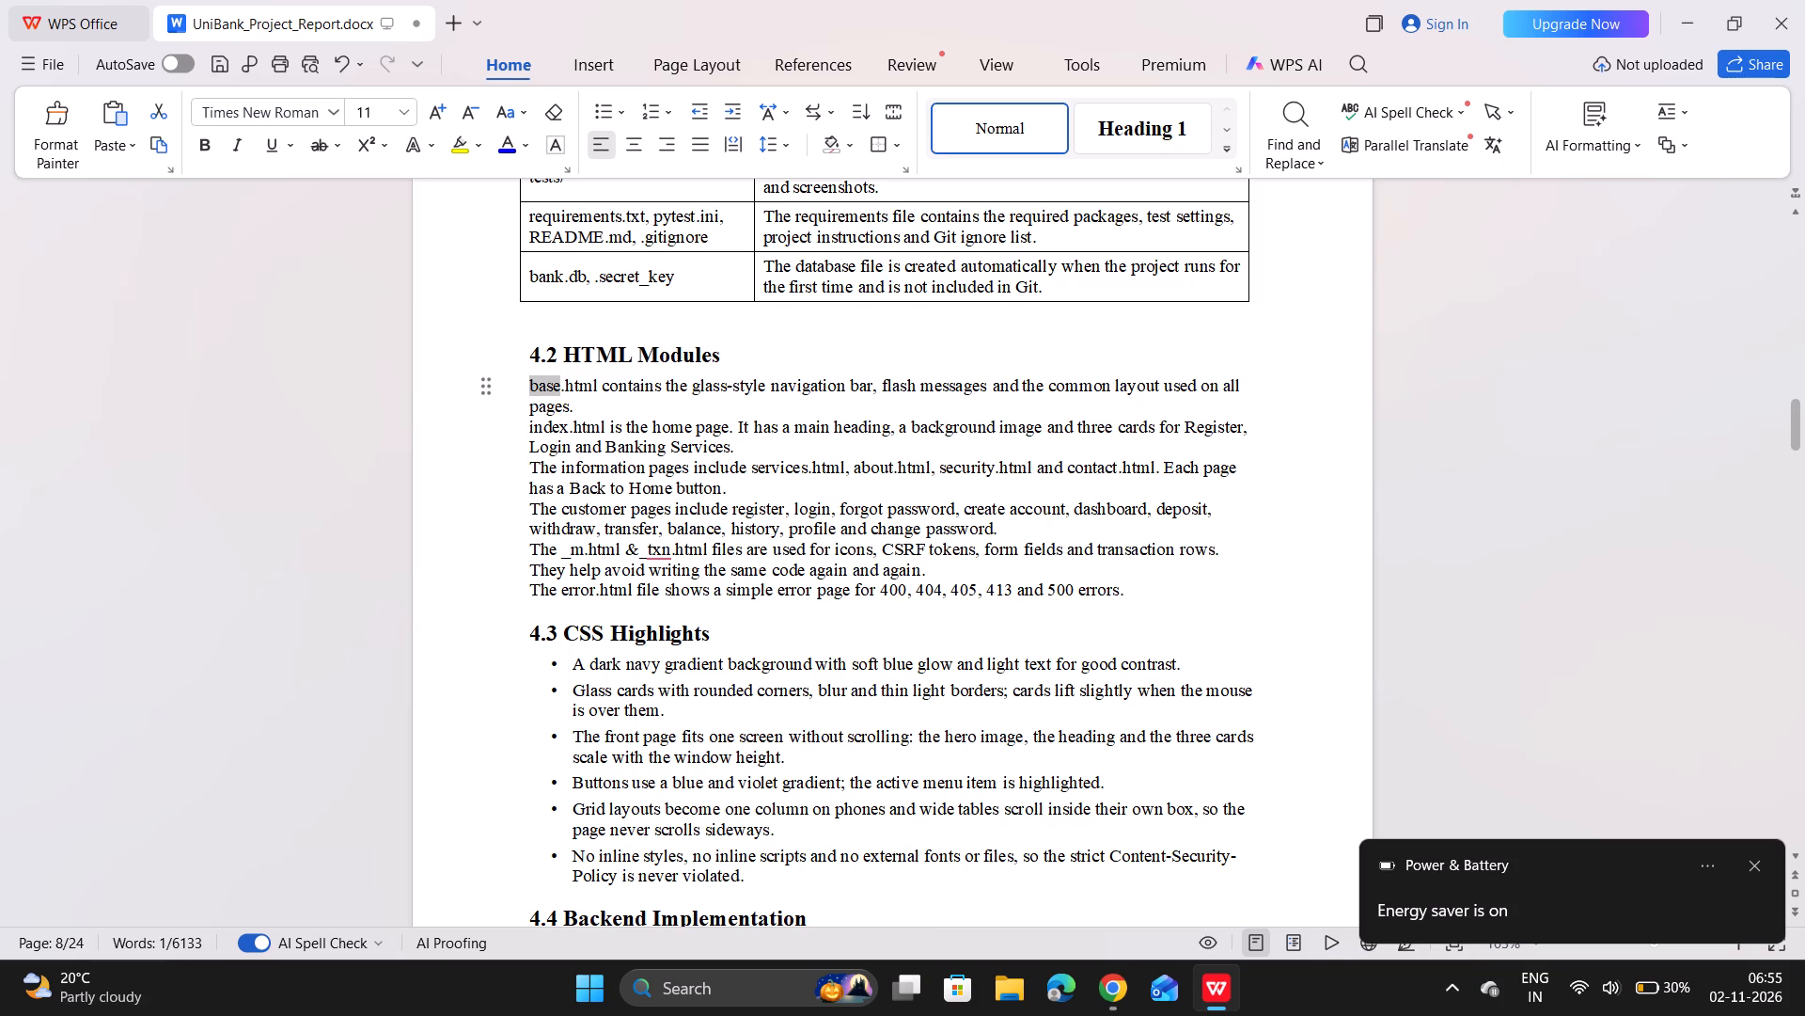
left_click_drag(563, 382, 601, 382)
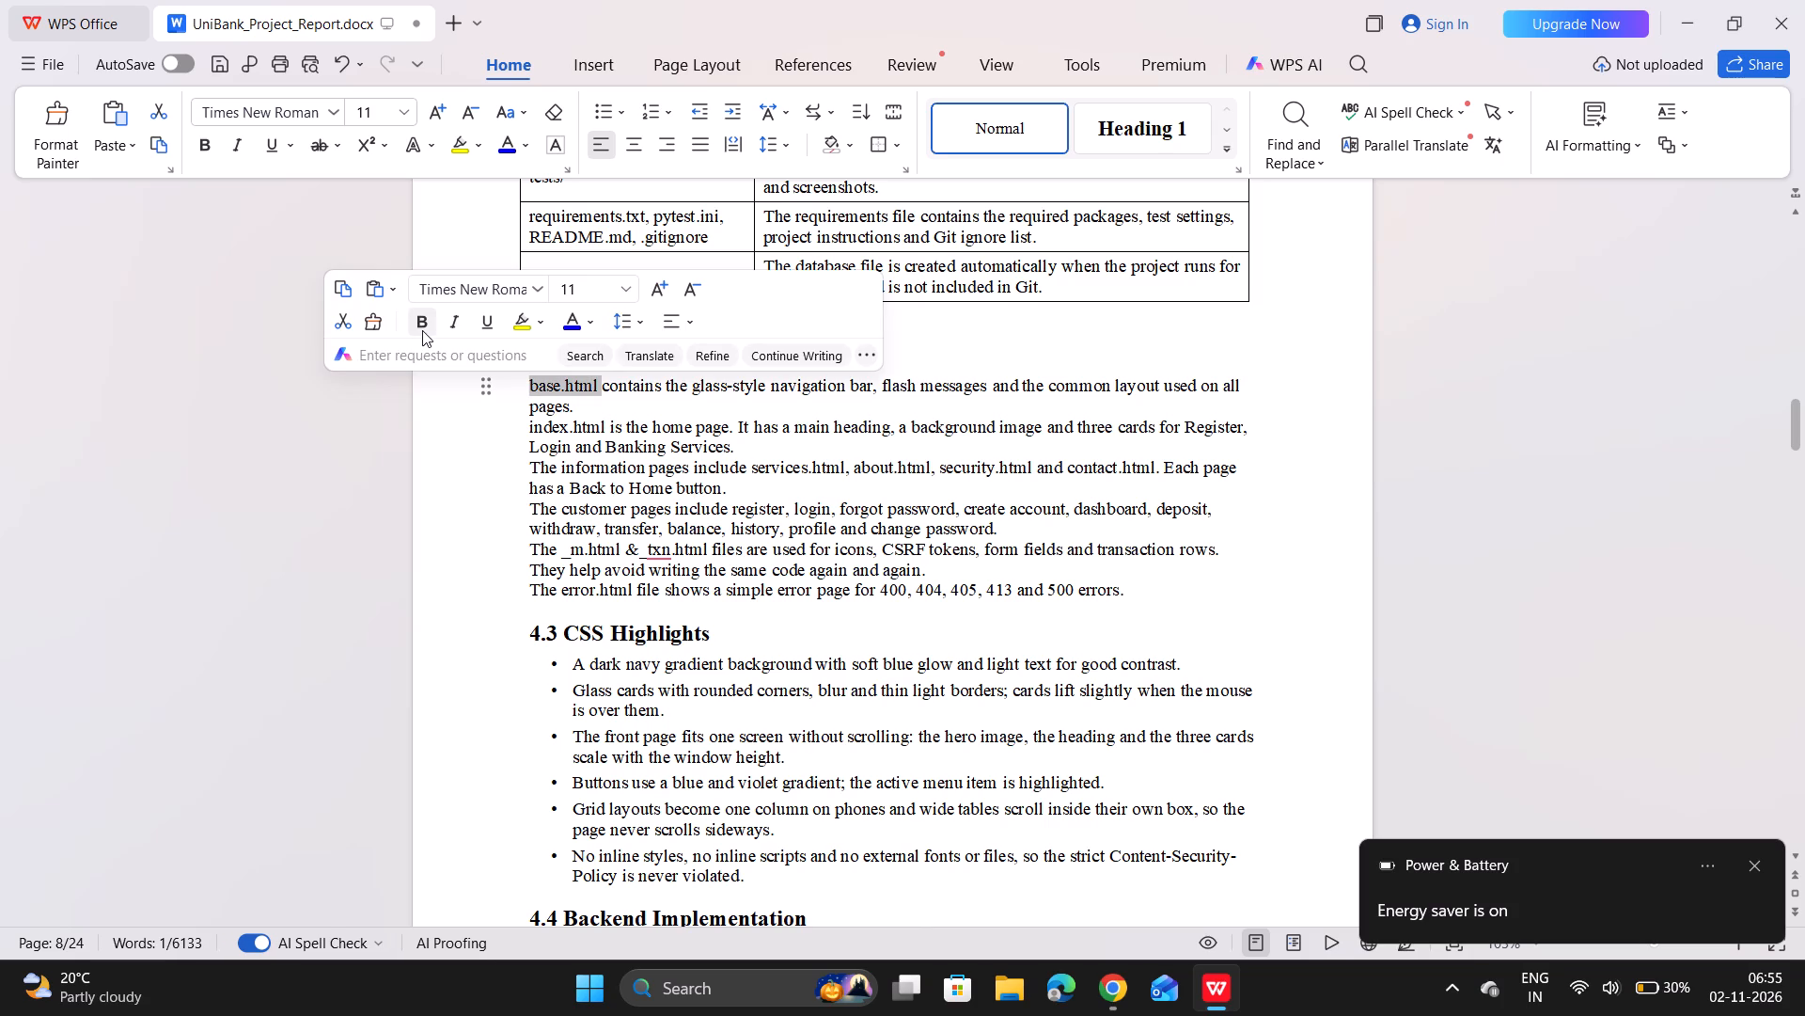
left_click(422, 330)
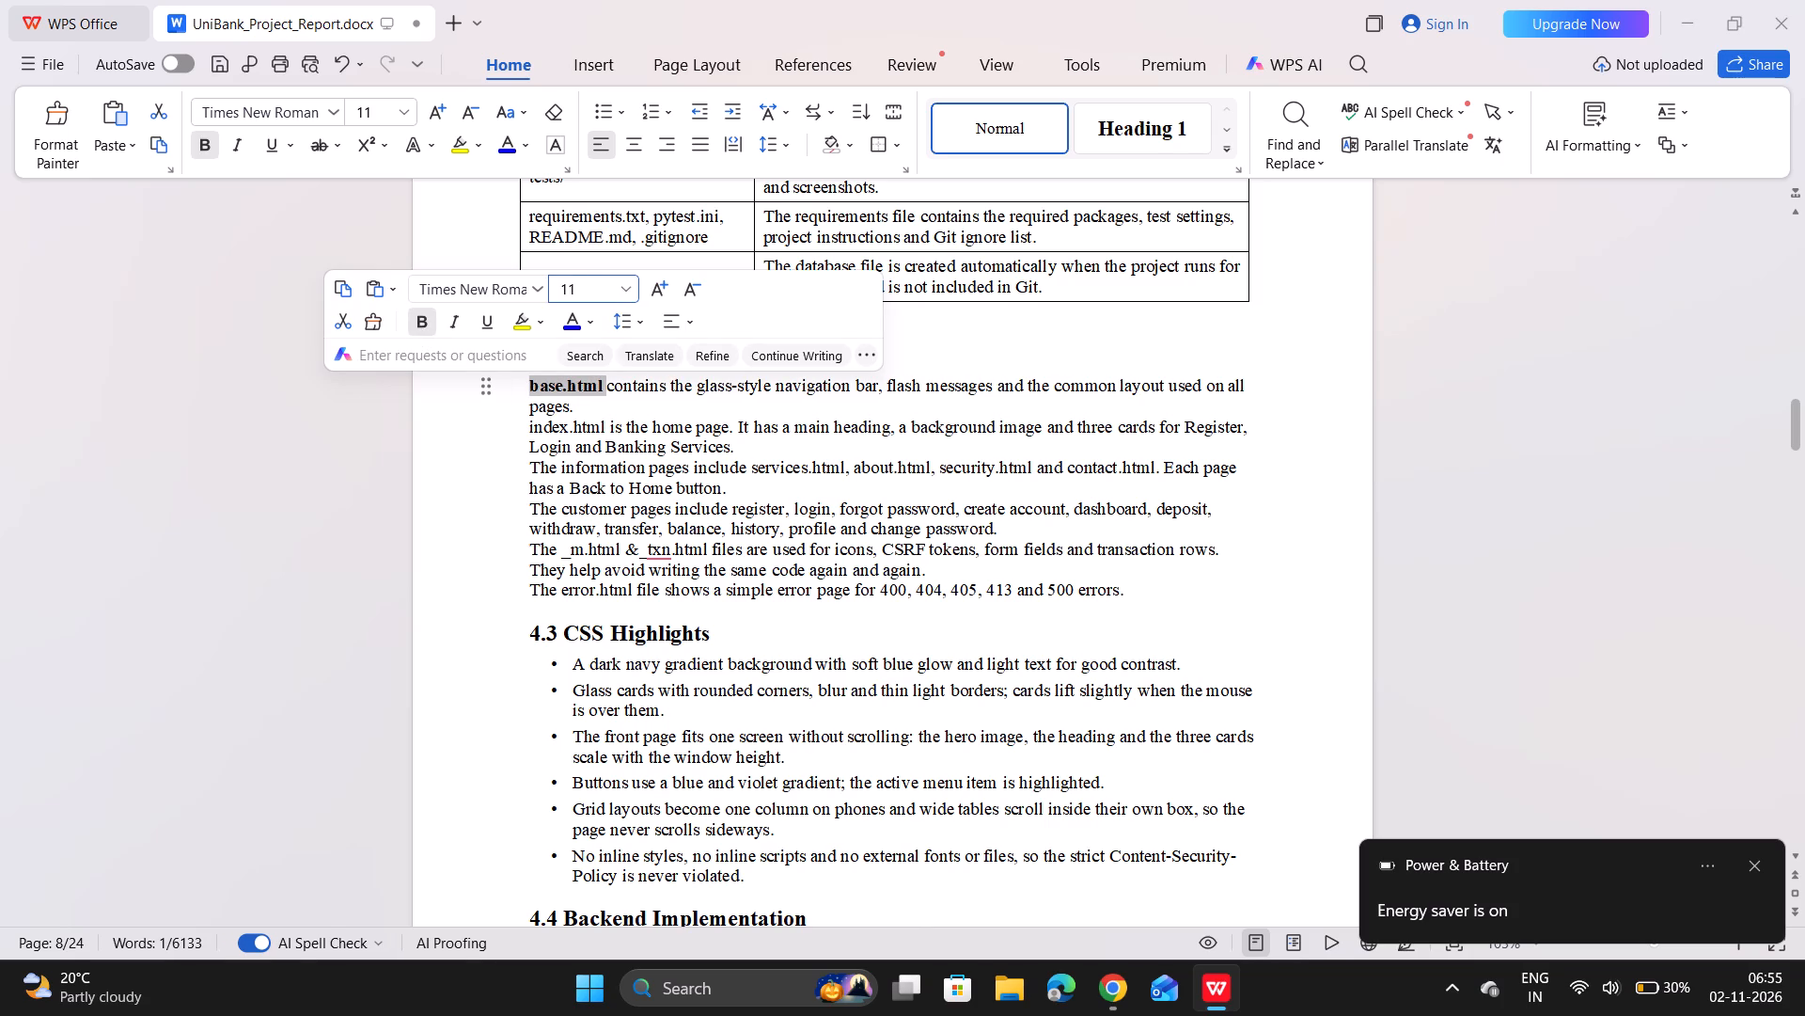
left_click_drag(527, 428, 602, 421)
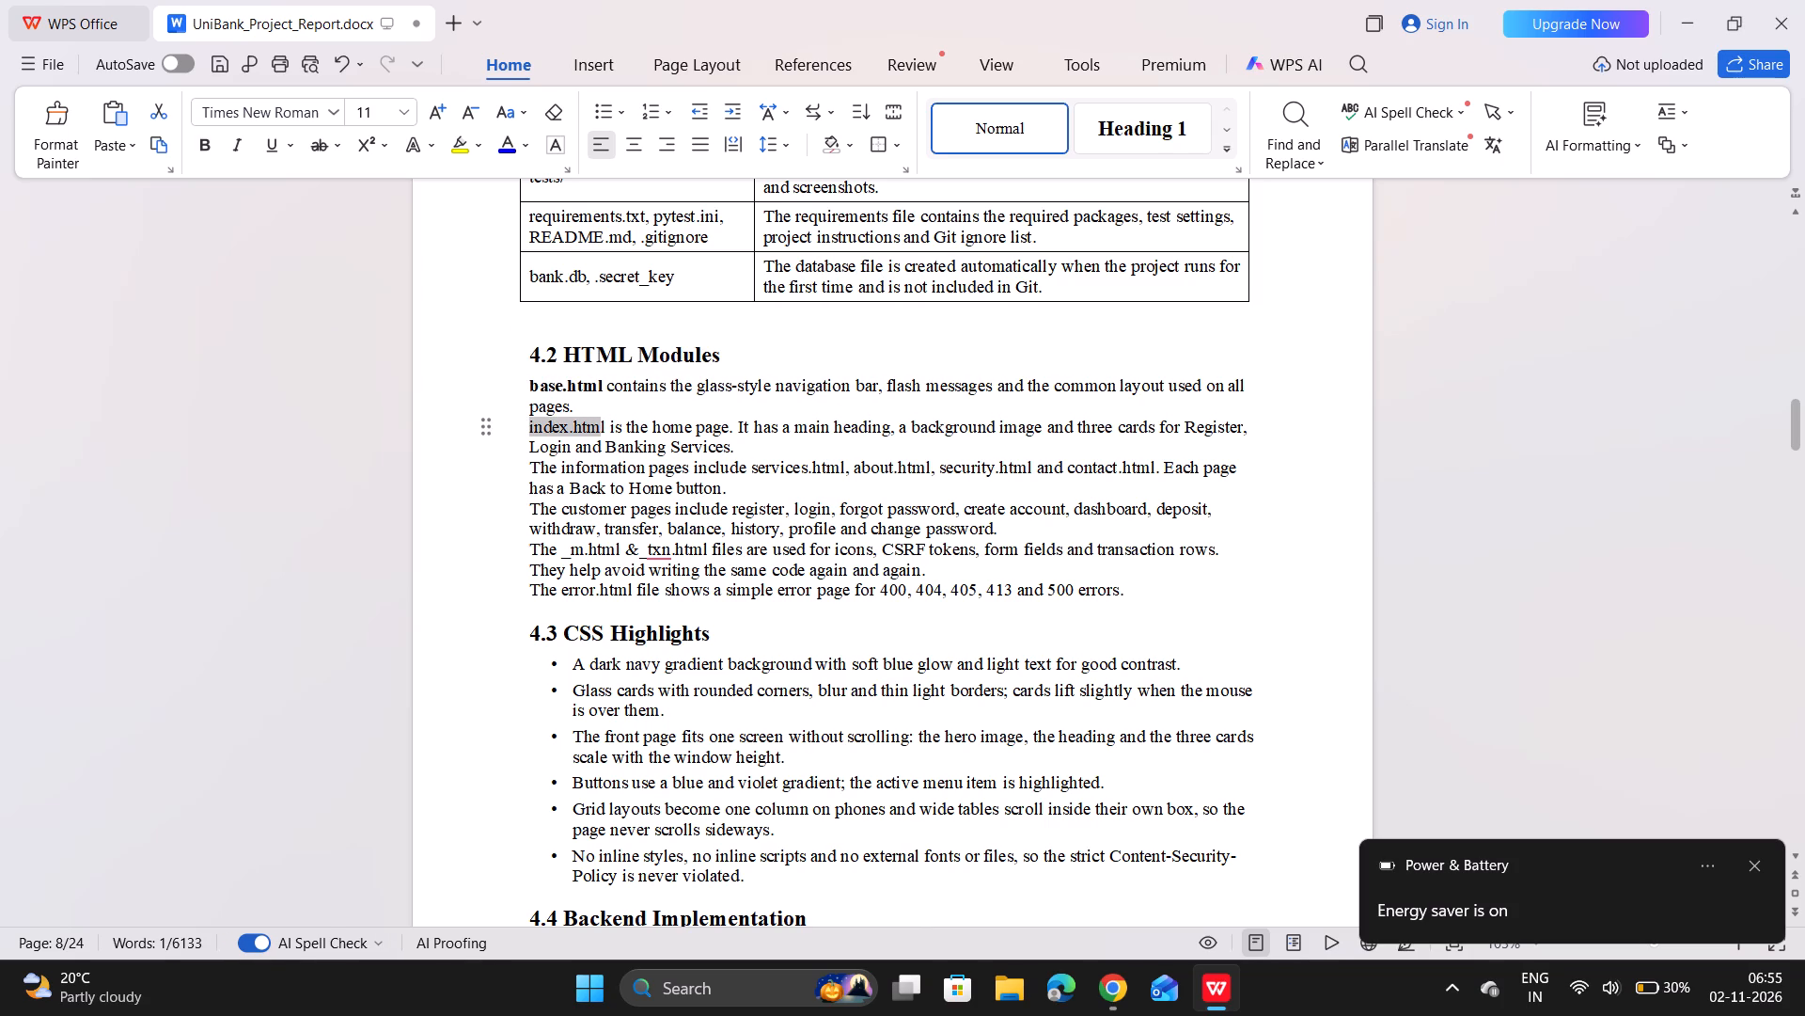
left_click_drag(602, 421, 604, 426)
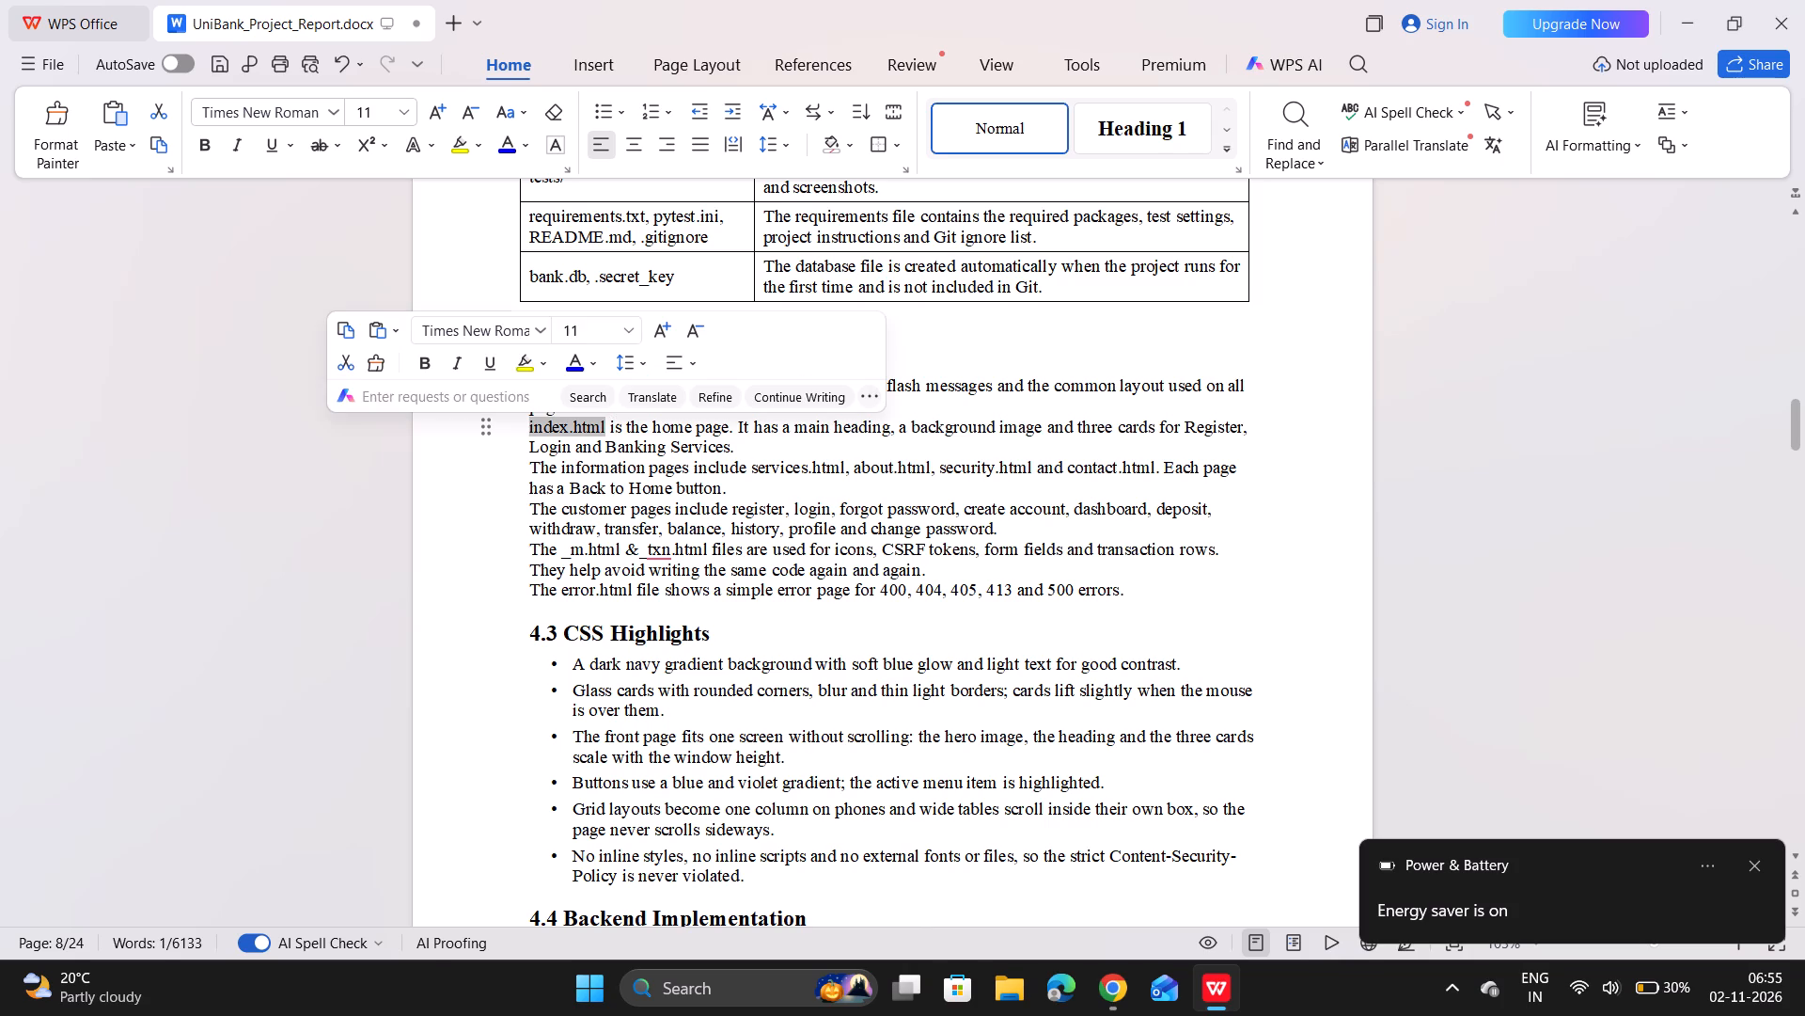
left_click(427, 367)
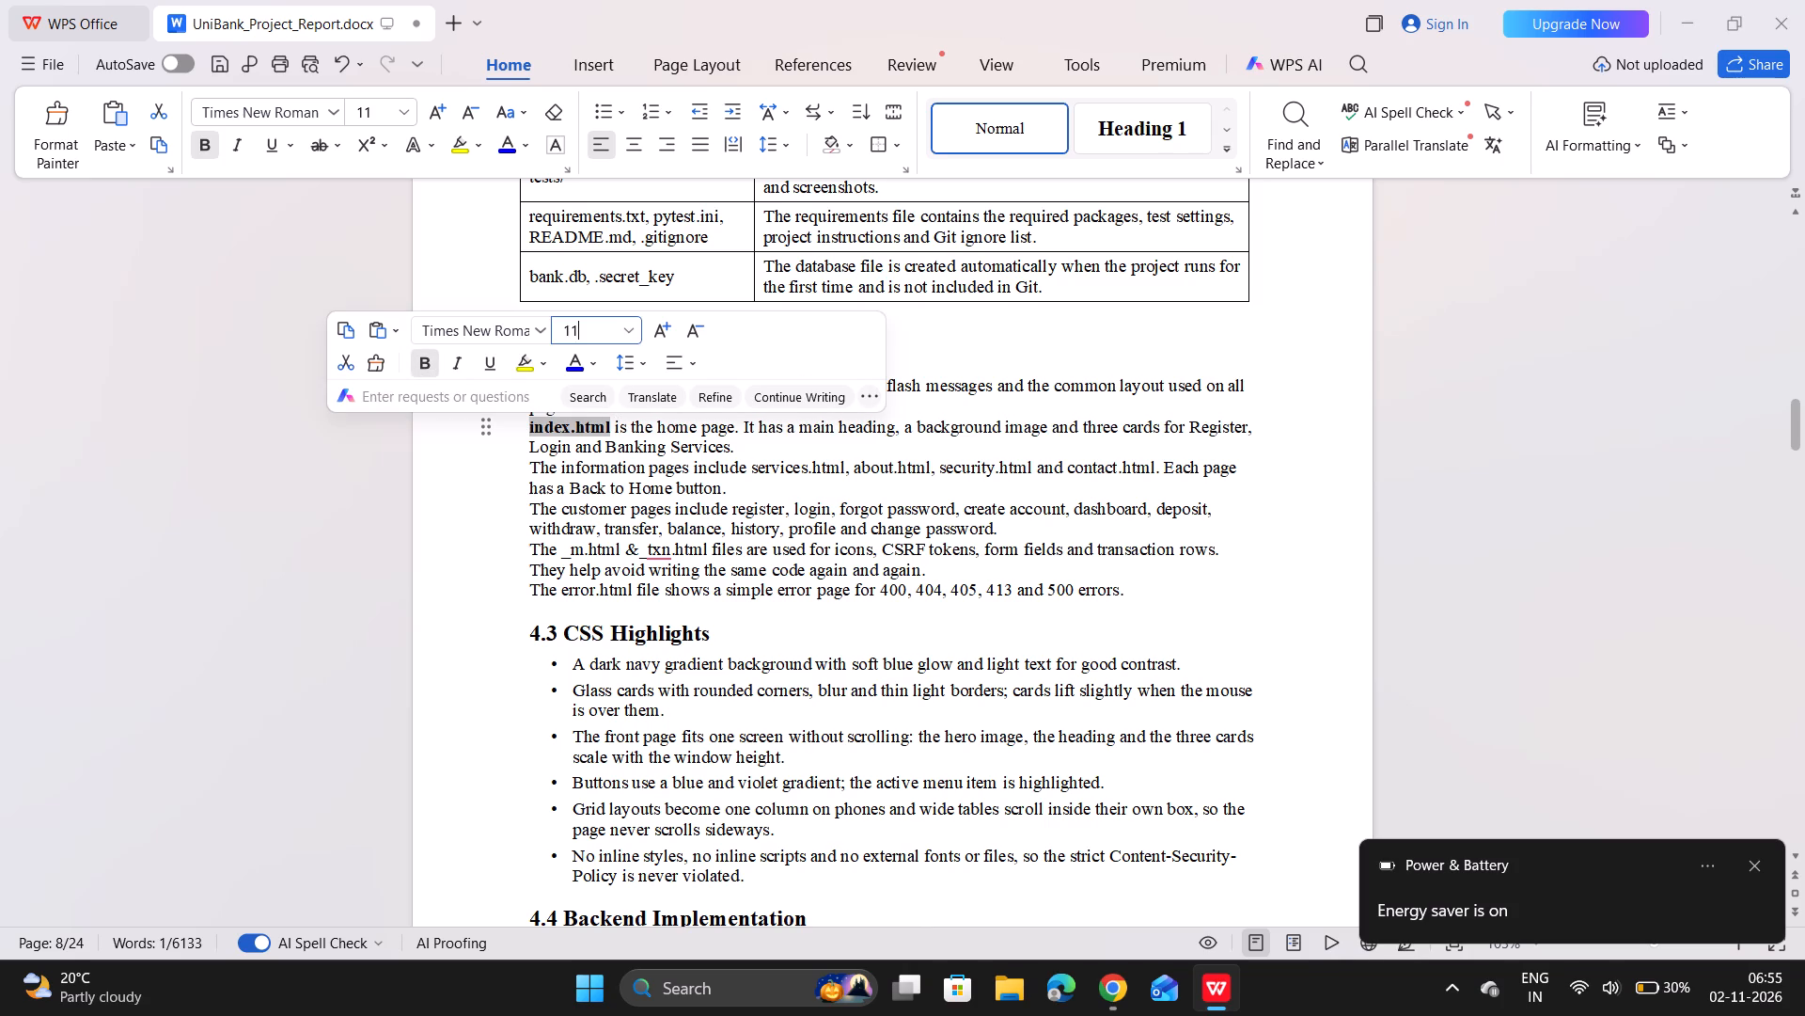
left_click_drag(559, 461, 687, 469)
left_click(503, 410)
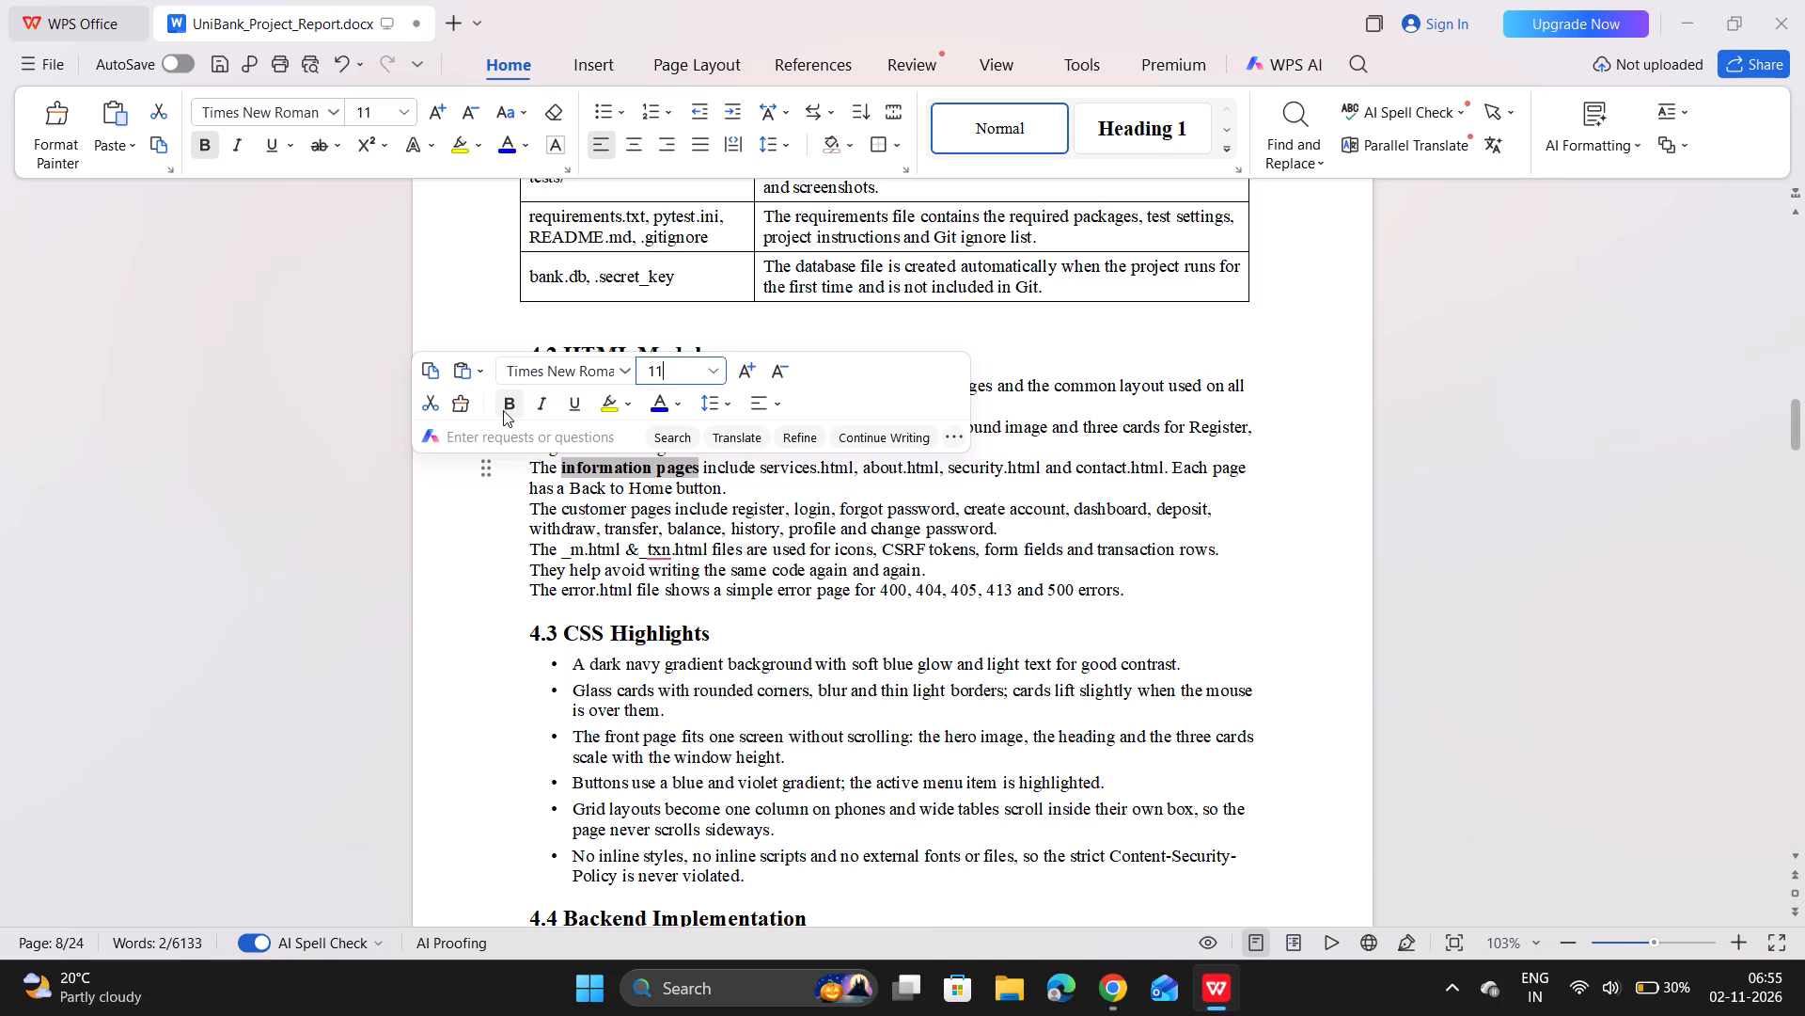
left_click_drag(561, 517, 668, 503)
left_click(494, 451)
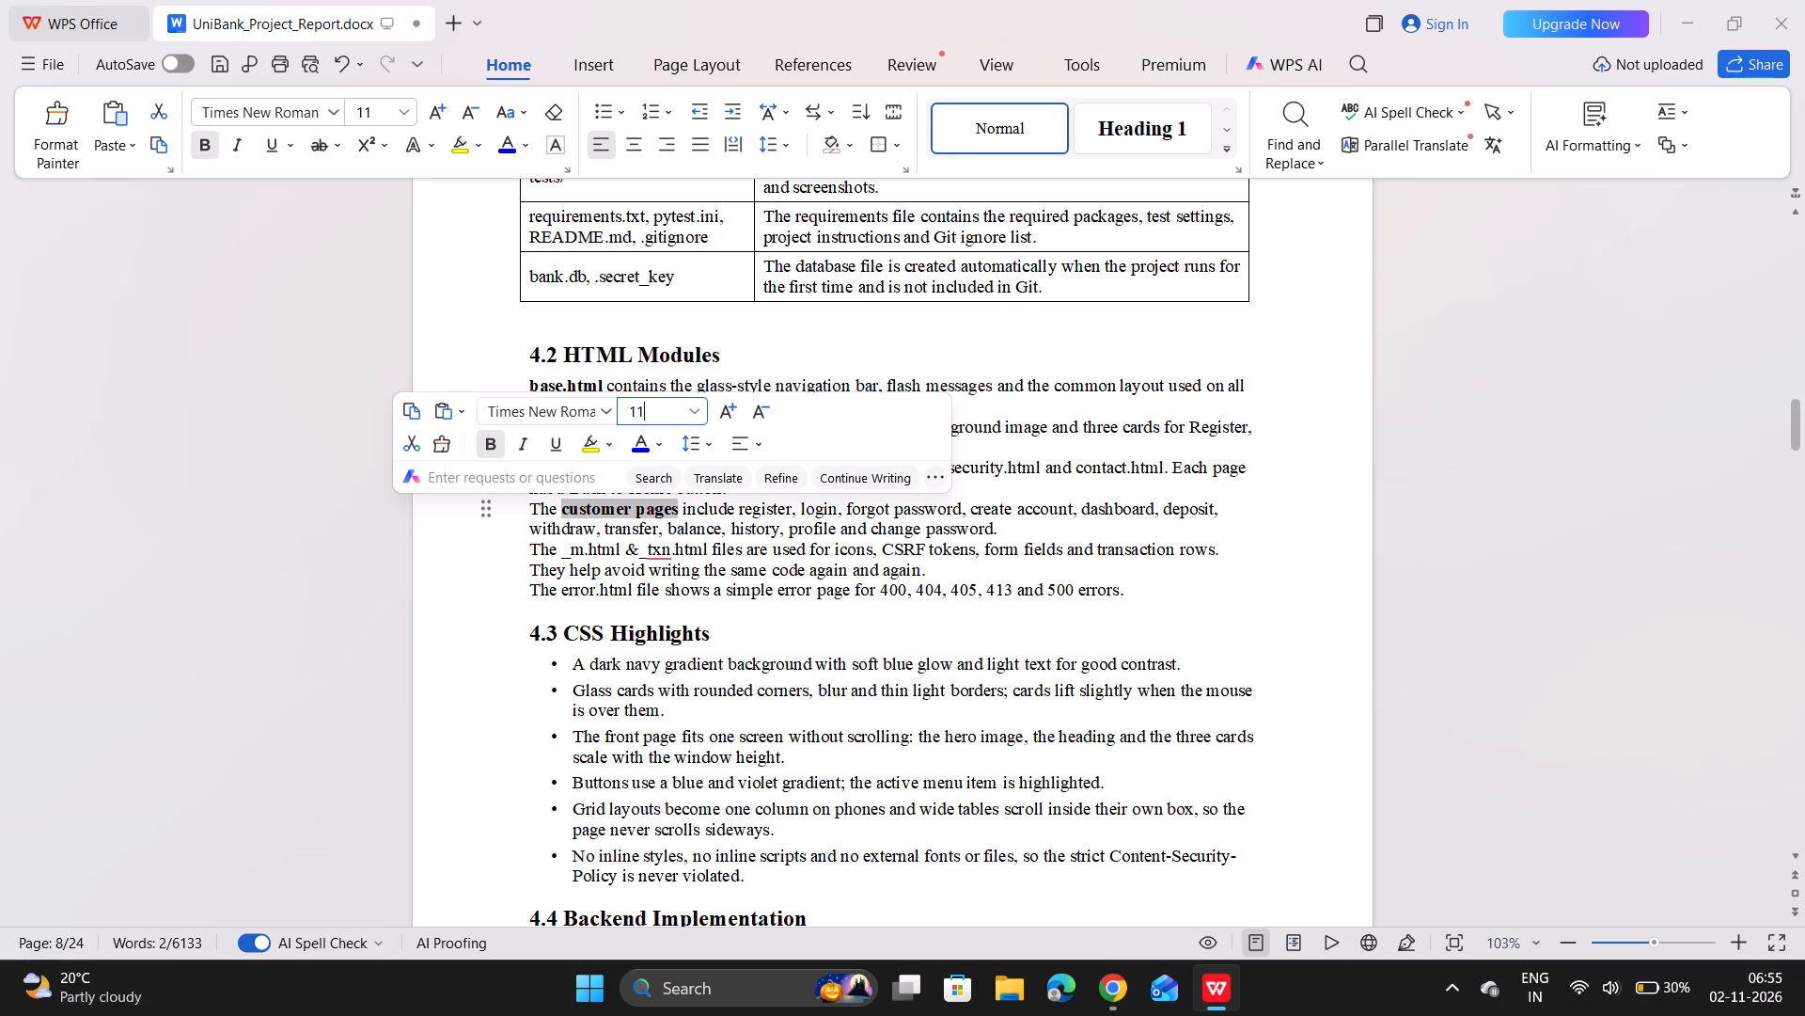
Bold "_m.html & _txn.html files" and error.html in the last two paragraphs under 4.2 HTML Modules.
left_click_drag(557, 548, 658, 545)
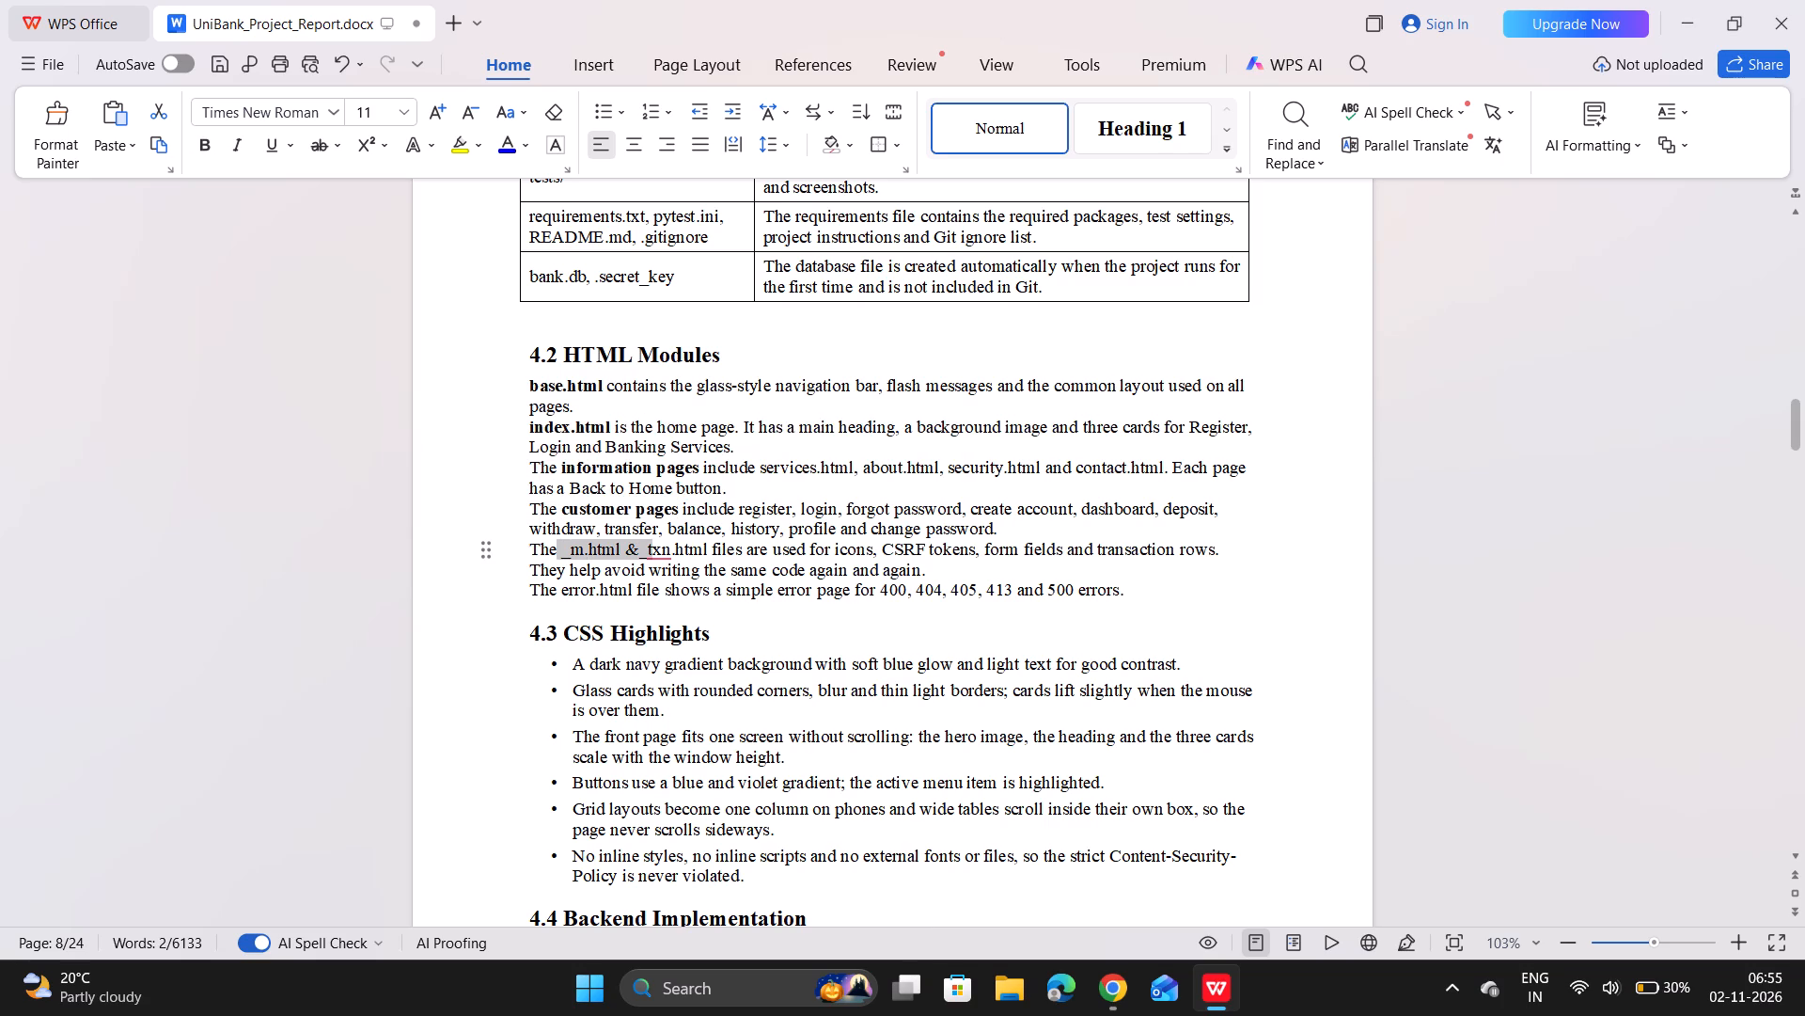
left_click_drag(658, 545, 710, 548)
left_click_drag(710, 548, 746, 552)
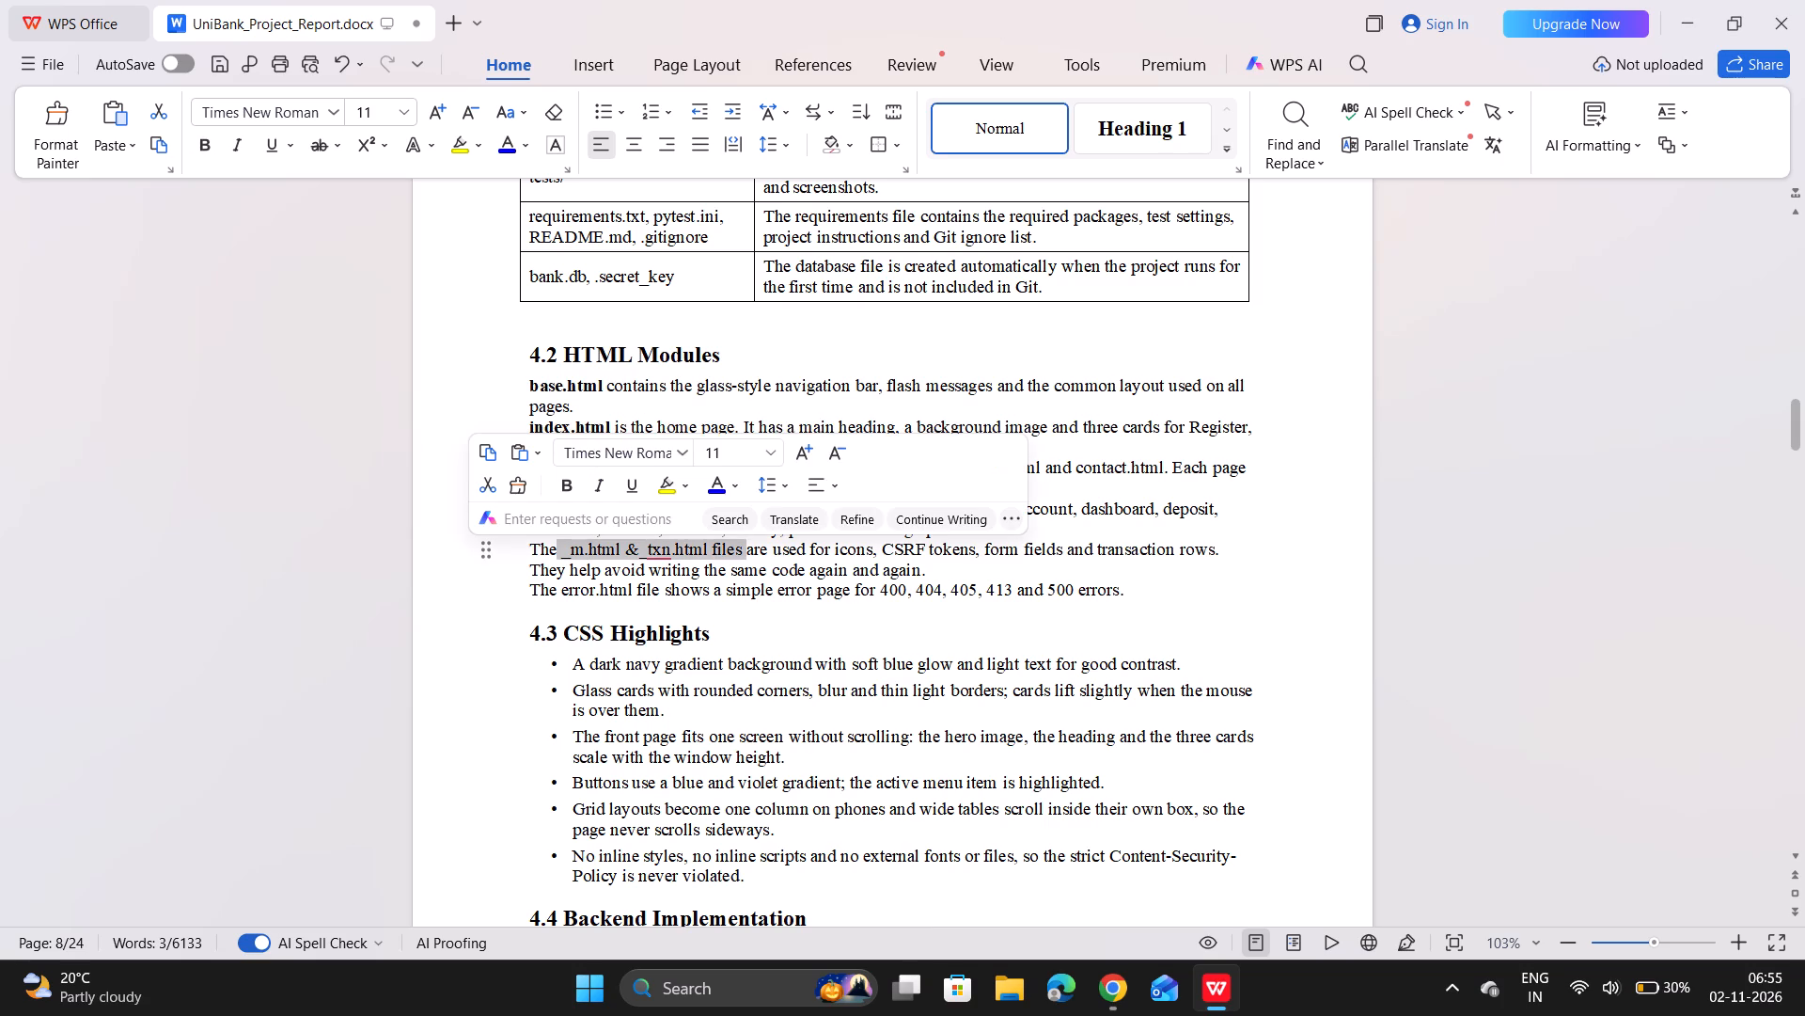
left_click(566, 490)
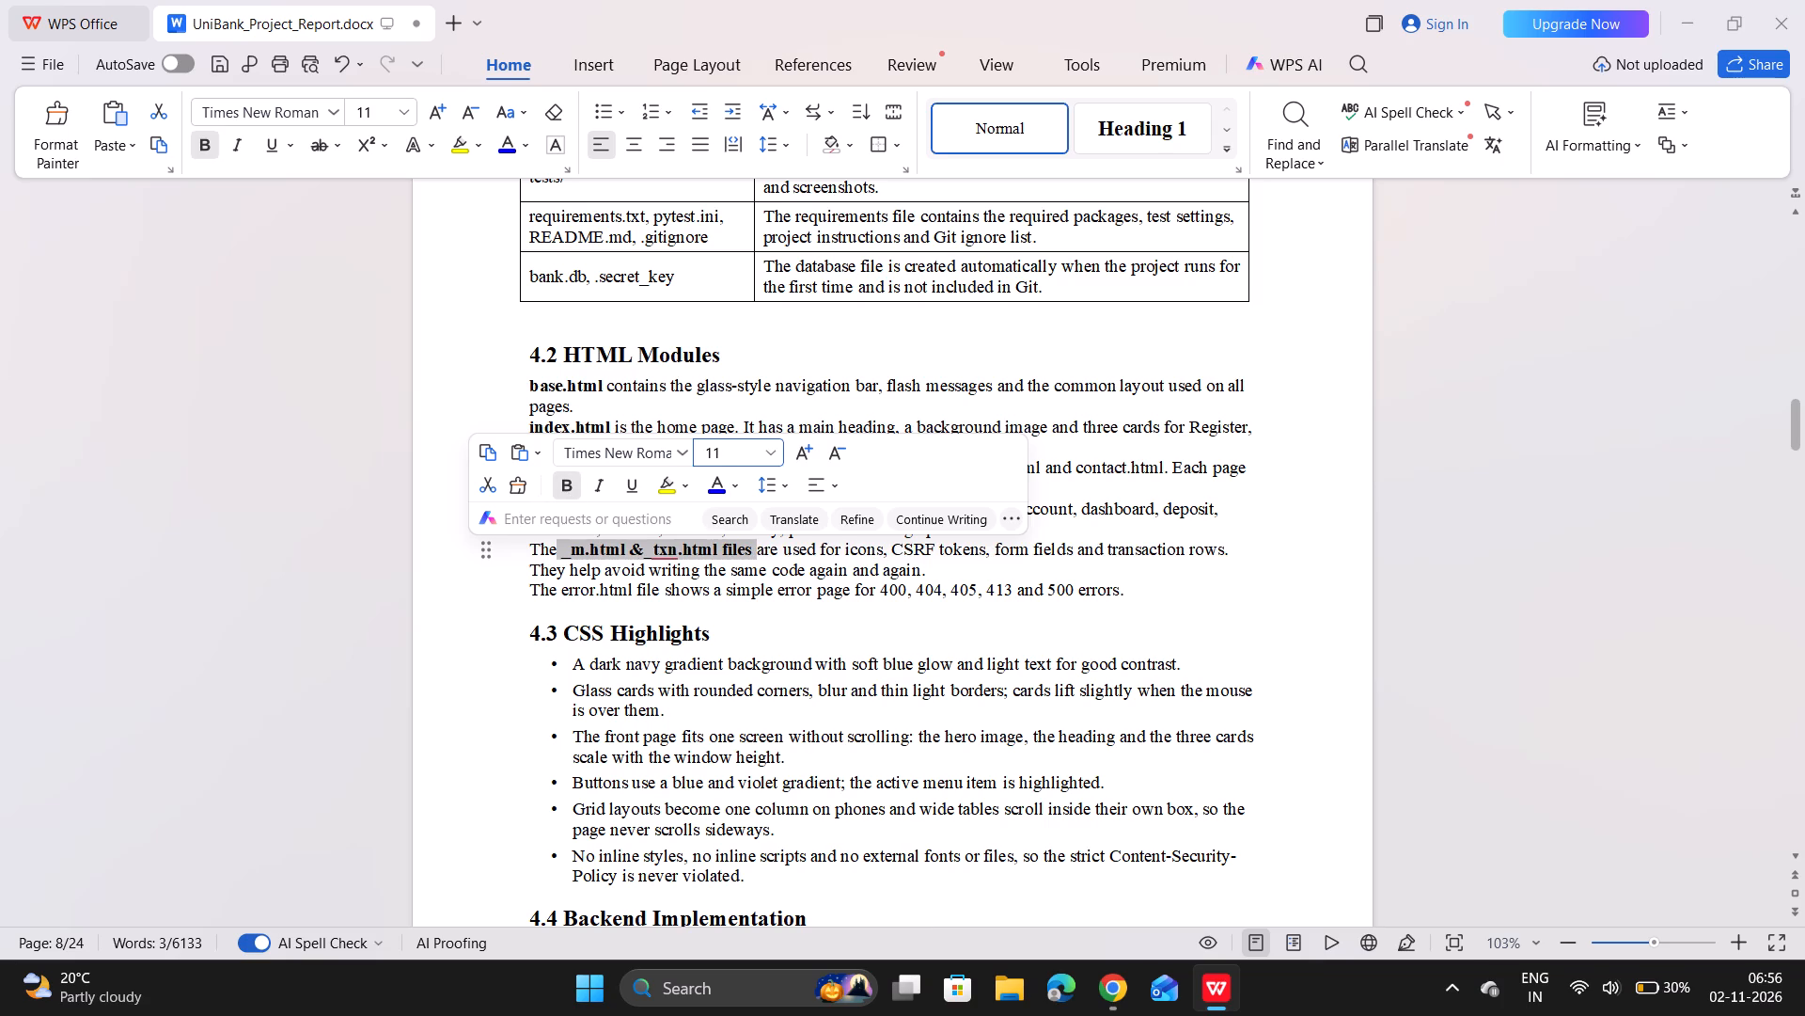
left_click_drag(560, 591, 628, 586)
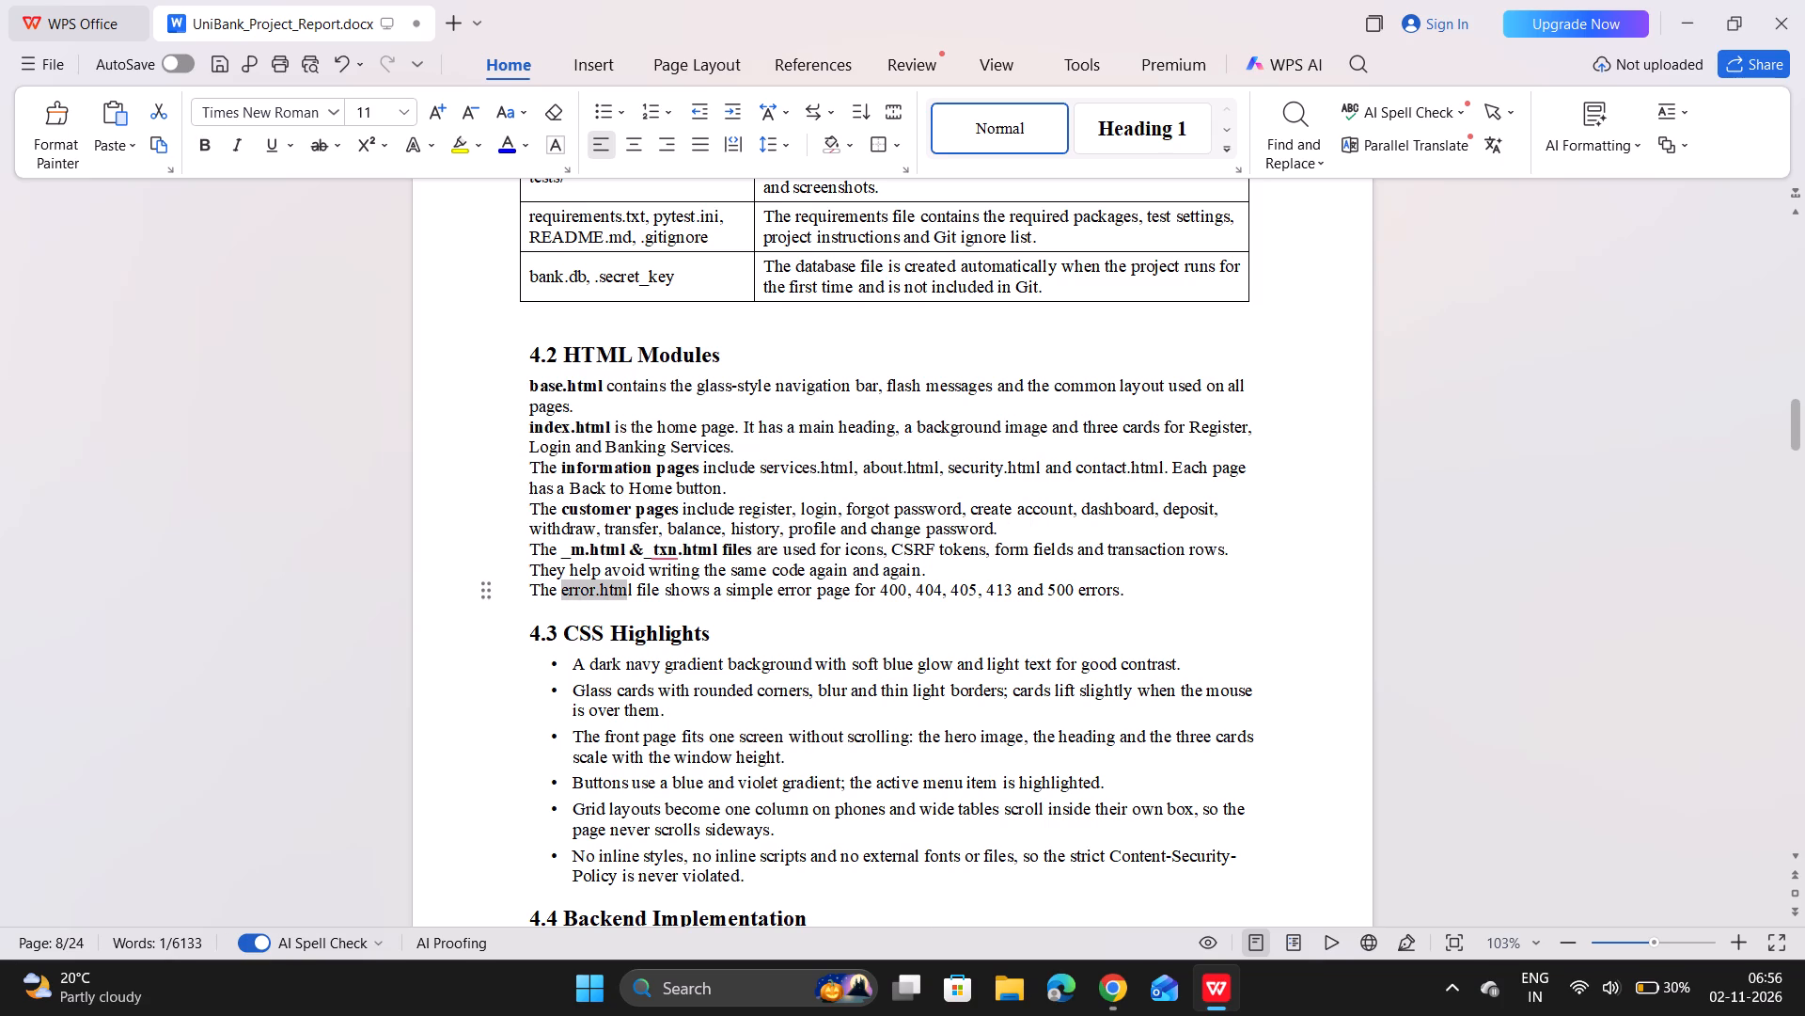
left_click_drag(628, 586, 633, 586)
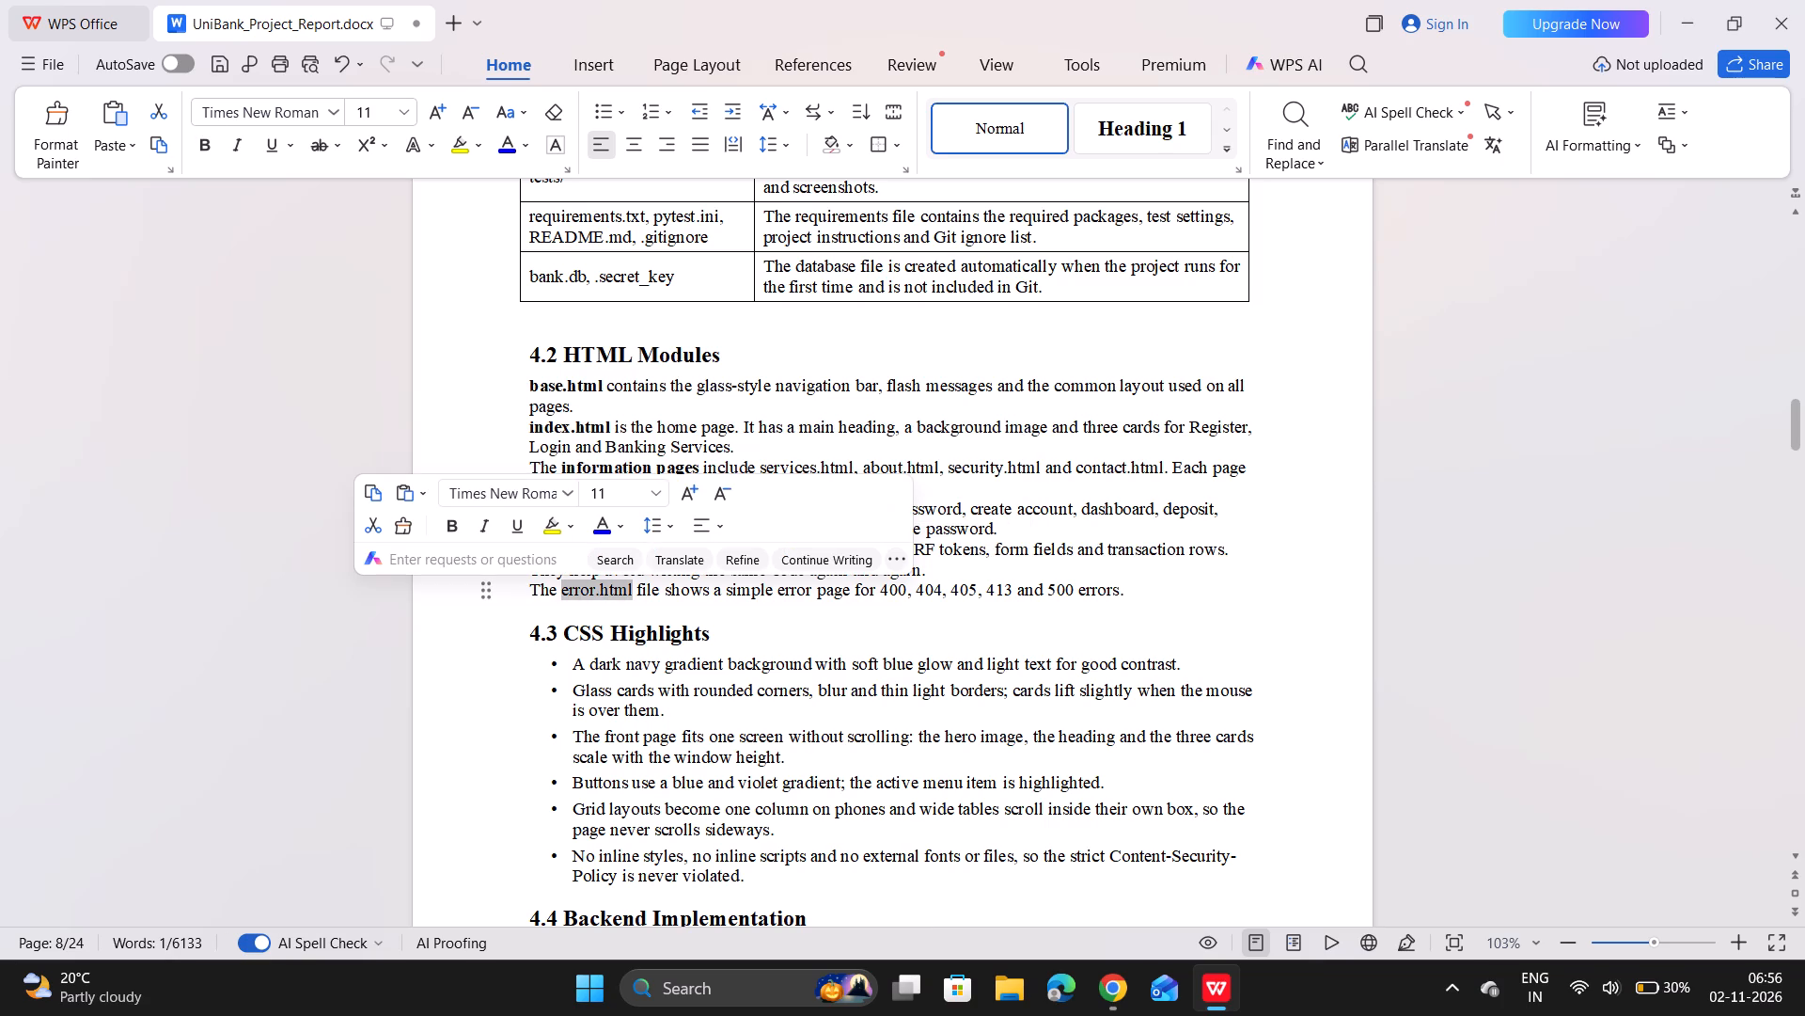
left_click(459, 531)
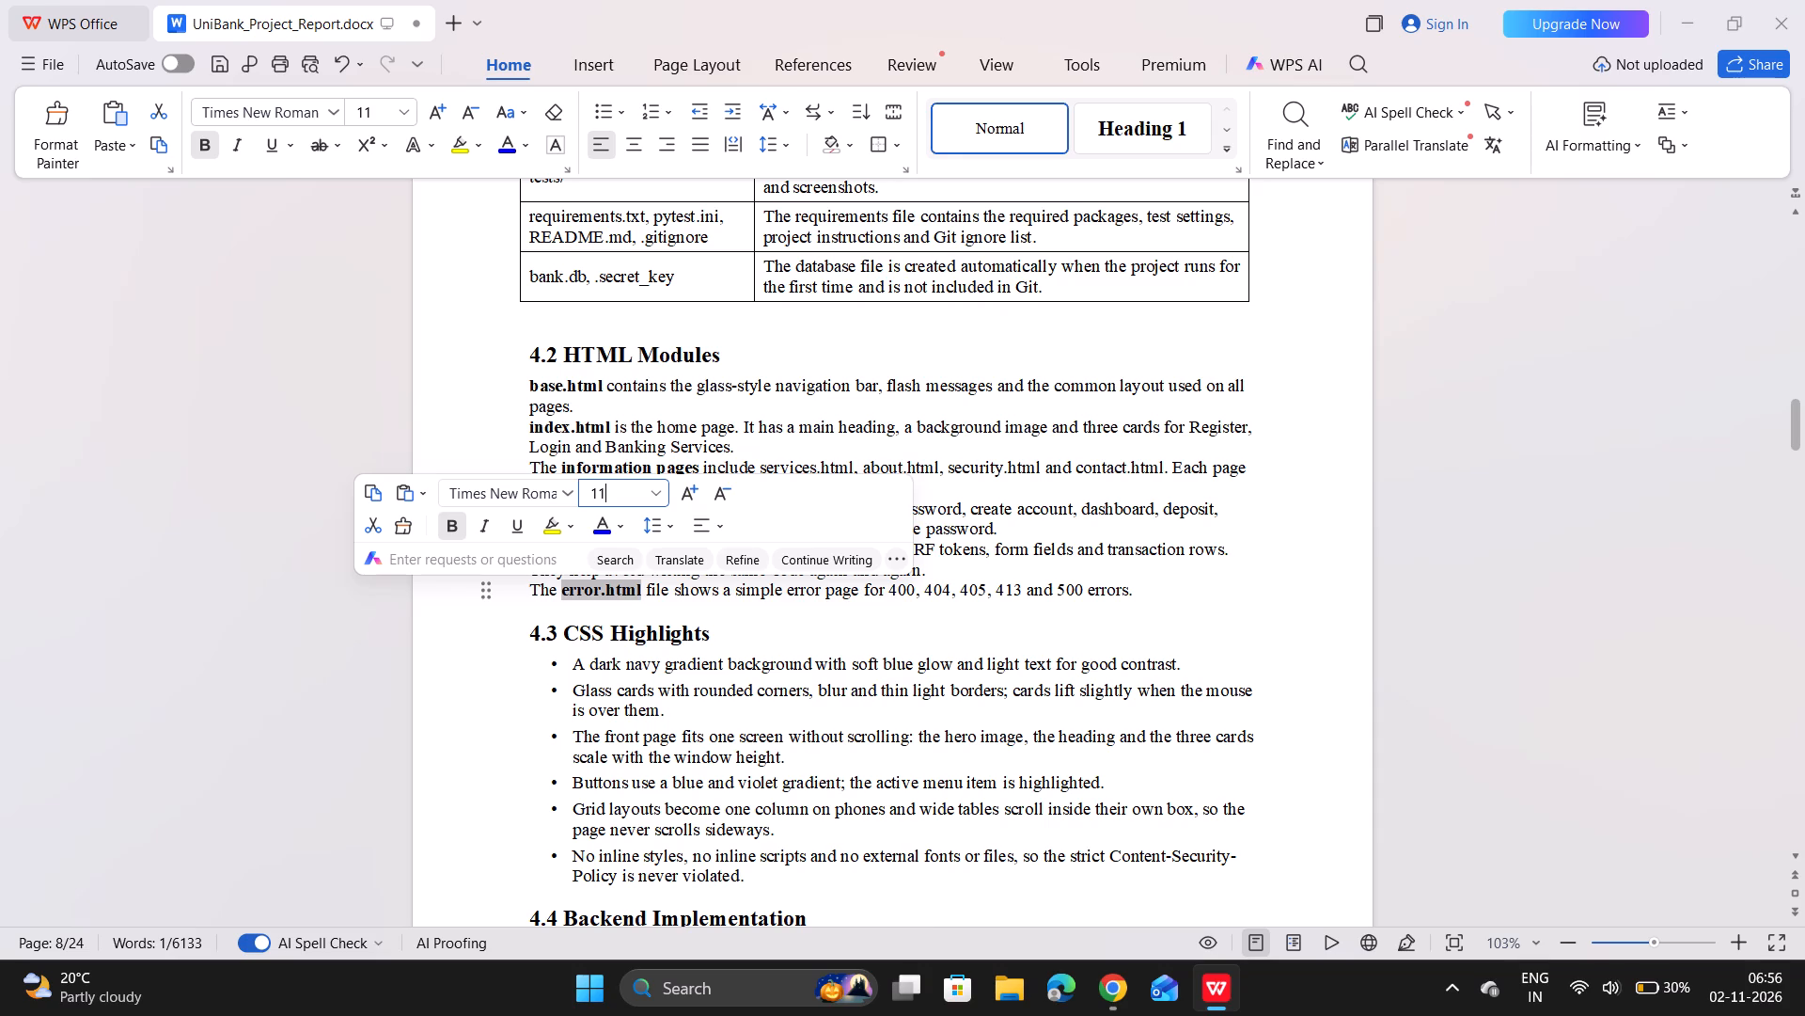
left_click(664, 590)
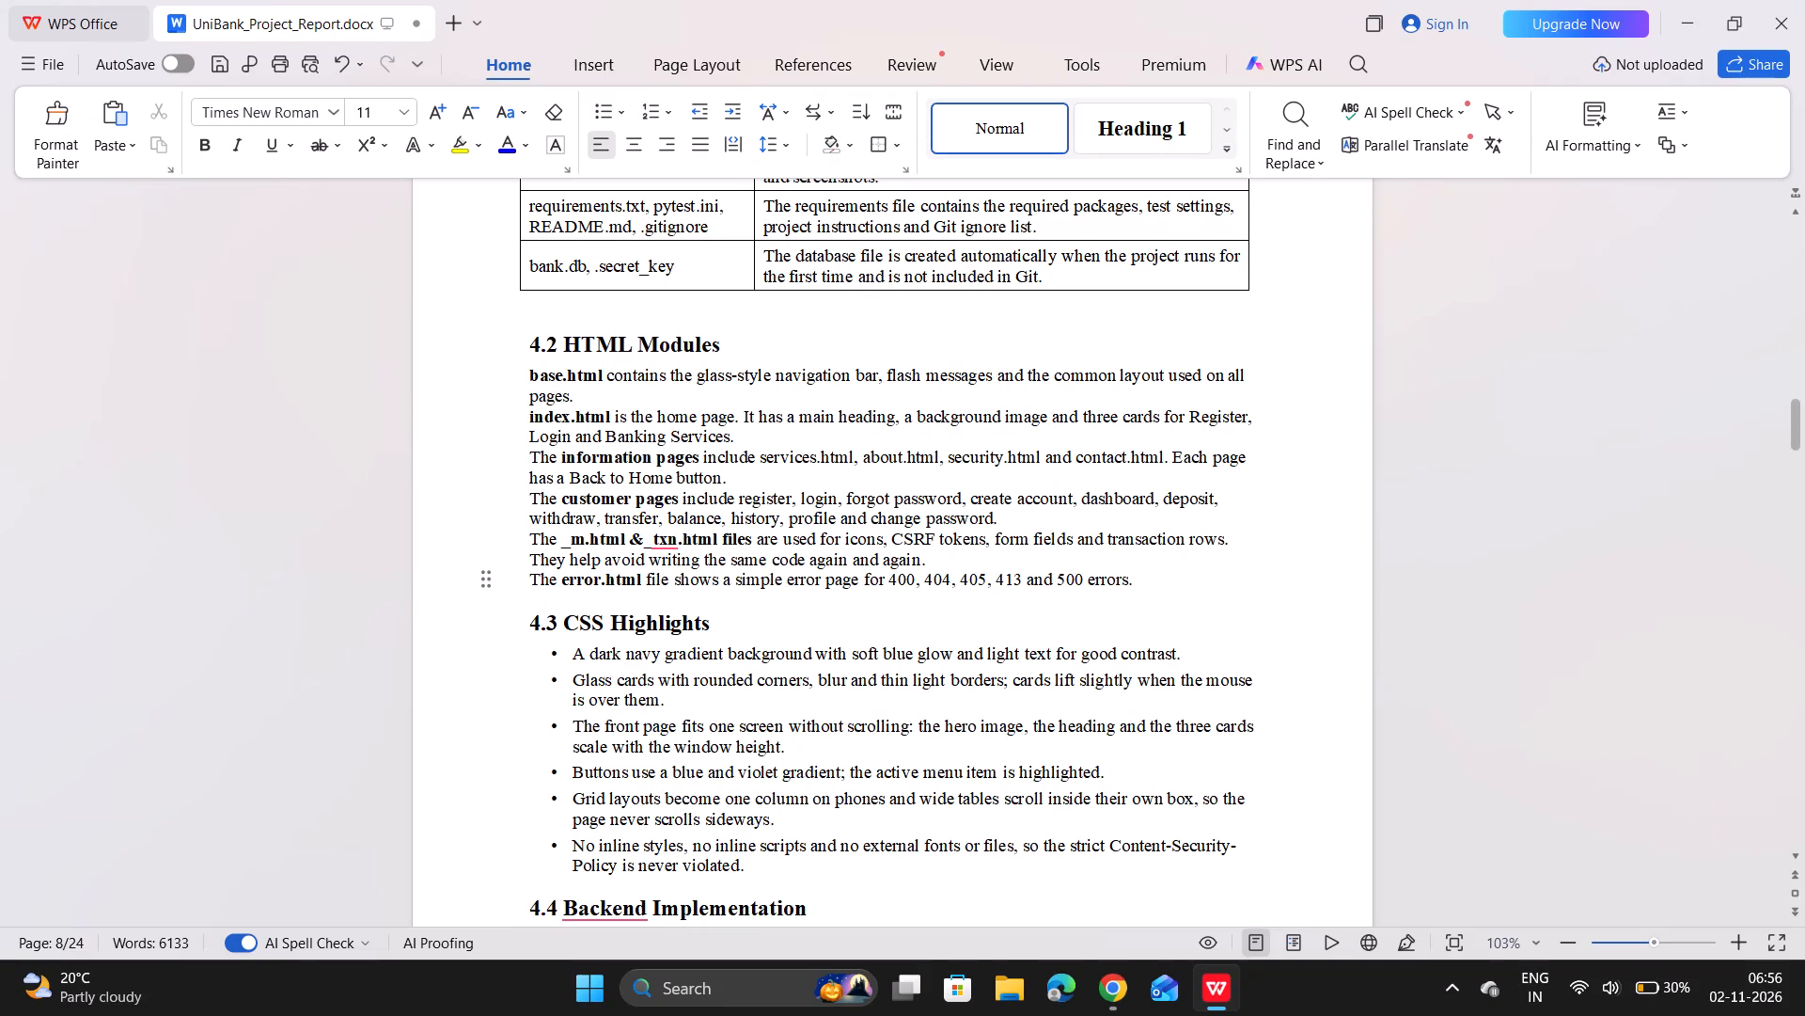
Turn all the paragraphs under 4.2 HTML Modules, from base.html through error.html, into a bulleted list.
left_click_drag(527, 373, 647, 573)
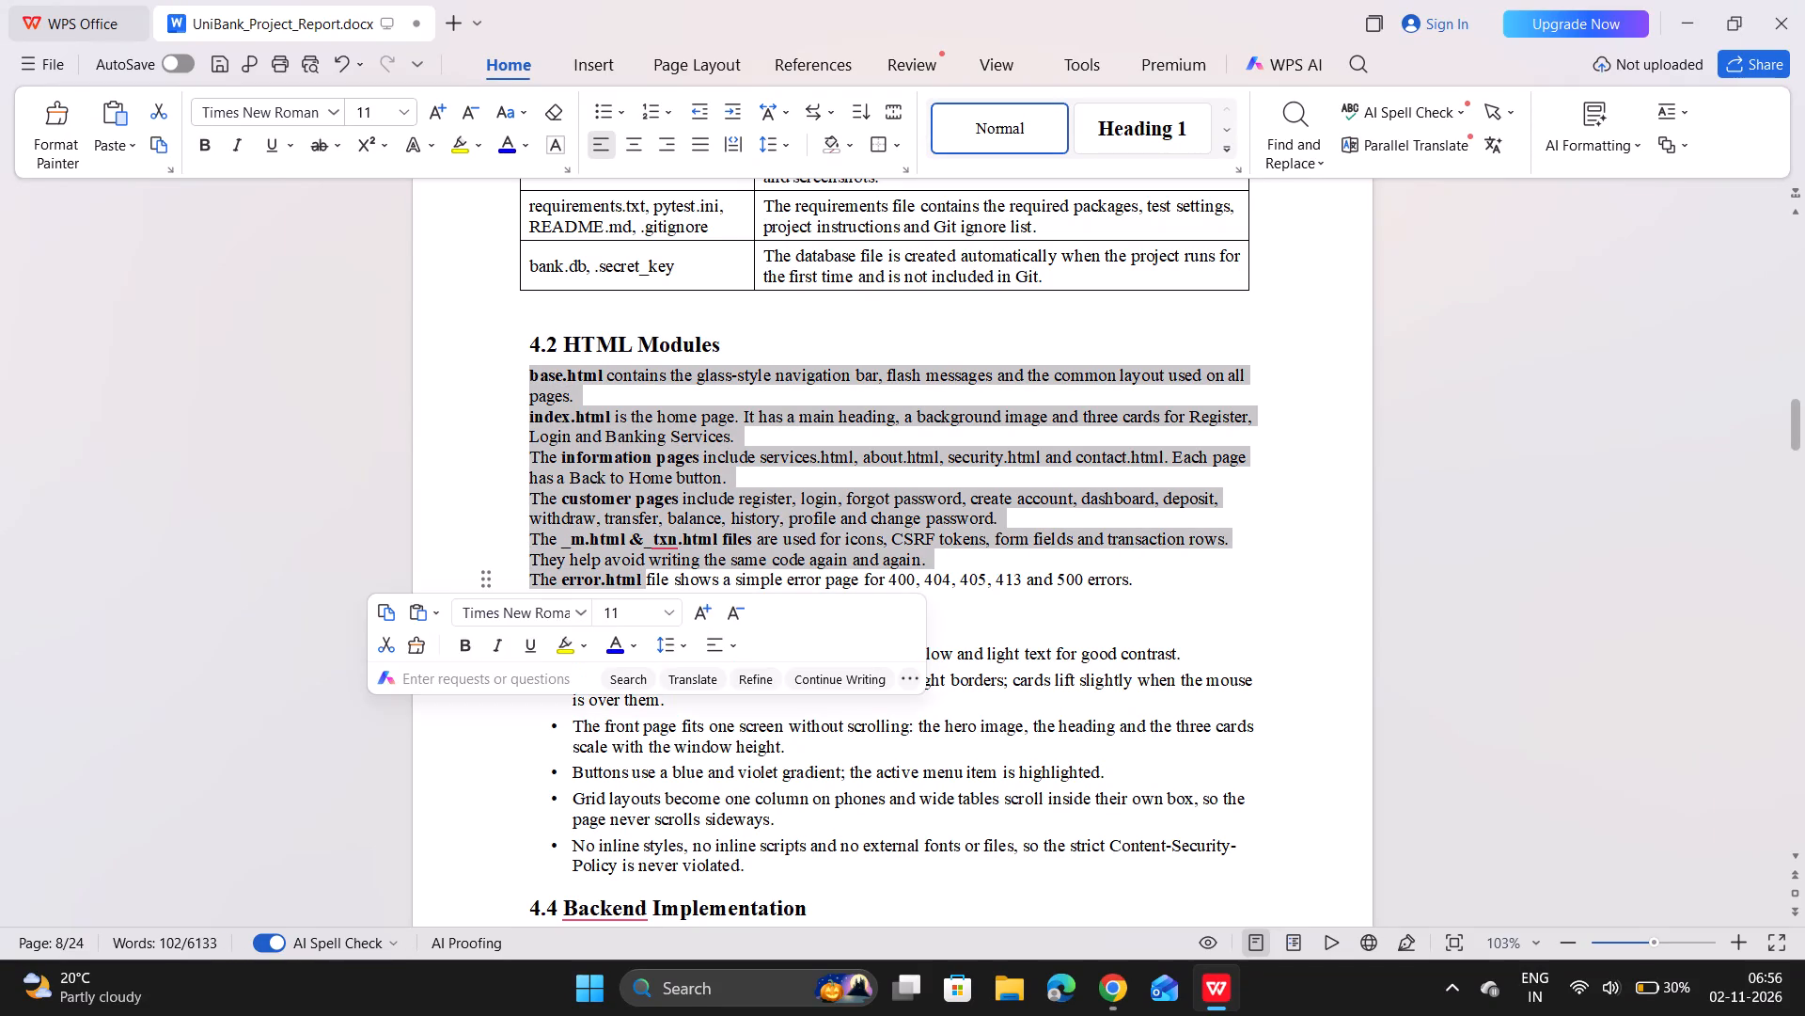
left_click(596, 114)
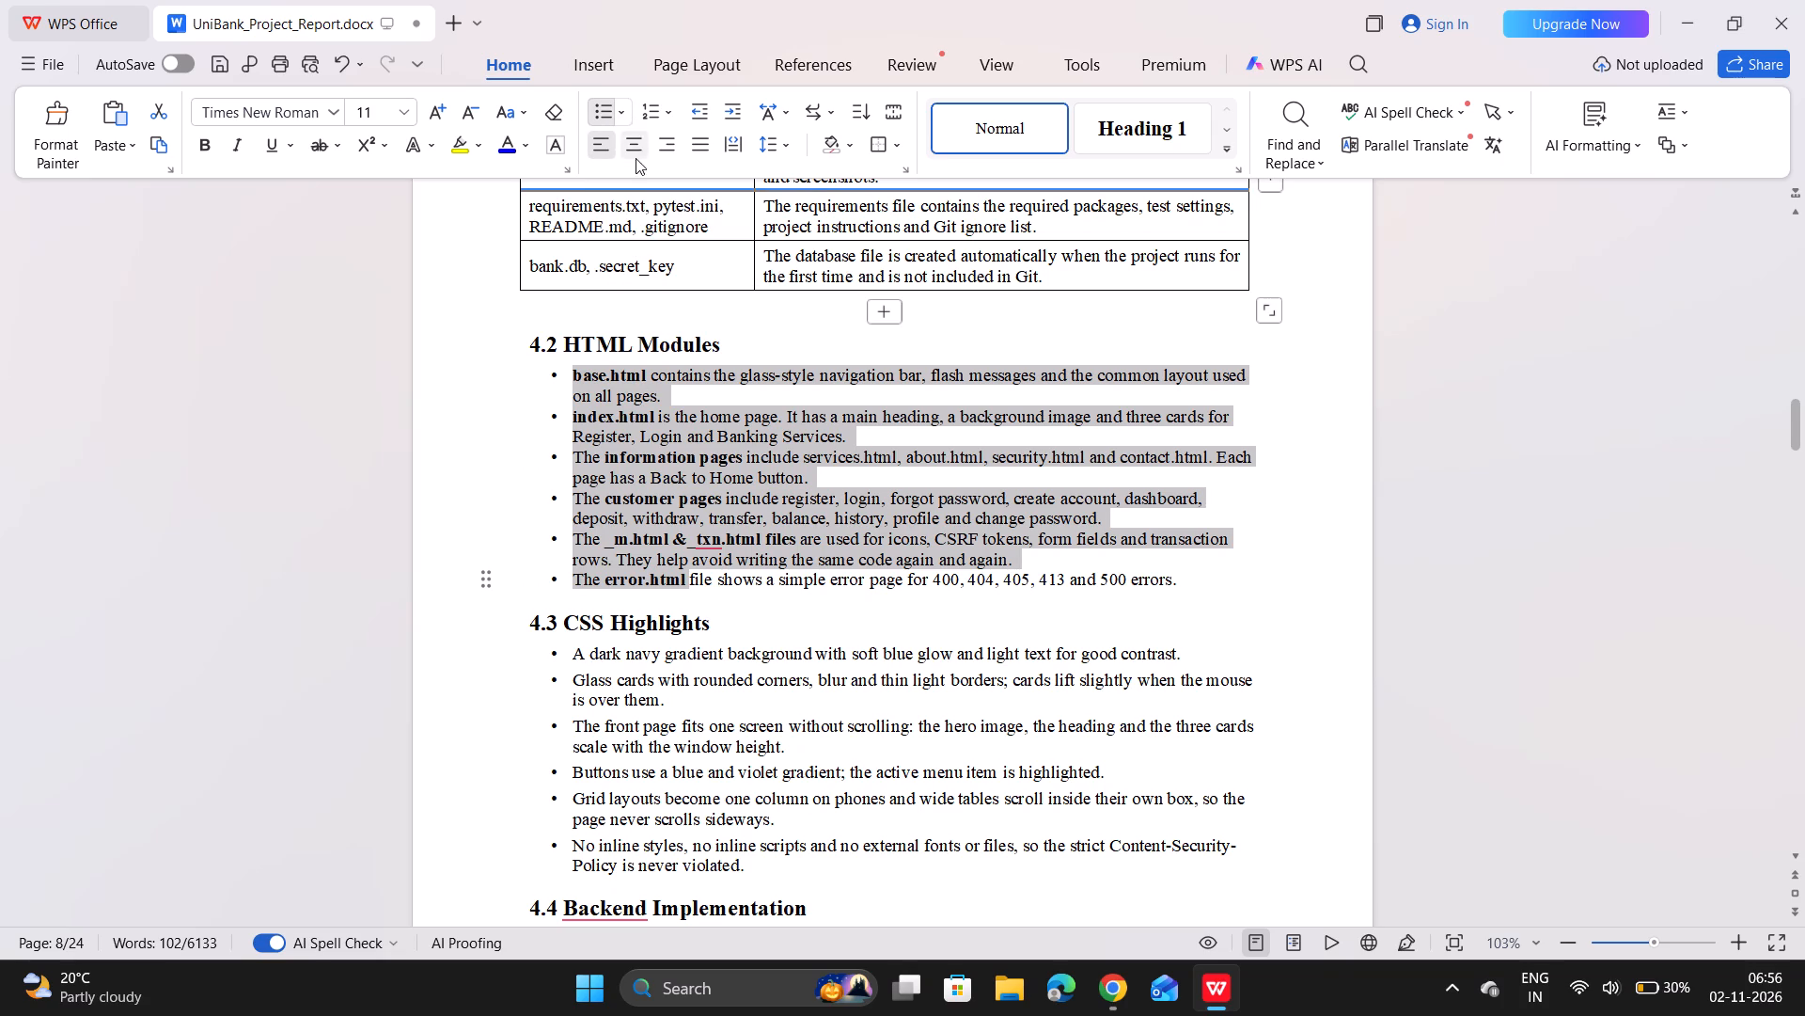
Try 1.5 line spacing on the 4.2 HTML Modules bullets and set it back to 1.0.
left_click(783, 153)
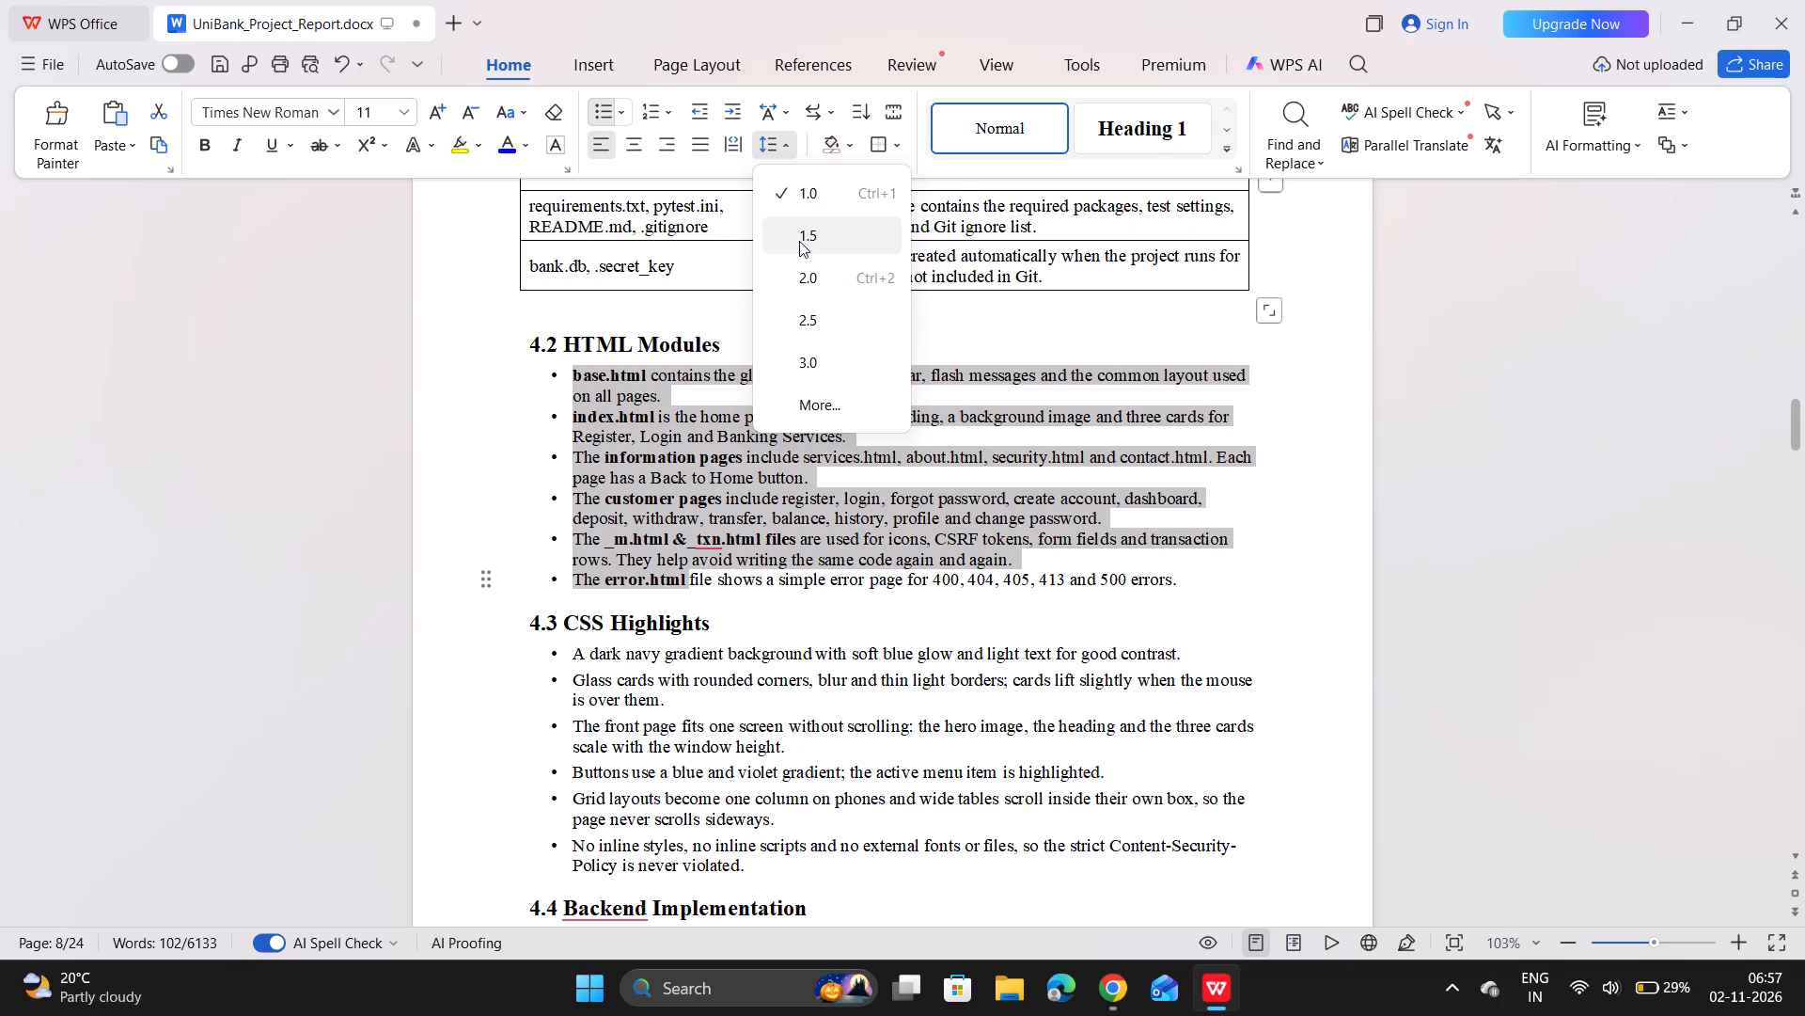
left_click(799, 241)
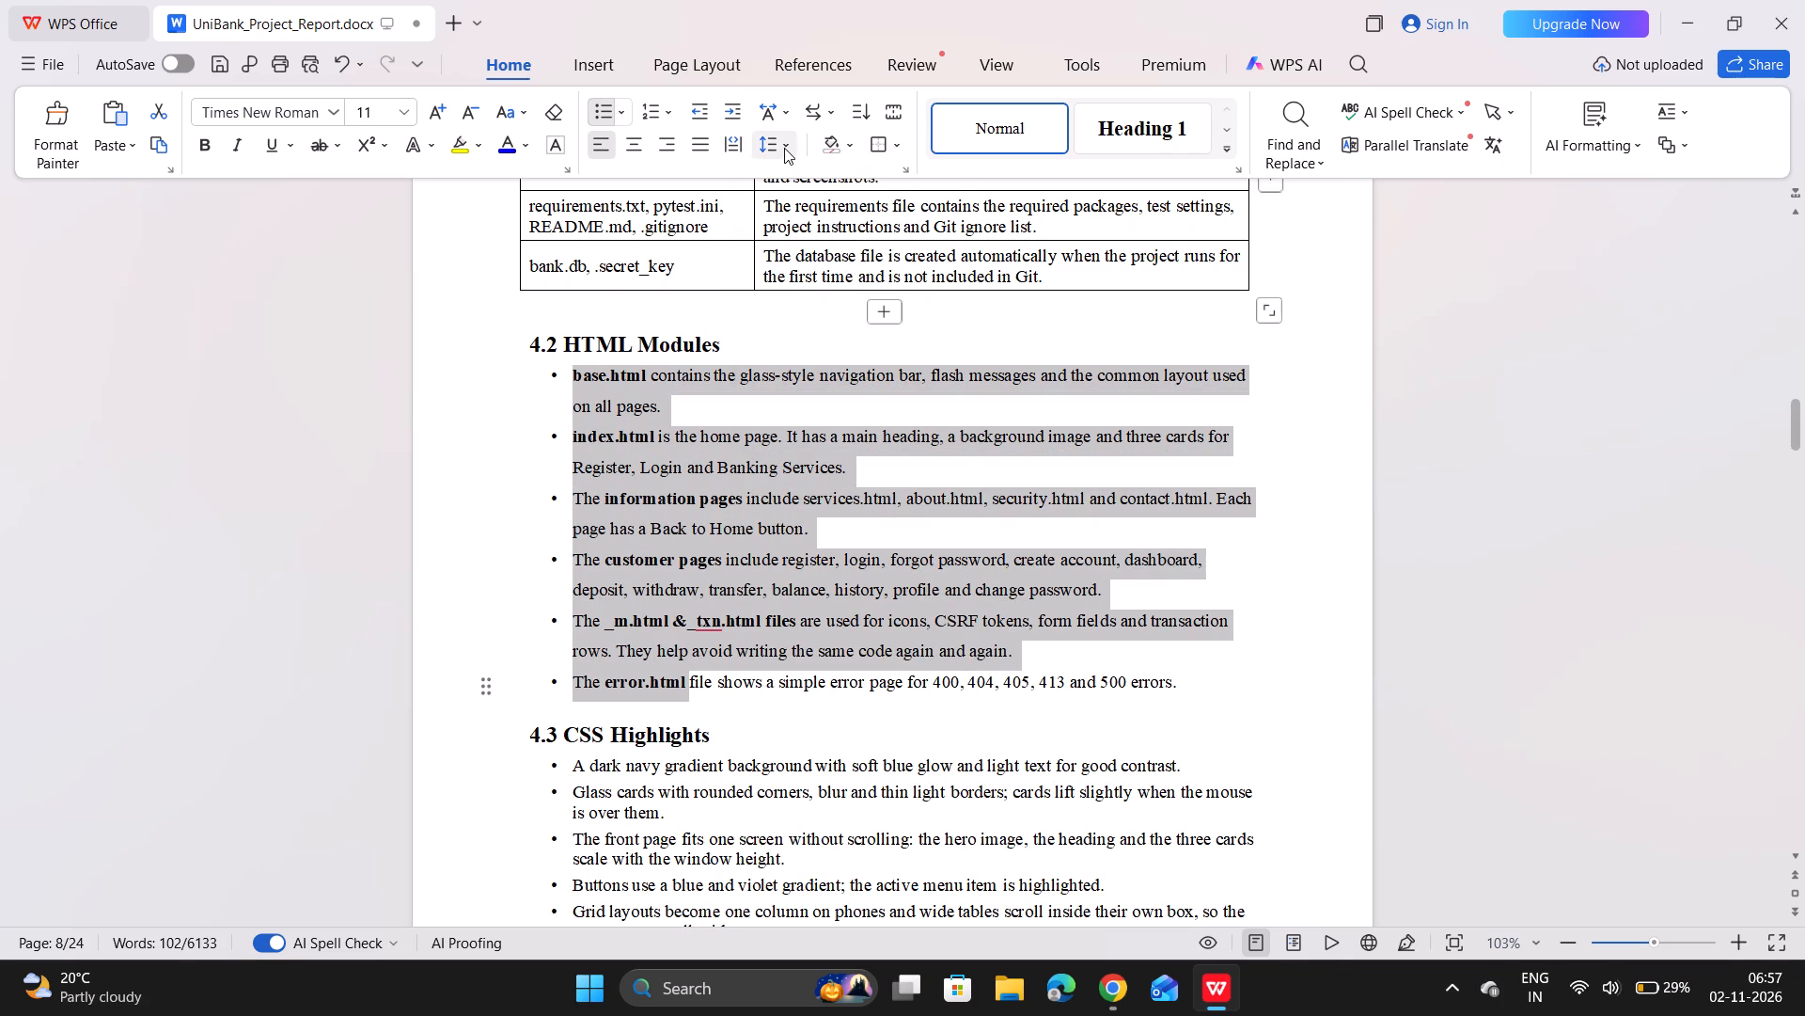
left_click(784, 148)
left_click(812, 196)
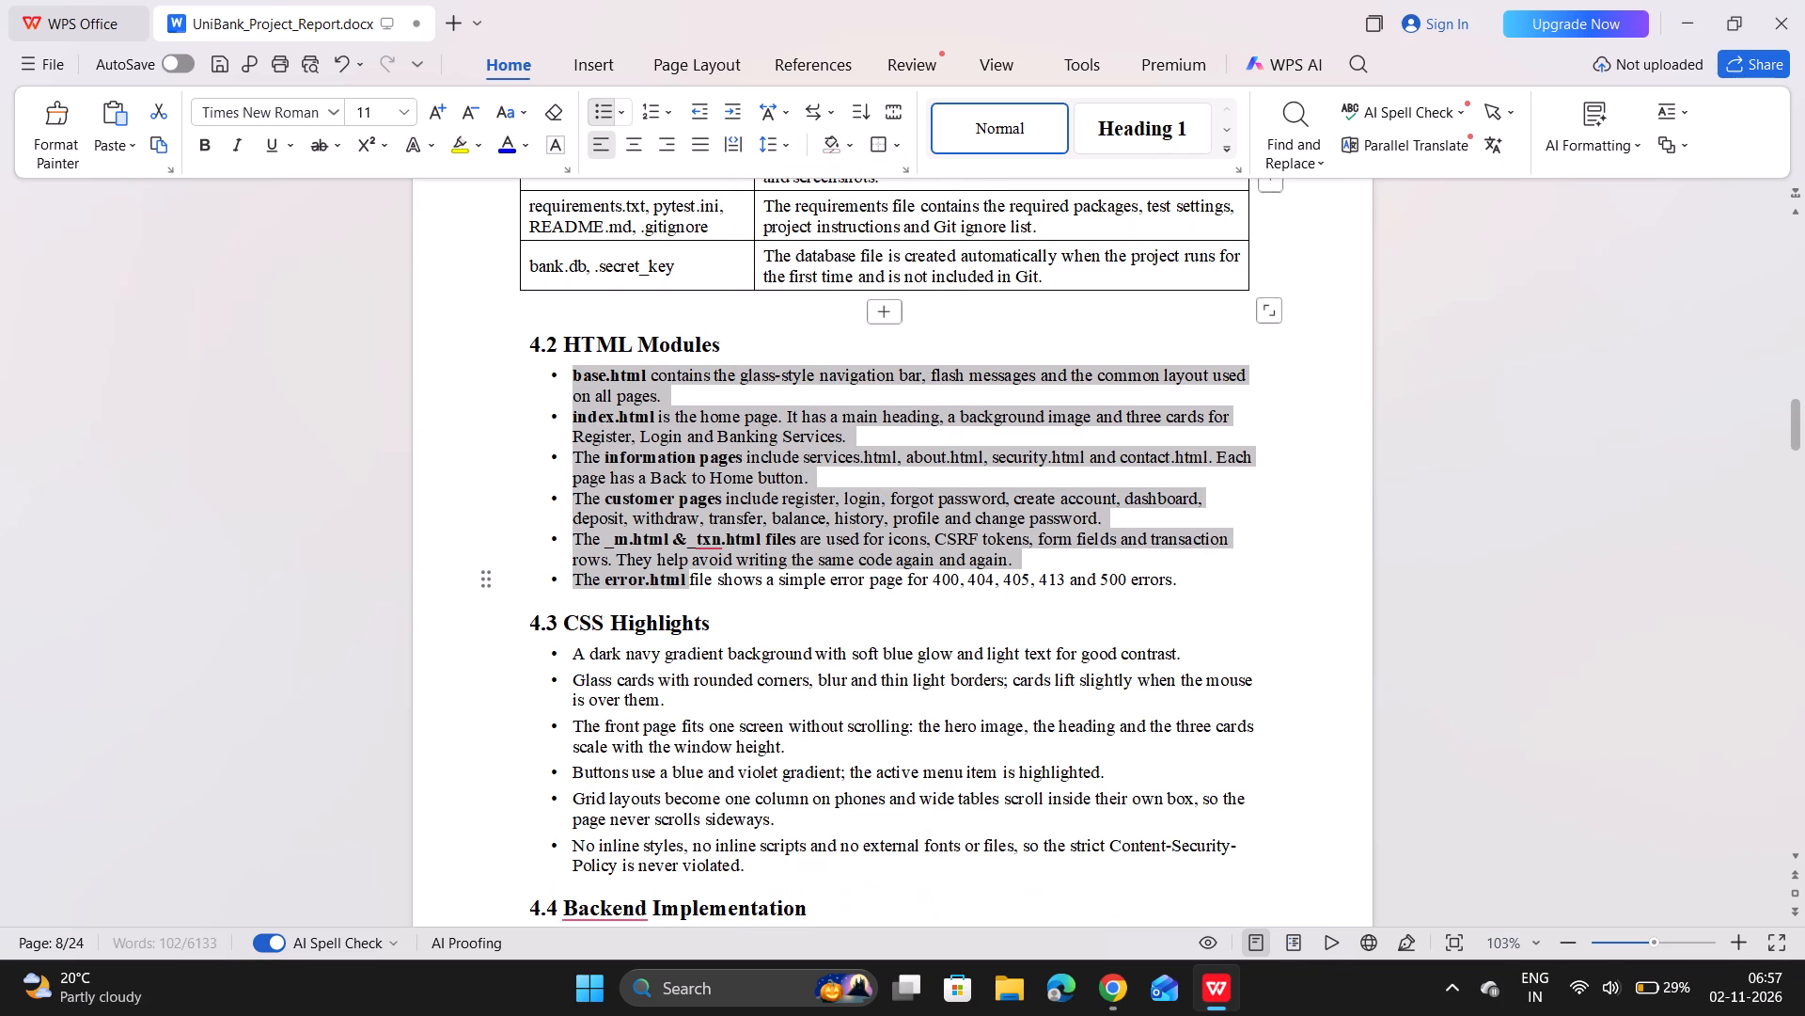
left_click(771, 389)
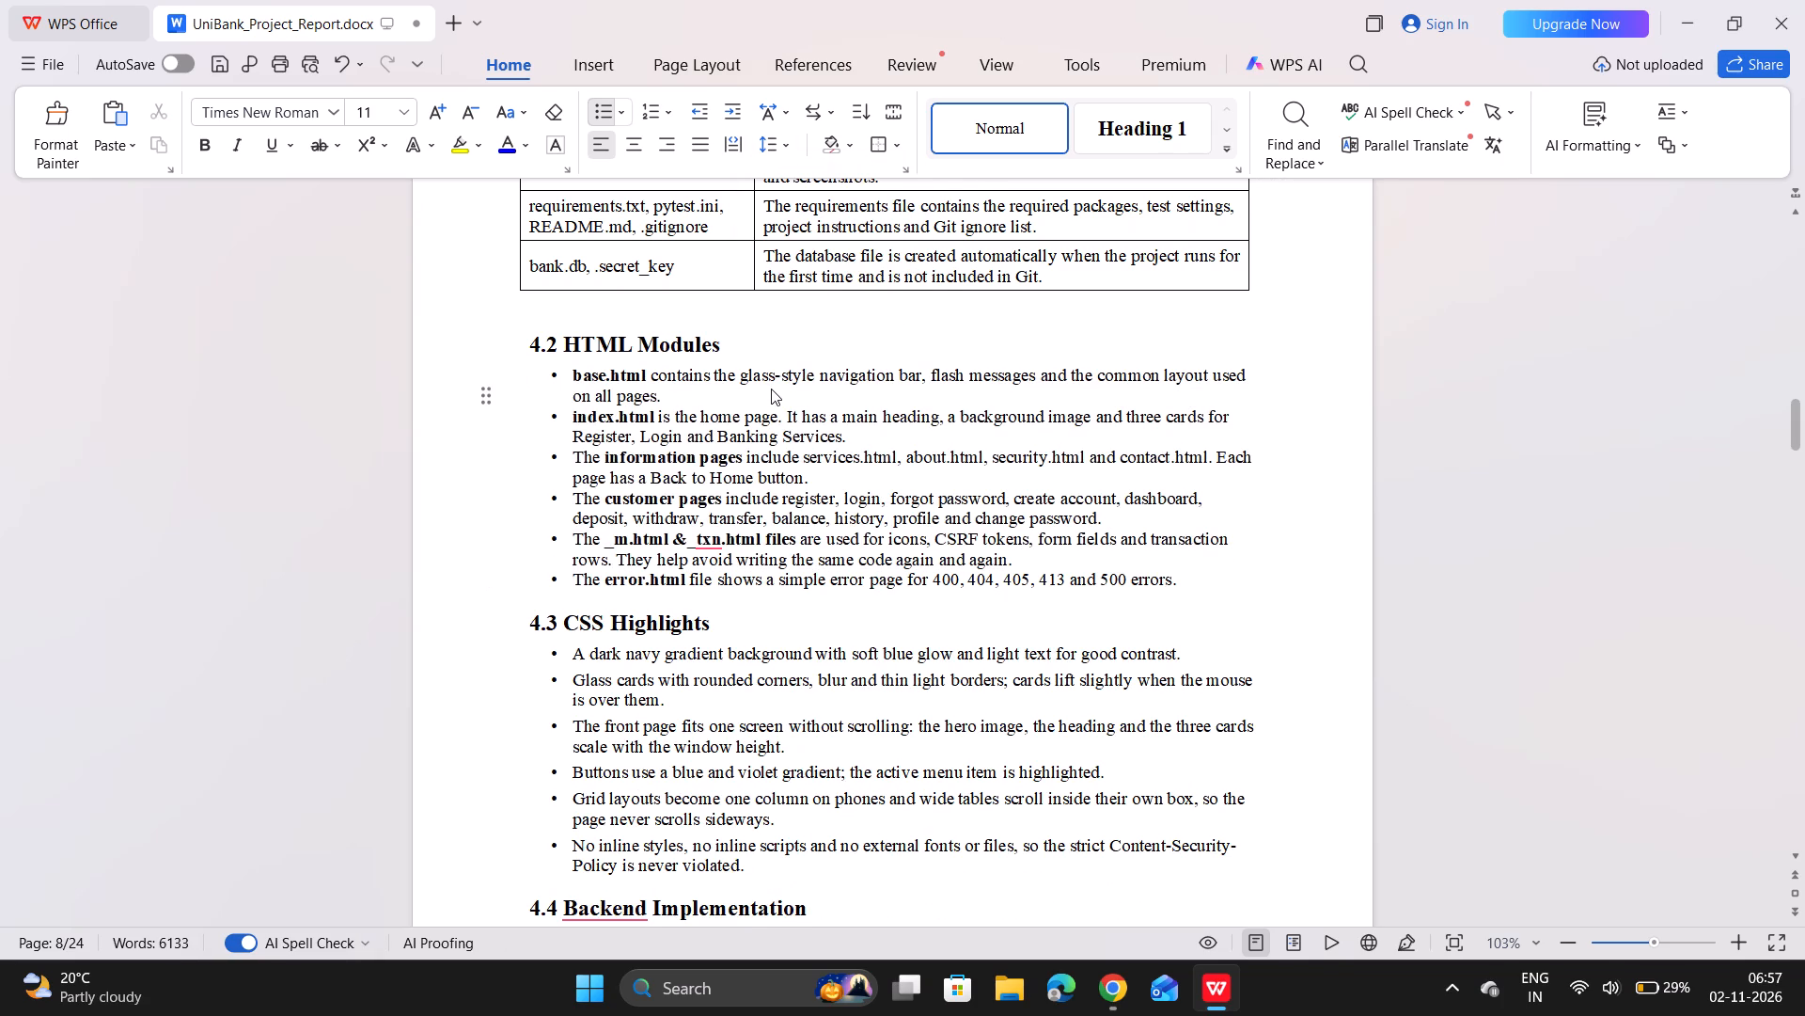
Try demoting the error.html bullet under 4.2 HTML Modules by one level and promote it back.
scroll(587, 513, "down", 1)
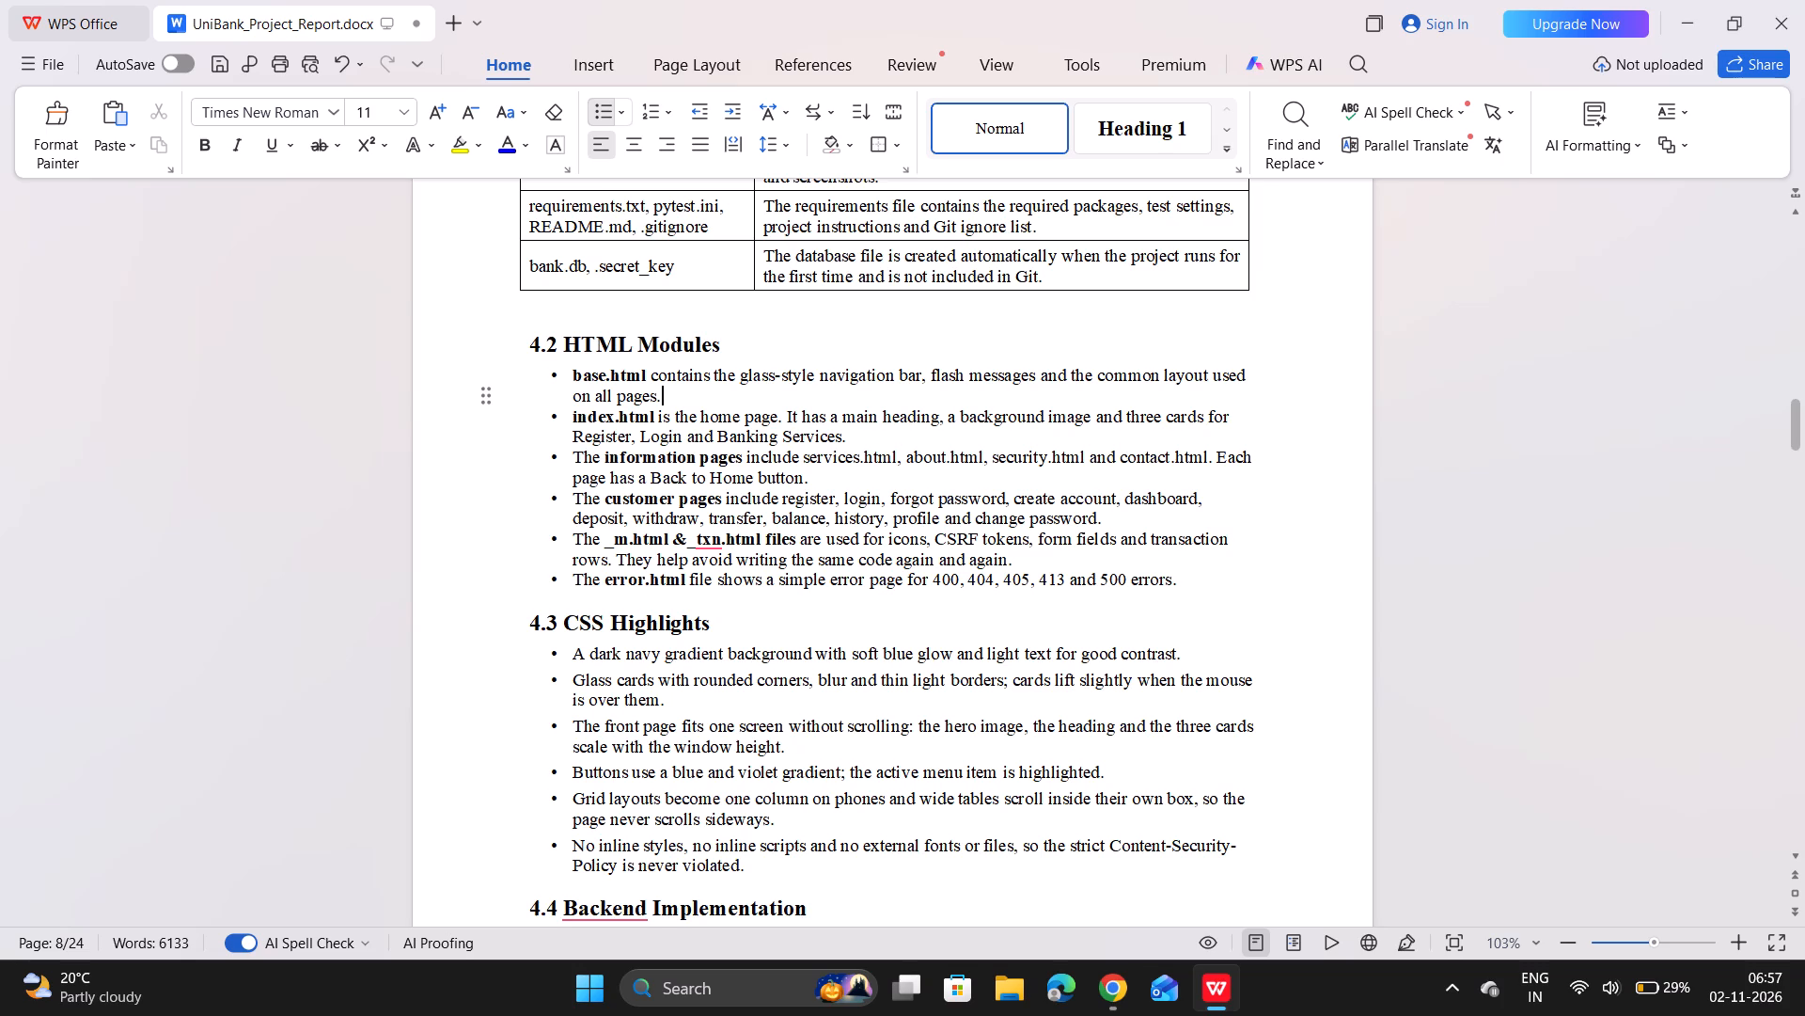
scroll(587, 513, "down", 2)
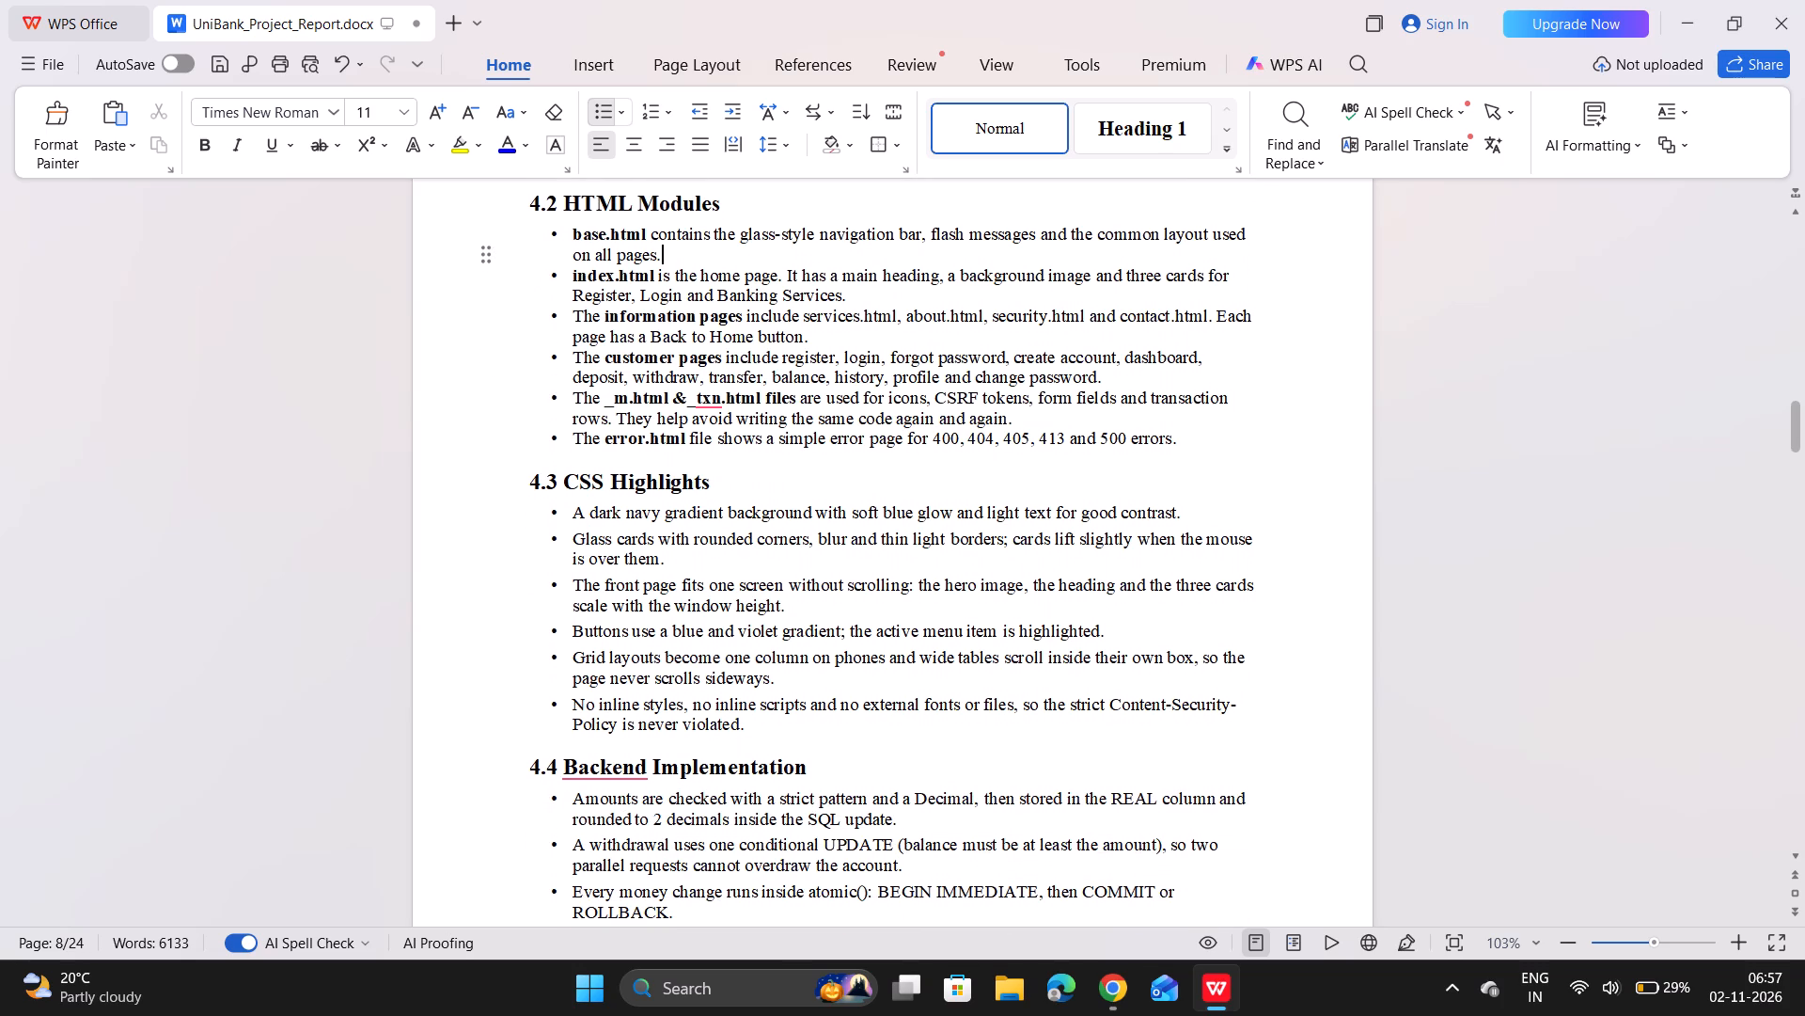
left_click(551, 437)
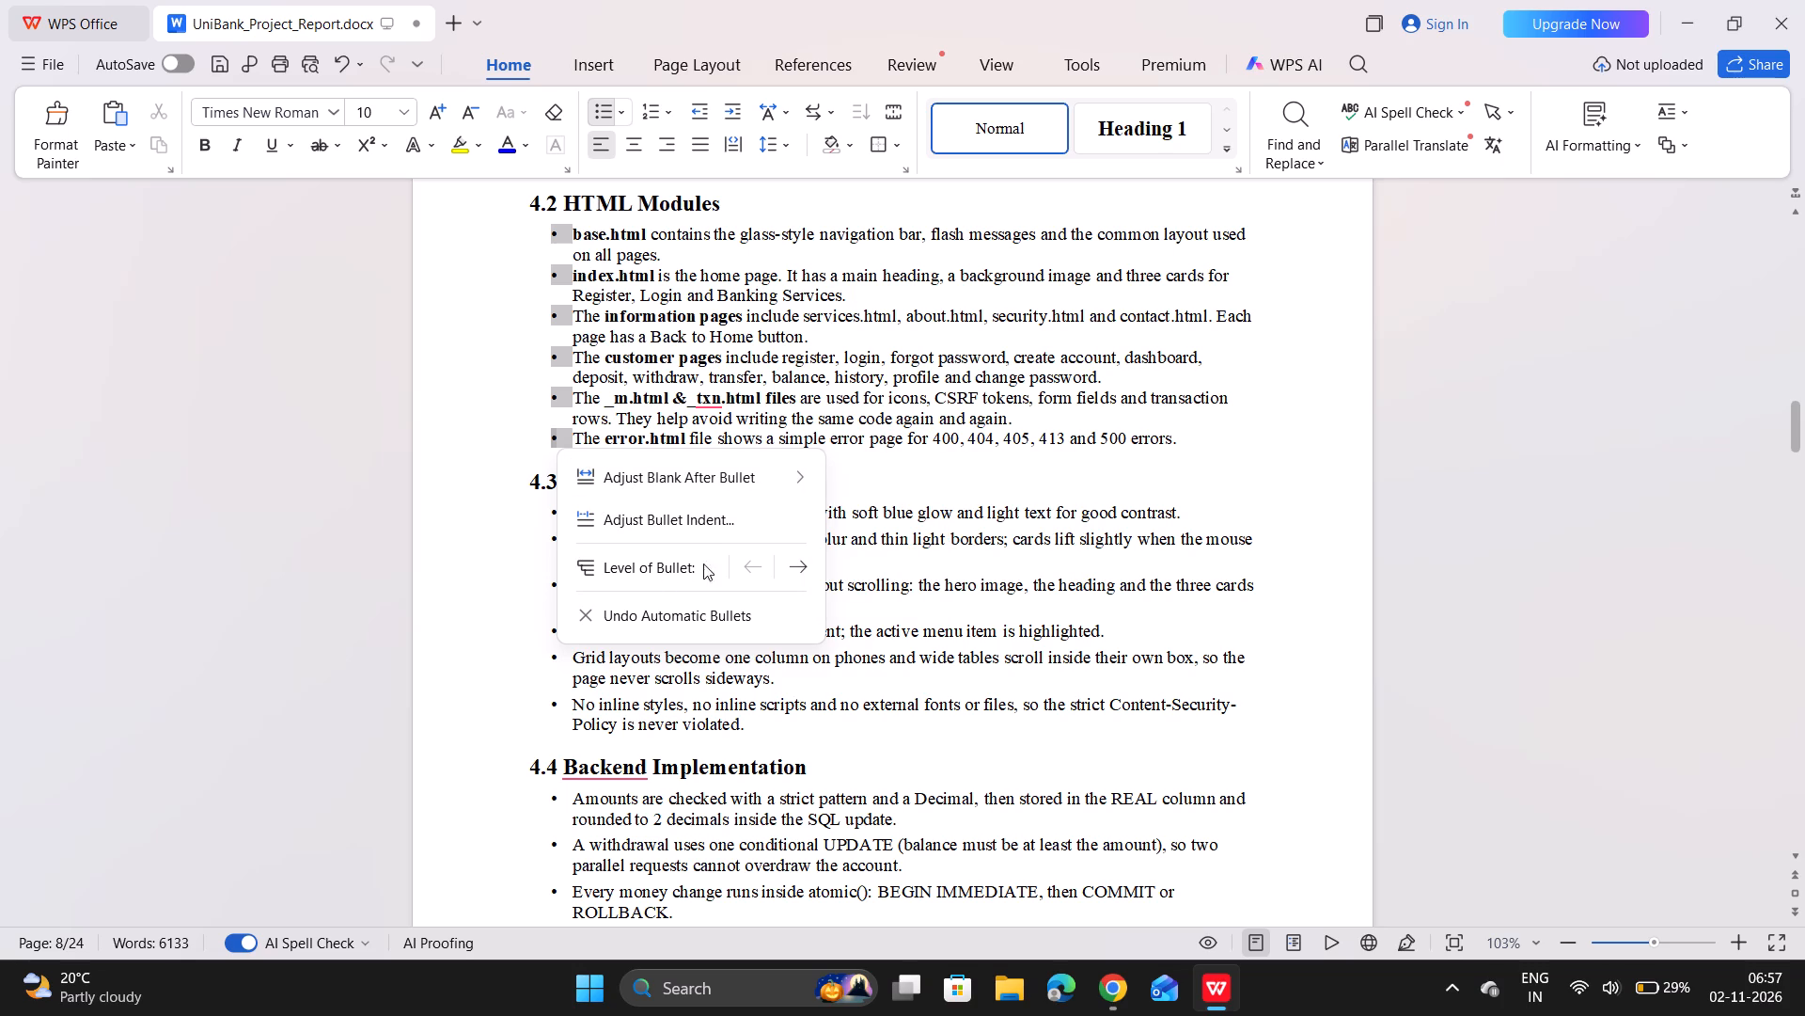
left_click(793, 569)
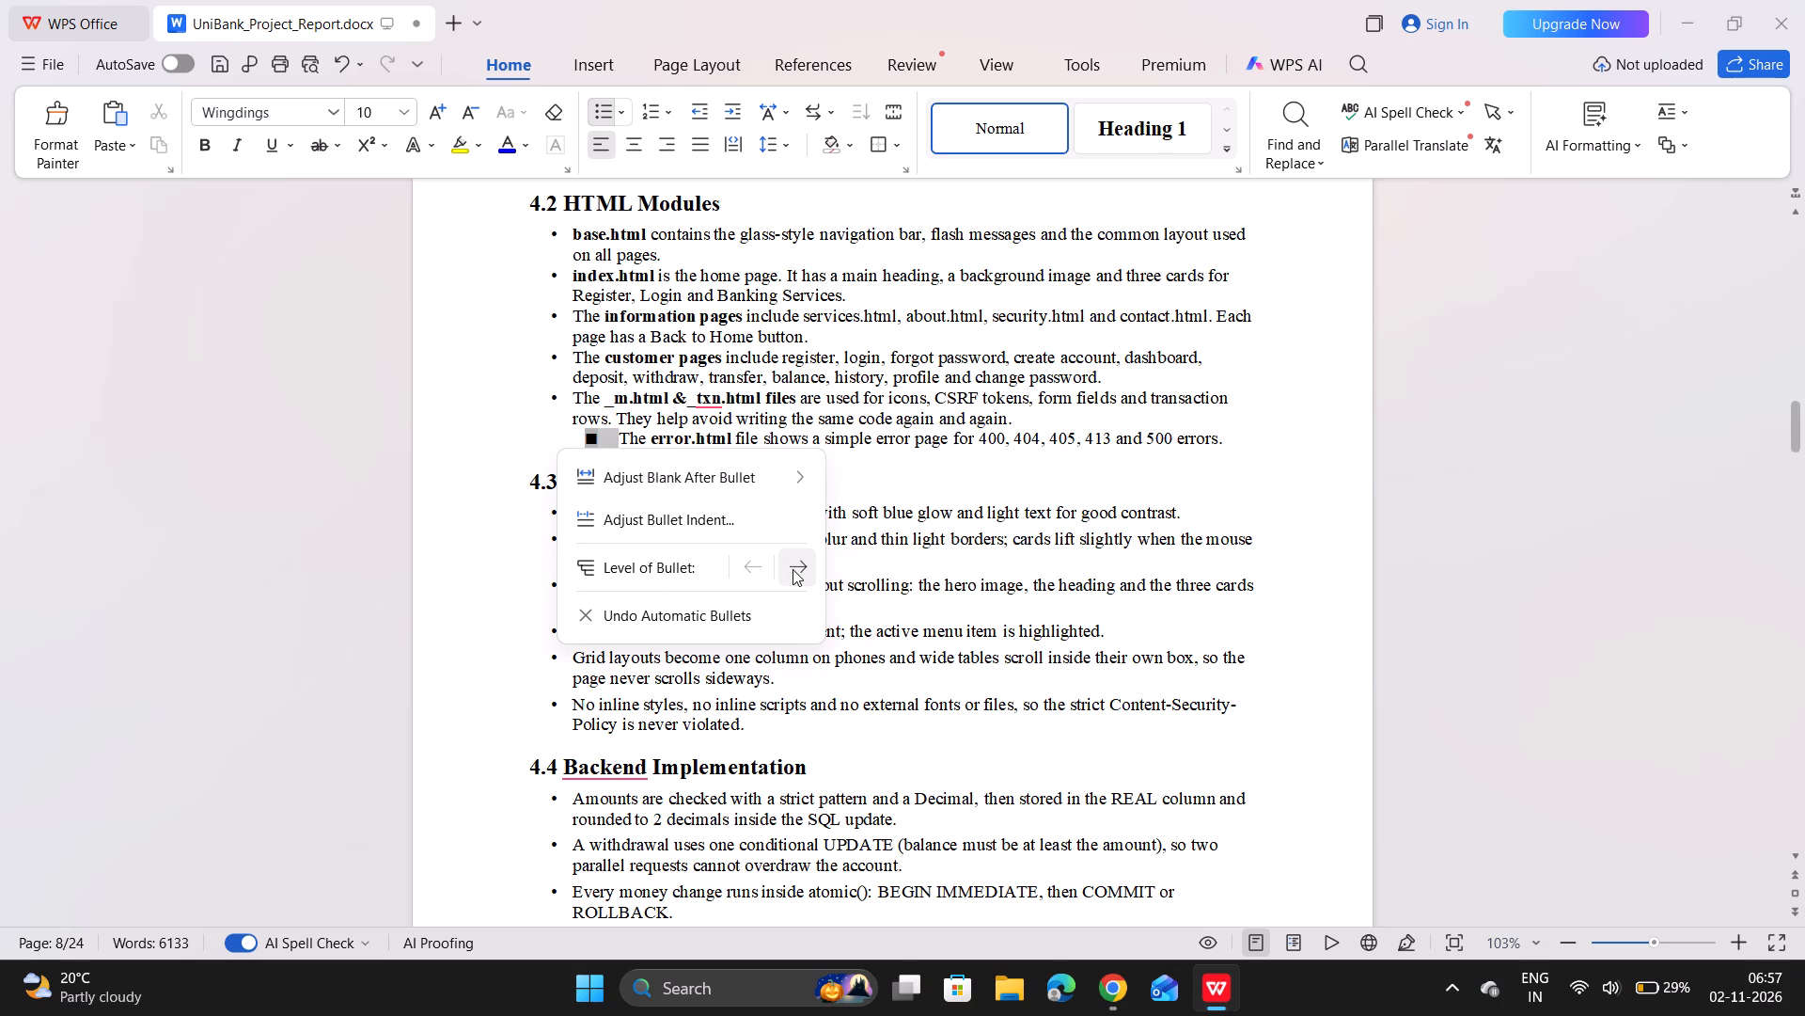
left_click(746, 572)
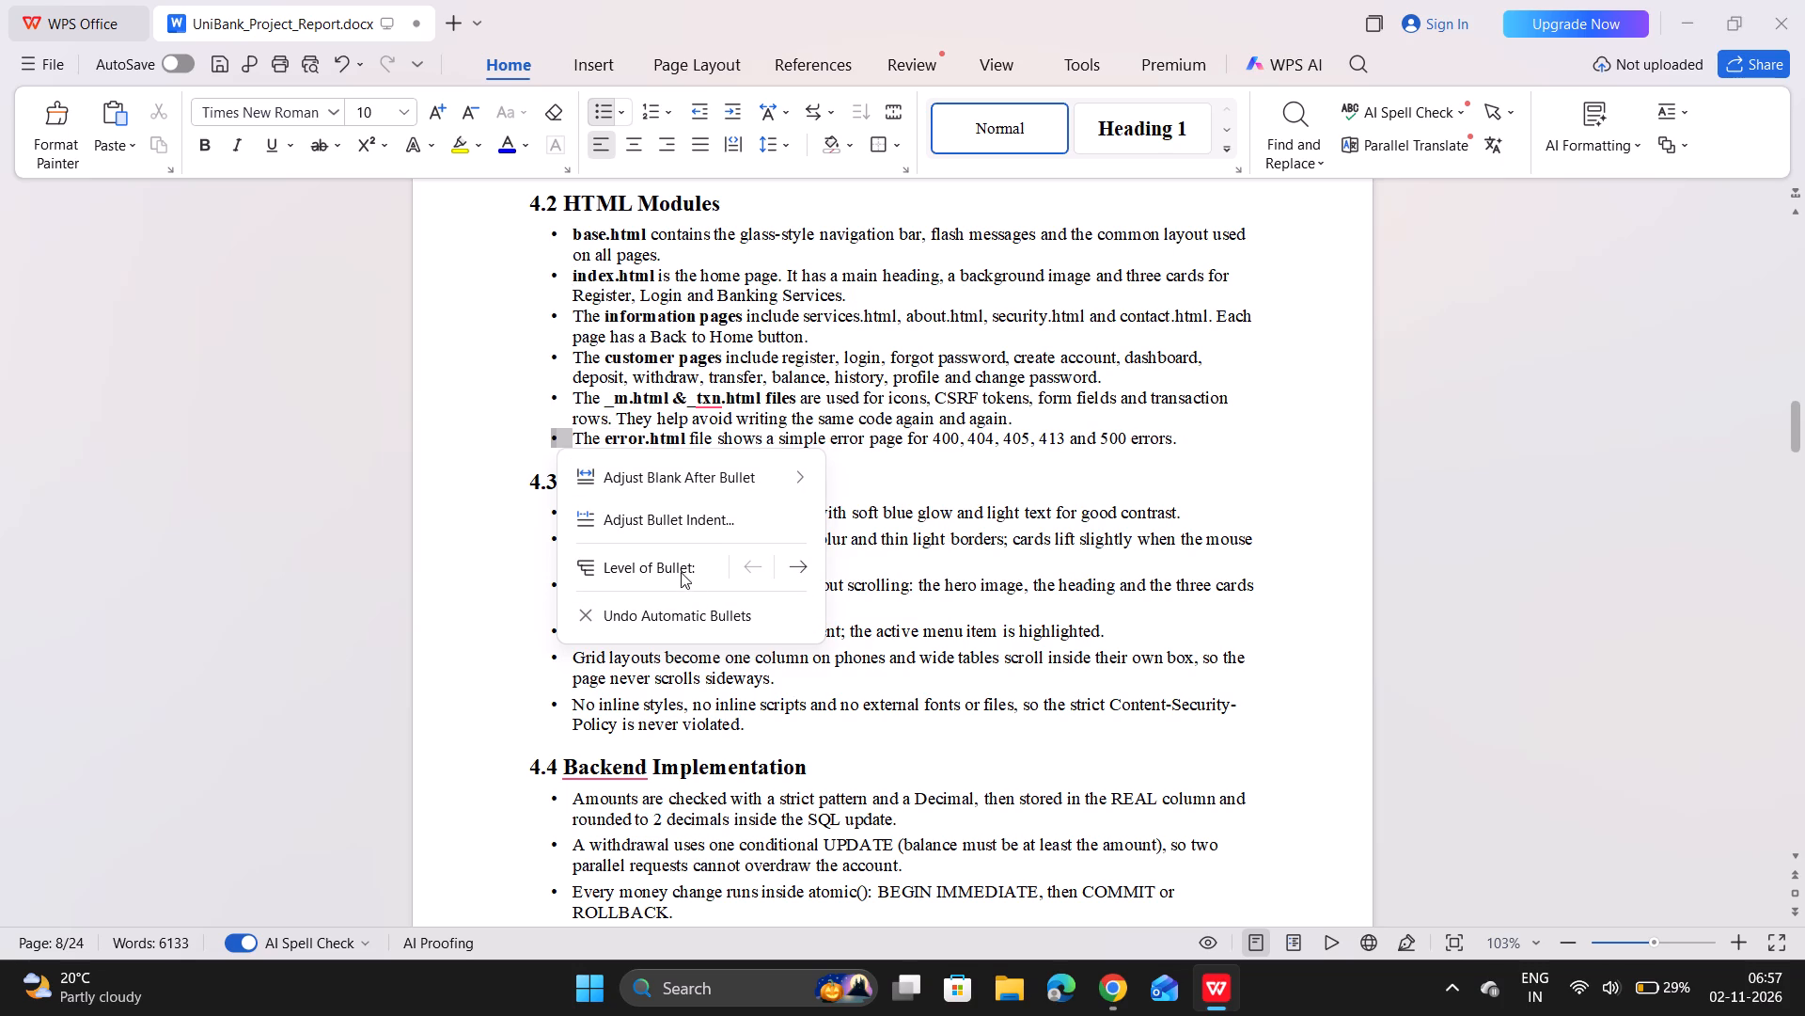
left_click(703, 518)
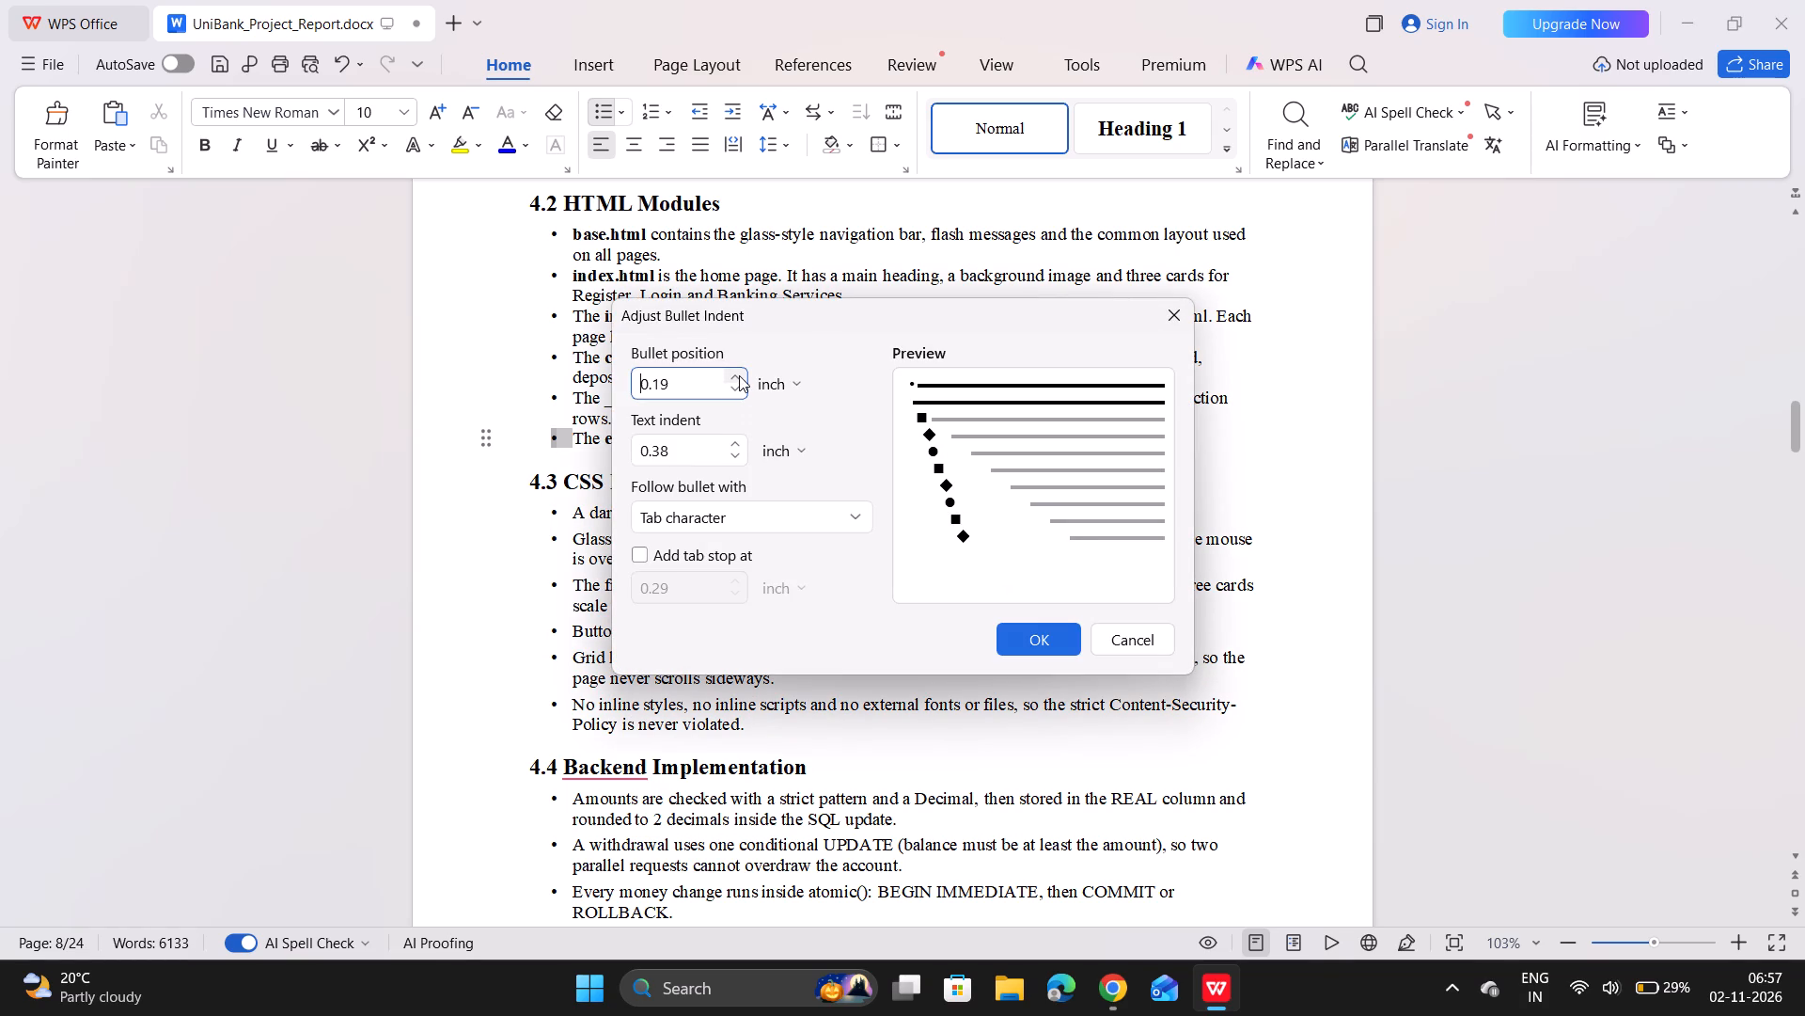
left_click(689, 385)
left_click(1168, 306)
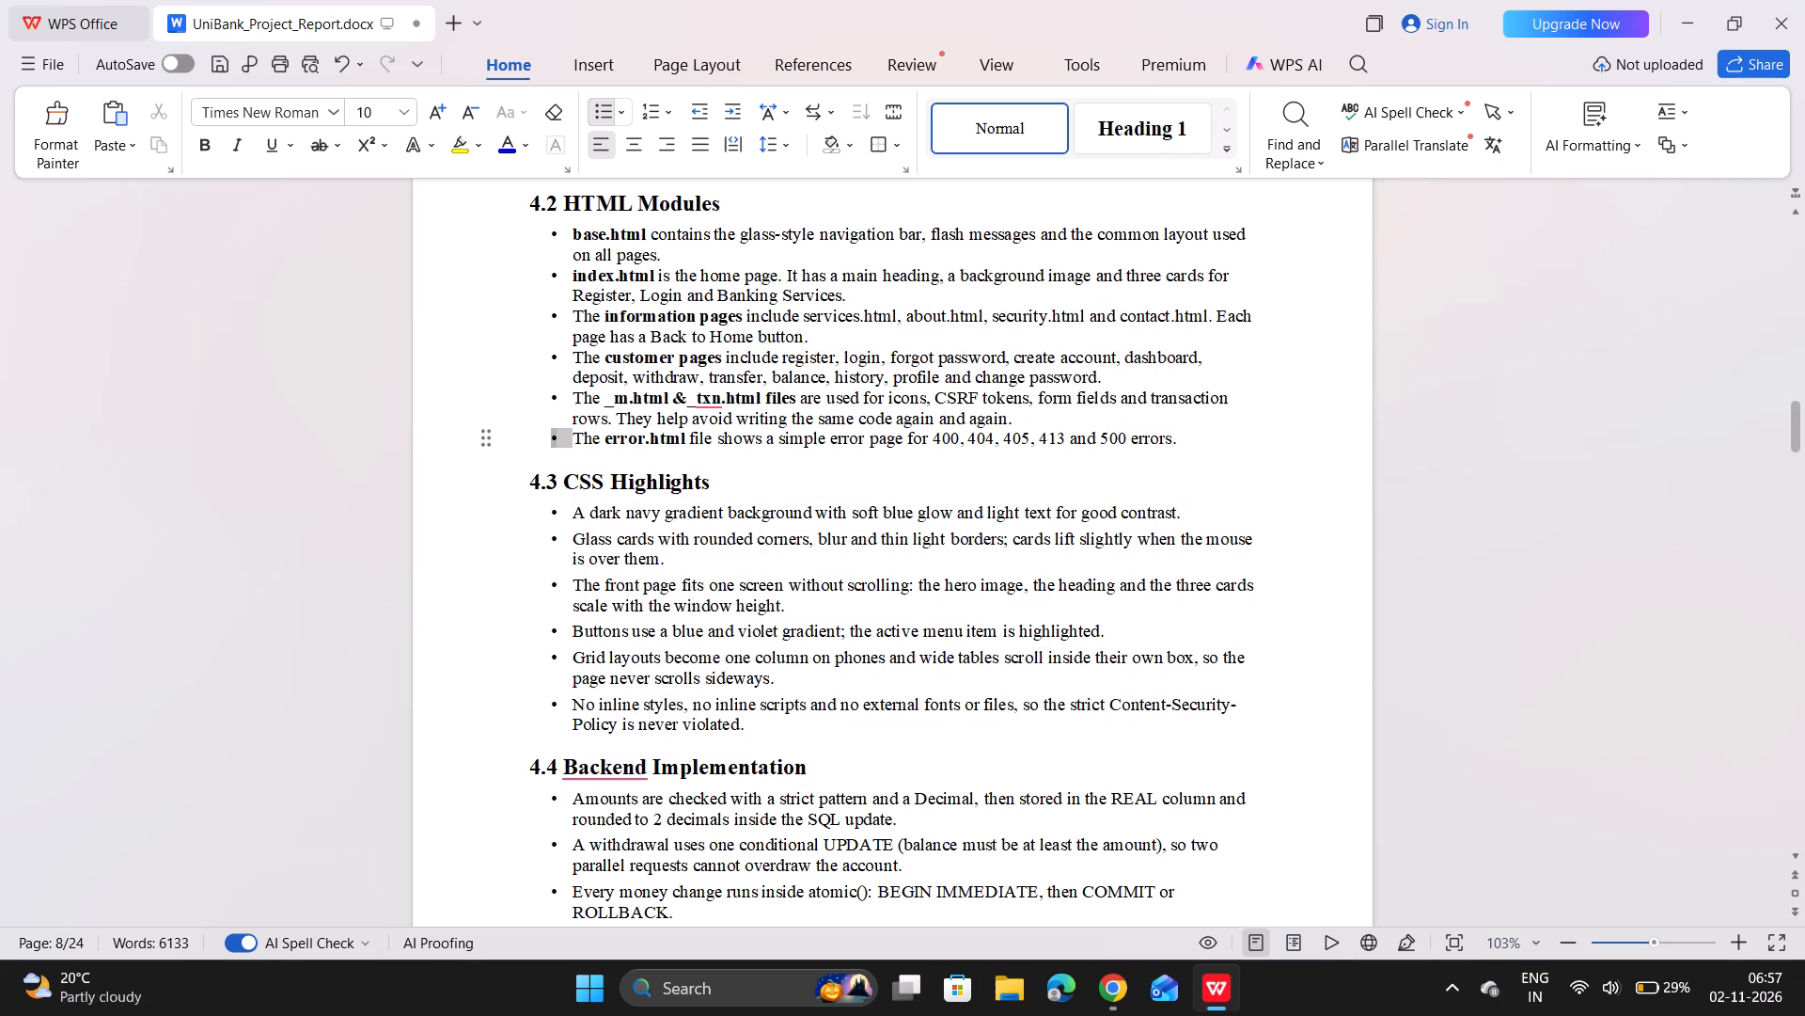
Apply the List Paragraph style to all the bullets under 4.3 CSS Highlights.
left_click_drag(565, 514, 746, 723)
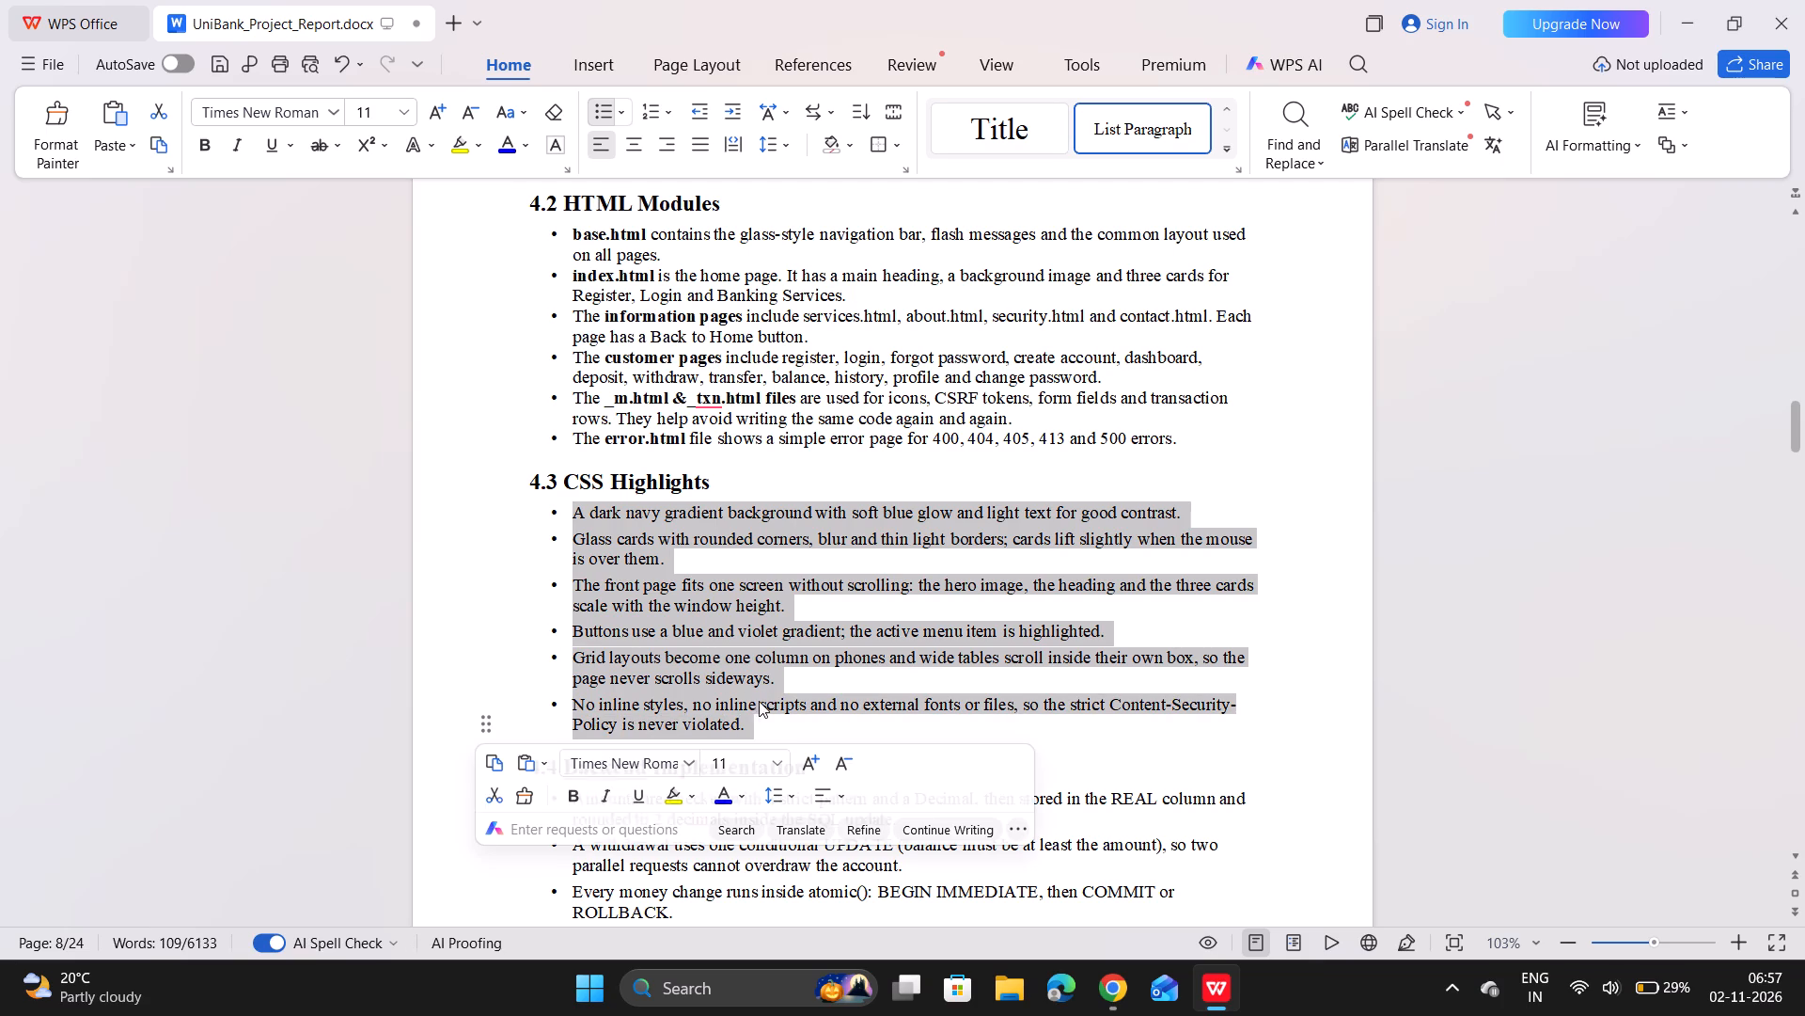
left_click(1143, 146)
left_click(1143, 146)
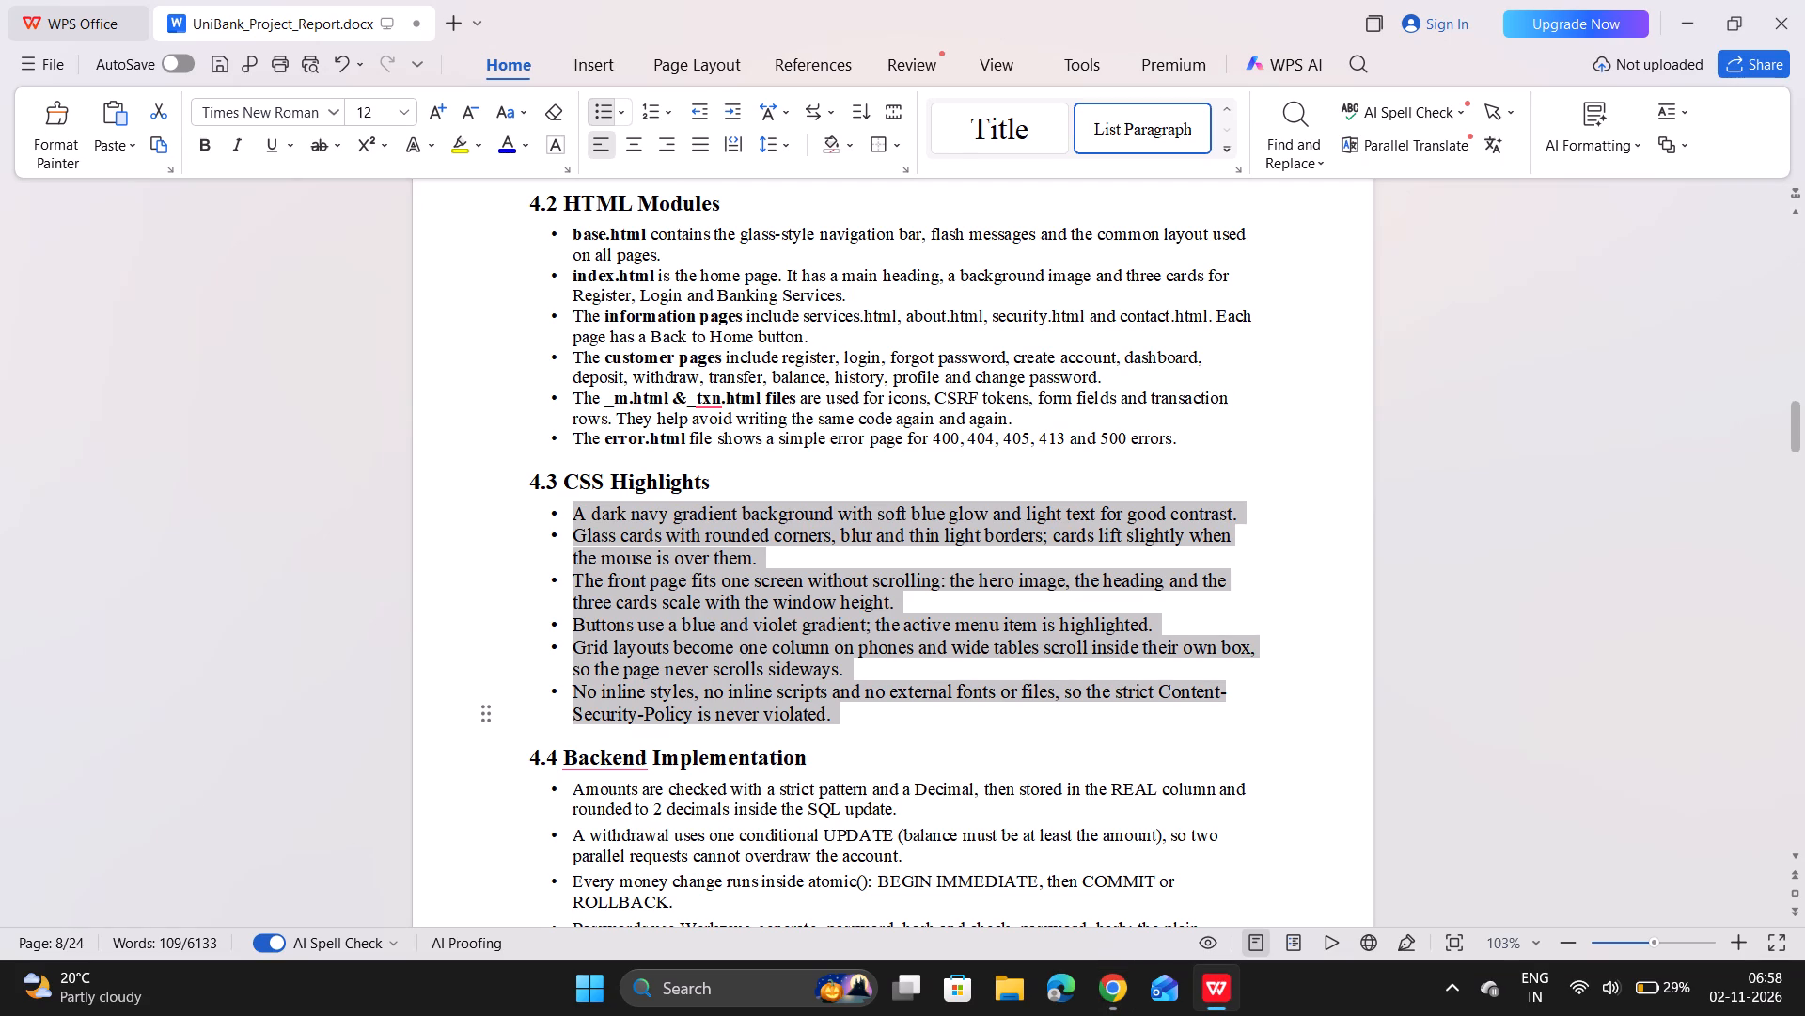
key("ctrl+v")
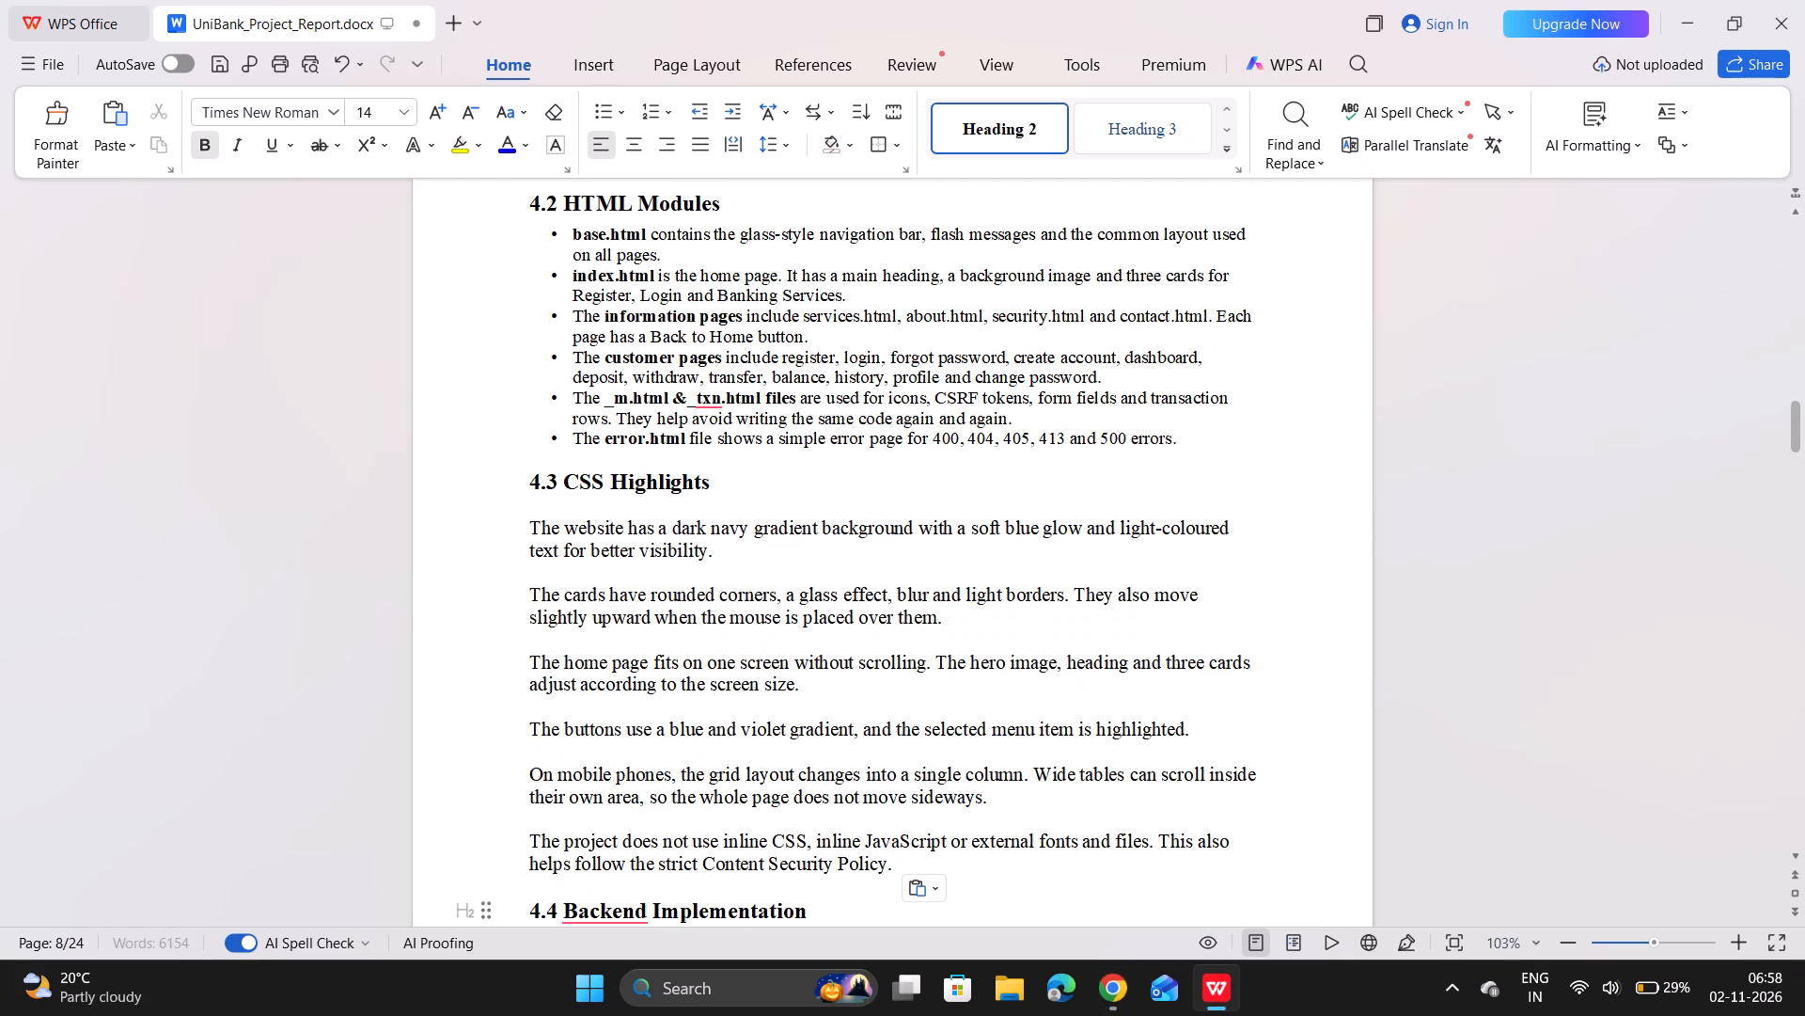
Apply the Normal style and round bullets to all the pasted paragraphs under 4.3 CSS Highlights.
scroll(667, 748, "down", 1)
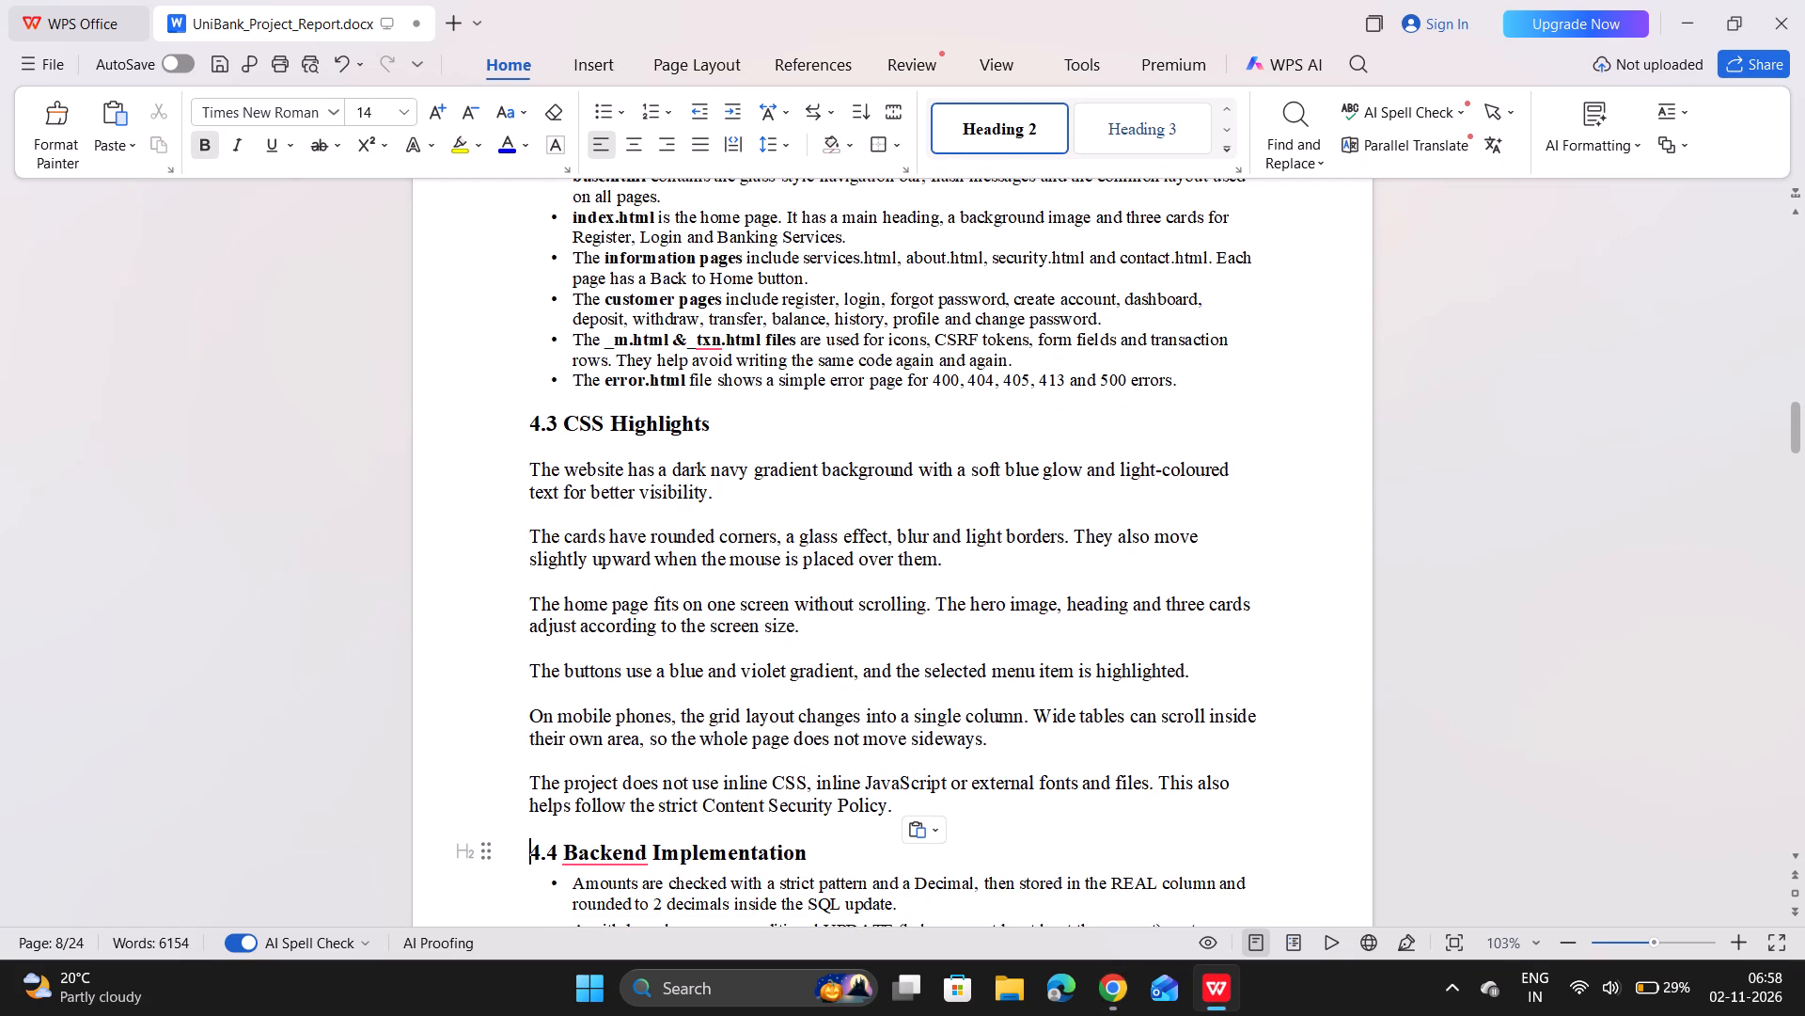
left_click_drag(894, 806, 498, 468)
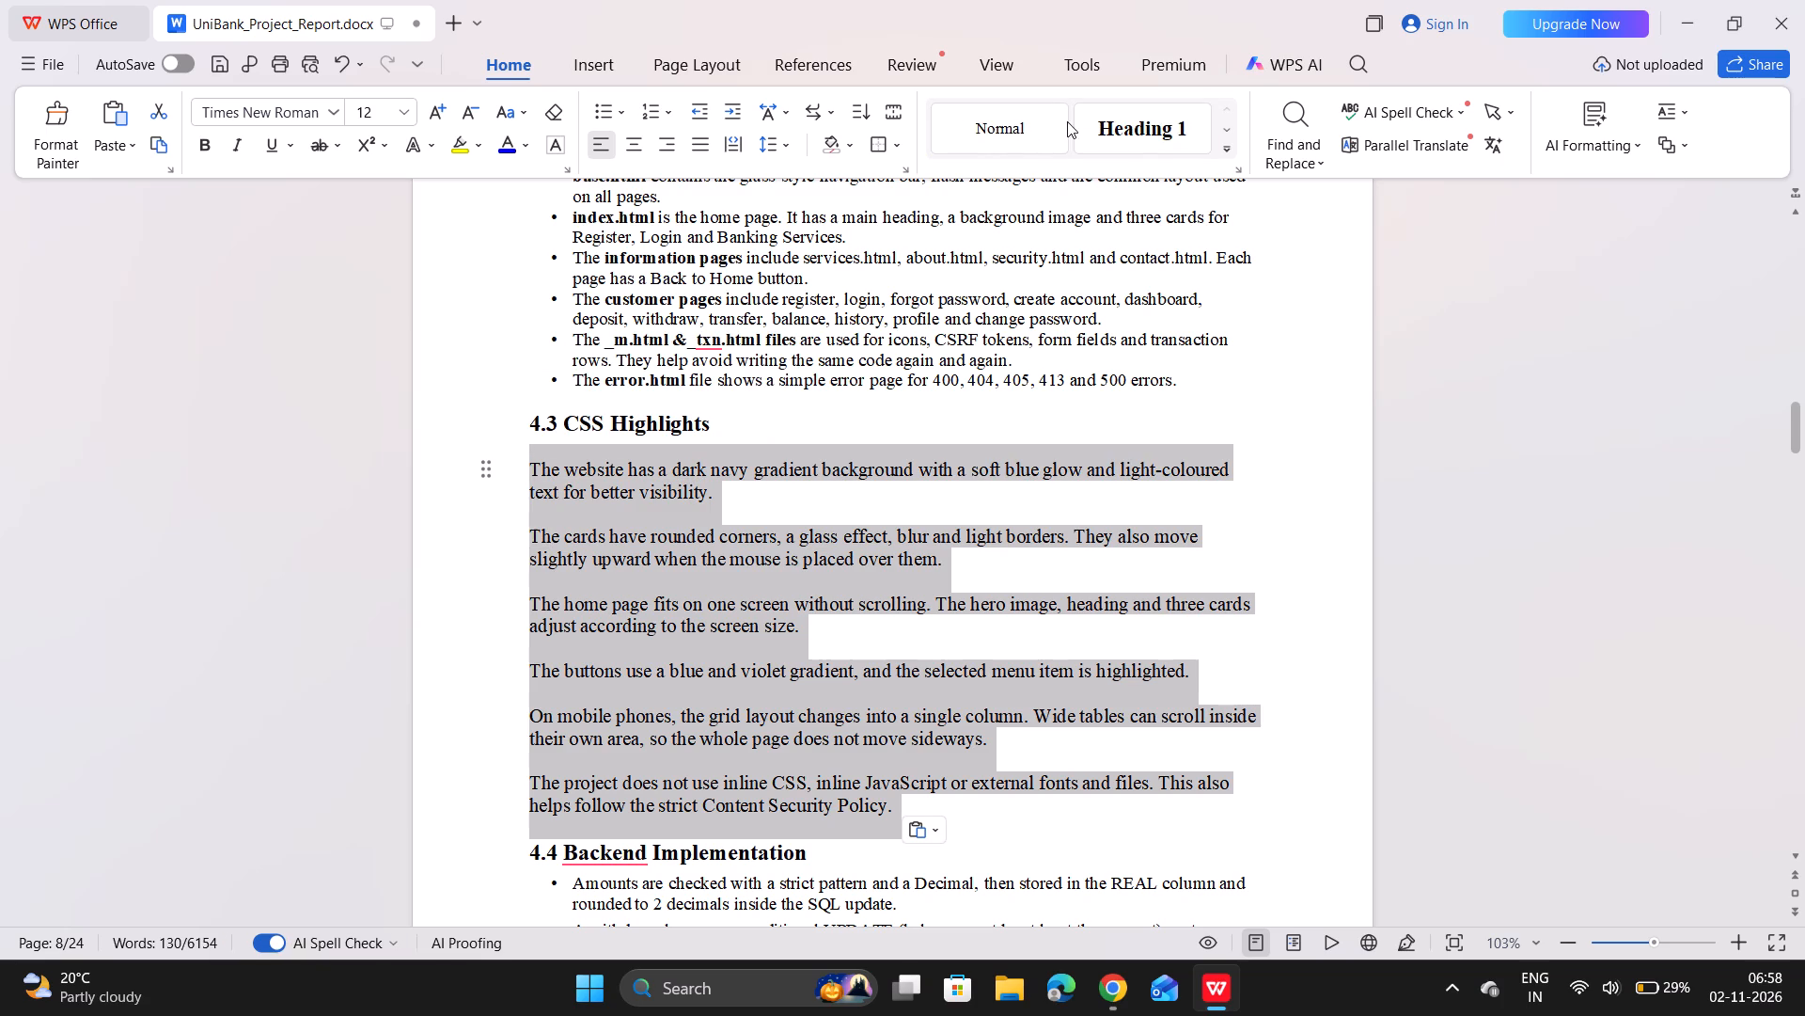
left_click(1061, 121)
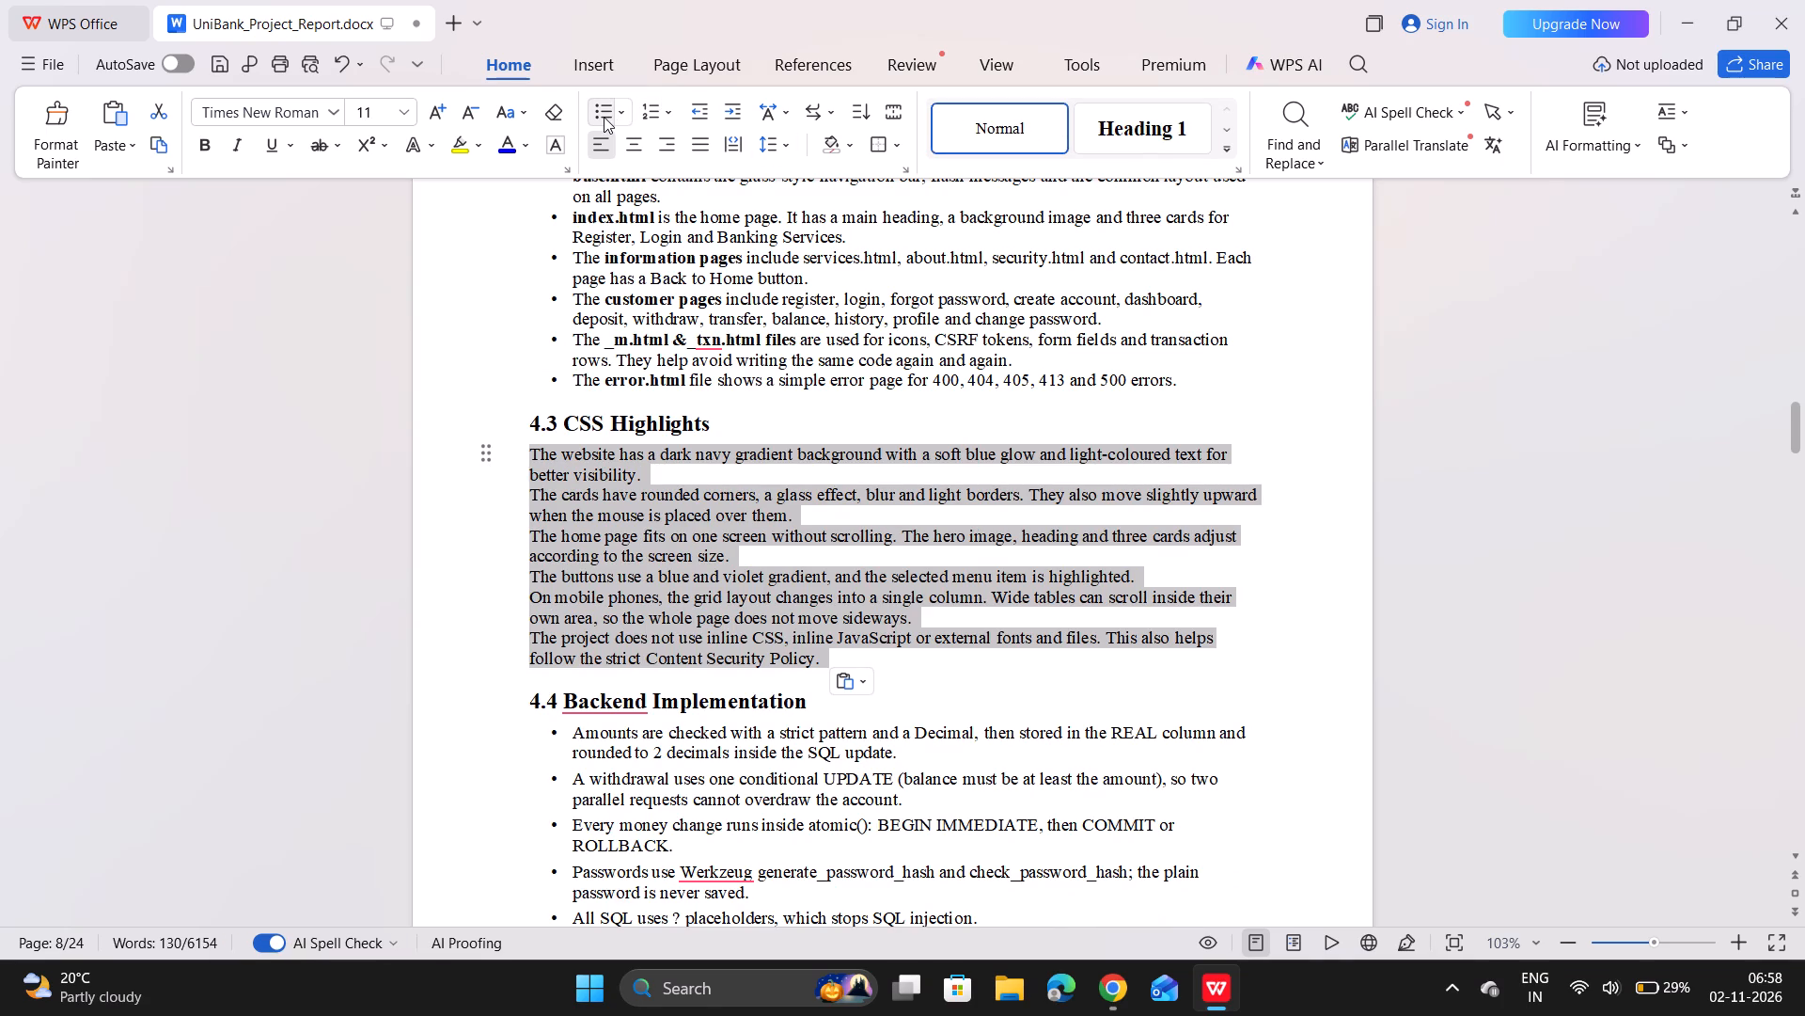
left_click(604, 115)
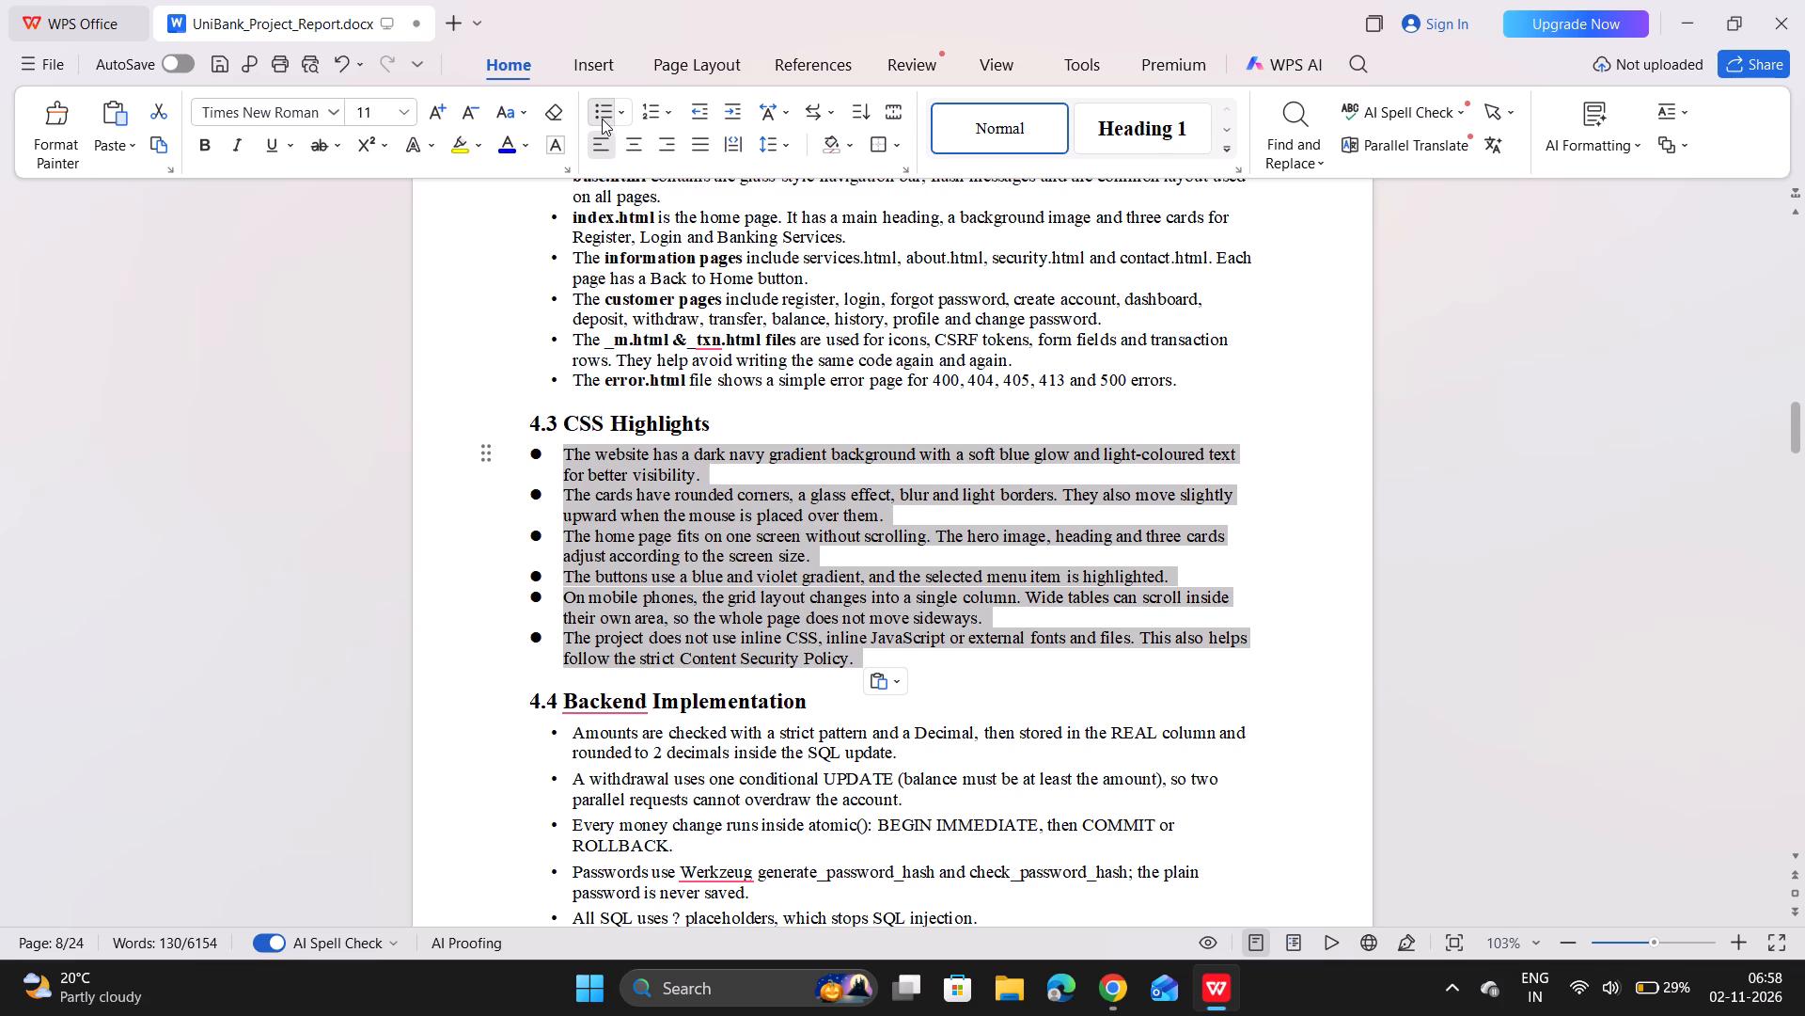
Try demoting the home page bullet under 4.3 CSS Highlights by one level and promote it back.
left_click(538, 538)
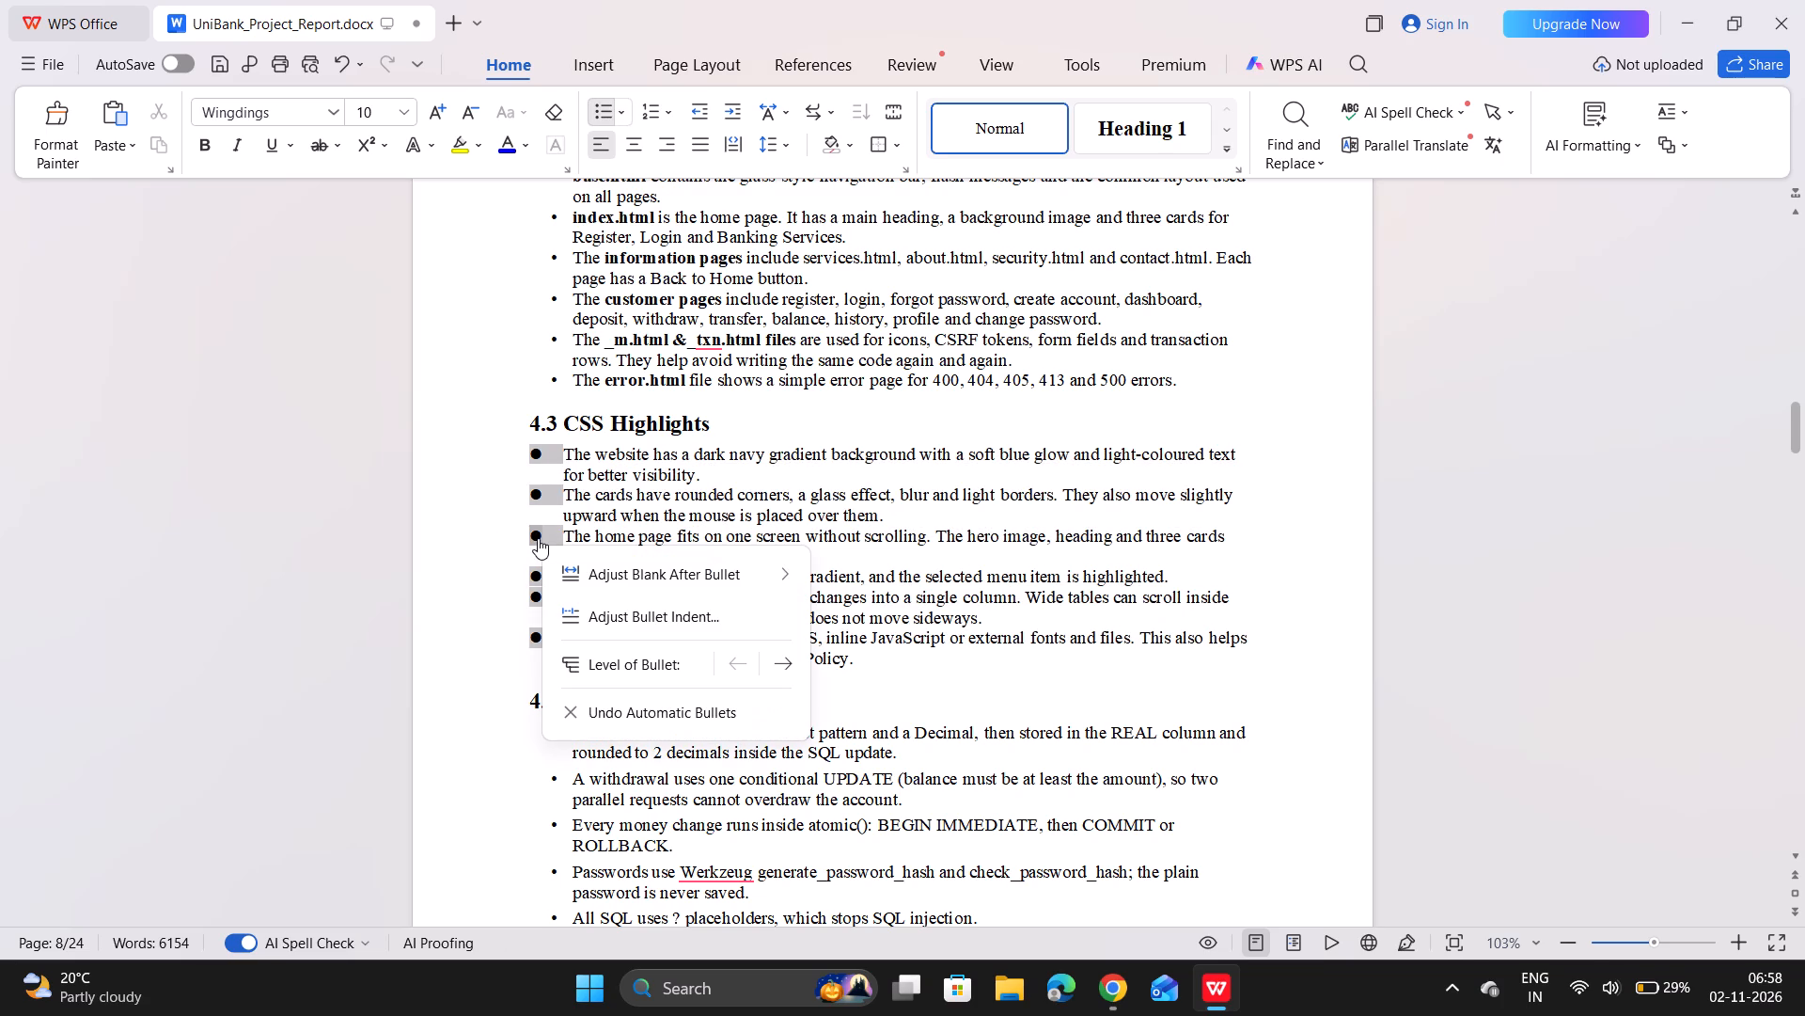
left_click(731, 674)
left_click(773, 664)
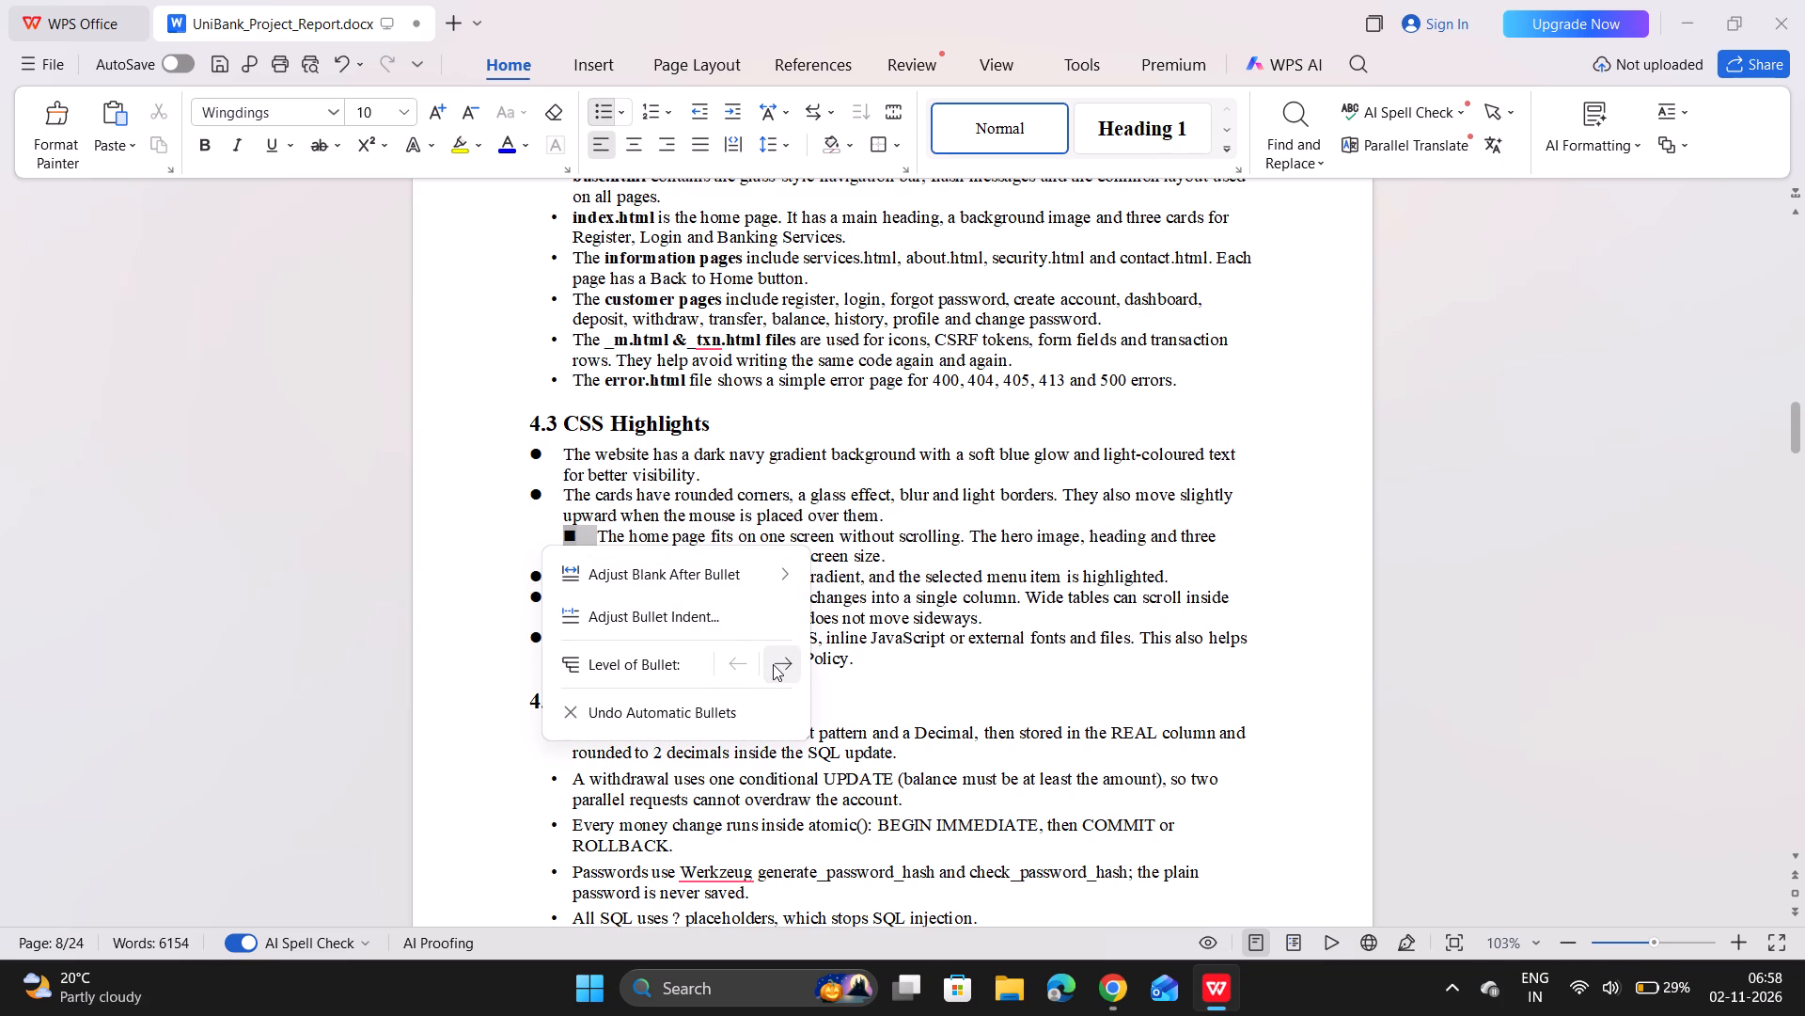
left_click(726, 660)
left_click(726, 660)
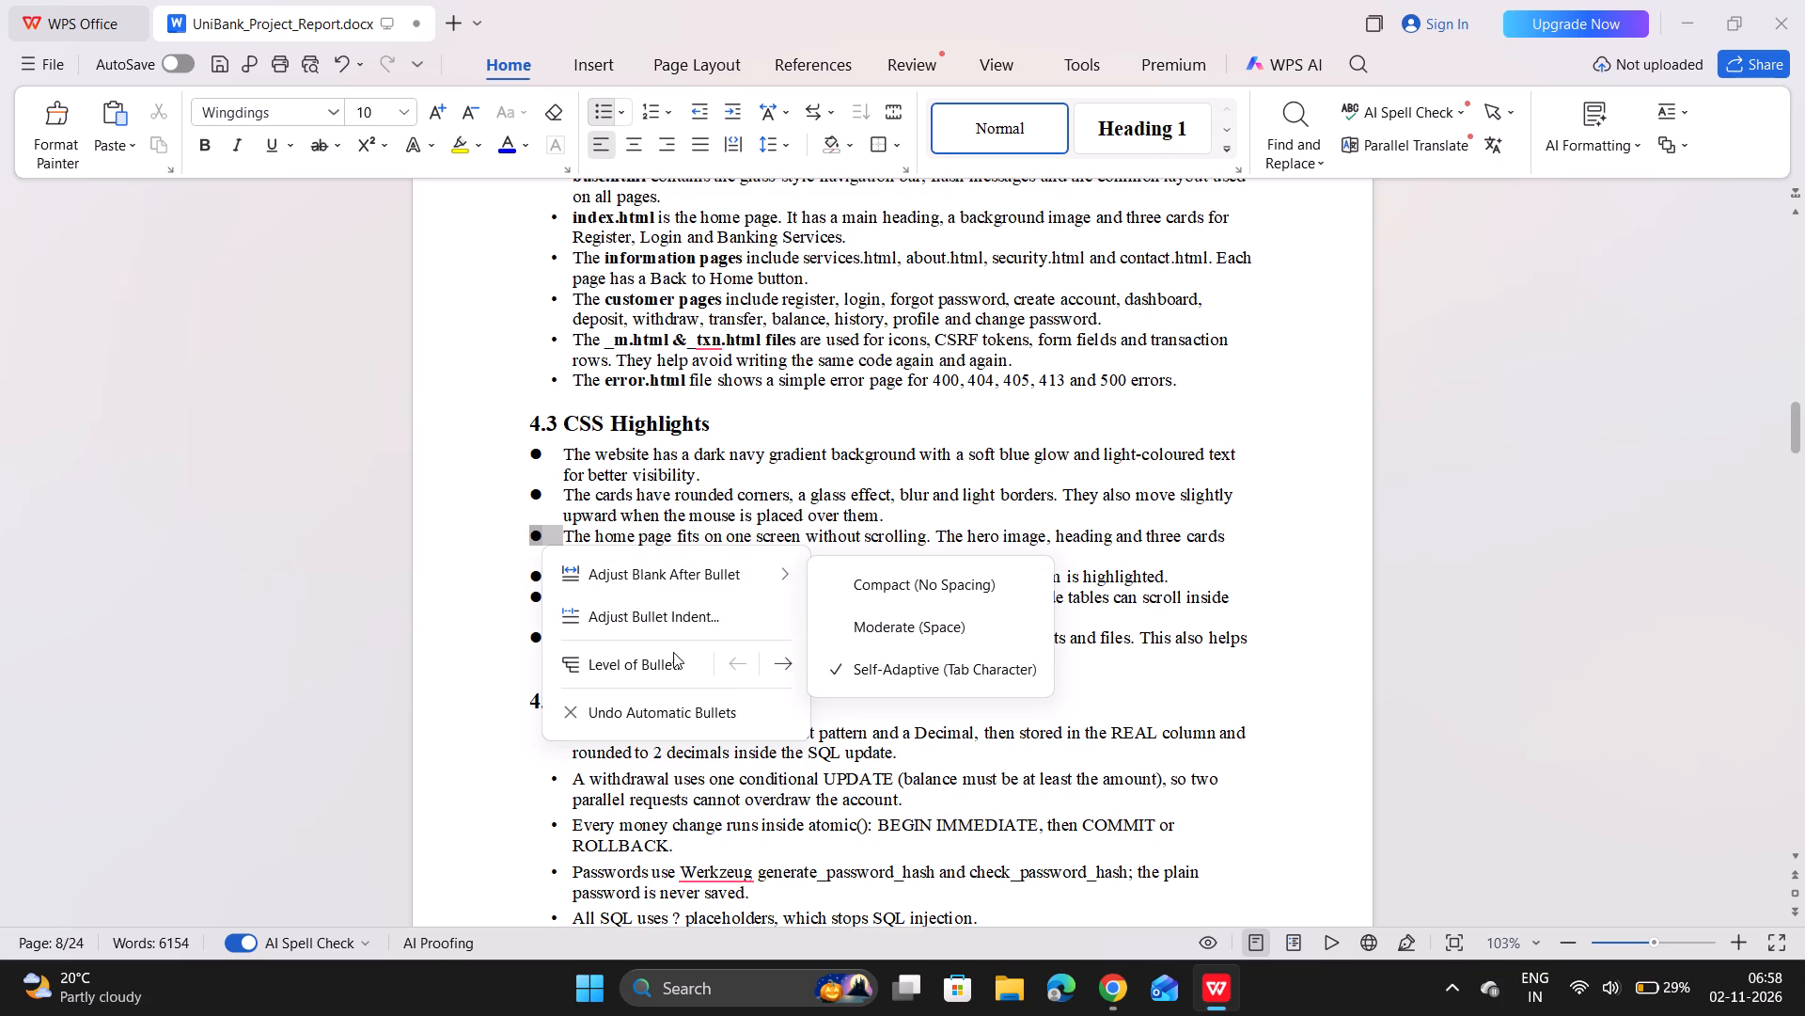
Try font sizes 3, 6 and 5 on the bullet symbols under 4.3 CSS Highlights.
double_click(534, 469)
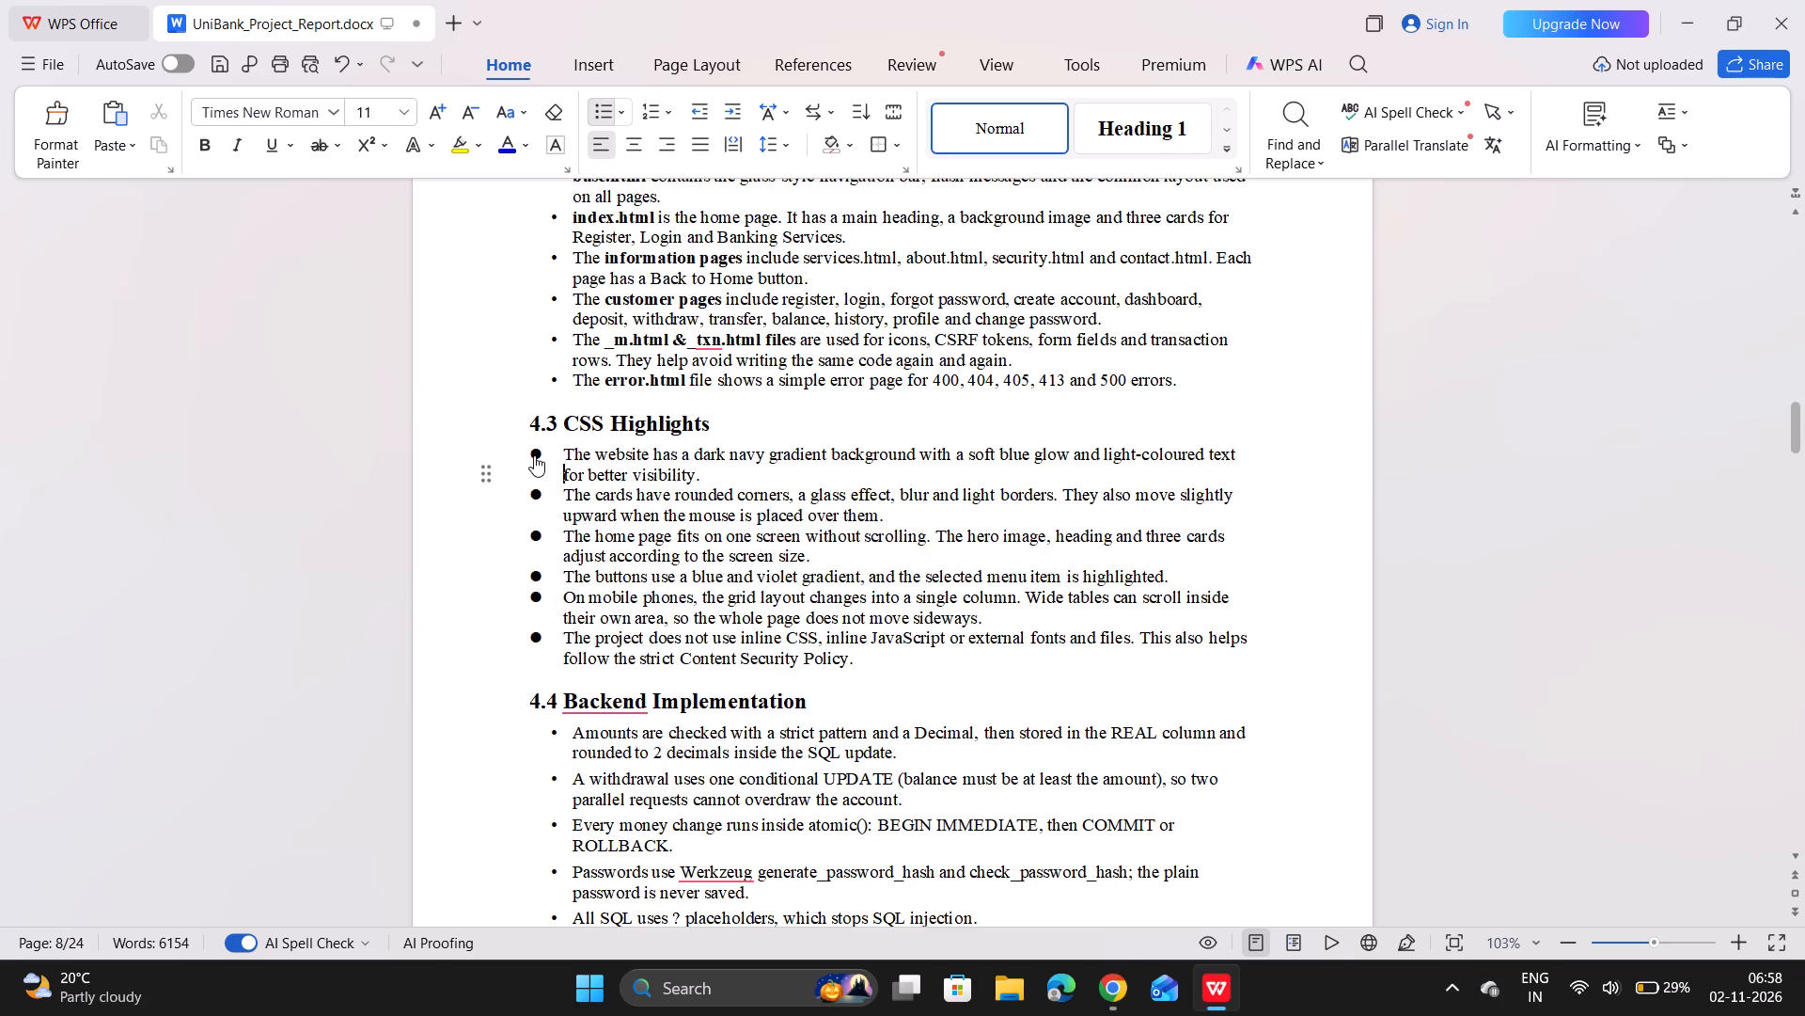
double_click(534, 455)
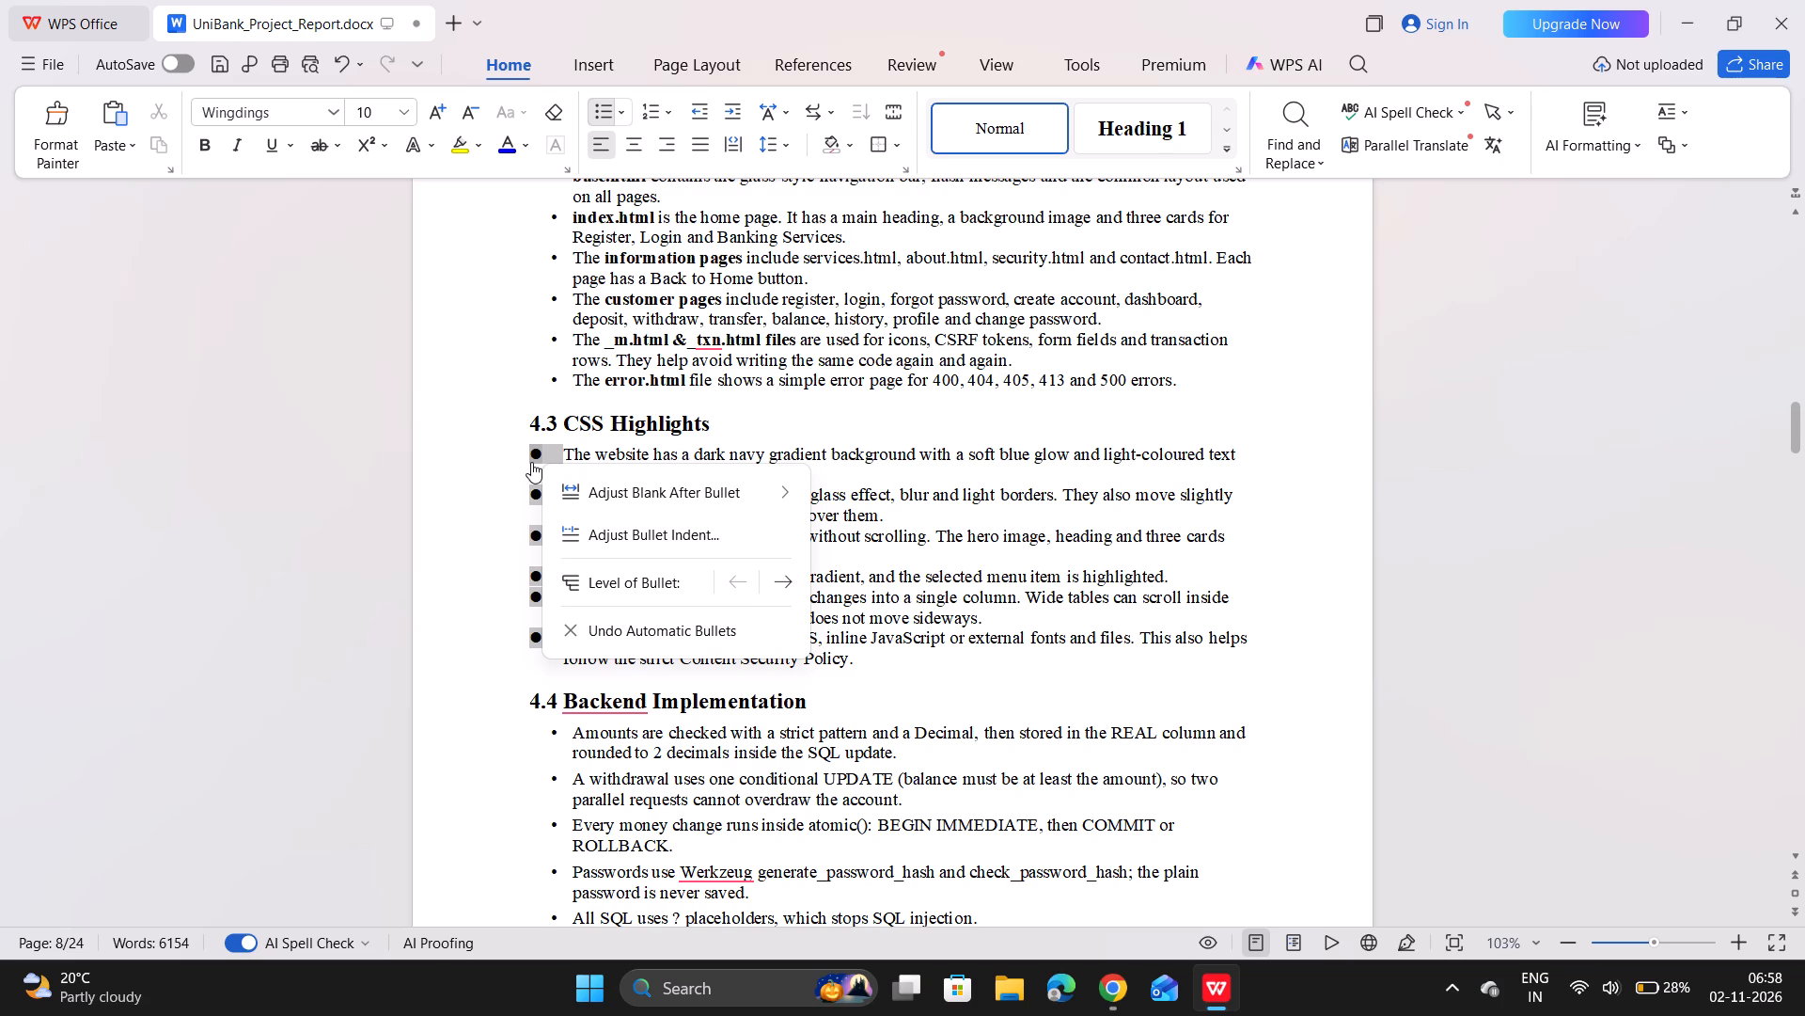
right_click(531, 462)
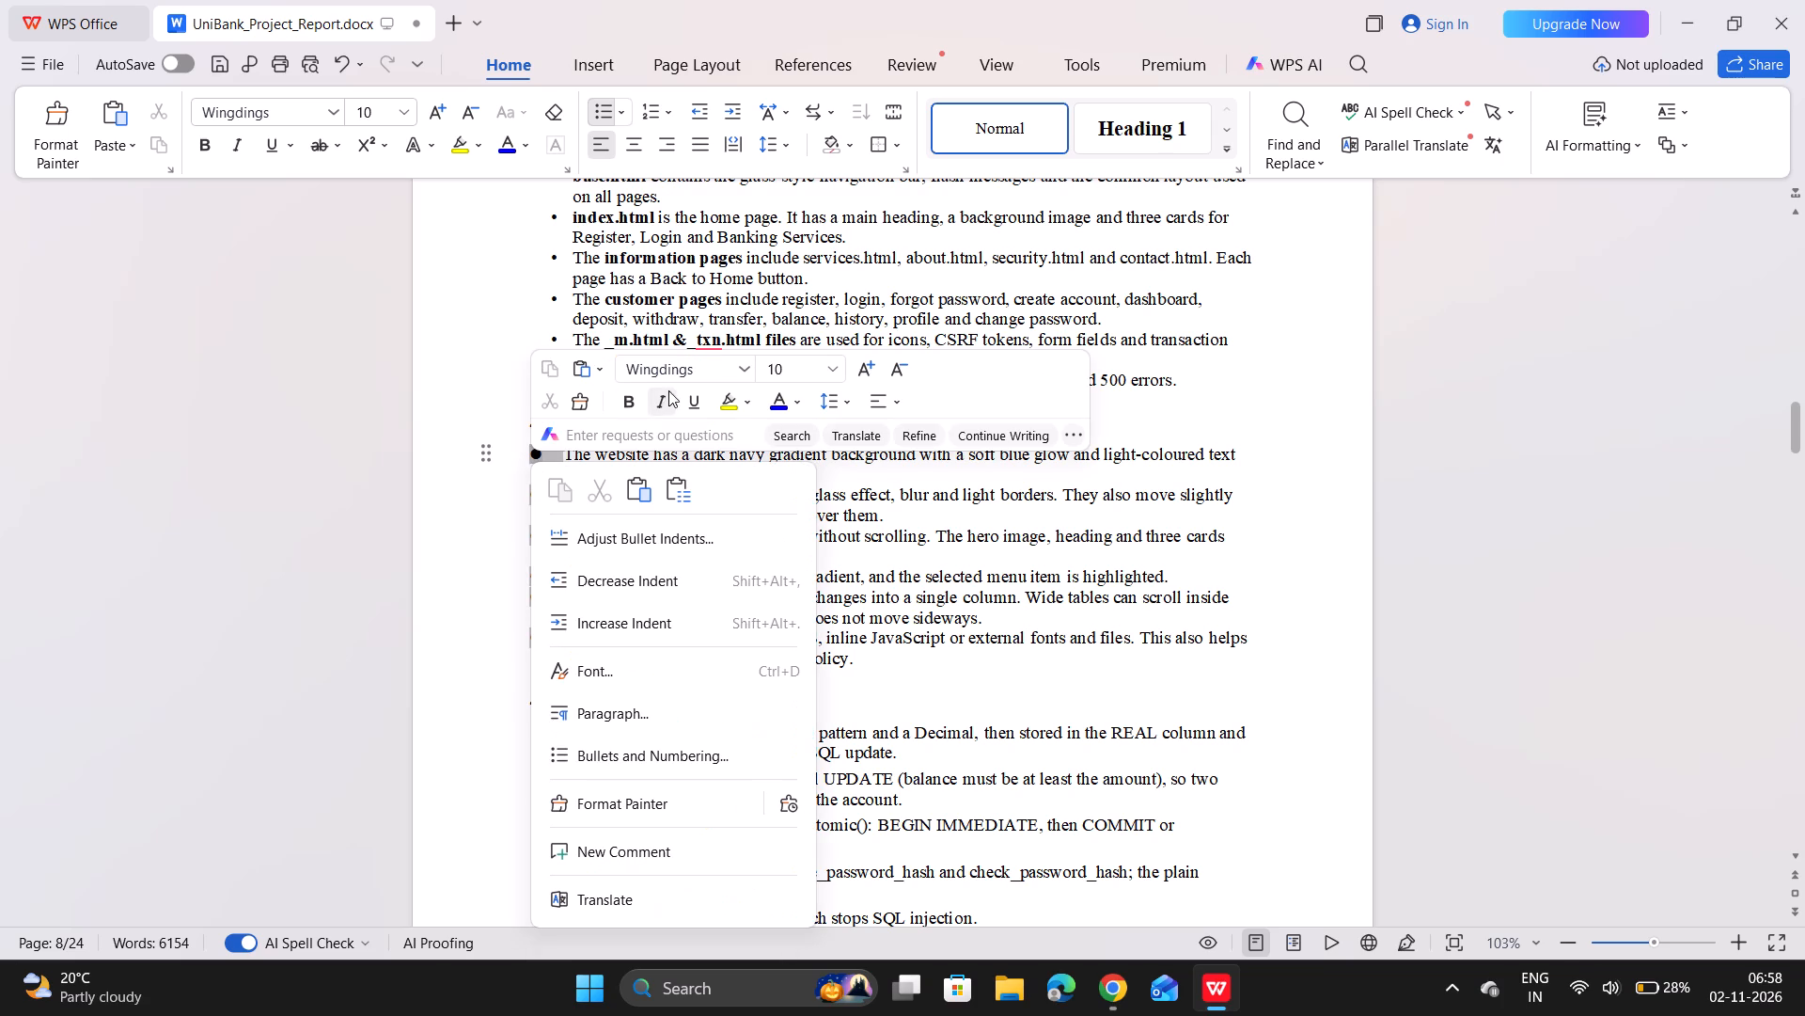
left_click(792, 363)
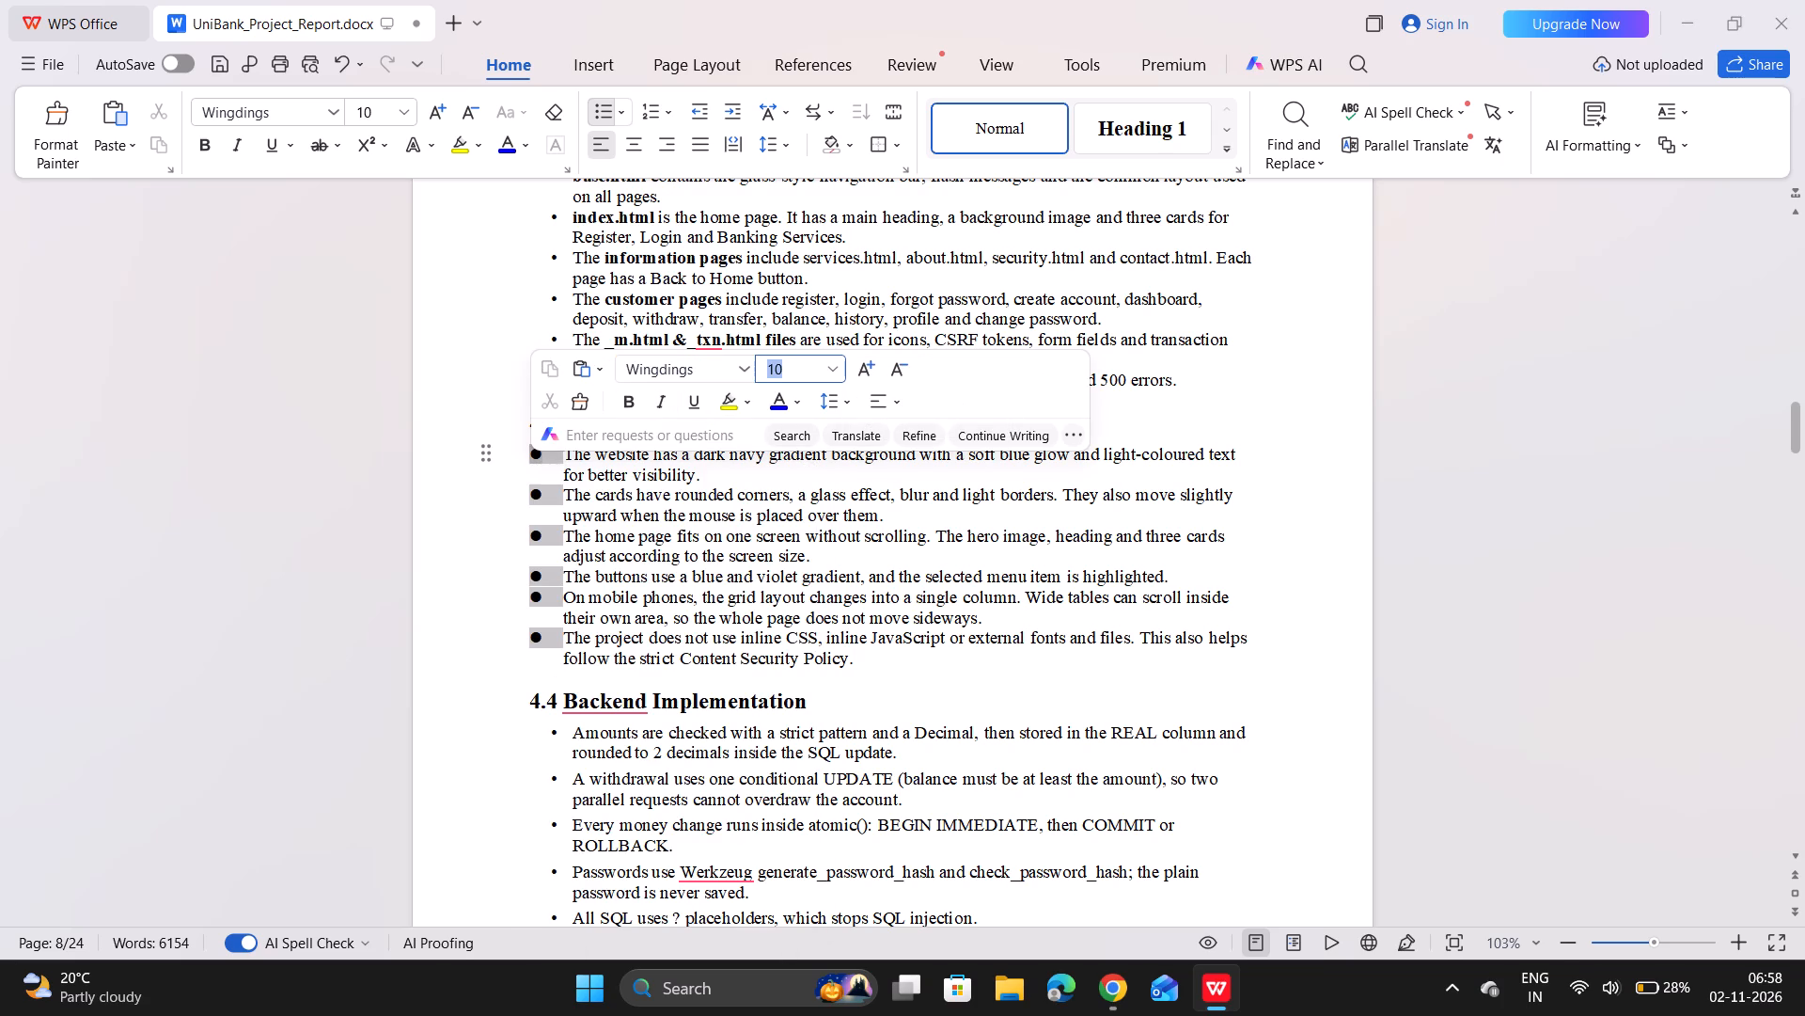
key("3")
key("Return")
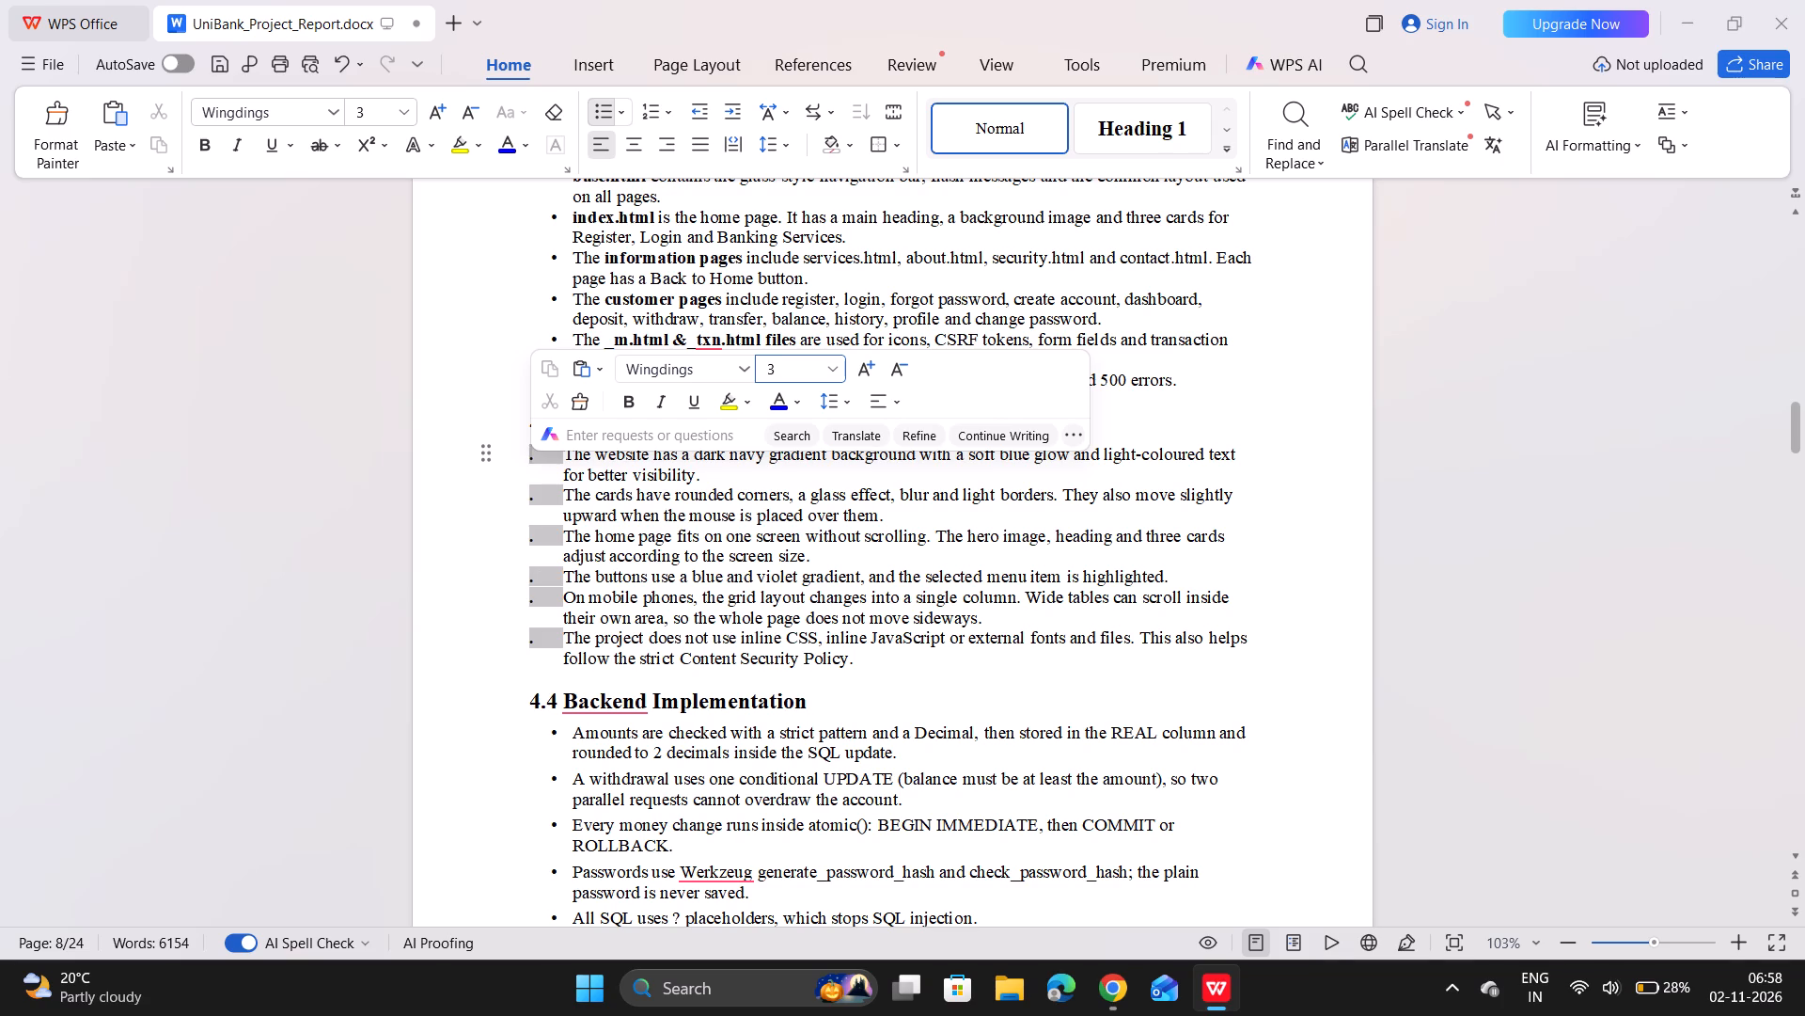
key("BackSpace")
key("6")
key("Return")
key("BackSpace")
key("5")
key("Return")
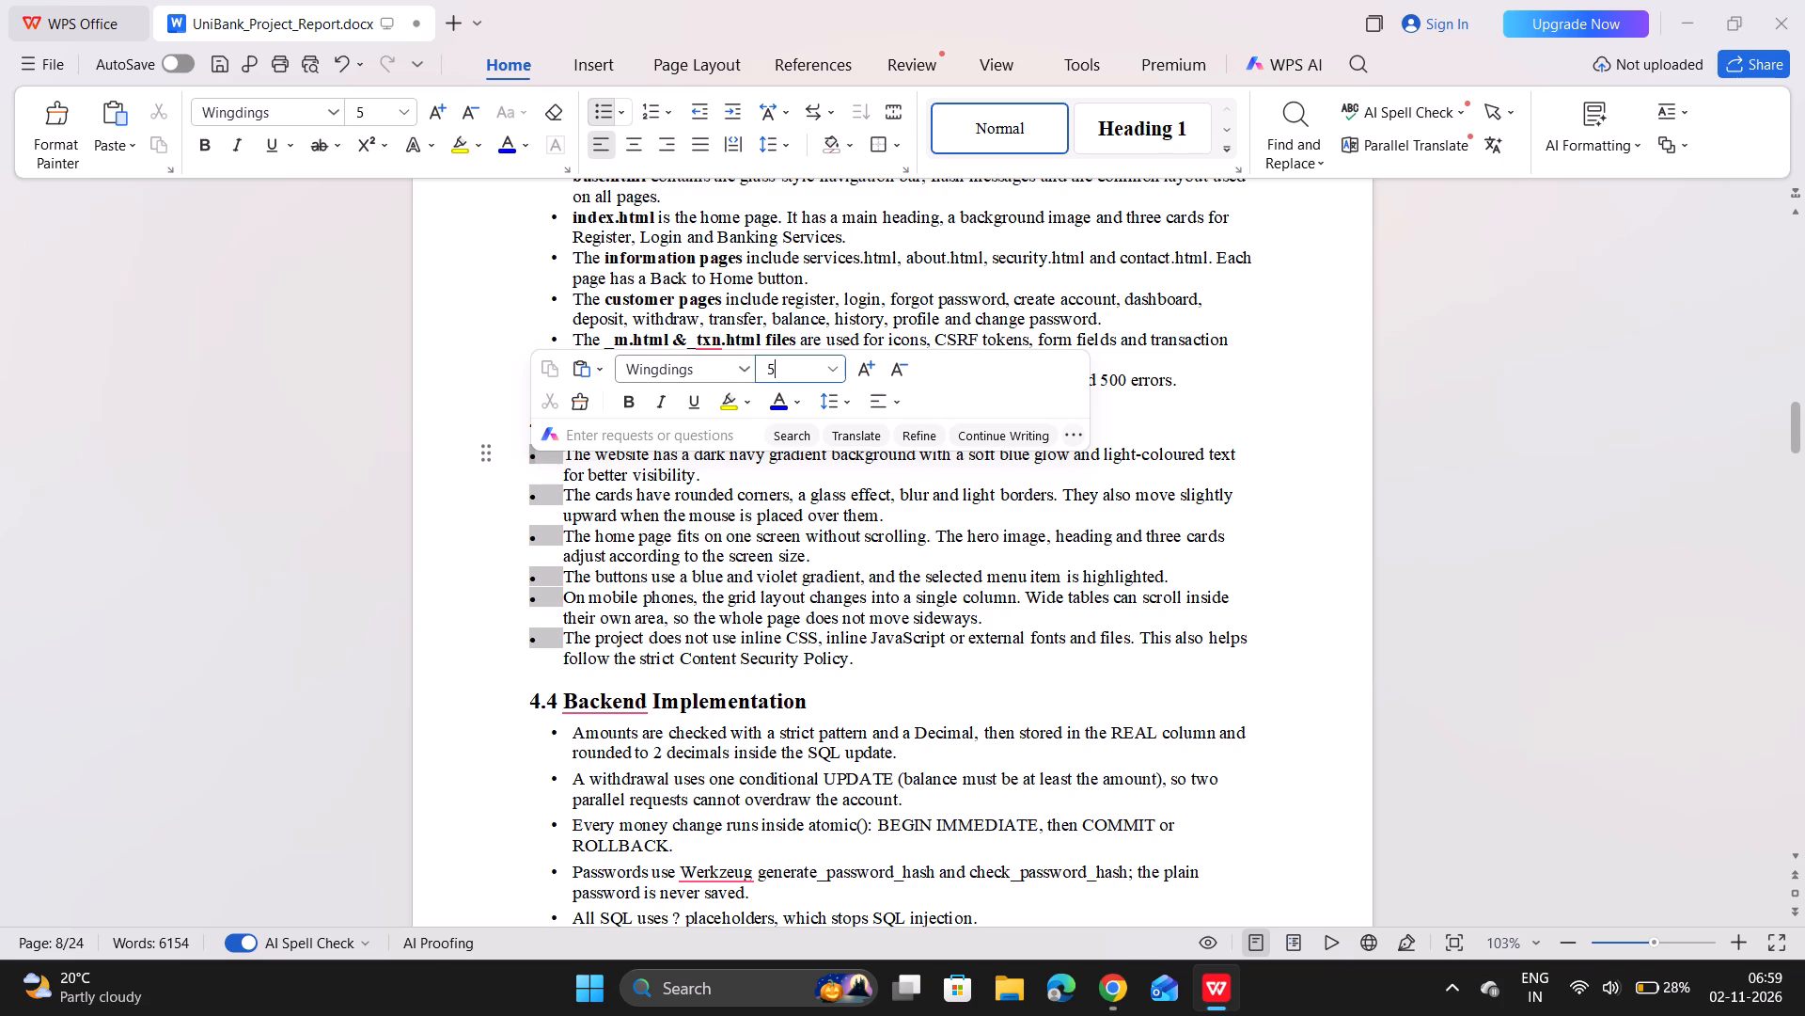
Check the 4.2 HTML Modules bullet symbols' font and set the 4.3 CSS Highlights bullet symbols to Times New Roman, size 10.
double_click(553, 302)
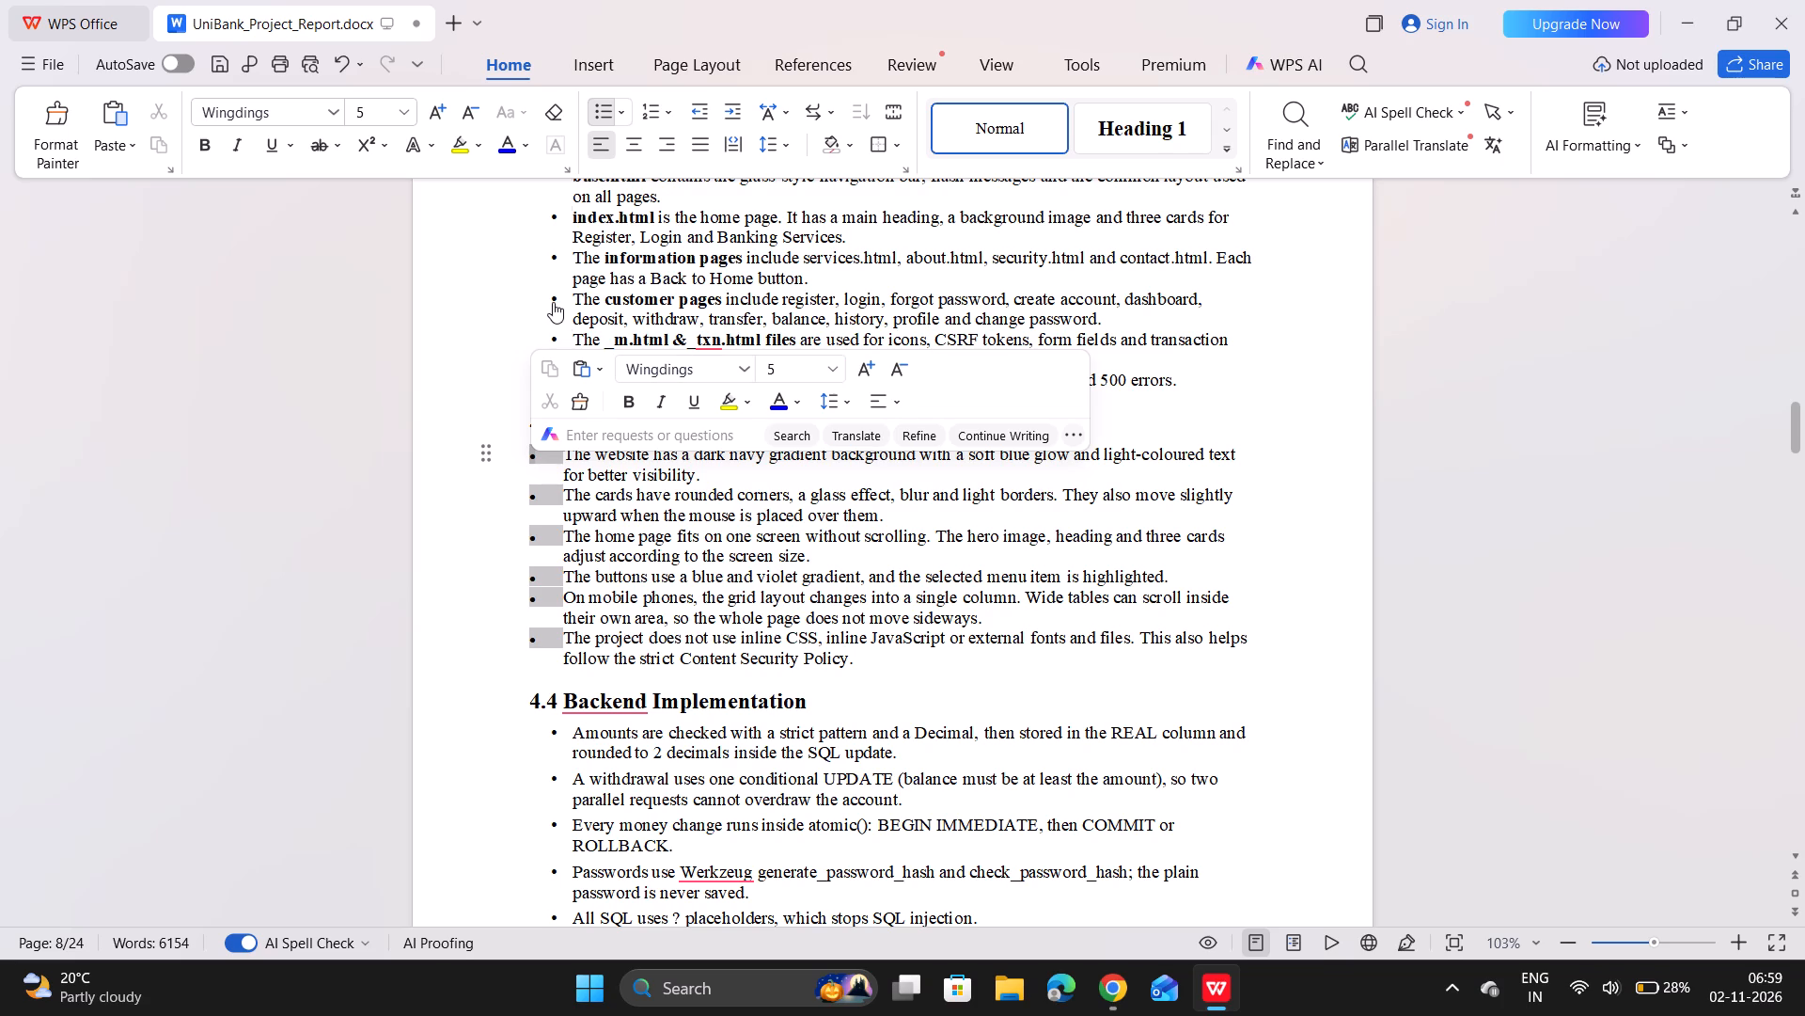
right_click(553, 302)
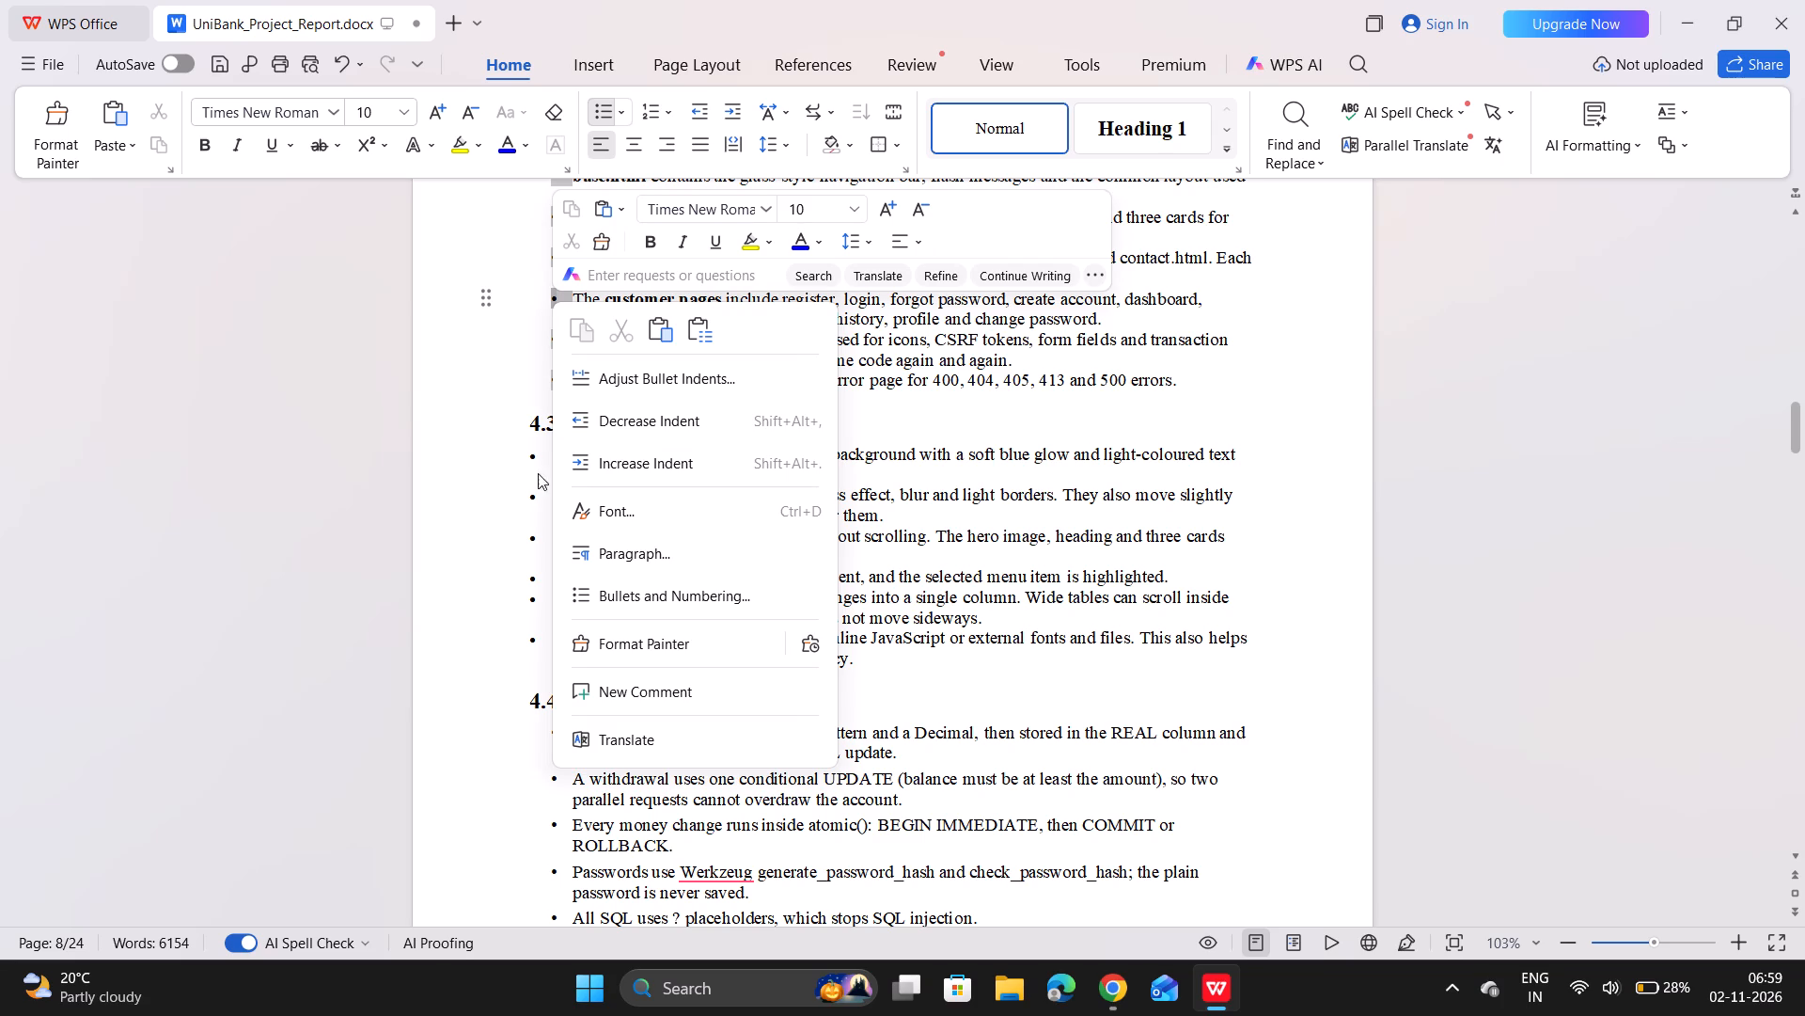
double_click(532, 500)
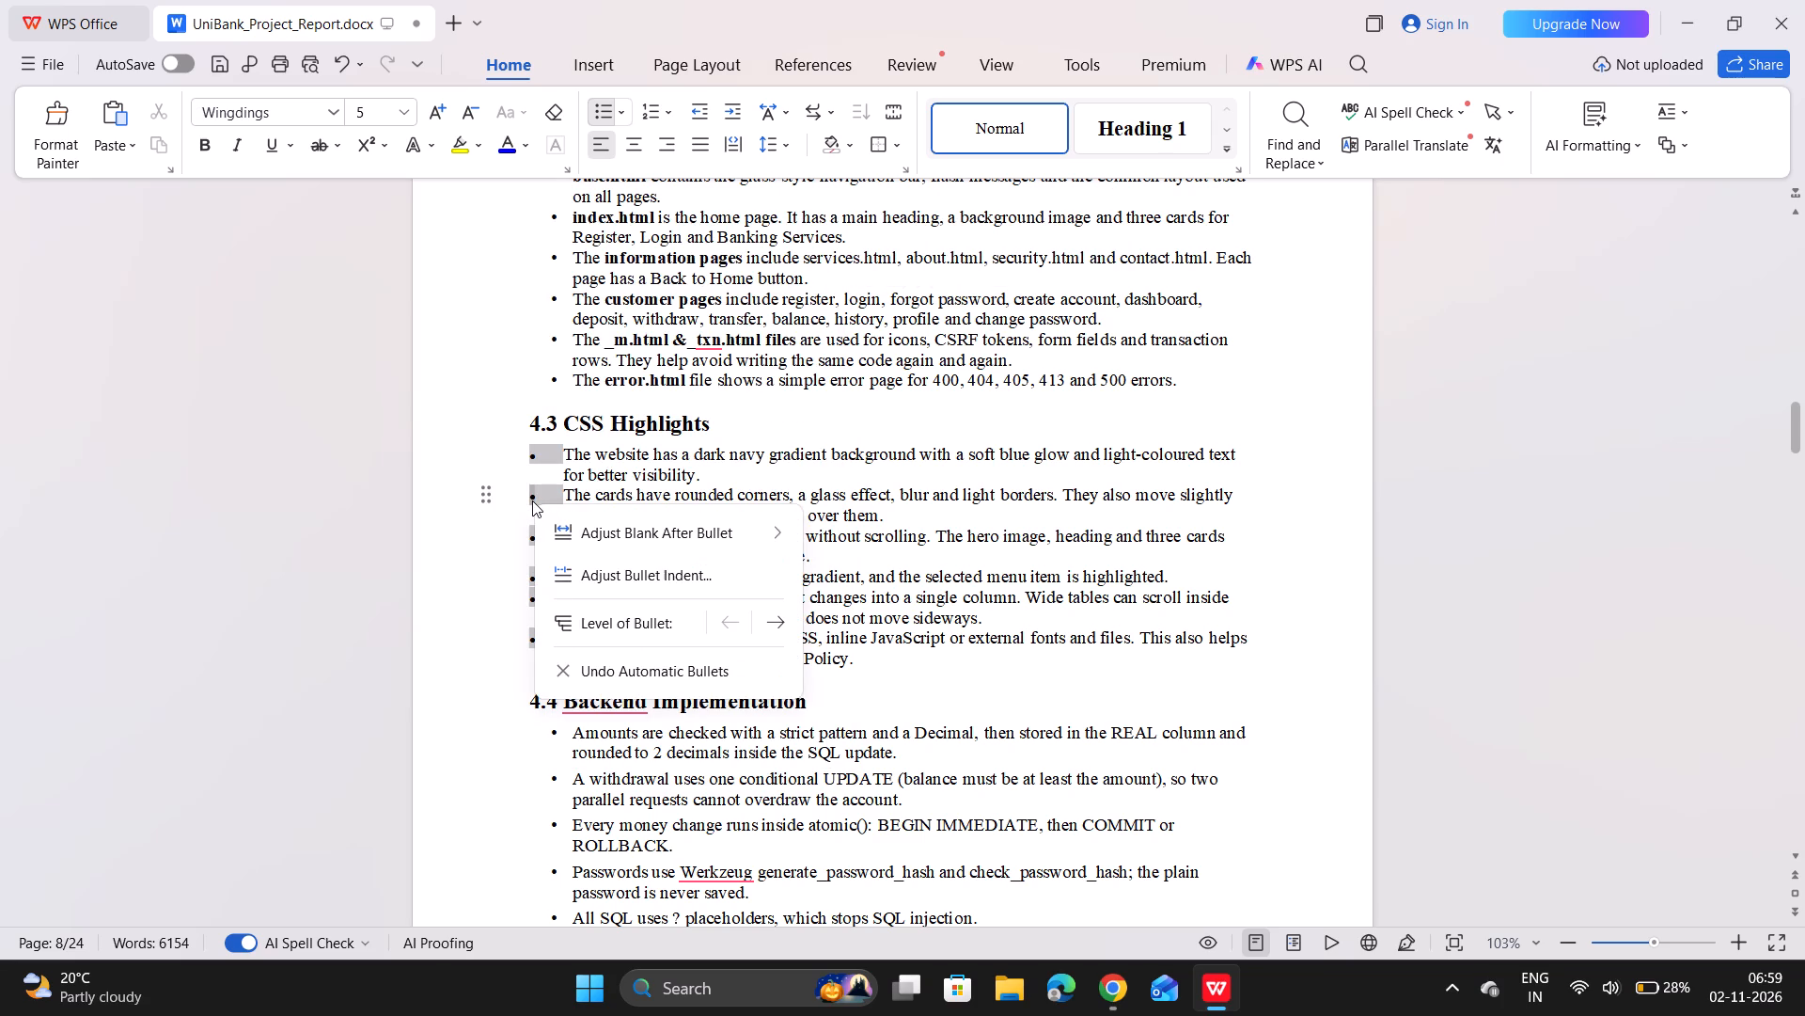
right_click(539, 482)
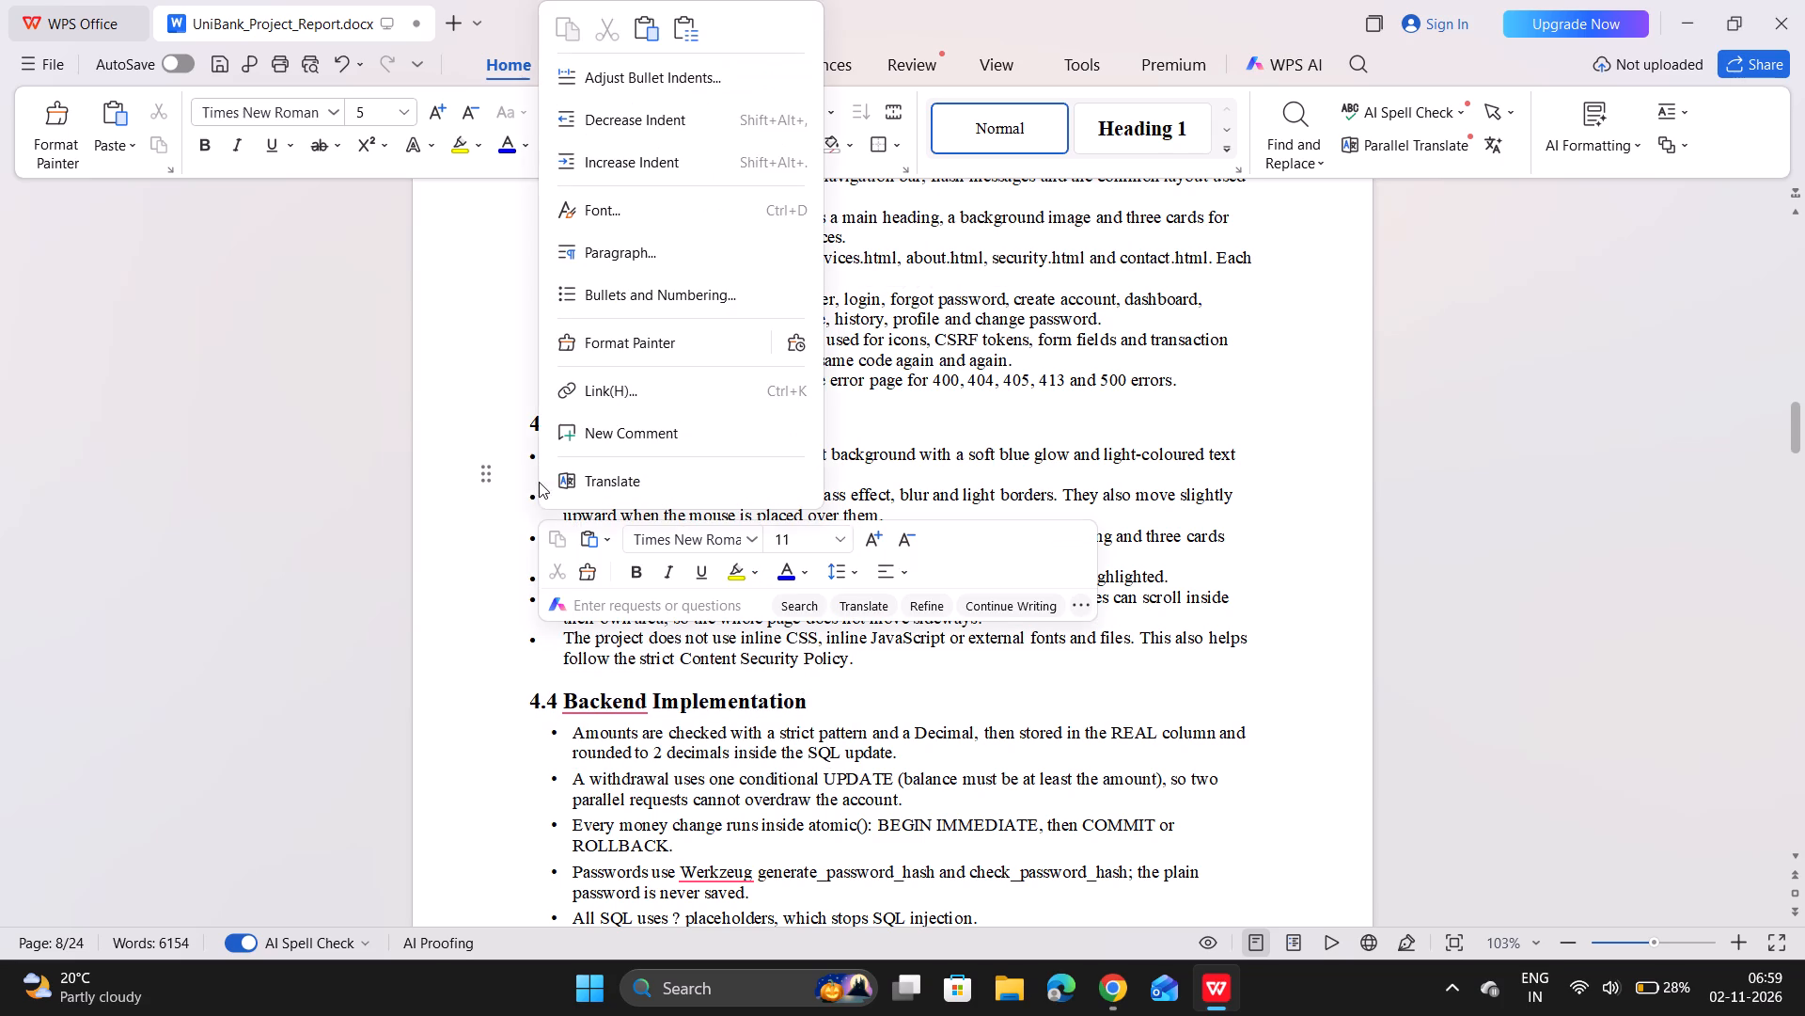
double_click(526, 563)
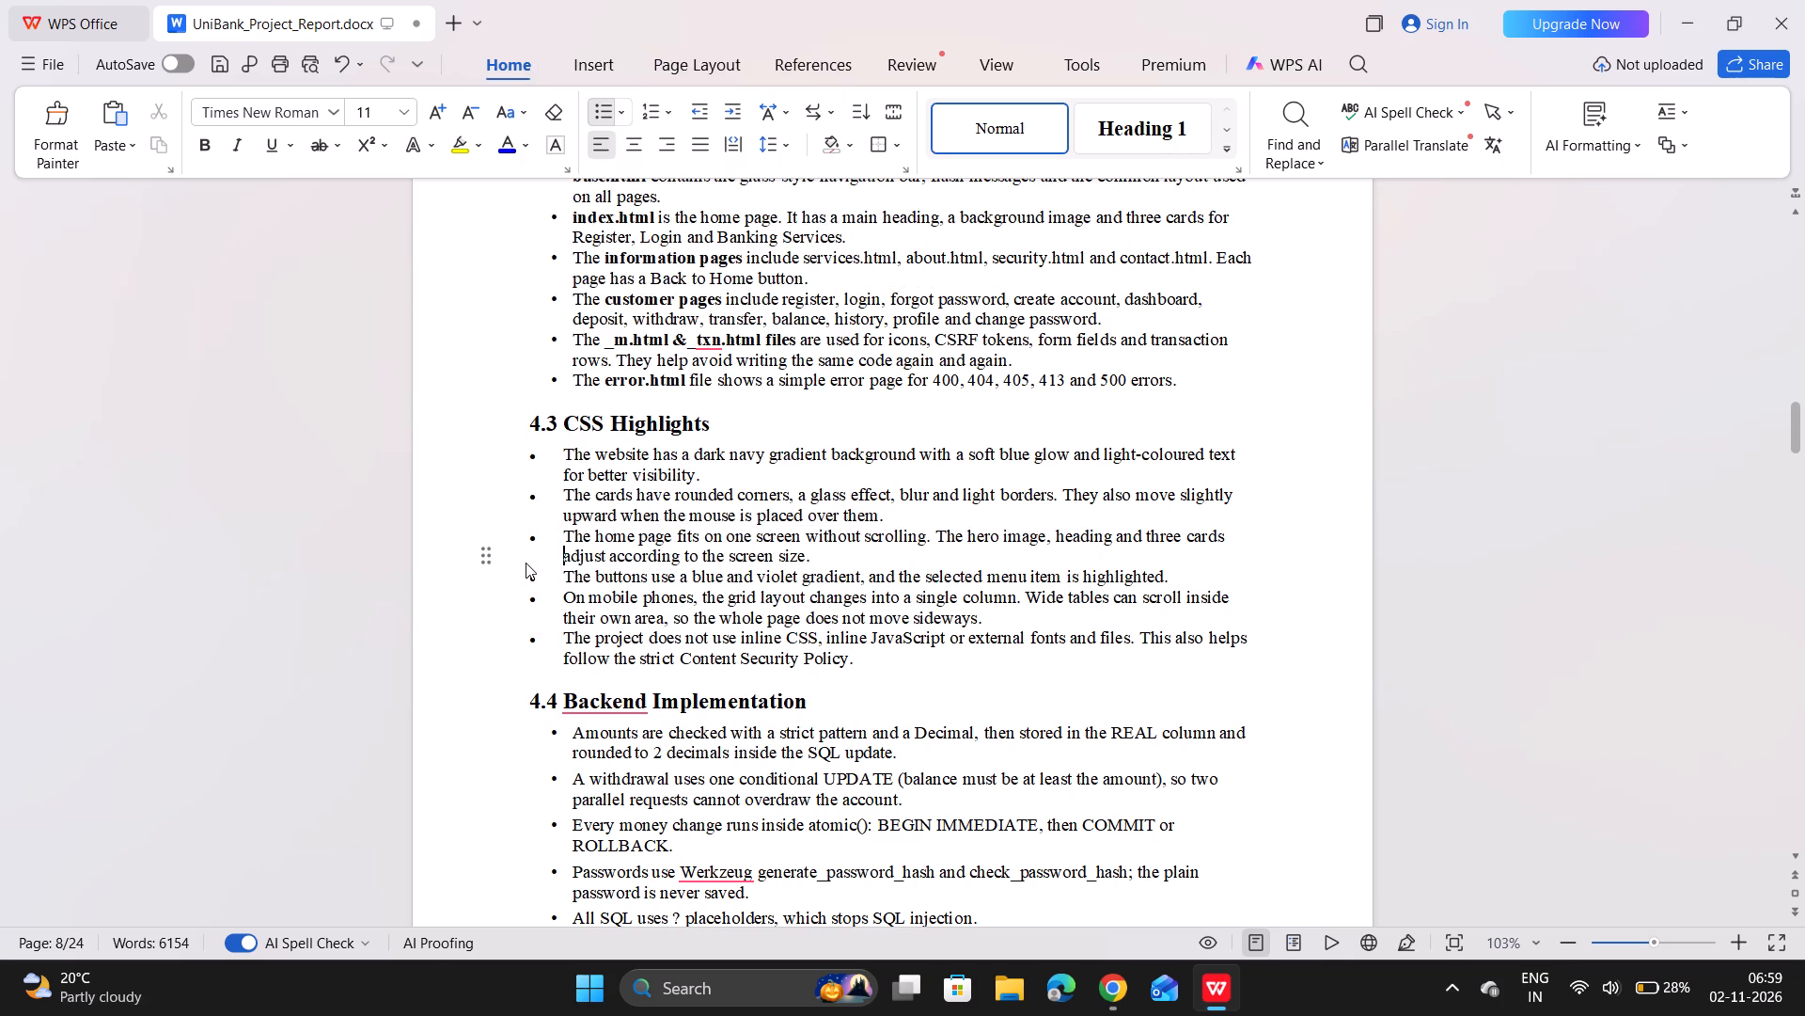
right_click(526, 563)
left_click(526, 563)
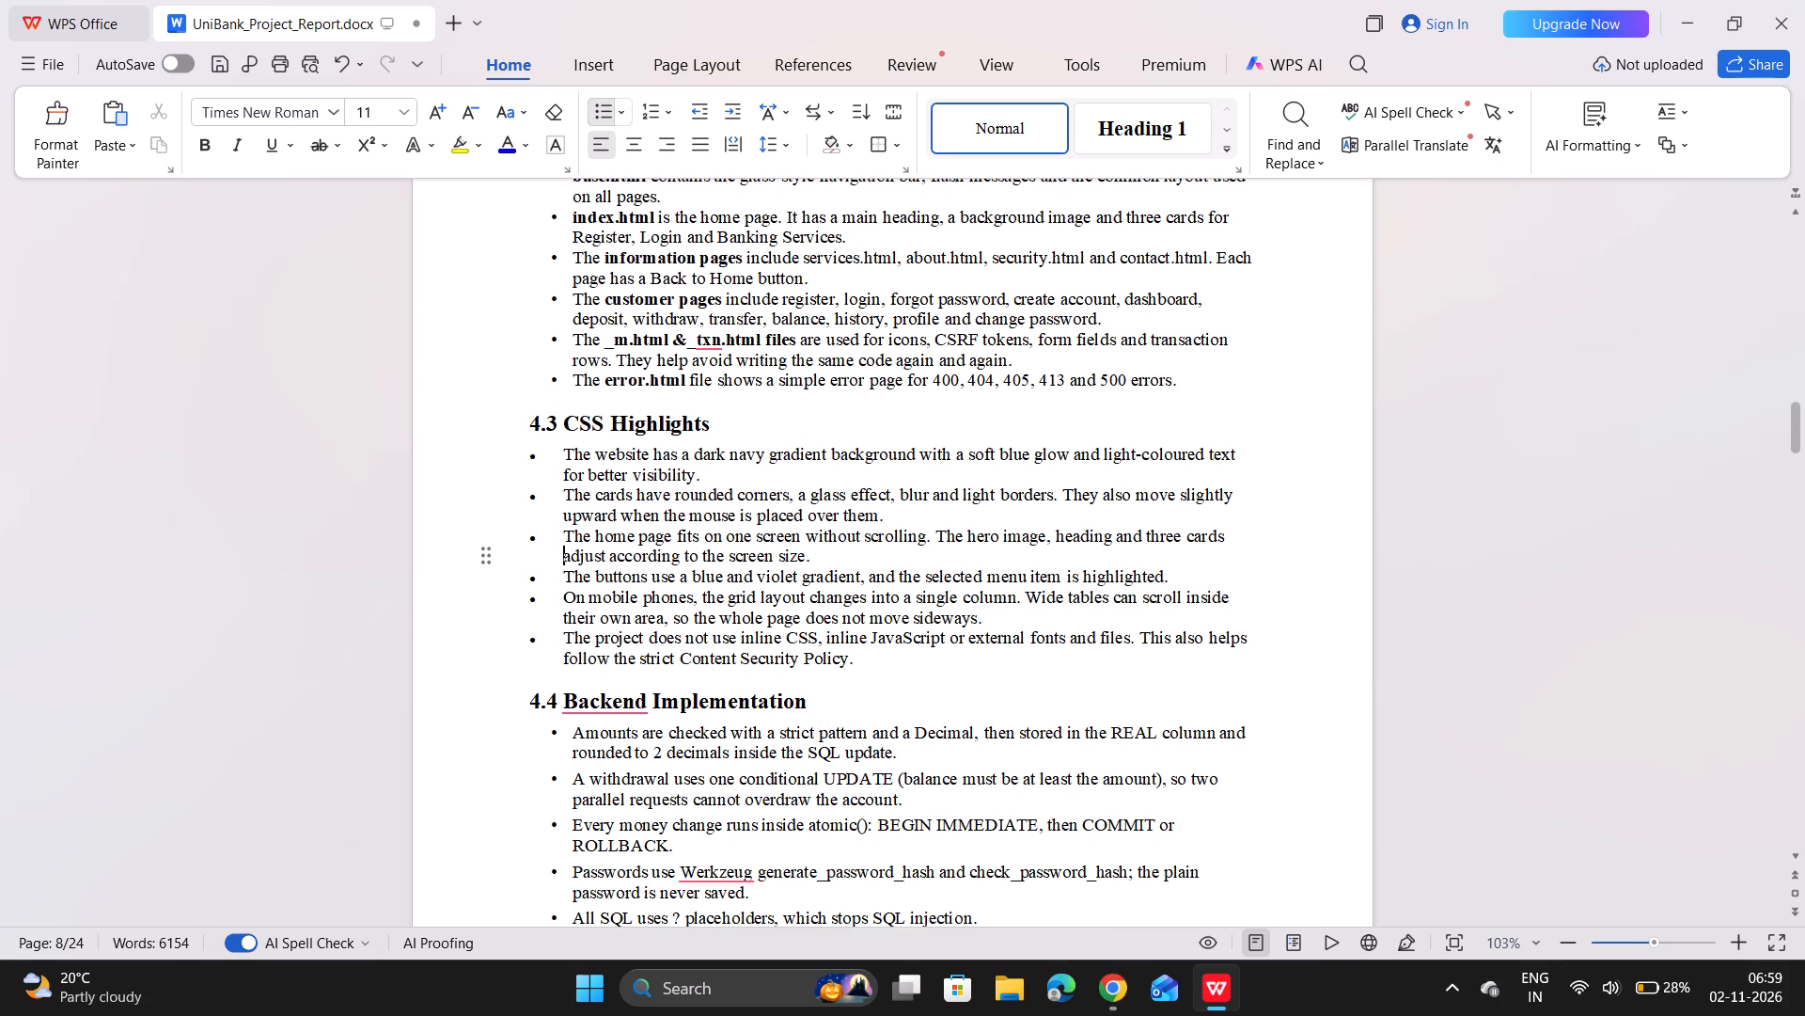
double_click(531, 542)
right_click(531, 542)
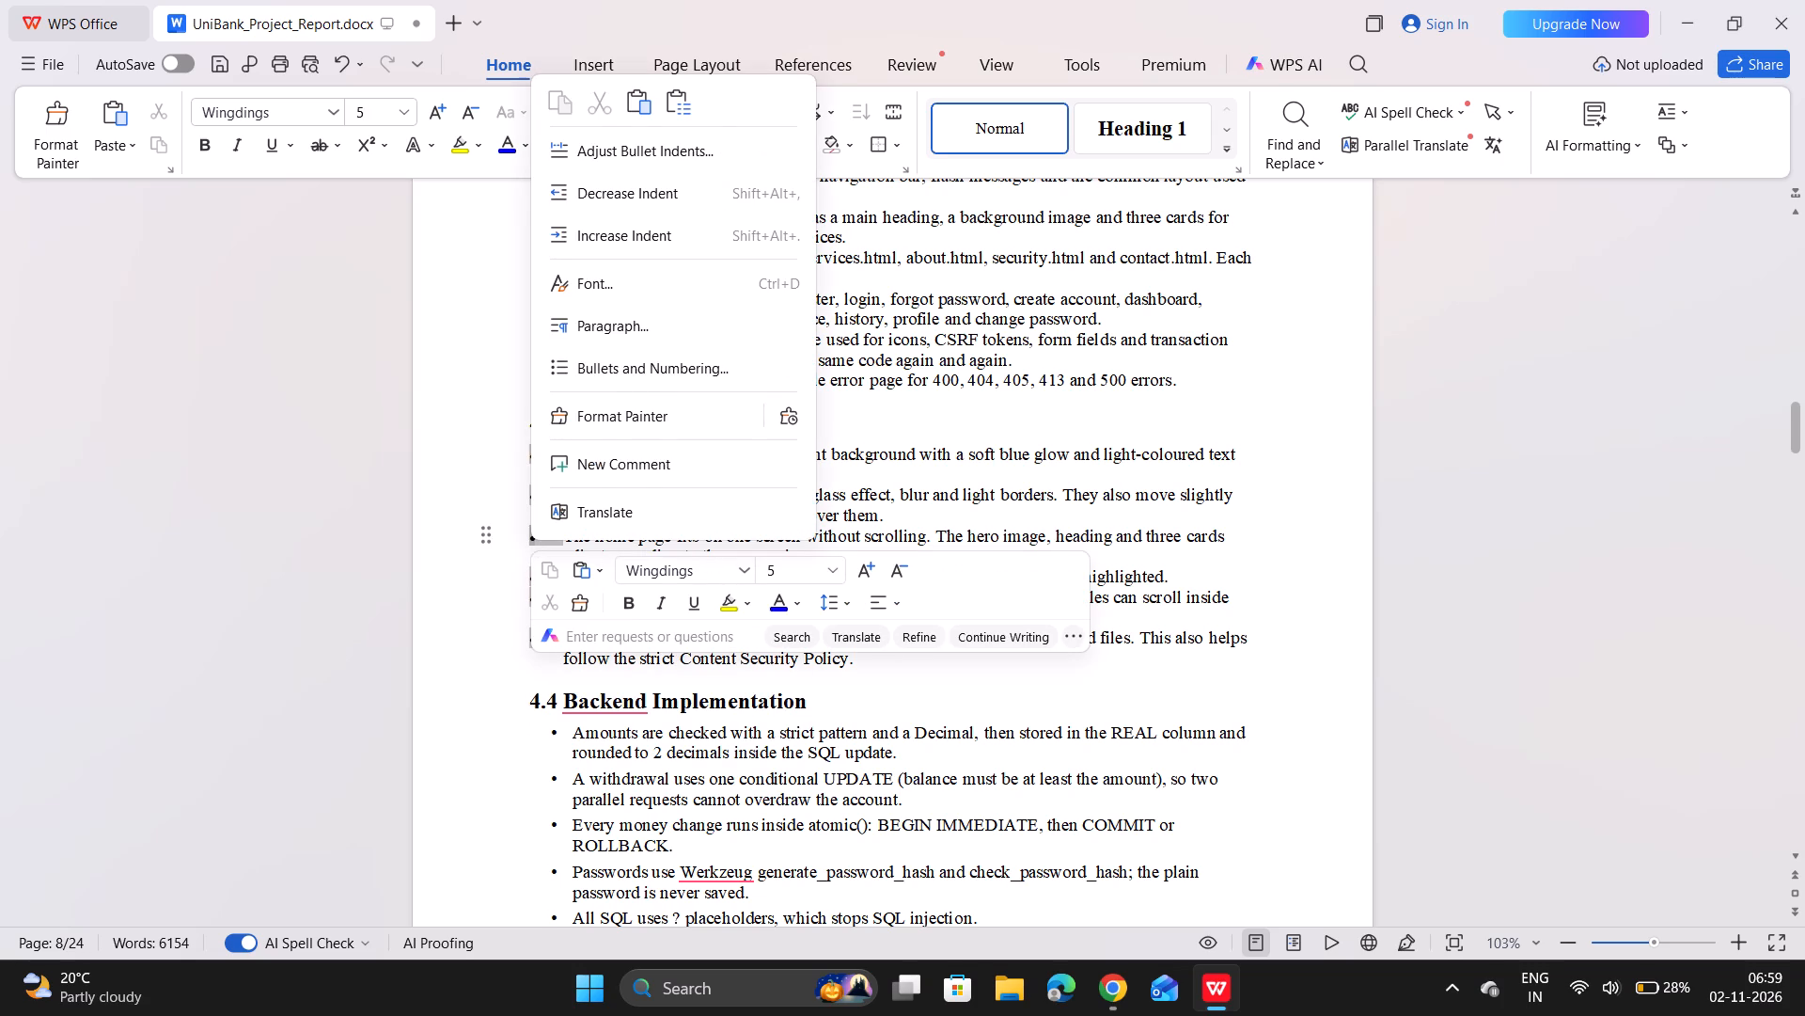
left_click(705, 569)
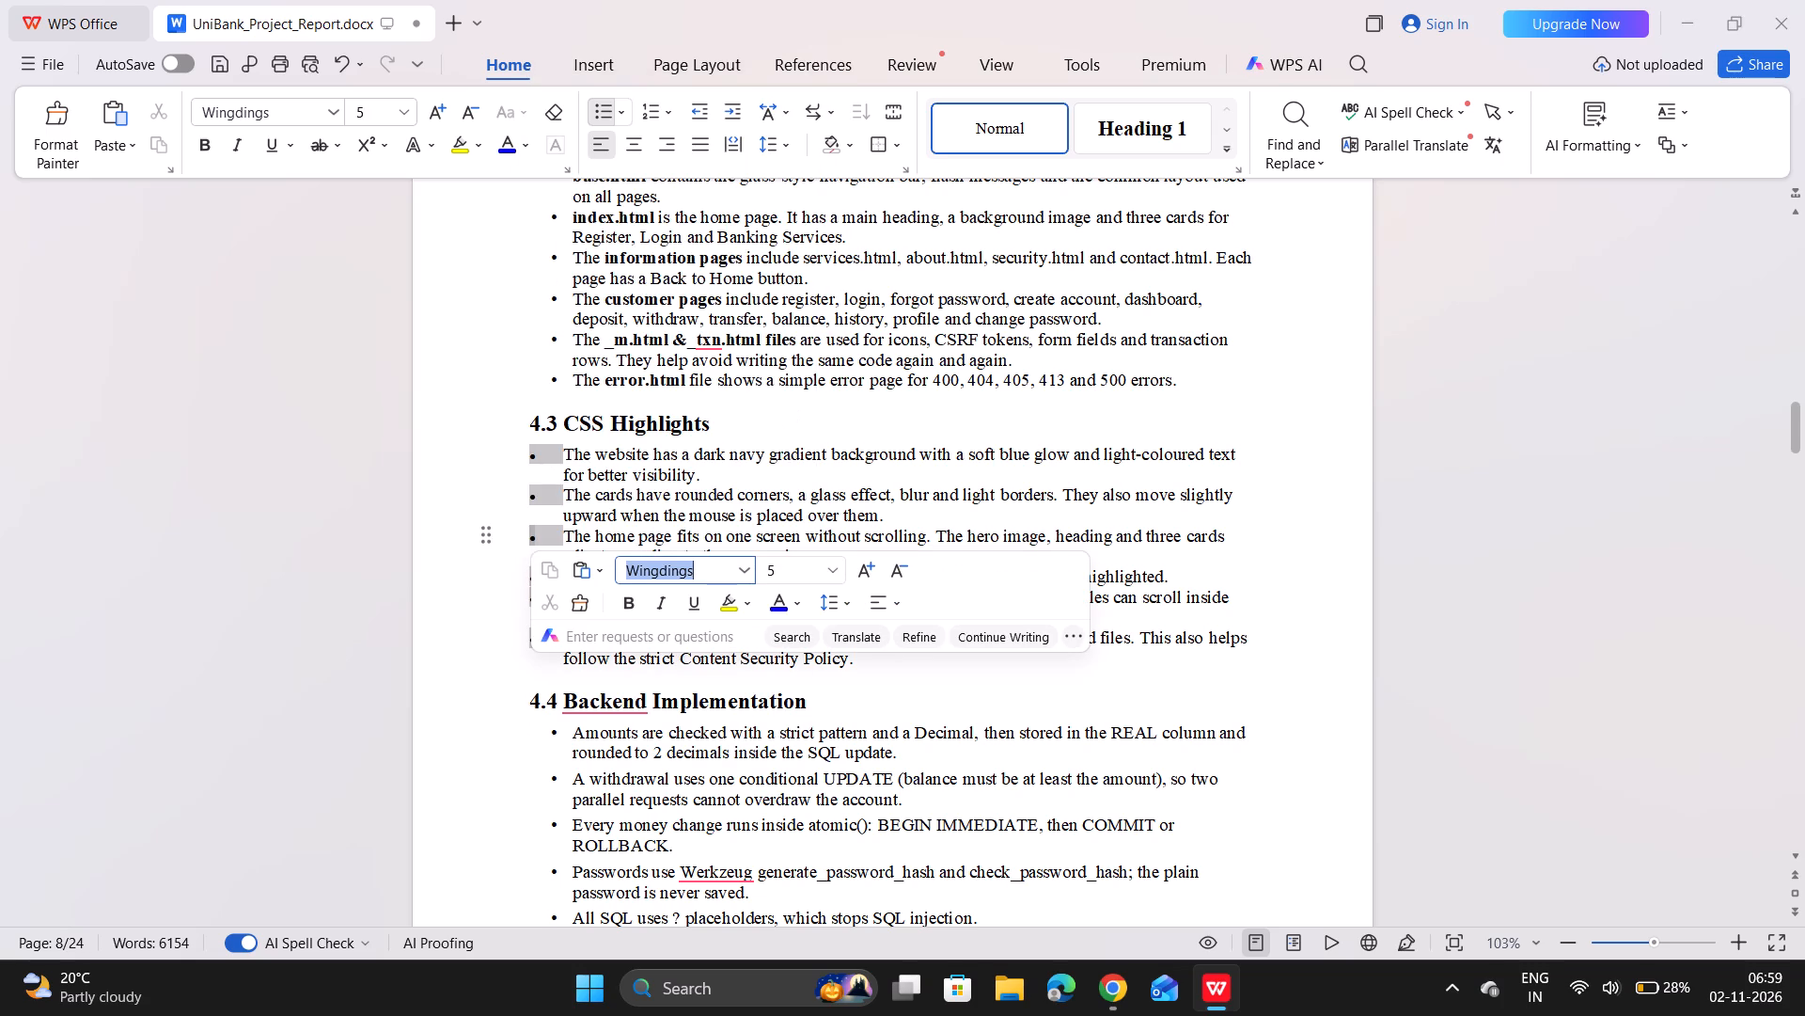
type("times")
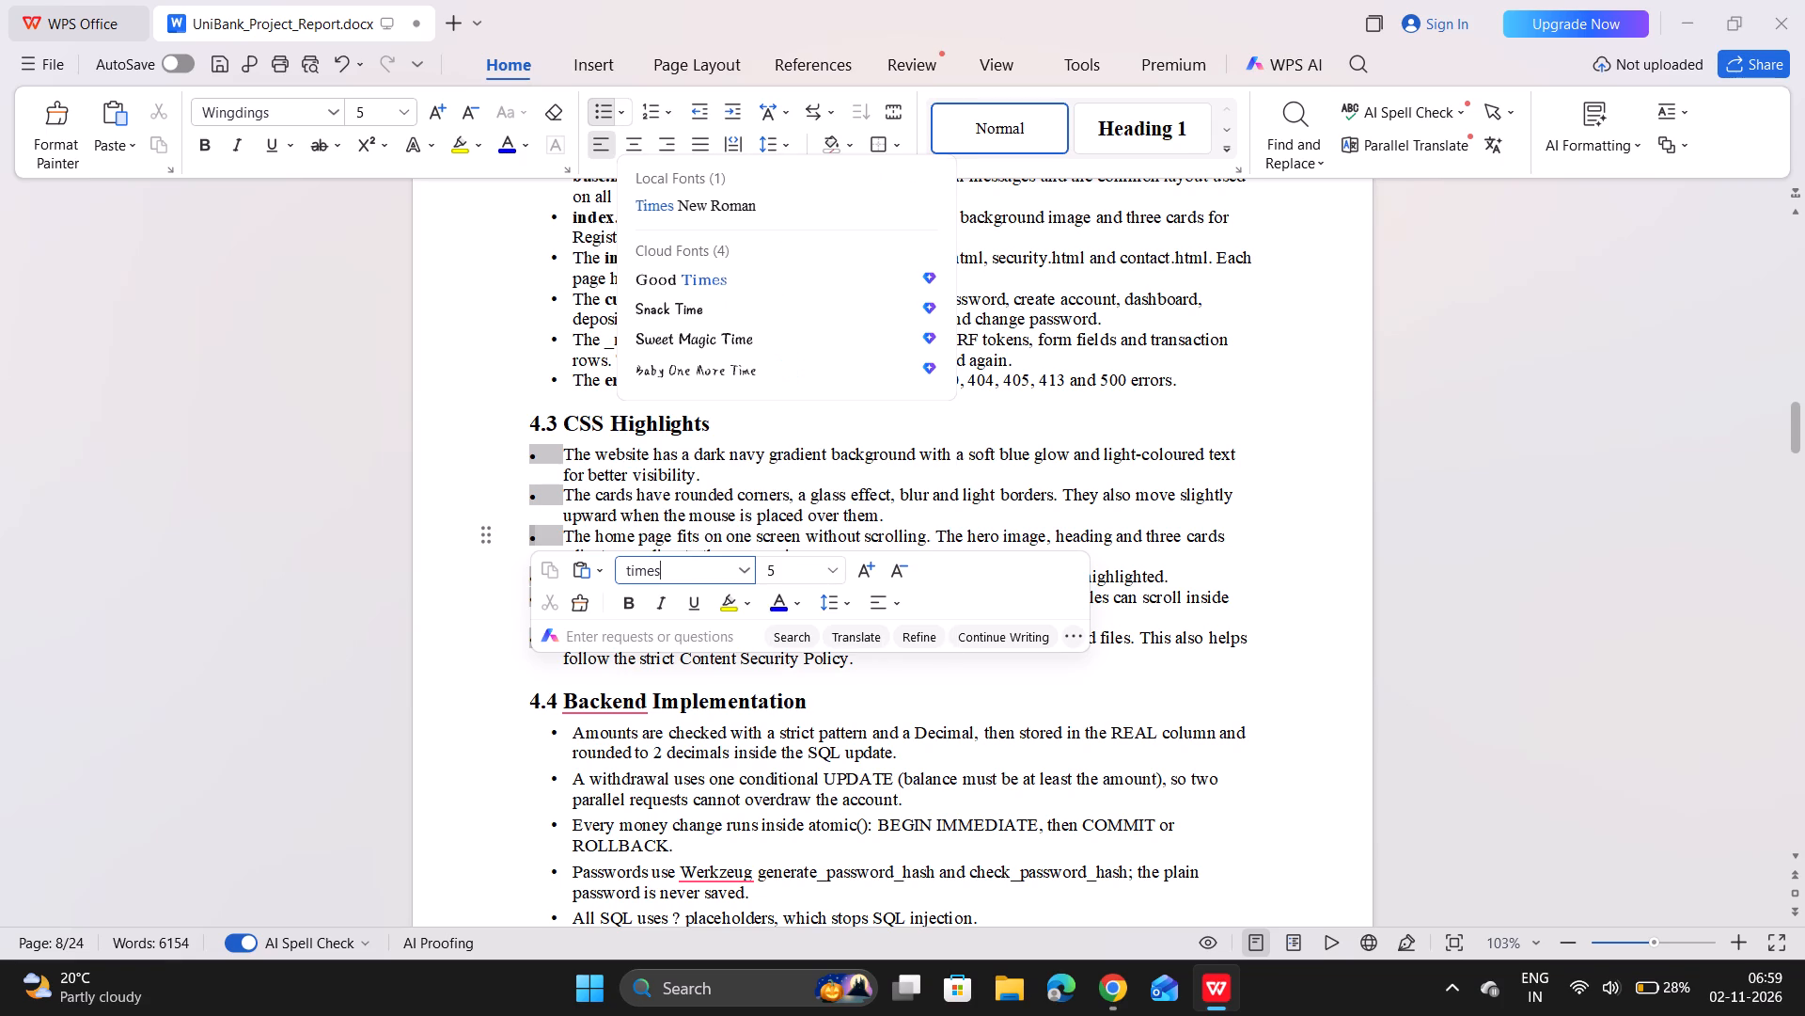
left_click(761, 217)
left_click(786, 569)
type("10")
key("Return")
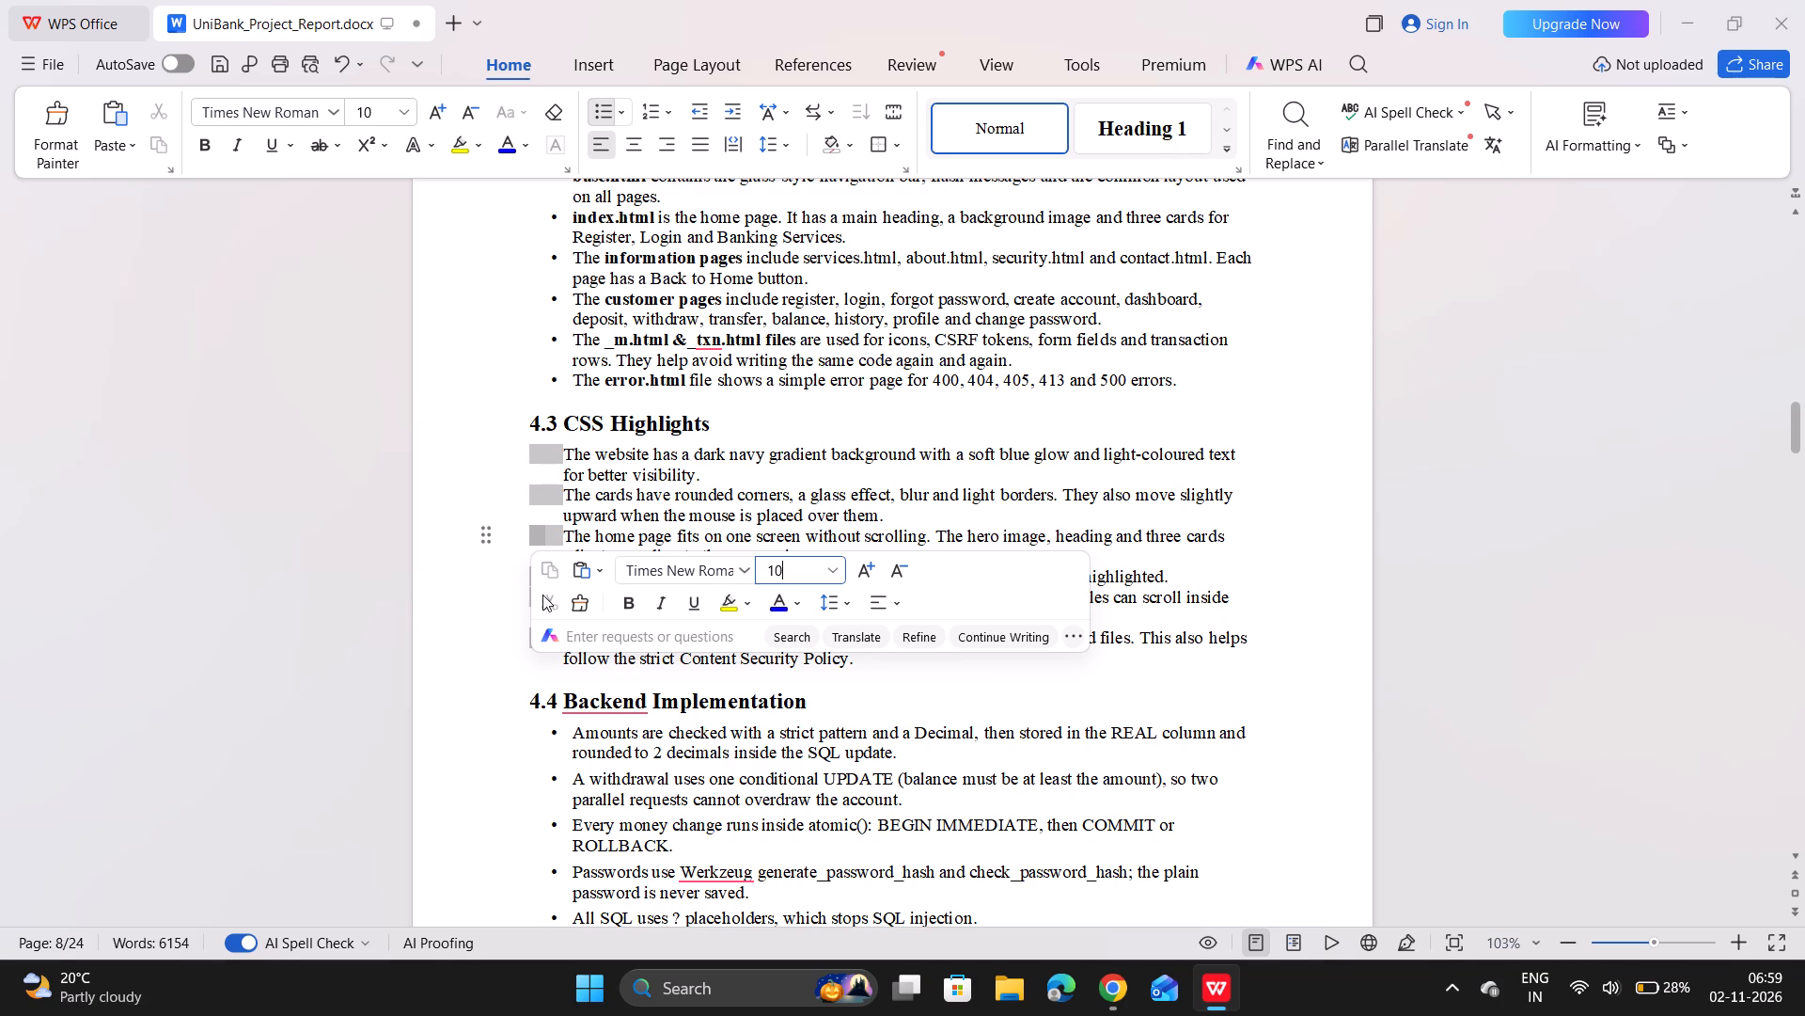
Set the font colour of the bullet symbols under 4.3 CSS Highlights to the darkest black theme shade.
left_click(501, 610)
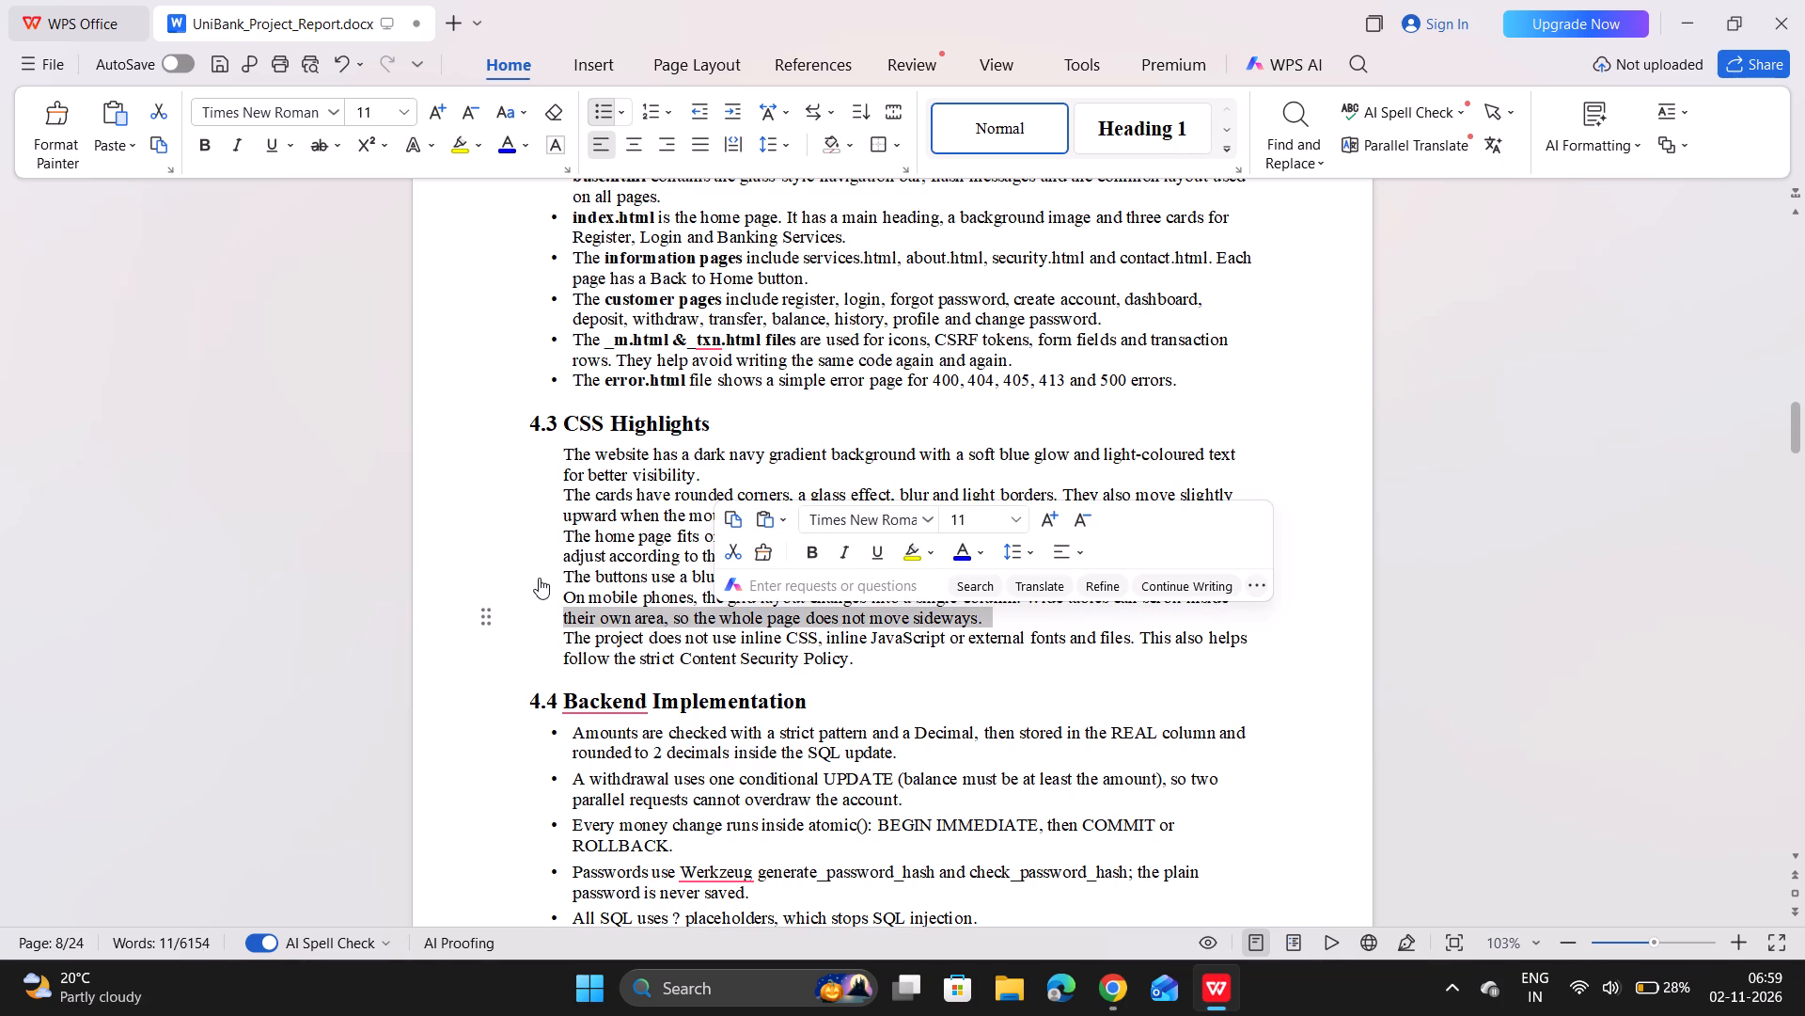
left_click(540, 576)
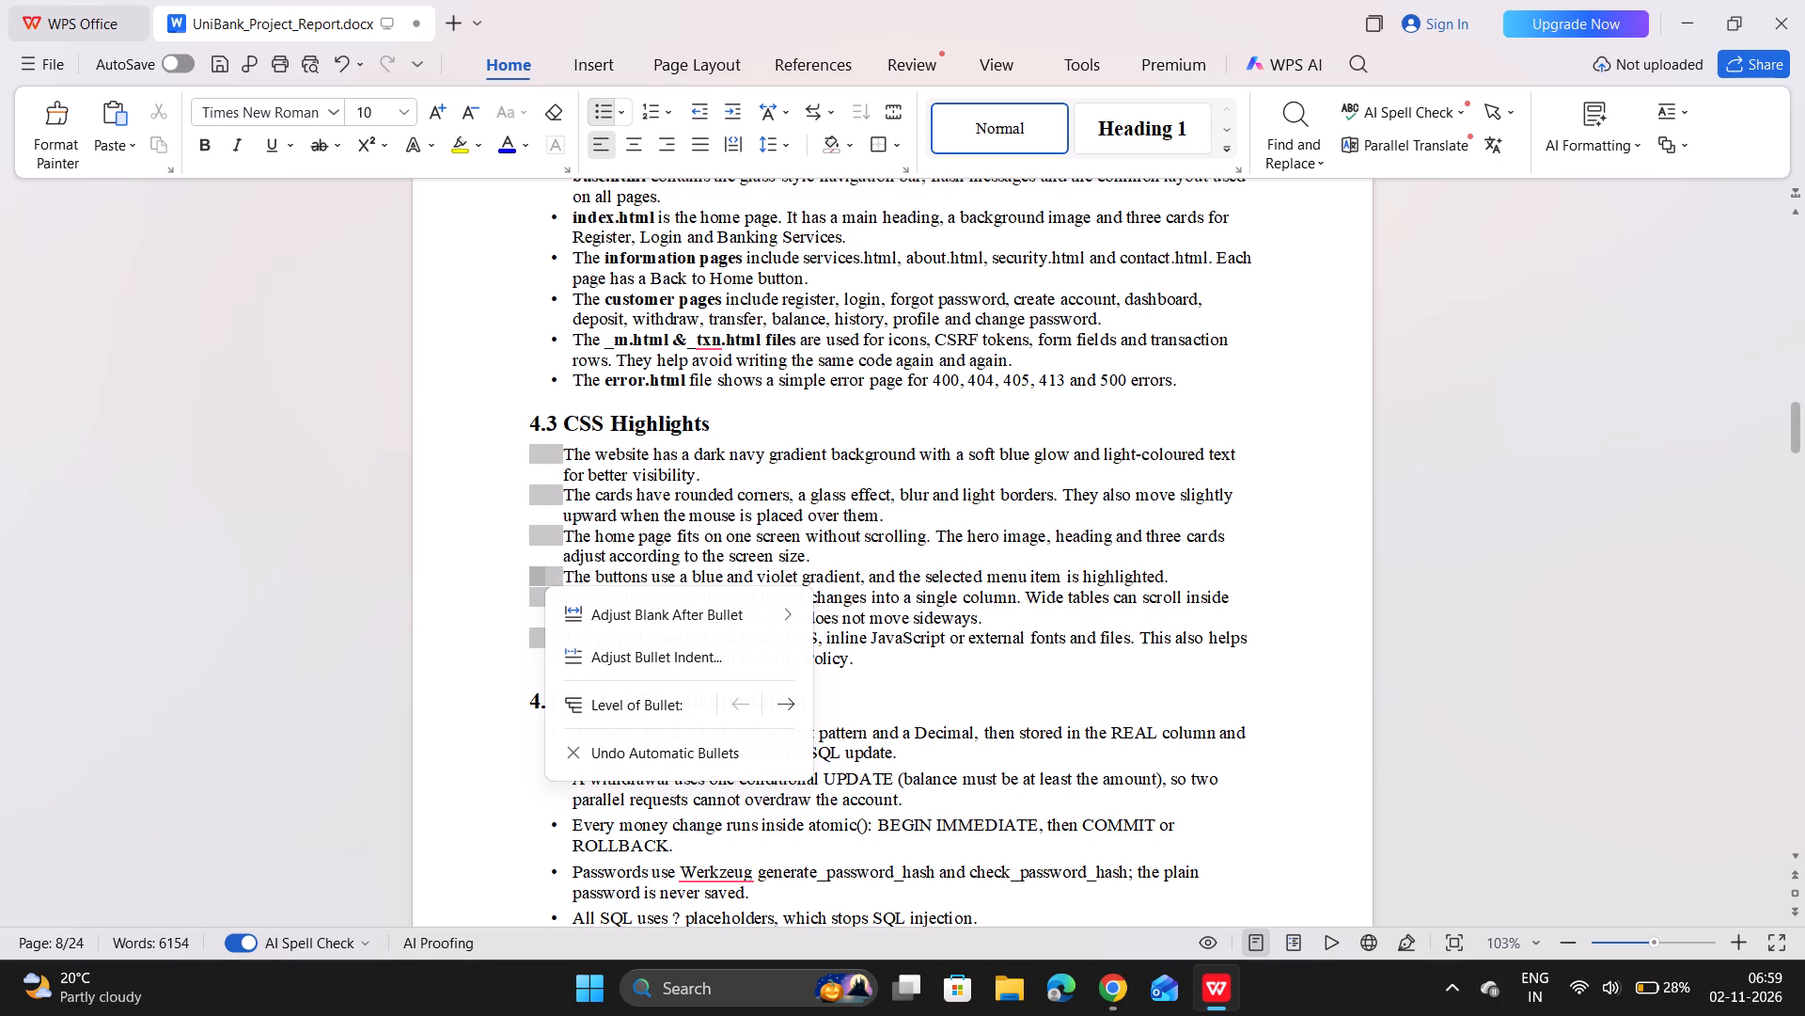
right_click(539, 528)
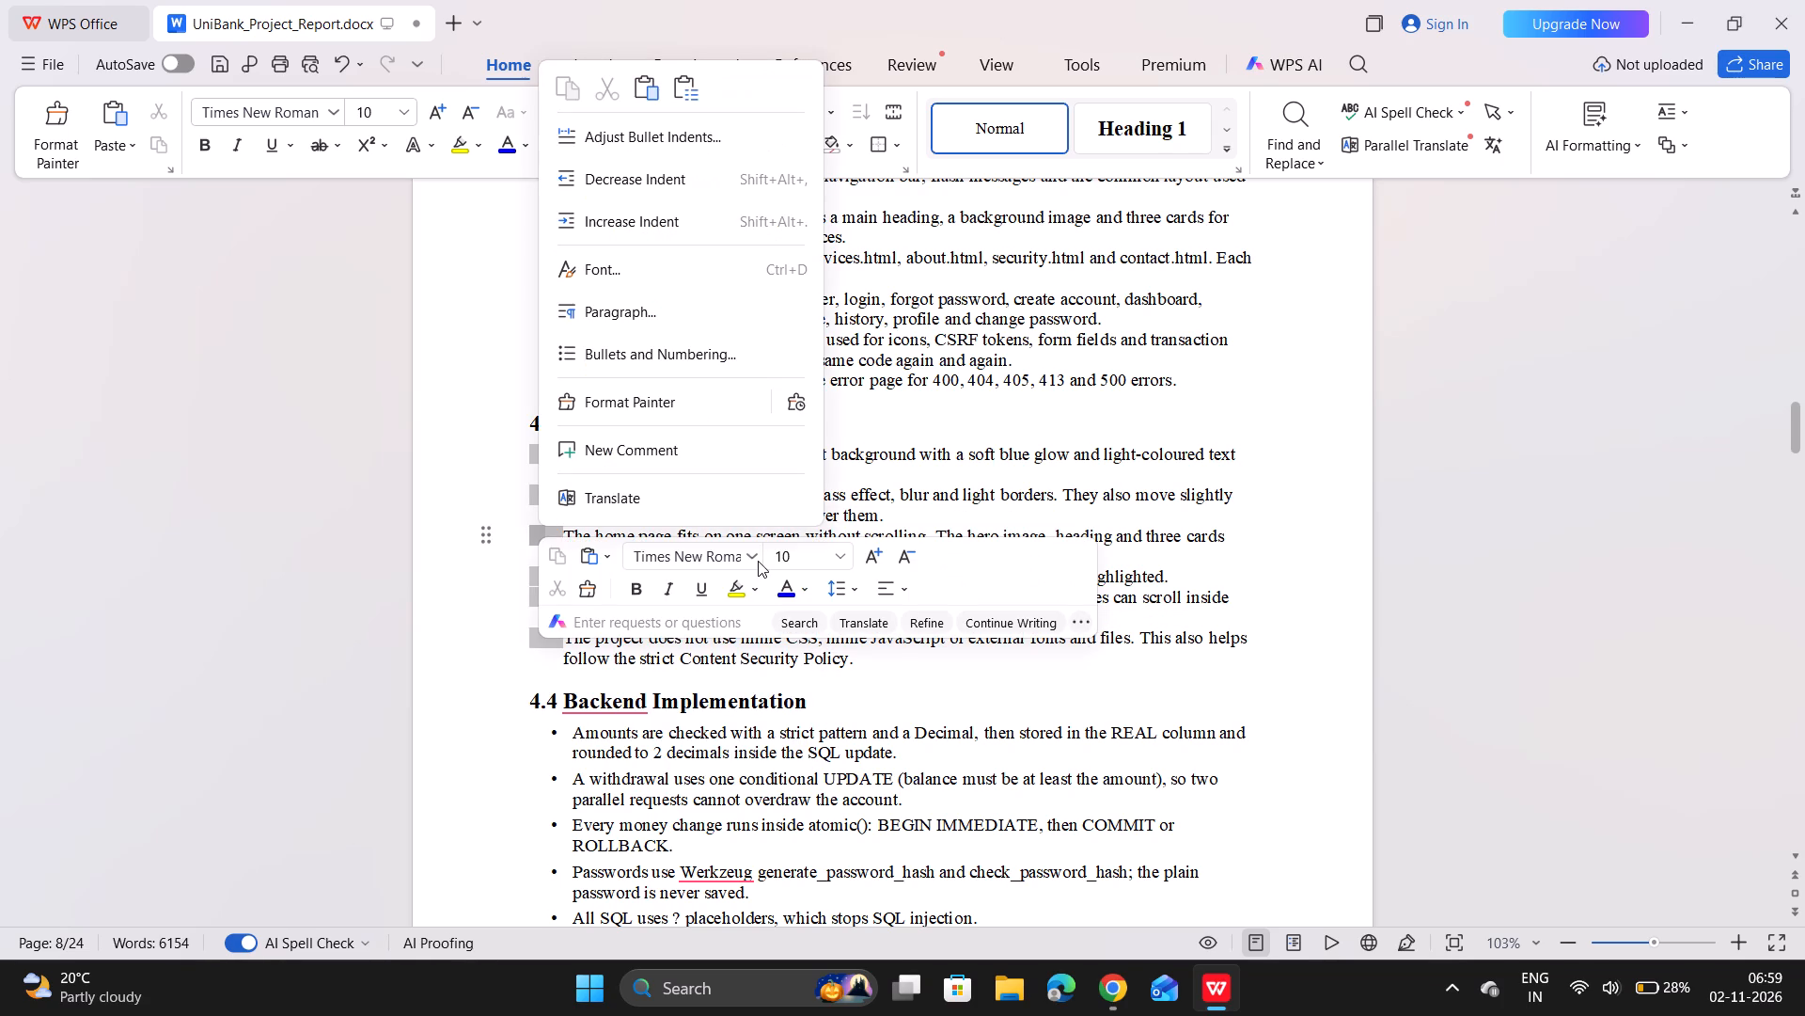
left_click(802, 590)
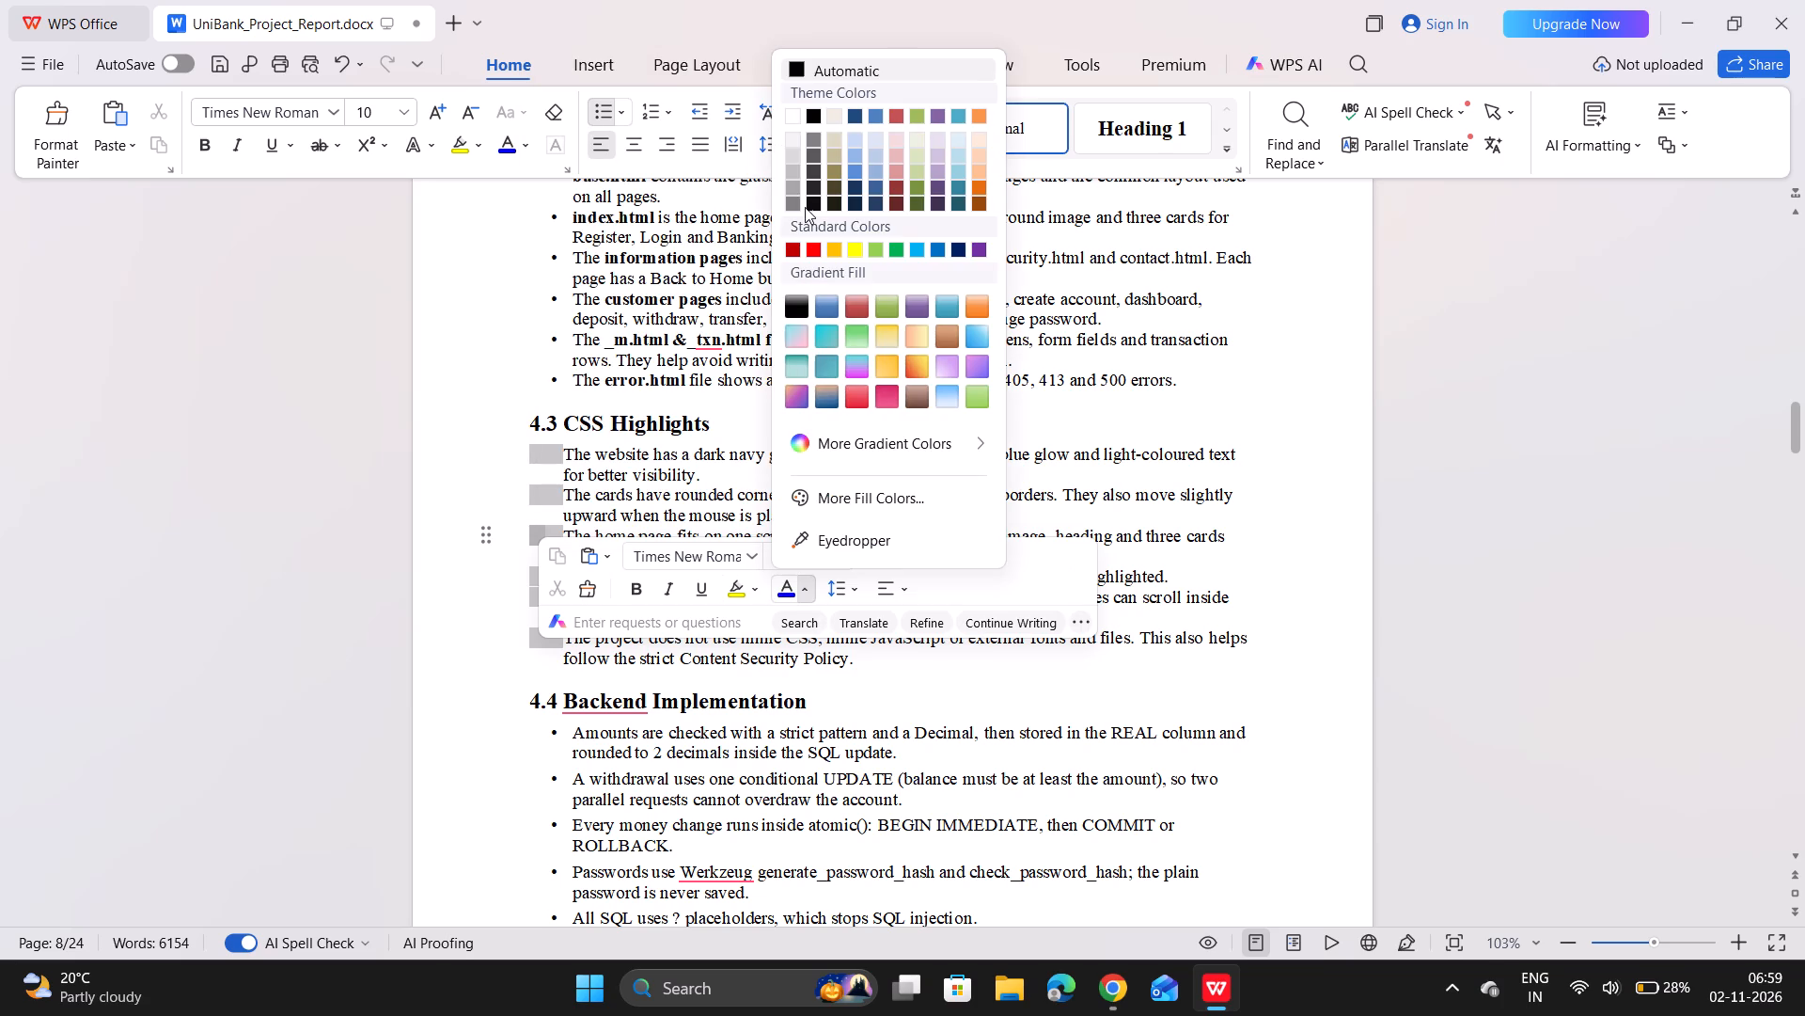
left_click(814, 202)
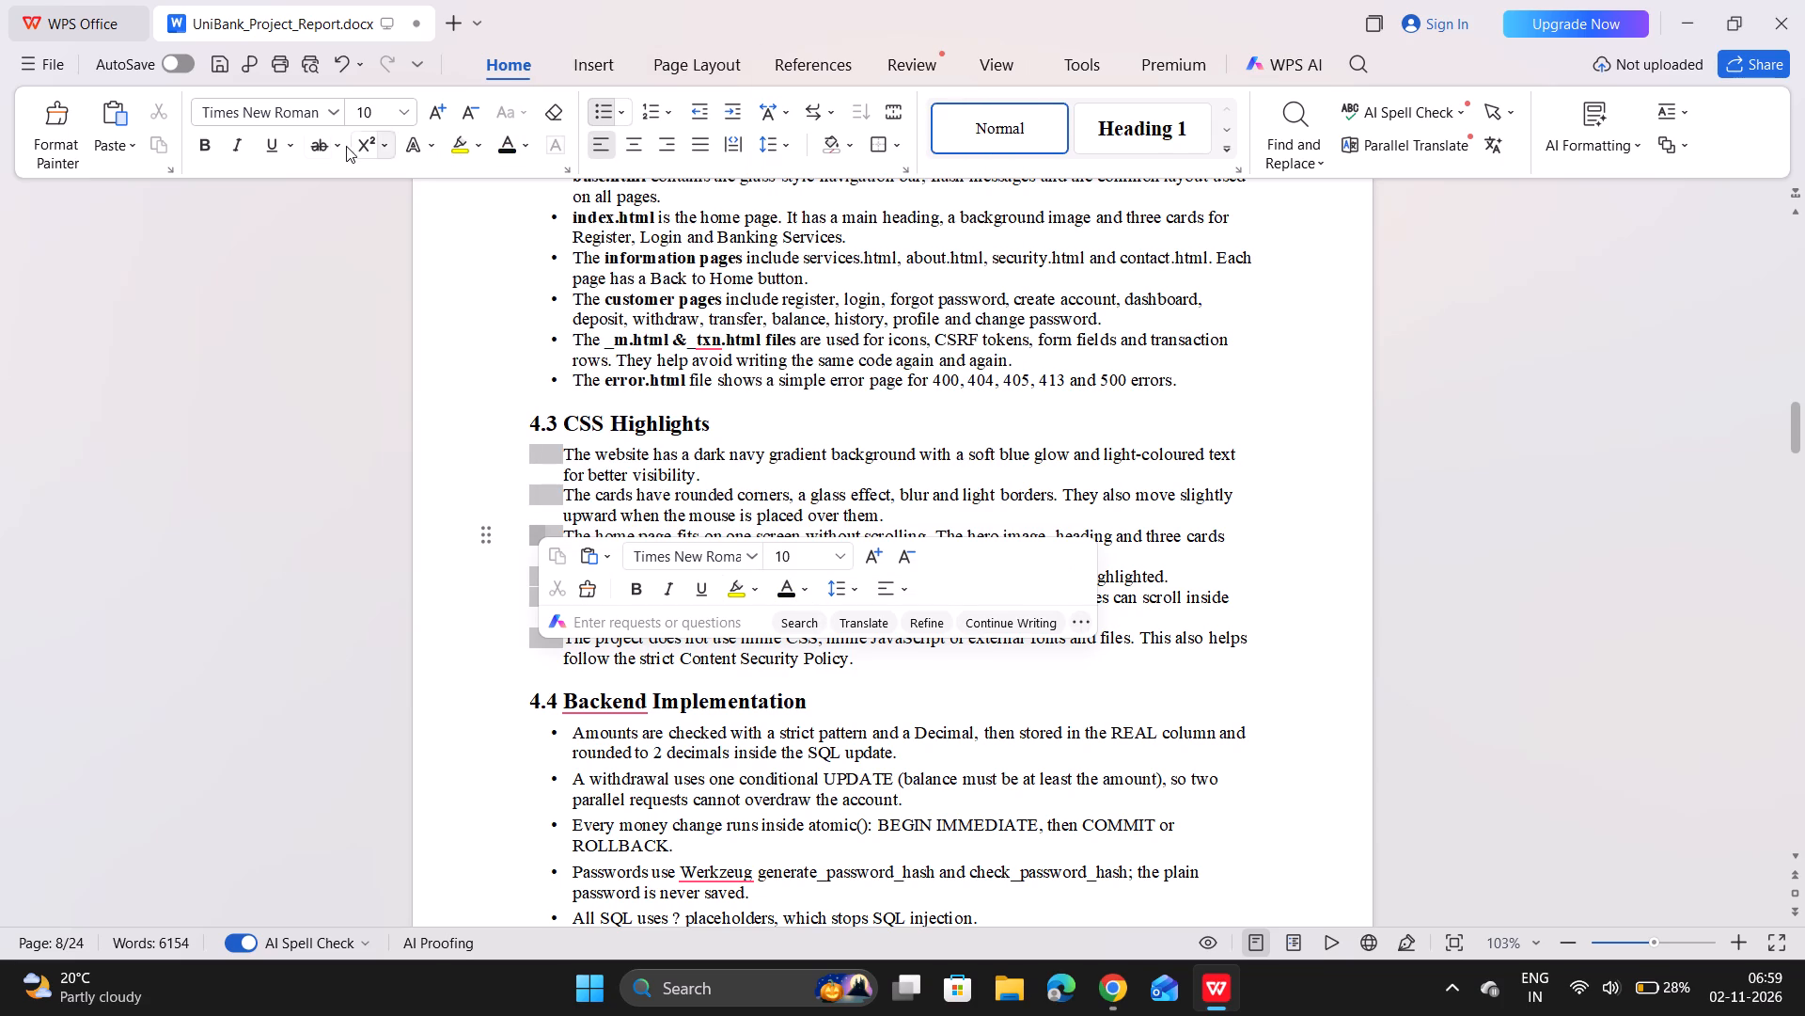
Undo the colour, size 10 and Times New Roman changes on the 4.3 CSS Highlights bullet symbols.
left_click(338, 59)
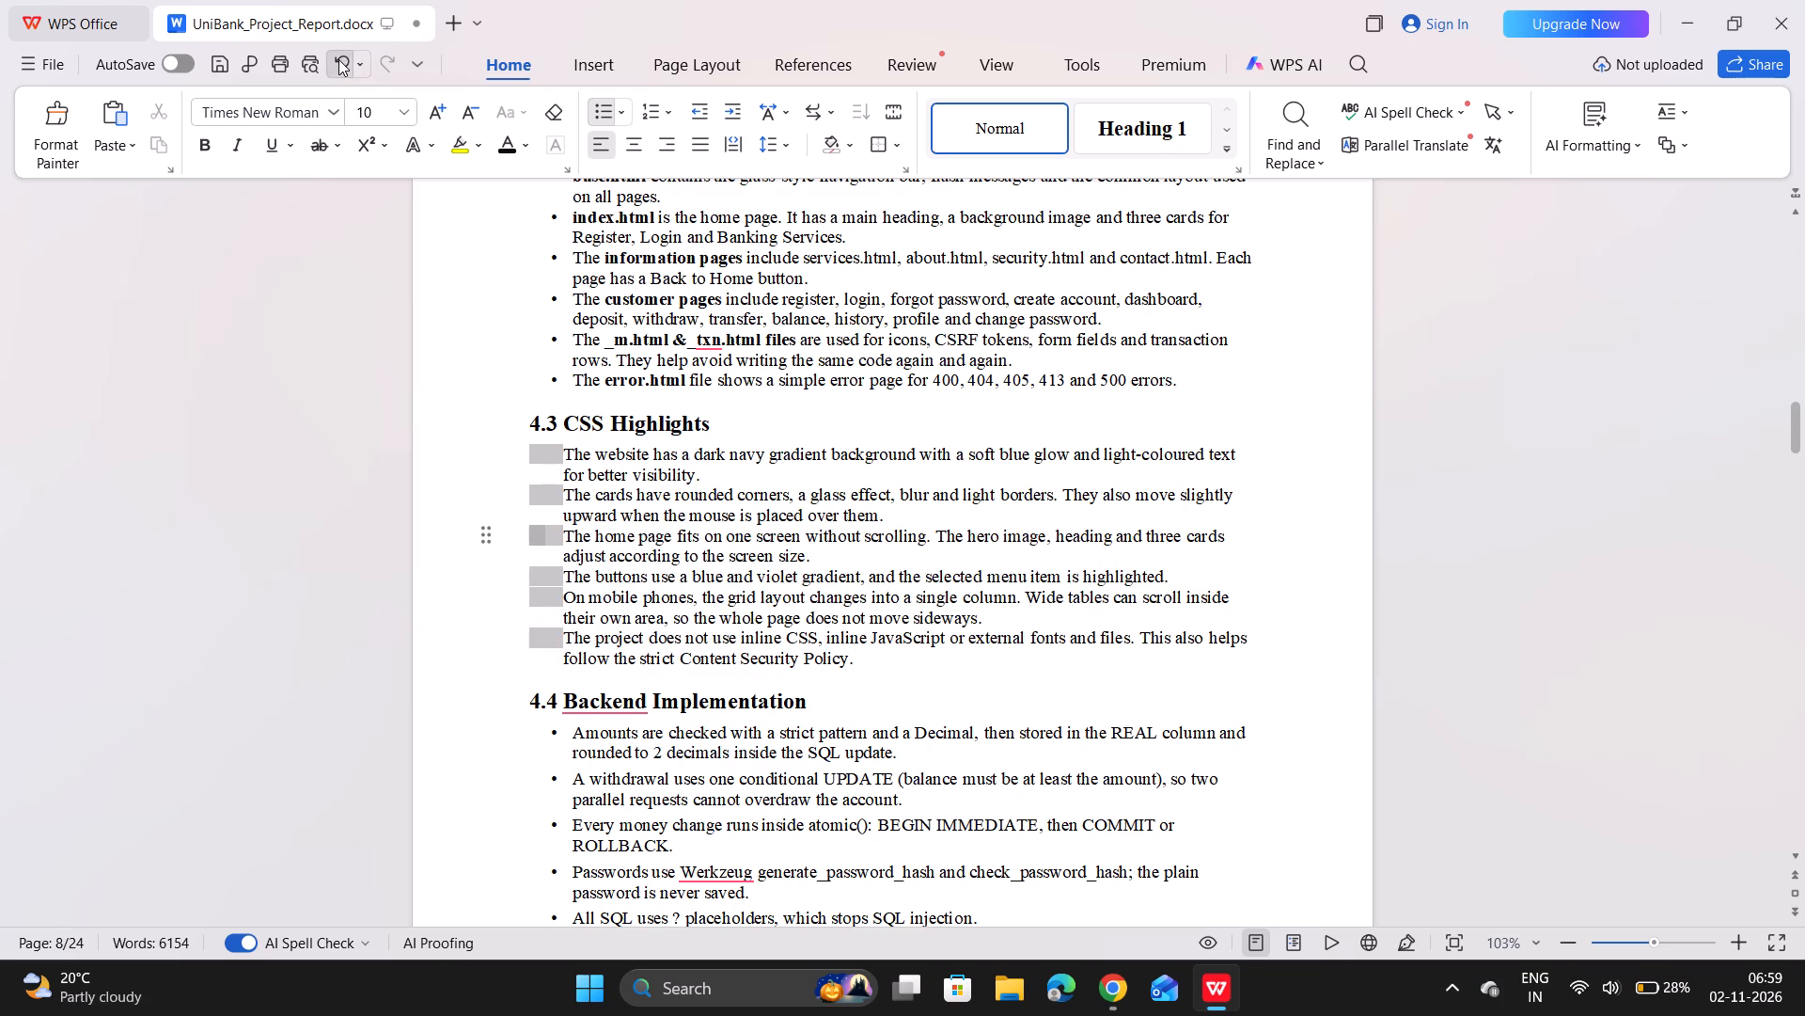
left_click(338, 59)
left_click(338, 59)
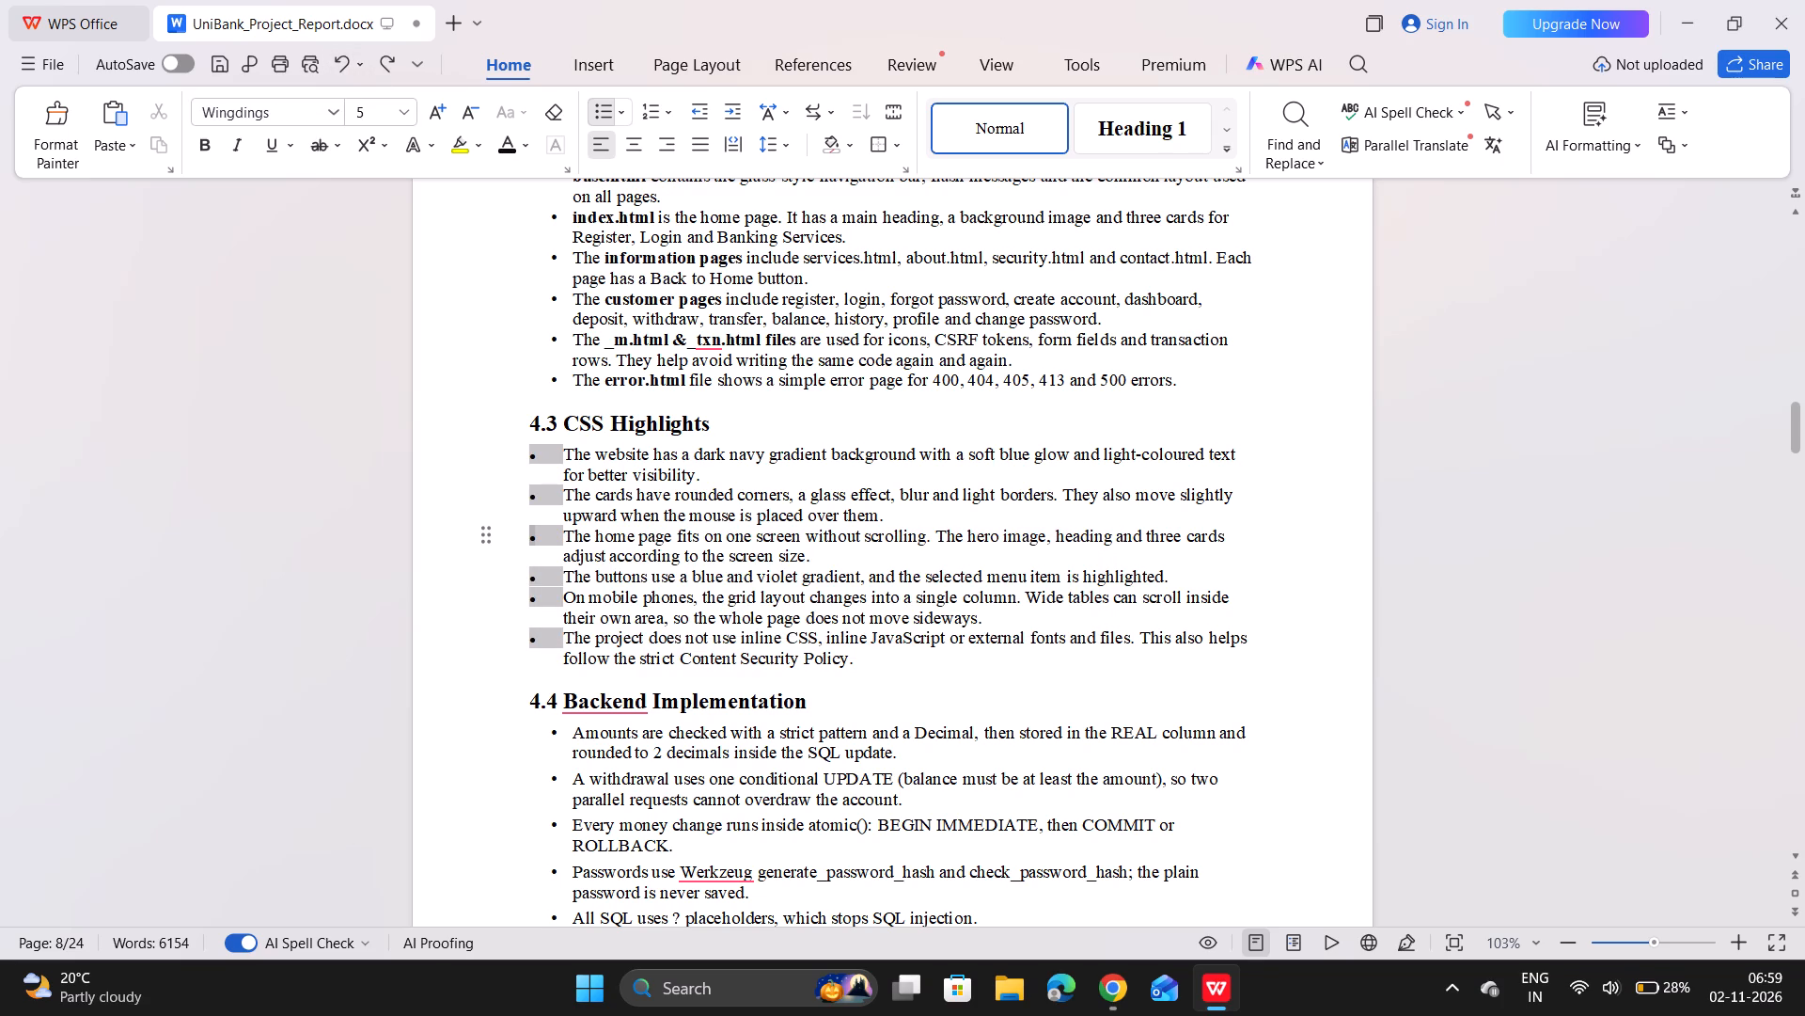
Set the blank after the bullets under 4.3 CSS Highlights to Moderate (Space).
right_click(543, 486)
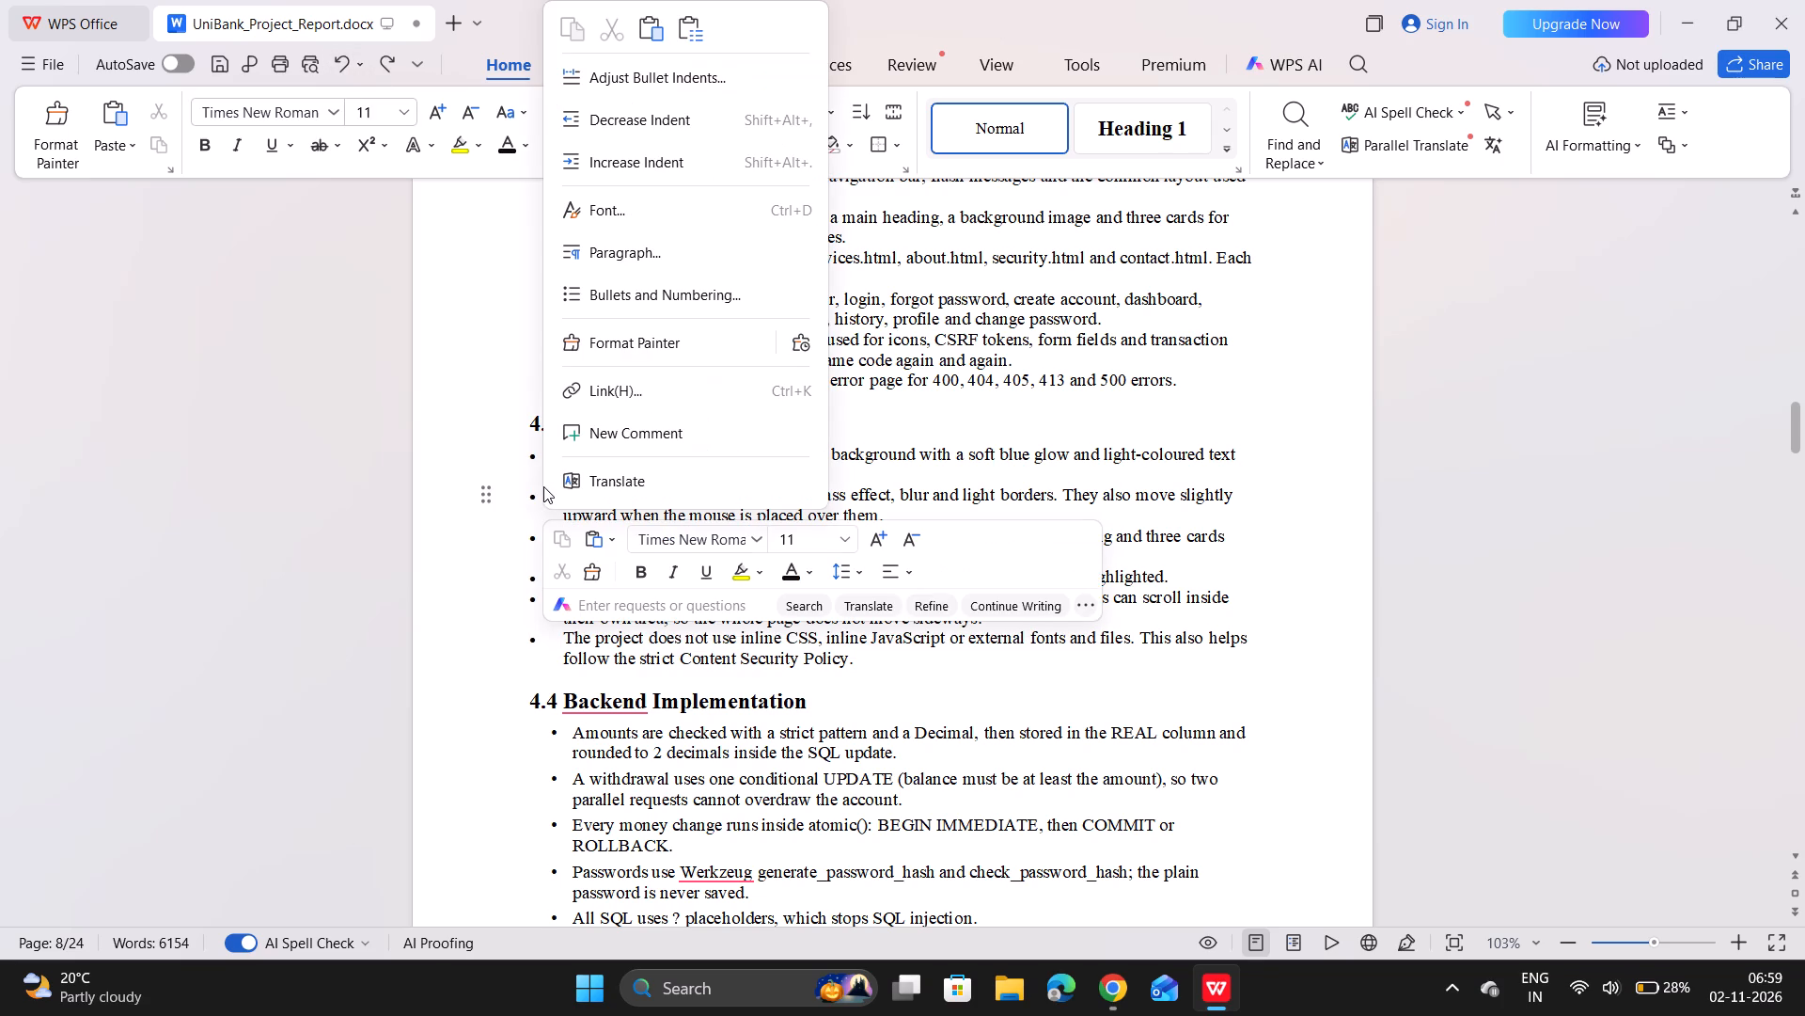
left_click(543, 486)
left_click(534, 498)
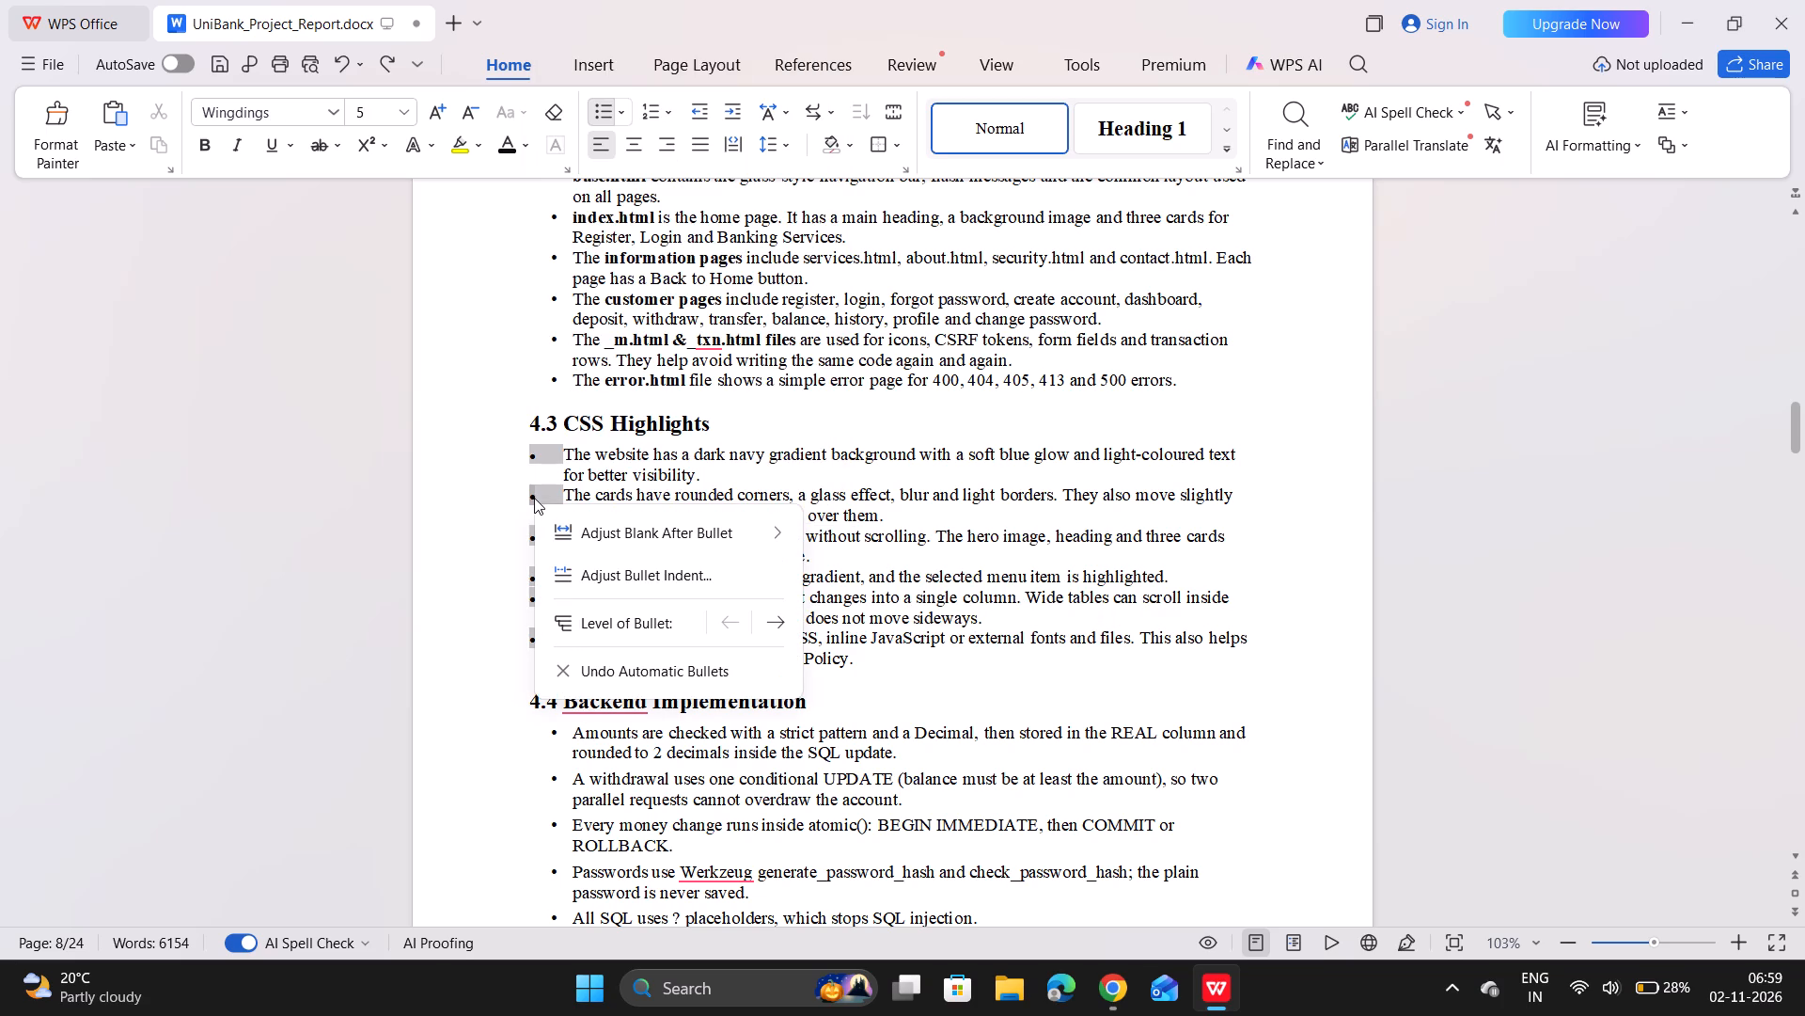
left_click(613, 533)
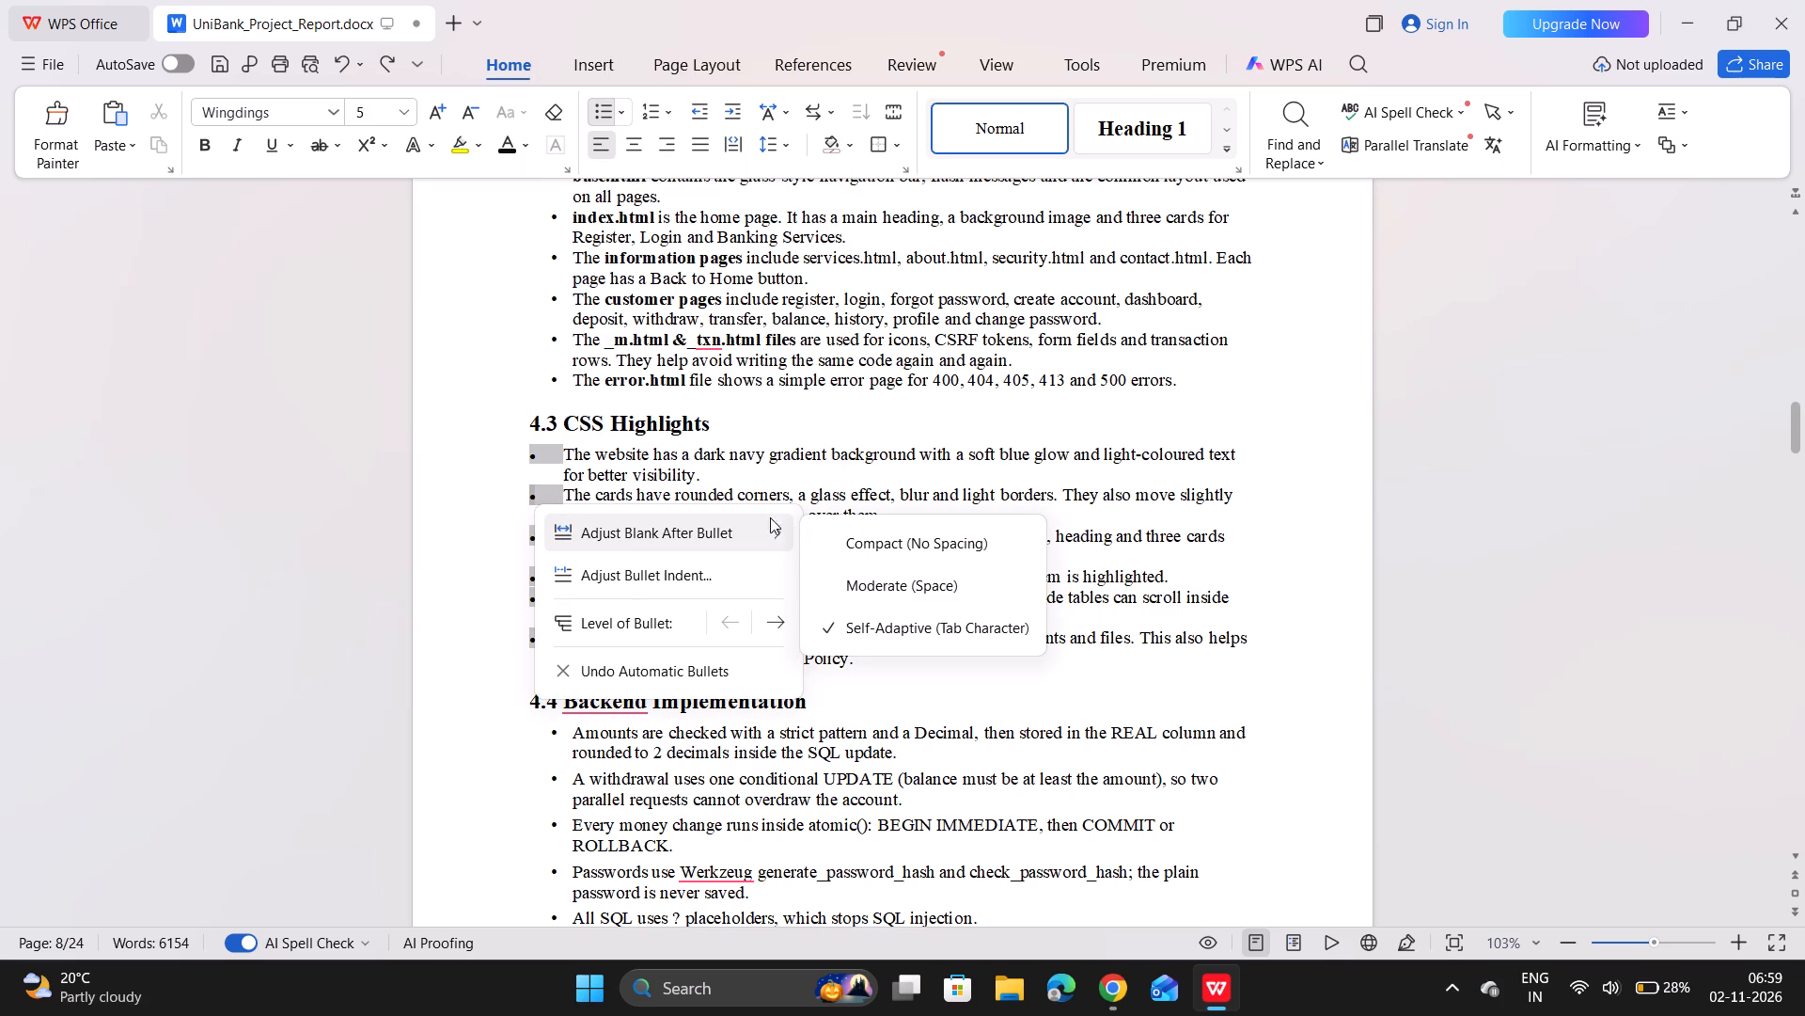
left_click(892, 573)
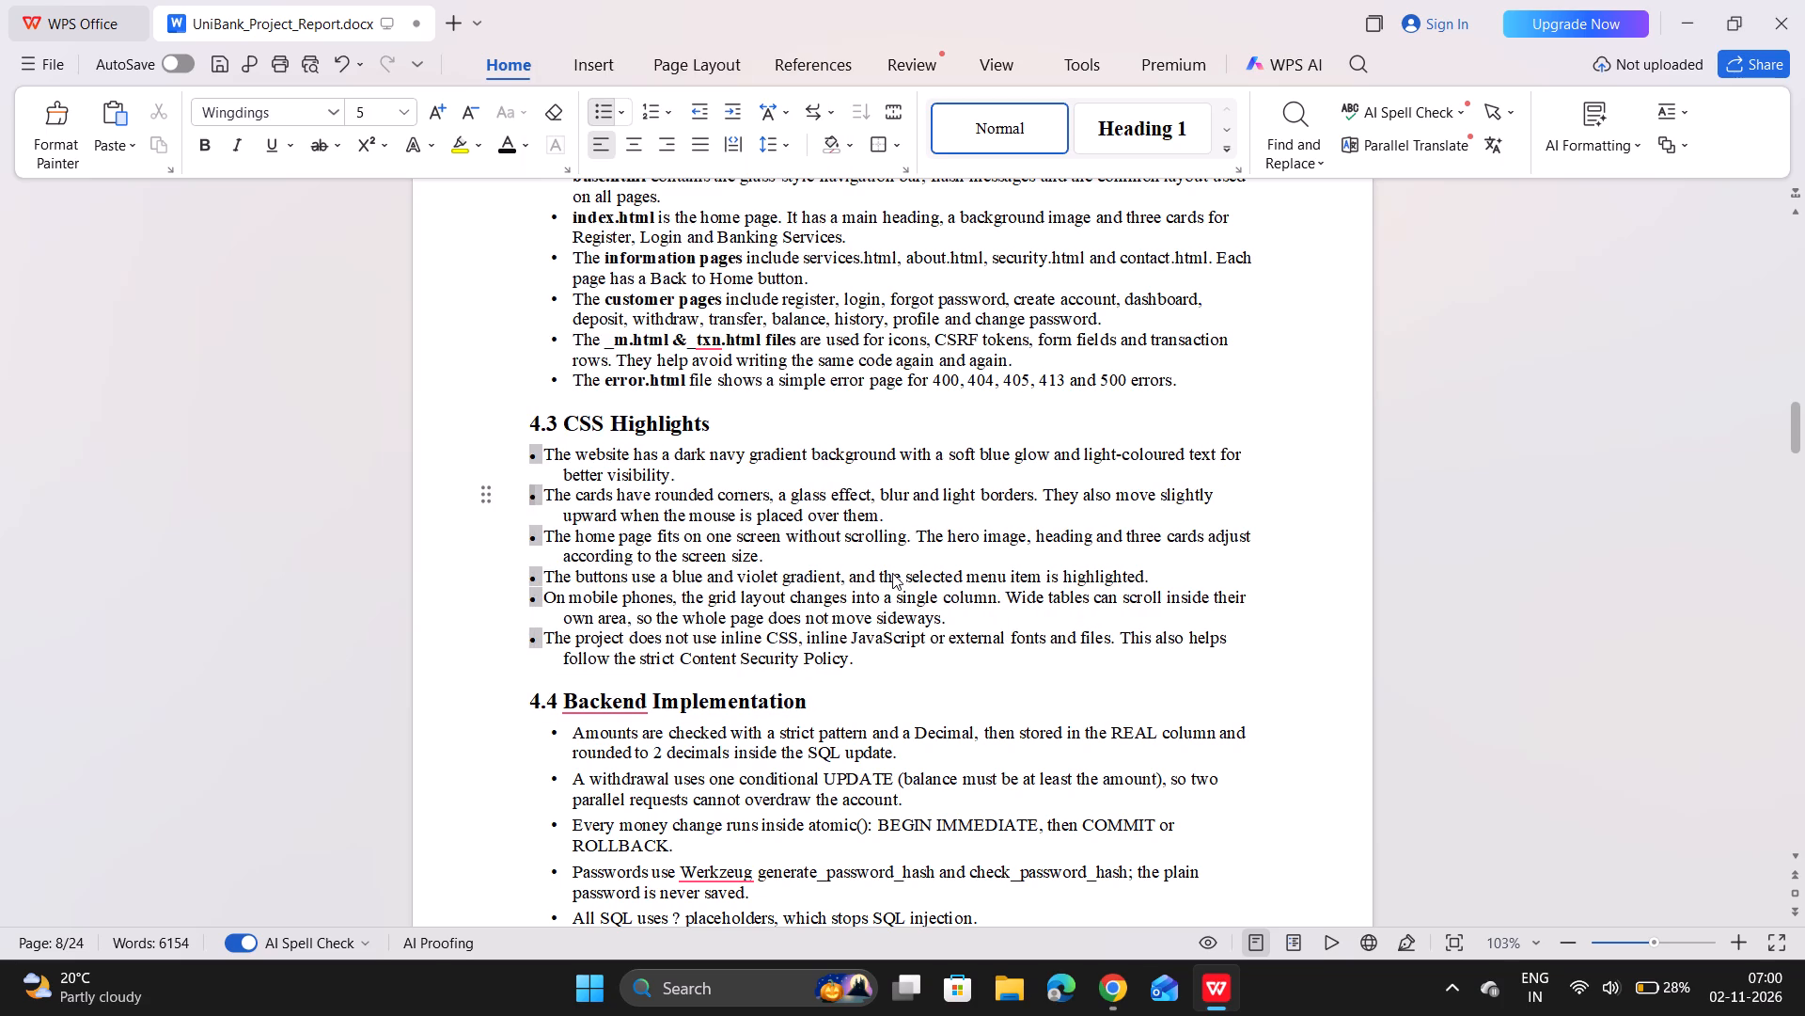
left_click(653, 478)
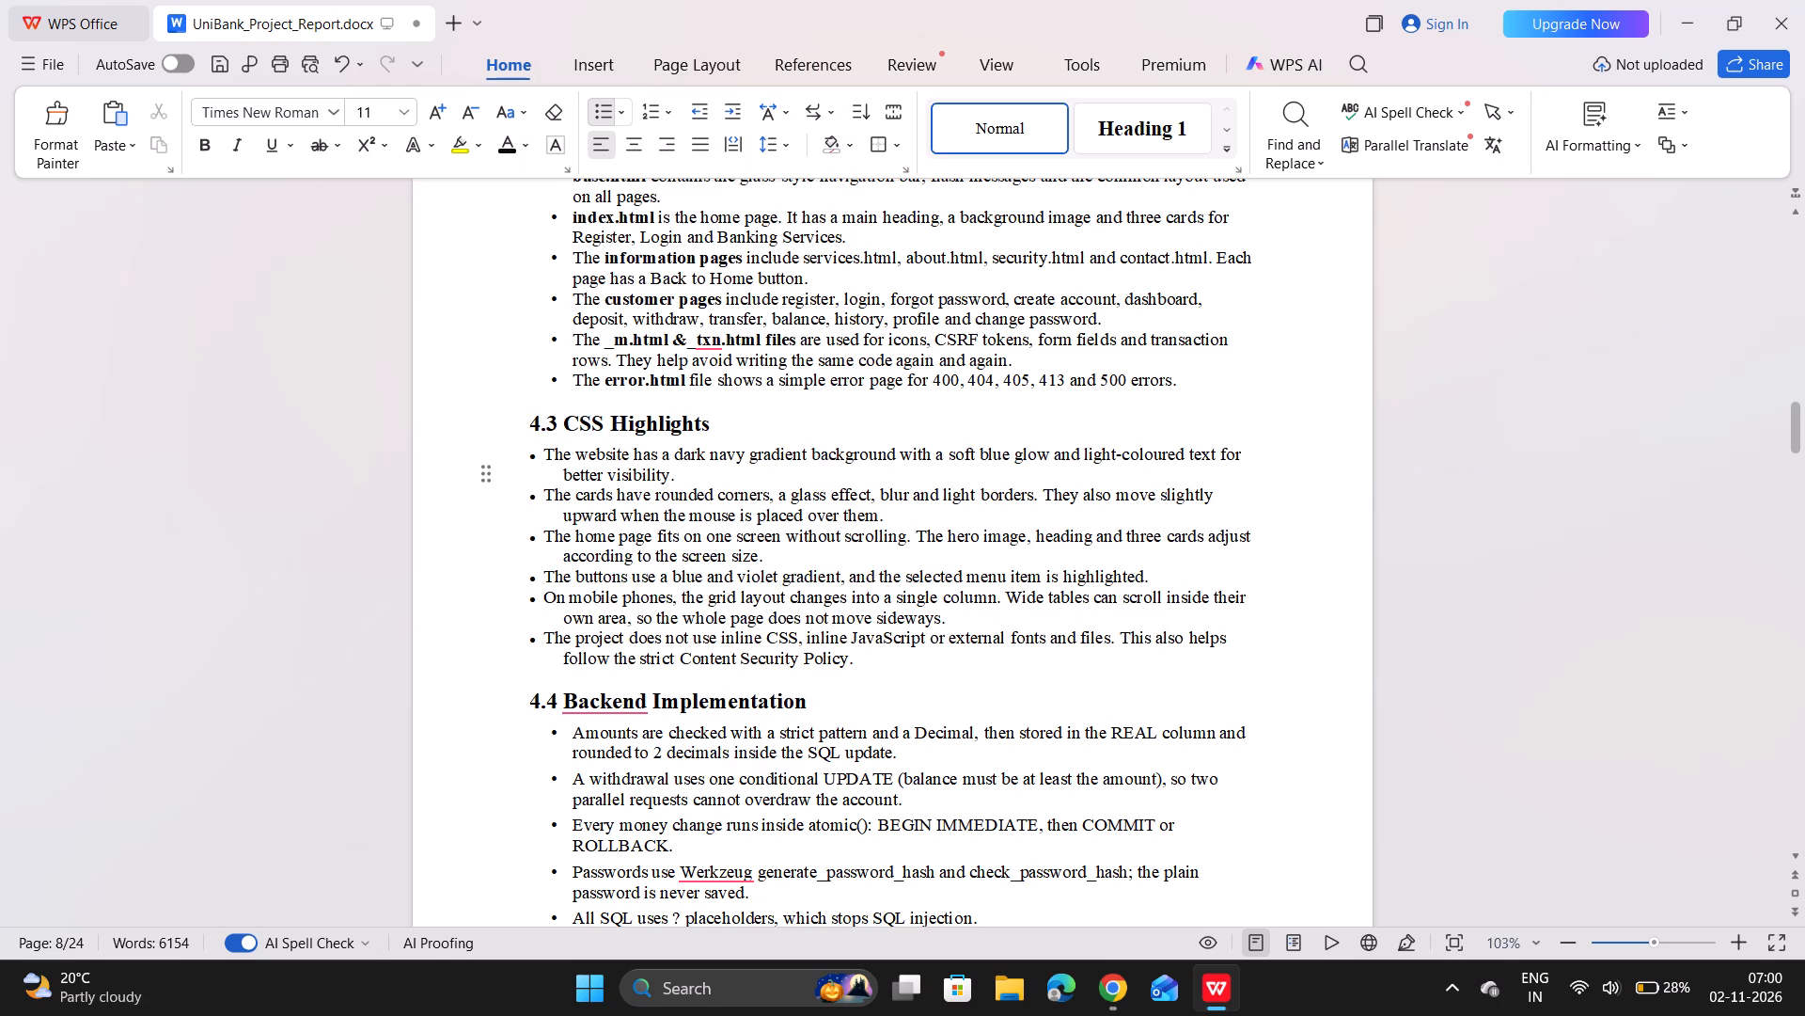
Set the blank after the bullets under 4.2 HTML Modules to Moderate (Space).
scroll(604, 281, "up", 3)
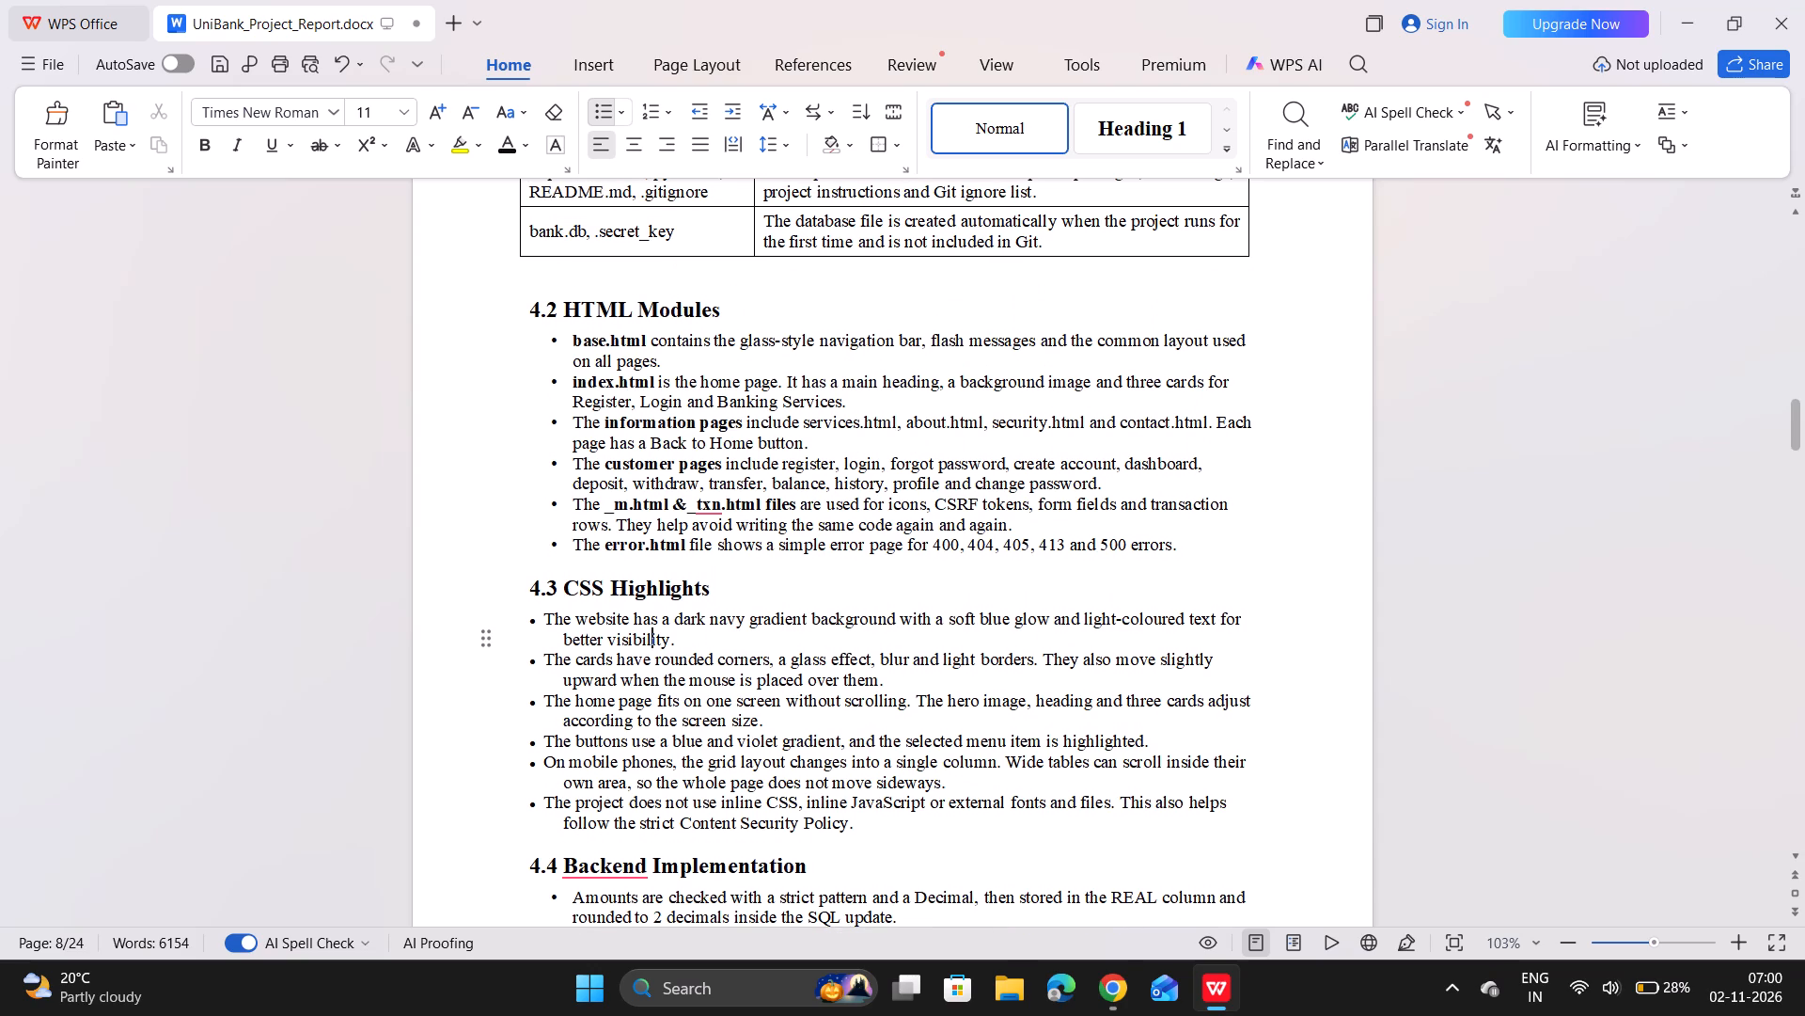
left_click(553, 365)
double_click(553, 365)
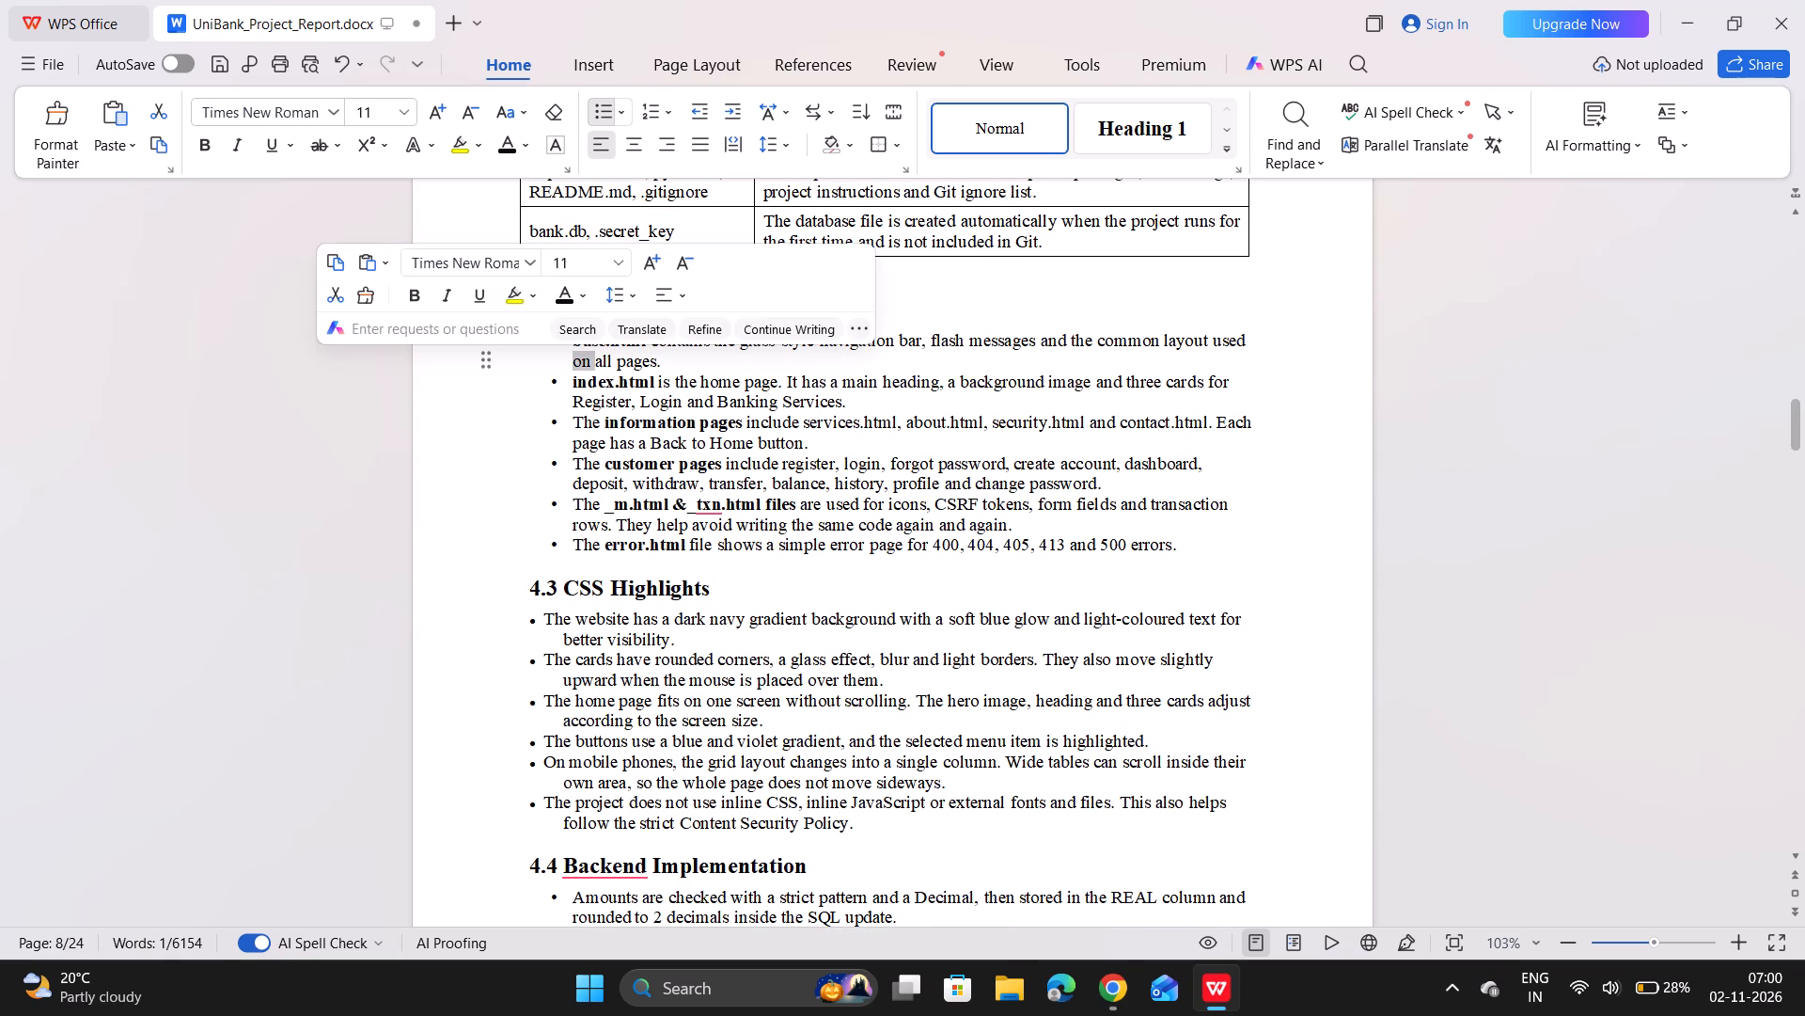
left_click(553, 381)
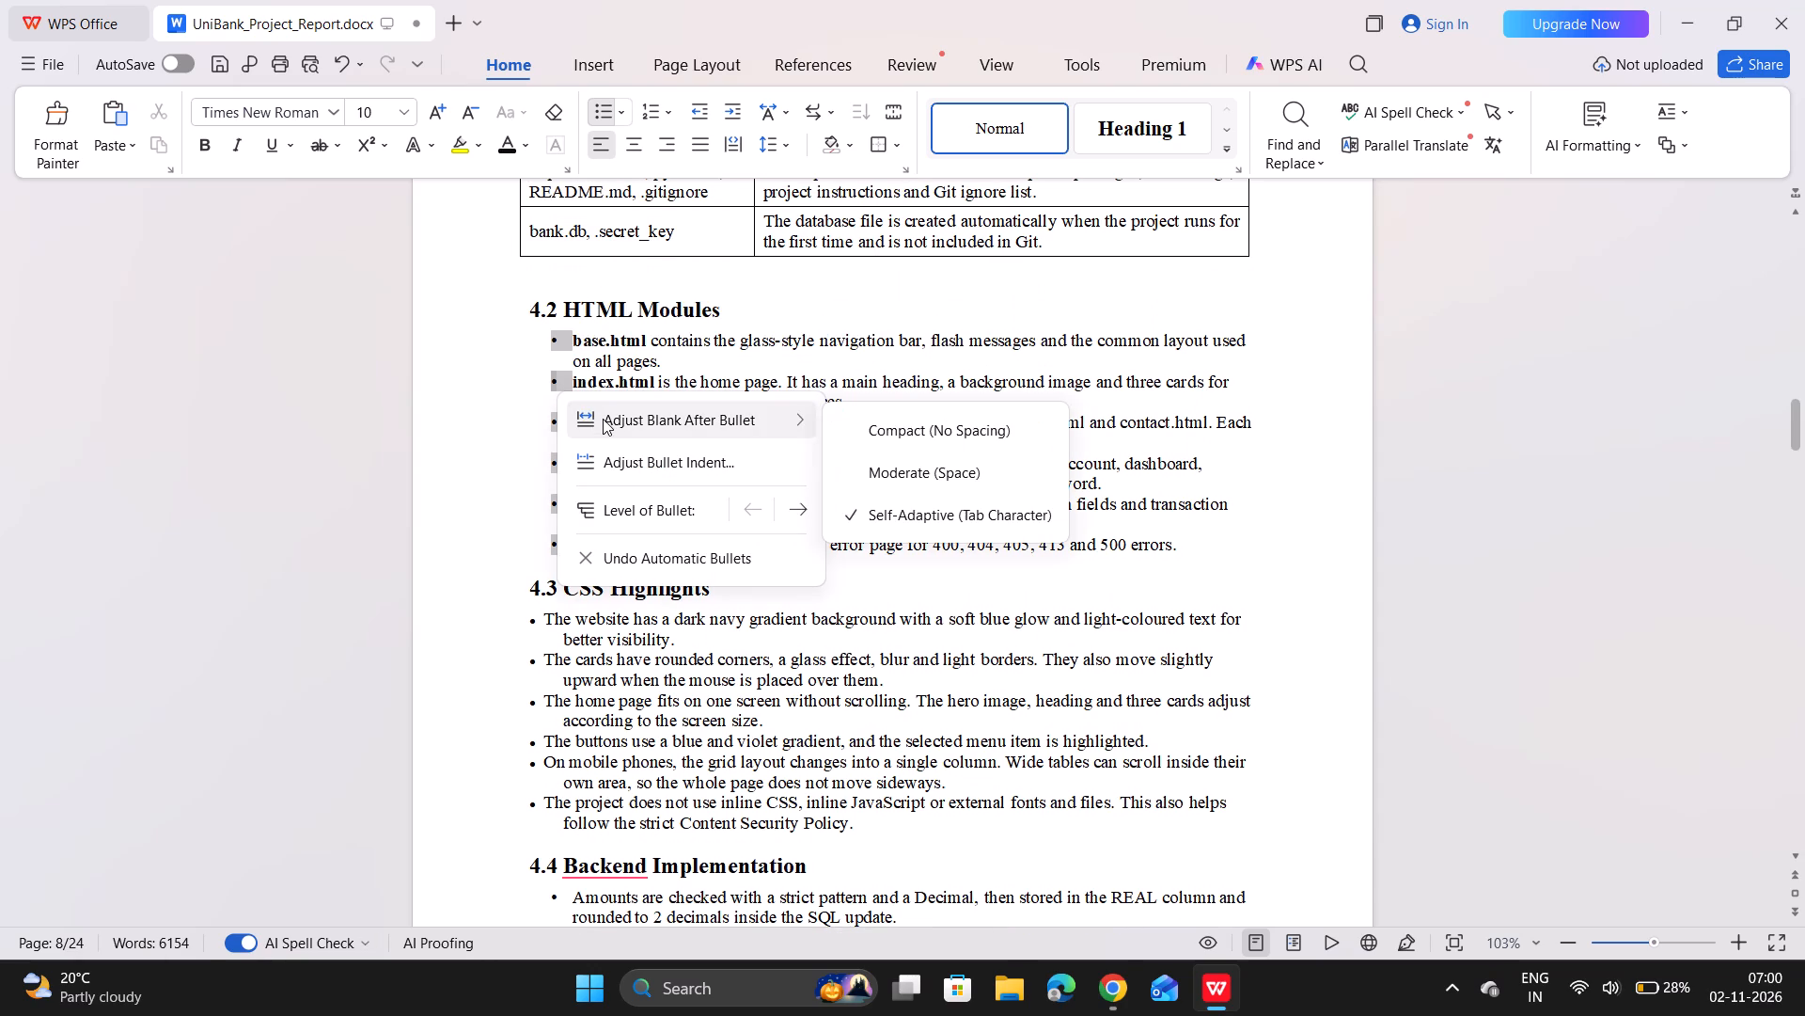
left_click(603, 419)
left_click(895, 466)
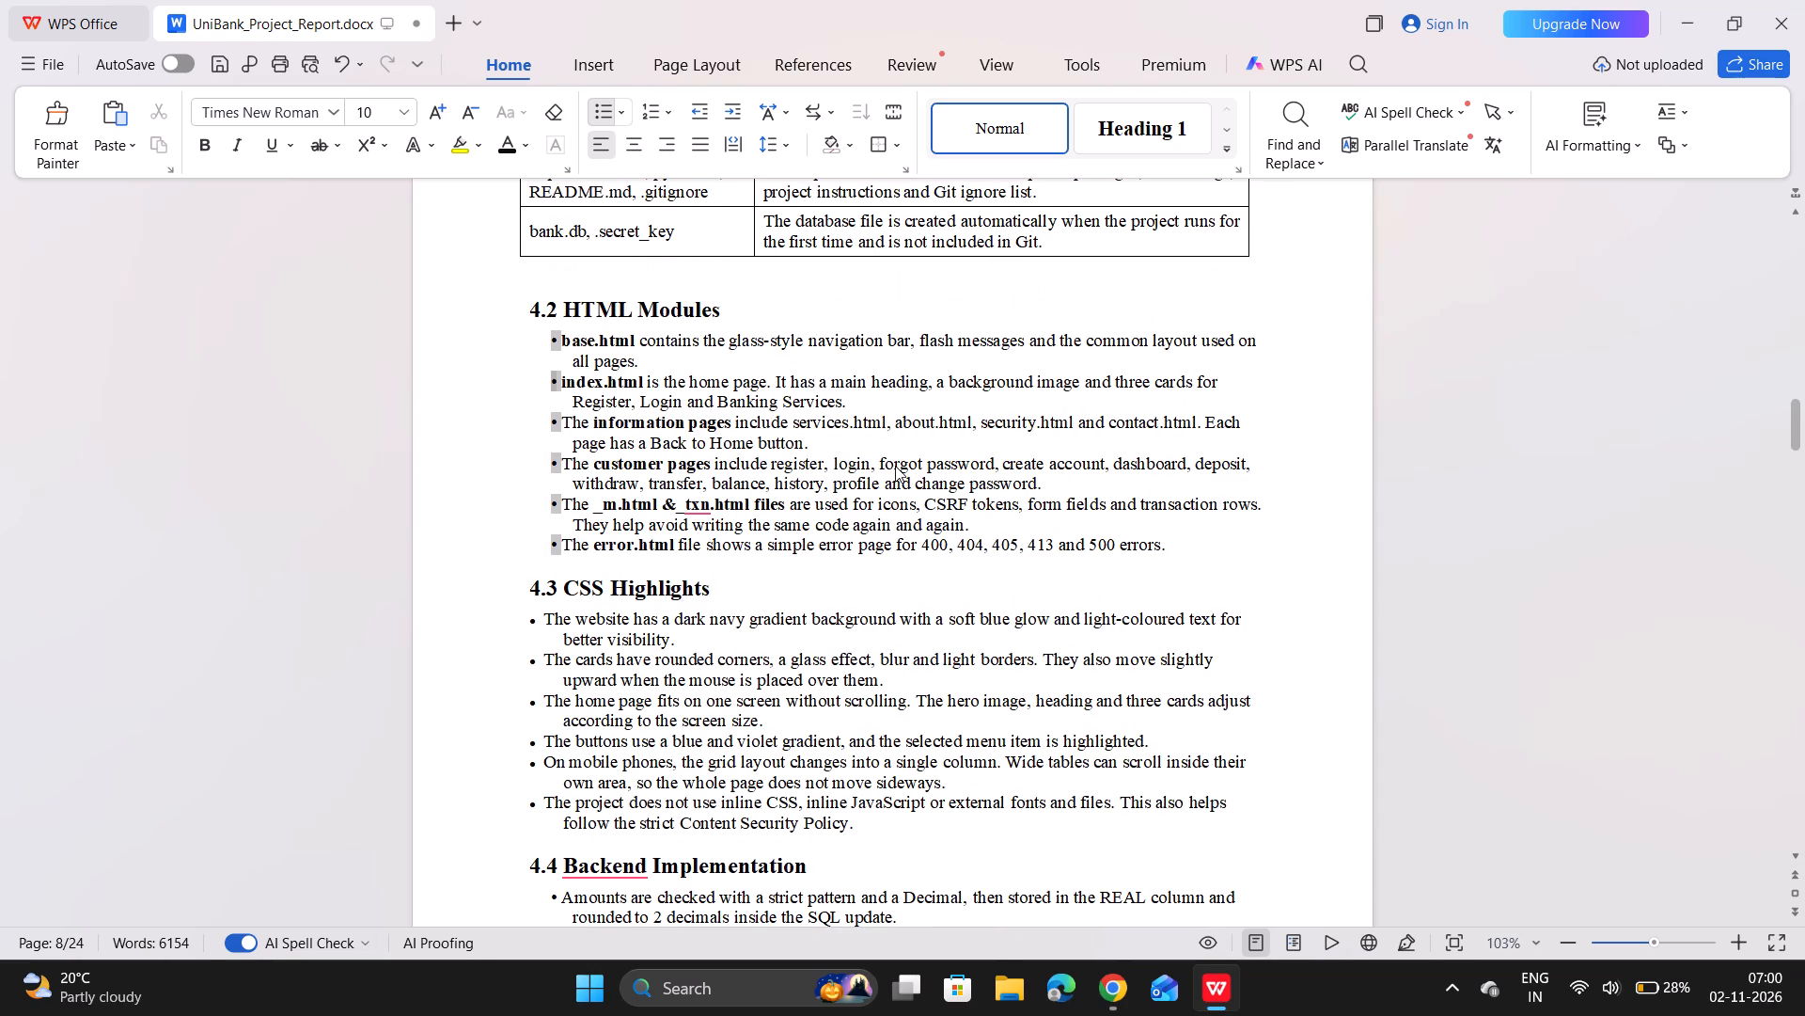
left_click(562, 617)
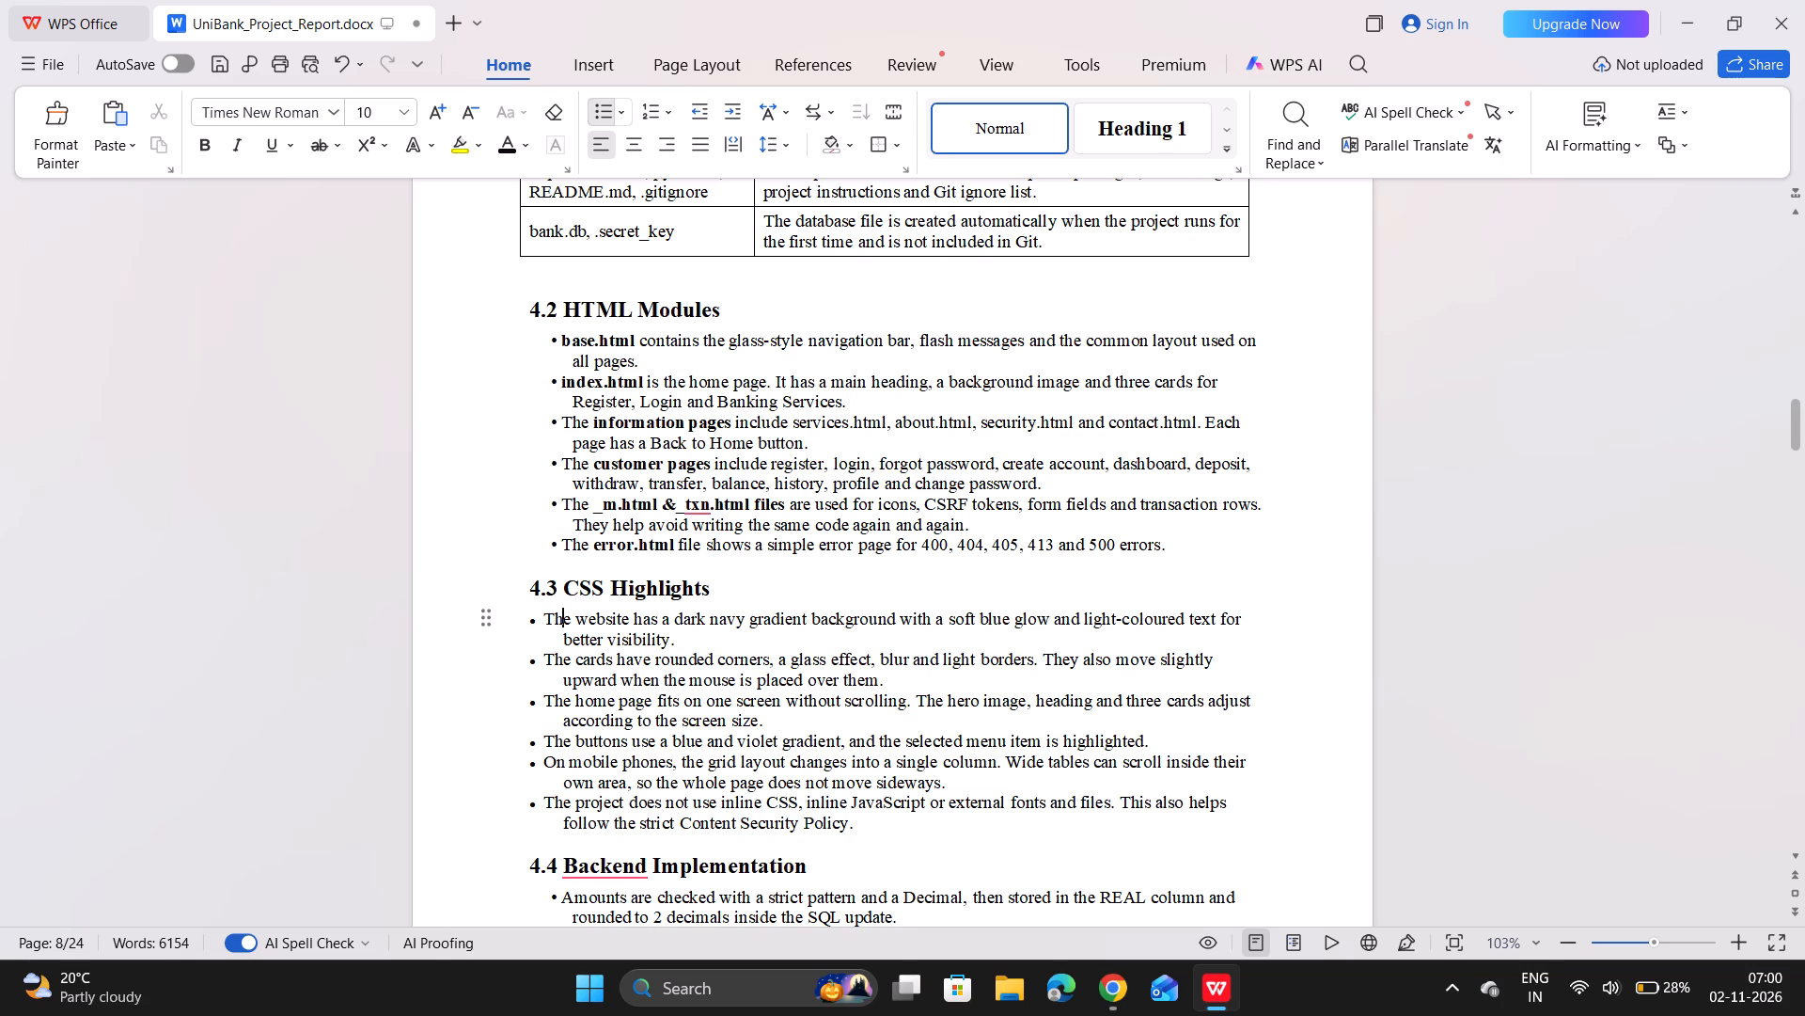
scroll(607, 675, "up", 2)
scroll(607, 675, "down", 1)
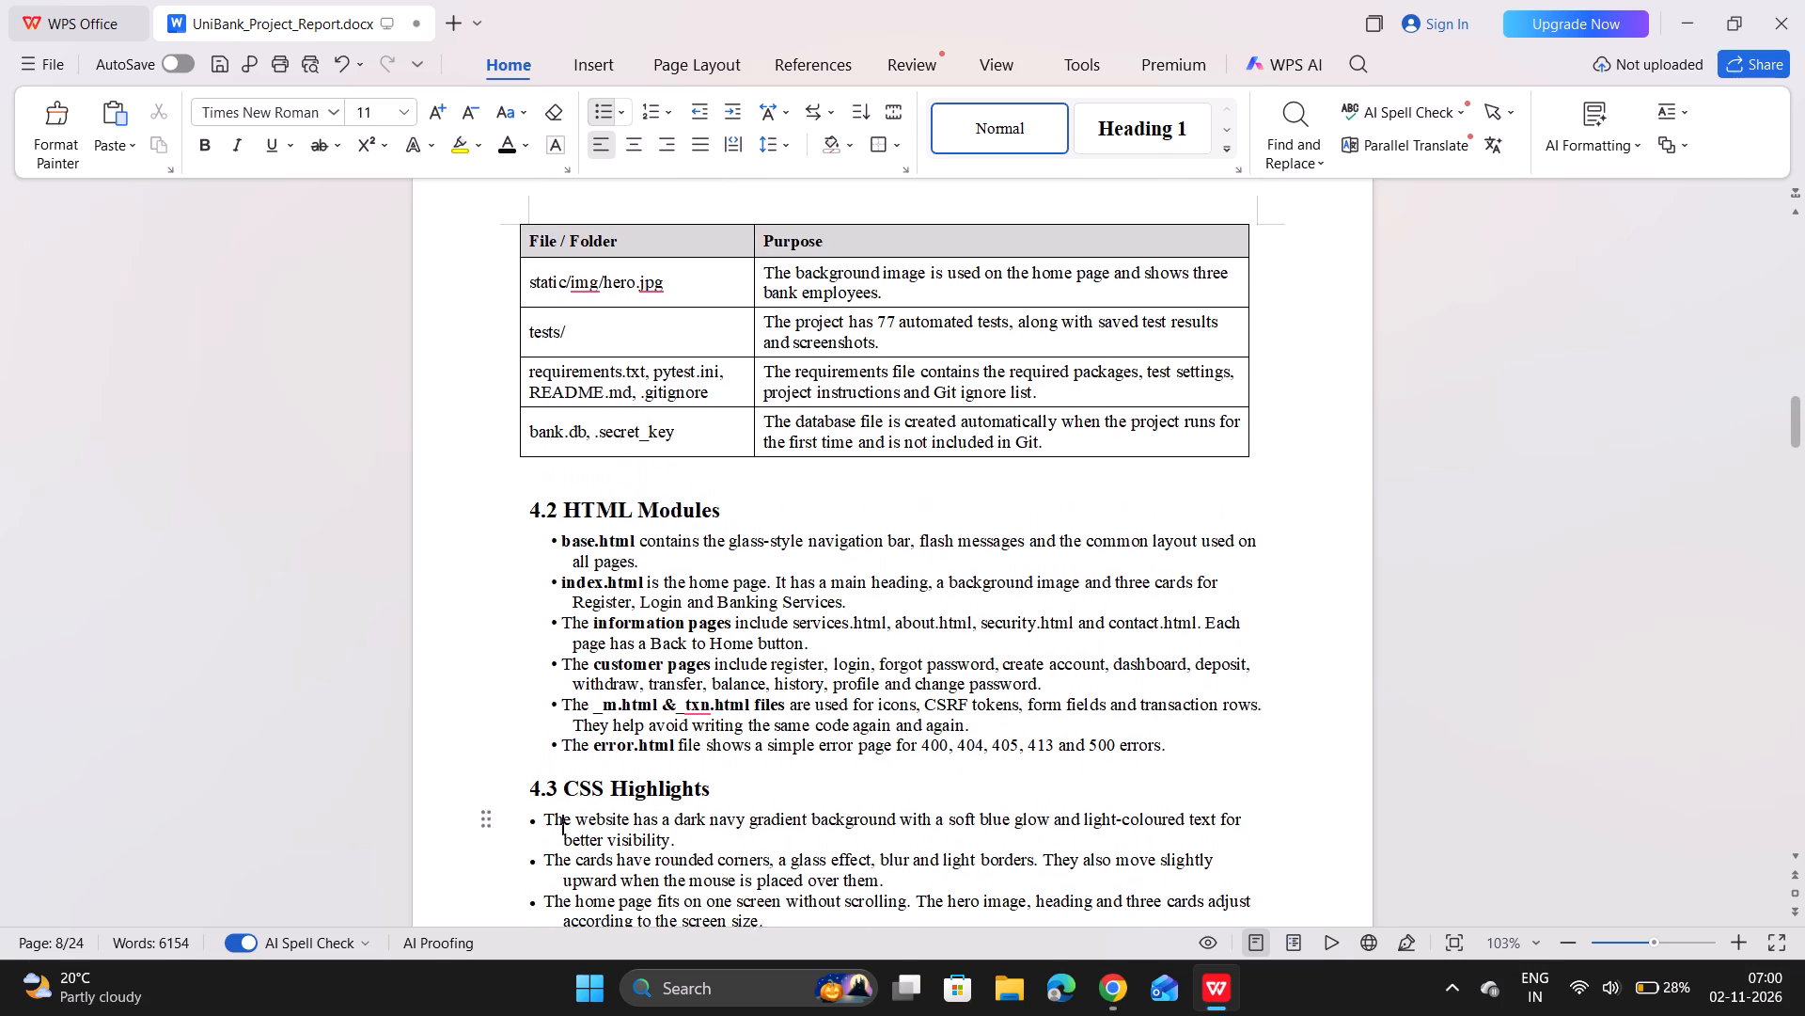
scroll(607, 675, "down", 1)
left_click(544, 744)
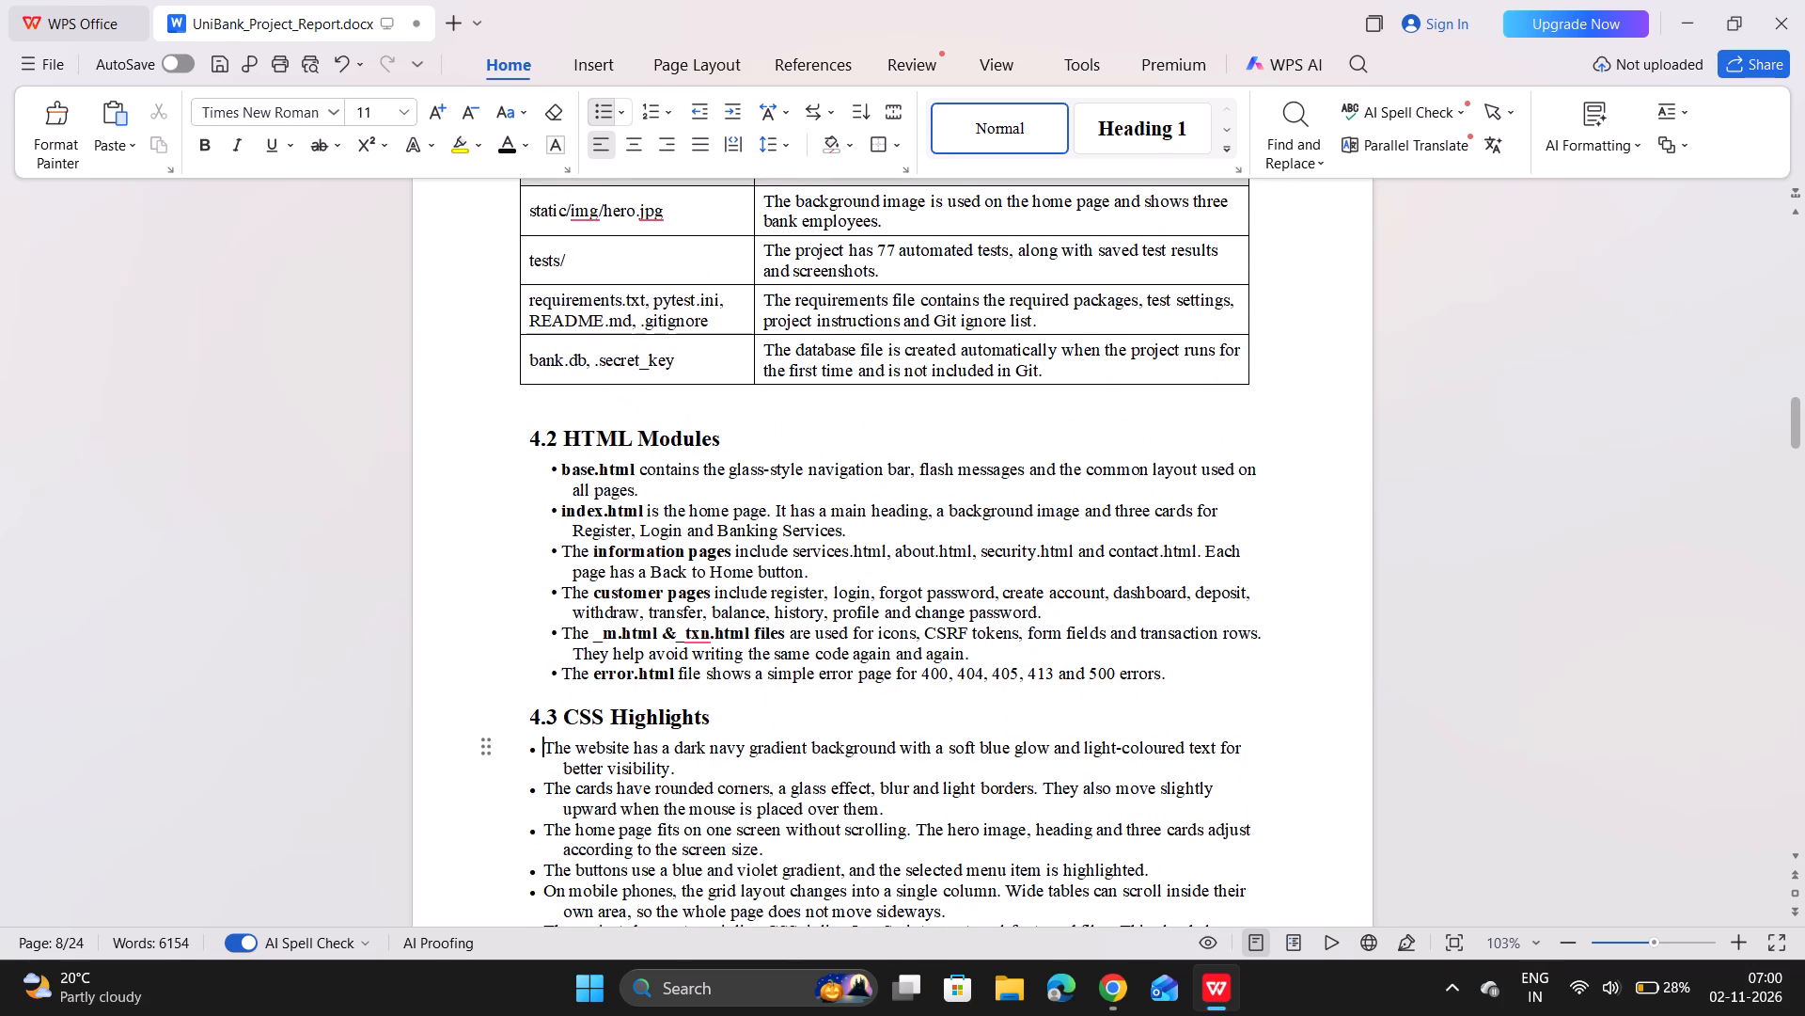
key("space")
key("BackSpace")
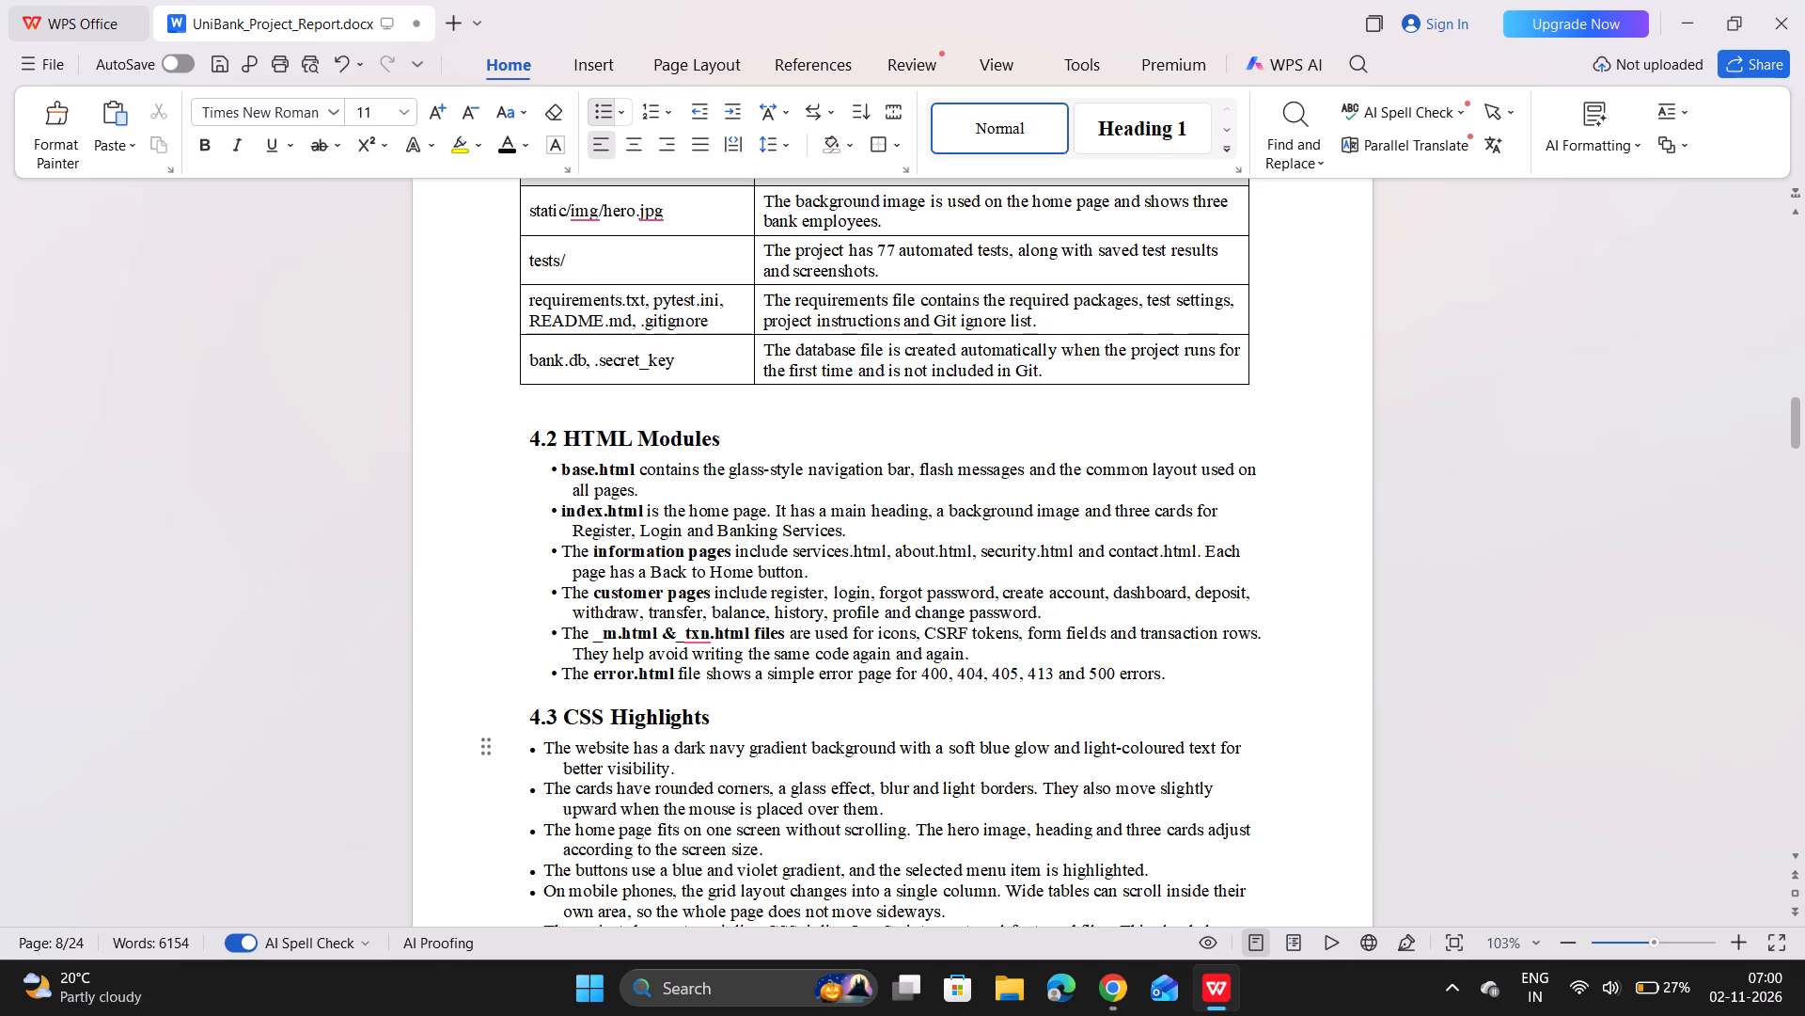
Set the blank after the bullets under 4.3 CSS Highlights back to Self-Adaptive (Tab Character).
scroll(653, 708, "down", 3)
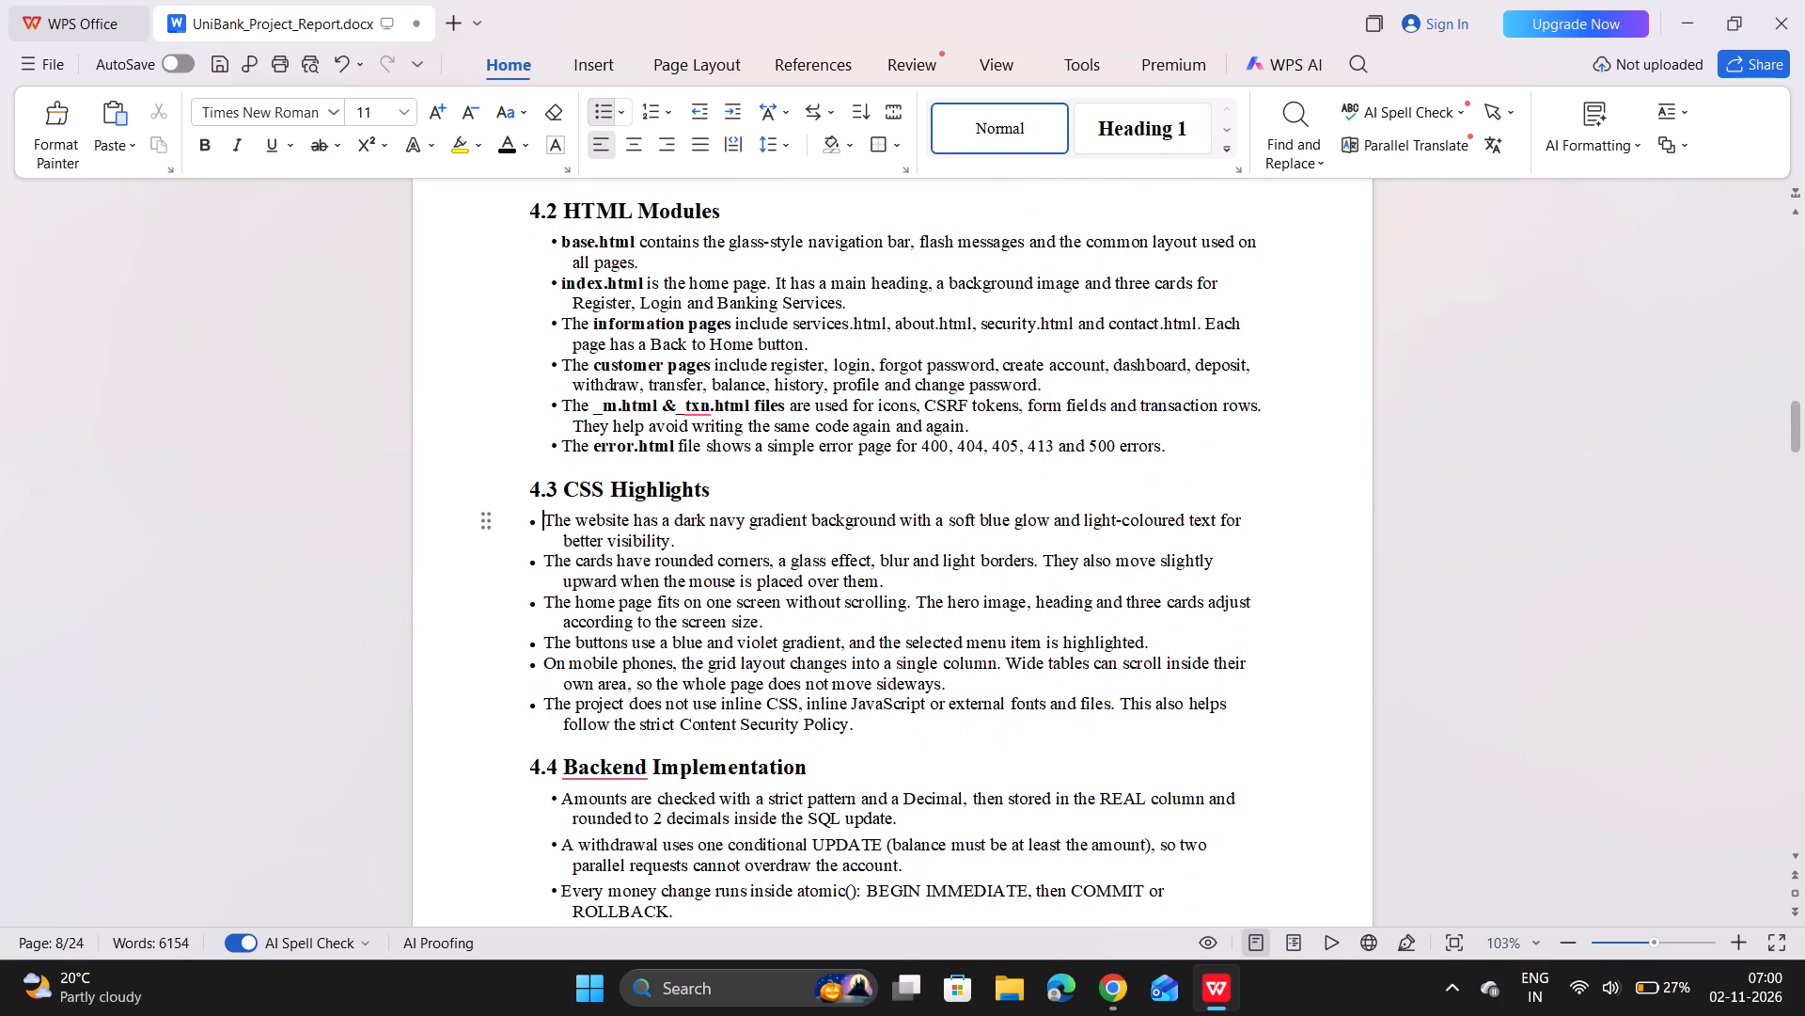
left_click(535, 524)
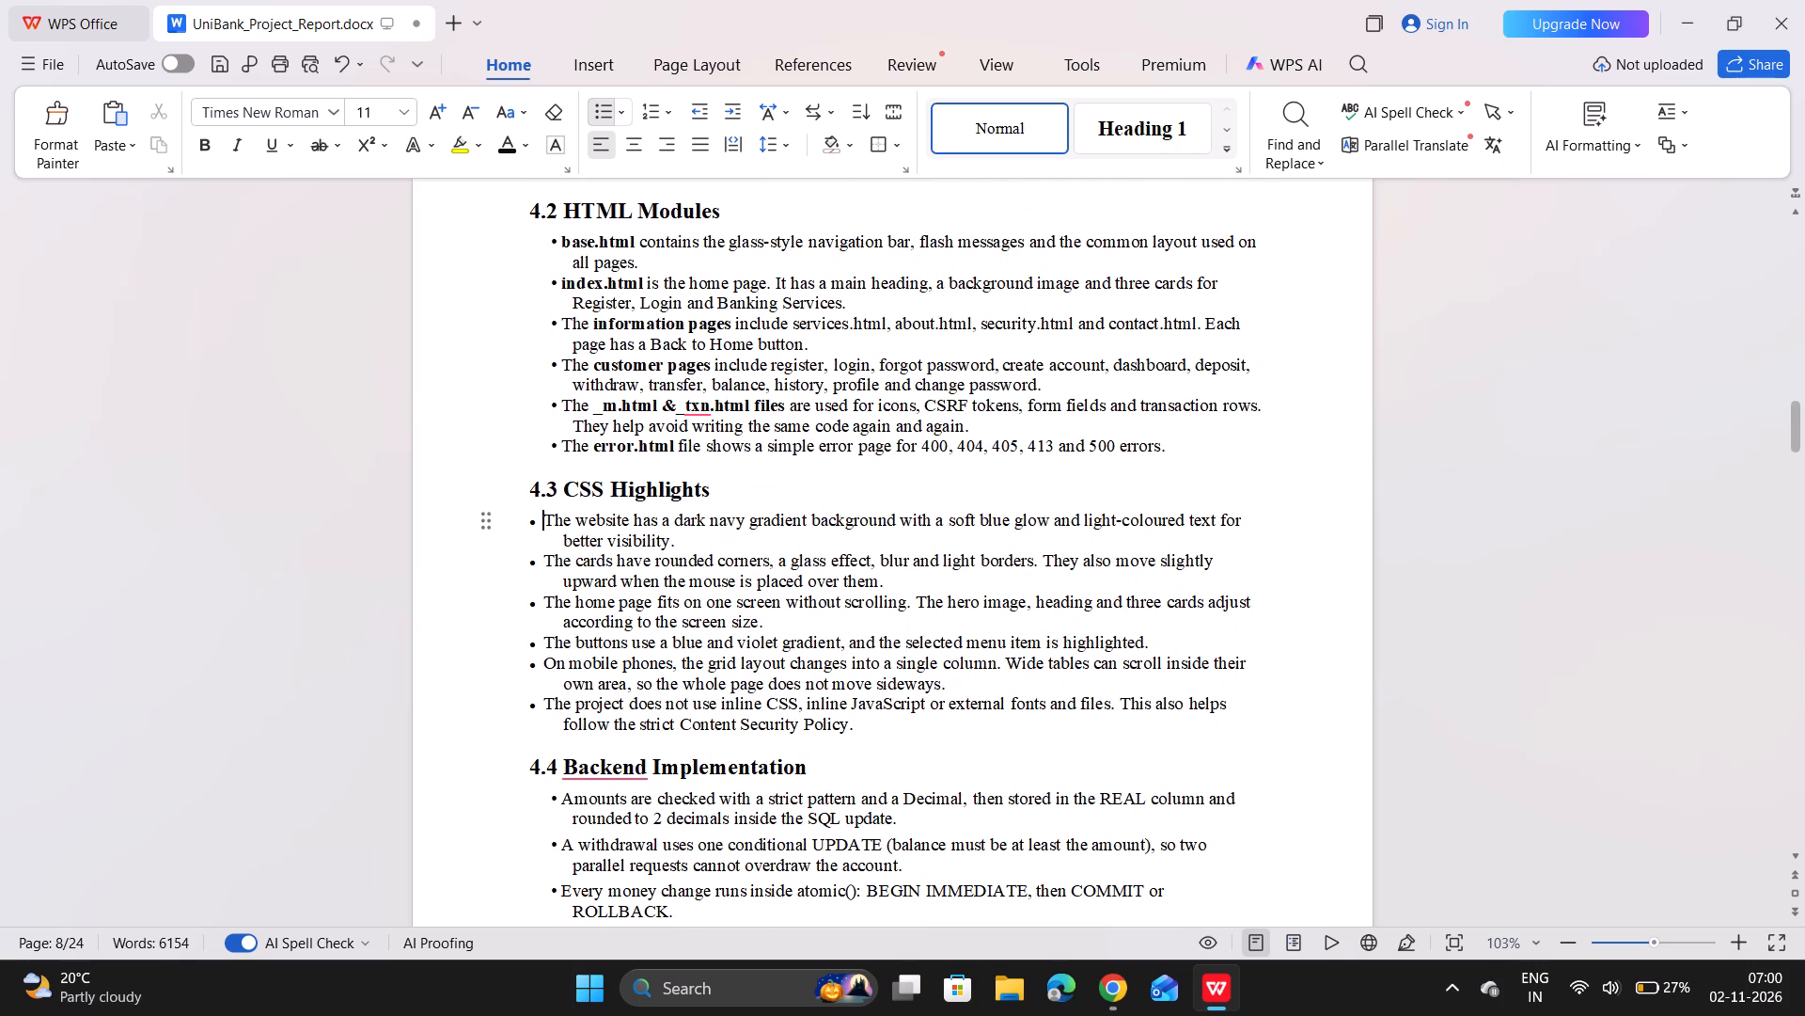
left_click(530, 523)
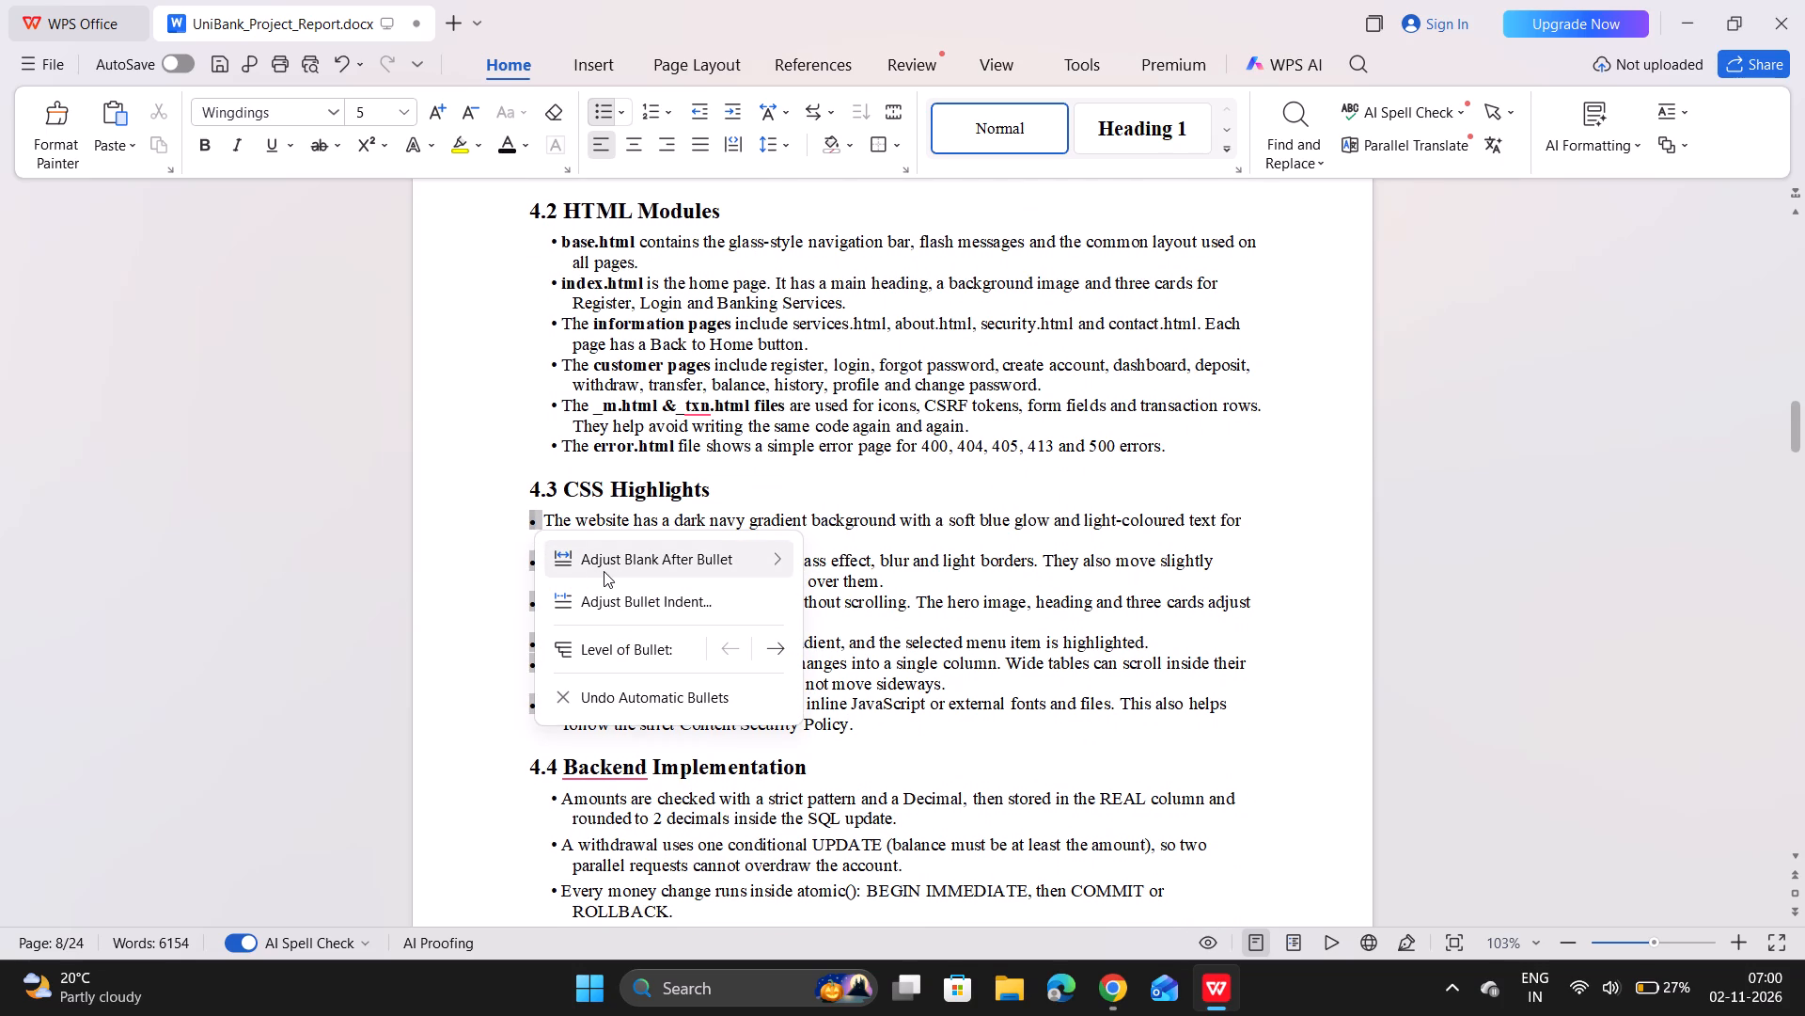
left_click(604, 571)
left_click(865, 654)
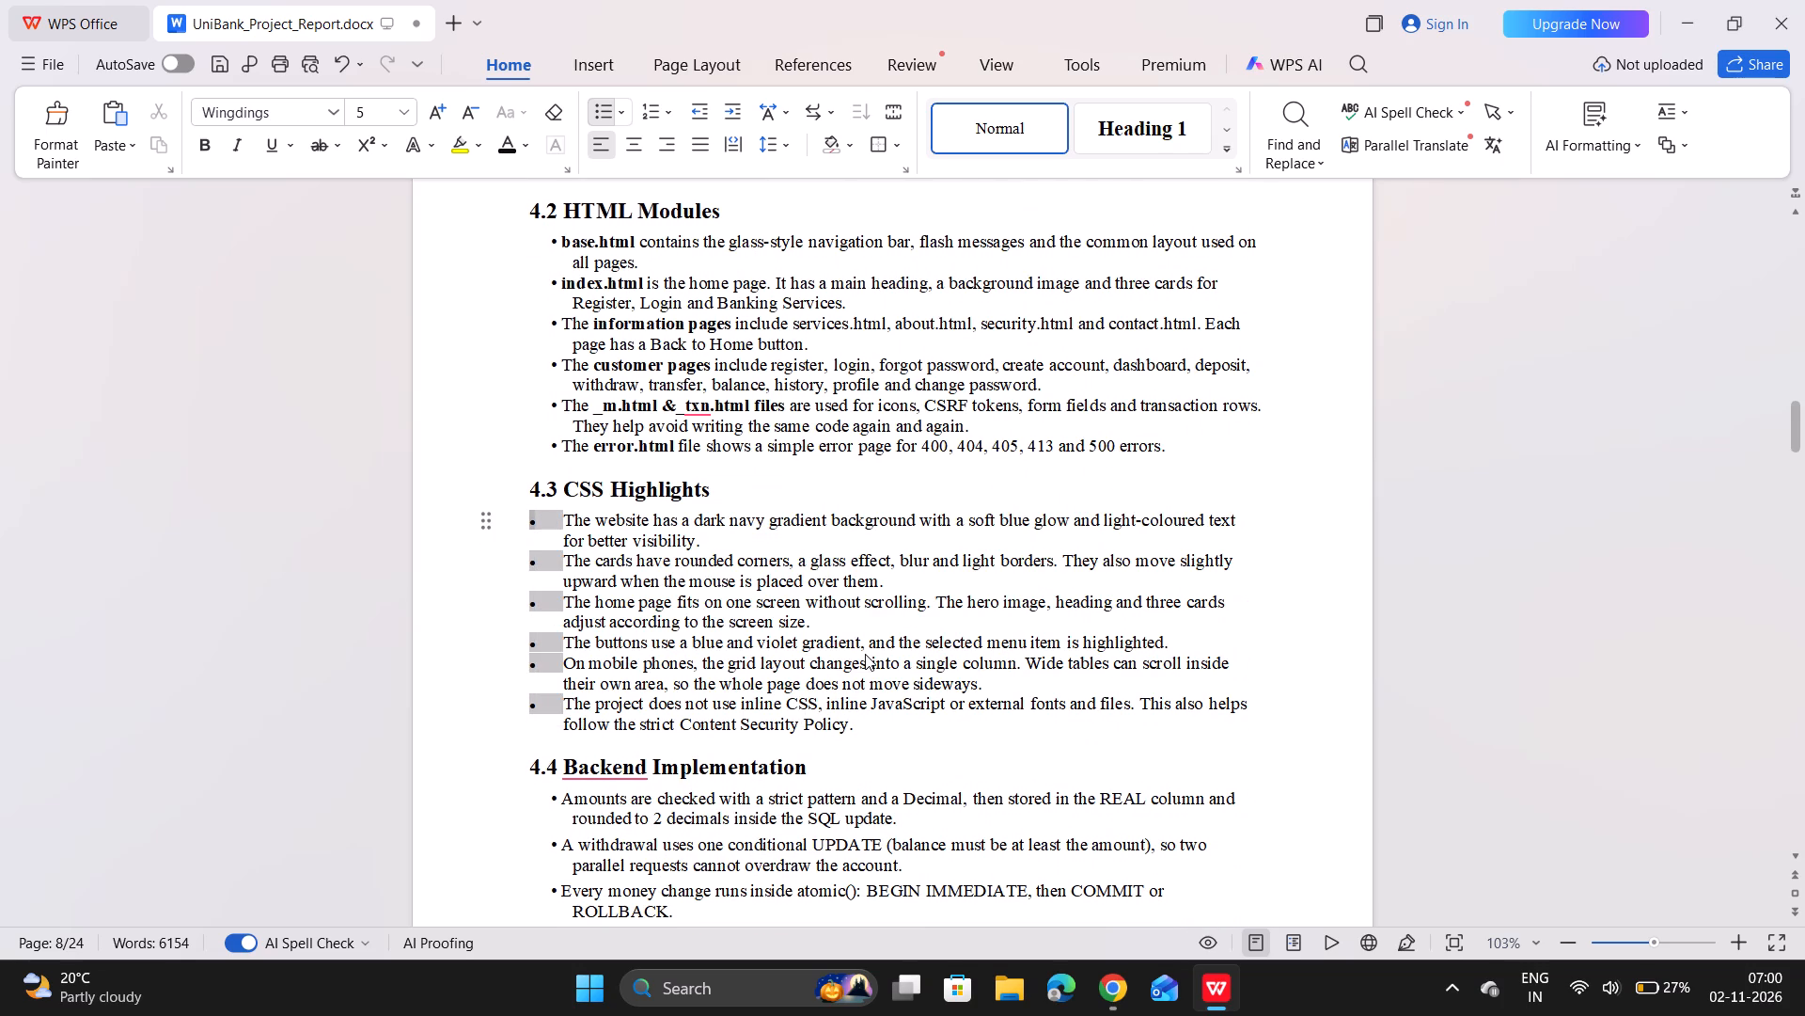
Set the blank after the bullets under 4.2 HTML Modules back to Self-Adaptive (Tab Character).
left_click(553, 328)
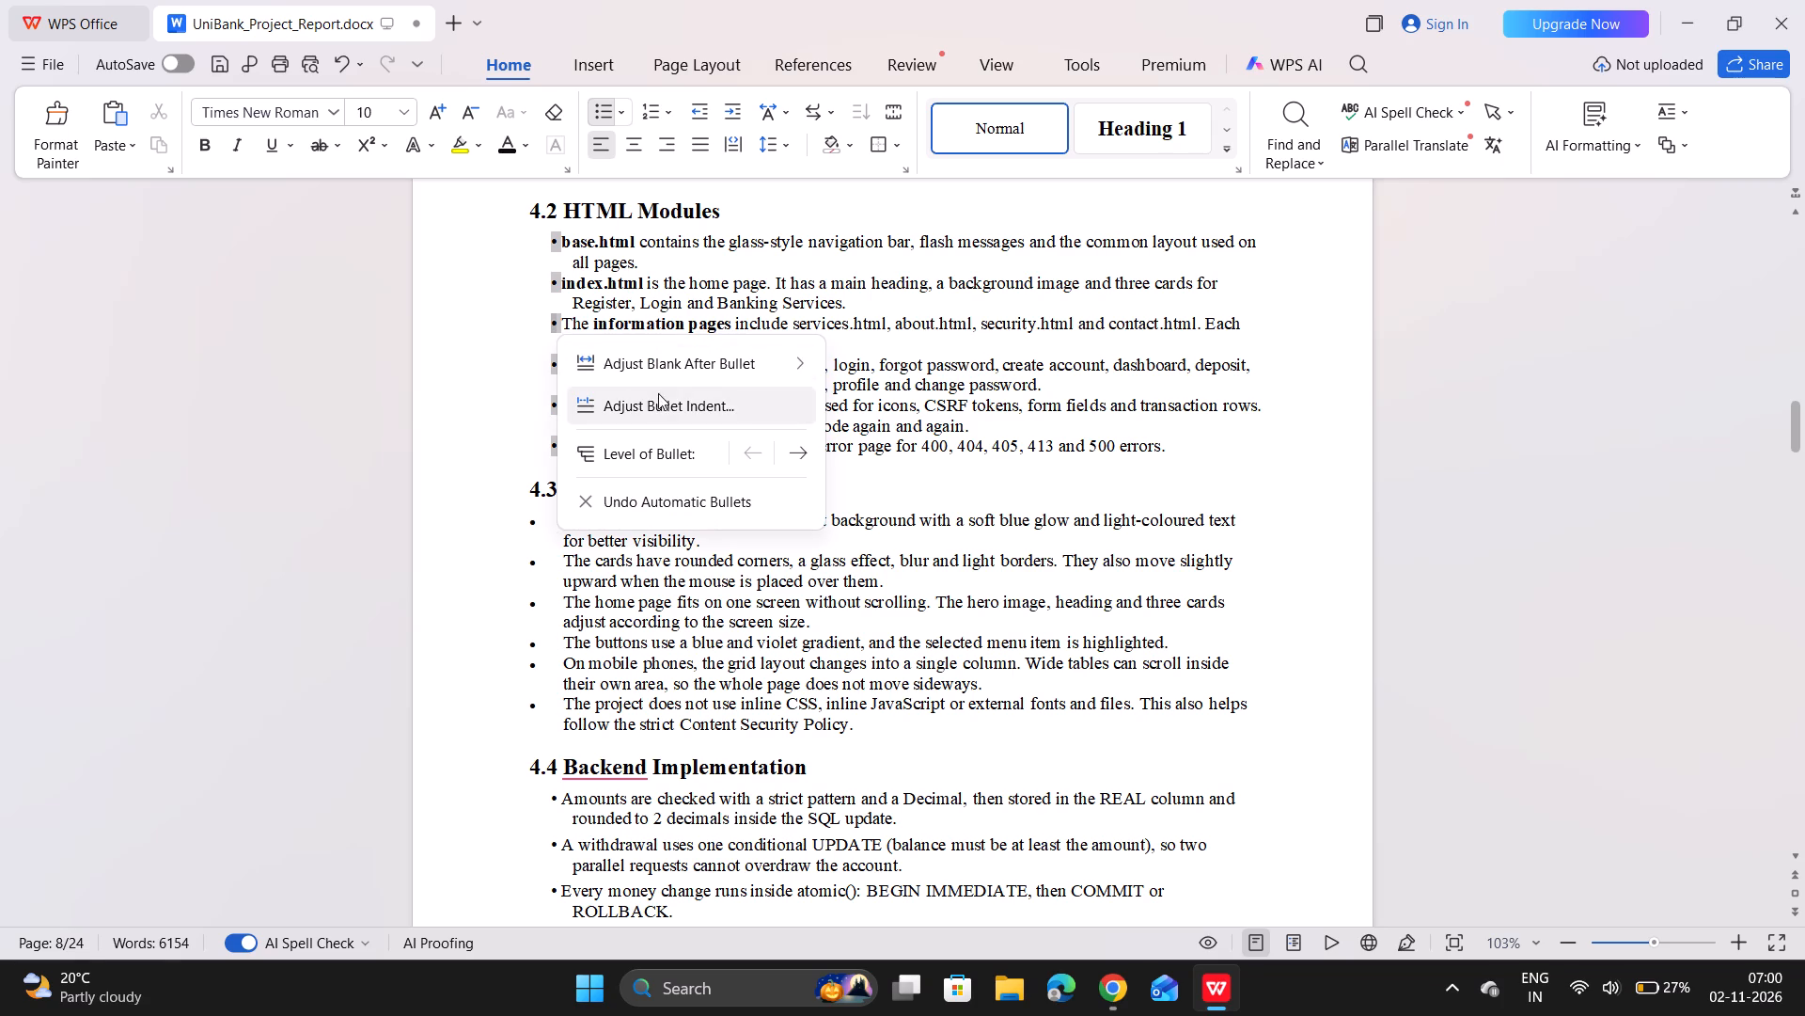
left_click(712, 367)
left_click(907, 454)
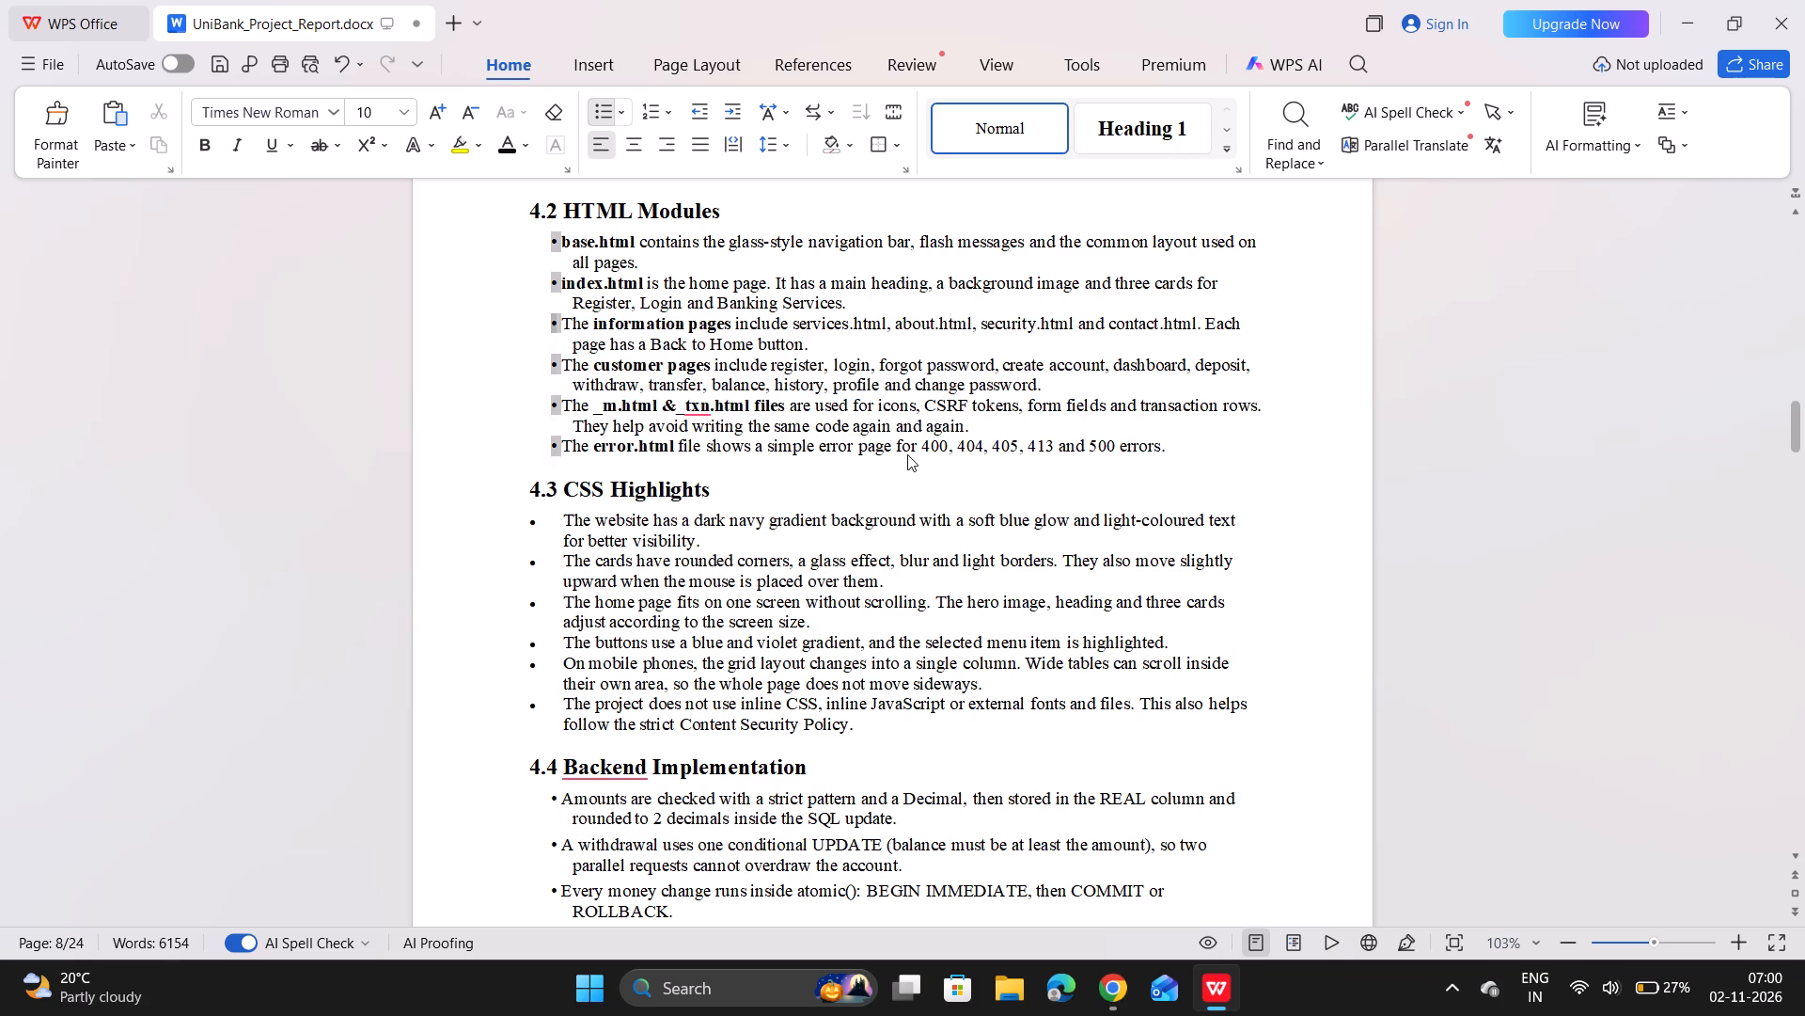
left_click(535, 554)
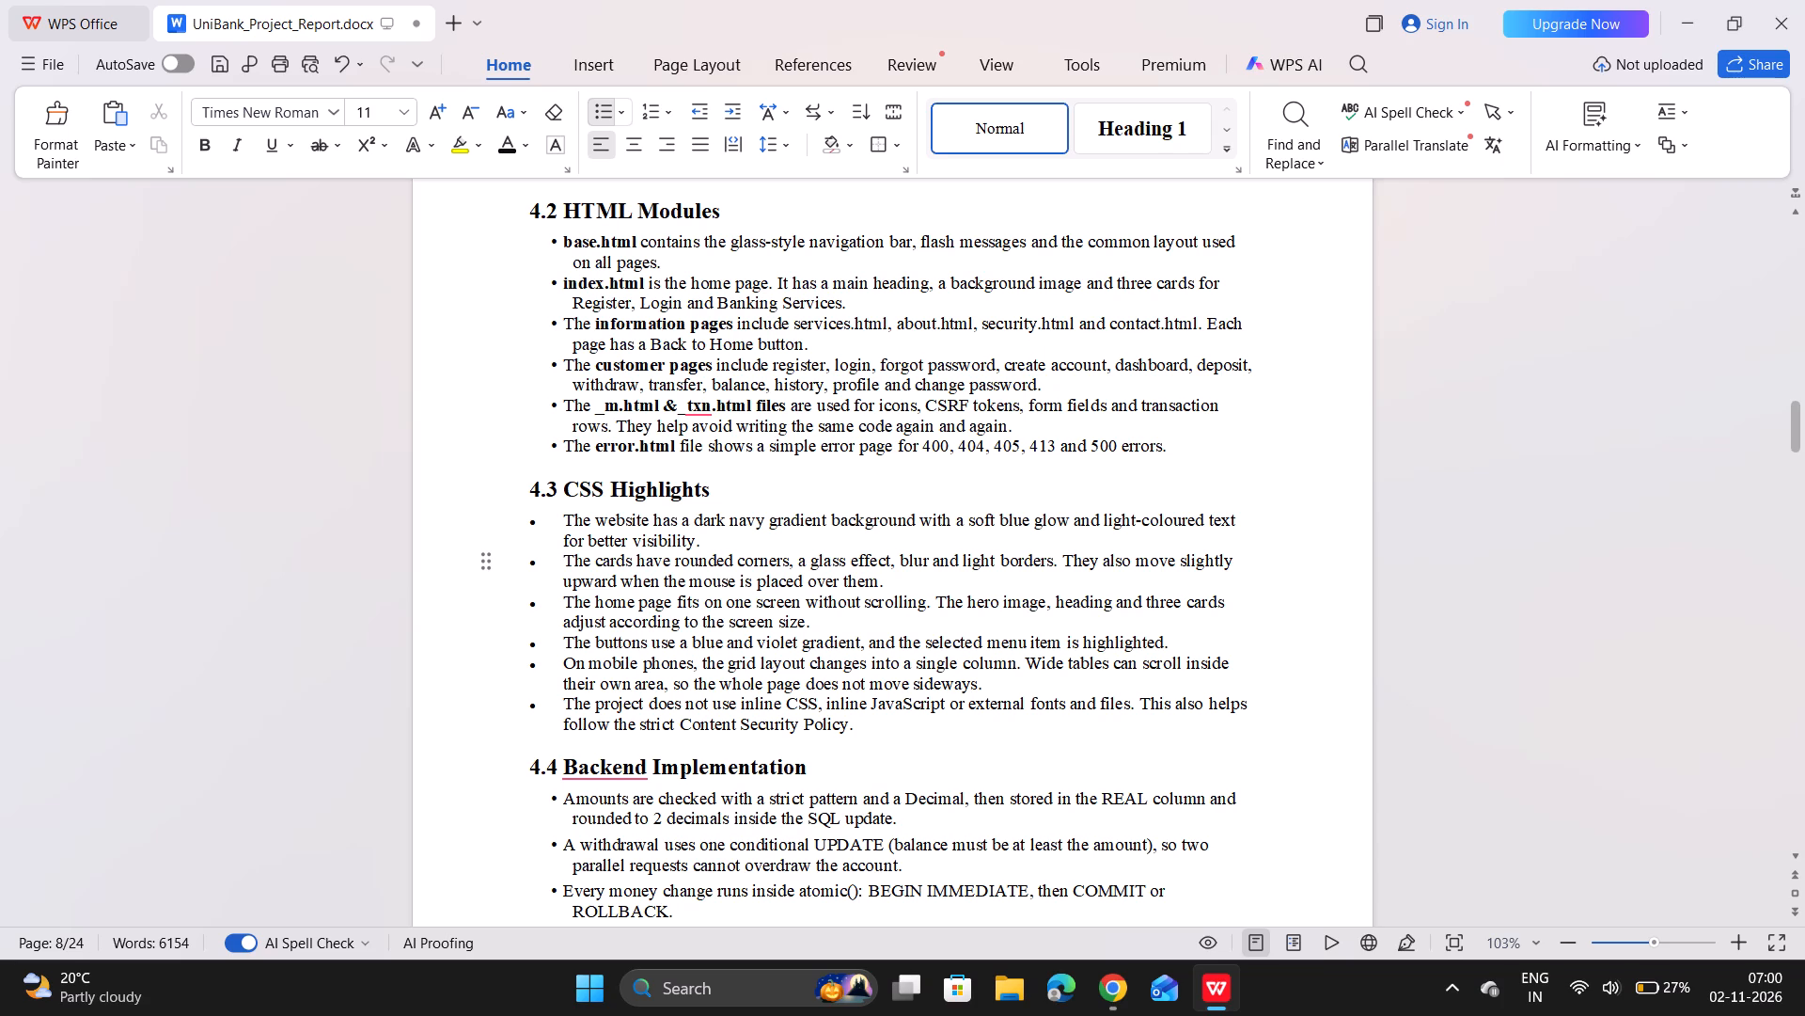
Reapply the Normal style to all the bulleted paragraphs under 4.3 CSS Highlights.
left_click_drag(564, 519, 860, 722)
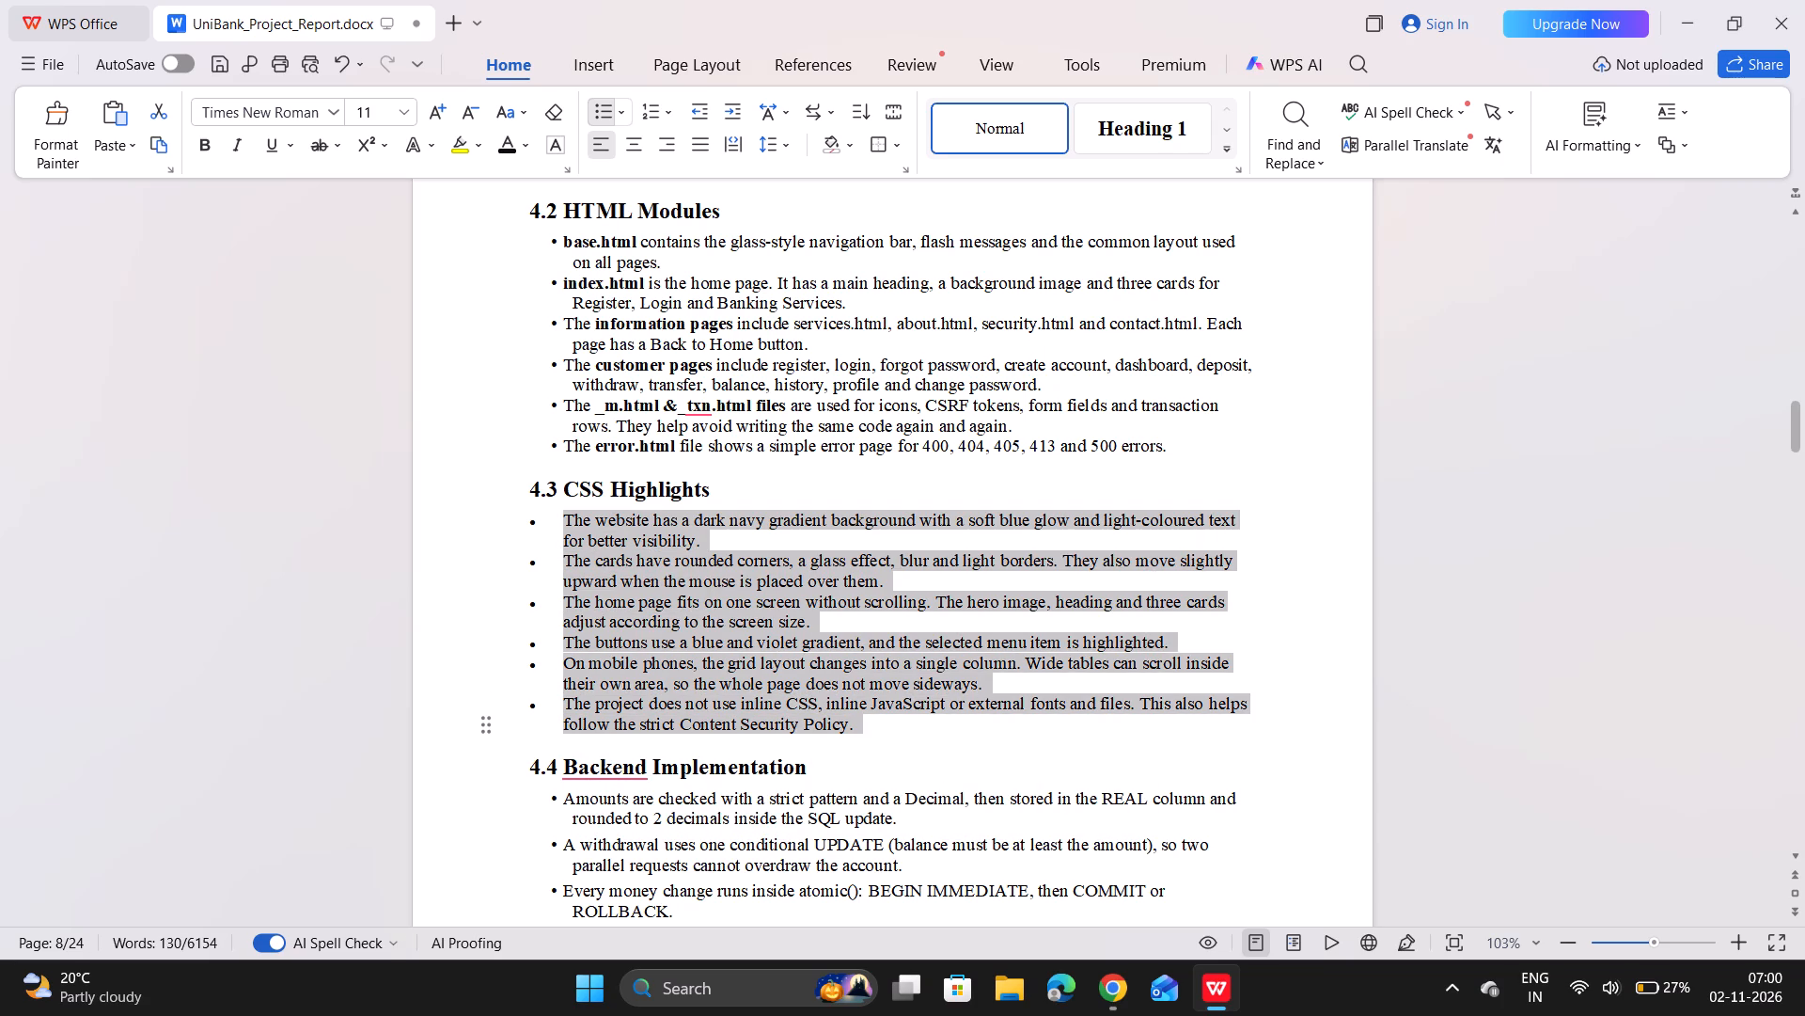
left_click(991, 146)
left_click(745, 596)
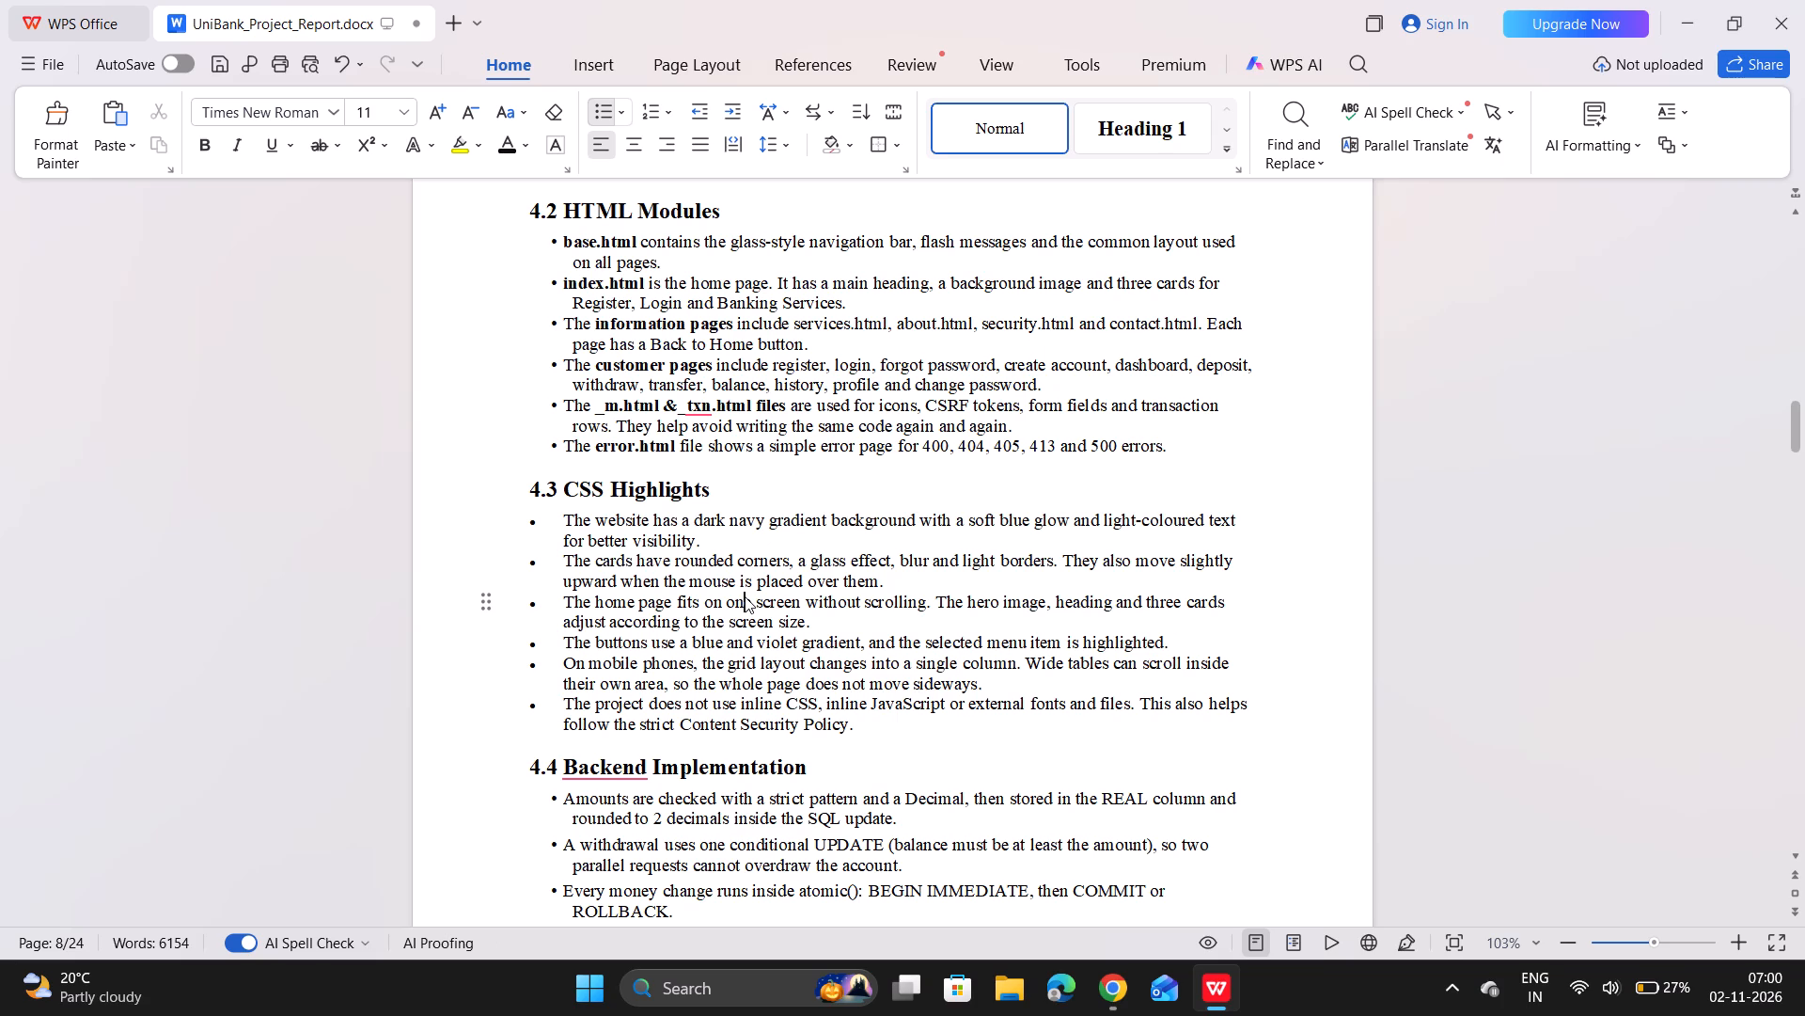
Remove the bullets from all the paragraphs under 4.3 CSS Highlights and reapply the default round bullets.
left_click_drag(524, 522, 650, 597)
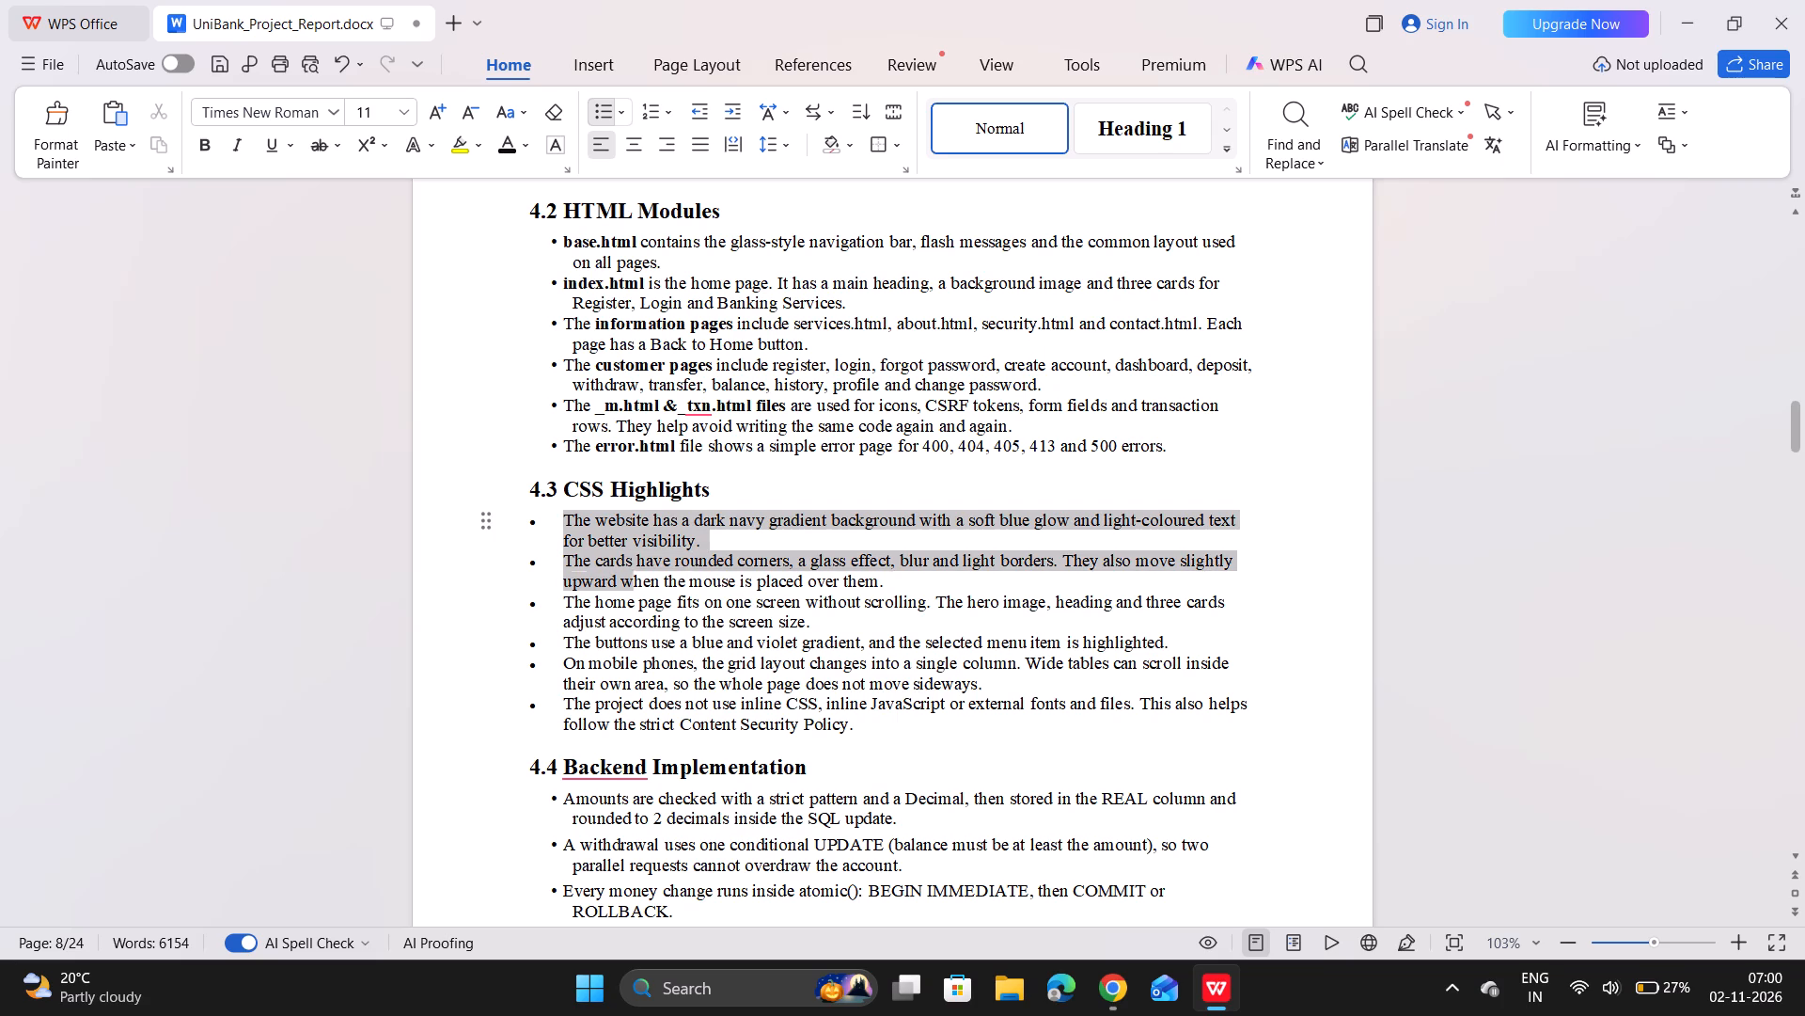
left_click_drag(650, 597, 861, 731)
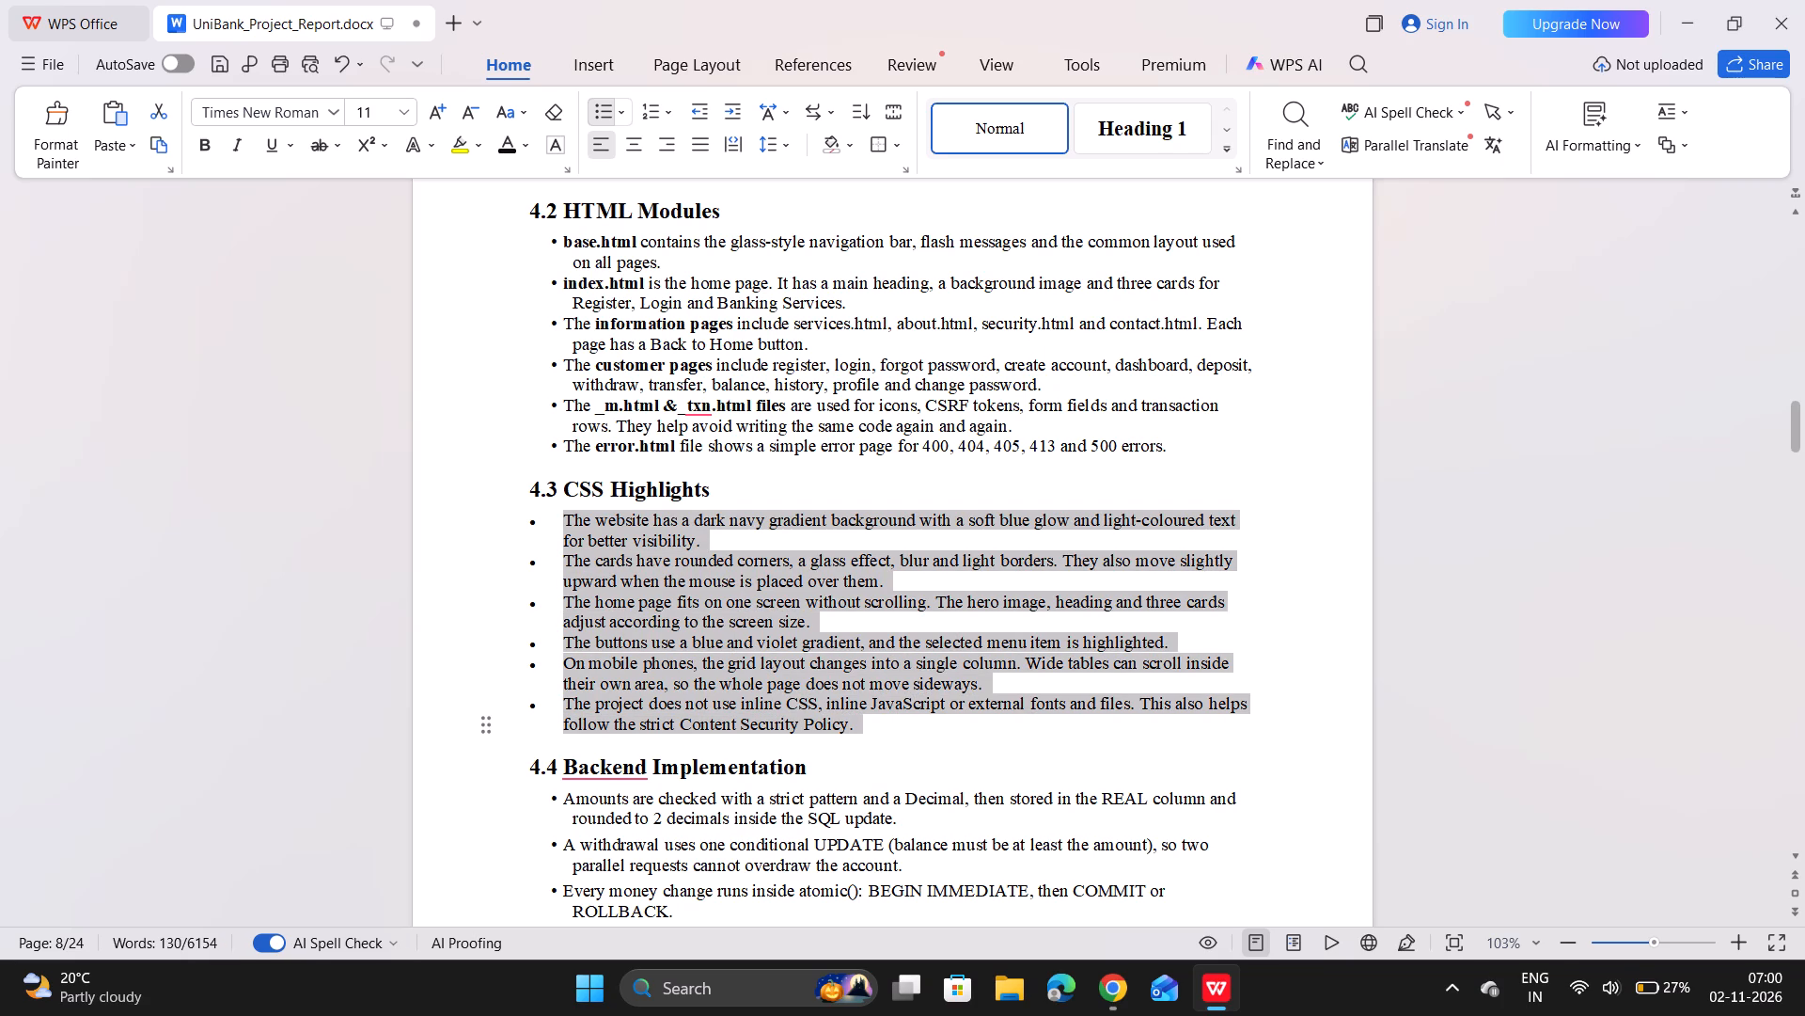
left_click_drag(861, 731, 862, 729)
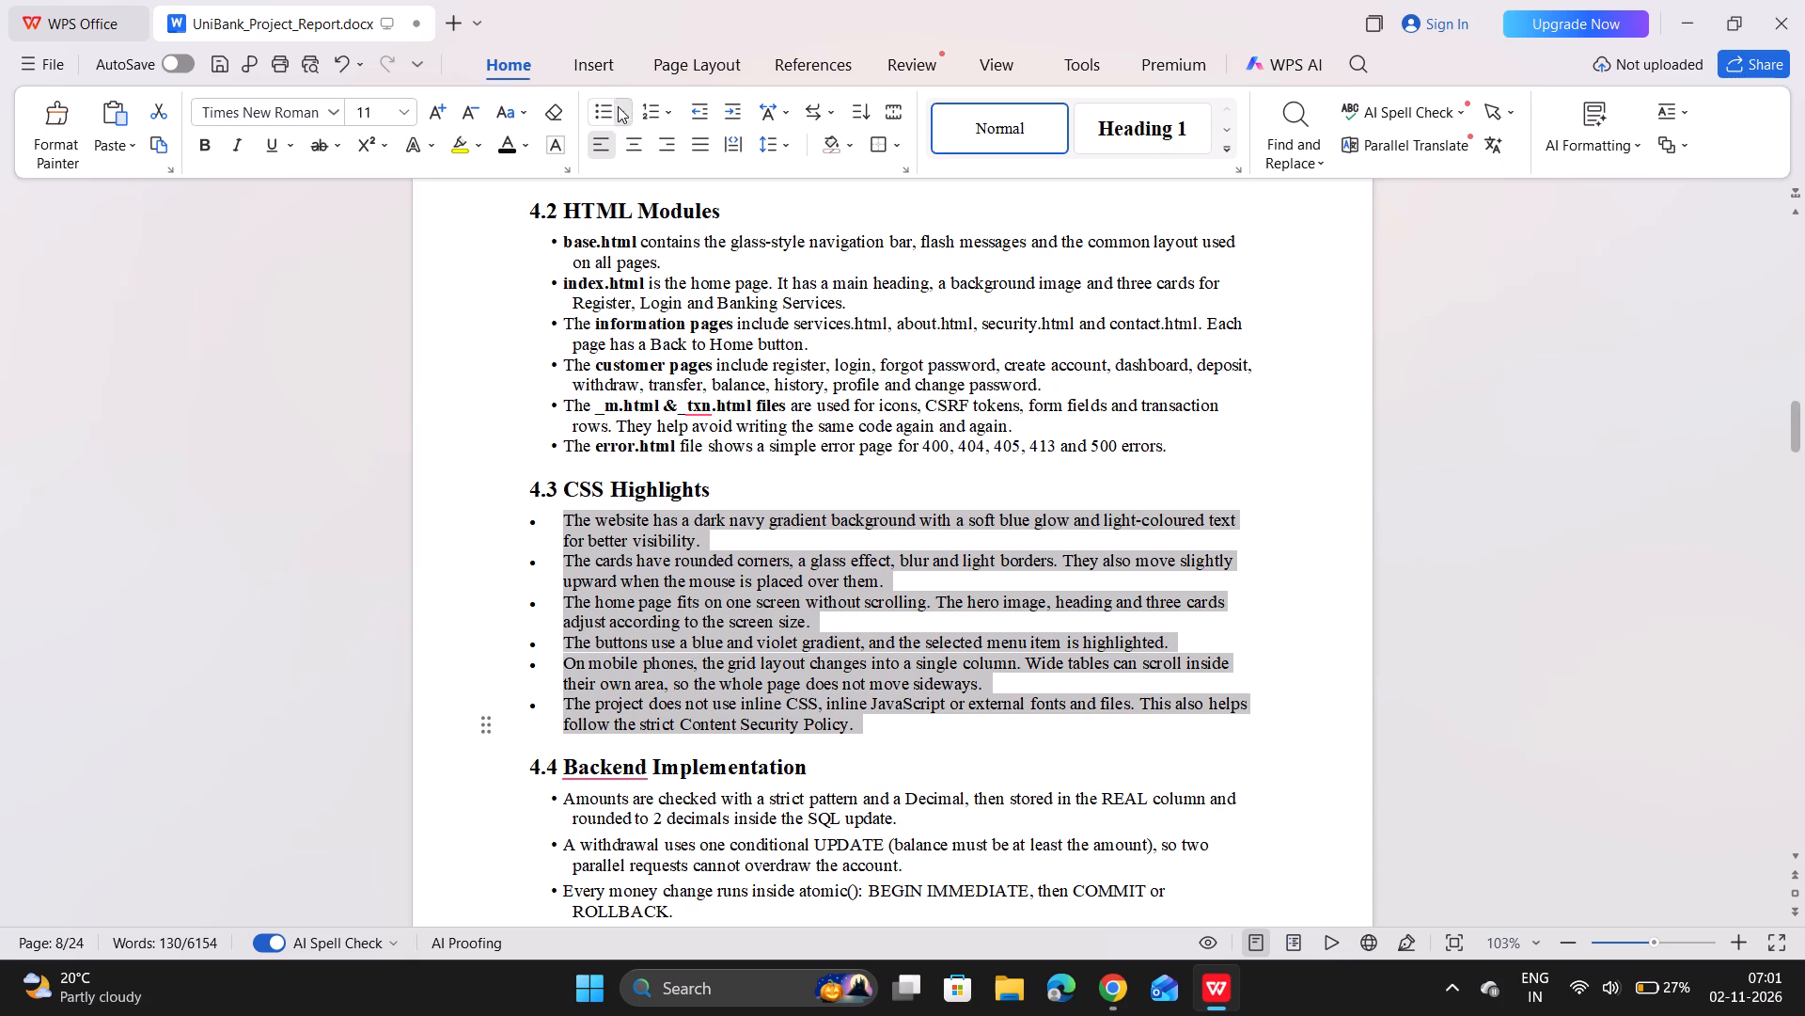
left_click(603, 116)
left_click(603, 116)
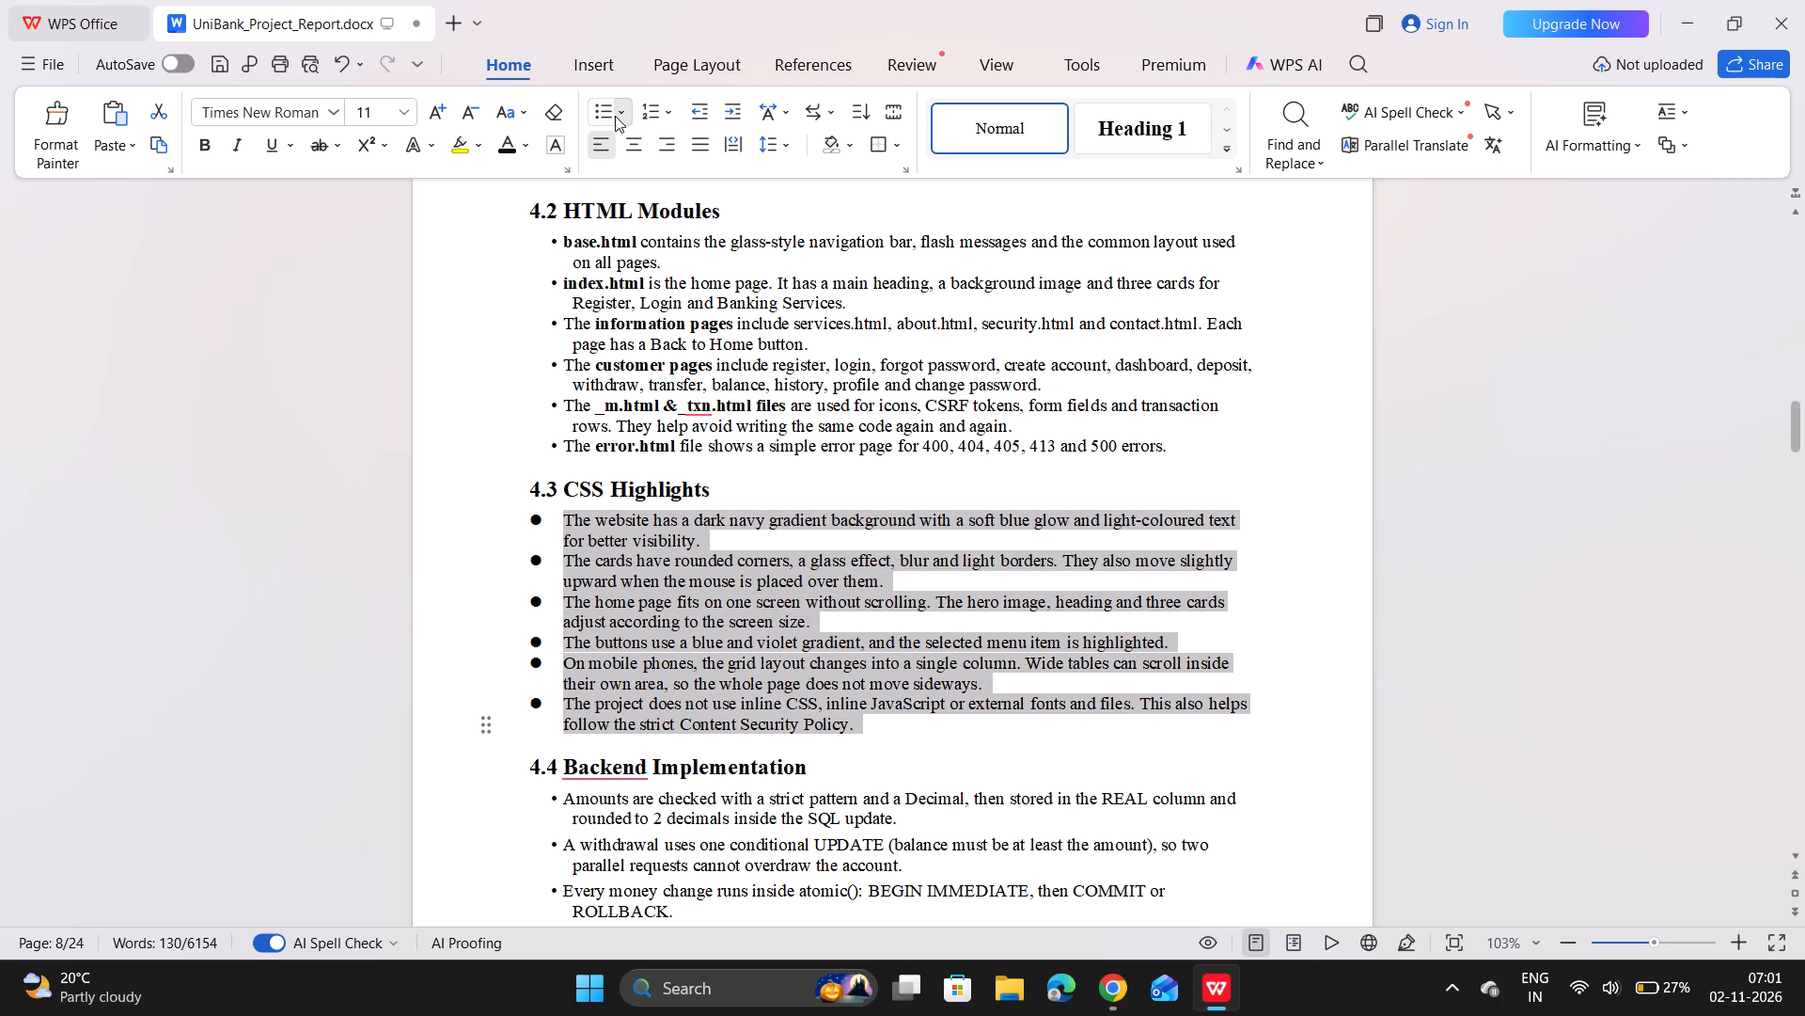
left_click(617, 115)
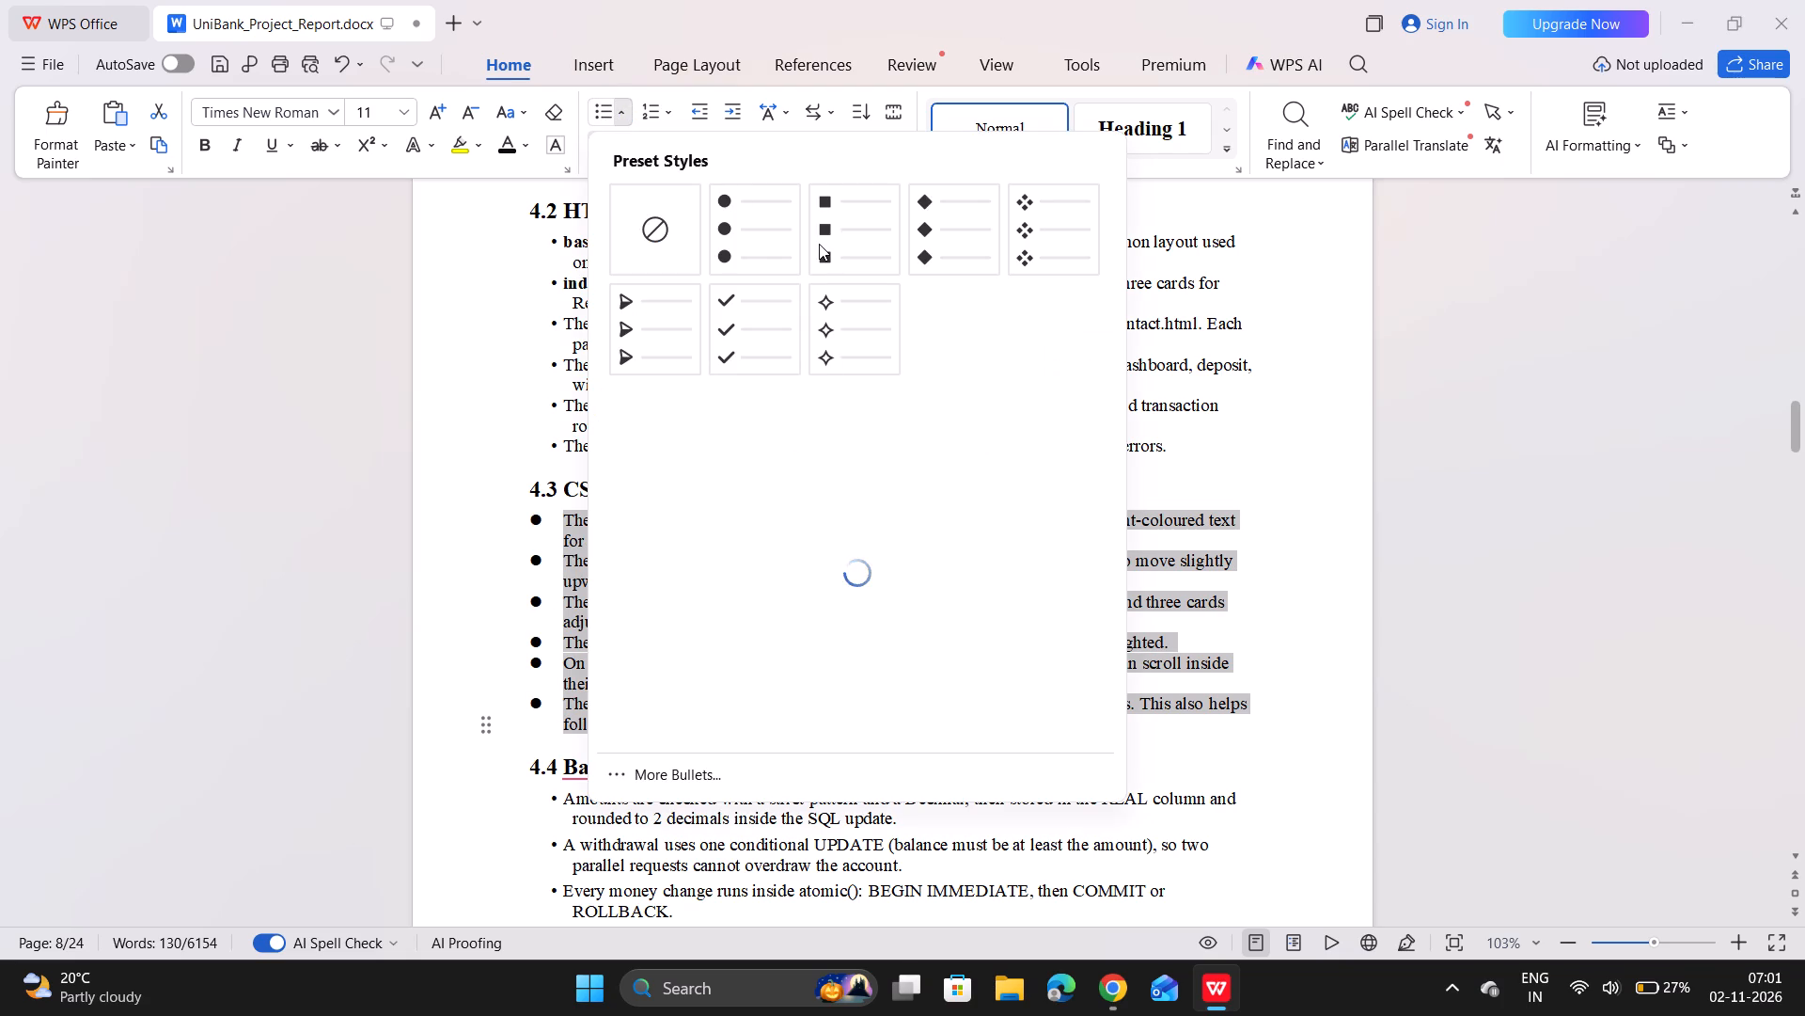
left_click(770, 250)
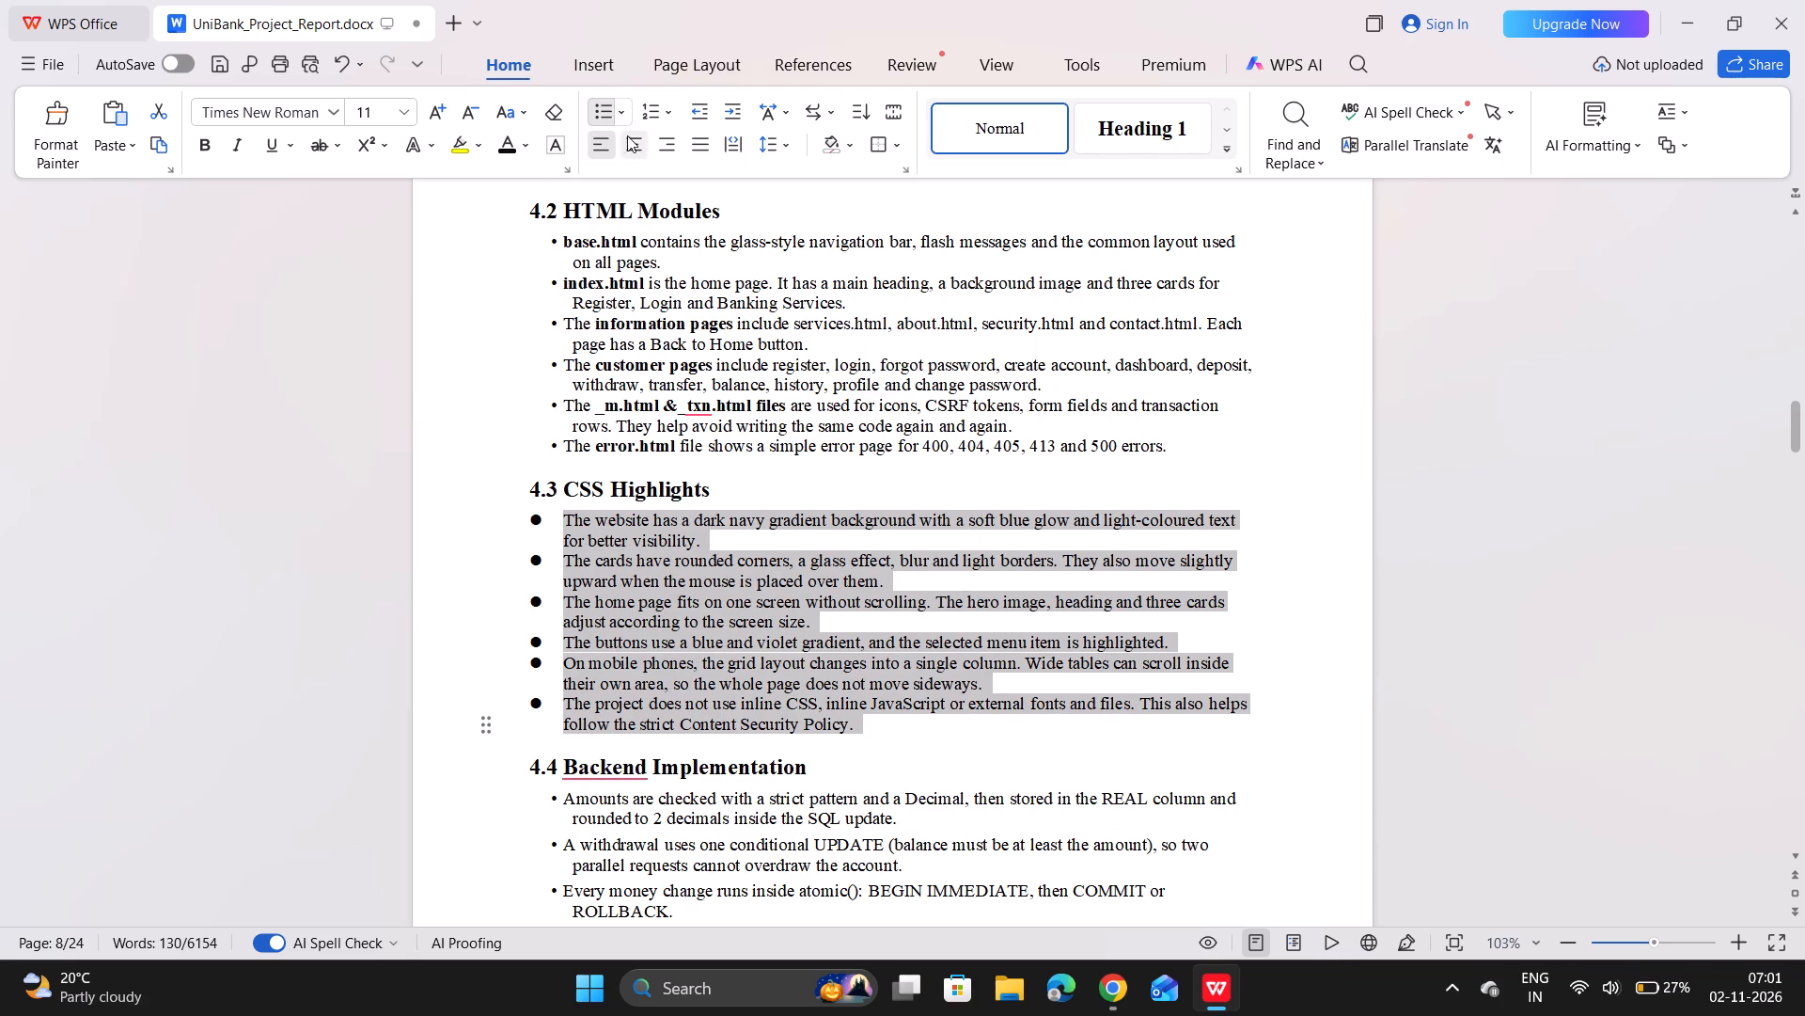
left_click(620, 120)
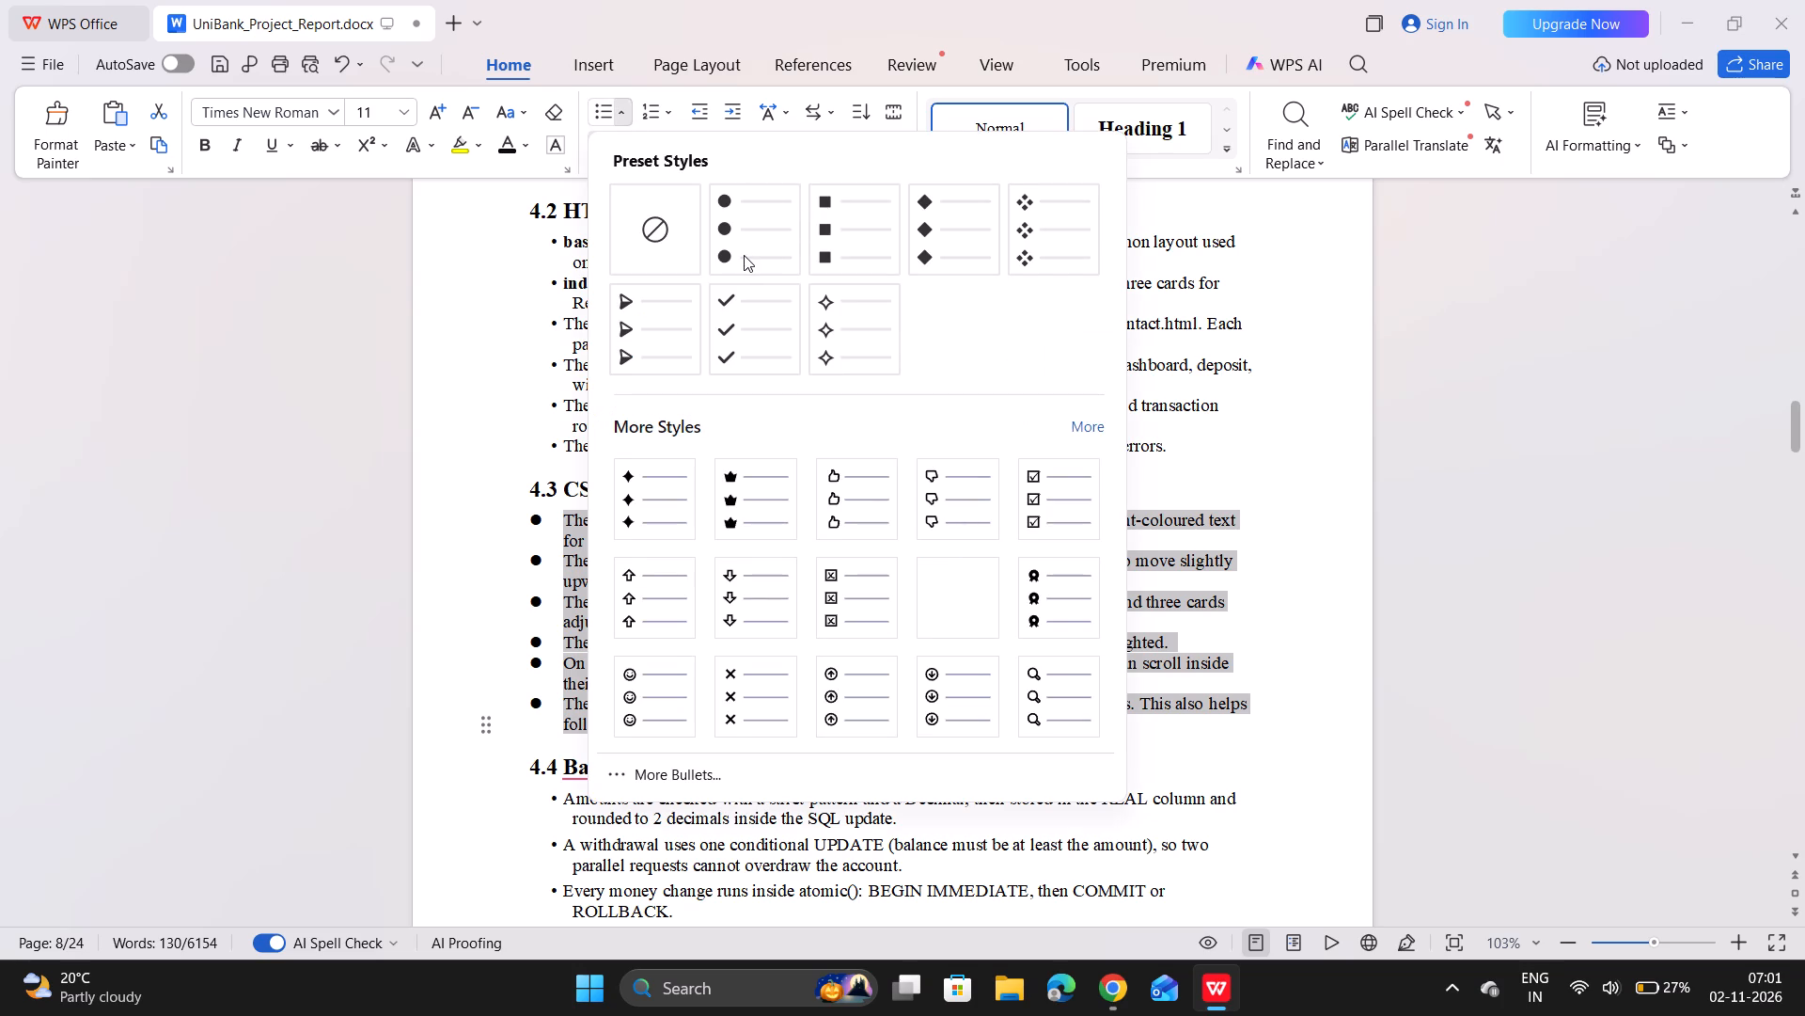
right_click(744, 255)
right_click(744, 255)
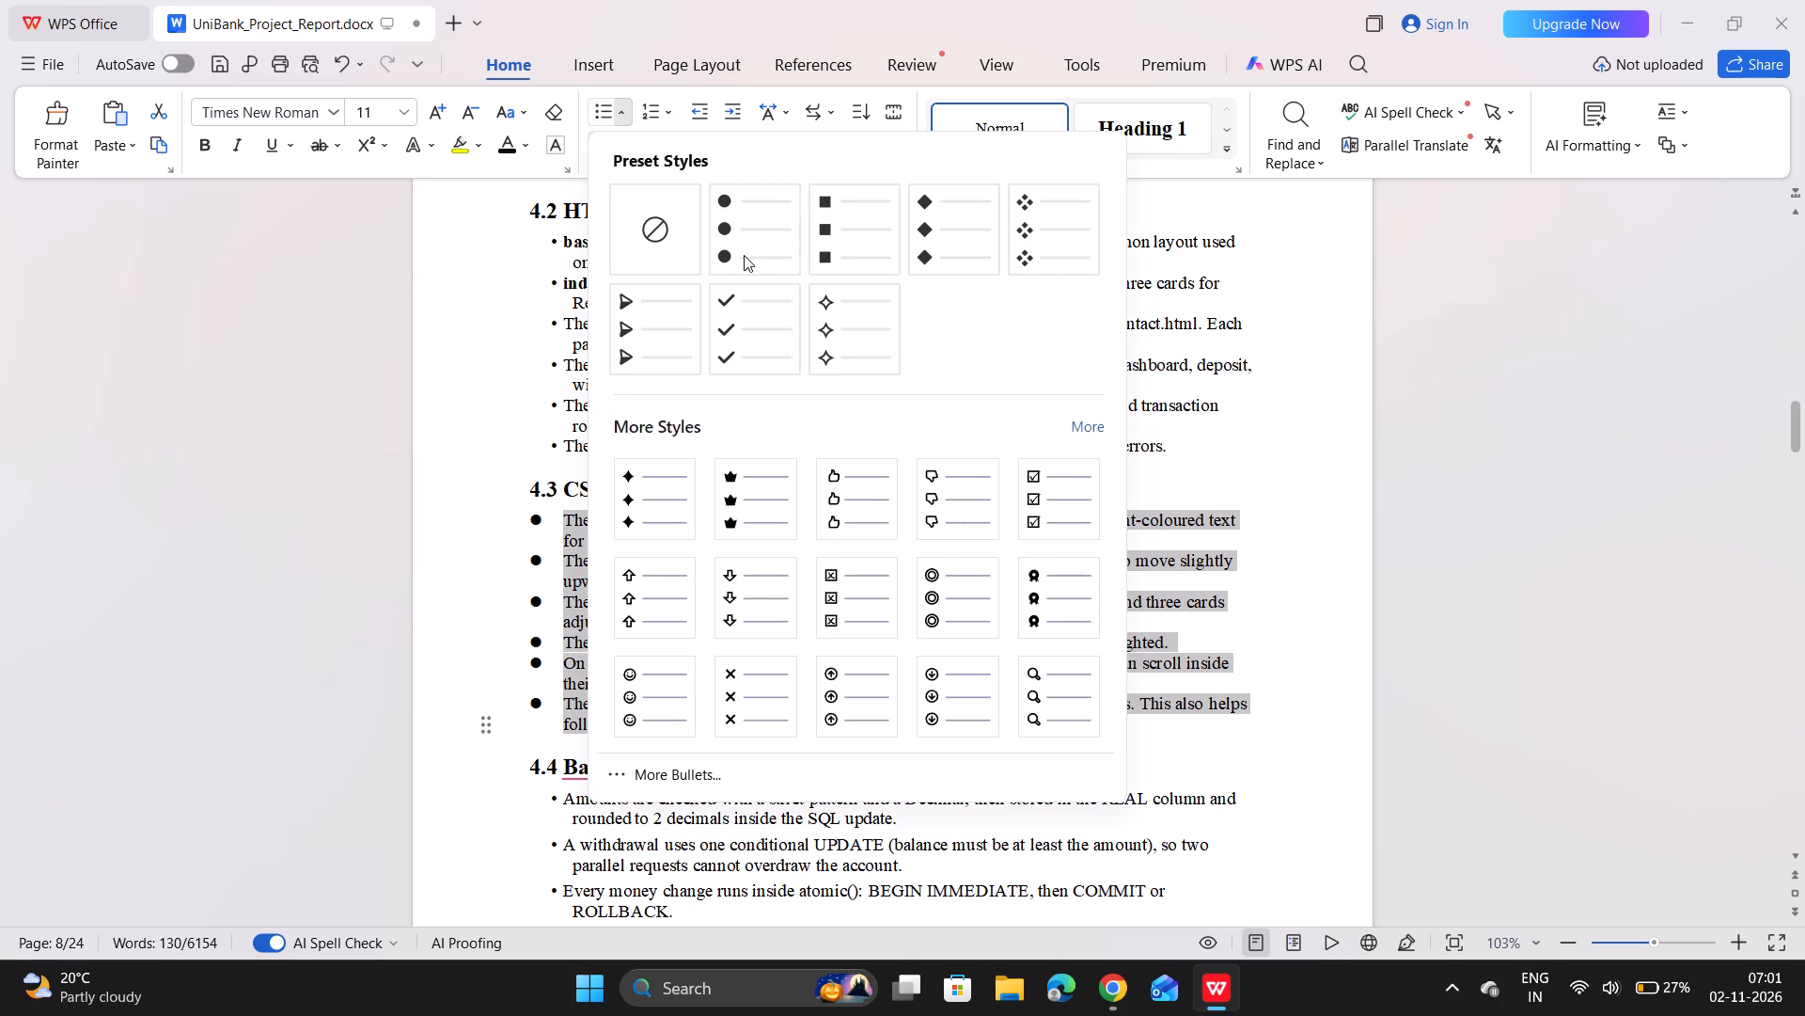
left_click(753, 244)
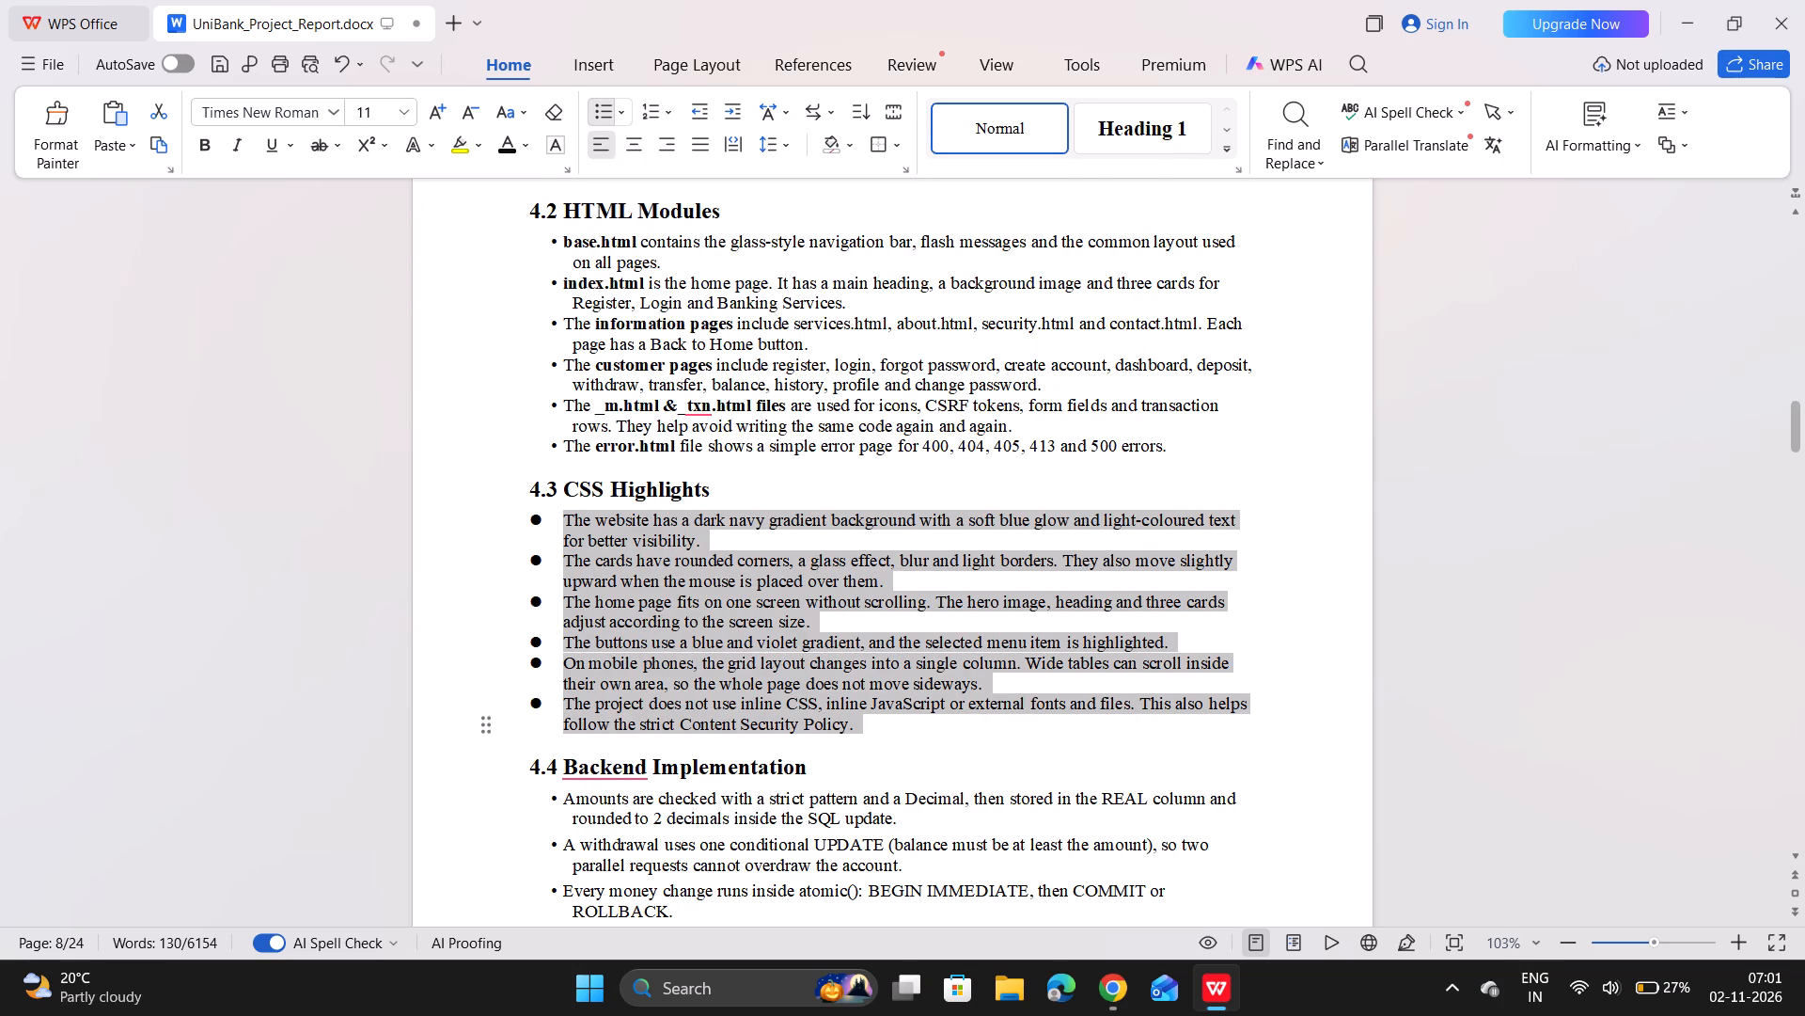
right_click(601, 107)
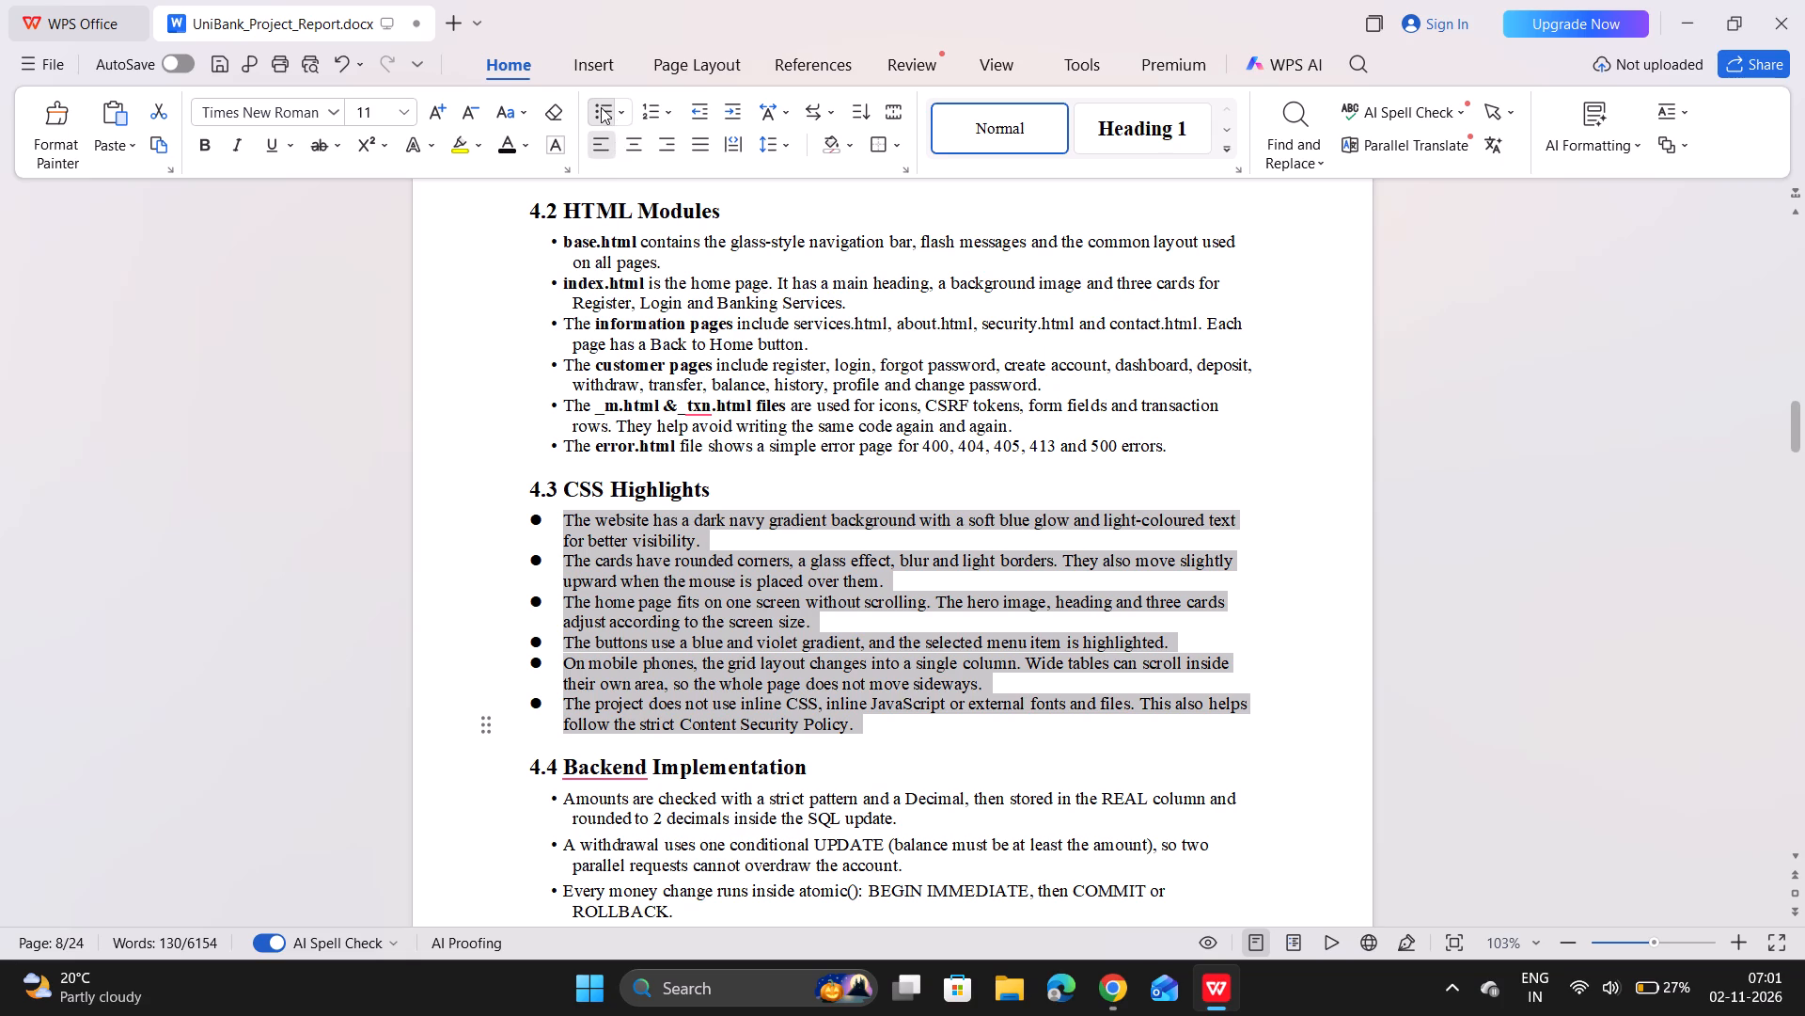
Compare the bullet indent settings of the 4.3 CSS Highlights list with those of the 4.2 HTML Modules list.
left_click(535, 554)
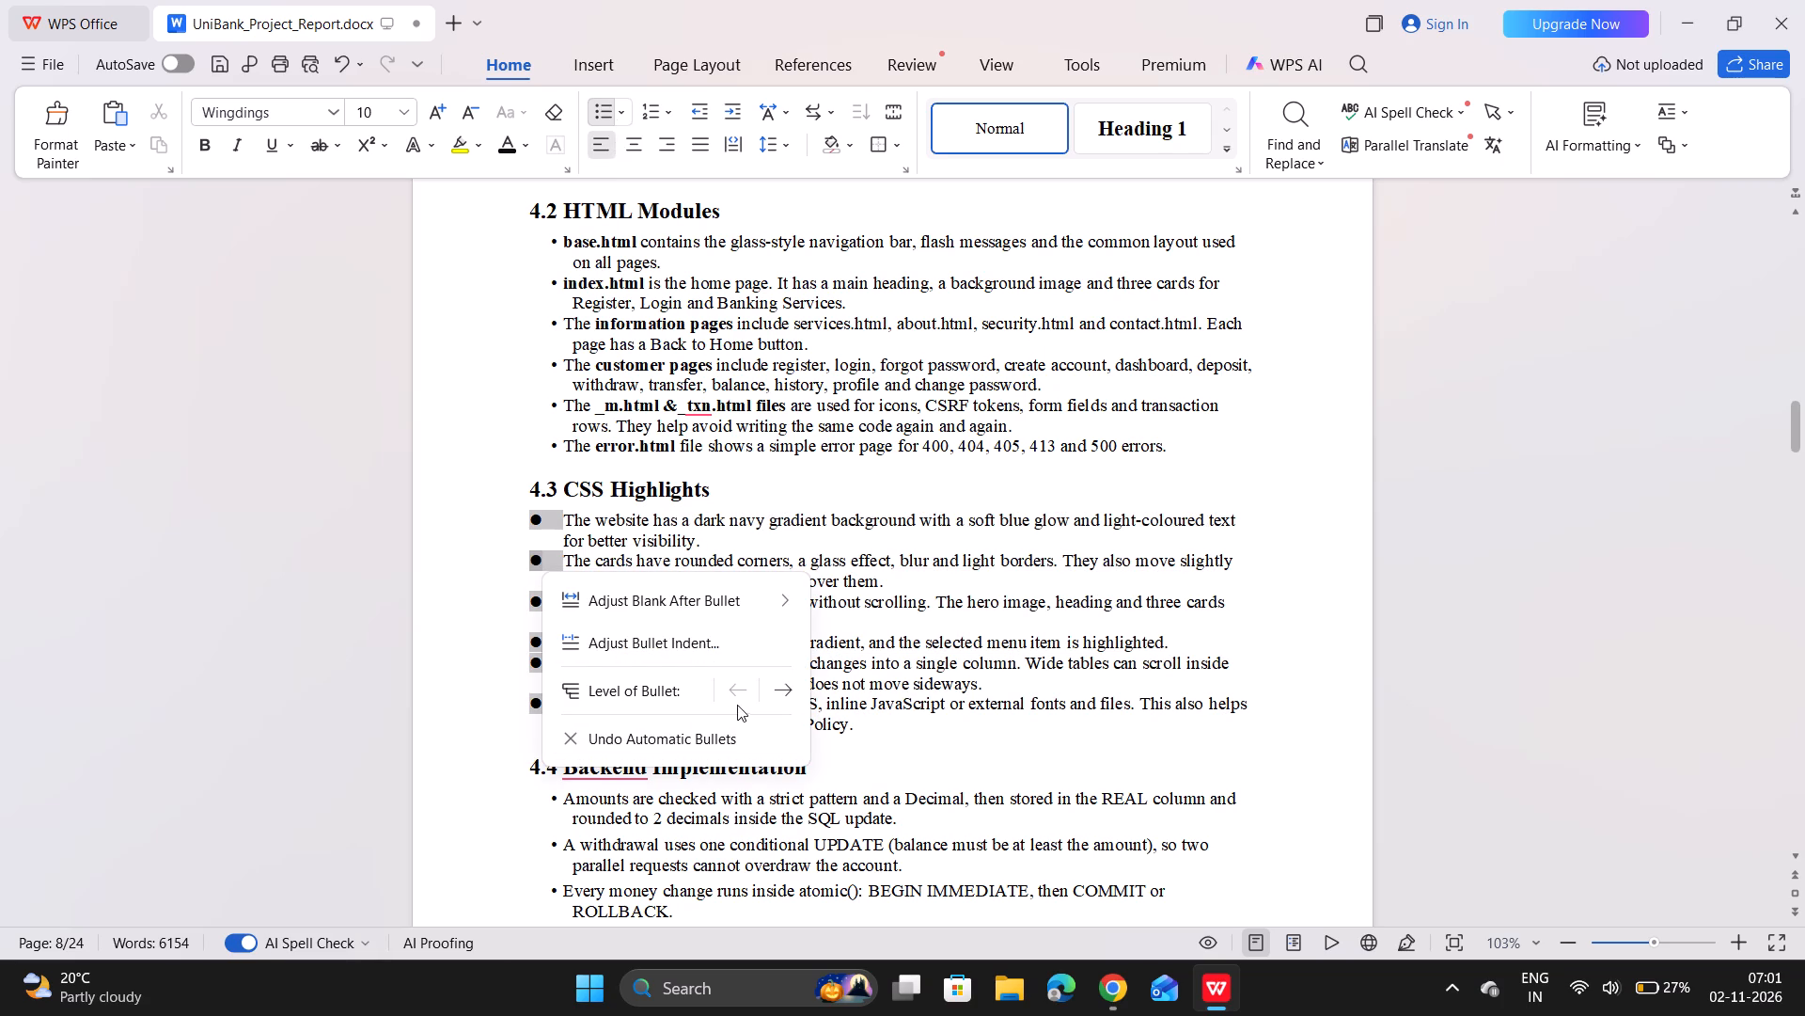
left_click(652, 688)
left_click(714, 650)
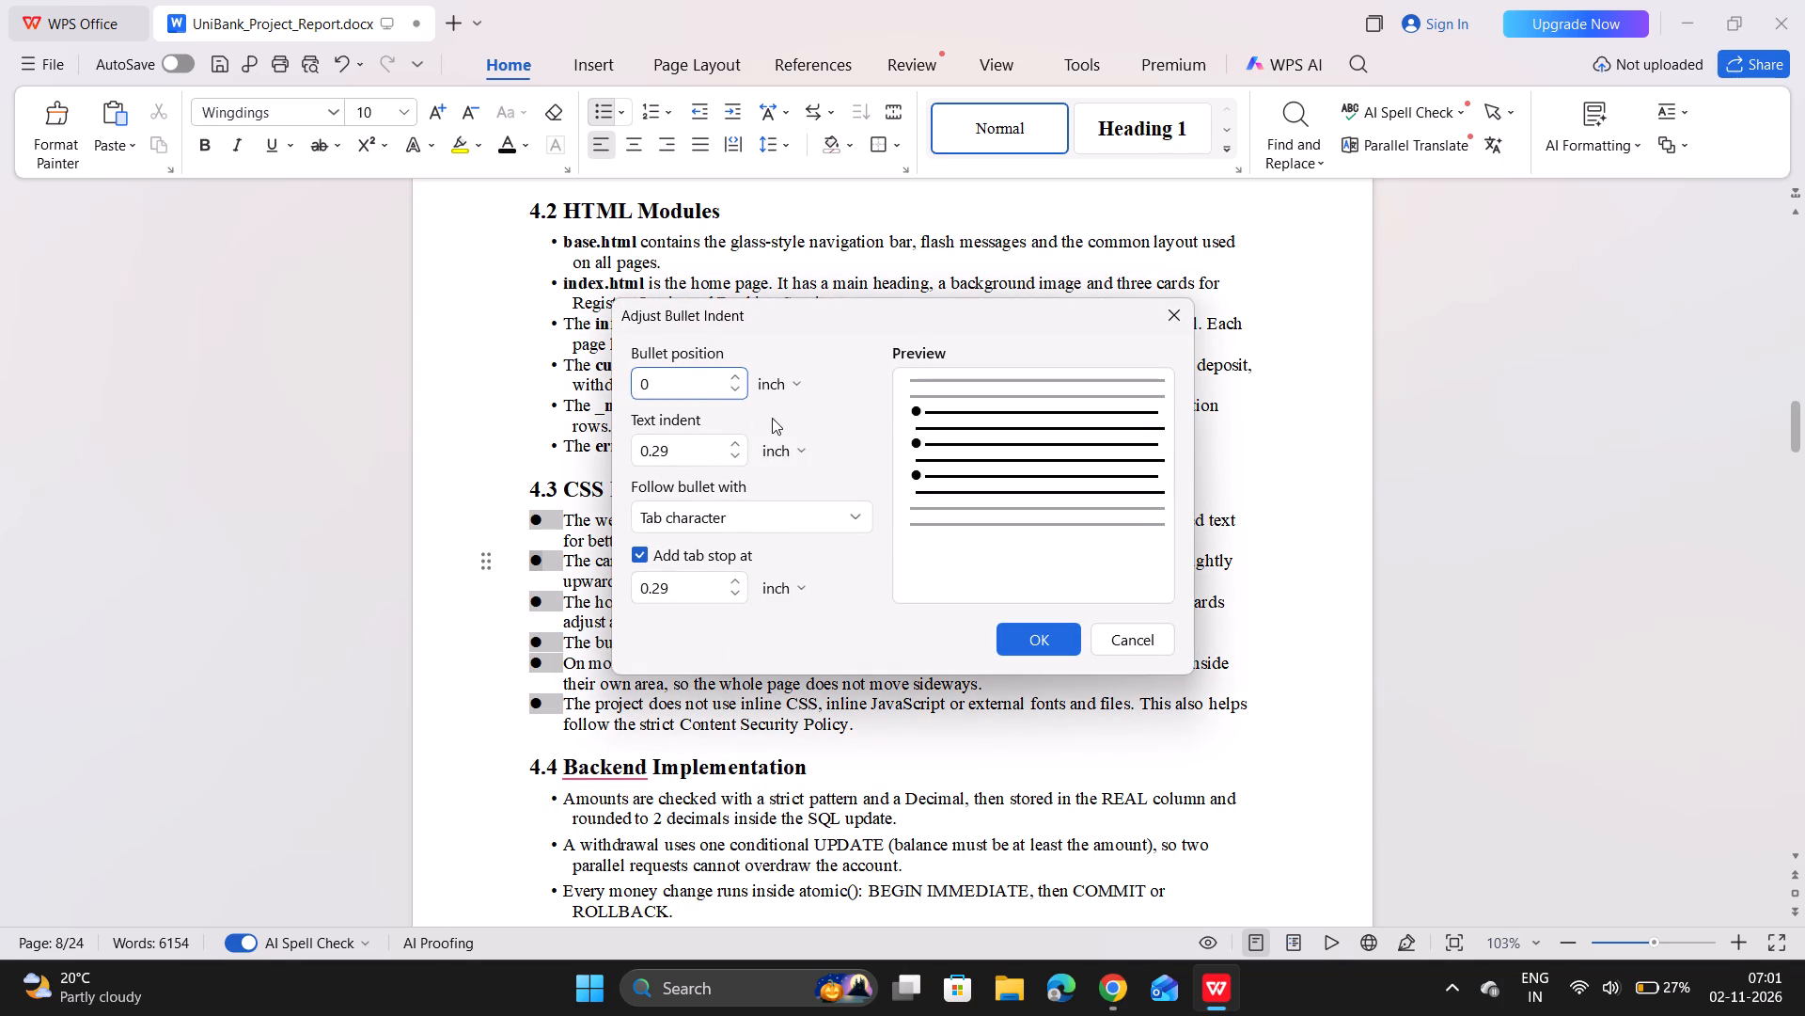
left_click(554, 361)
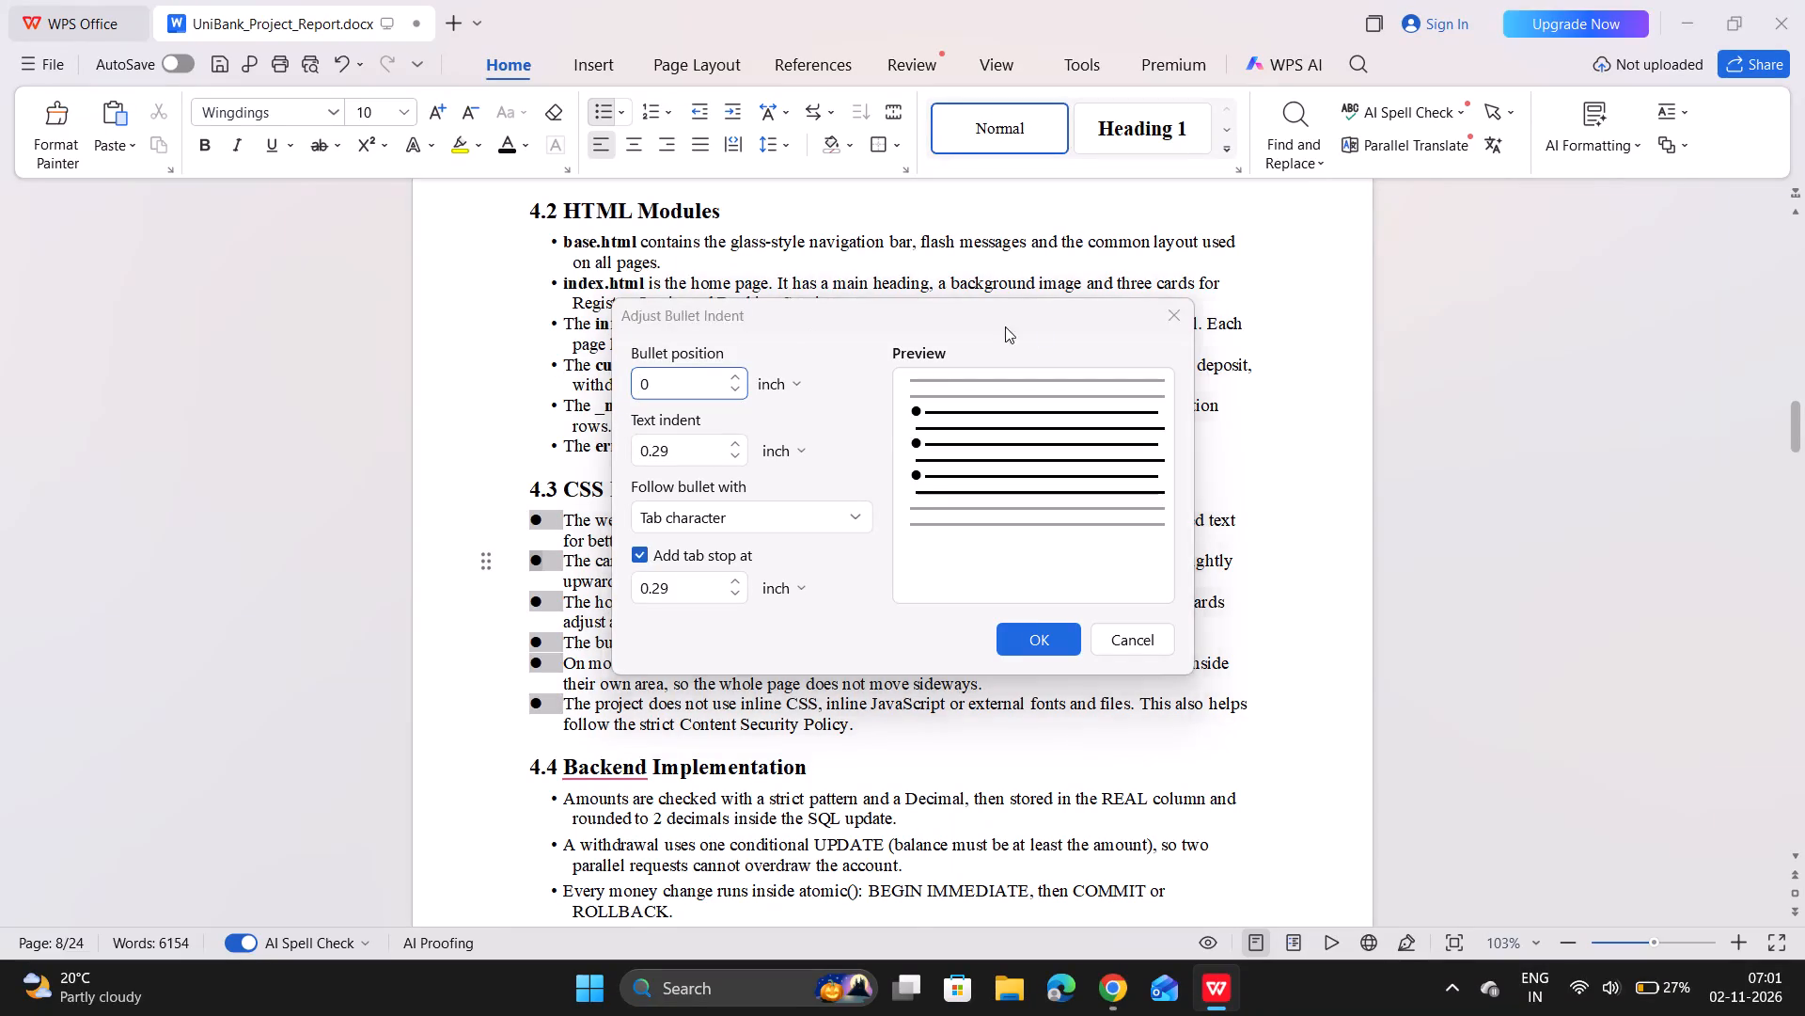
left_click(1175, 318)
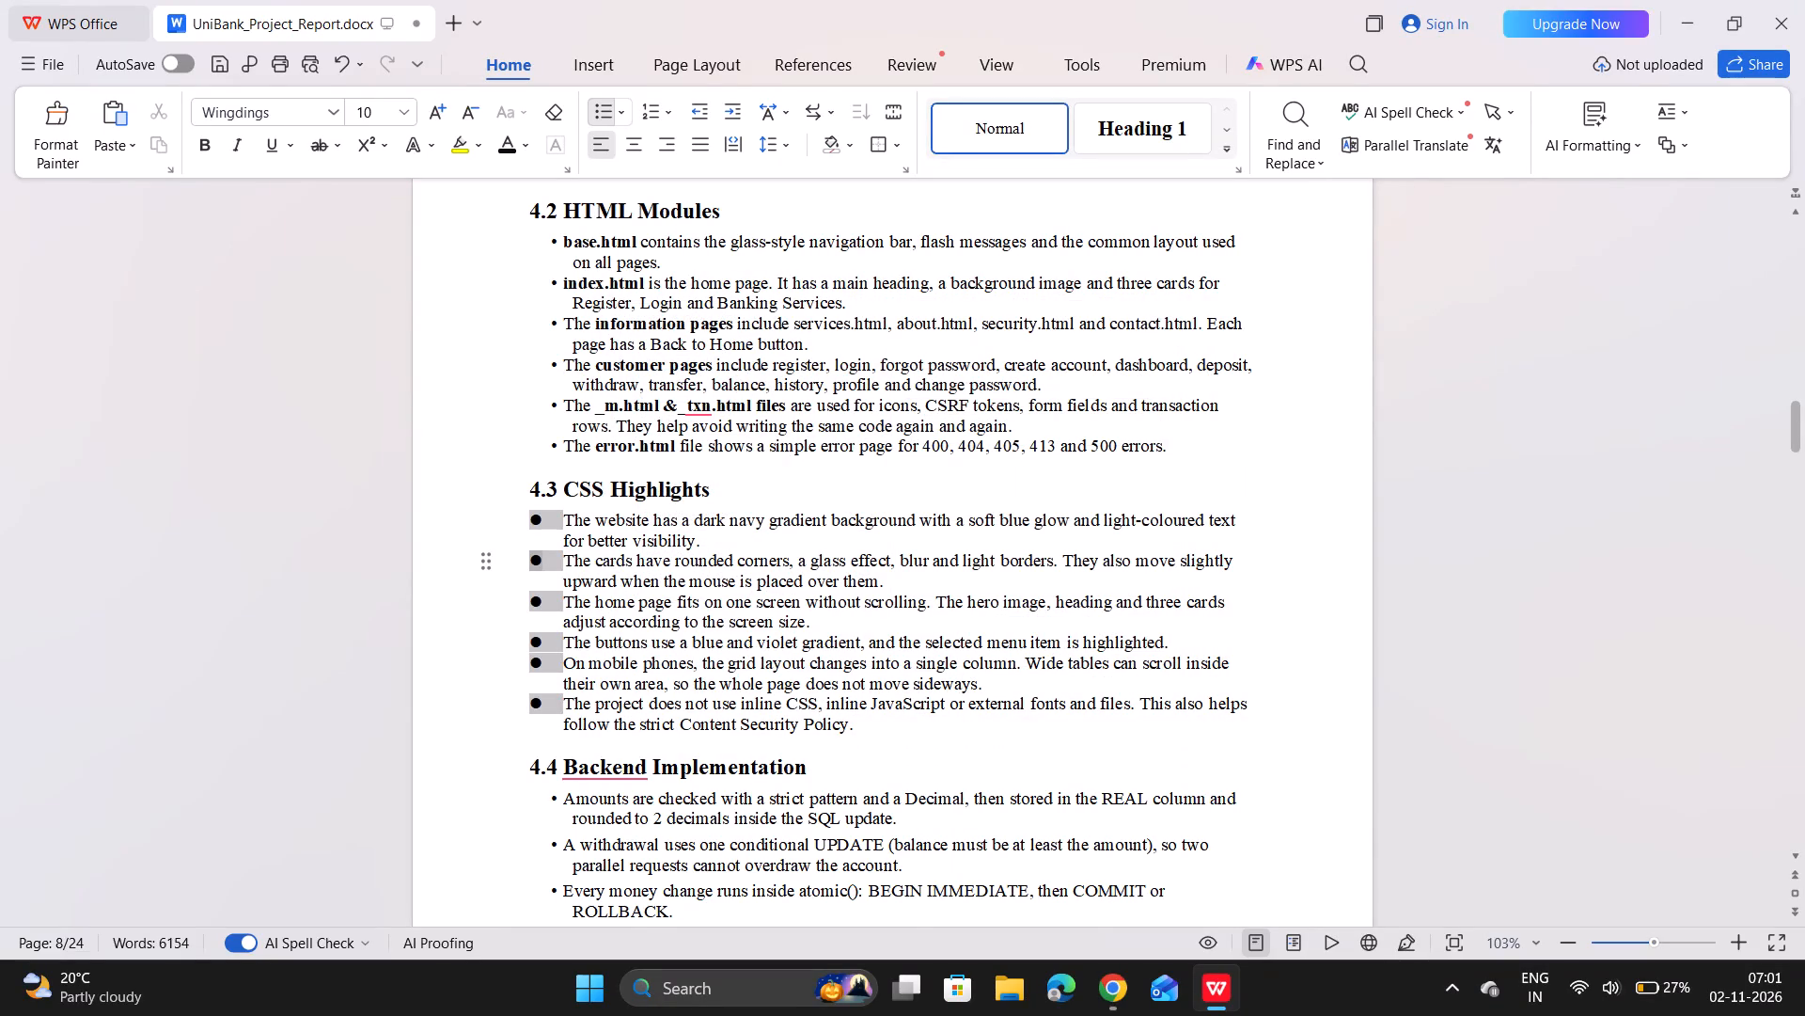
left_click(545, 389)
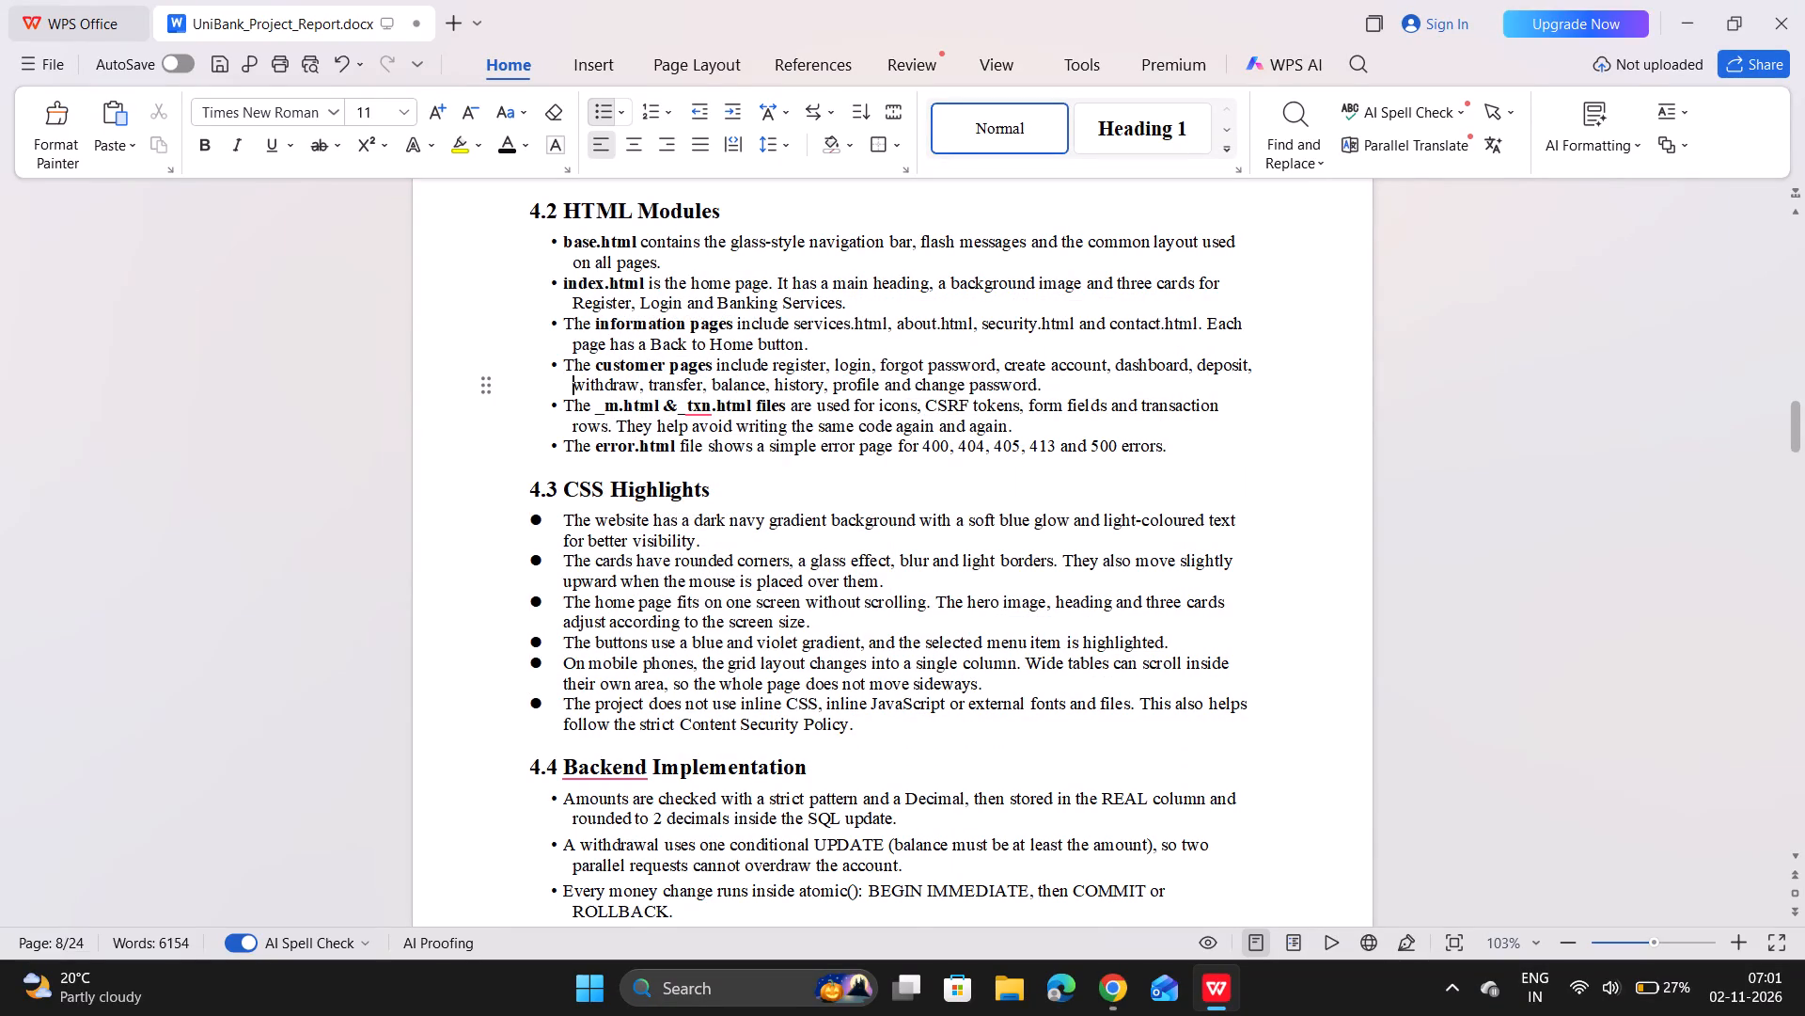
left_click(556, 402)
right_click(556, 402)
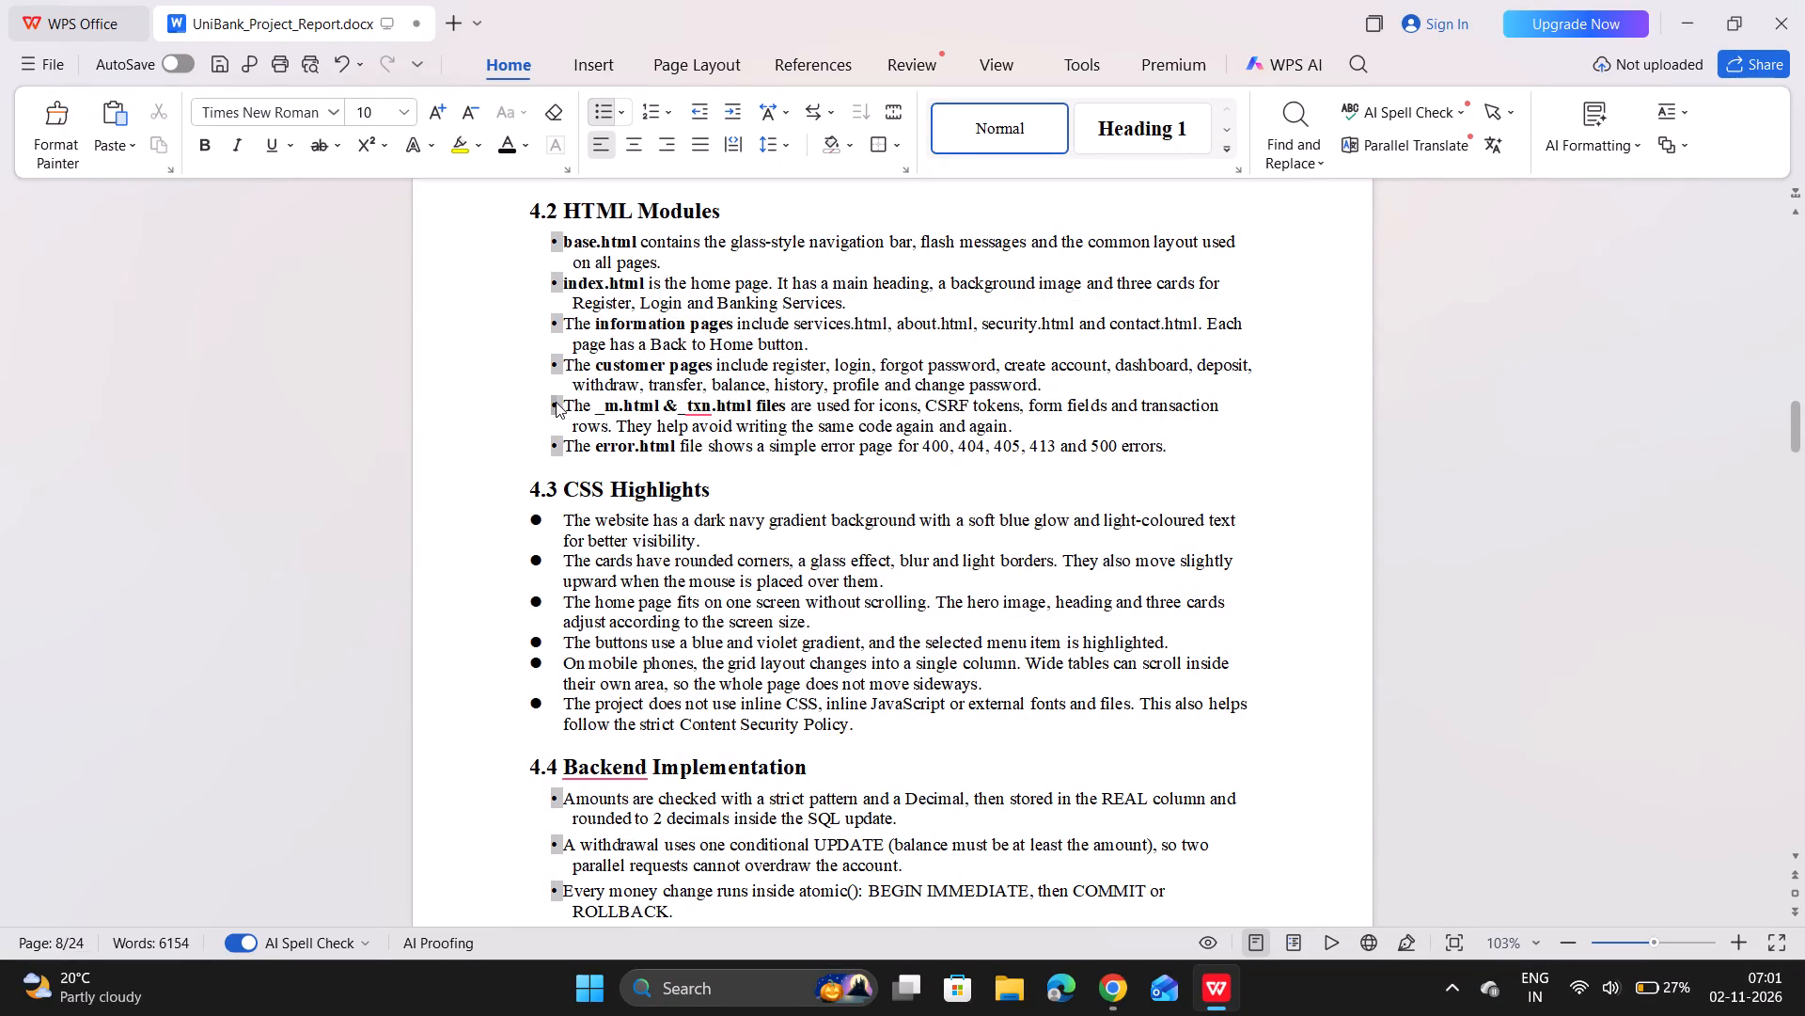
left_click(556, 402)
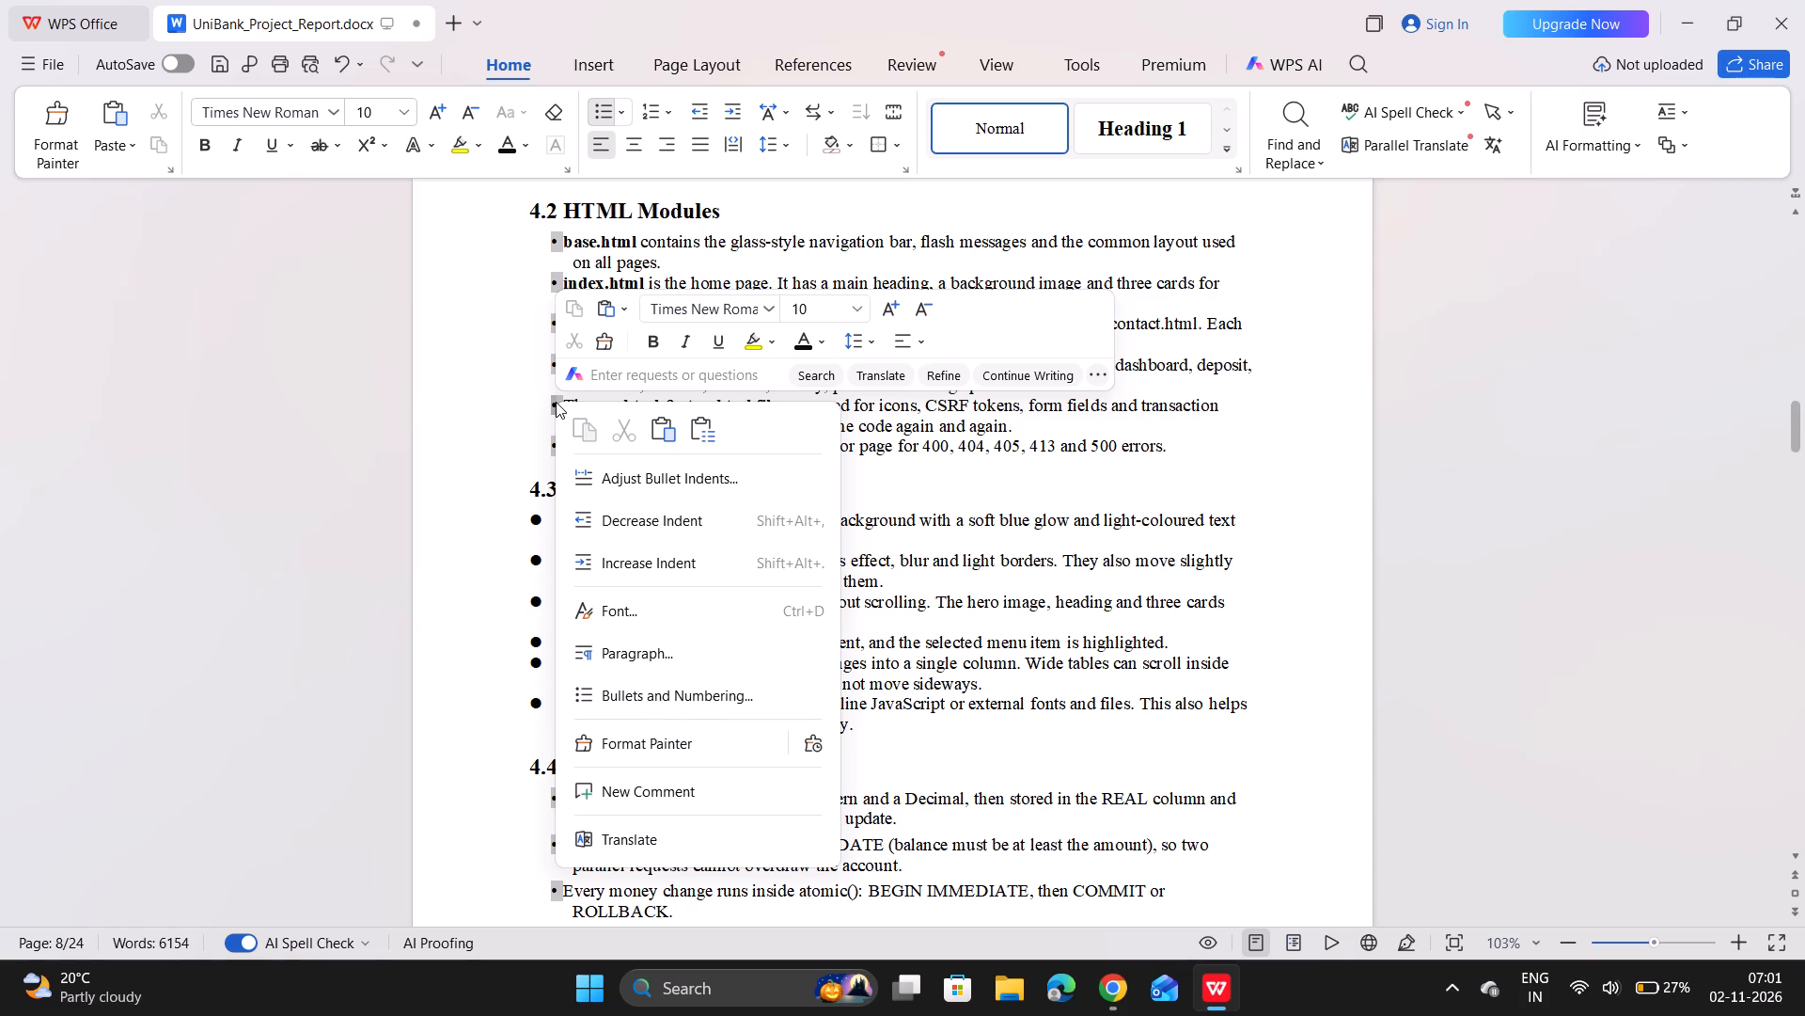
left_click(552, 400)
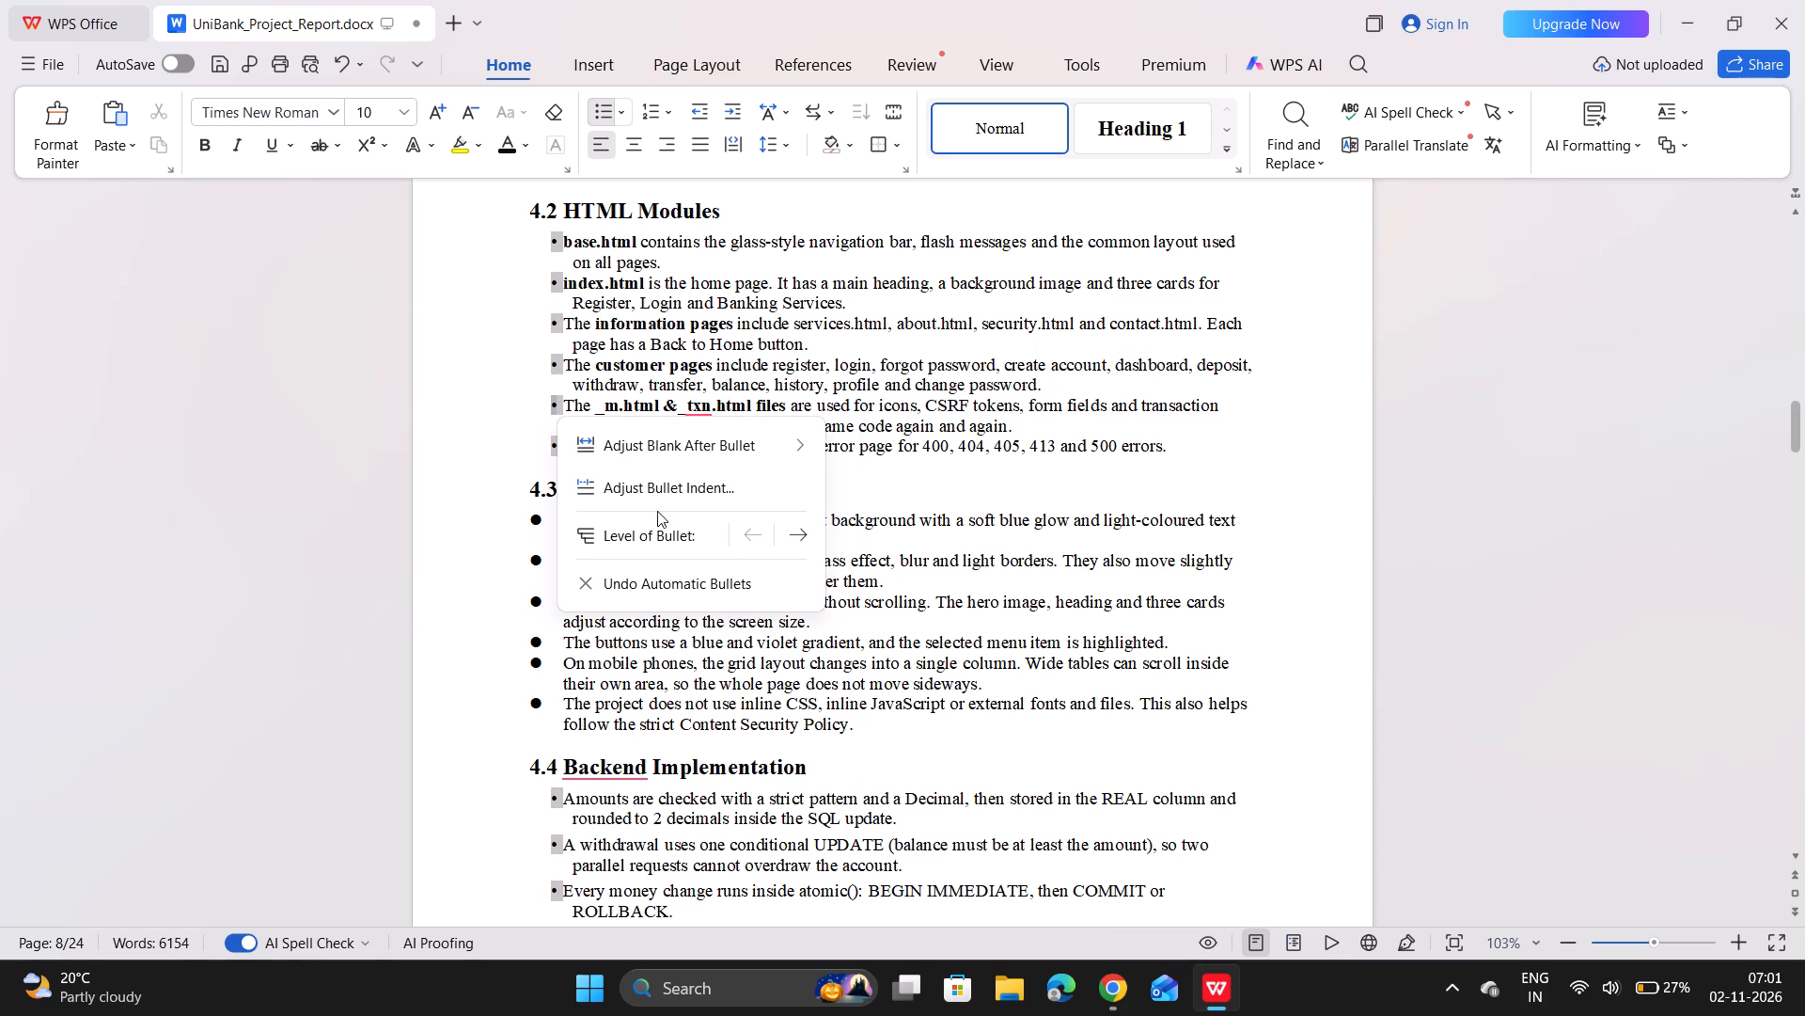
left_click(690, 486)
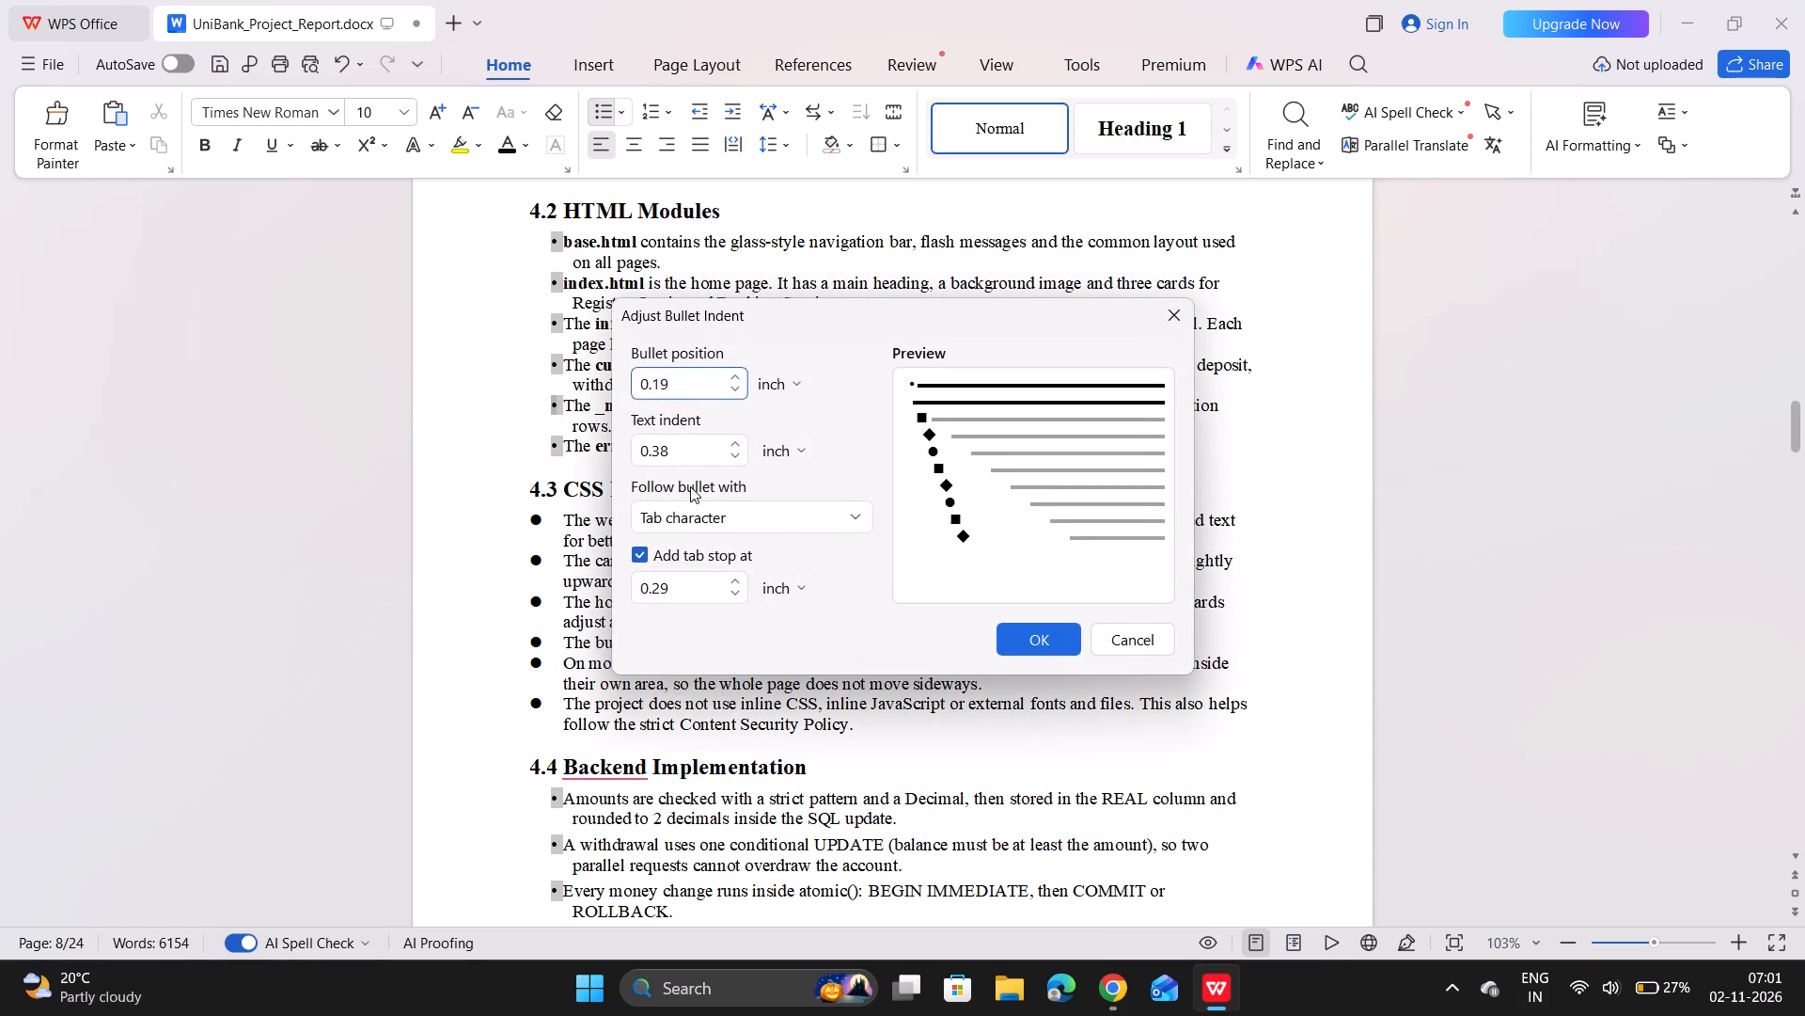
left_click(533, 643)
left_click(1122, 643)
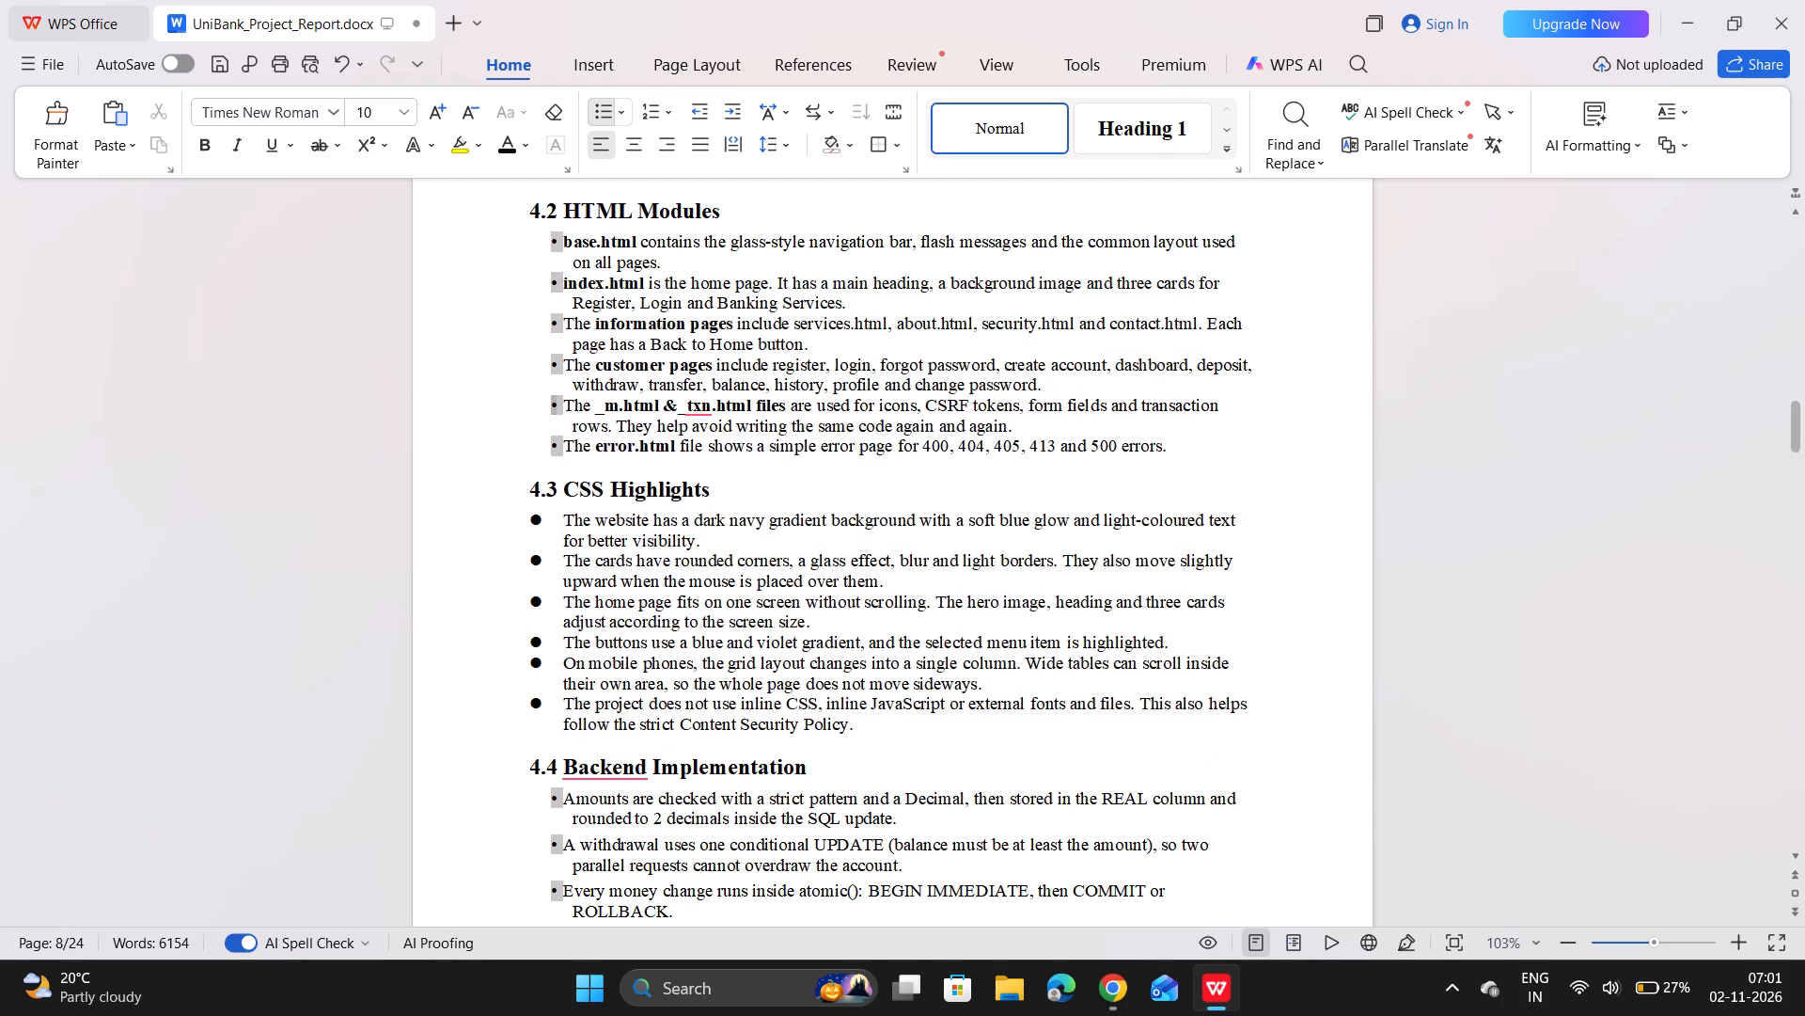
Set the bullet position to 0.19 inch and the text indent to 0.38 inch for the 4.3 CSS Highlights list.
left_click(532, 667)
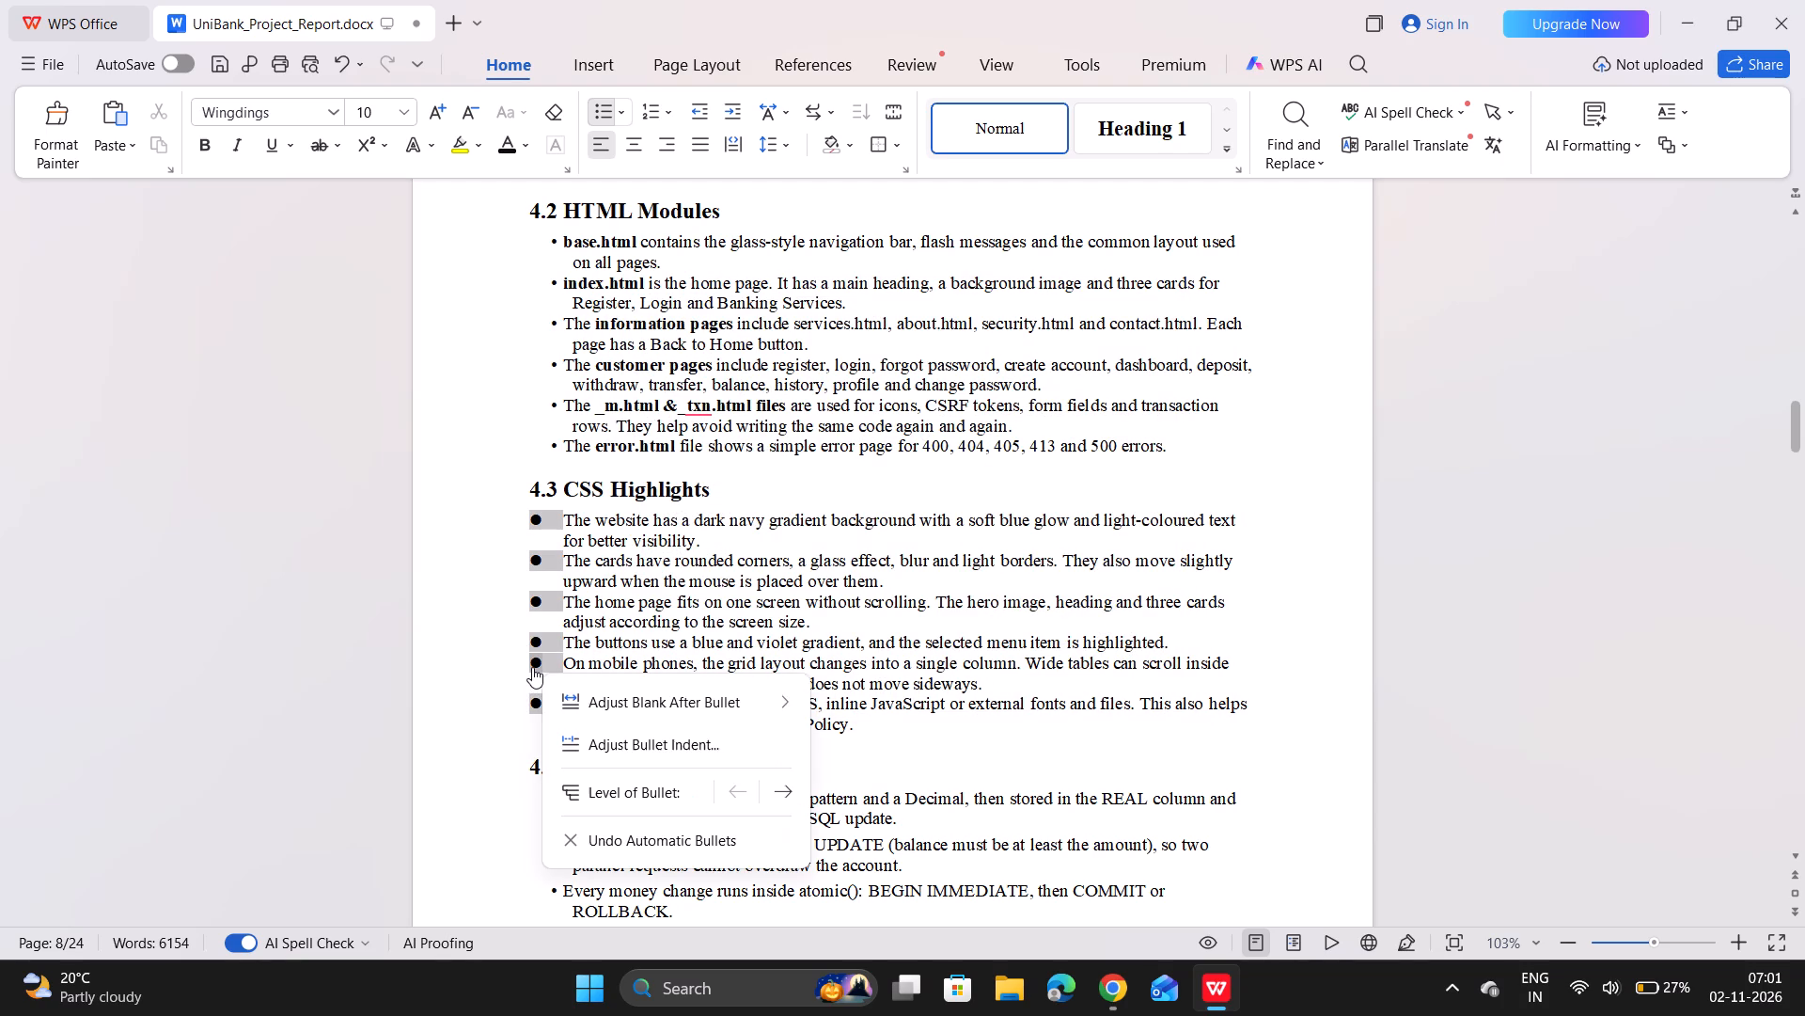
left_click(614, 748)
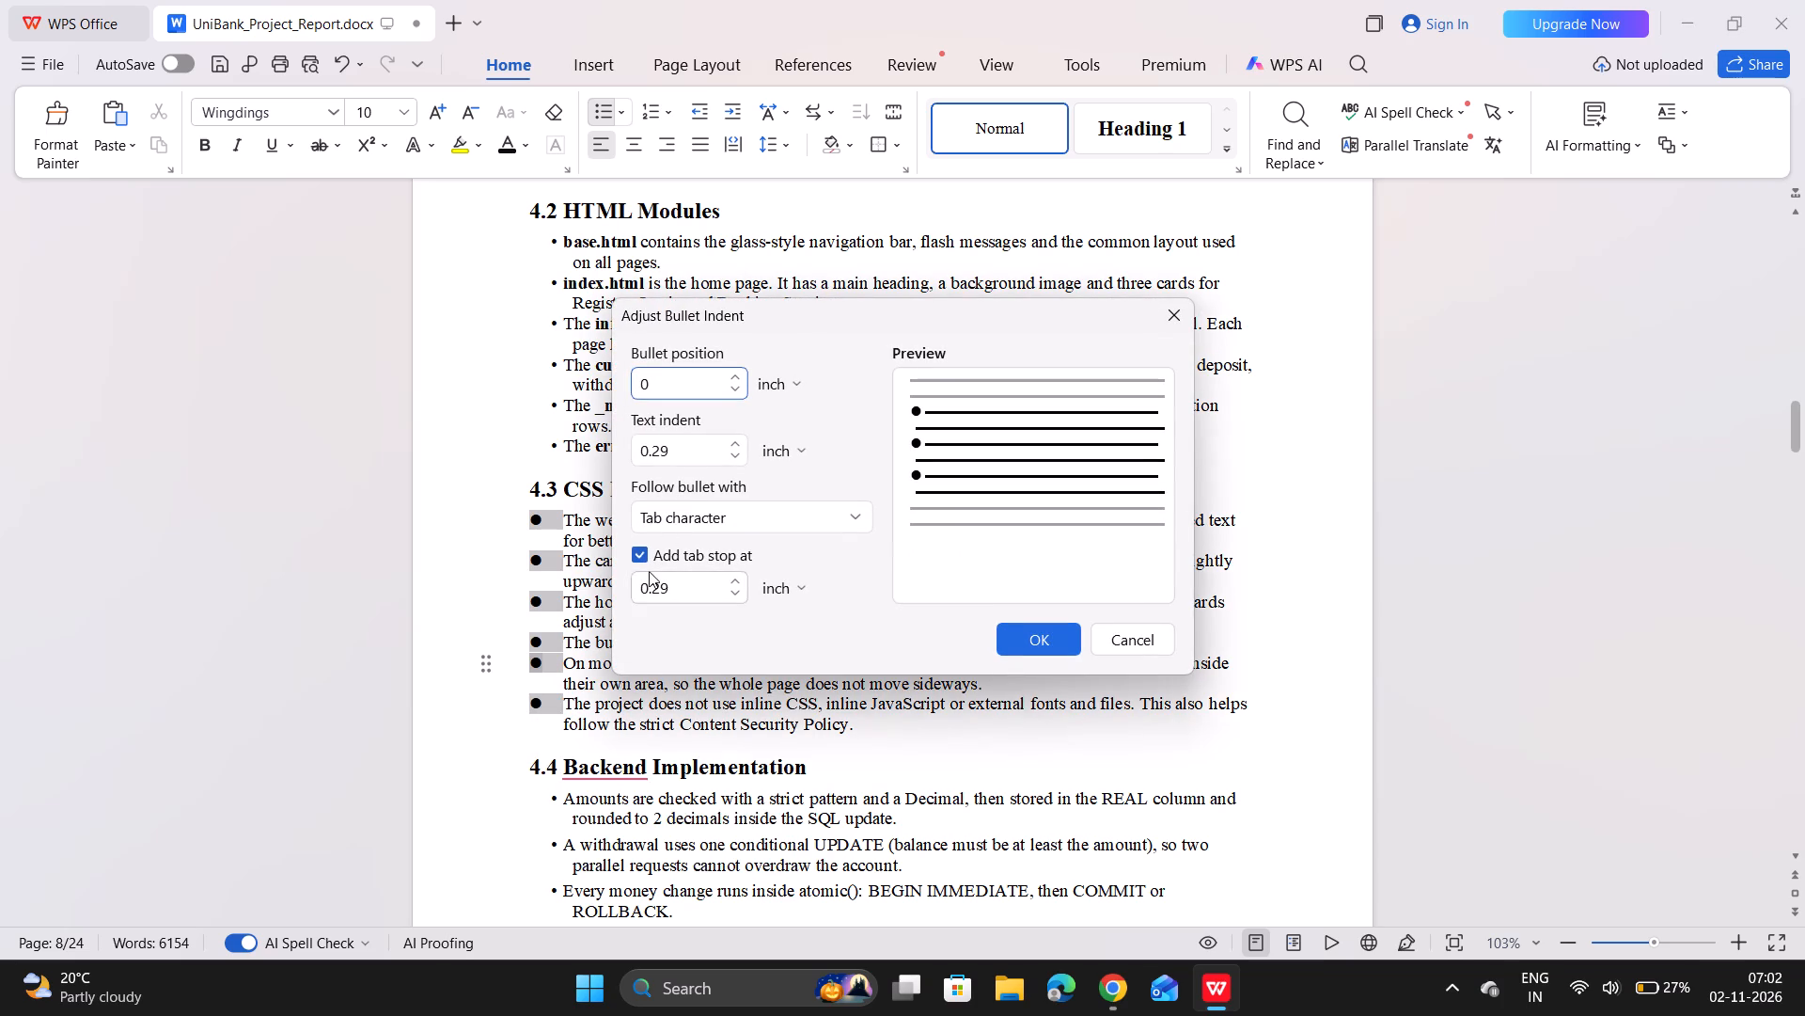
left_click(665, 384)
type(".19")
left_click(662, 452)
key("BackSpace")
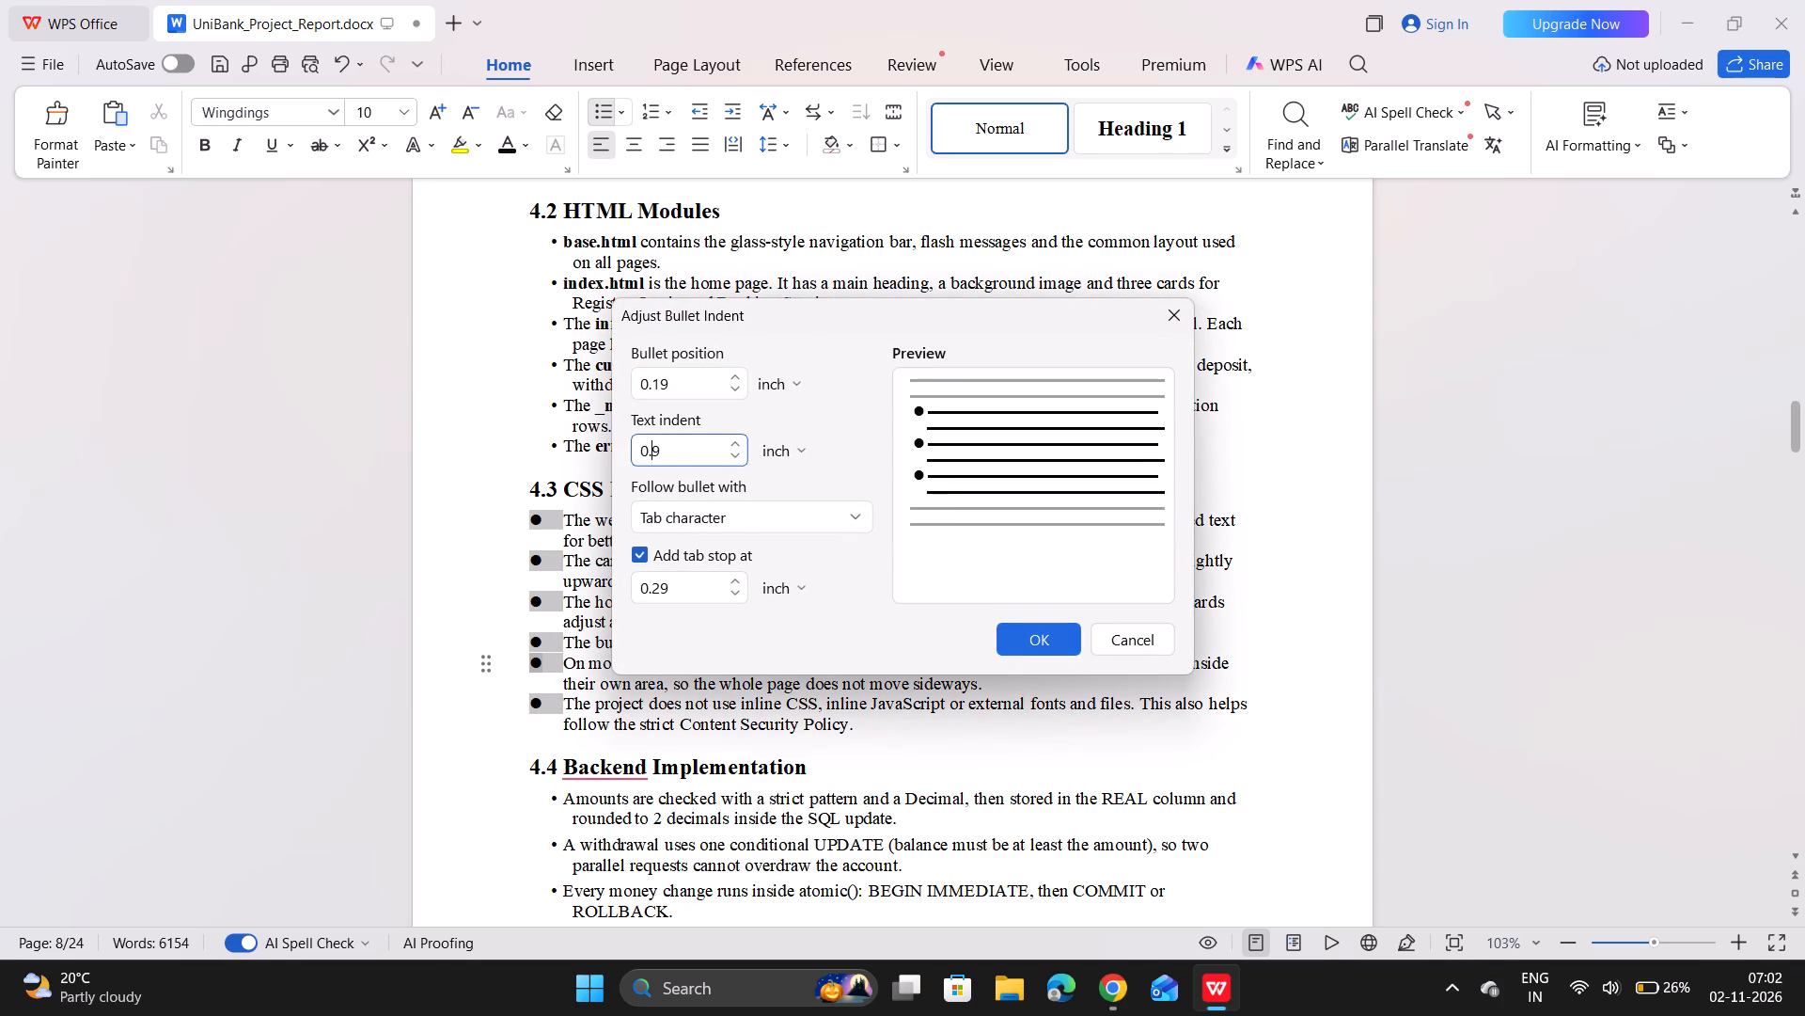
key("3")
key("Right")
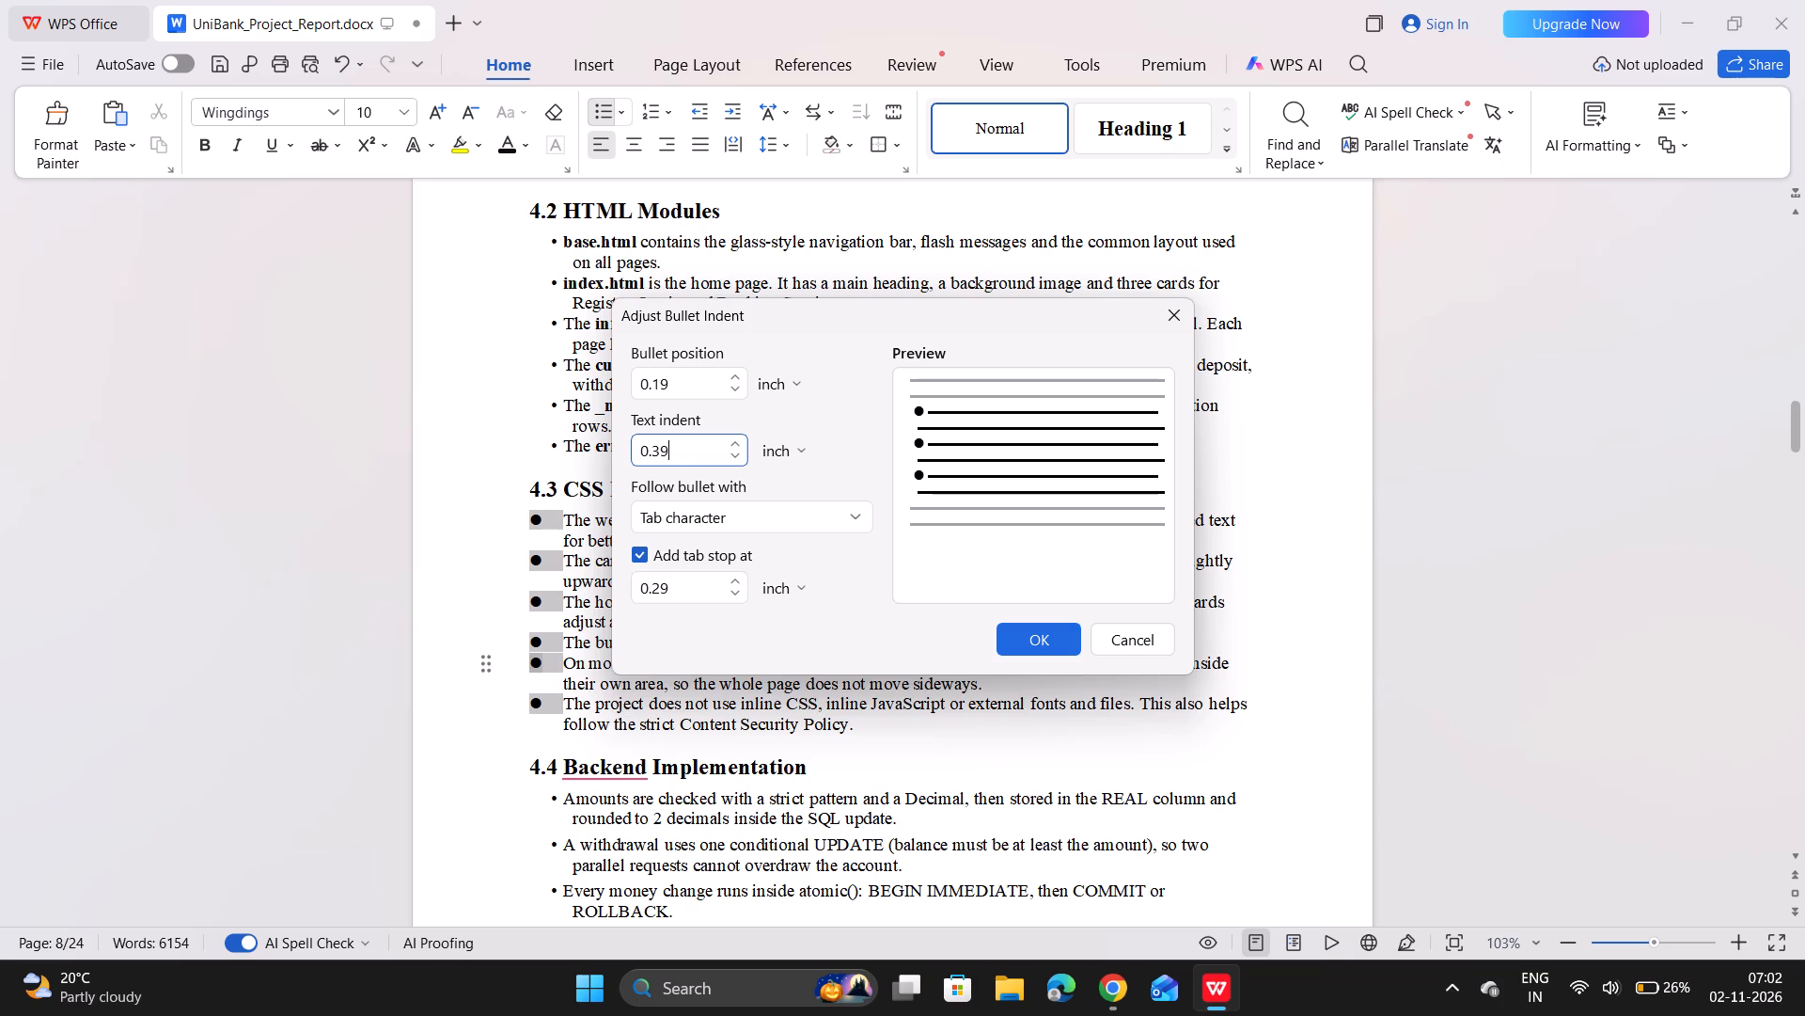
key("BackSpace")
key("8")
left_click(1023, 638)
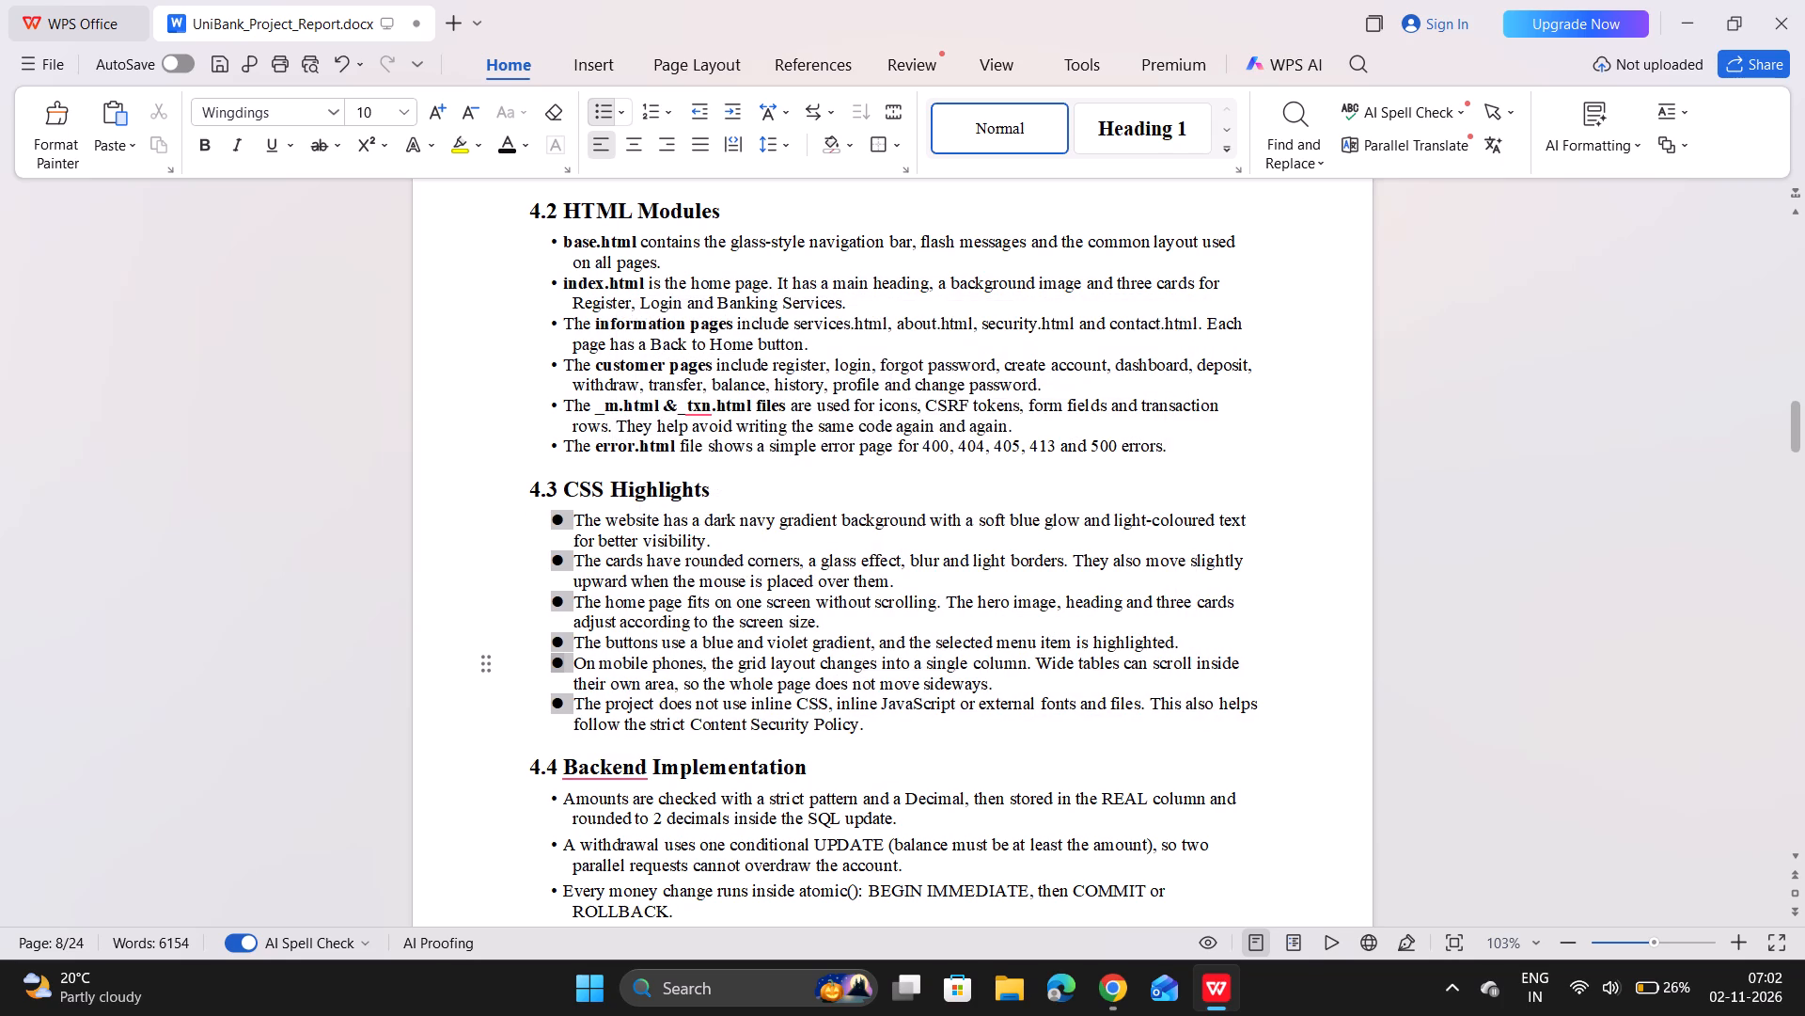
Set the font size of the bullet symbols under 4.3 CSS Highlights to 5.
right_click(554, 561)
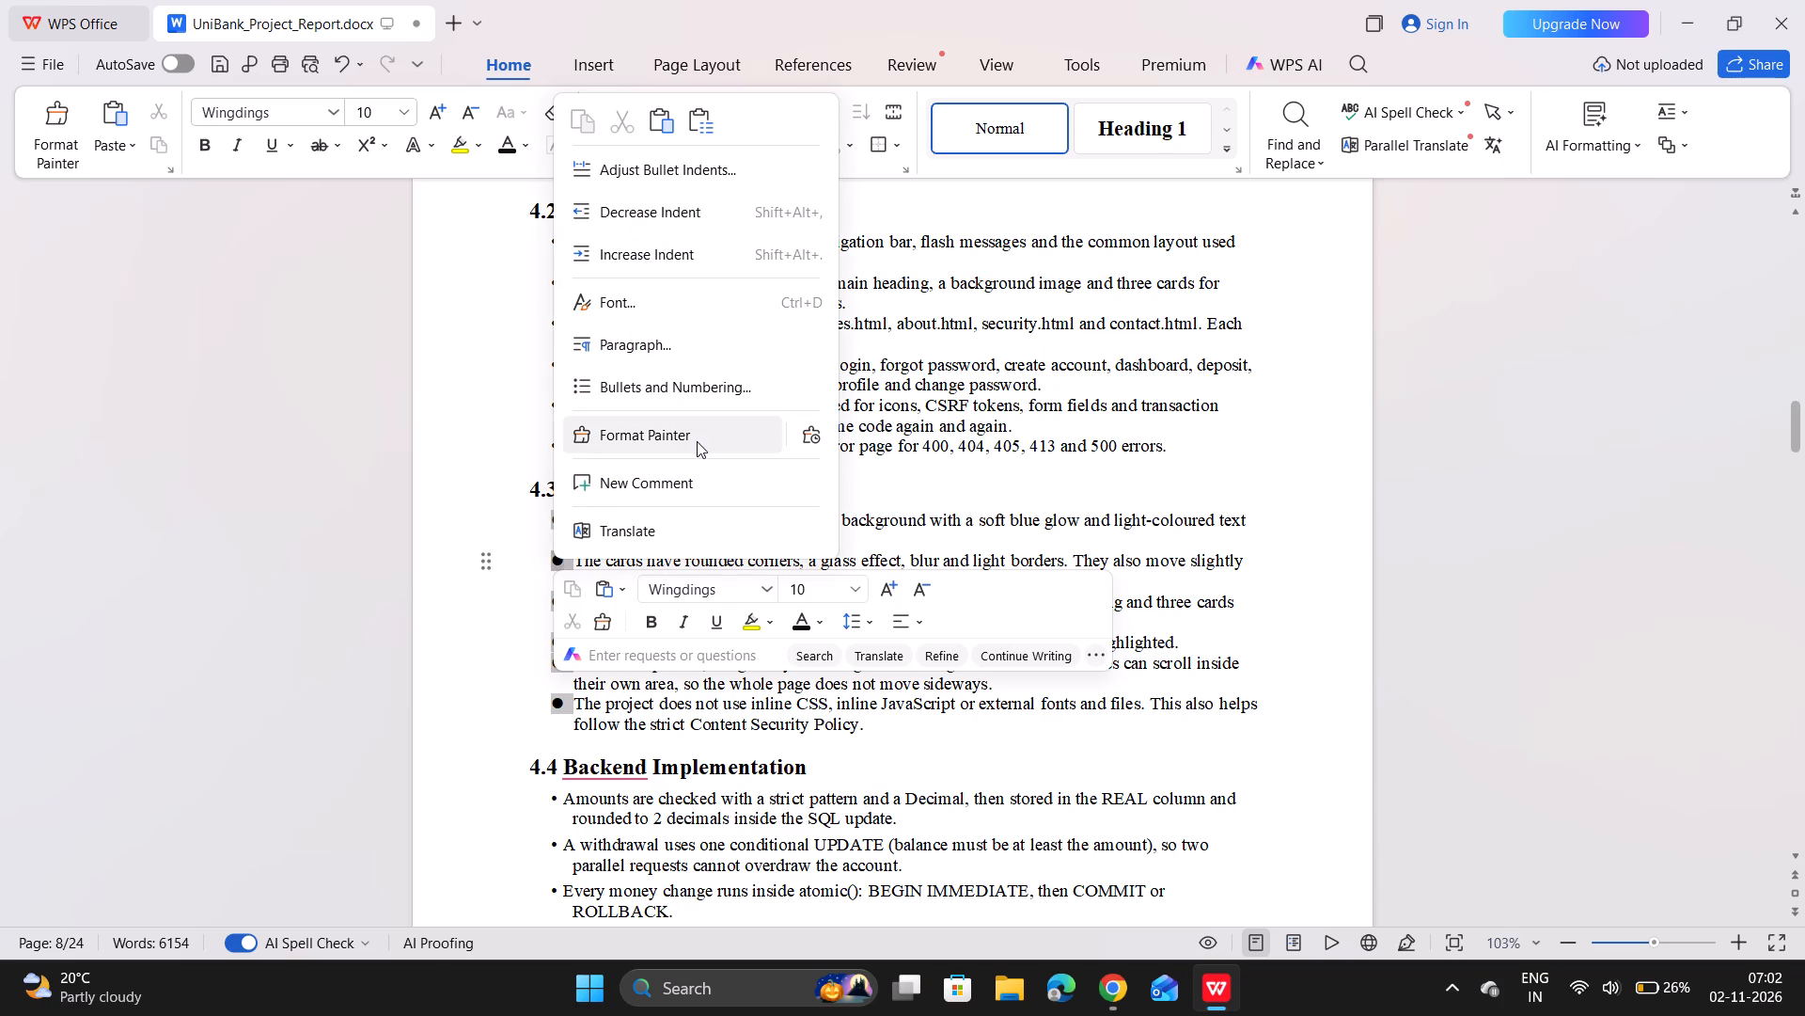
left_click(824, 589)
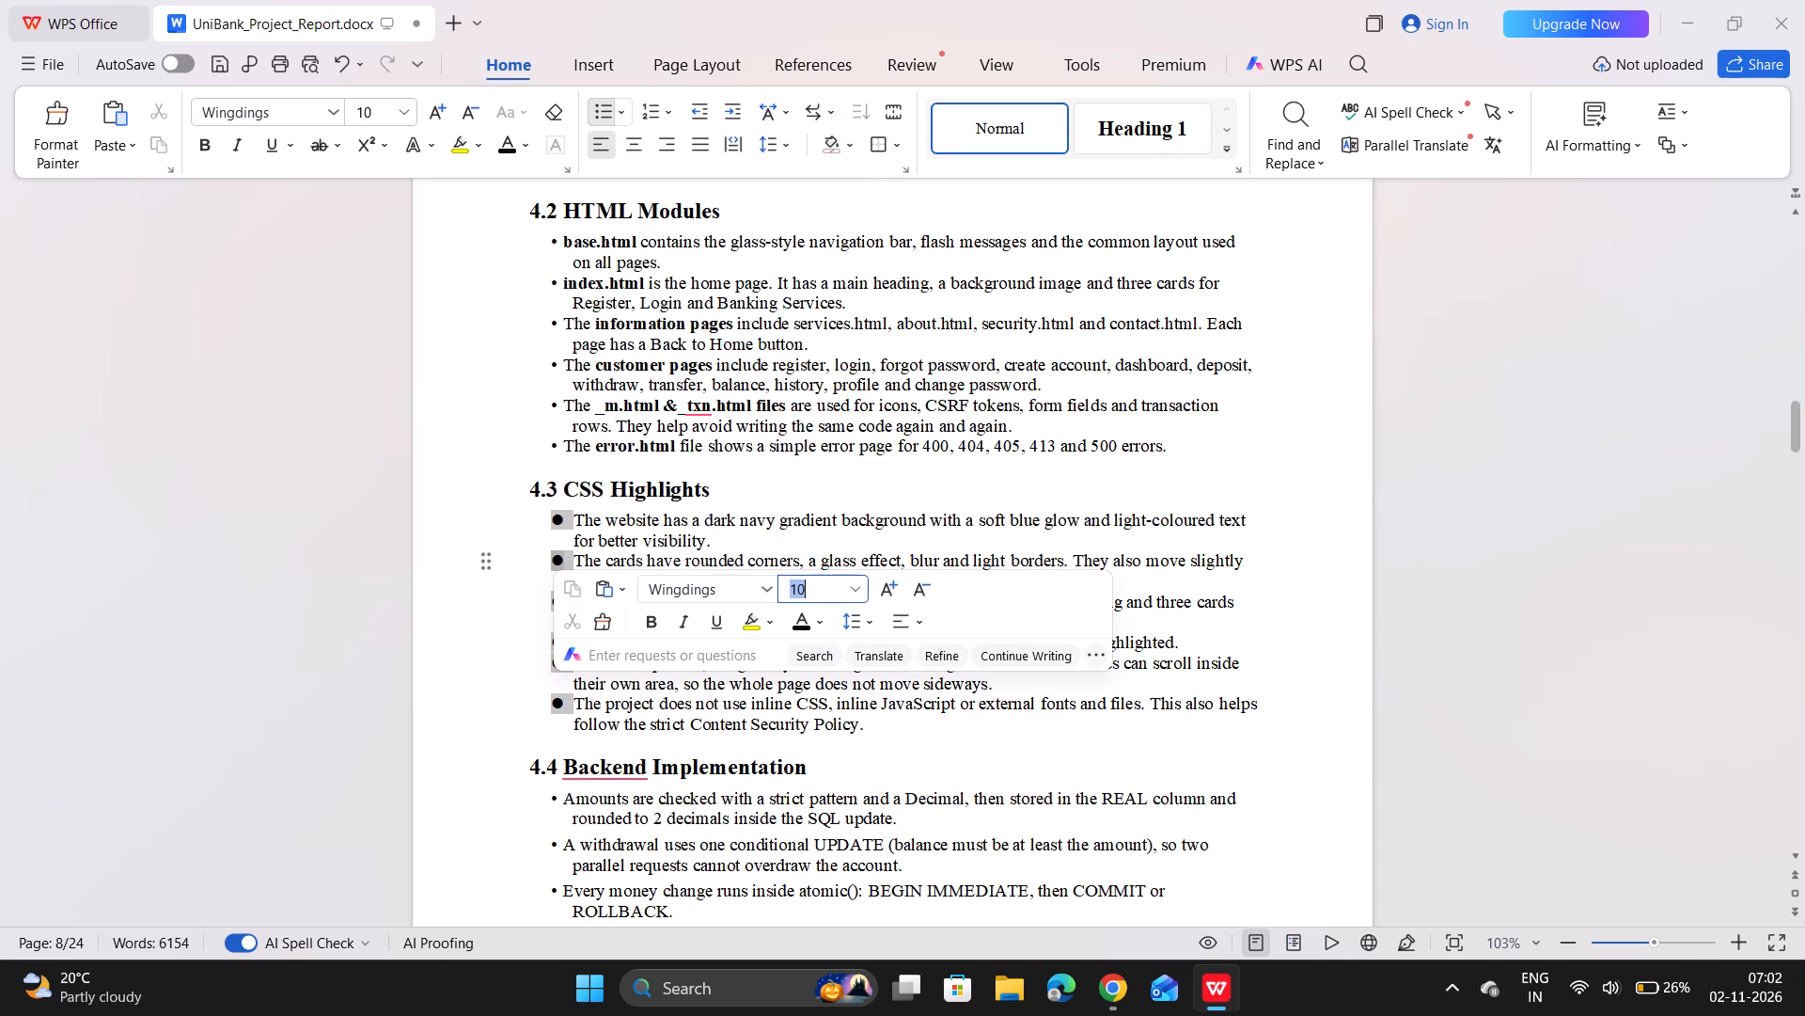
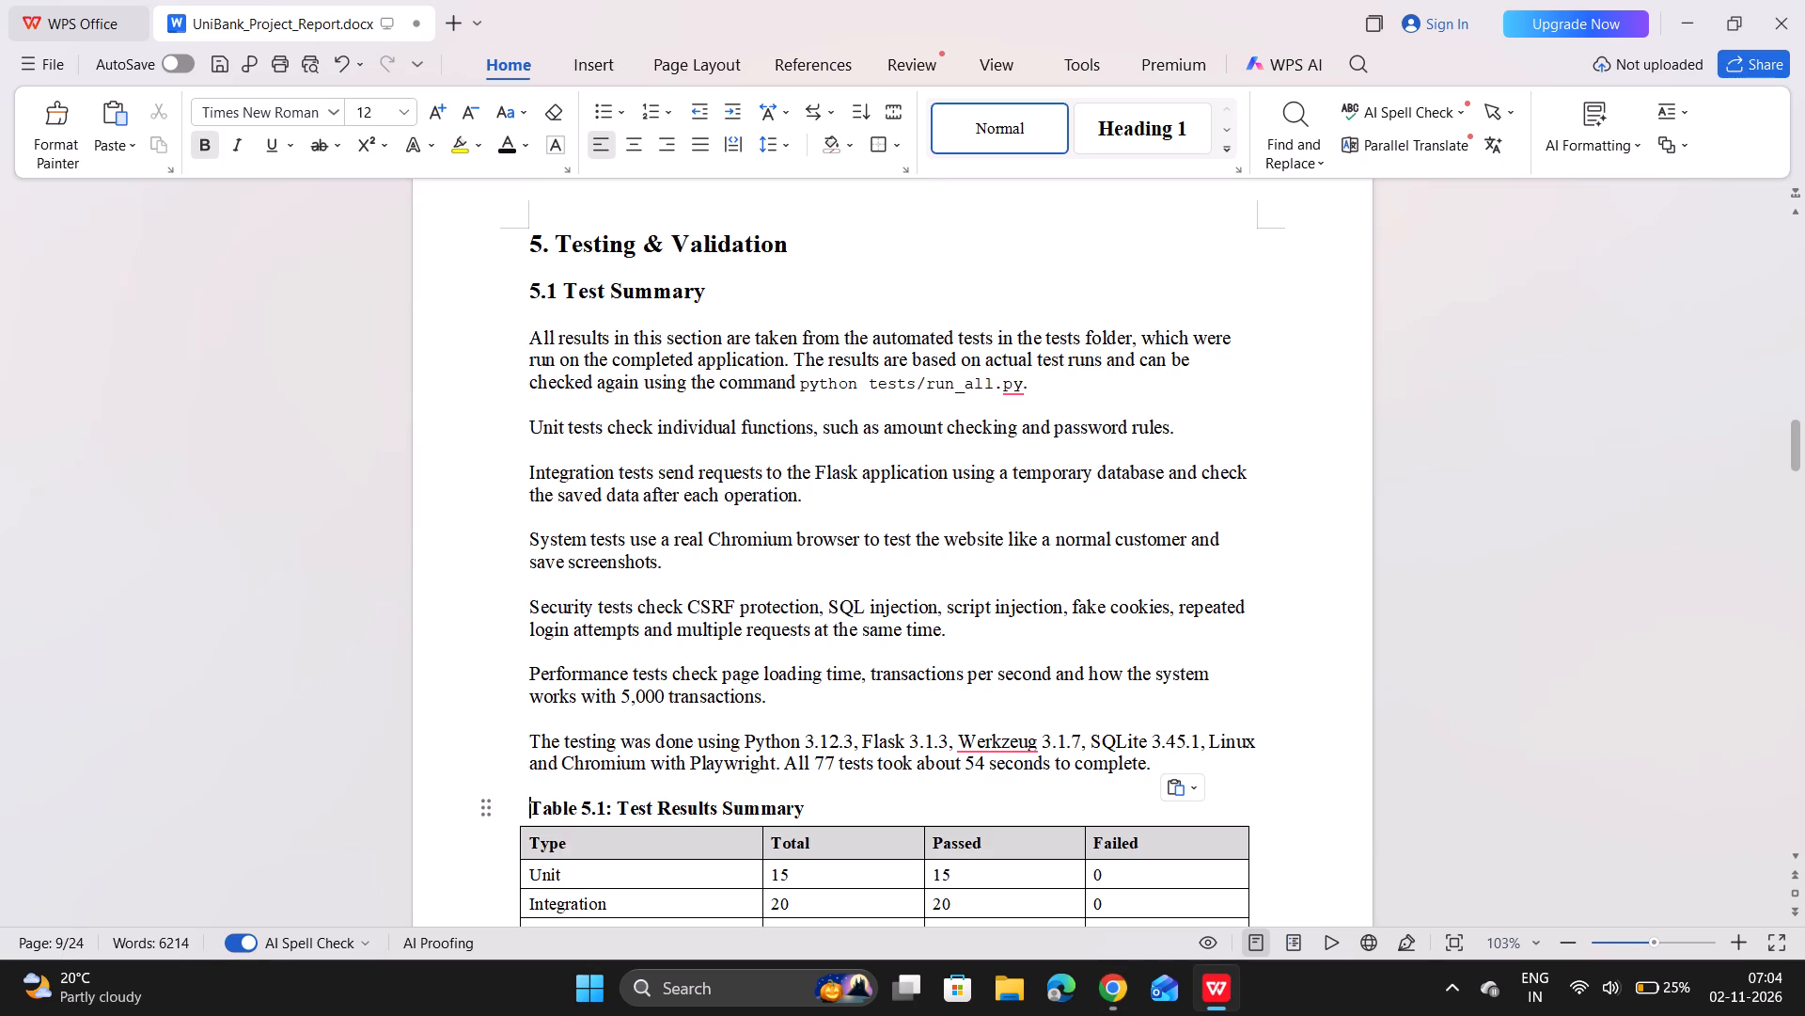
Turn the five paragraphs from Unit tests to Performance tests under 5.1 Test Summary into a bulleted list.
left_click_drag(527, 336, 537, 341)
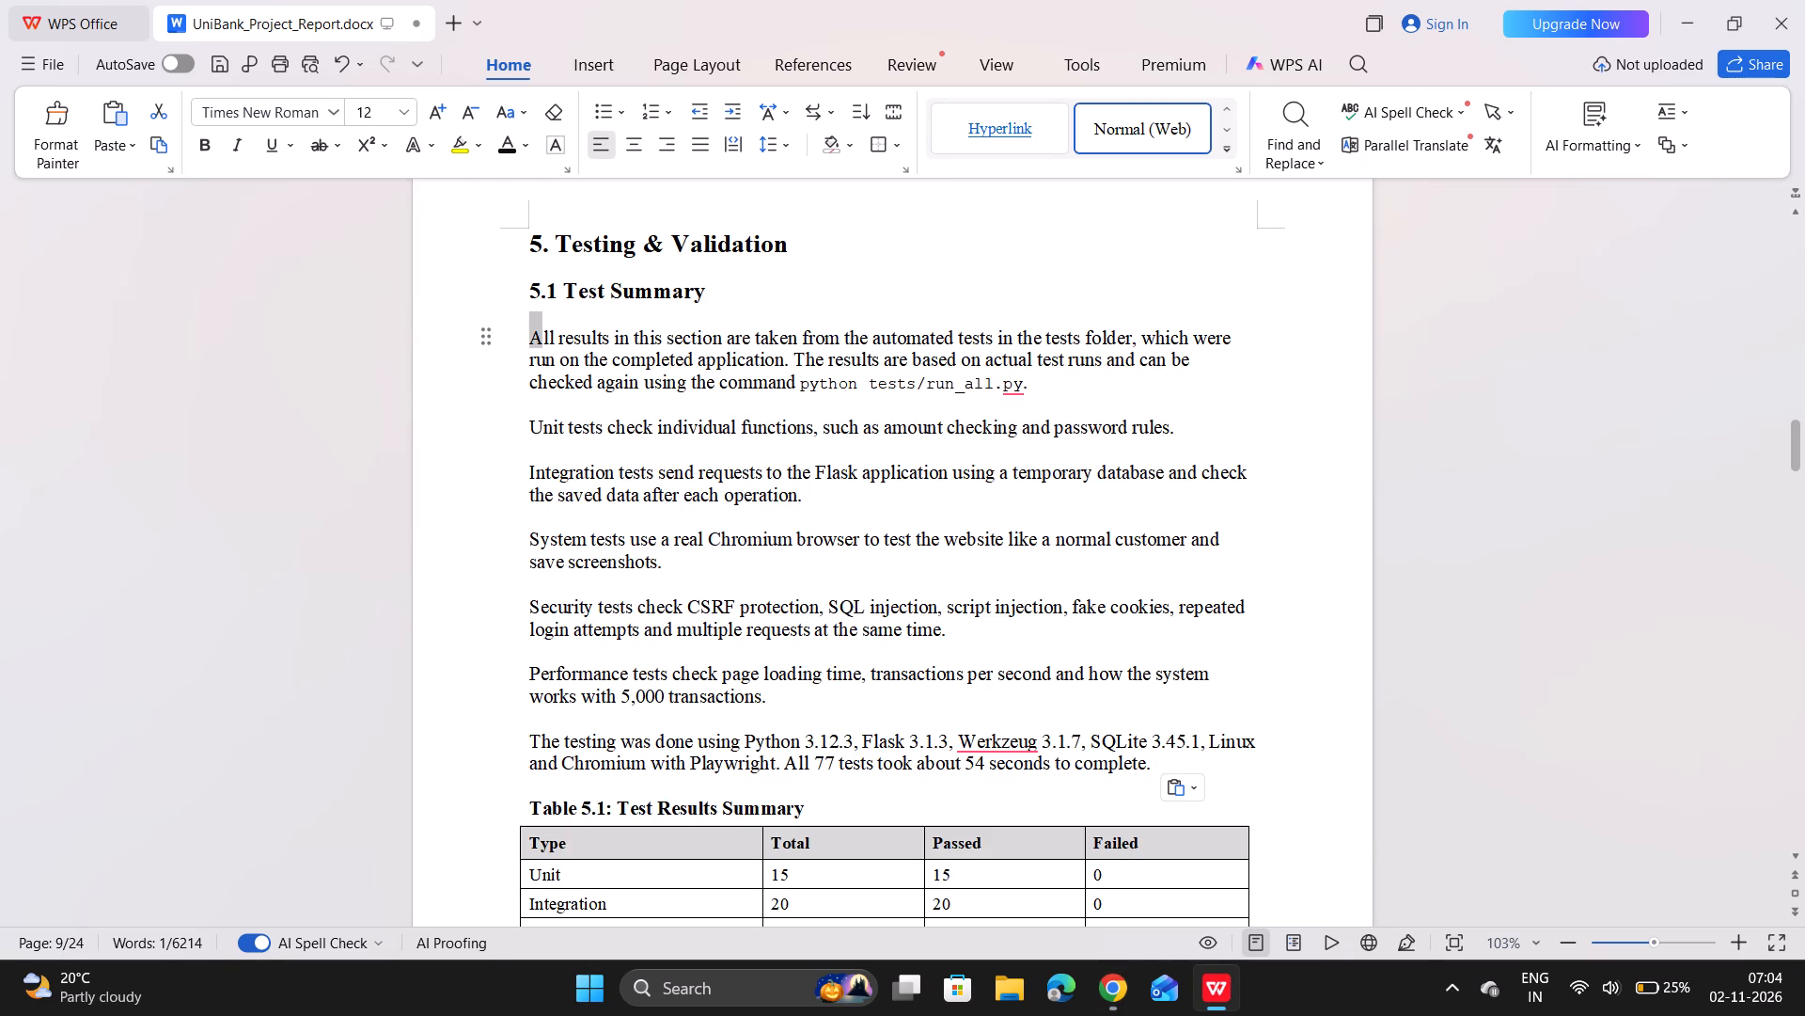
left_click_drag(531, 423, 539, 436)
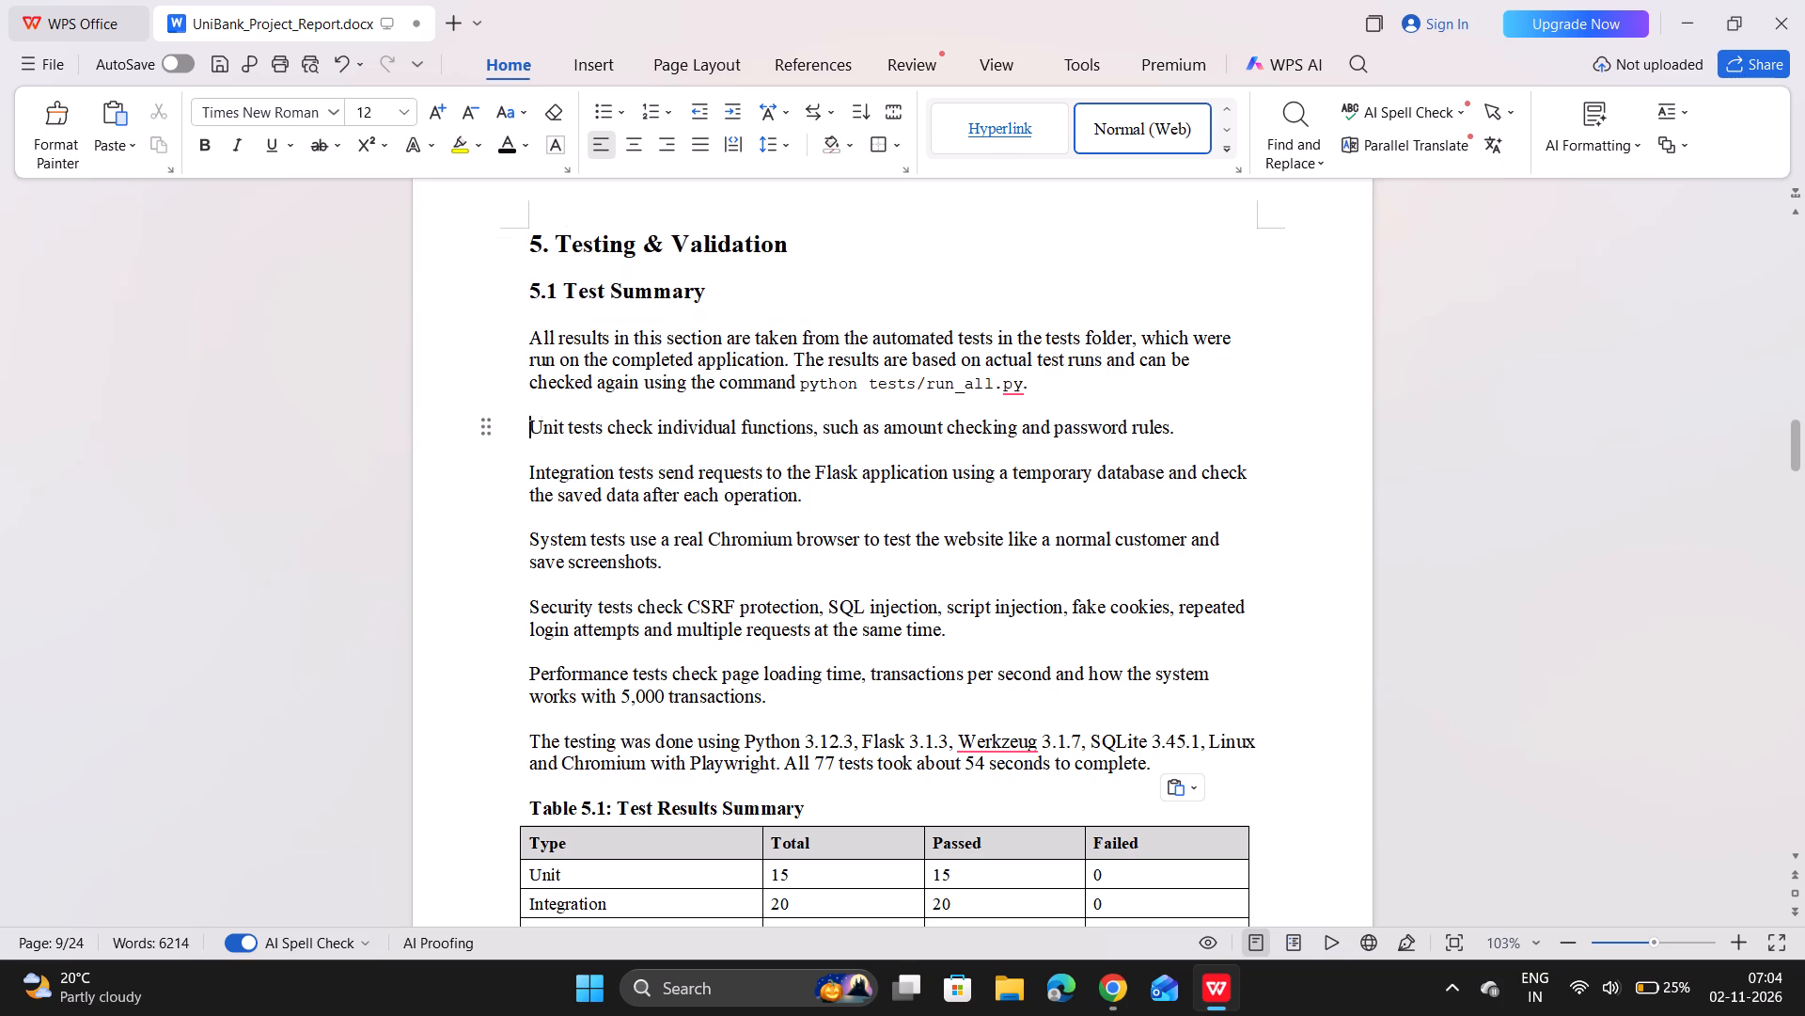
left_click_drag(539, 436, 729, 659)
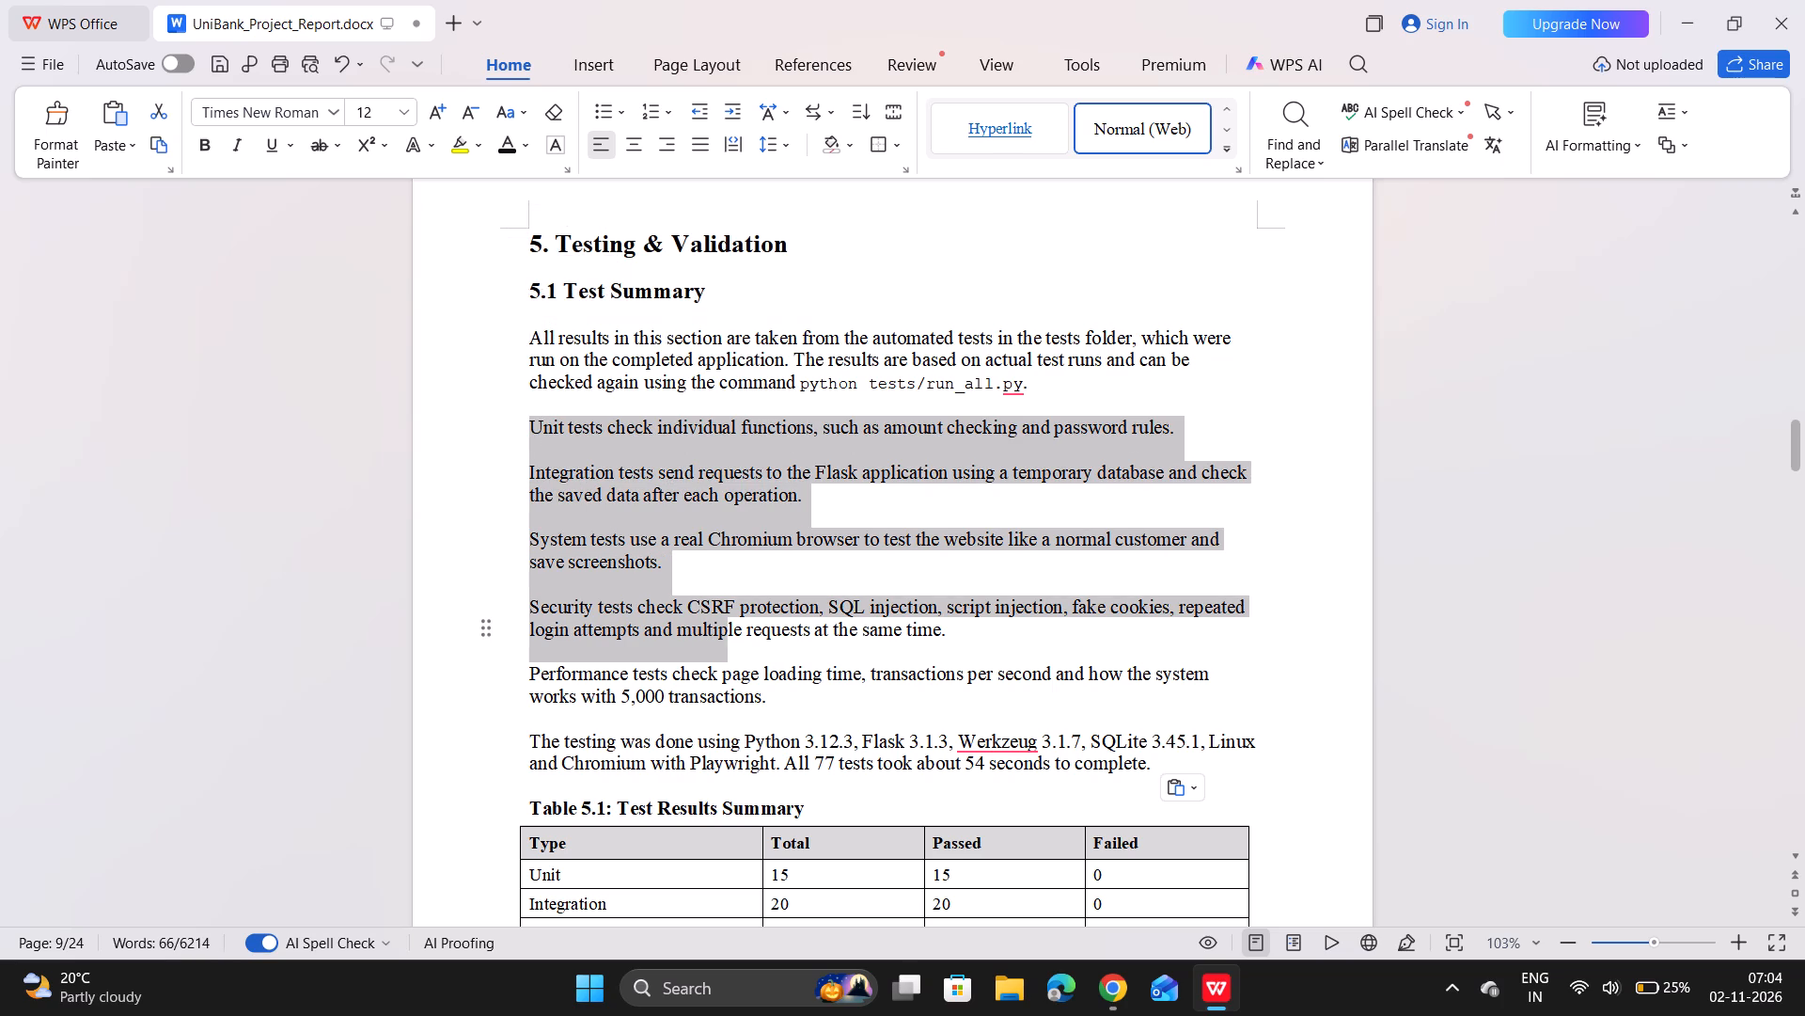
left_click_drag(729, 659, 767, 689)
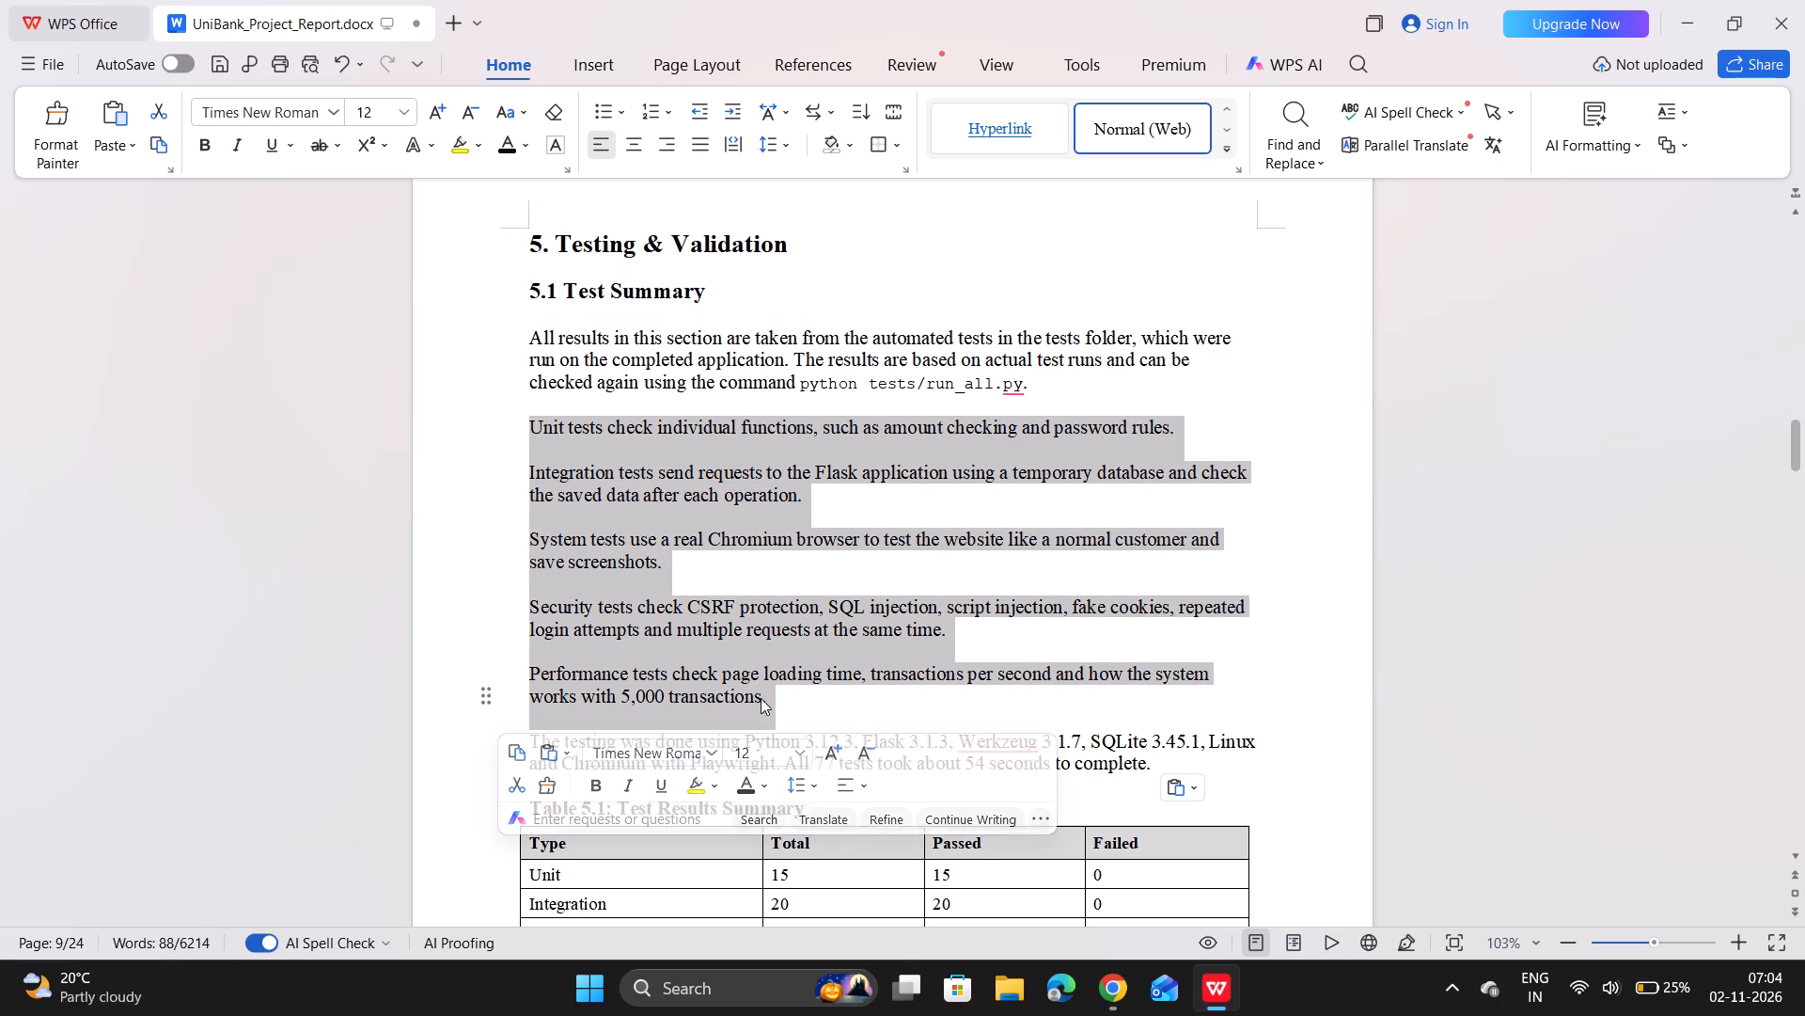
left_click(590, 115)
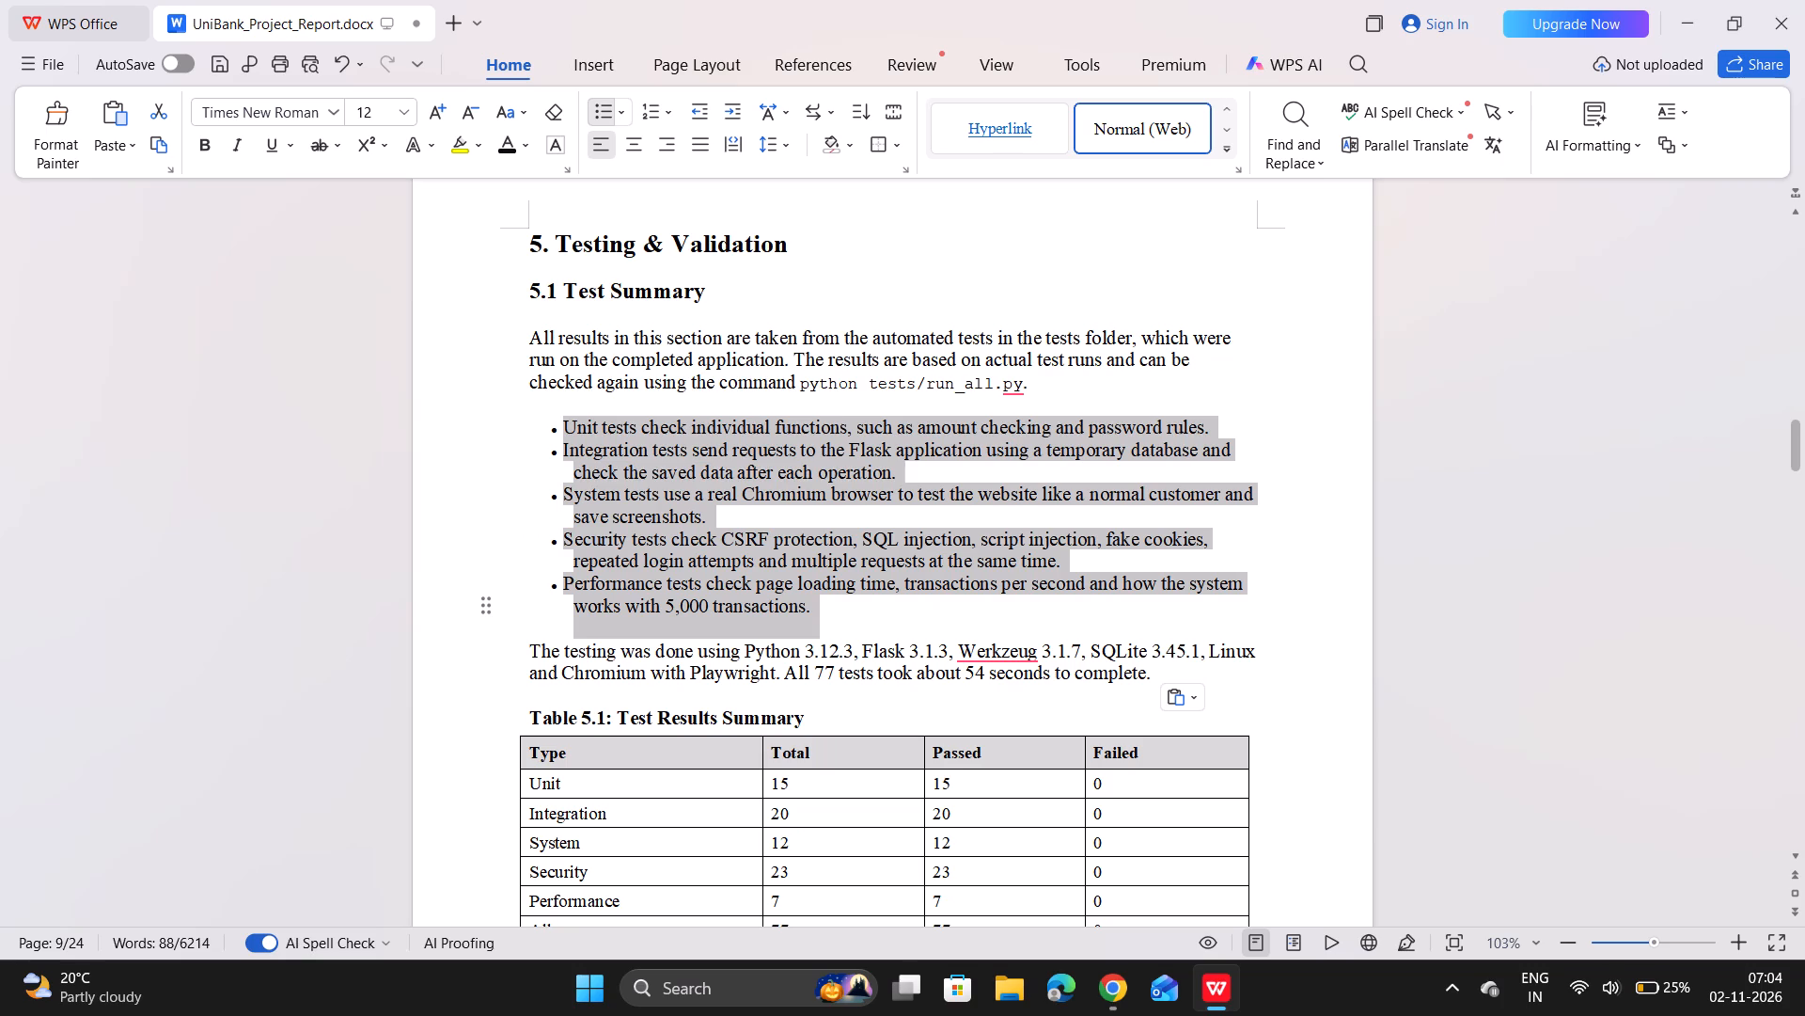
left_click(637, 428)
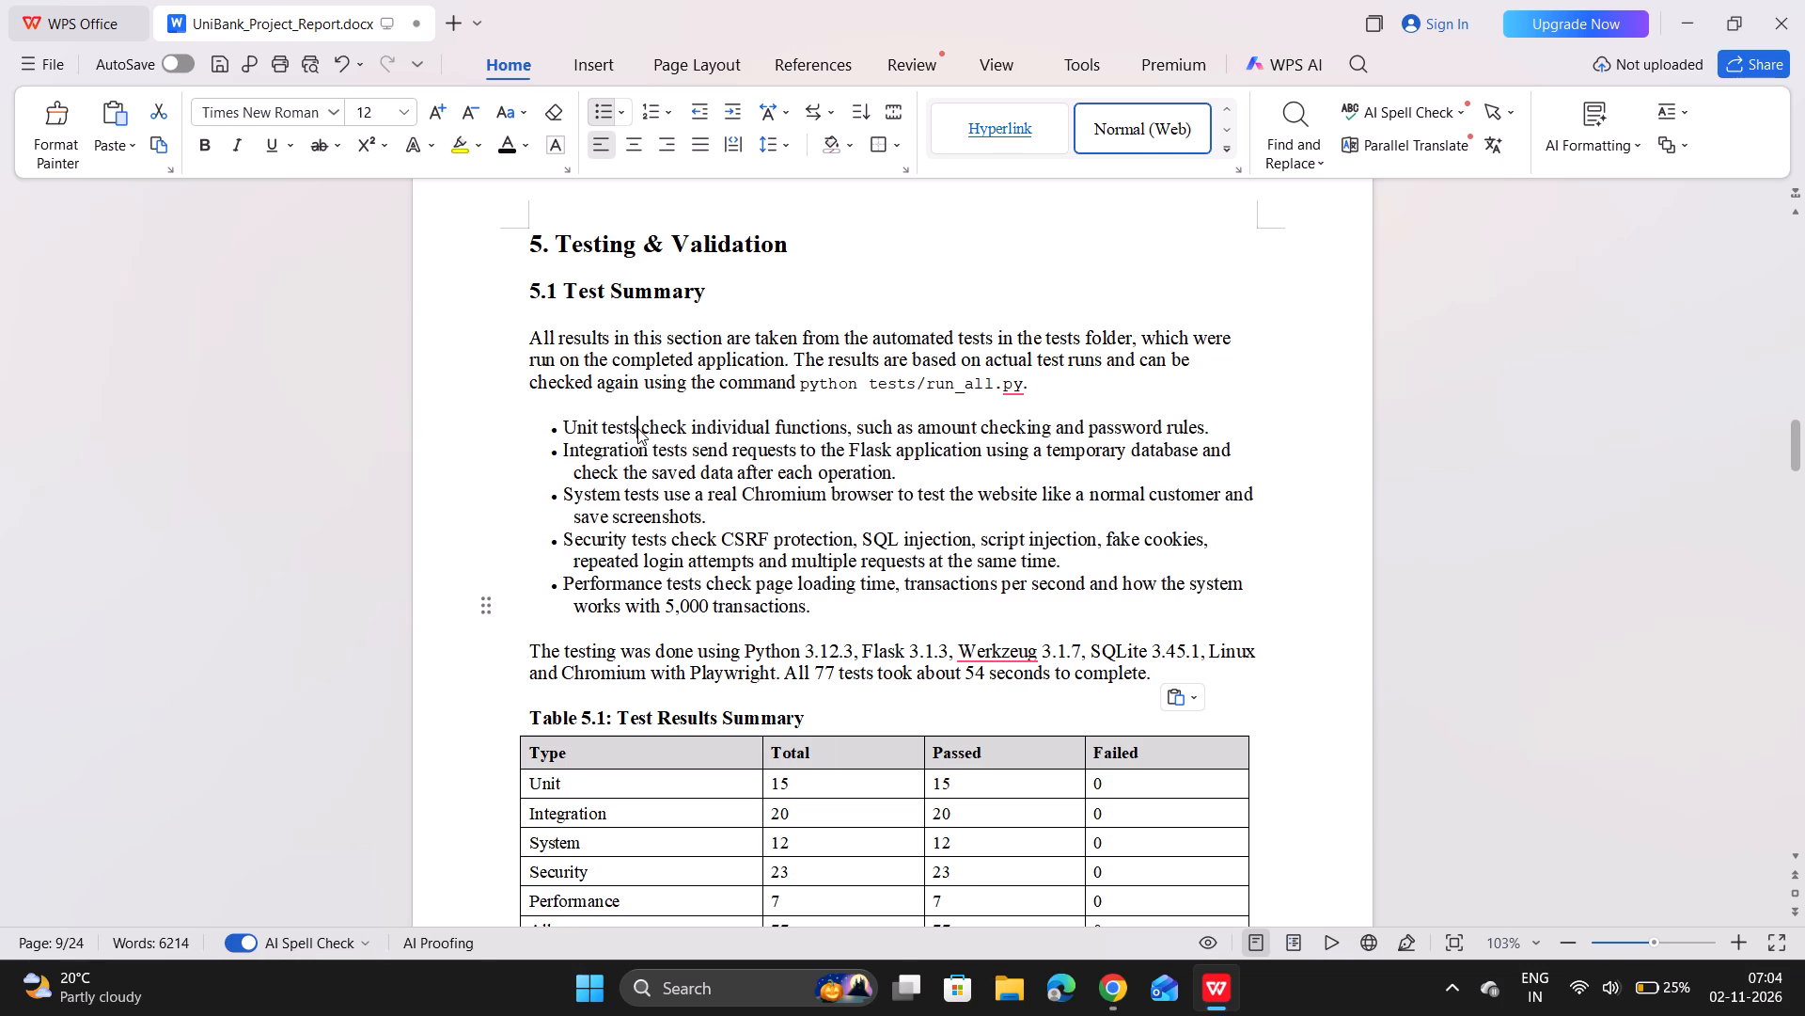
Apply the Normal style to the introductory paragraph of 5.1 Test Summary.
left_click_drag(1033, 384, 1009, 383)
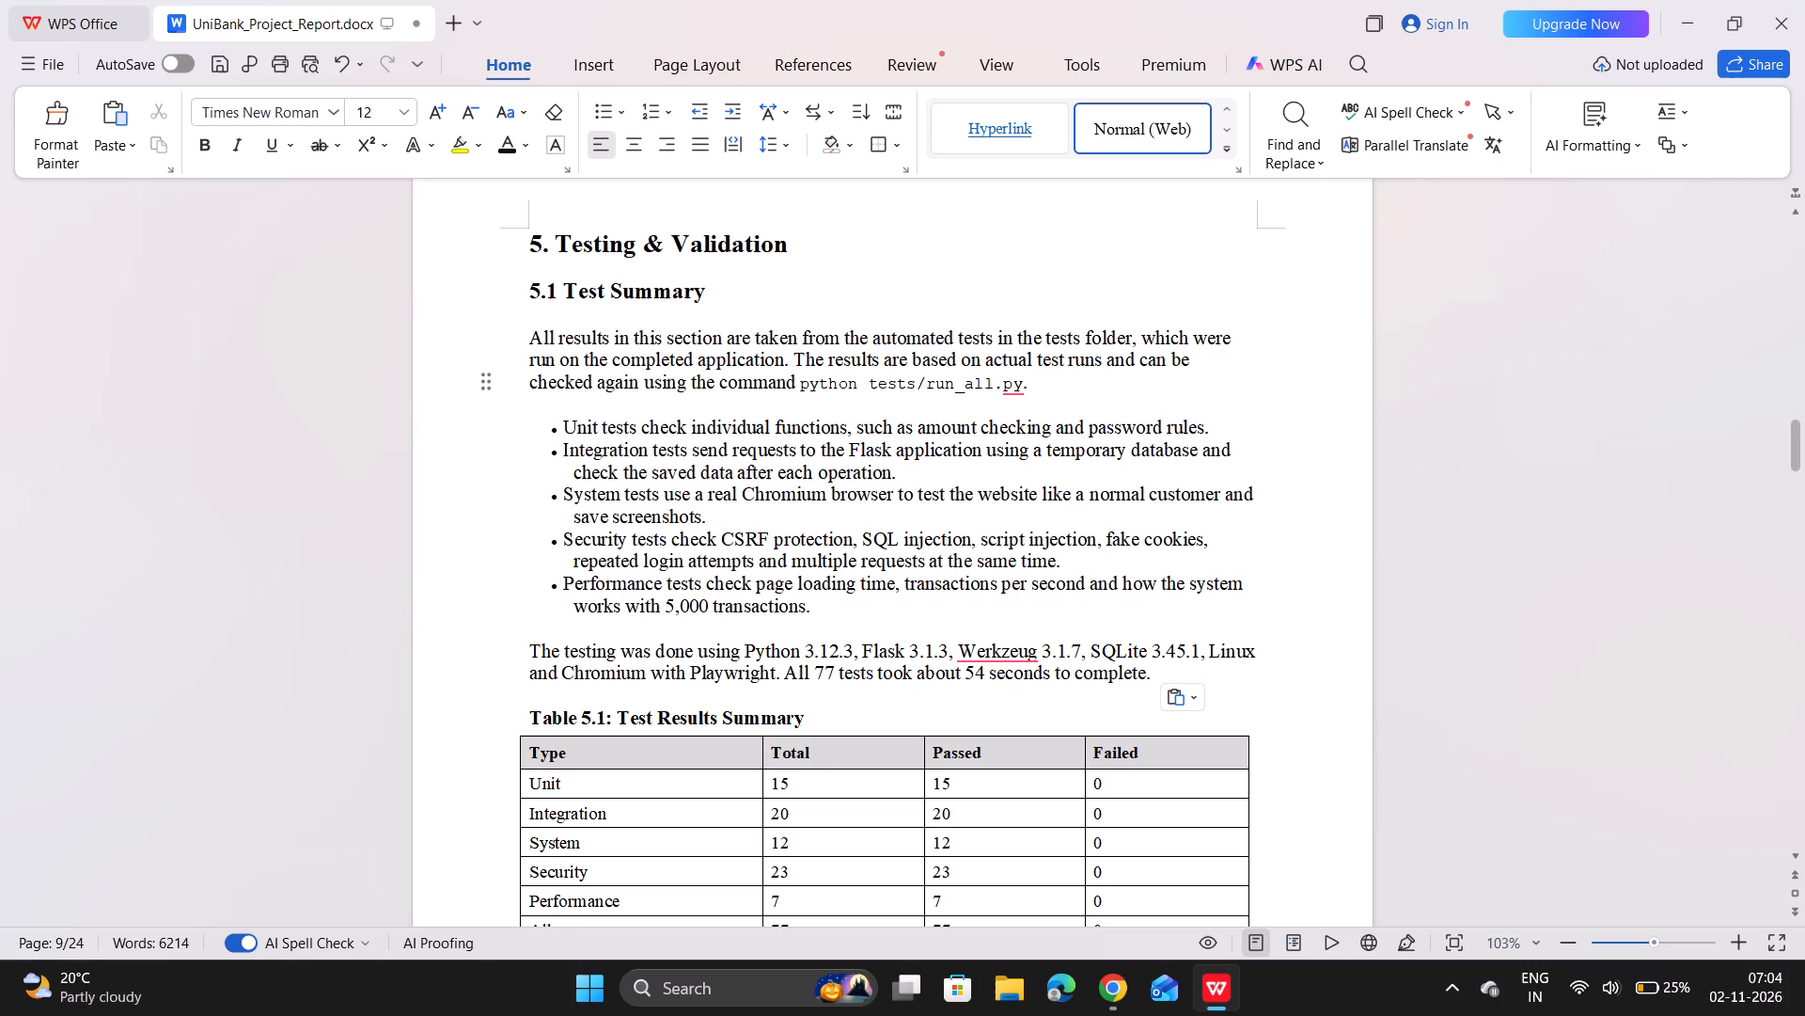
left_click_drag(1009, 383, 525, 342)
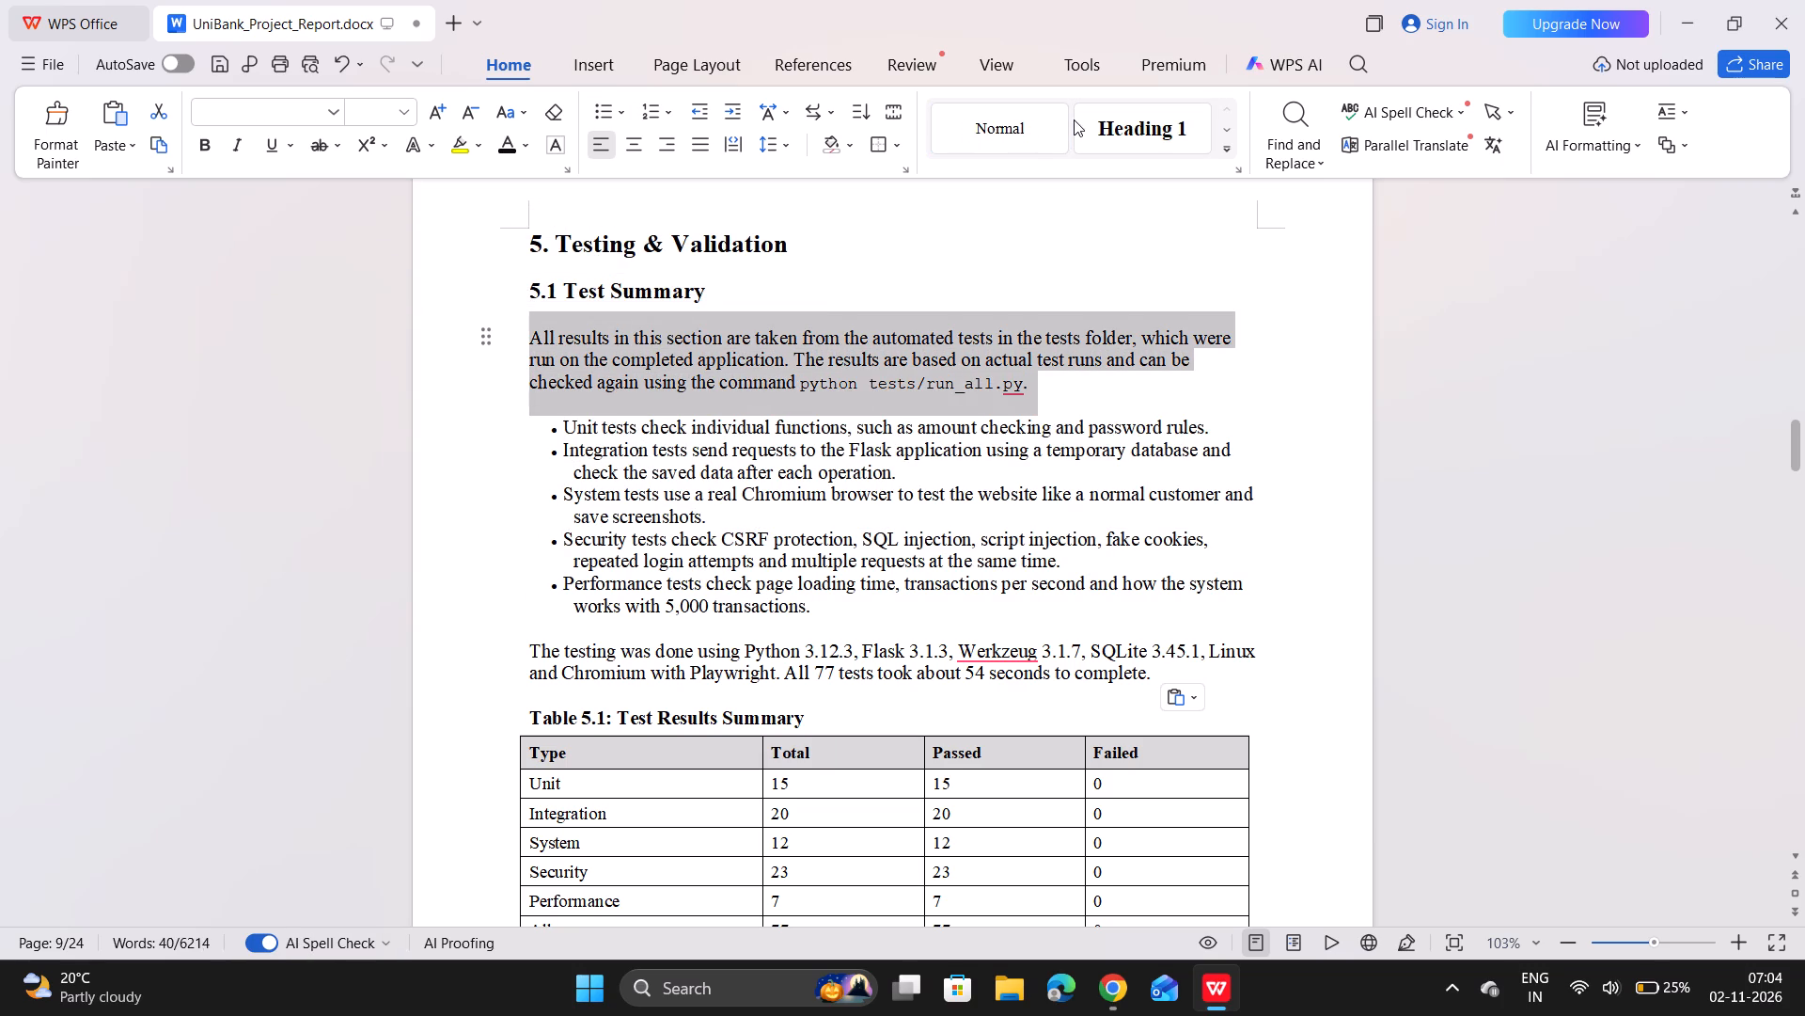
left_click(1047, 121)
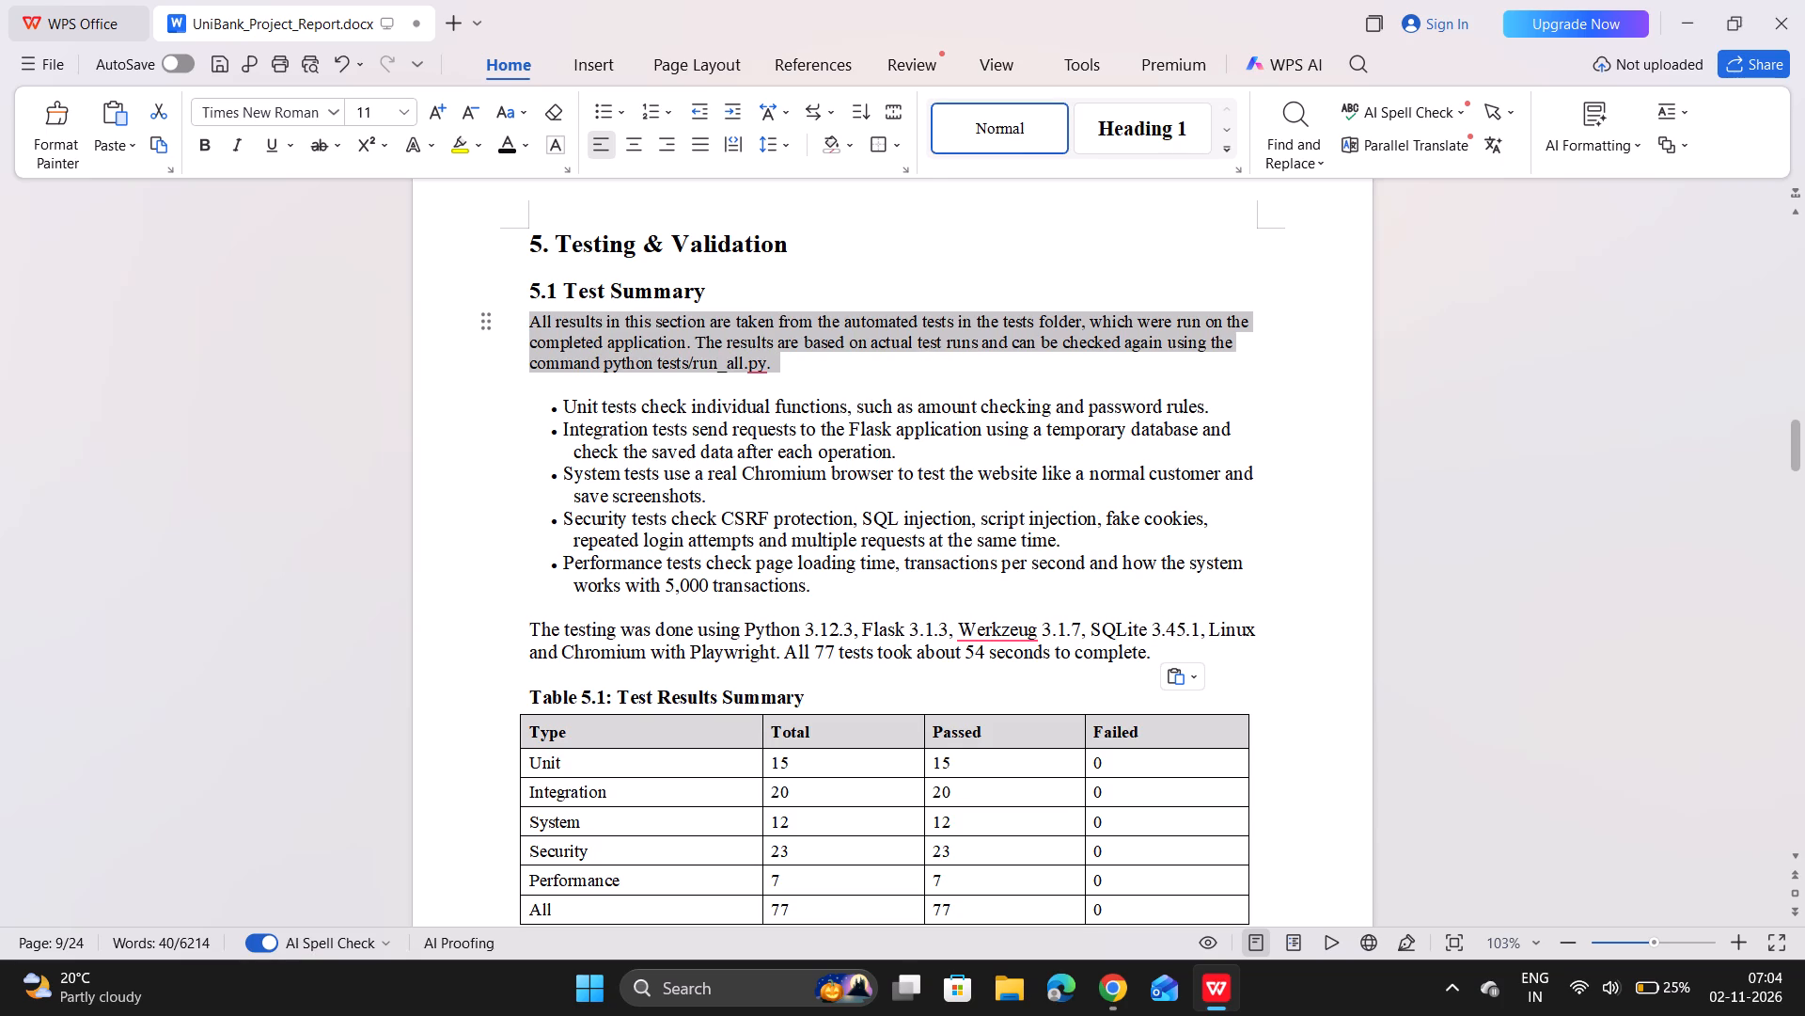
Apply the Normal style to the closing paragraph of 5.1 Test Summary about the testing environment.
left_click_drag(526, 629, 795, 659)
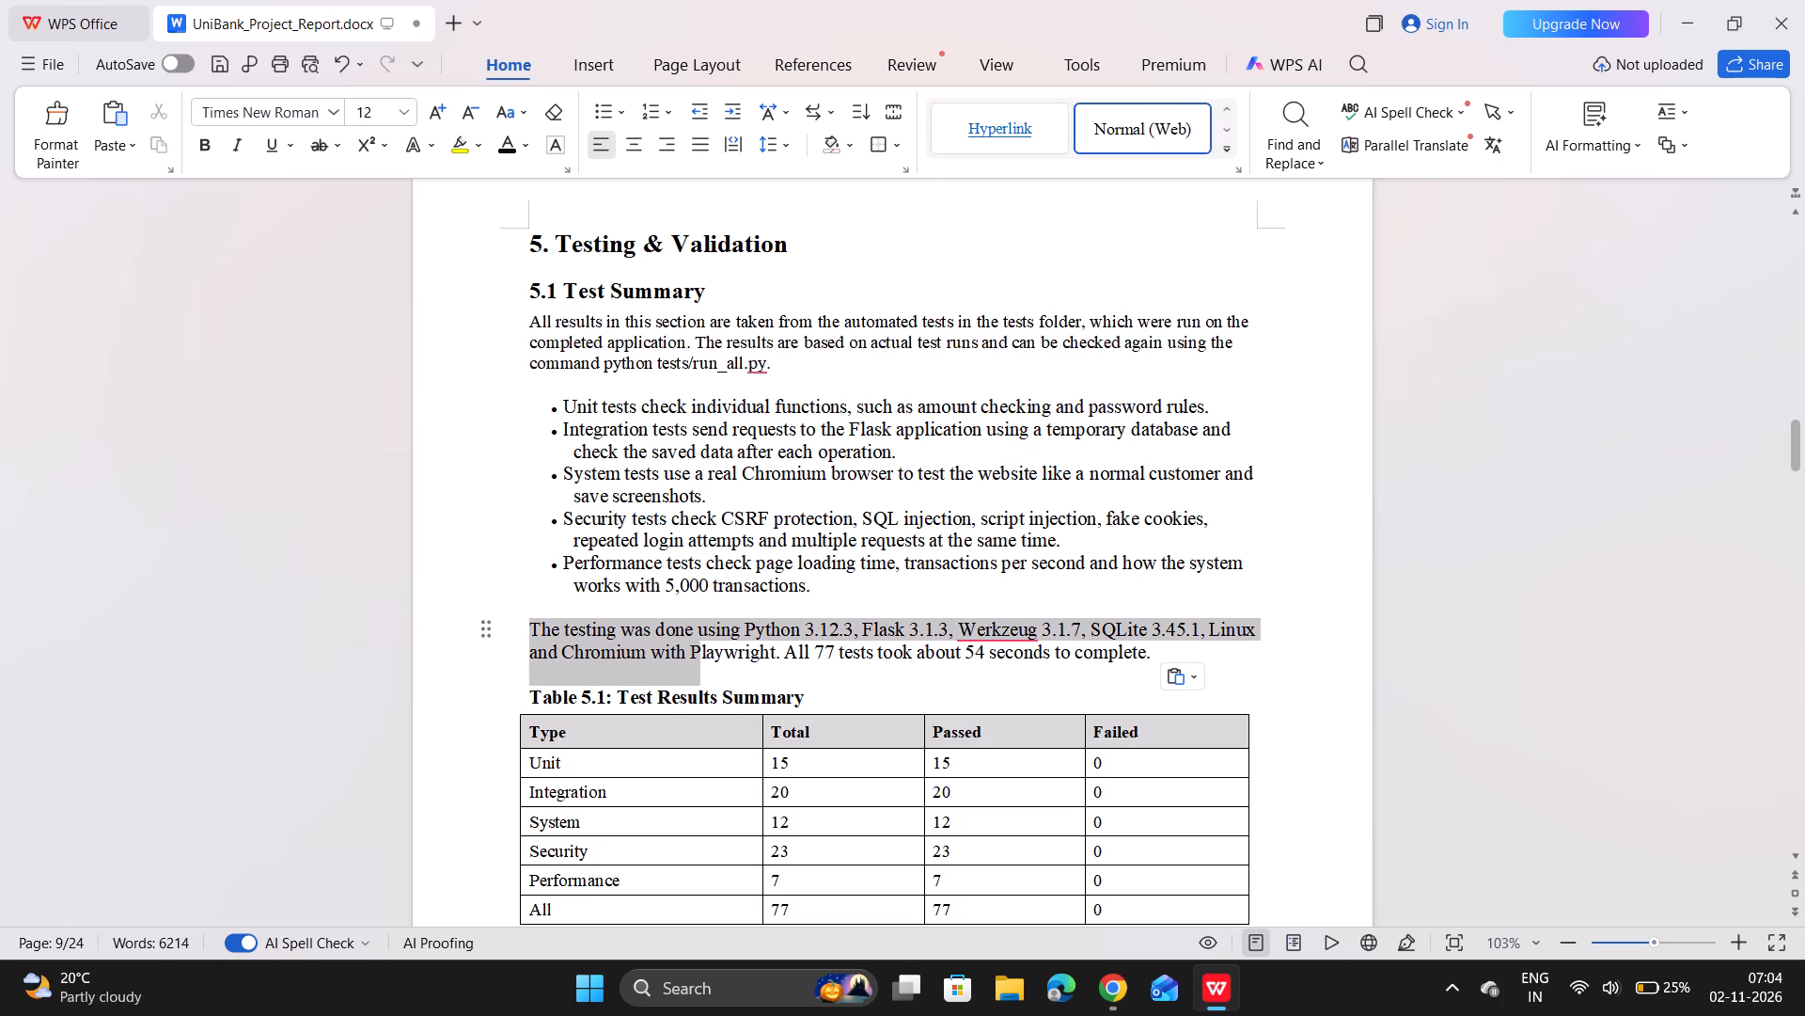
left_click_drag(795, 659, 1149, 654)
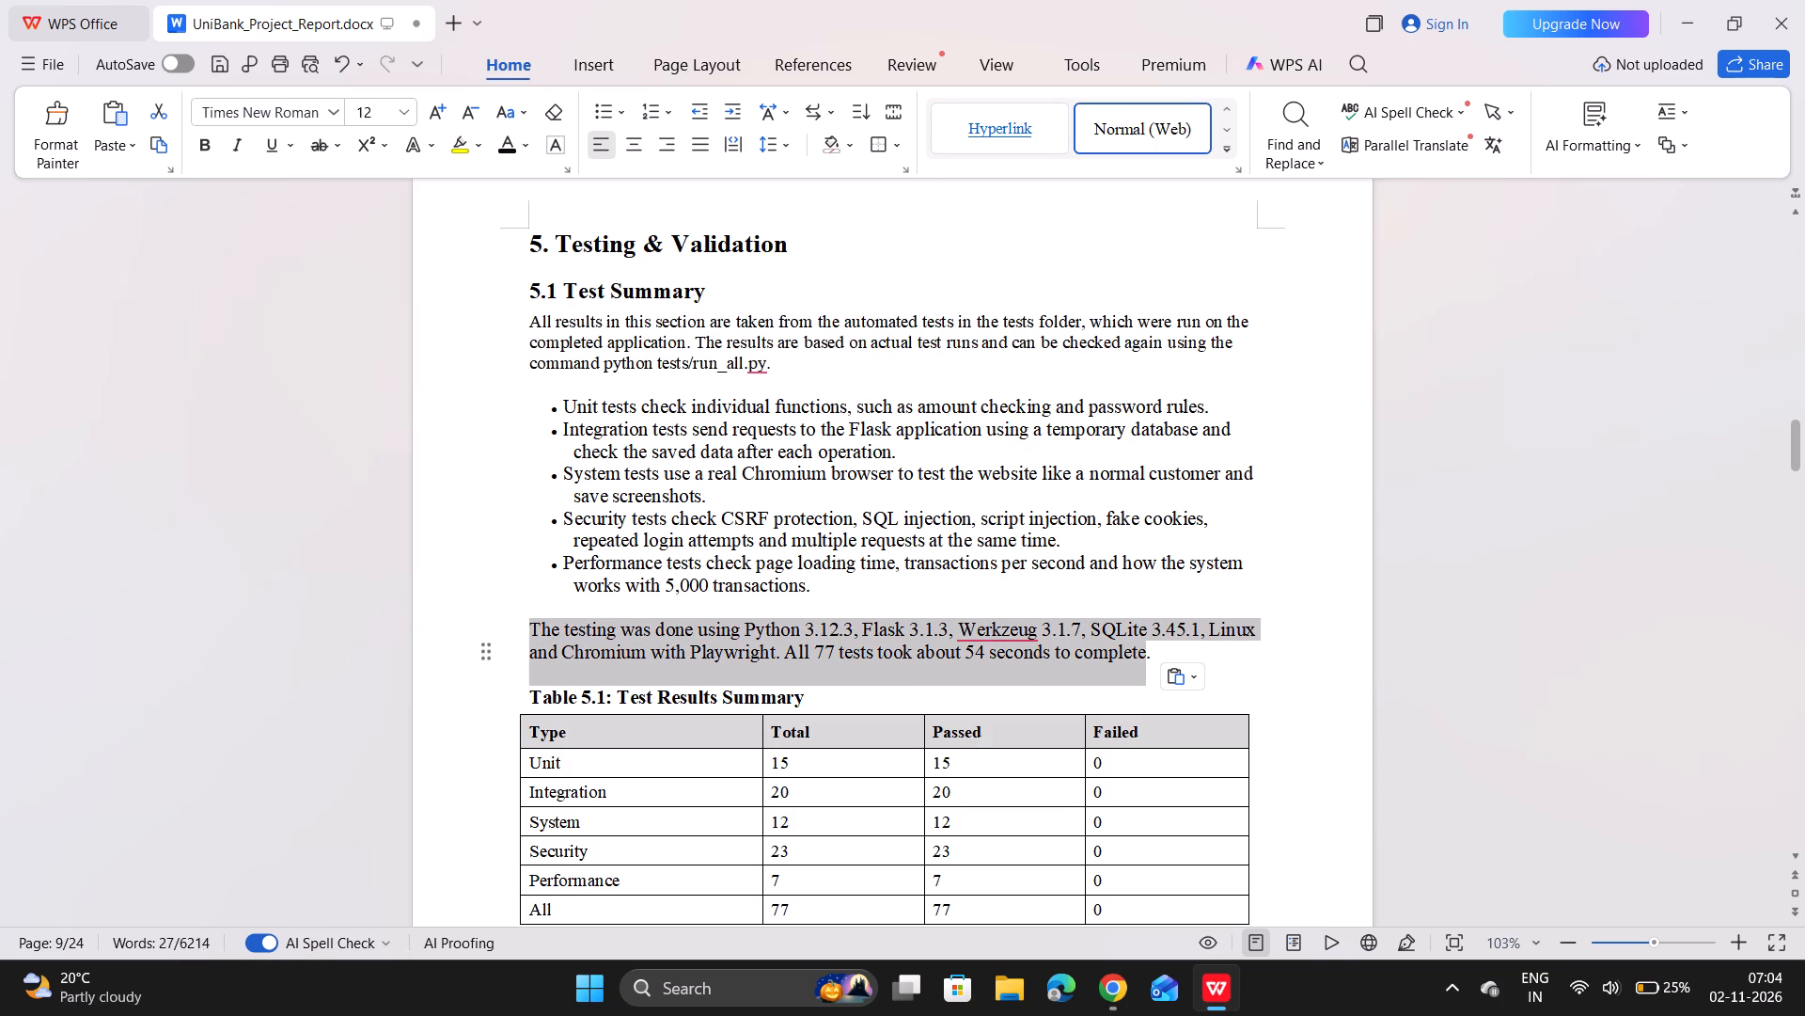
left_click_drag(1149, 654, 1154, 656)
left_click(1045, 119)
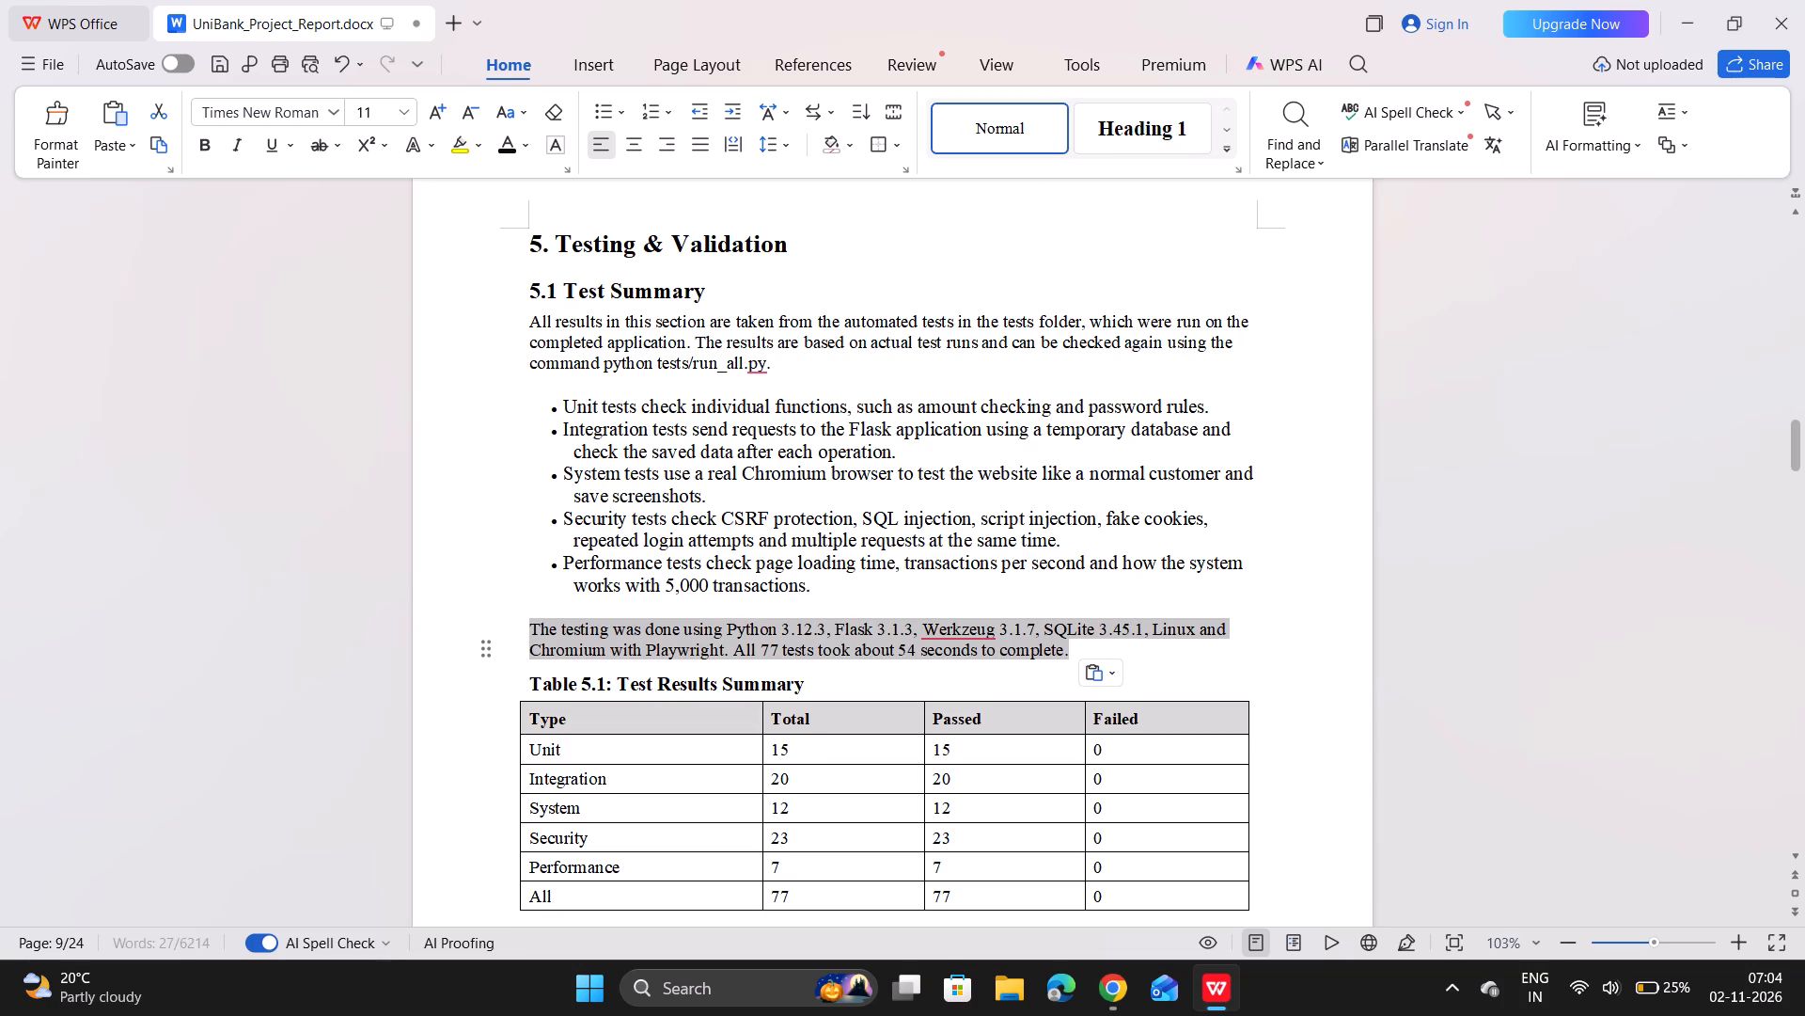
Apply the Normal style to the five bulleted test-type items under 5.1 Test Summary.
left_click_drag(813, 591, 641, 496)
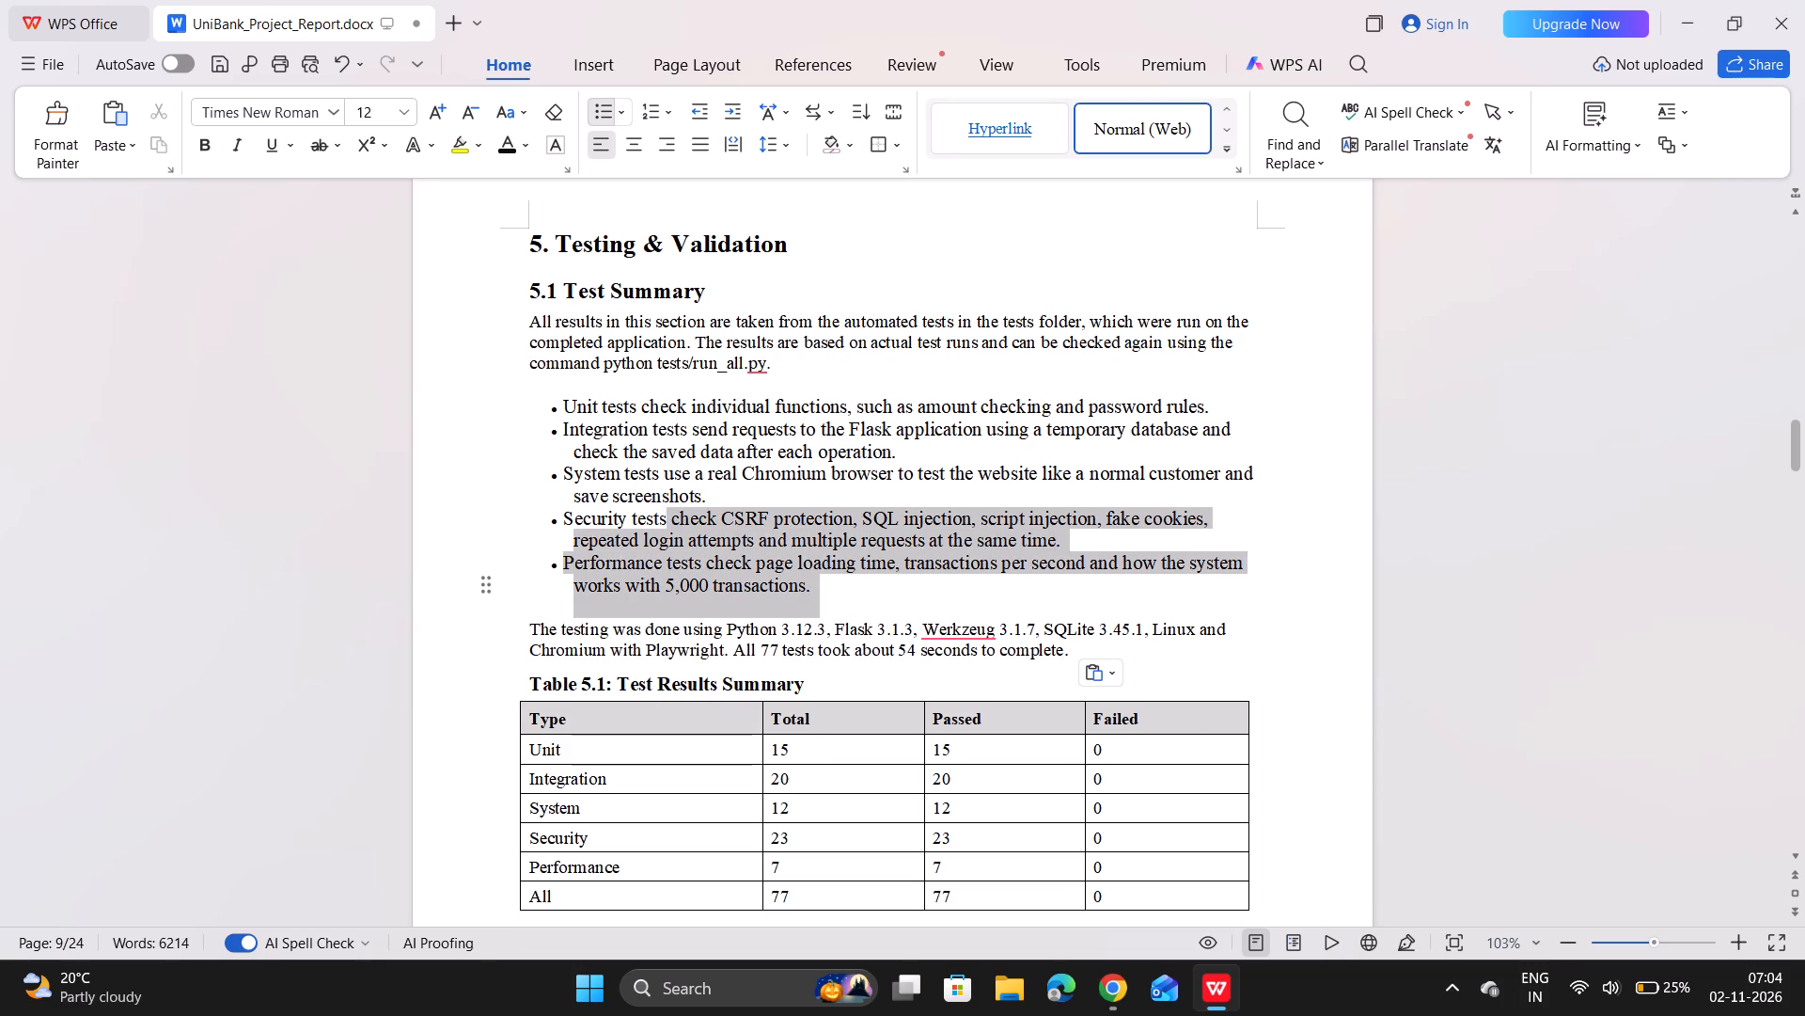
left_click_drag(641, 496, 551, 407)
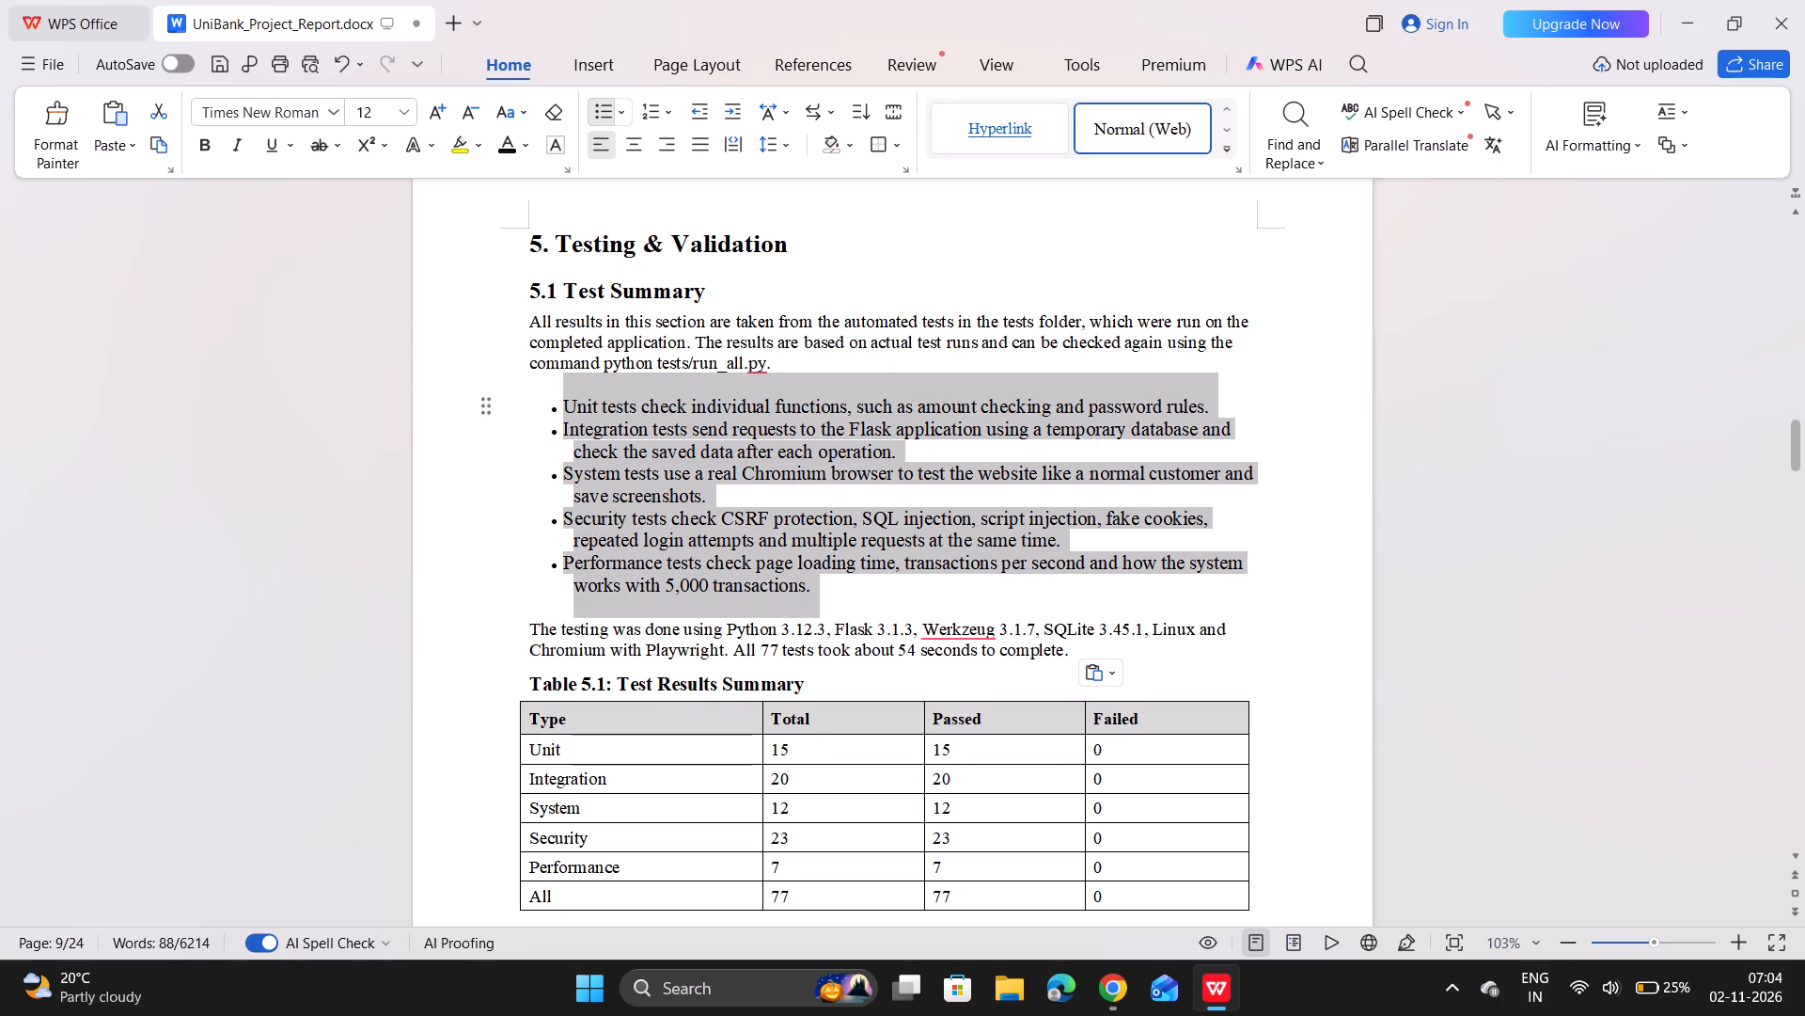
left_click(1038, 116)
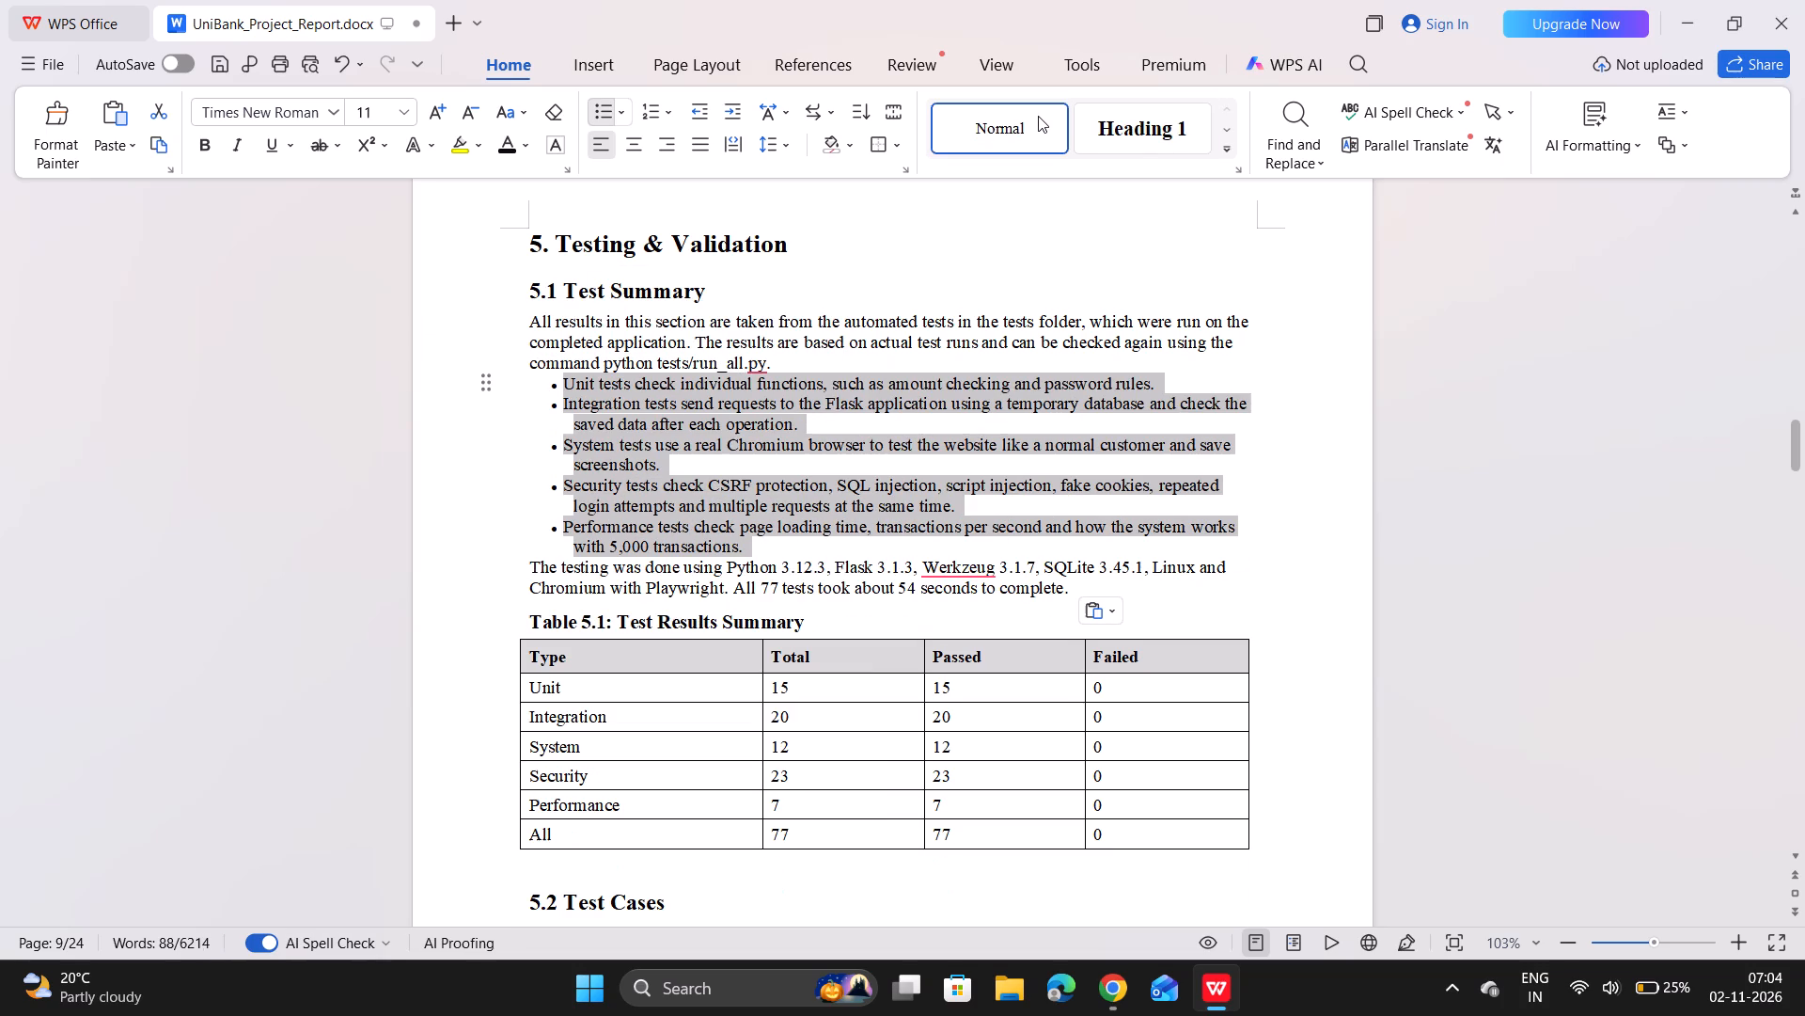
left_click(749, 483)
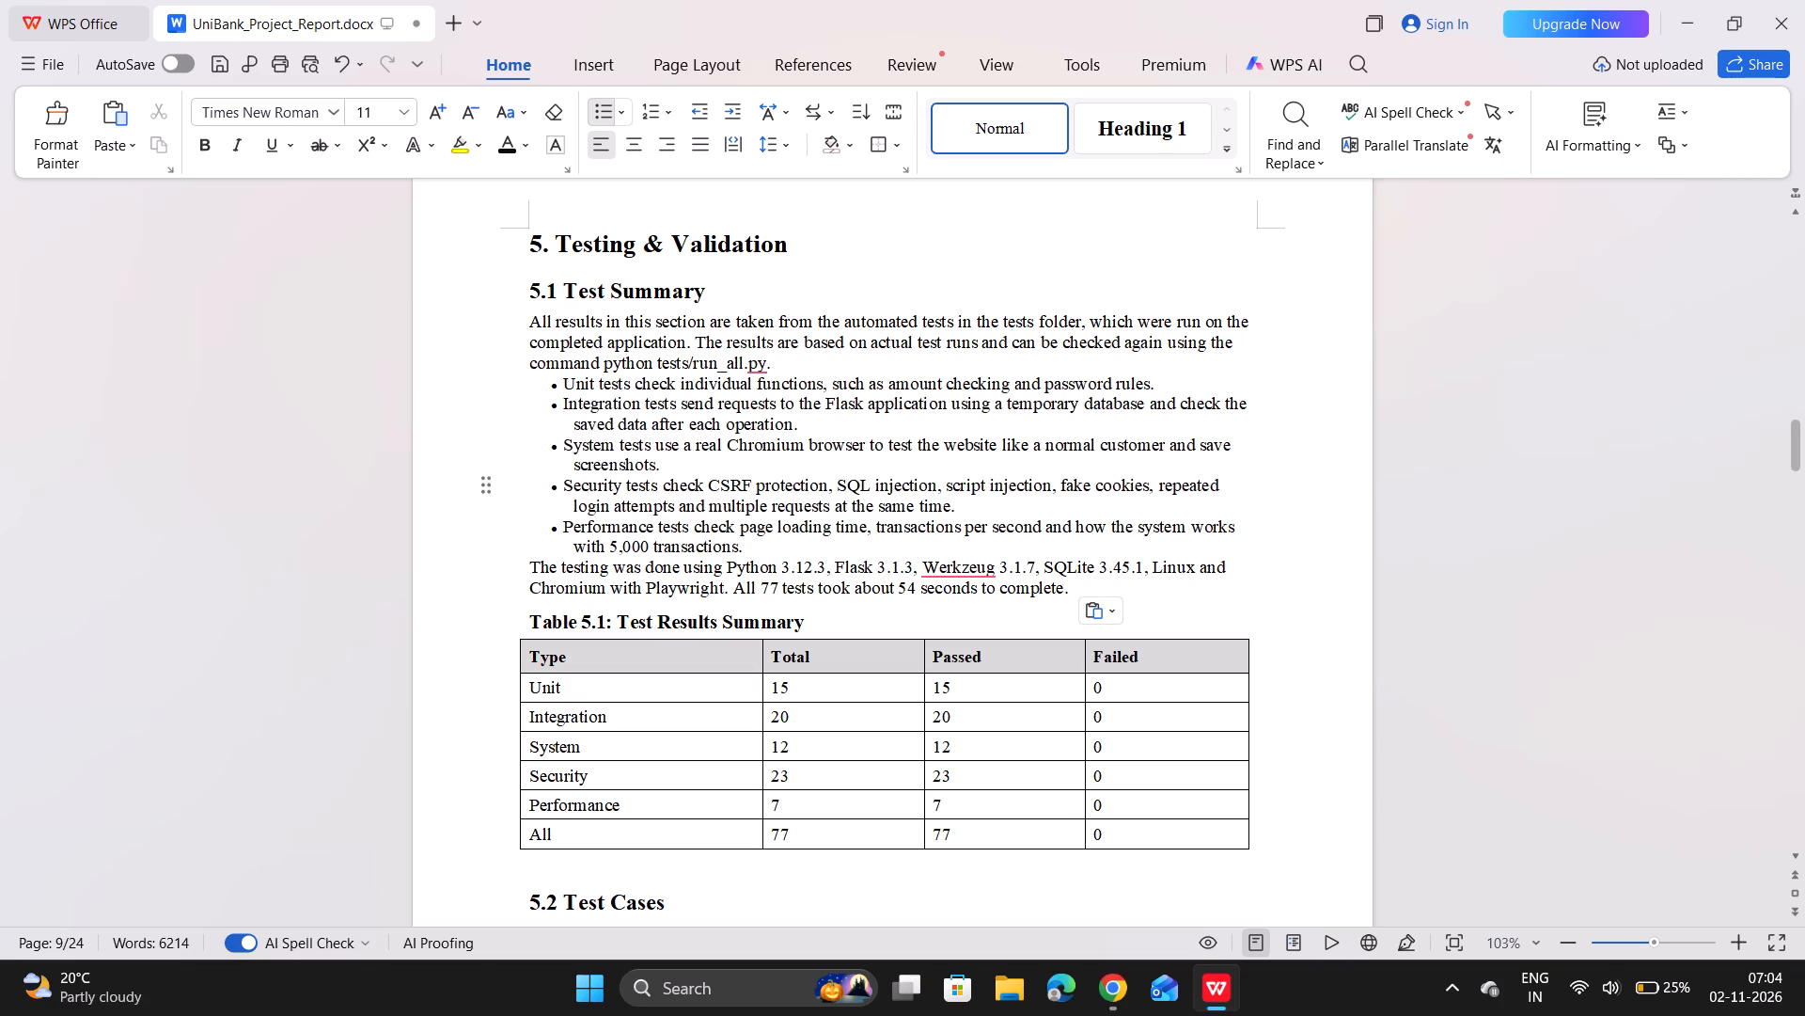
Bold the lead words "Unit tests", "System tests", "Security tests" and "Performance tests" in the 5.1 bulleted list.
left_click_drag(635, 384, 614, 380)
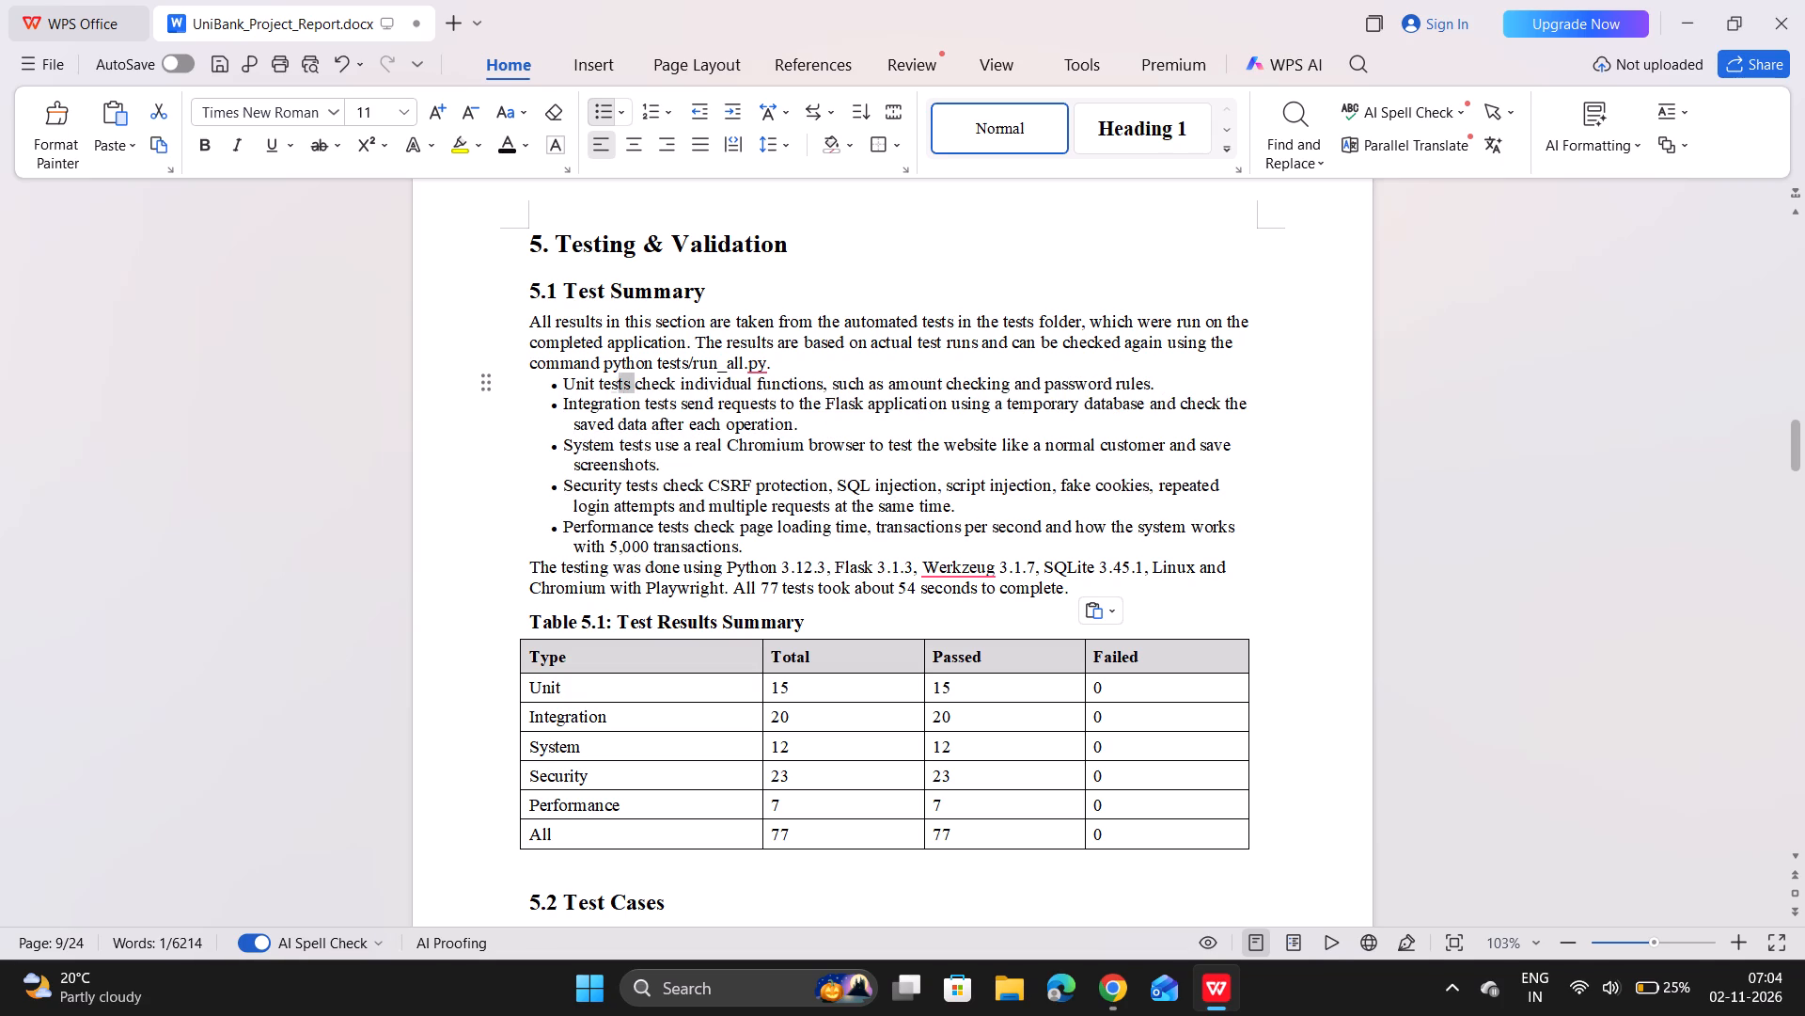
left_click_drag(614, 380, 561, 387)
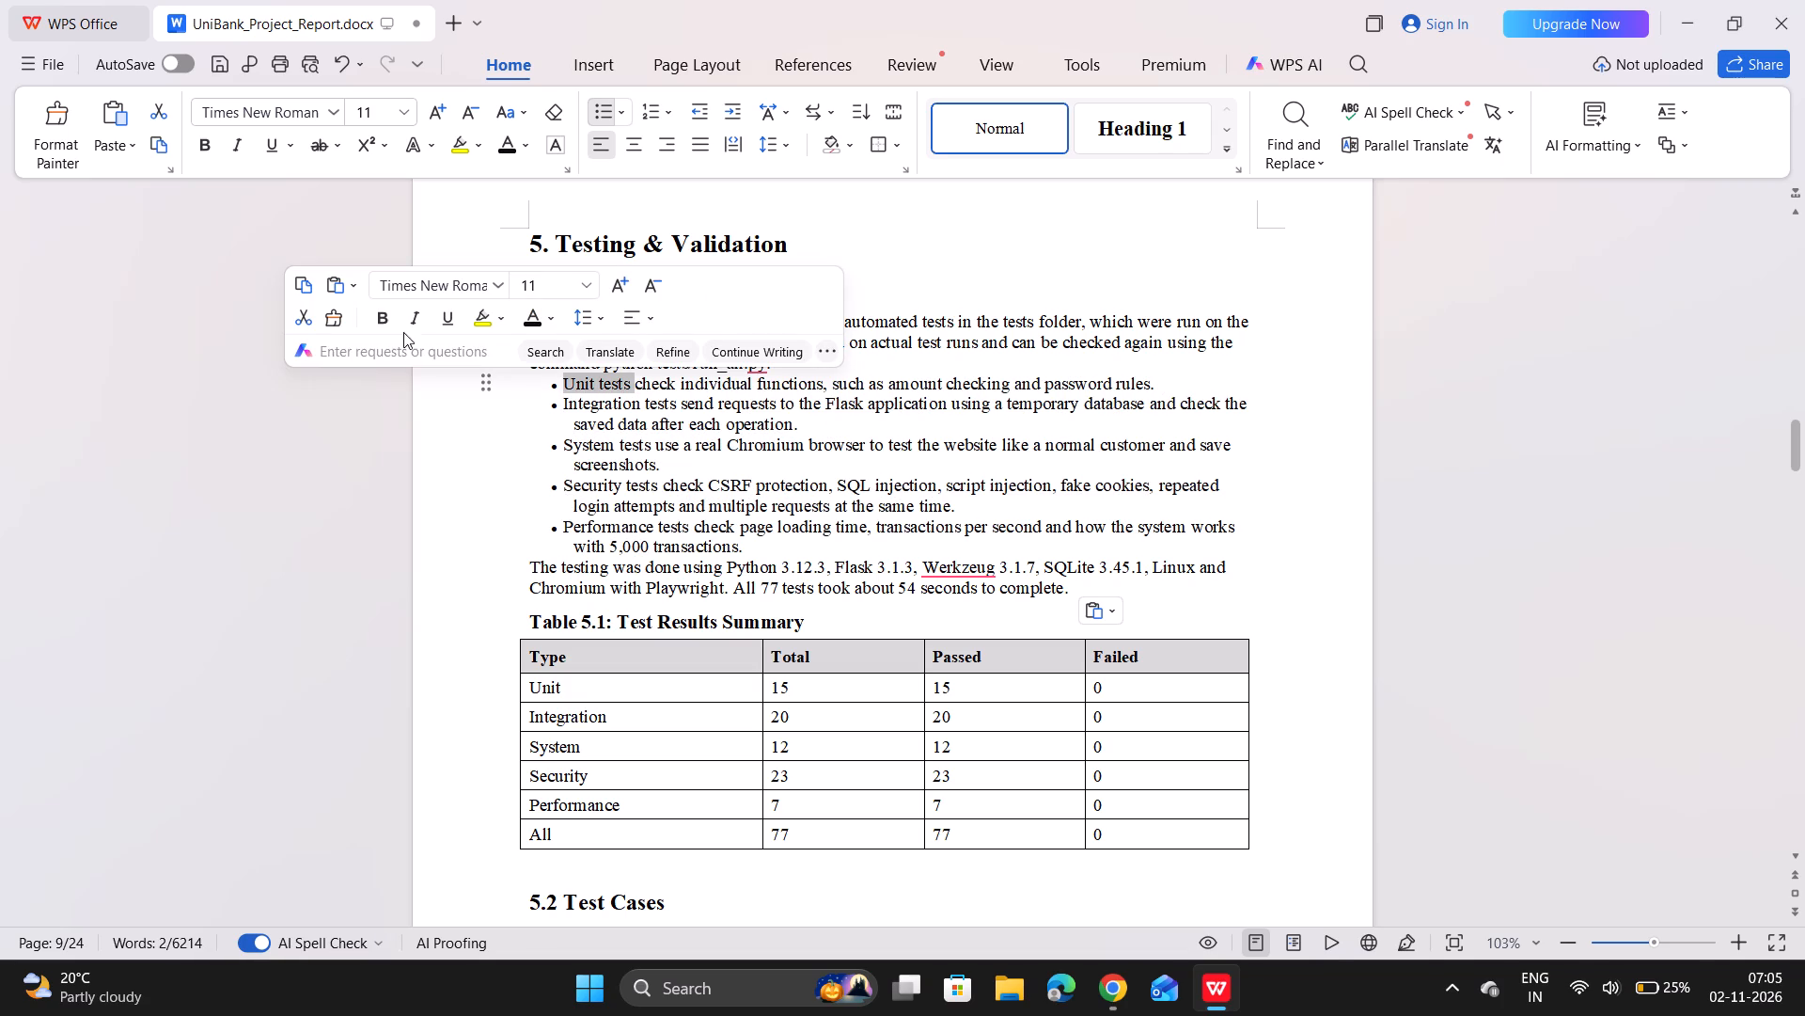
left_click(387, 328)
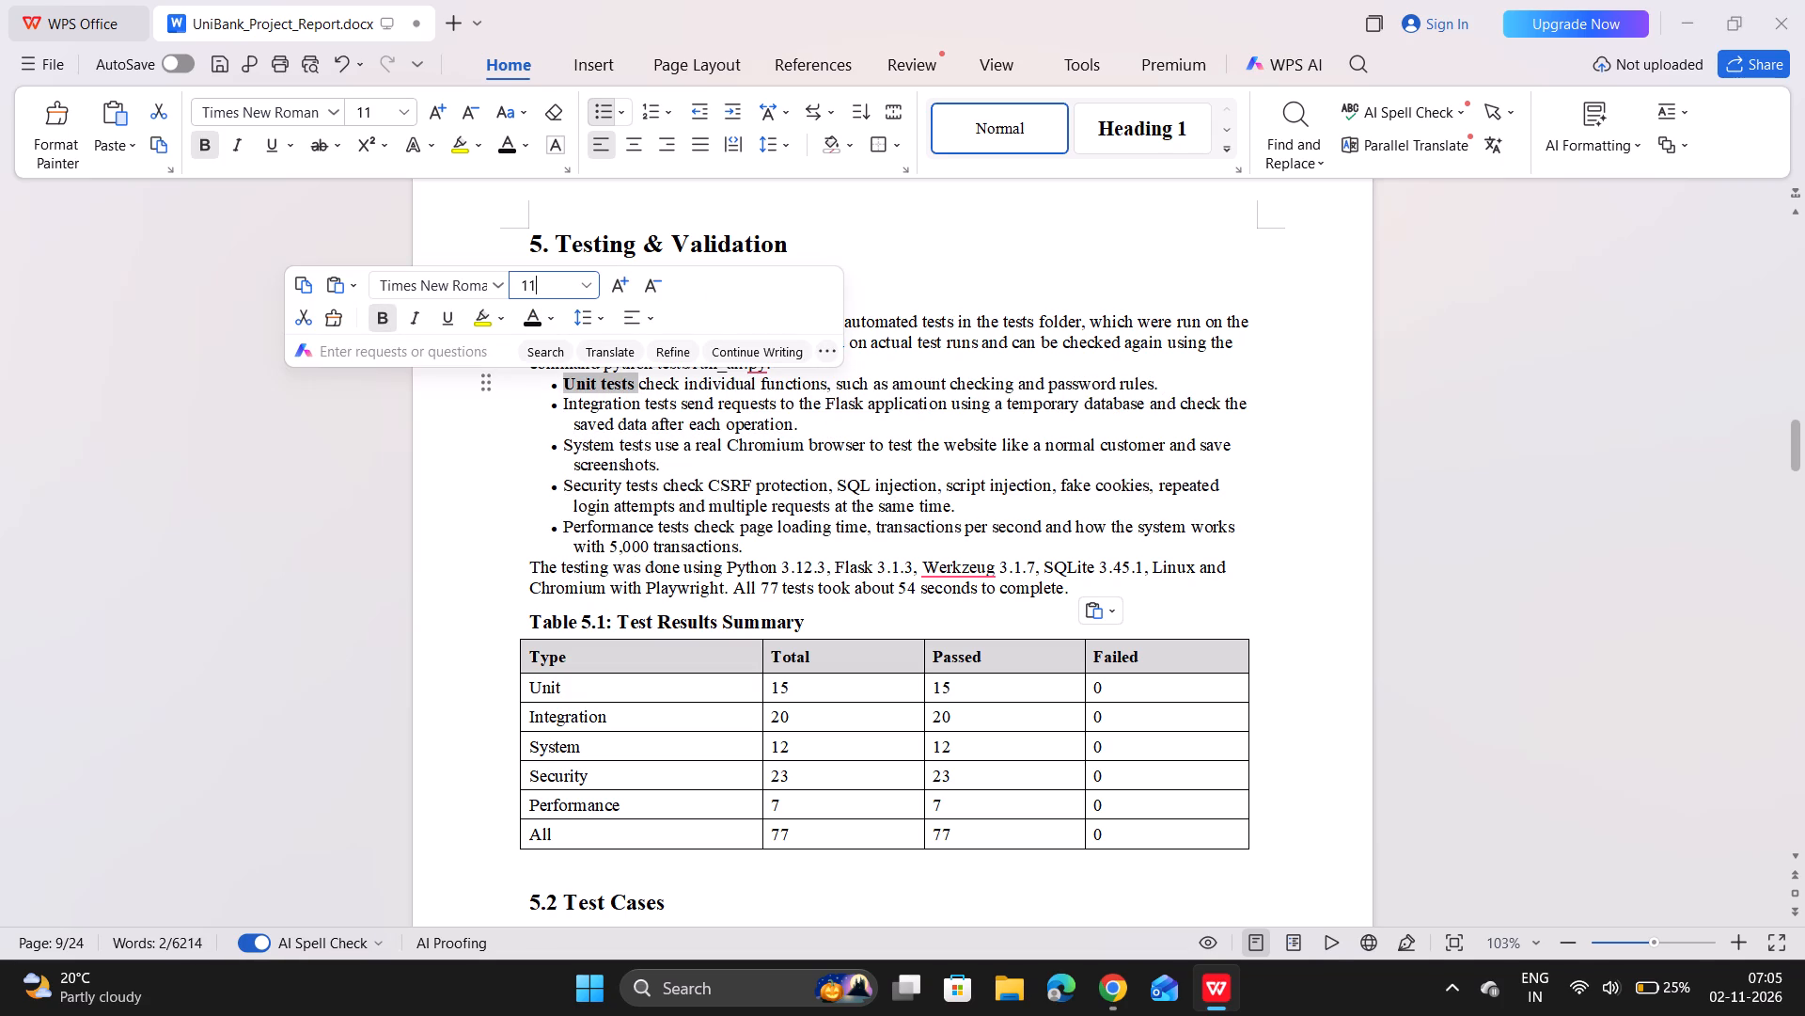
left_click_drag(648, 450, 573, 448)
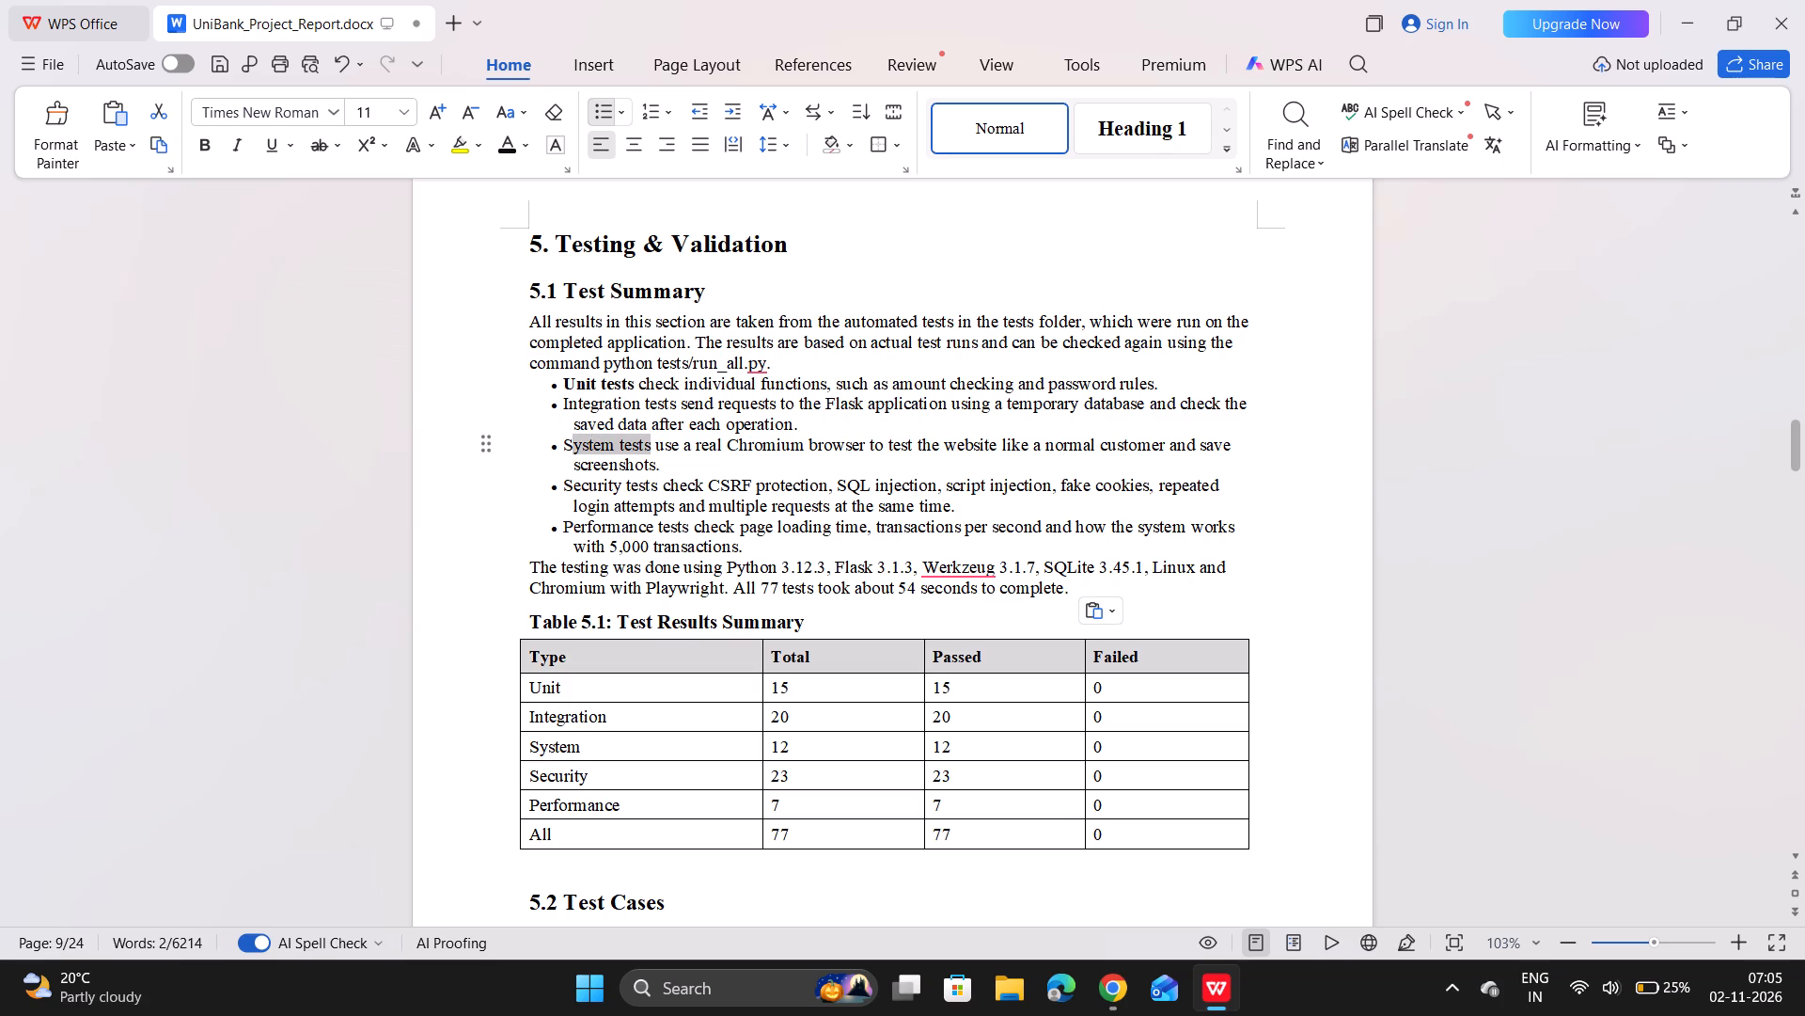
left_click_drag(573, 448, 565, 445)
left_click(393, 382)
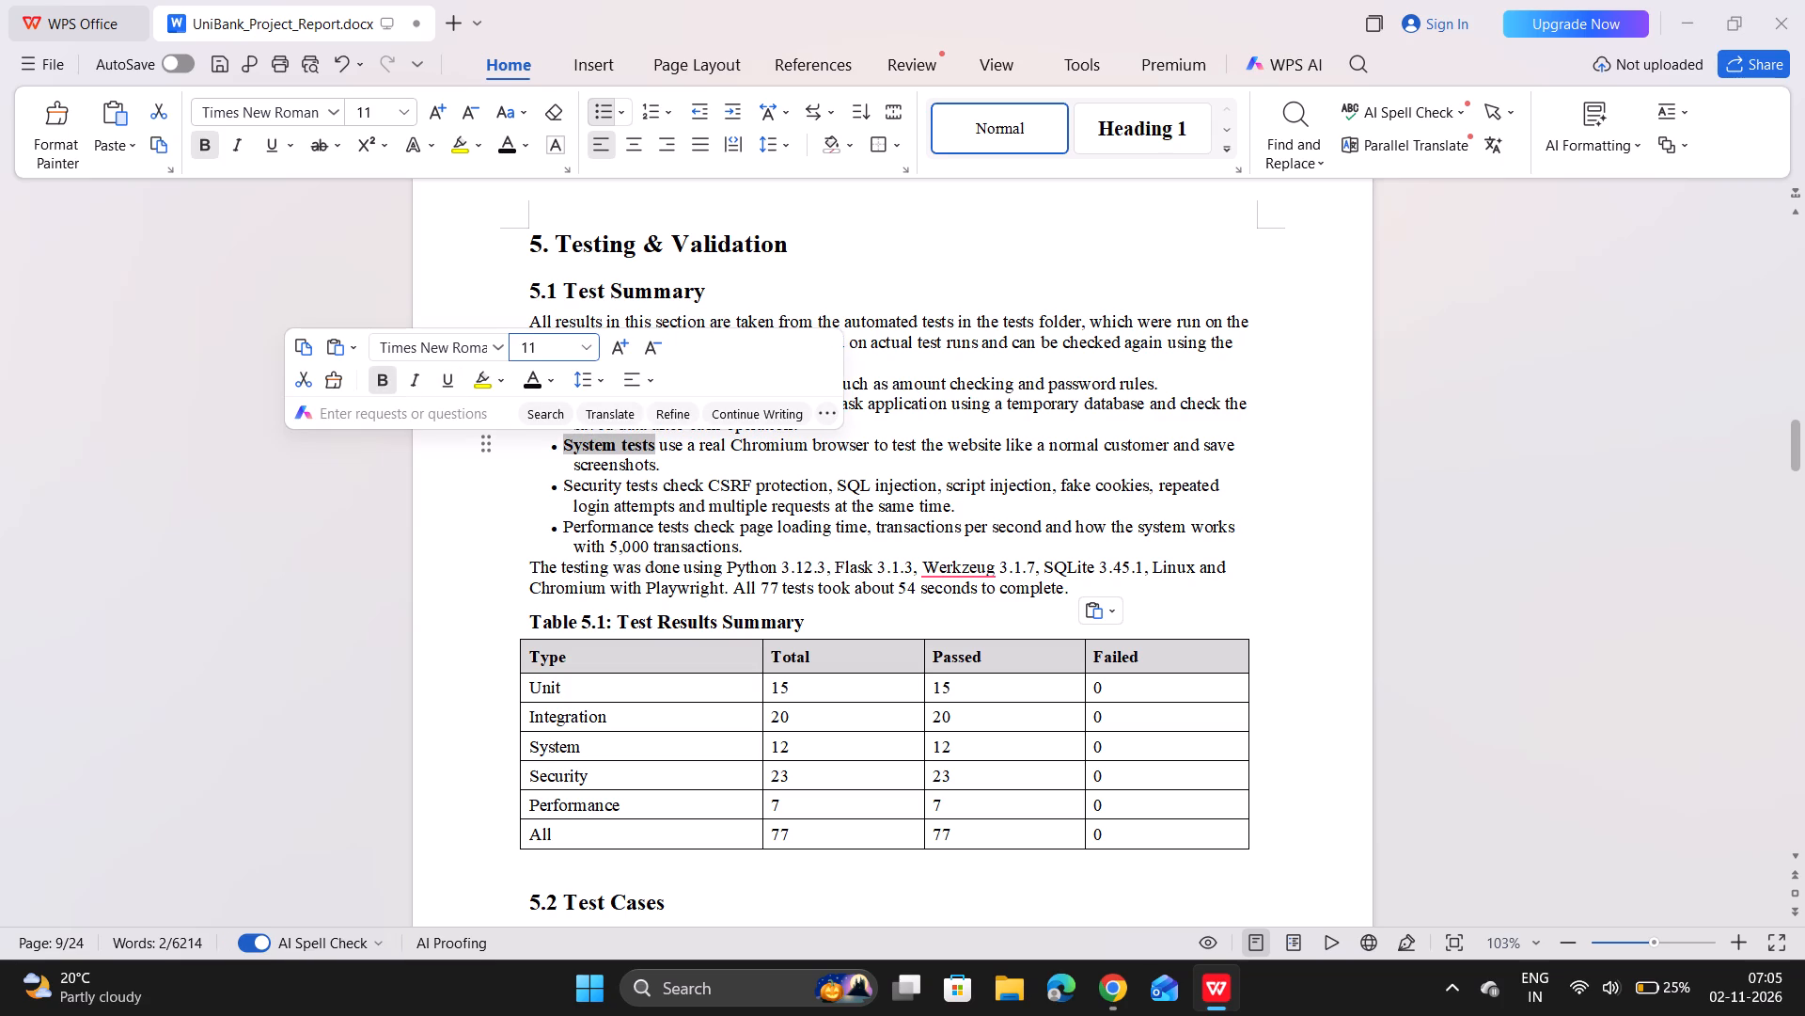
left_click_drag(659, 485, 565, 484)
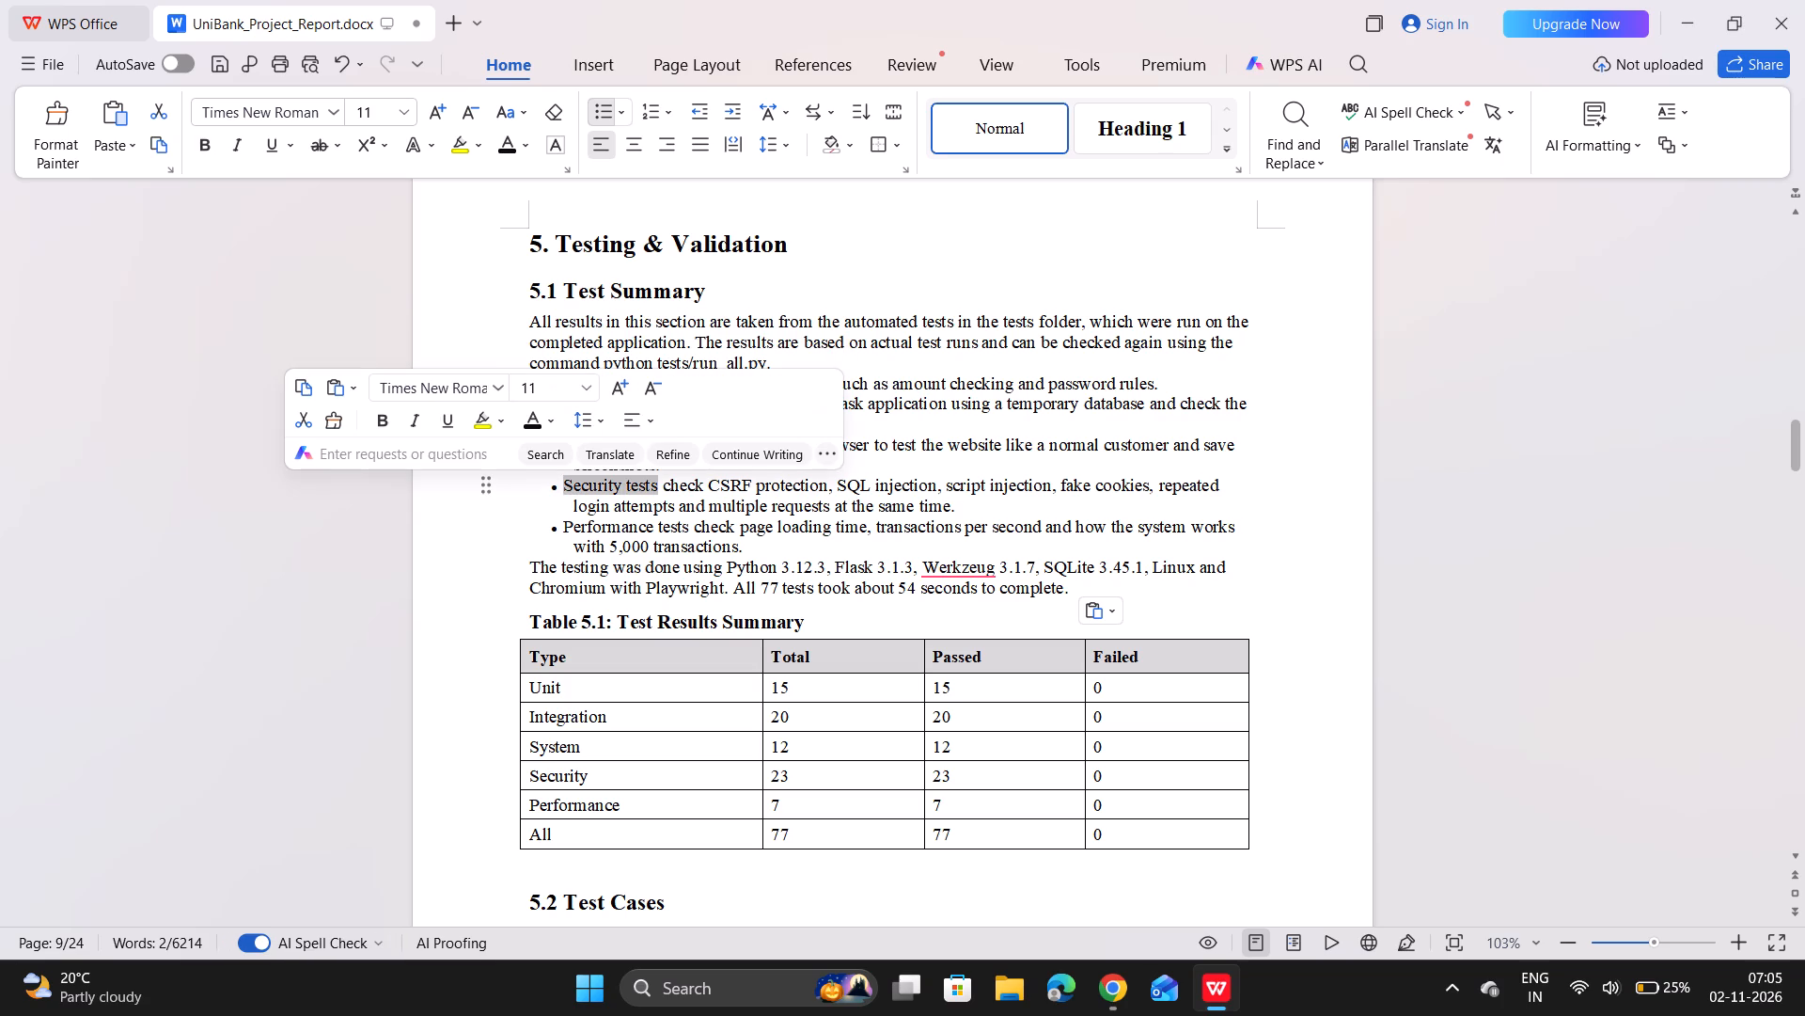
left_click(383, 427)
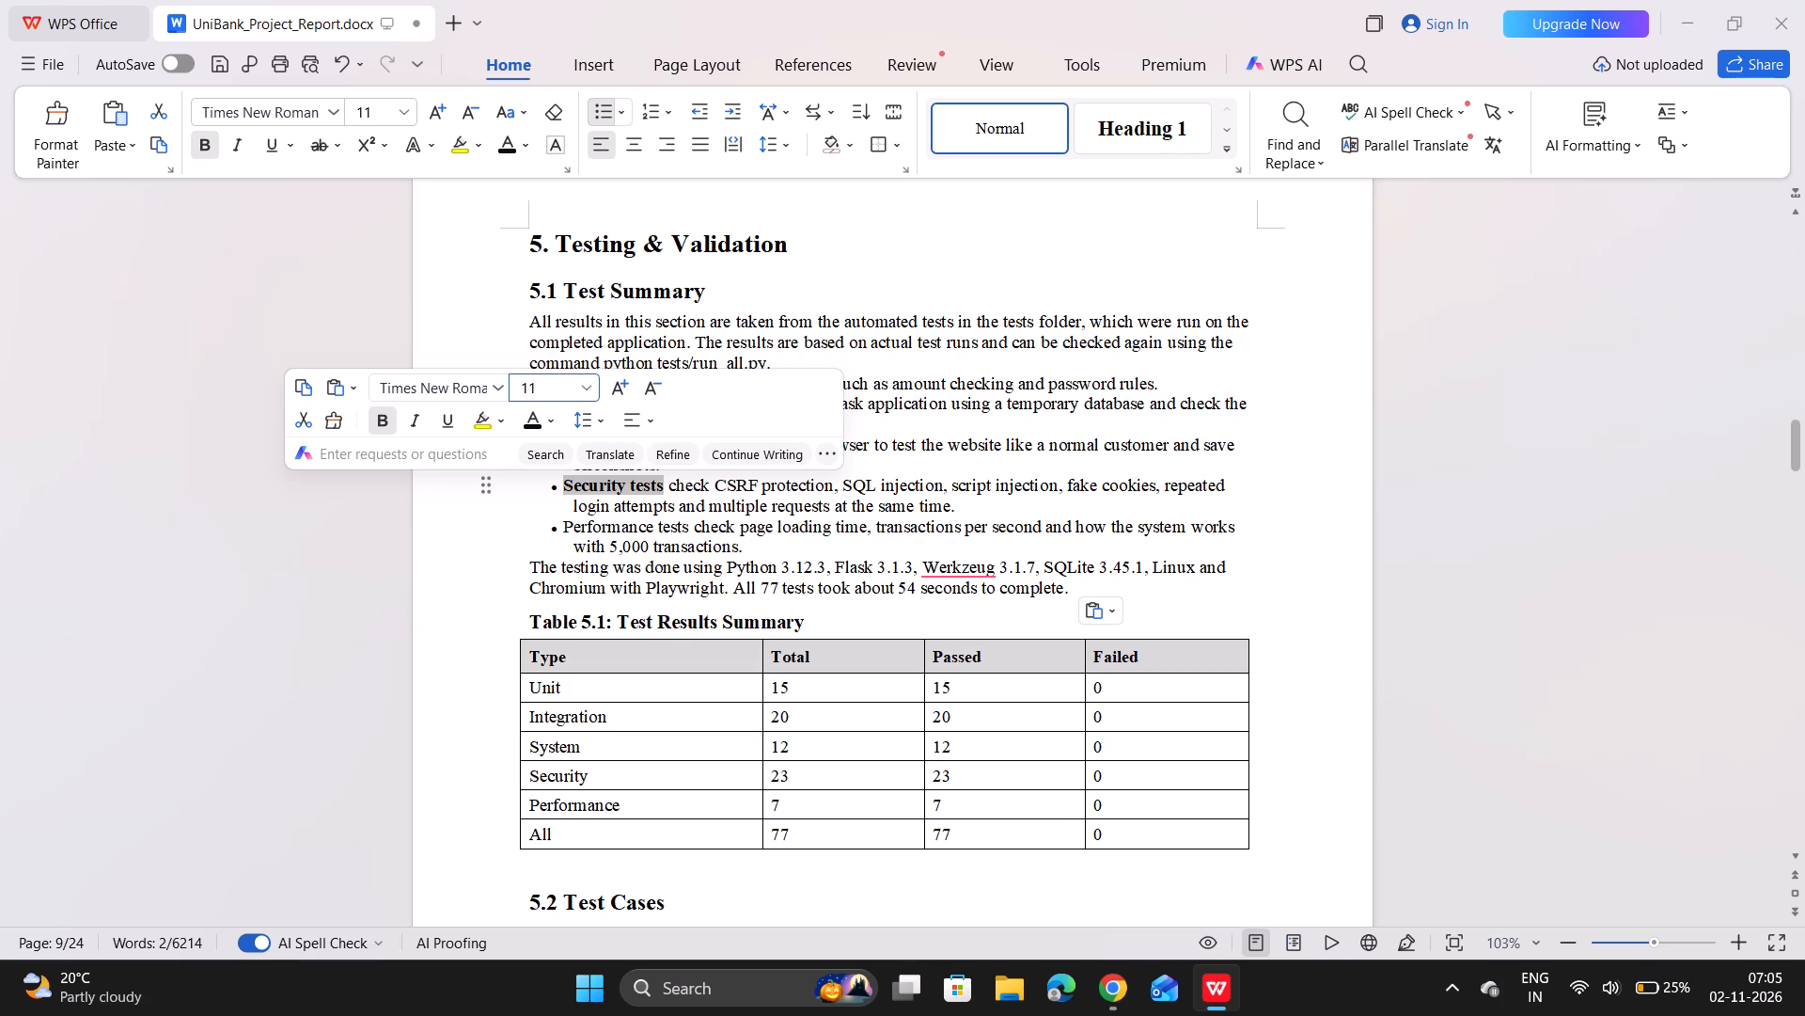
left_click_drag(691, 530, 590, 533)
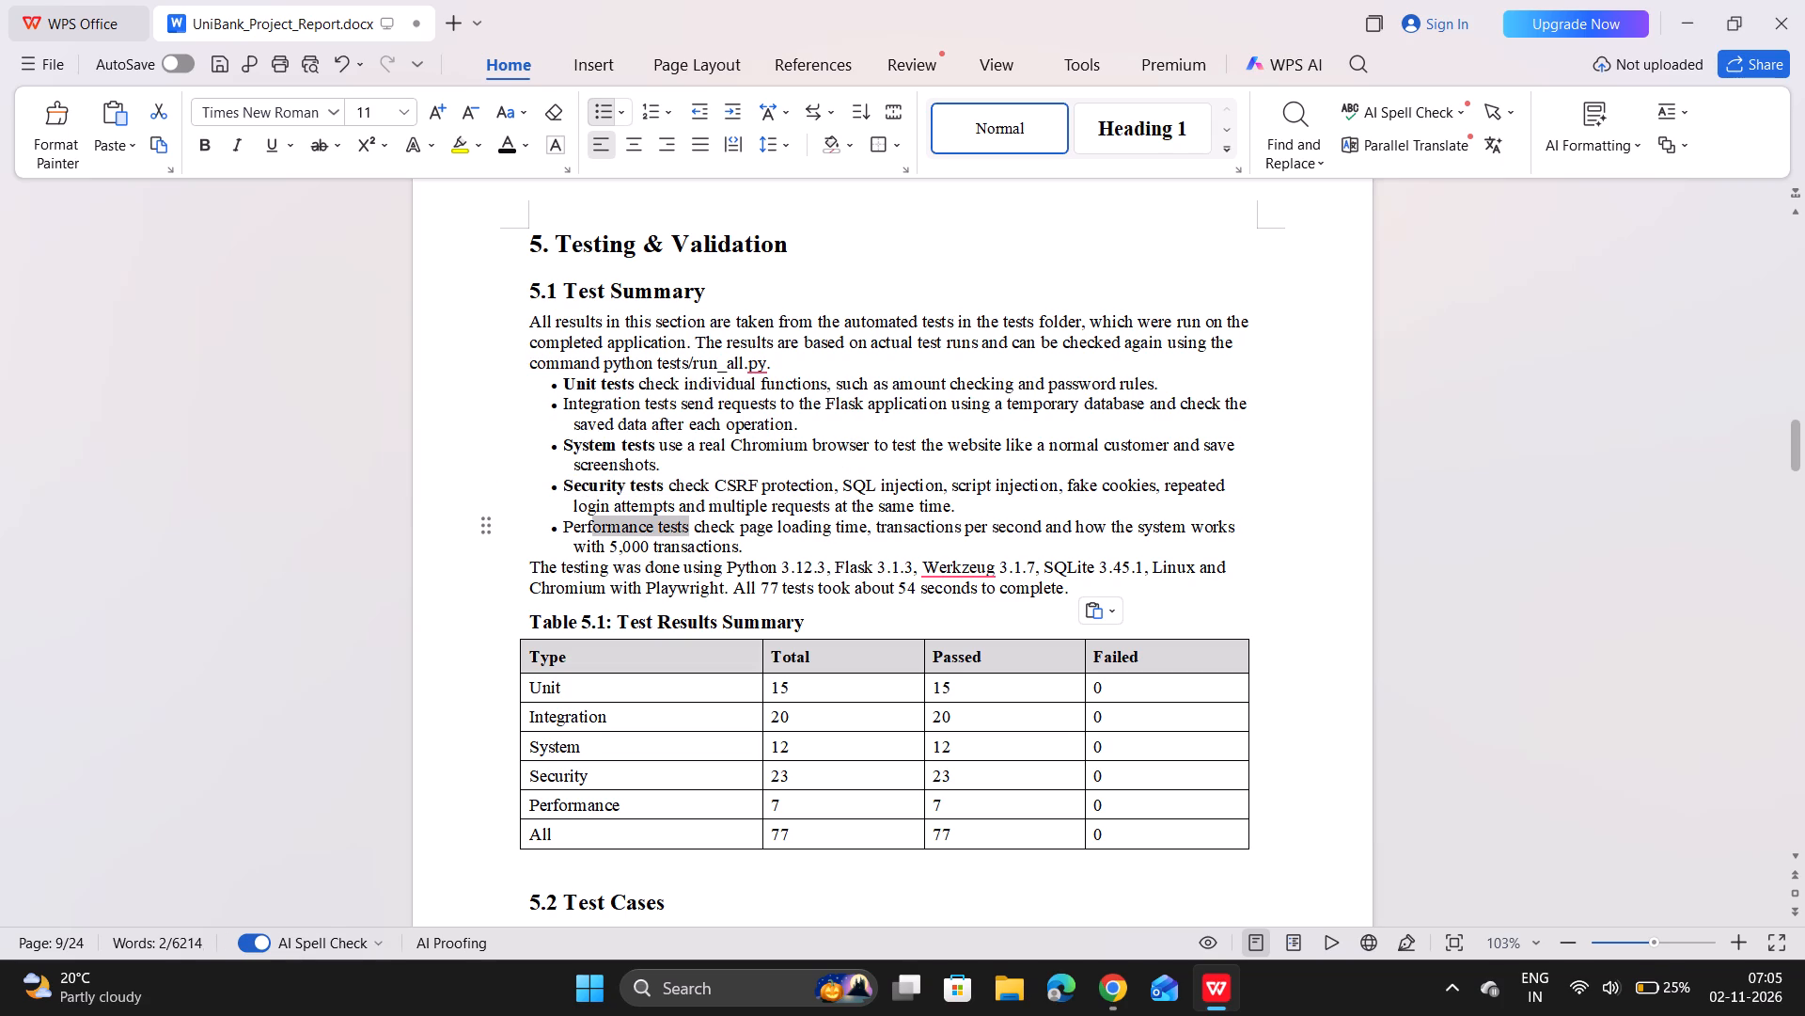
left_click_drag(590, 533, 560, 534)
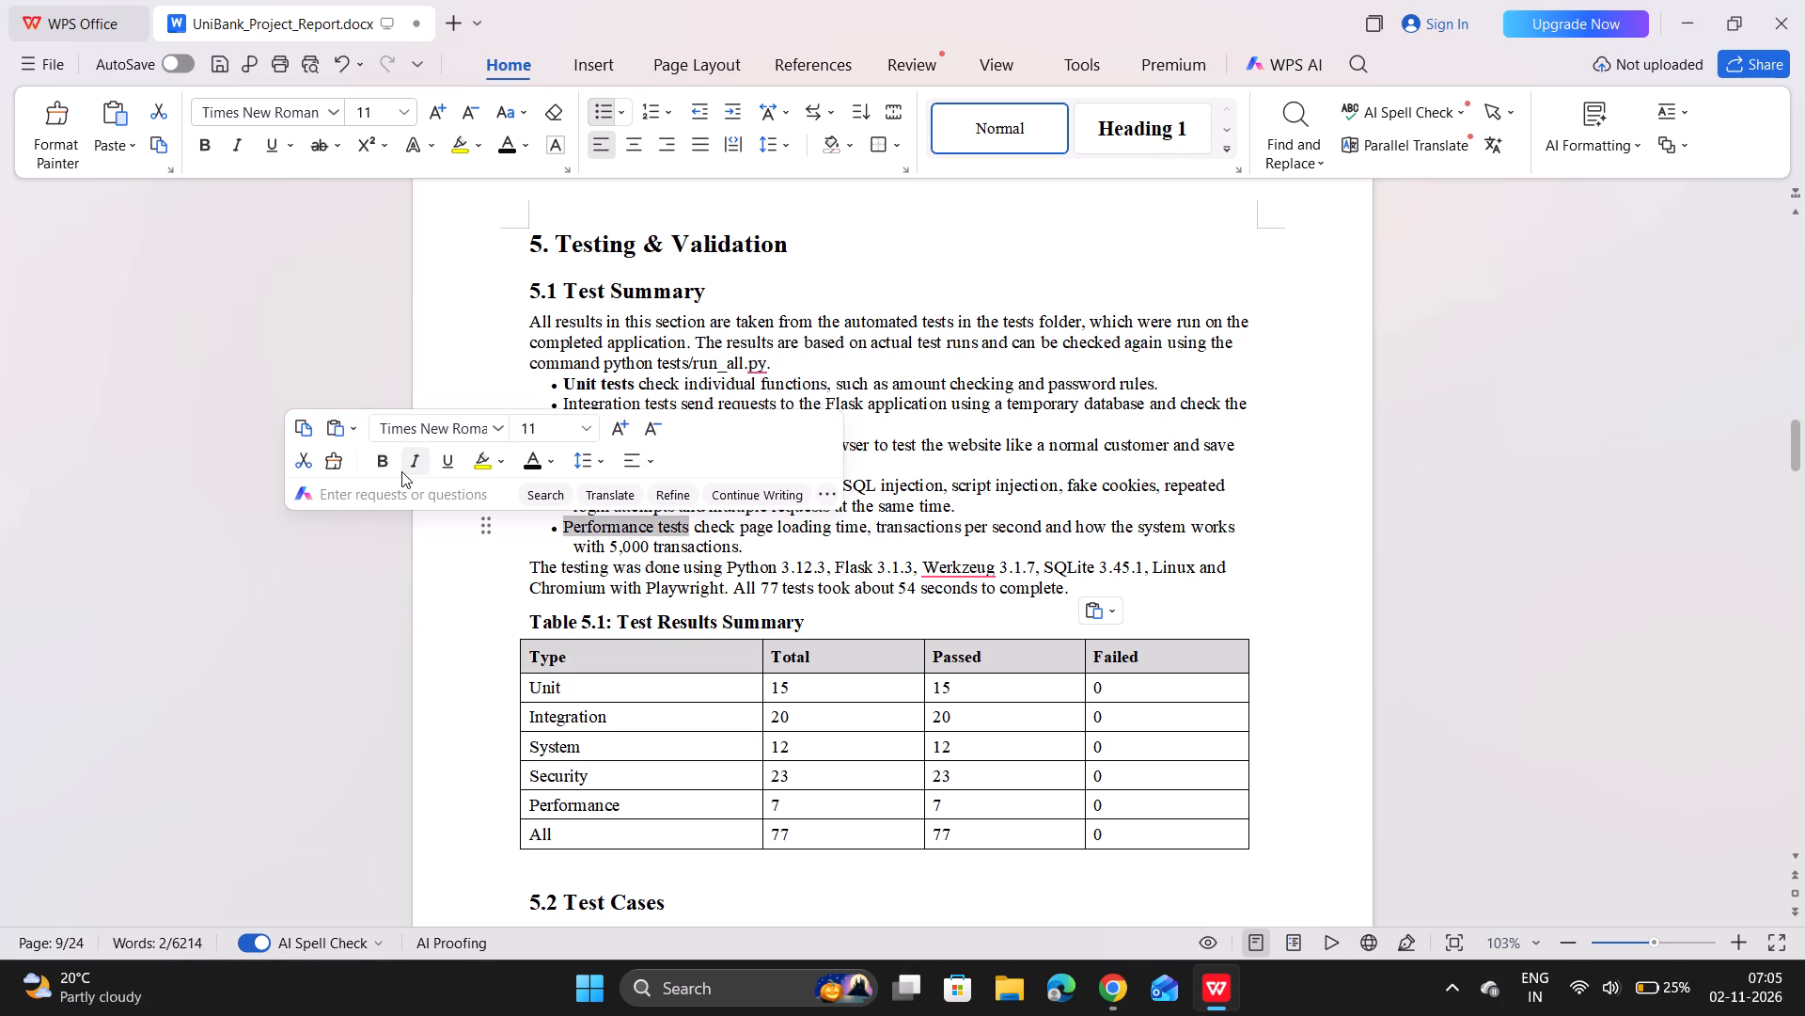
left_click(391, 463)
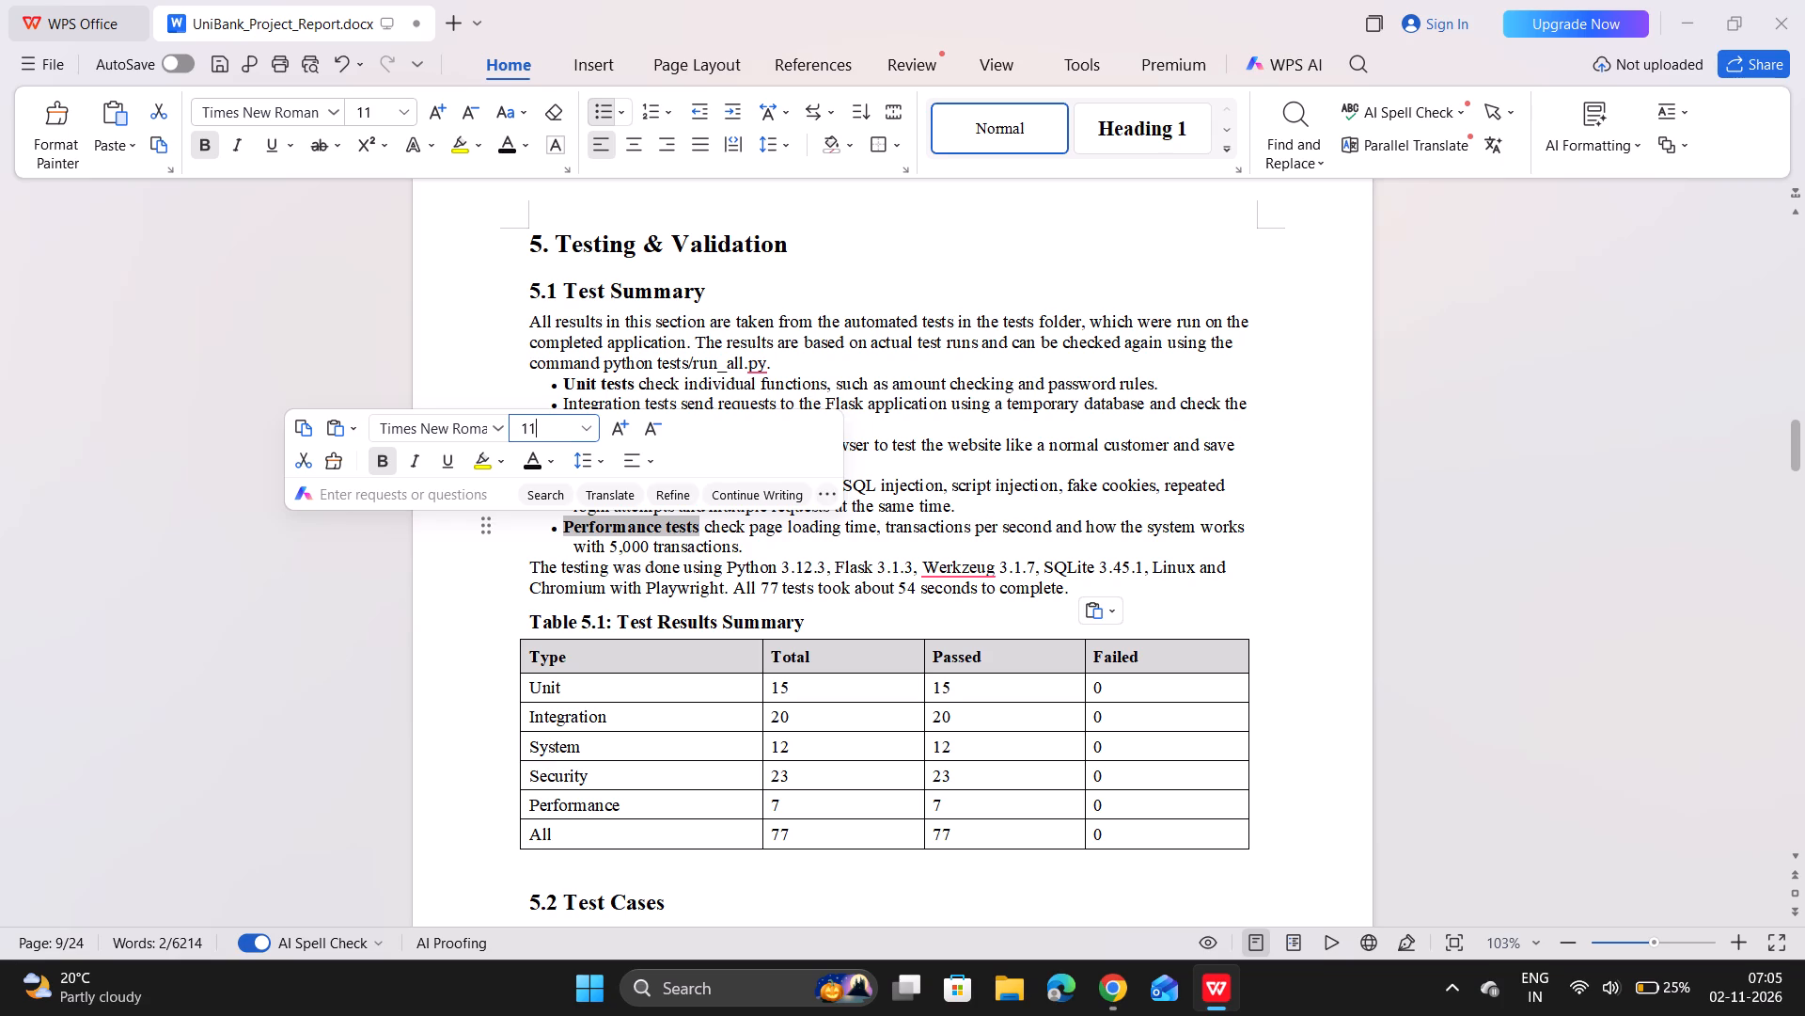
left_click(813, 598)
scroll(813, 598, "down", 4)
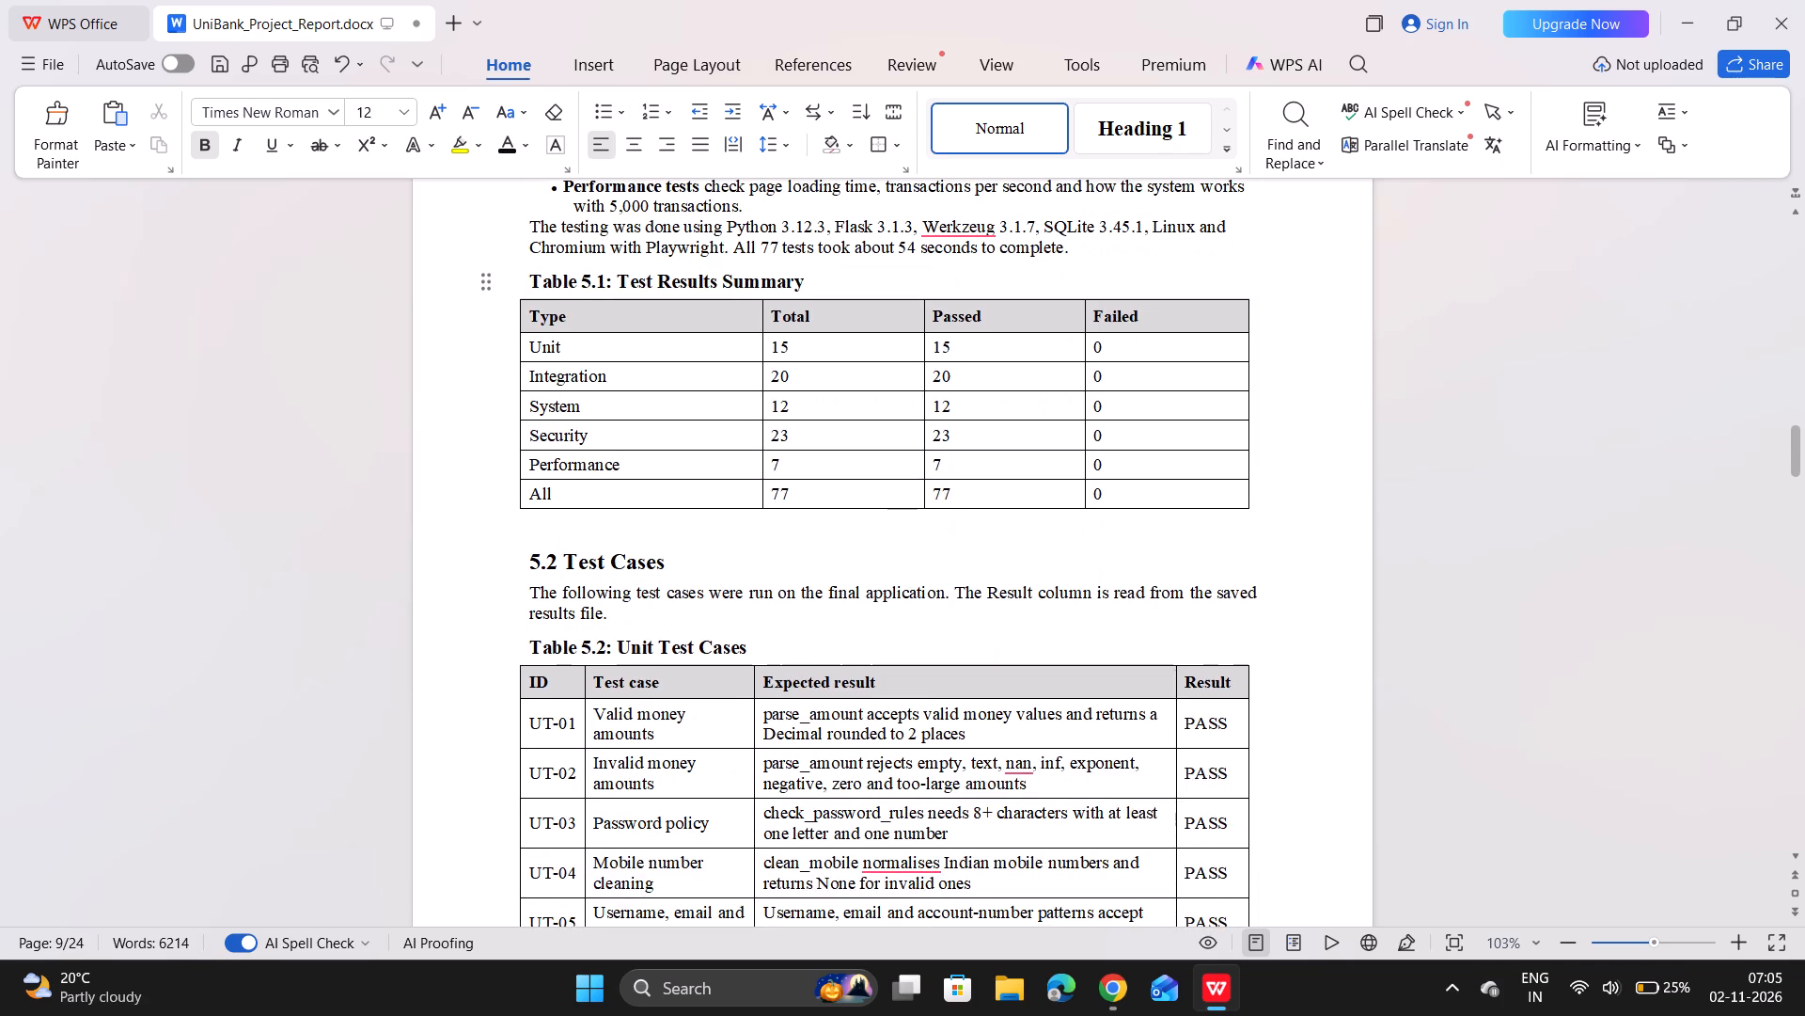
scroll(813, 598, "down", 3)
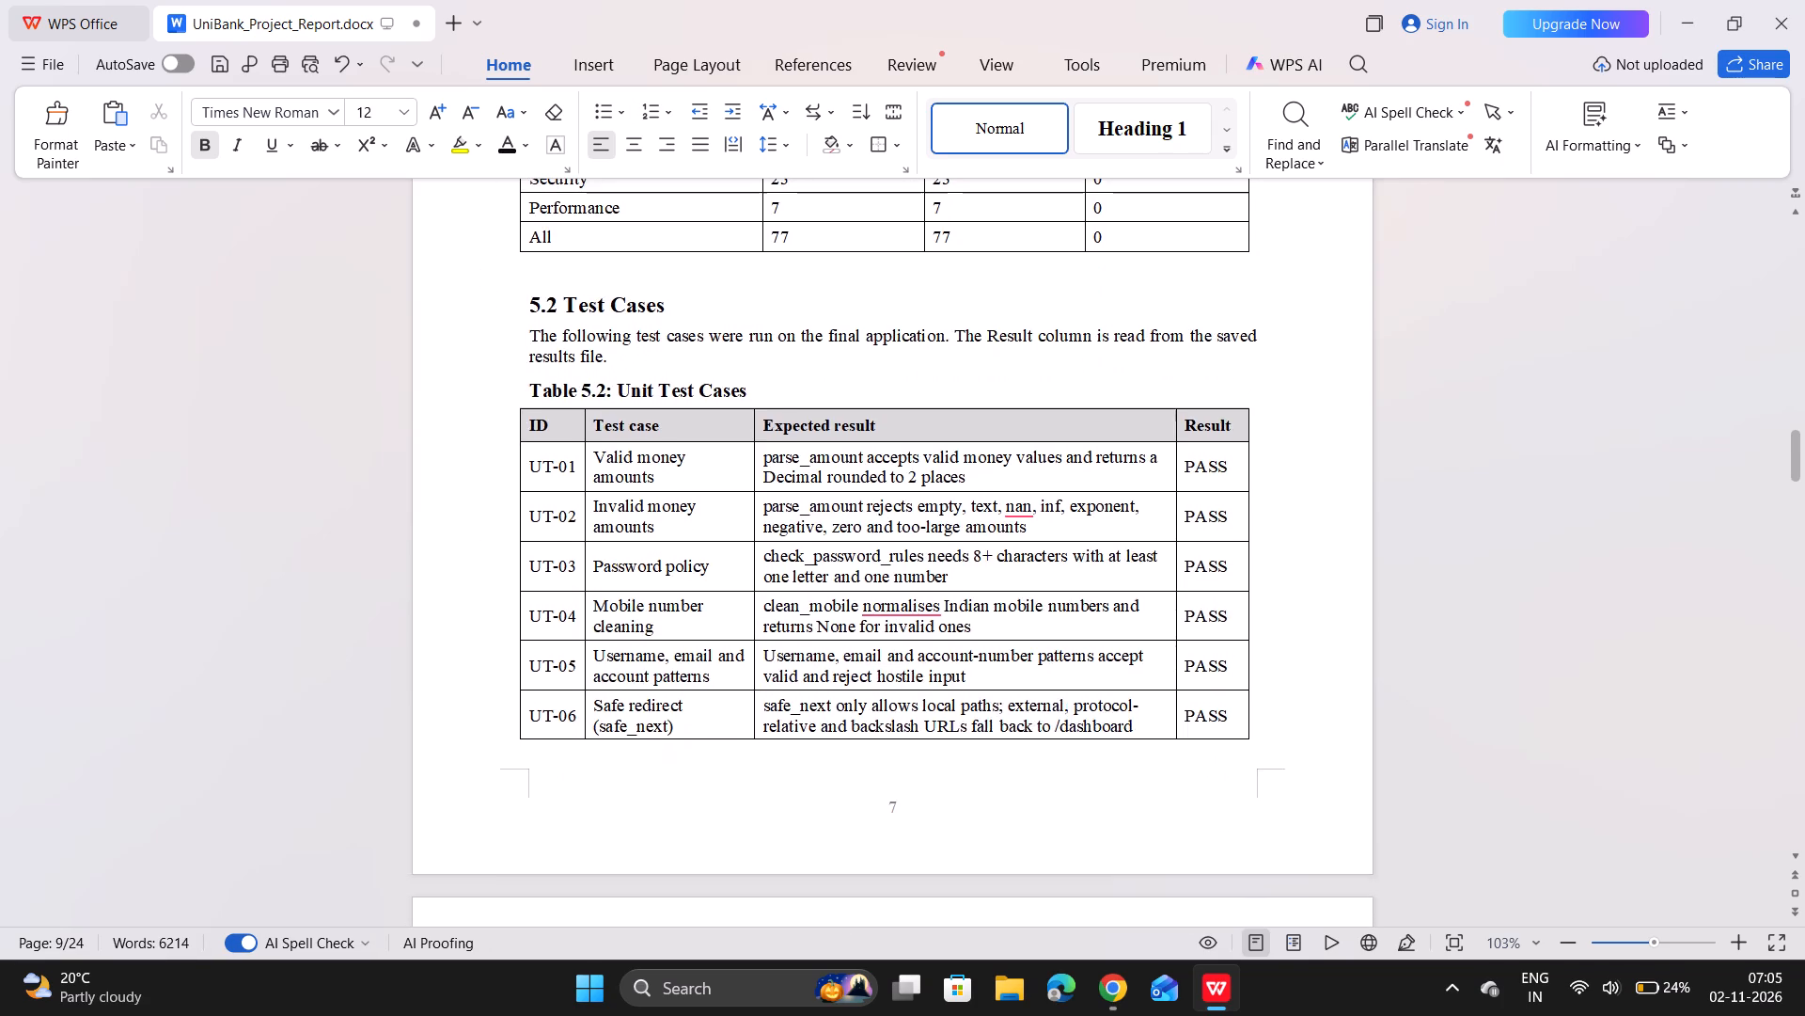
scroll(813, 598, "down", 6)
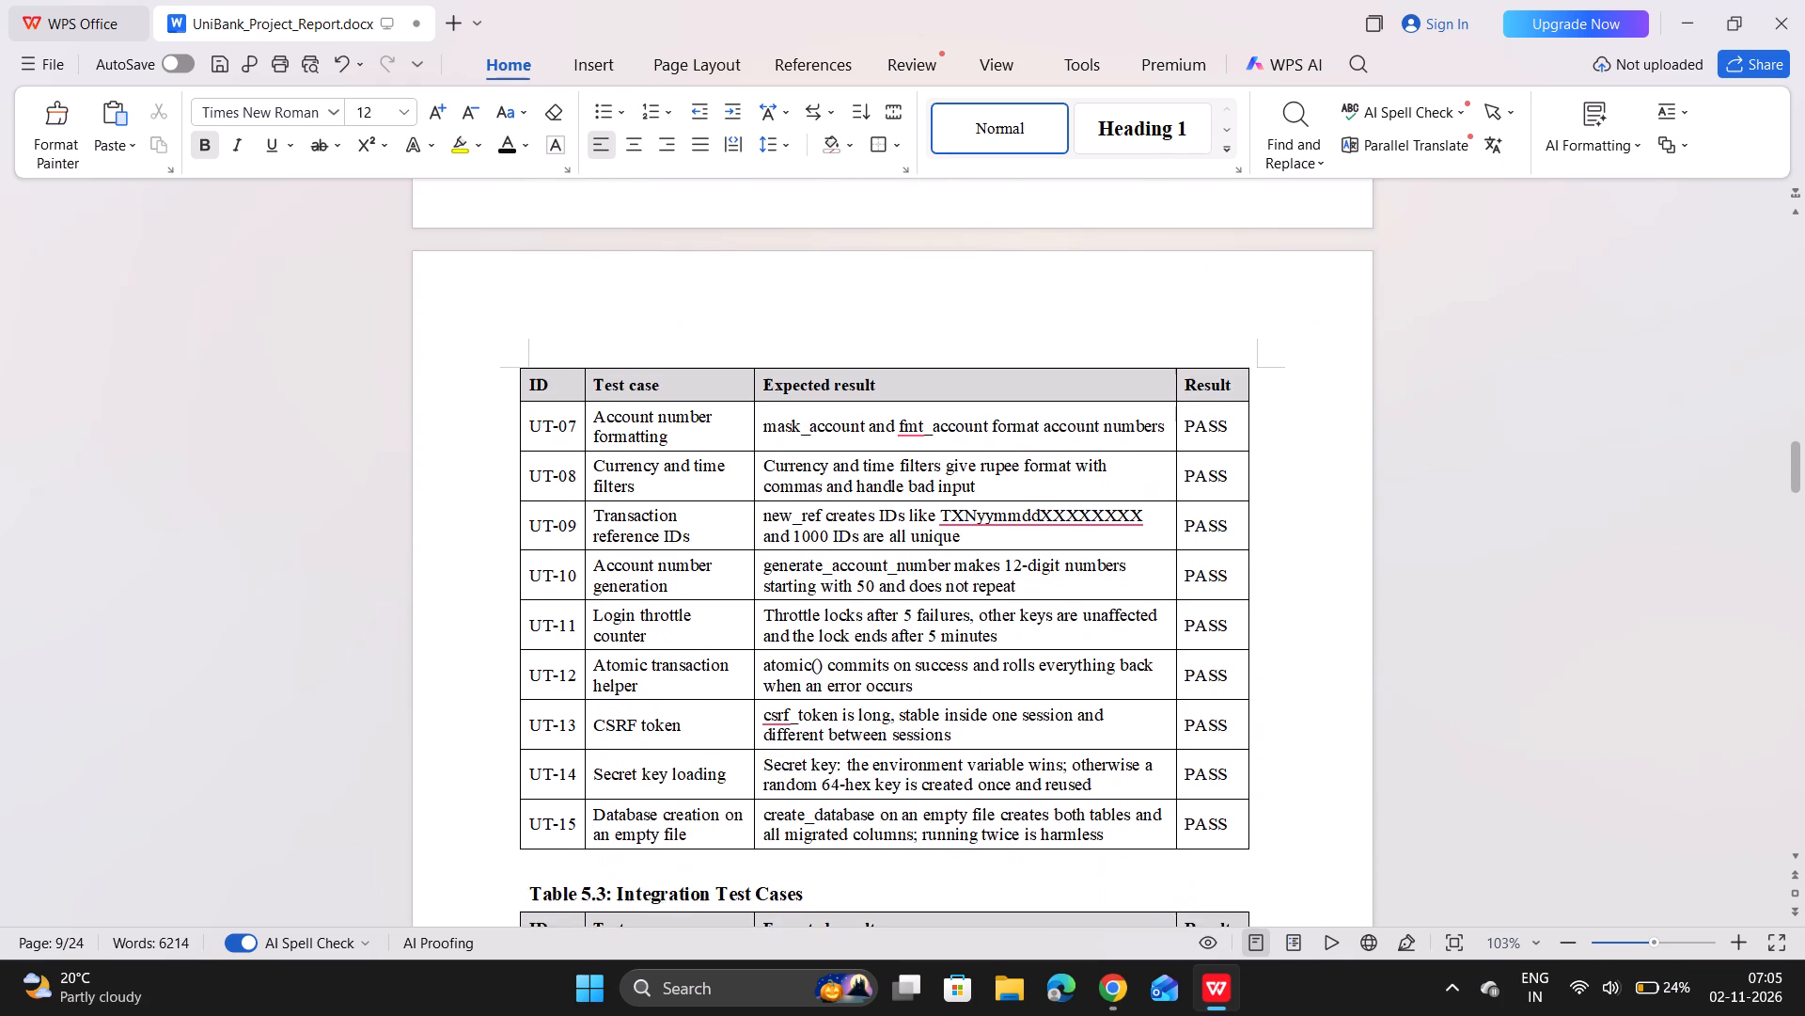
left_click(1110, 839)
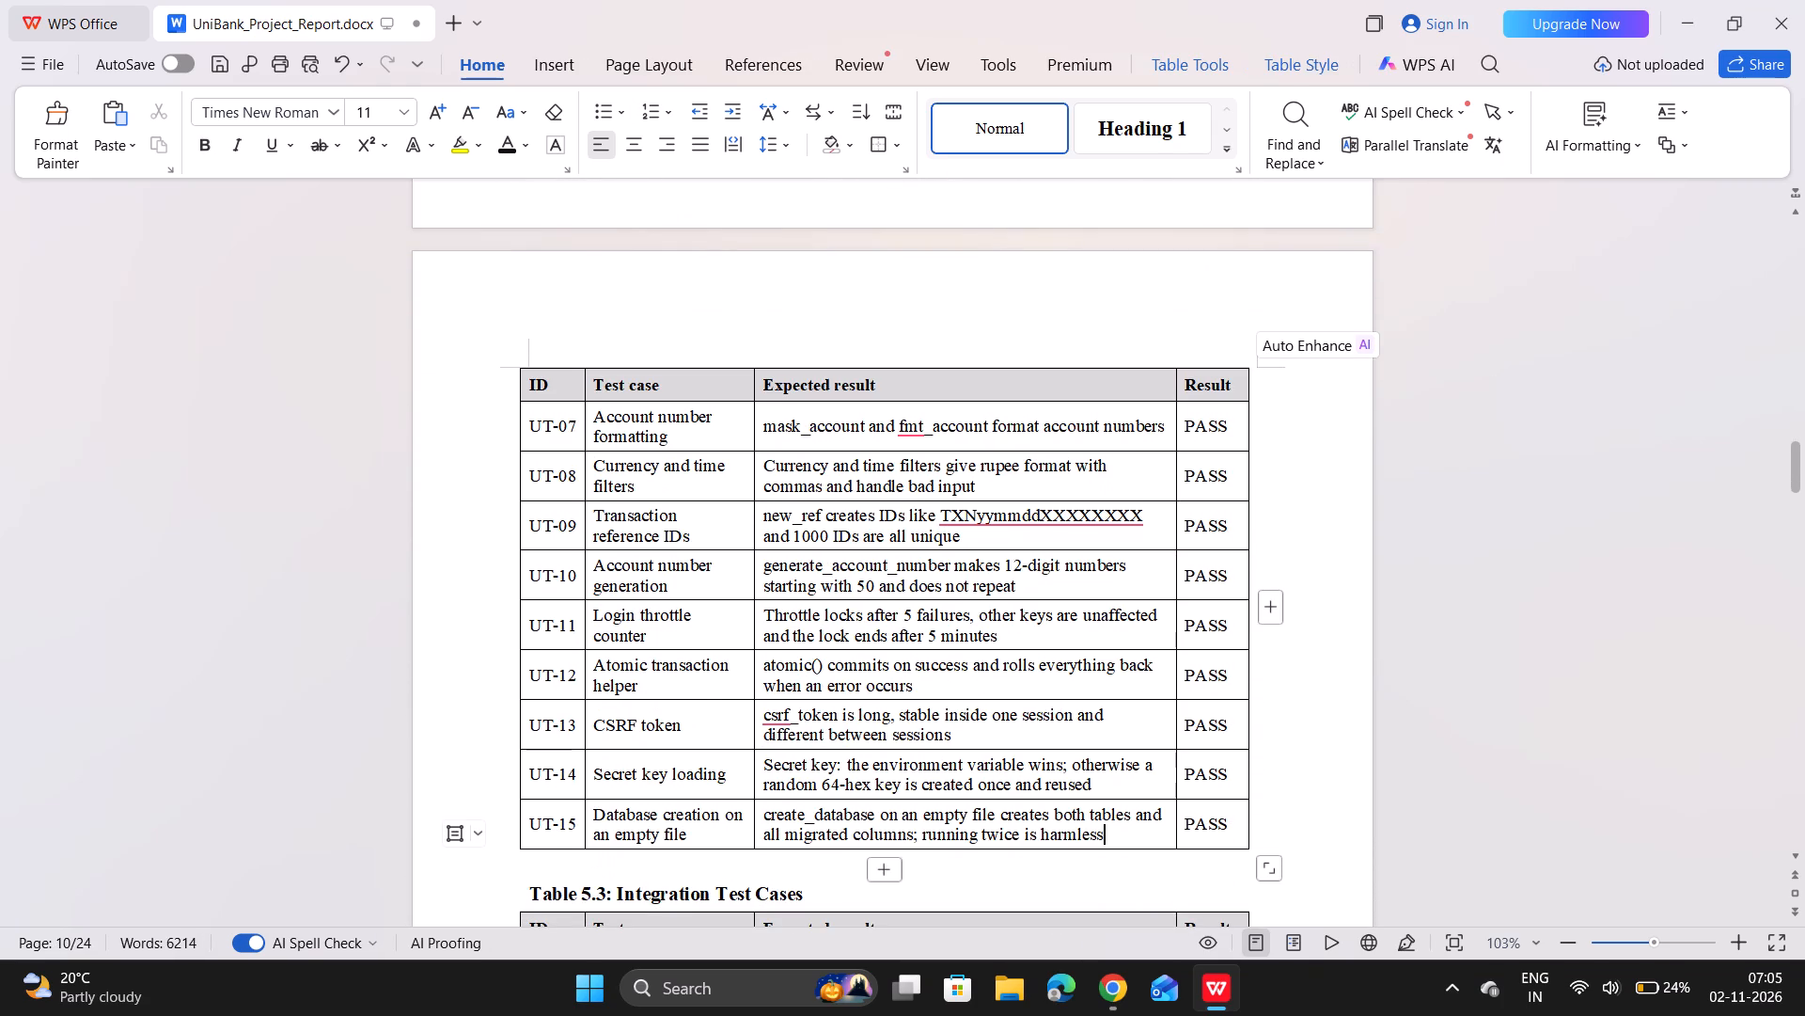
scroll(1110, 839, "up", 2)
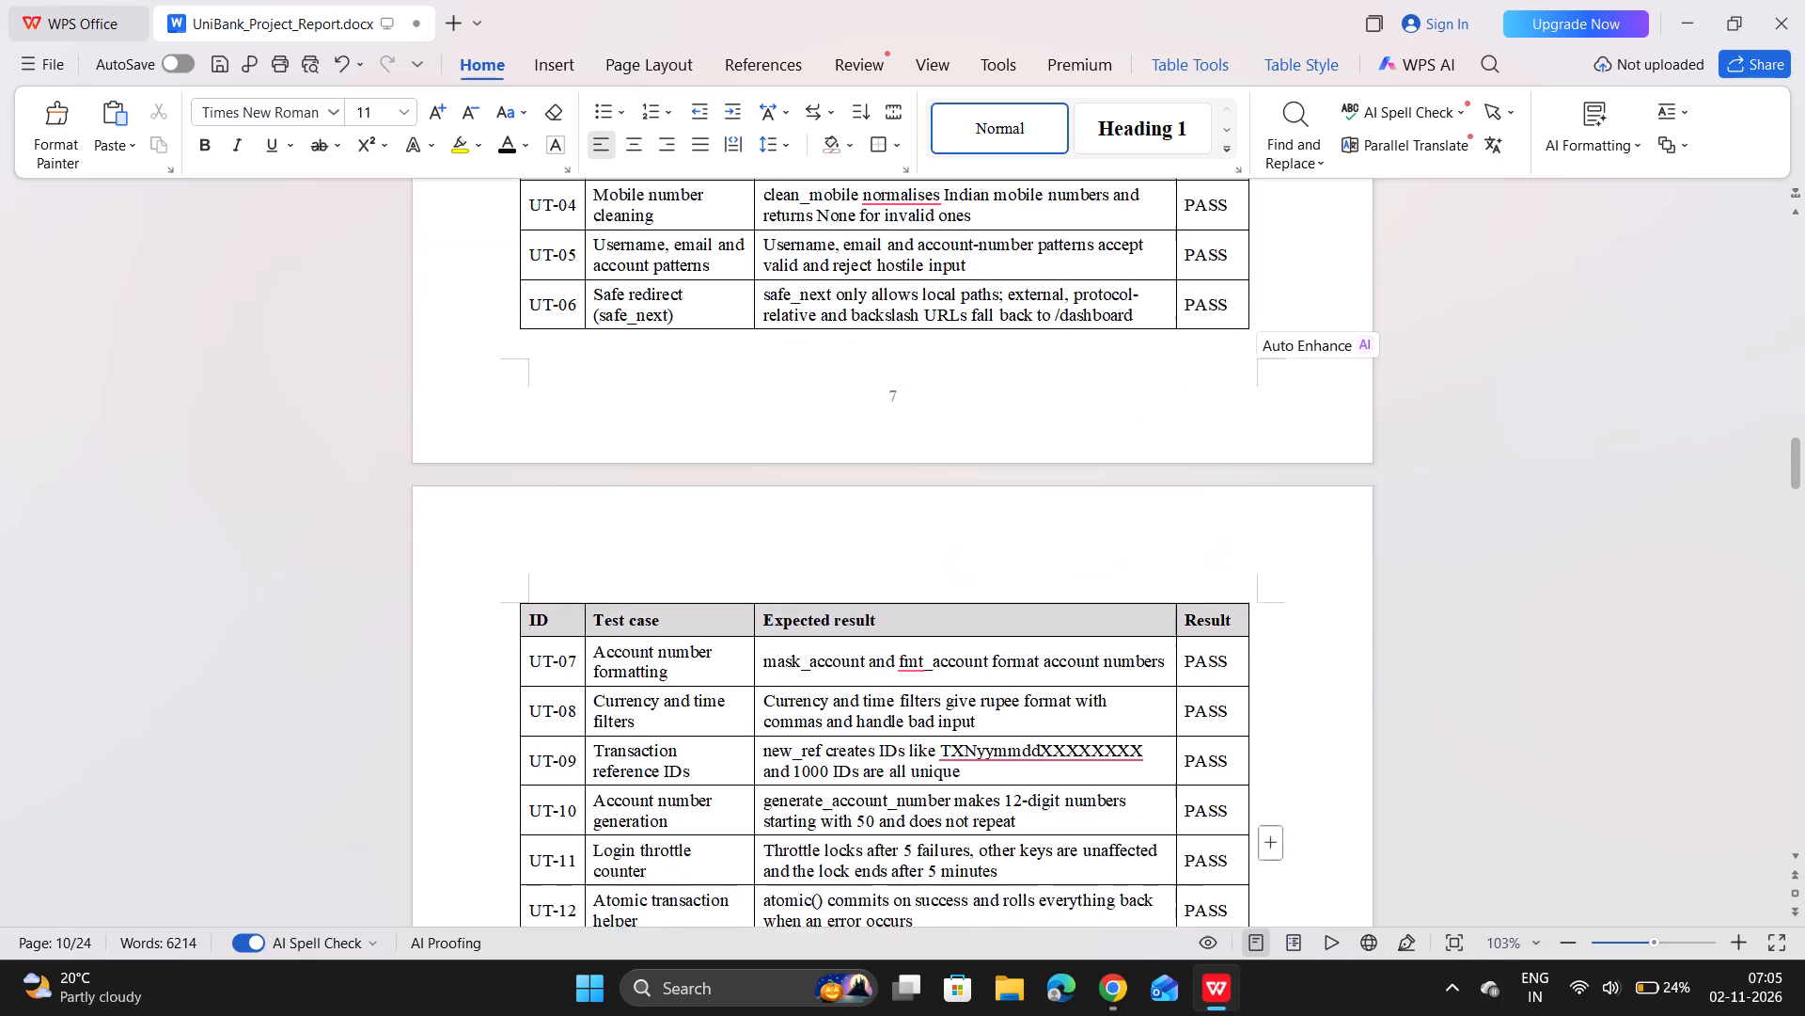
scroll(1110, 839, "up", 4)
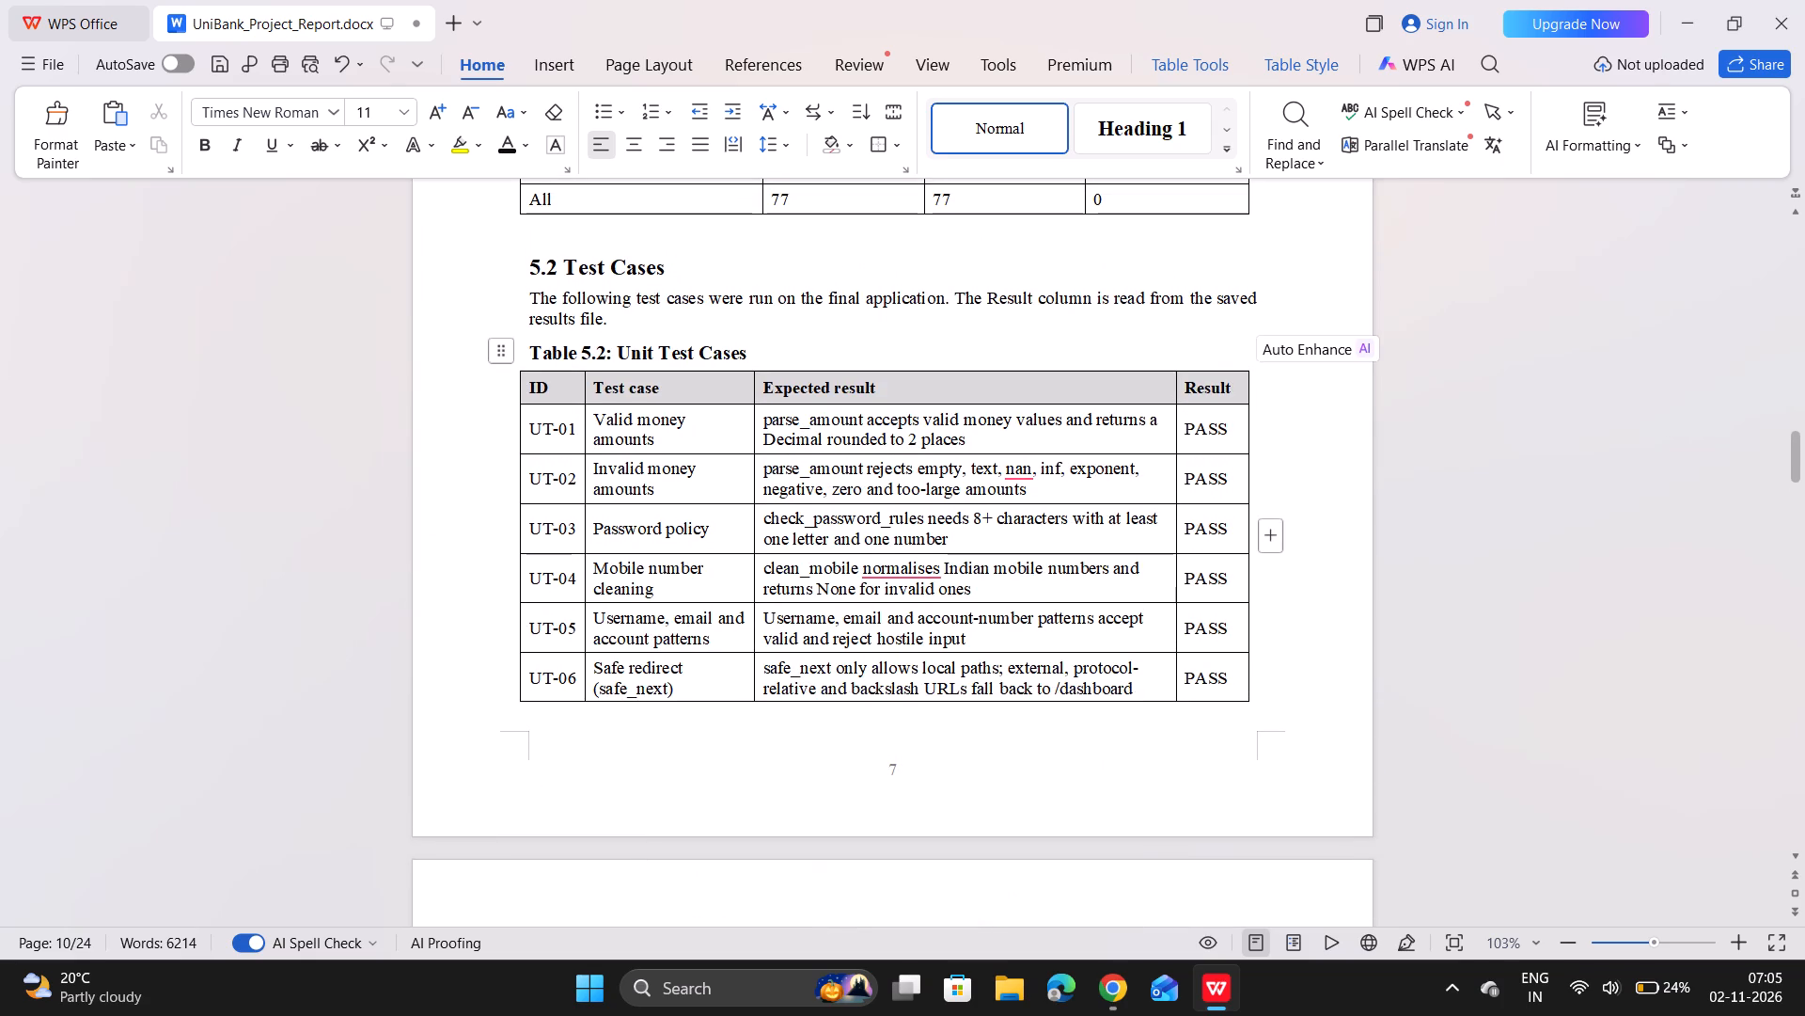
left_click(769, 421)
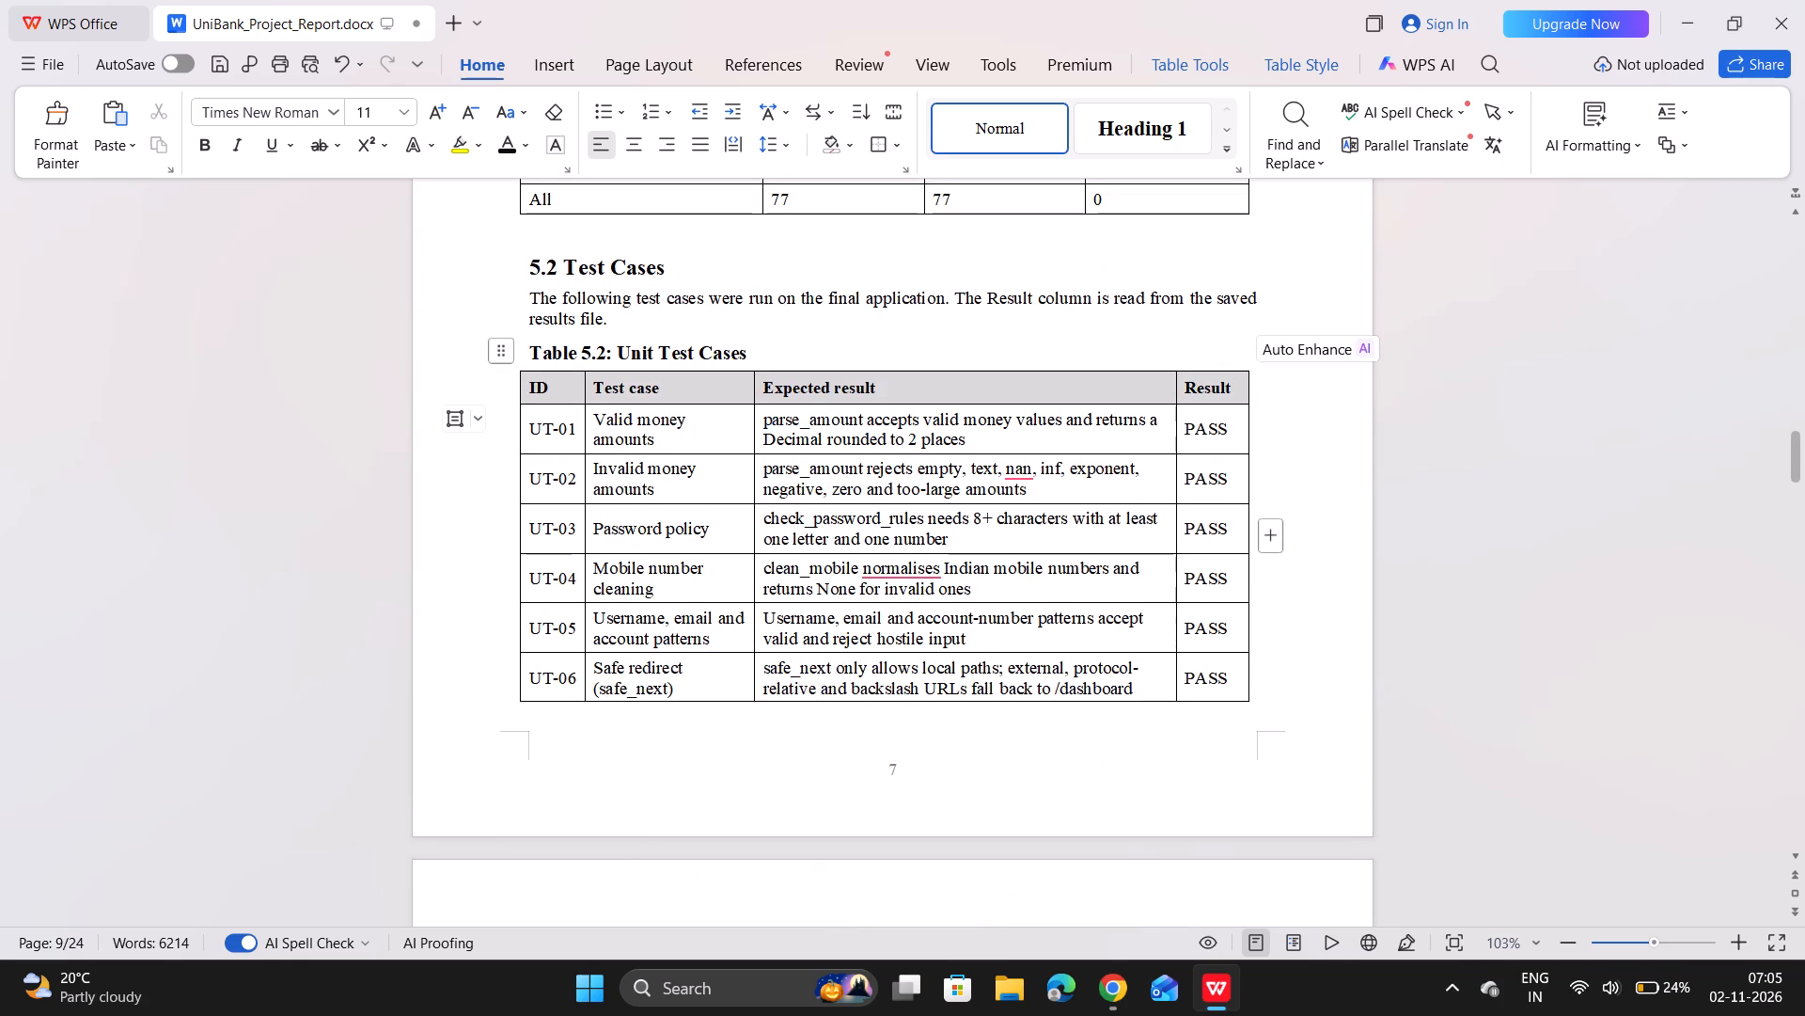
key("Left")
key("shift+Down")
key("shift+Down")
key("shift+Down")
key("shift+Down")
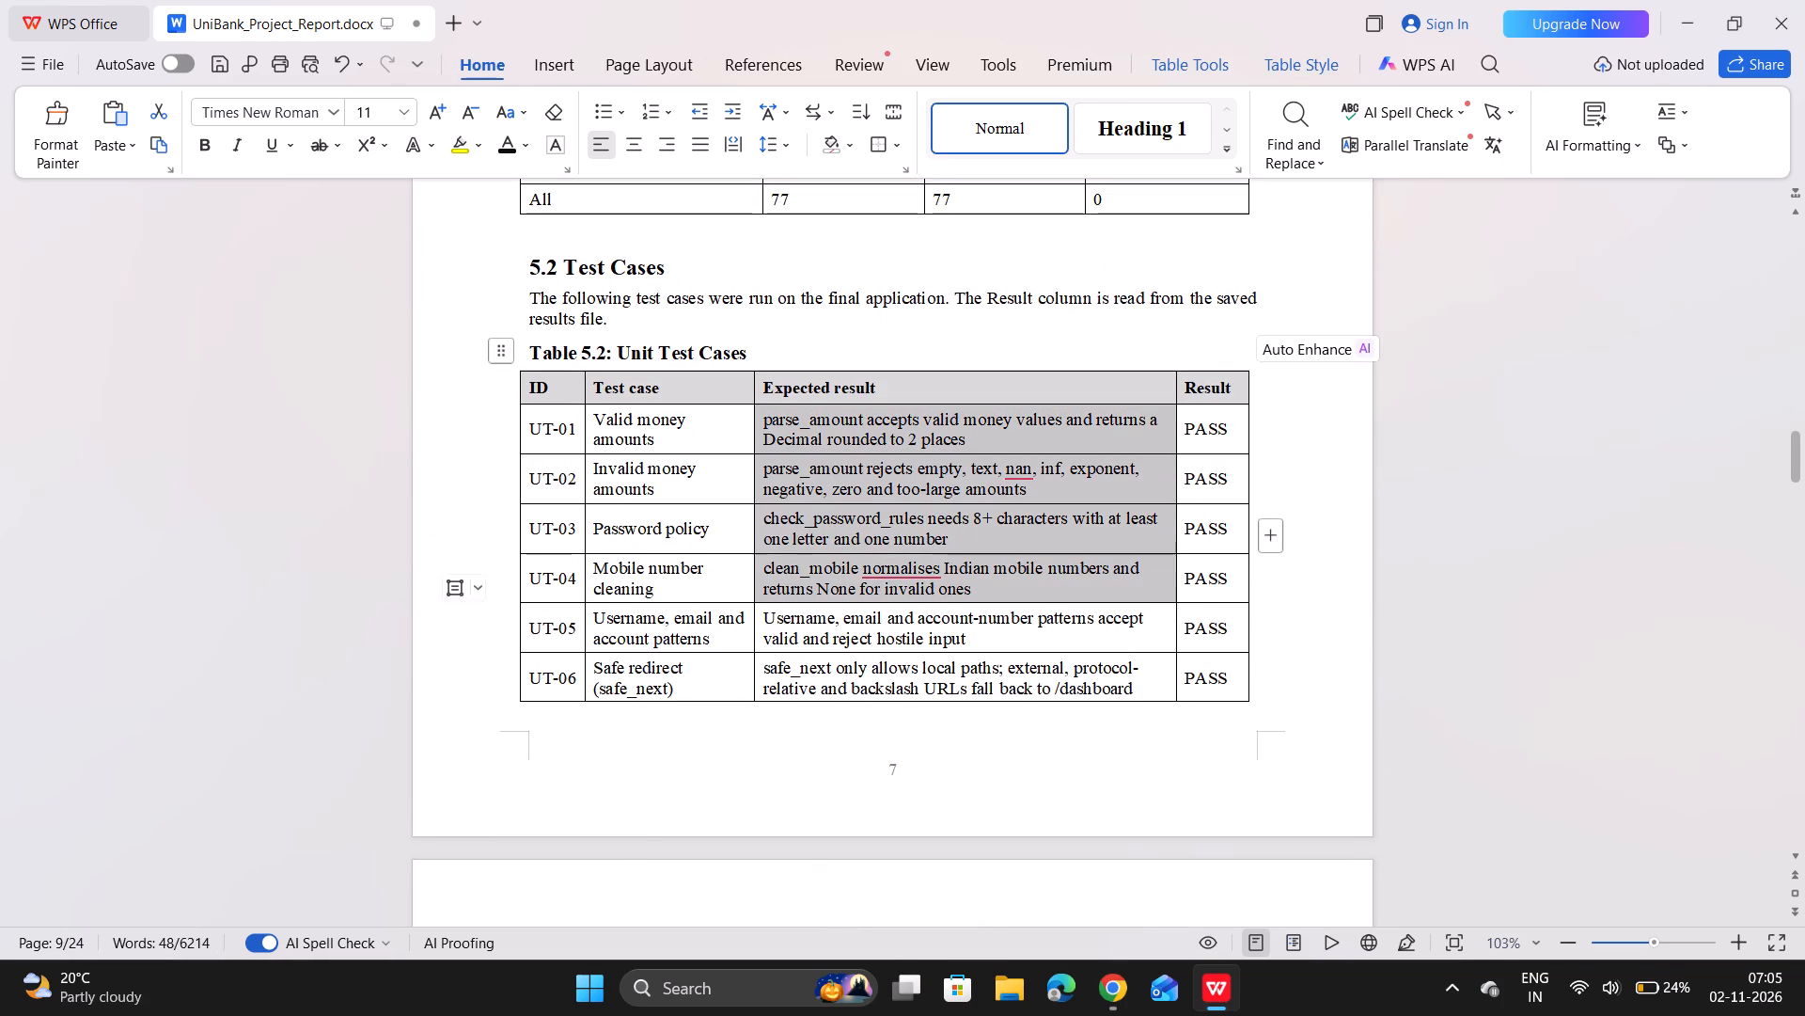
key("shift+Down")
key("shift+Down")
key("shift+Down")
key("shift+Down")
key("shift+Down")
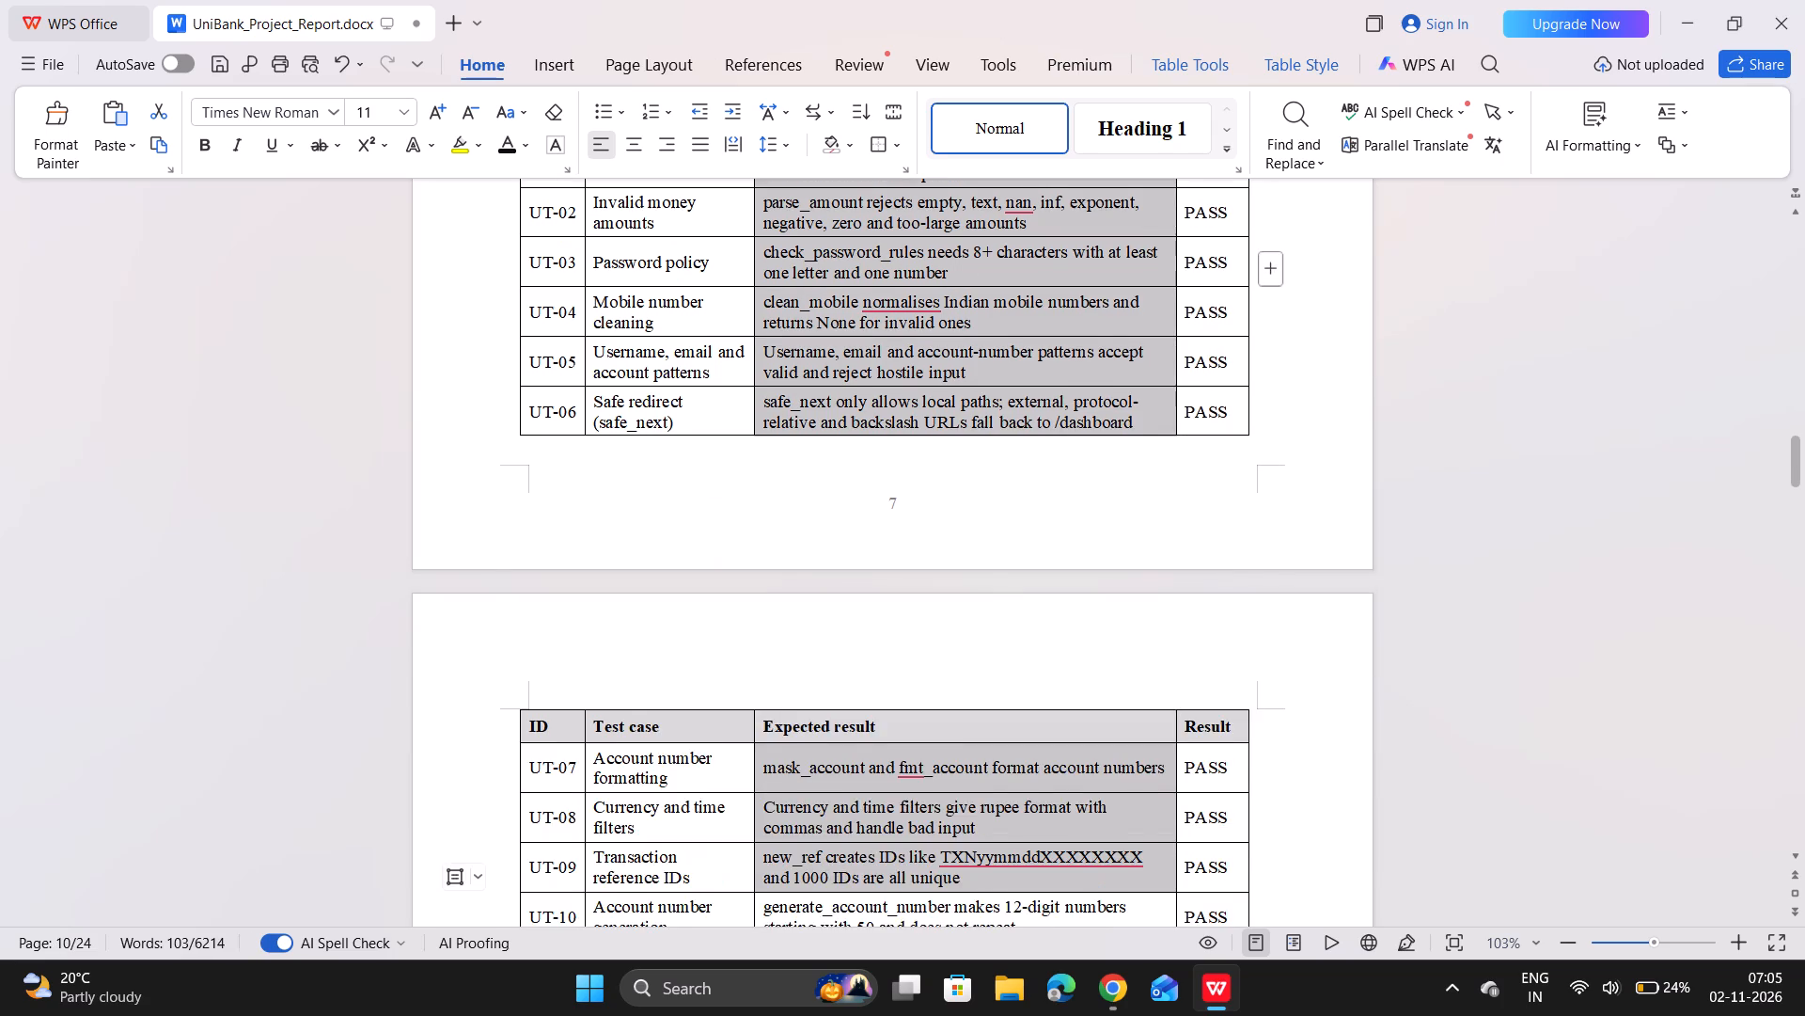
key("shift+Down")
key("shift+Down")
key("shift+Down")
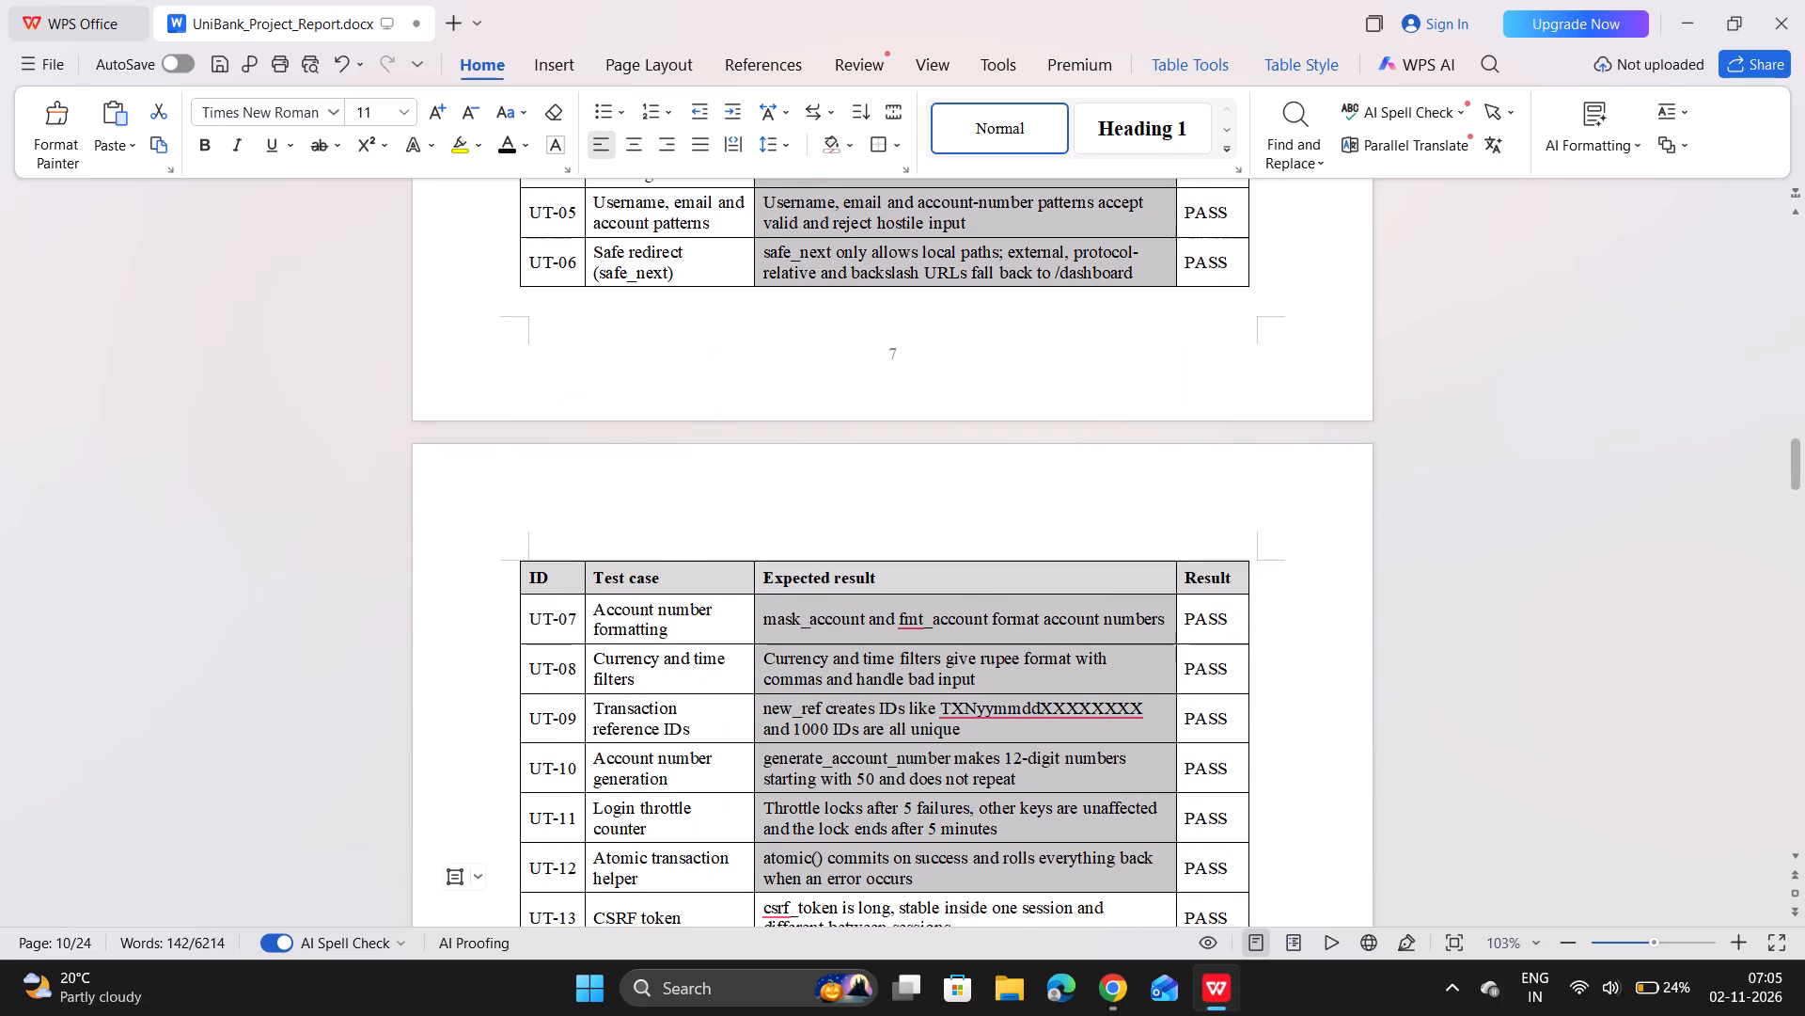
key("shift+Down")
key("shift+Down")
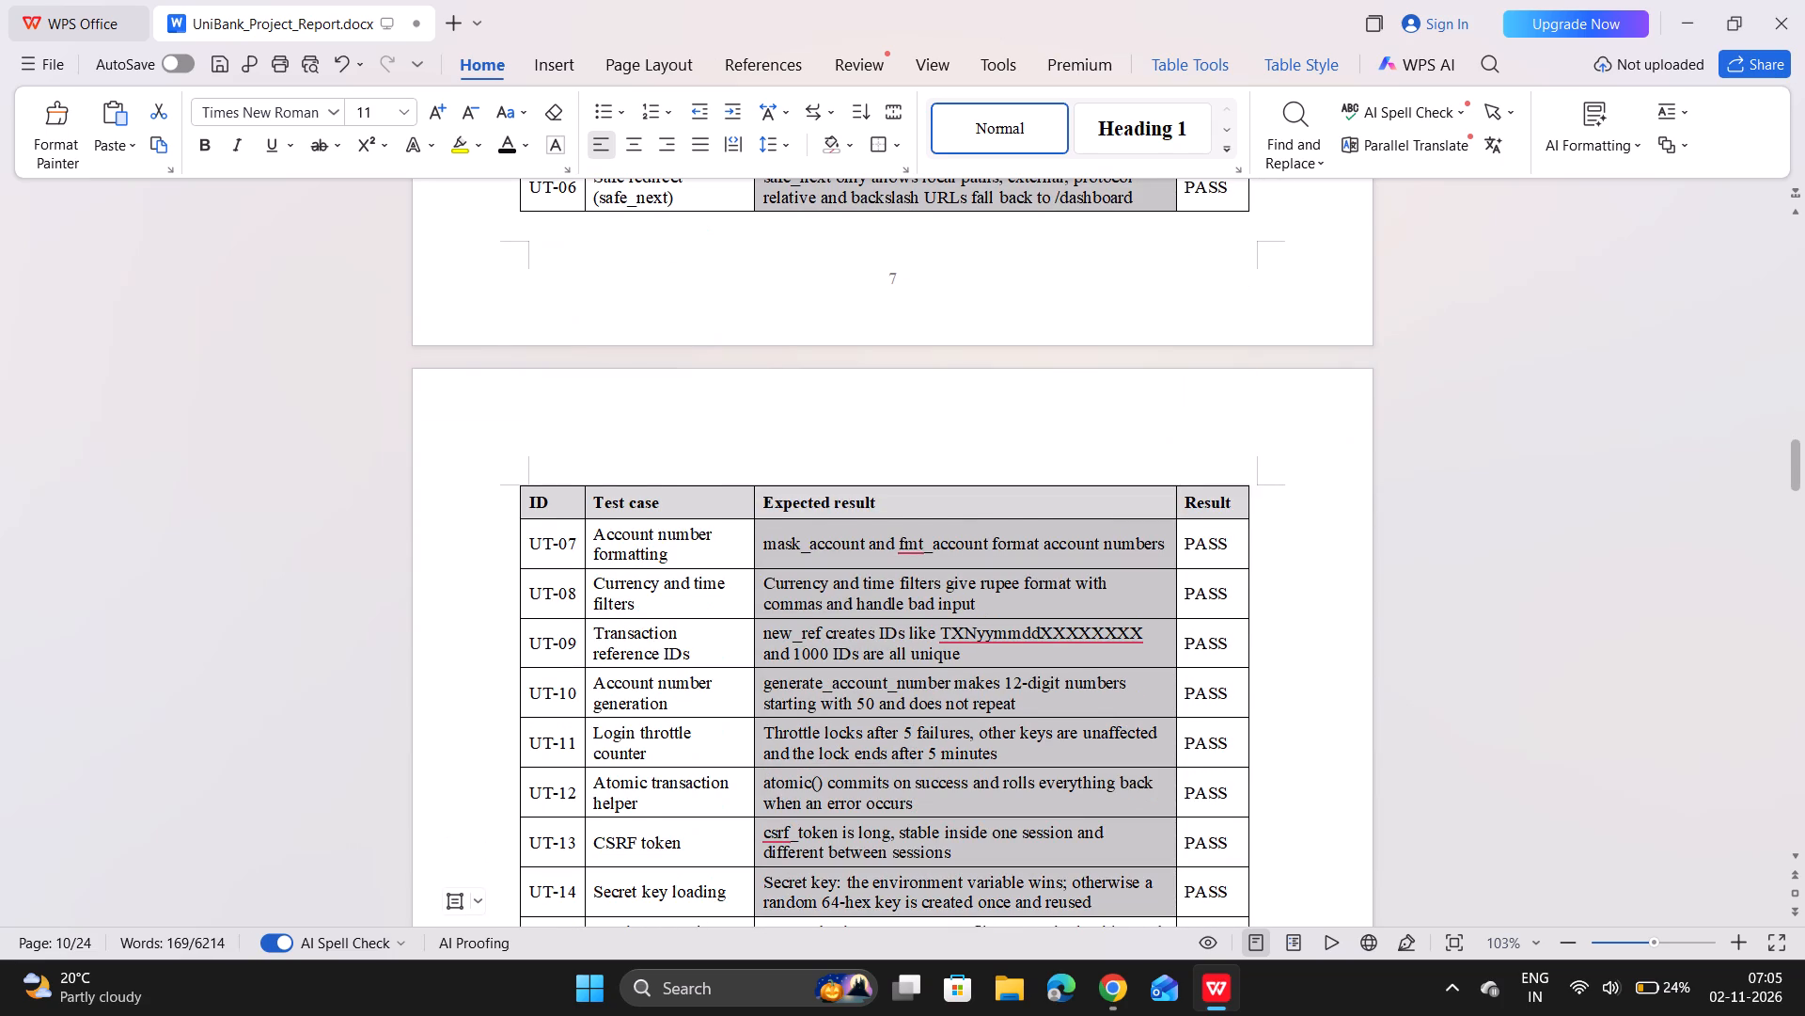
key("shift+Down")
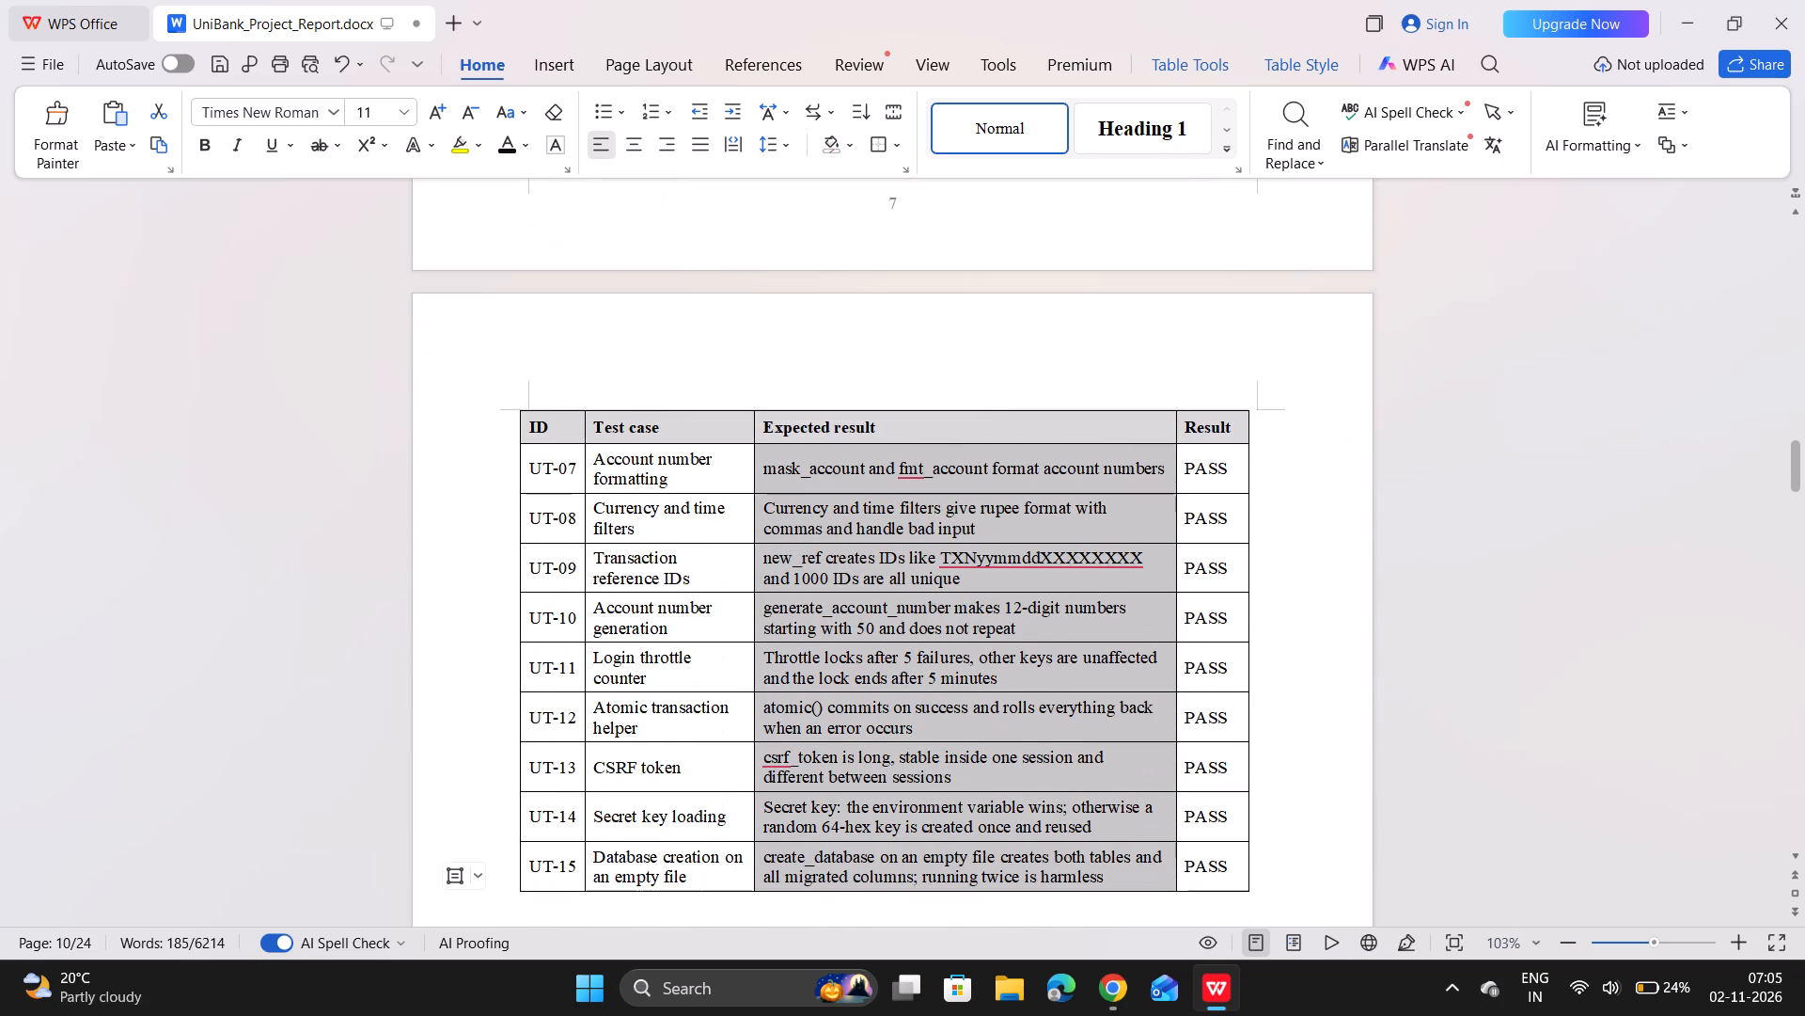
key("ctrl+c")
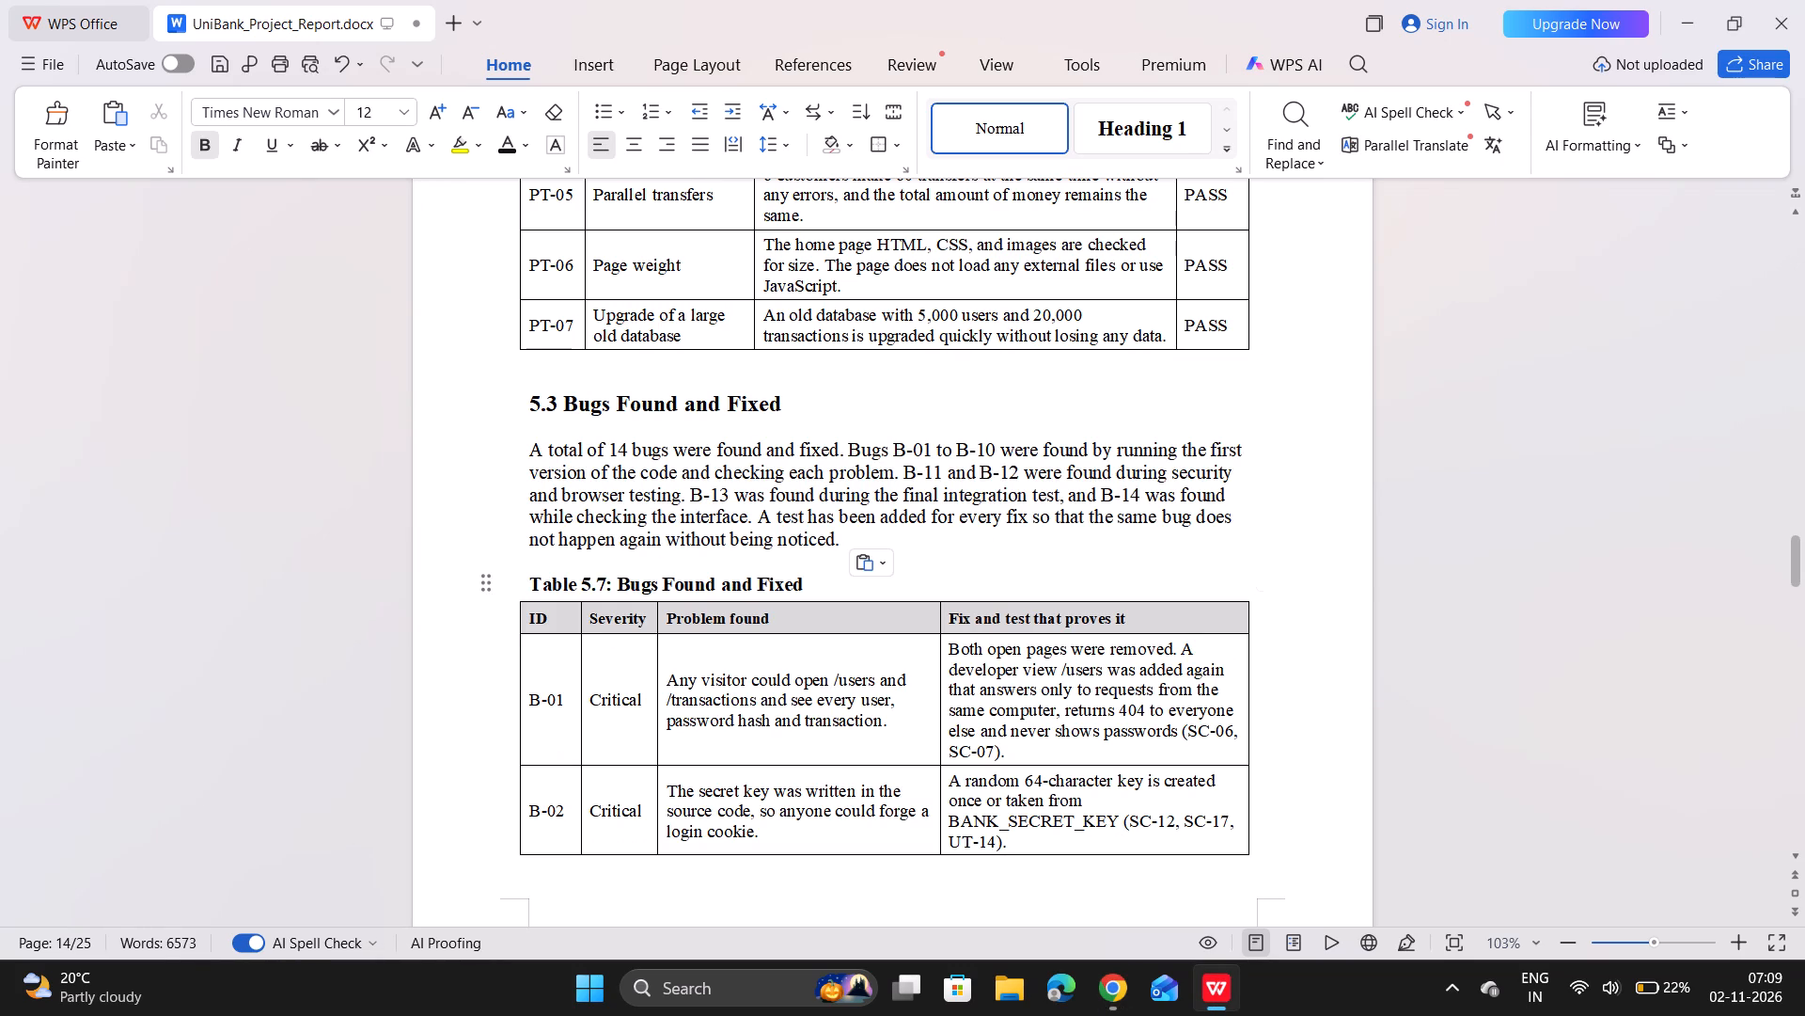
left_click_drag(839, 541, 500, 439)
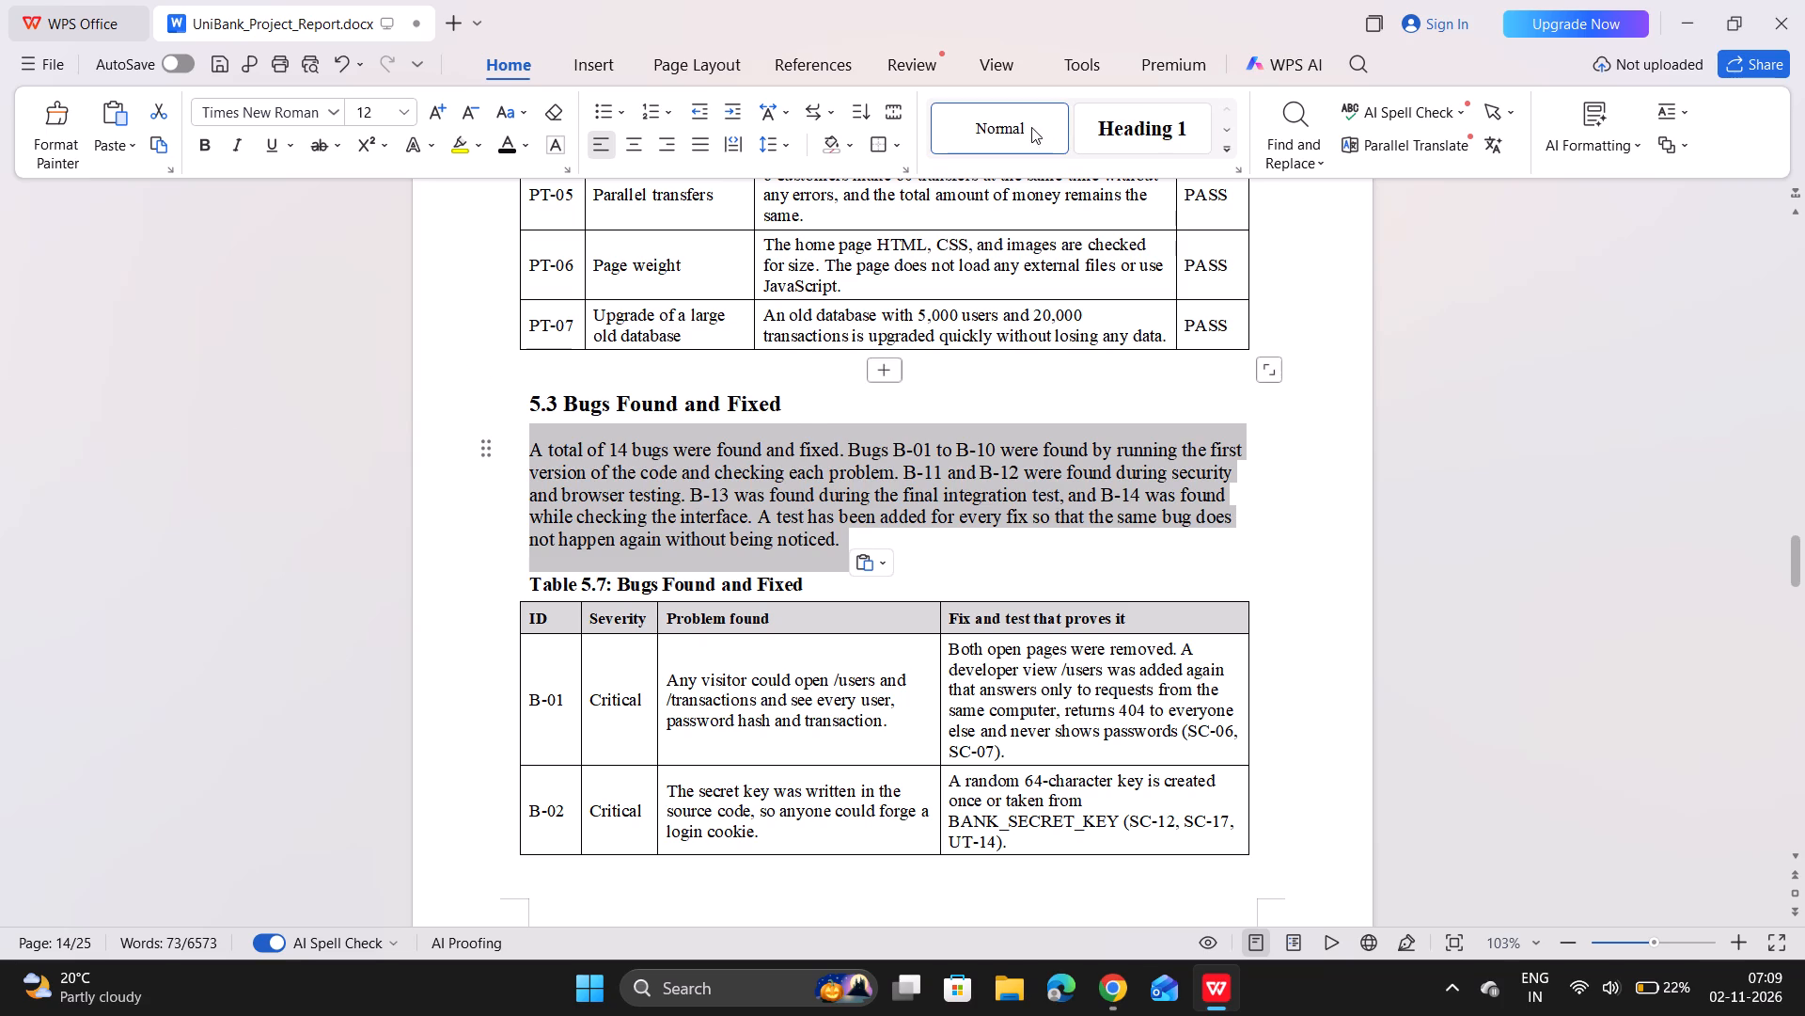
left_click(1031, 127)
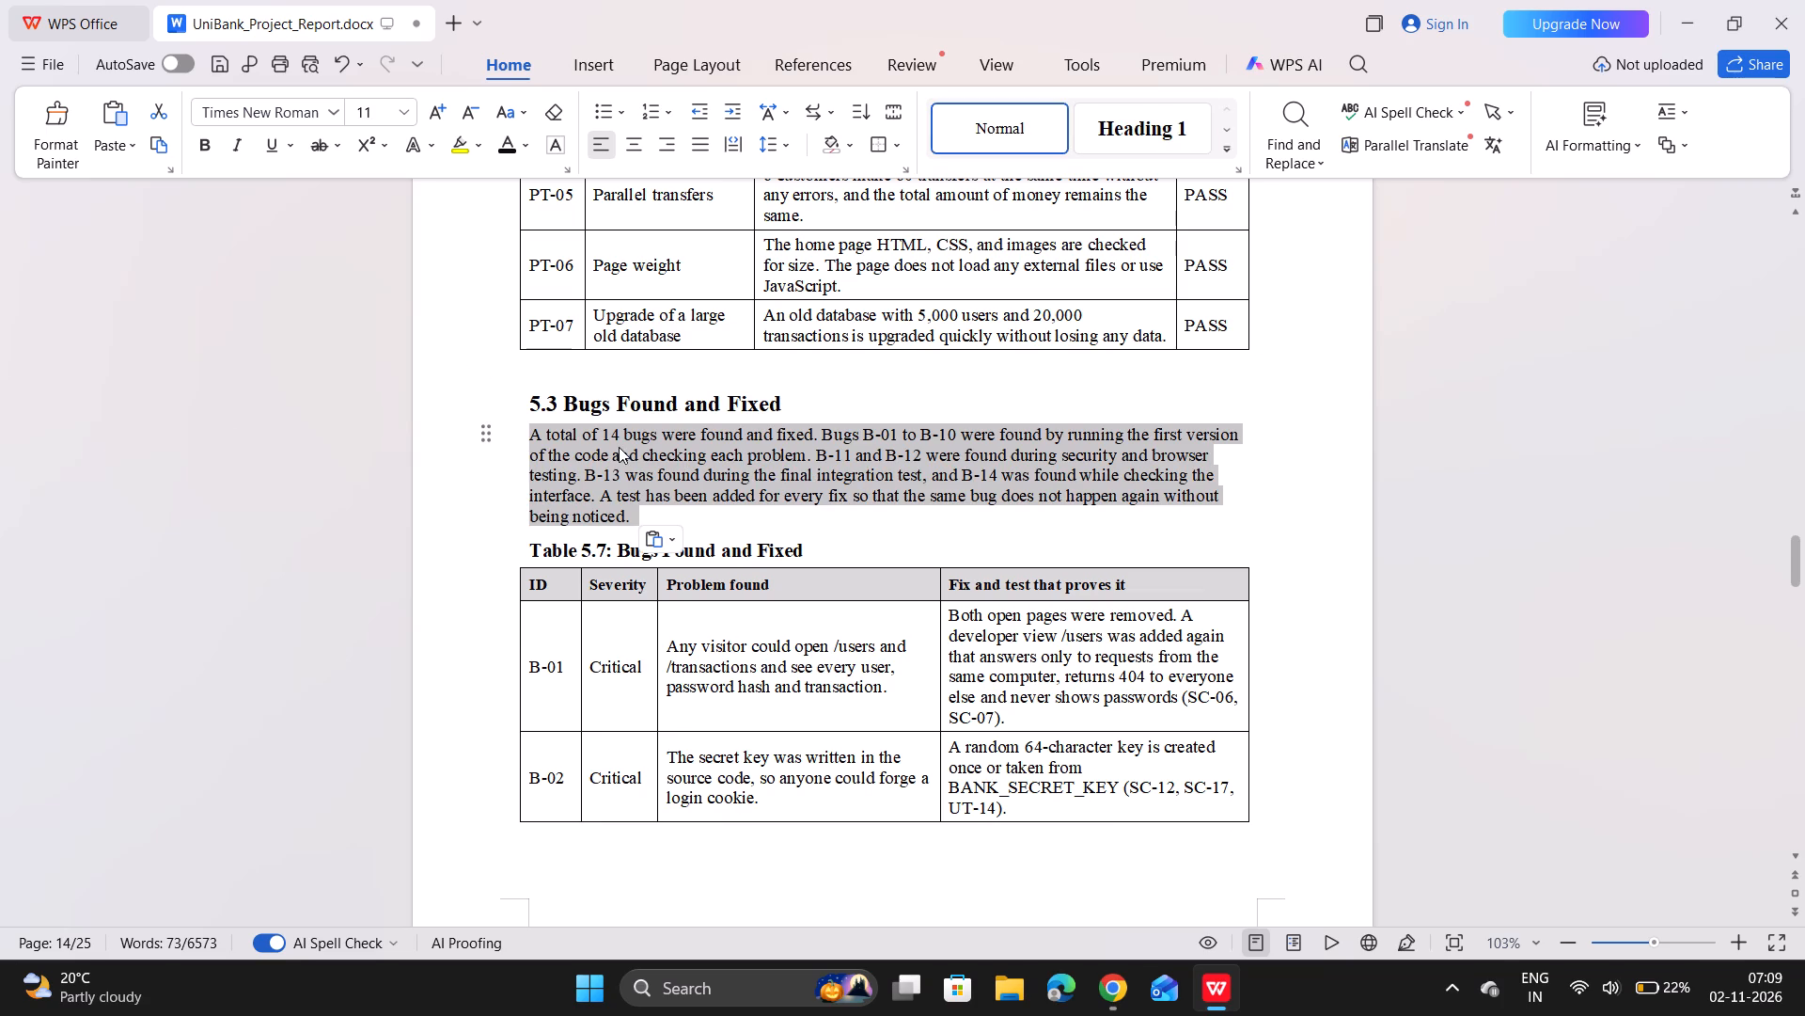
Change the total number of bugs in the section 5.3 paragraph to 13.
left_click(619, 432)
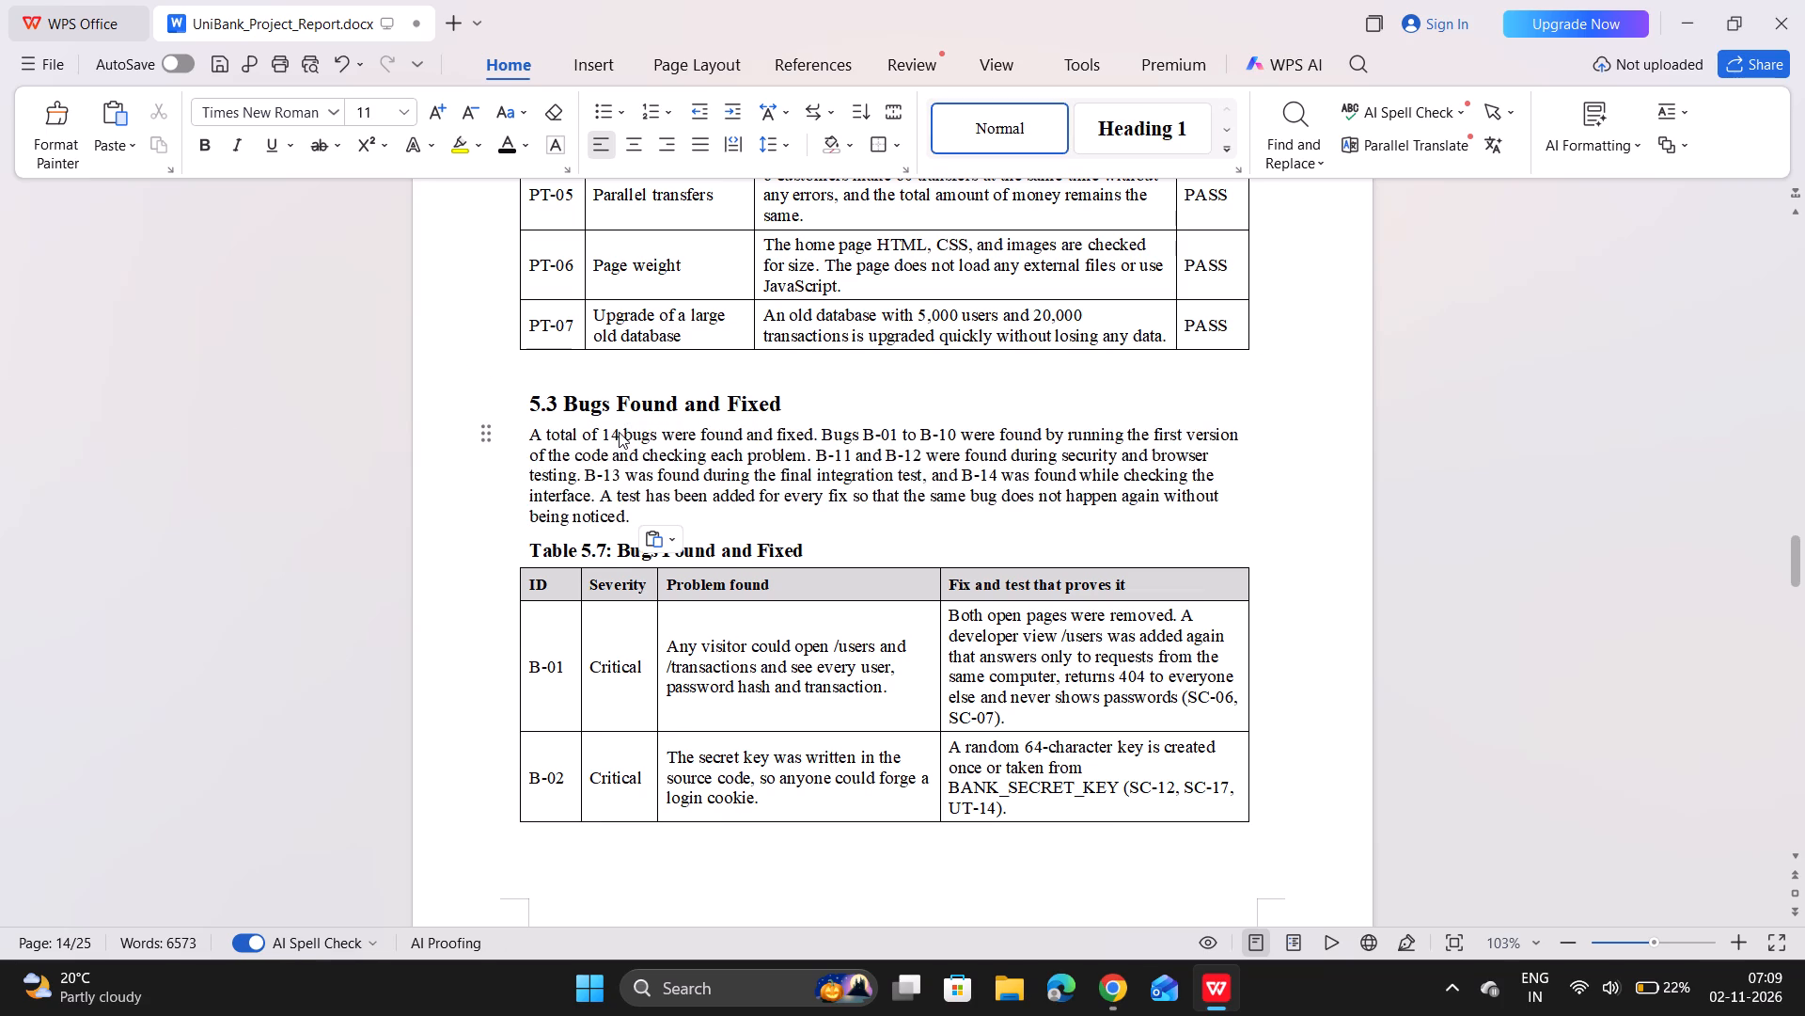
key("BackSpace")
key("3")
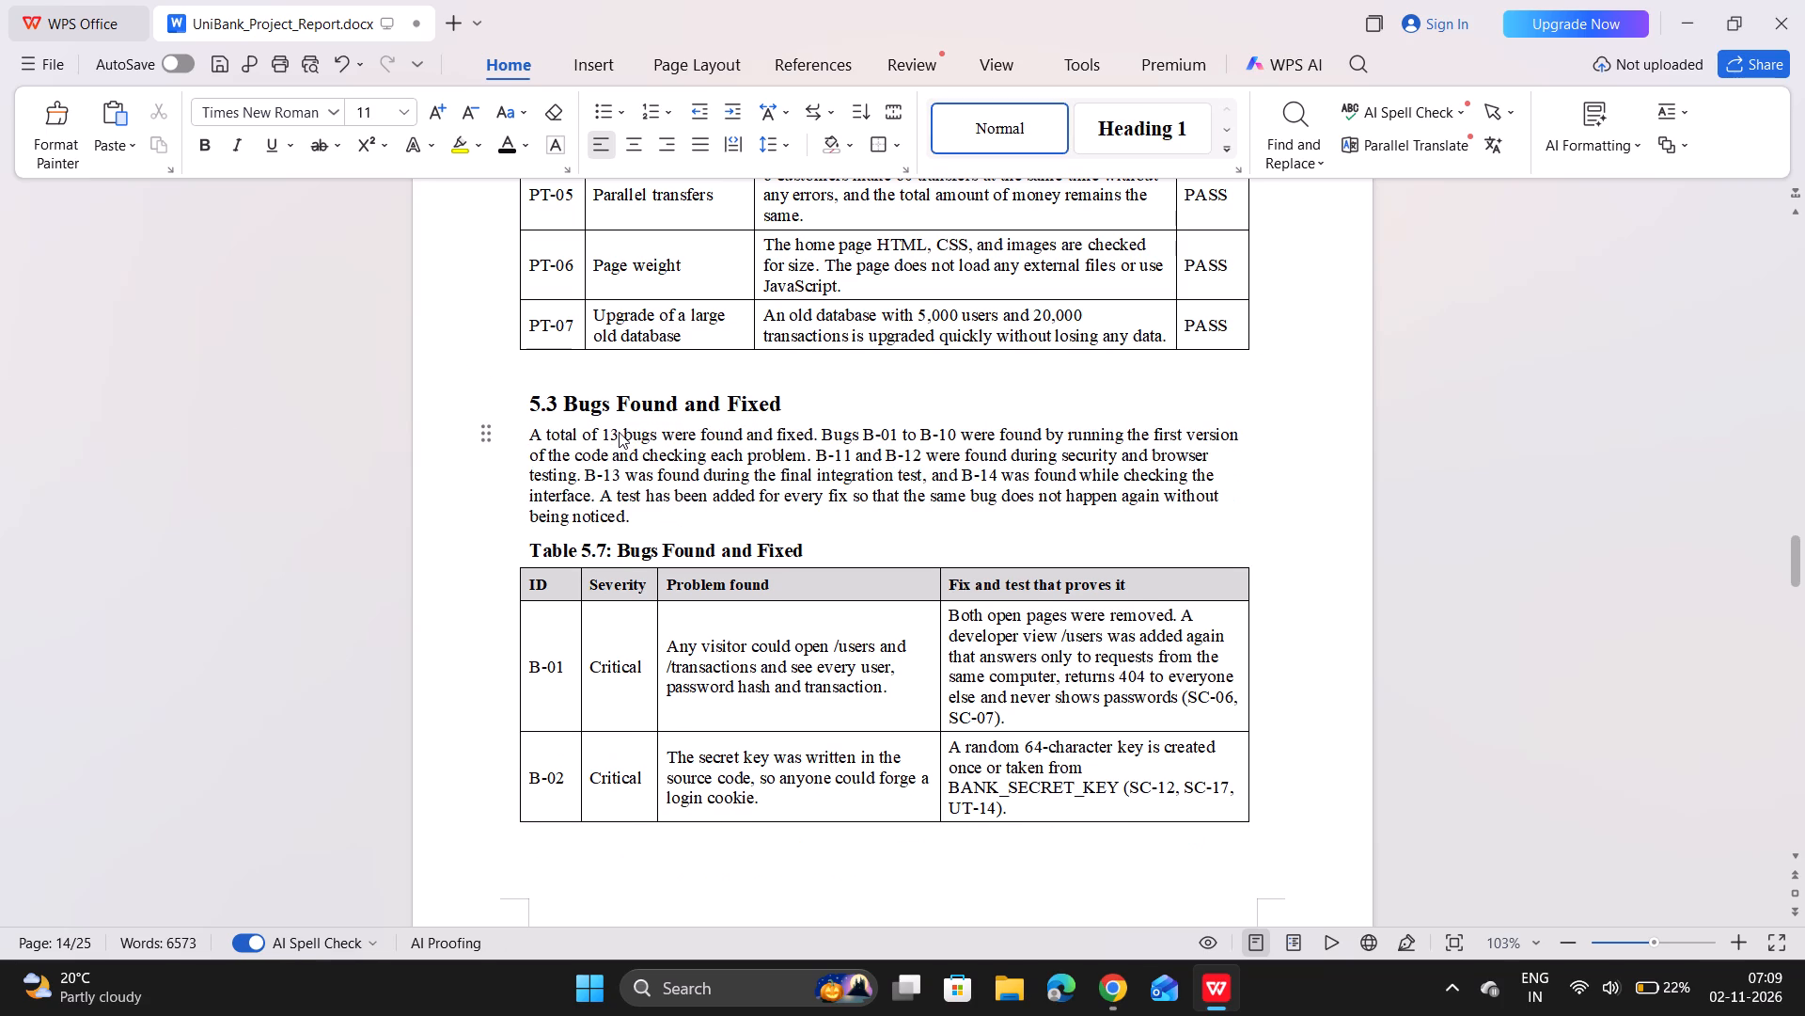
Renumber the interface-check bug as B-13 and the final integration test bug as B-12 in the section 5.3 paragraph.
left_click(993, 476)
key("Right")
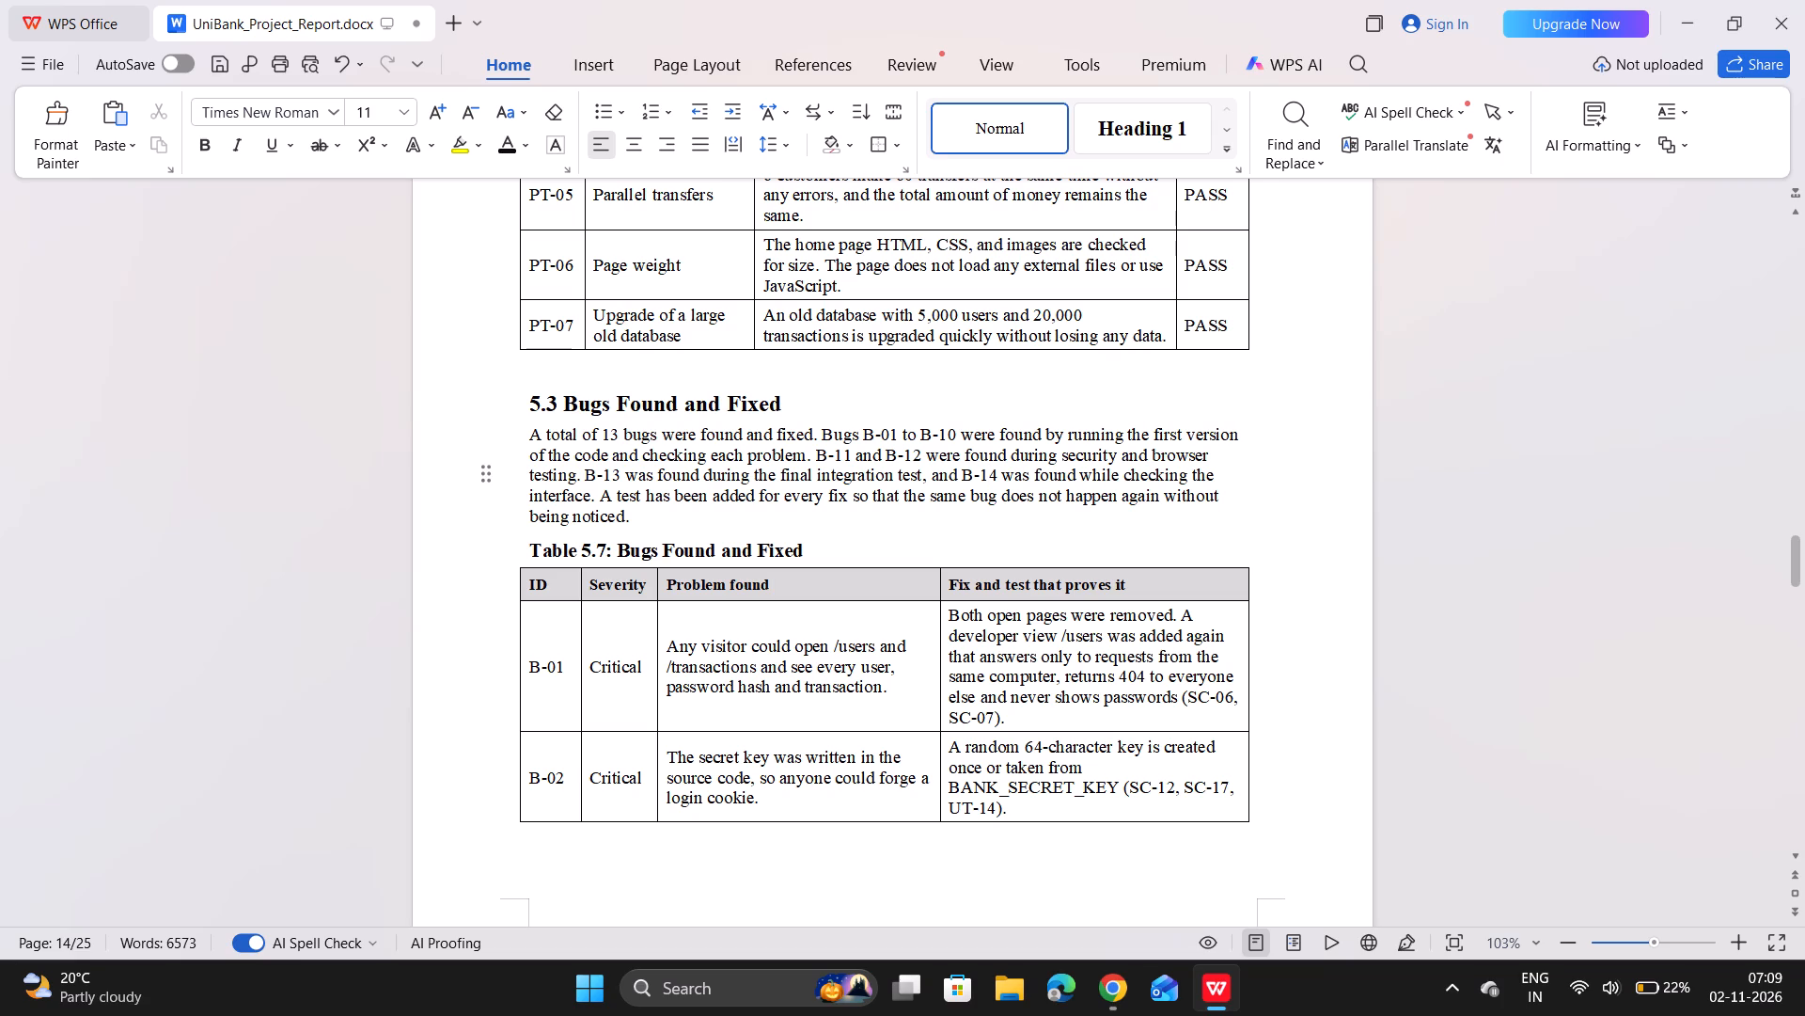
key("BackSpace")
key("3")
left_click(620, 474)
key("BackSpace")
key("2")
Check the bug IDs listed in Table 5.7 against those named in the section 5.3 paragraph.
scroll(764, 777, "down", 7)
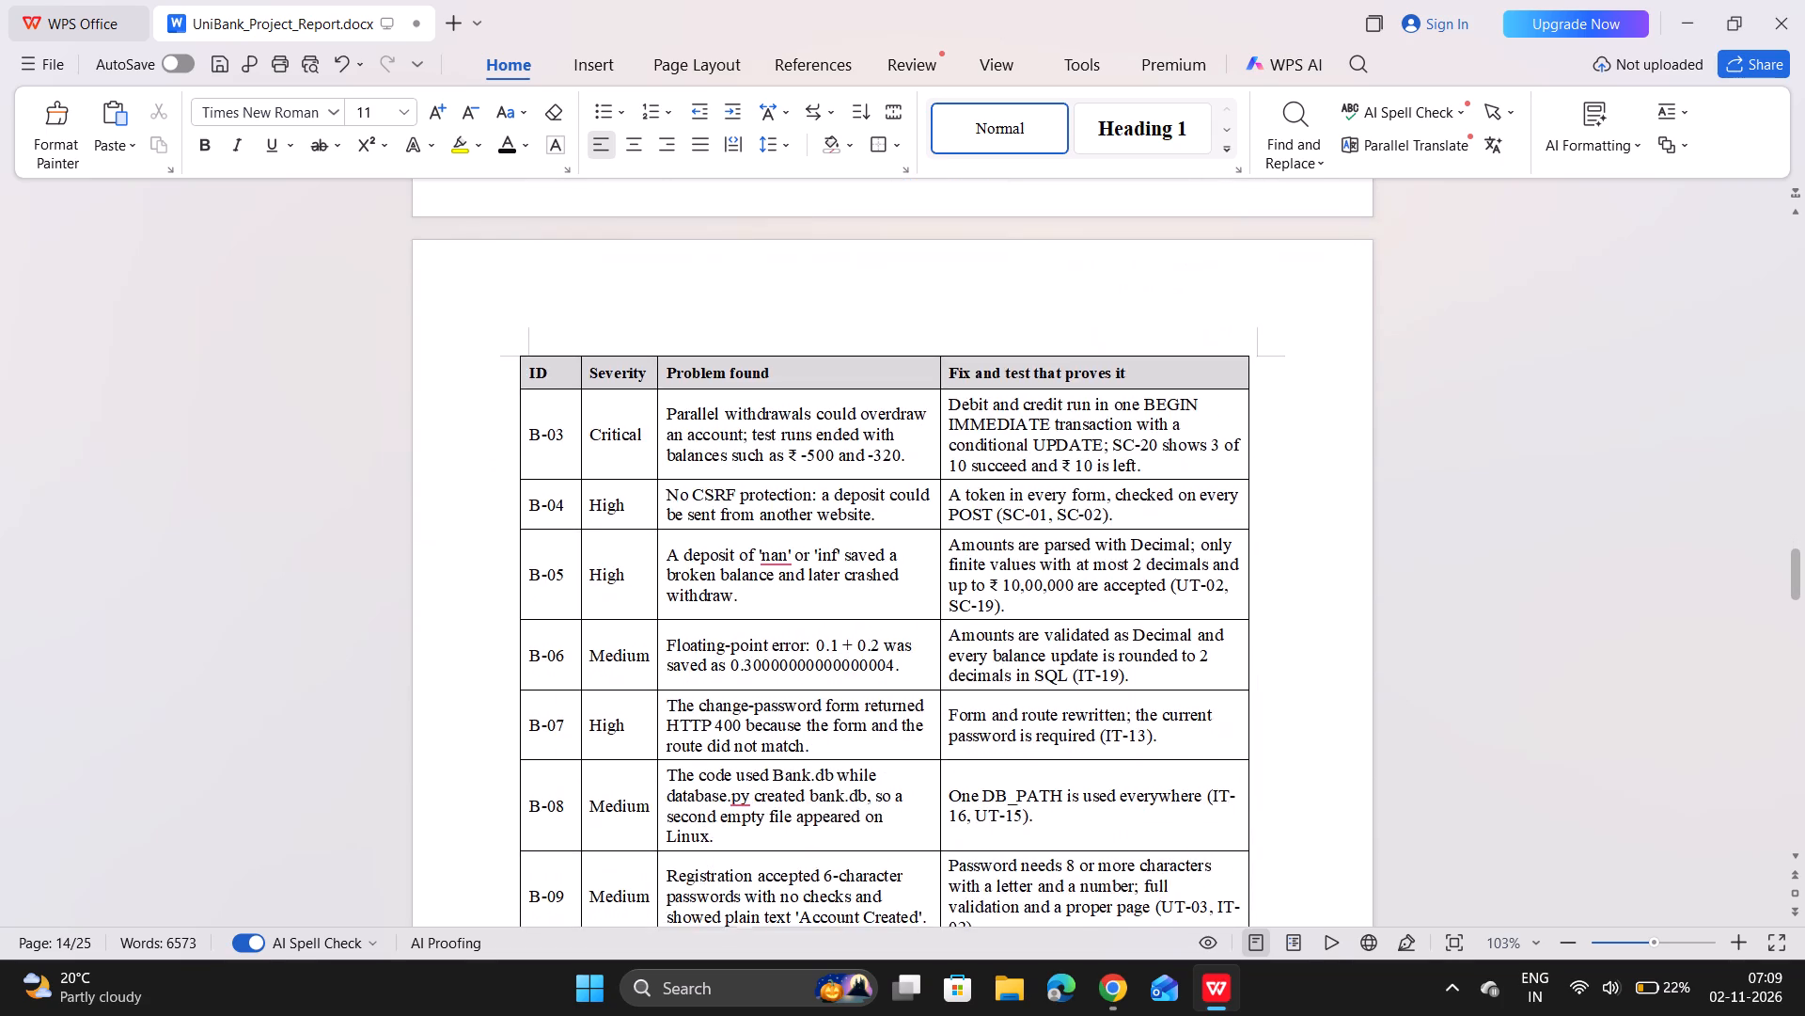
scroll(764, 777, "down", 4)
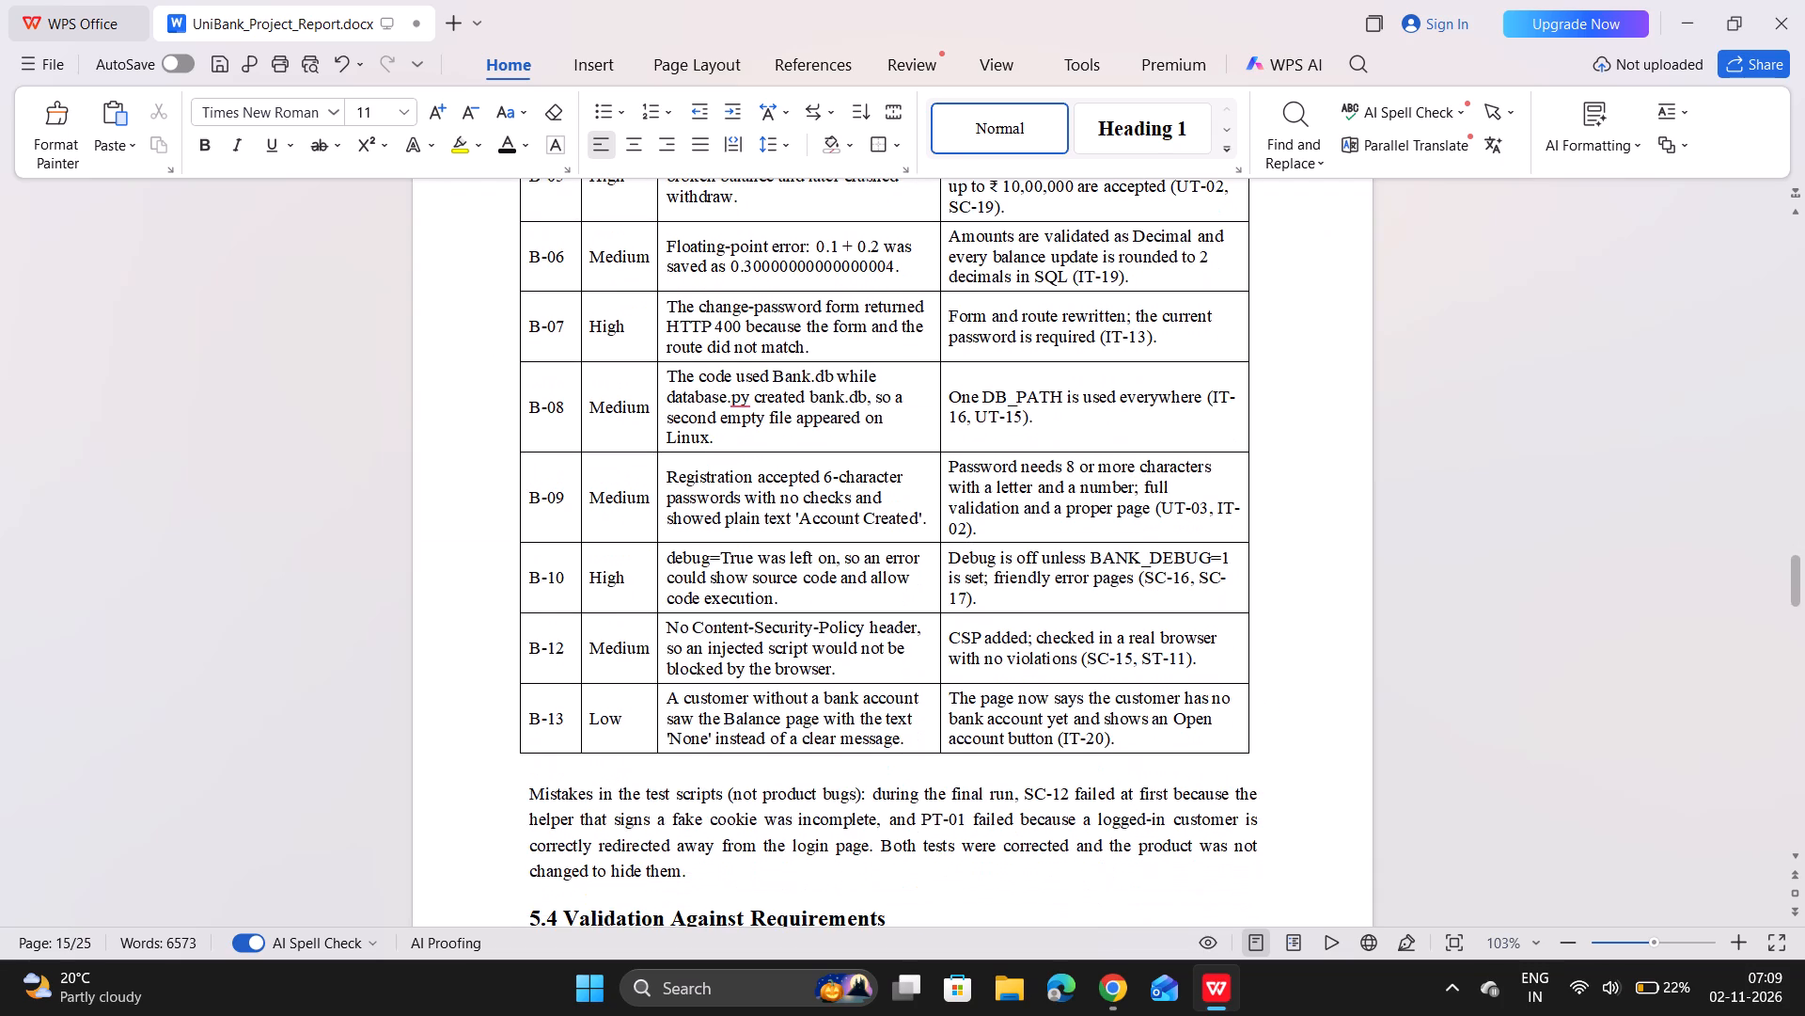
scroll(764, 777, "up", 2)
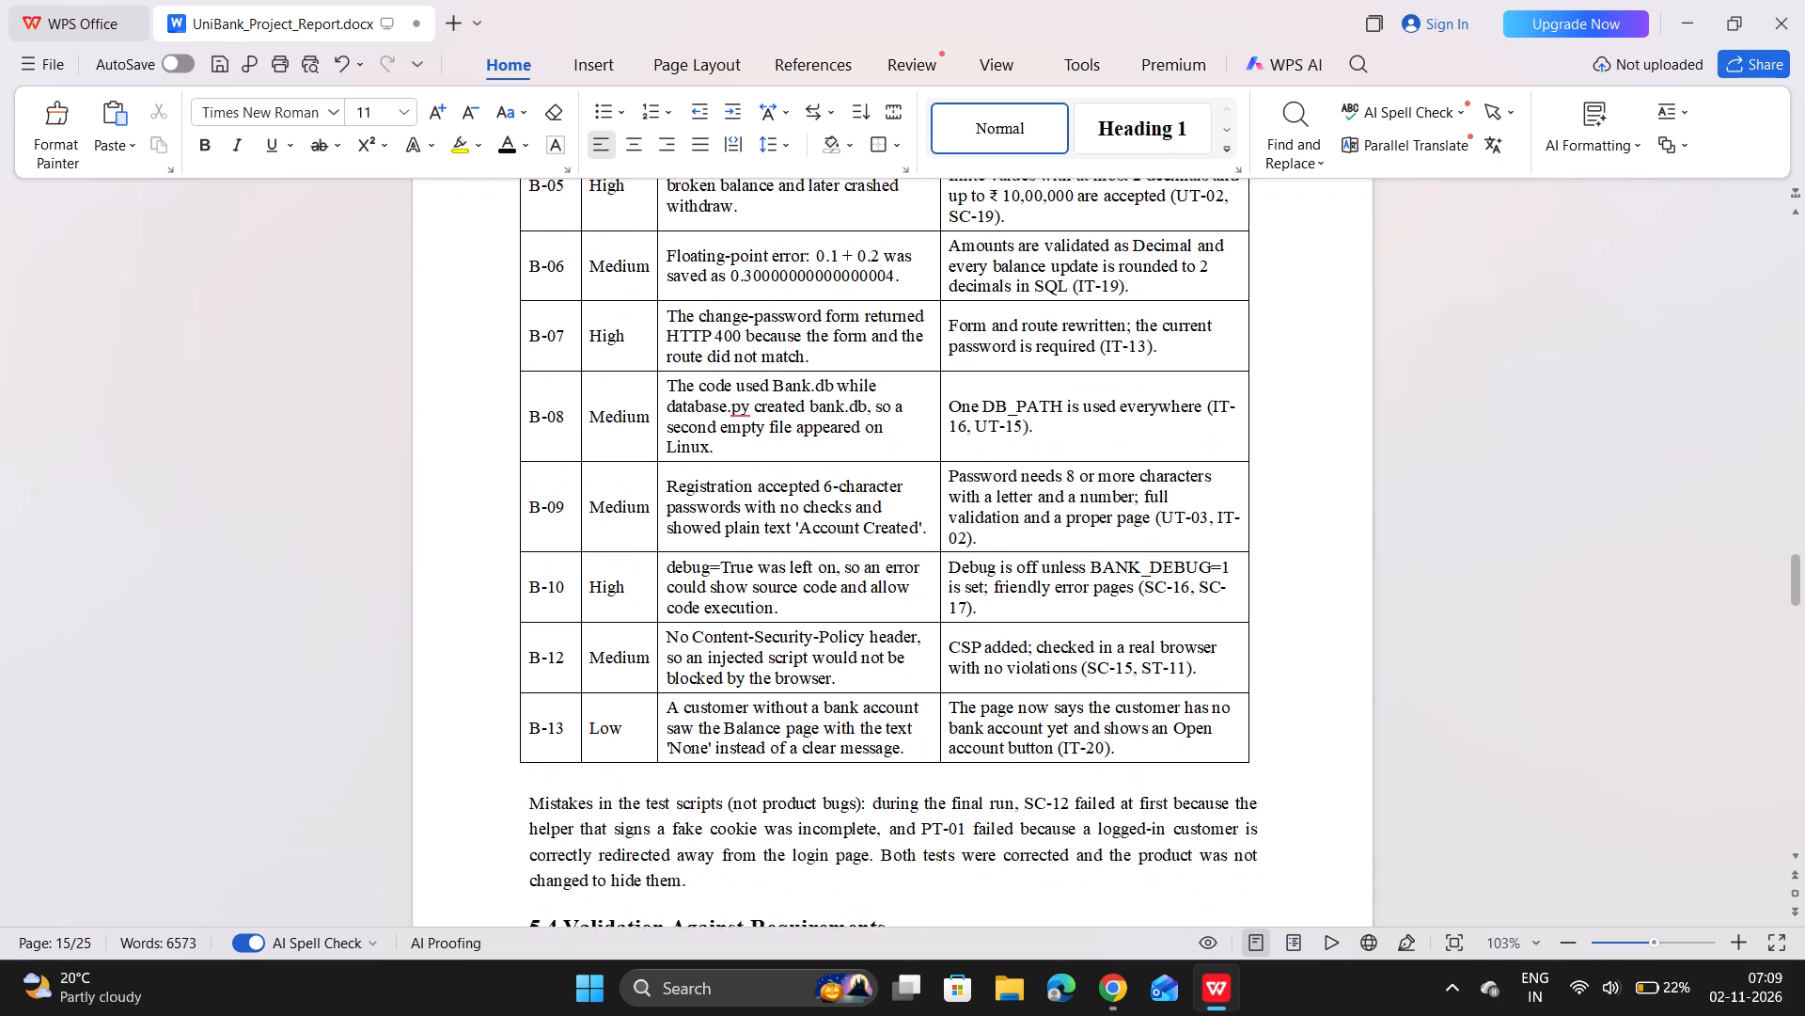
scroll(764, 777, "up", 7)
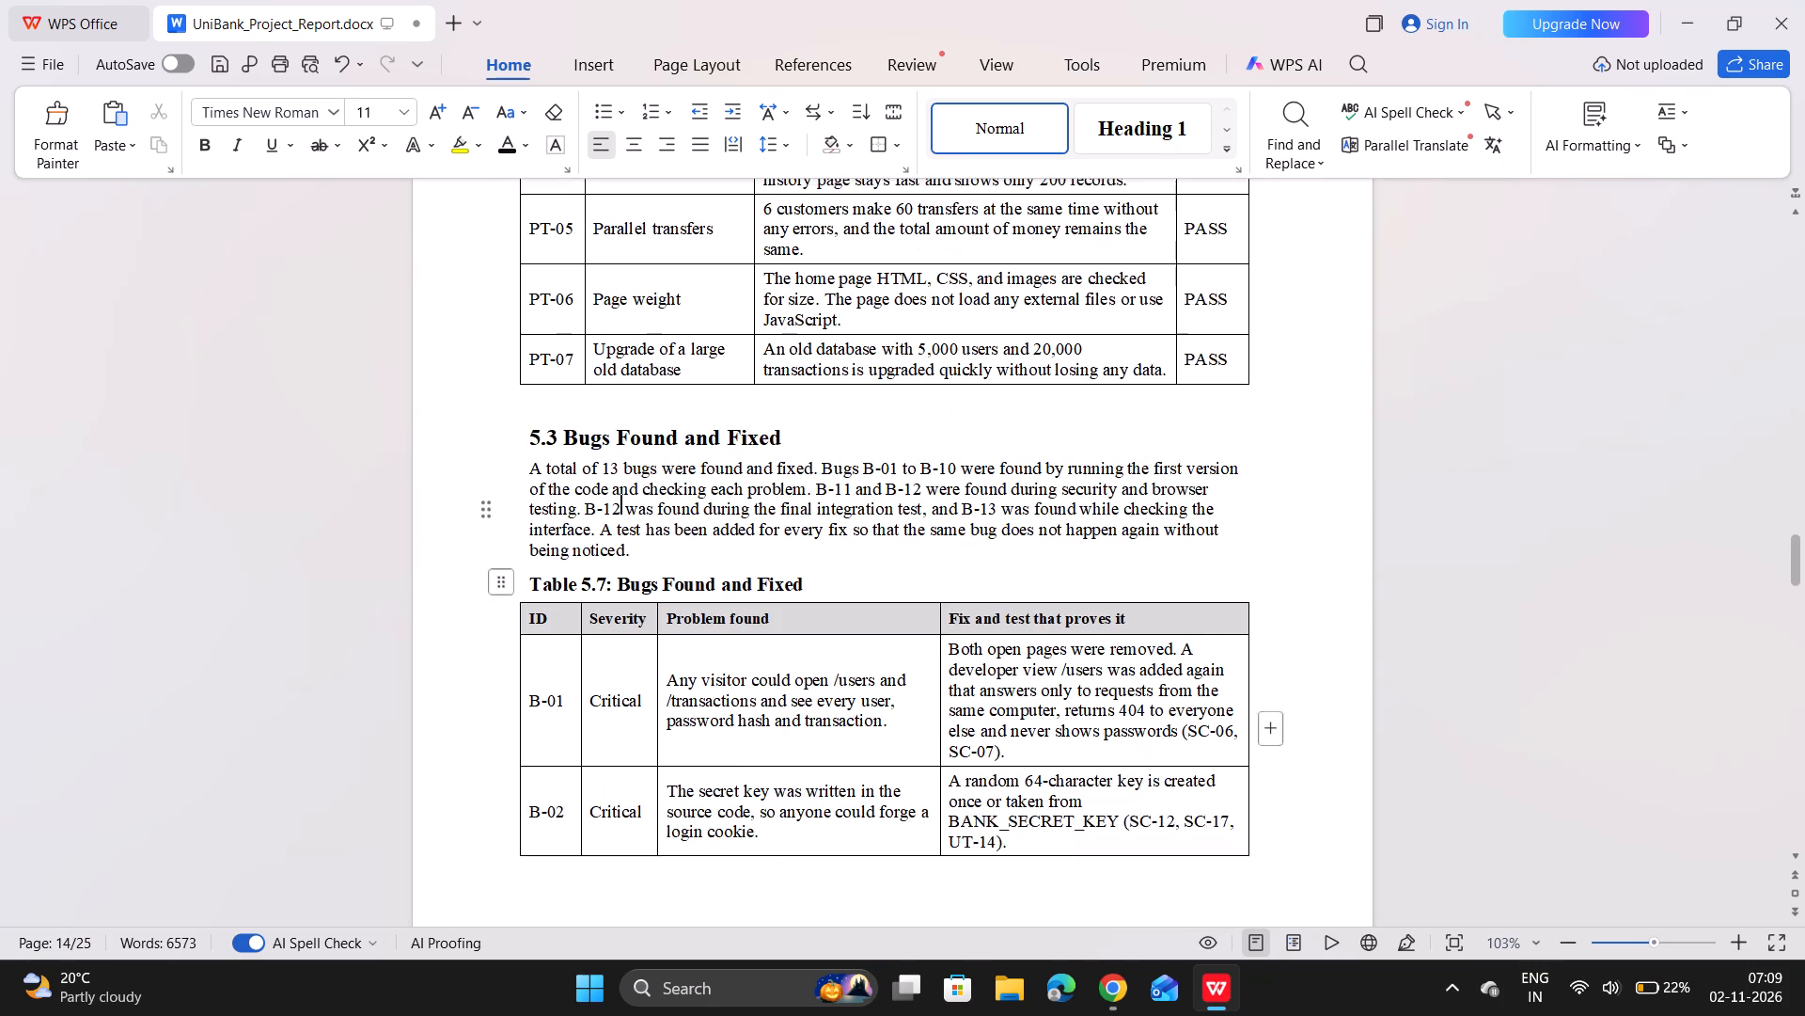
scroll(764, 777, "up", 1)
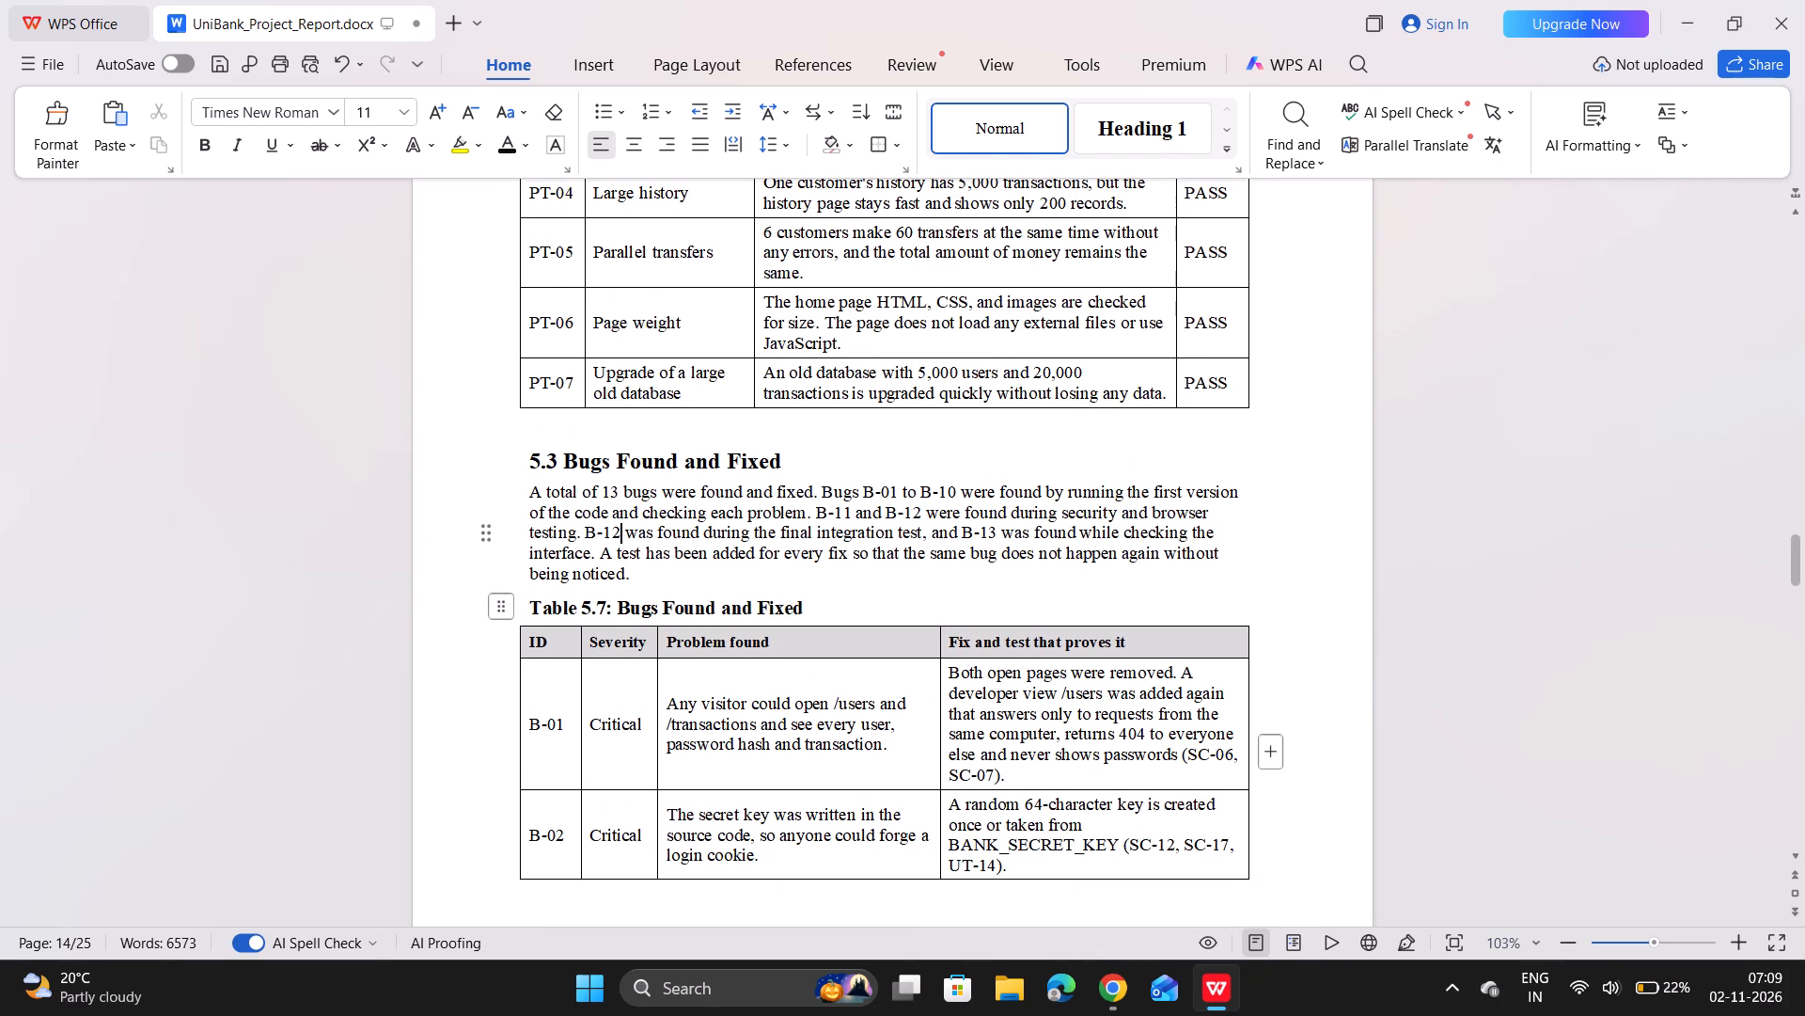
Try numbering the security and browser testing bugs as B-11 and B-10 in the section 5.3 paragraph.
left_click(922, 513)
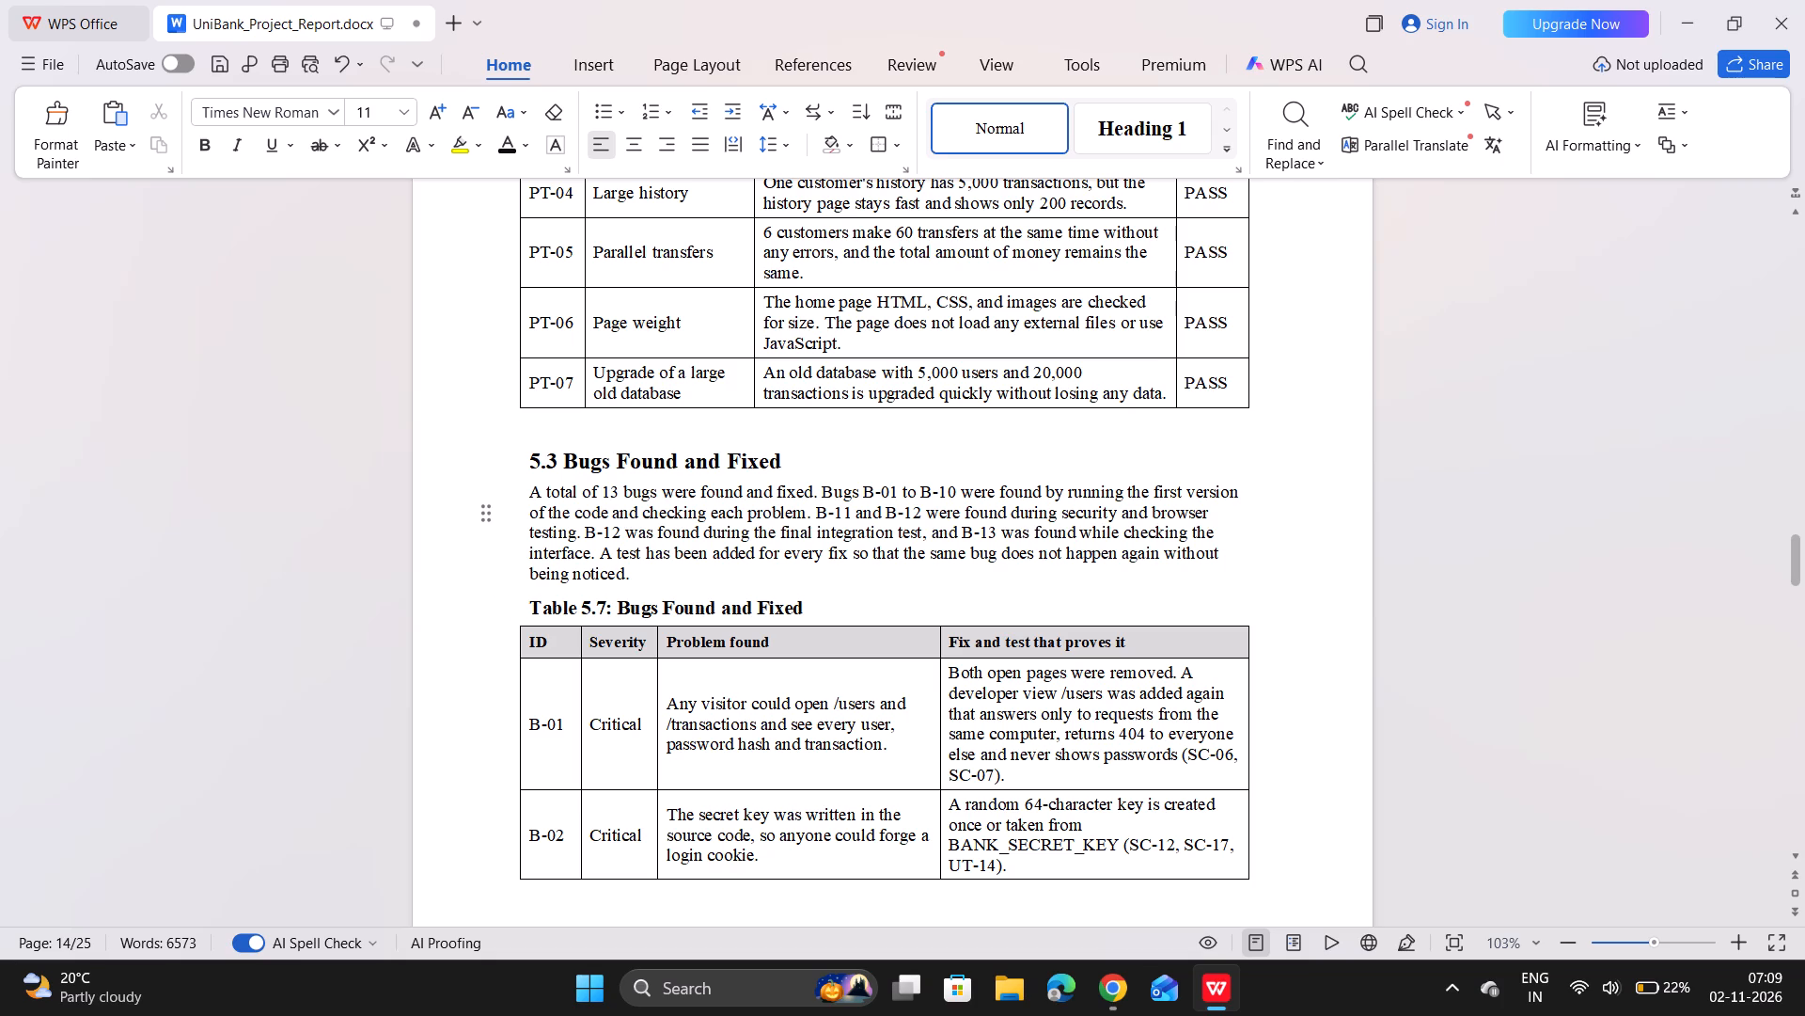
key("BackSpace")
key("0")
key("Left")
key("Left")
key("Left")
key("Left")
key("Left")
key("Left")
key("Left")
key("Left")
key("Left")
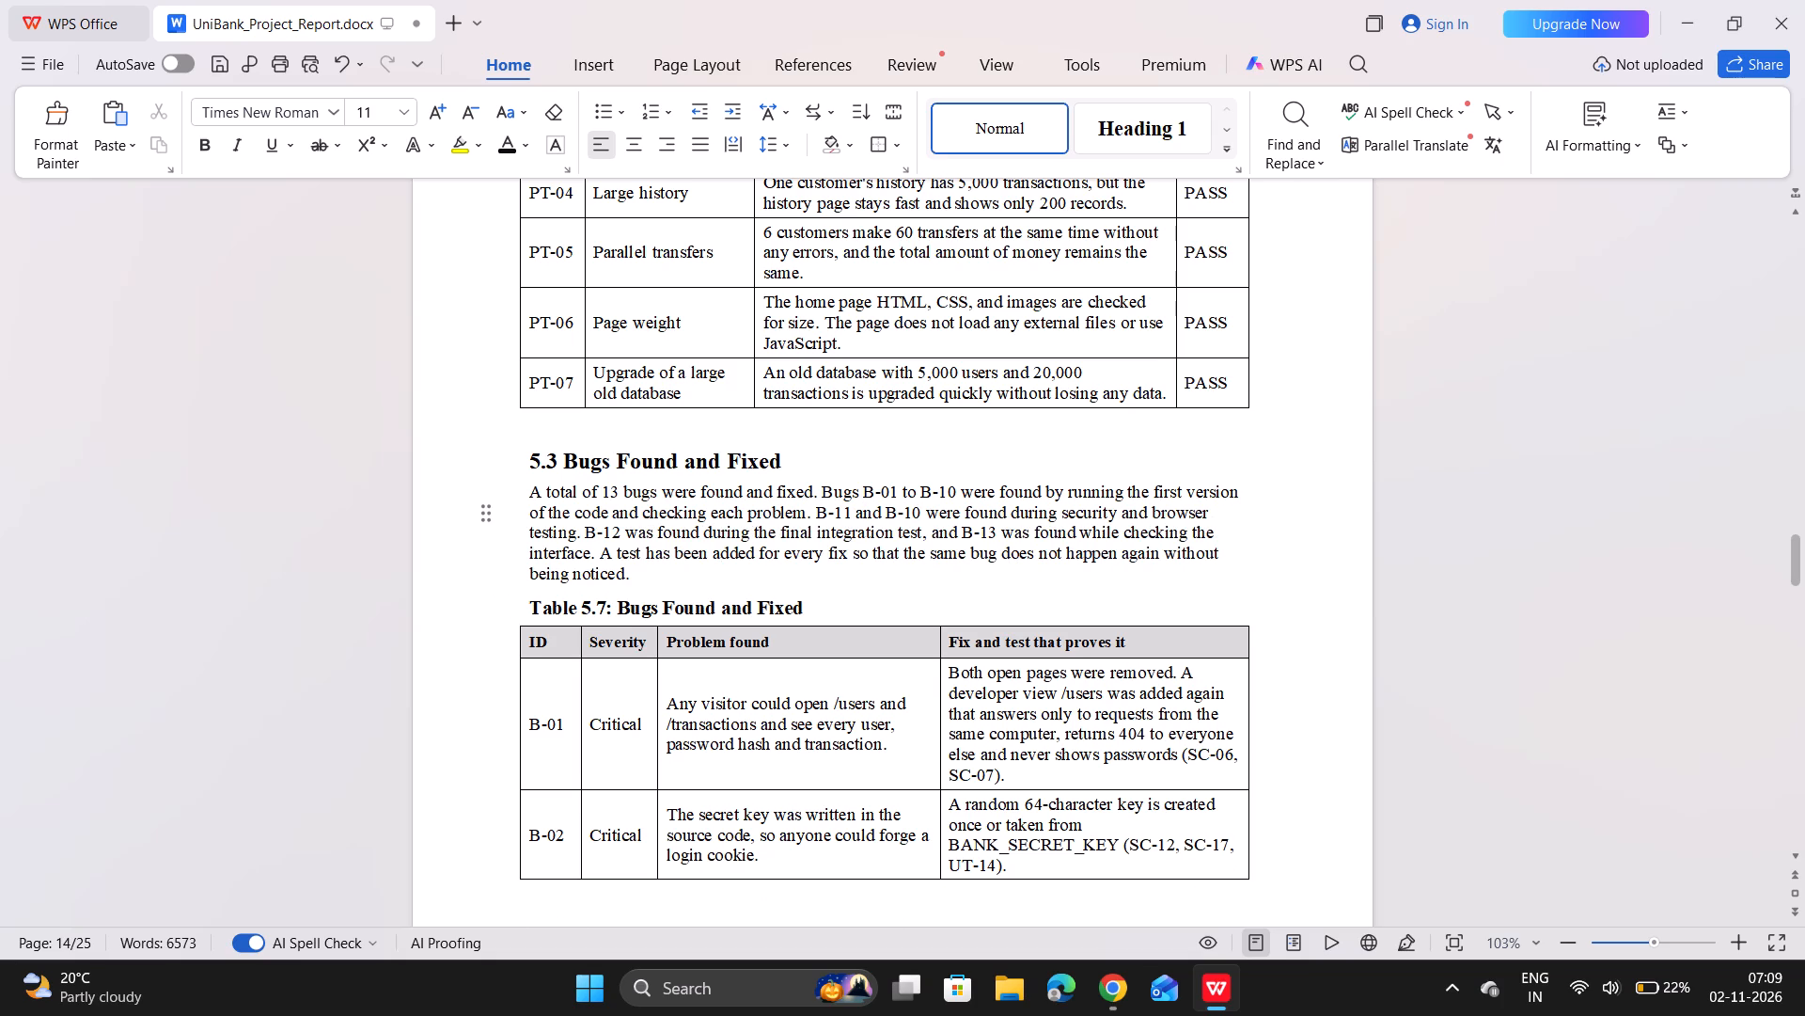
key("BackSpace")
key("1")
Renumber the security and browser testing bugs as B-10 and B-11 in the section 5.3 paragraph.
key("Up")
key("Right")
key("Right")
key("Right")
key("Right")
key("Right")
key("Right")
key("Right")
key("Down")
key("Left")
key("Left")
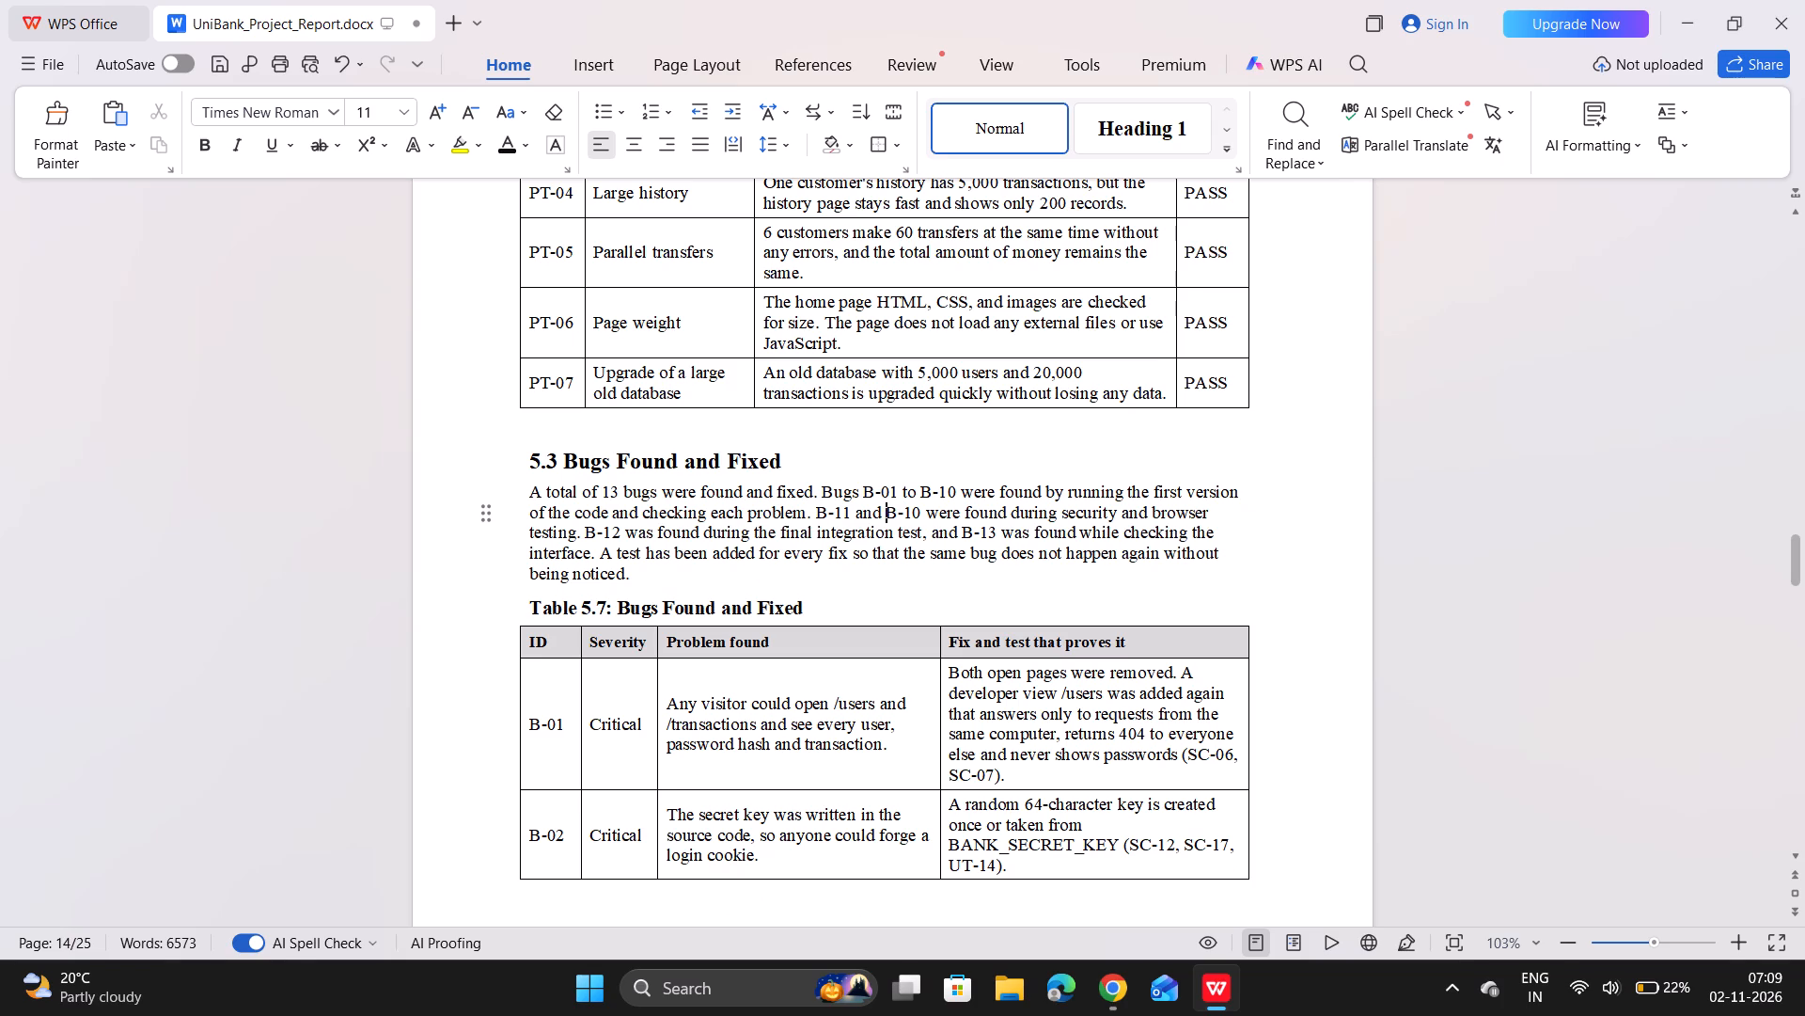
key("Left")
key("Left")
key("Left")
key("Left")
key("Left")
key("BackSpace")
key("0")
key("Right")
key("Right")
key("Right")
key("Right")
key("Right")
key("Right")
key("Right")
key("Right")
key("Right")
key("BackSpace")
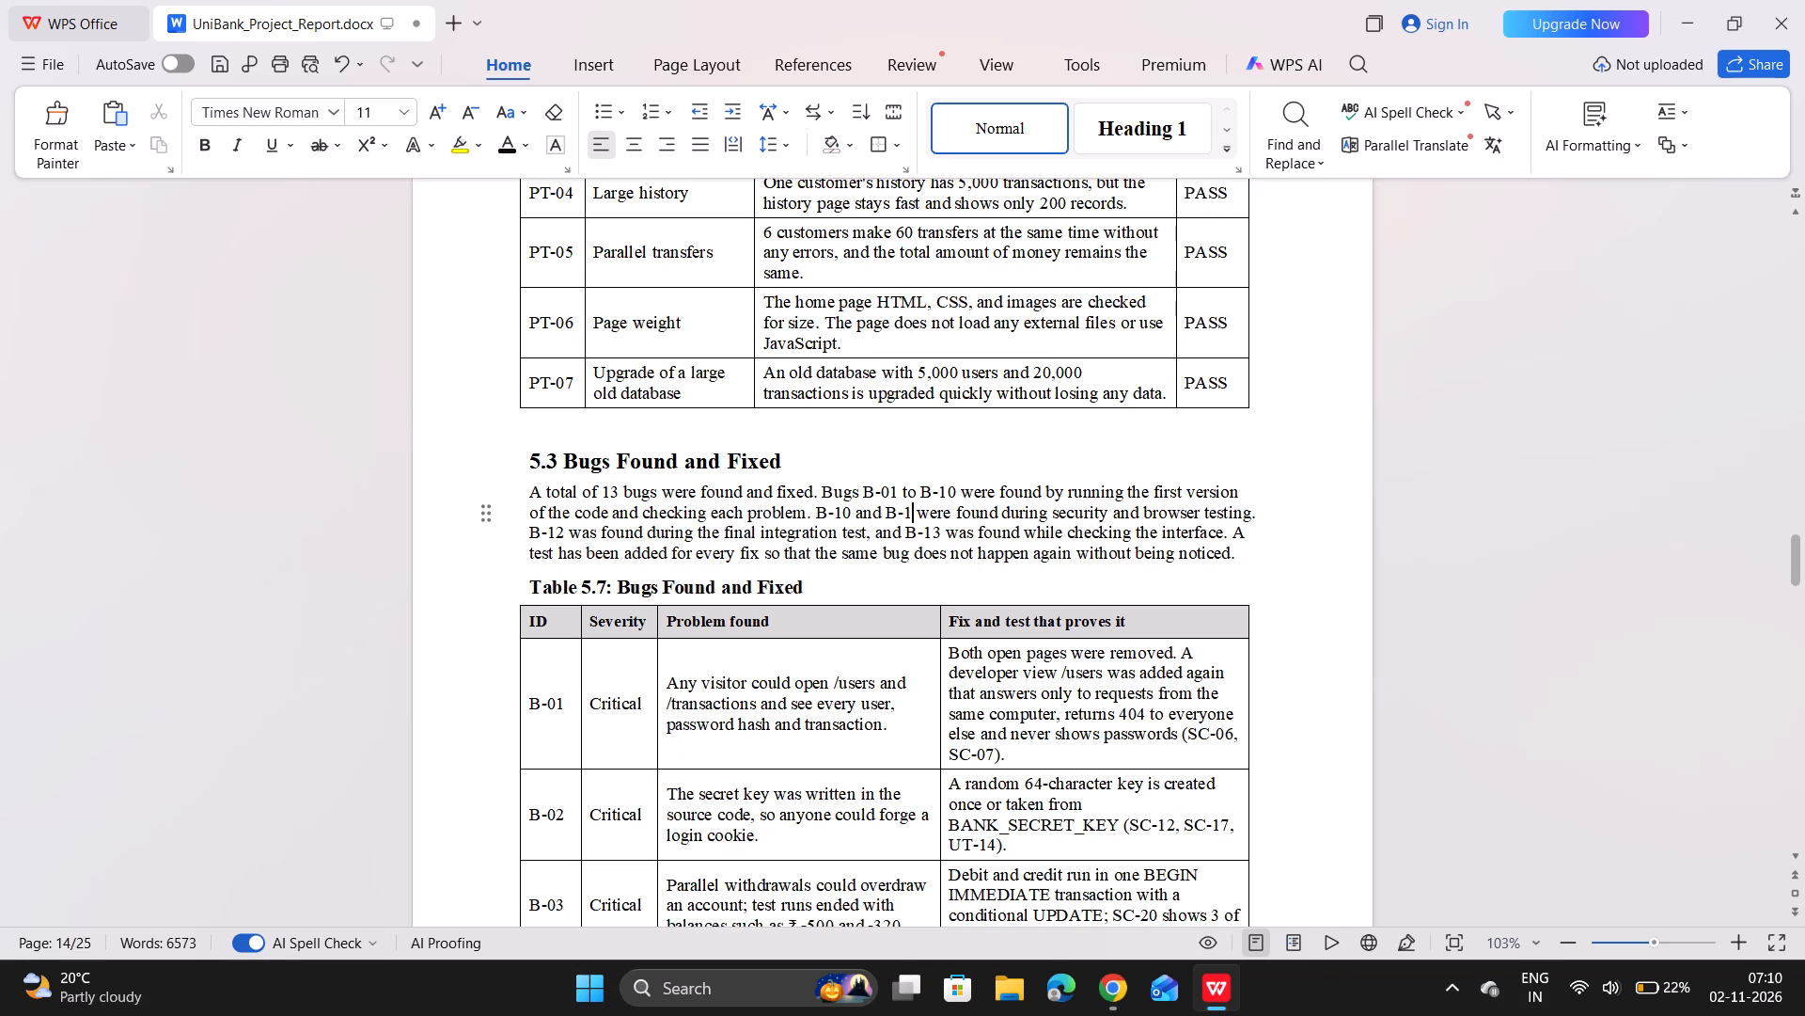
key("2")
key("BackSpace")
key("1")
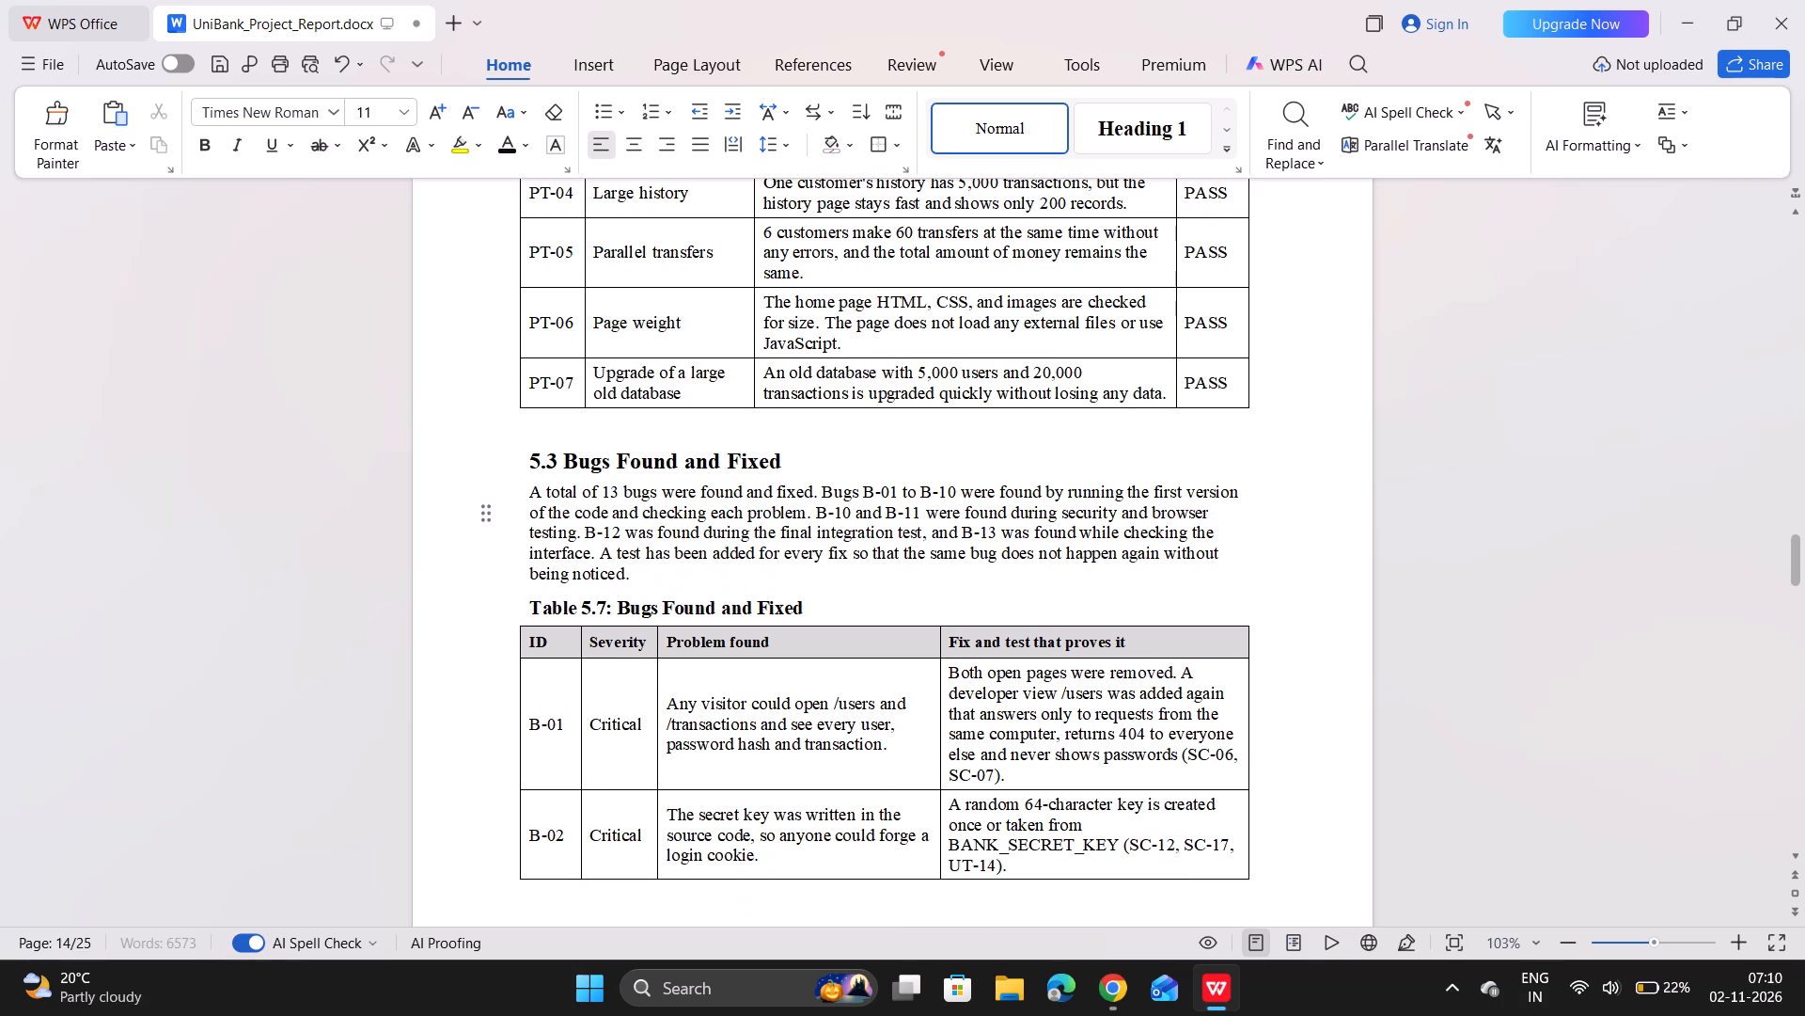
Change the end of the first-version bug range in the section 5.3 paragraph to B-9.
left_click(954, 495)
key("BackSpace")
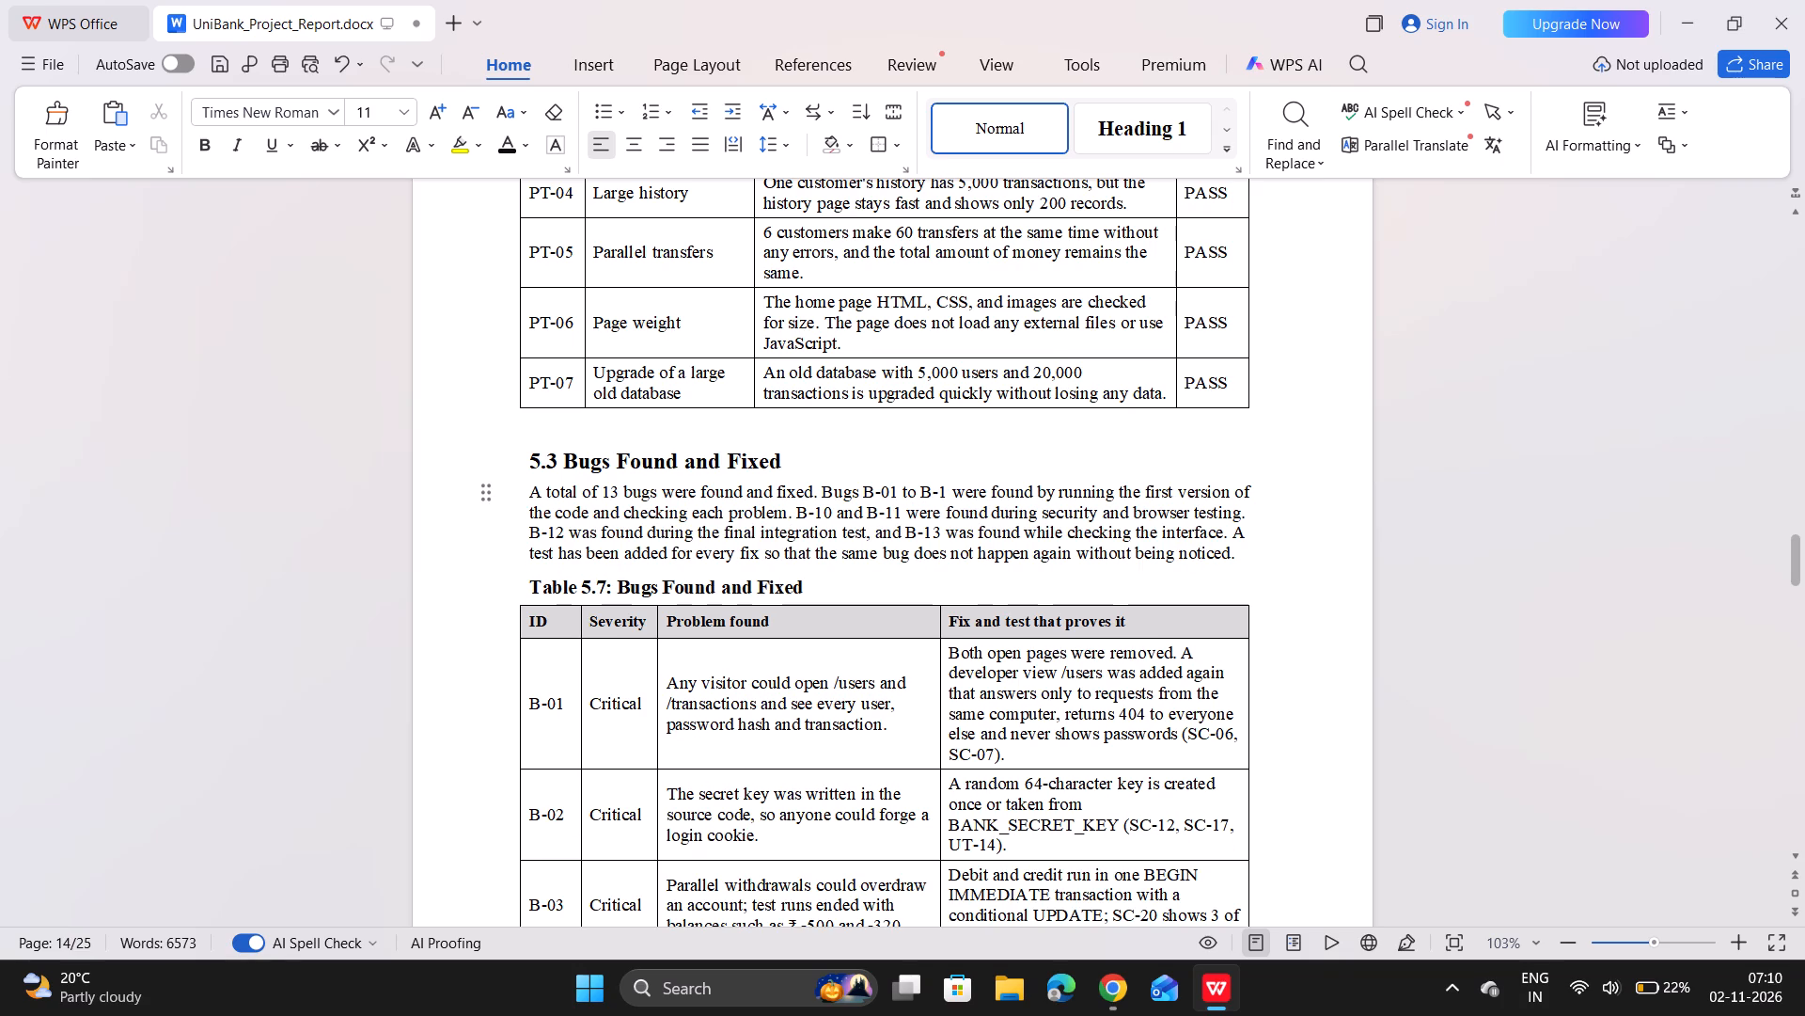
key("BackSpace")
key("9")
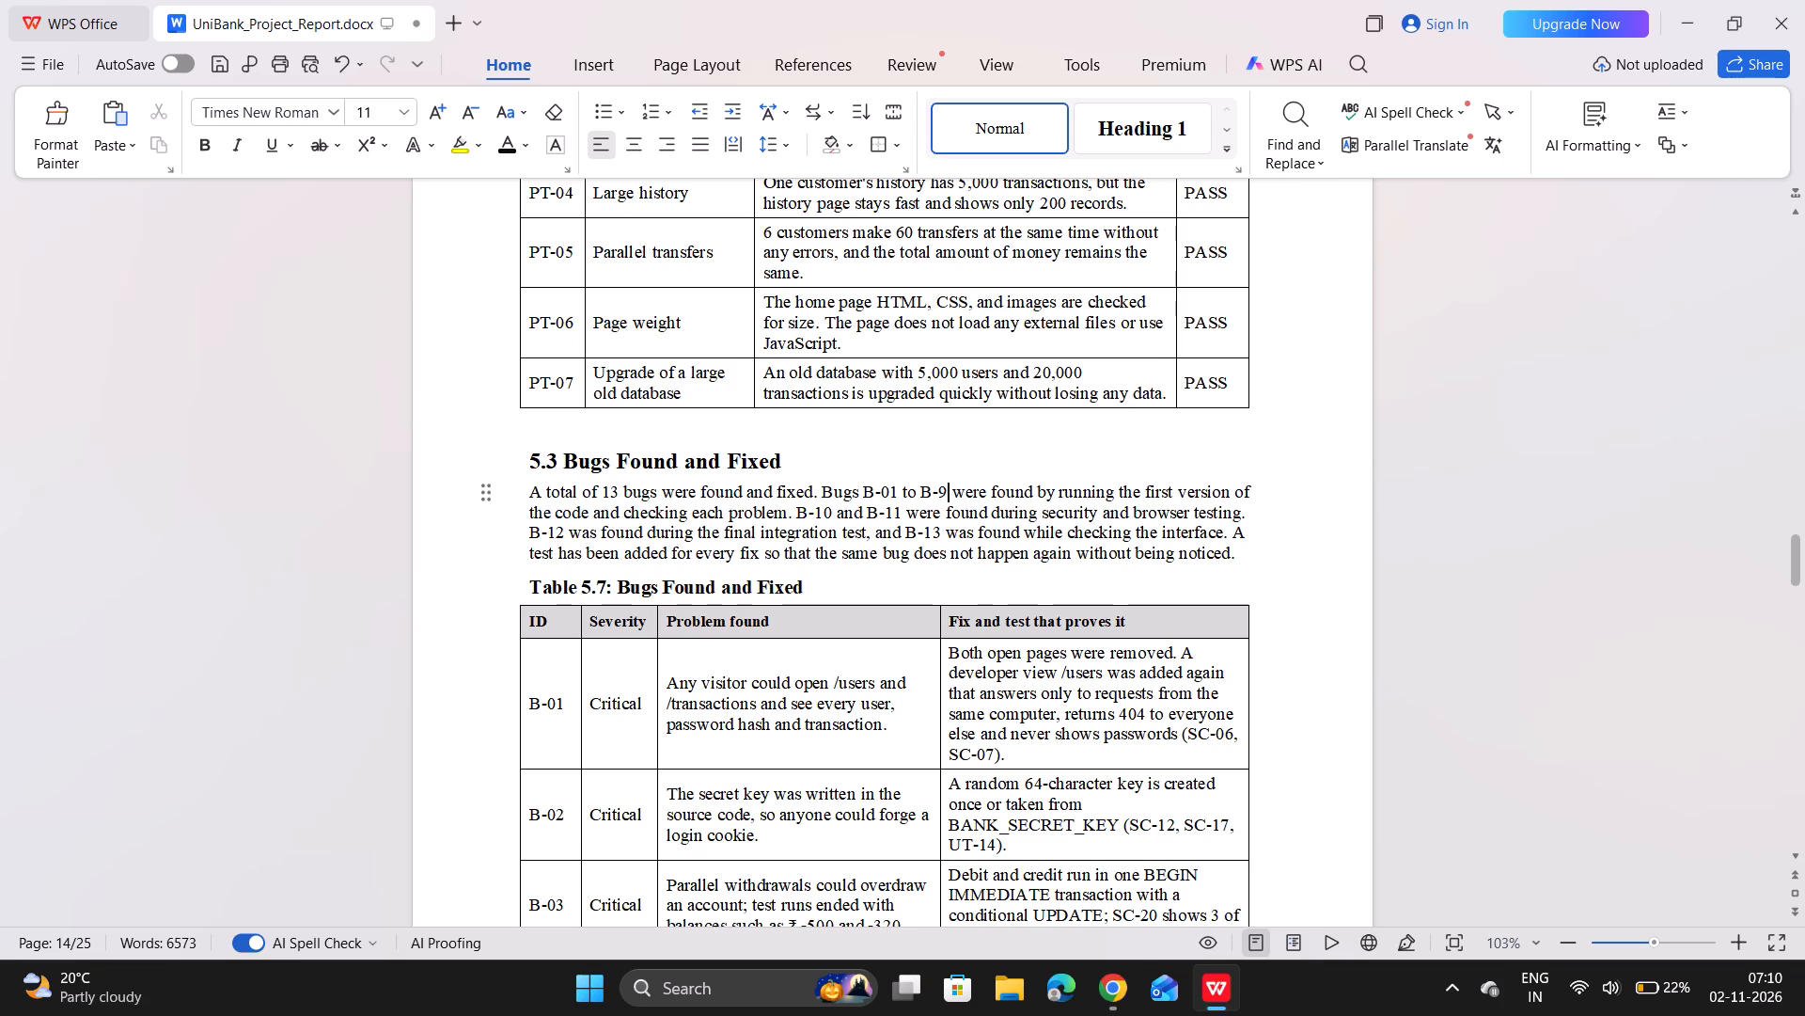
scroll(945, 584, "down", 4)
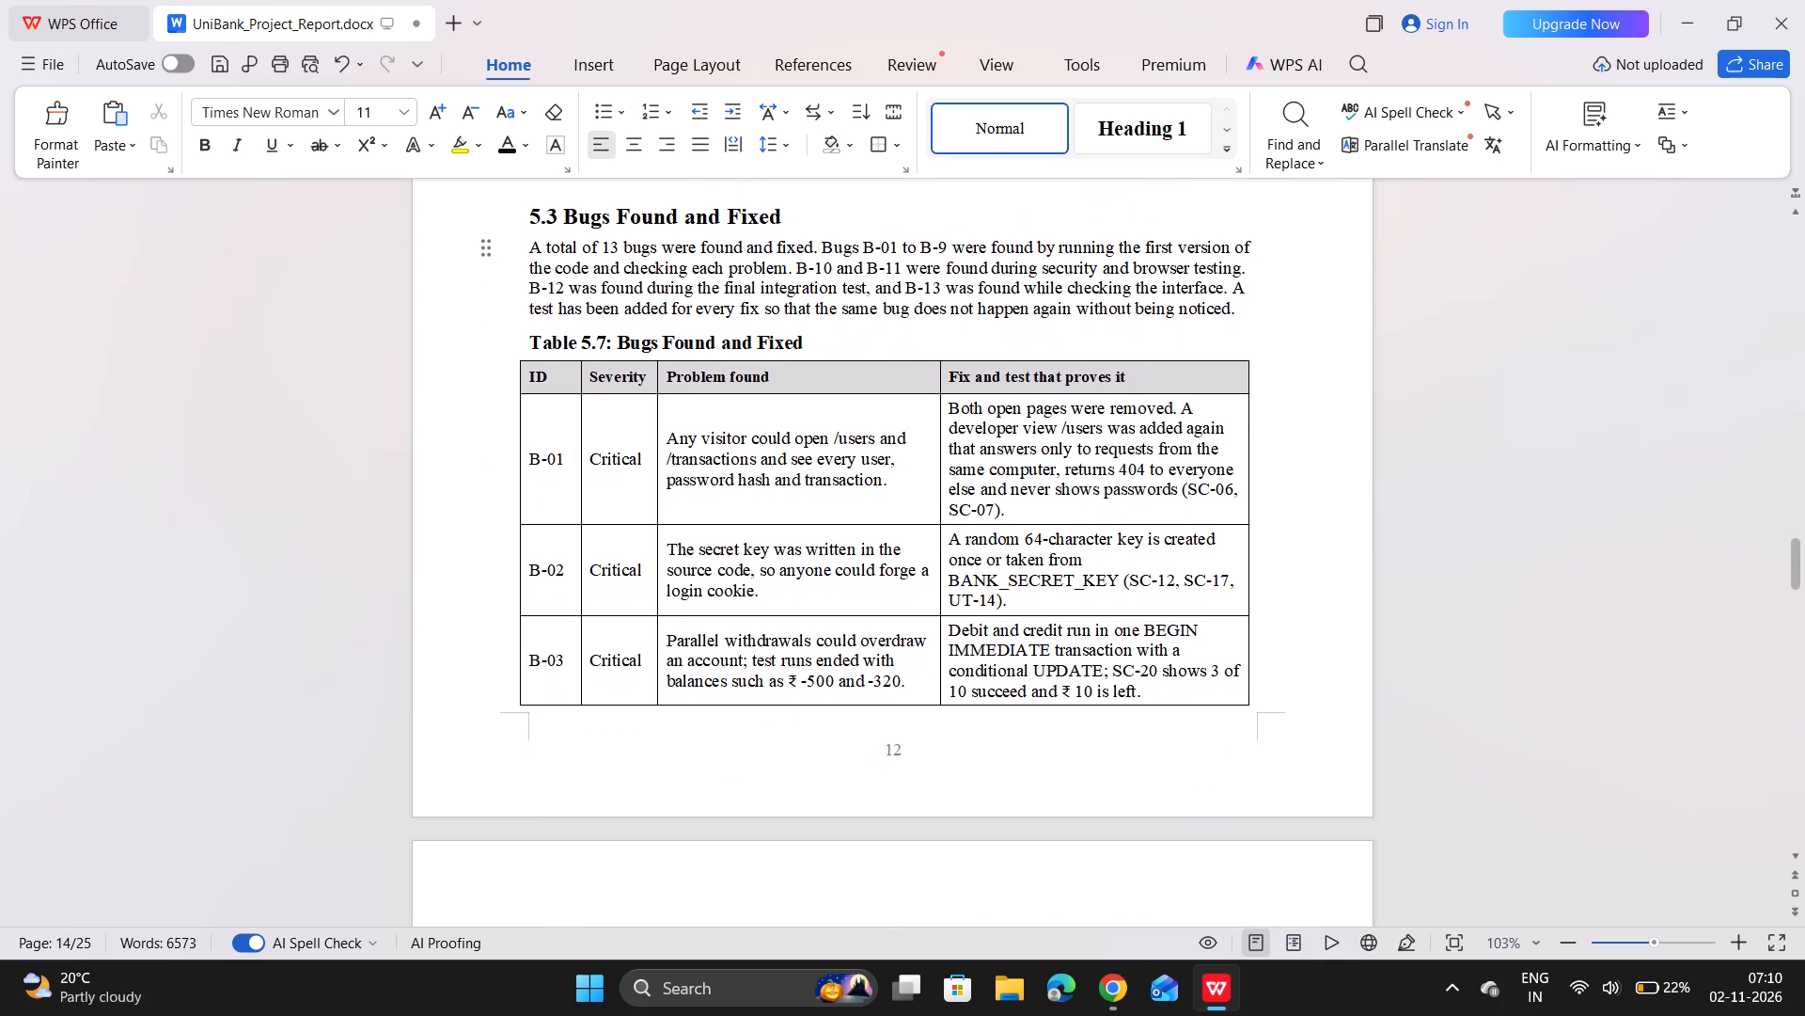
Change the end of the first-version bug range in the section 5.3 paragraph to B-09.
key("BackSpace")
type("09")
scroll(945, 584, "down", 2)
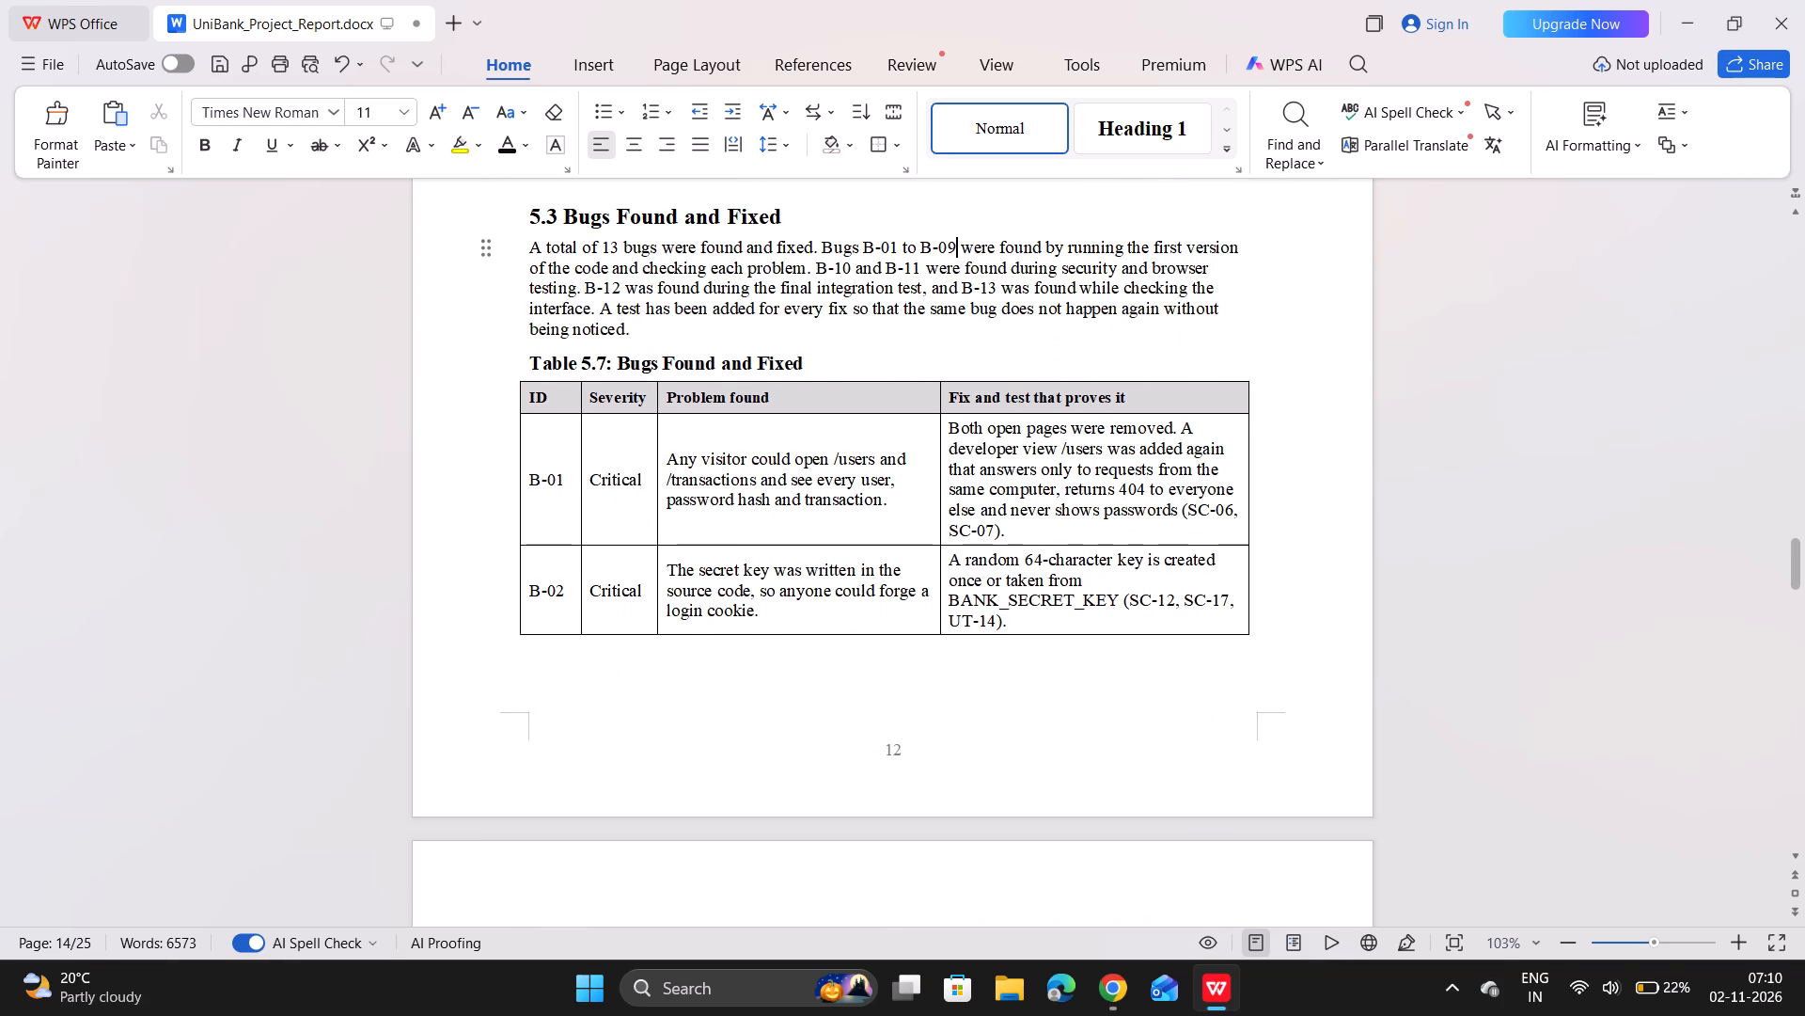
scroll(945, 584, "down", 3)
scroll(945, 584, "up", 1)
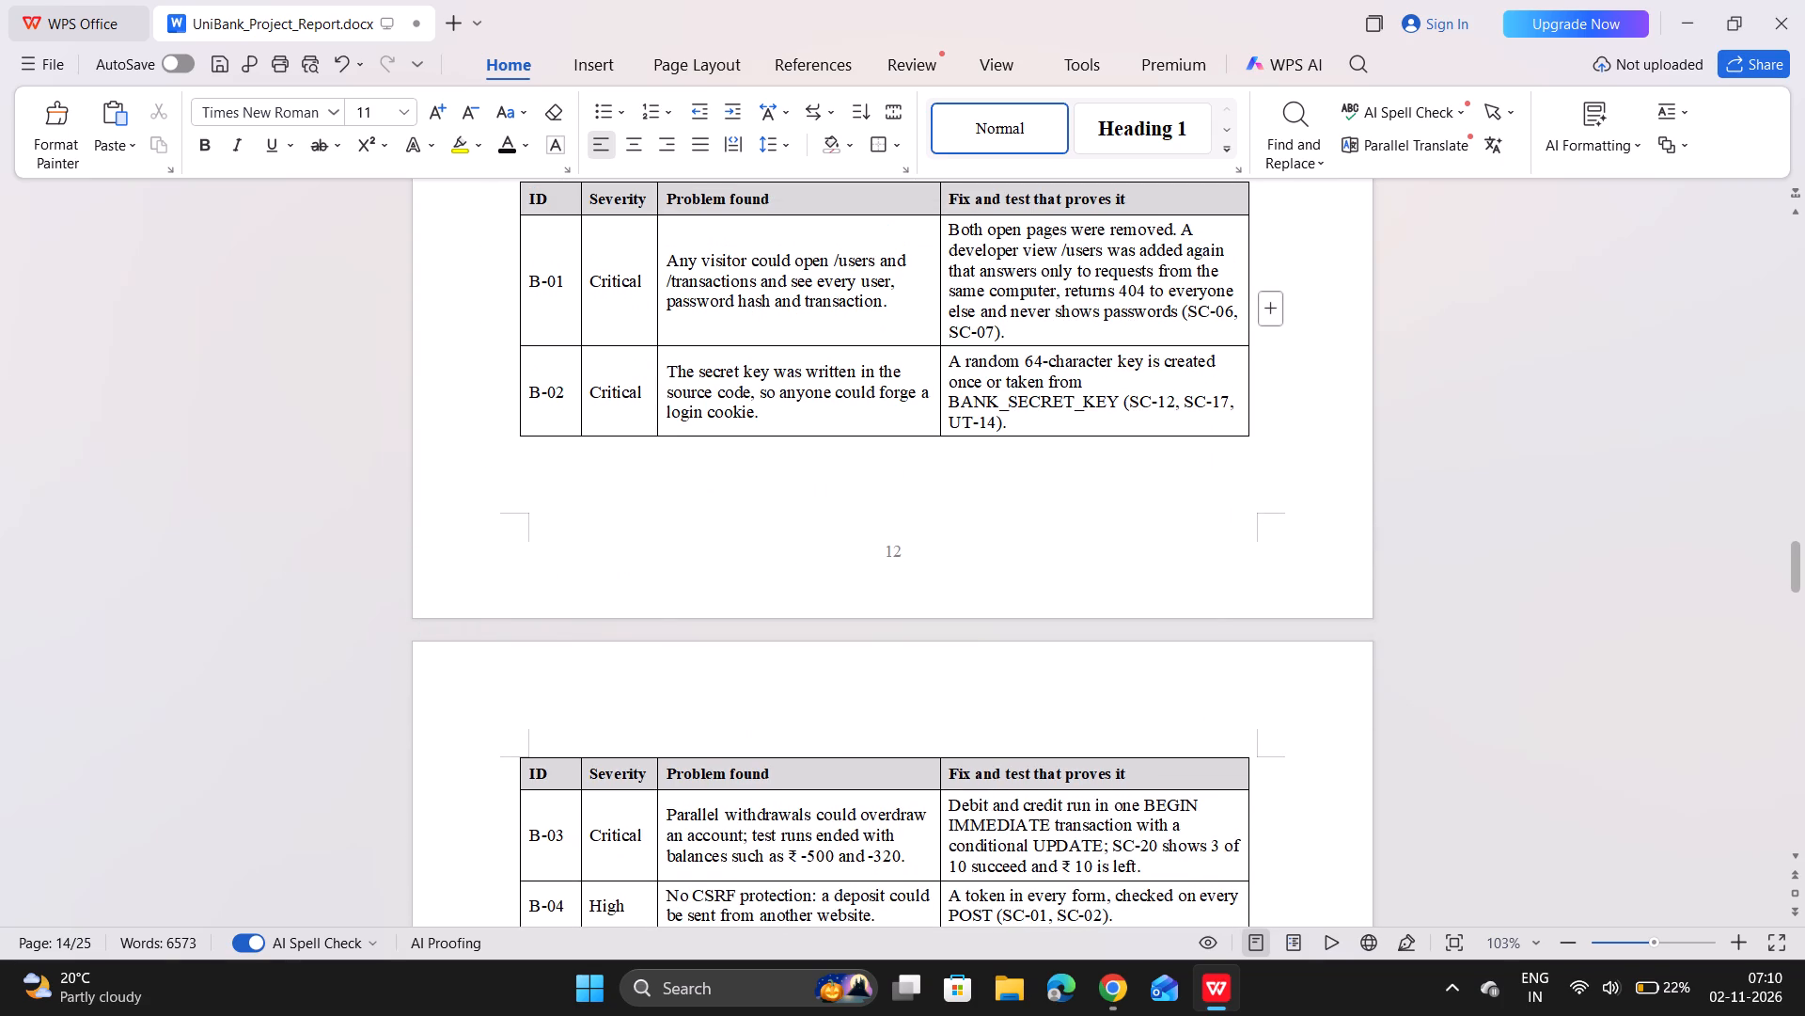
left_click(667, 252)
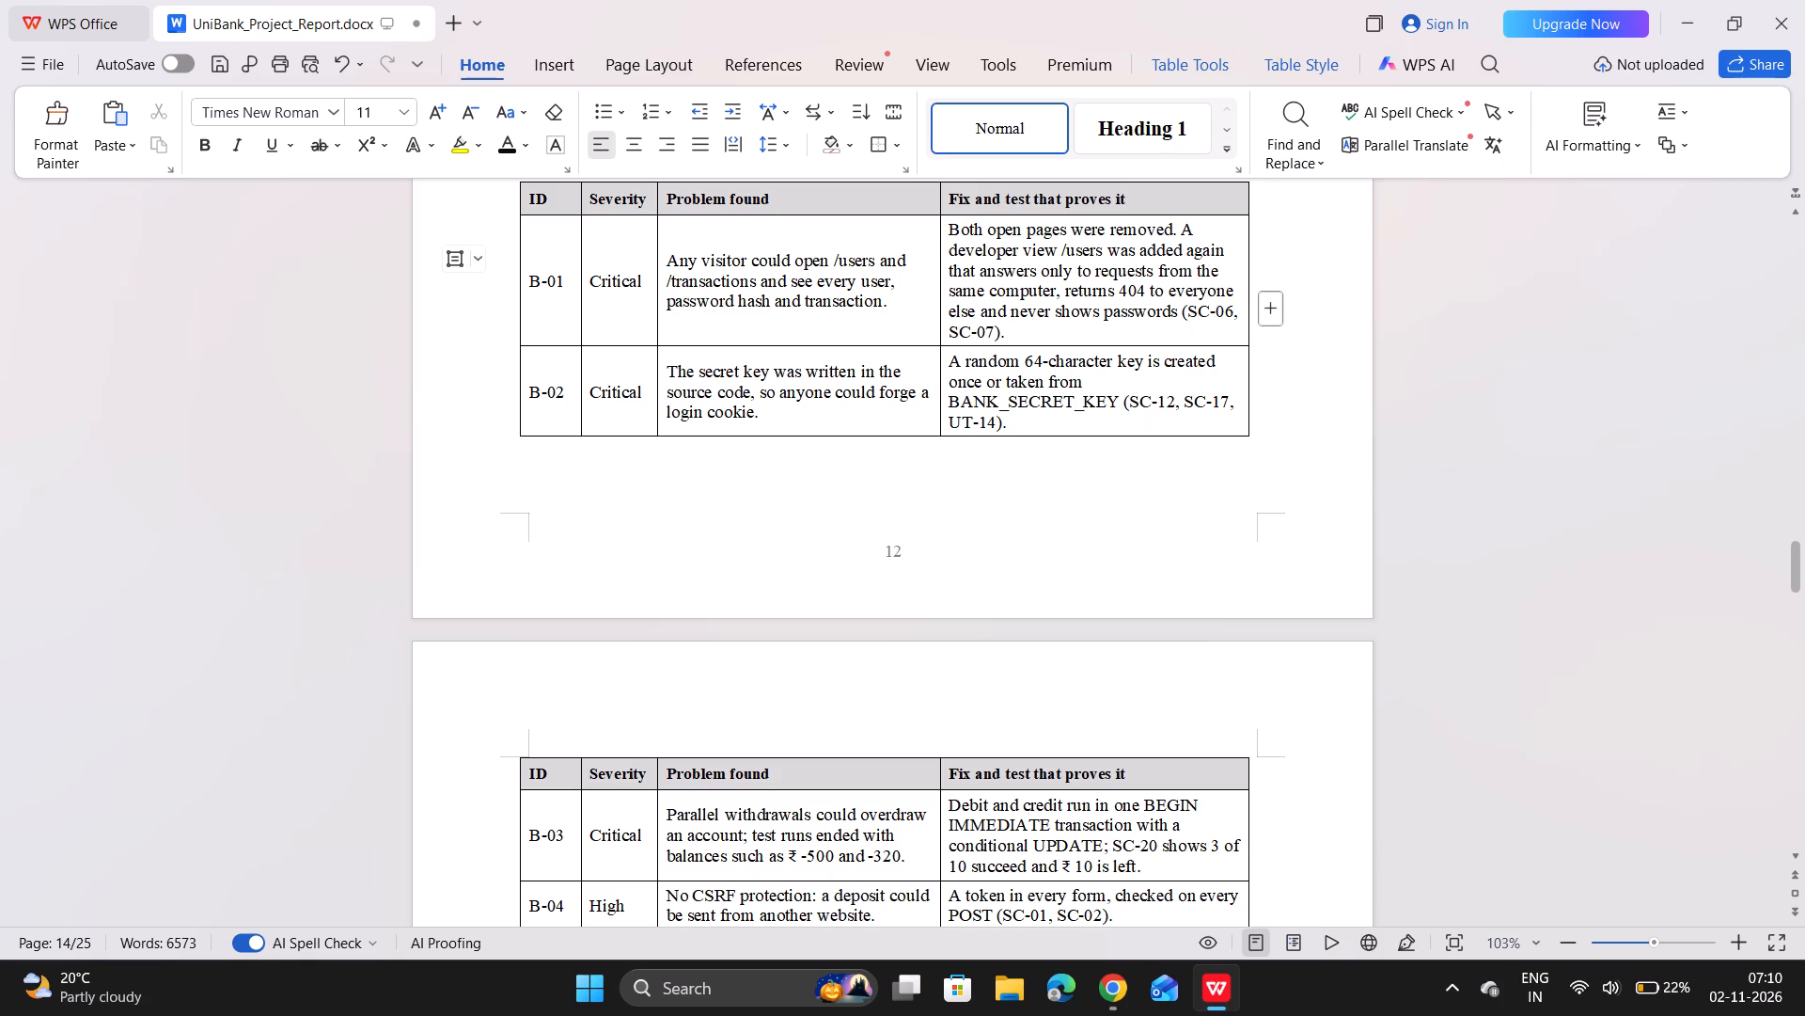
key("shift+Down")
key("shift+Down")
key("shift+Down")
key("shift+Down")
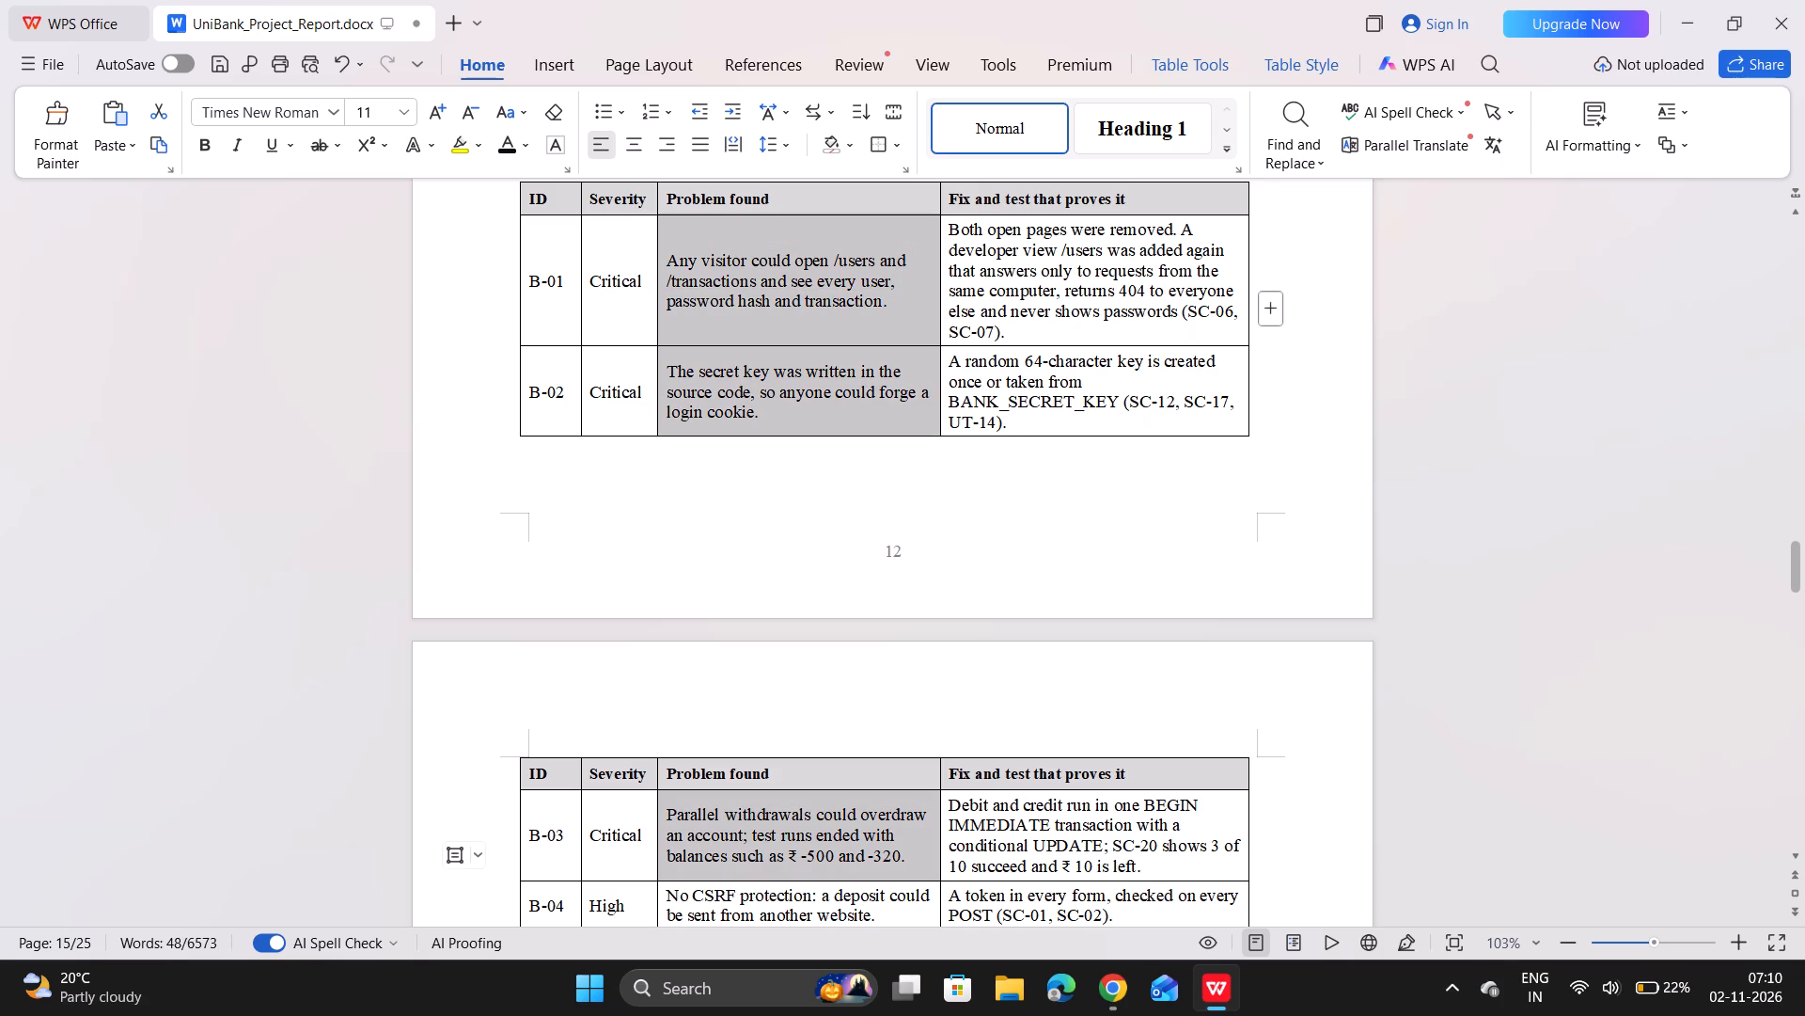
key("shift+Down")
key("shift+Down")
key("shift+Down")
key("shift+Down")
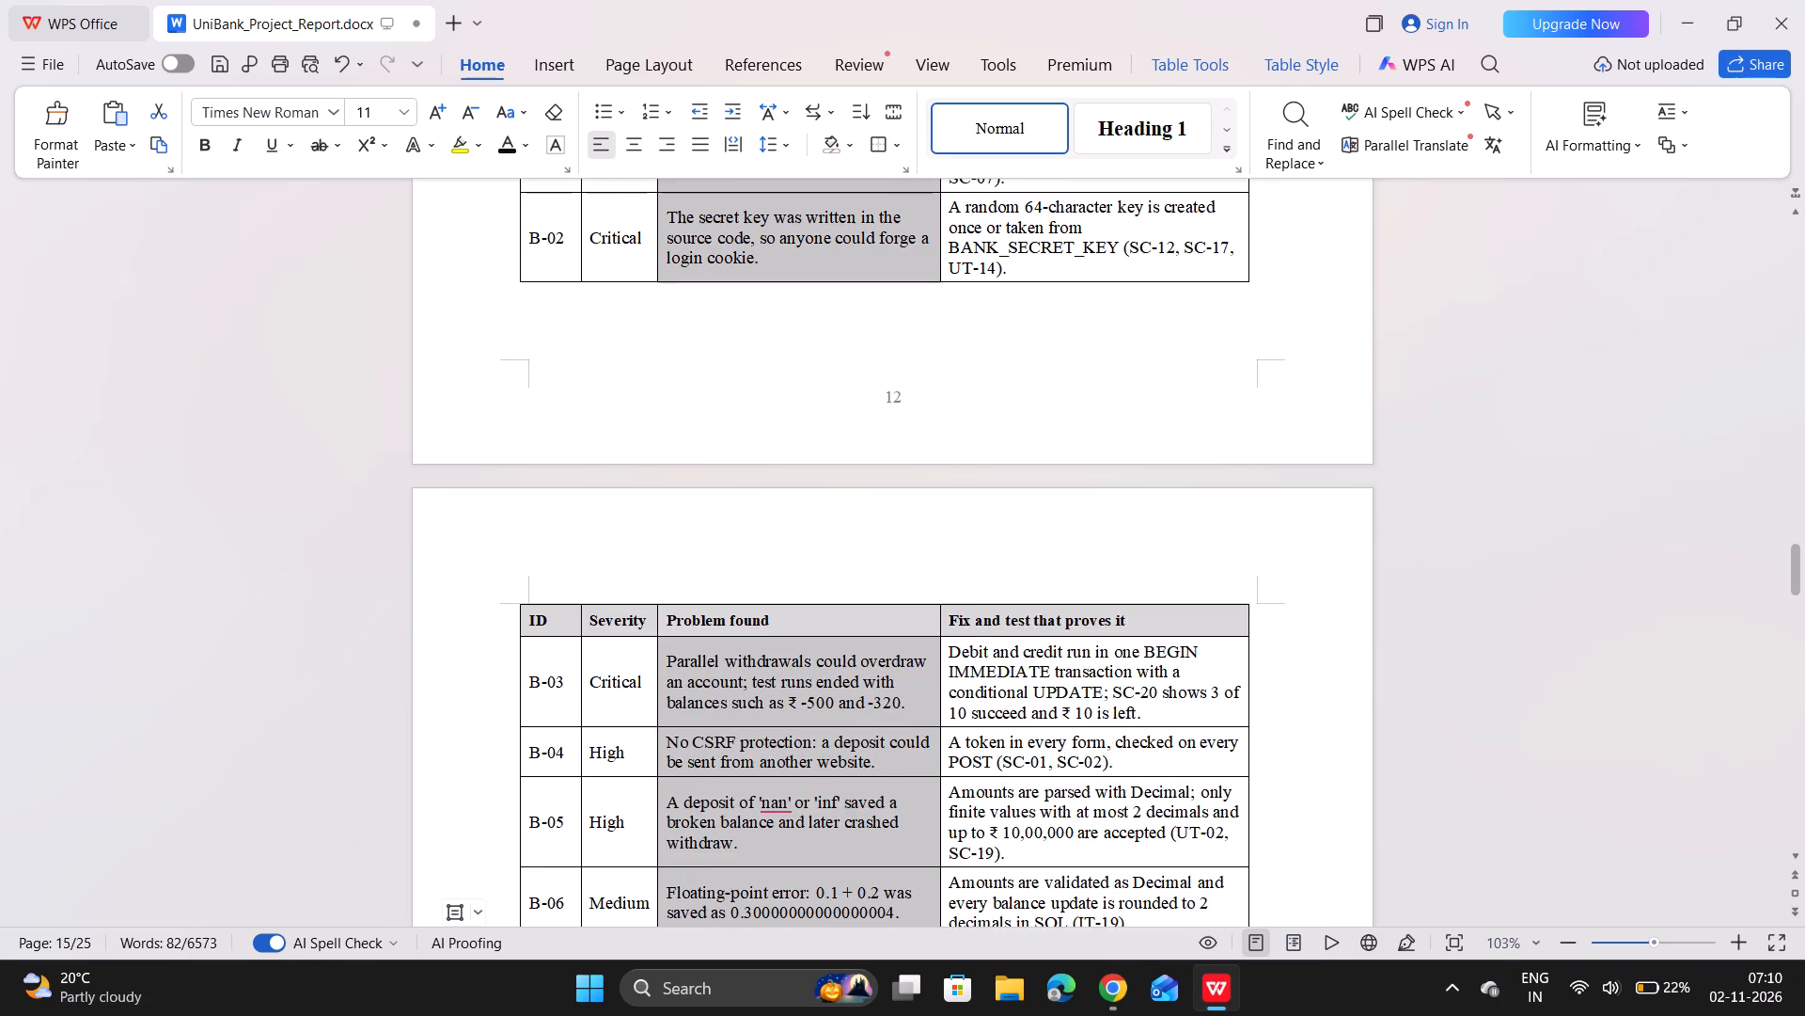
key("shift+Down")
key("shift+Down")
key("shift+Down")
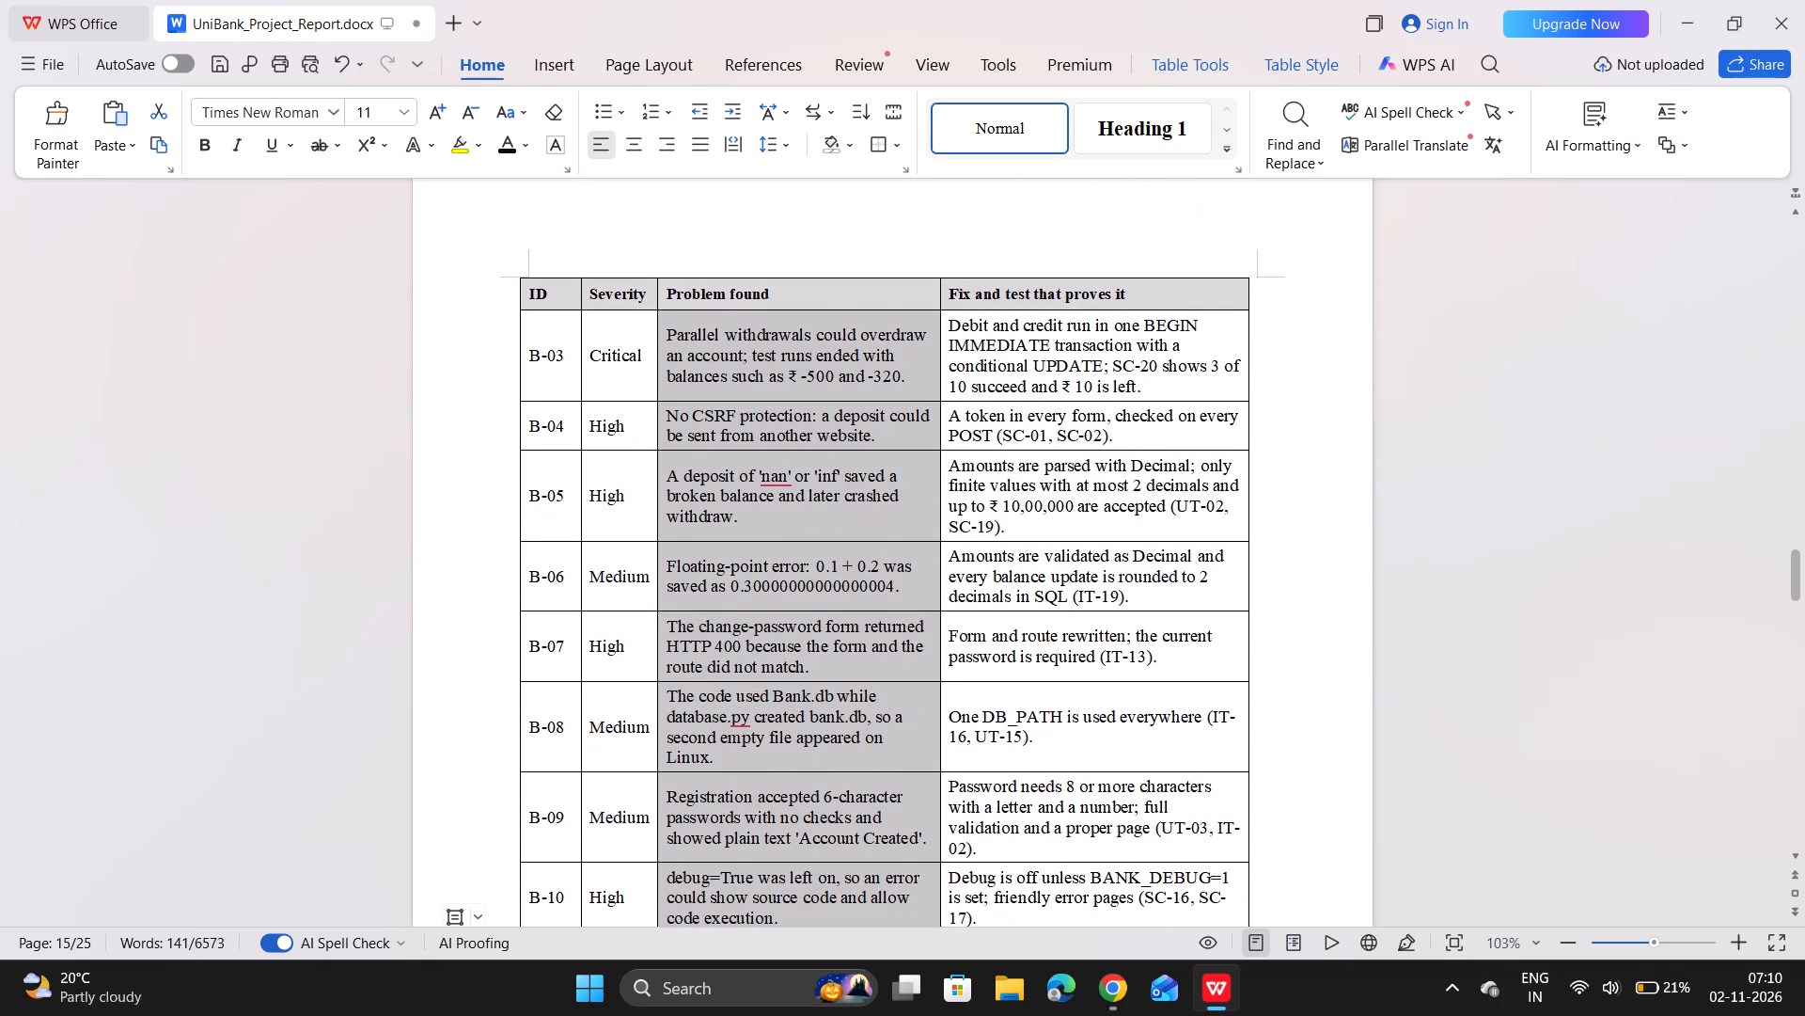
key("shift+Down")
key("shift+Down")
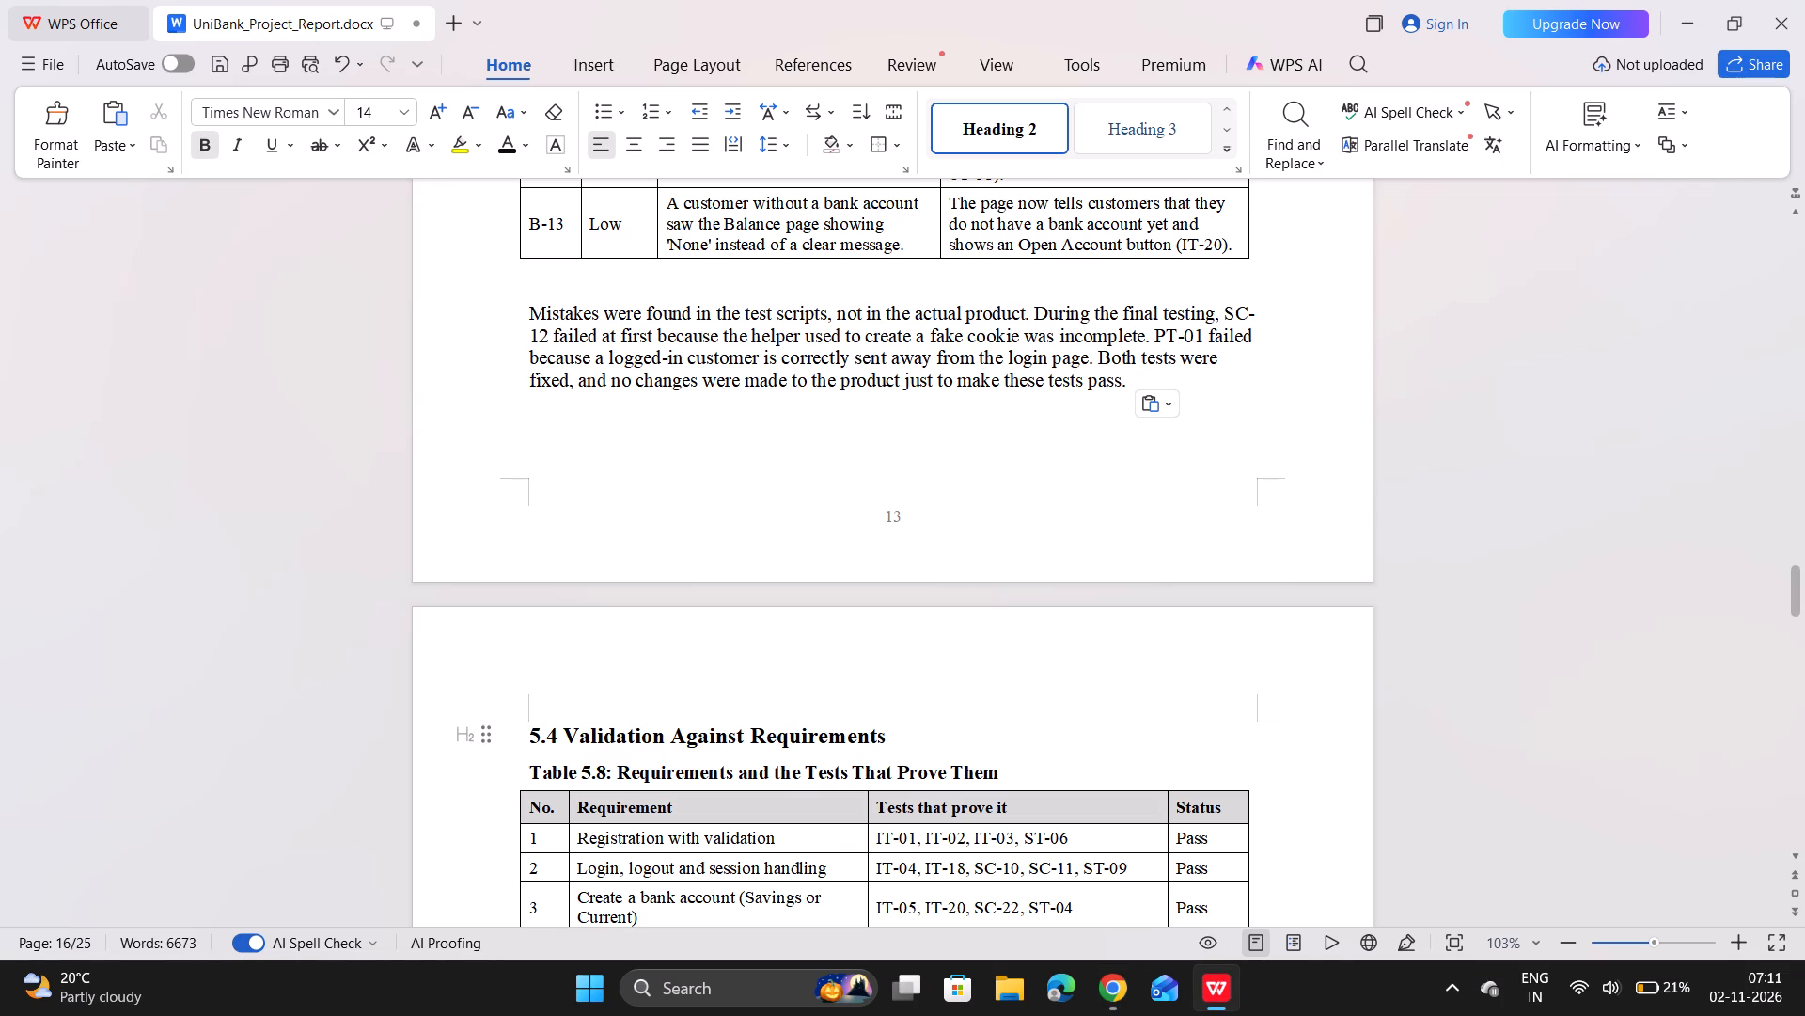
left_click_drag(1127, 382, 509, 318)
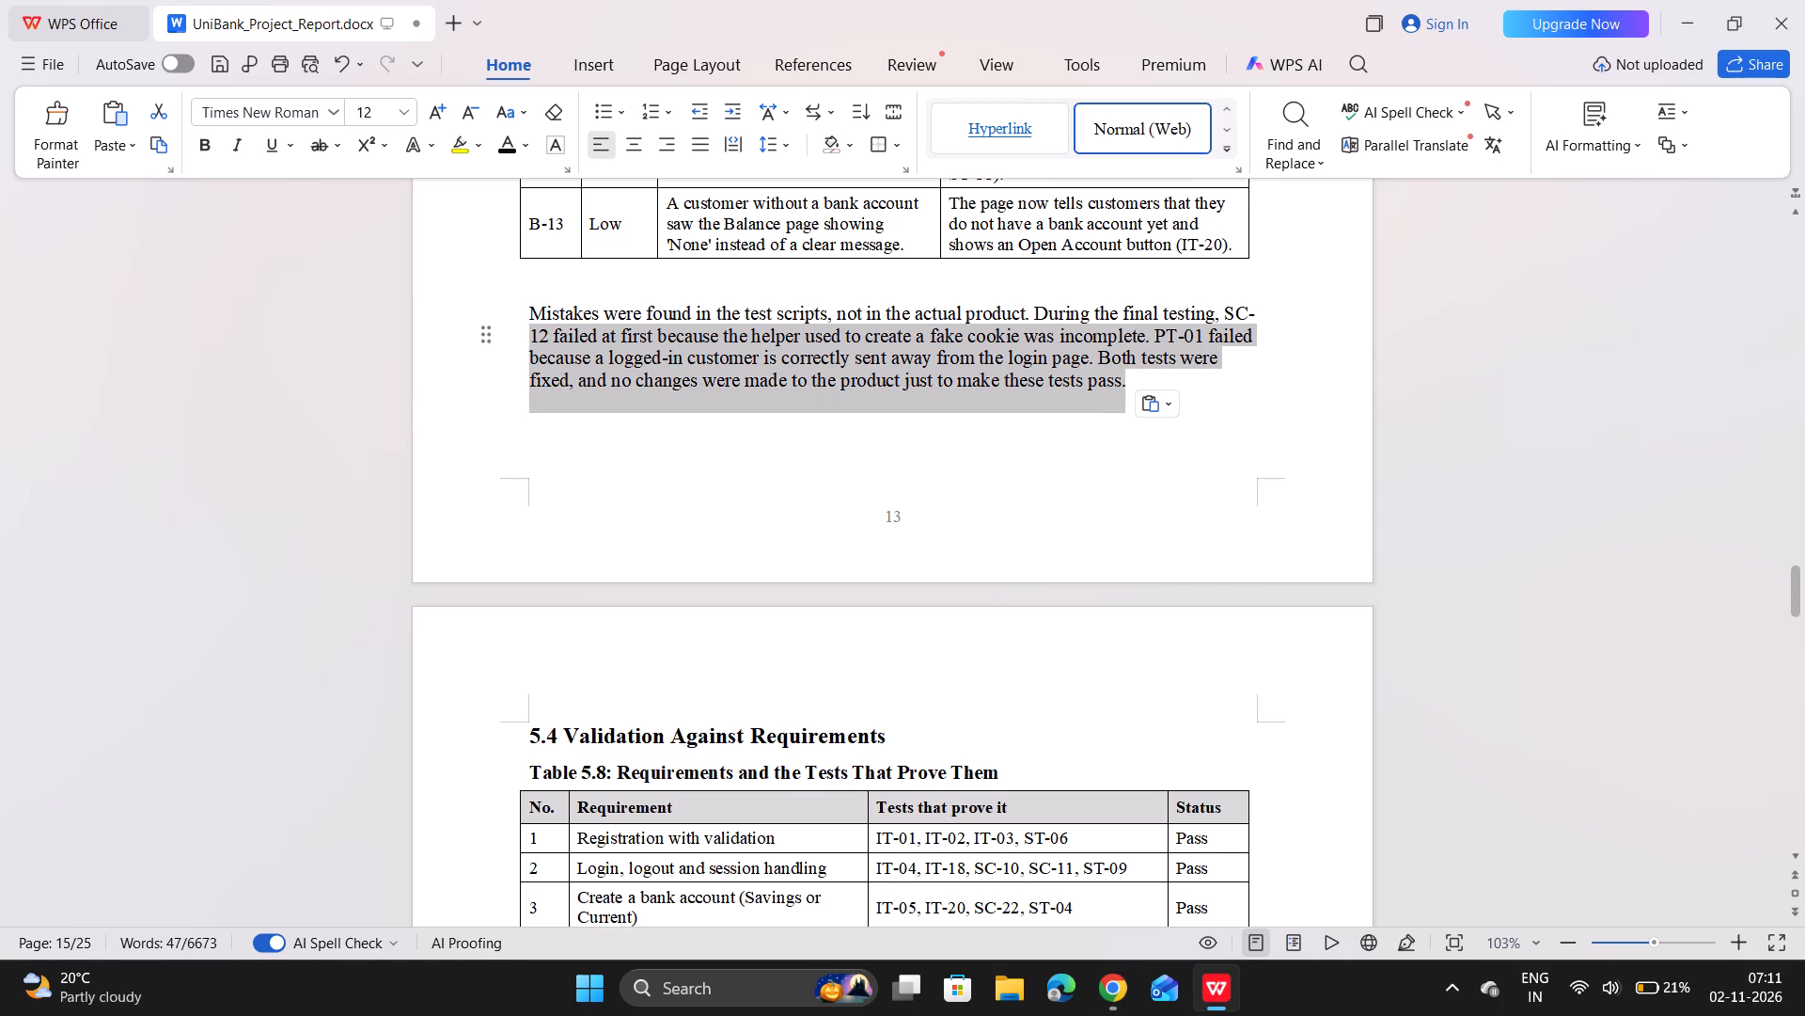
left_click_drag(509, 318, 510, 315)
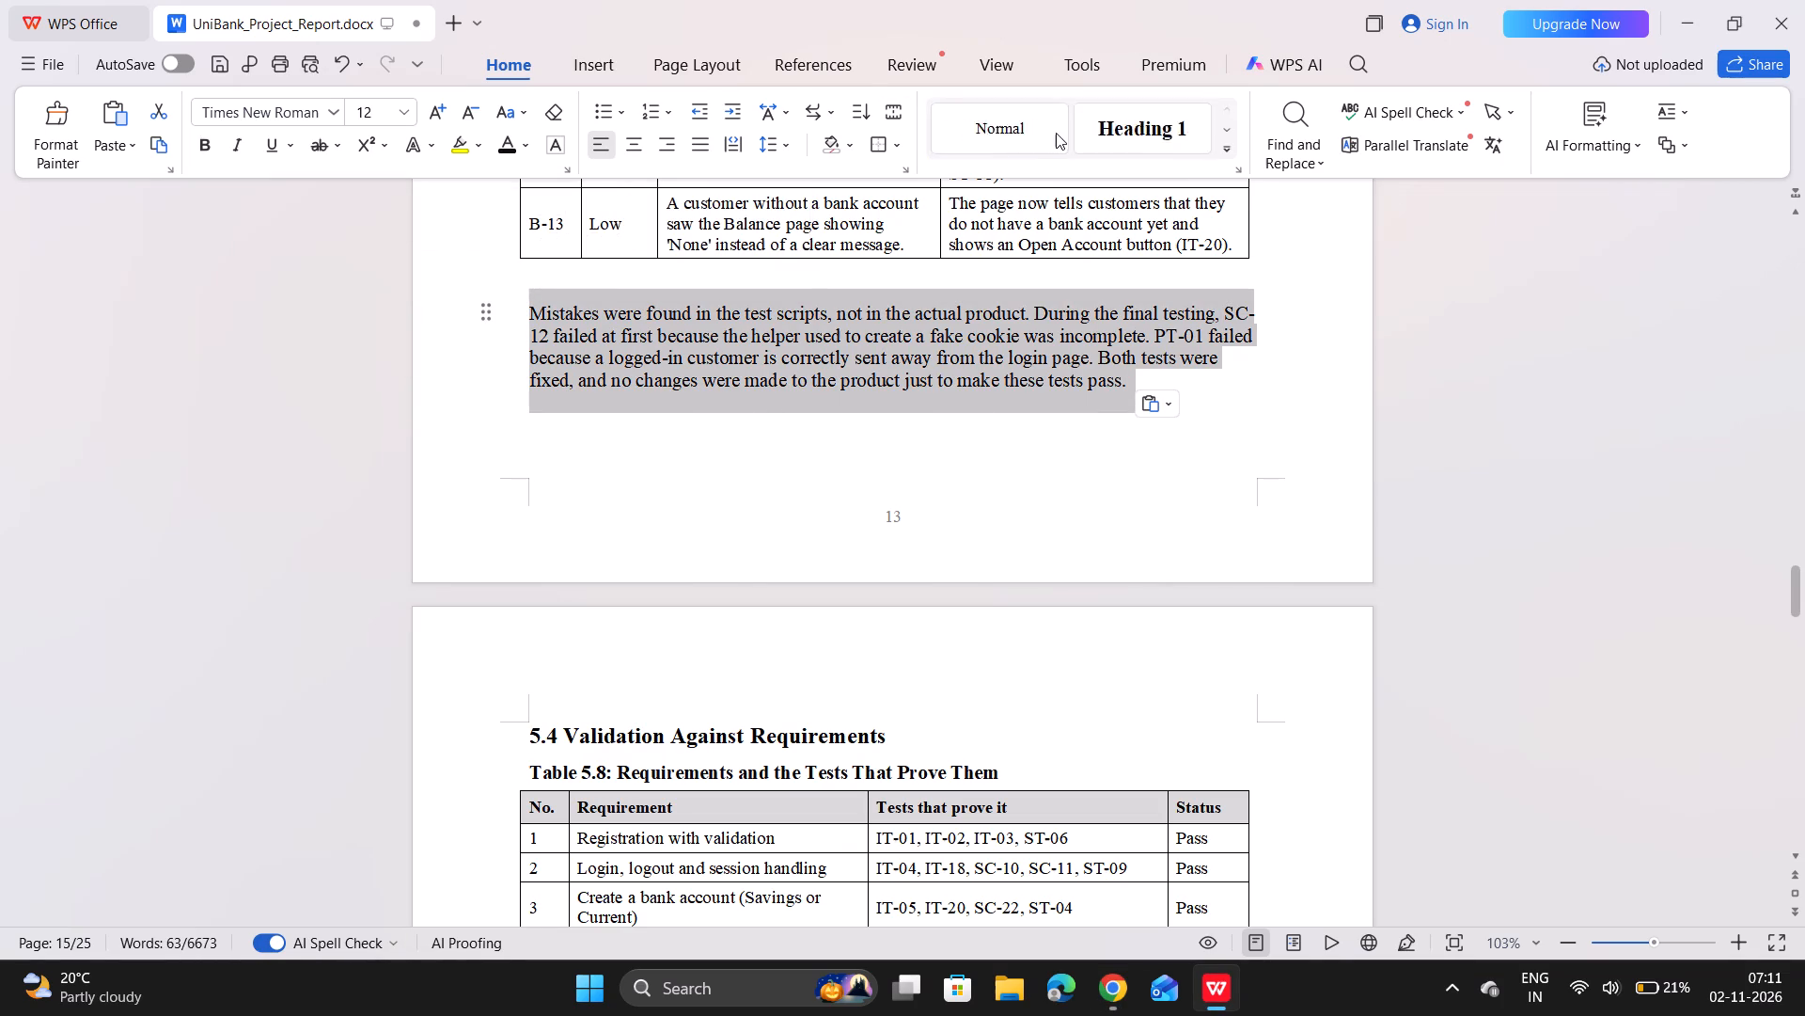
left_click(1033, 133)
left_click(1004, 452)
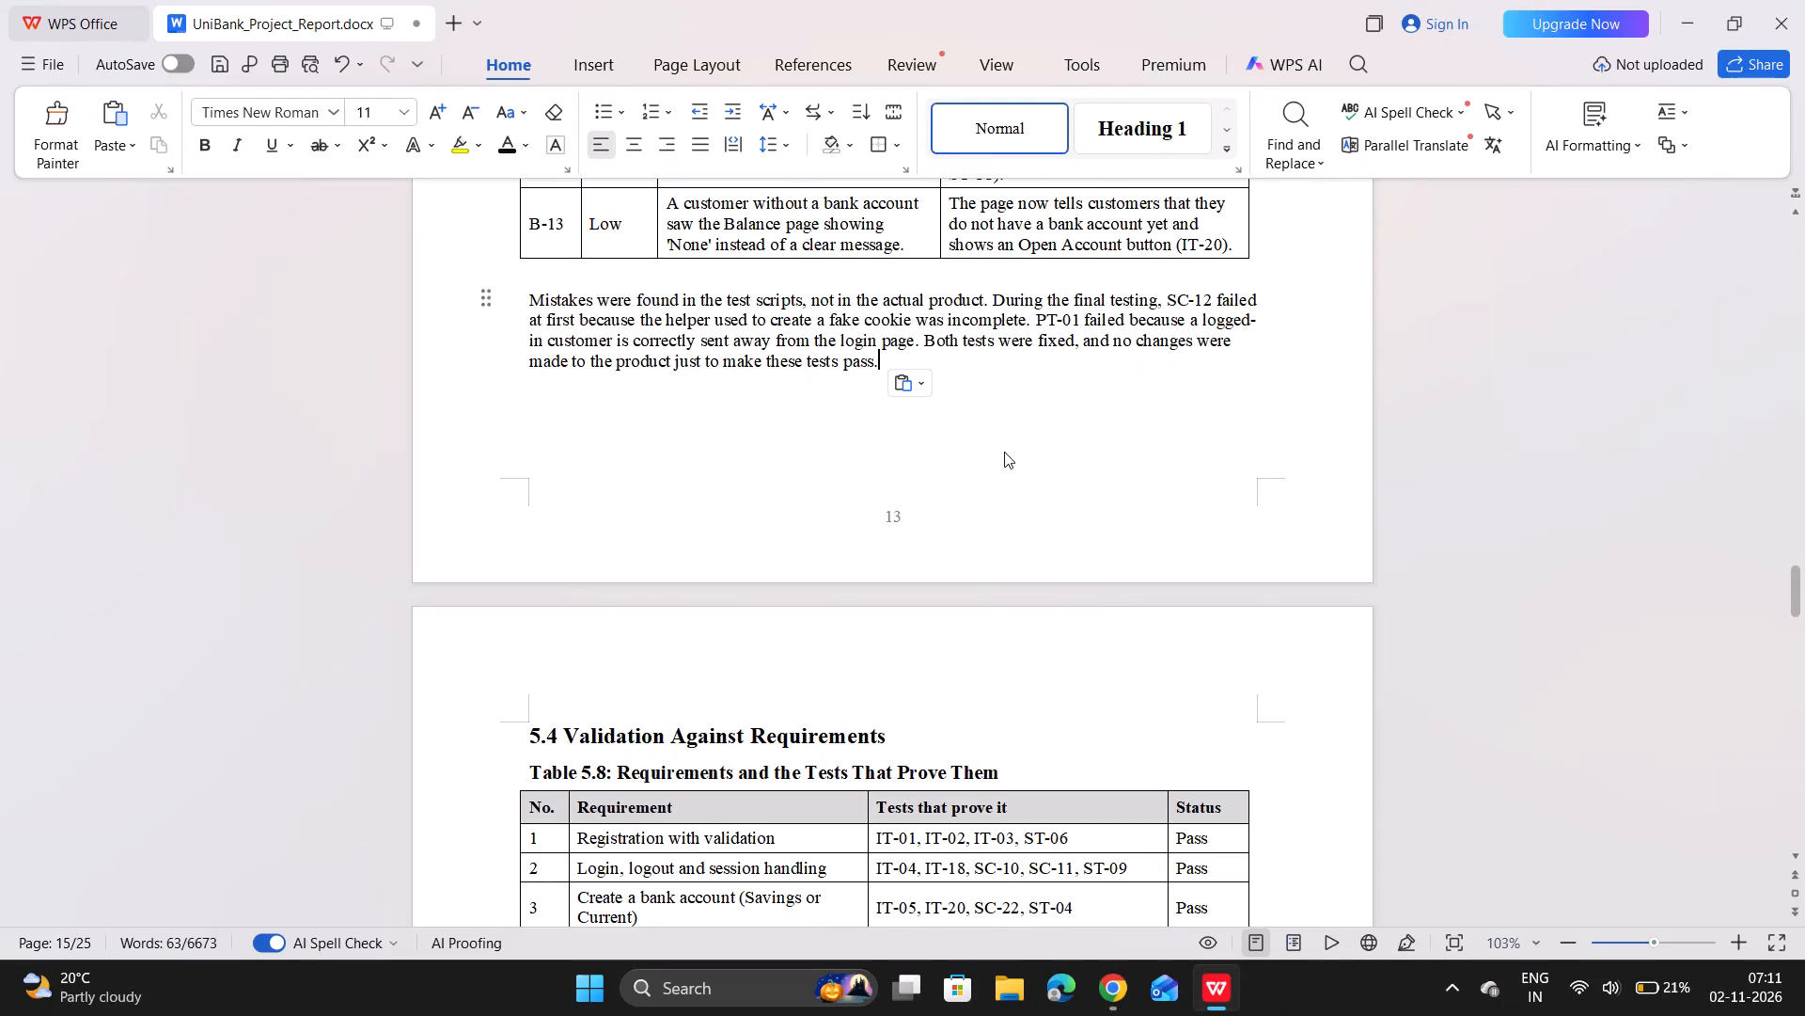
Delete the two body paragraphs under 5.5 Final Testing Result, covering the test outcome and the limits of testing.
scroll(1004, 452, "down", 7)
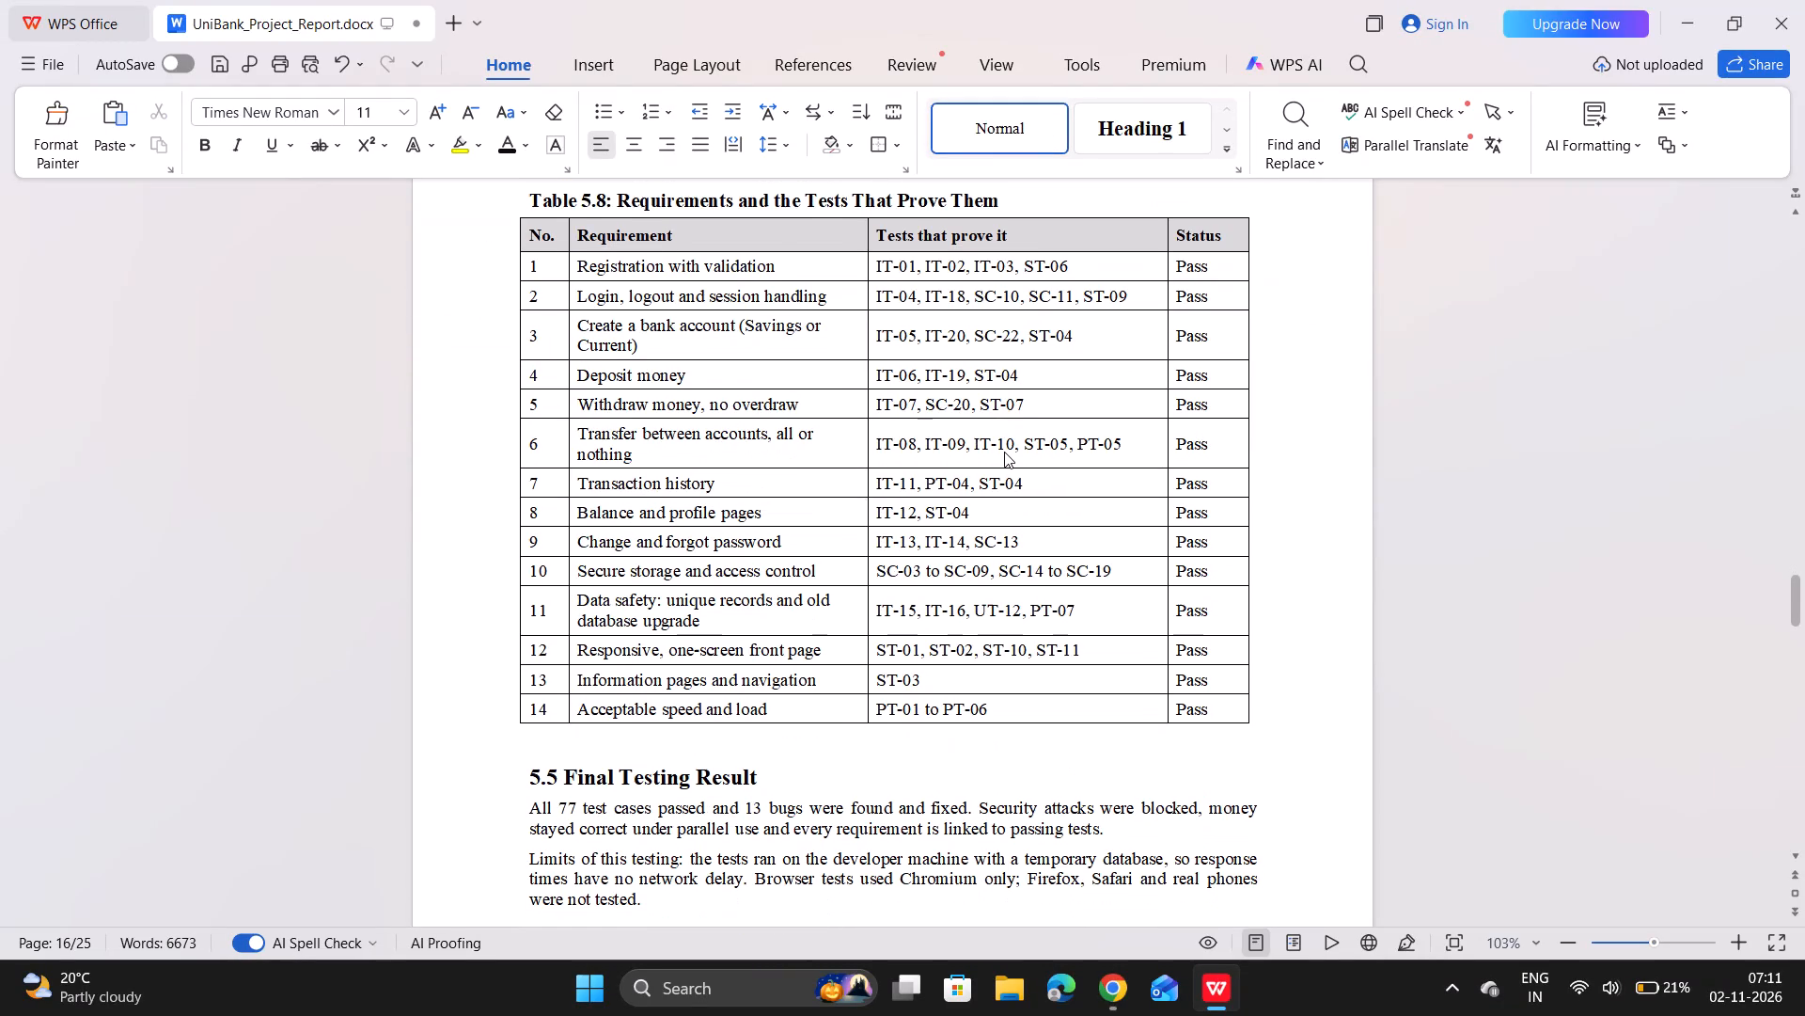
scroll(1004, 452, "down", 2)
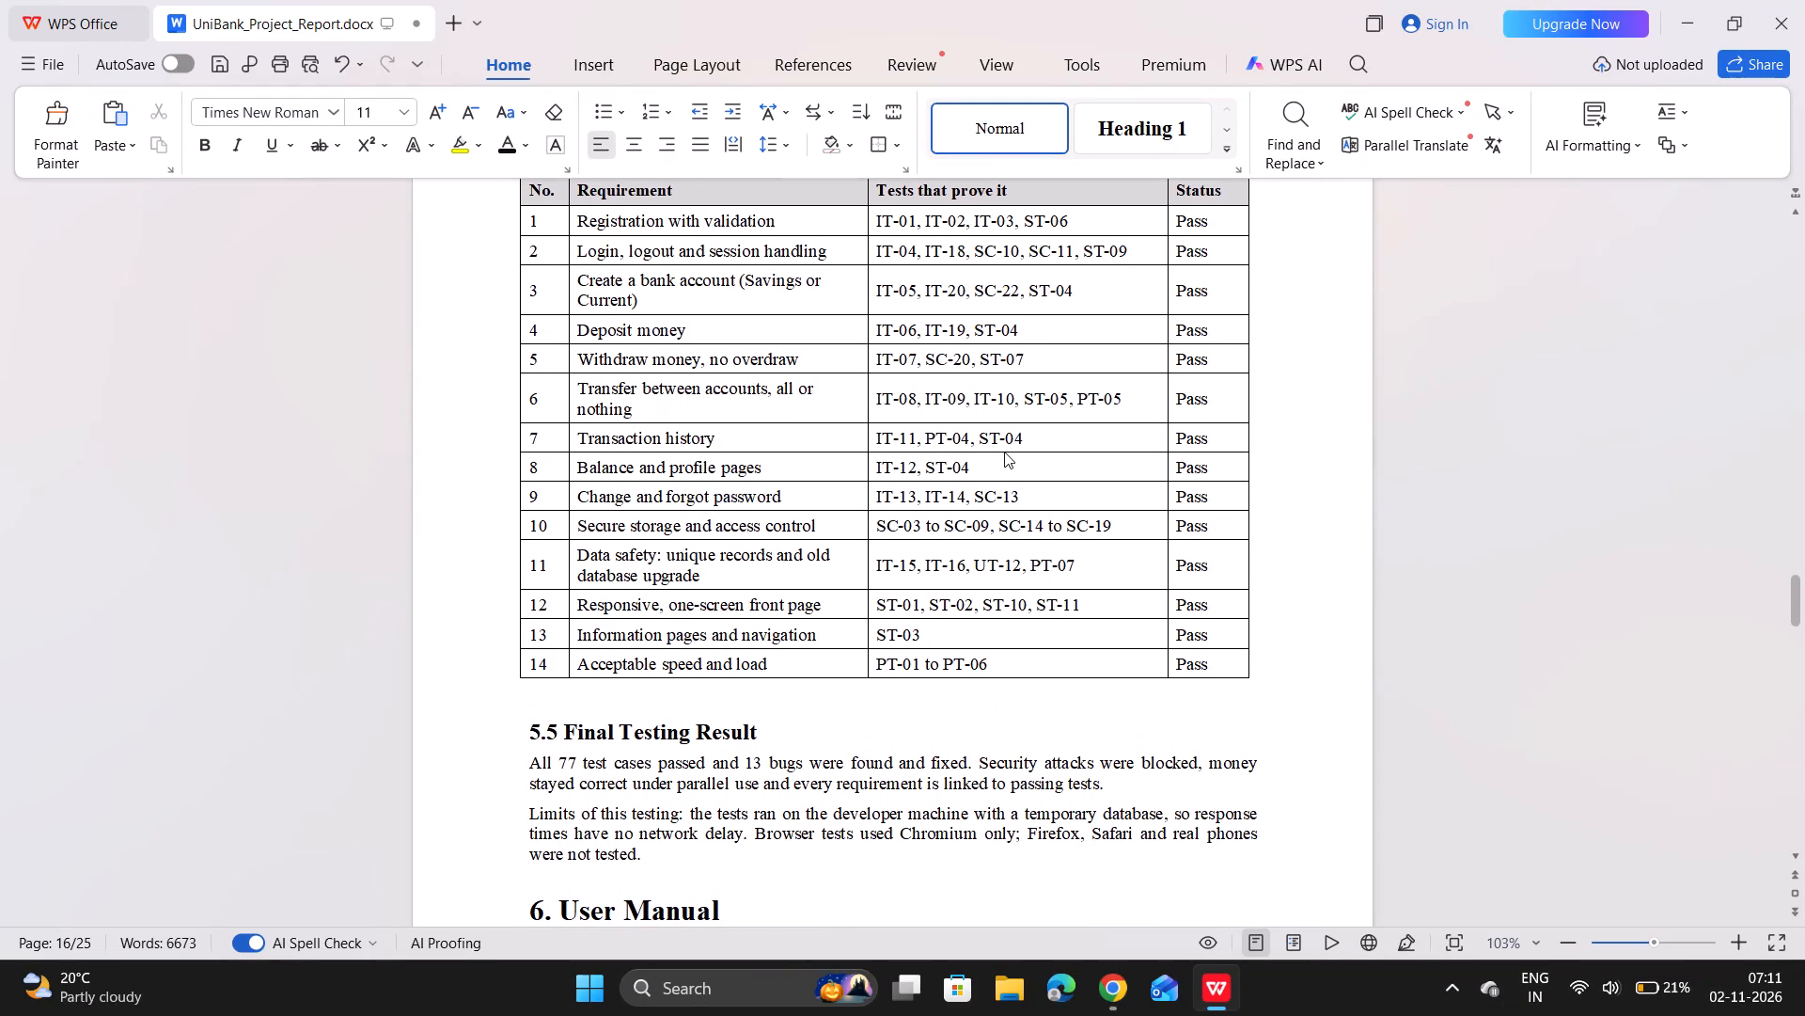
scroll(1004, 452, "down", 4)
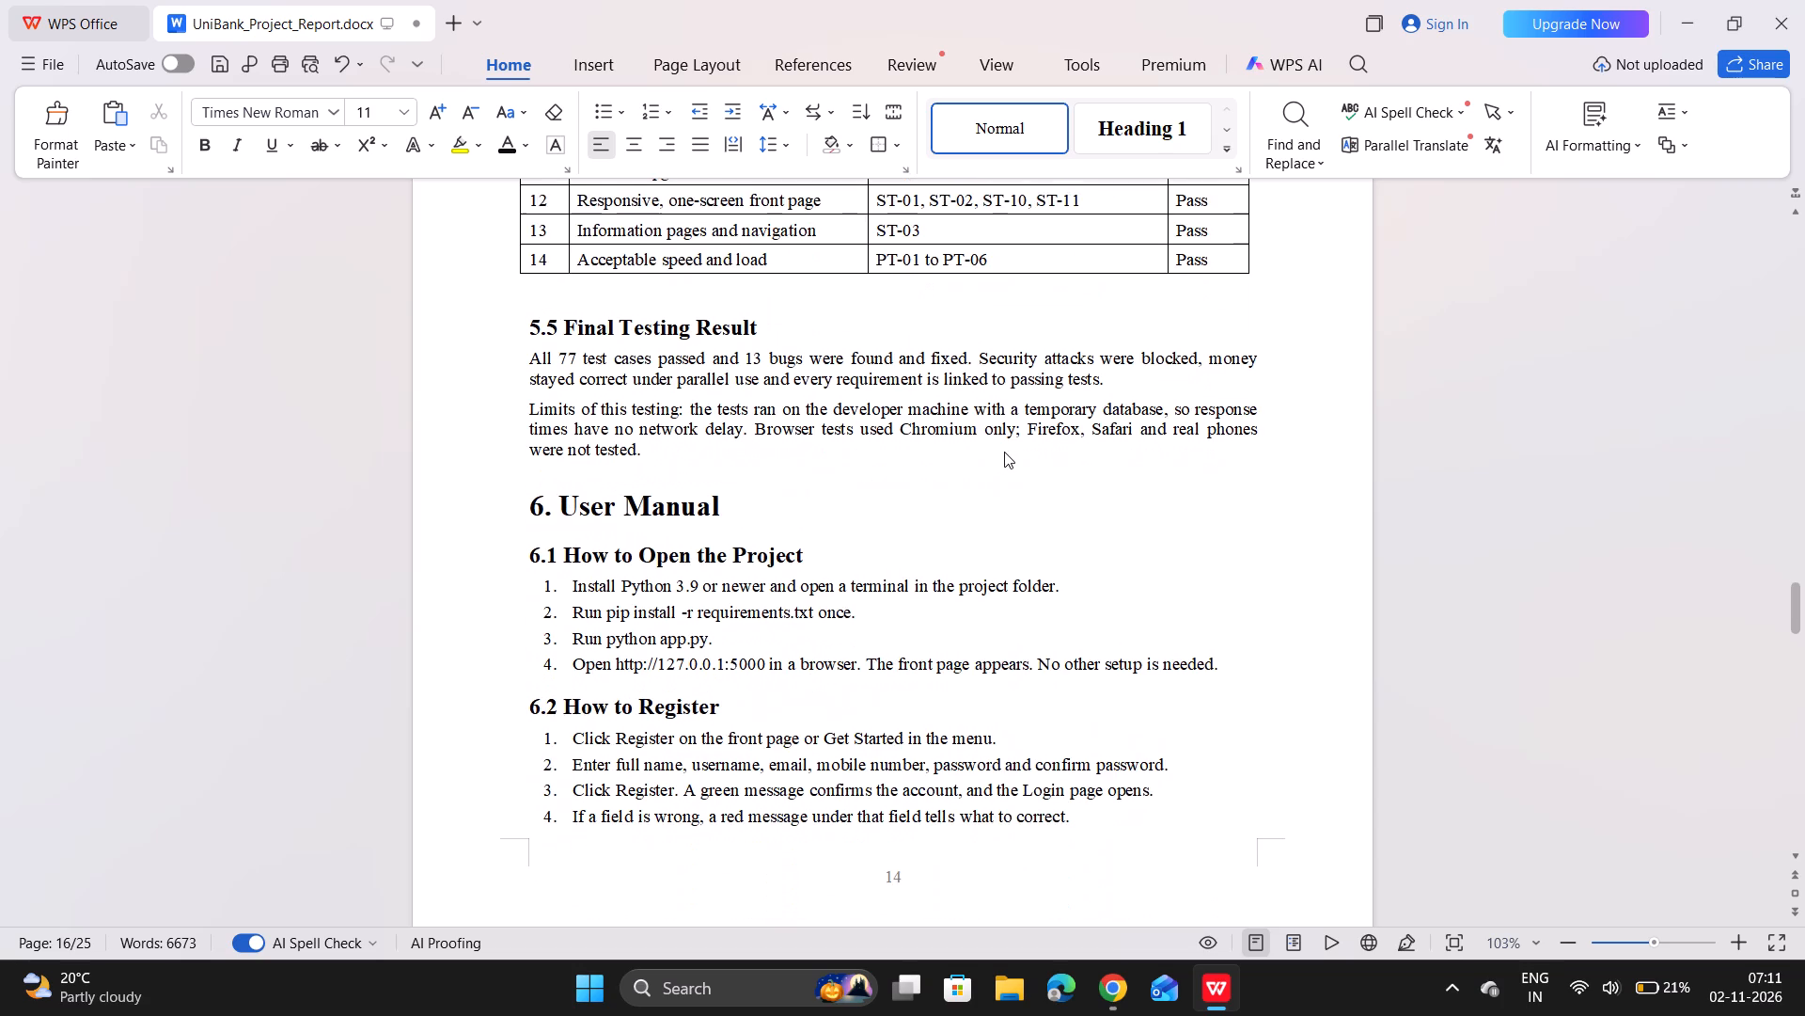
scroll(1004, 452, "down", 1)
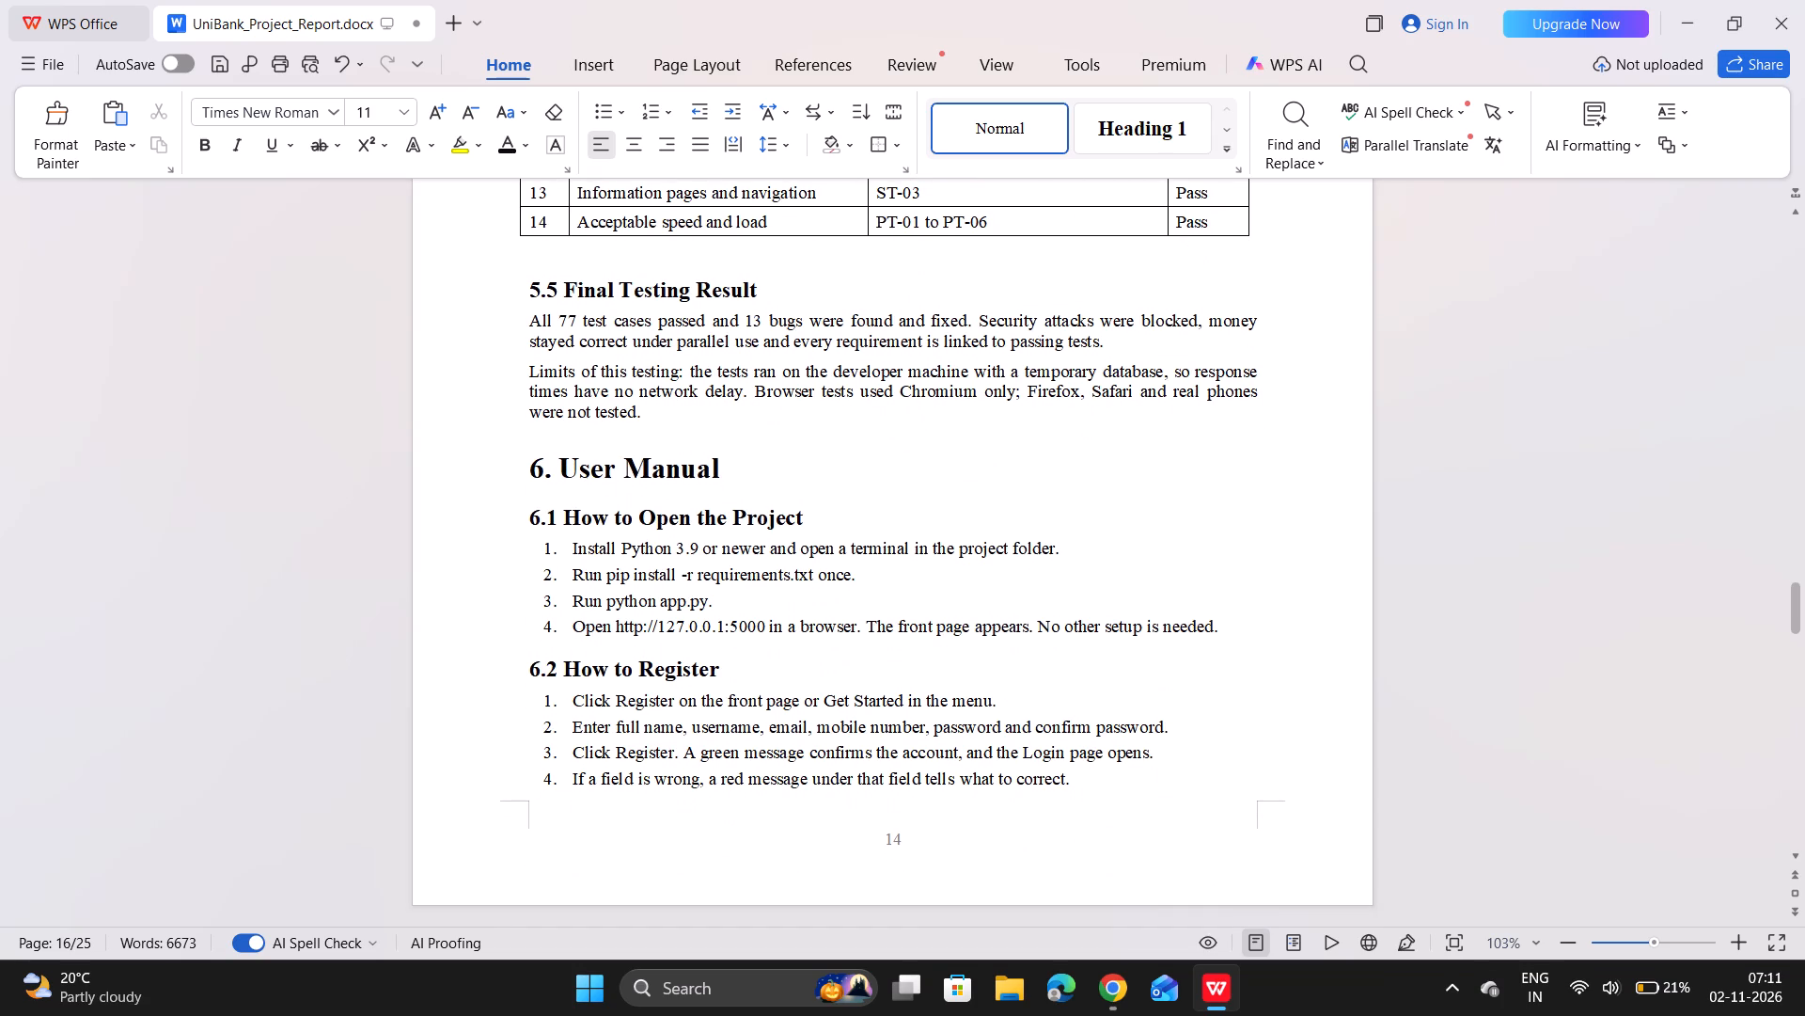
left_click_drag(531, 317, 629, 404)
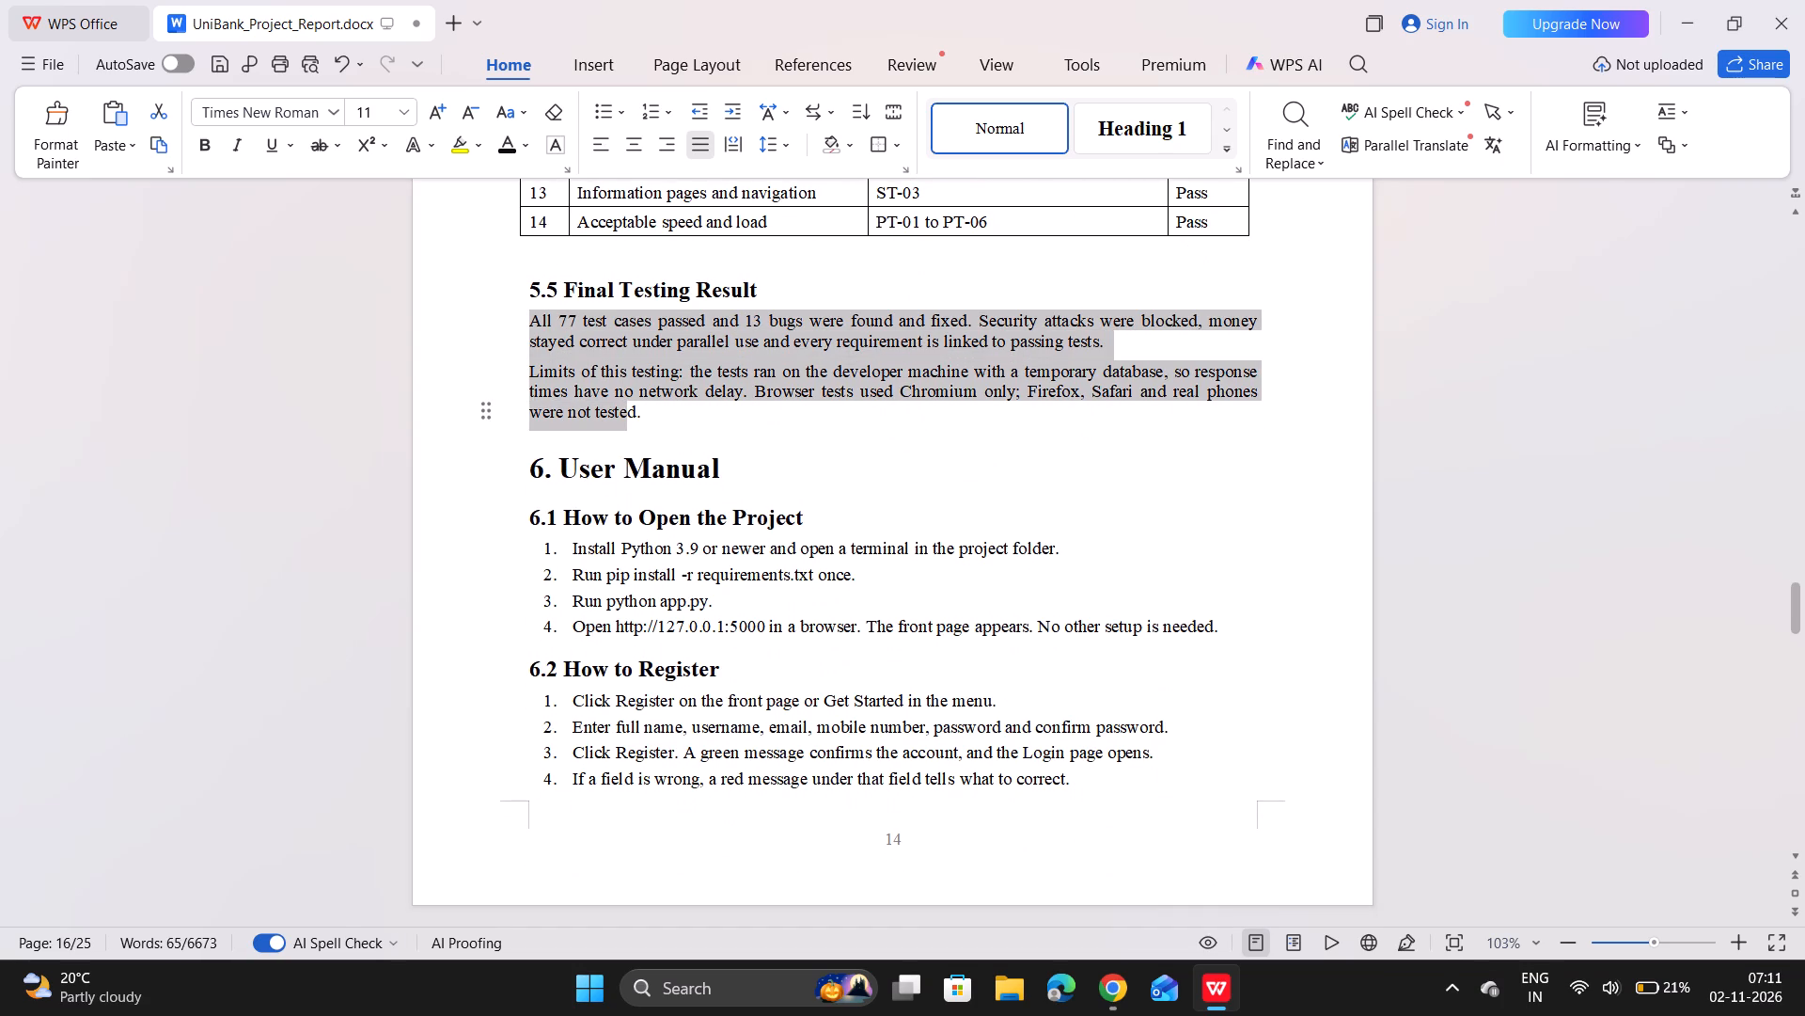
left_click_drag(629, 404, 639, 408)
scroll(639, 408, "up", 3)
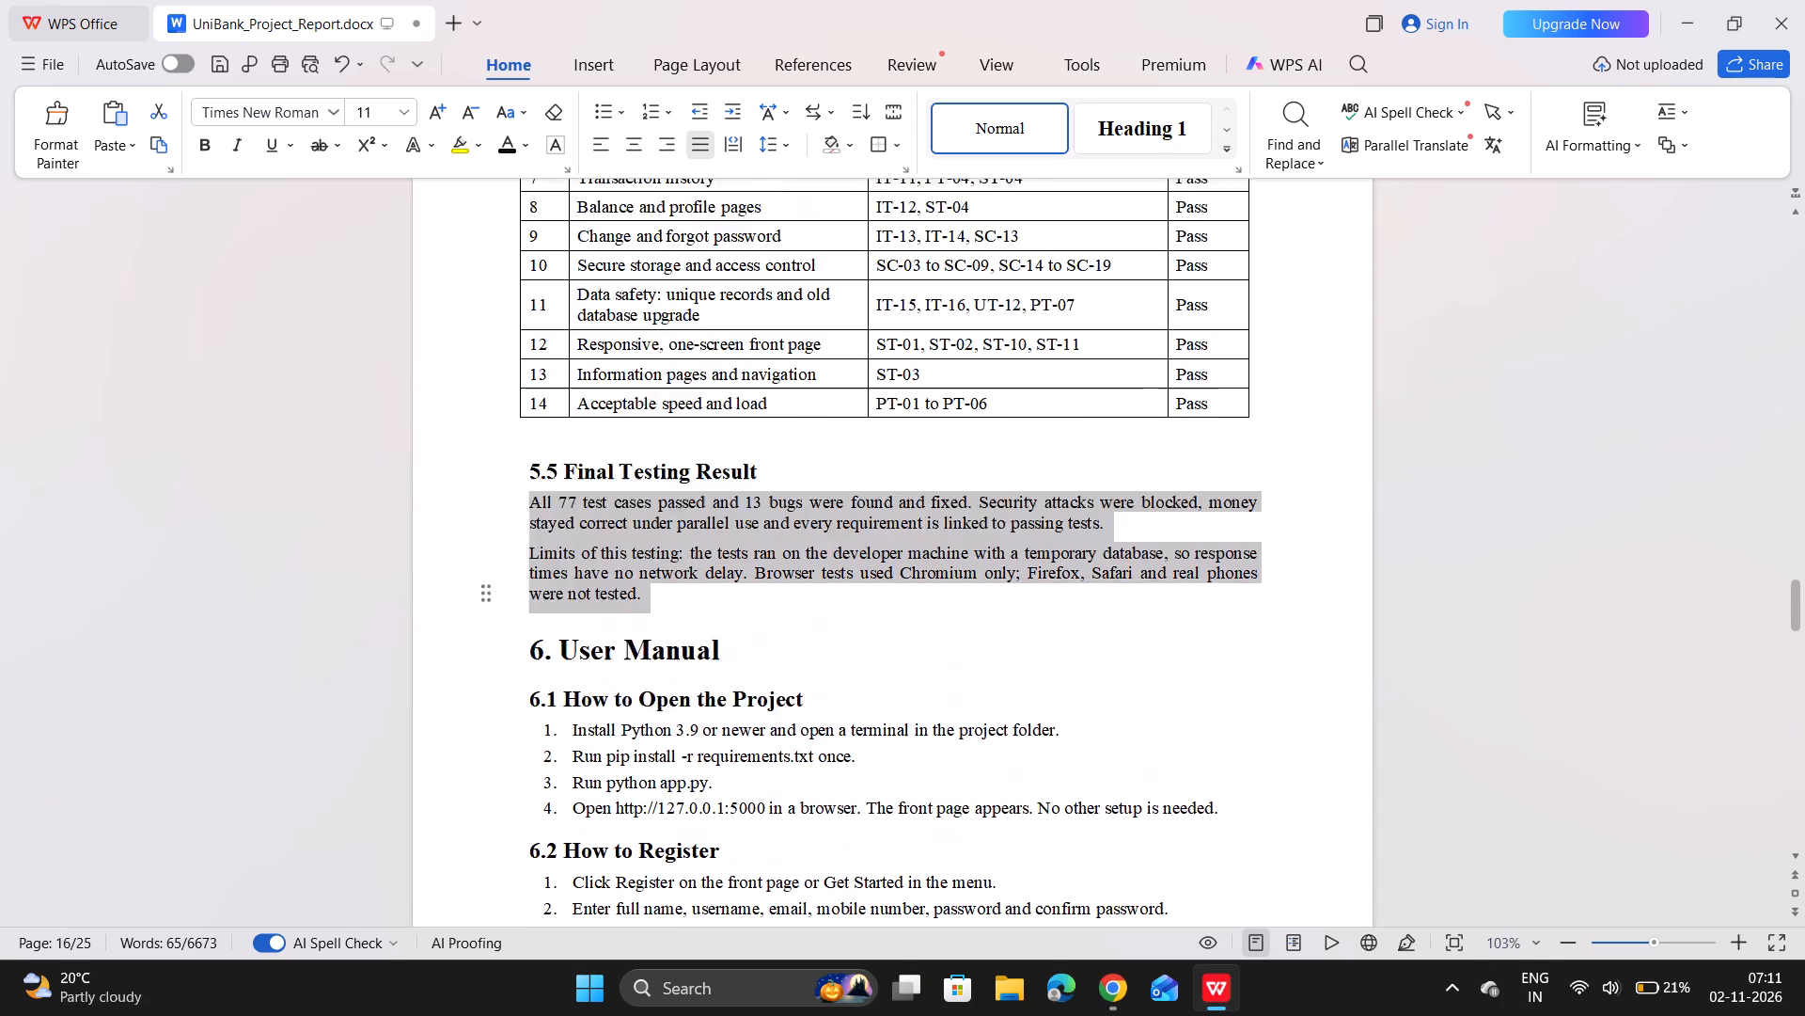
scroll(639, 408, "up", 5)
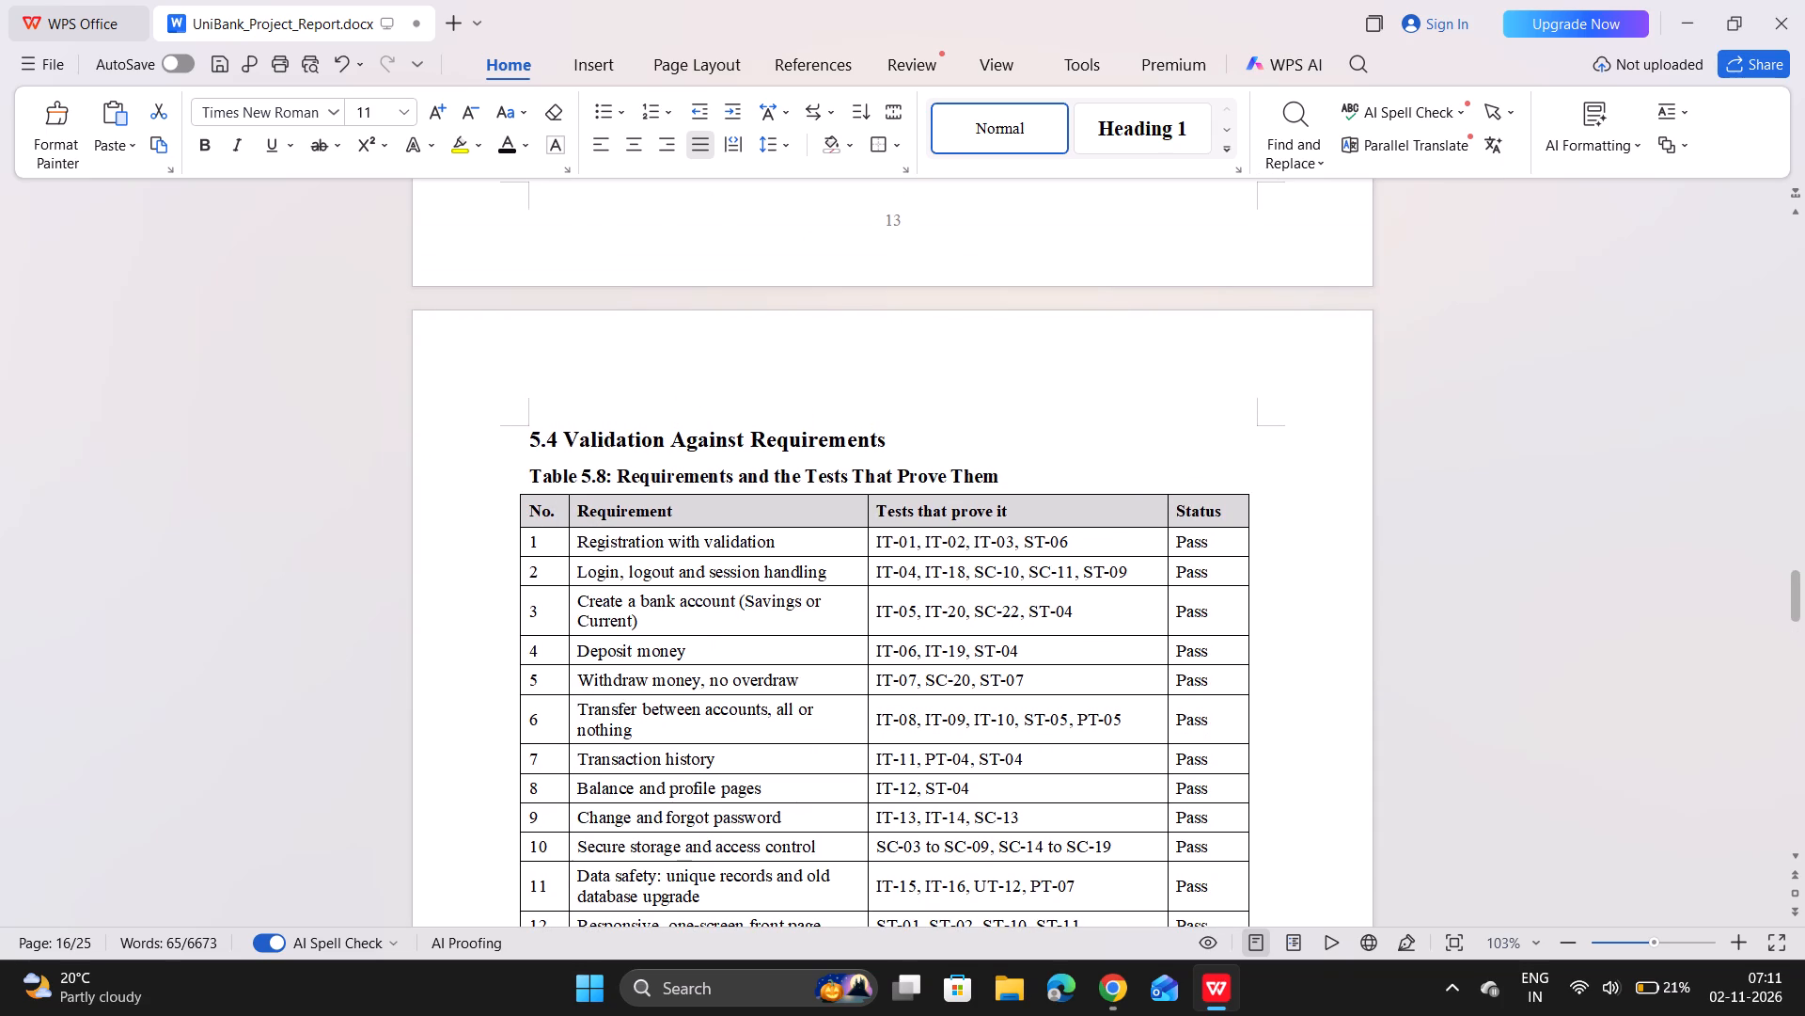
scroll(639, 408, "down", 4)
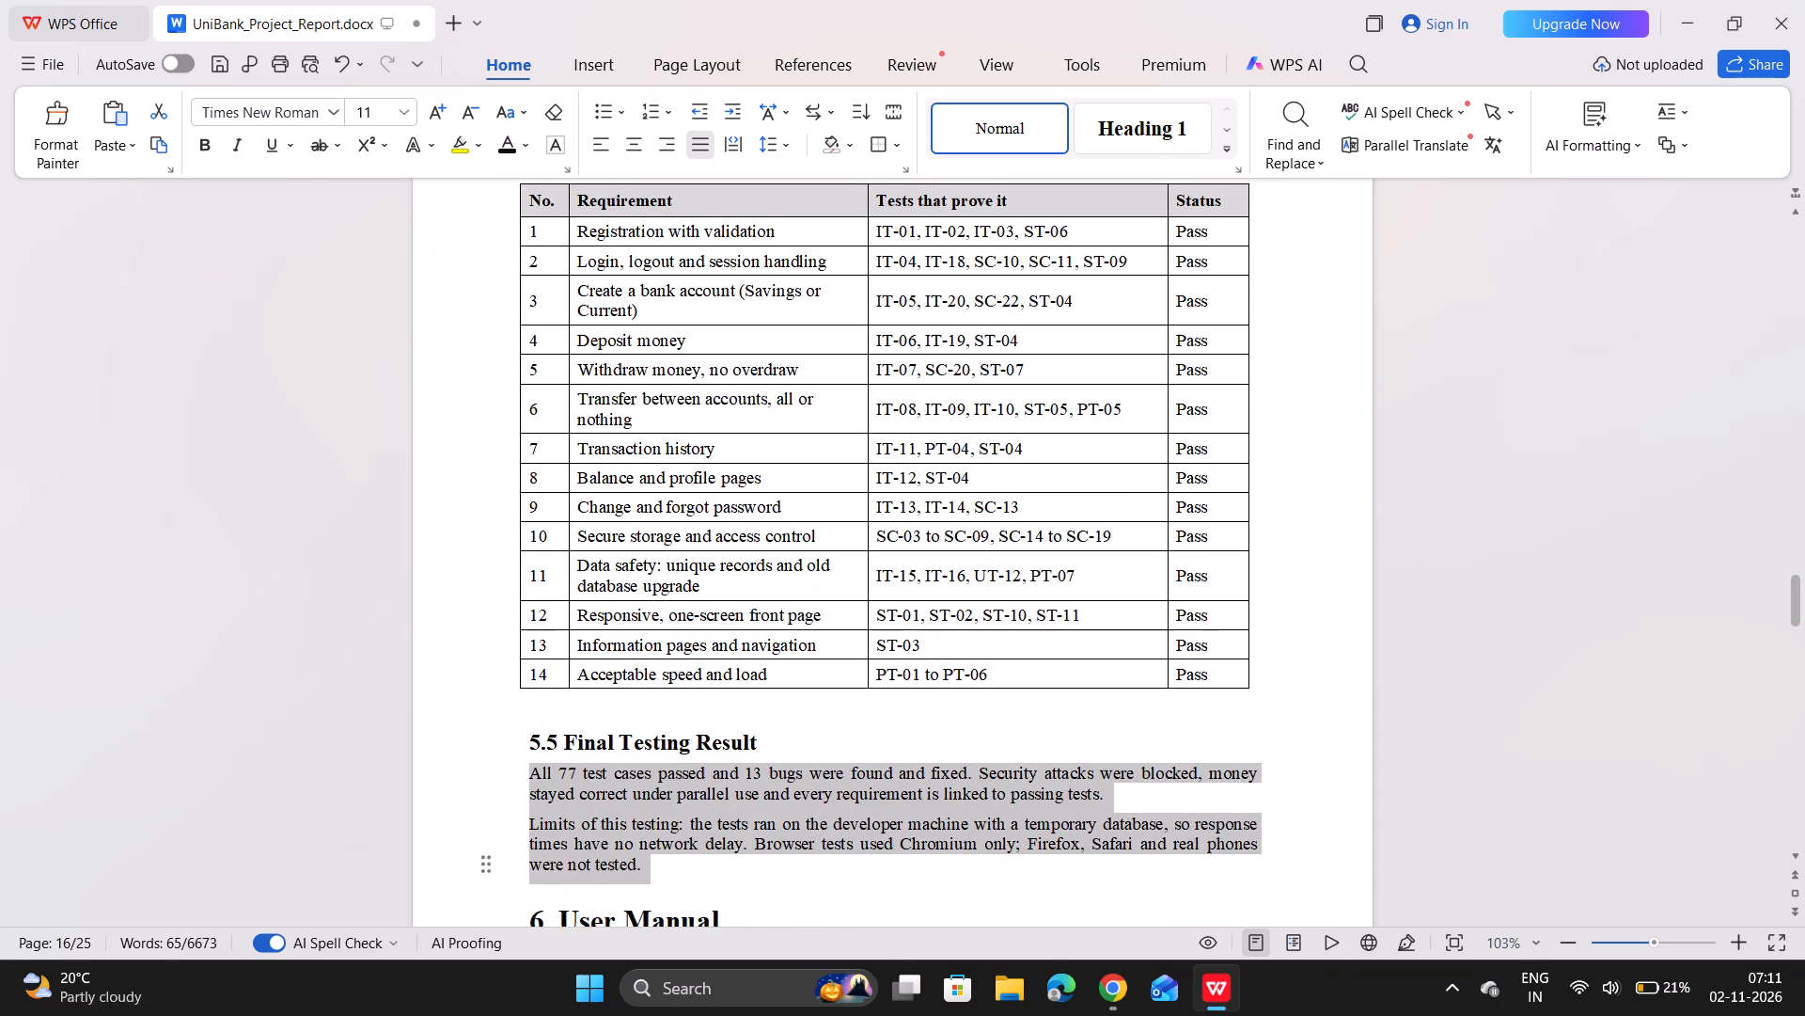
scroll(639, 408, "down", 2)
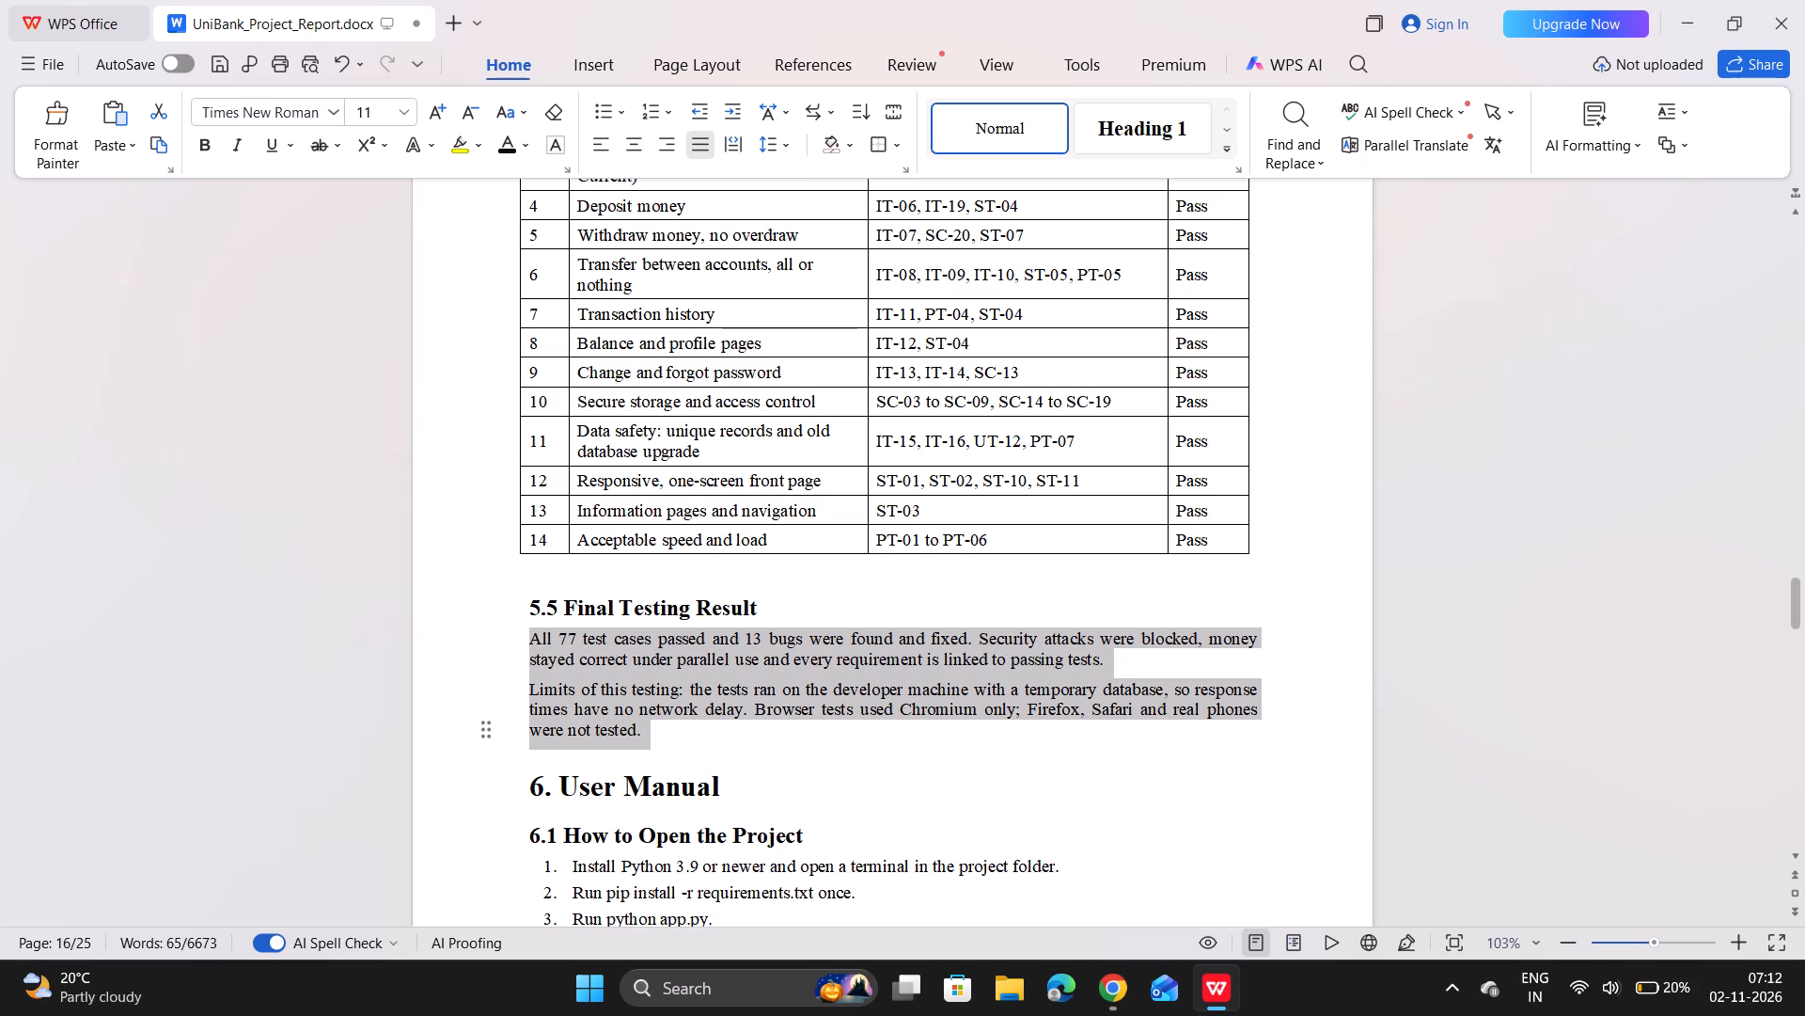
key("BackSpace")
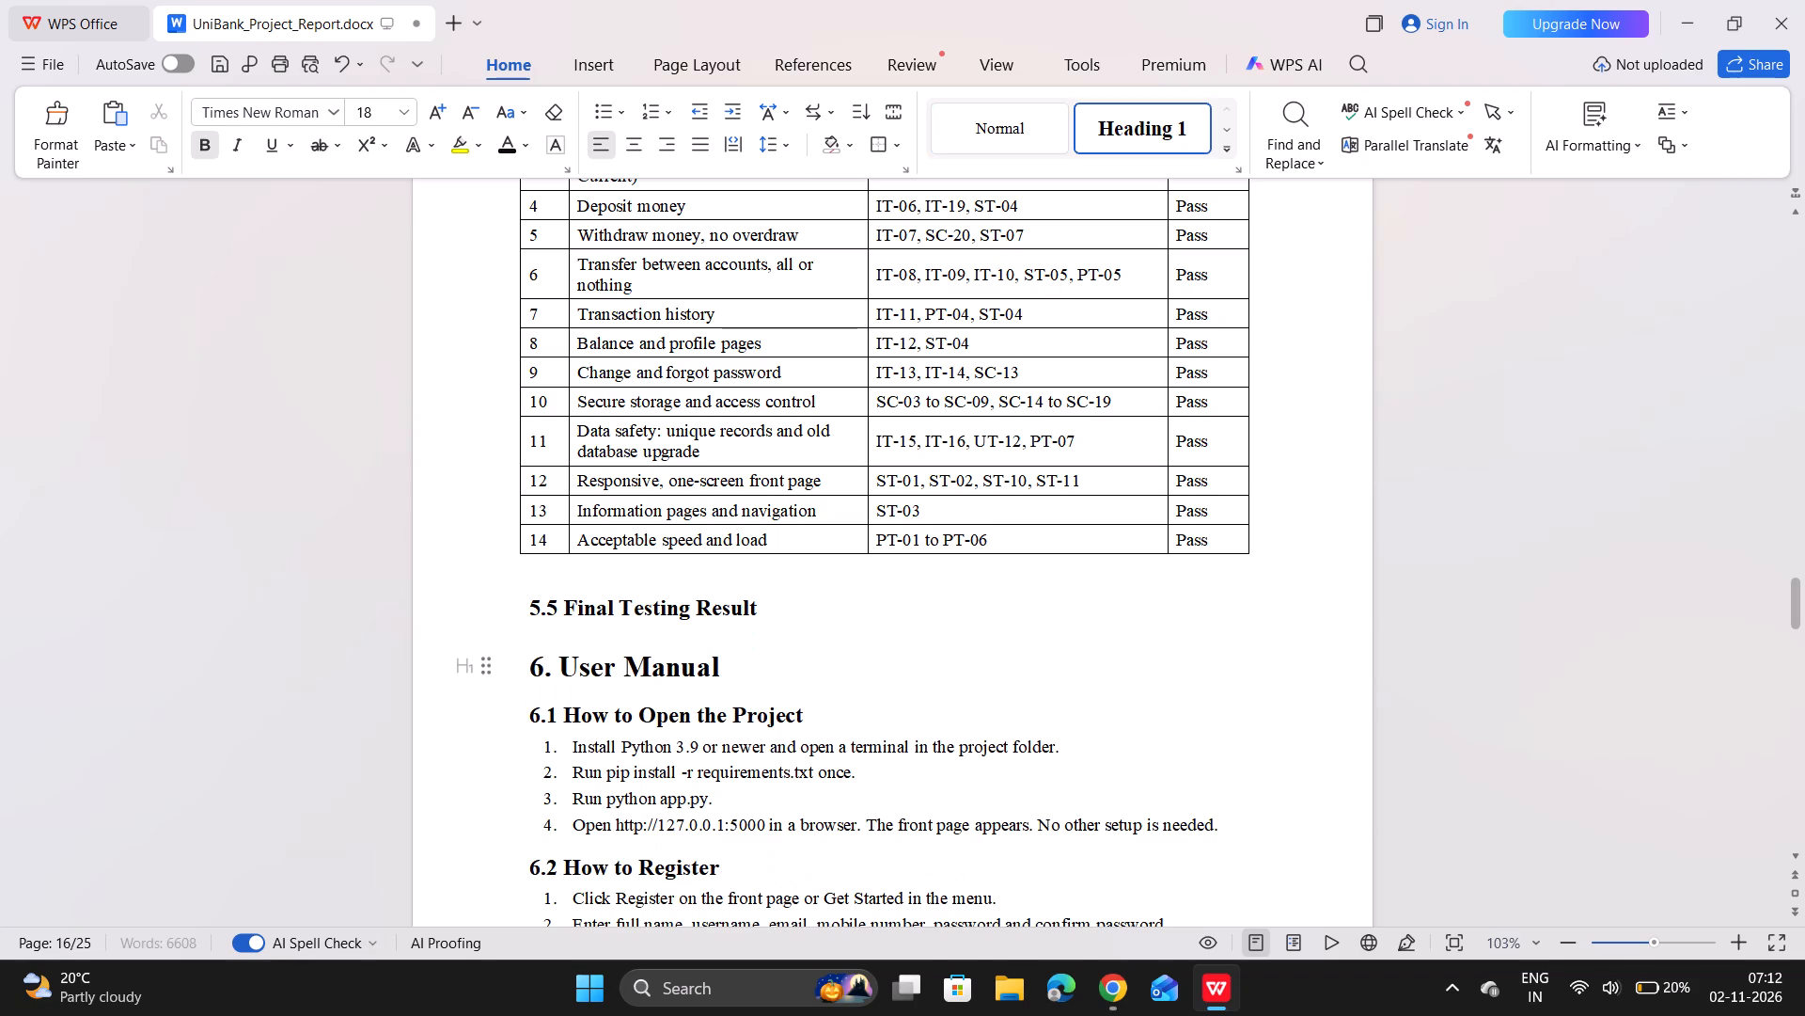
Delete the 5.5 Final Testing Result heading above the 6. User Manual heading.
key("BackSpace")
key("BackSpace")
key("BackSpace")
key("BackSpace")
key("BackSpace")
key("BackSpace")
key("BackSpace")
key("BackSpace")
key("BackSpace")
key("BackSpace")
key("BackSpace")
key("BackSpace")
key("BackSpace")
key("BackSpace")
key("BackSpace")
key("BackSpace")
key("BackSpace")
key("BackSpace")
key("BackSpace")
key("BackSpace")
key("BackSpace")
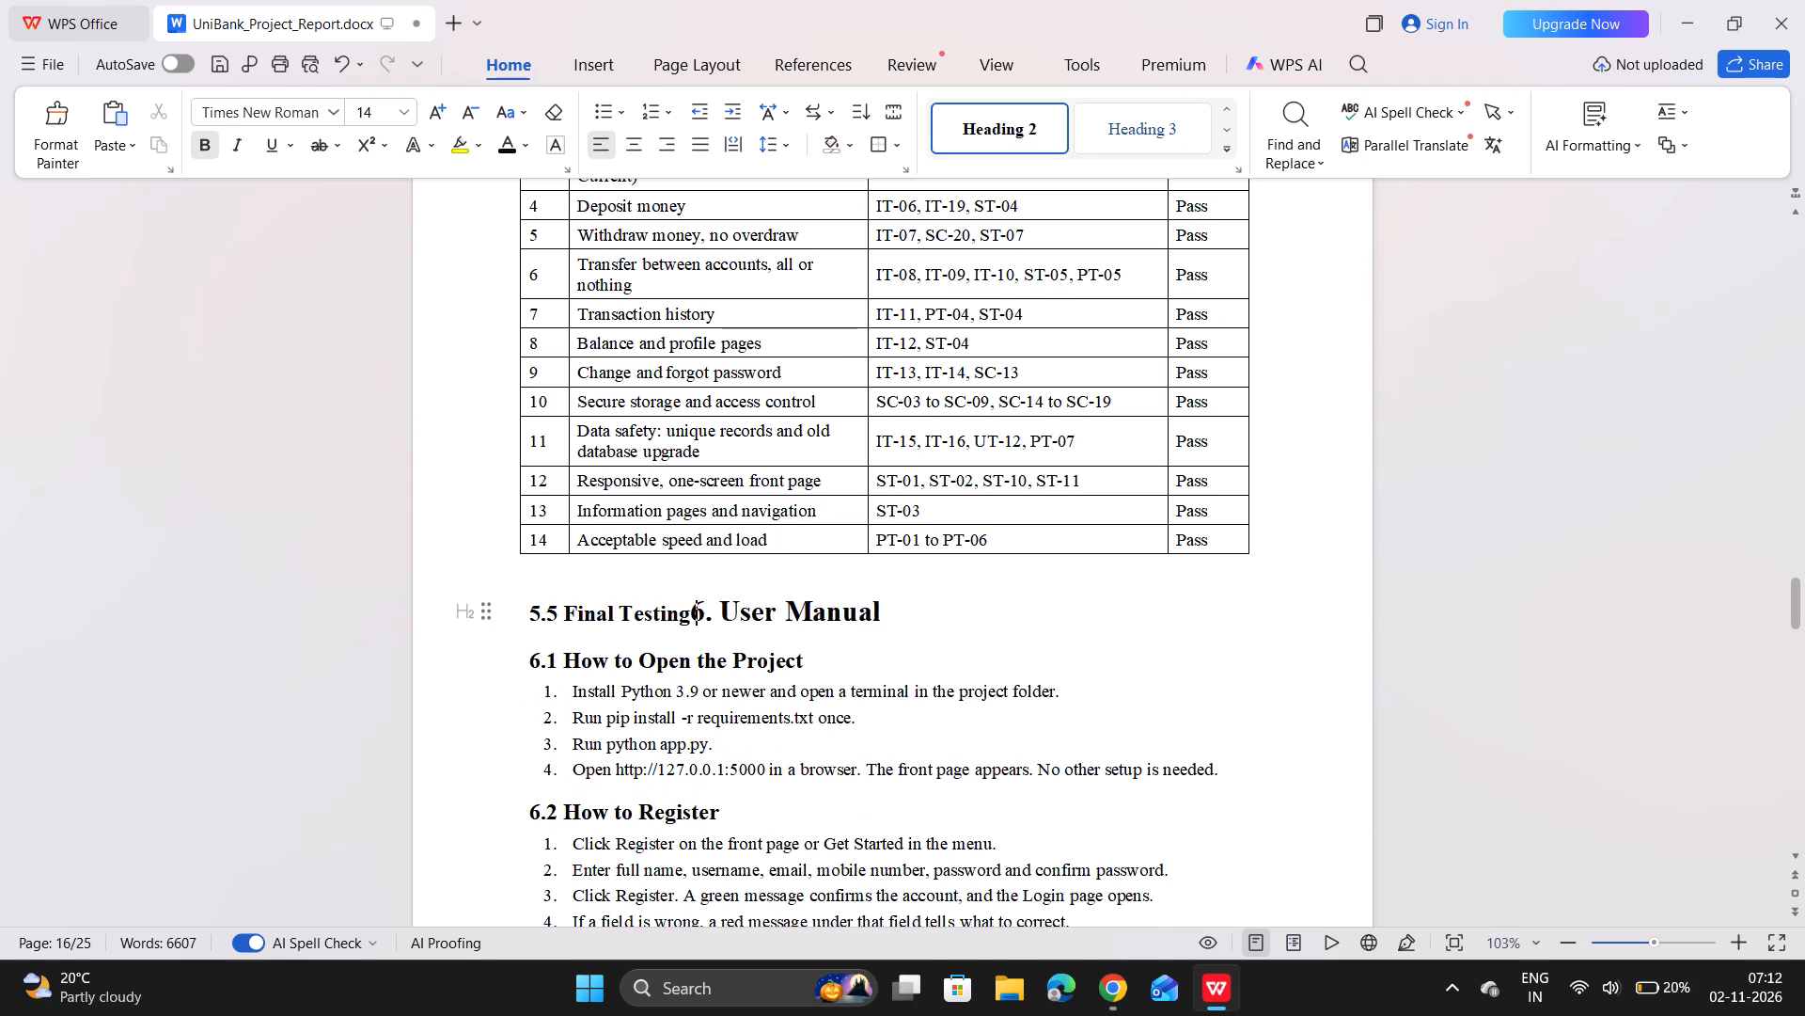
key("BackSpace")
key("BackSpace")
key("BackSpace")
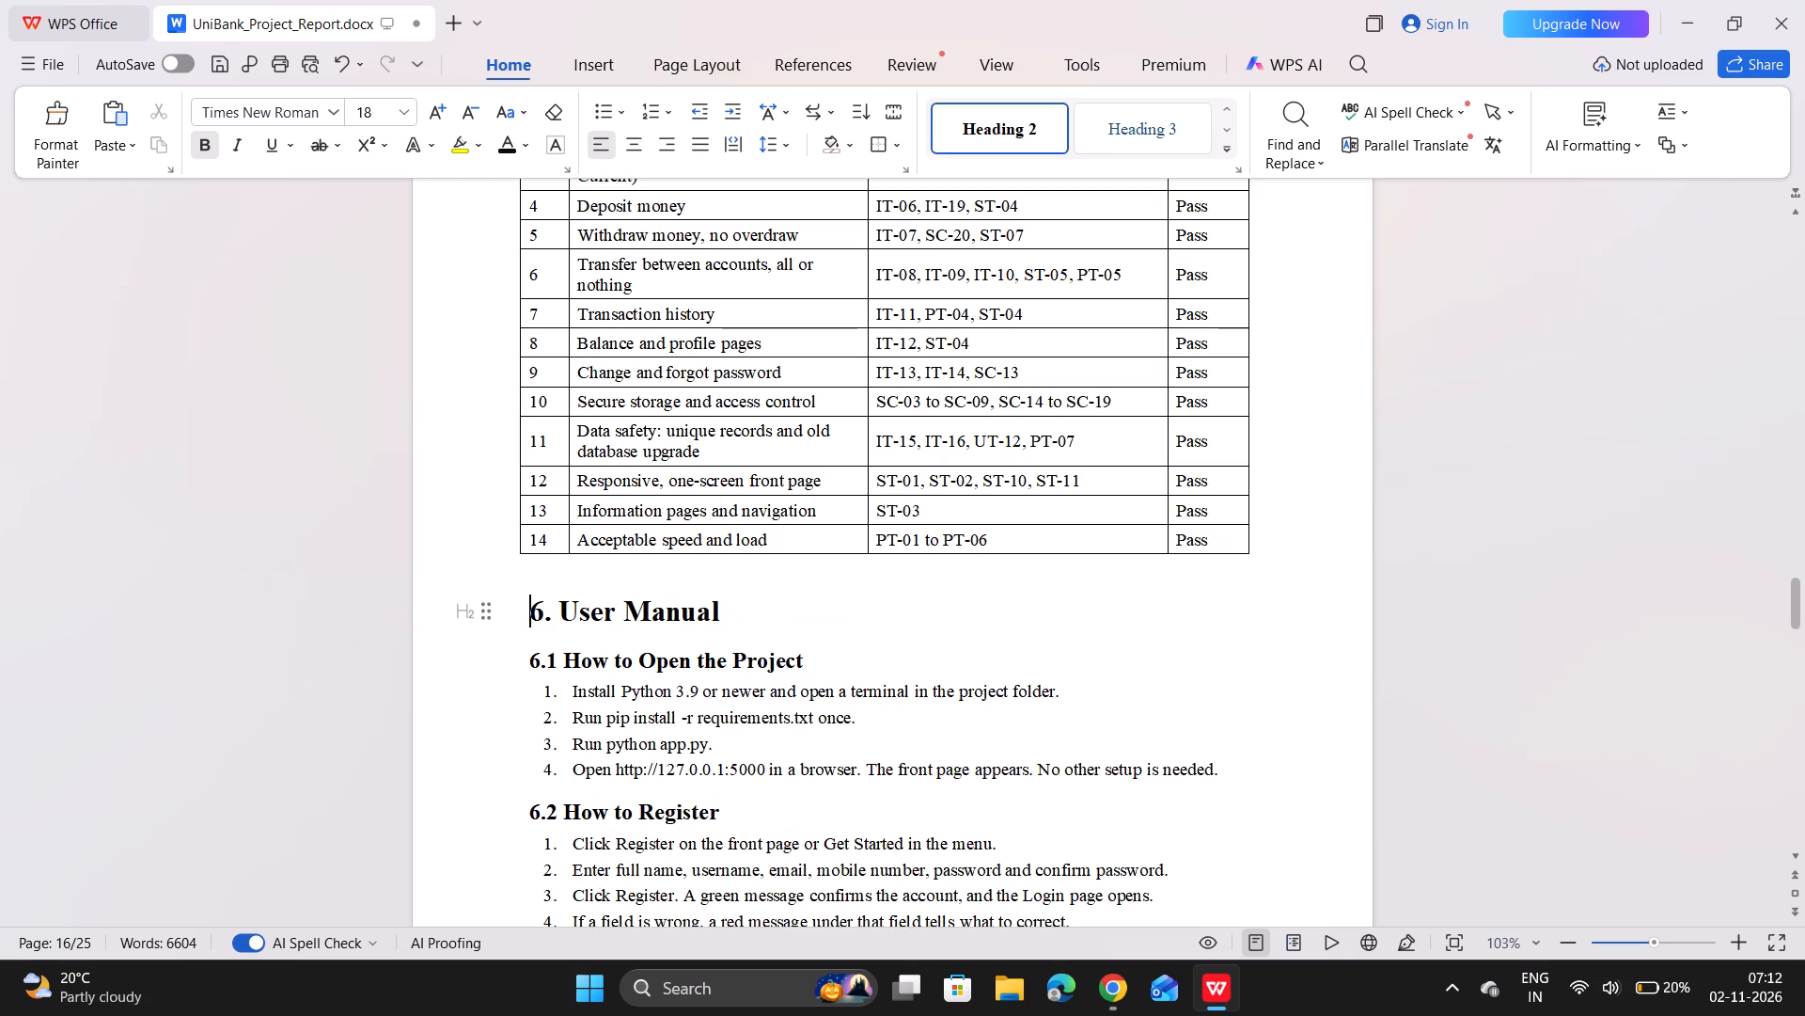
Review the chapter and section entries in the Table of Contents, including those under Testing & Validation.
scroll(803, 331, "up", 12)
scroll(803, 331, "up", 20)
scroll(803, 331, "up", 17)
scroll(803, 331, "up", 17)
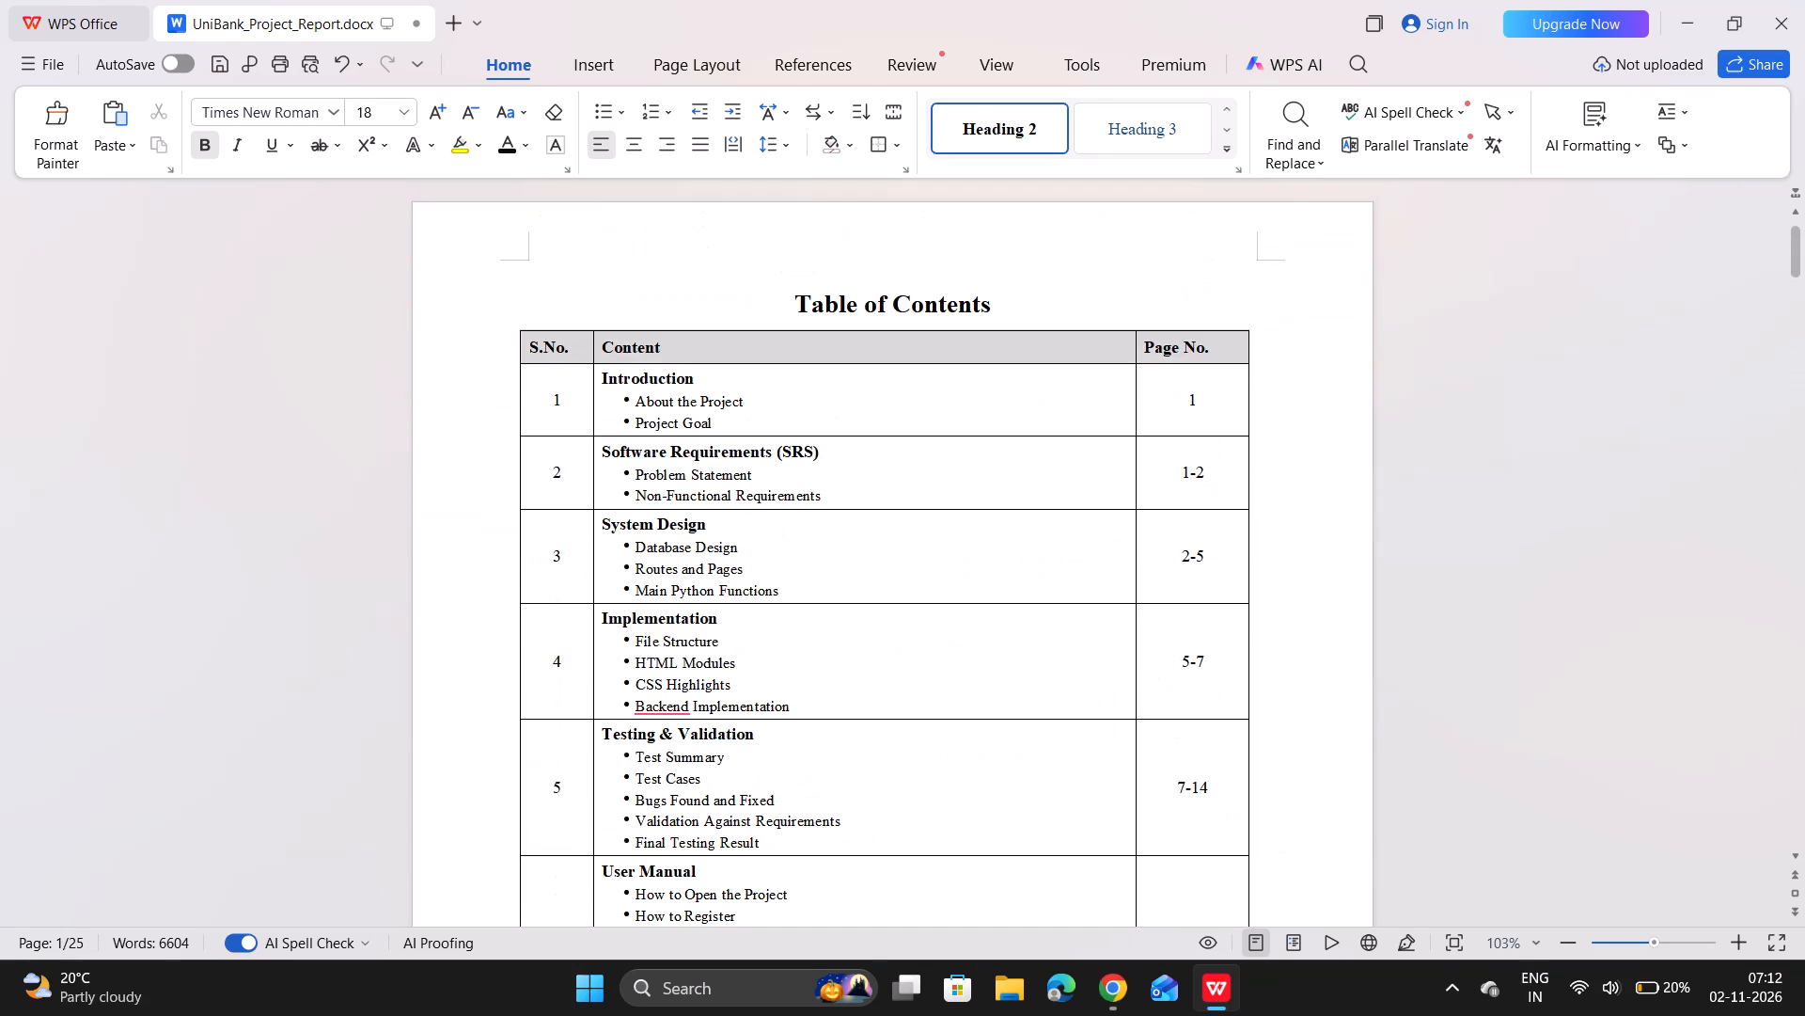
scroll(765, 583, "down", 8)
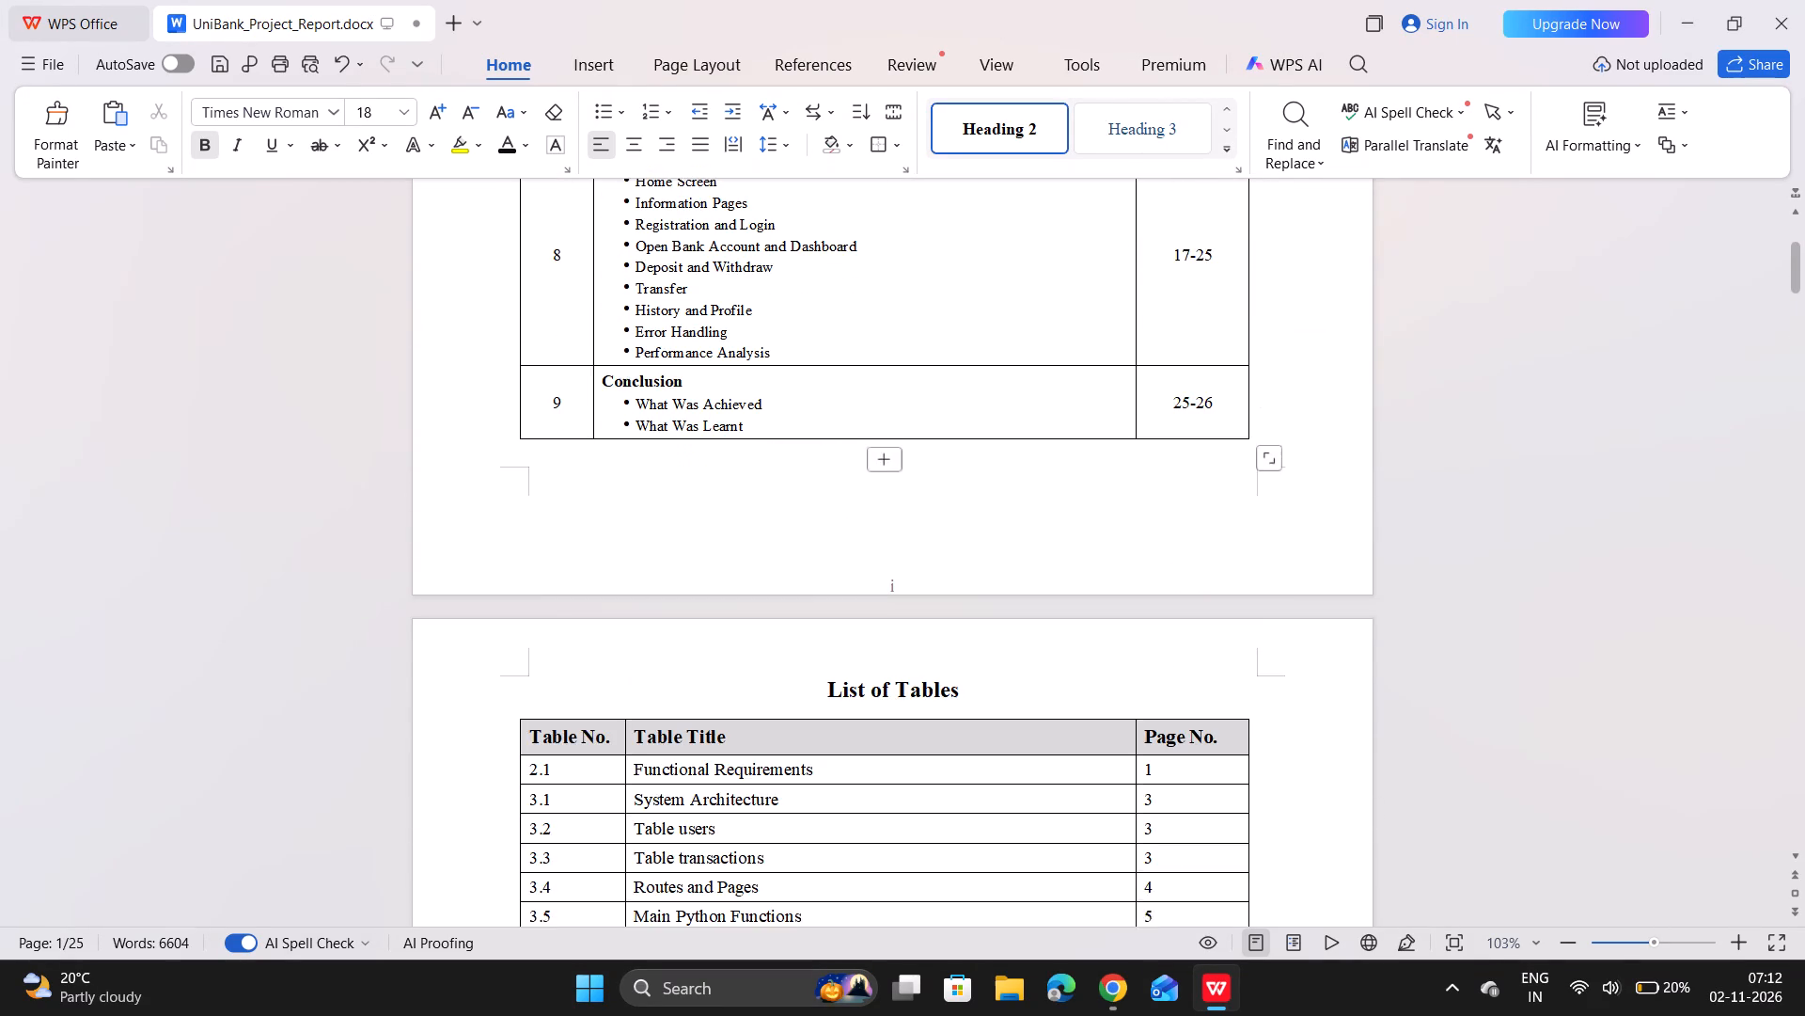
scroll(765, 583, "up", 2)
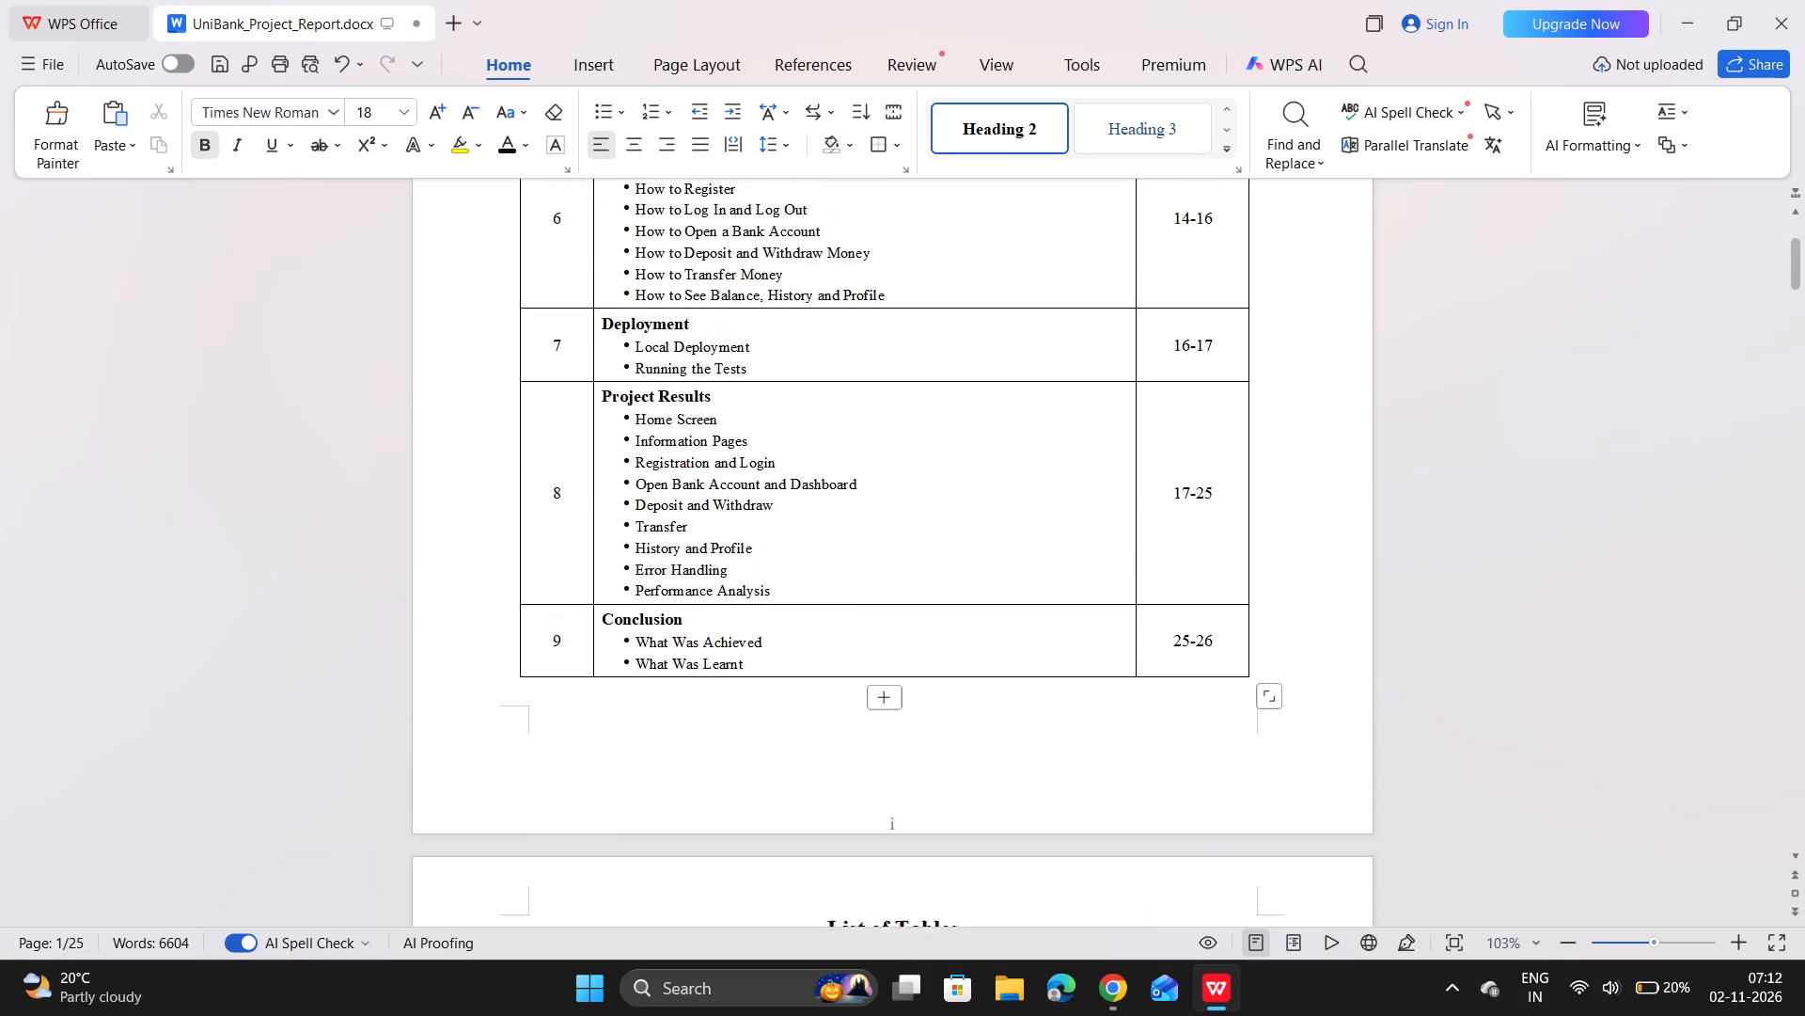
scroll(765, 583, "up", 2)
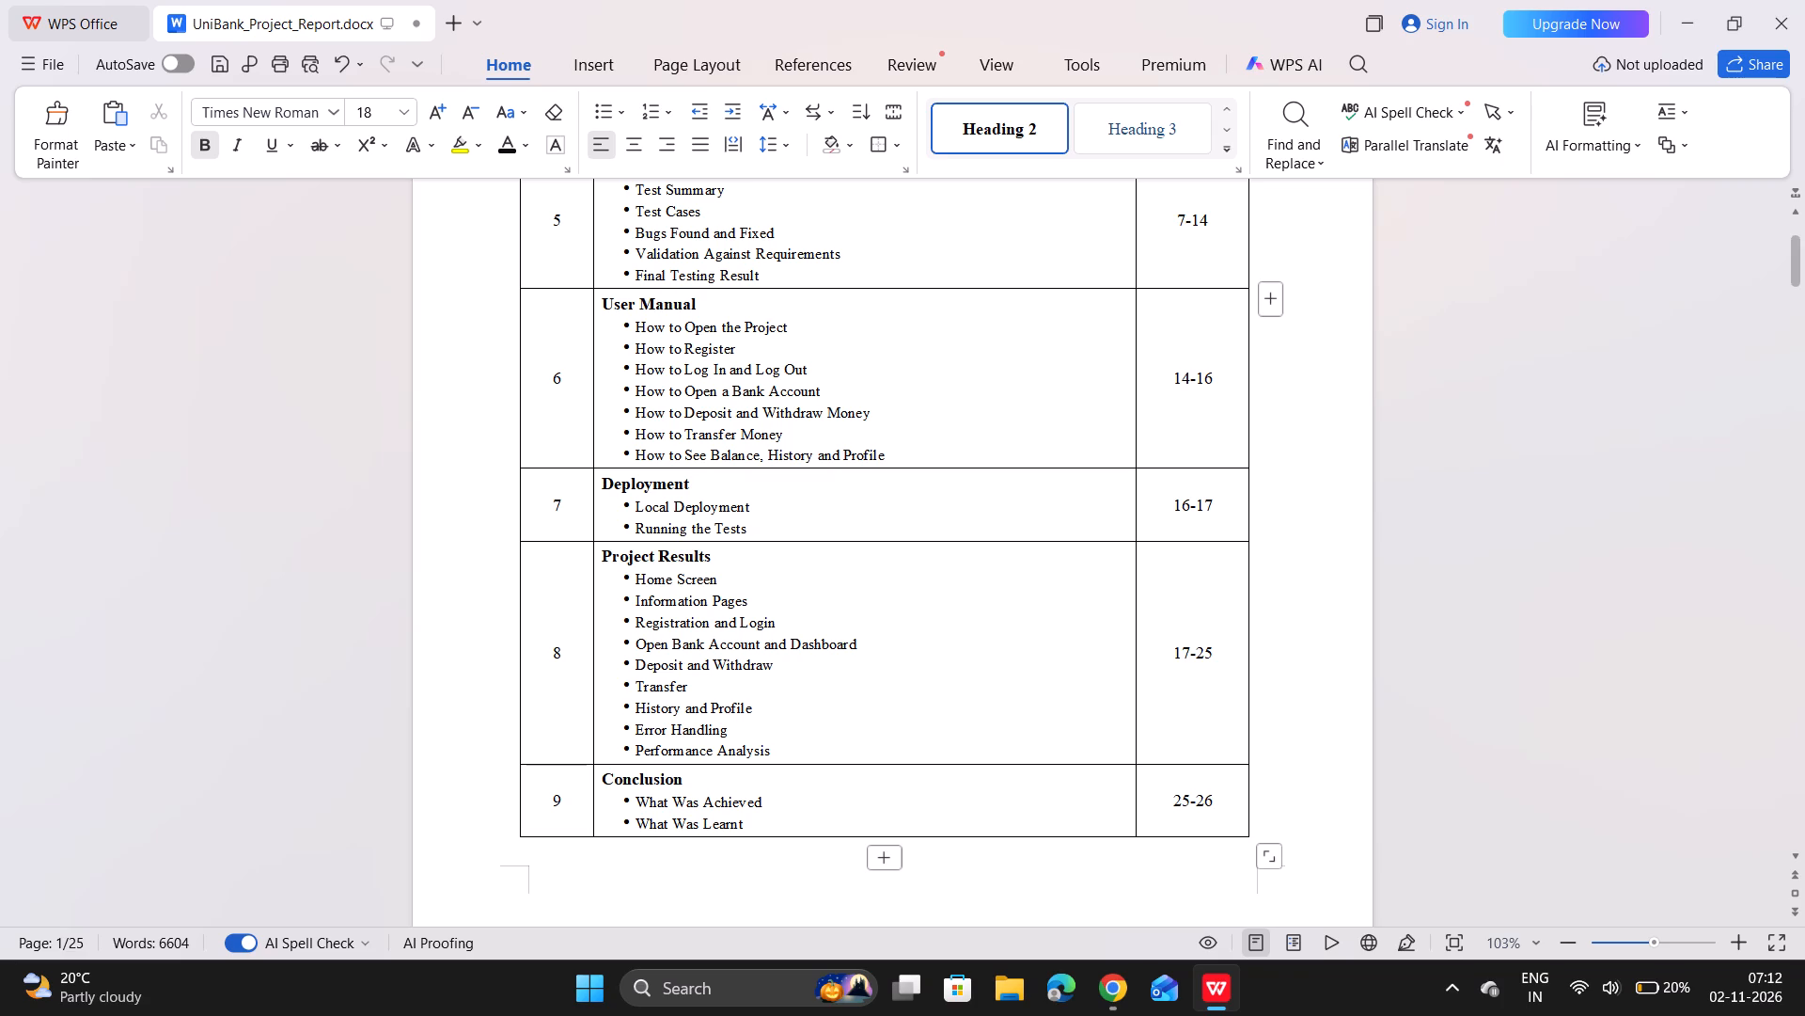
Delete the Final Testing Result entry and its leftover bullet line from the Testing & Validation row of the Table of Contents.
left_click(768, 275)
key("BackSpace")
key("BackSpace")
key("BackSpace")
key("BackSpace")
key("BackSpace")
key("BackSpace")
key("BackSpace")
key("BackSpace")
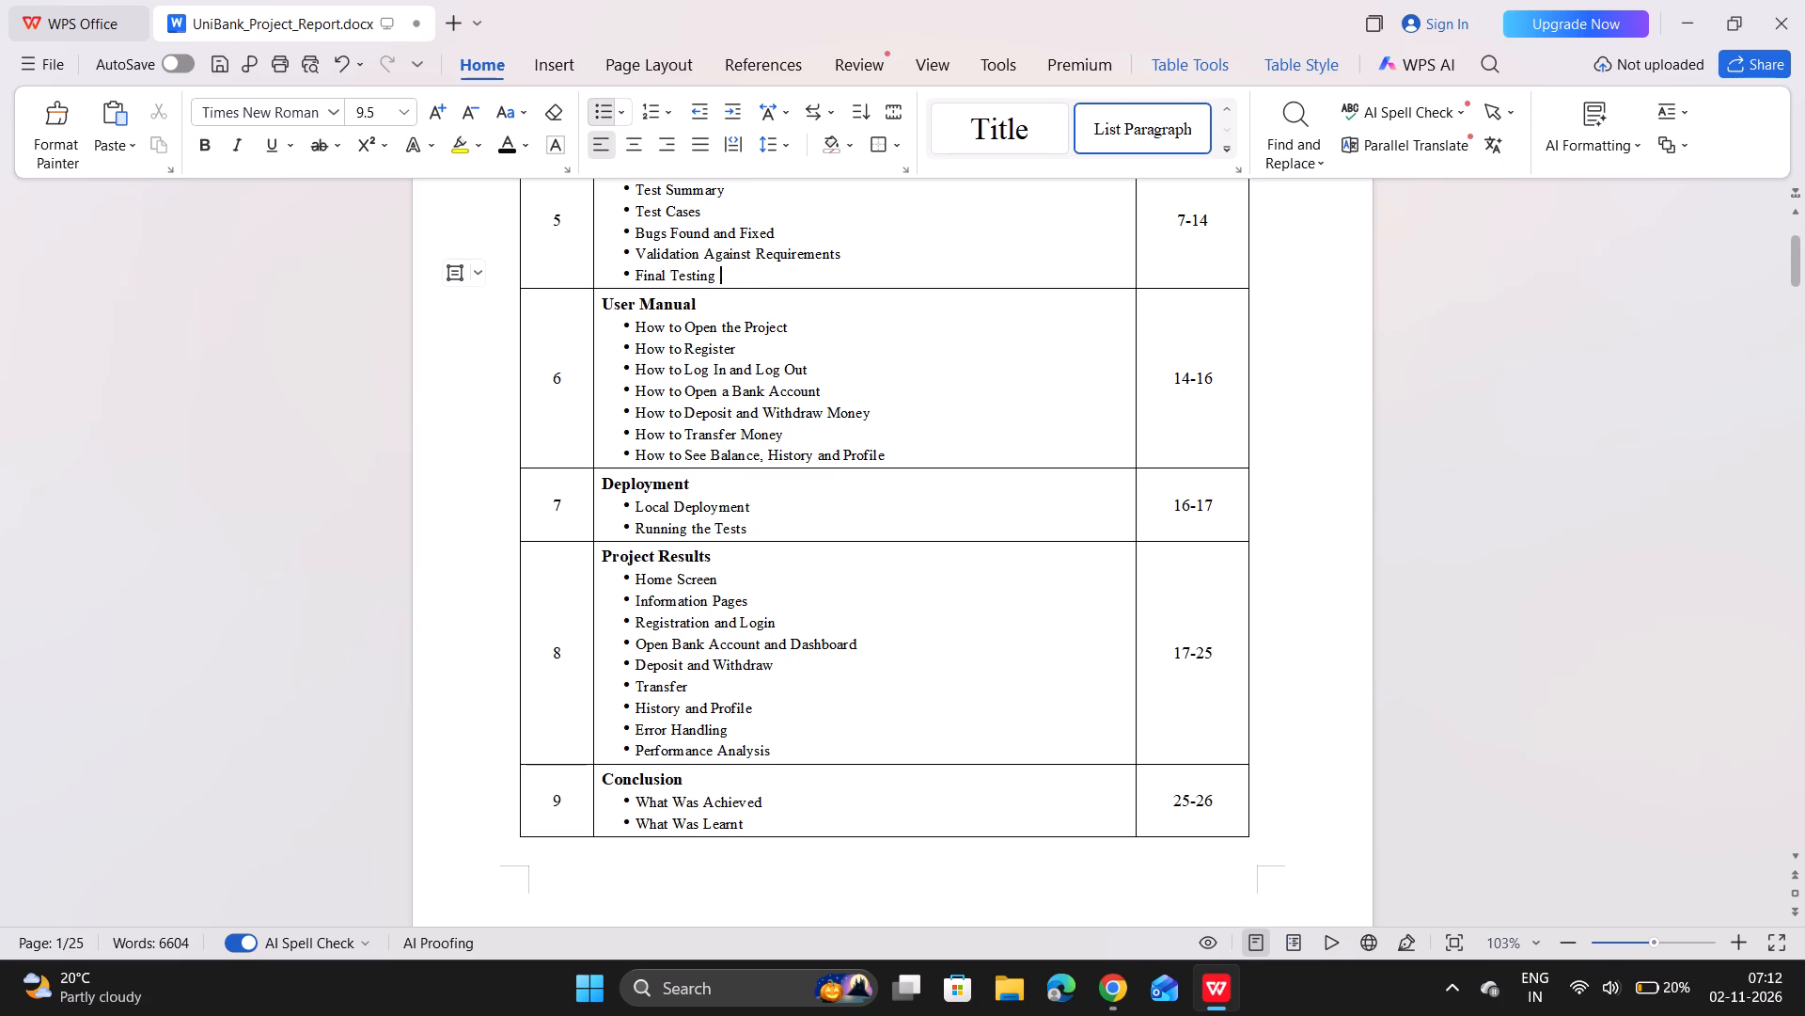
key("BackSpace")
key("BackSpace")
key("BackSpace")
key("BackSpace")
key("BackSpace")
key("BackSpace")
key("BackSpace")
key("BackSpace")
key("BackSpace")
key("BackSpace")
key("BackSpace")
key("BackSpace")
key("BackSpace")
key("BackSpace")
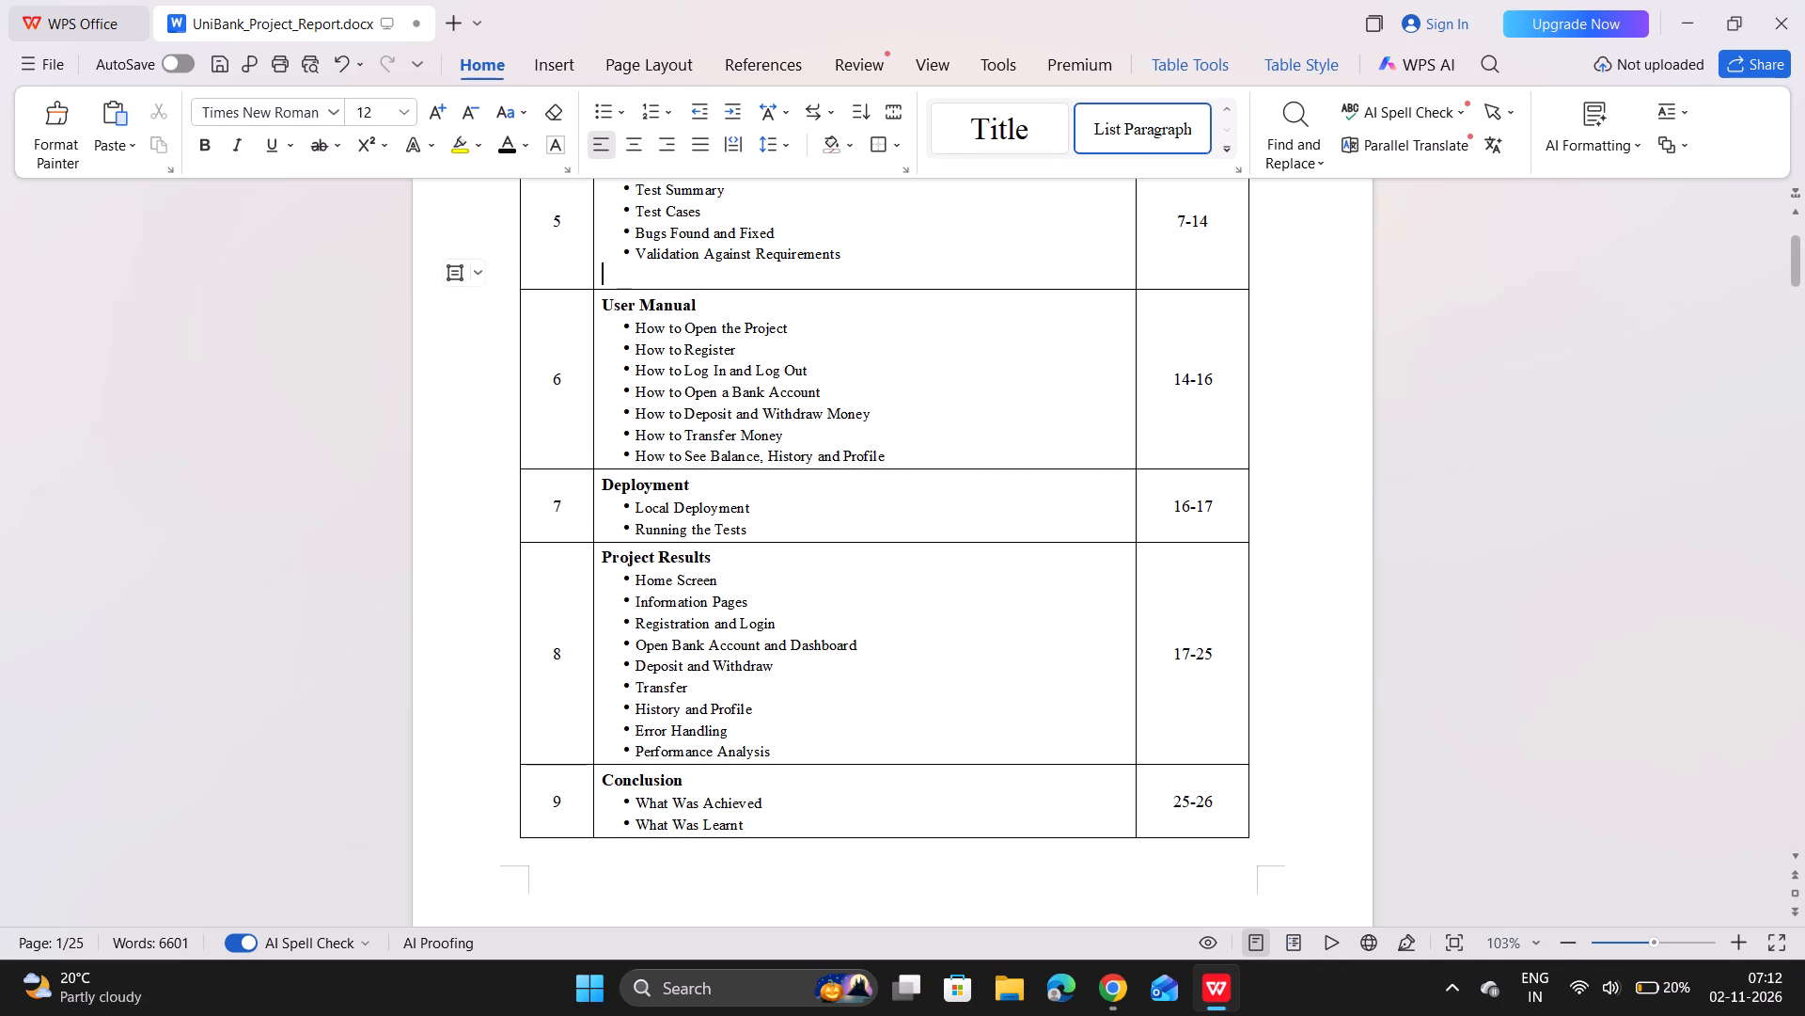
key("BackSpace")
Review the List of Tables and the report's requirements, database design, routes, Python functions and implementation sections.
scroll(770, 410, "down", 4)
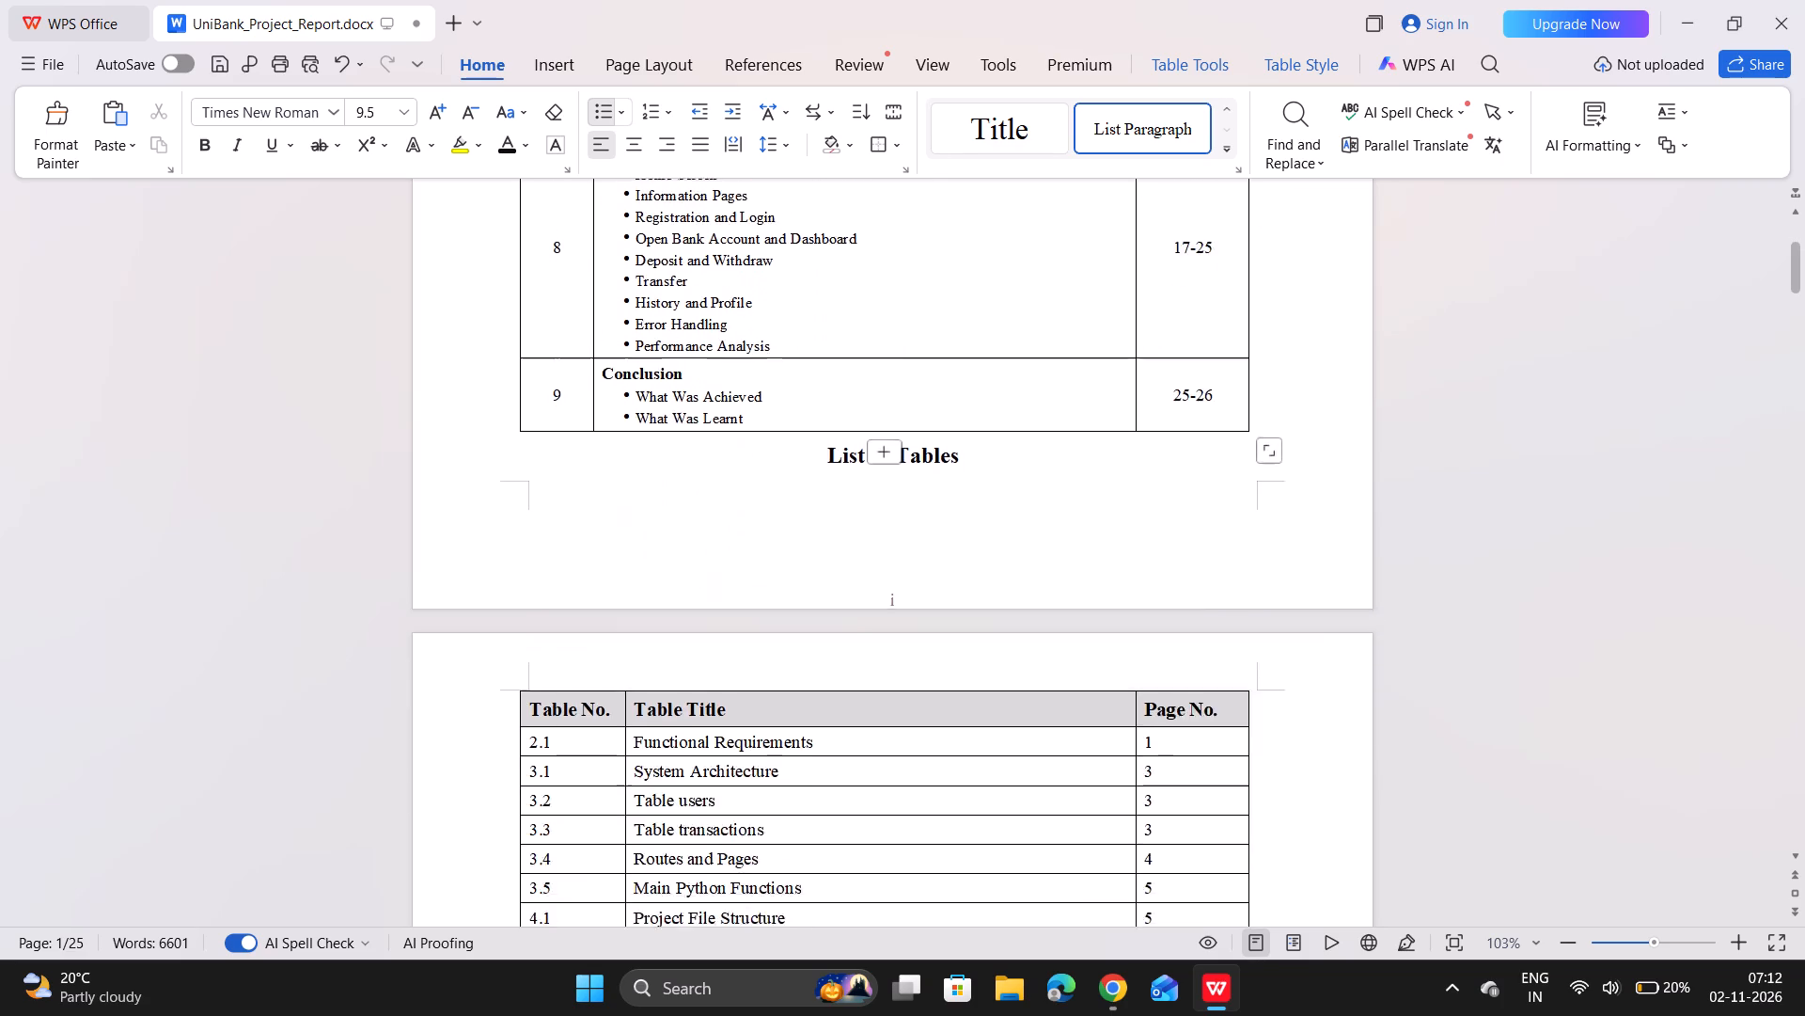
scroll(770, 410, "down", 10)
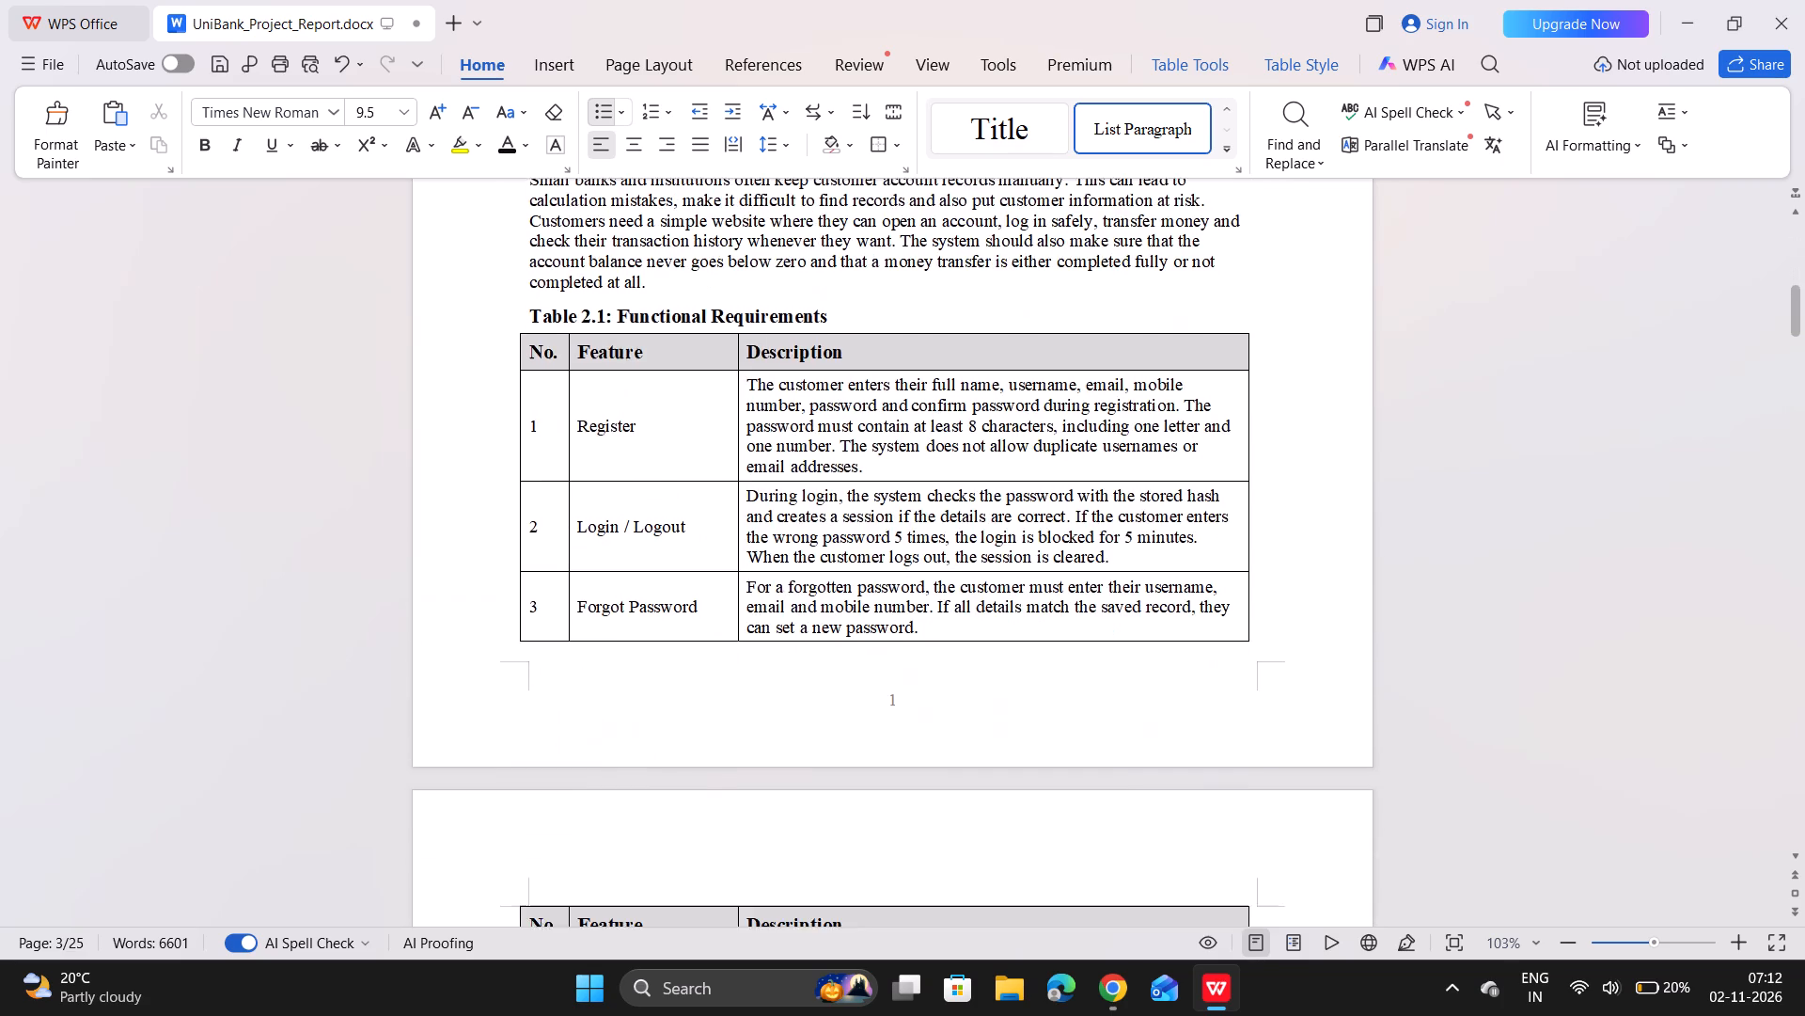
scroll(770, 410, "down", 10)
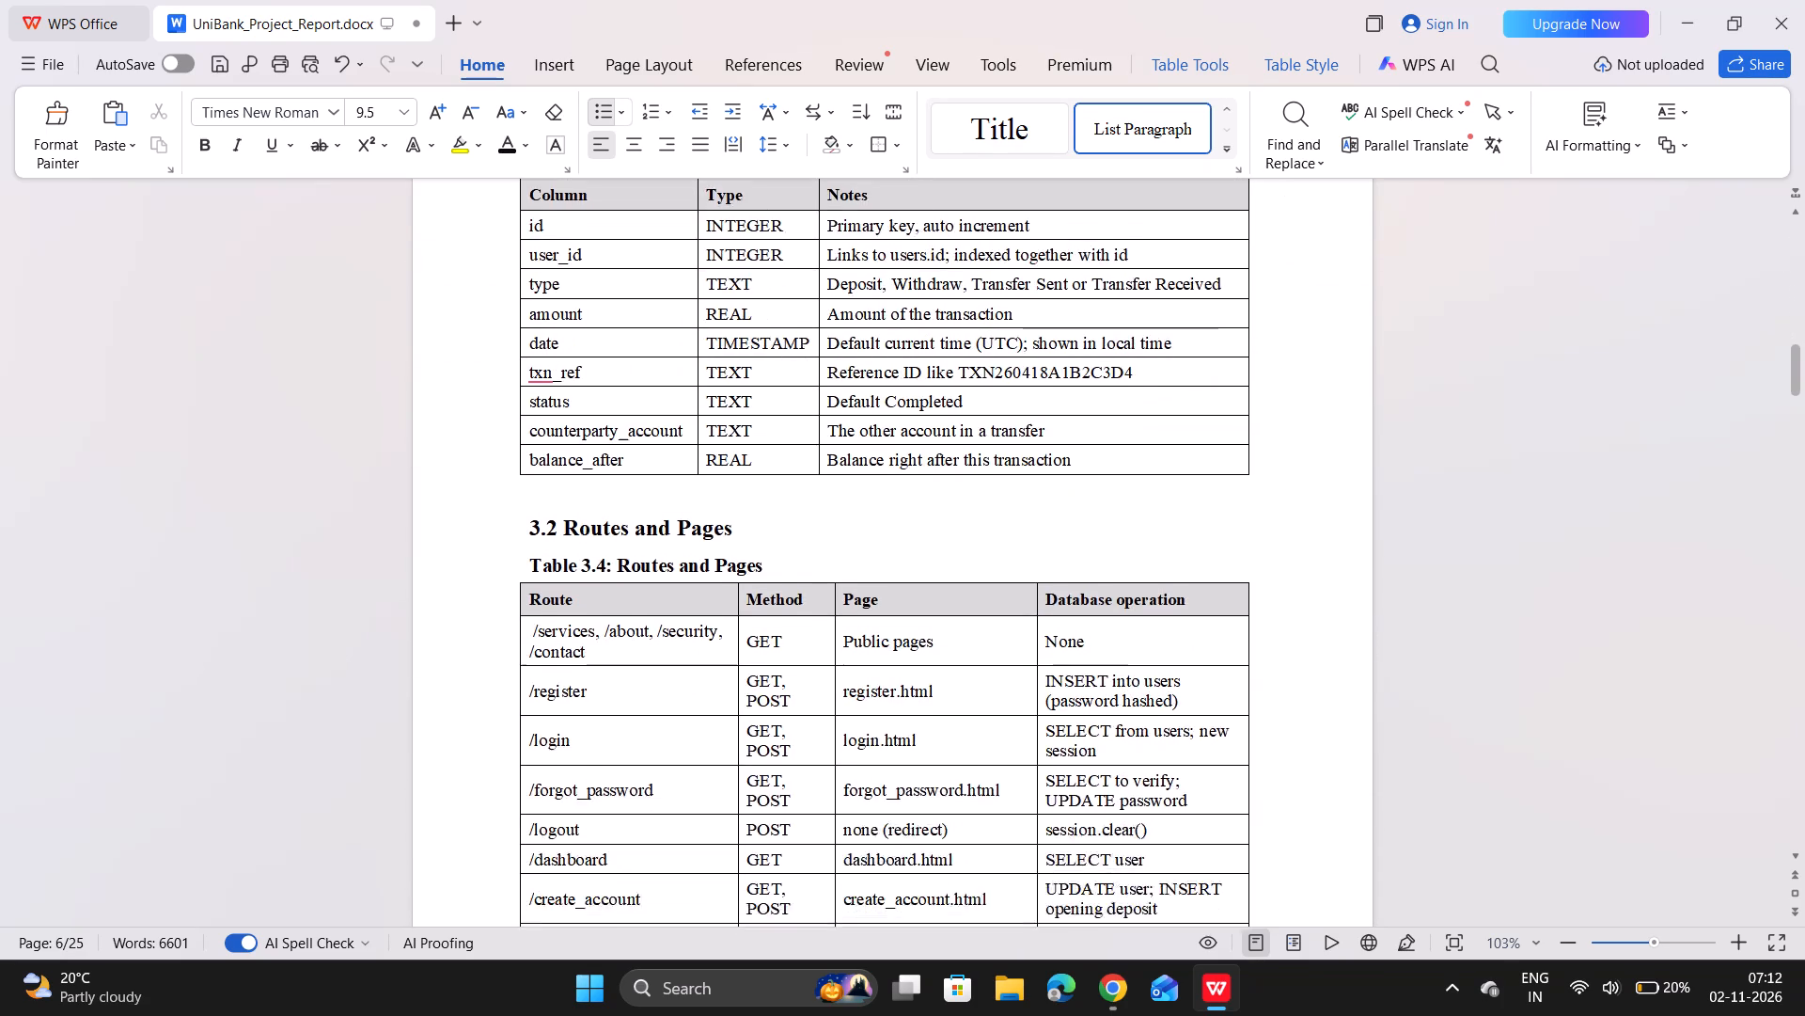
scroll(770, 410, "down", 9)
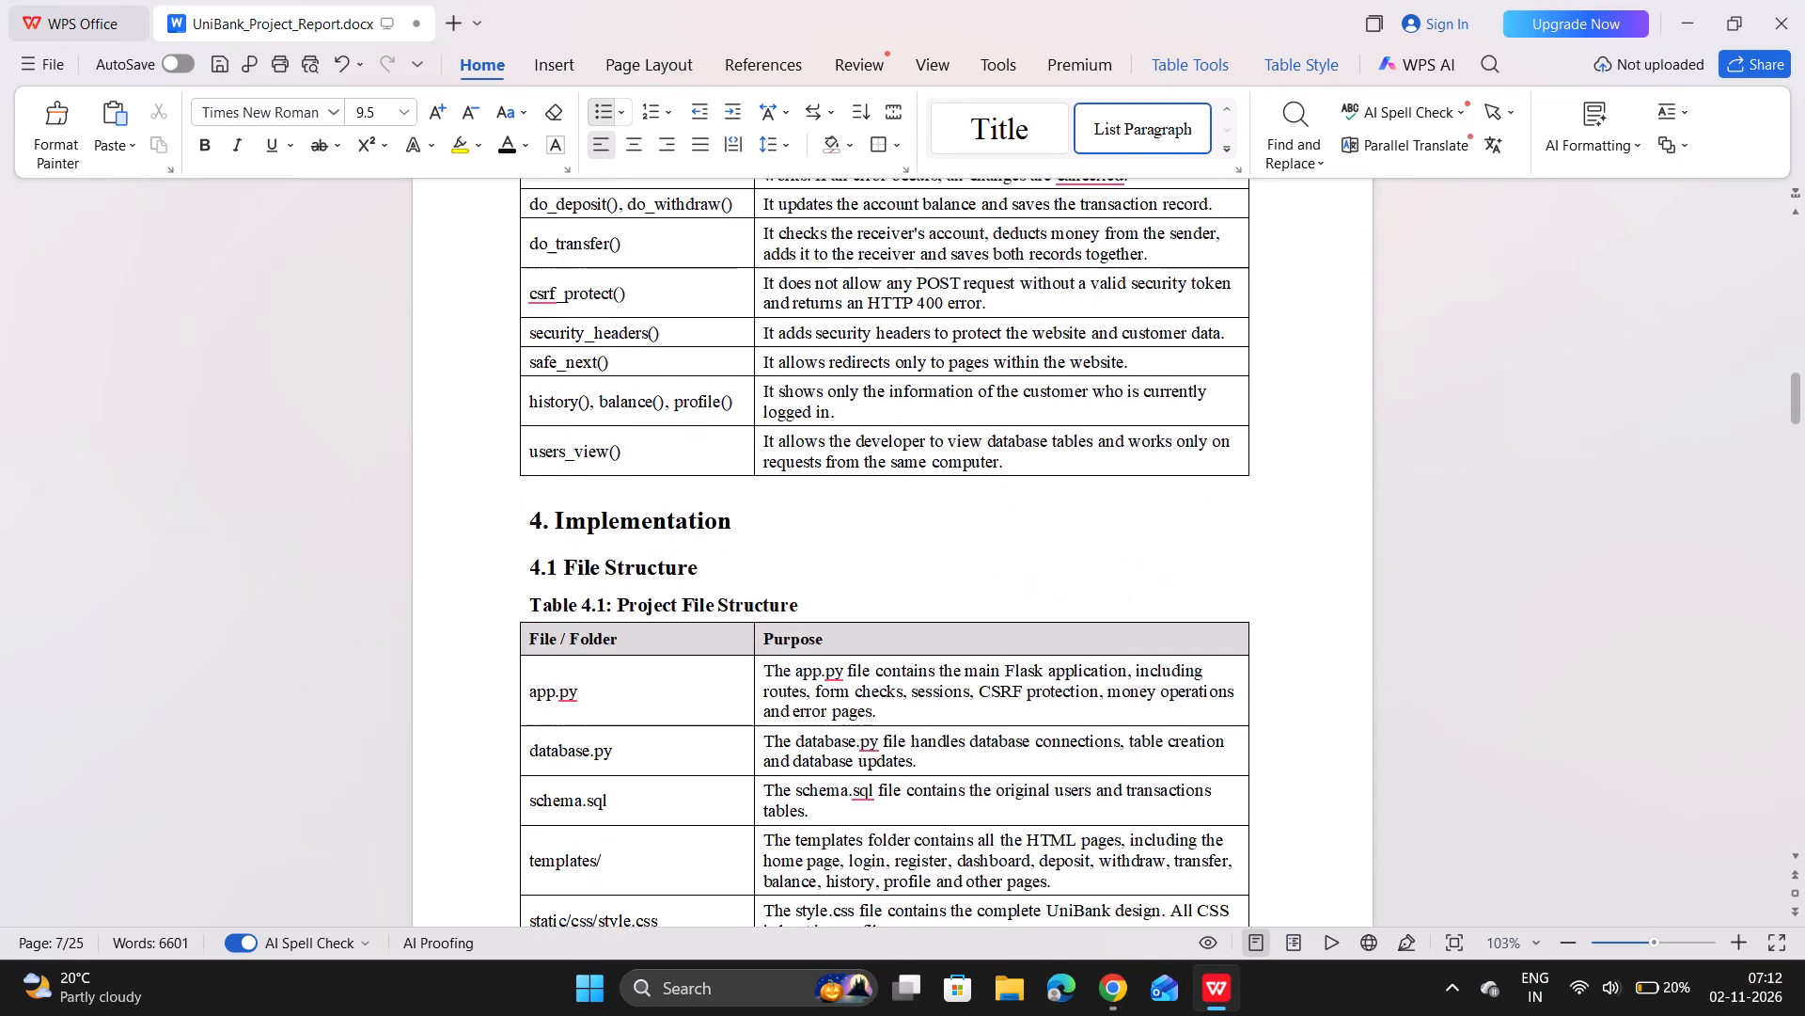
scroll(770, 410, "down", 5)
scroll(770, 410, "up", 2)
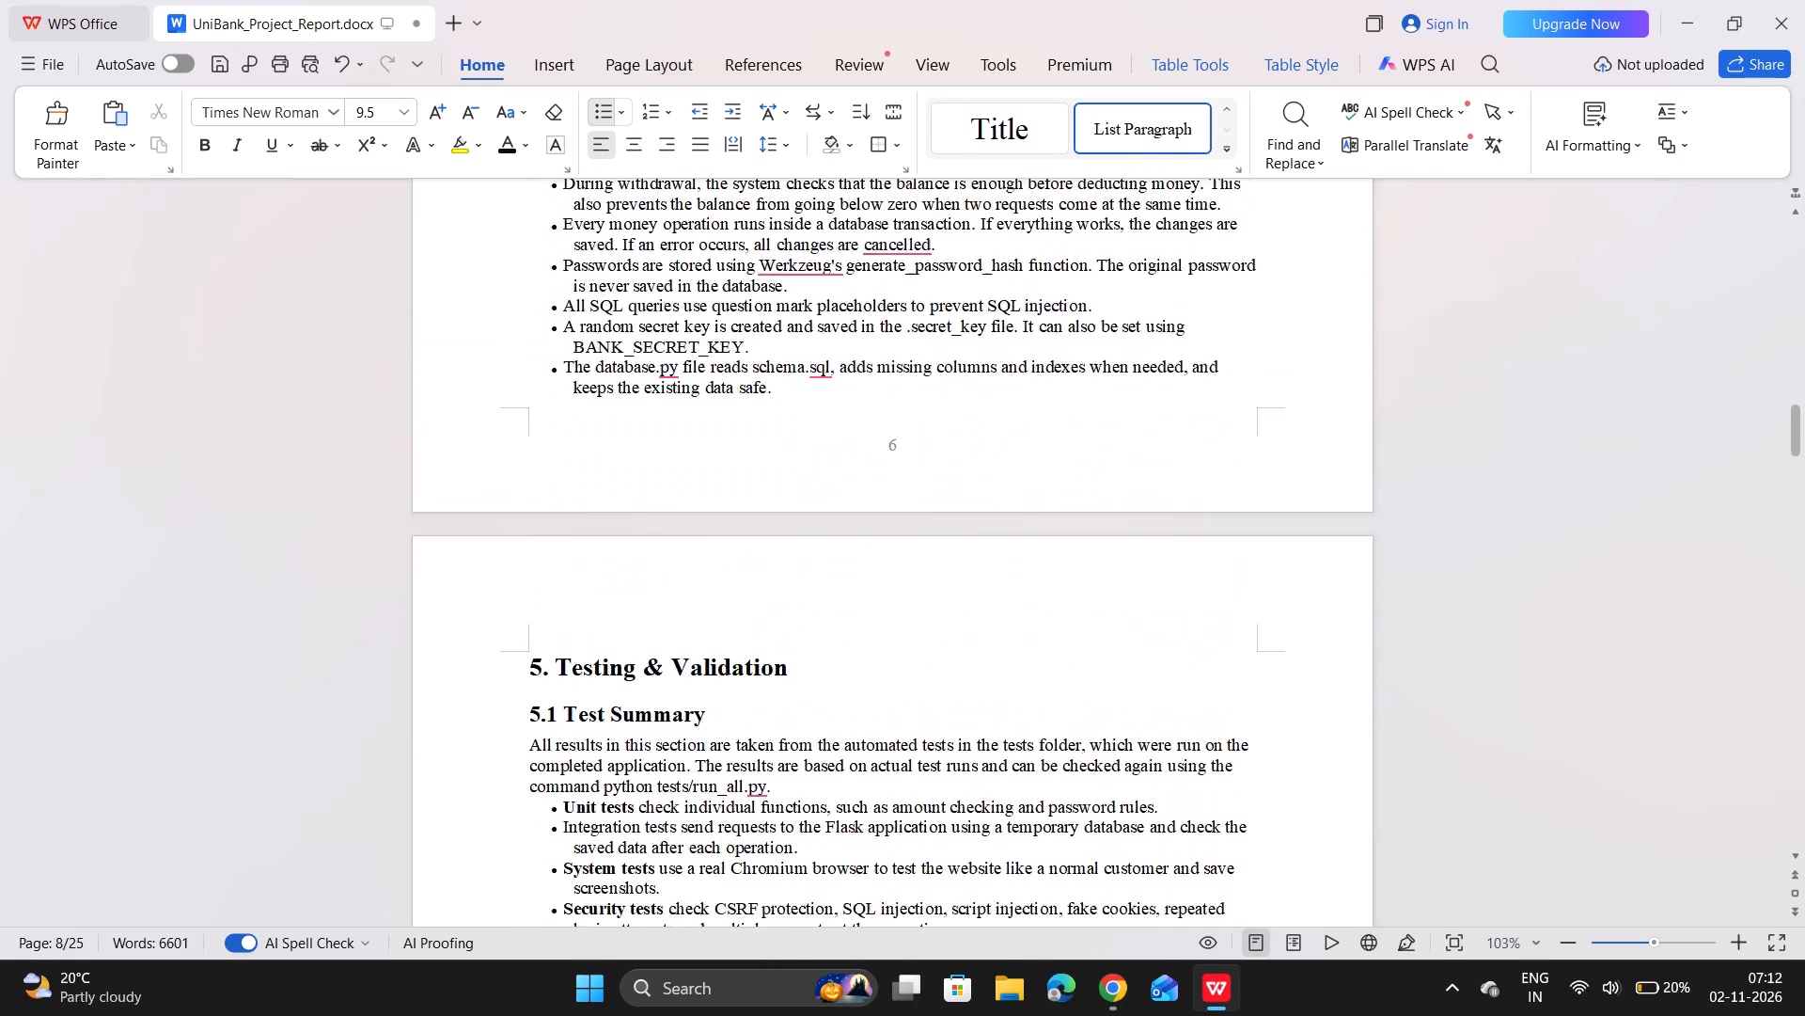
scroll(770, 410, "up", 2)
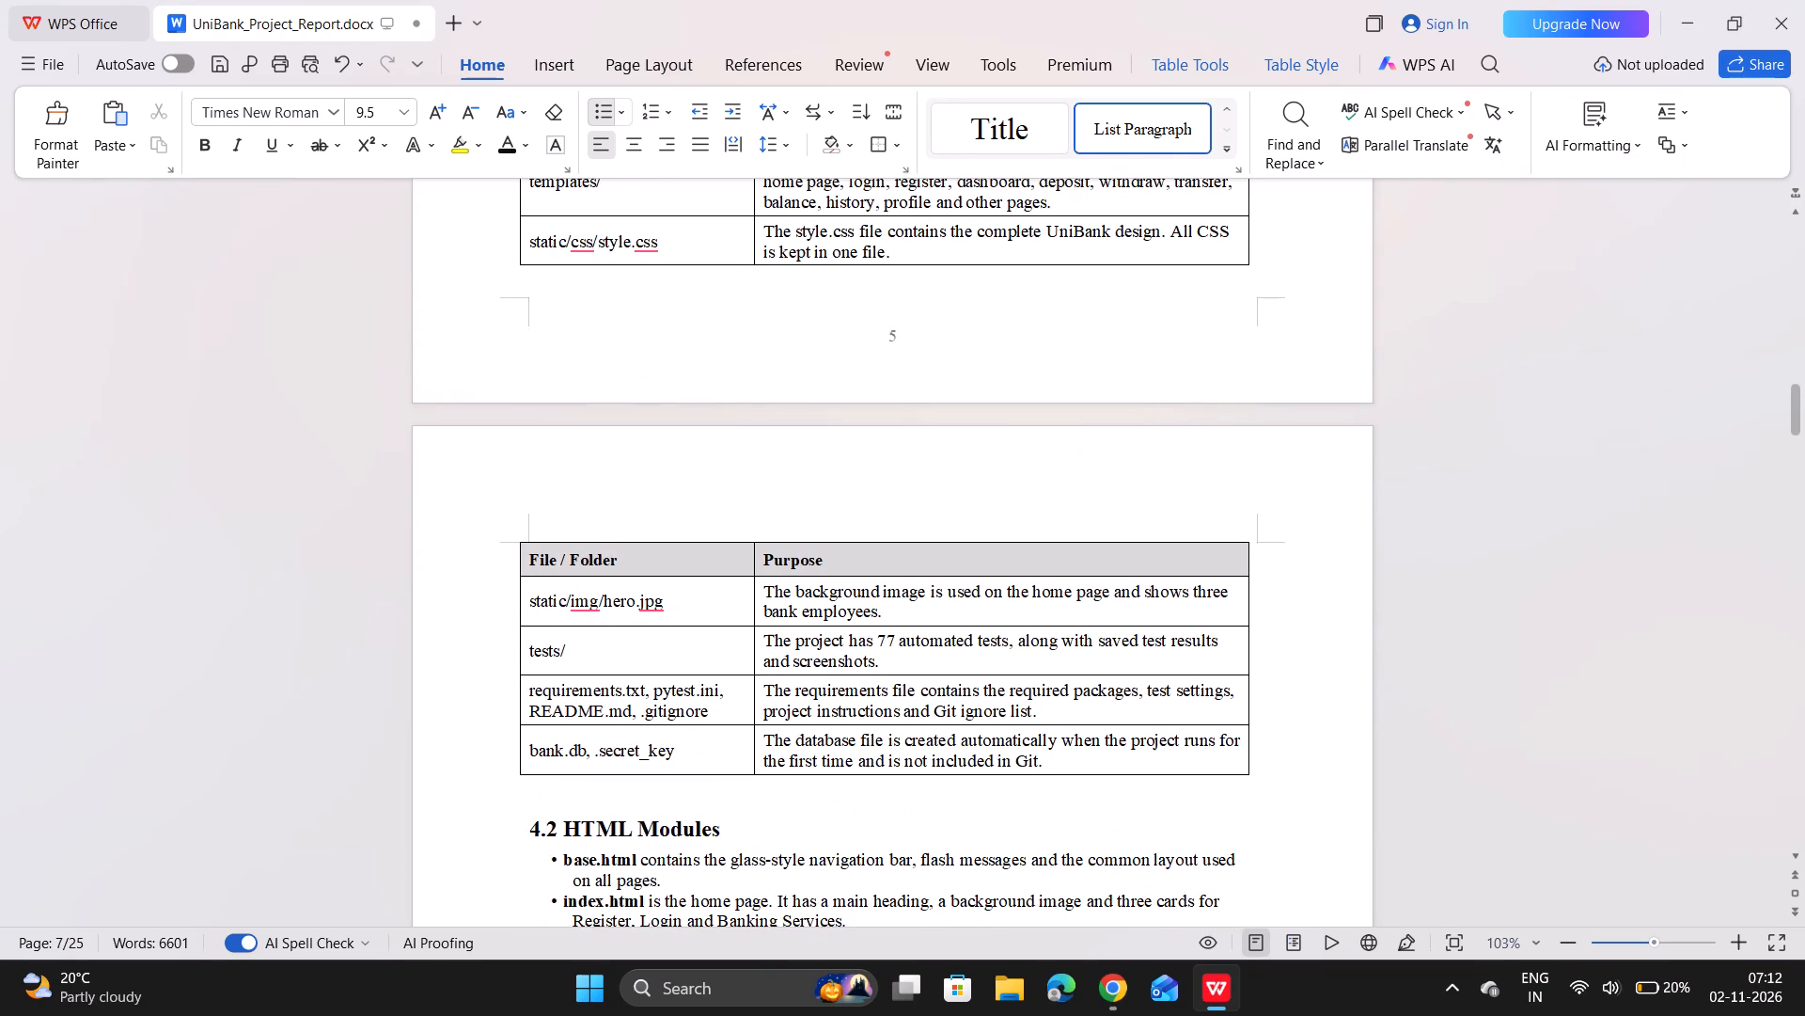
scroll(770, 410, "up", 4)
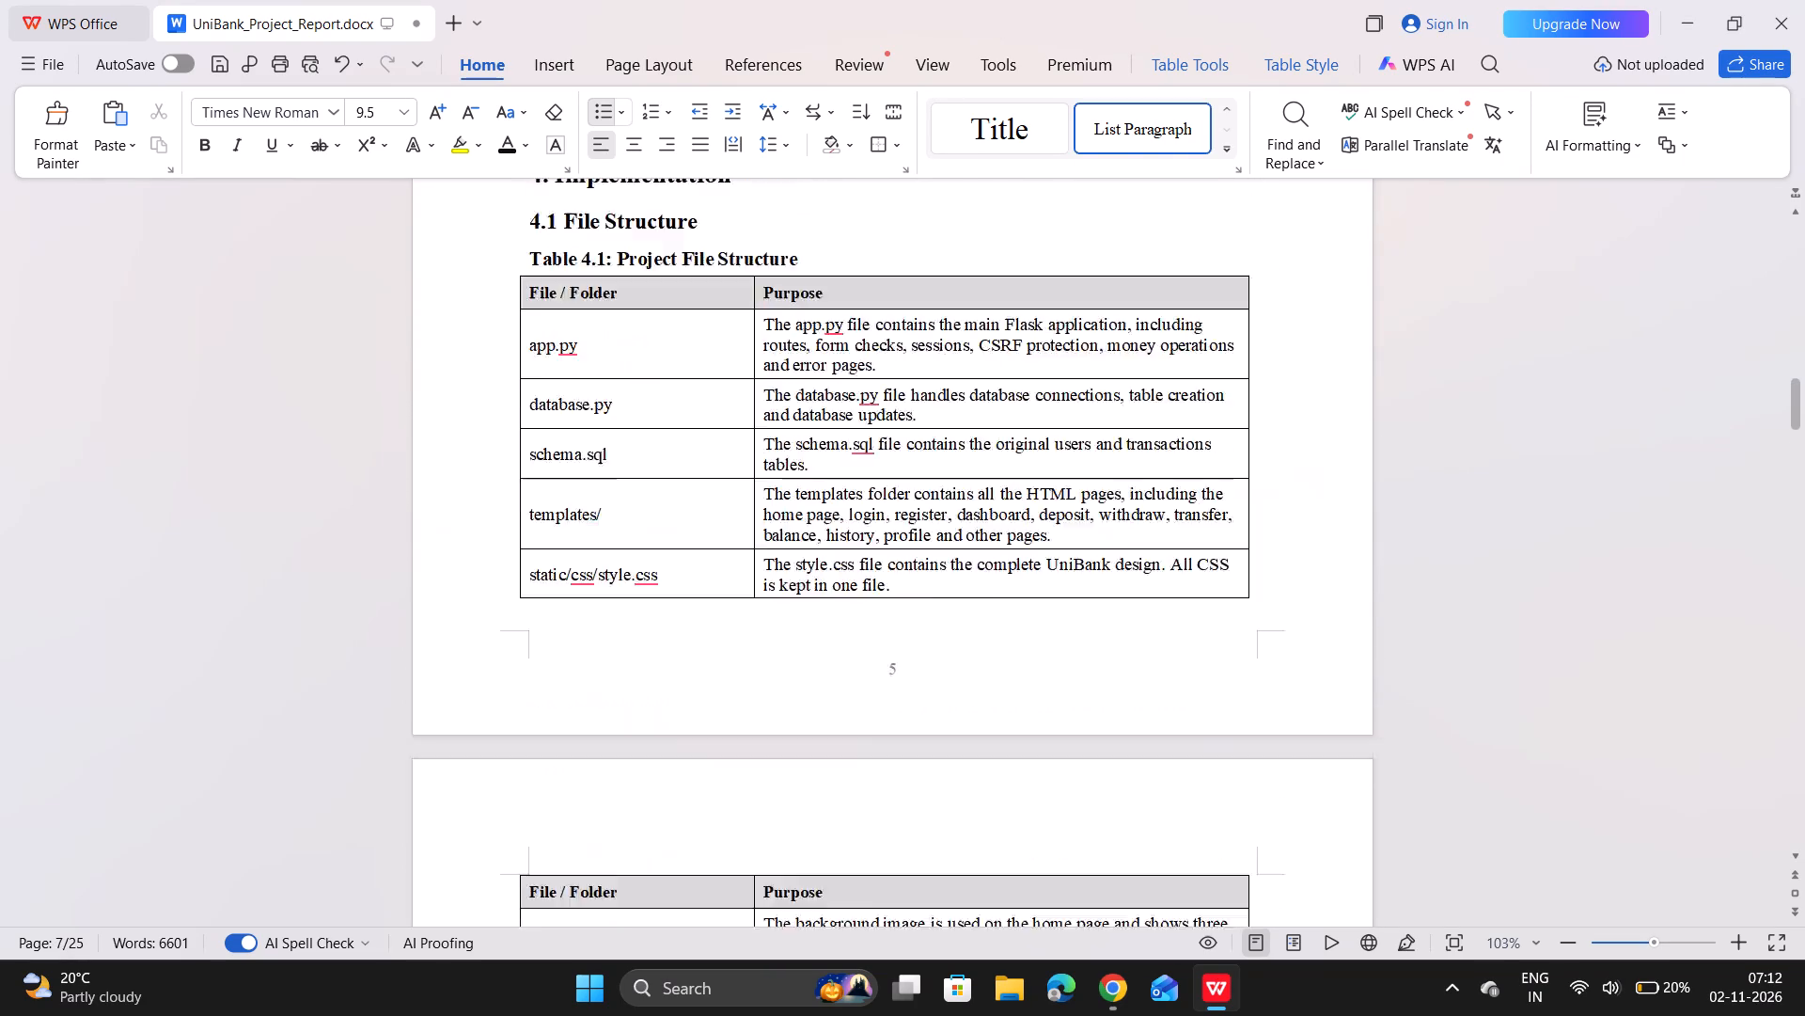
scroll(770, 410, "up", 4)
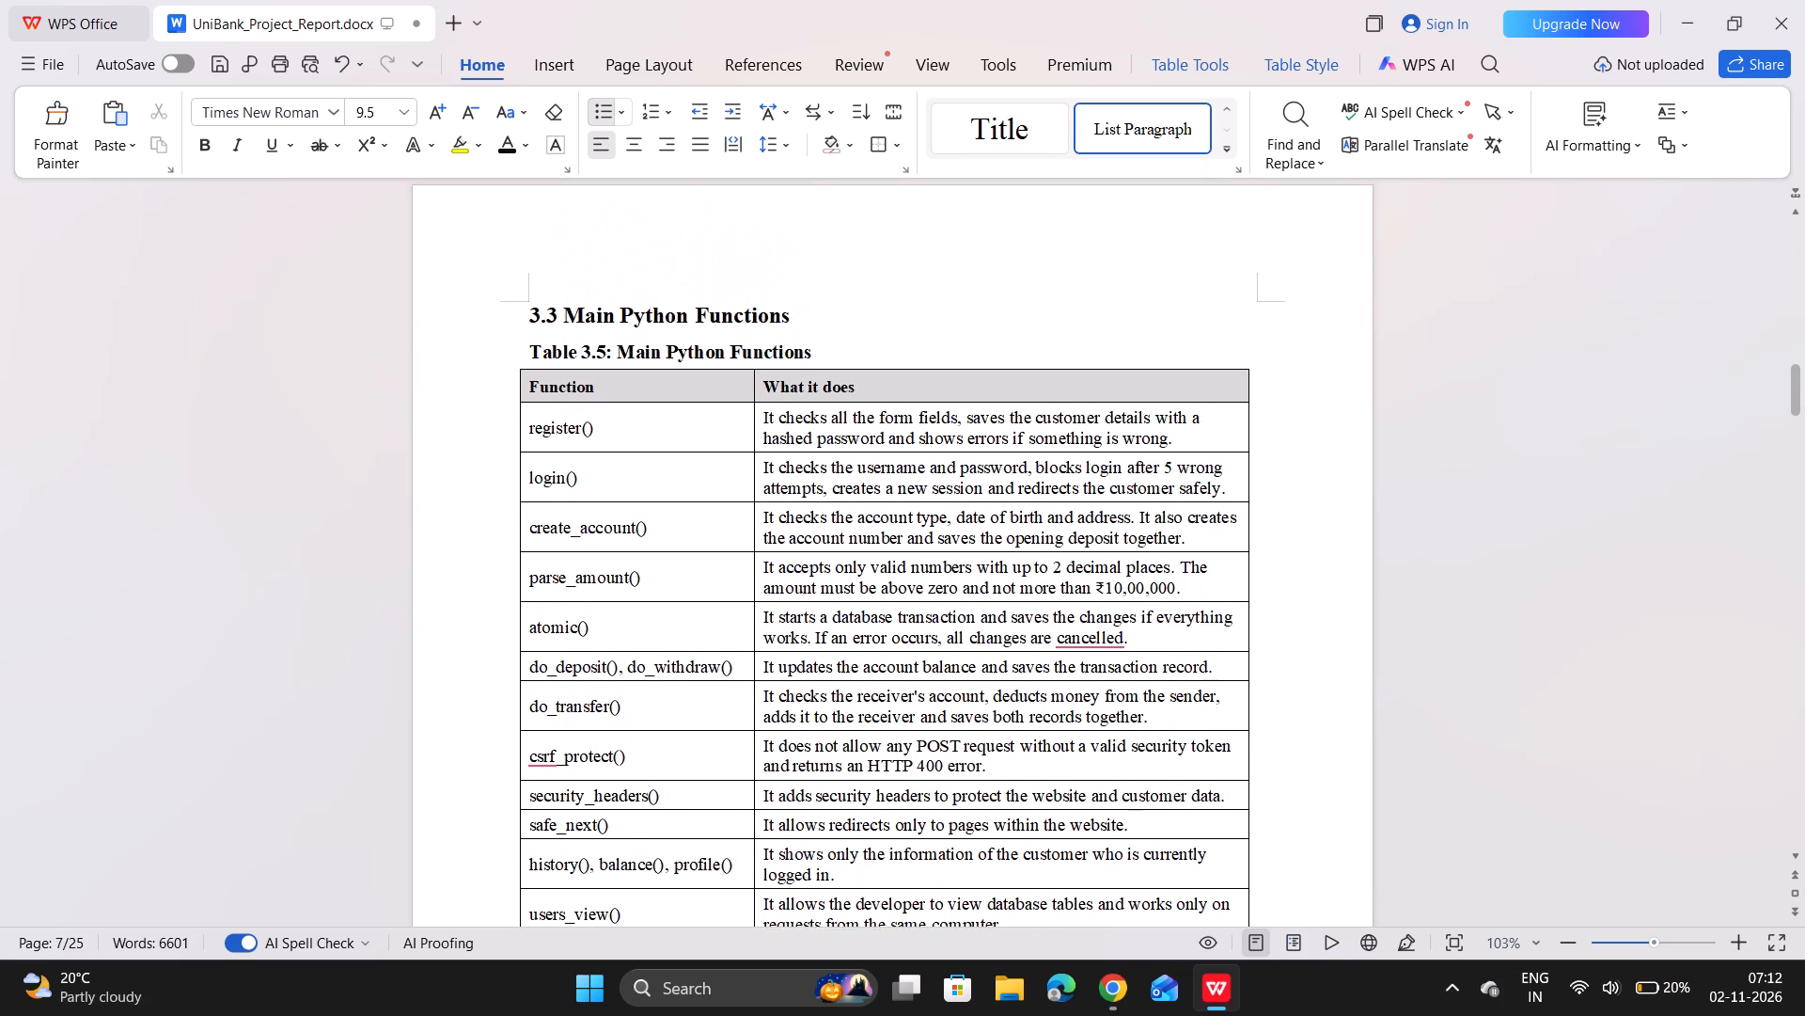
scroll(770, 410, "up", 5)
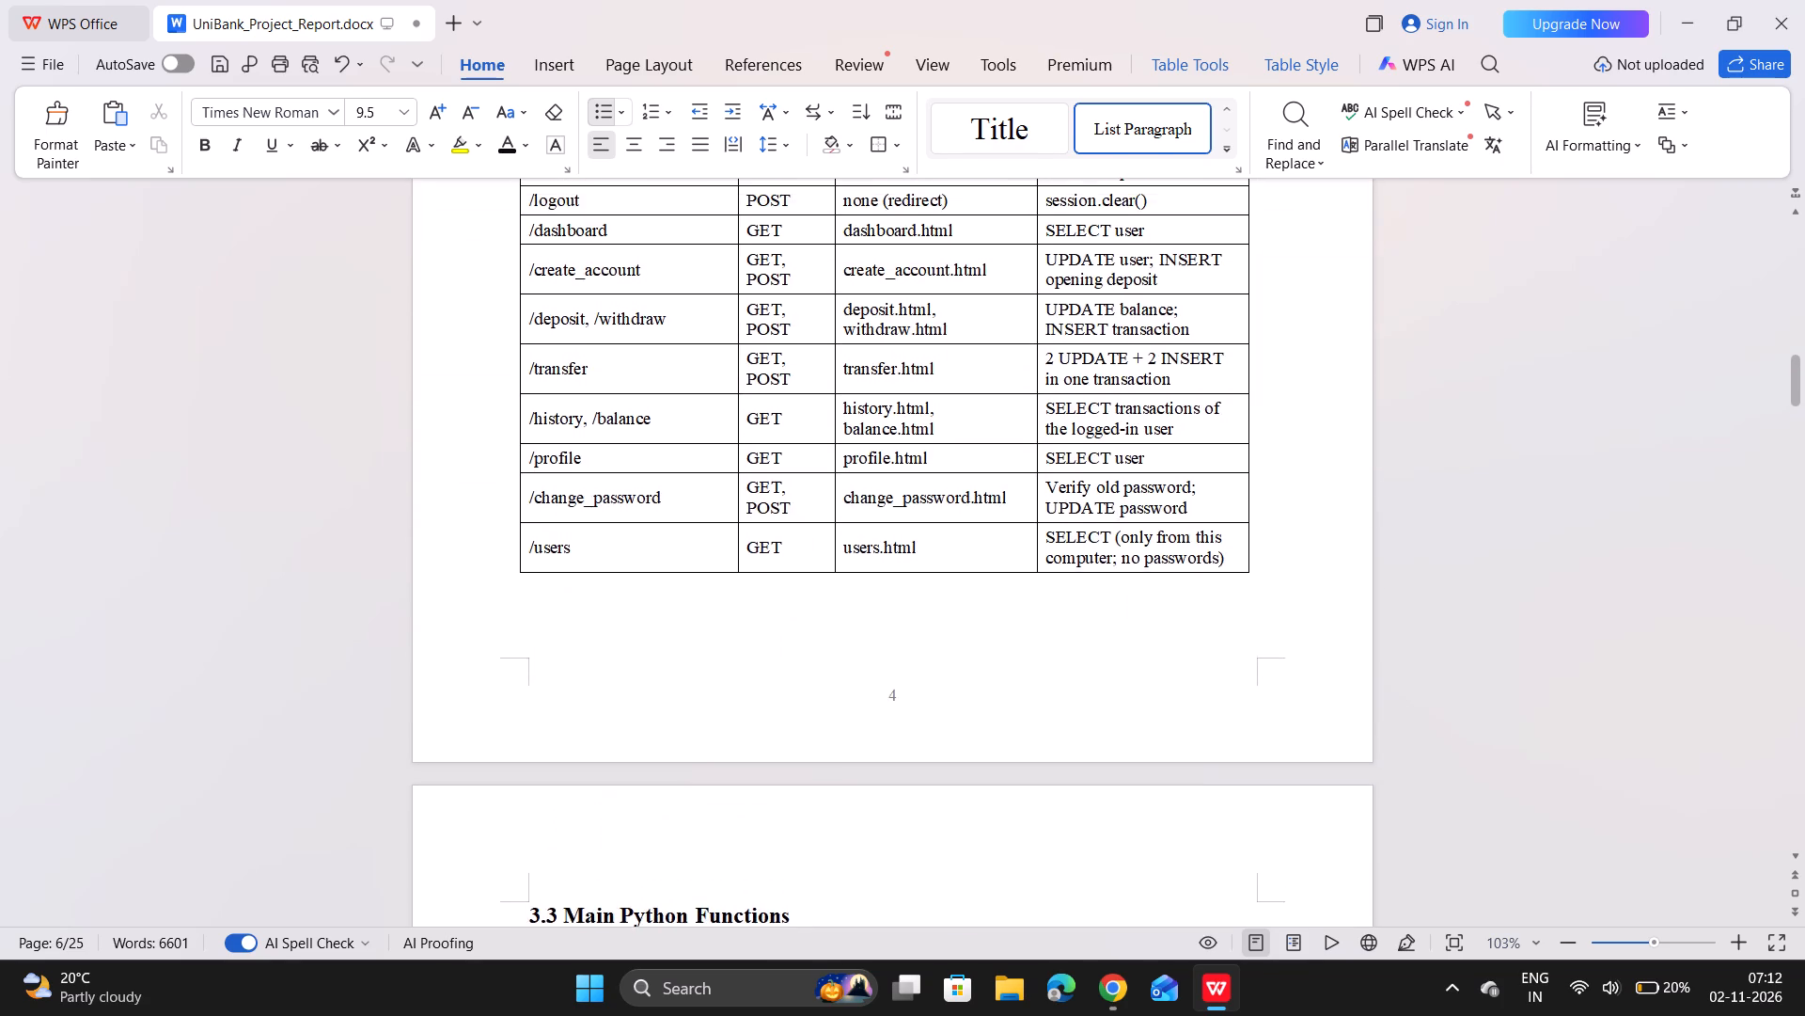
scroll(770, 410, "up", 3)
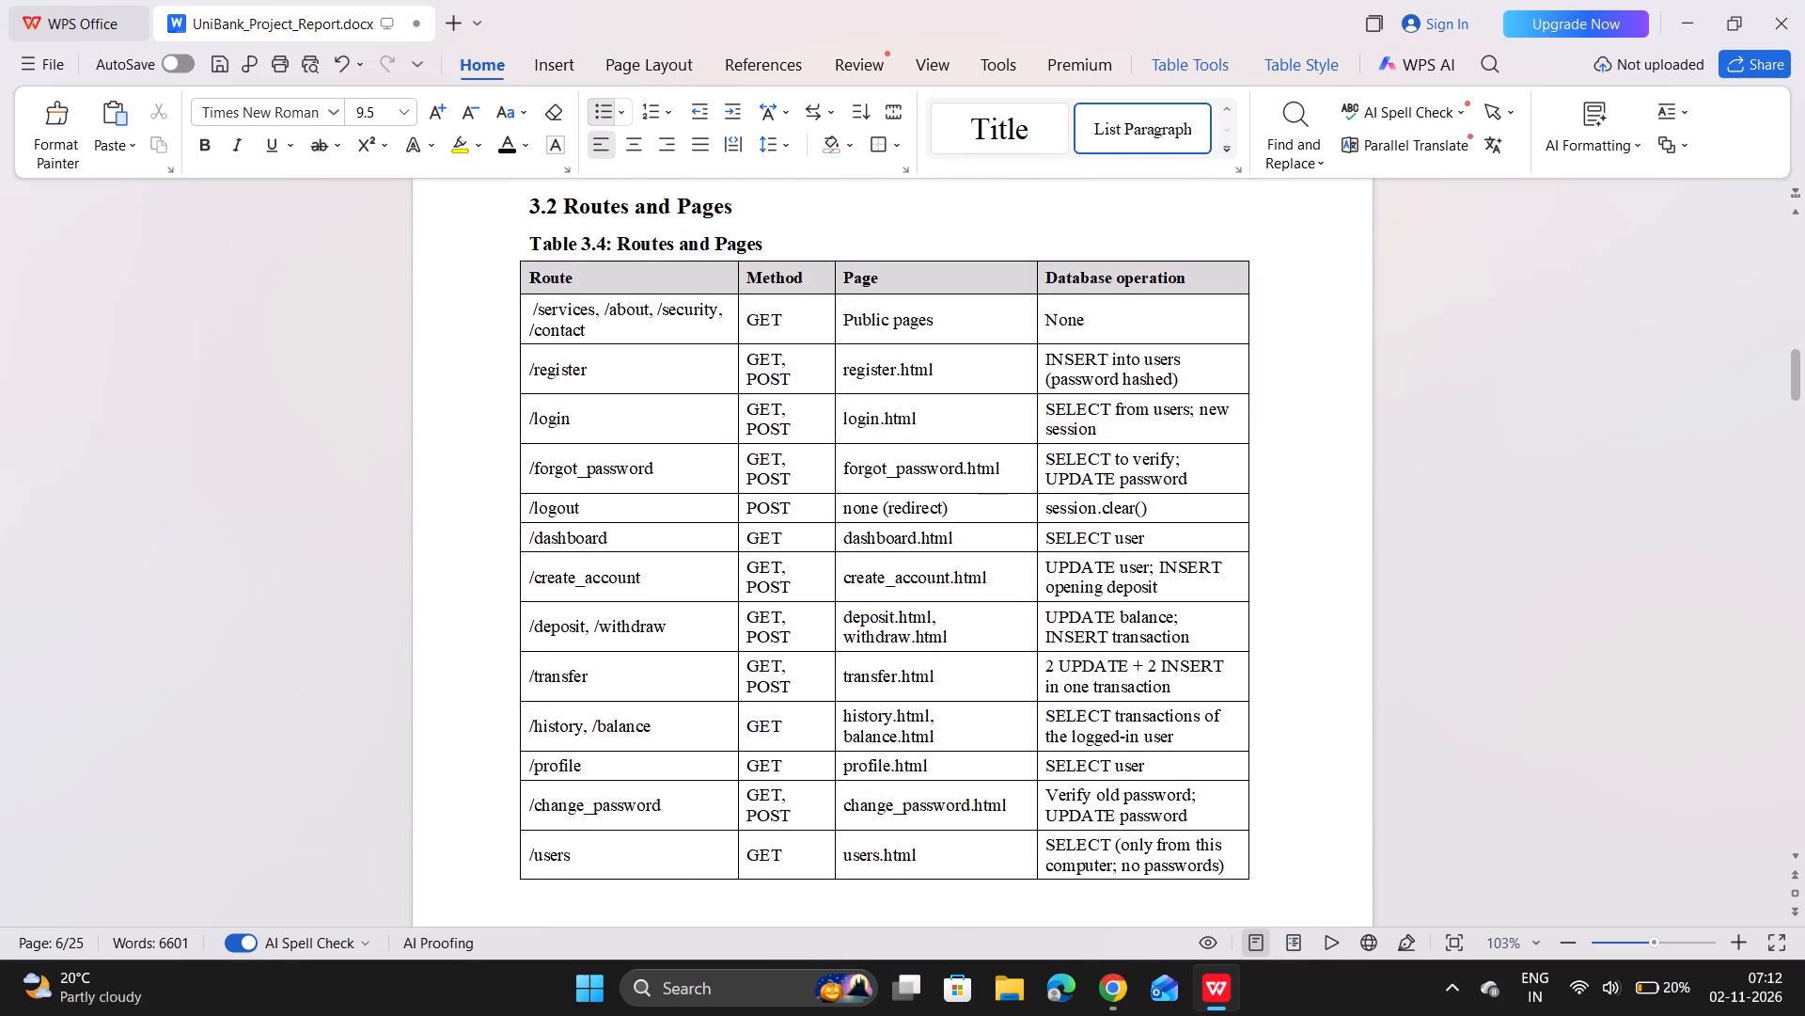
scroll(770, 410, "up", 7)
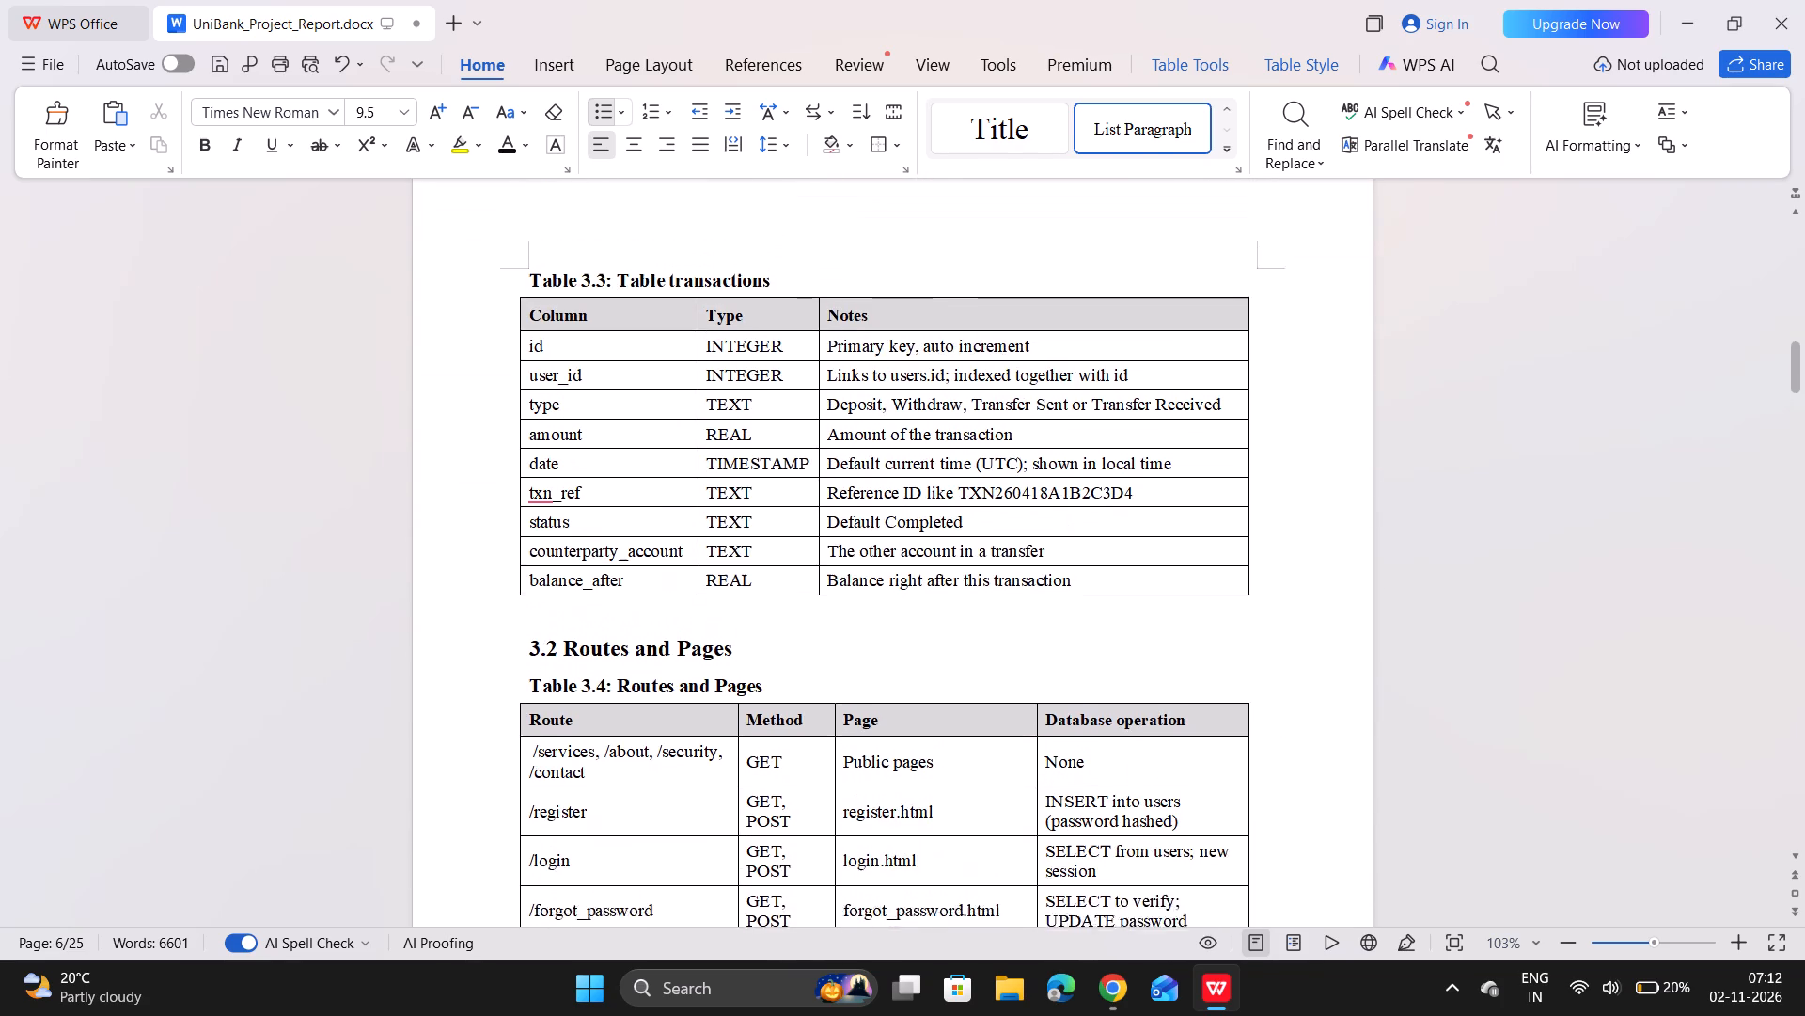
scroll(770, 410, "up", 5)
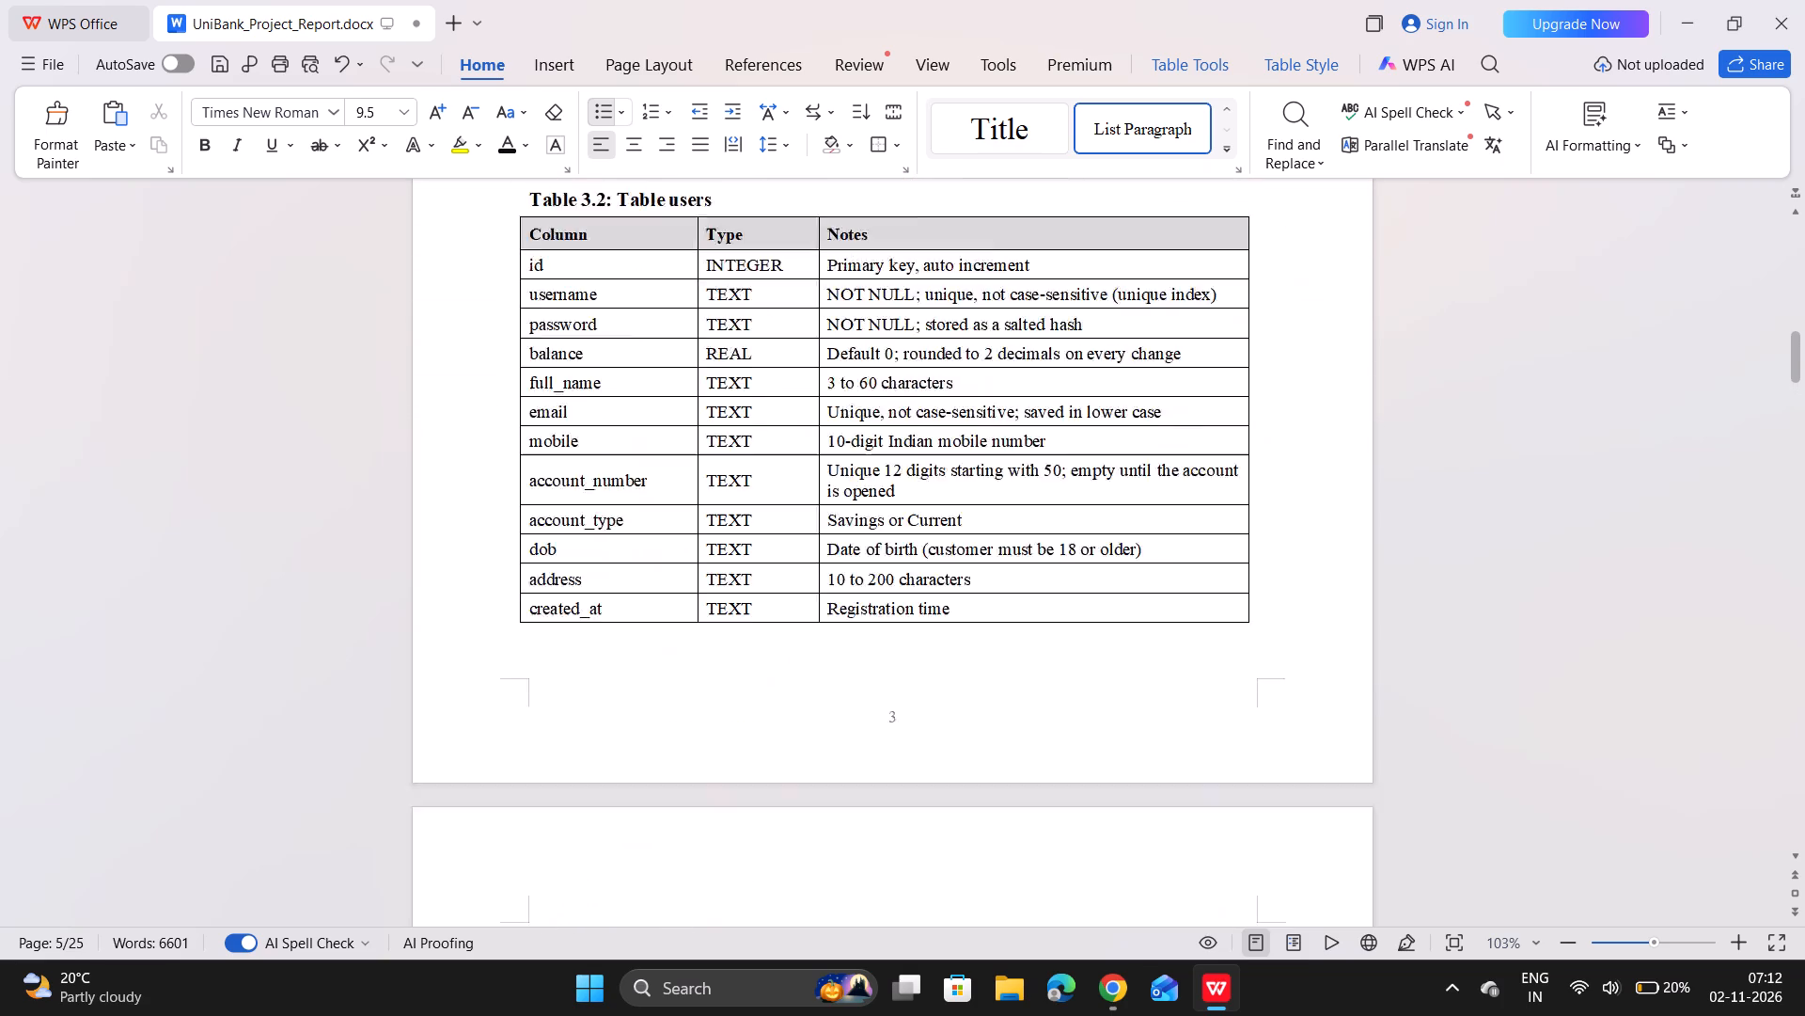
scroll(770, 410, "up", 1)
Review the report from 3.1 Database Design through the test case tables to the end of Table 5.7 Bugs Found and Fixed.
scroll(770, 410, "down", 1)
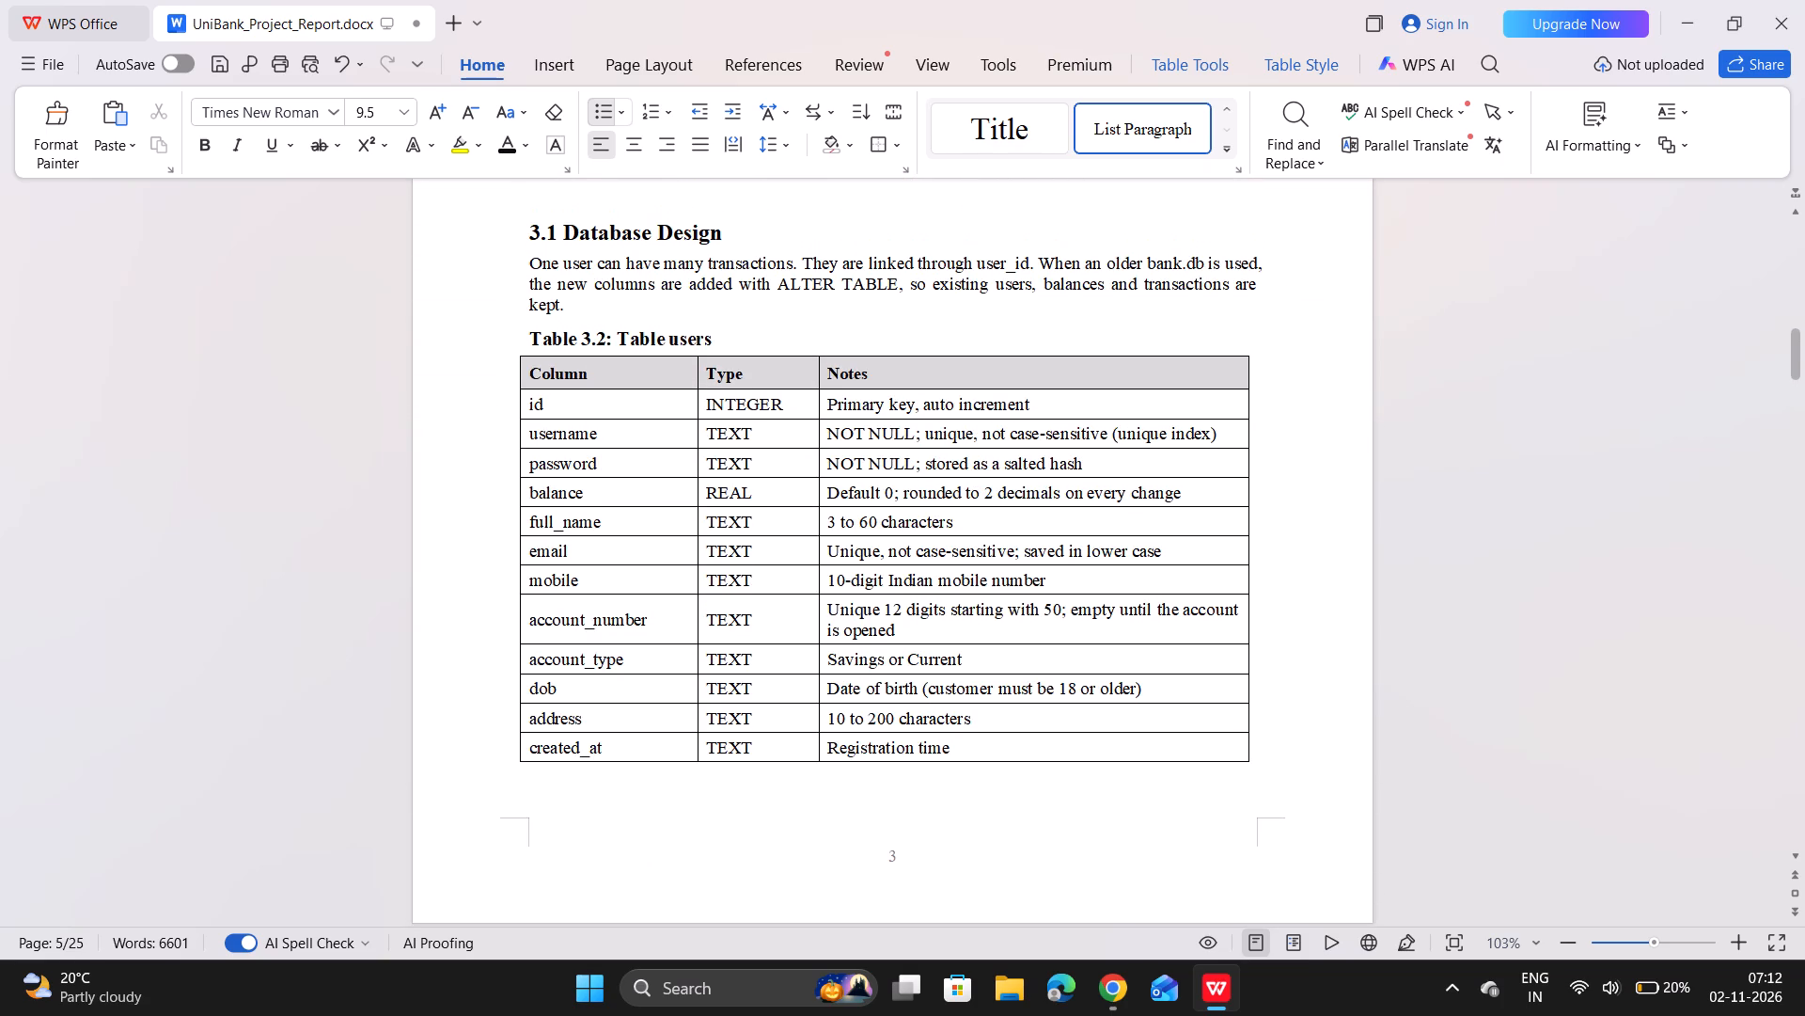
scroll(770, 410, "down", 9)
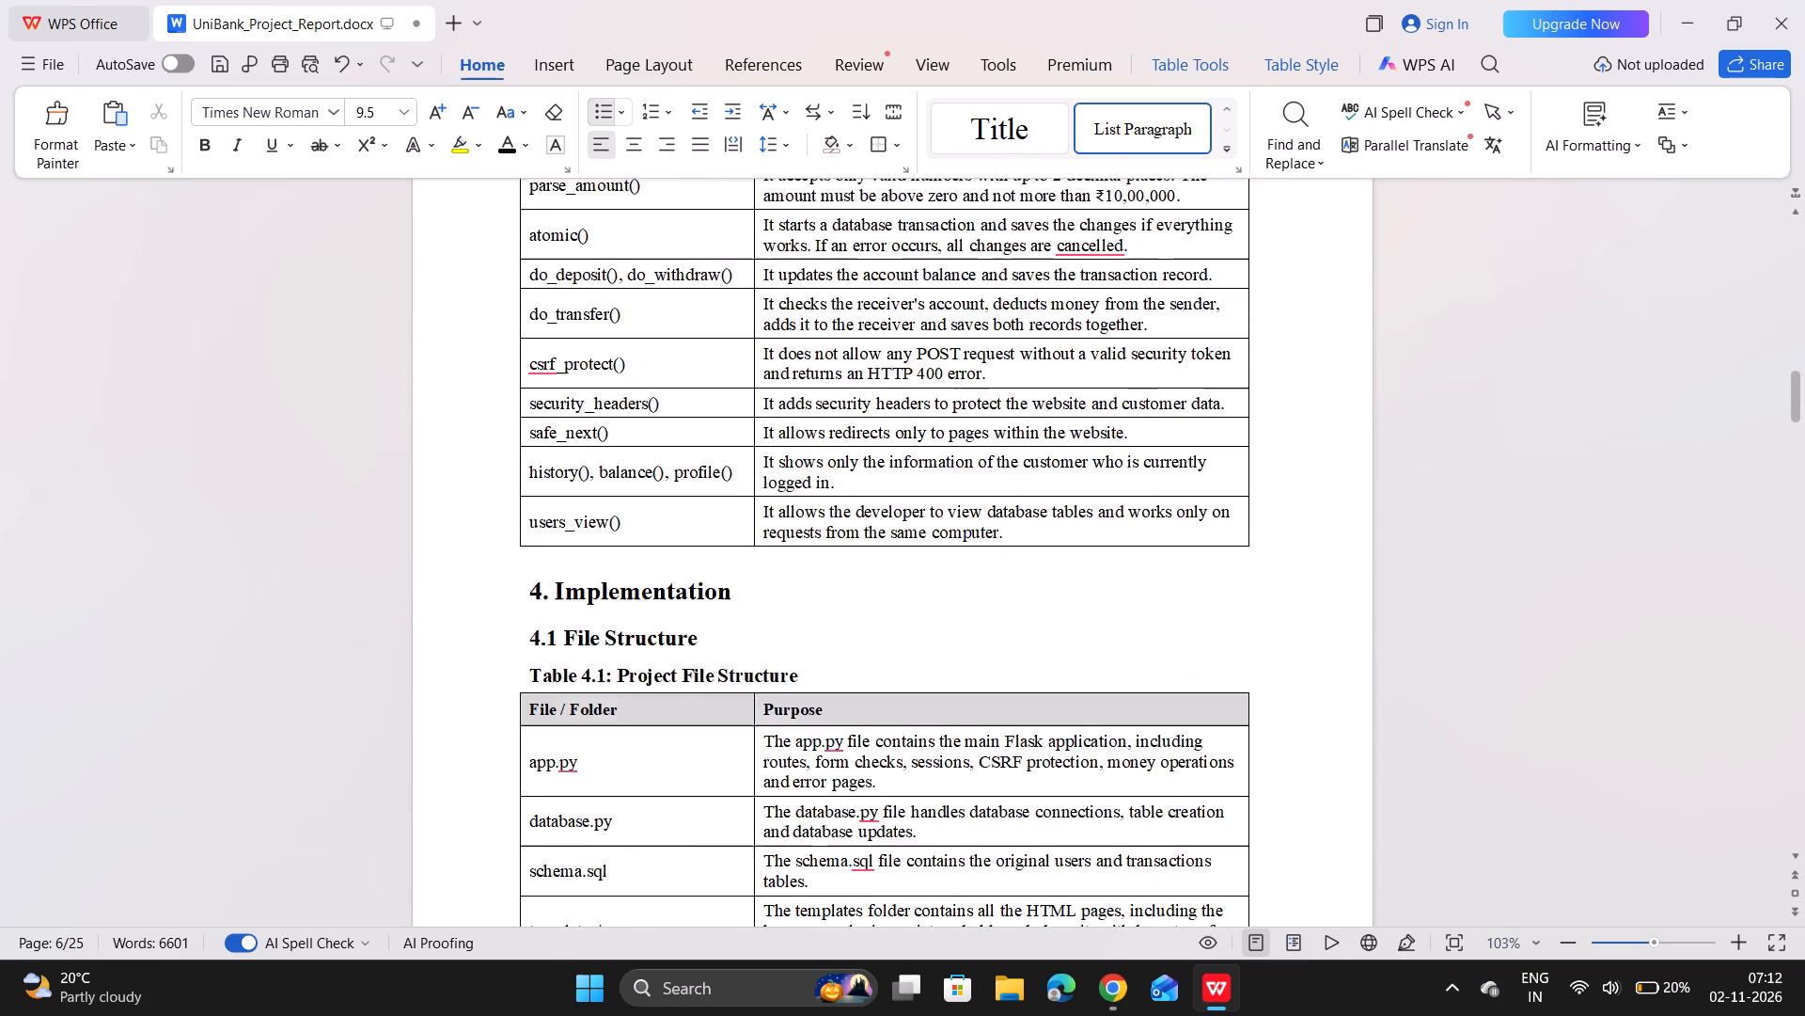
scroll(770, 410, "down", 9)
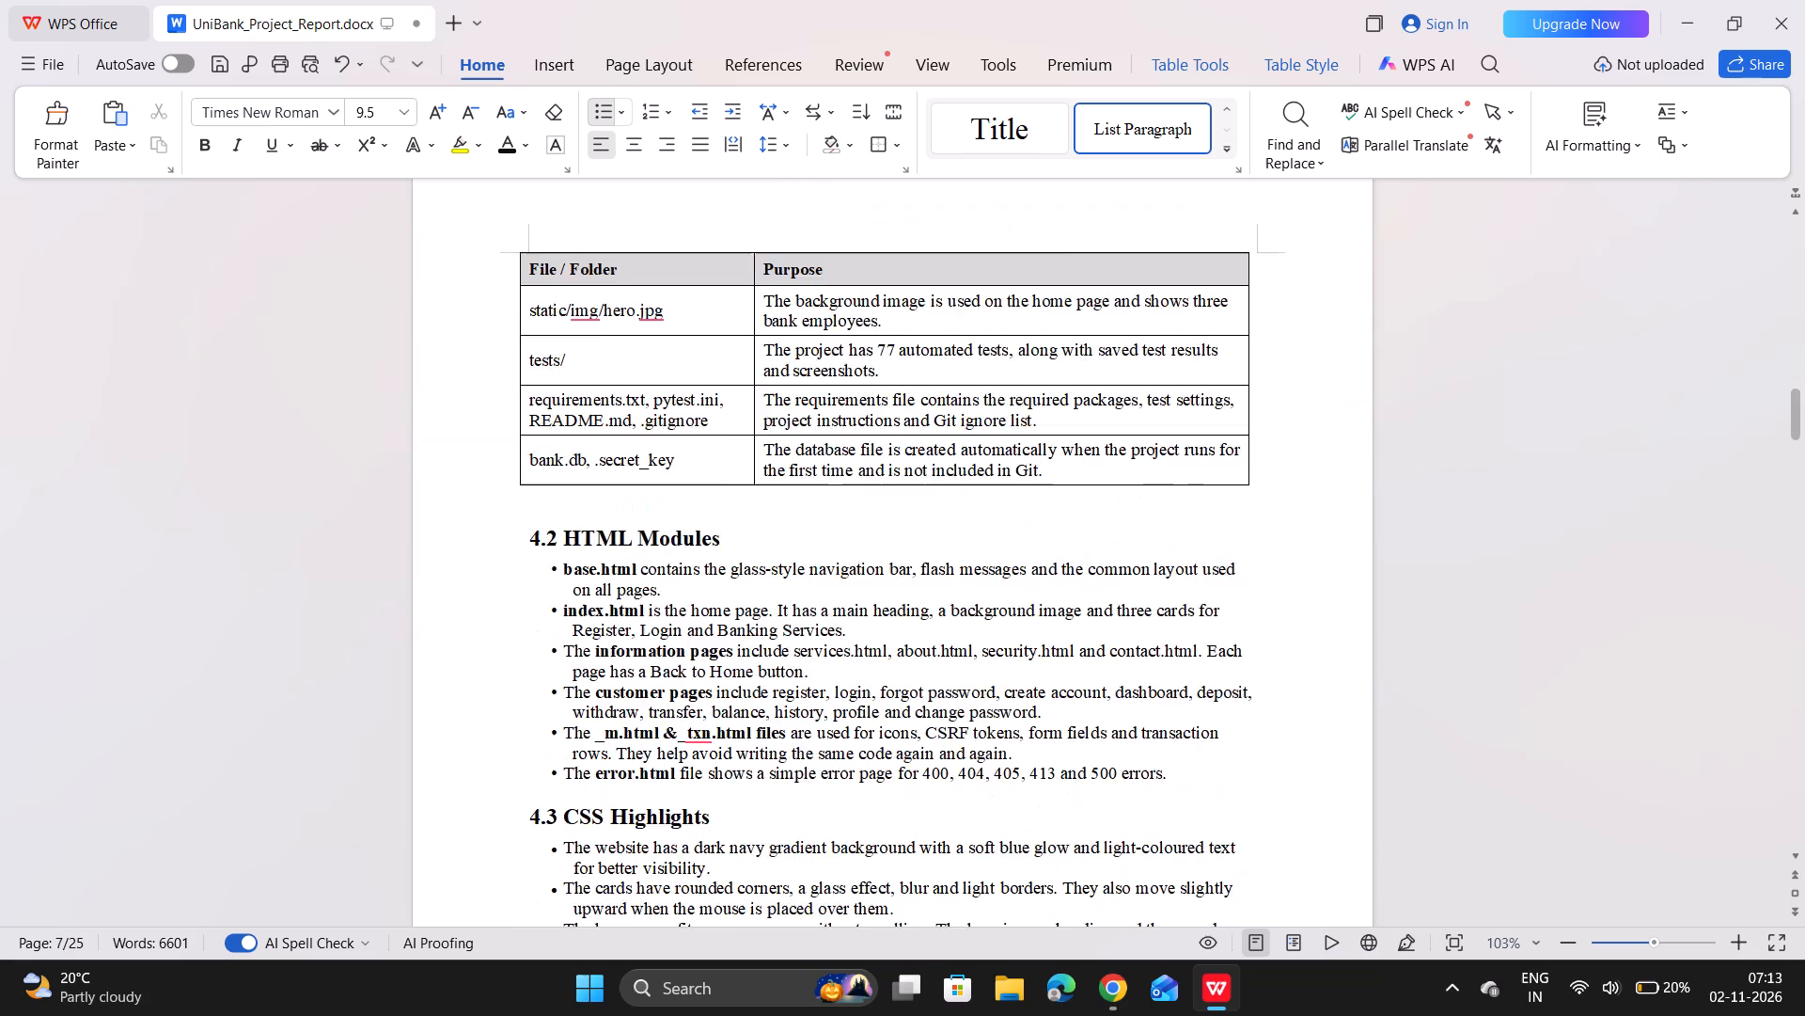
scroll(770, 410, "down", 10)
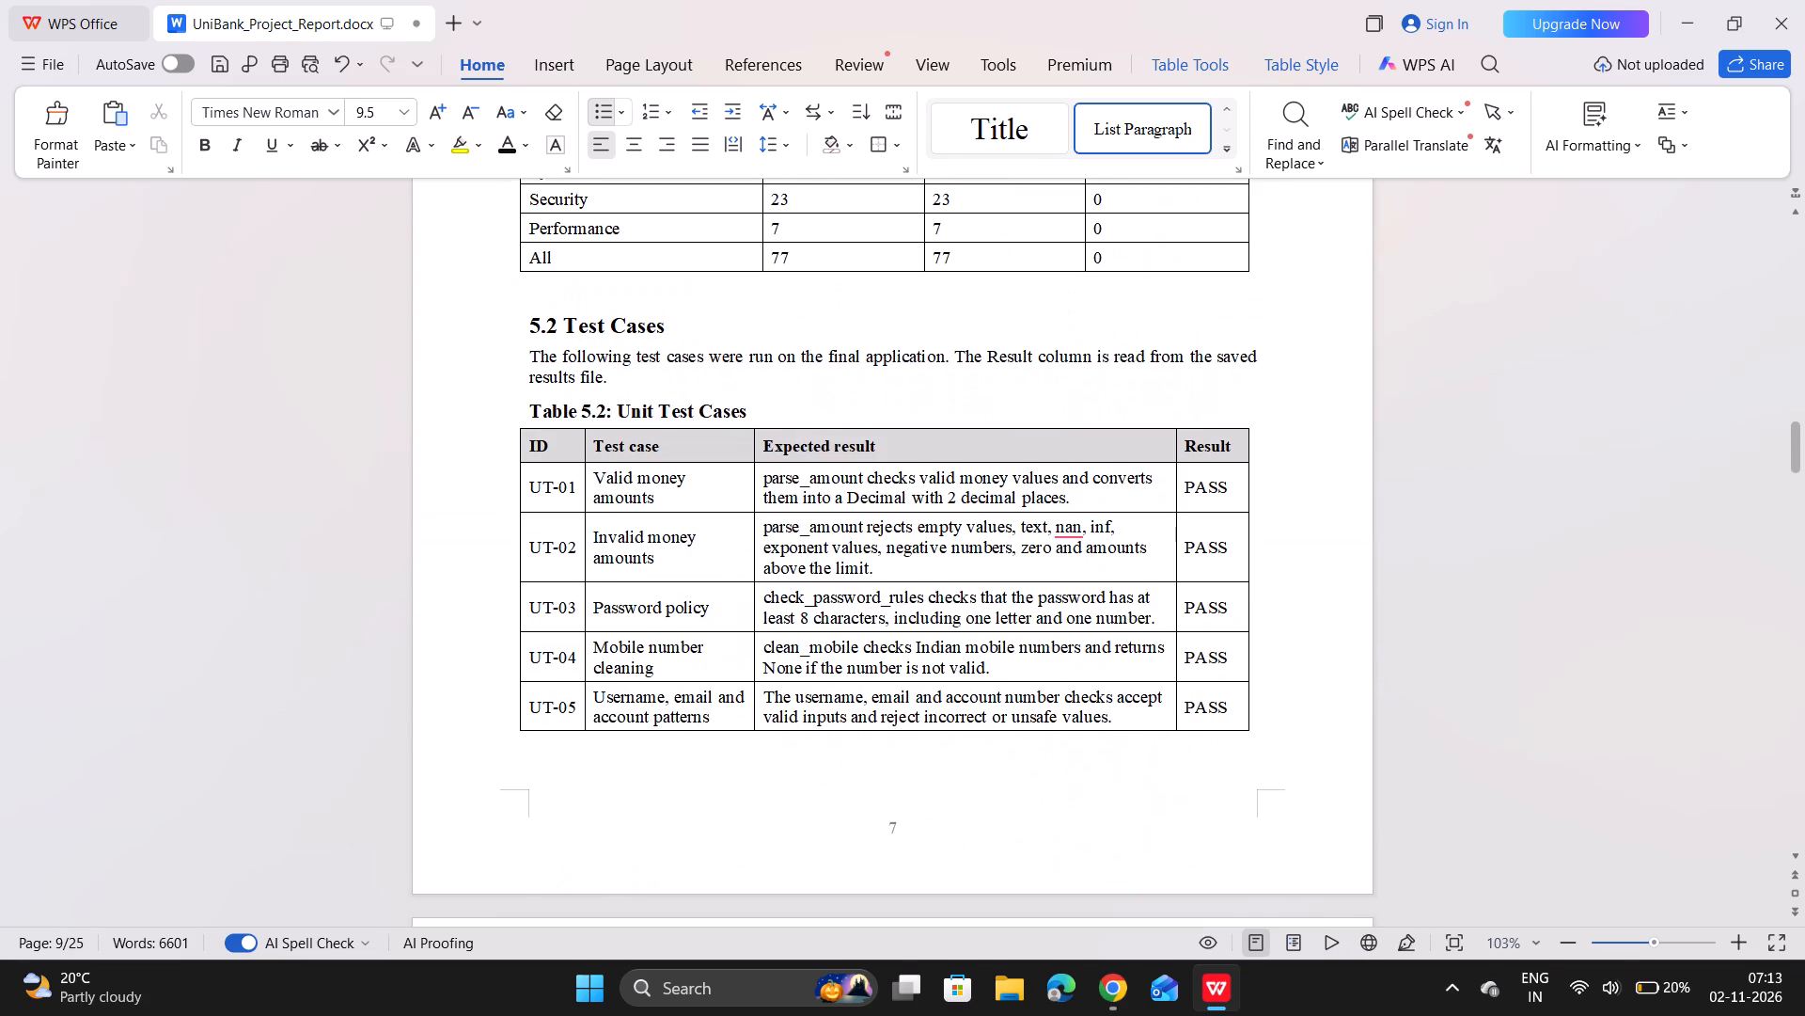
scroll(770, 410, "down", 10)
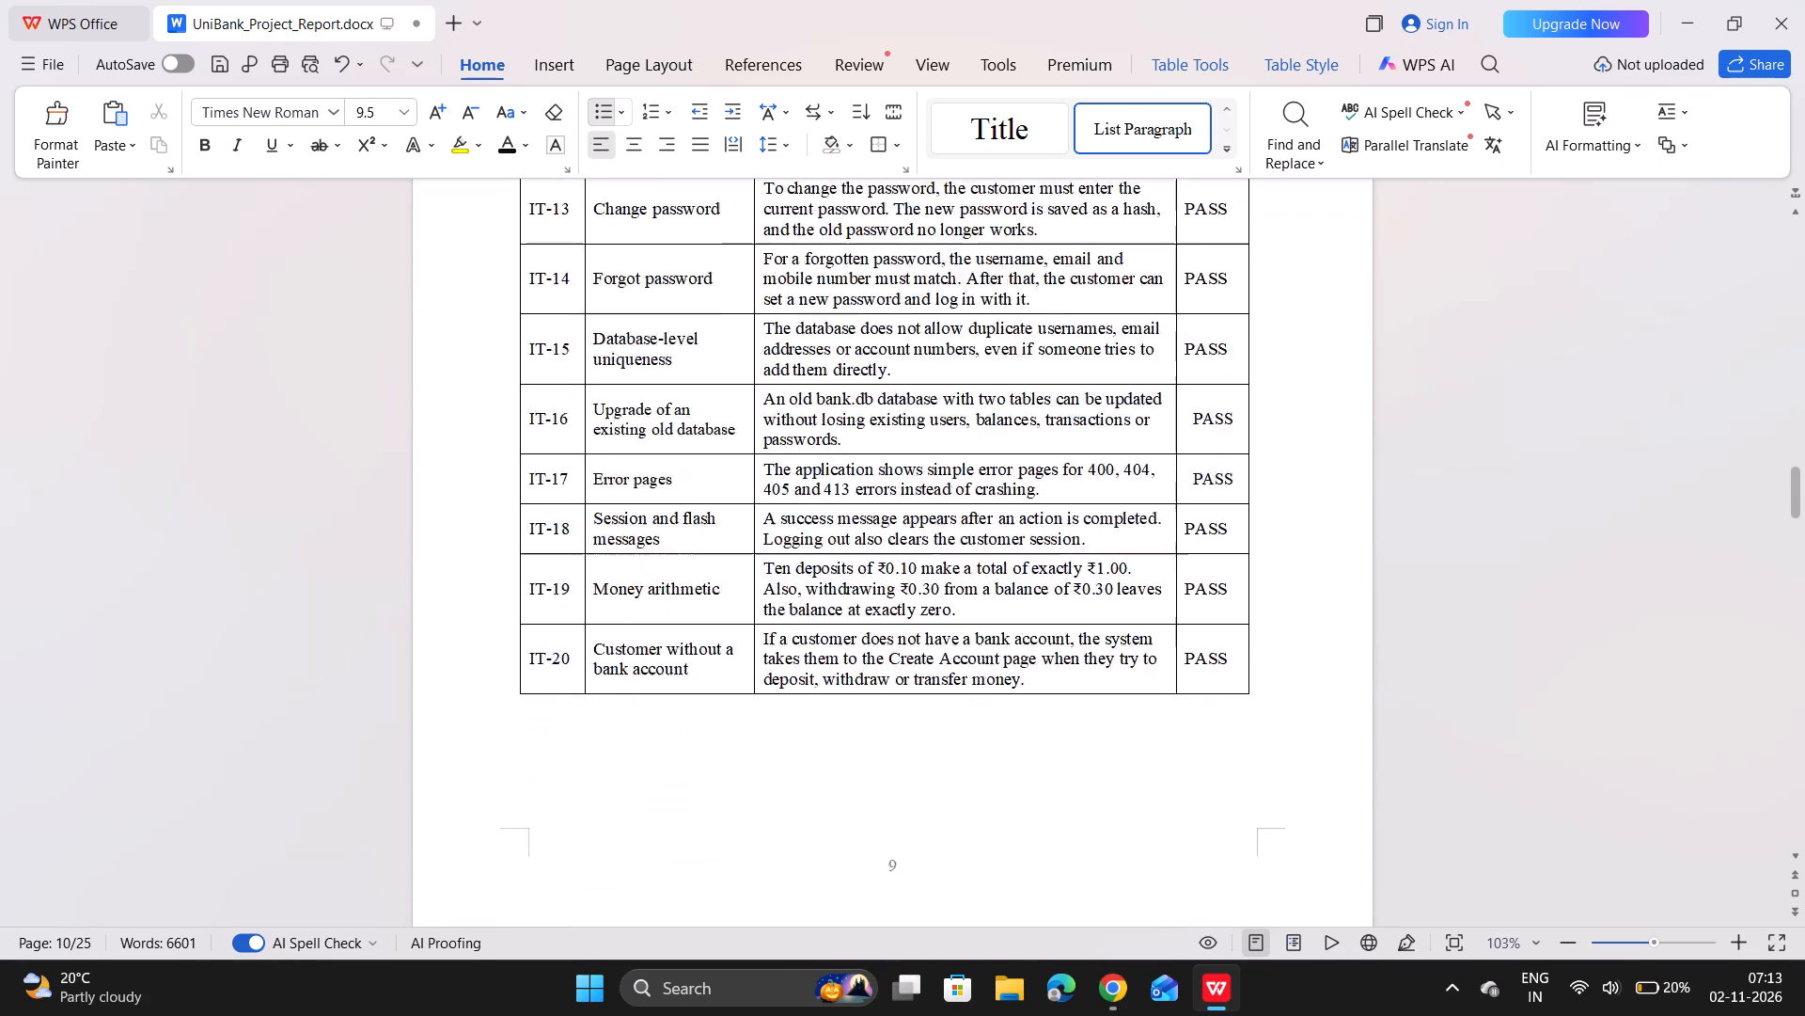
scroll(770, 410, "down", 6)
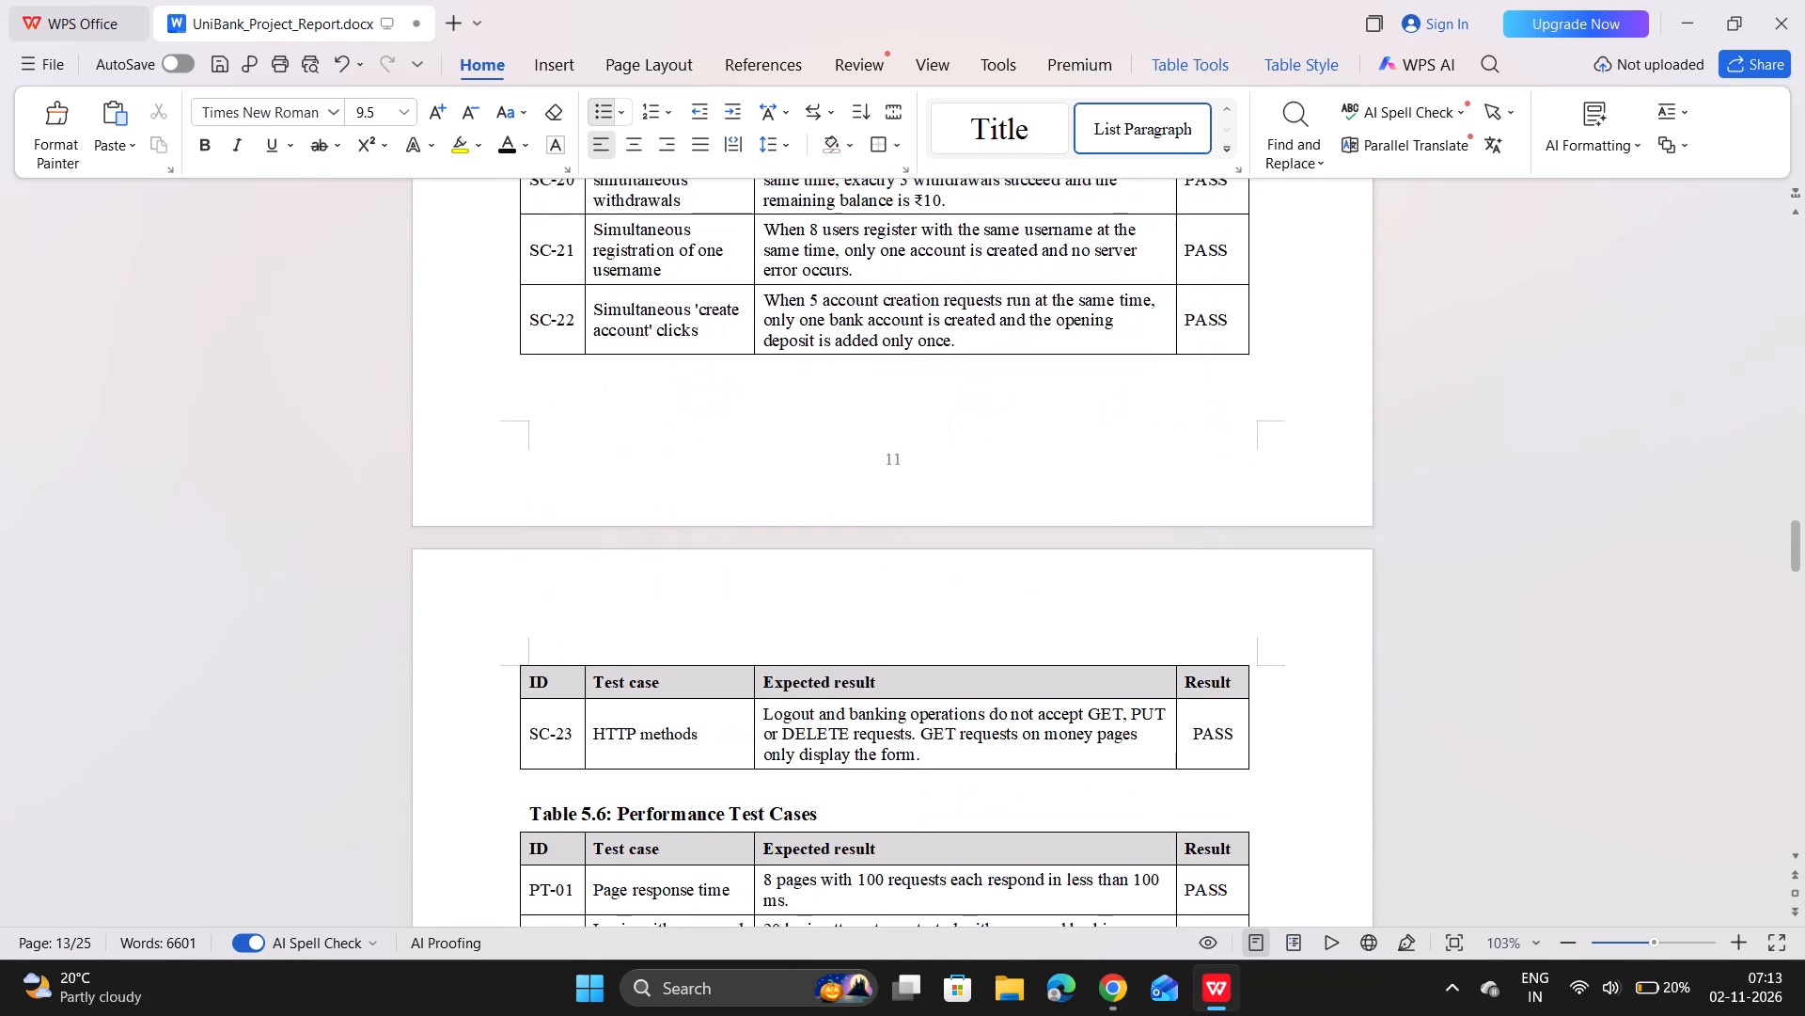
scroll(770, 410, "down", 6)
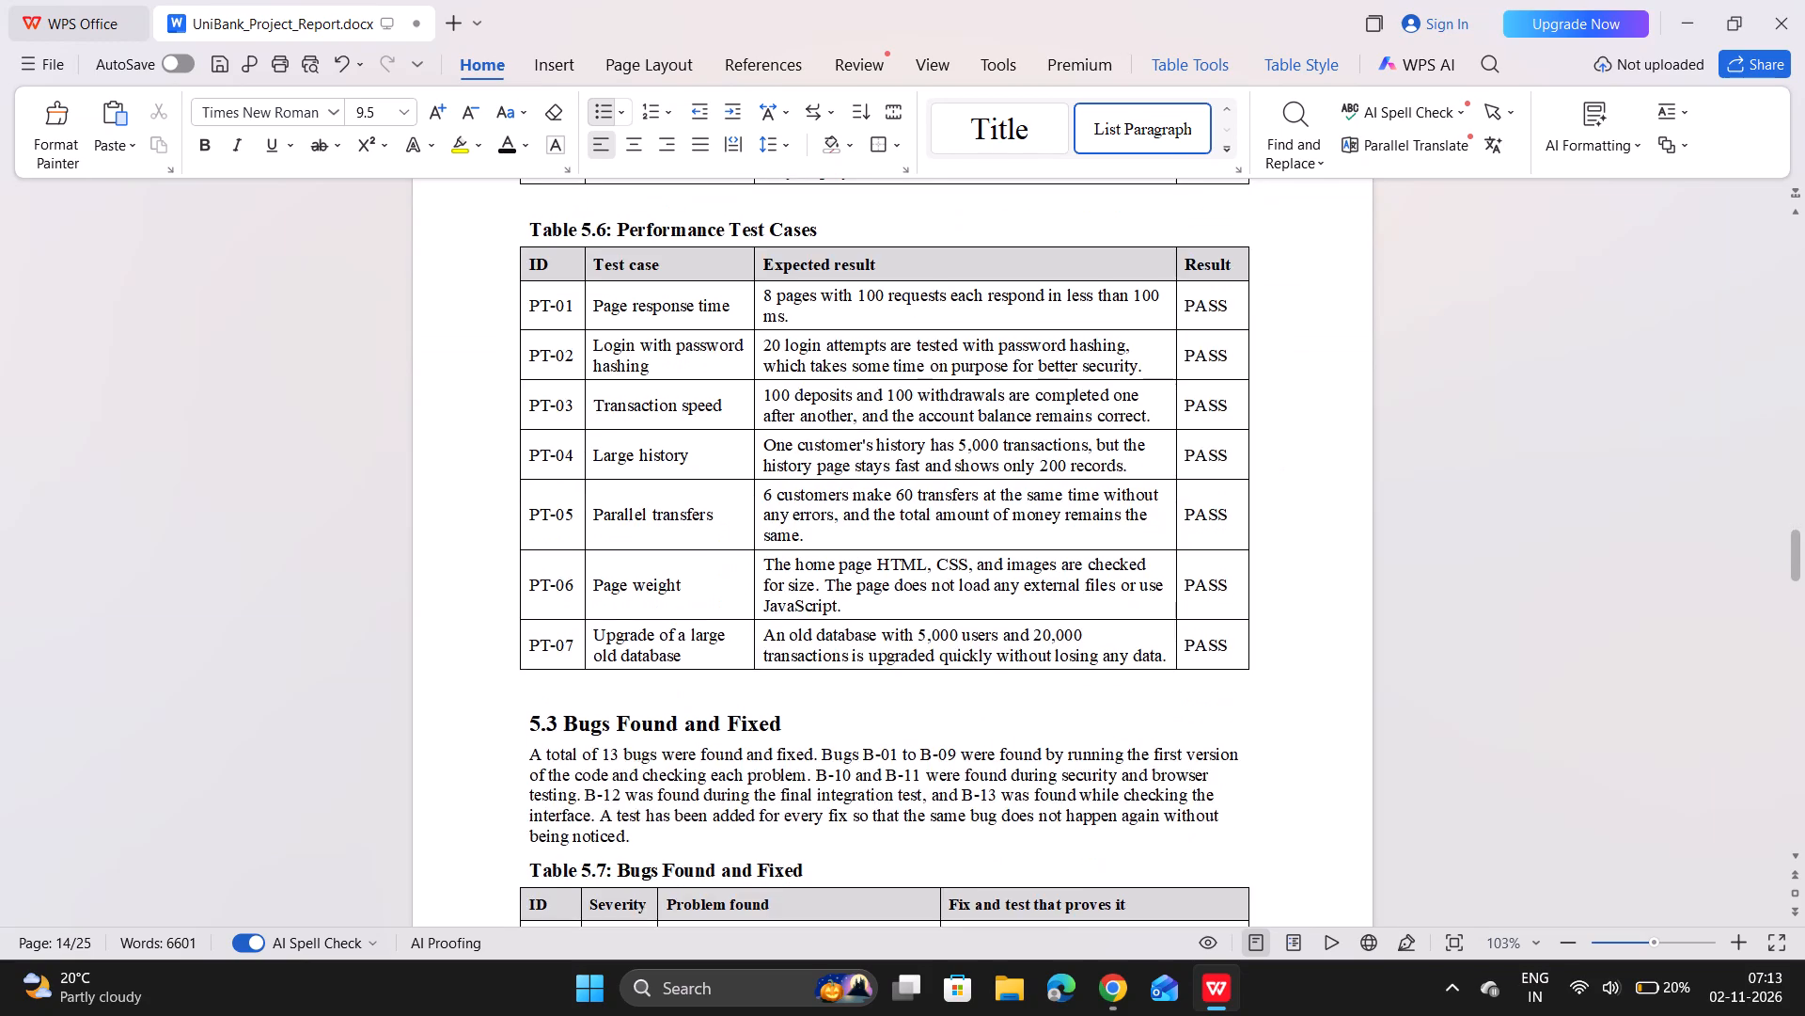
scroll(770, 410, "down", 9)
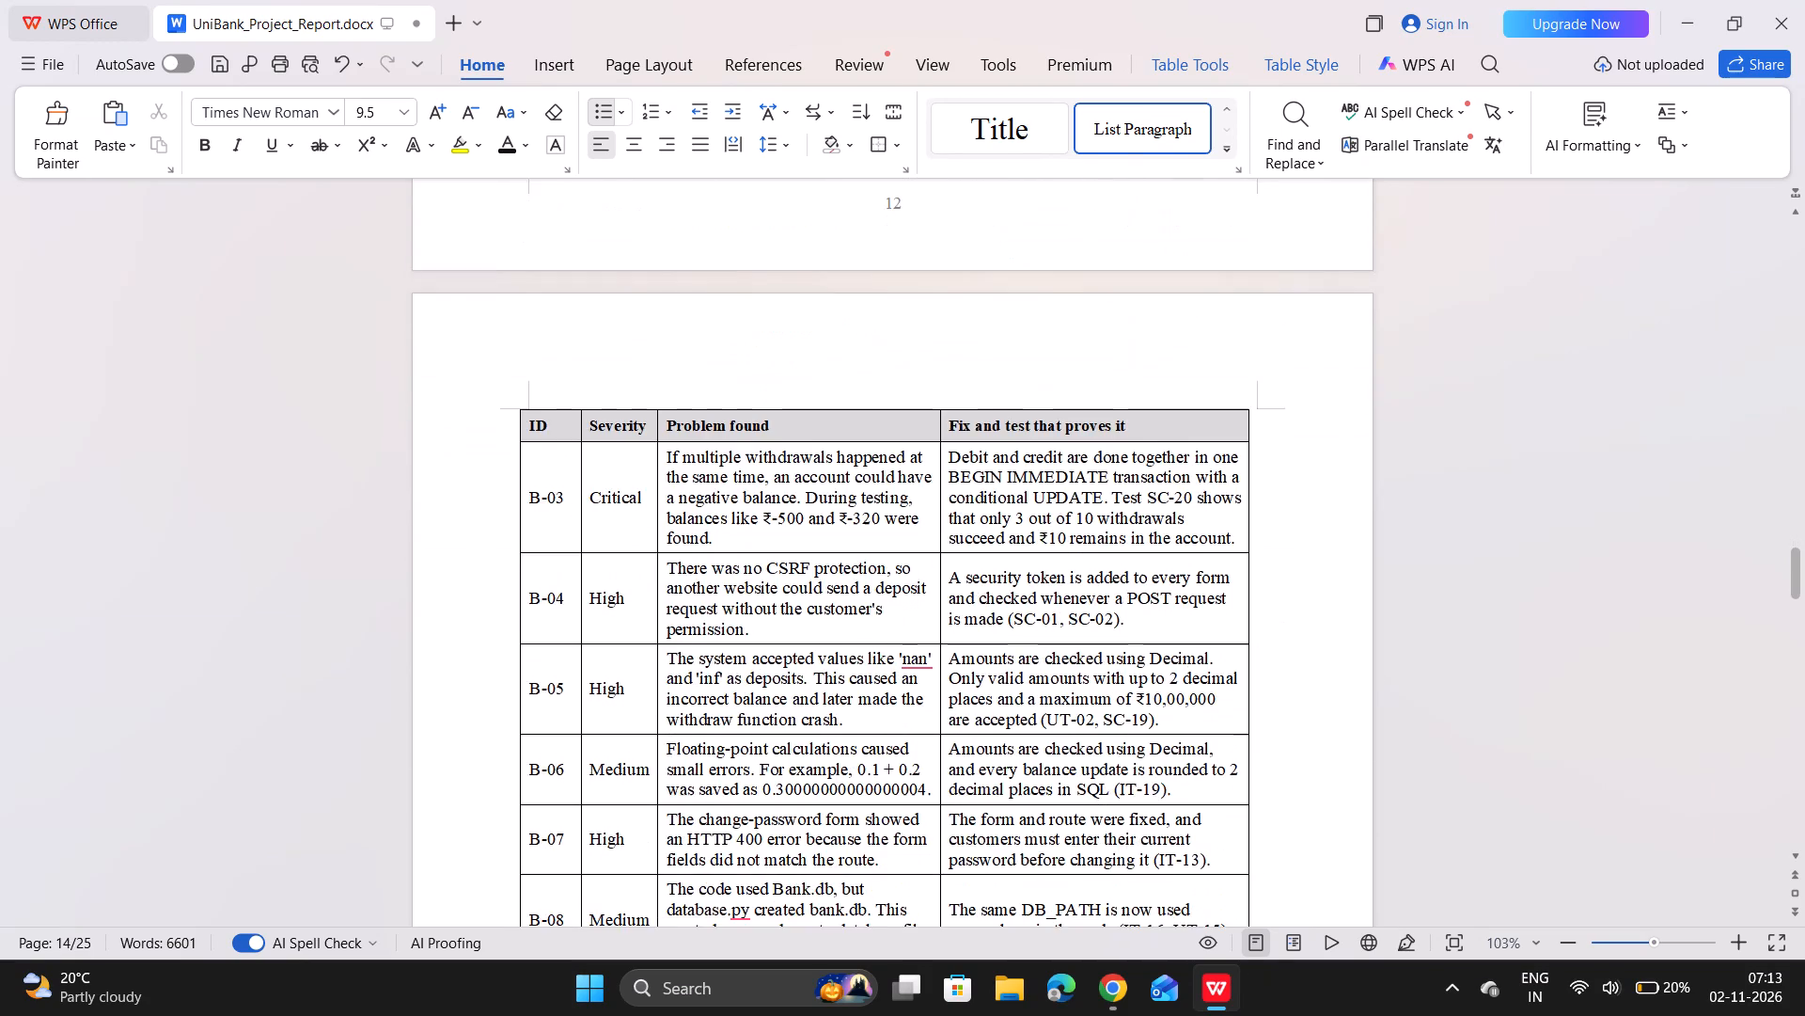
scroll(770, 410, "down", 6)
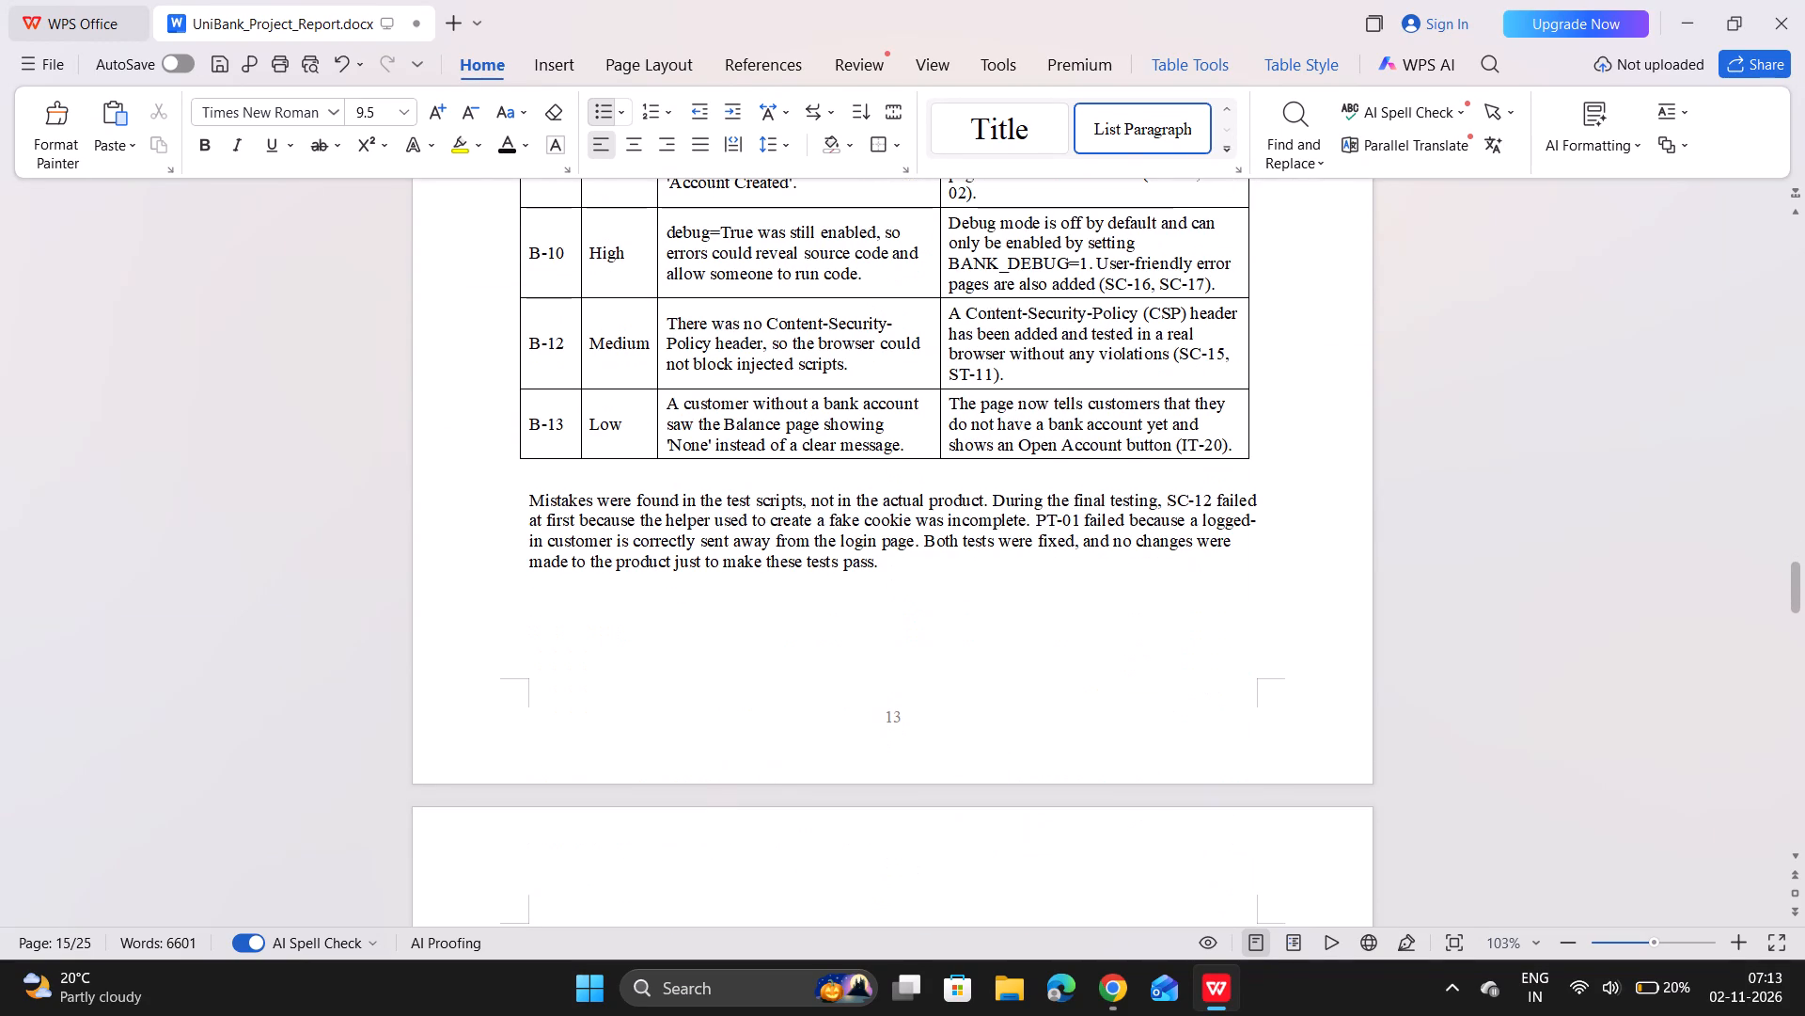
Examine the test-script mistakes paragraph, the 5.4 Validation Against Requirements table and its transition into the User Manual chapter.
scroll(770, 410, "down", 4)
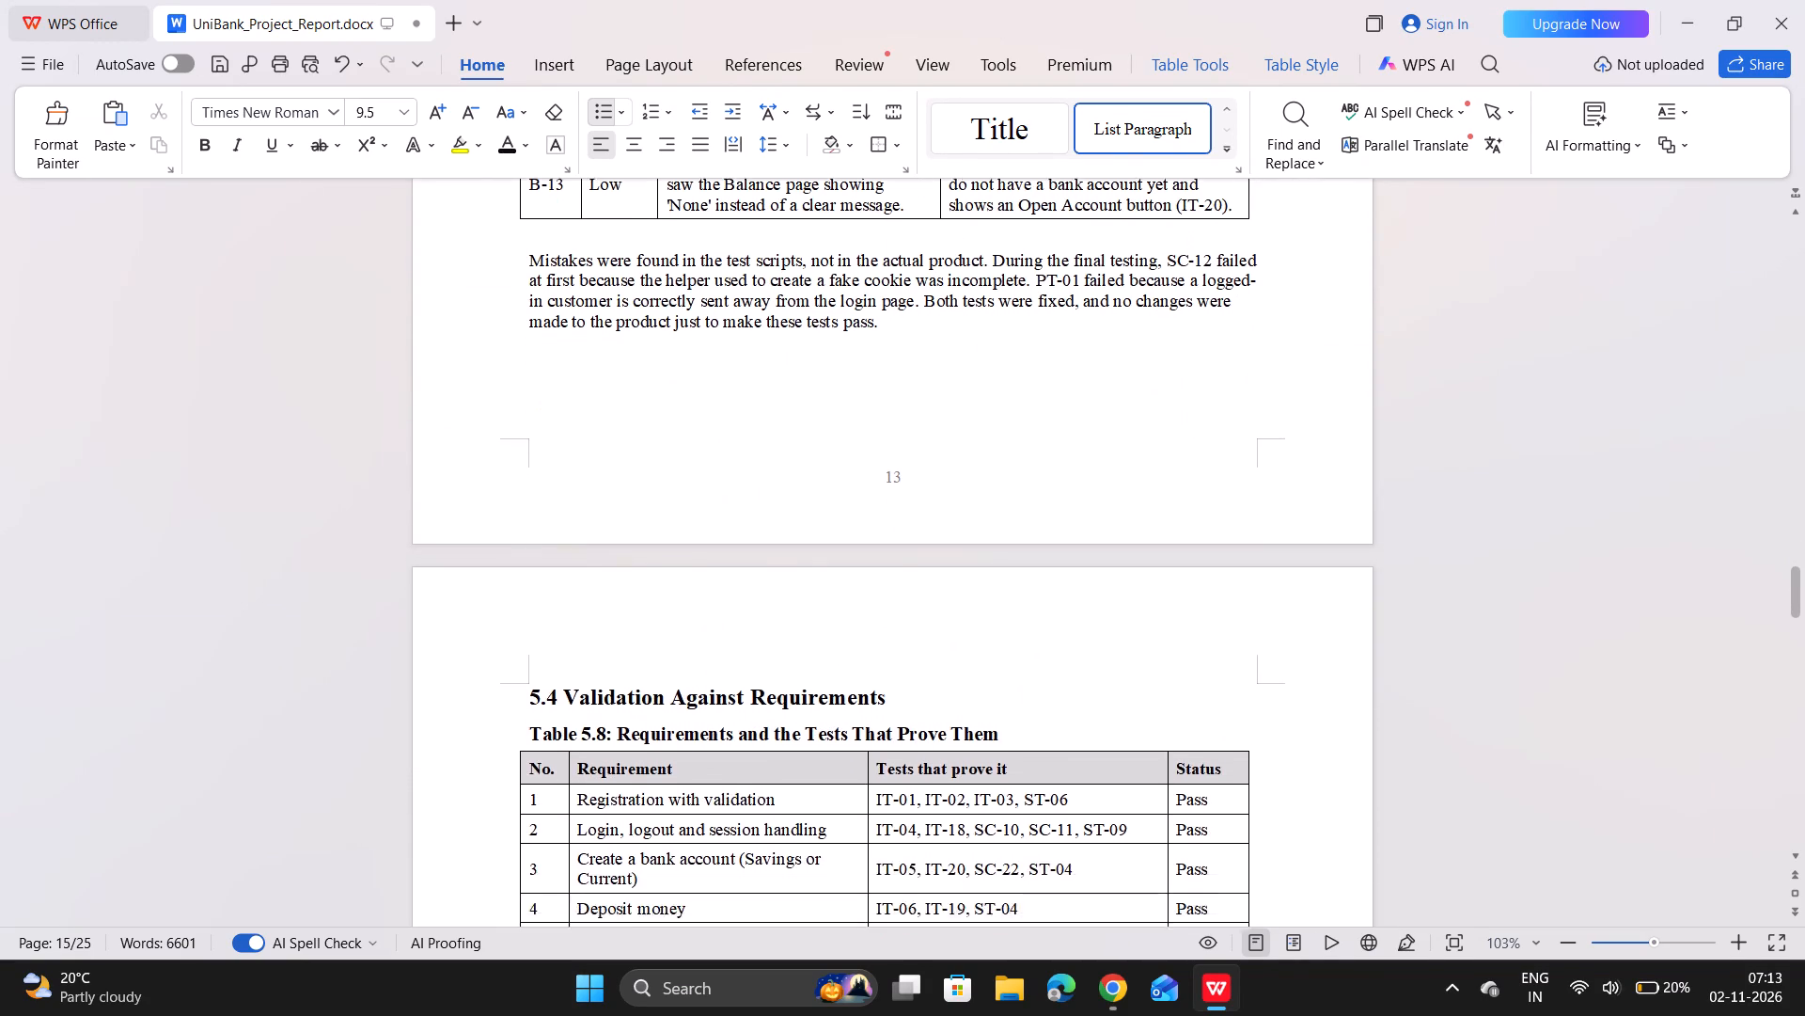
scroll(770, 410, "down", 7)
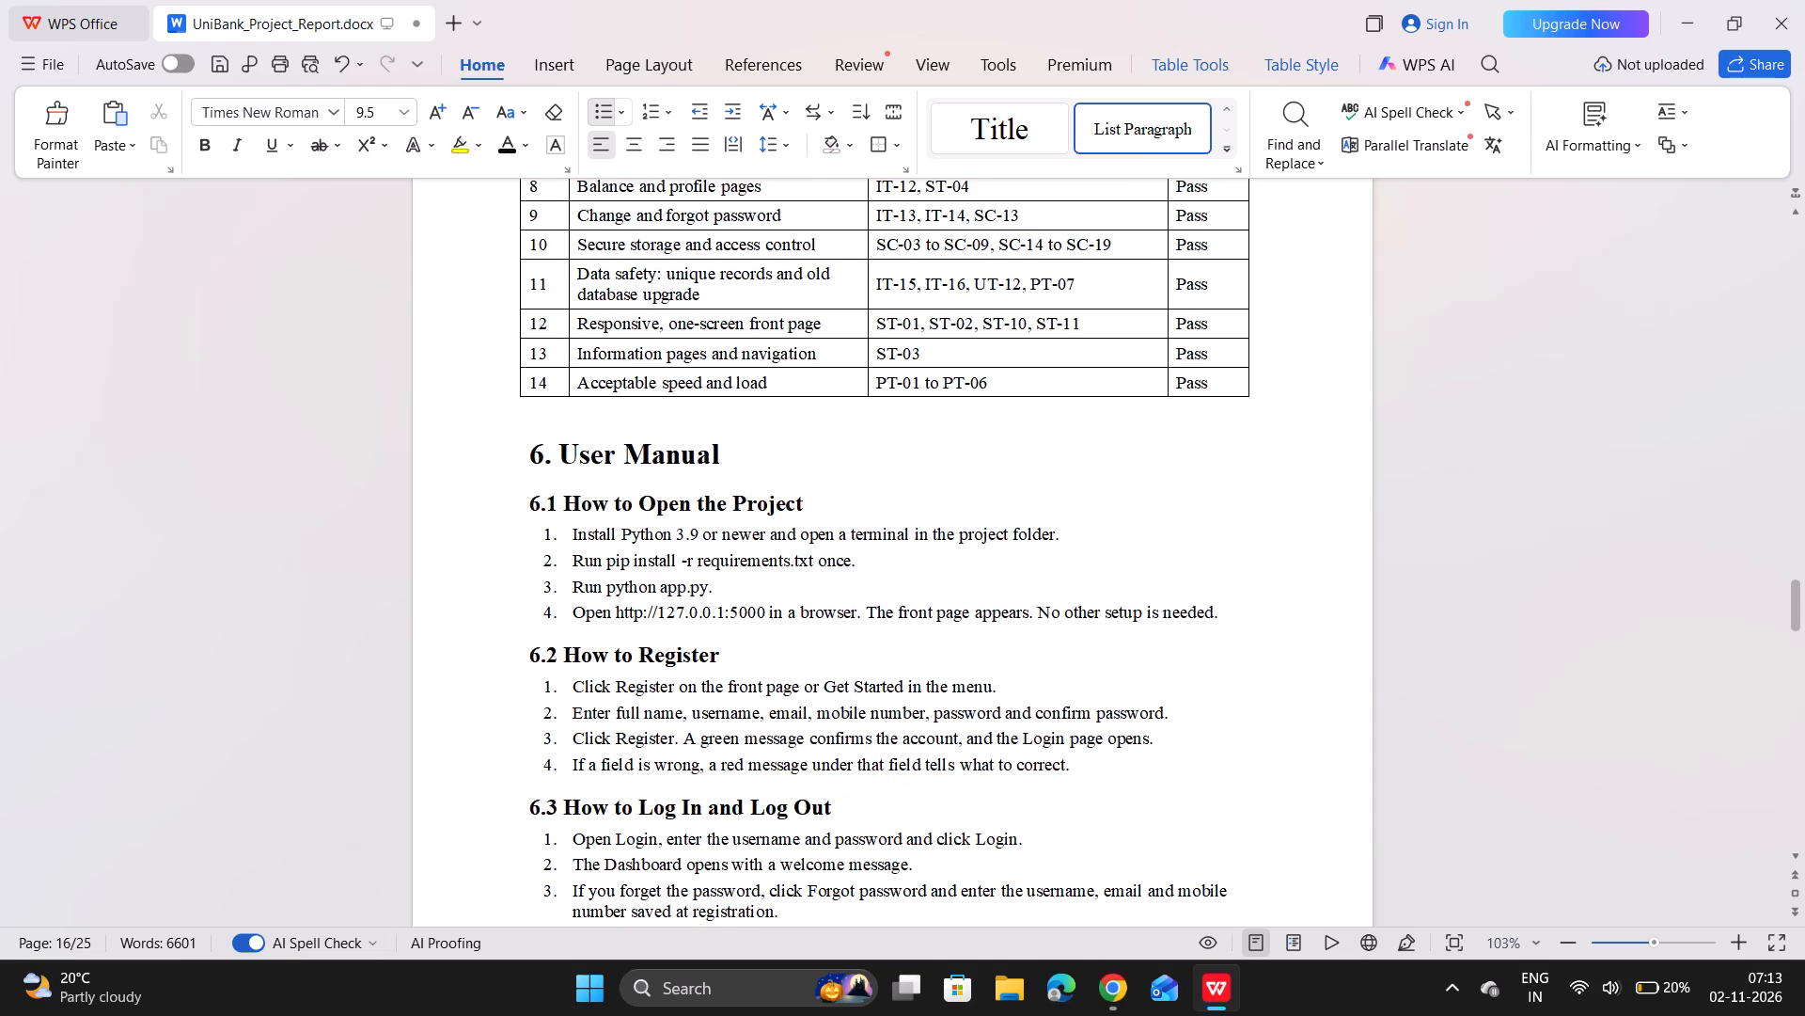
scroll(770, 410, "up", 7)
scroll(770, 410, "down", 1)
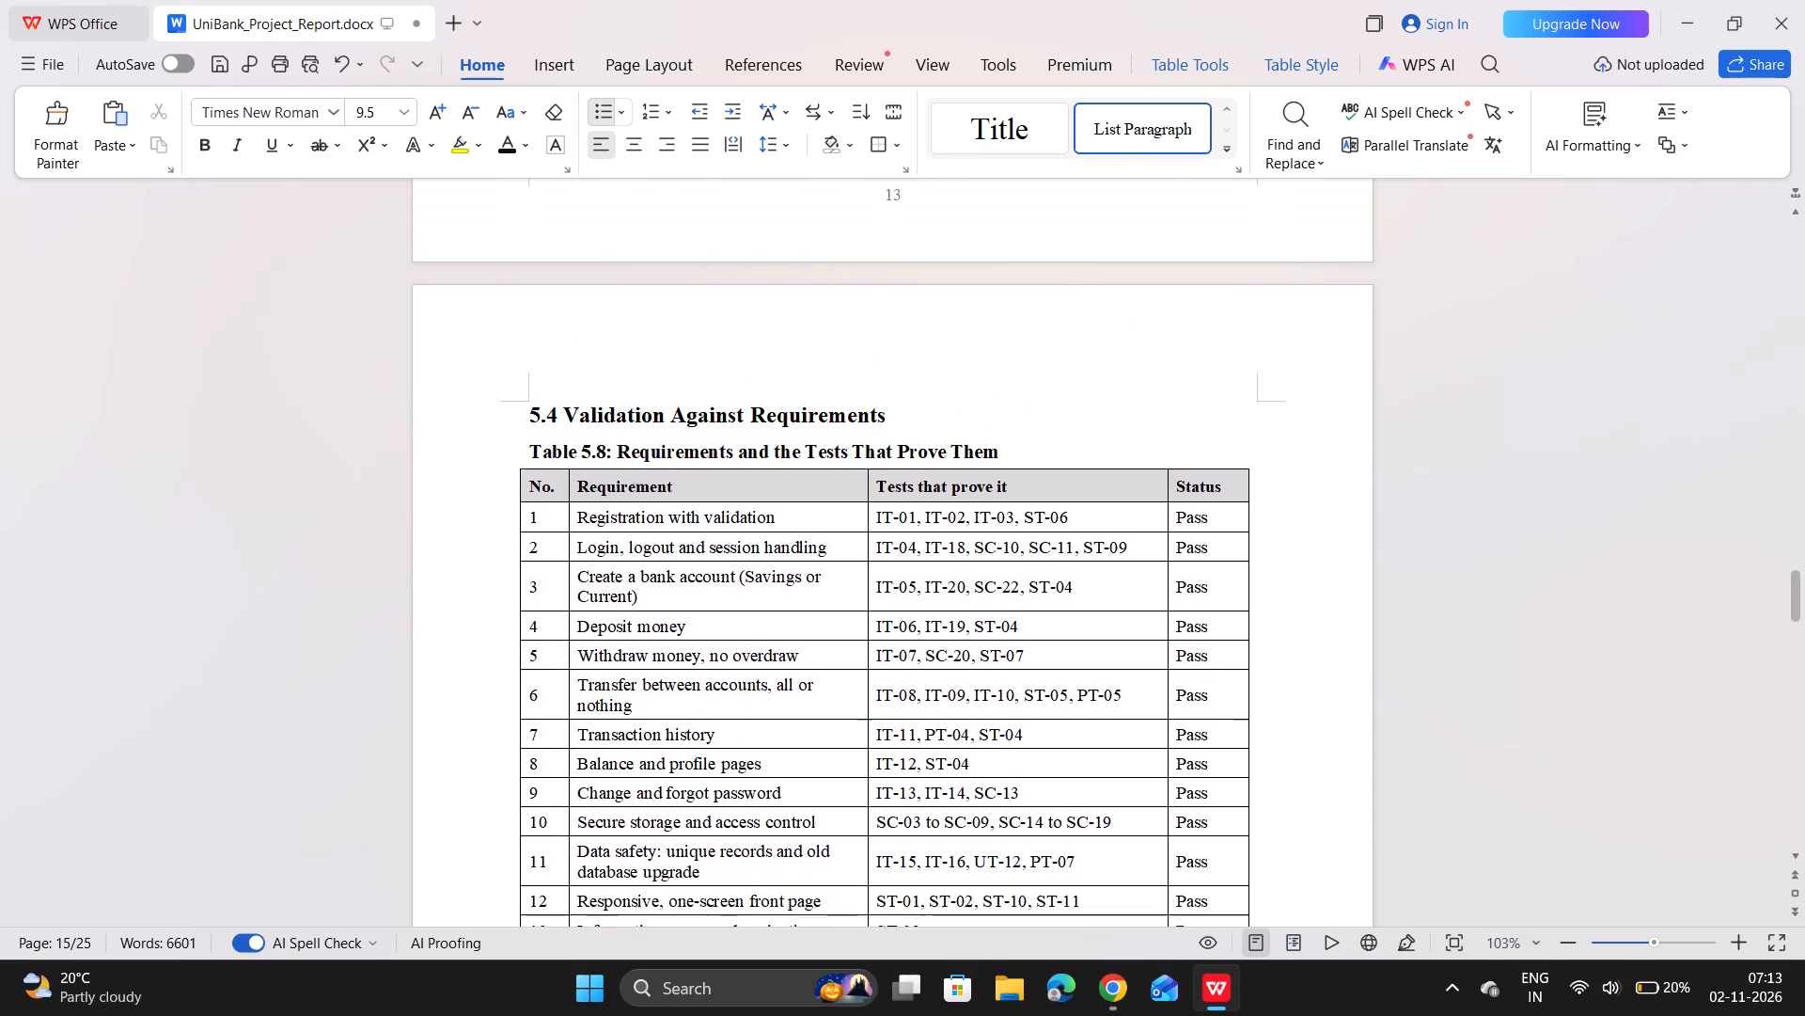
scroll(770, 410, "down", 3)
scroll(770, 410, "up", 1)
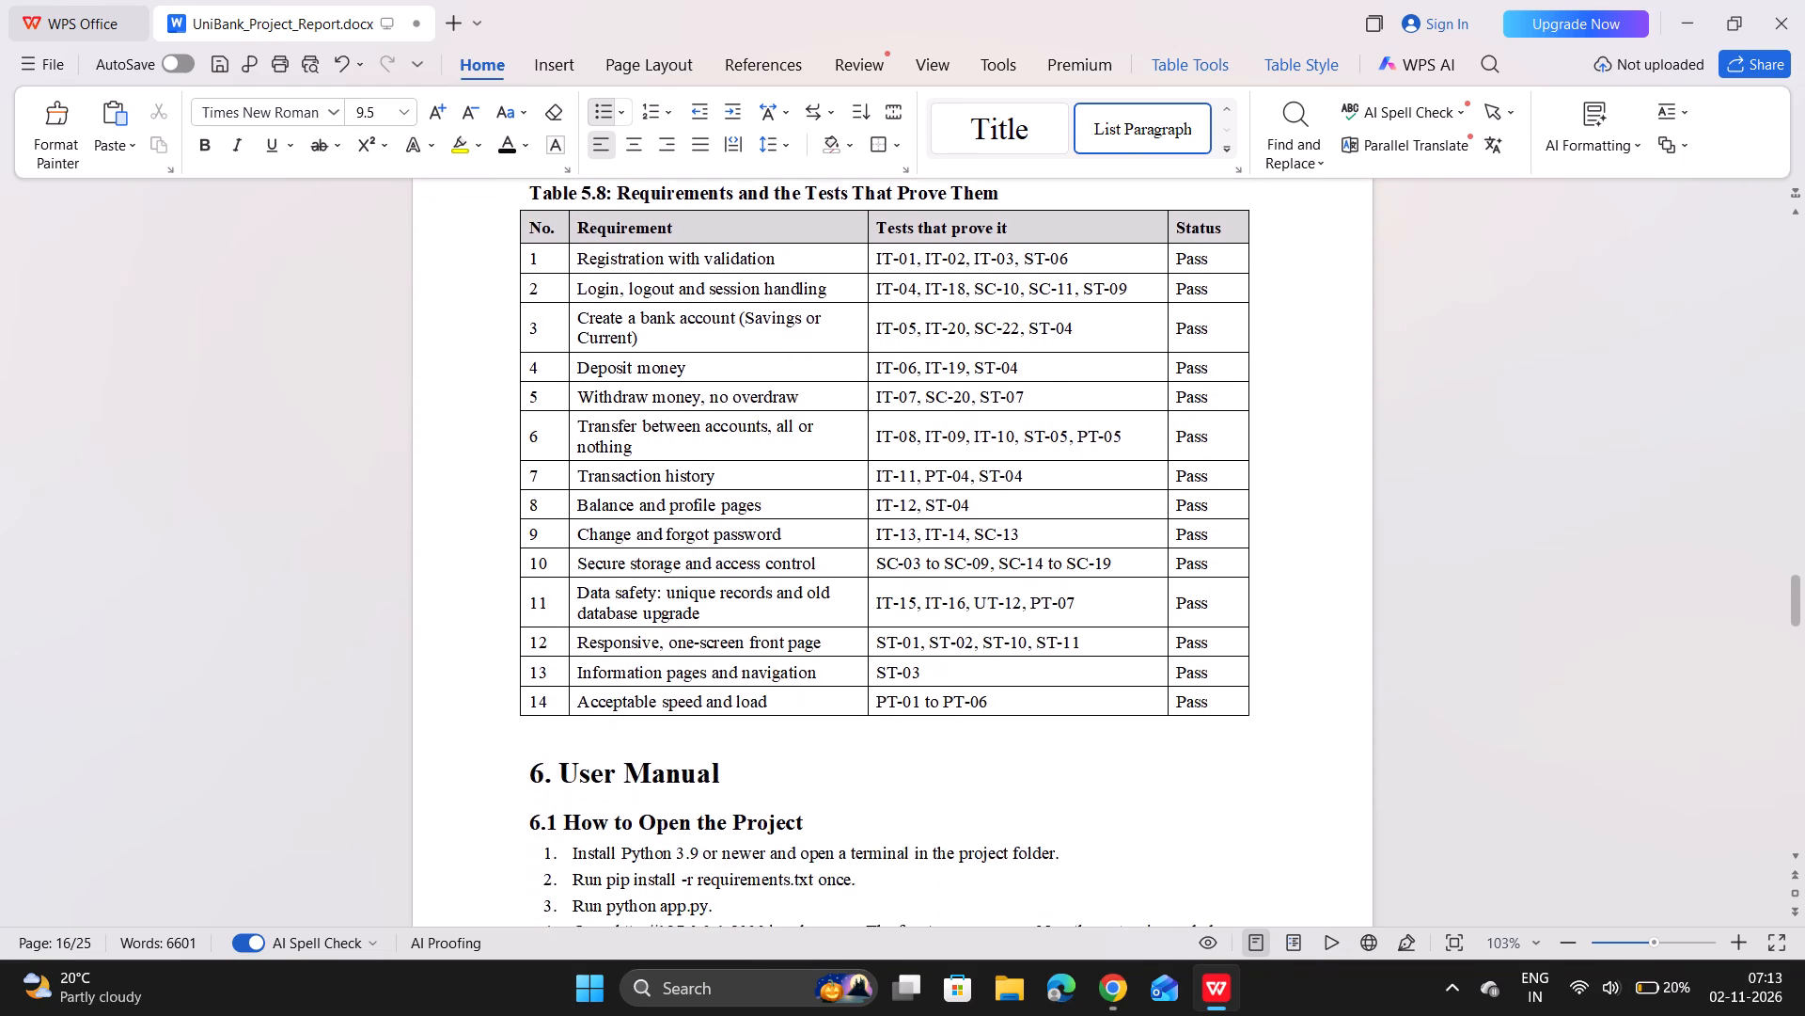
scroll(770, 410, "up", 7)
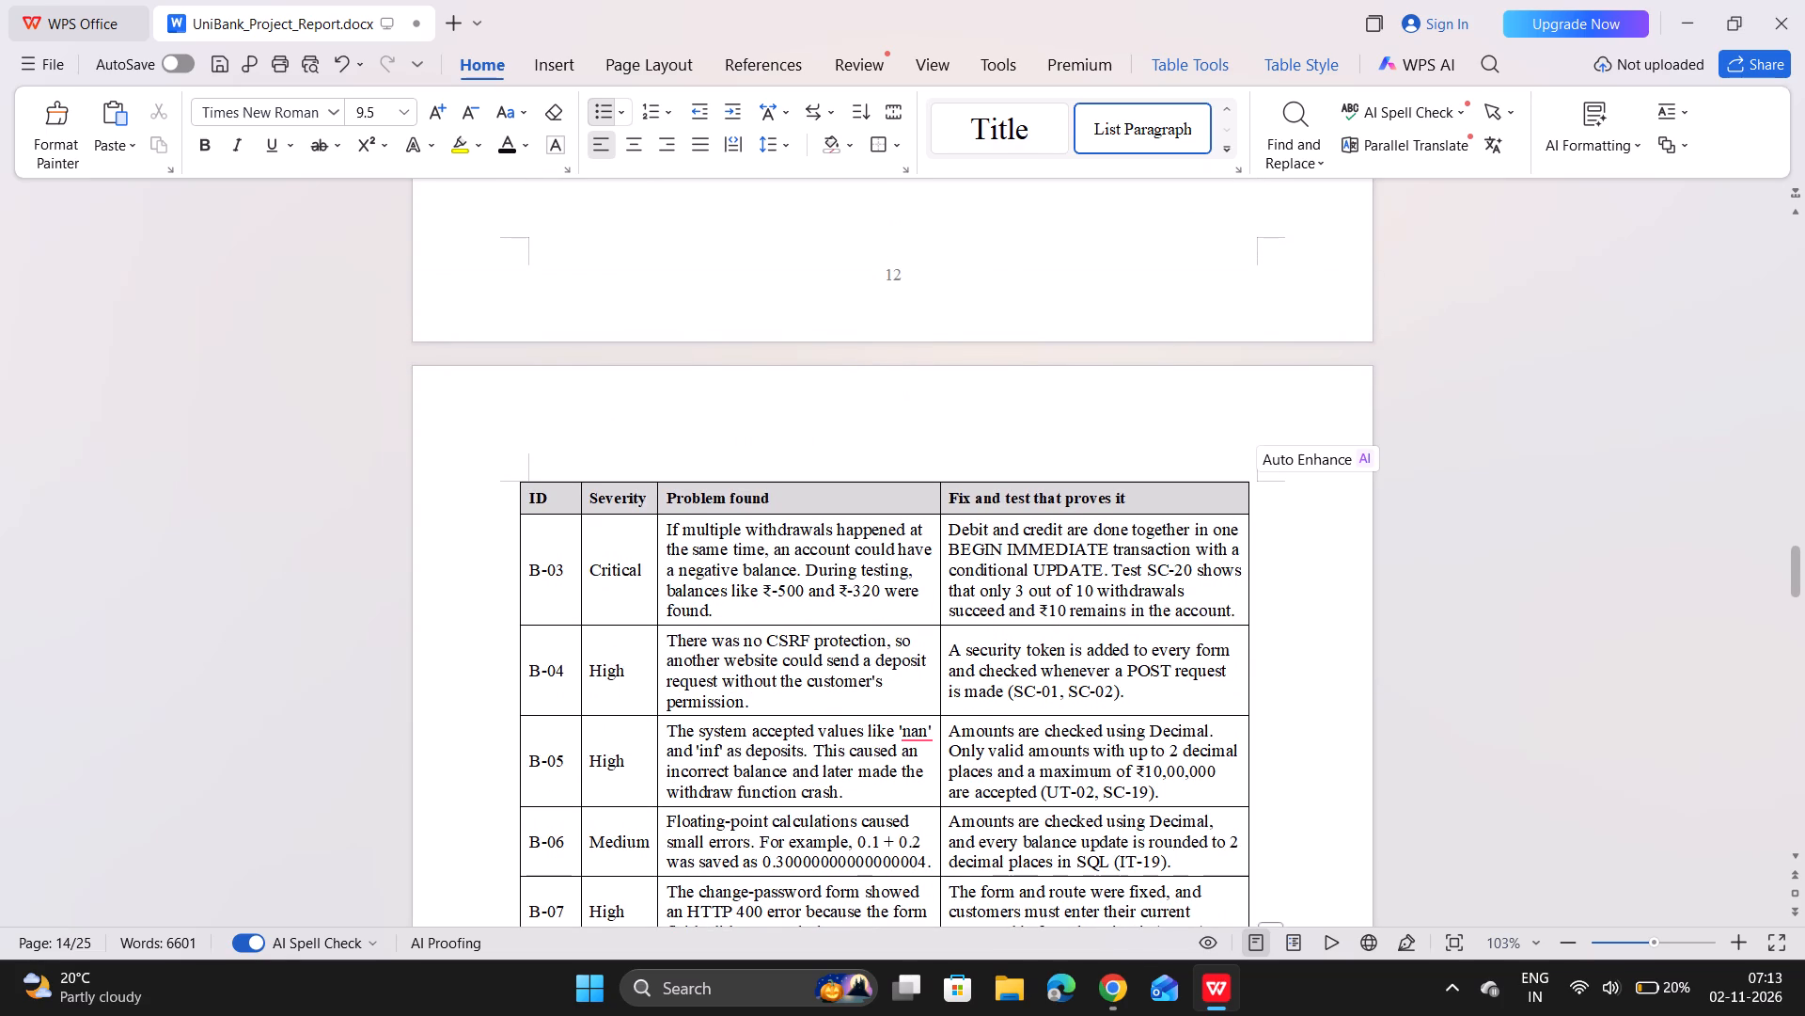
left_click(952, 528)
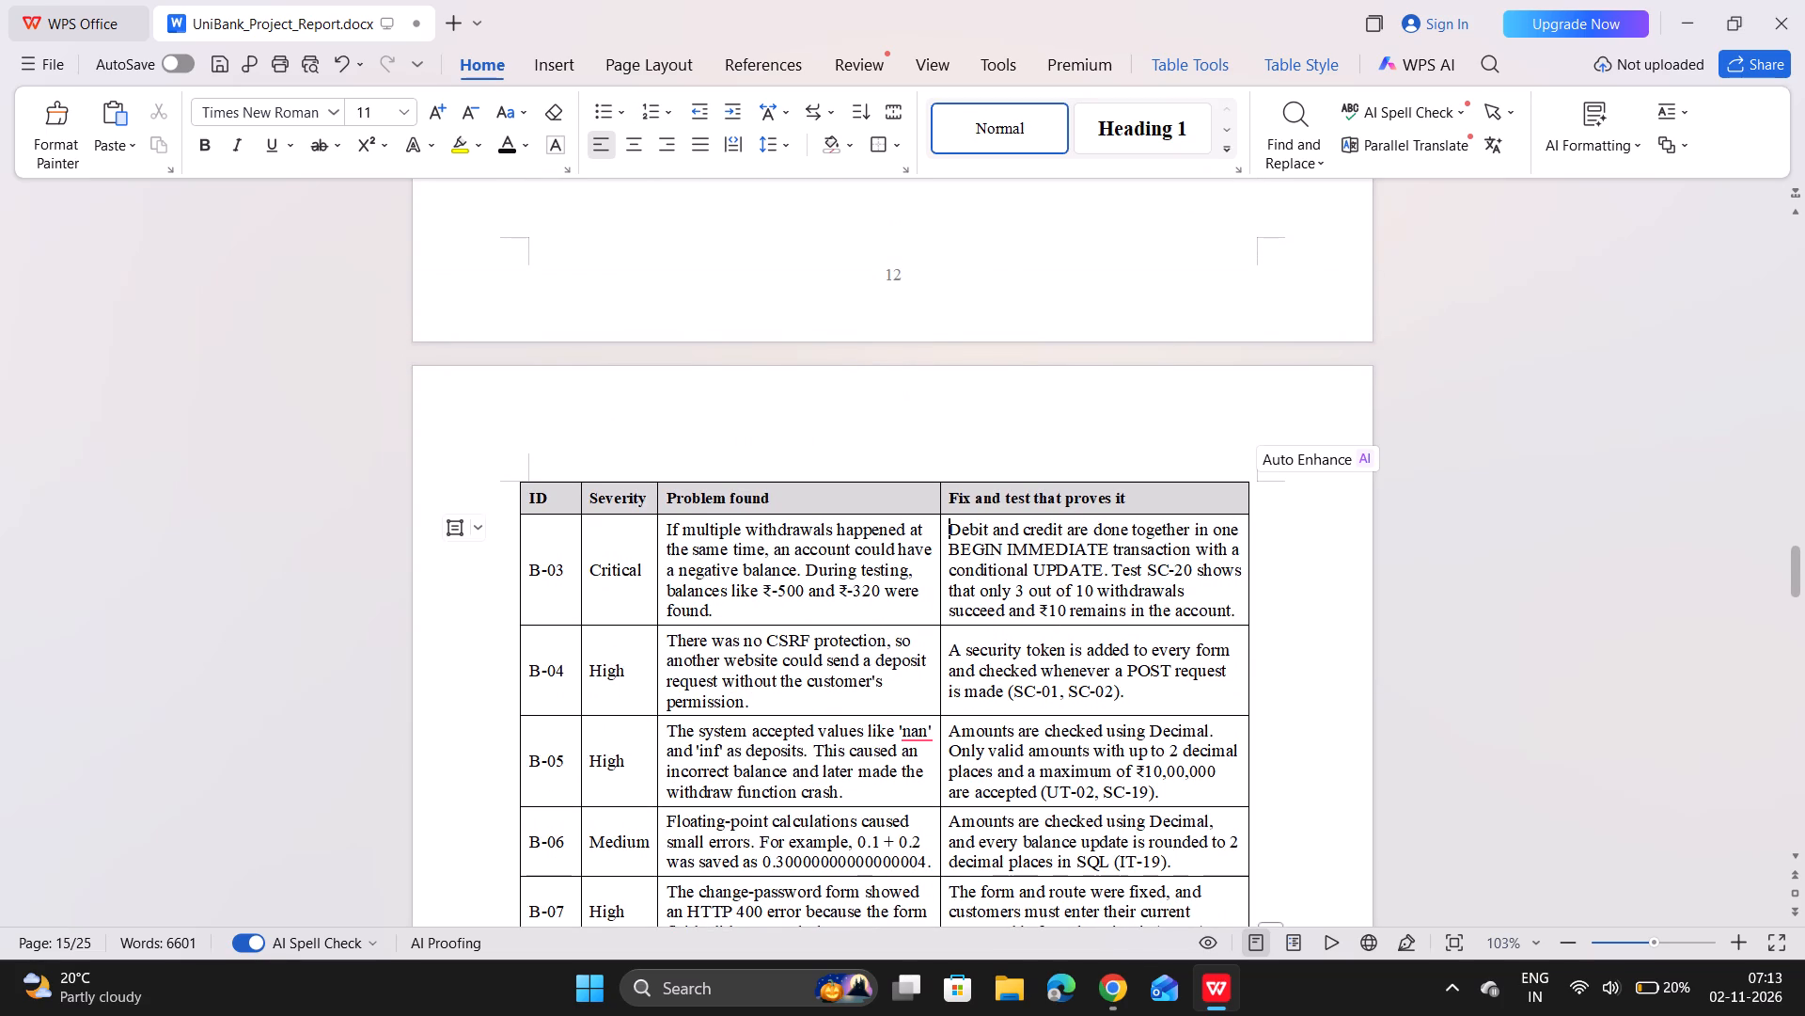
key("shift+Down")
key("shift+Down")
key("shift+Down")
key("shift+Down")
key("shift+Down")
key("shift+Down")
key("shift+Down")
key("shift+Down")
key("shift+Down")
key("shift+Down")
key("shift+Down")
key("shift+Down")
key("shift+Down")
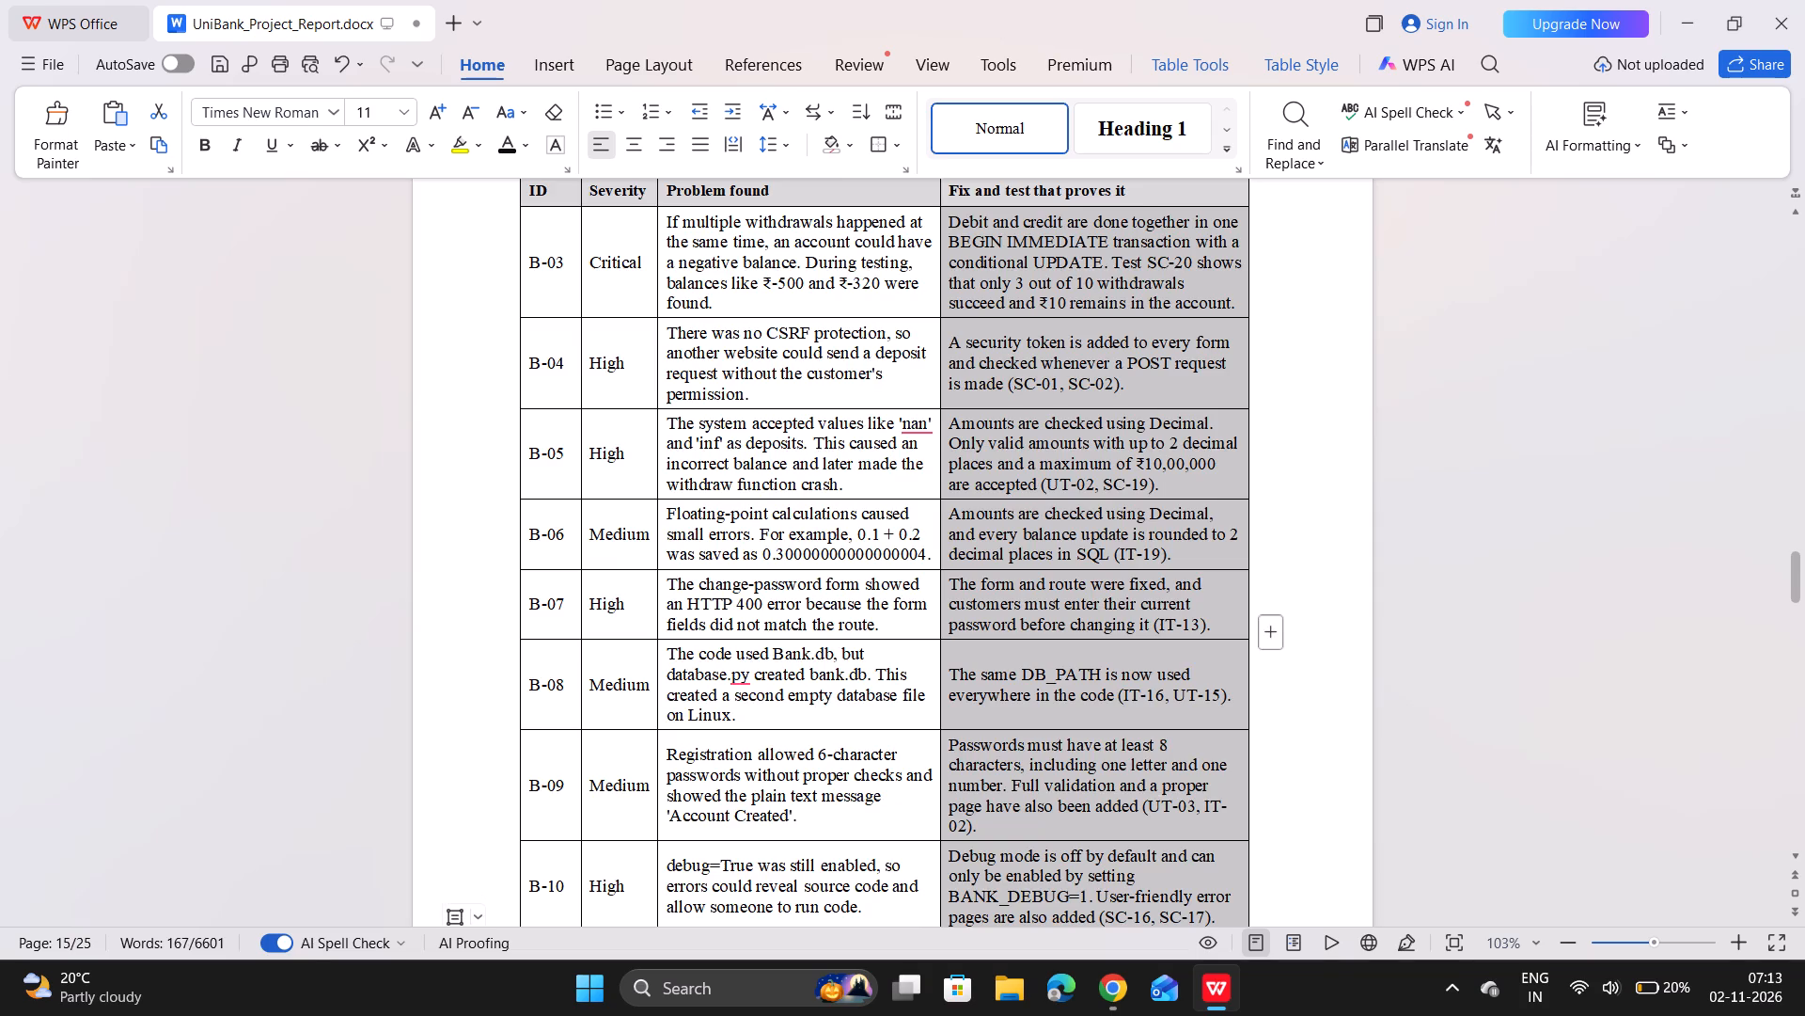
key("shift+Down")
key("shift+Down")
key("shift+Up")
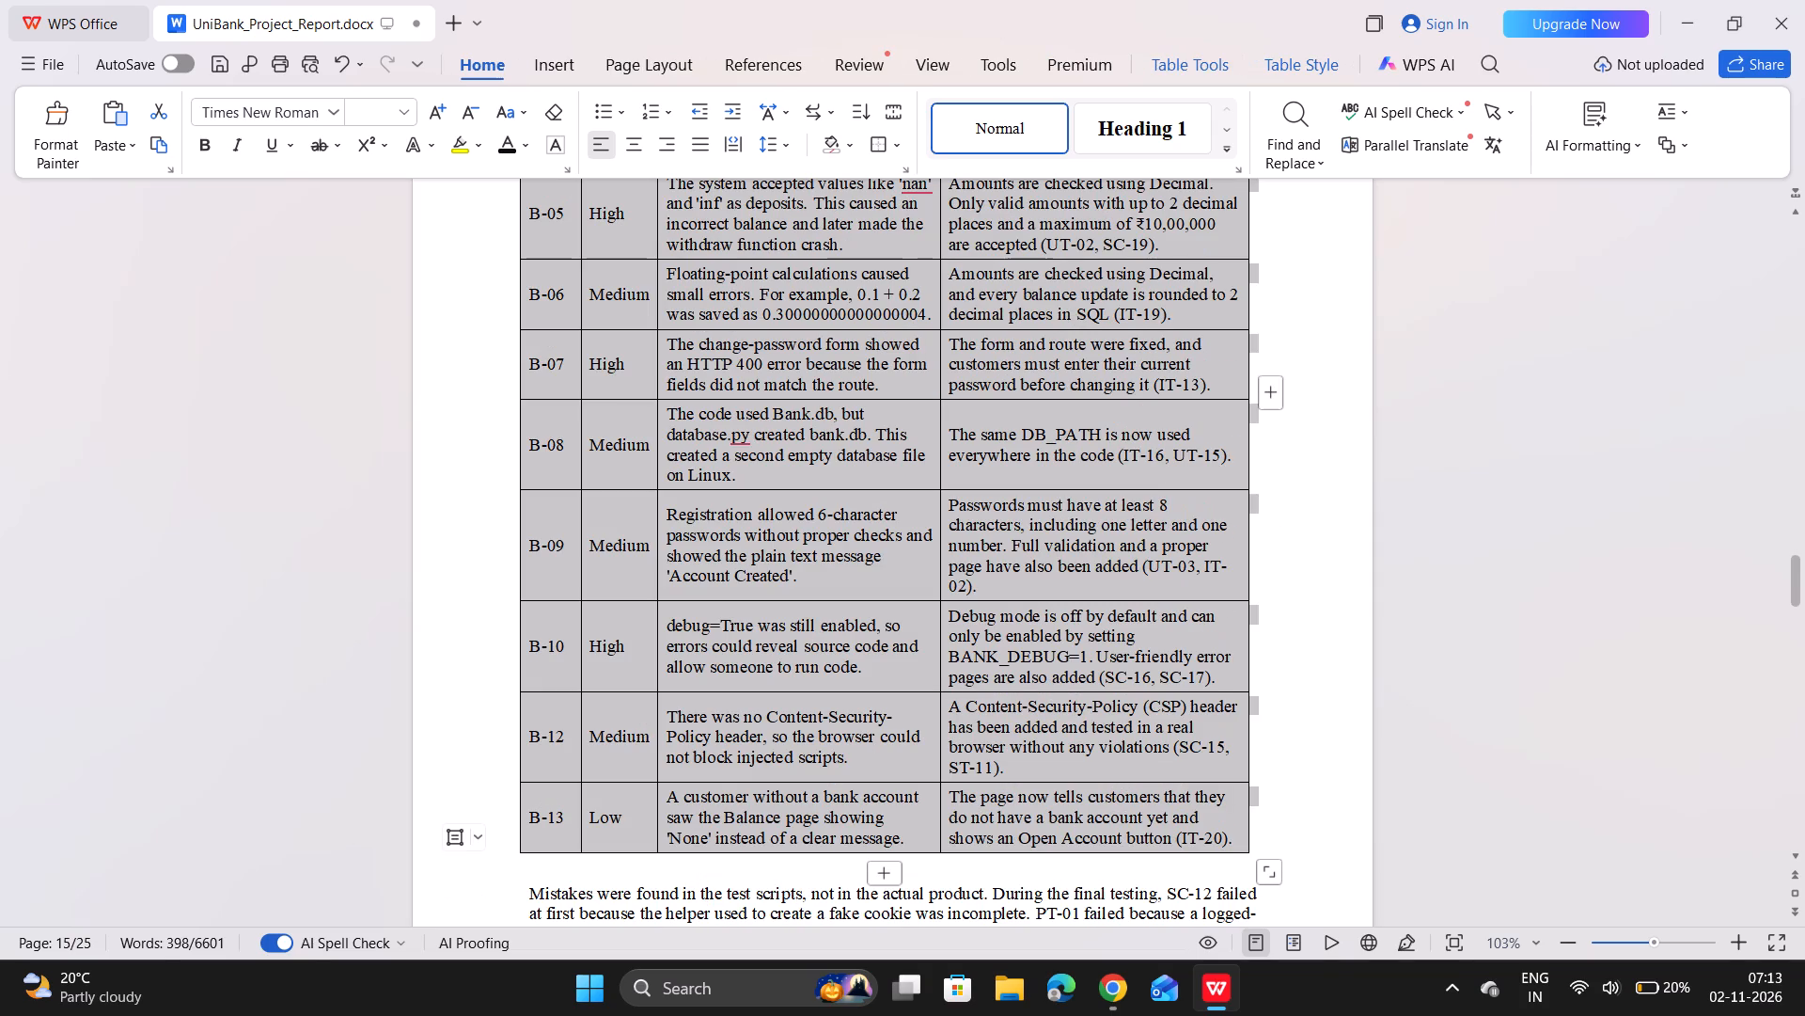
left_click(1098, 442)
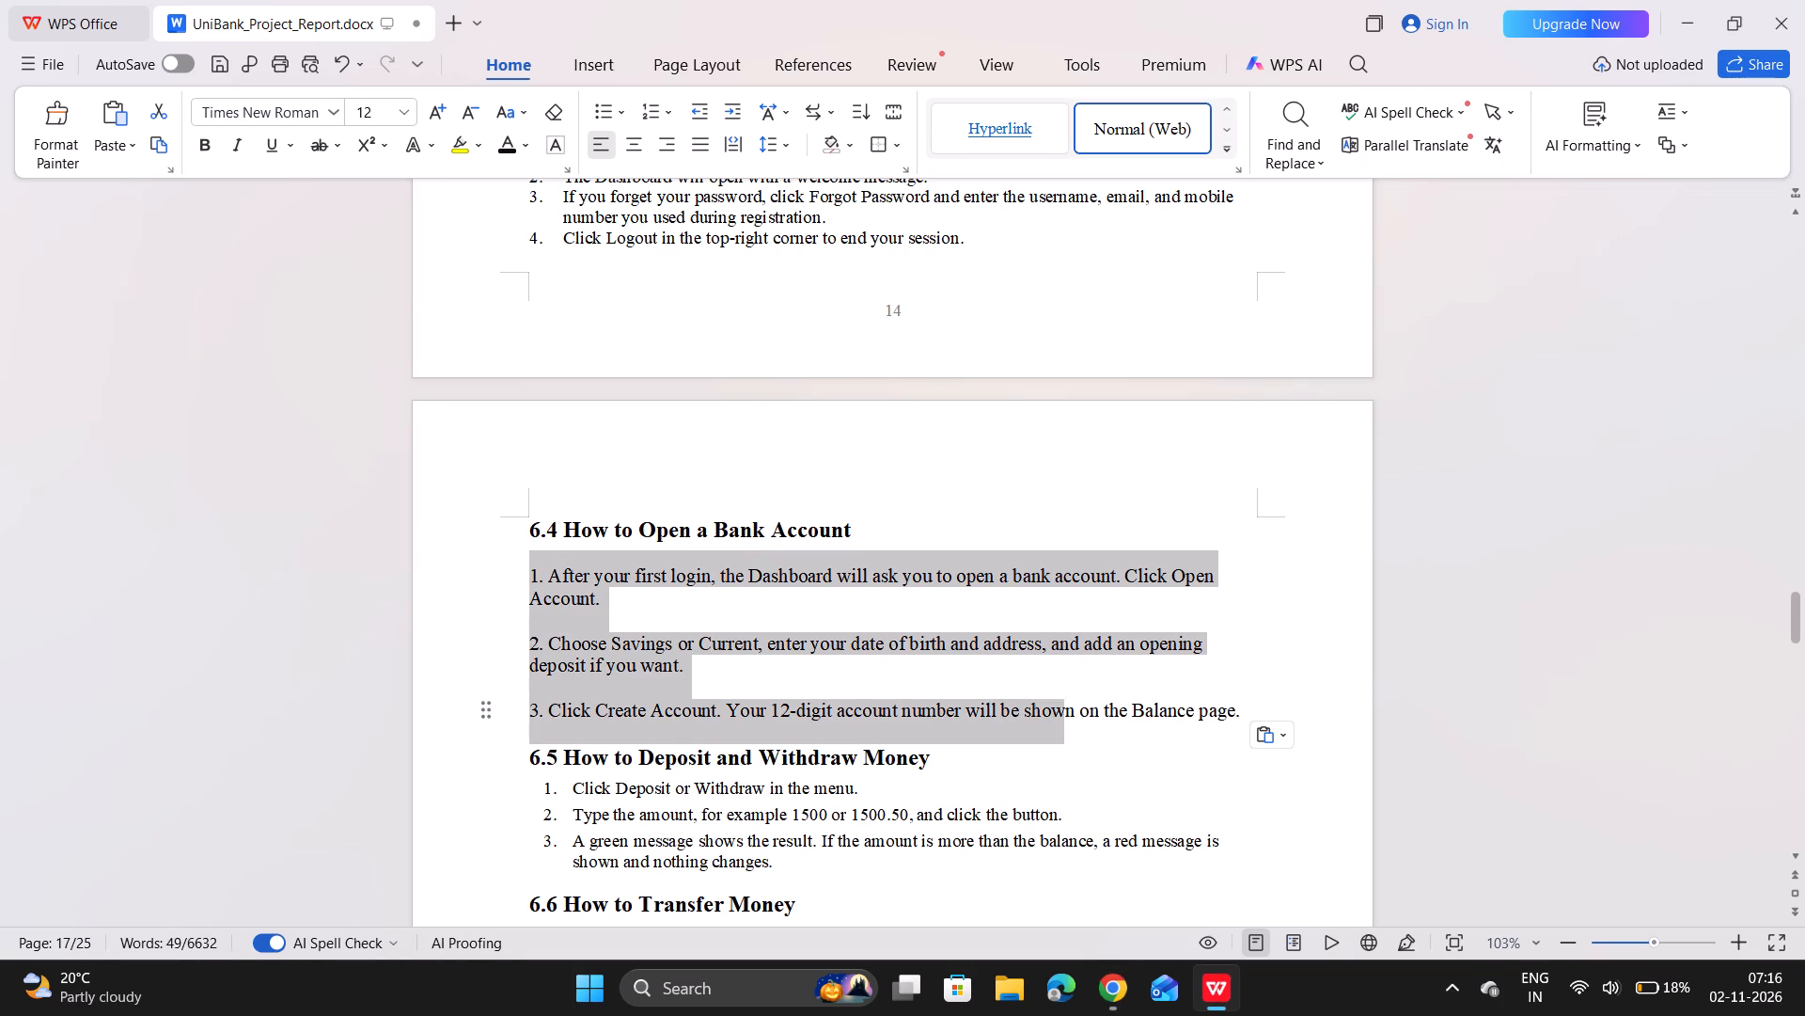
left_click_drag(1070, 707, 1283, 706)
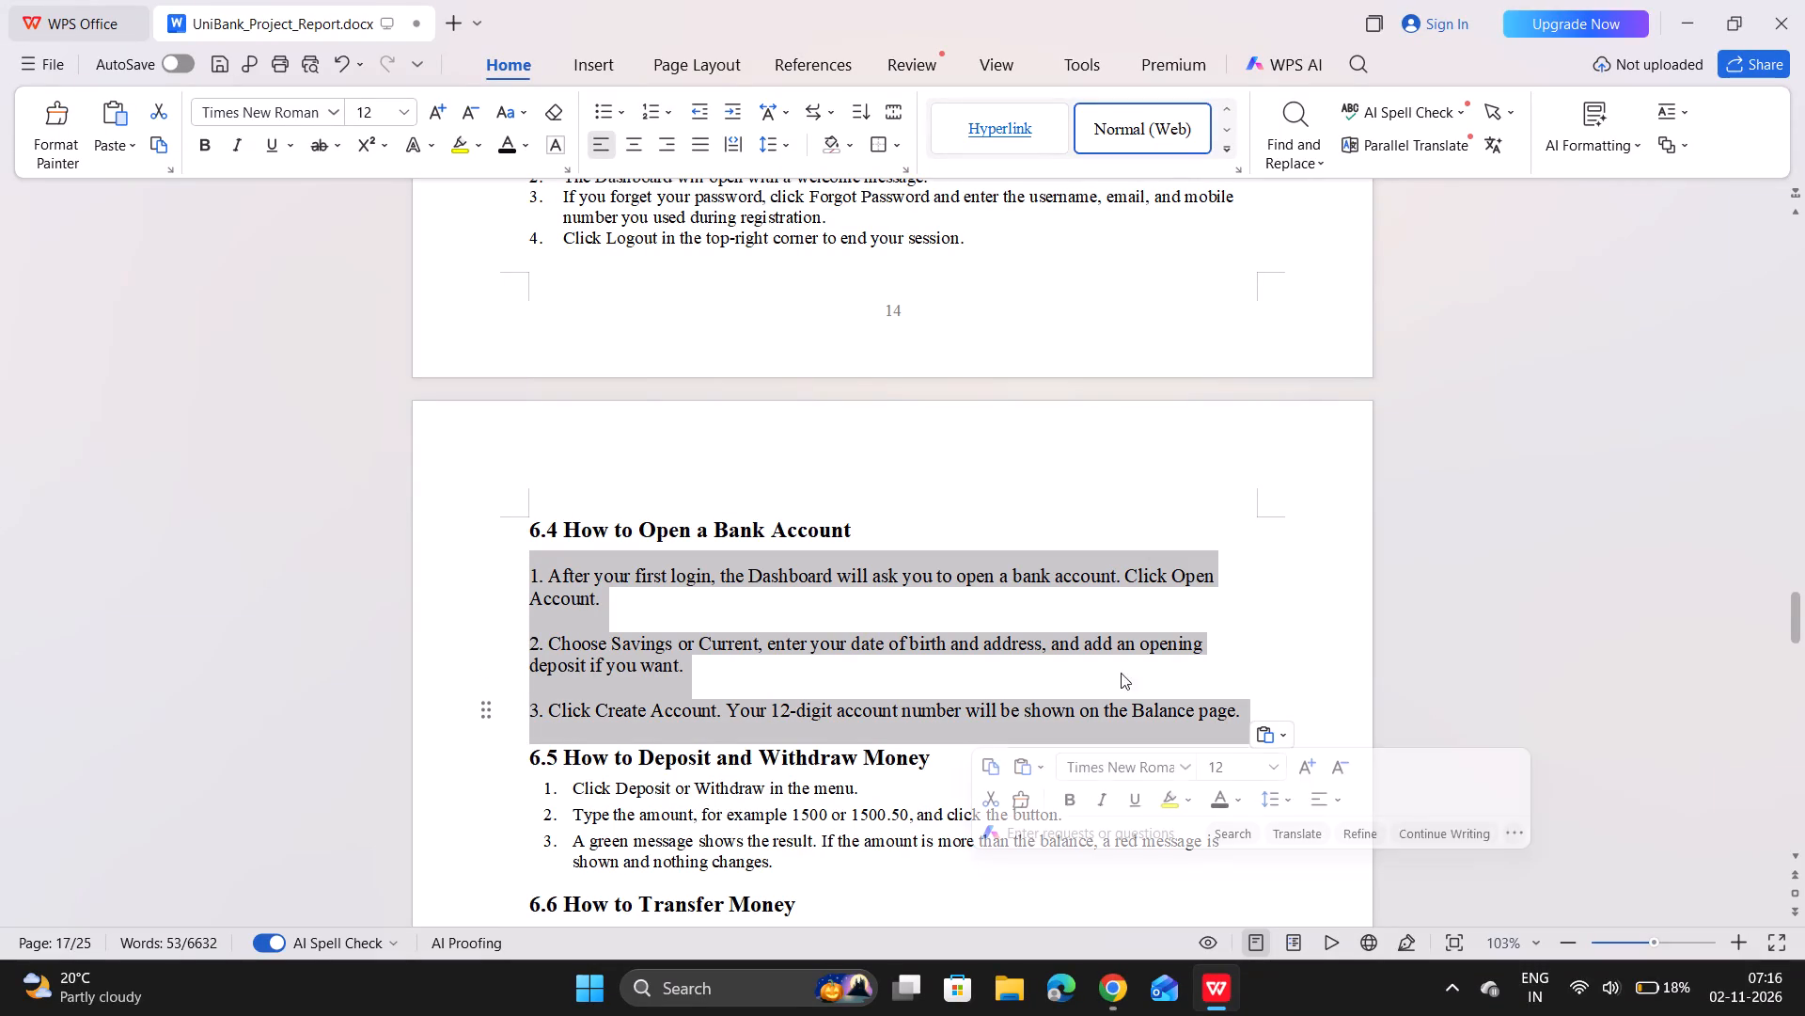
left_click(1003, 119)
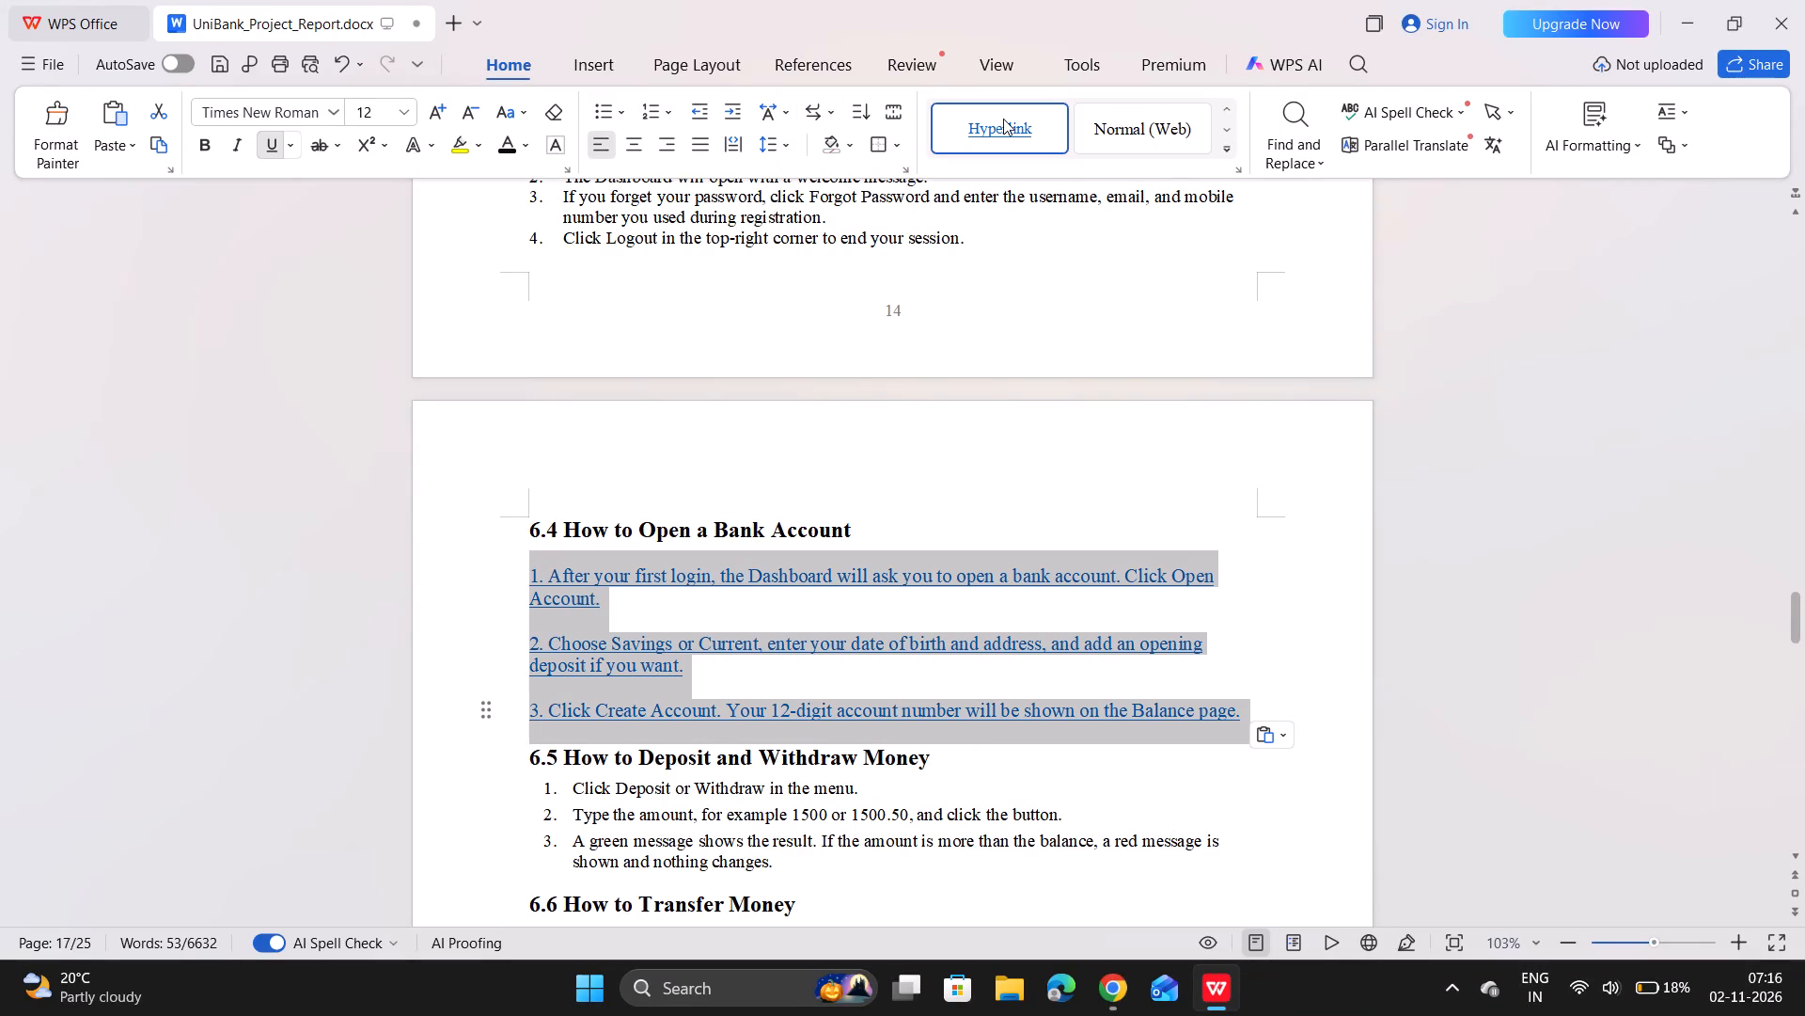
scroll(1003, 119, "right", 3)
left_click(1017, 126)
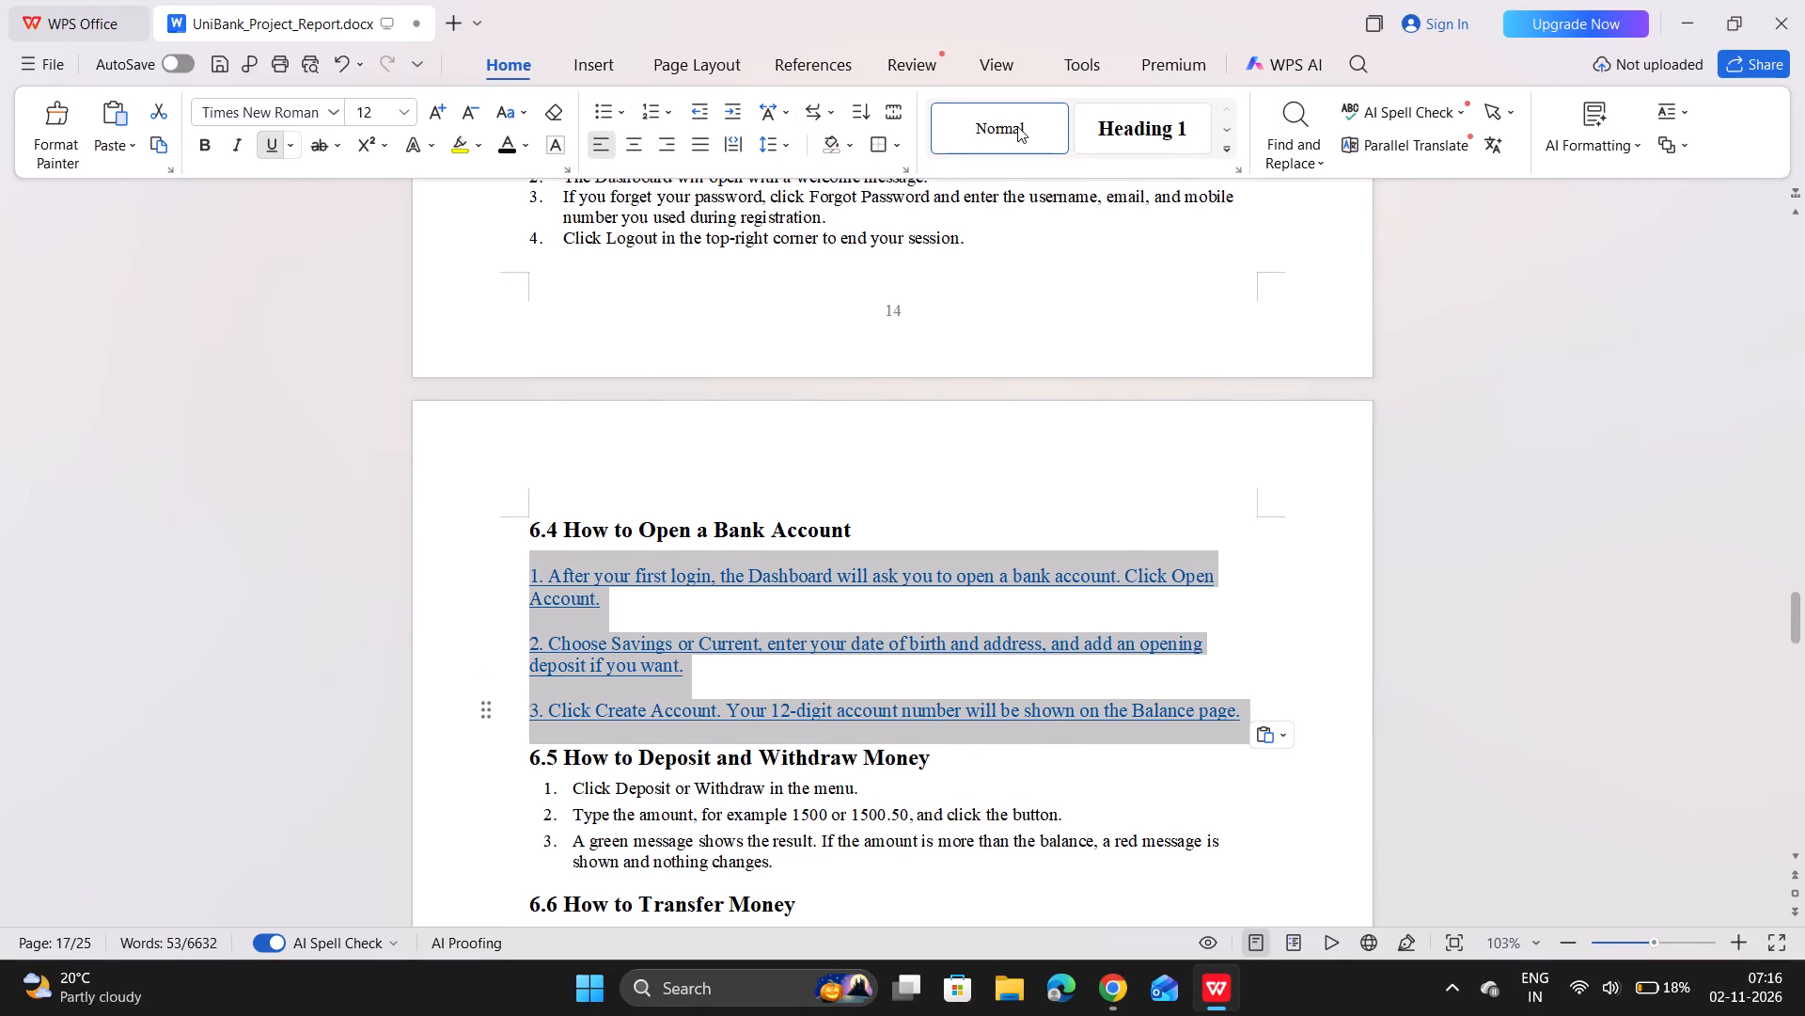
left_click(649, 122)
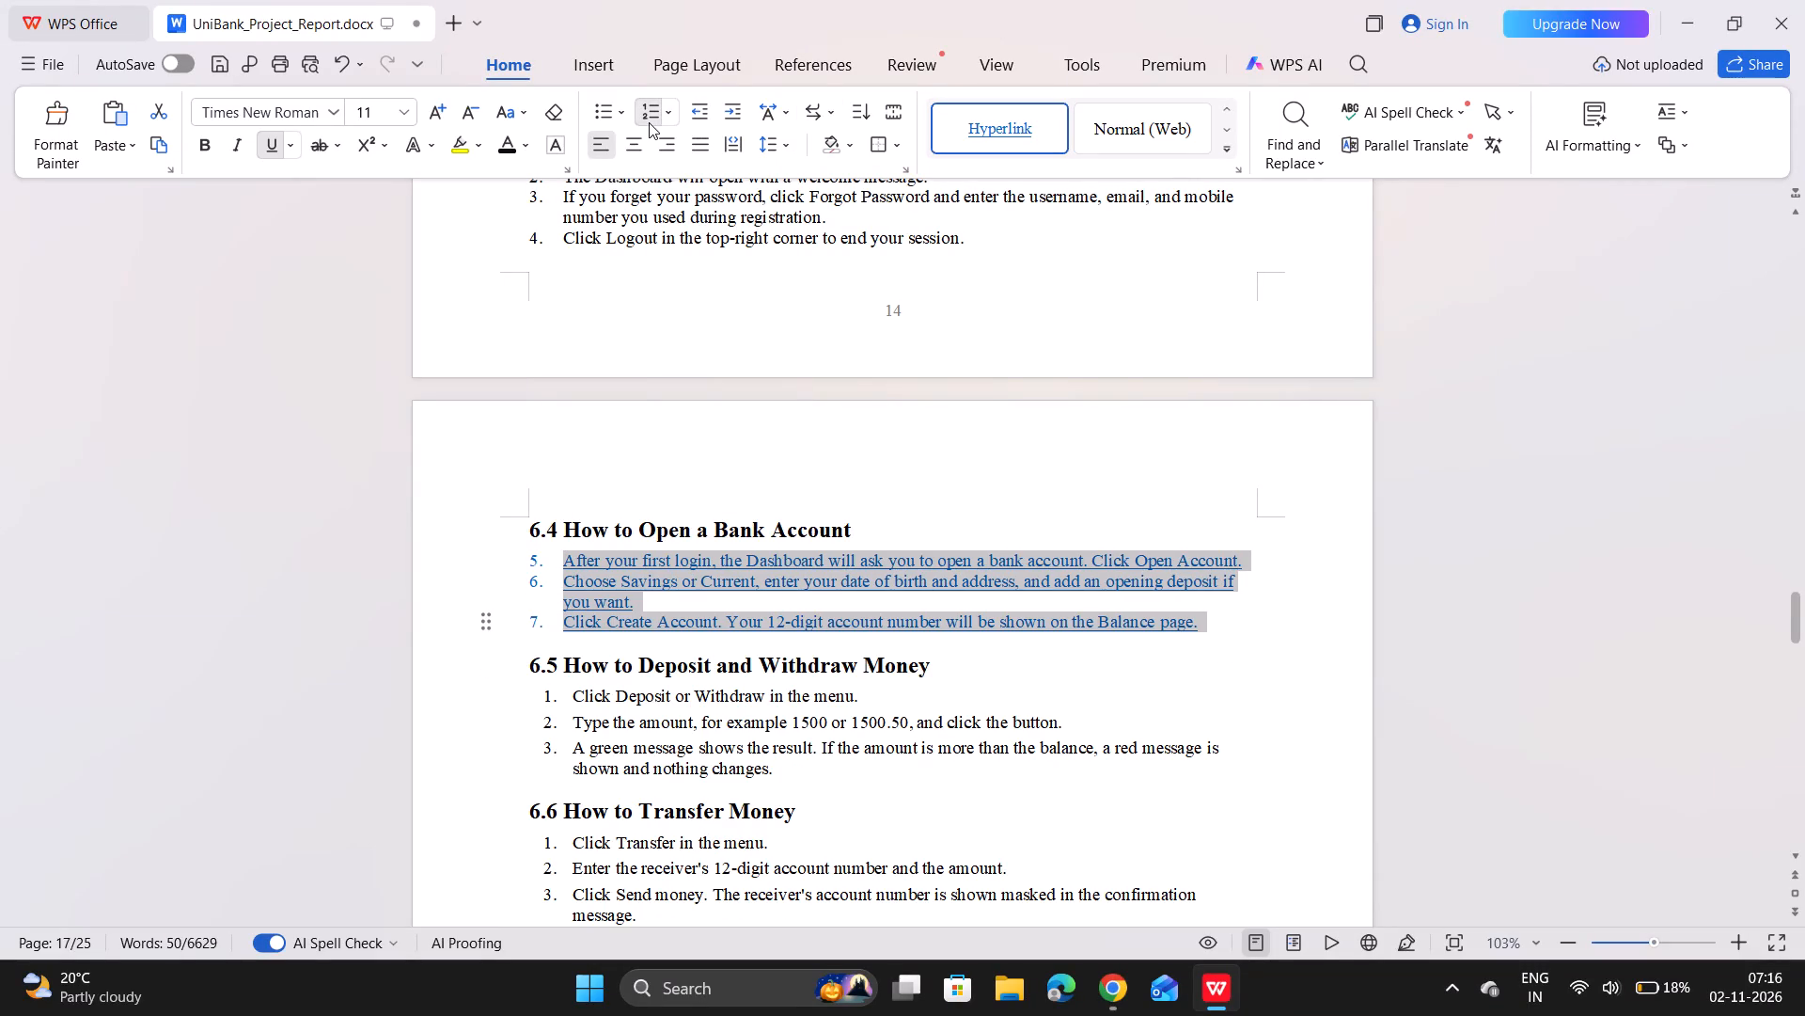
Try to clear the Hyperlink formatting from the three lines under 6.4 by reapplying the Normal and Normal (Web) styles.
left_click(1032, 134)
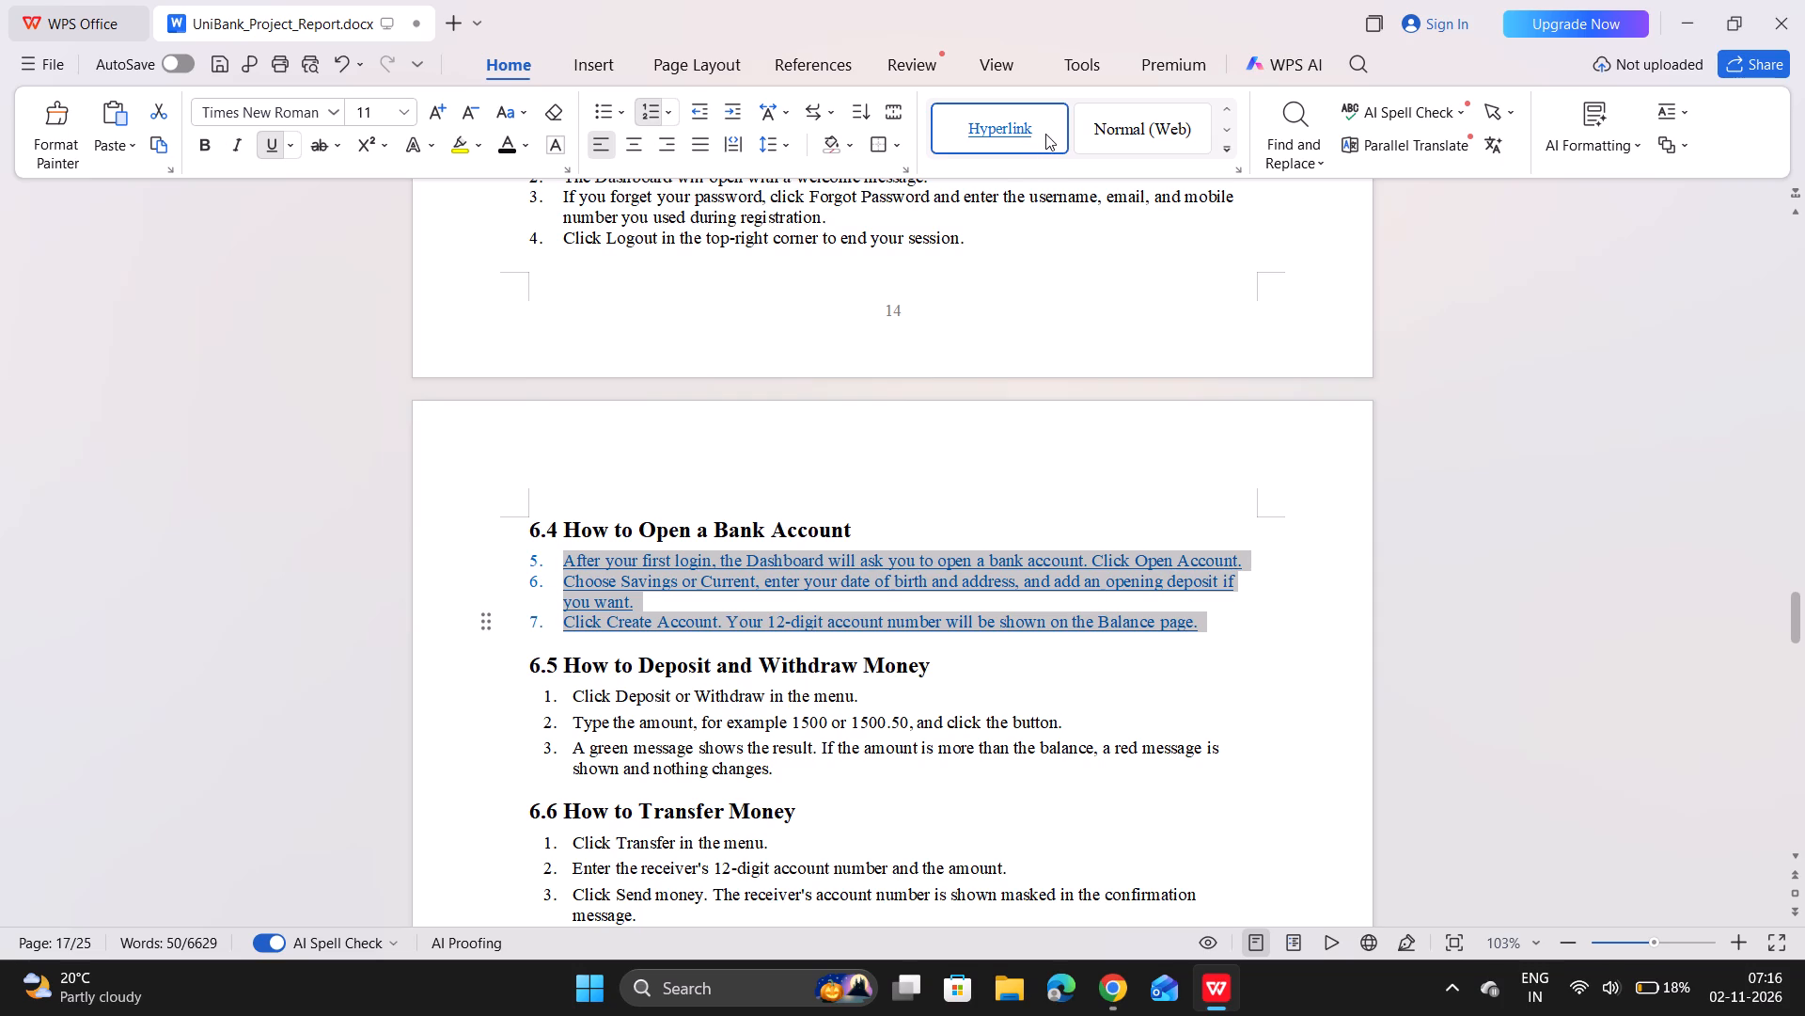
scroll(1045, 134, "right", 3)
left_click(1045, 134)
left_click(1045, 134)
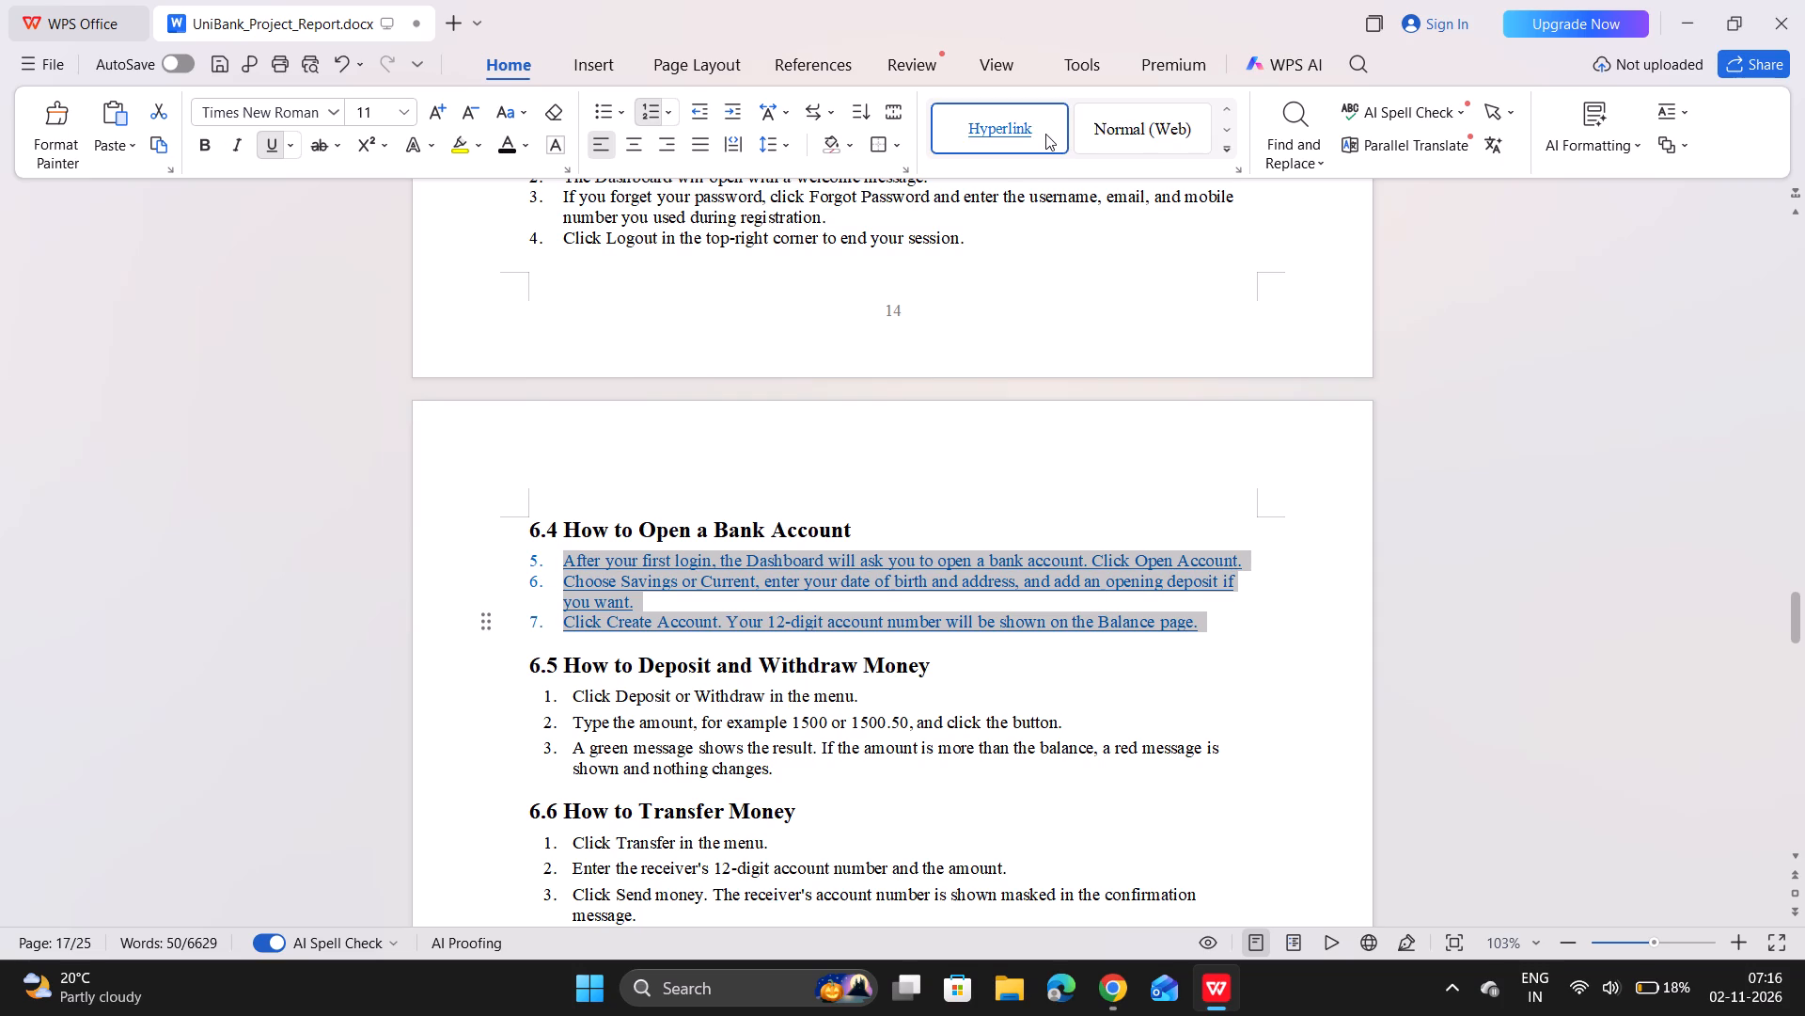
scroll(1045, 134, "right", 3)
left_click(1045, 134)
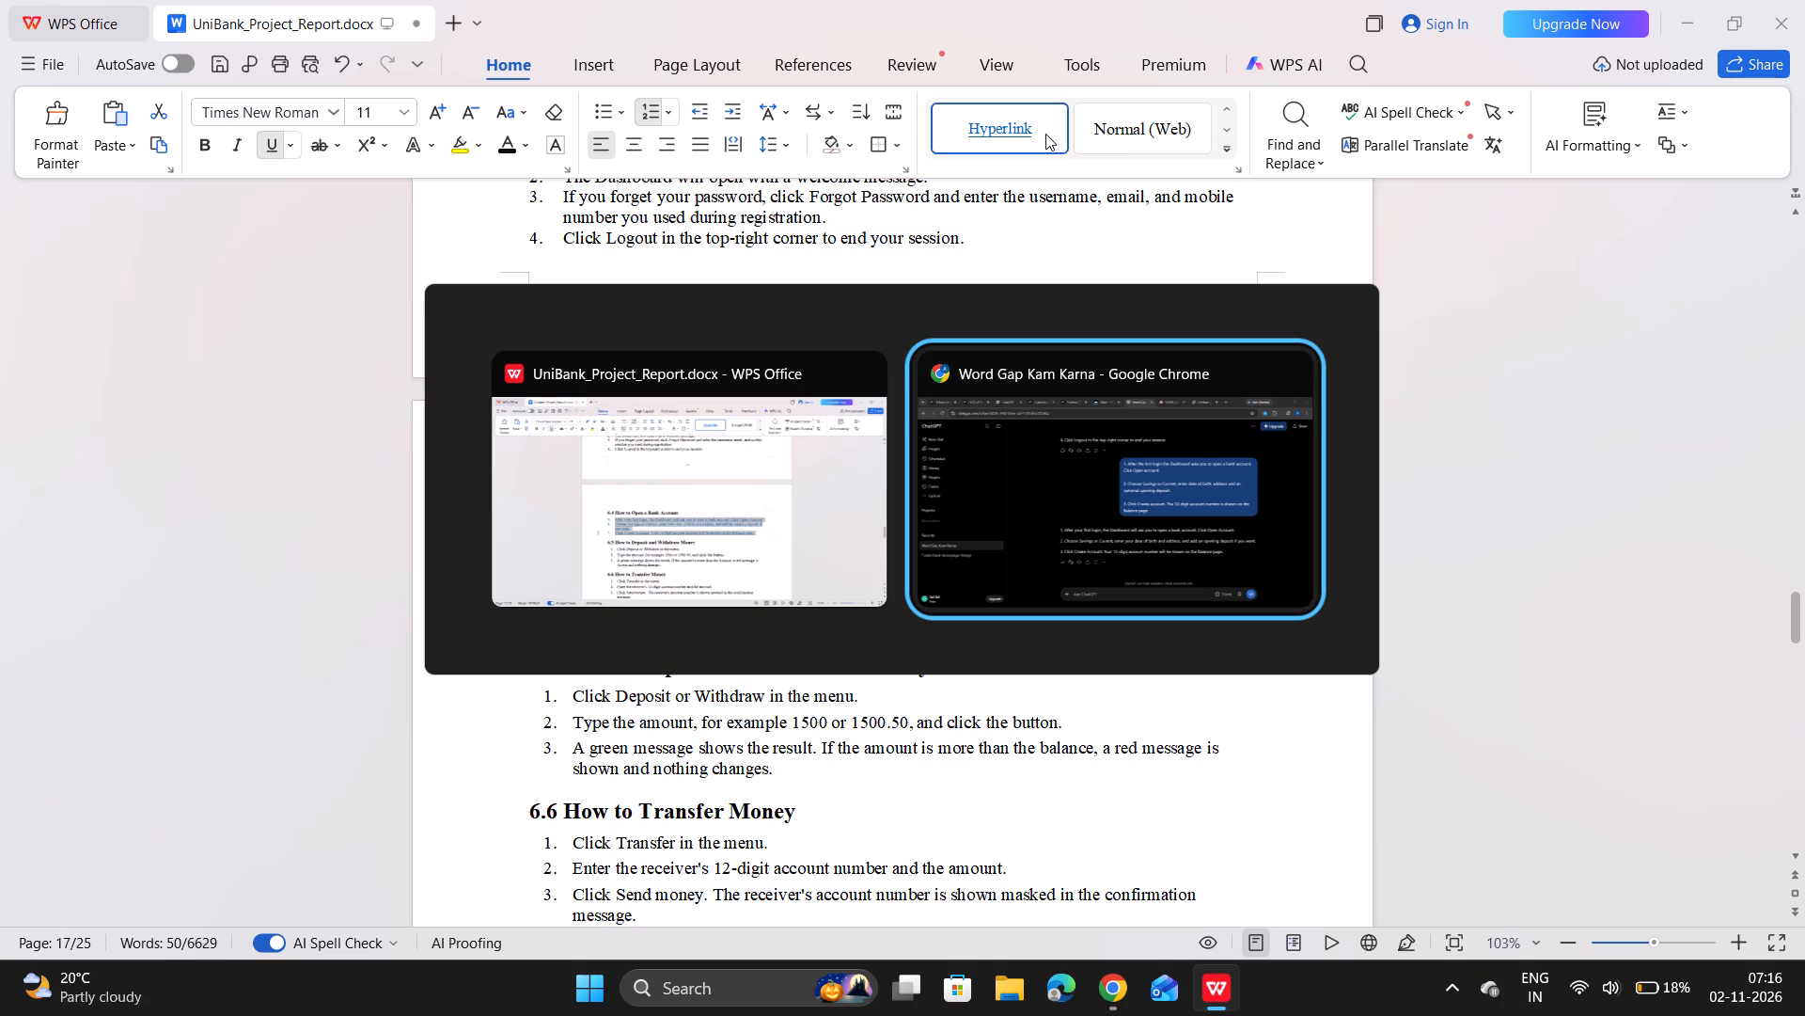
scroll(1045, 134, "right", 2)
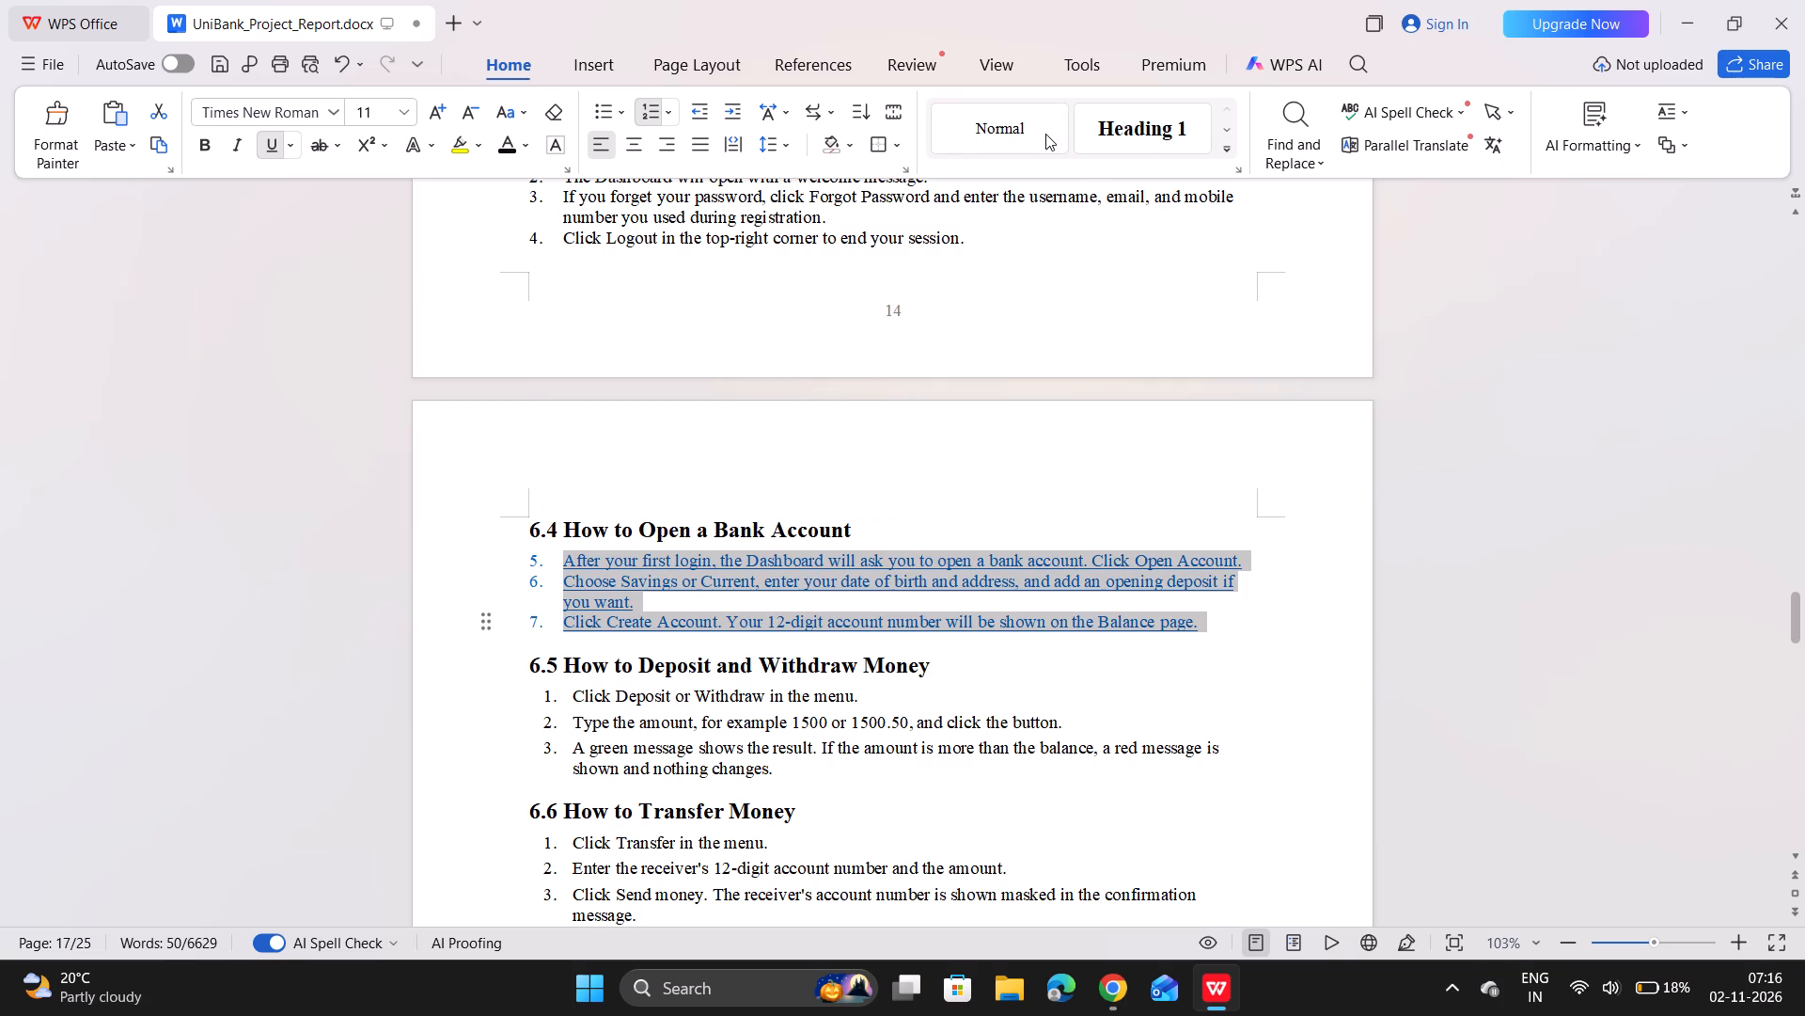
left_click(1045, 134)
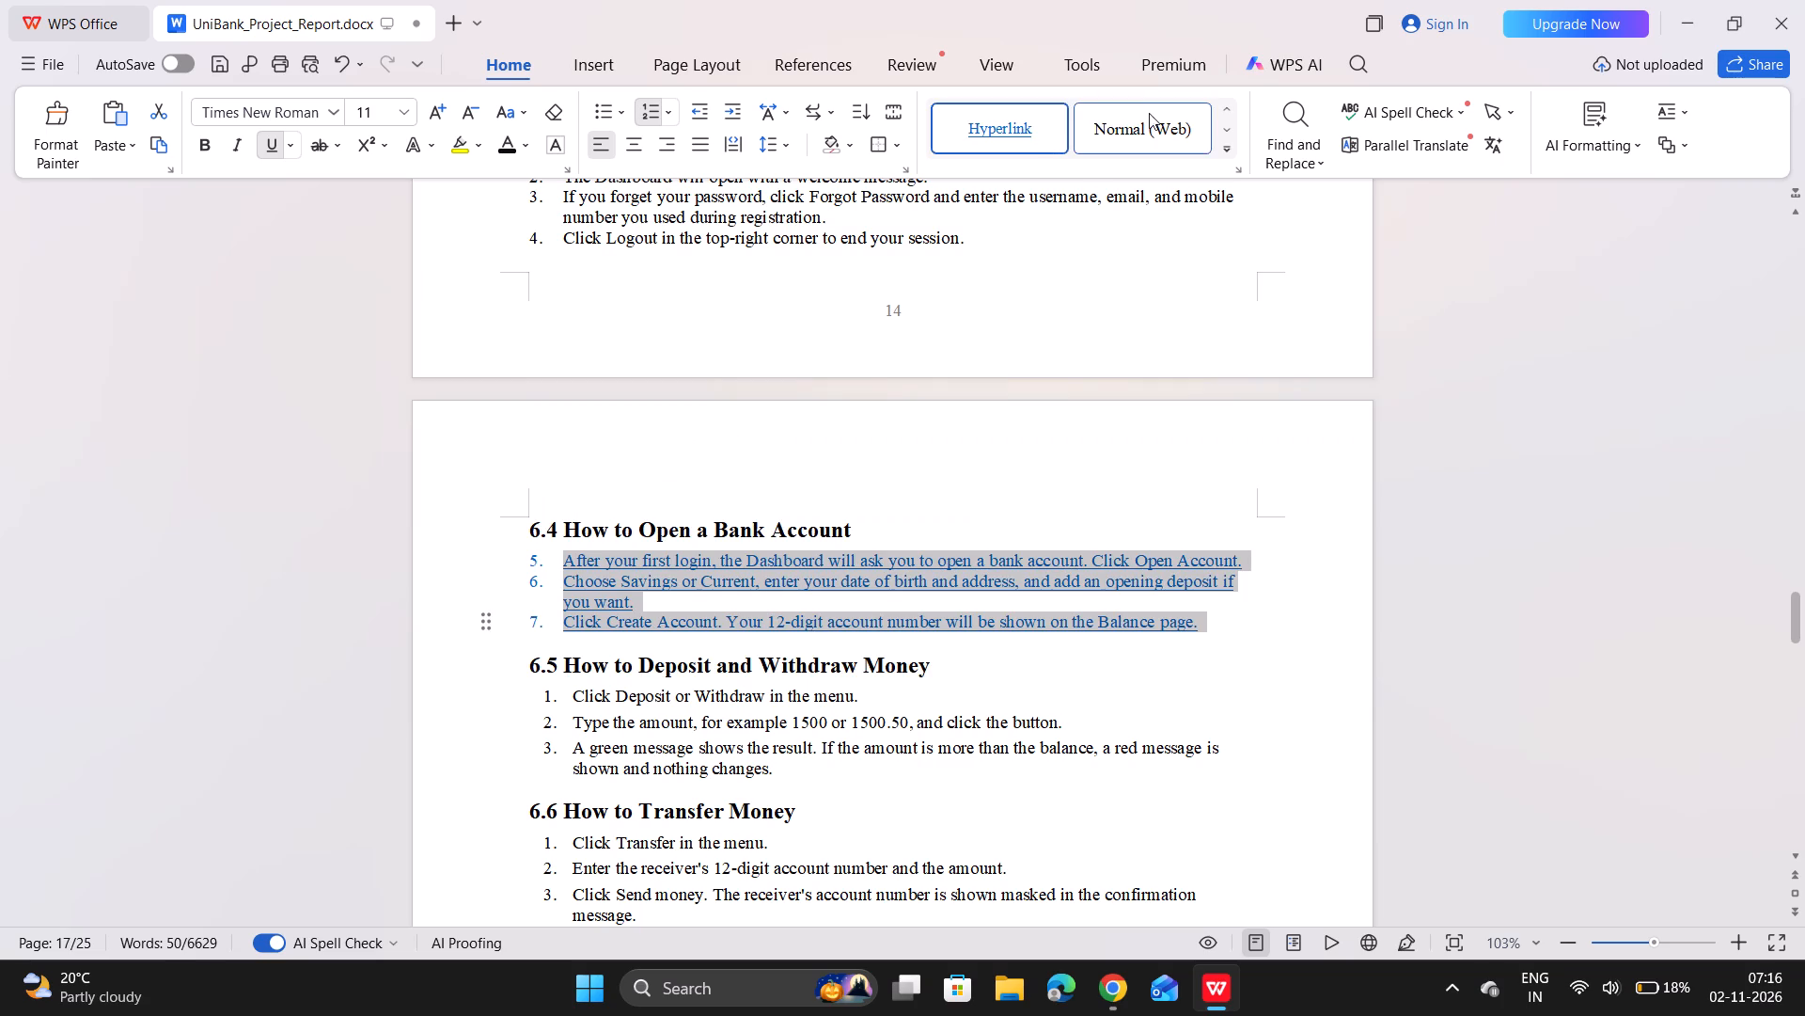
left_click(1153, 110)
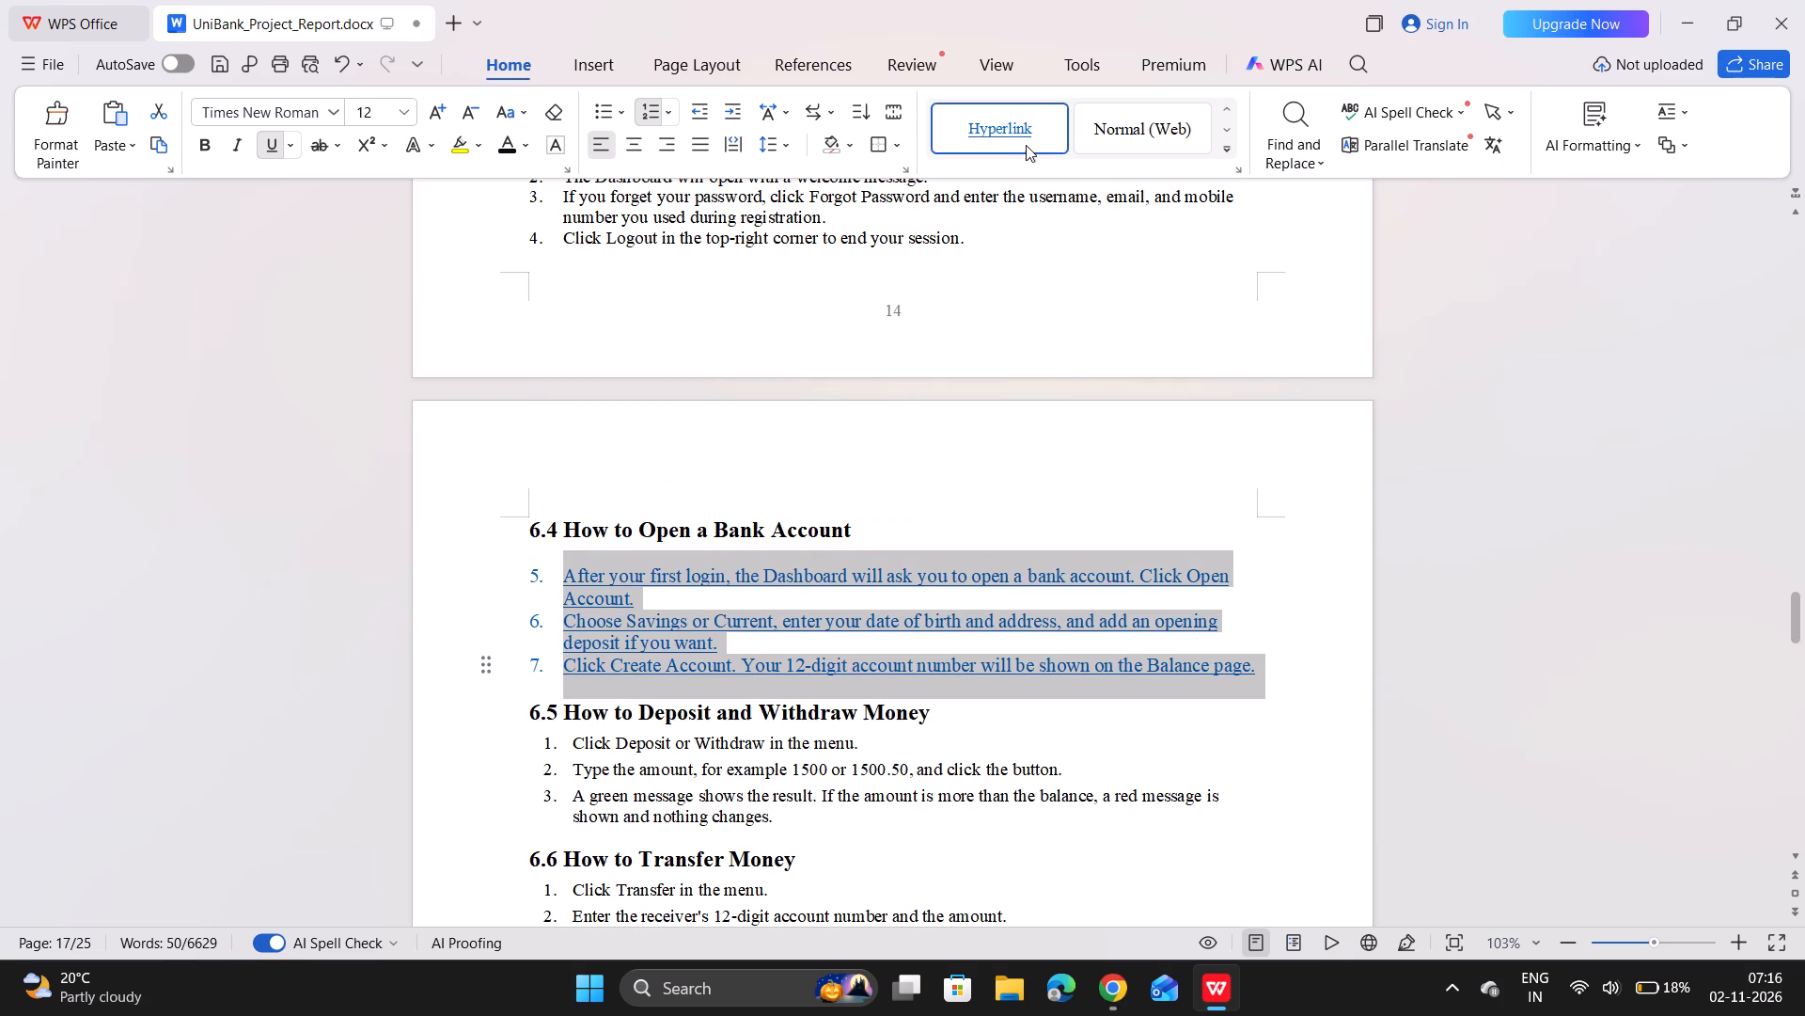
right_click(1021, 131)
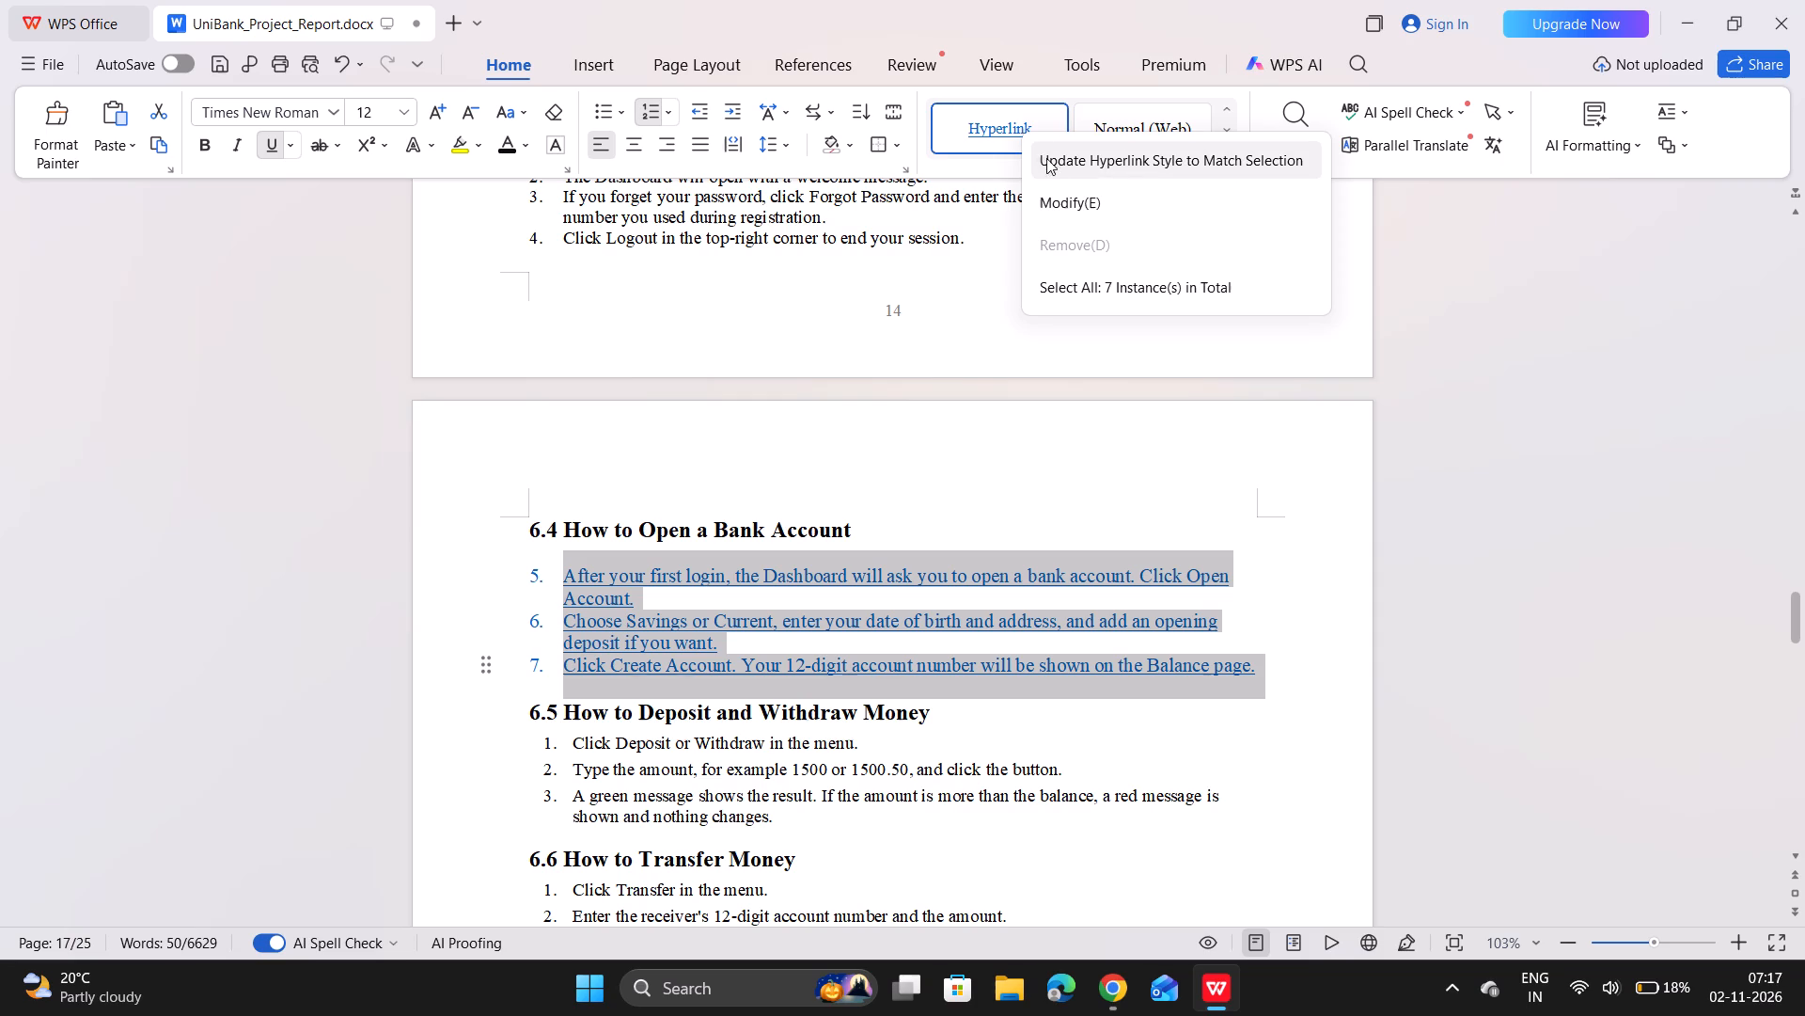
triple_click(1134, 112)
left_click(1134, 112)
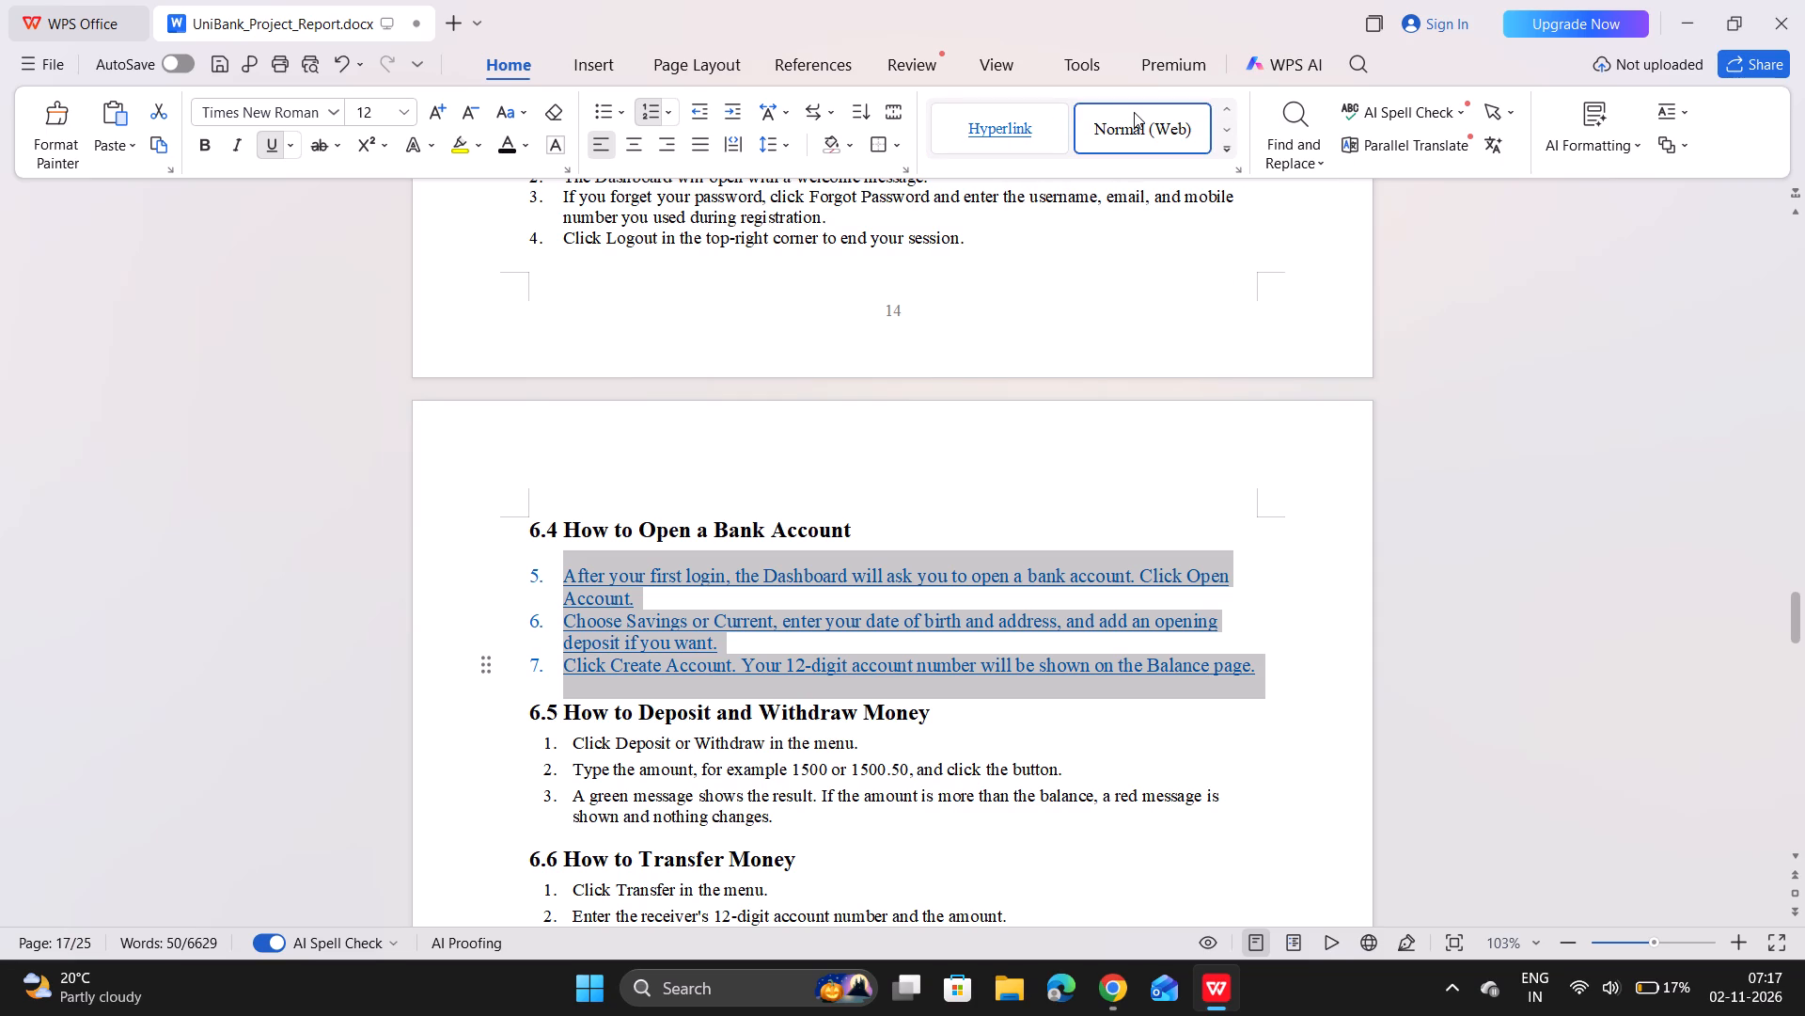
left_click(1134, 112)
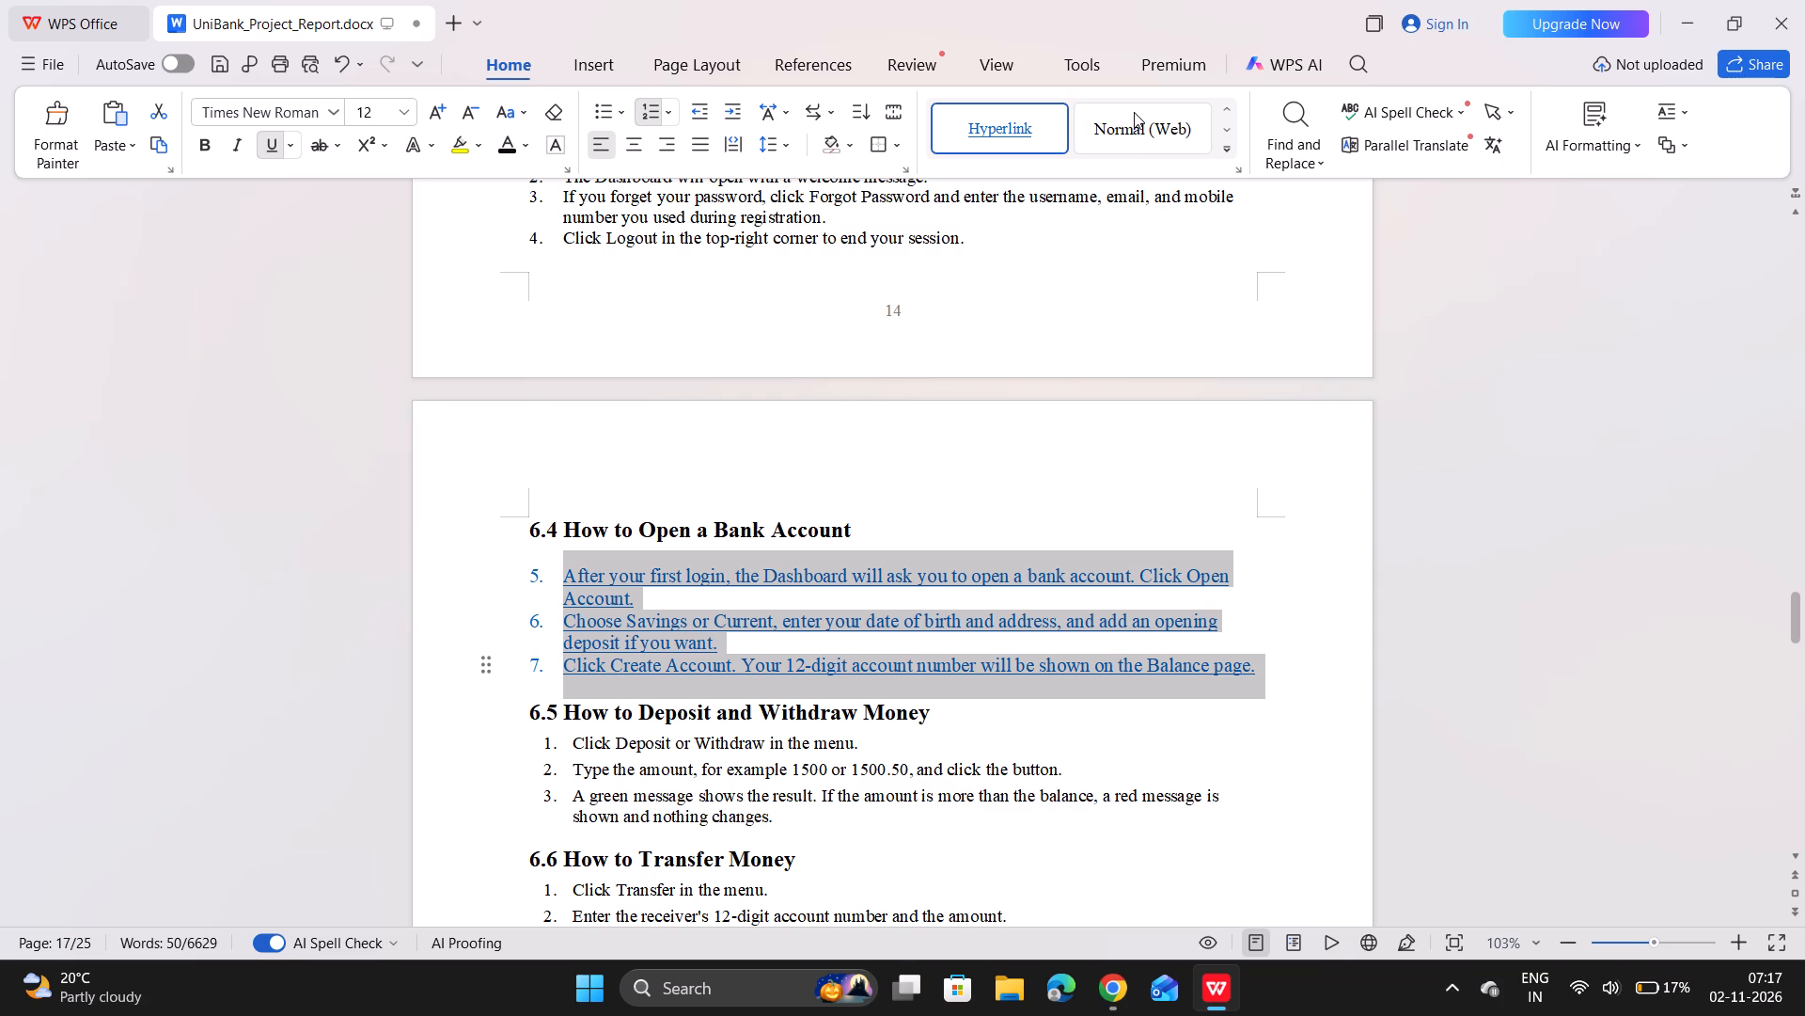
Undo the style and numbering changes on the three lines under 6.4 back to the plain pasted text.
left_click(340, 63)
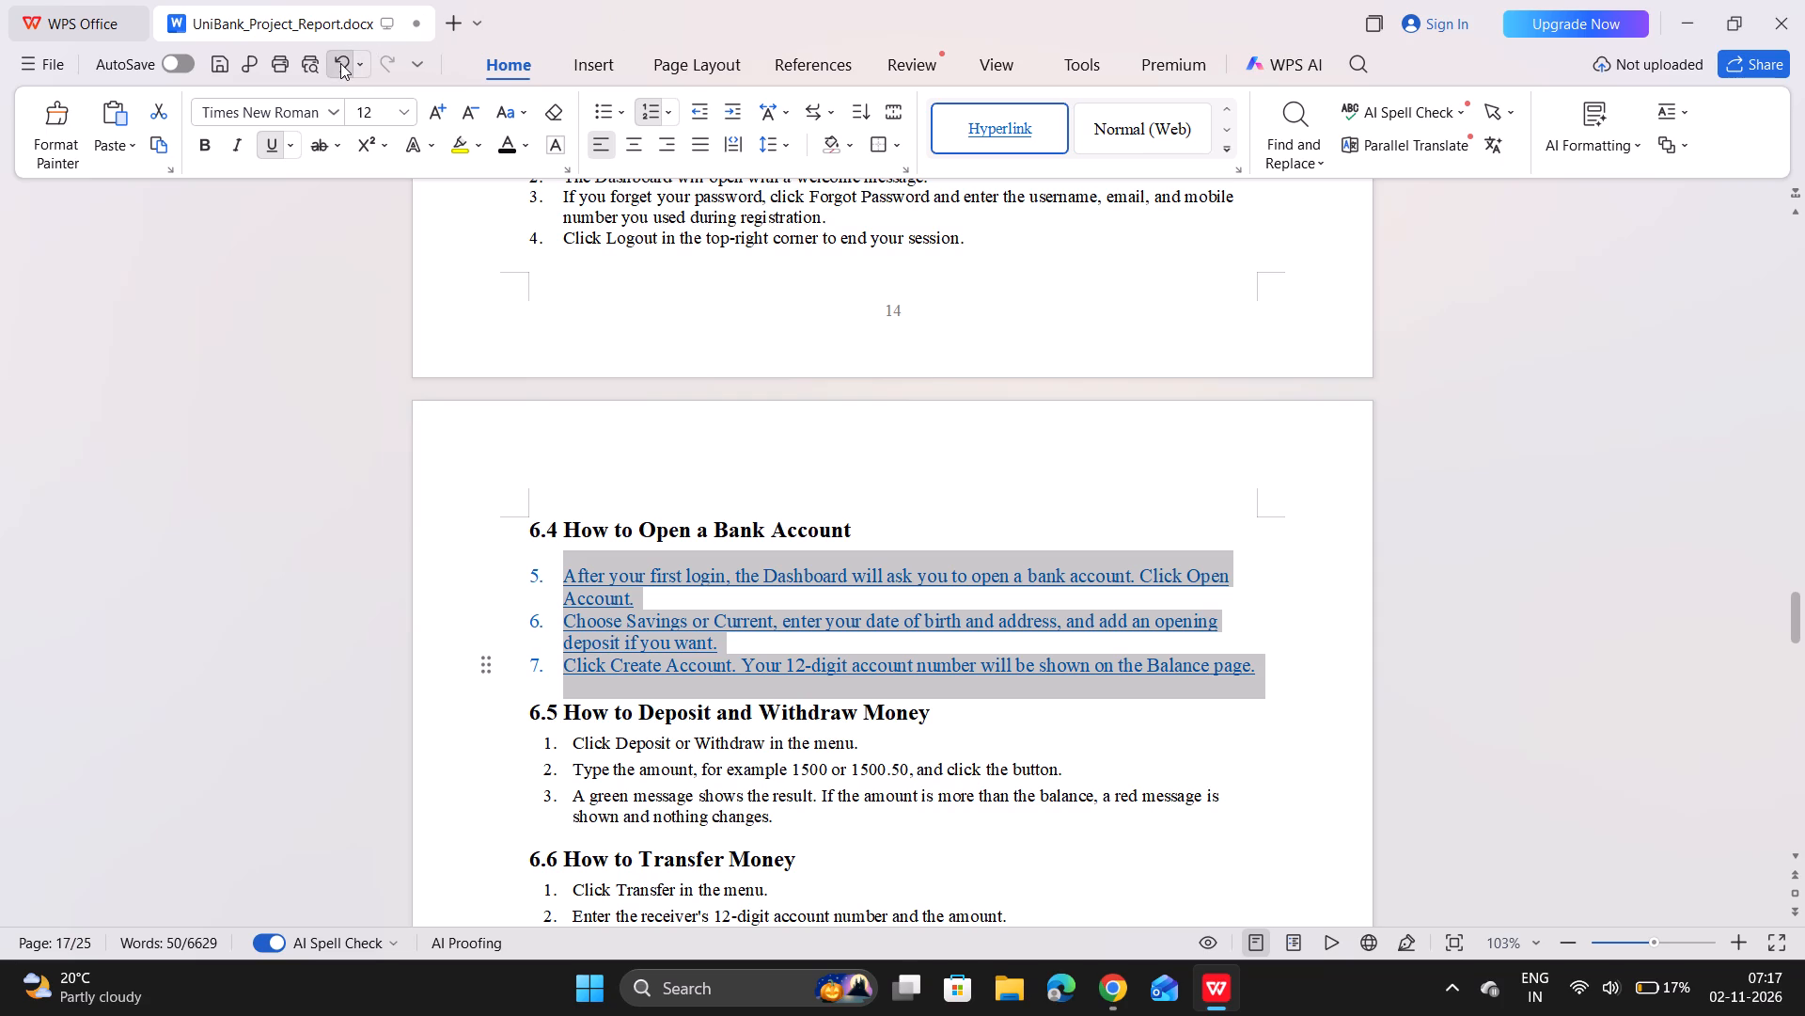
left_click(340, 63)
left_click(340, 63)
left_click(340, 63)
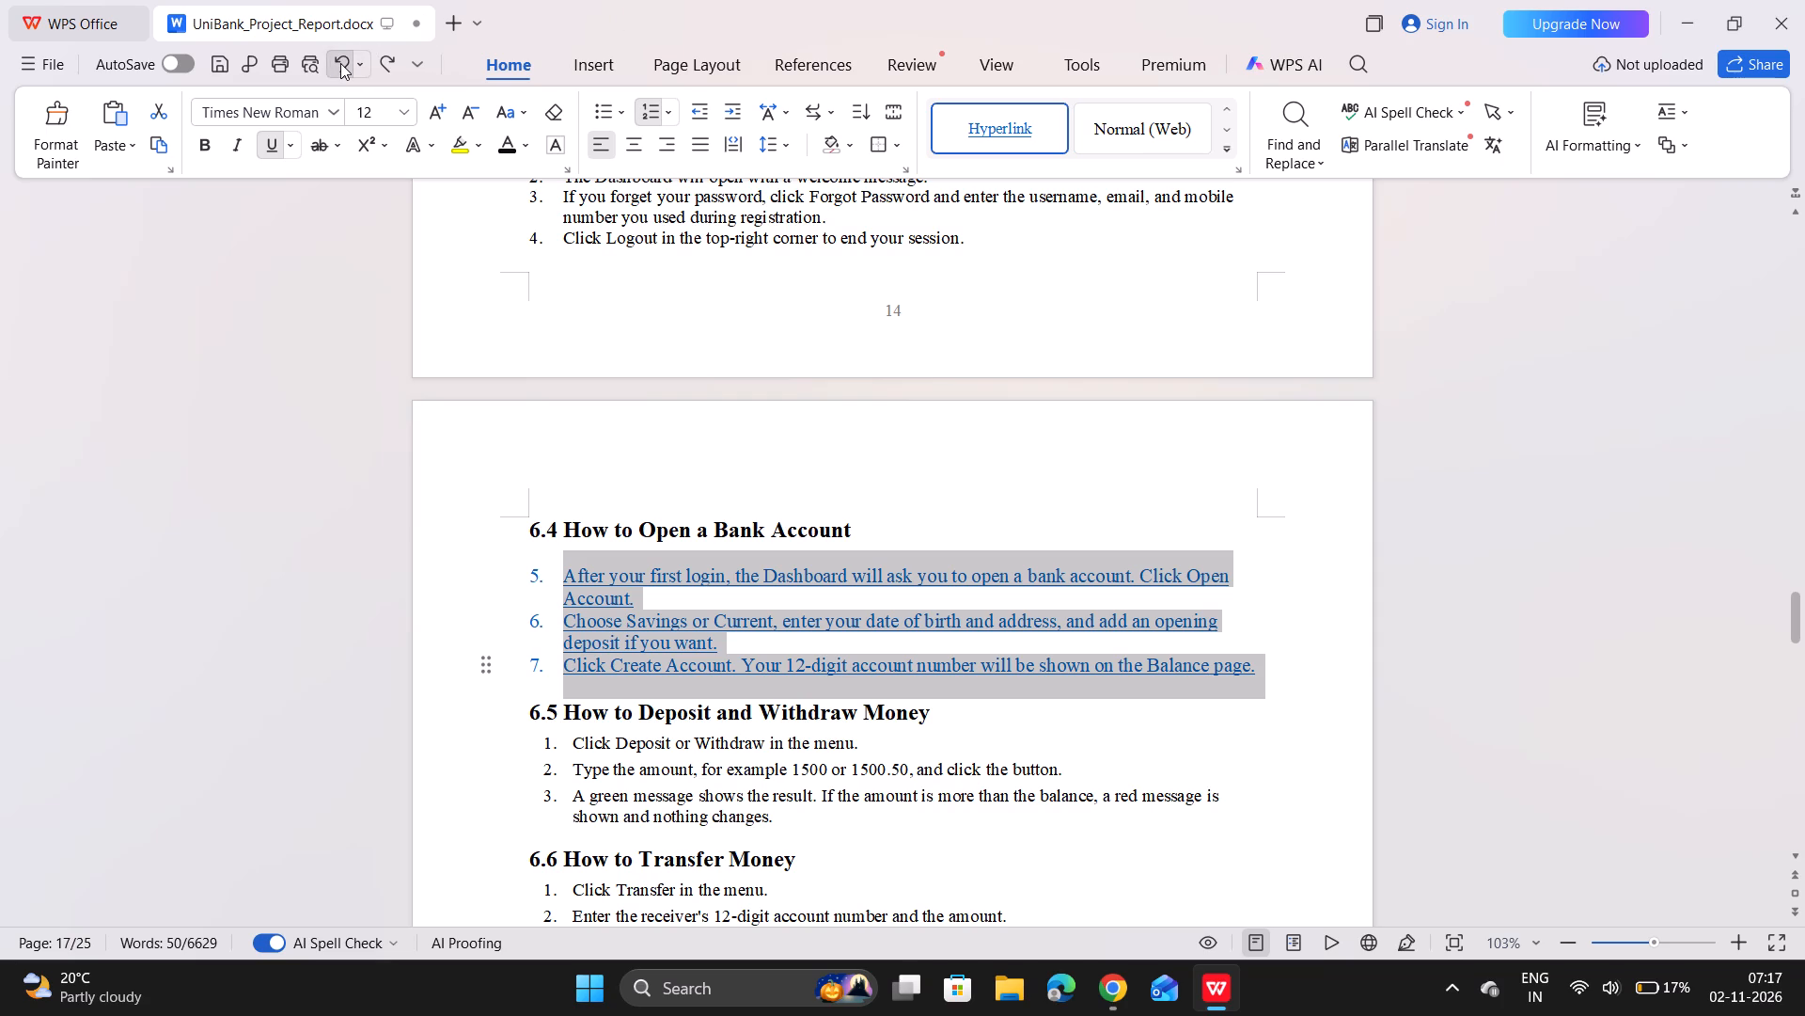
left_click(340, 63)
left_click(340, 63)
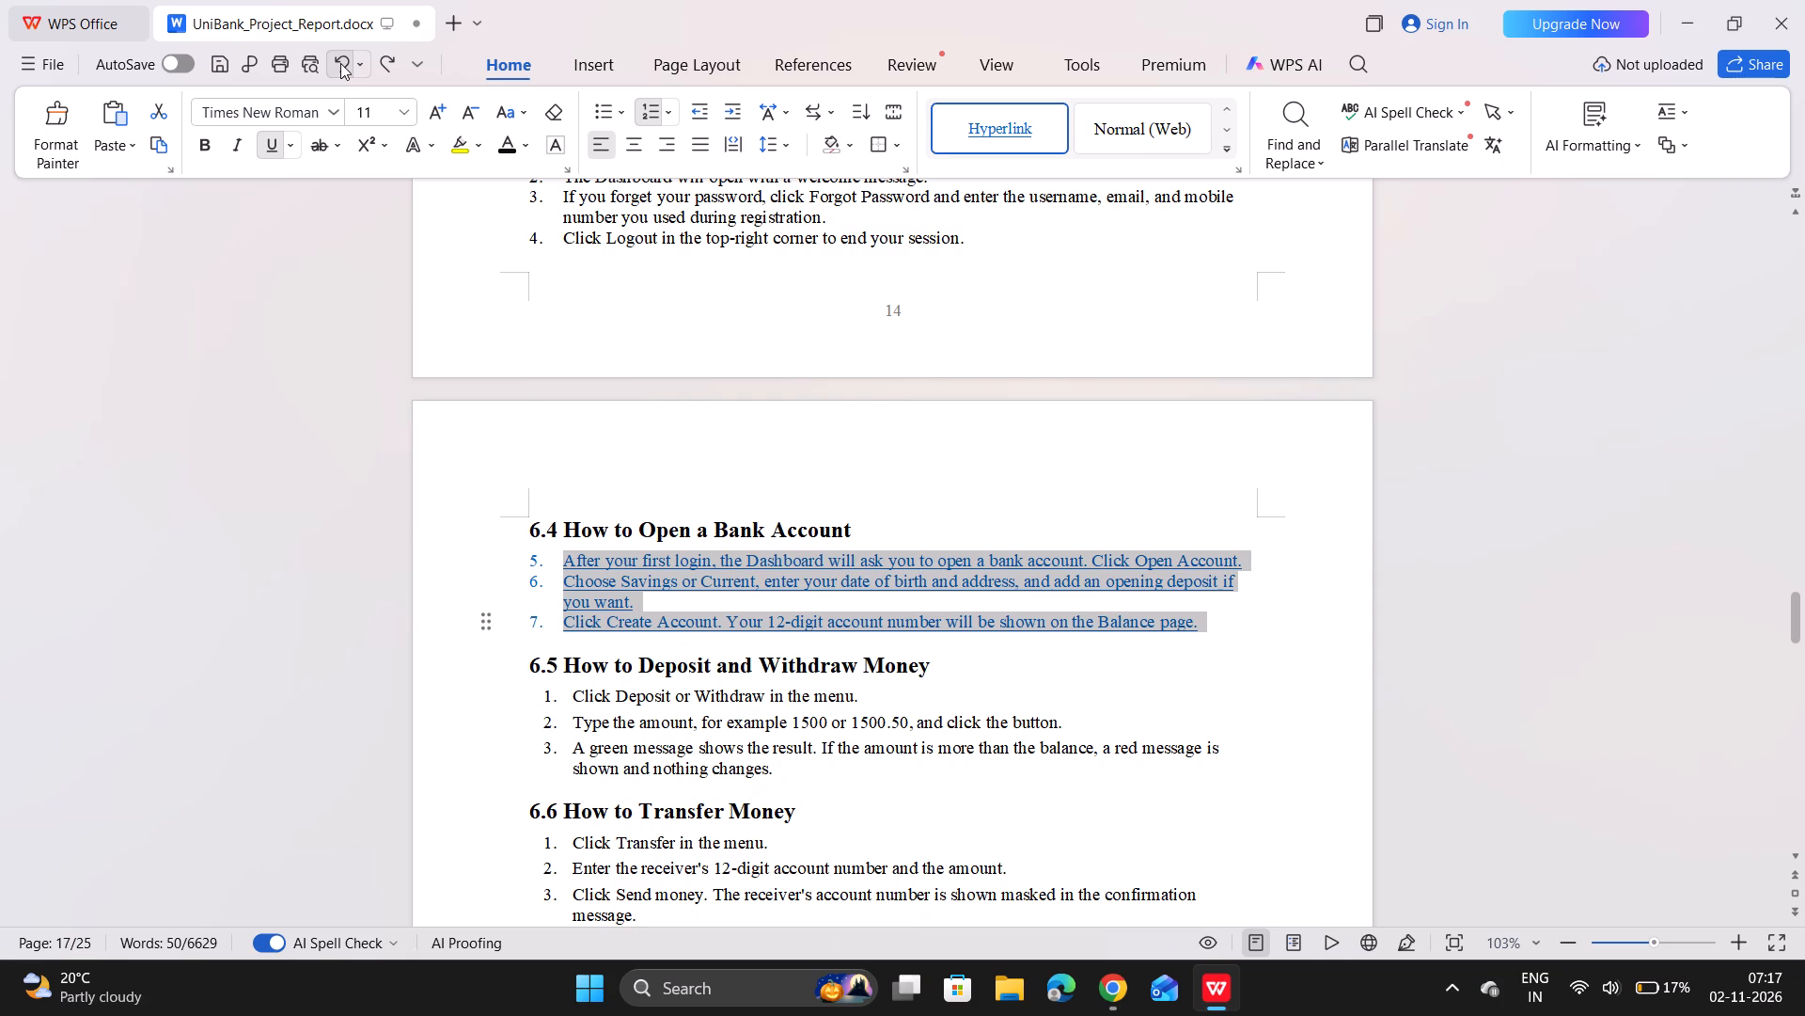
left_click(340, 63)
left_click(340, 63)
left_click(340, 63)
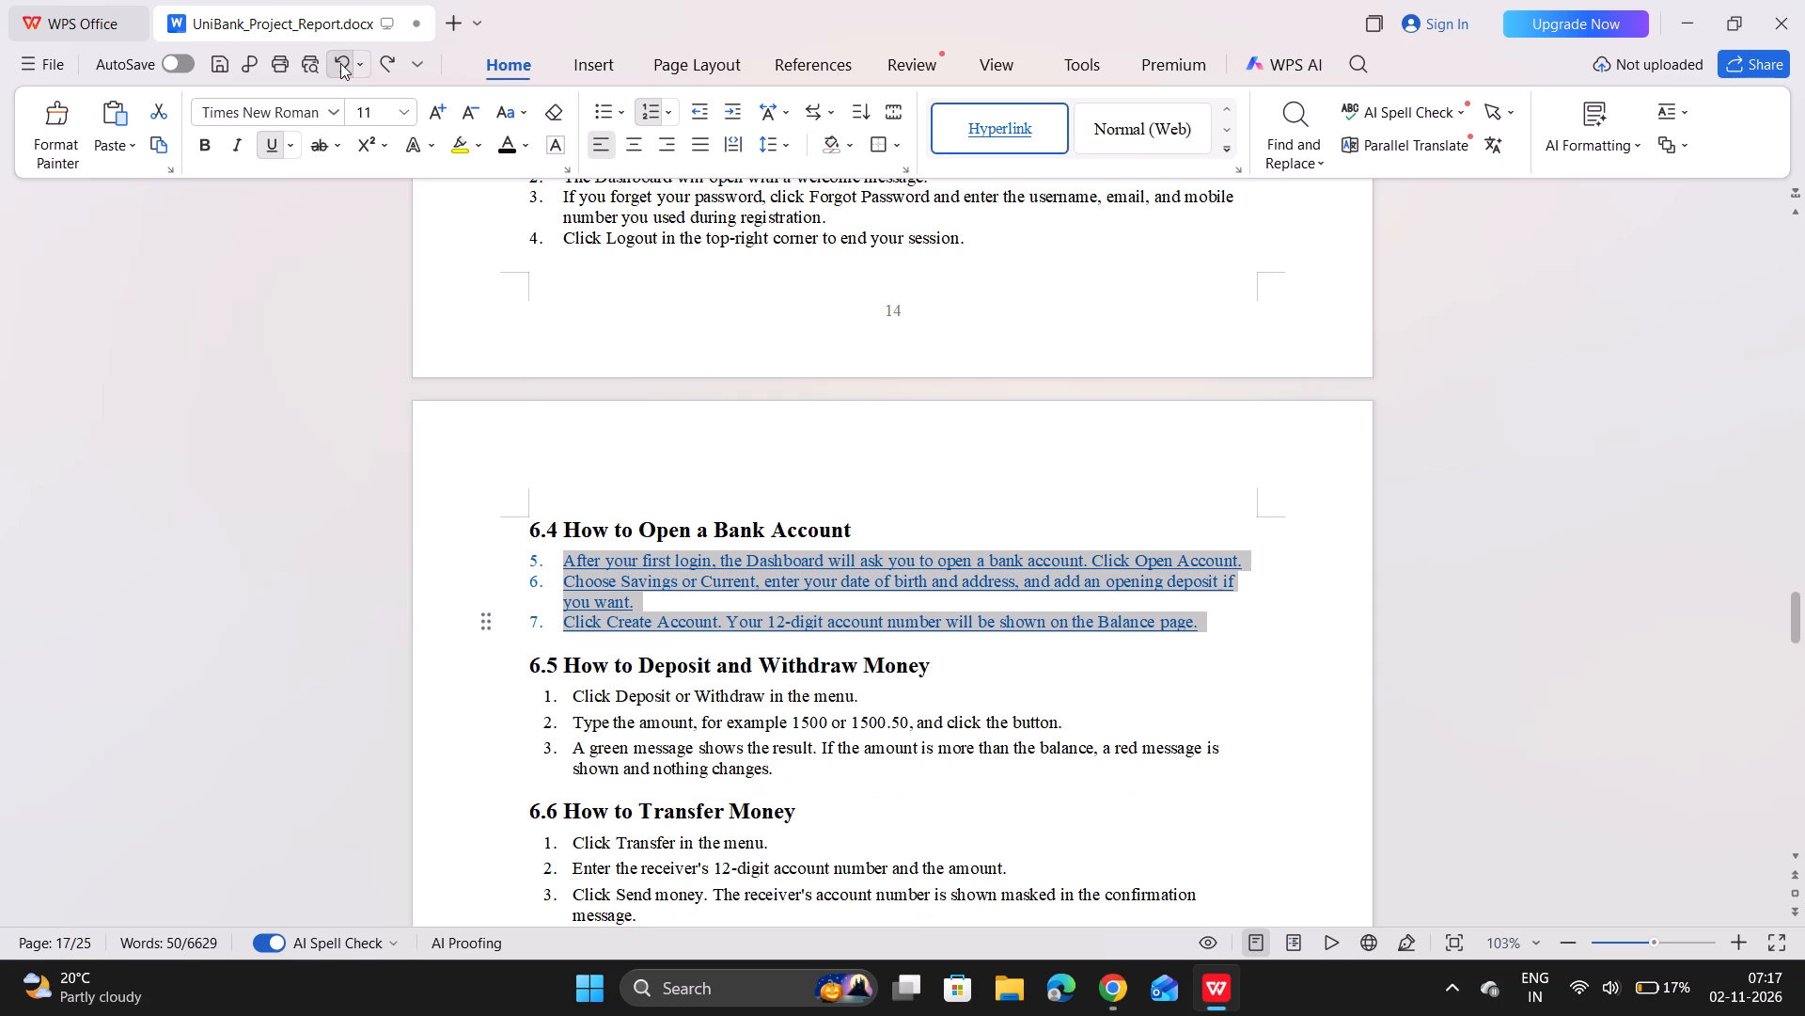
left_click(340, 63)
left_click(340, 63)
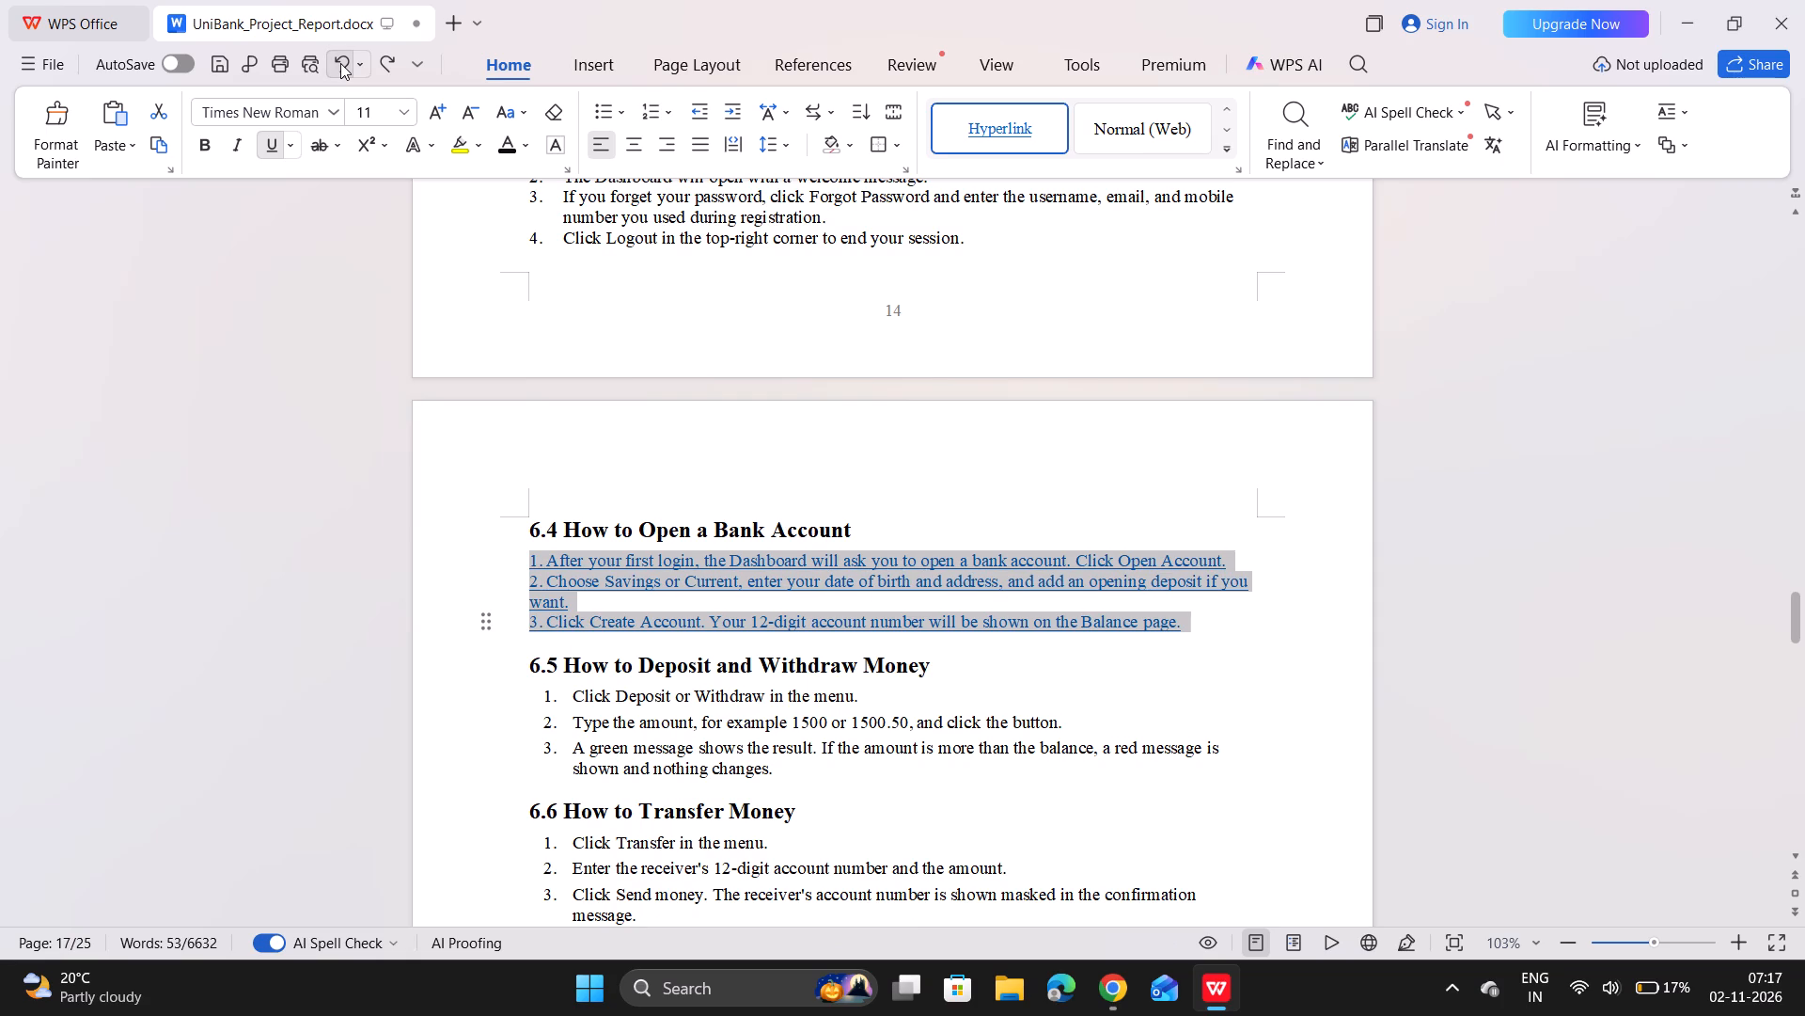
left_click(340, 63)
left_click(340, 63)
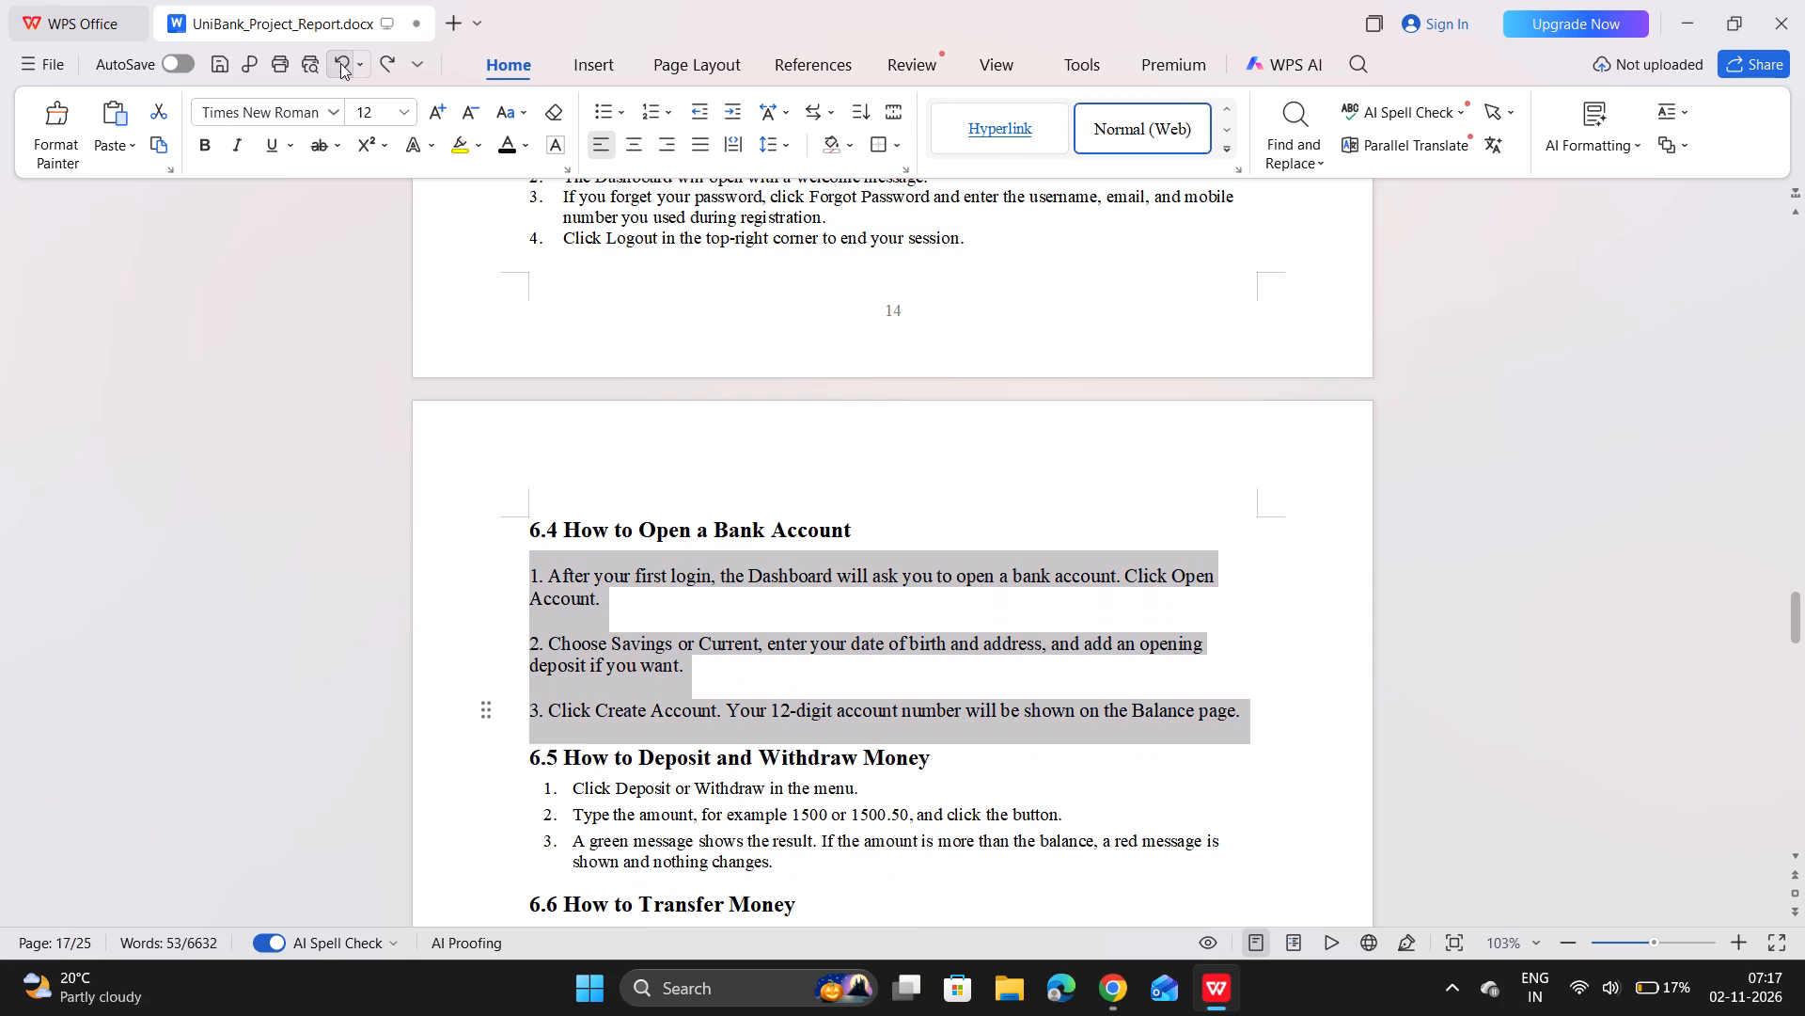
Apply the Normal style and automatic numbering to the three lines under 6.4 How to Open a Bank Account.
scroll(1012, 135, "right", 1)
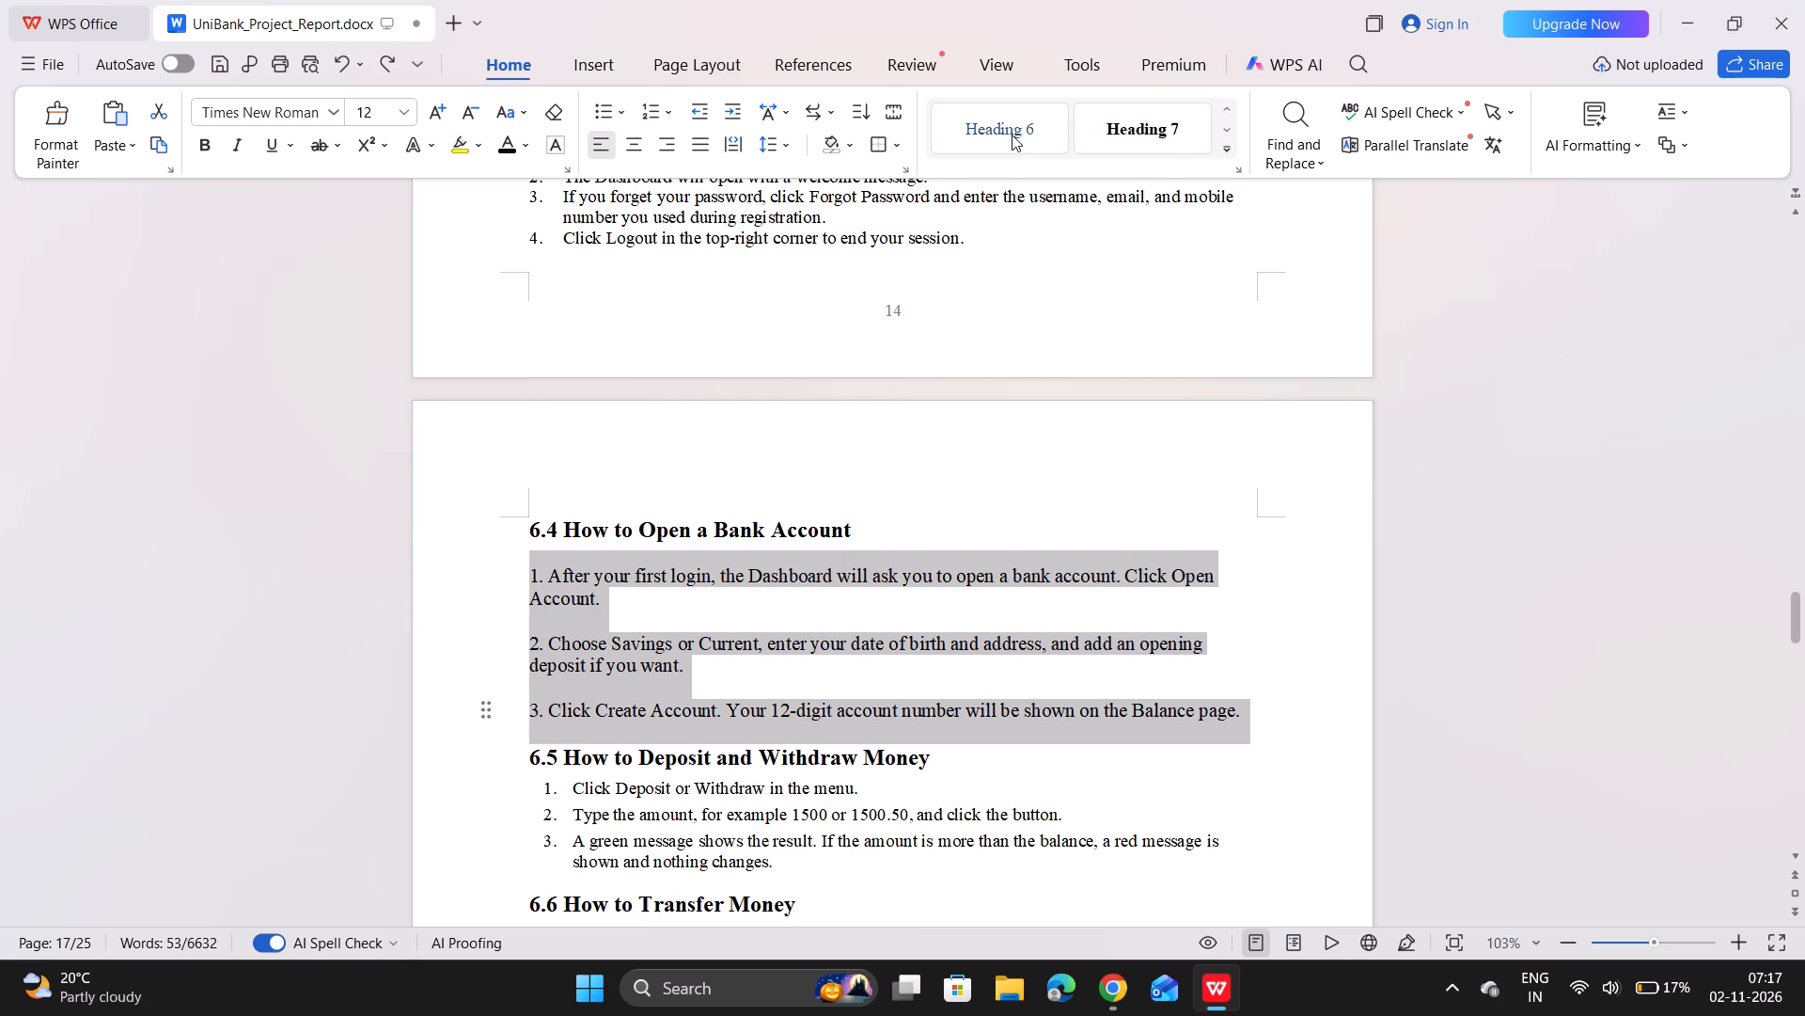
scroll(1012, 135, "right", 2)
left_click(1024, 127)
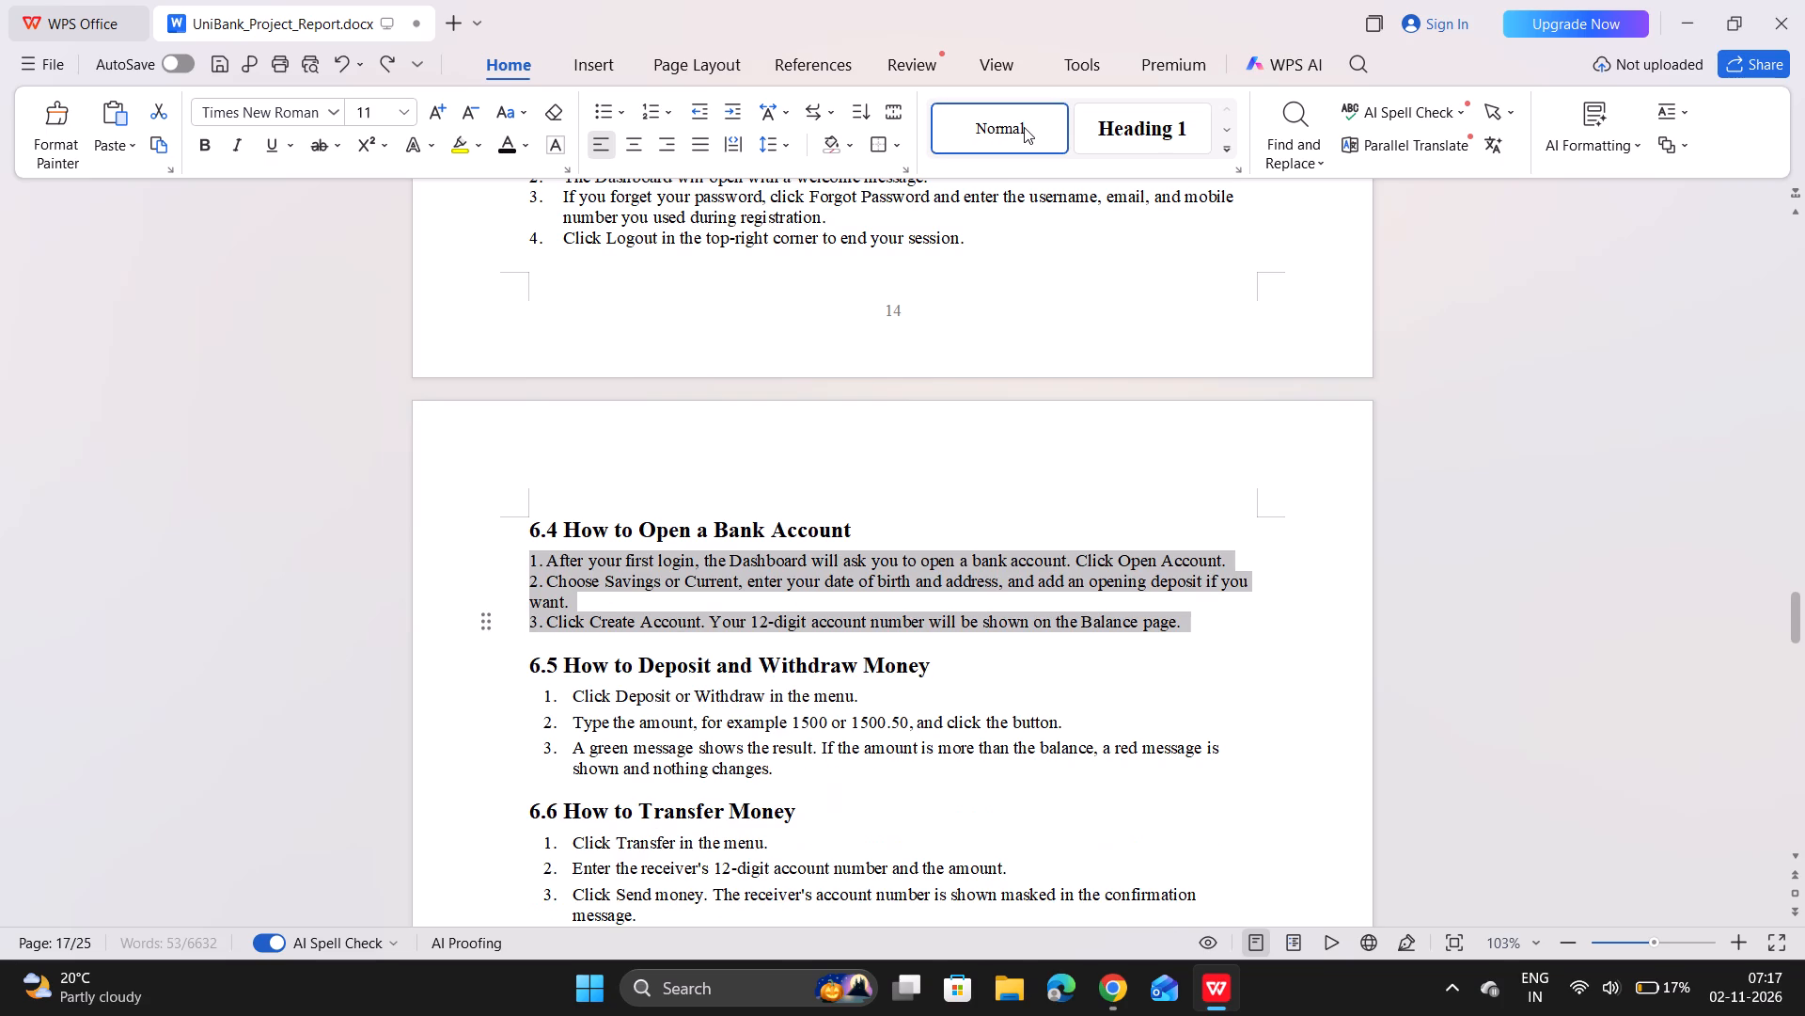
left_click(648, 119)
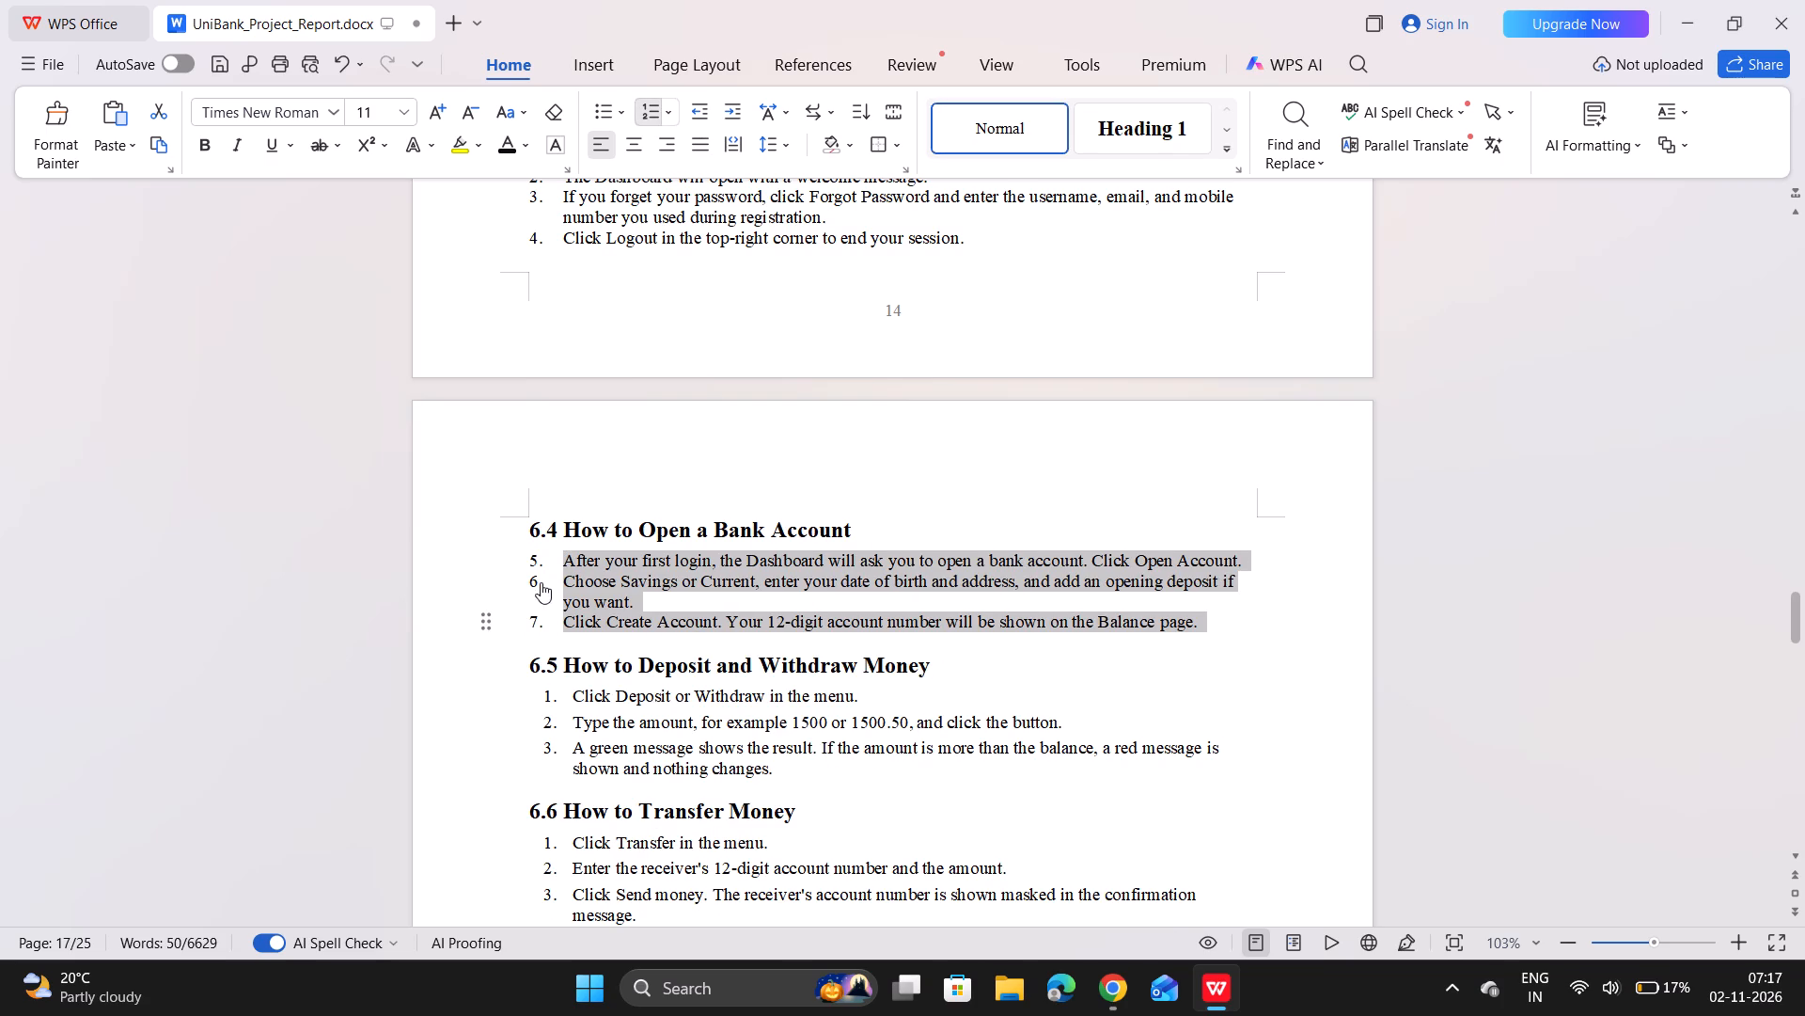
Restart the numbering at the first item under 6.4 and continue it from the second item, so the list runs 1 to 3.
left_click(534, 585)
left_click(594, 609)
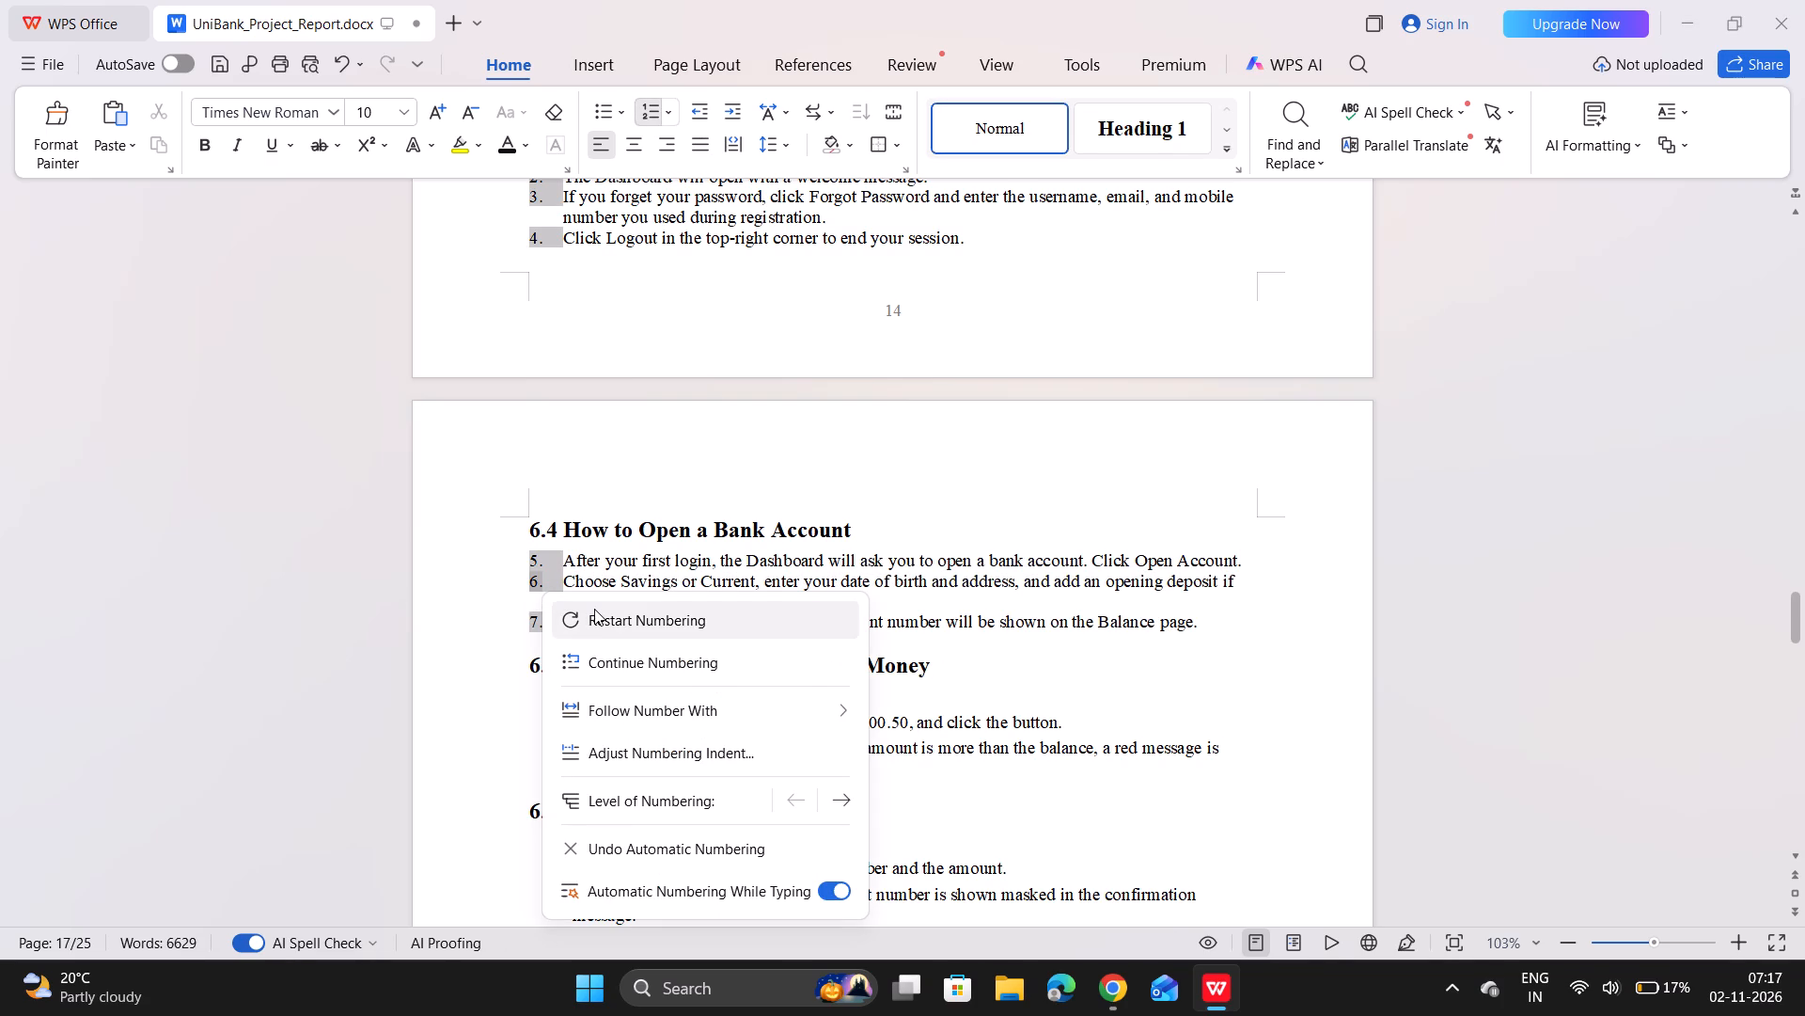
scroll(594, 609, "down", 1)
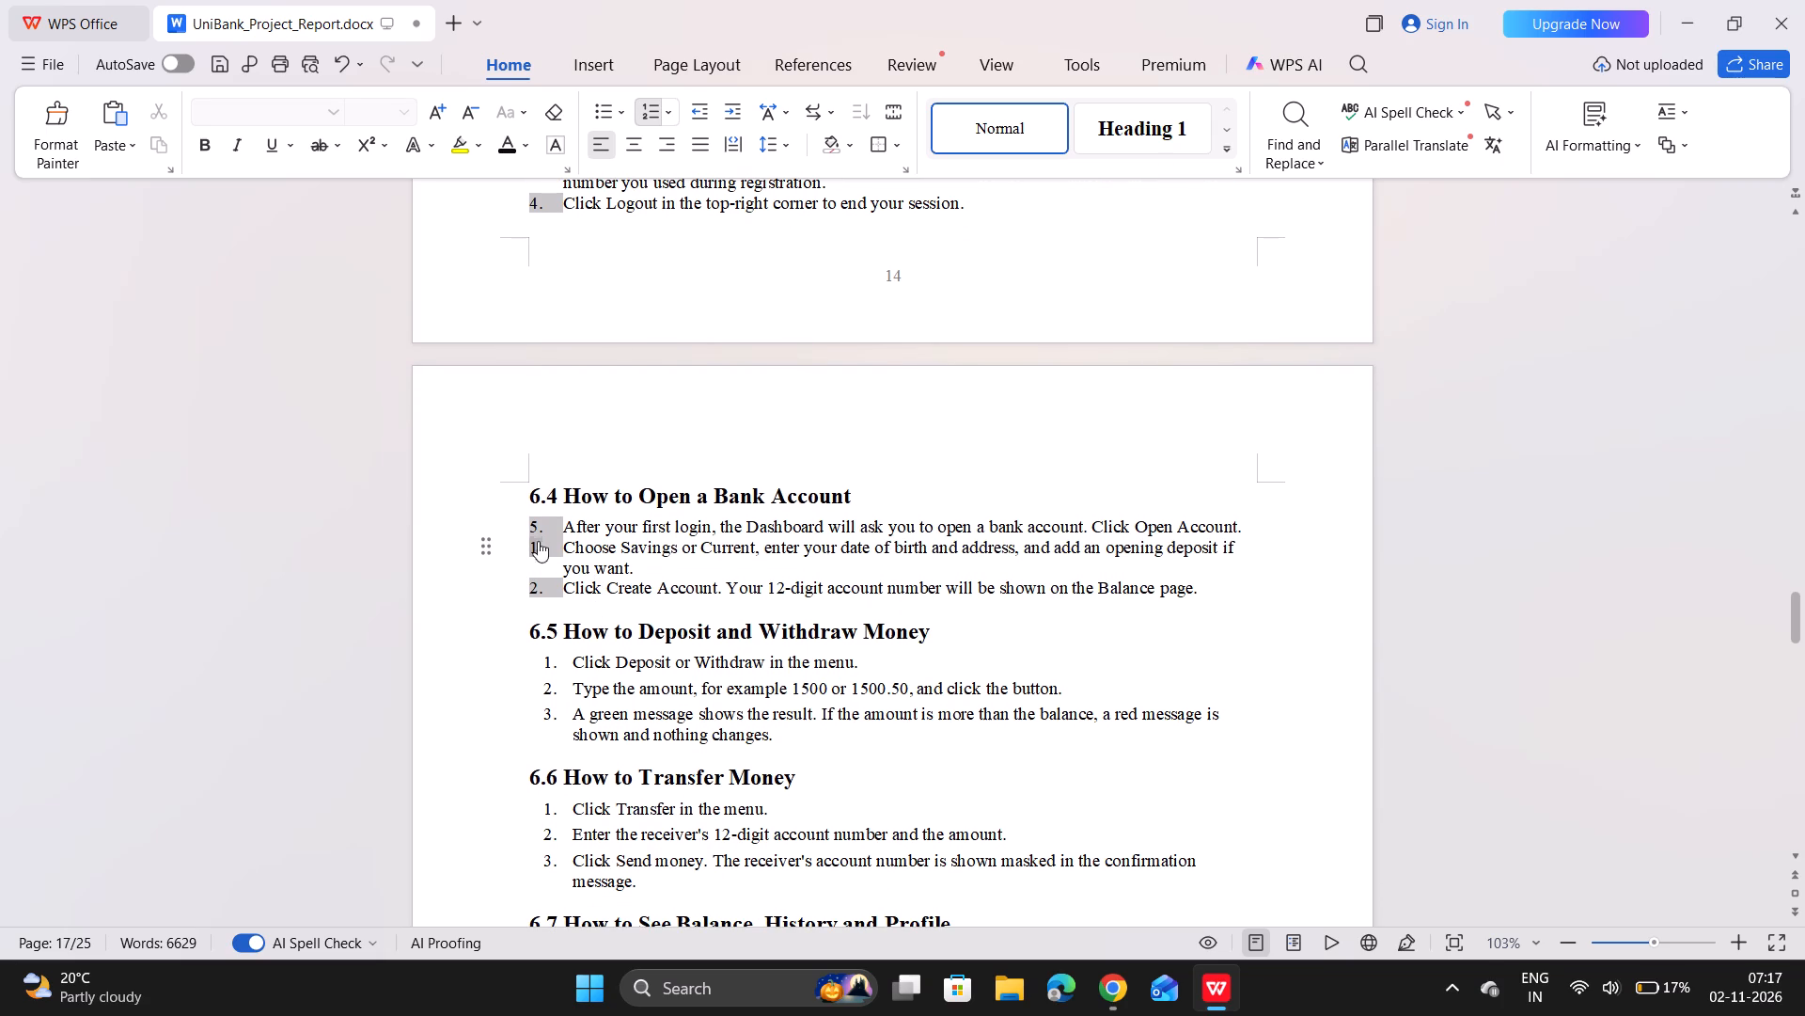
left_click(531, 525)
left_click(579, 570)
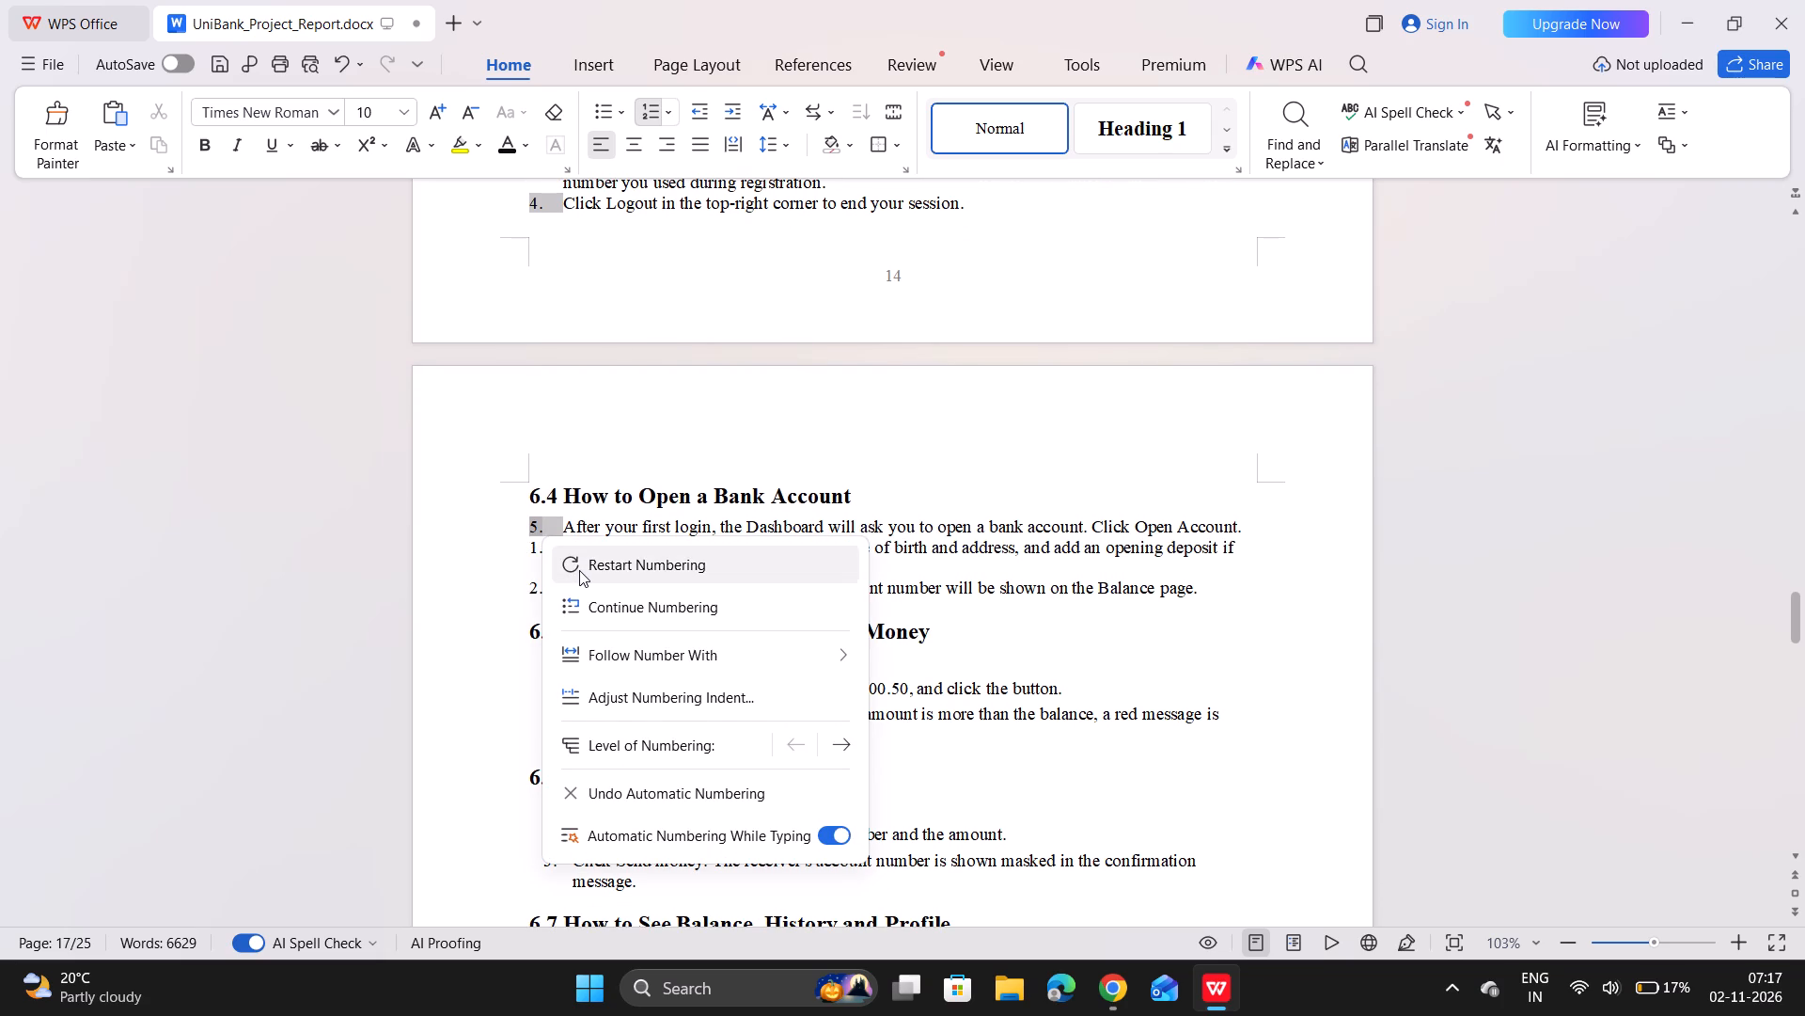
left_click(535, 541)
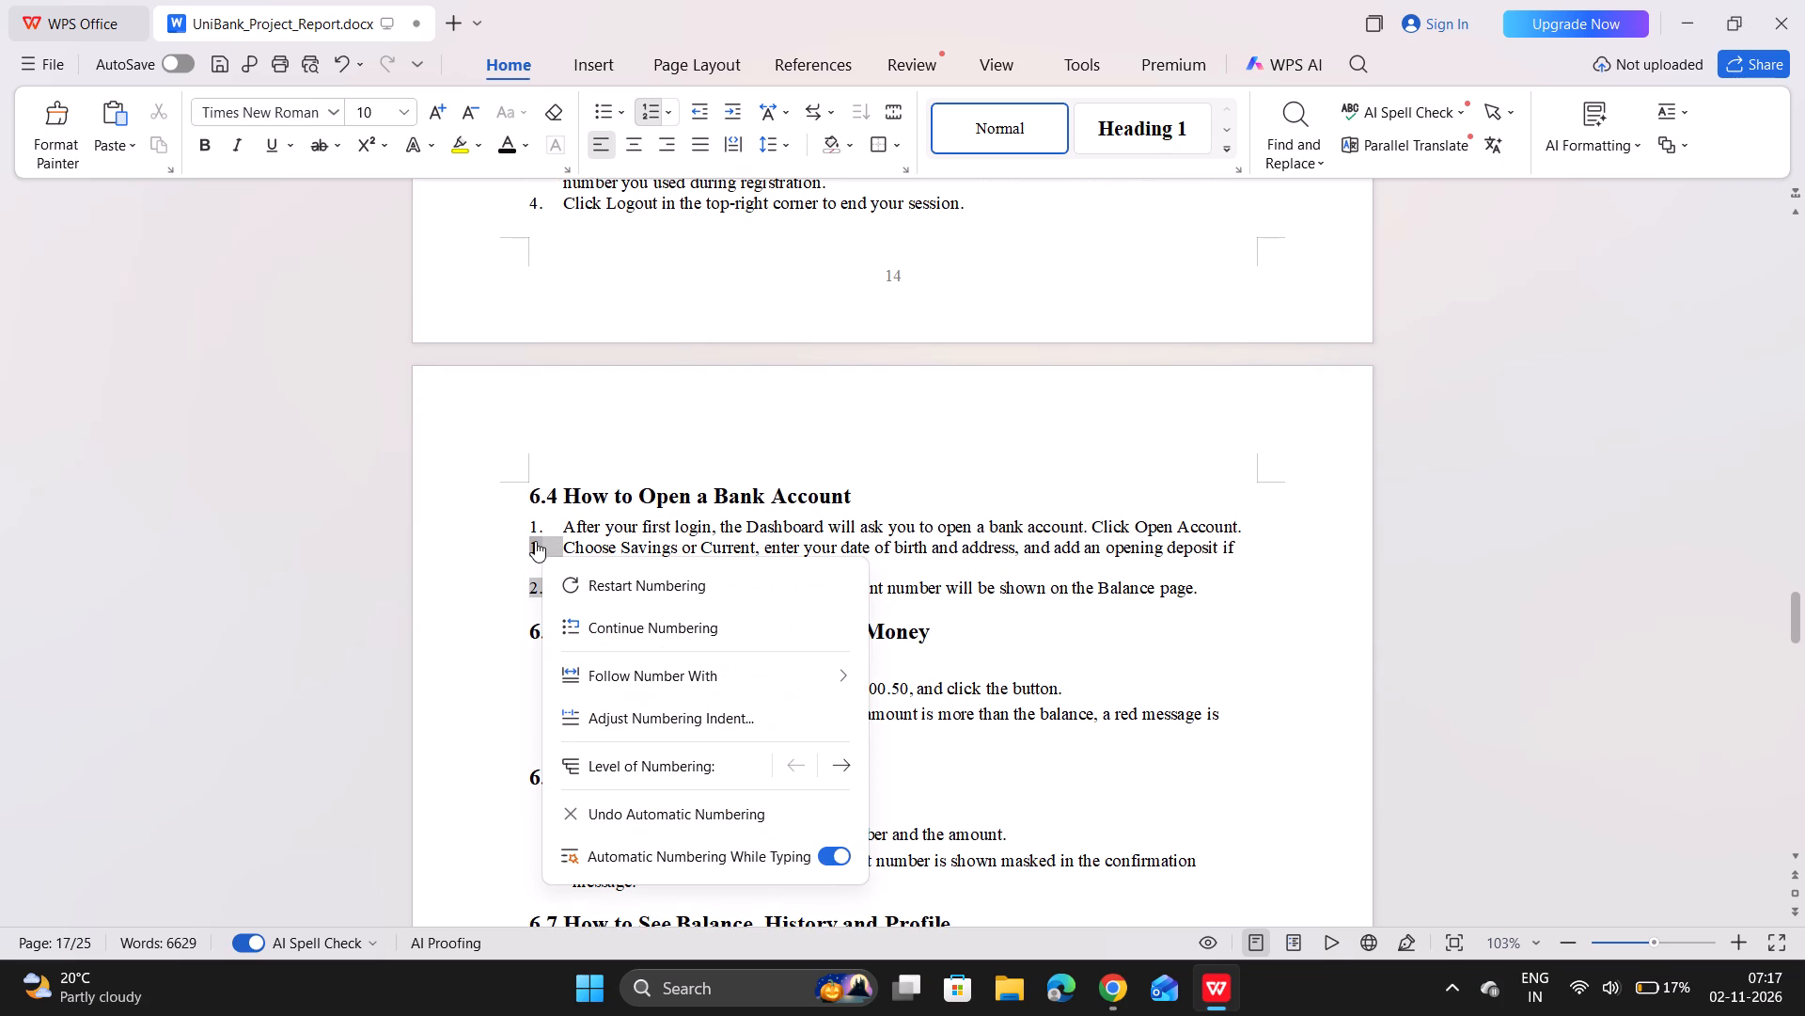
double_click(534, 533)
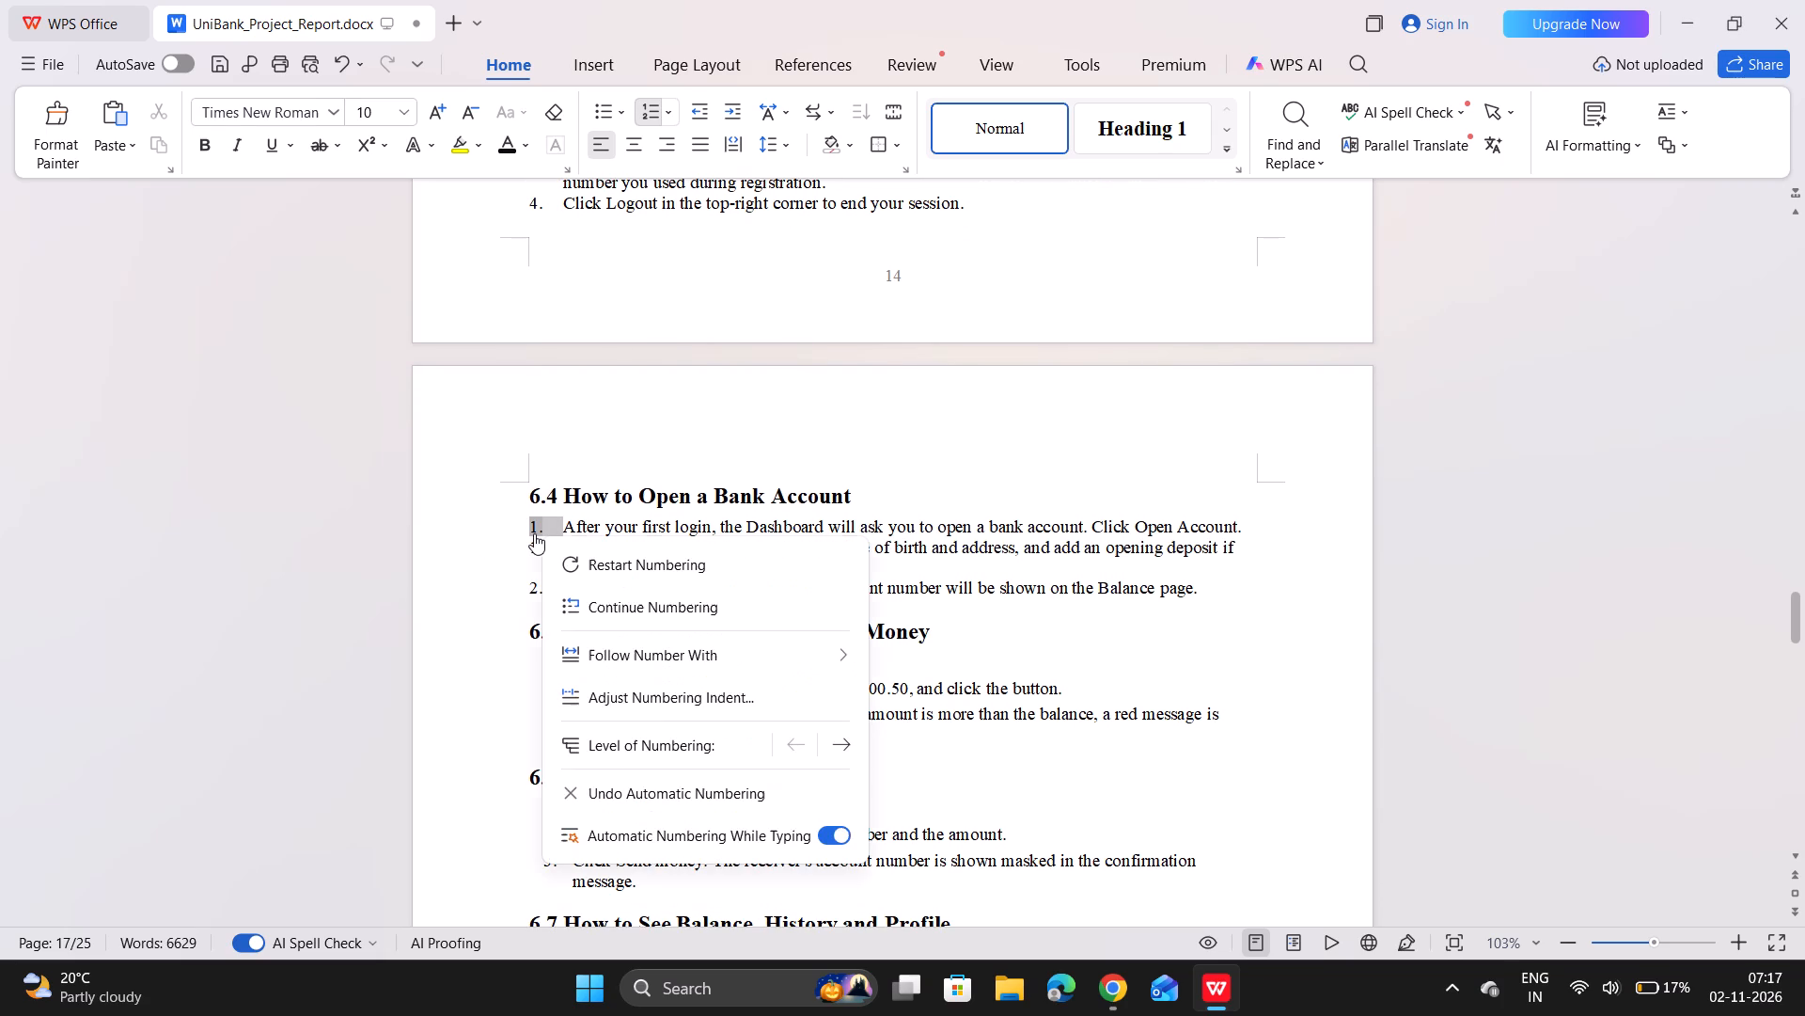
left_click(534, 533)
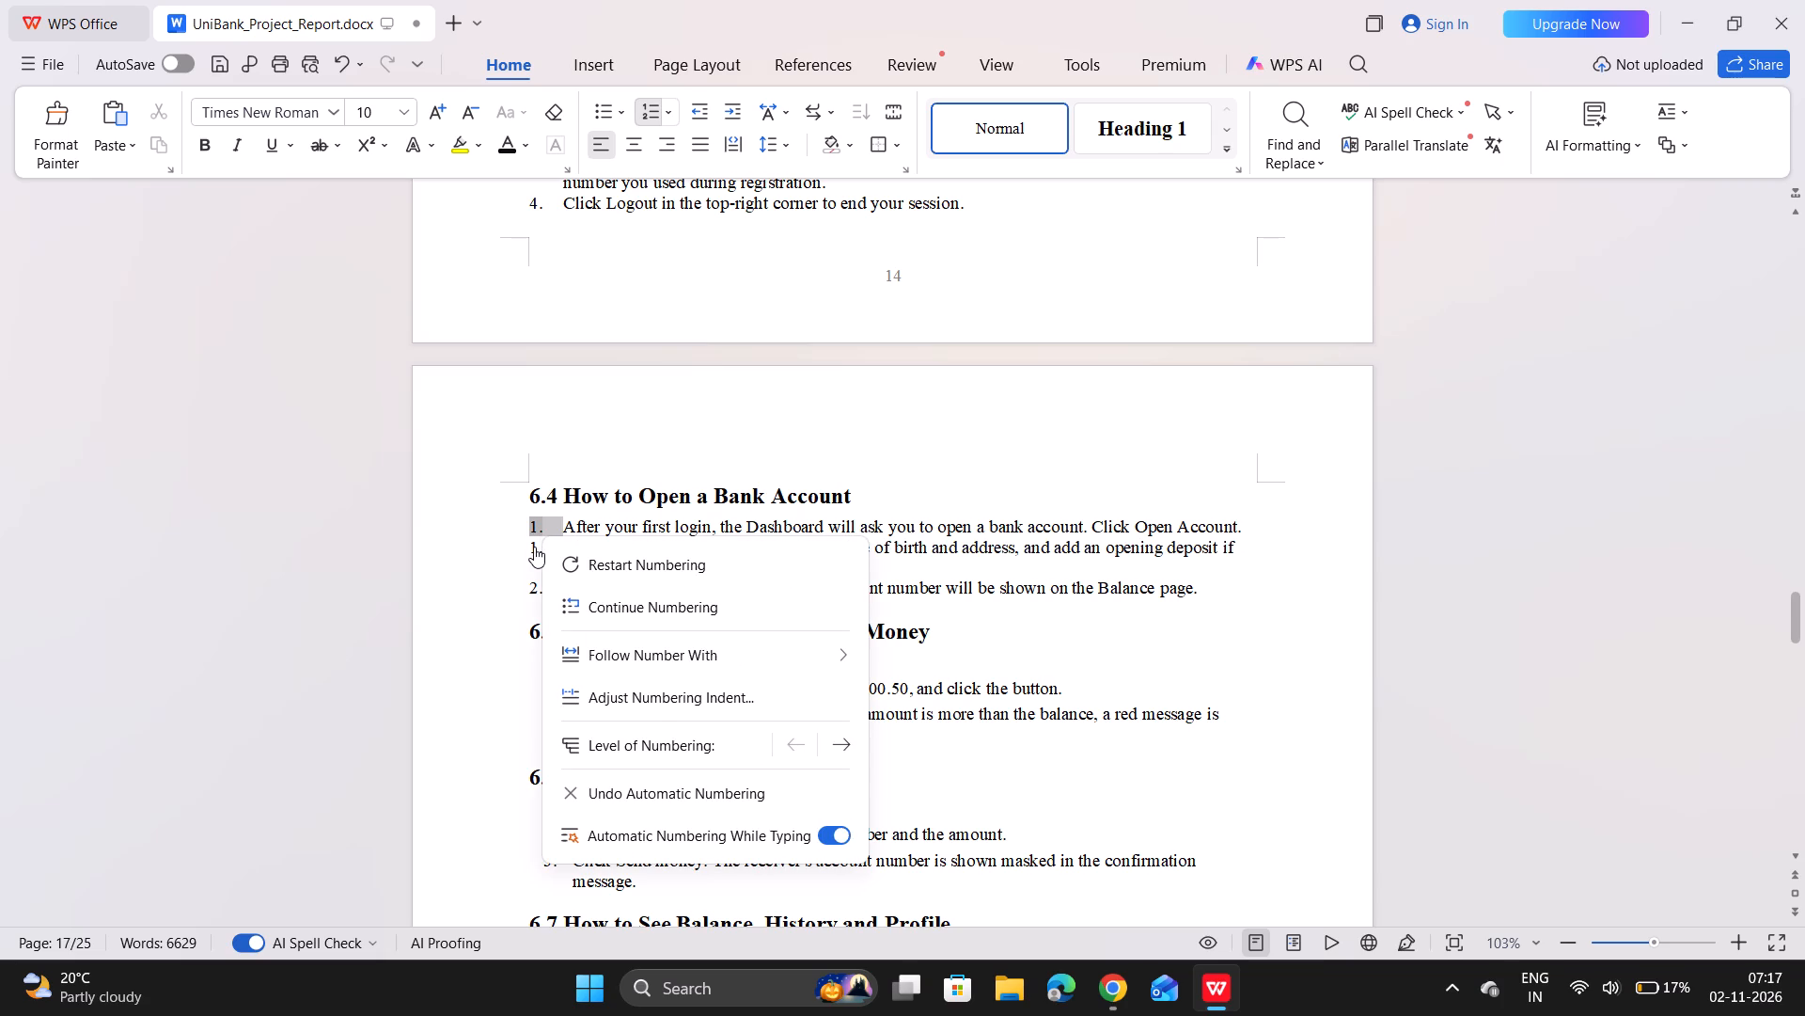
left_click(534, 547)
left_click(630, 619)
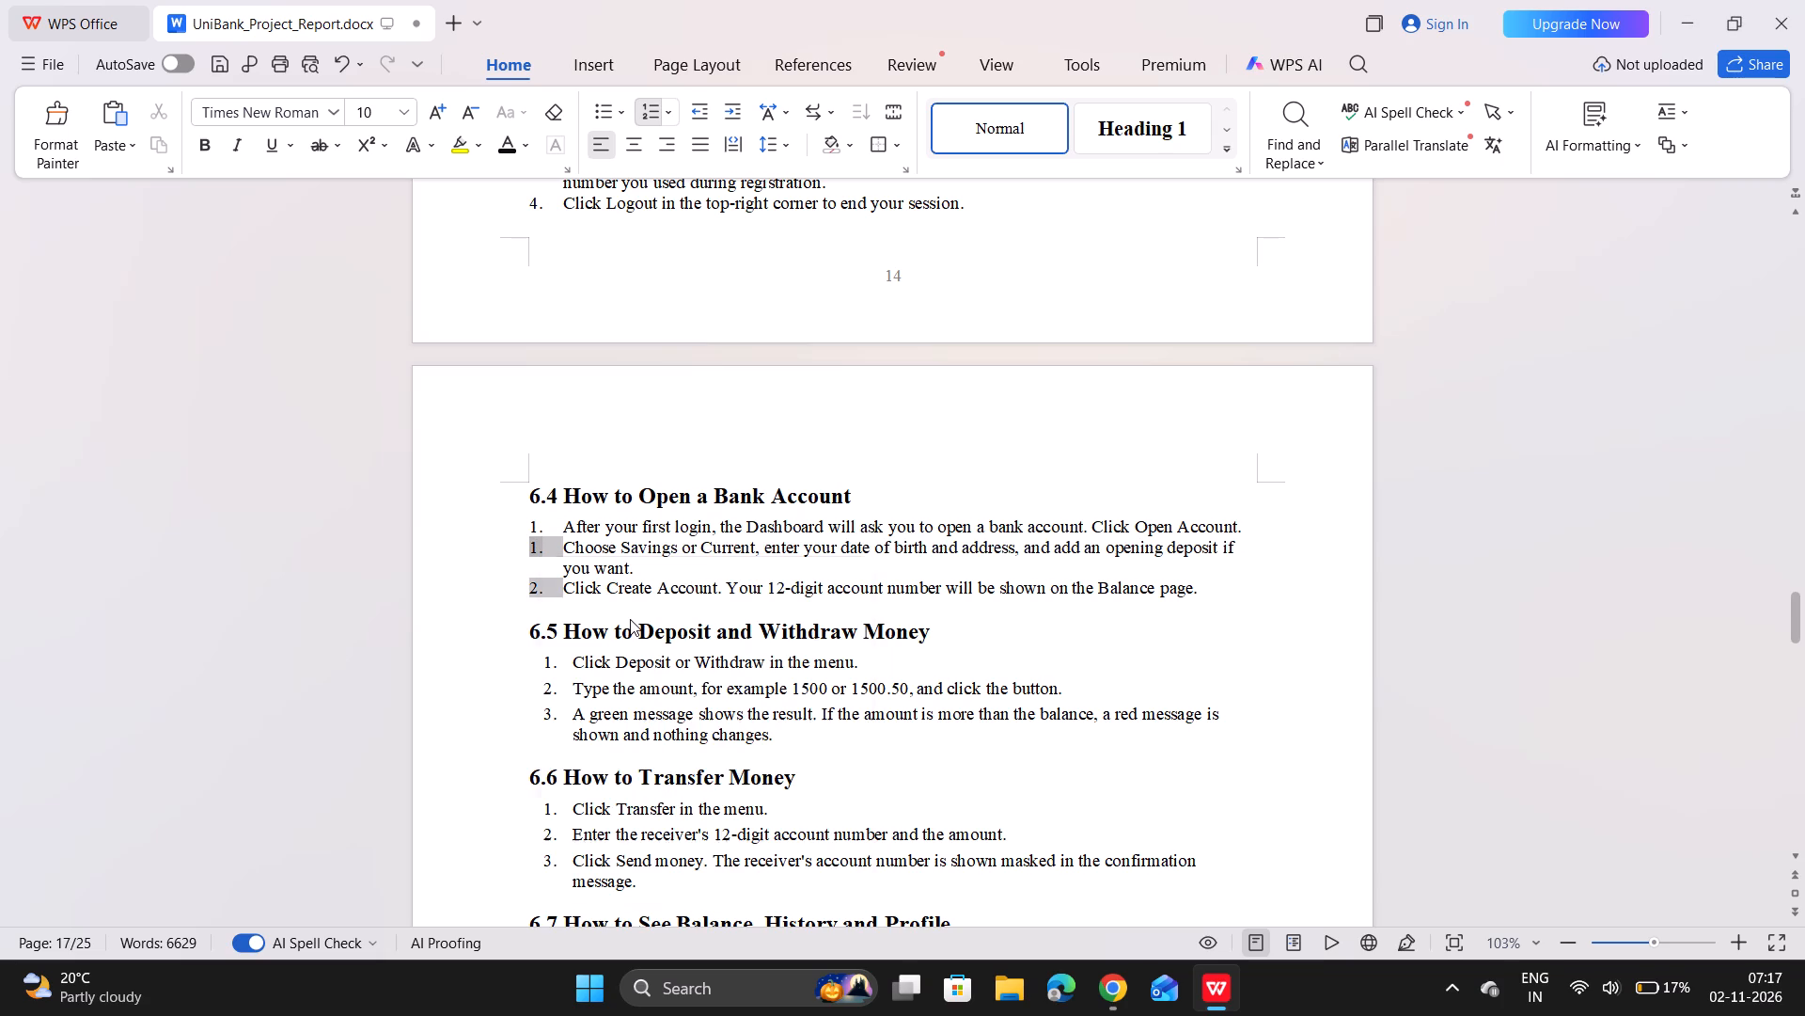
scroll(630, 619, "down", 1)
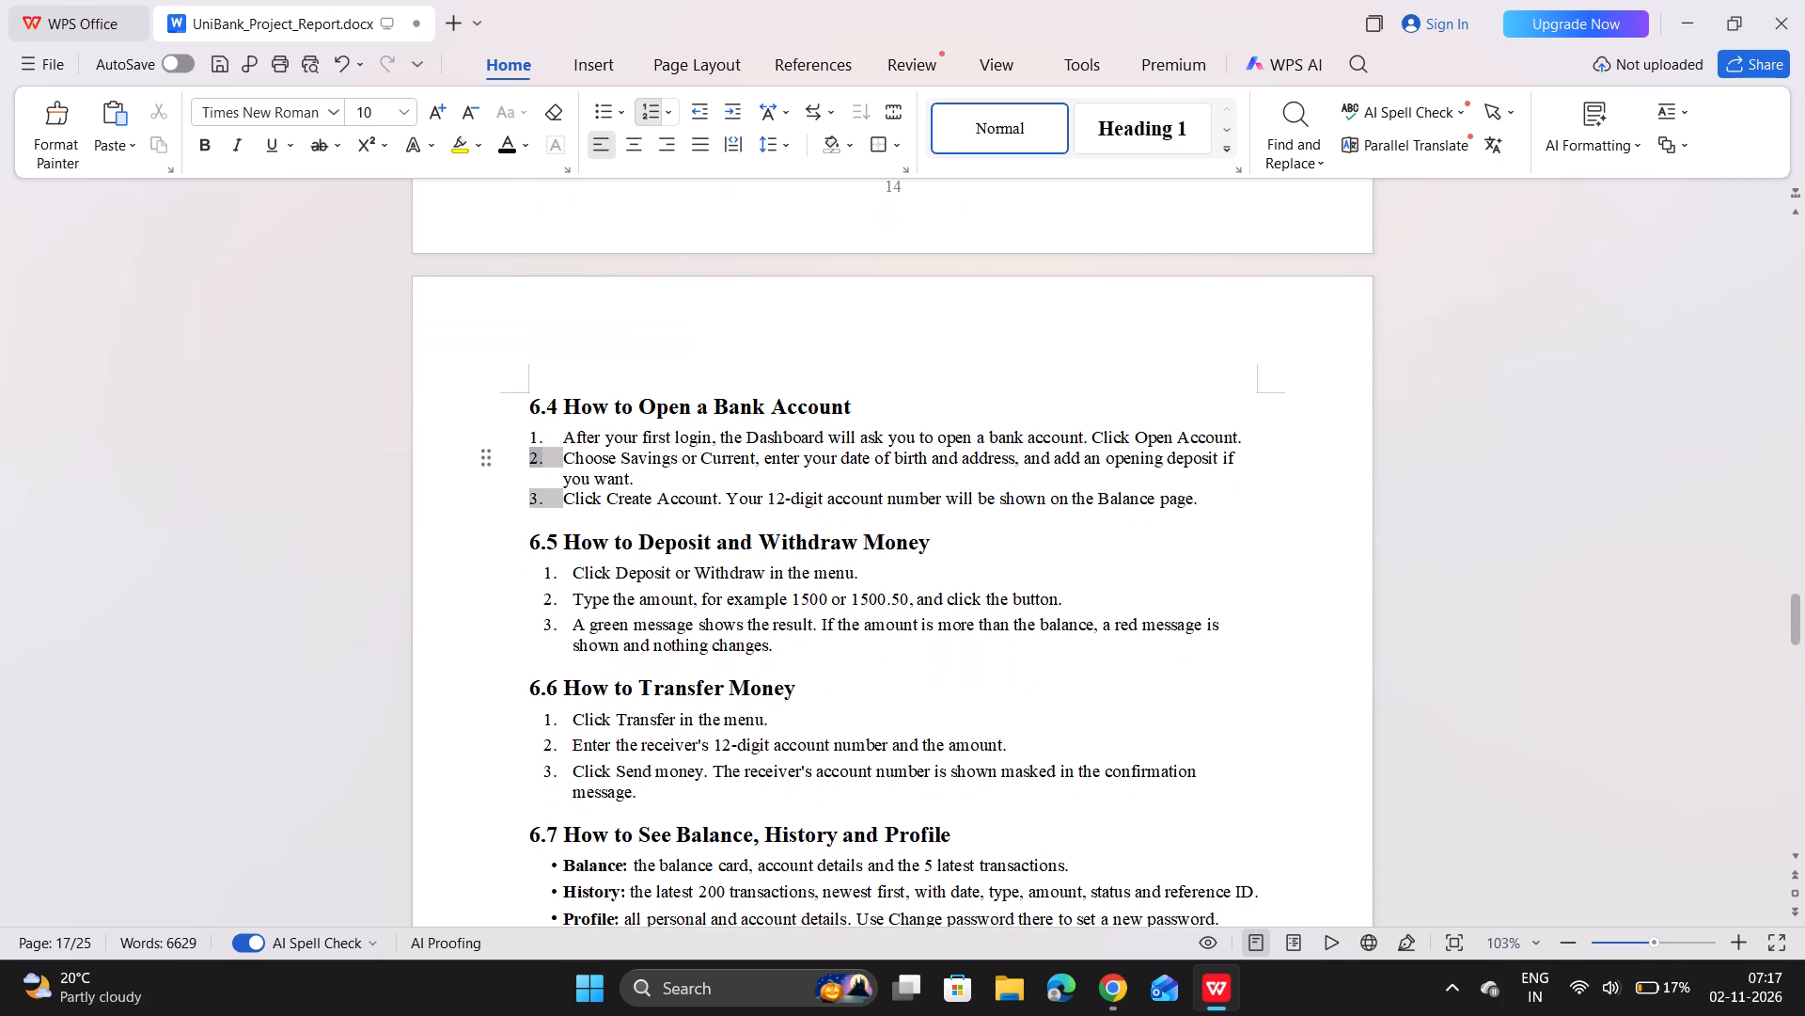
left_click_drag(571, 570, 757, 659)
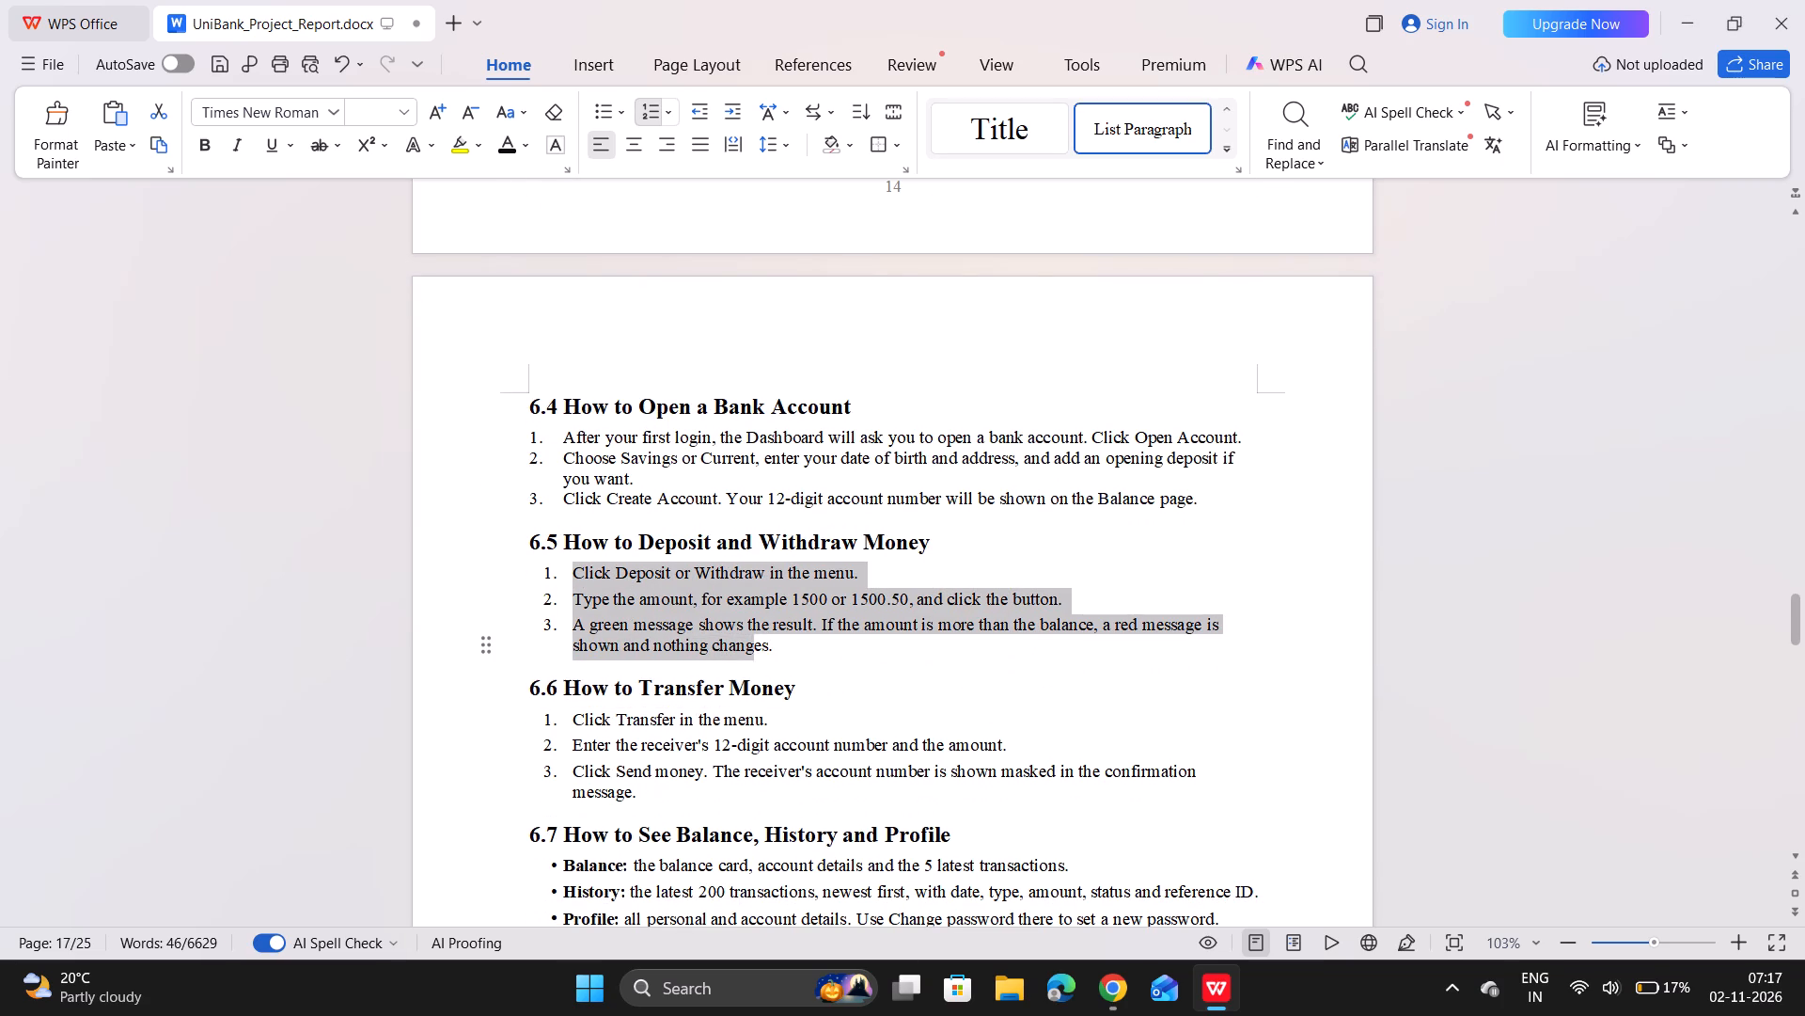
left_click_drag(757, 659, 781, 647)
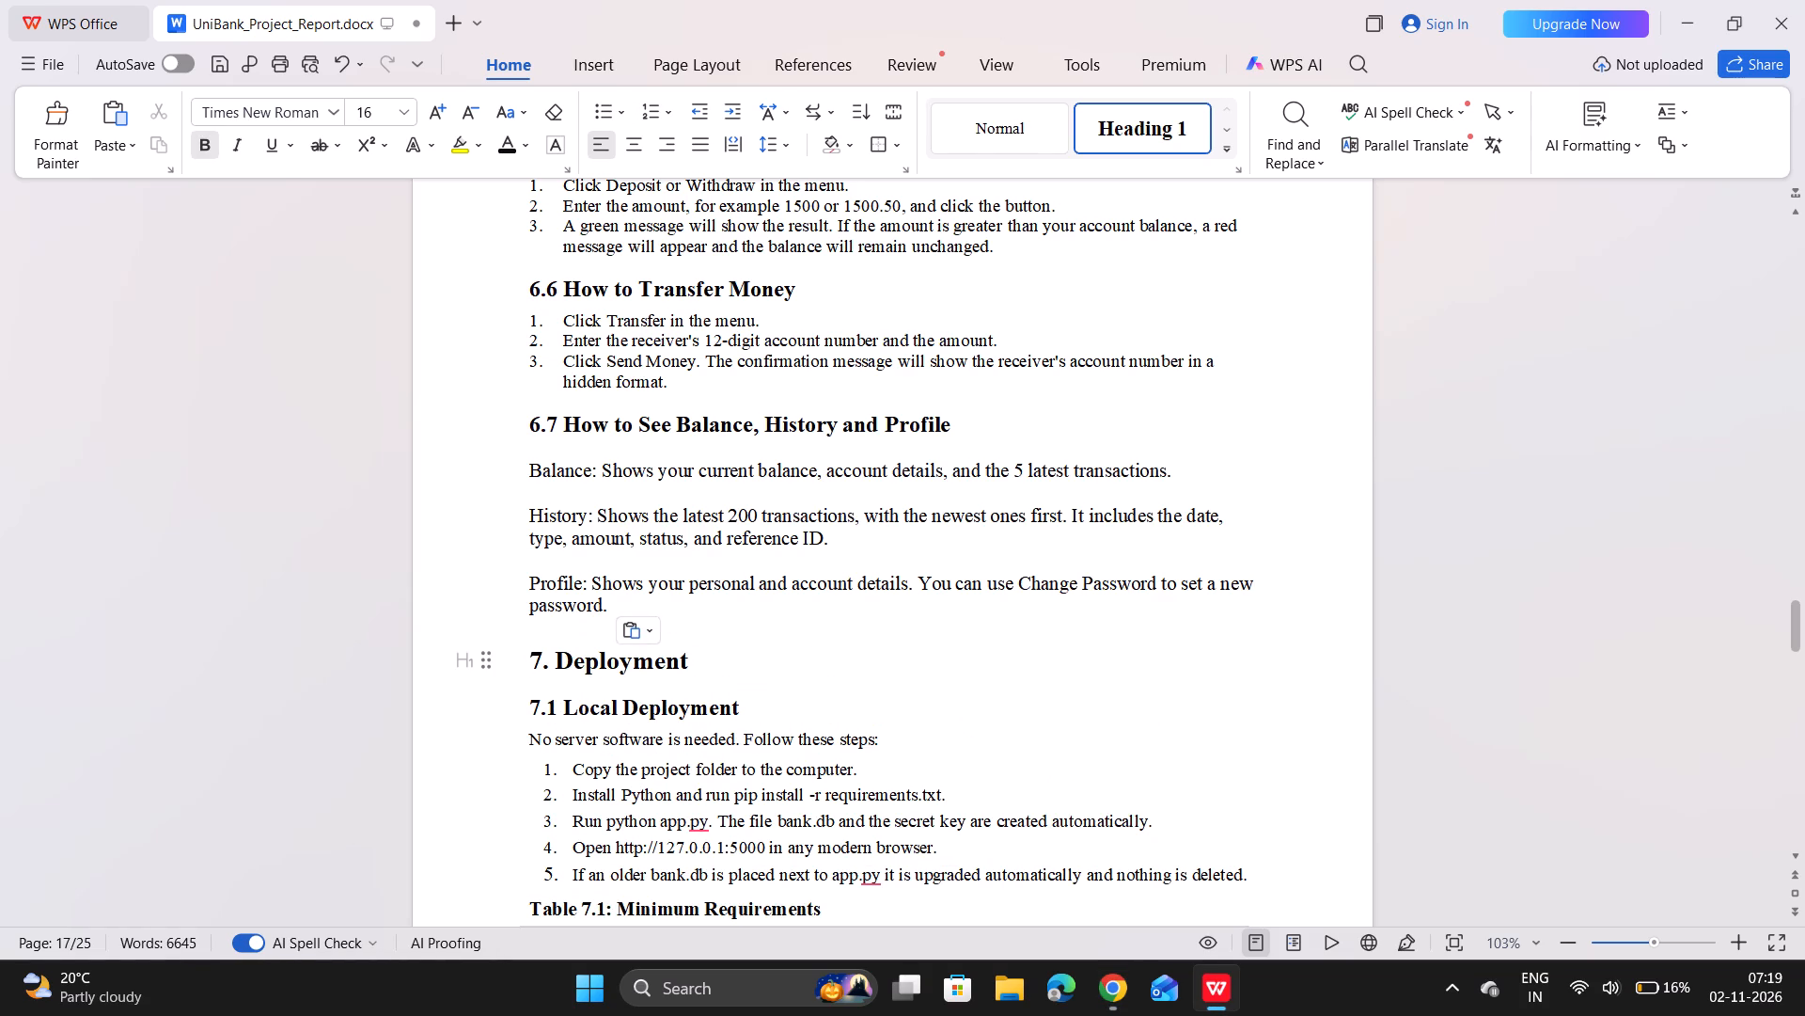
Apply the Normal style and round bullets to the three replaced lines under 6.7.
left_click_drag(611, 604, 532, 478)
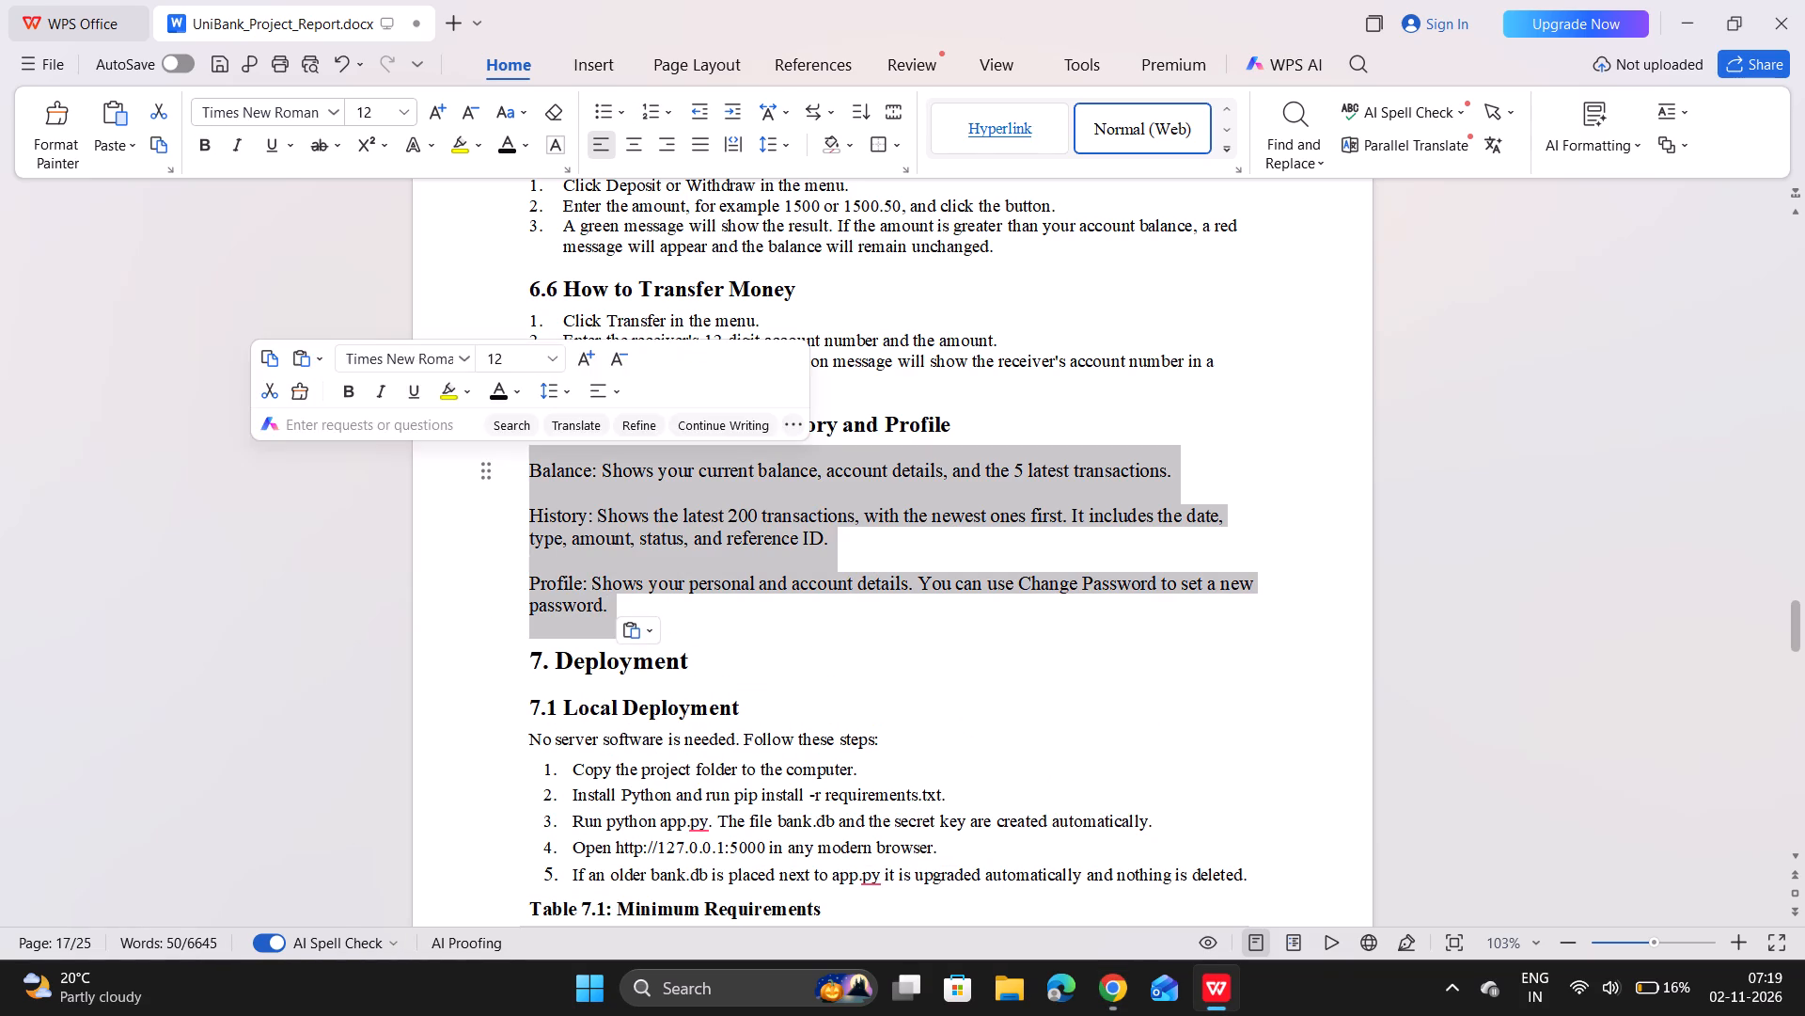
scroll(1055, 128, "right", 4)
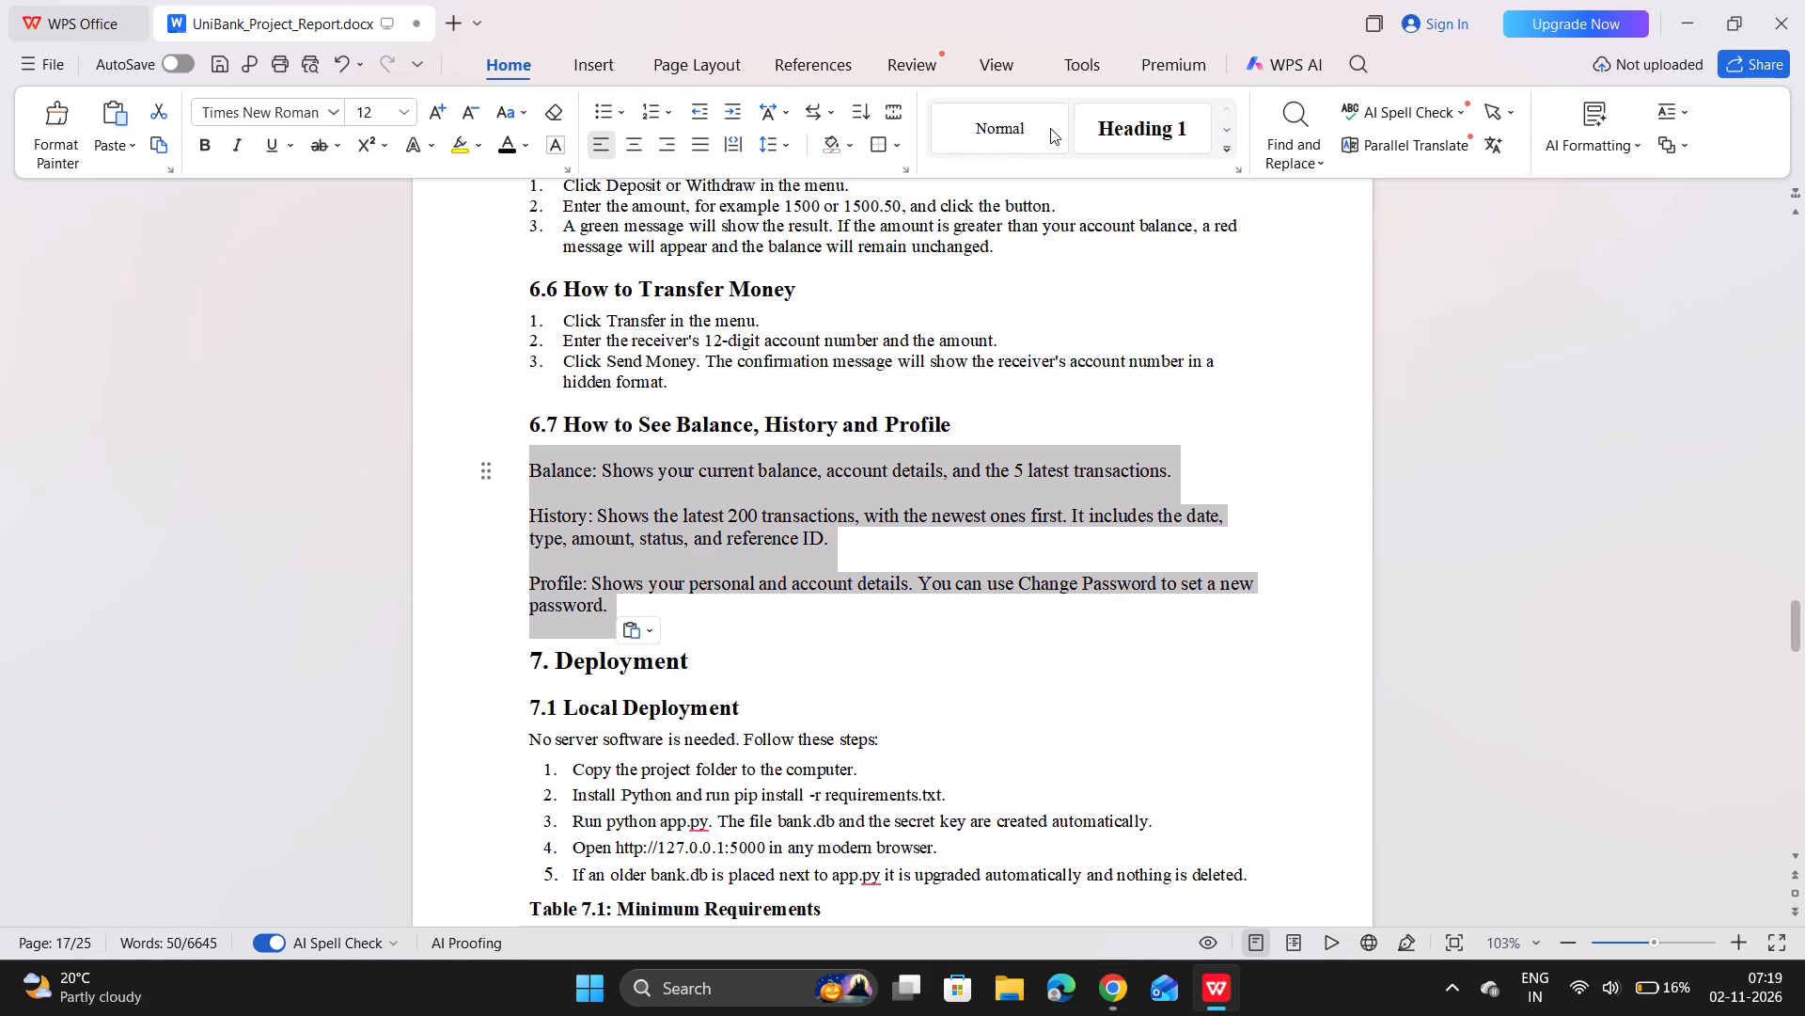
left_click(1034, 126)
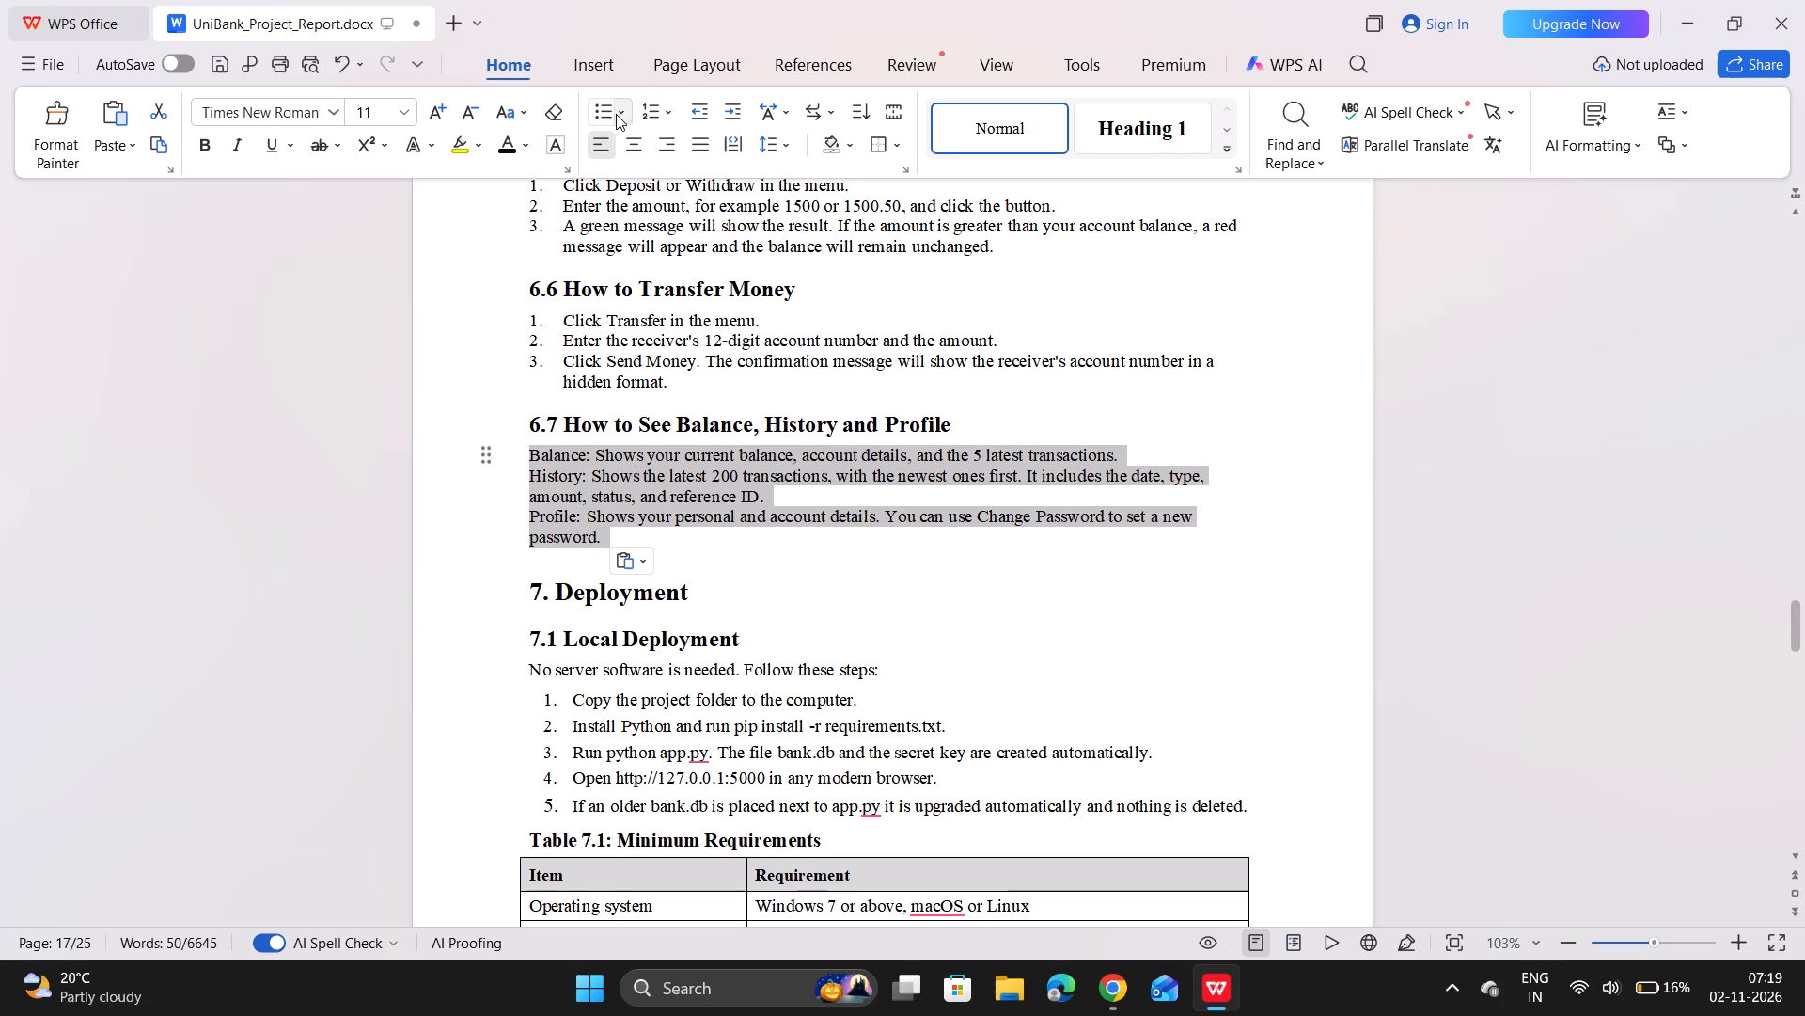
left_click(604, 111)
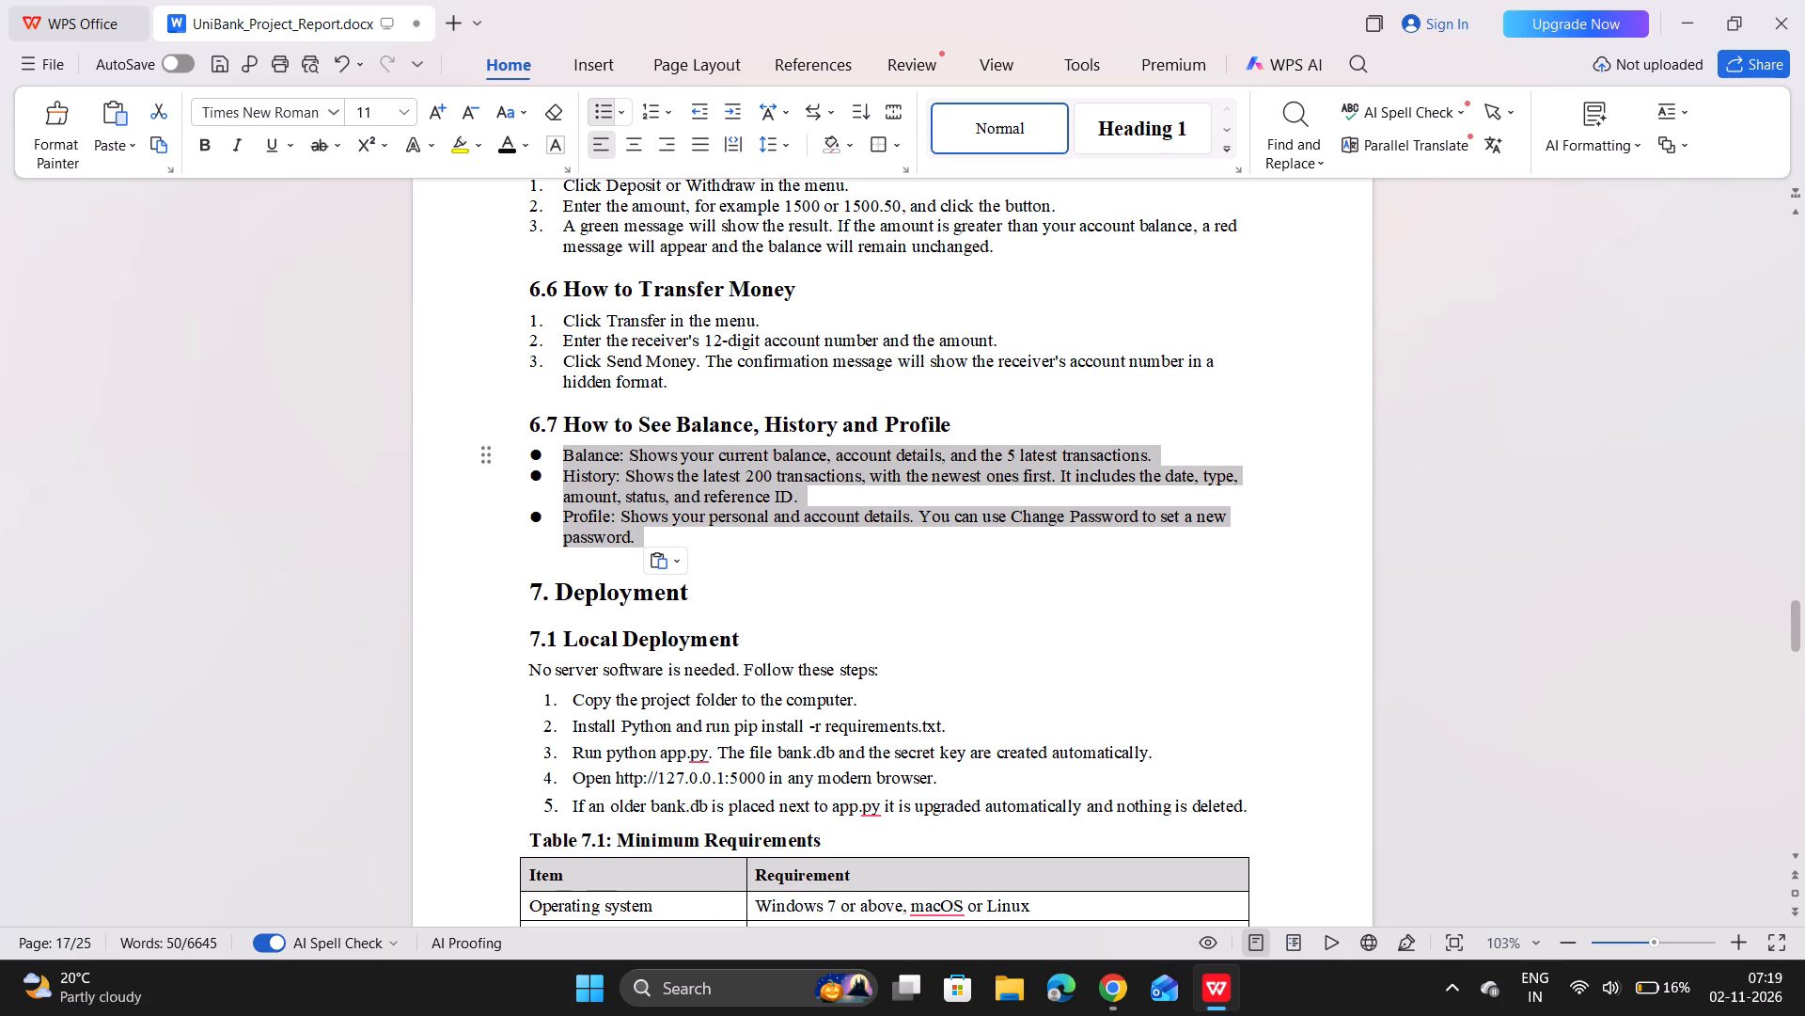
Set the font size of the bullet symbols in the 6.7 list to 5.
left_click(540, 474)
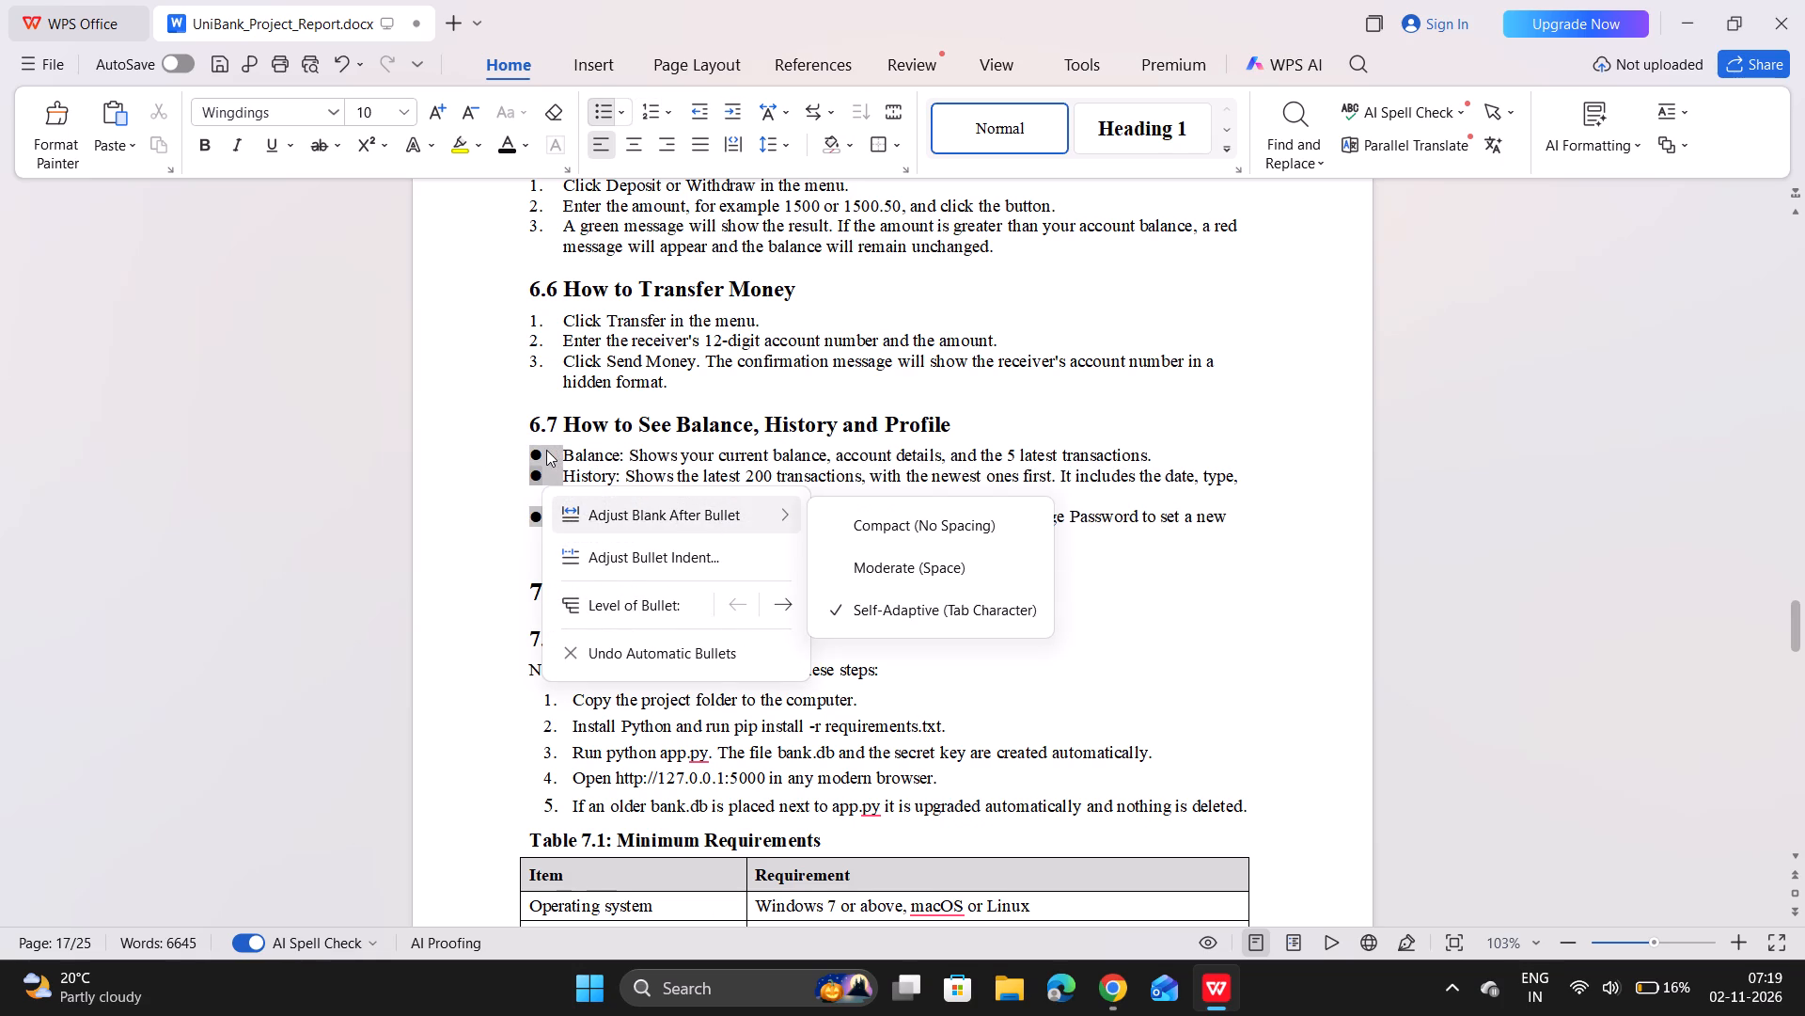
right_click(546, 450)
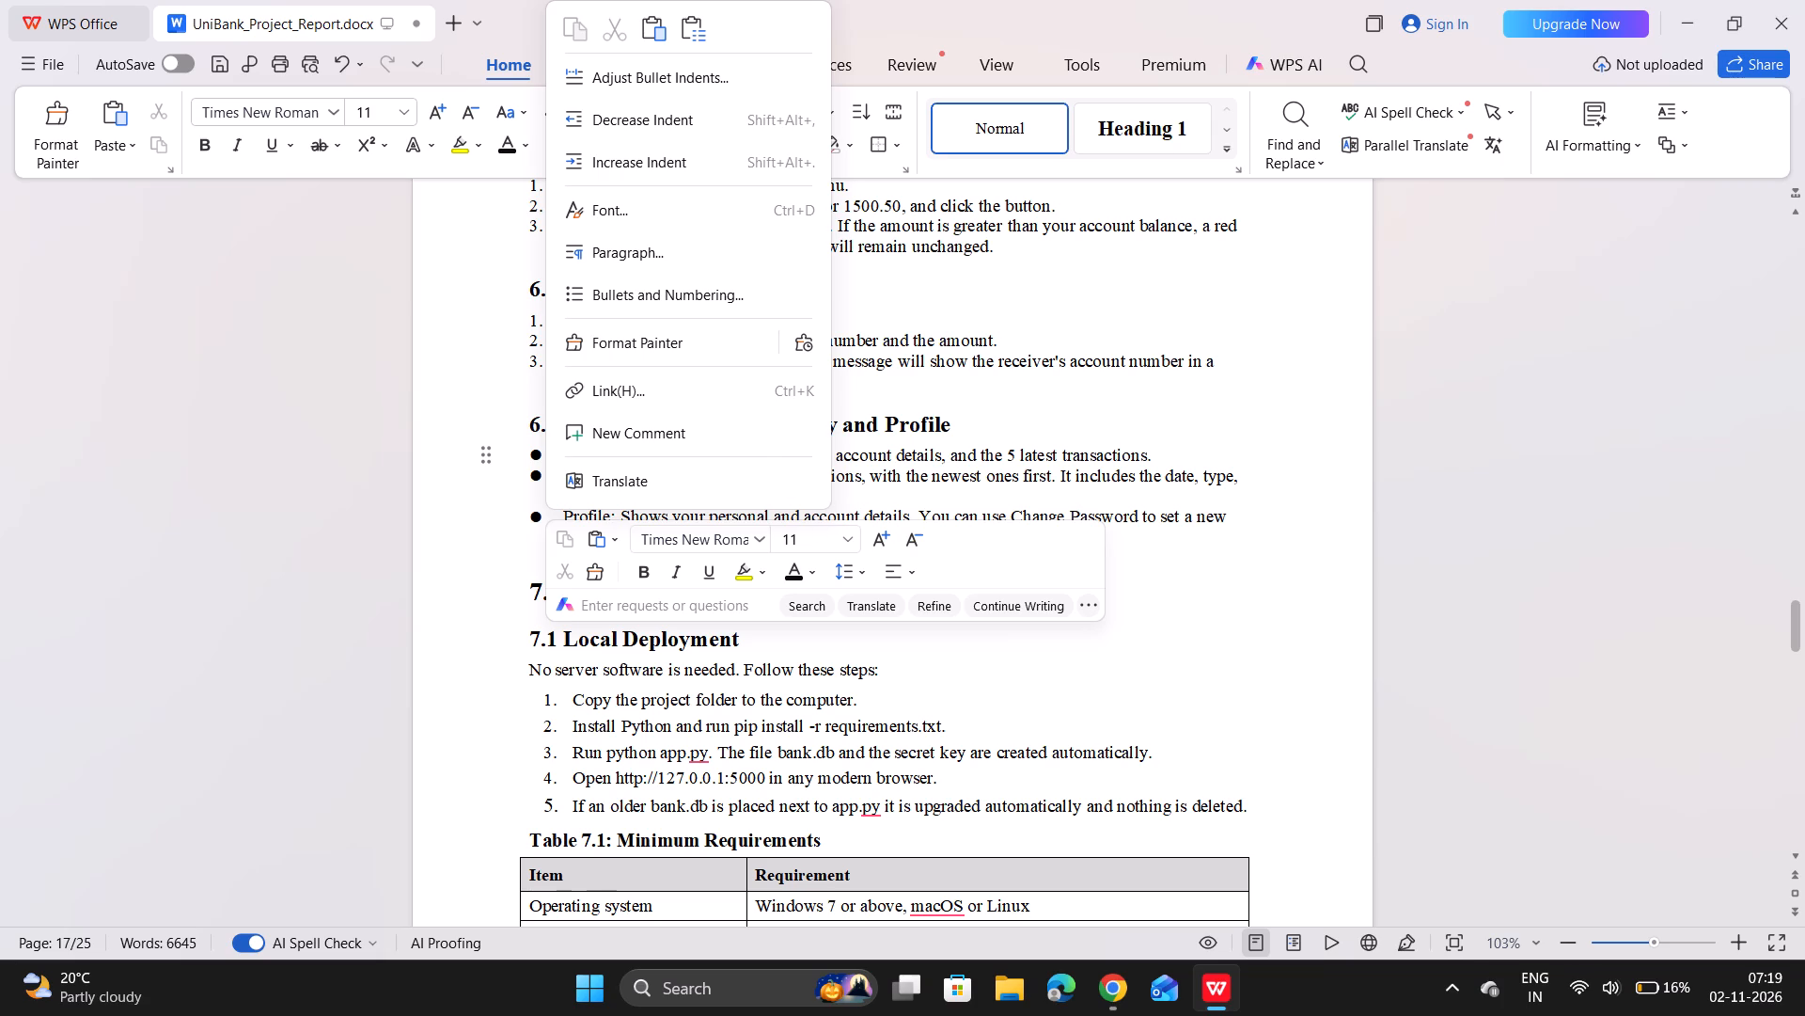
left_click(539, 507)
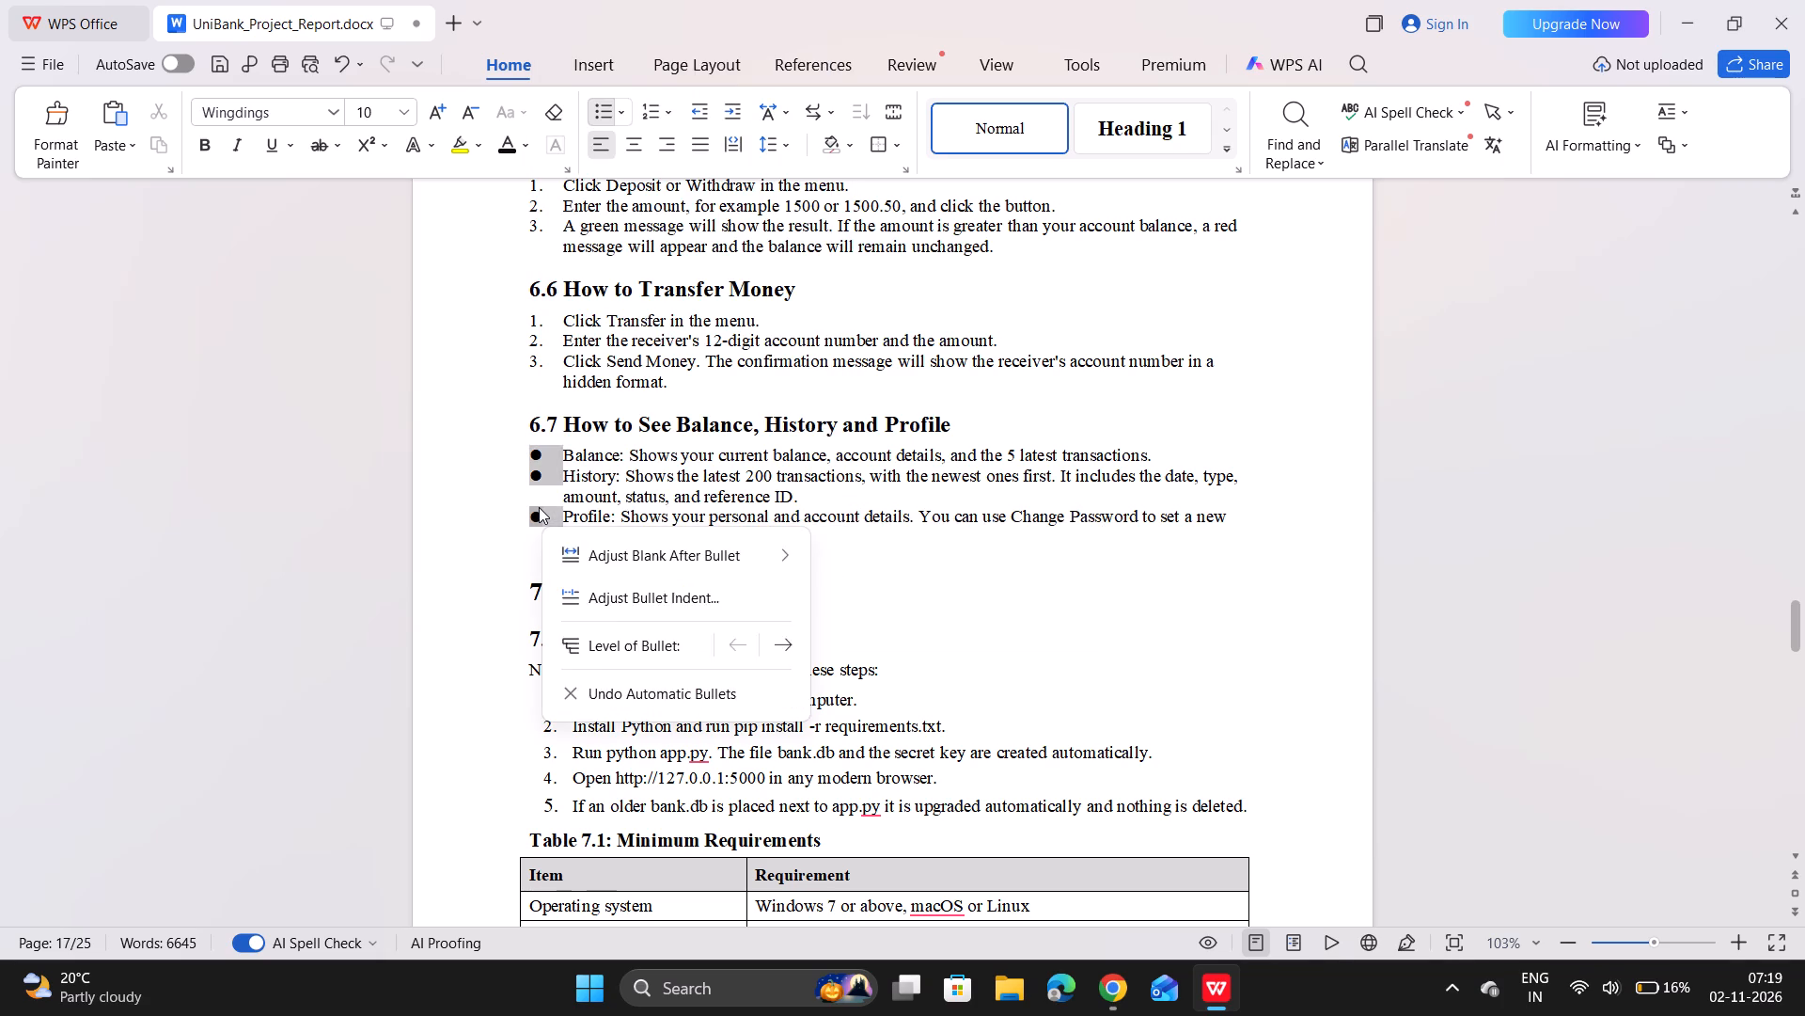
right_click(539, 507)
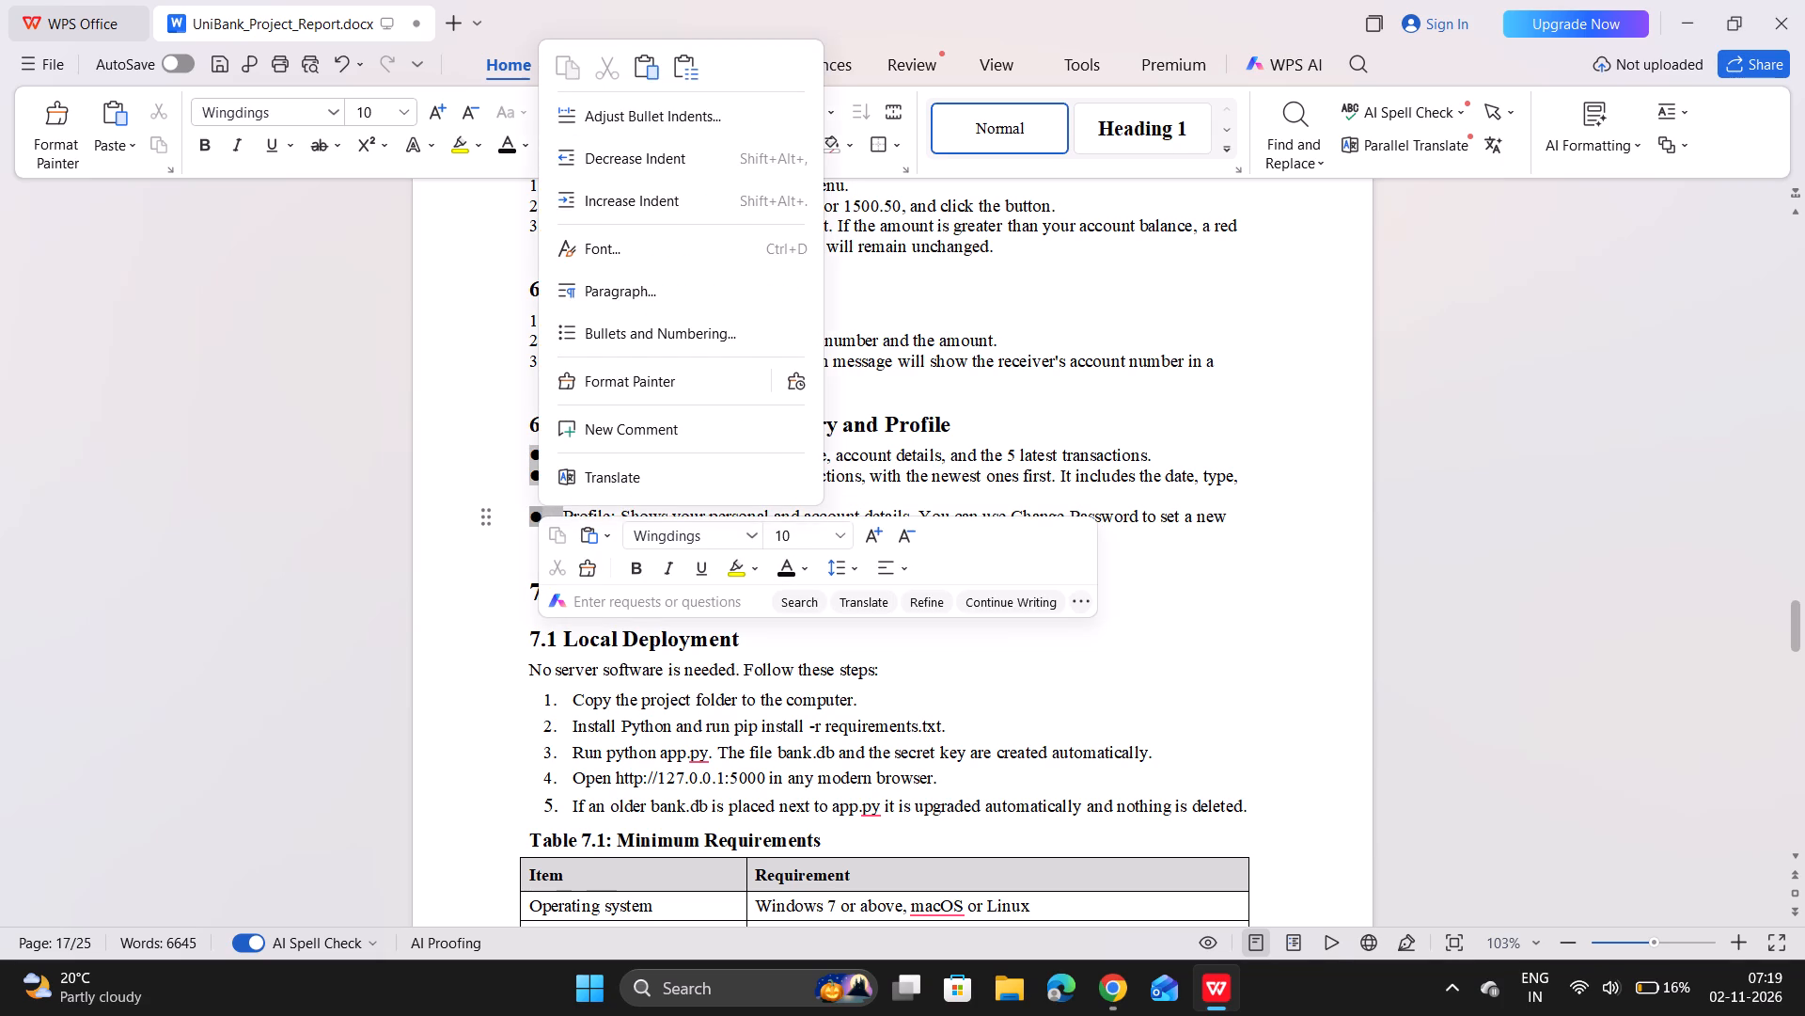
left_click(799, 542)
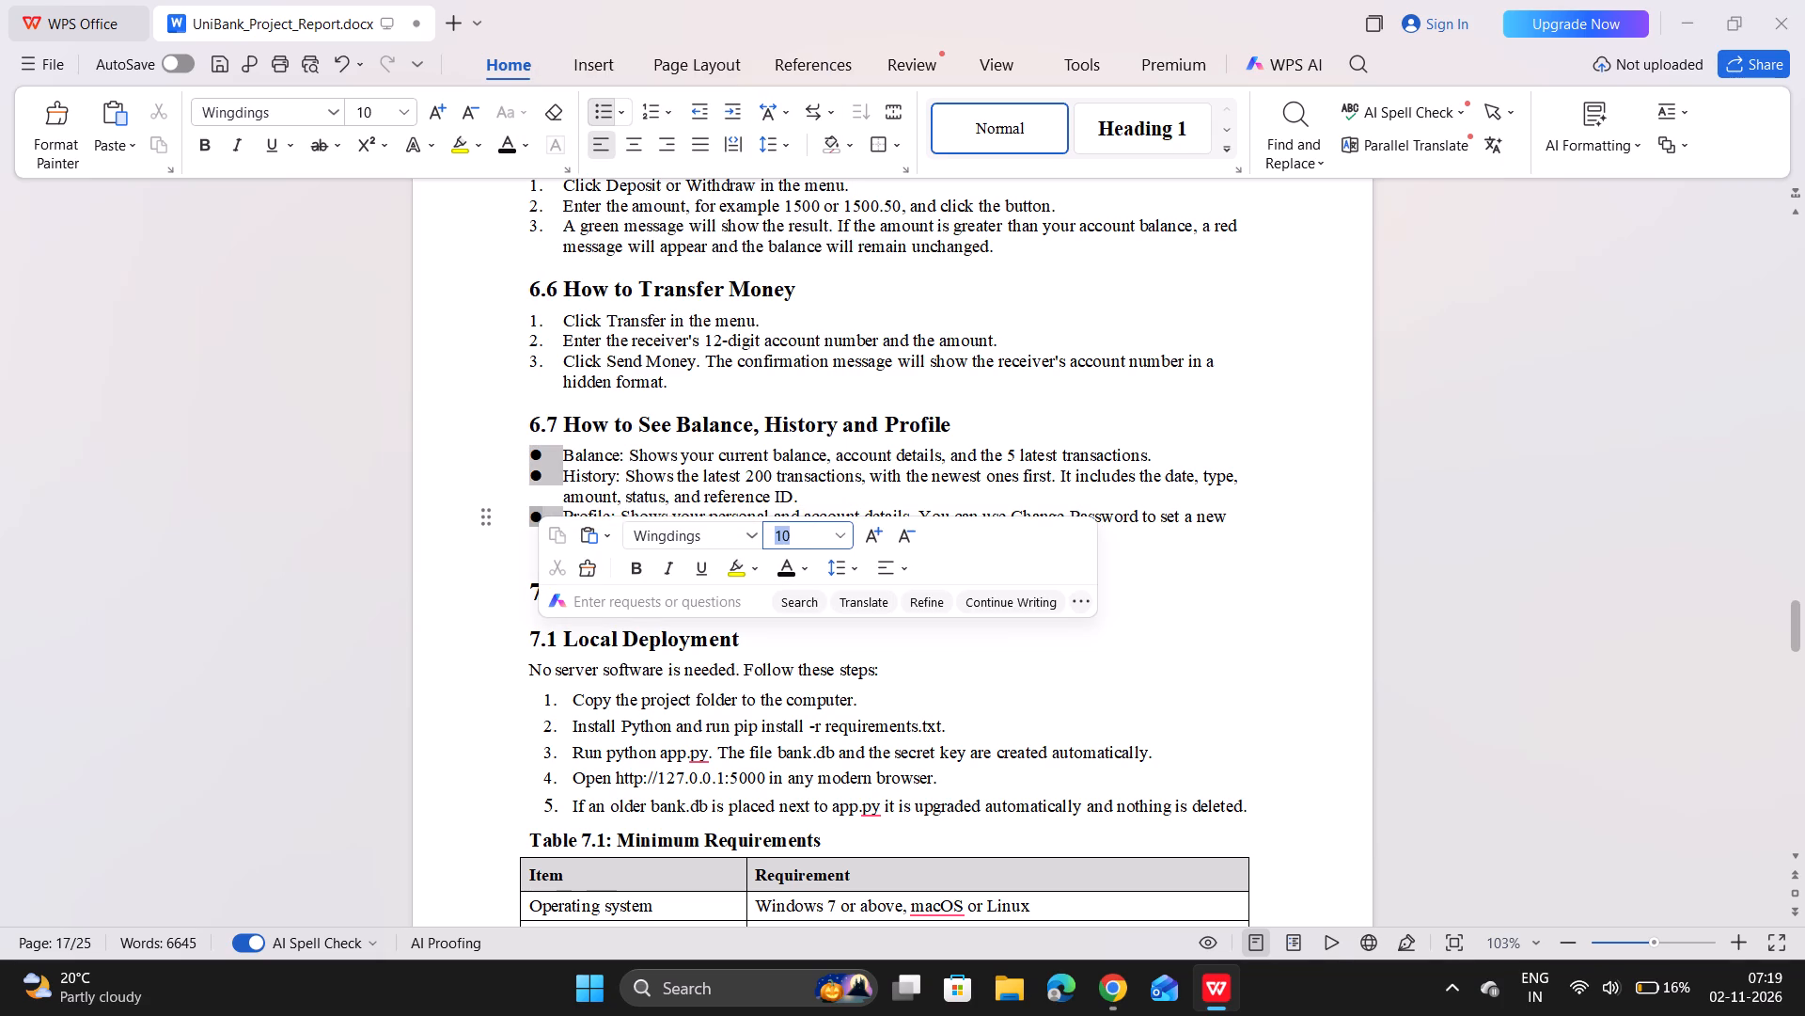
key("5")
key("Return")
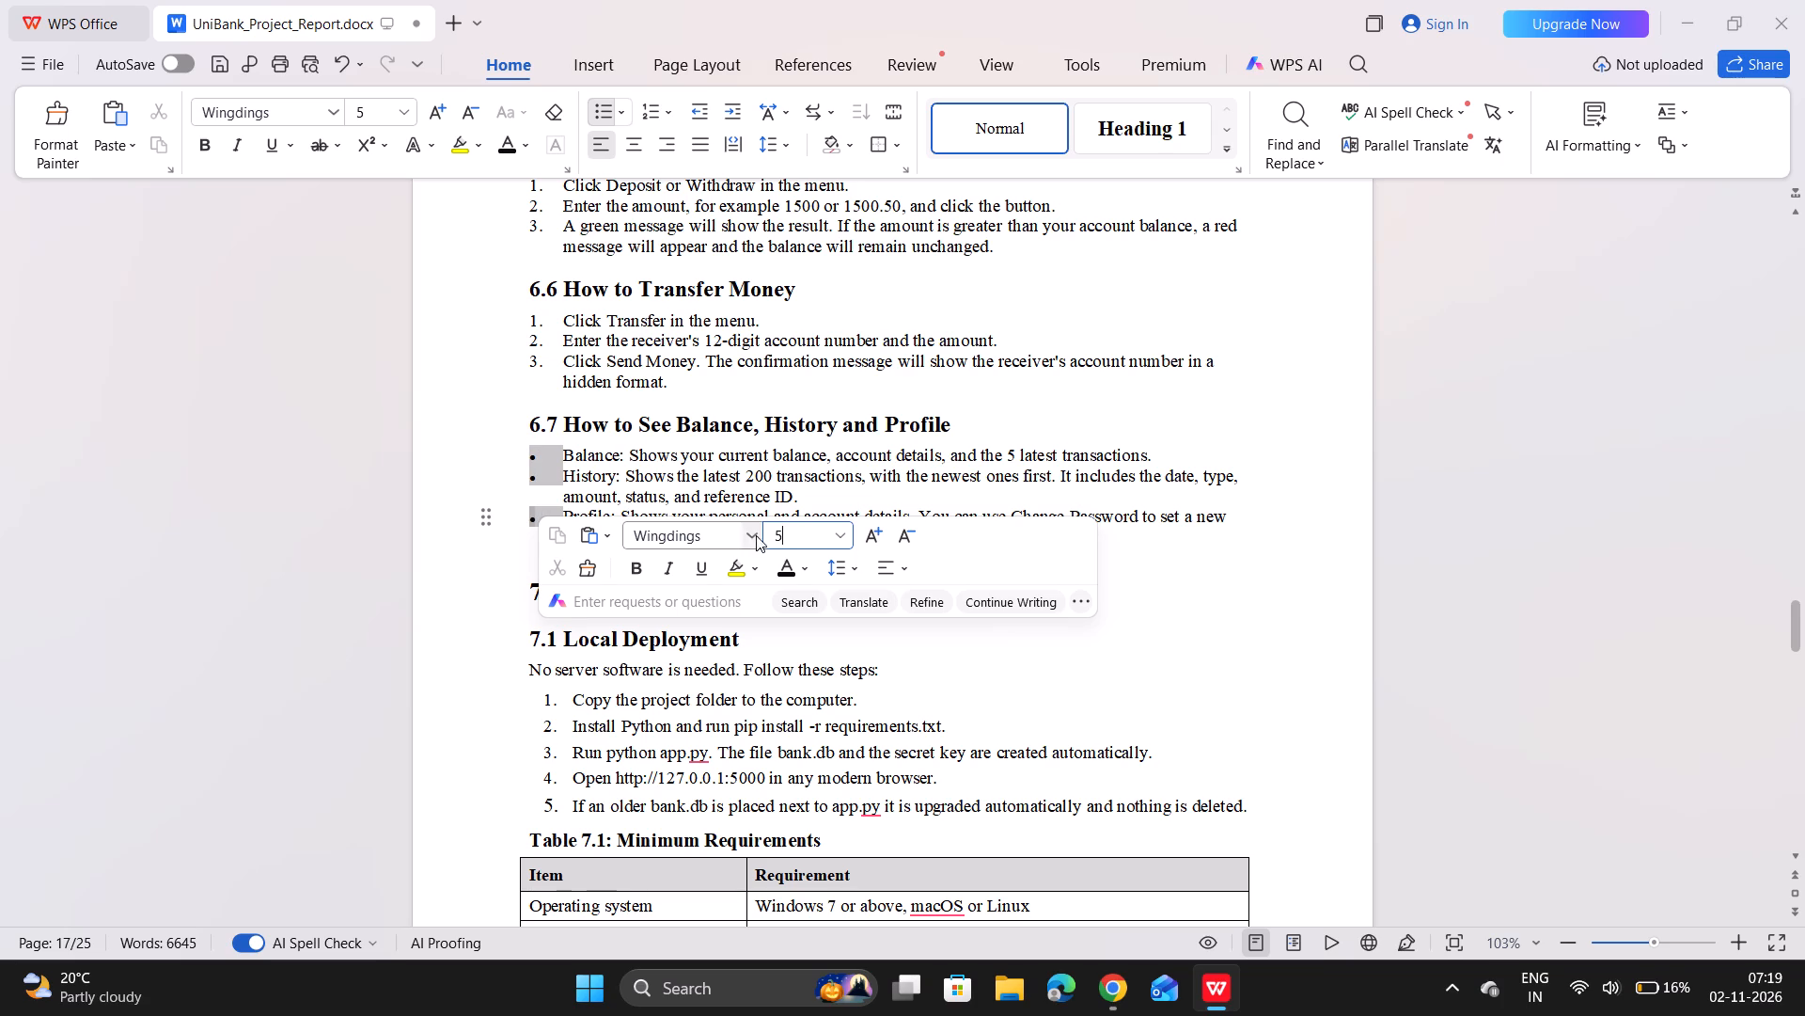
left_click(1138, 642)
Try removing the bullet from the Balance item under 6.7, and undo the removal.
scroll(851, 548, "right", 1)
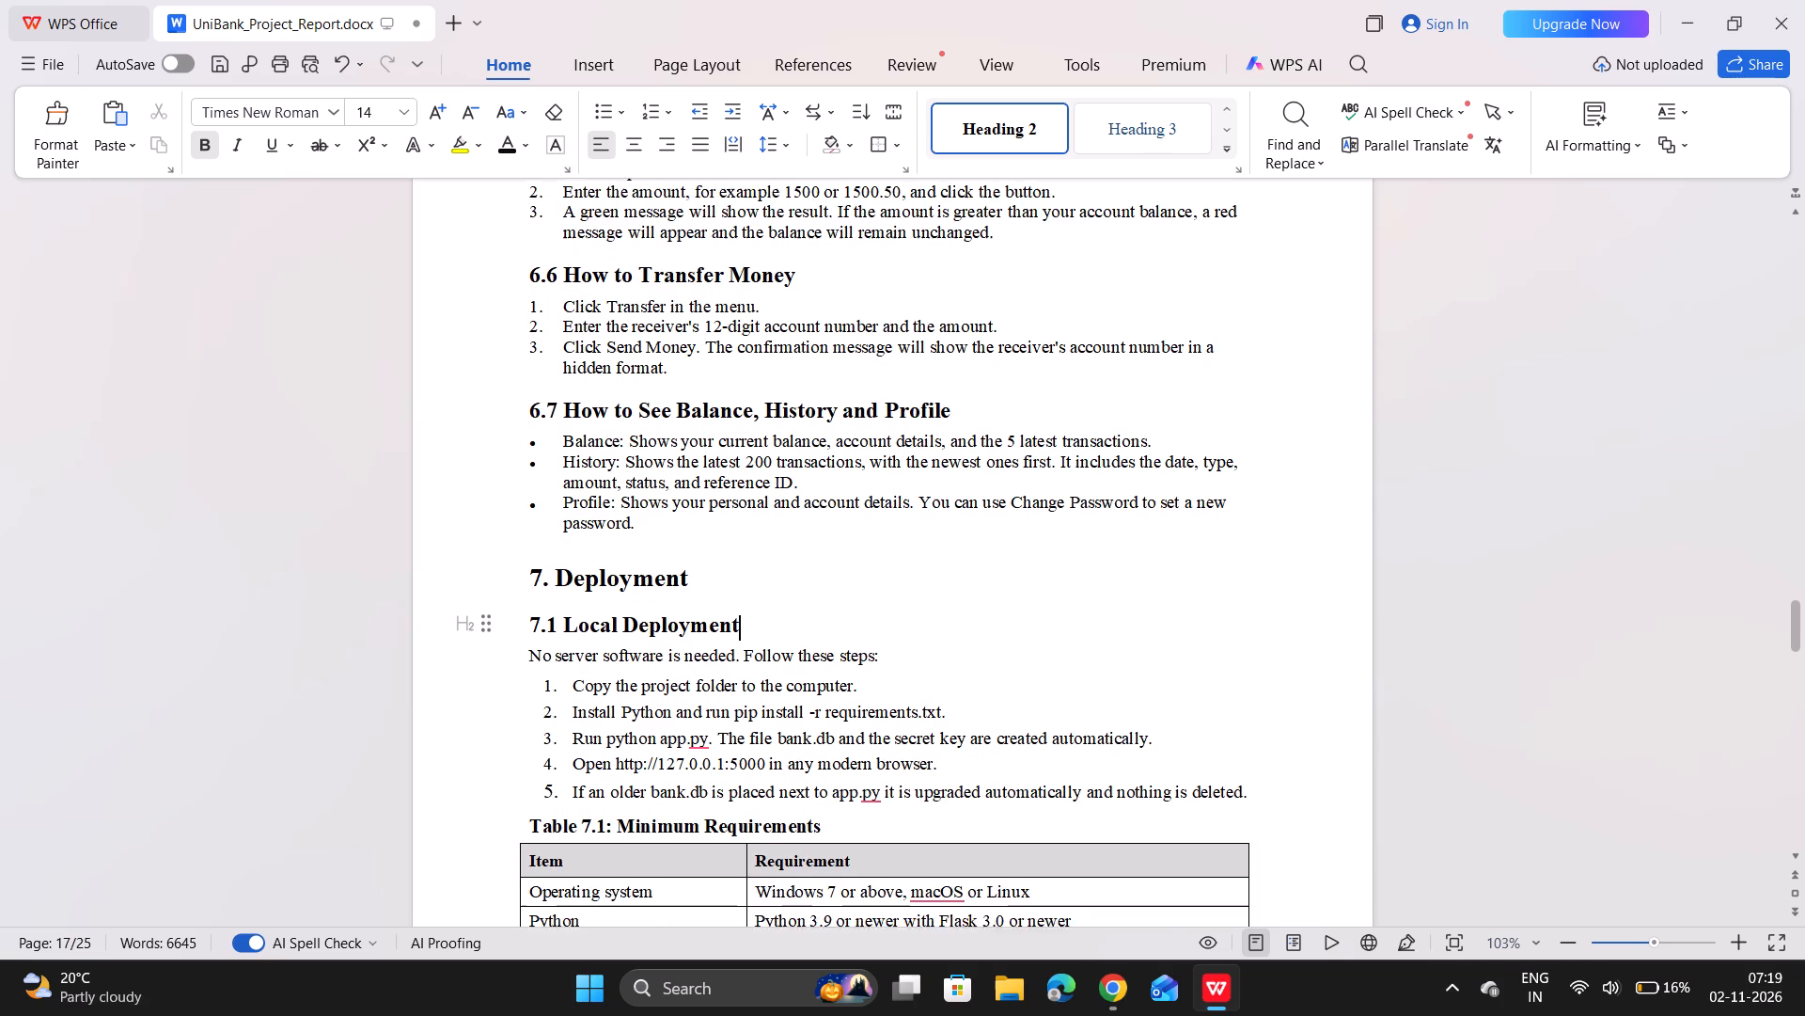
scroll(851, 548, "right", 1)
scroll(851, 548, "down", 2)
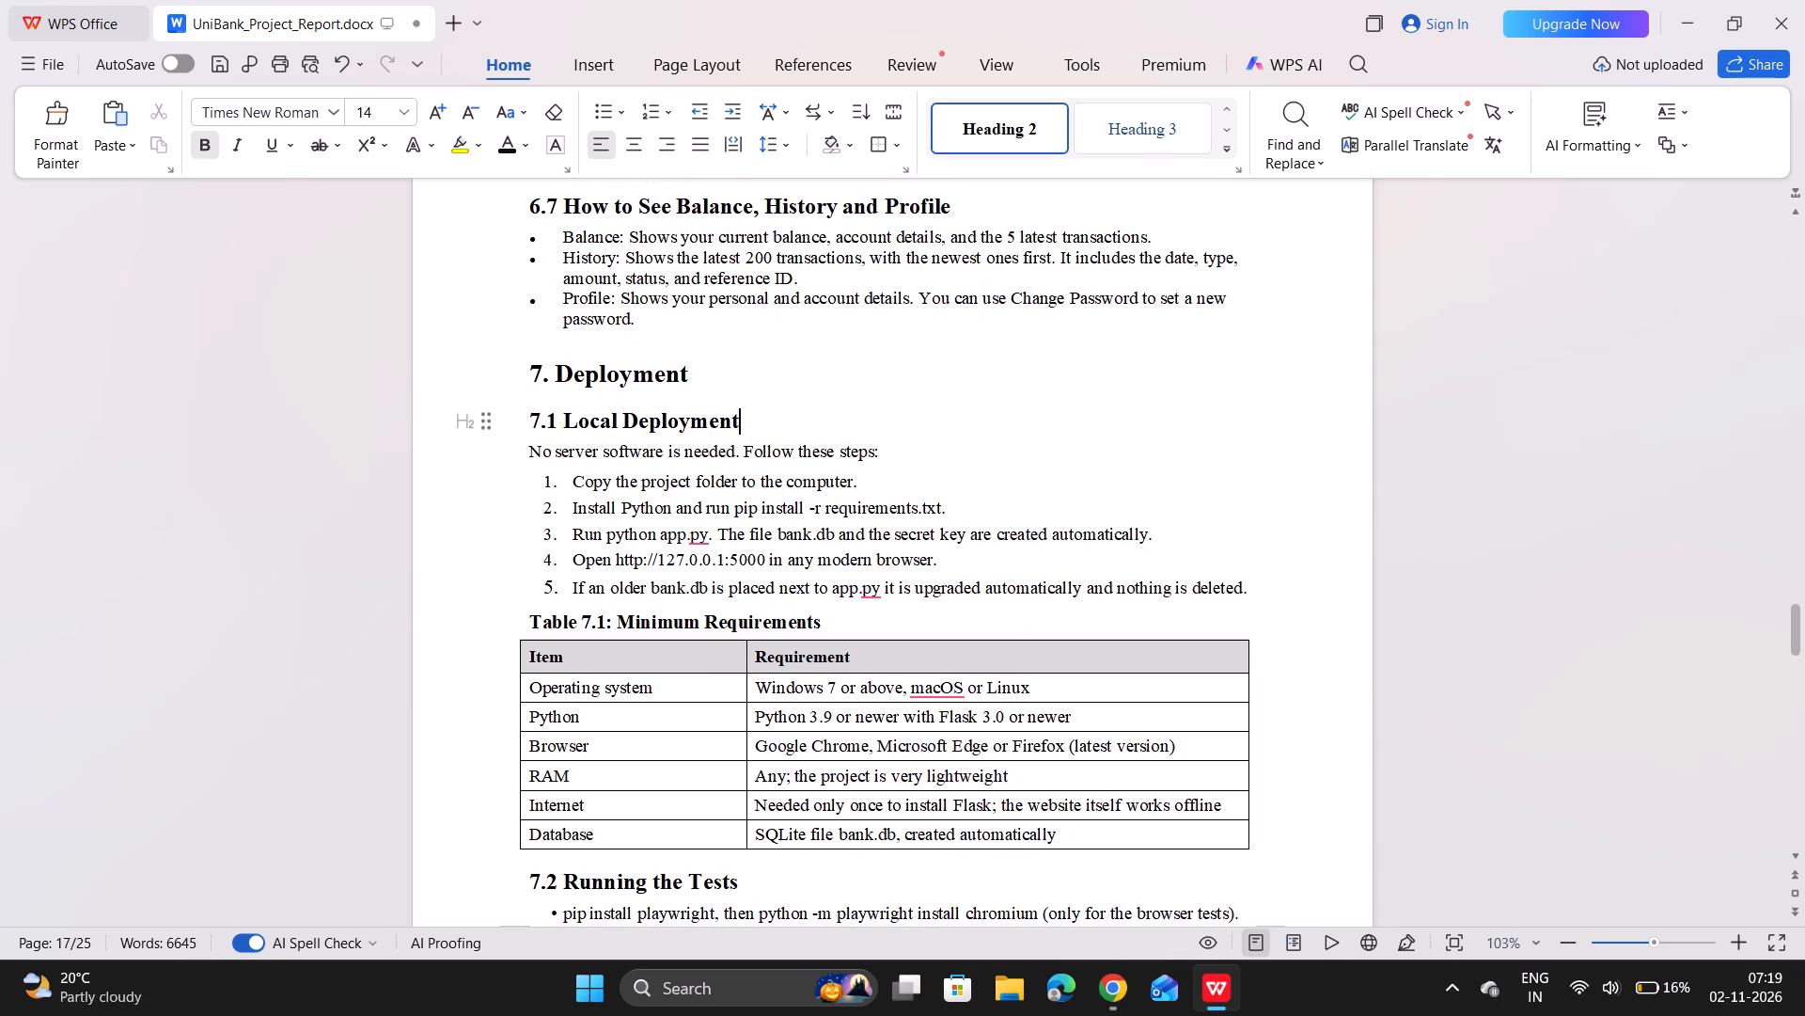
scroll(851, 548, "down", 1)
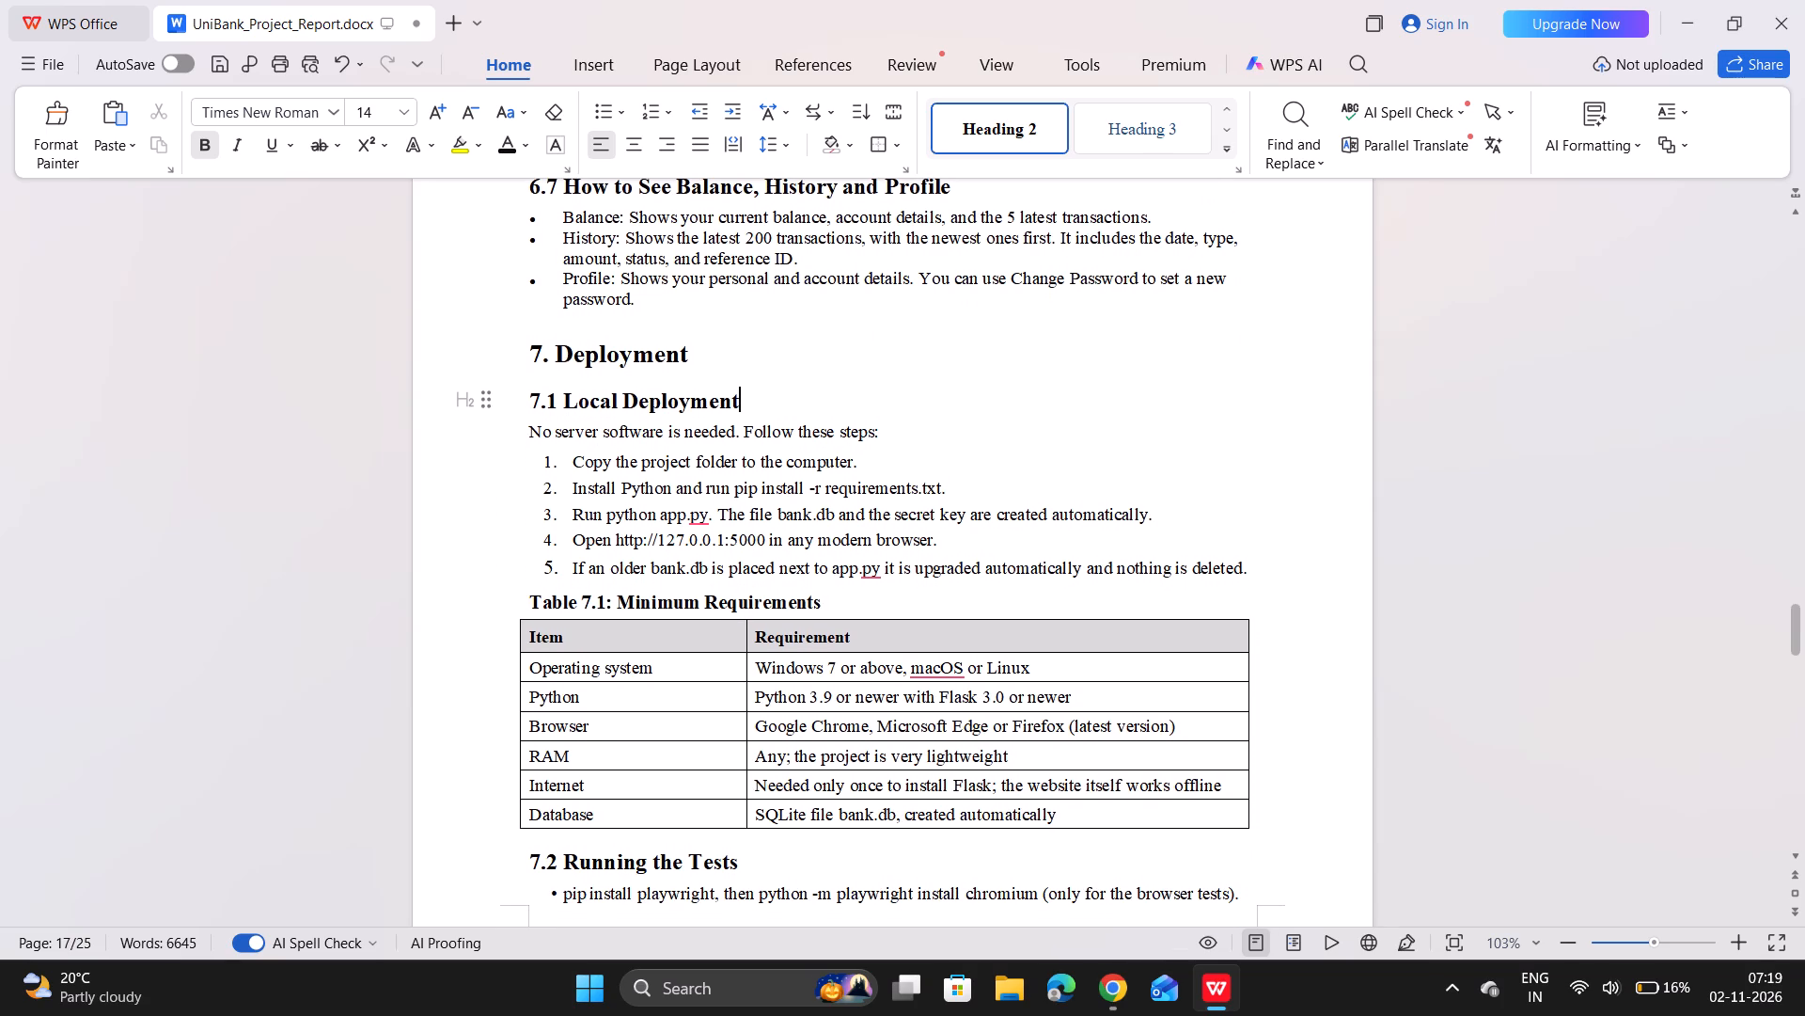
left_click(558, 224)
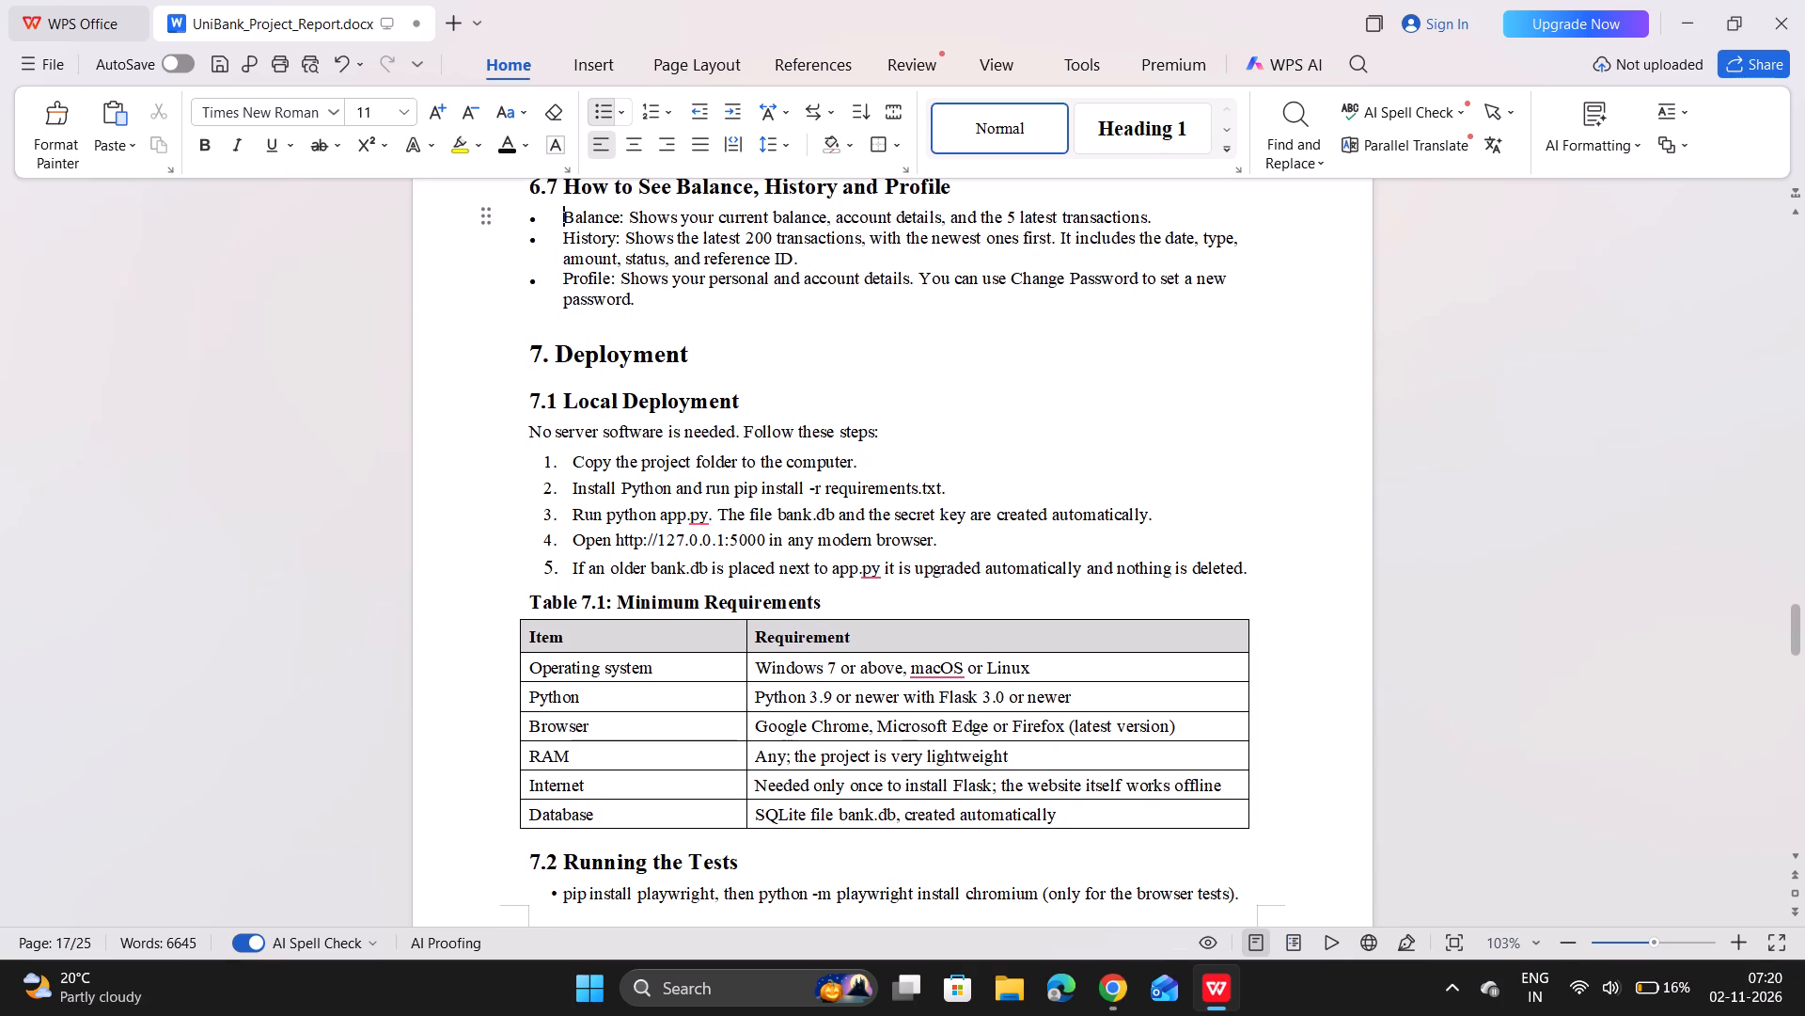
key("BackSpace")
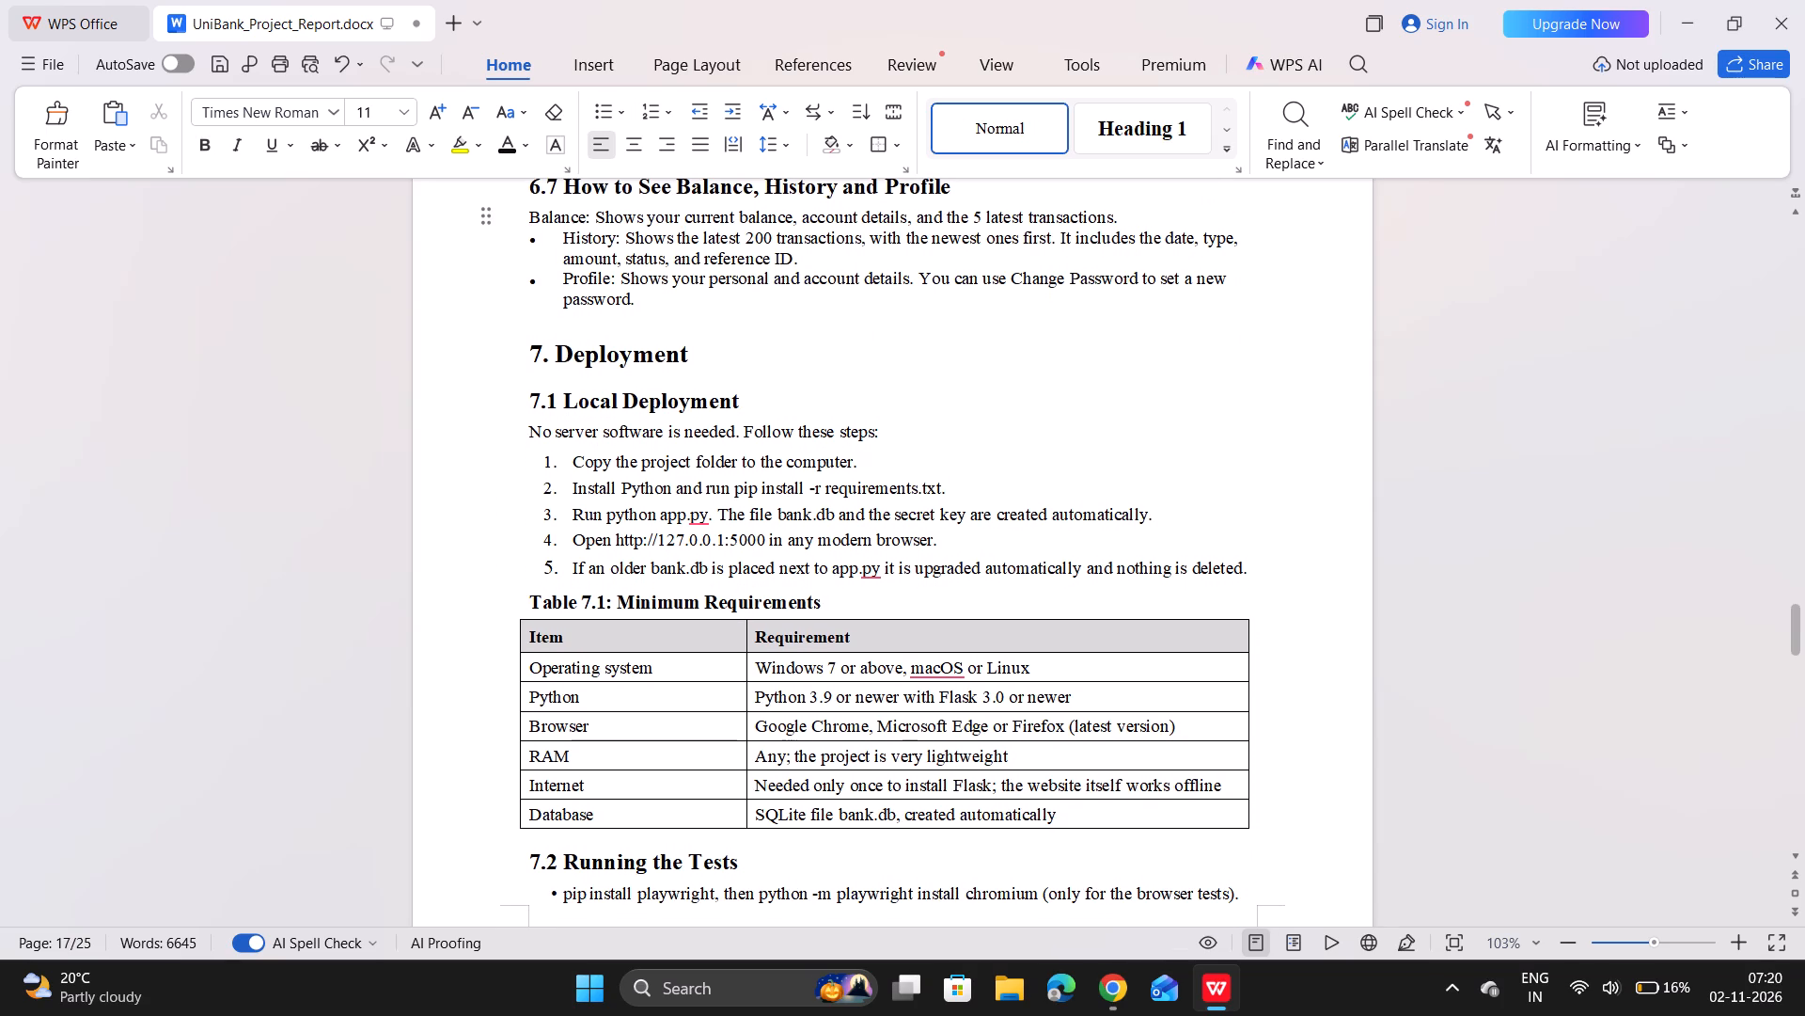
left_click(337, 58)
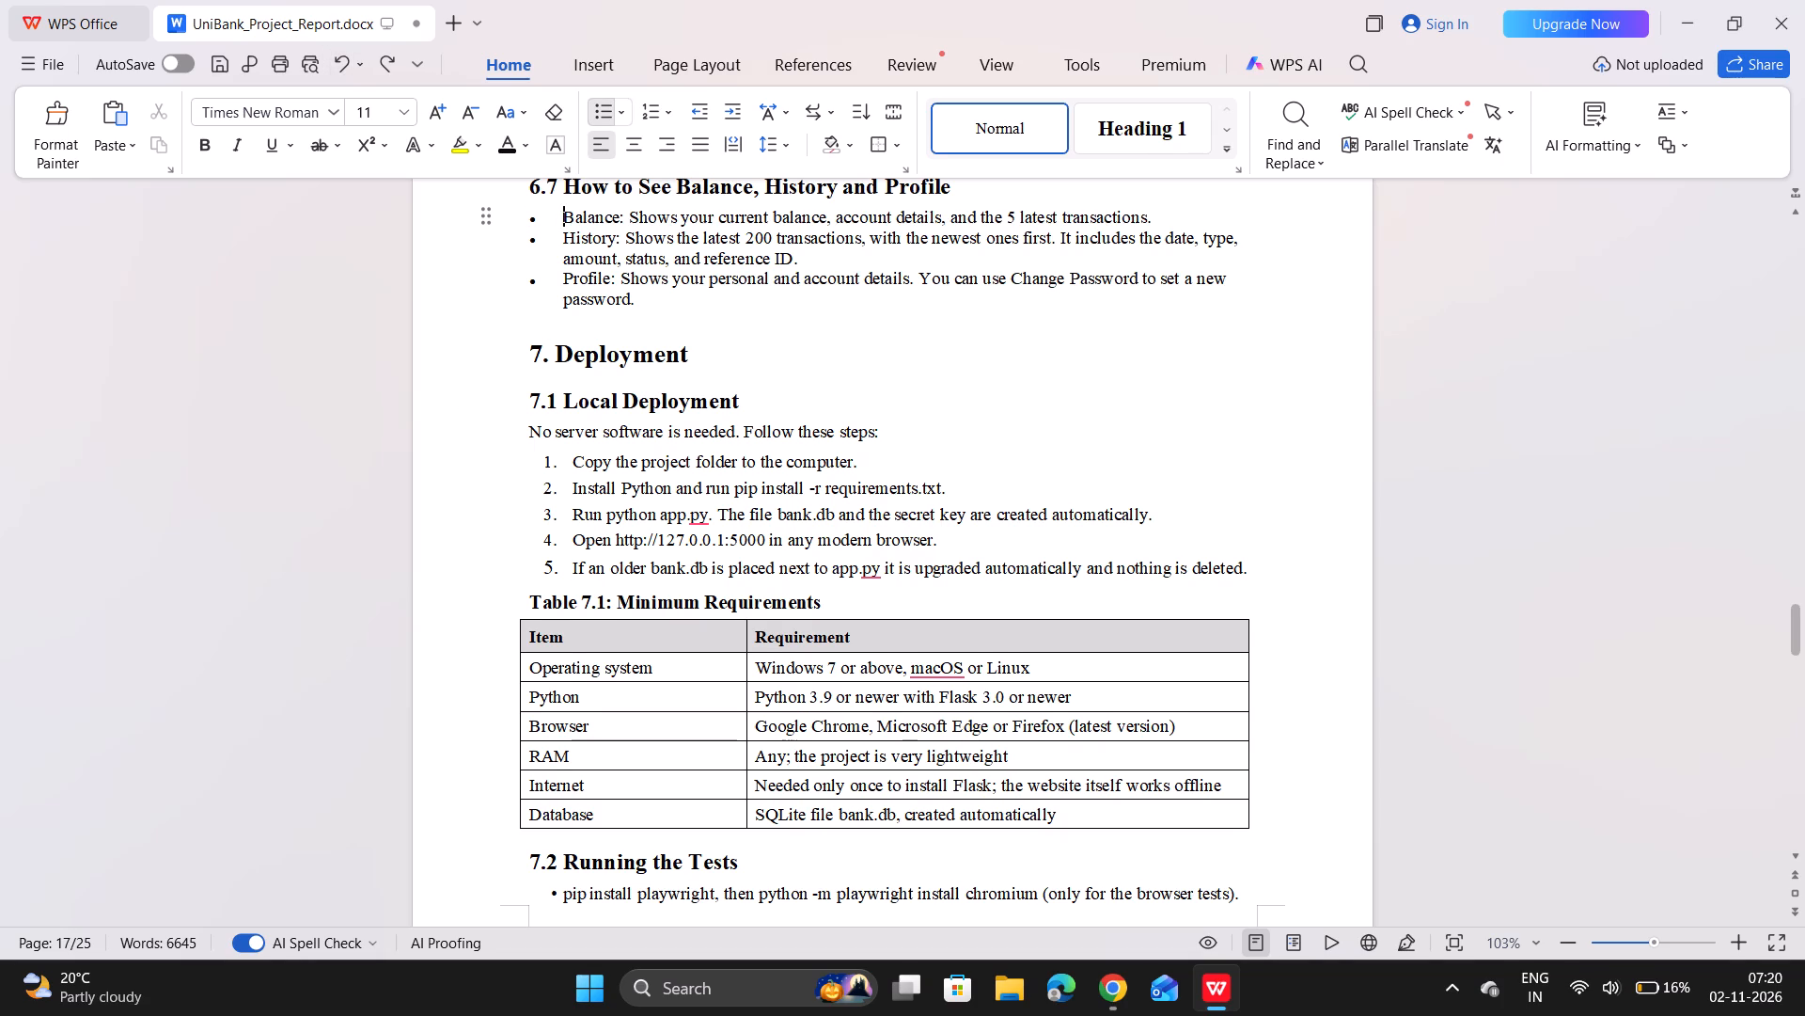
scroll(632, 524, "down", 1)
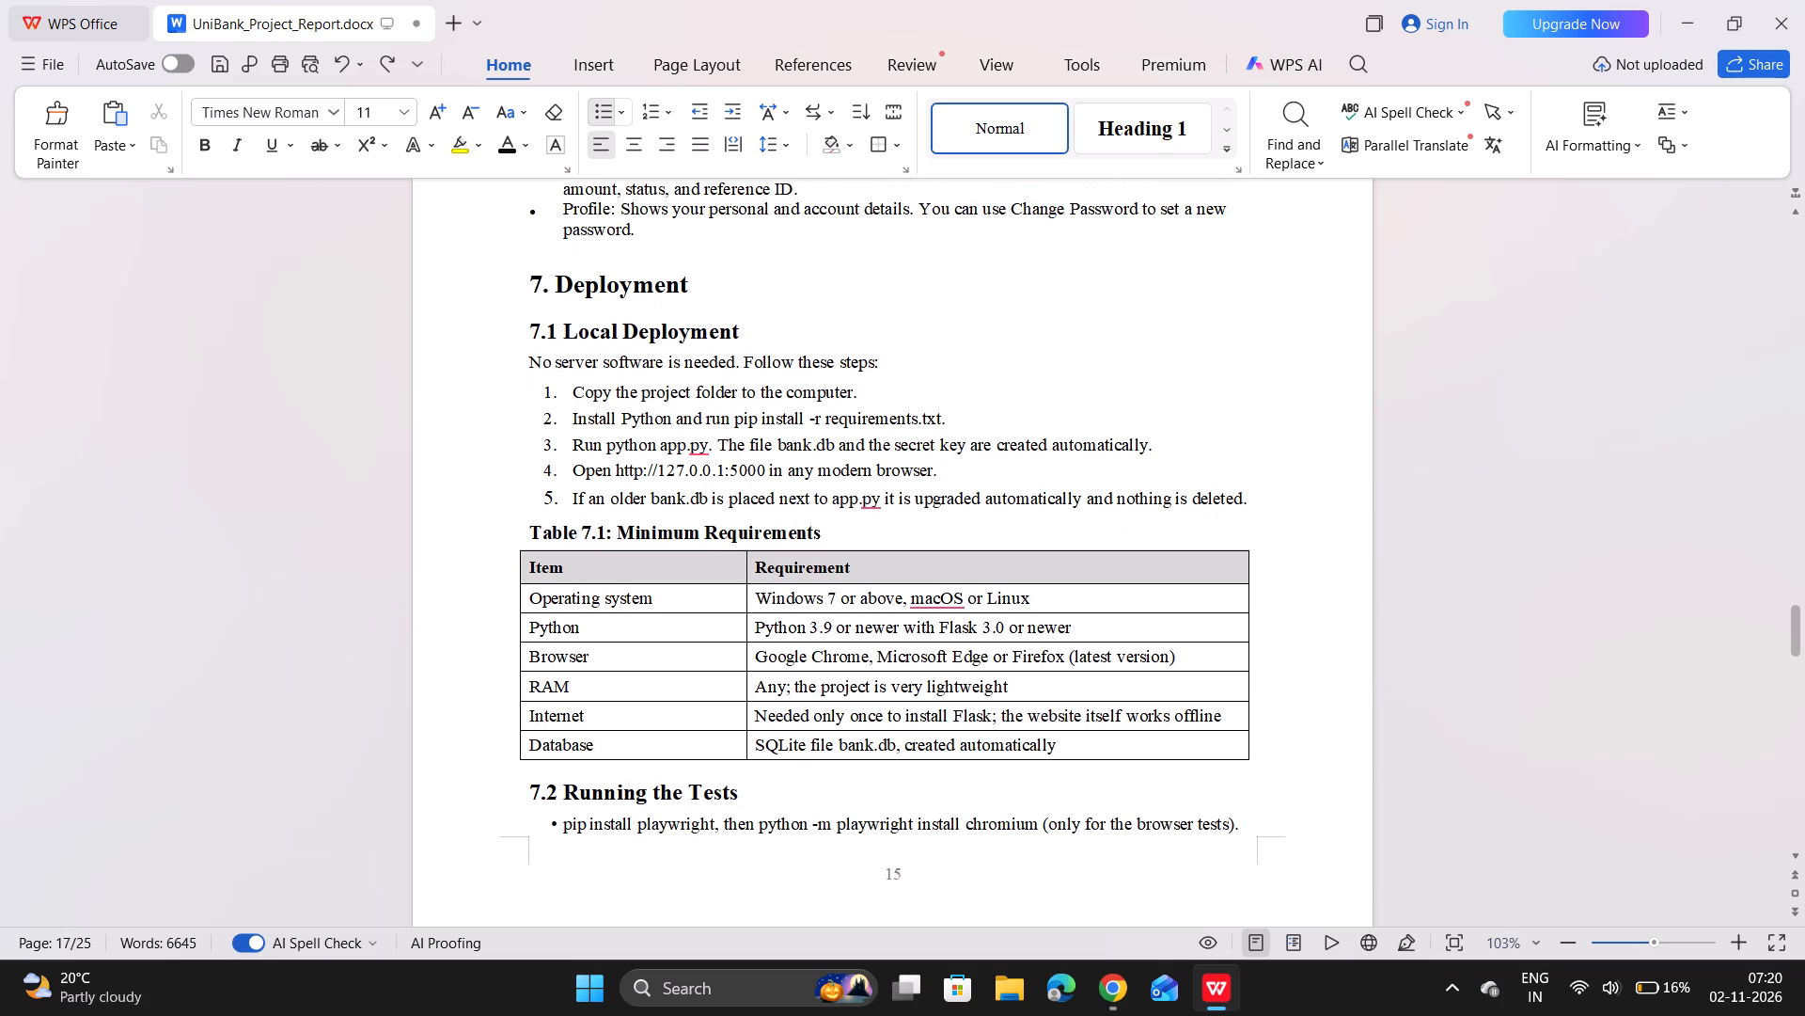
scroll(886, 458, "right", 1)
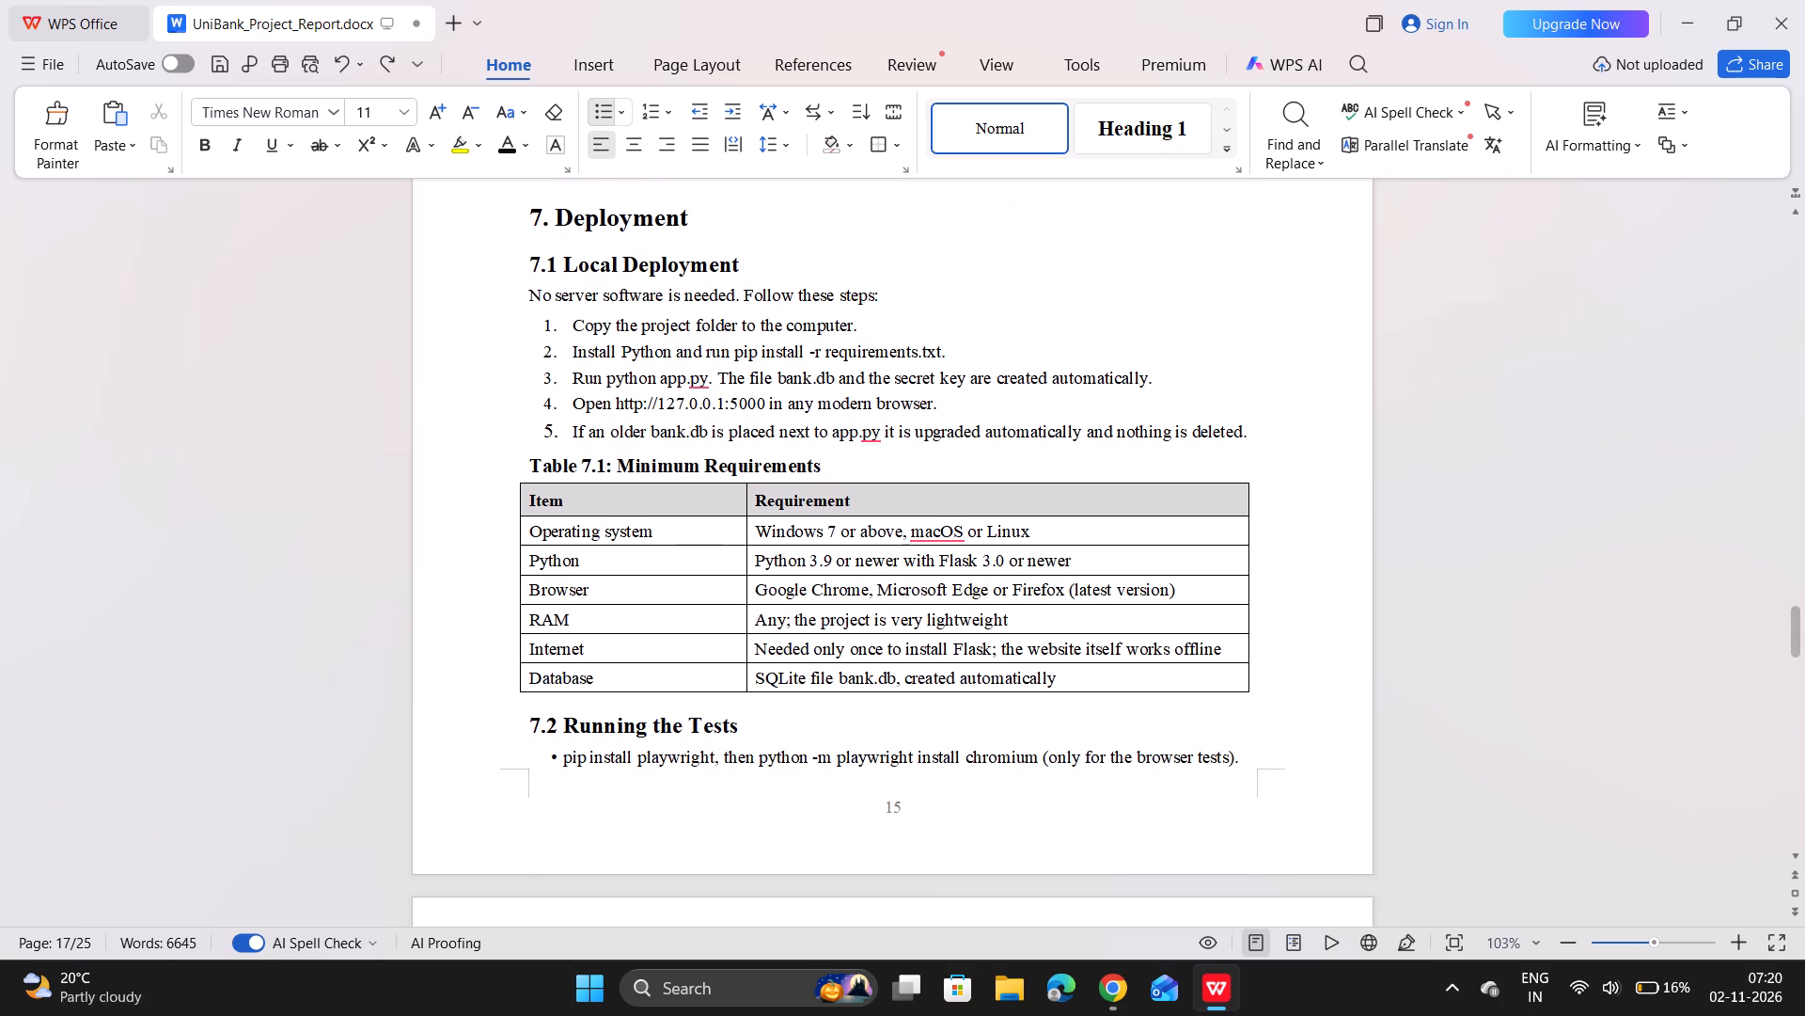
Examine section 7 Deployment, including the 7.1 steps, Table 7.1 and the 7.2 Running the Tests list.
scroll(886, 458, "down", 1)
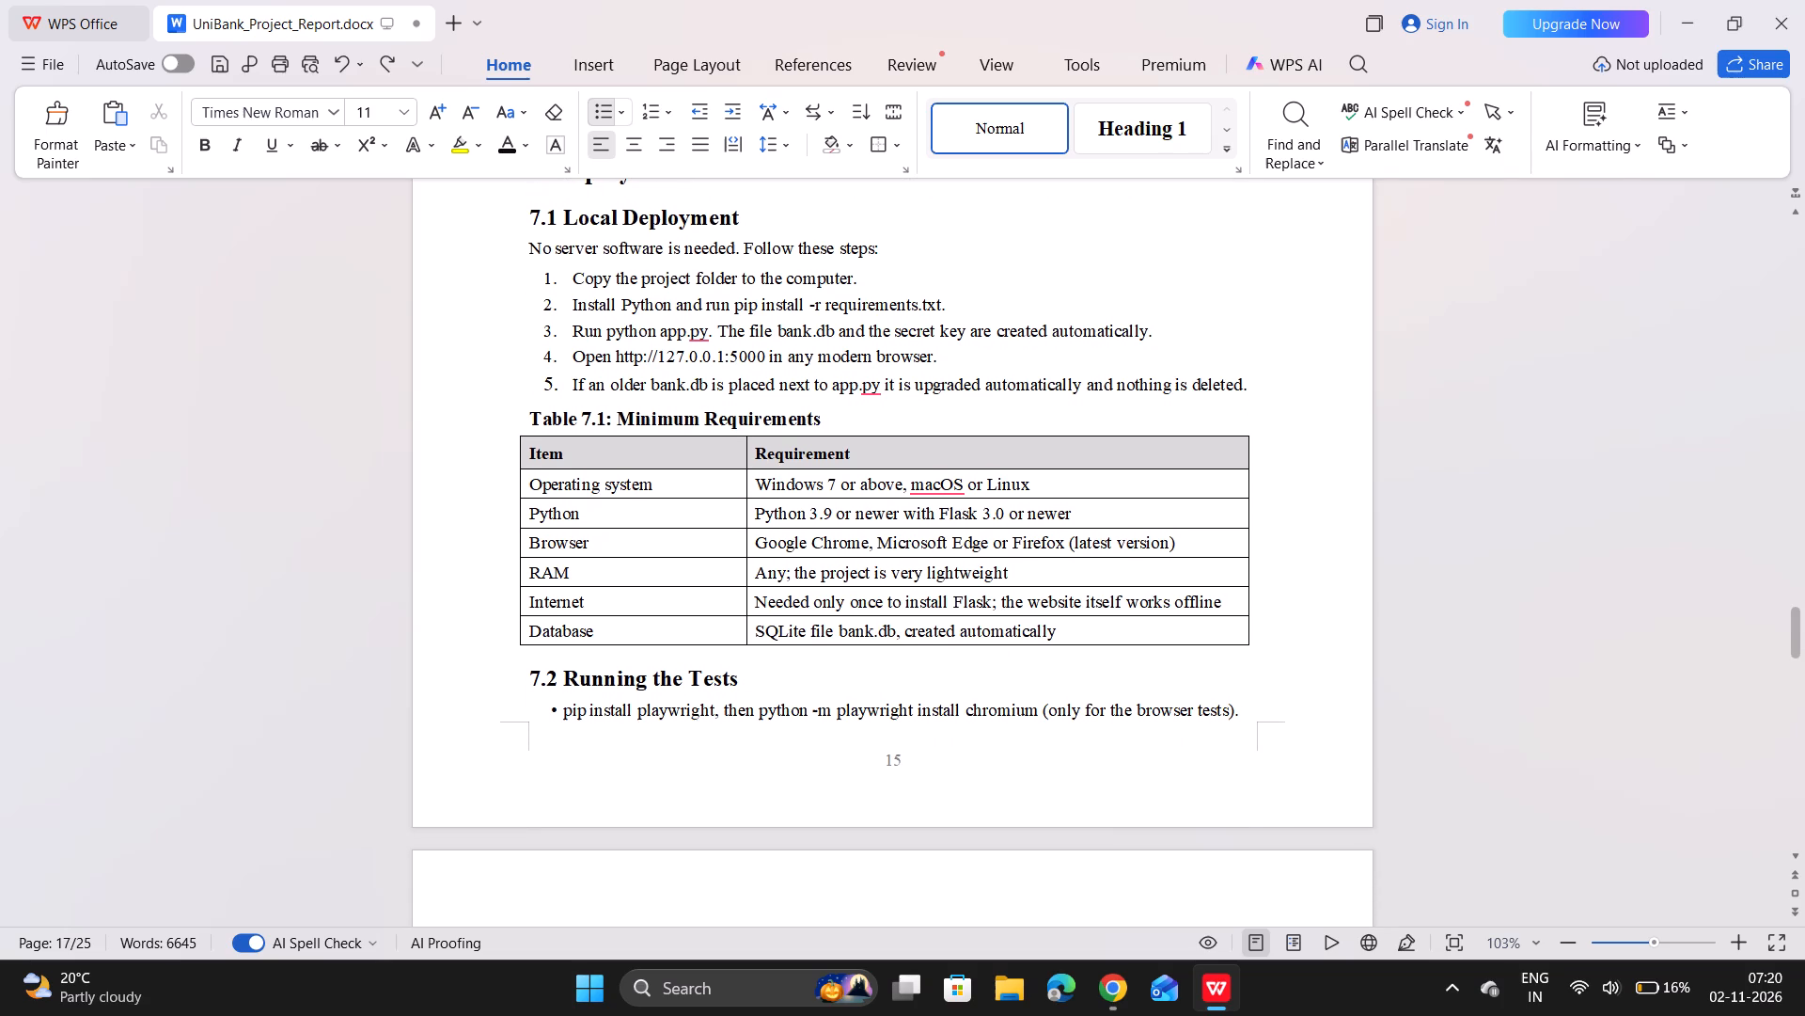
scroll(886, 458, "down", 2)
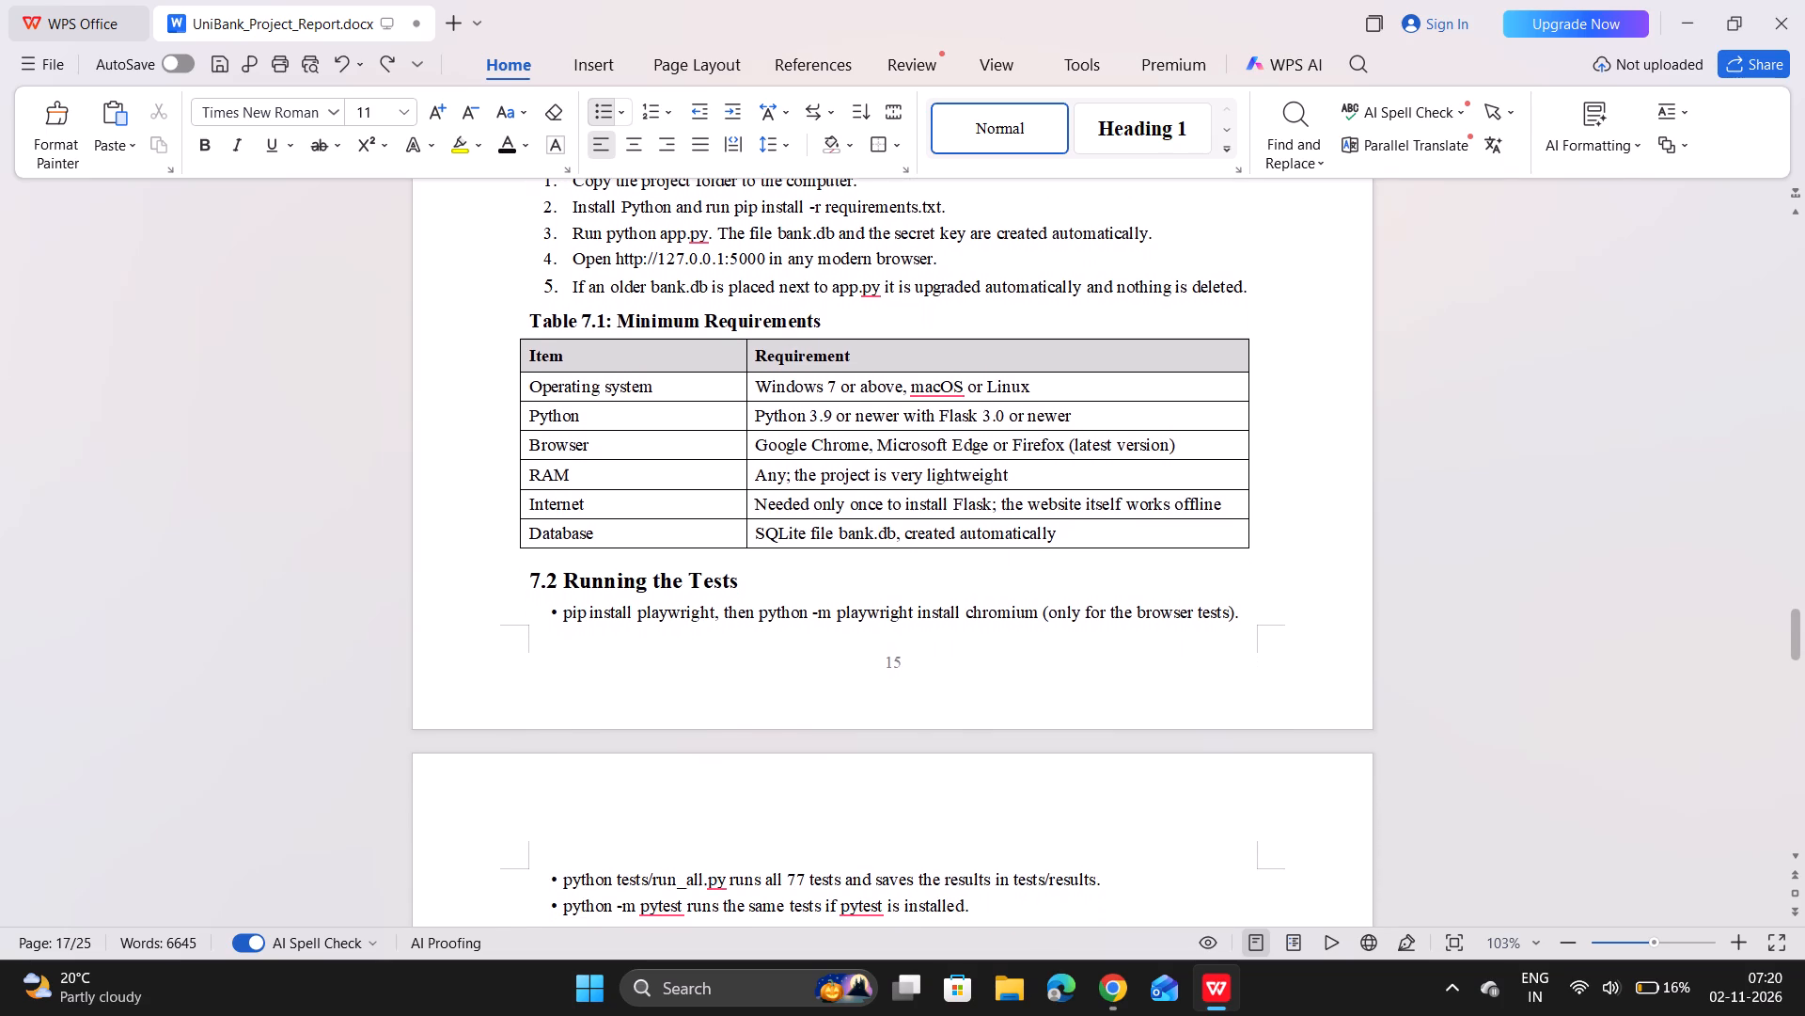
left_click(1169, 284)
scroll(1028, 502, "down", 1)
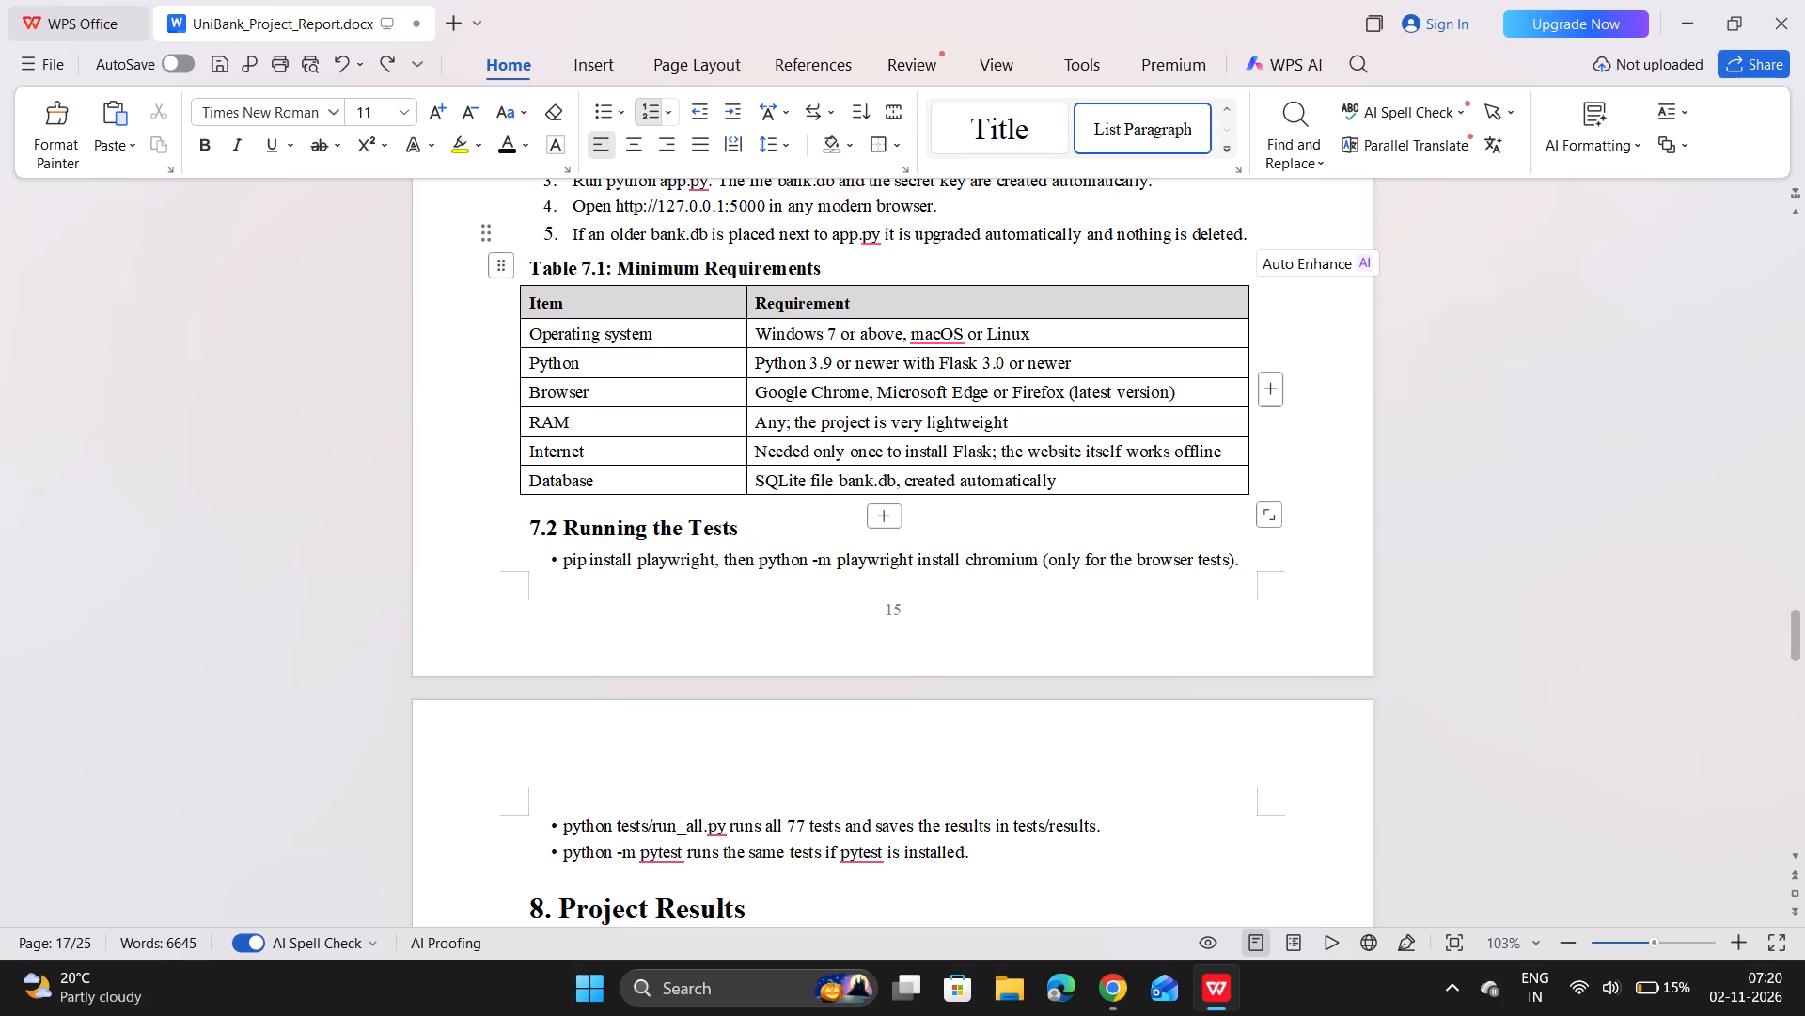
scroll(842, 755, "up", 1)
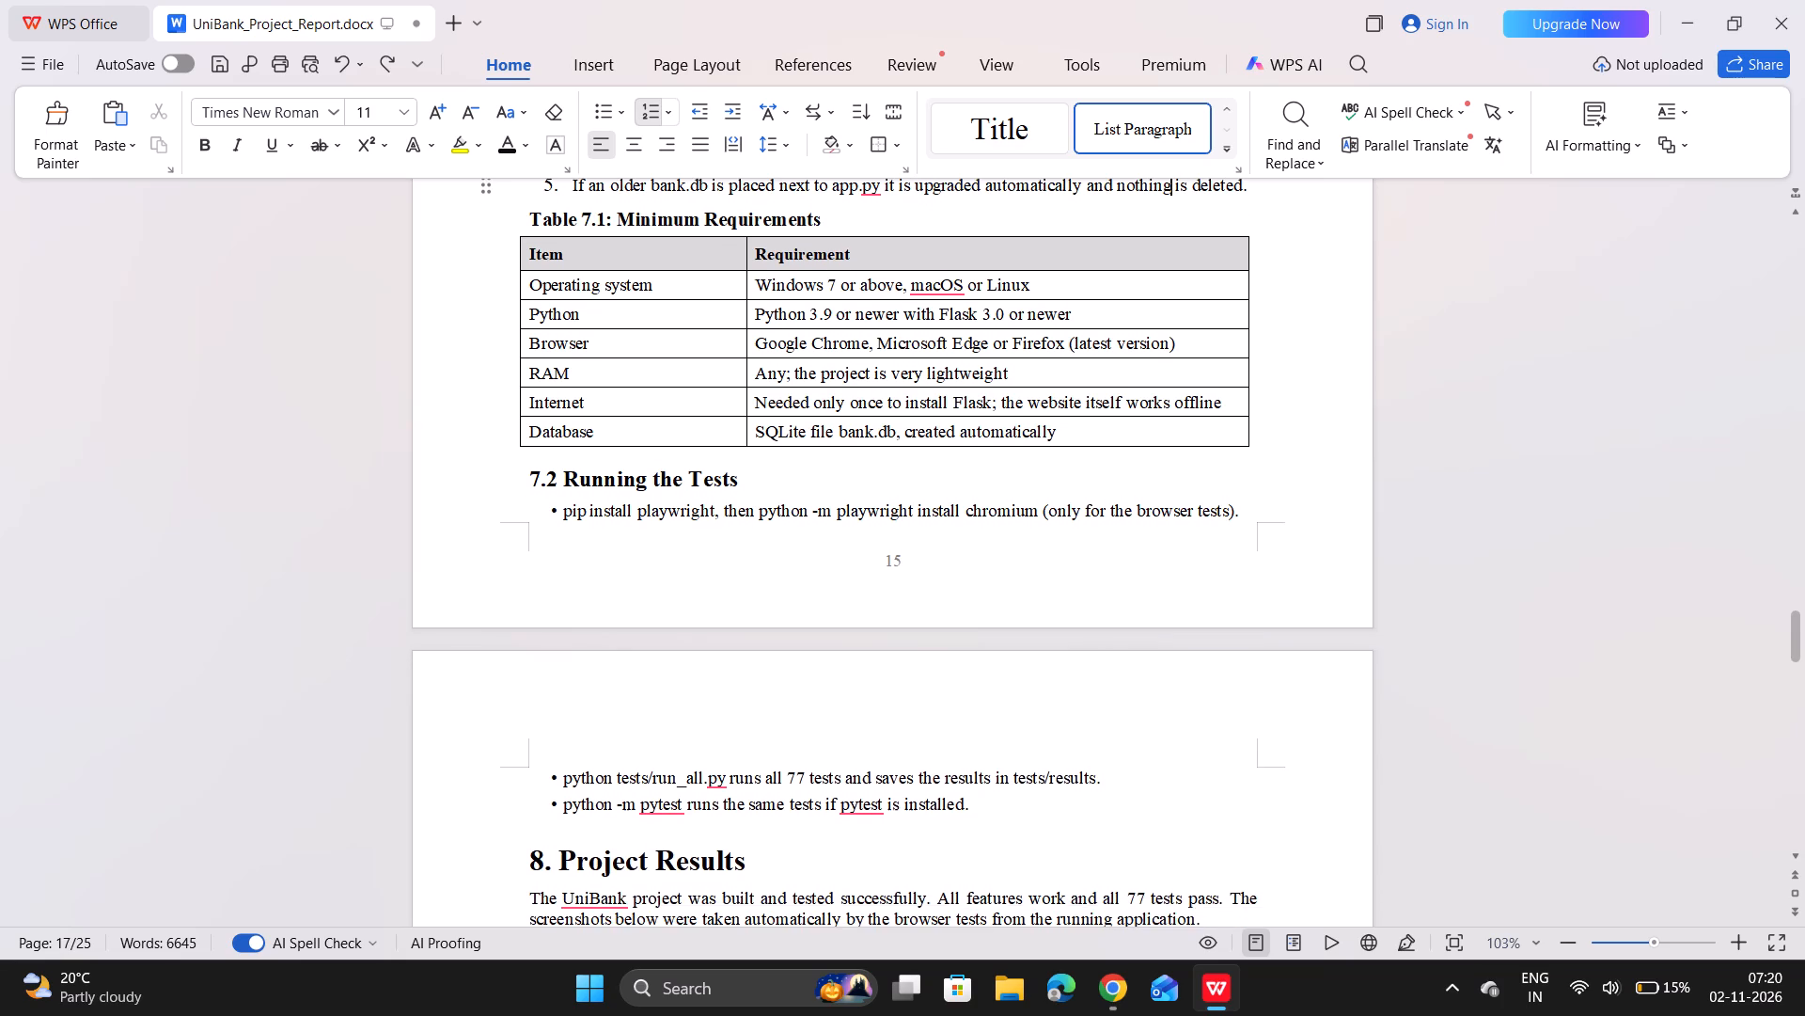
scroll(842, 755, "up", 1)
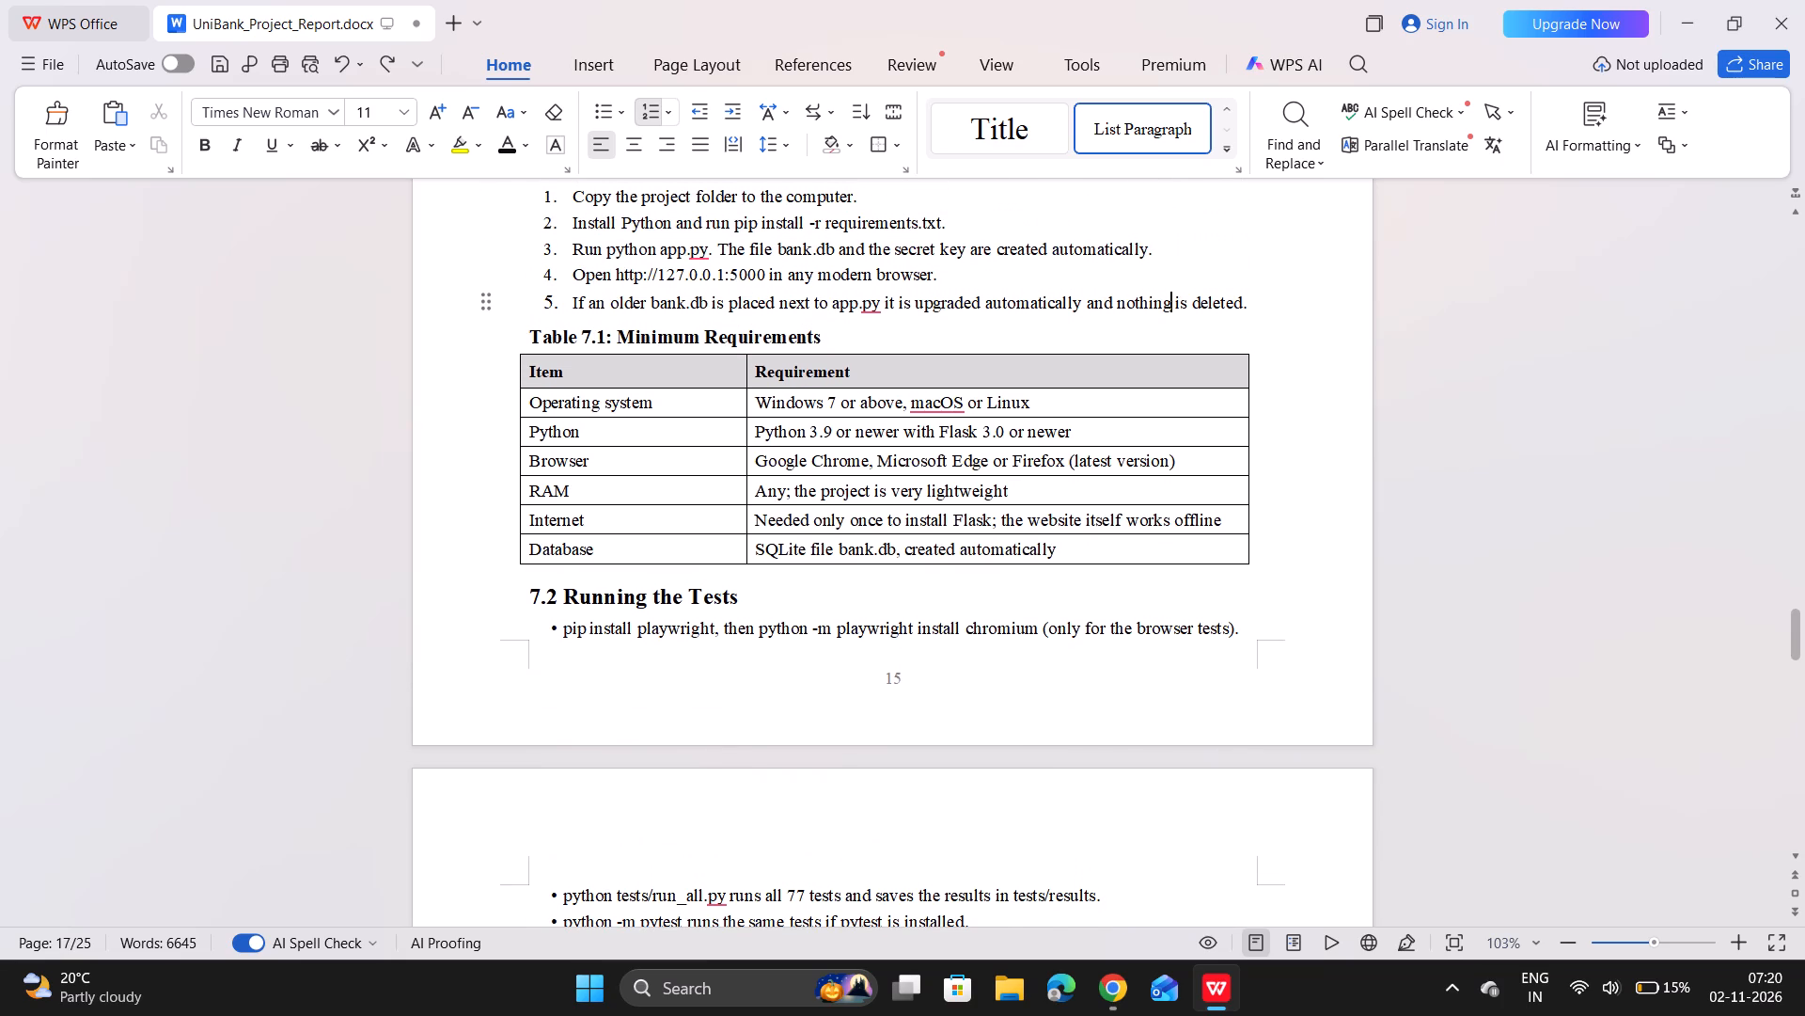
scroll(885, 578, "down", 3)
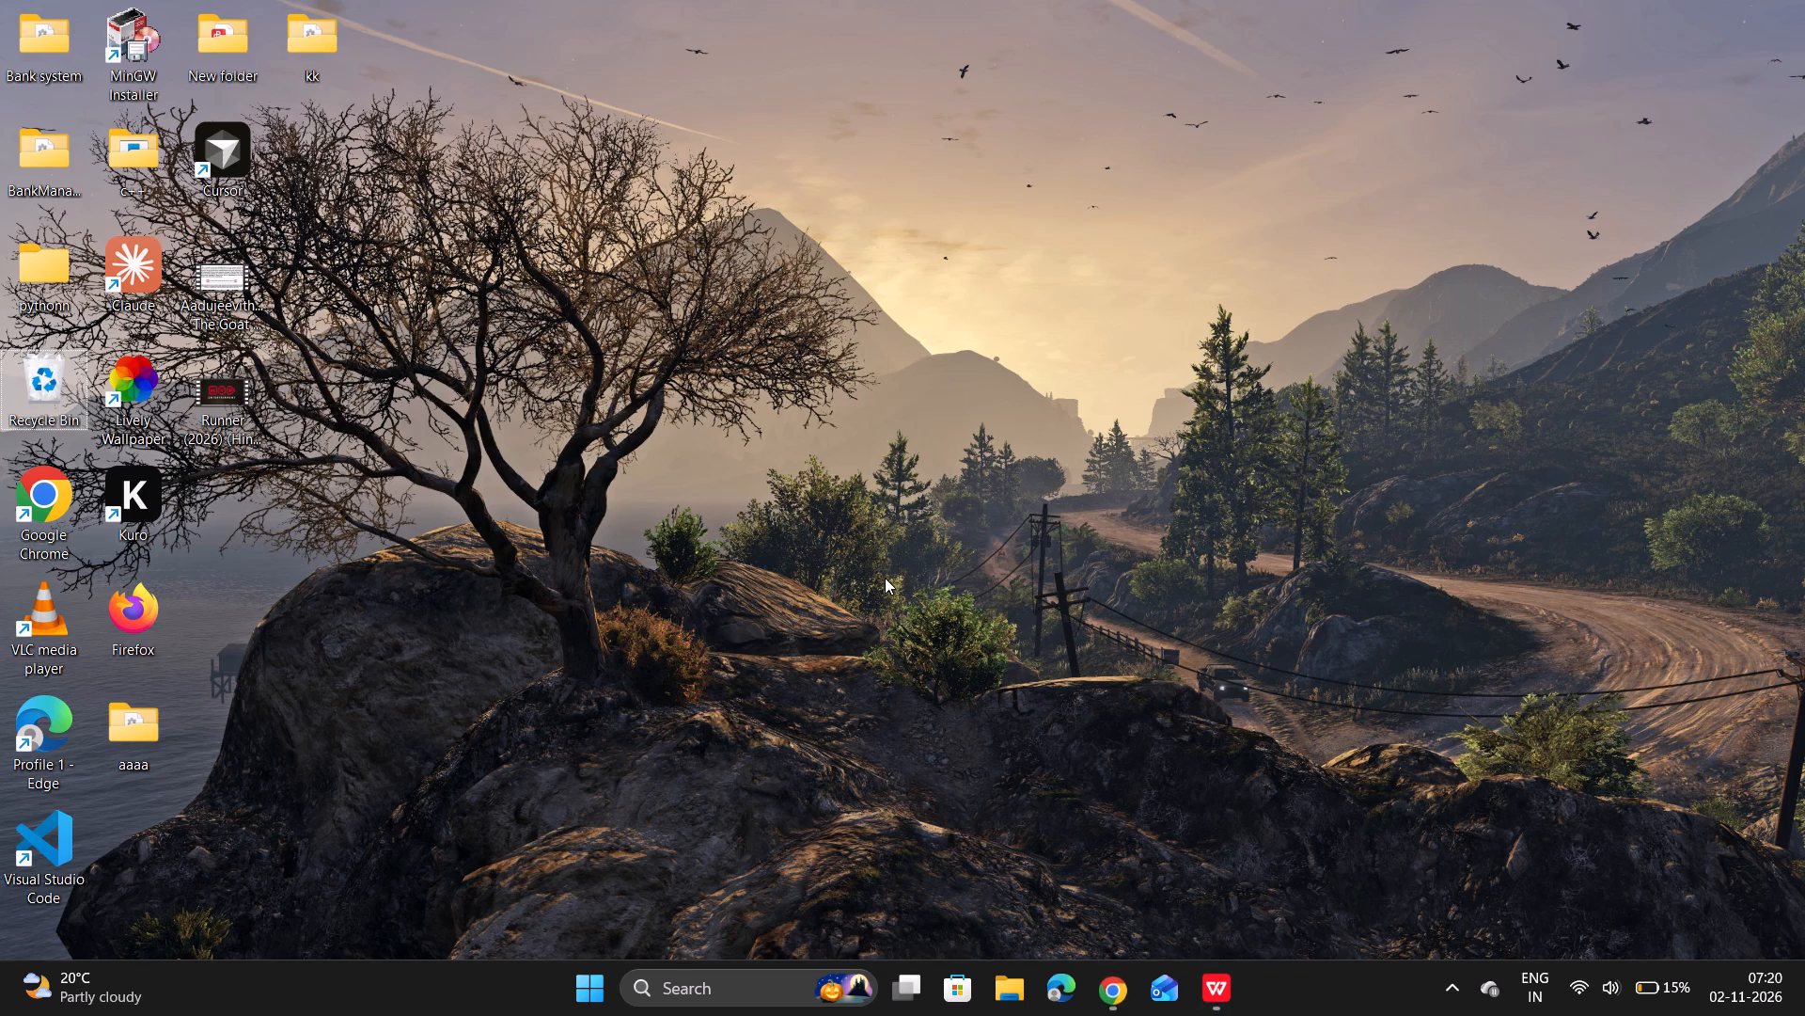
Delete the entire 7.1 Minimum Requirements row from the List of Tables.
scroll(885, 578, "up", 10)
scroll(885, 578, "up", 14)
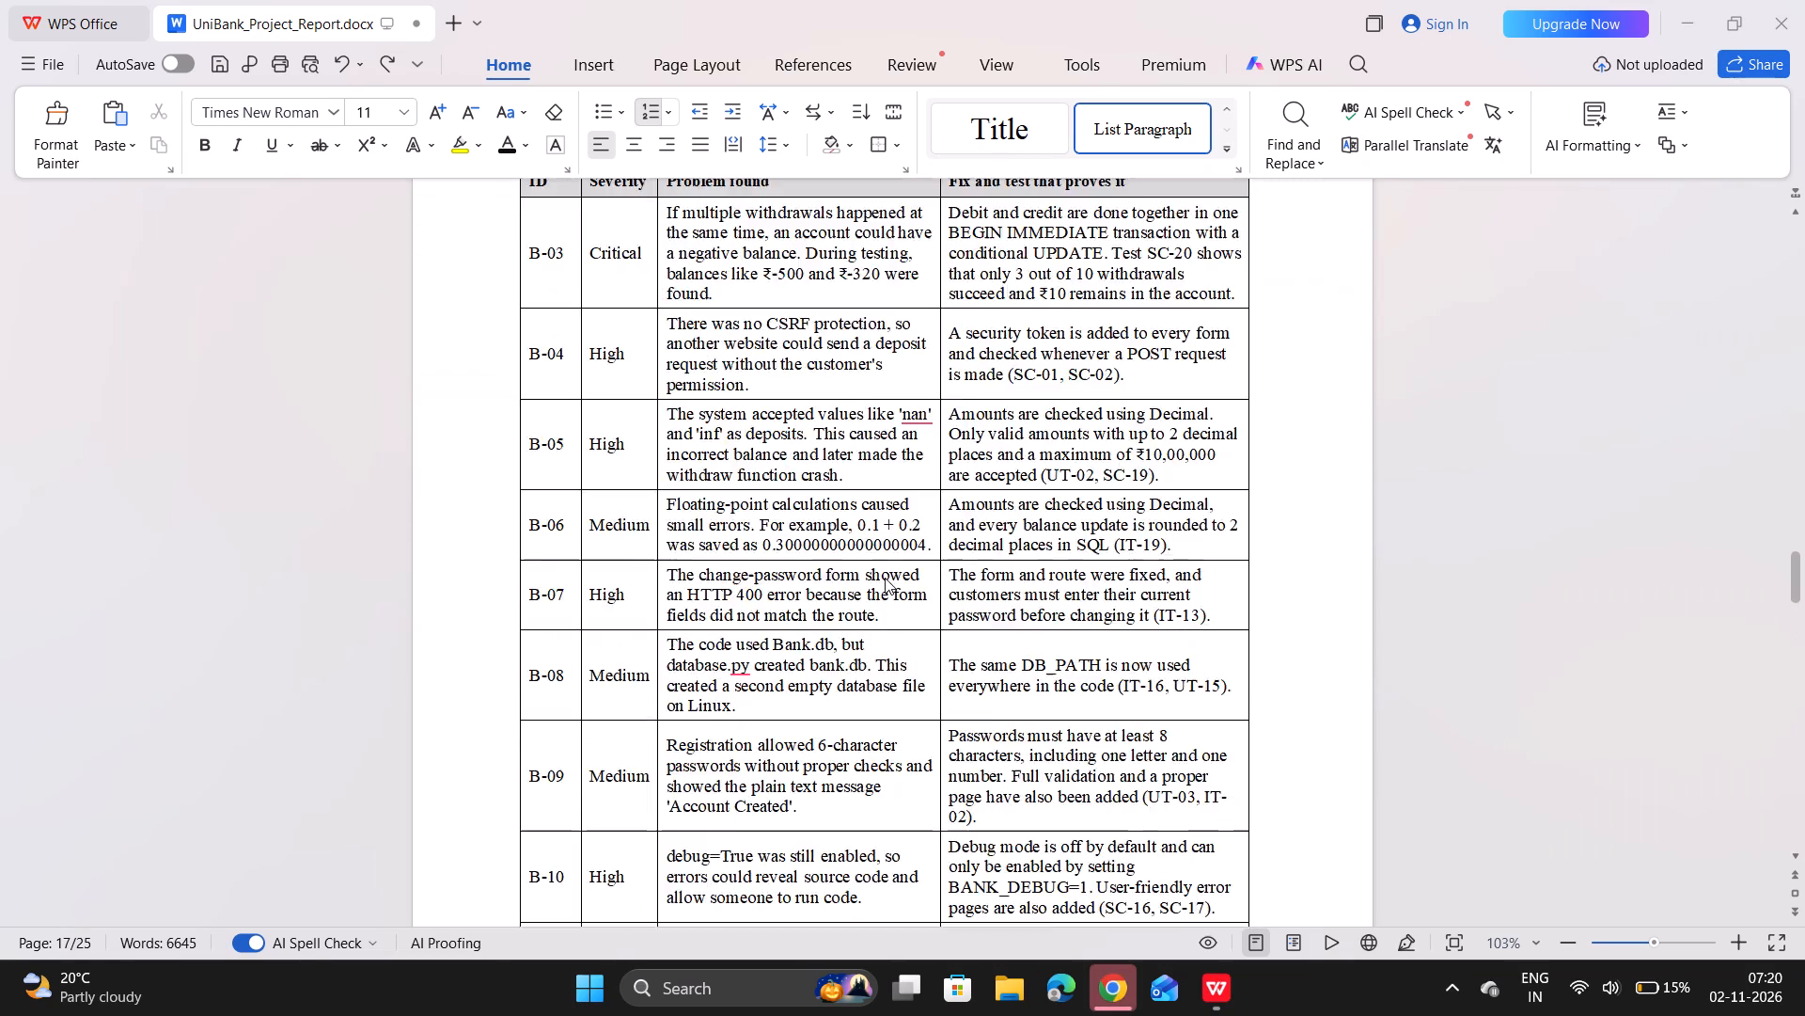
scroll(885, 578, "up", 14)
scroll(885, 578, "up", 13)
scroll(885, 578, "up", 14)
scroll(885, 578, "up", 13)
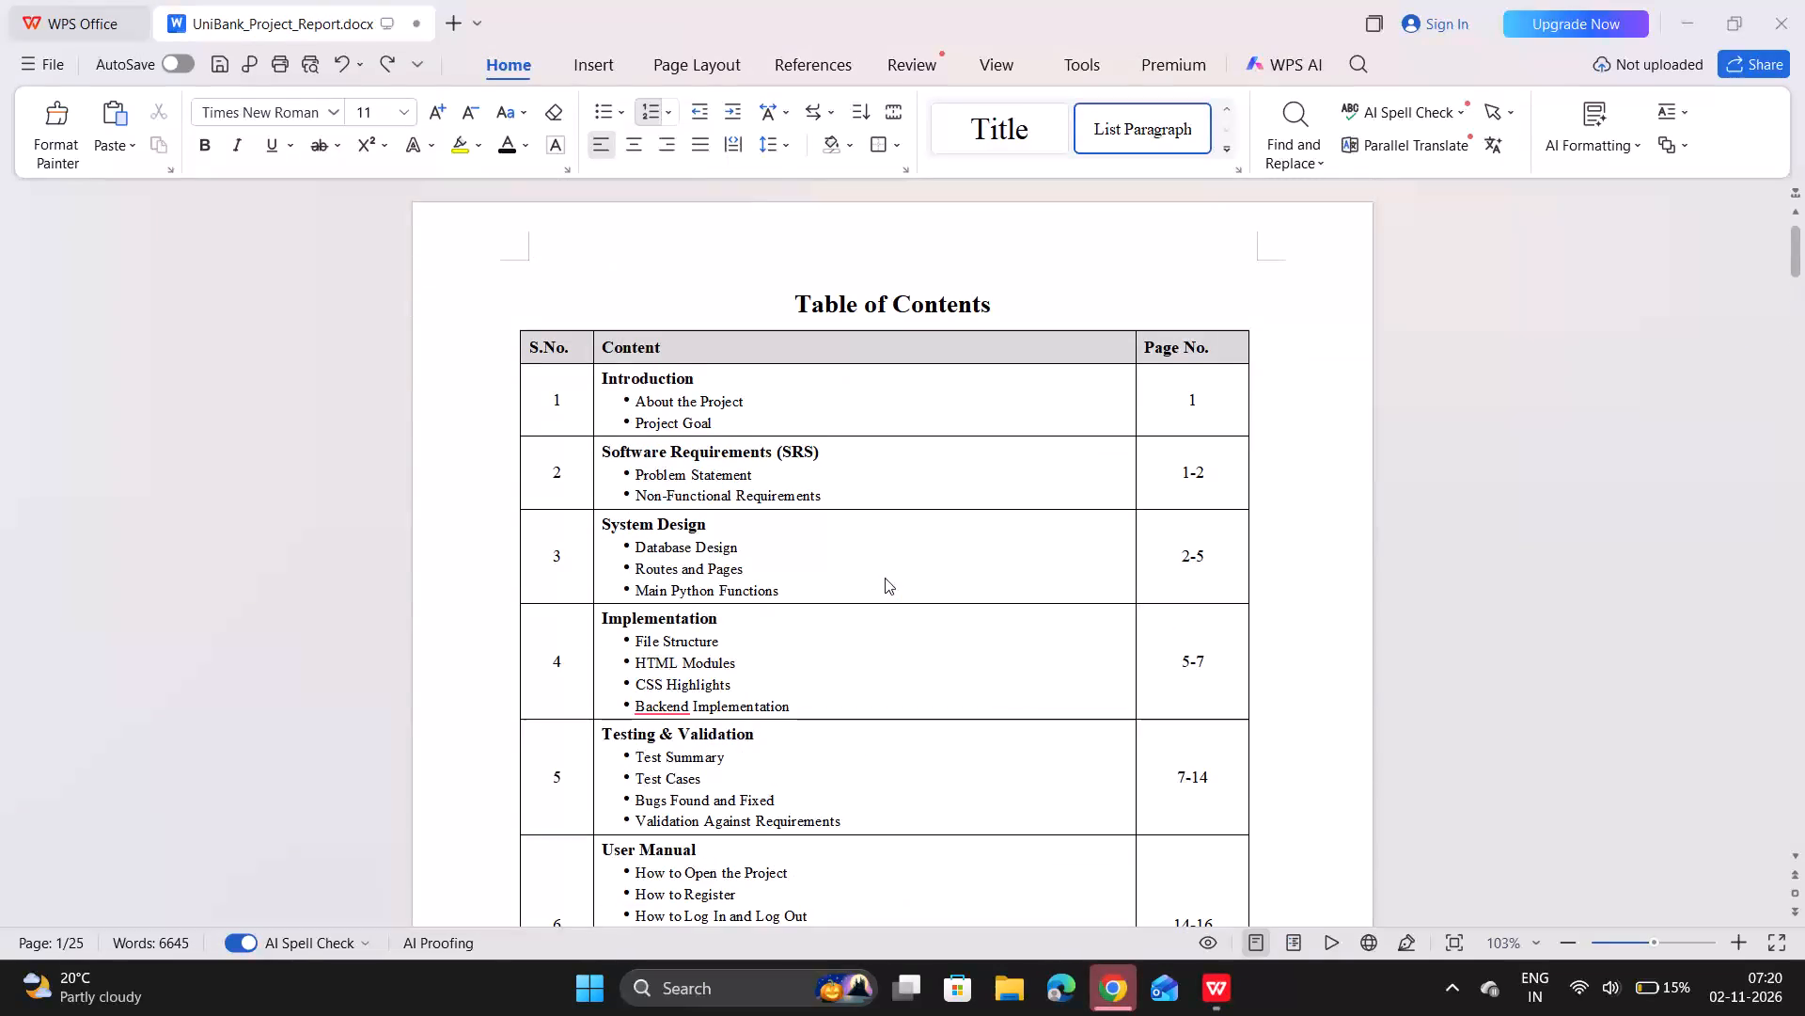
scroll(885, 578, "down", 10)
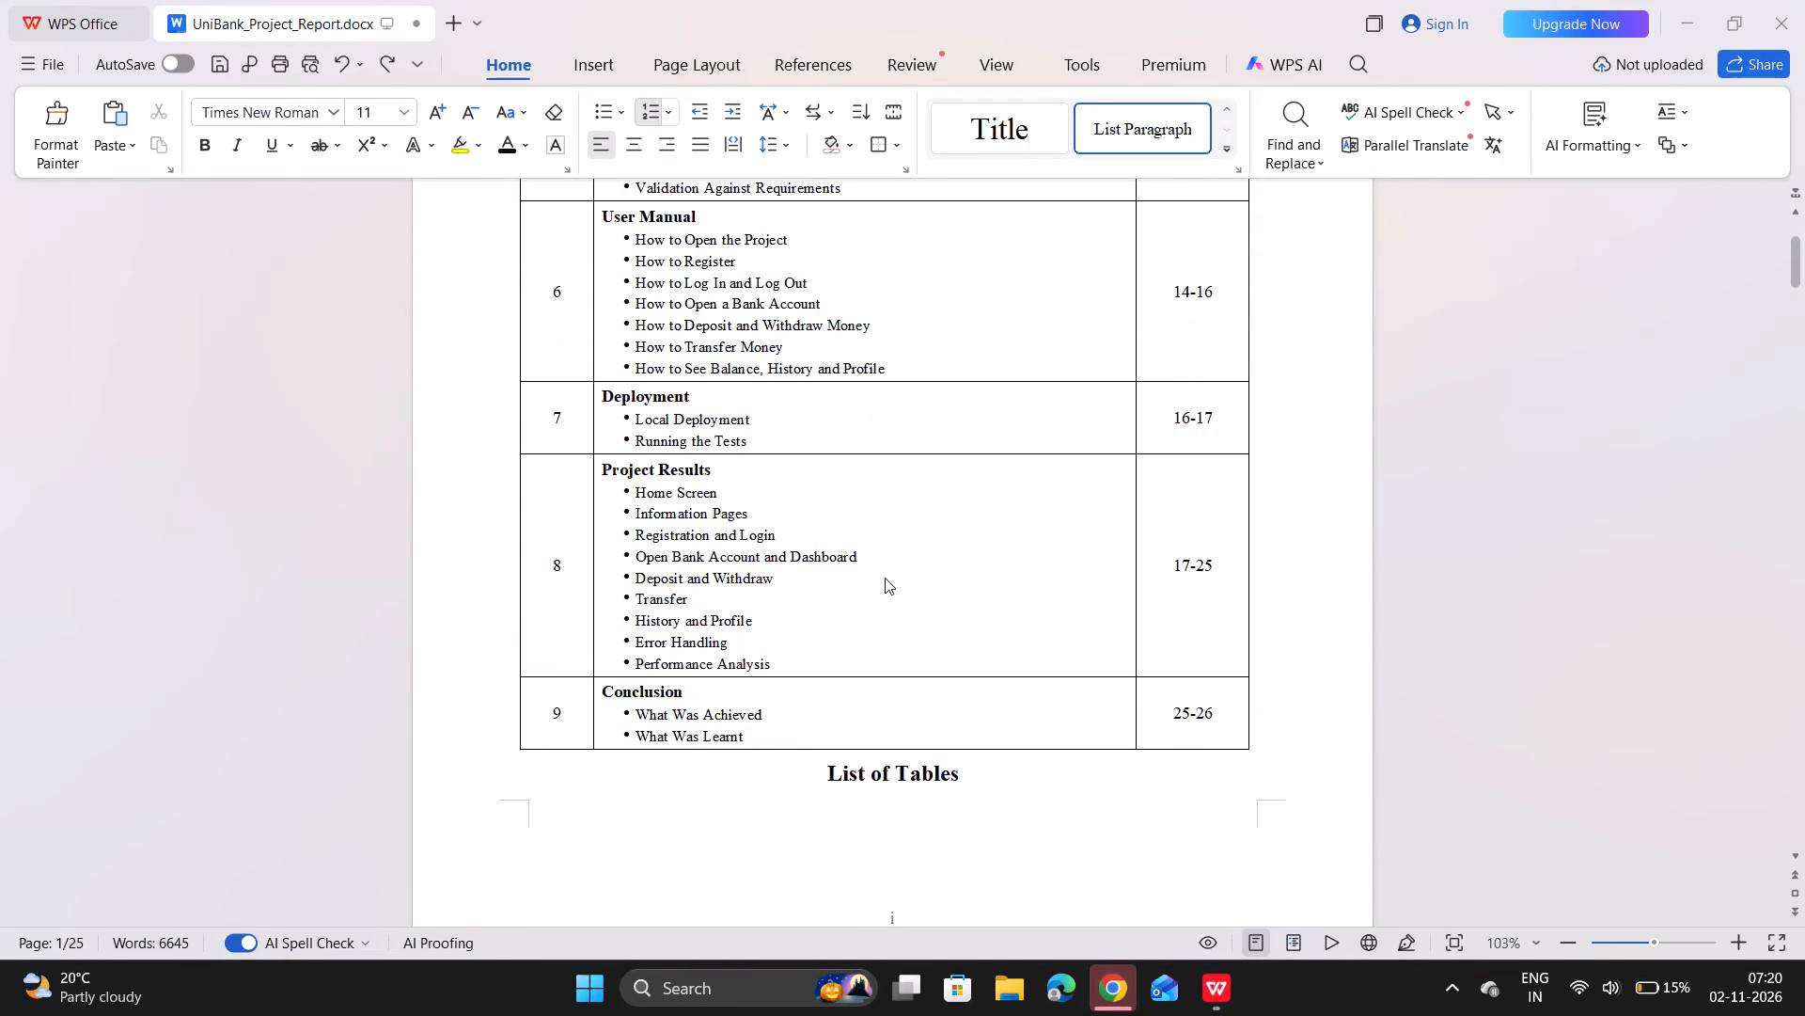
scroll(885, 578, "up", 2)
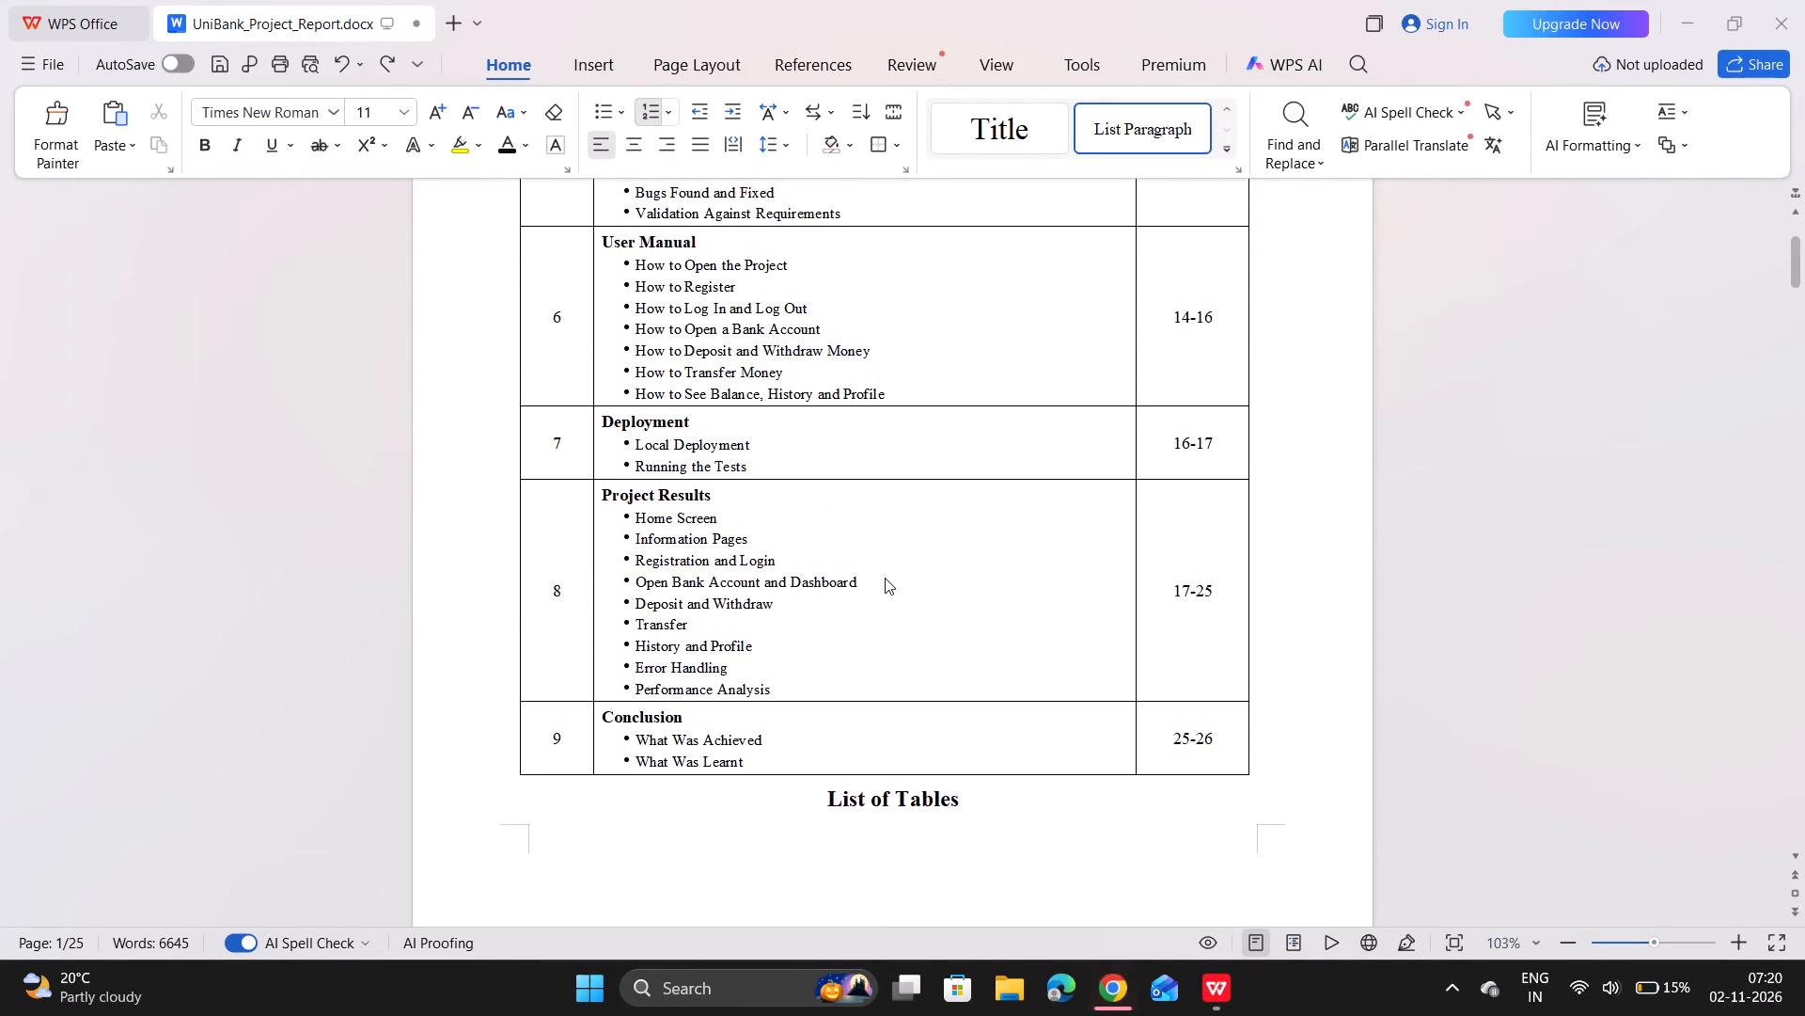
scroll(885, 578, "up", 1)
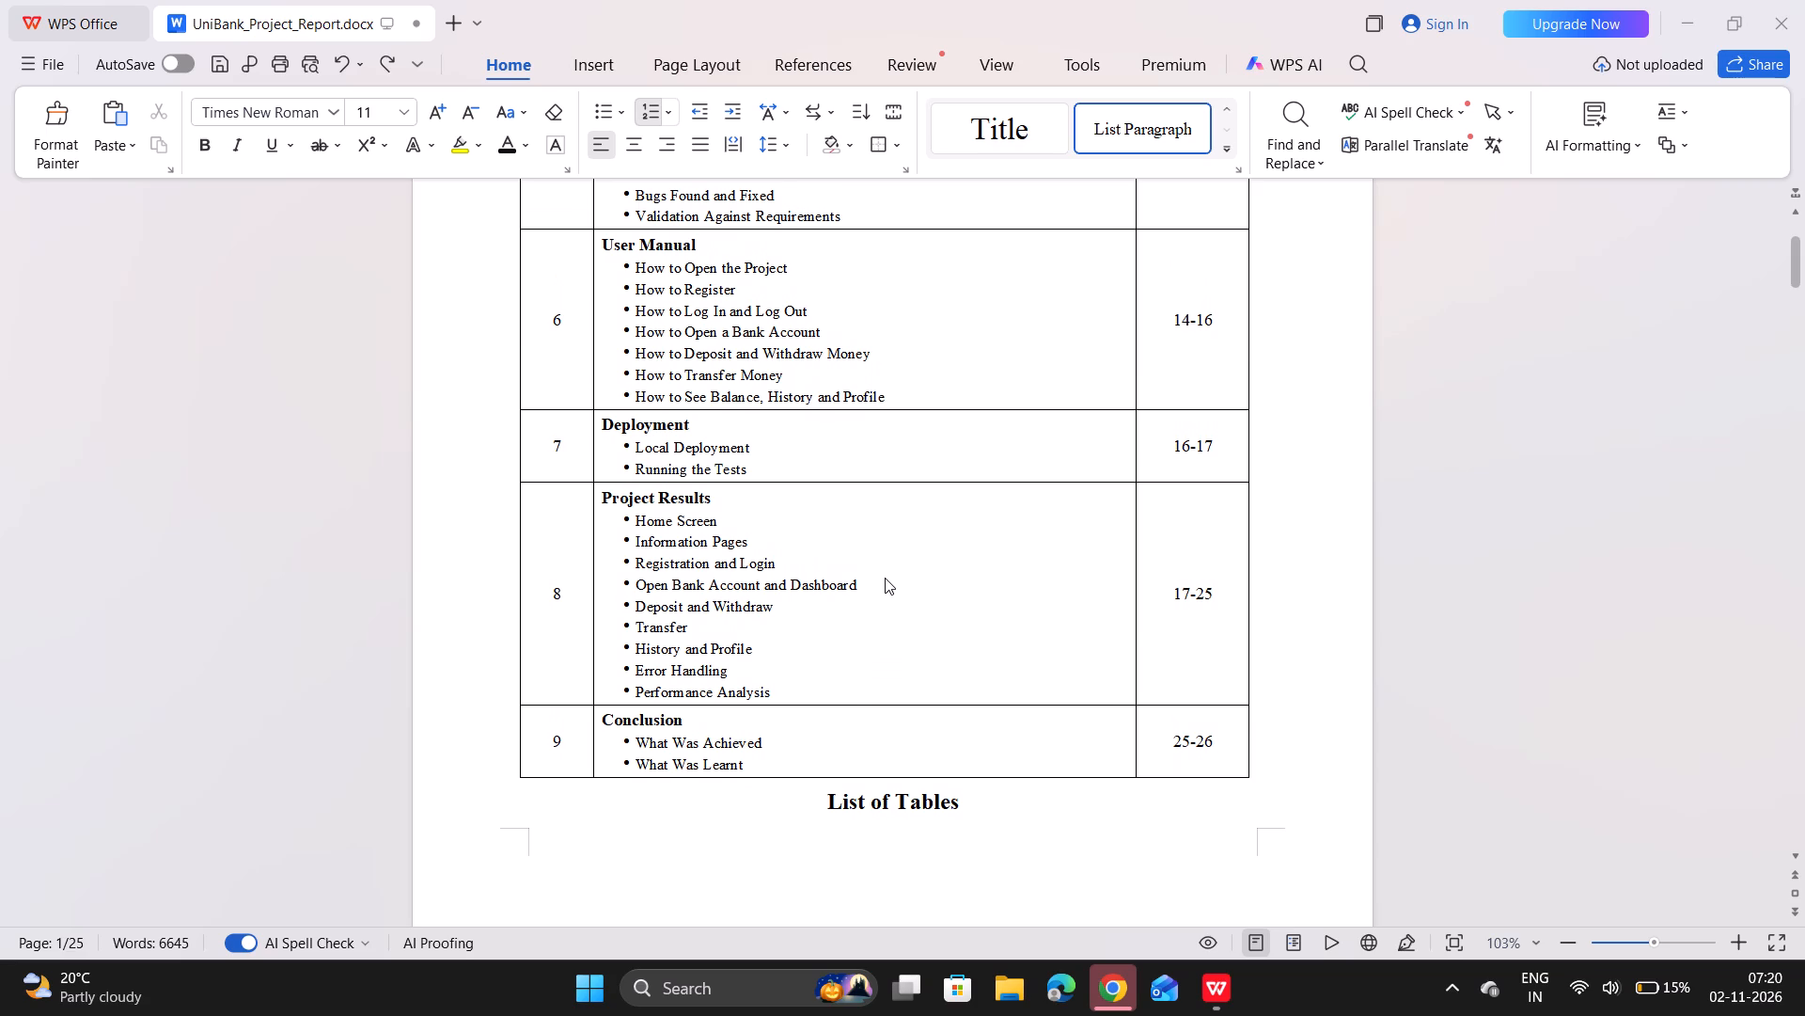
scroll(885, 578, "down", 2)
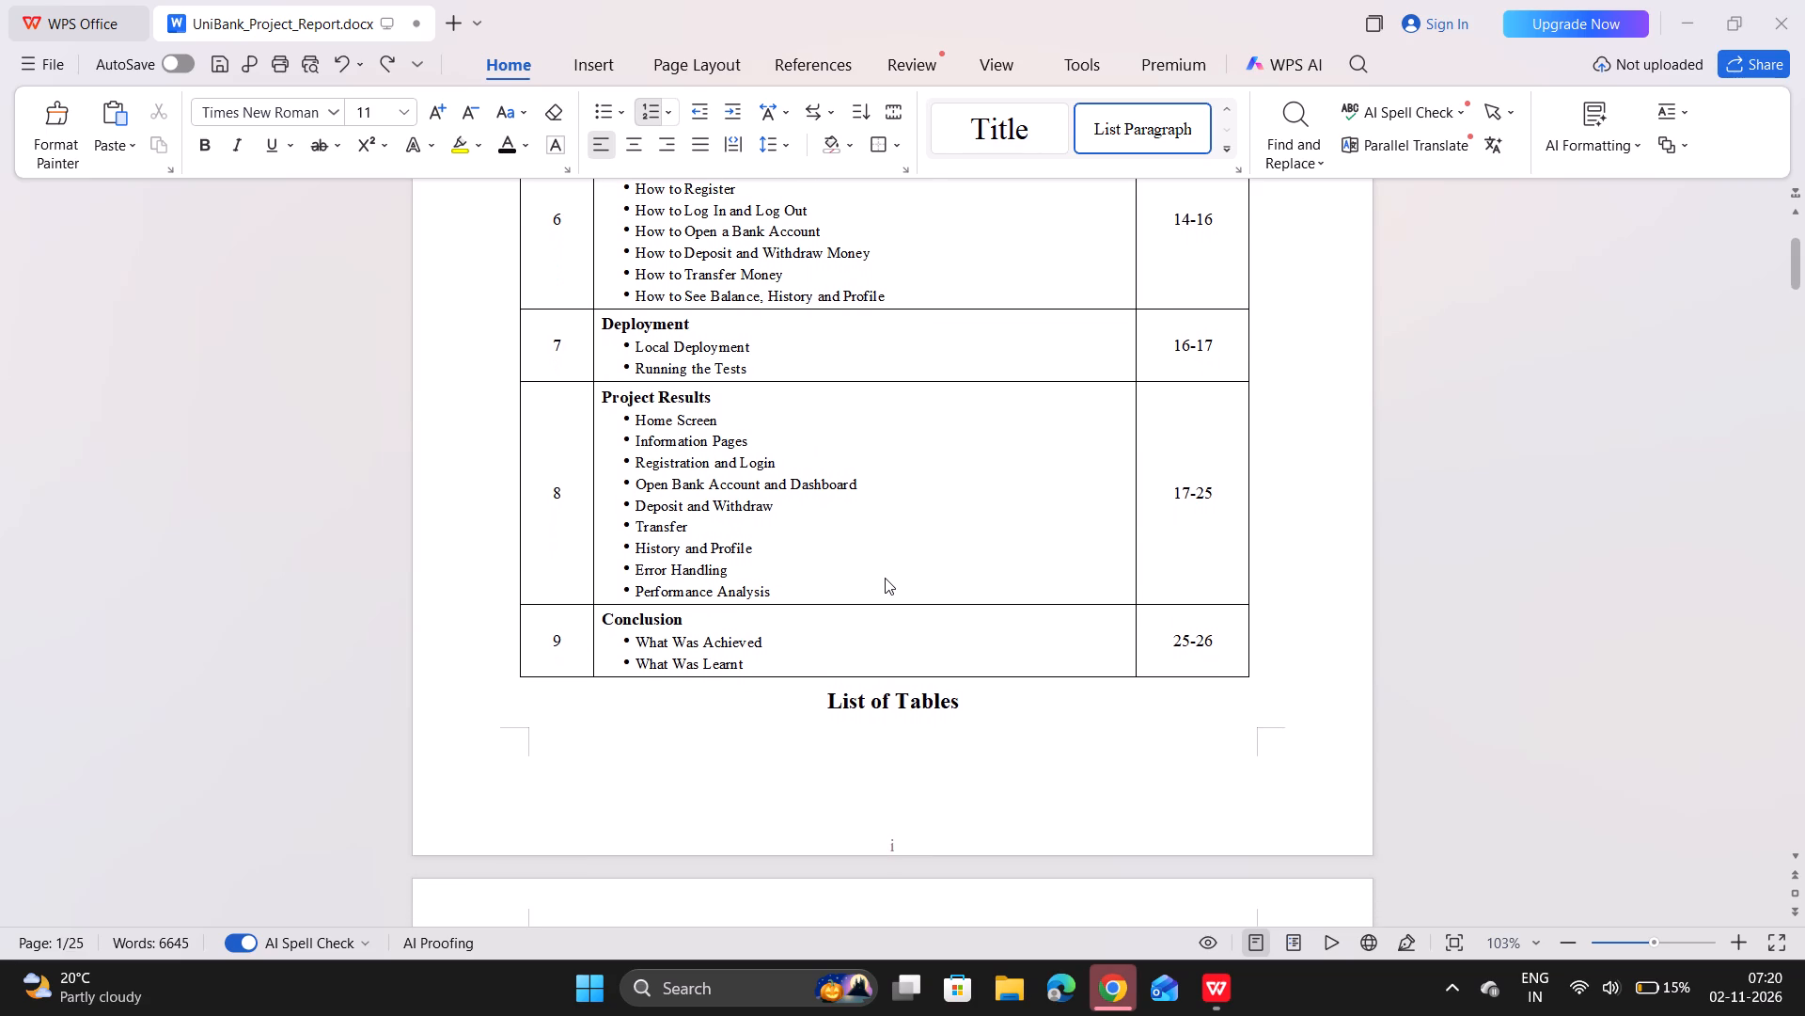
scroll(885, 578, "down", 8)
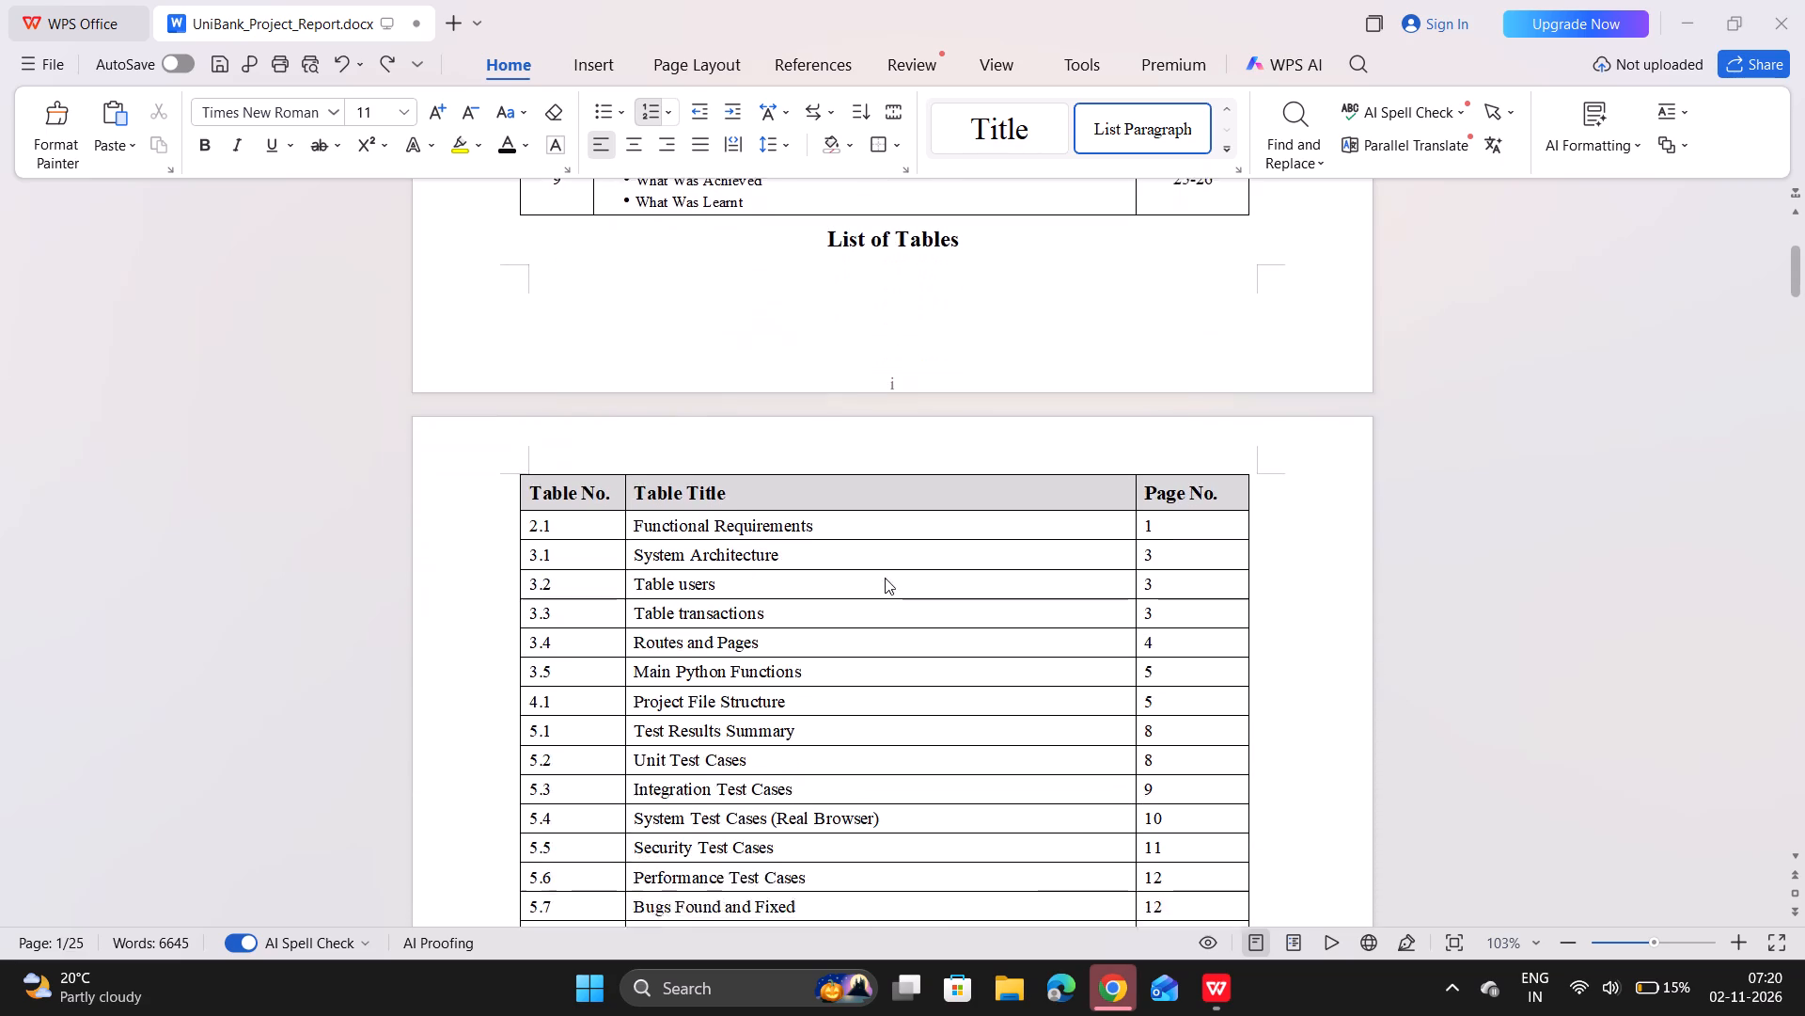
scroll(885, 578, "down", 4)
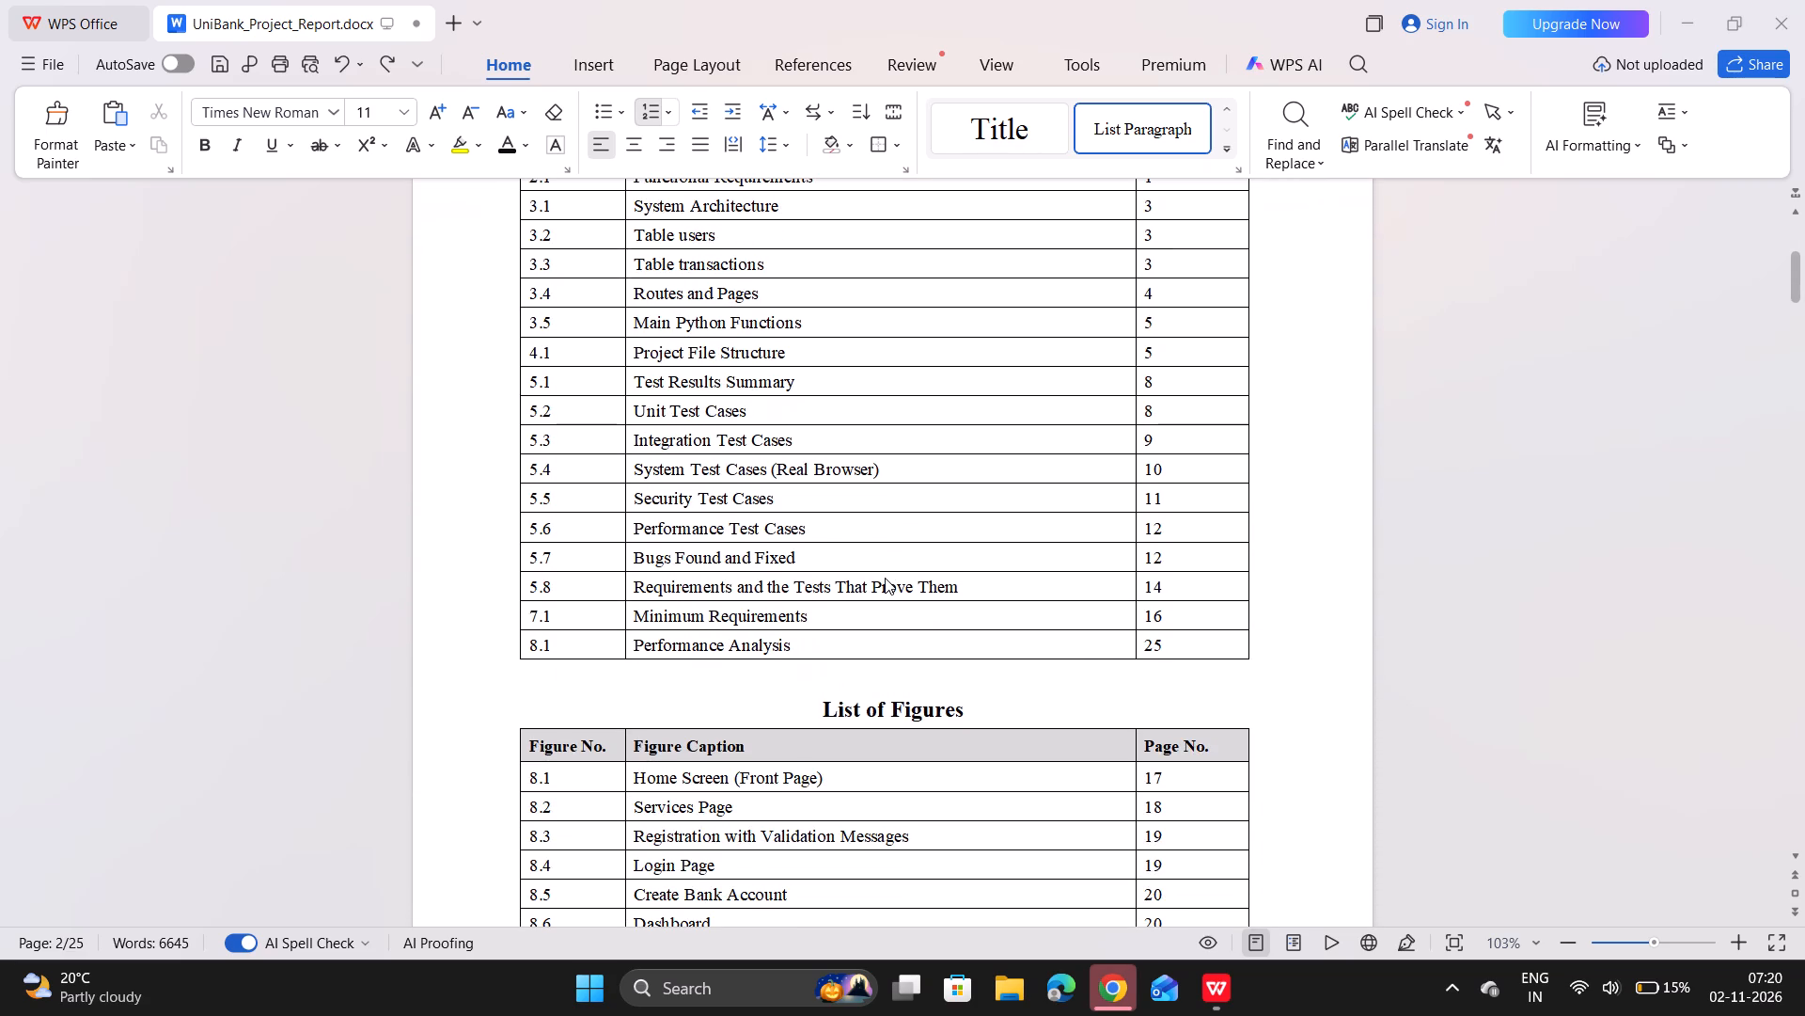
left_click(814, 611)
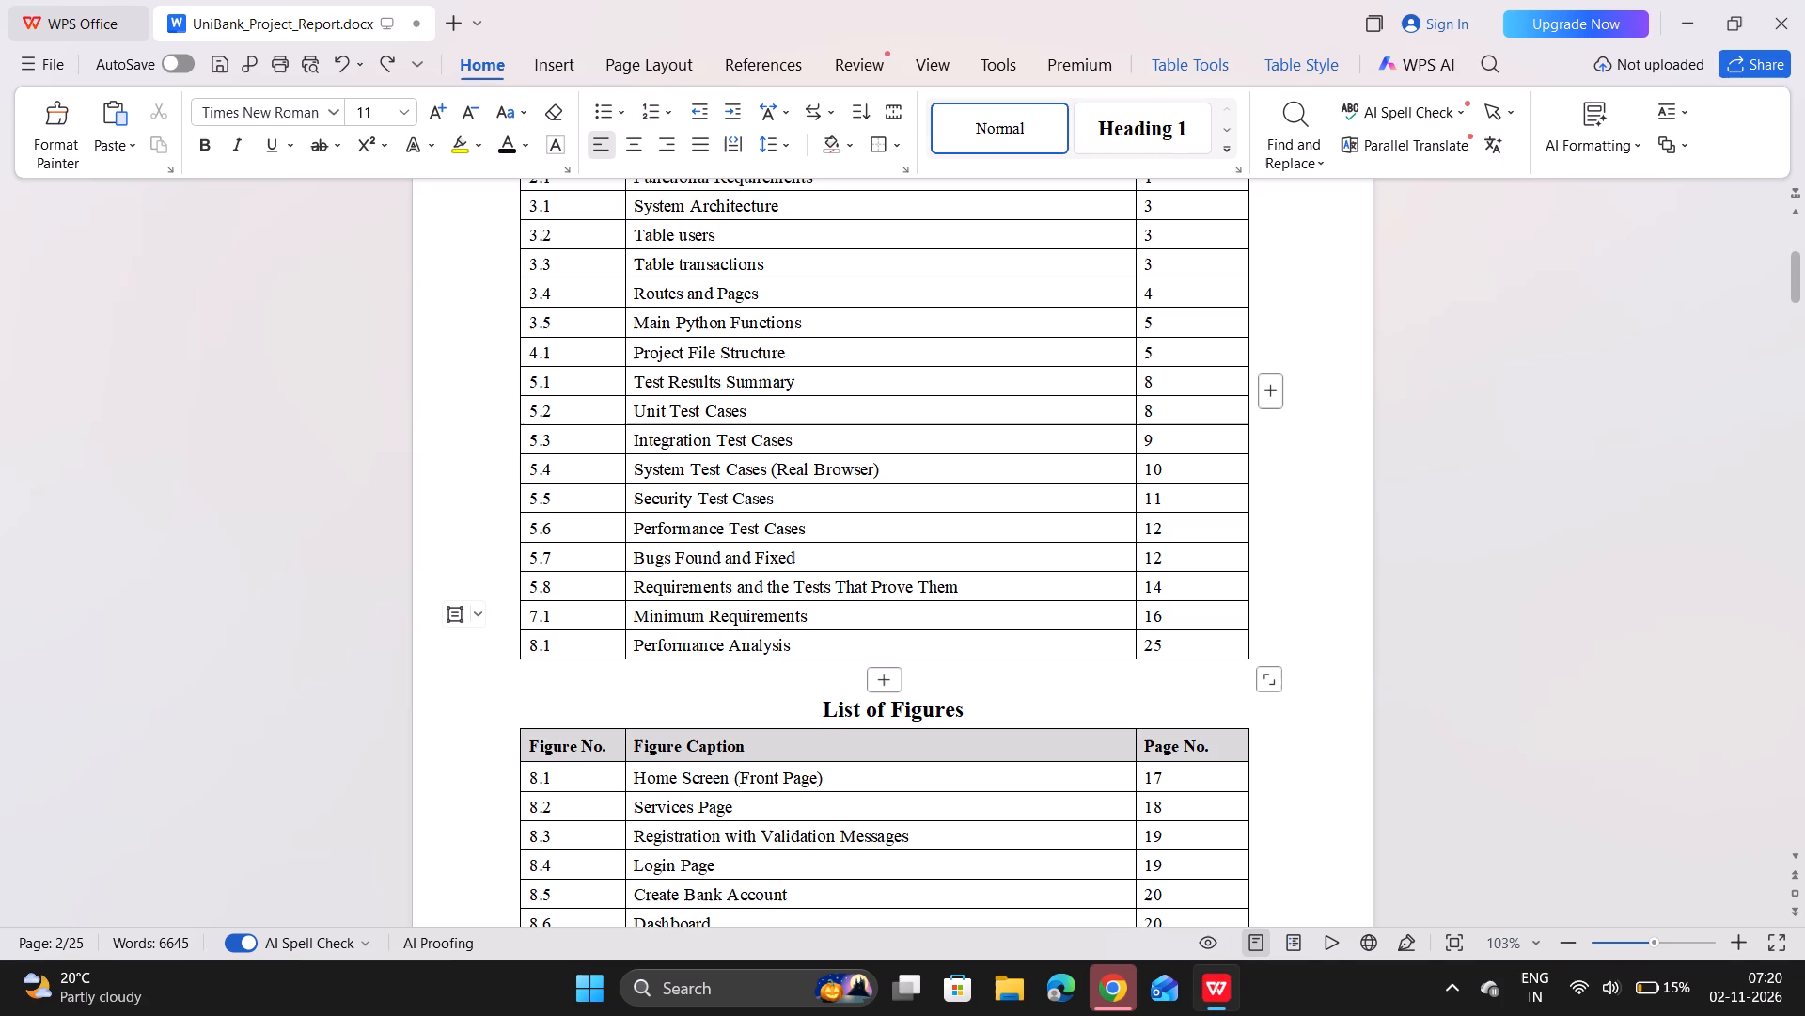
right_click(814, 611)
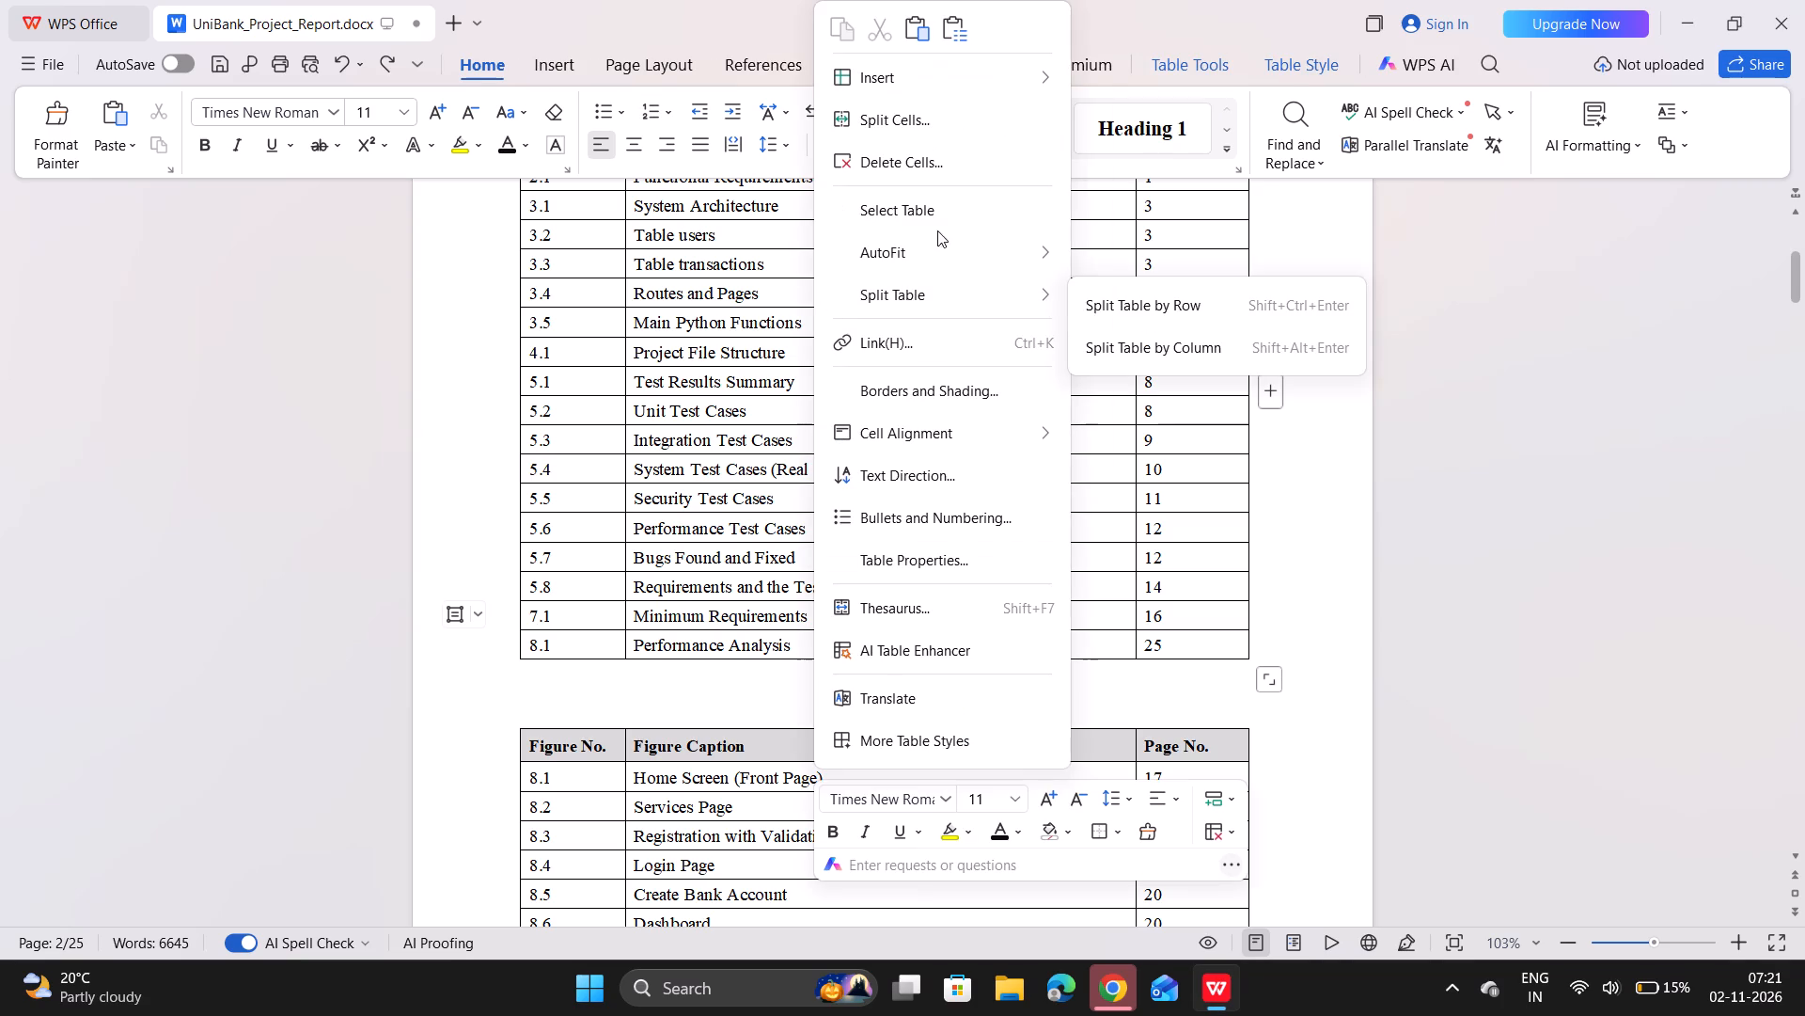
left_click(979, 160)
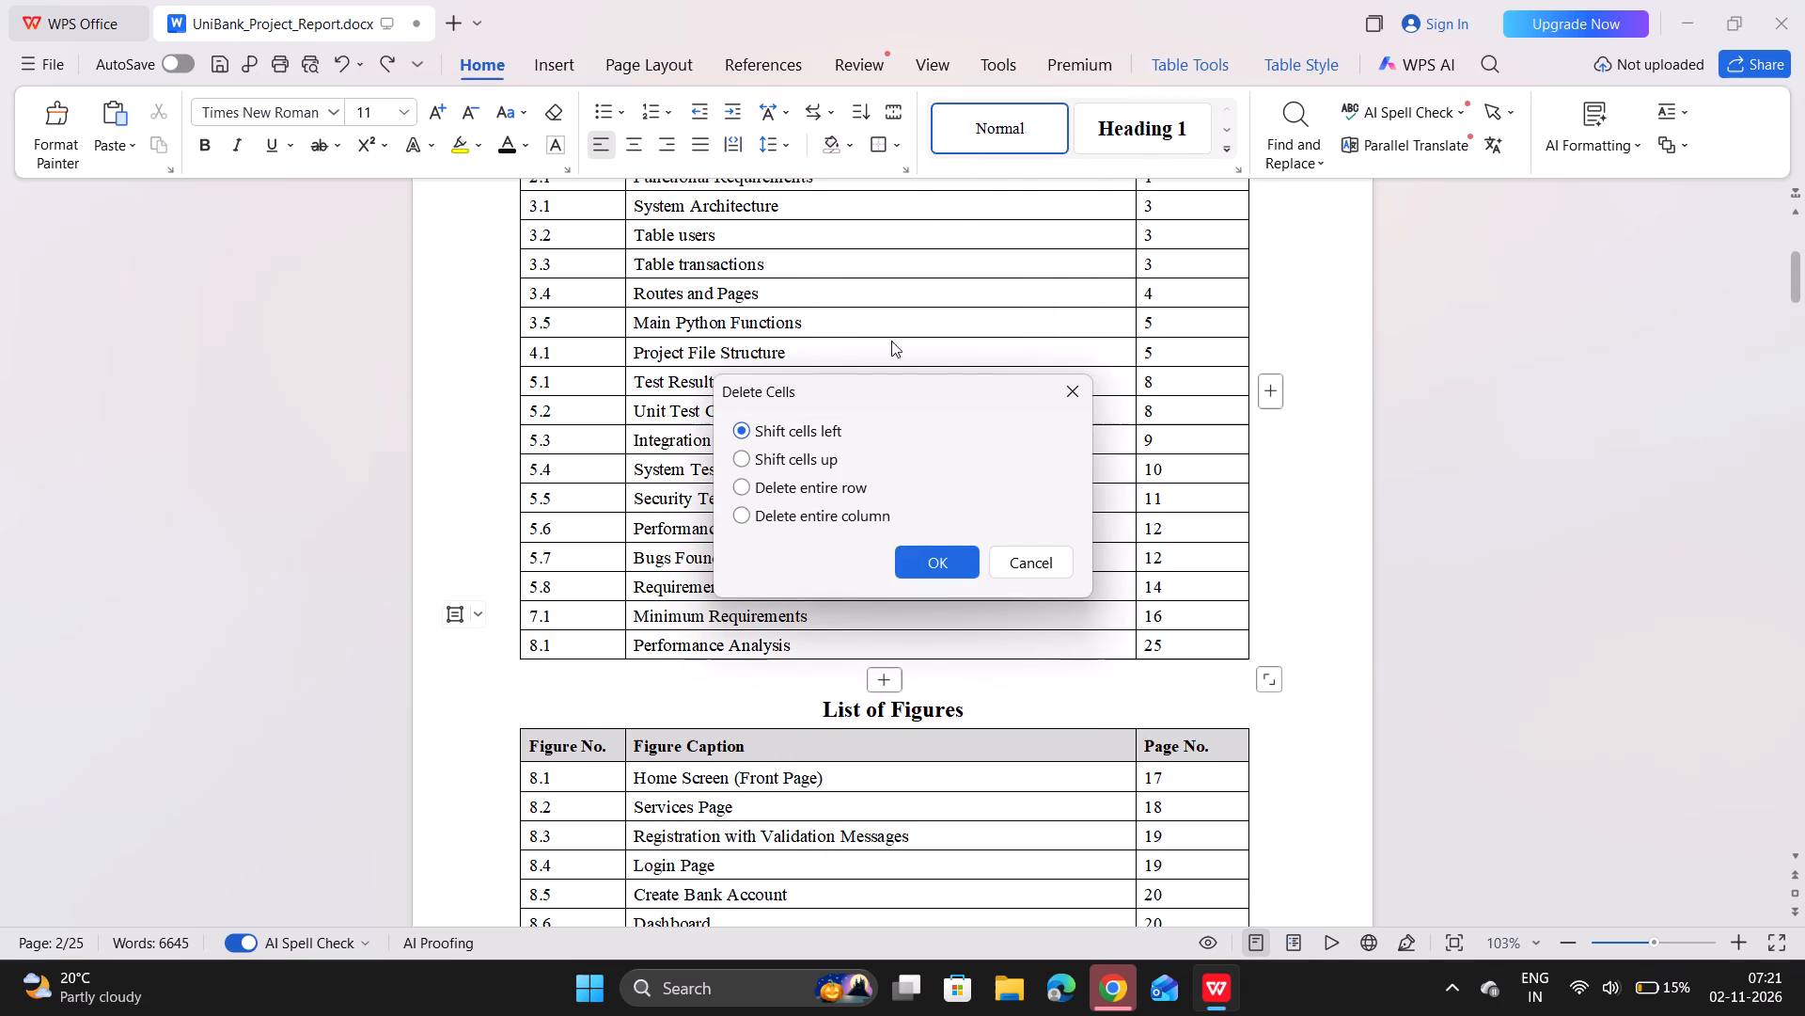
left_click(857, 488)
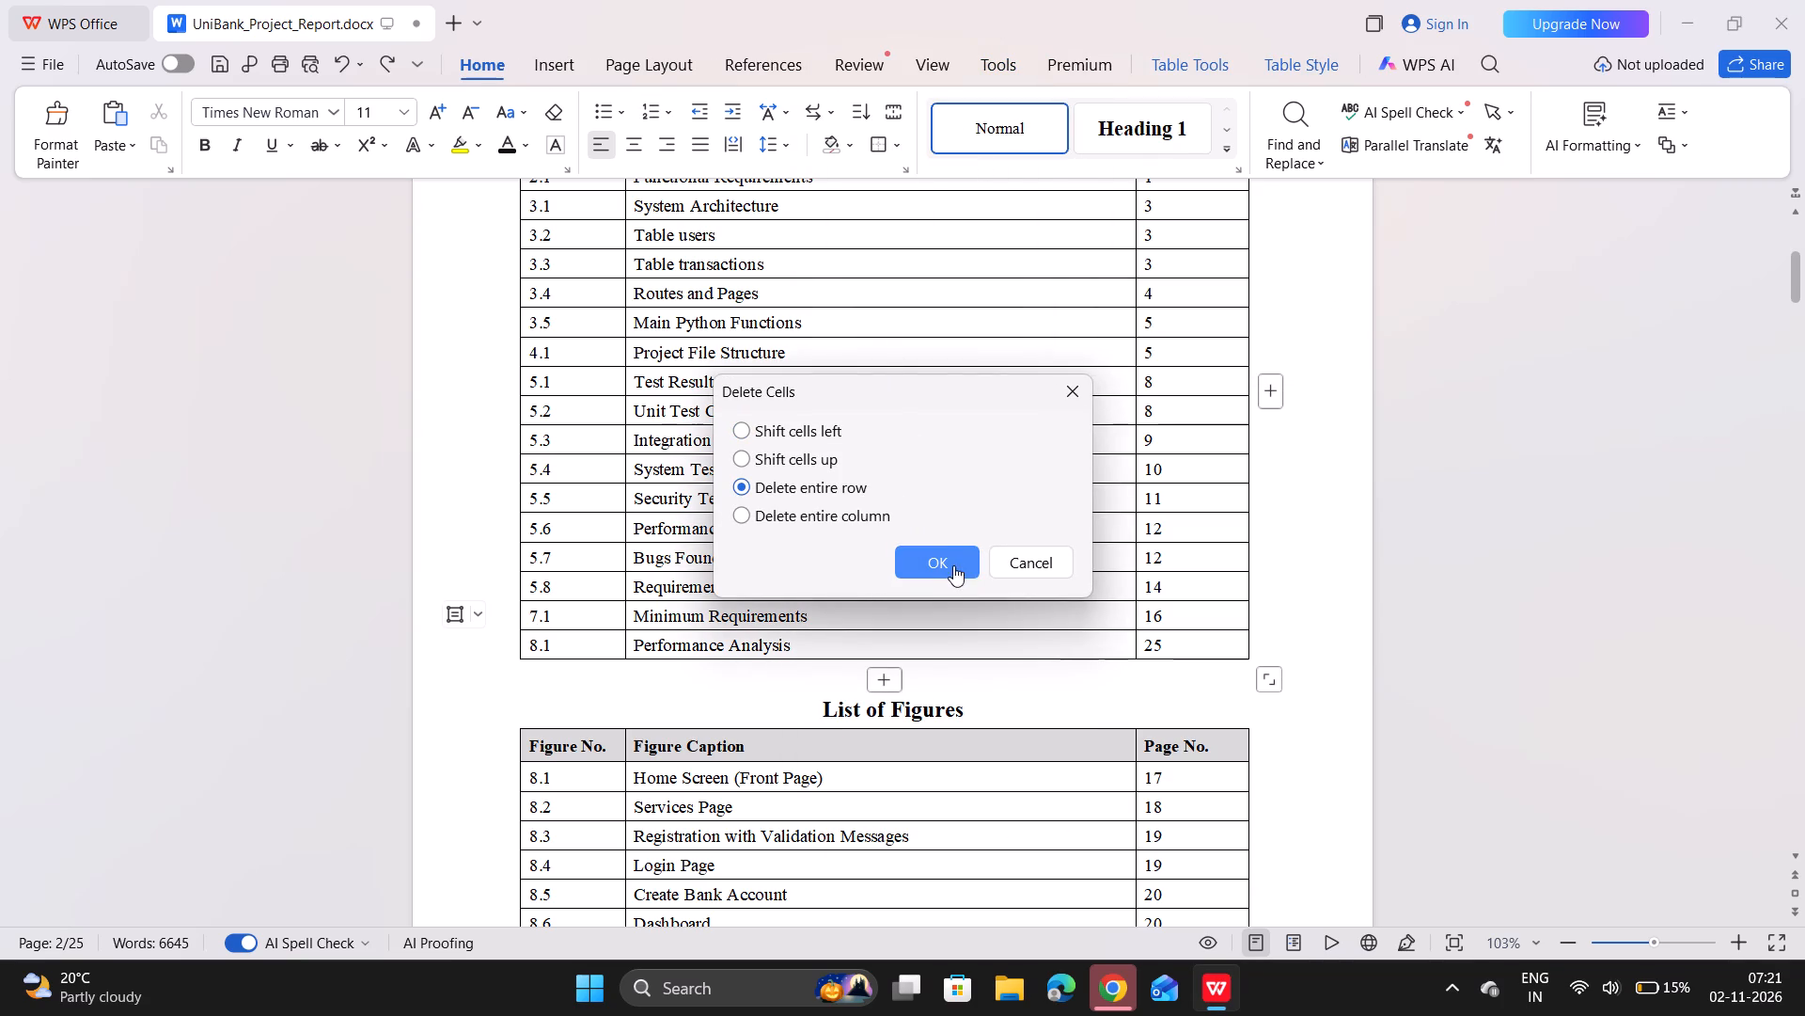
left_click(955, 569)
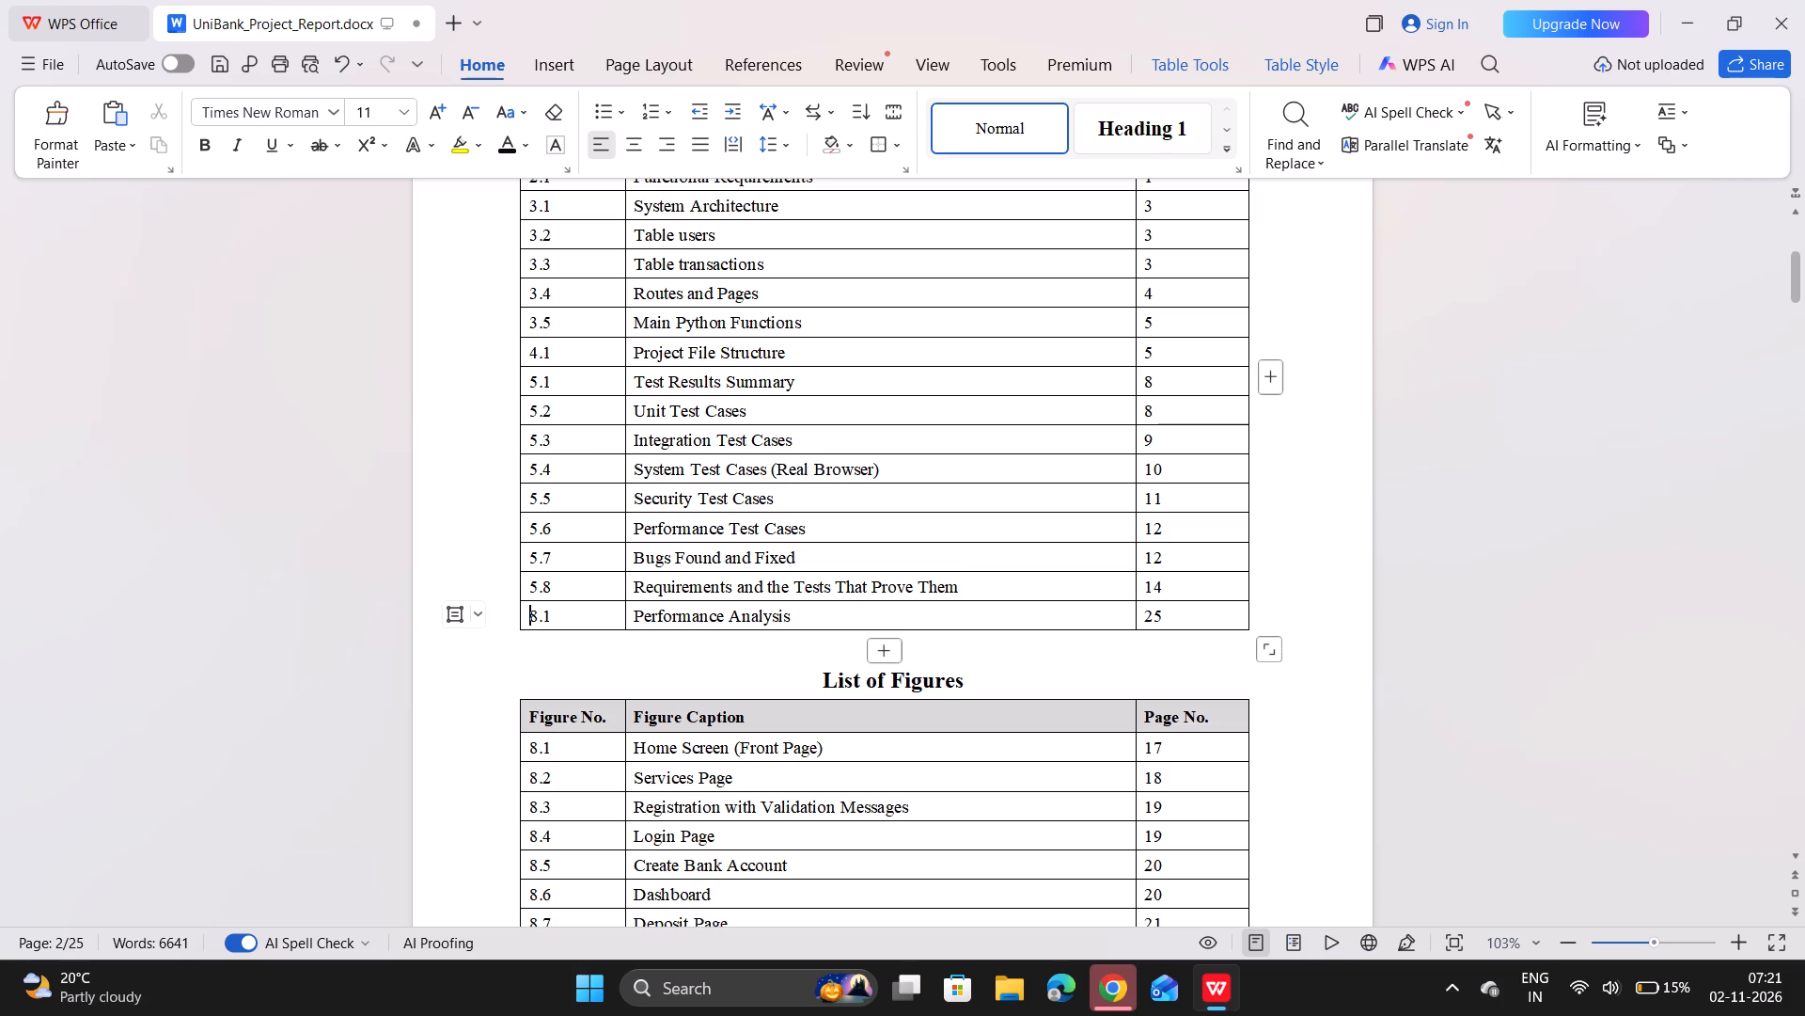
Delete the entire Item column of Table 7.1: Minimum Requirements under 7.1 Local Deployment.
scroll(814, 571, "down", 4)
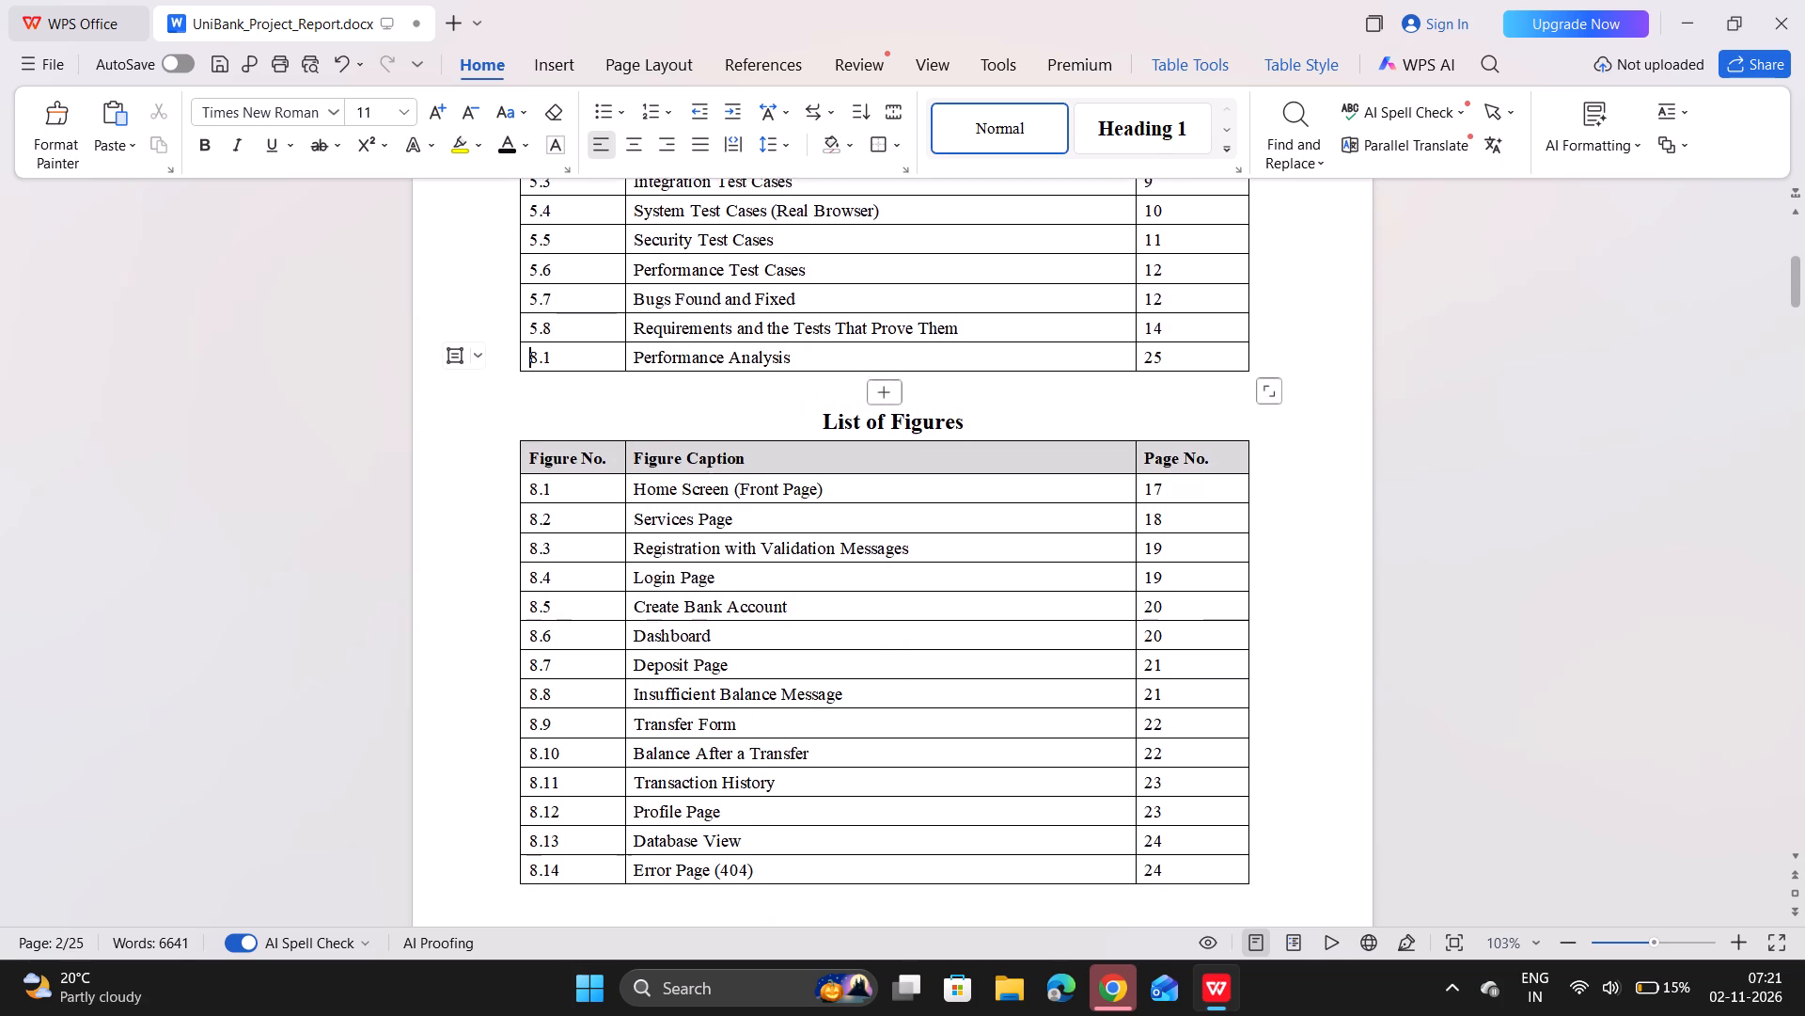
scroll(814, 571, "down", 3)
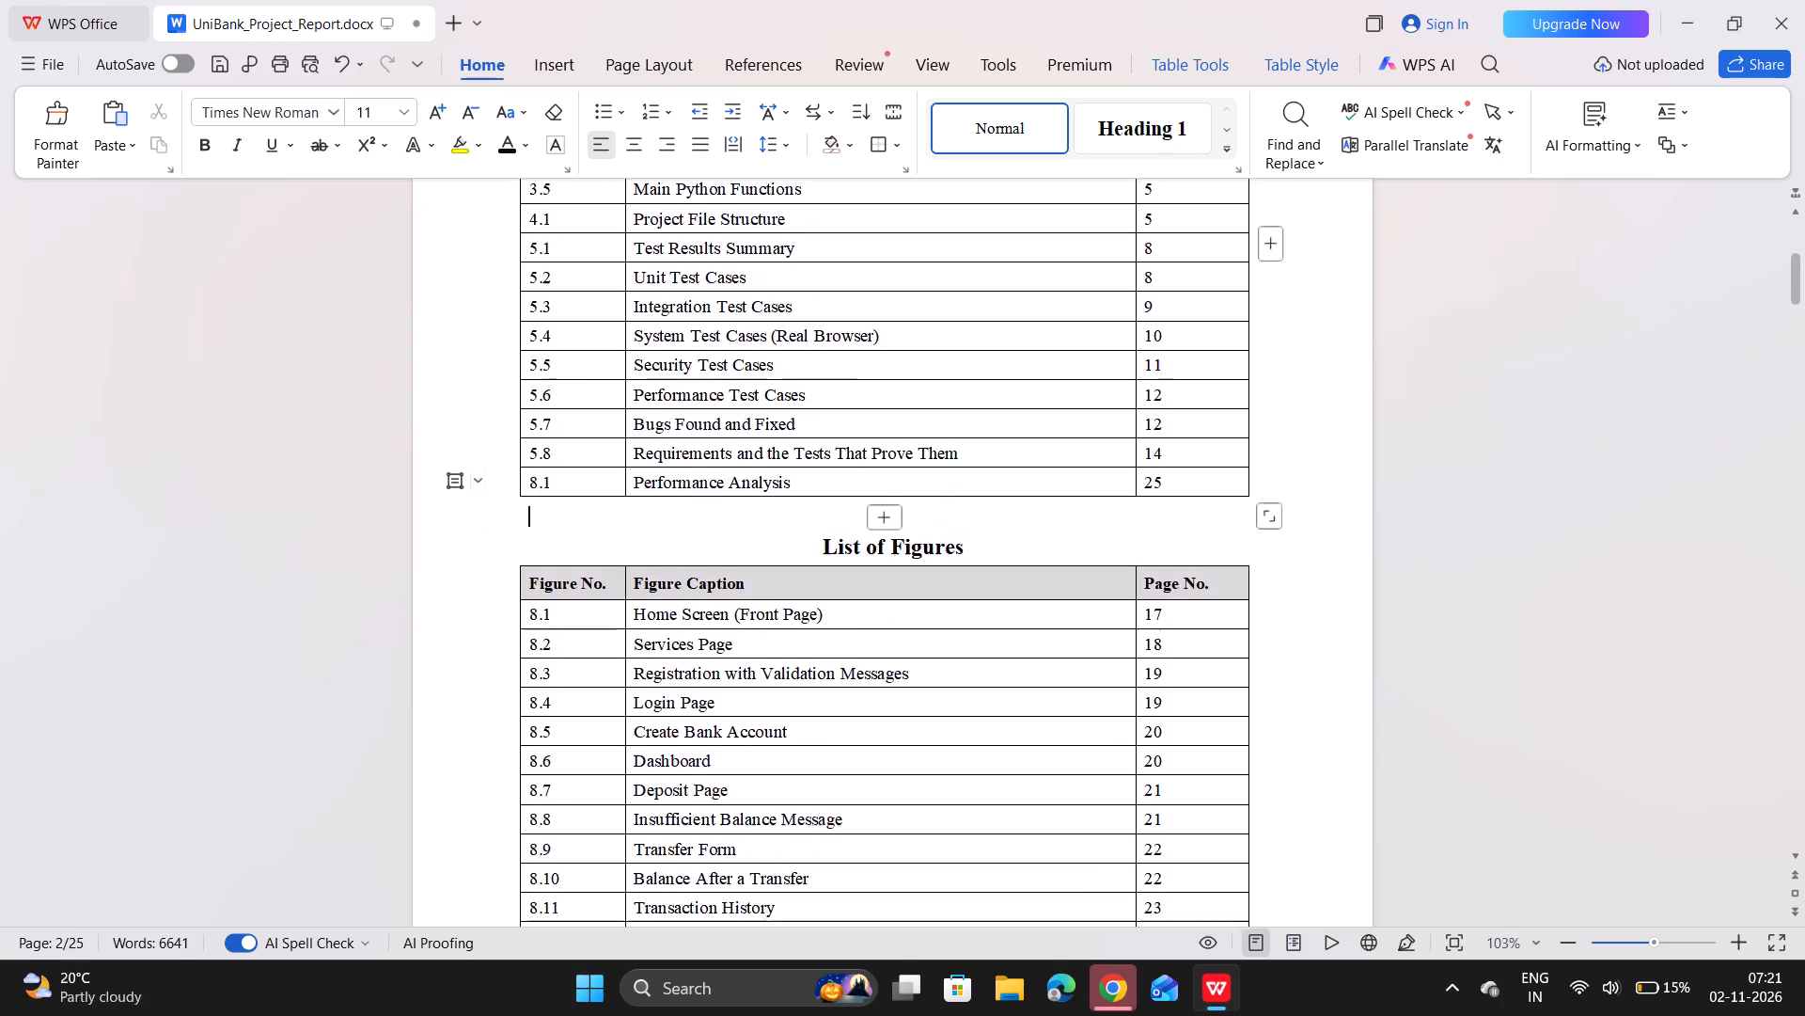
scroll(814, 571, "down", 11)
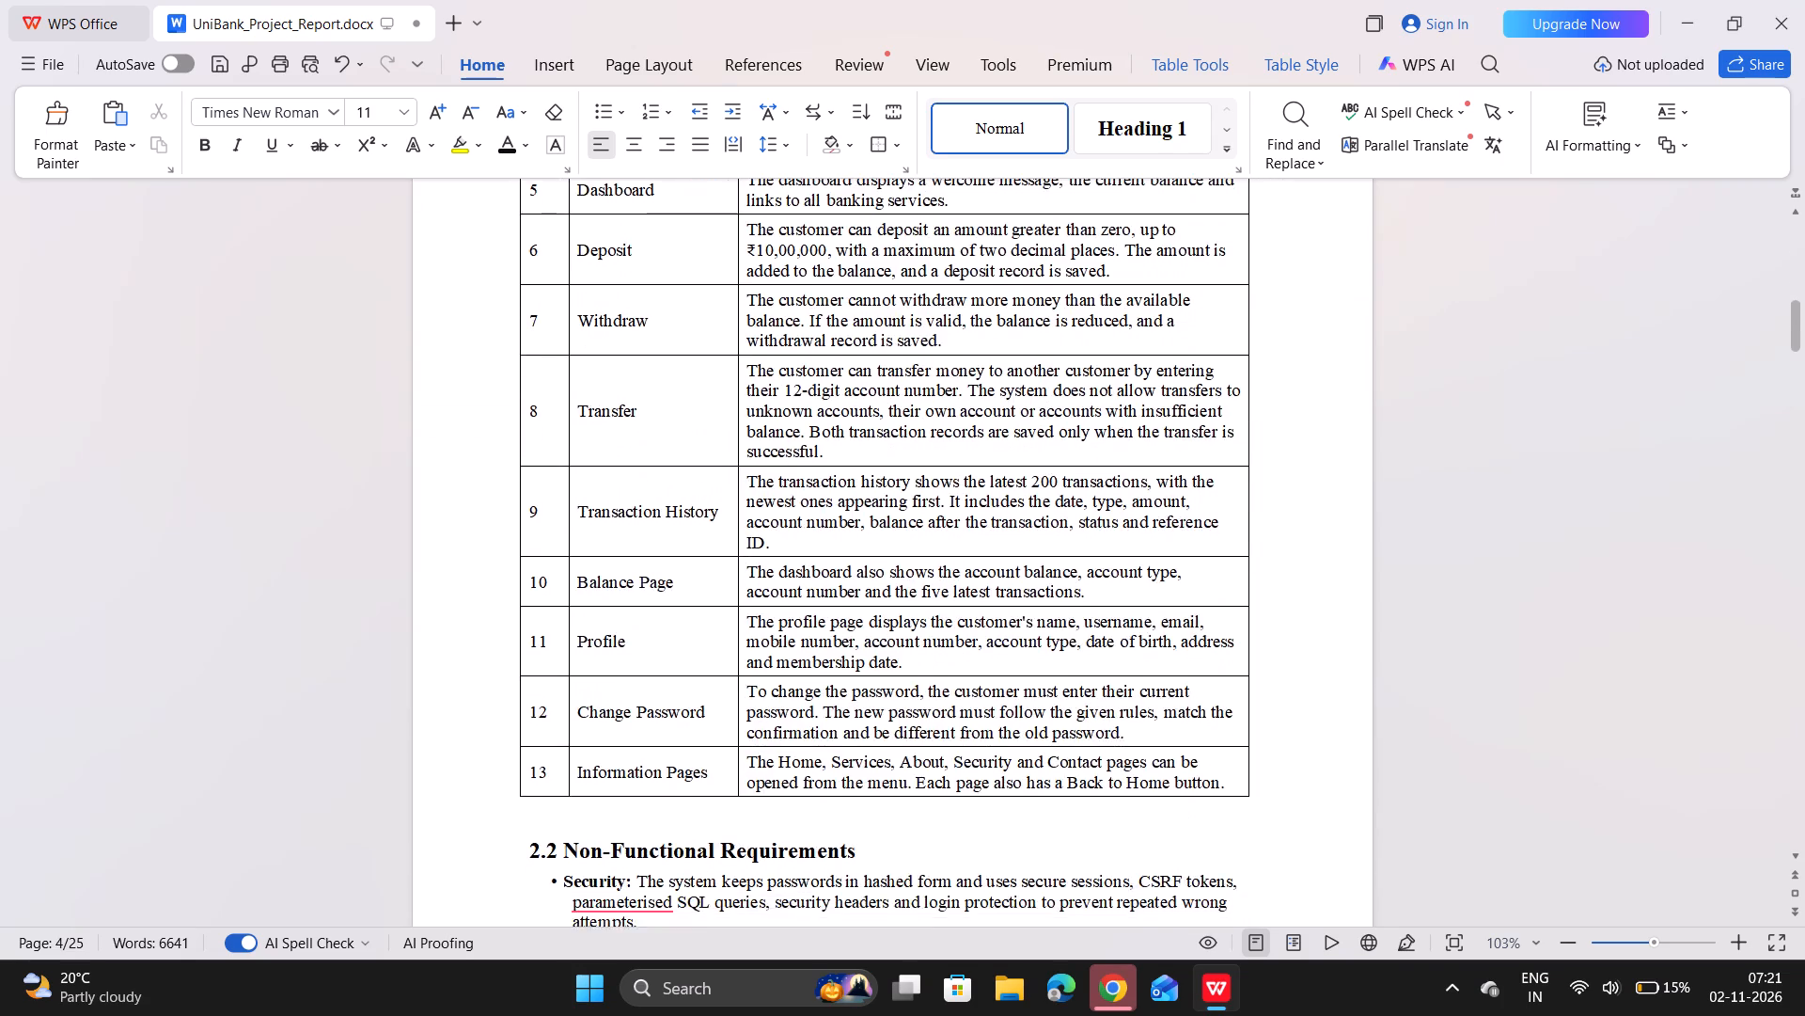
scroll(814, 571, "down", 18)
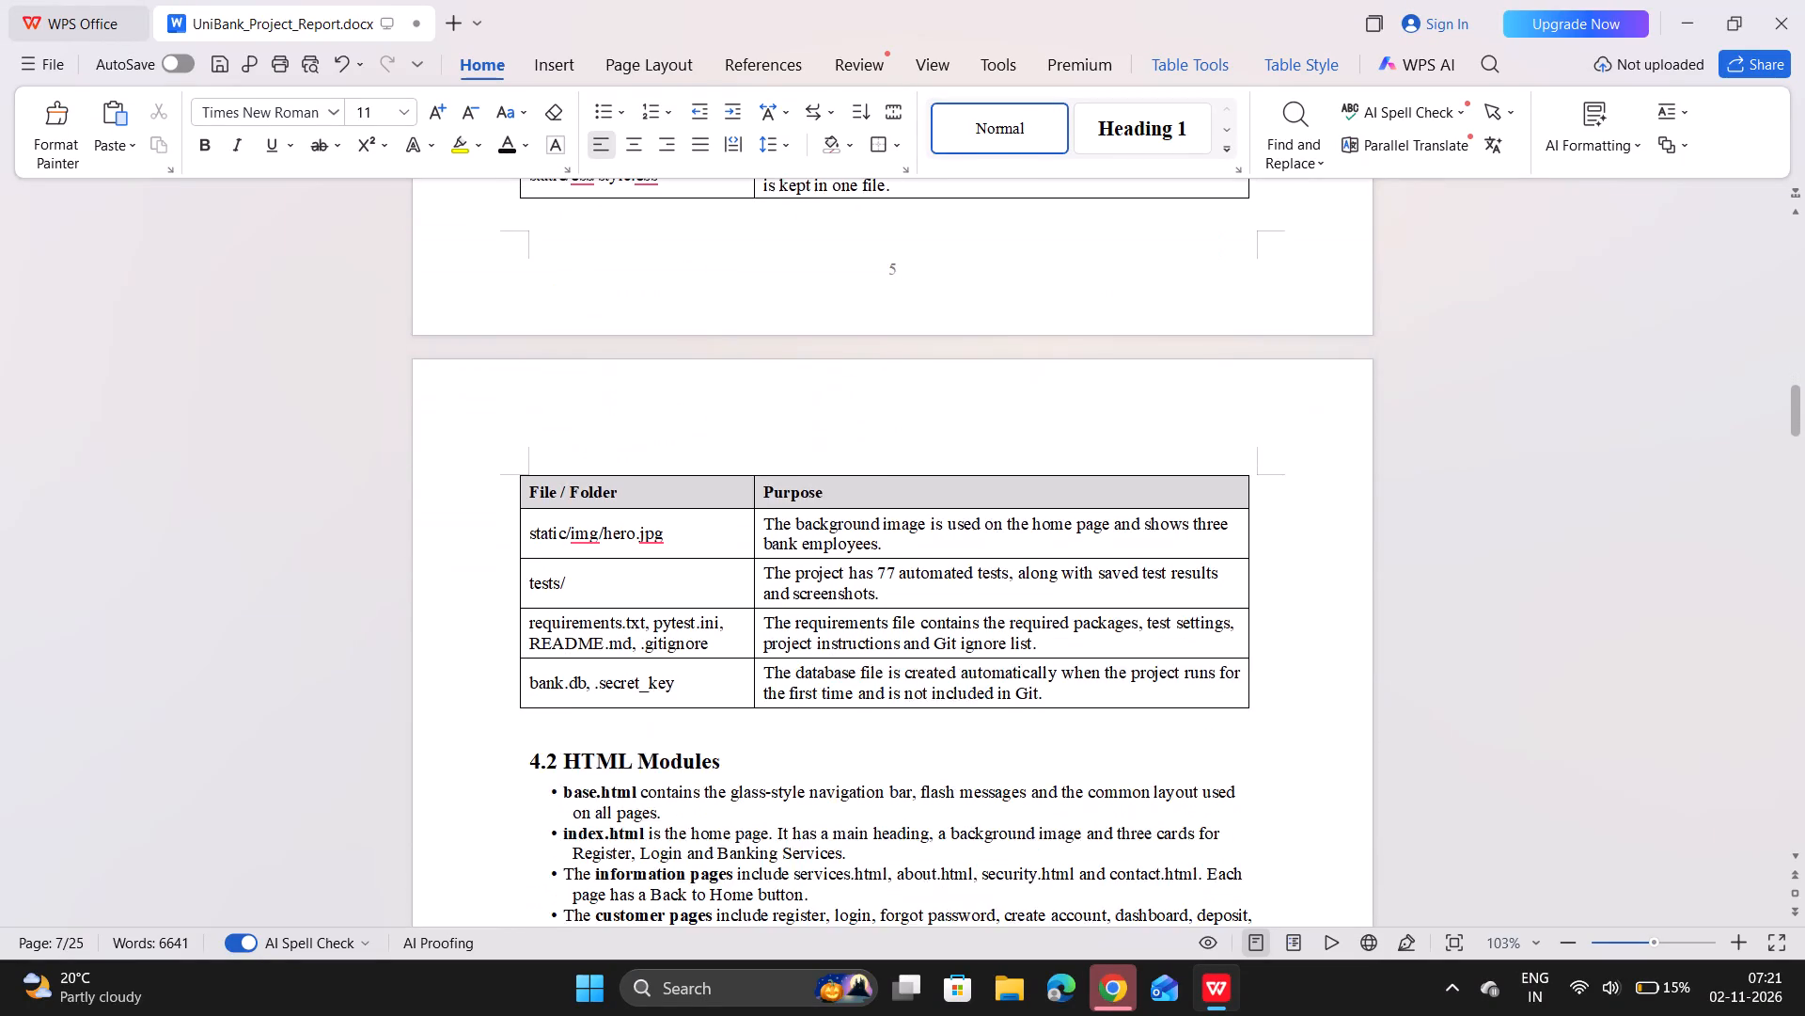
scroll(814, 571, "down", 10)
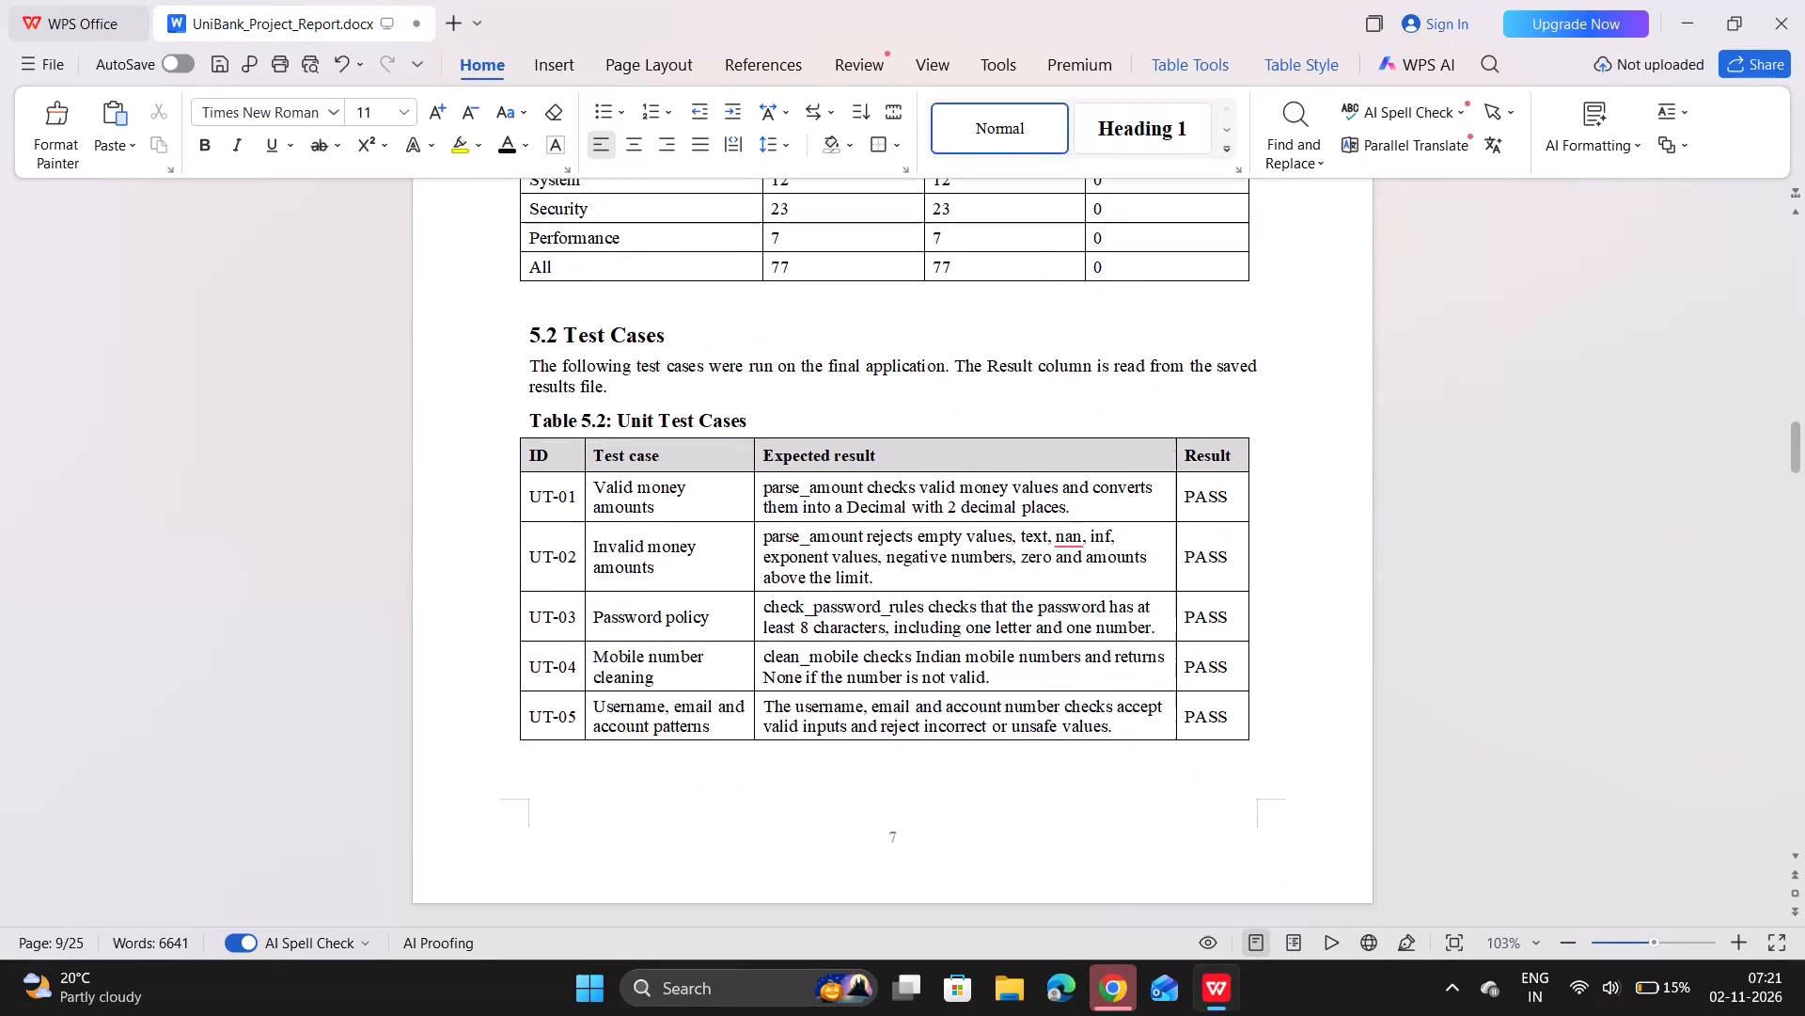
scroll(814, 571, "down", 12)
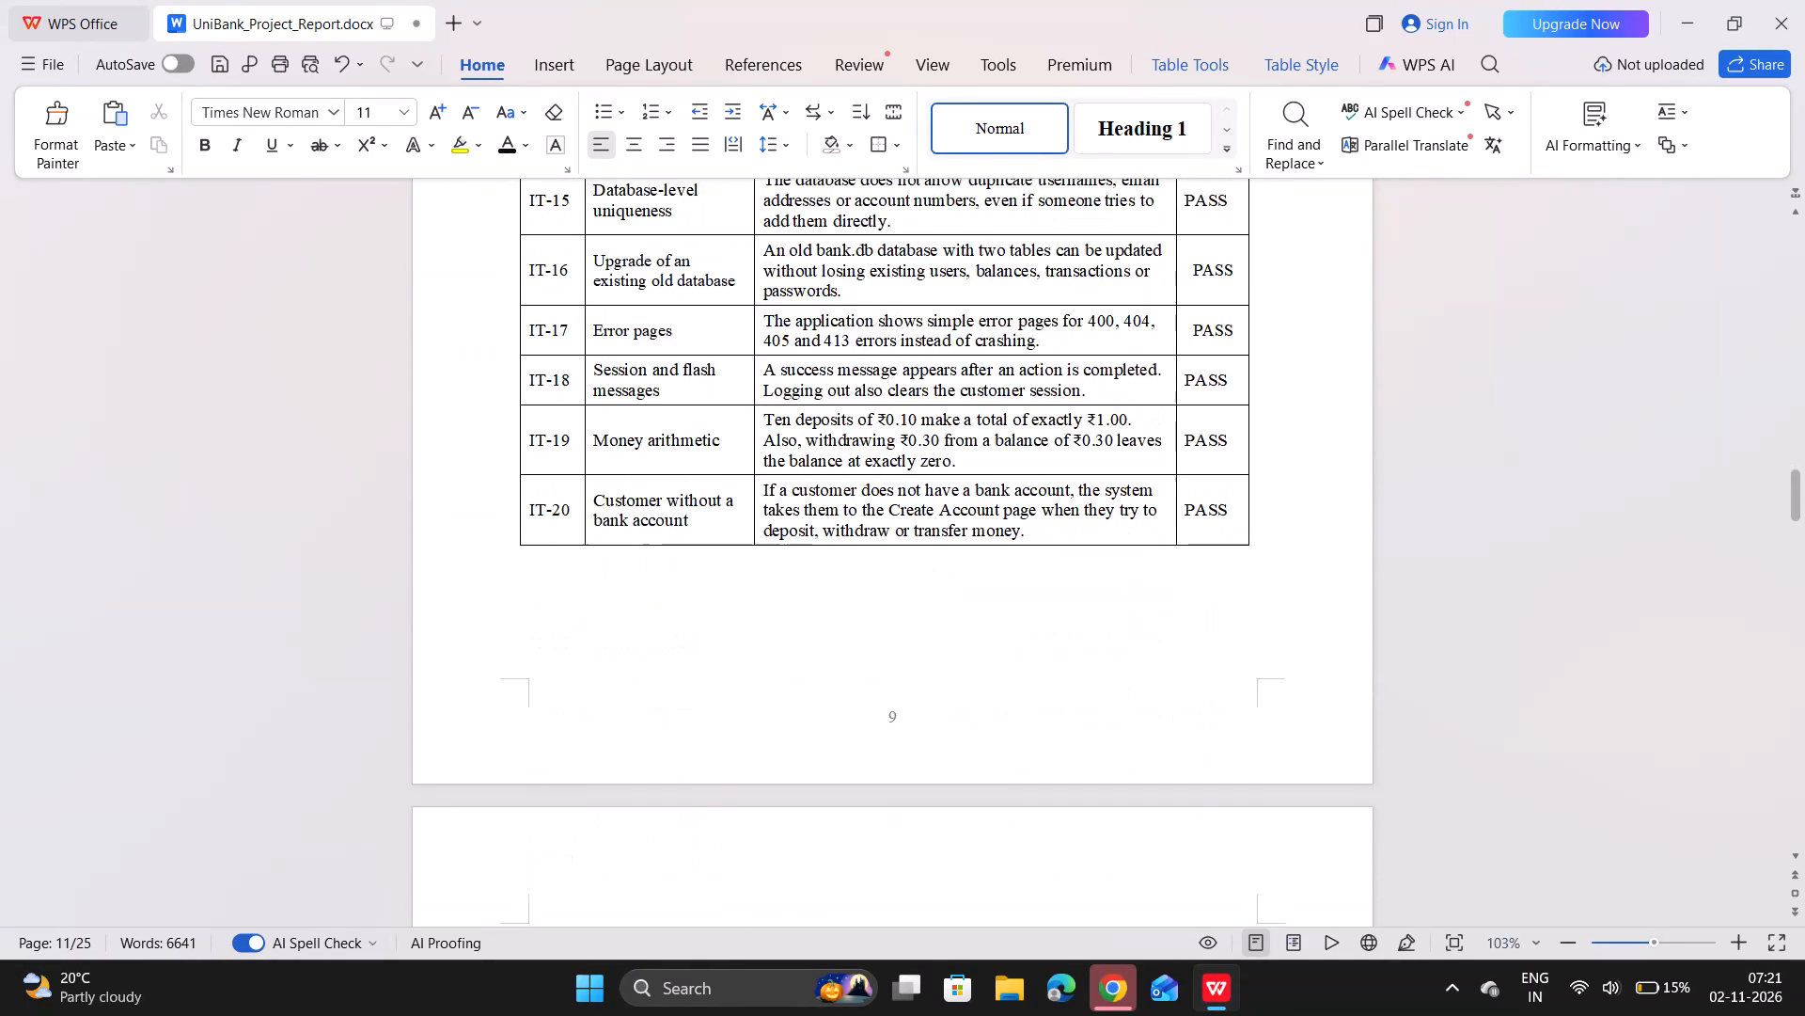
scroll(814, 571, "down", 11)
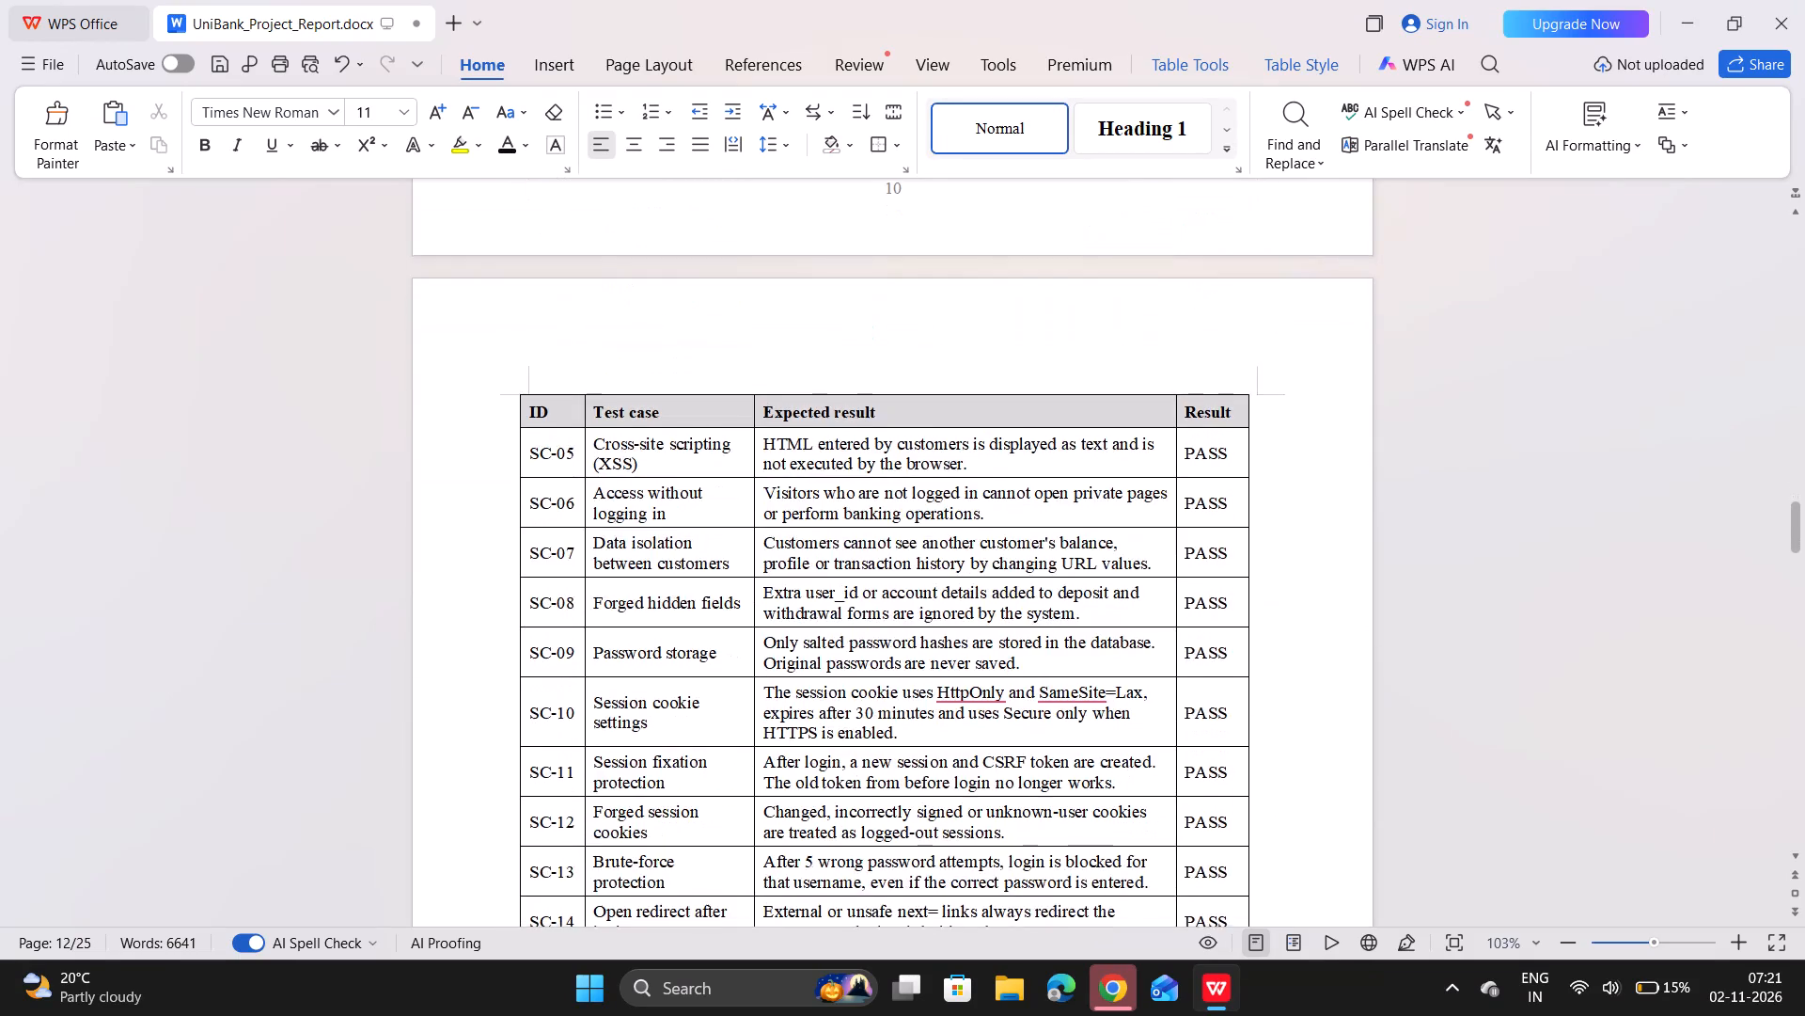
scroll(814, 571, "down", 11)
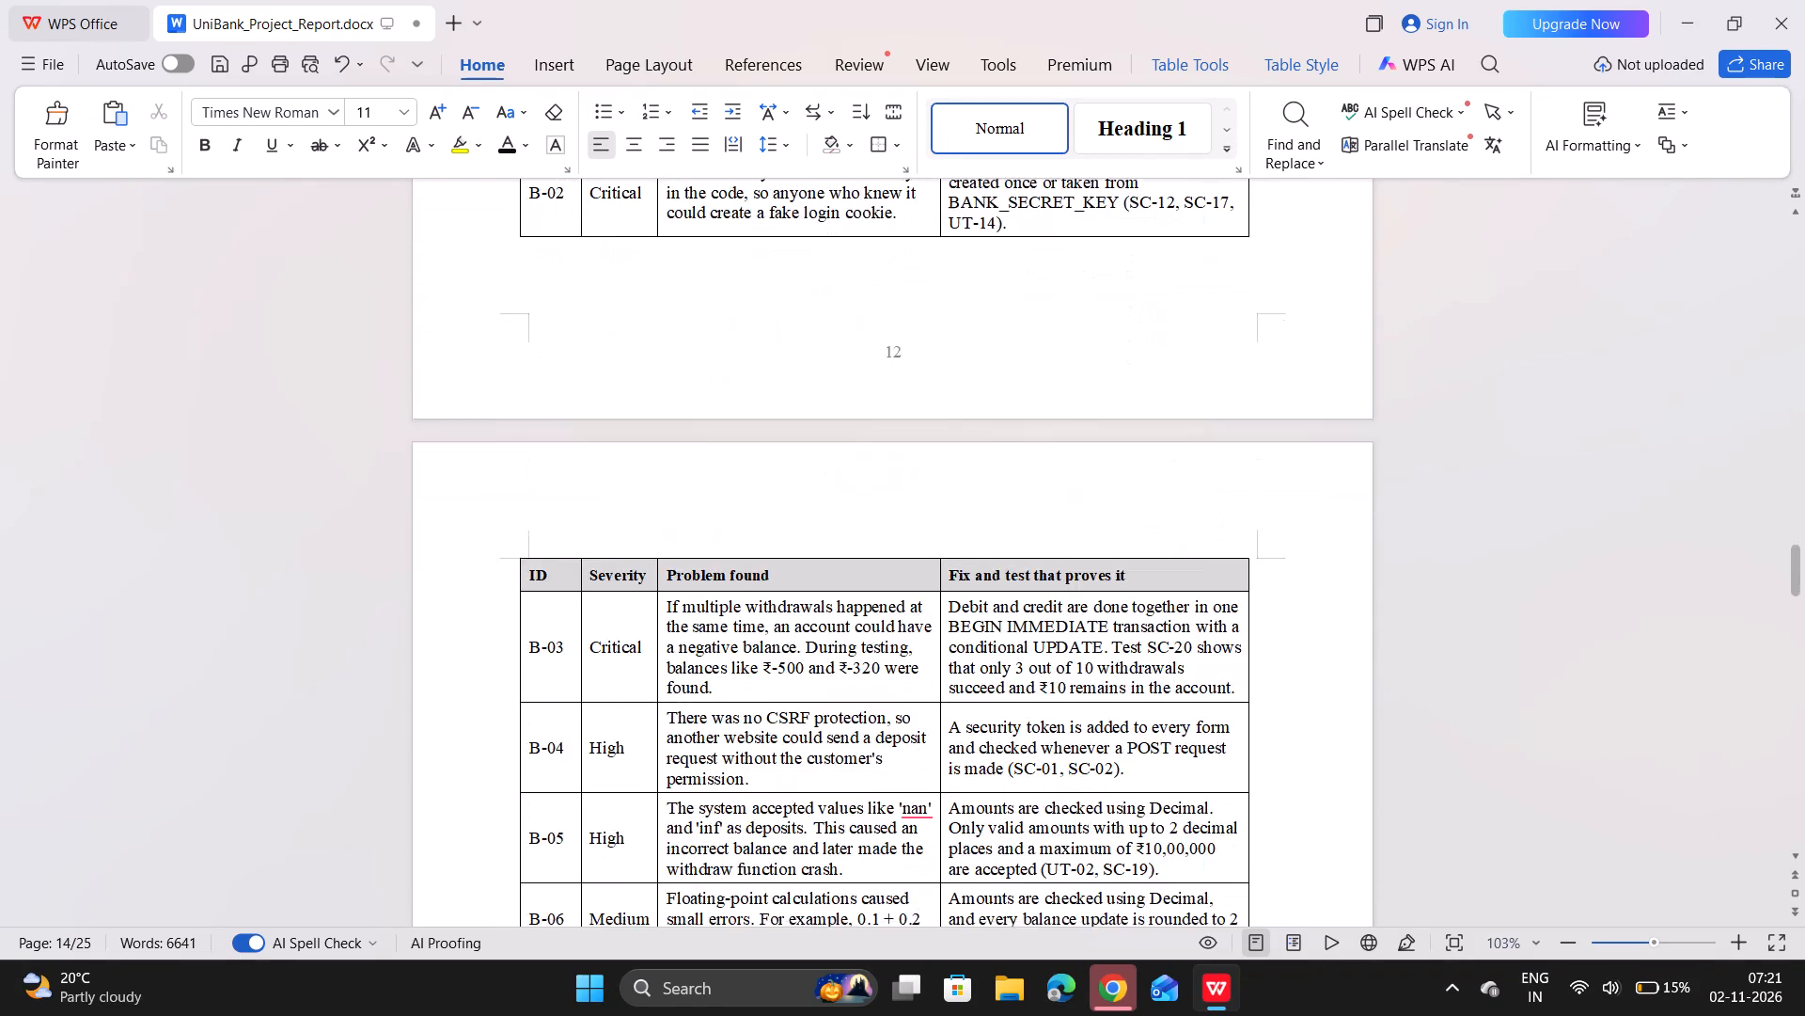
scroll(814, 571, "down", 6)
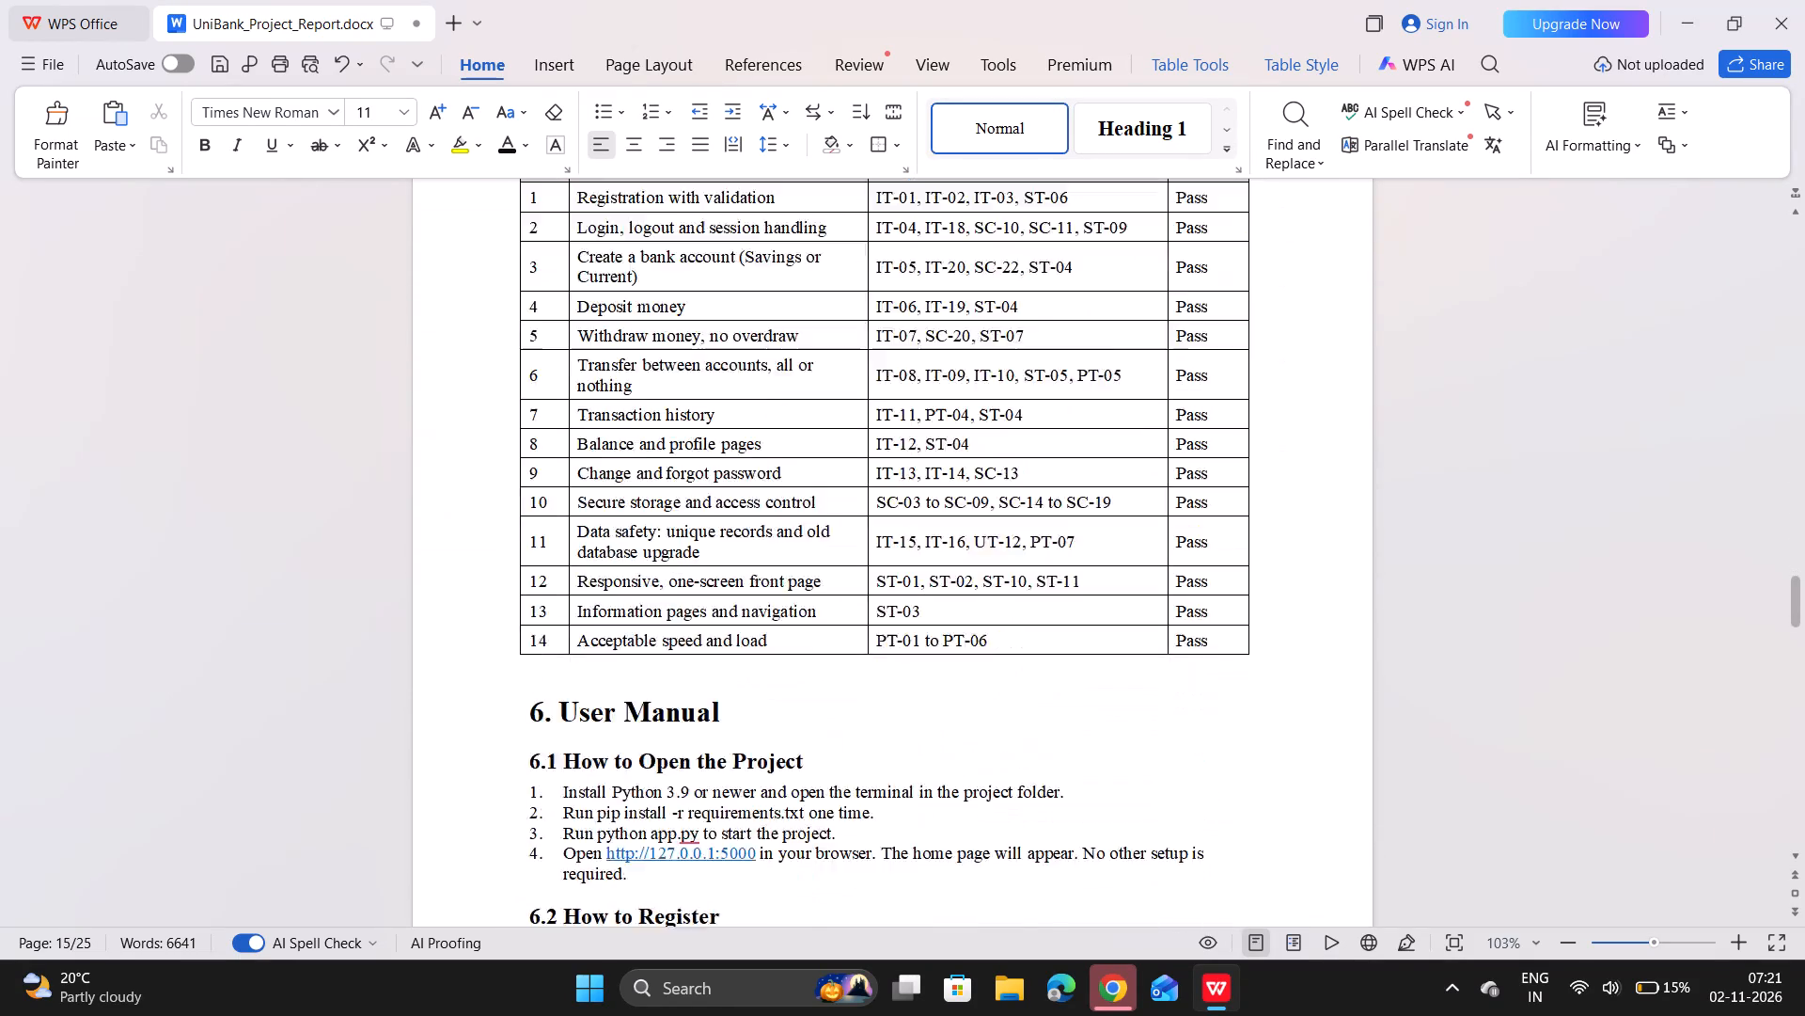
scroll(814, 571, "down", 6)
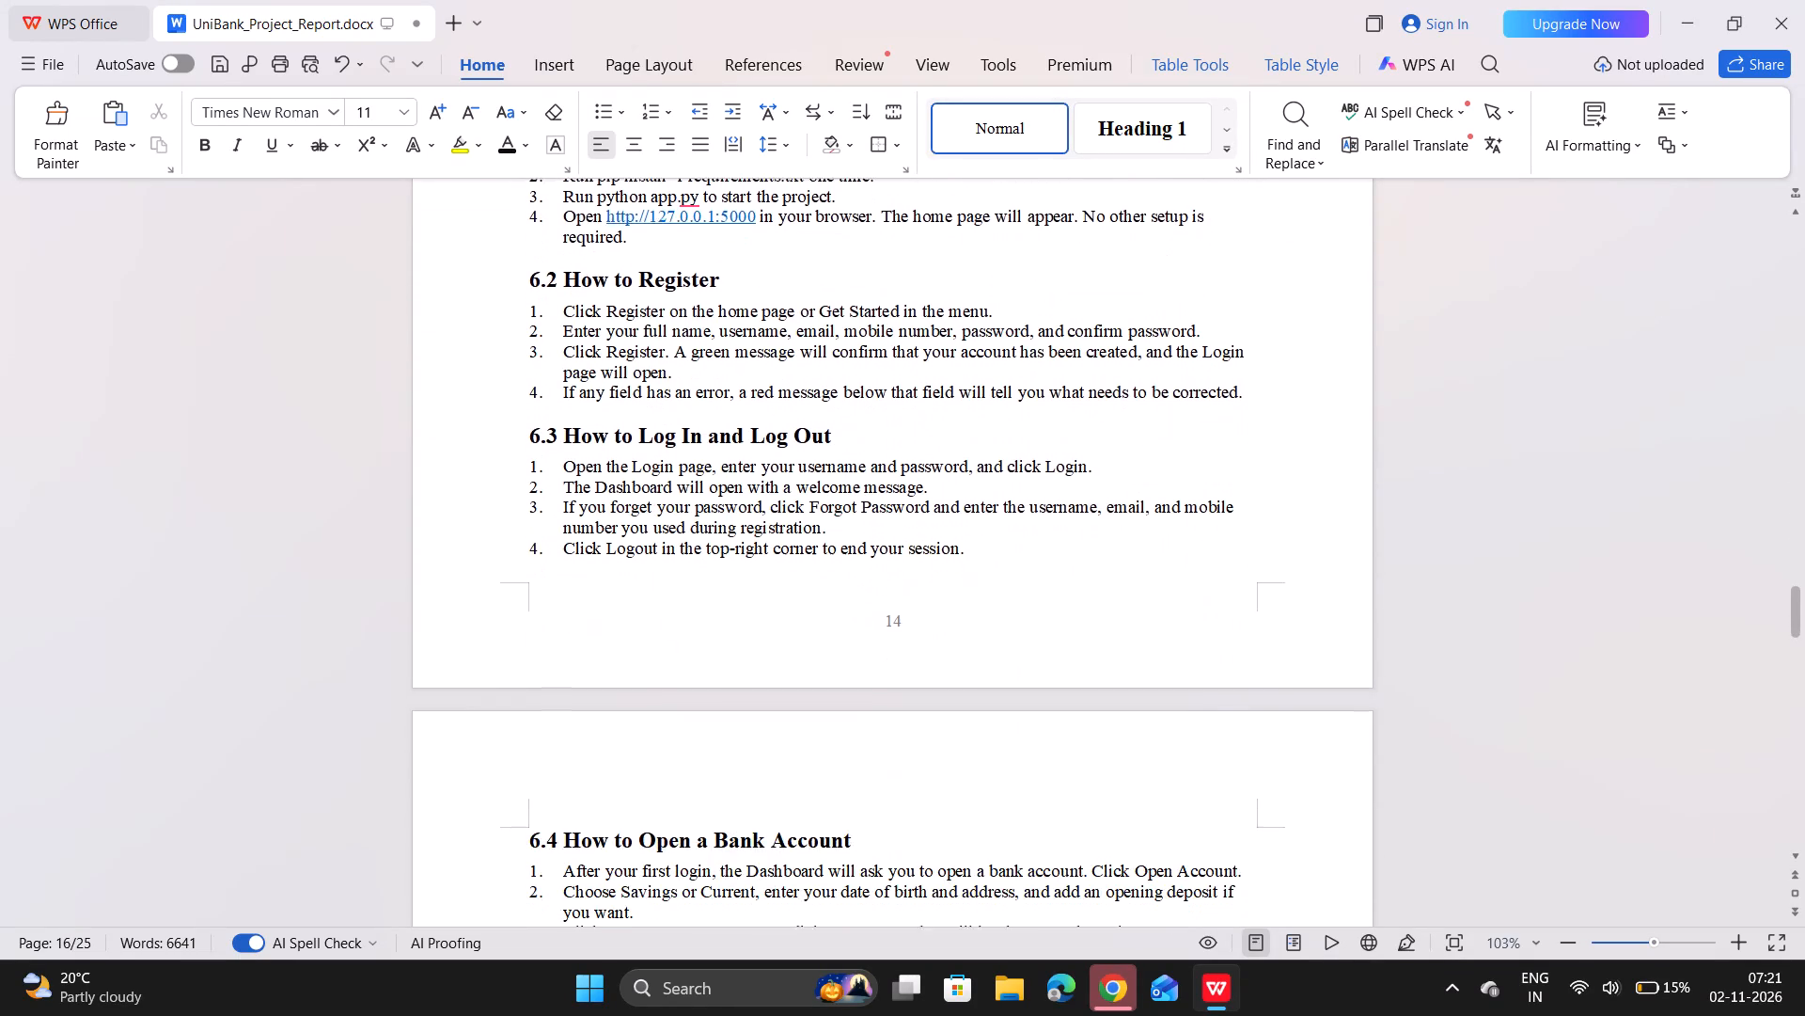
scroll(814, 571, "down", 8)
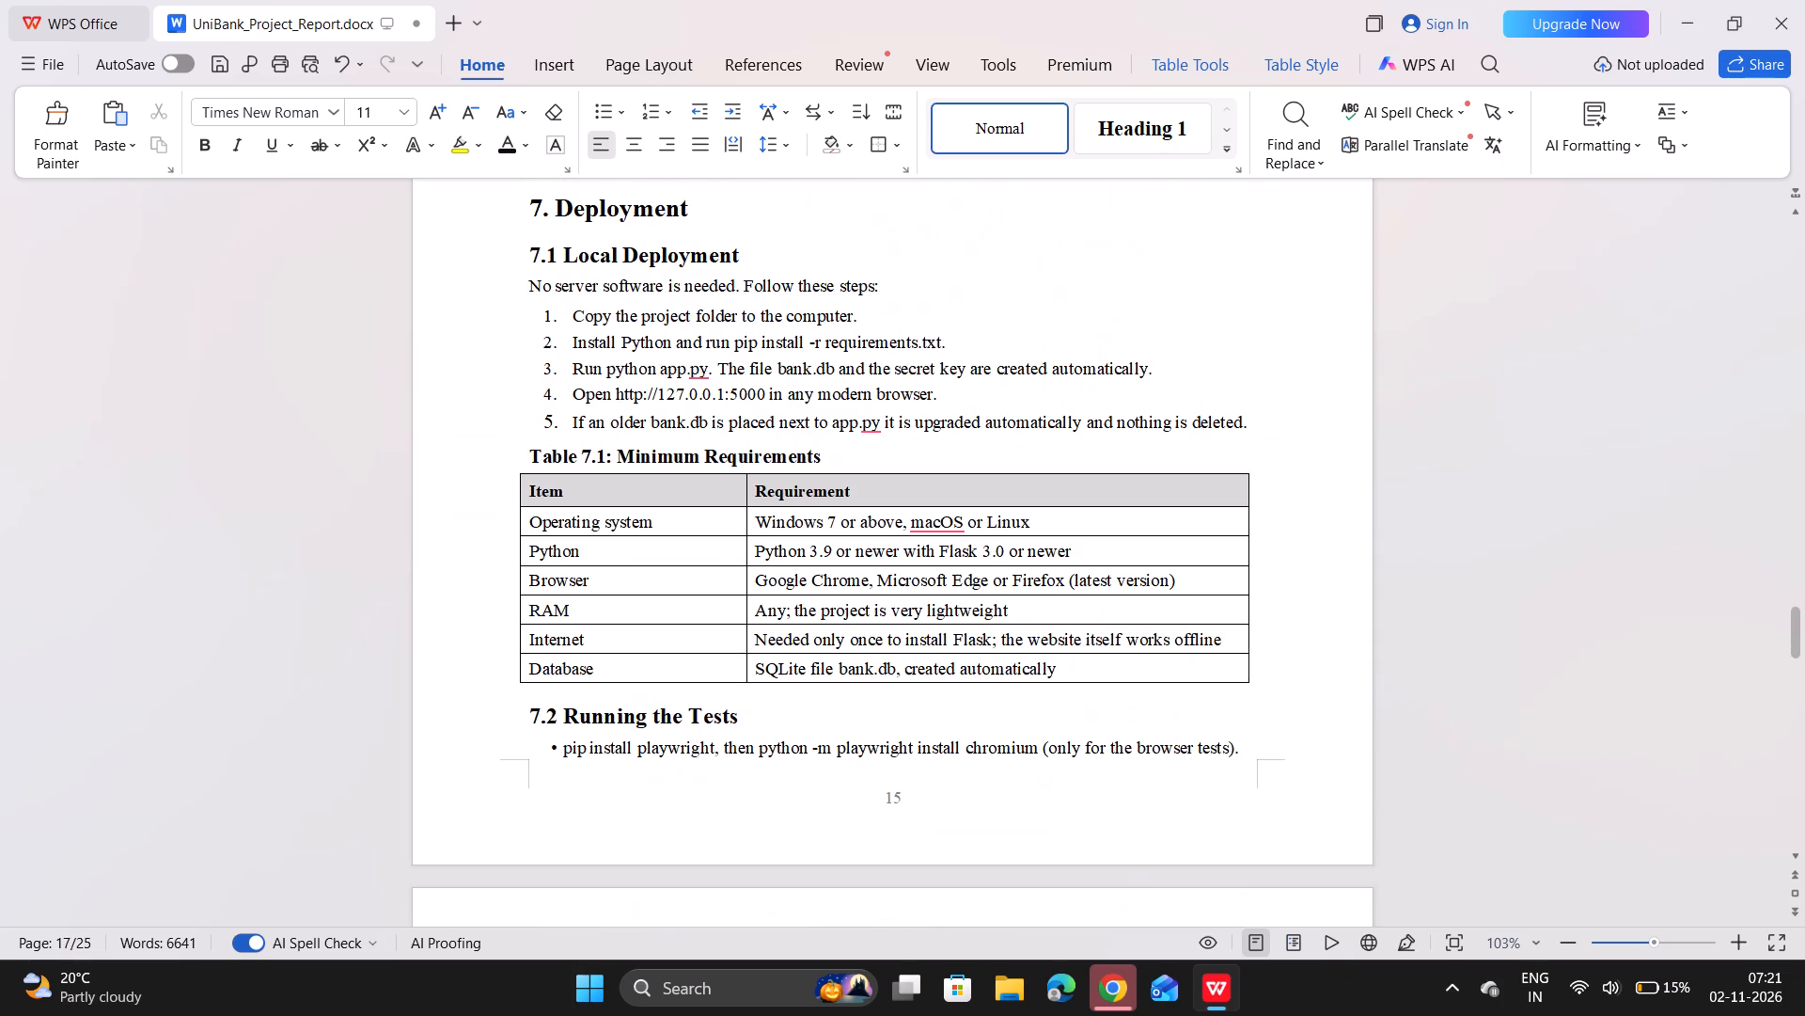
scroll(814, 571, "down", 3)
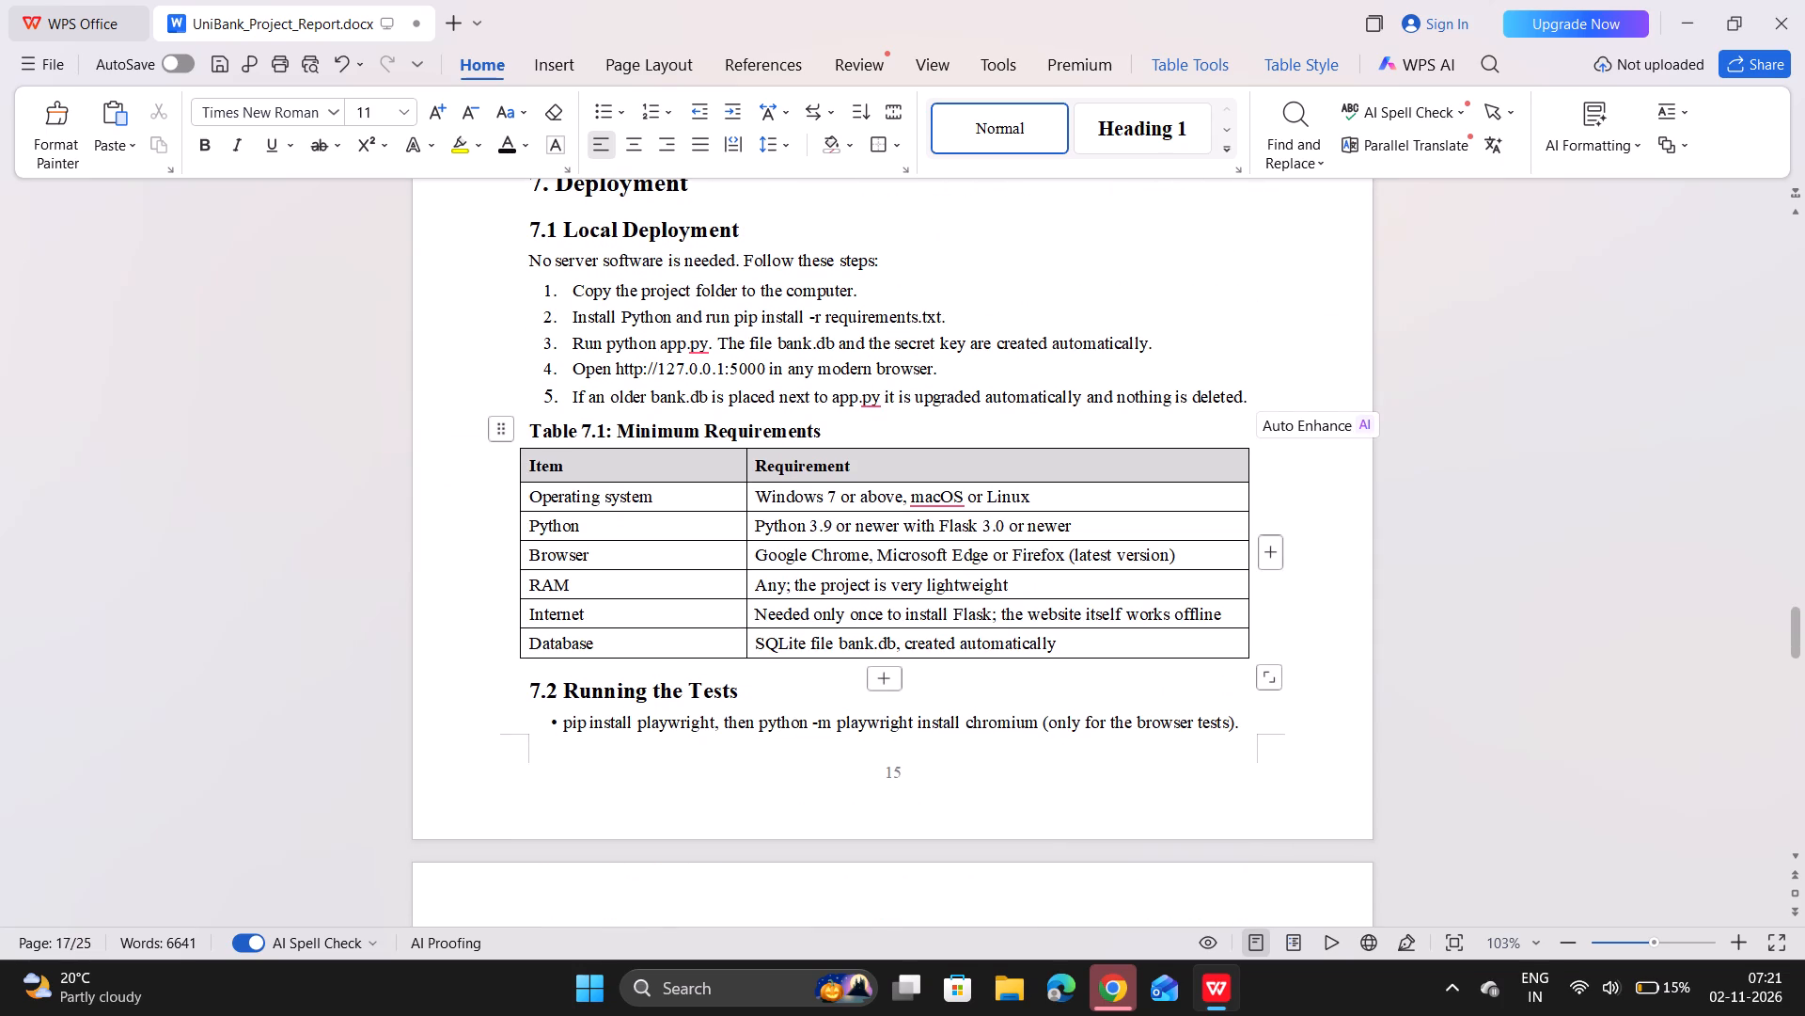
right_click(718, 460)
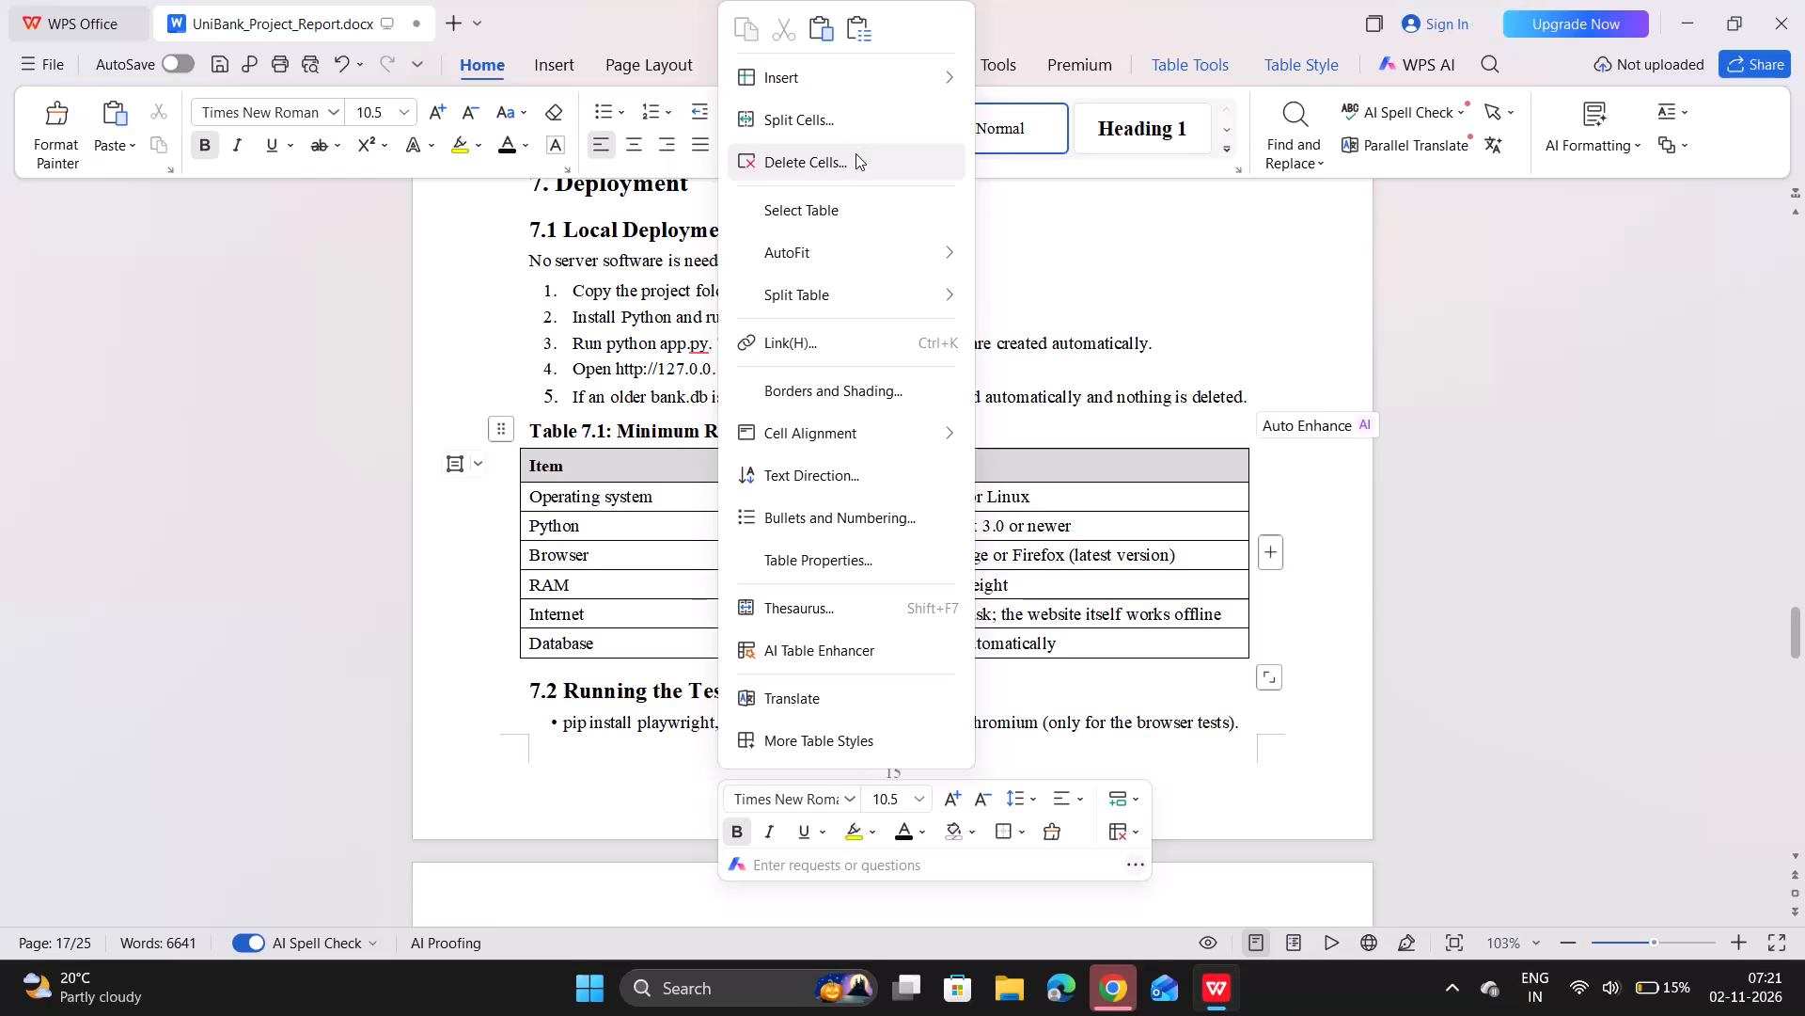
left_click(855, 153)
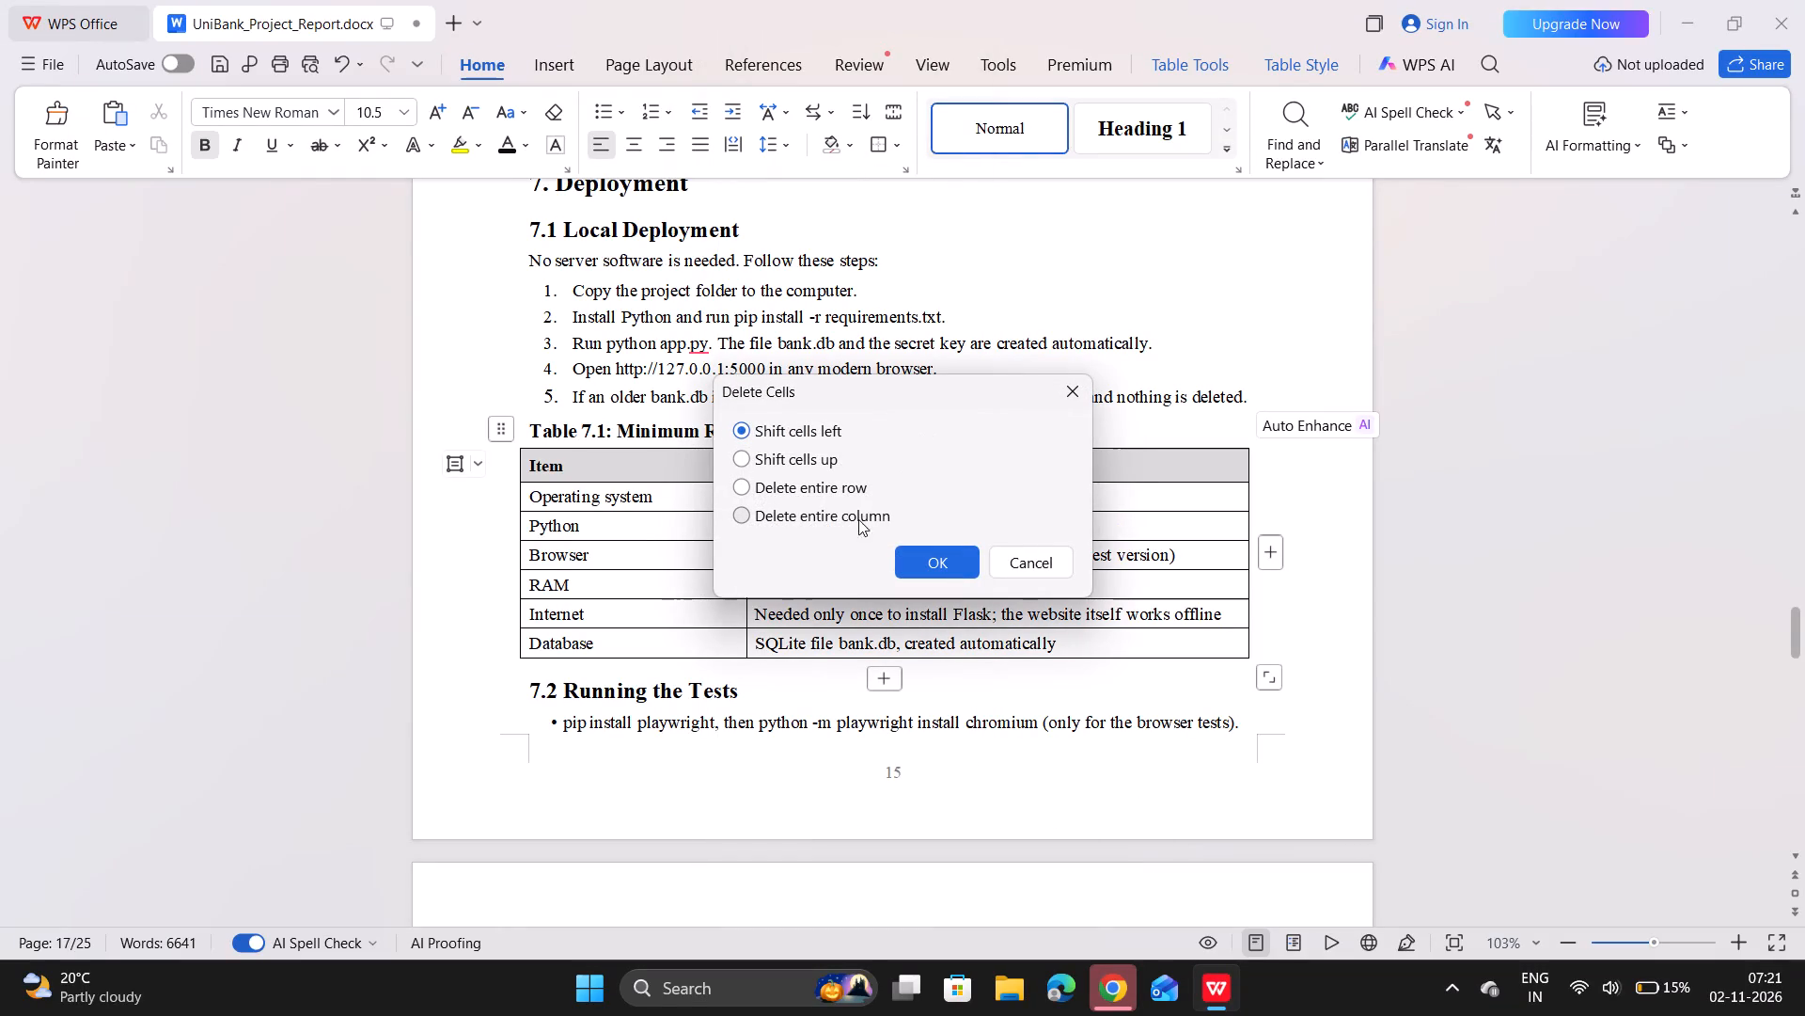
left_click(856, 526)
left_click(944, 552)
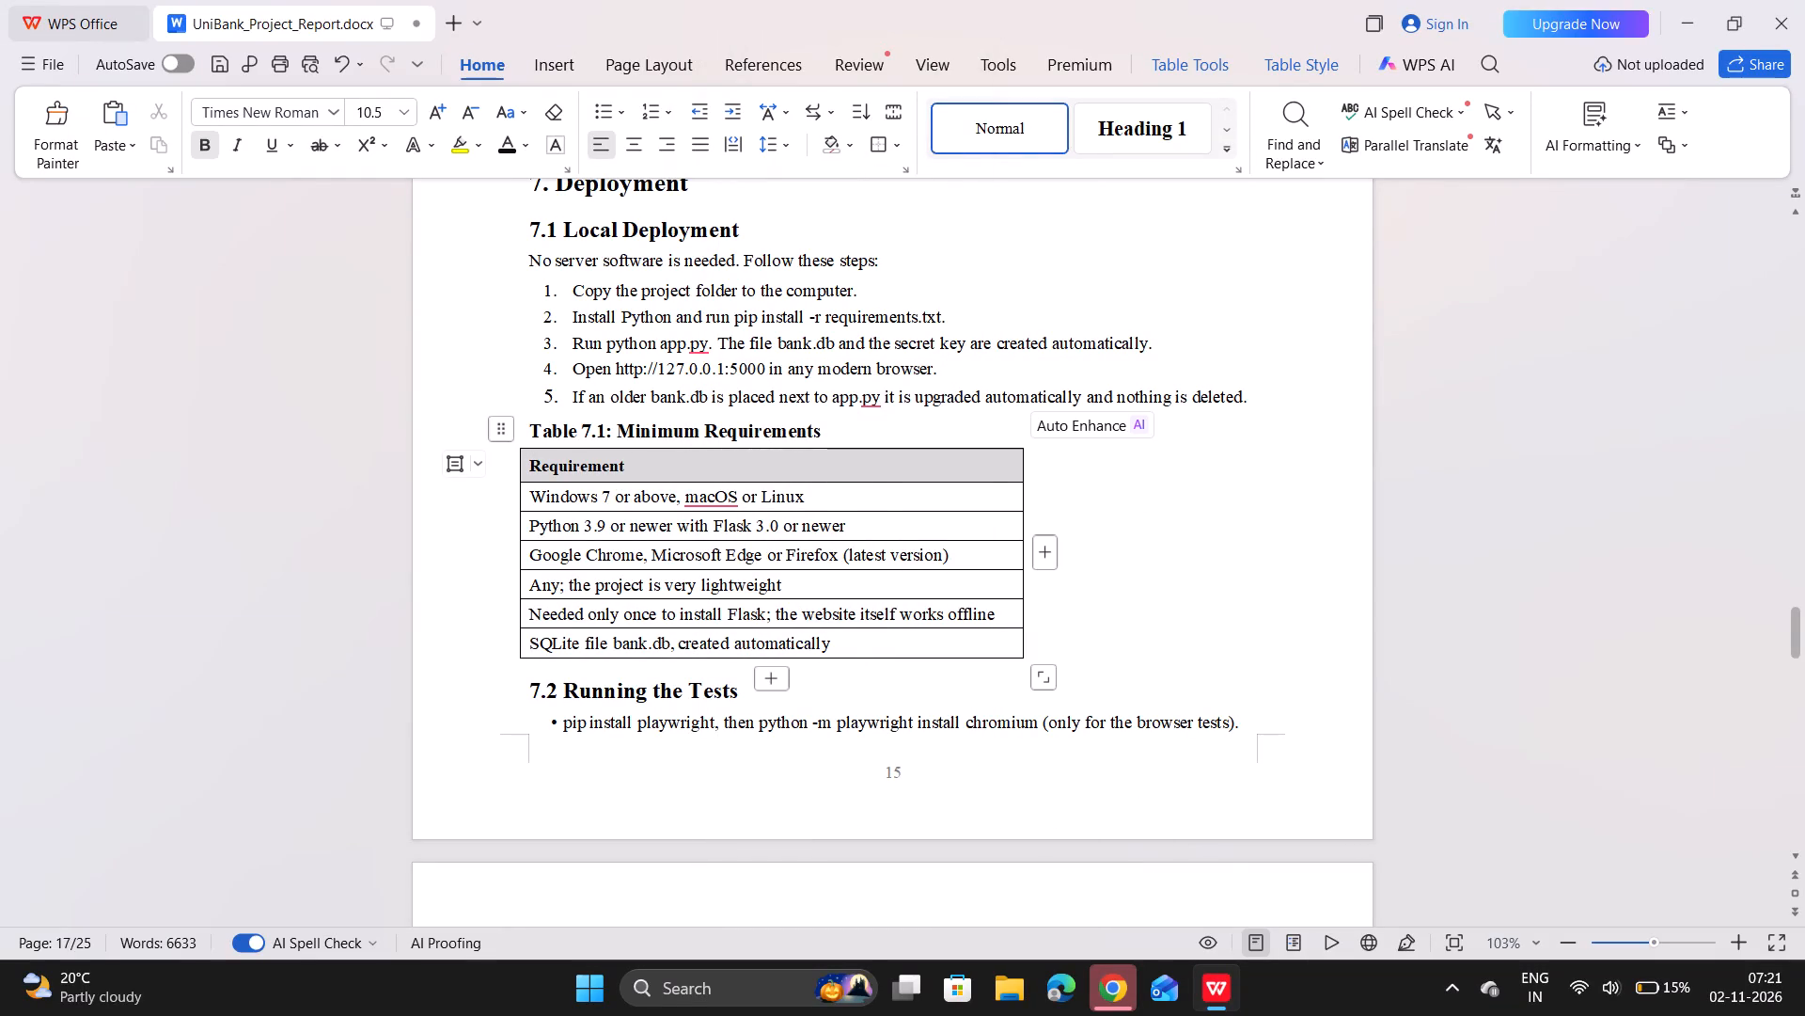
Delete the entire remaining Requirement column of Table 7.1 under 7.1 Local Deployment.
right_click(822, 464)
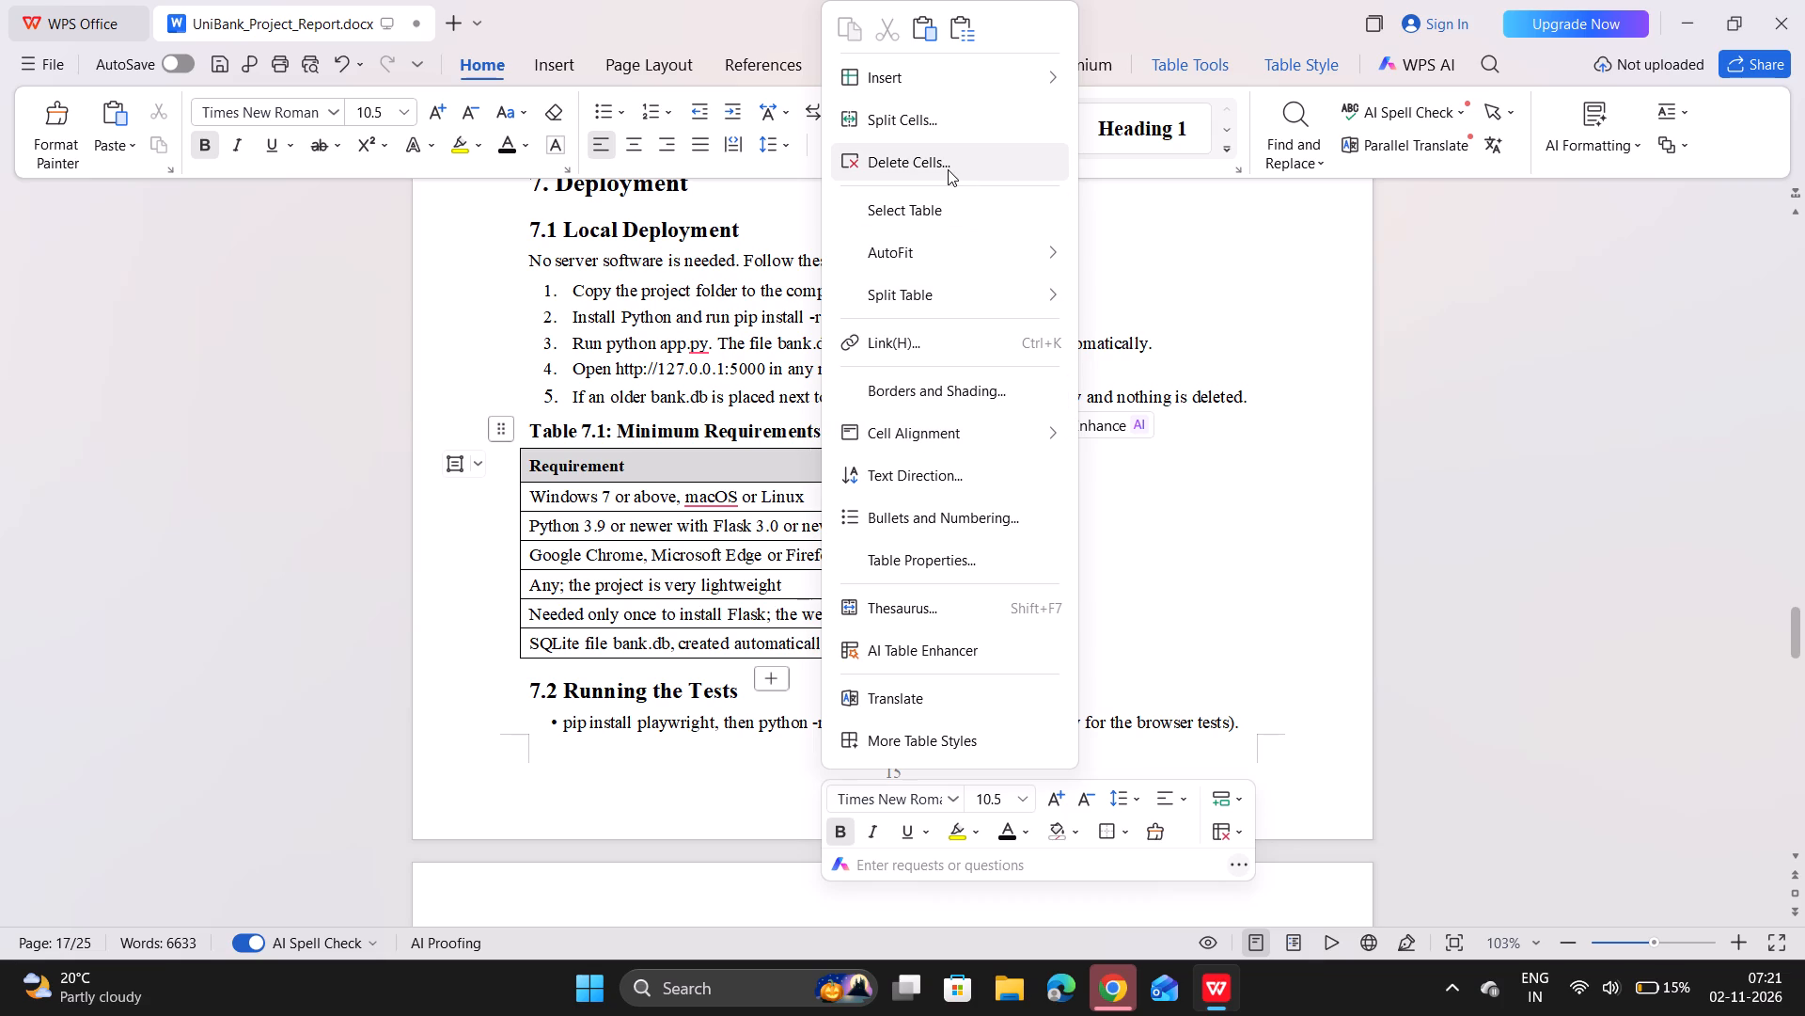
left_click(948, 169)
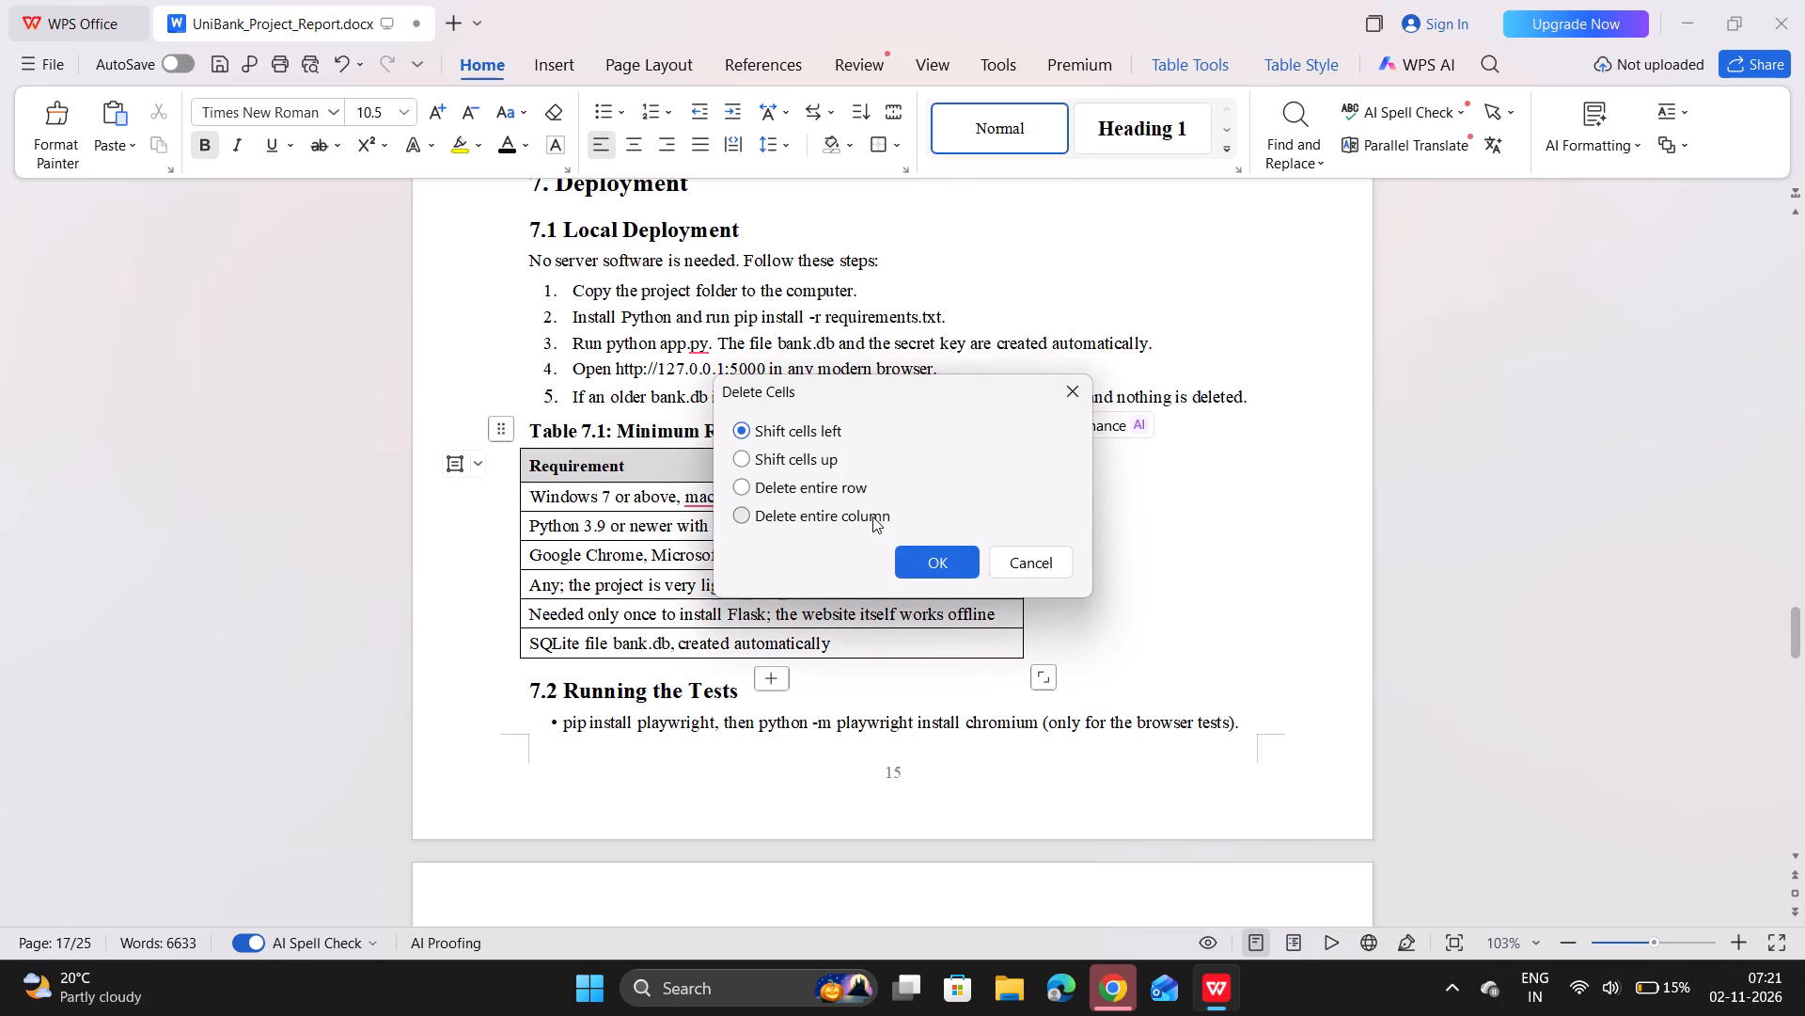
left_click(872, 516)
left_click(947, 556)
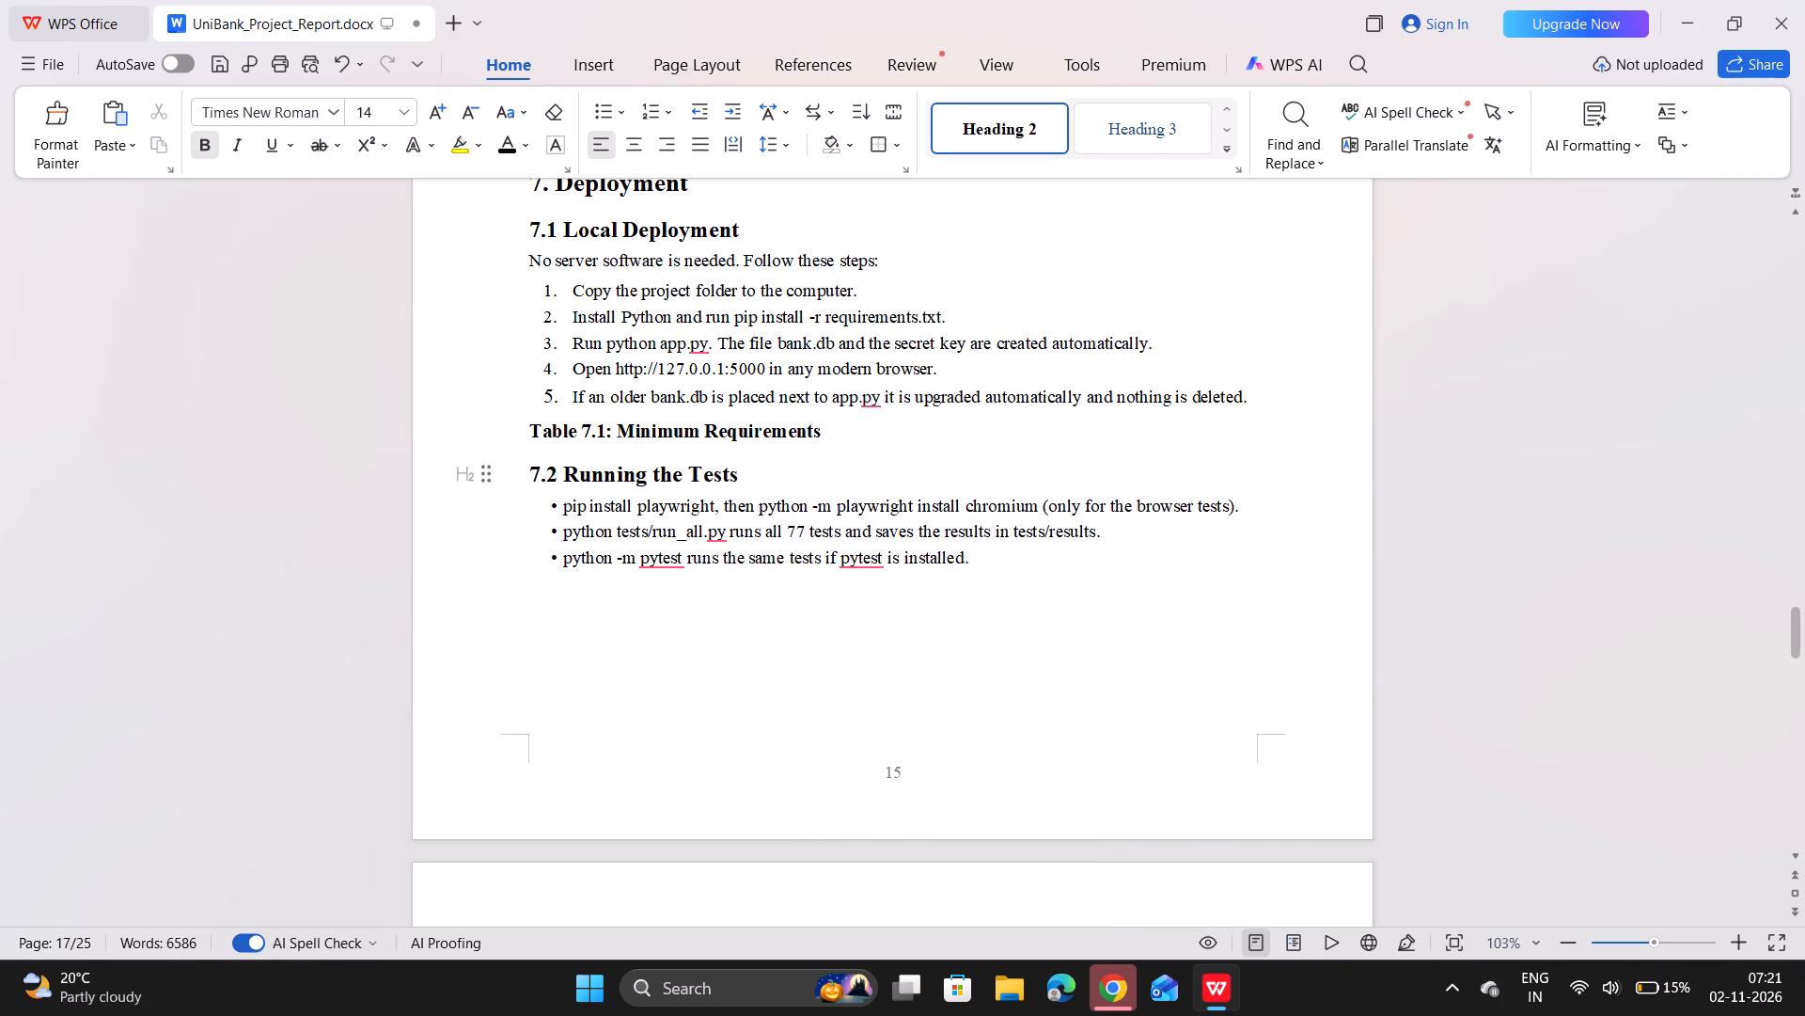
Delete the caption "Table 7.1: Minimum Requirements" above the 7.2 Running the Tests heading.
key("BackSpace")
key("BackSpace")
key("BackSpace")
key("BackSpace")
key("BackSpace")
key("BackSpace")
key("BackSpace")
key("BackSpace")
key("BackSpace")
key("BackSpace")
key("BackSpace")
key("BackSpace")
key("BackSpace")
key("BackSpace")
key("BackSpace")
key("BackSpace")
key("BackSpace")
key("BackSpace")
key("BackSpace")
key("BackSpace")
key("BackSpace")
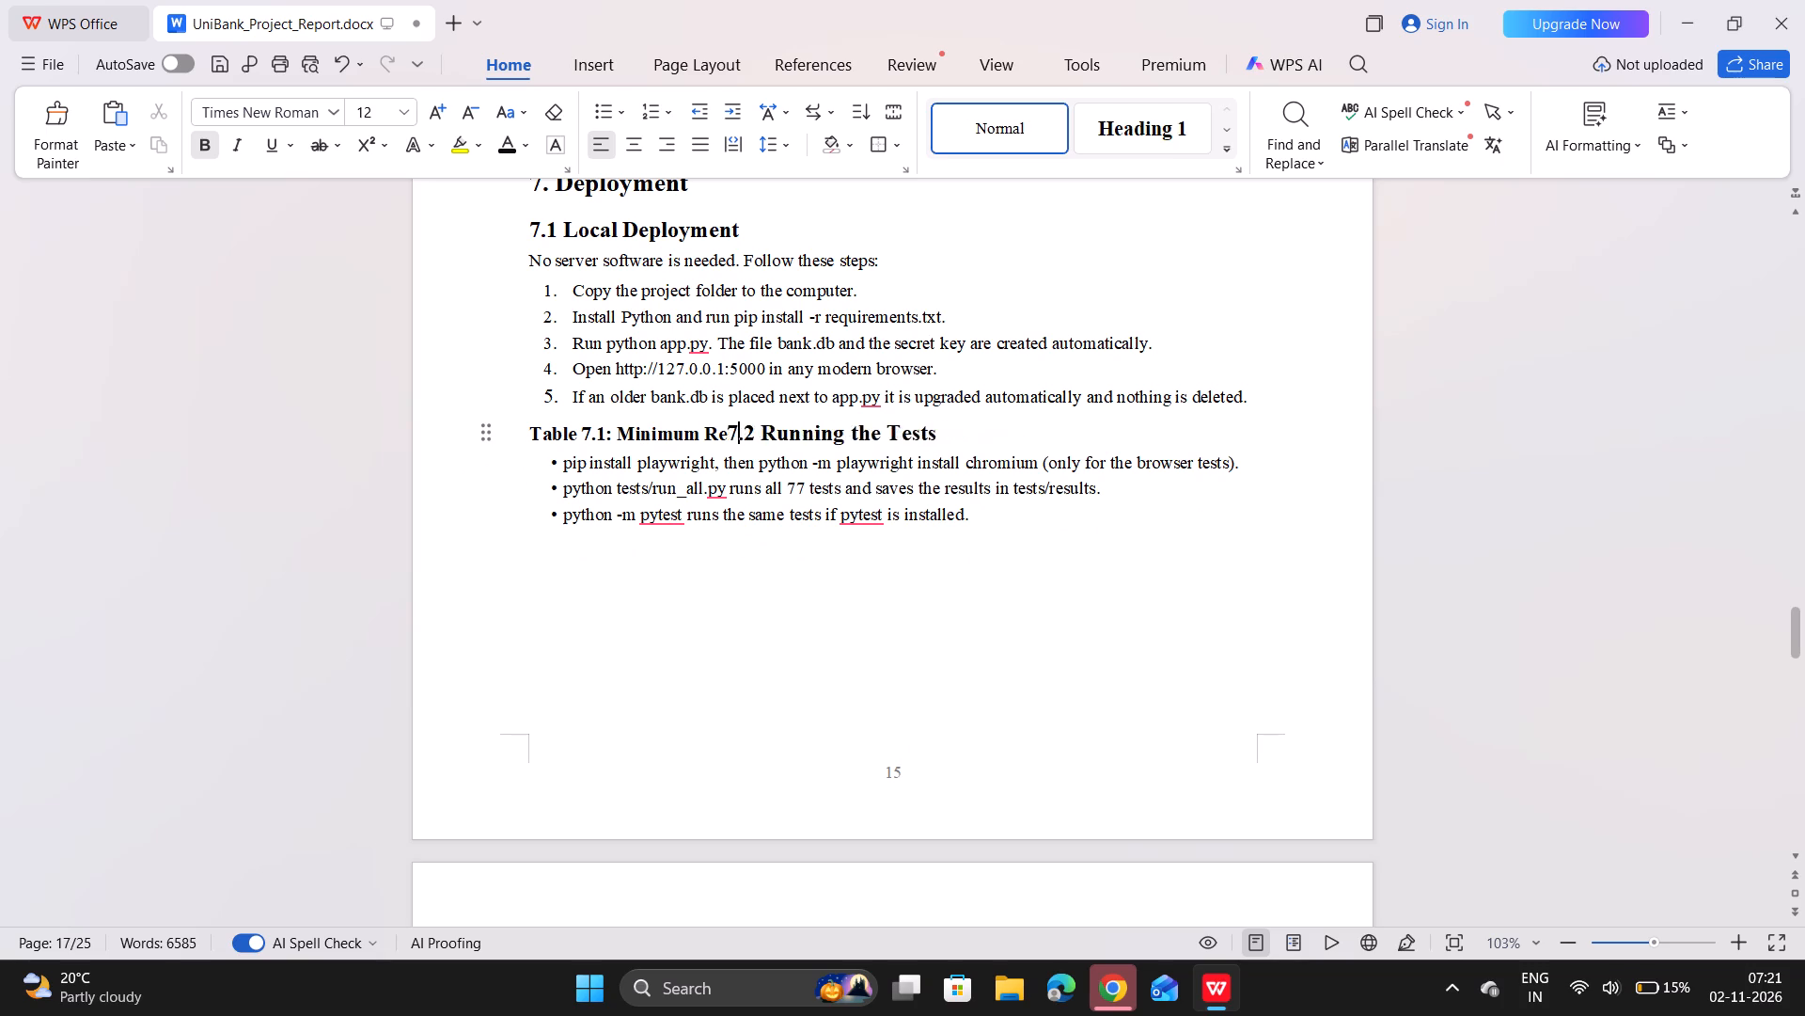
key("BackSpace")
key("BackSpace")
key("BackSpace")
key("BackSpace")
key("BackSpace")
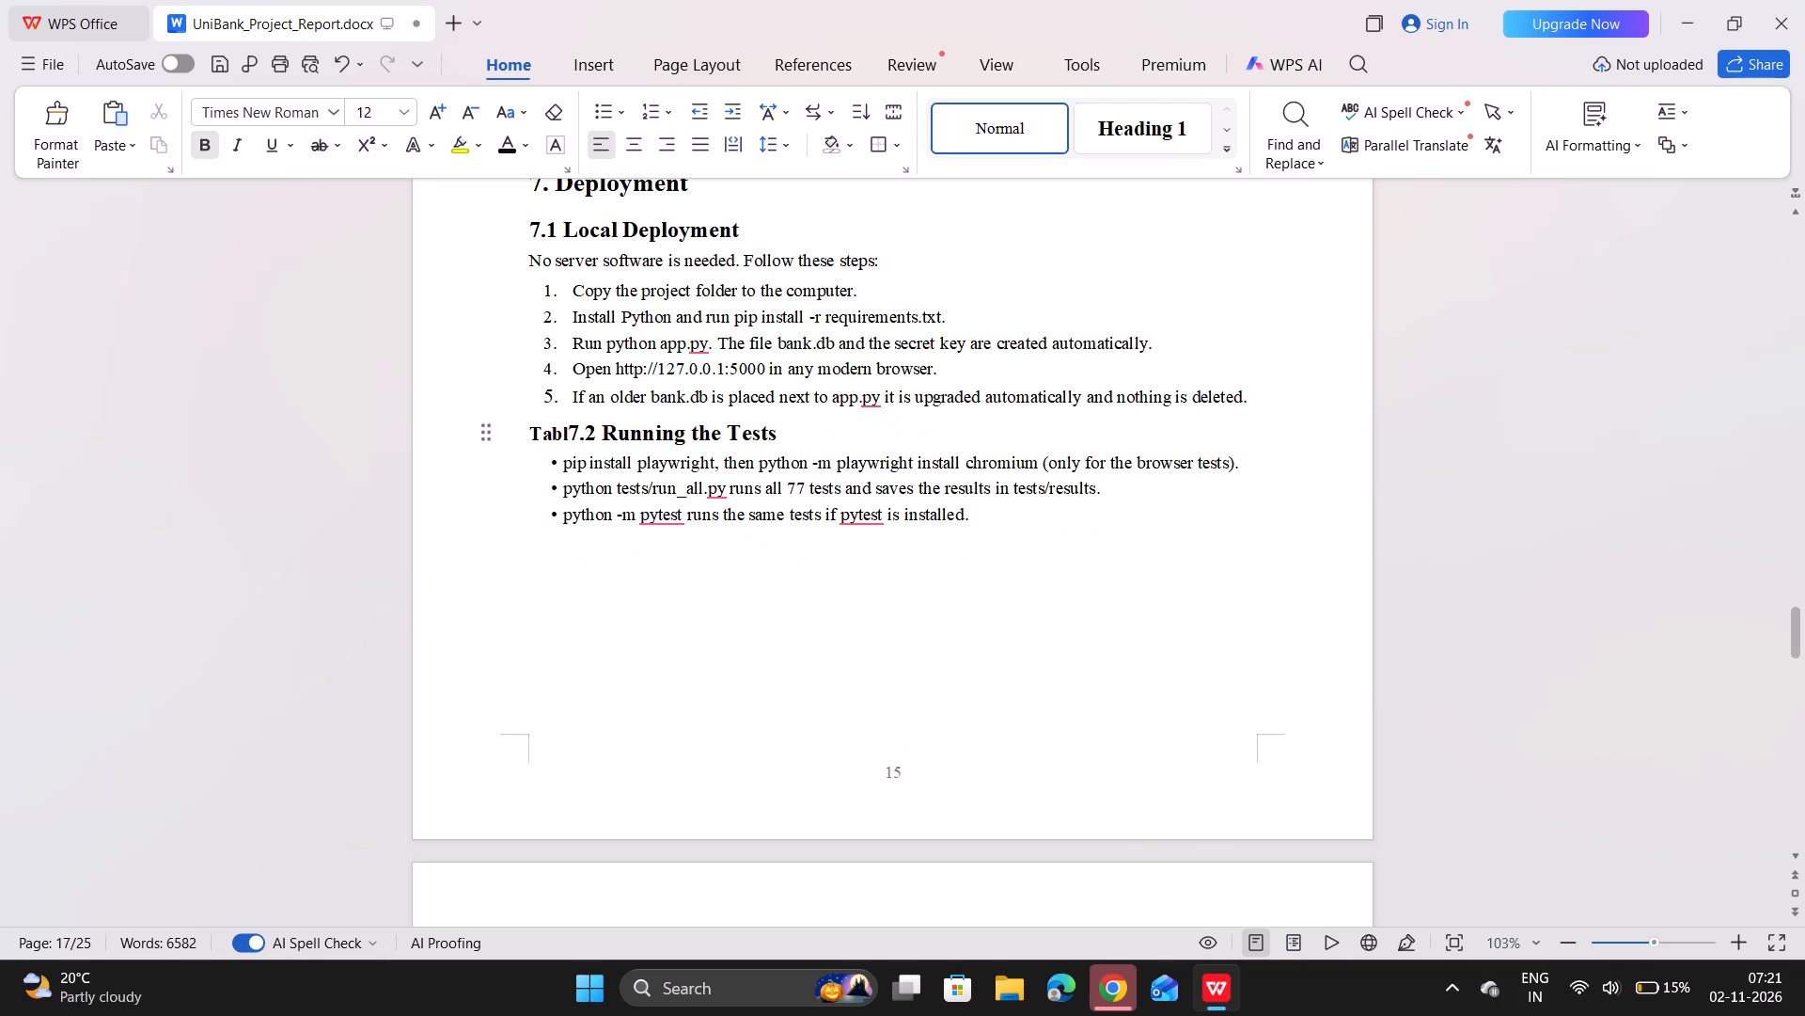
key("BackSpace")
key("BackSpace")
key("BackSpace")
key("BackSpace")
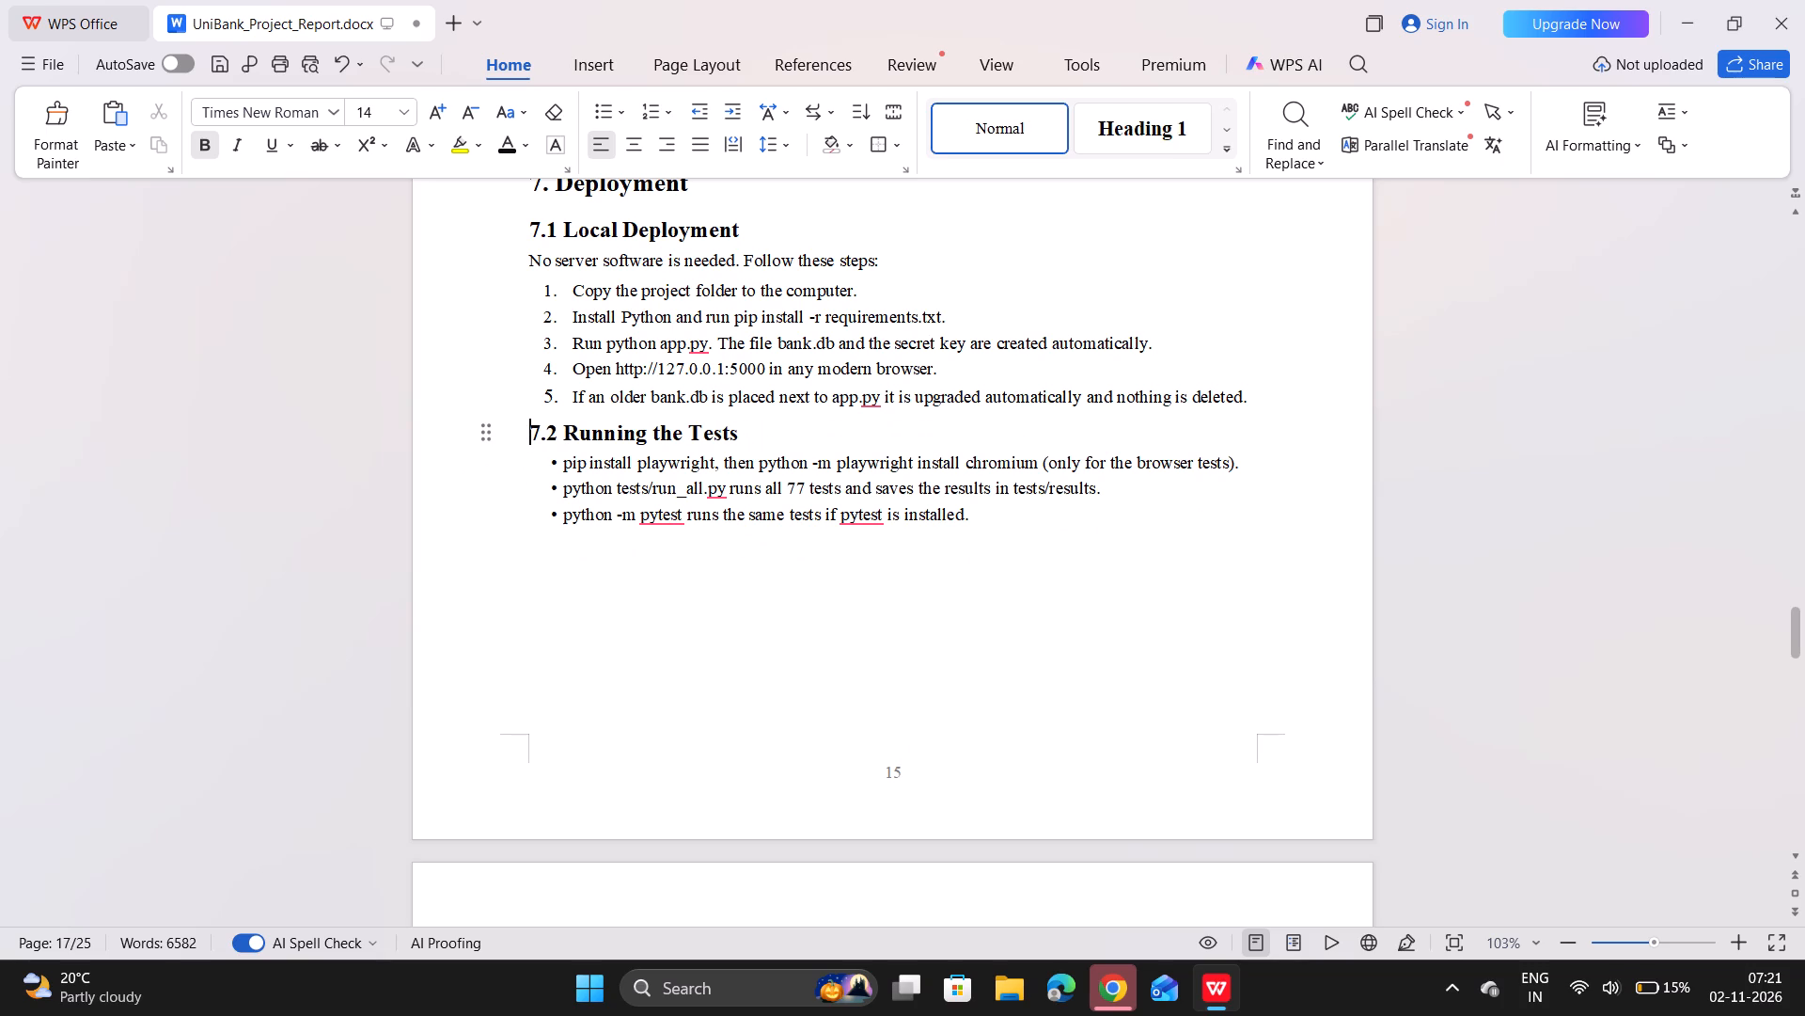
Delete the 7.2 Running the Tests section, including its heading and all three bullets.
scroll(651, 372, "up", 2)
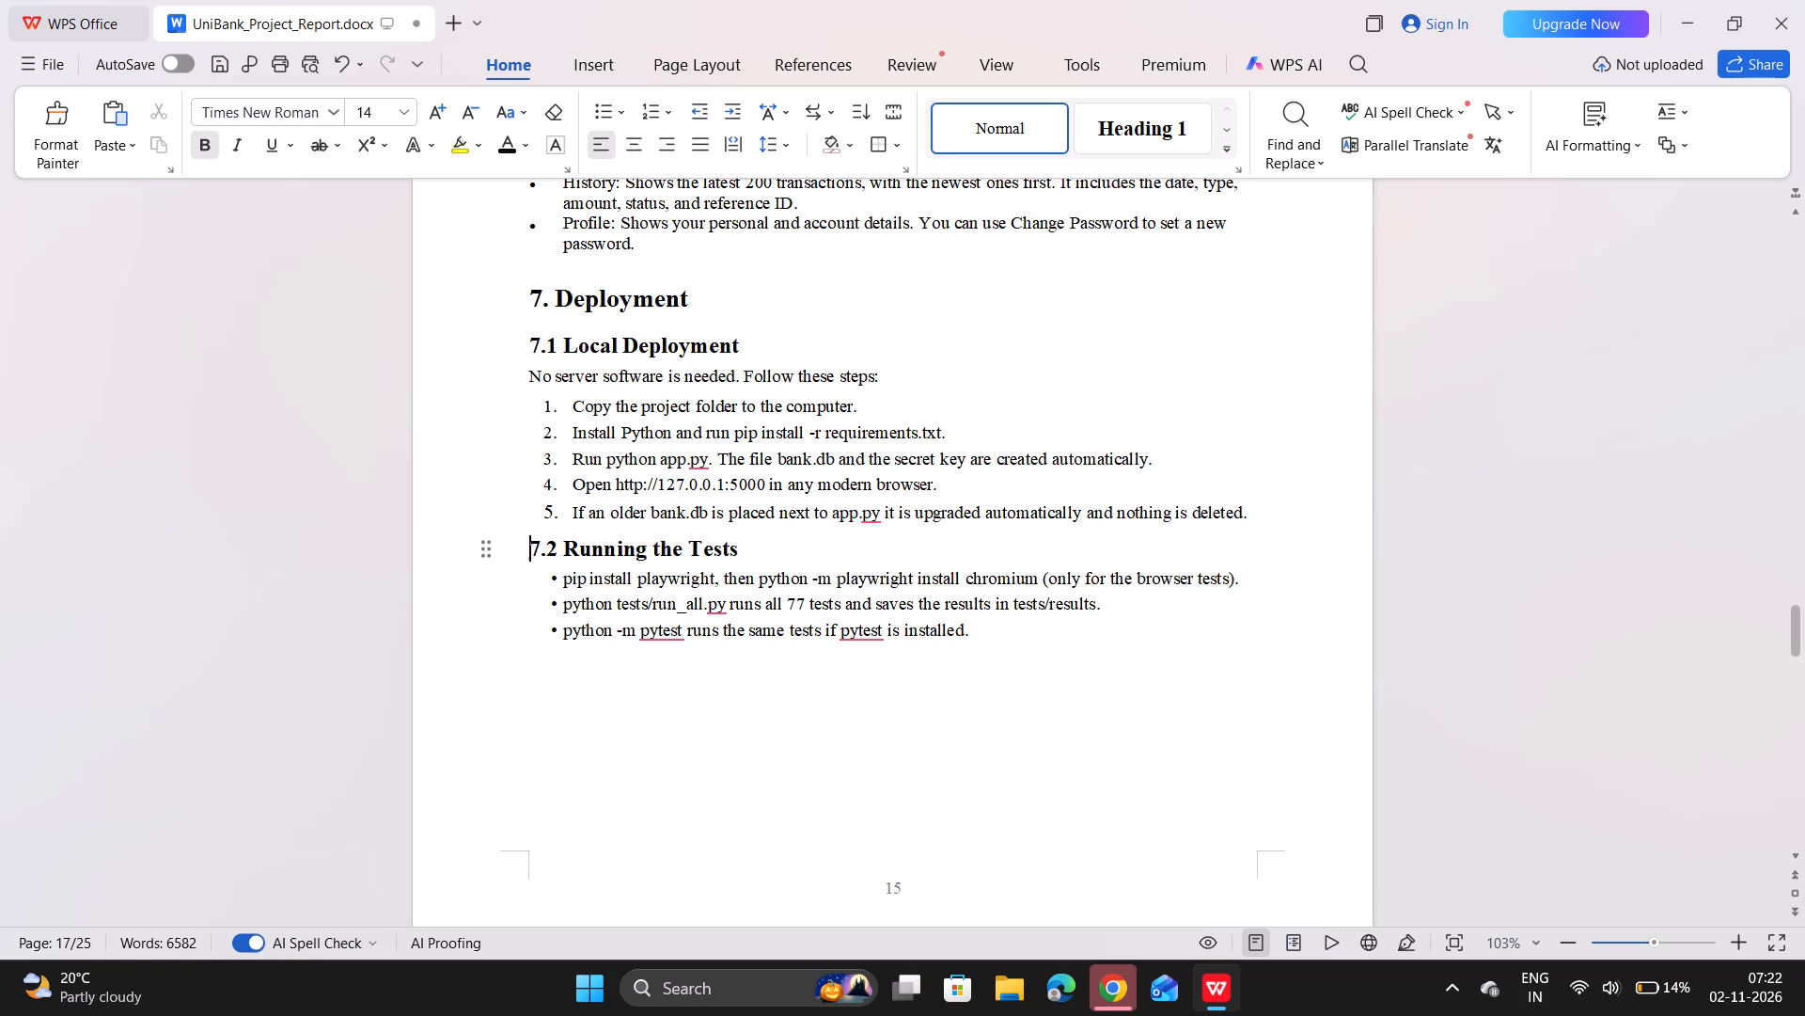
left_click(981, 637)
scroll(981, 637, "down", 1)
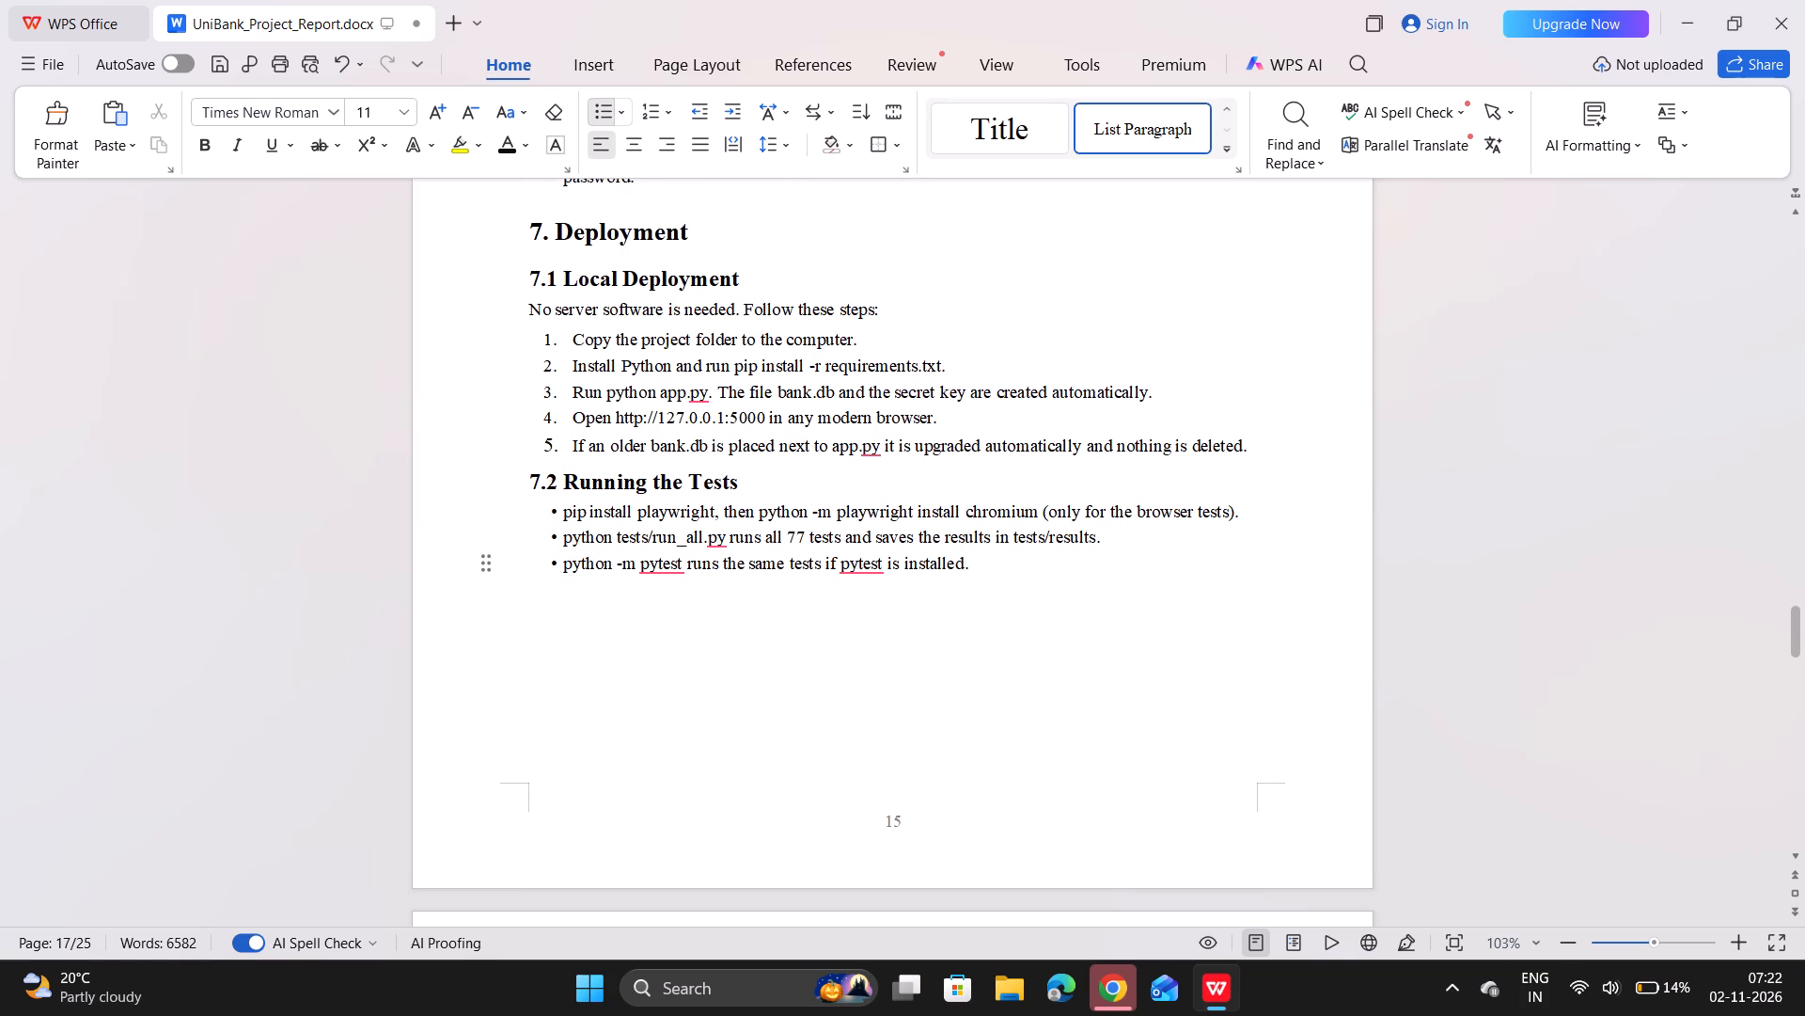
scroll(981, 637, "down", 1)
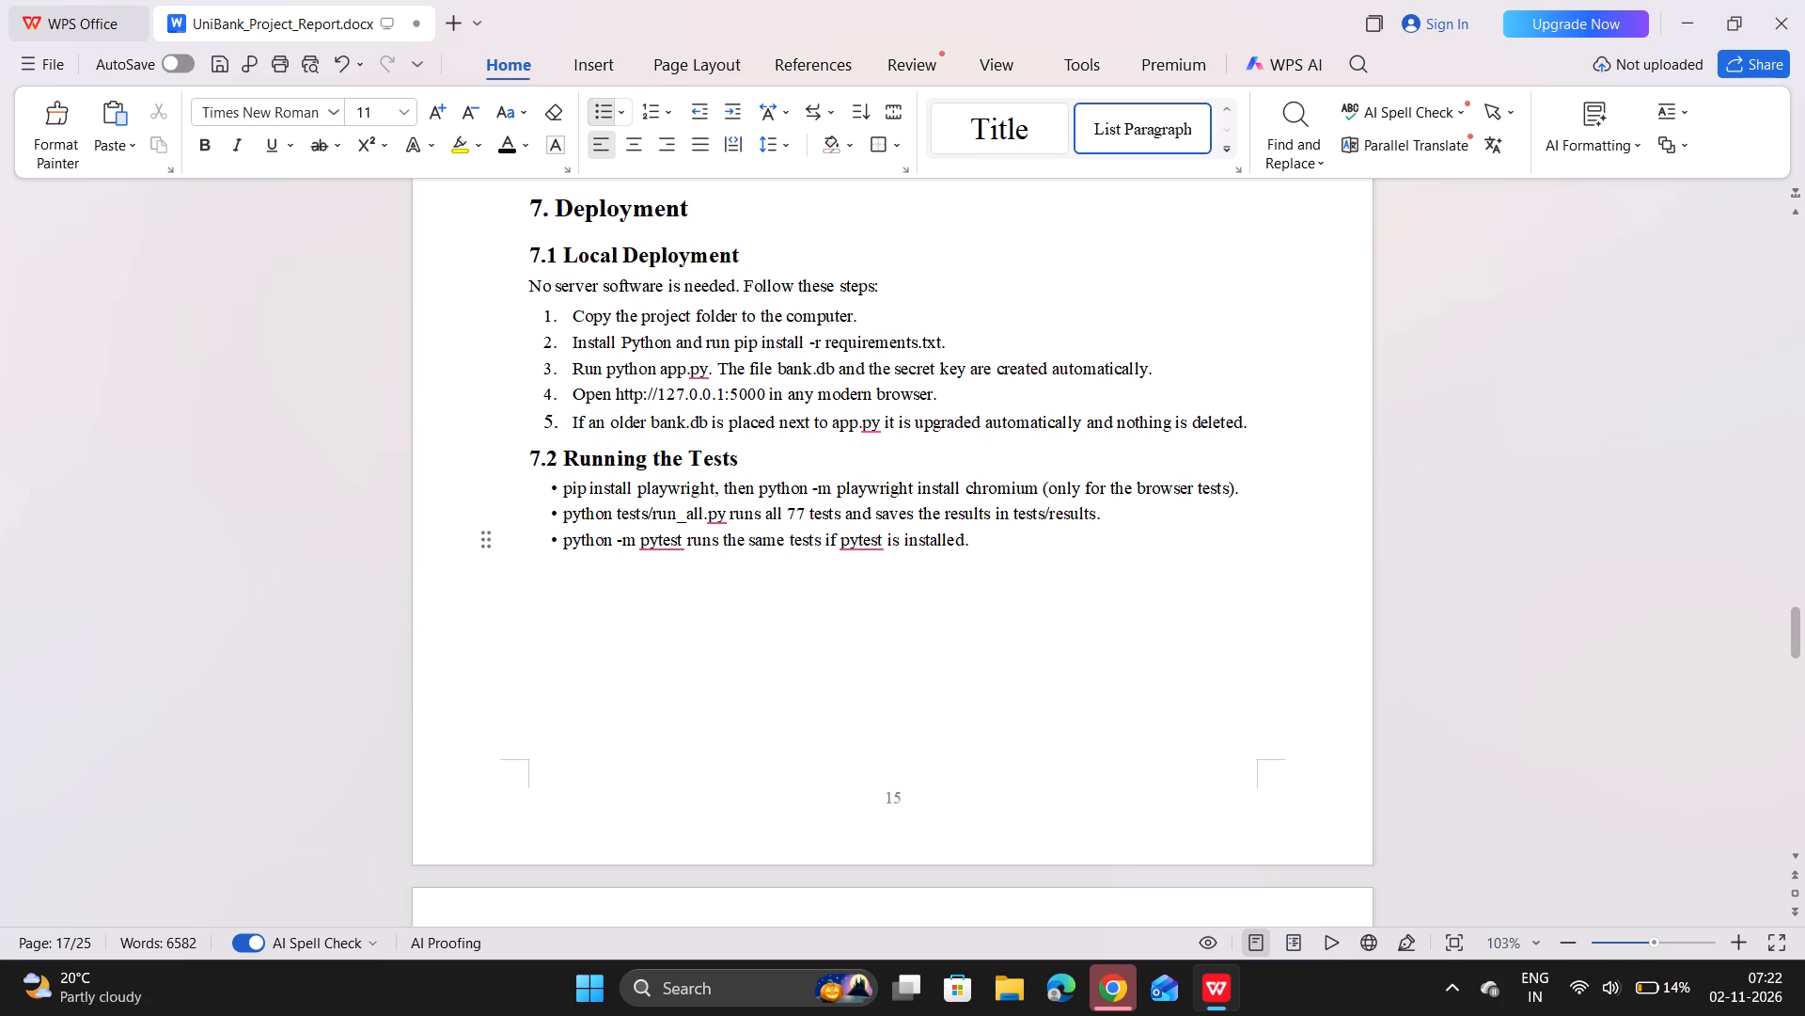
left_click_drag(971, 541, 566, 507)
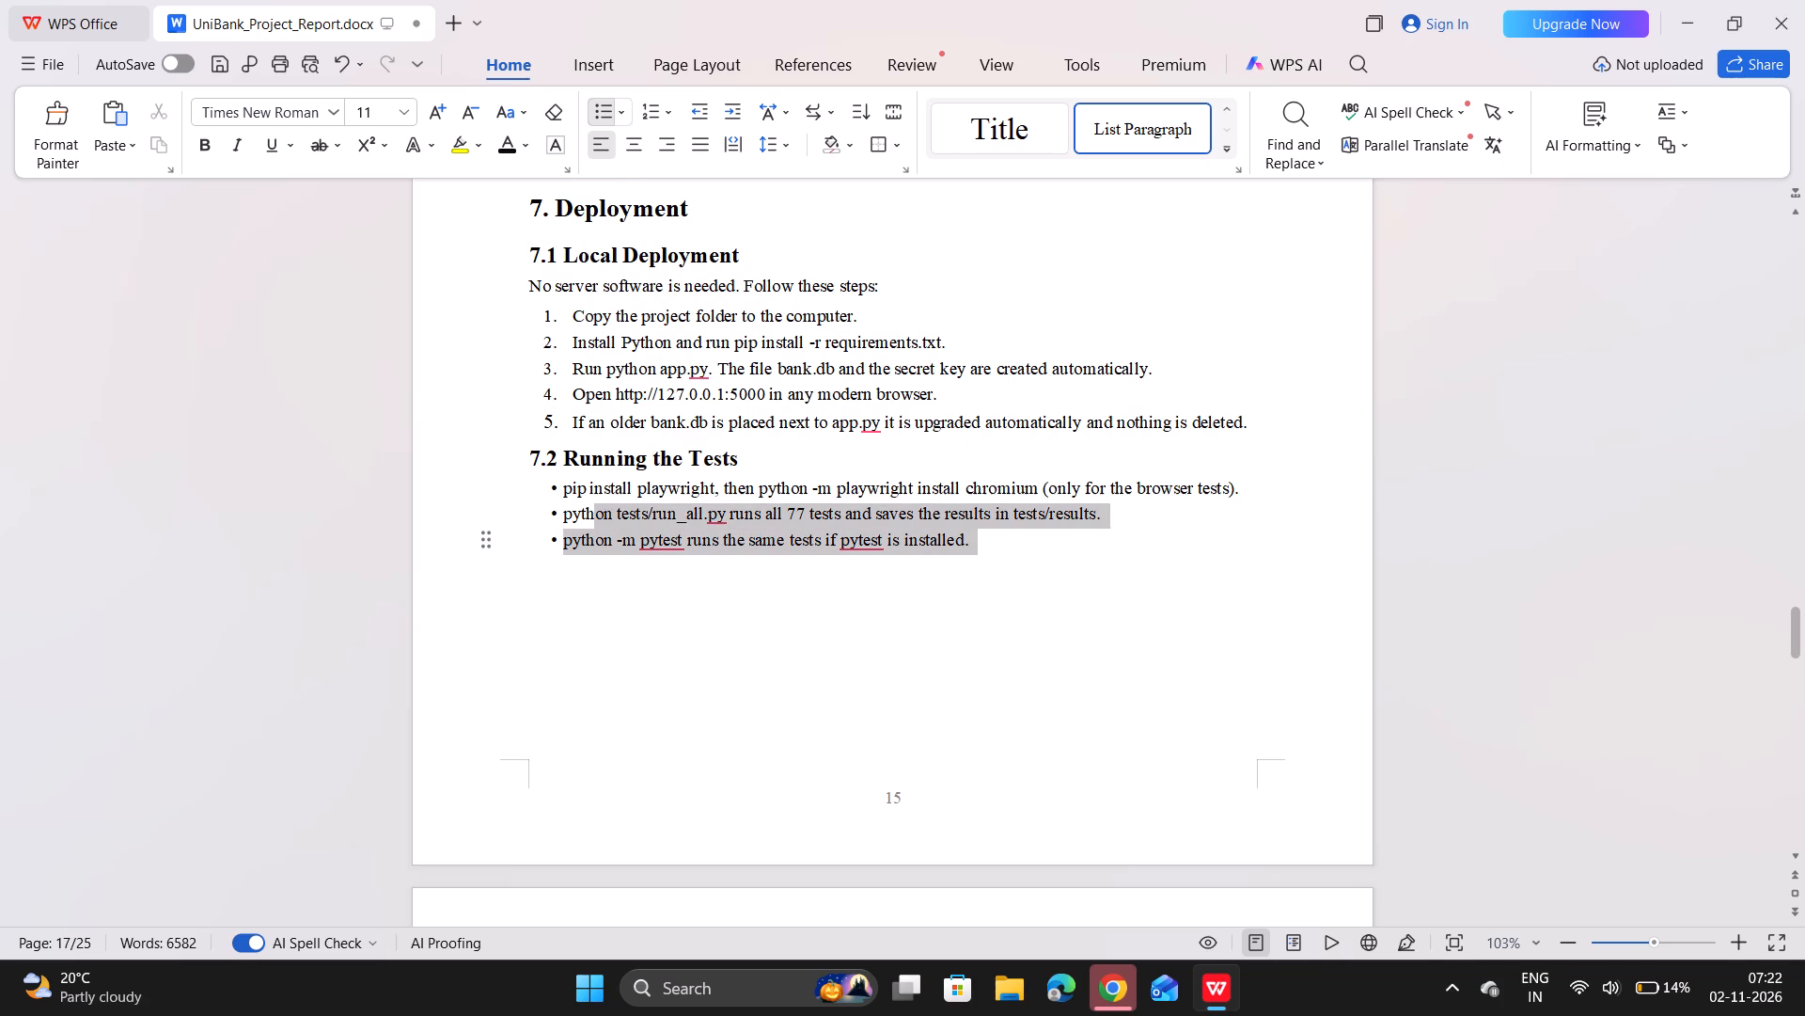
left_click_drag(566, 507, 510, 471)
key("BackSpace")
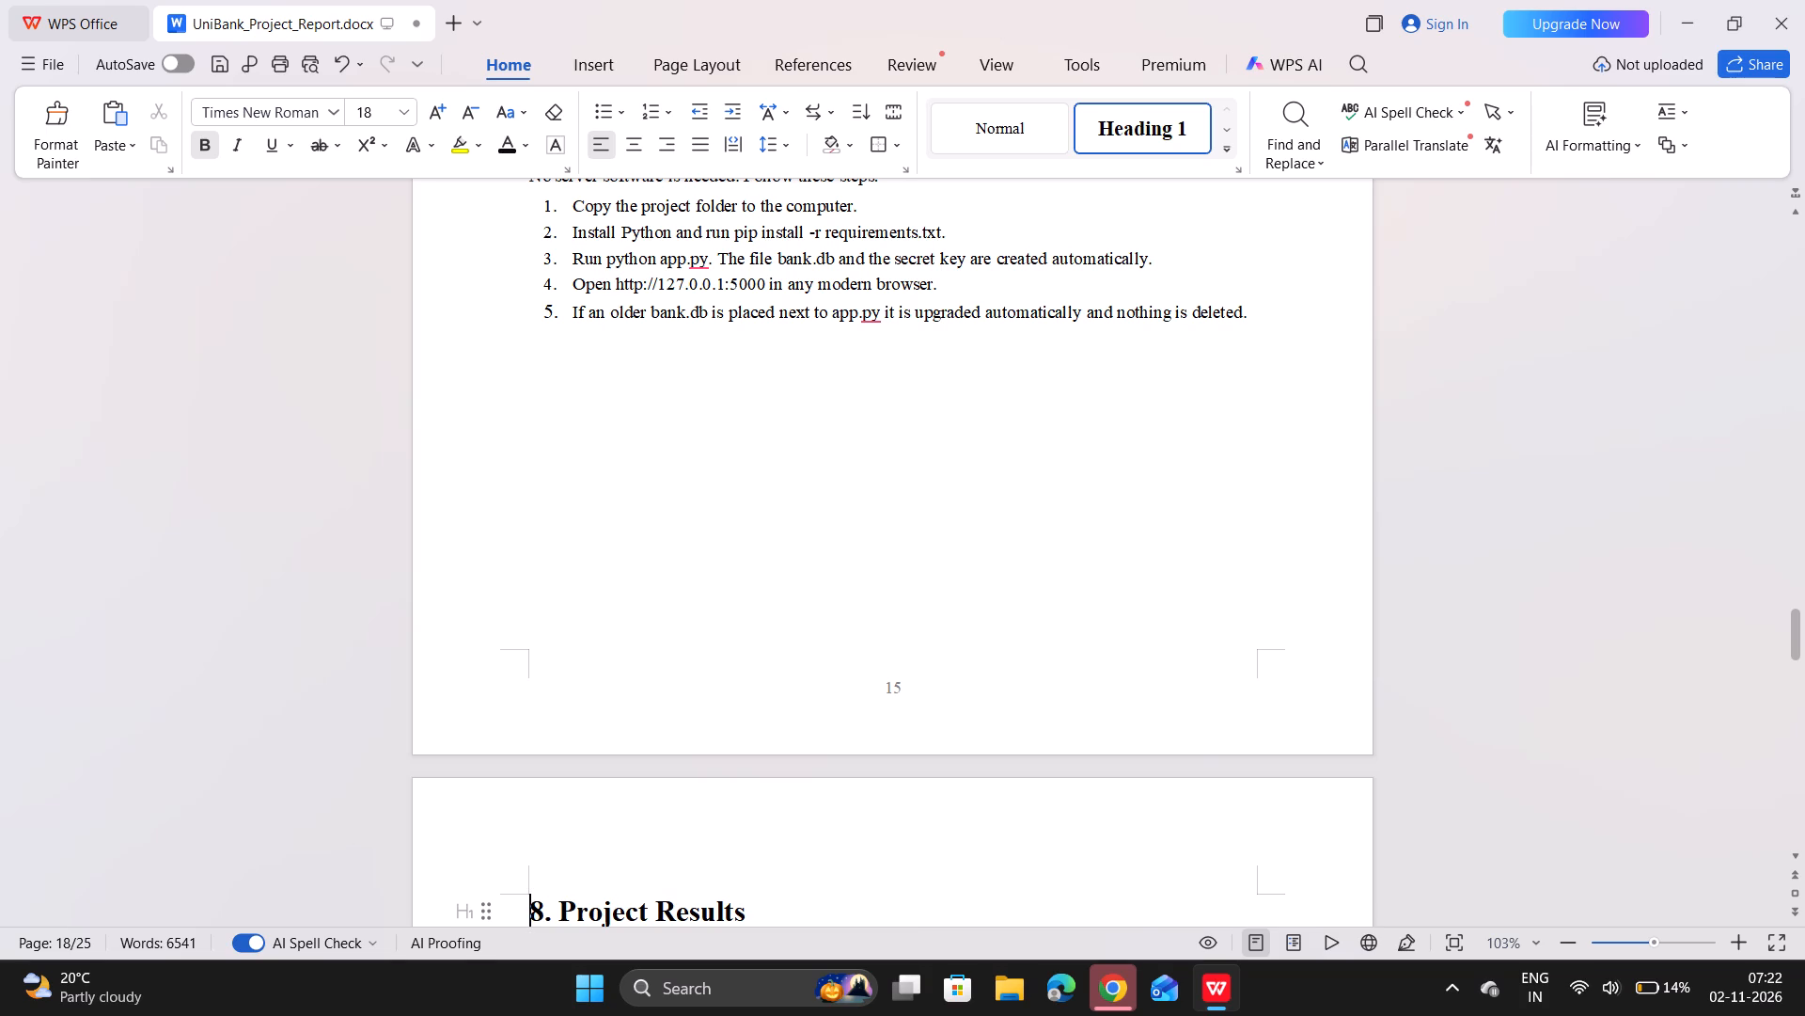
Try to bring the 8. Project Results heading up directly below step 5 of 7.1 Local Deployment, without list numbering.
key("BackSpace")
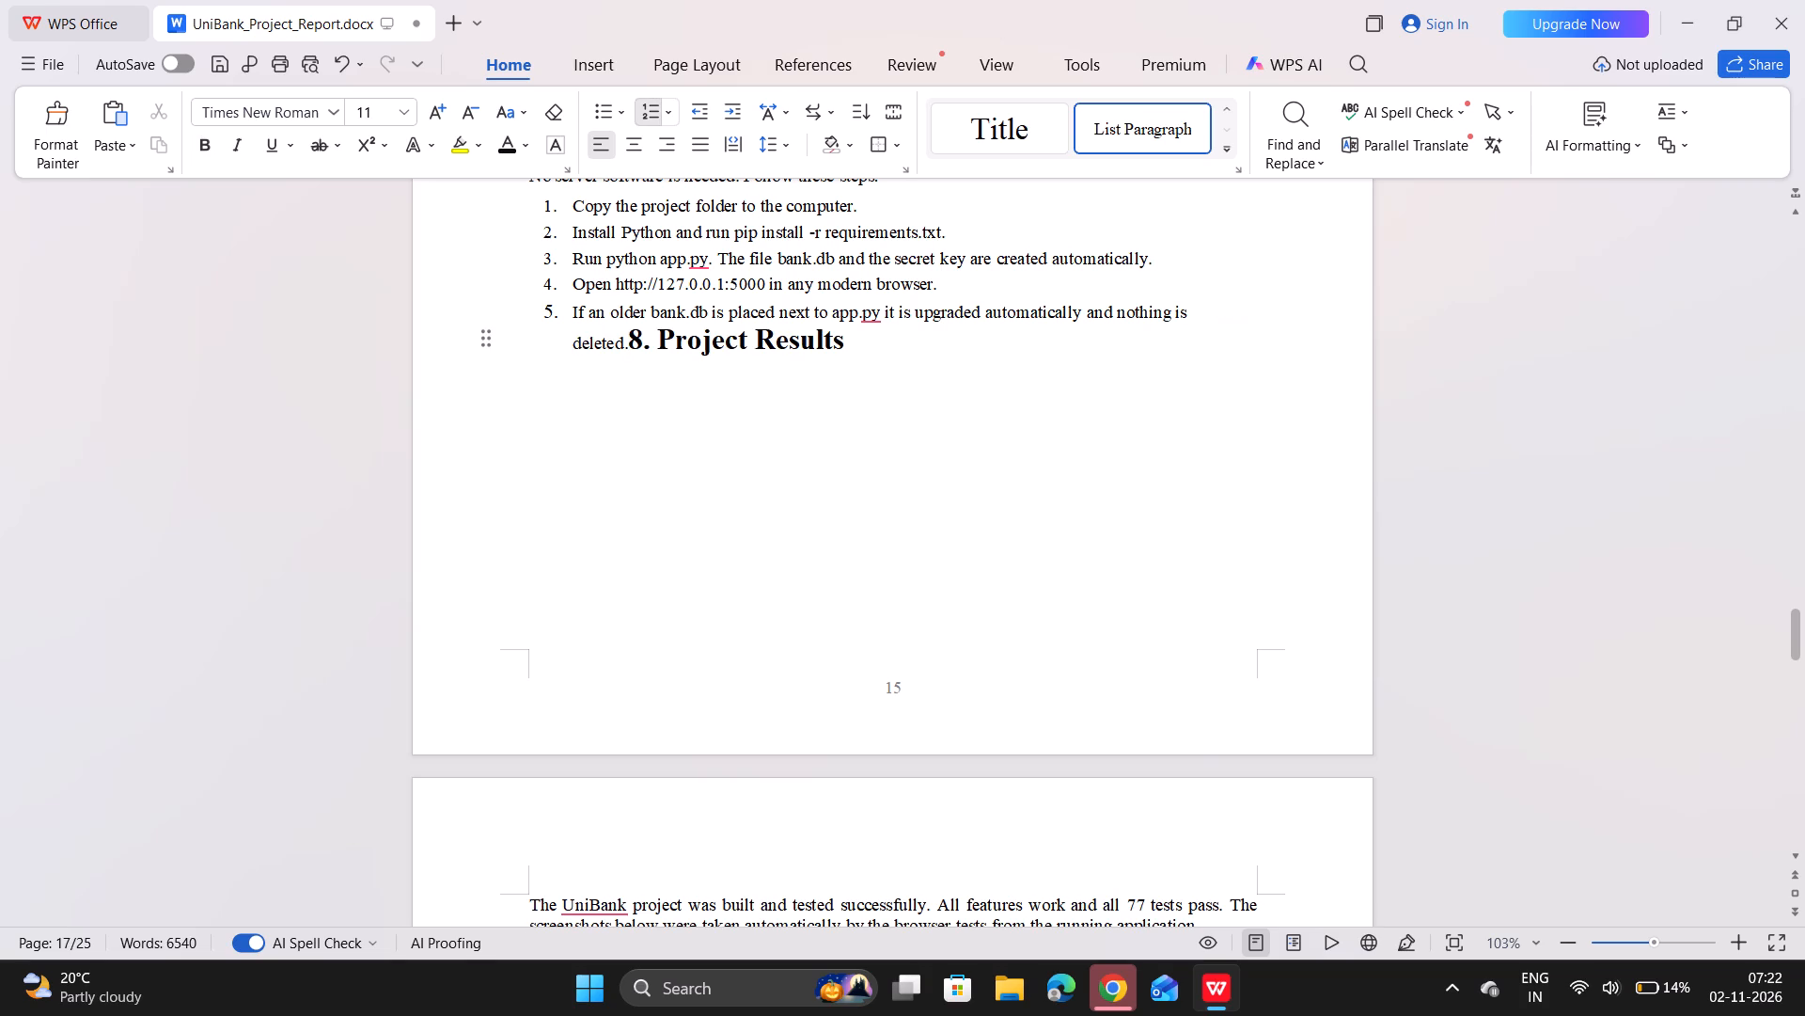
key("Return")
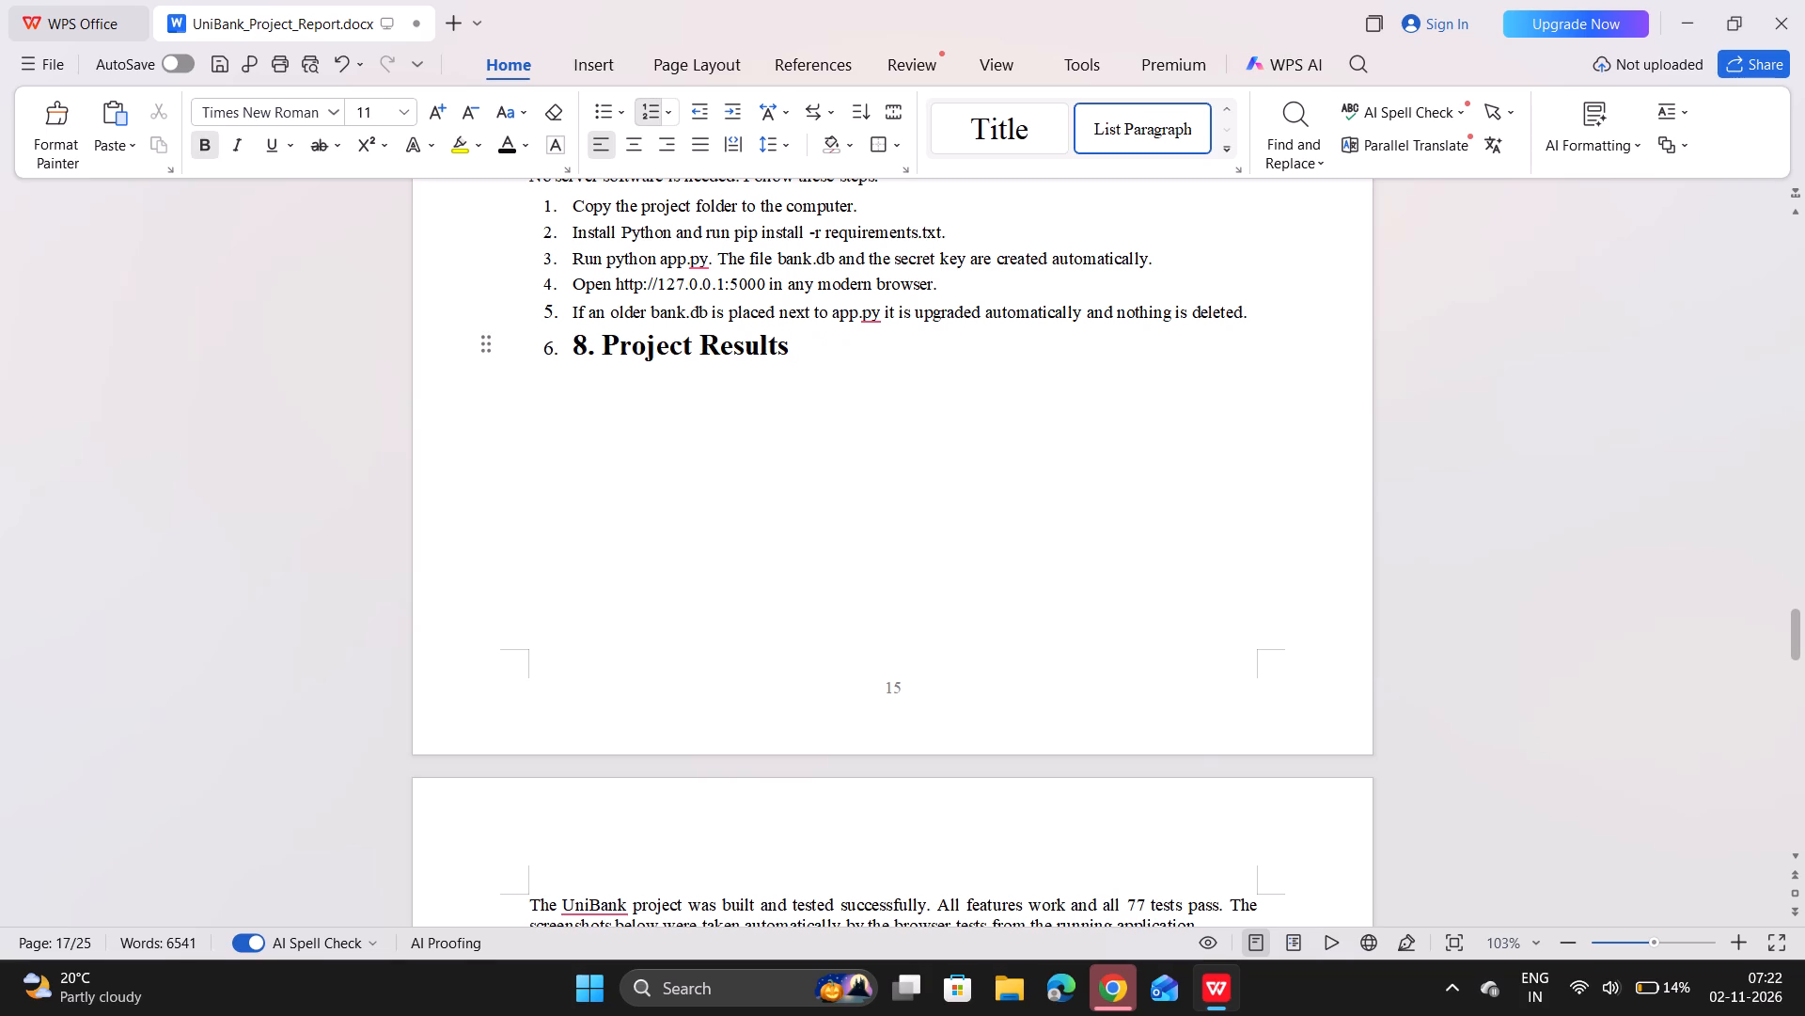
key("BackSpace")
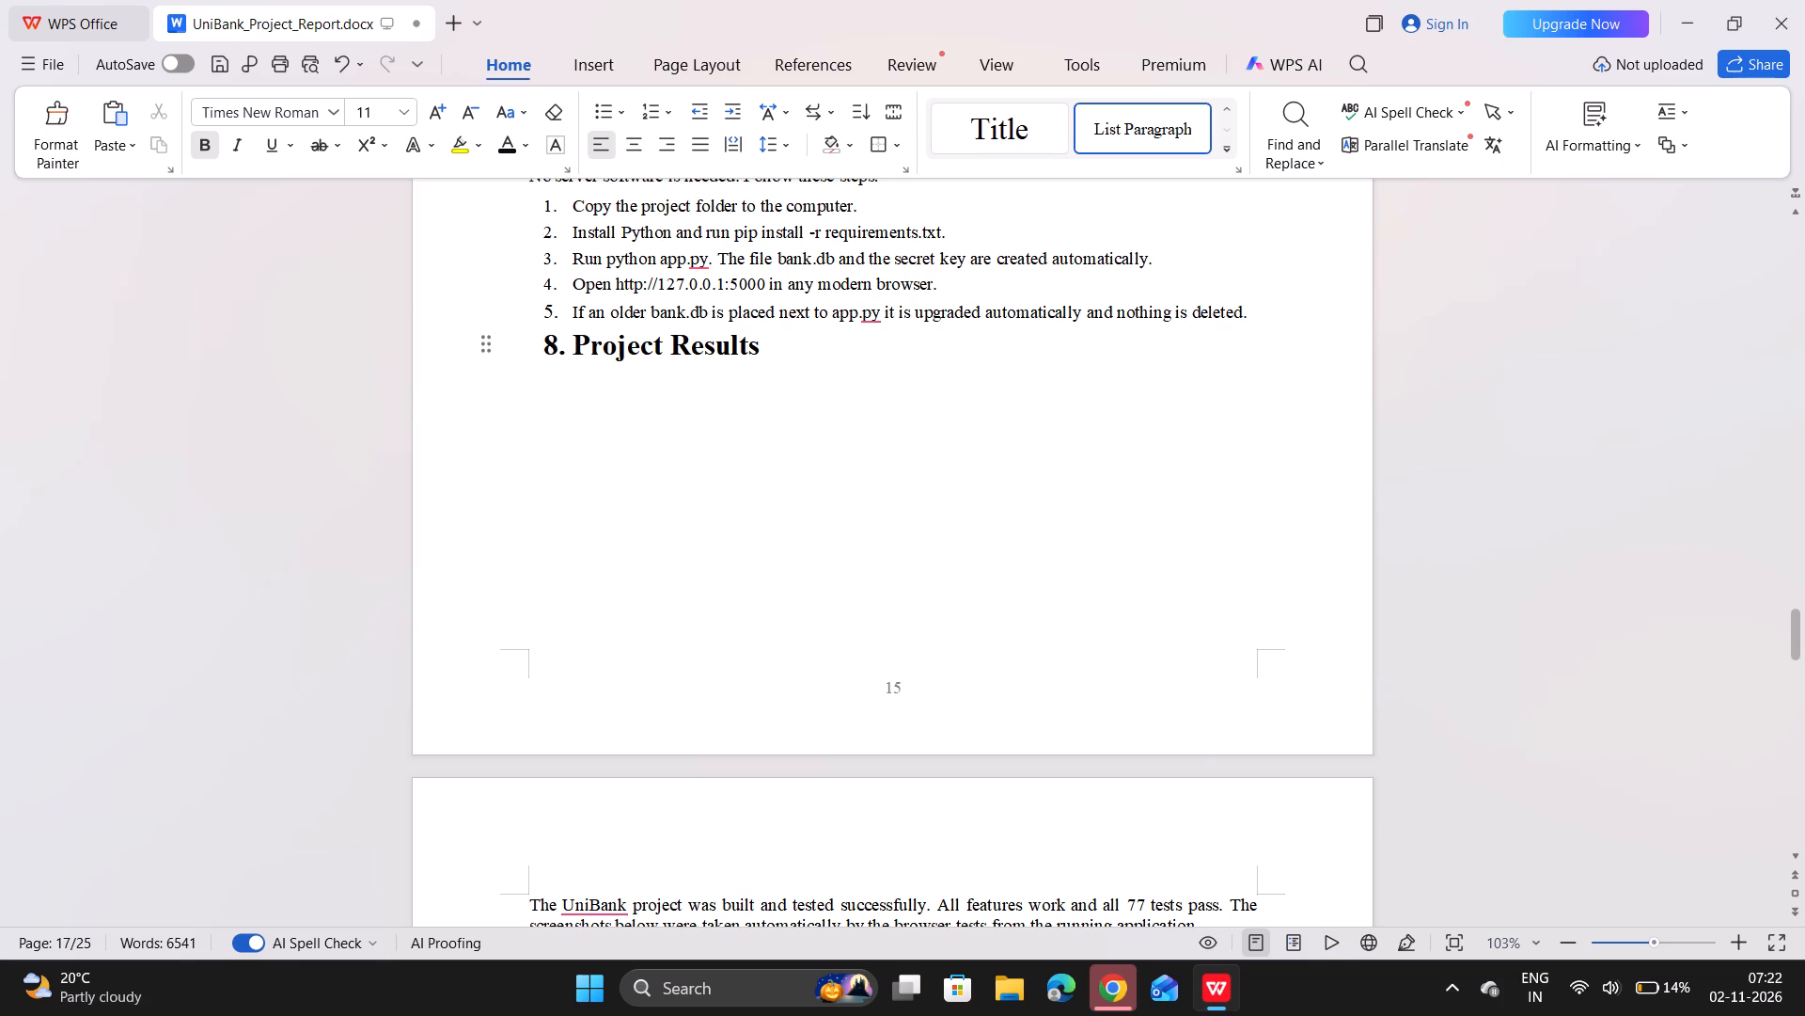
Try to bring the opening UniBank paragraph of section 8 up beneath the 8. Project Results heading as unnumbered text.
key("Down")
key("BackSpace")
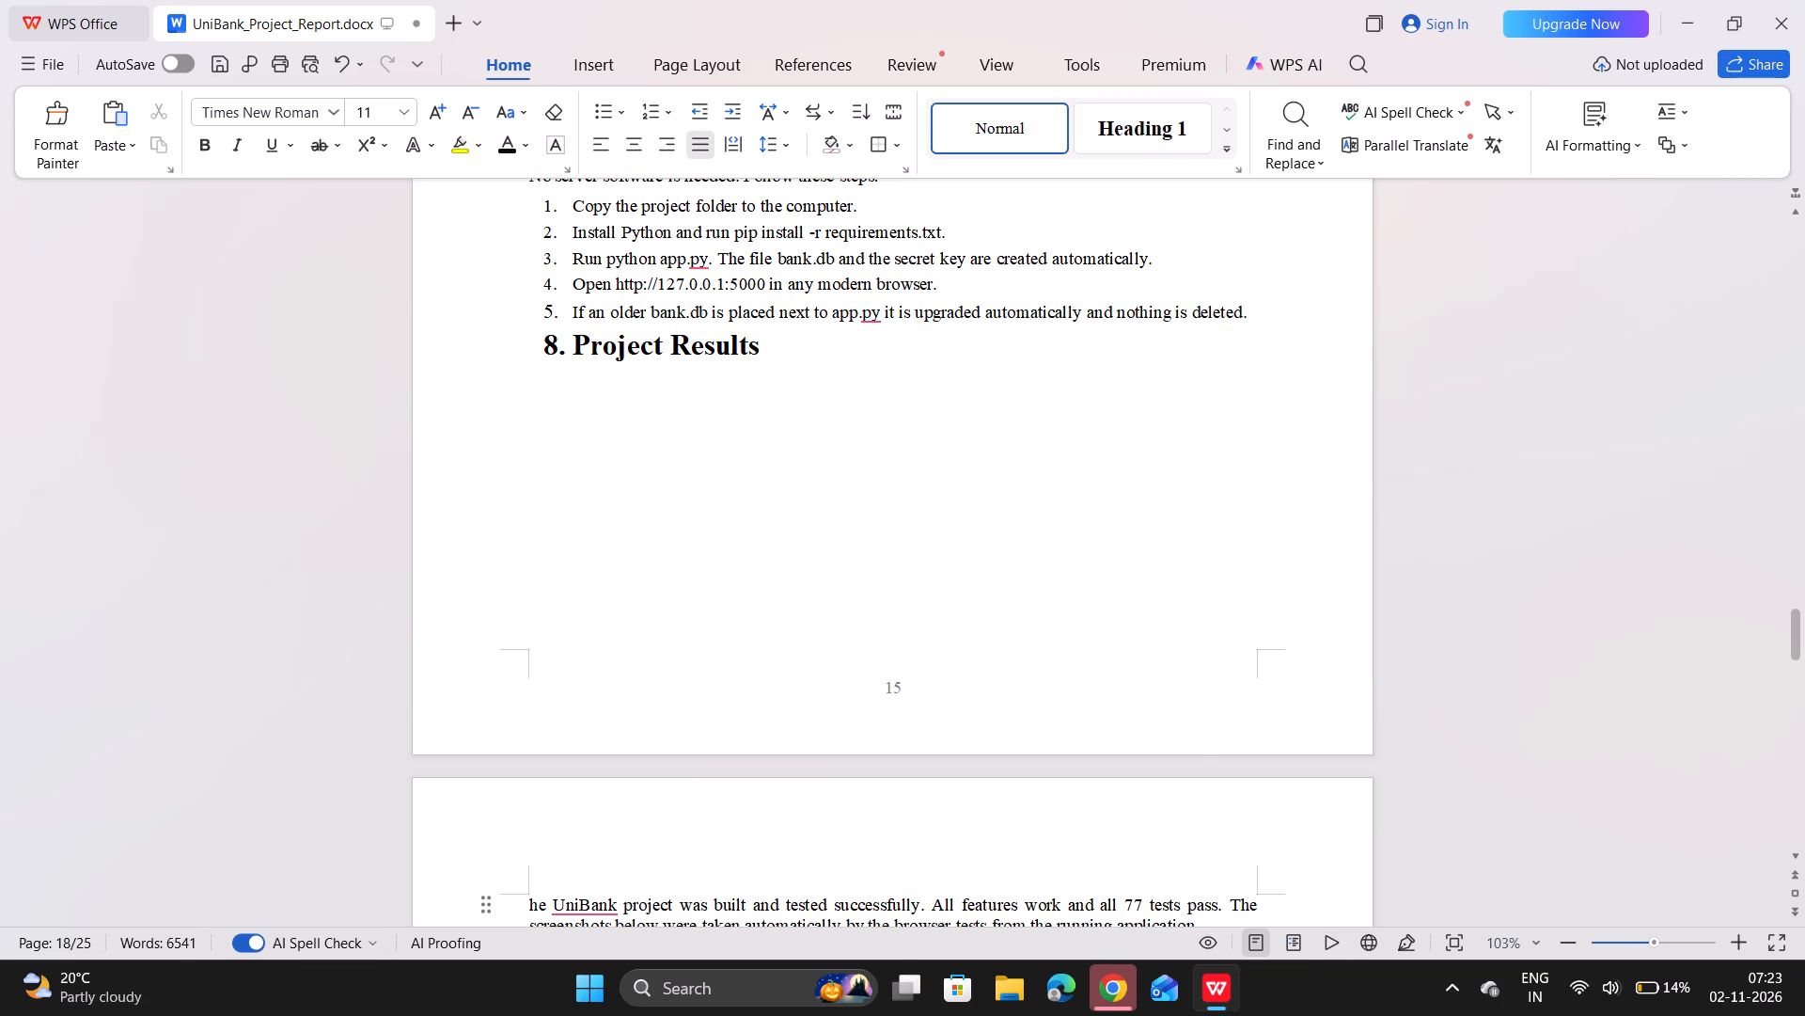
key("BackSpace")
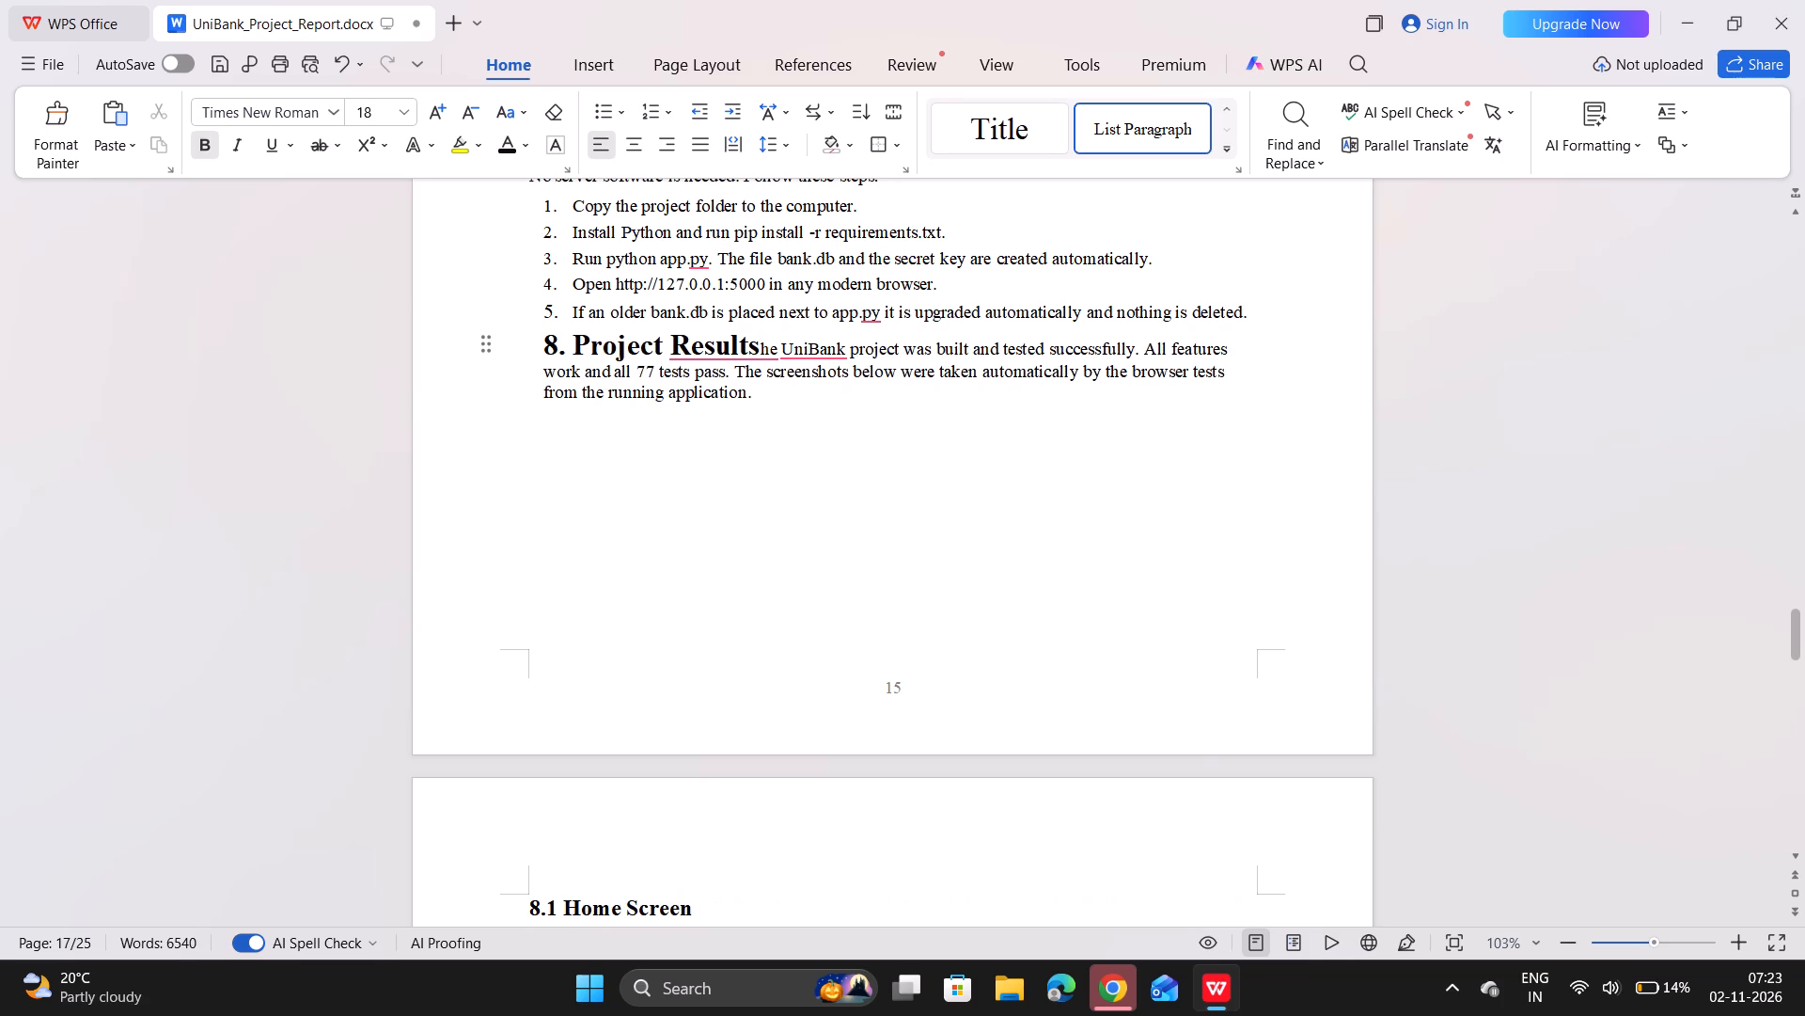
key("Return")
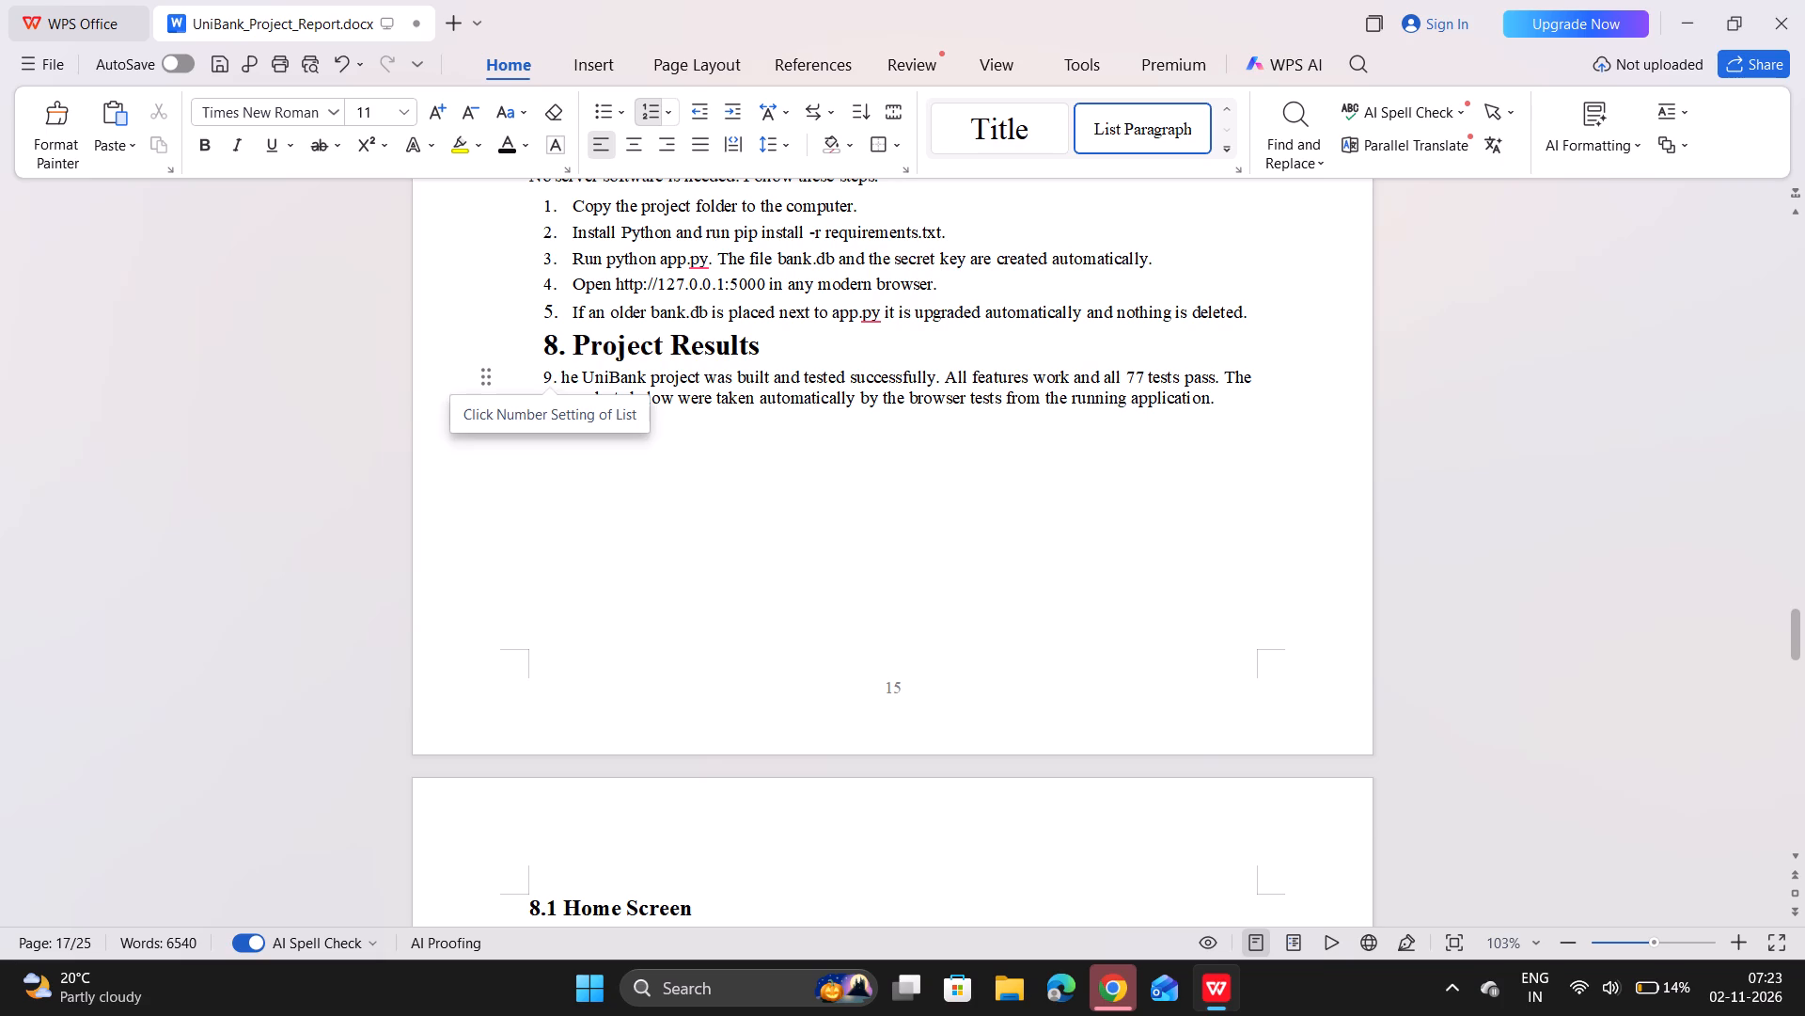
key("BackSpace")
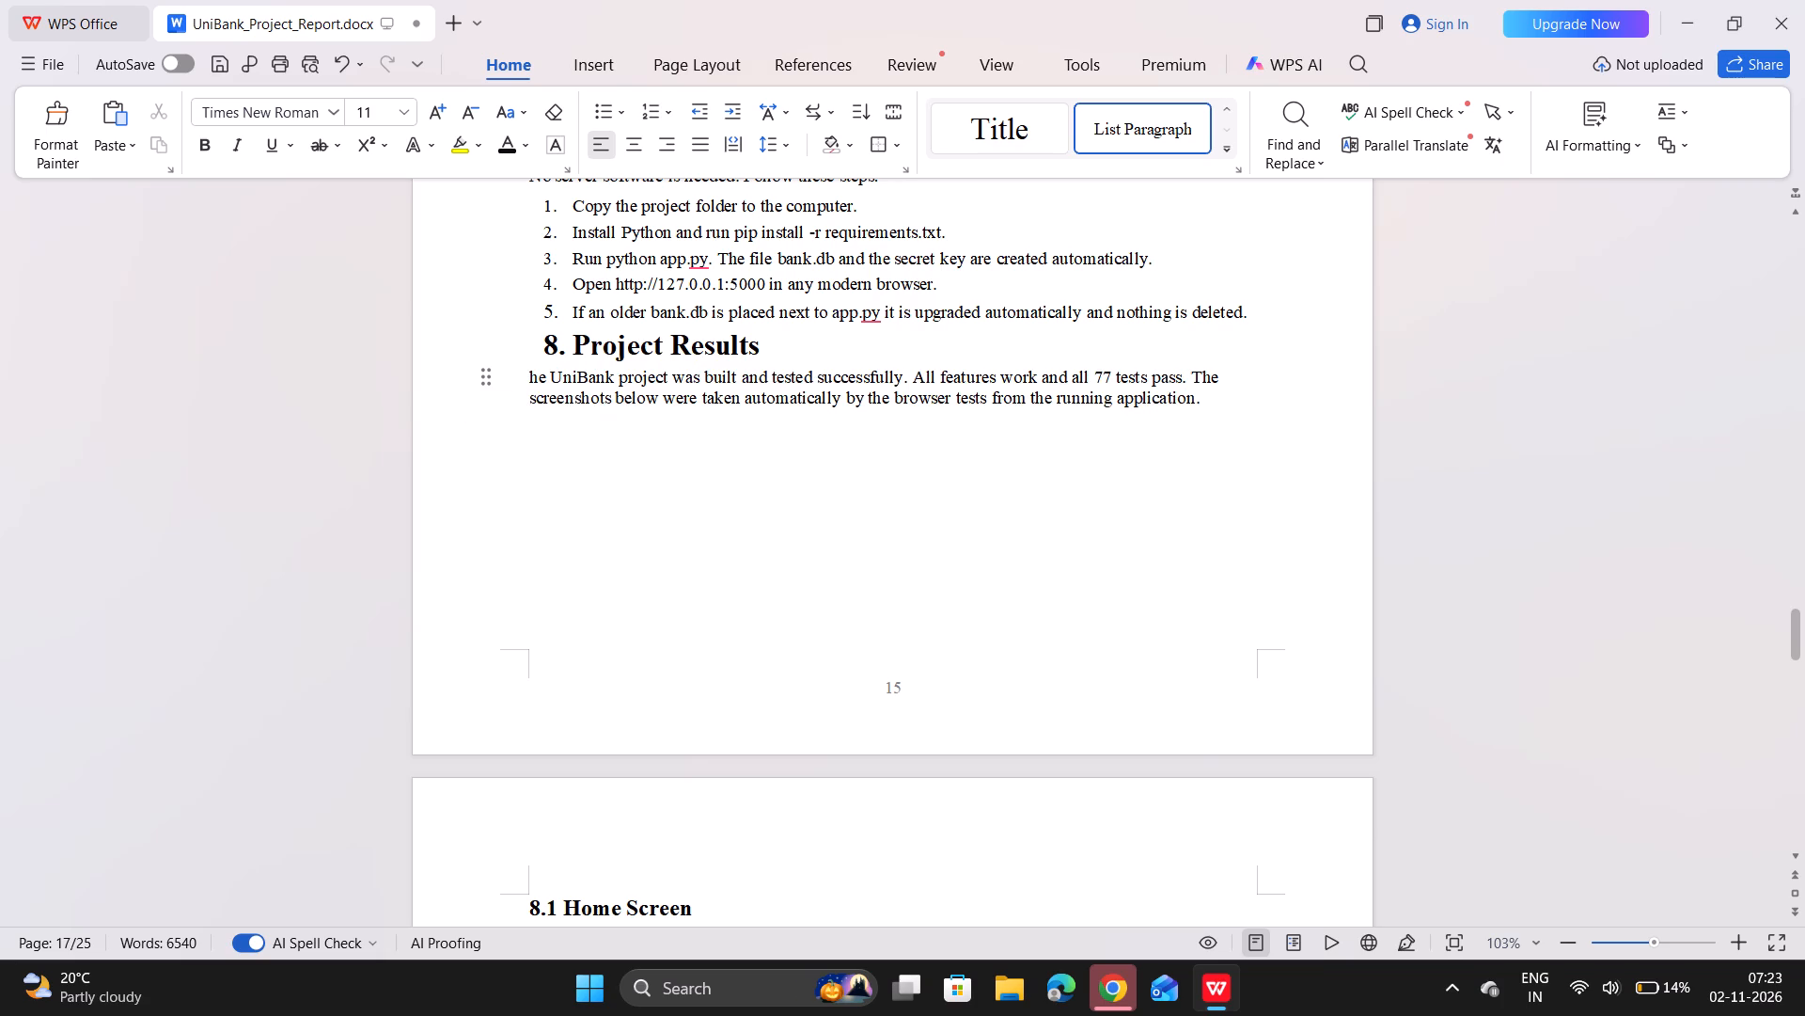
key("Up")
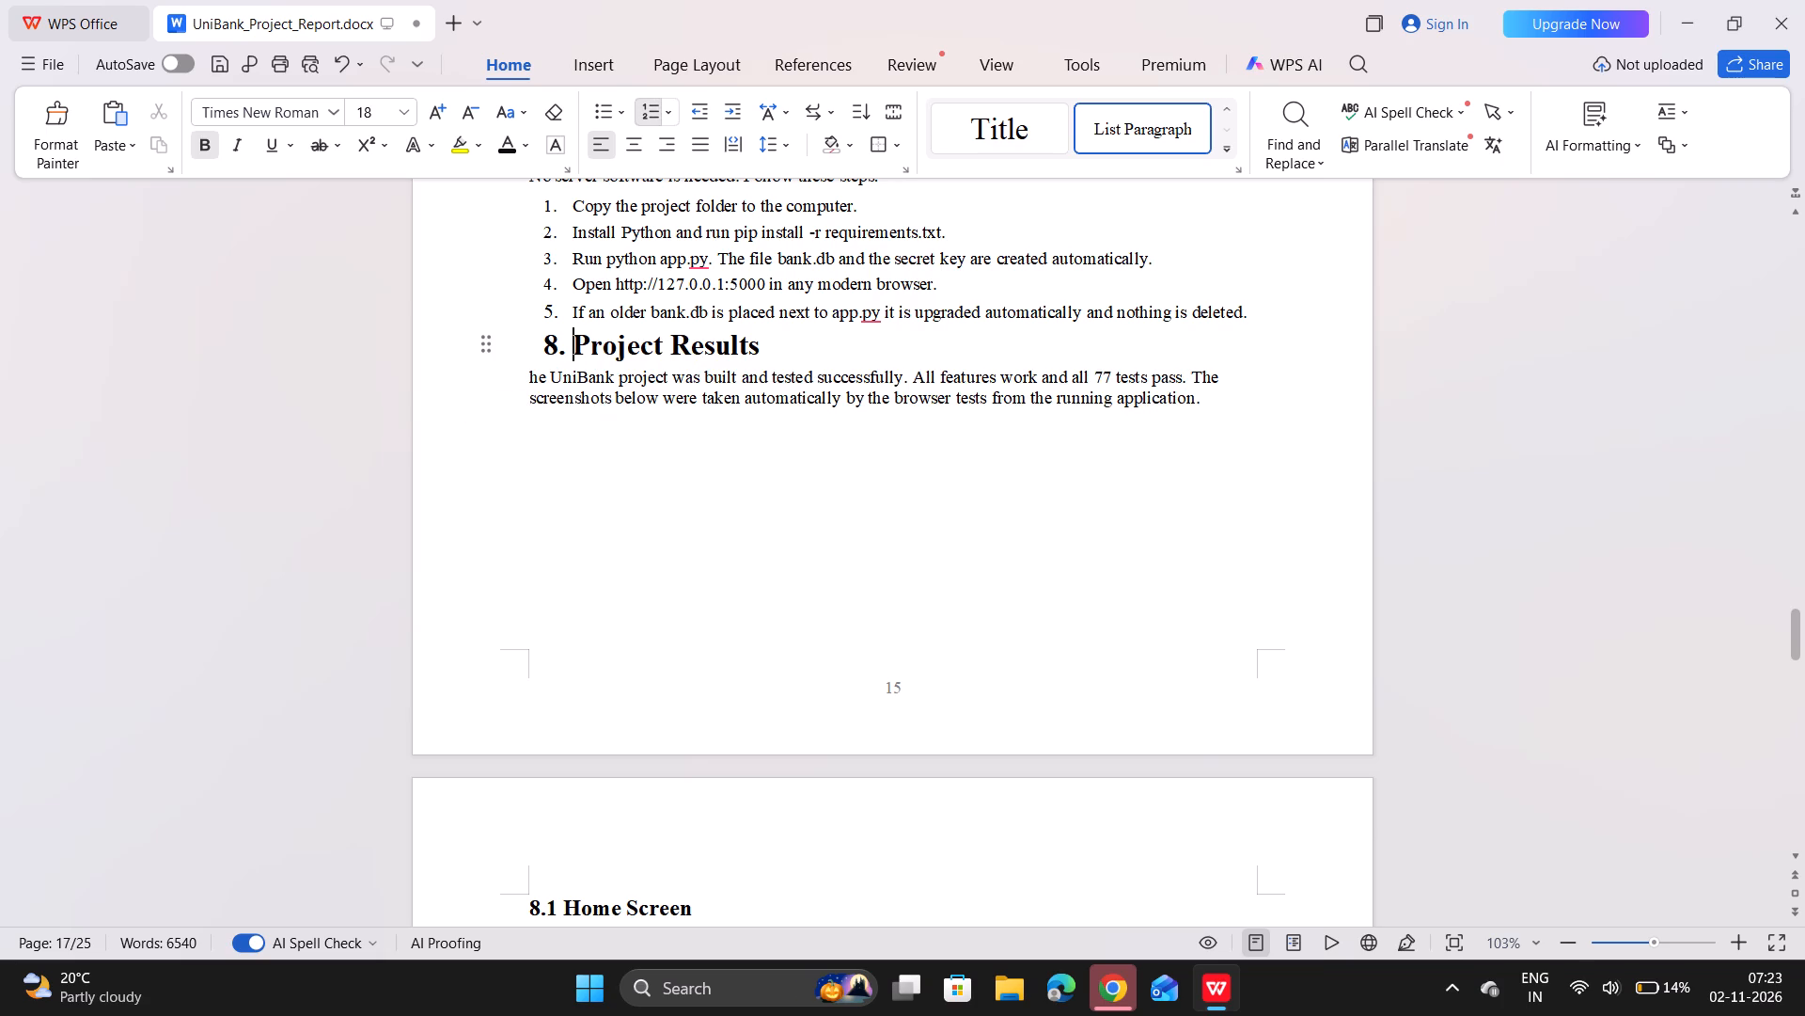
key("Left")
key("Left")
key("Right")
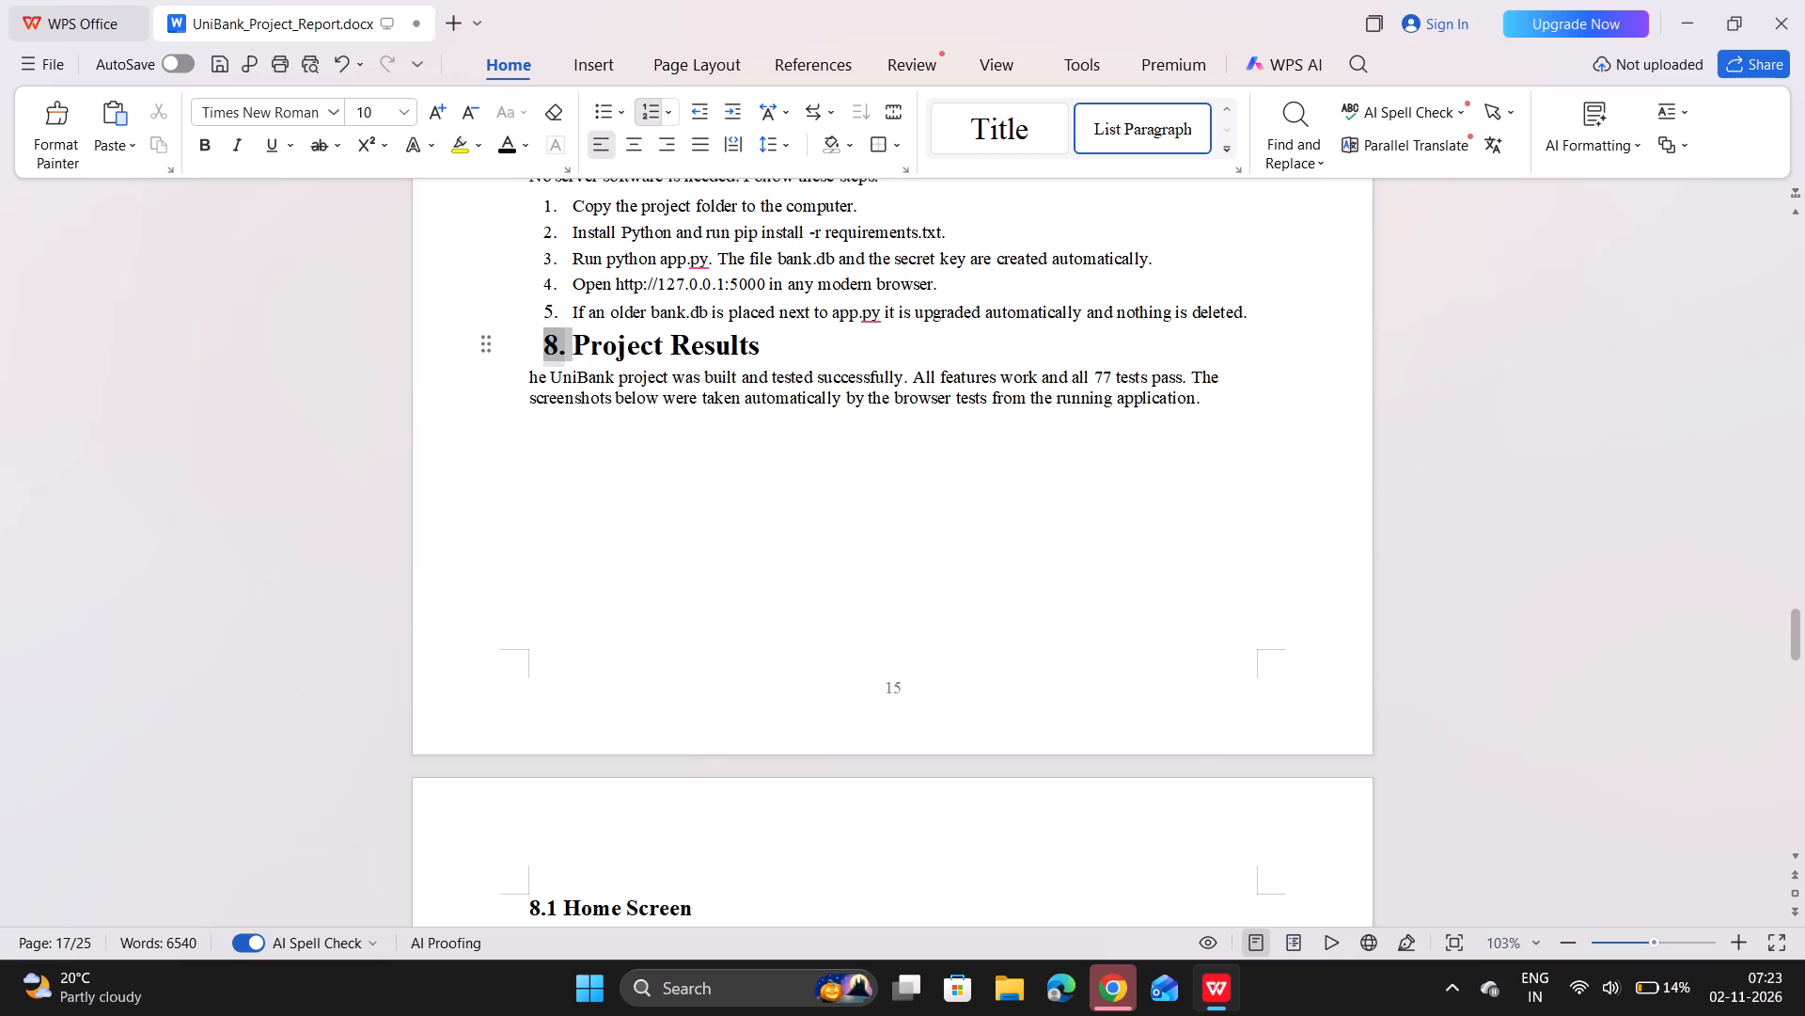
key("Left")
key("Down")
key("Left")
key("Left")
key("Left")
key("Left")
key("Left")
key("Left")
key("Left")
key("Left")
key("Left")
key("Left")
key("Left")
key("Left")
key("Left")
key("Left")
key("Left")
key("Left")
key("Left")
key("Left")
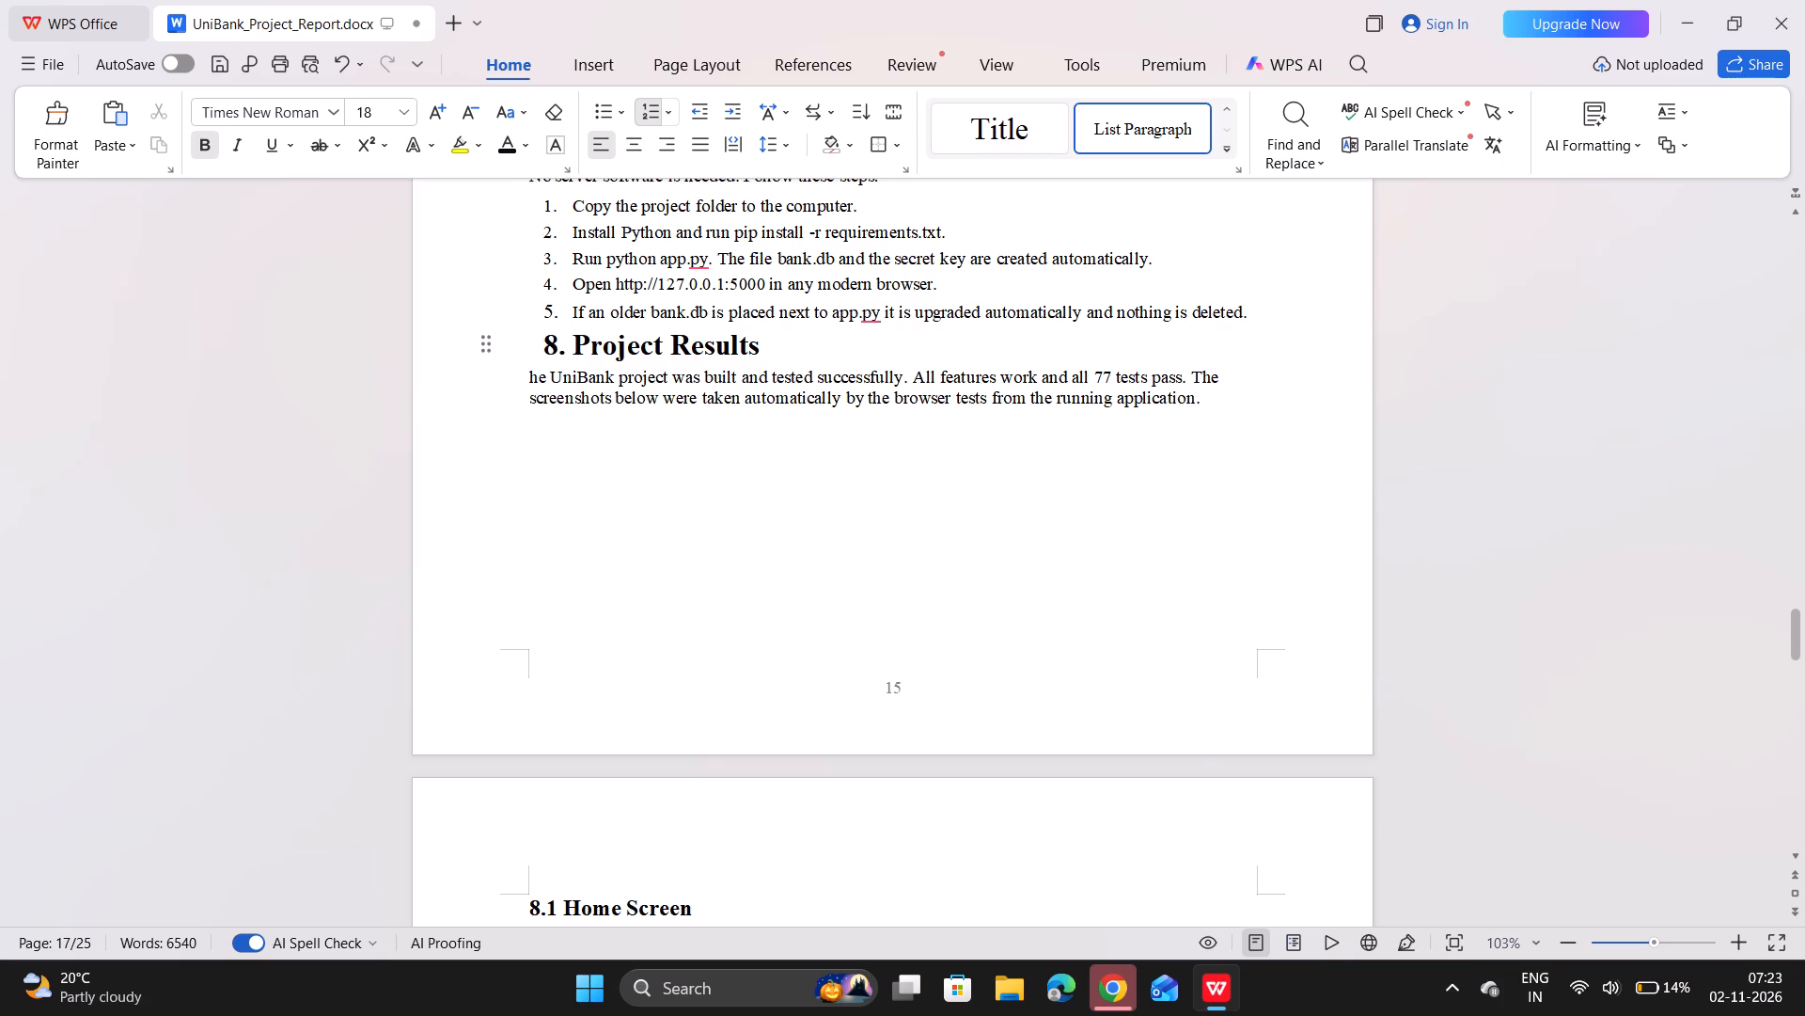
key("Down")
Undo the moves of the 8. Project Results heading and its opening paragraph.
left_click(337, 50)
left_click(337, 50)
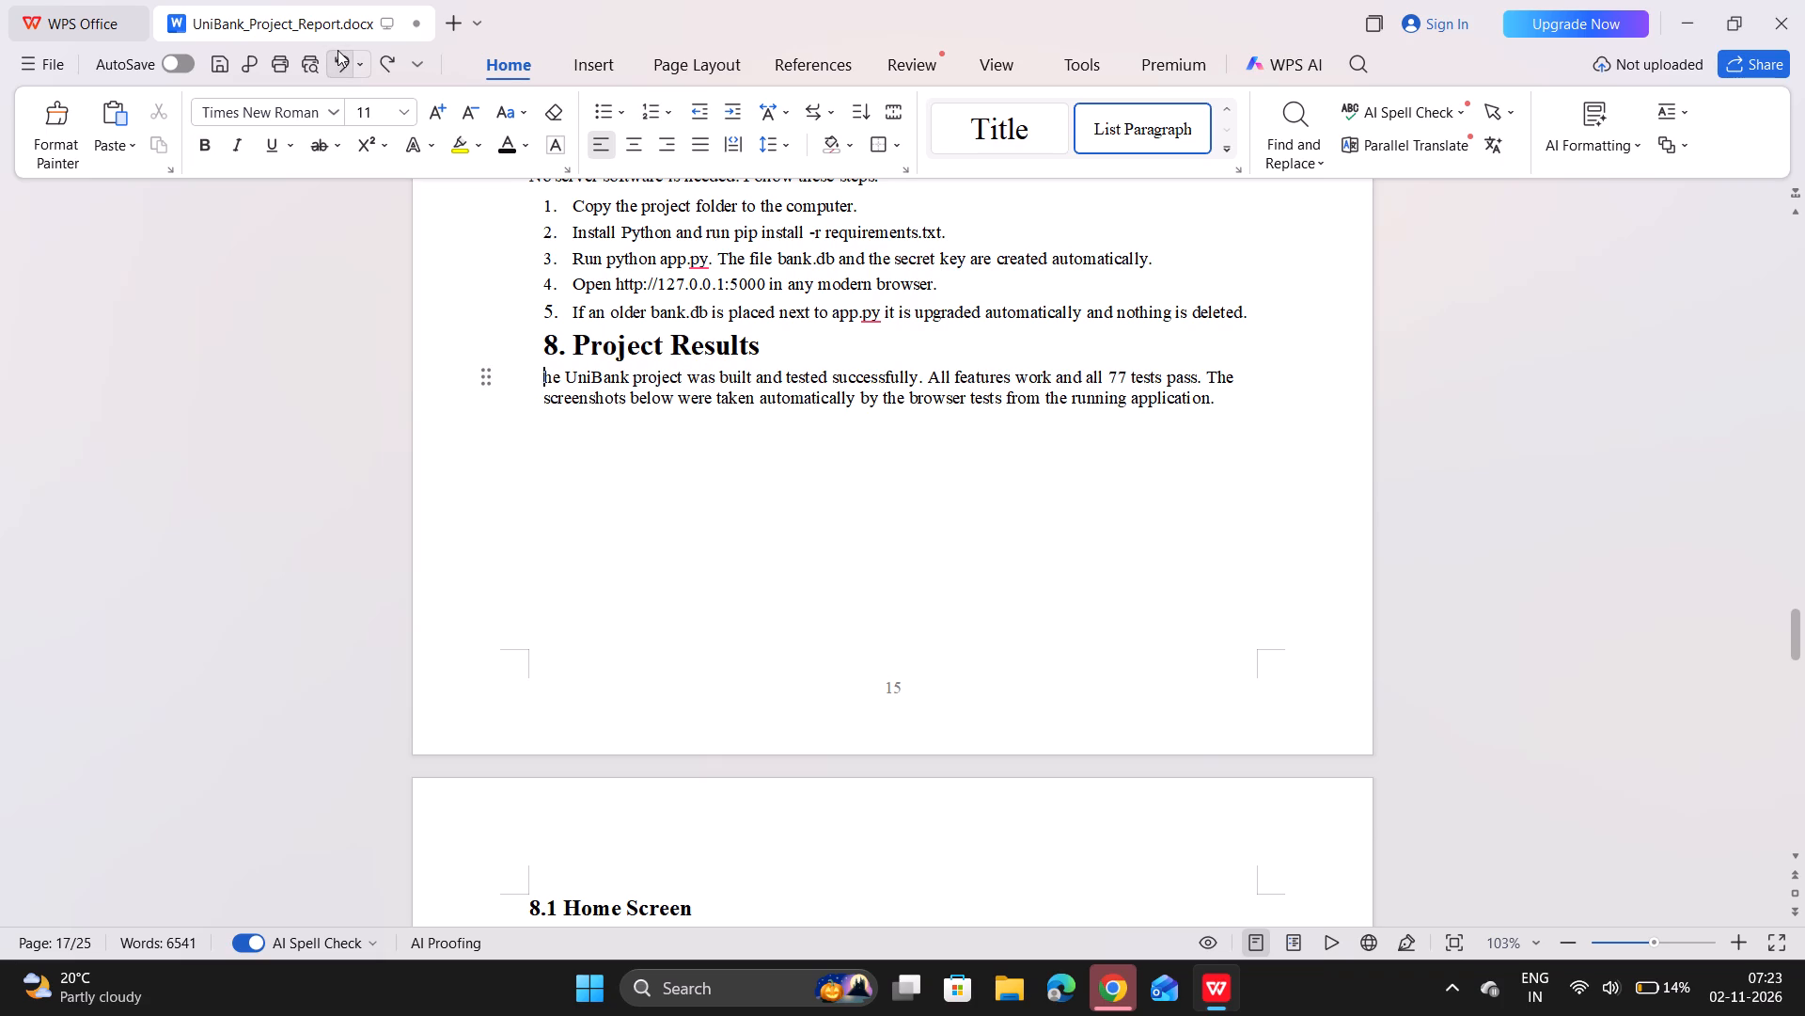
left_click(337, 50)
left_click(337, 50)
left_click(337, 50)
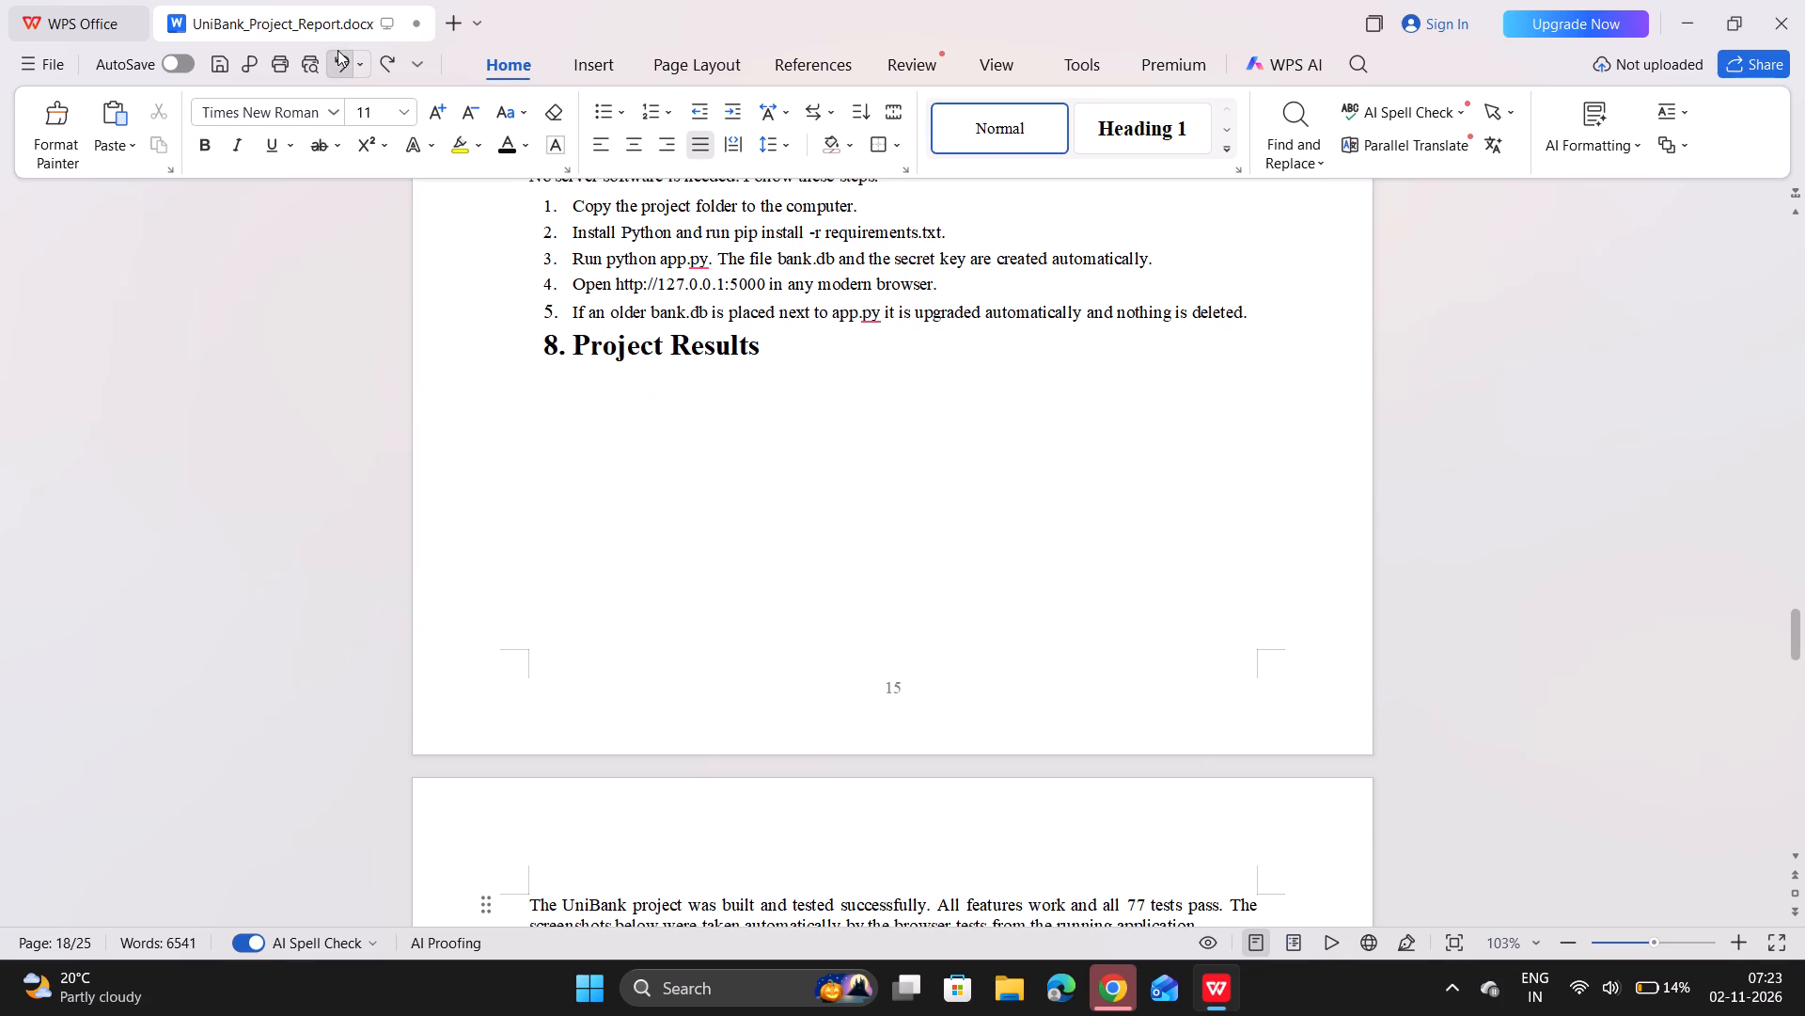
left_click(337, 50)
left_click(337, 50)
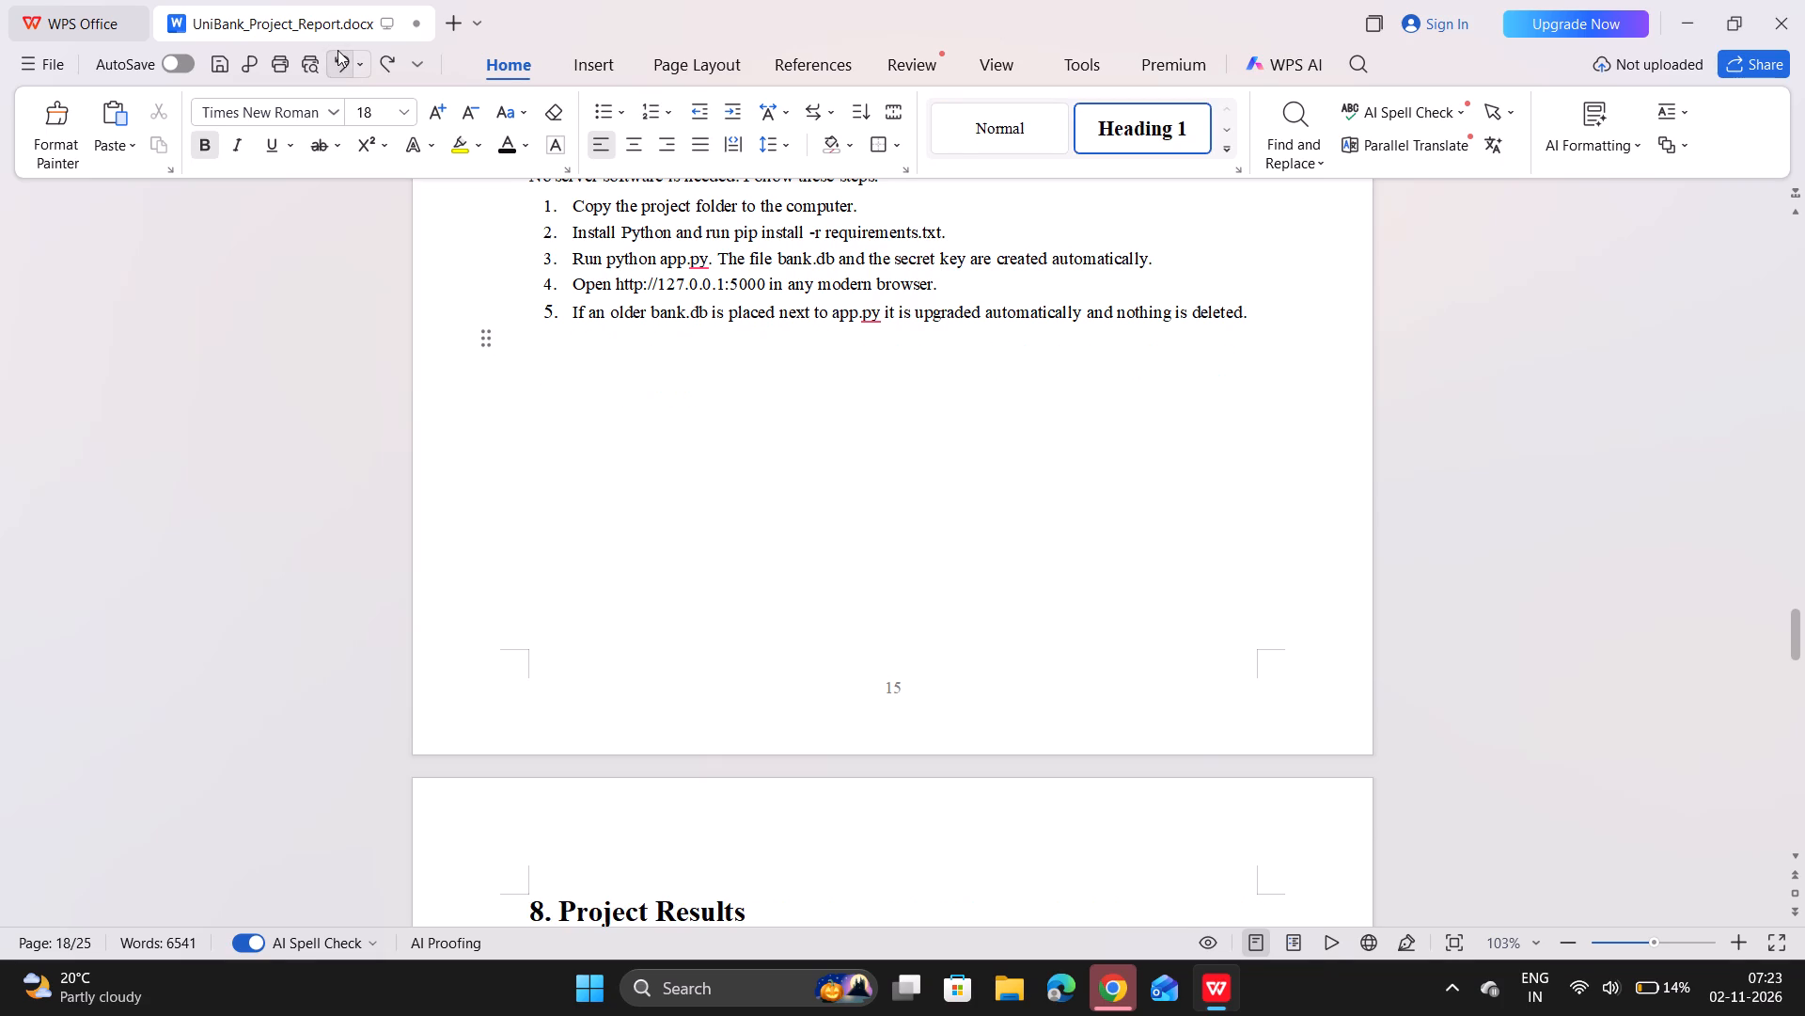
Push the List of Tables heading onto the page with its table by inserting a blank line before it.
scroll(642, 474, "up", 1)
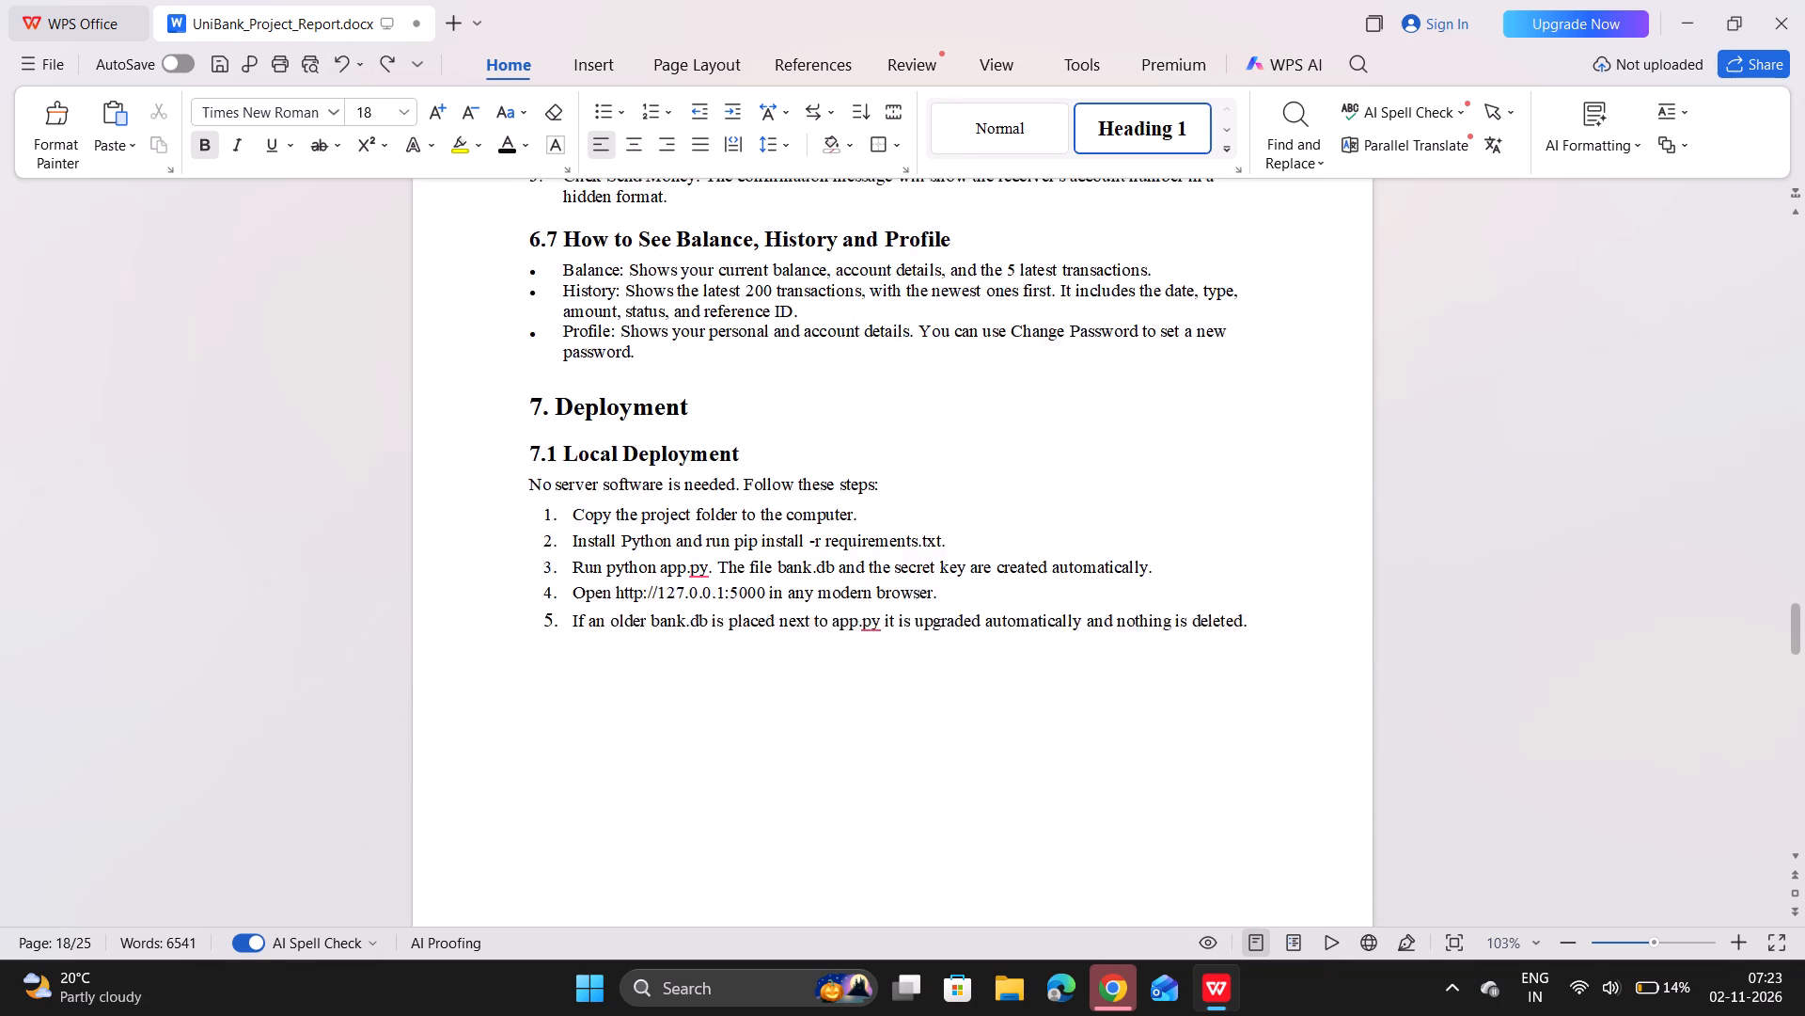
scroll(642, 474, "up", 8)
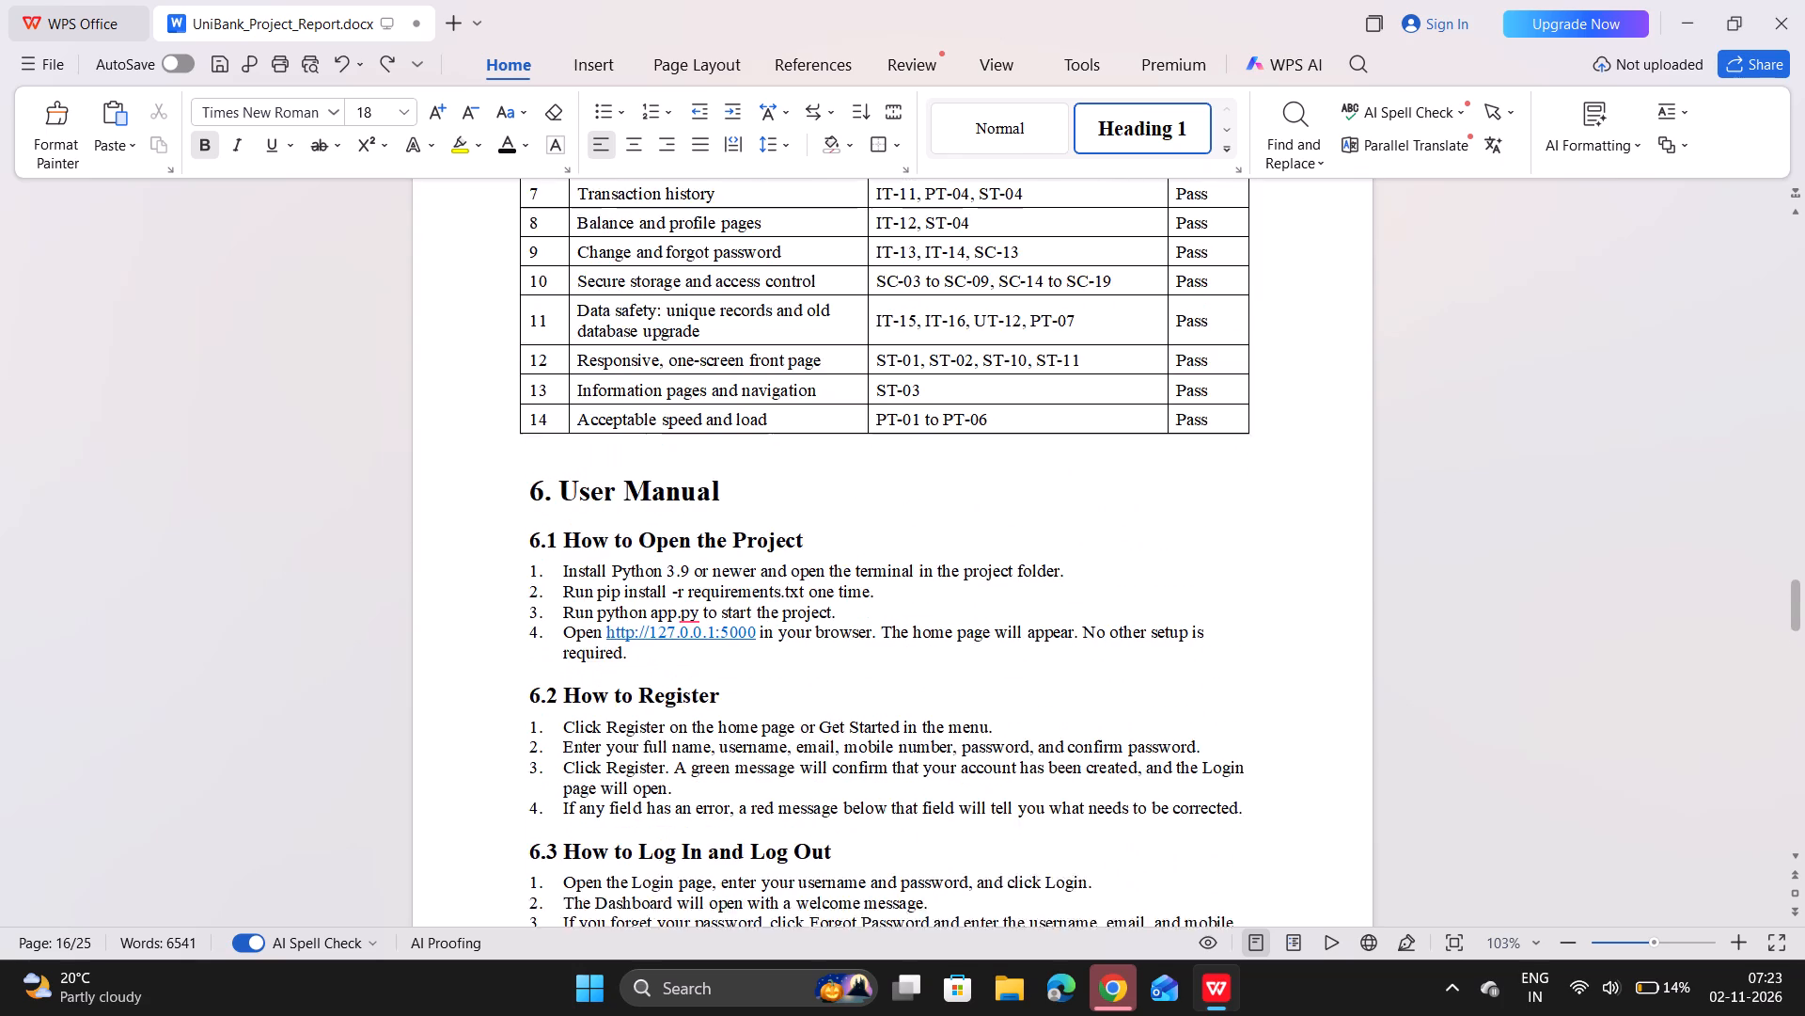
scroll(642, 474, "up", 14)
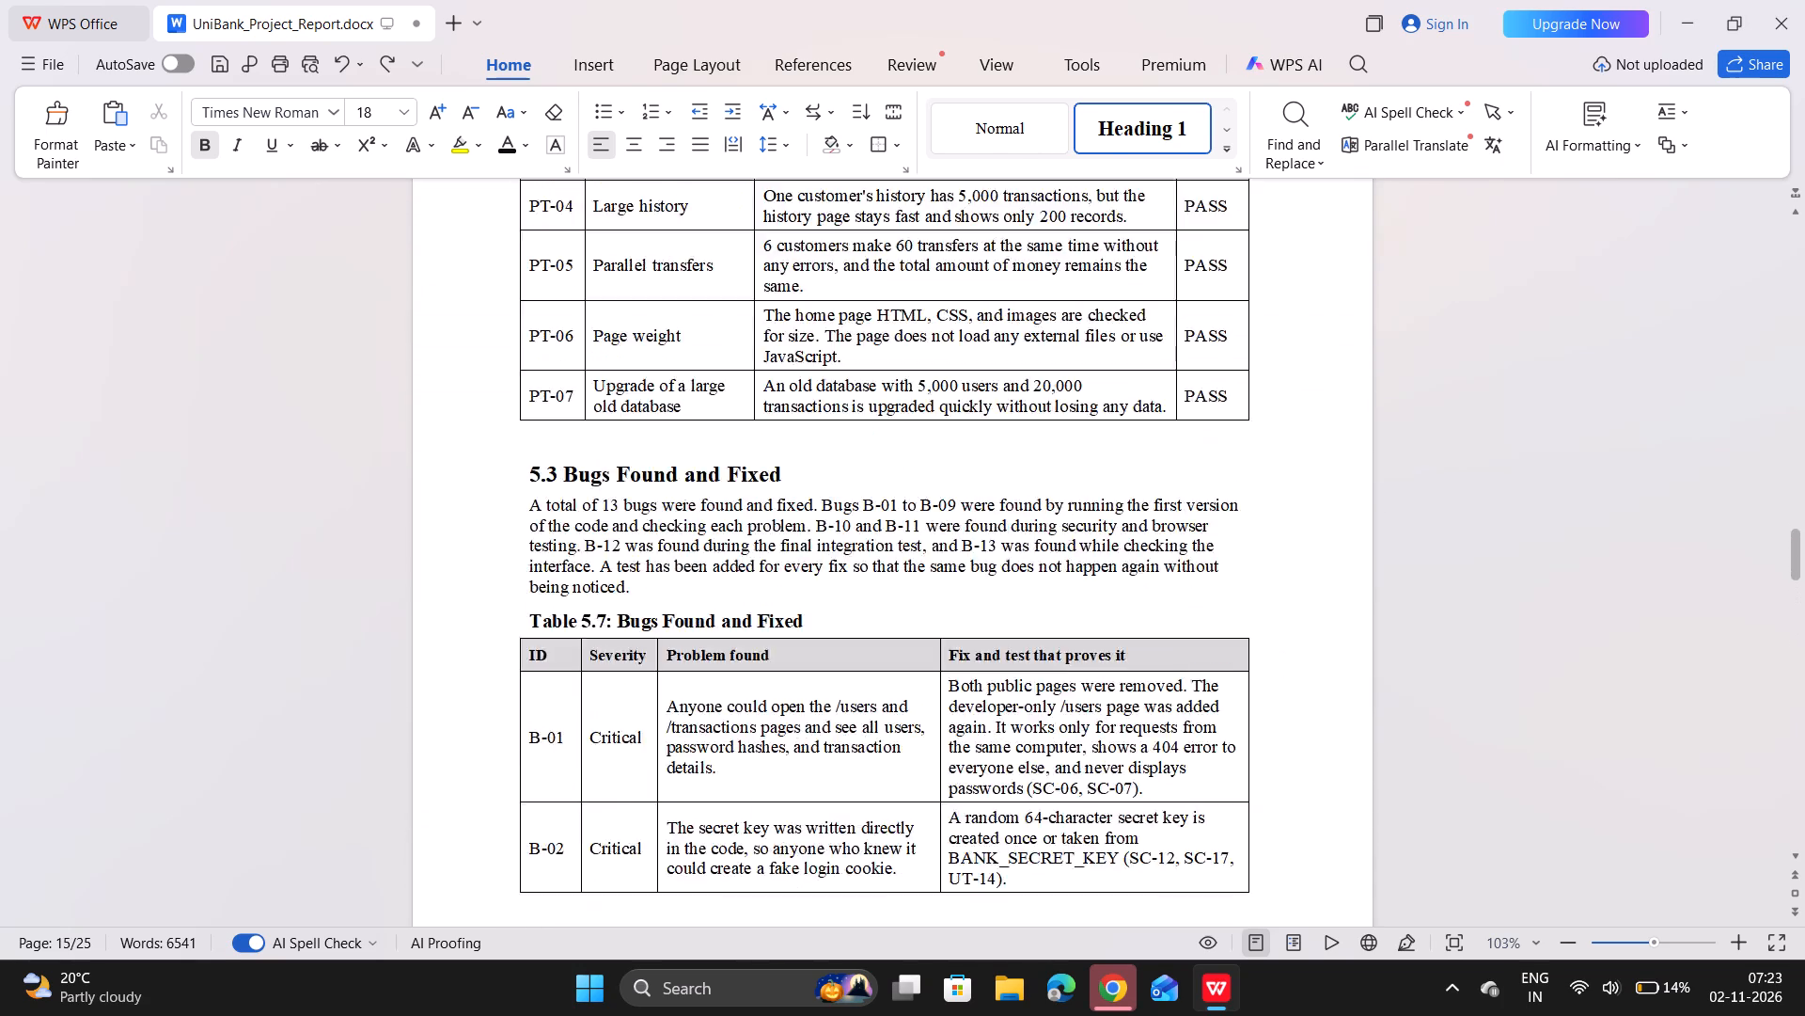
scroll(642, 474, "up", 12)
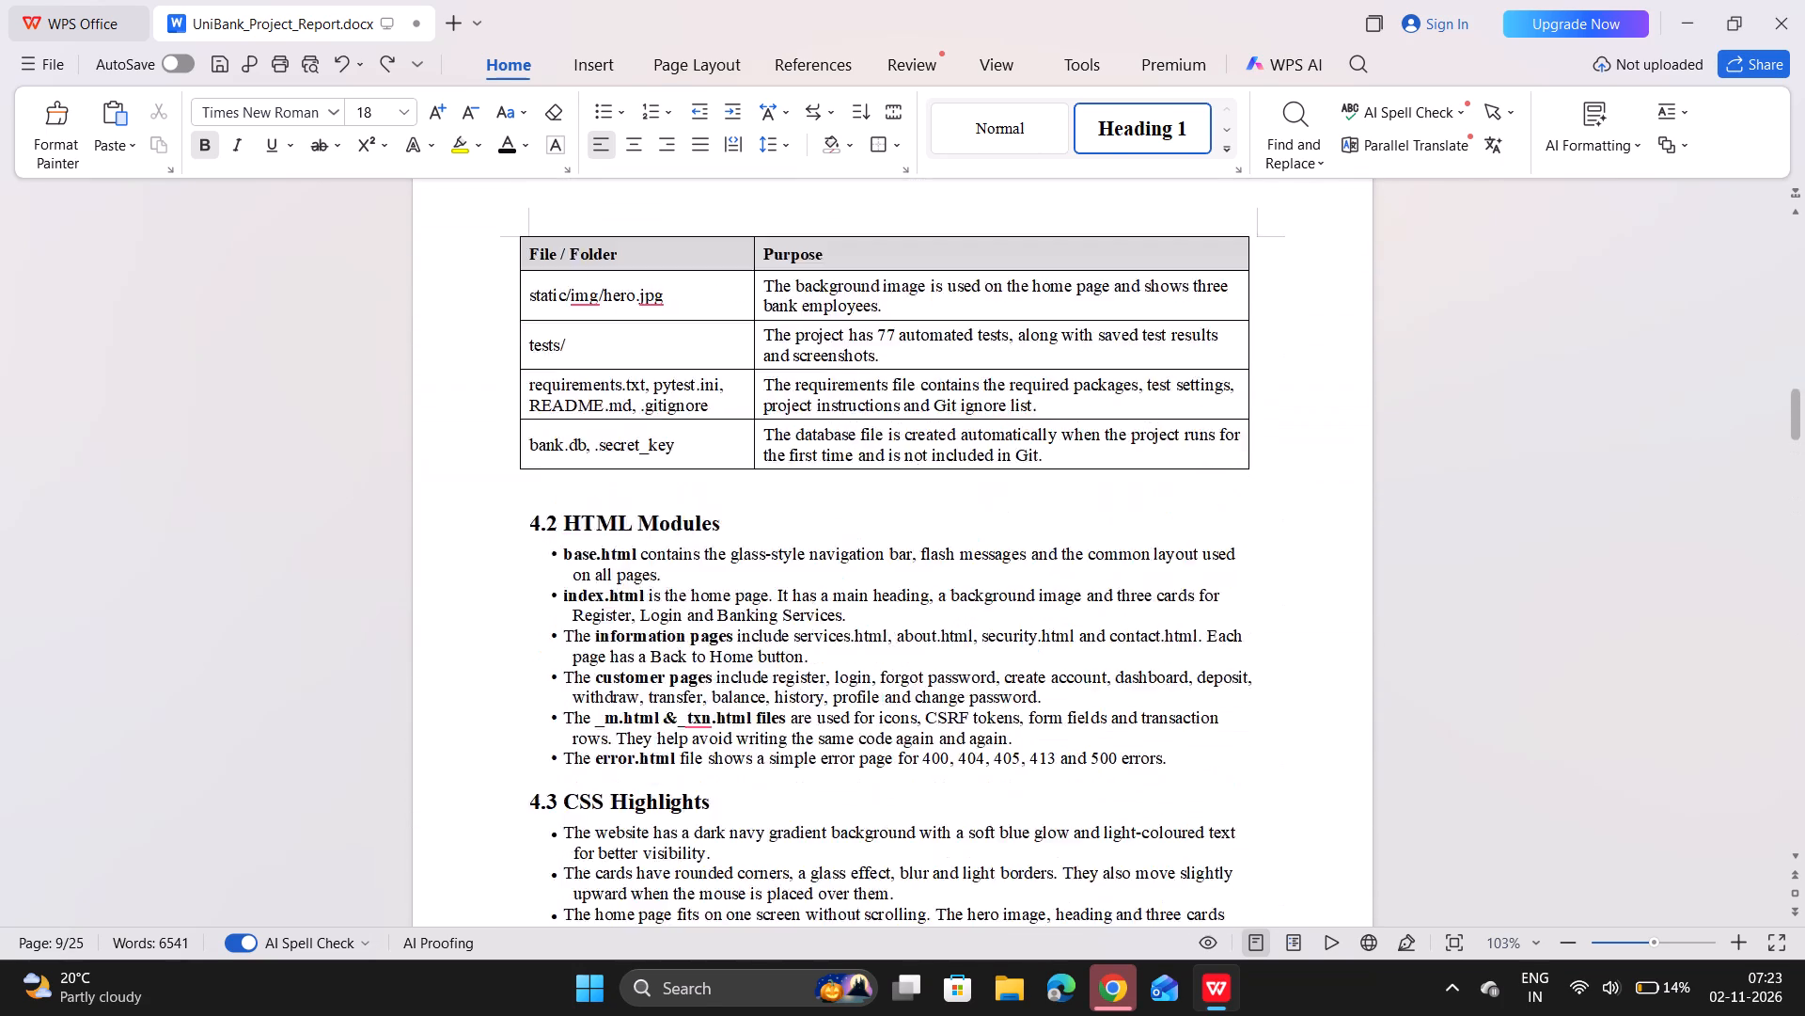
scroll(642, 474, "up", 16)
scroll(642, 474, "down", 11)
scroll(642, 474, "up", 3)
scroll(642, 474, "down", 1)
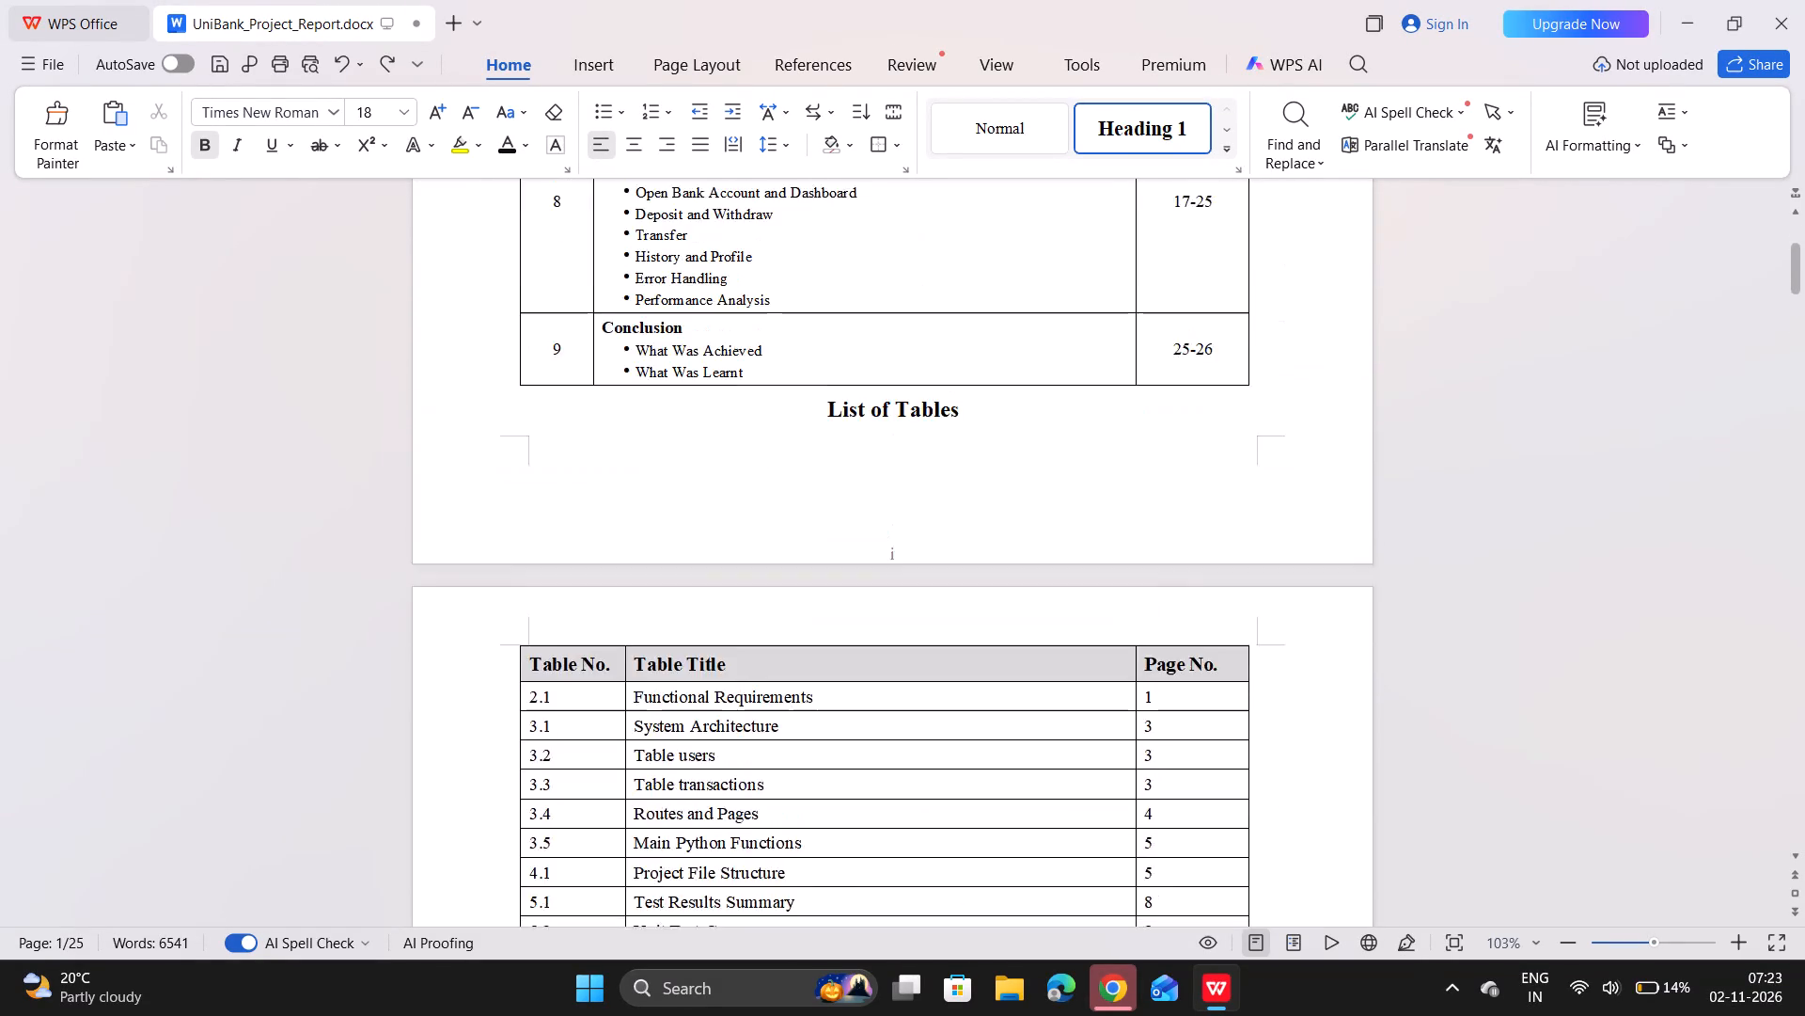
scroll(642, 474, "down", 1)
scroll(642, 474, "up", 7)
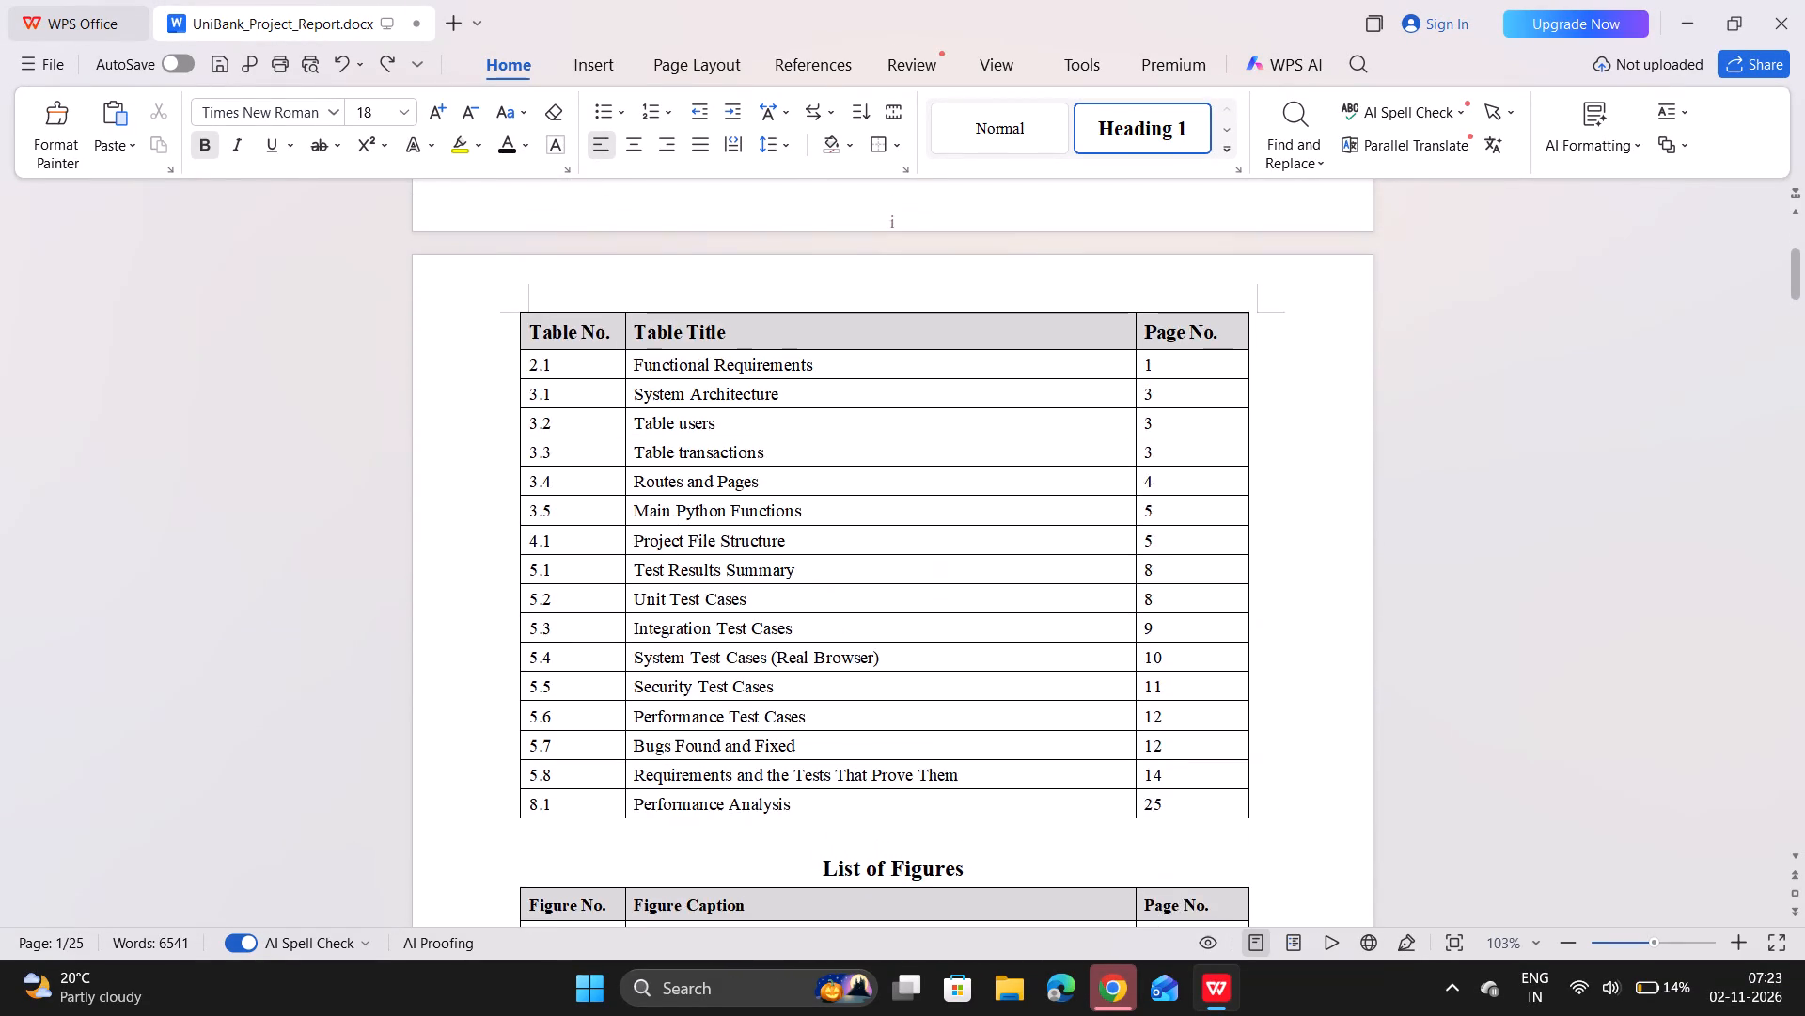
scroll(642, 474, "up", 1)
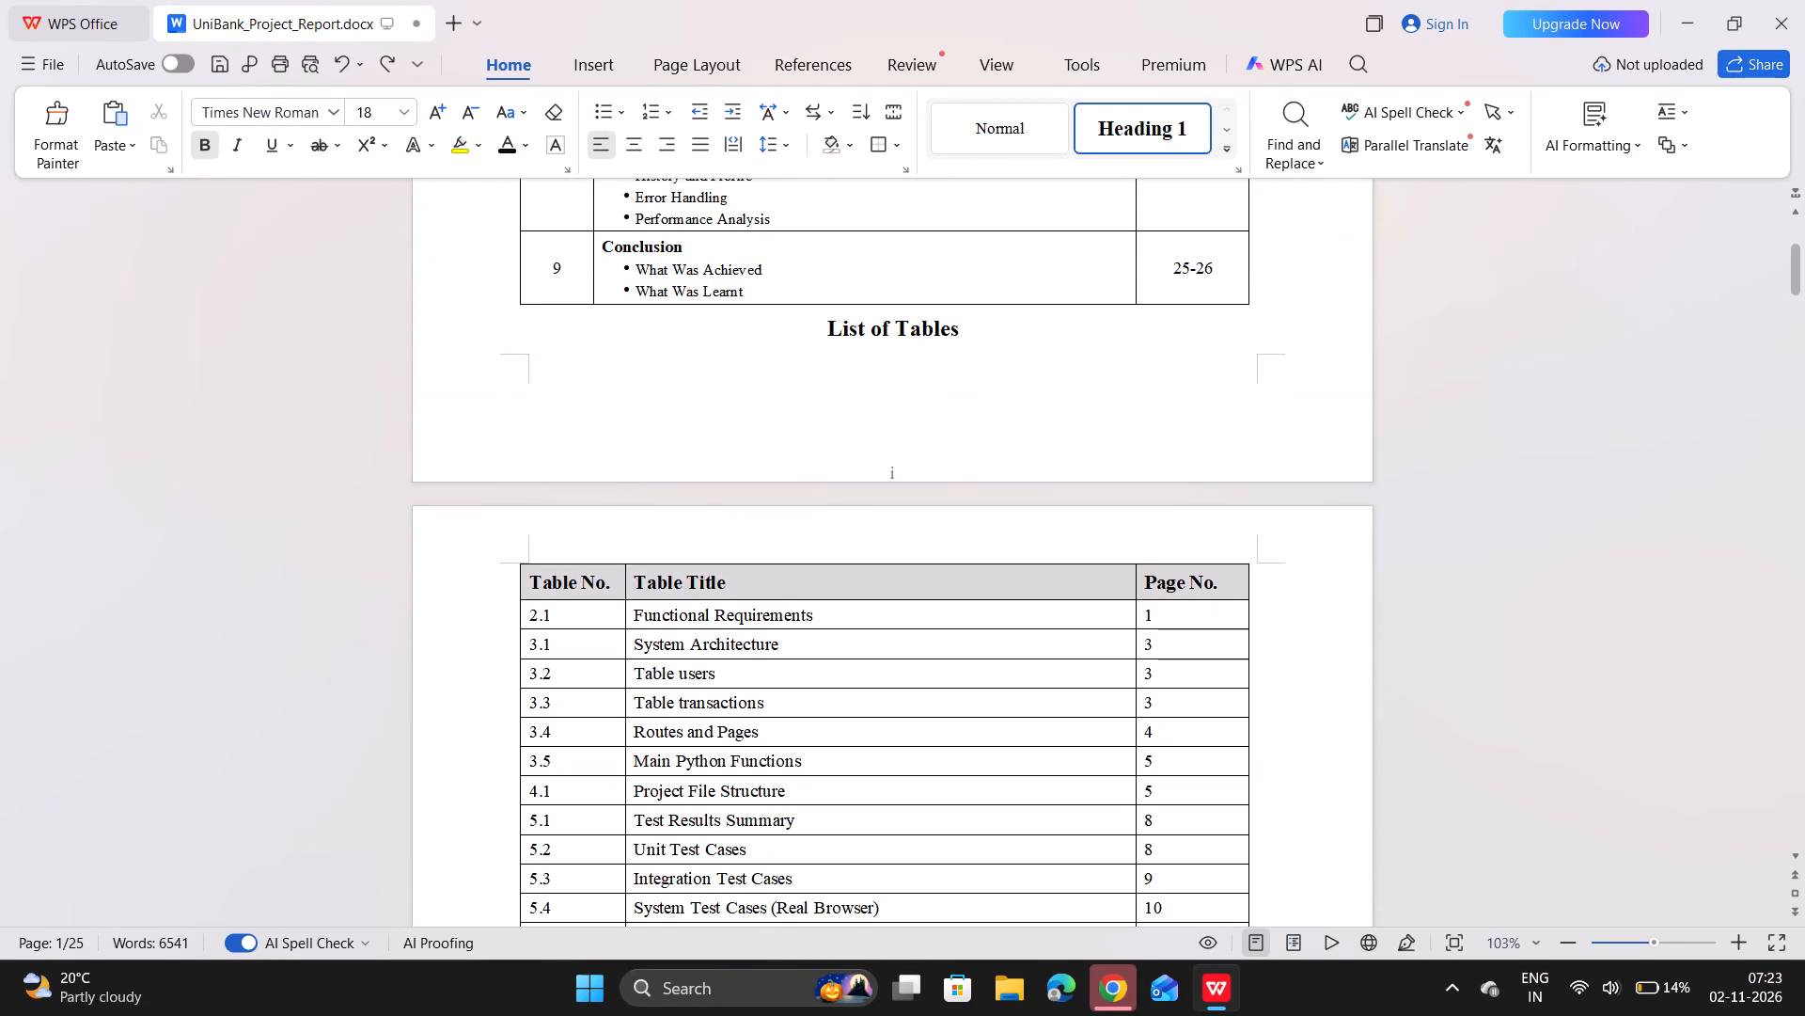
left_click(814, 336)
key("Return")
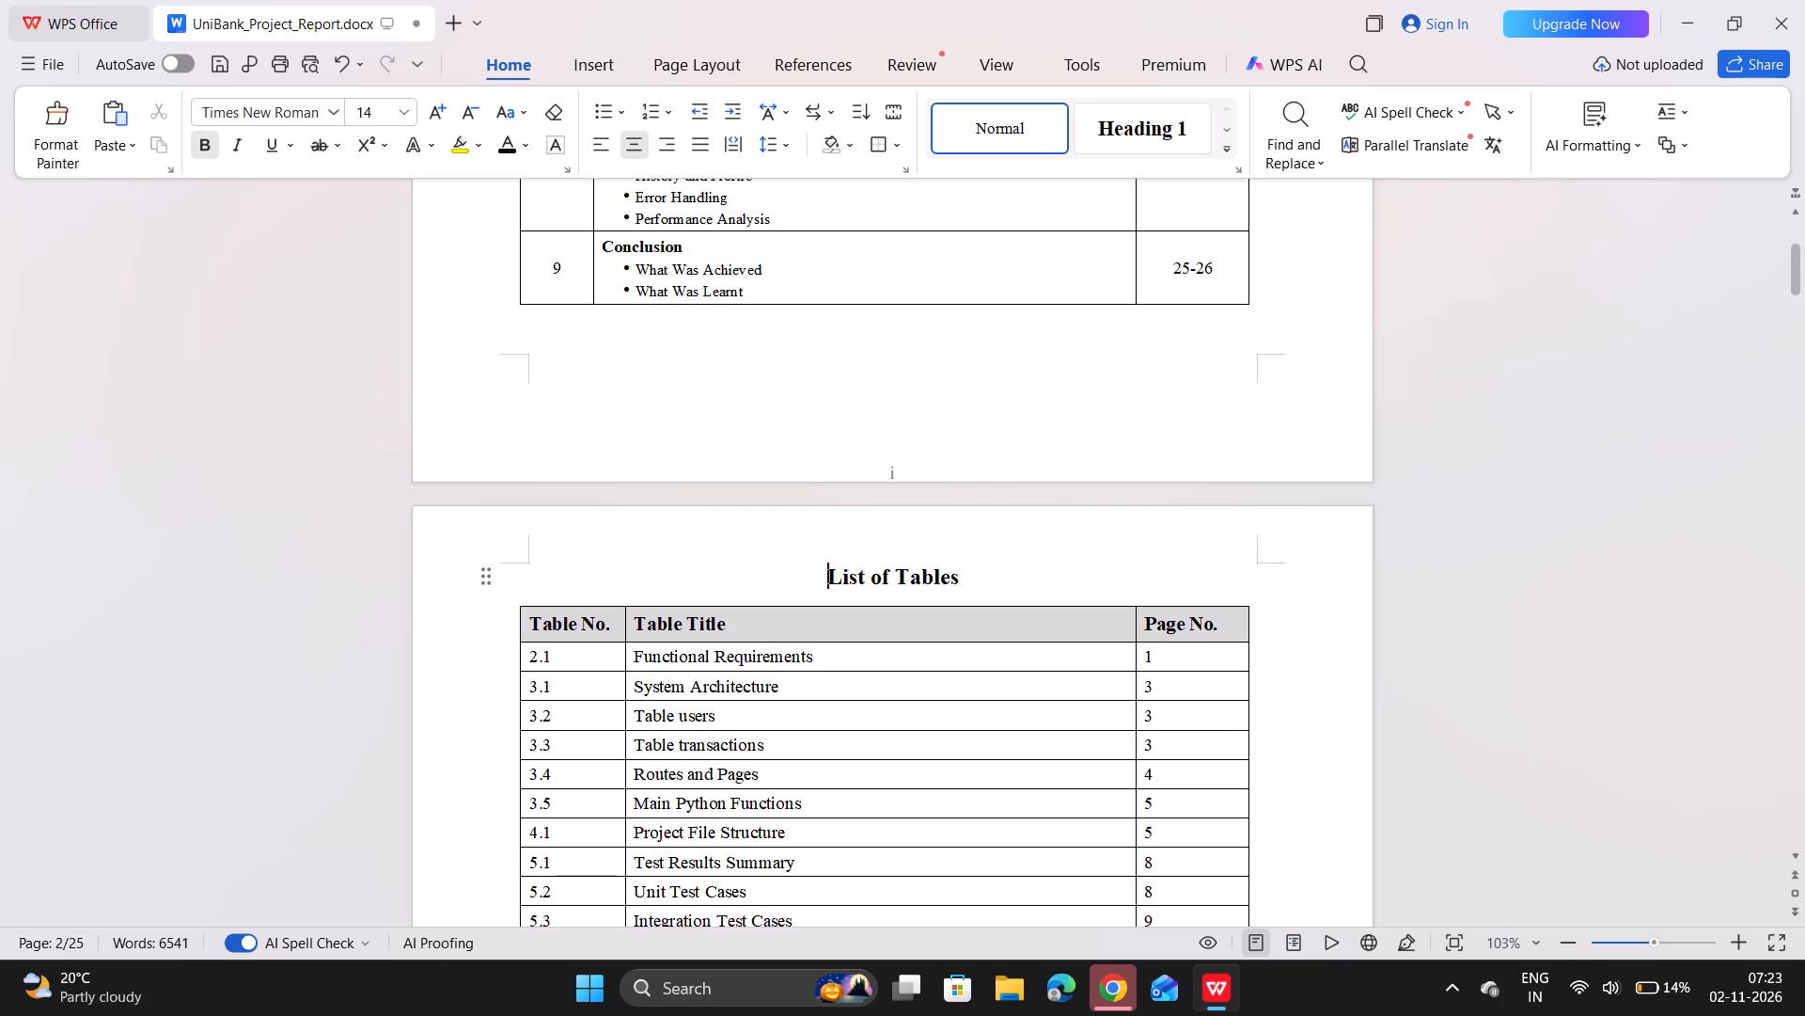
Review the List of Tables and the opening Introduction and Software Requirements pages, returning to the Table of Contents.
scroll(814, 336, "down", 9)
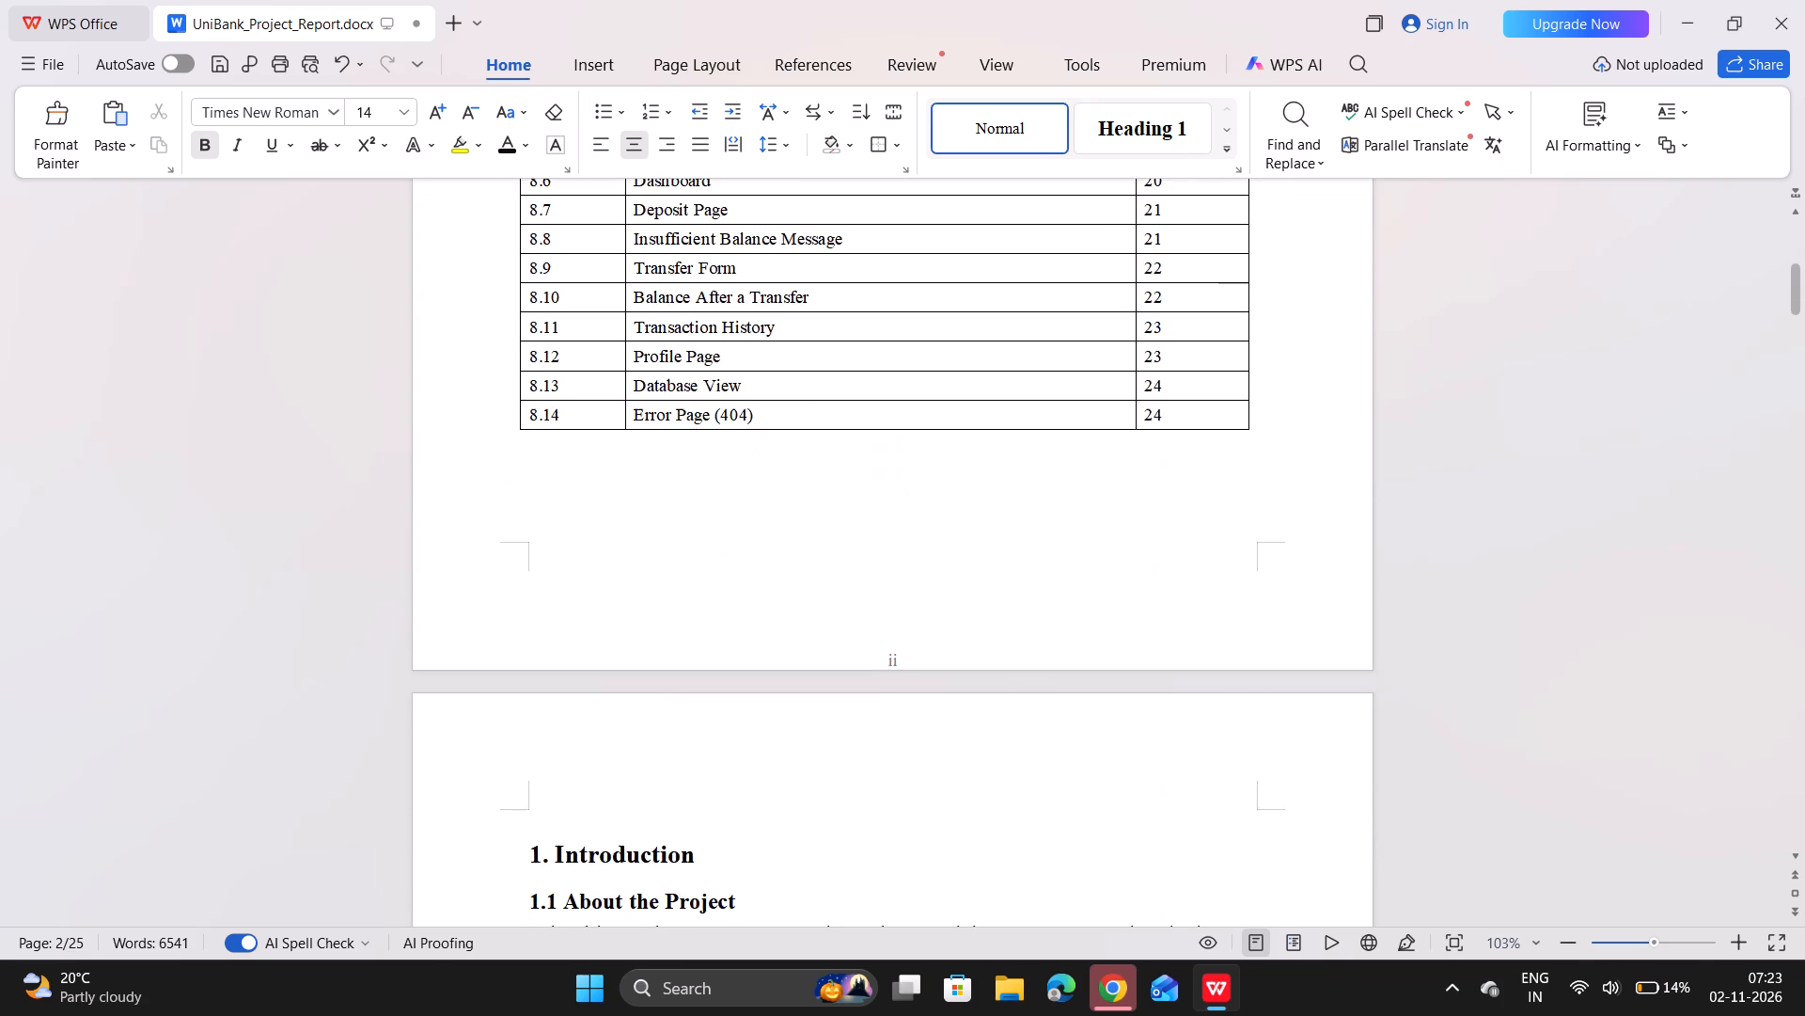
scroll(814, 336, "down", 8)
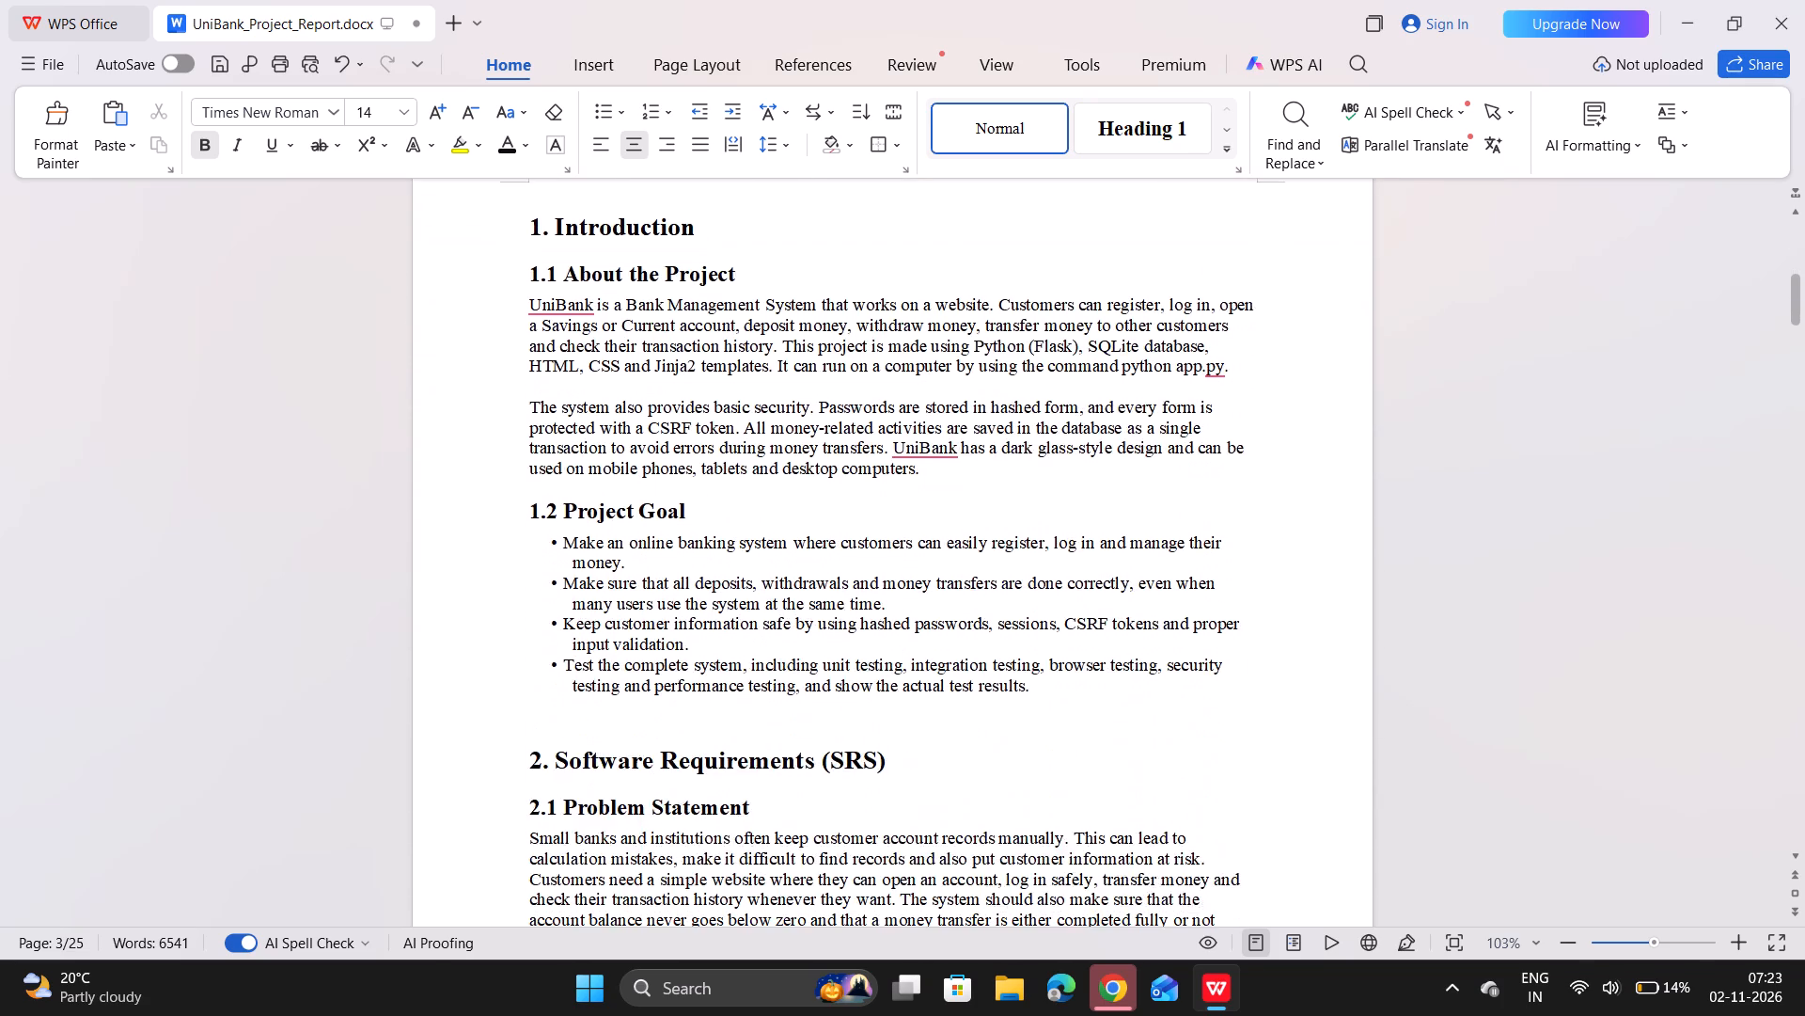
scroll(814, 336, "down", 10)
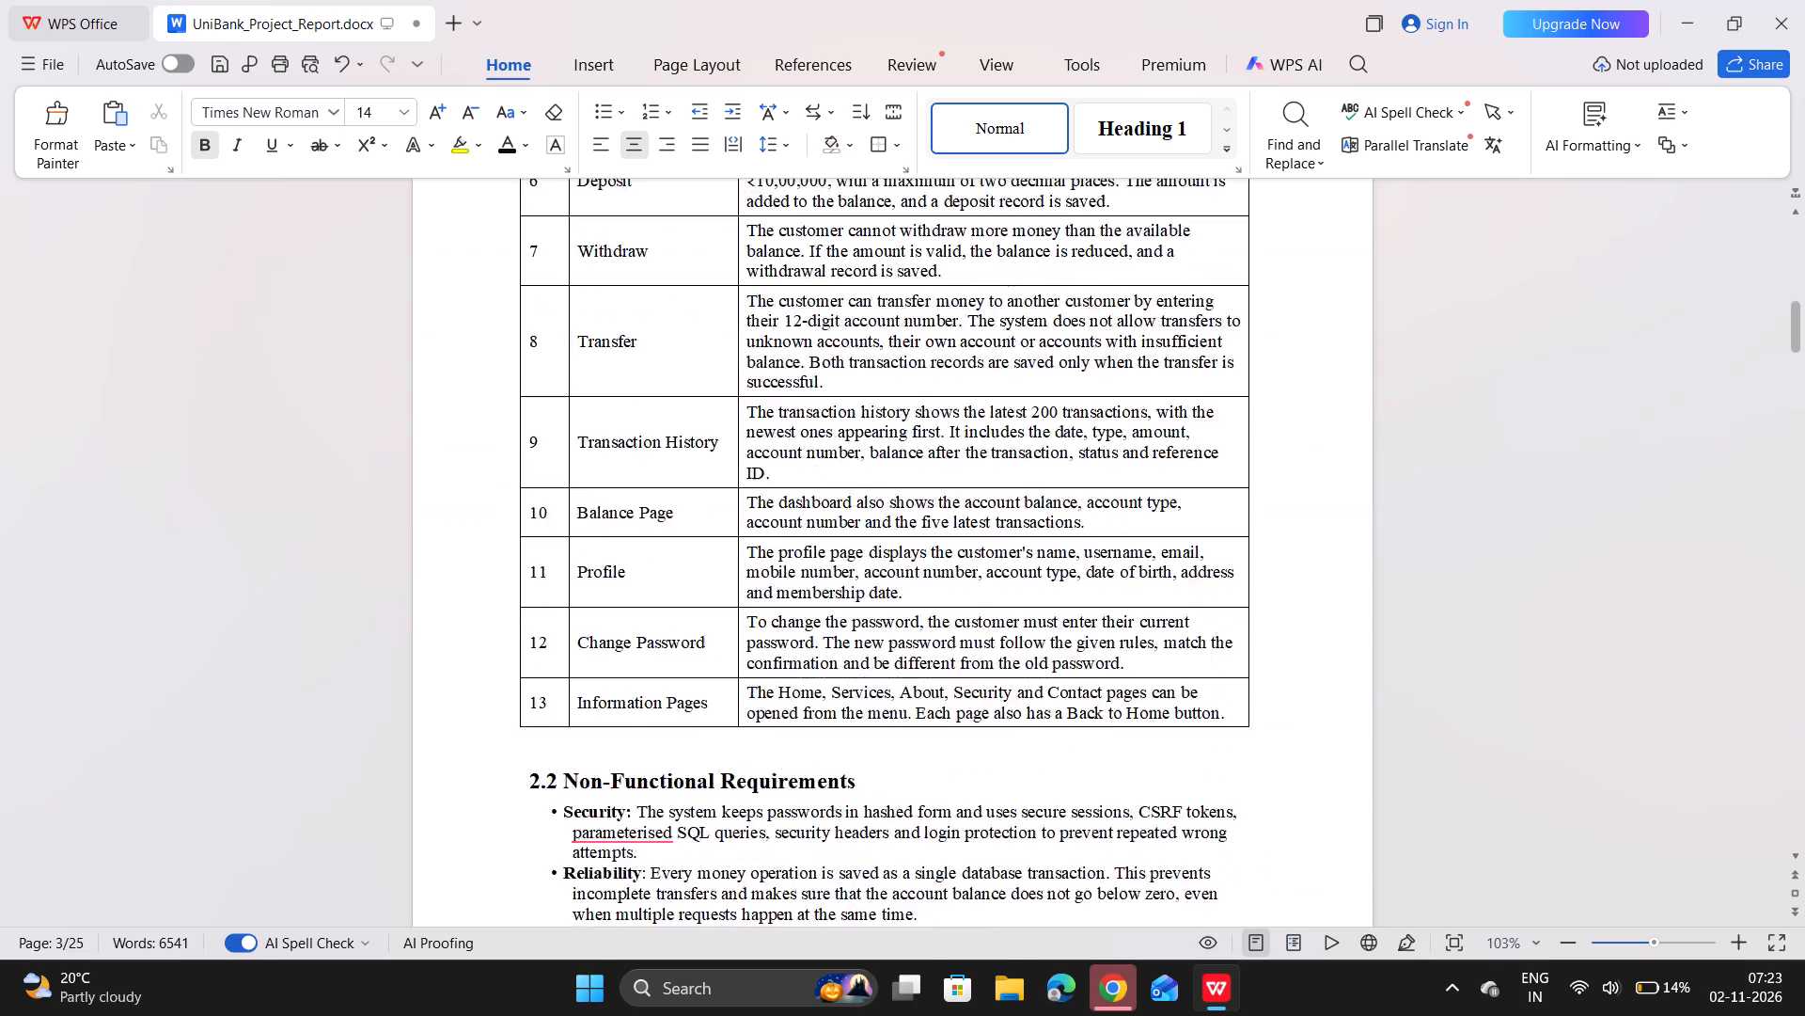
scroll(814, 336, "down", 1)
scroll(814, 336, "up", 13)
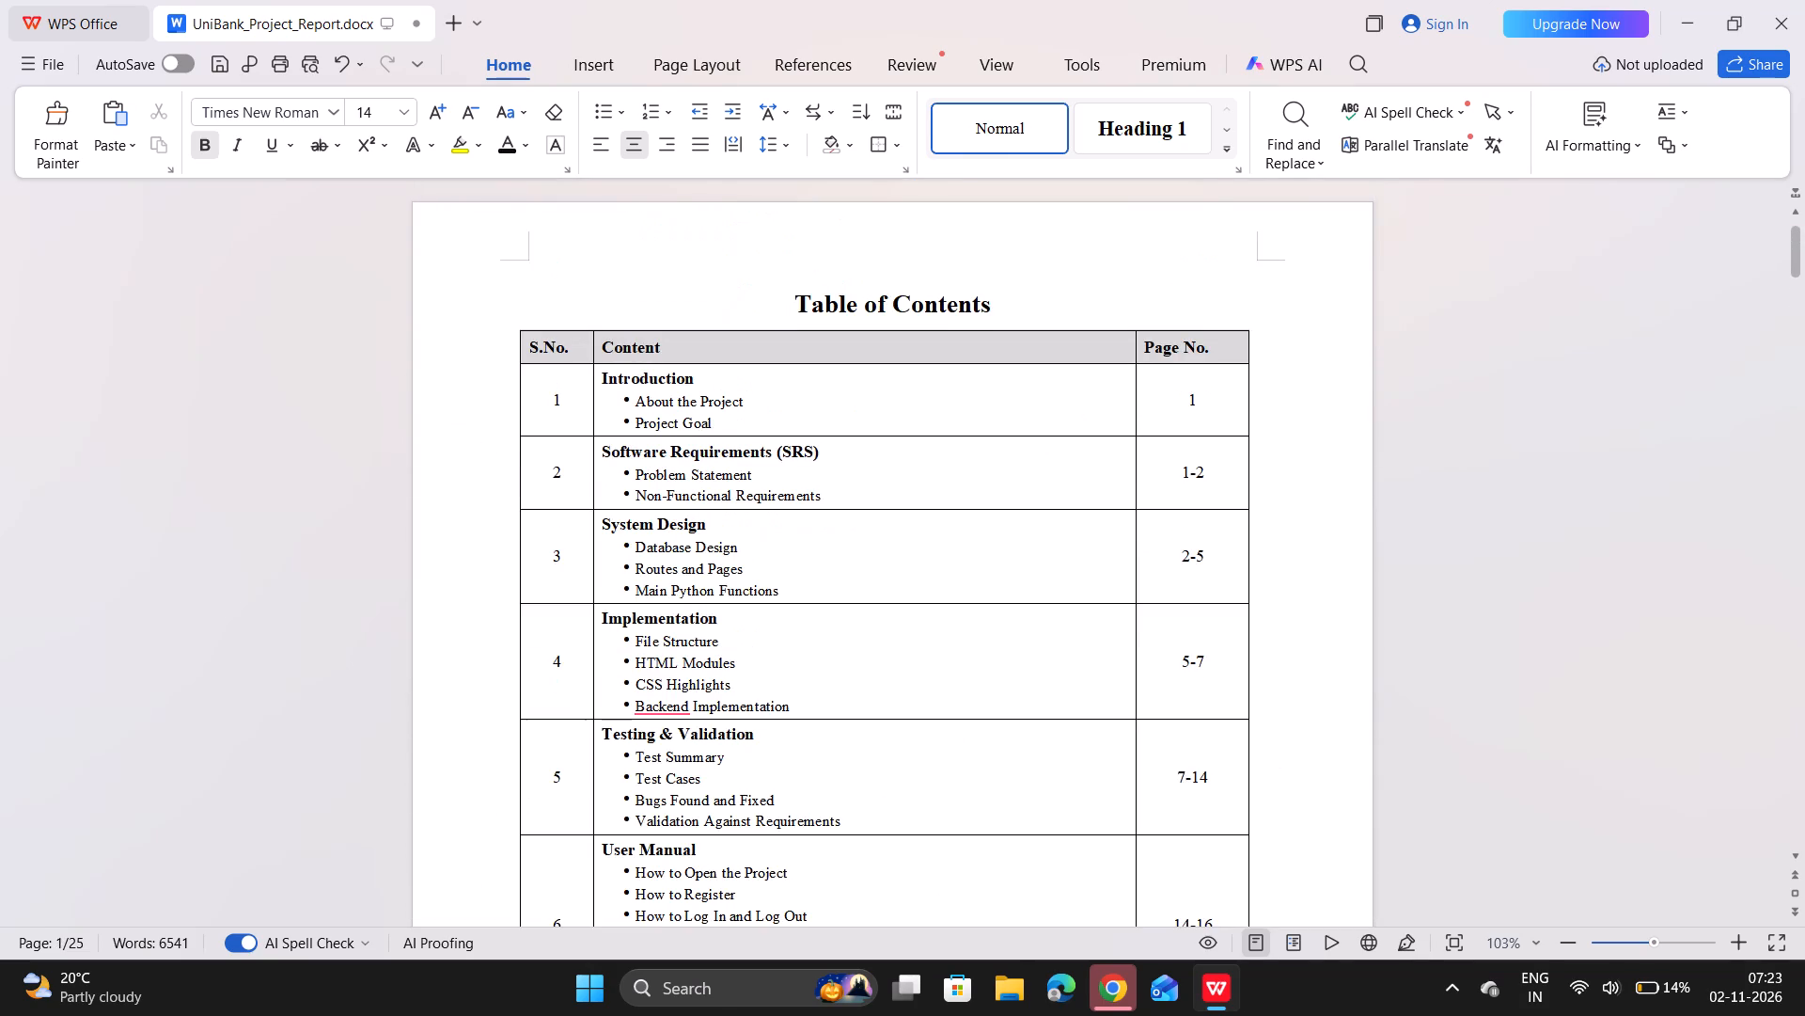
Delete the Running the Tests entry, including its bullet and line, from the Deployment row of the Table of Contents.
scroll(814, 336, "down", 6)
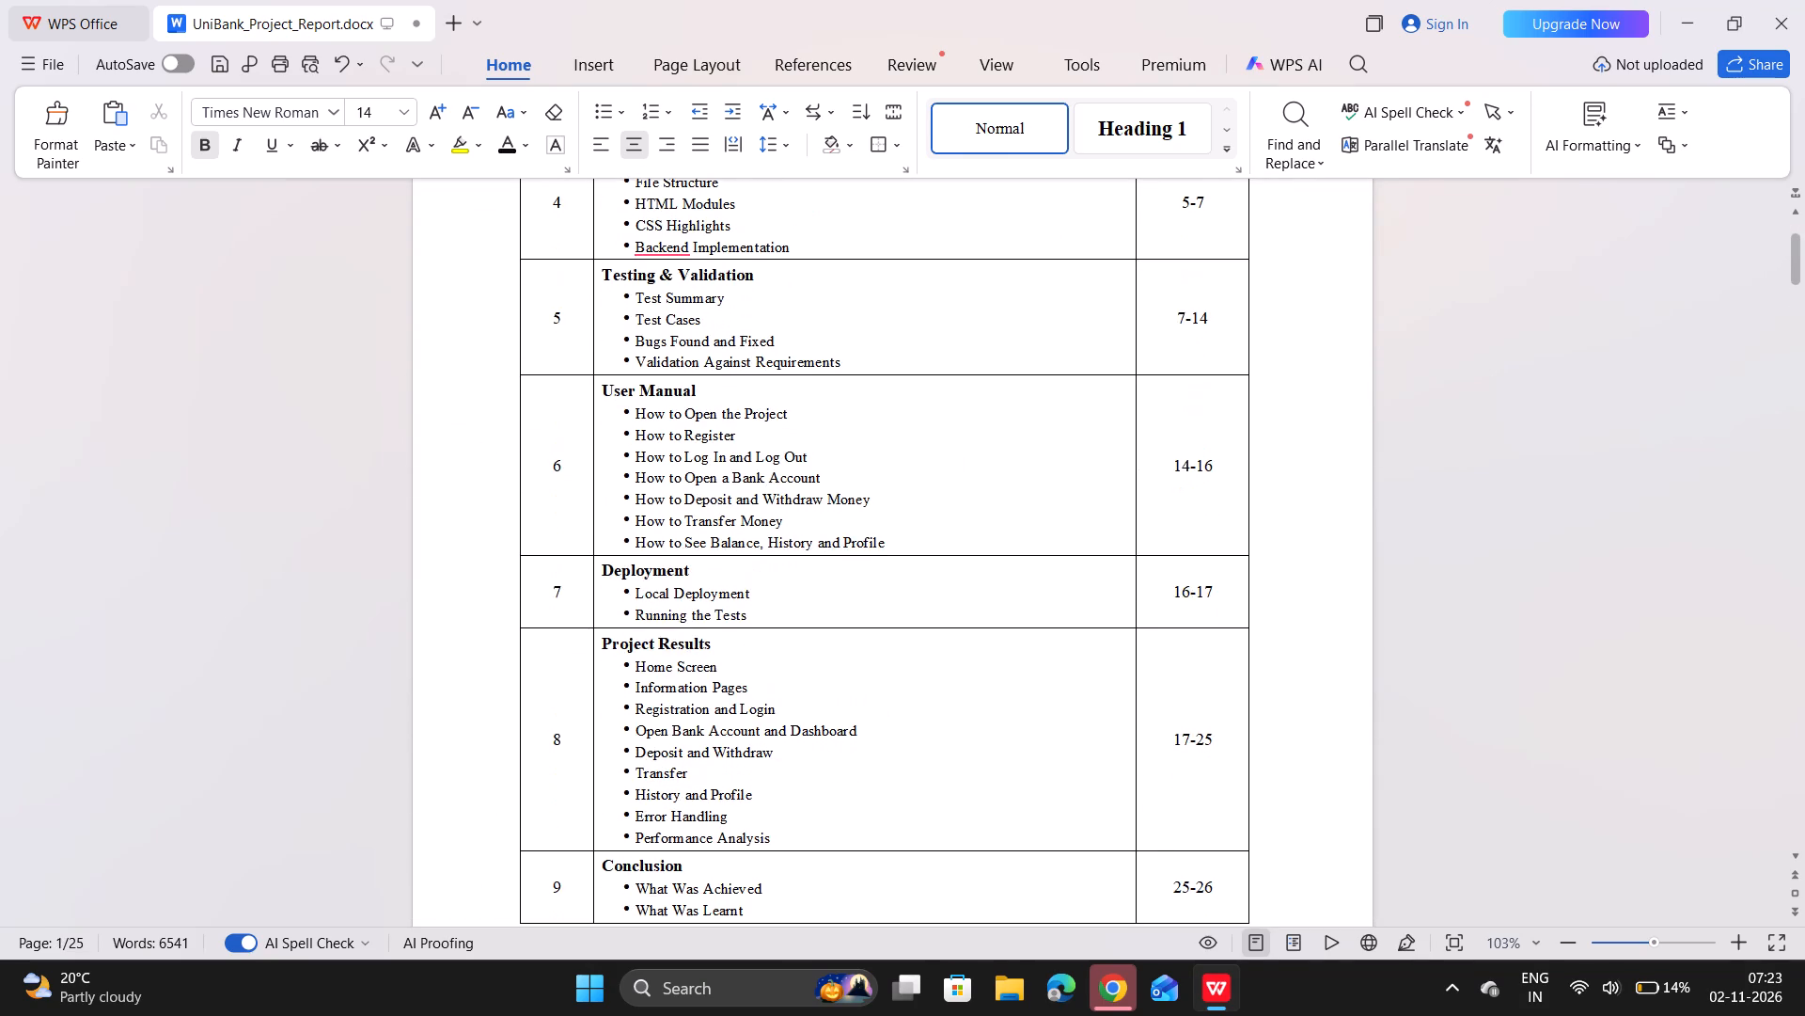
scroll(814, 336, "down", 2)
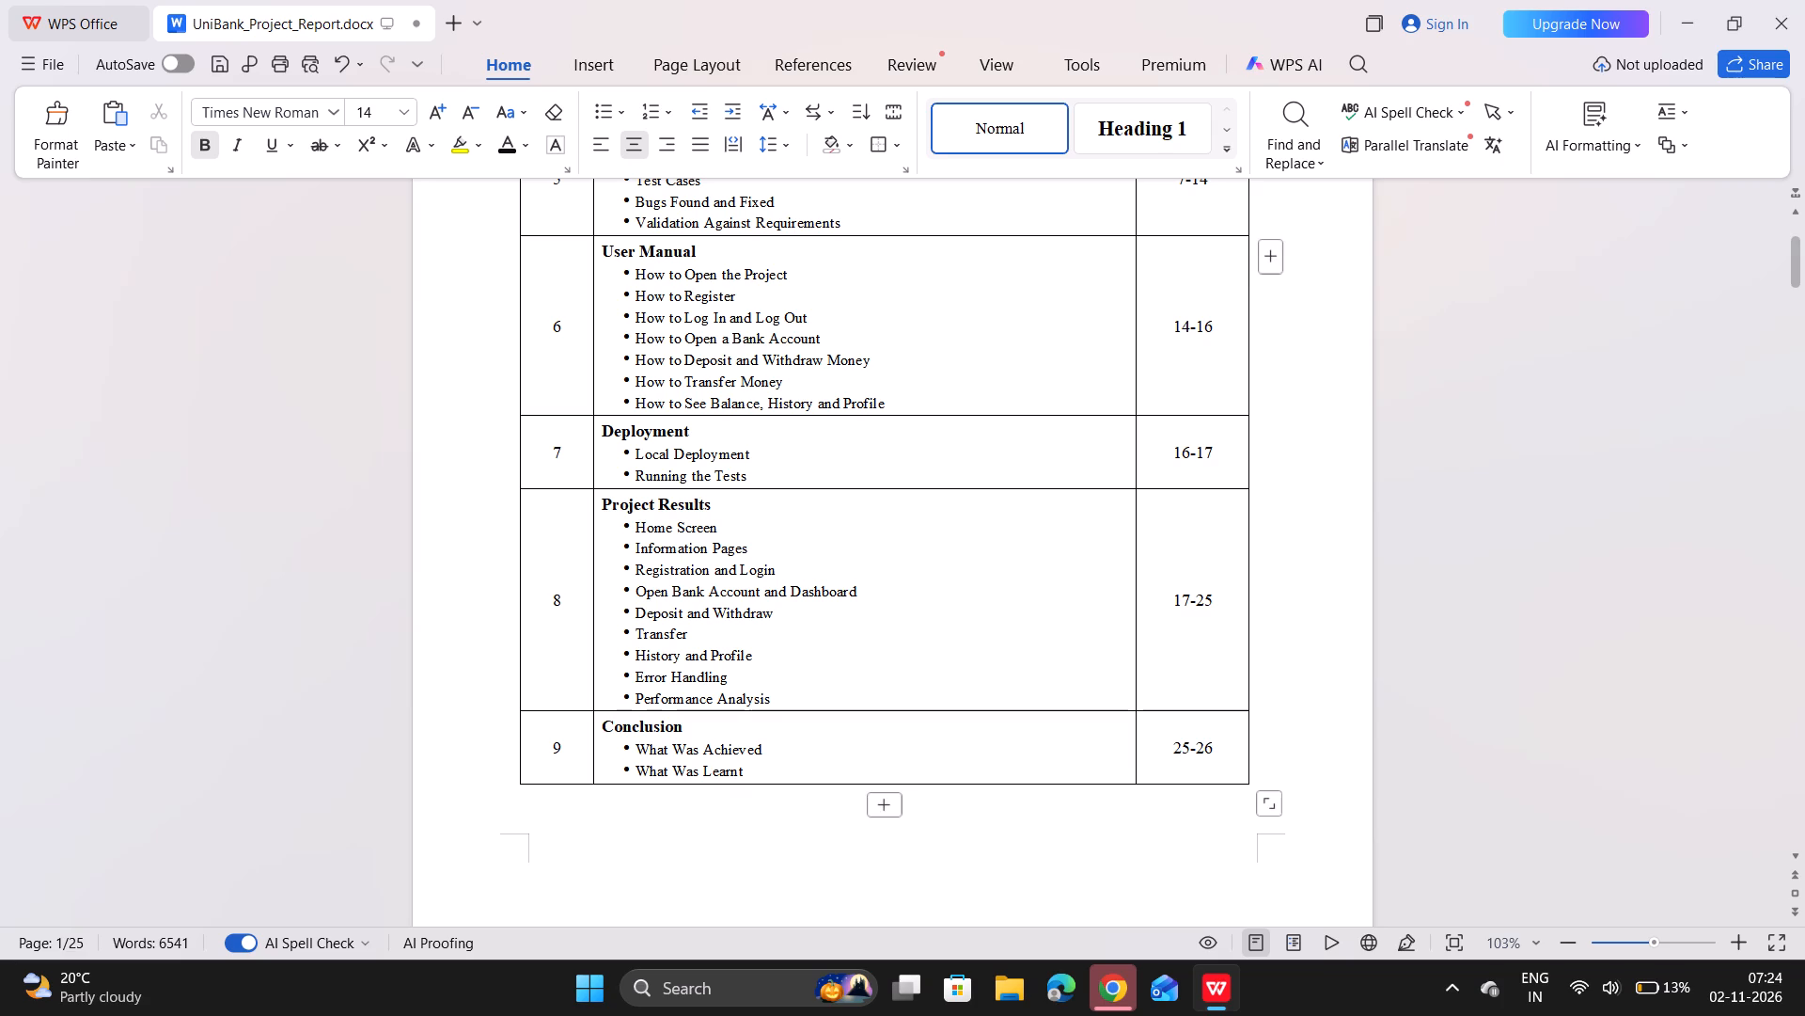
scroll(762, 480, "down", 2)
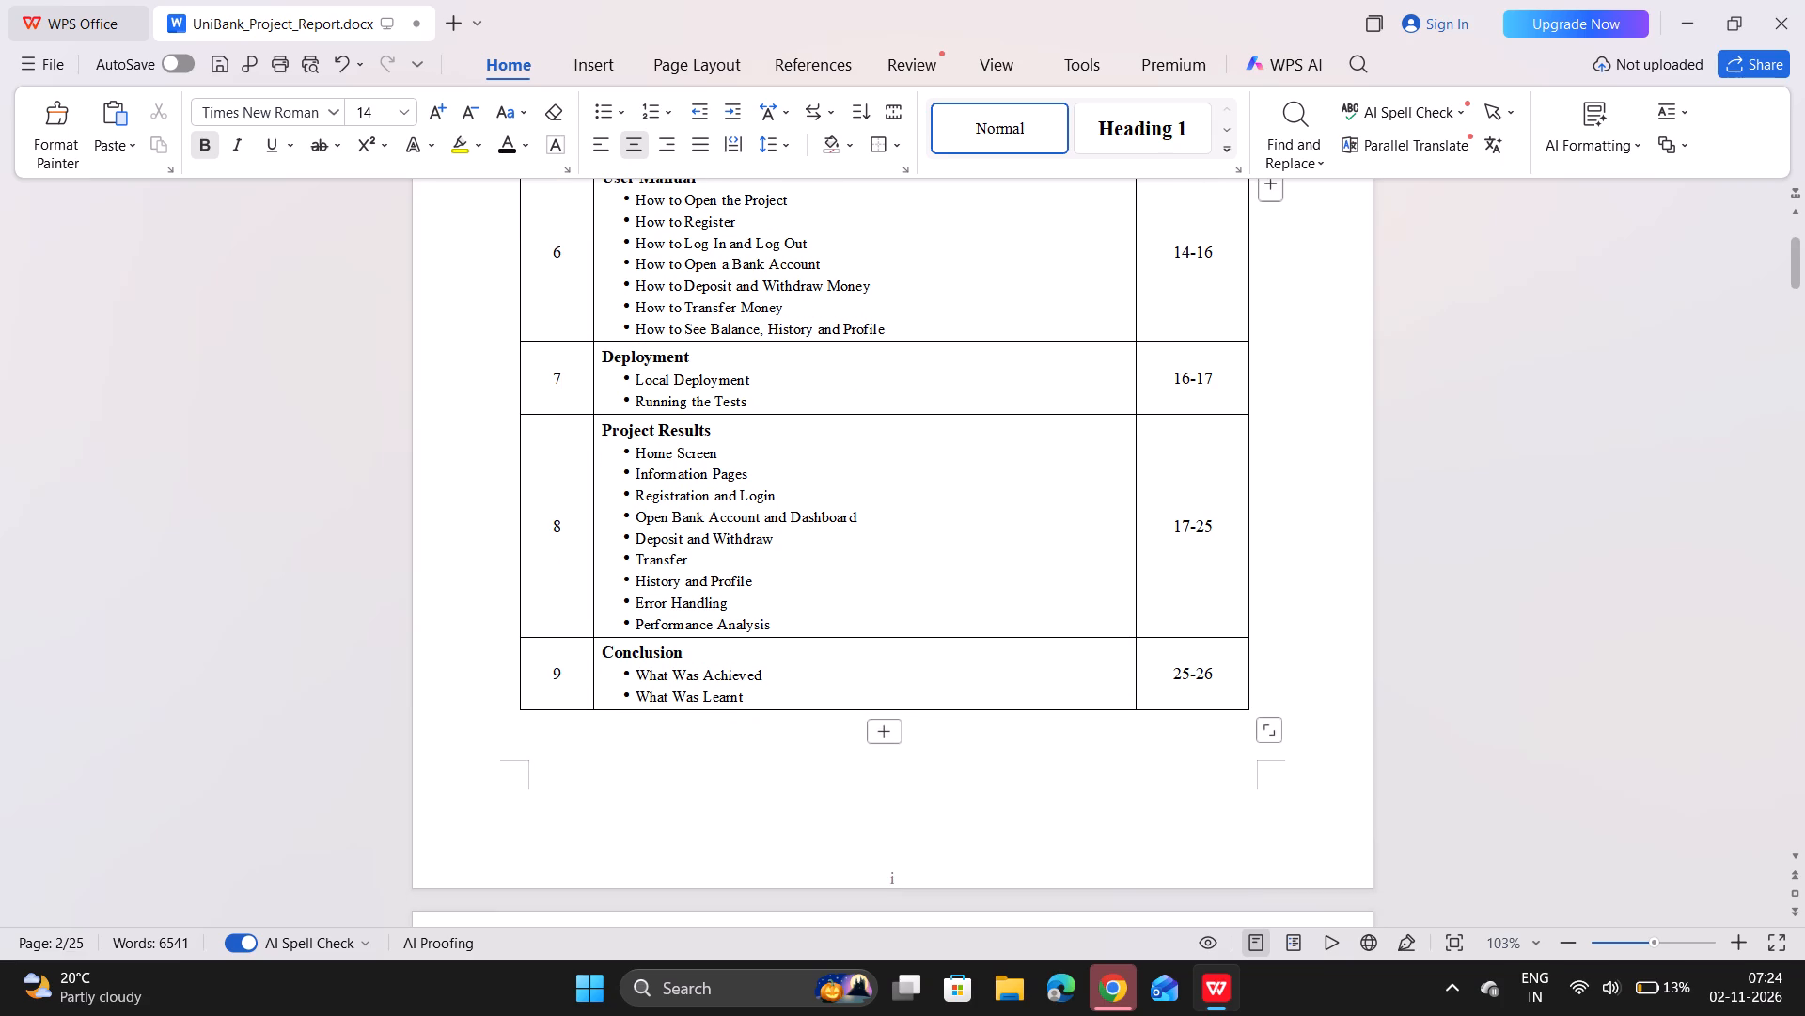
left_click(750, 398)
key("BackSpace")
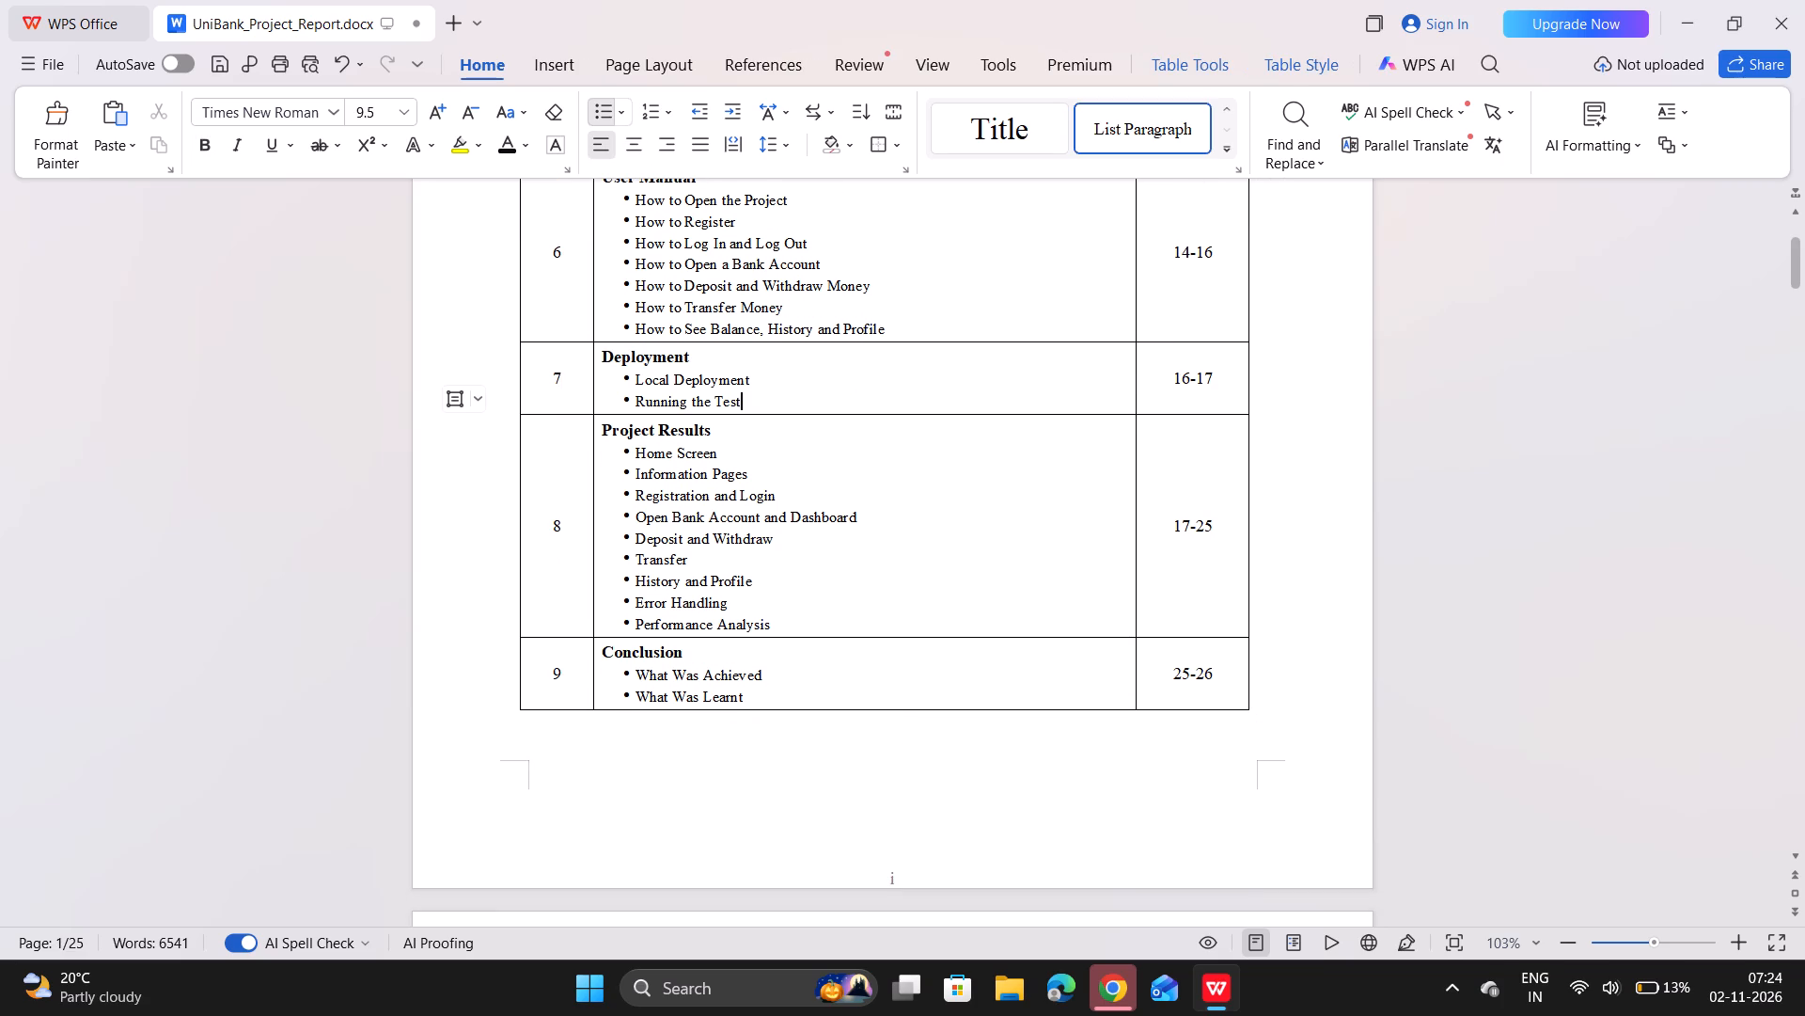
key("BackSpace")
key("BackSpace")
key("BackSpace")
key("BackSpace")
key("BackSpace")
key("BackSpace")
key("BackSpace")
key("BackSpace")
key("BackSpace")
key("BackSpace")
key("BackSpace")
key("BackSpace")
key("BackSpace")
key("BackSpace")
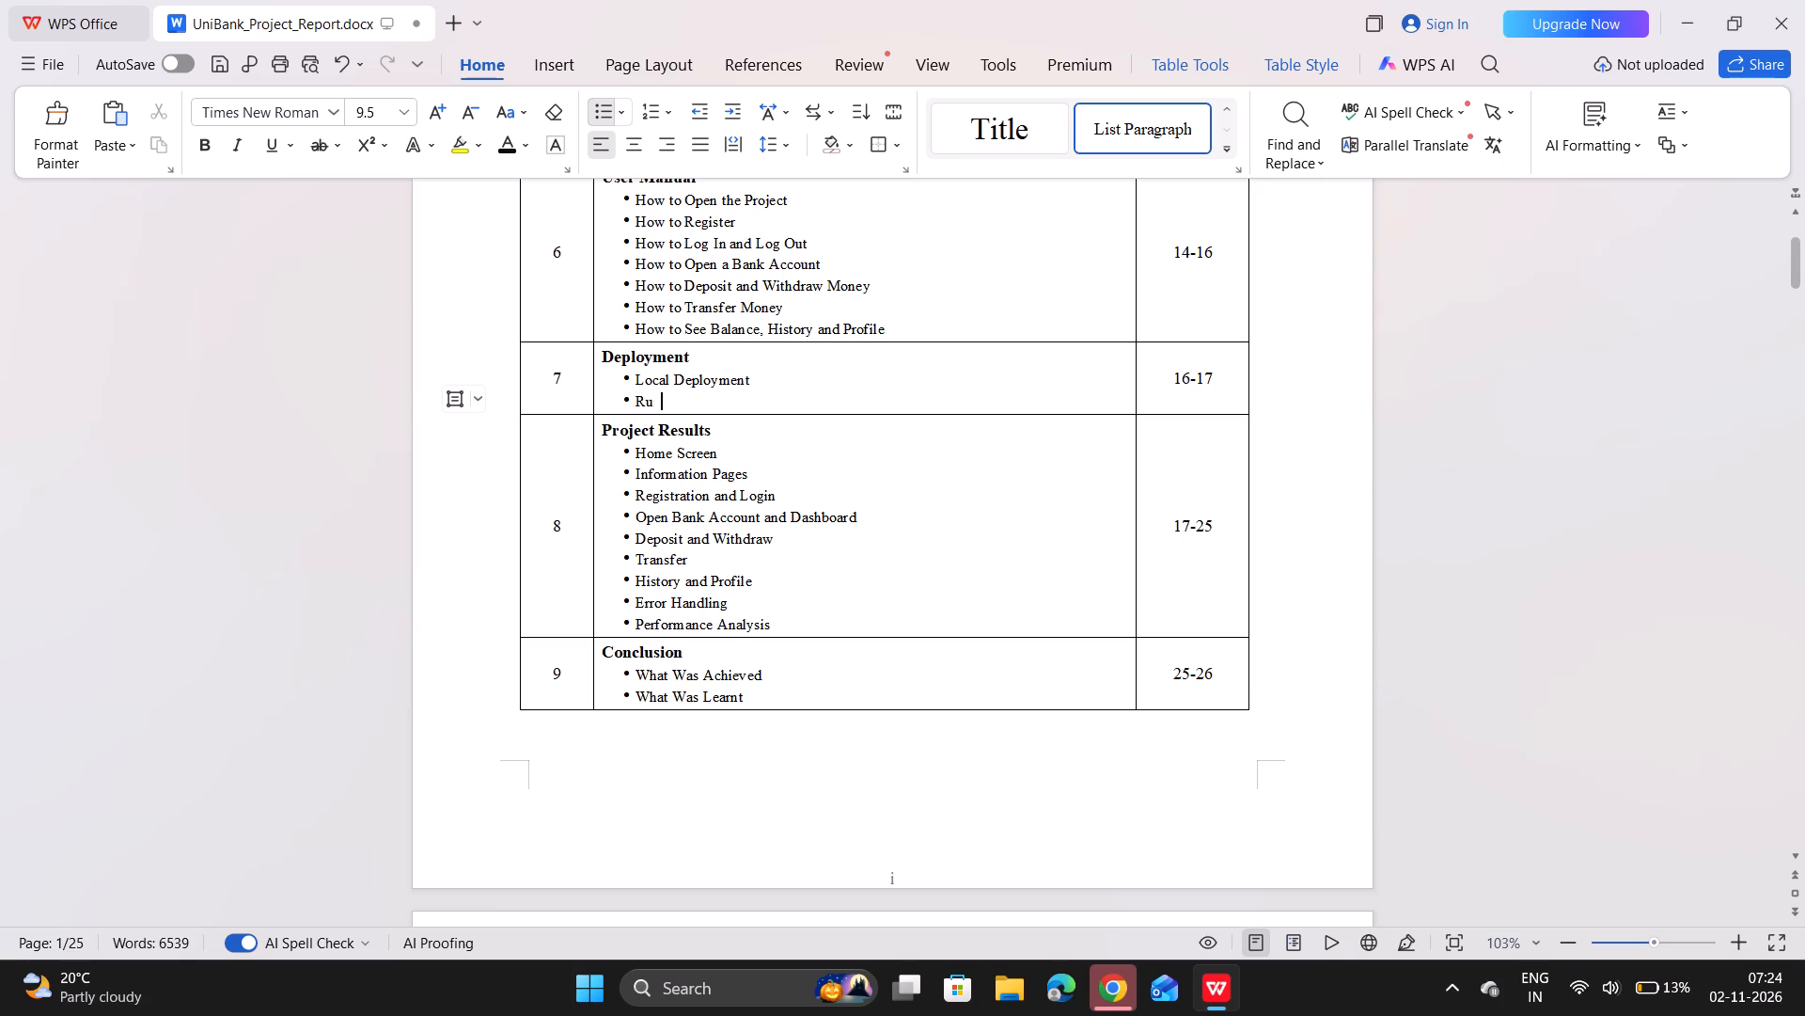
key("BackSpace")
key("BackSpace")
key("BackSpace")
key("BackSpace")
key("BackSpace")
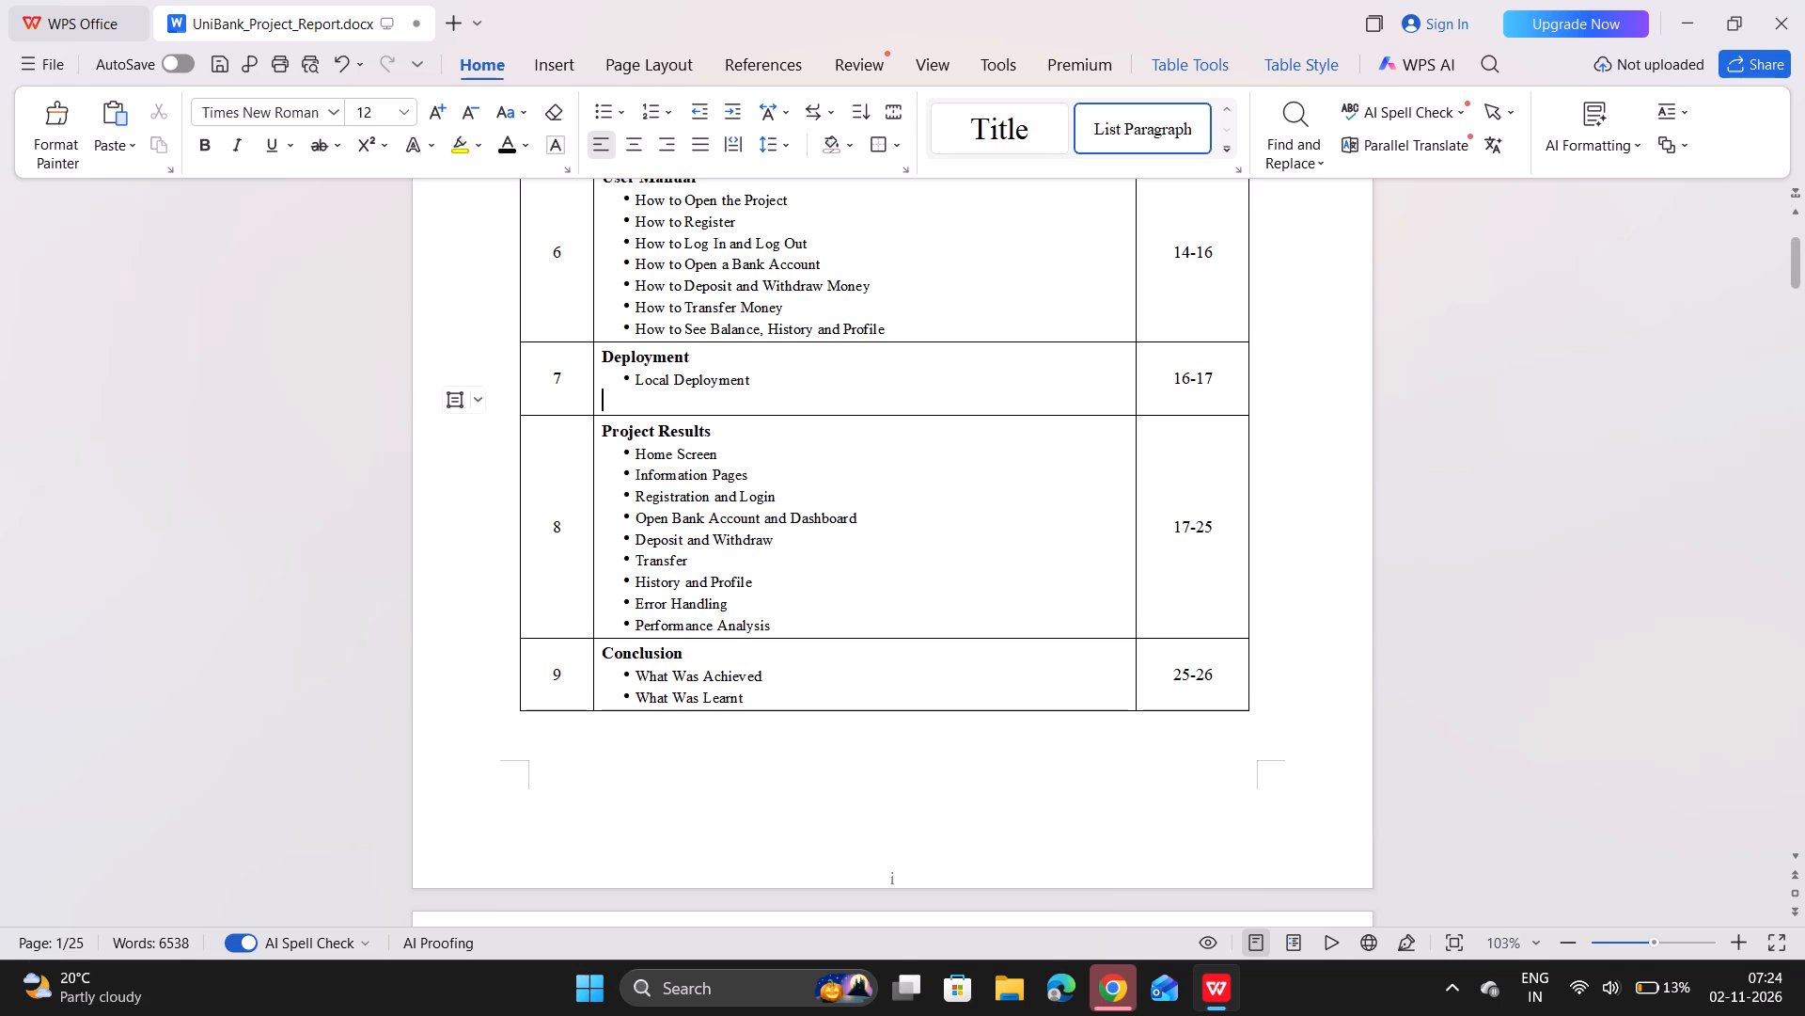
Review the report body from the List of Tables through the design and testing sections to 6. User Manual.
scroll(750, 398, "down", 6)
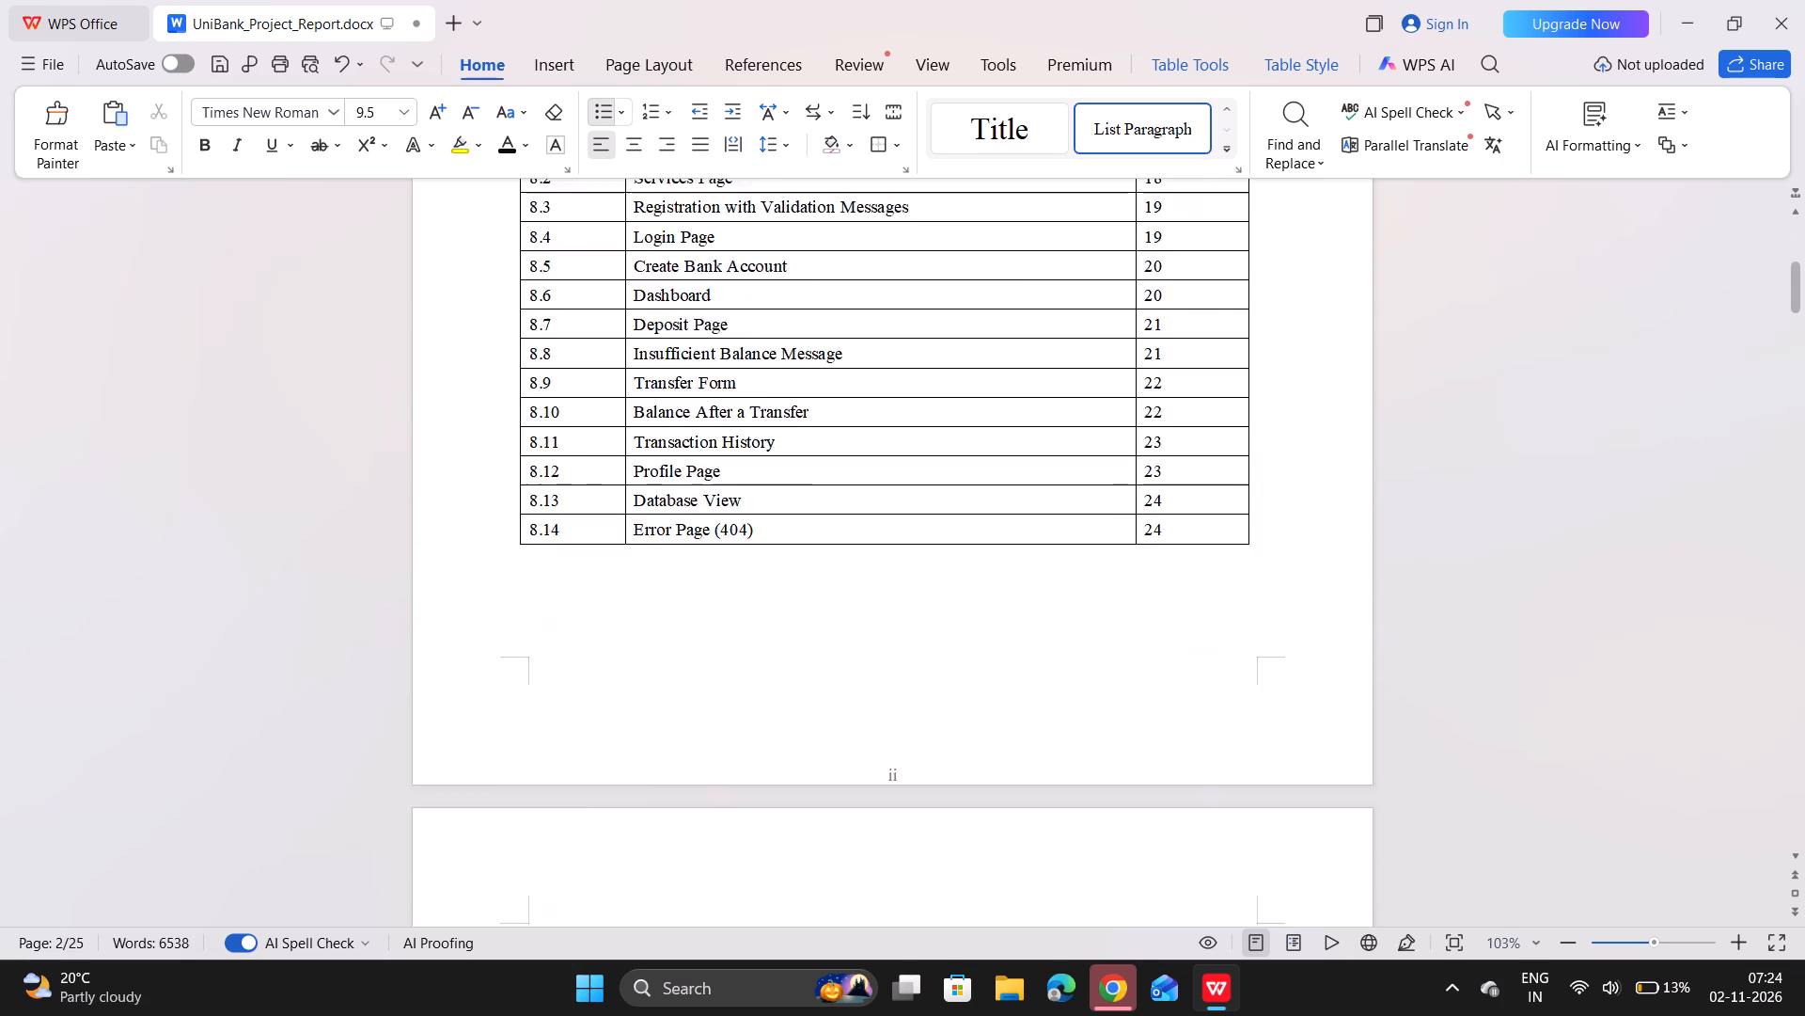
scroll(750, 398, "down", 8)
scroll(750, 398, "down", 15)
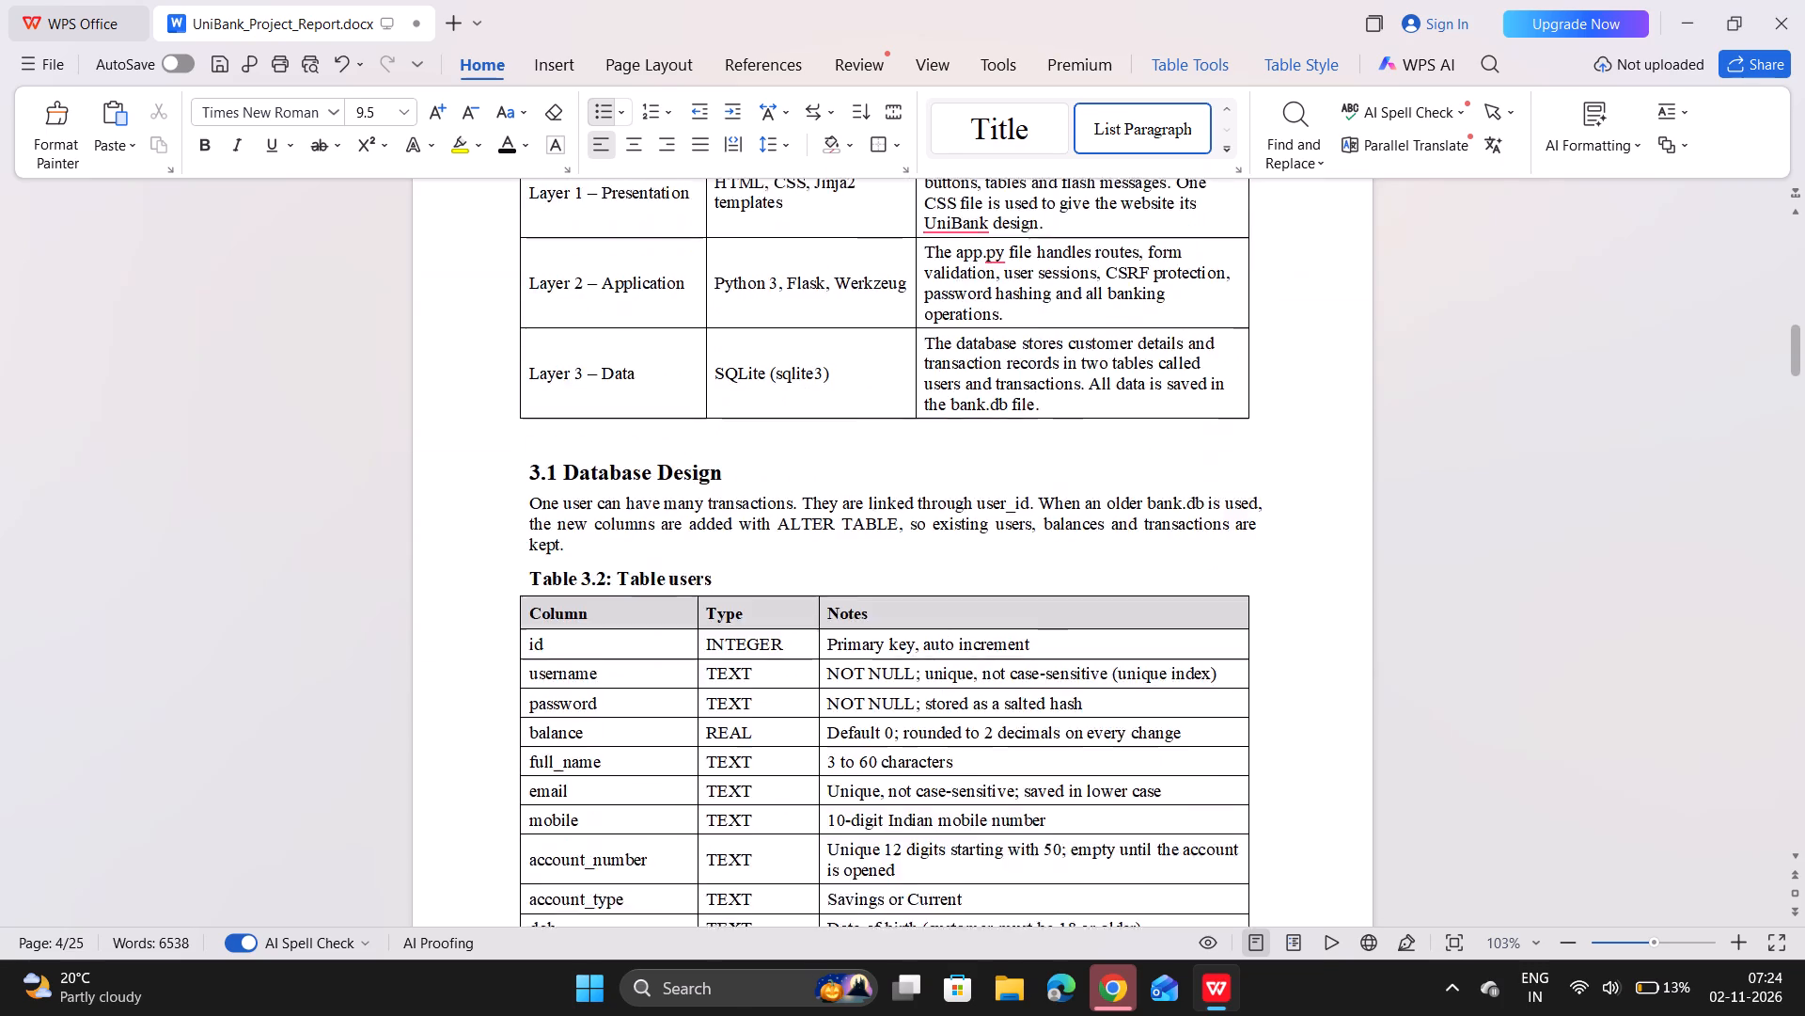
scroll(750, 398, "down", 15)
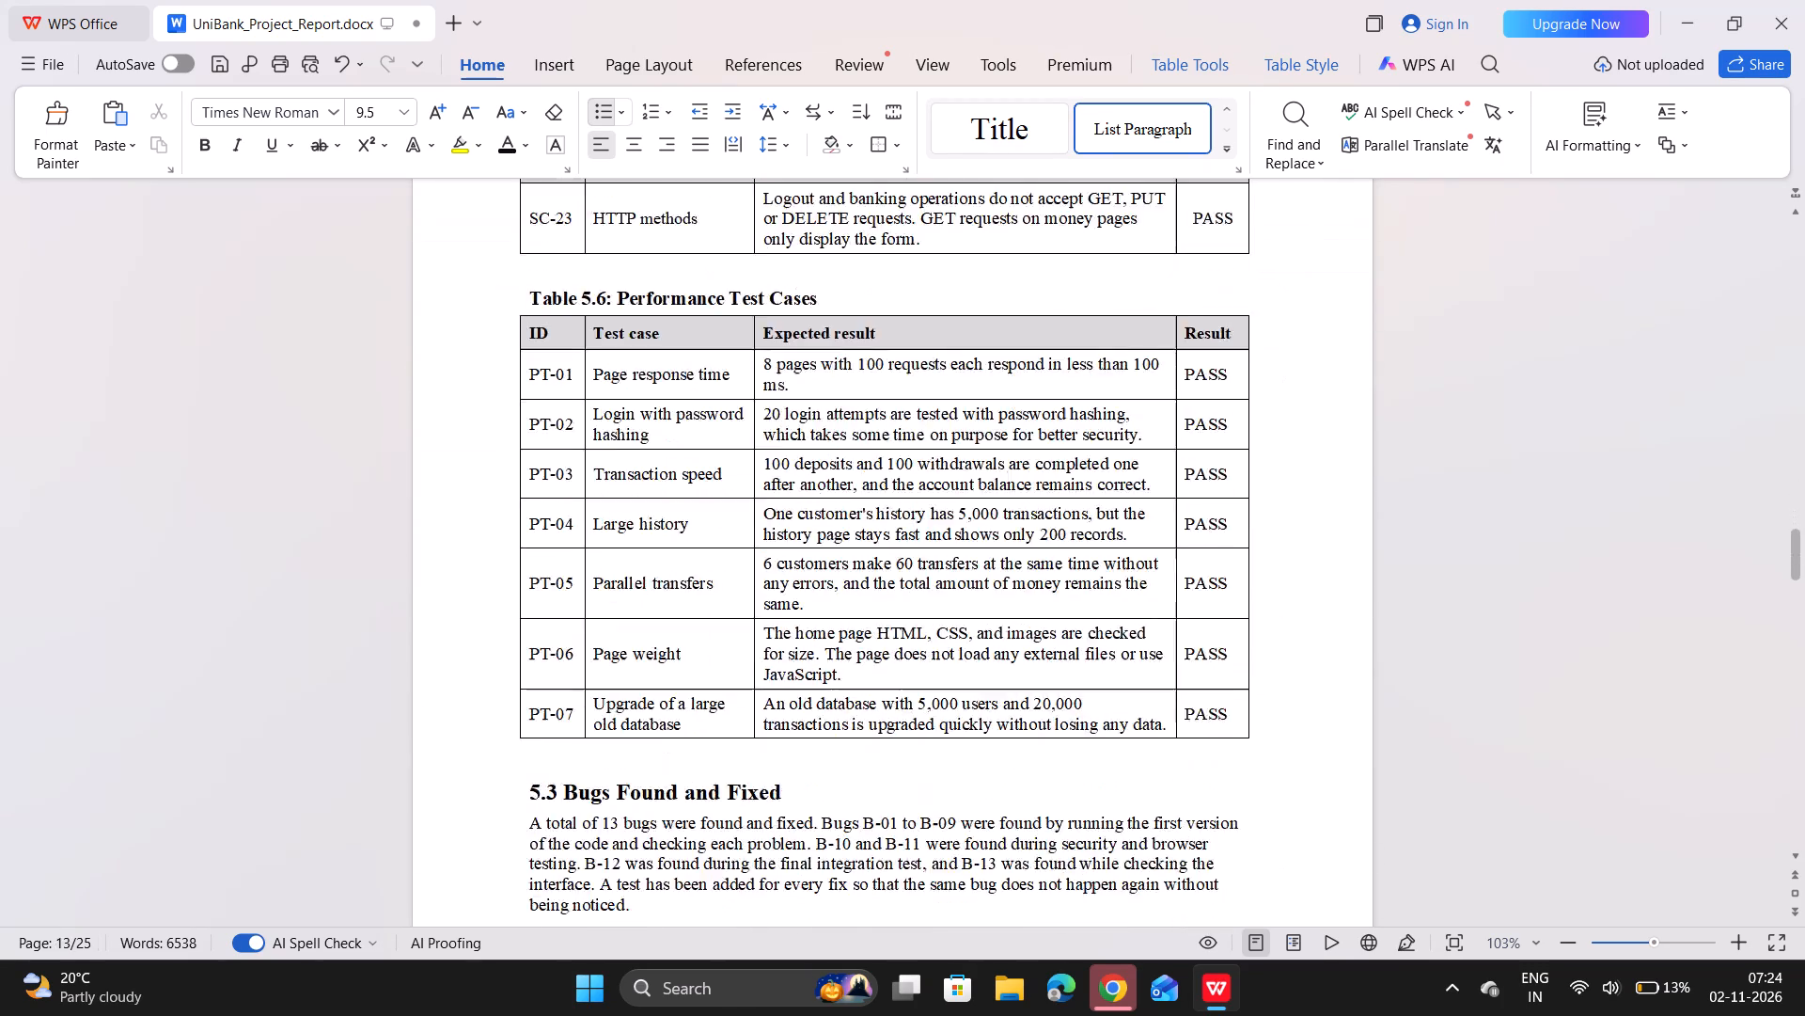
scroll(750, 398, "down", 3)
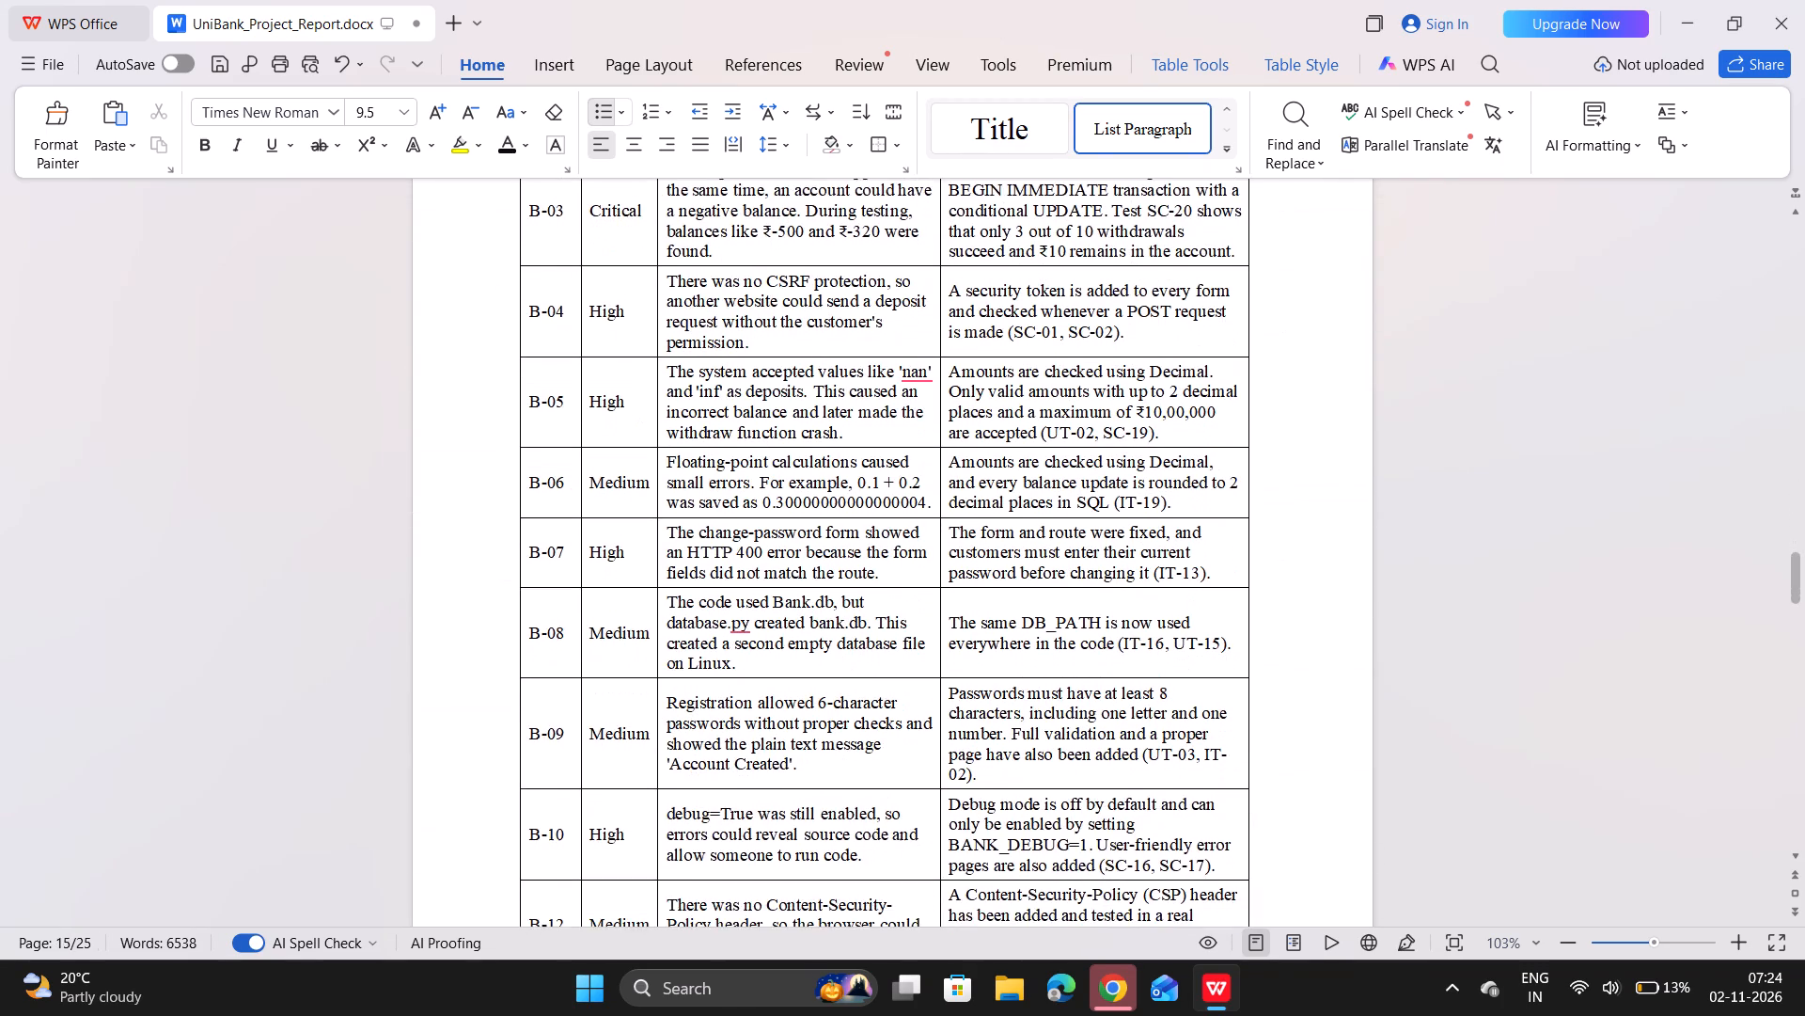
scroll(750, 398, "down", 4)
scroll(750, 398, "up", 2)
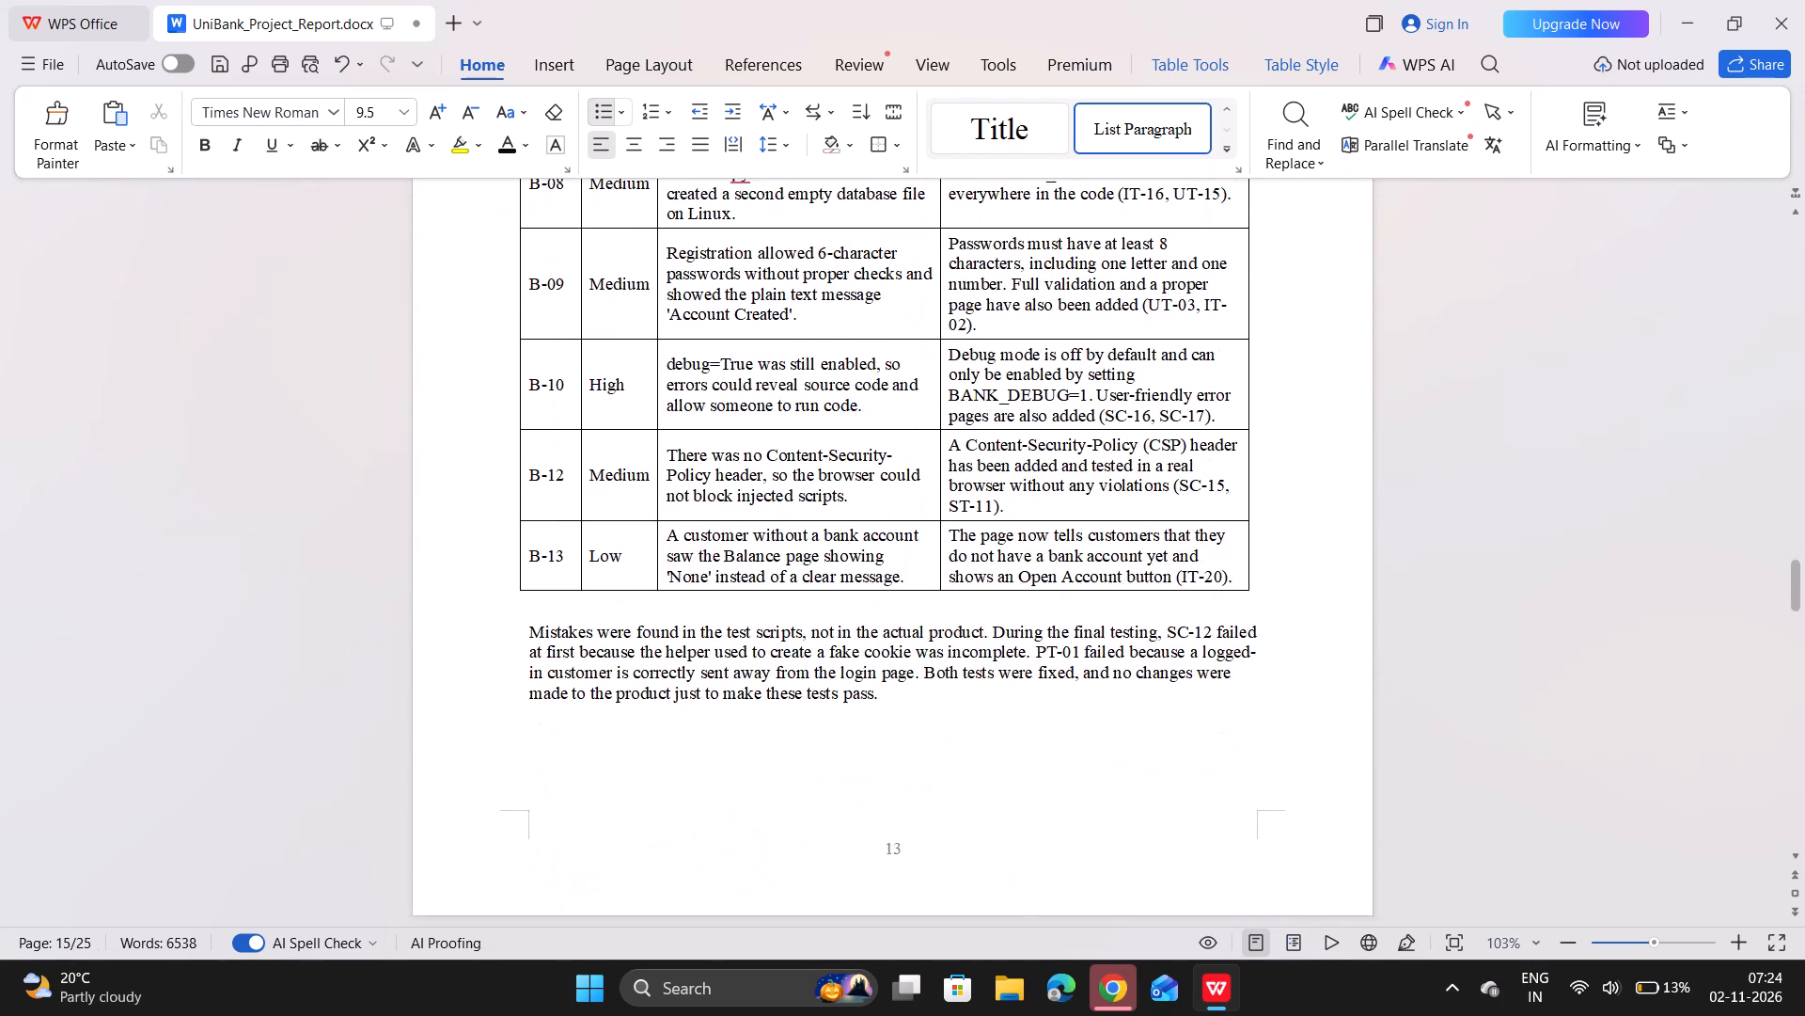
scroll(750, 398, "up", 1)
scroll(750, 398, "down", 2)
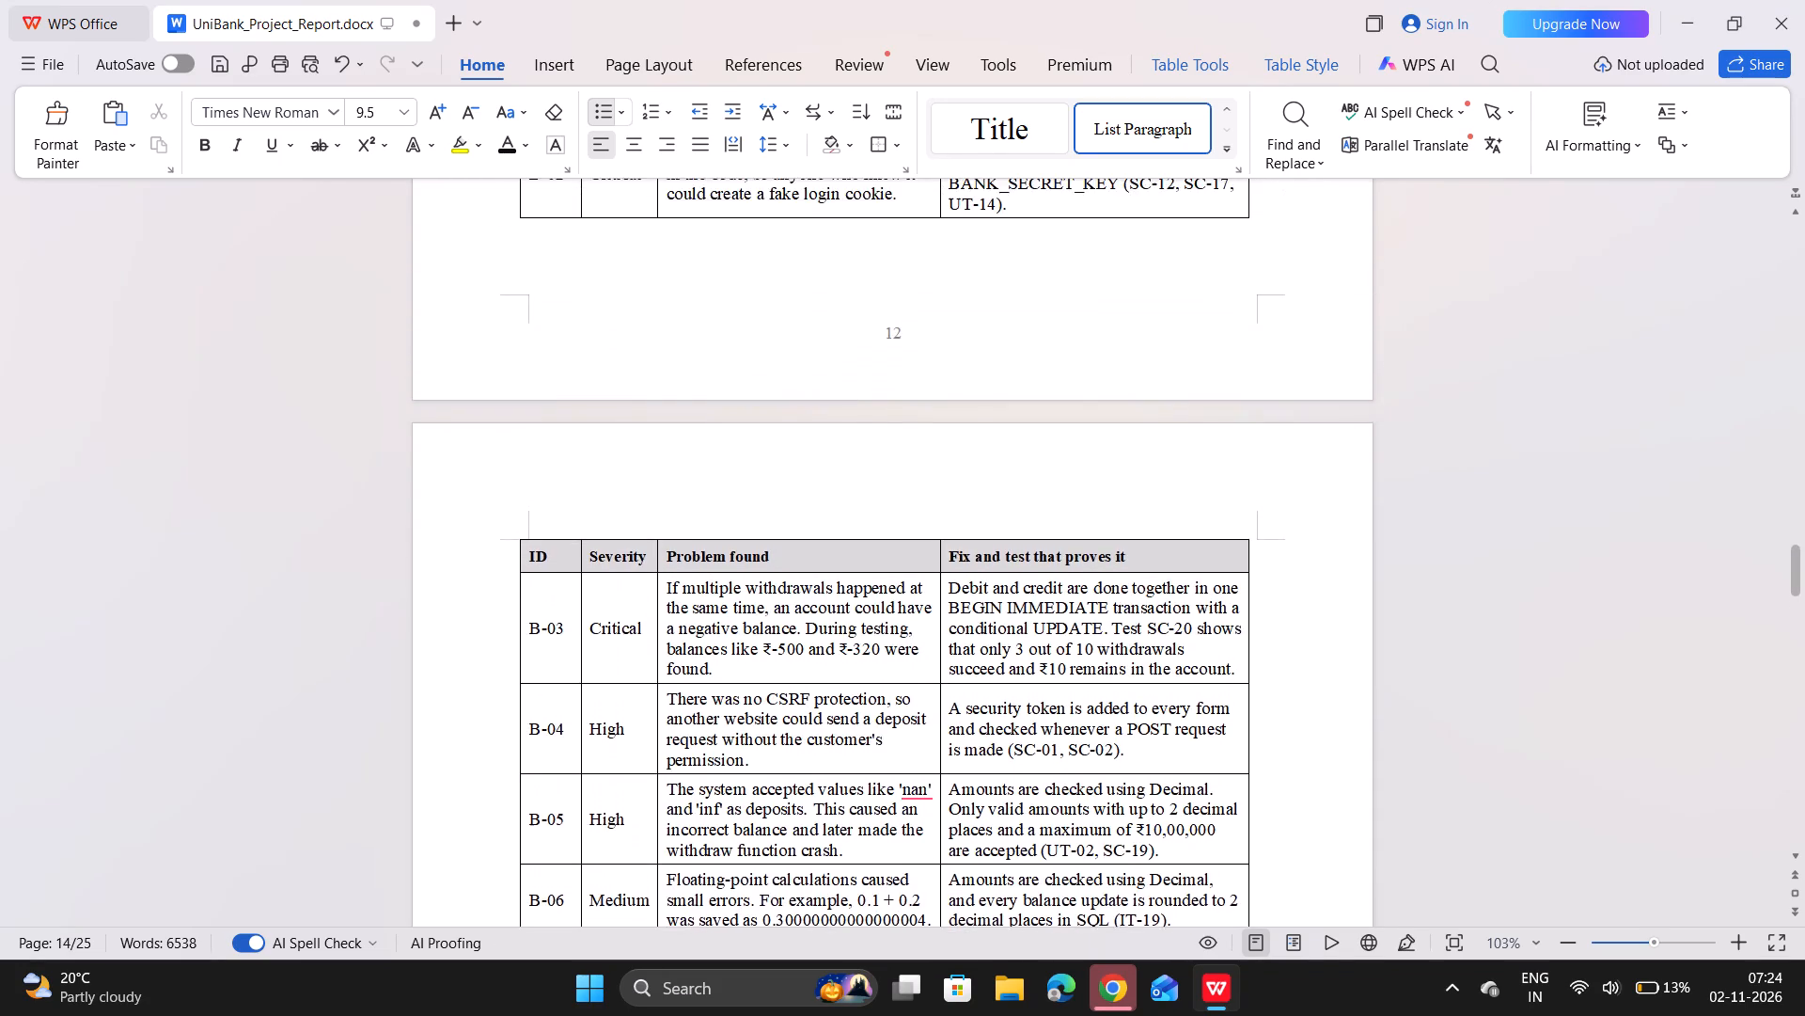
scroll(750, 398, "down", 7)
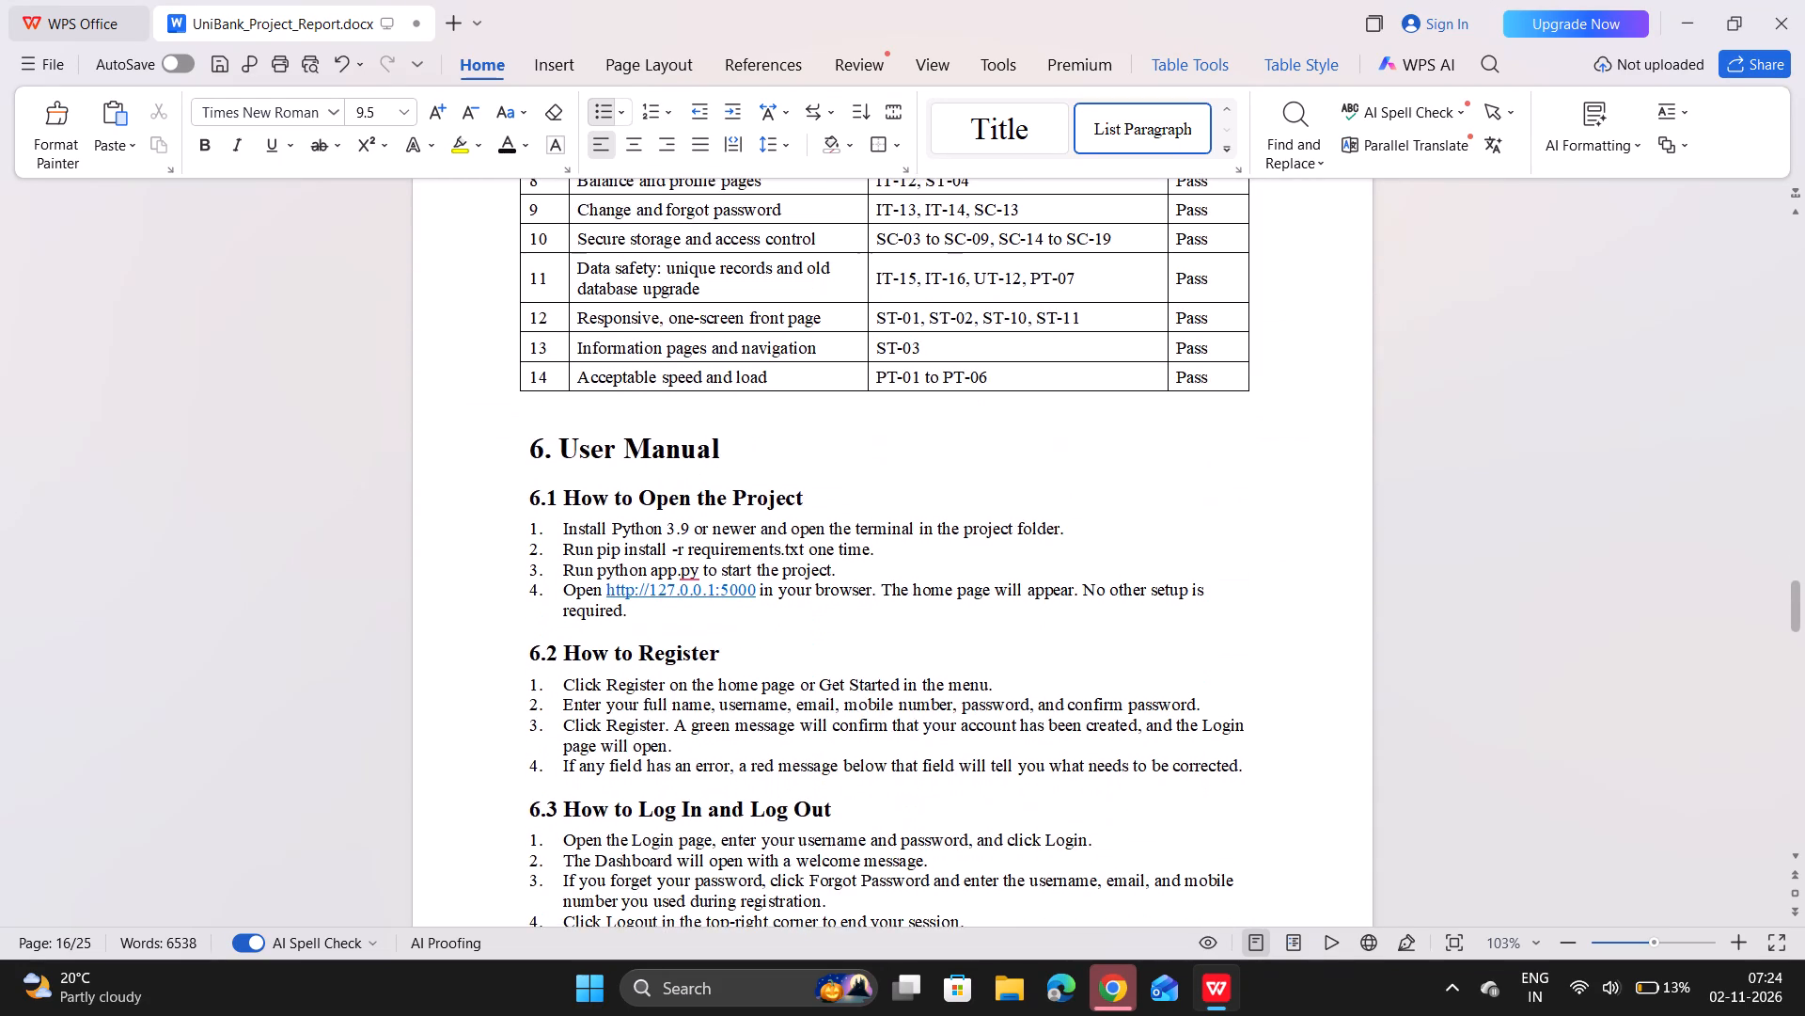
scroll(750, 398, "down", 2)
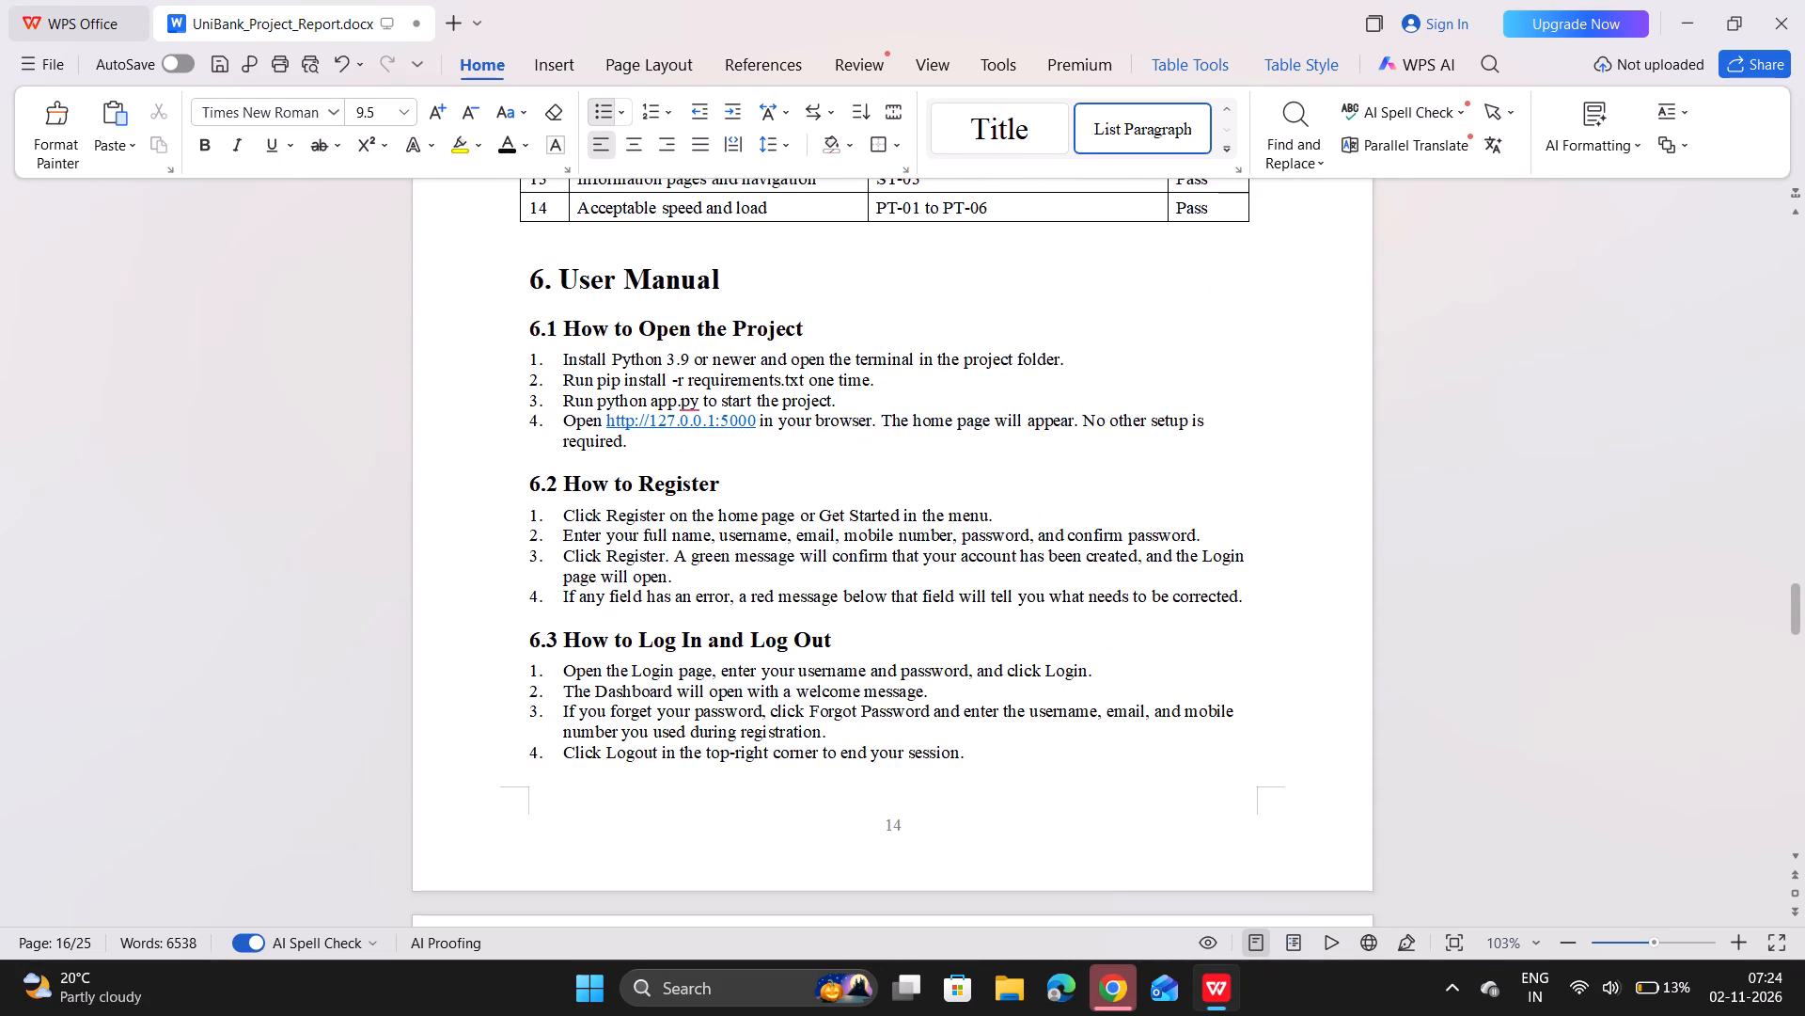
Check the page layout from 6.4 How to Open a Bank Account through 7. Deployment to the start of 8. Project Results.
scroll(734, 478, "down", 6)
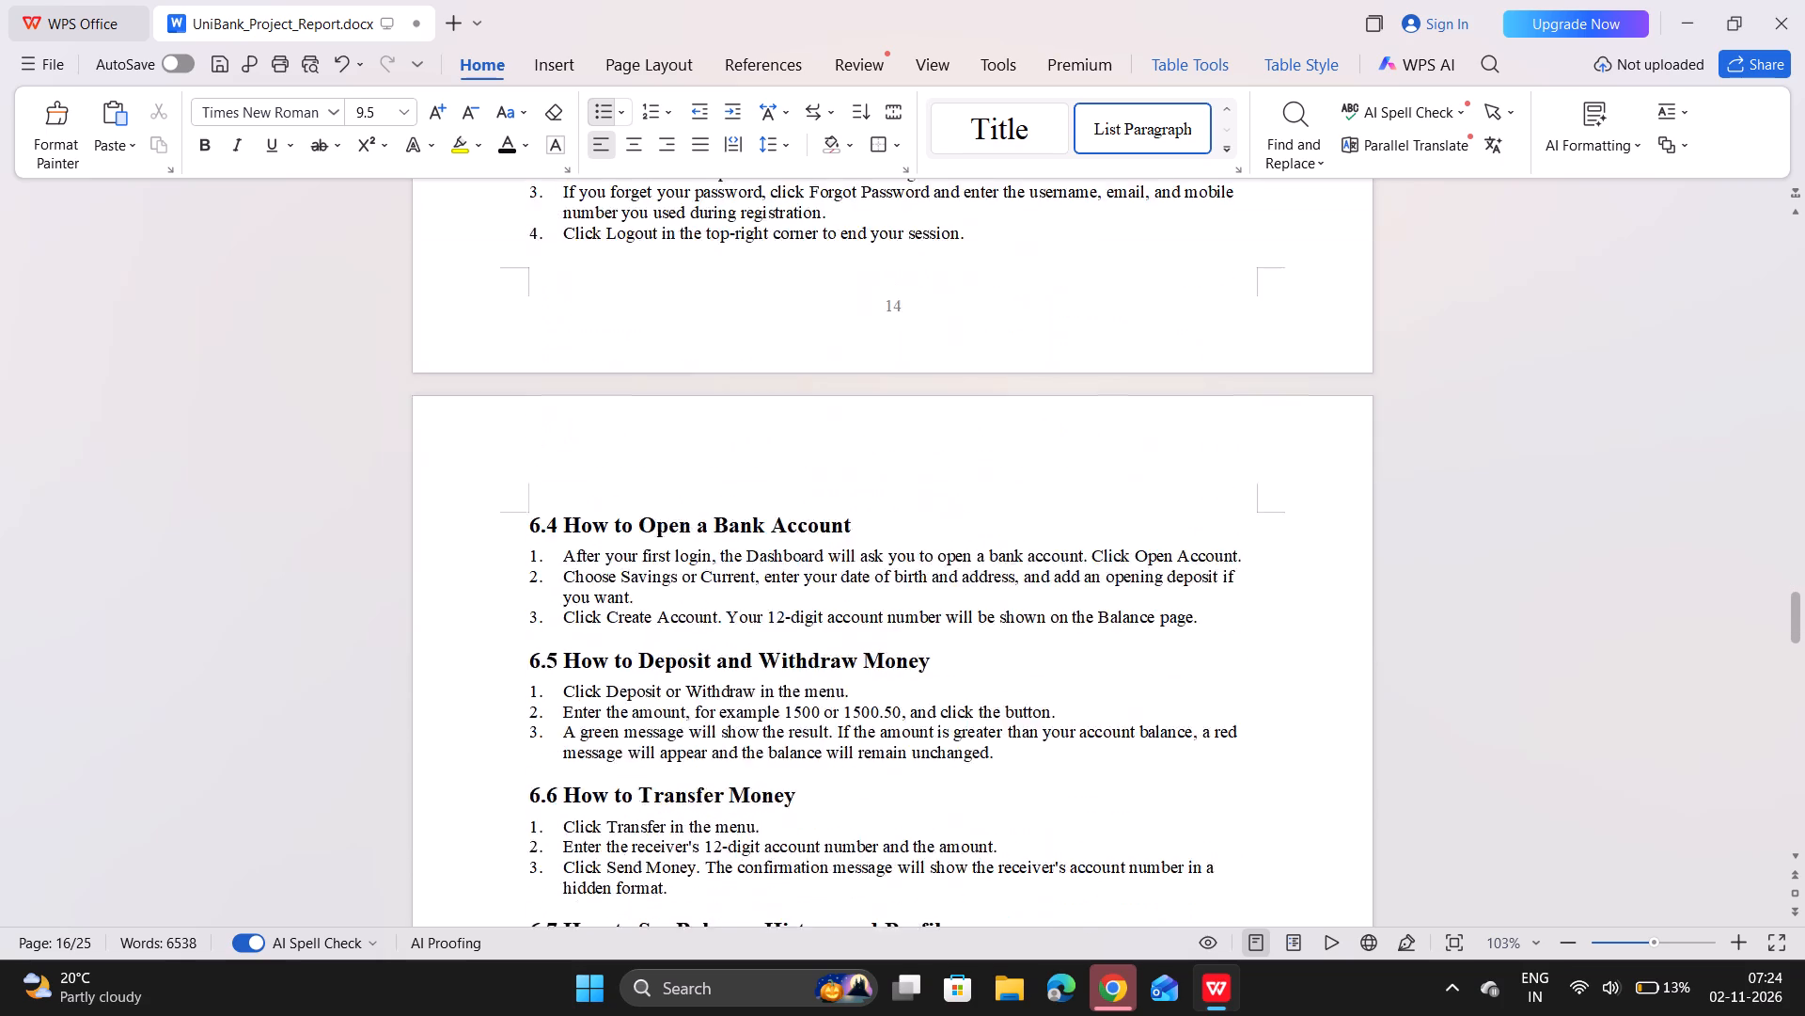
scroll(734, 478, "down", 9)
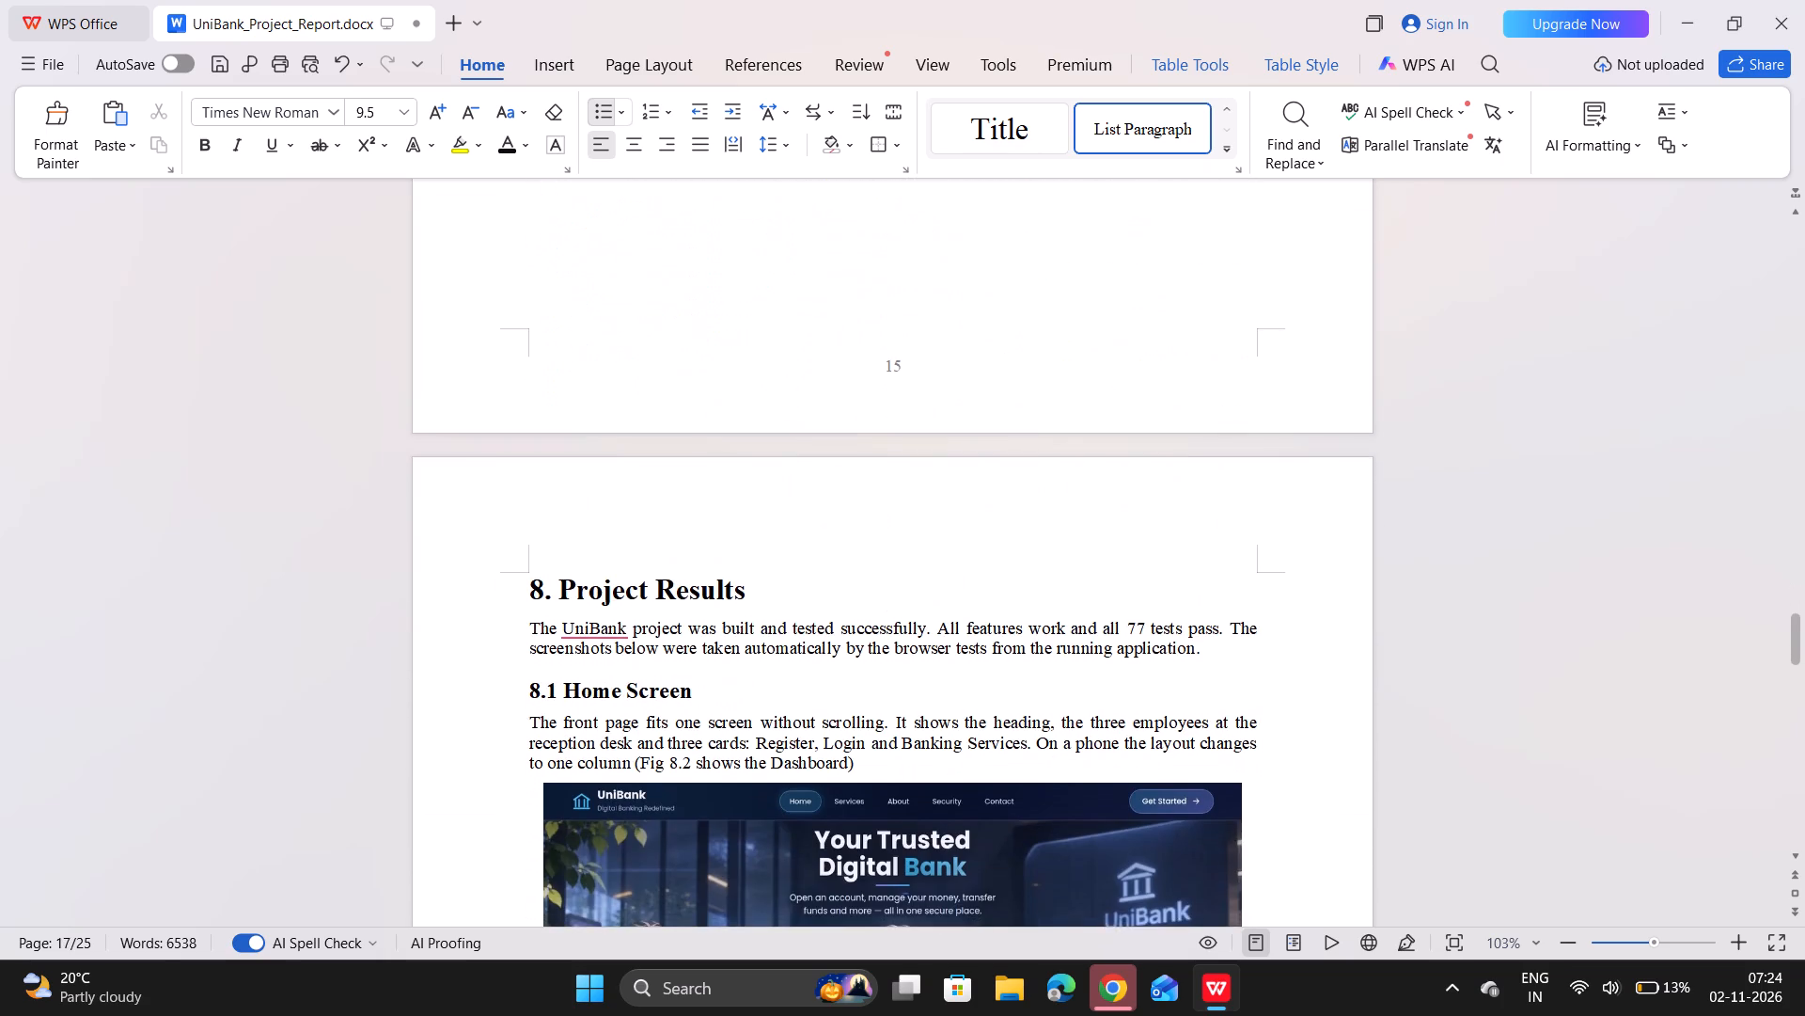
scroll(734, 478, "down", 3)
scroll(734, 478, "up", 3)
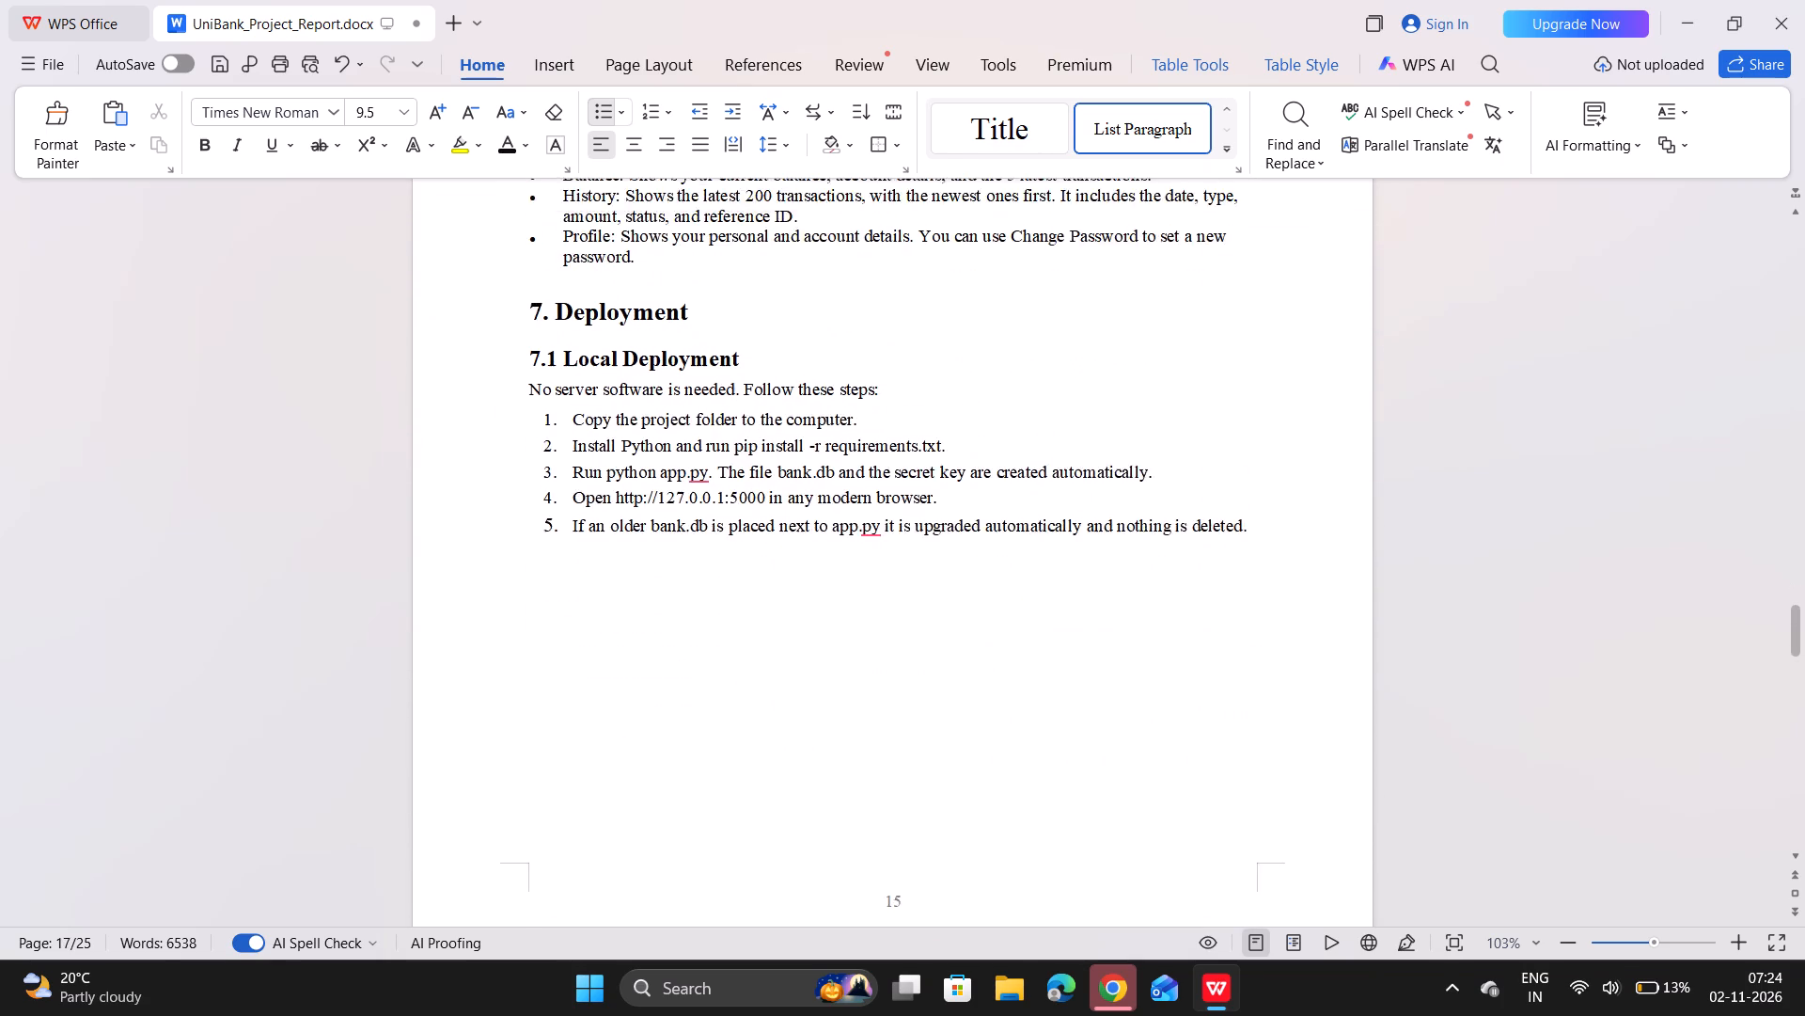
scroll(734, 478, "up", 2)
scroll(734, 478, "down", 2)
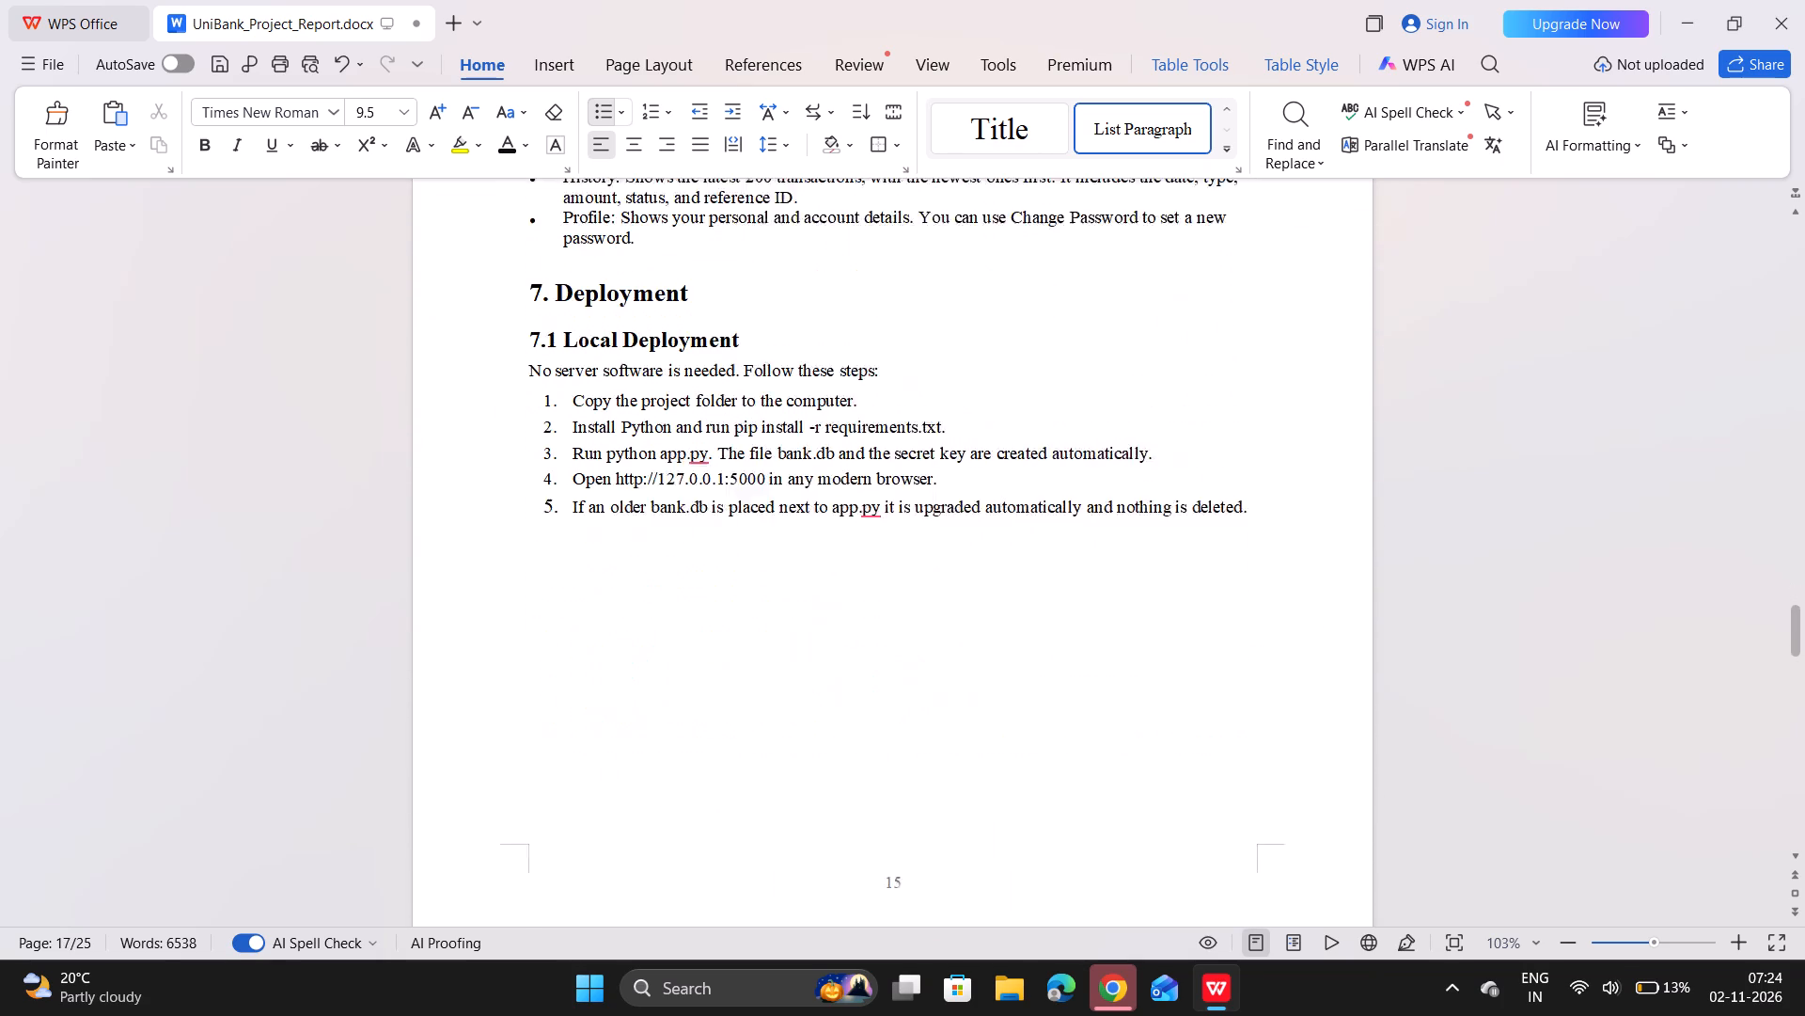
scroll(734, 478, "down", 8)
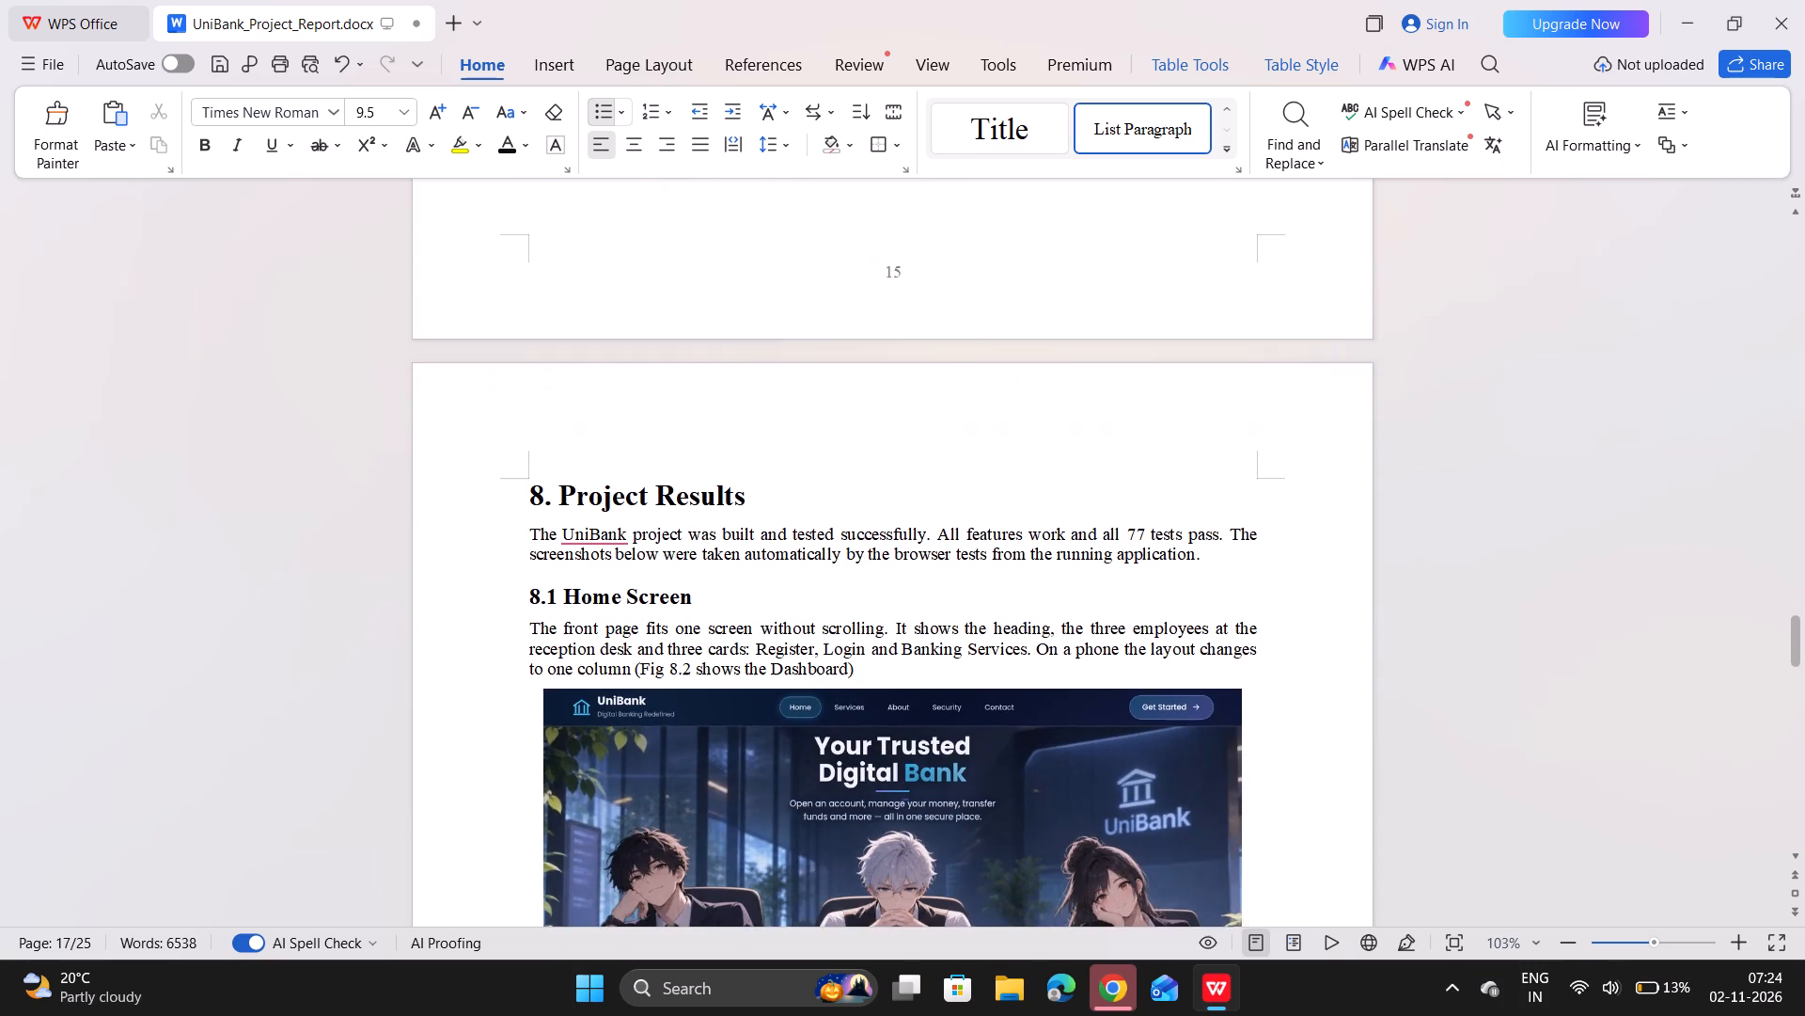
Examine the layout of the section 8 screenshots, from the Services Page figure to the history and profile figures.
scroll(734, 478, "down", 9)
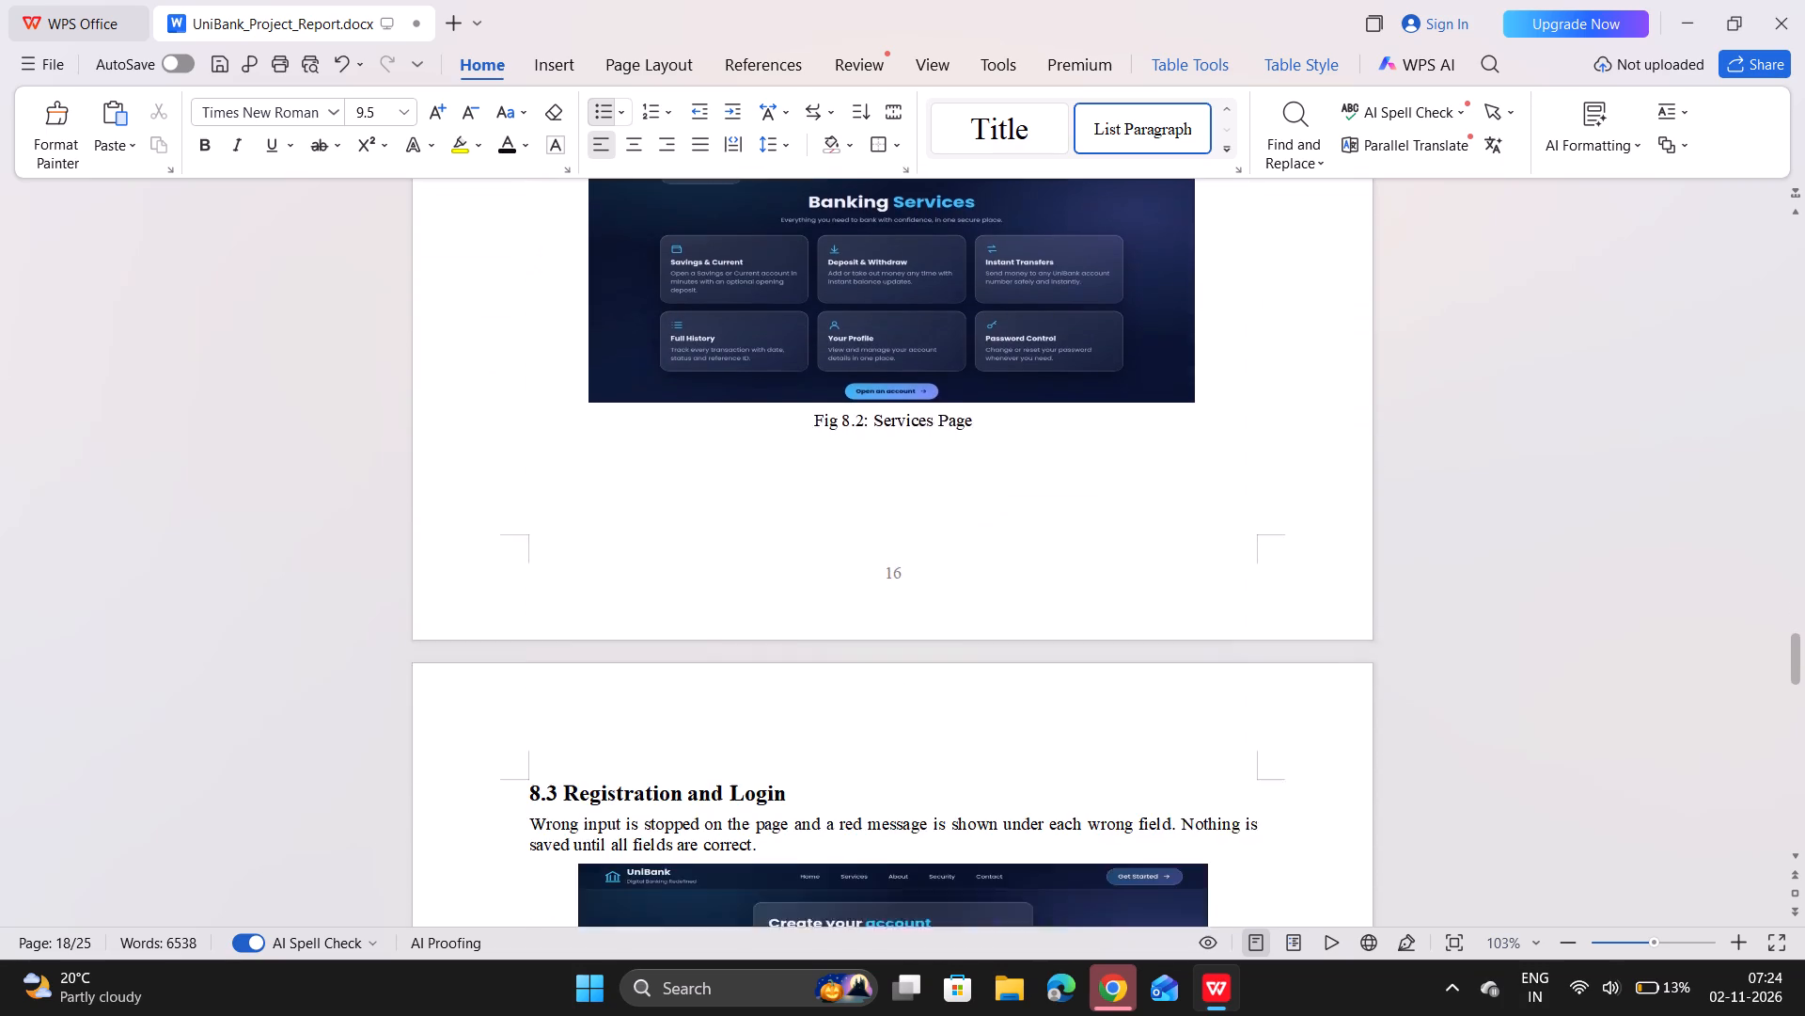
scroll(734, 478, "down", 9)
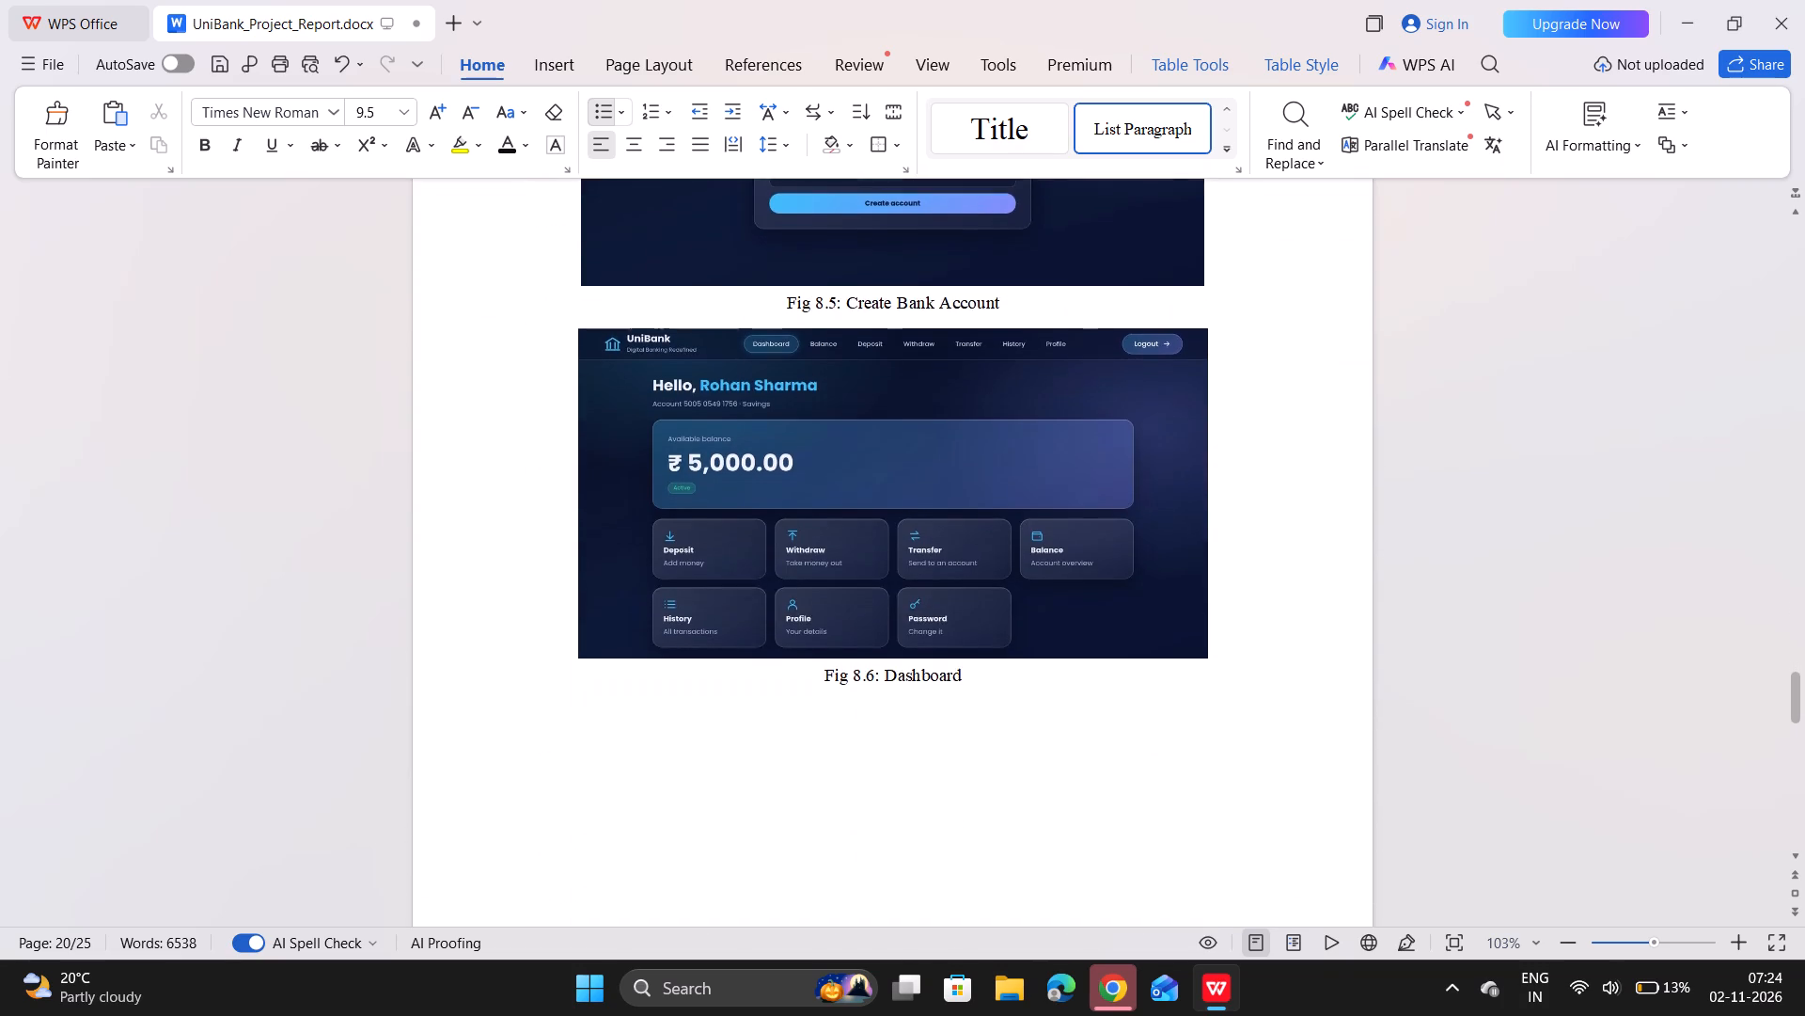
scroll(734, 478, "down", 3)
scroll(734, 478, "up", 7)
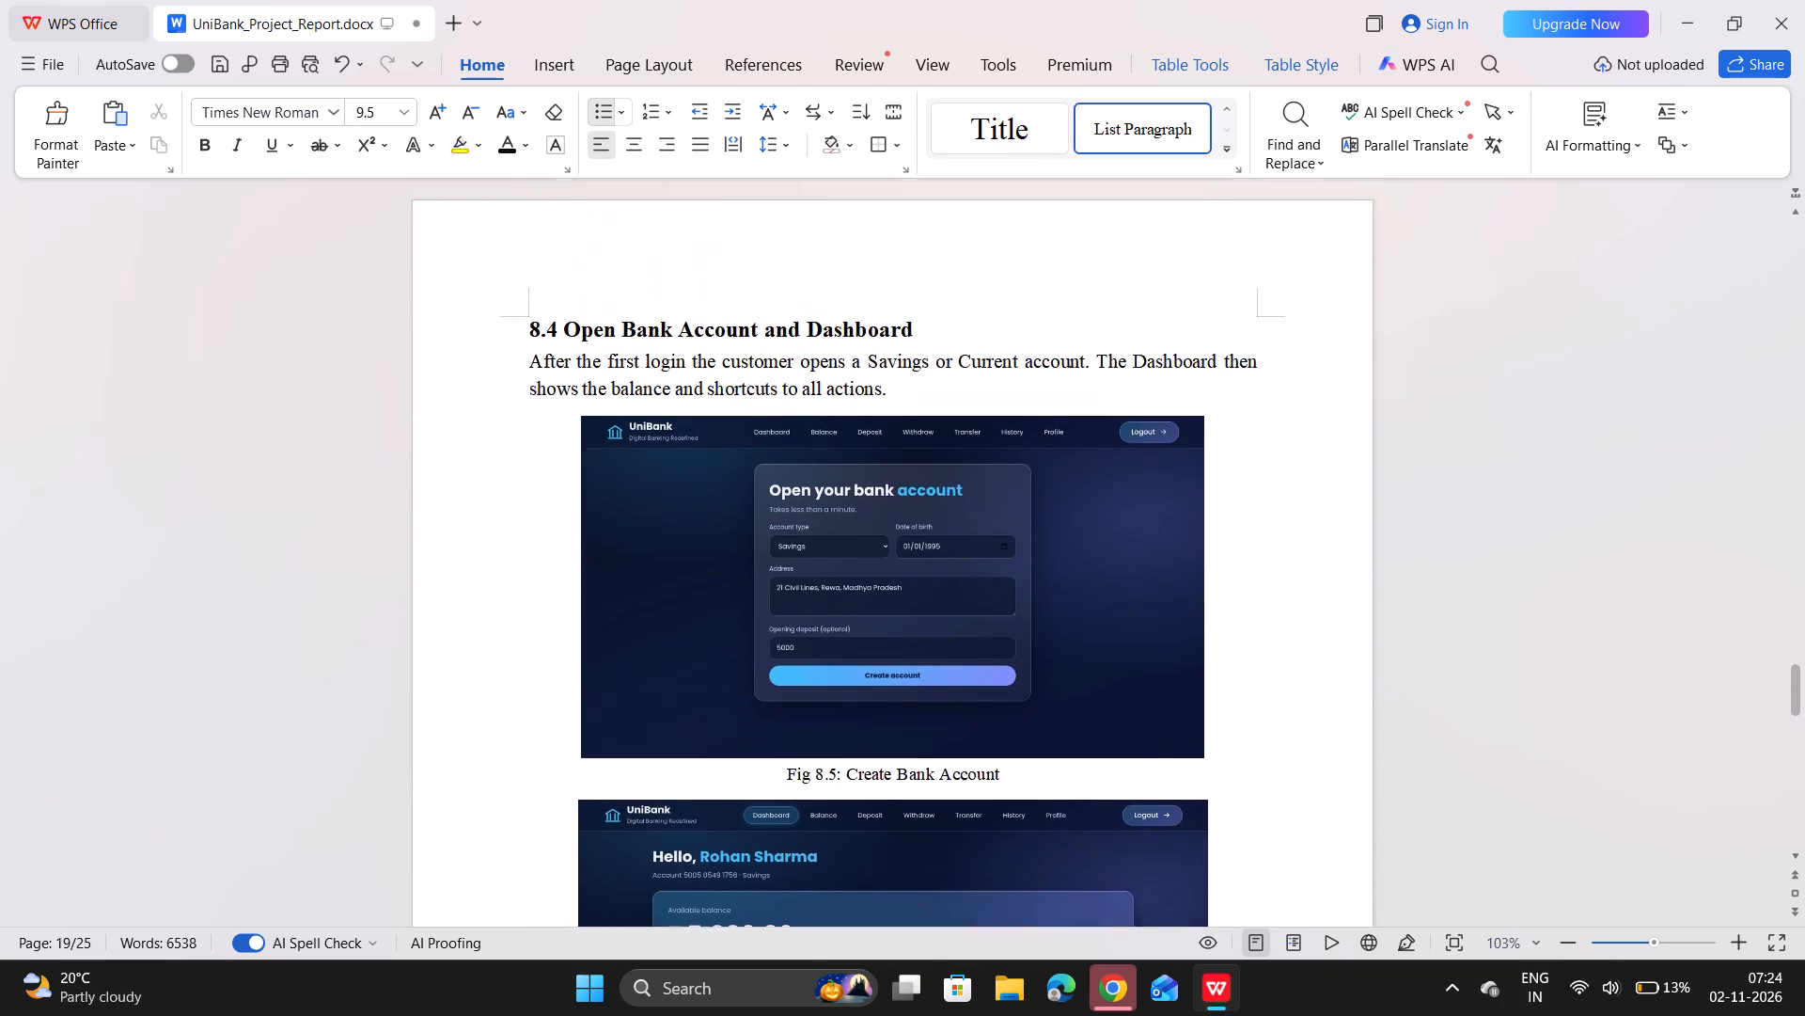
scroll(734, 478, "up", 1)
scroll(734, 478, "down", 4)
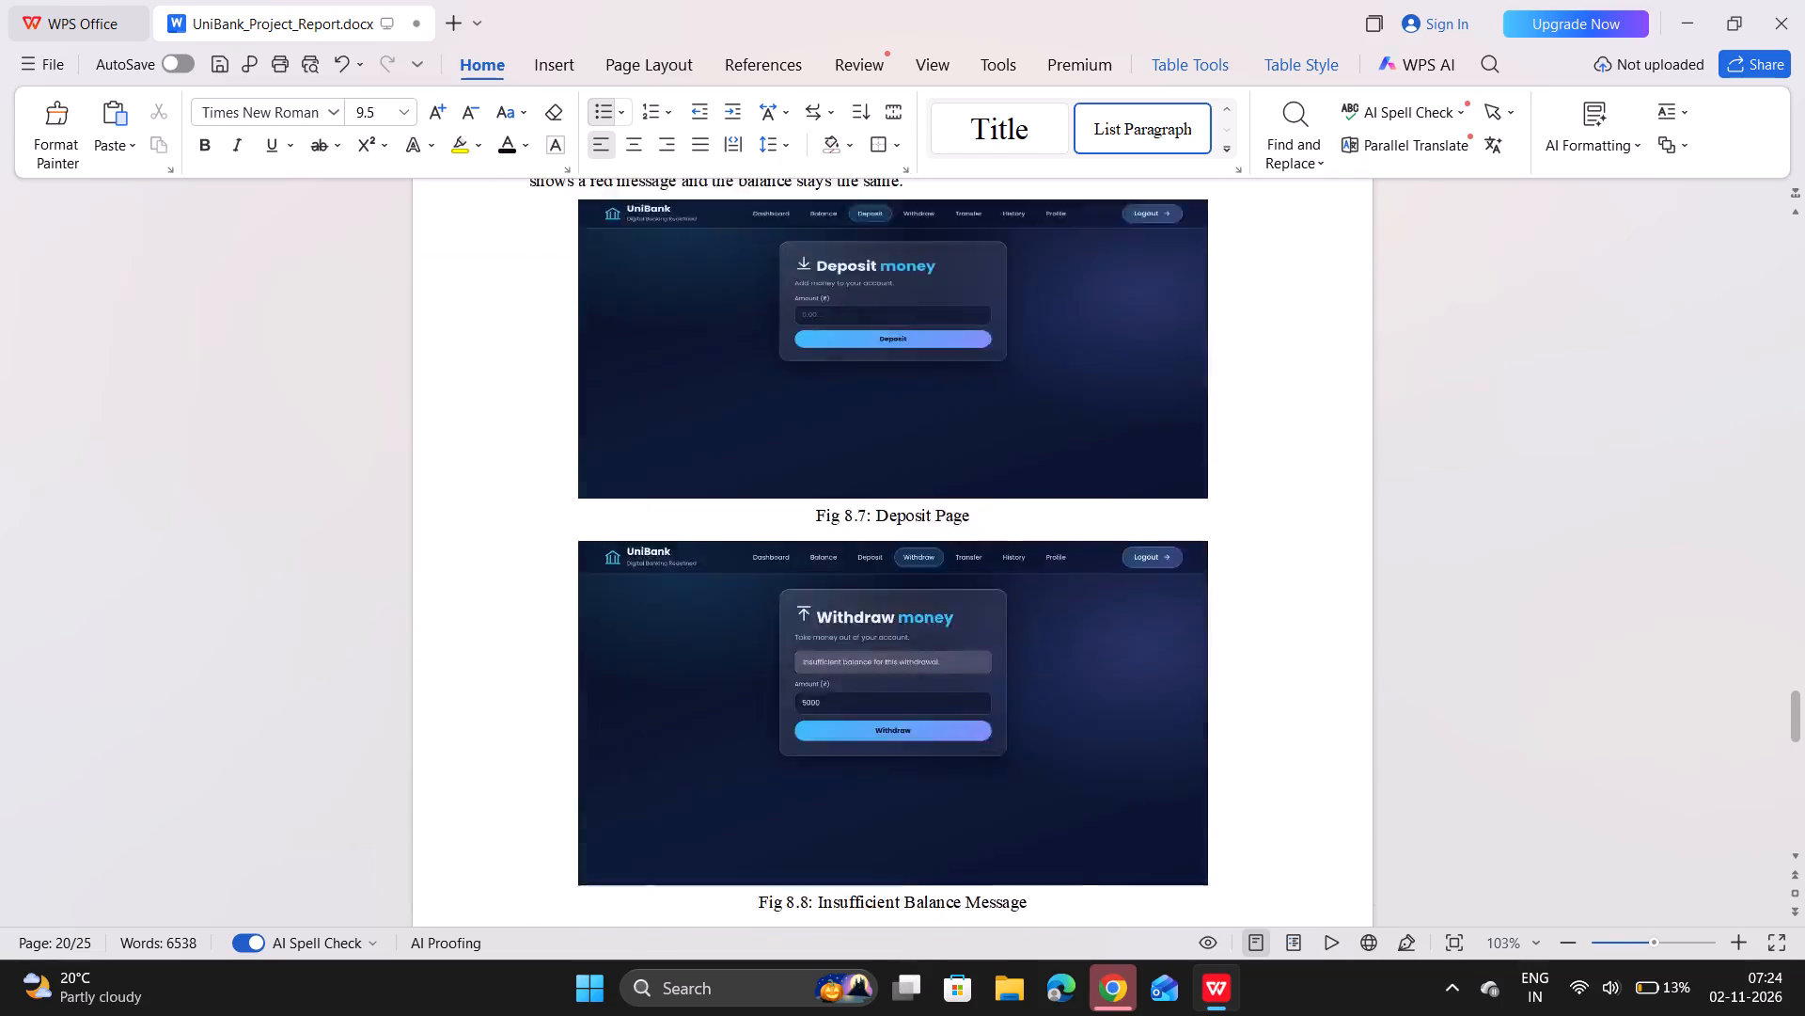
scroll(734, 478, "down", 5)
scroll(734, 478, "up", 8)
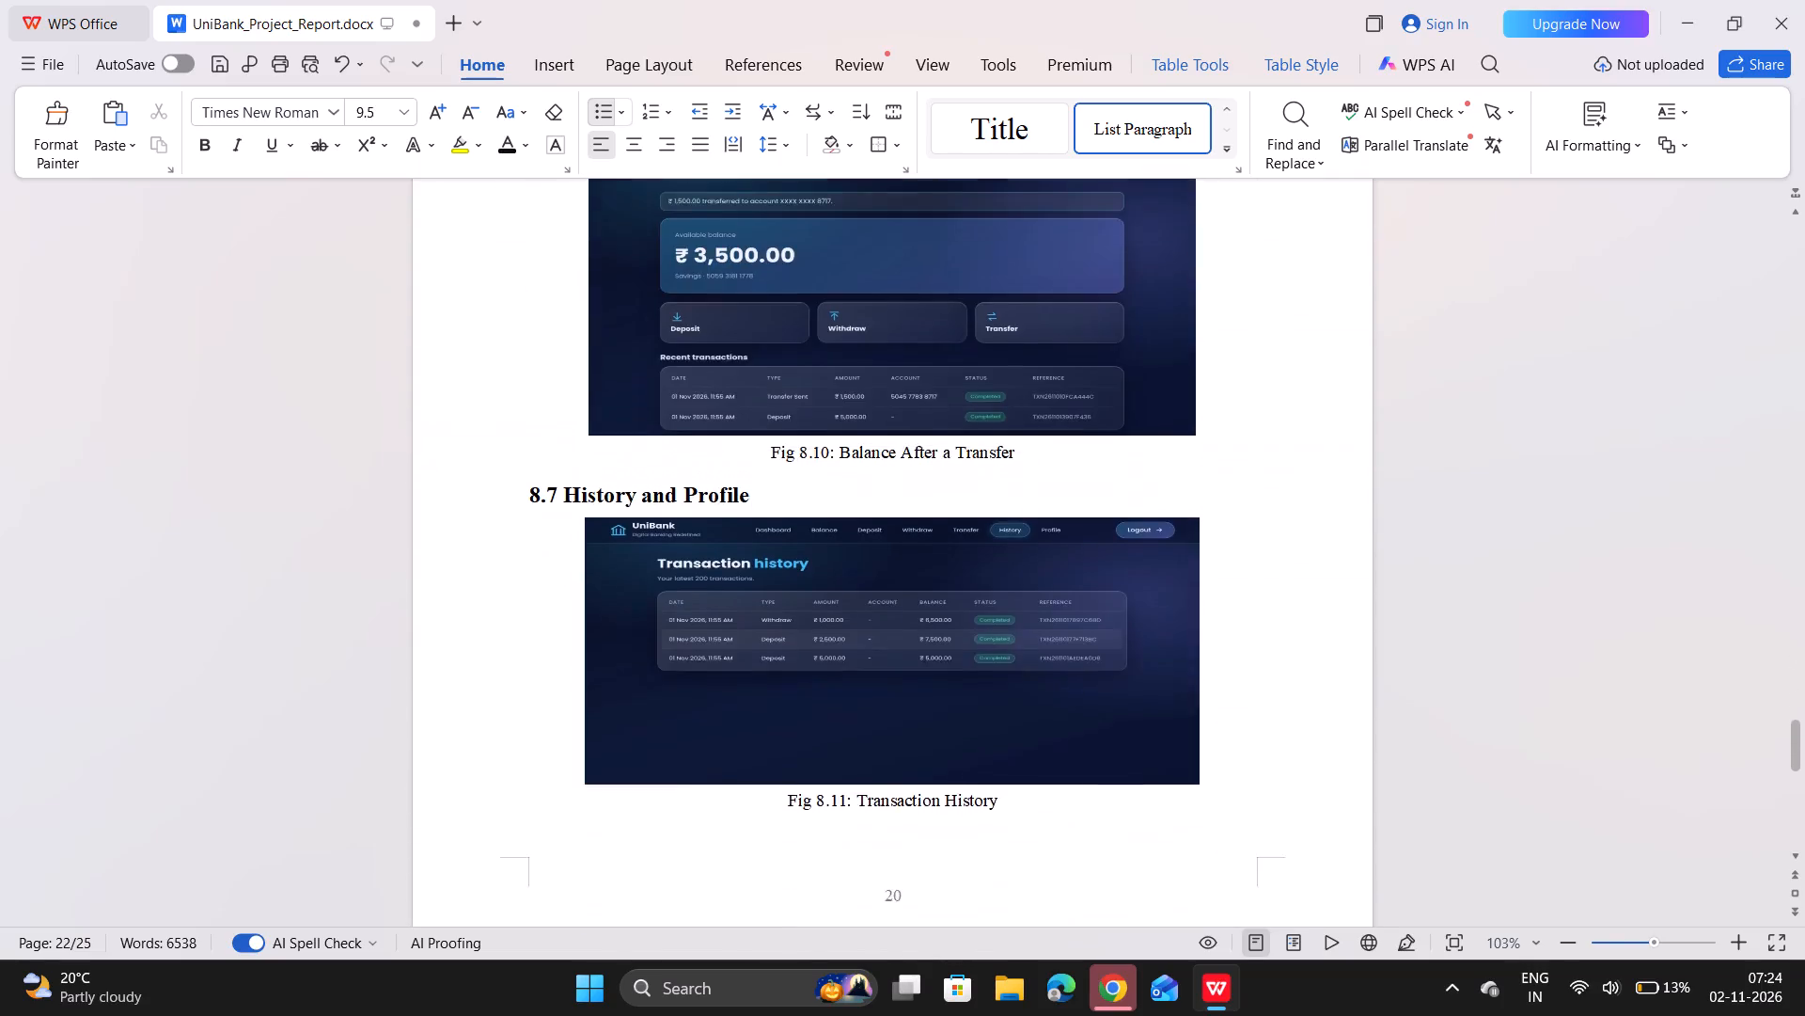
Reduce the height of the Fig 8.8 Insufficient Balance Message picture to about 2.66 in, keeping its width at 5.42 in.
scroll(734, 478, "up", 5)
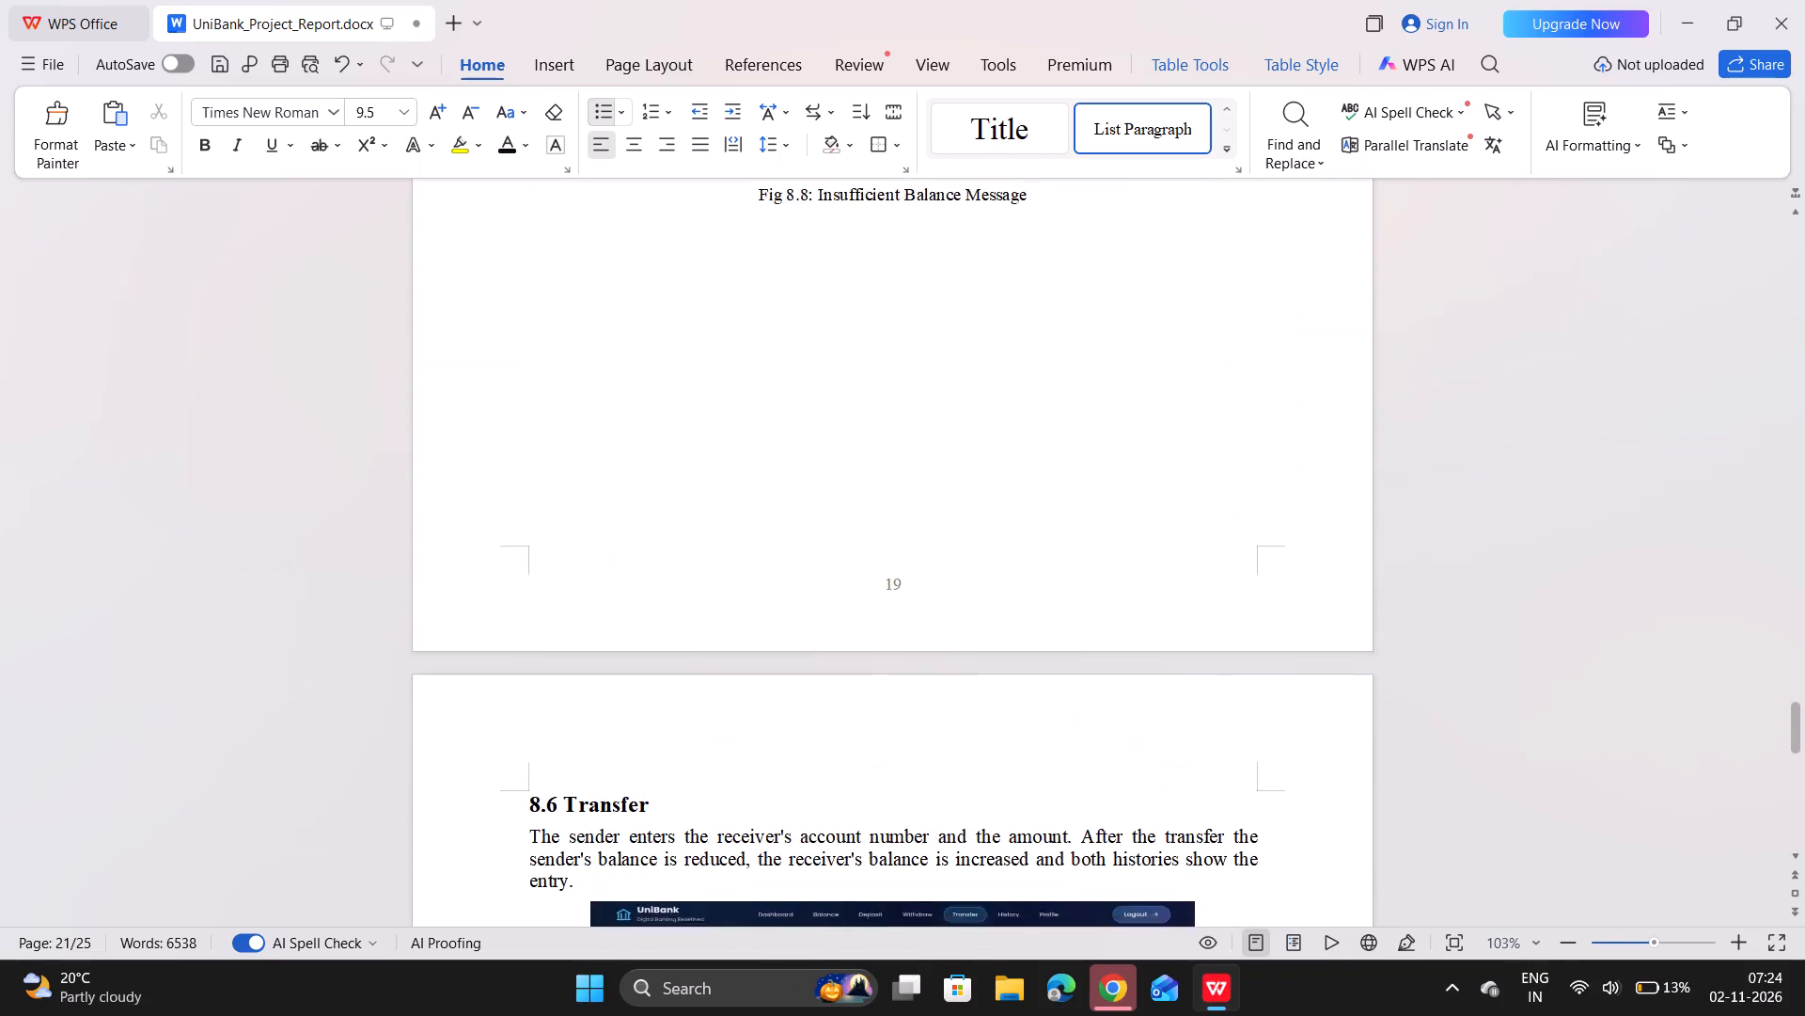
scroll(734, 478, "up", 3)
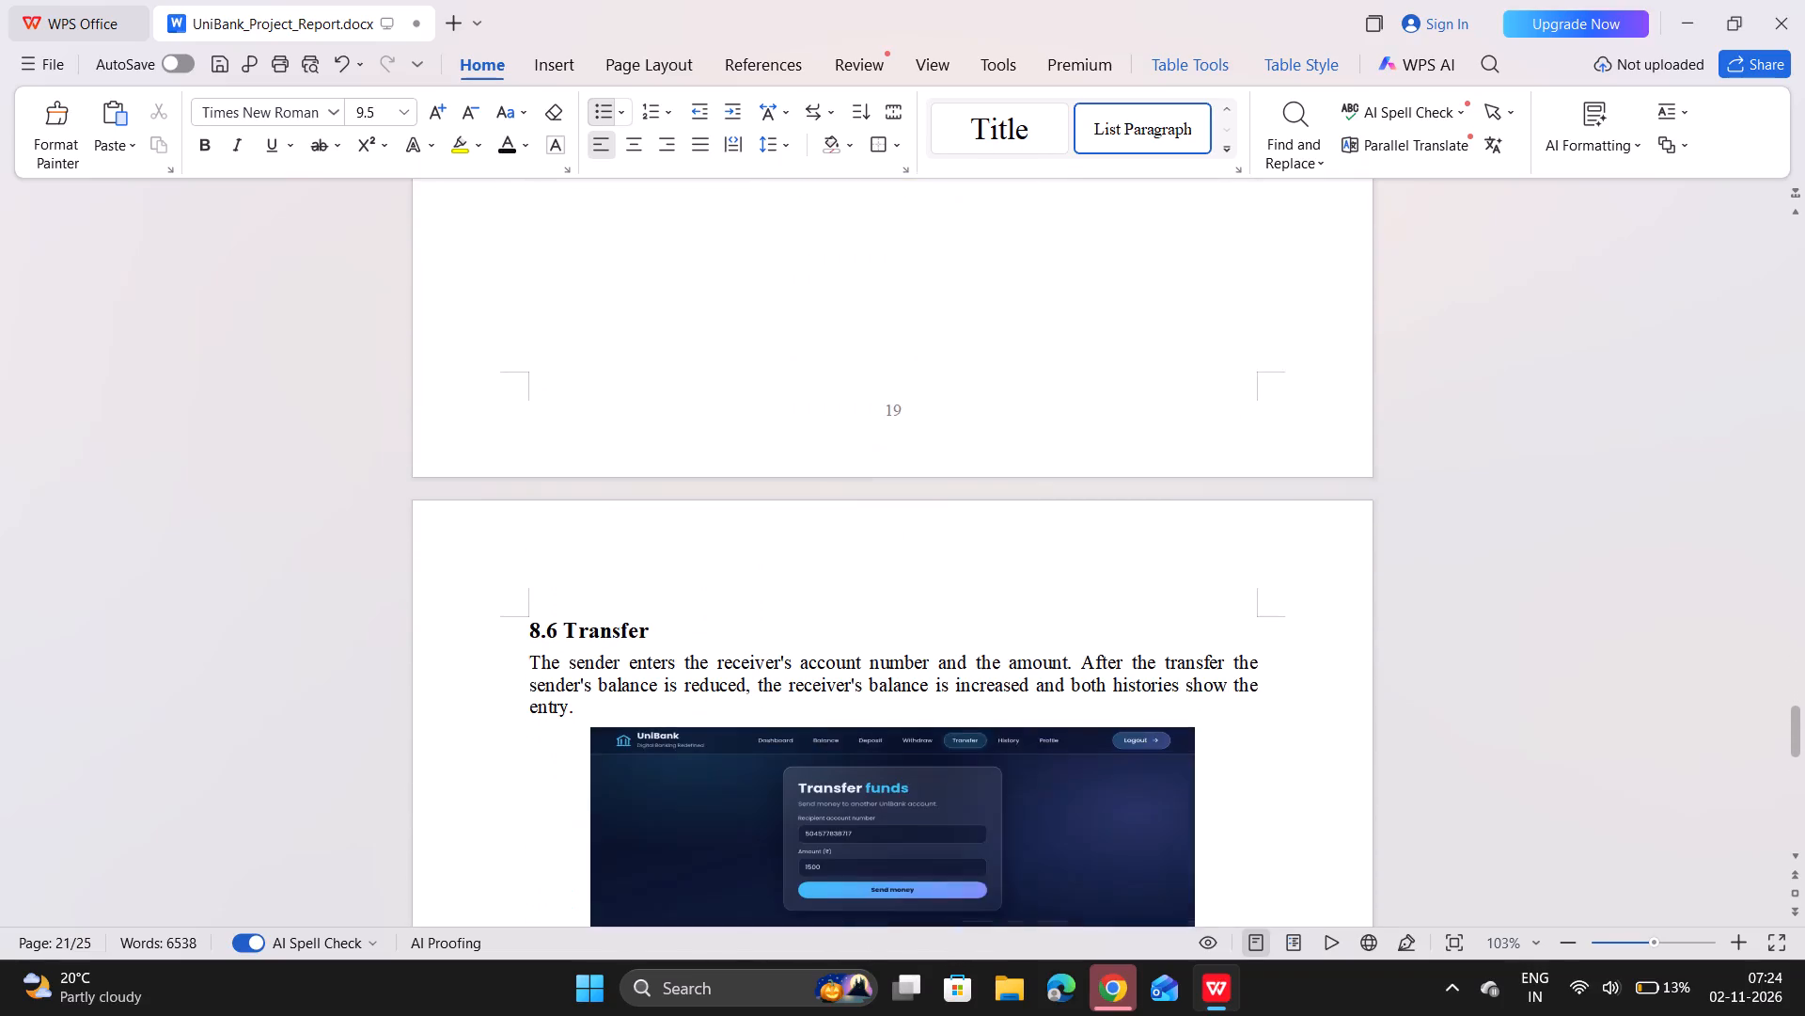
scroll(734, 478, "up", 1)
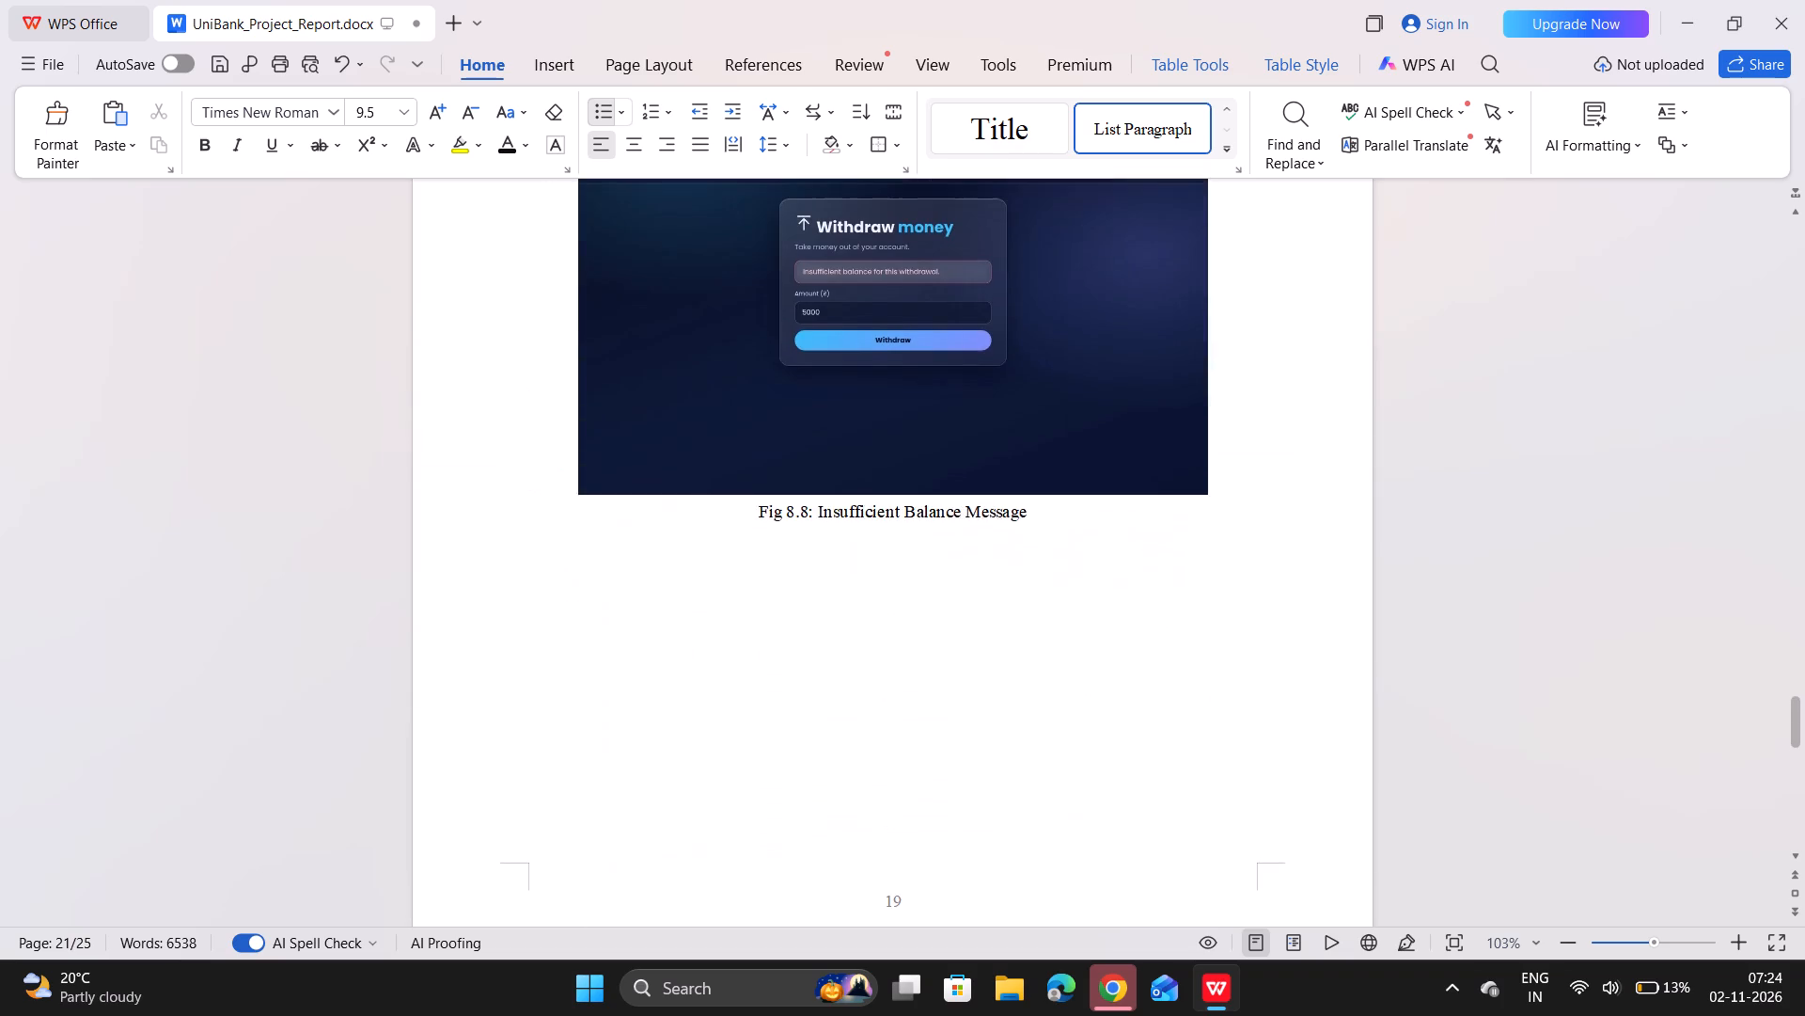
scroll(734, 478, "up", 1)
left_click(734, 478)
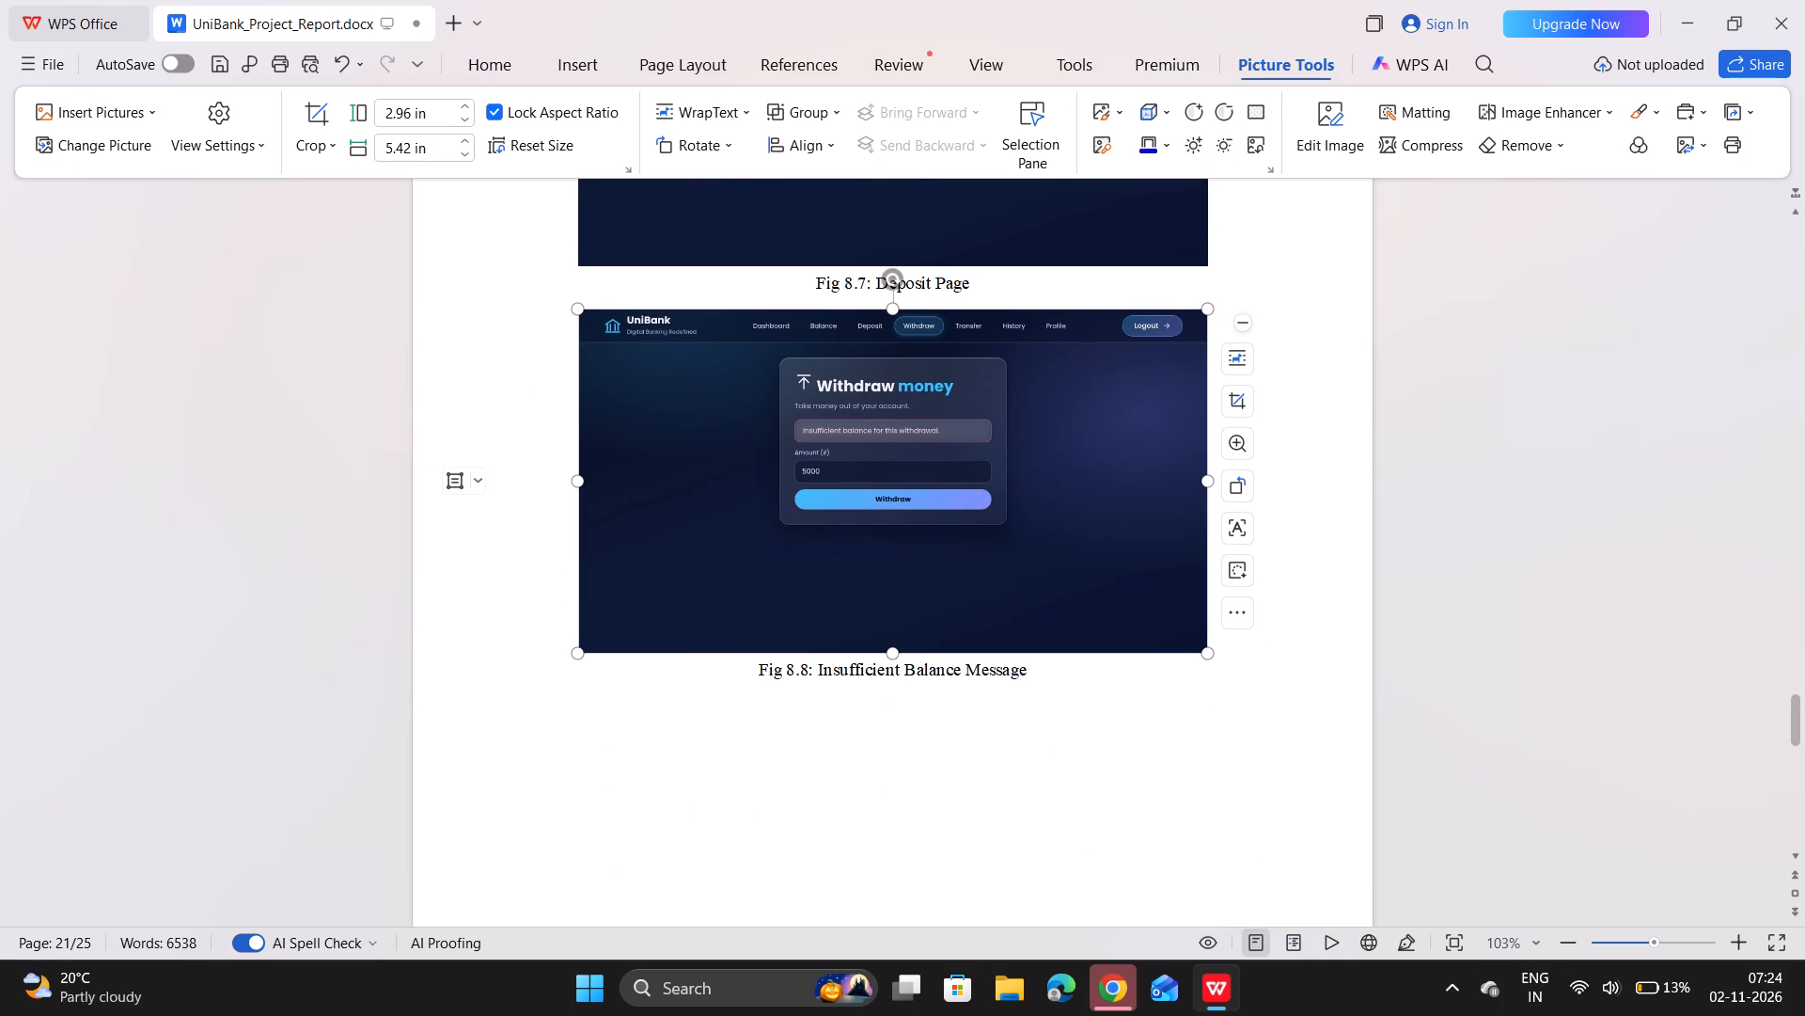
left_click_drag(890, 653, 893, 618)
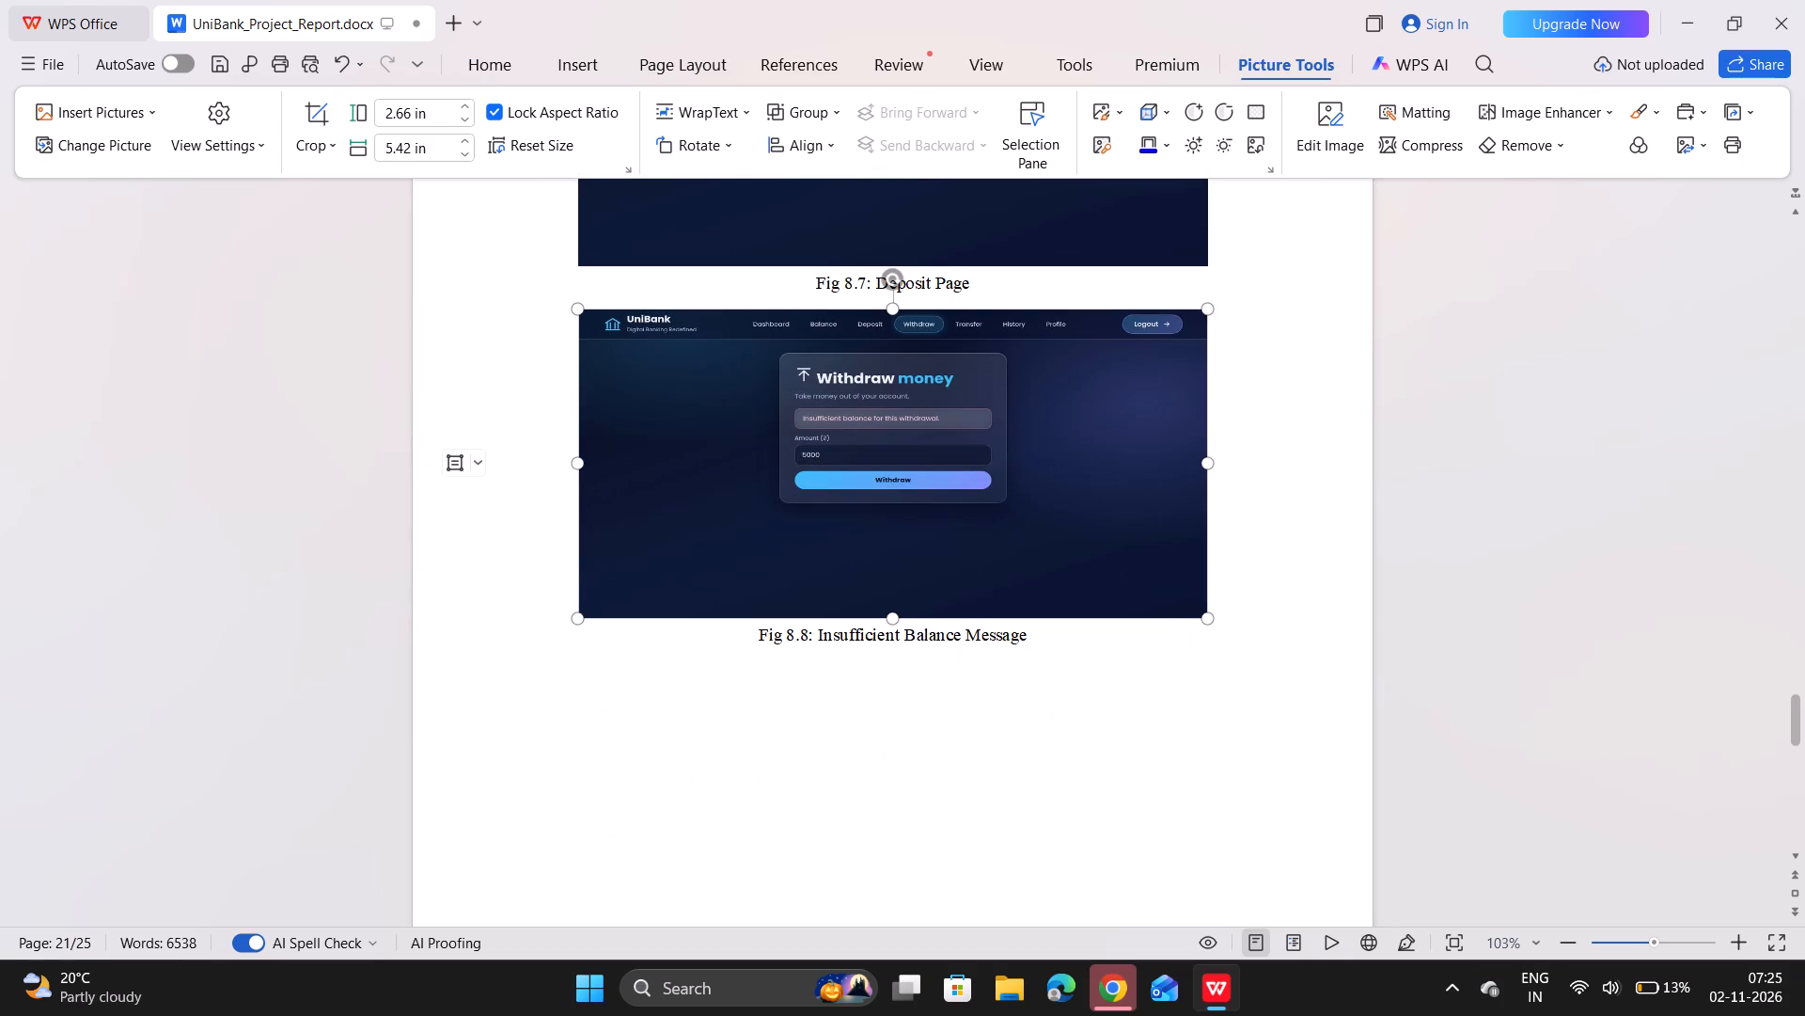
Shorten the Fig 8.7 Deposit Page picture slightly by raising its bottom edge, keeping its width.
scroll(899, 494, "up", 3)
left_click(917, 383)
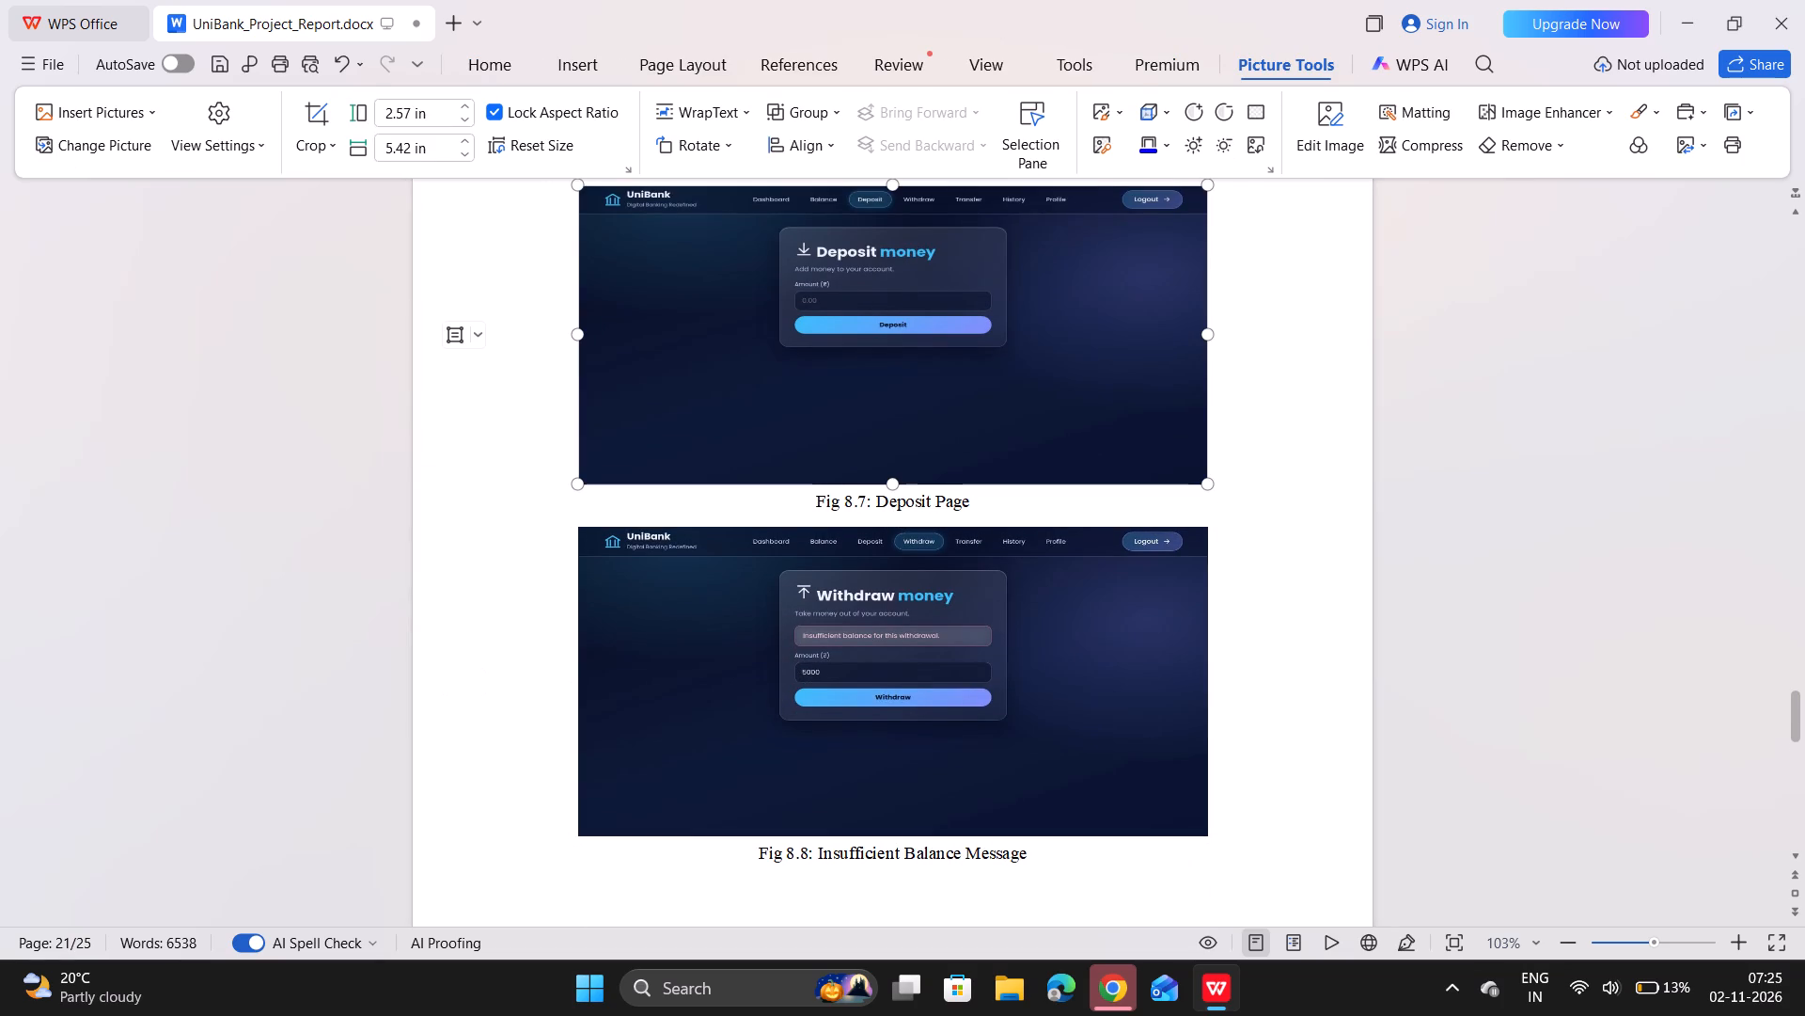
left_click_drag(893, 480, 896, 442)
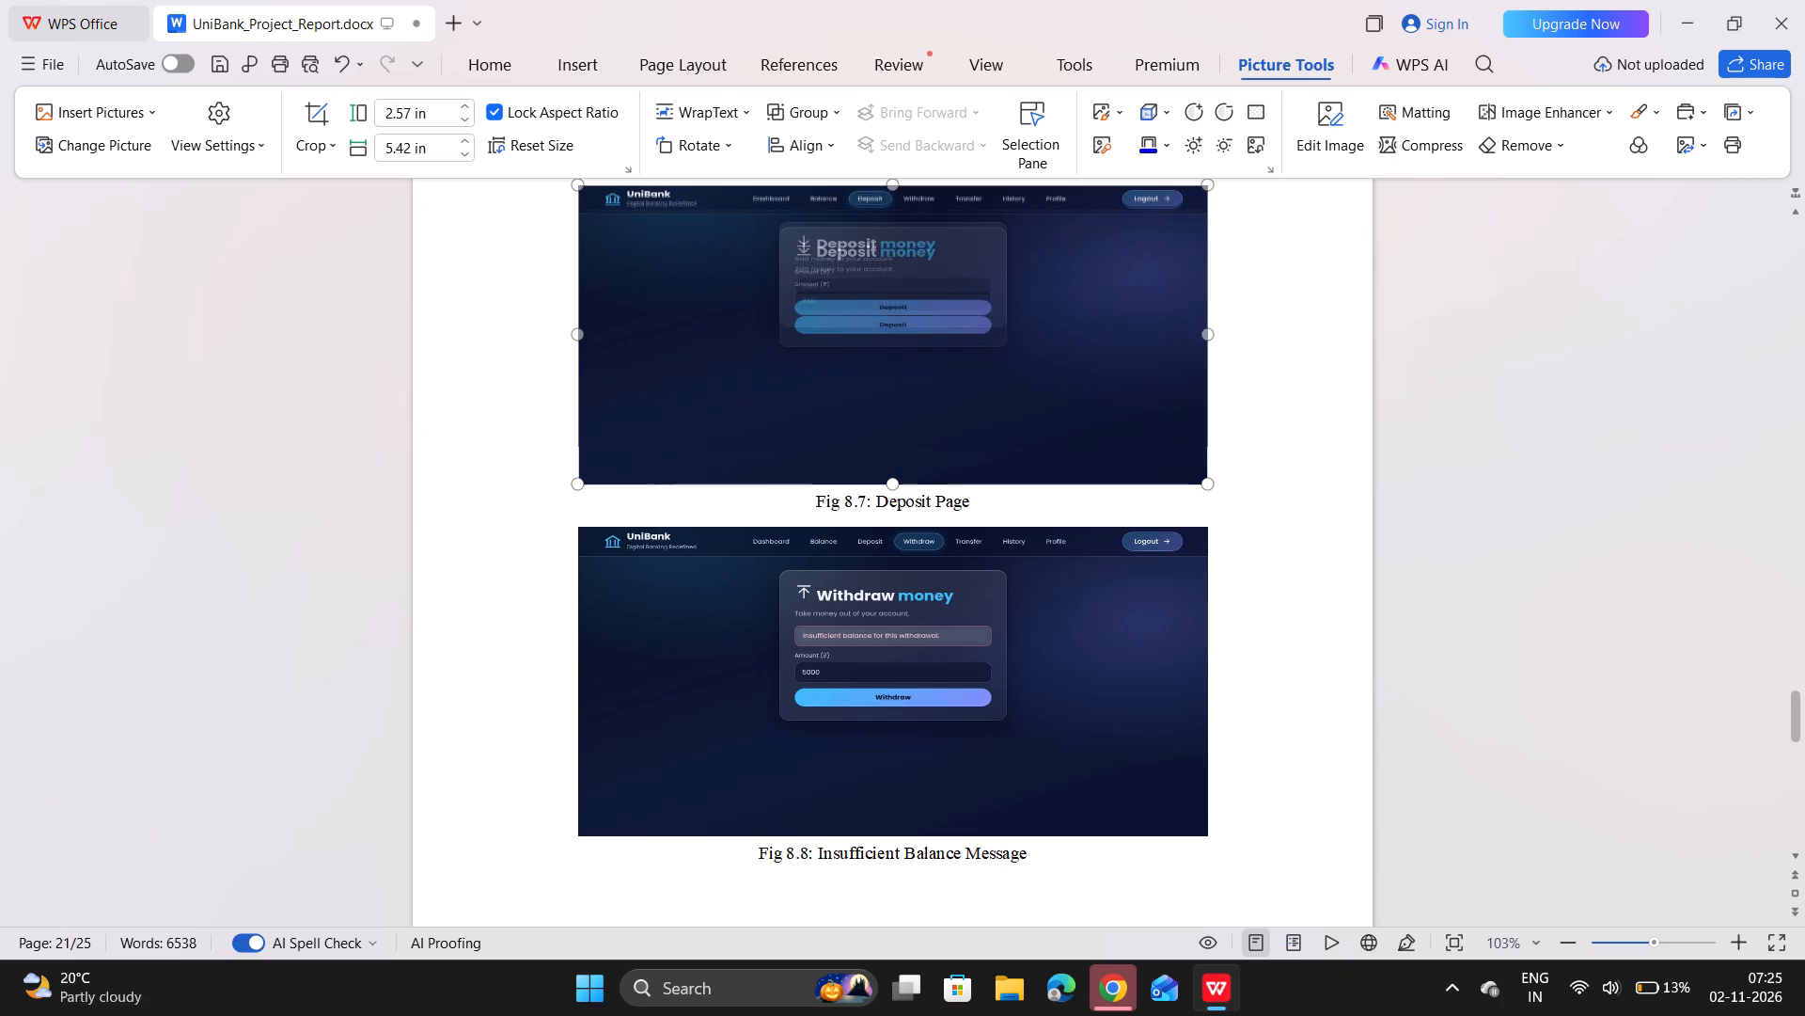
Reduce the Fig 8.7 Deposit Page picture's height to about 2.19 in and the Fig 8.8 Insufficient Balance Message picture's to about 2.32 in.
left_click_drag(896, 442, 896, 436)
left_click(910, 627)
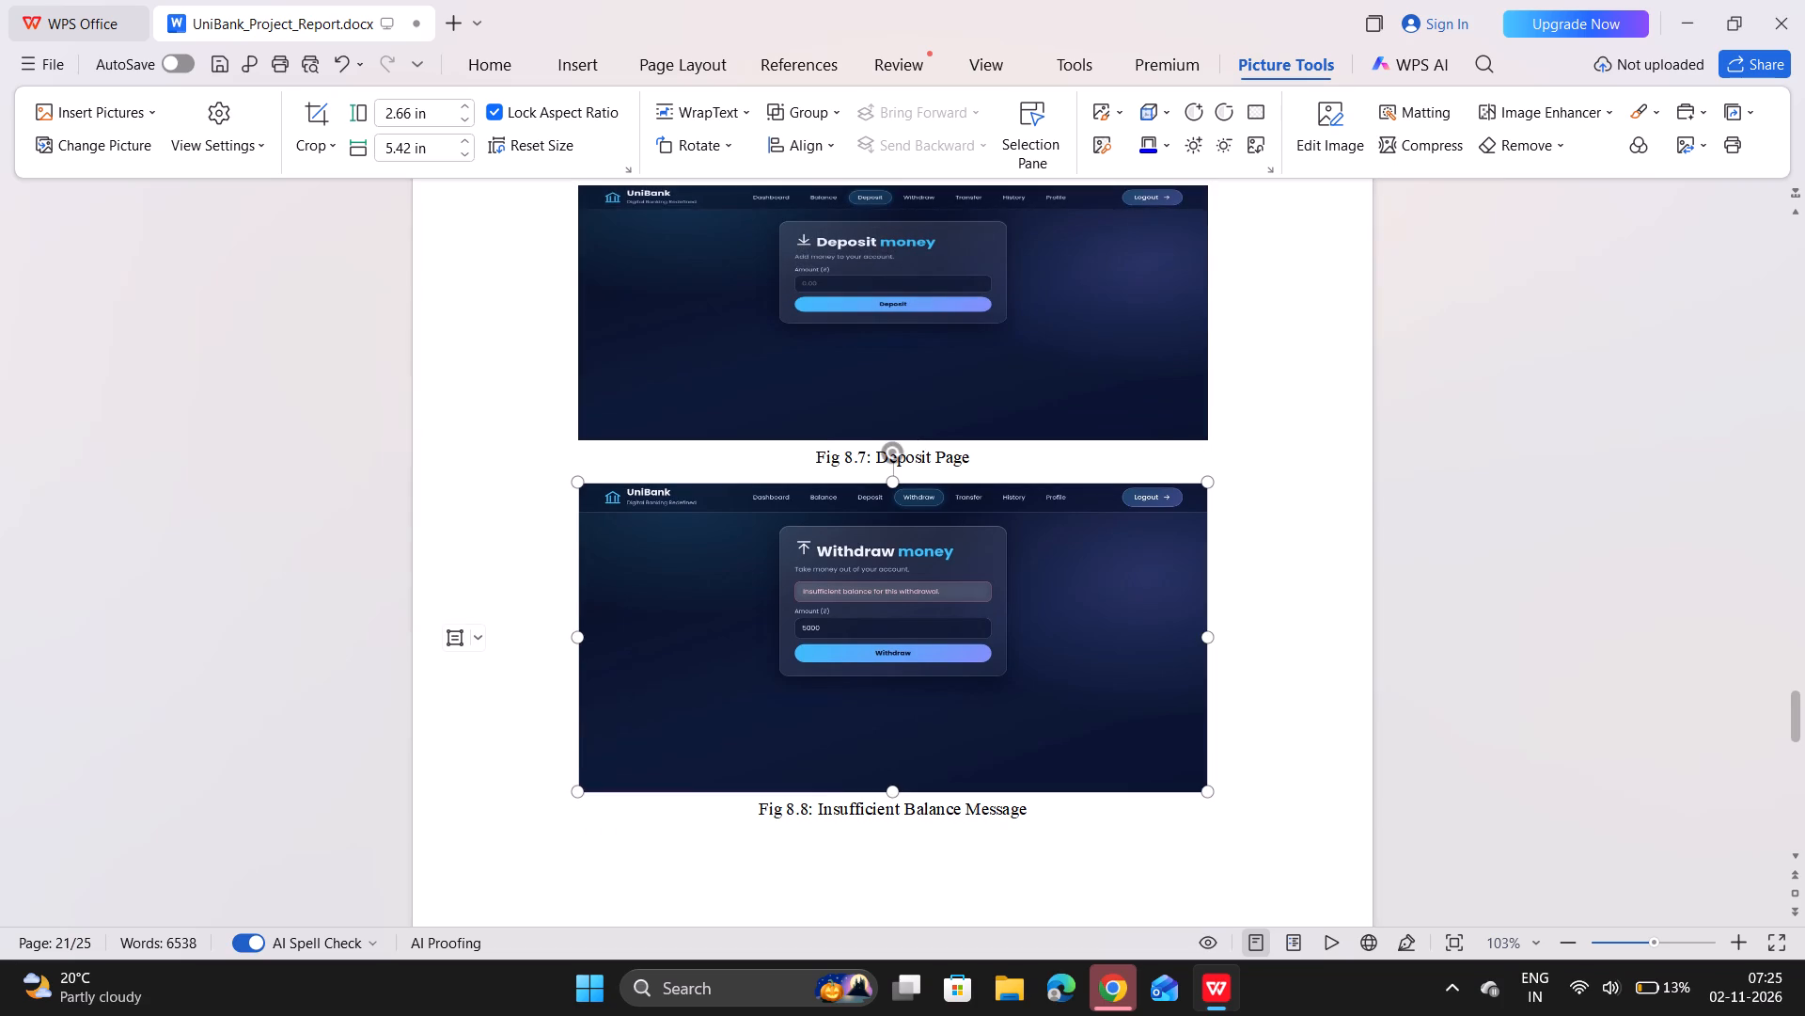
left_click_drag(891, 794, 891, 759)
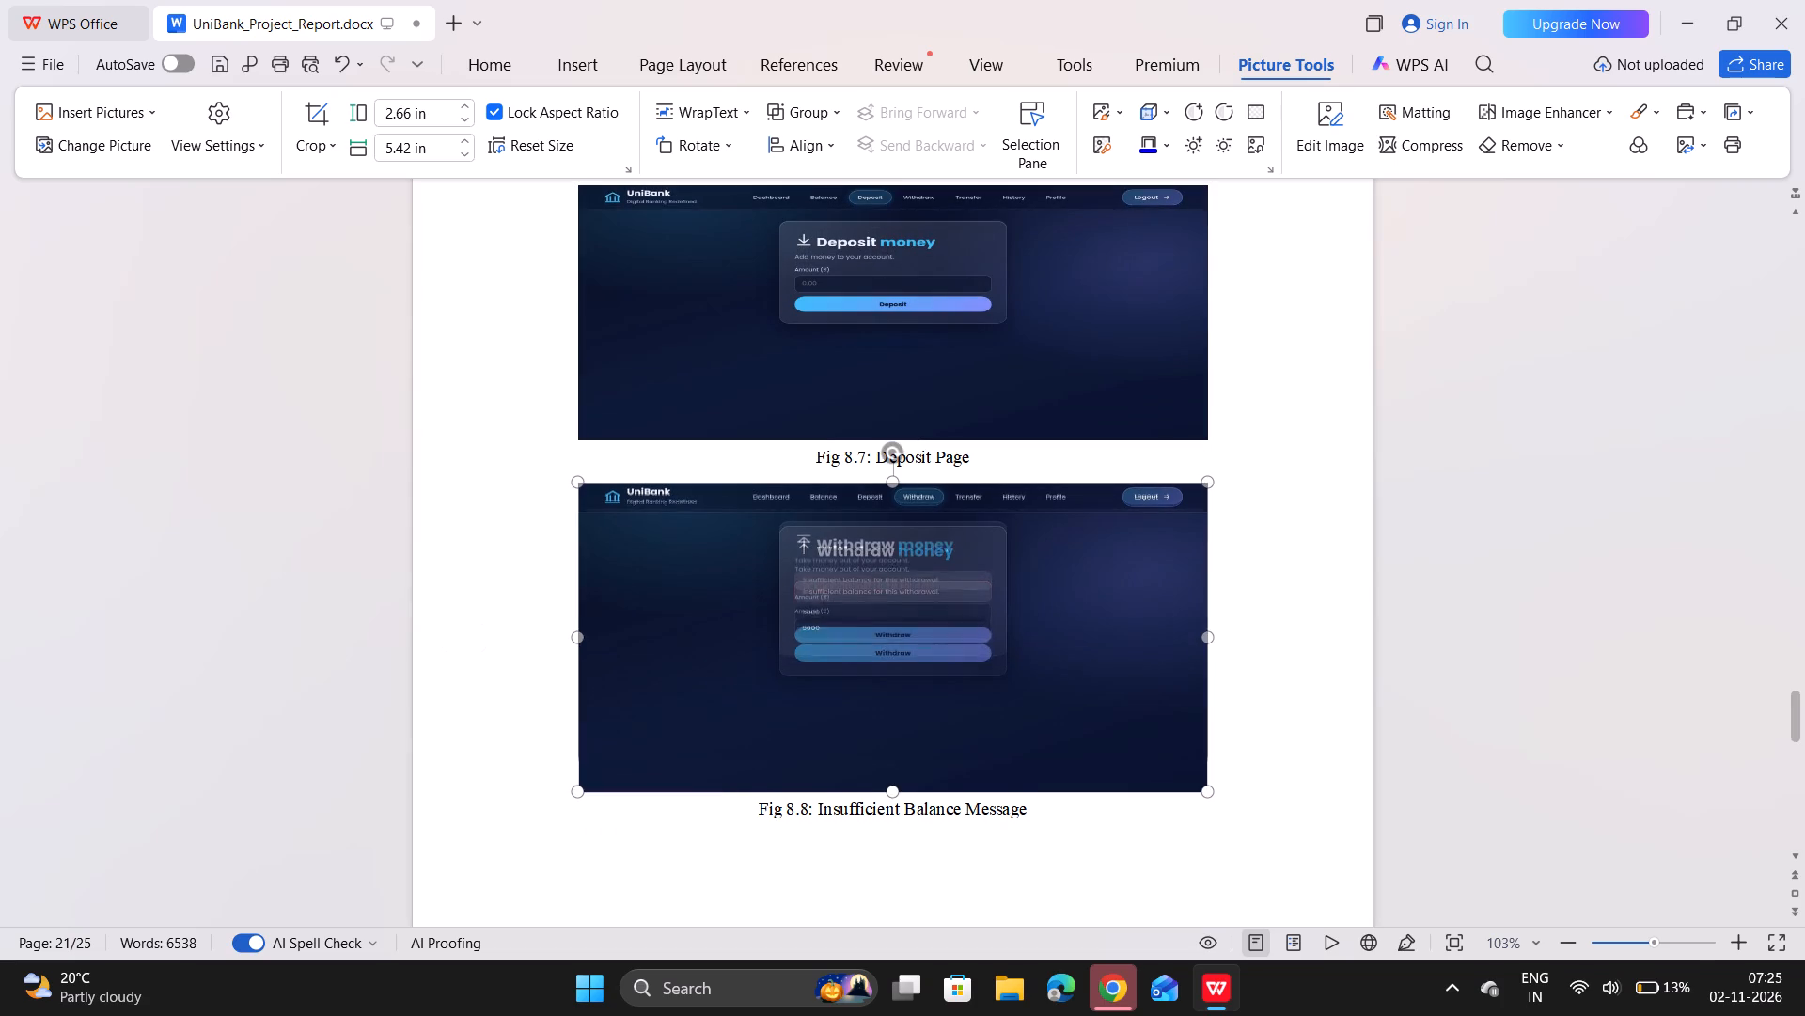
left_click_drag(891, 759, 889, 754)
Narrow the Fig 8.7 Deposit Page picture to about 5.25 in wide, keeping its height.
left_click(1029, 326)
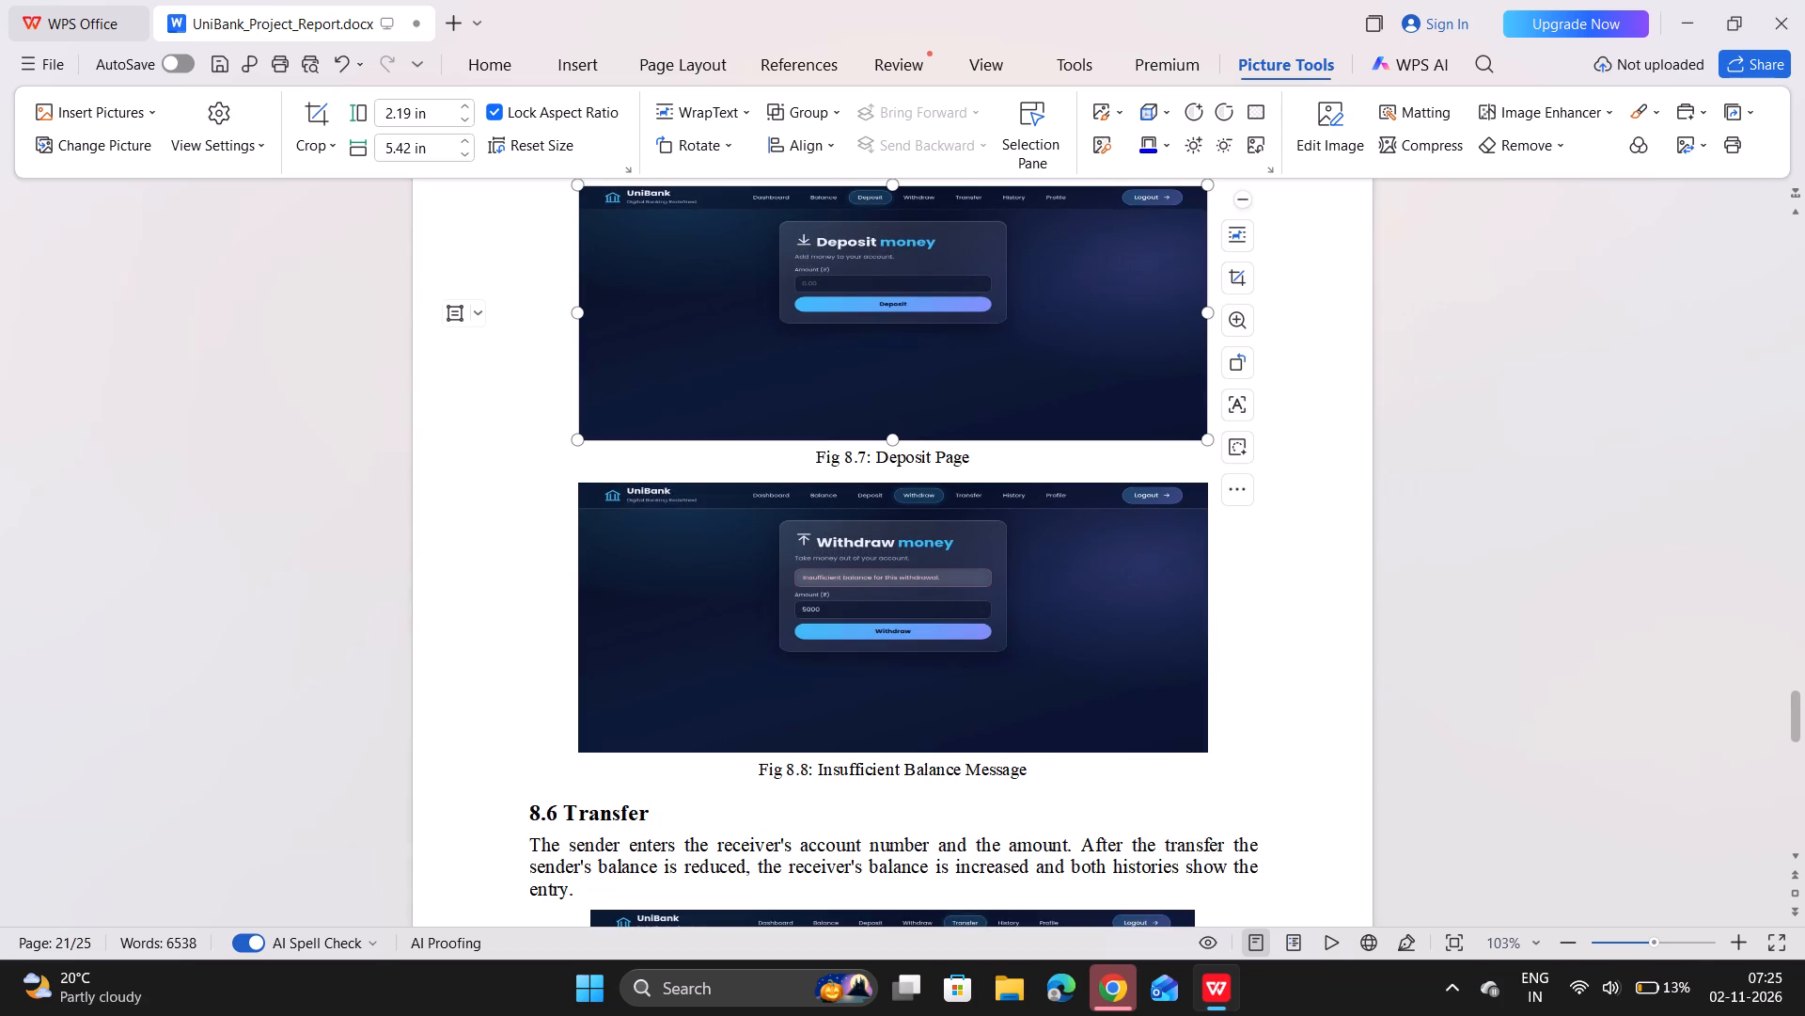
left_click_drag(1205, 312, 1186, 312)
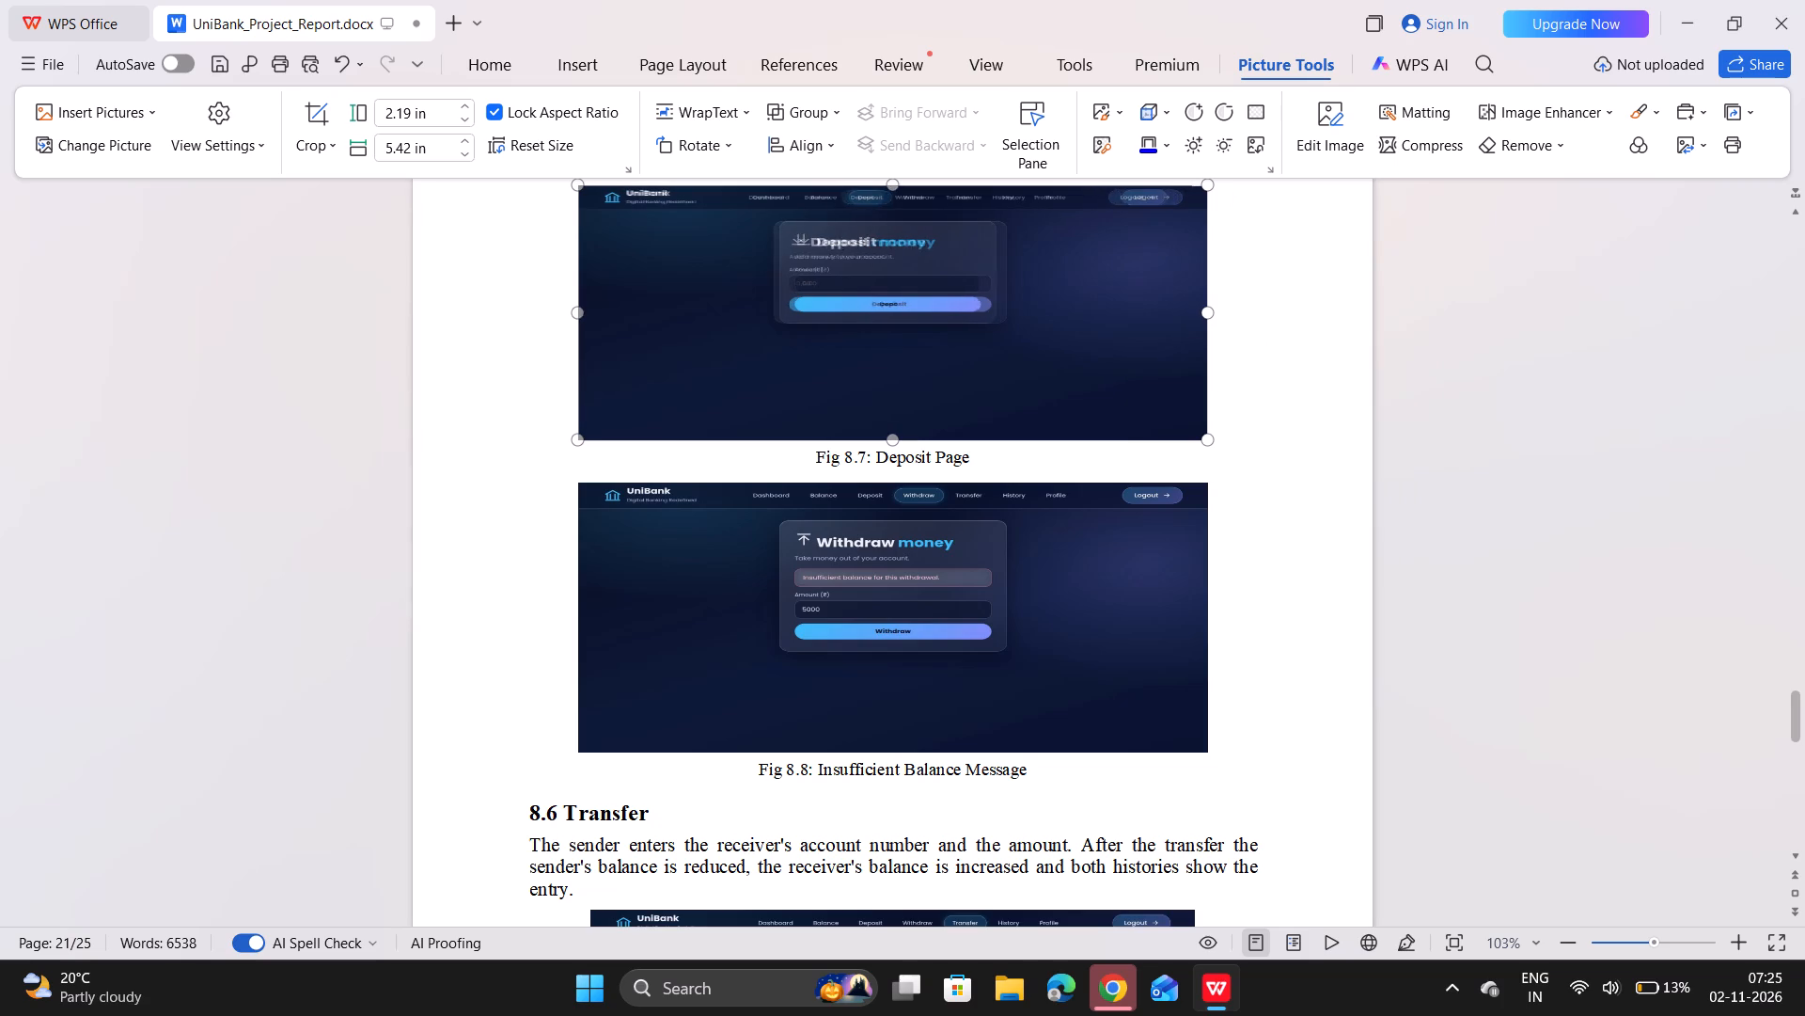
left_click_drag(1186, 312, 1185, 313)
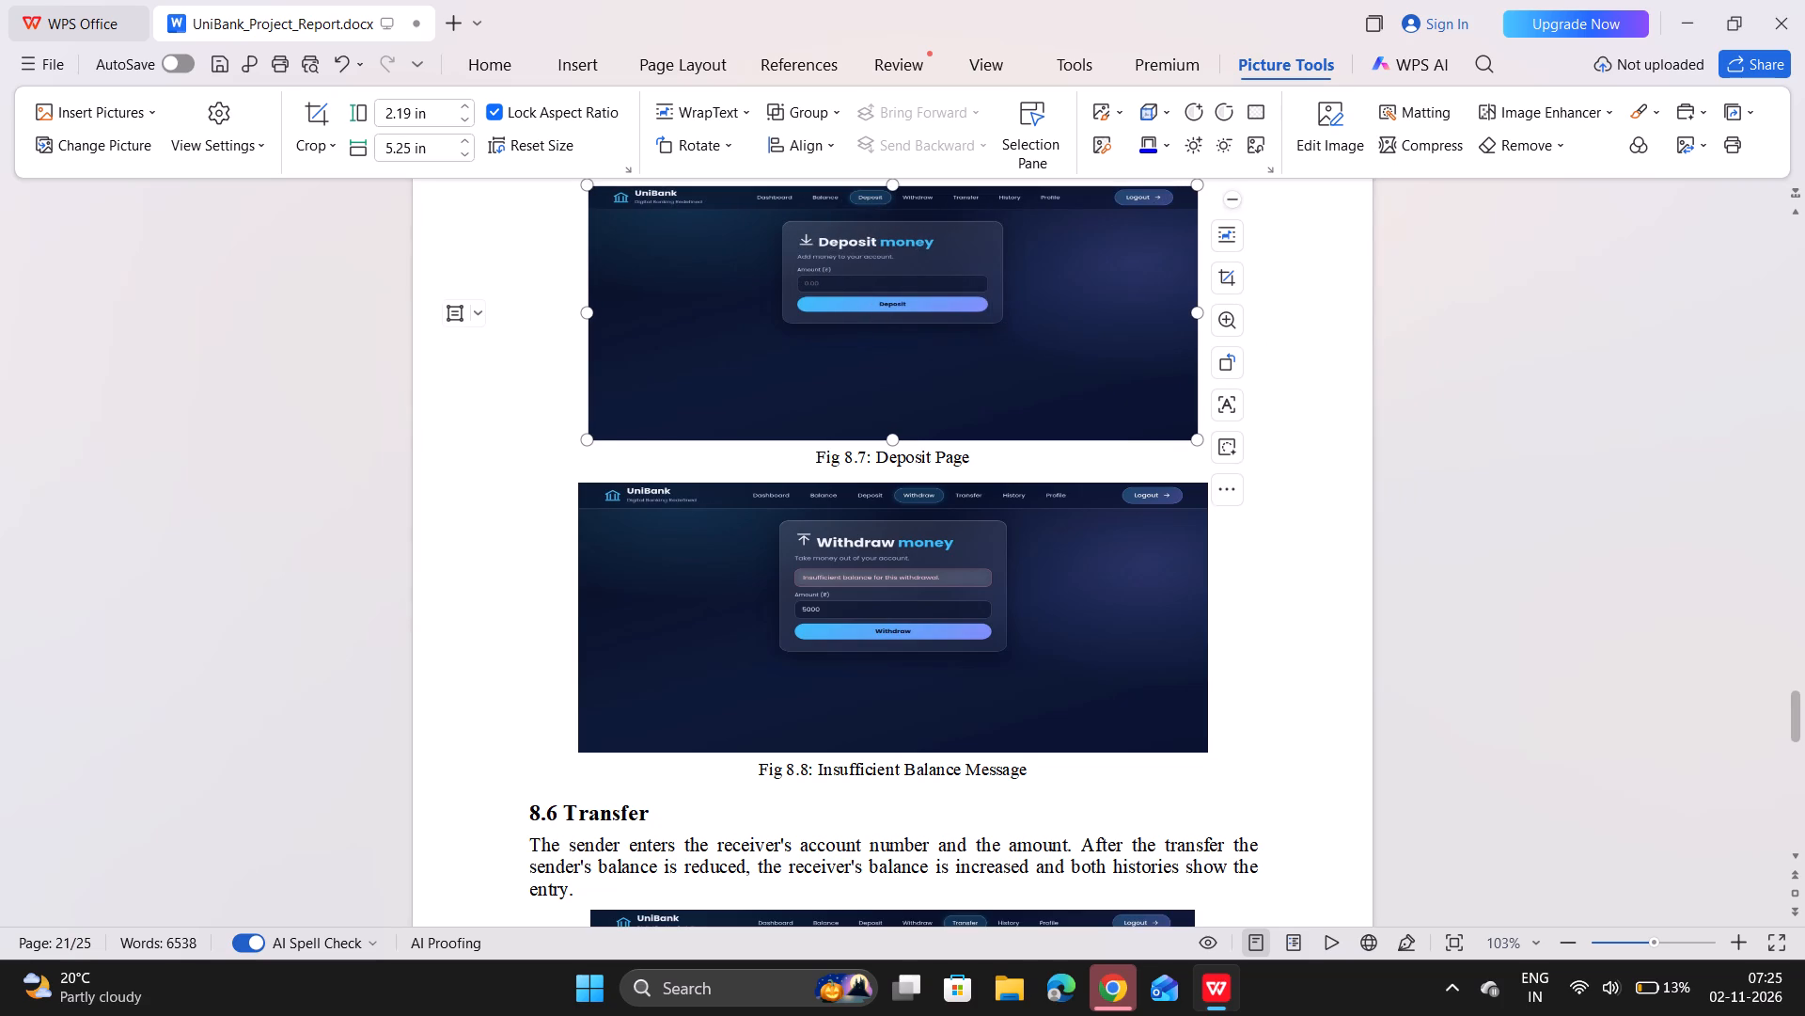
Resize the Fig 8.8 Insufficient Balance Message picture to about 5.34 in wide and 2.39 in high.
left_click(1201, 598)
left_click_drag(1206, 613, 1204, 613)
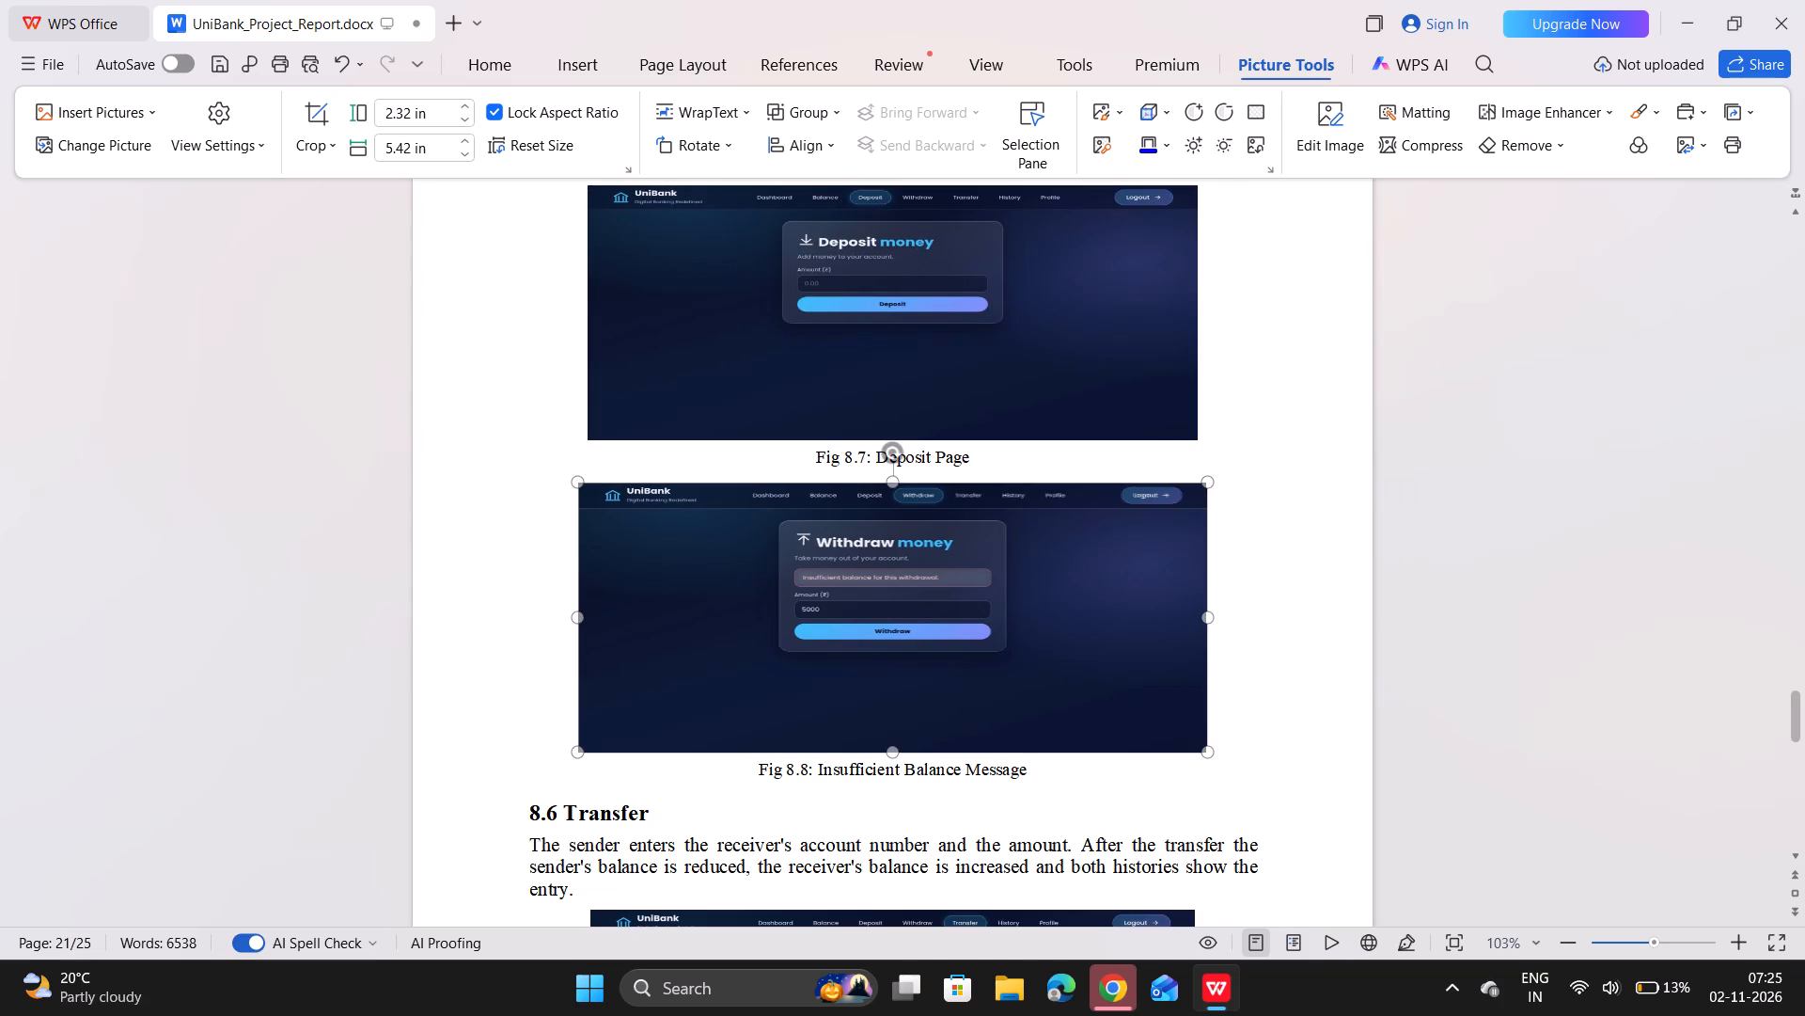
left_click_drag(1204, 613, 1197, 621)
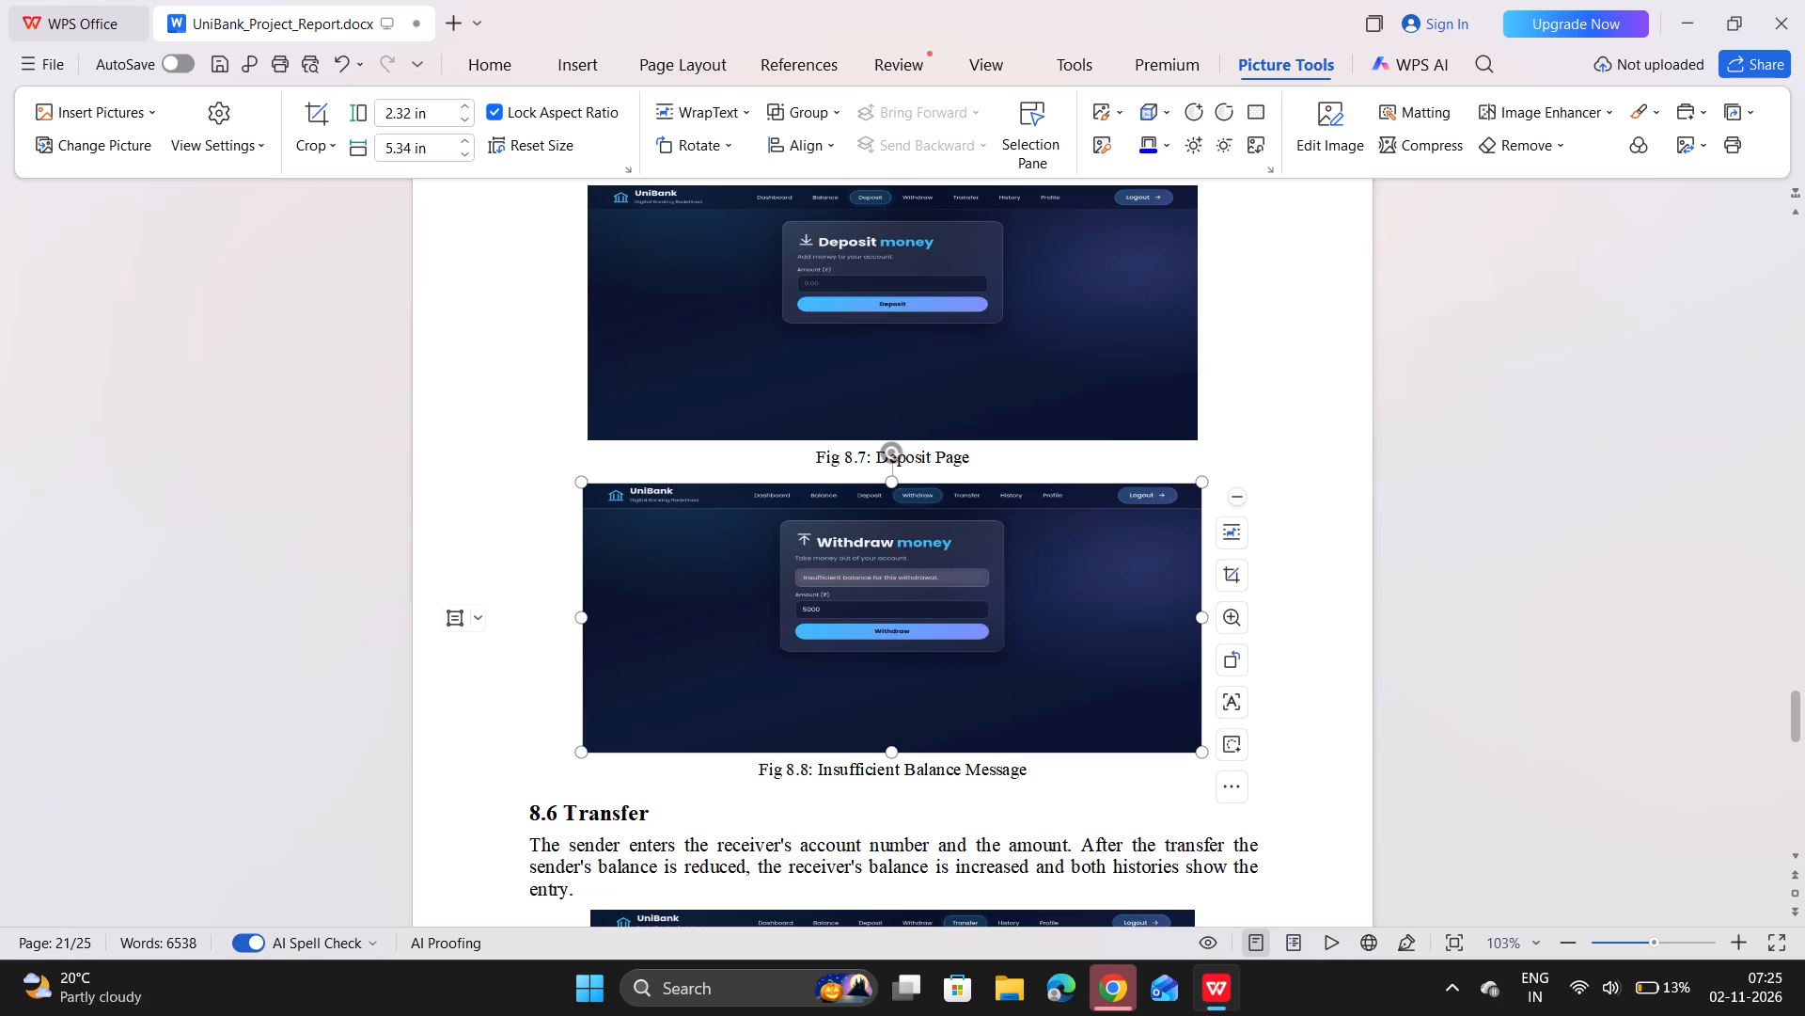
left_click(898, 758)
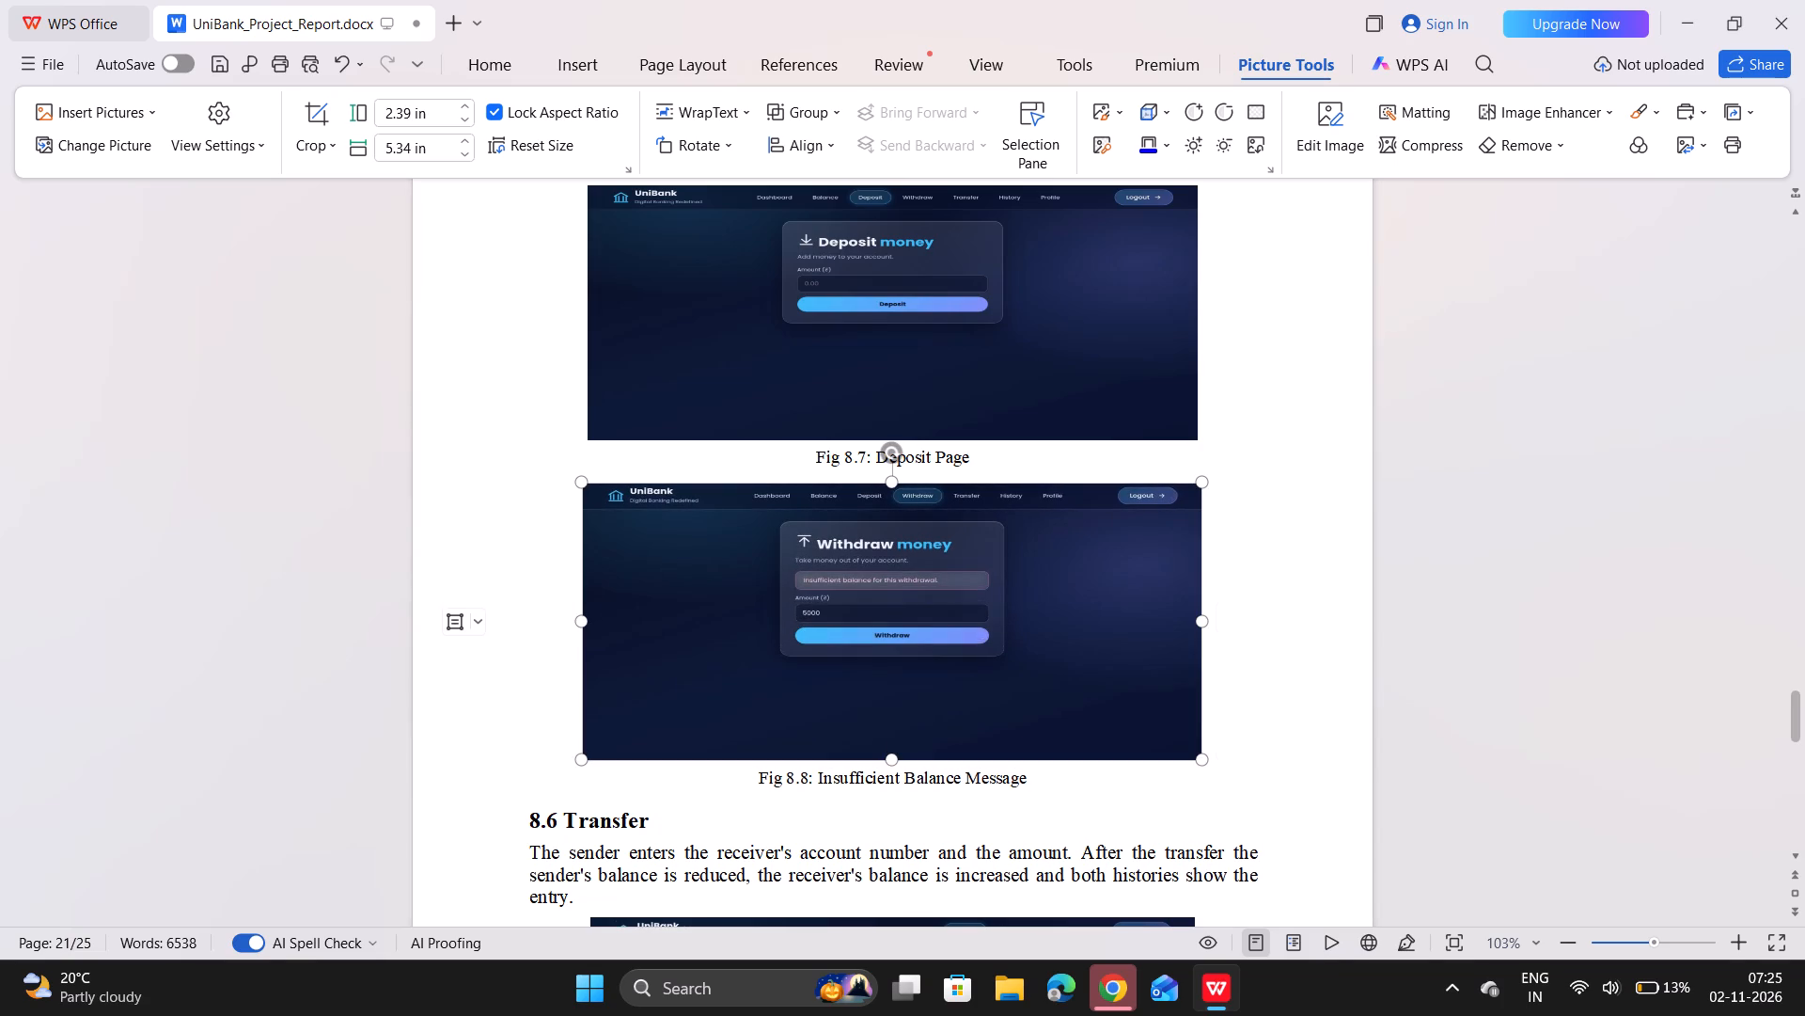
Increase the Fig 8.7 Deposit Page picture's height to about 2.28 in and the Fig 8.8 picture's height to about 2.46 in.
left_click(881, 384)
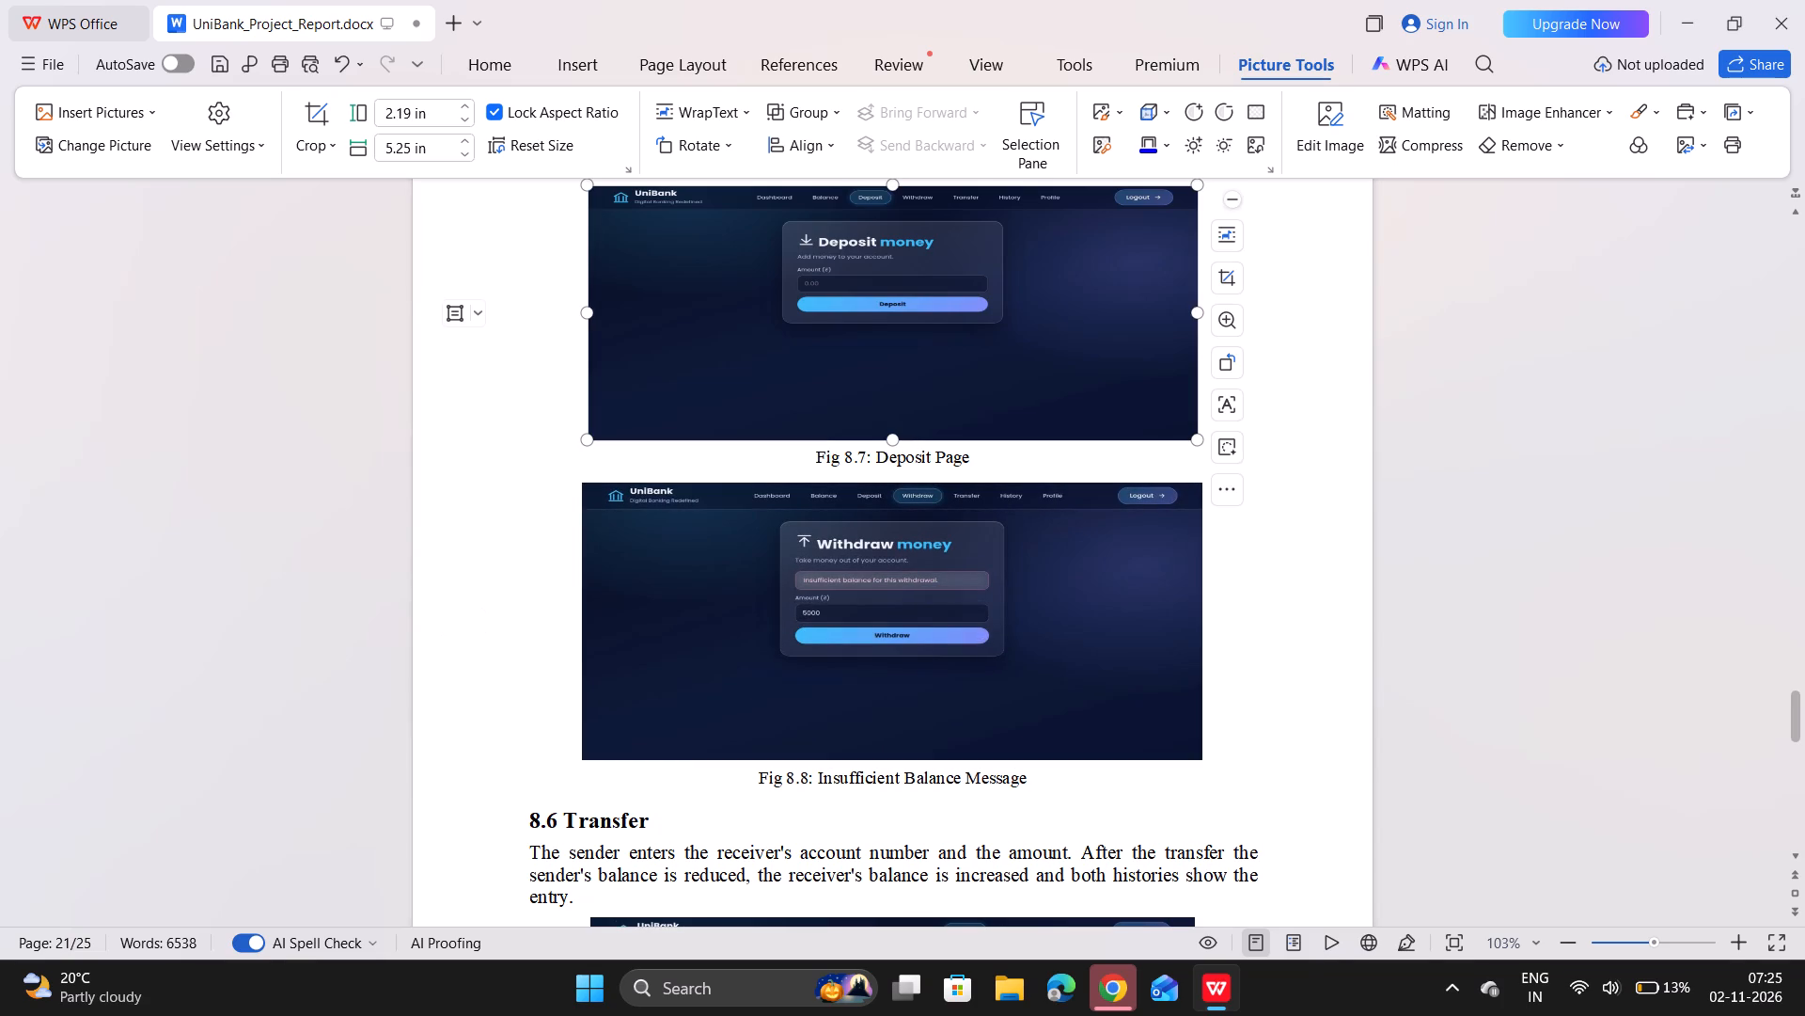
left_click_drag(896, 447, 900, 457)
left_click(896, 584)
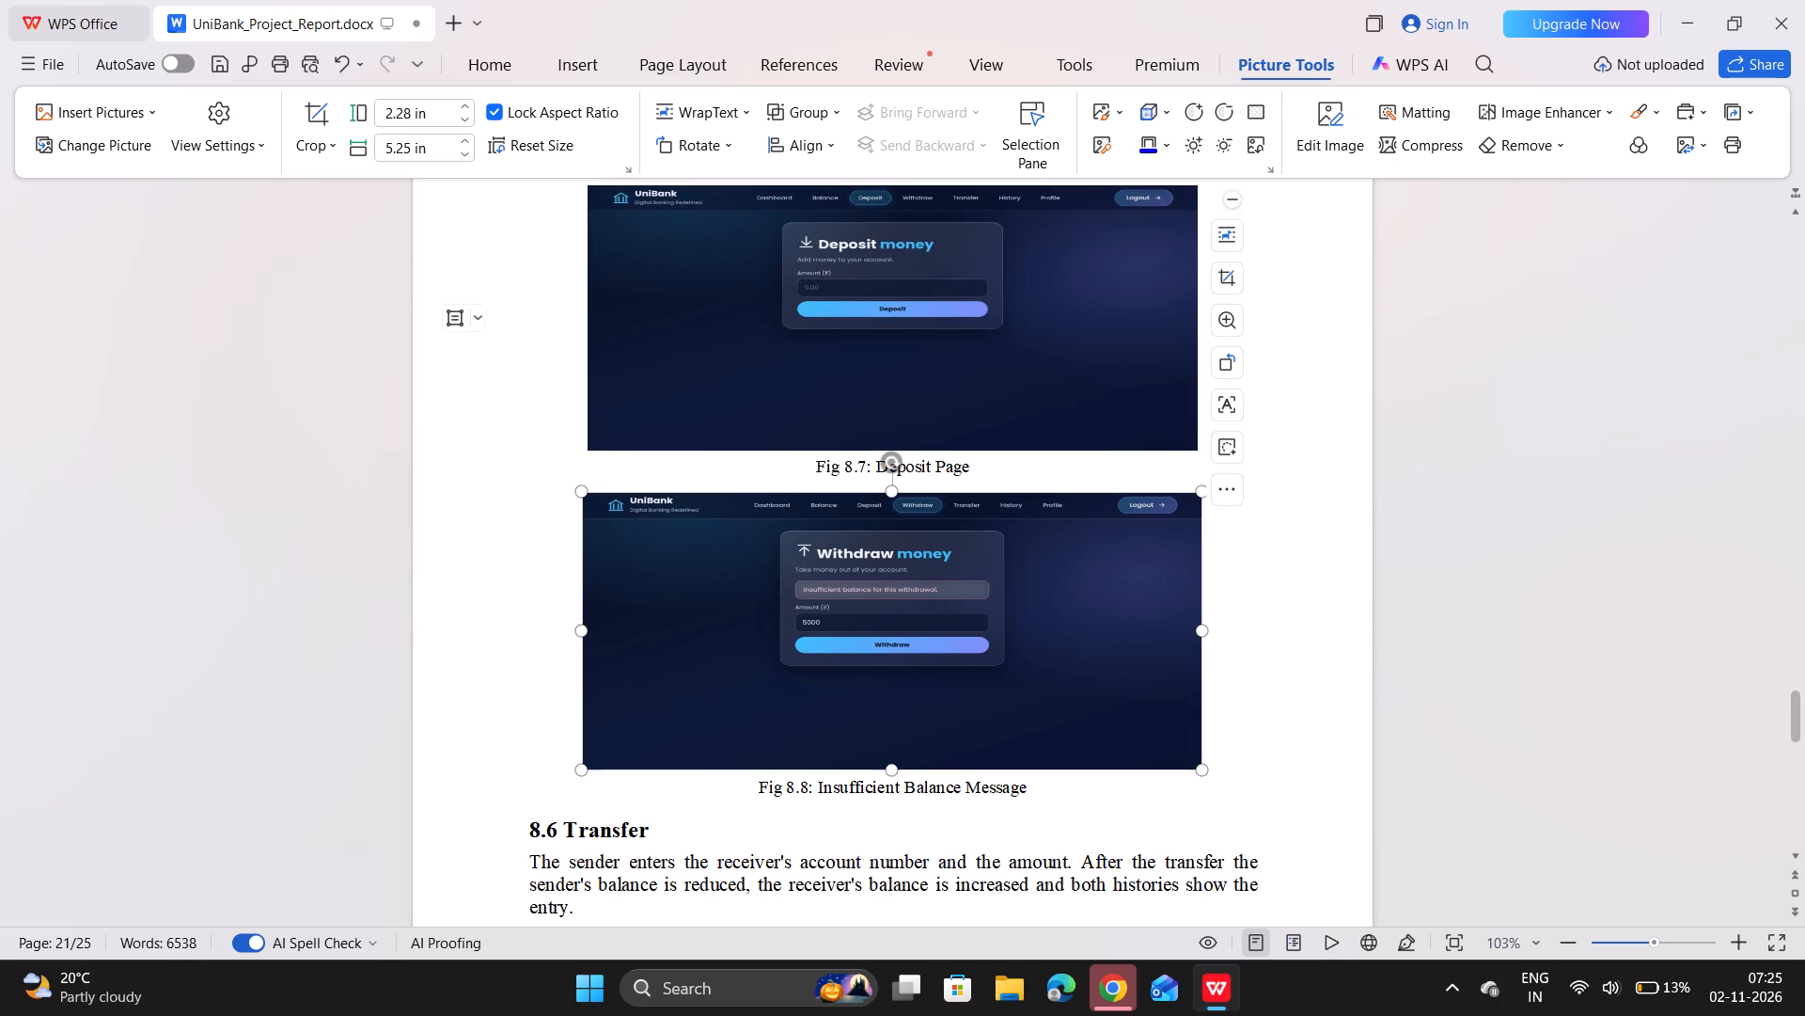
left_click_drag(892, 770, 892, 774)
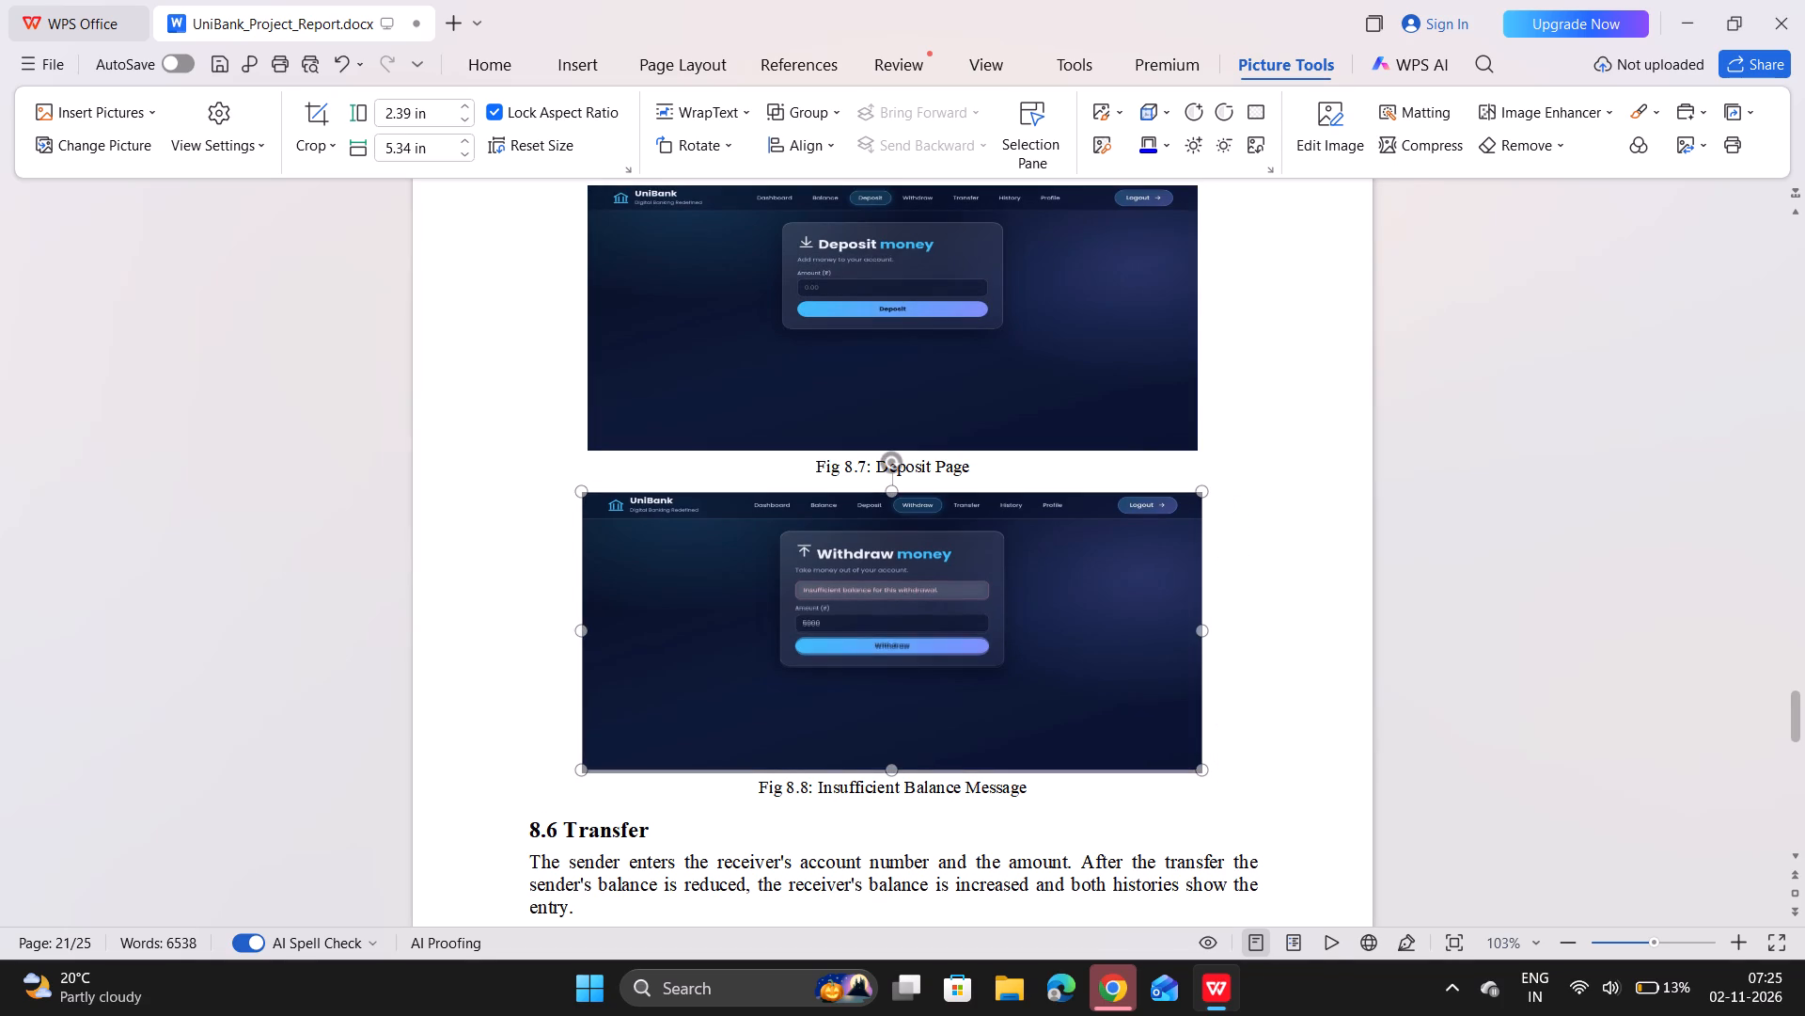
left_click_drag(892, 774, 895, 779)
Reduce the height of the Fig 8.9 Transfer Form picture to about 2.31 in, keeping its width at 5.21 in.
scroll(895, 779, "down", 3)
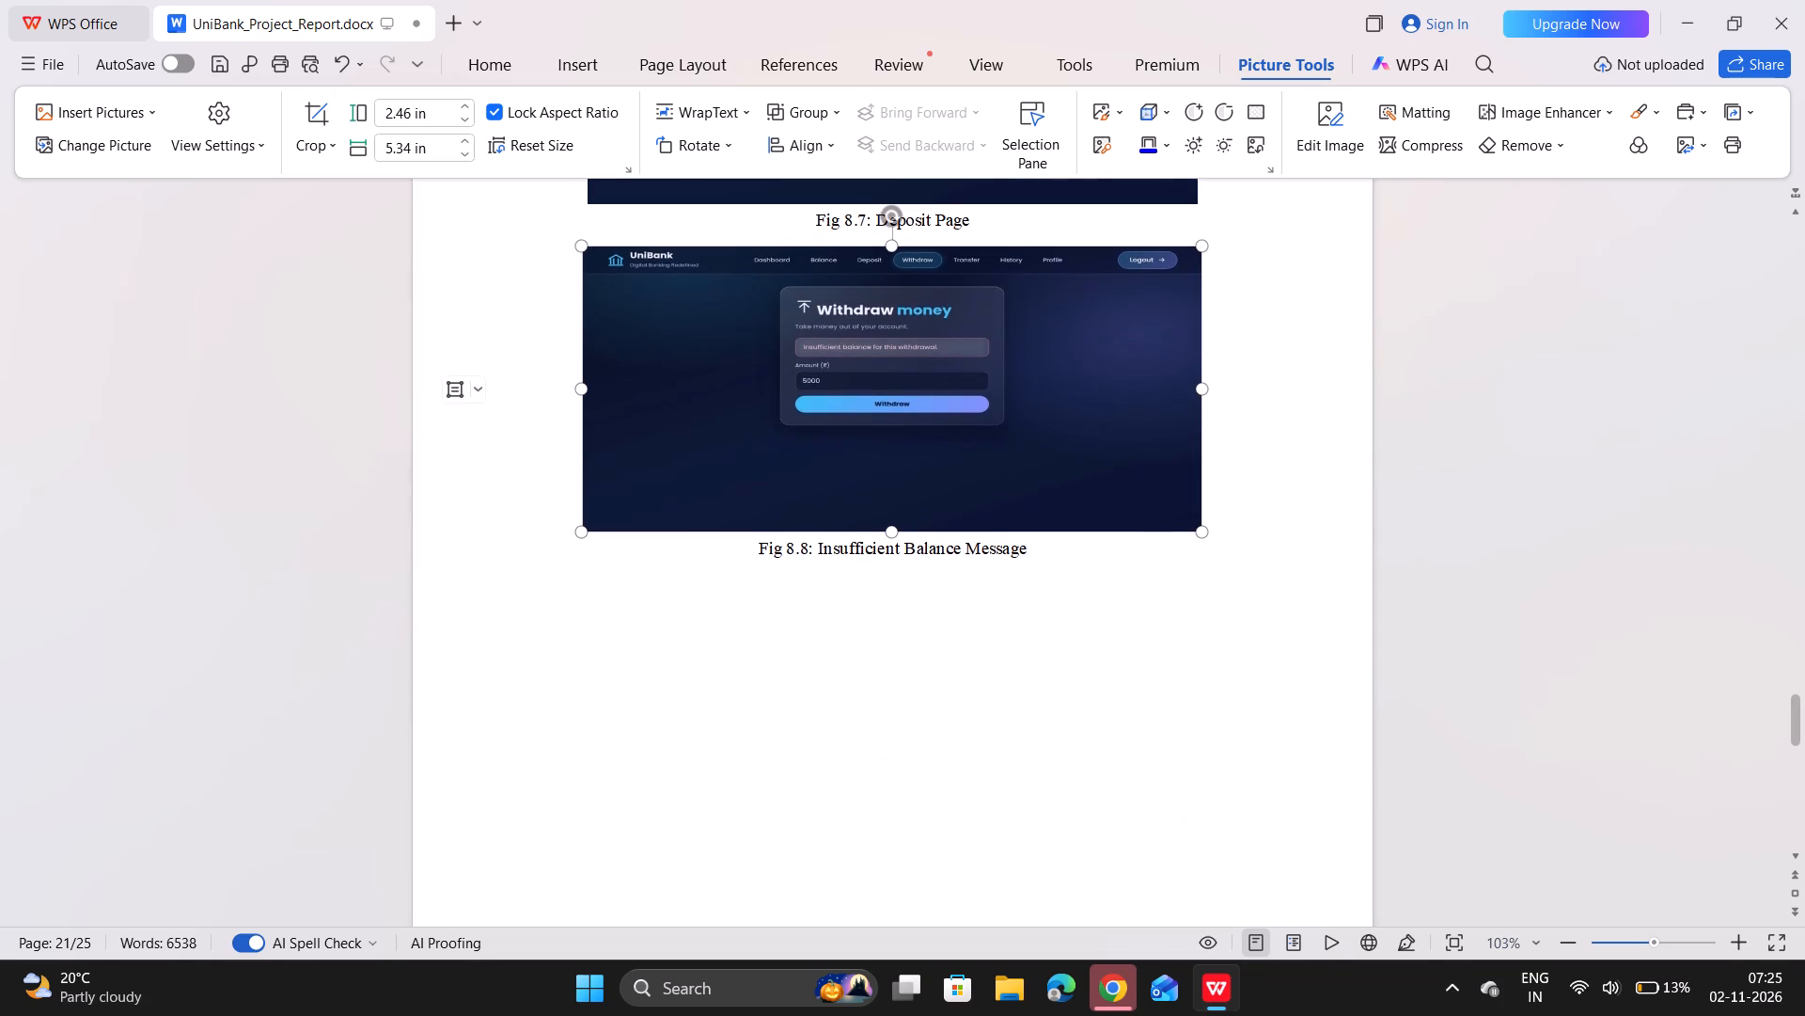
scroll(895, 779, "down", 5)
scroll(895, 779, "up", 3)
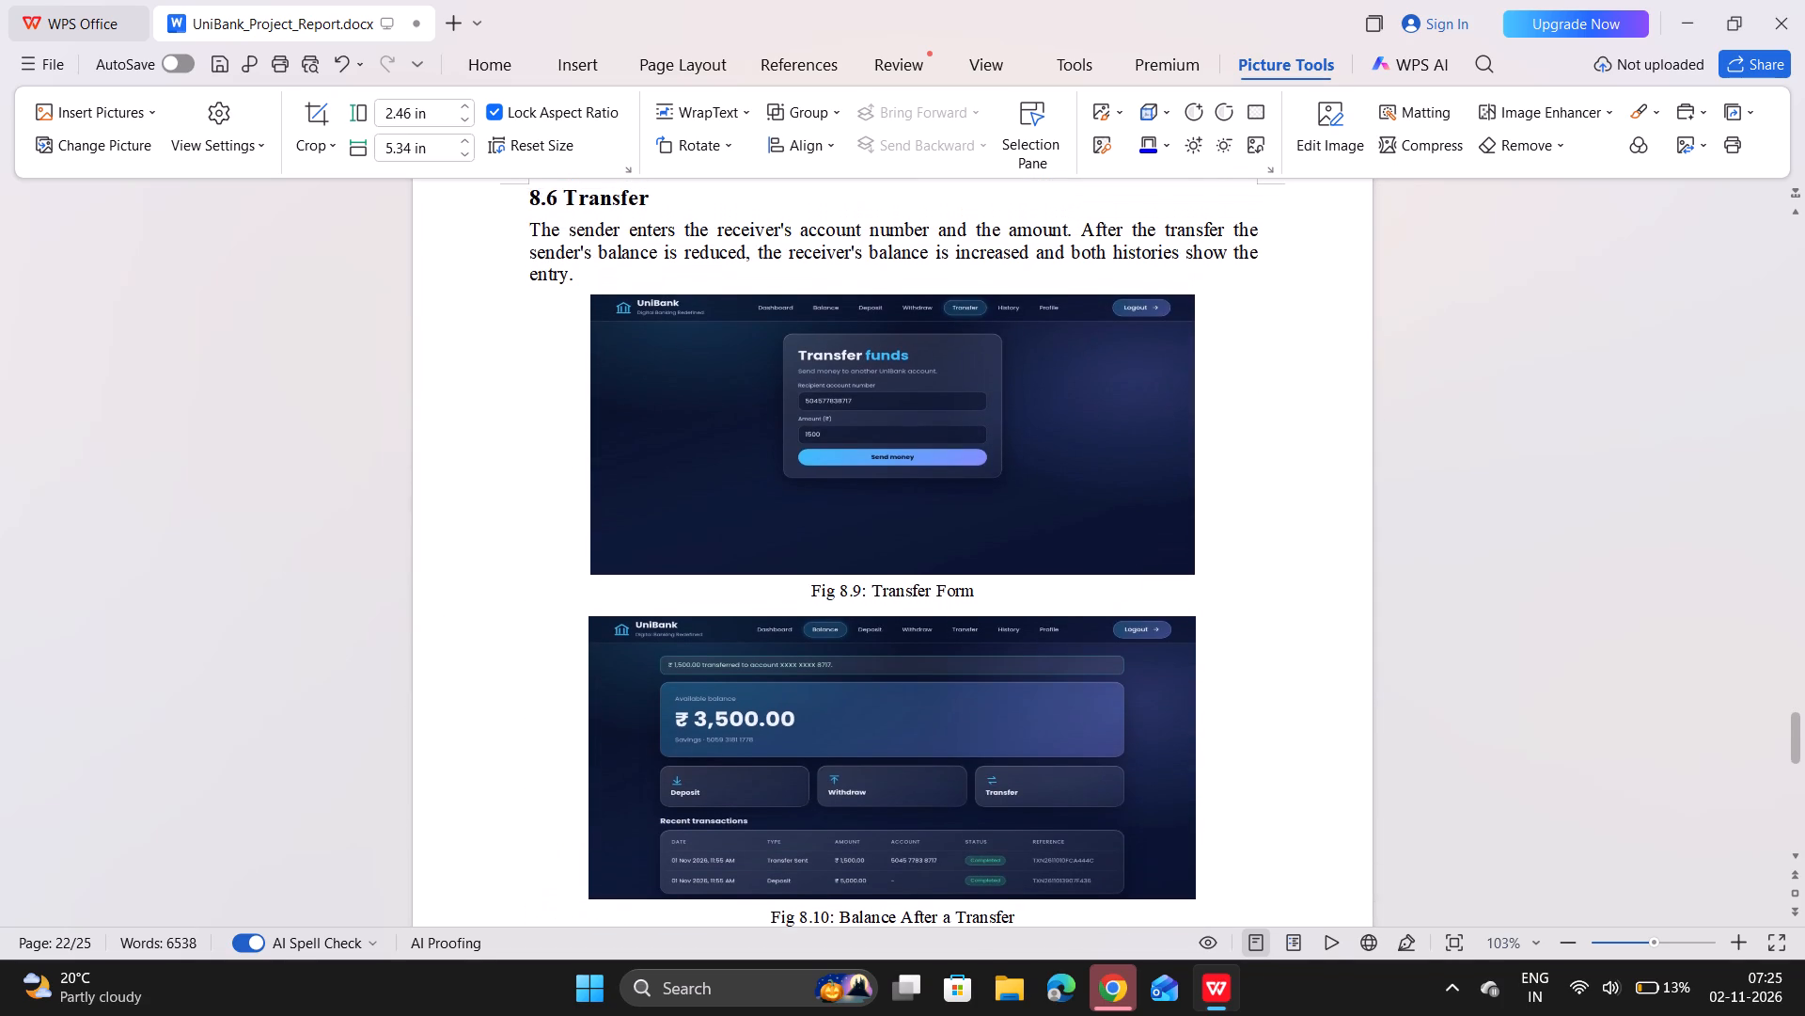
scroll(904, 899, "up", 1)
left_click(948, 590)
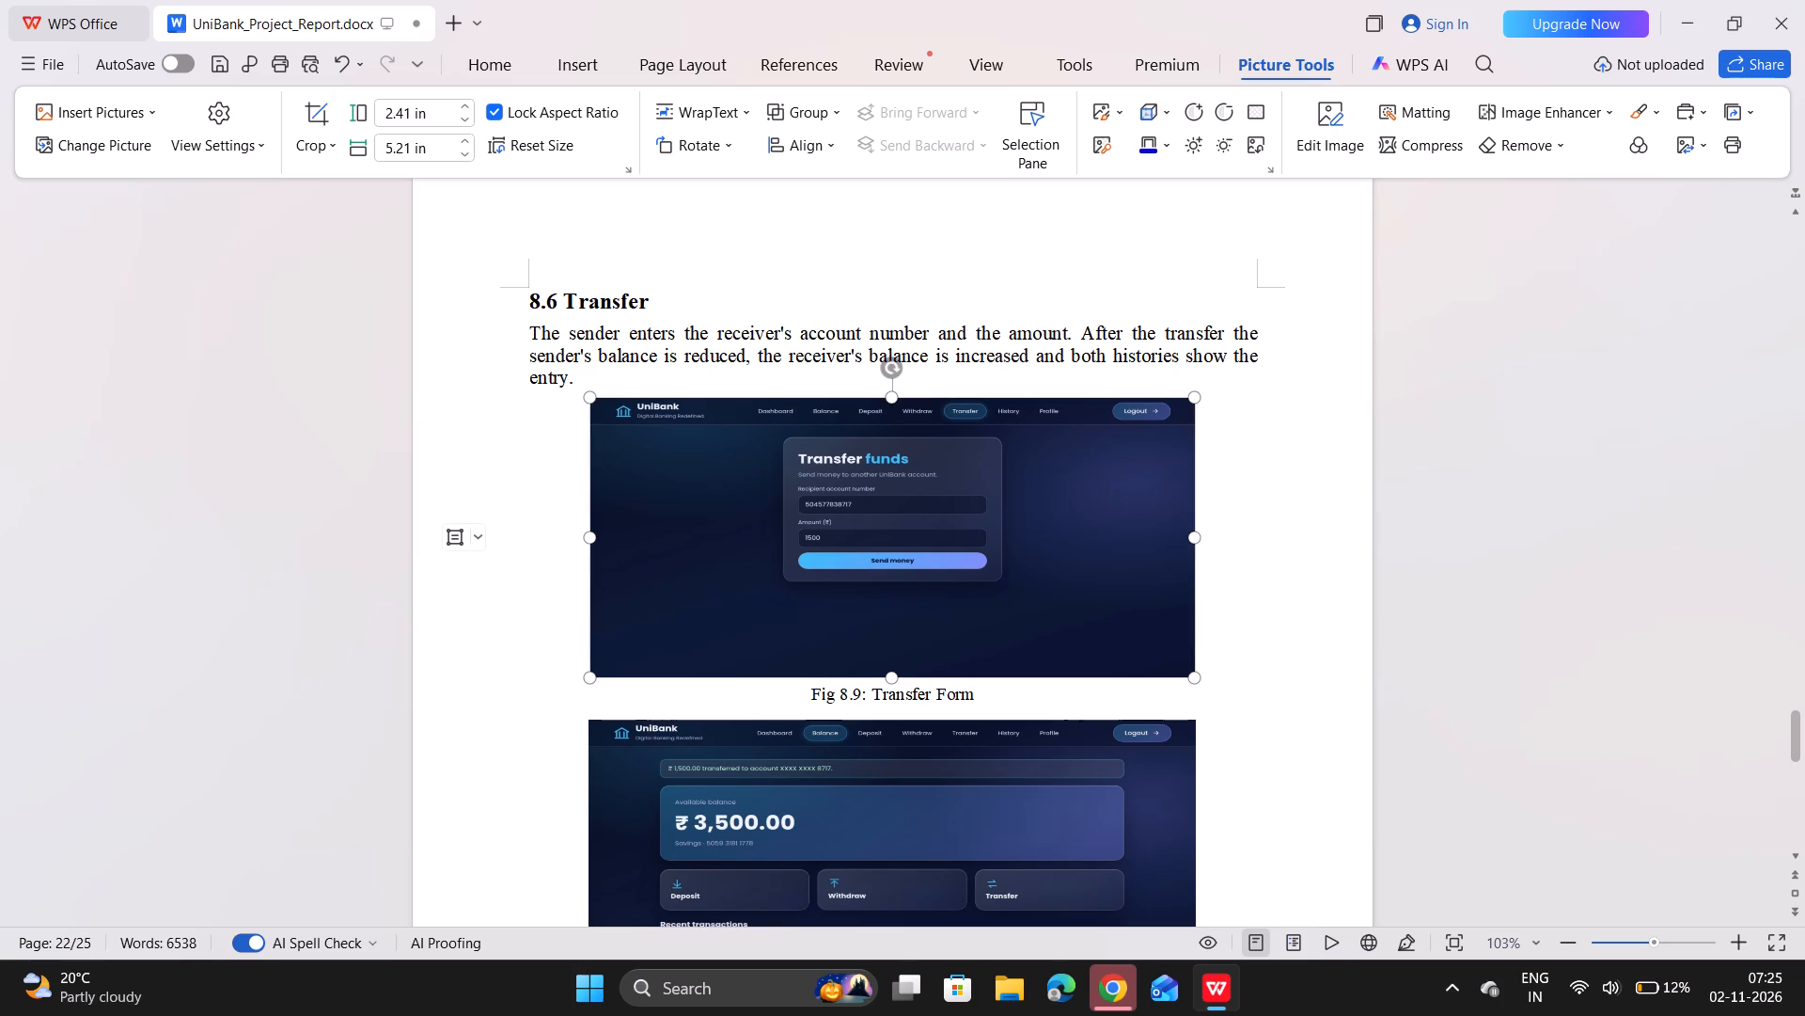
left_click_drag(889, 675, 889, 662)
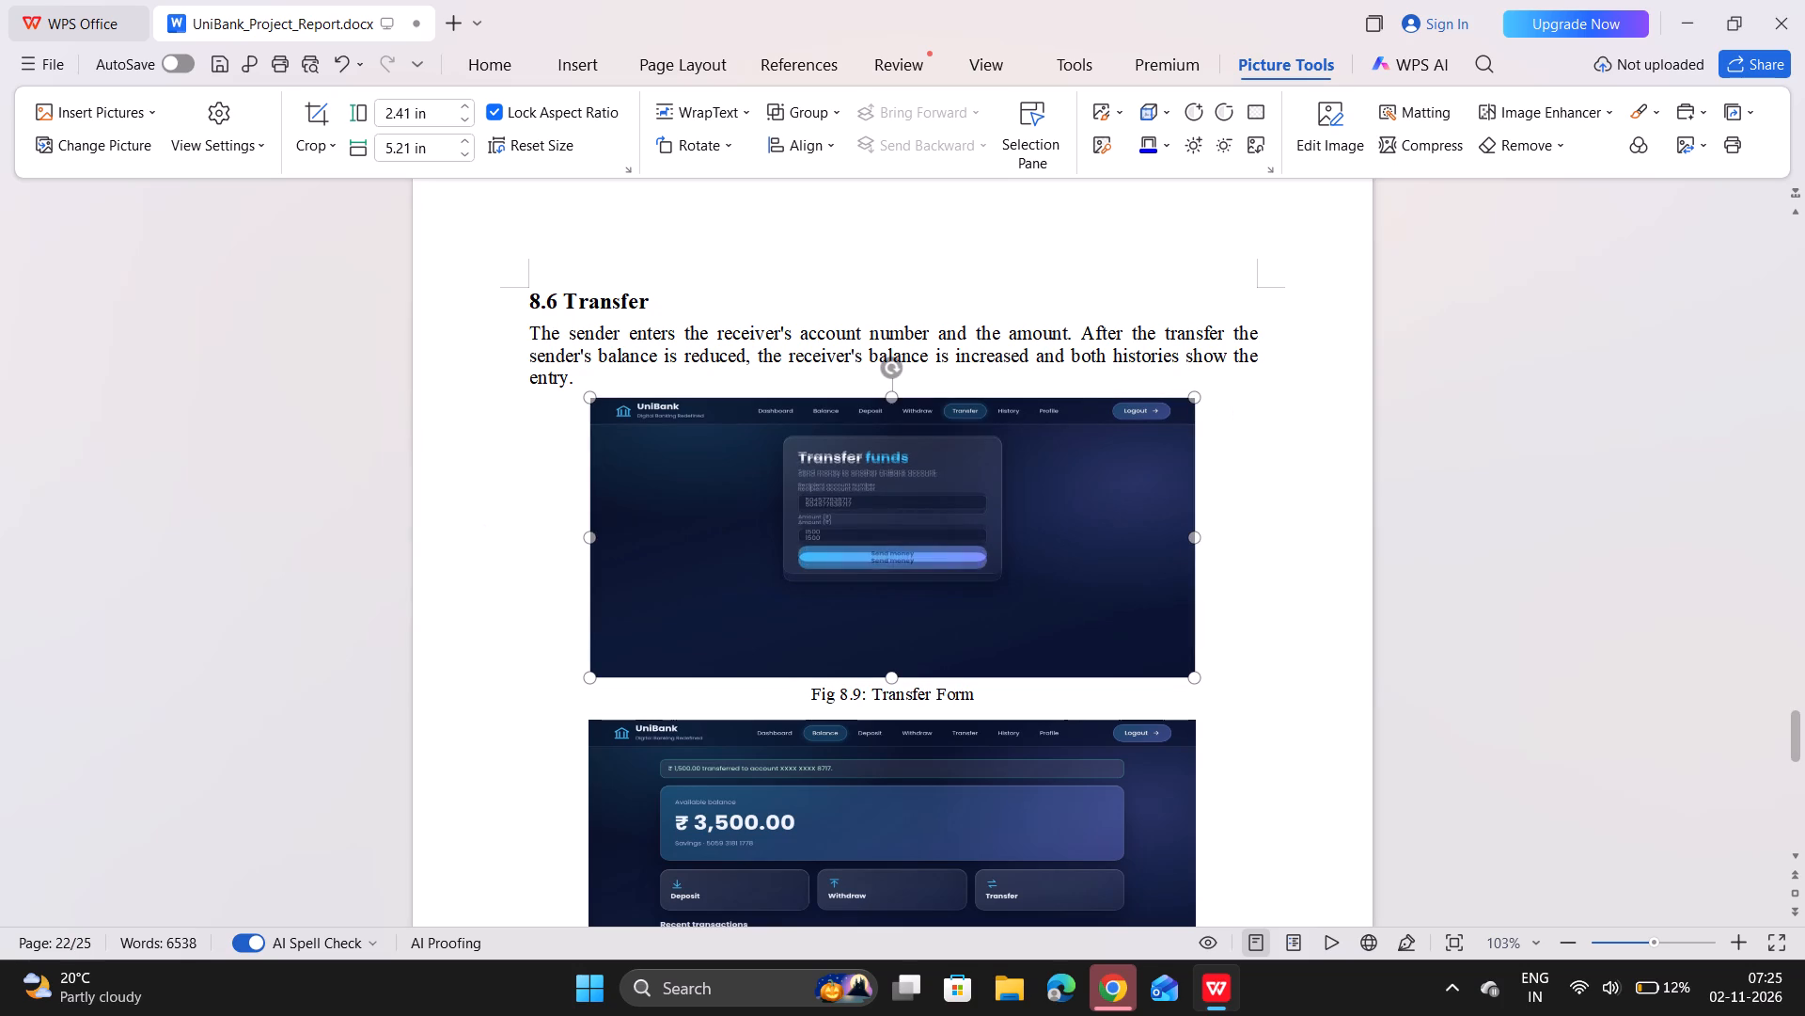
left_click_drag(889, 662, 890, 662)
Check the page layout of sections 8.6 Transfer through 8.9 Error Handling, including the figures up to Fig 8.14.
scroll(890, 662, "up", 5)
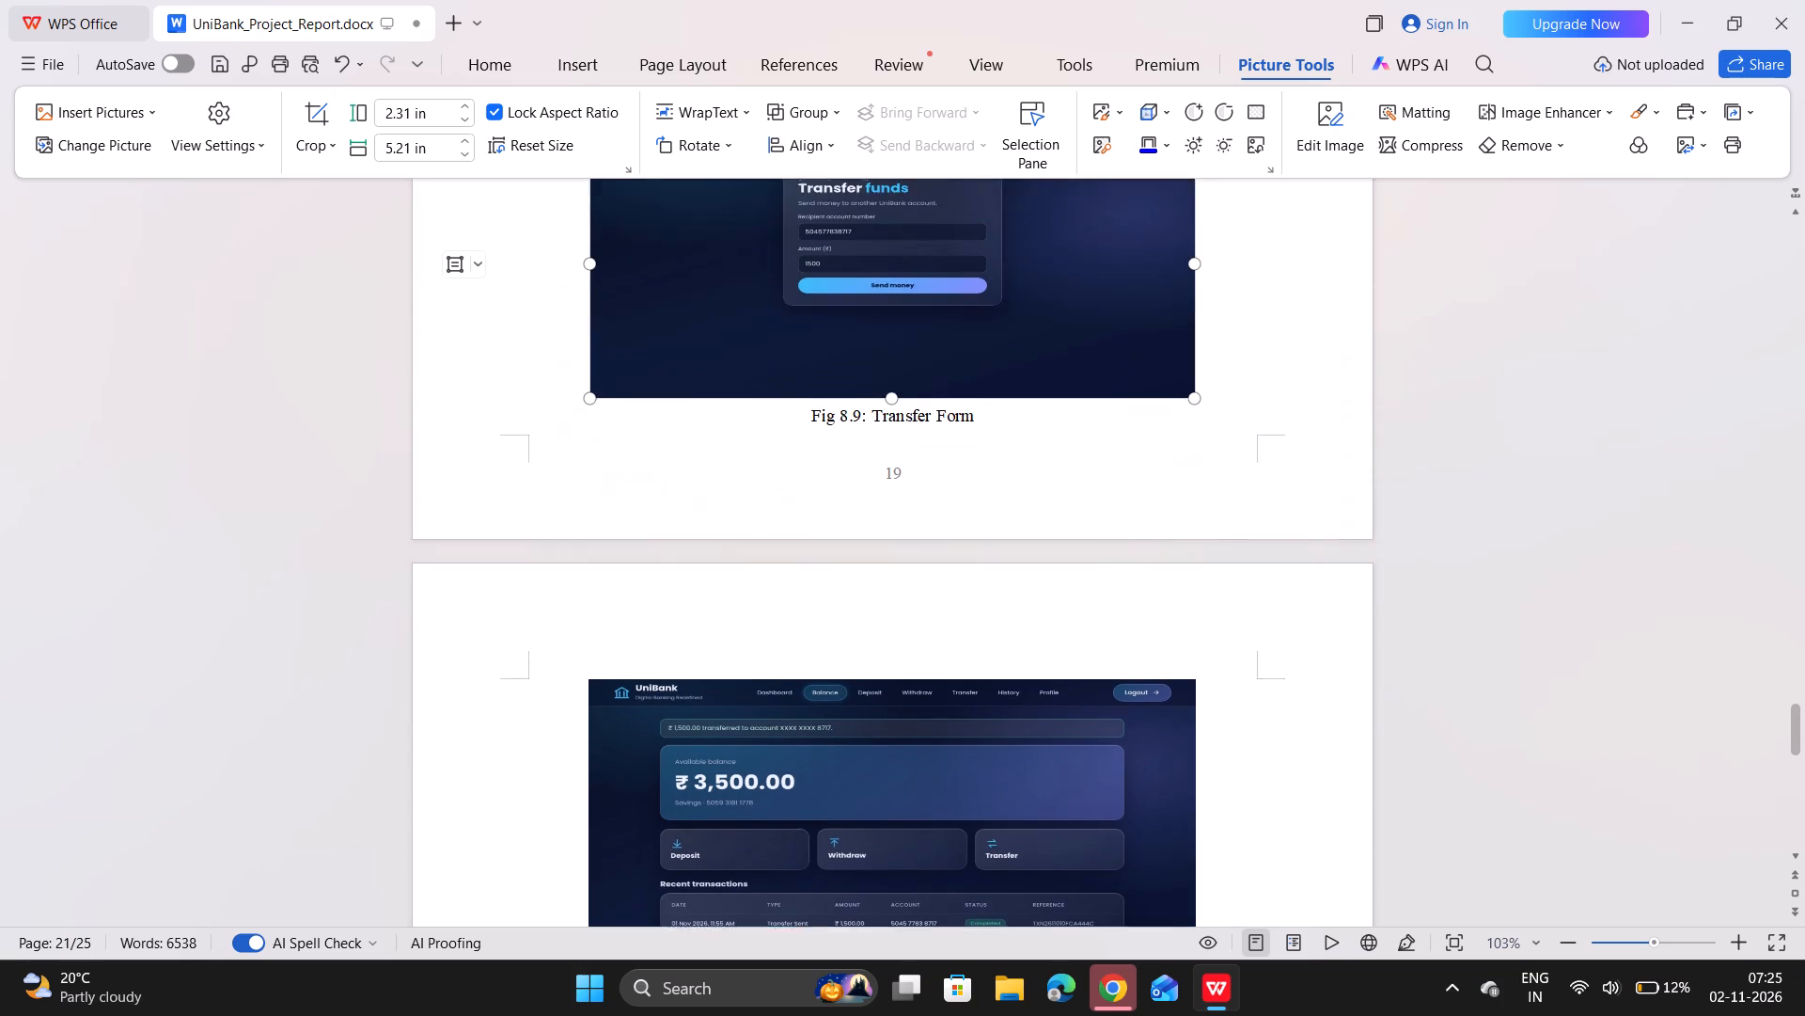
scroll(890, 662, "up", 5)
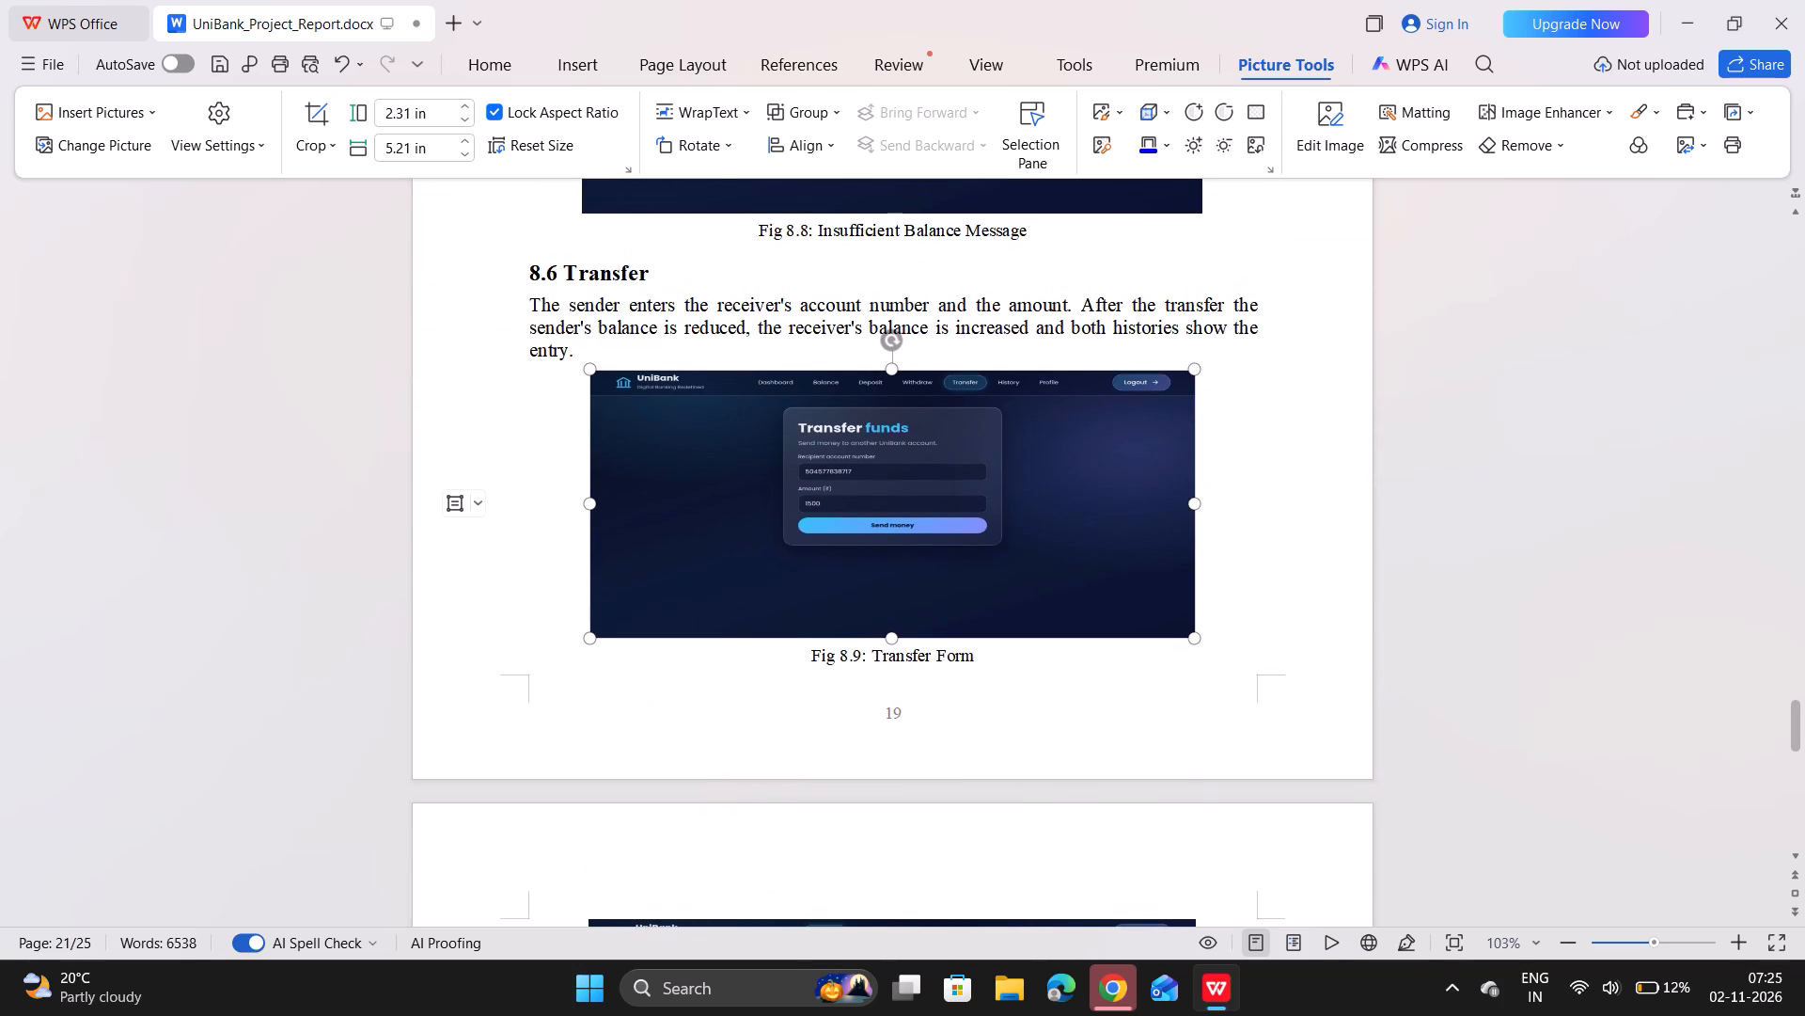
scroll(890, 662, "up", 3)
scroll(890, 662, "down", 5)
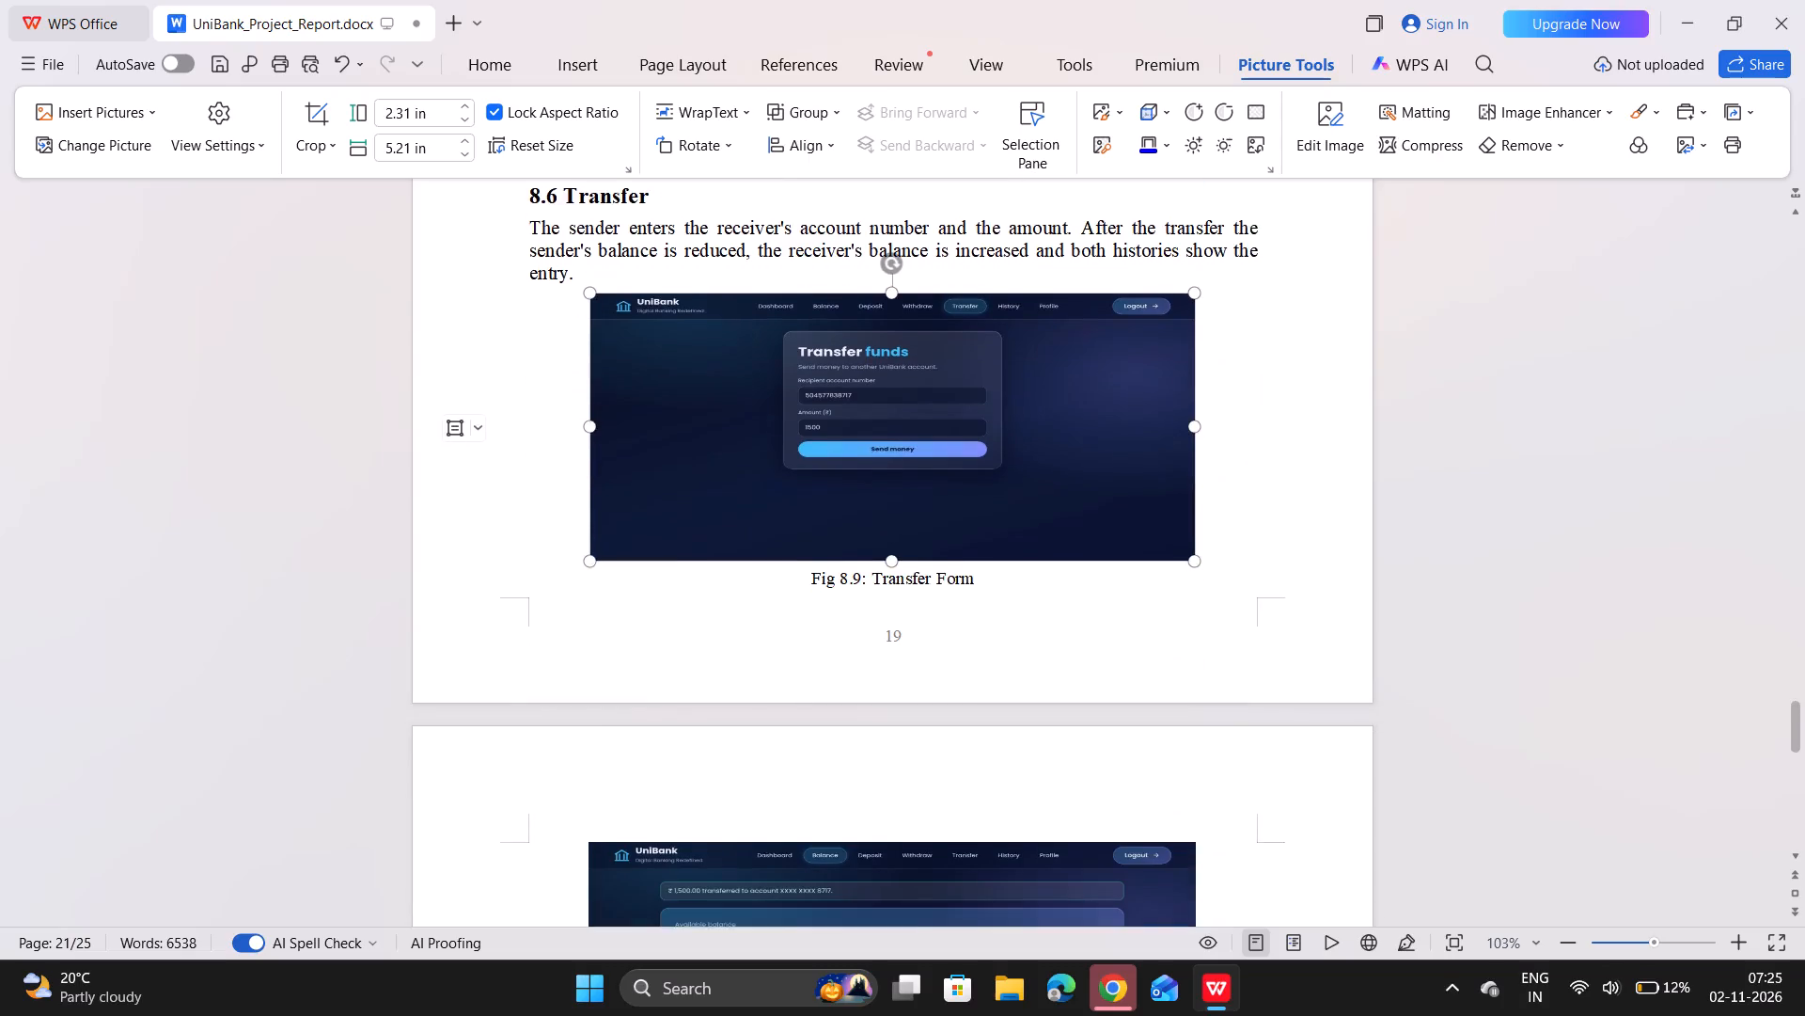
scroll(890, 662, "down", 4)
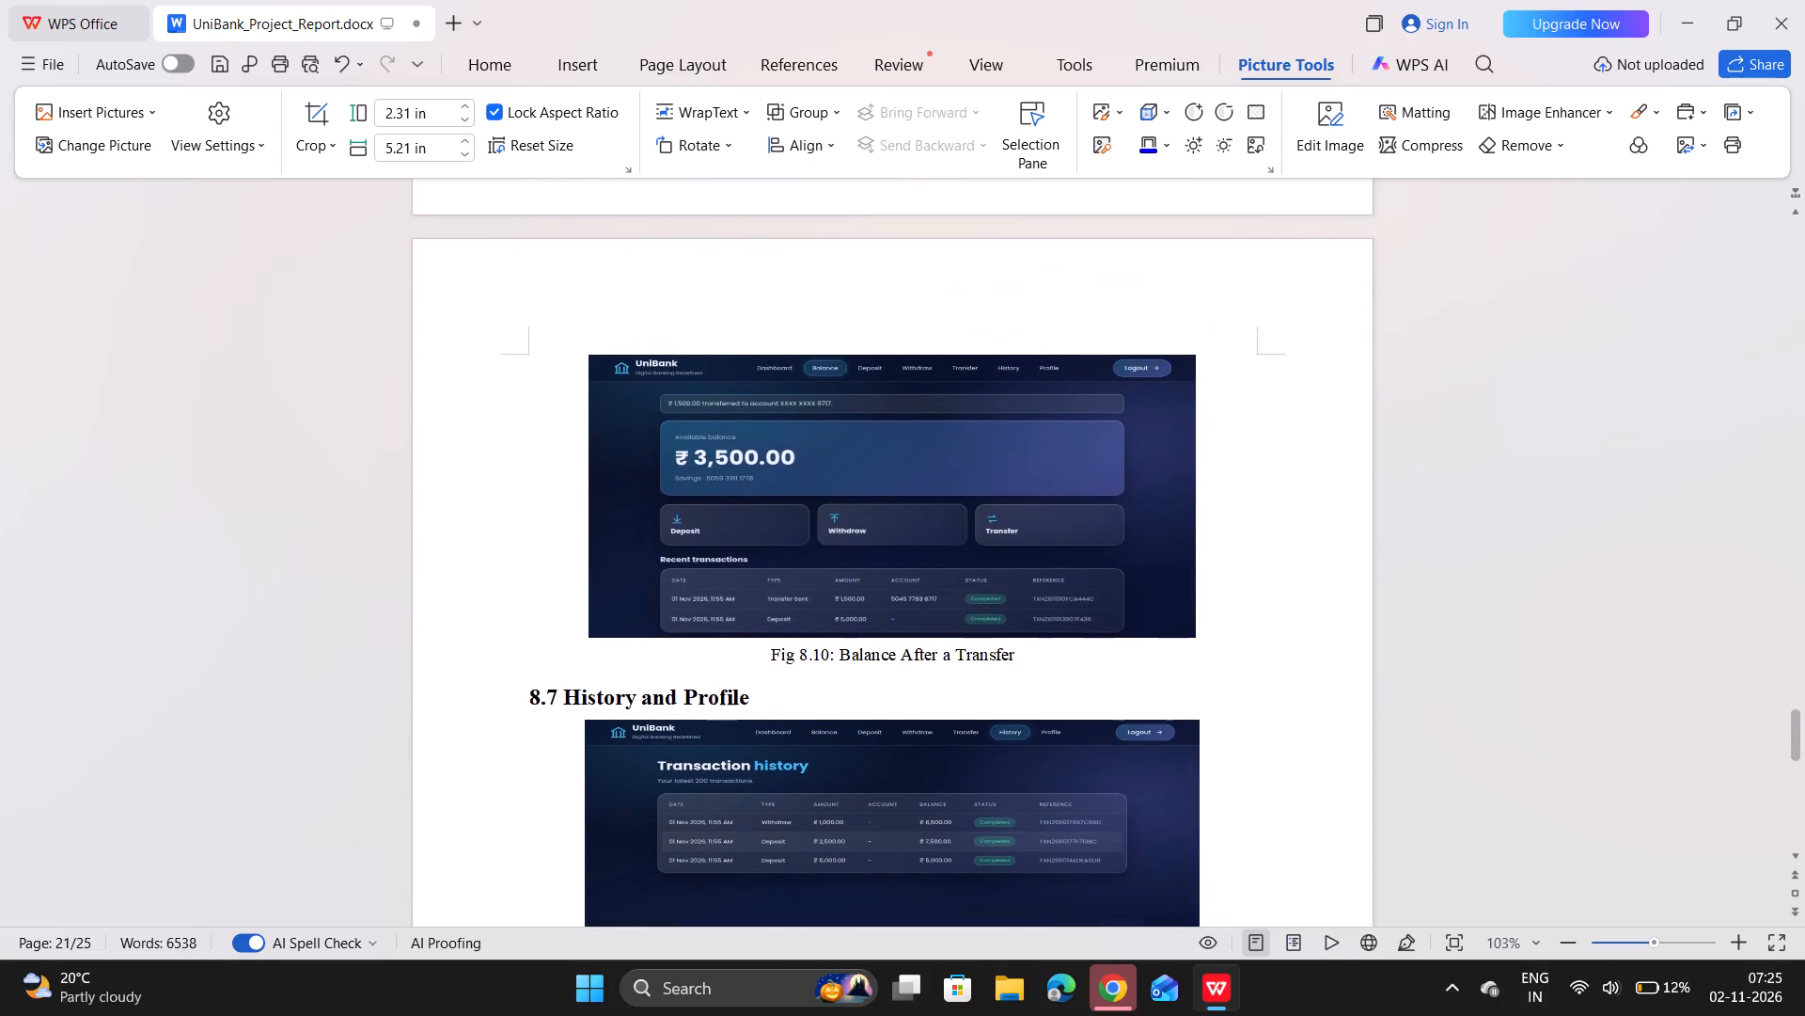
scroll(890, 662, "down", 3)
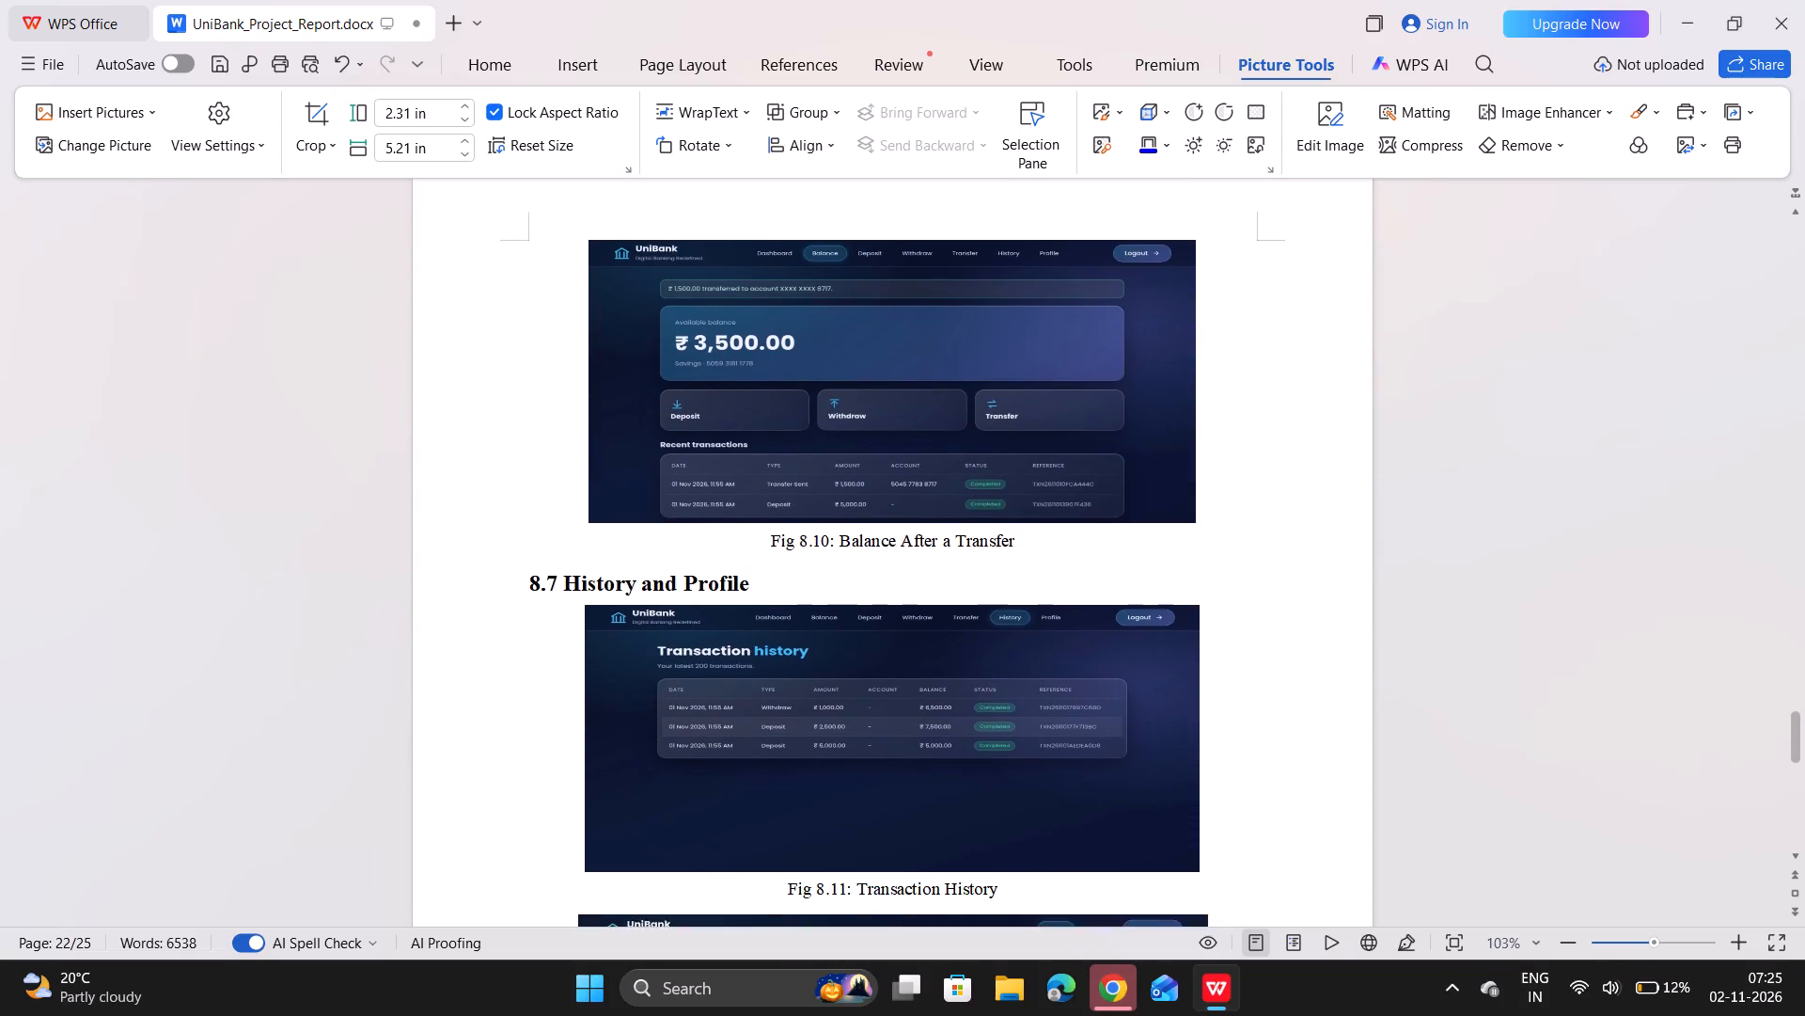
scroll(890, 662, "down", 5)
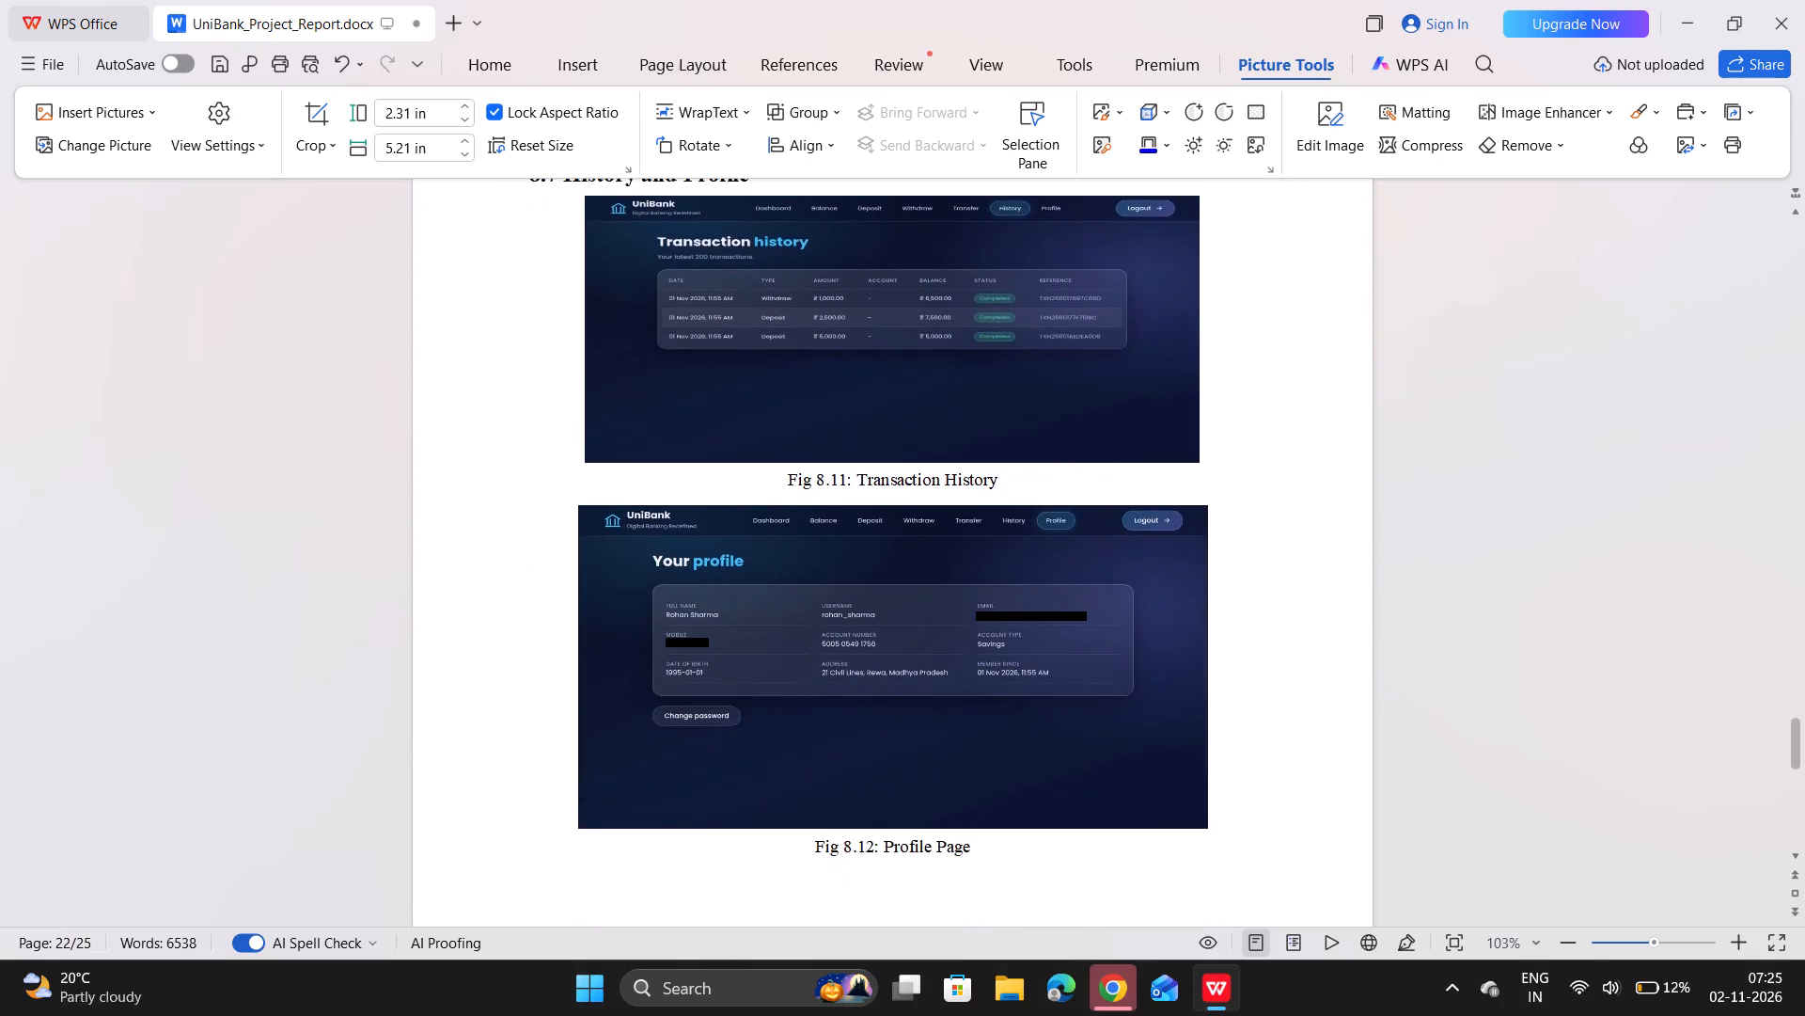
scroll(890, 662, "down", 5)
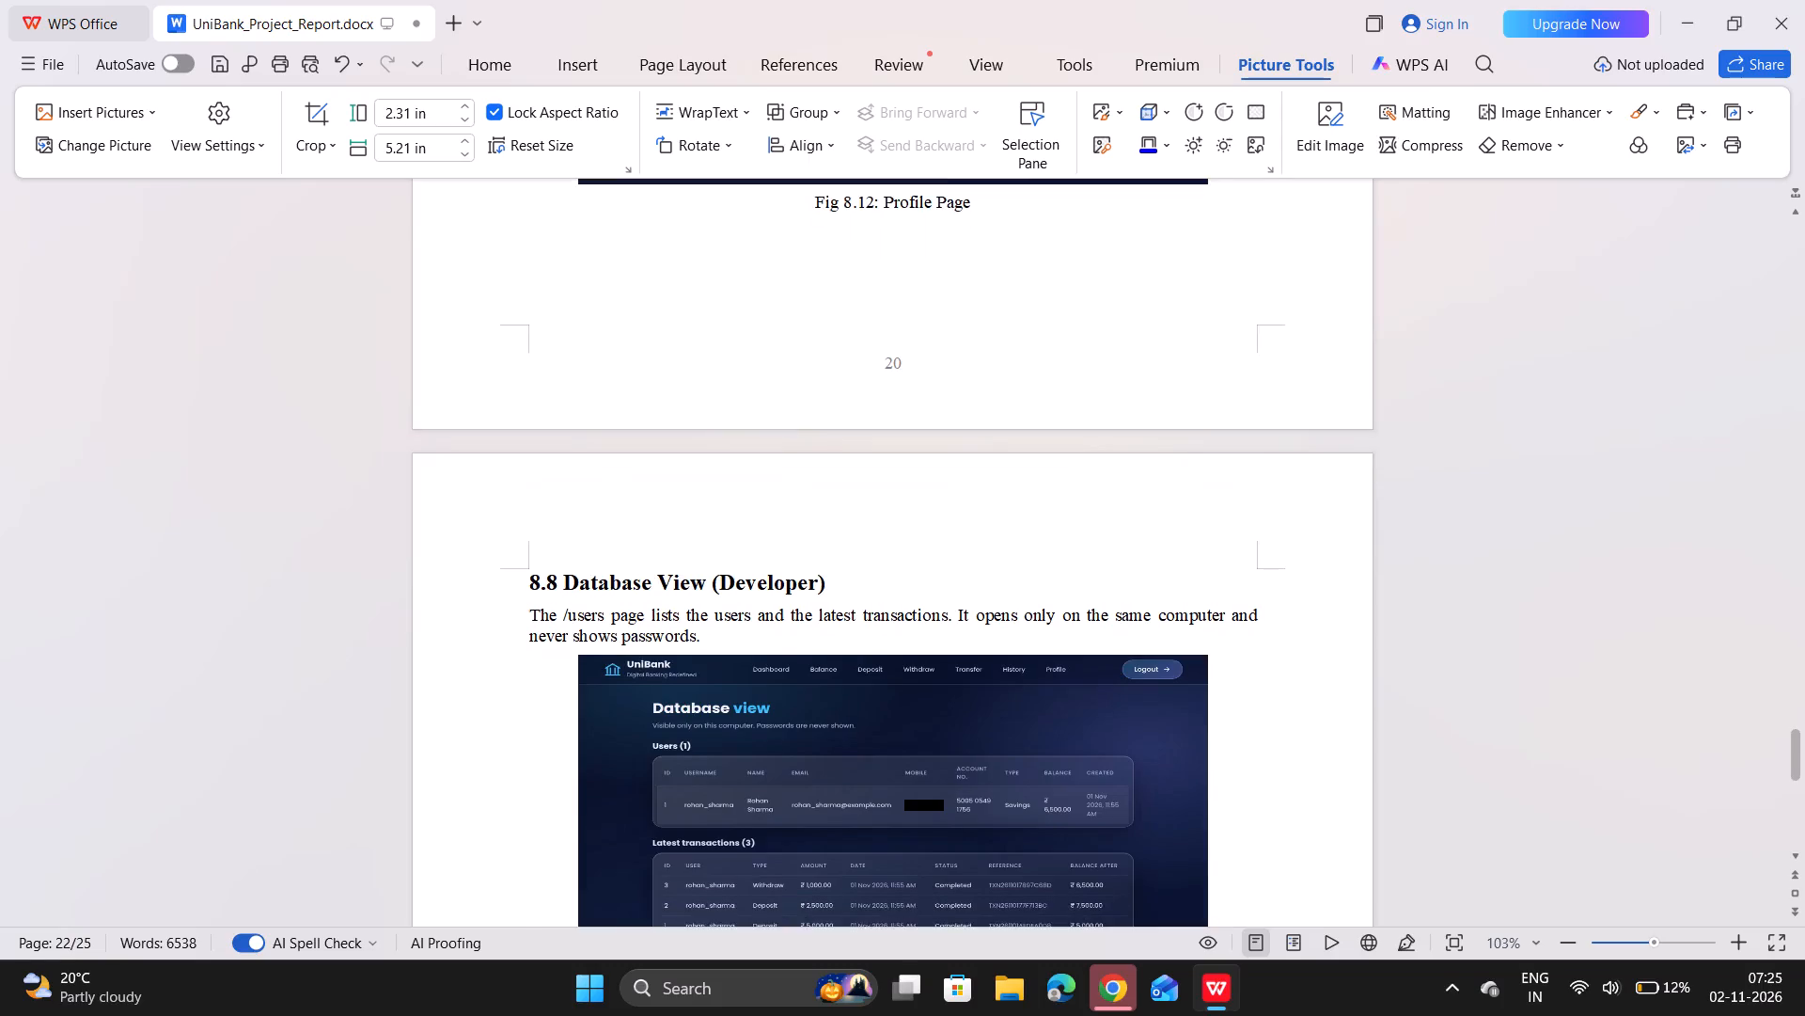
scroll(890, 662, "down", 5)
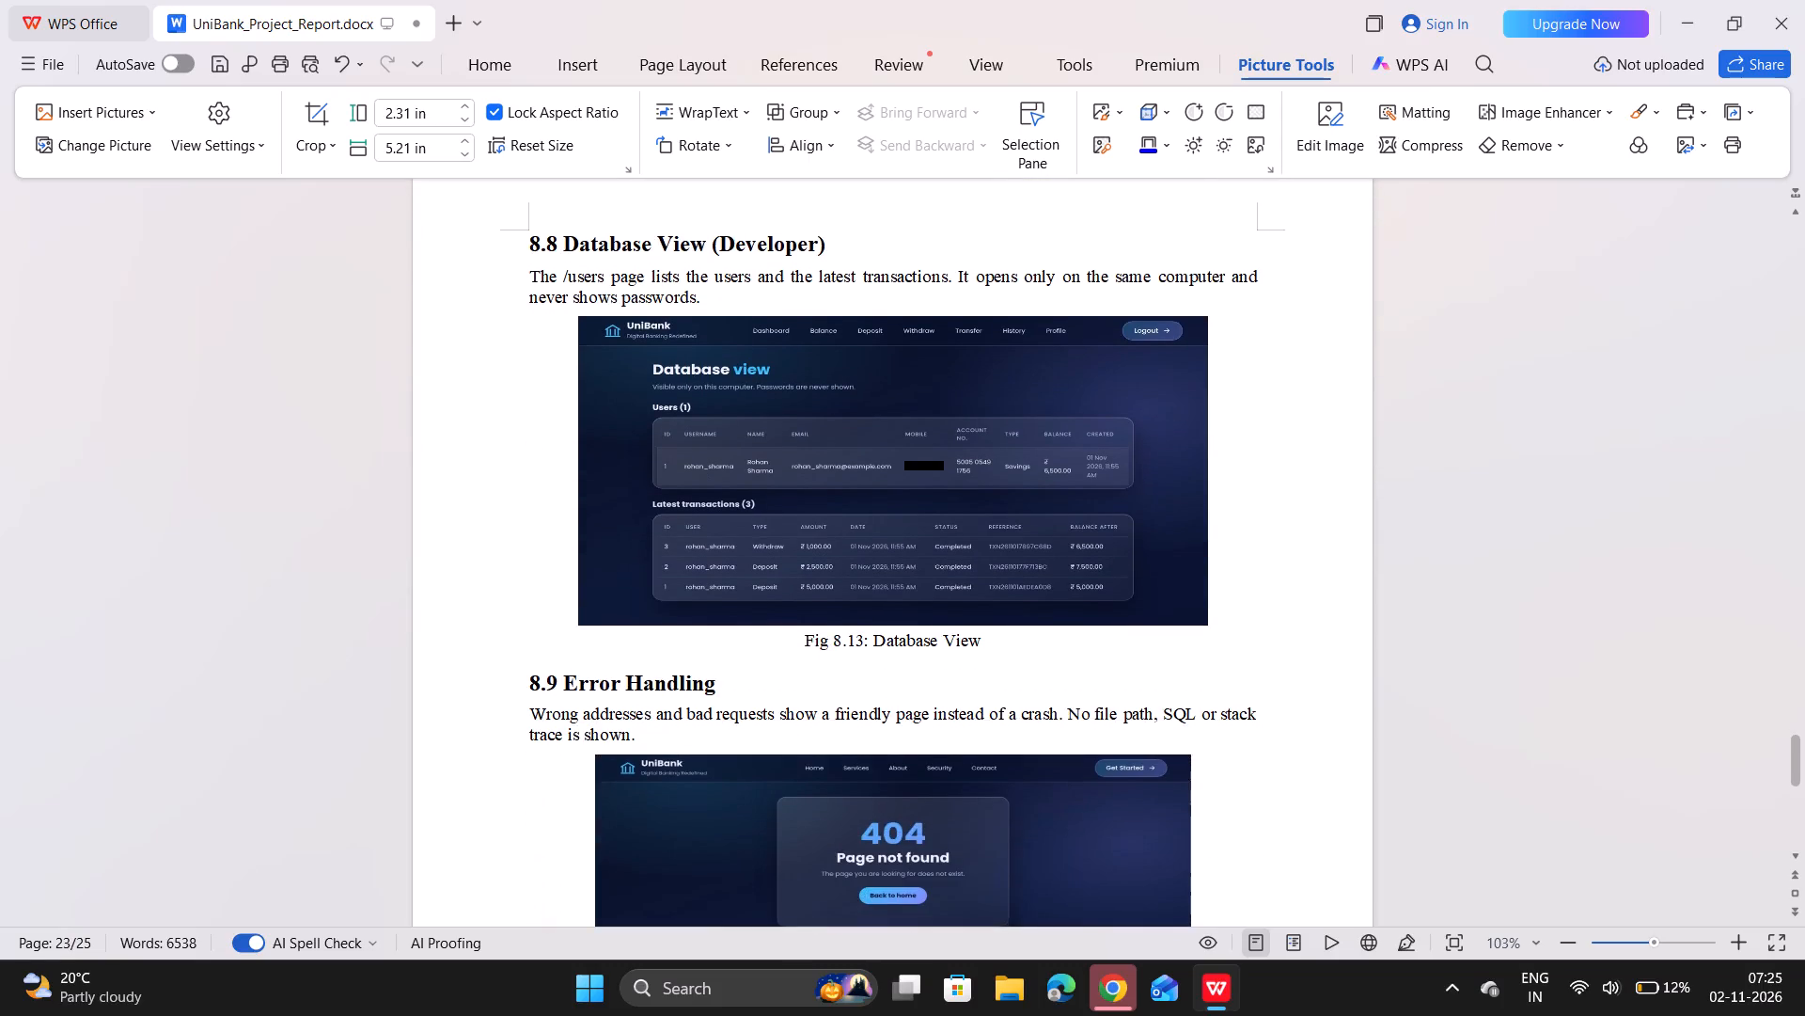
scroll(825, 268, "down", 2)
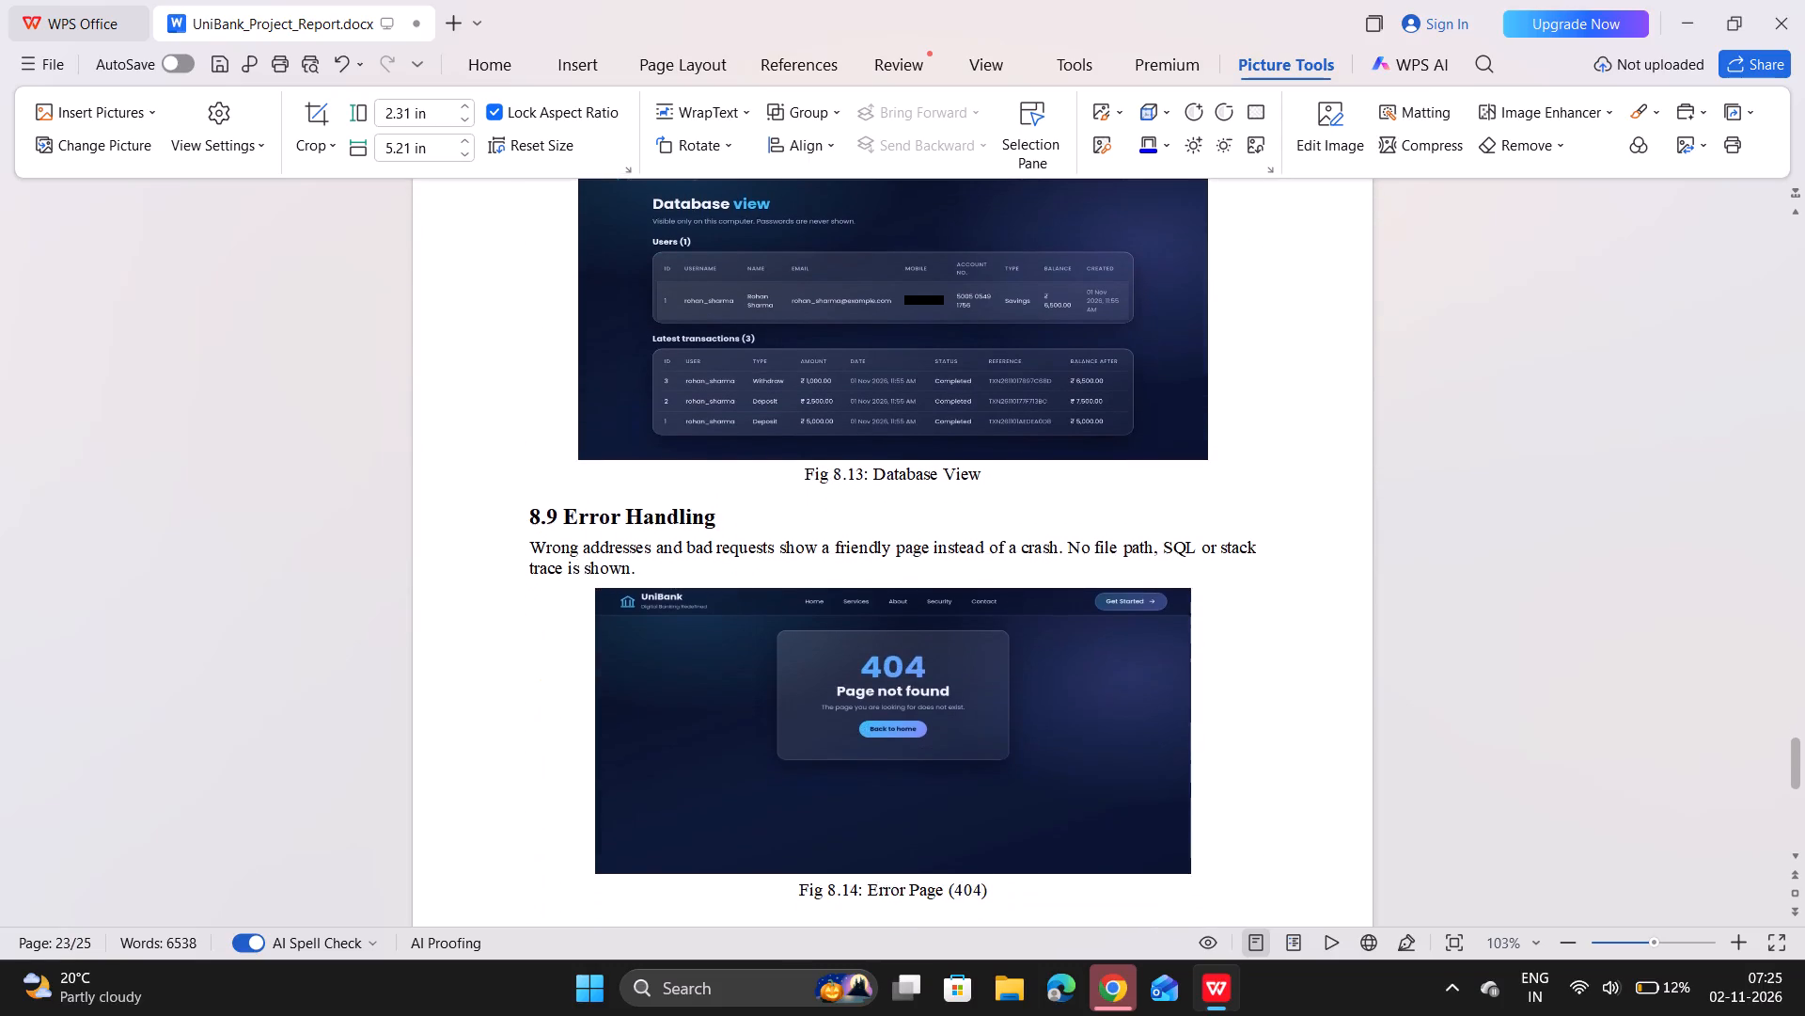
Check the page layout from 8.10 Performance Analysis and its table through the report's final pages.
scroll(825, 268, "down", 6)
scroll(825, 268, "up", 3)
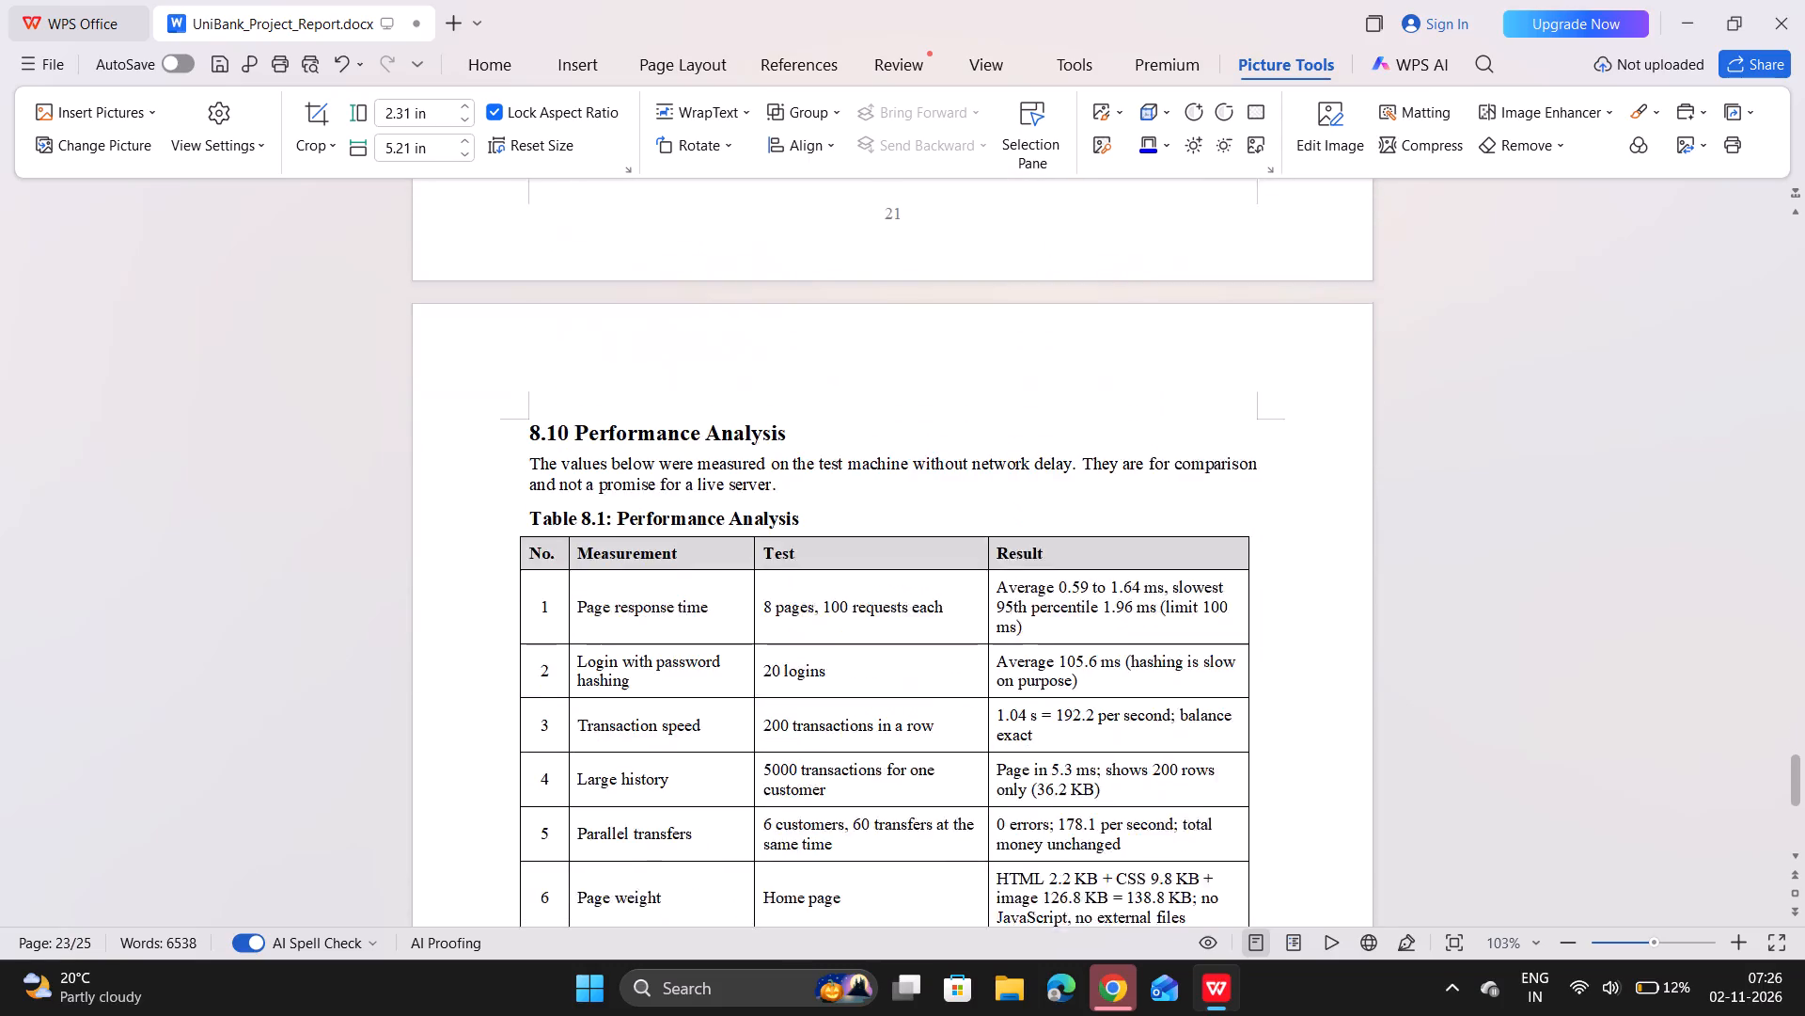
scroll(825, 268, "down", 11)
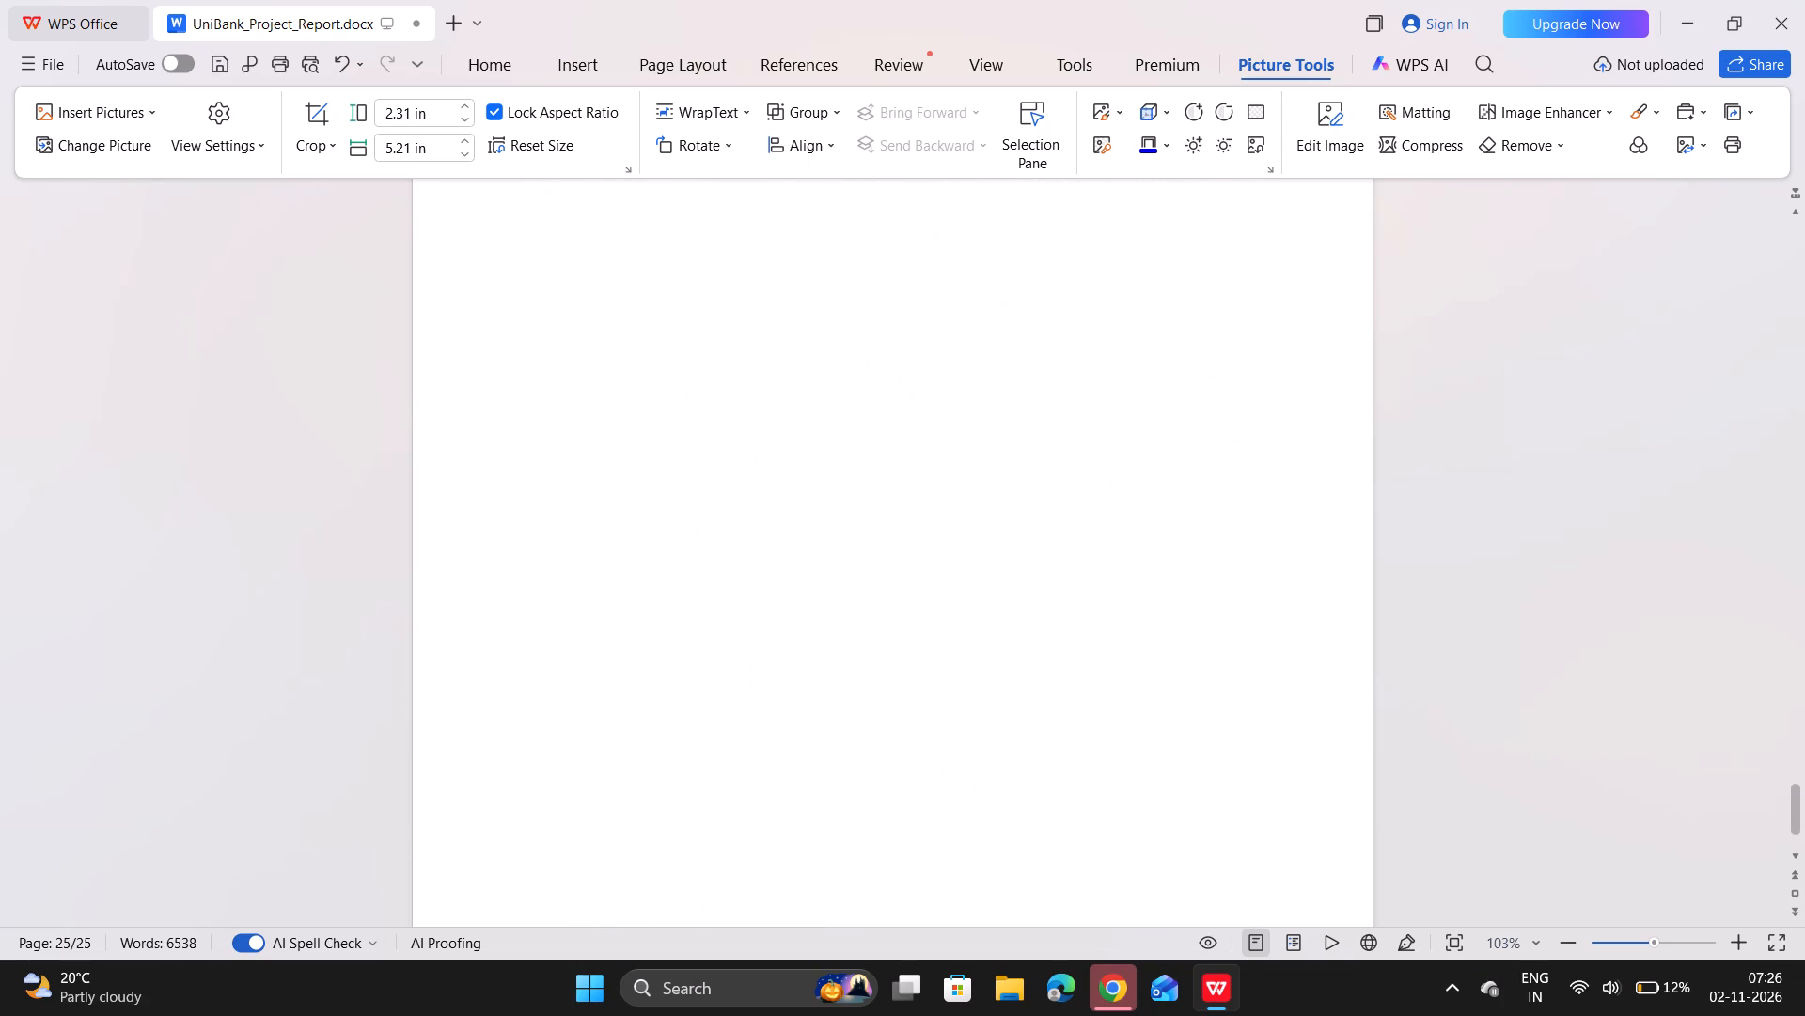
scroll(825, 268, "up", 17)
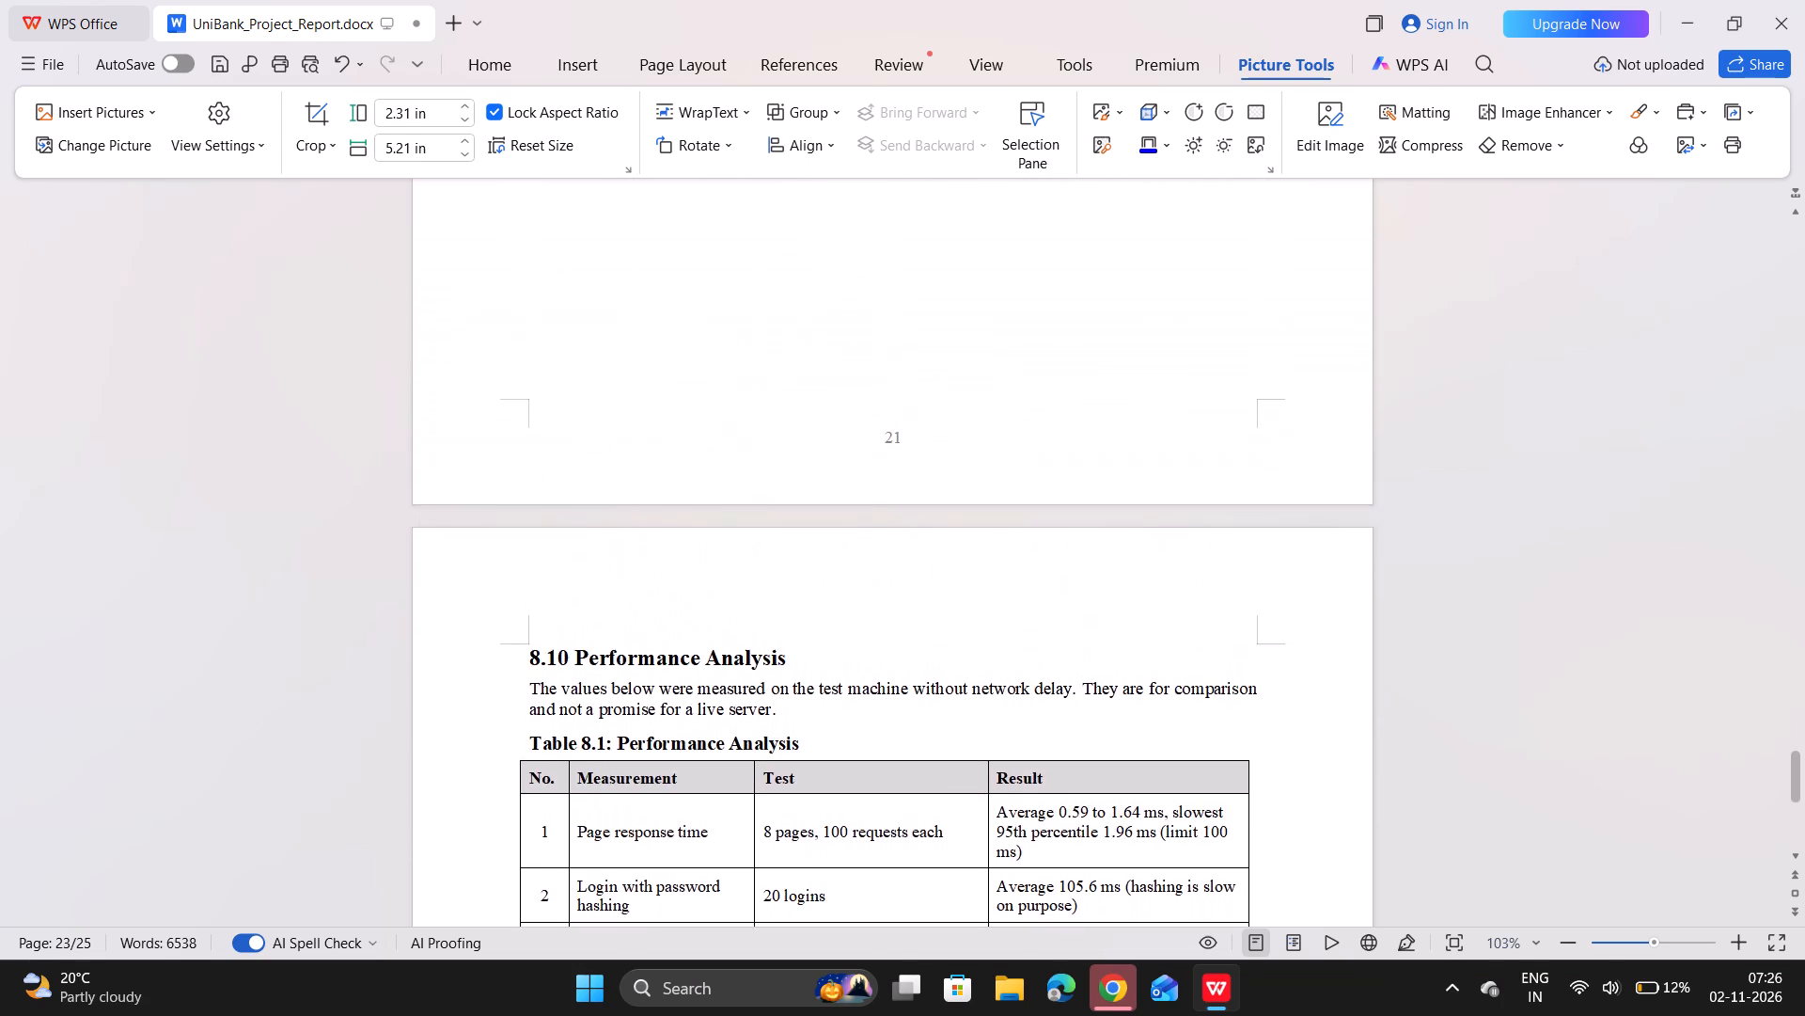
scroll(825, 268, "down", 2)
Pull the 8.10 Performance Analysis heading up beneath the Fig 8.14 caption as its own paragraph, without centre alignment.
scroll(825, 268, "up", 1)
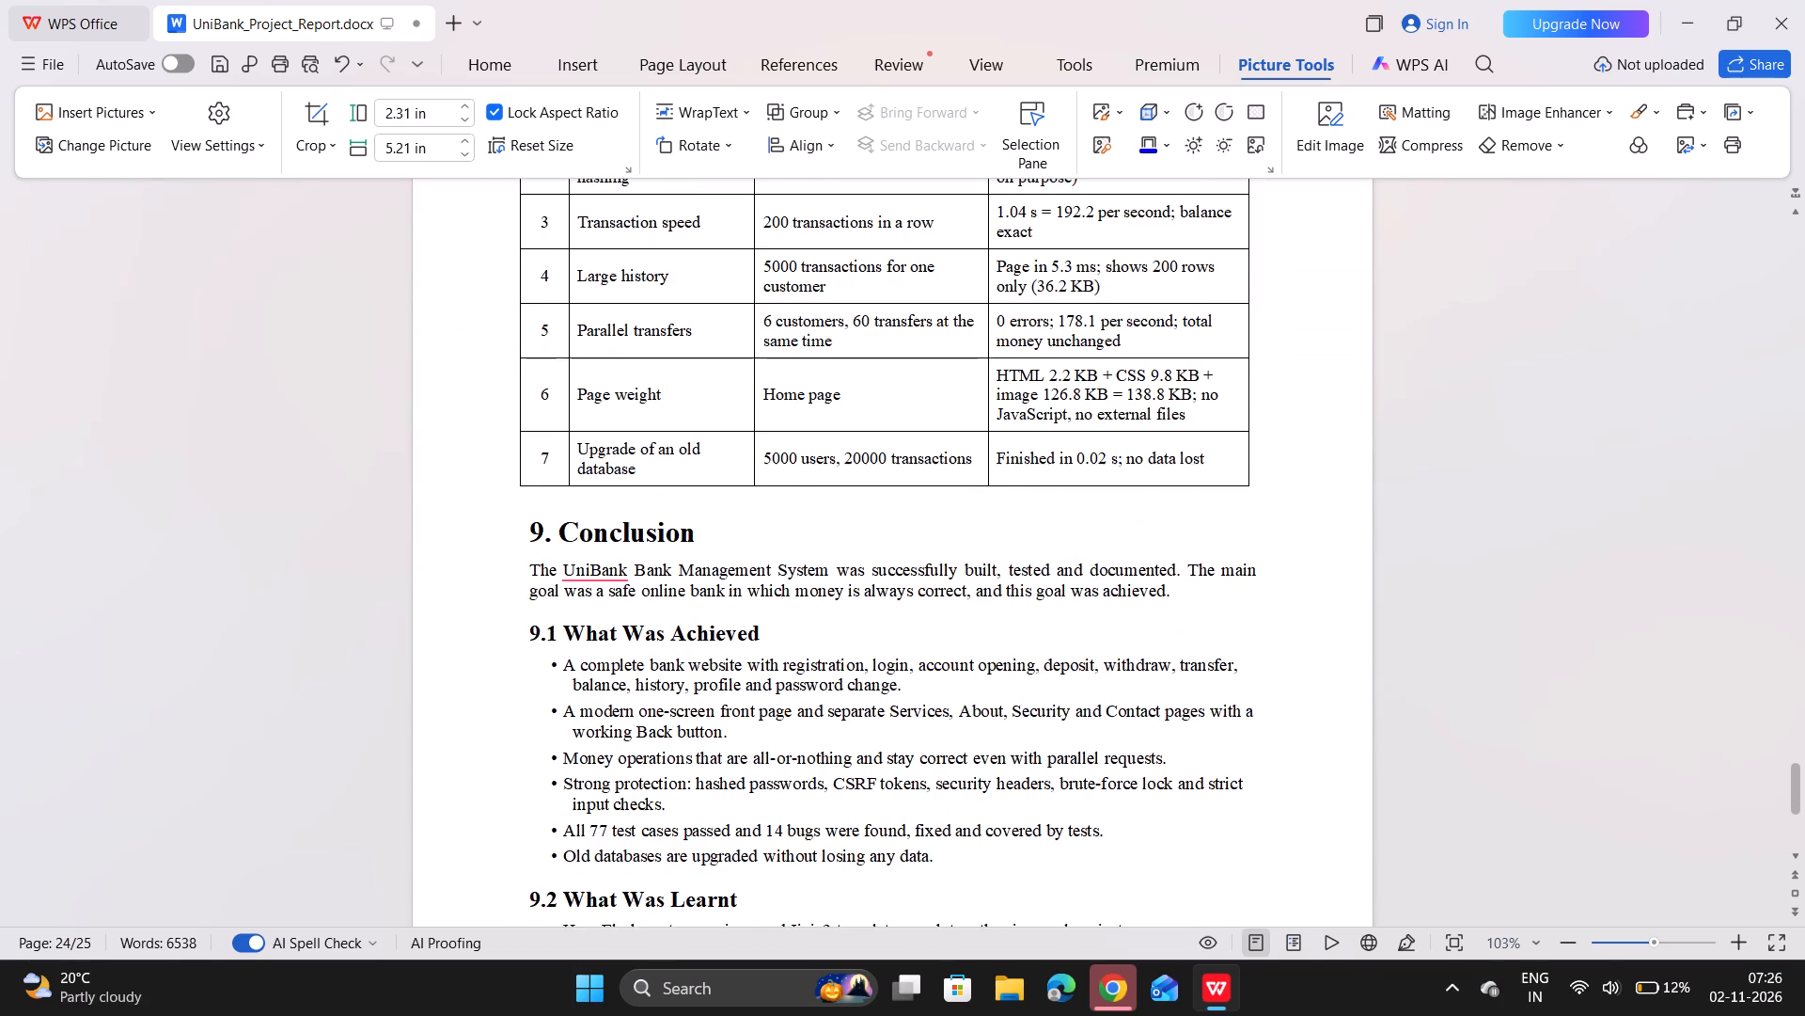
scroll(825, 268, "up", 6)
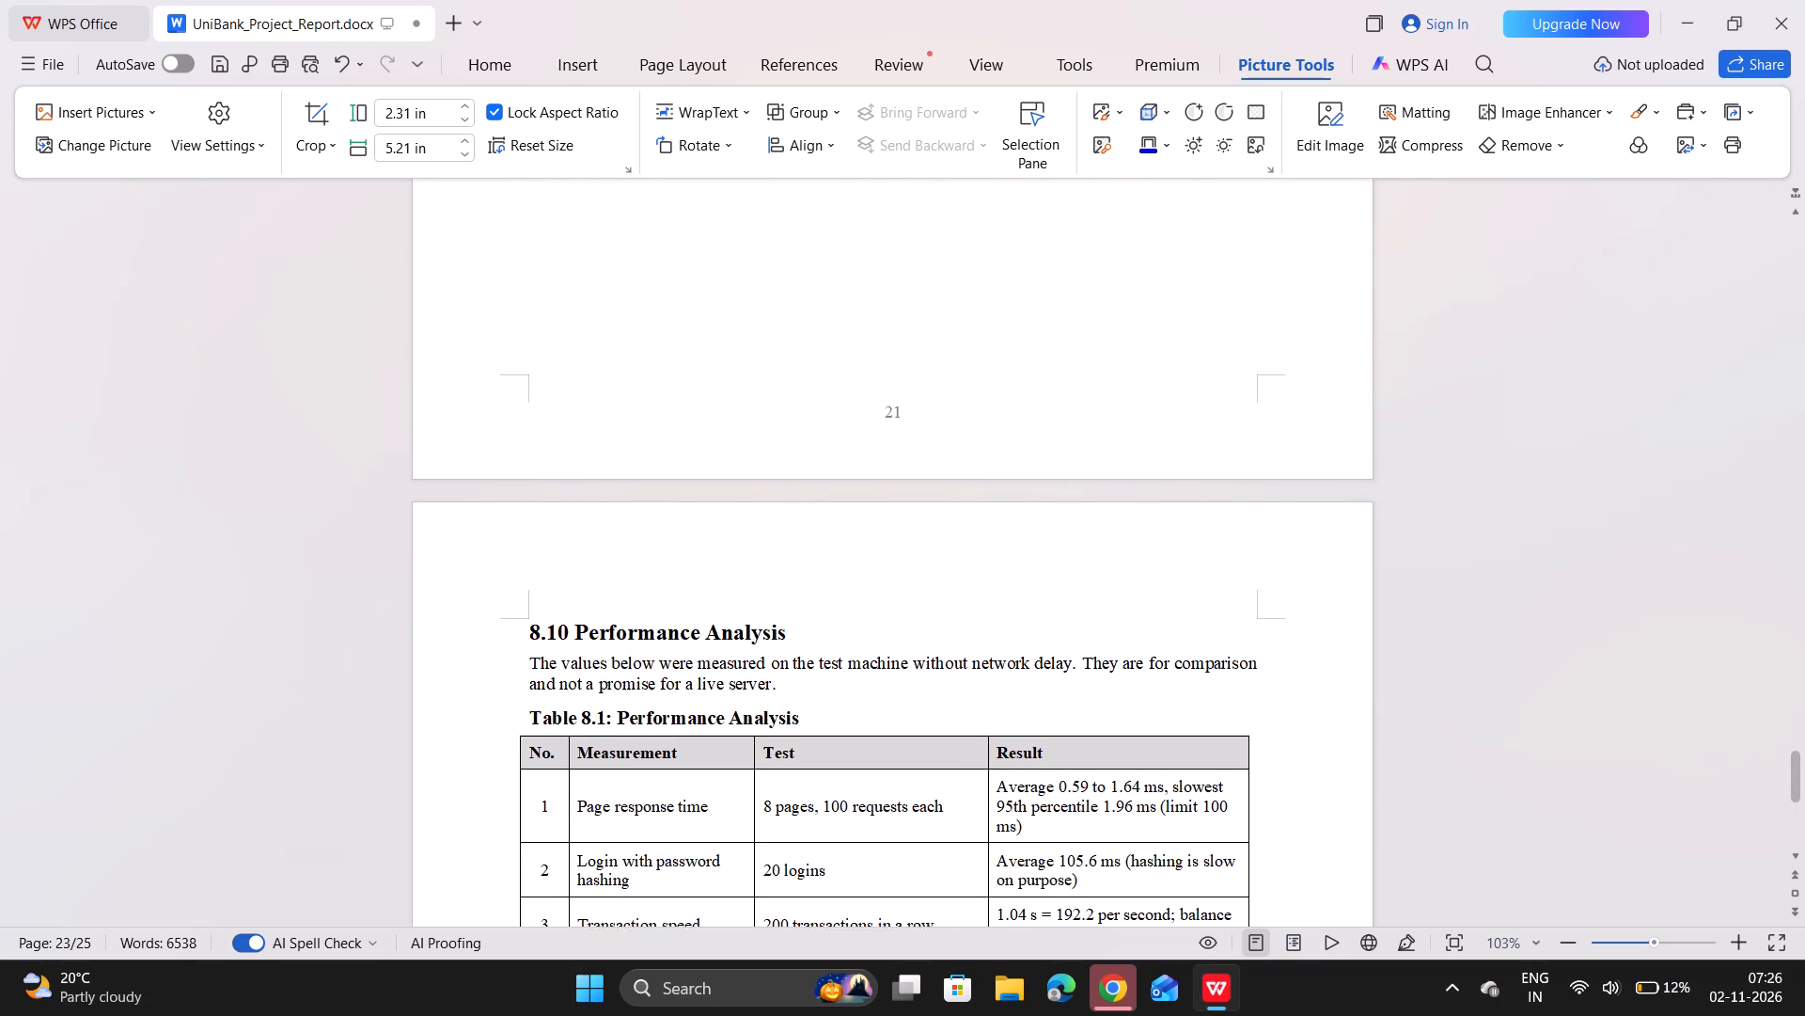
left_click(530, 634)
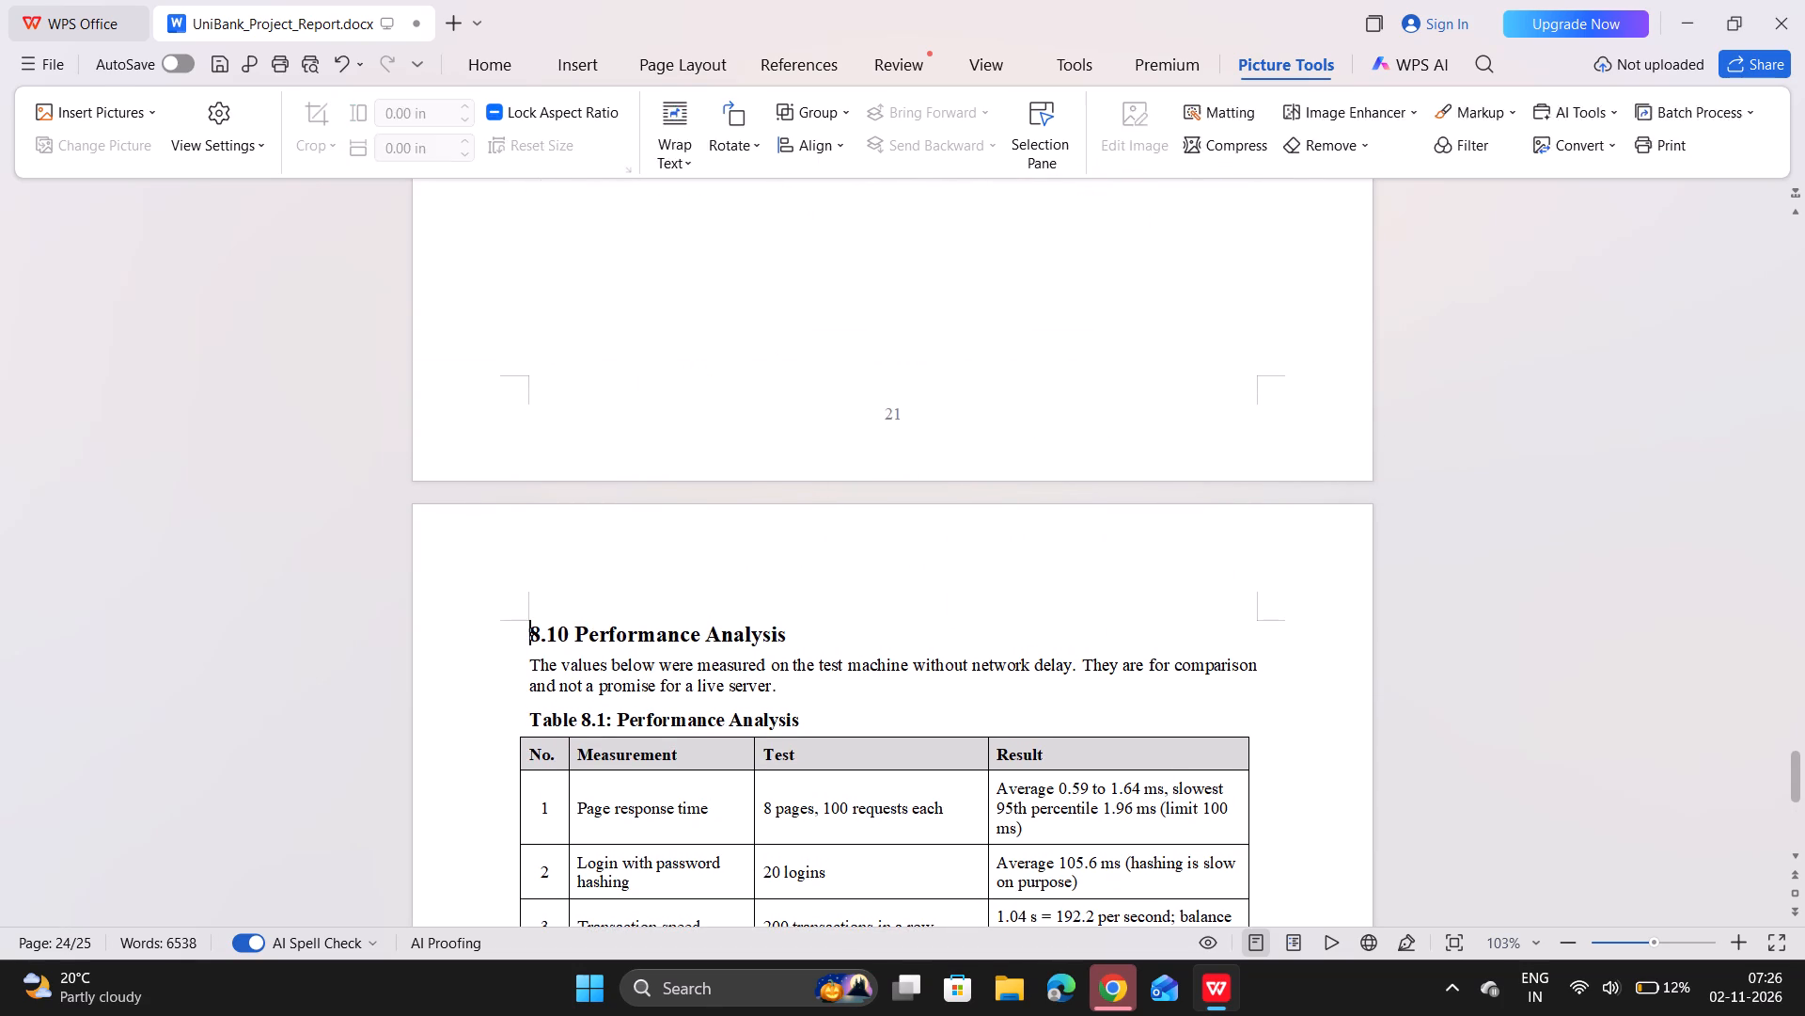
key("BackSpace")
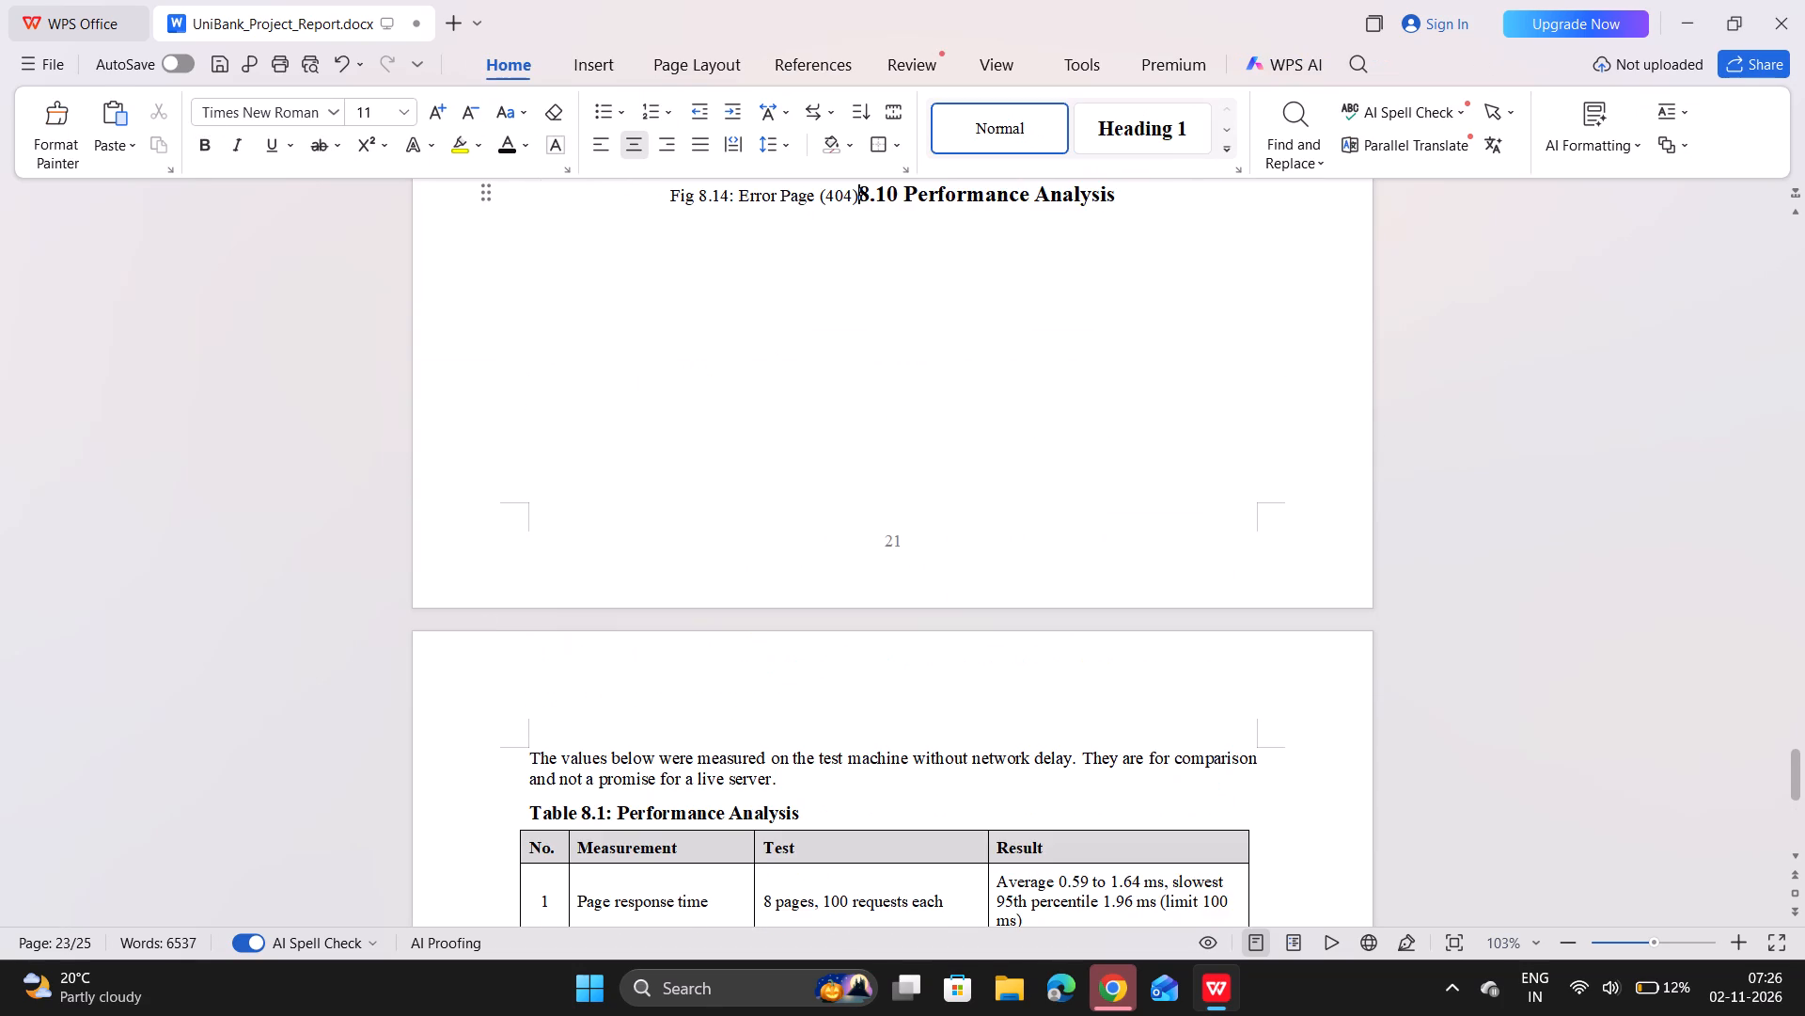
key("Return")
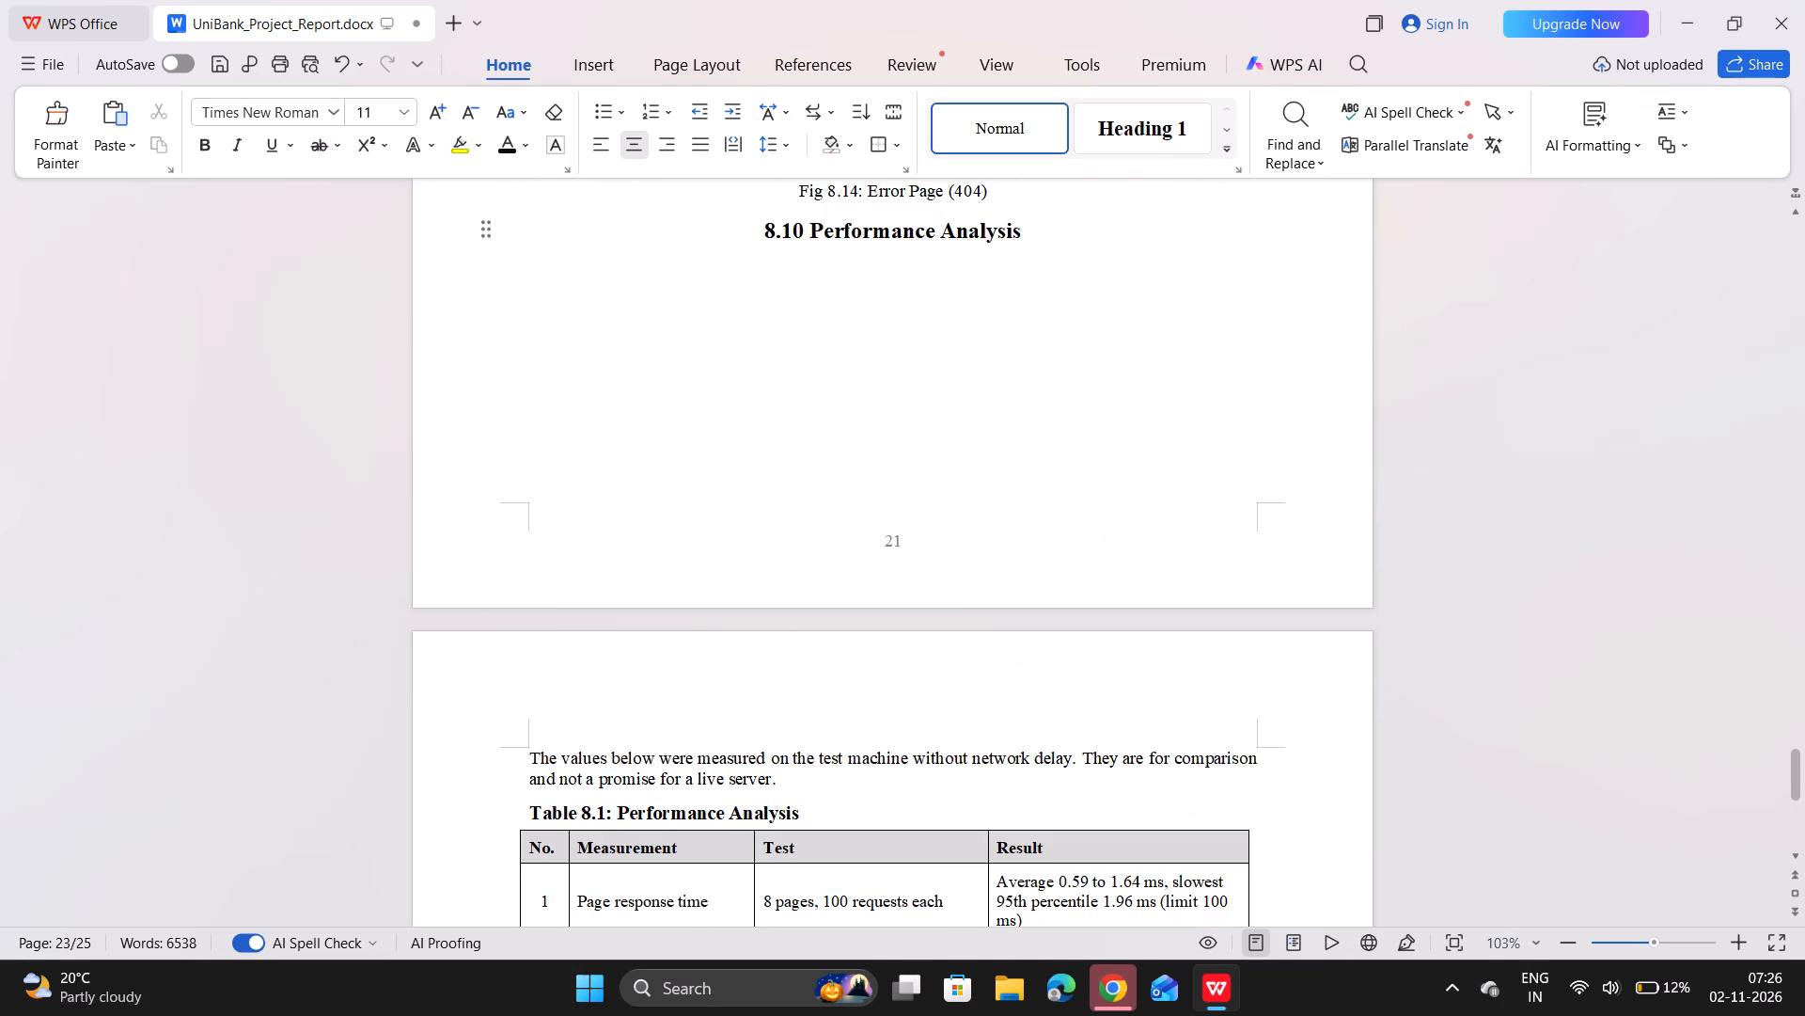
key("BackSpace")
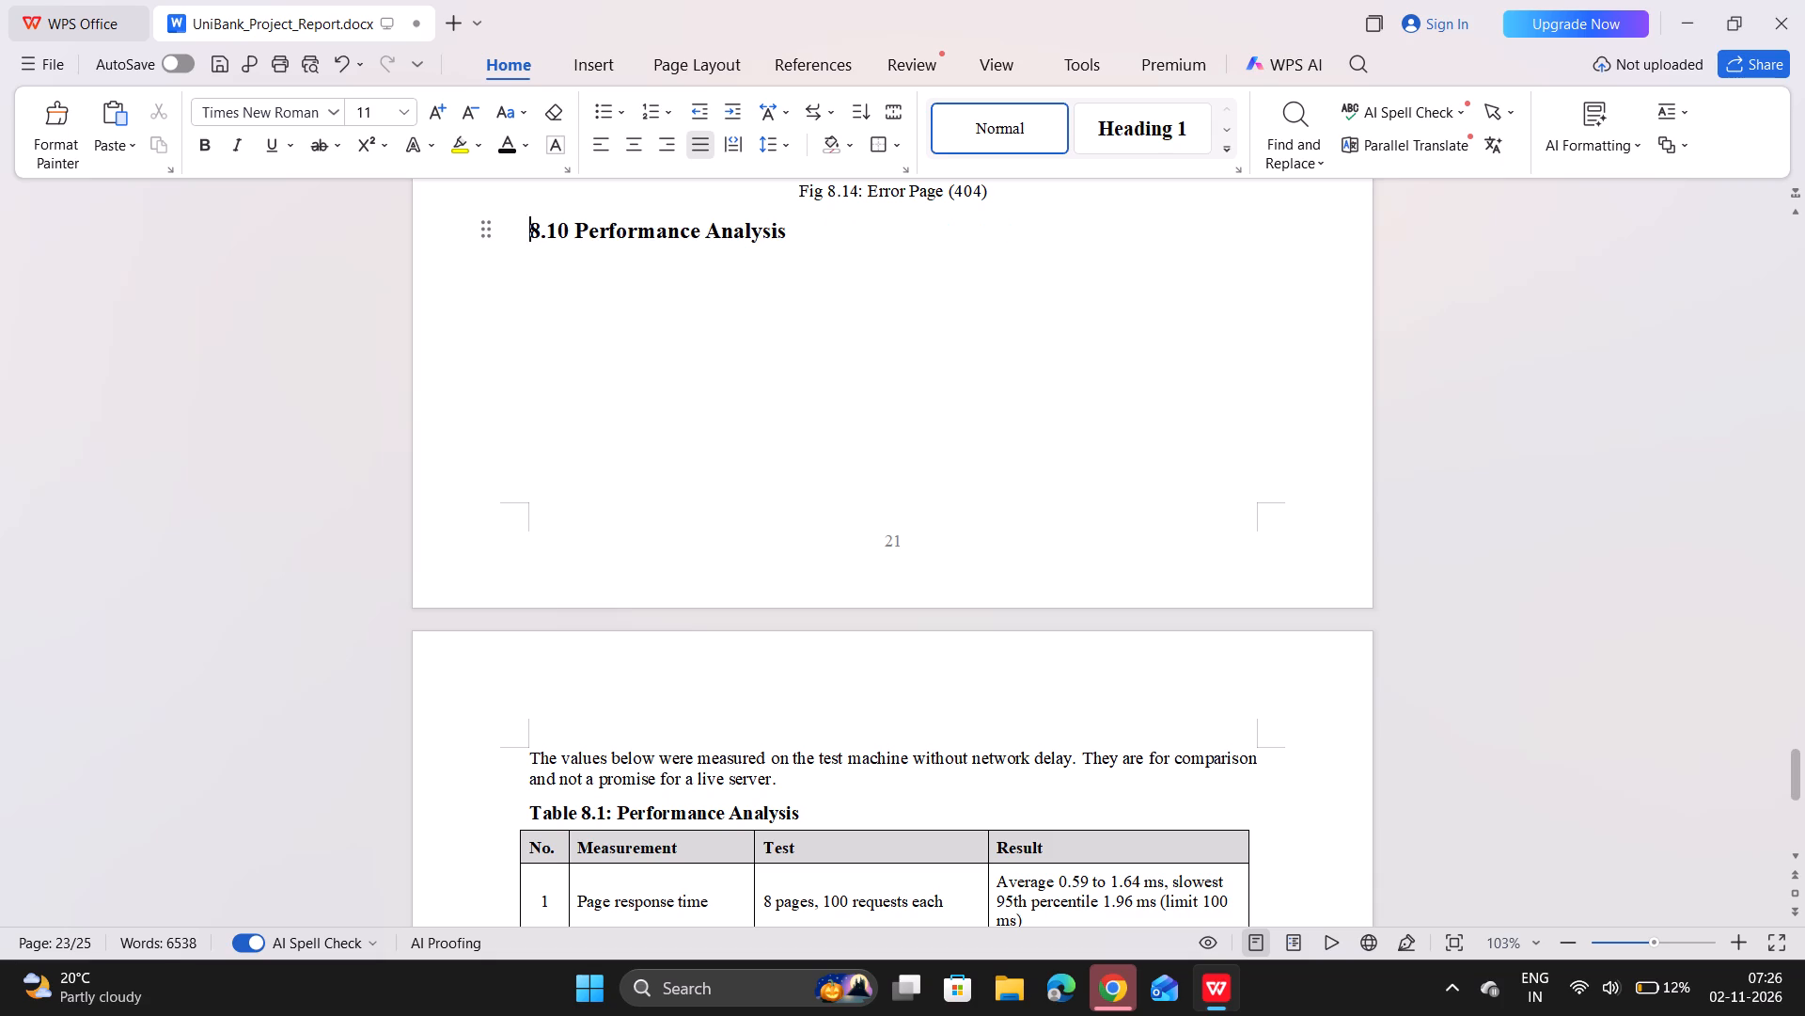
Bring the 8.10 introductory paragraph up directly below its heading, on a separate line.
key("Down")
key("BackSpace")
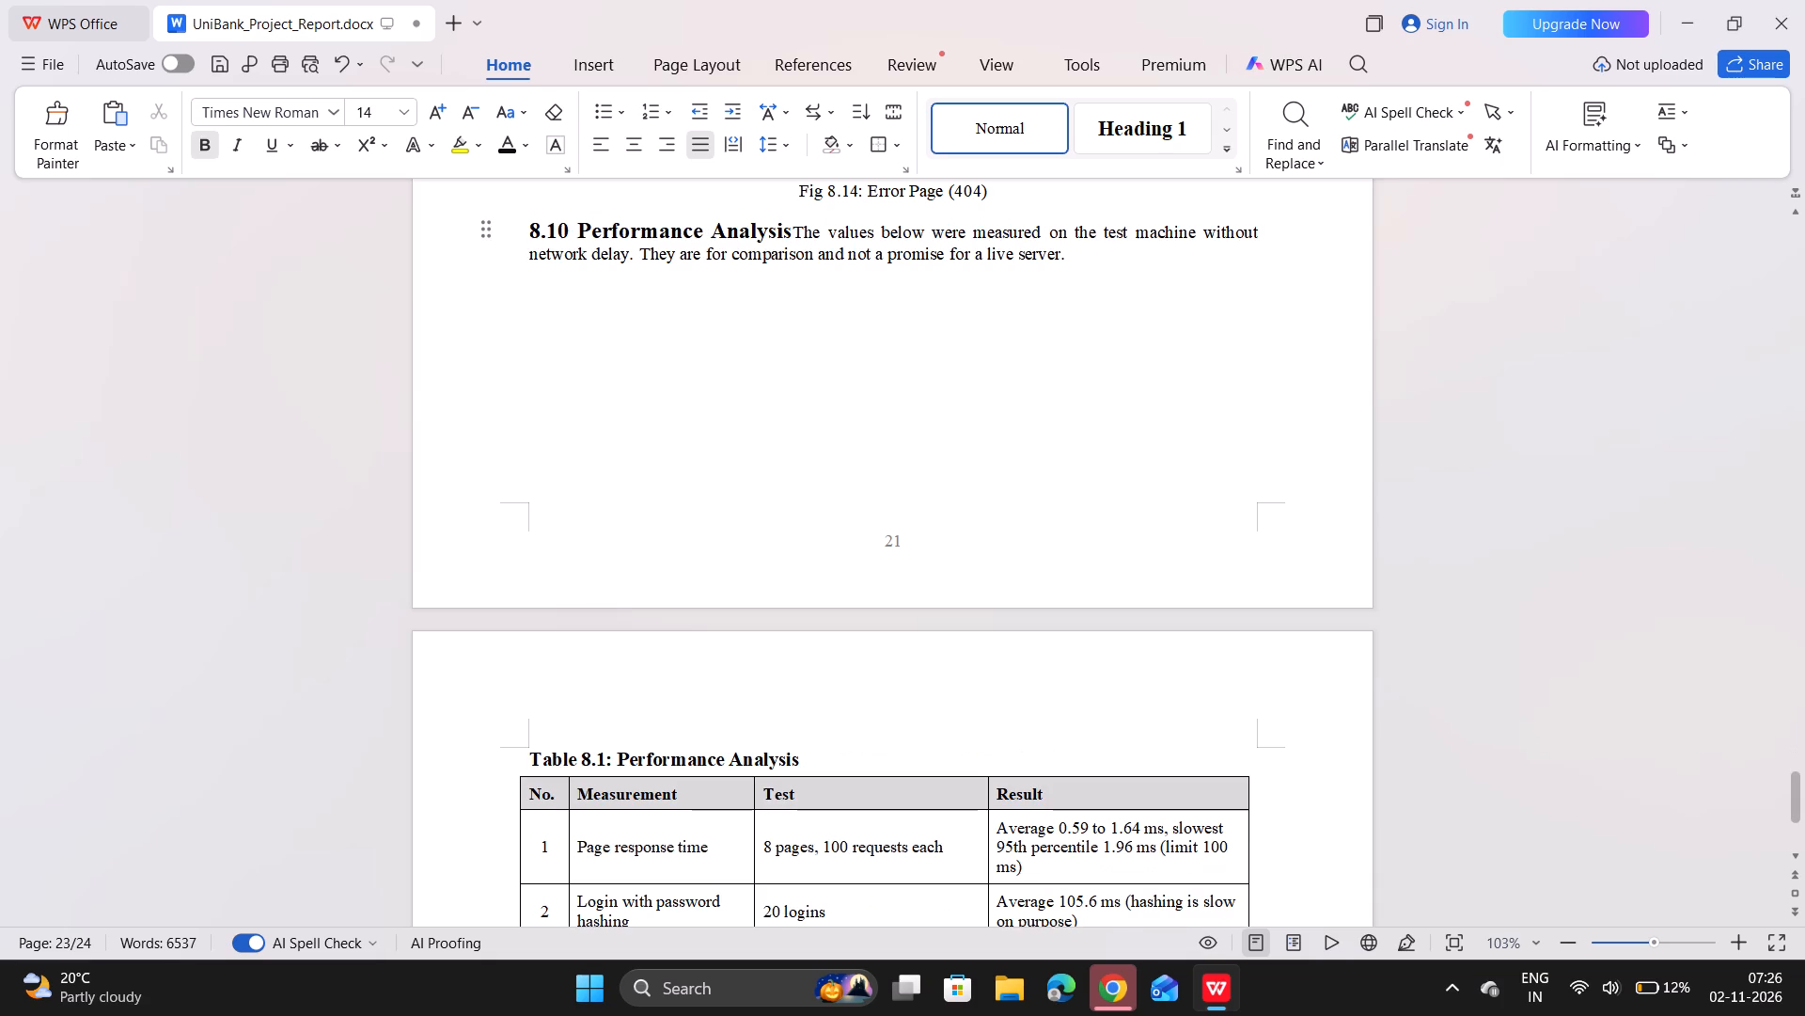
key("Return")
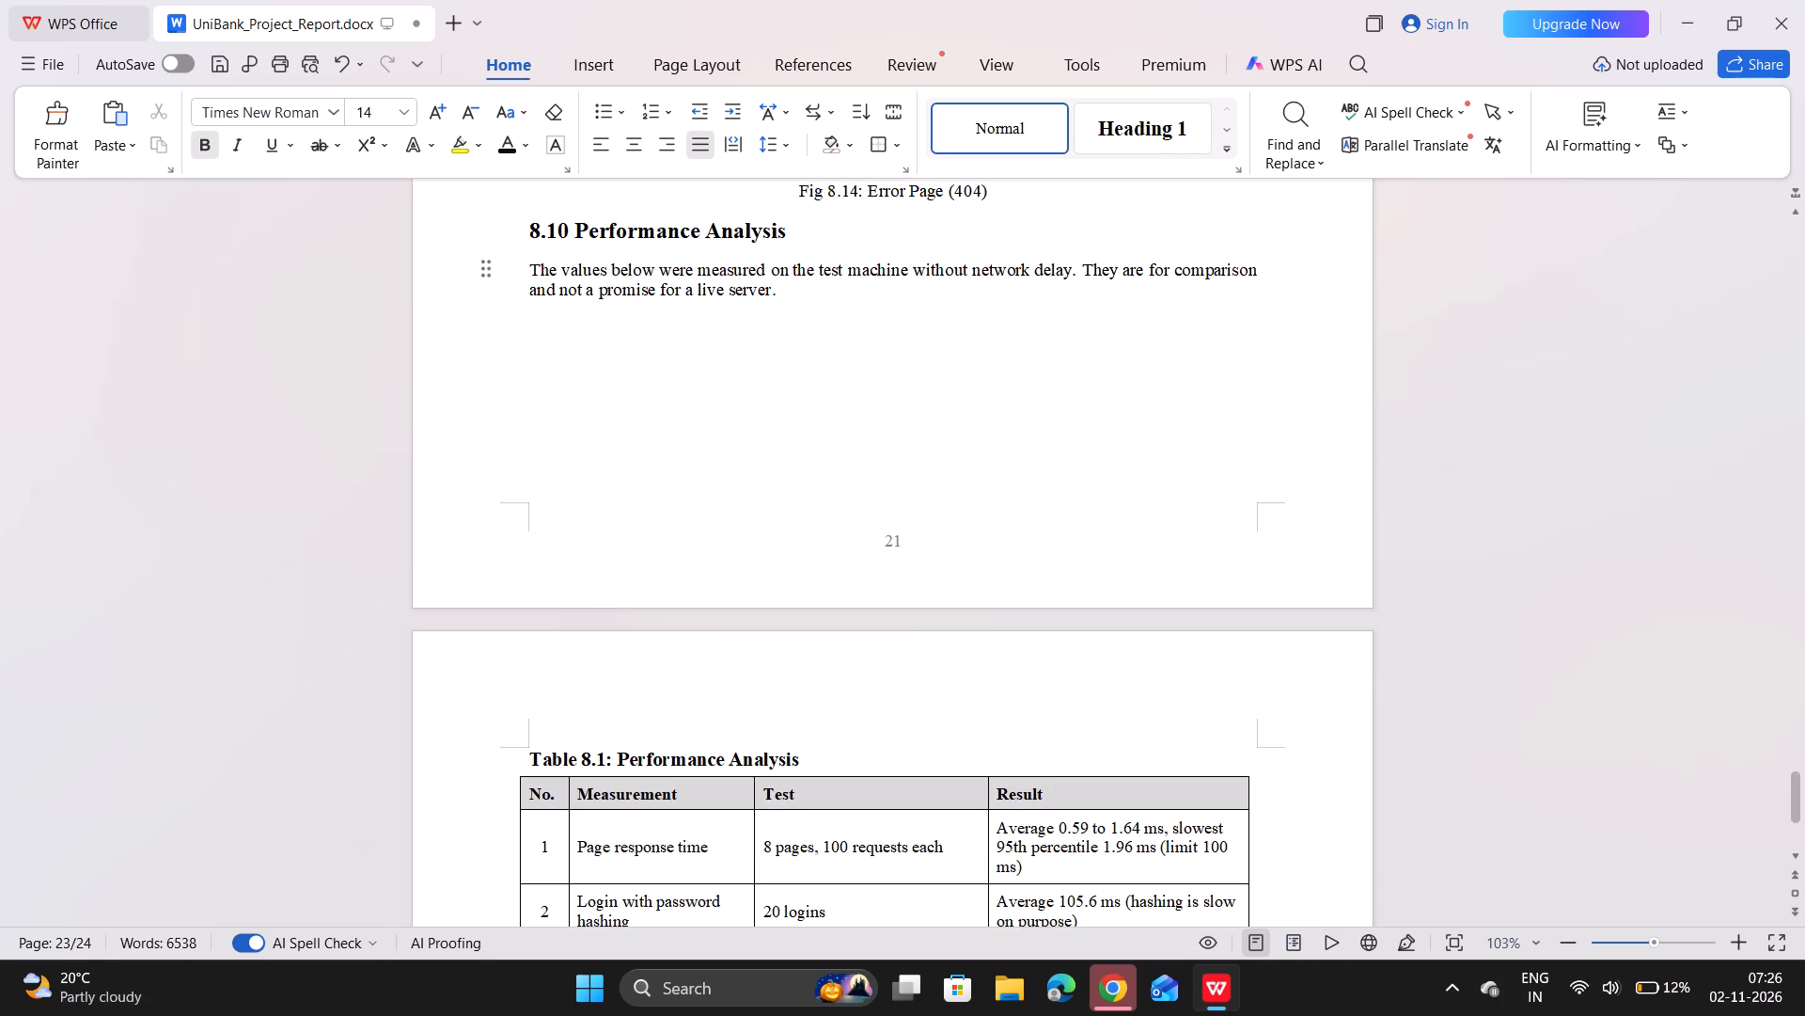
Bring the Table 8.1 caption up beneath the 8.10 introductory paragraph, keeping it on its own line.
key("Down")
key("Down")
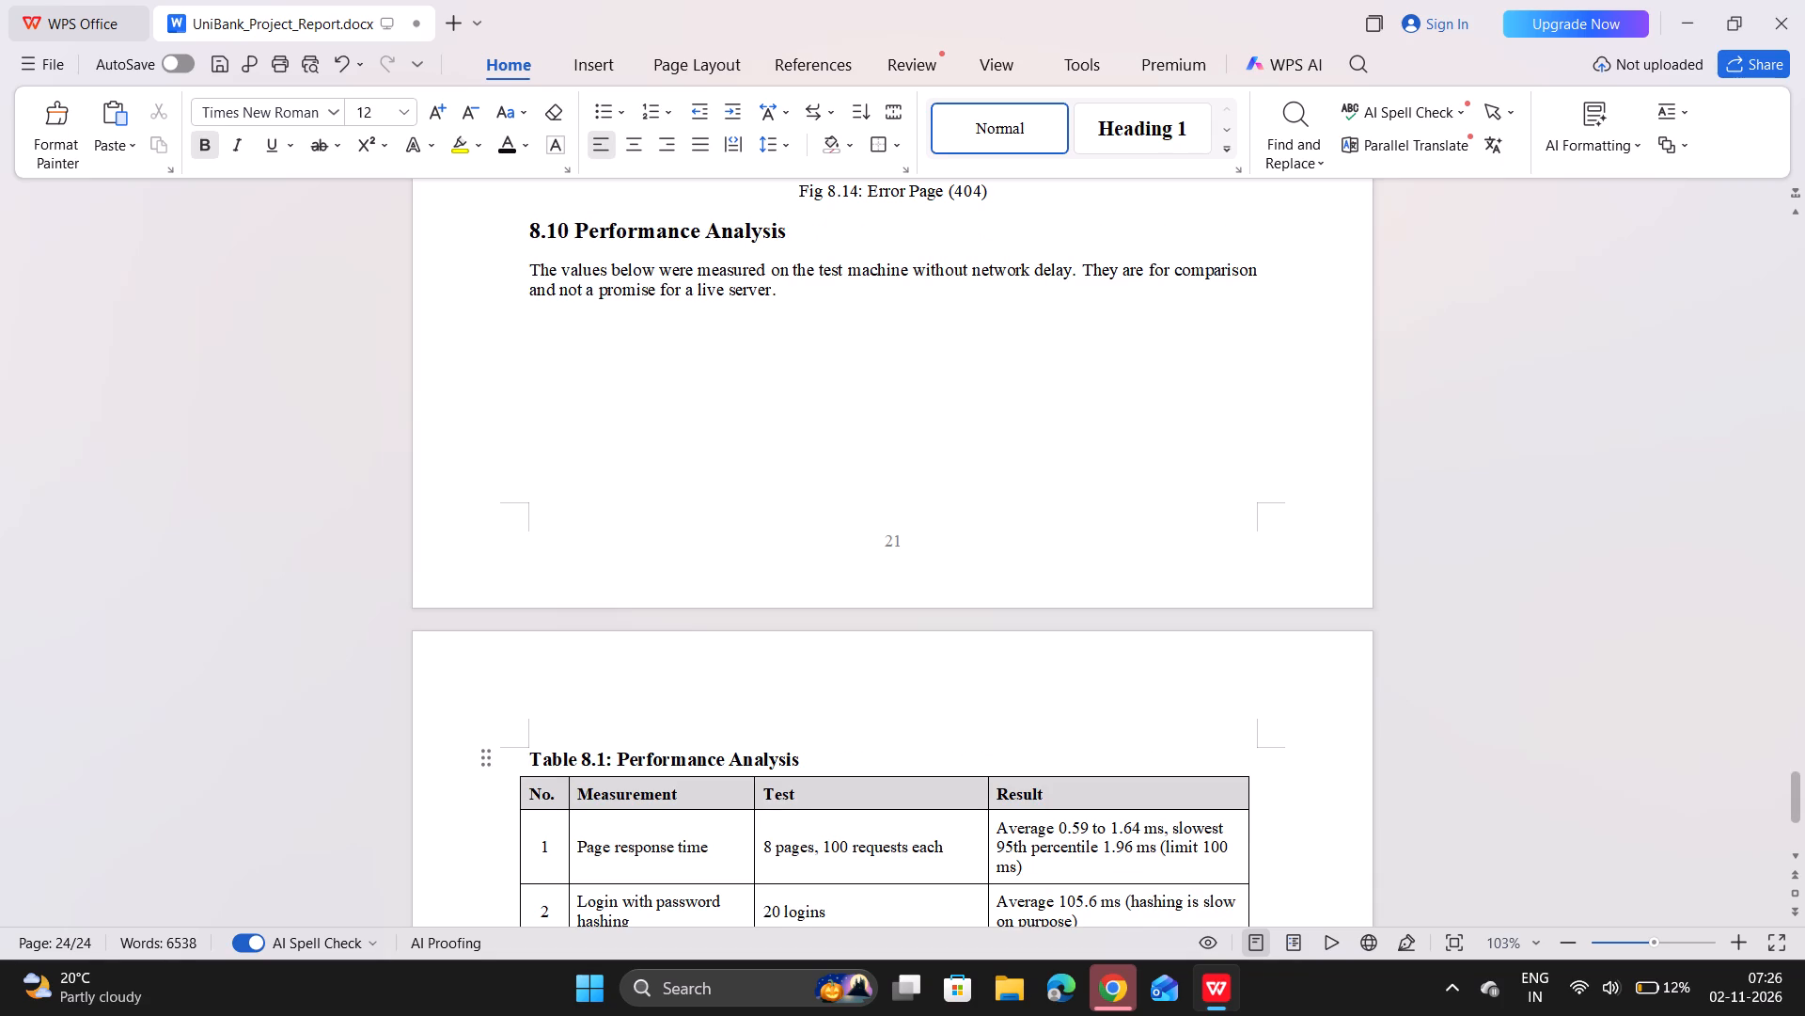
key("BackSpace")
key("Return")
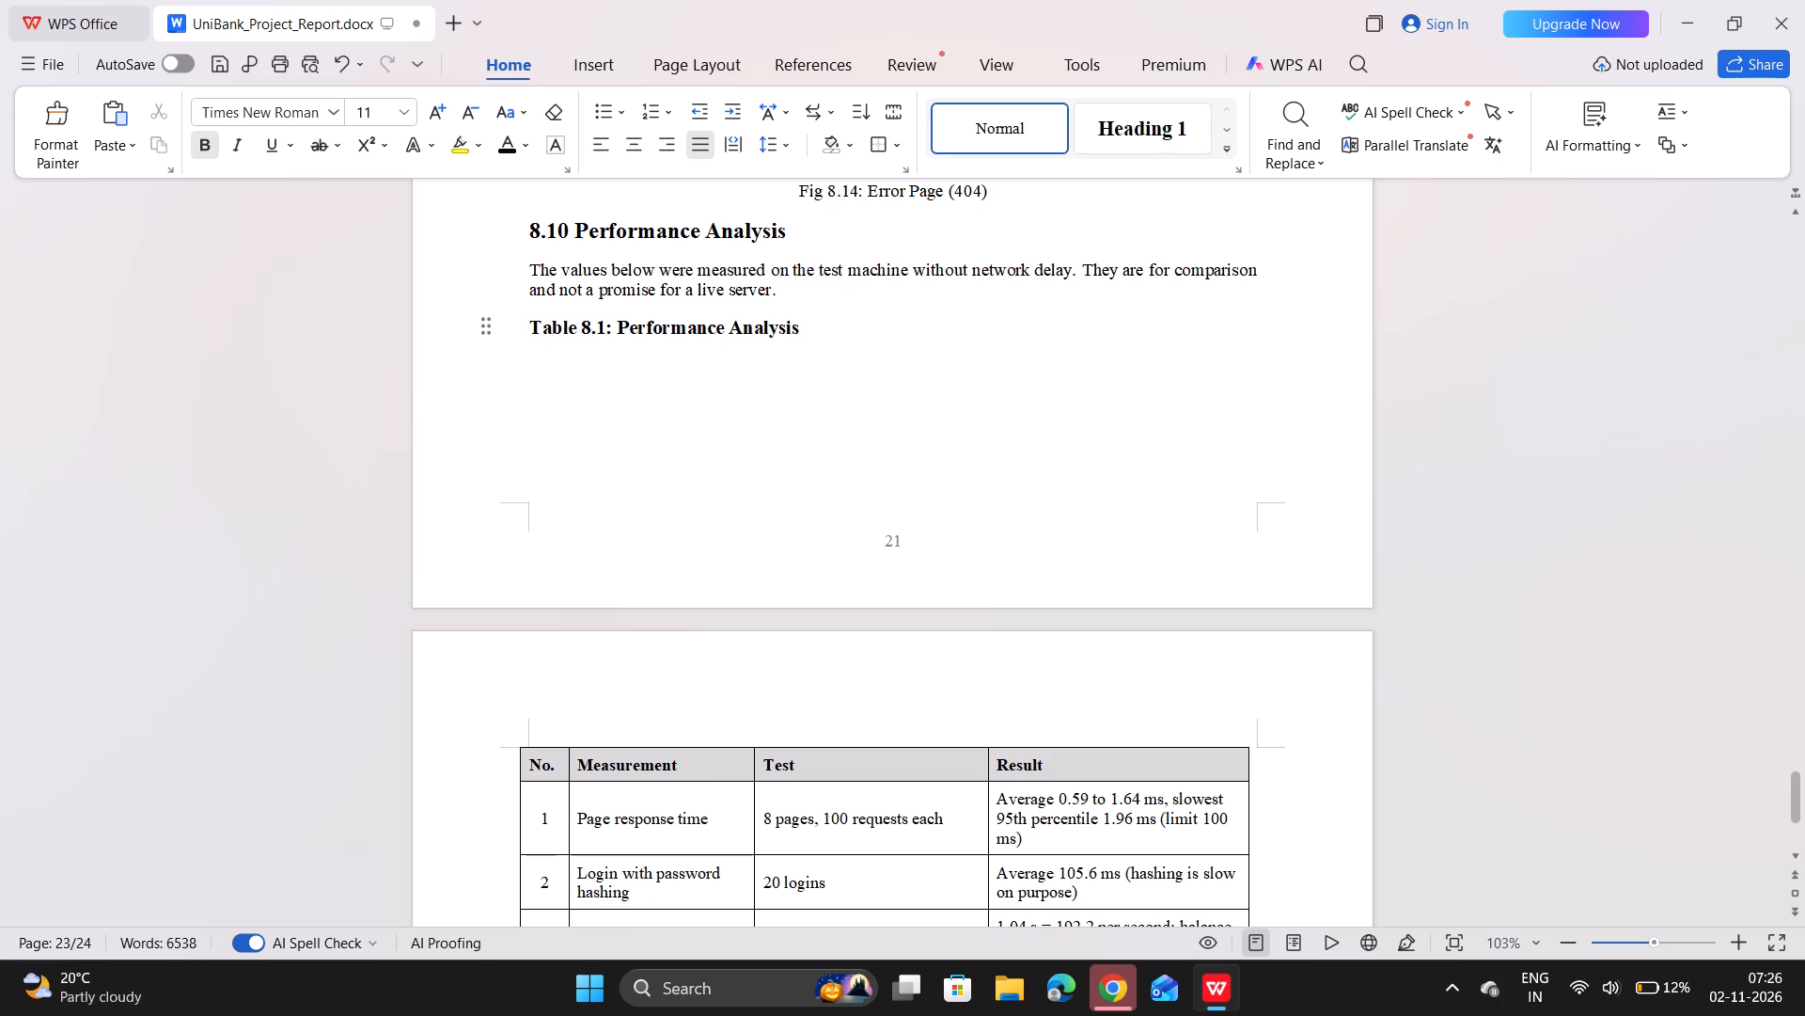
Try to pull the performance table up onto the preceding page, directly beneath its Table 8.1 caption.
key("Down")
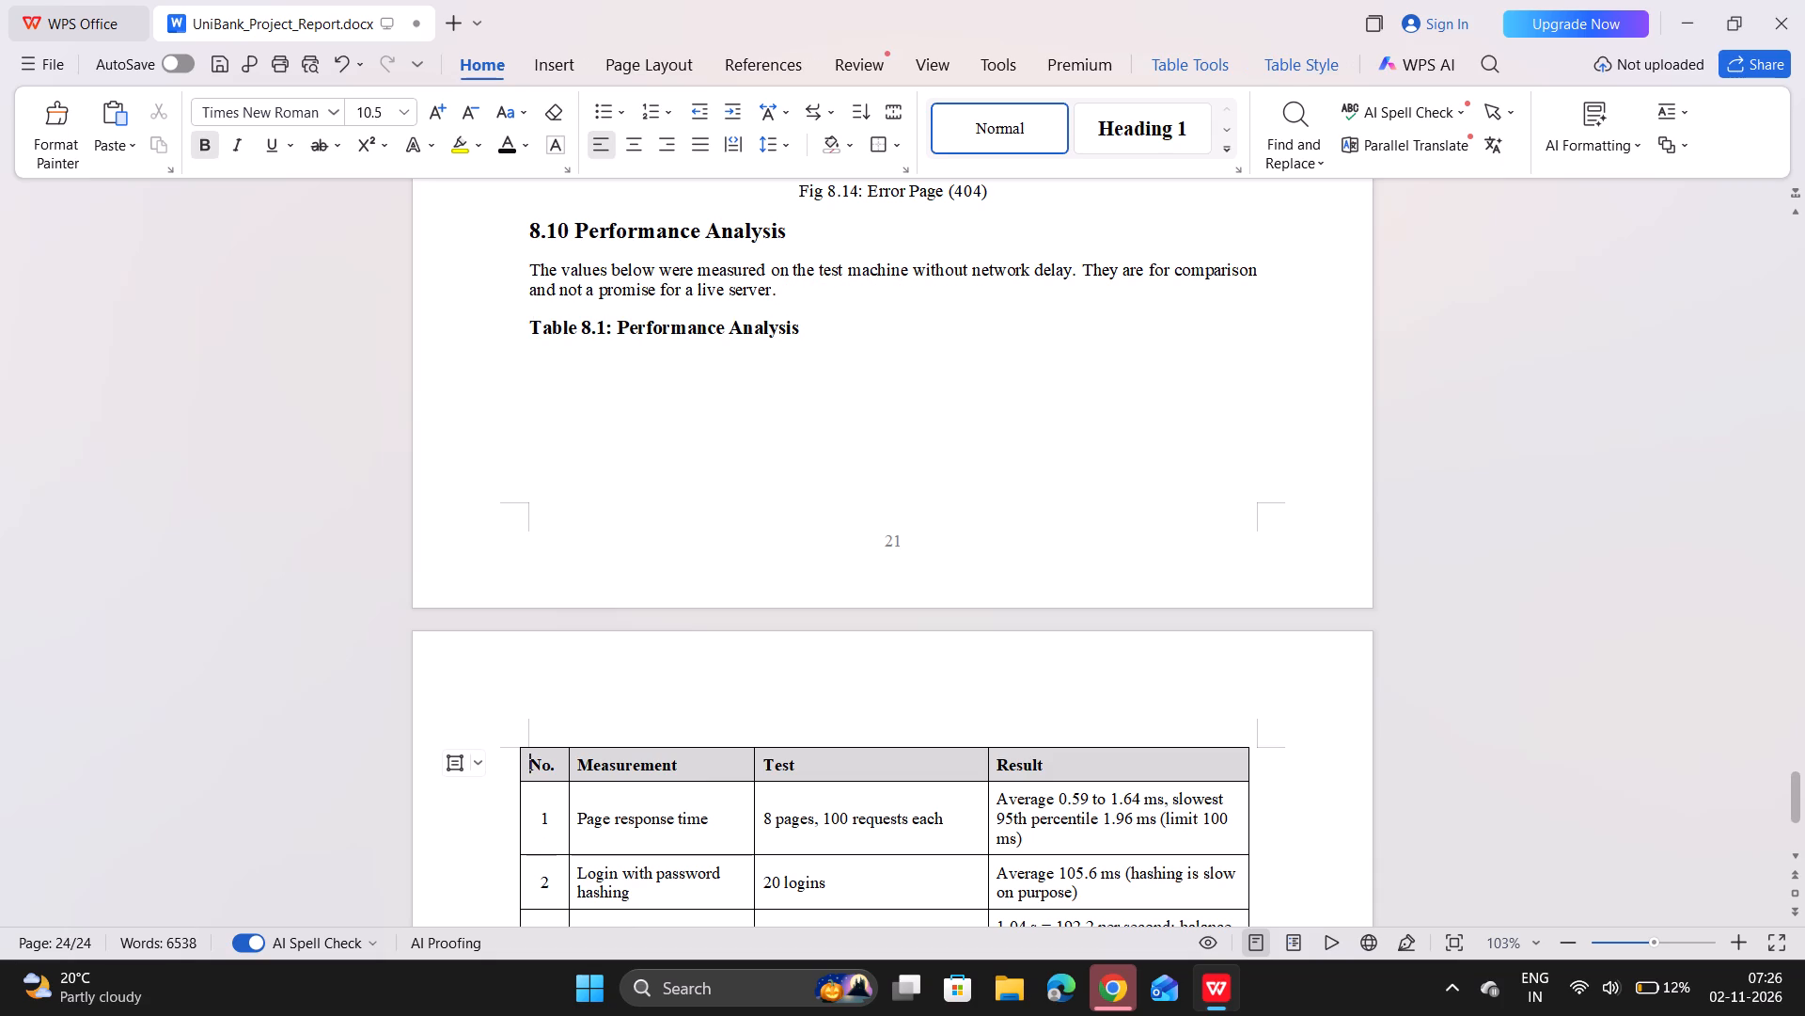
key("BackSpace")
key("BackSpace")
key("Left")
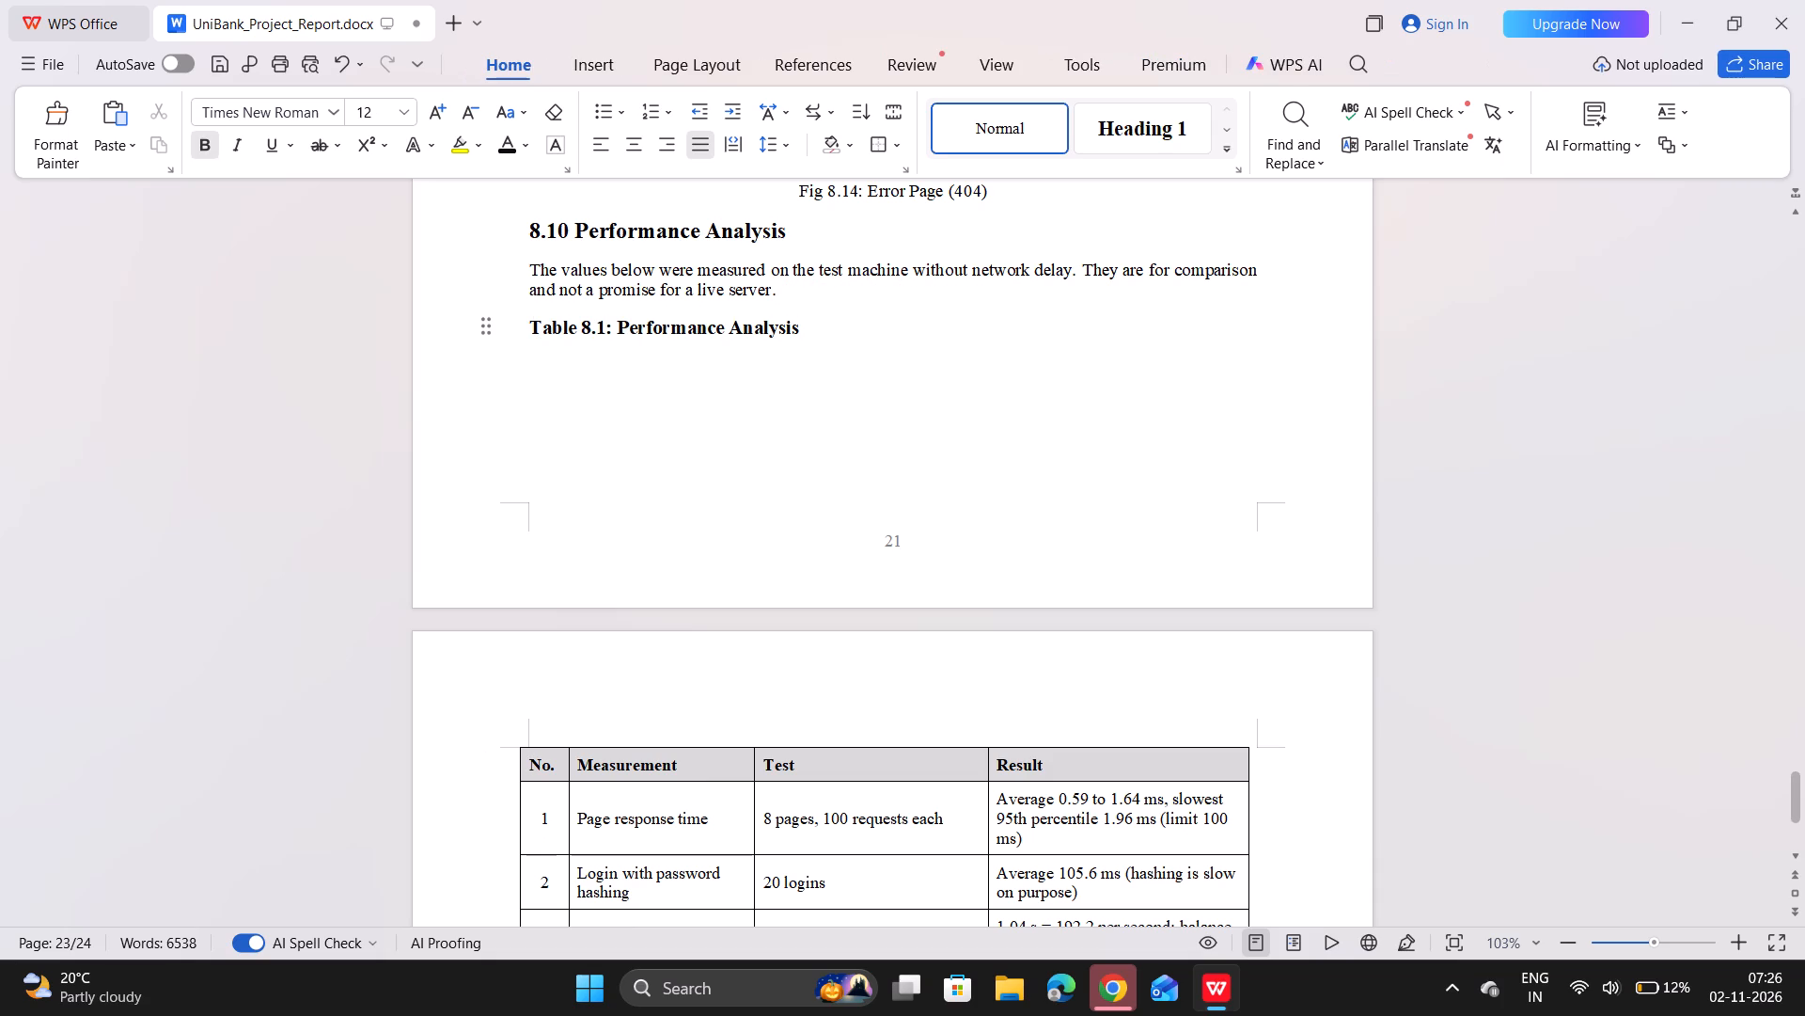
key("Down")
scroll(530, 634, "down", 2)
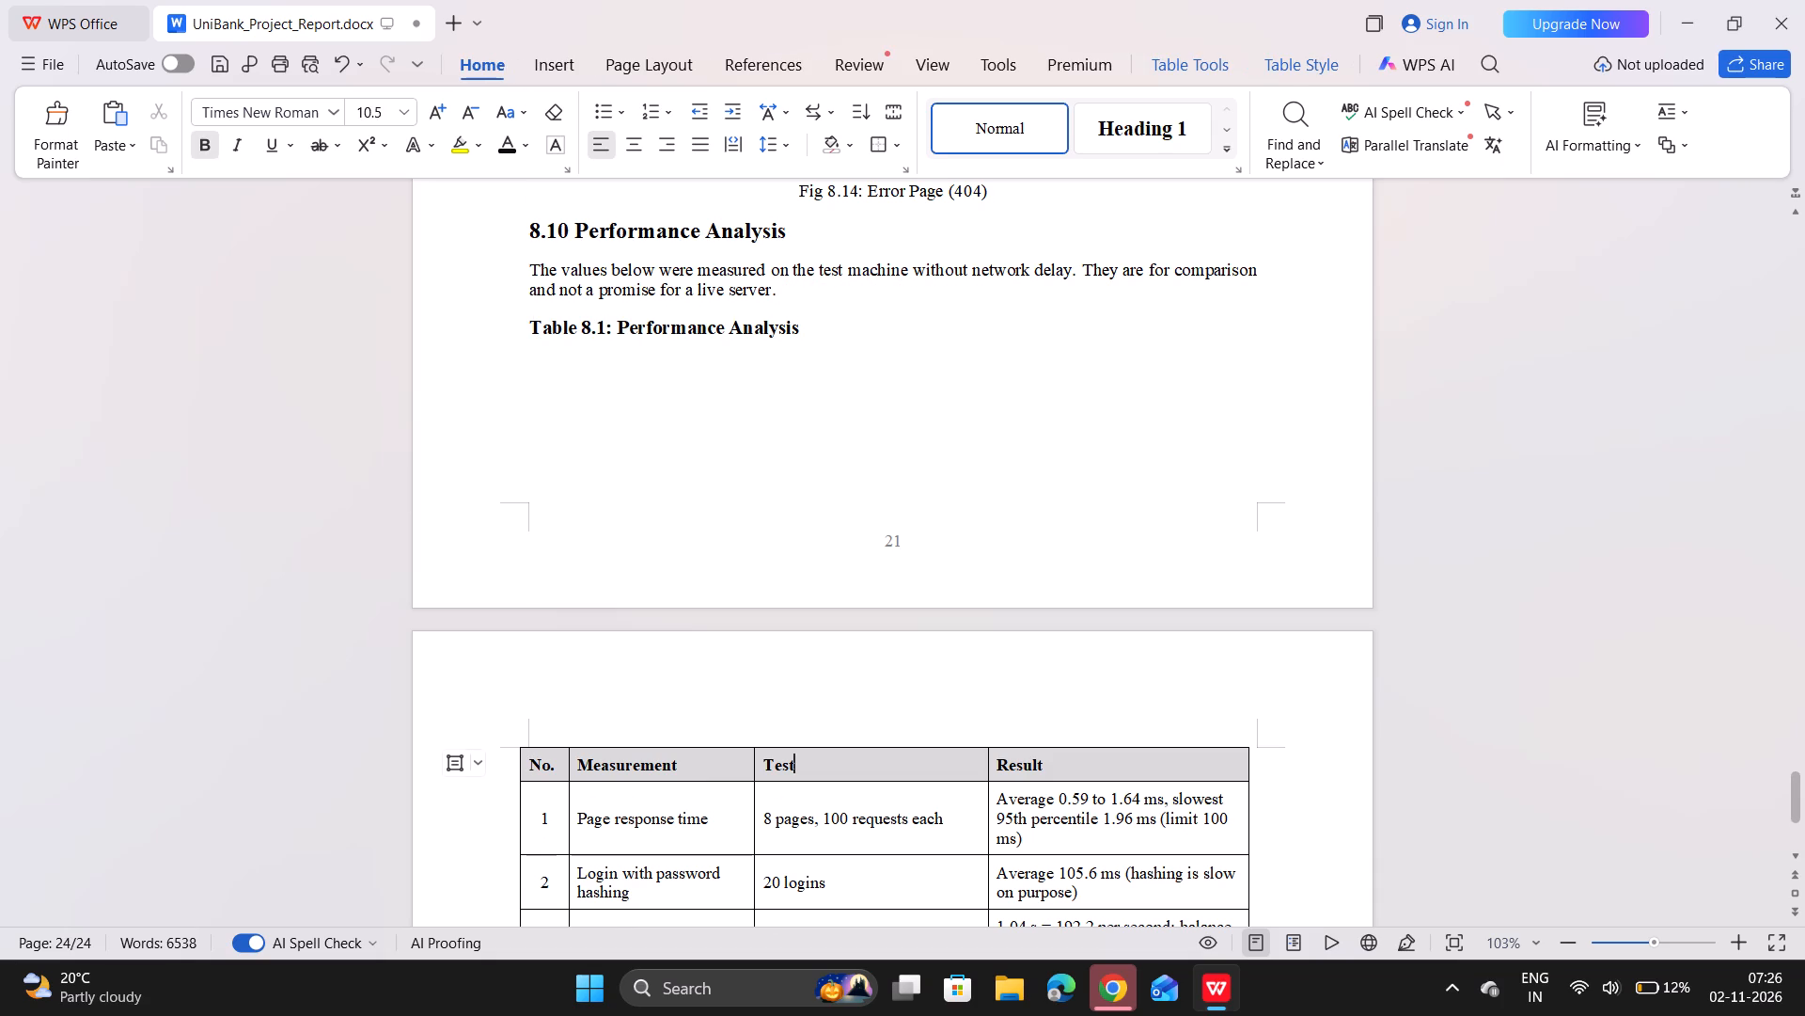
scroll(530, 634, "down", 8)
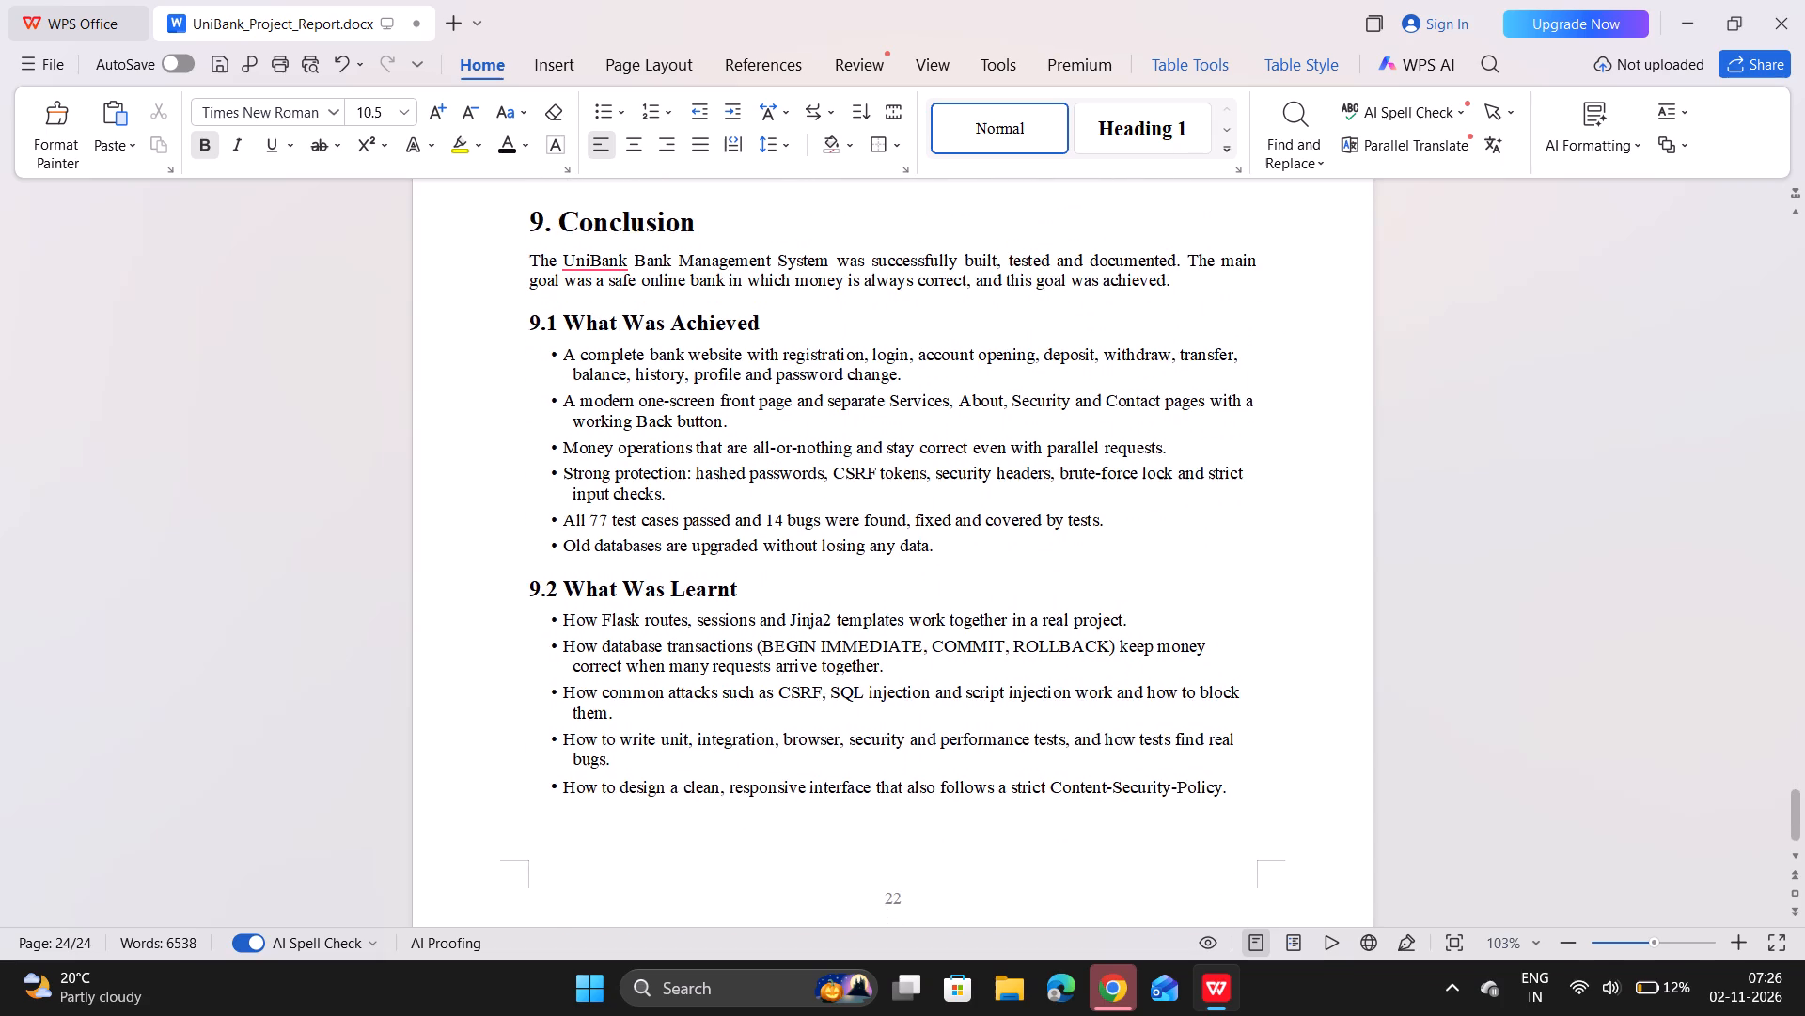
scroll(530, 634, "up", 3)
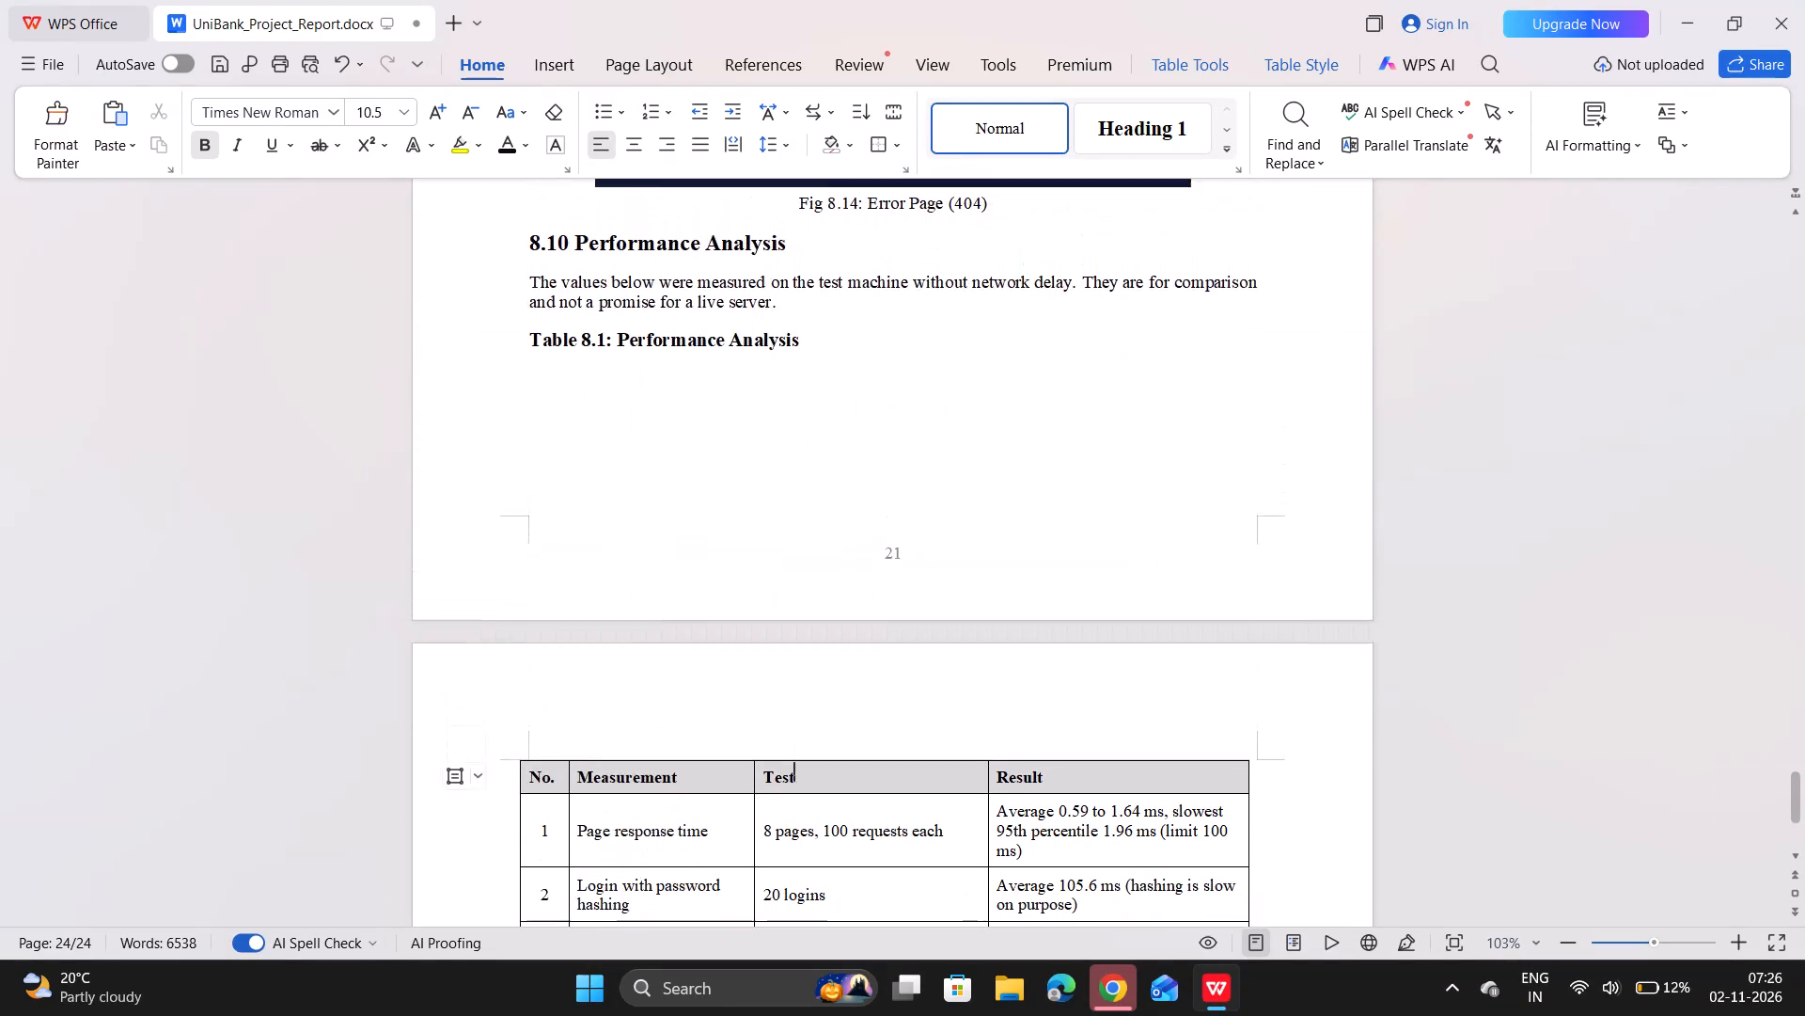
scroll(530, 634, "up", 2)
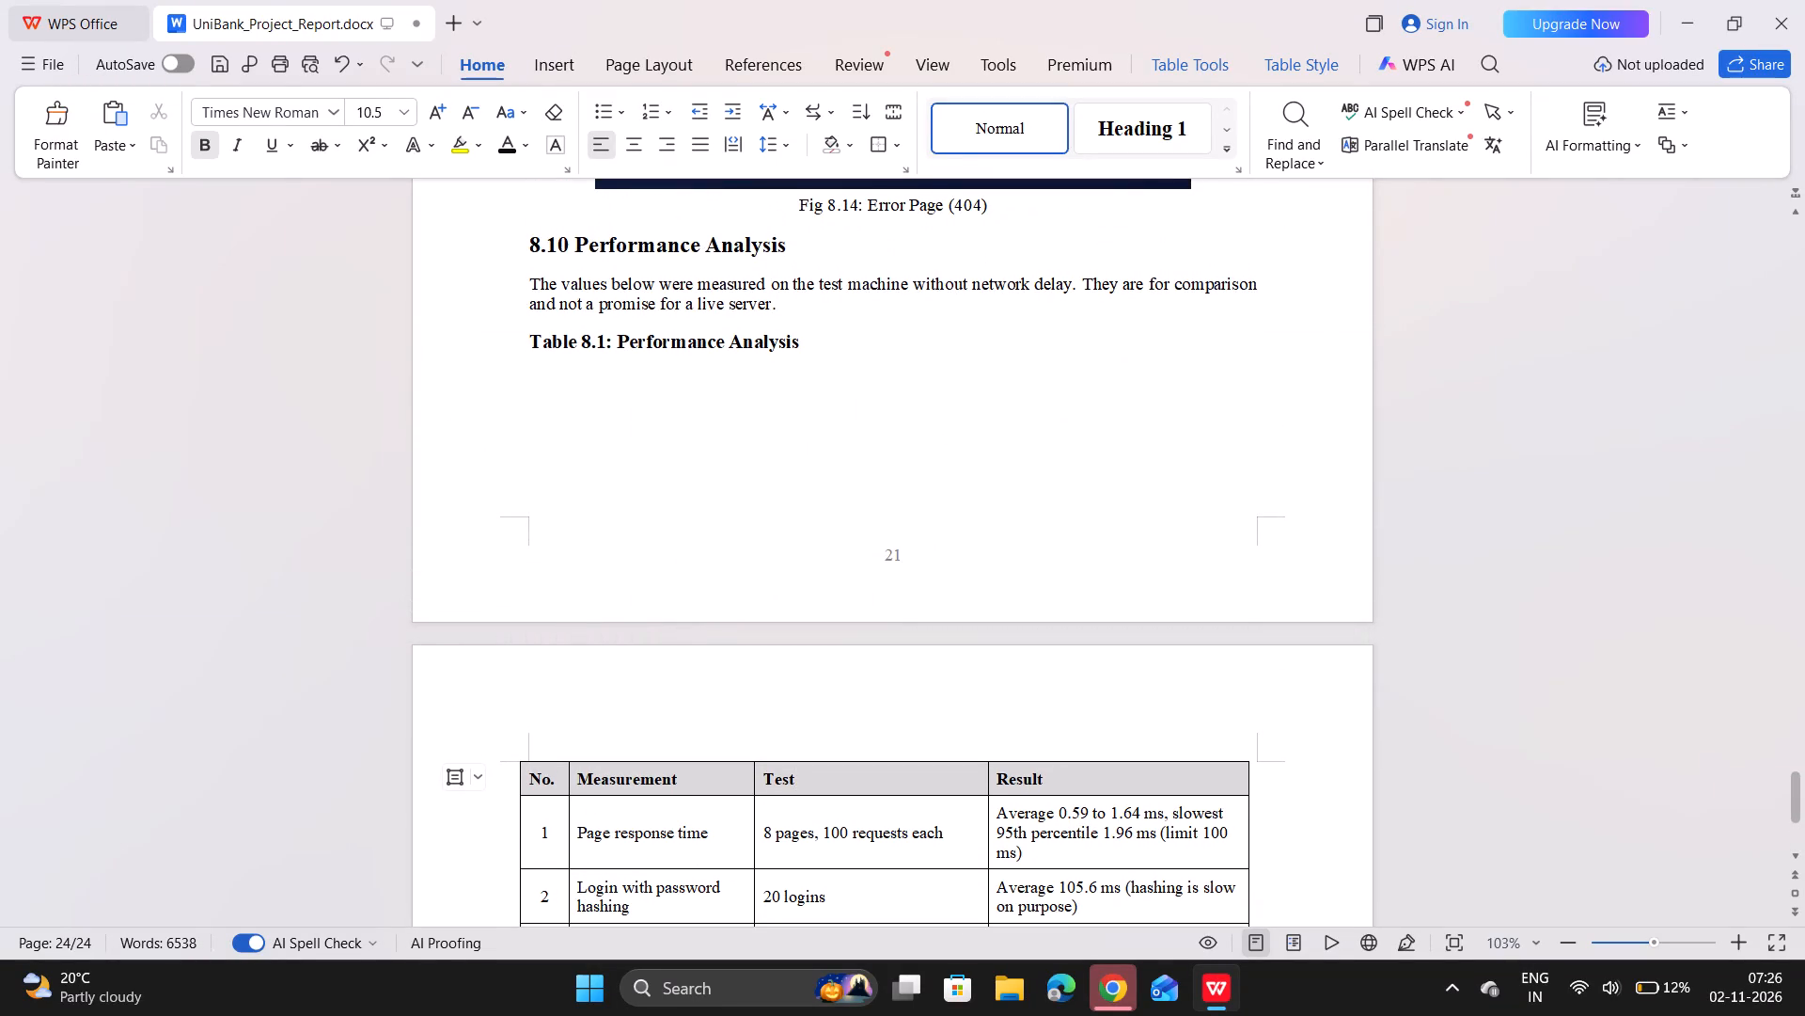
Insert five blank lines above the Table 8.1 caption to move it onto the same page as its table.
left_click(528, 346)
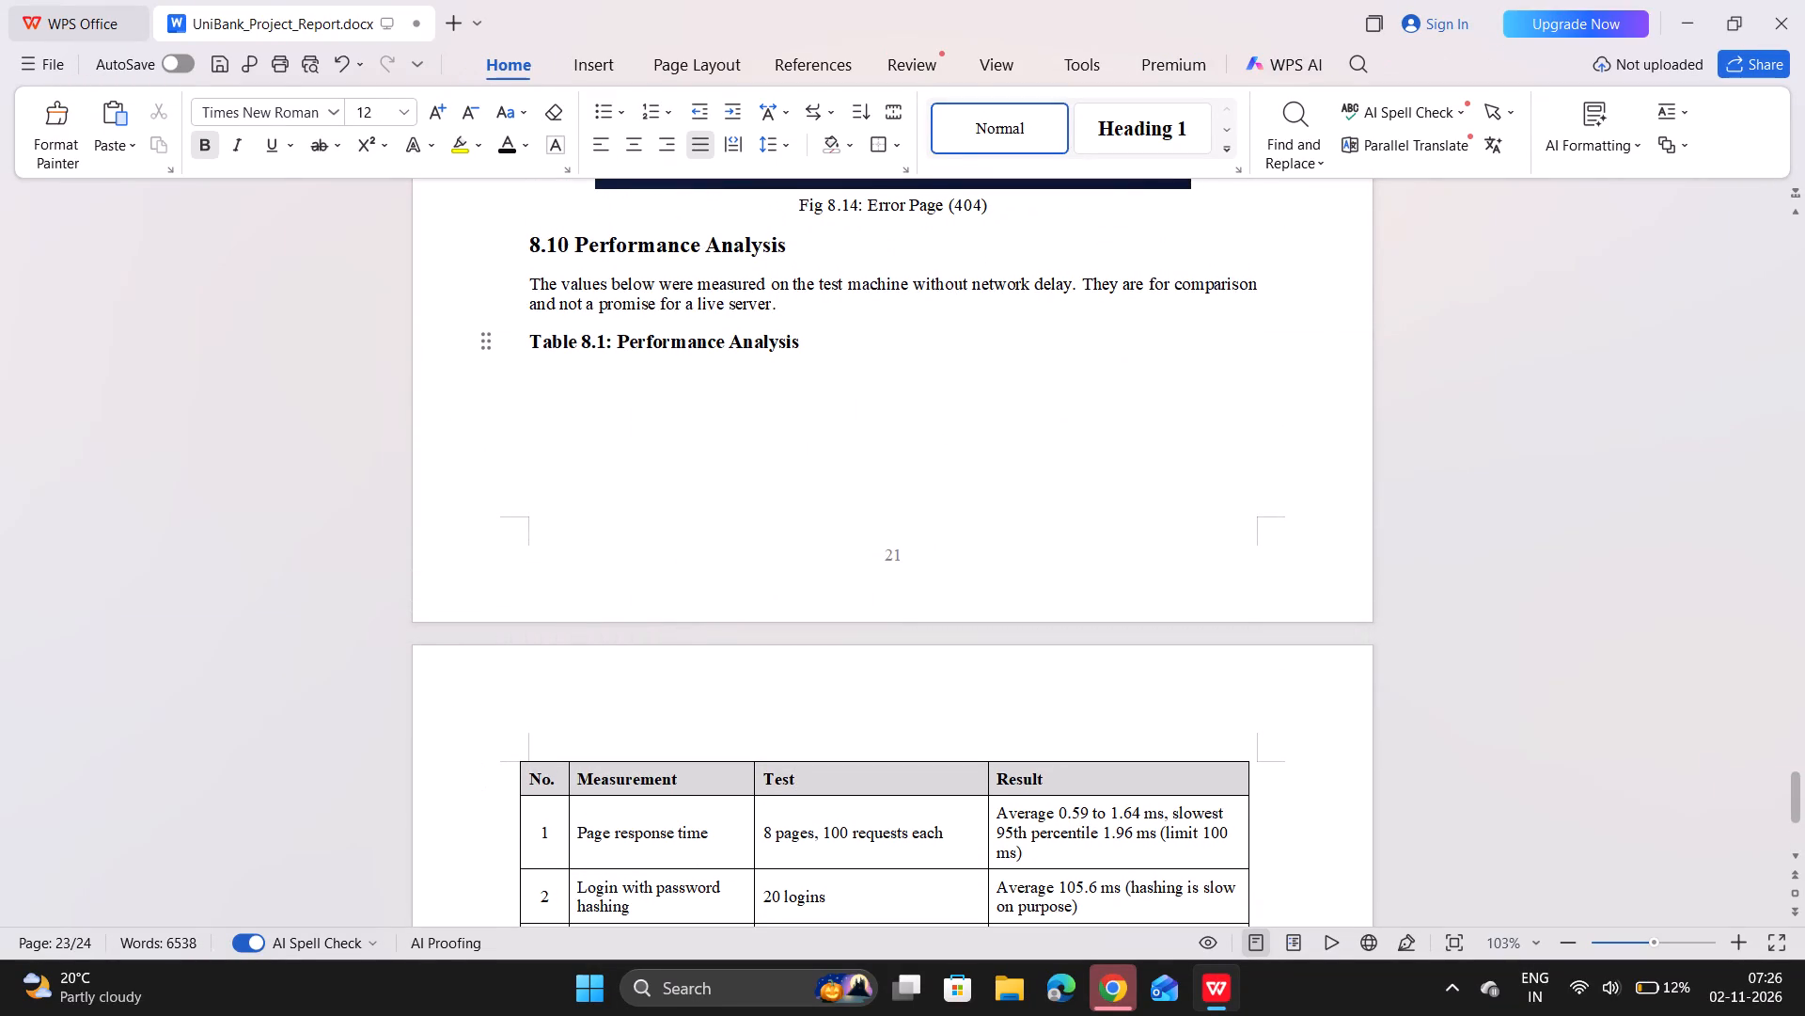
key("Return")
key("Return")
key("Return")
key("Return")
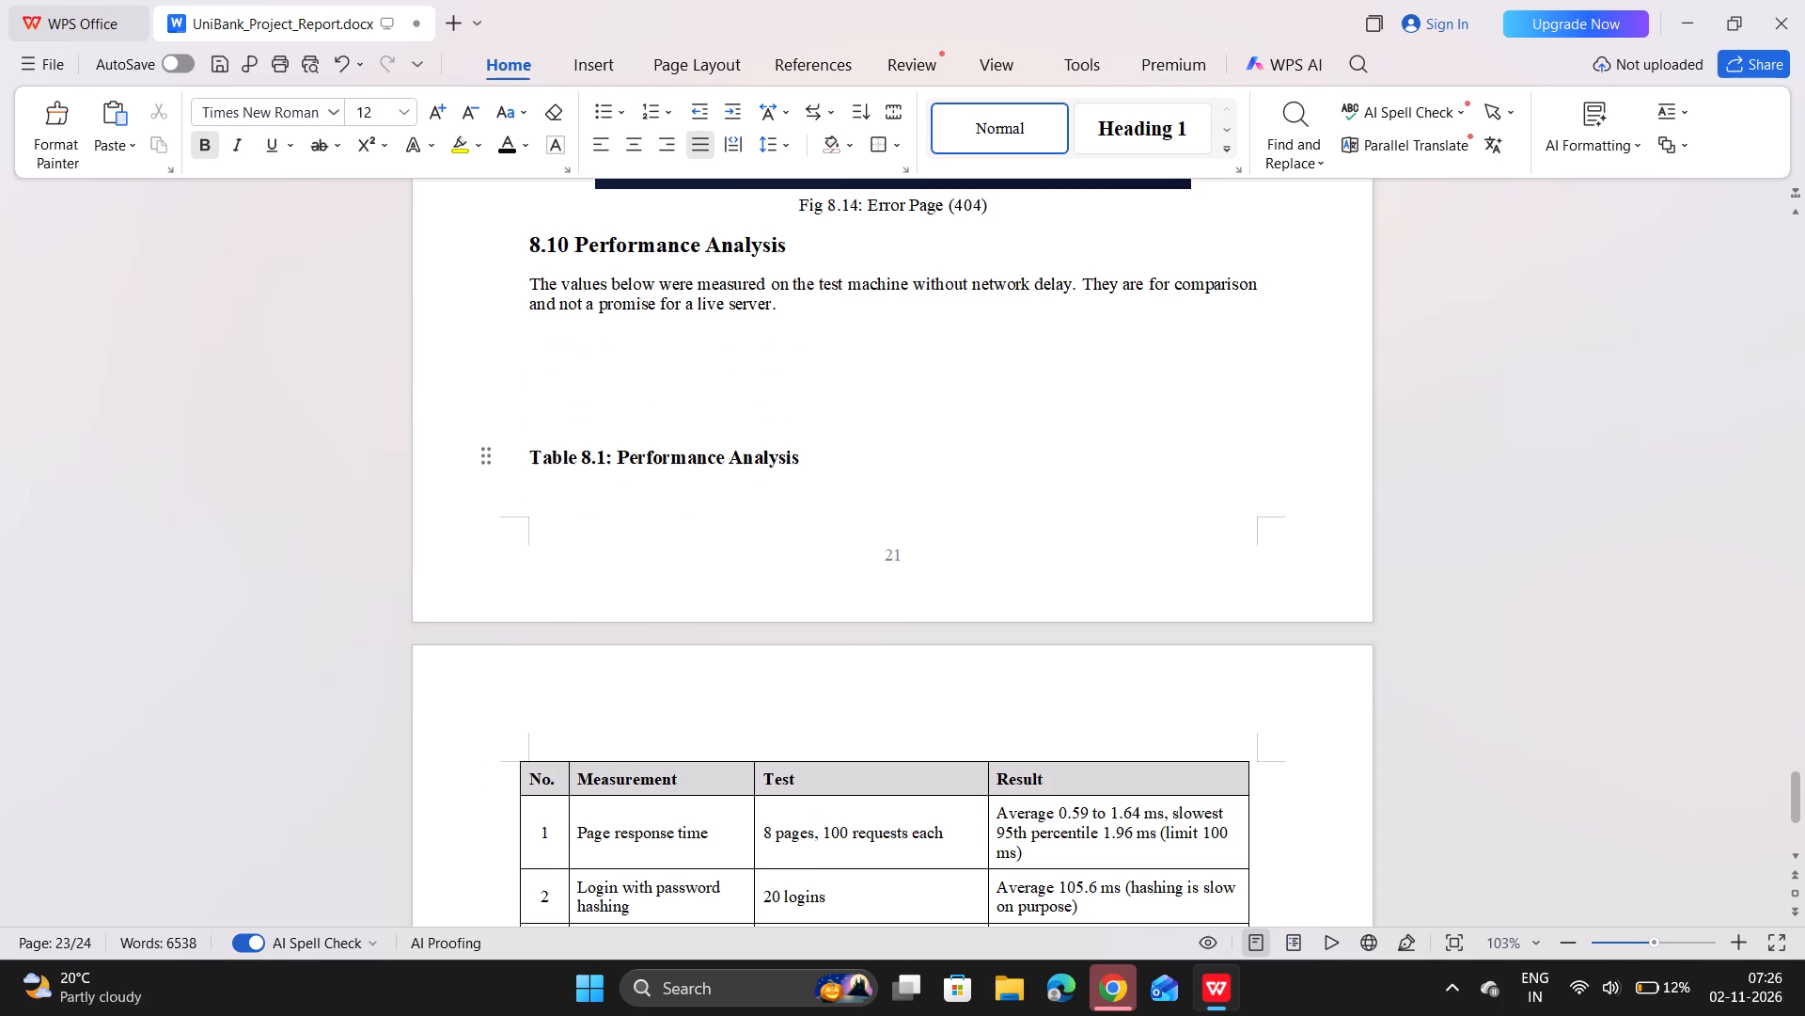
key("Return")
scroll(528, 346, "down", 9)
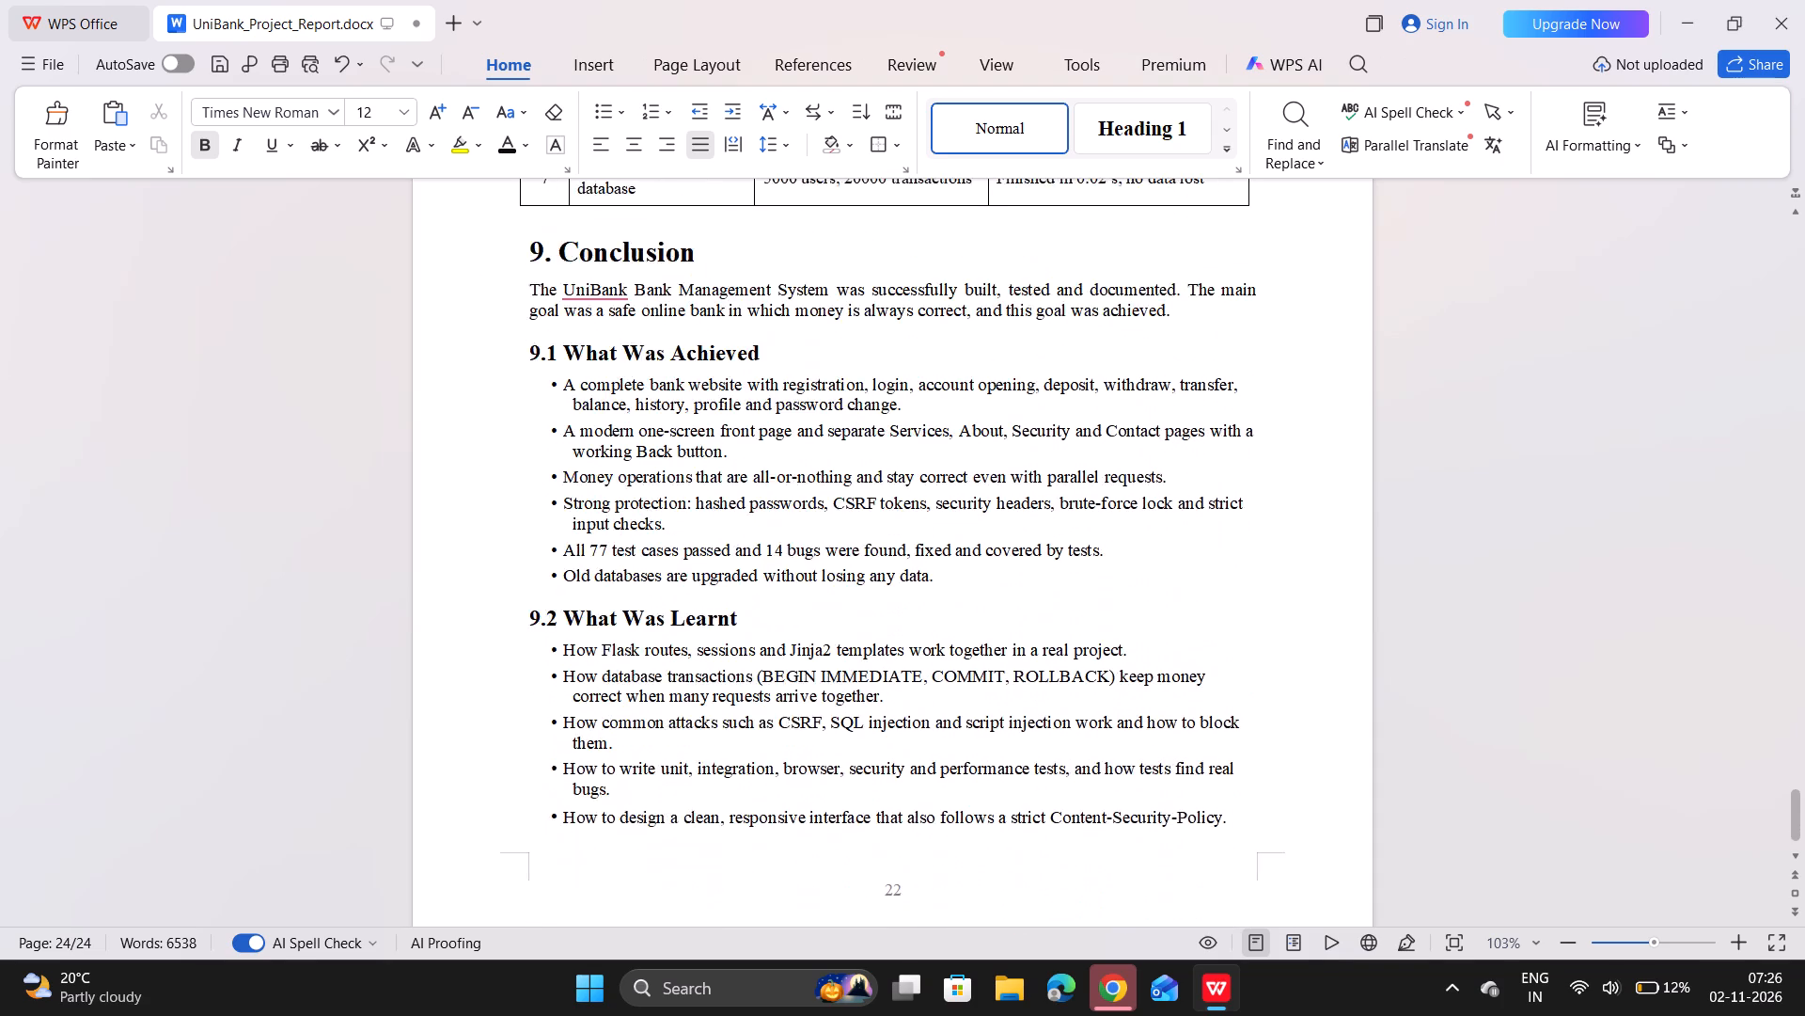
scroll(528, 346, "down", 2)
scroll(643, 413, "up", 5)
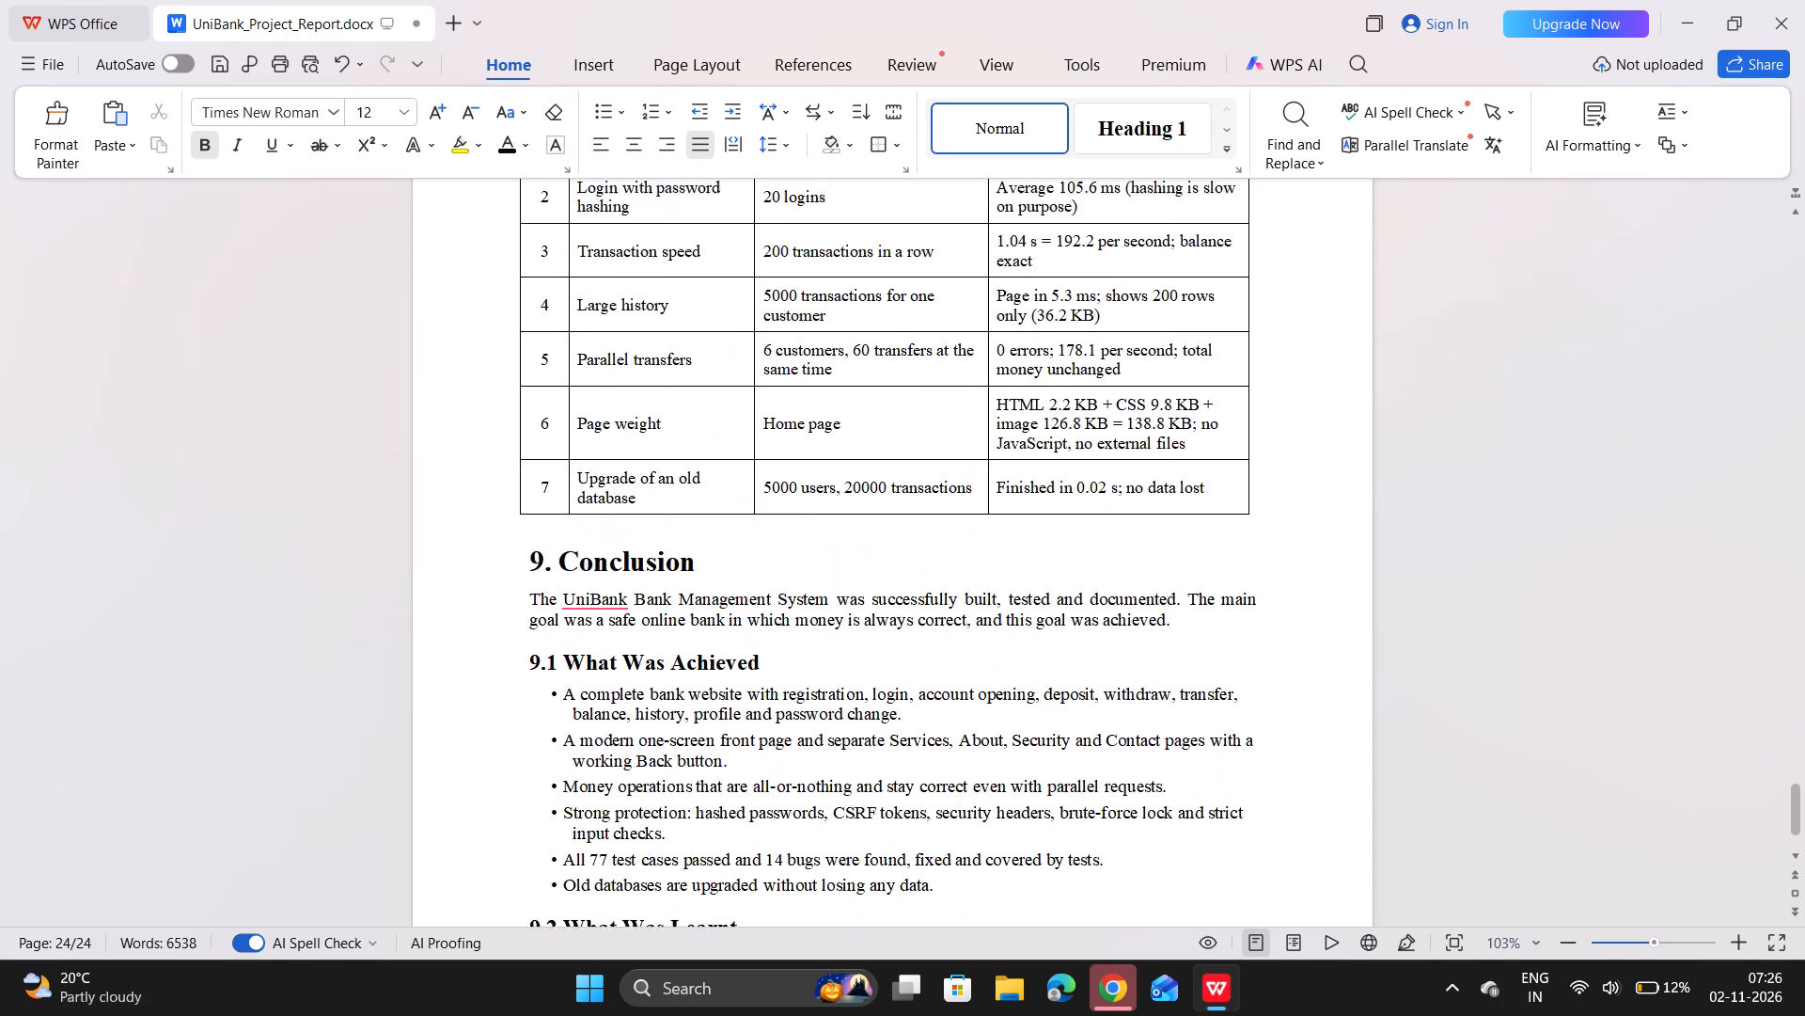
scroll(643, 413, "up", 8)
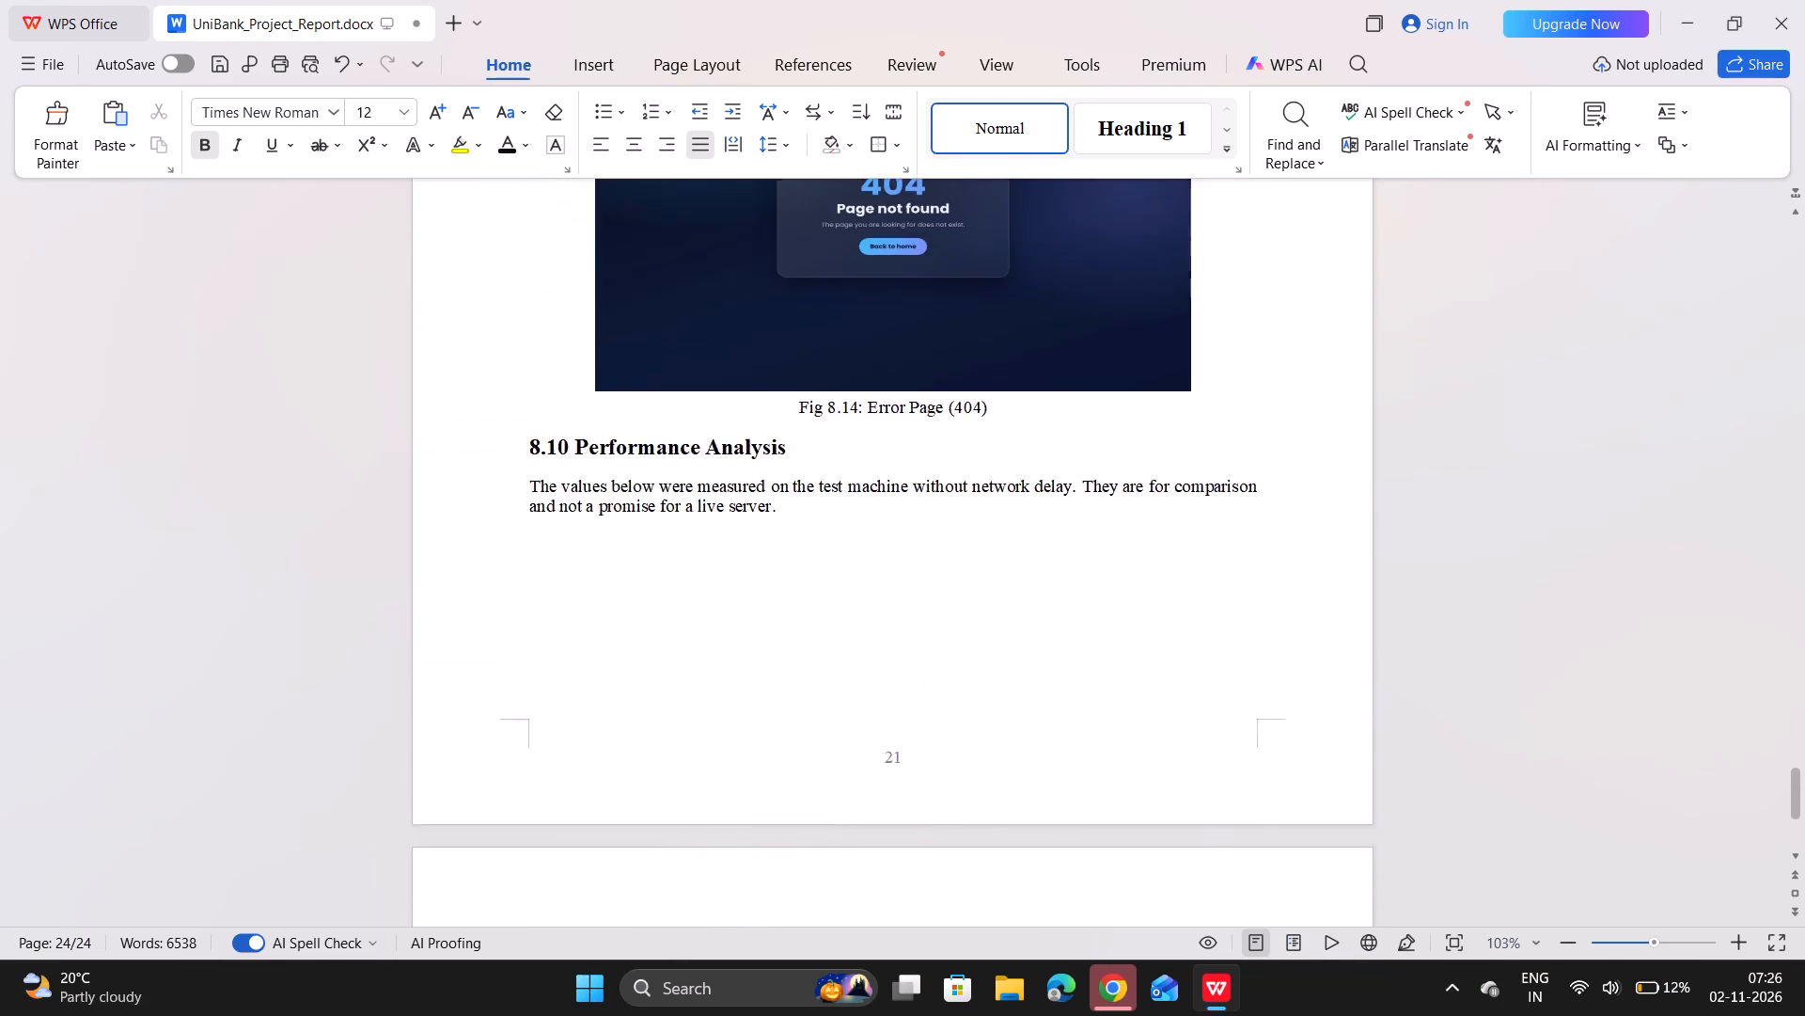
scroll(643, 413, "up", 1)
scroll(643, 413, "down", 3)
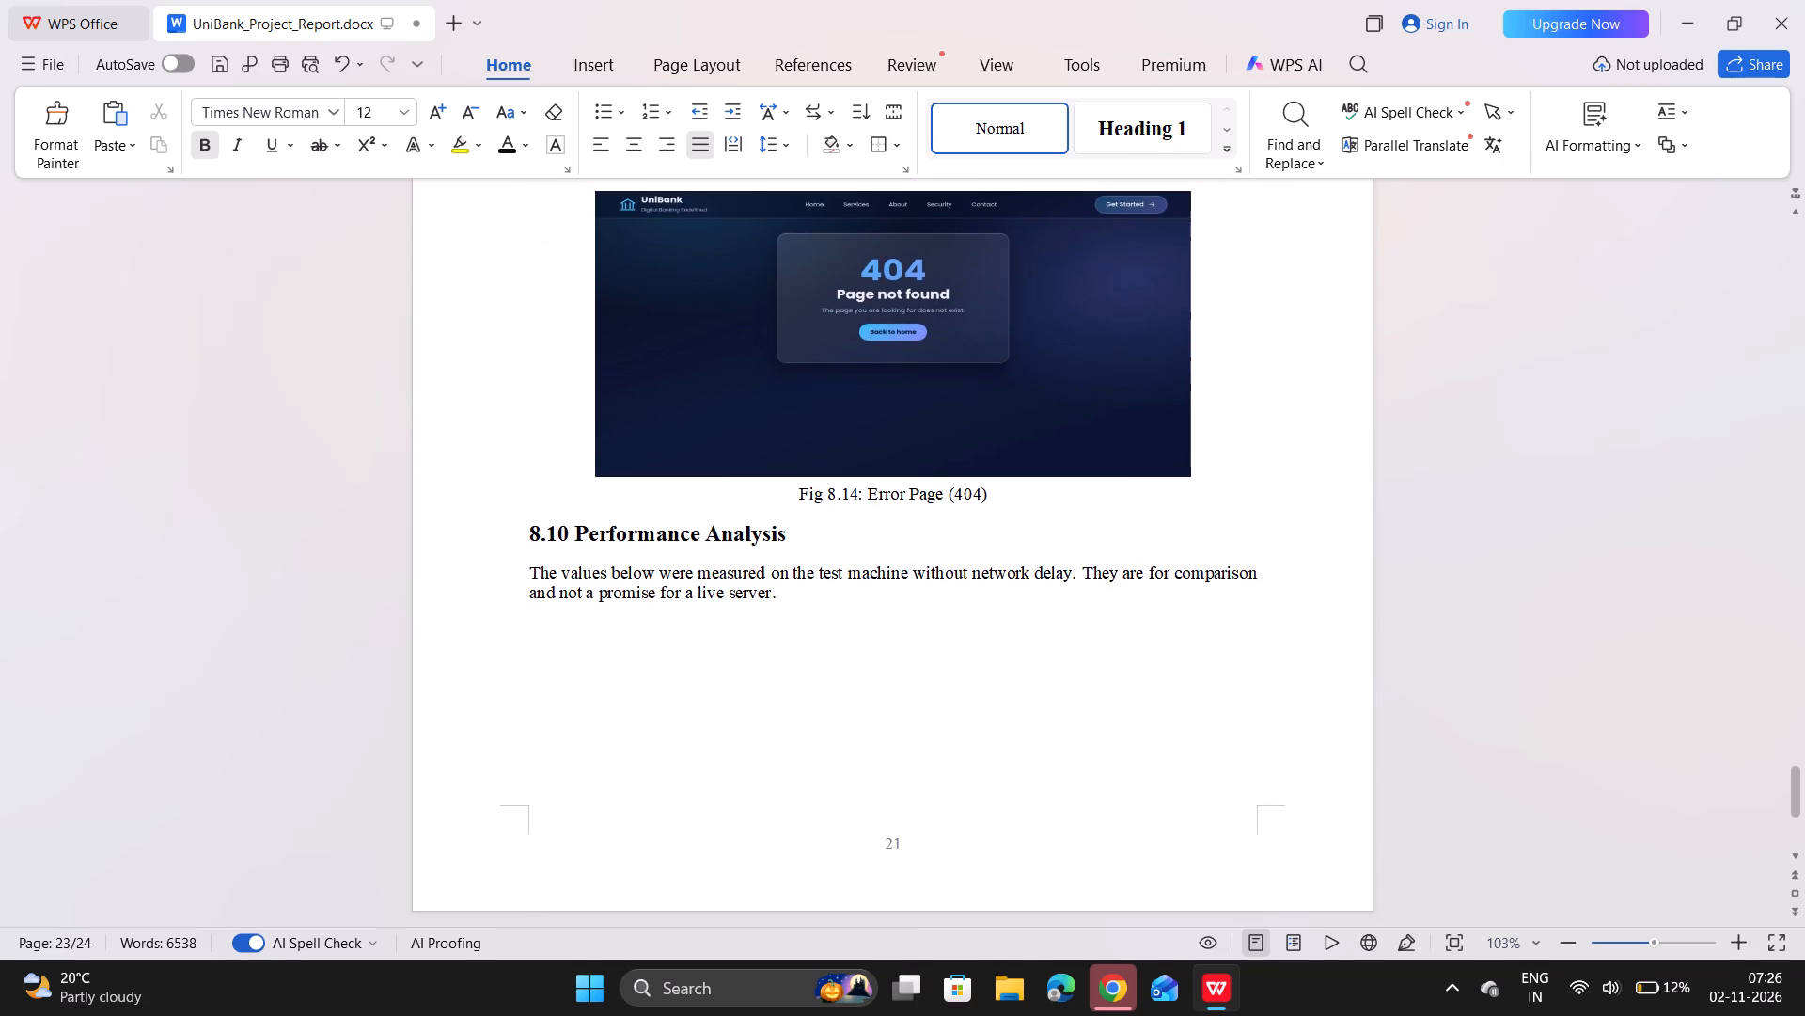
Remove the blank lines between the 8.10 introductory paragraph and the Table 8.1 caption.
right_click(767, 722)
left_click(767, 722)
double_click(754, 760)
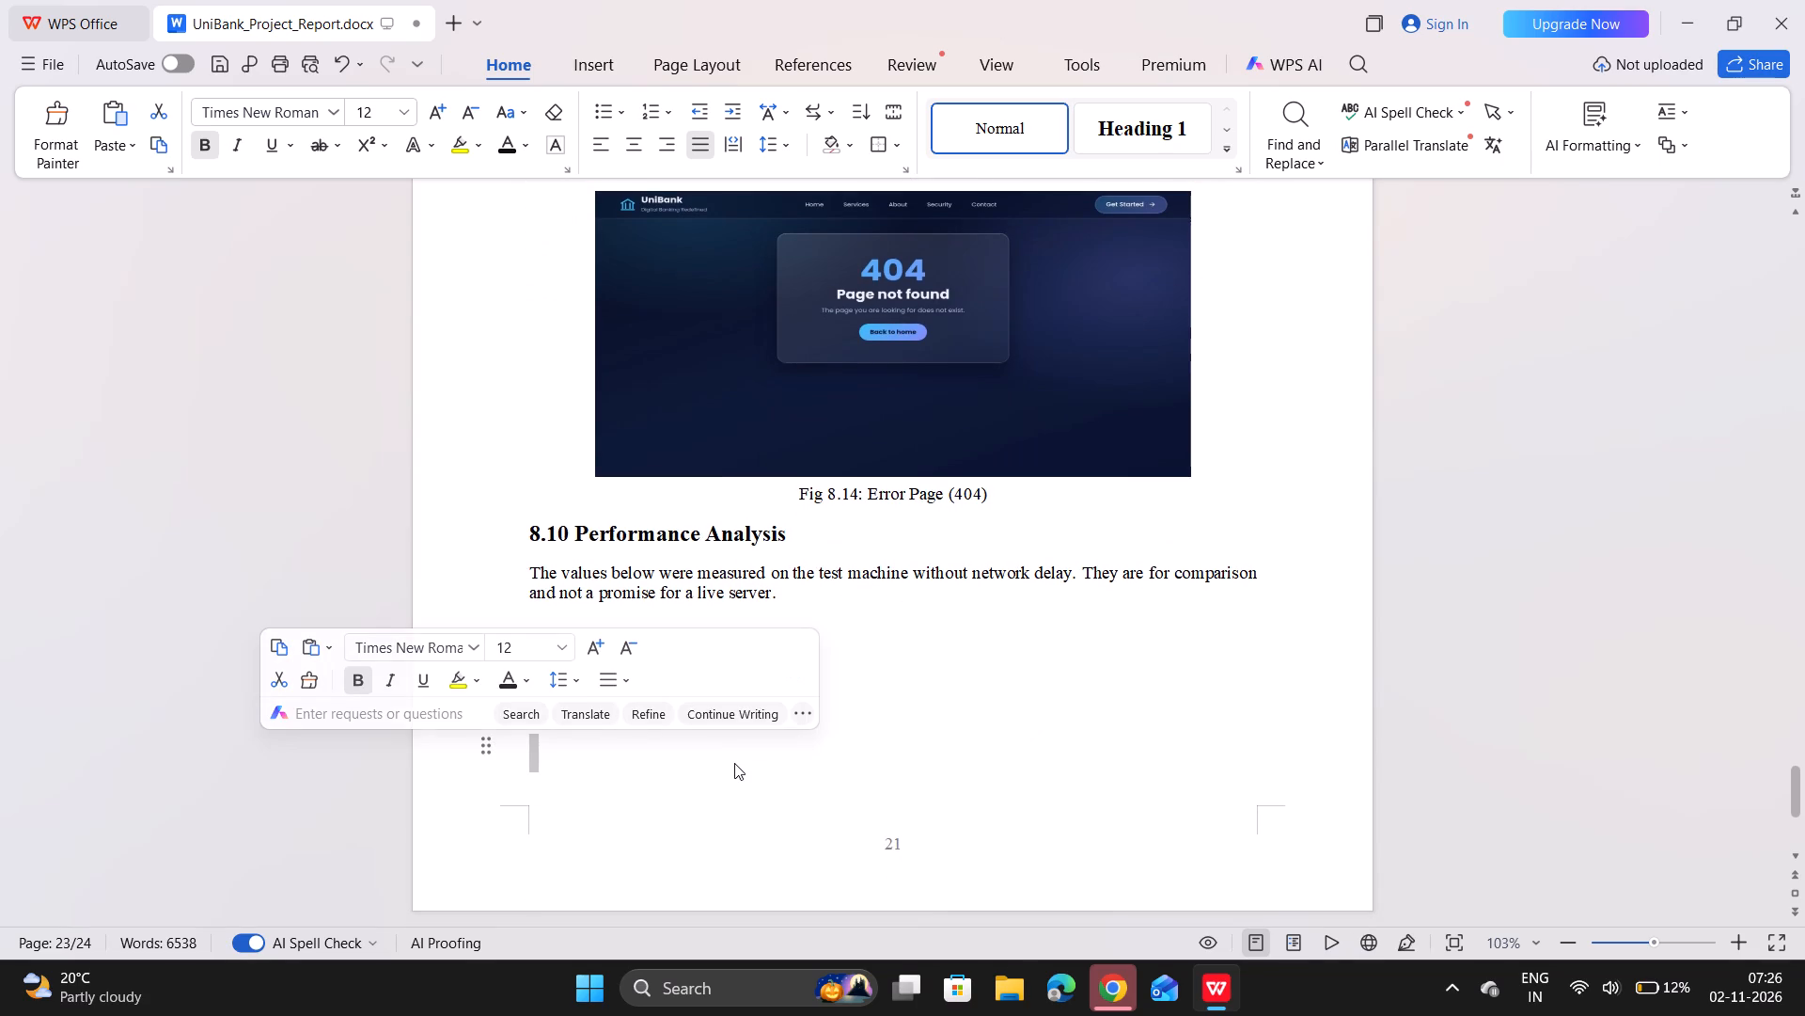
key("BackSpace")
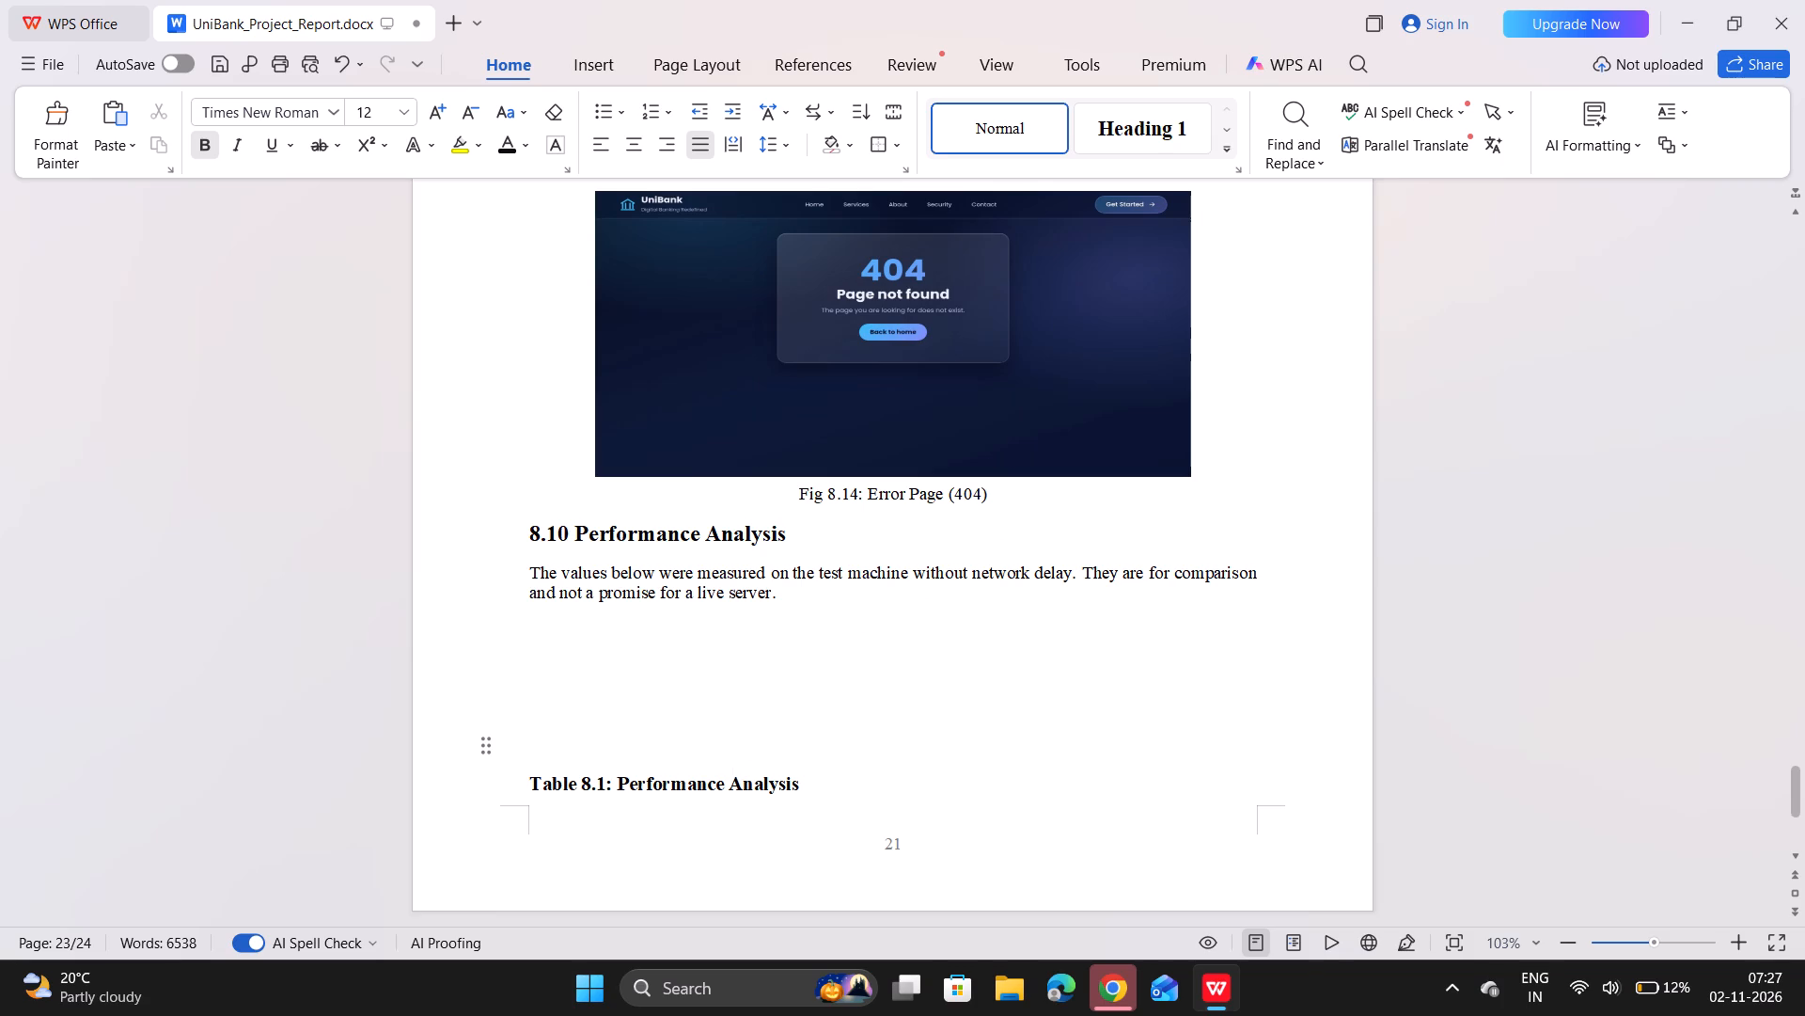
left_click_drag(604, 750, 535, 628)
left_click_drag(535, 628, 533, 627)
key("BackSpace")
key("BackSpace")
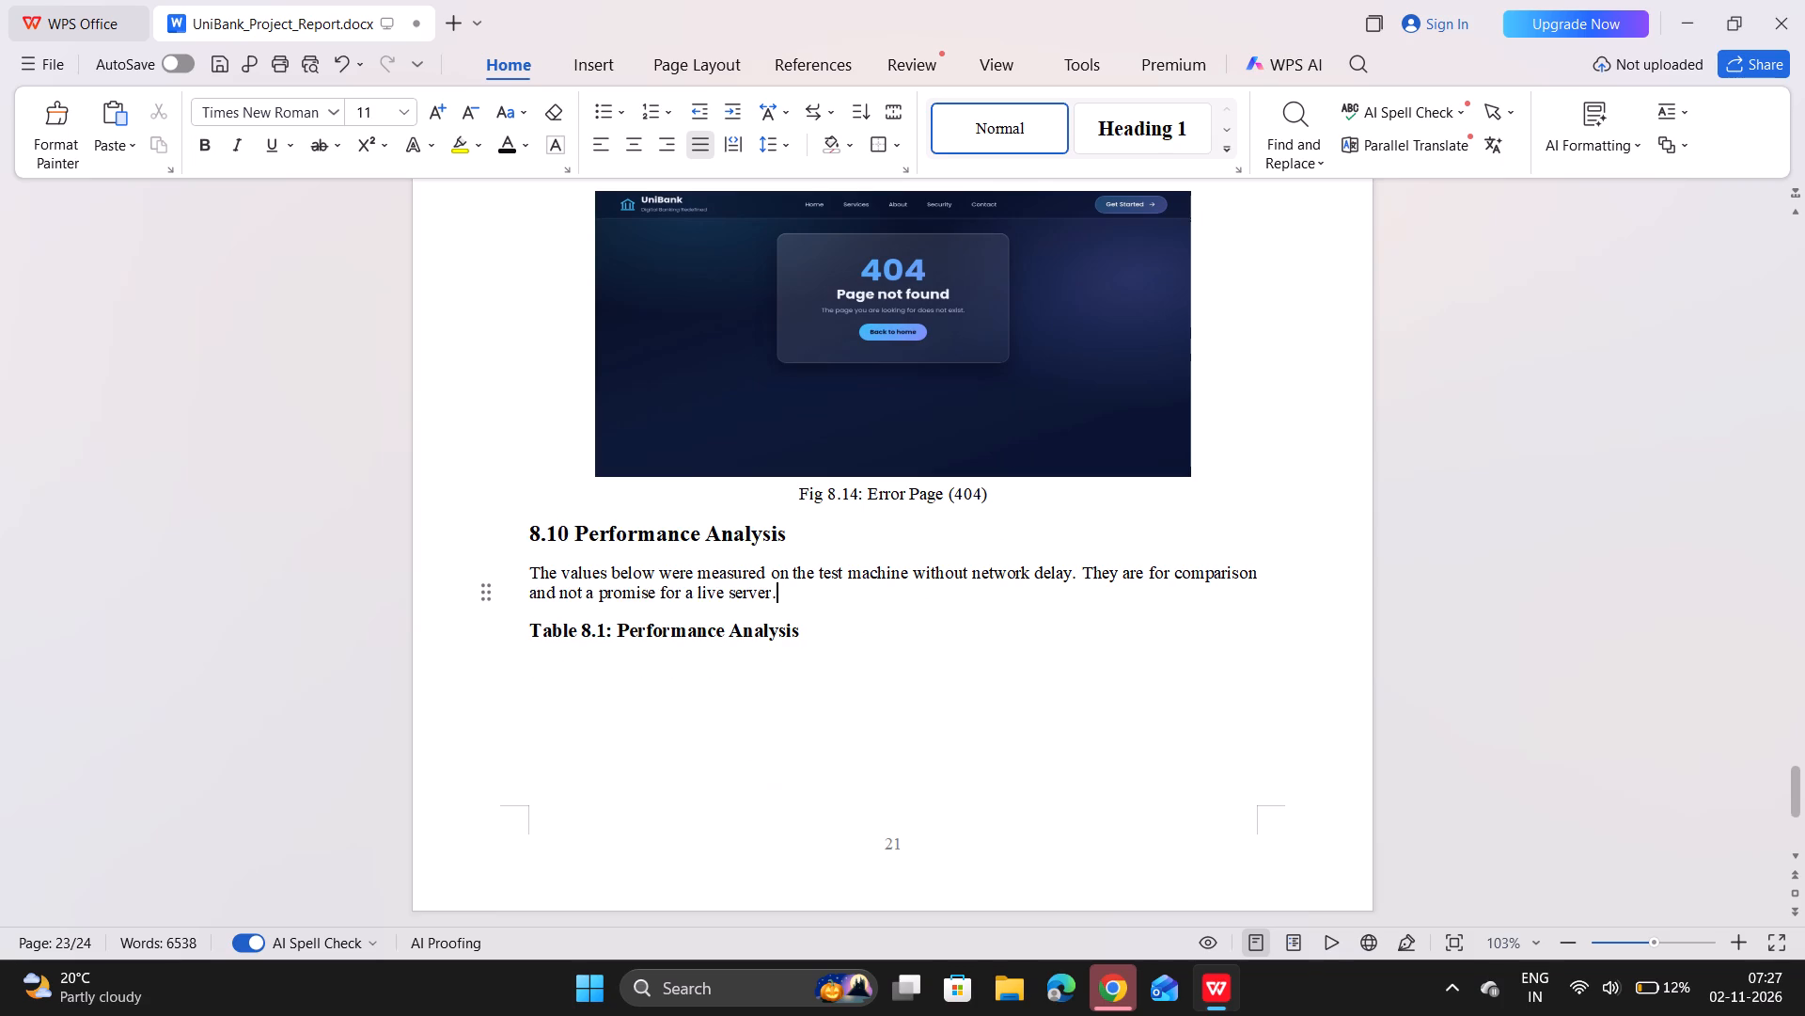
Undo the 8.10 layout changes back to where the heading, introduction and Table 8.1 start together on the page after Fig 8.14.
triple_click(346, 72)
triple_click(346, 72)
triple_click(346, 72)
double_click(346, 72)
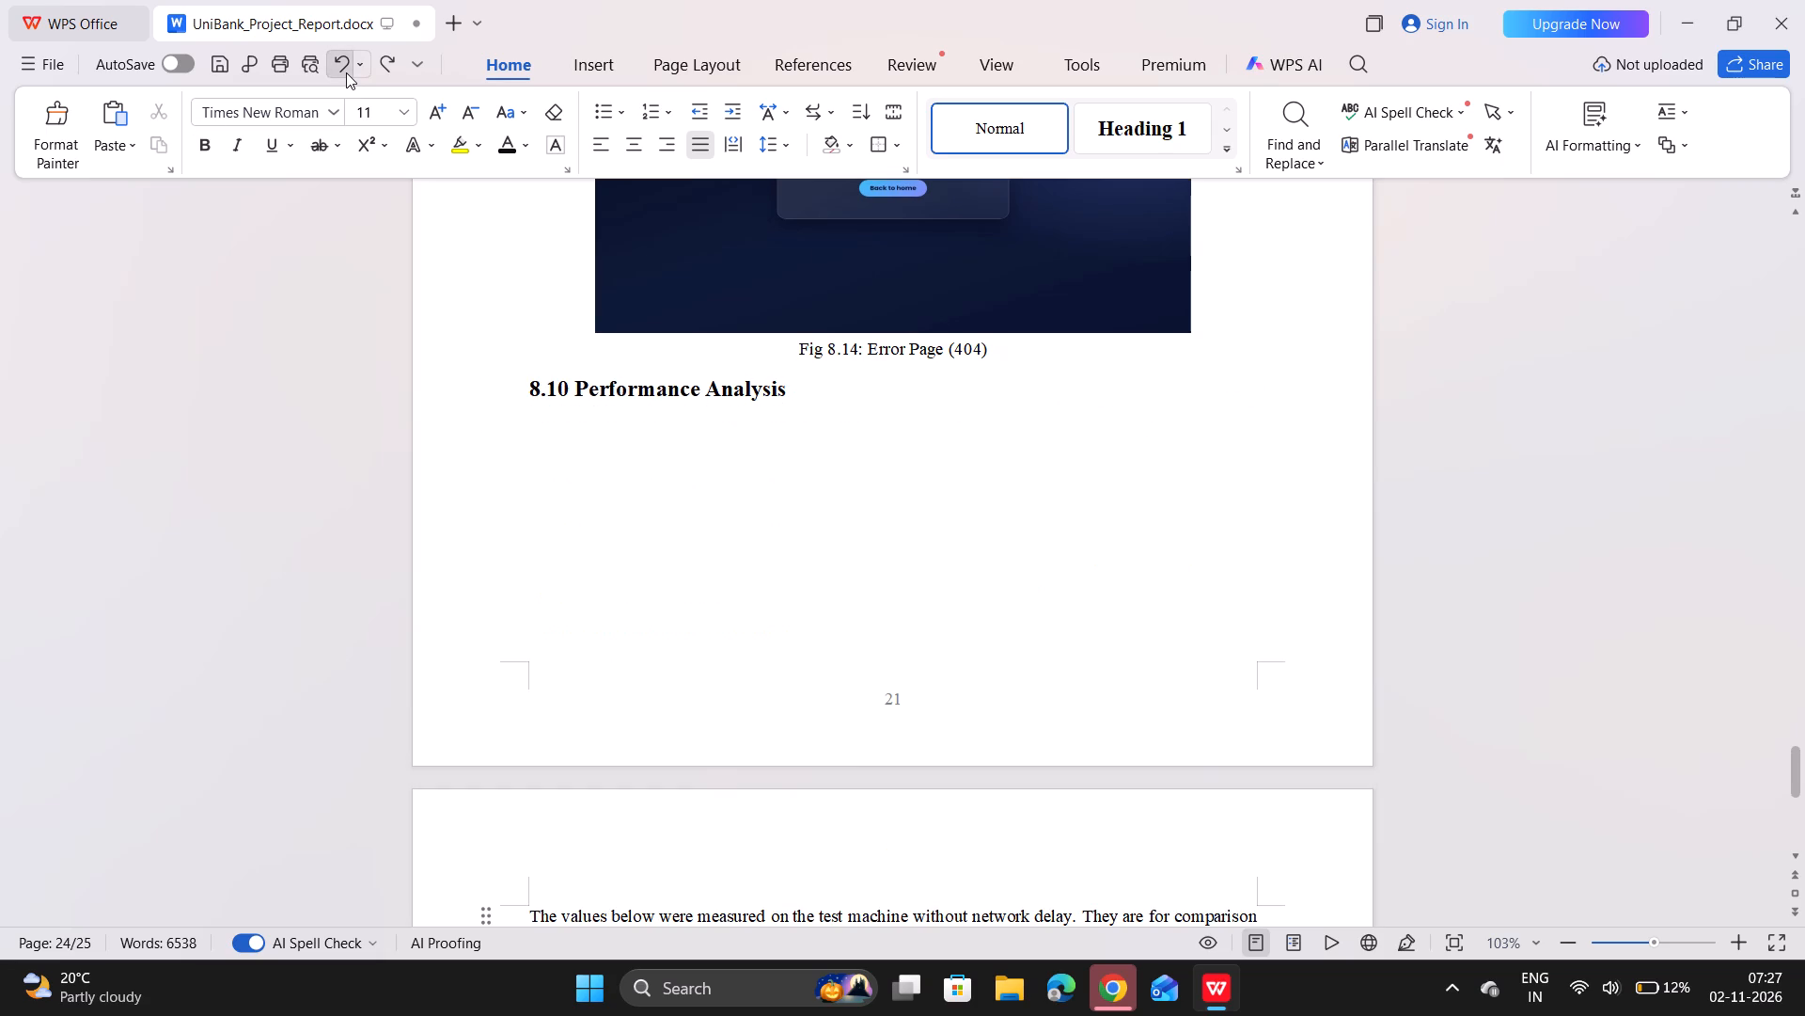
left_click(346, 72)
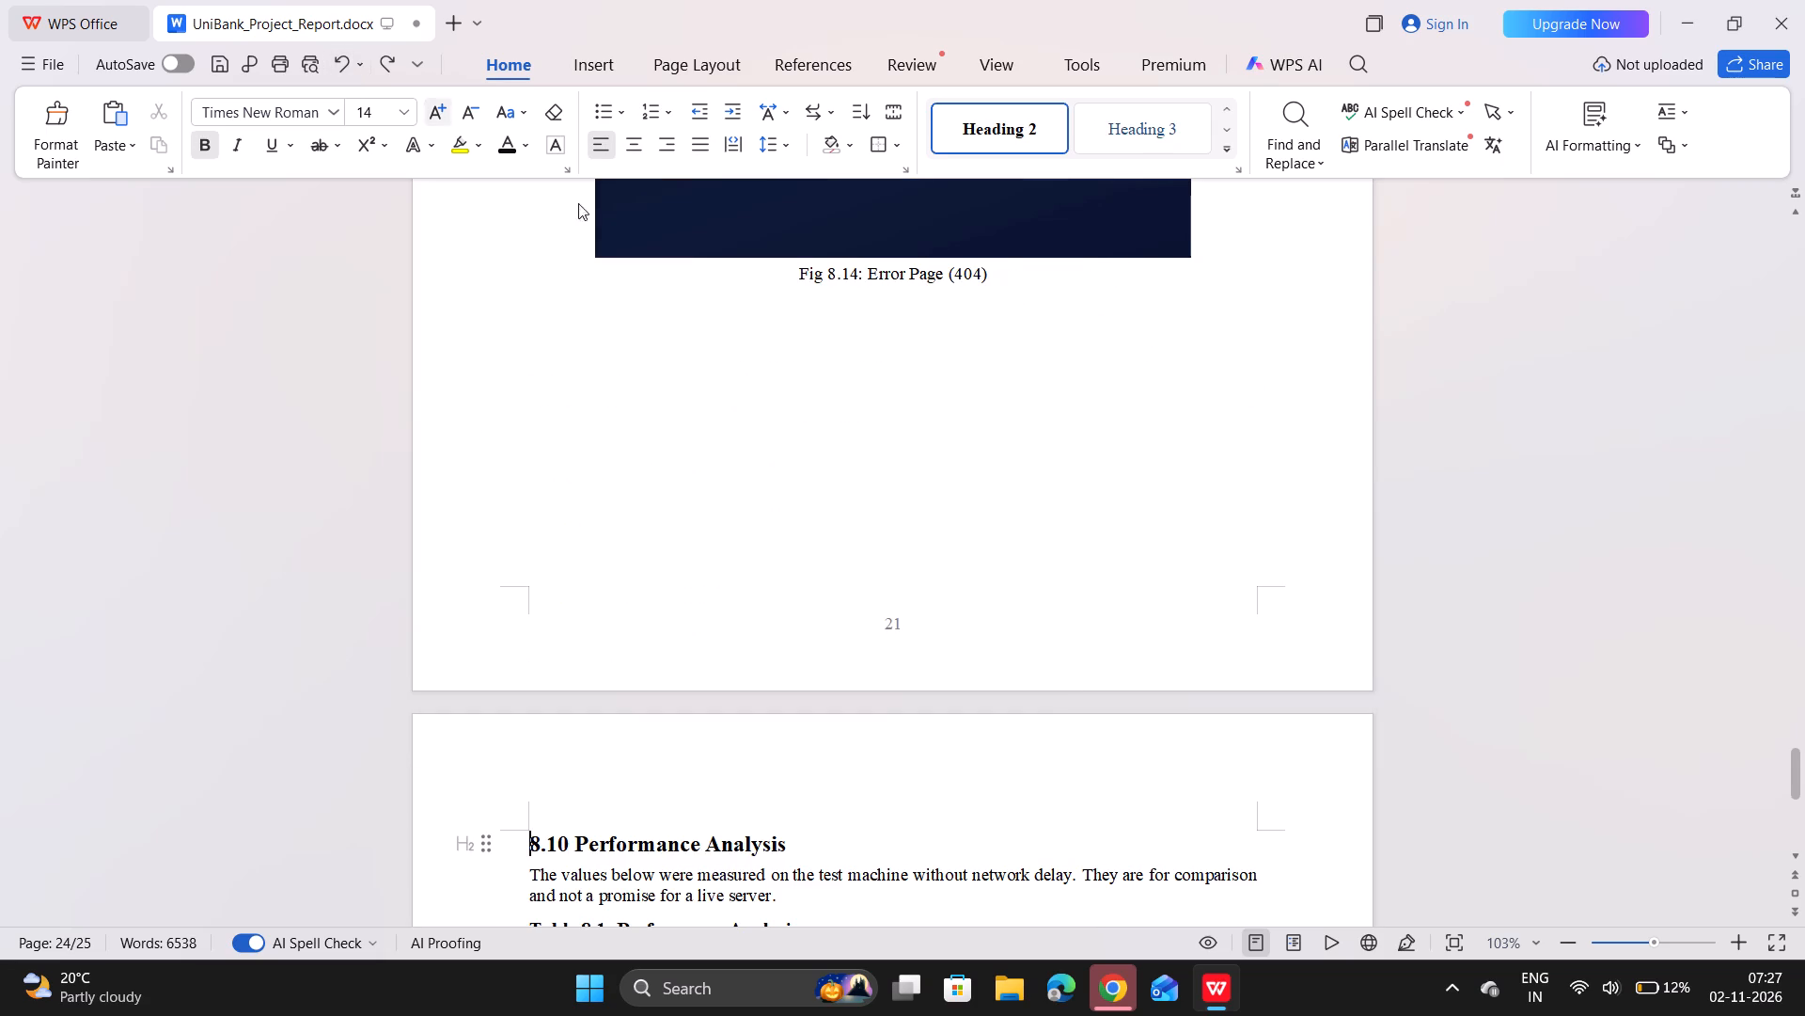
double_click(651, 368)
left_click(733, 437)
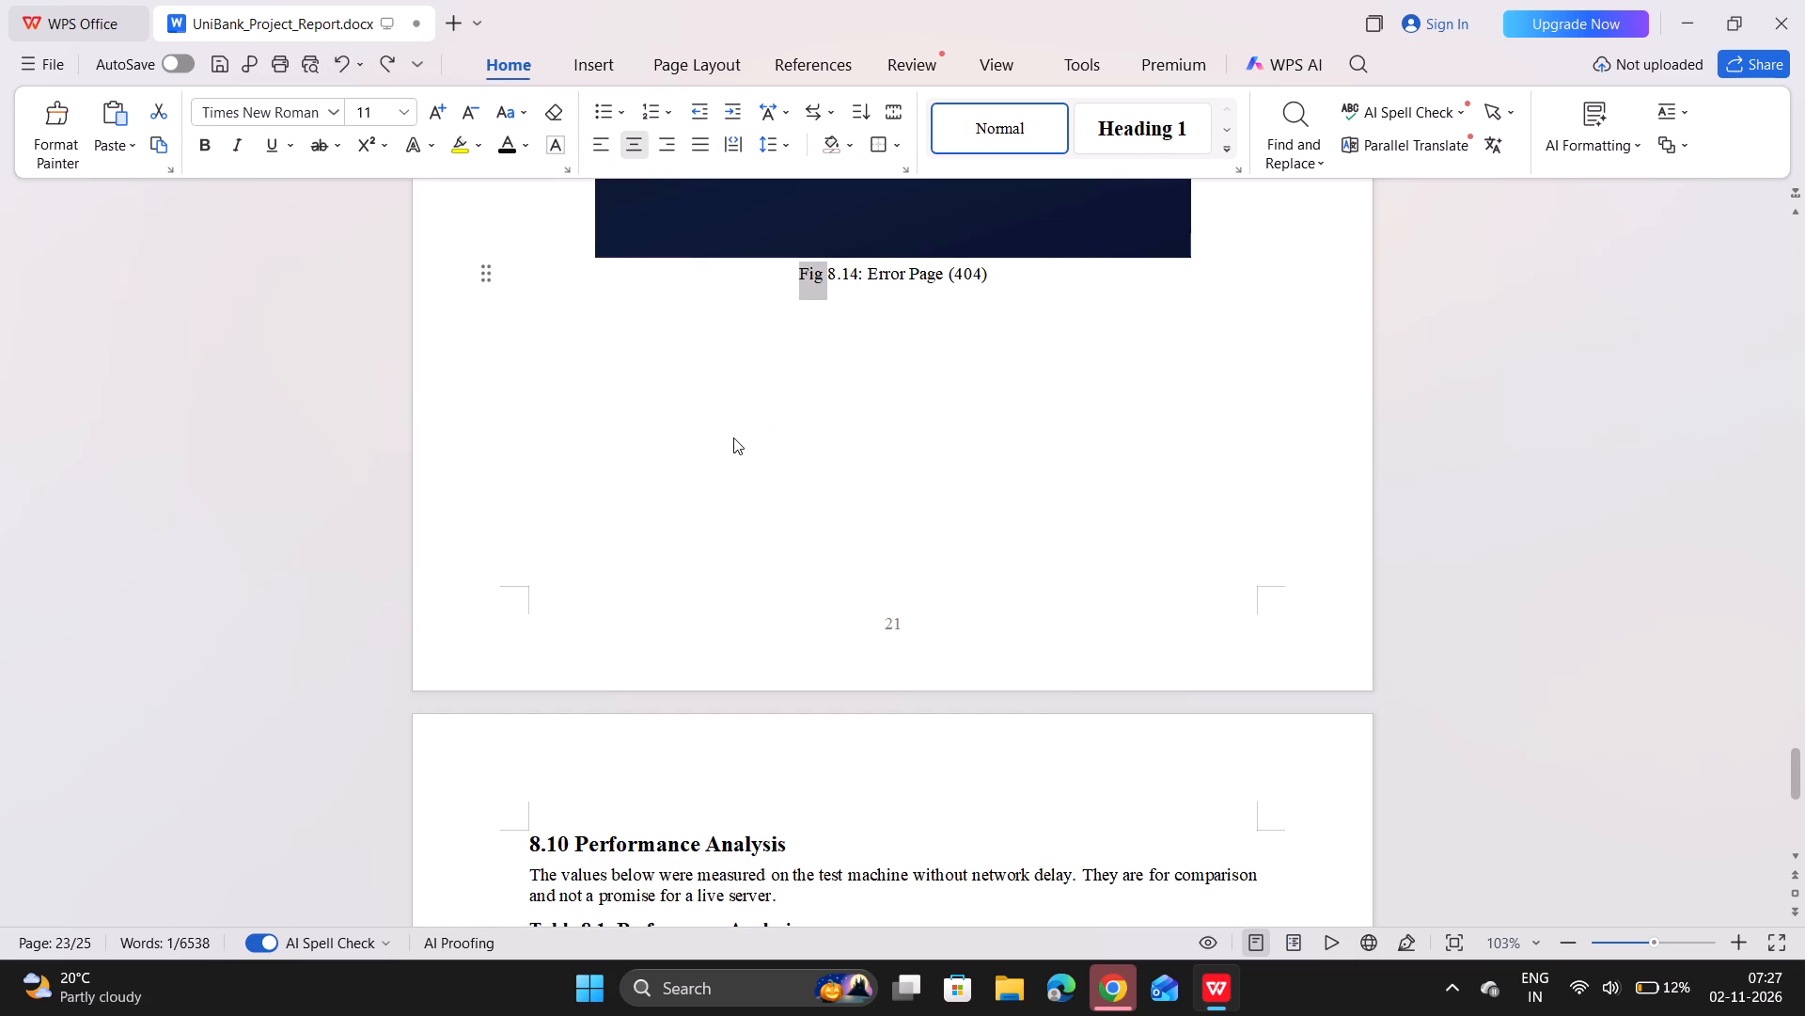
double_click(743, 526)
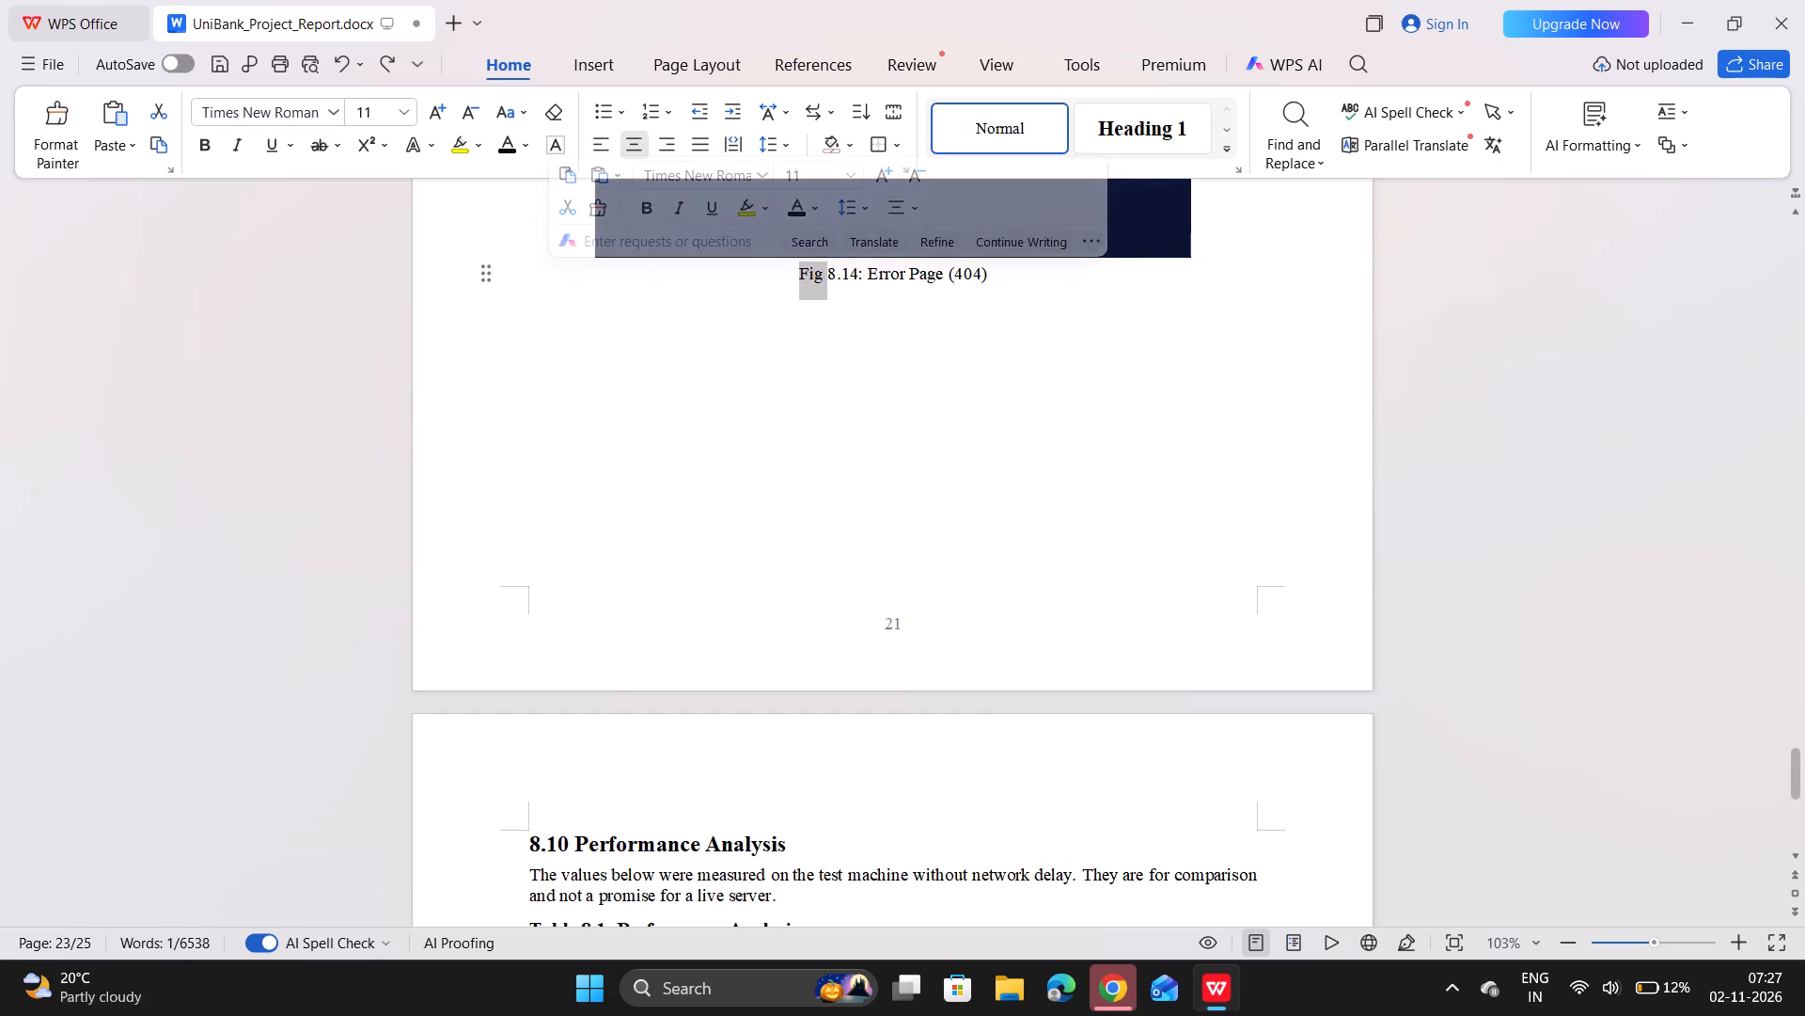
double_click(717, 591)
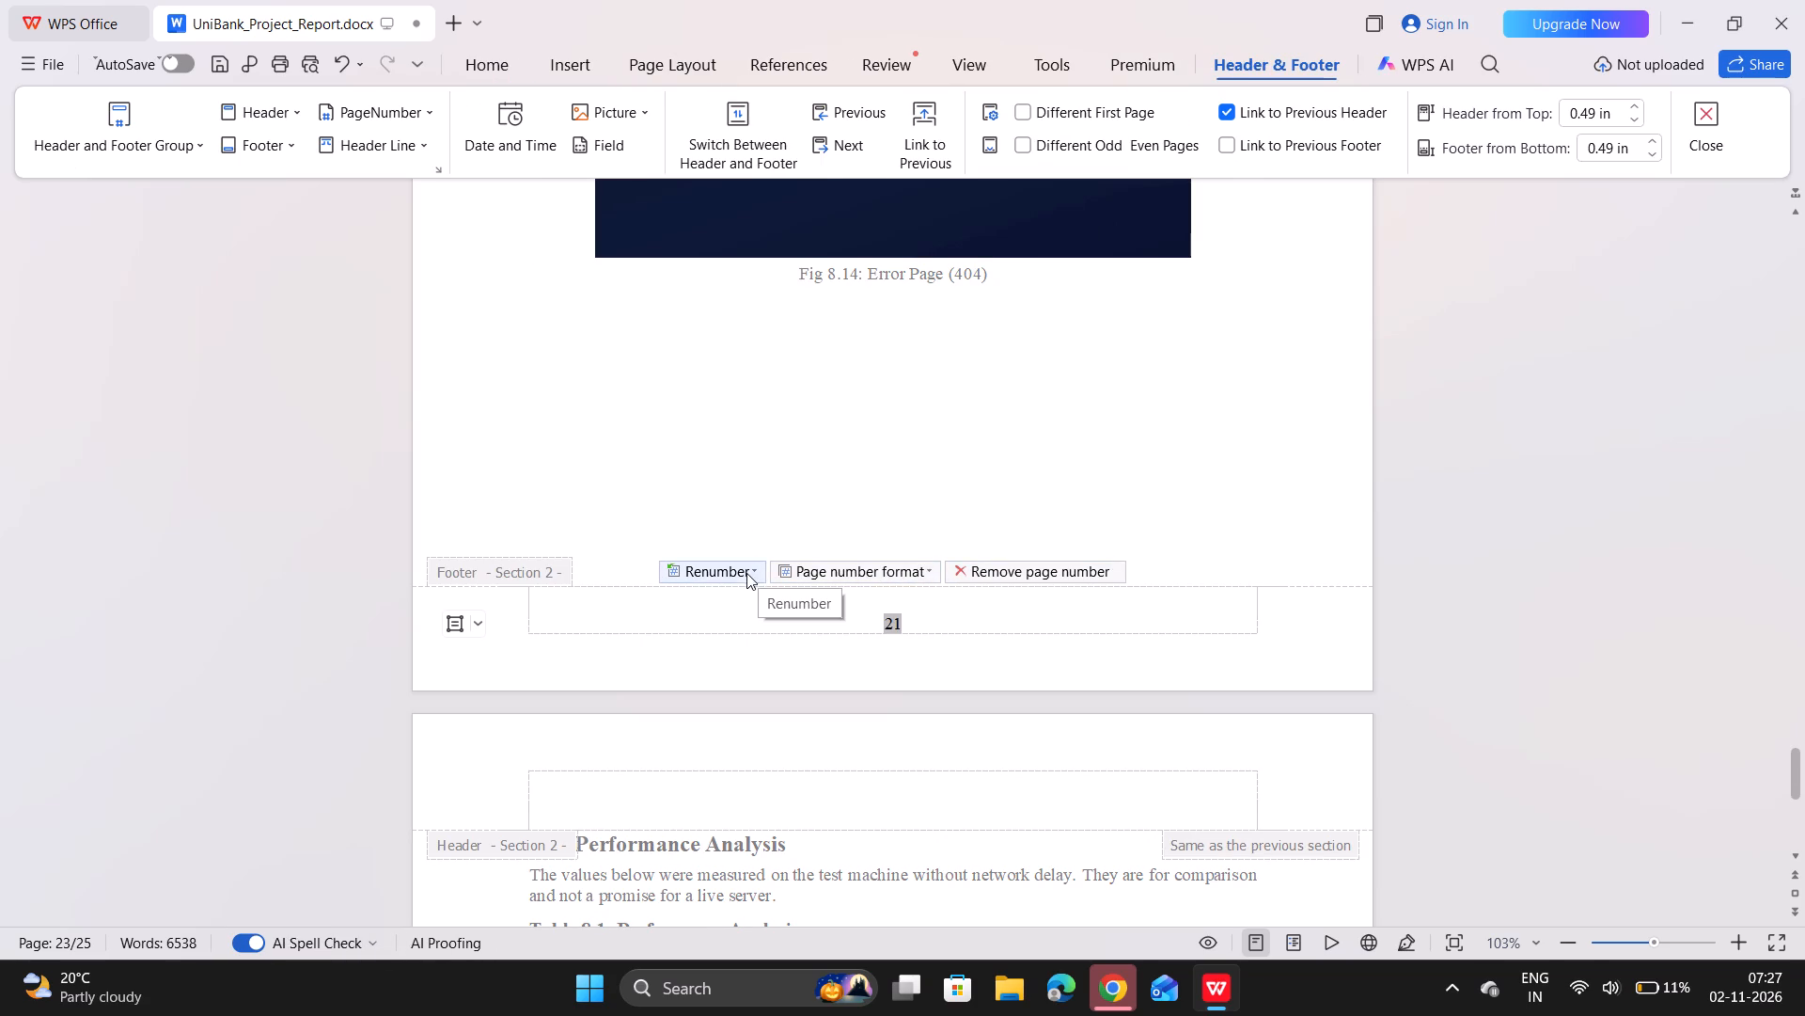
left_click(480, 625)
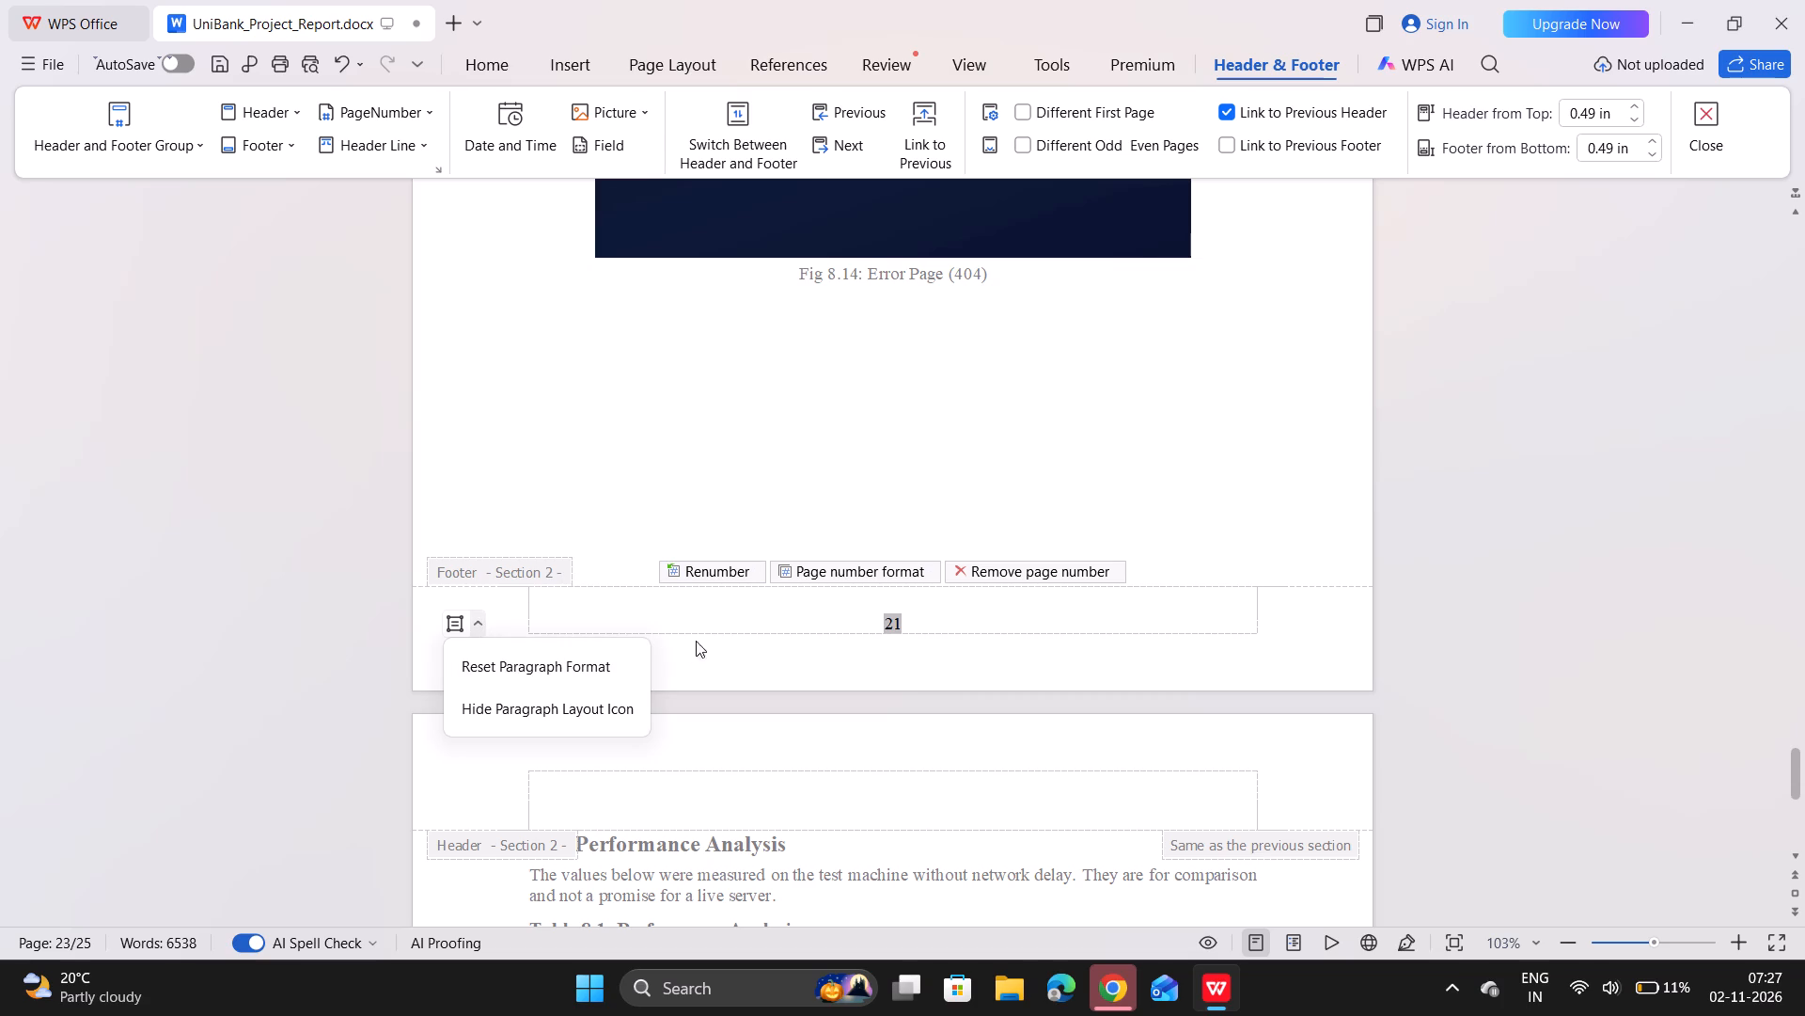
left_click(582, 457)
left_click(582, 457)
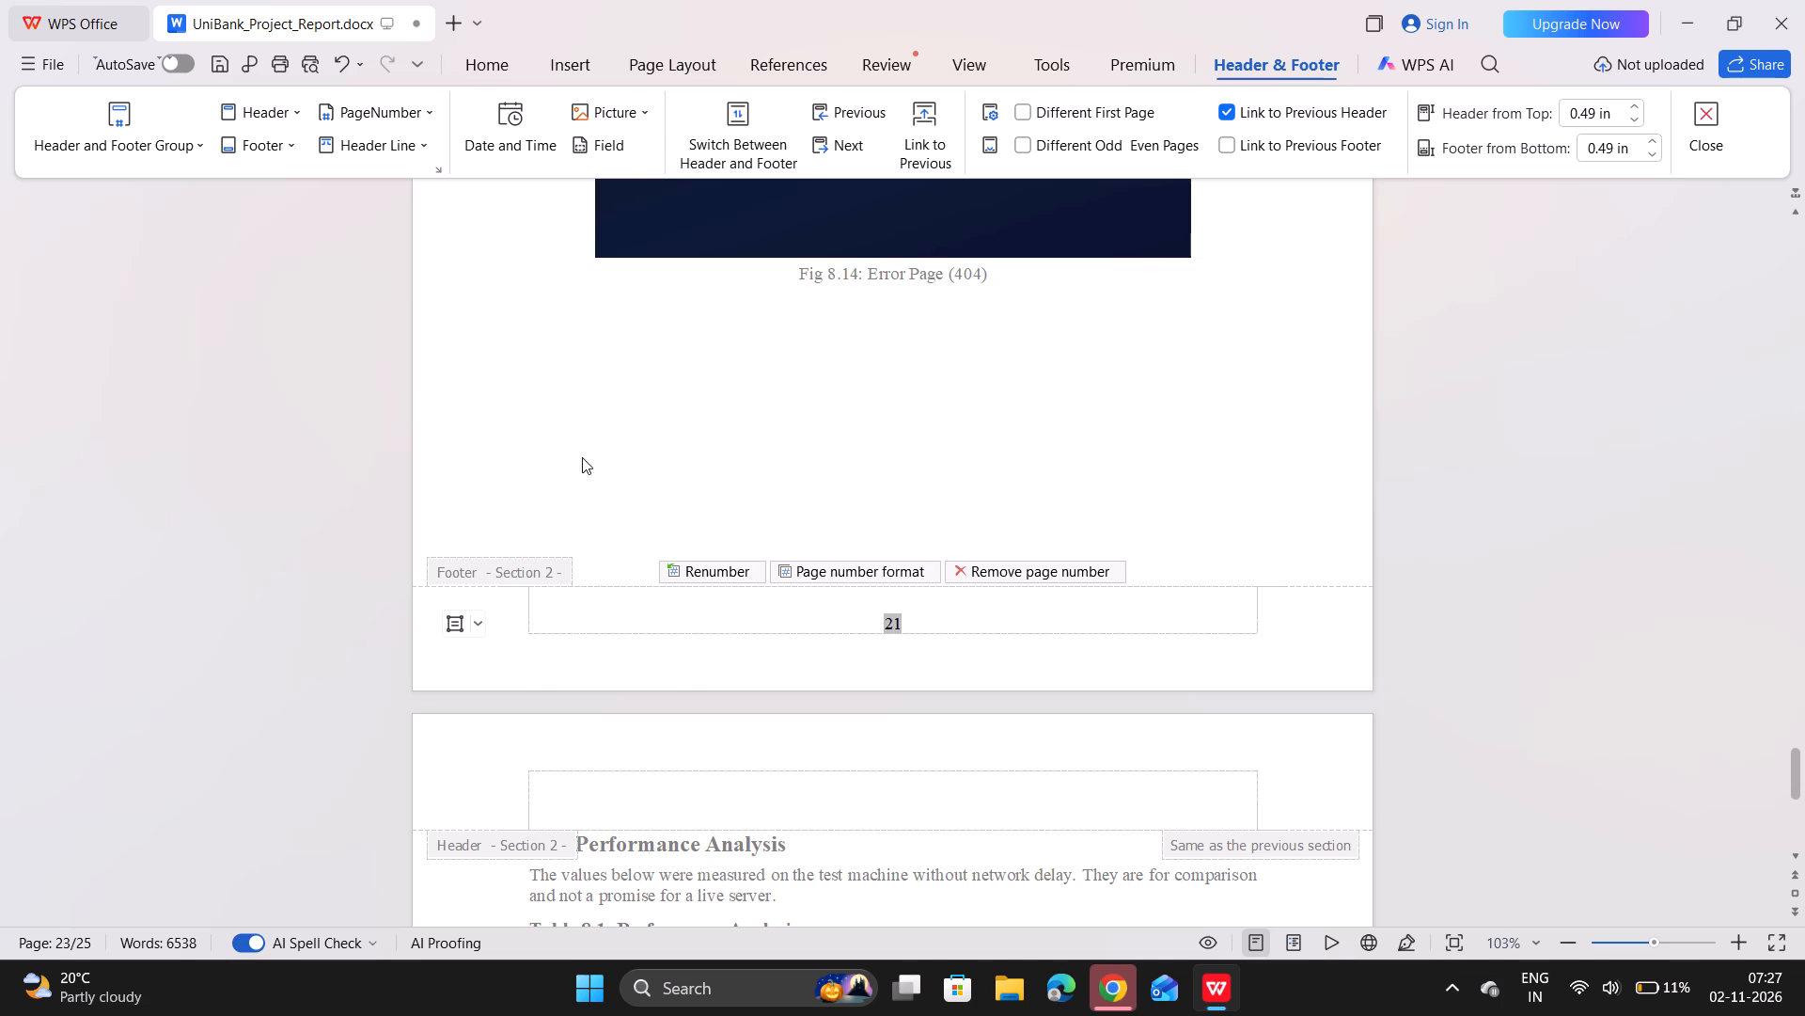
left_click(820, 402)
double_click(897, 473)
Reduce the height of the Fig 8.5 Create Bank Account picture in section 8.4 from its bottom edge.
scroll(763, 845, "down", 1)
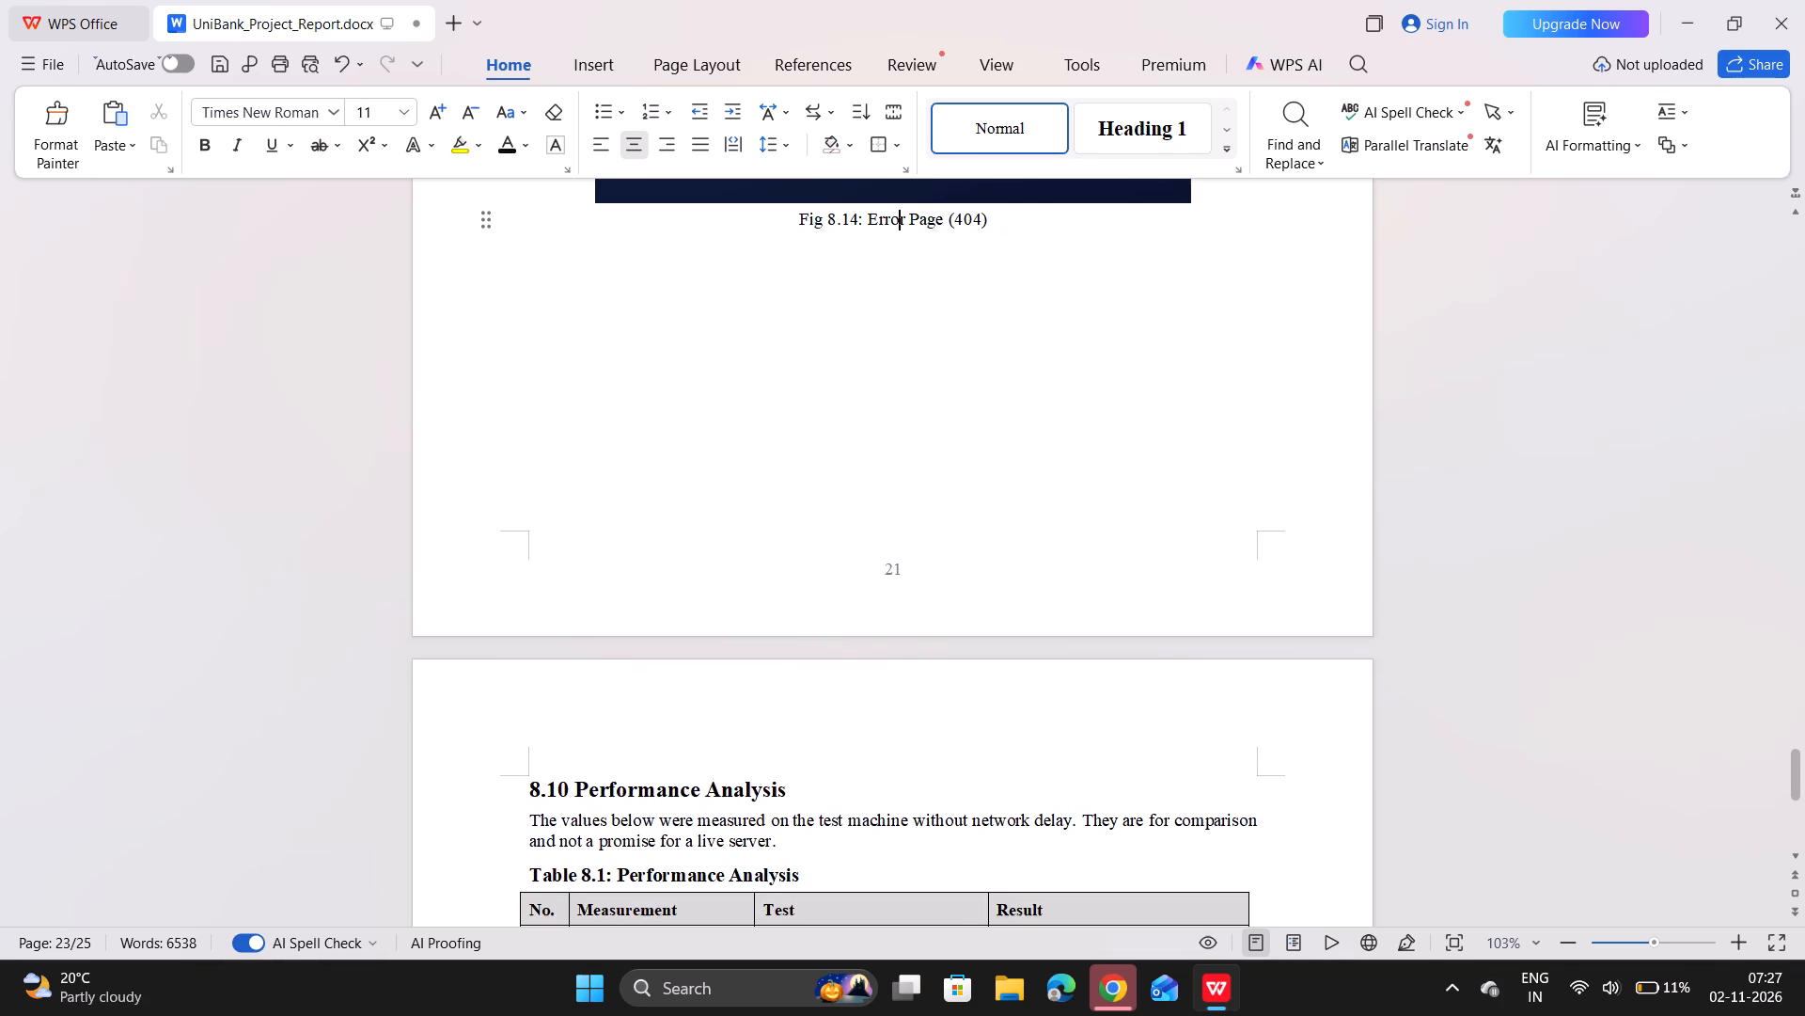
scroll(781, 840, "down", 3)
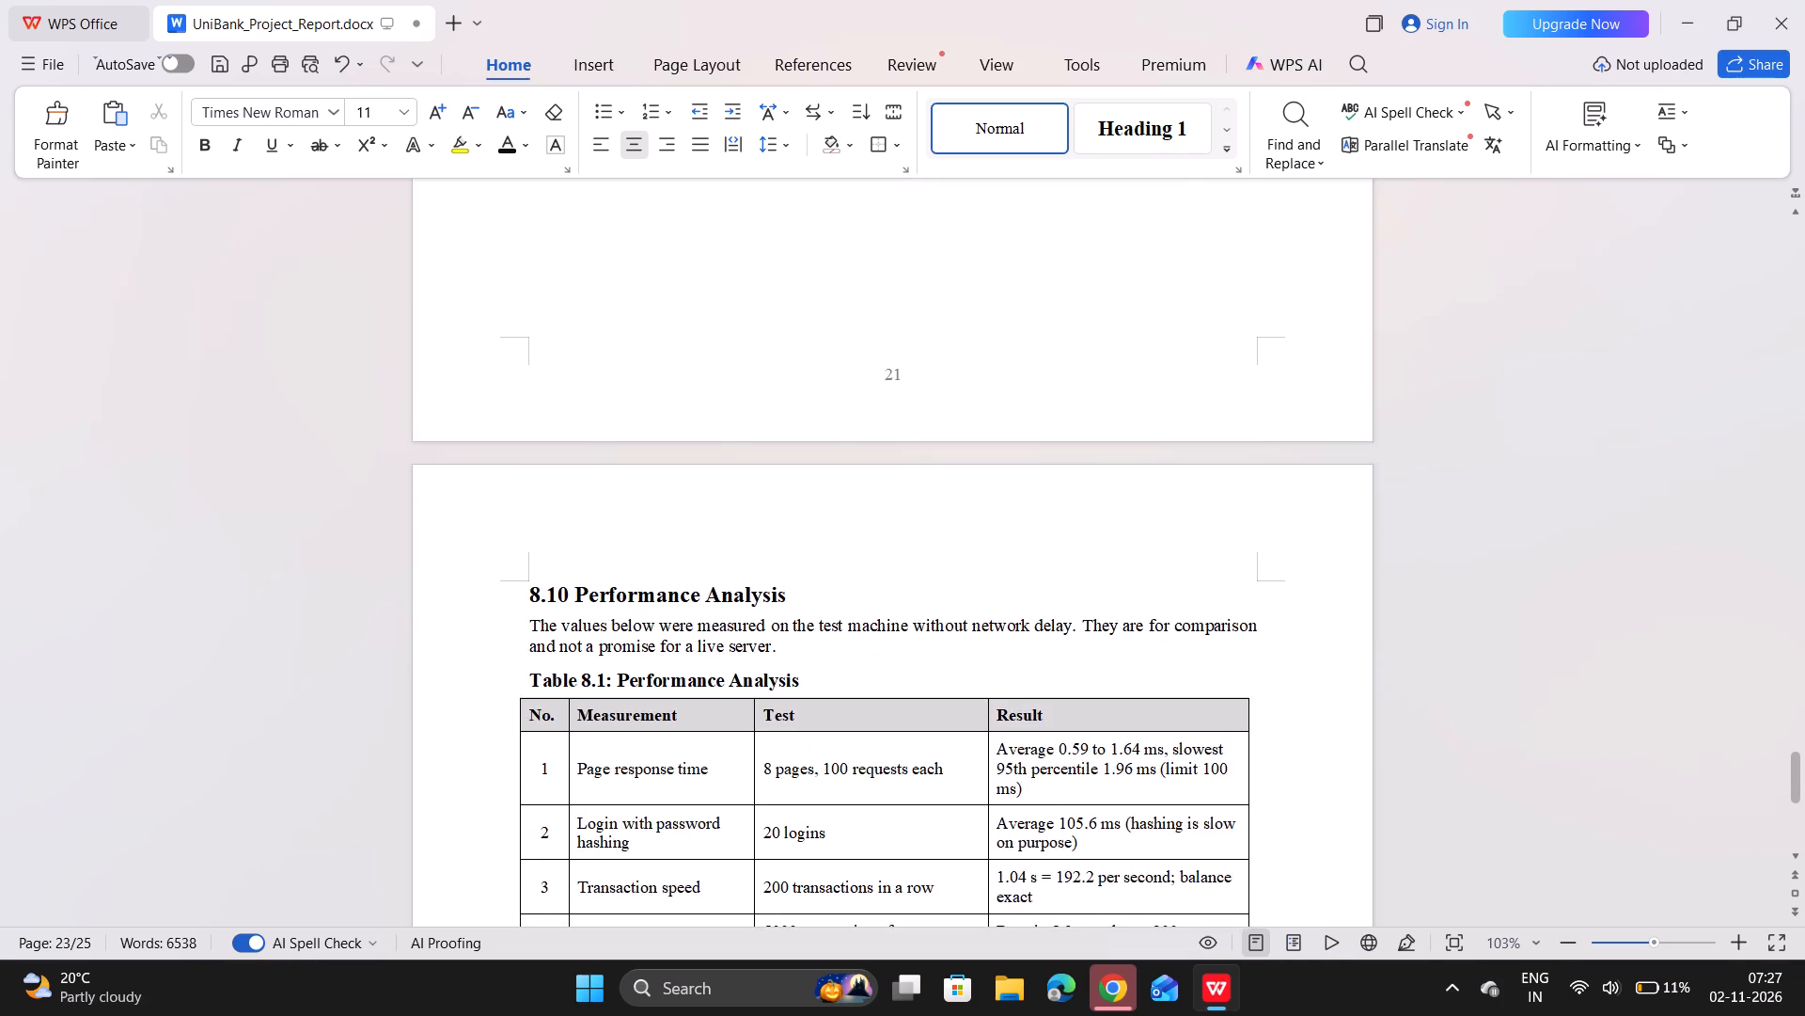
scroll(781, 840, "down", 3)
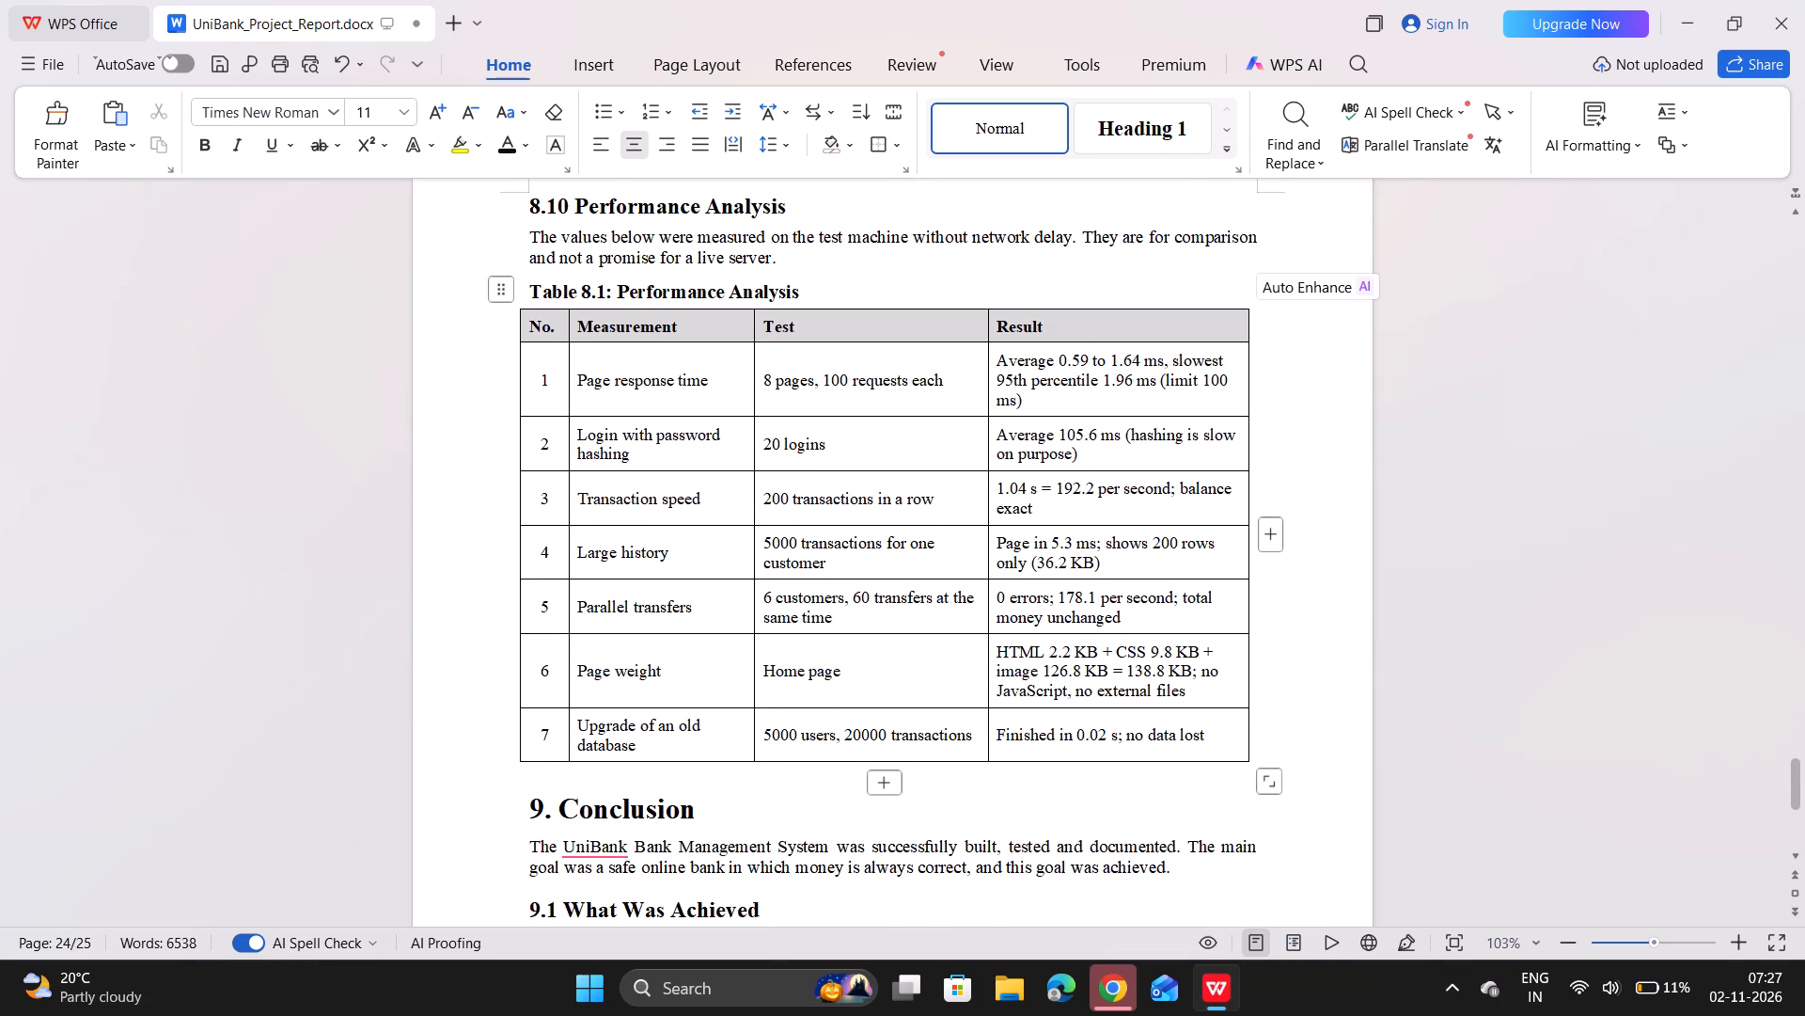
scroll(980, 568, "up", 16)
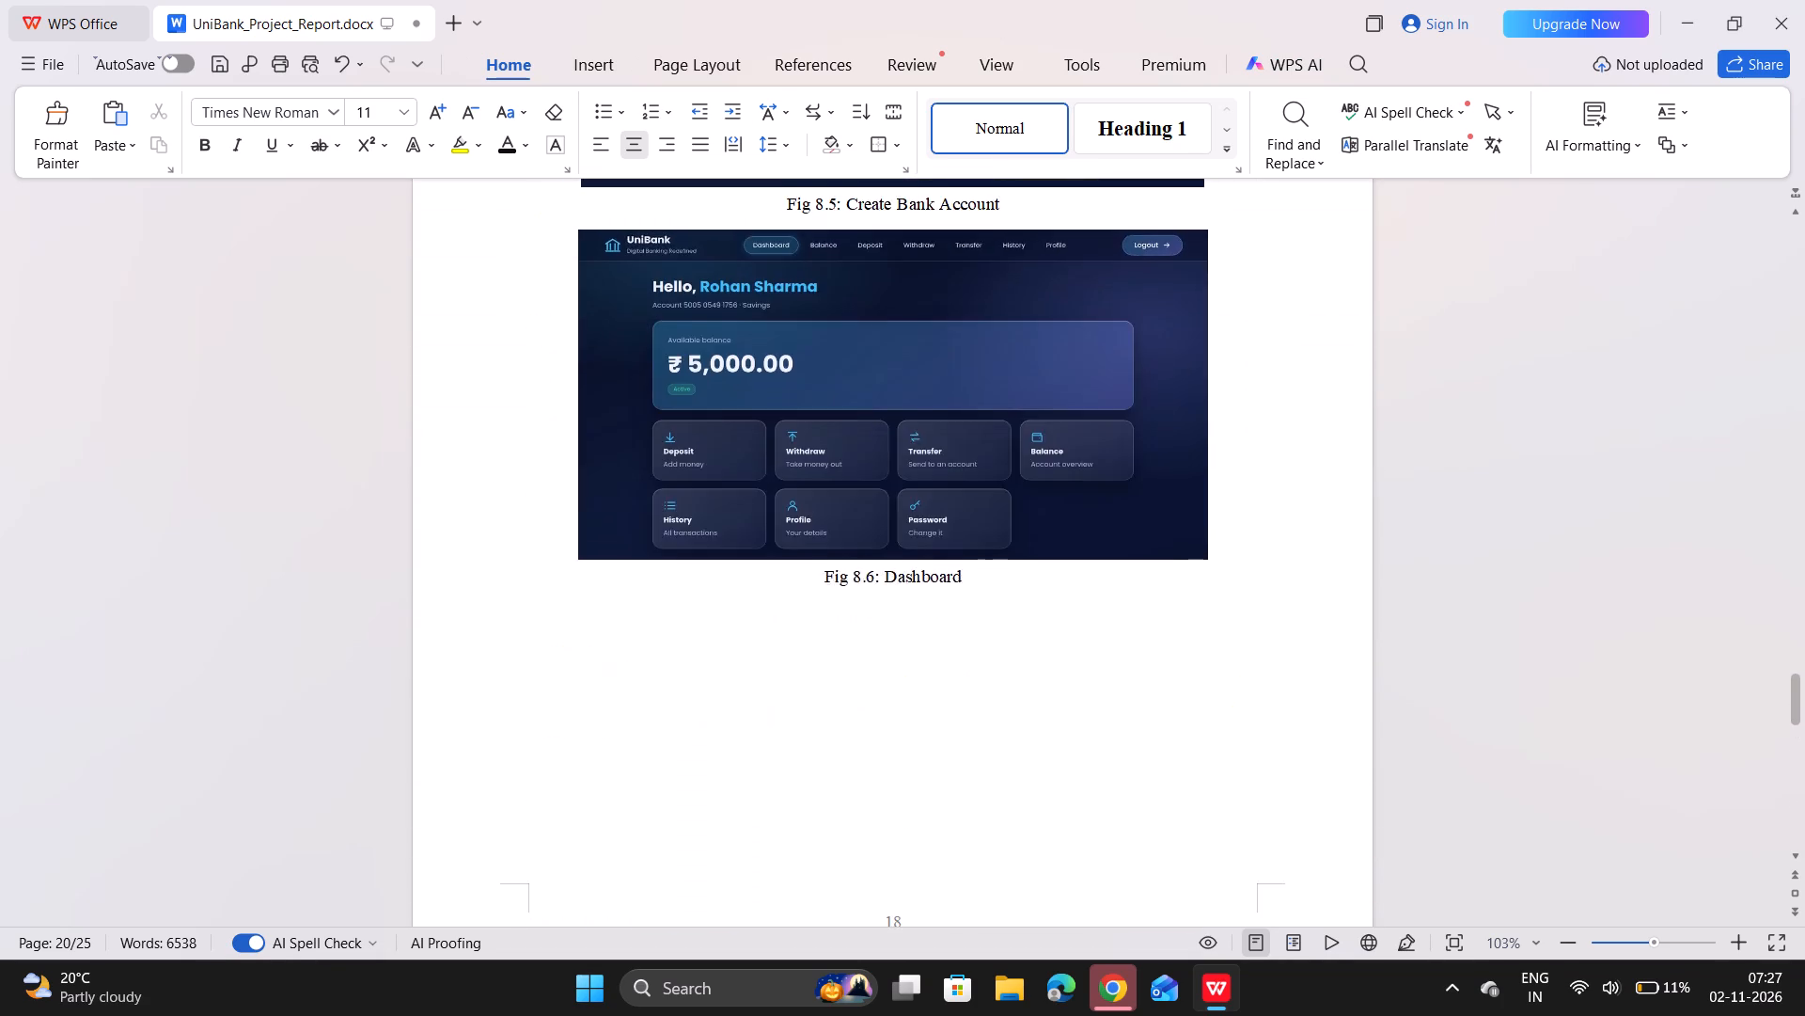
scroll(980, 568, "up", 3)
scroll(980, 568, "right", 1)
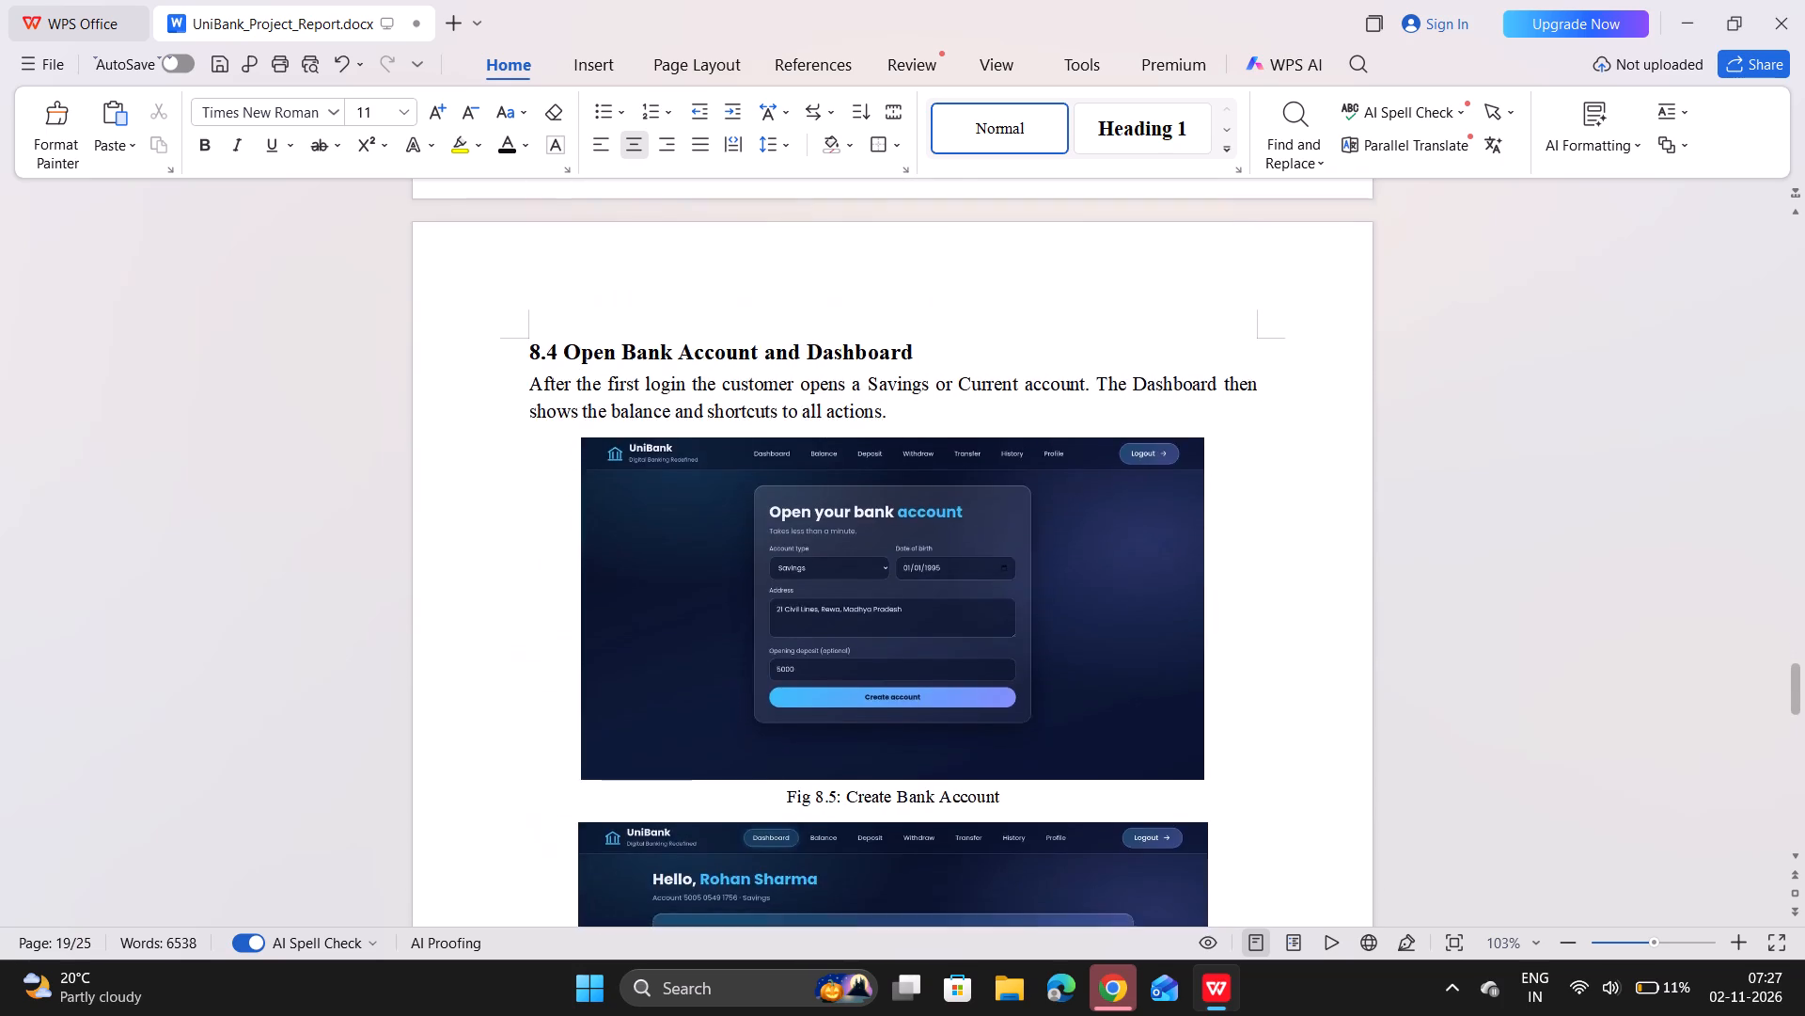
scroll(980, 568, "right", 1)
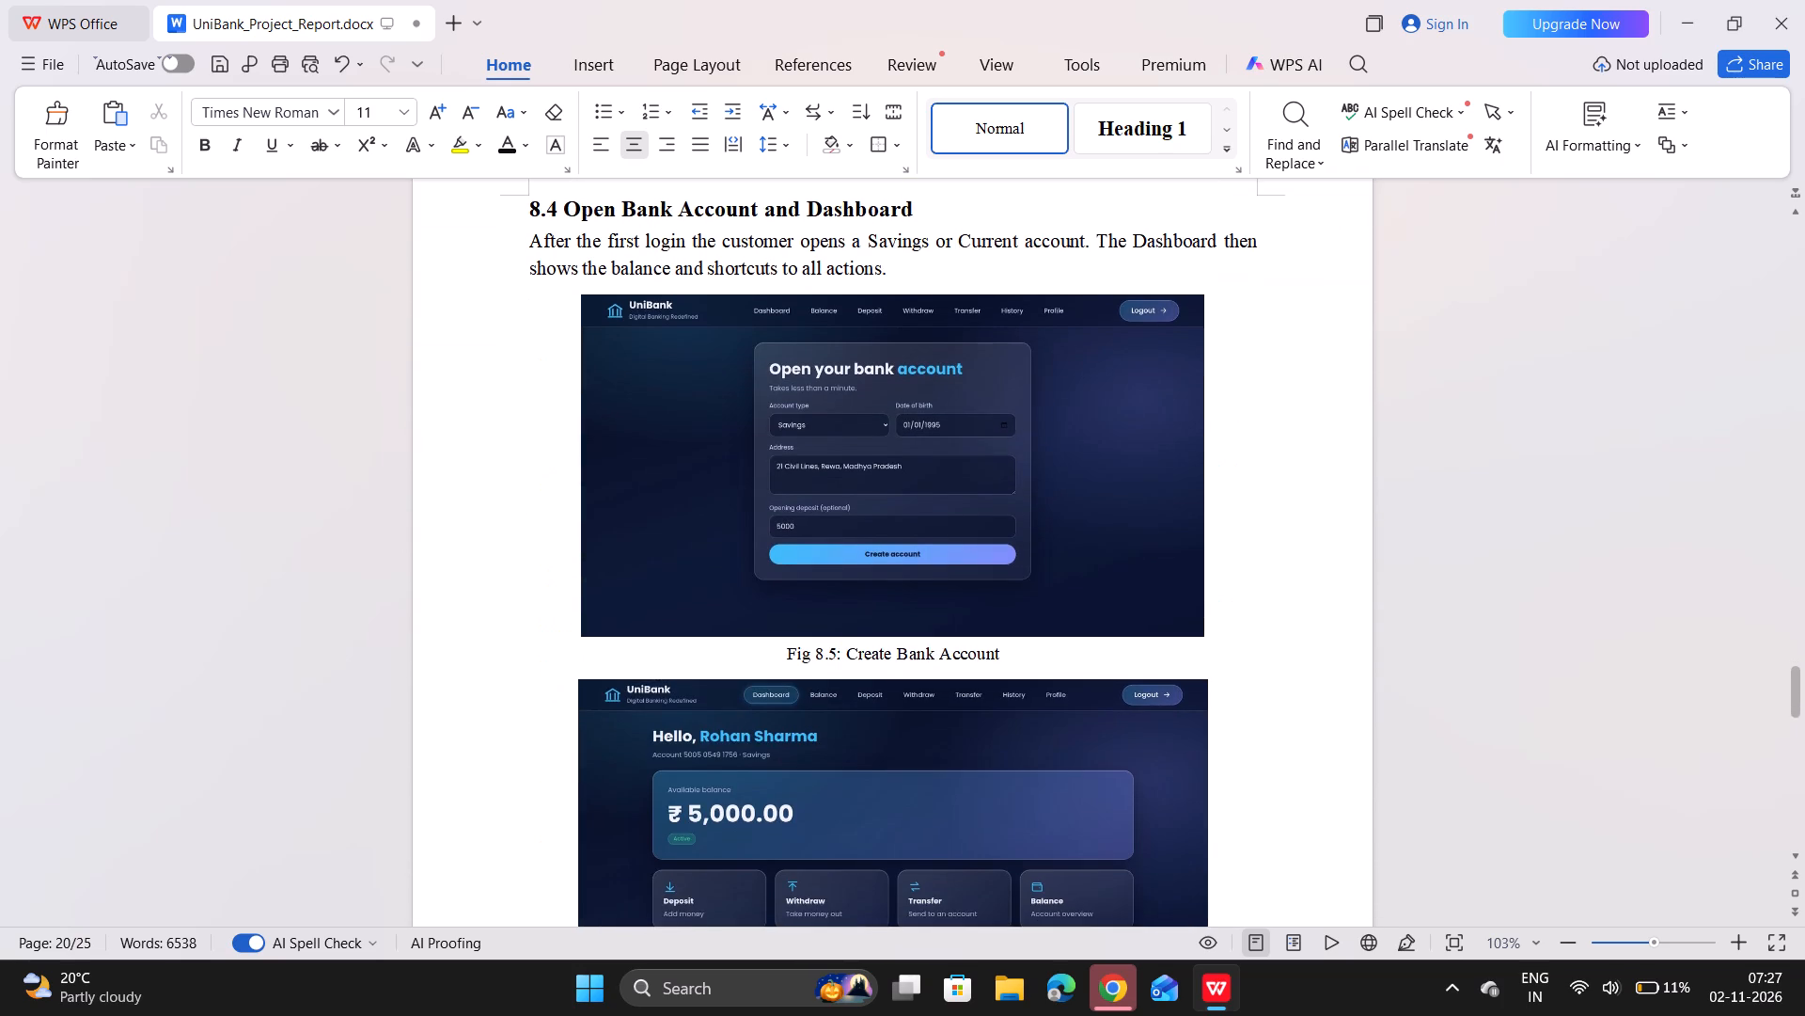
scroll(980, 568, "right", 1)
left_click(957, 524)
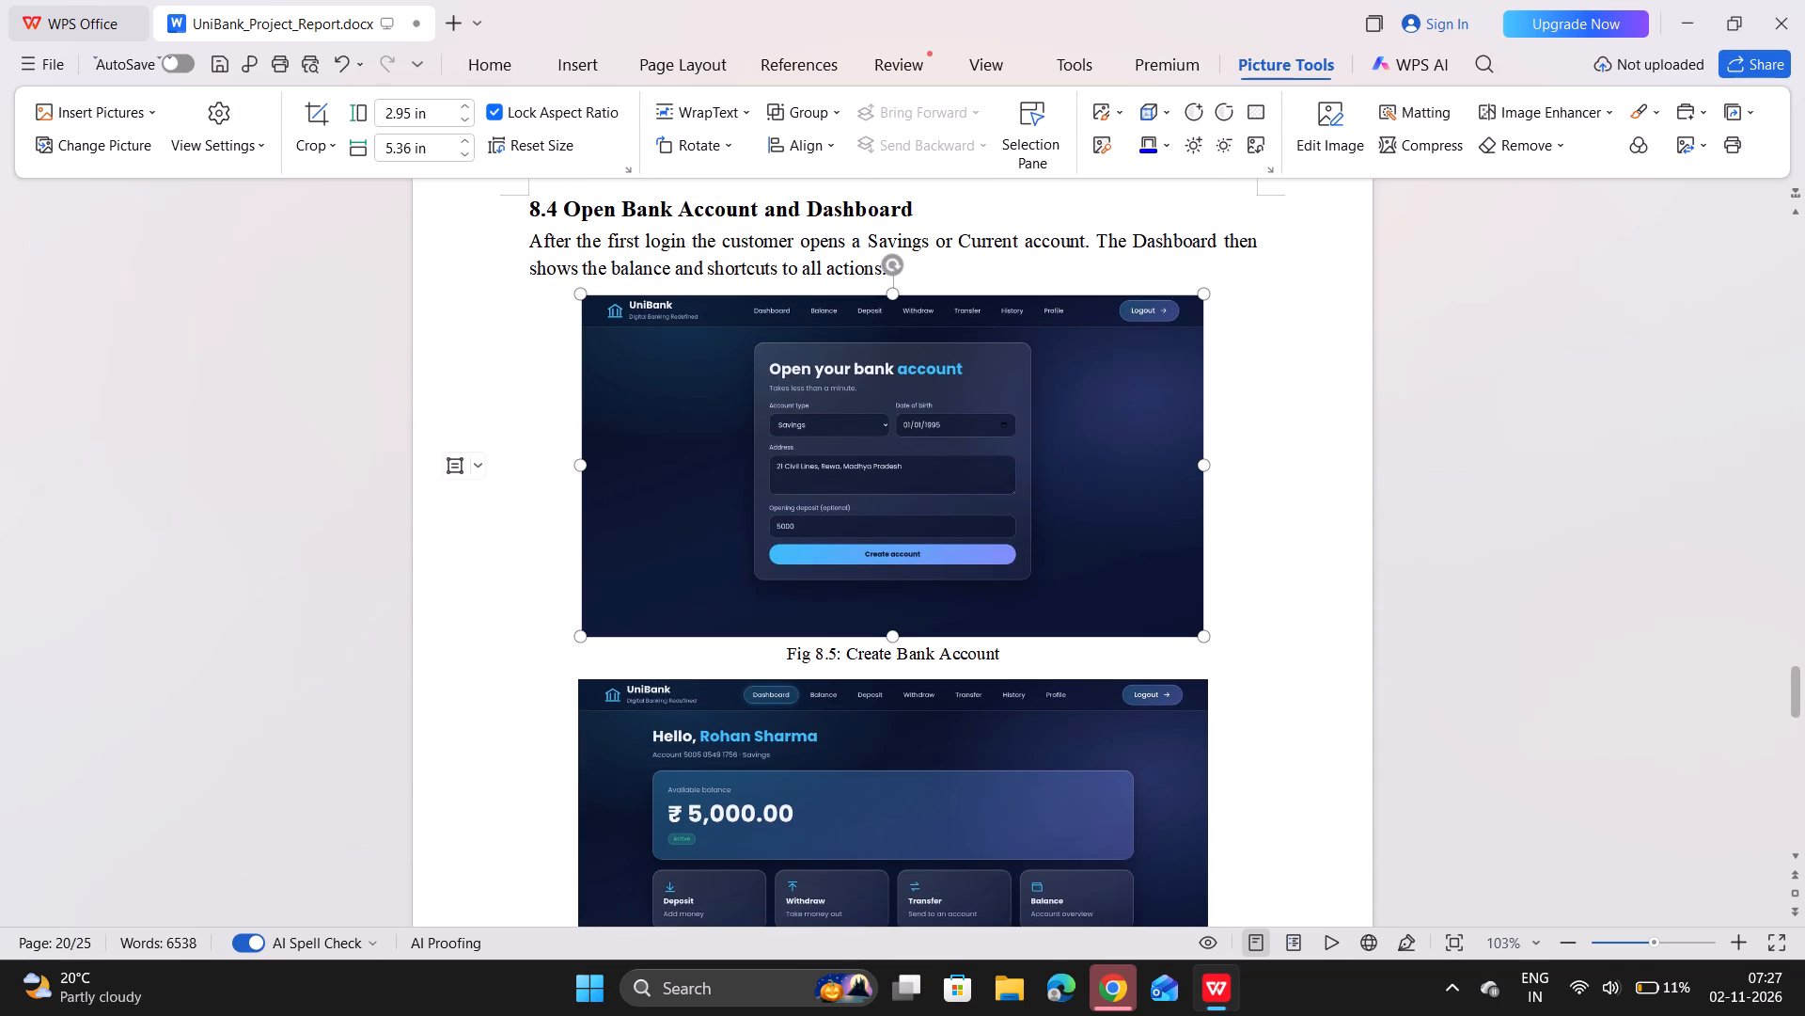
left_click_drag(891, 634, 894, 598)
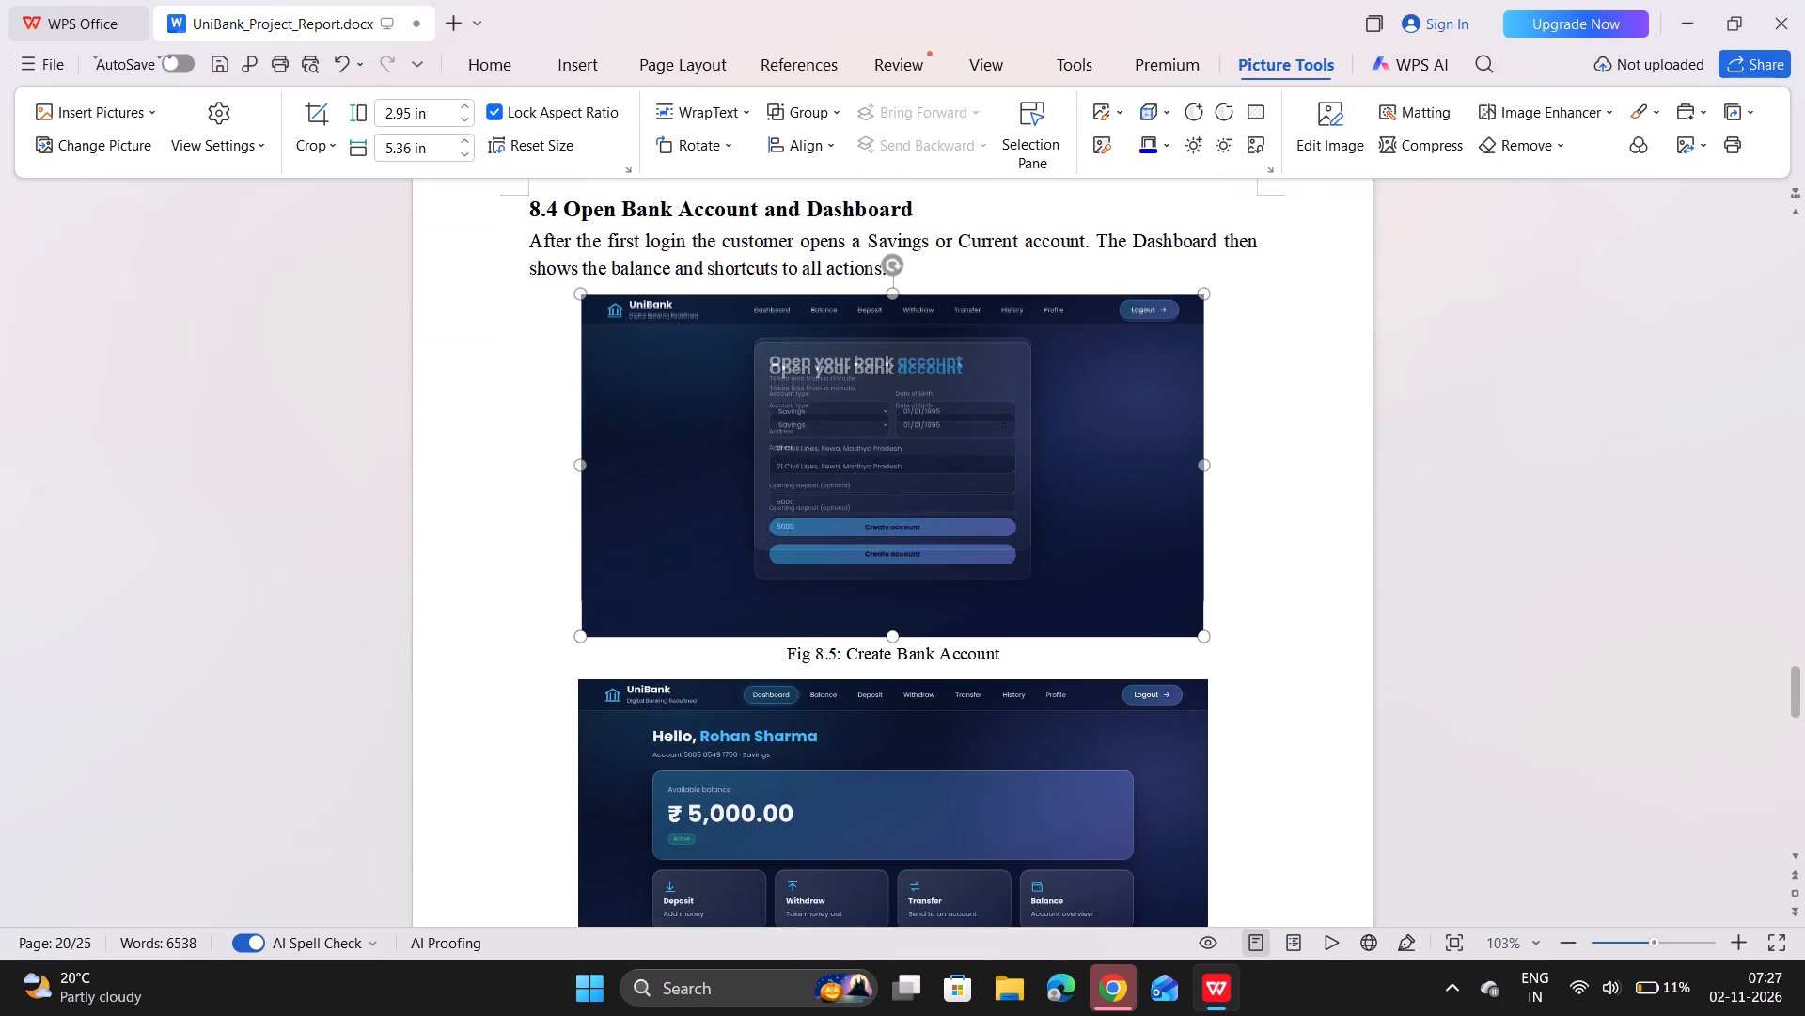
Narrow the Fig 8.5 Create Bank Account picture in section 8.4 to about 5.22 in and reduce its height further.
left_click_drag(894, 598, 895, 596)
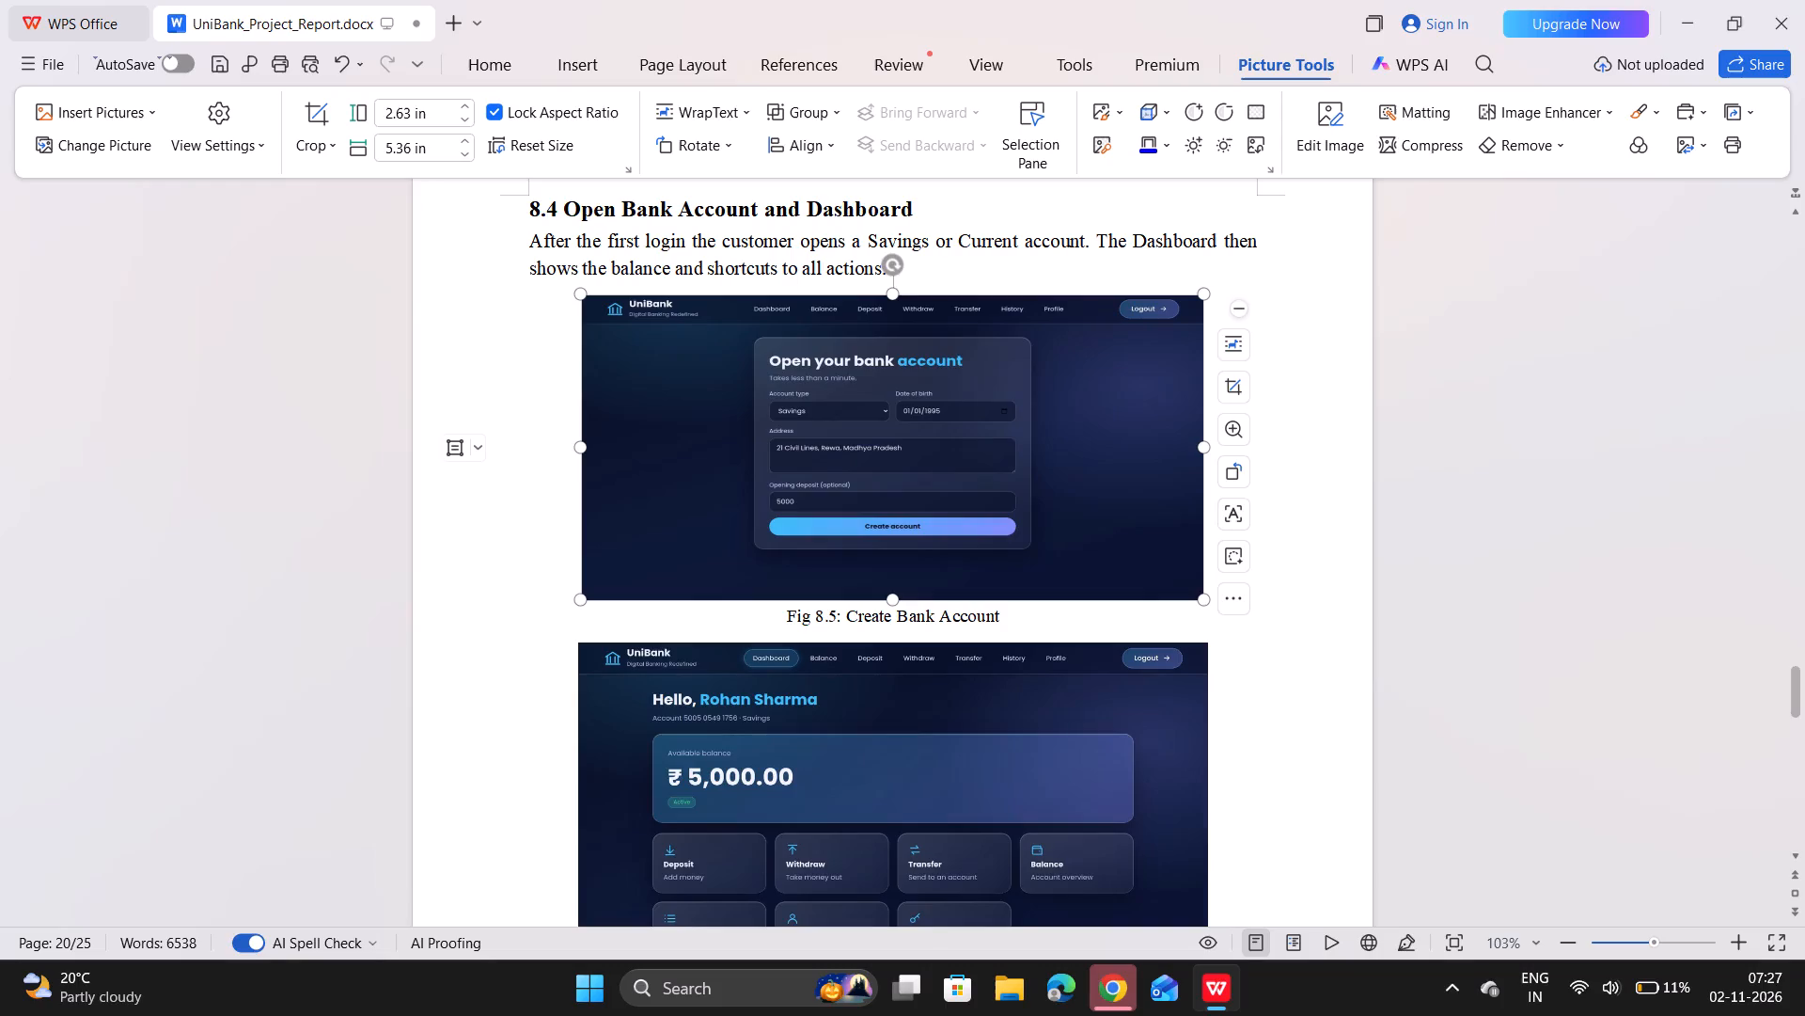
left_click_drag(1207, 450, 1191, 449)
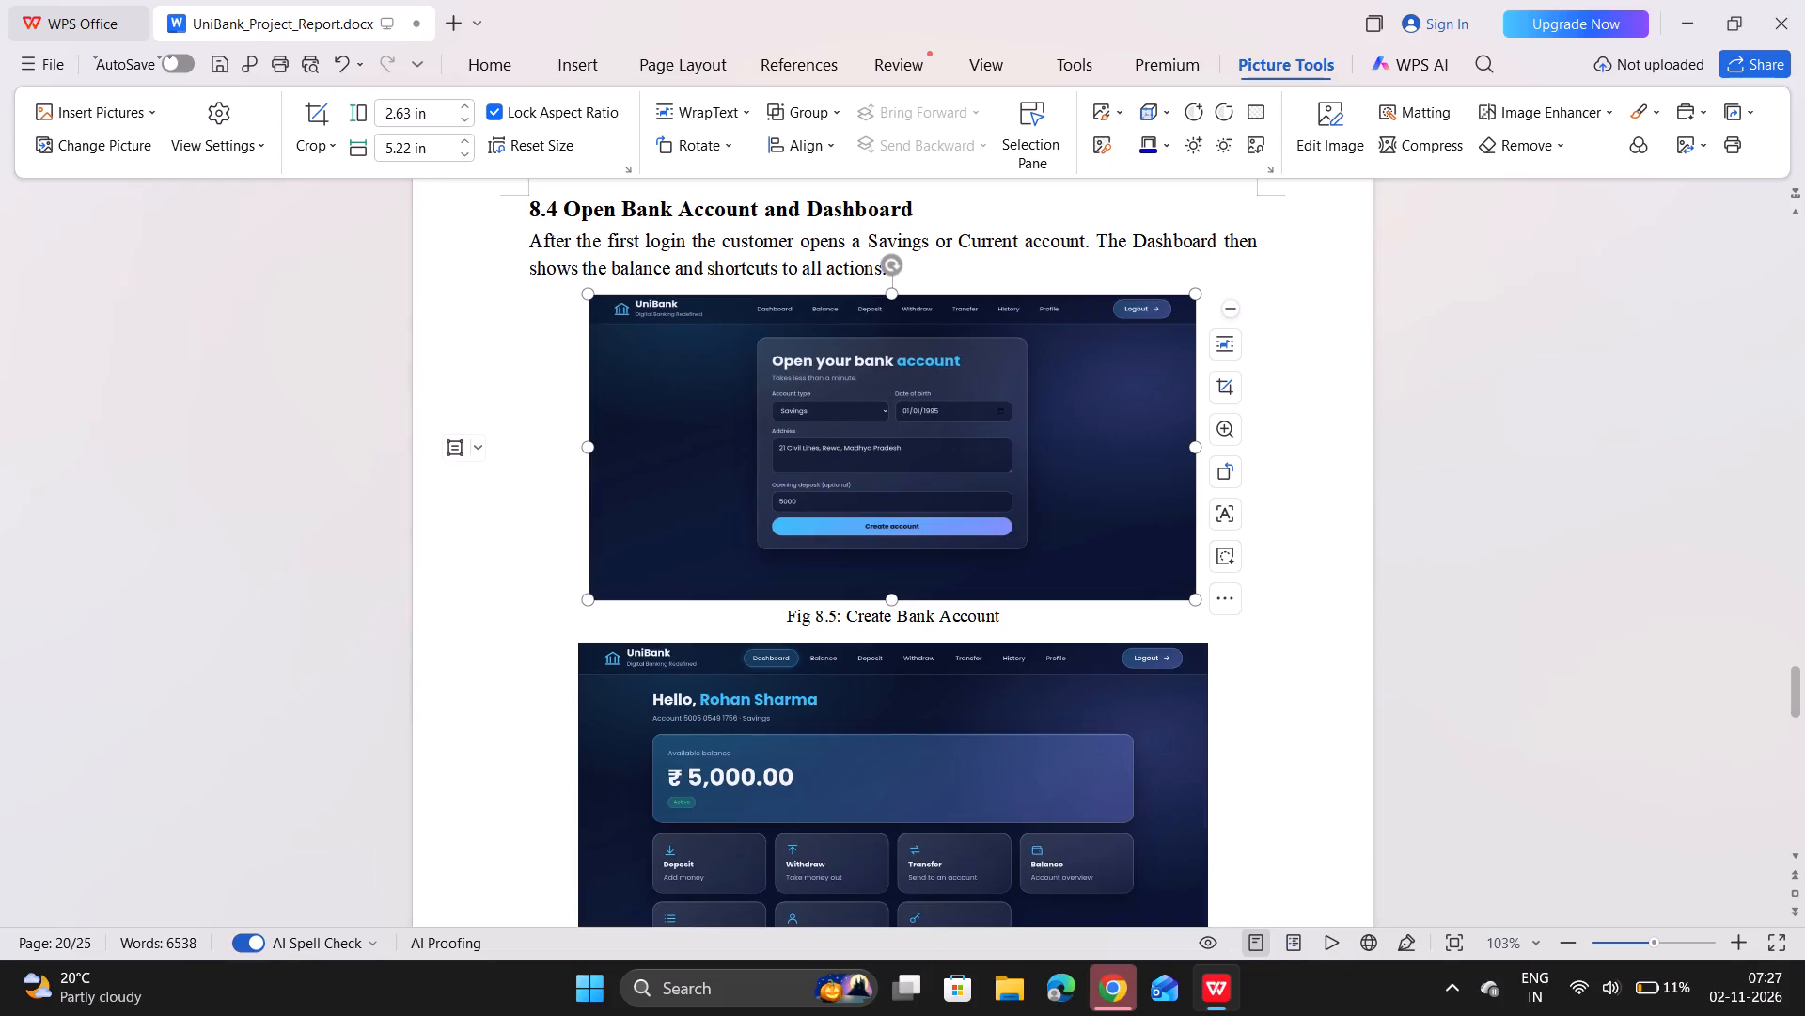
left_click_drag(889, 595, 889, 563)
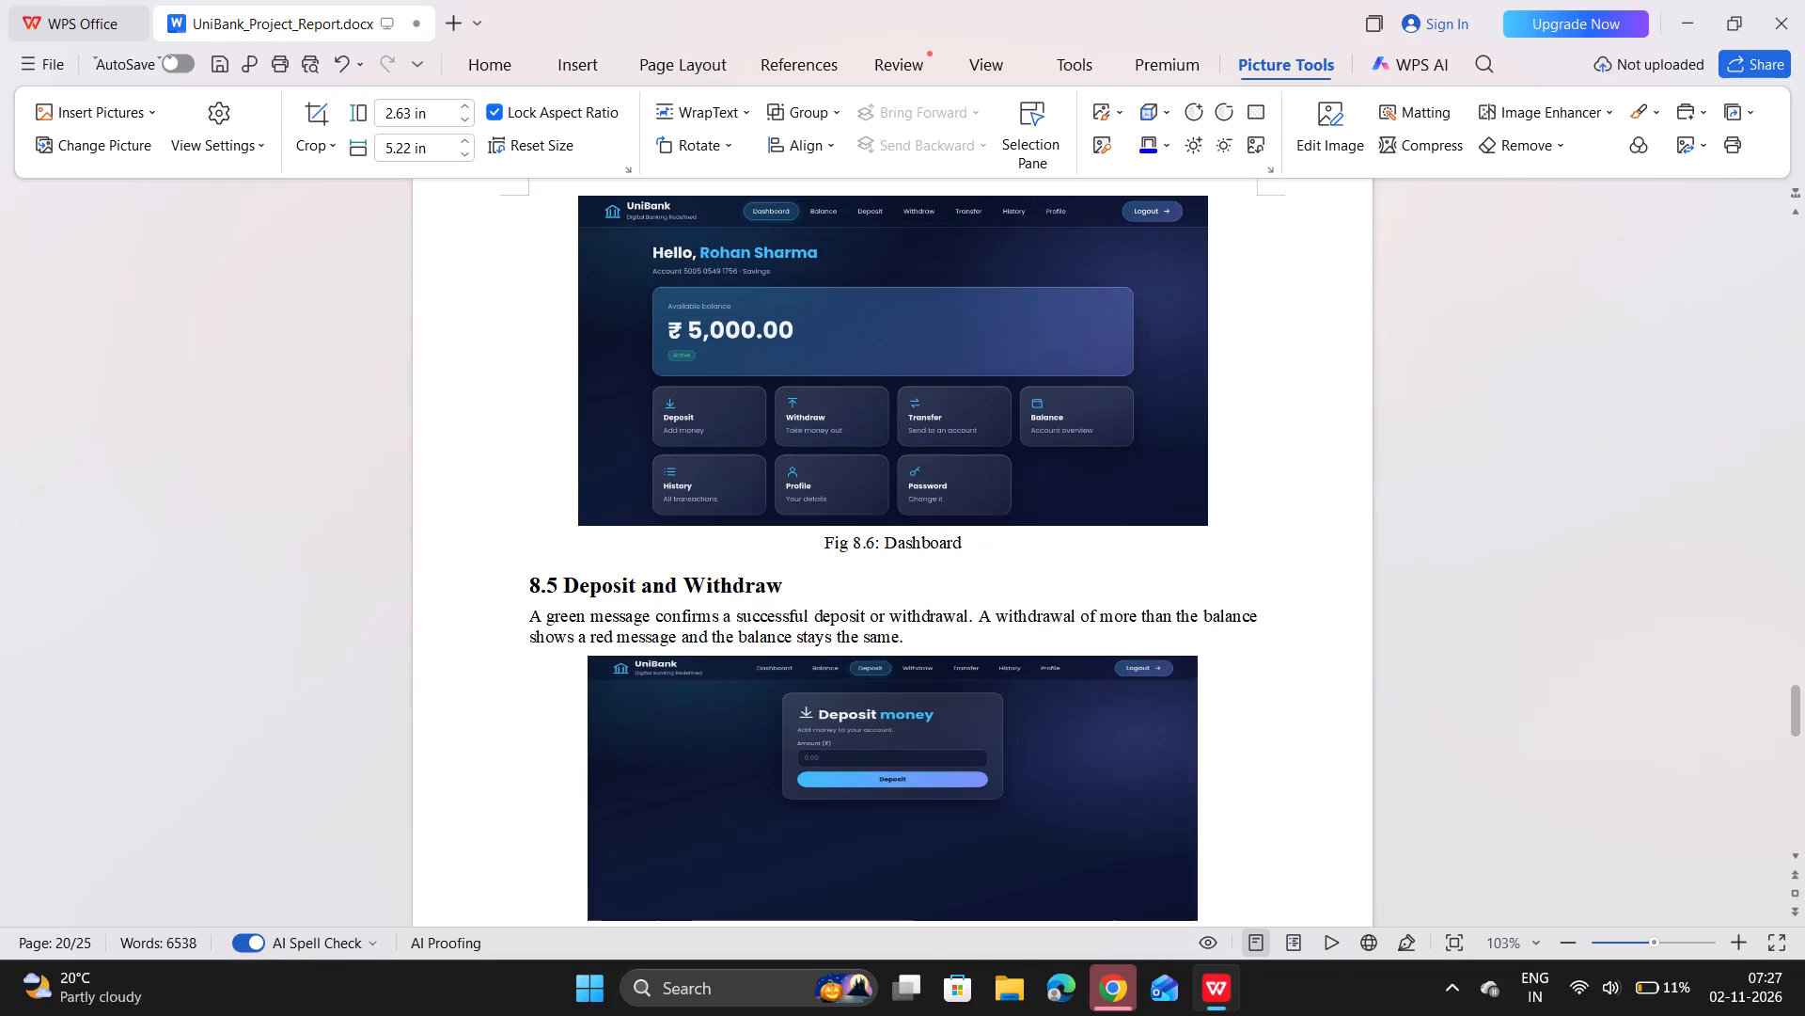
Resize the Fig 8.6 Dashboard picture to about 2.48 in high and 5.22 in wide.
scroll(939, 441, "up", 1)
left_click(939, 441)
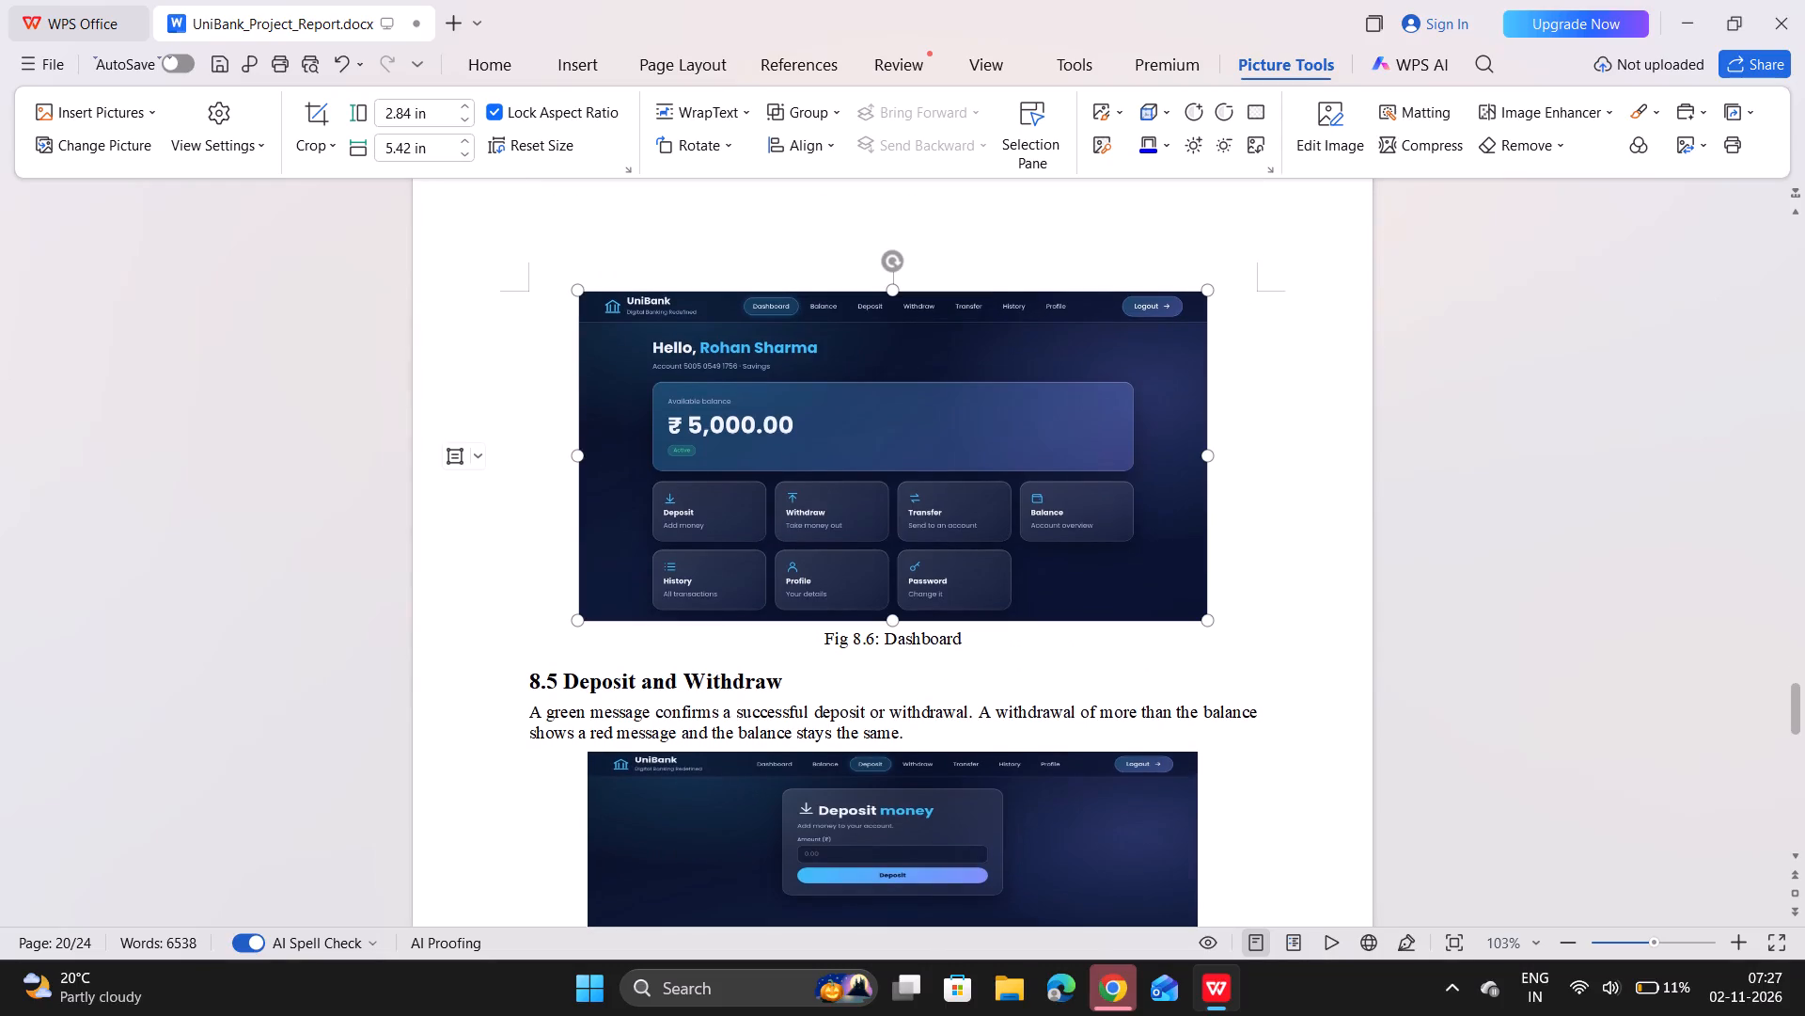
left_click_drag(893, 618, 893, 590)
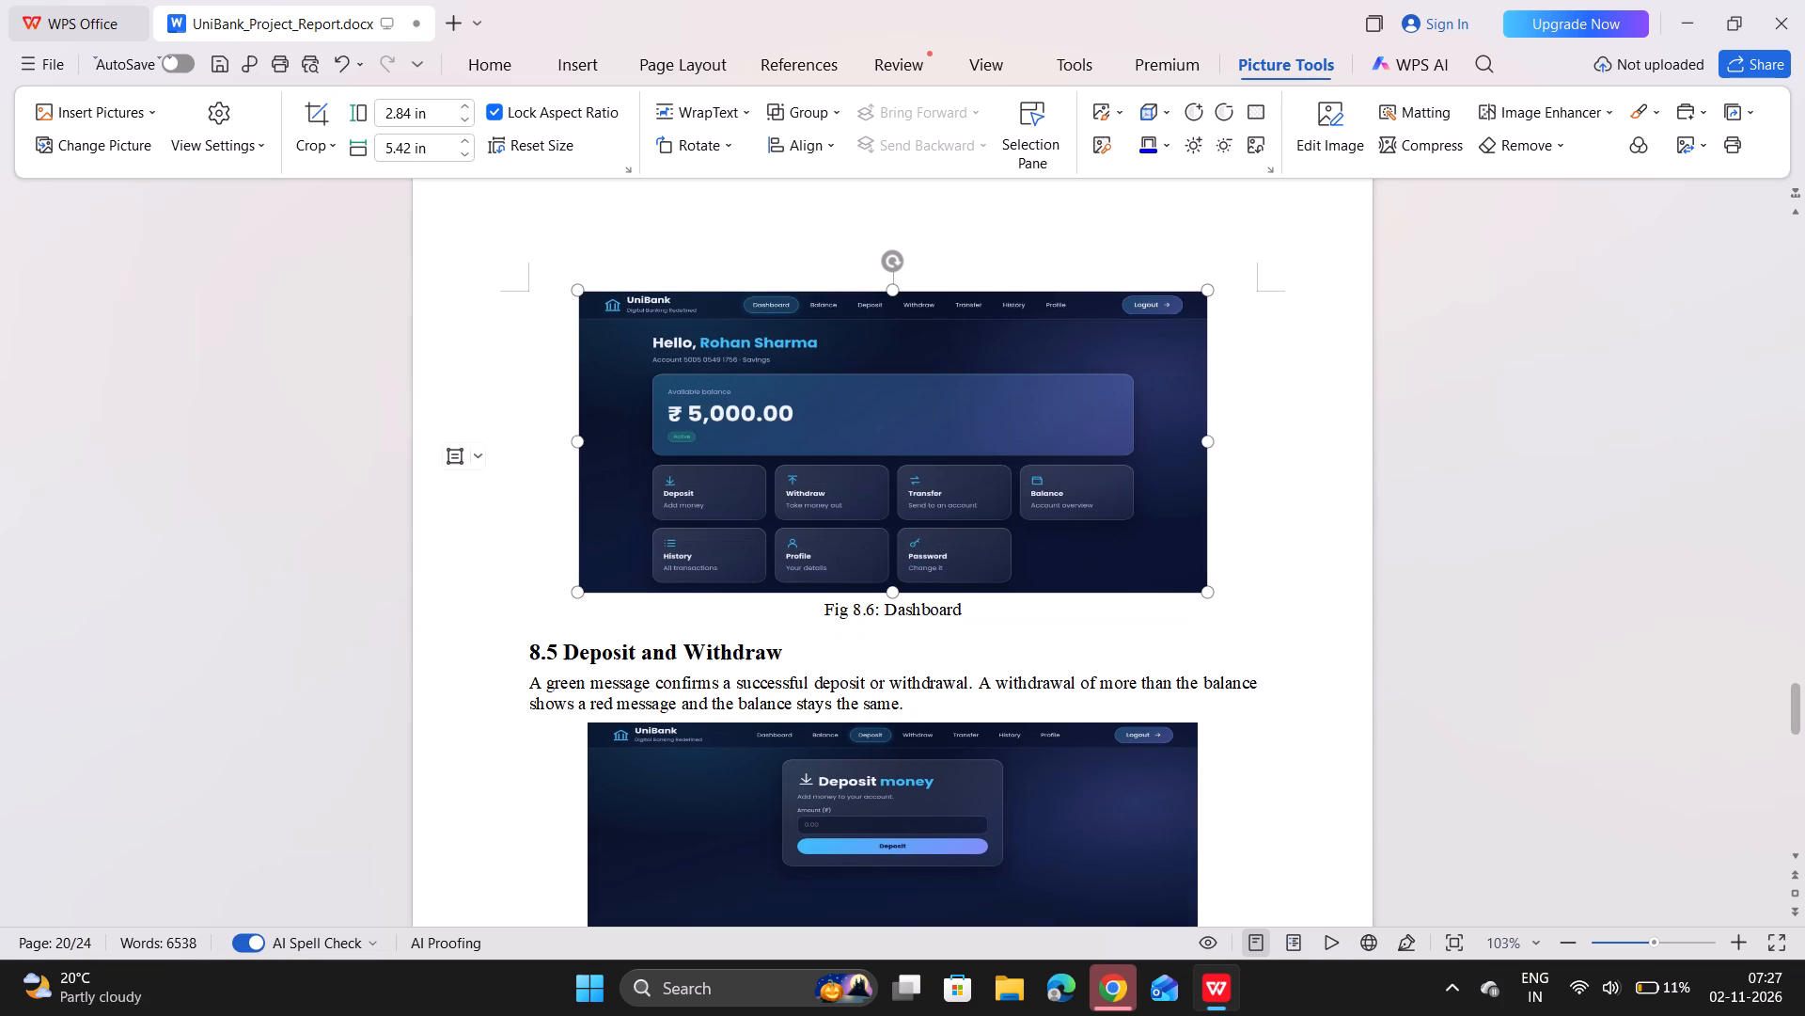
left_click_drag(1214, 437, 1206, 437)
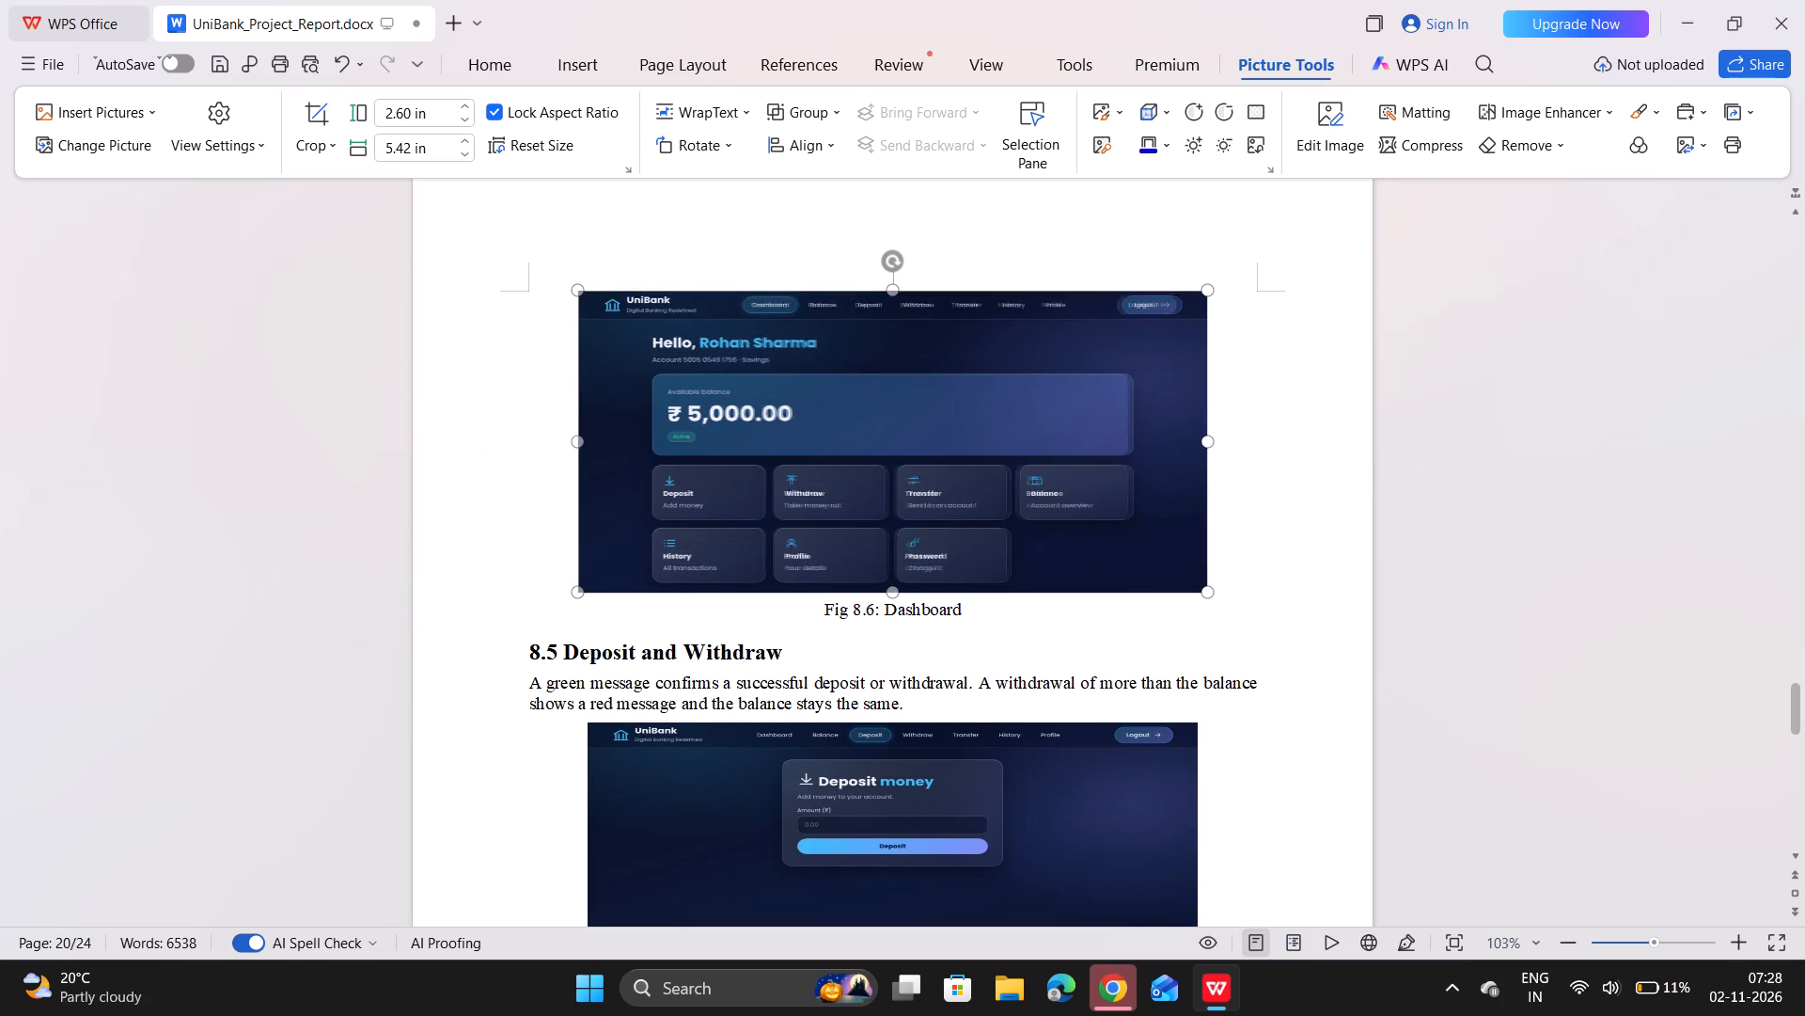
left_click_drag(1206, 437, 1190, 439)
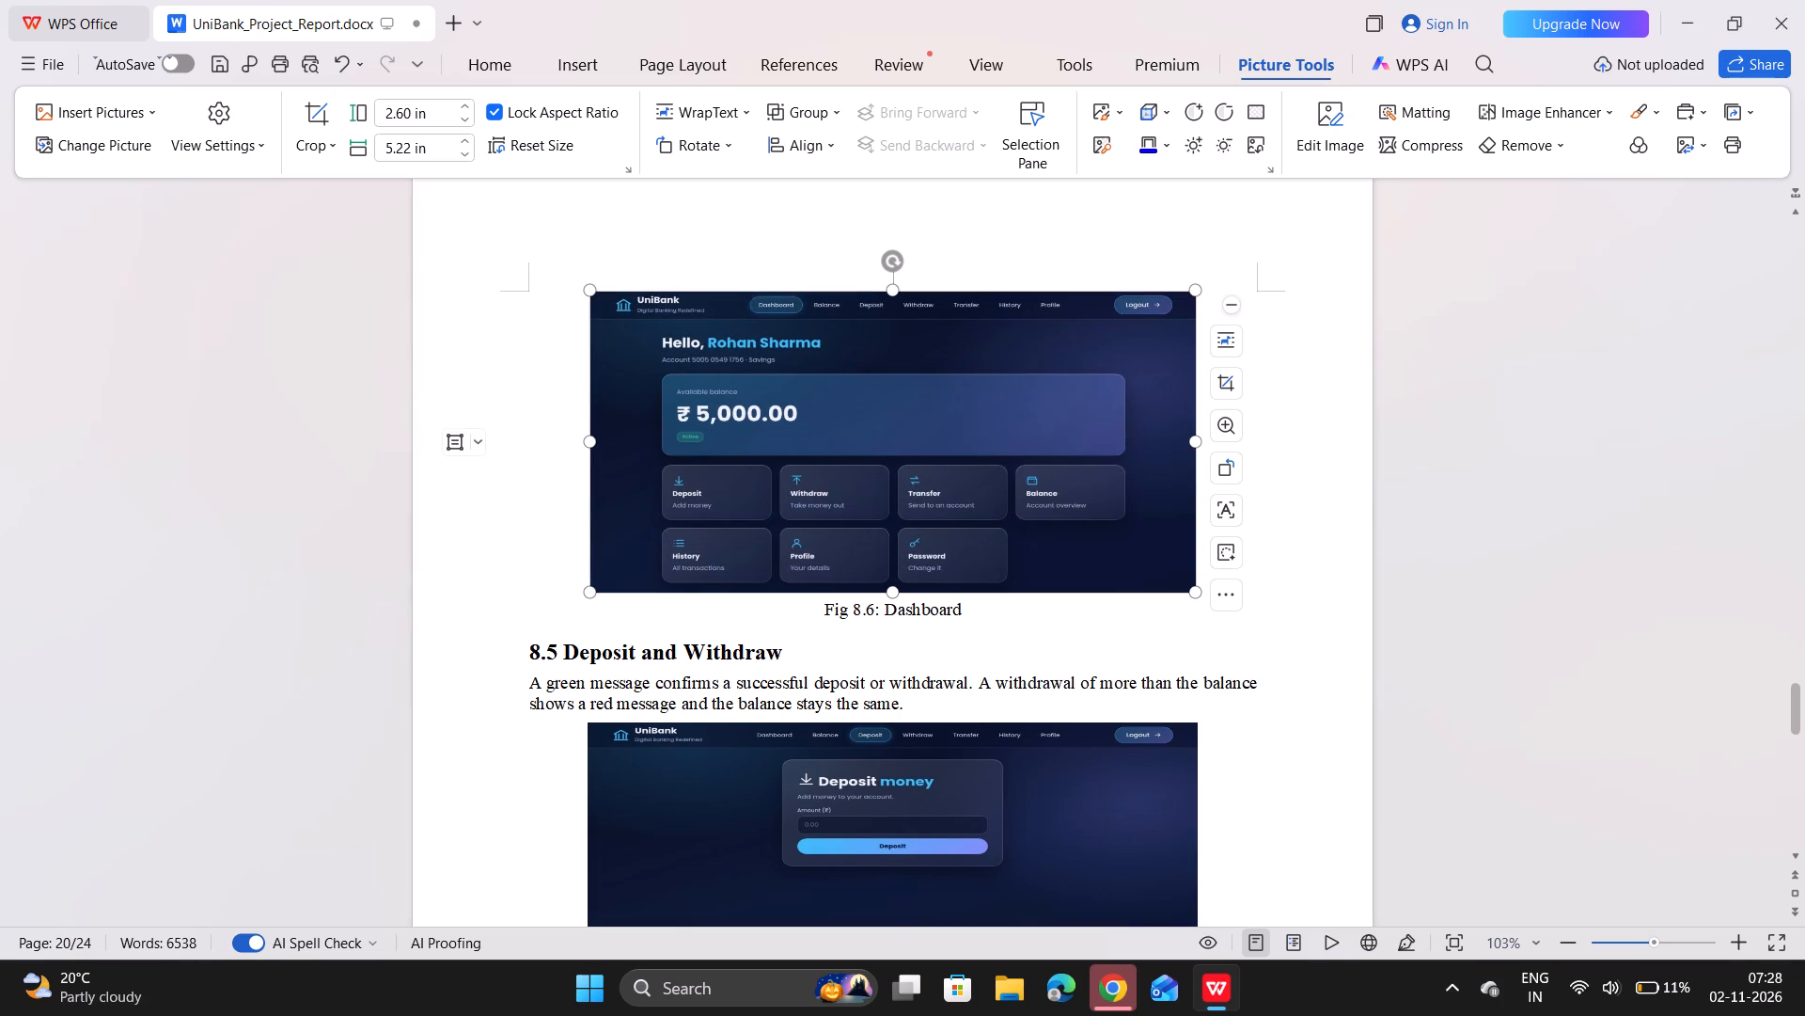
left_click_drag(895, 591, 893, 577)
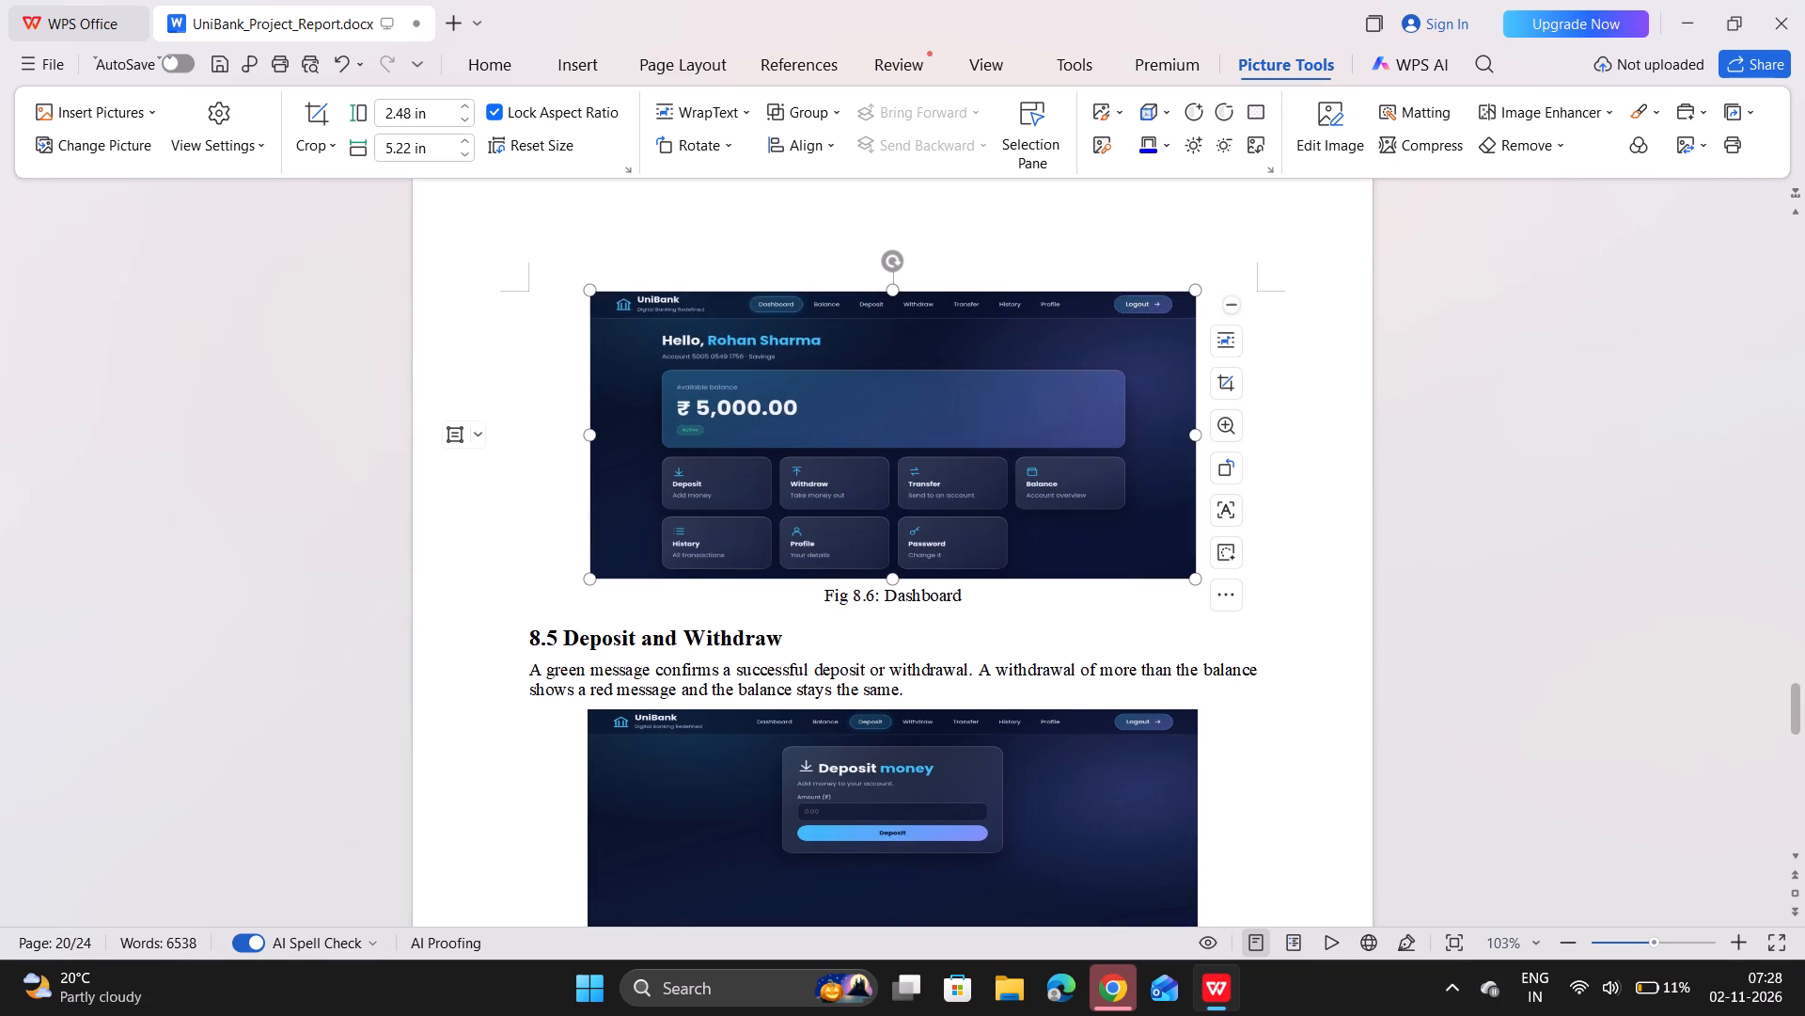
Review the page layout from section 8.5 to the end of the report, and back up through section 8 to Deployment.
scroll(893, 577, "down", 11)
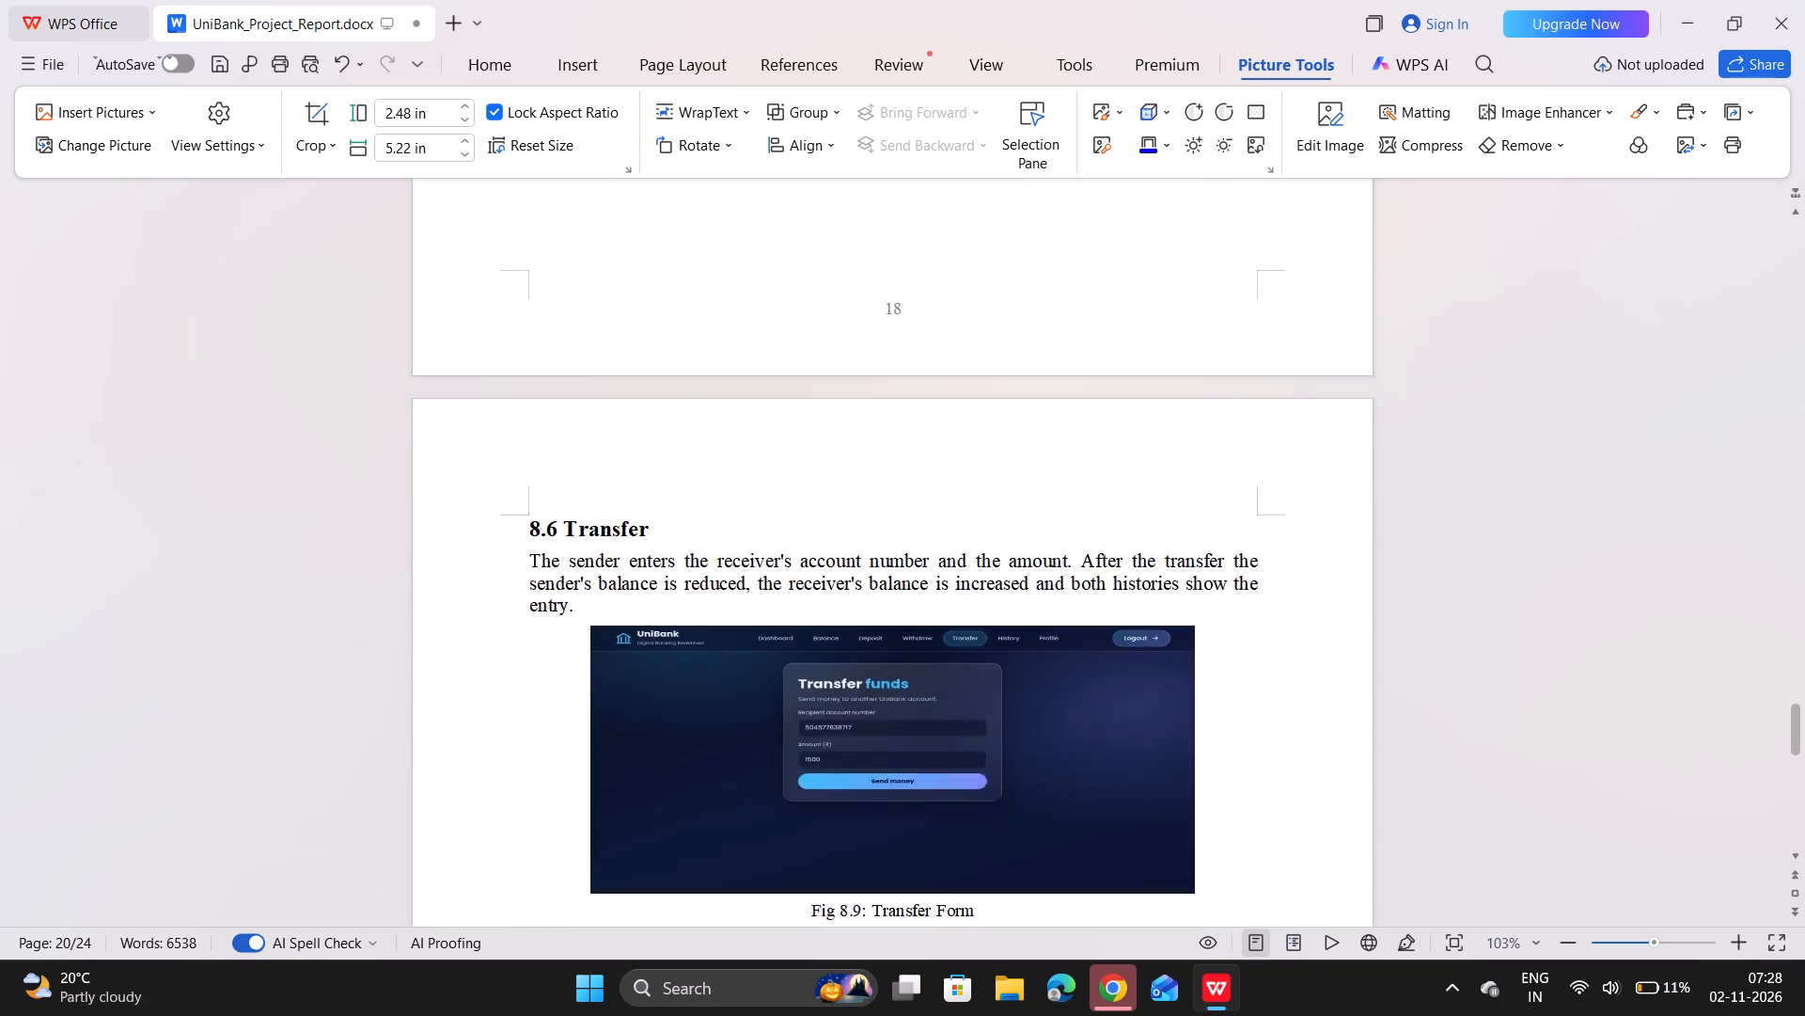
scroll(893, 577, "down", 11)
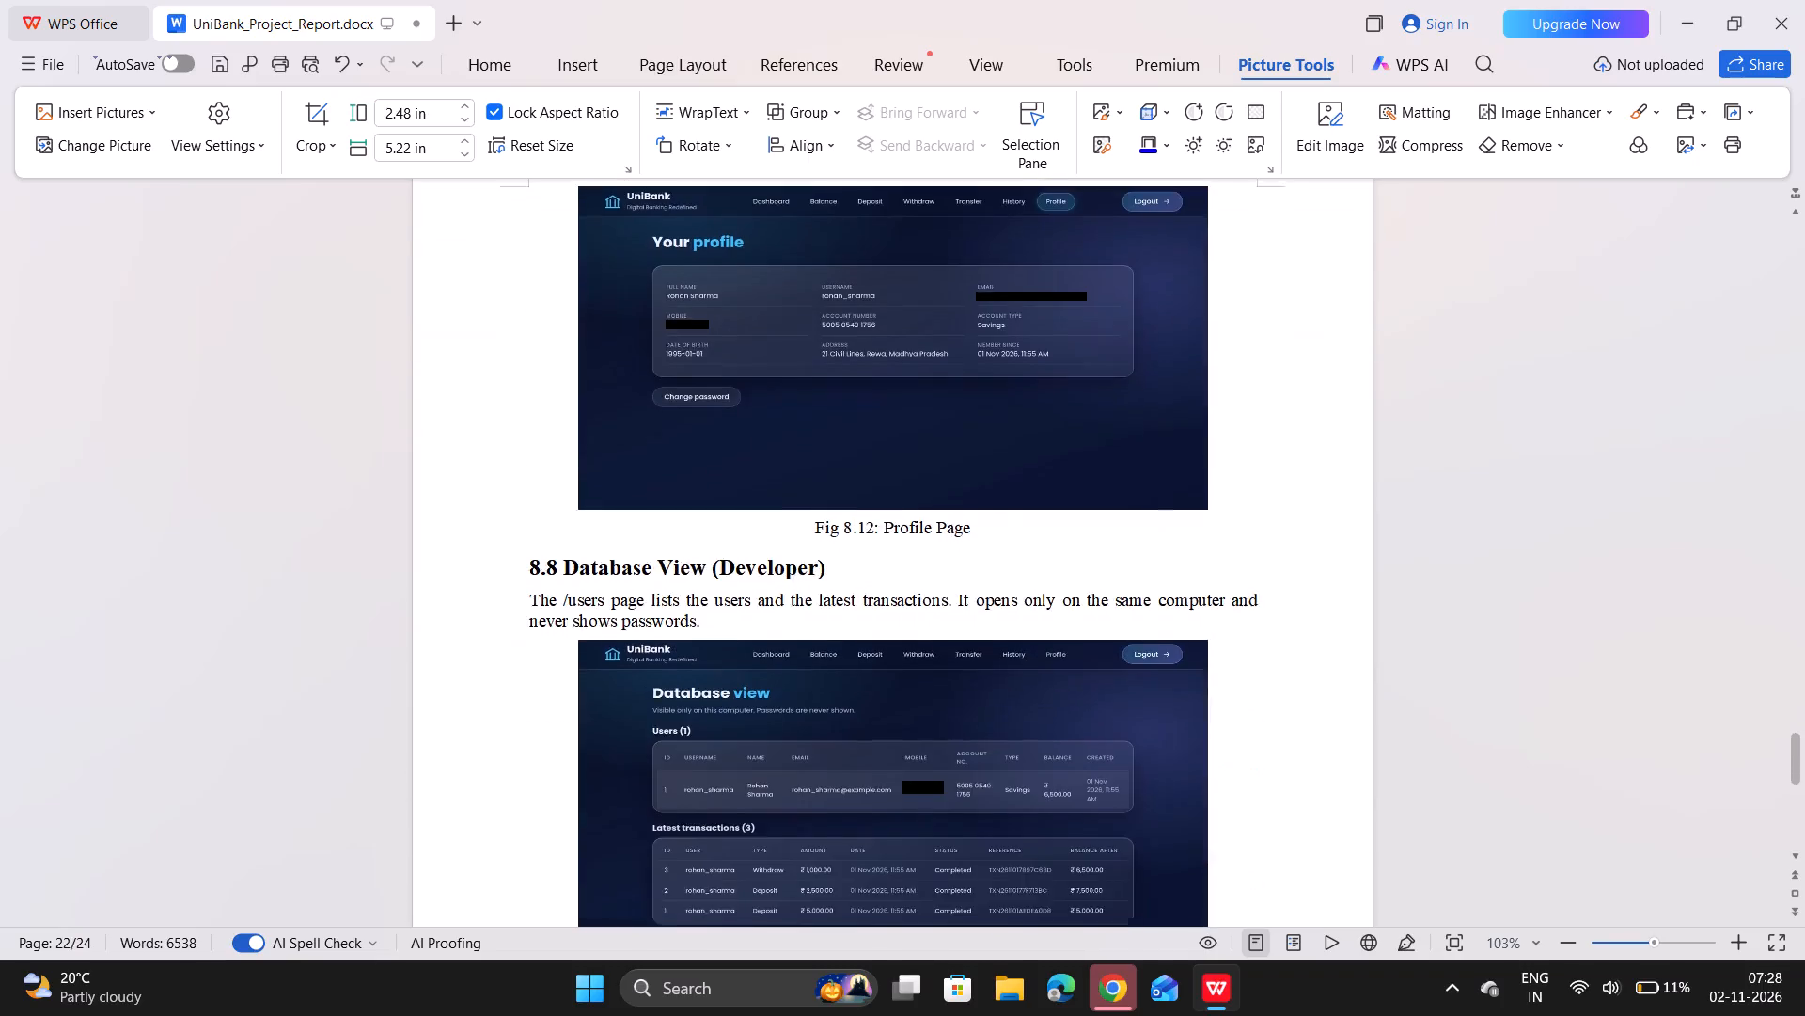
scroll(893, 577, "down", 6)
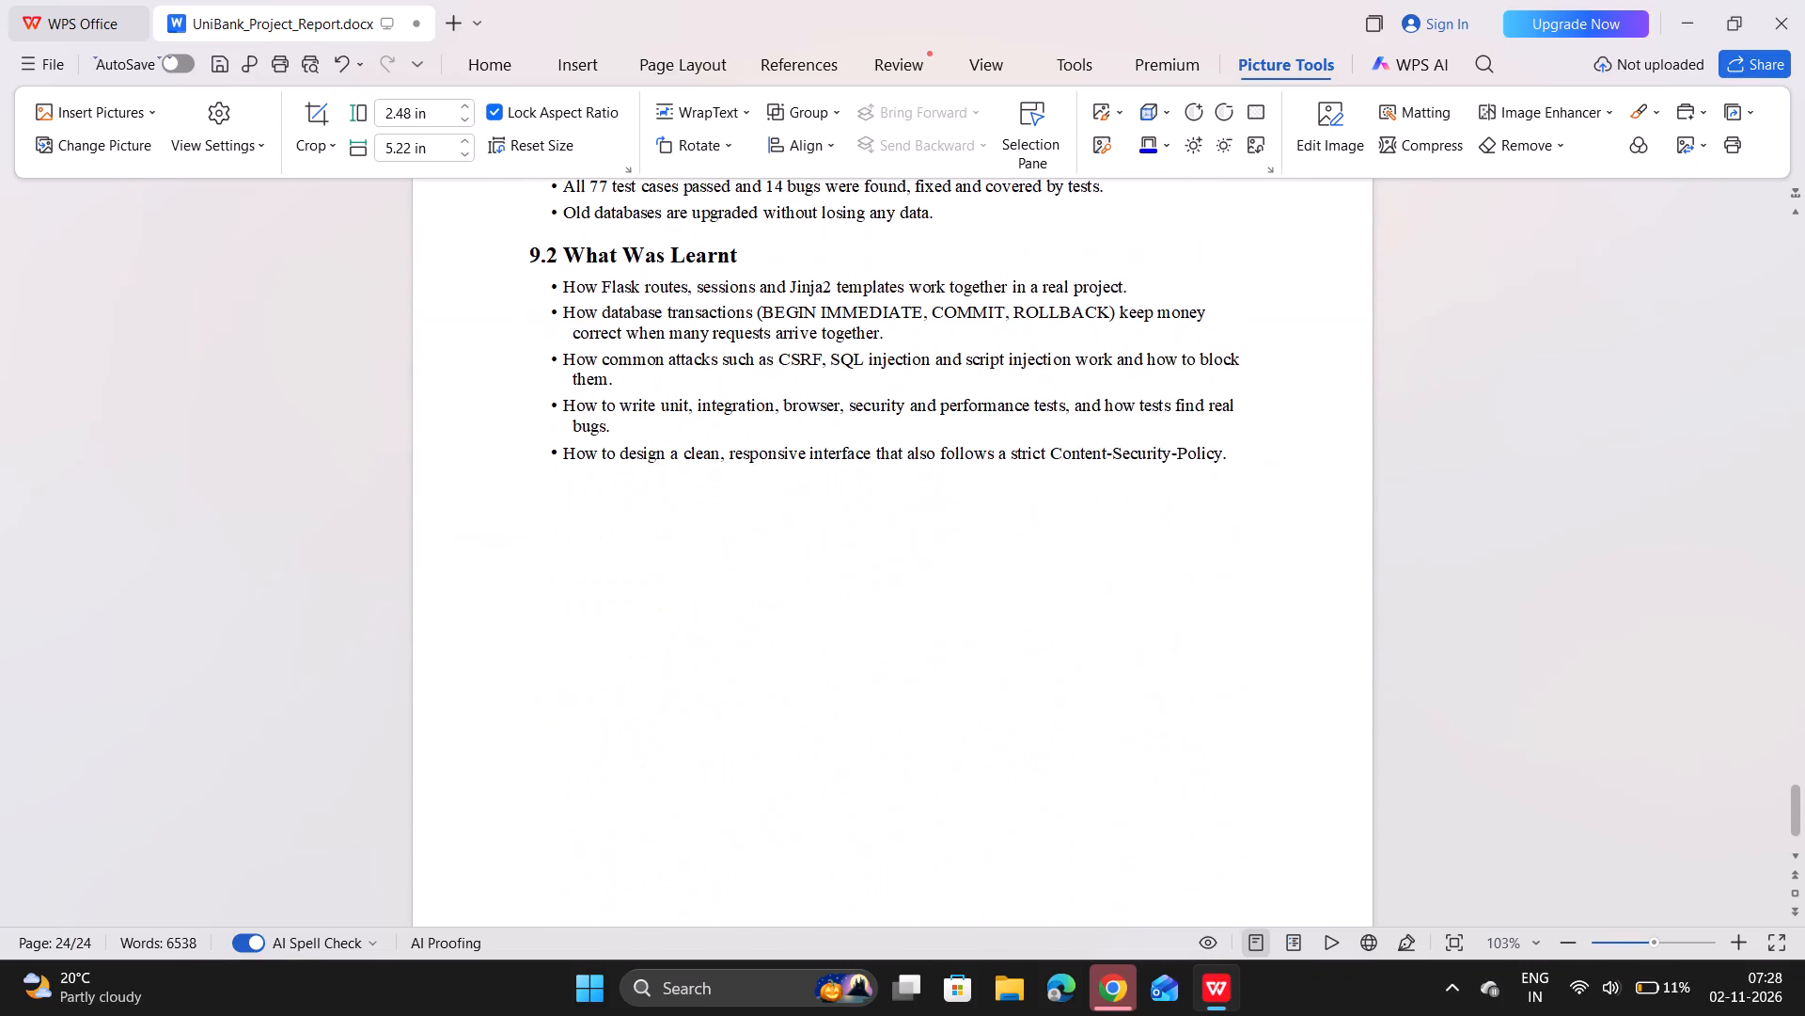
scroll(893, 577, "up", 12)
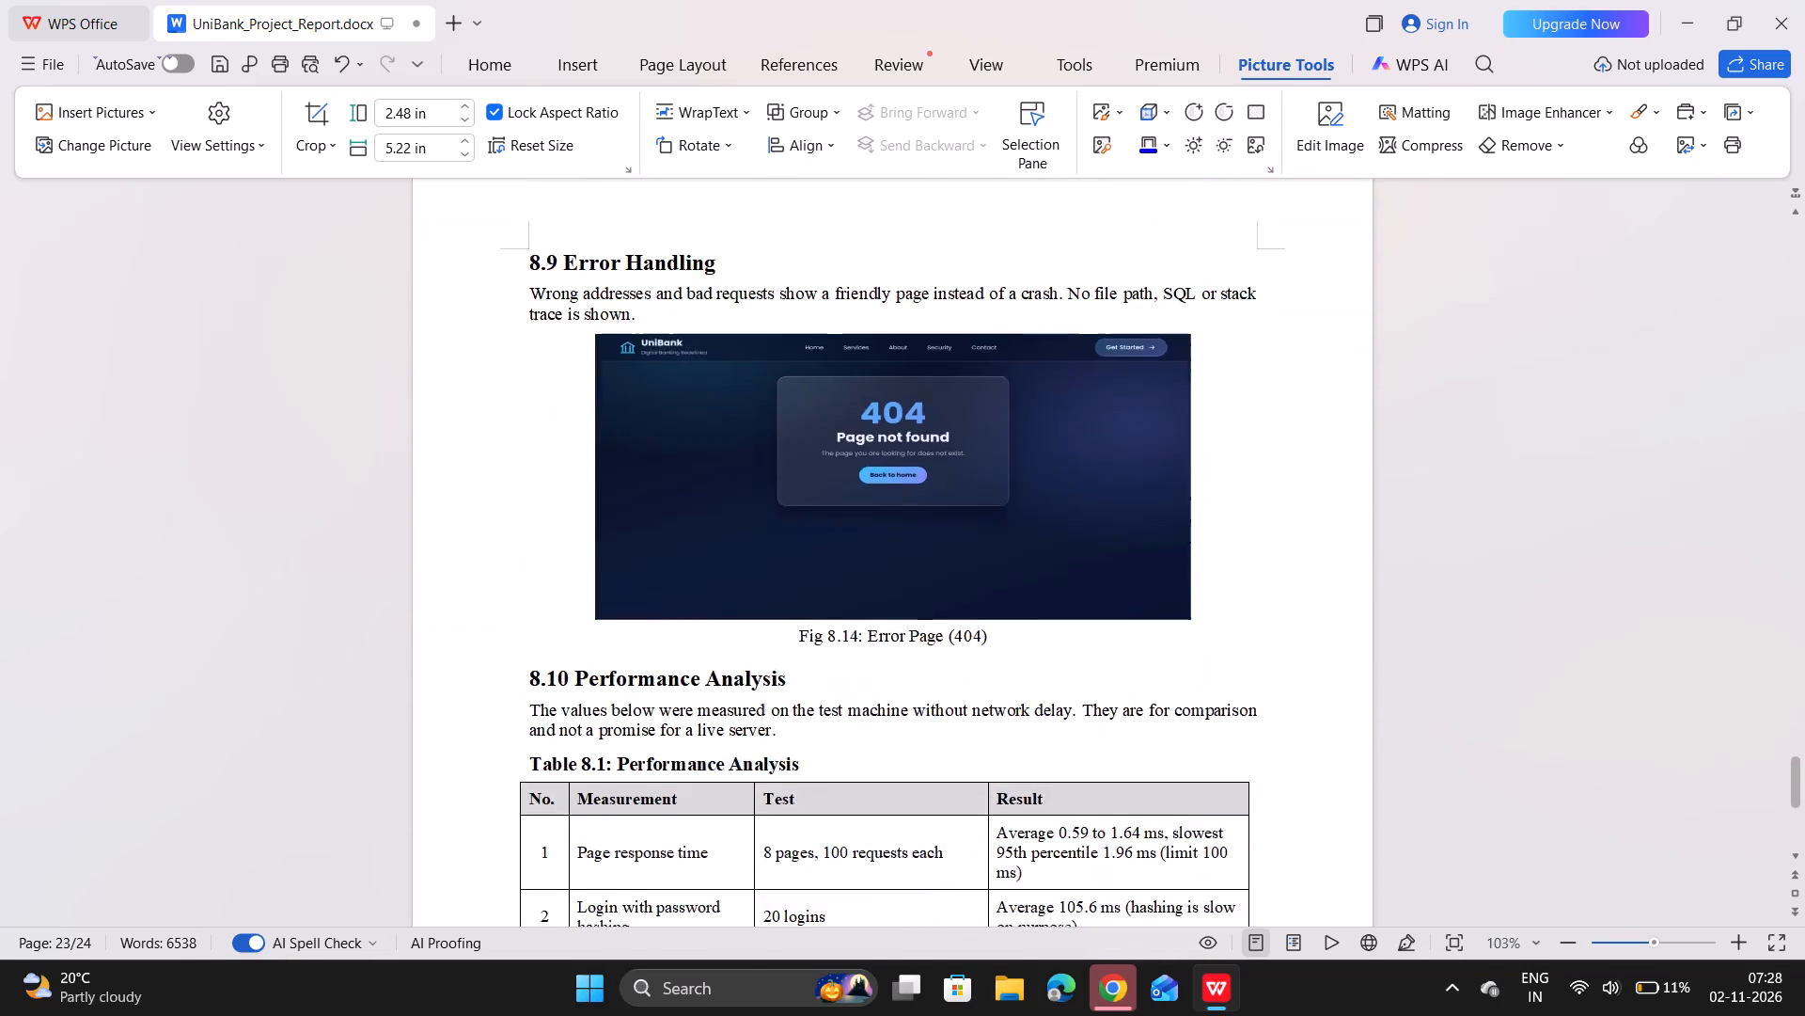
scroll(893, 577, "up", 6)
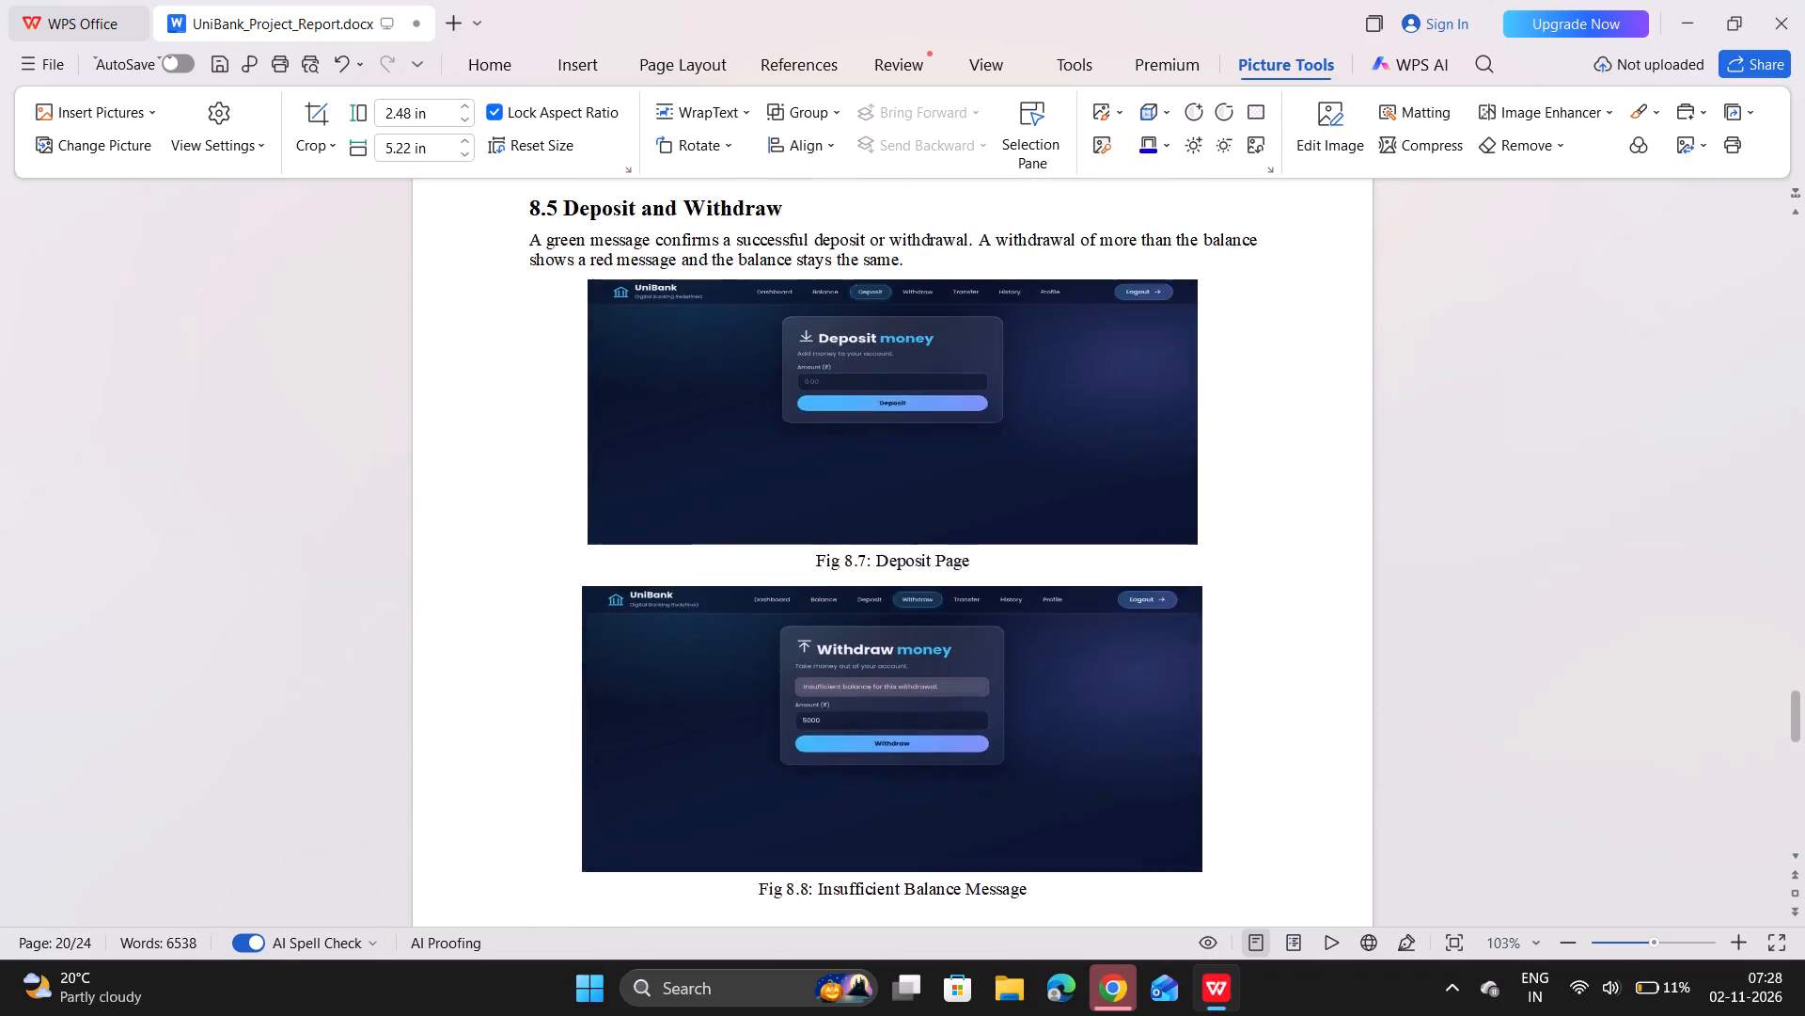
scroll(893, 577, "up", 5)
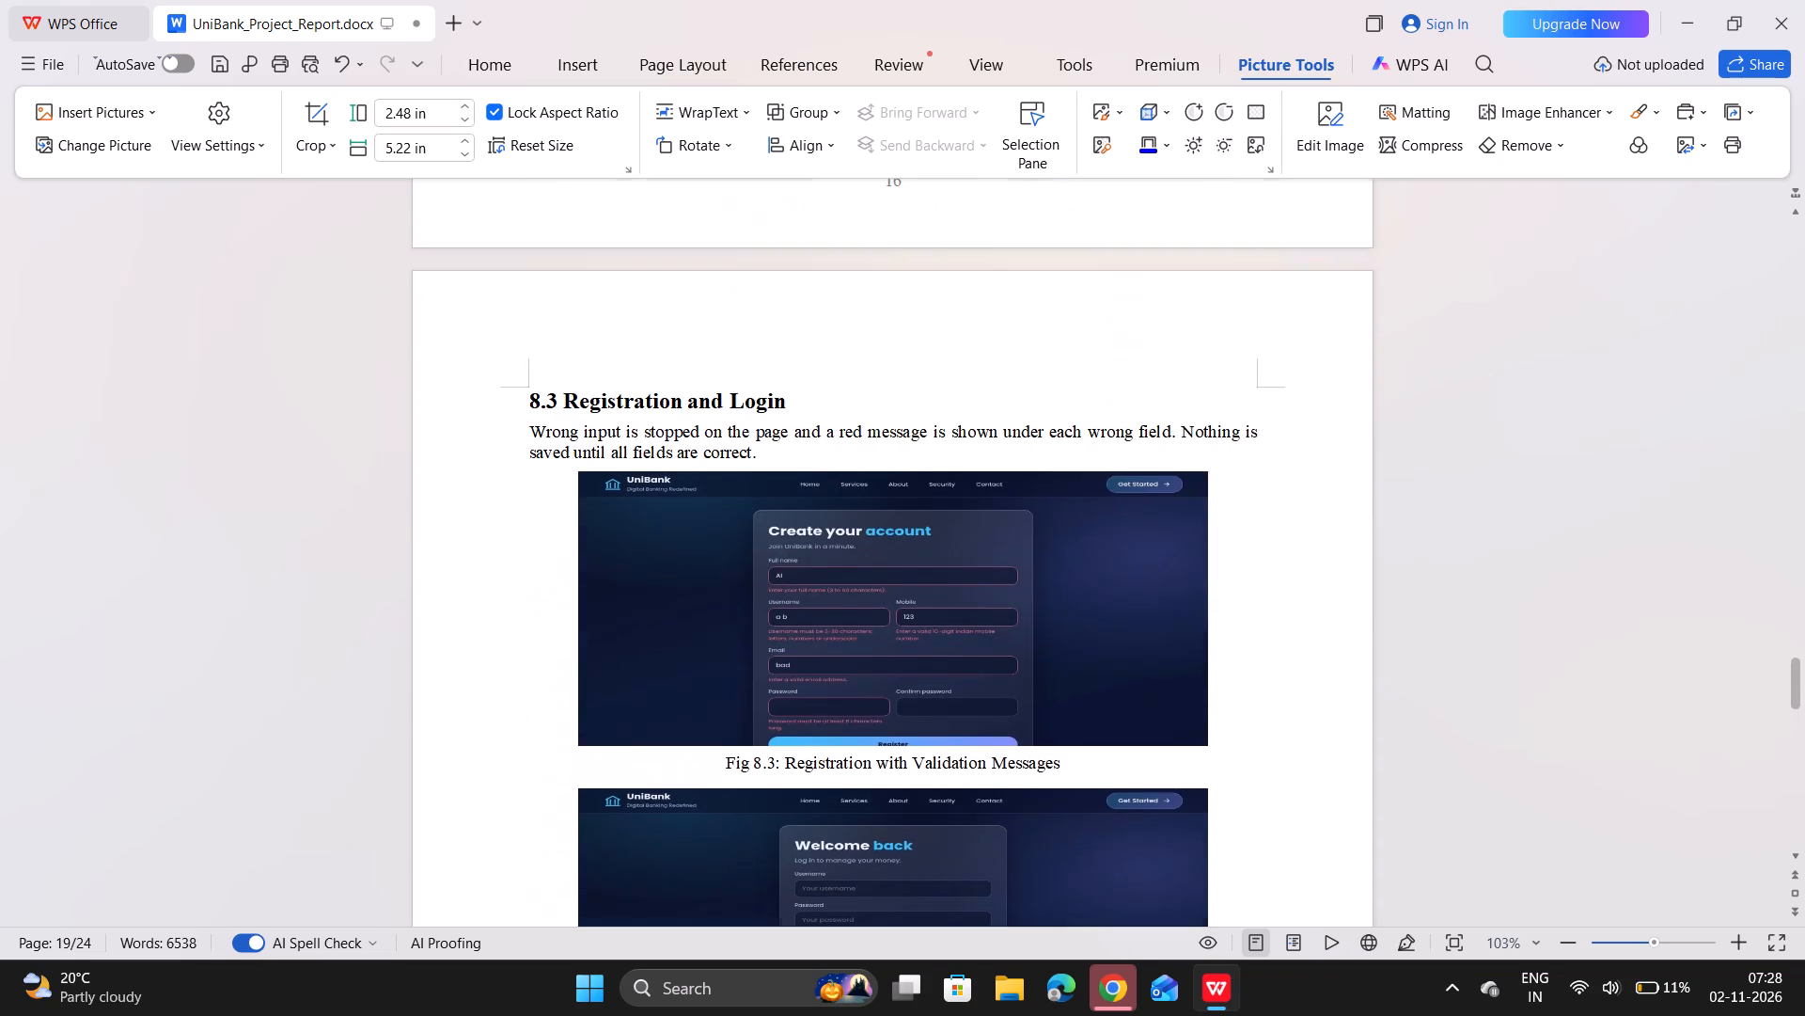
scroll(893, 577, "up", 7)
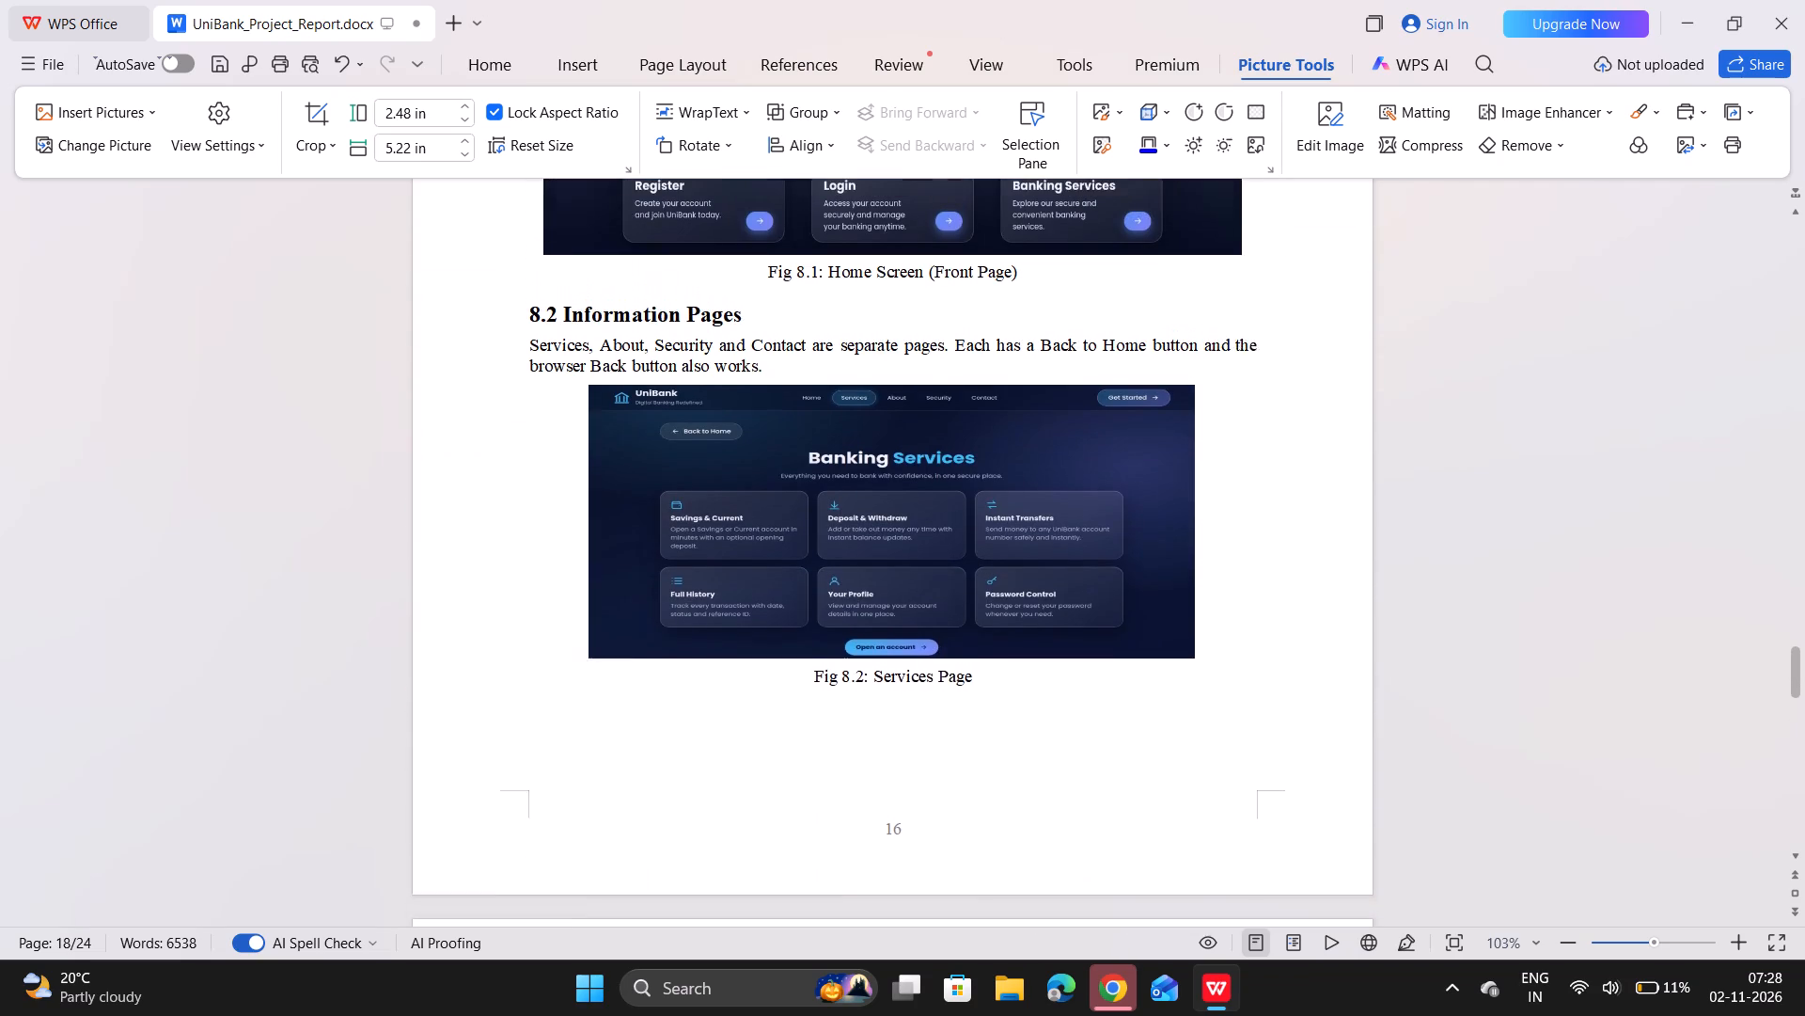
scroll(893, 577, "up", 7)
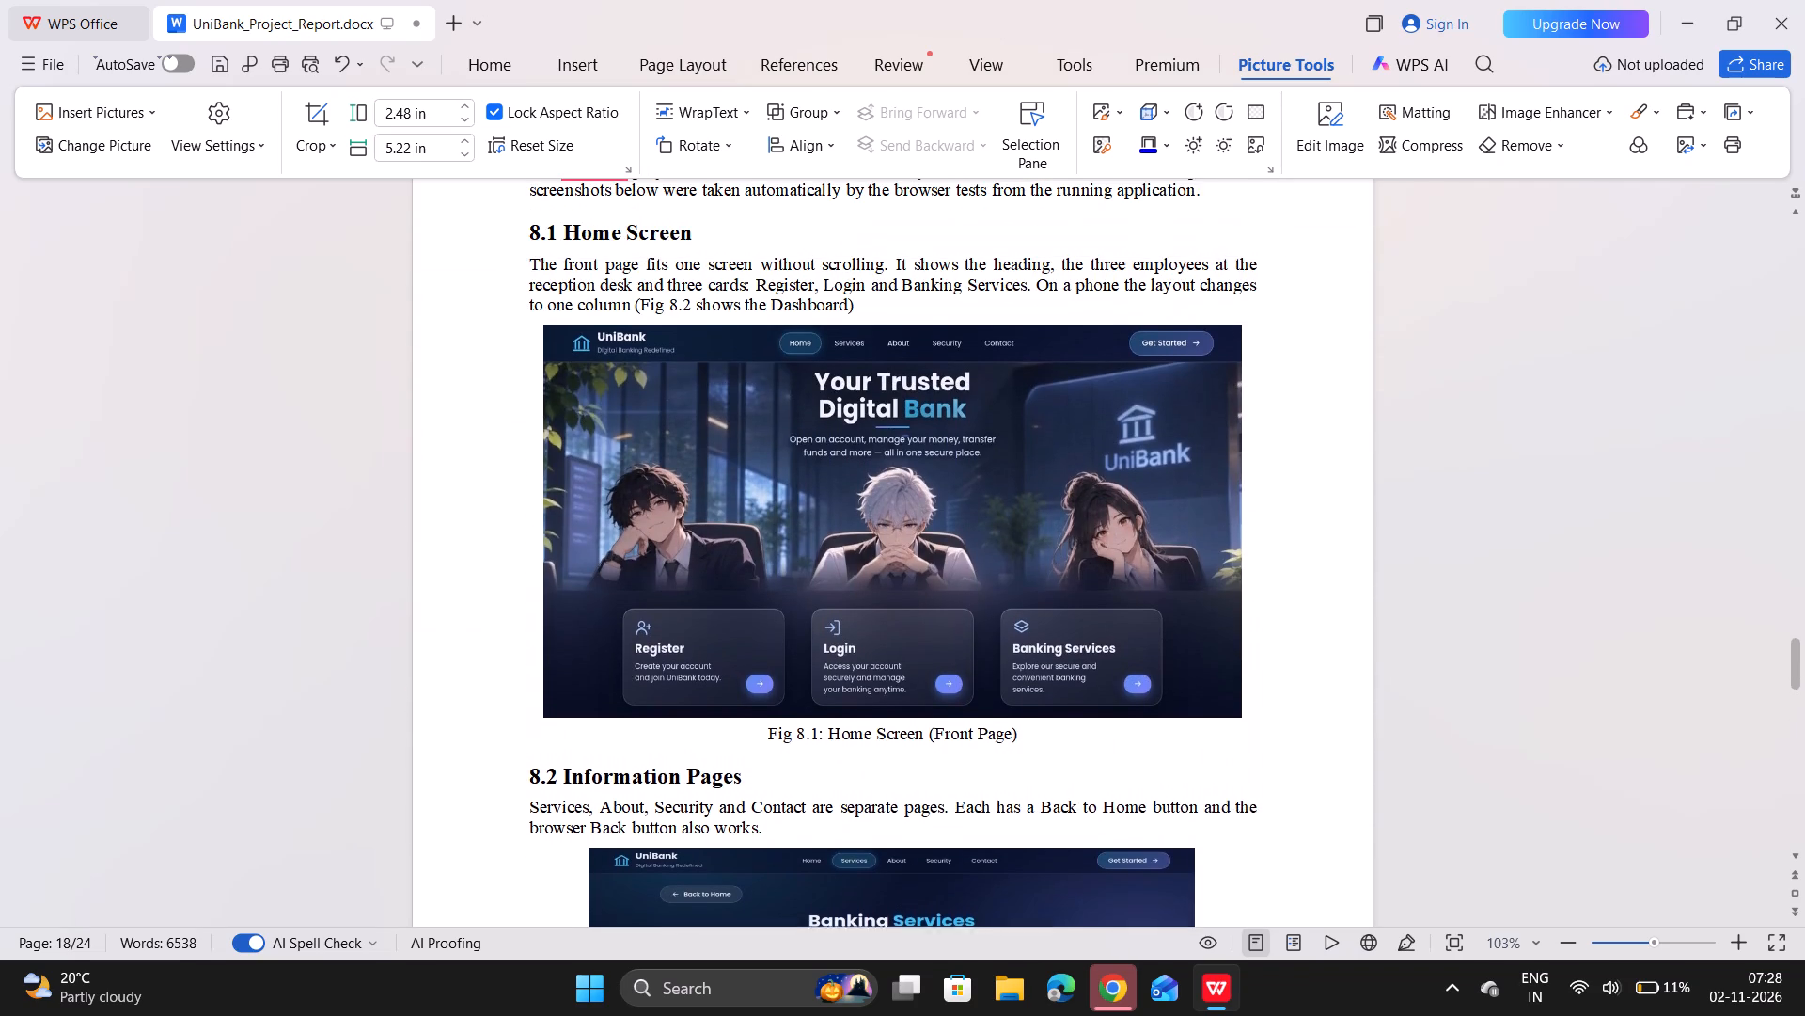
scroll(893, 577, "up", 6)
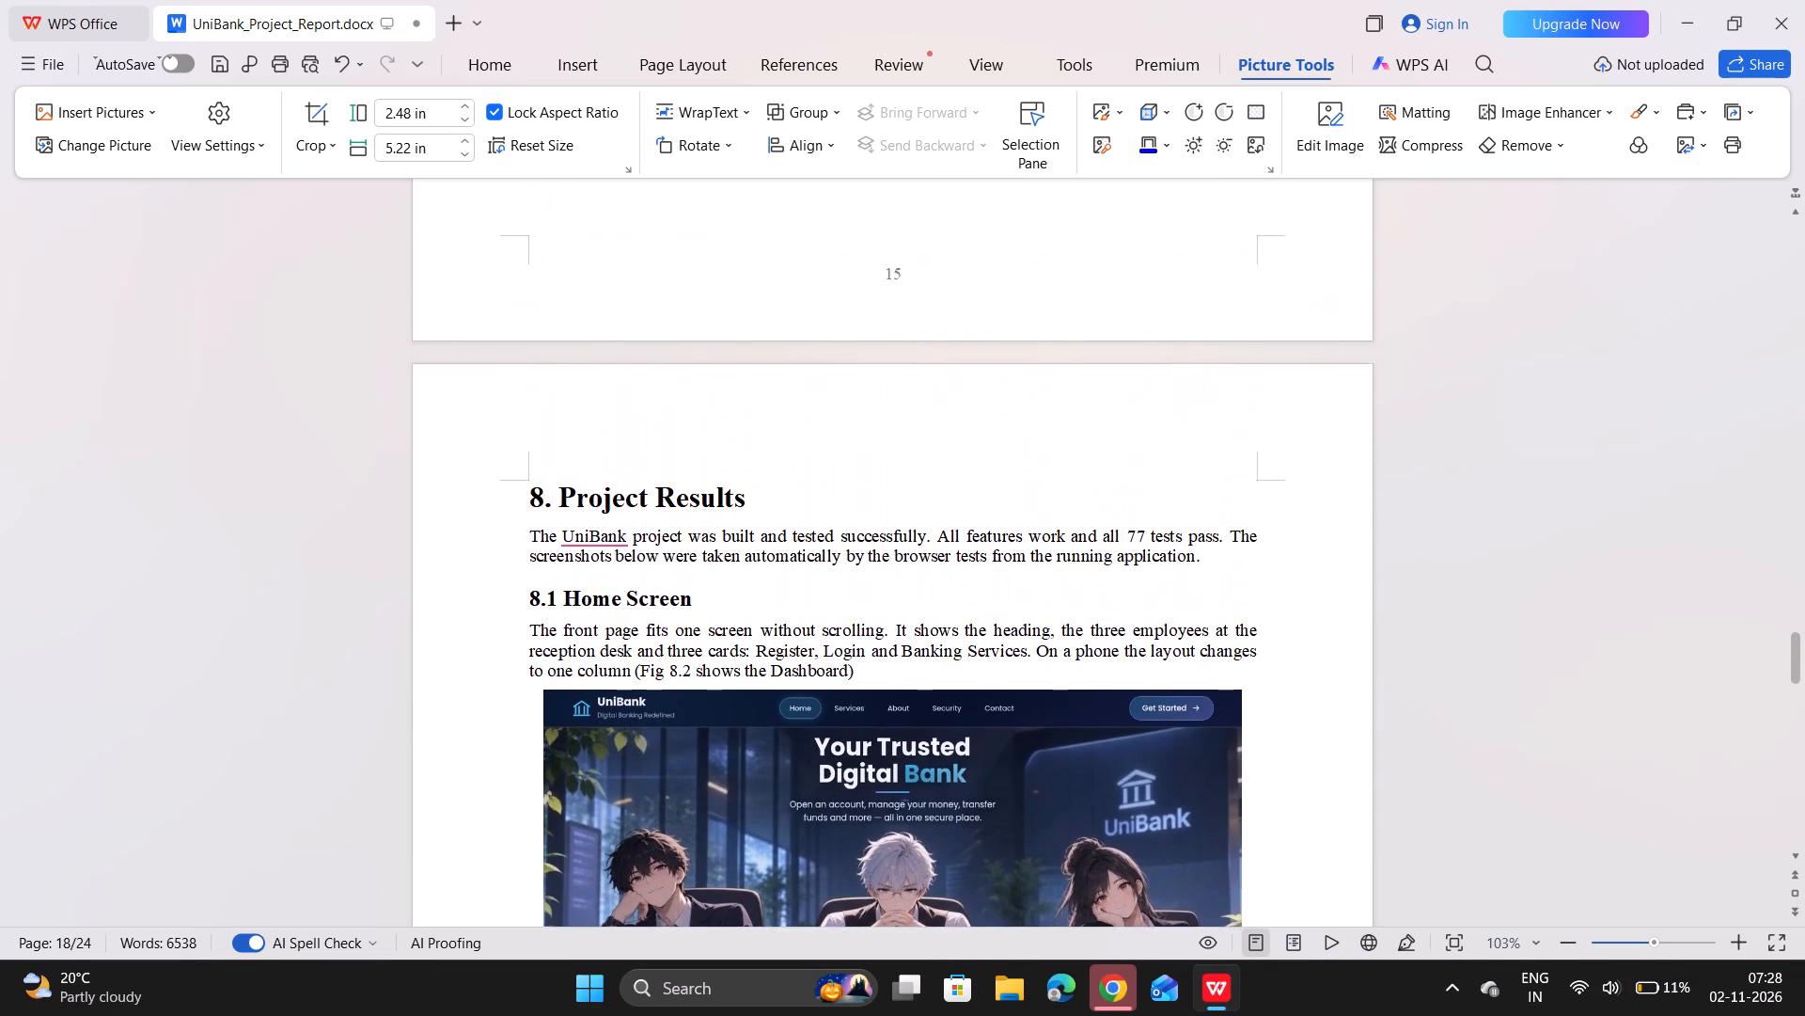
scroll(893, 577, "up", 4)
Examine how Table 8.1, the Conclusion heading and section 9.1 fall across the report's last pages.
scroll(893, 577, "down", 4)
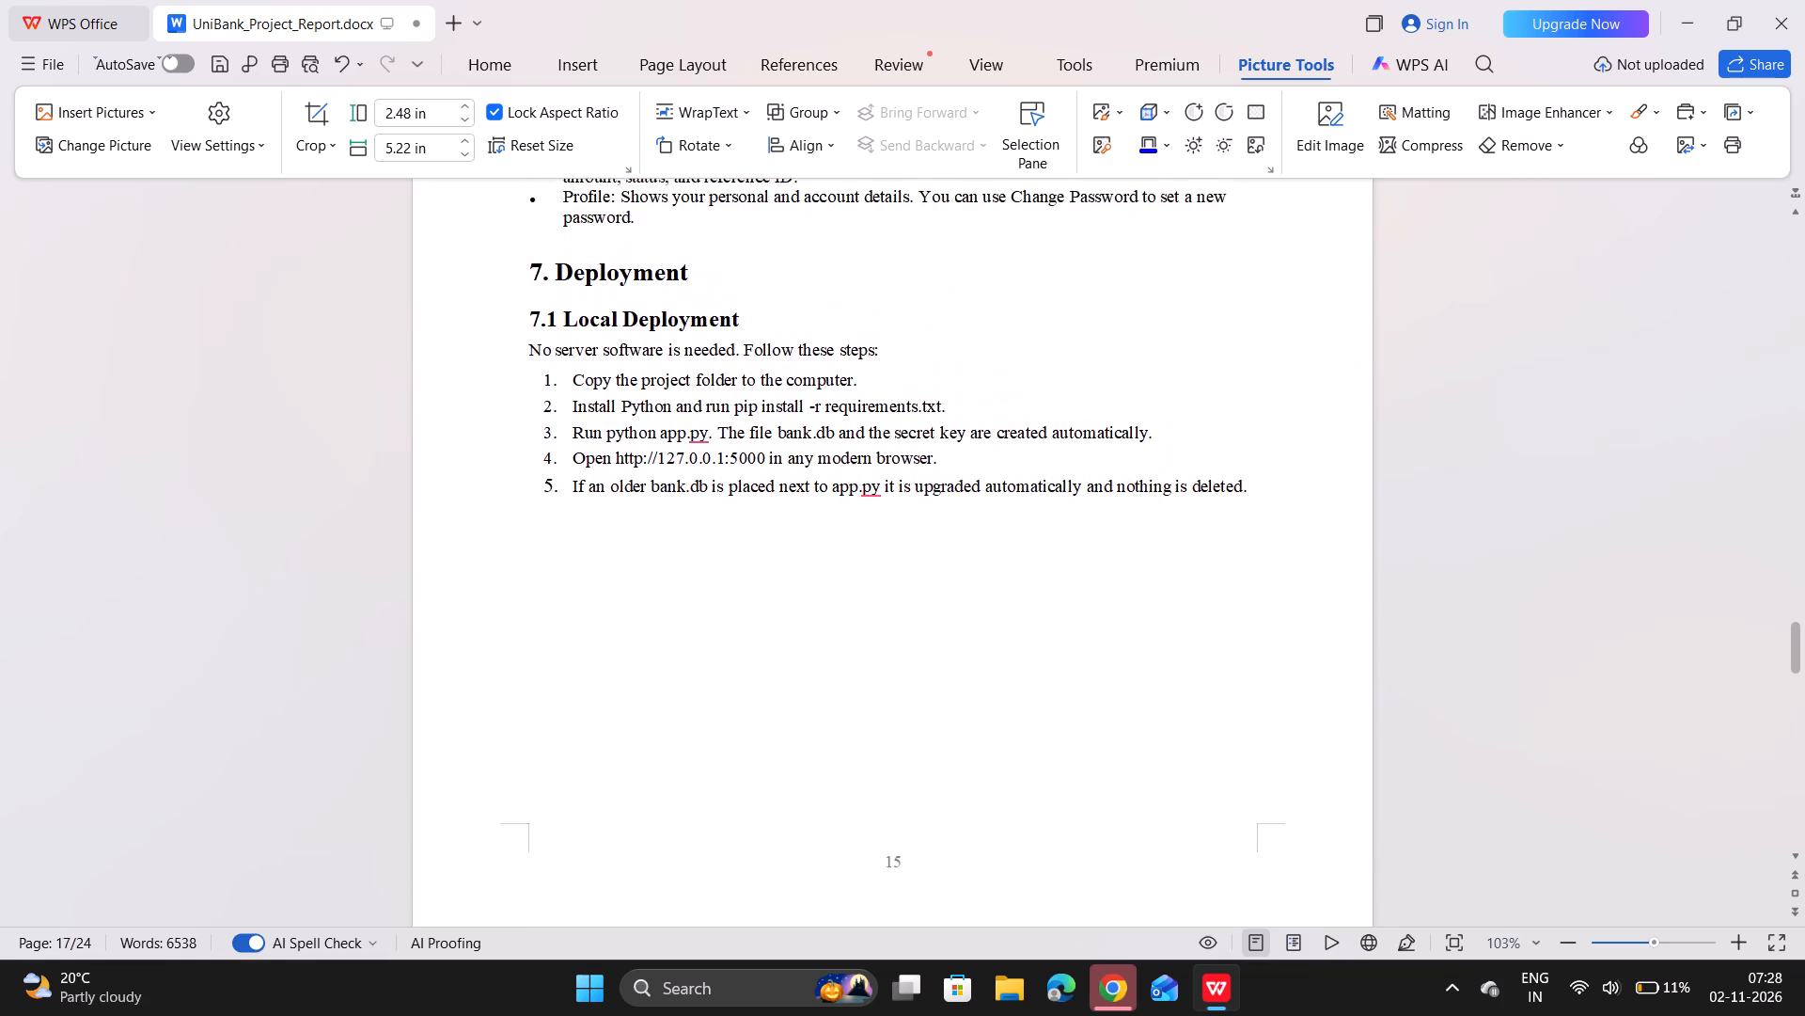
scroll(893, 577, "down", 13)
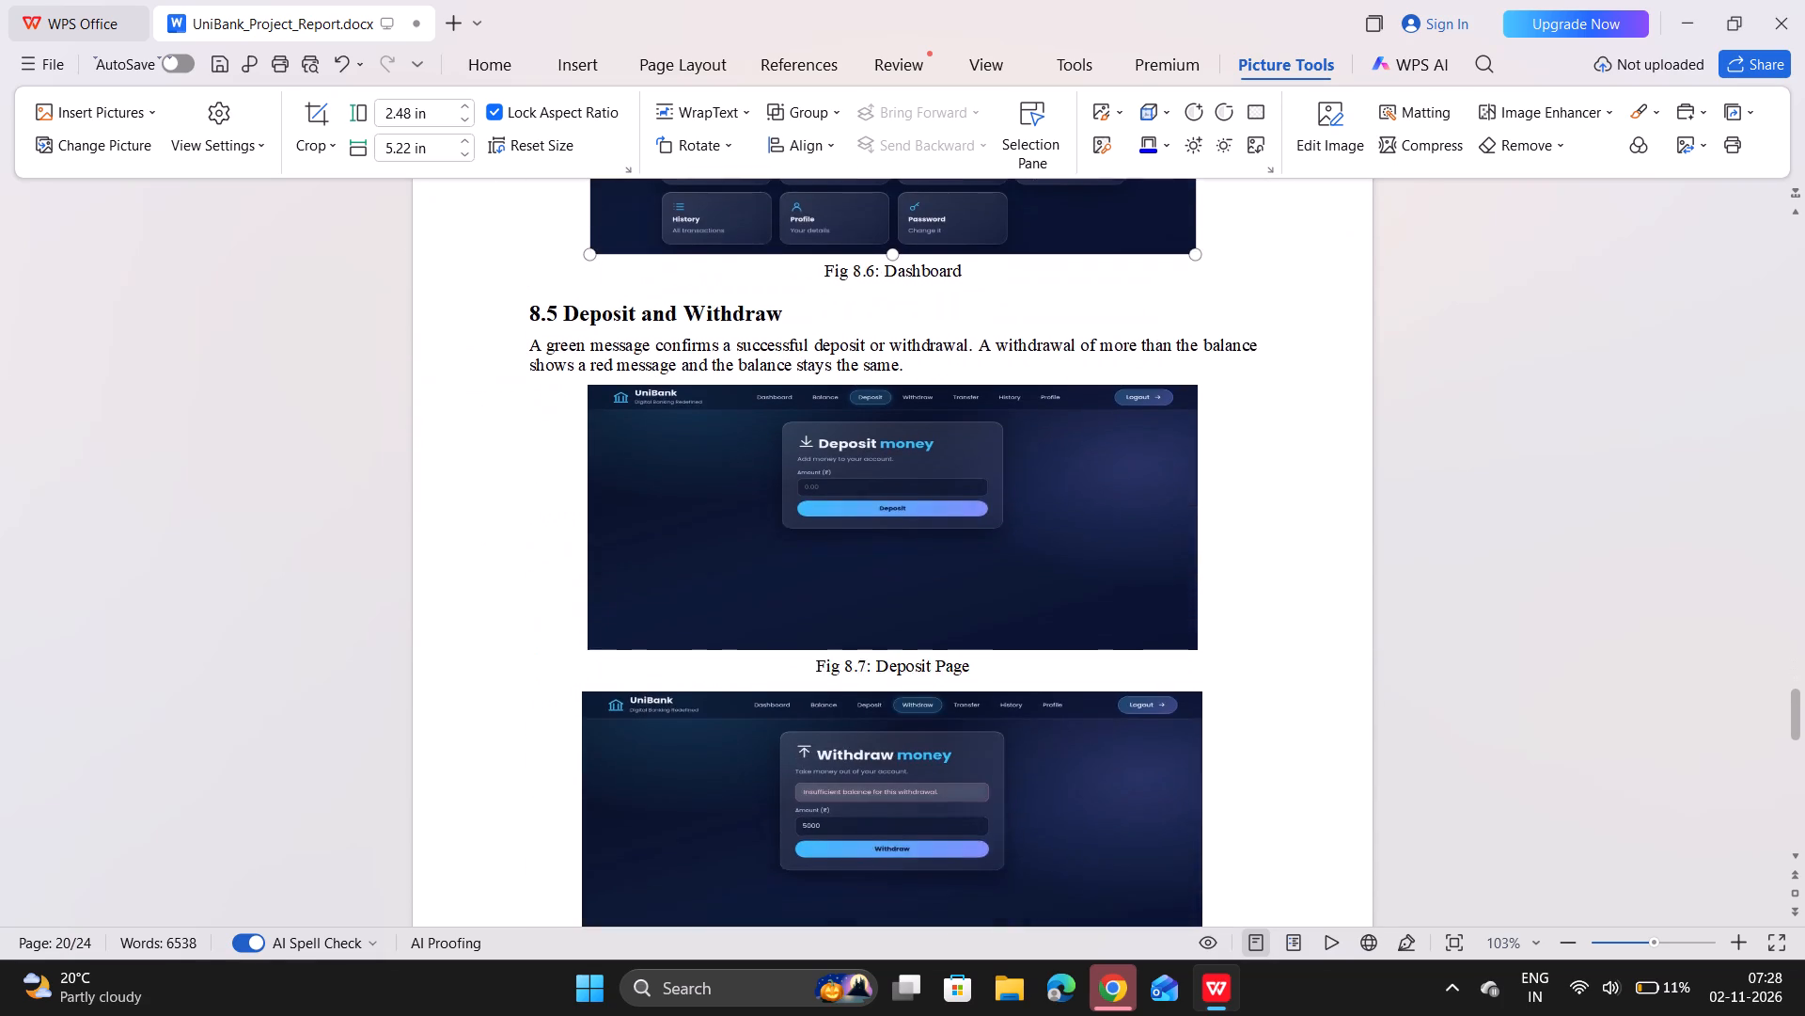
scroll(893, 577, "down", 13)
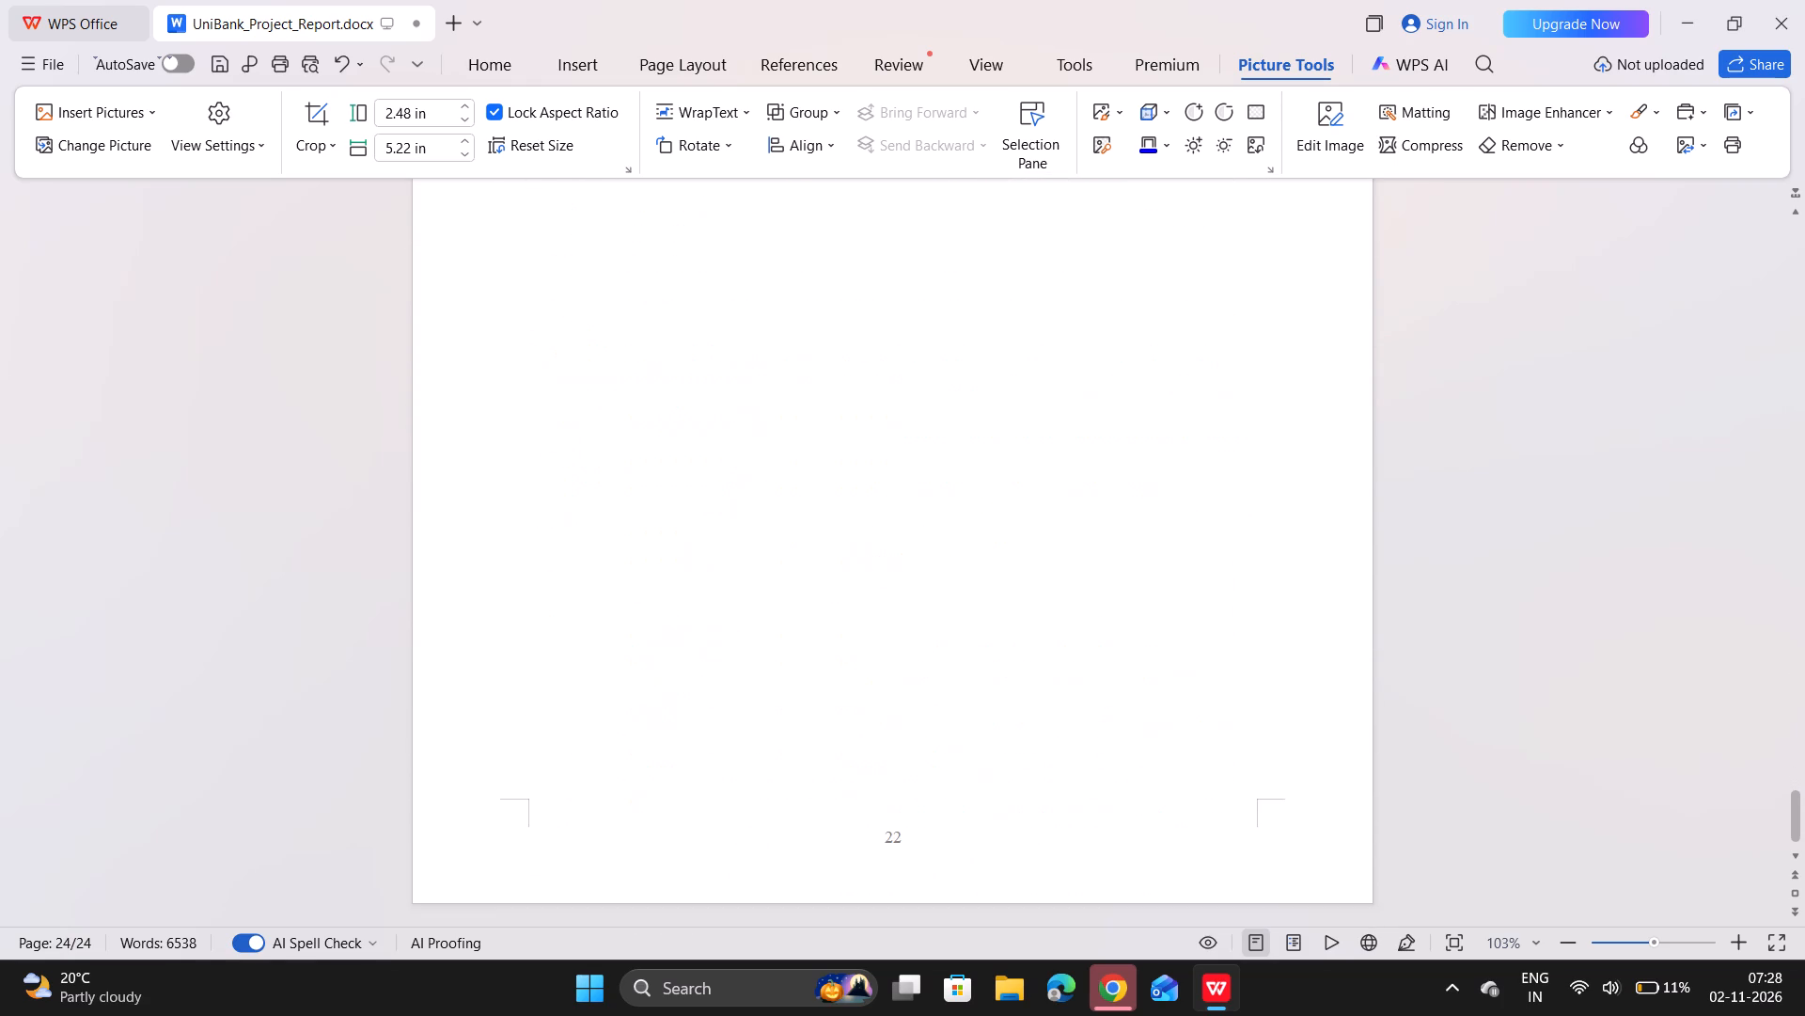
scroll(893, 577, "up", 8)
scroll(893, 577, "down", 1)
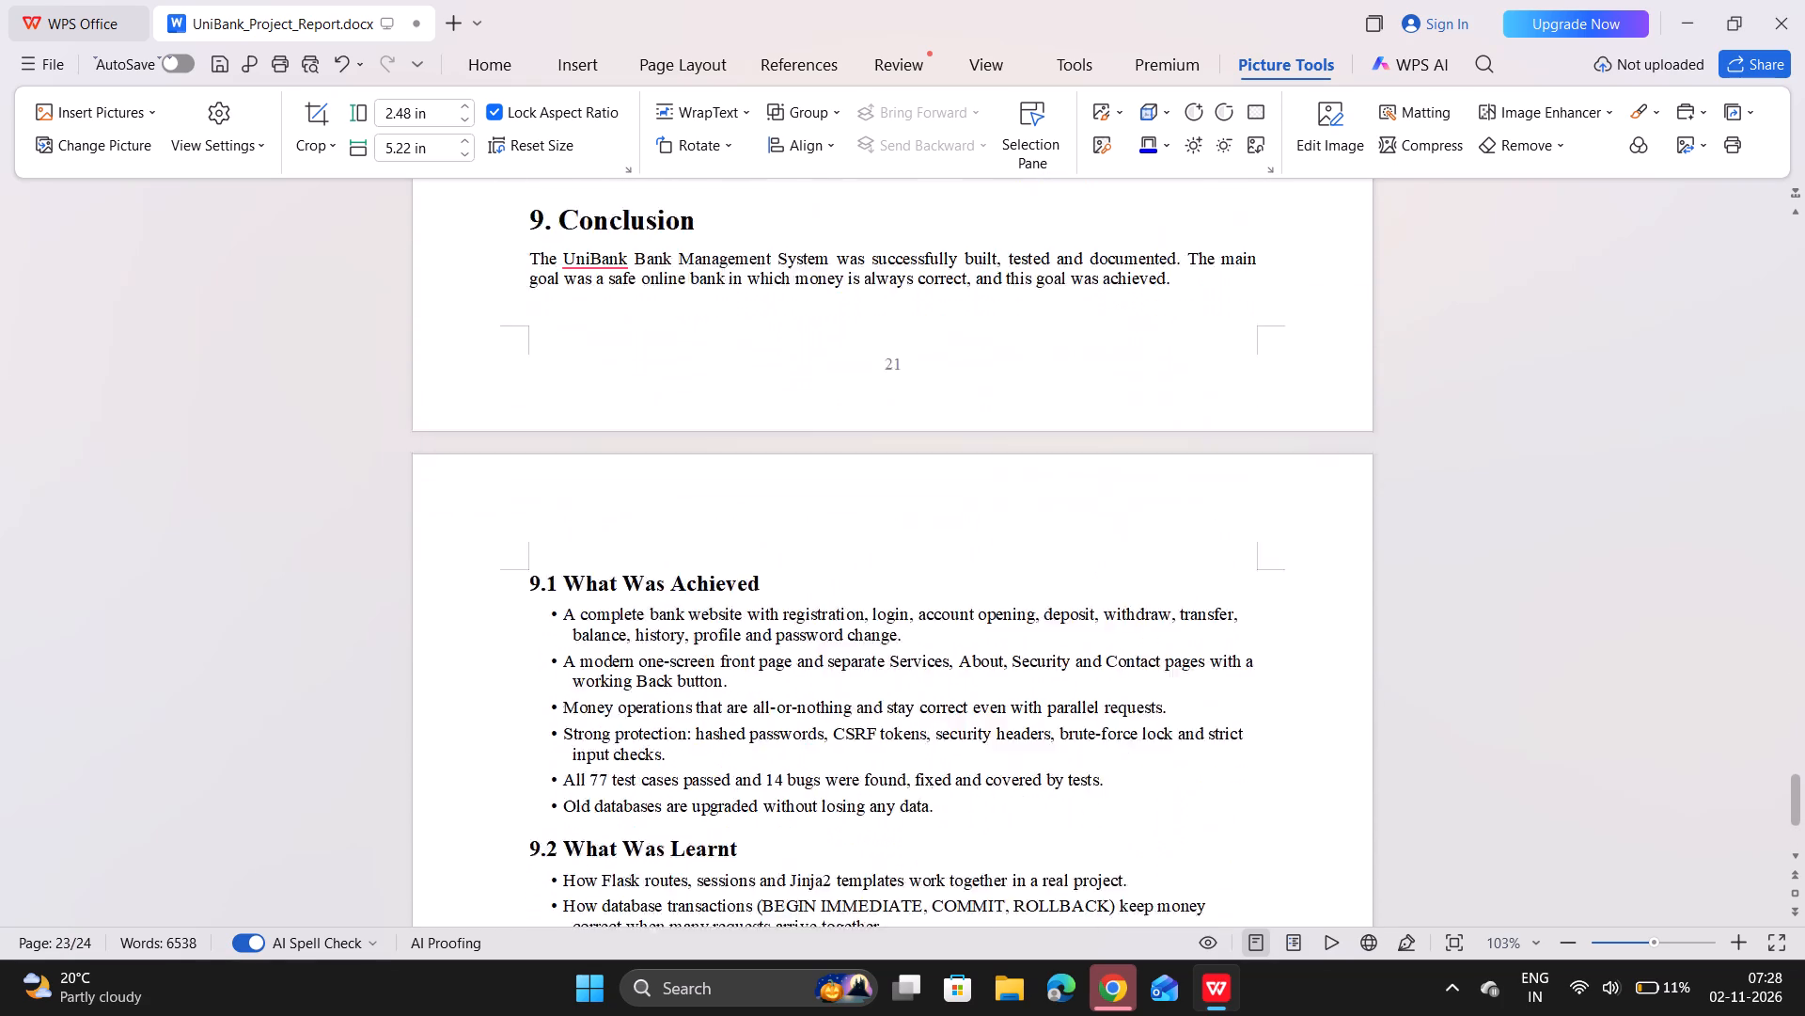
scroll(893, 577, "down", 3)
scroll(893, 577, "up", 6)
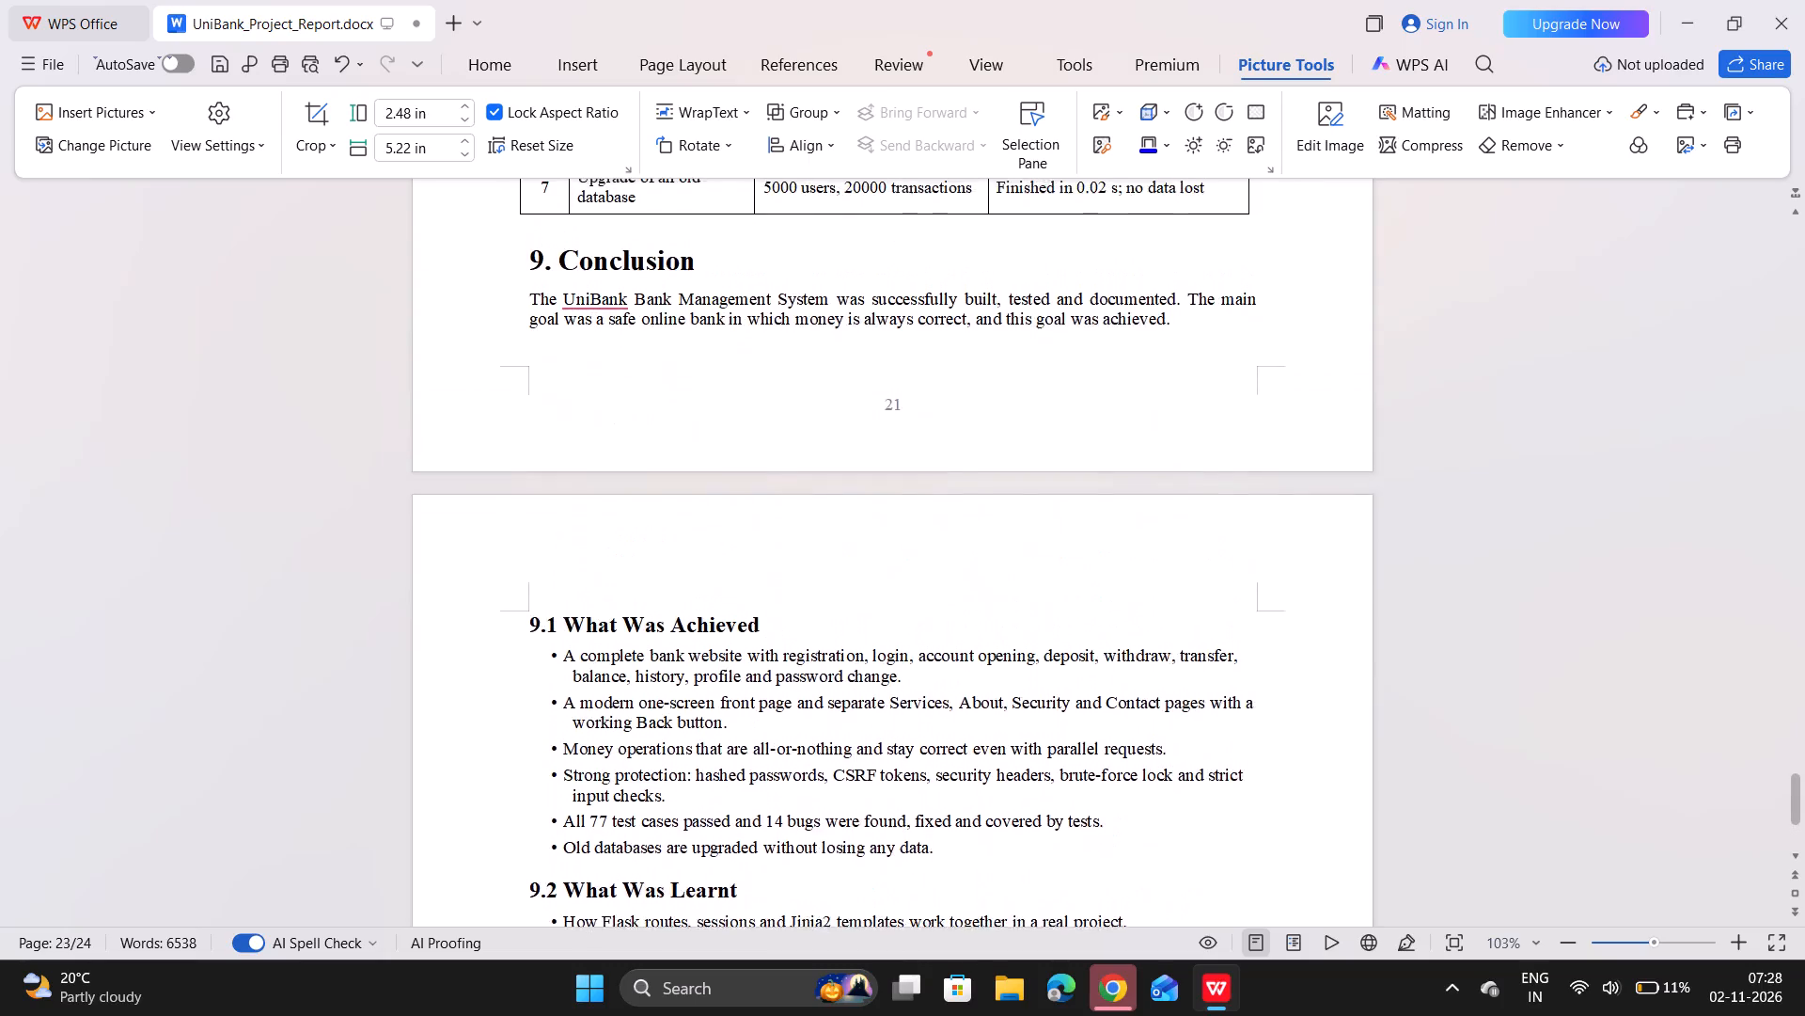
scroll(893, 577, "up", 6)
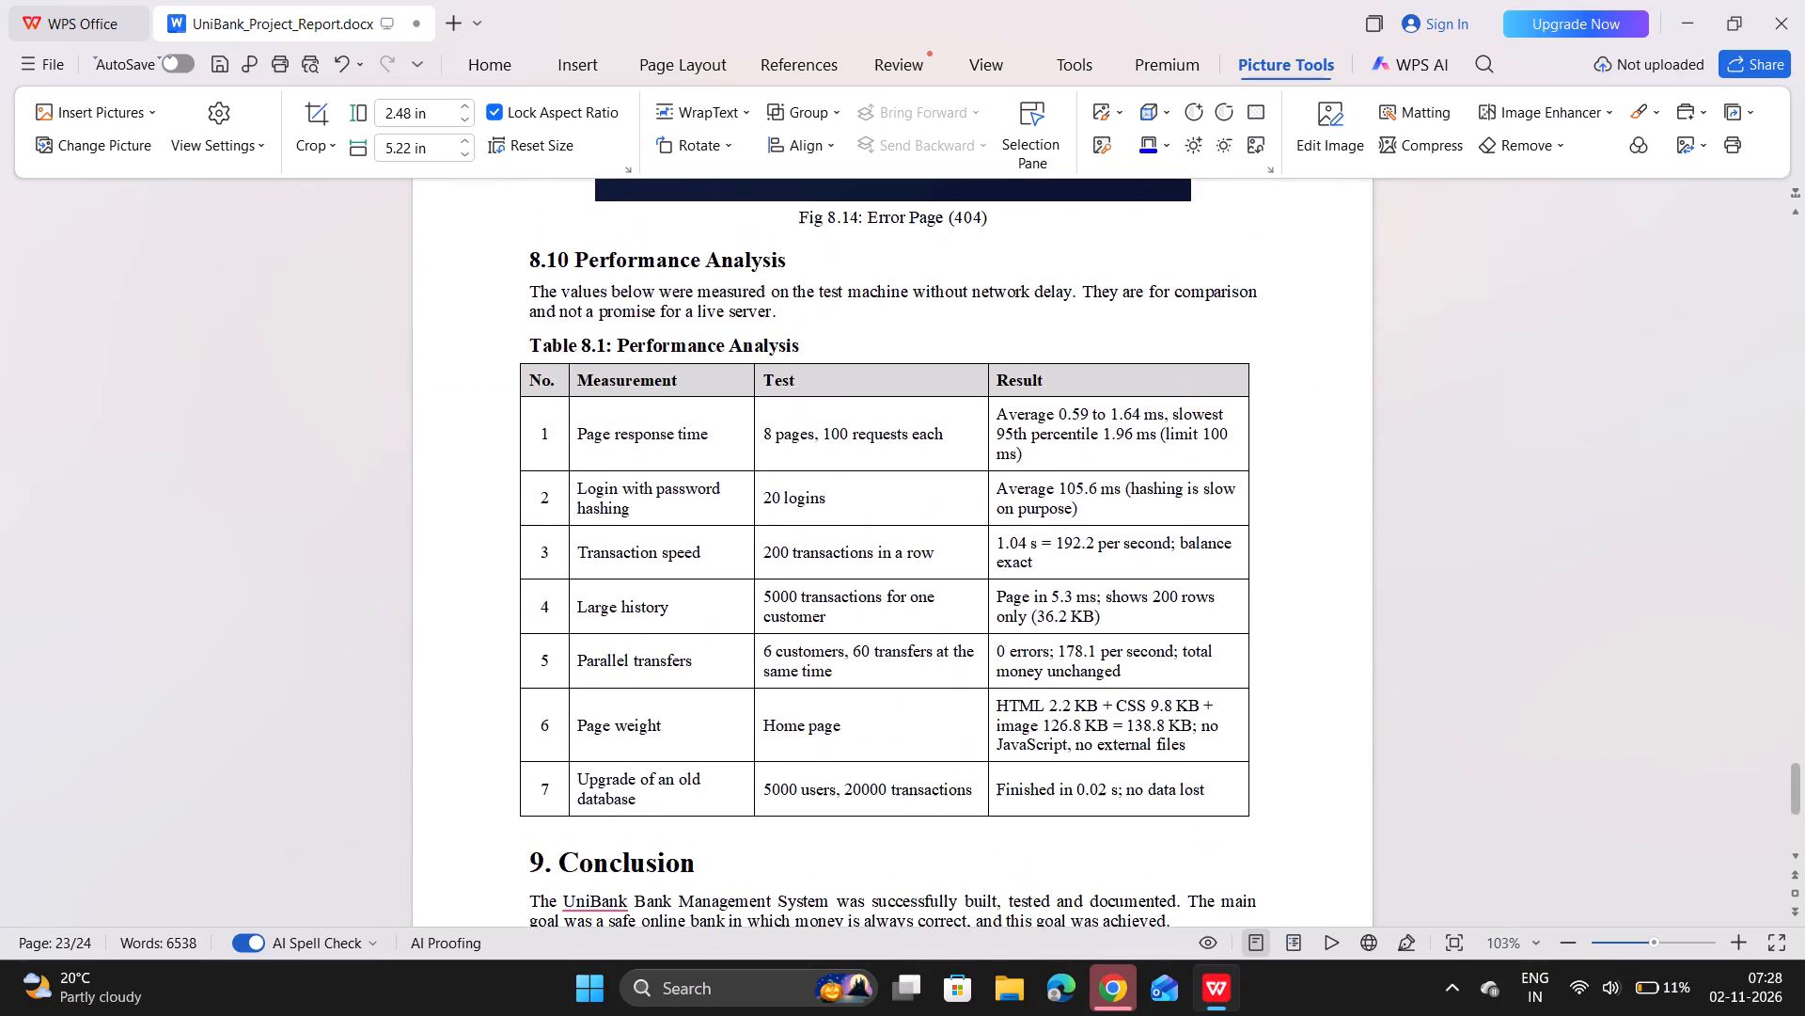
scroll(893, 577, "up", 7)
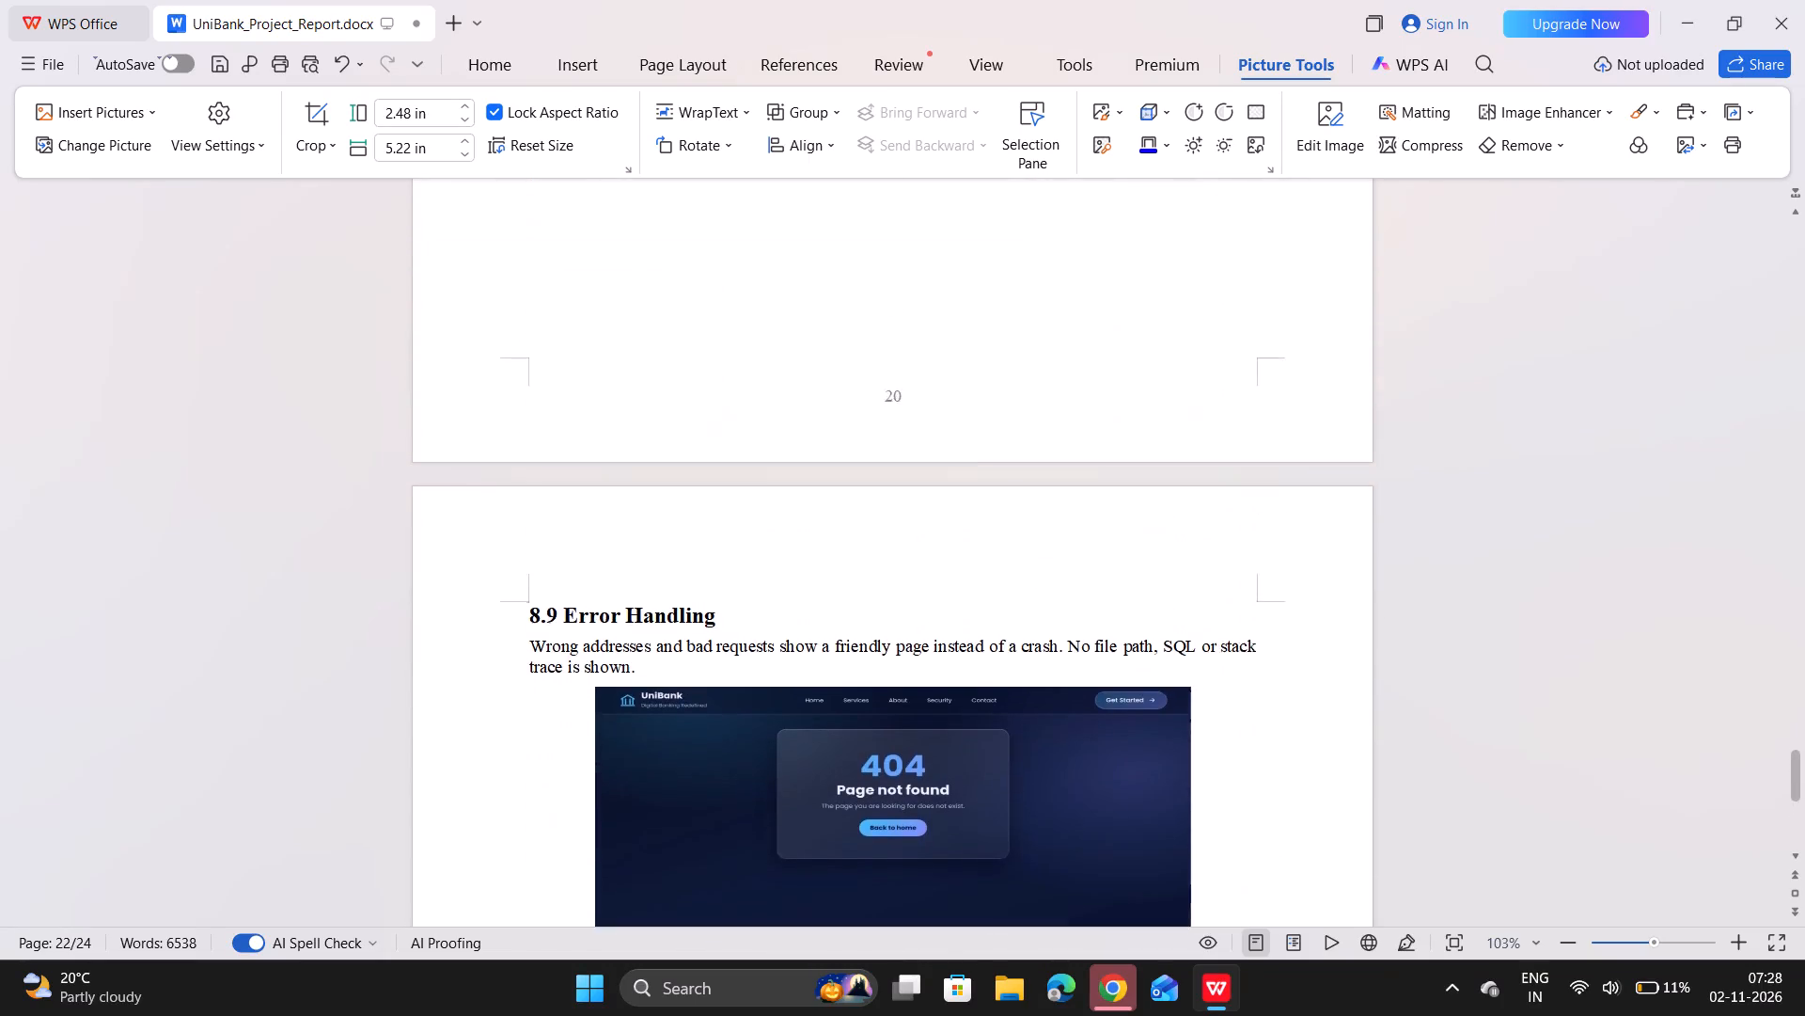
Look back through section 8's figures and the earlier sections up to the section page numbers in the table of contents.
scroll(893, 577, "up", 6)
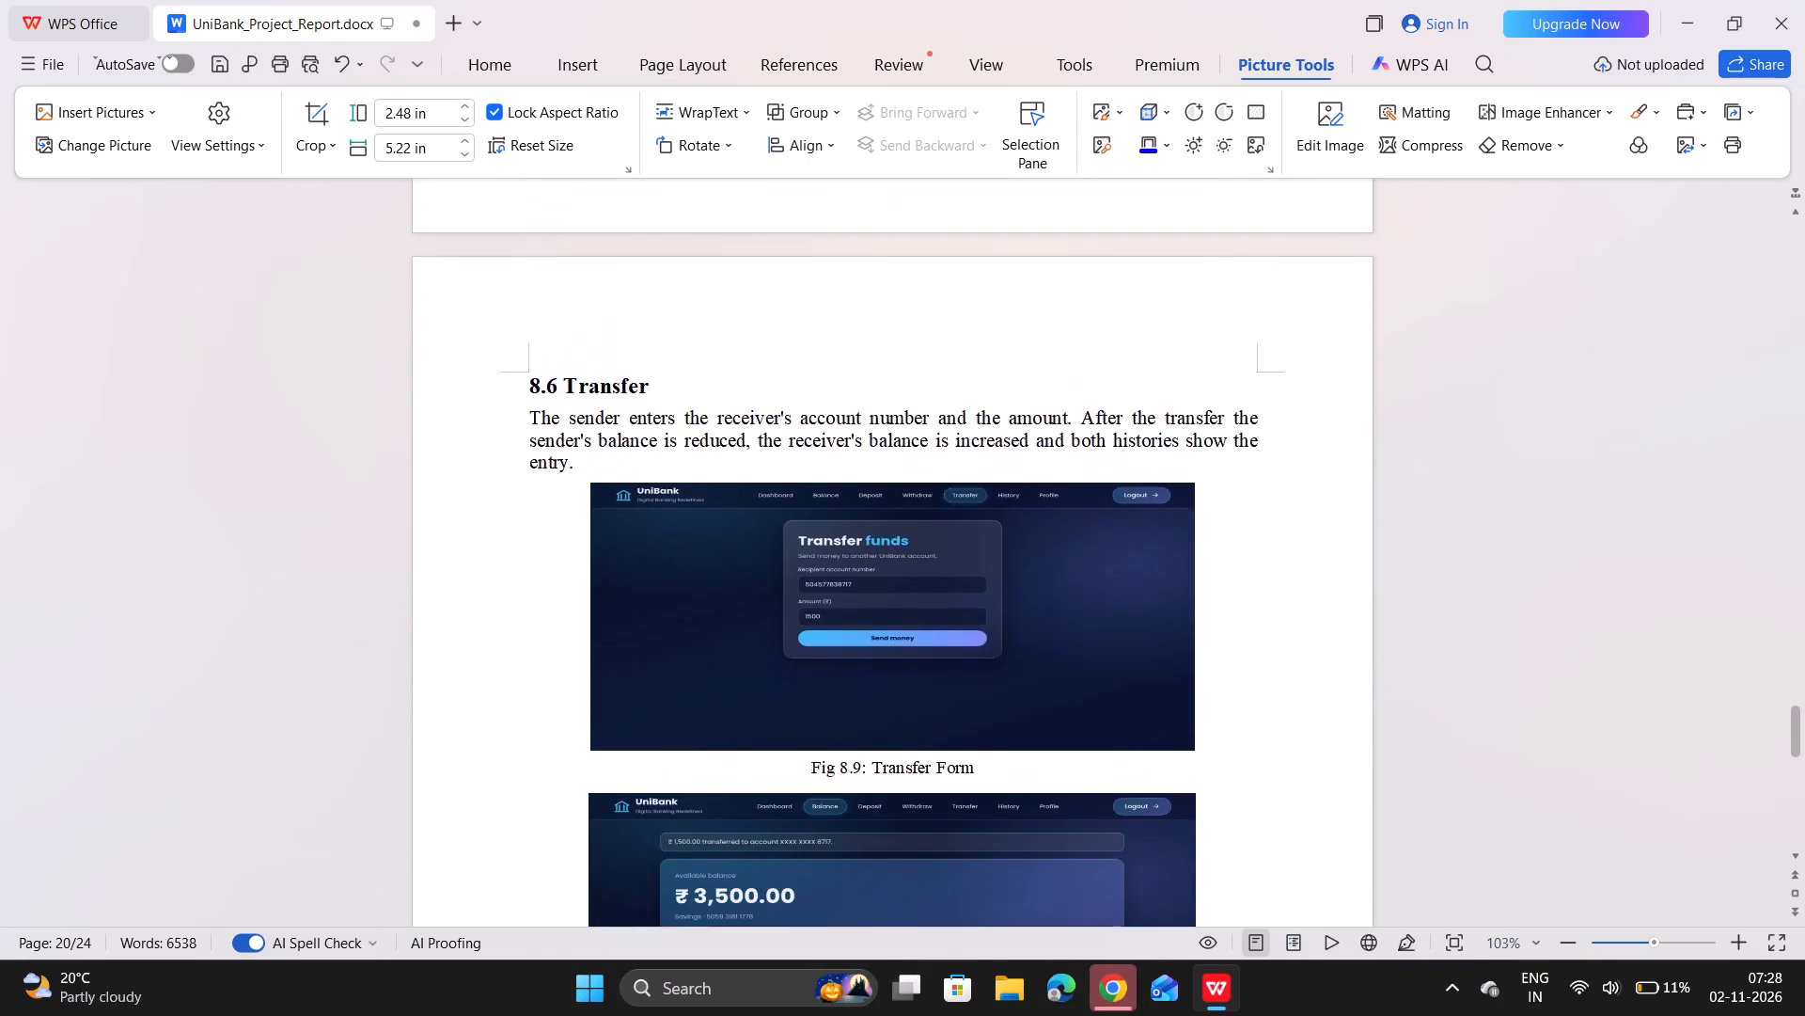
scroll(893, 577, "up", 6)
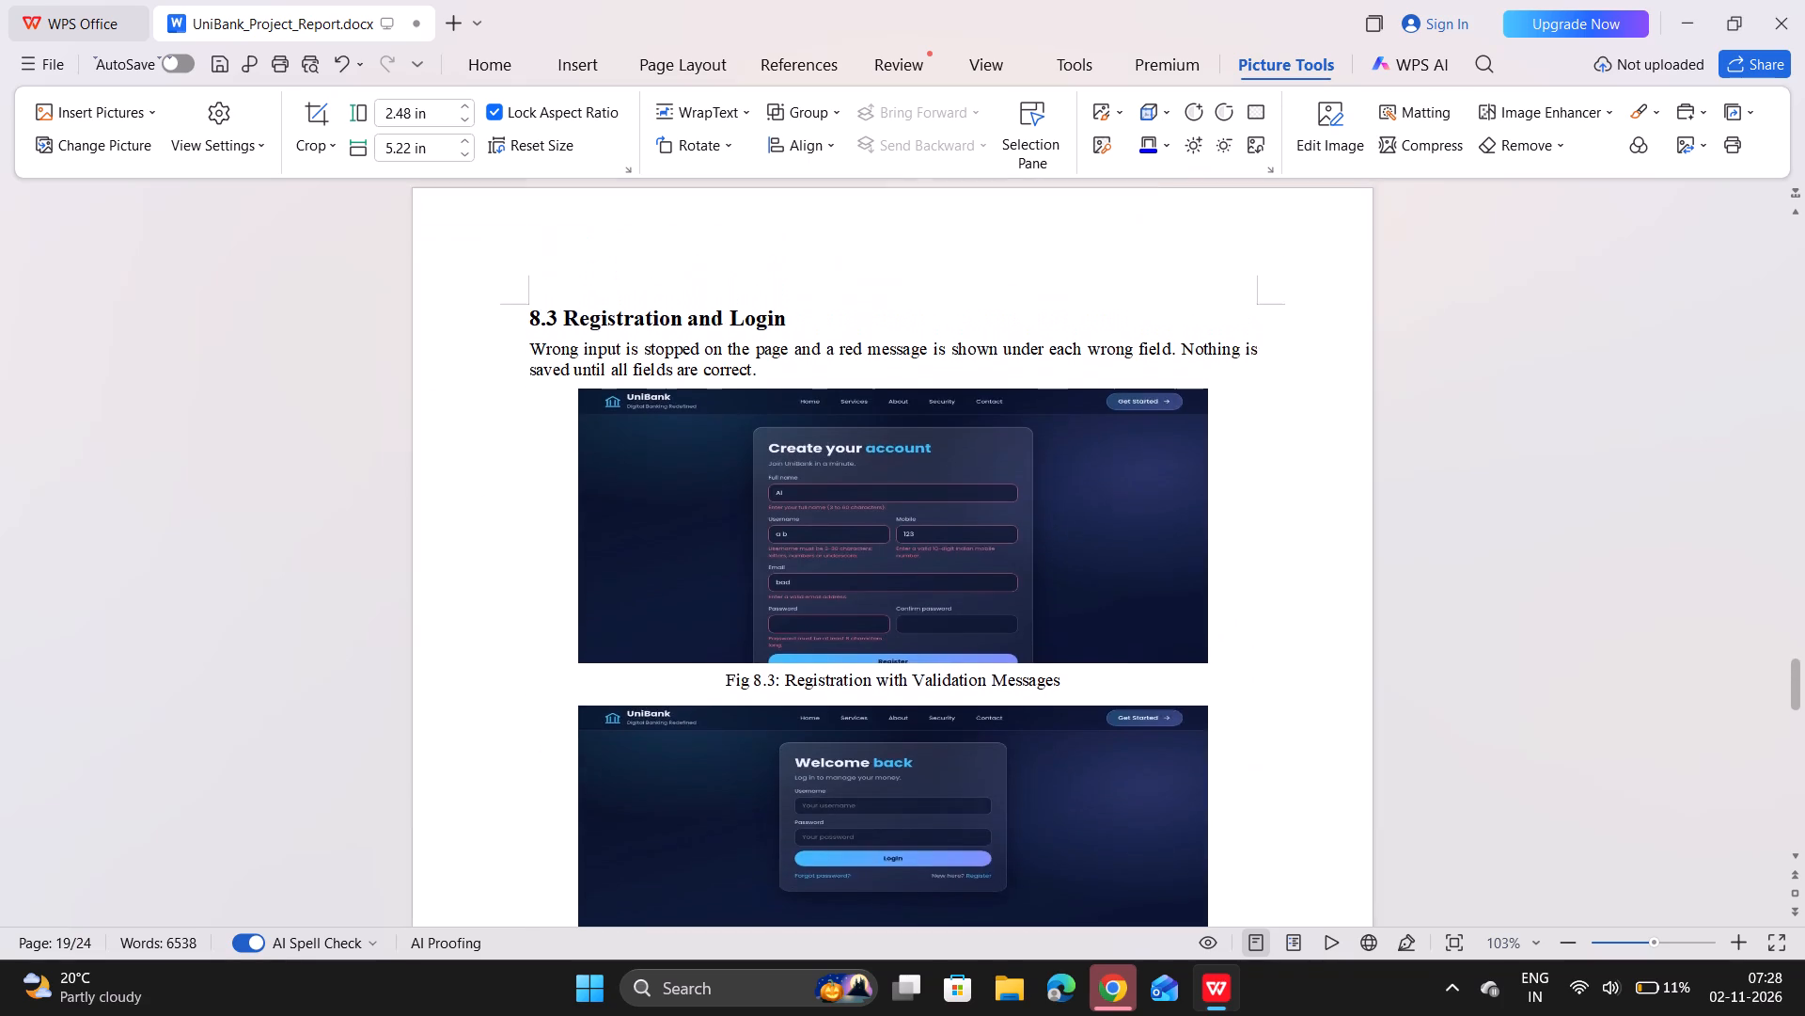
scroll(893, 577, "up", 6)
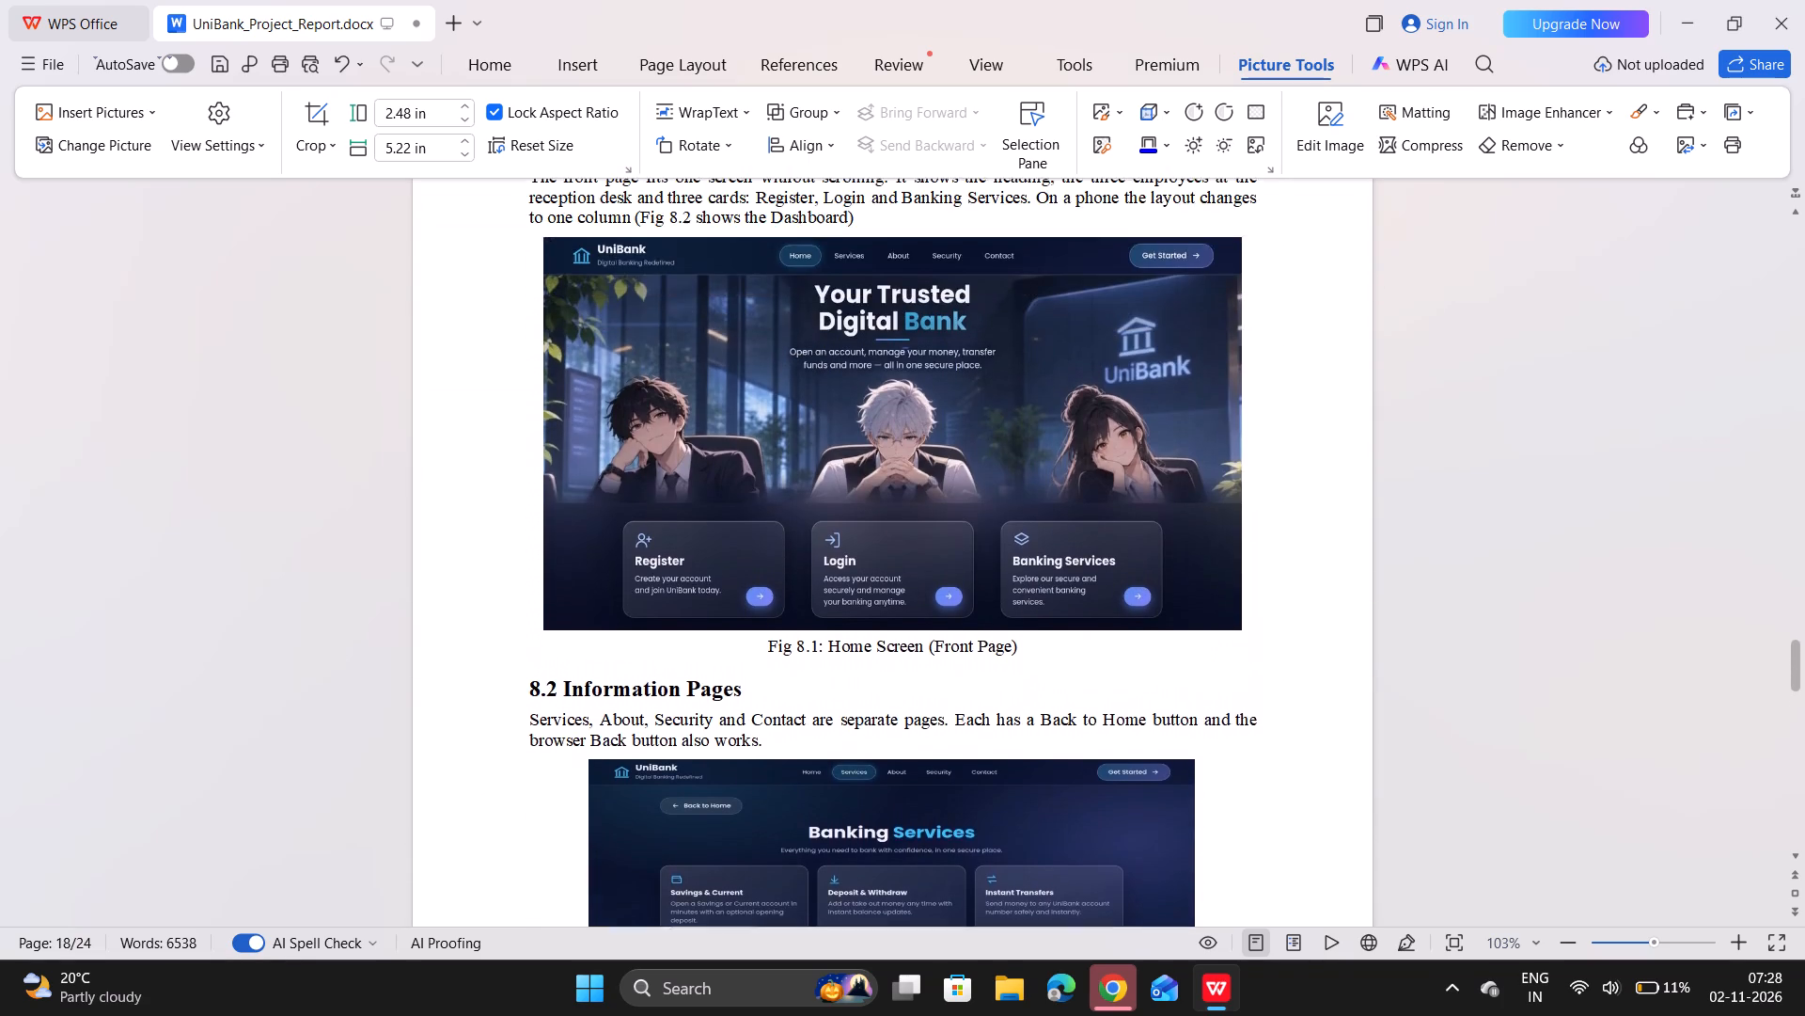
scroll(893, 577, "up", 8)
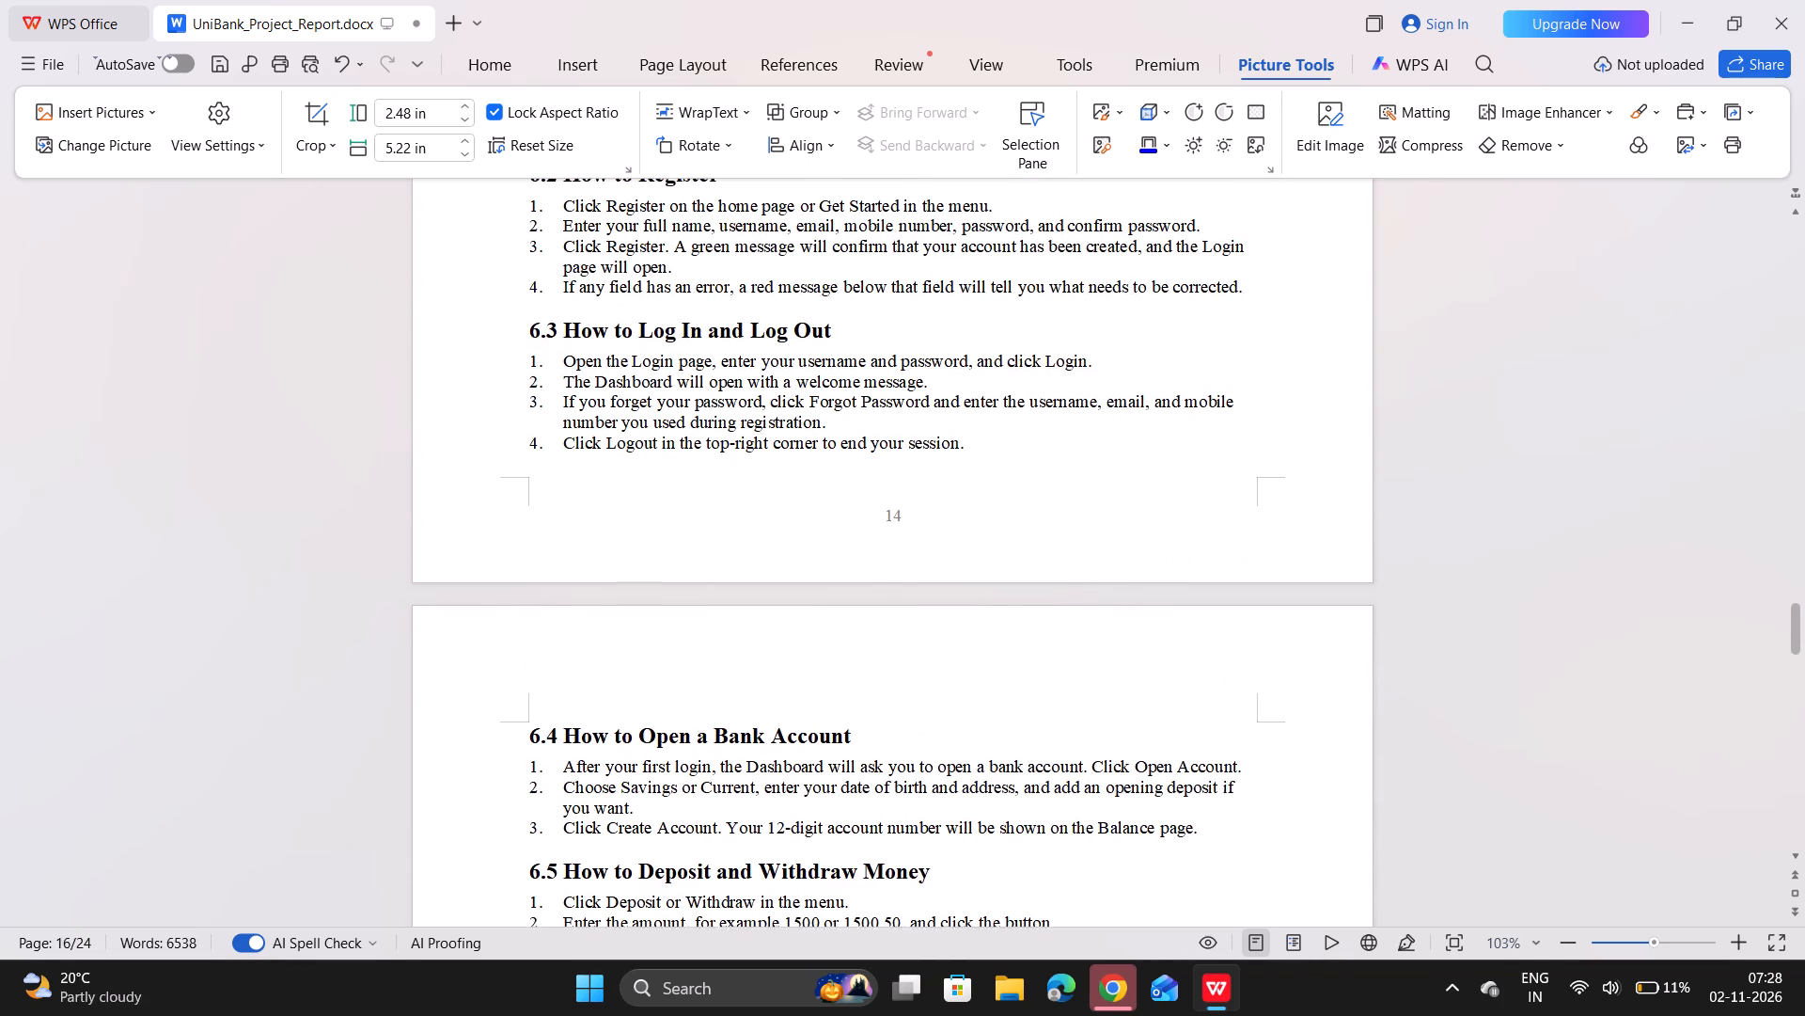
scroll(893, 577, "up", 12)
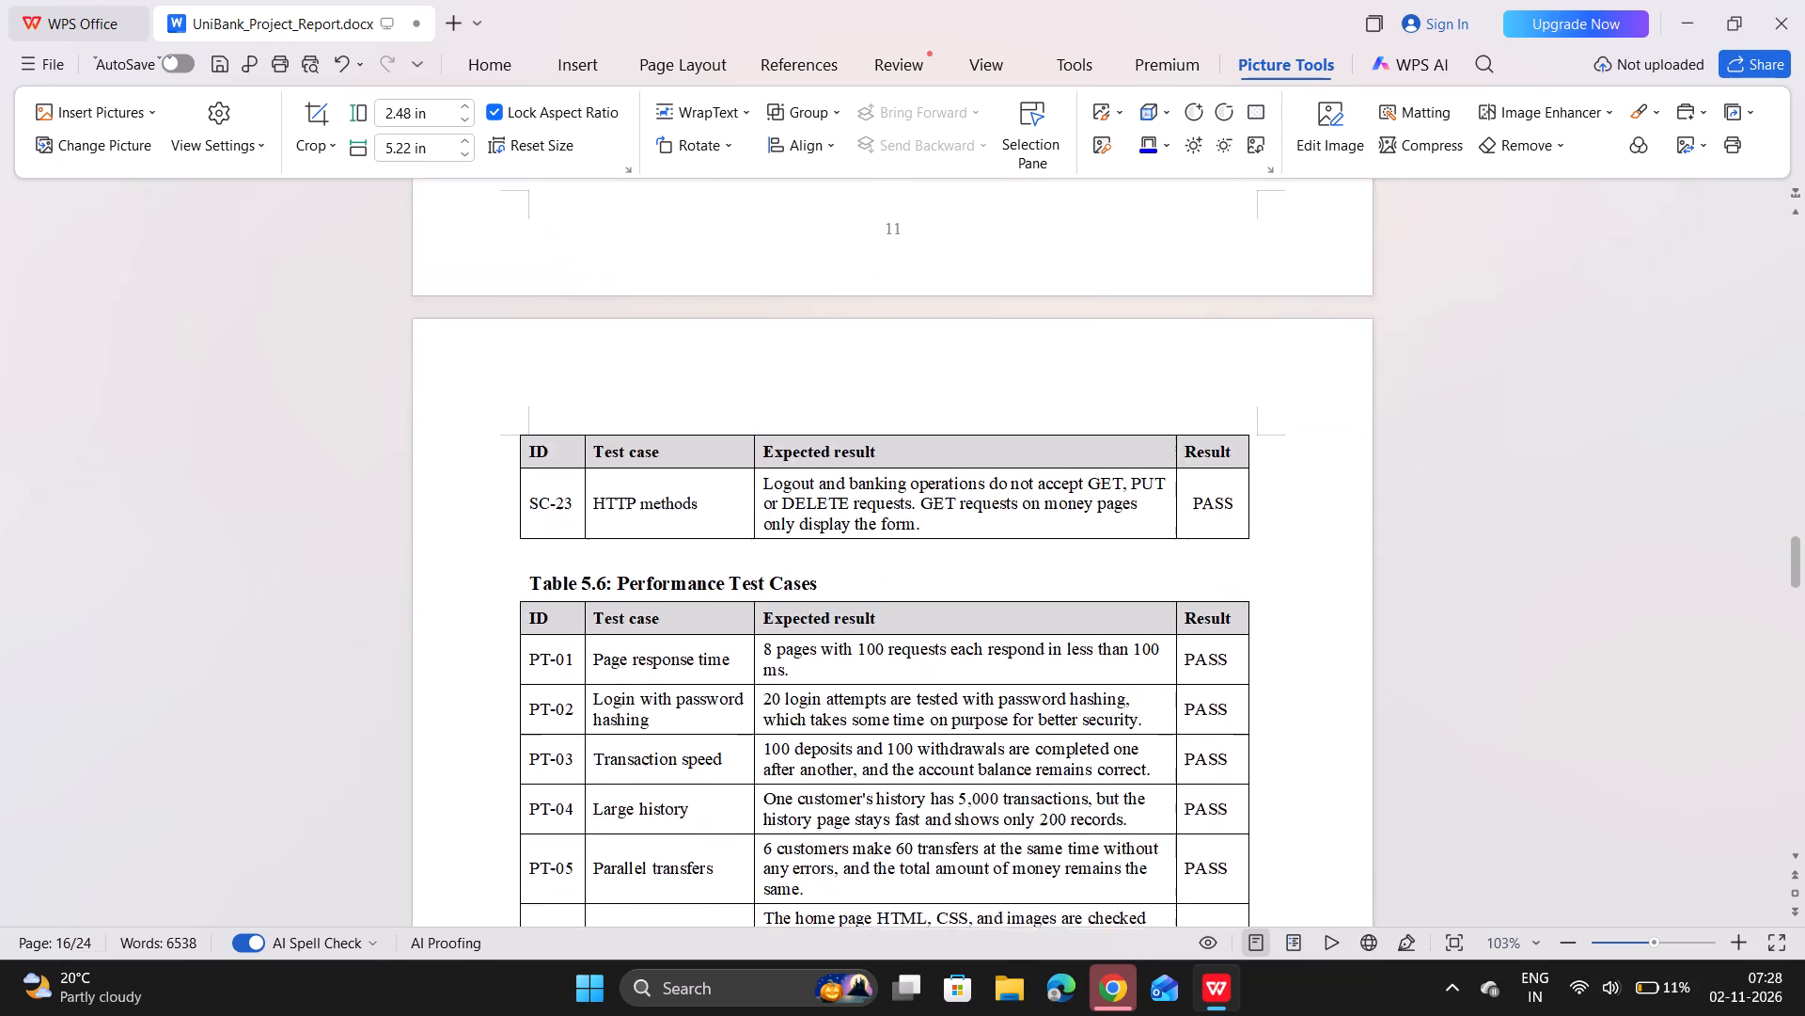
scroll(893, 577, "up", 17)
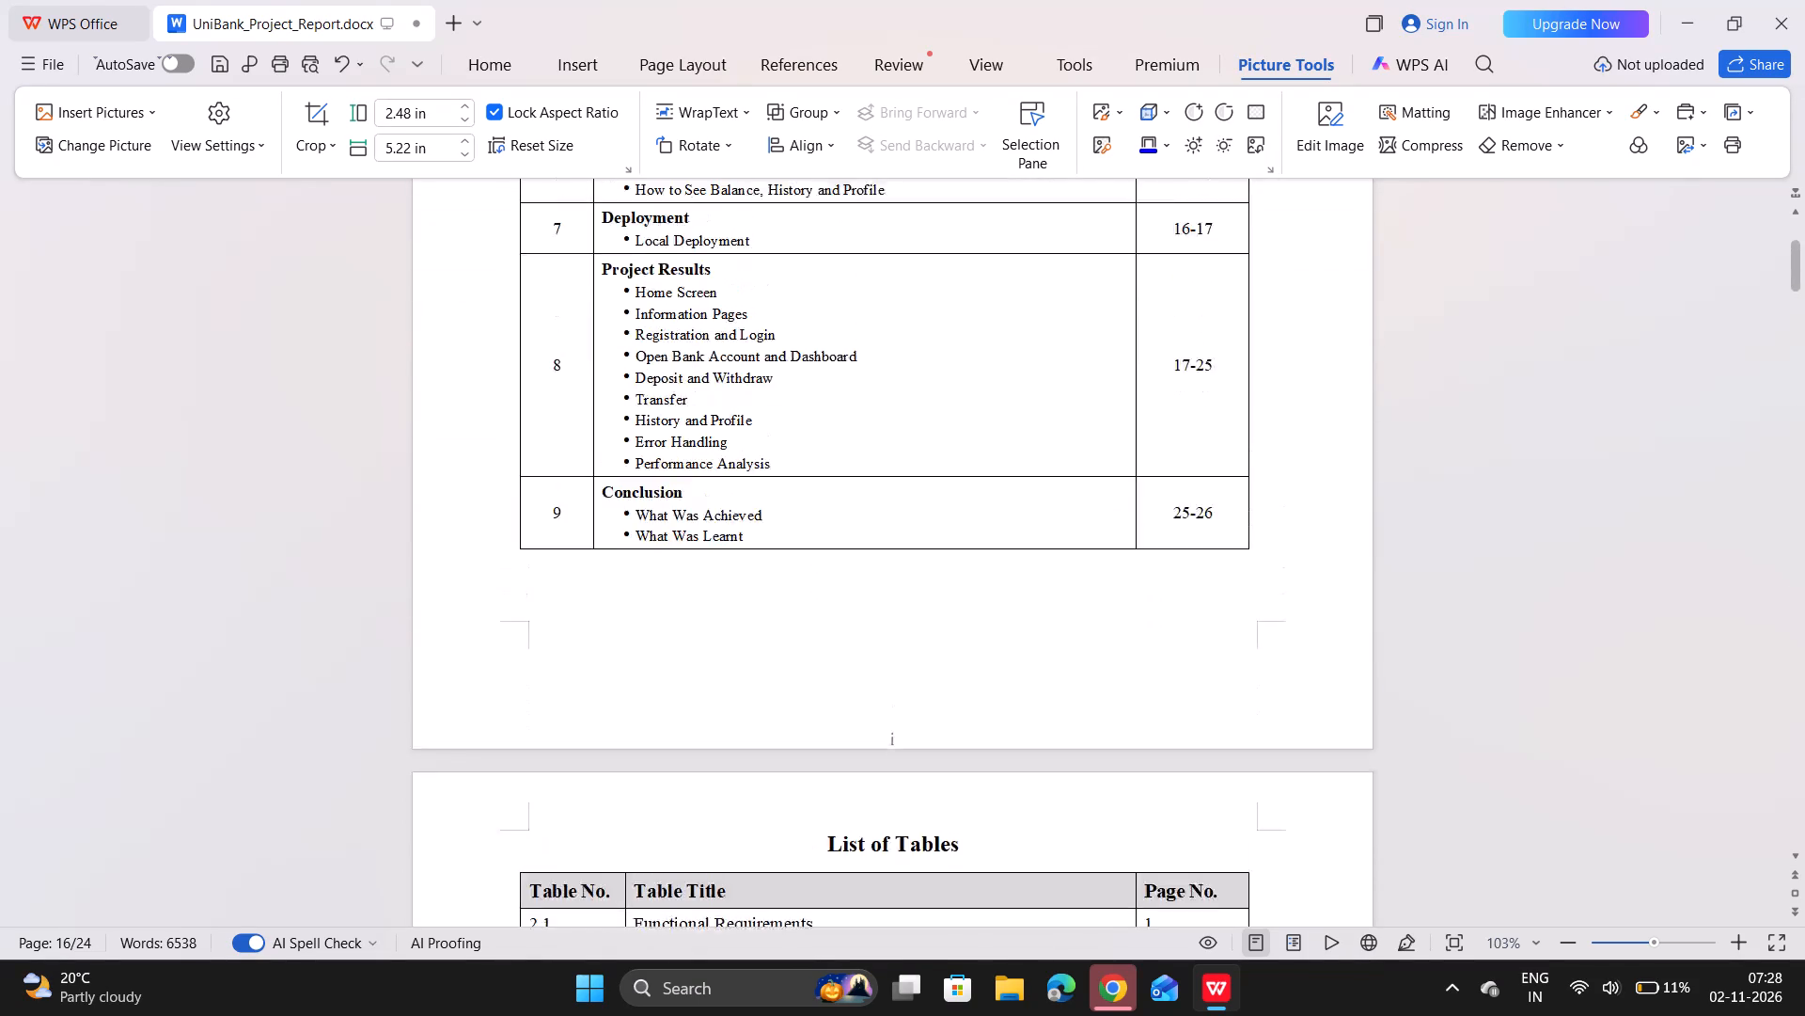
Review the report from the table of contents through the testing tables and User Manual to the Deployment section.
scroll(893, 577, "down", 17)
scroll(893, 577, "down", 19)
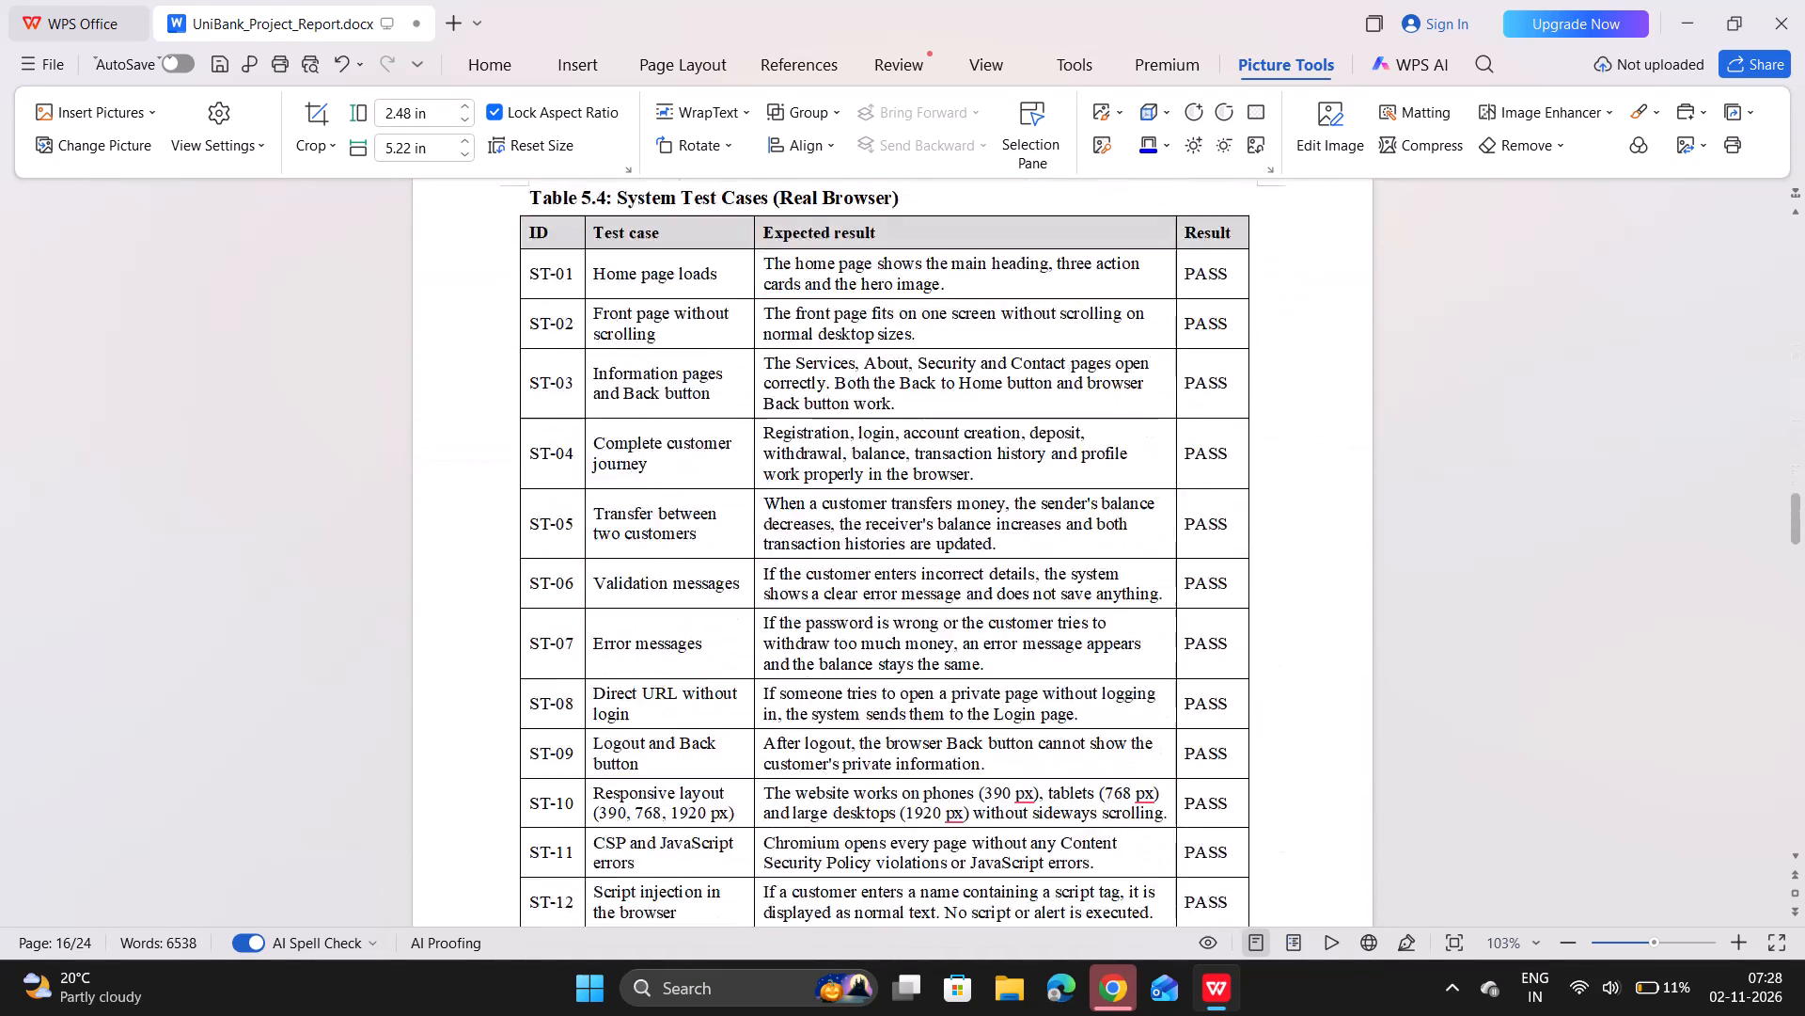
scroll(893, 577, "down", 8)
scroll(893, 577, "up", 4)
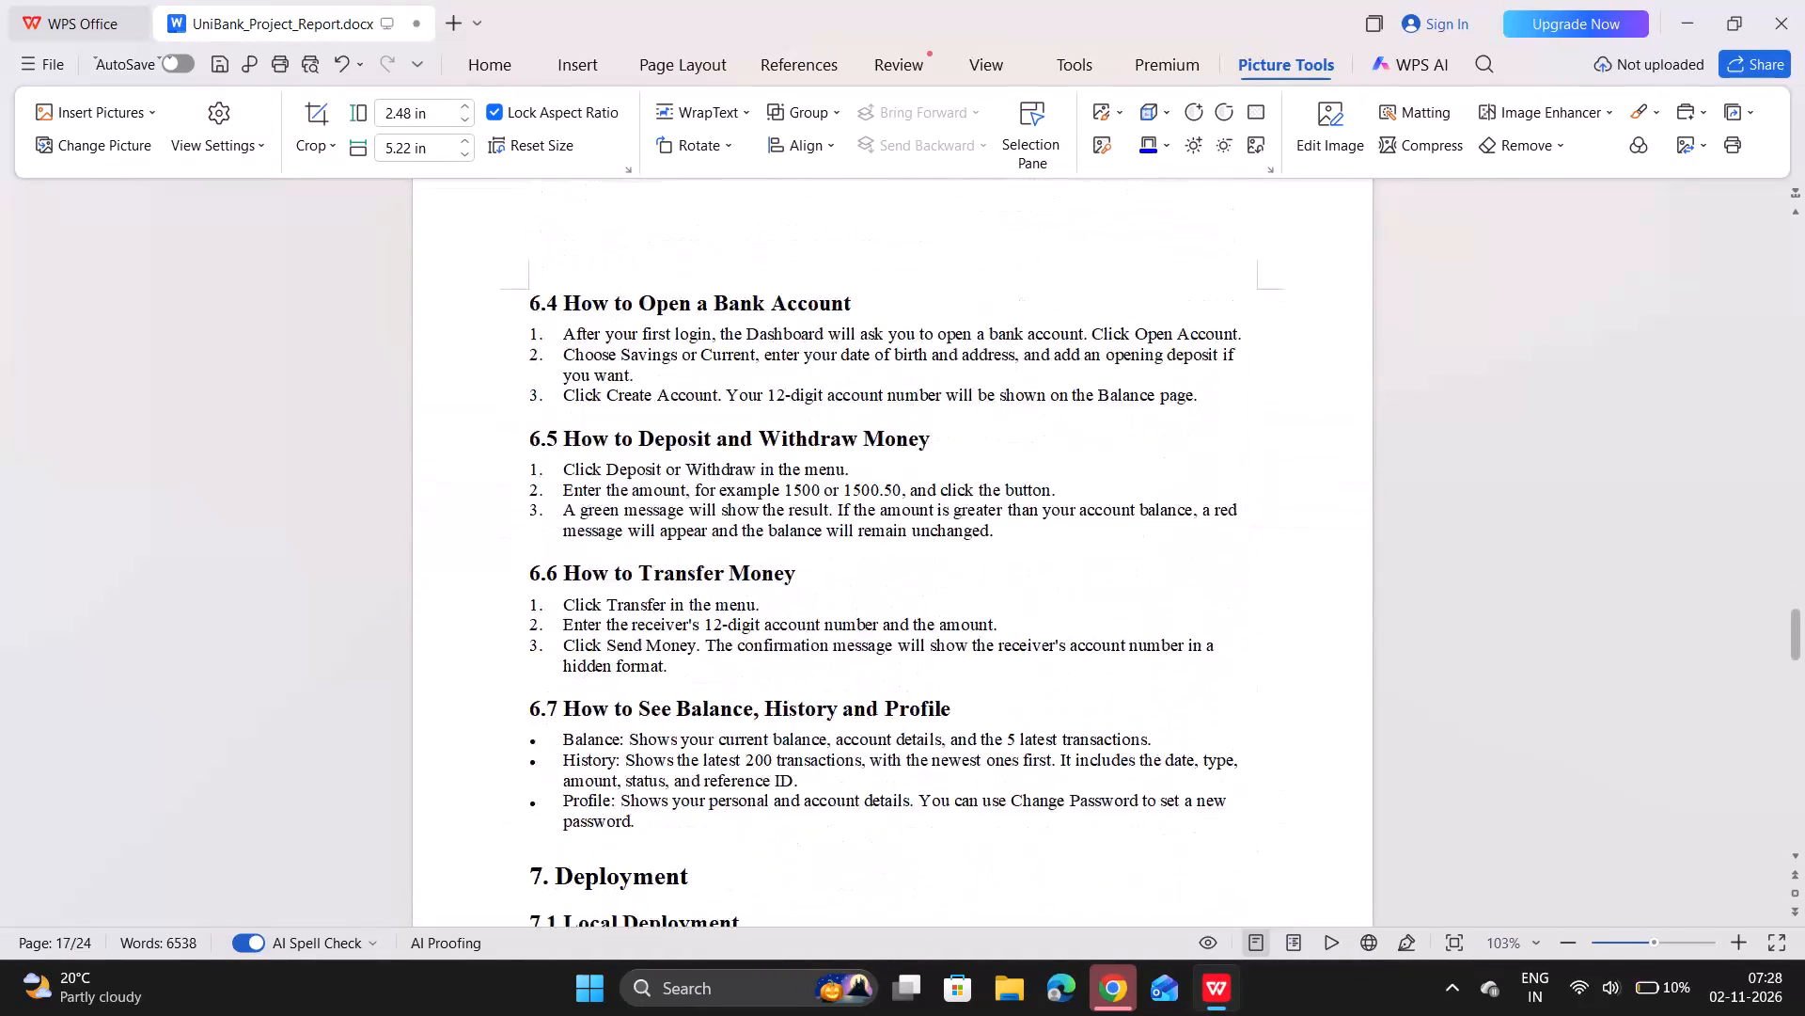
scroll(893, 577, "up", 6)
scroll(893, 577, "right", 1)
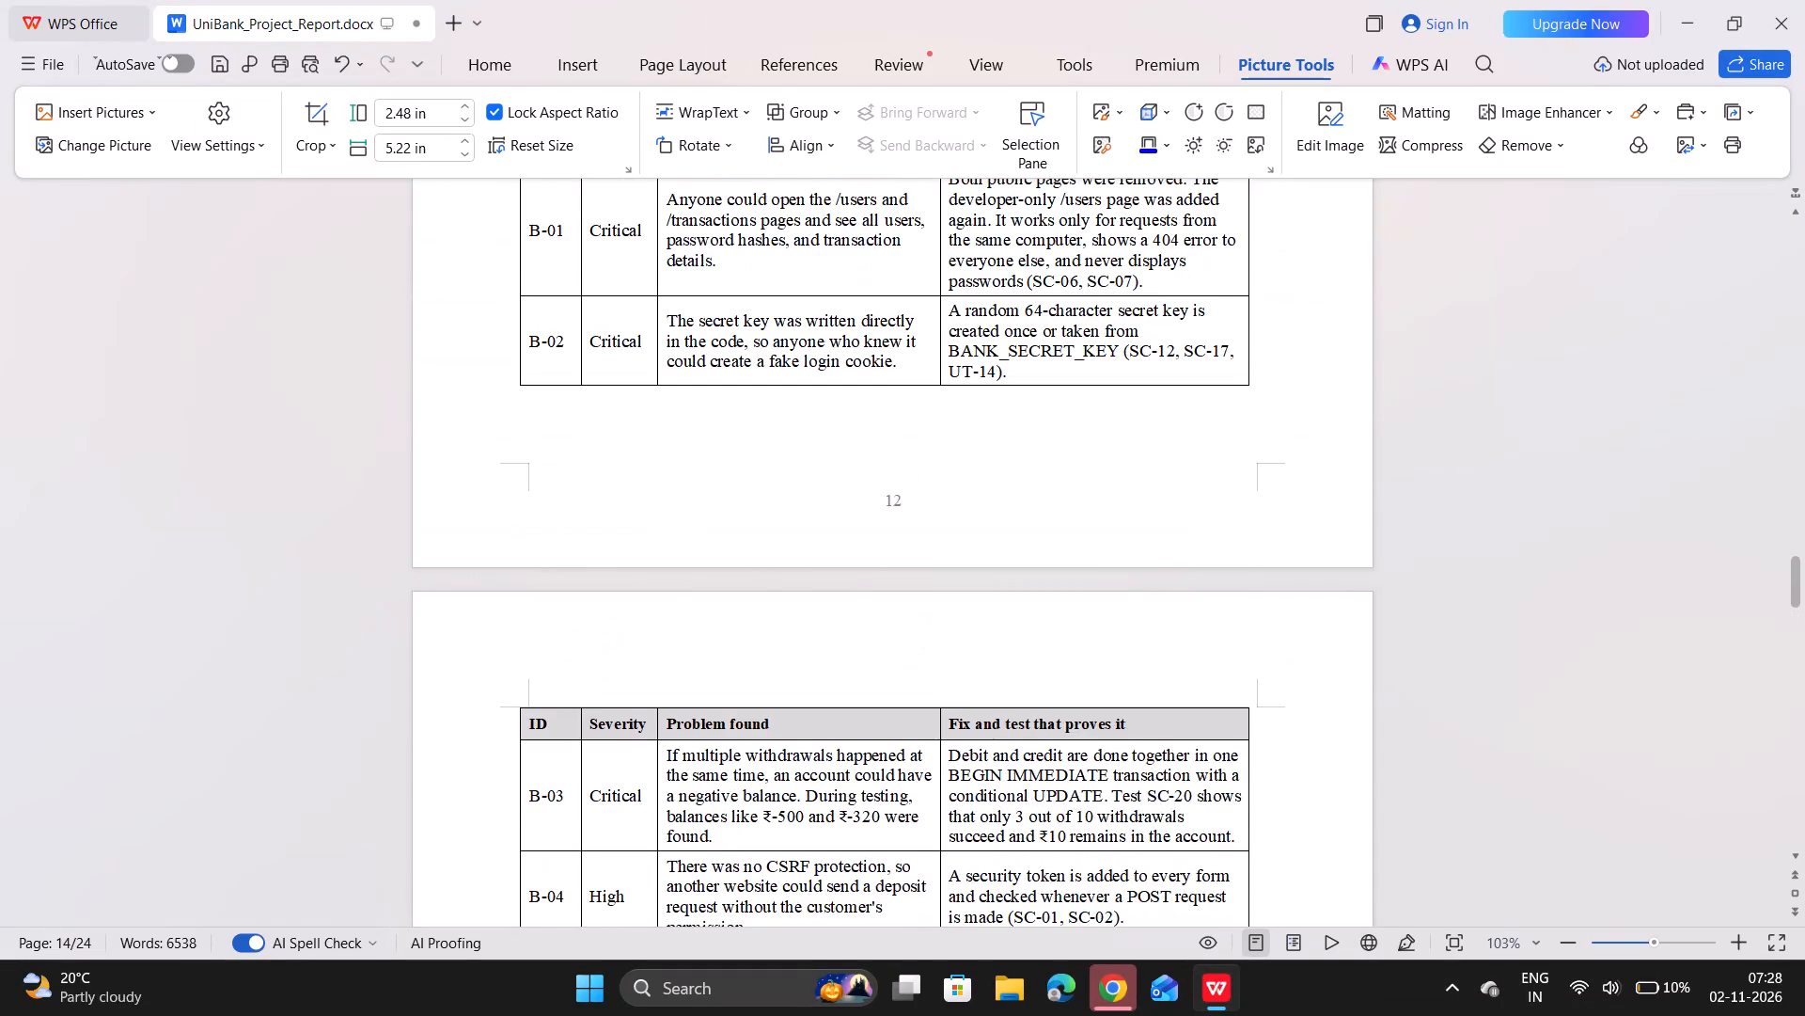
scroll(893, 577, "right", 2)
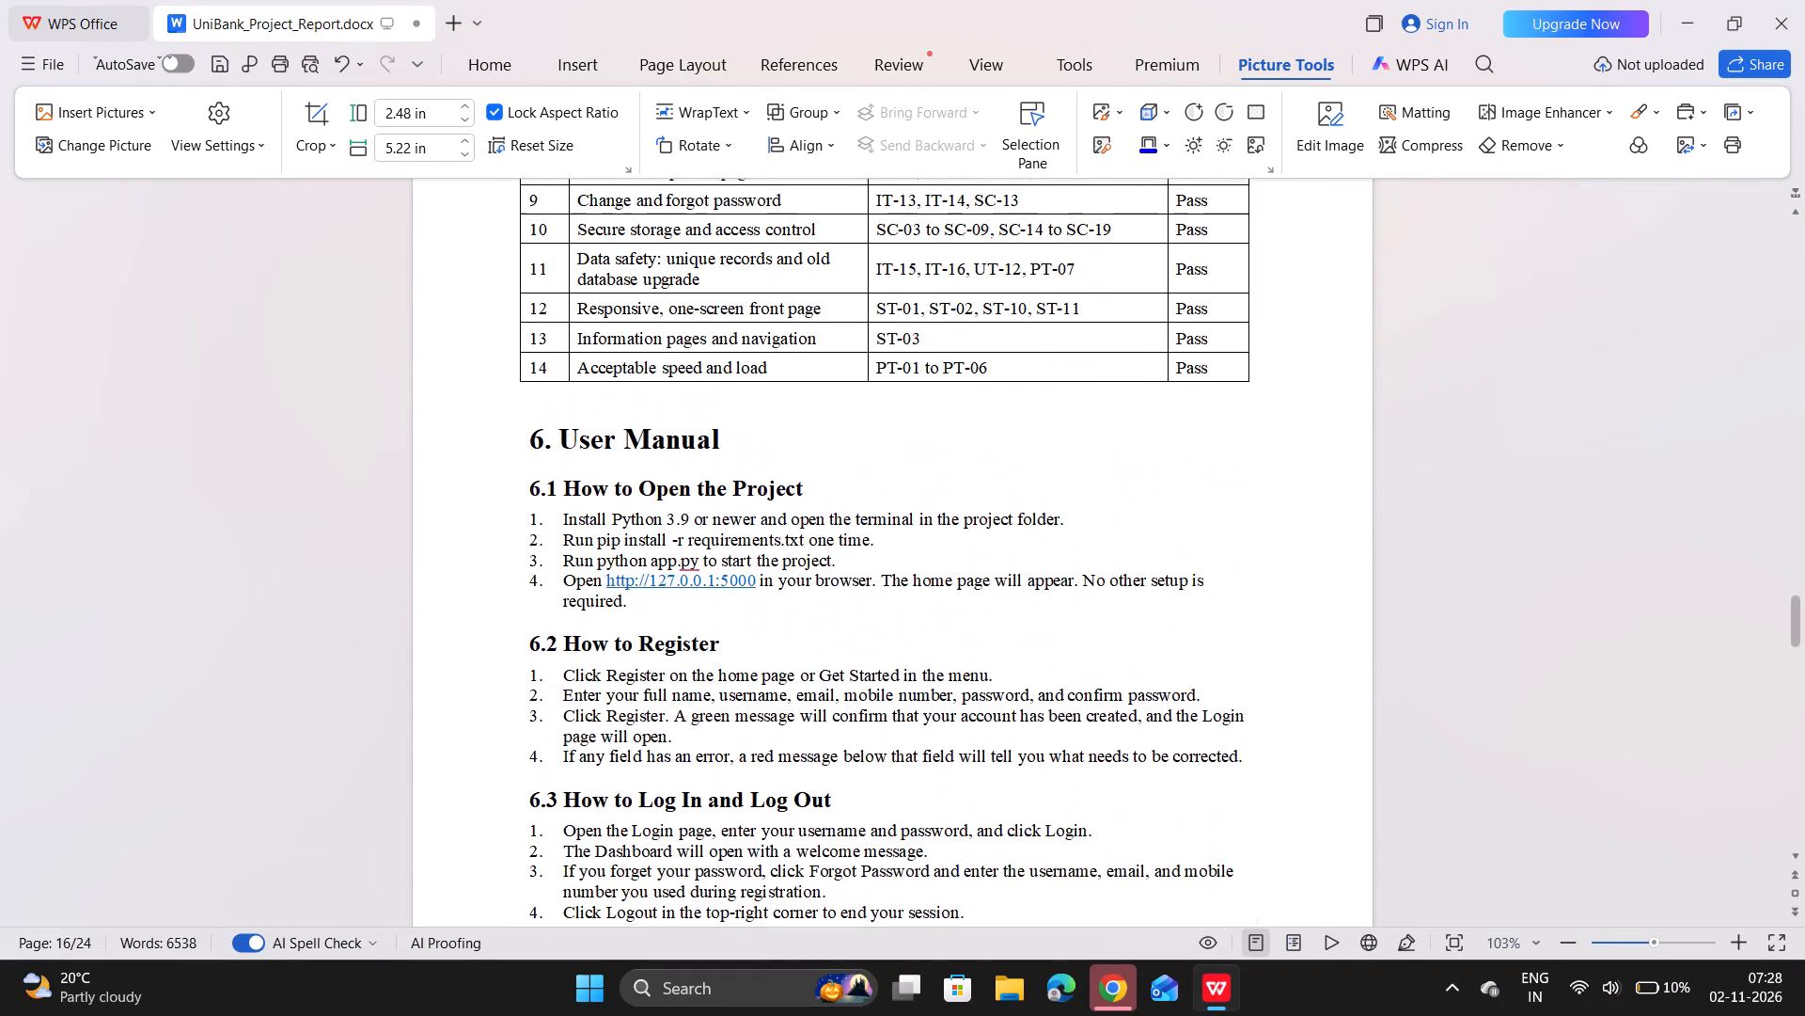
scroll(893, 577, "right", 1)
scroll(893, 577, "down", 4)
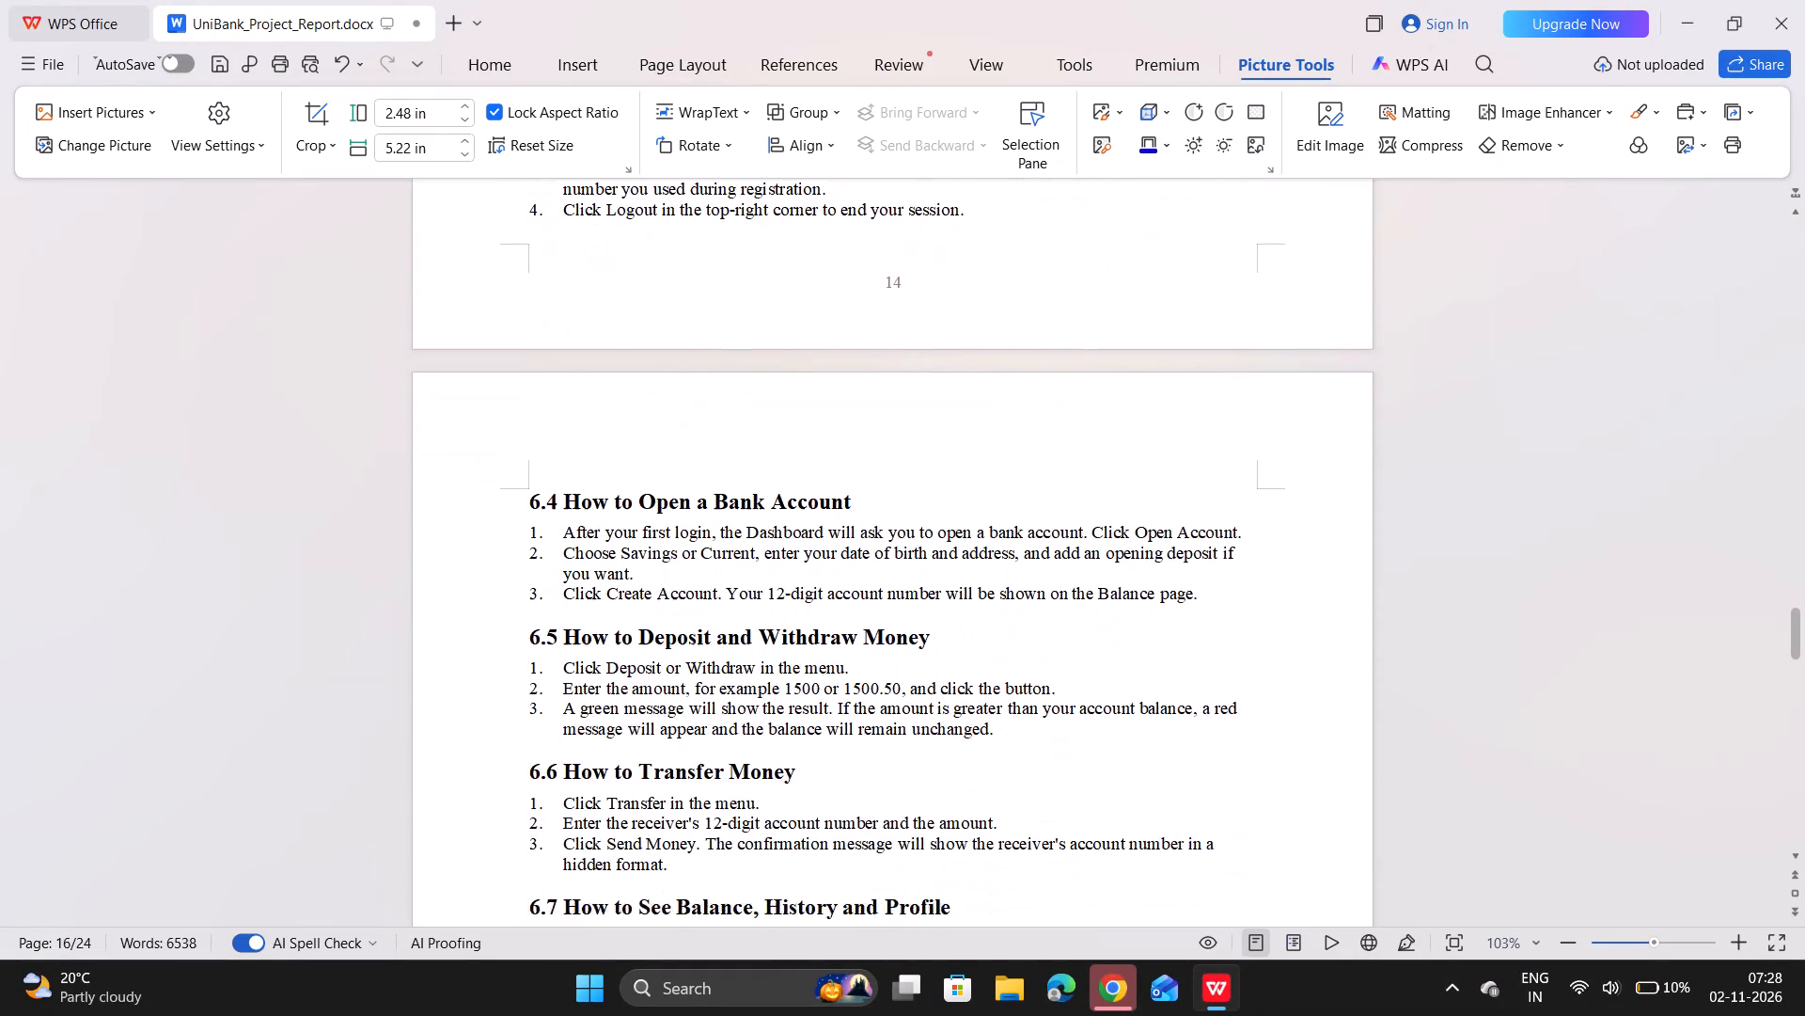
scroll(893, 577, "down", 6)
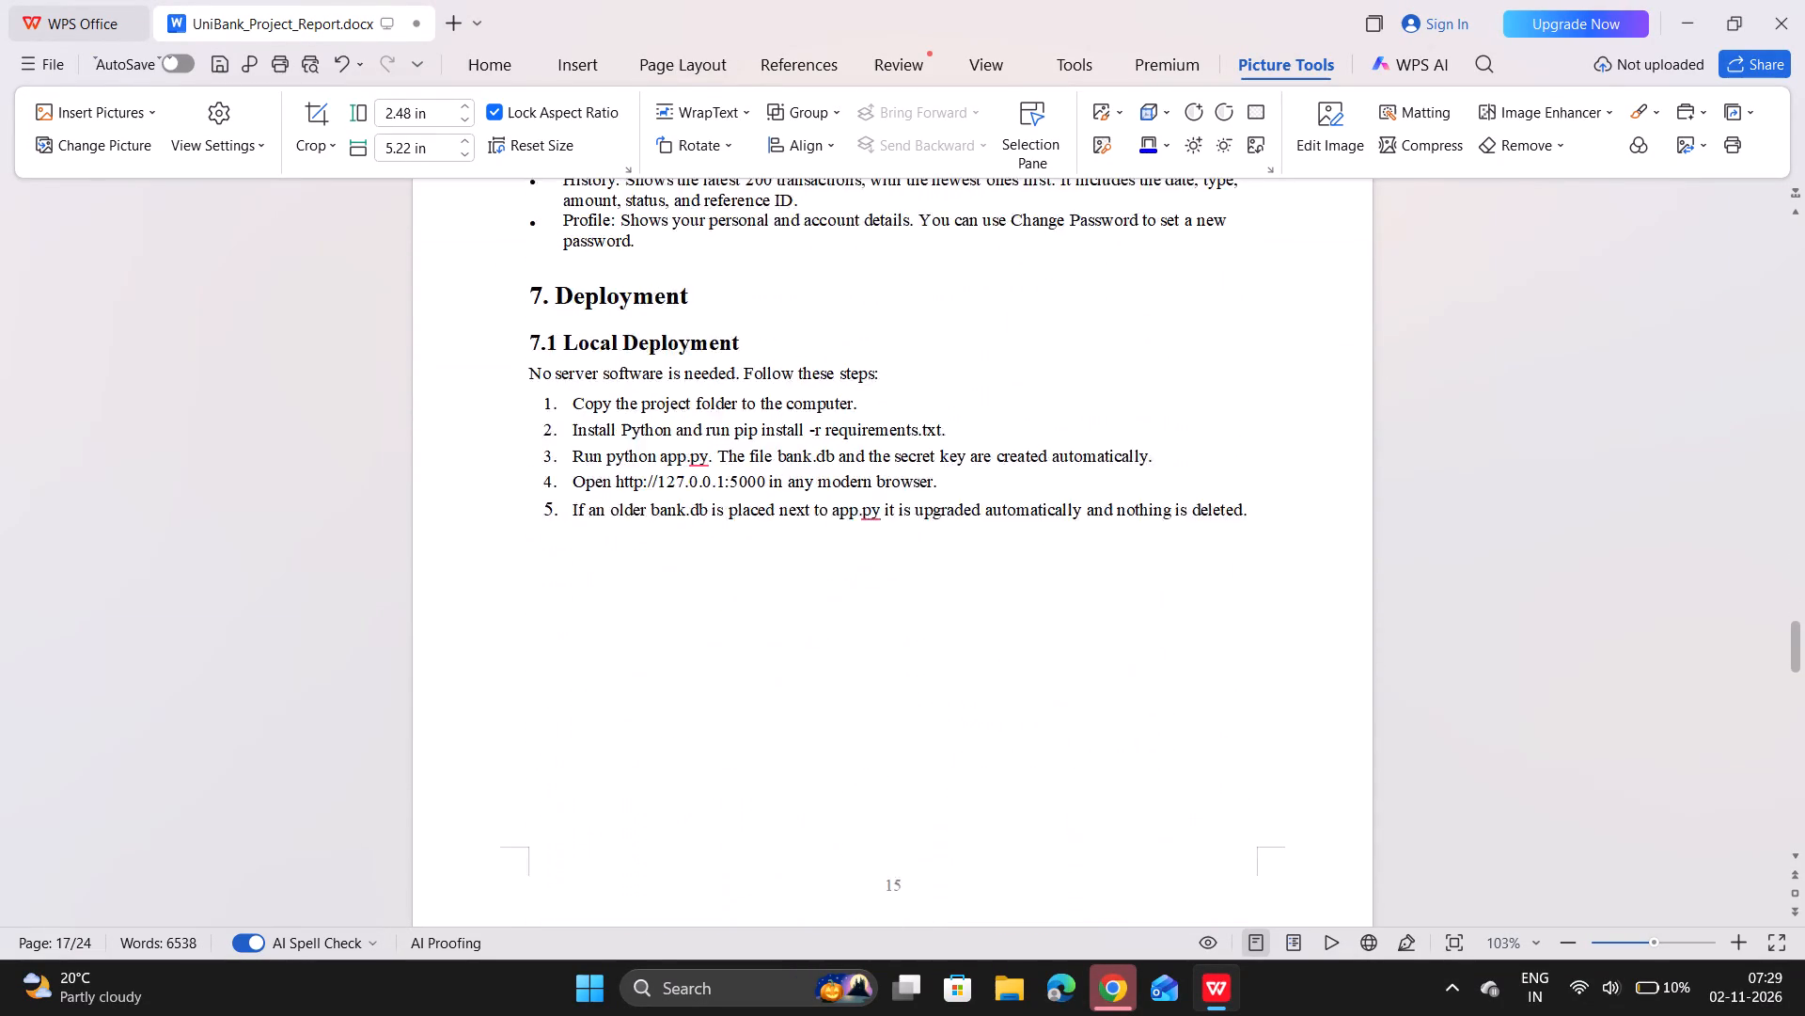
scroll(893, 577, "down", 6)
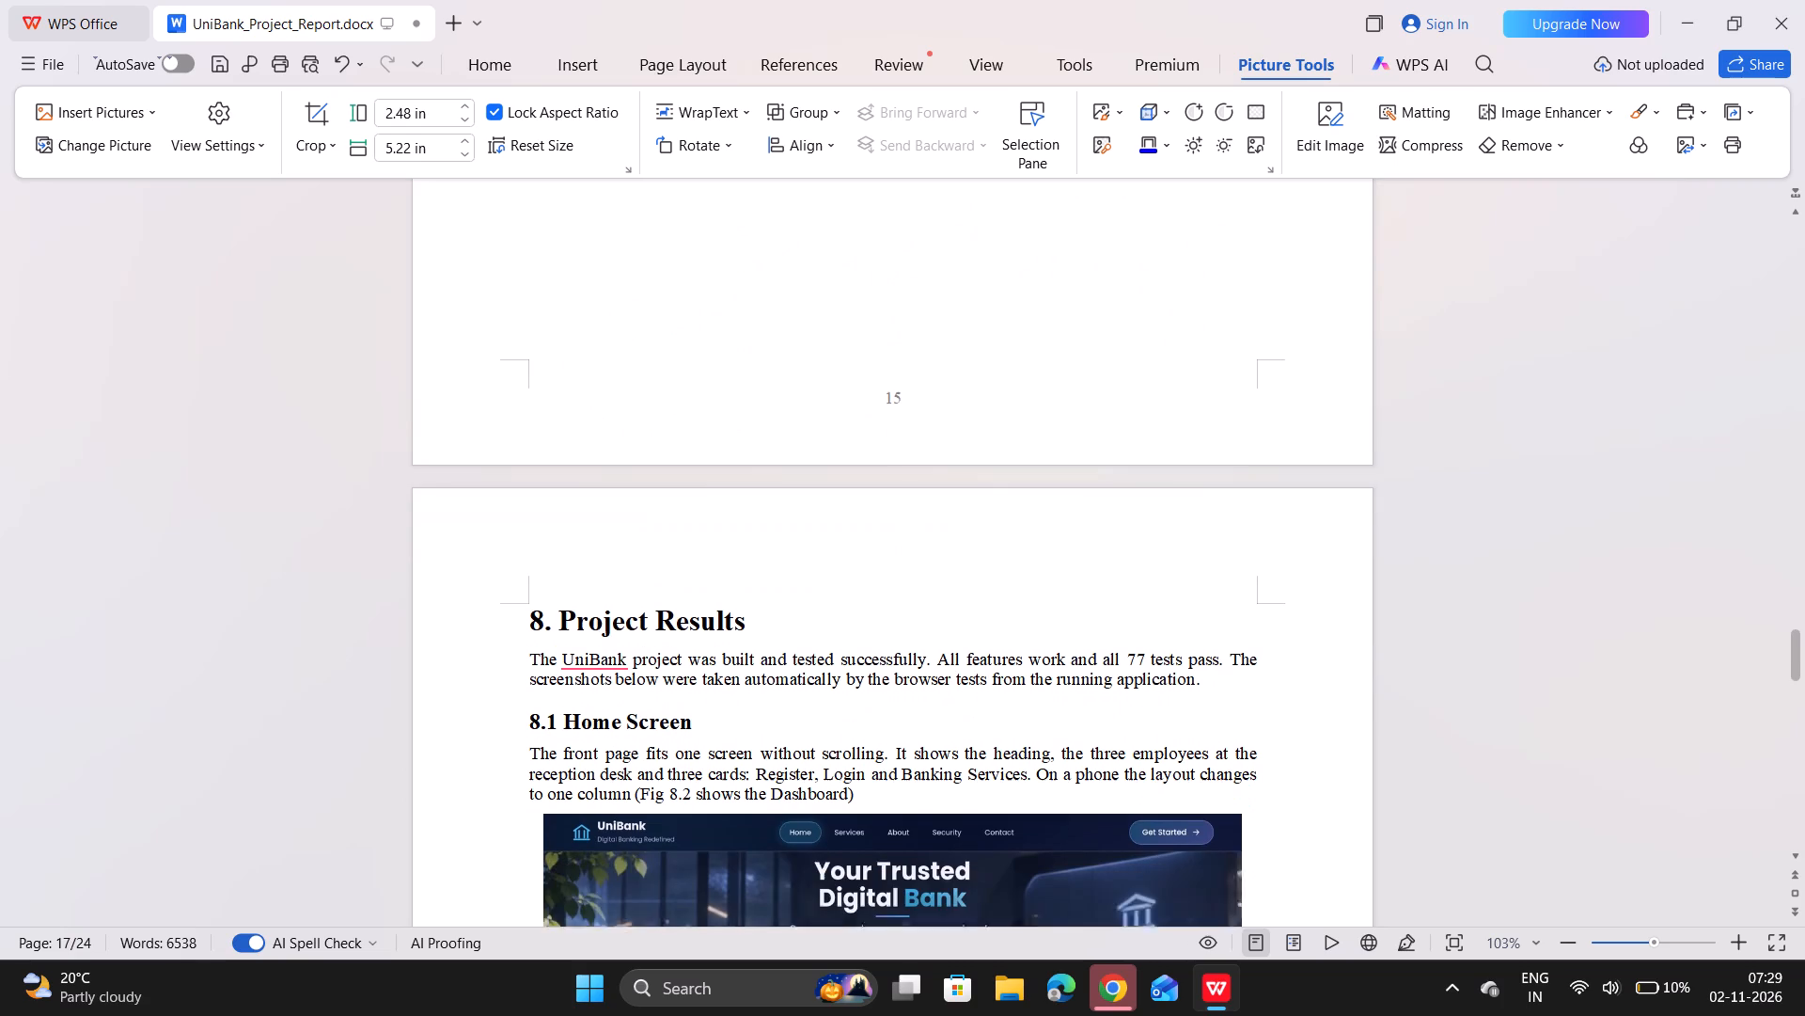
scroll(893, 577, "down", 2)
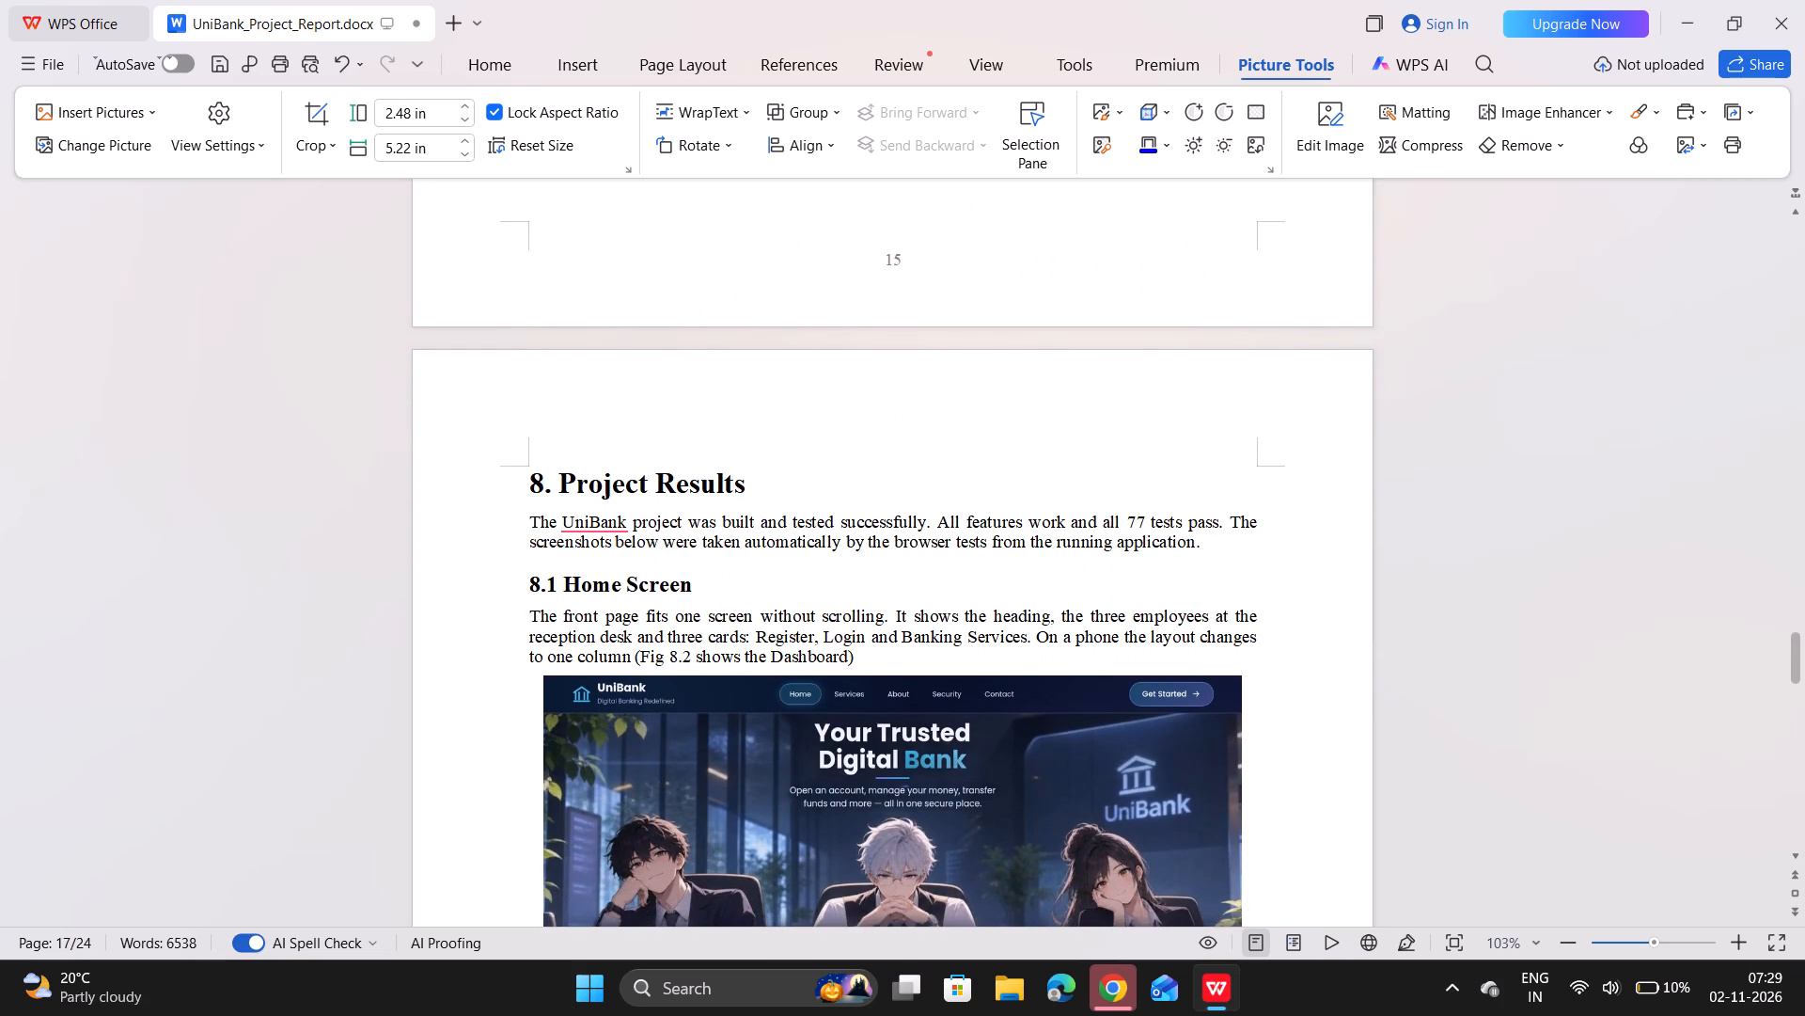
left_click_drag(527, 522, 1191, 550)
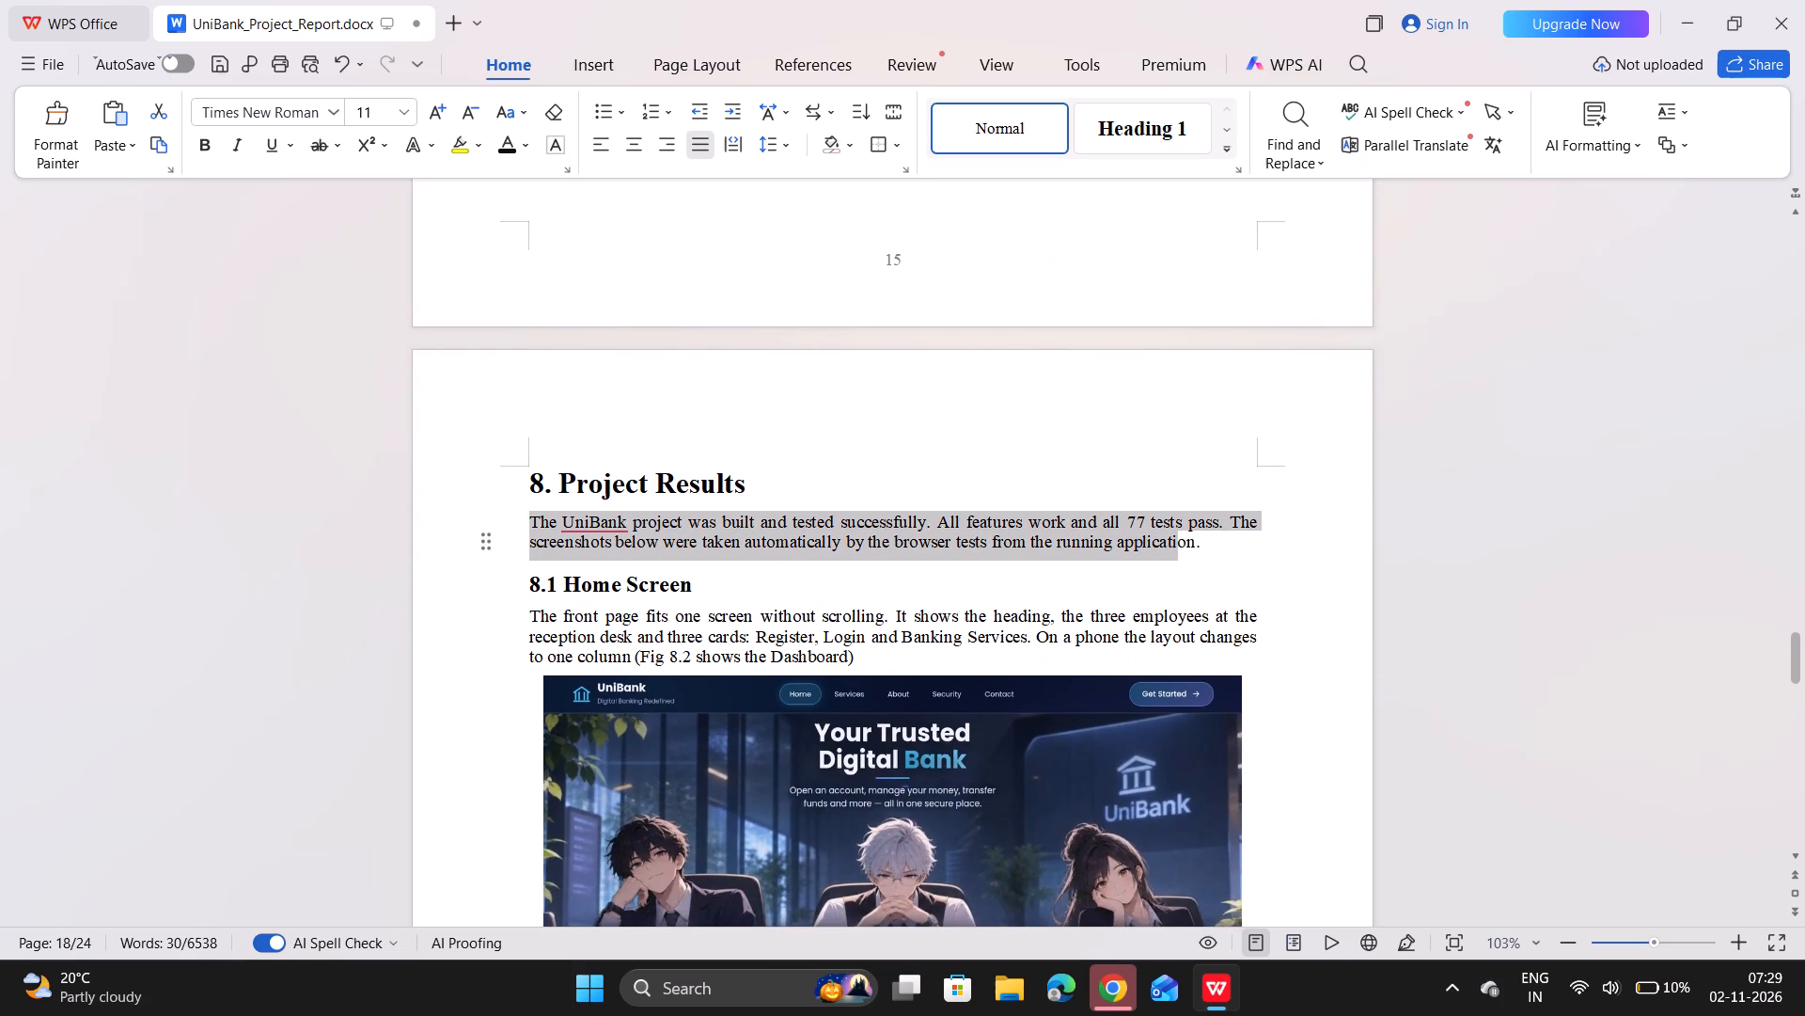
left_click_drag(1191, 550, 1216, 550)
key("ctrl+c")
key("ctrl+v")
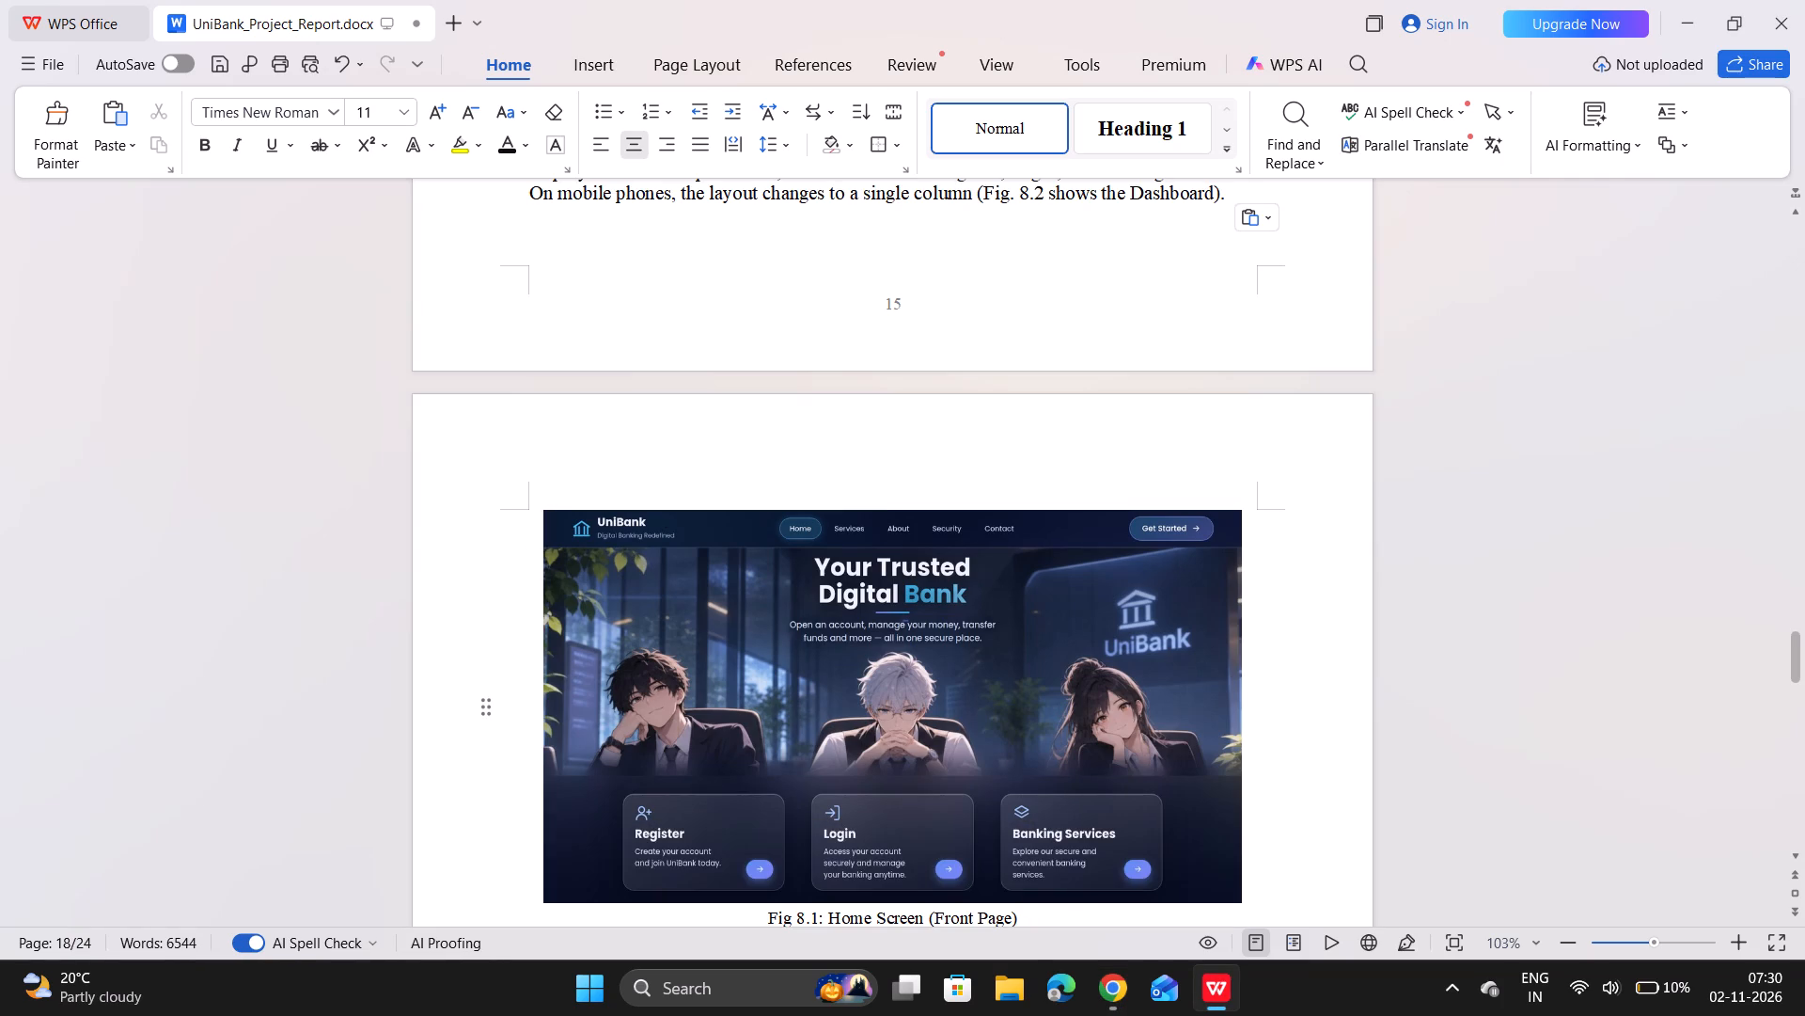
Apply the Normal style to the replaced paragraph under 8.1 Home Screen.
scroll(912, 428, "up", 2)
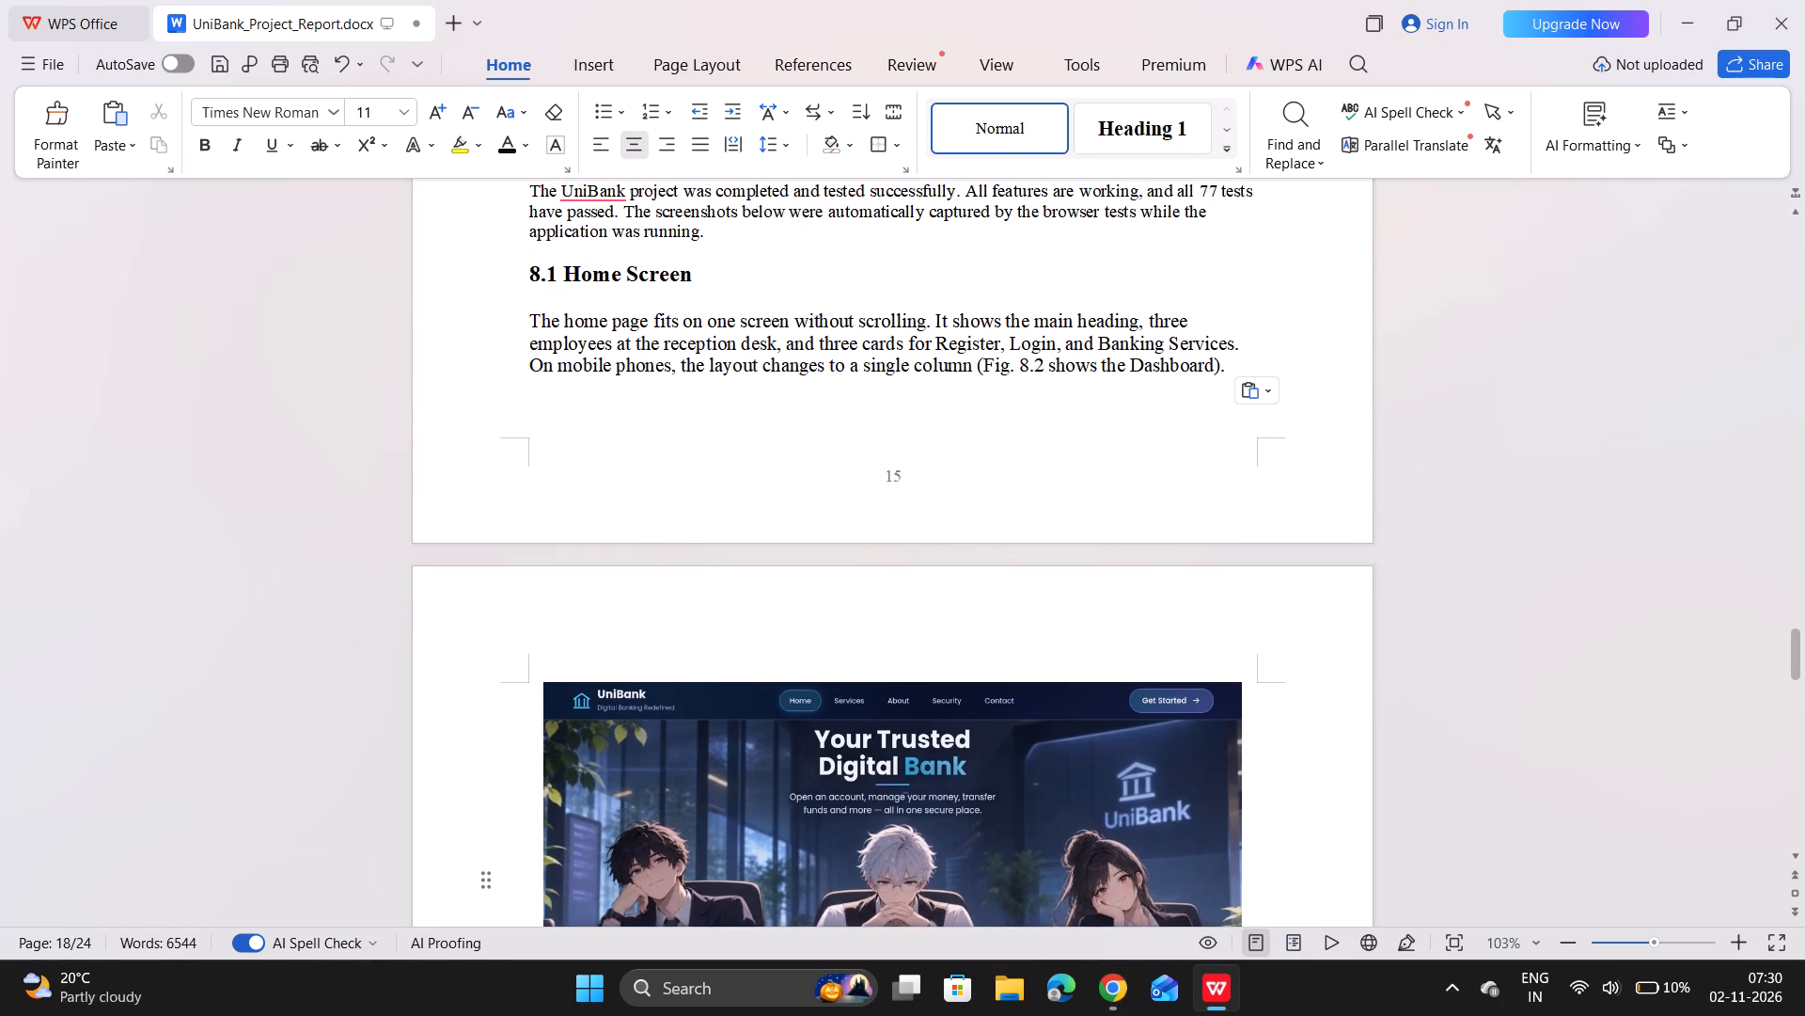
left_click_drag(1226, 364, 515, 316)
scroll(996, 131, "right", 1)
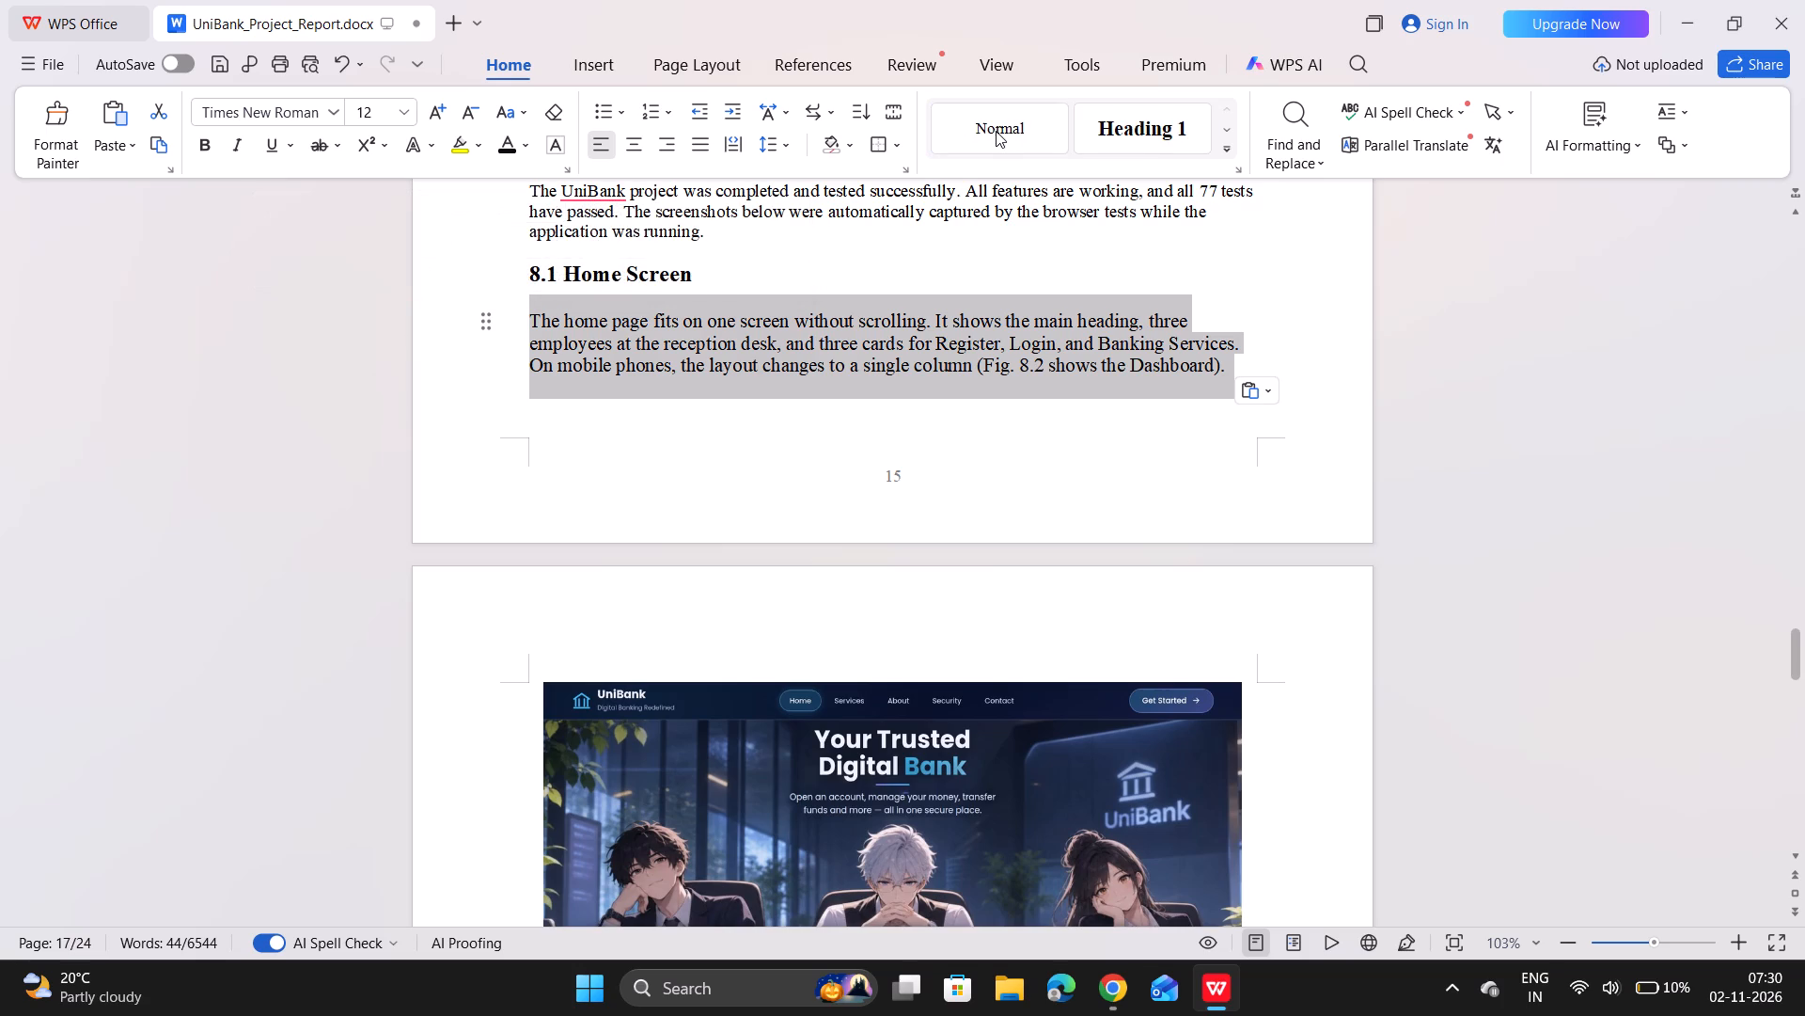
scroll(996, 131, "right", 1)
left_click(1031, 121)
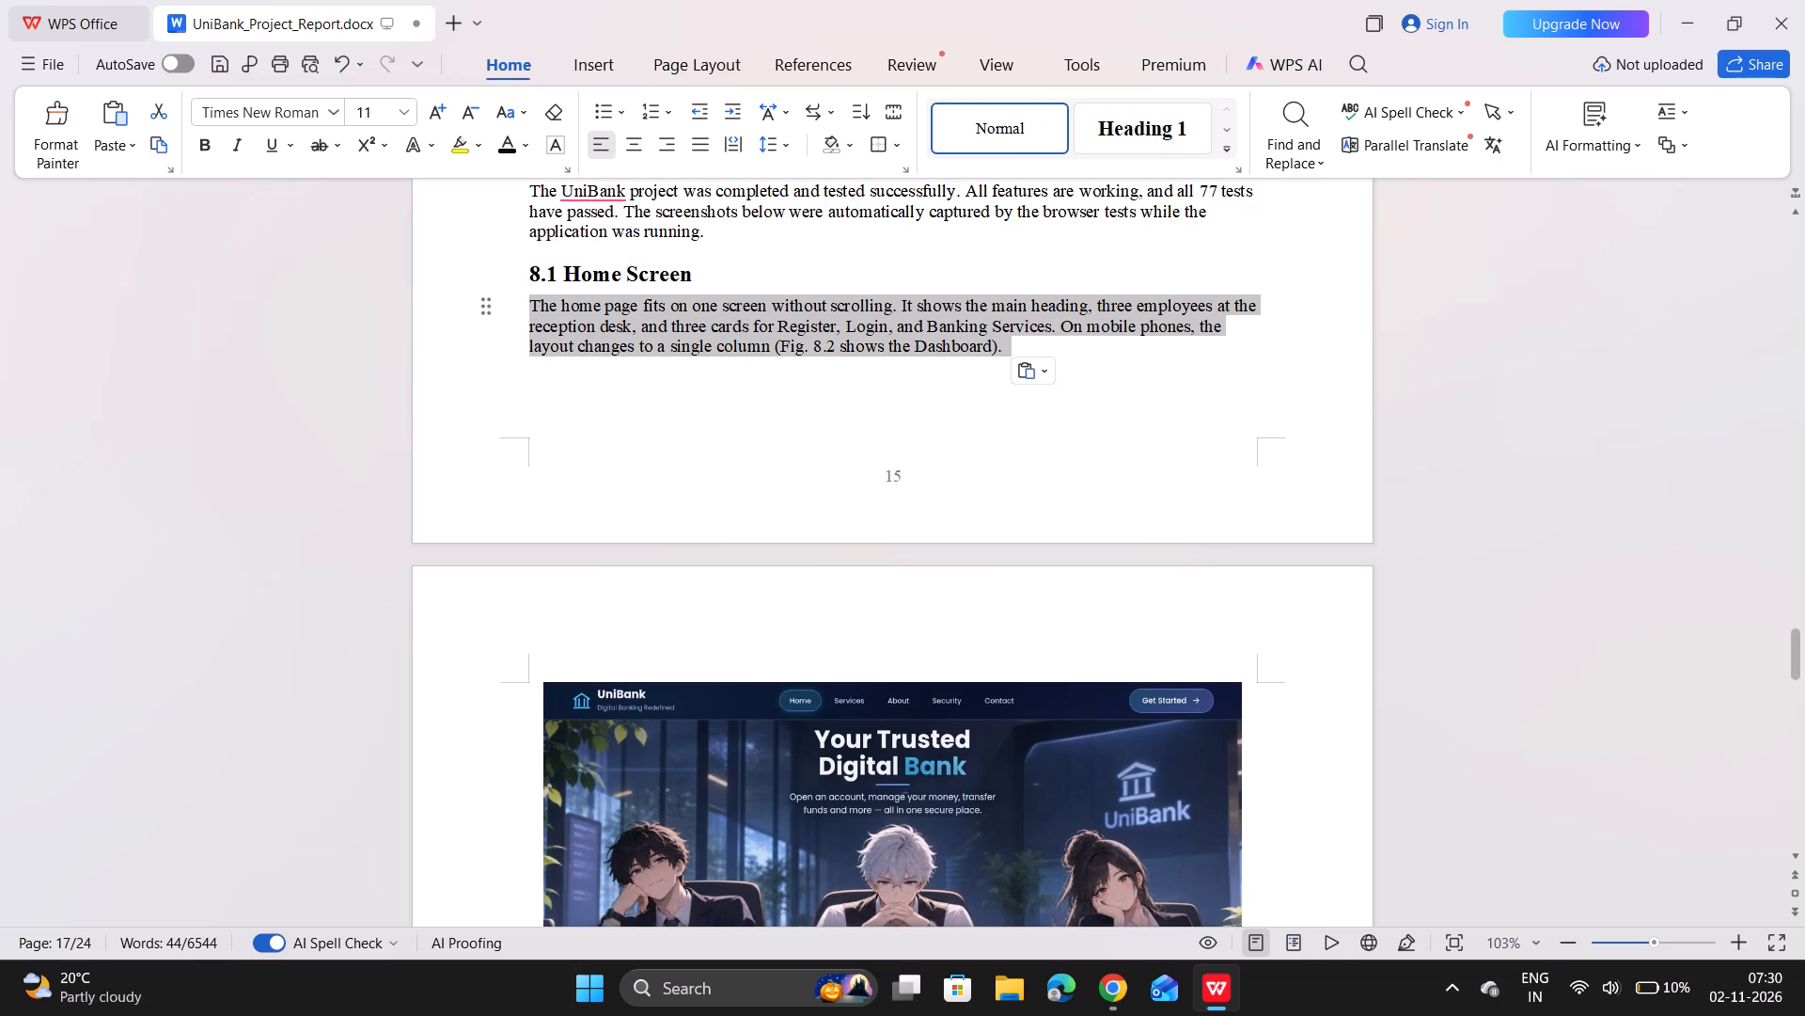
Delete "without scrolling" from the 8.1 paragraph so its first sentence reads "The home page fits on one screen.".
left_click(890, 298)
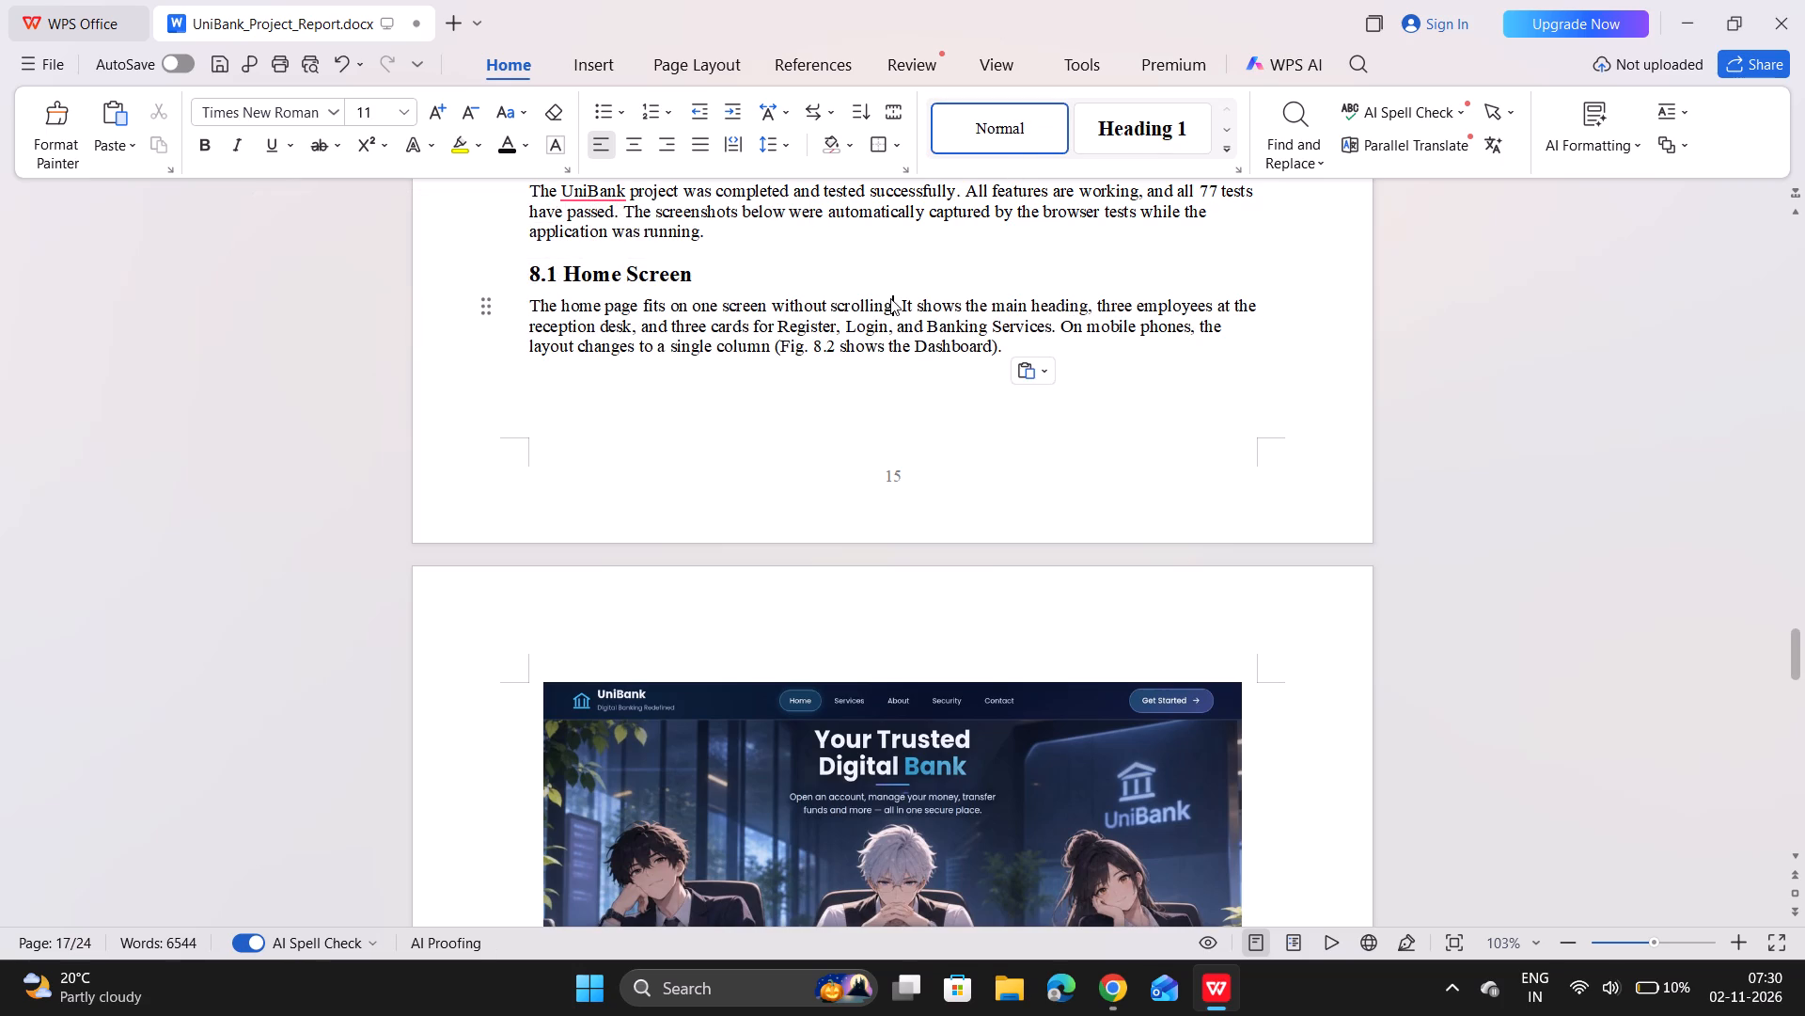
key("BackSpace")
key("BackSpace")
key("BackSpace")
key("BackSpace")
key("BackSpace")
key("BackSpace")
key("BackSpace")
key("BackSpace")
key("BackSpace")
key("BackSpace")
key("BackSpace")
key("BackSpace")
key("BackSpace")
key("BackSpace")
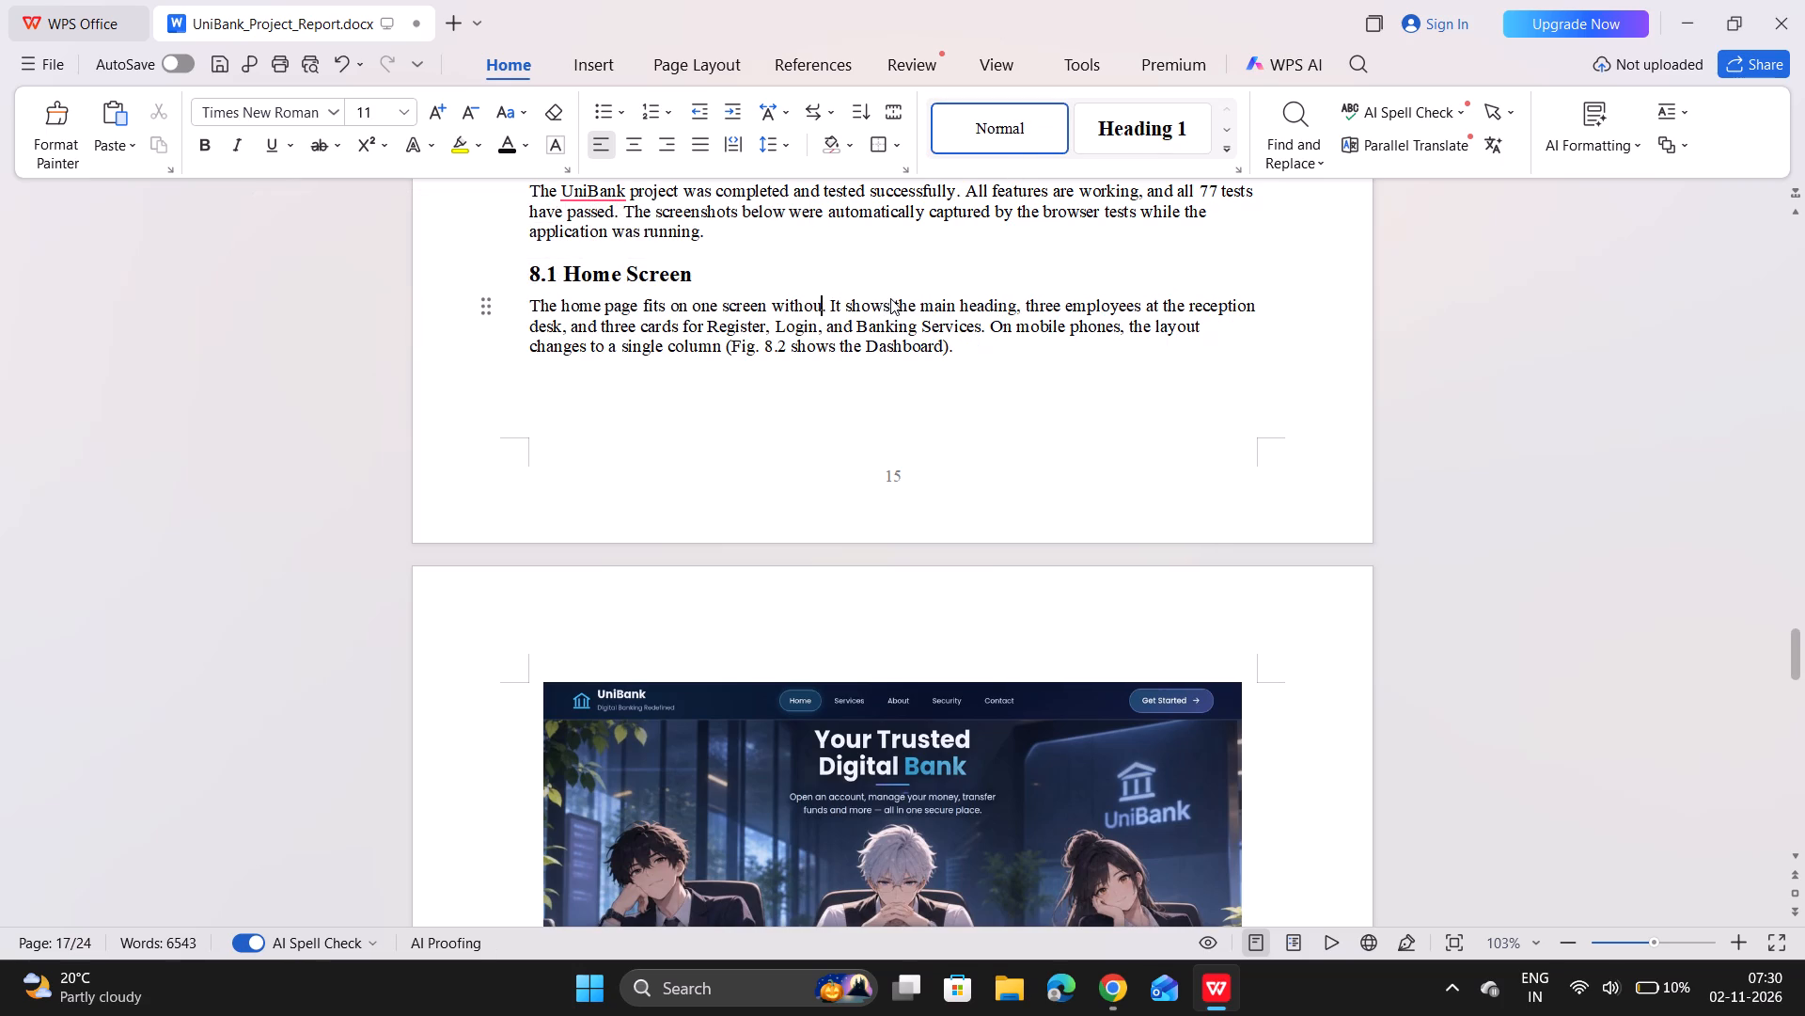
key("BackSpace")
key("BackSpace")
key("BackSpace")
key("BackSpace")
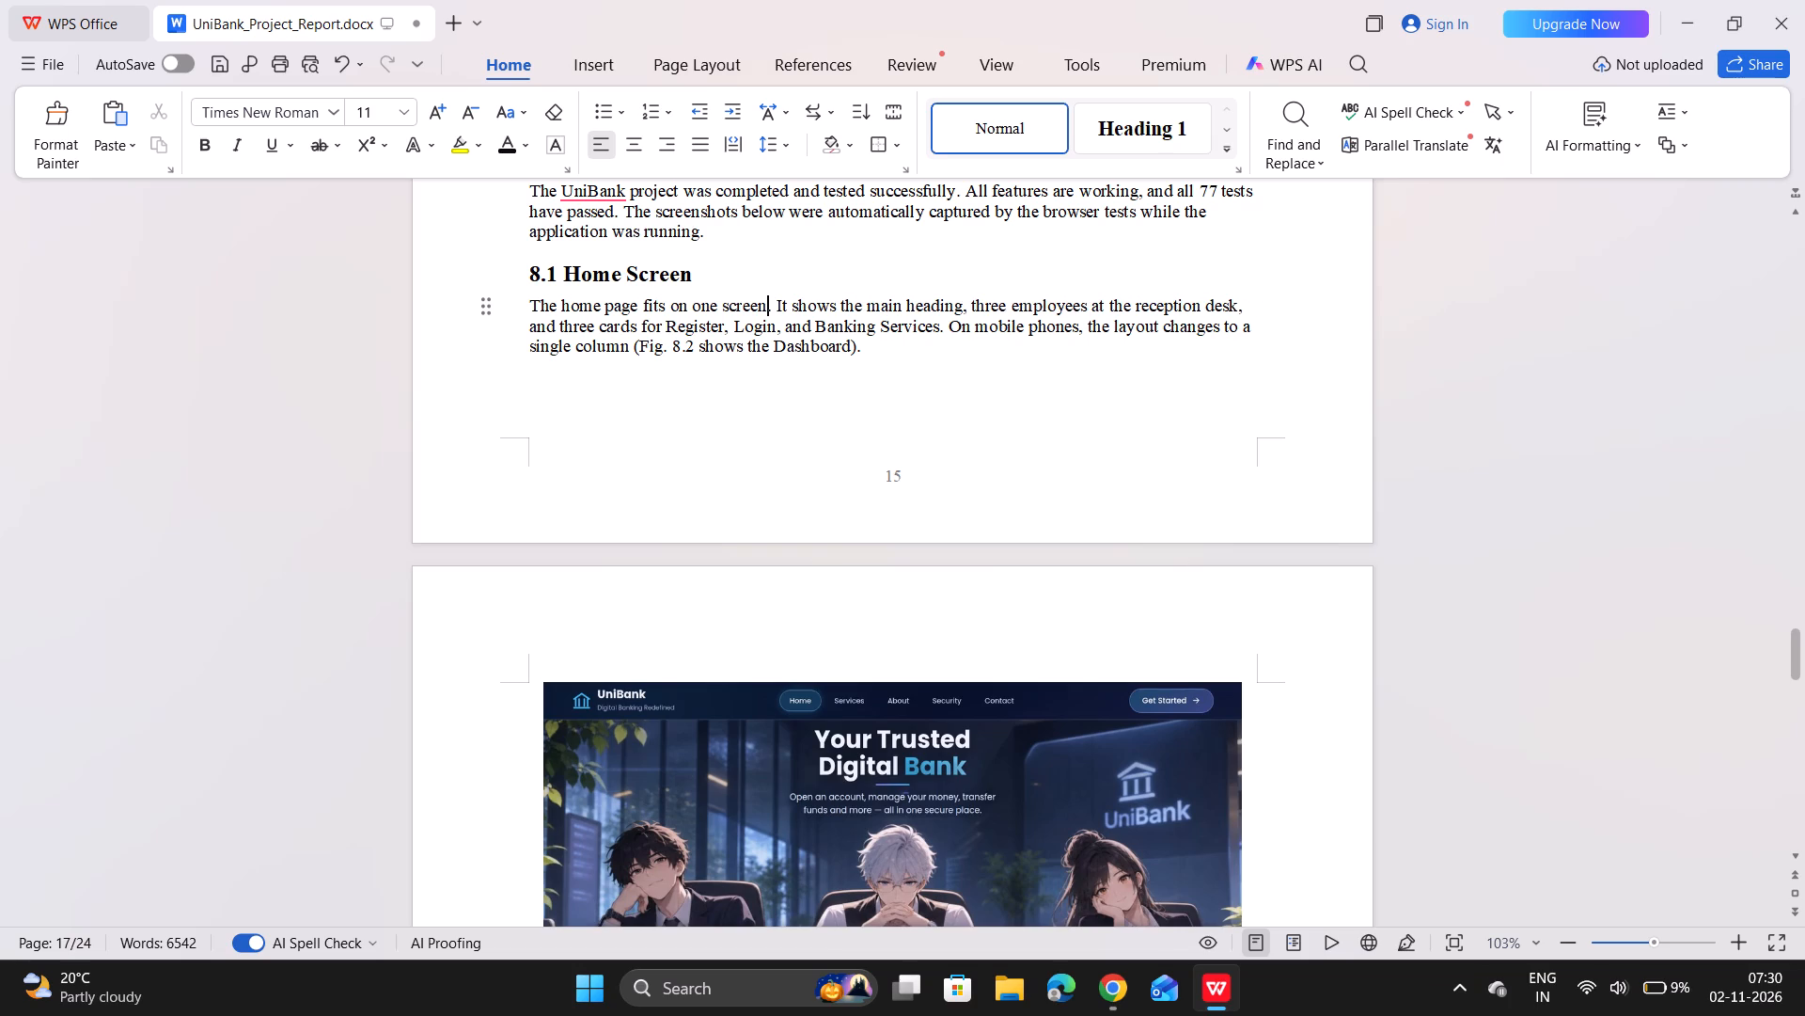
Delete "fits on one screen. It" from the 8.1 paragraph so it begins "The home page shows the main heading".
left_click(722, 305)
key("Right")
key("Right")
key("Right")
key("Right")
key("Right")
key("Right")
key("Right")
key("Right")
key("Right")
key("Right")
key("Right")
key("BackSpace")
key("BackSpace")
key("BackSpace")
key("BackSpace")
key("BackSpace")
key("BackSpace")
key("BackSpace")
key("BackSpace")
key("BackSpace")
key("BackSpace")
key("BackSpace")
key("BackSpace")
key("BackSpace")
key("BackSpace")
key("BackSpace")
key("BackSpace")
key("BackSpace")
key("BackSpace")
key("BackSpace")
key("BackSpace")
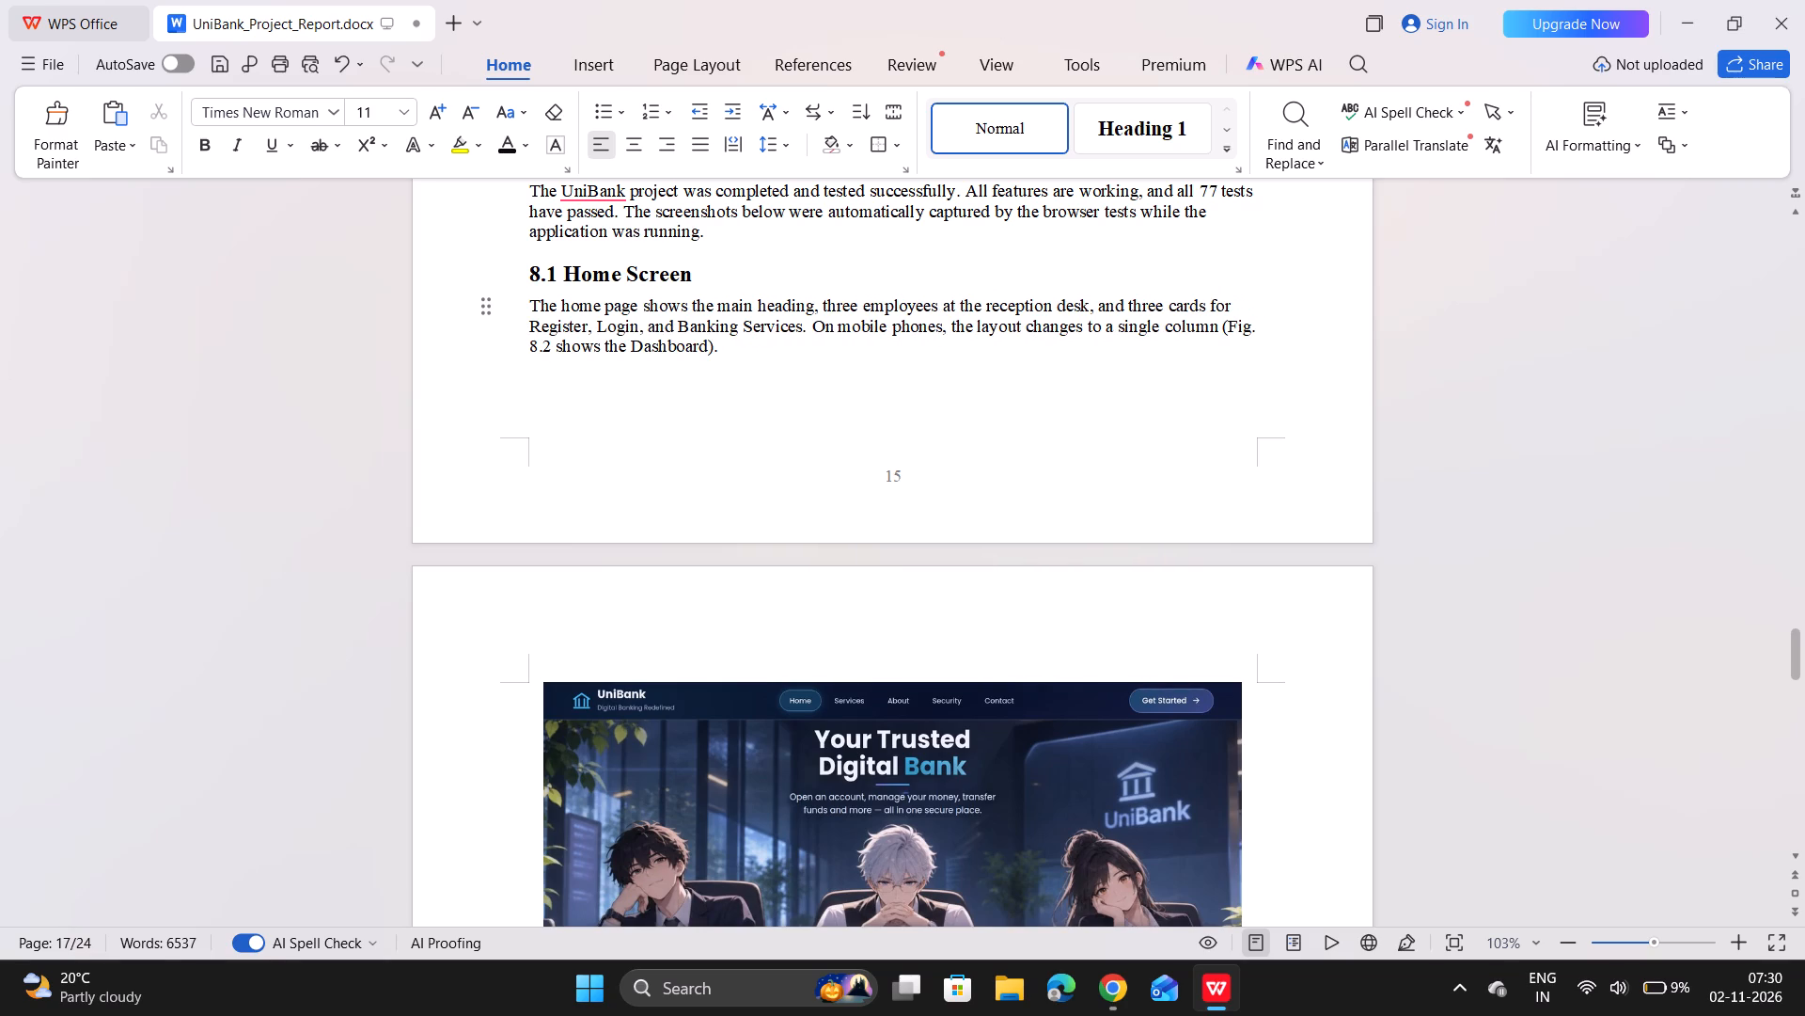
Delete the 8.1 paragraph's last sentence about mobile phones, including the Fig. 8.2 reference and the trailing space.
scroll(738, 389, "down", 3)
scroll(738, 389, "right", 1)
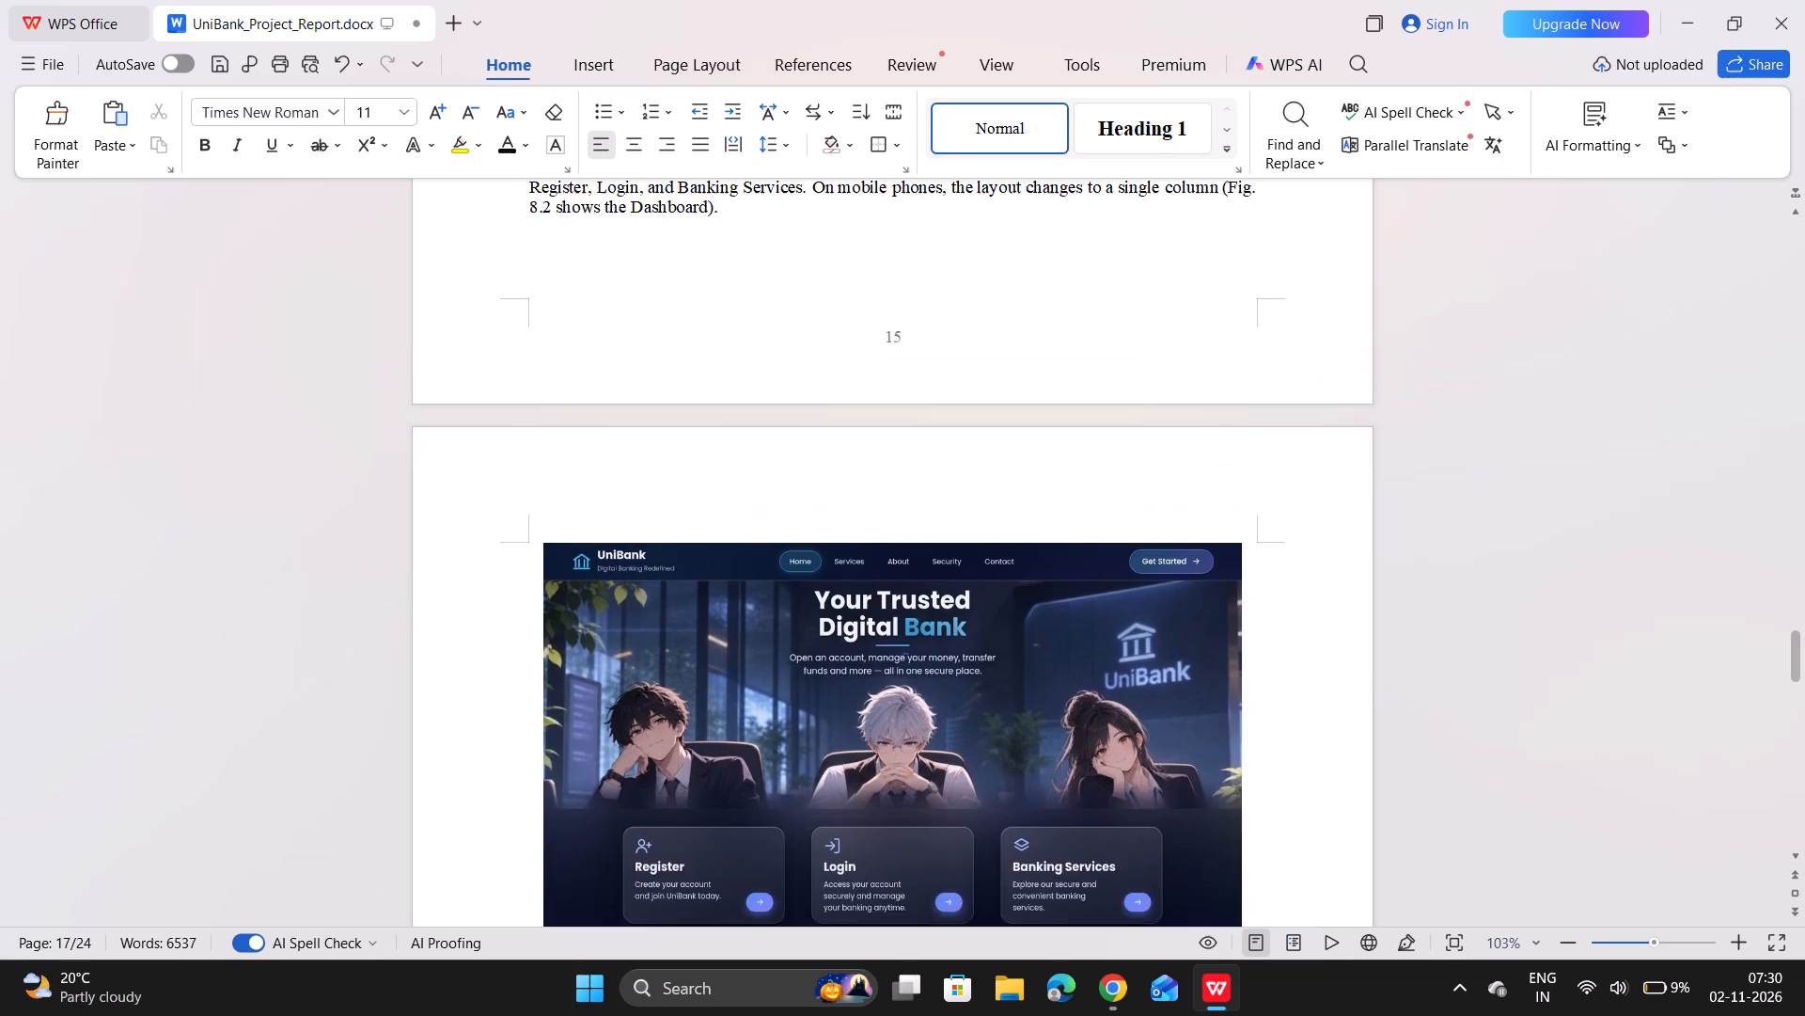
scroll(738, 389, "right", 1)
scroll(738, 389, "up", 1)
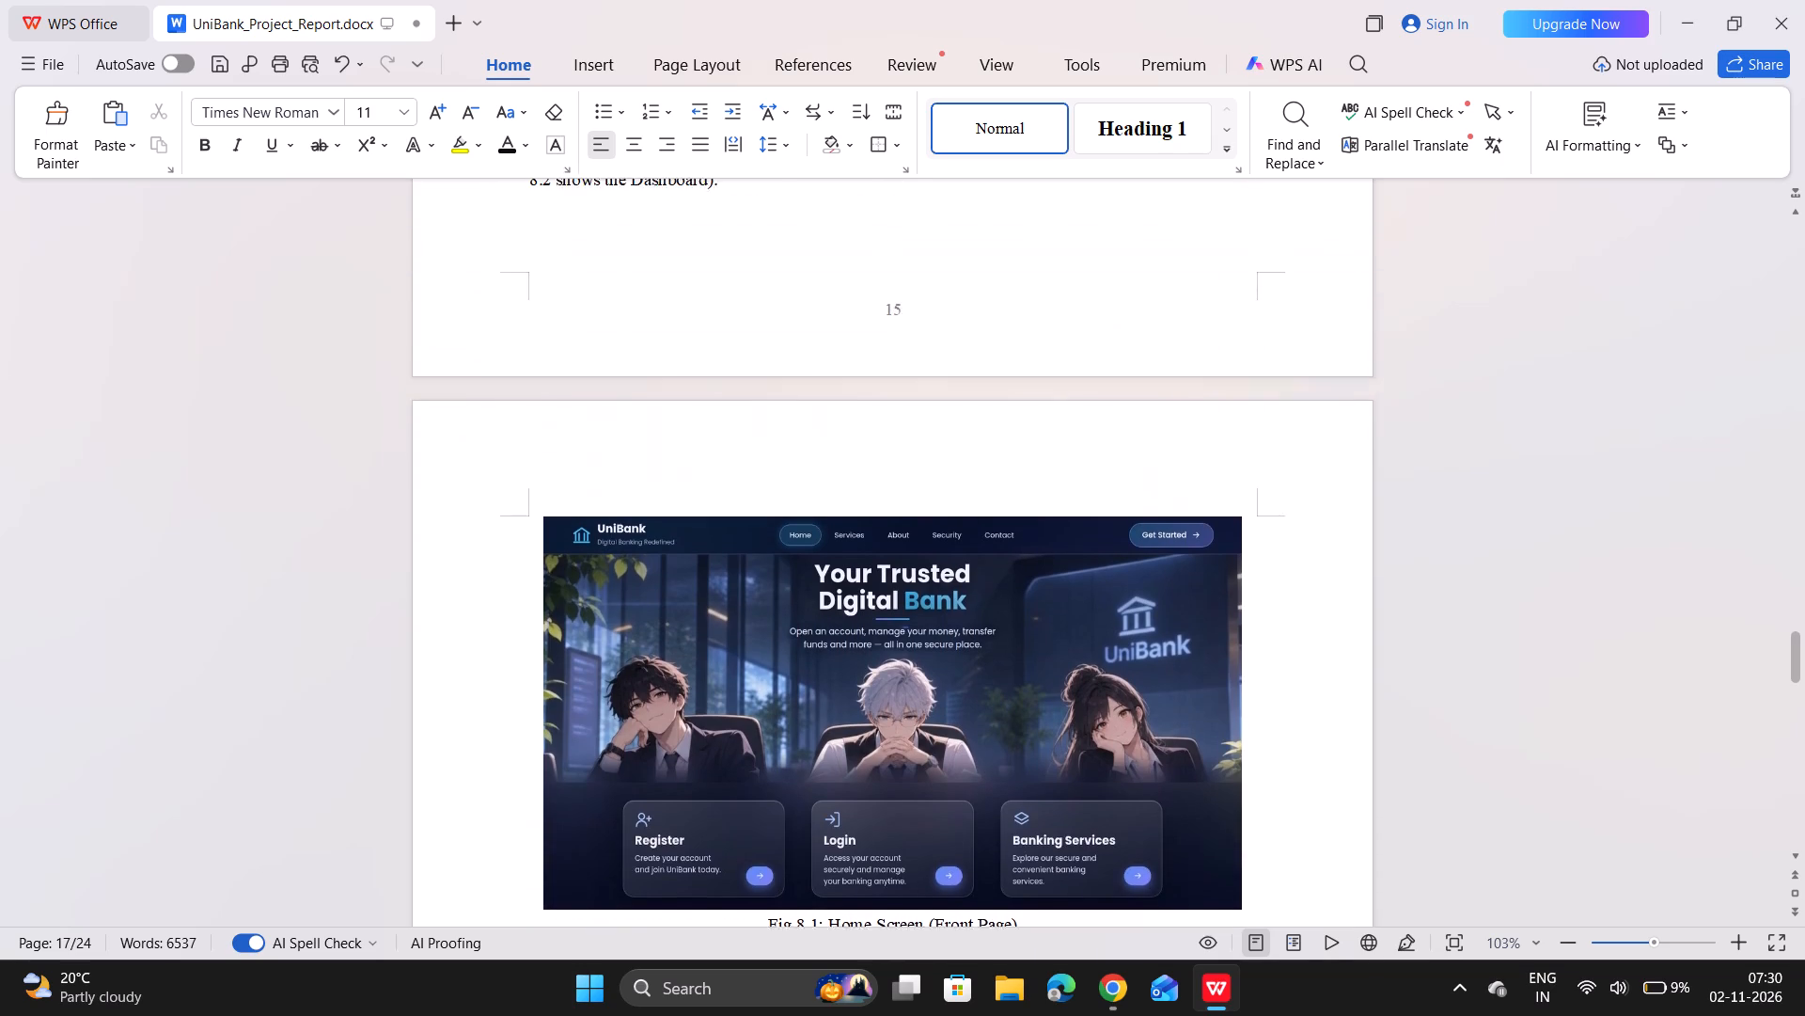
scroll(738, 389, "up", 2)
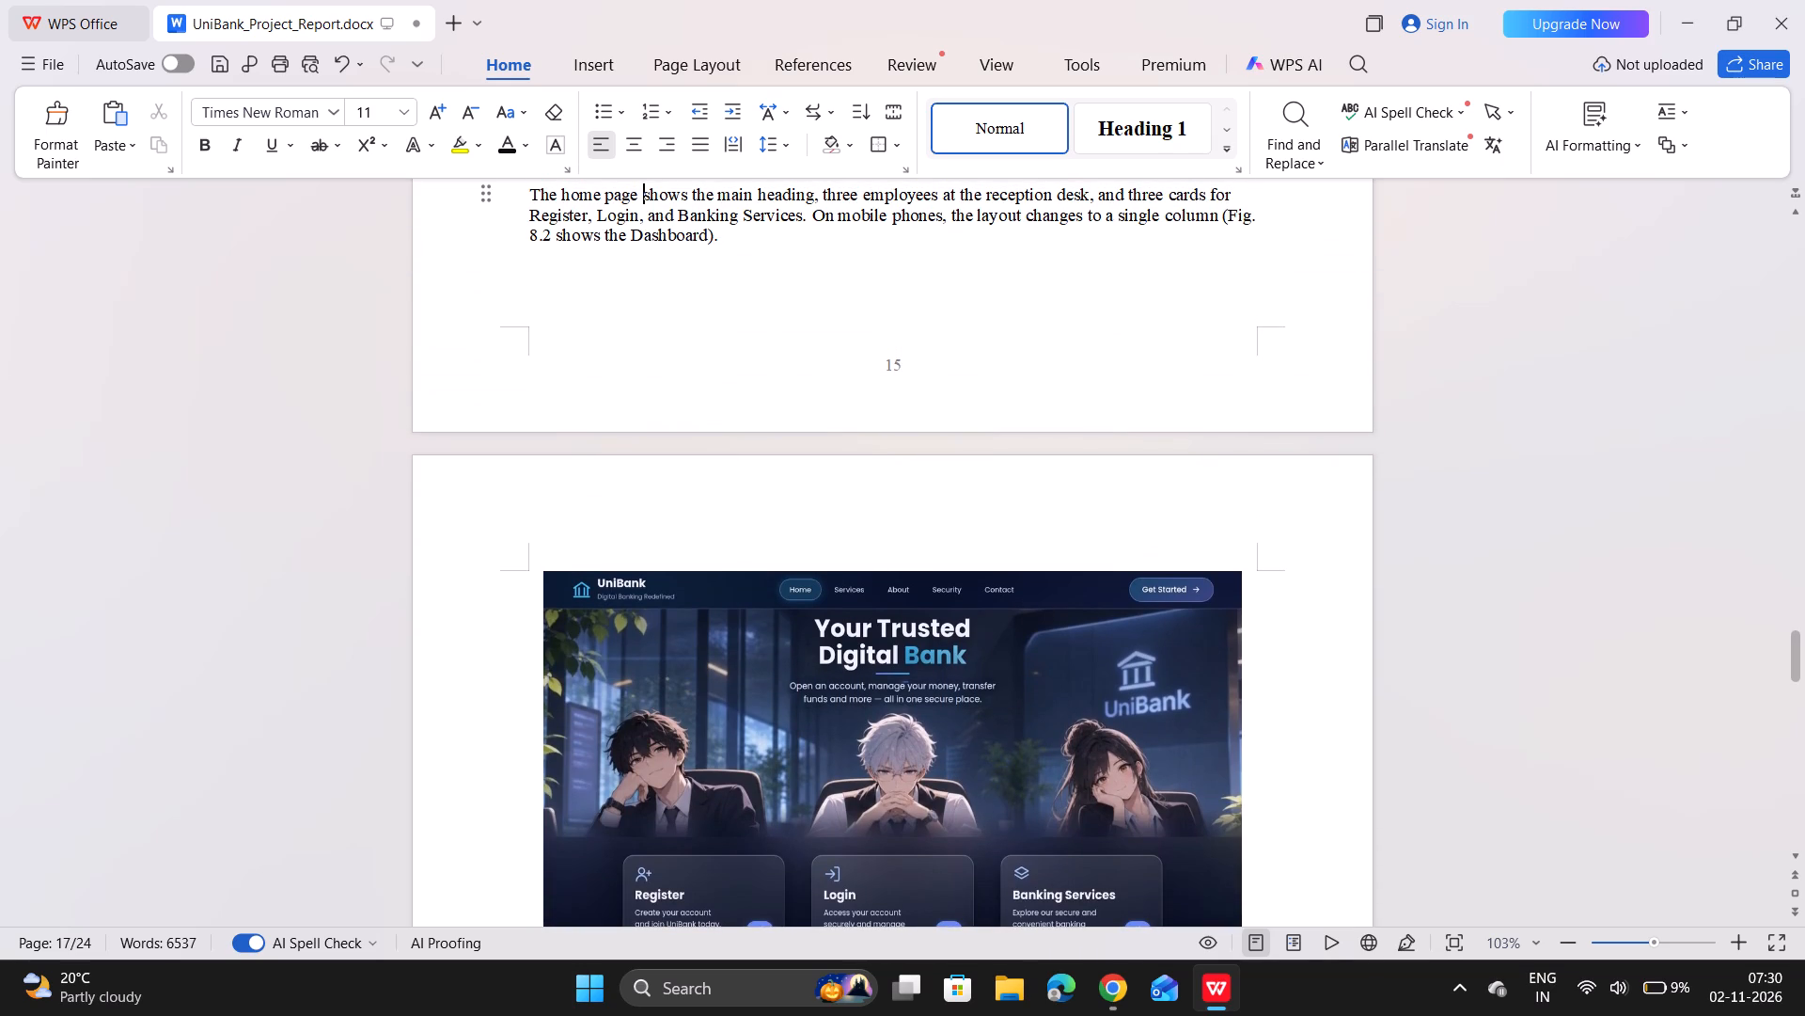
scroll(738, 389, "up", 1)
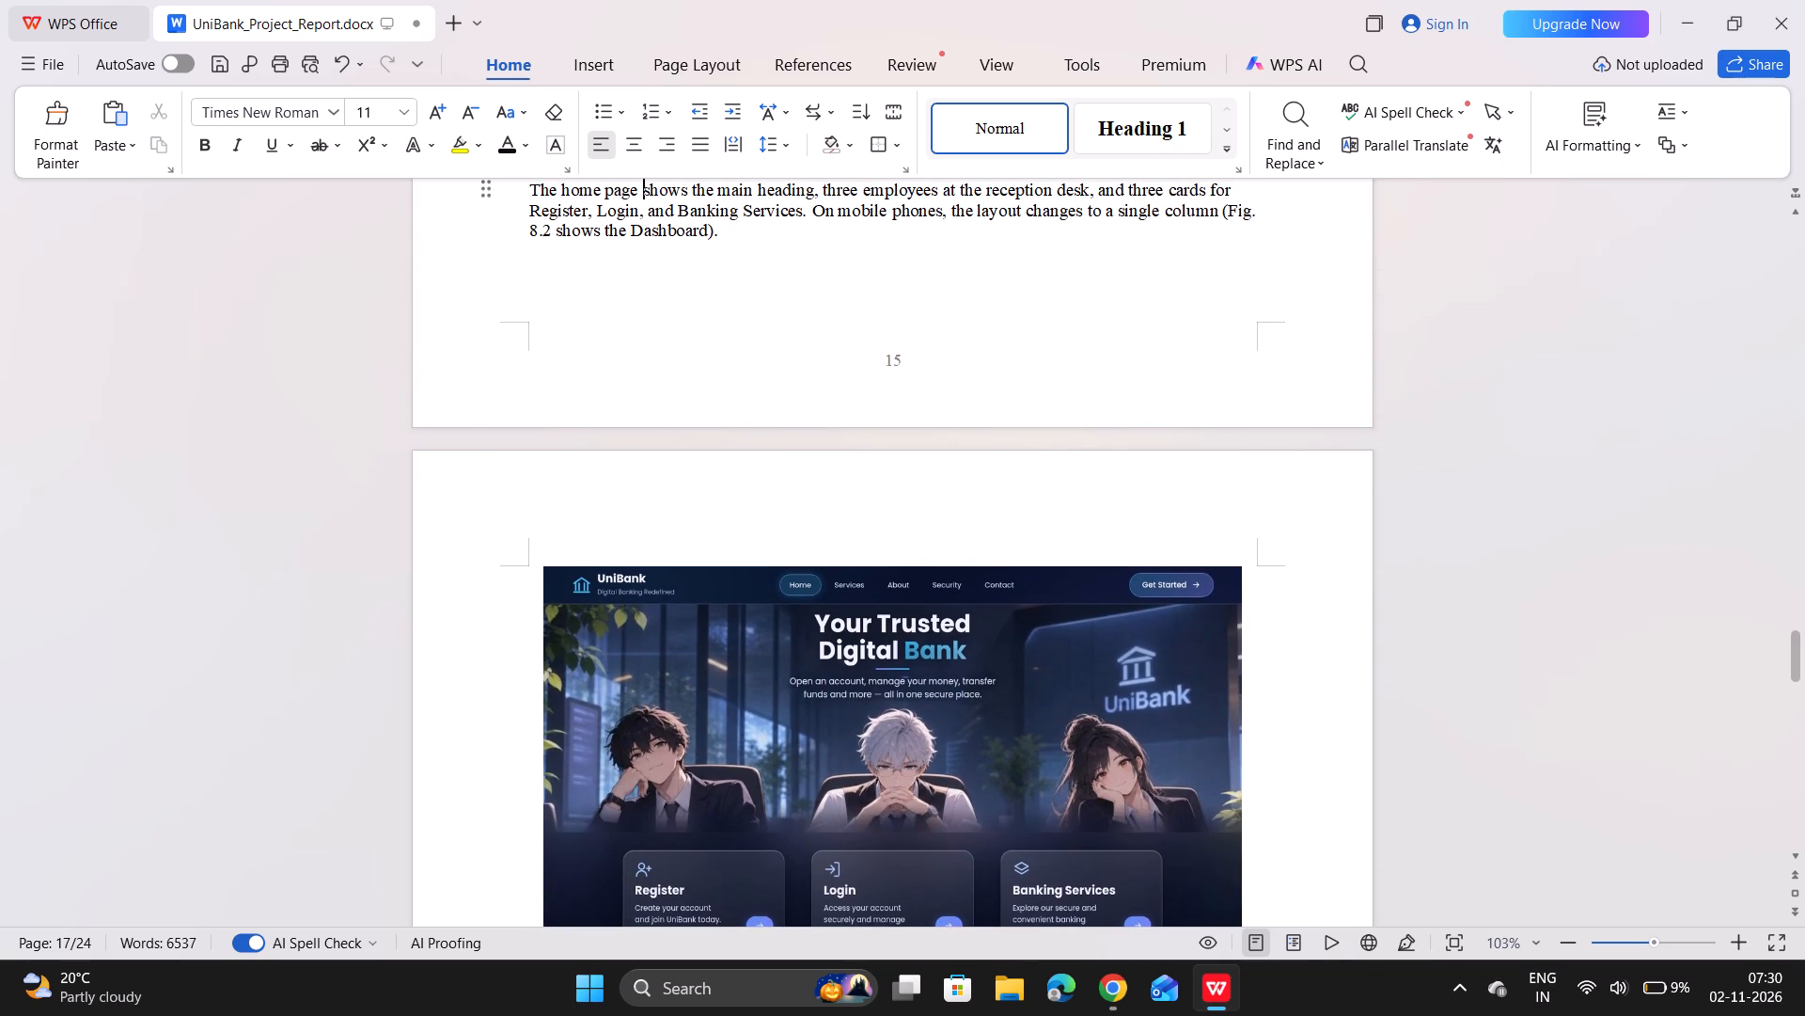
left_click_drag(814, 204, 819, 231)
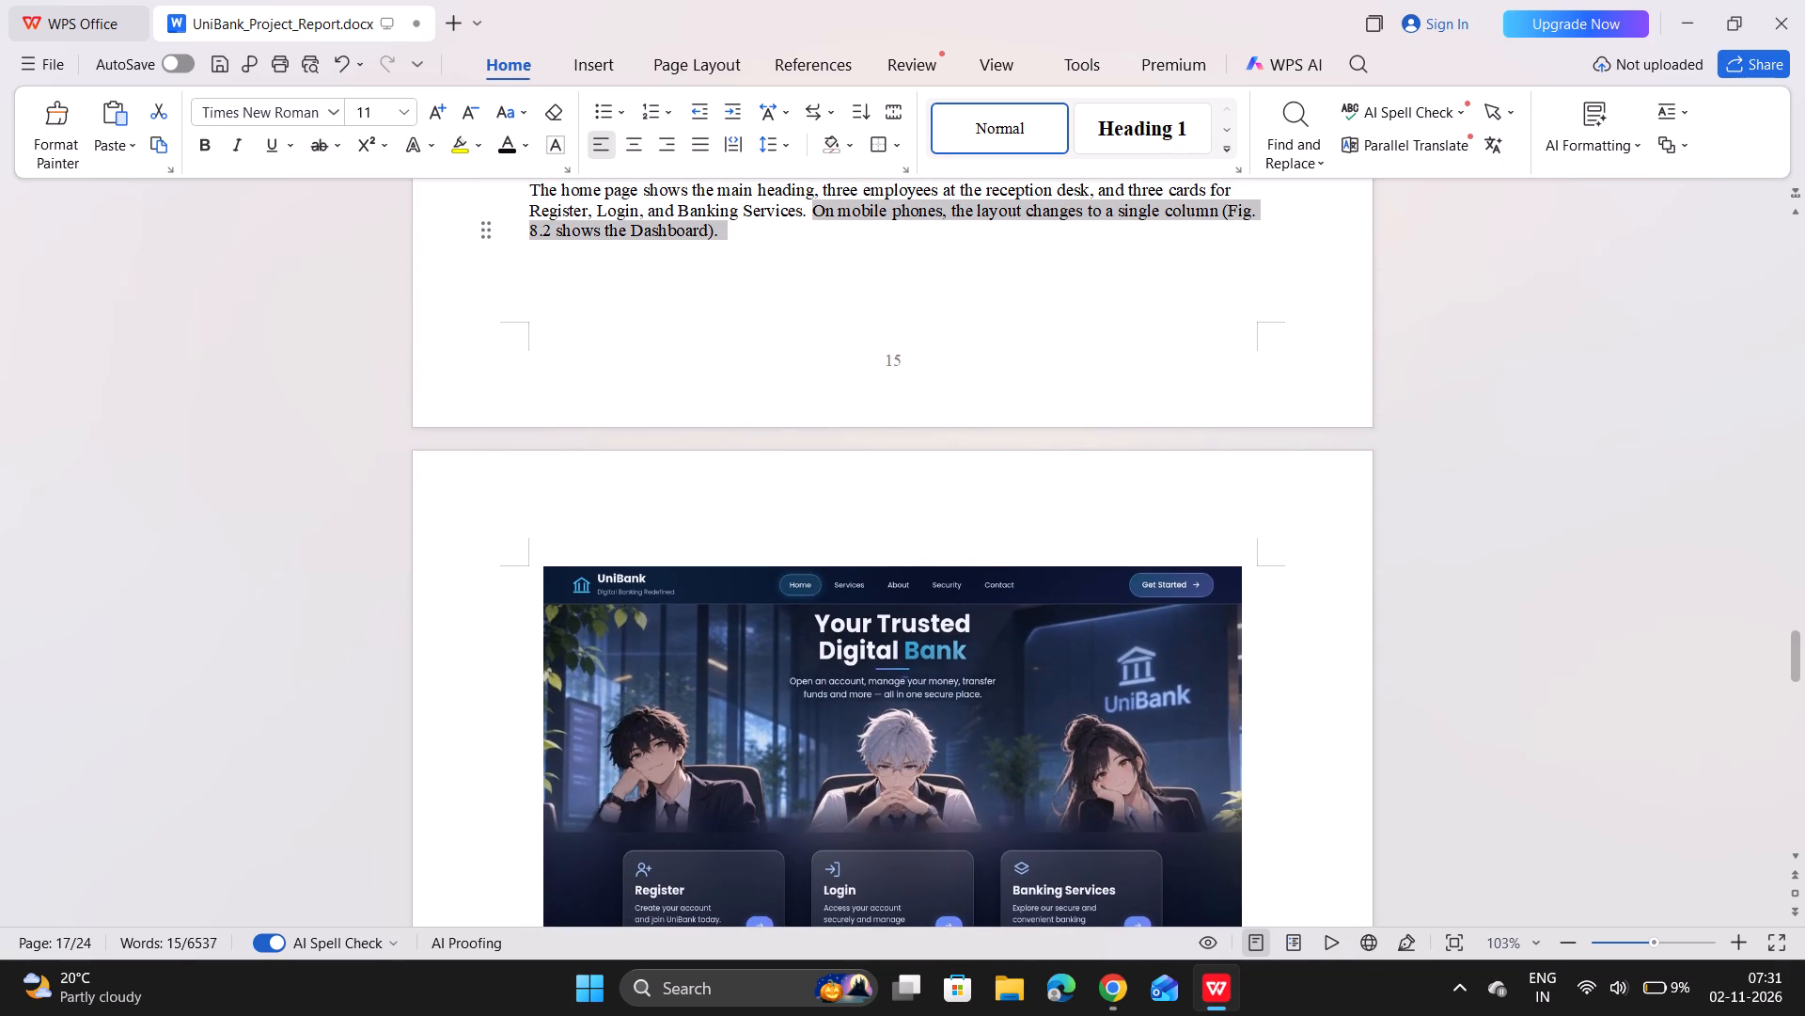
left_click_drag(819, 231, 819, 230)
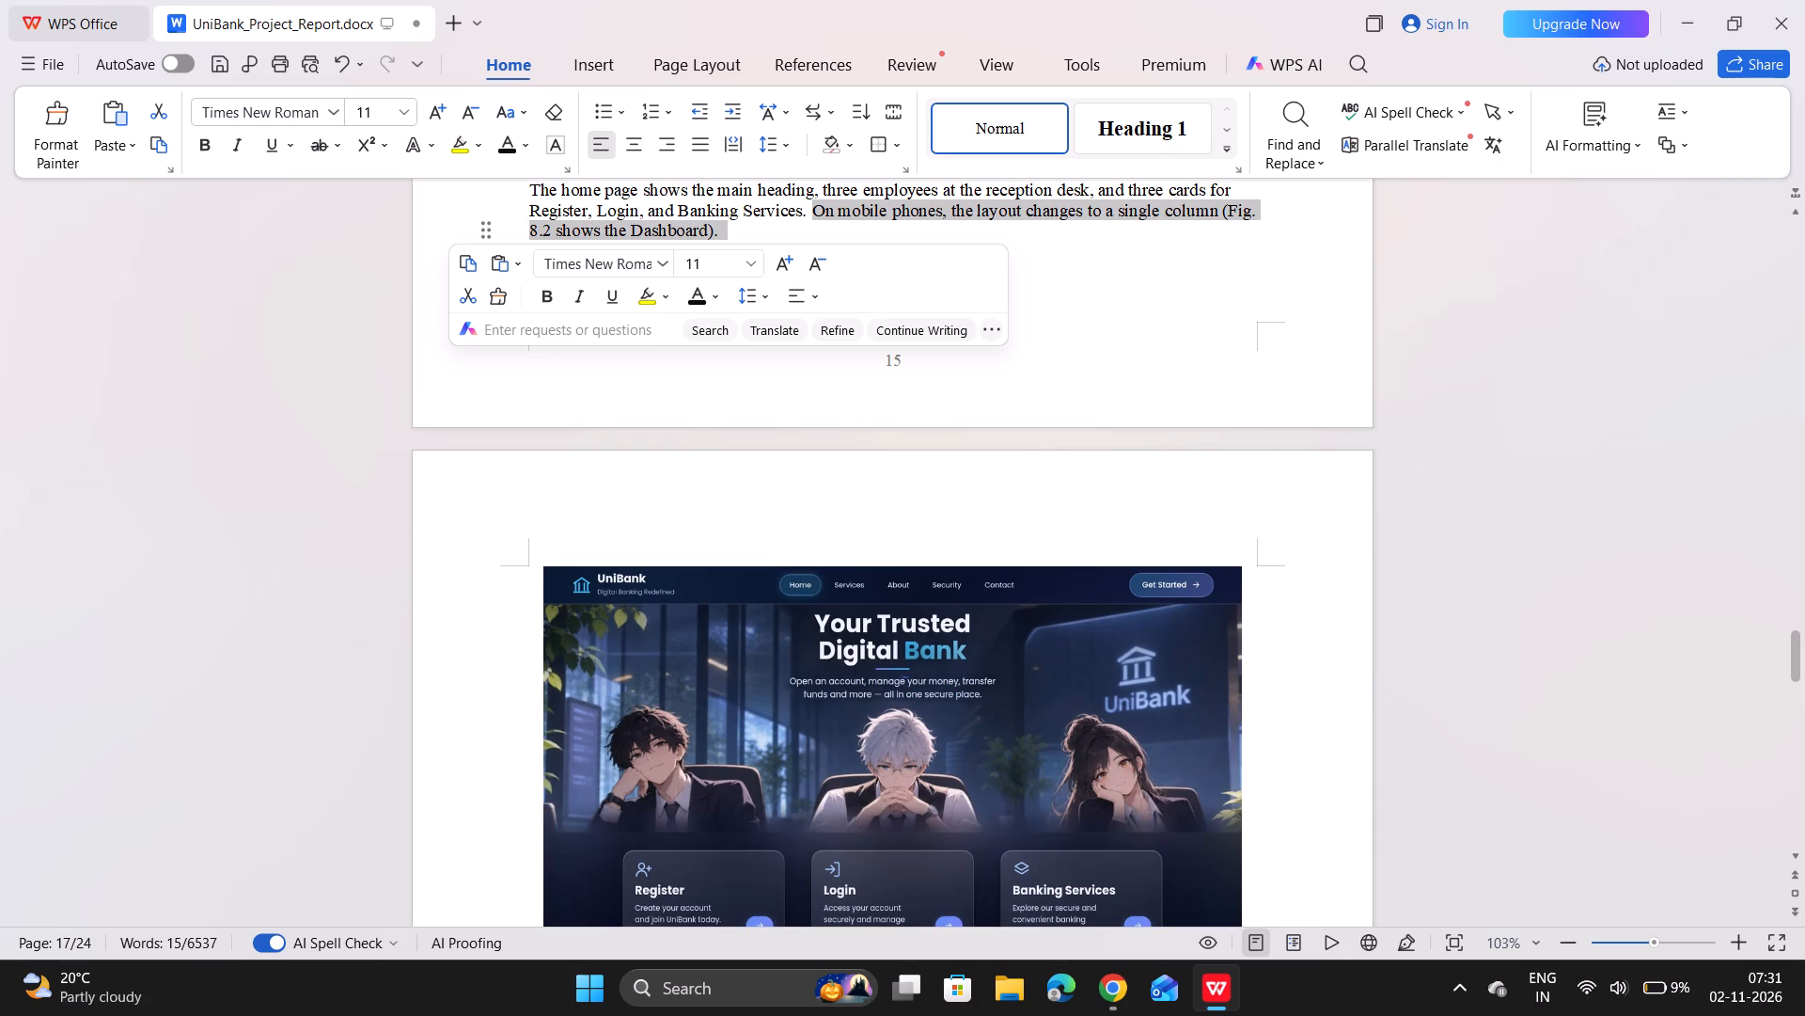
key("BackSpace")
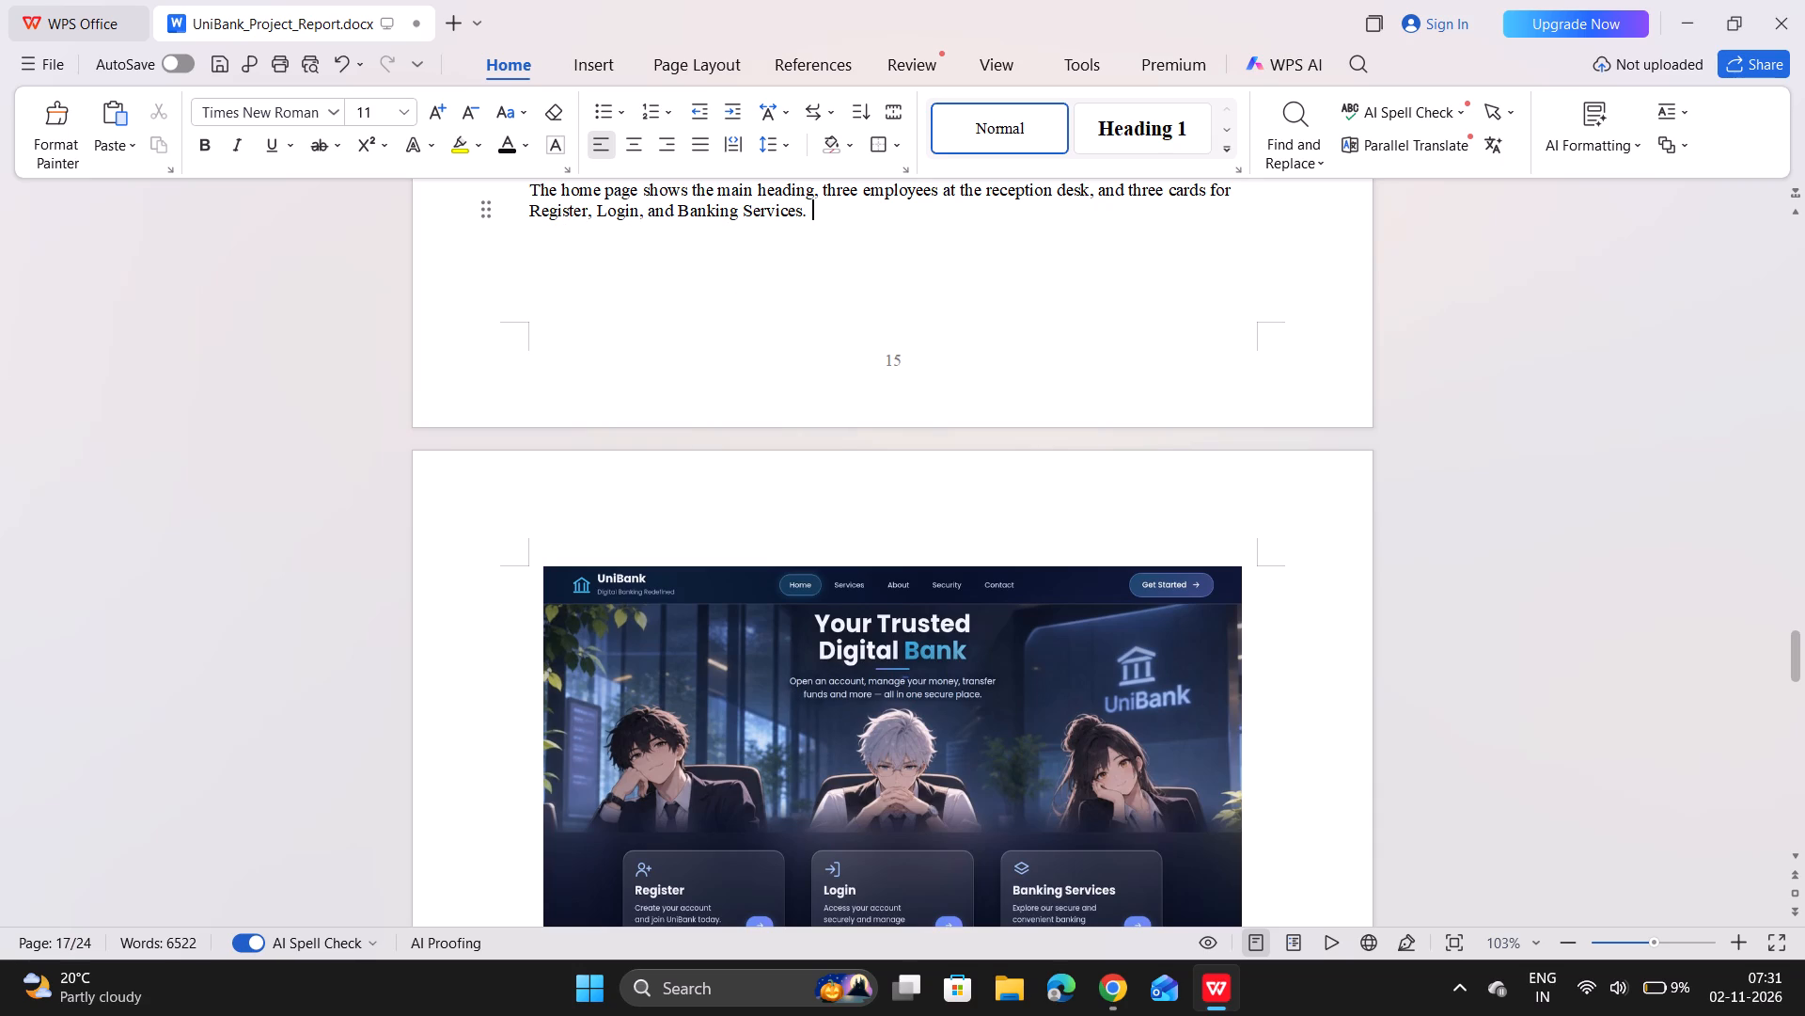
key("BackSpace")
scroll(819, 230, "right", 1)
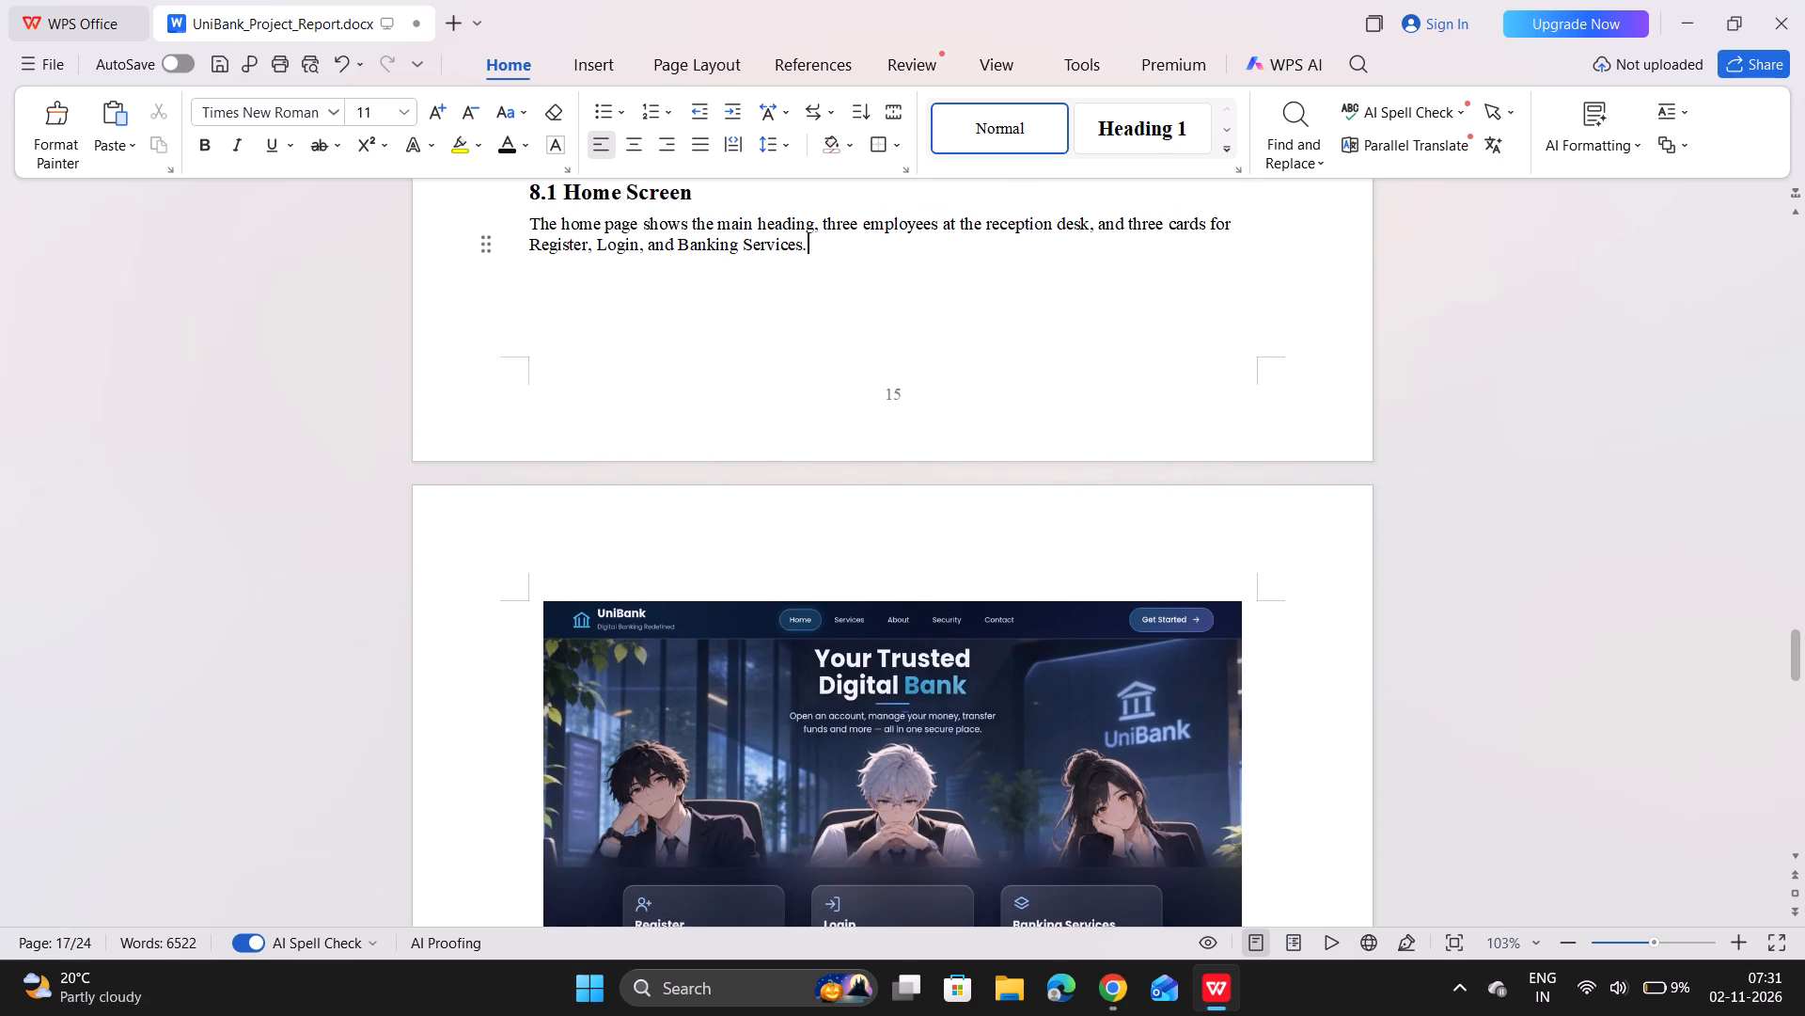
scroll(819, 230, "right", 2)
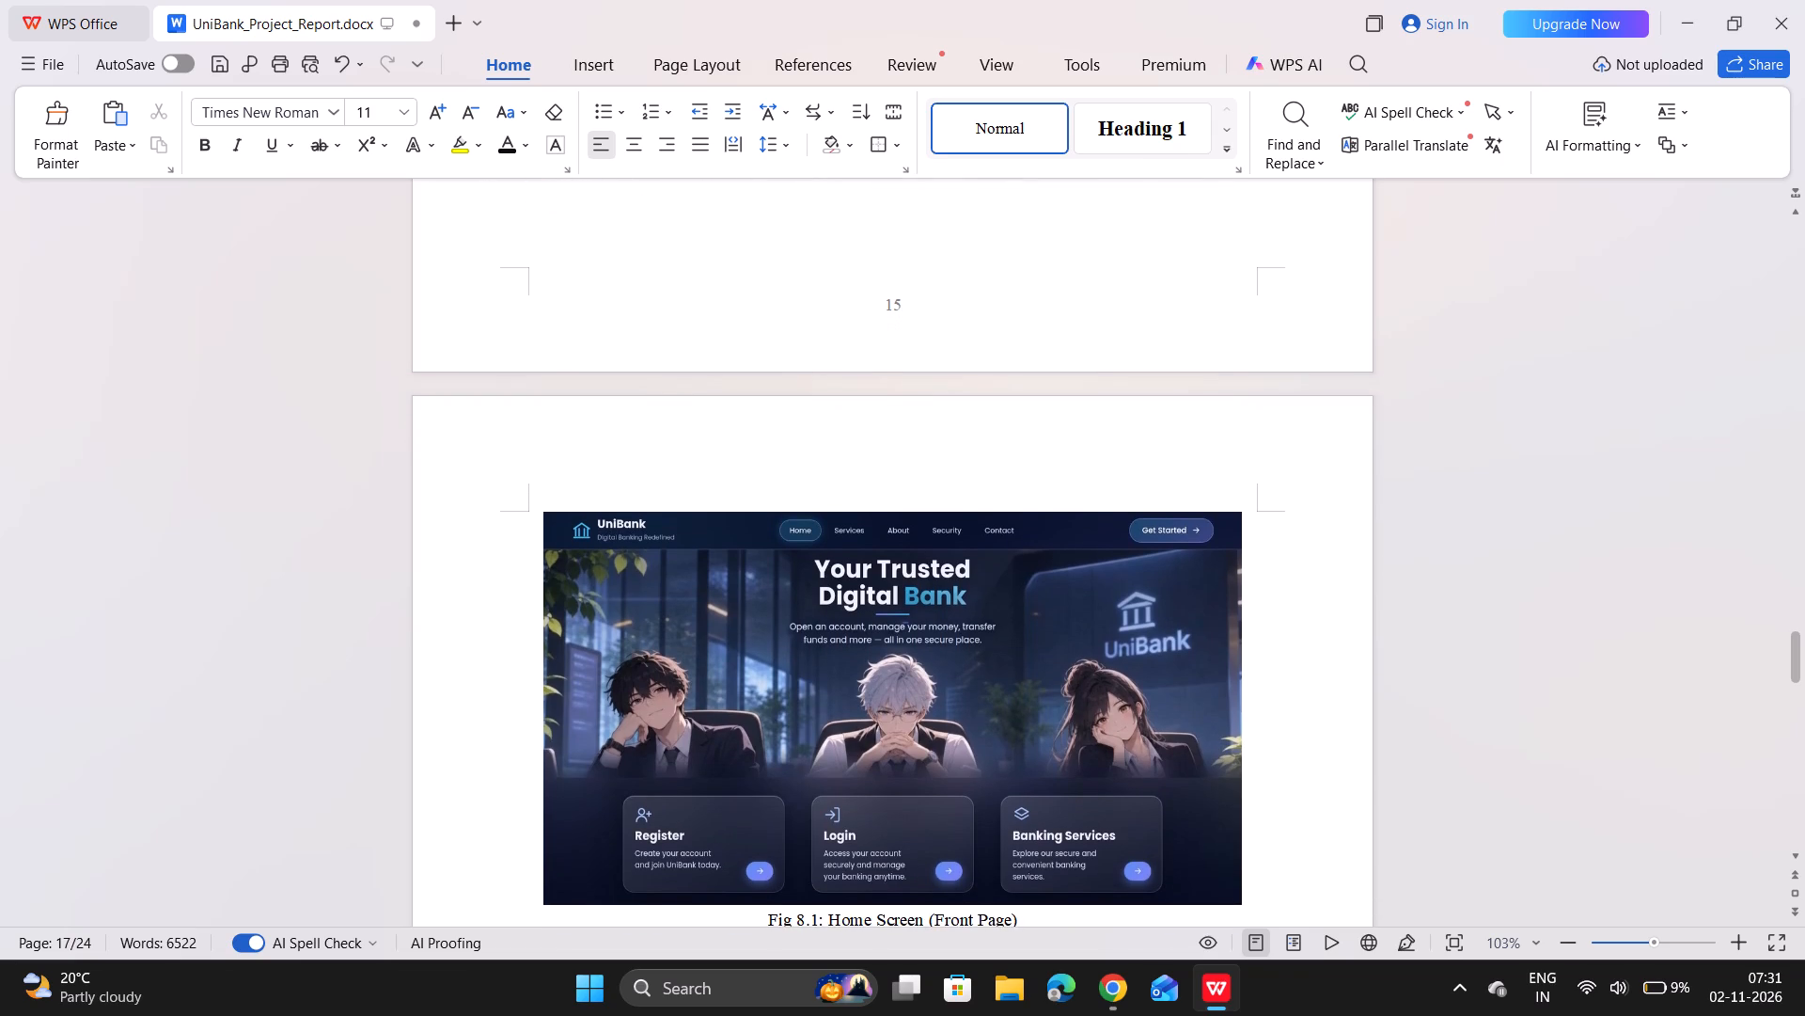
scroll(819, 230, "down", 8)
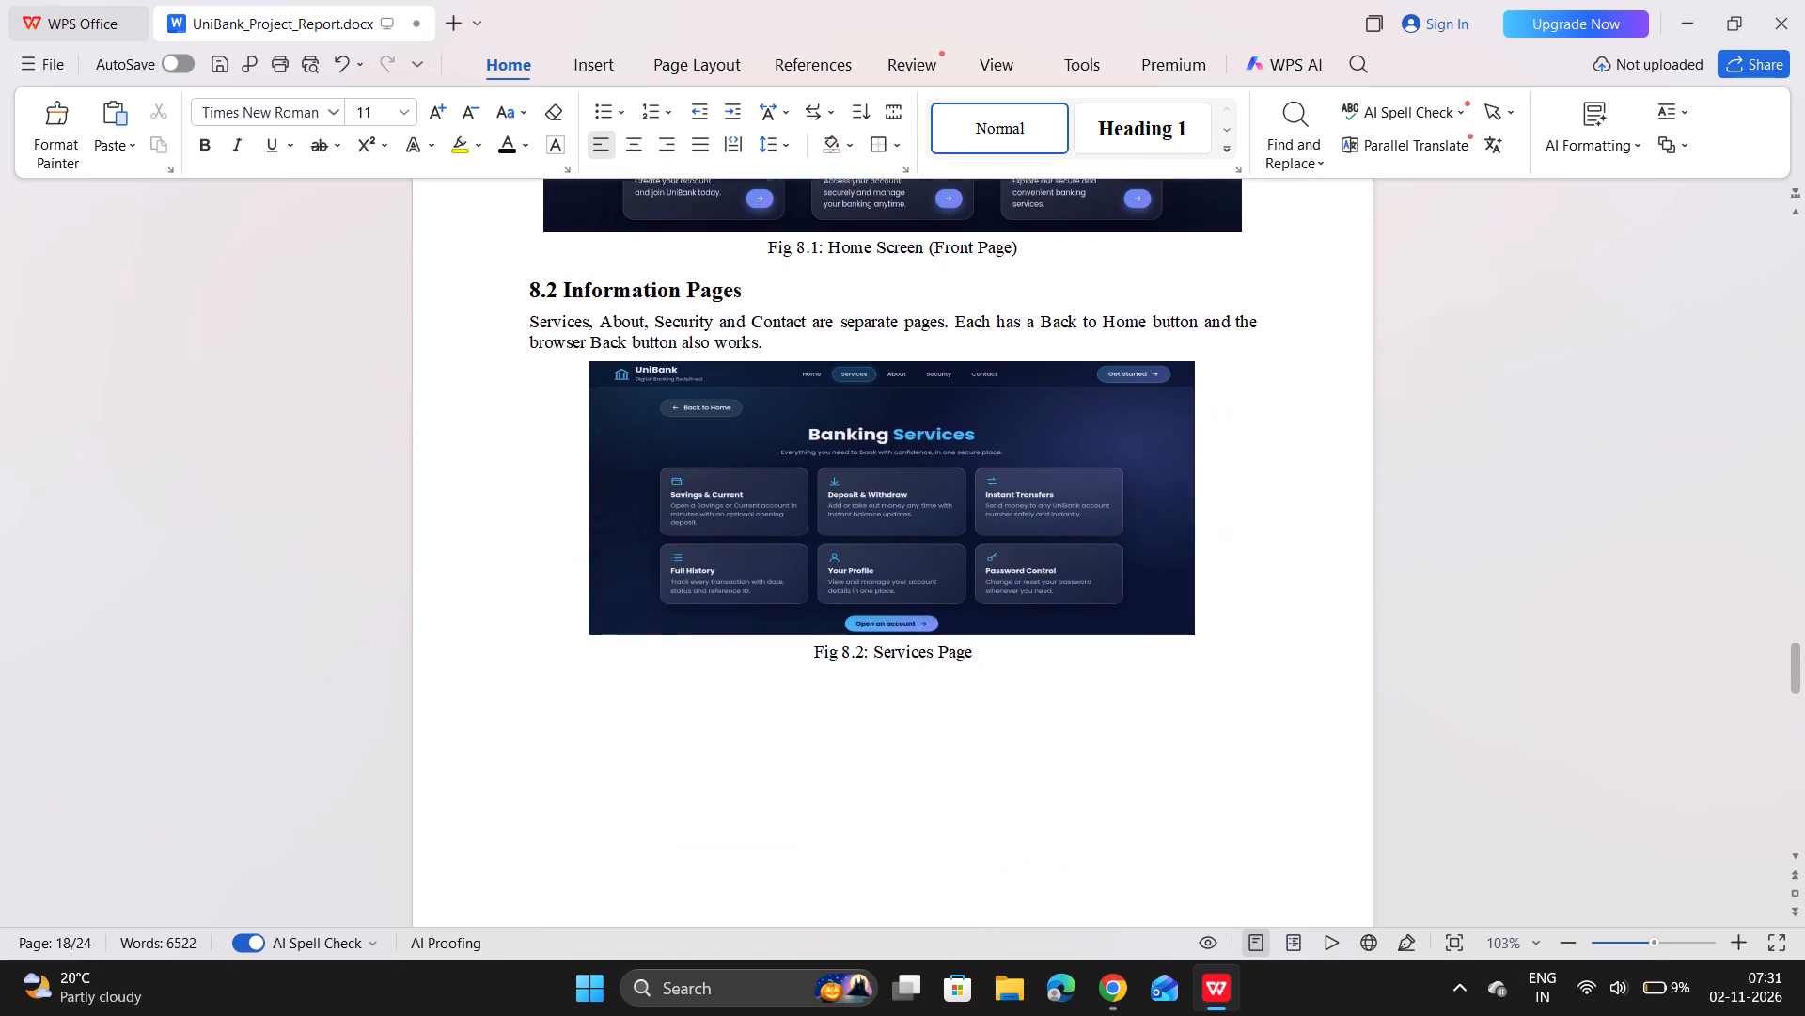
scroll(819, 230, "down", 1)
scroll(724, 280, "up", 3)
scroll(724, 280, "right", 1)
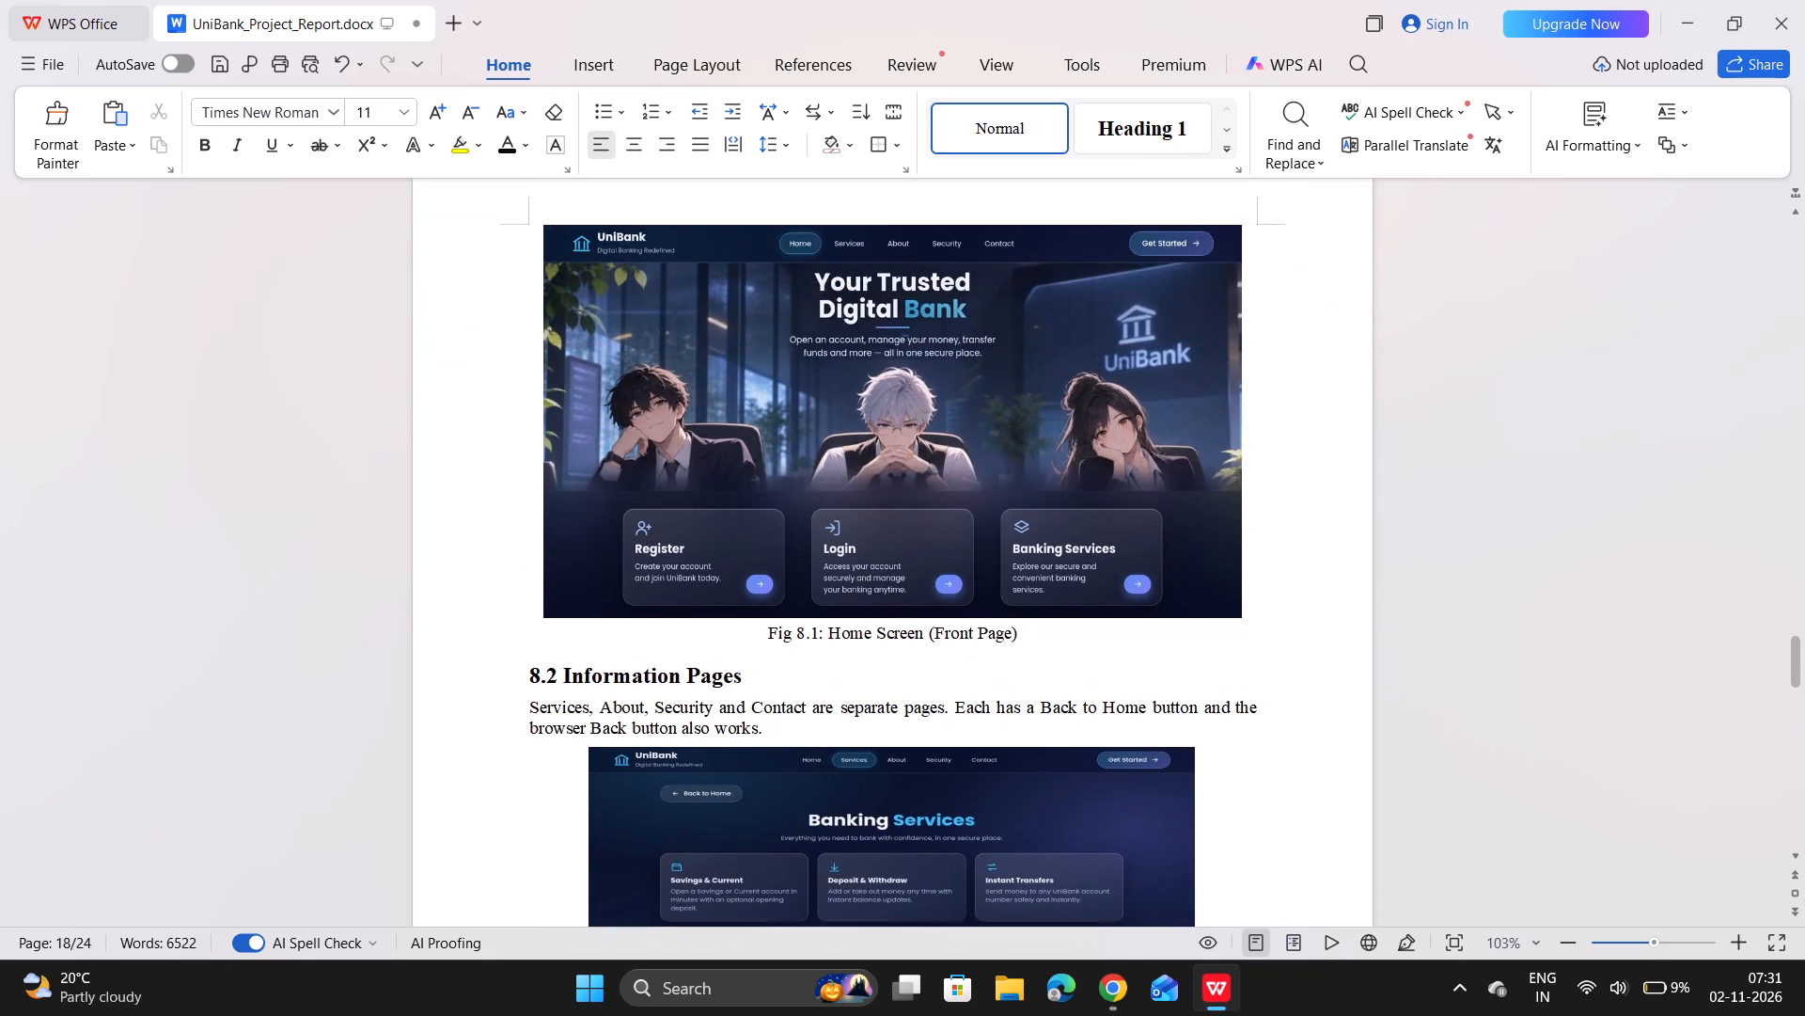
scroll(724, 280, "right", 1)
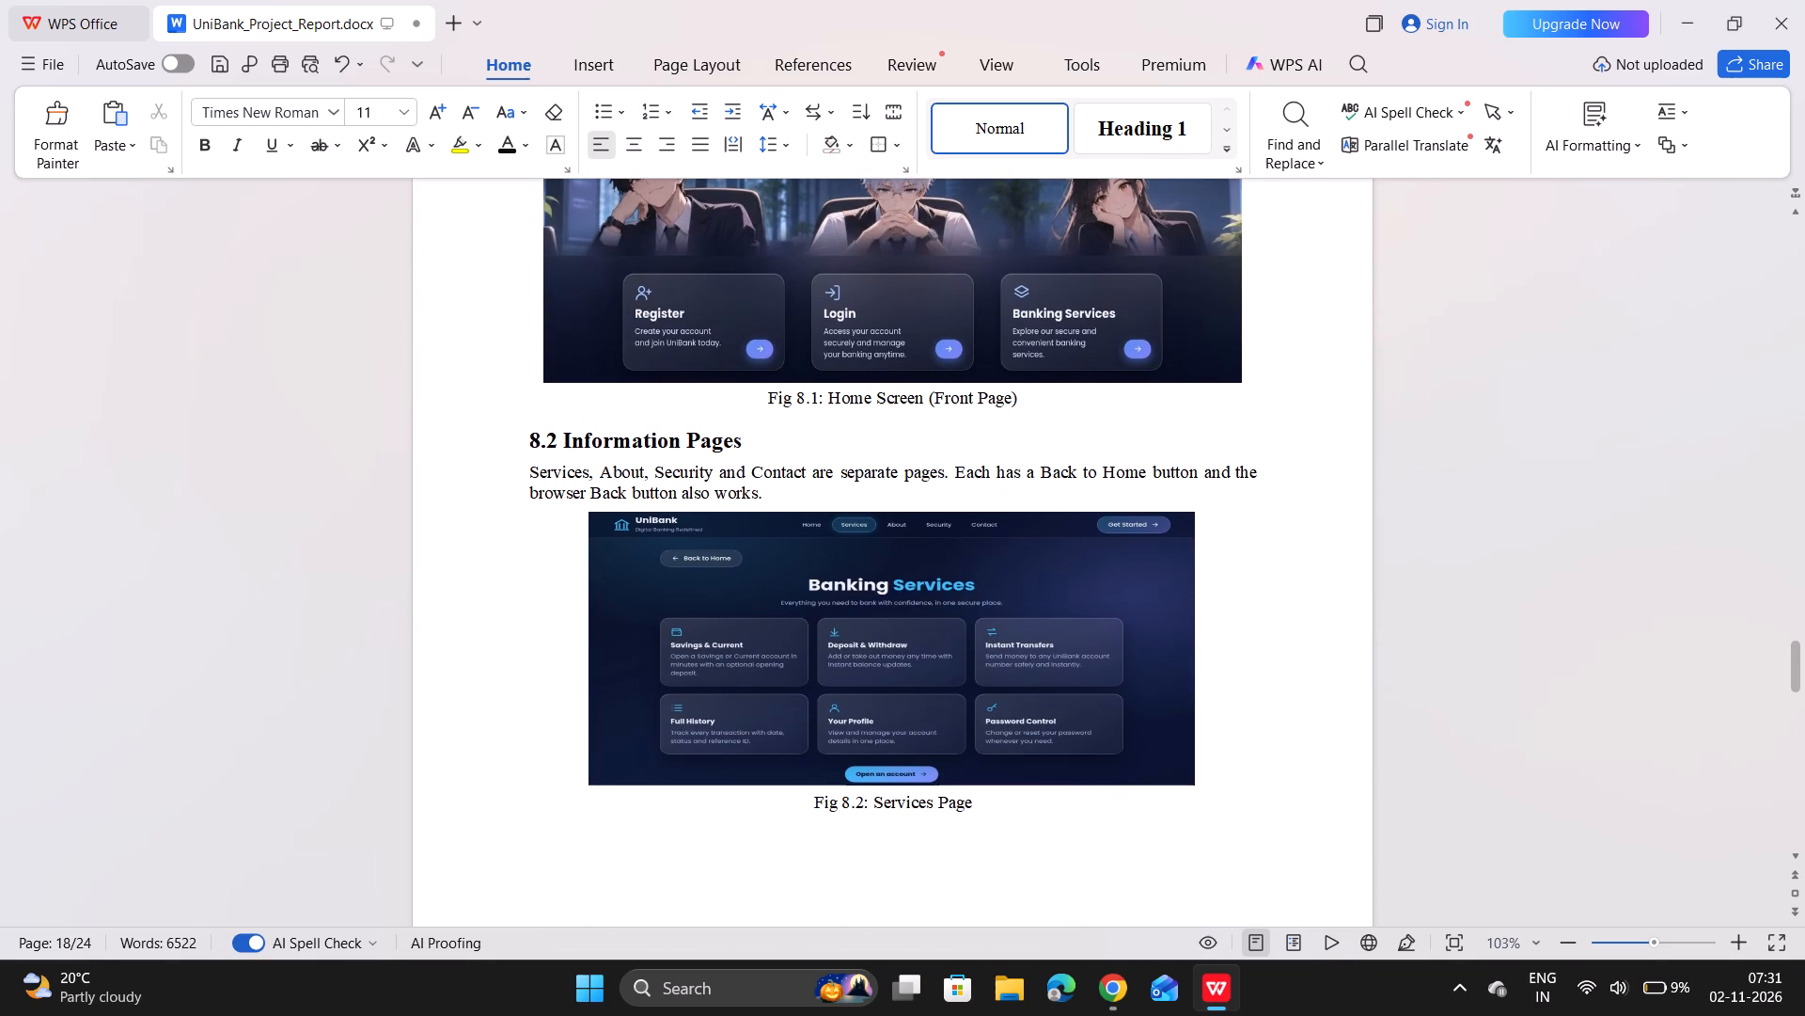
left_click_drag(764, 494, 571, 467)
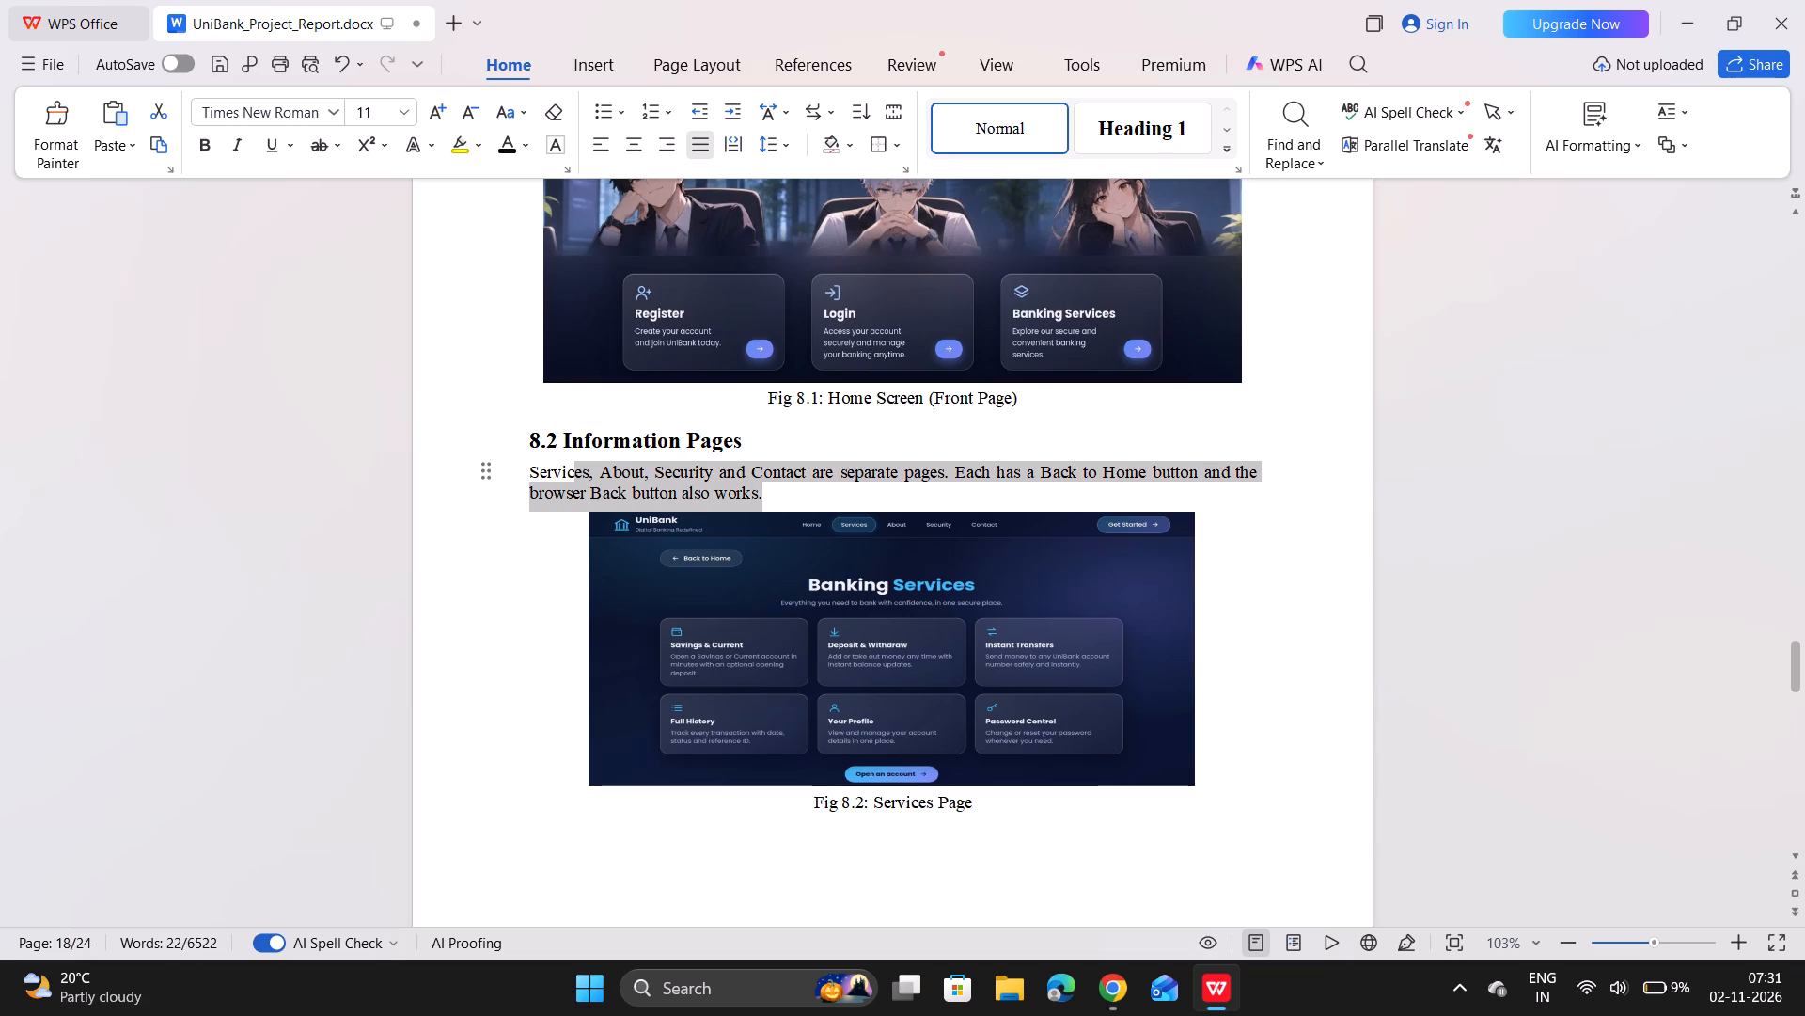
left_click_drag(571, 467, 532, 462)
key("ctrl+c")
key("ctrl+v")
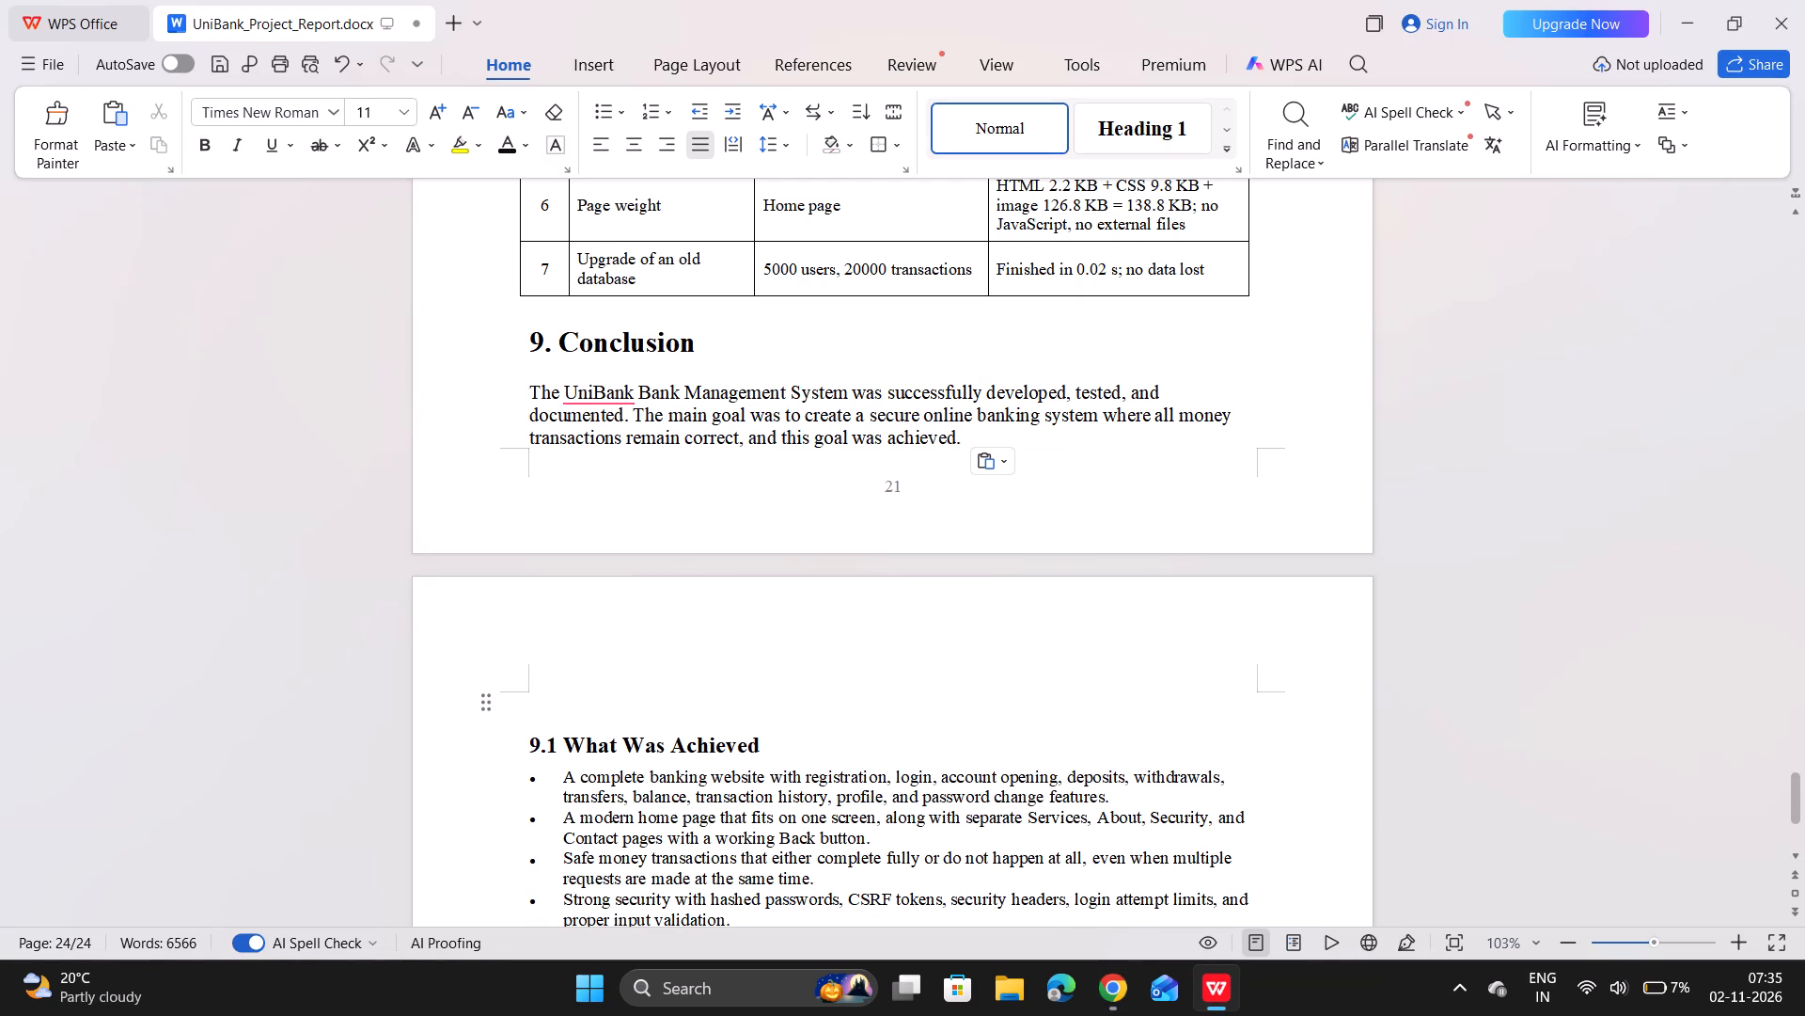
Apply the Normal style to the replaced paragraph under 9. Conclusion.
left_click_drag(963, 441, 495, 421)
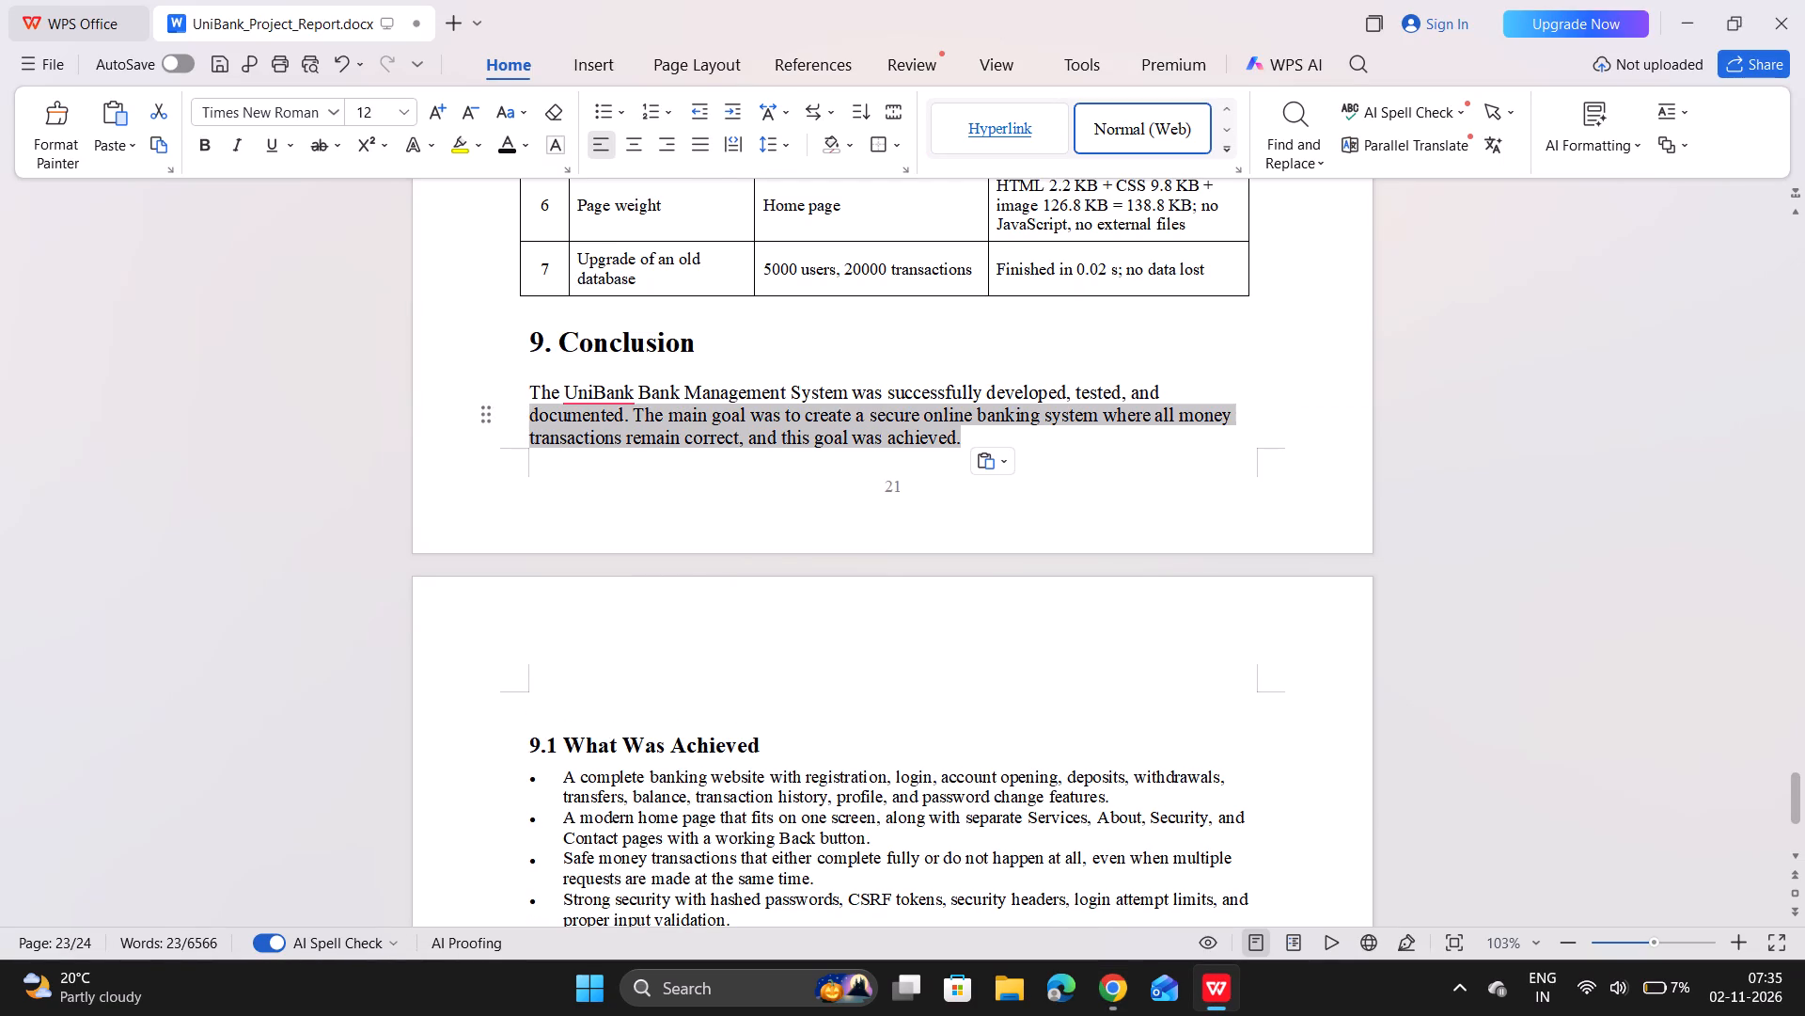
left_click_drag(495, 421, 503, 397)
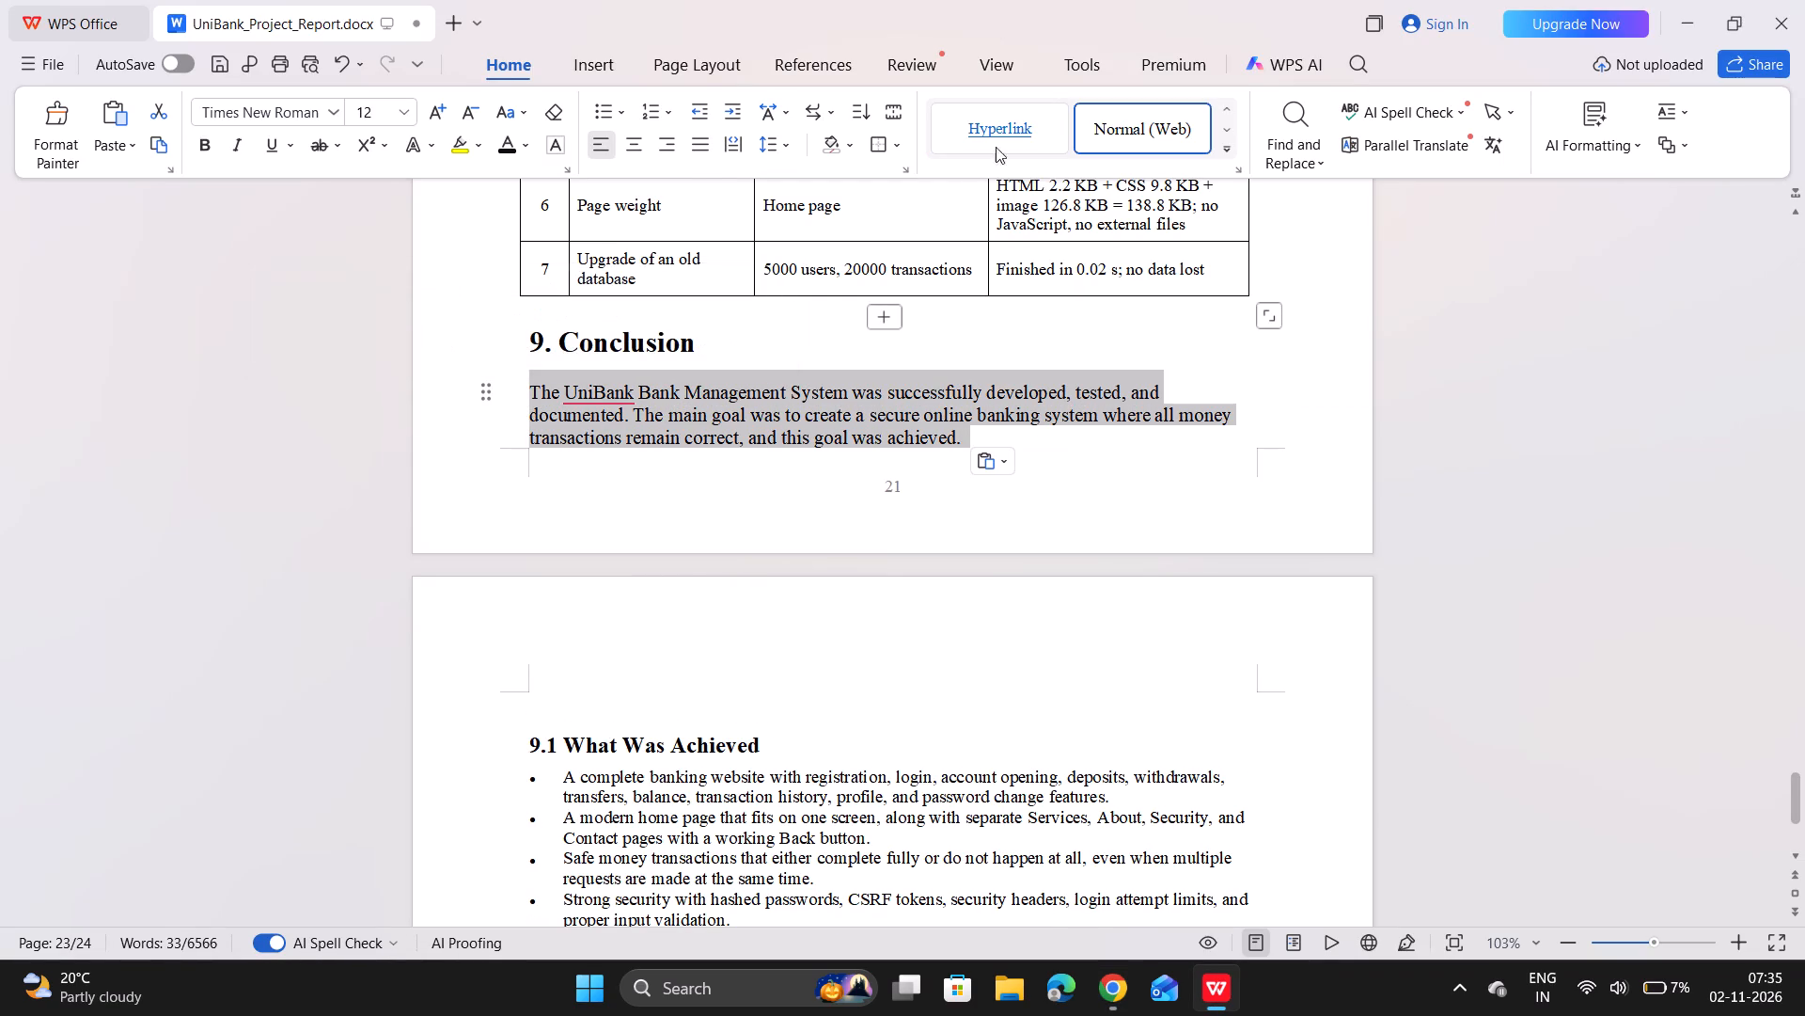
scroll(1058, 111, "right", 5)
left_click(1048, 117)
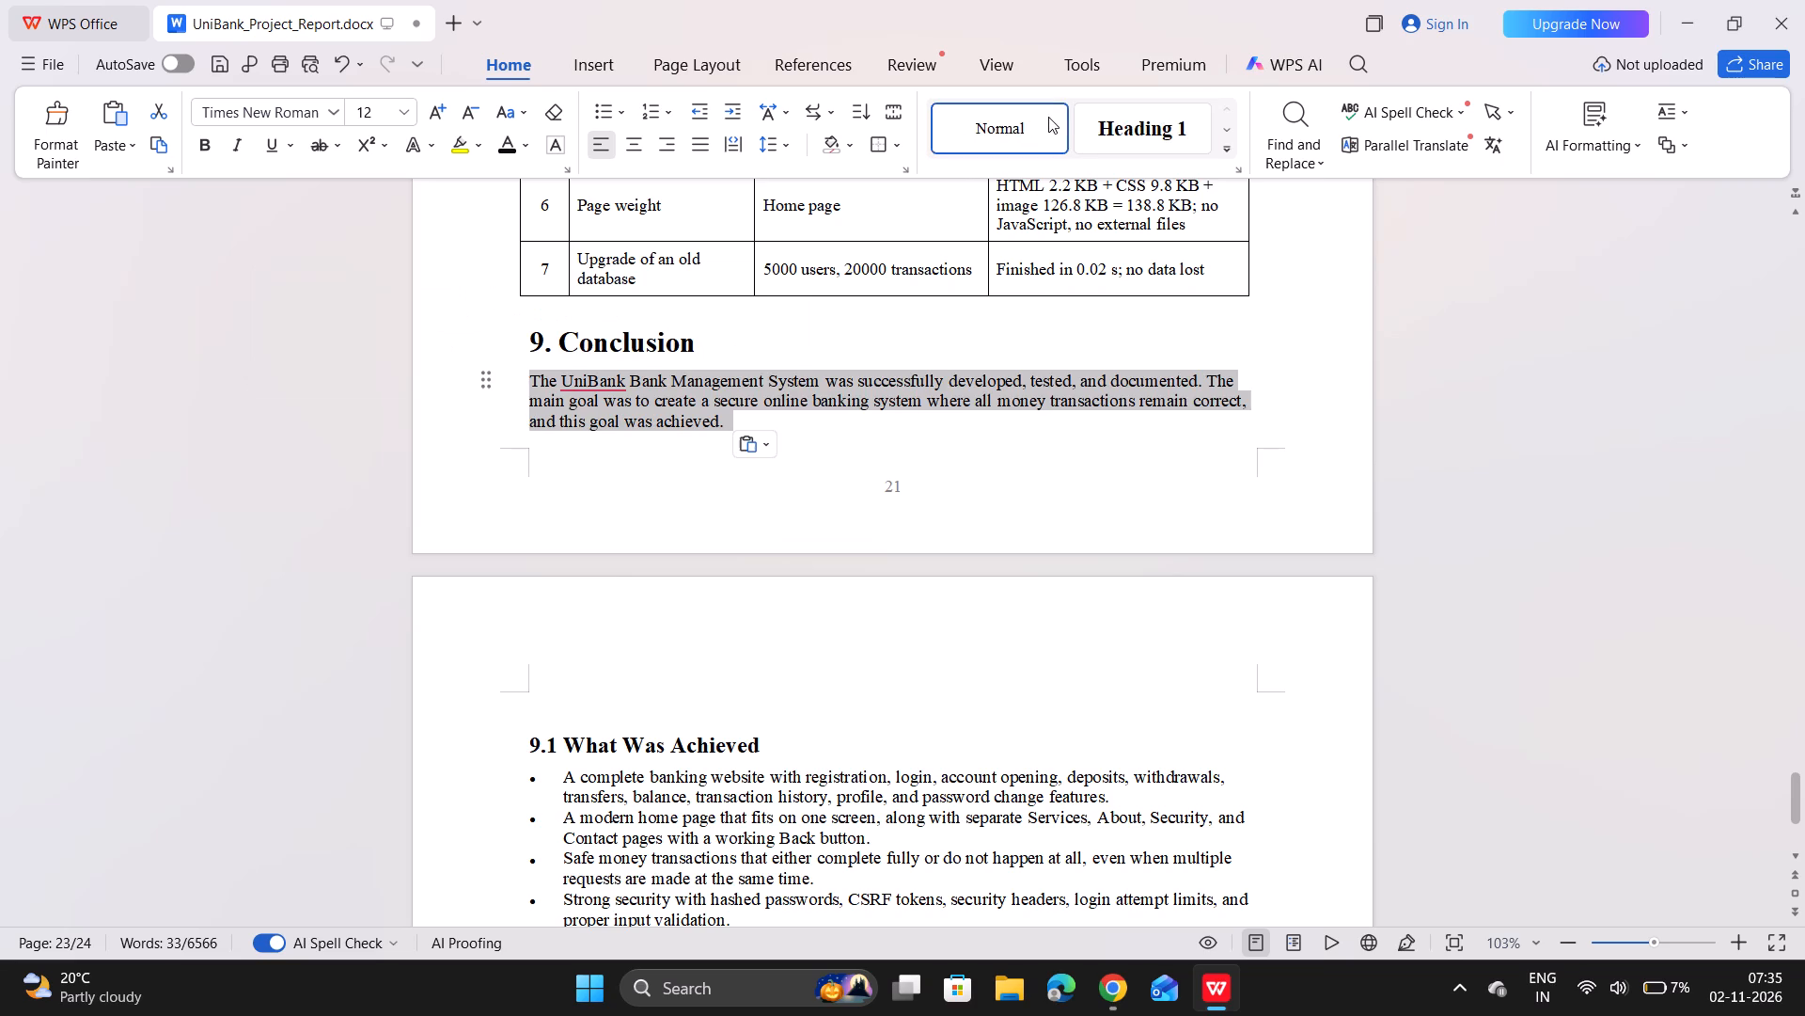
left_click(777, 417)
Review the text and layout of sections 8.9 Error Handling and 8.10 Performance Analysis, including Table 8.1.
scroll(777, 417, "up", 5)
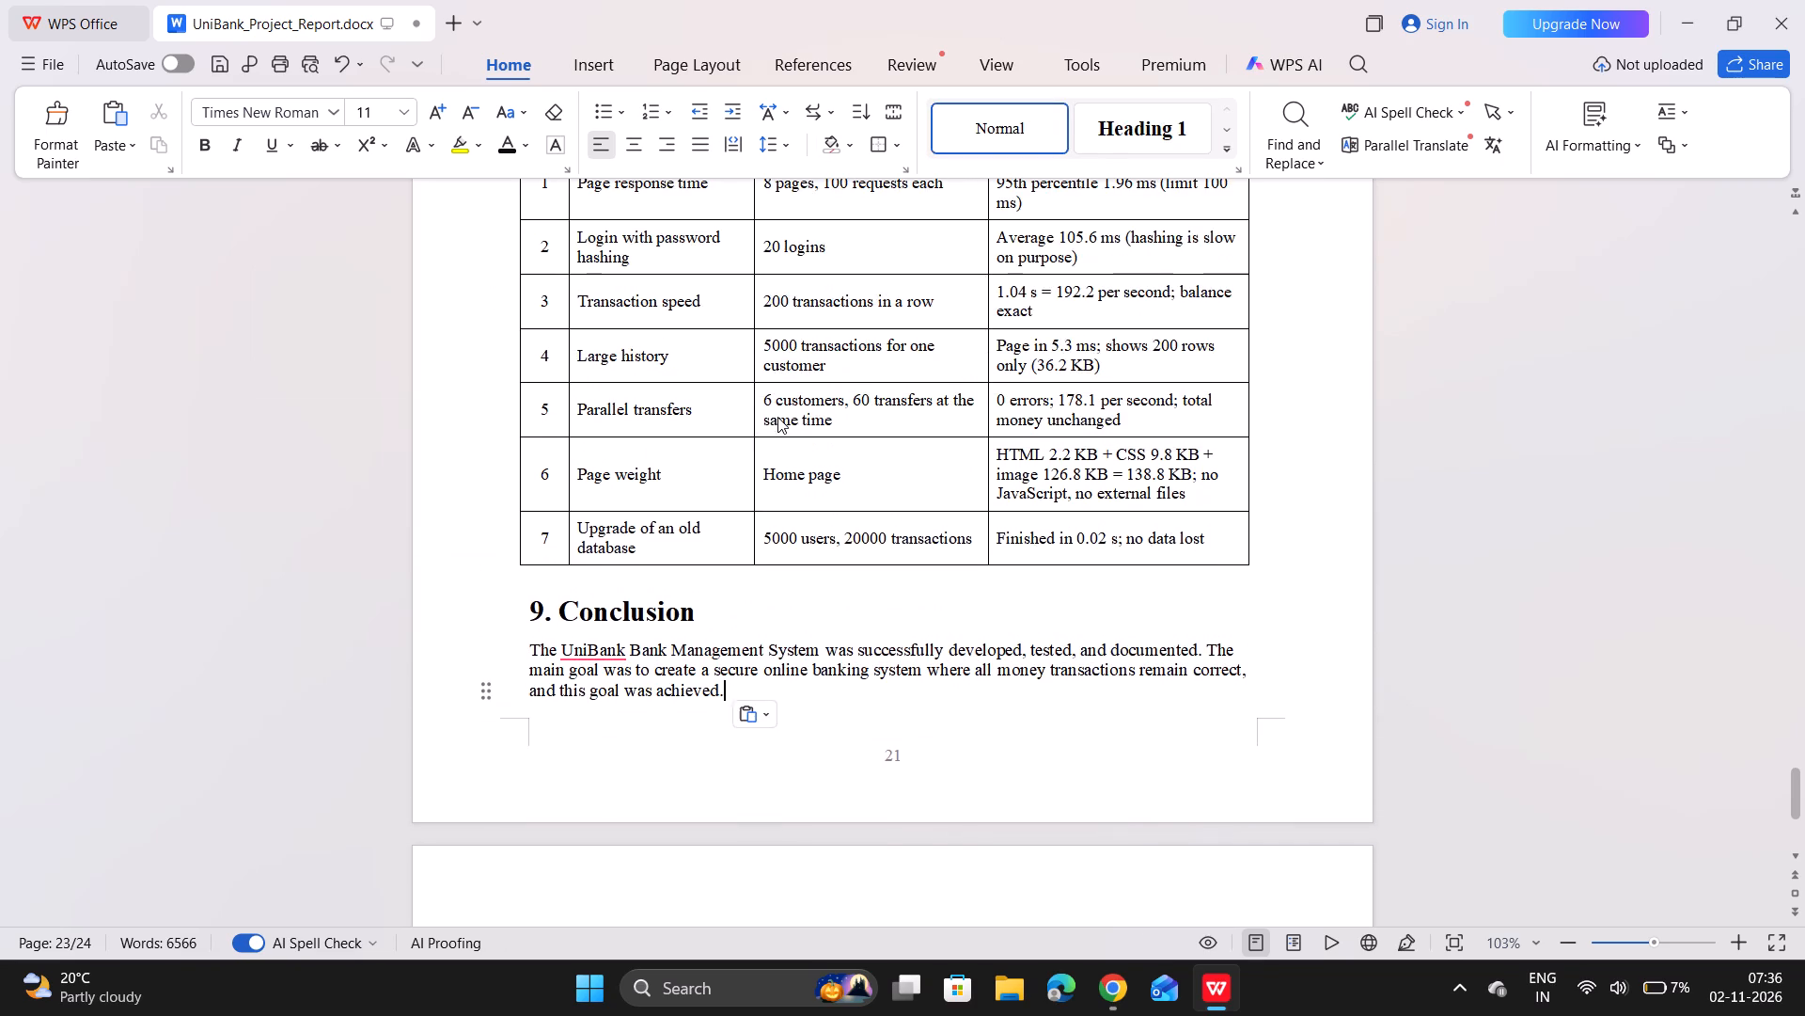
scroll(777, 417, "up", 3)
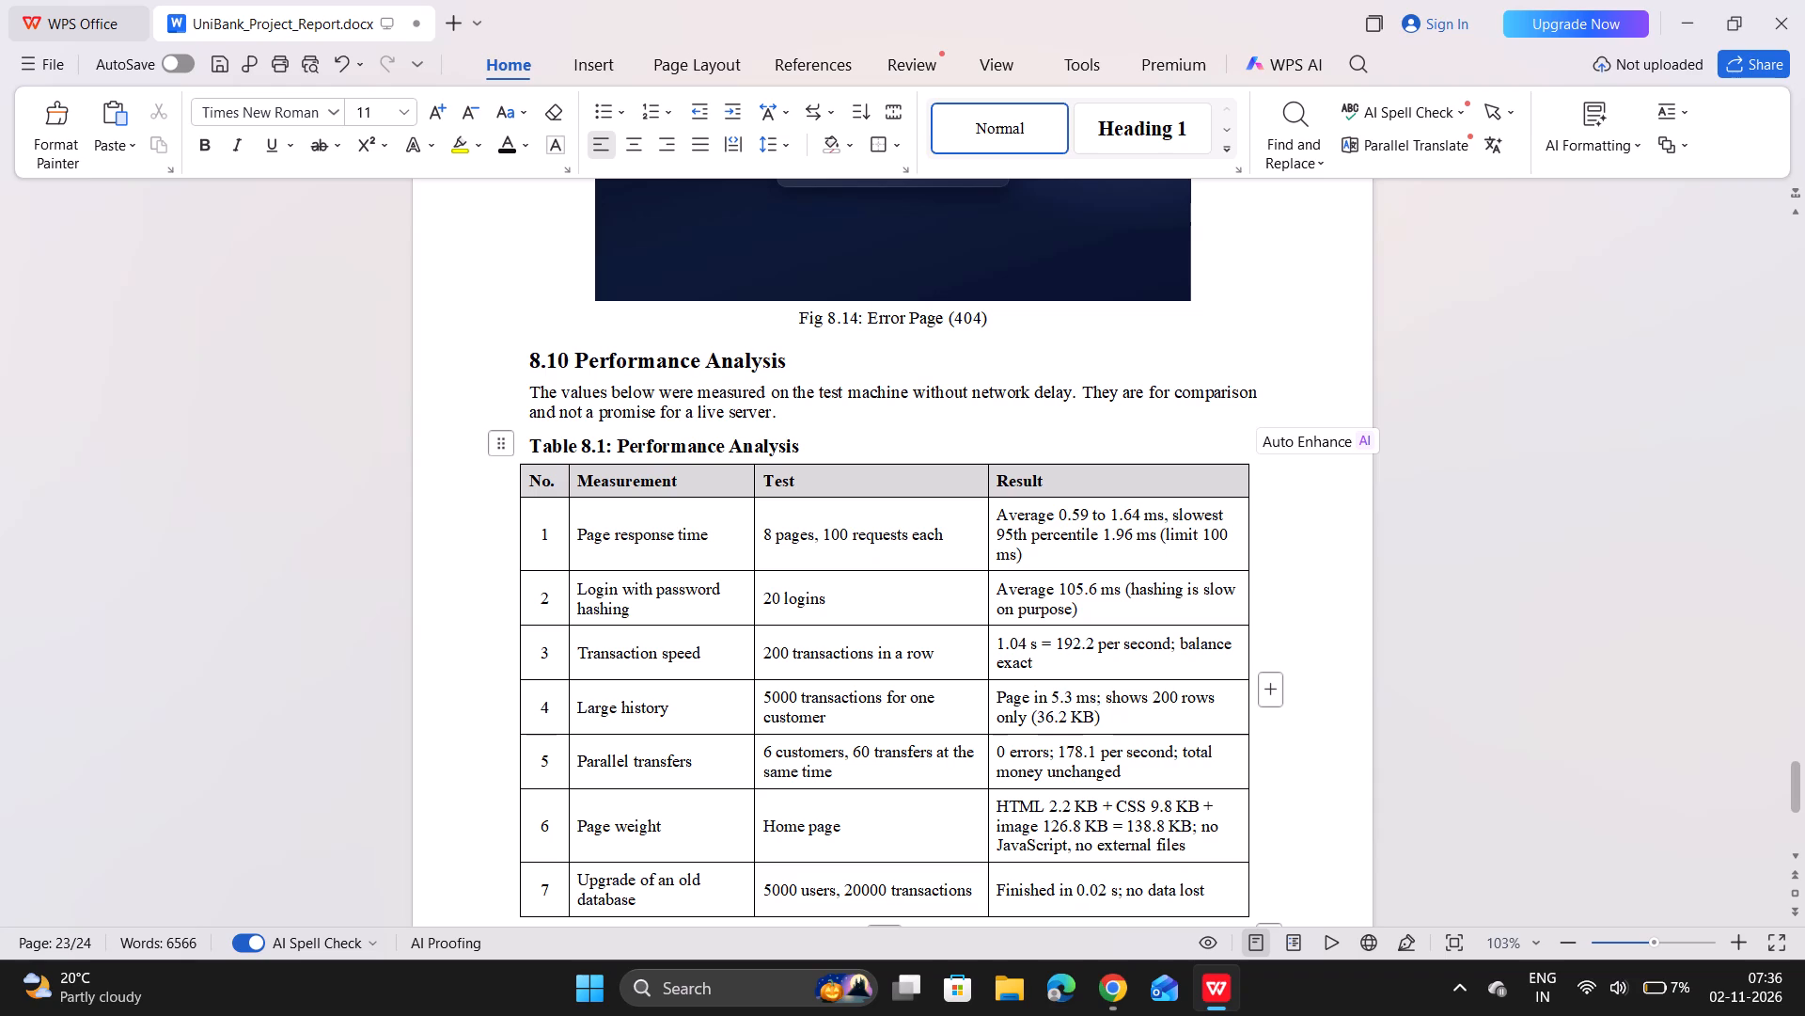
scroll(911, 635, "down", 1)
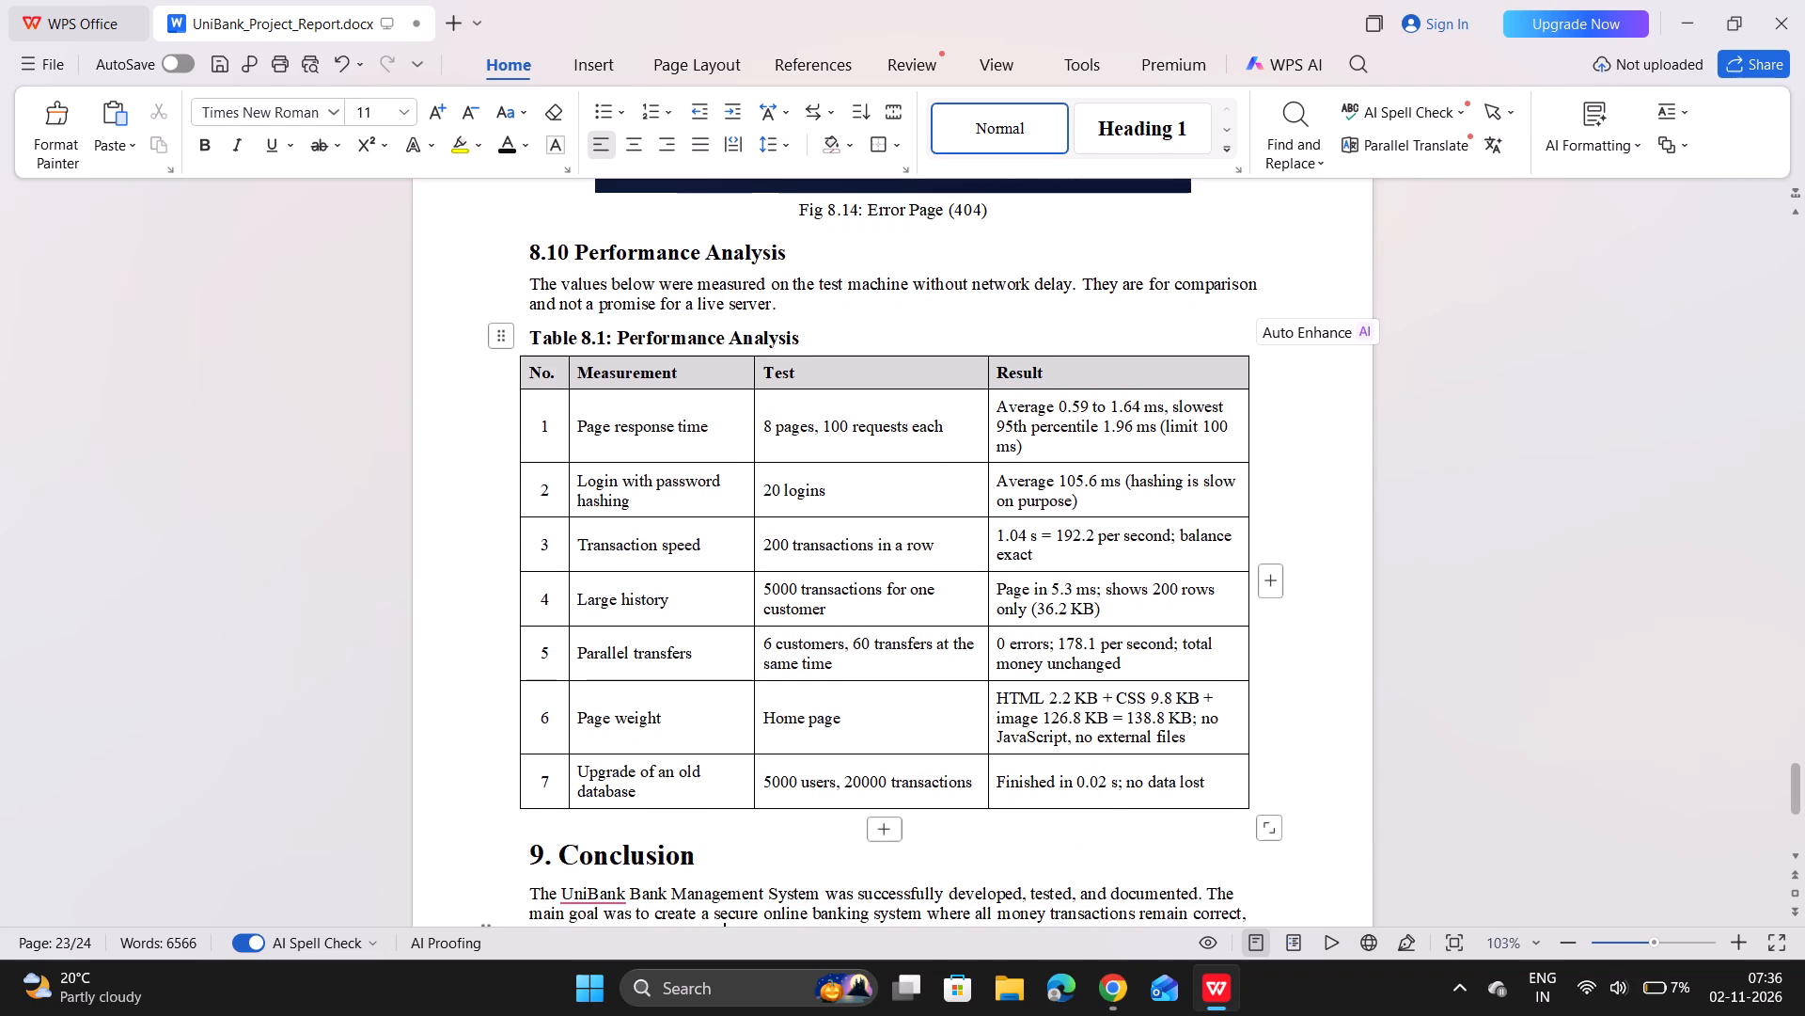
scroll(911, 635, "down", 1)
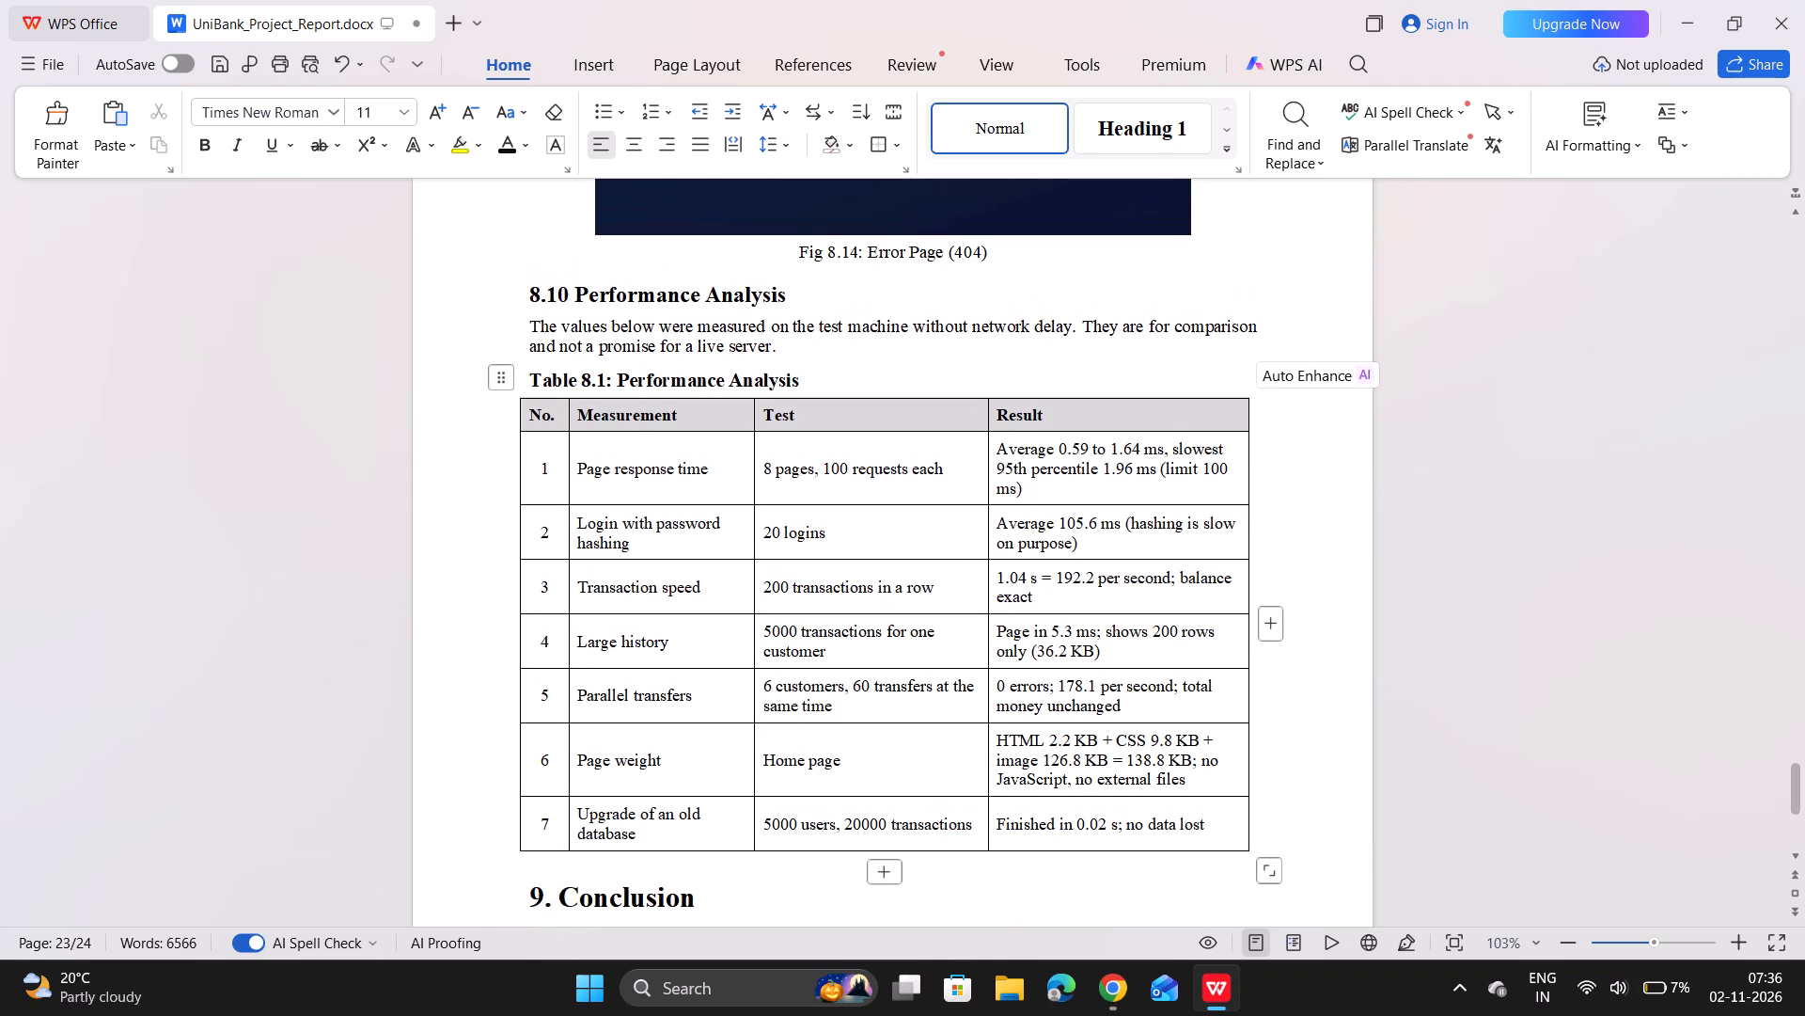
scroll(911, 635, "down", 5)
scroll(911, 635, "up", 6)
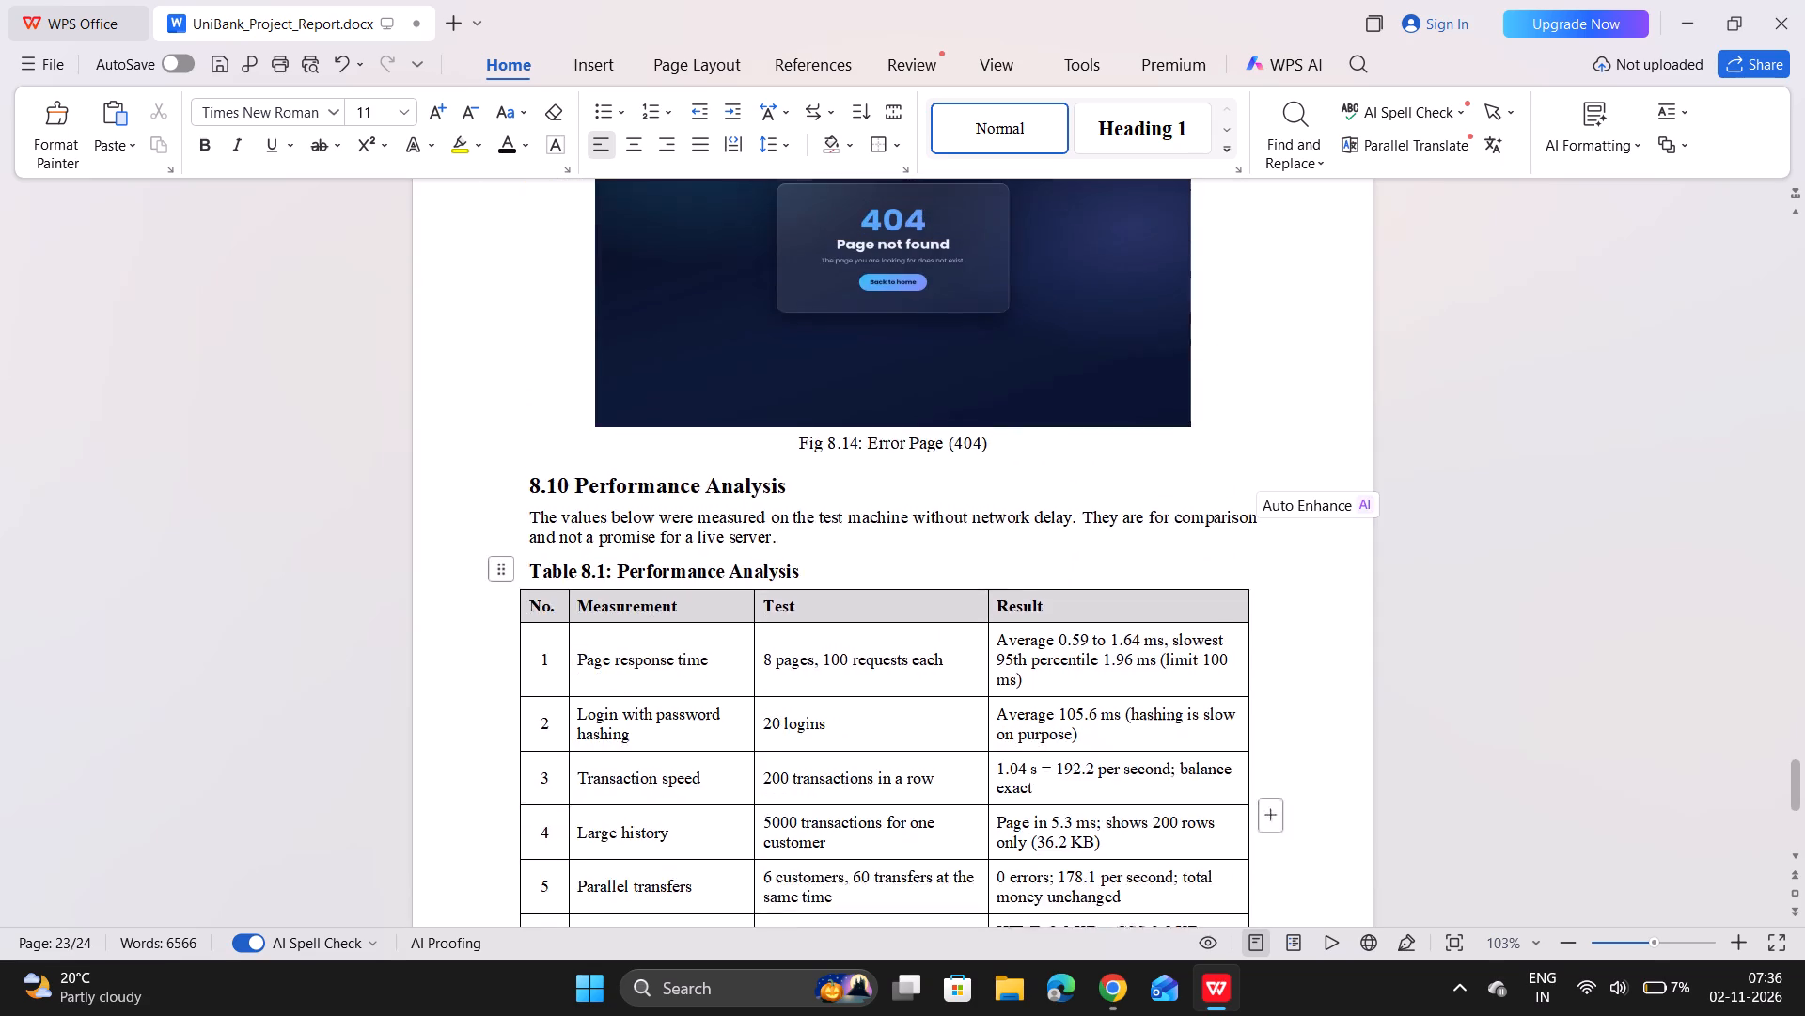
scroll(911, 635, "up", 2)
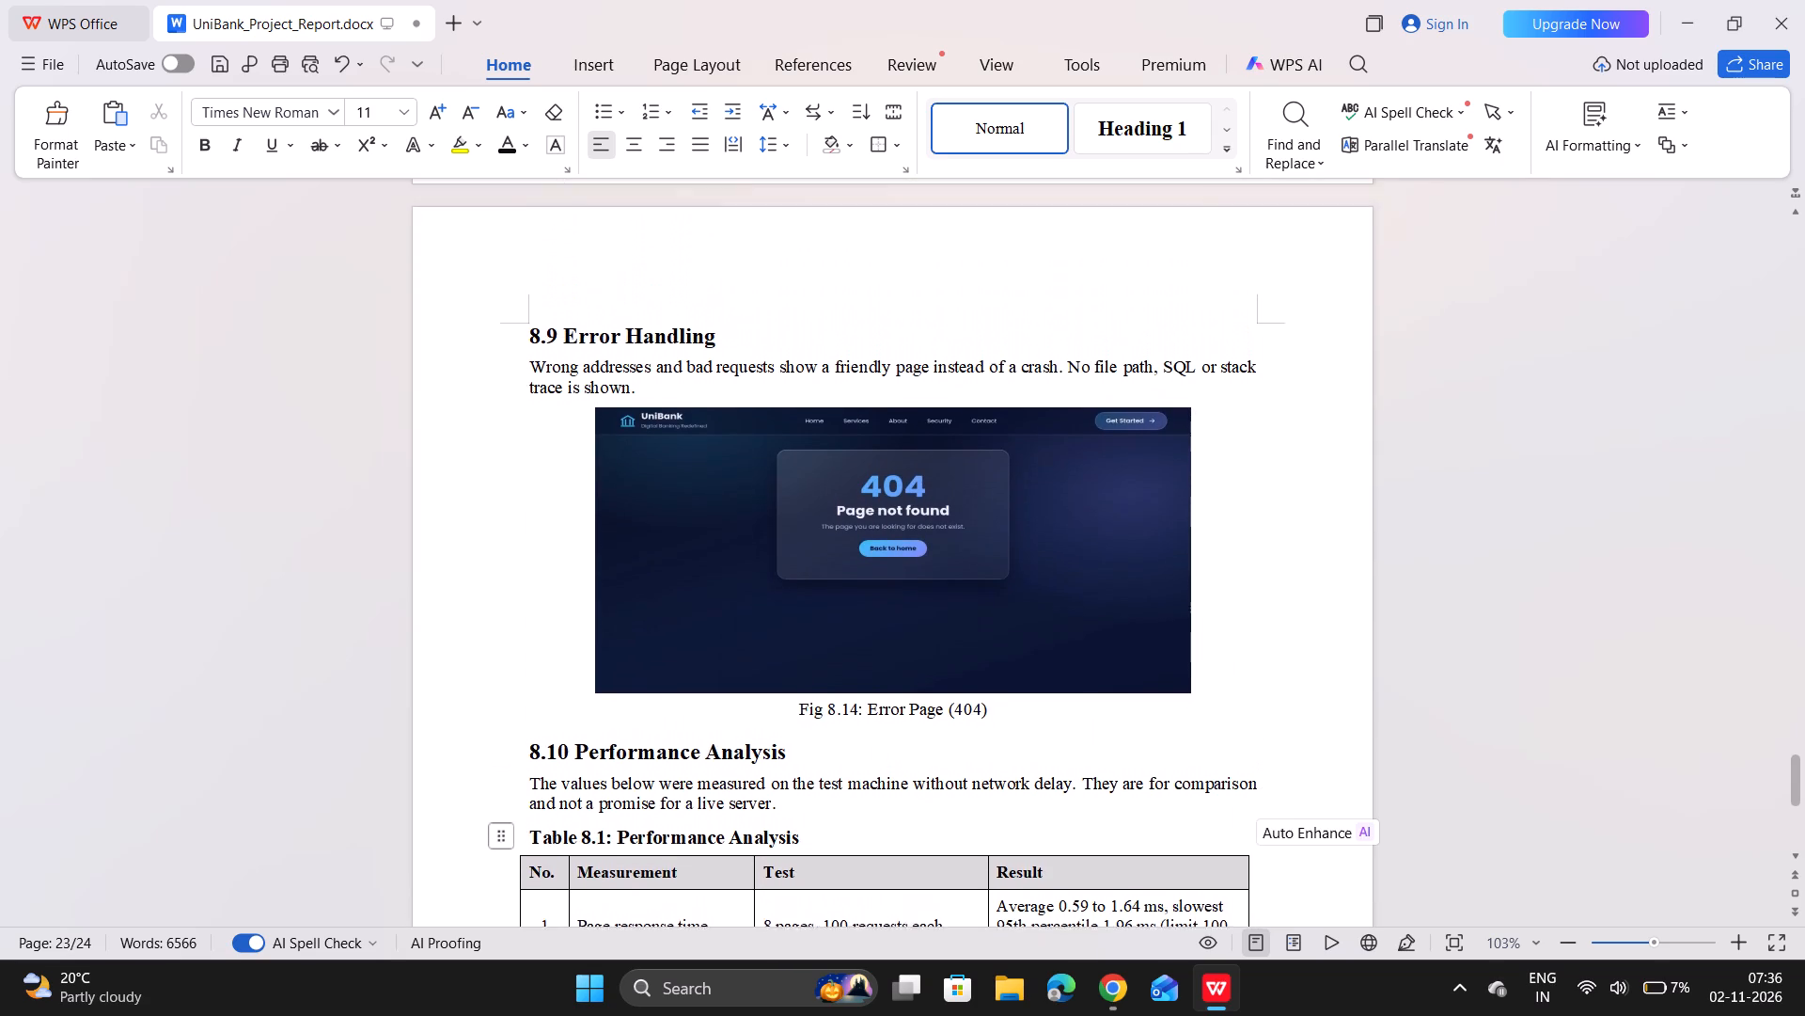
scroll(911, 635, "up", 2)
scroll(911, 635, "right", 1)
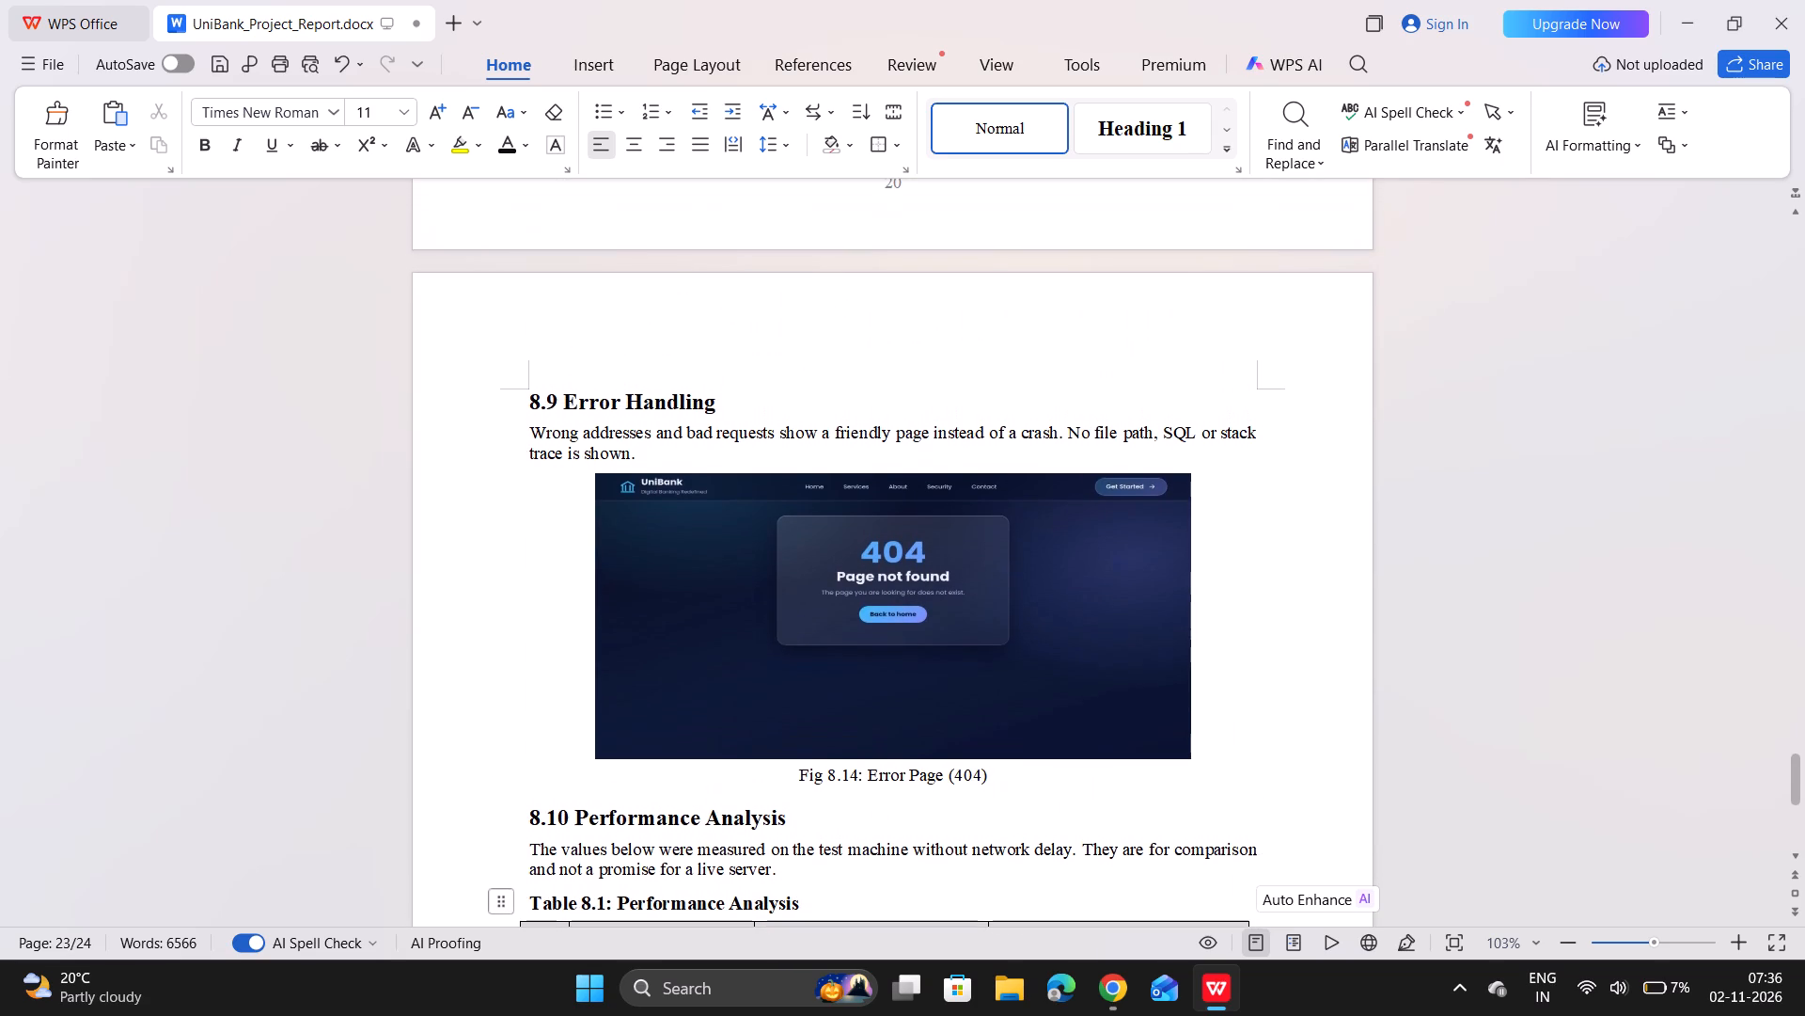
scroll(911, 635, "right", 3)
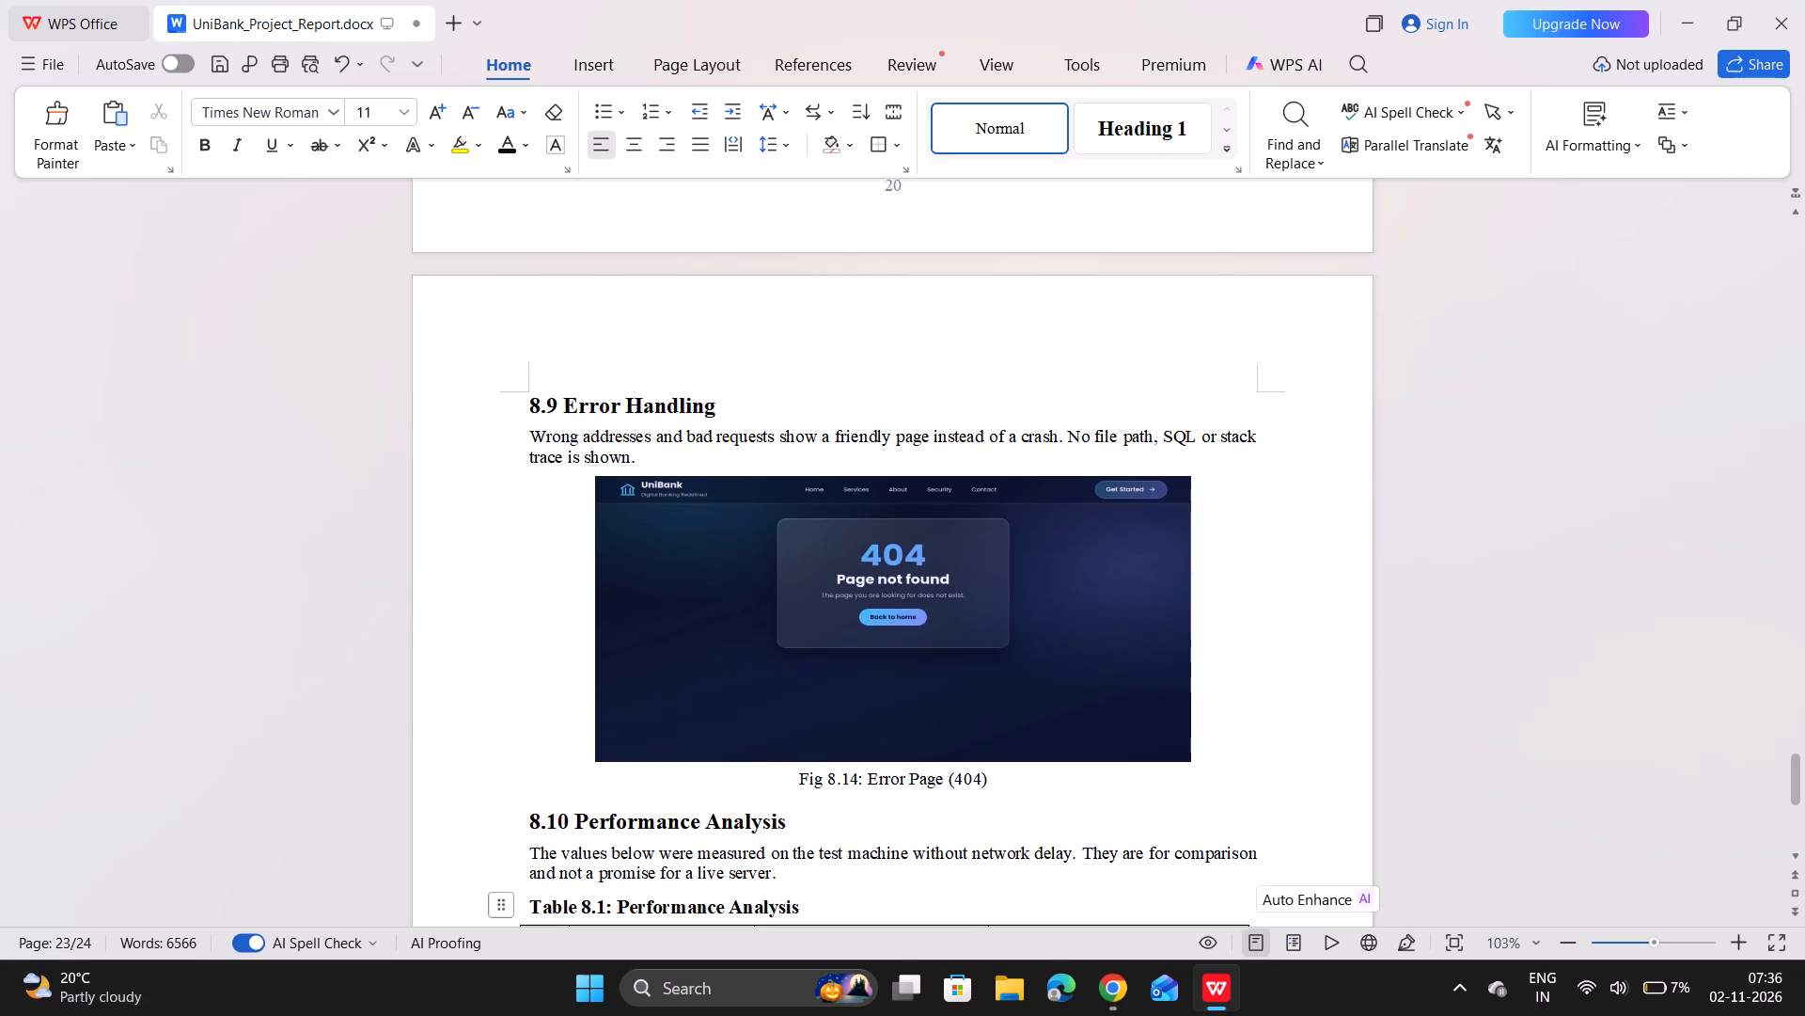
scroll(911, 635, "right", 1)
scroll(911, 635, "down", 1)
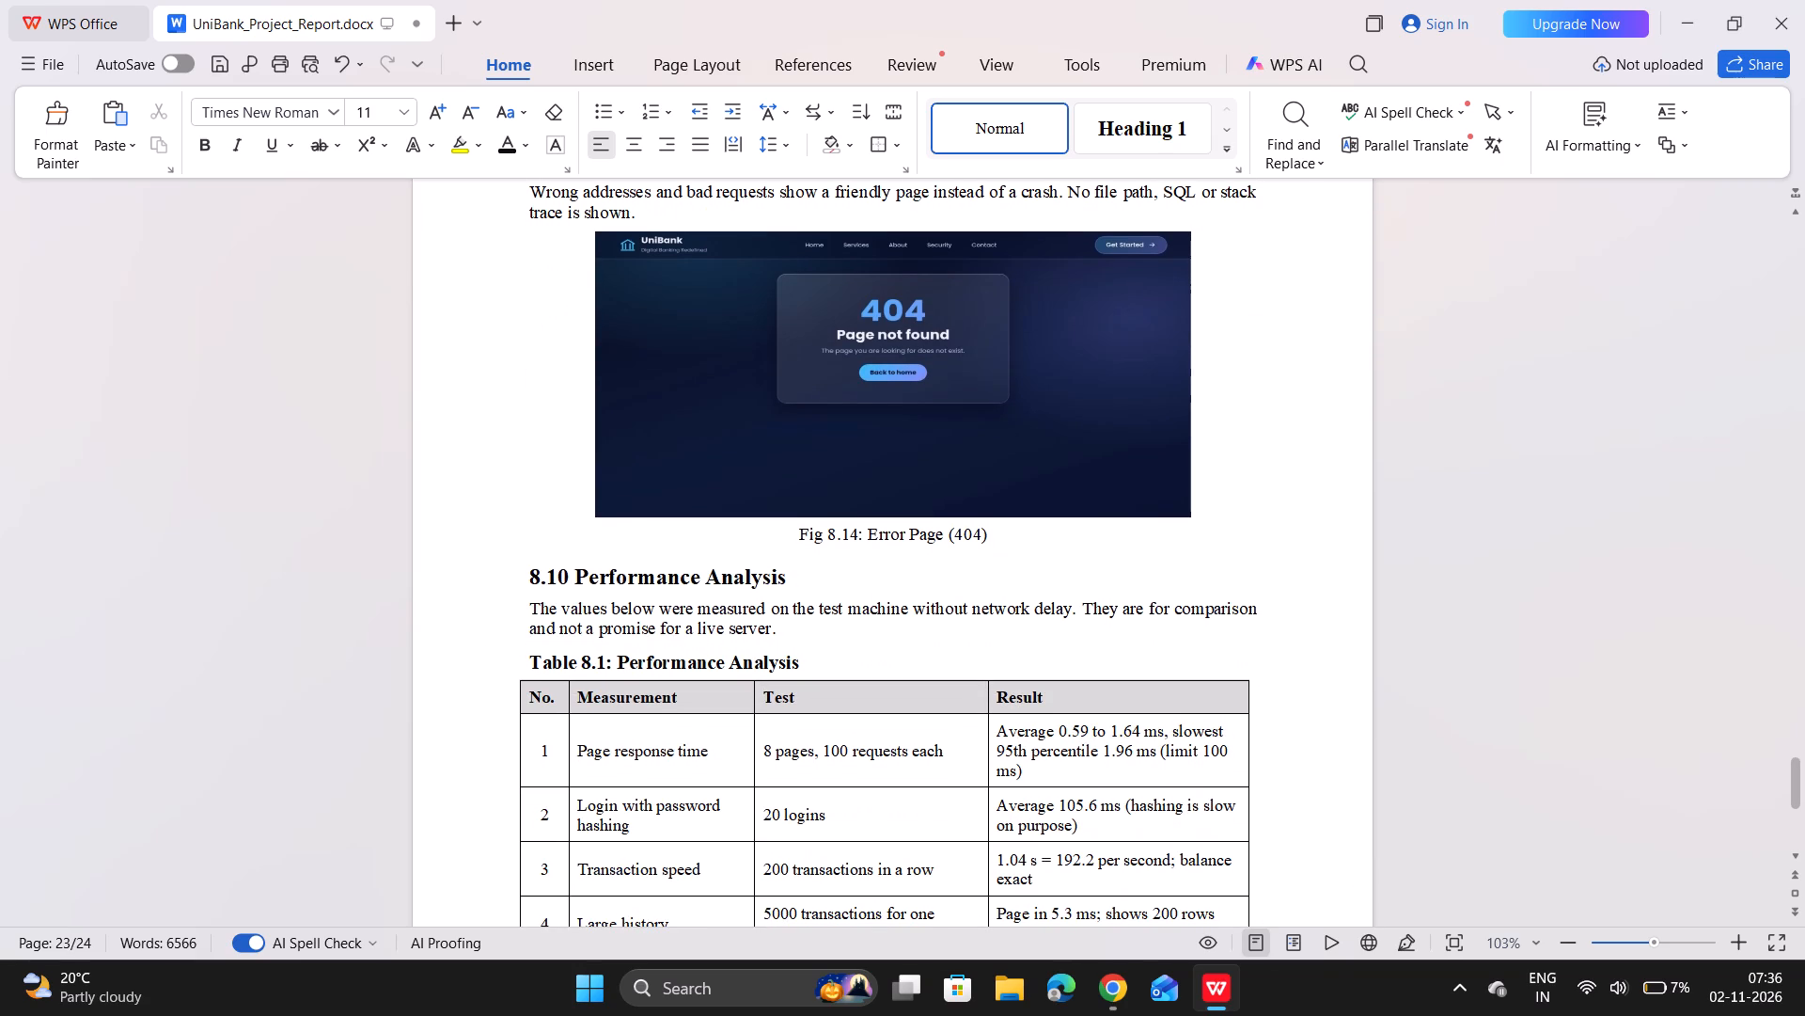
Select the whole 8.10 Performance Analysis section, from its heading through the last row of Table 8.1.
left_click_drag(525, 579, 993, 985)
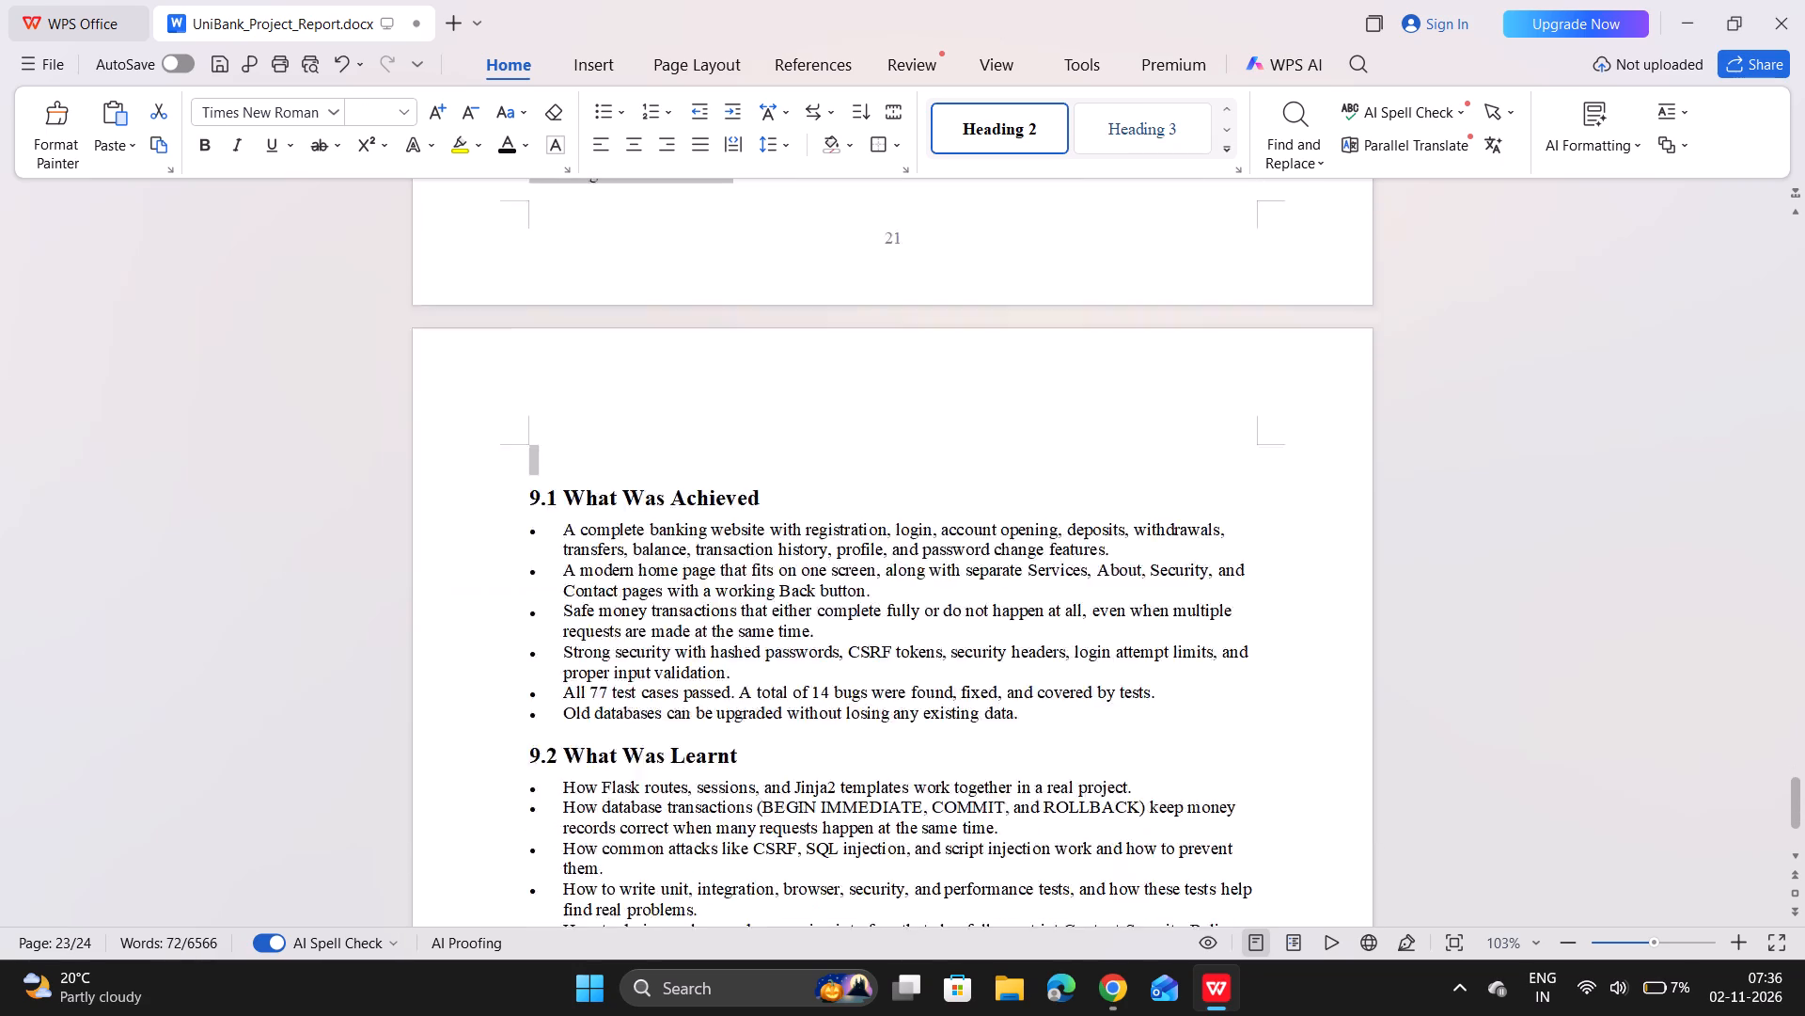
left_click_drag(993, 985, 829, 417)
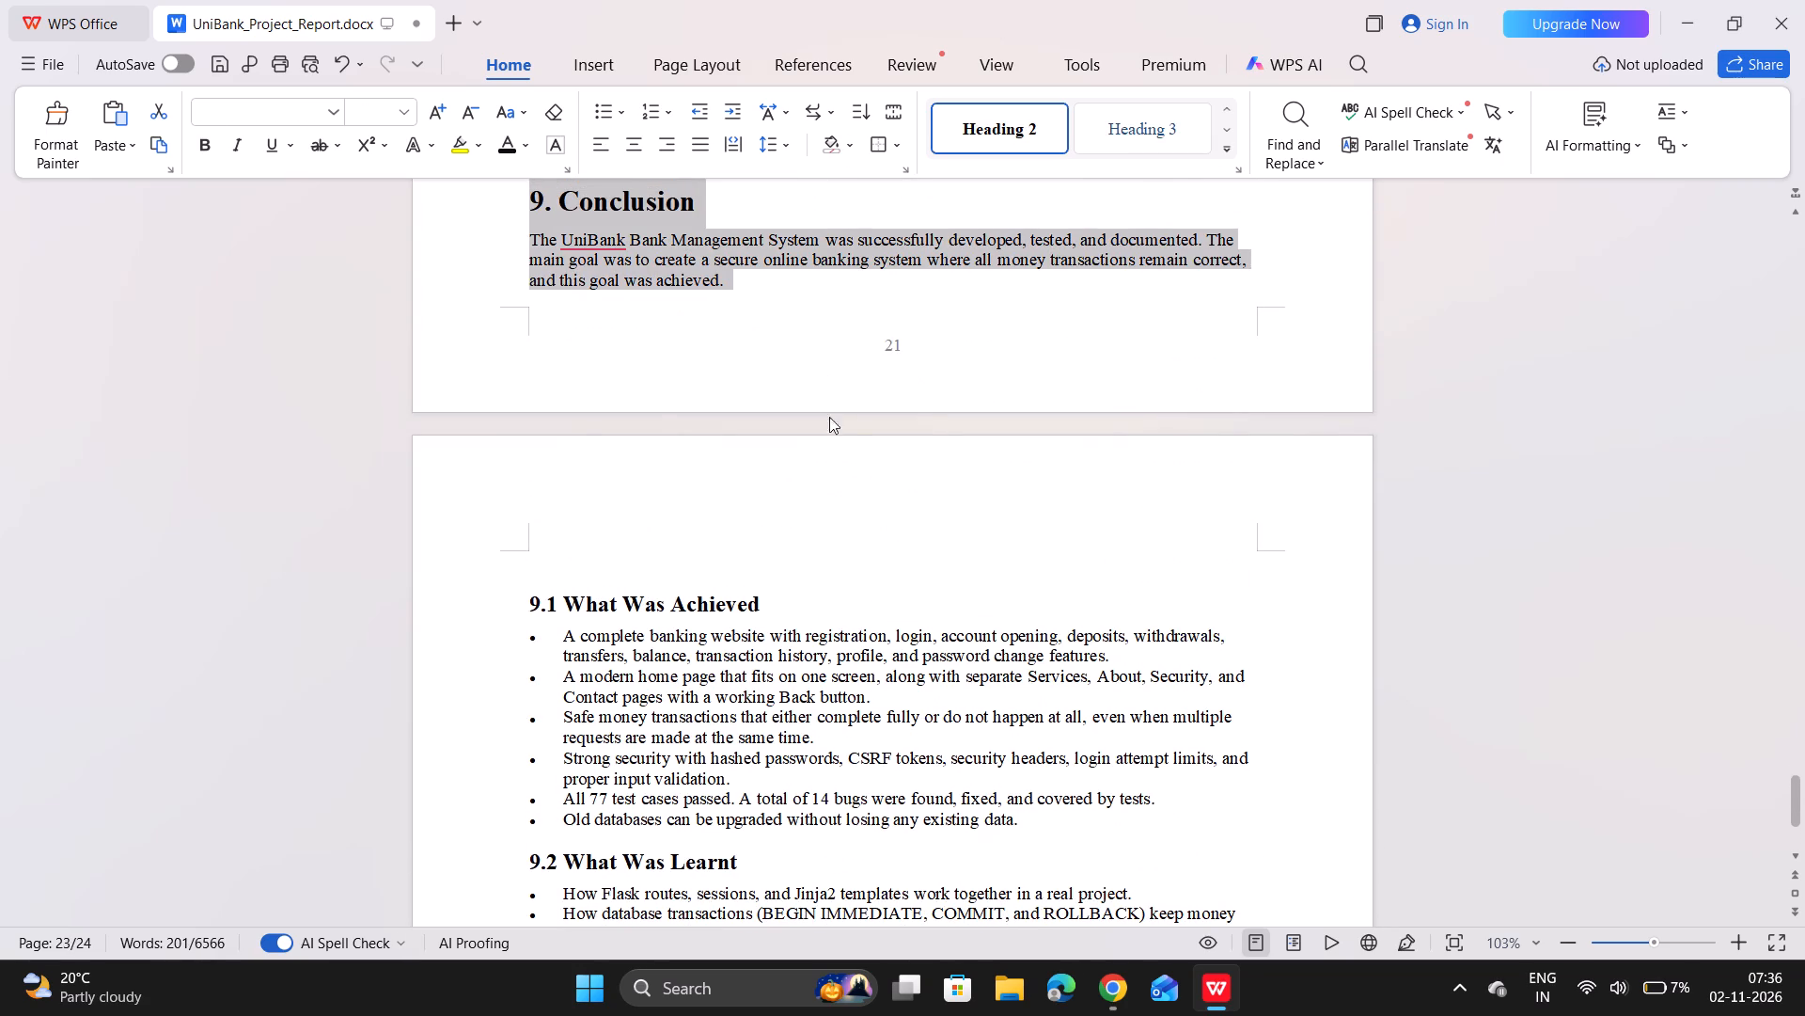
left_click_drag(829, 417, 816, 160)
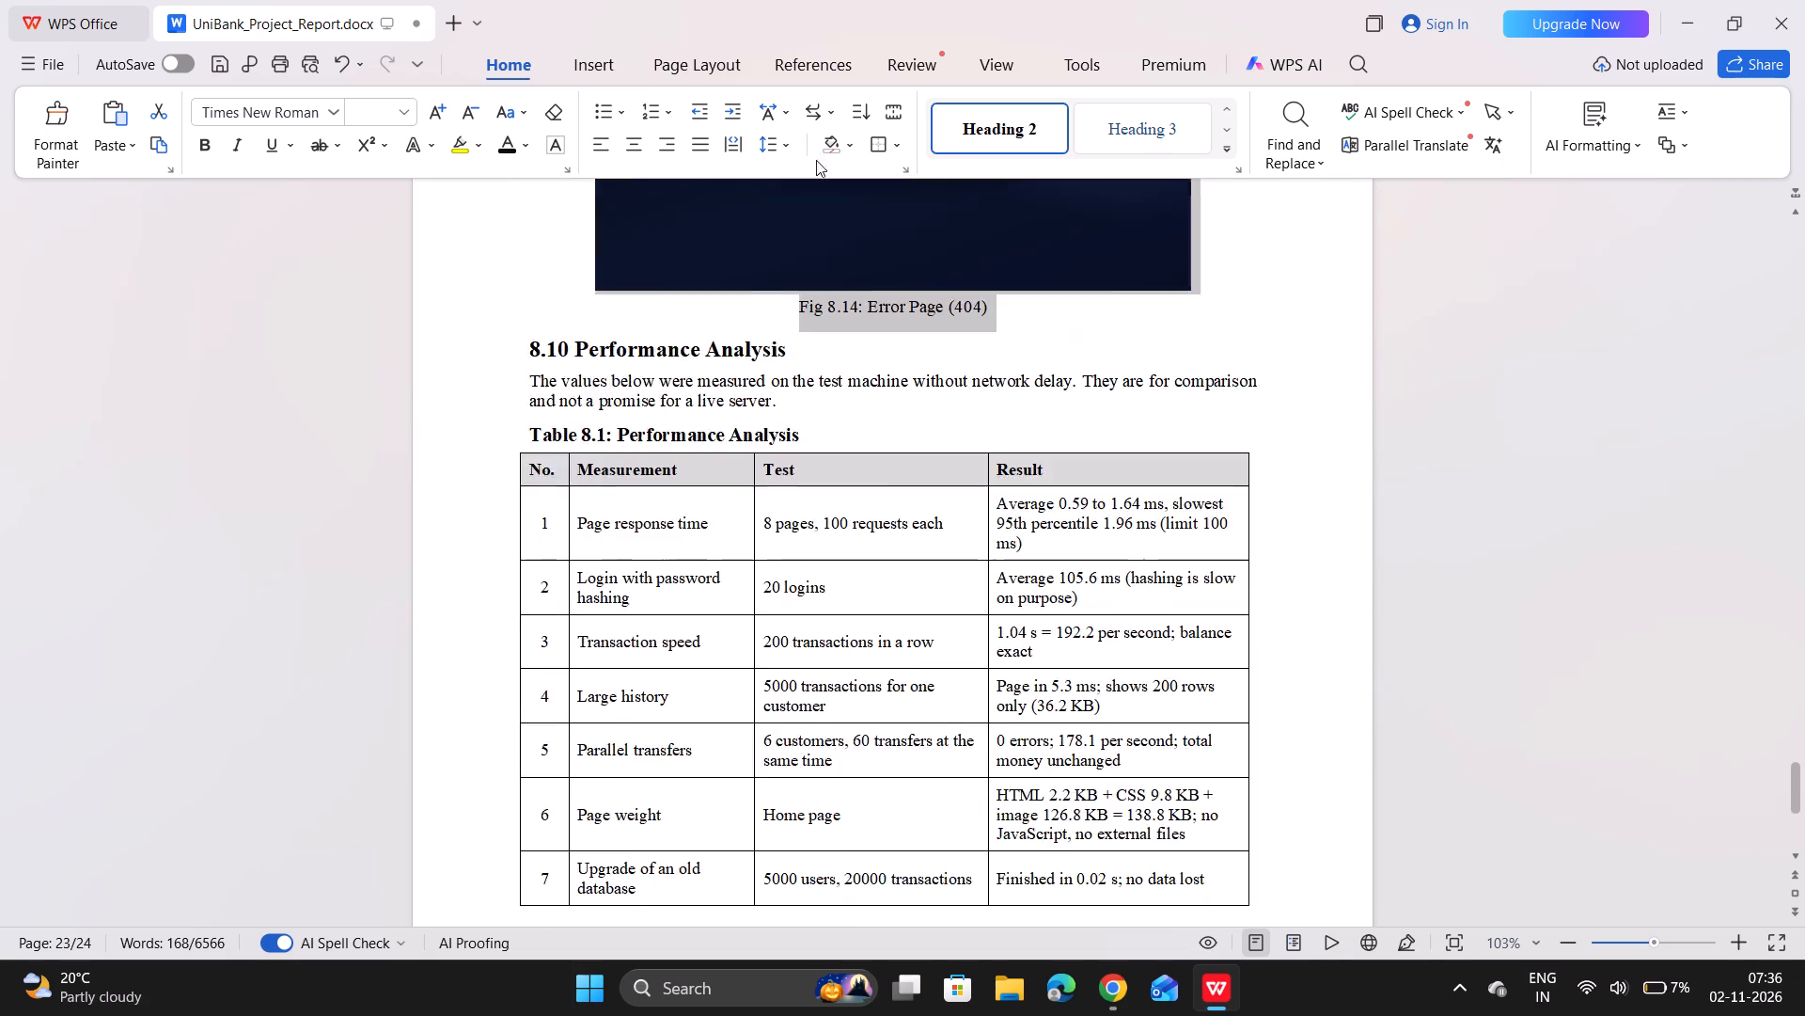
left_click_drag(816, 160, 972, 786)
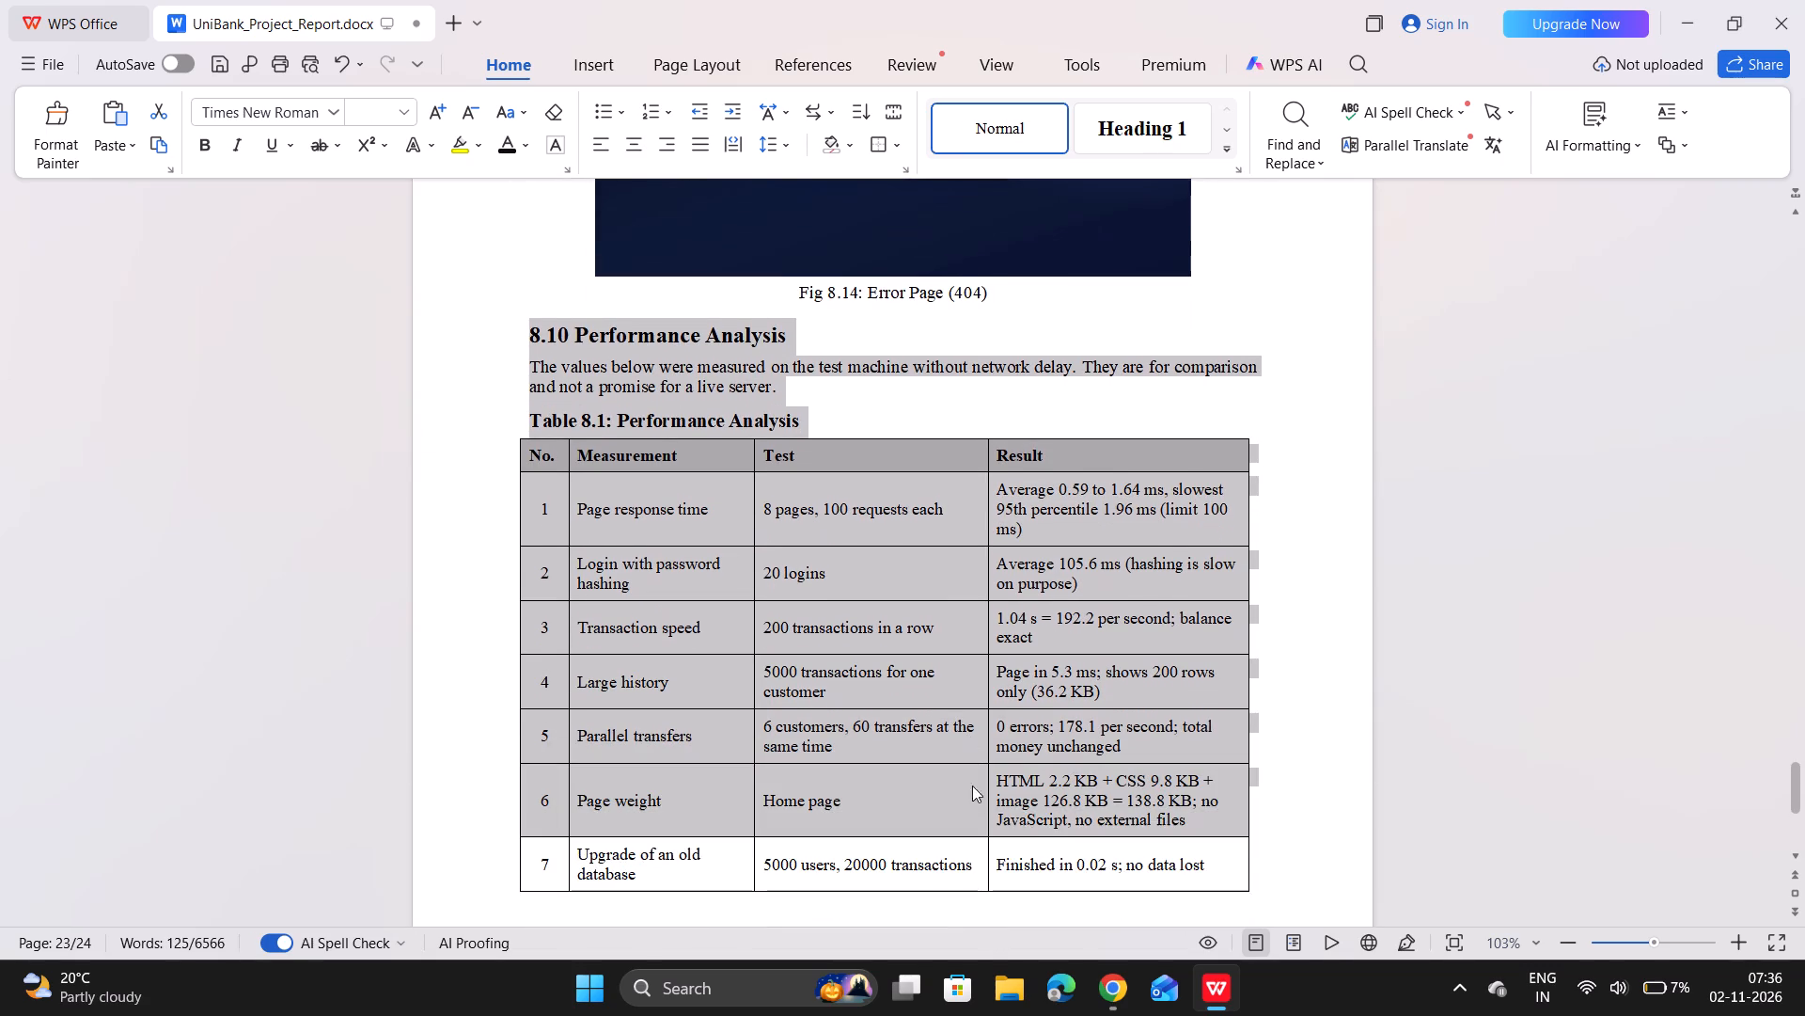
left_click_drag(972, 786, 1044, 871)
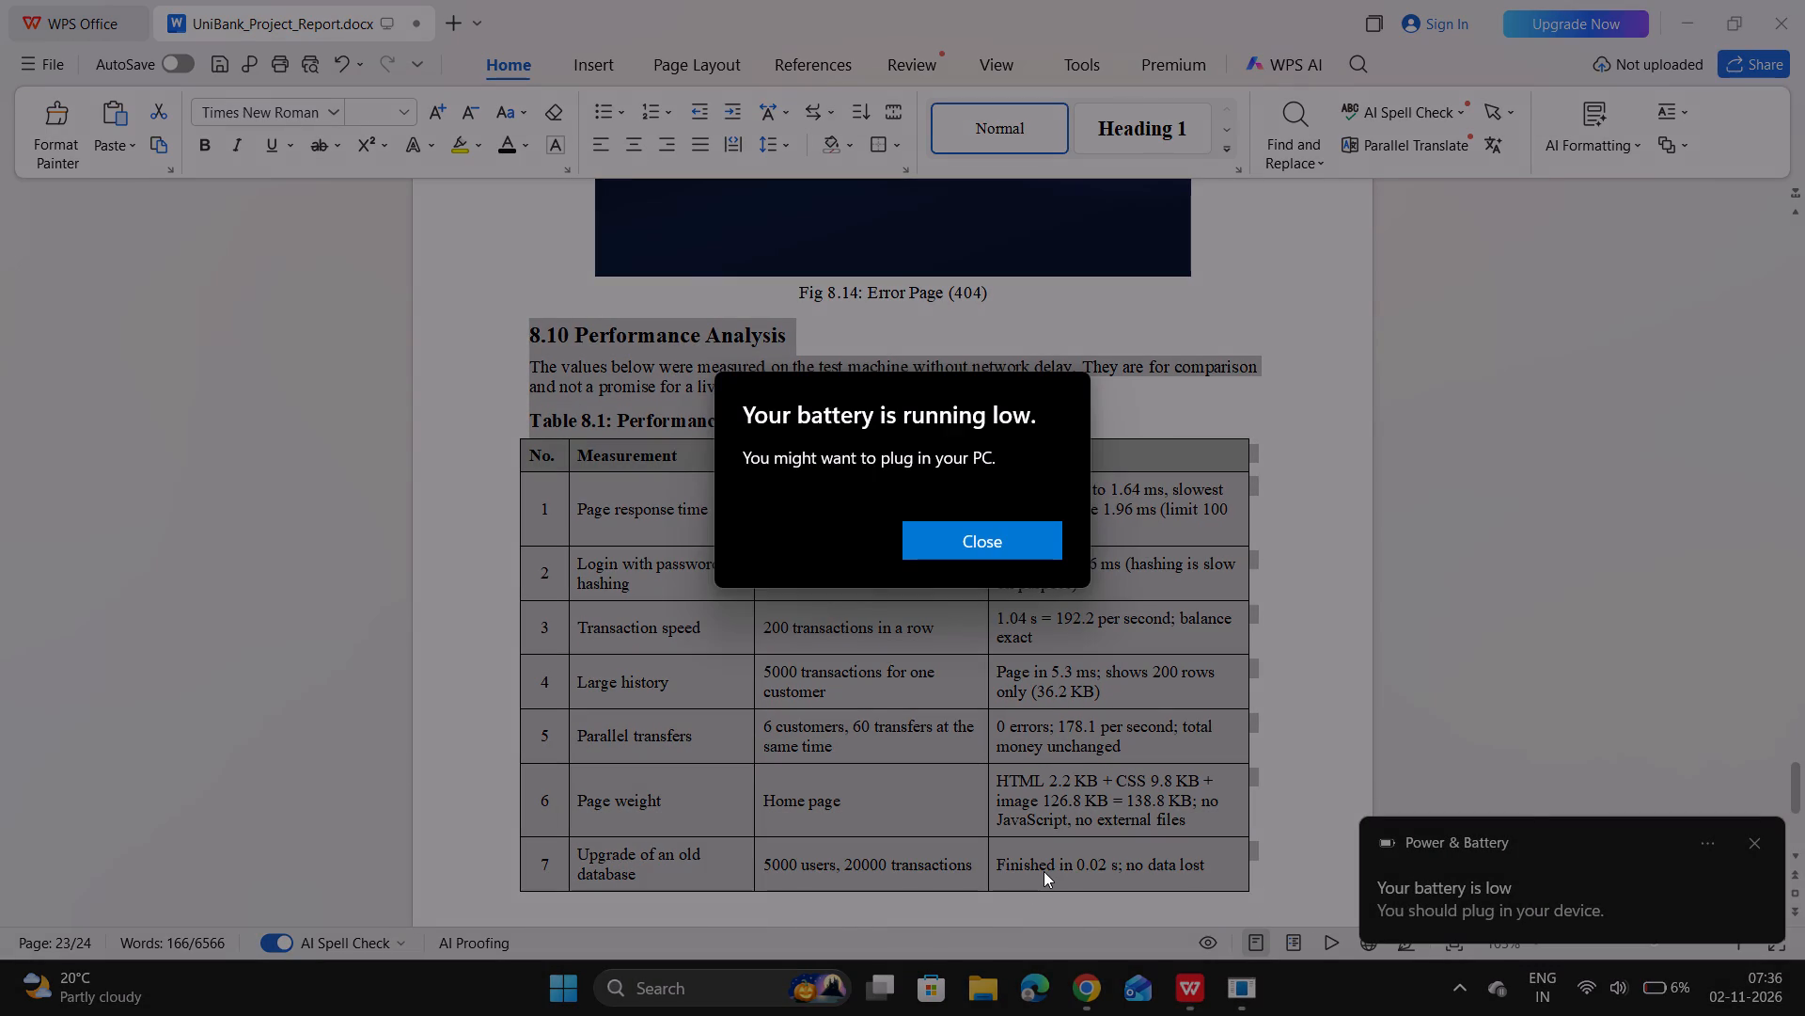
left_click(962, 541)
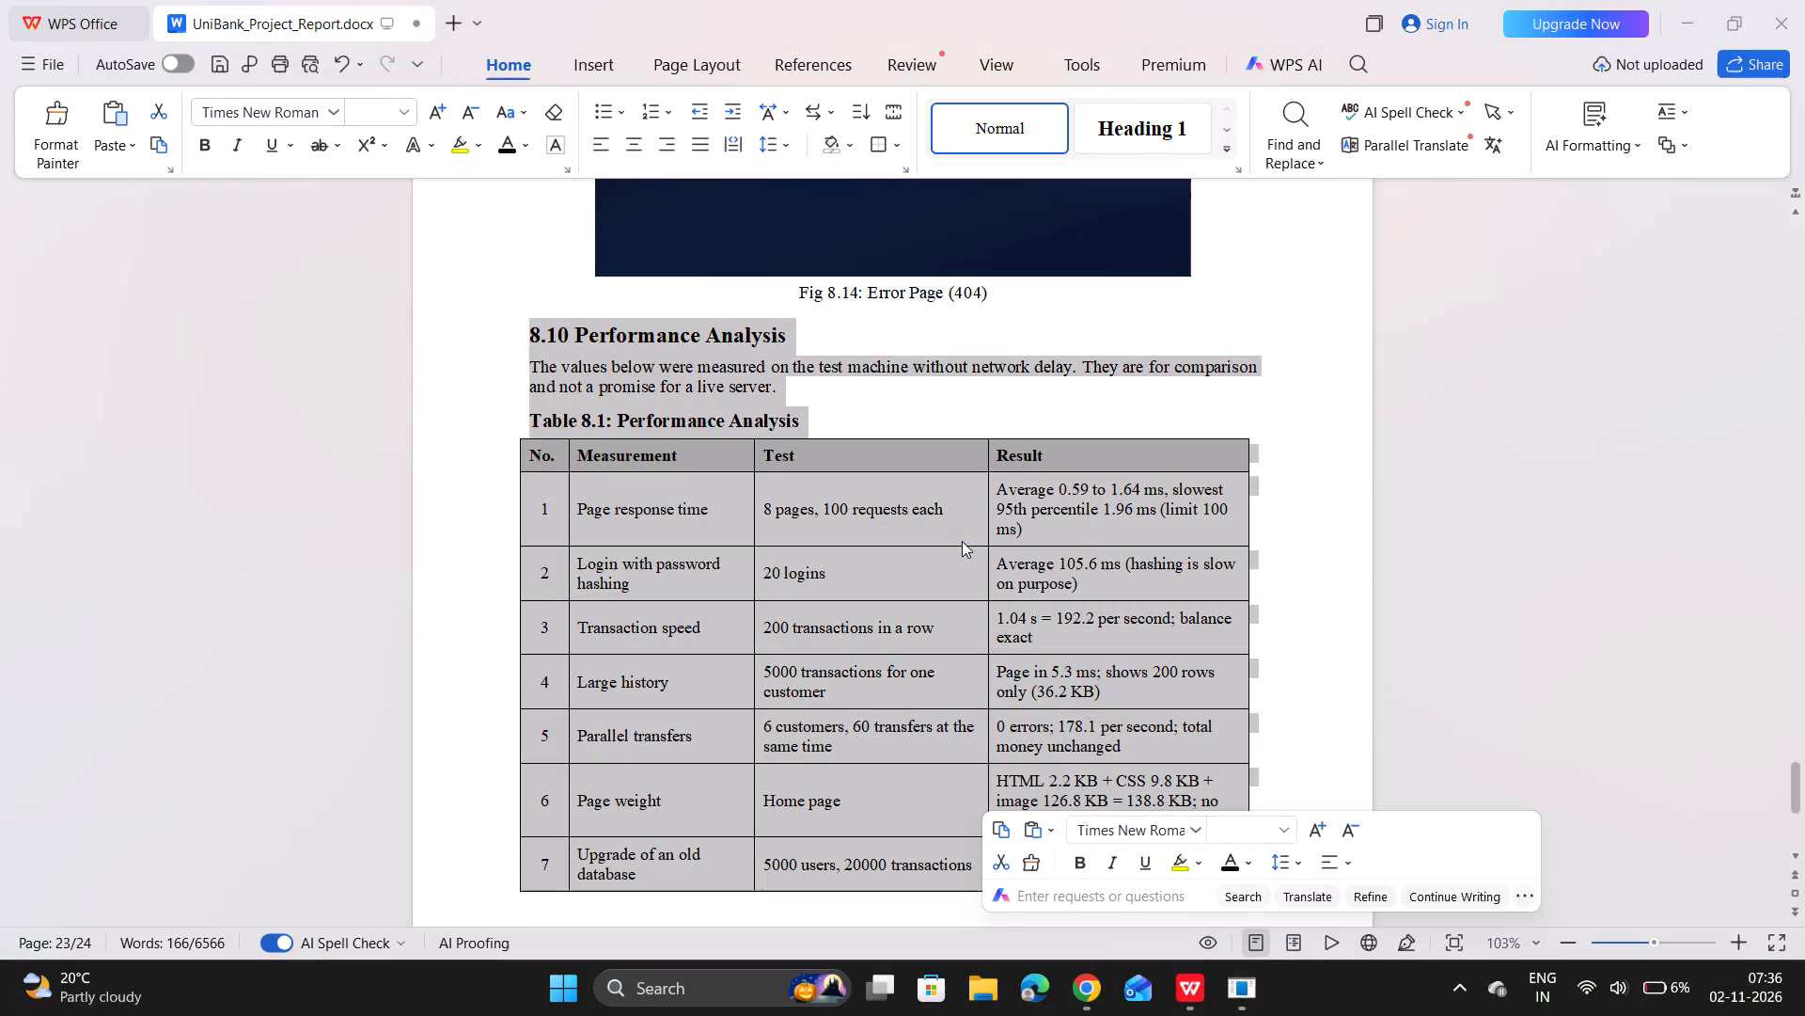
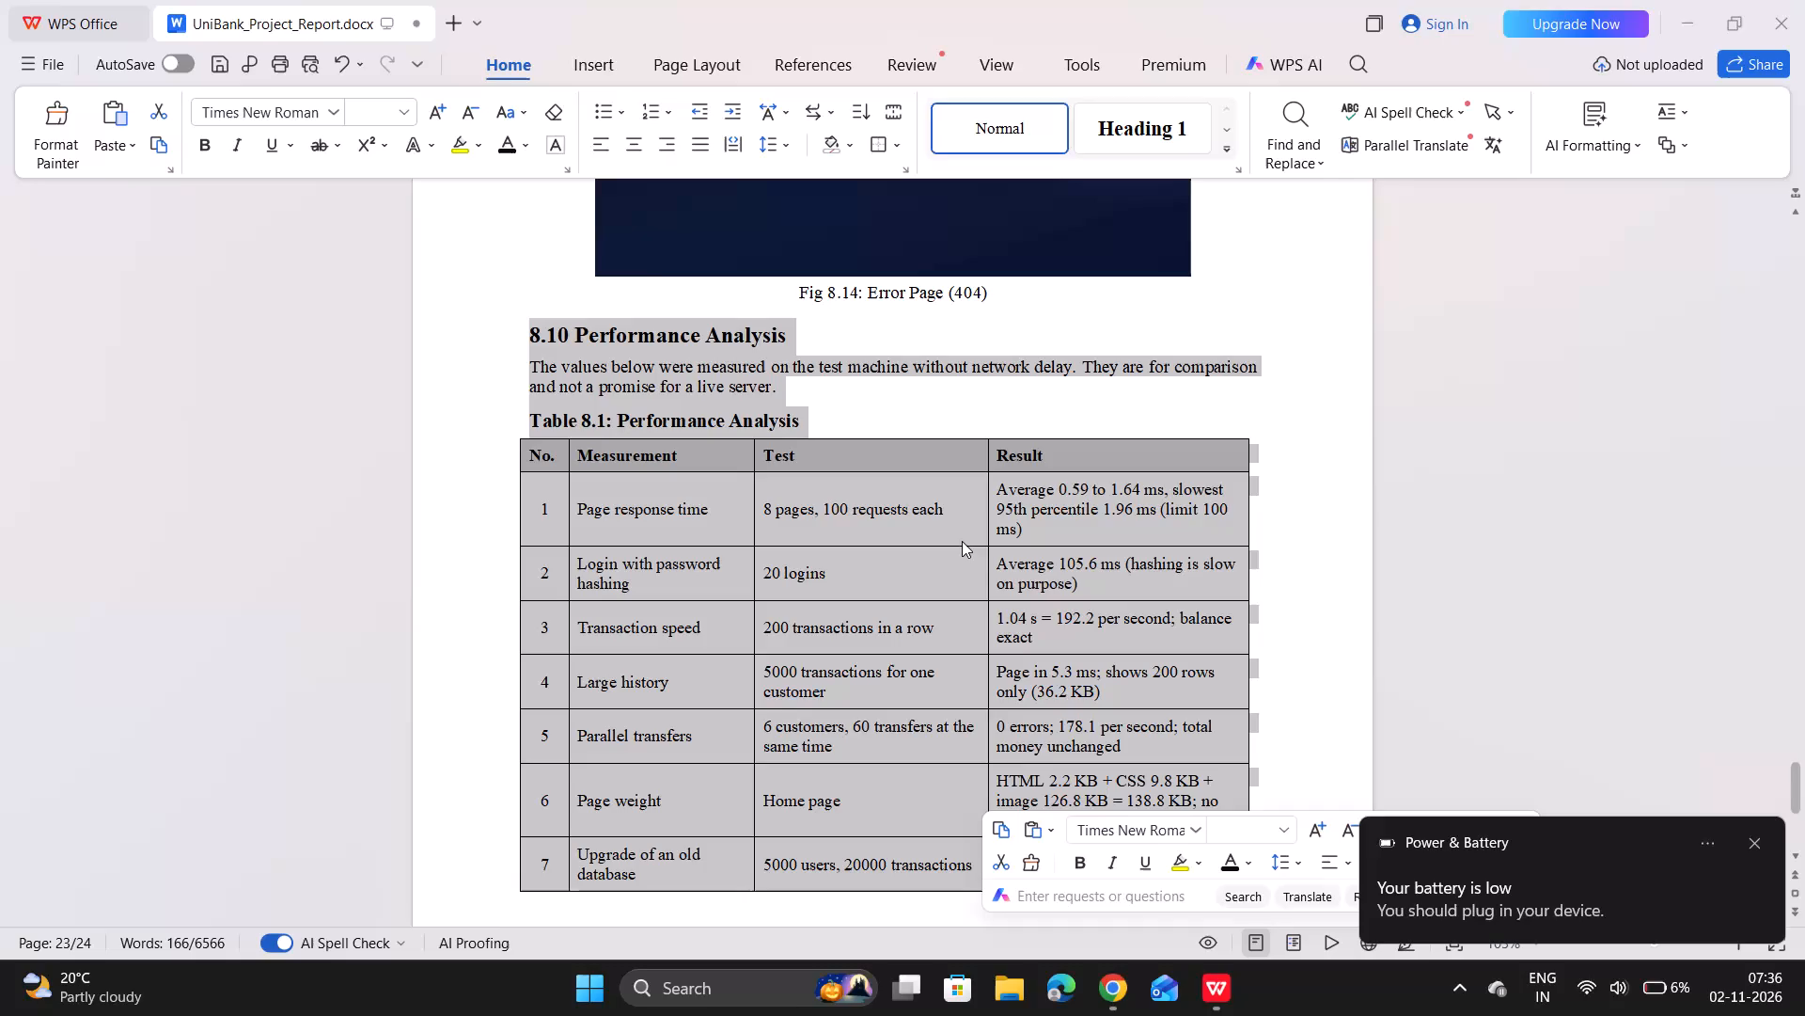
Delete the selected 8.10 Performance Analysis section, including its heading, introductory text and Table 8.1.
key("BackSpace")
key("BackSpace")
left_click(1758, 847)
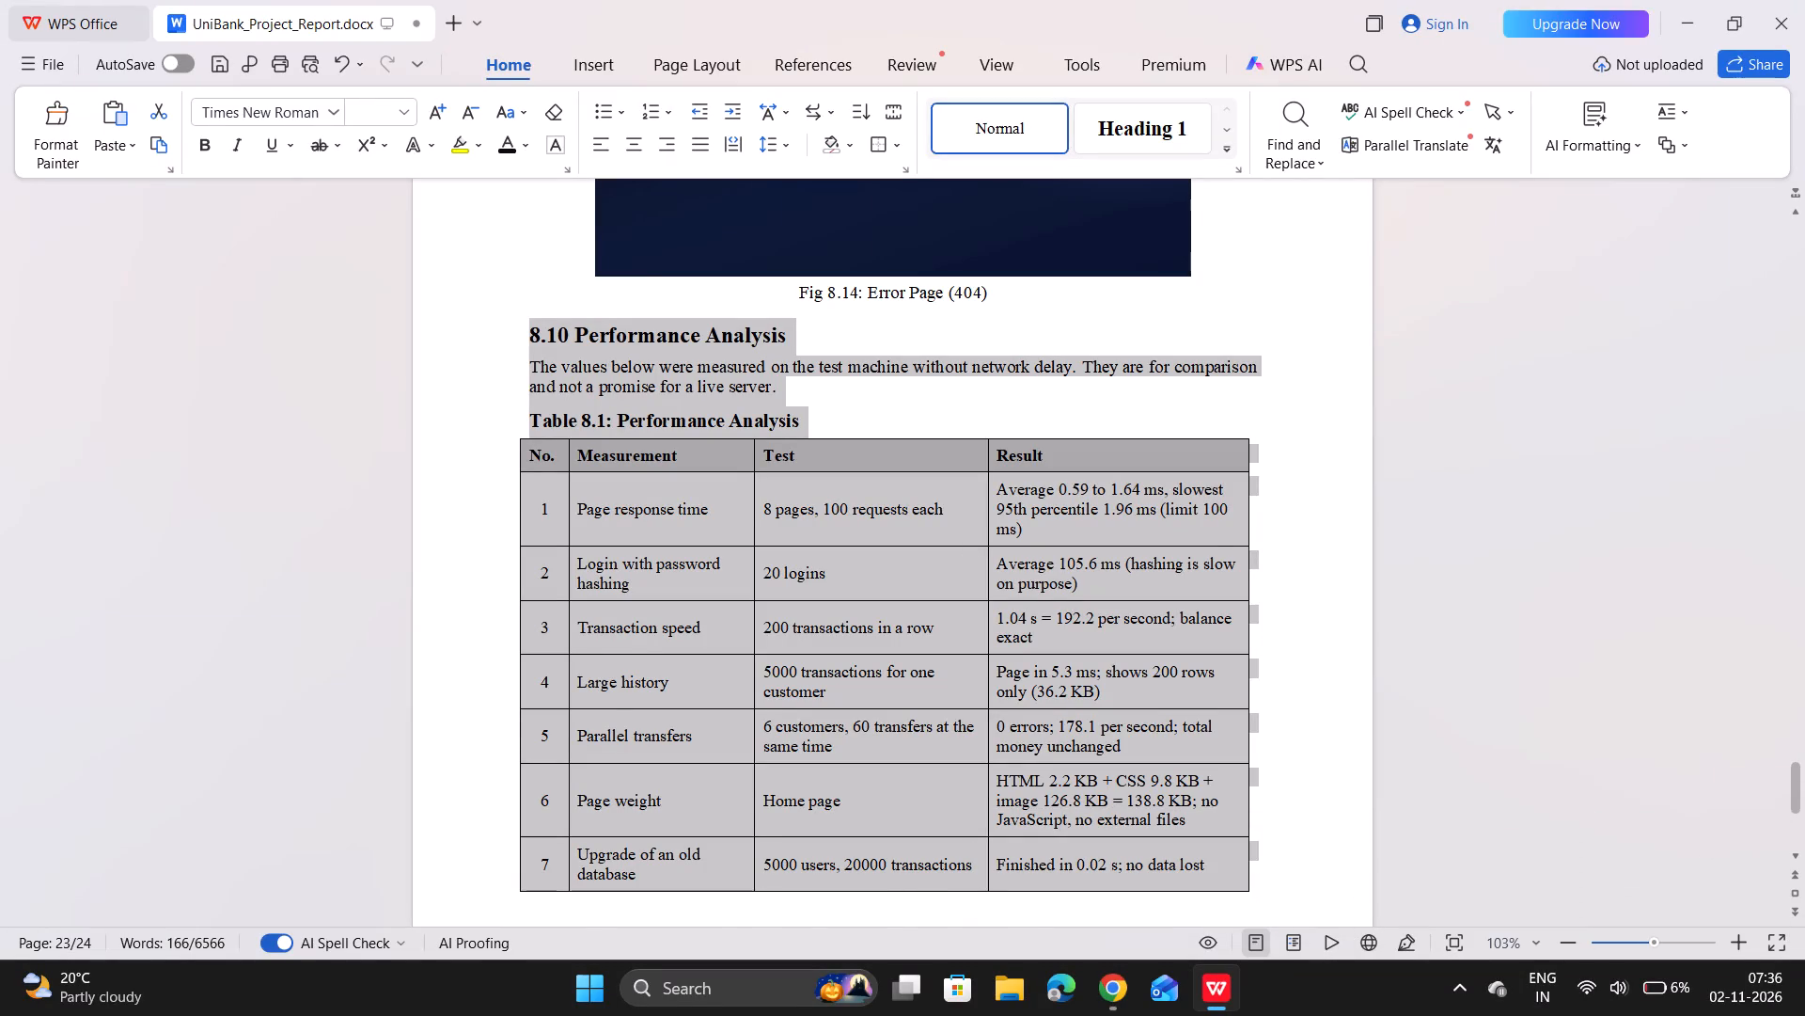
key("BackSpace")
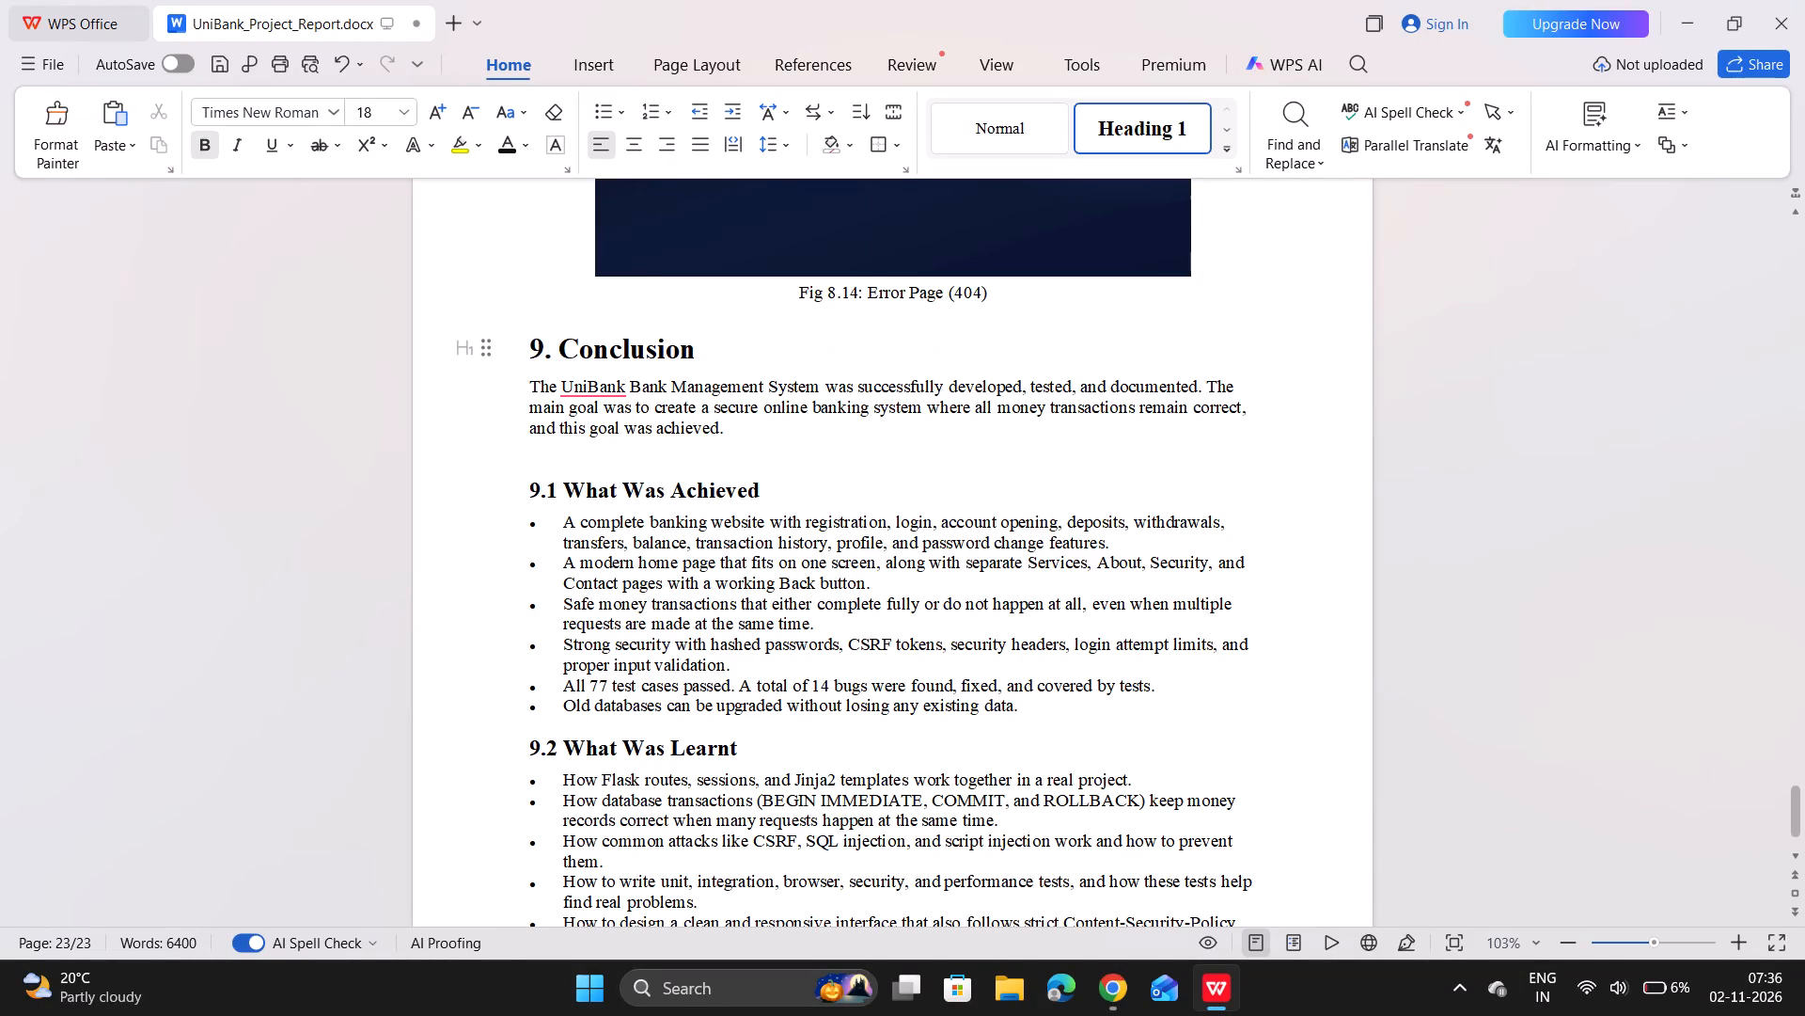
Remove the Performance Analysis bullet under Project Results in the table of contents, leaving no empty bullet.
scroll(1183, 736, "up", 18)
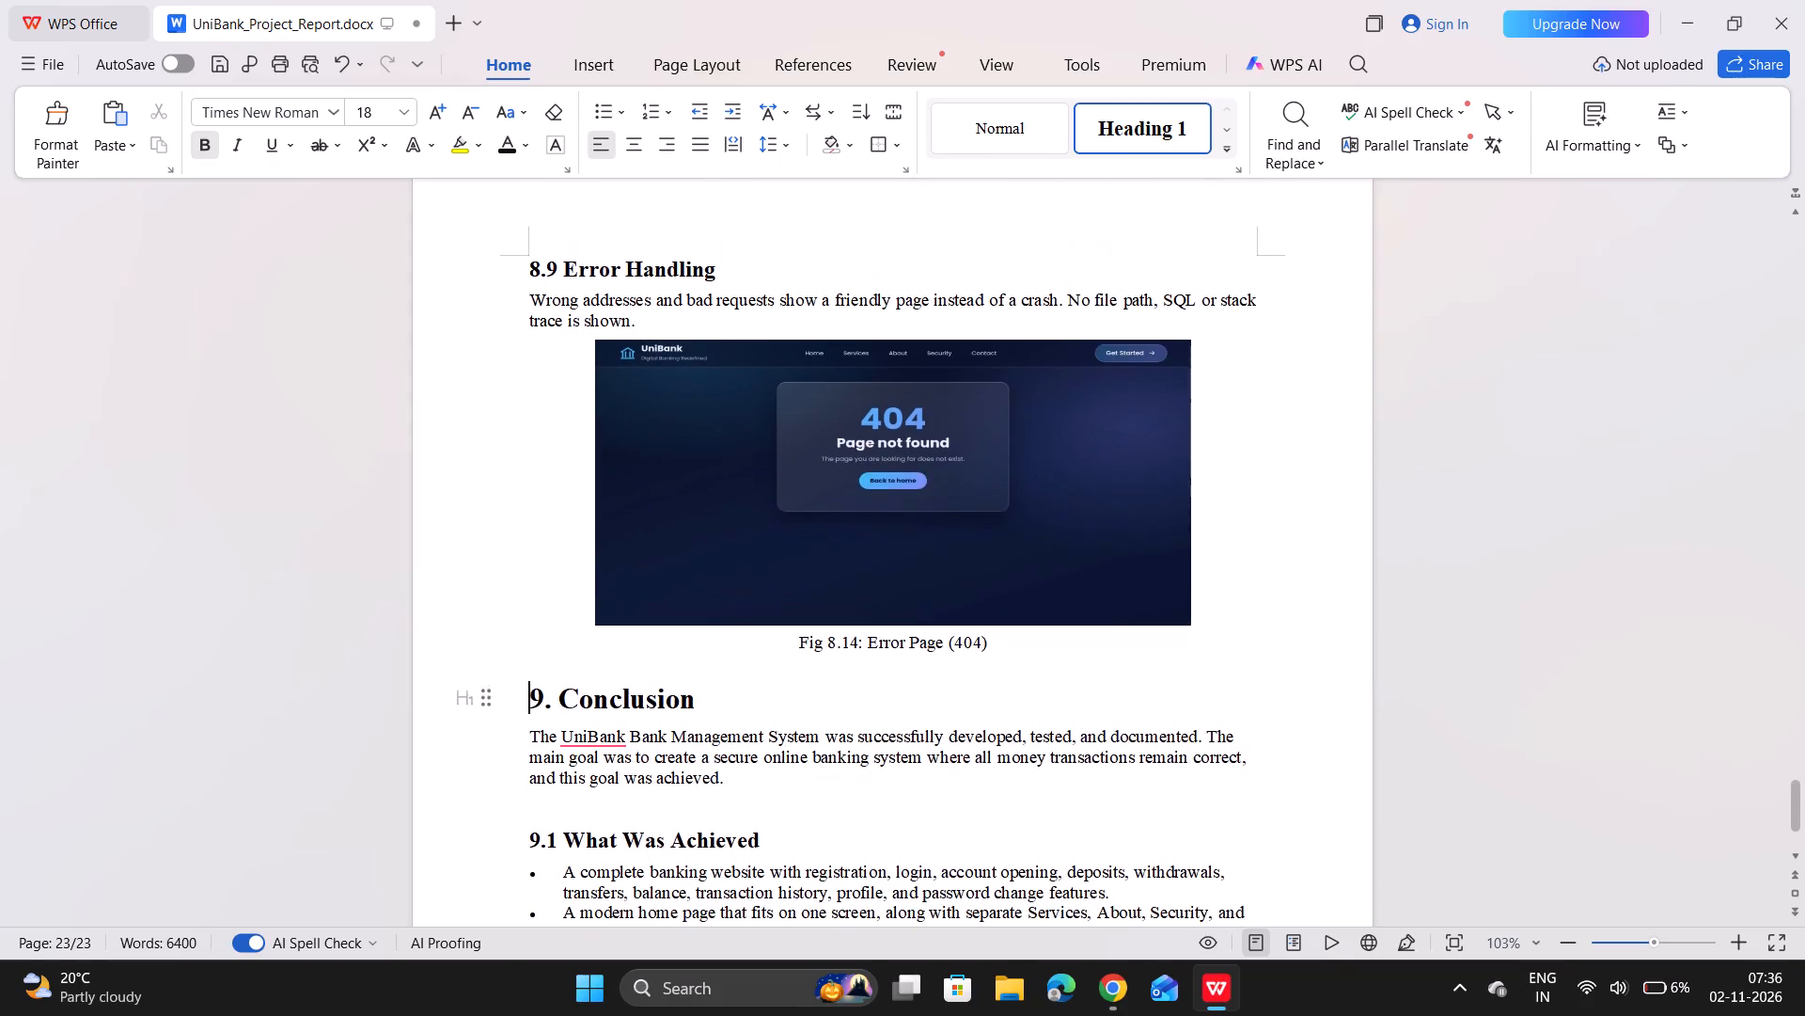
scroll(1183, 736, "up", 20)
scroll(1183, 736, "up", 20)
scroll(1183, 736, "up", 4)
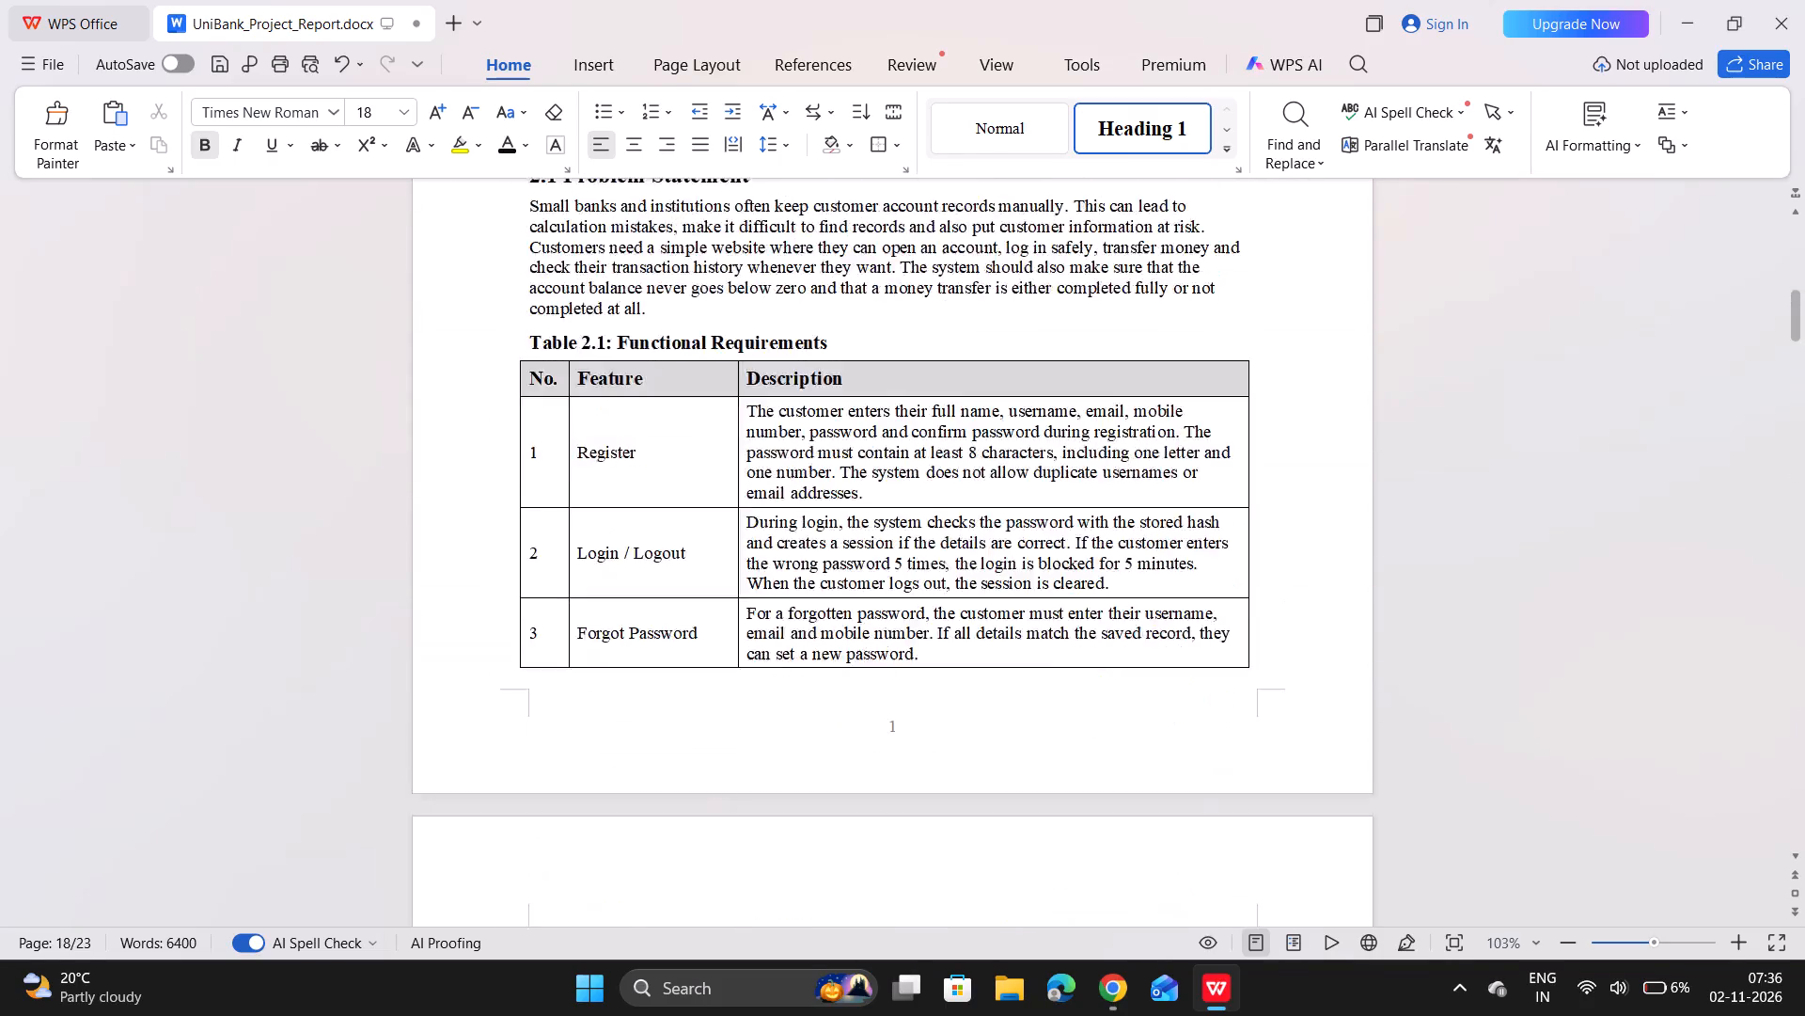
scroll(1183, 736, "up", 14)
scroll(900, 611, "down", 4)
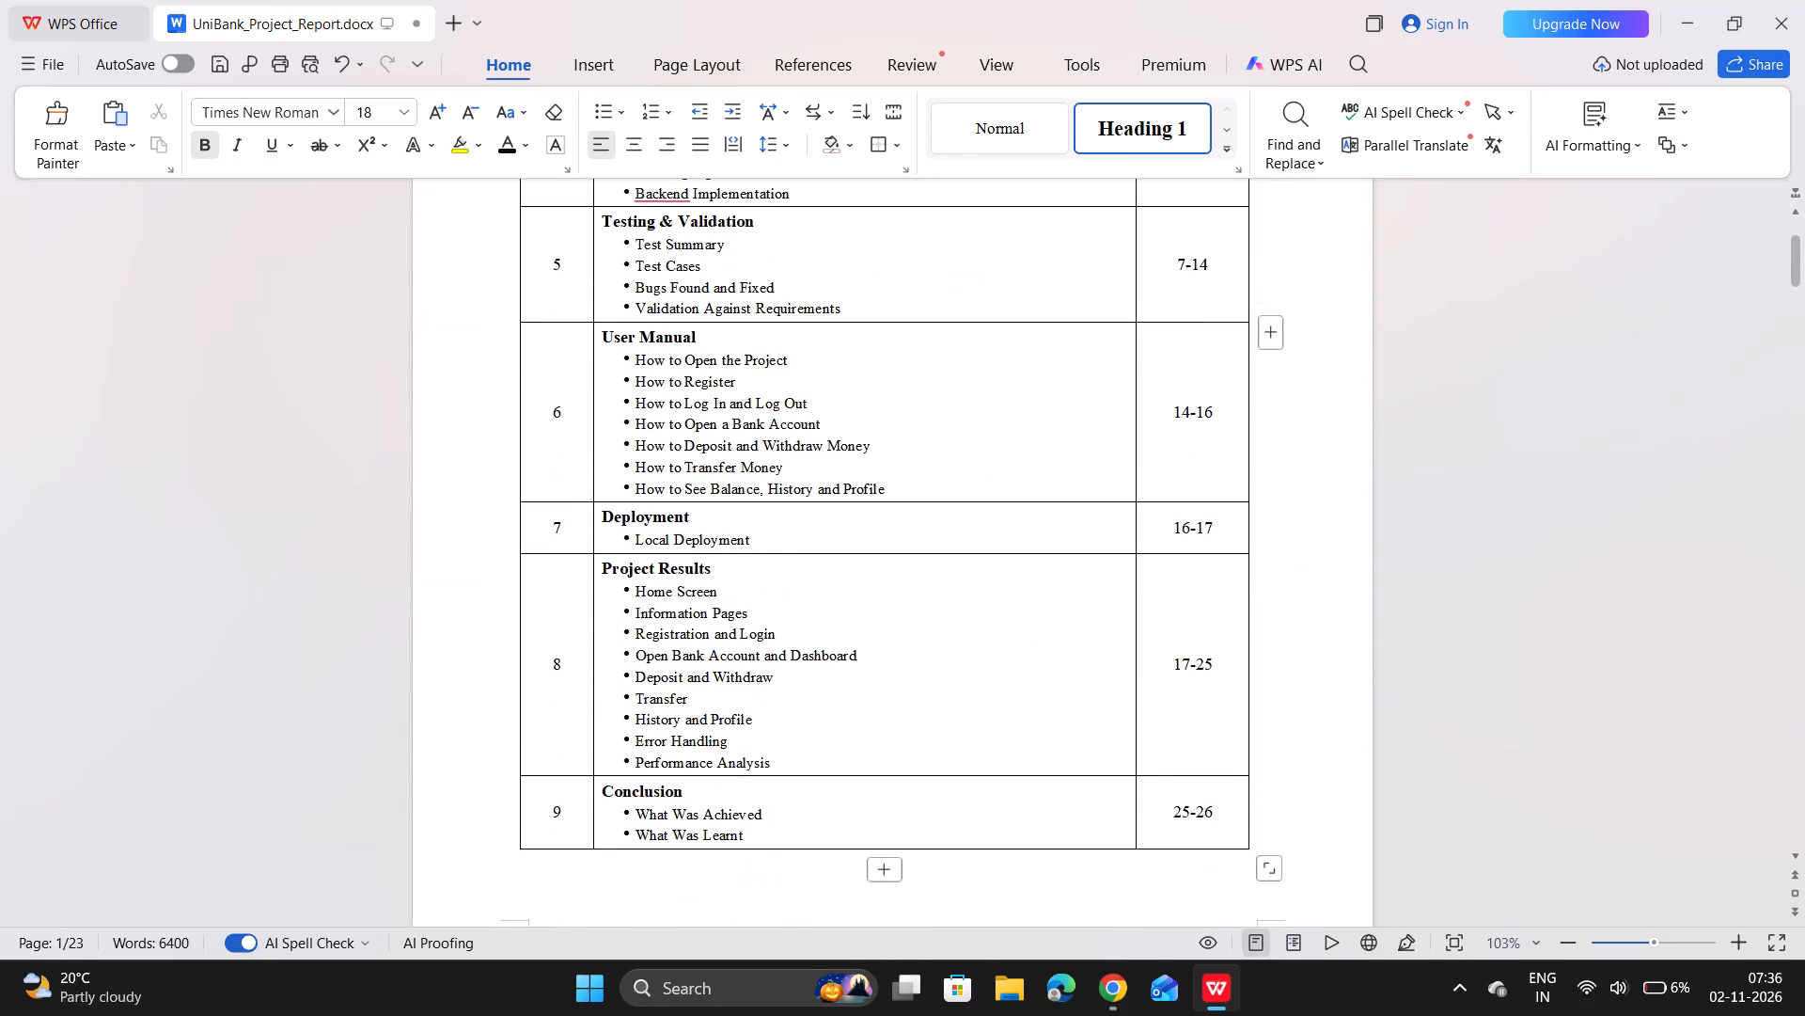
scroll(900, 611, "down", 1)
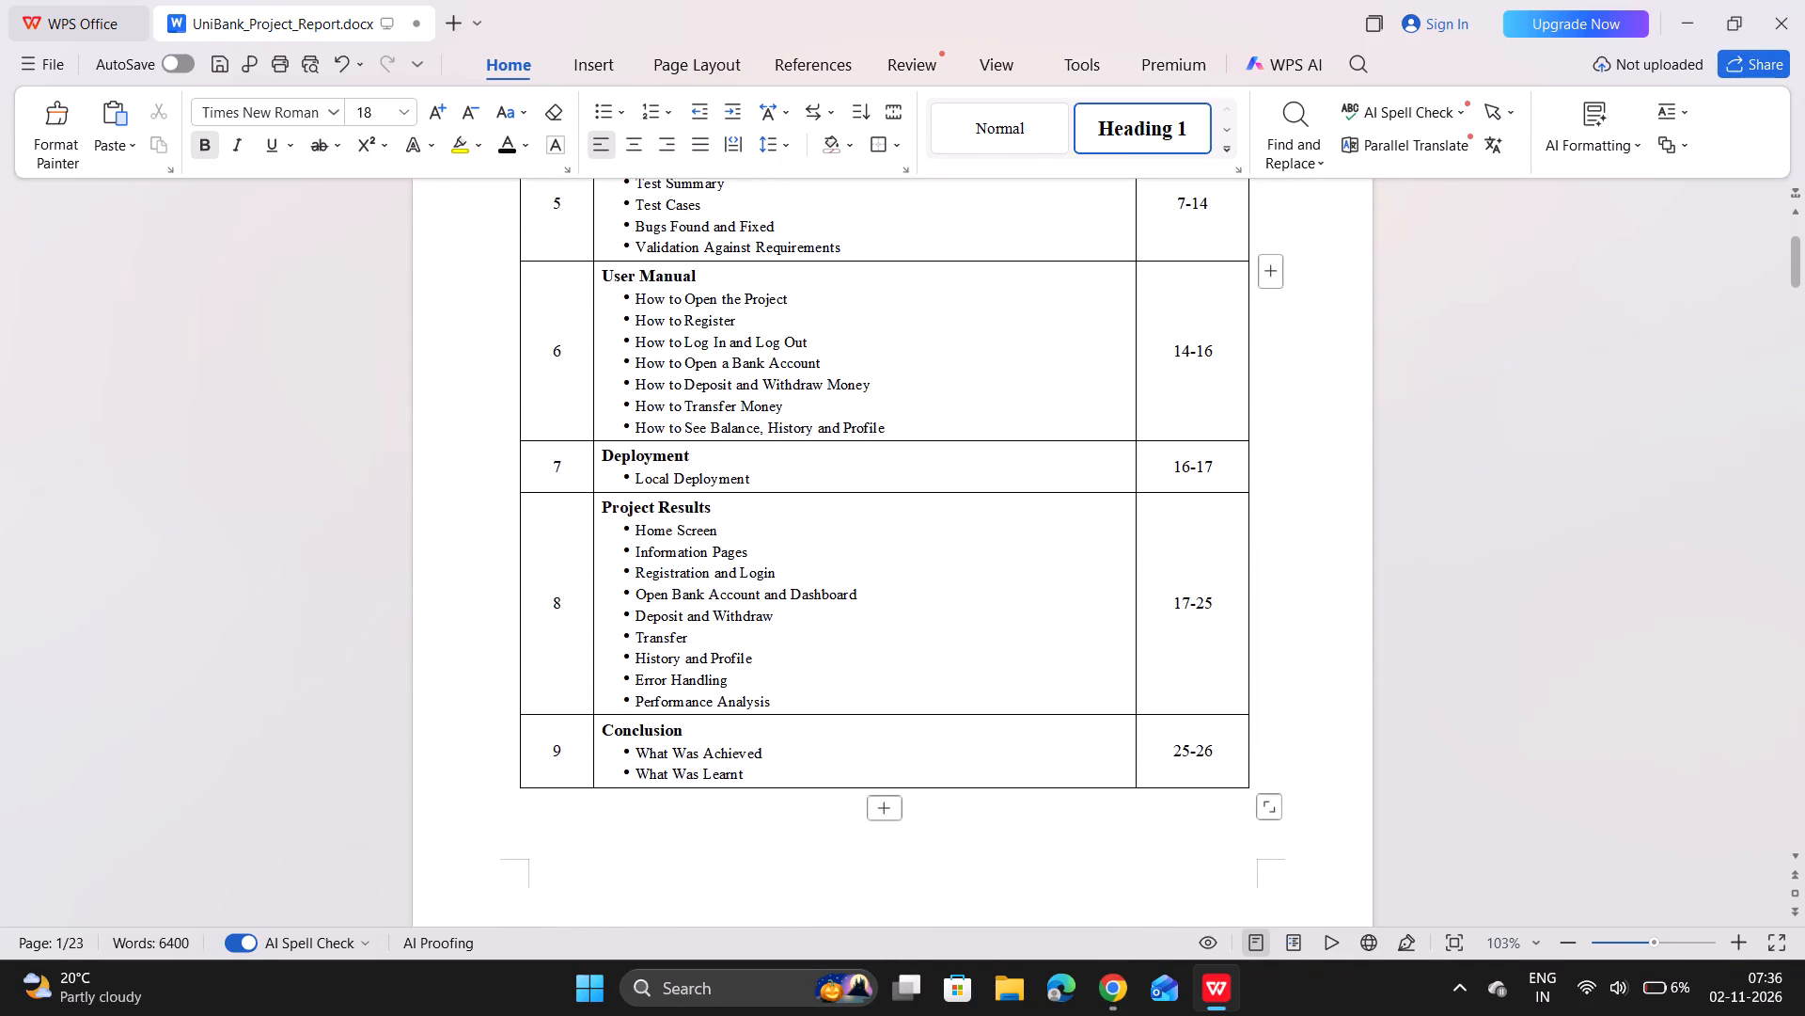
left_click(778, 697)
key("BackSpace")
key("BackSpace")
key("BackSpace")
key("BackSpace")
key("BackSpace")
key("BackSpace")
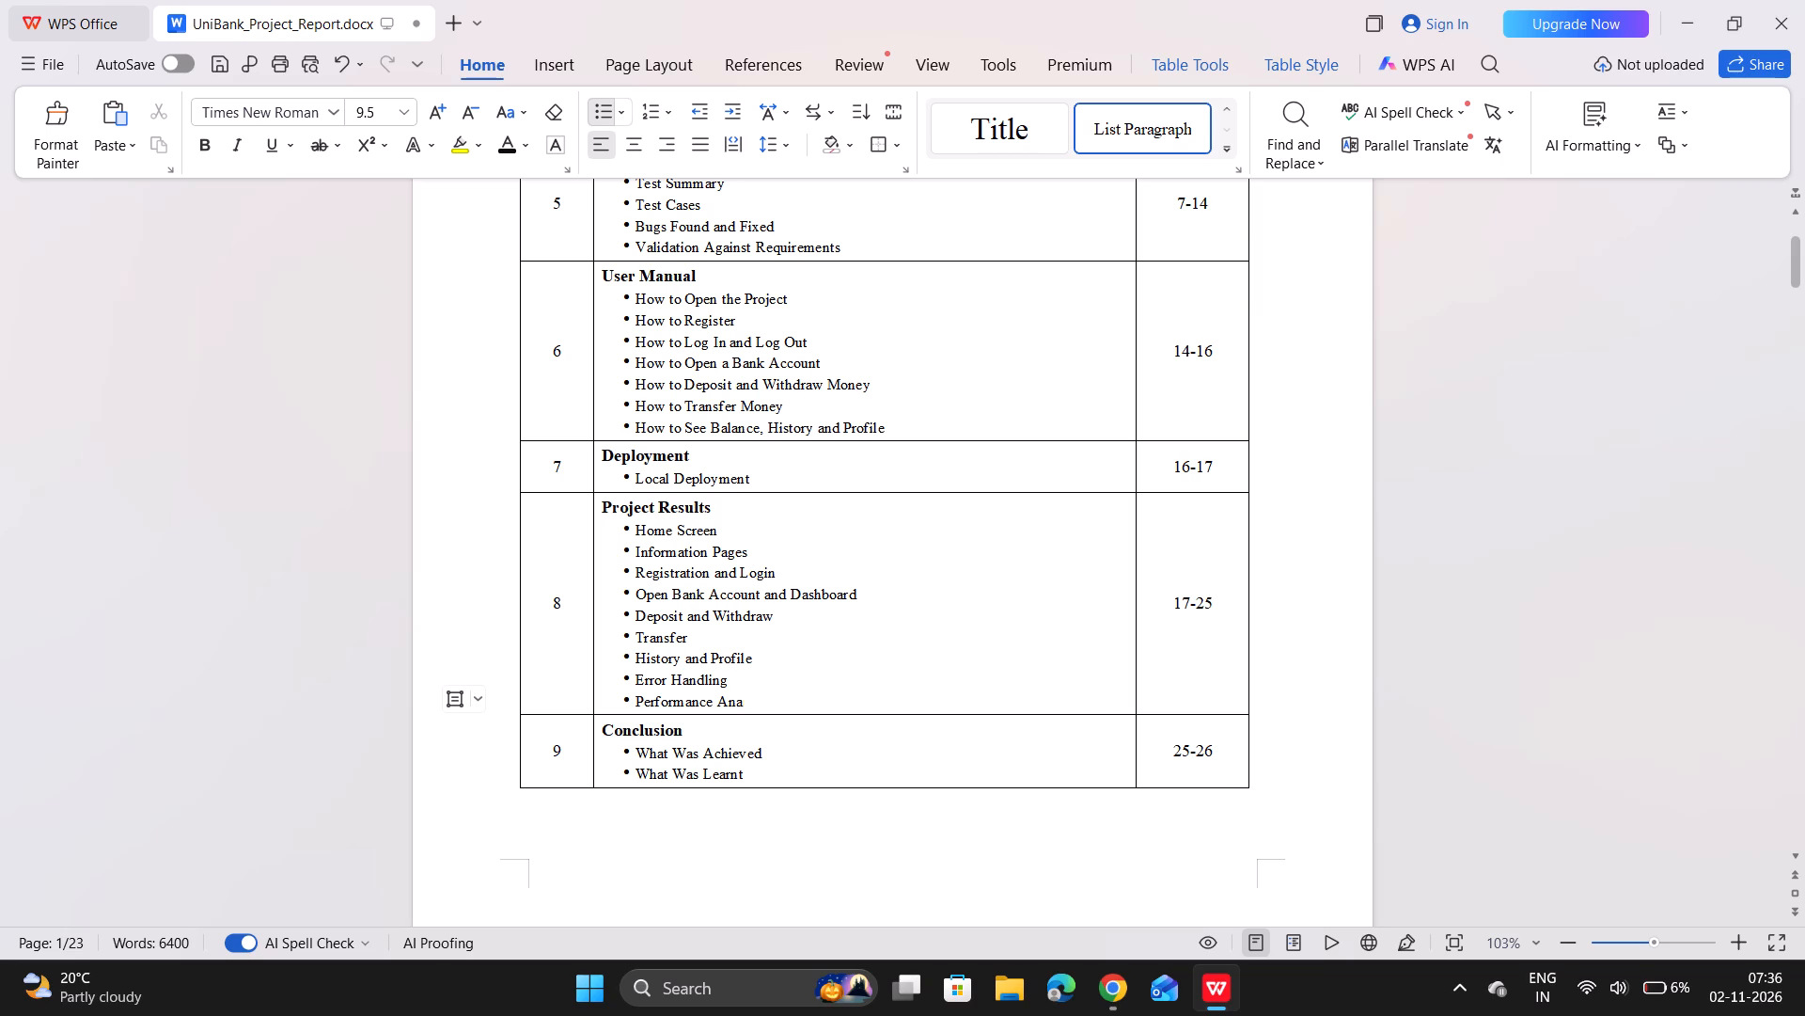
key("BackSpace")
key("BackSpace")
key("BackSpace")
key("BackSpace")
key("BackSpace")
key("BackSpace")
key("BackSpace")
key("BackSpace")
key("BackSpace")
key("BackSpace")
key("BackSpace")
key("BackSpace")
key("BackSpace")
key("BackSpace")
key("BackSpace")
key("BackSpace")
key("BackSpace")
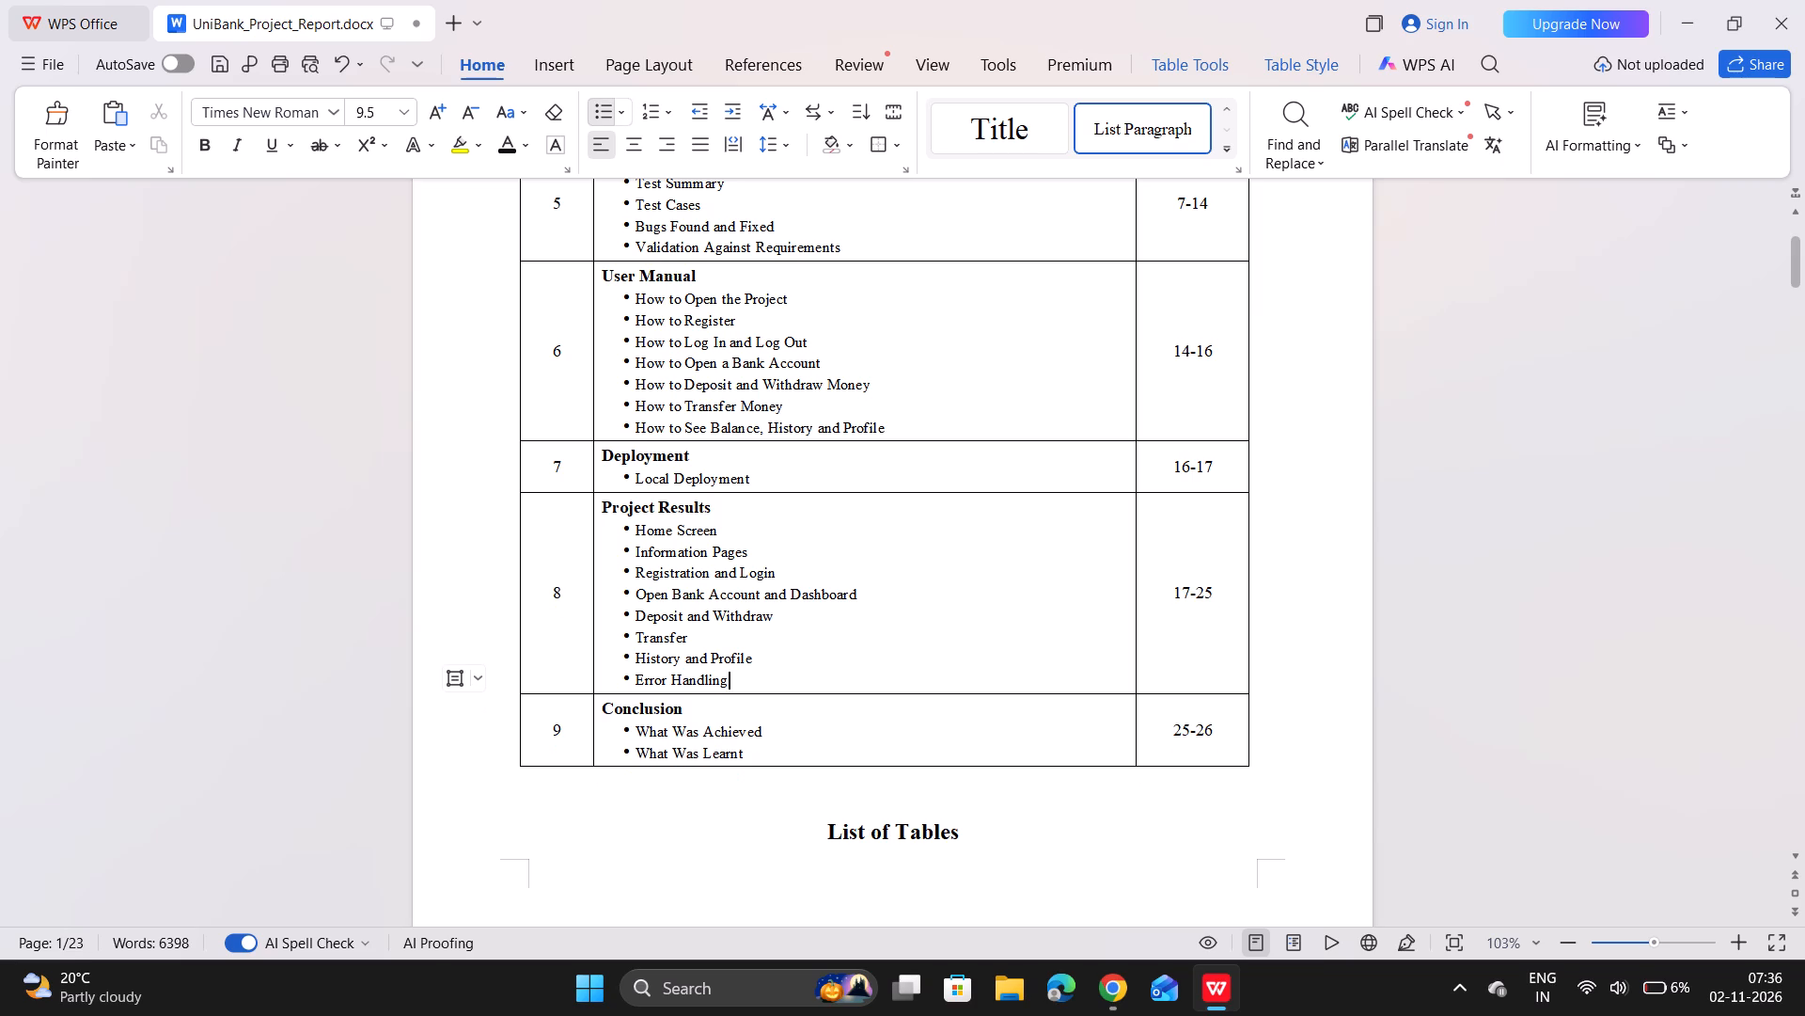
Delete the entire row for table 8.1 Performance Analysis from the List of Tables.
scroll(778, 697, "down", 2)
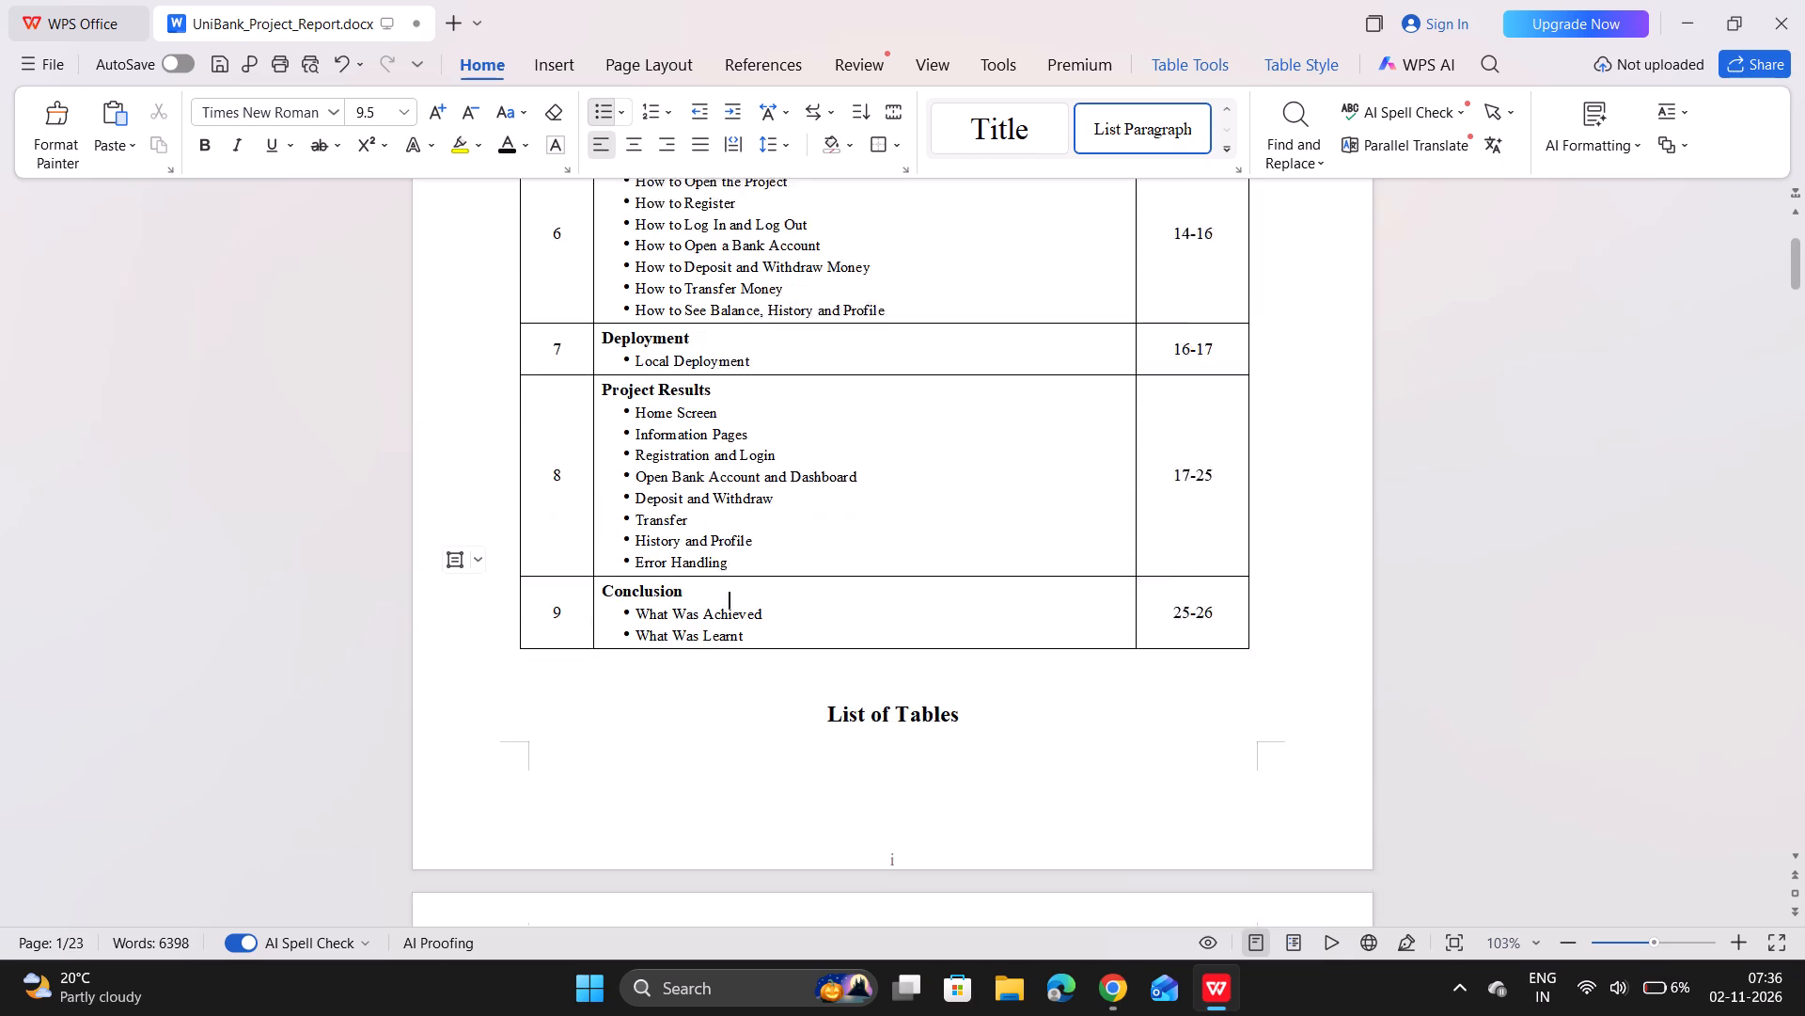
scroll(778, 697, "down", 9)
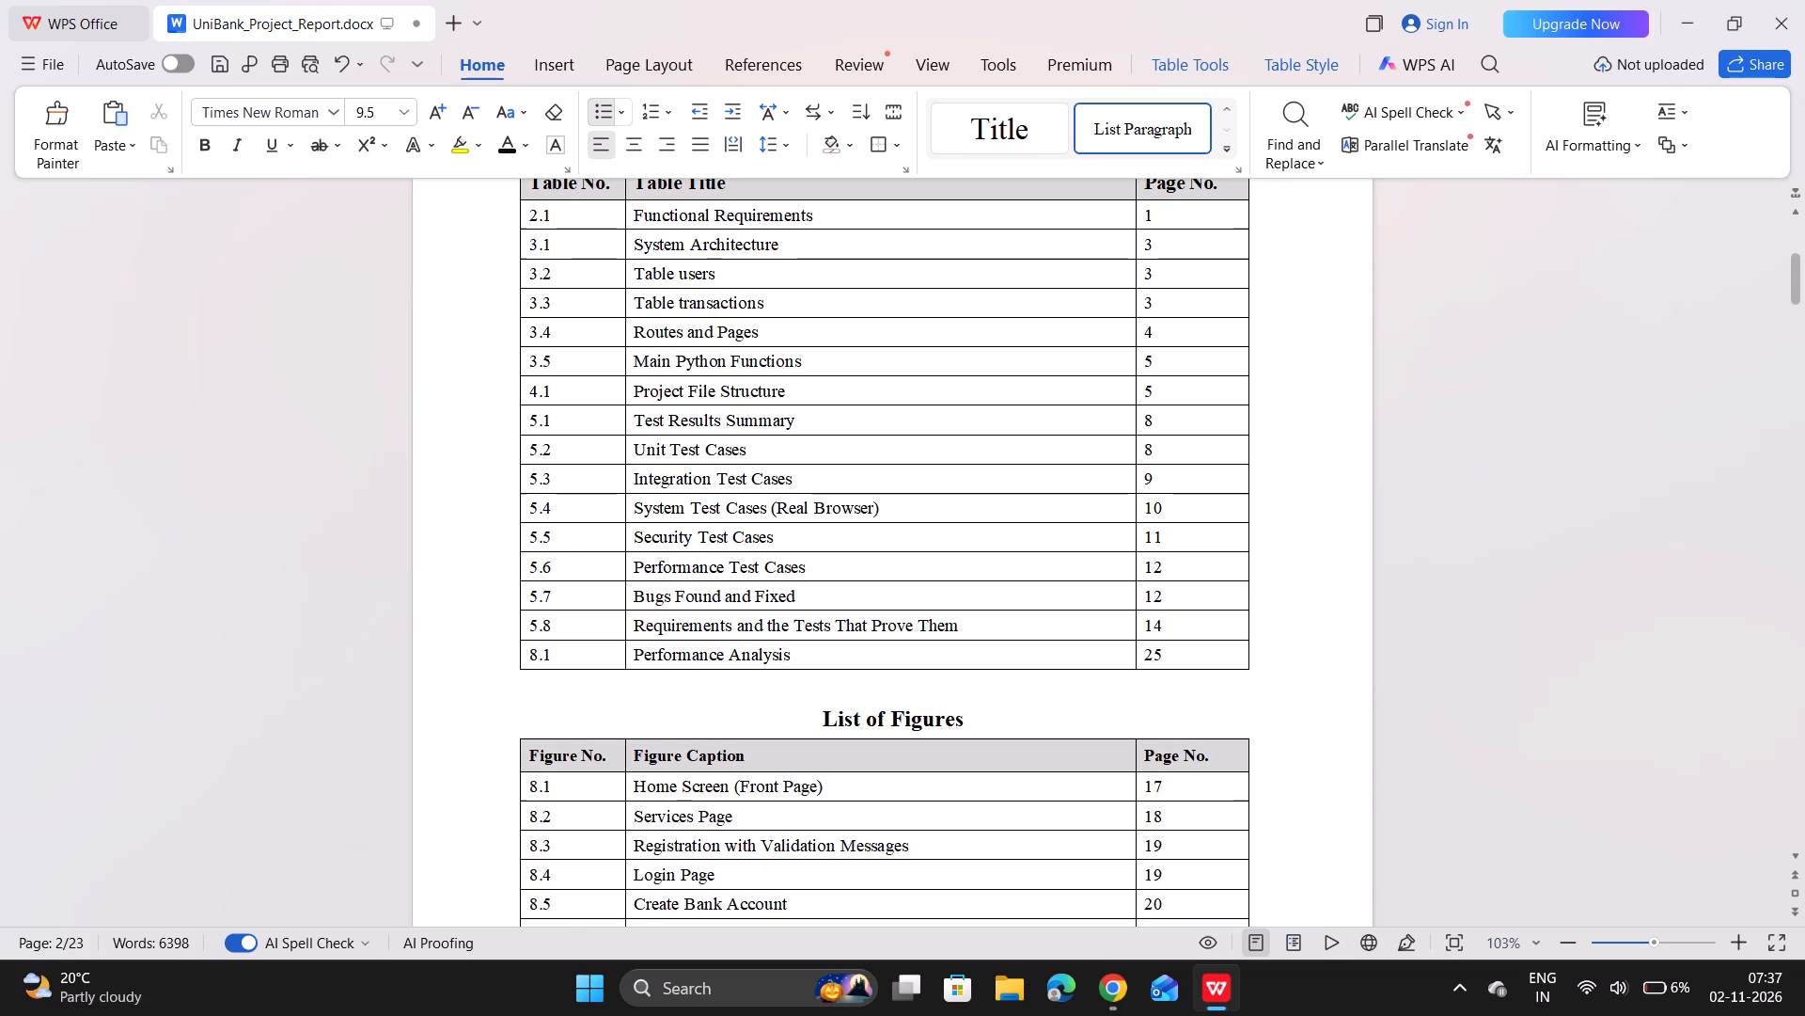
left_click(818, 659)
right_click(818, 659)
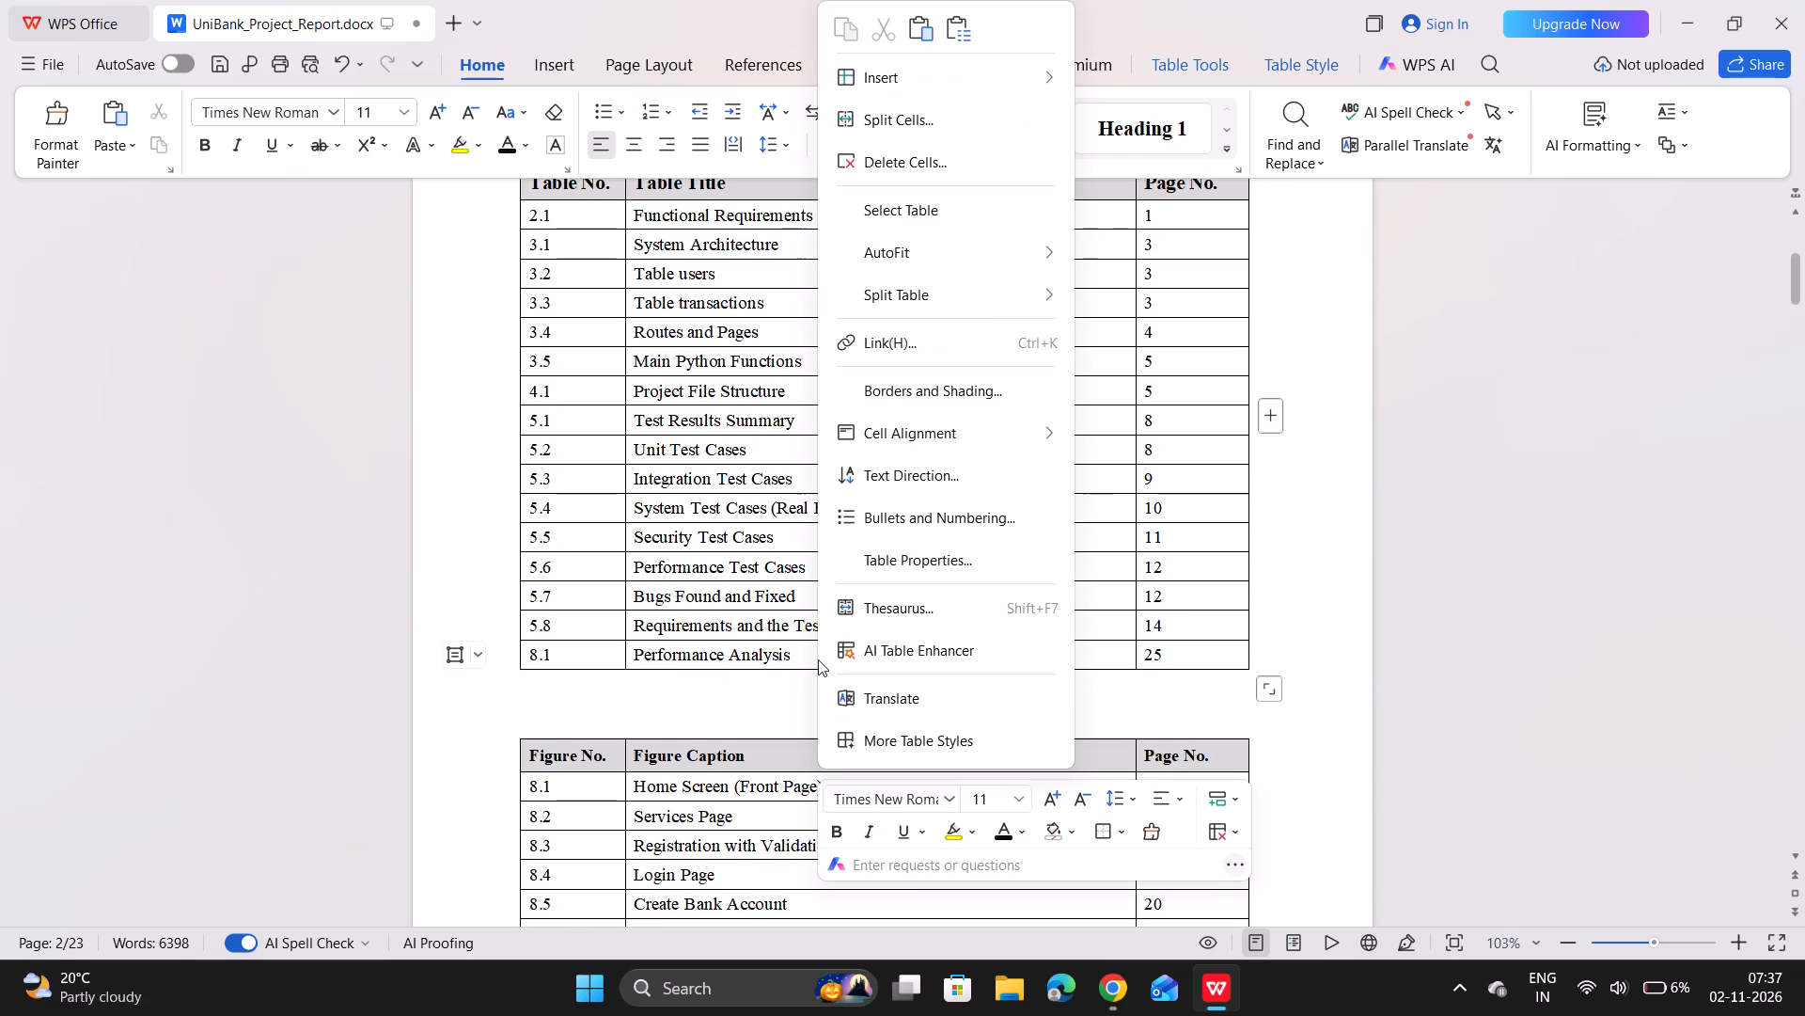
left_click(952, 147)
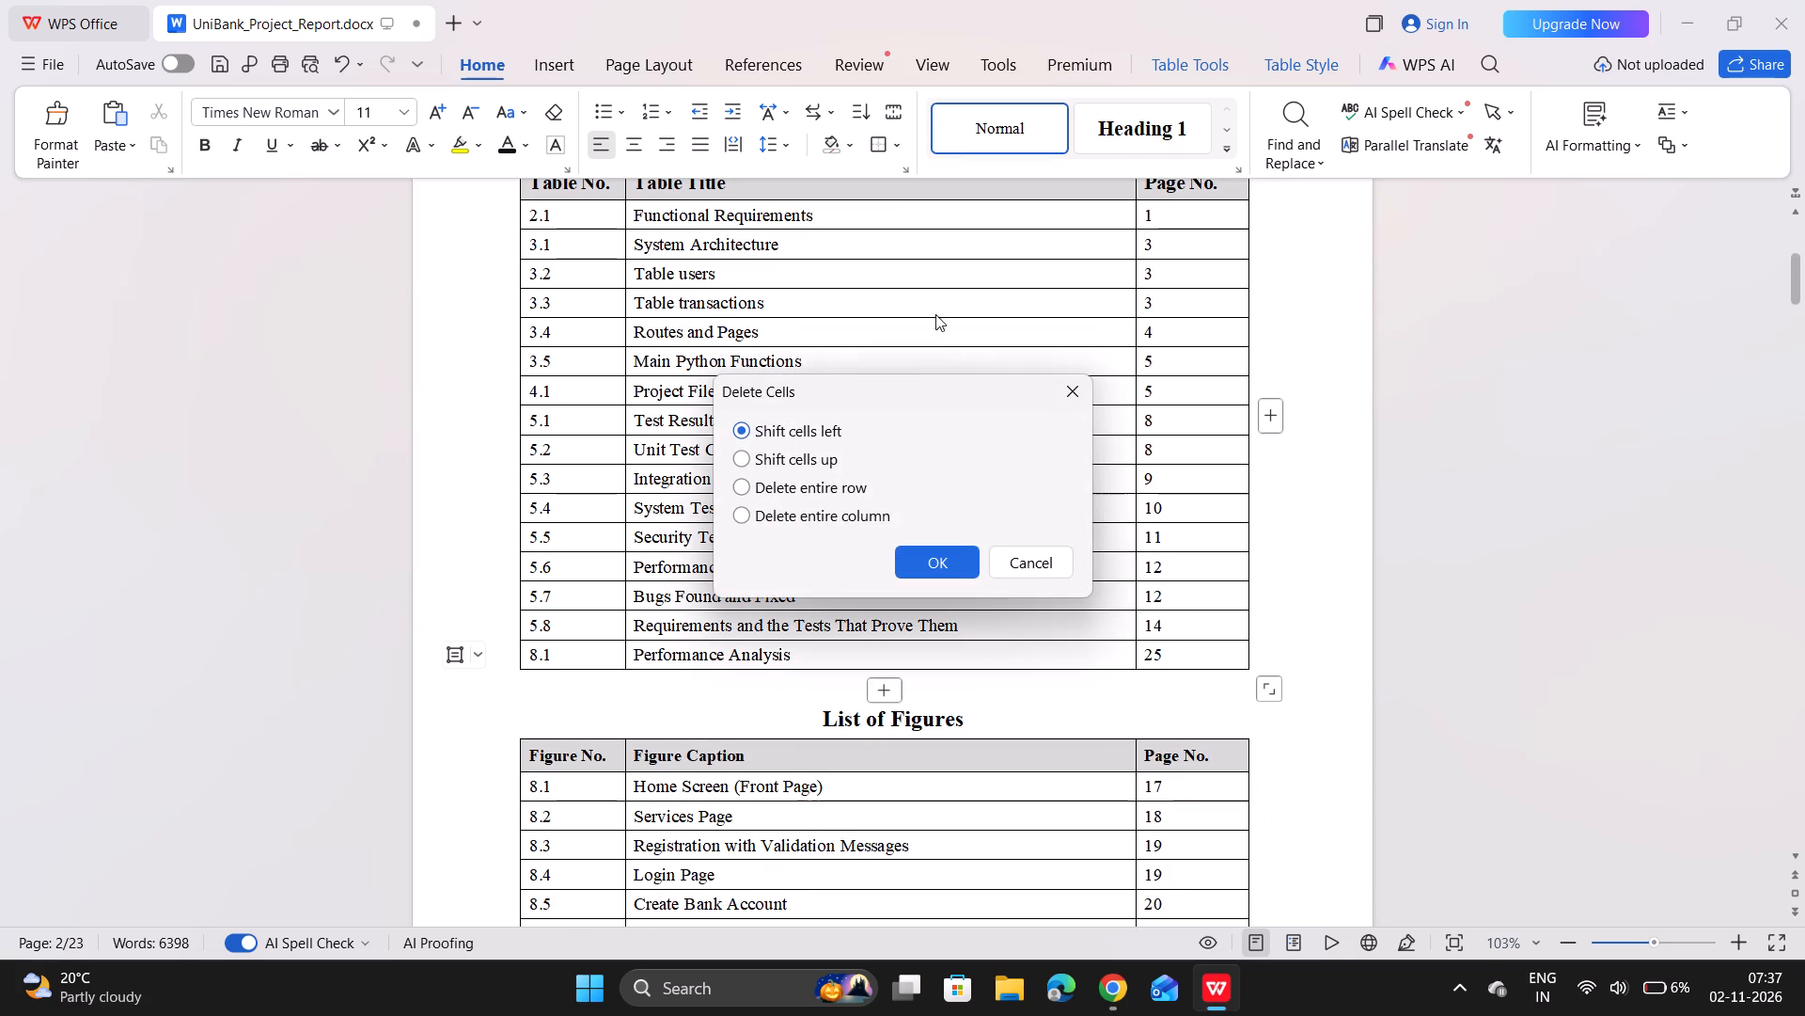
left_click(857, 479)
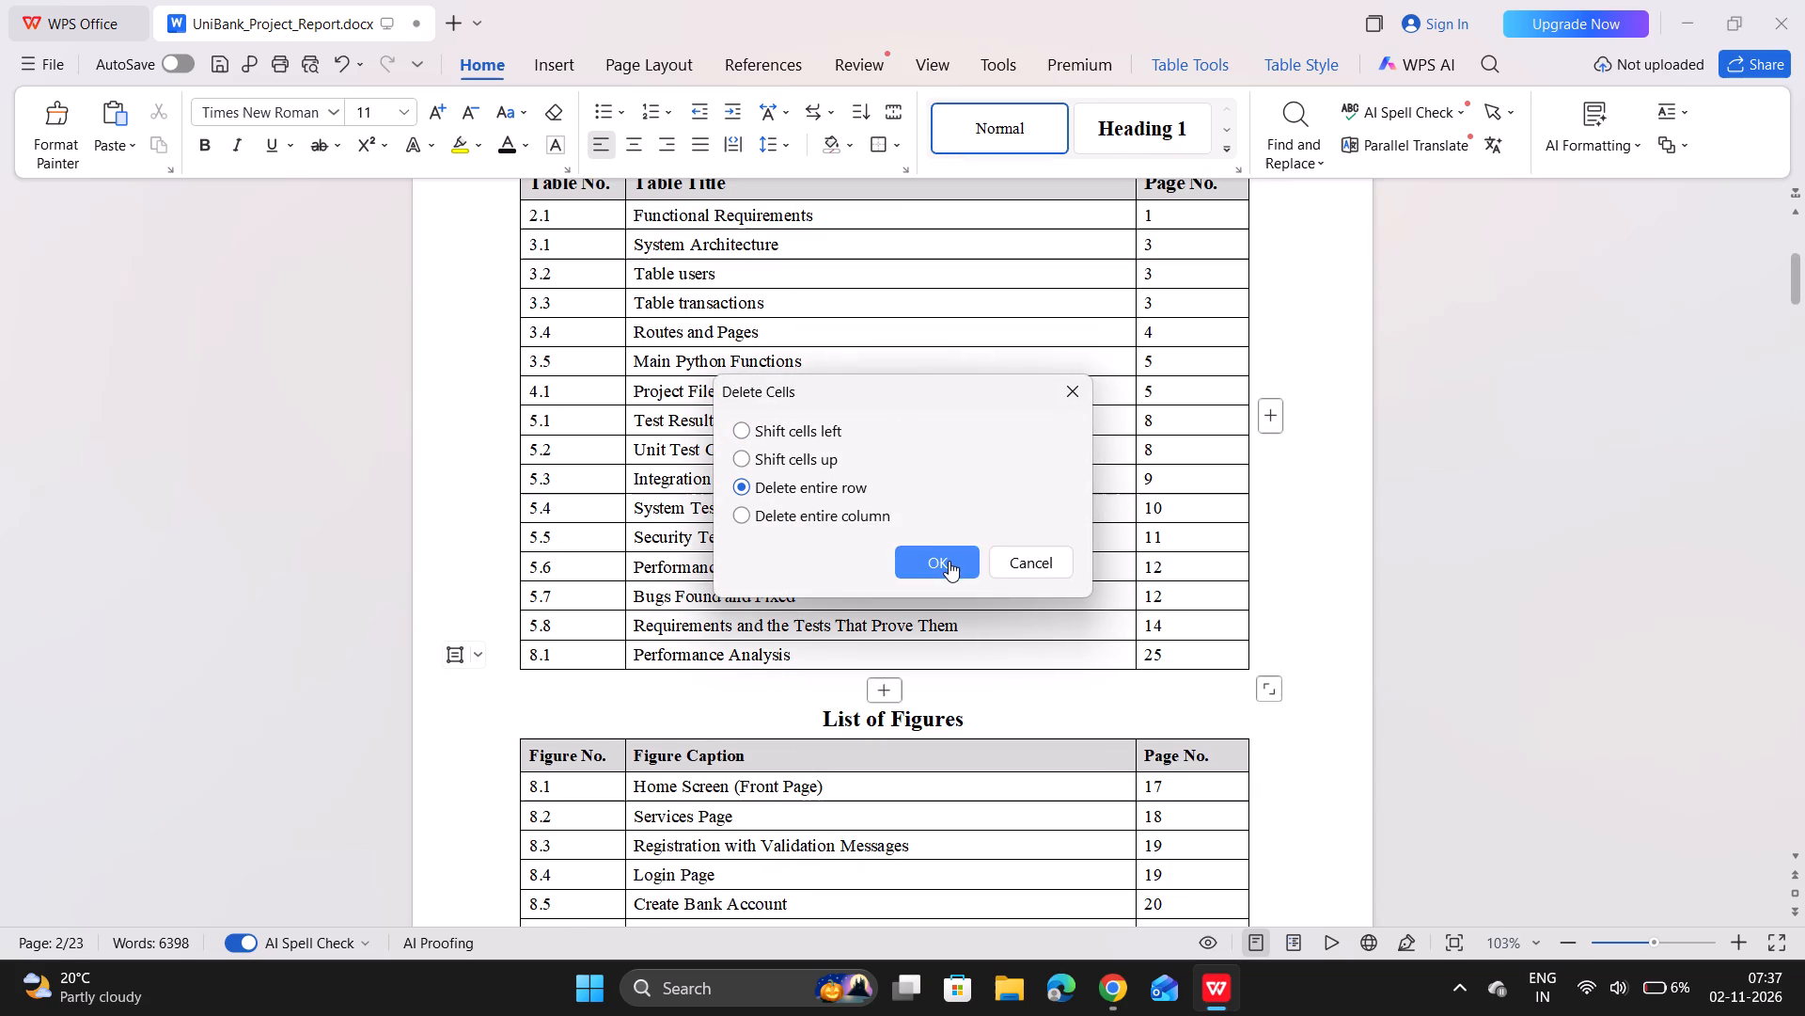
left_click(949, 561)
Review the List of Figures and the following report pages through the end of 9. Conclusion.
scroll(949, 561, "down", 2)
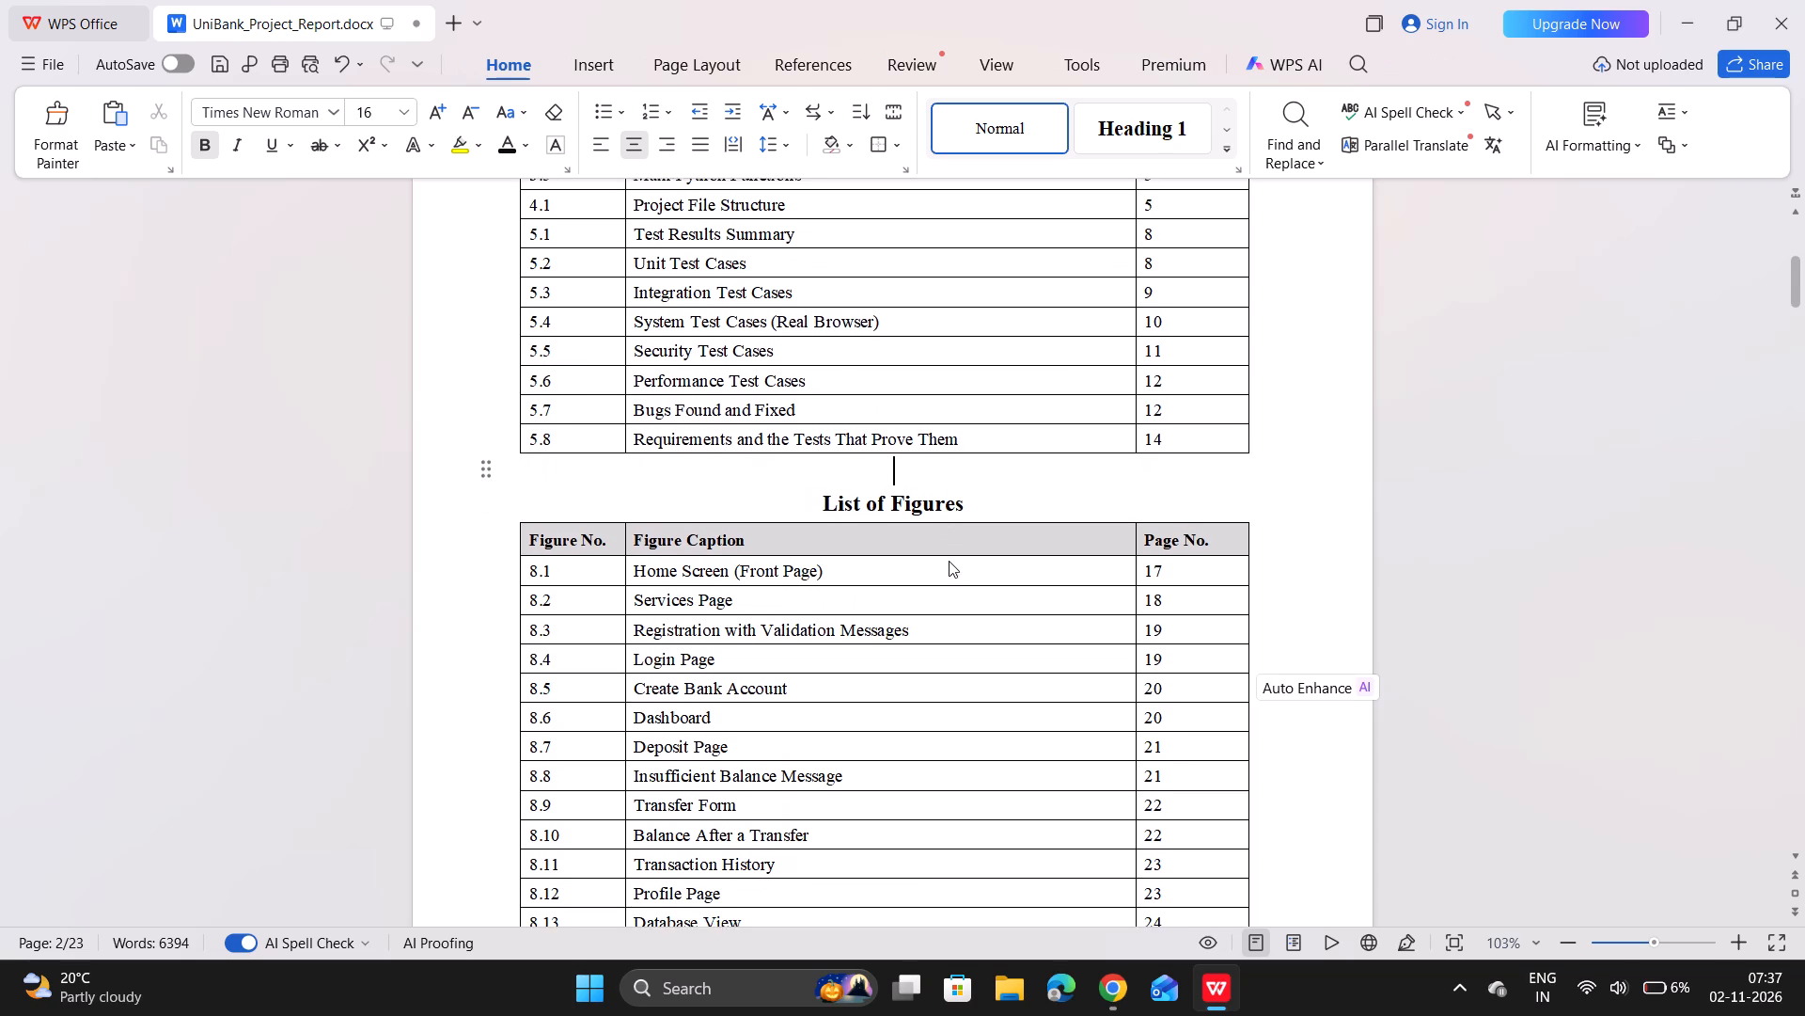
scroll(949, 561, "down", 3)
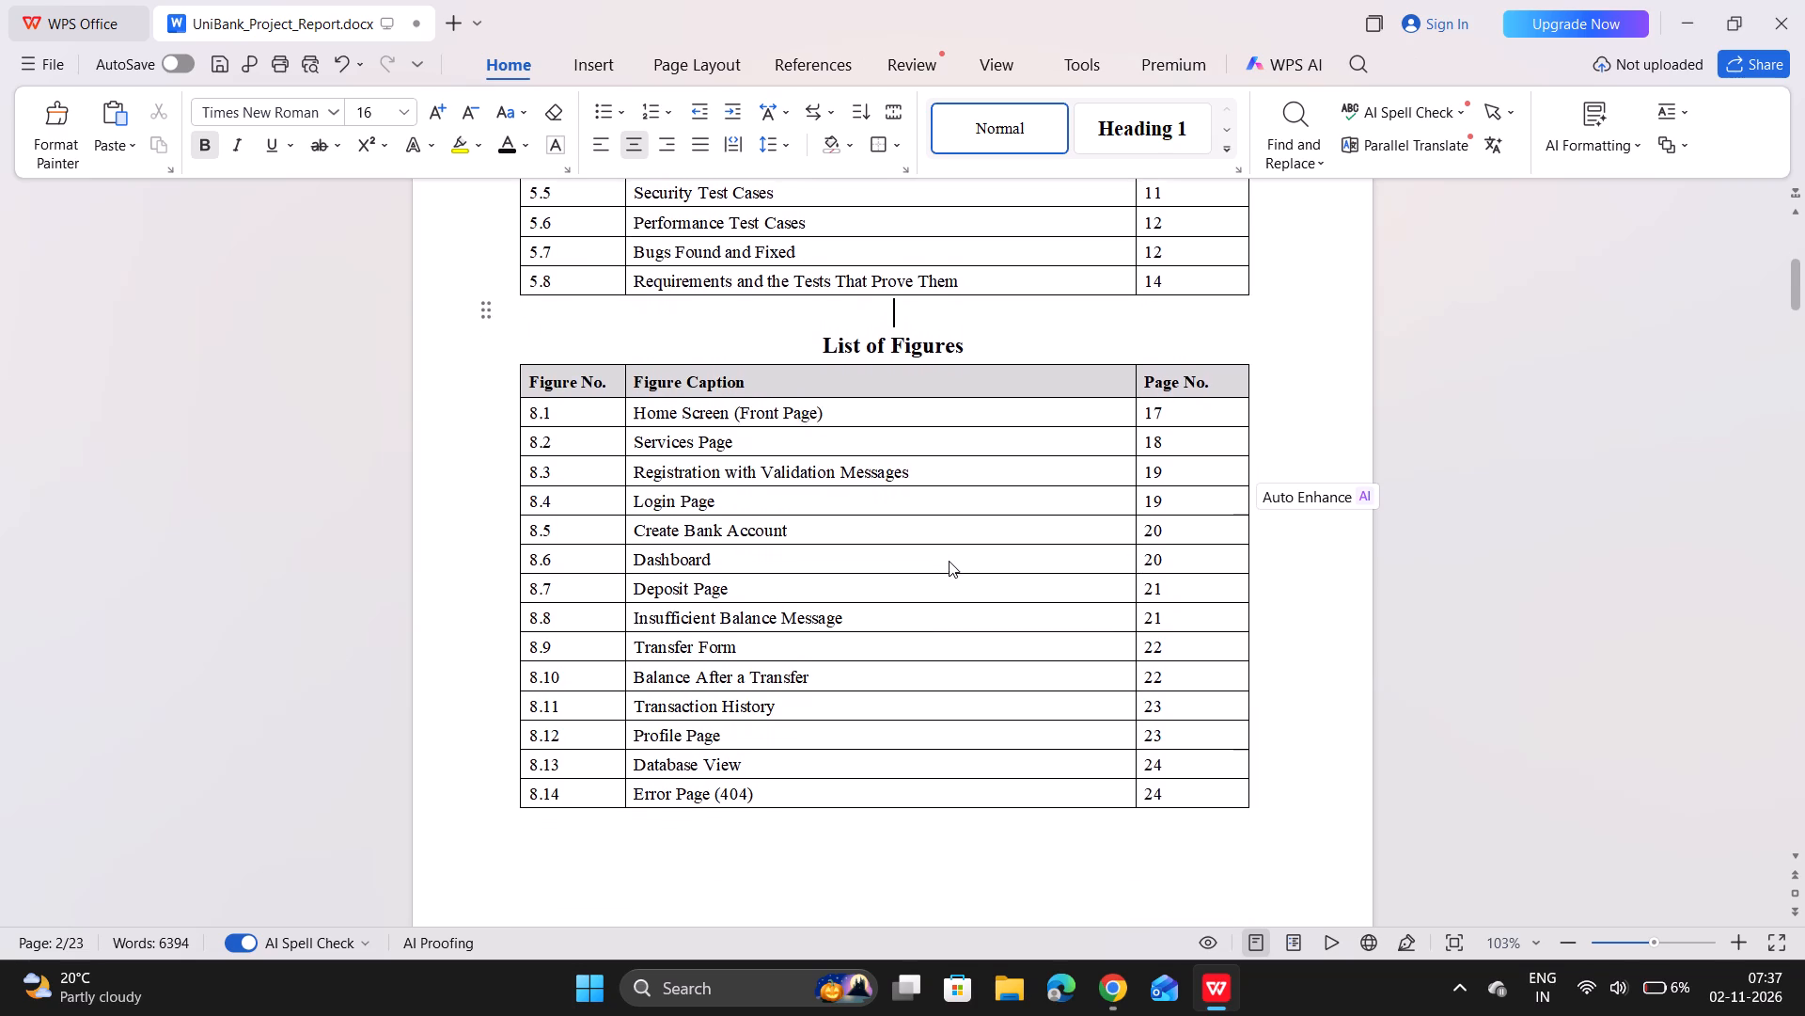
scroll(949, 561, "down", 1)
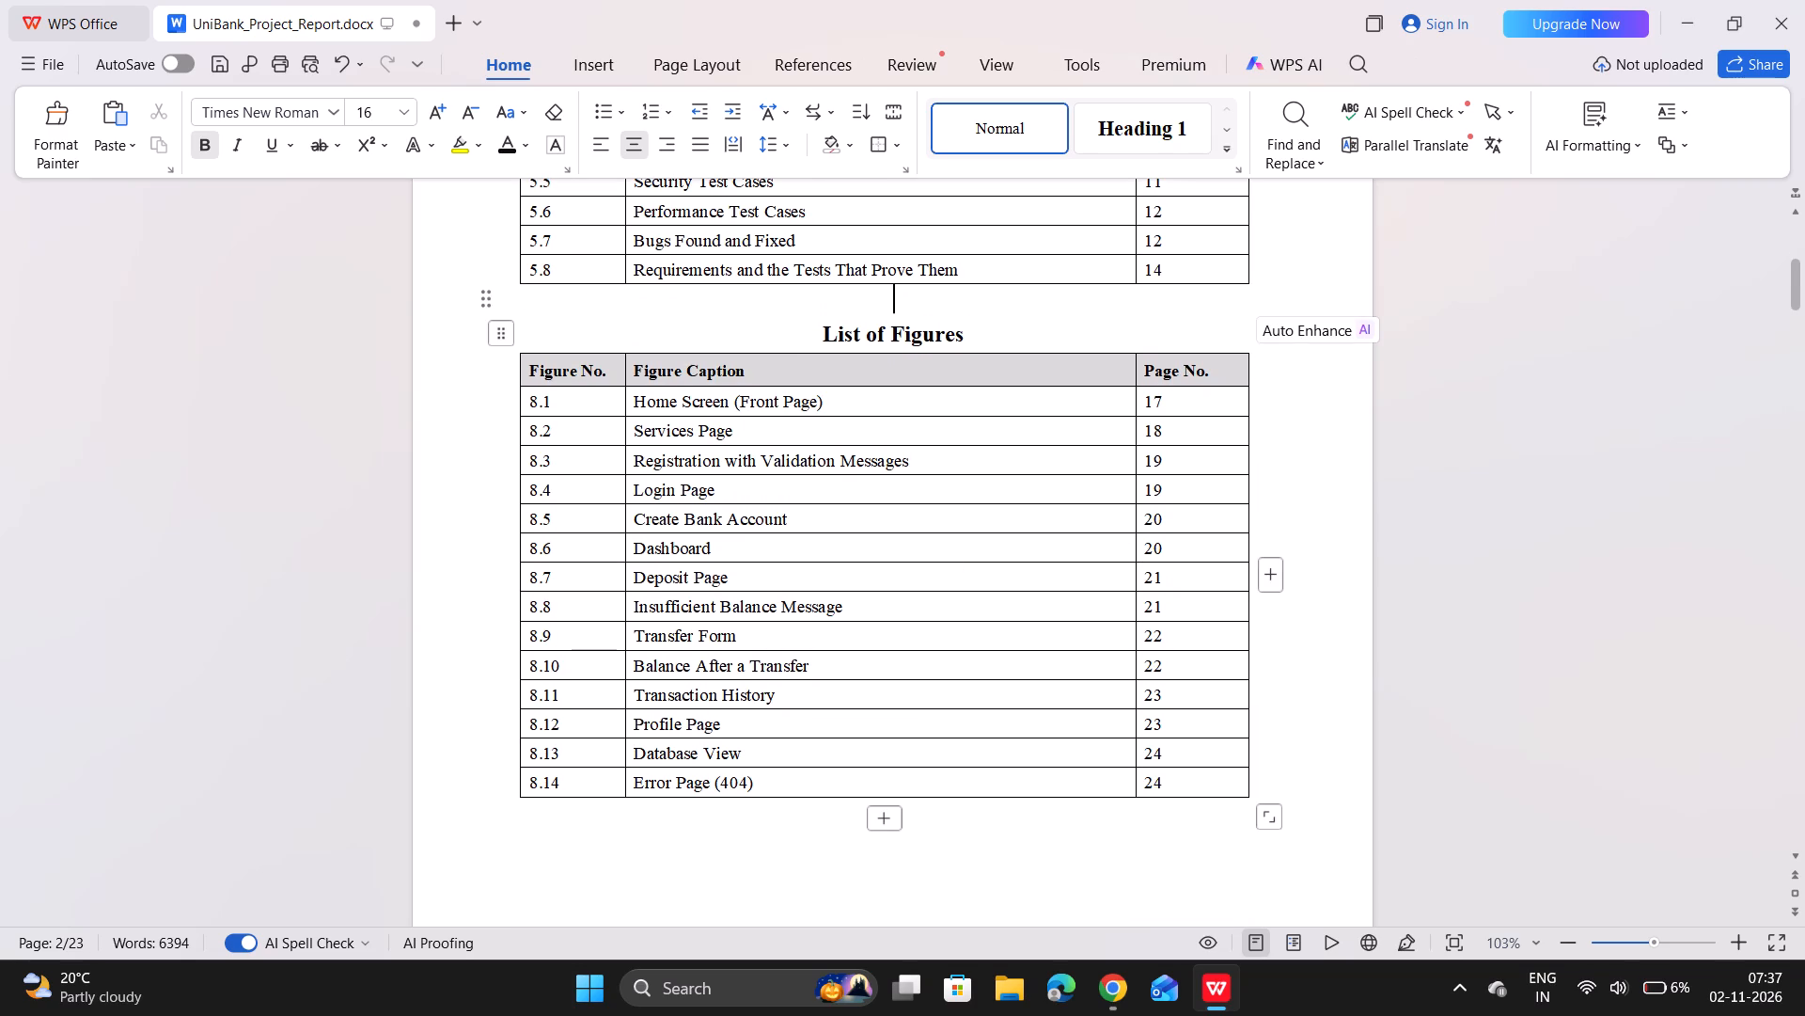
scroll(690, 769, "down", 5)
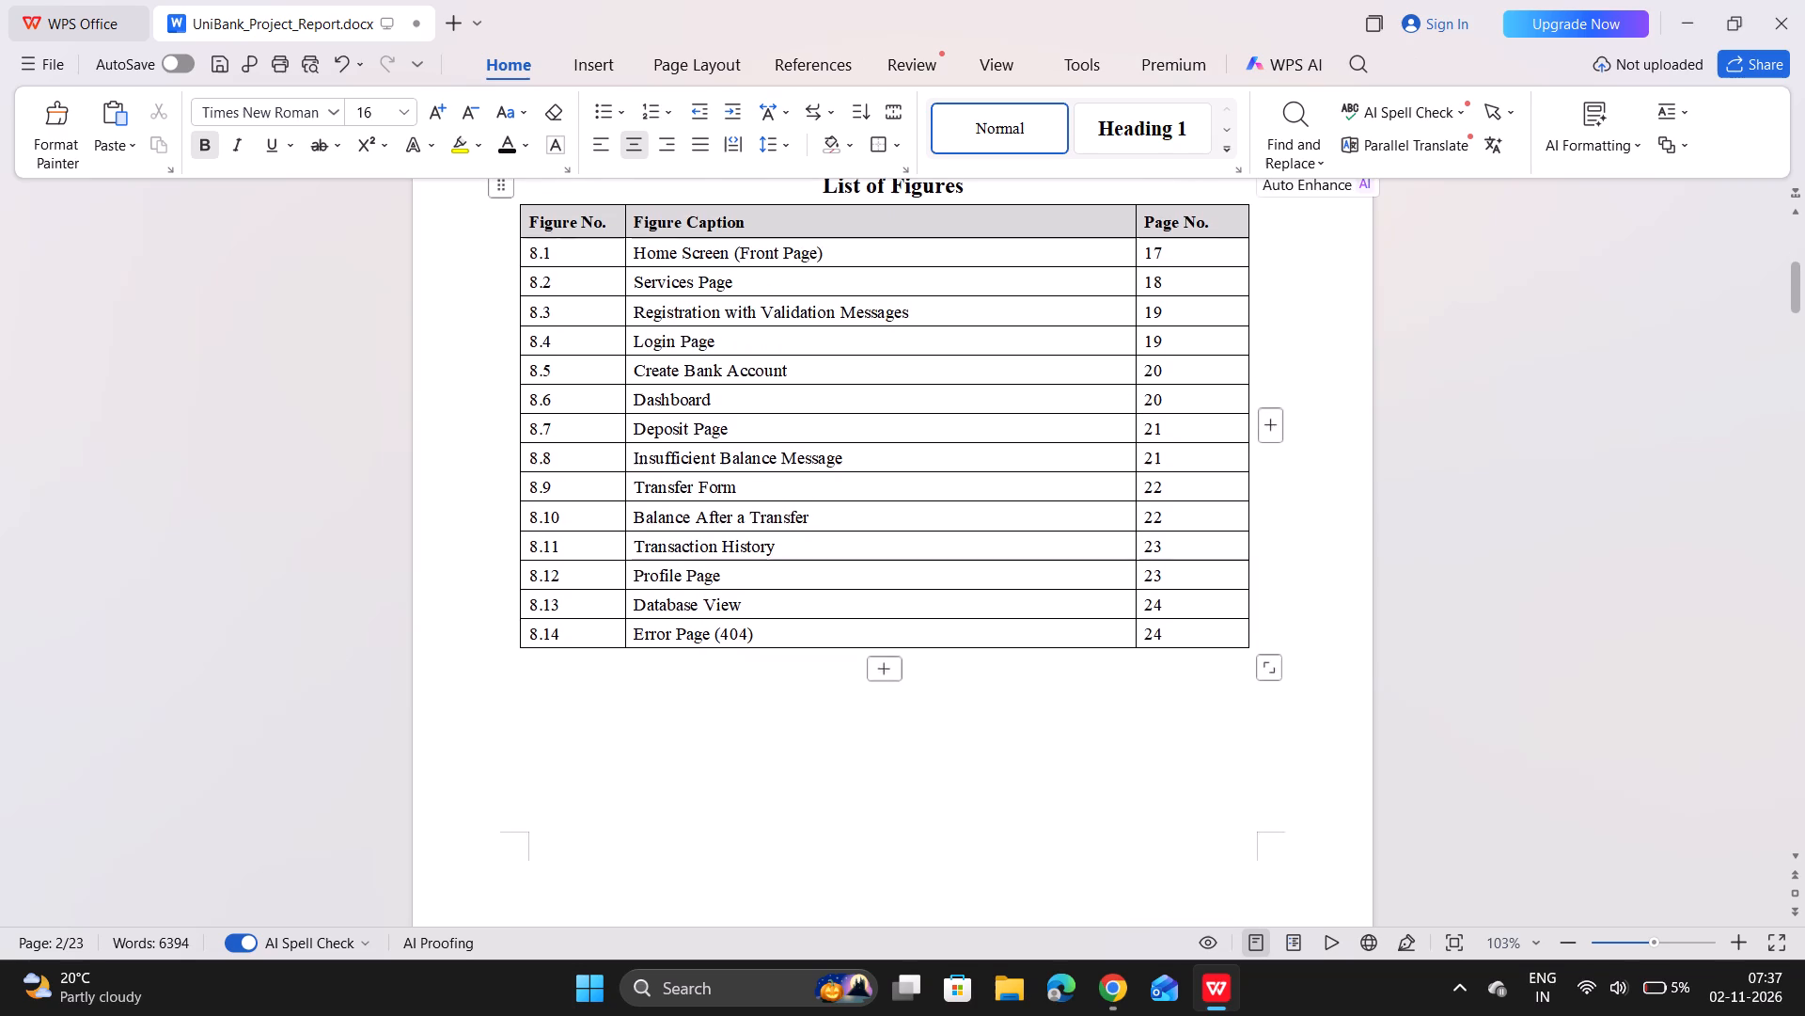
scroll(690, 769, "down", 18)
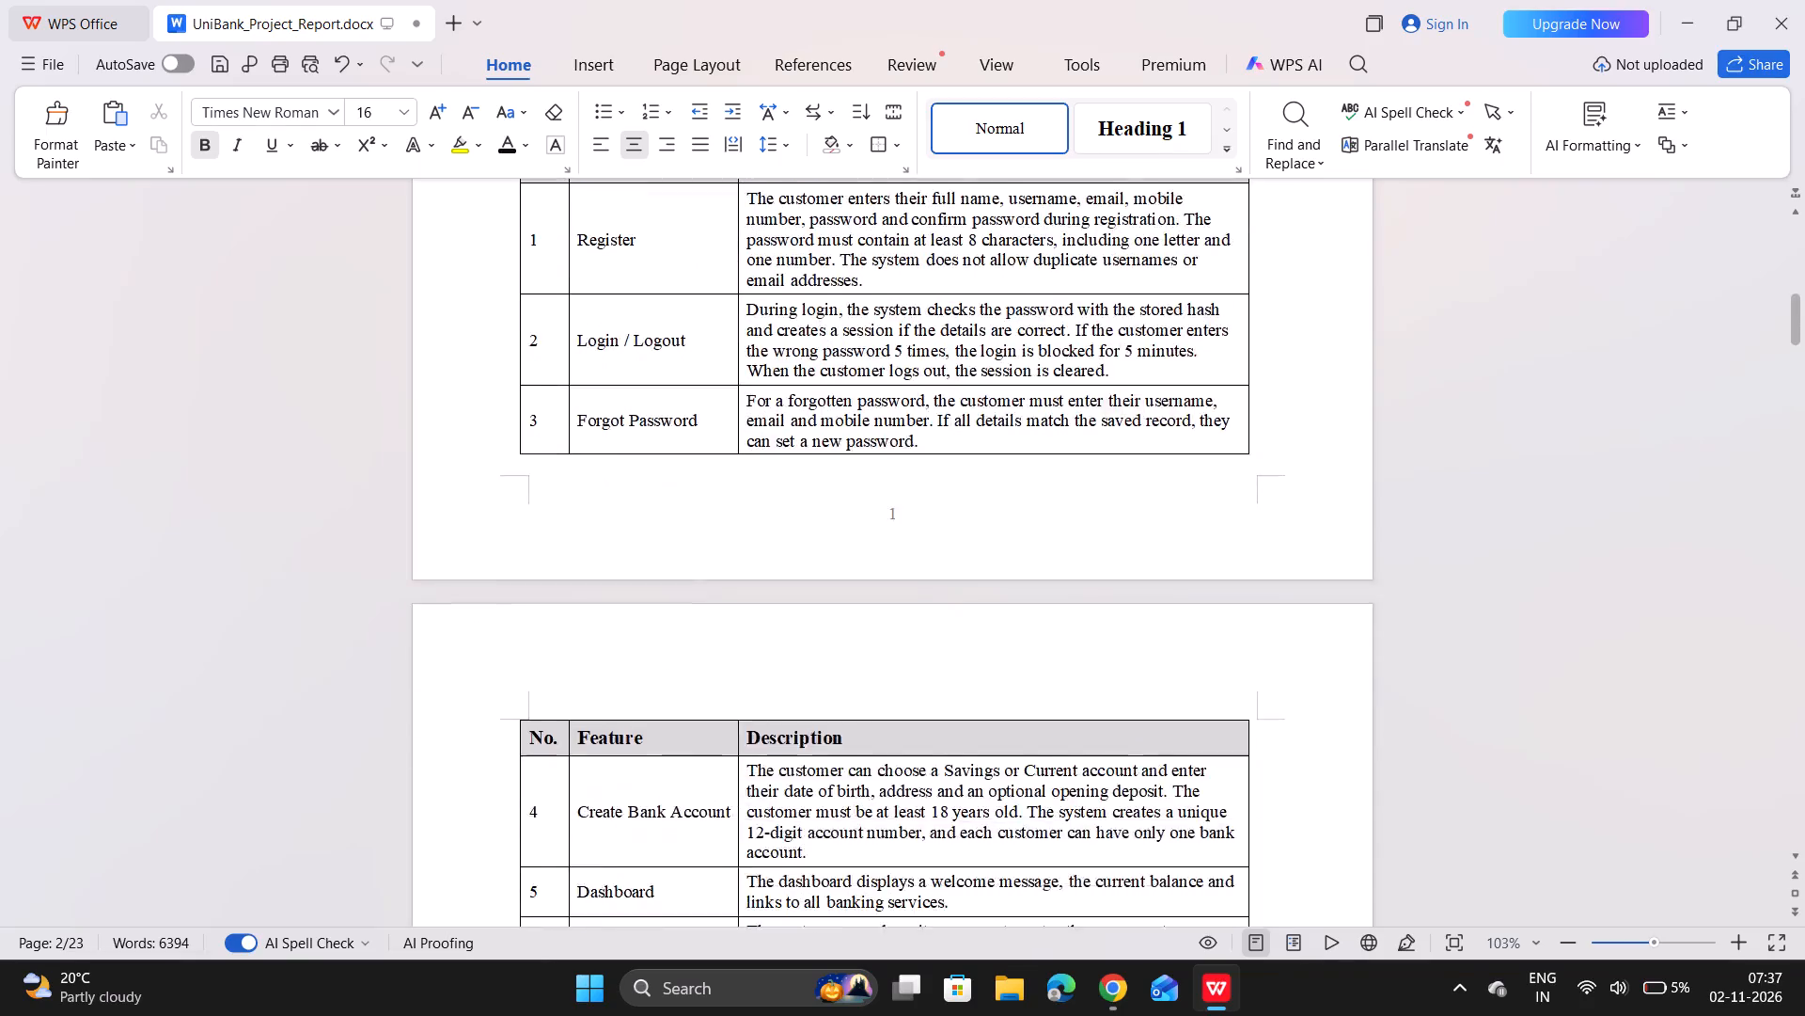
scroll(690, 769, "down", 17)
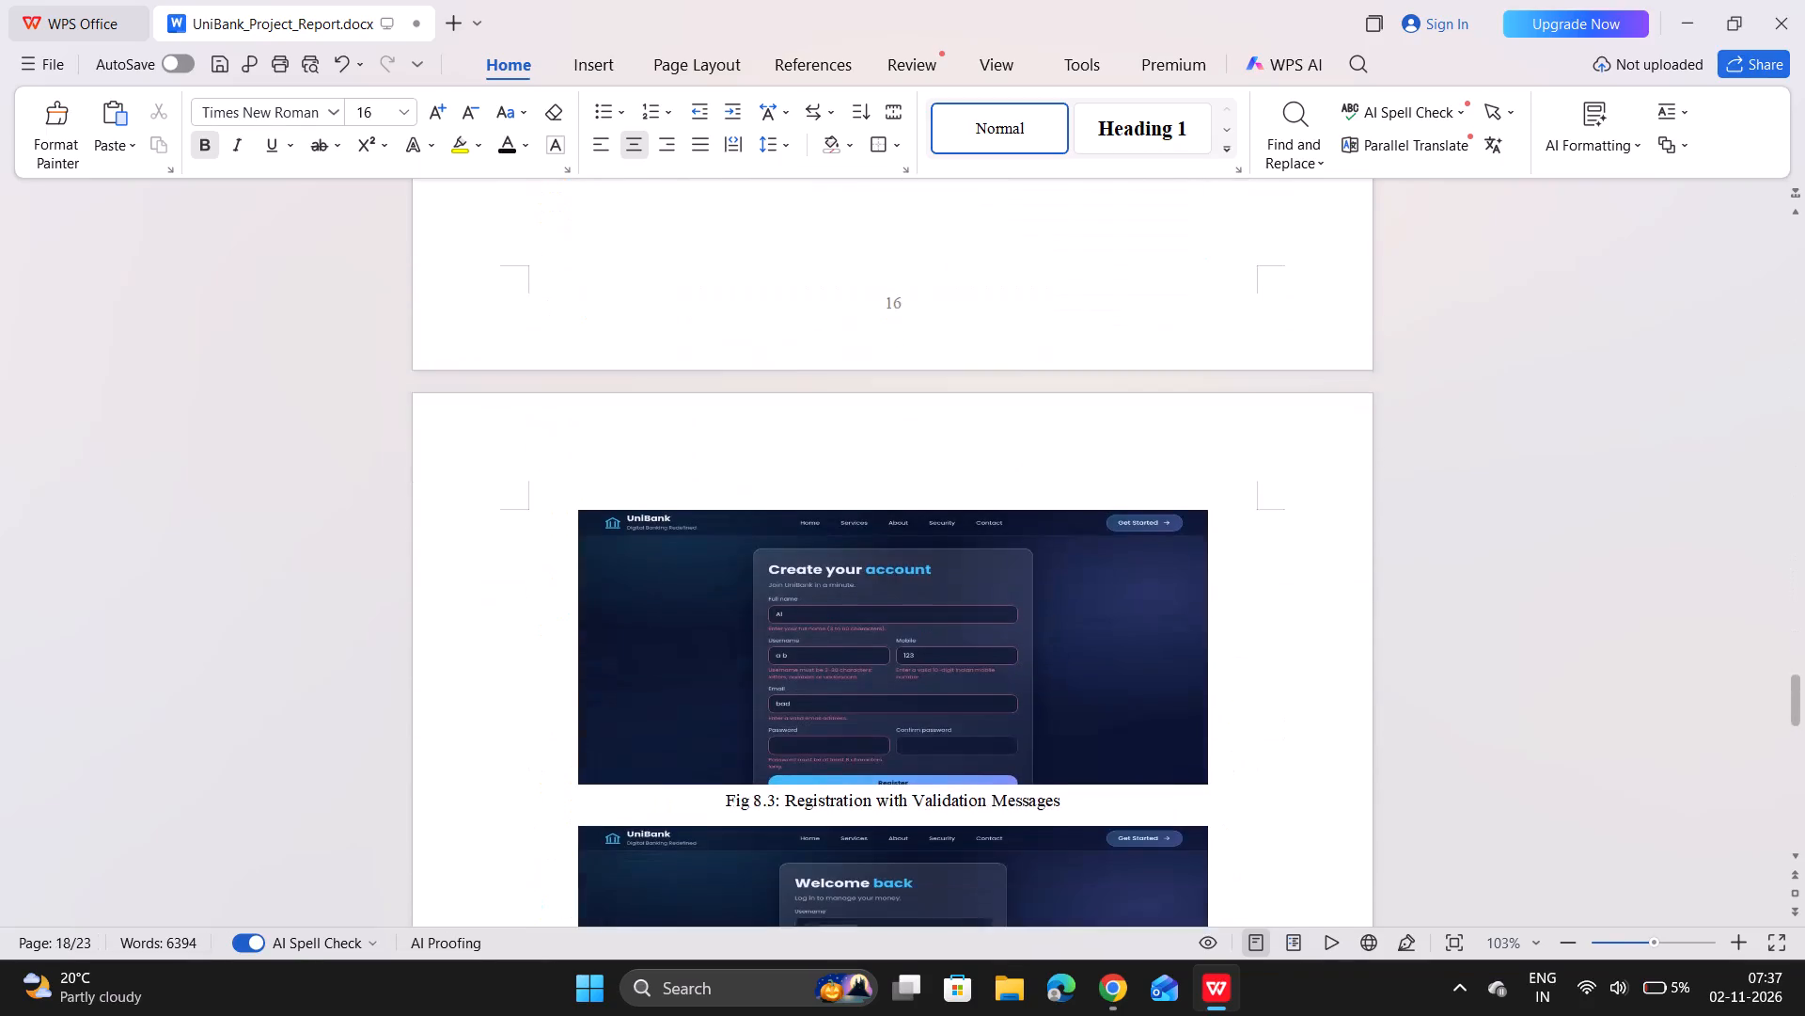
scroll(690, 769, "down", 13)
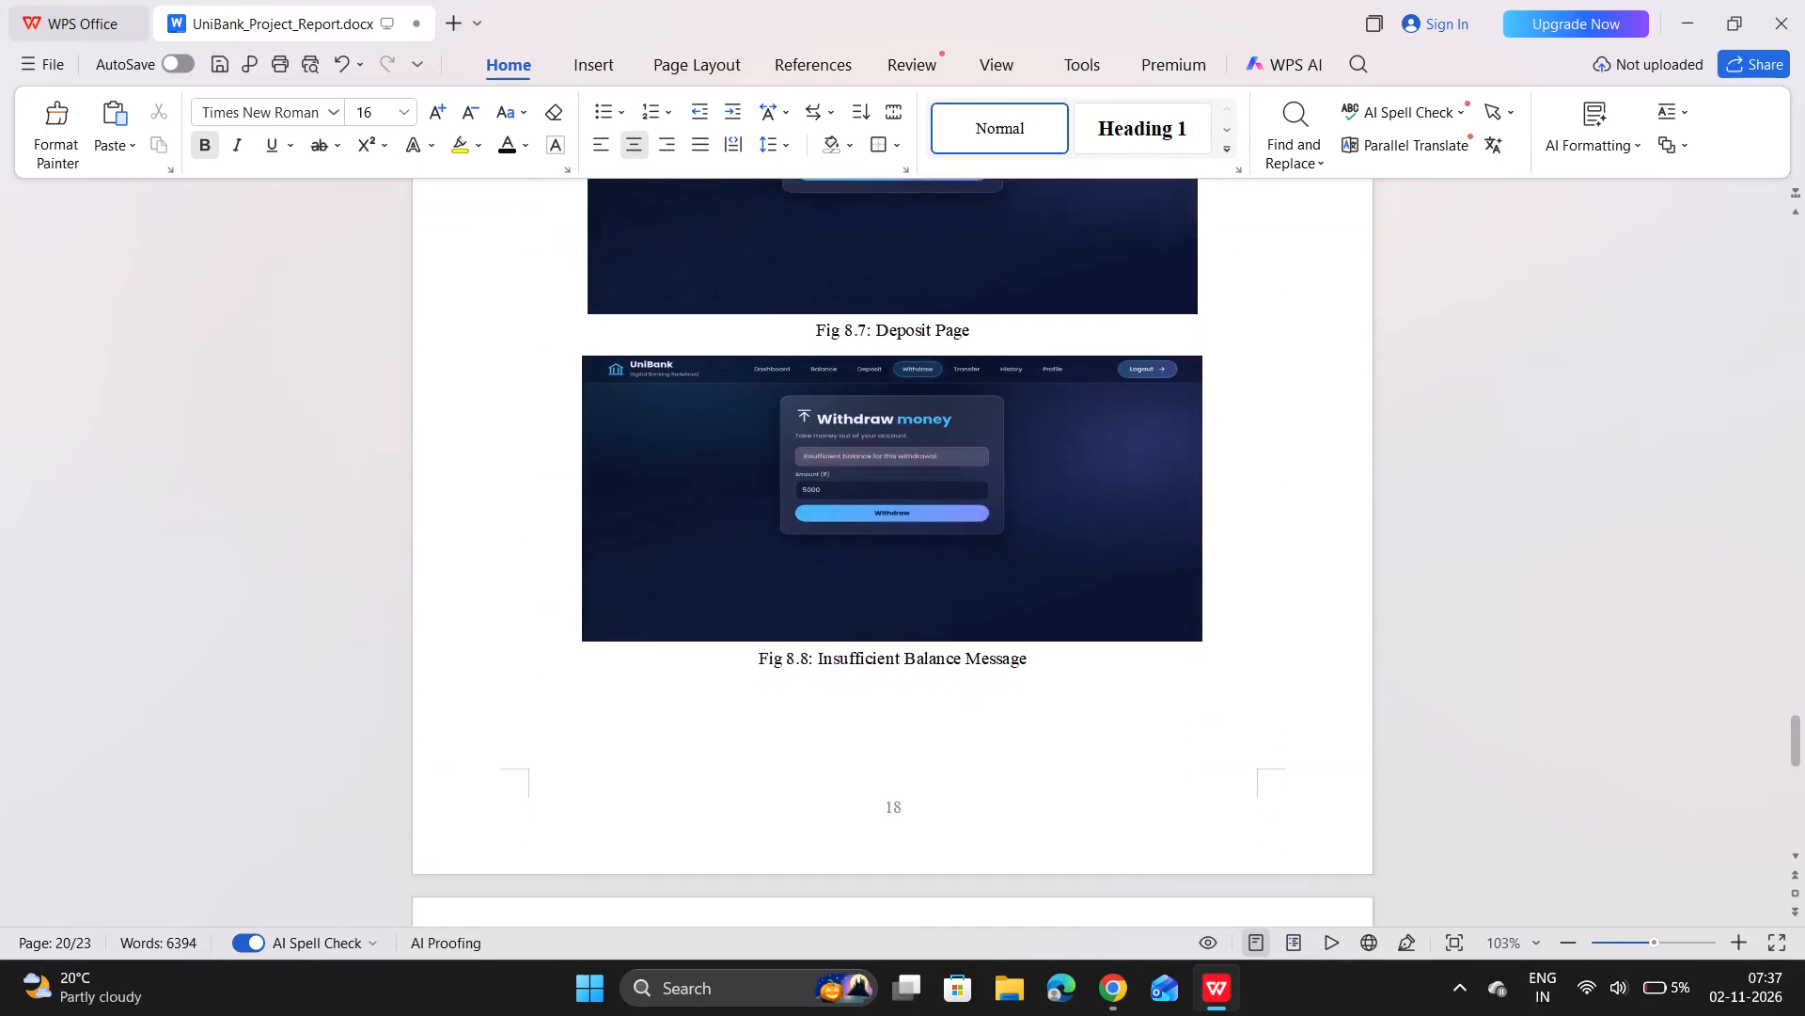
scroll(690, 769, "down", 14)
scroll(690, 769, "down", 8)
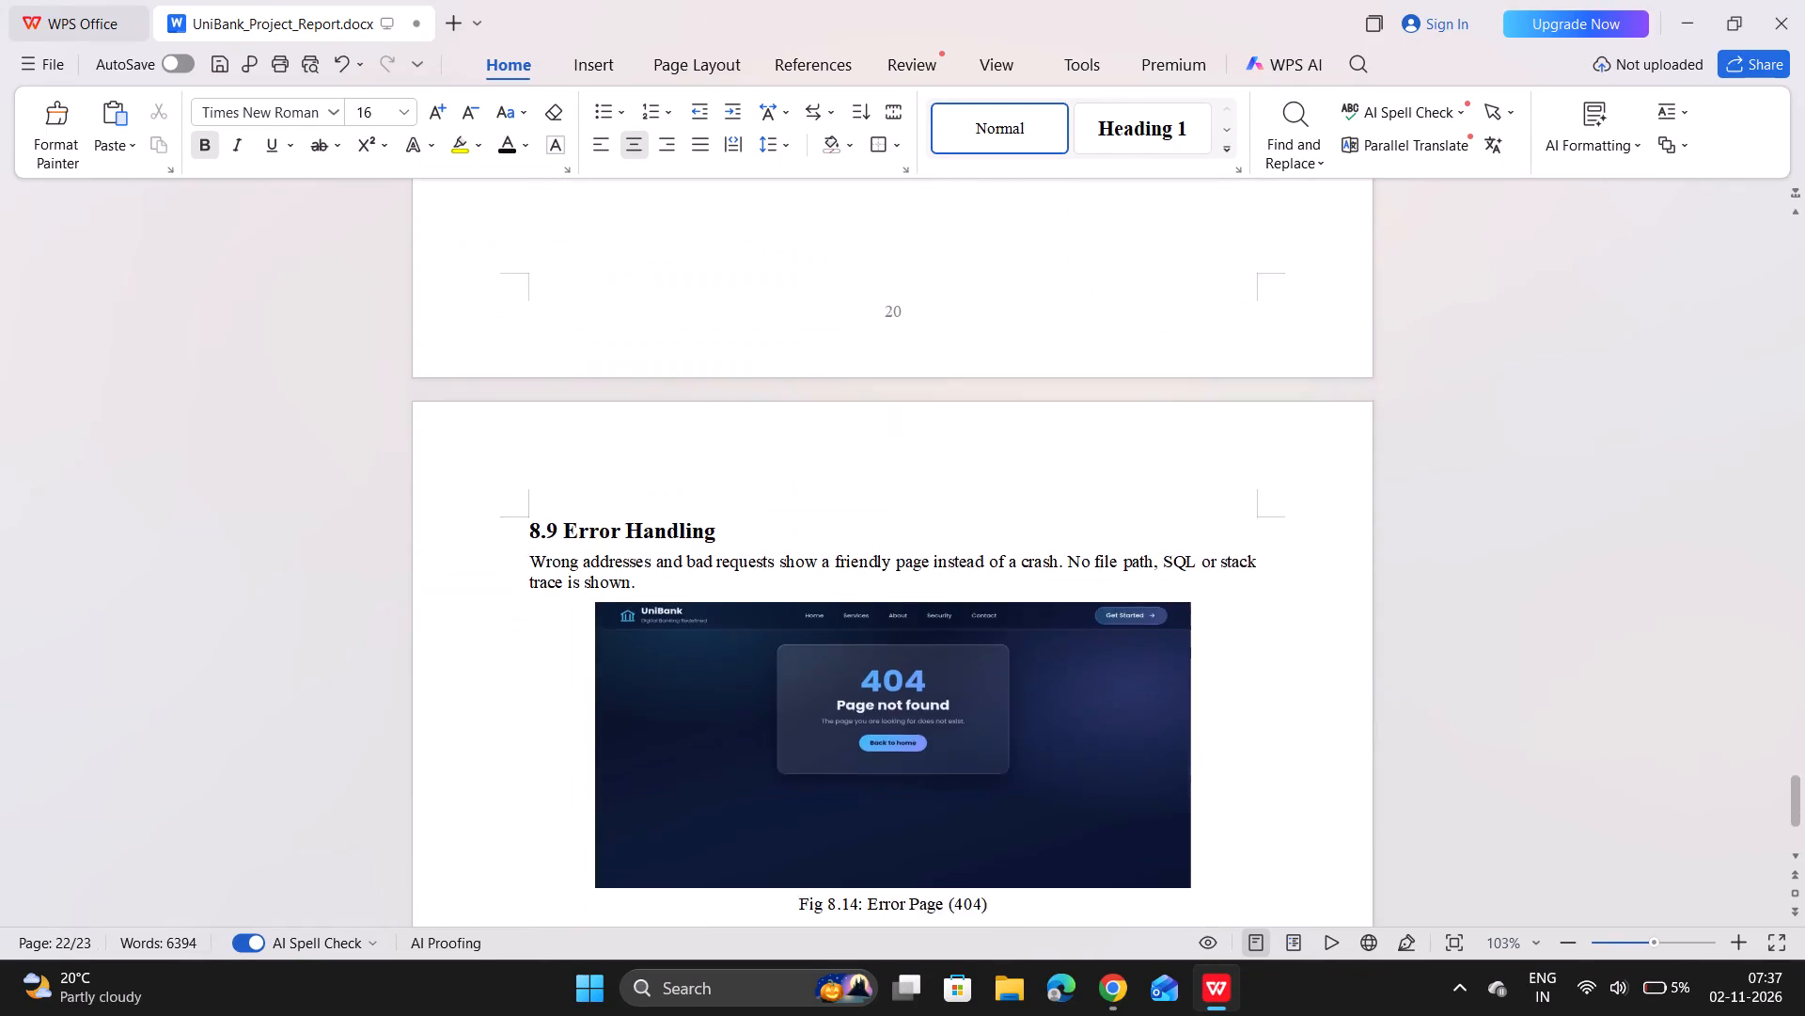
scroll(690, 769, "down", 9)
scroll(690, 769, "up", 3)
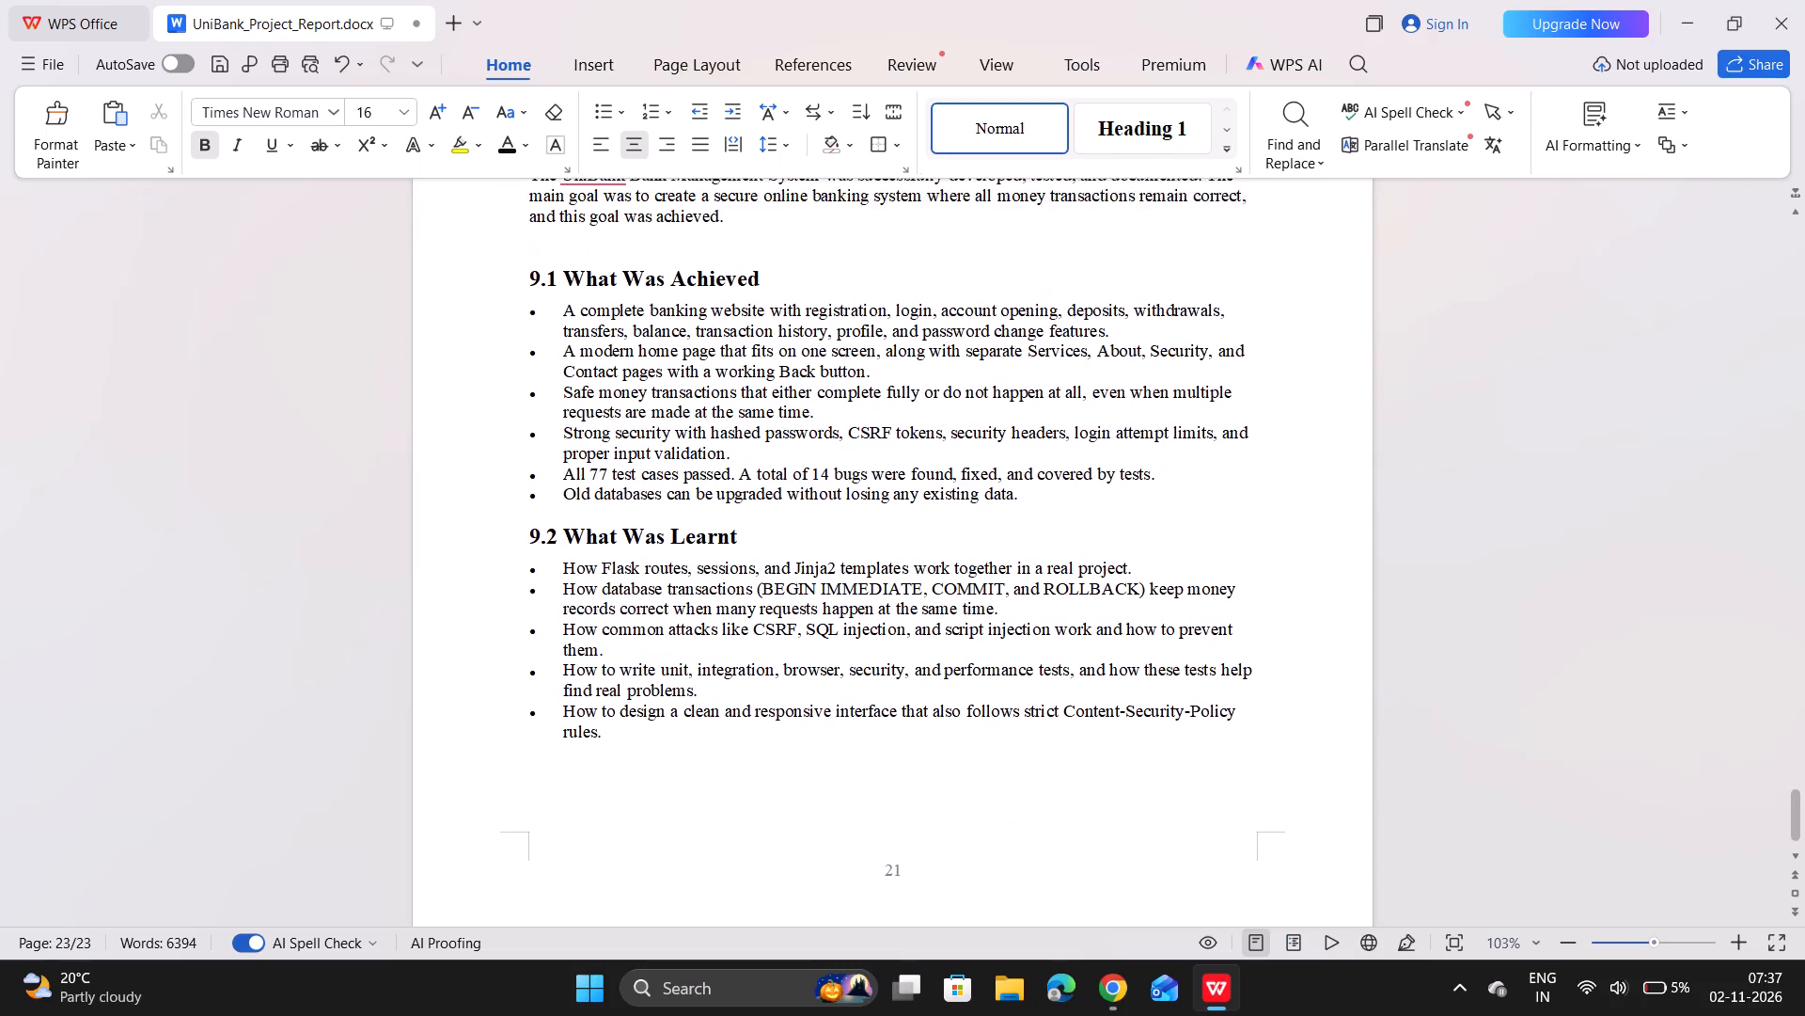
scroll(690, 769, "up", 6)
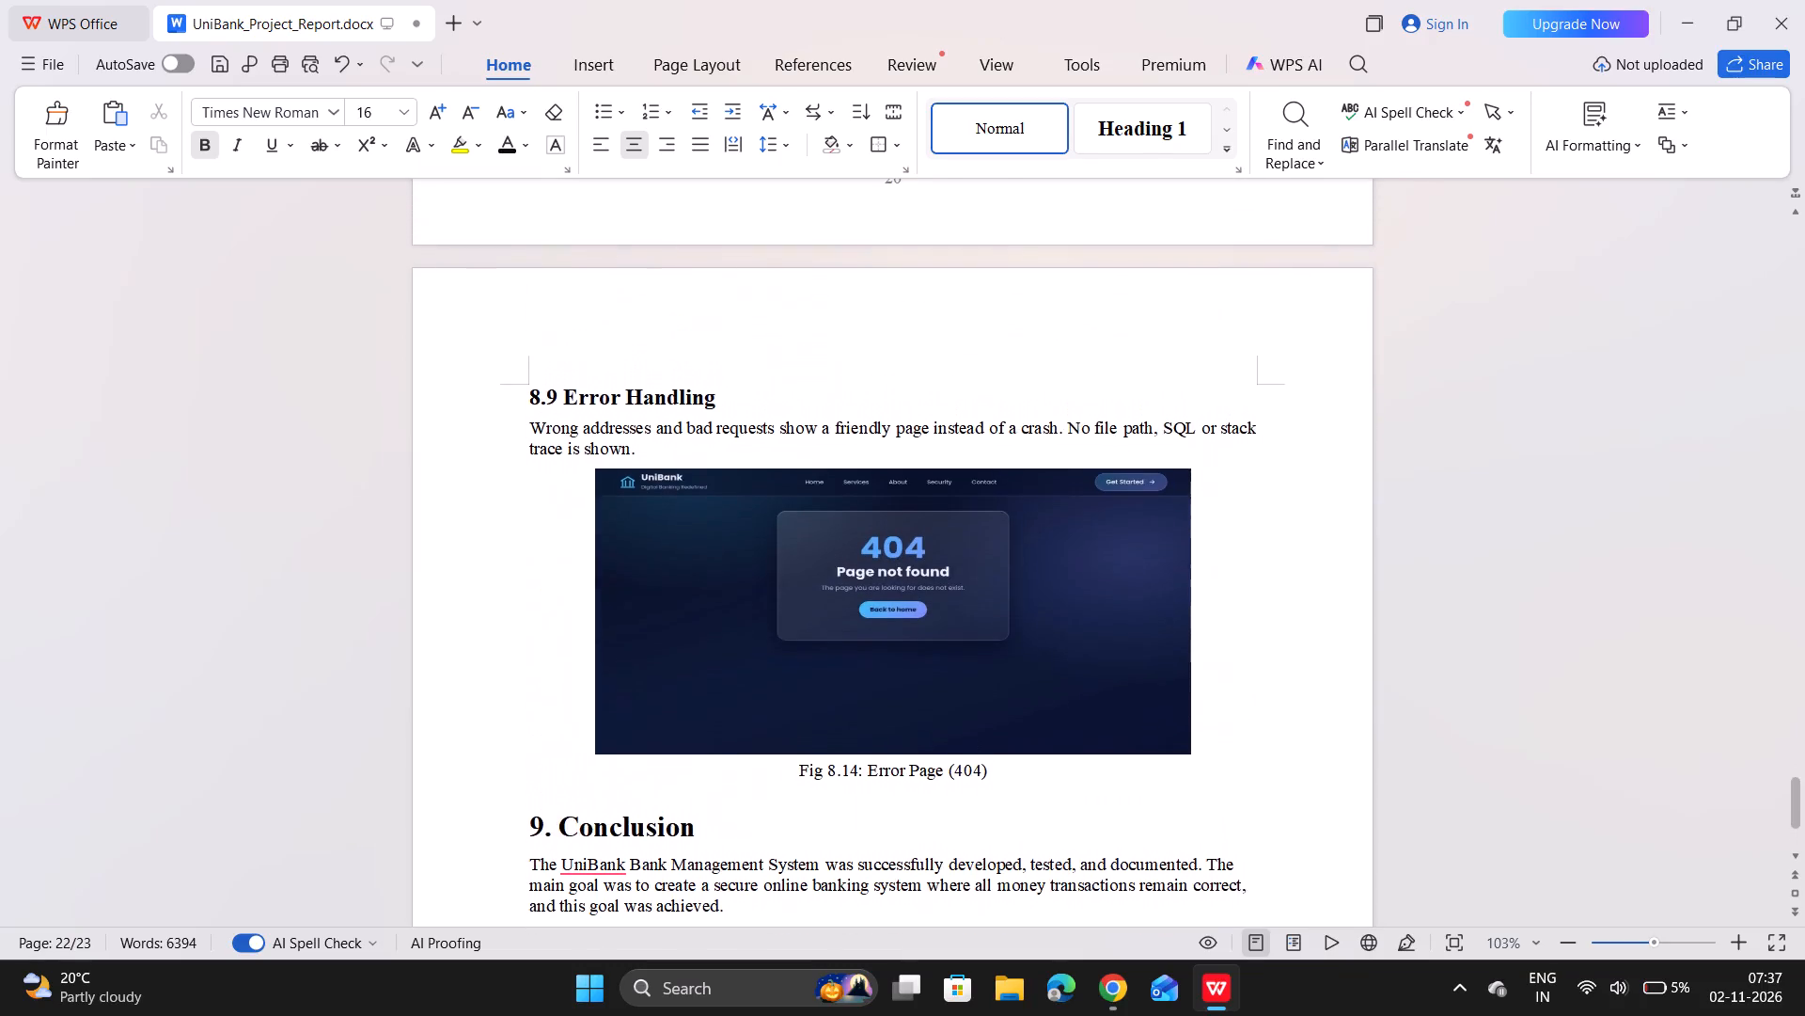
scroll(690, 769, "down", 9)
Examine the page layout from 9. Conclusion back through the section 8 screenshots to 8.1 Home Screen.
scroll(690, 769, "up", 3)
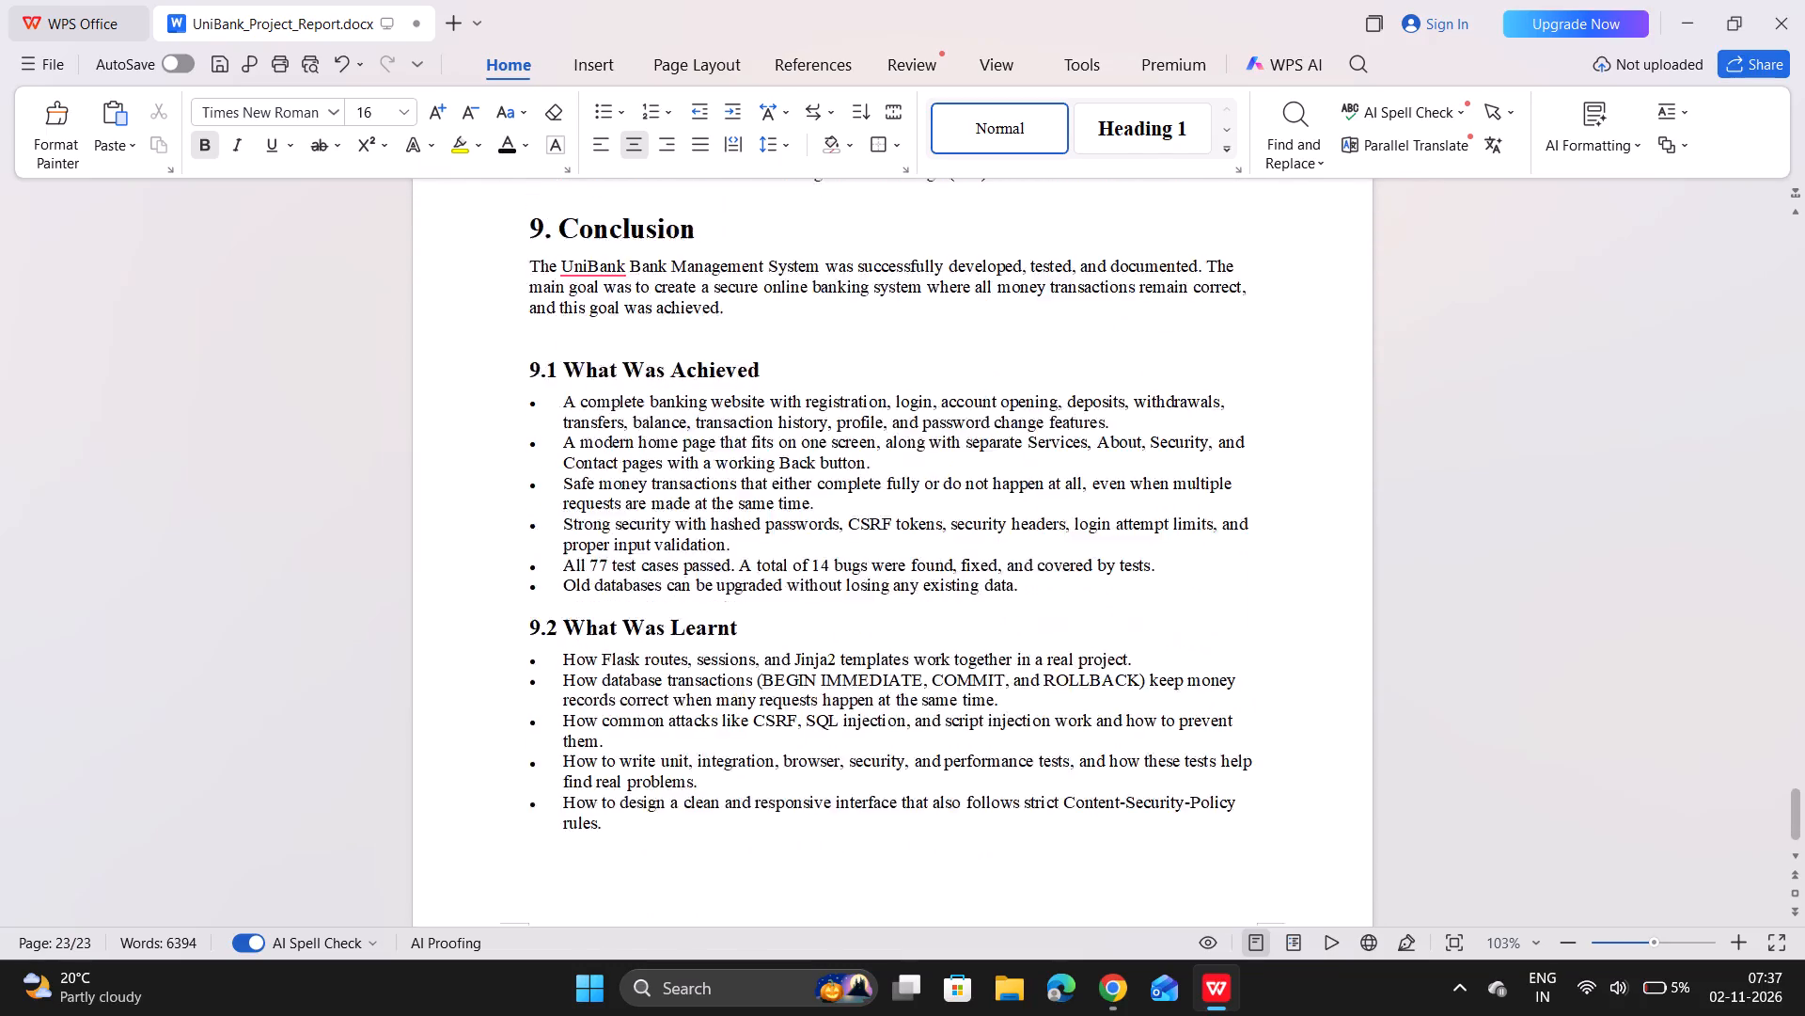
scroll(690, 769, "up", 9)
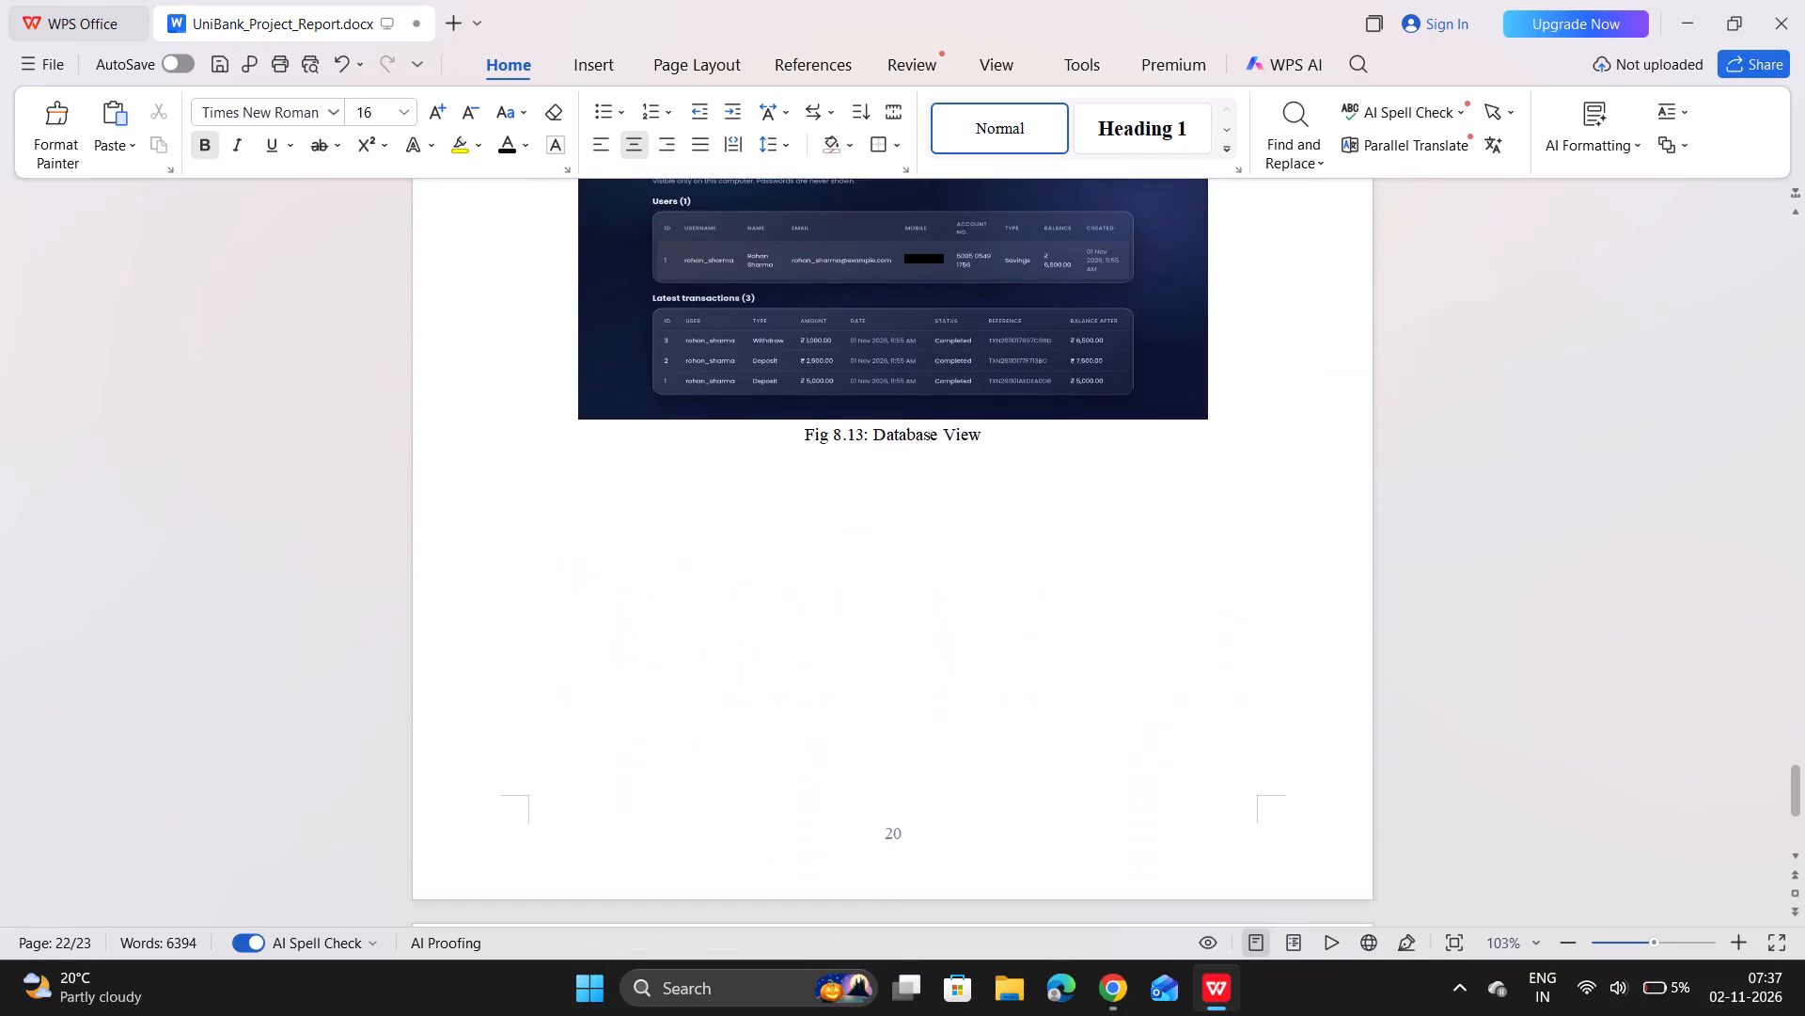
scroll(690, 769, "up", 1)
scroll(690, 769, "down", 8)
scroll(668, 846, "up", 1)
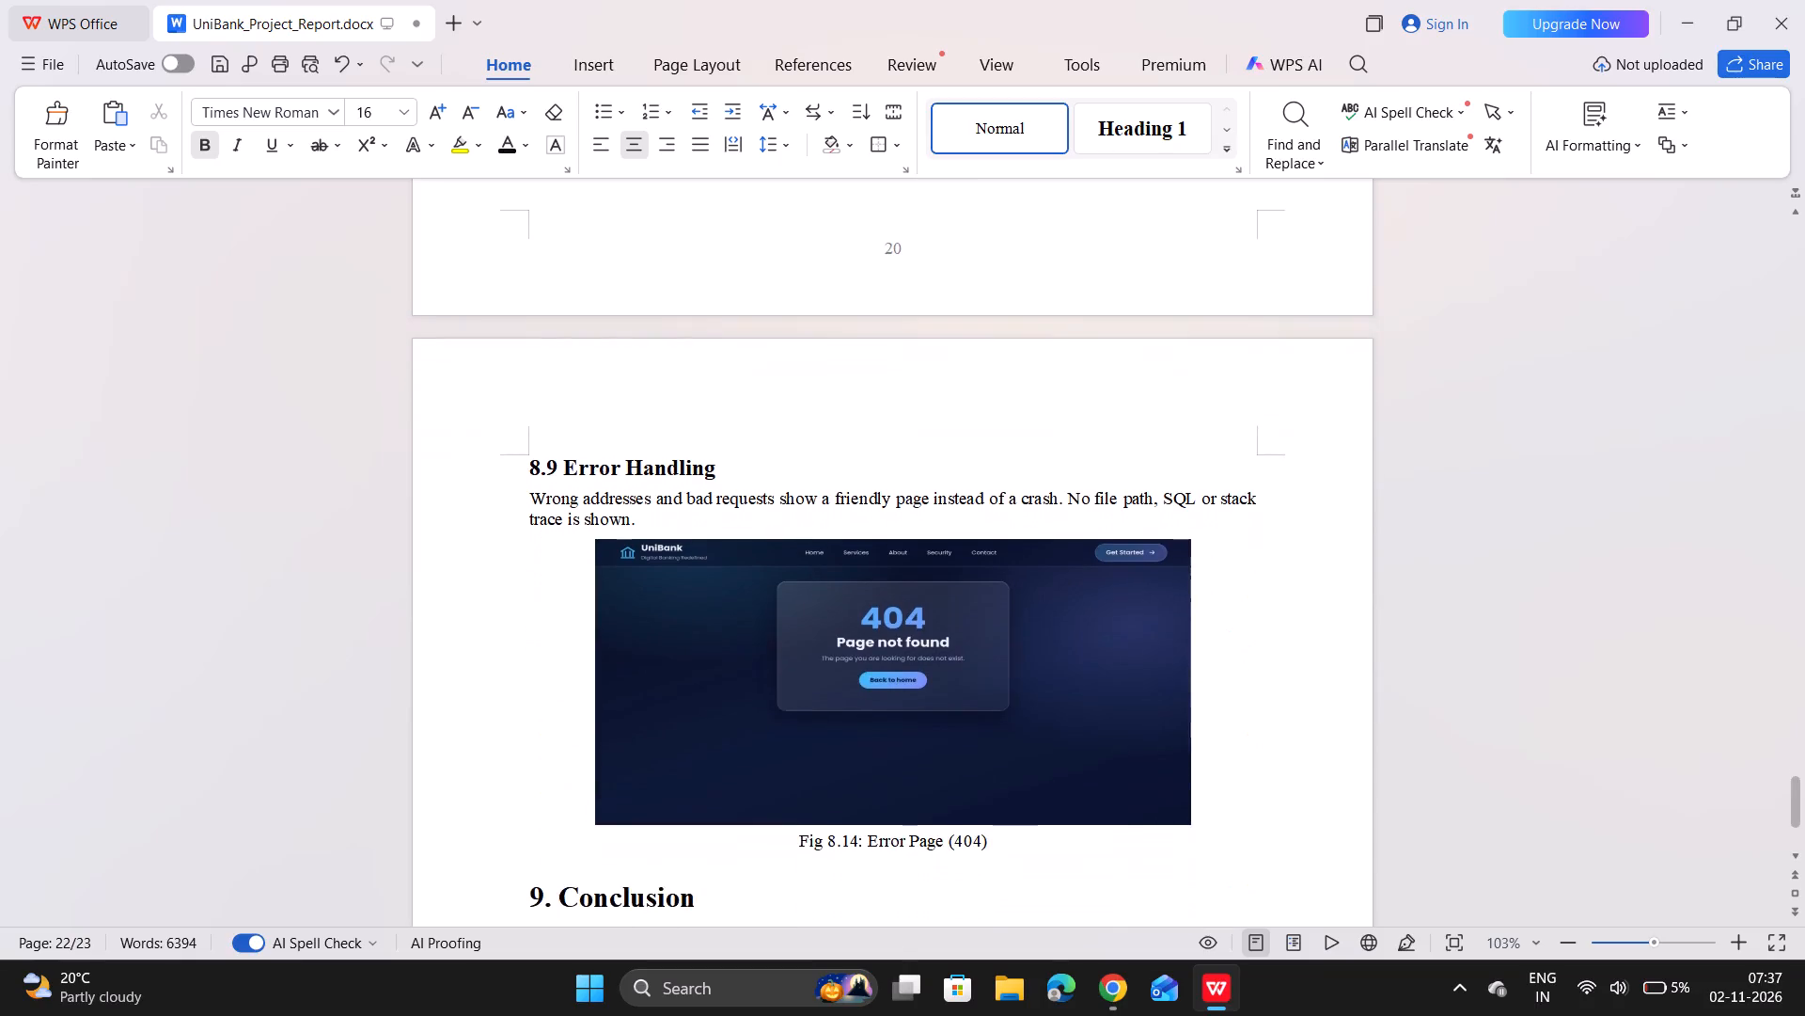
scroll(668, 846, "up", 6)
scroll(713, 656, "up", 2)
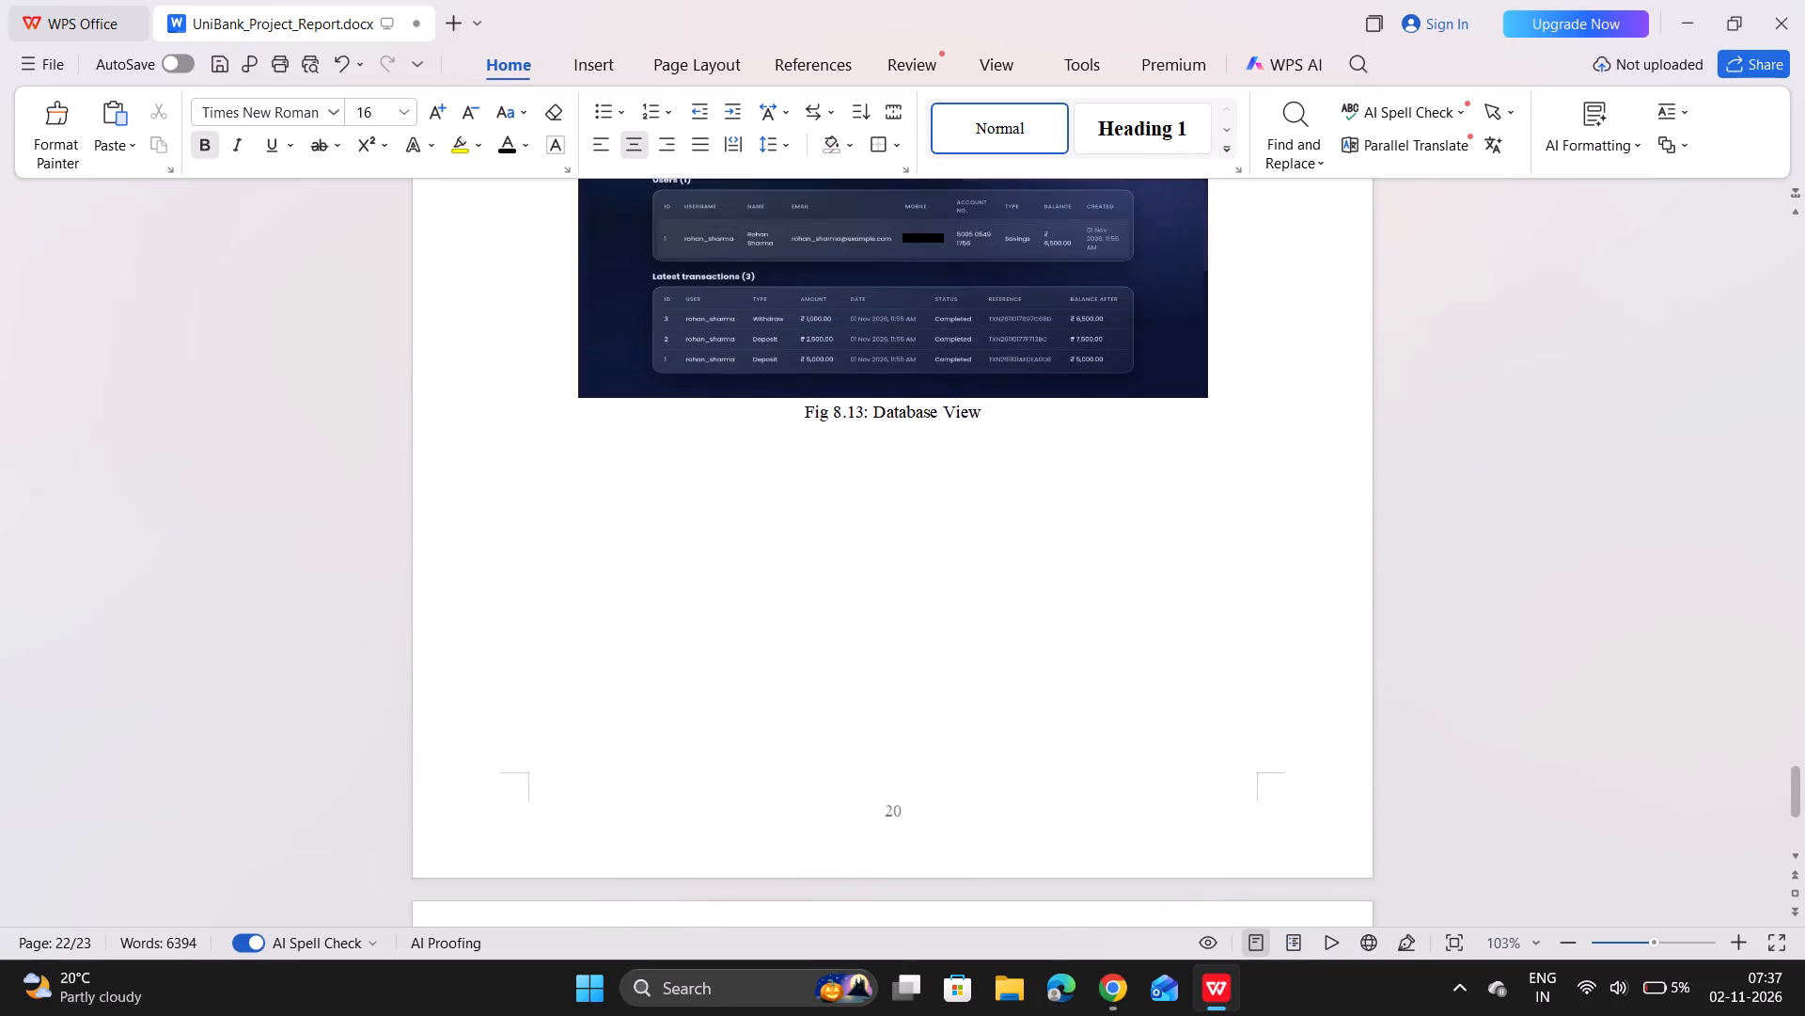
scroll(713, 656, "up", 9)
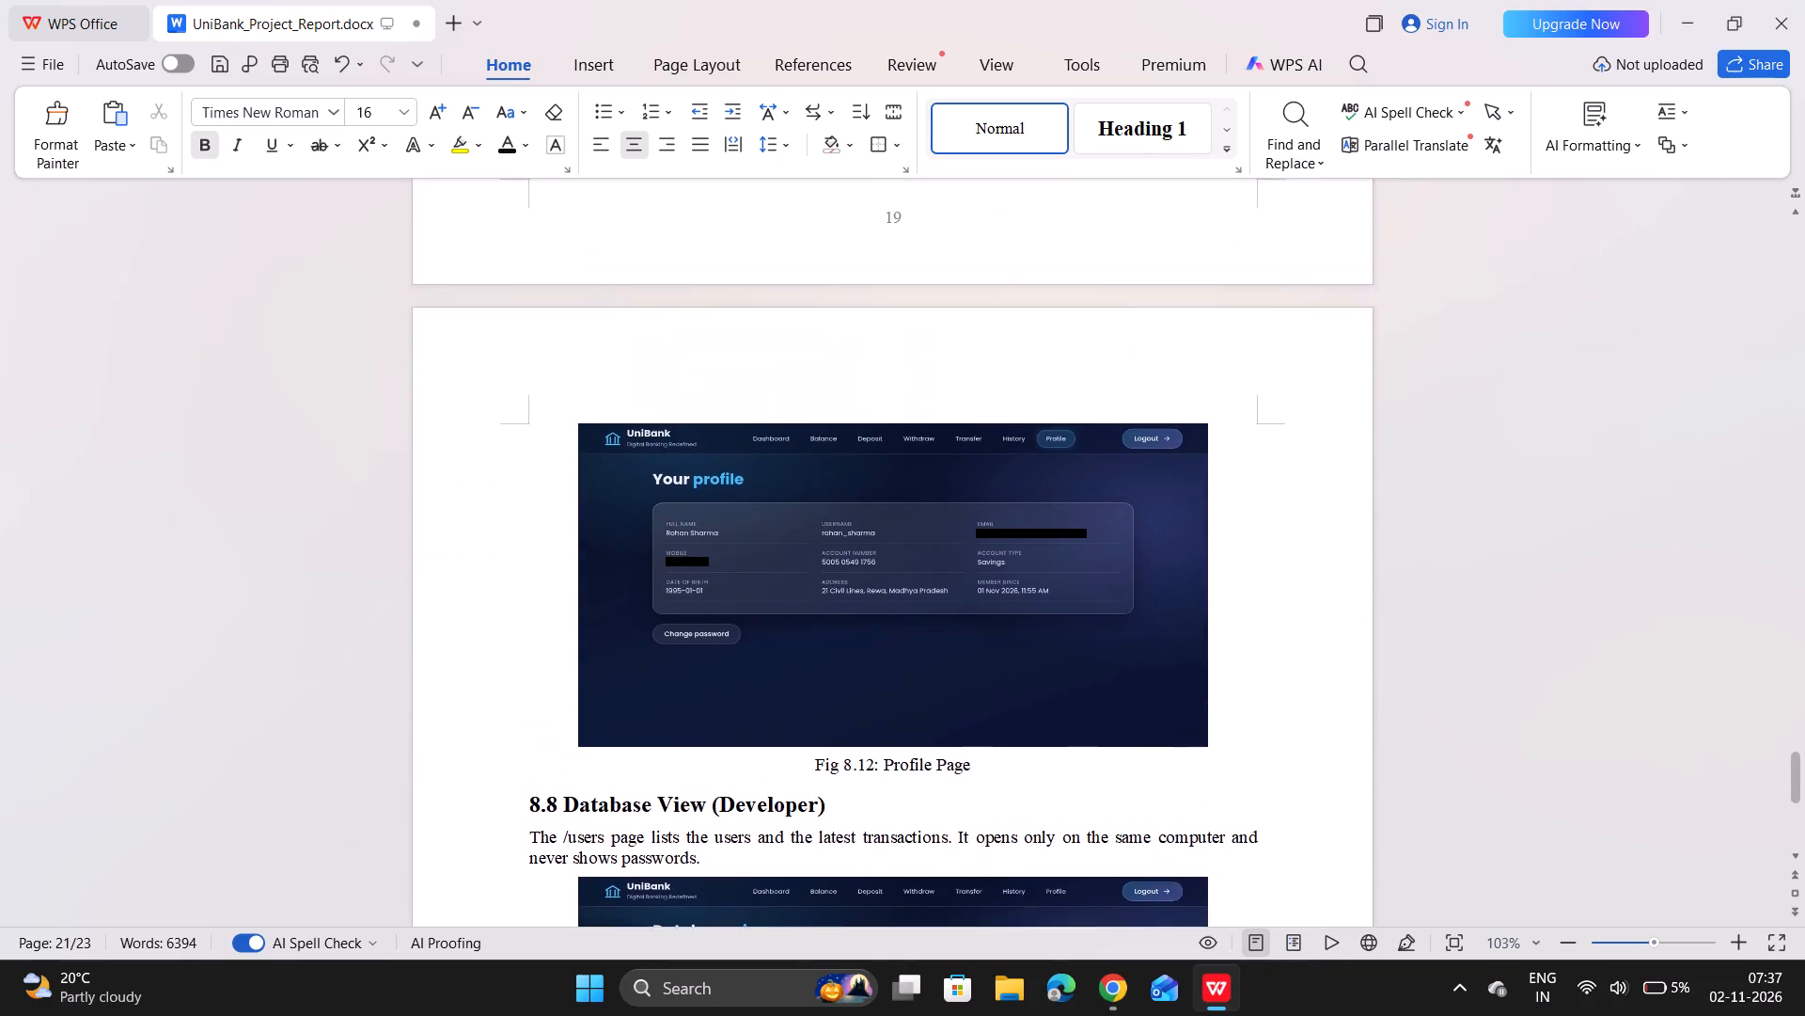
scroll(713, 656, "up", 7)
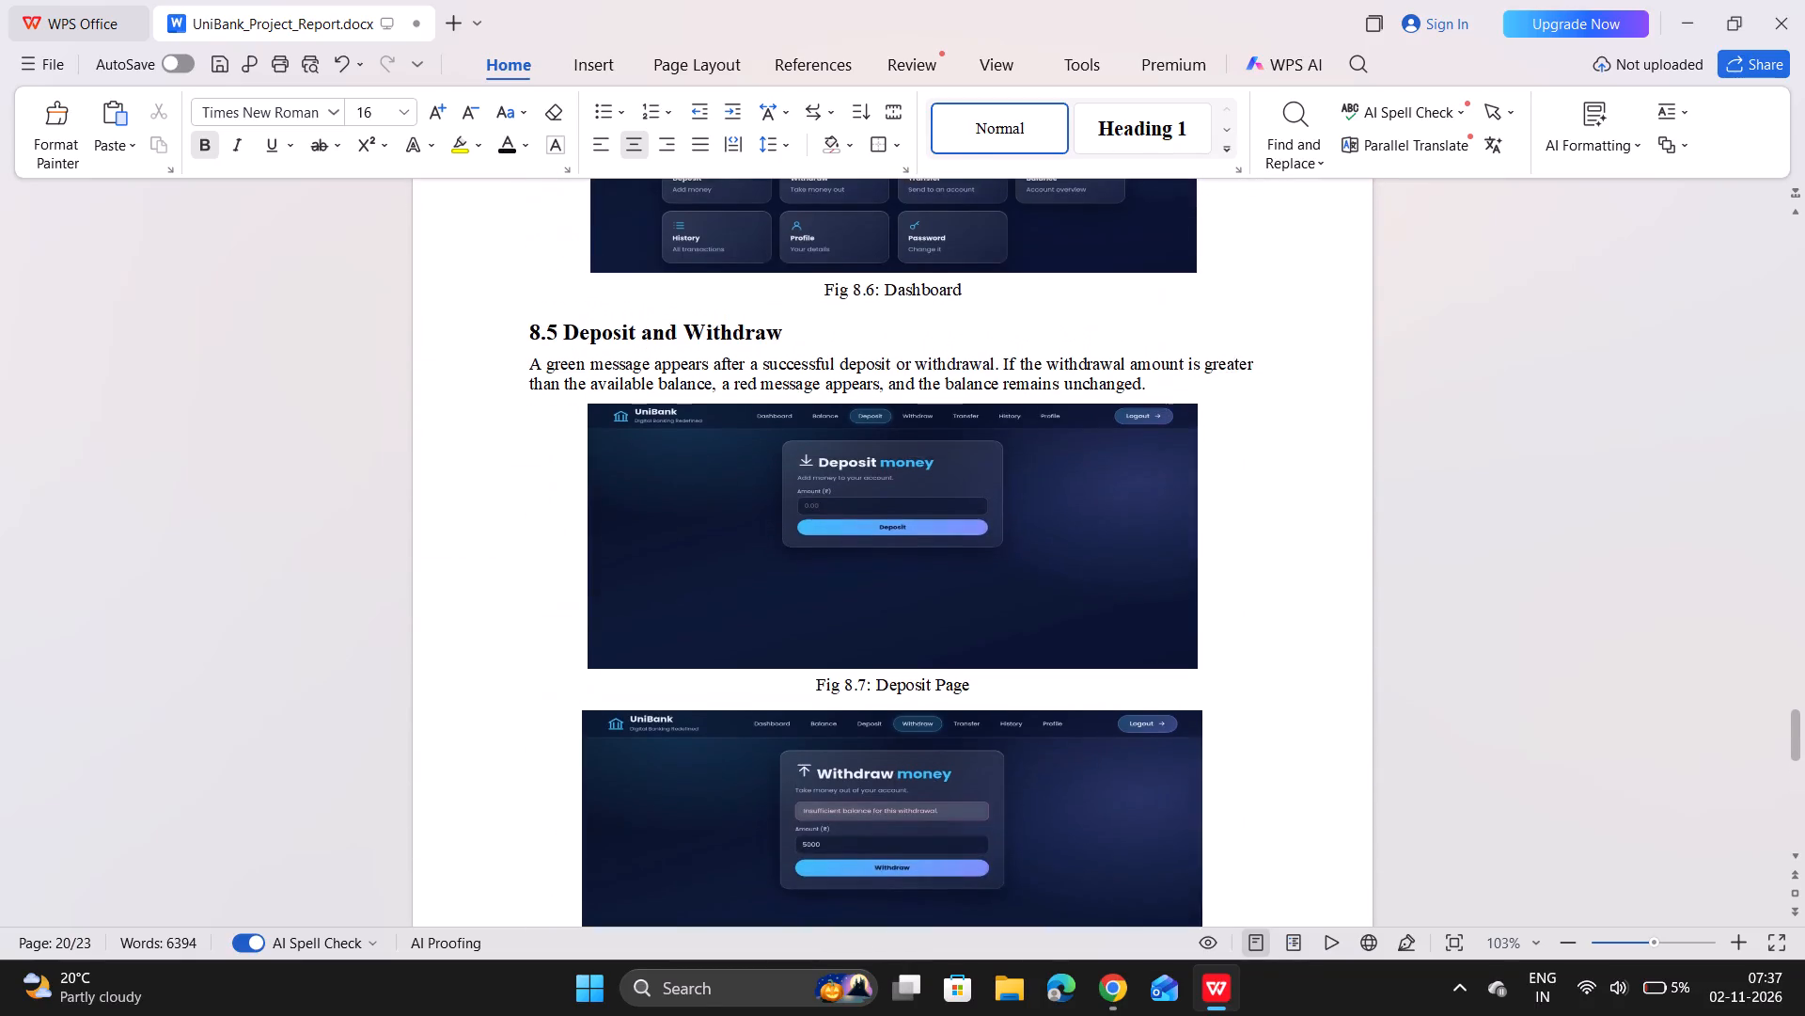
scroll(713, 656, "up", 9)
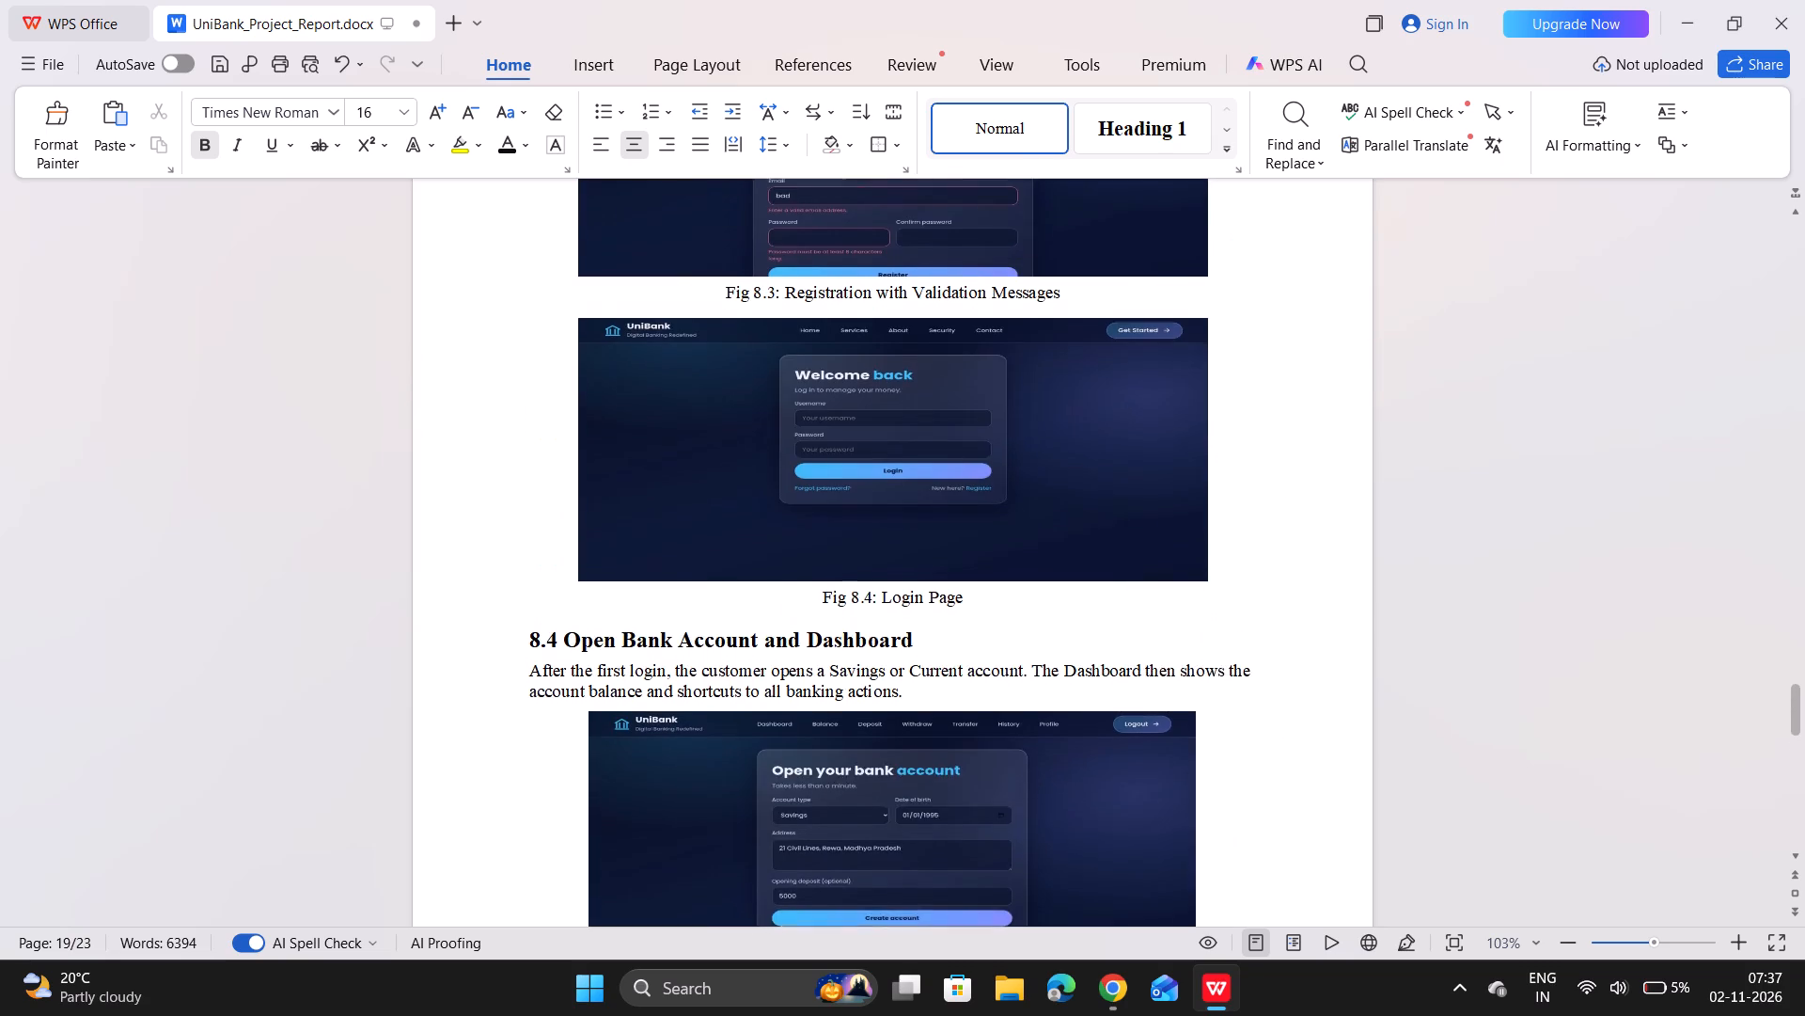
scroll(713, 656, "up", 6)
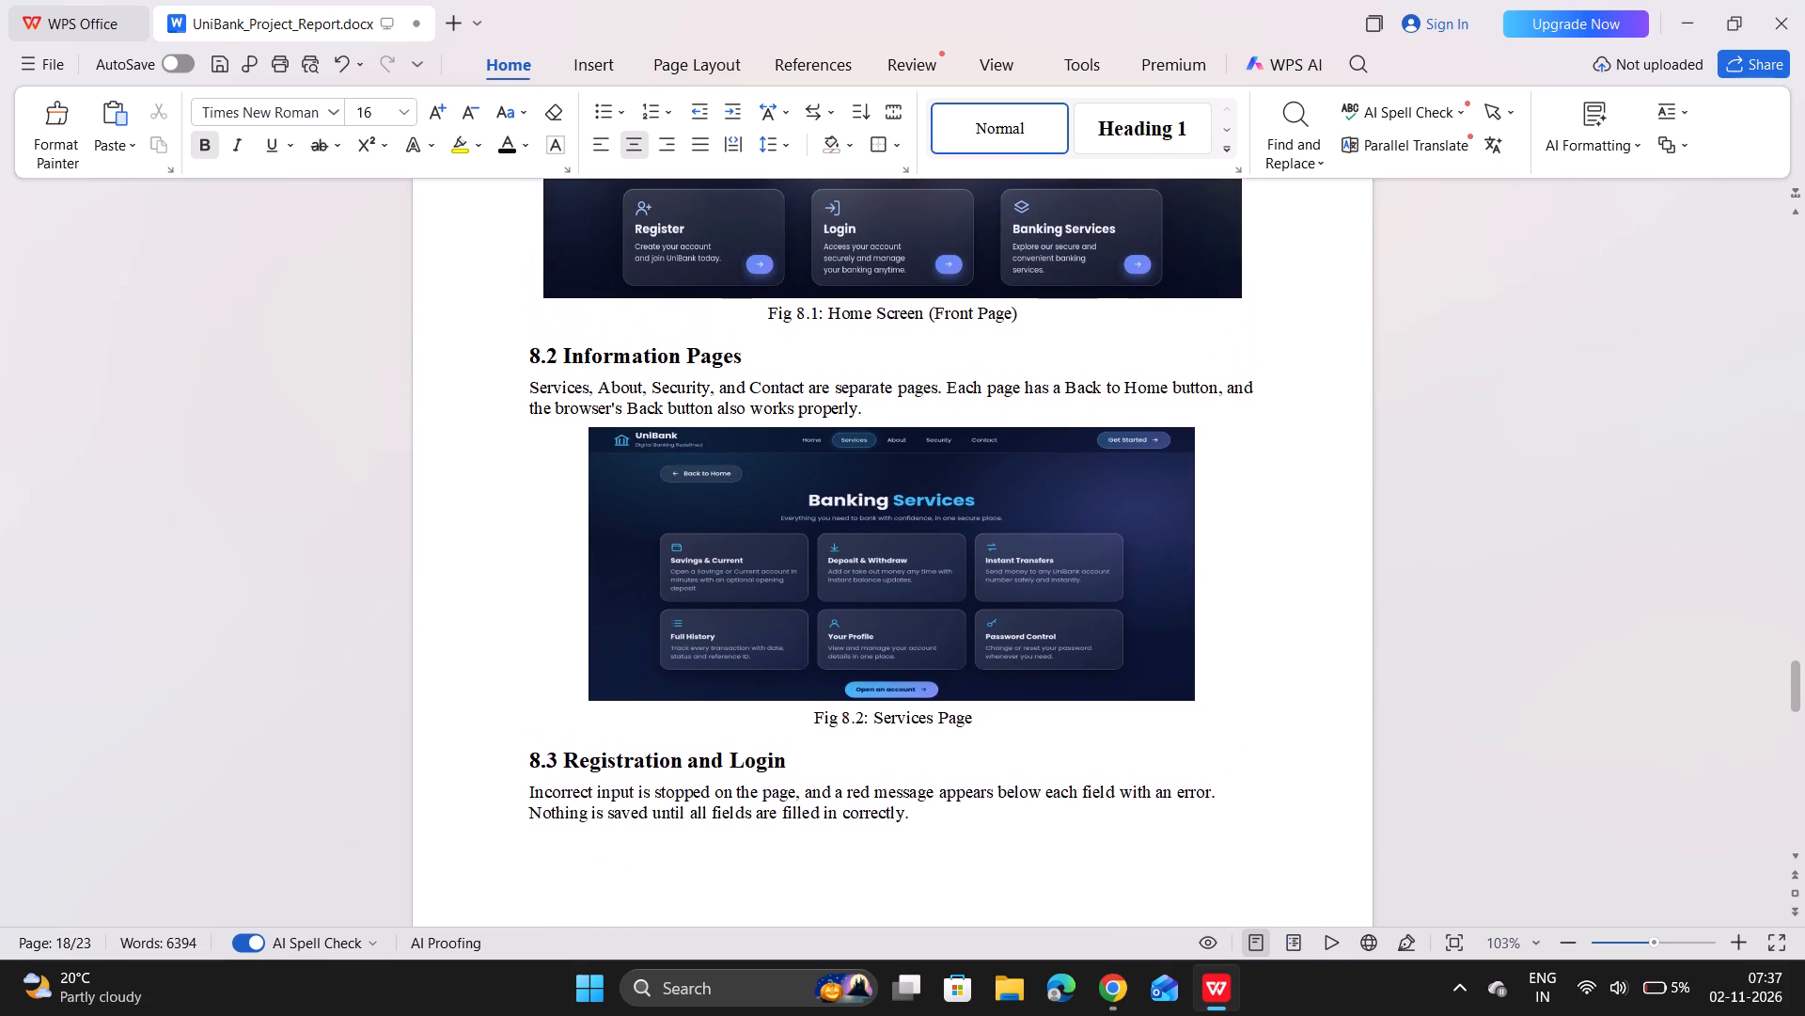
scroll(713, 656, "up", 3)
scroll(713, 656, "down", 1)
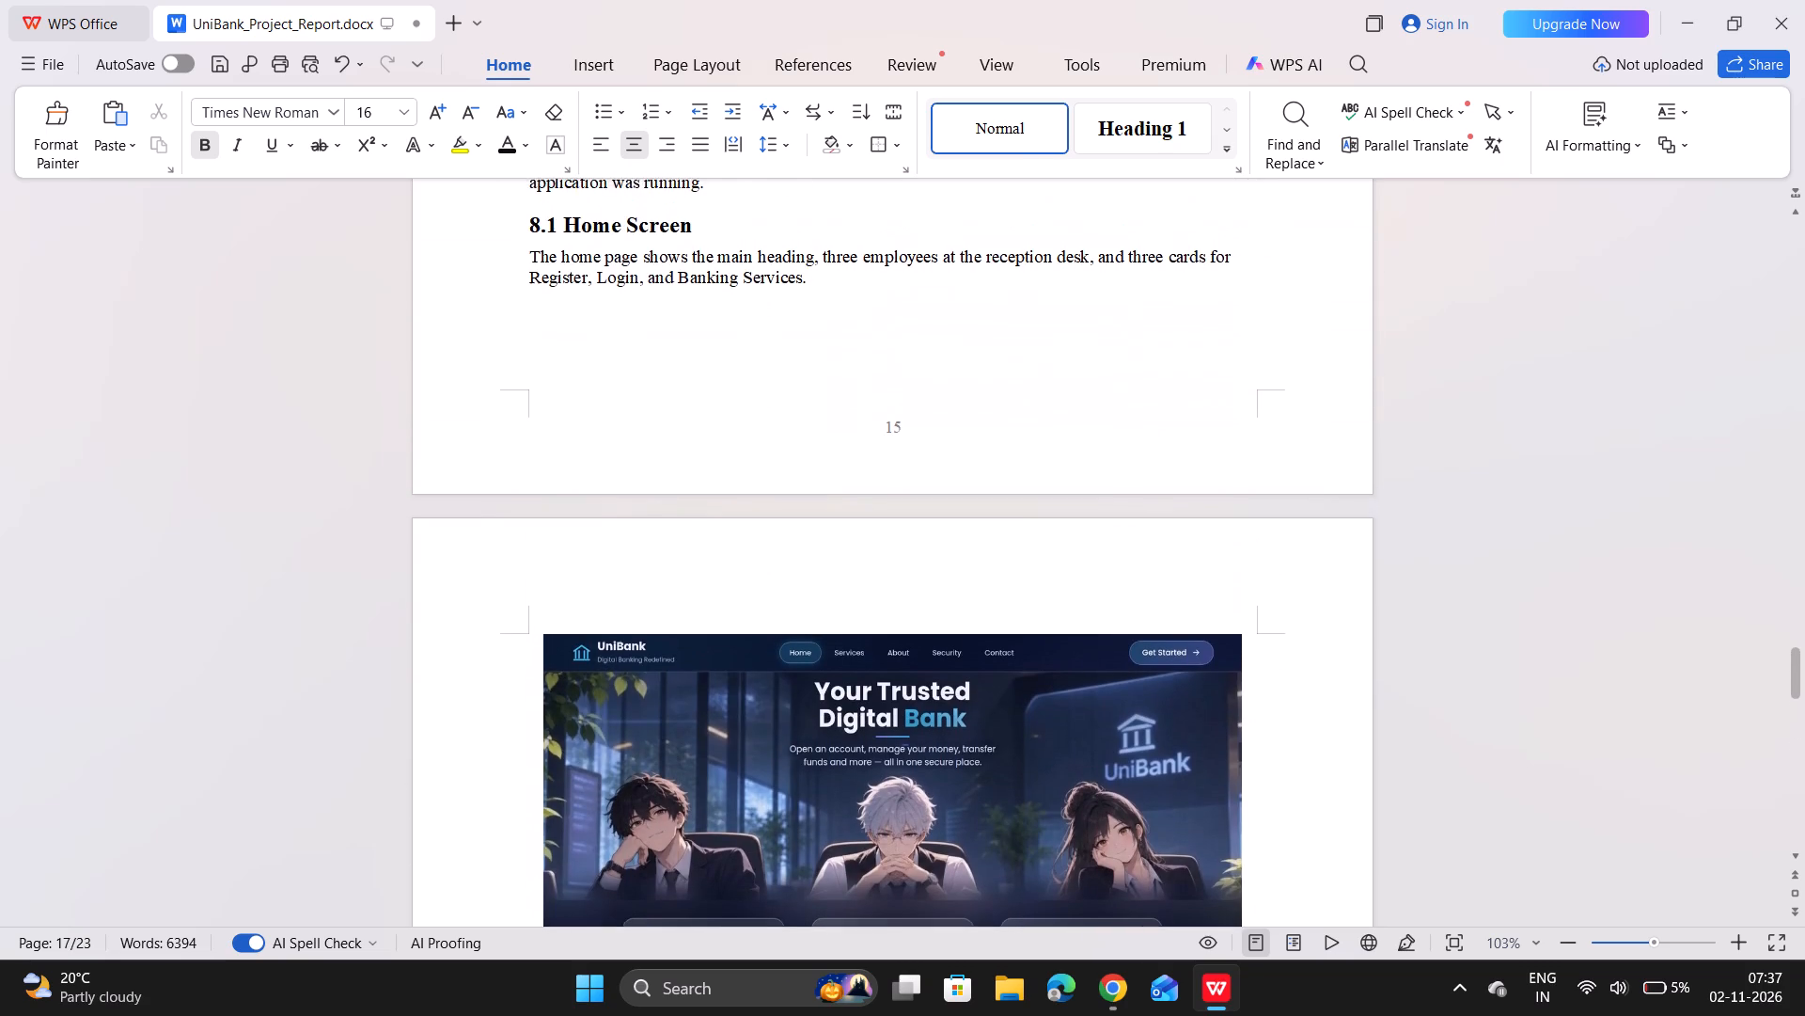
scroll(713, 656, "down", 1)
scroll(713, 656, "up", 2)
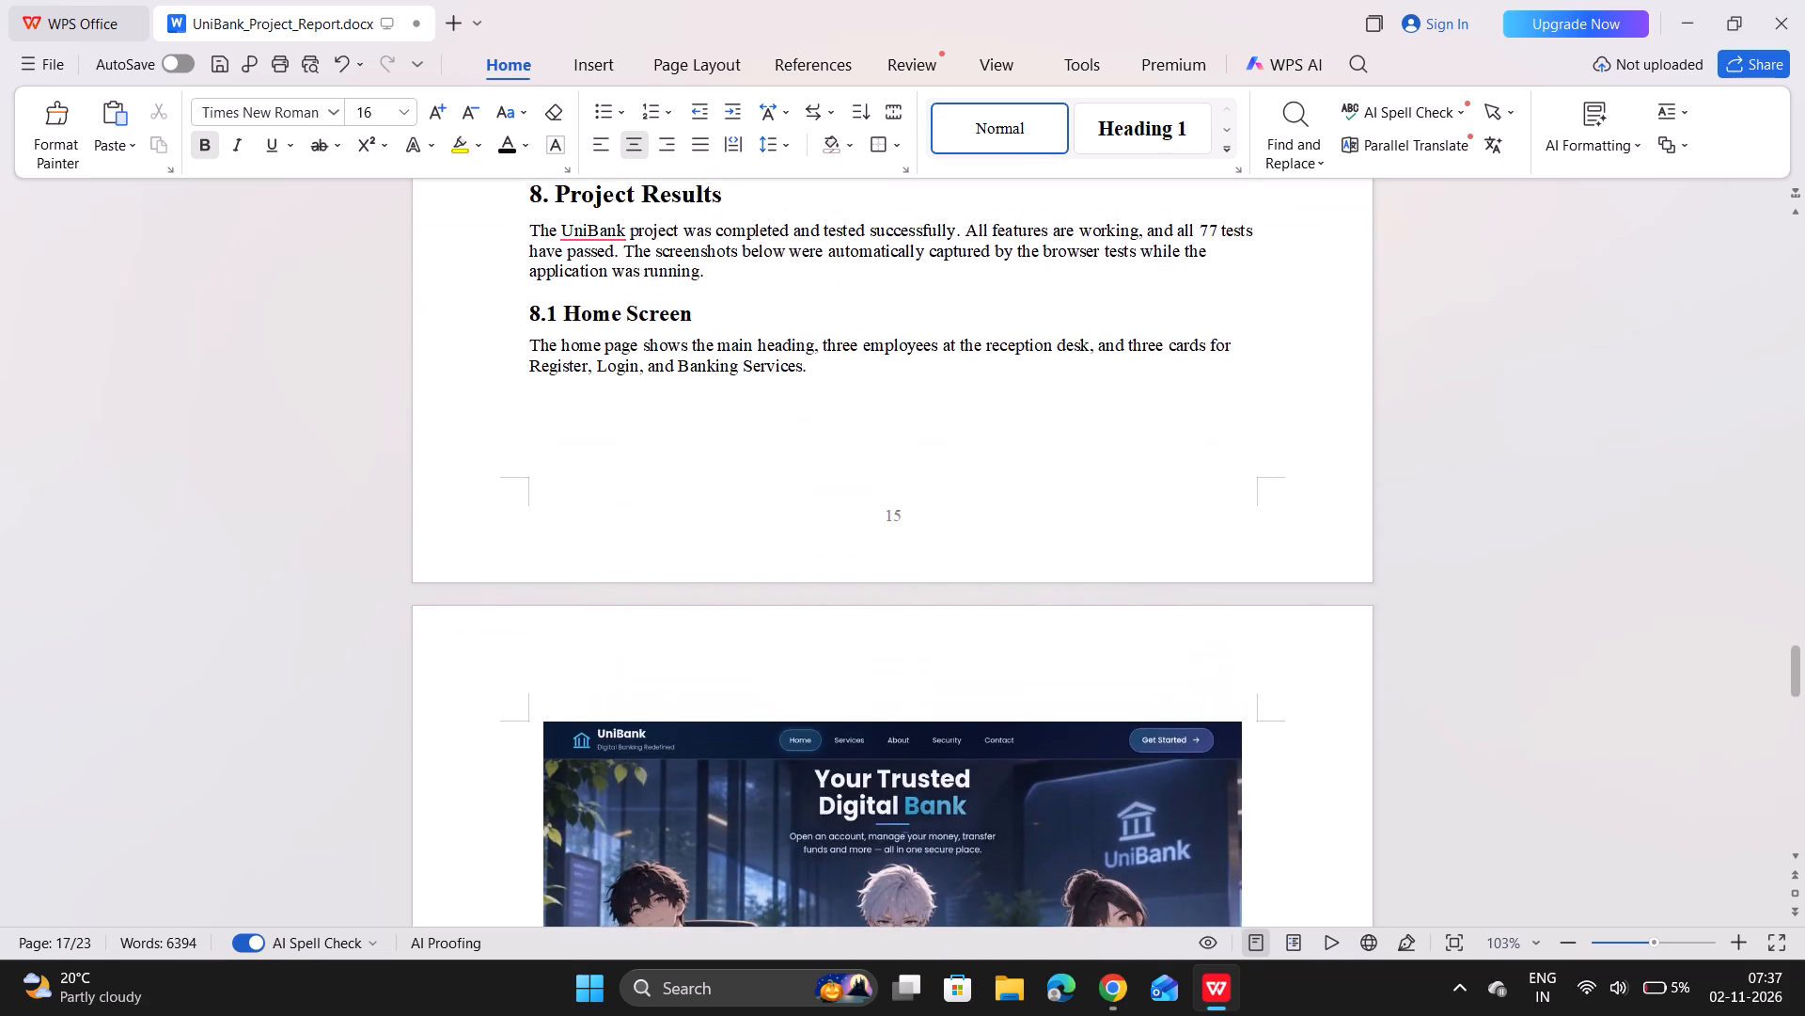
Enlarge the Fig 8.2 Services Page screenshot to about 5.93 in wide and 3.16 in high.
scroll(713, 656, "down", 8)
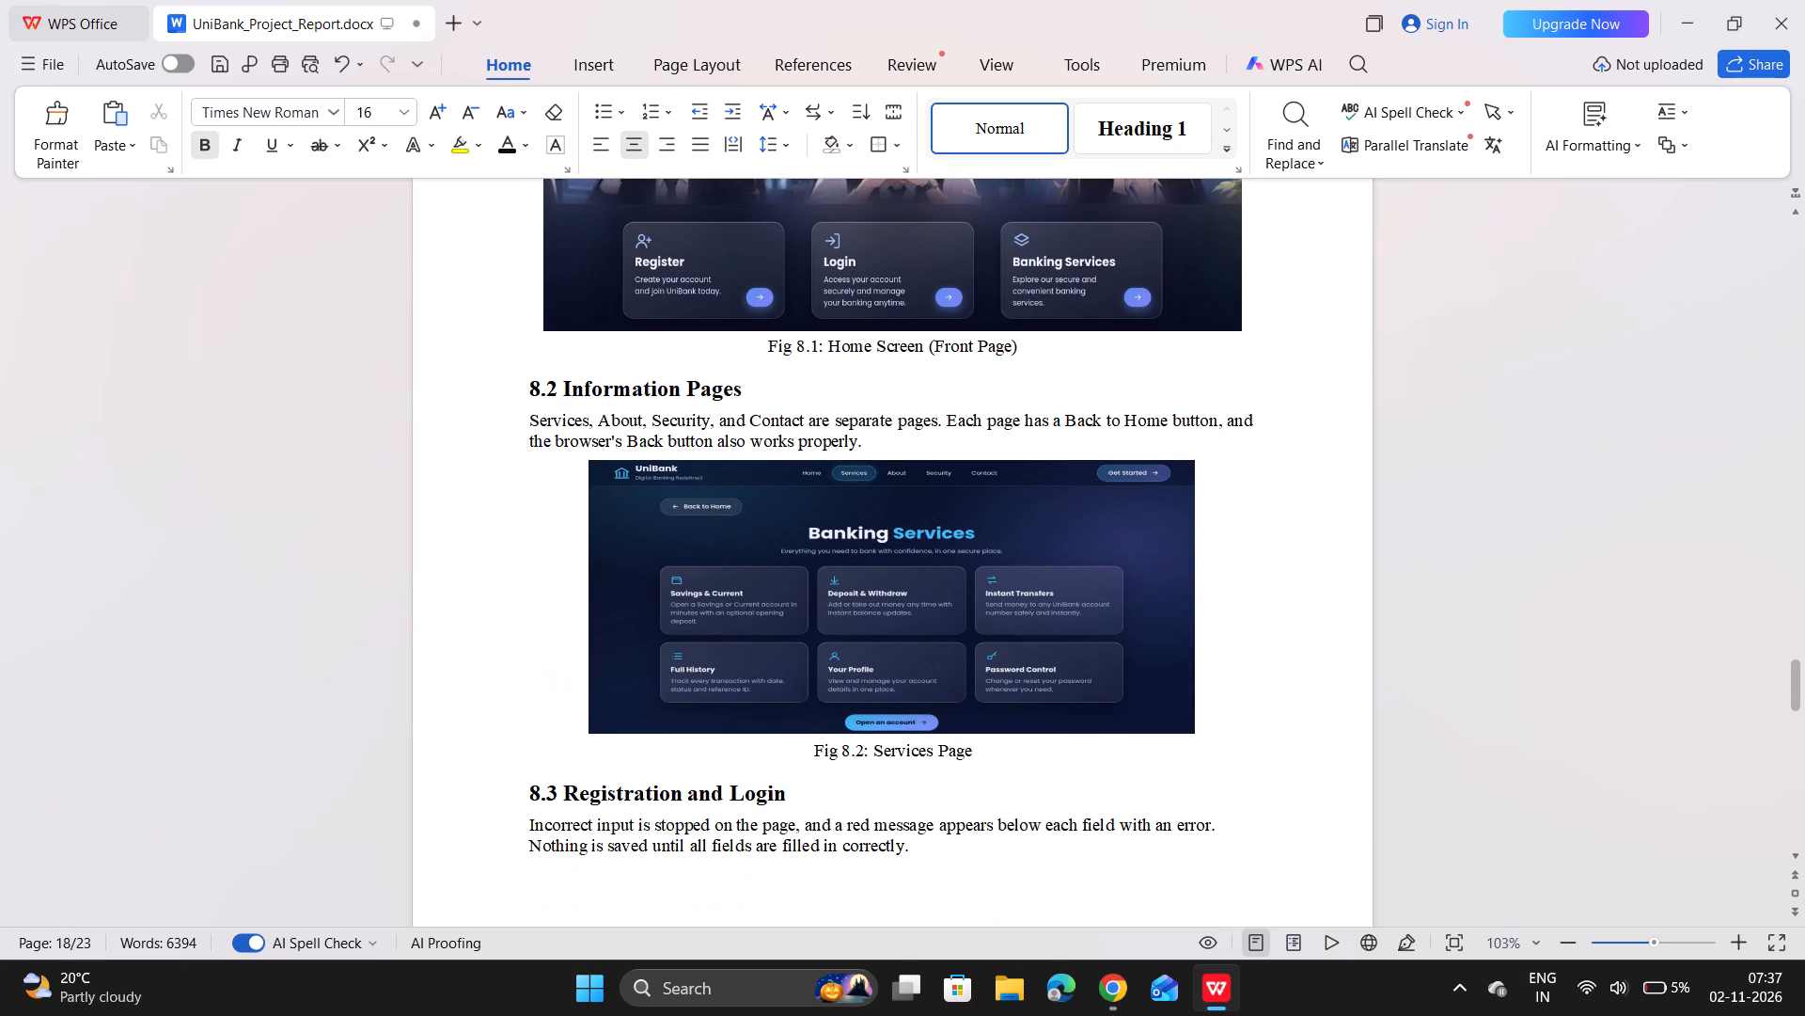
left_click(770, 655)
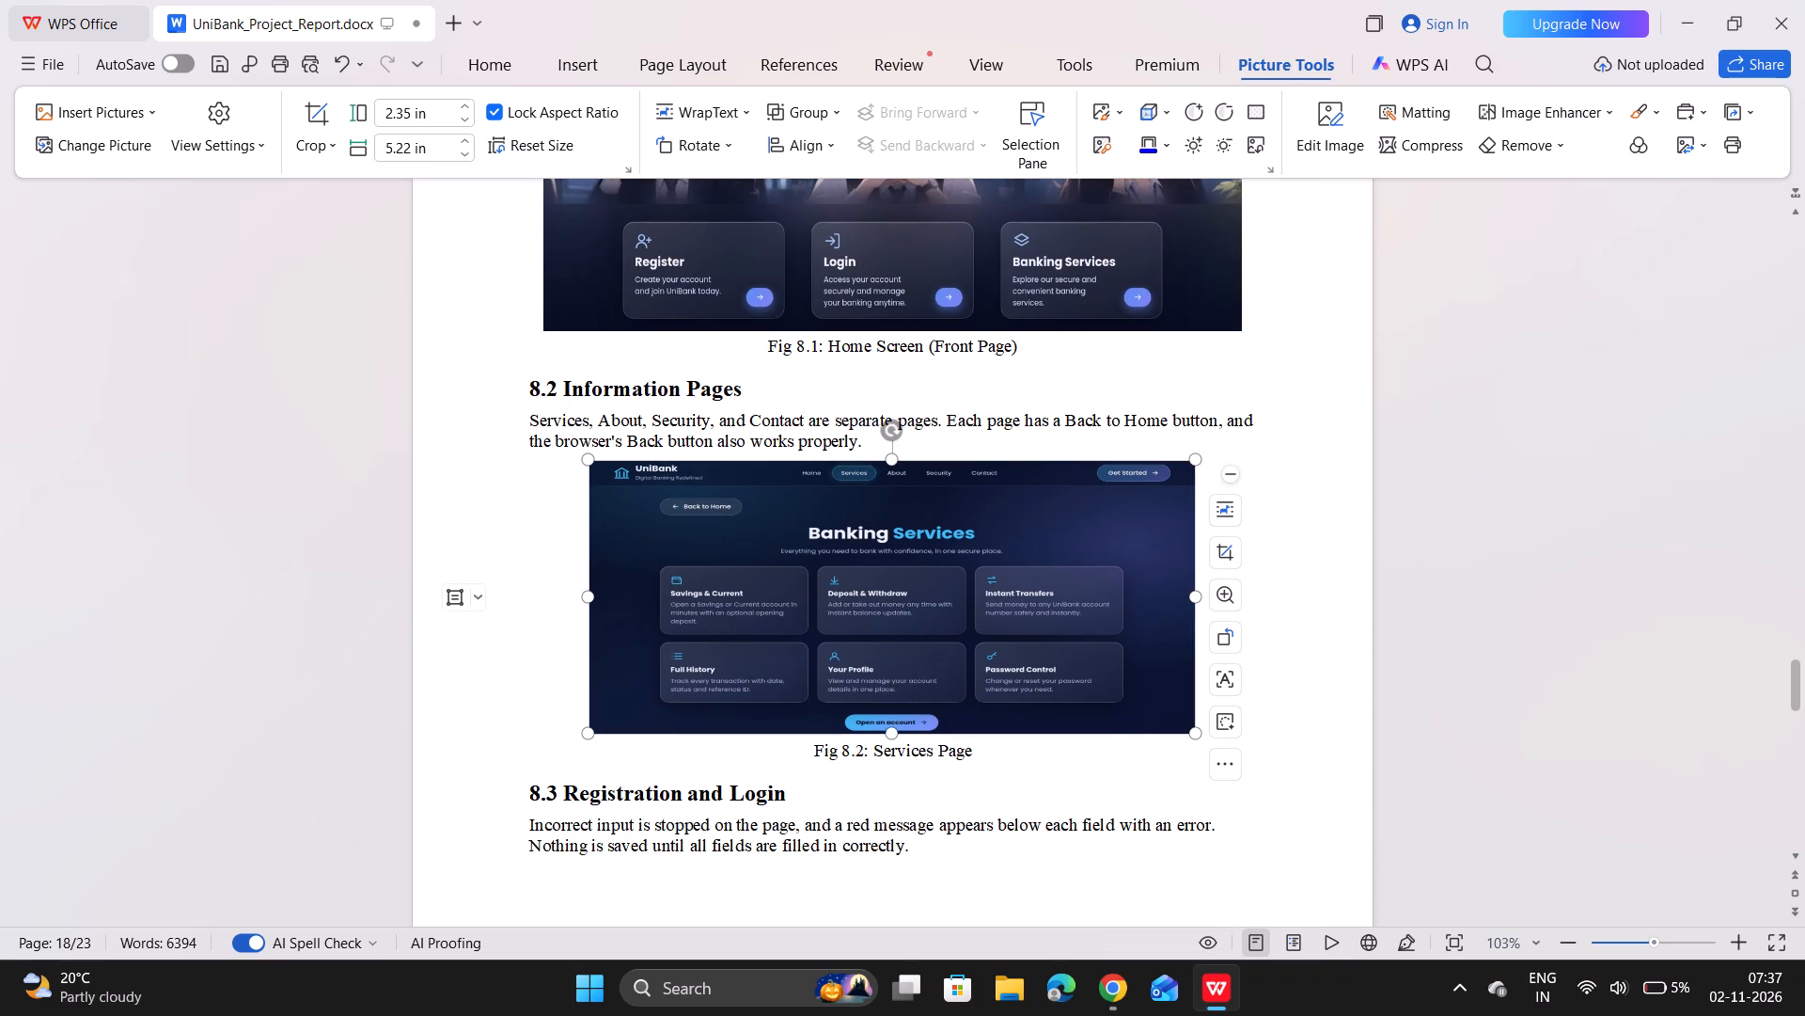
left_click_drag(589, 598, 541, 599)
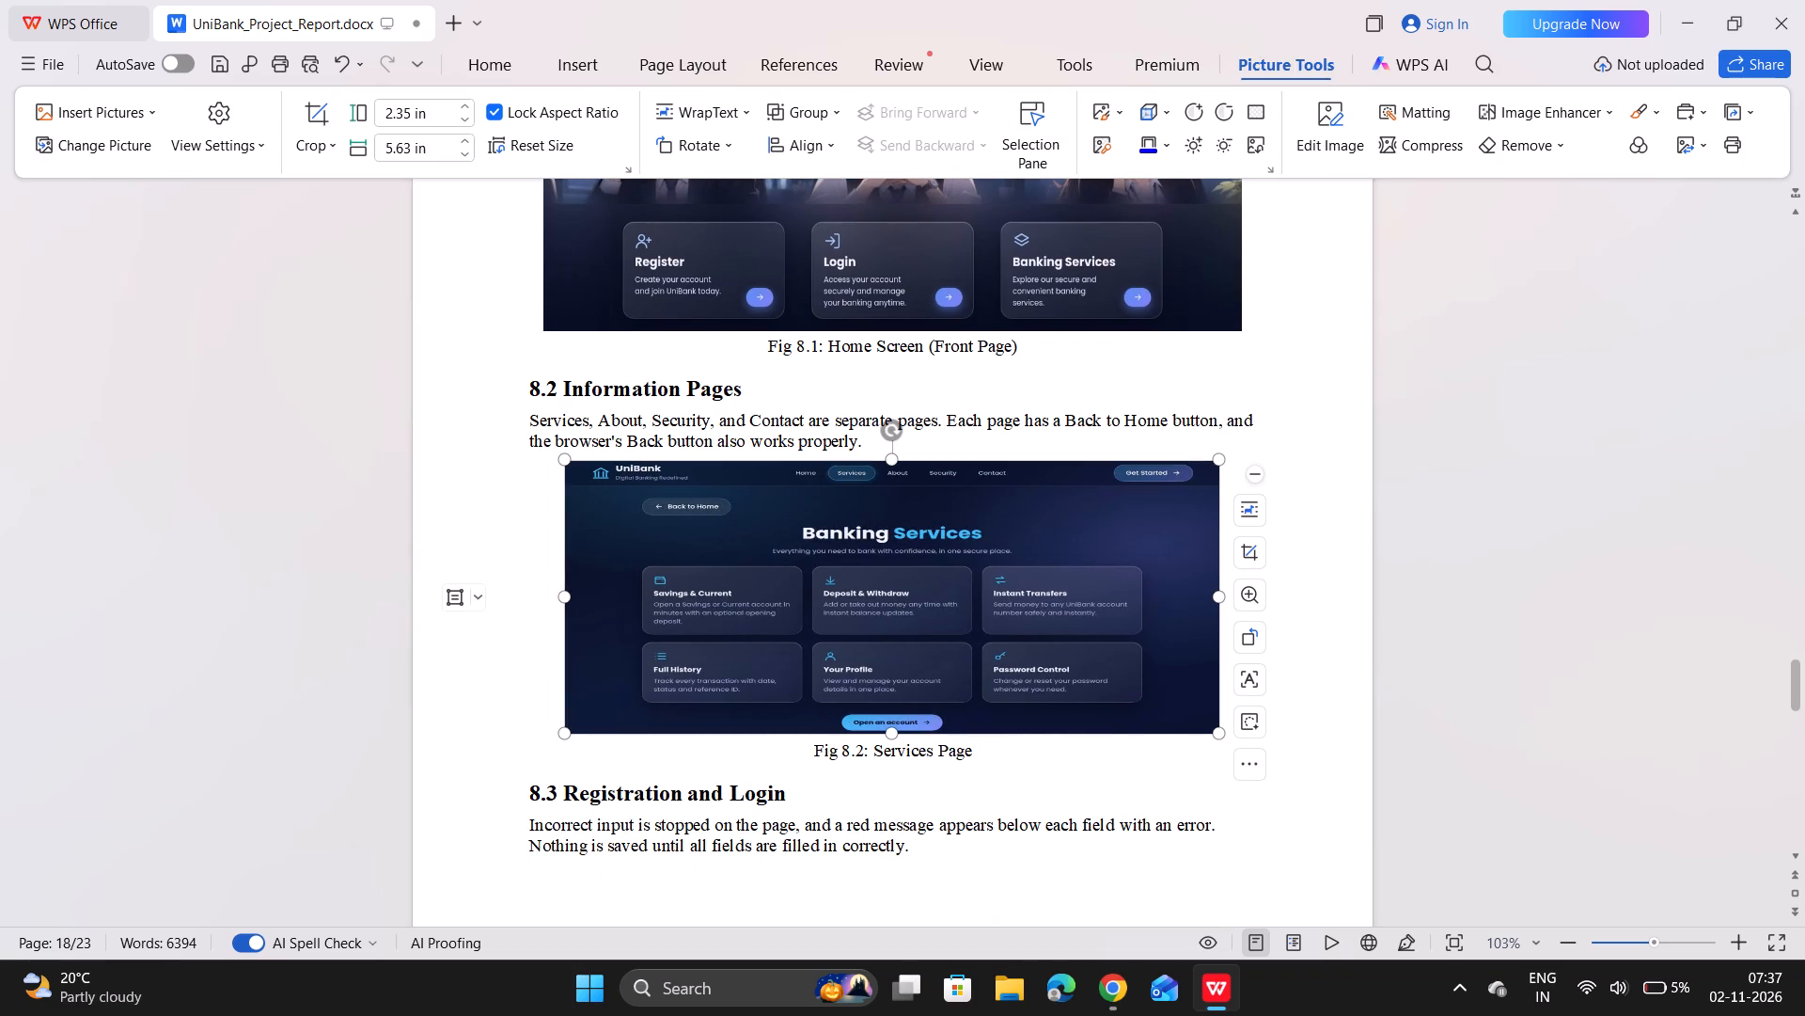
left_click_drag(894, 730, 899, 770)
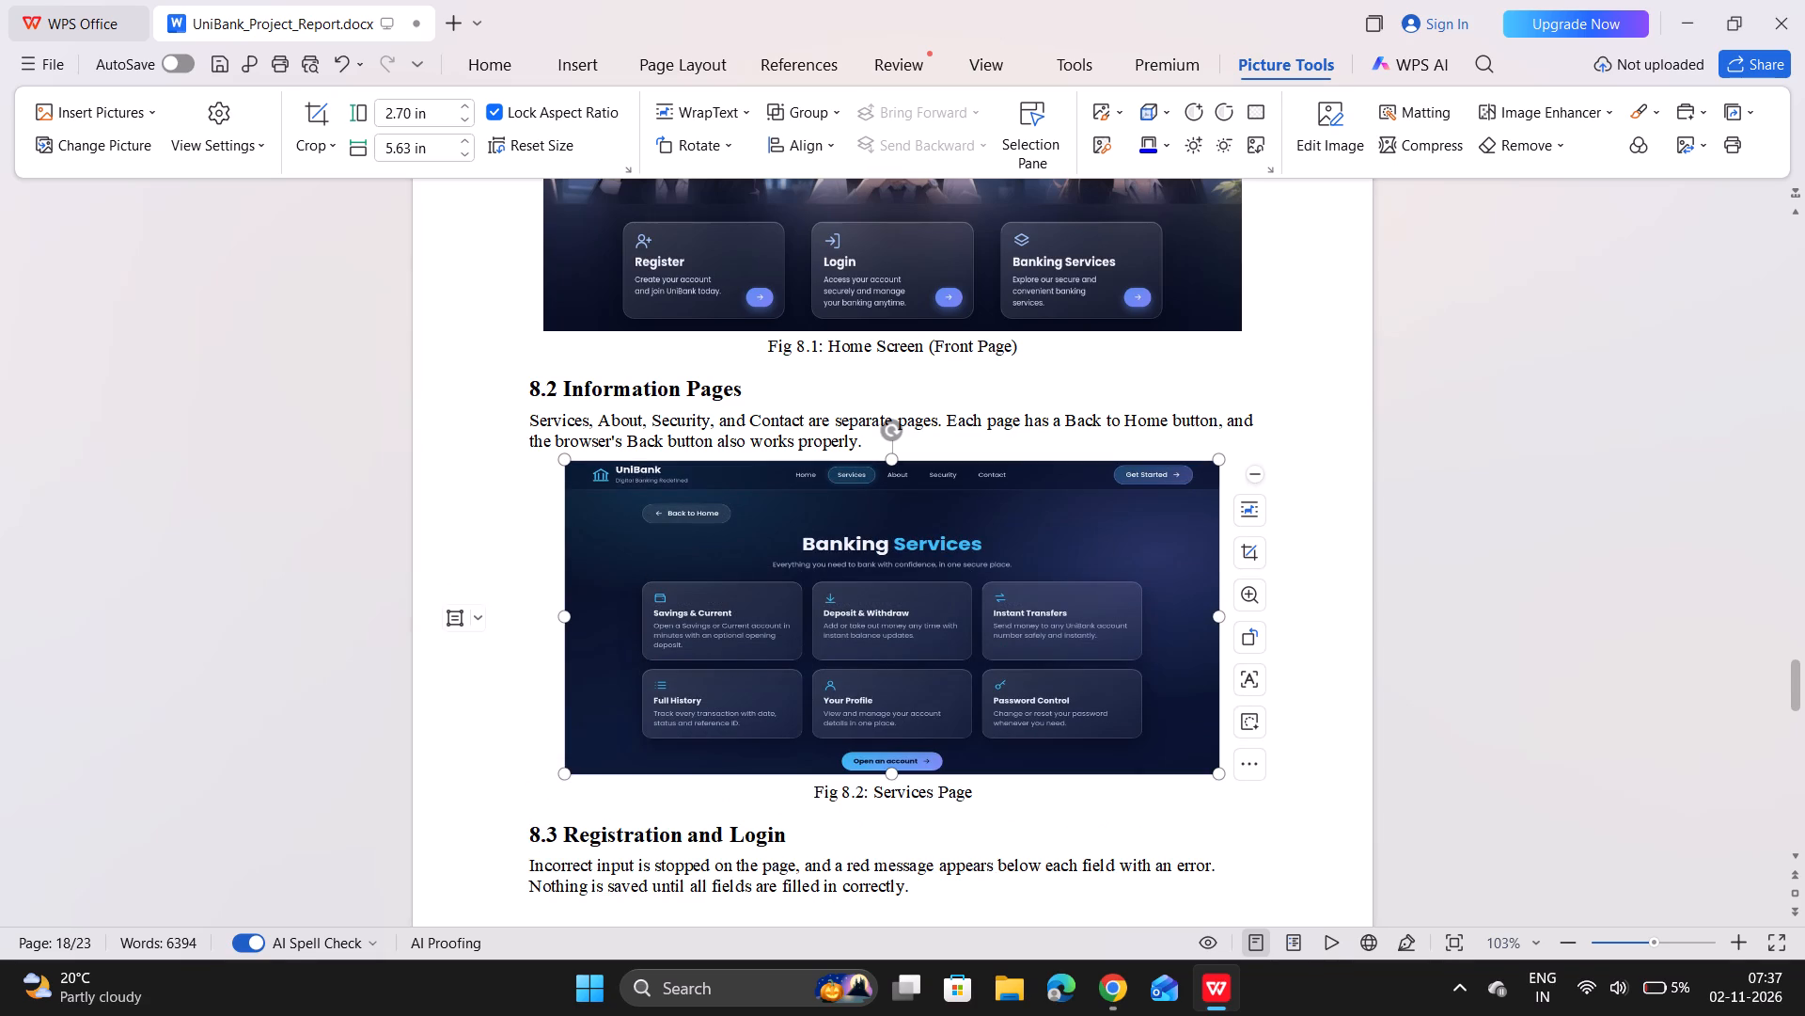
left_click_drag(891, 773, 895, 809)
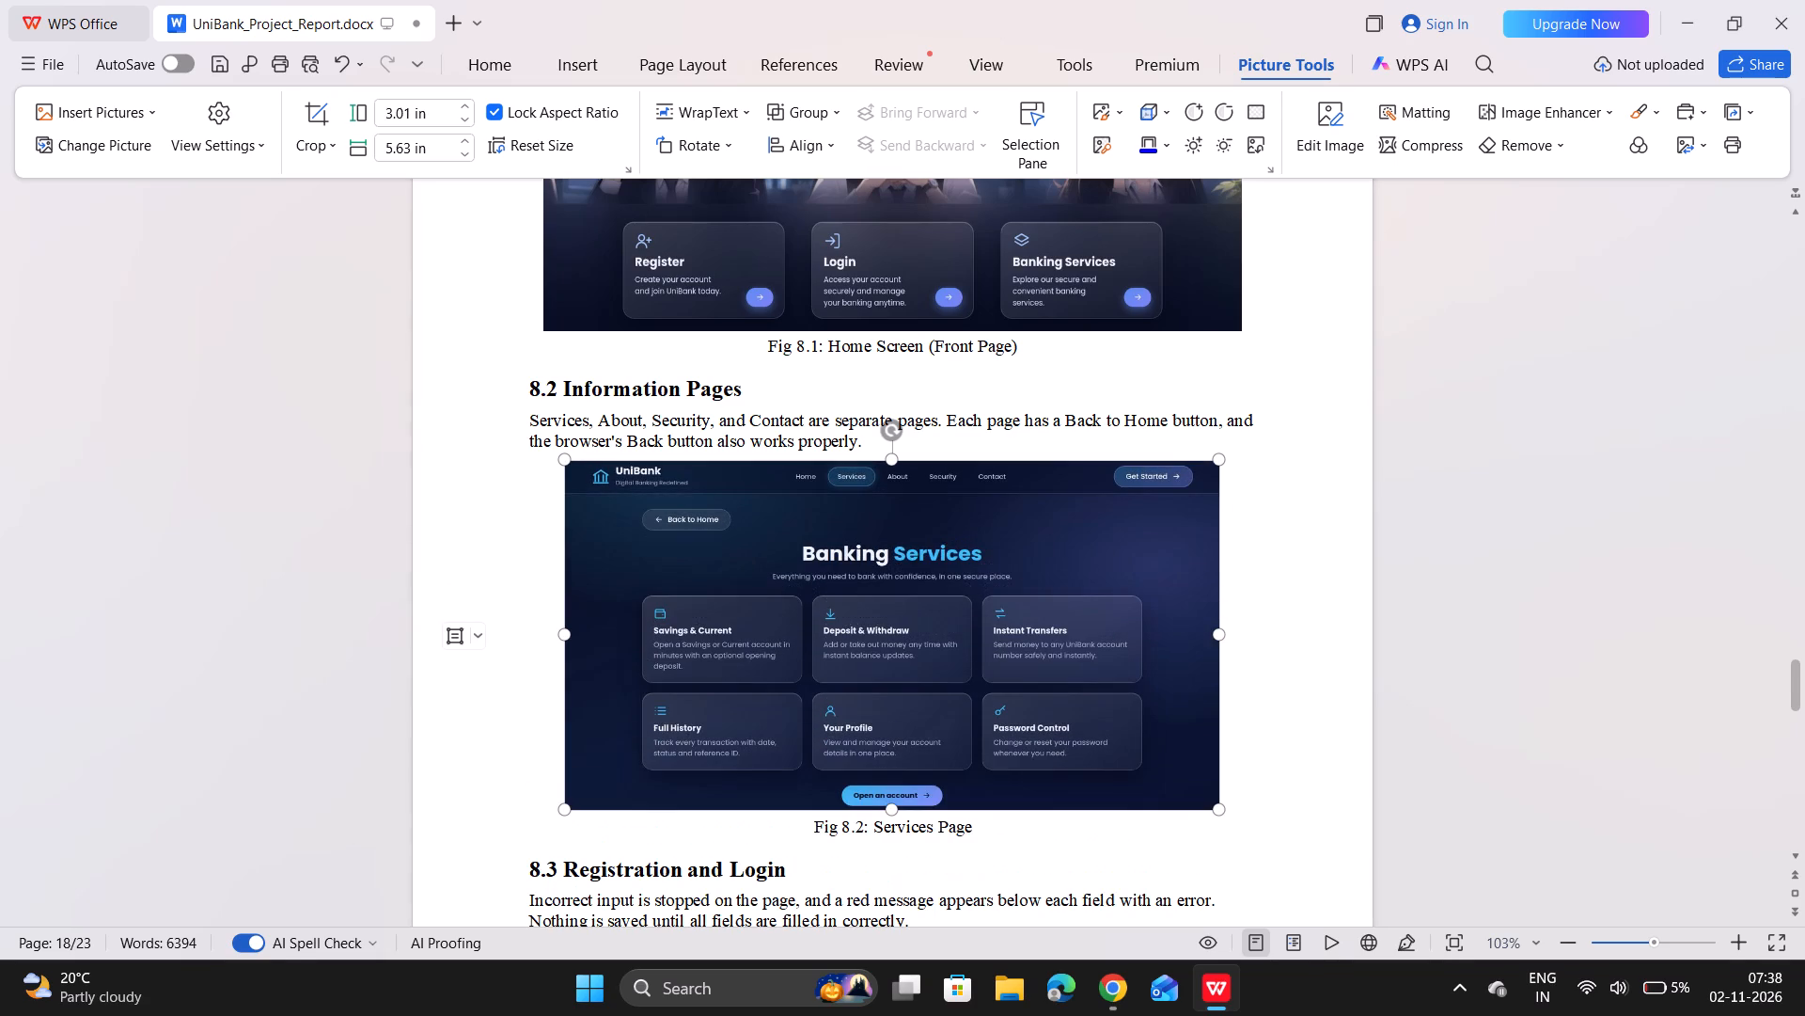
left_click_drag(1218, 635, 1235, 635)
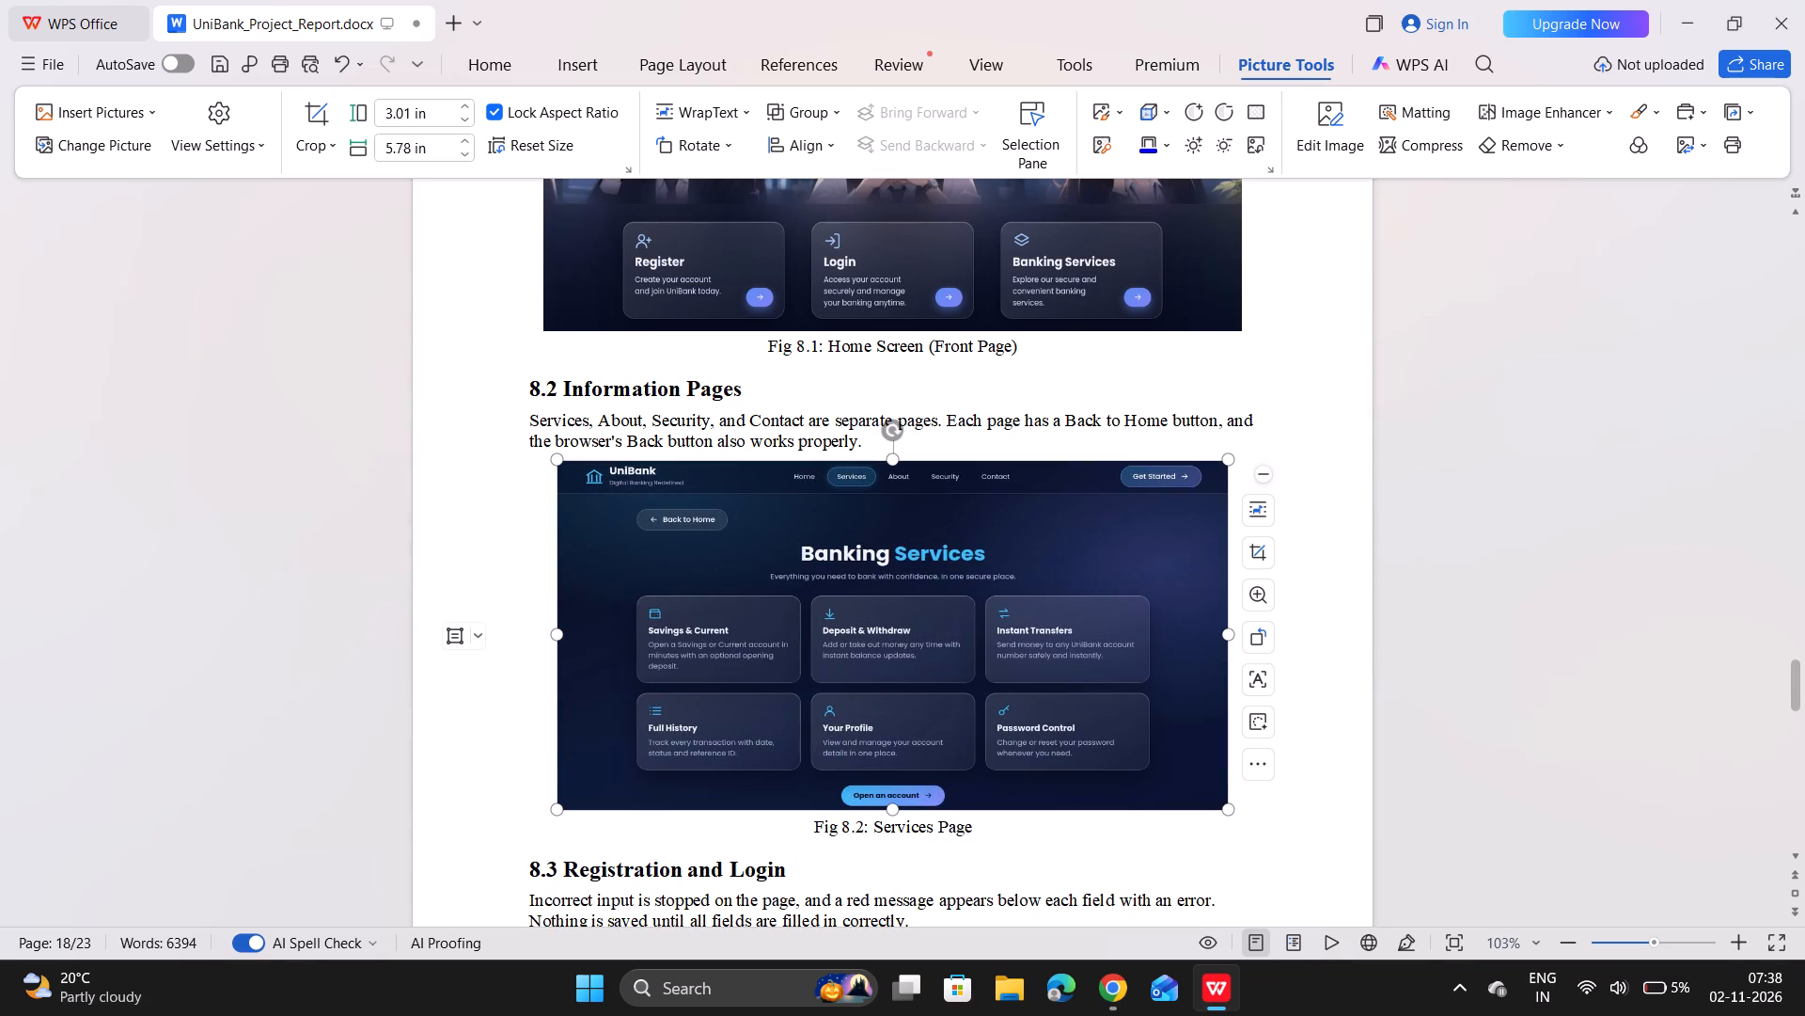
left_click_drag(558, 635, 540, 637)
scroll(804, 638, "down", 1)
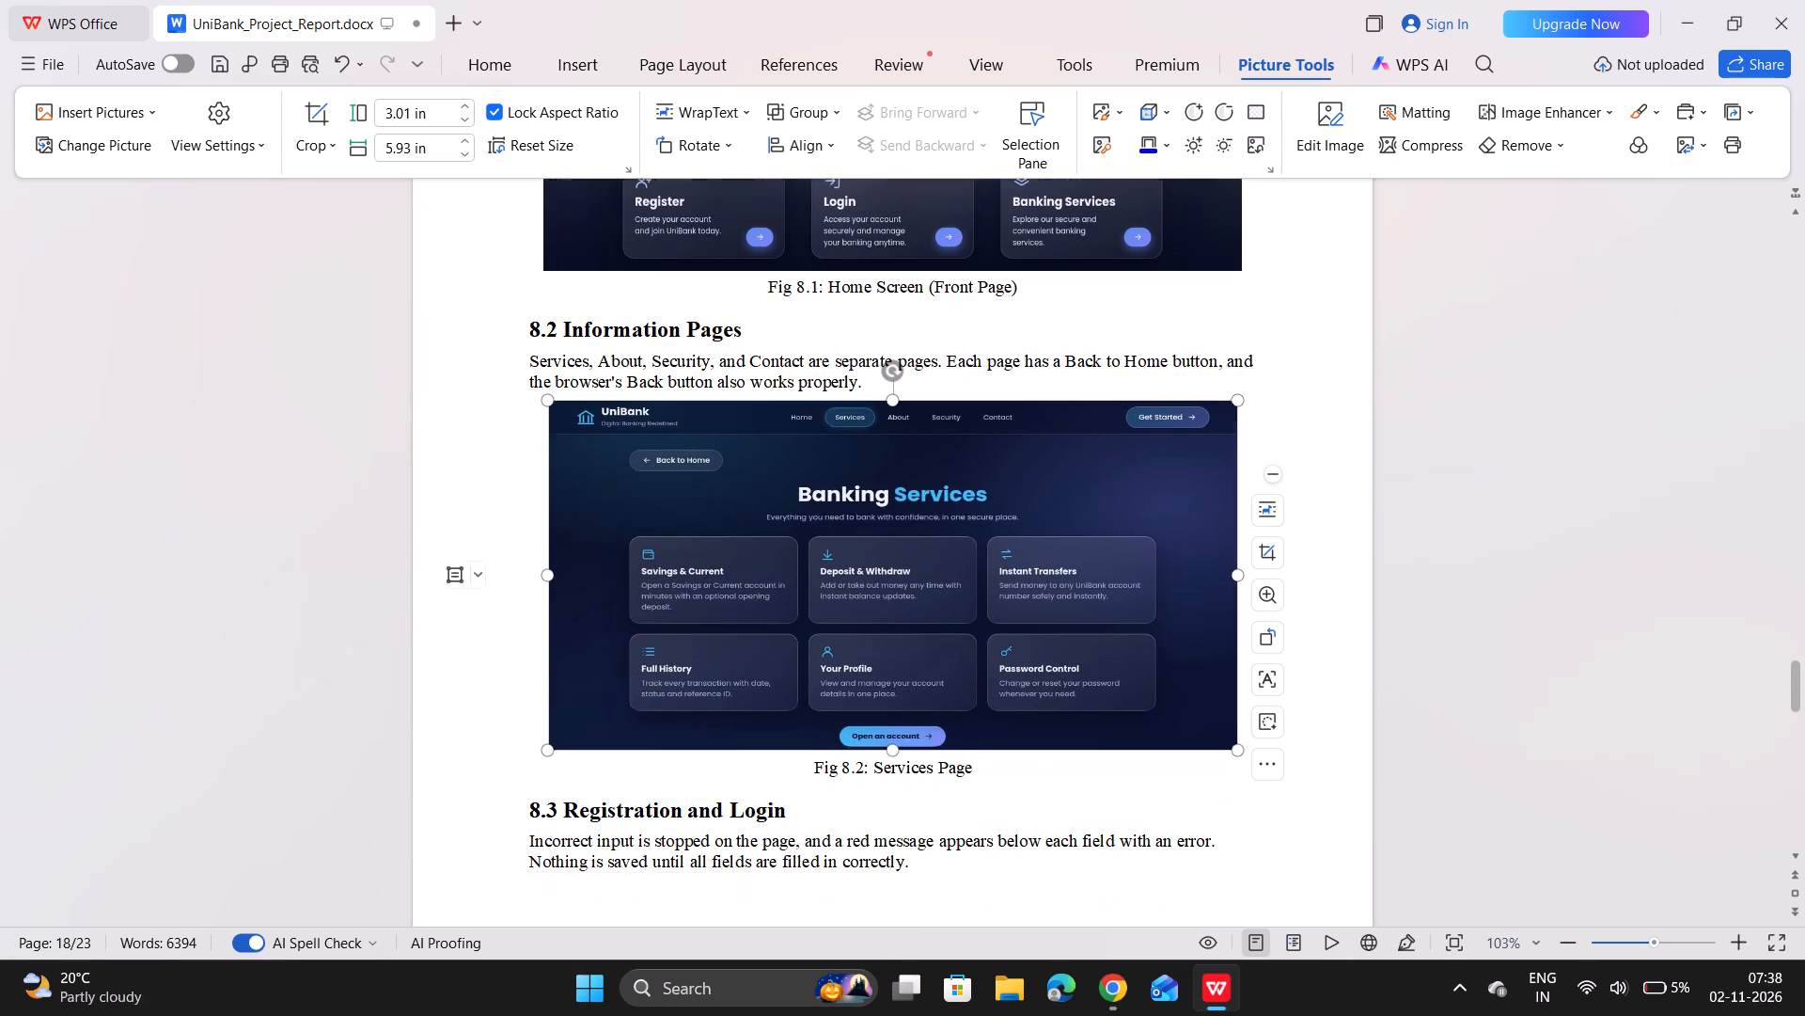
scroll(804, 638, "down", 1)
scroll(804, 638, "right", 1)
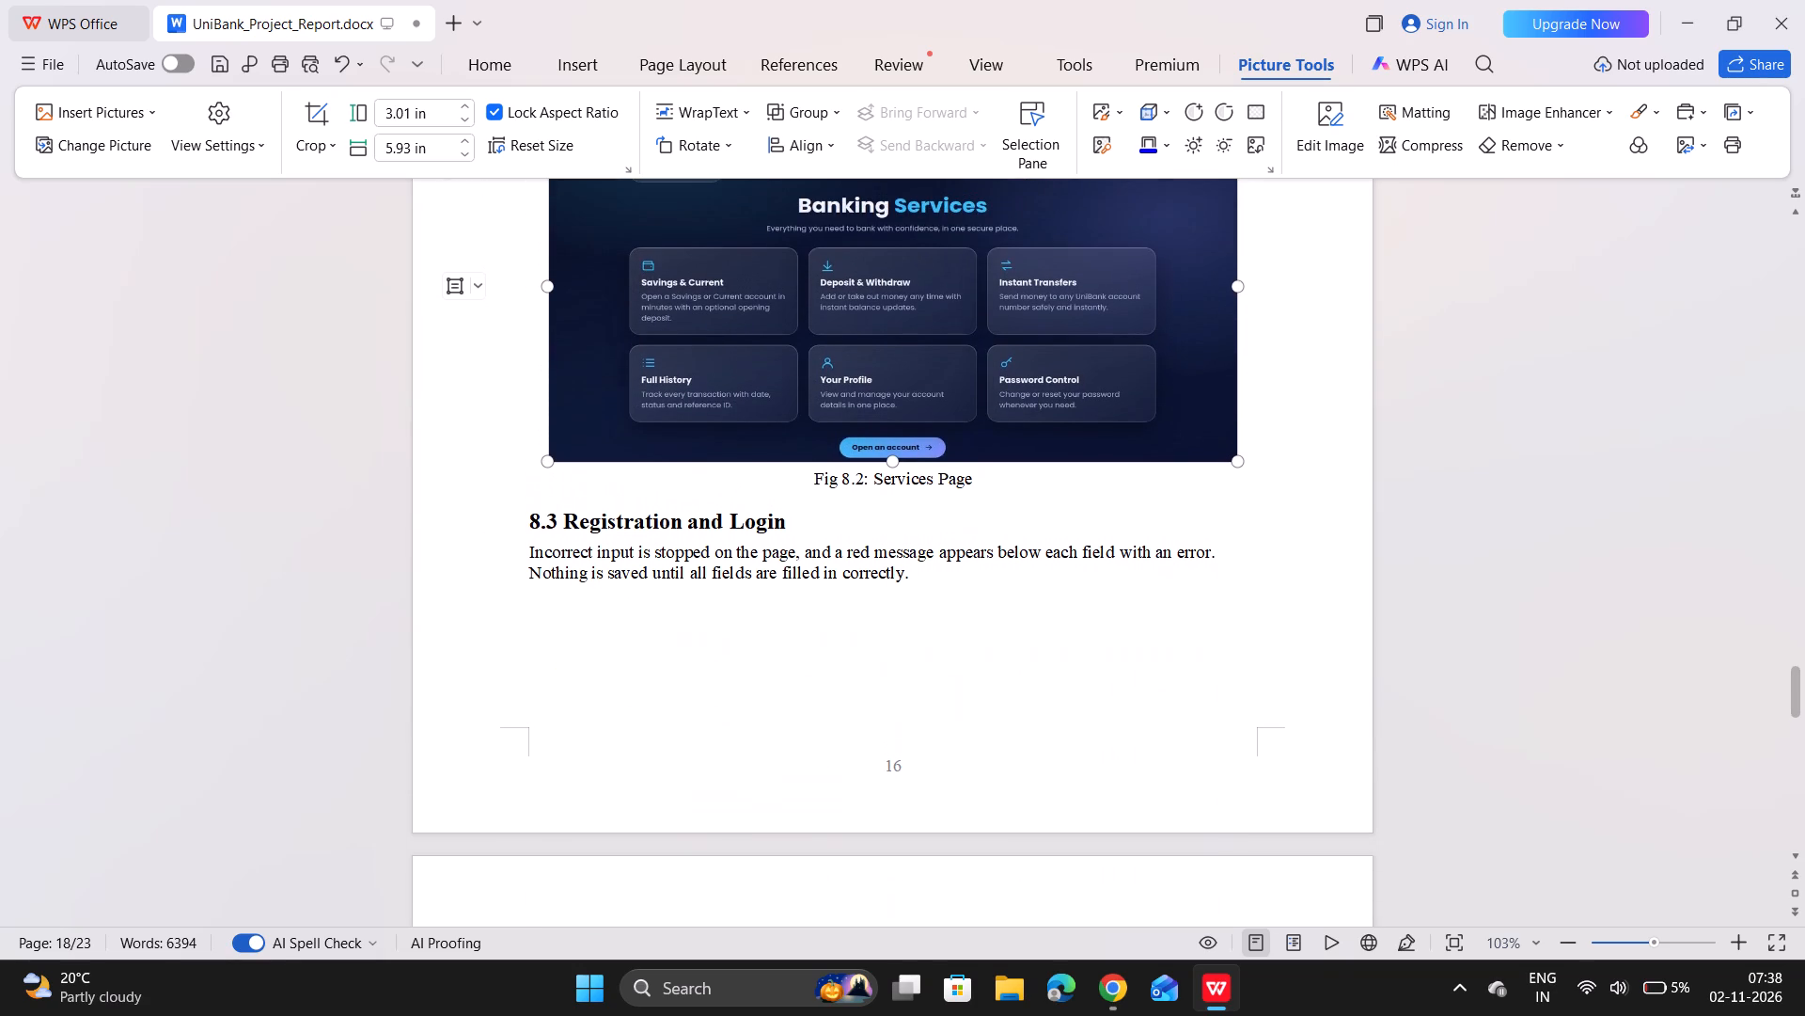
left_click_drag(893, 465, 894, 482)
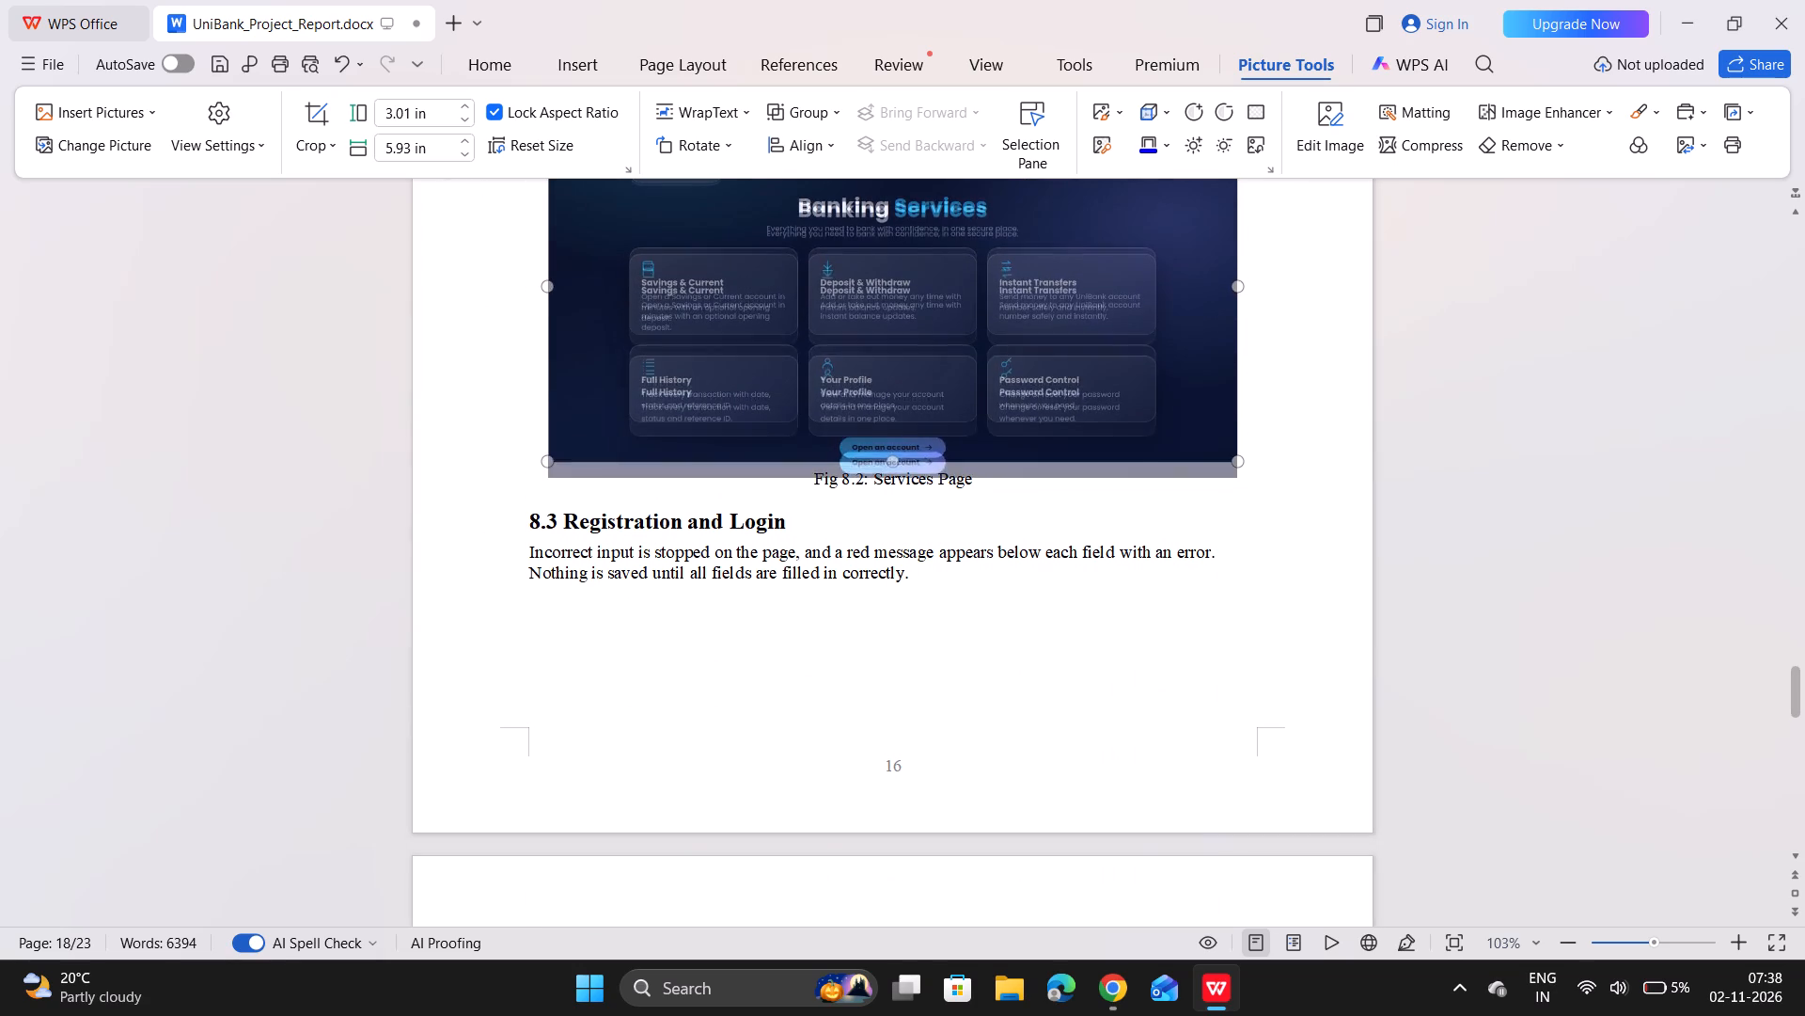
left_click_drag(894, 482, 894, 483)
scroll(927, 421, "up", 4)
scroll(927, 421, "down", 1)
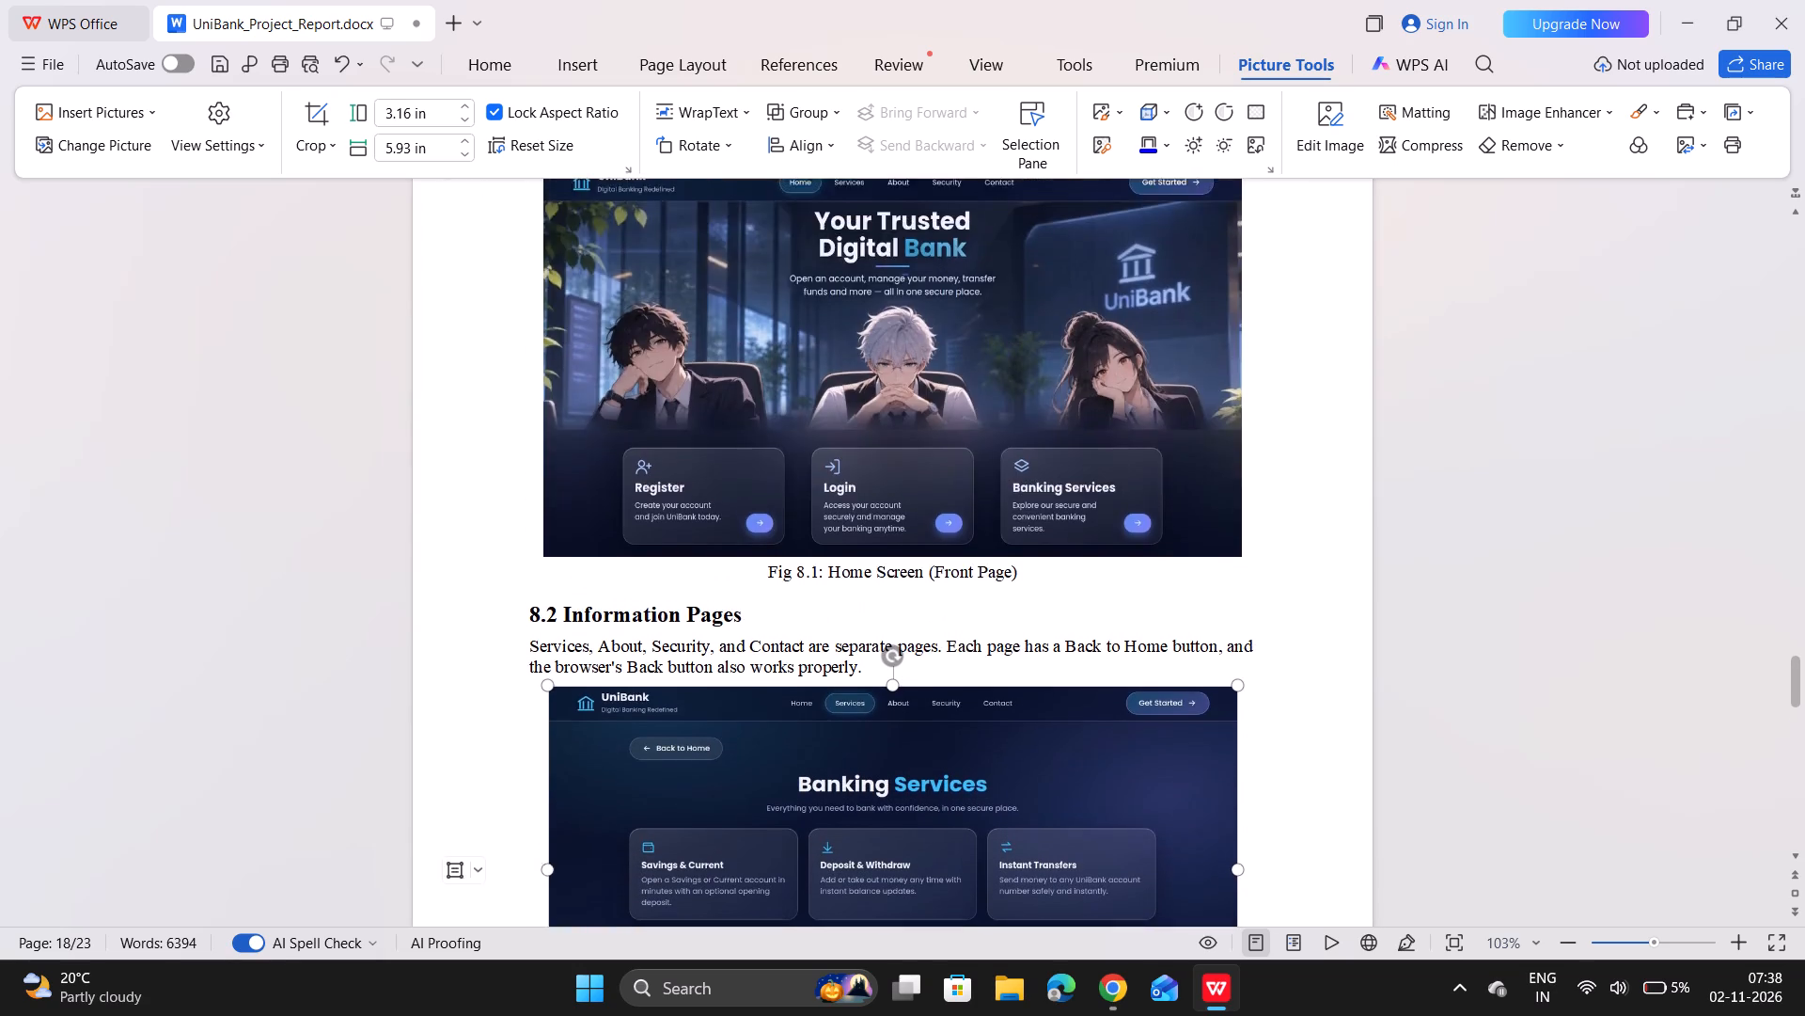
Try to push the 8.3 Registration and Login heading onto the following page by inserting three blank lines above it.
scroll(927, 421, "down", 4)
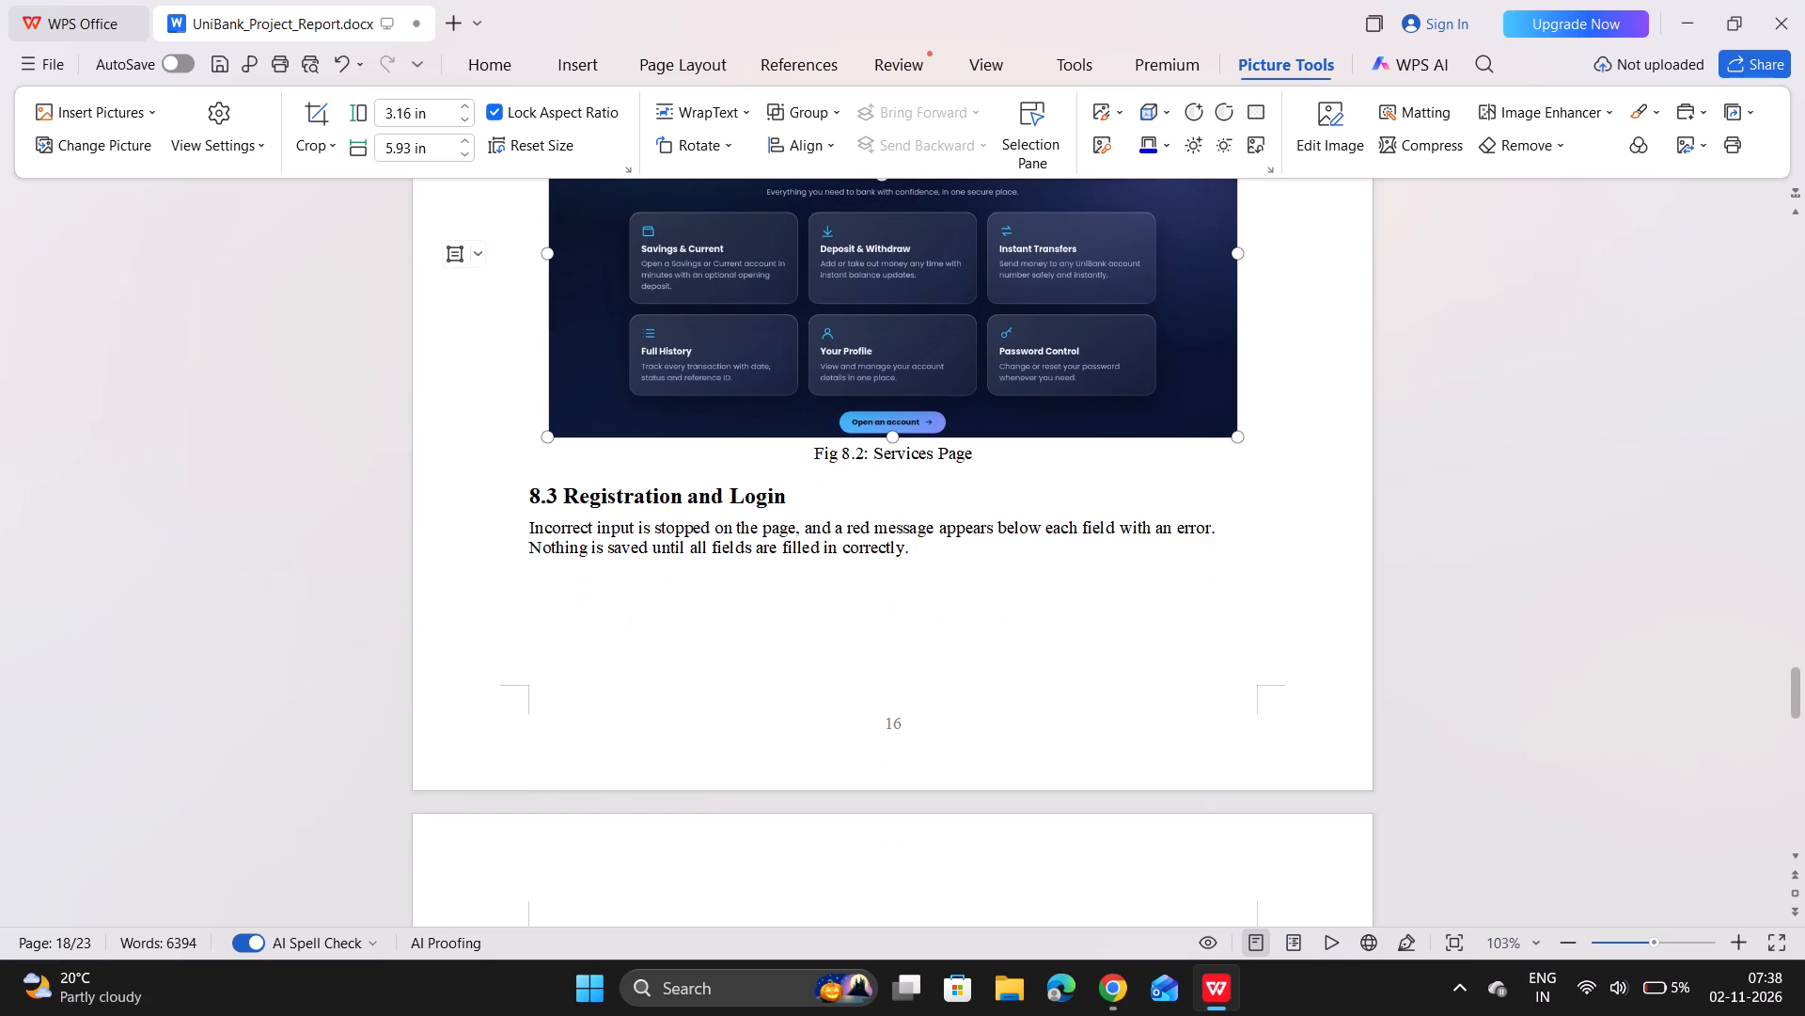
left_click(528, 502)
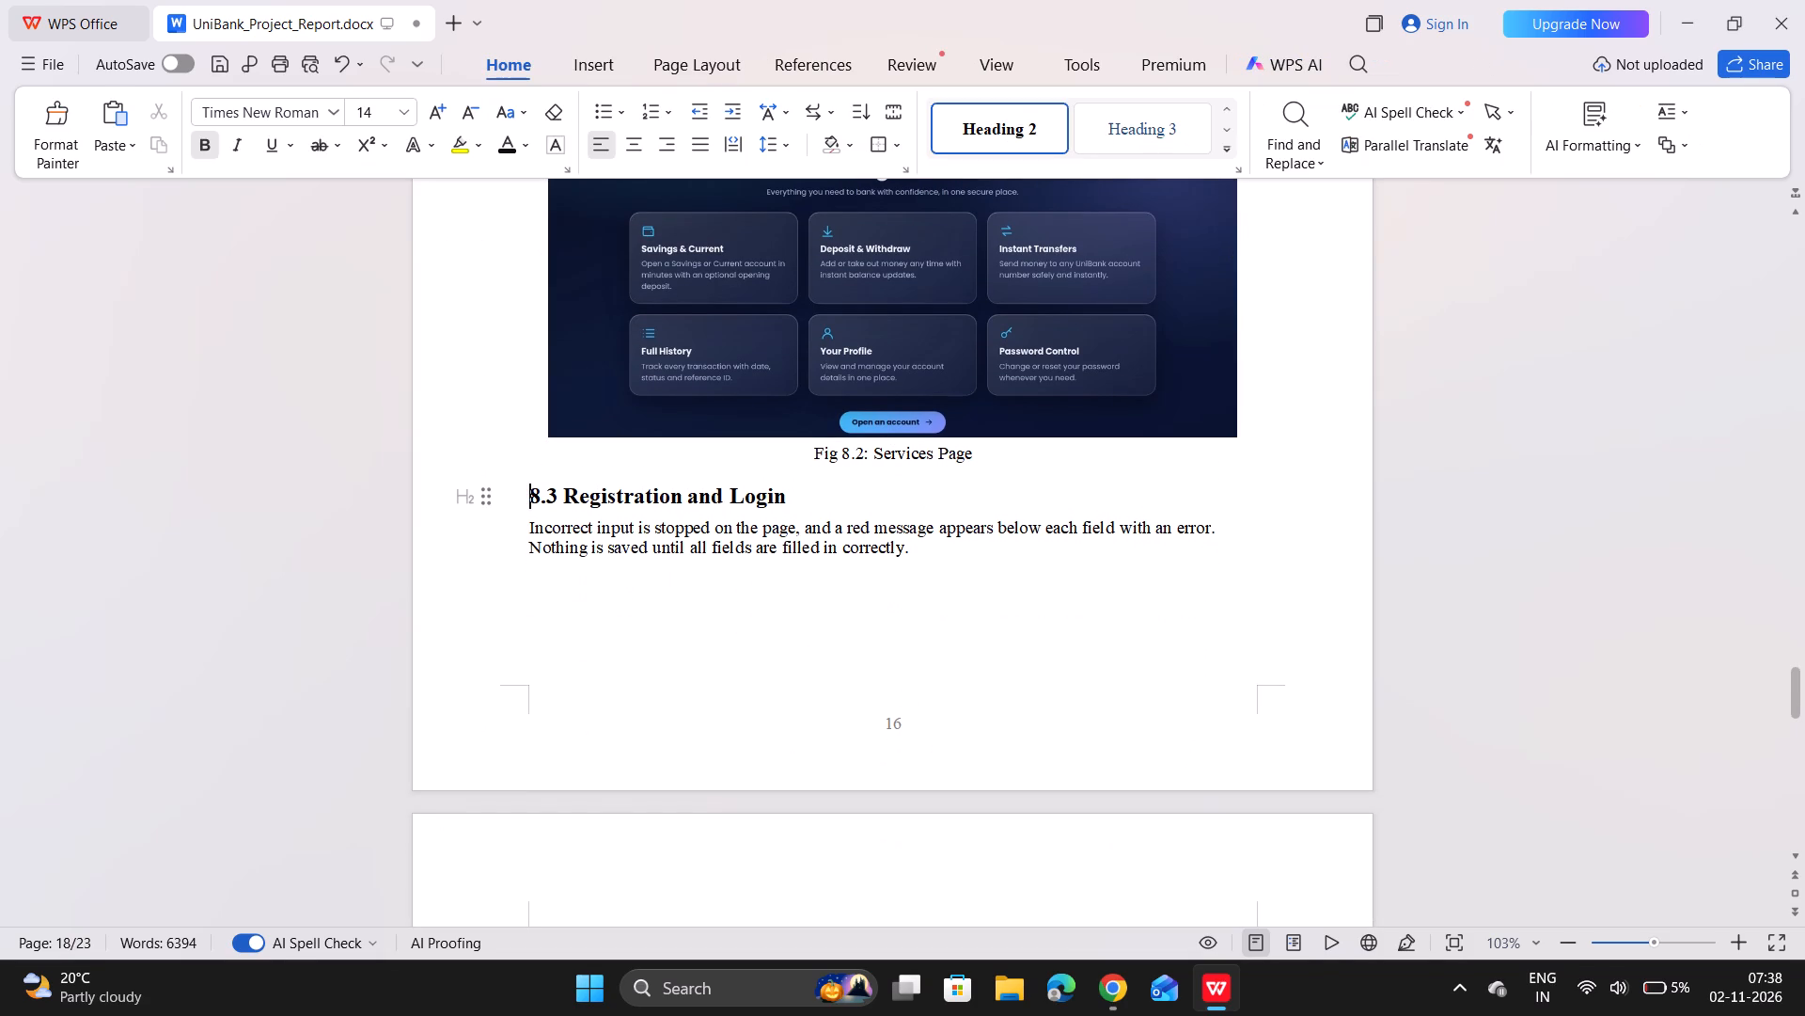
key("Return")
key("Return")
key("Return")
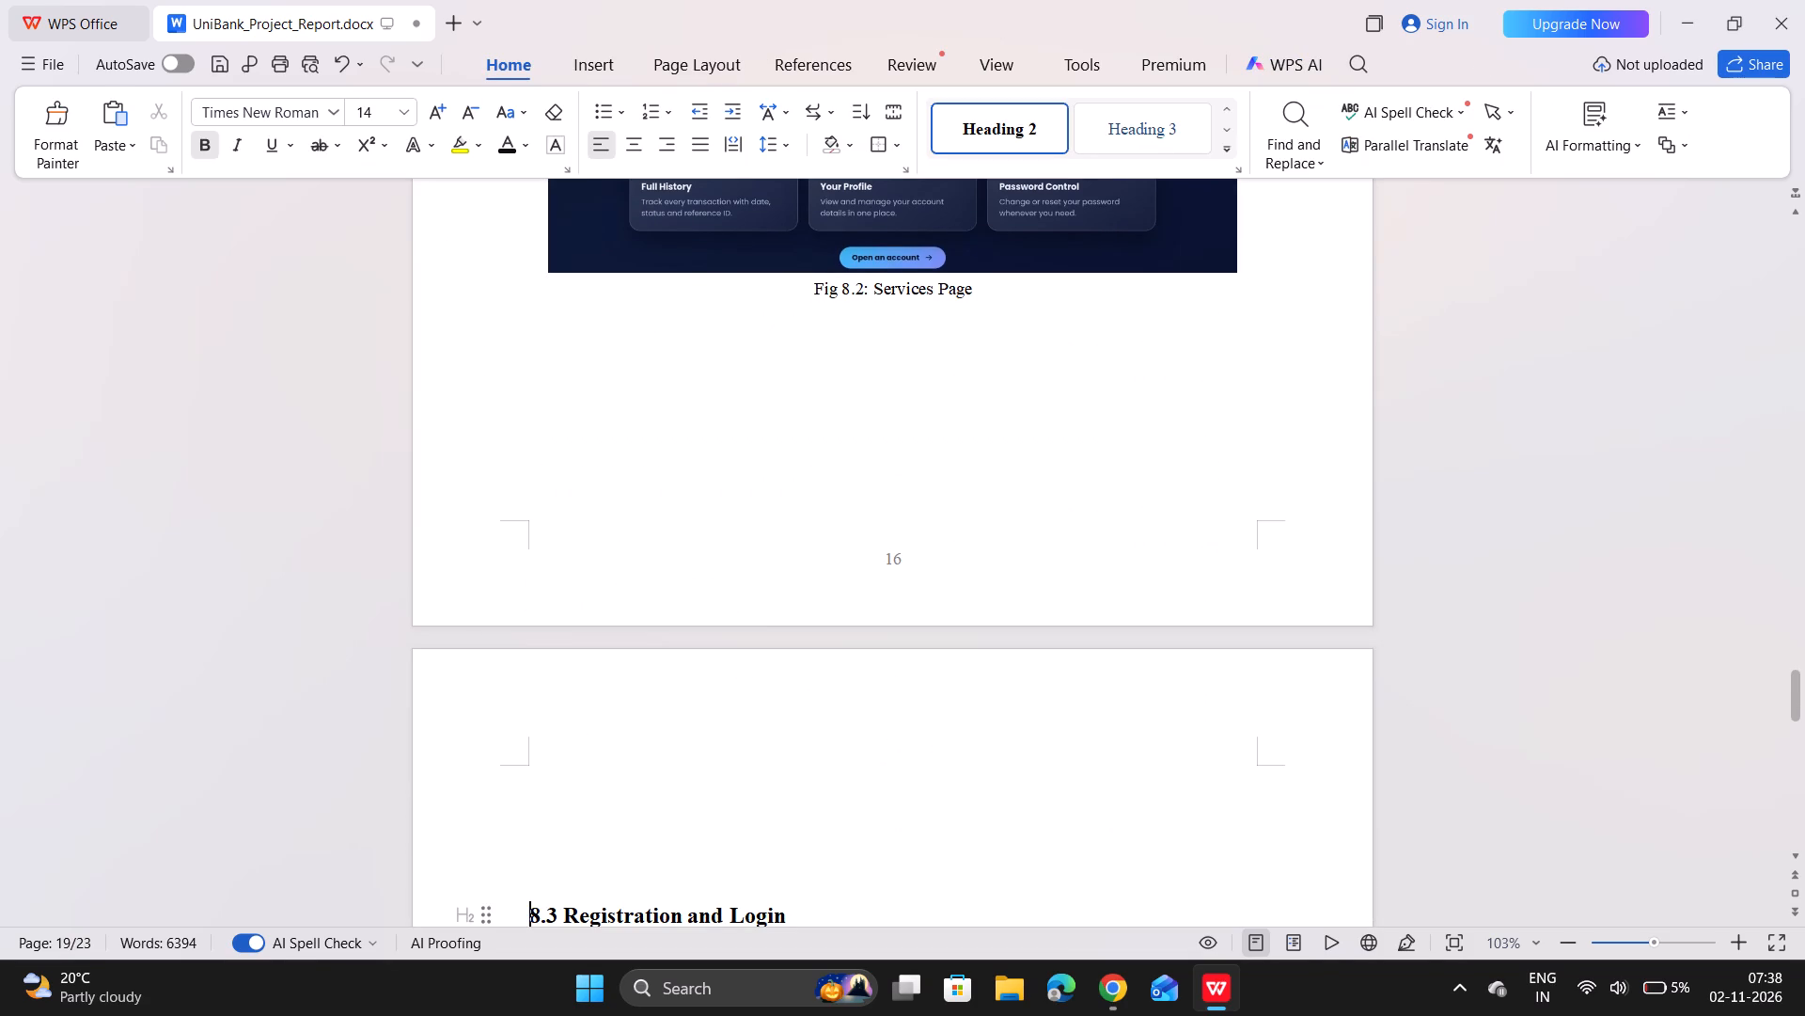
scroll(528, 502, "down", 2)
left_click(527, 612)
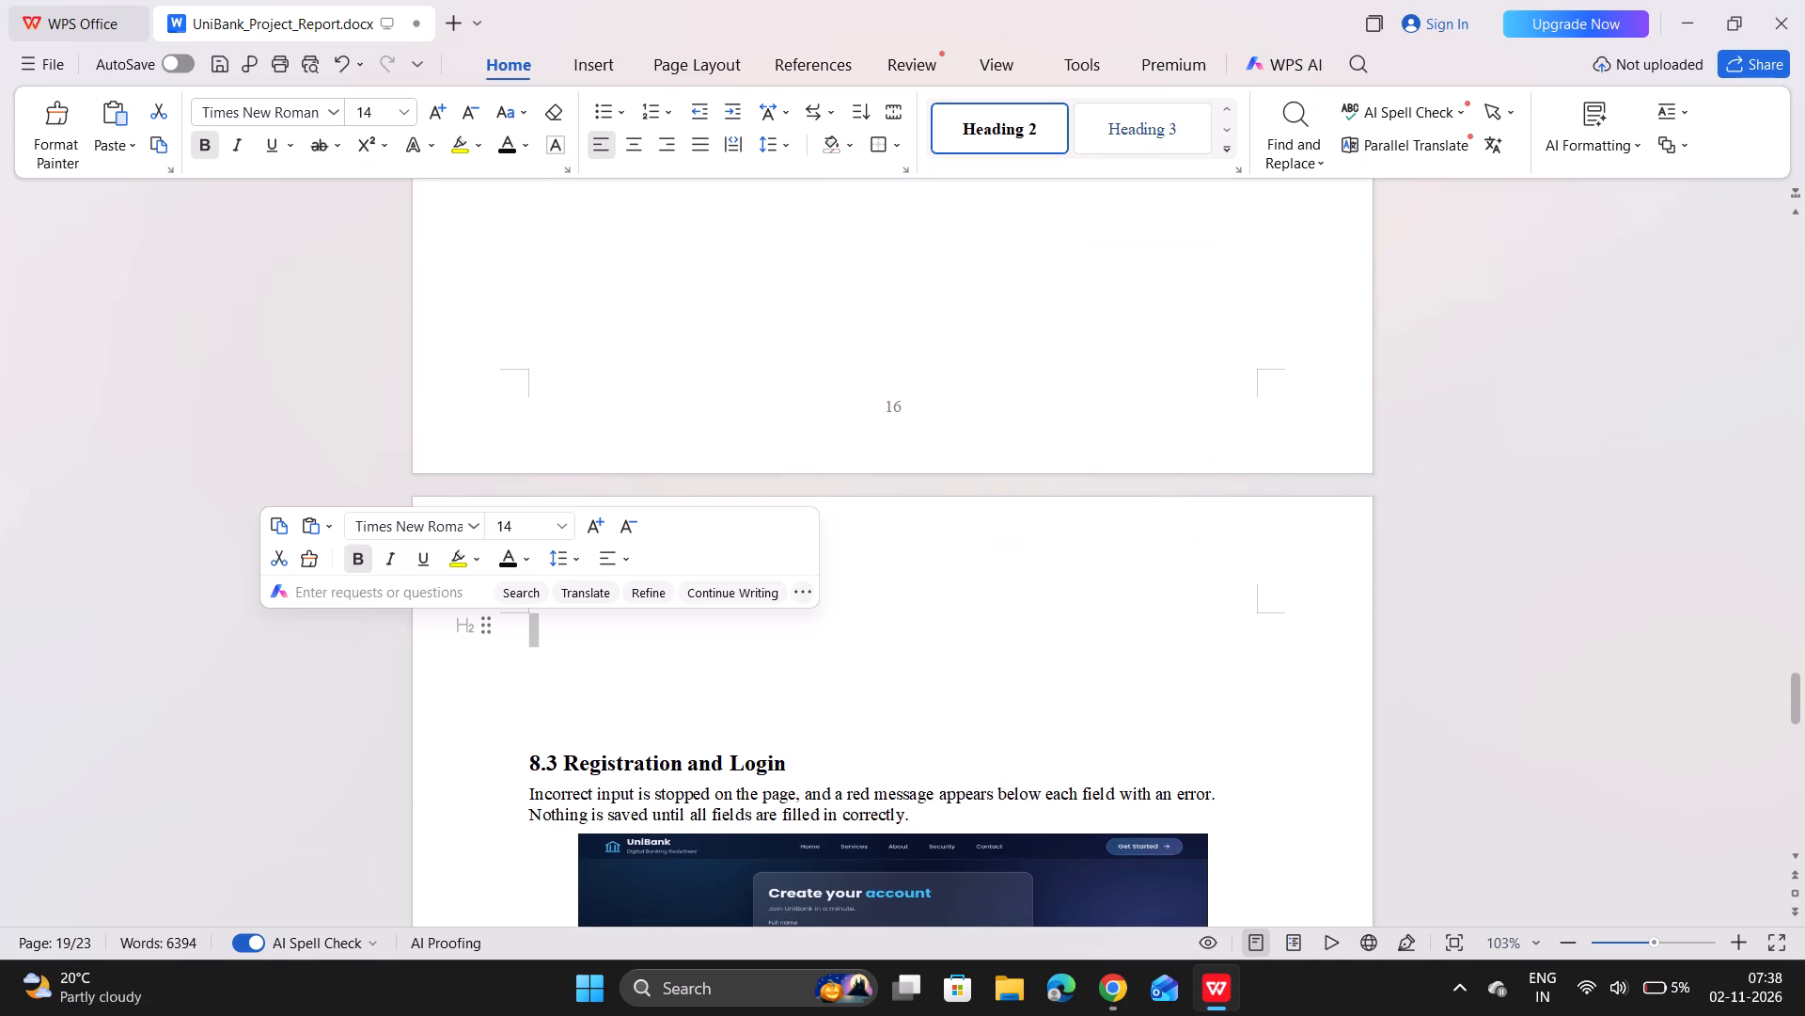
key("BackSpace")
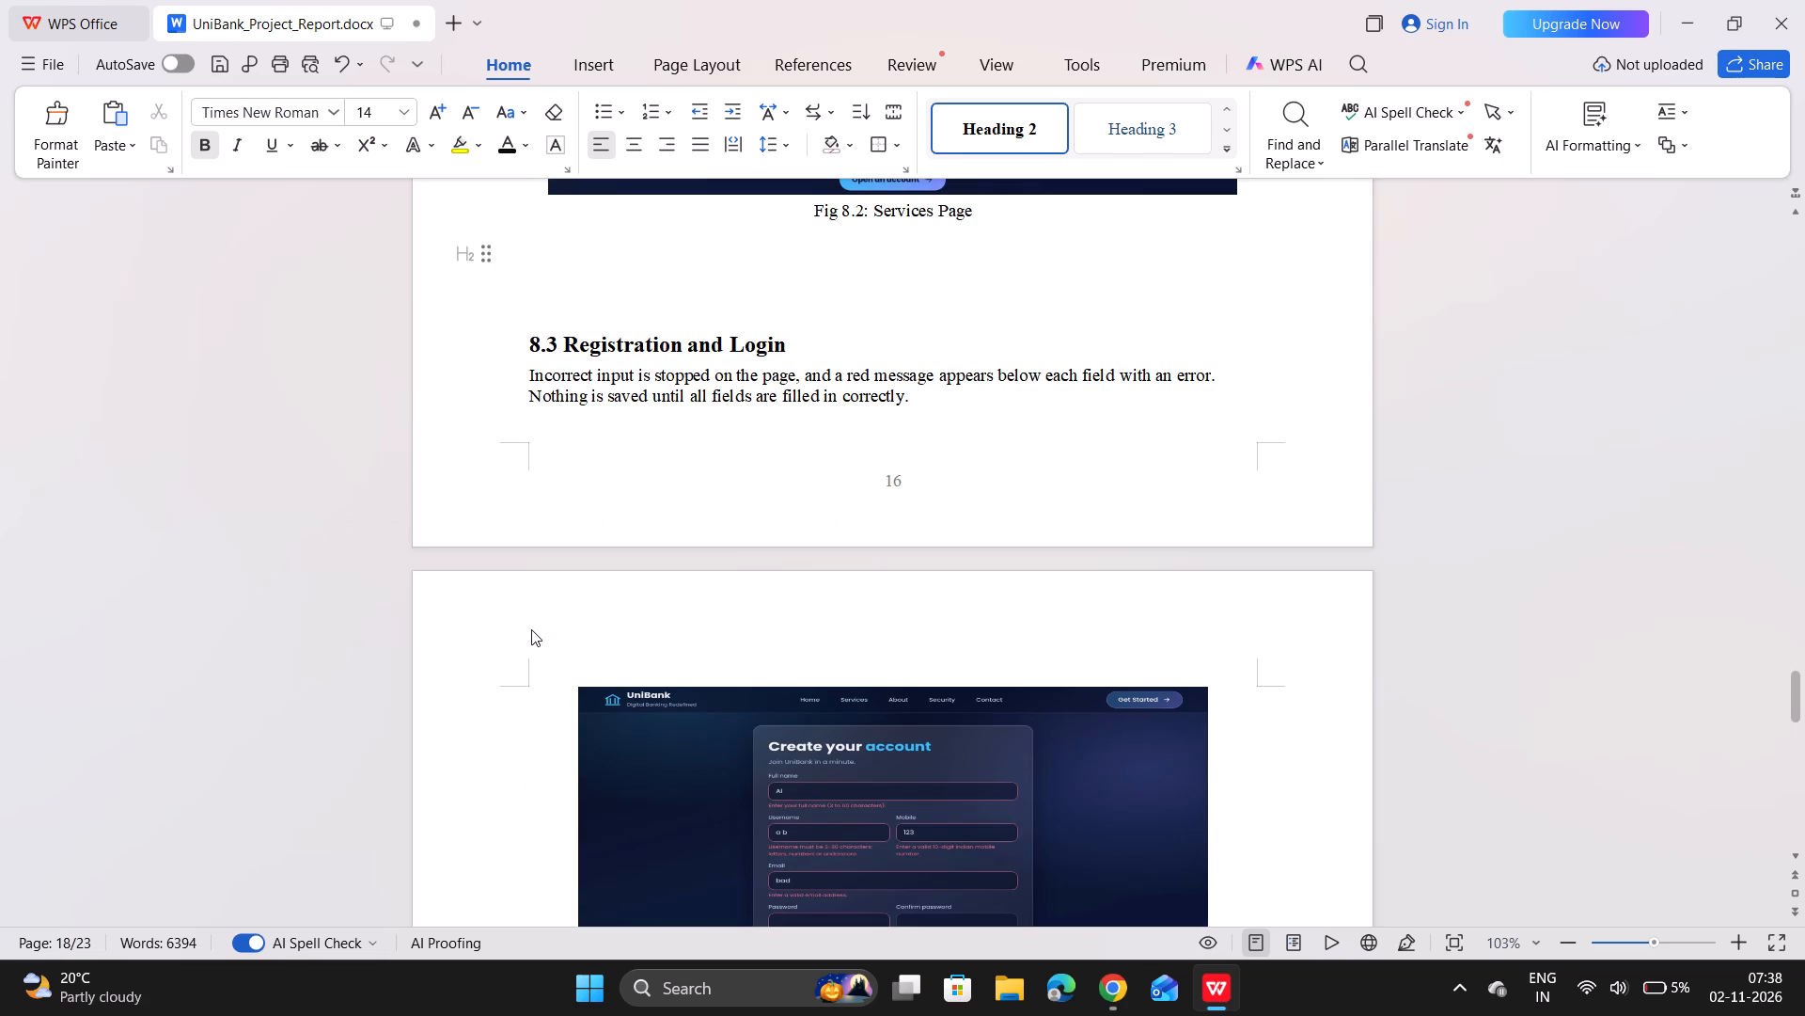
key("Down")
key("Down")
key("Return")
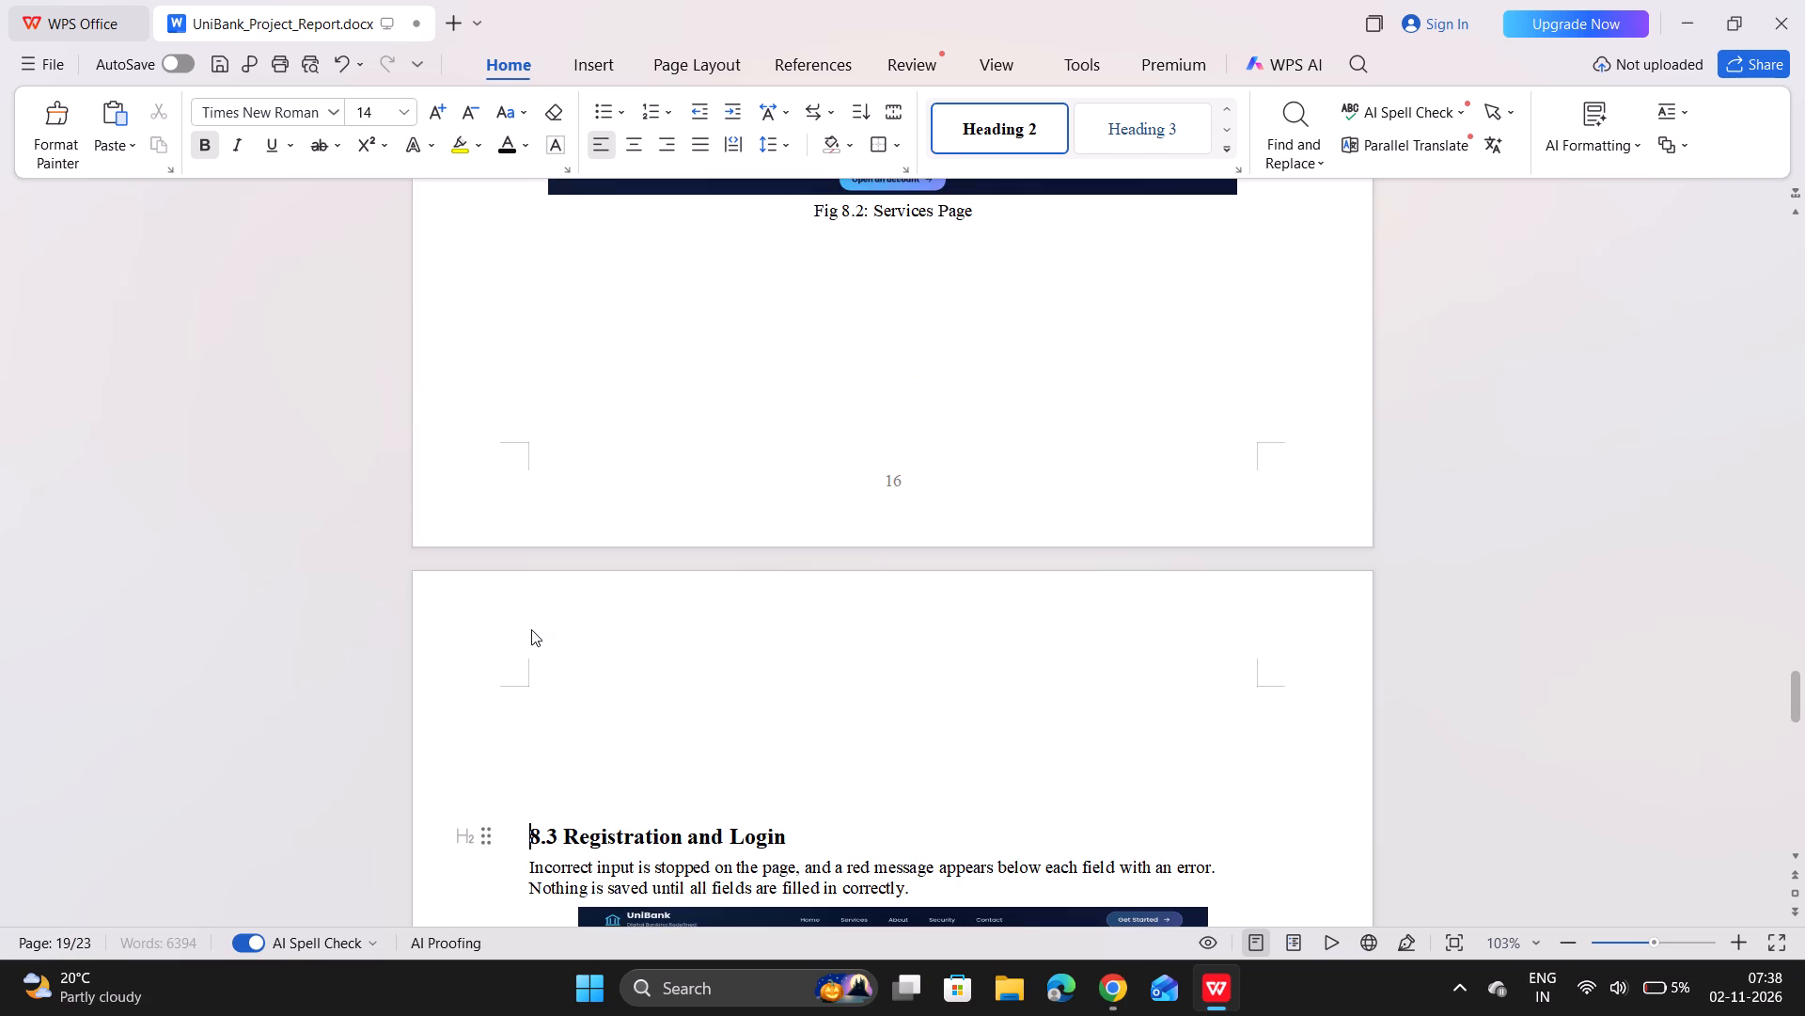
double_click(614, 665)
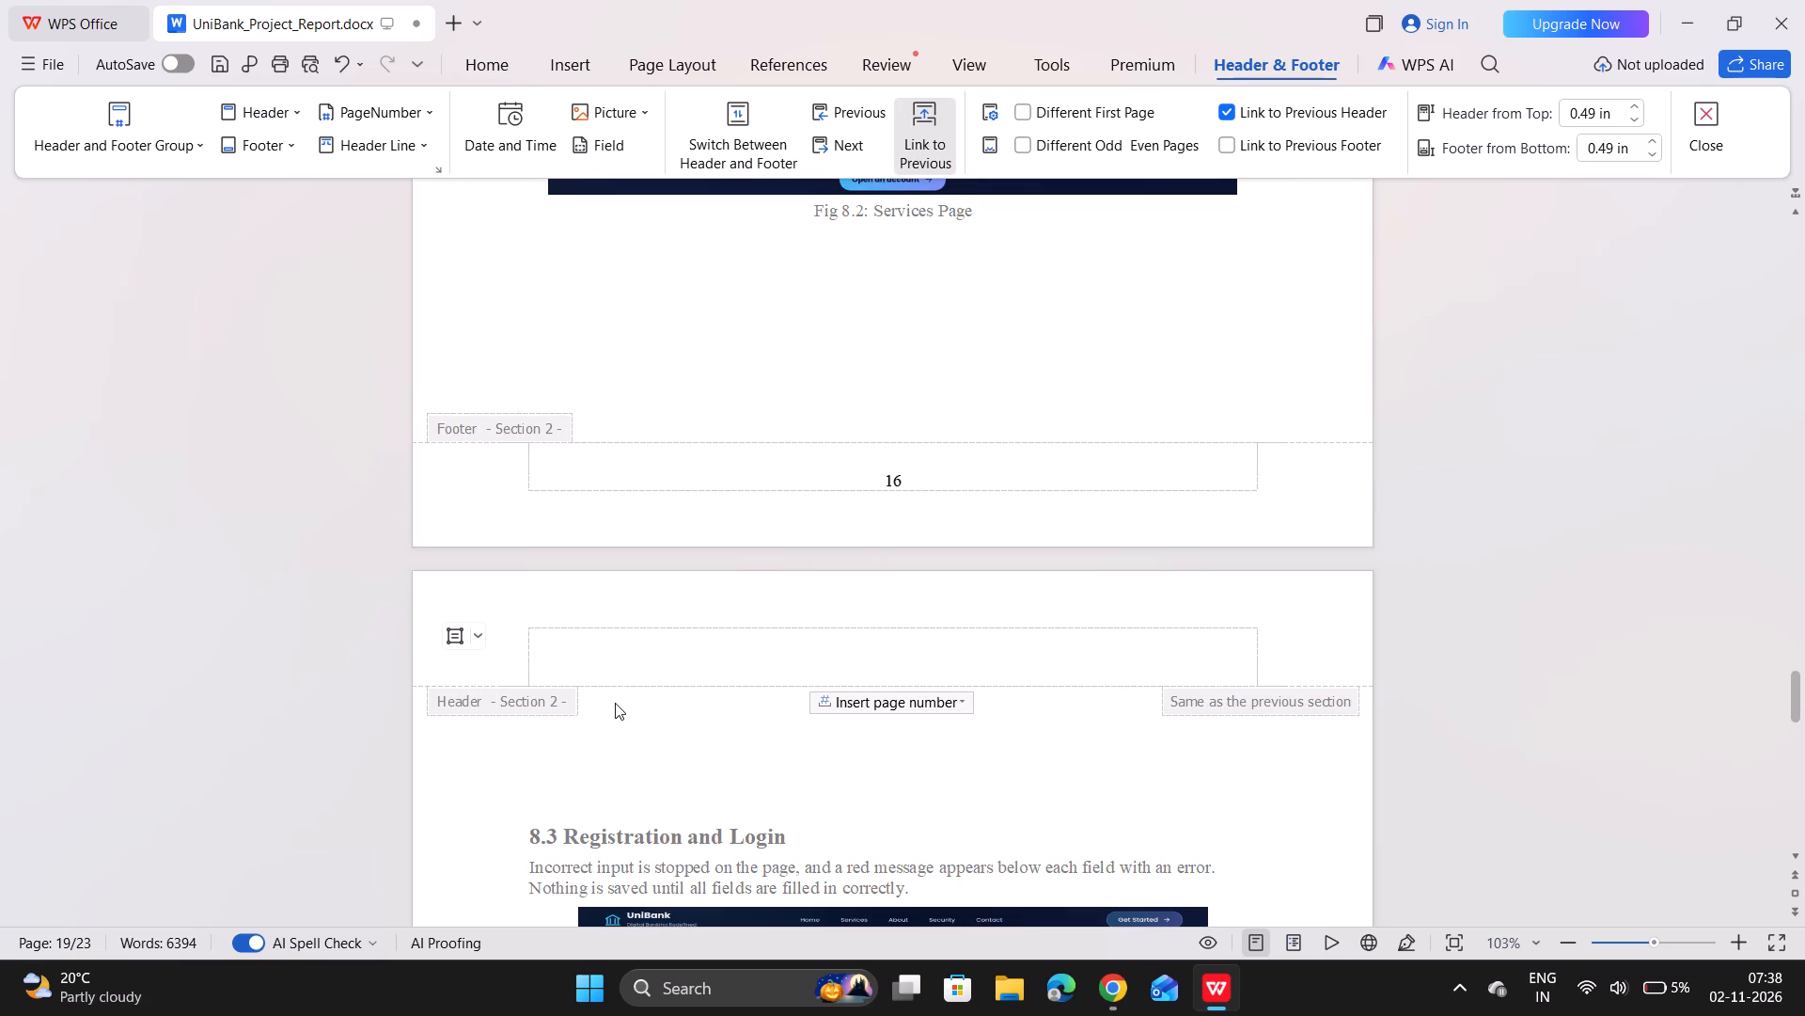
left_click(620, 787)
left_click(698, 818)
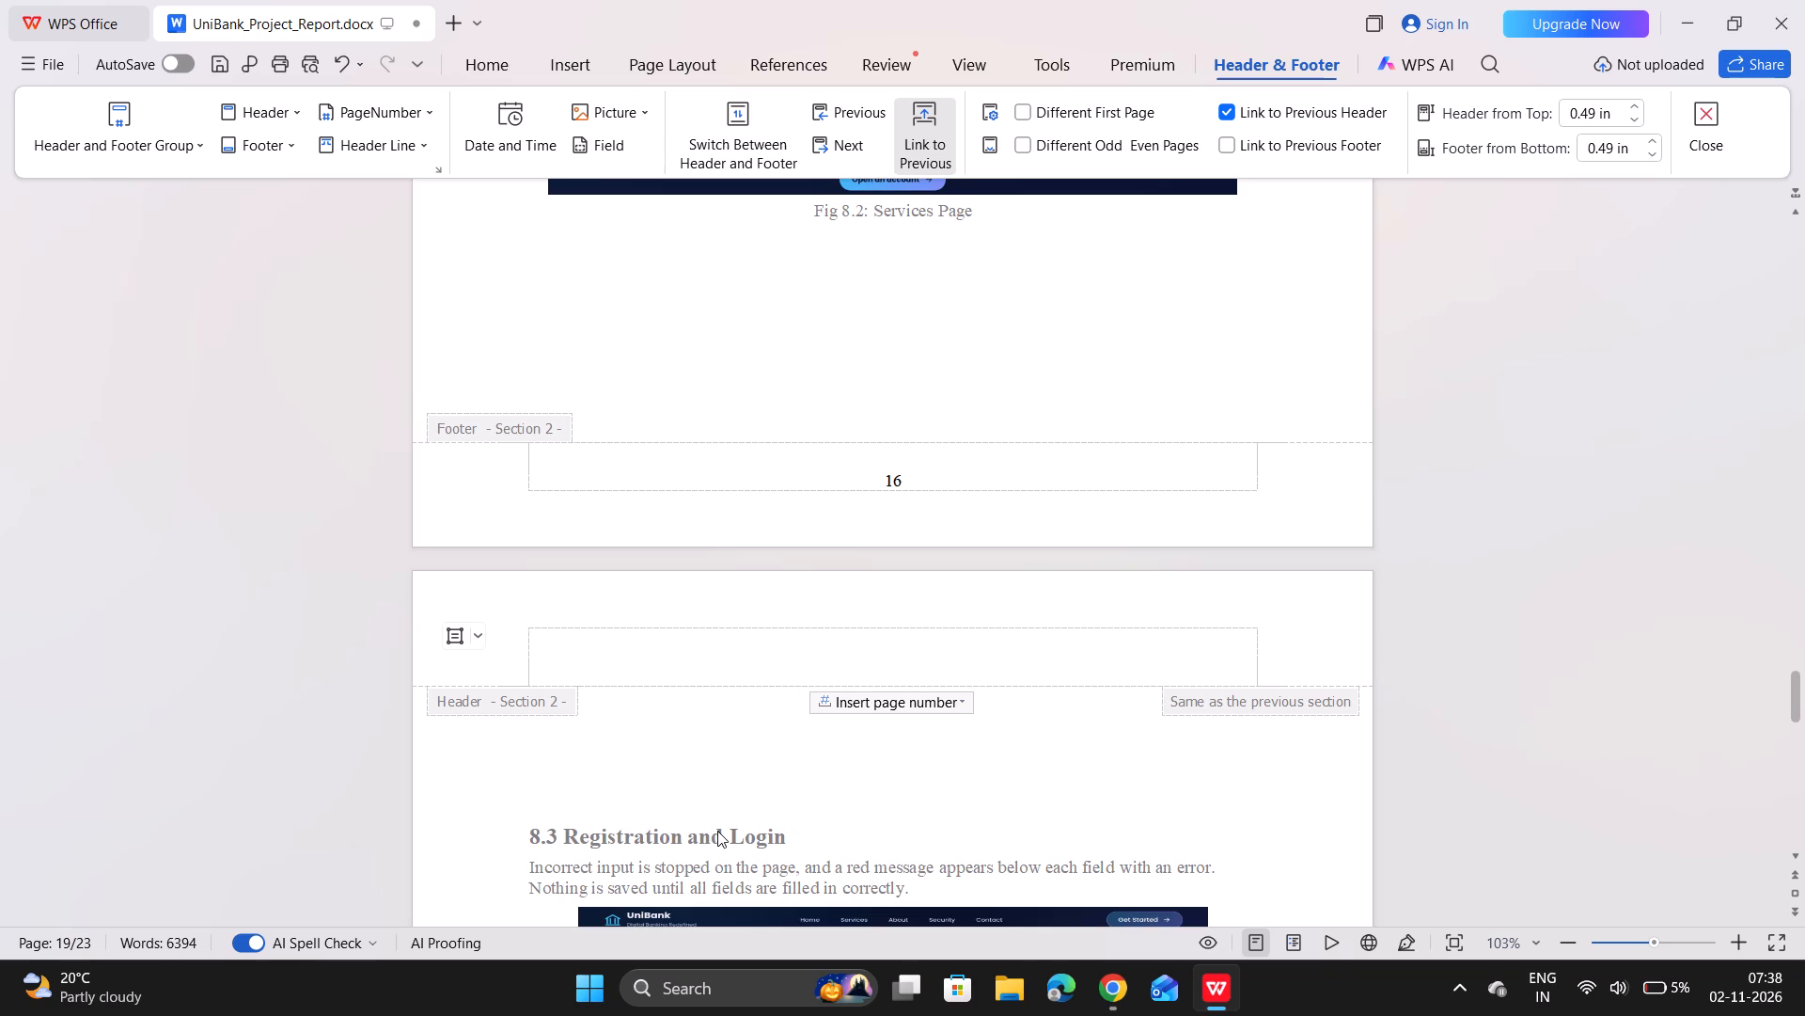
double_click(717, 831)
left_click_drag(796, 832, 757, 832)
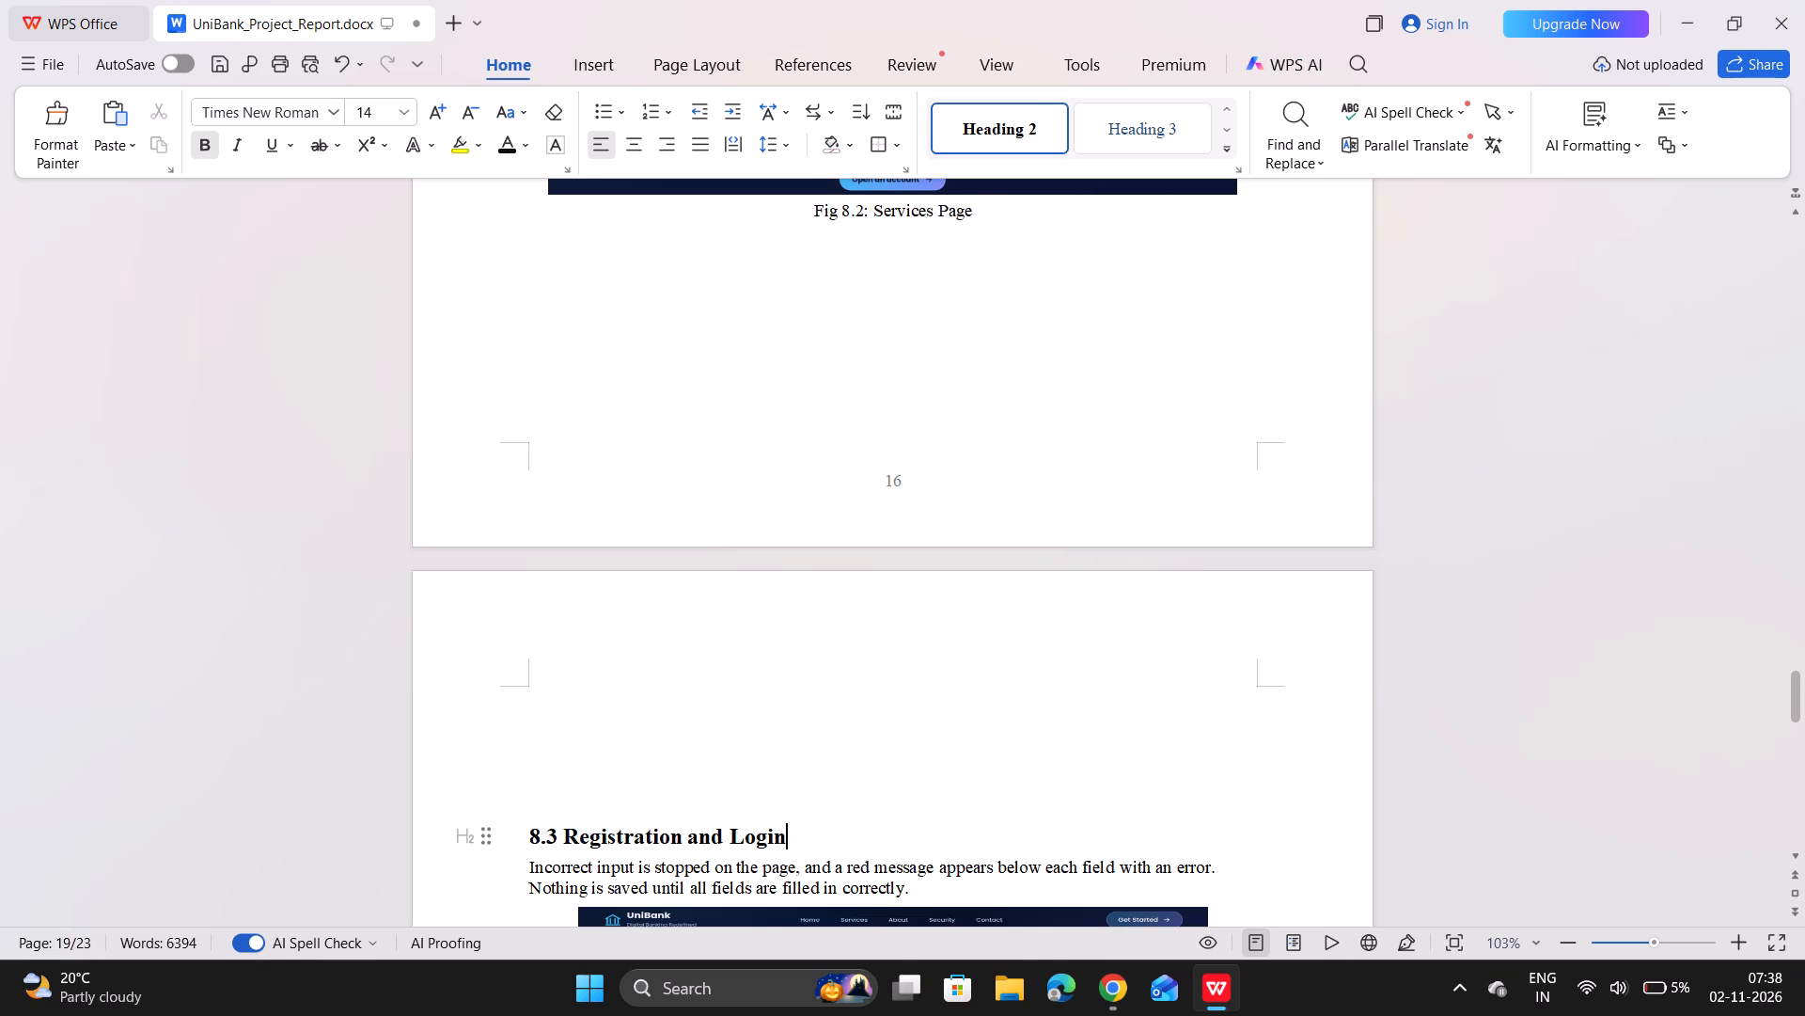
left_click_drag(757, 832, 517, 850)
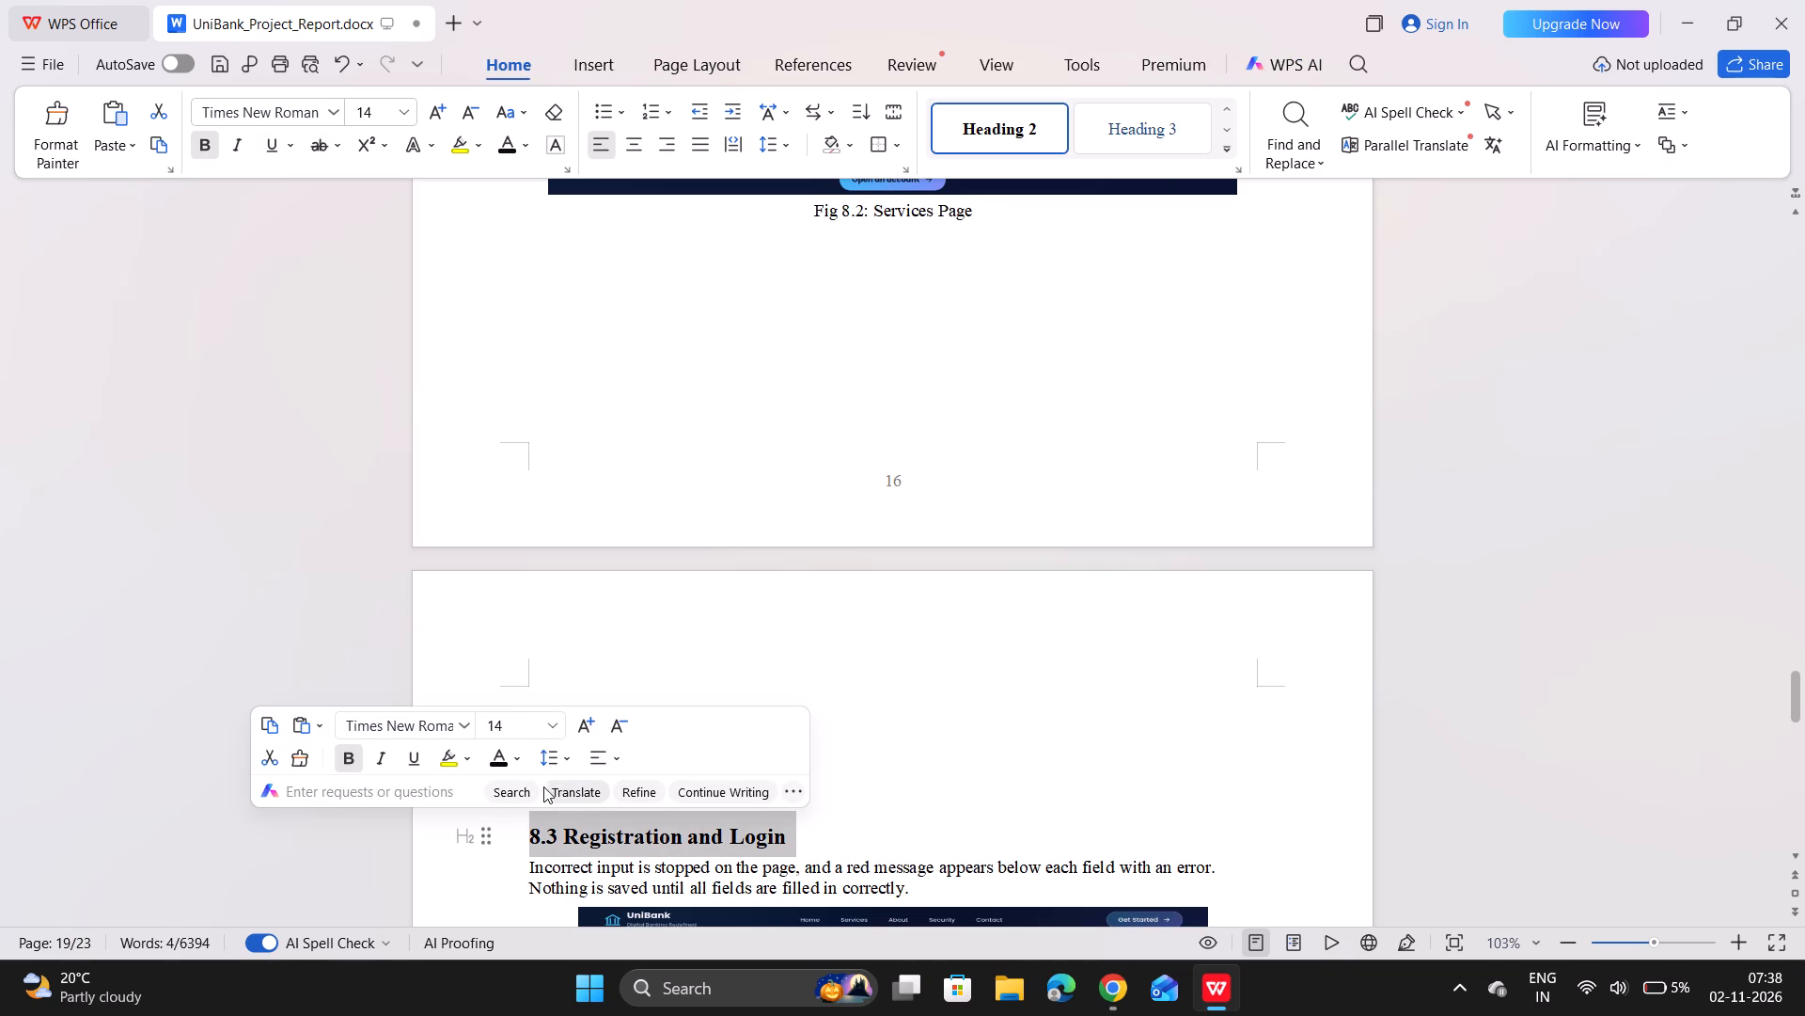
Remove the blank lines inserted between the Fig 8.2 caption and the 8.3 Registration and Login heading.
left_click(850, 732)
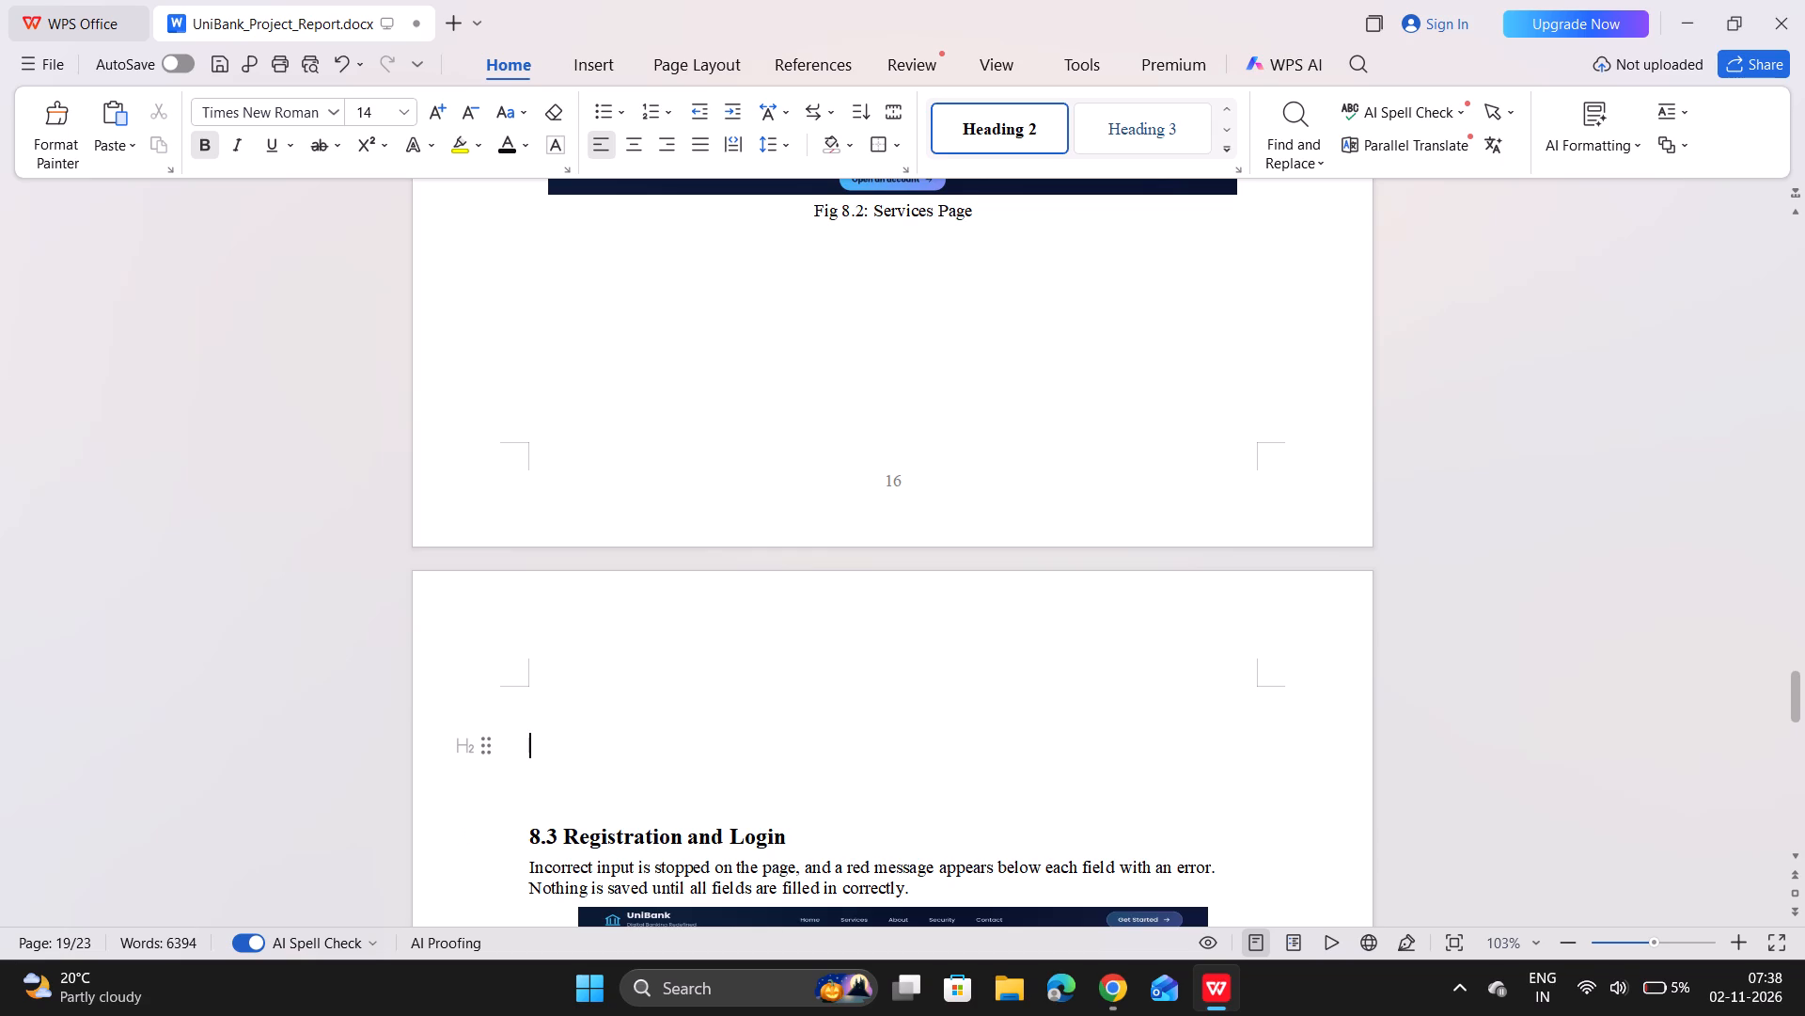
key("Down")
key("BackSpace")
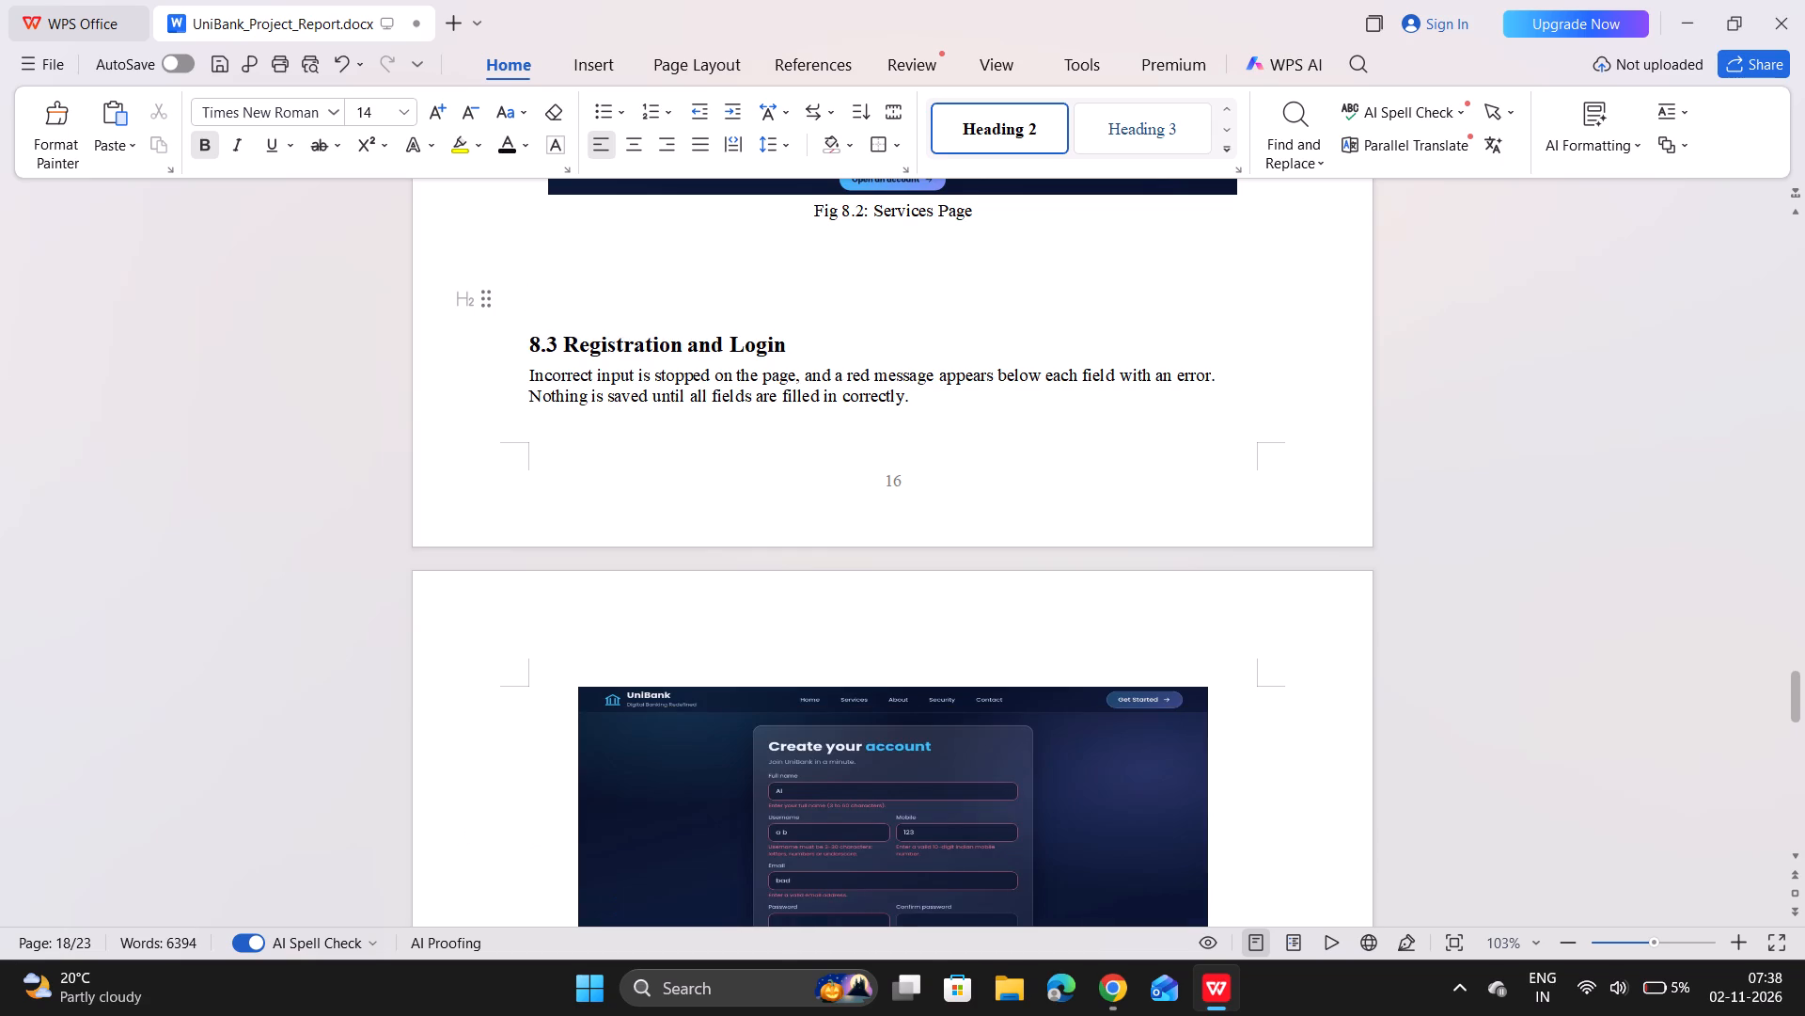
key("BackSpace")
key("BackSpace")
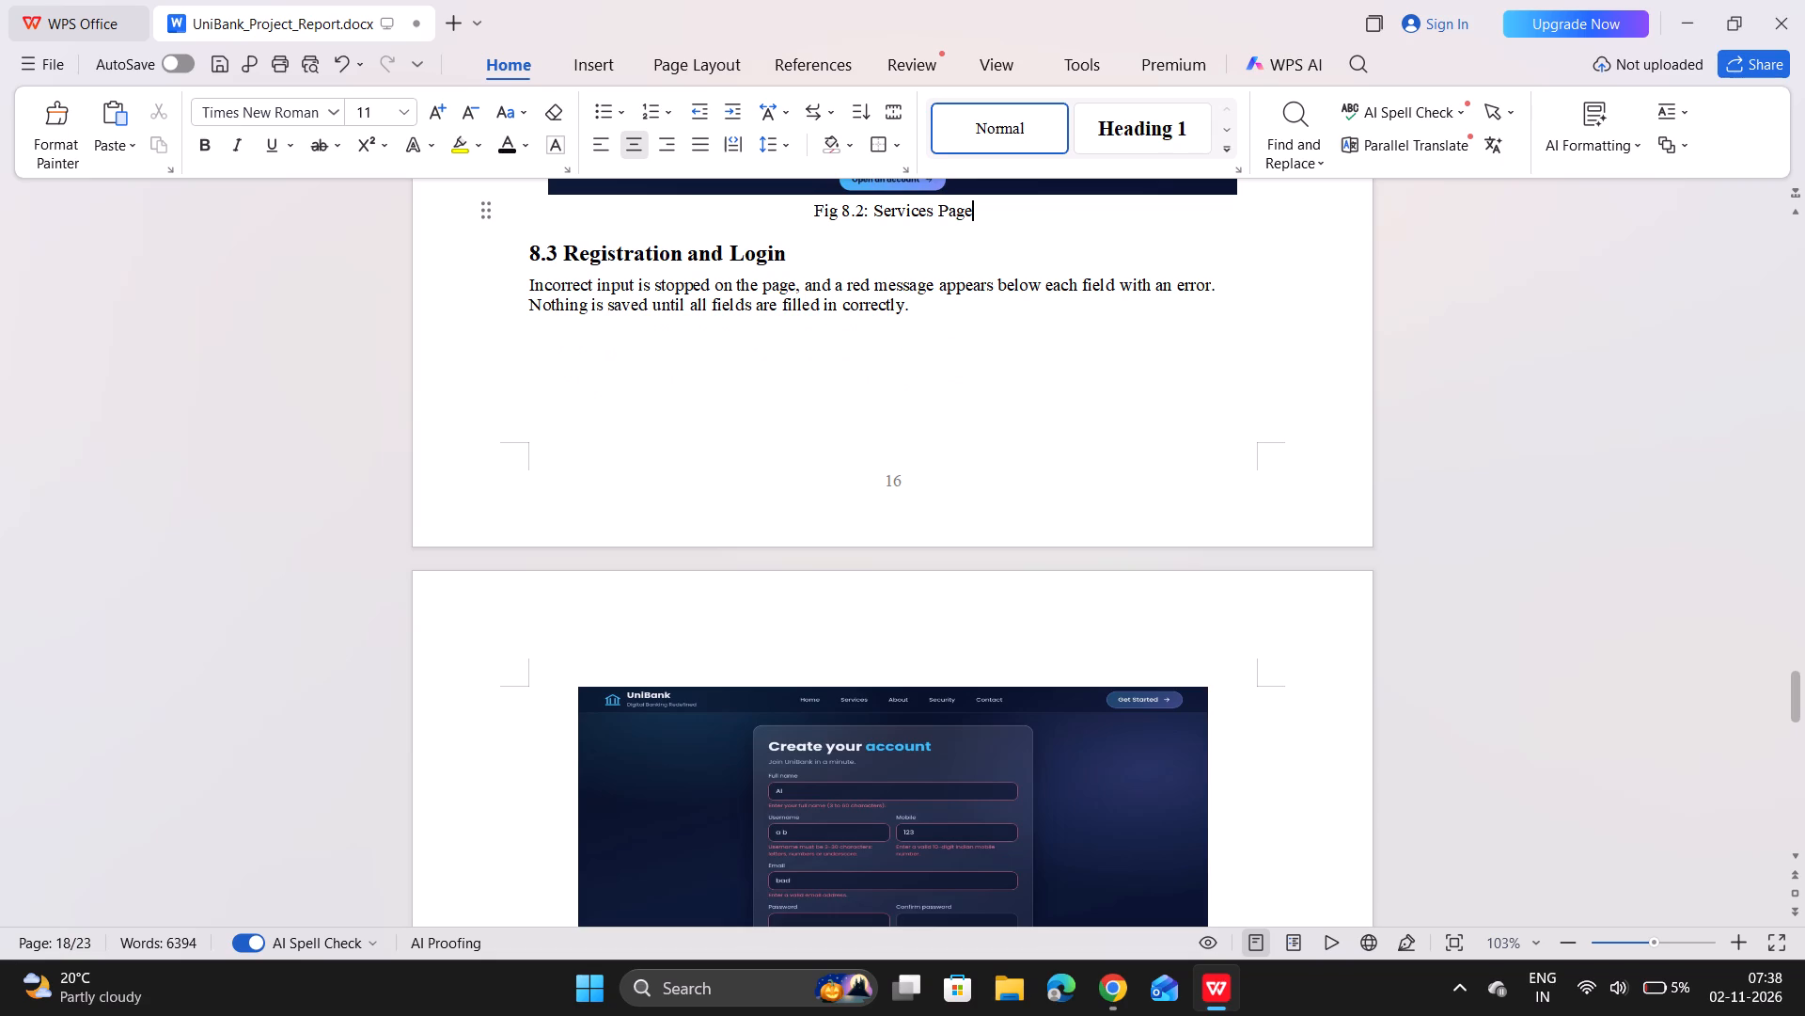
Examine the page layout and screenshot spacing of section 8 from 8.1 Home Screen through 8.9 Error Handling.
scroll(950, 454, "up", 9)
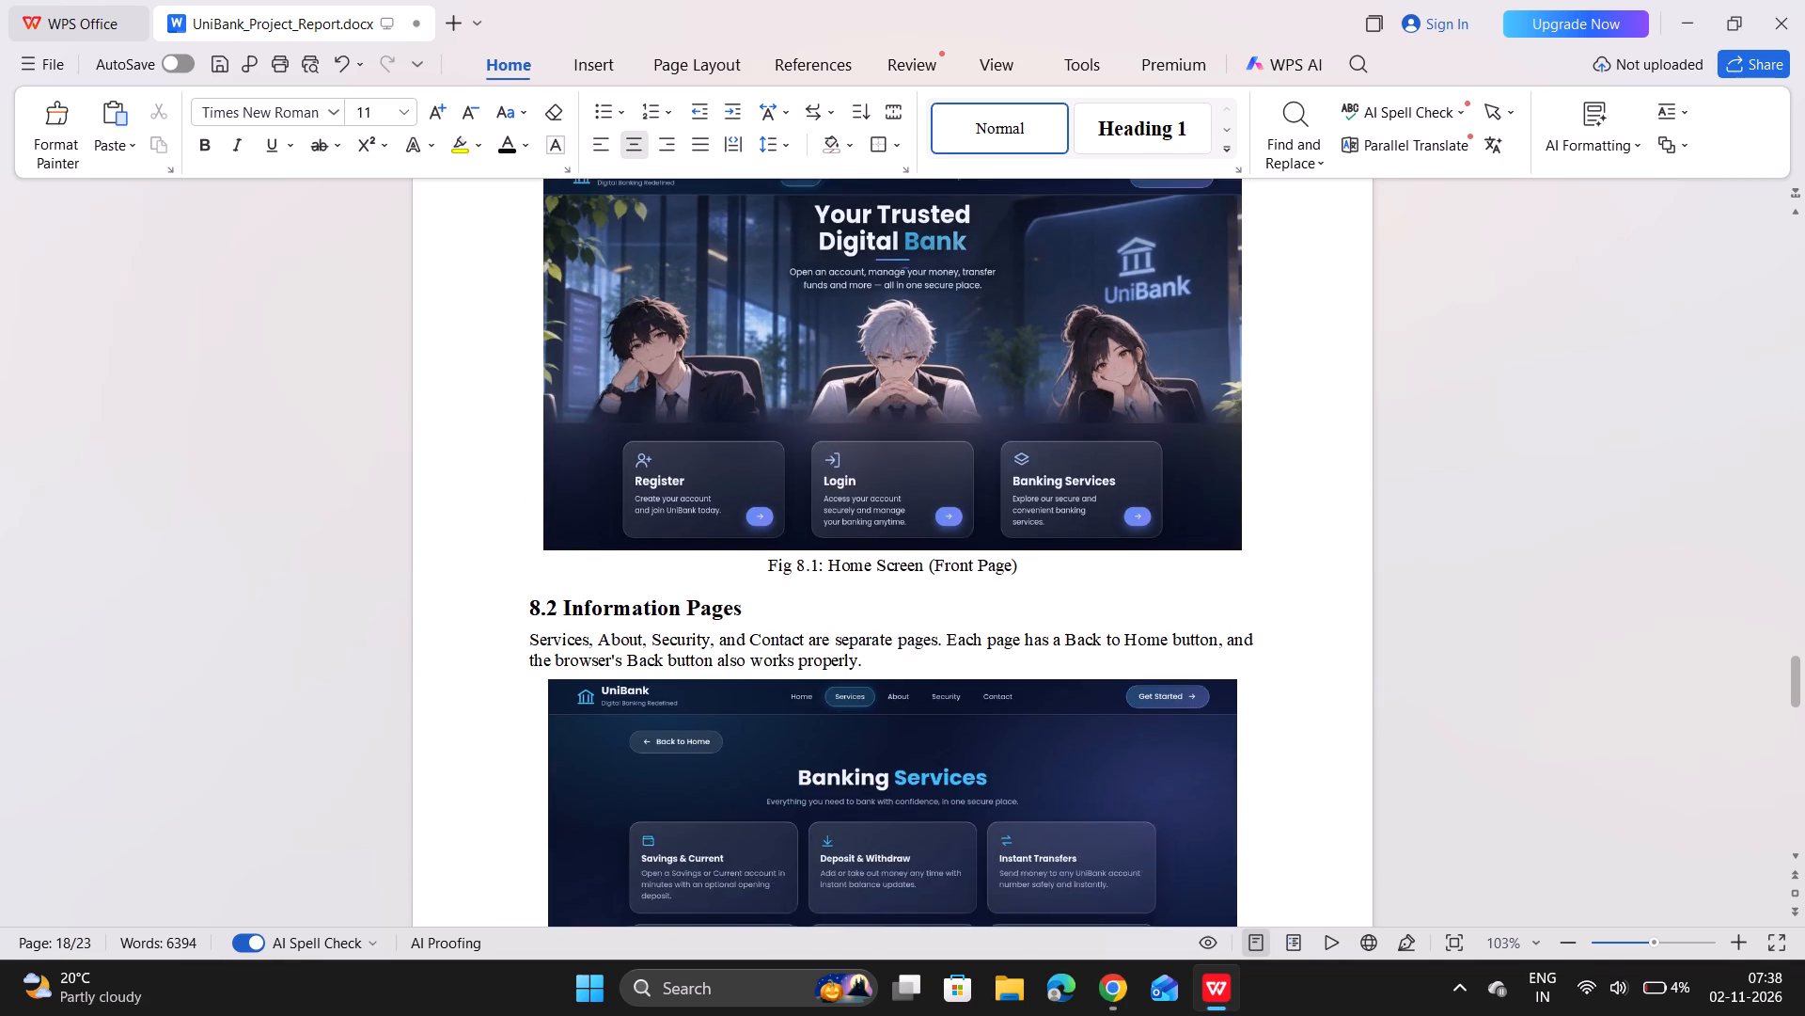
scroll(950, 454, "up", 3)
scroll(950, 454, "down", 2)
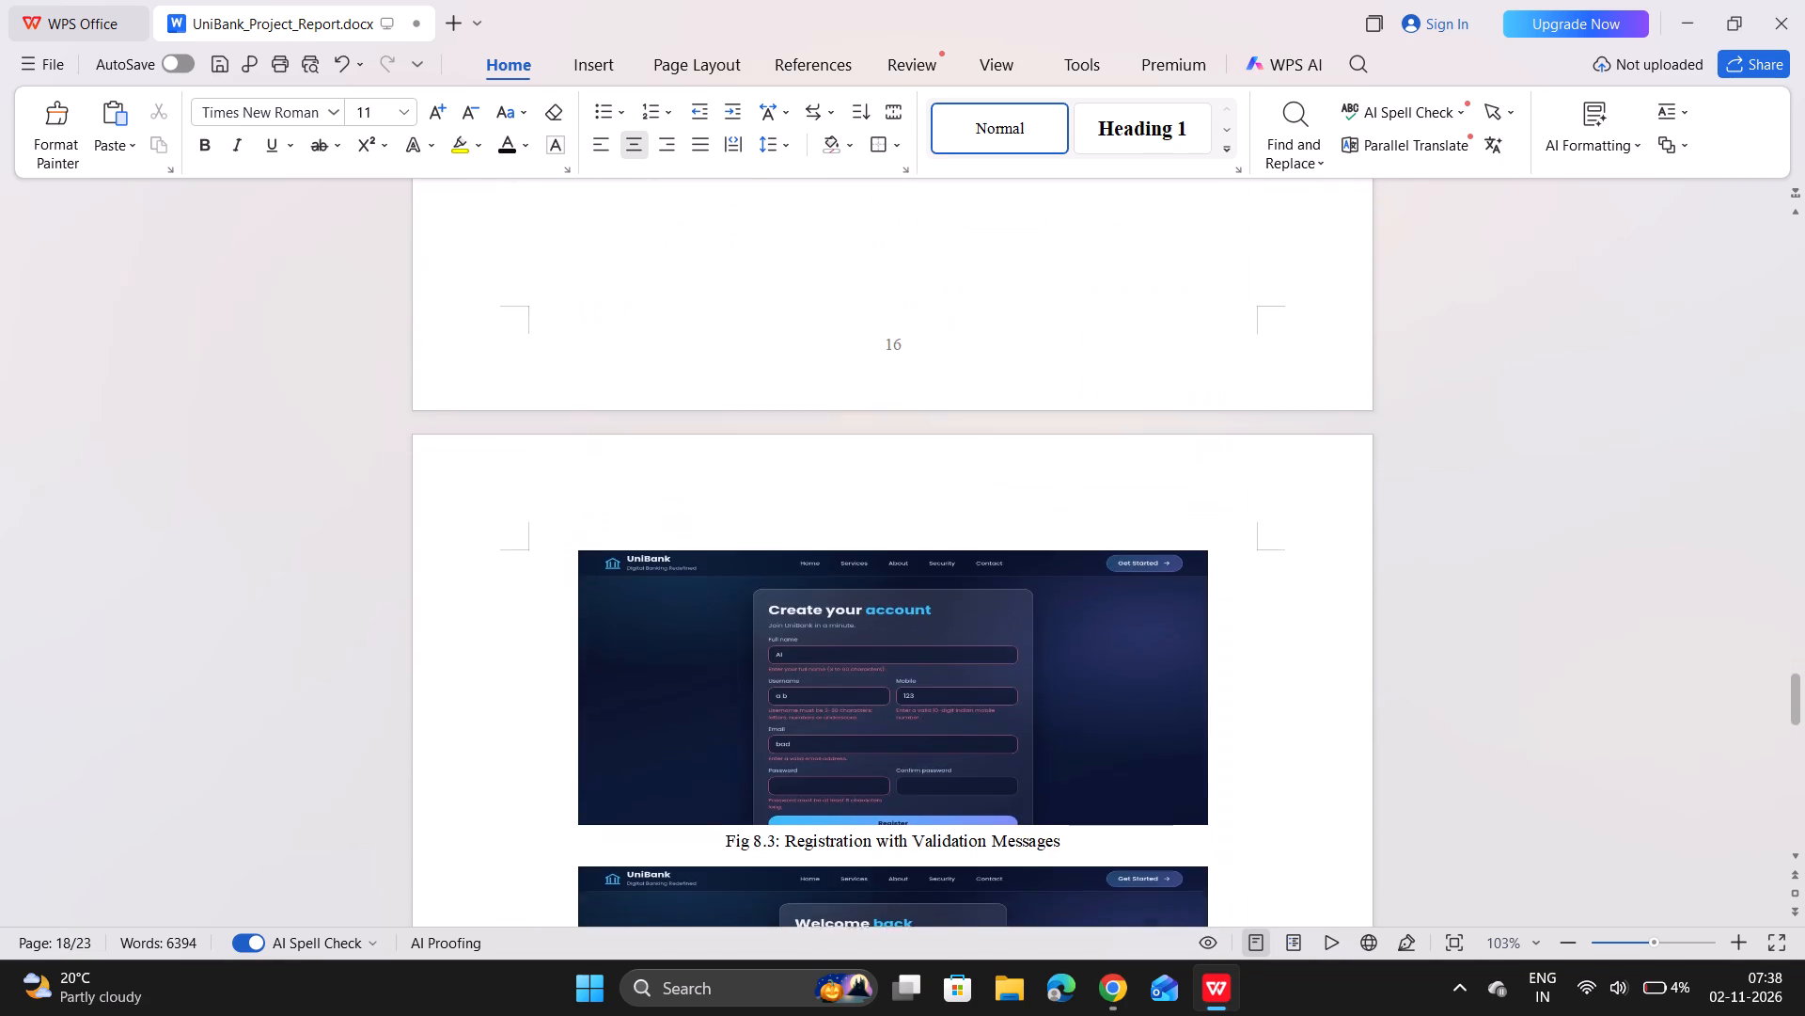
scroll(950, 454, "down", 5)
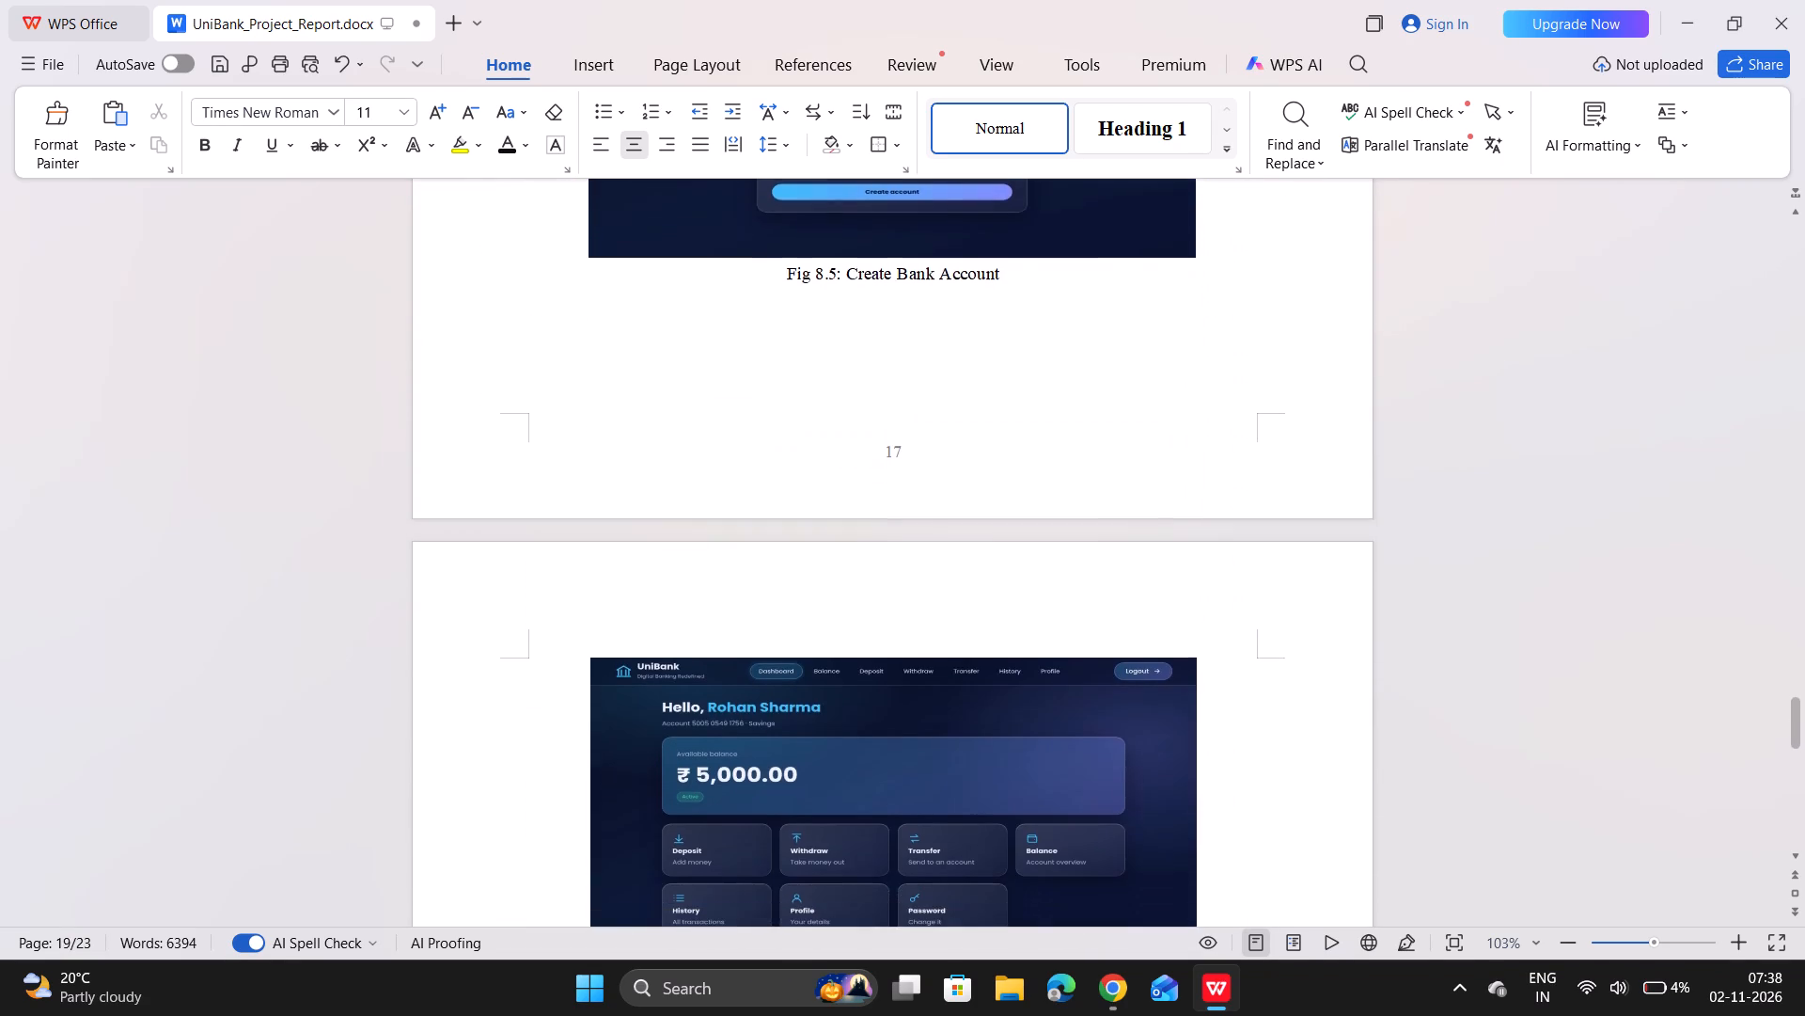
scroll(950, 454, "down", 8)
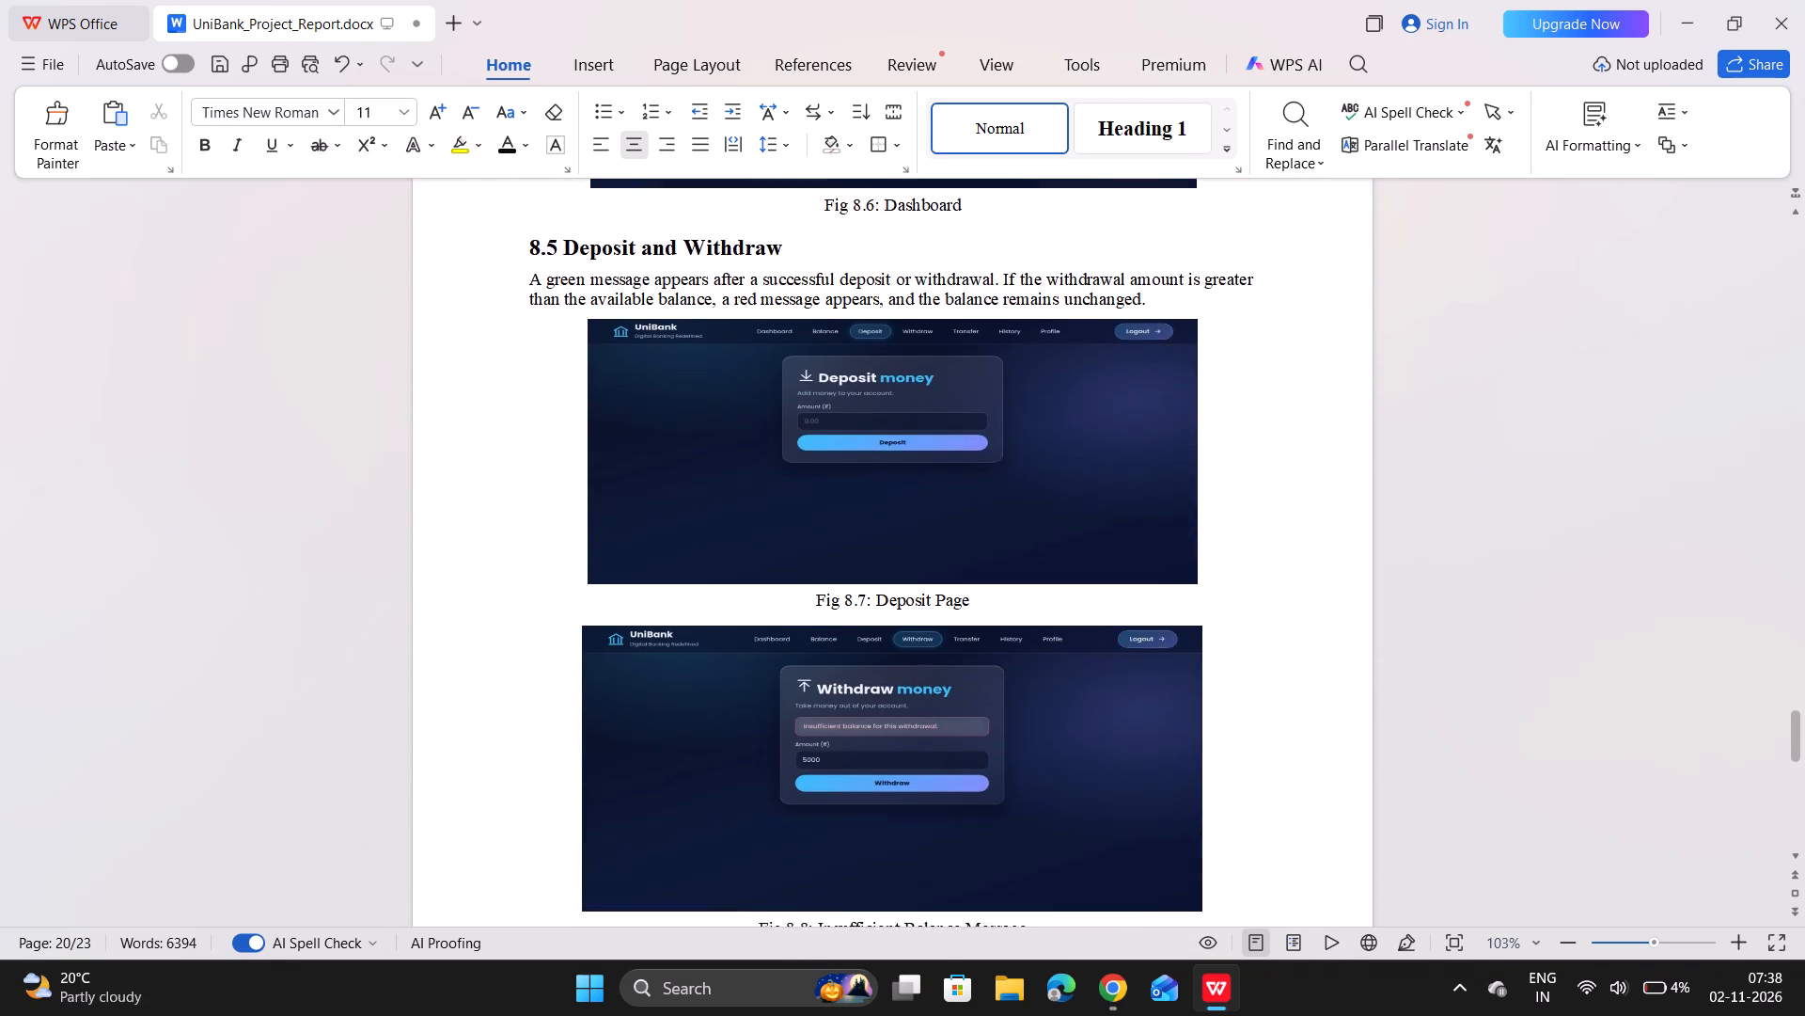
scroll(950, 454, "down", 9)
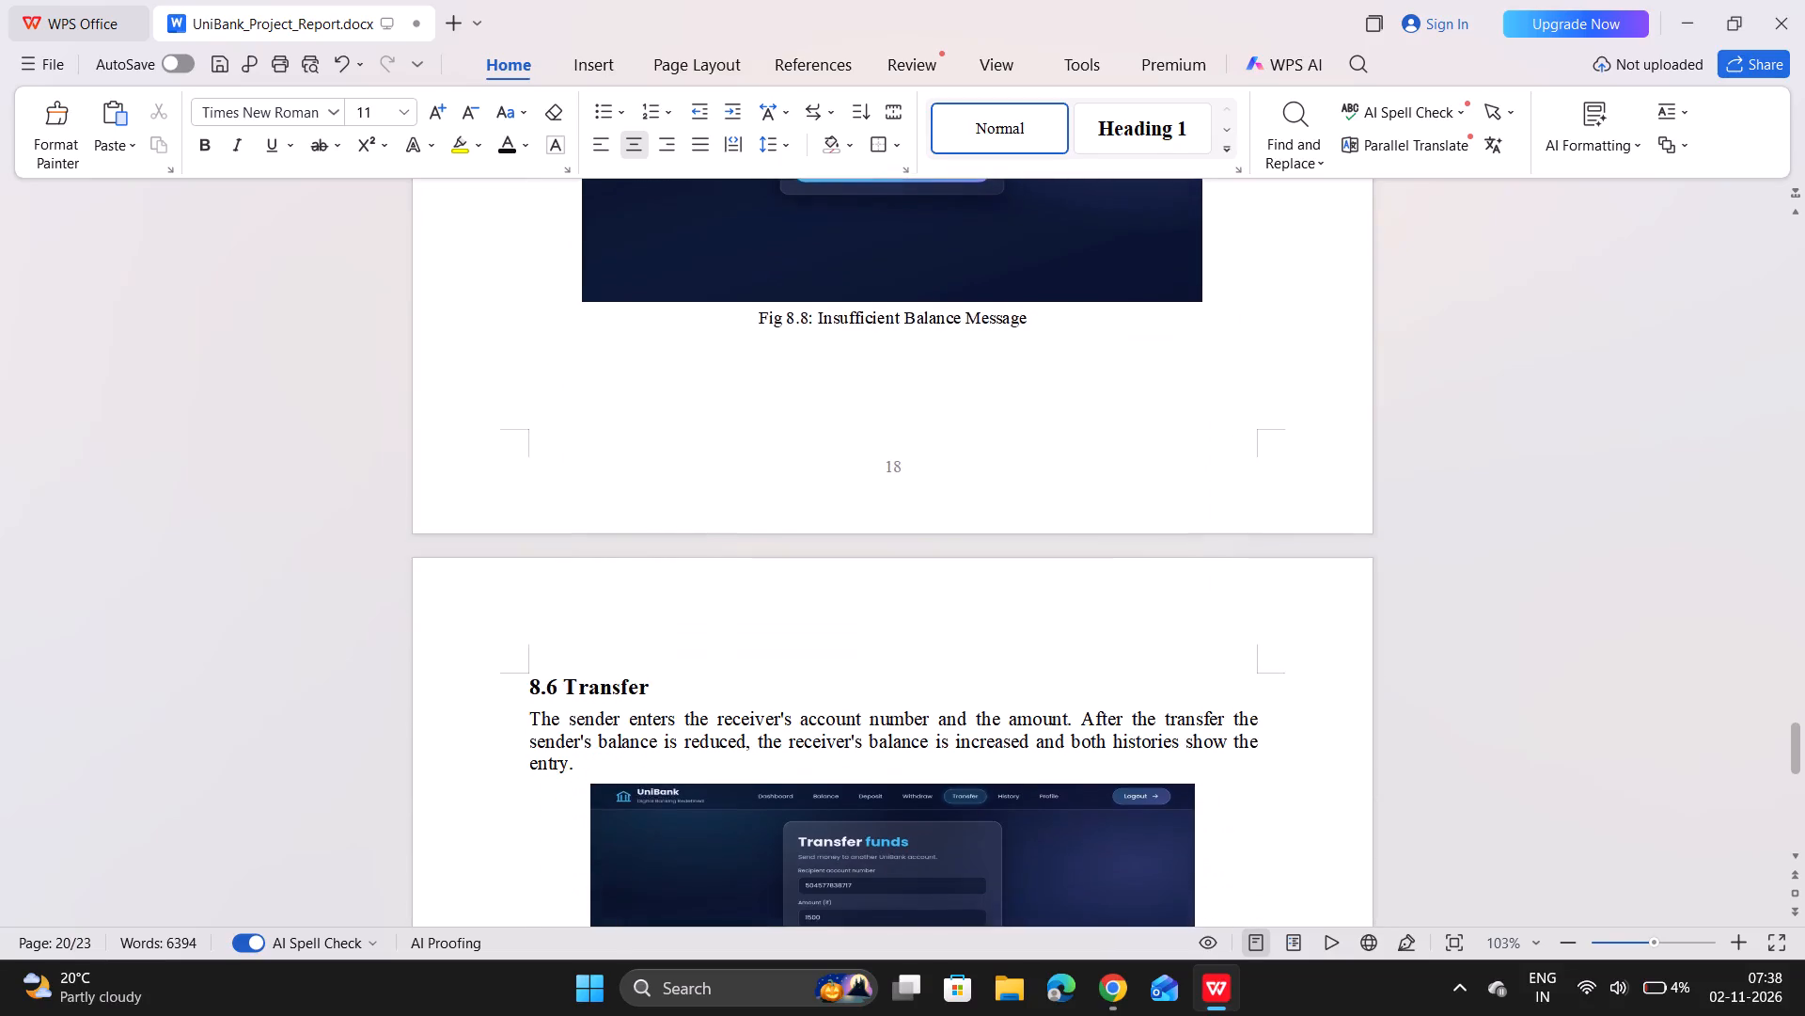
scroll(950, 454, "down", 7)
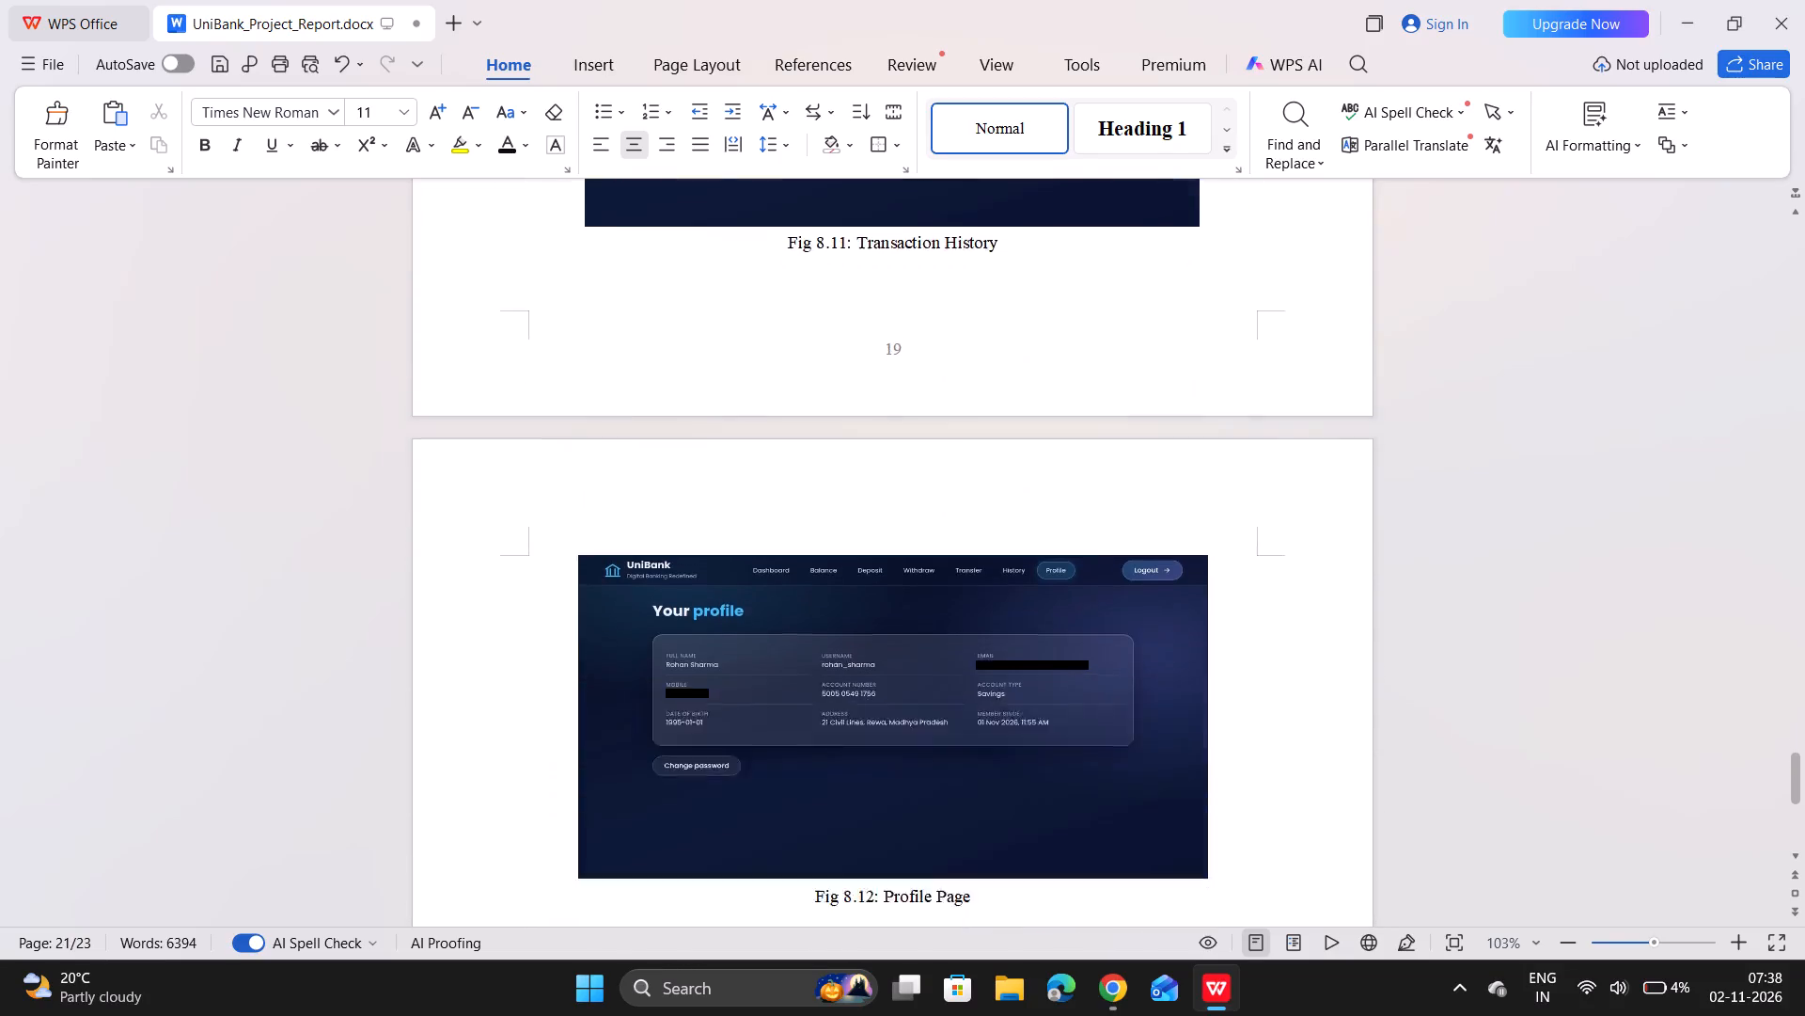
scroll(950, 454, "down", 1)
scroll(950, 454, "up", 9)
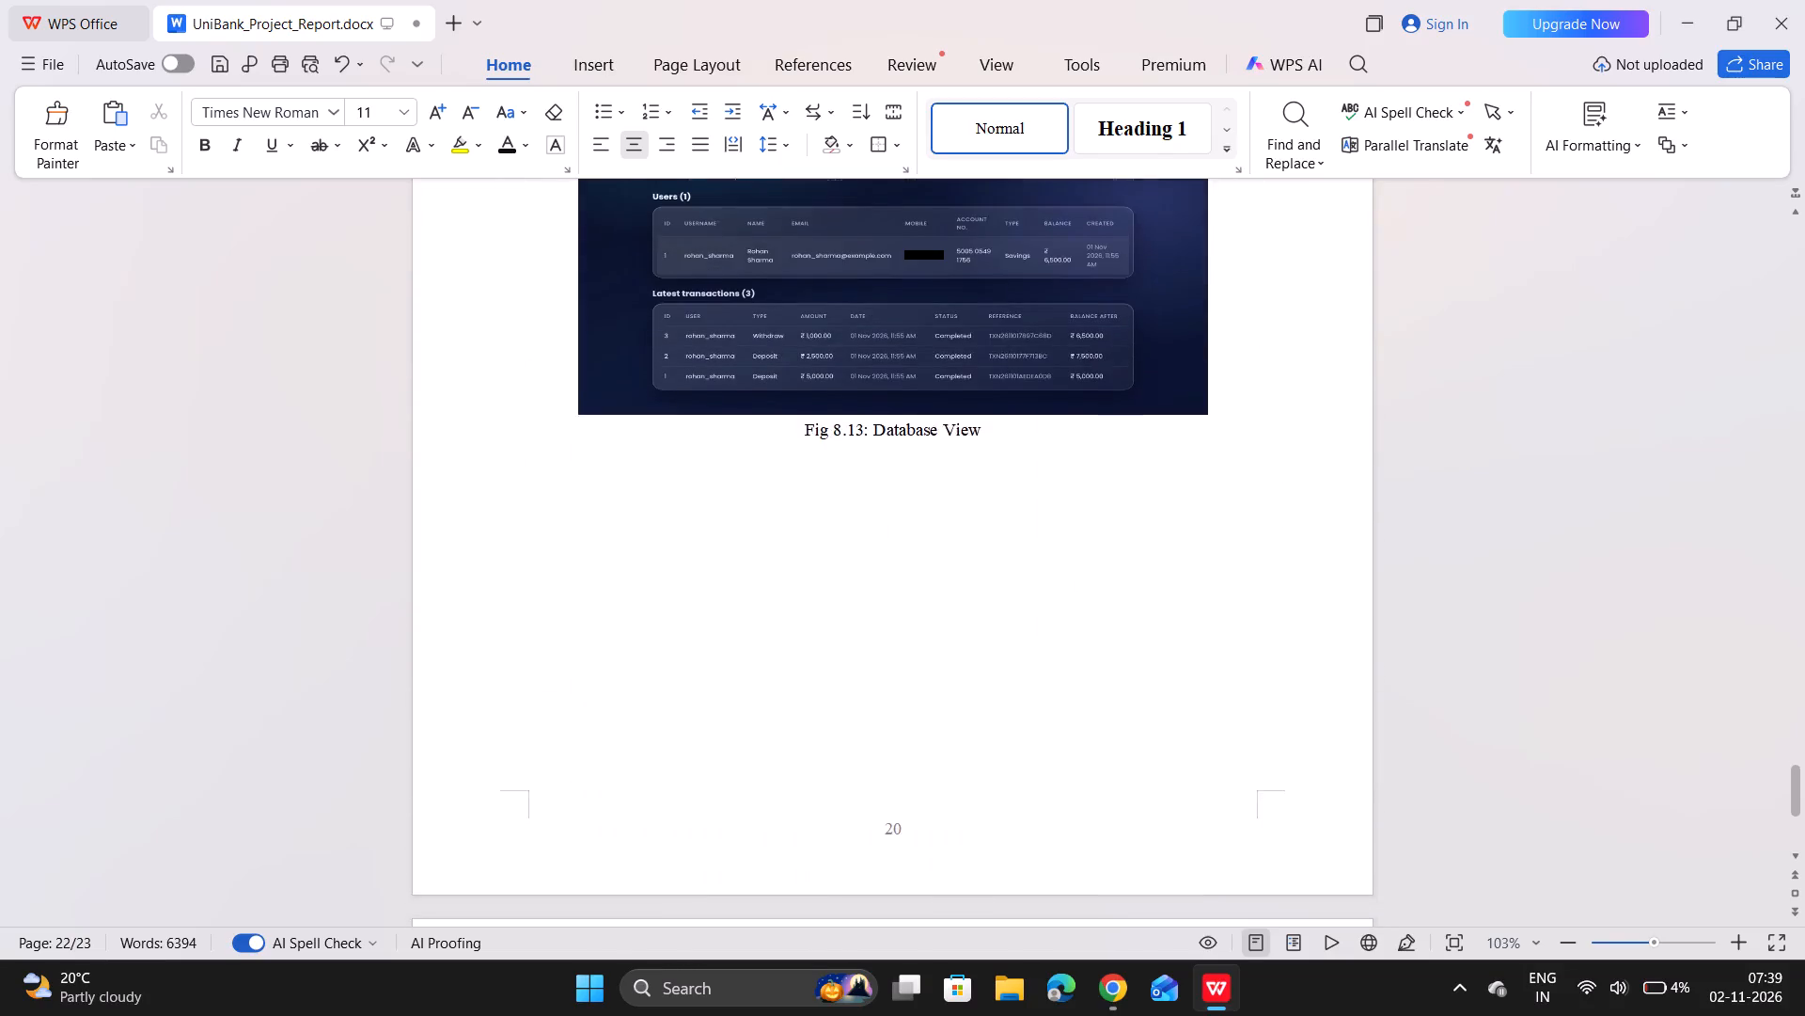
scroll(950, 454, "up", 2)
scroll(950, 454, "down", 2)
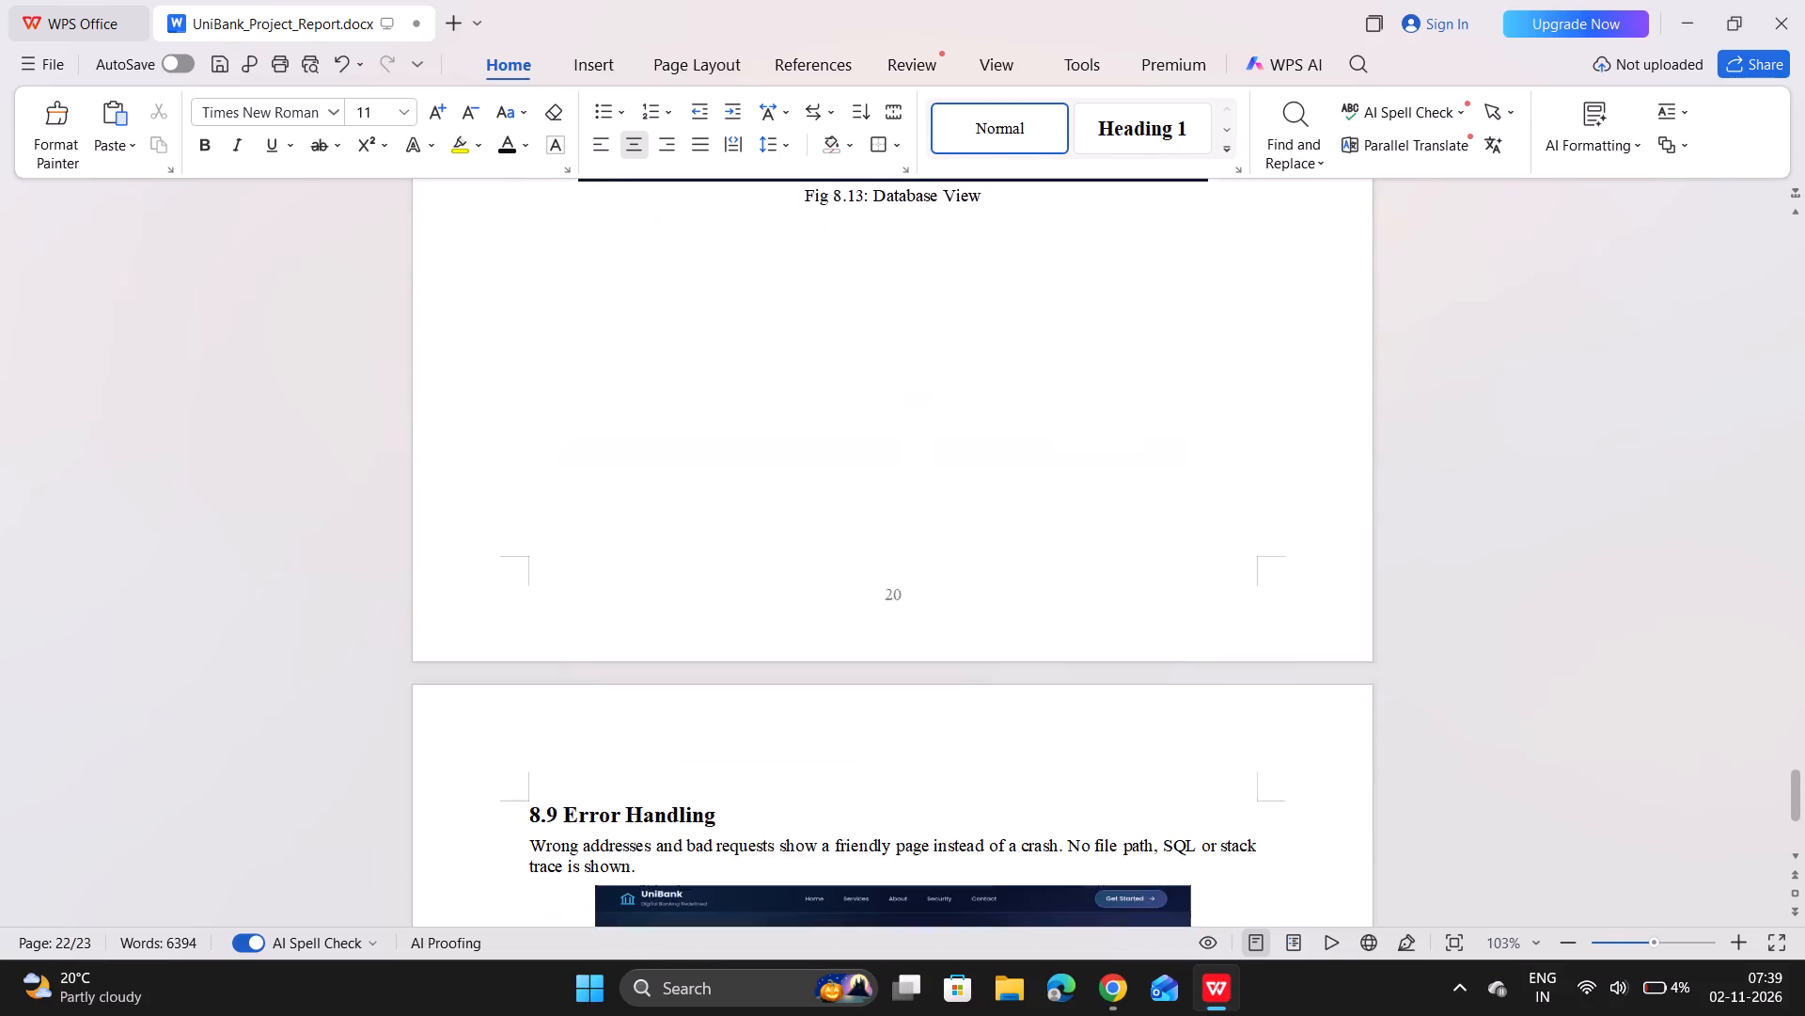
scroll(950, 454, "down", 7)
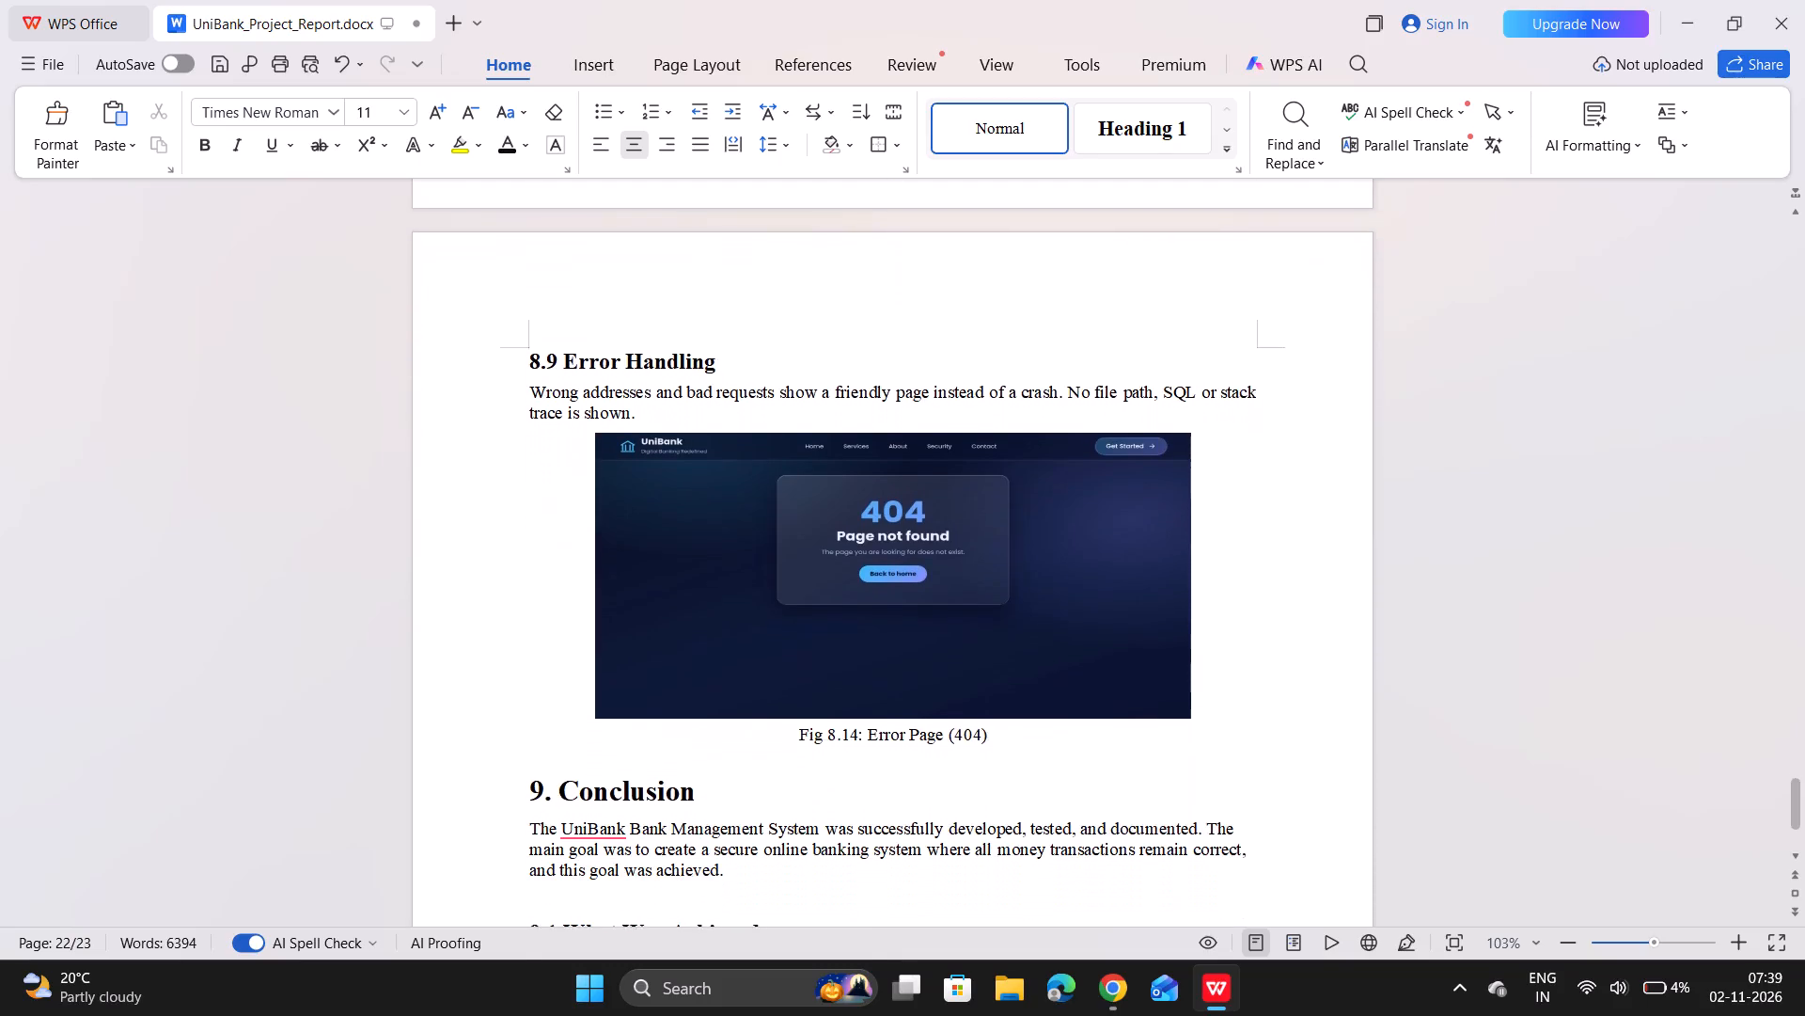
Shrink the height of the Fig 8.14 Error Page (404) screenshot so that 8.9 Error Handling fits on the preceding page.
scroll(950, 454, "down", 1)
left_click(891, 518)
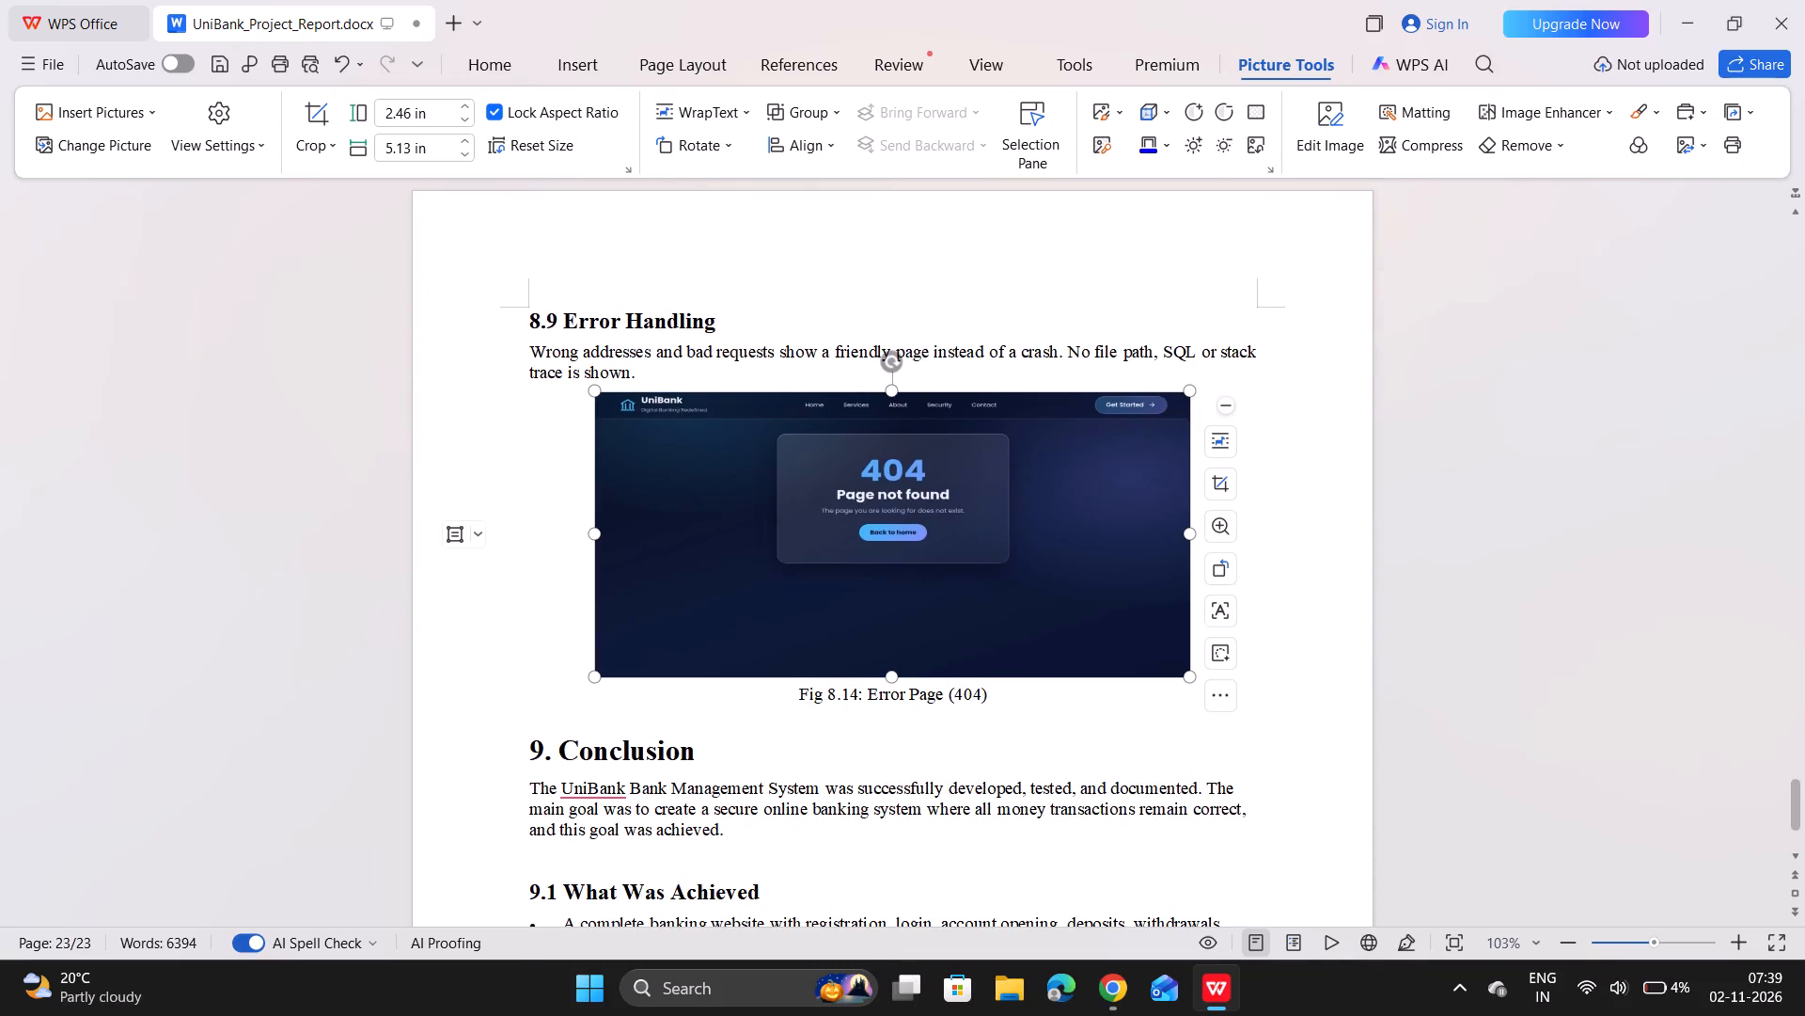
left_click_drag(887, 680, 889, 523)
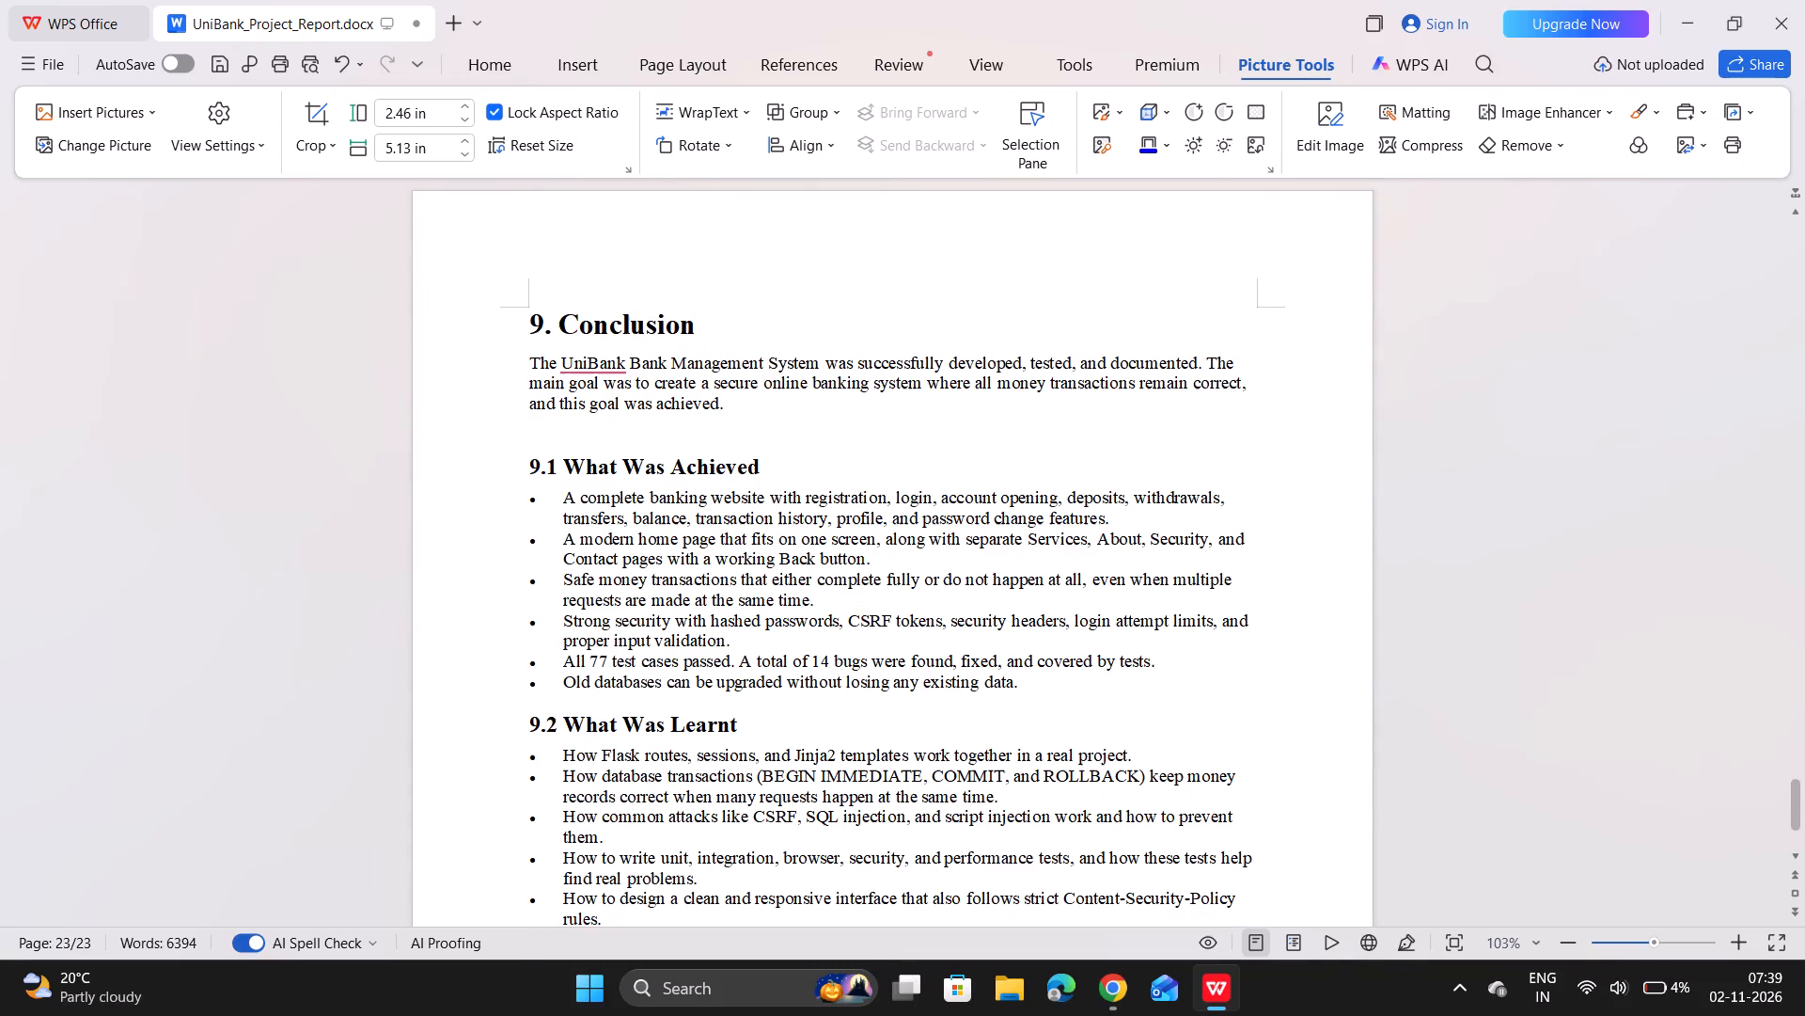
Enlarge the Fig 8.14 Error Page (404) screenshot to a height of about 2.03 in, keeping its 5.13 in width.
scroll(889, 523, "up", 7)
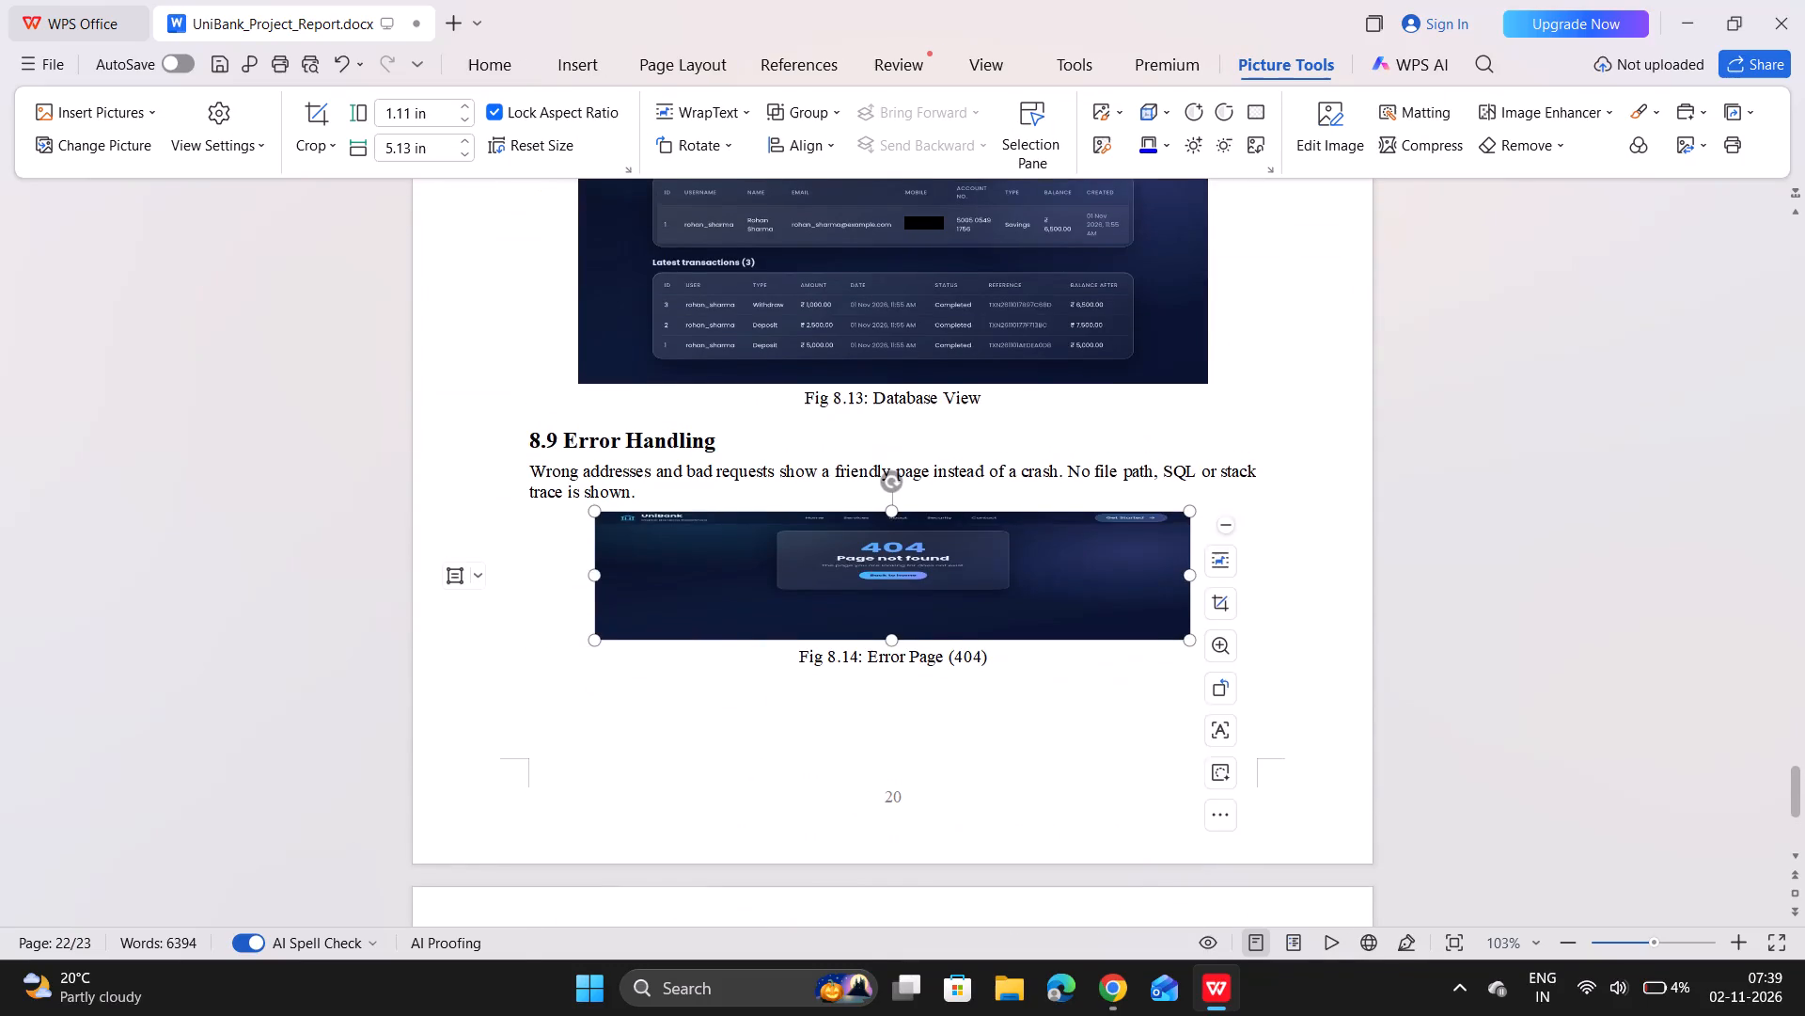
scroll(889, 523, "up", 1)
left_click_drag(891, 657, 899, 682)
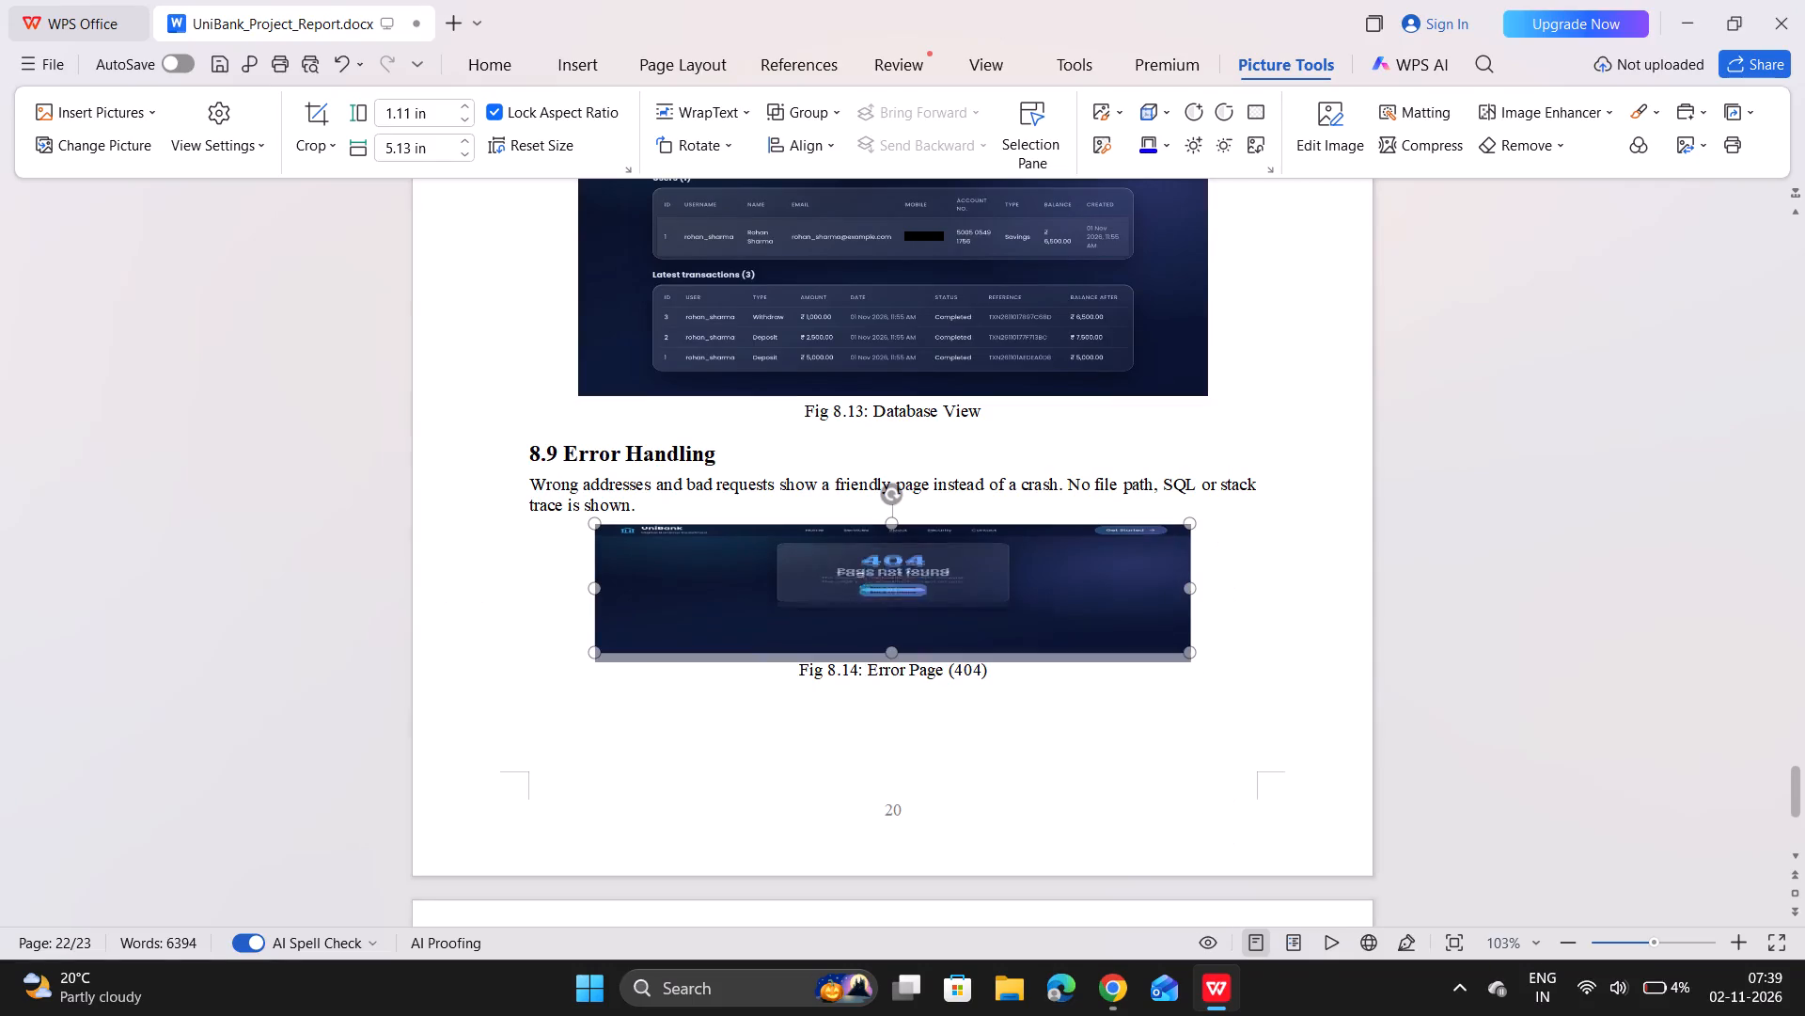
left_click_drag(899, 682, 902, 743)
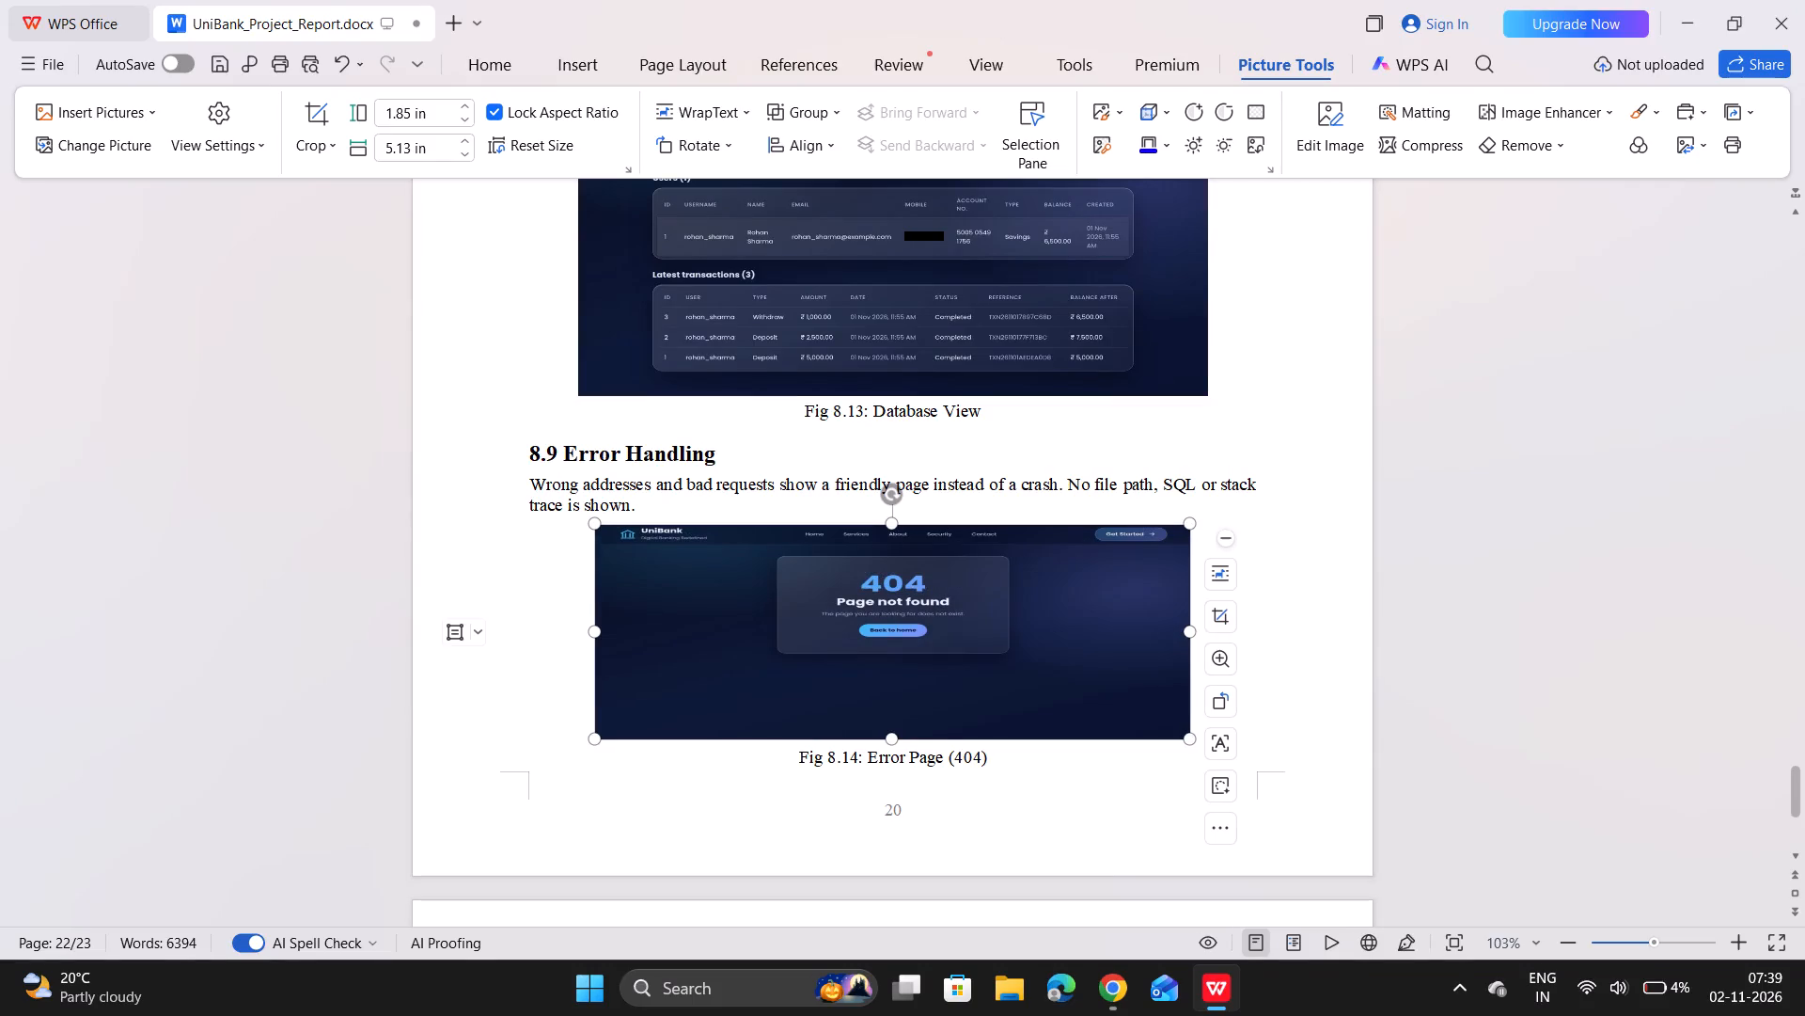
left_click_drag(897, 737, 897, 757)
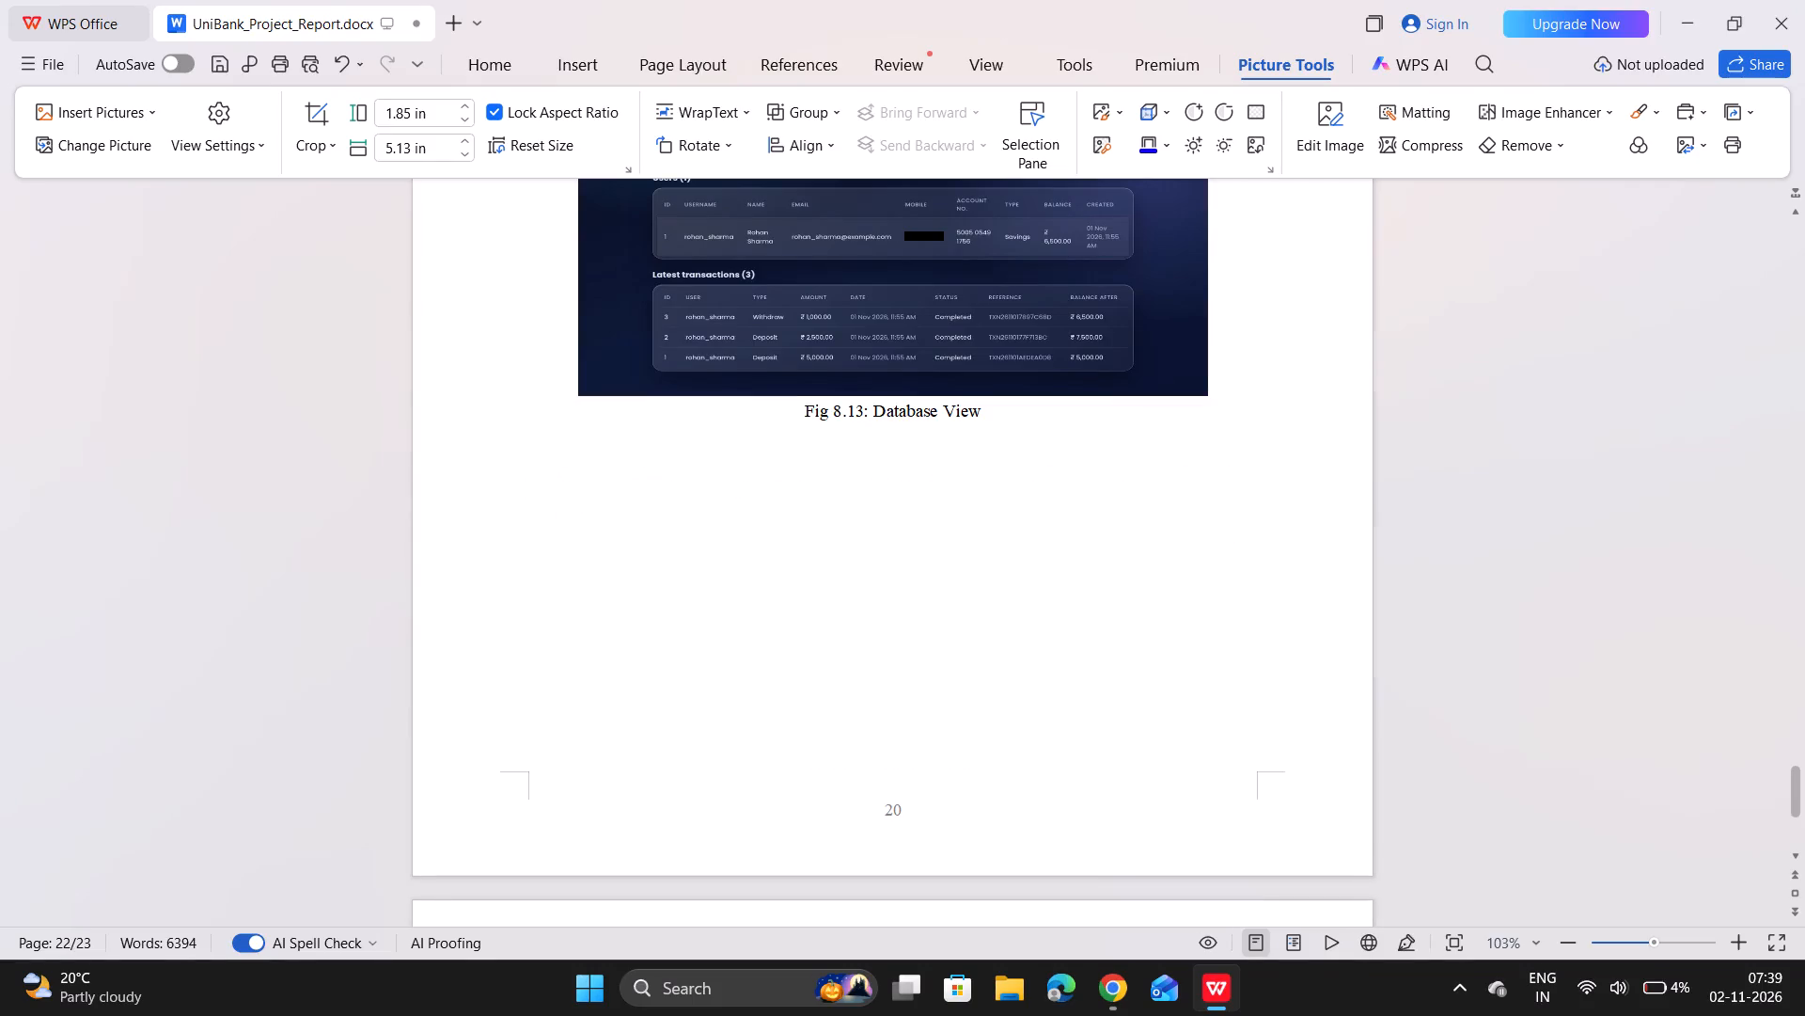
Shrink the Fig 8.13 Database View screenshot to about 2.49 in high so that 8.9 Error Handling fits on the same page.
left_click(894, 347)
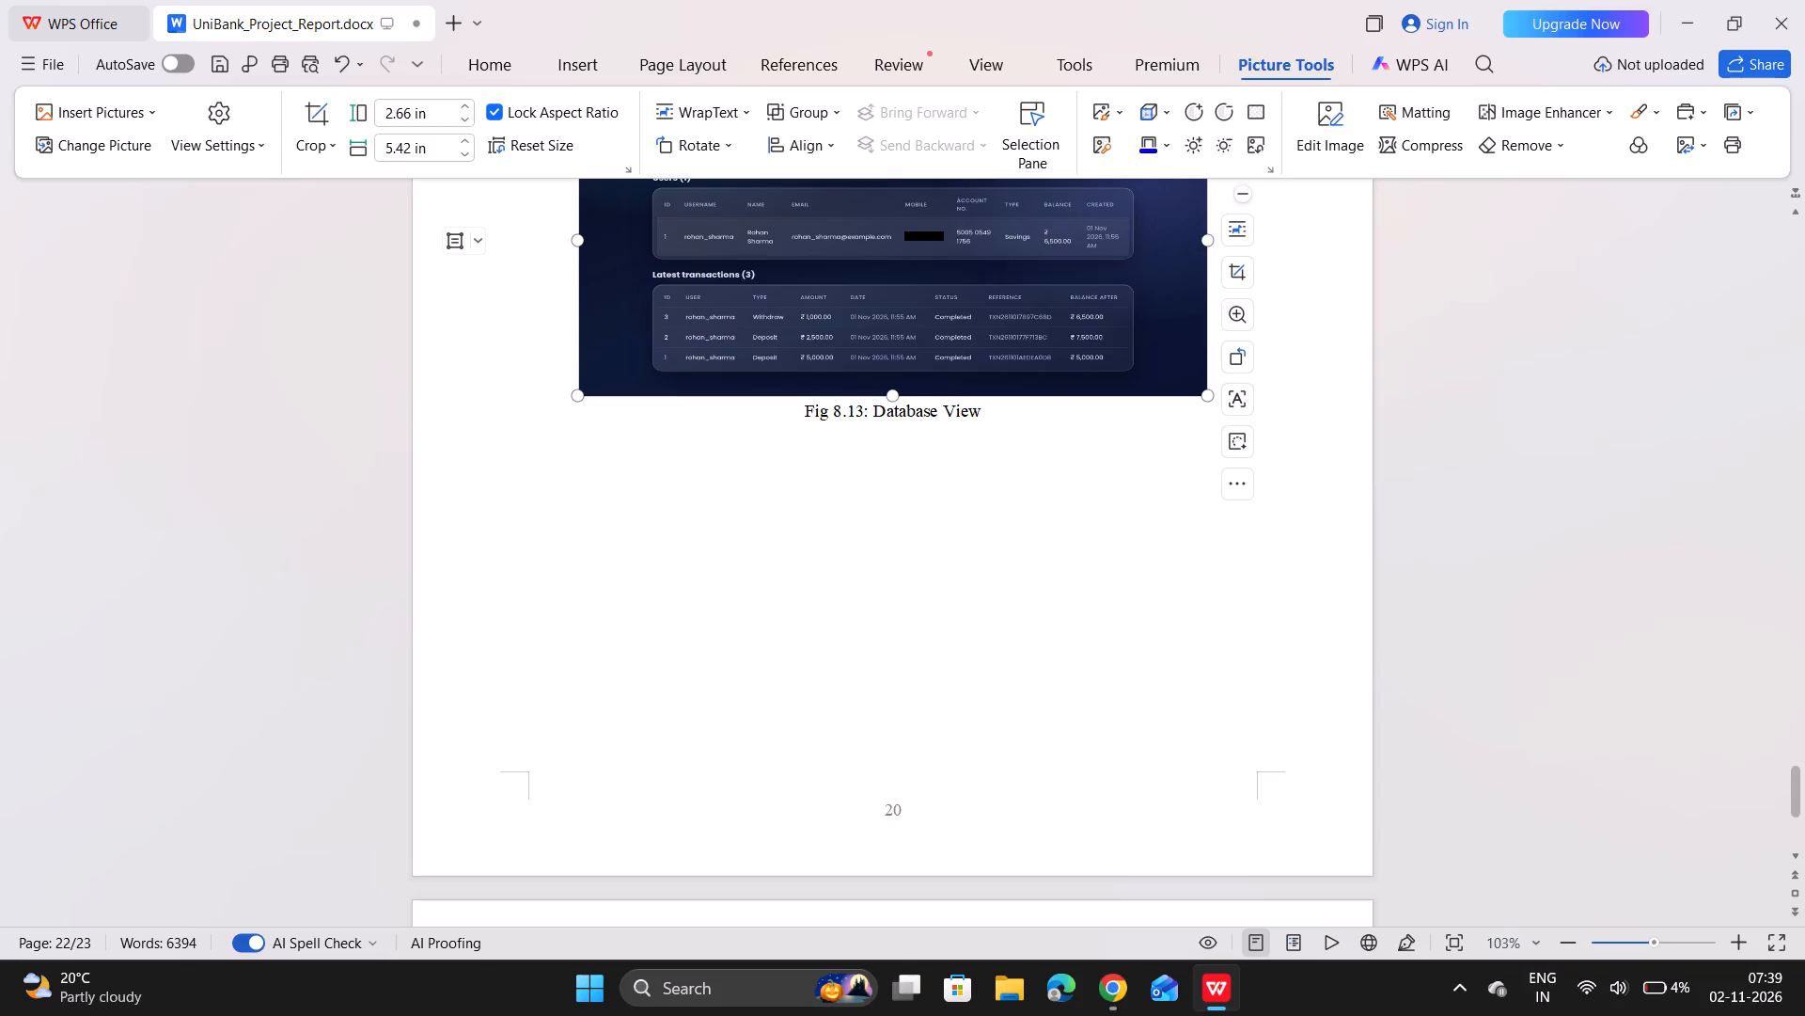
left_click_drag(896, 393, 901, 373)
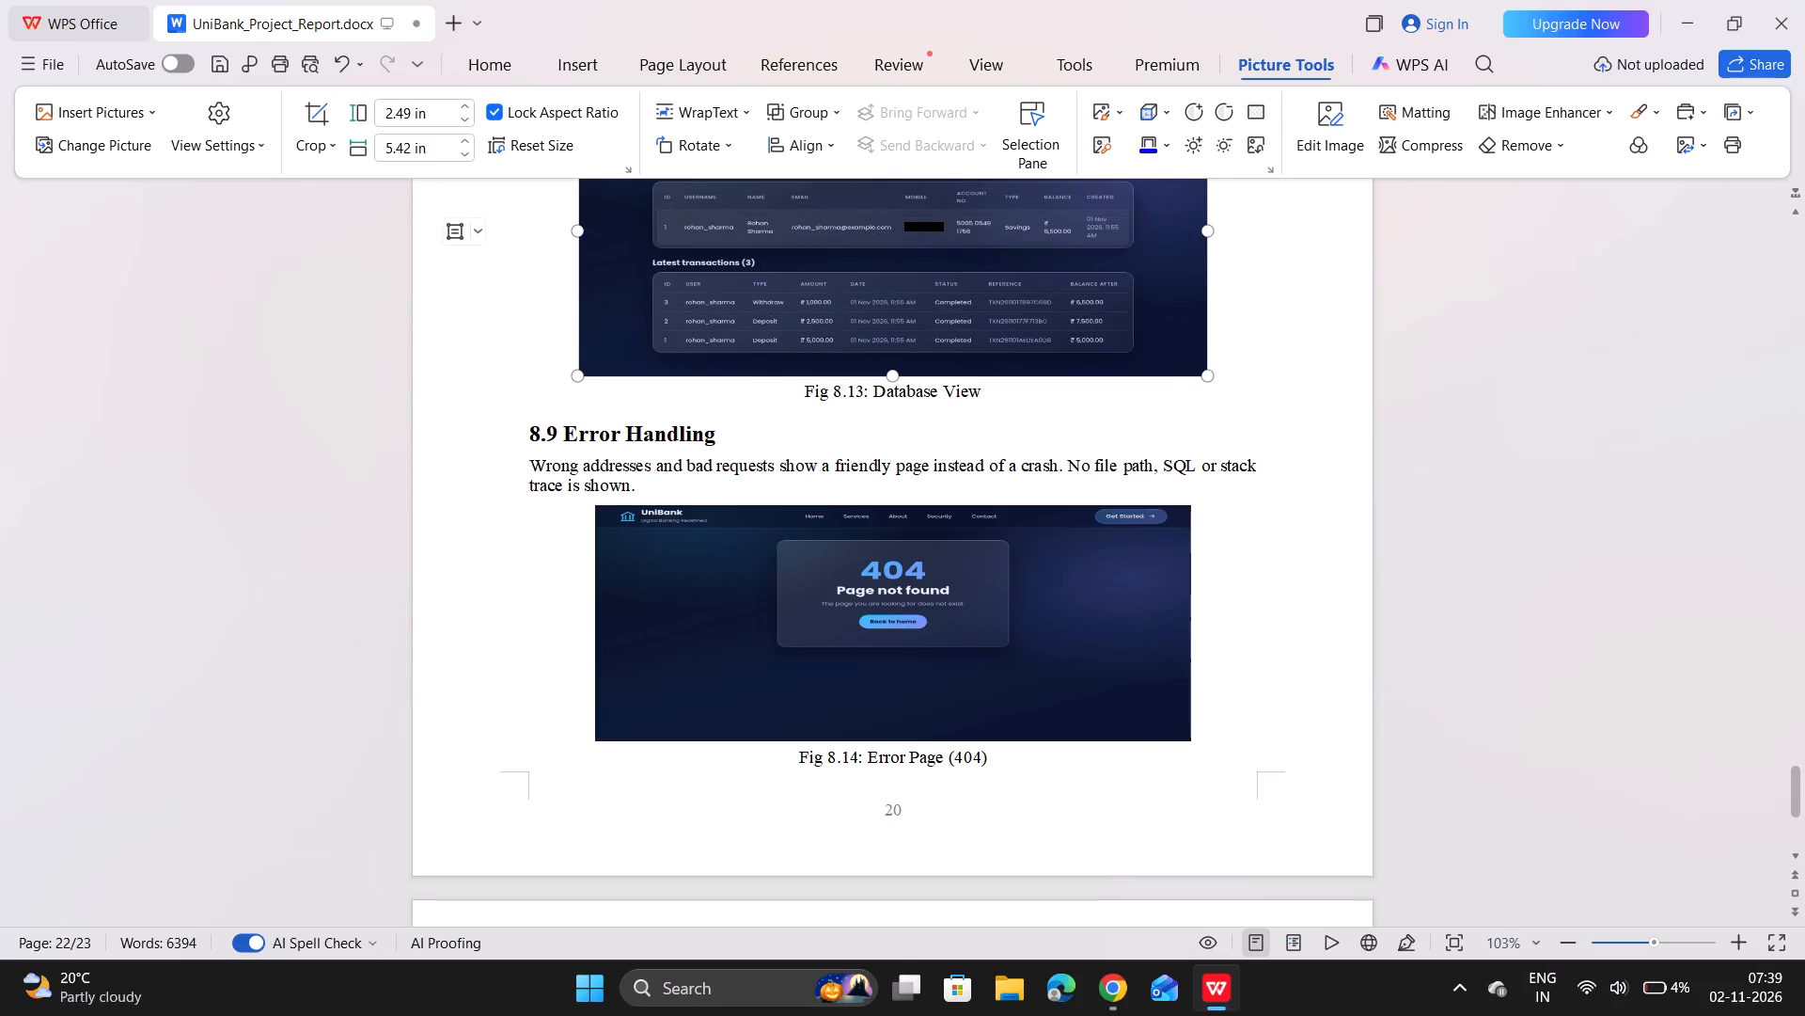
Examine the page layout from the Fig 8.12 Profile Page screenshot through the end of section 9 Conclusion.
scroll(901, 373, "up", 6)
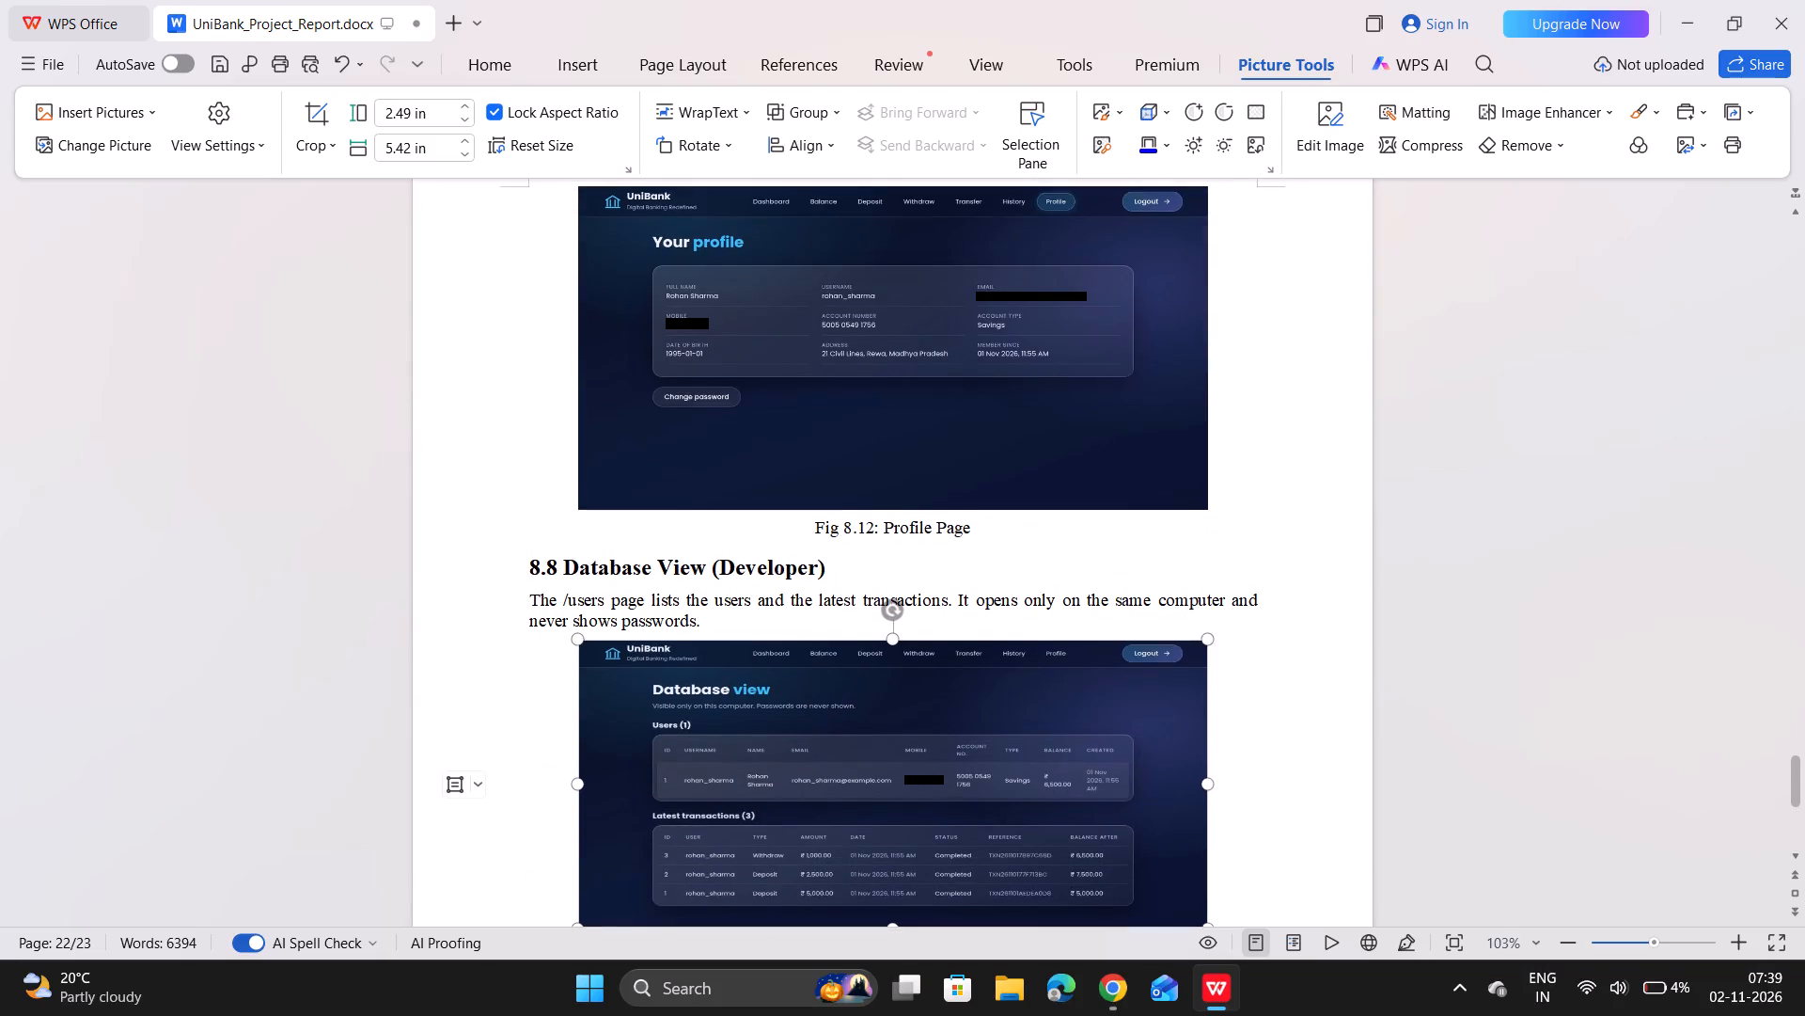
left_click(901, 373)
scroll(929, 564, "down", 4)
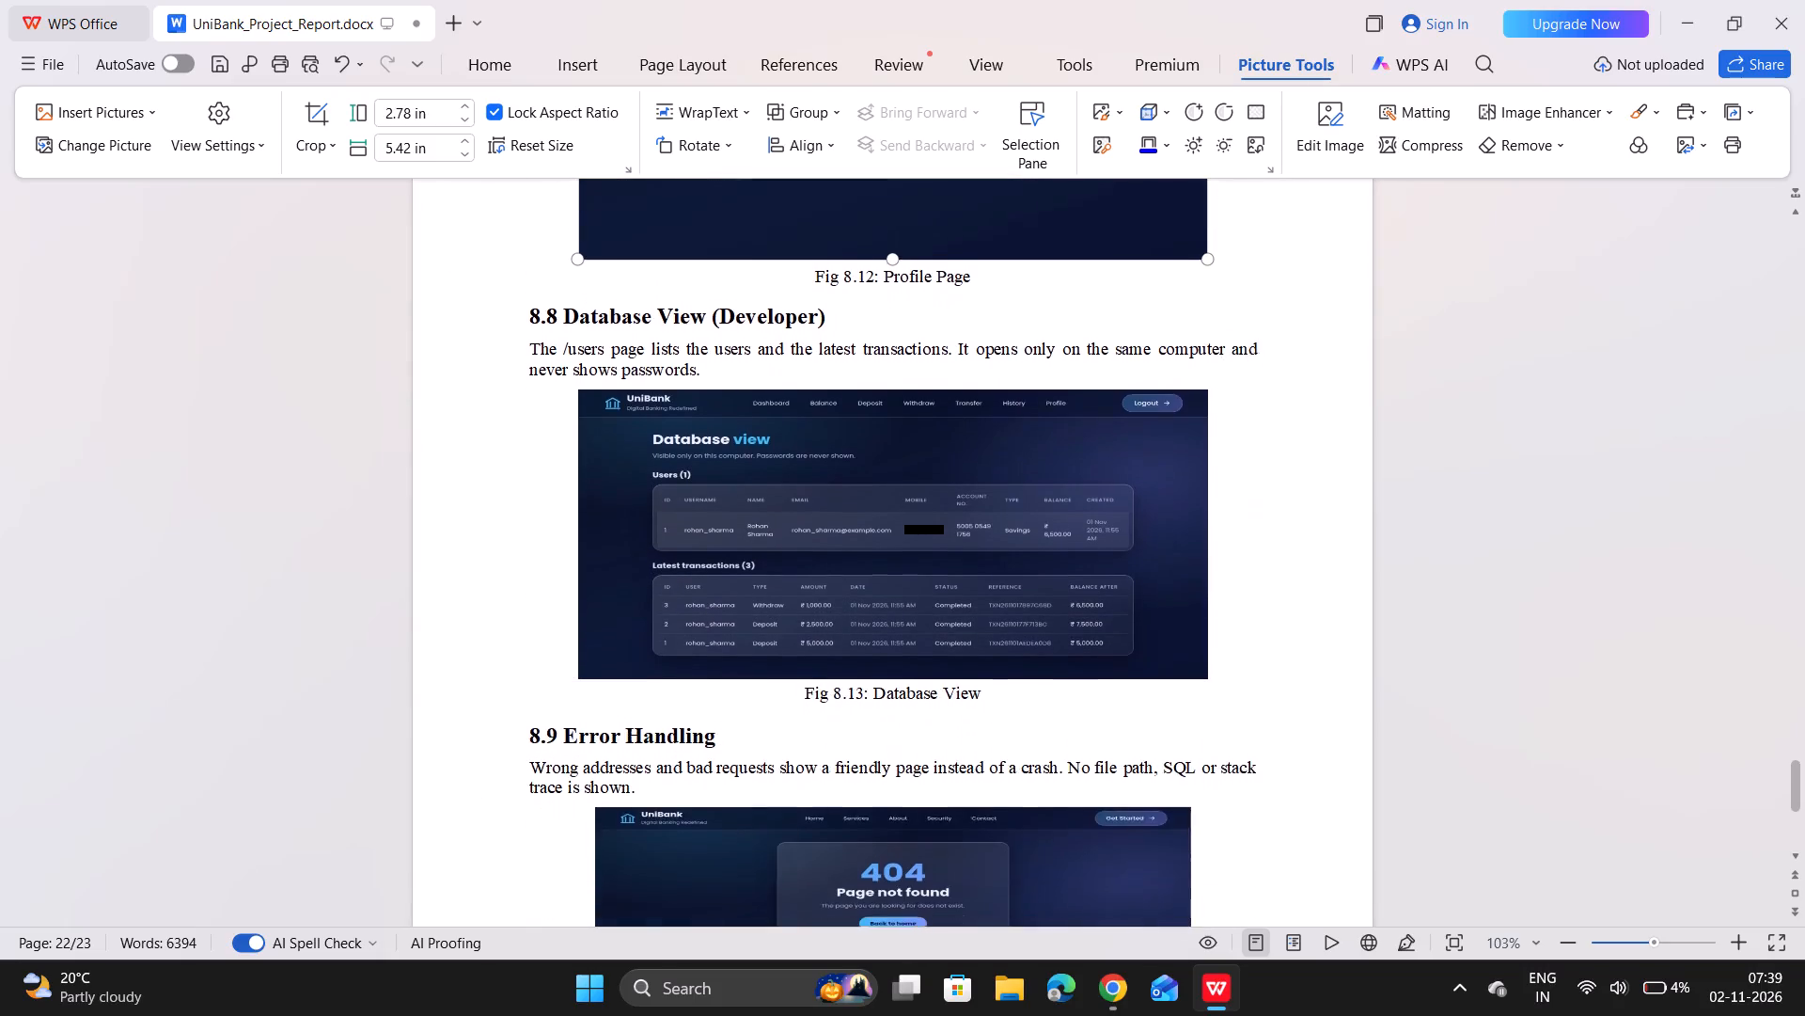
scroll(929, 564, "down", 4)
scroll(929, 564, "up", 2)
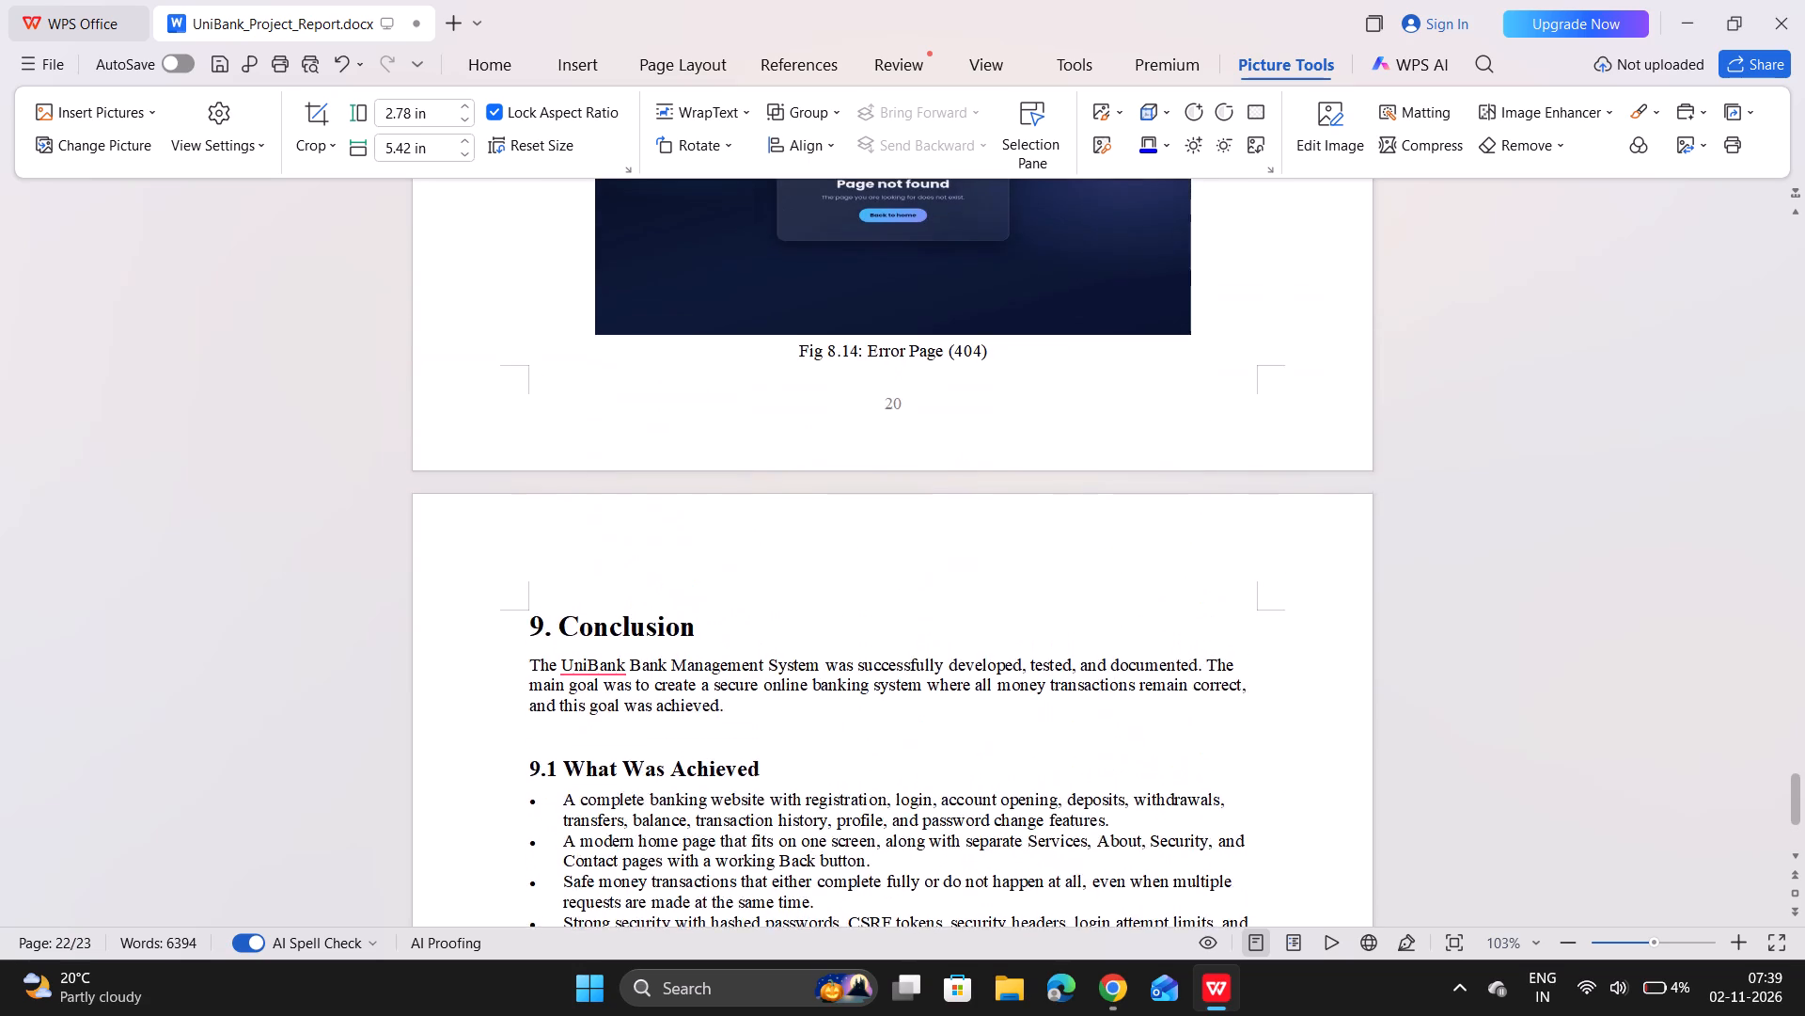
scroll(929, 564, "up", 4)
left_click(929, 564)
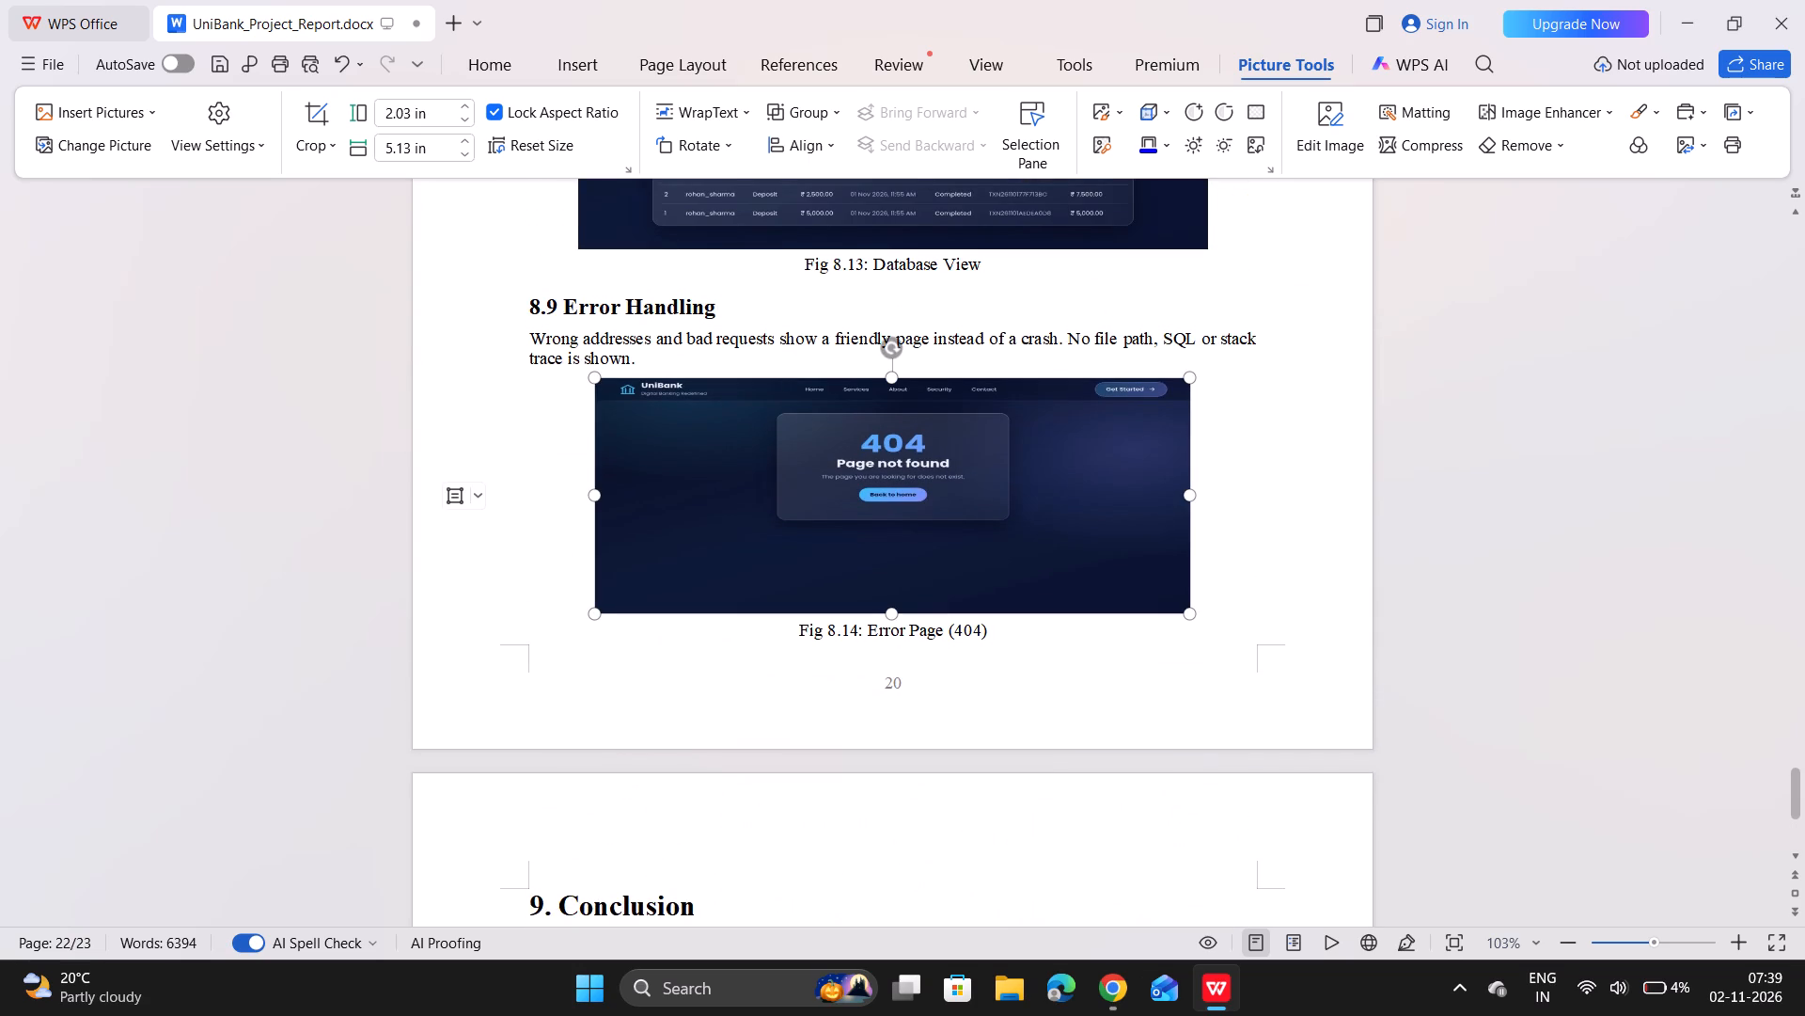
scroll(1069, 647, "down", 3)
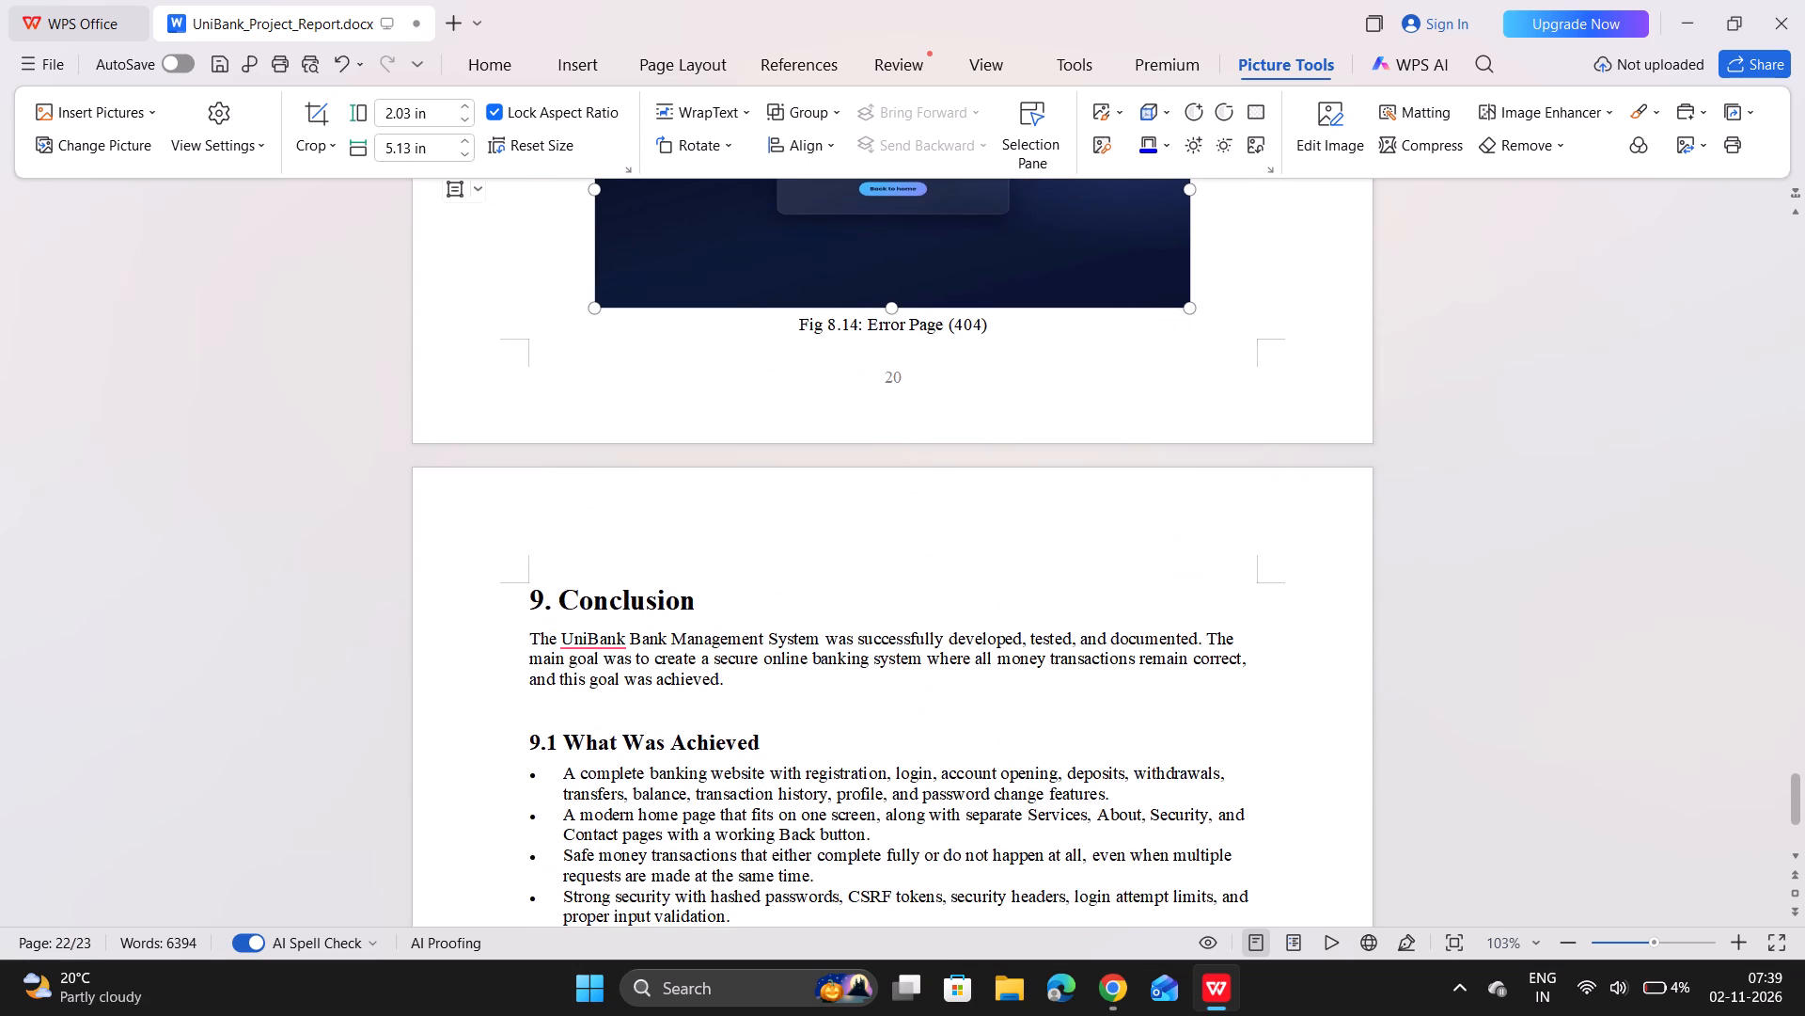
scroll(1069, 647, "down", 9)
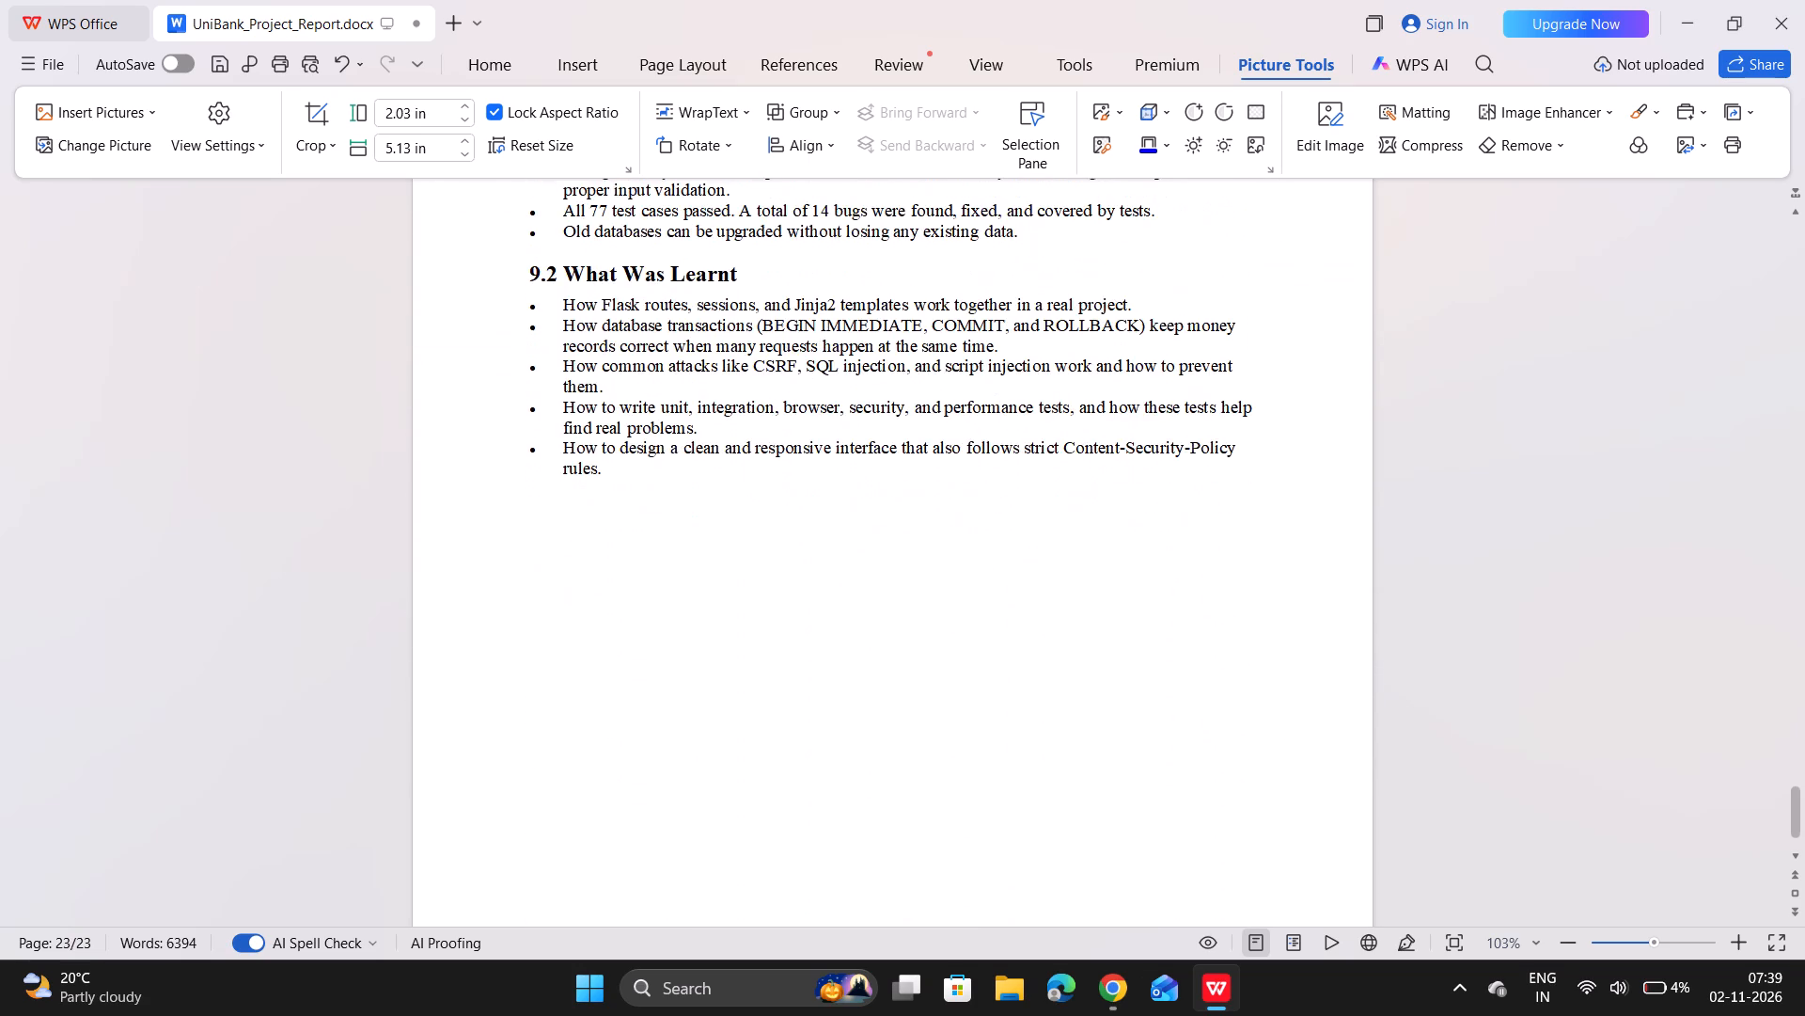
scroll(1069, 647, "up", 5)
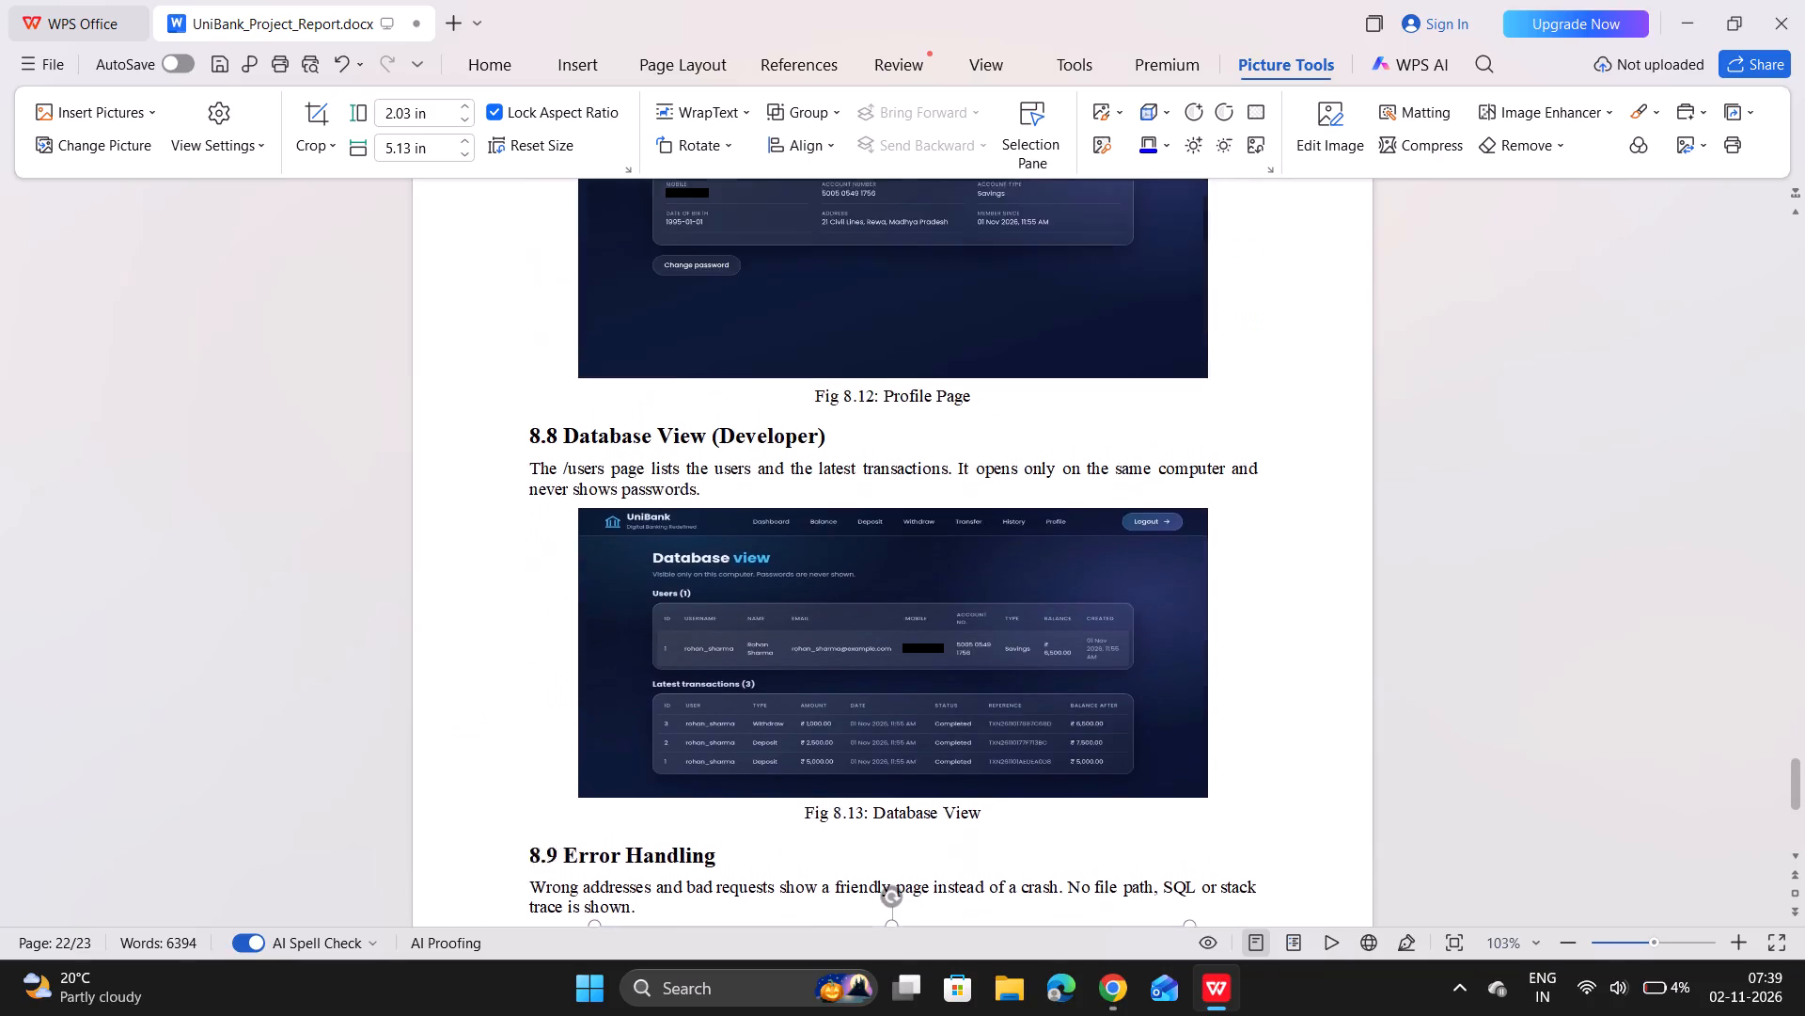
scroll(1069, 647, "up", 4)
scroll(1069, 647, "down", 2)
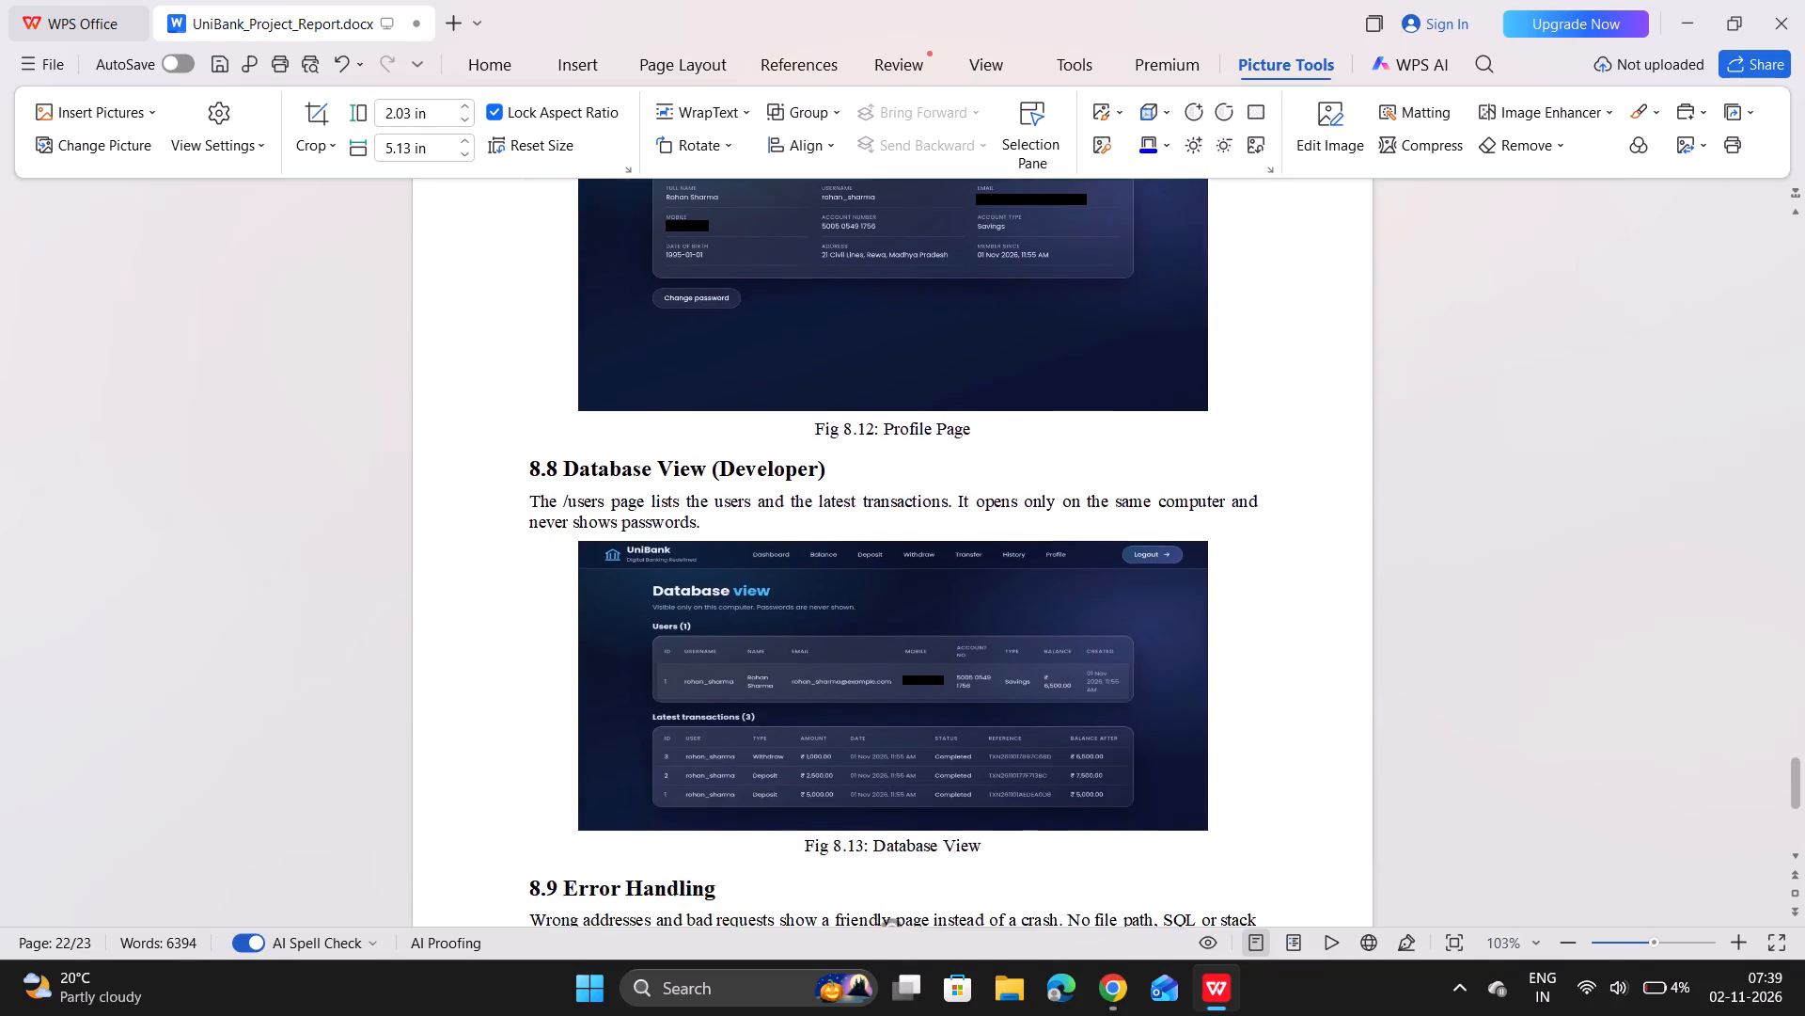
scroll(1069, 647, "down", 3)
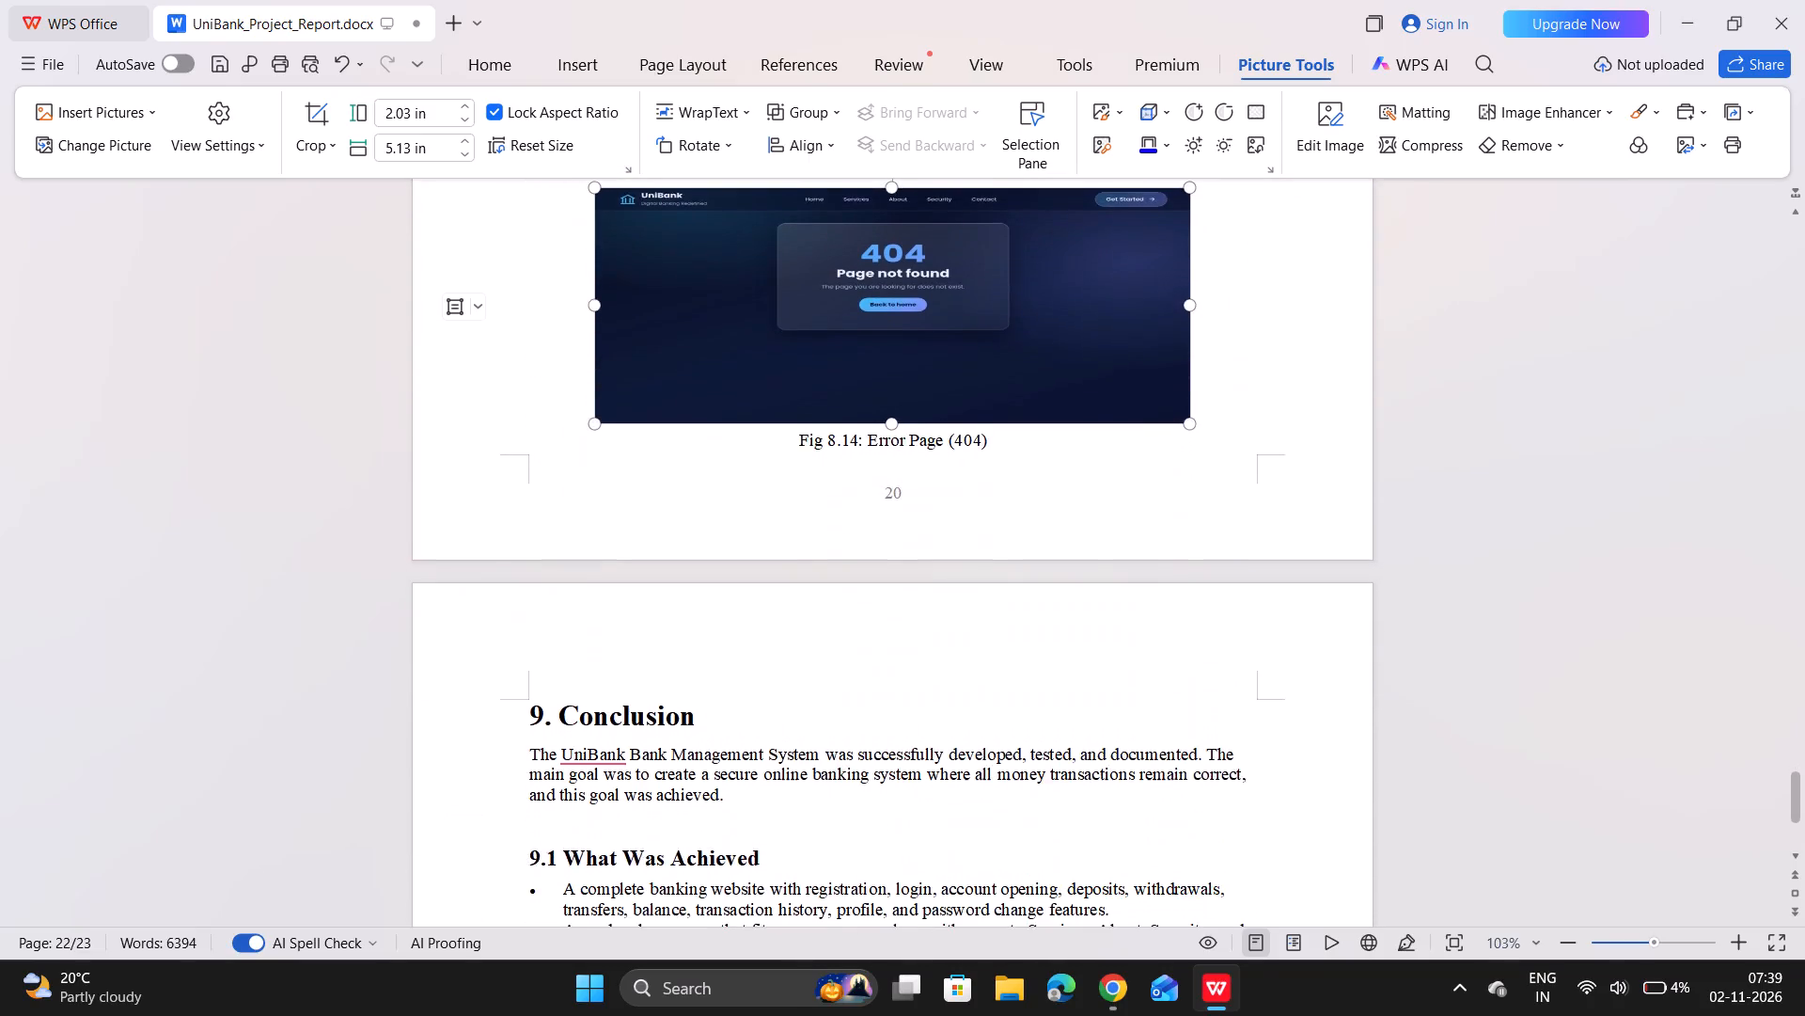
scroll(1069, 647, "up", 10)
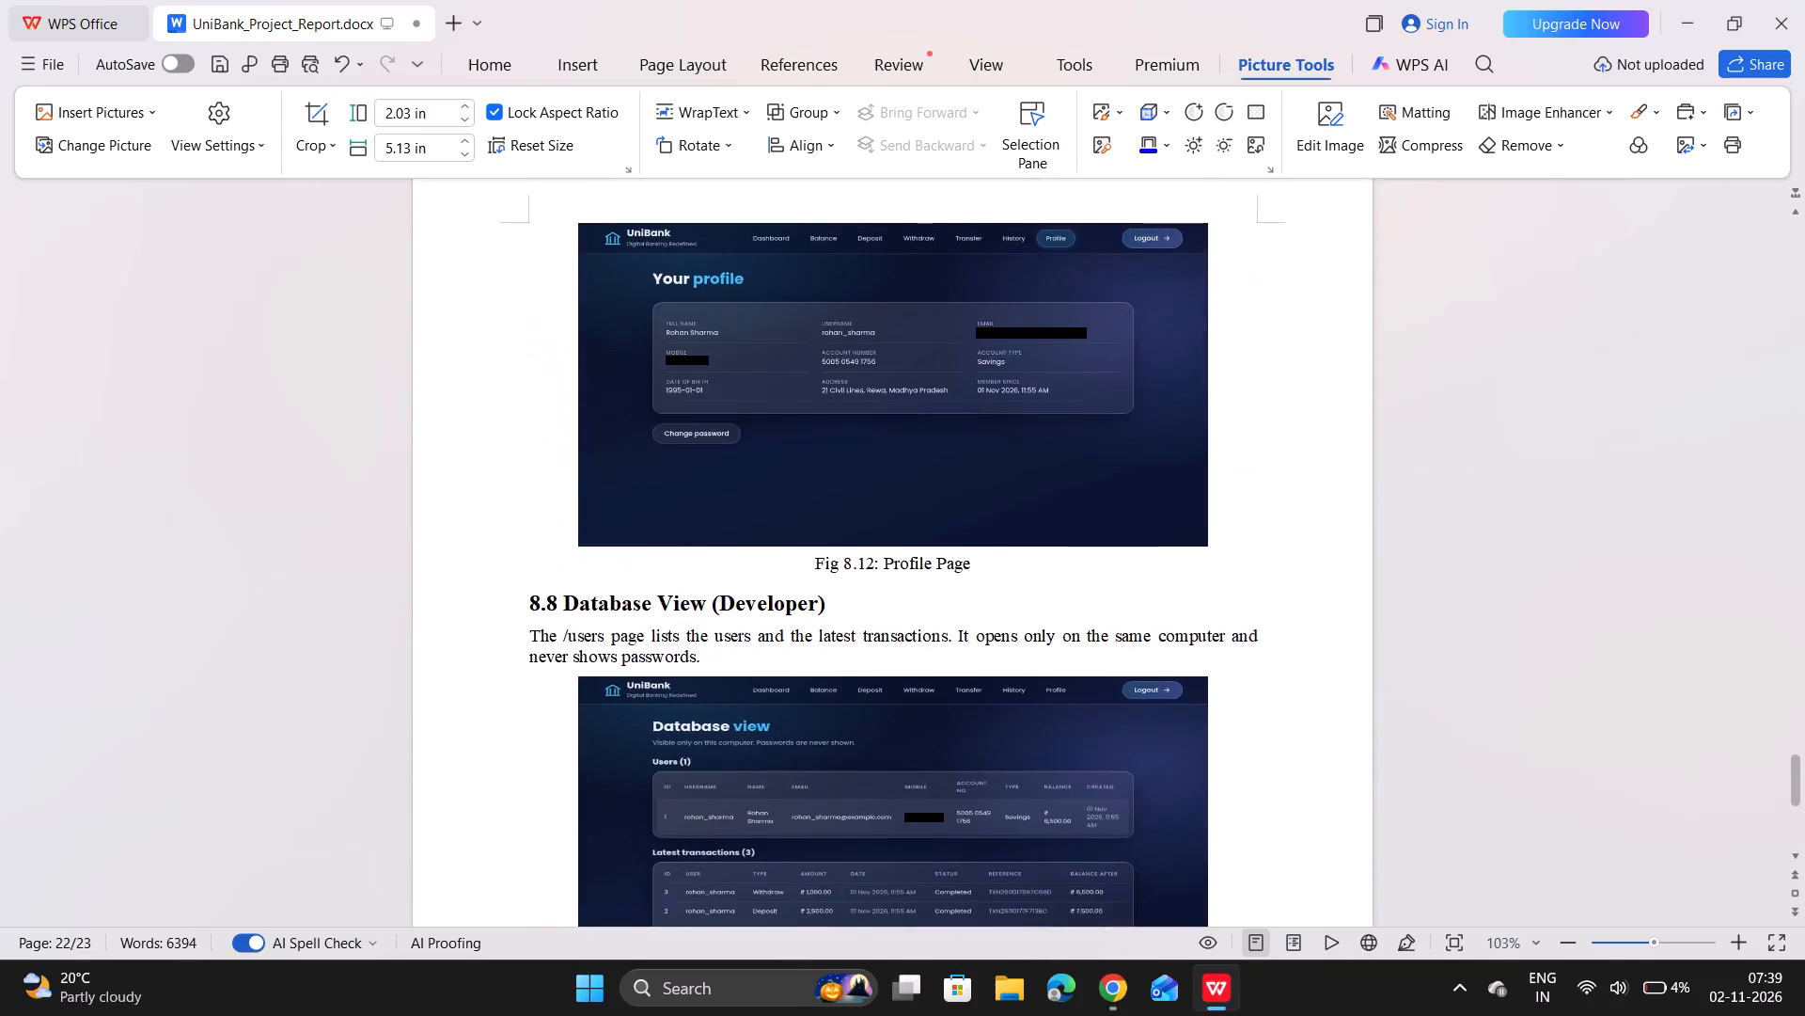
Review the Table of Contents, List of Tables and List of Figures, including their page numbers and page breaks.
scroll(1069, 647, "up", 20)
scroll(1069, 647, "up", 20)
scroll(1069, 647, "up", 9)
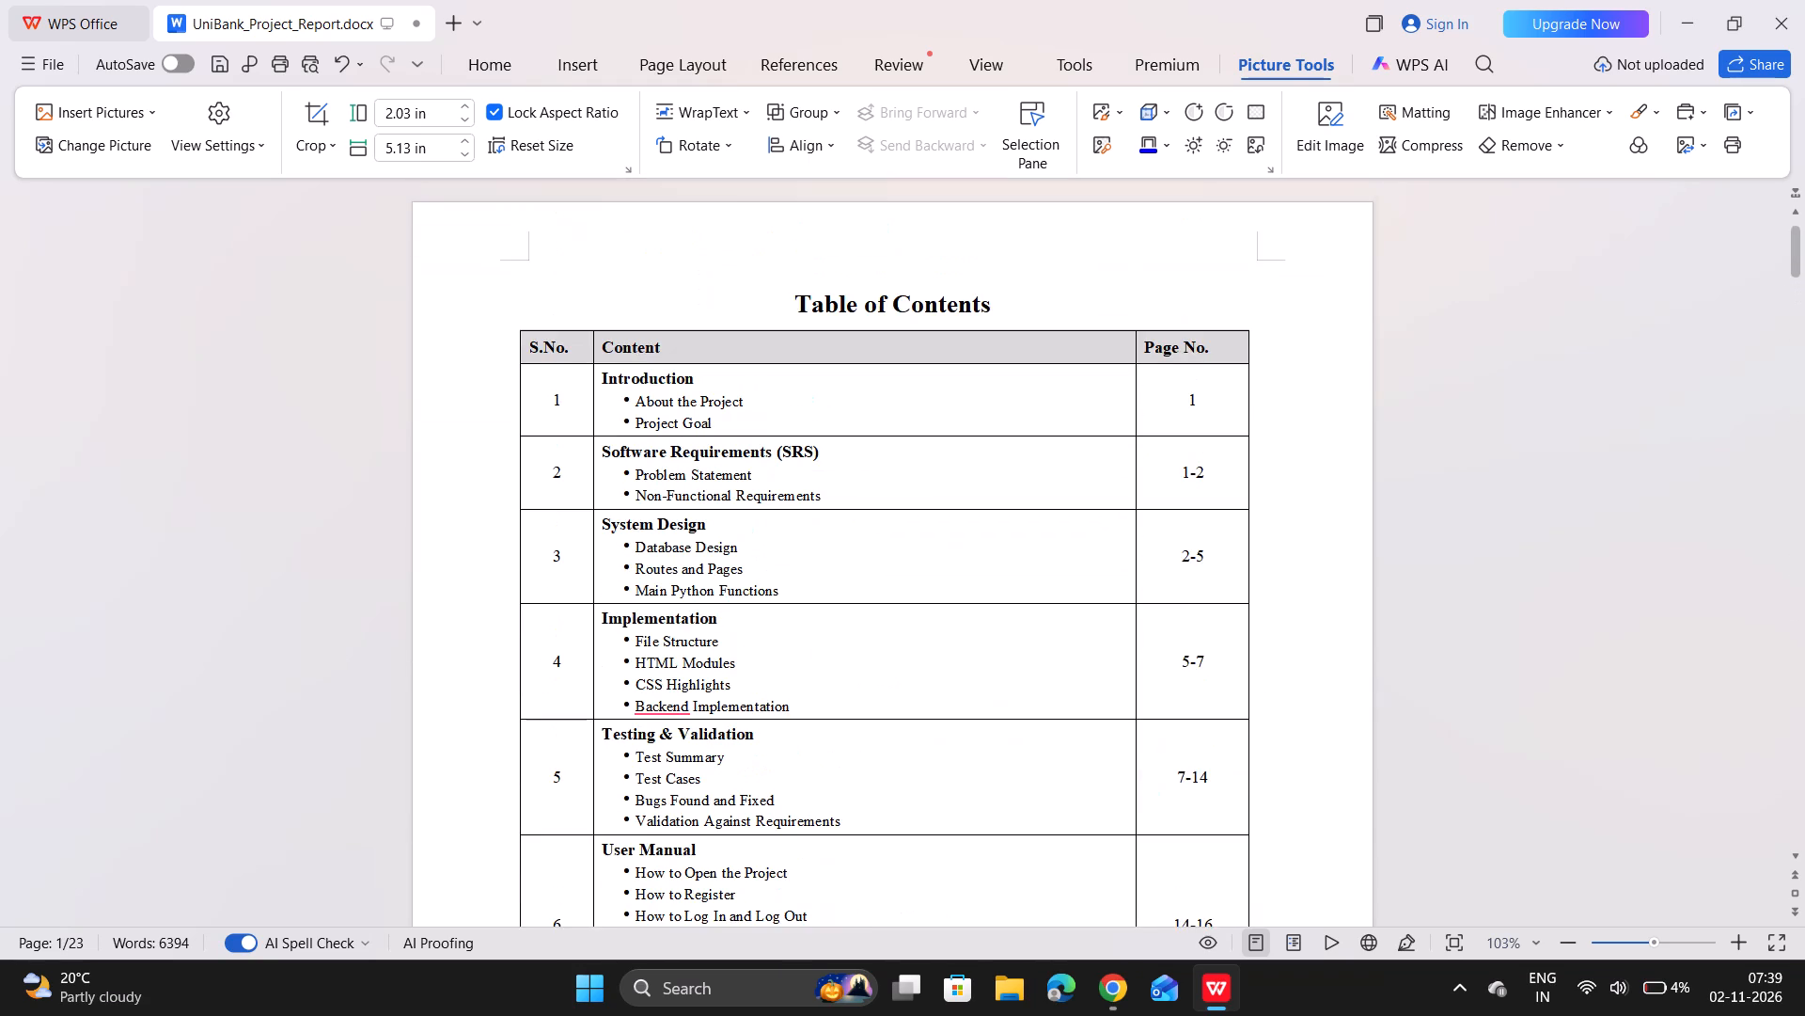
scroll(1069, 647, "down", 7)
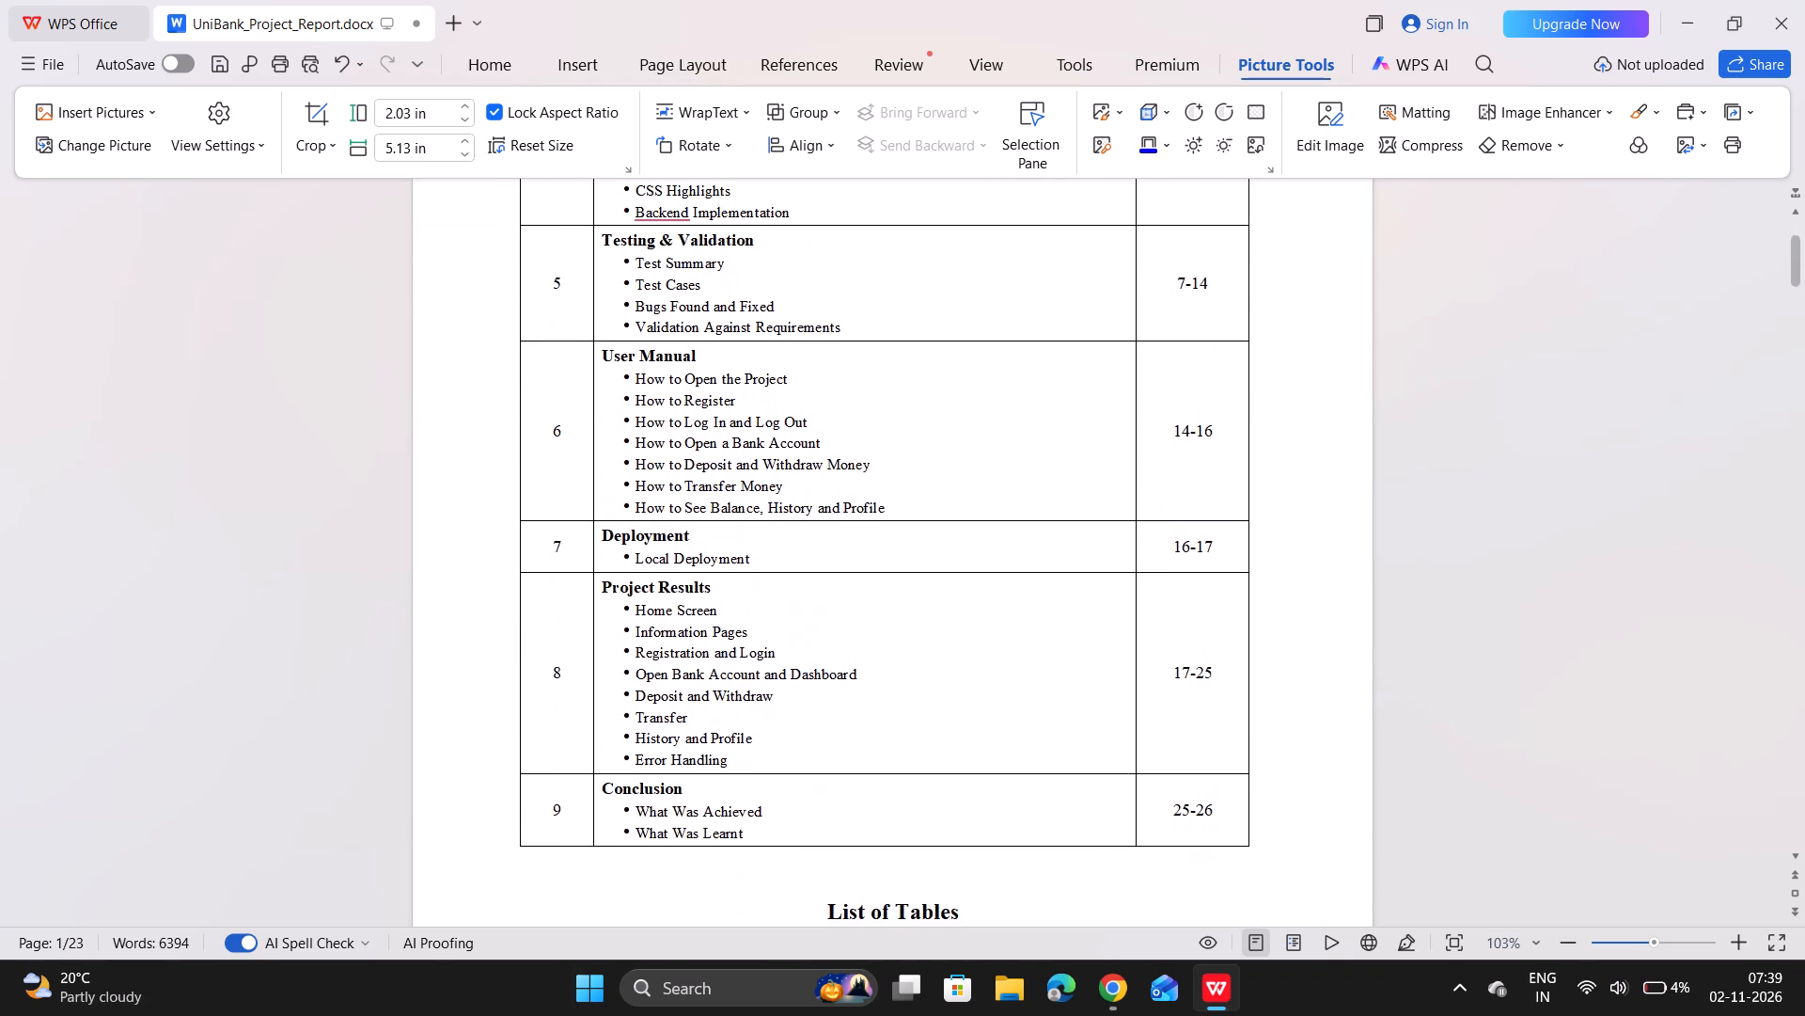
scroll(1069, 647, "down", 5)
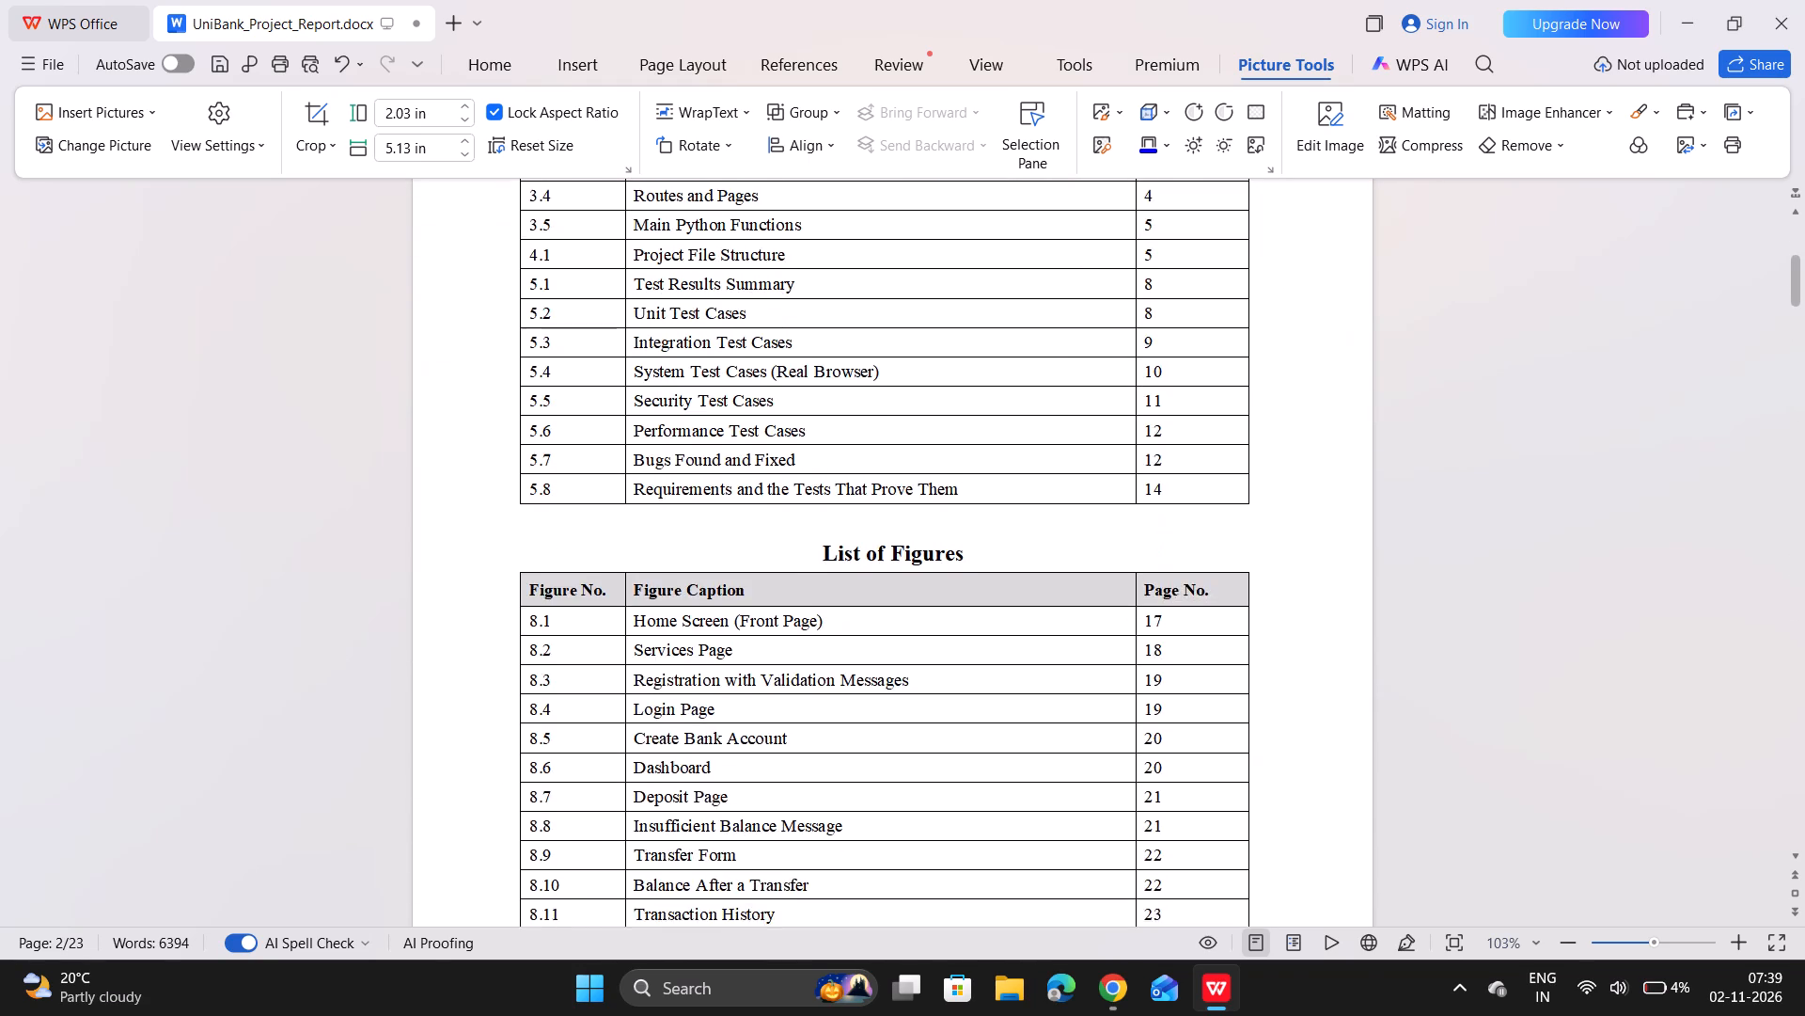
scroll(1069, 647, "down", 2)
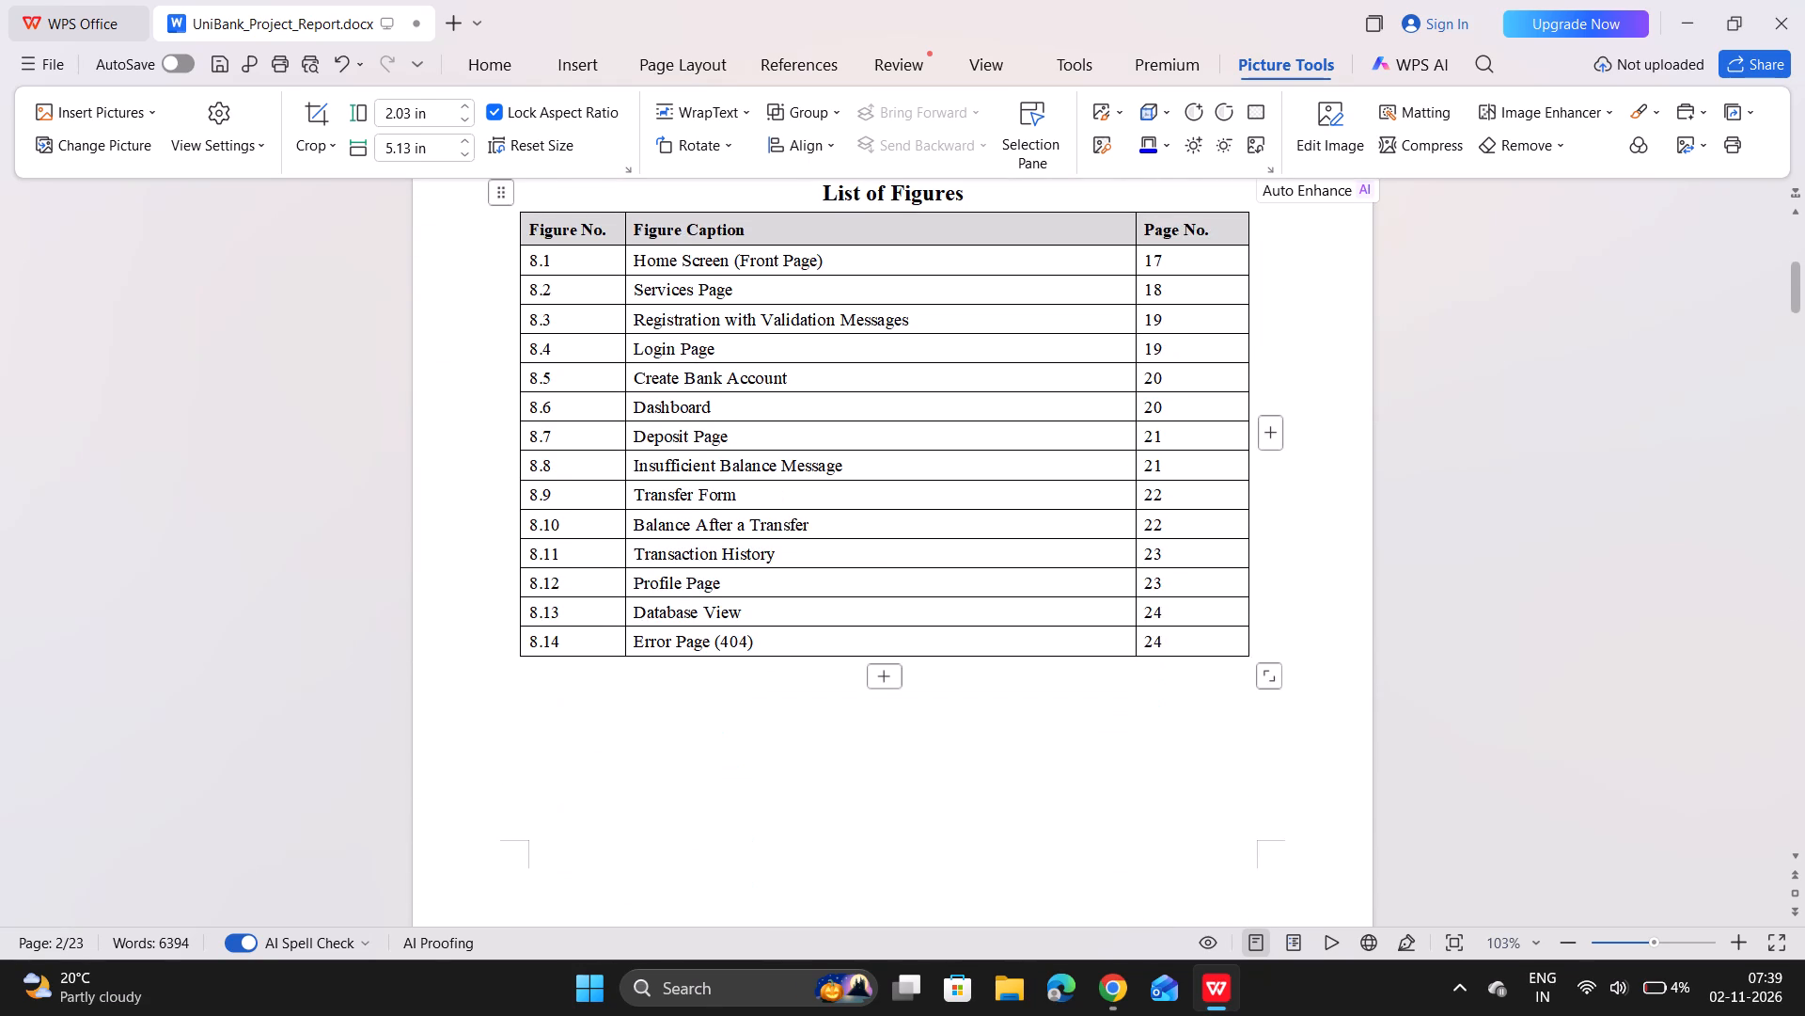
scroll(755, 504, "up", 2)
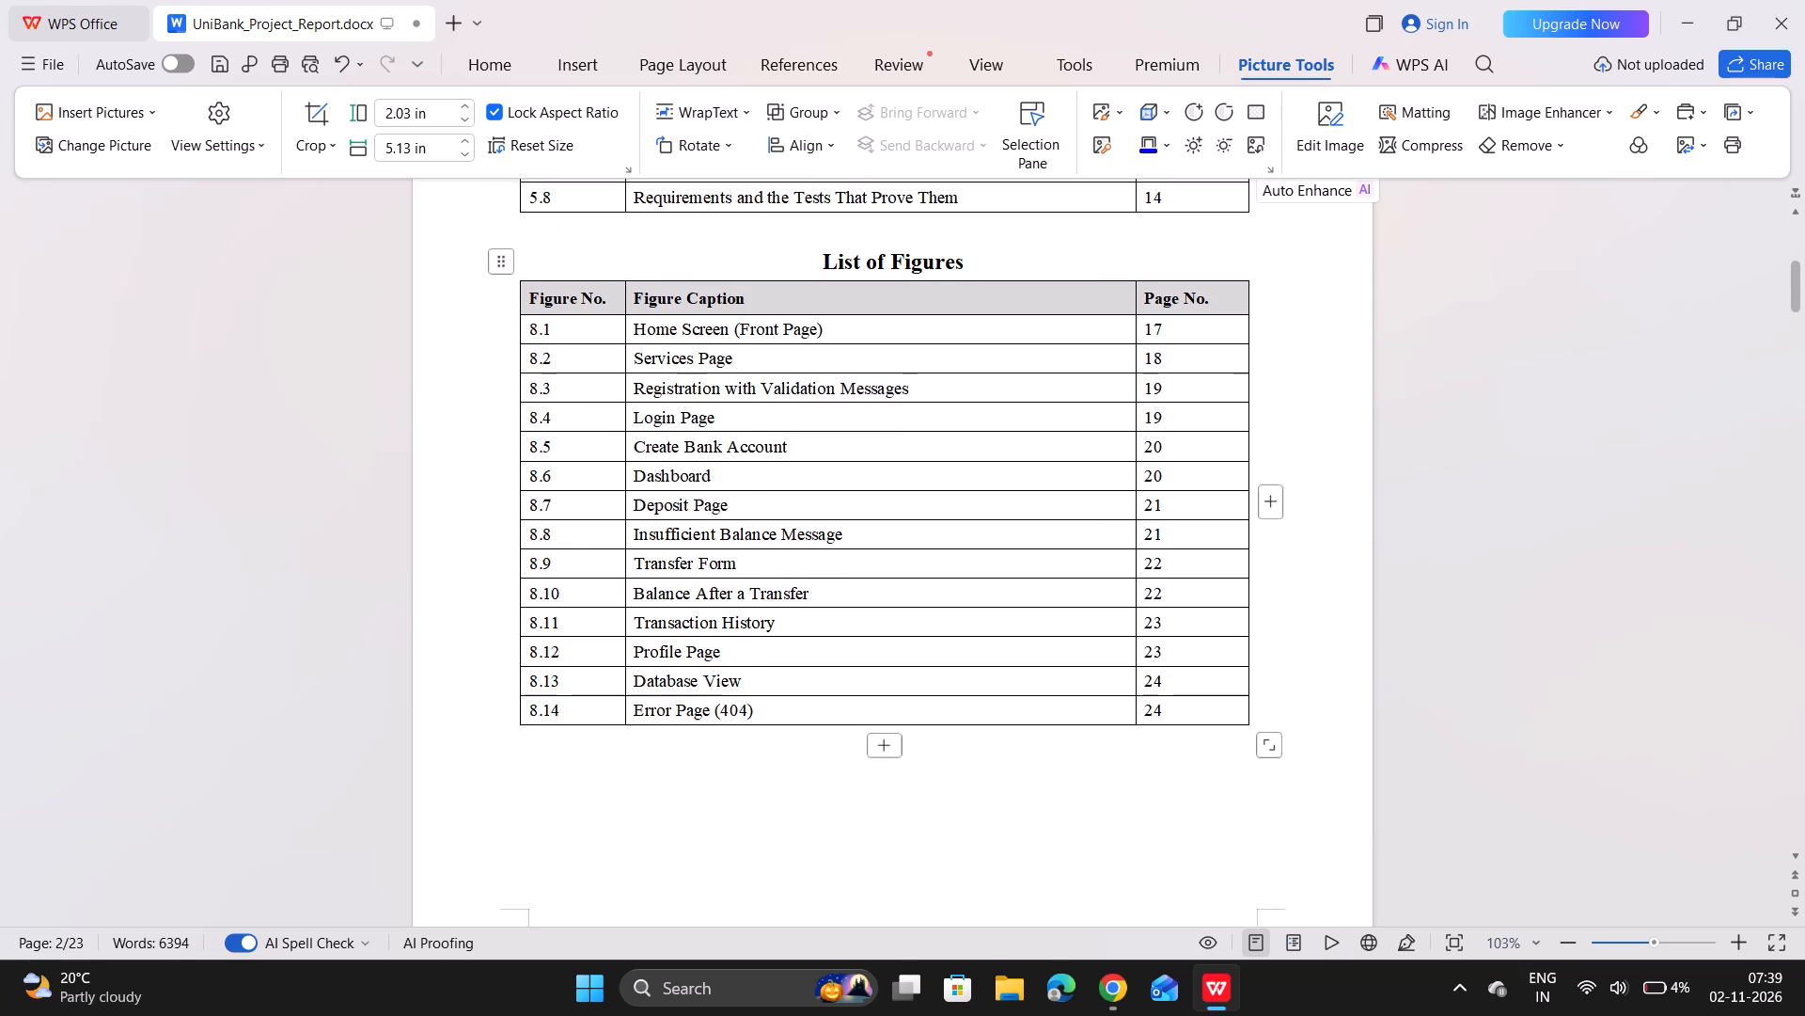
scroll(755, 504, "up", 5)
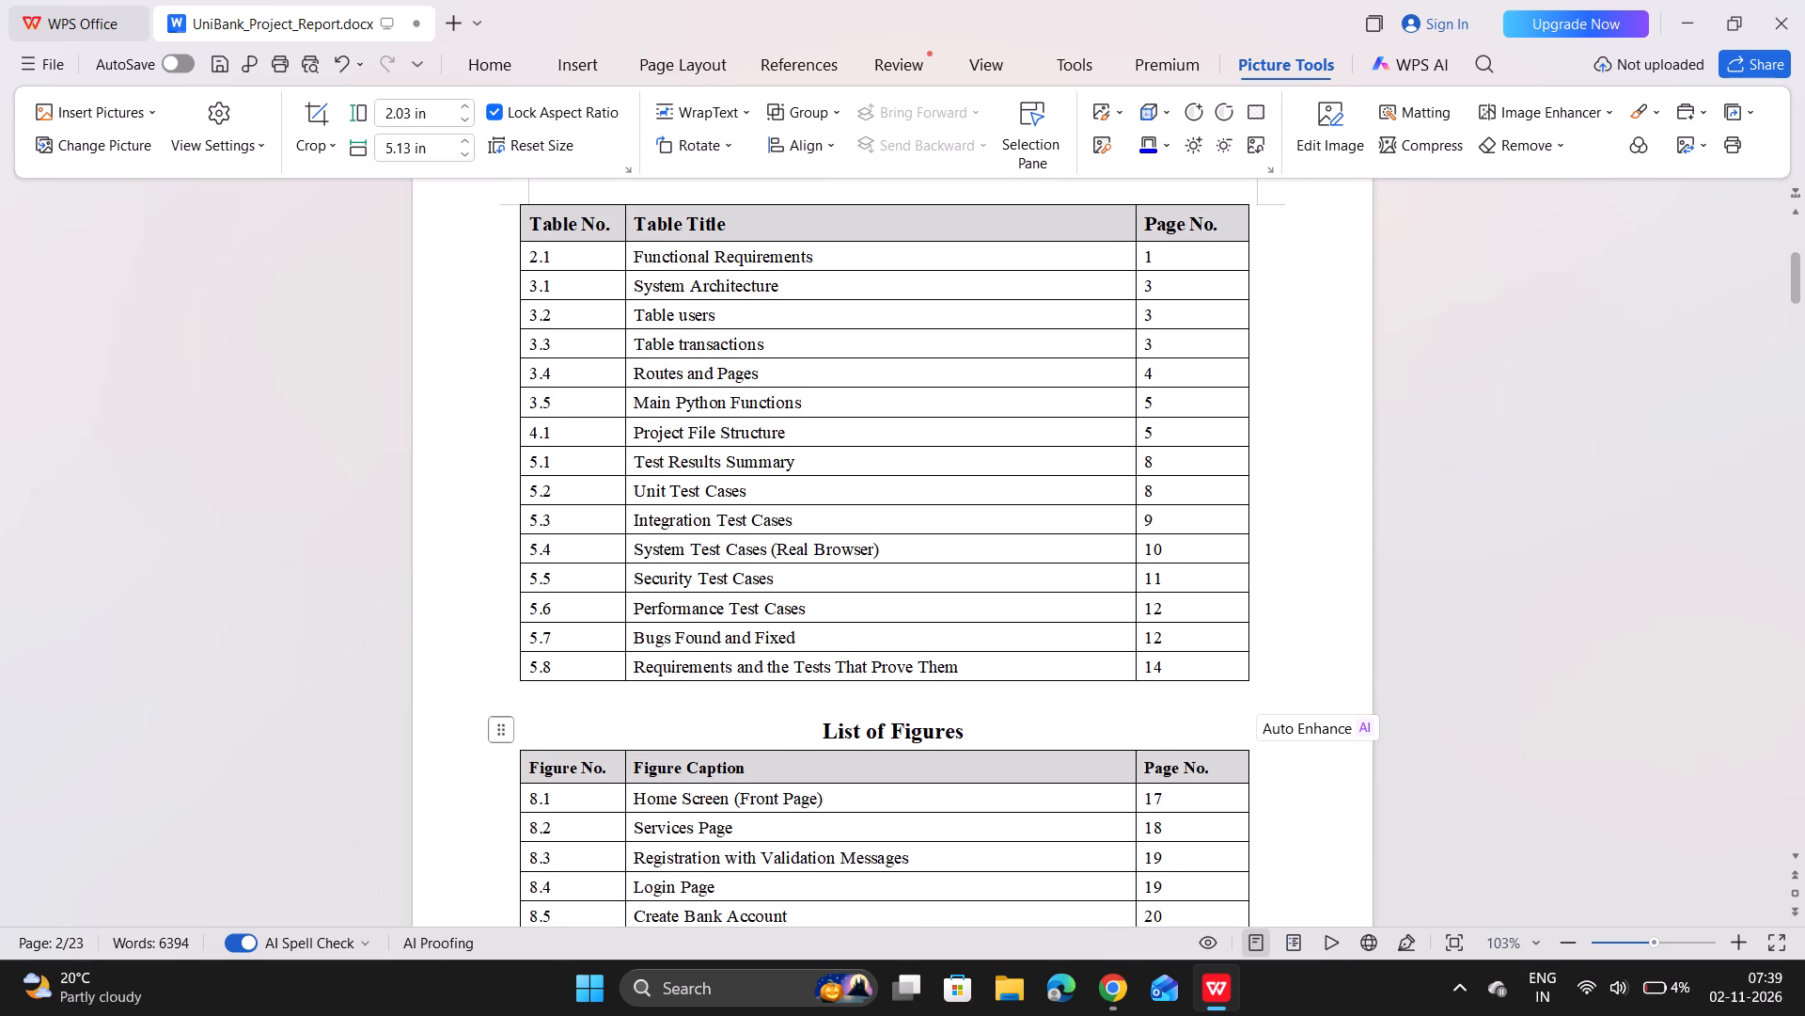
scroll(755, 504, "up", 4)
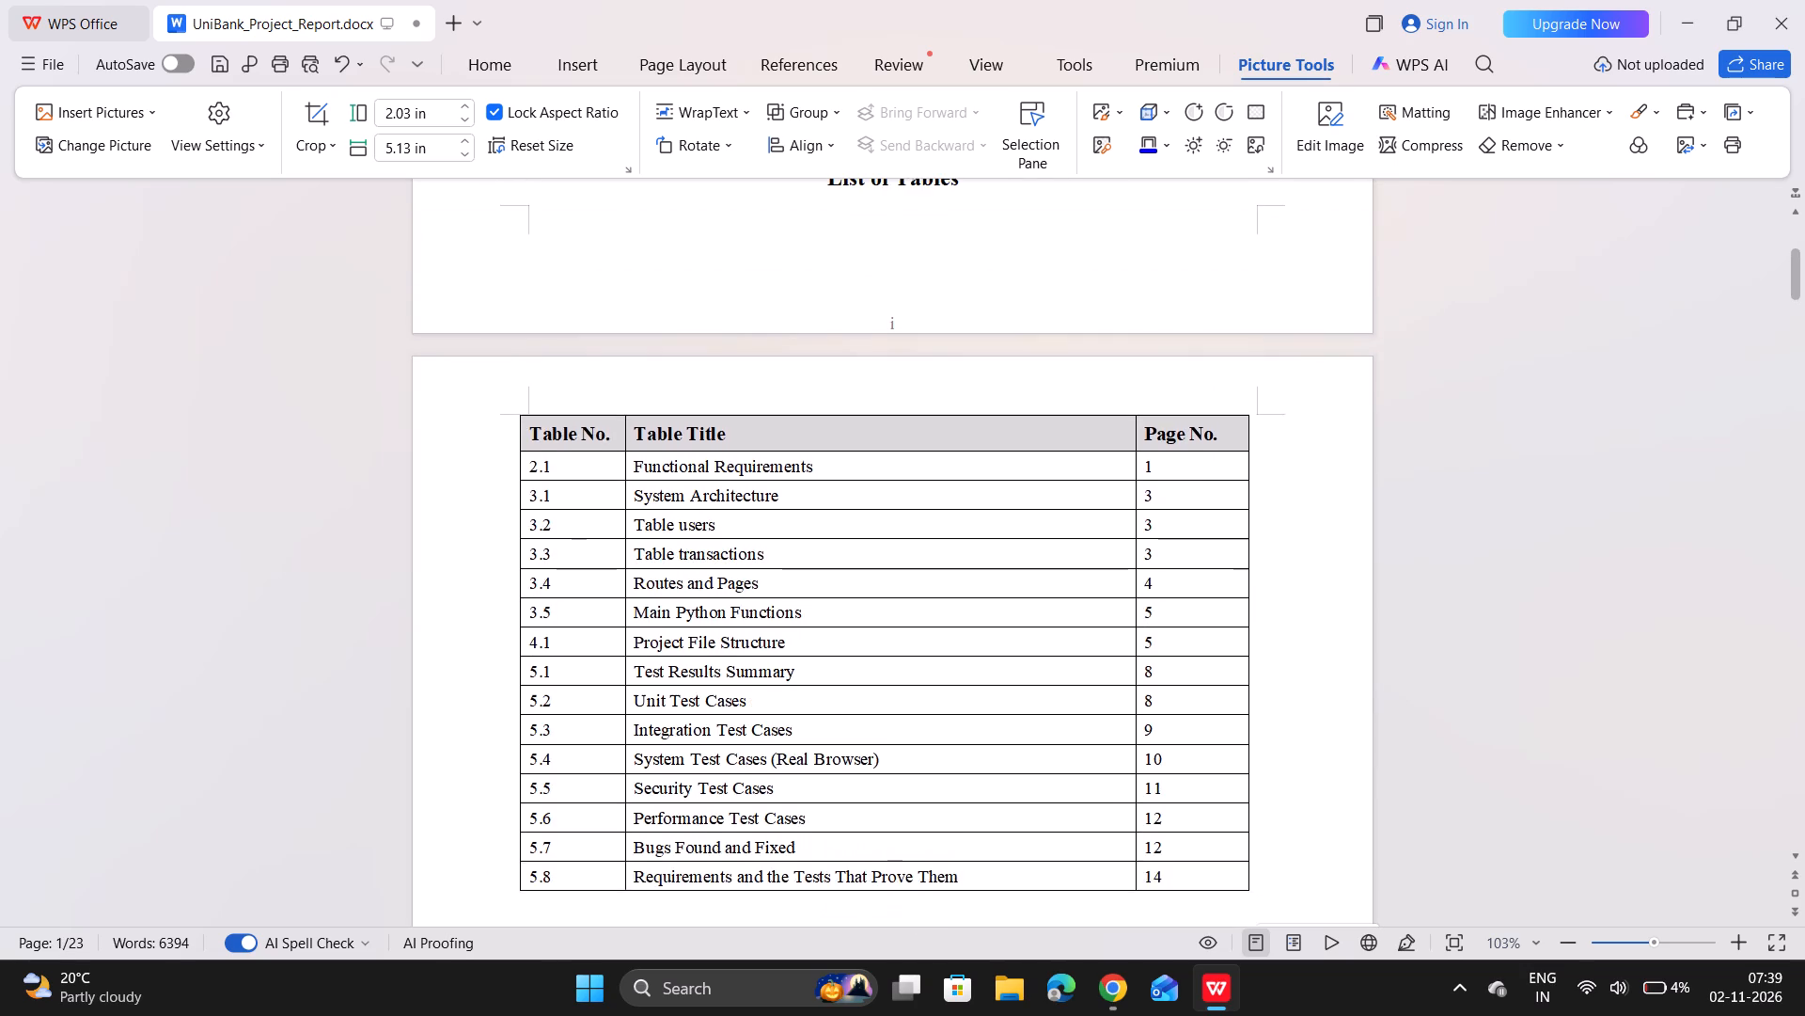
scroll(755, 504, "up", 3)
scroll(755, 504, "down", 1)
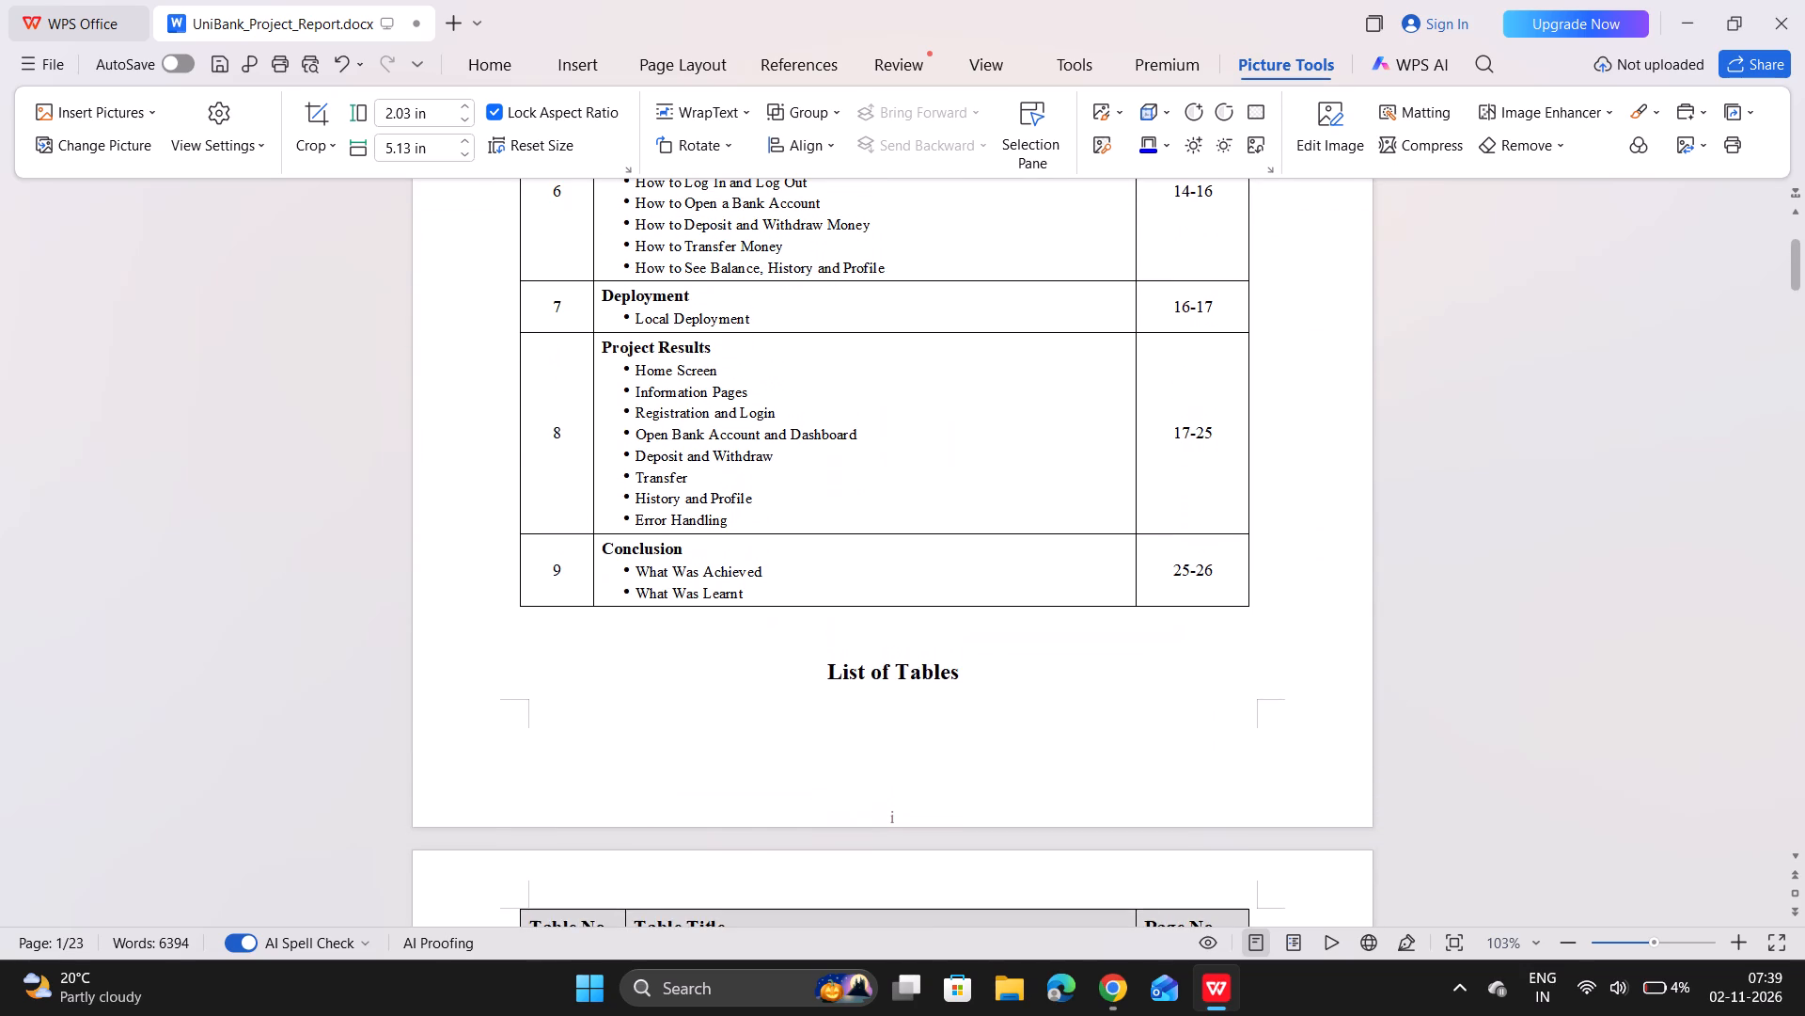
Examine the layout of the report's tables, sections and screenshots from the contents lists through the end of section 9 Conclusion.
scroll(755, 504, "down", 4)
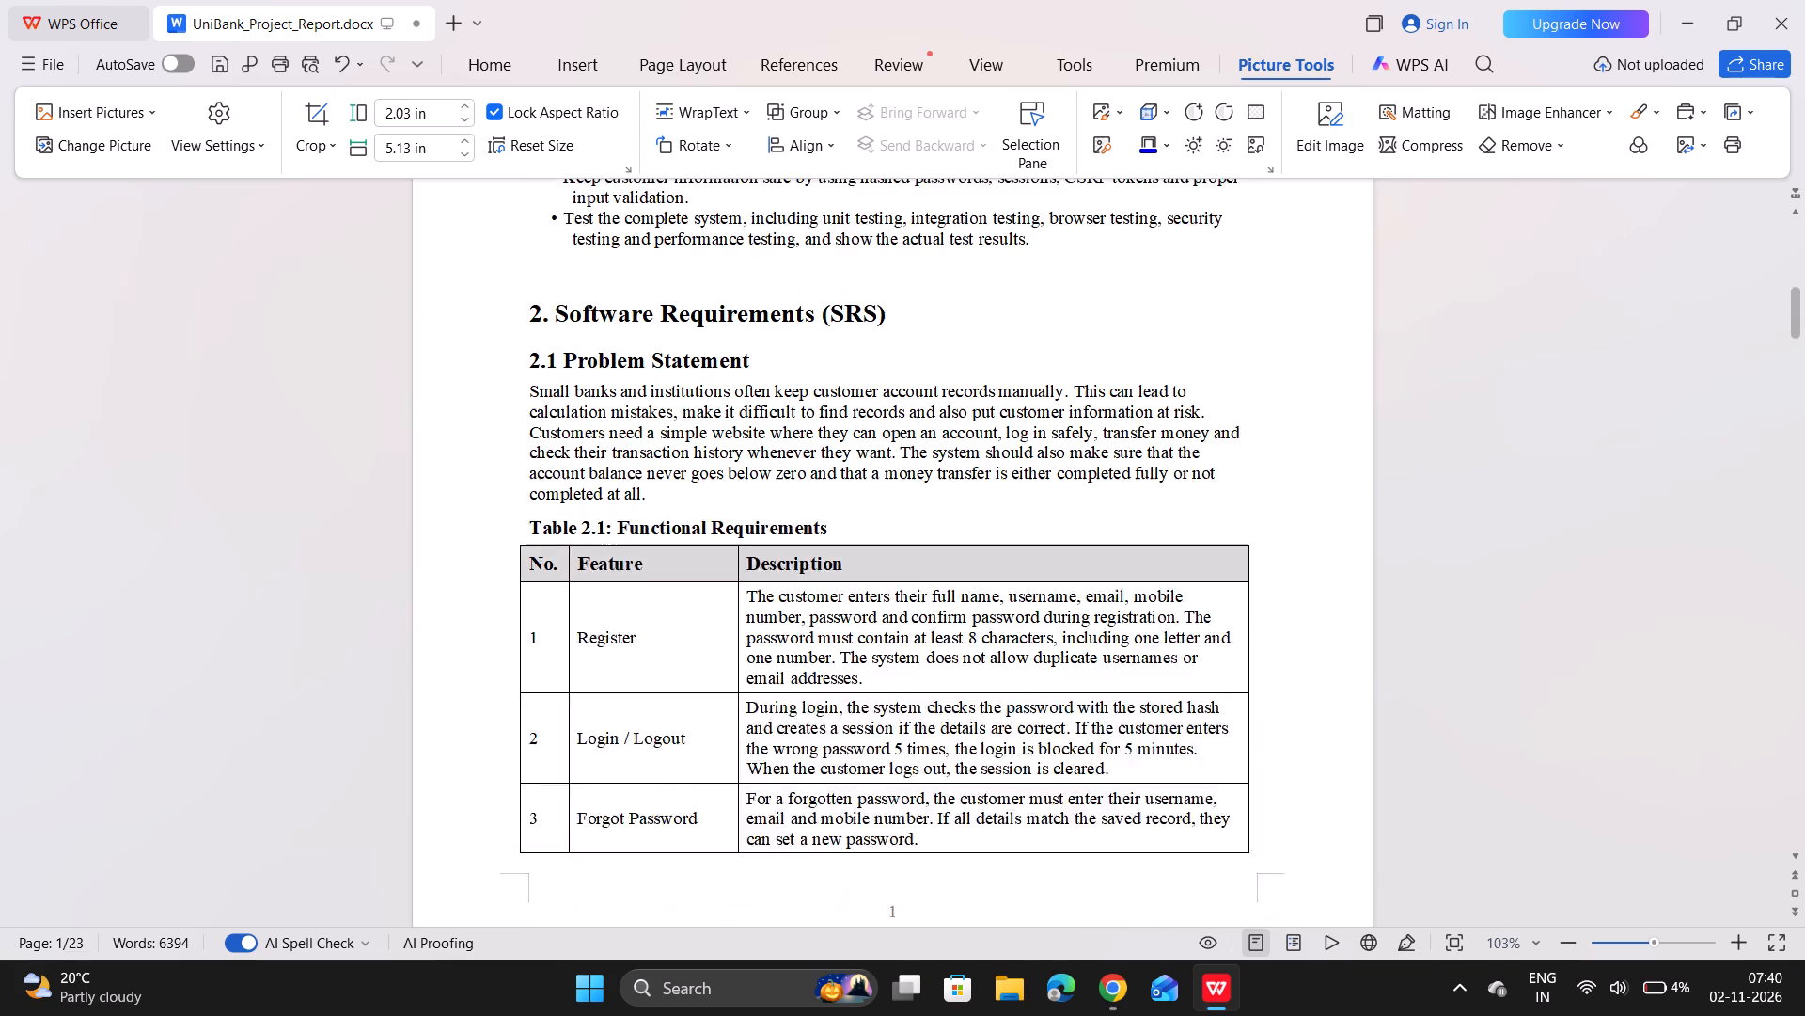
scroll(755, 504, "down", 2)
scroll(755, 504, "up", 3)
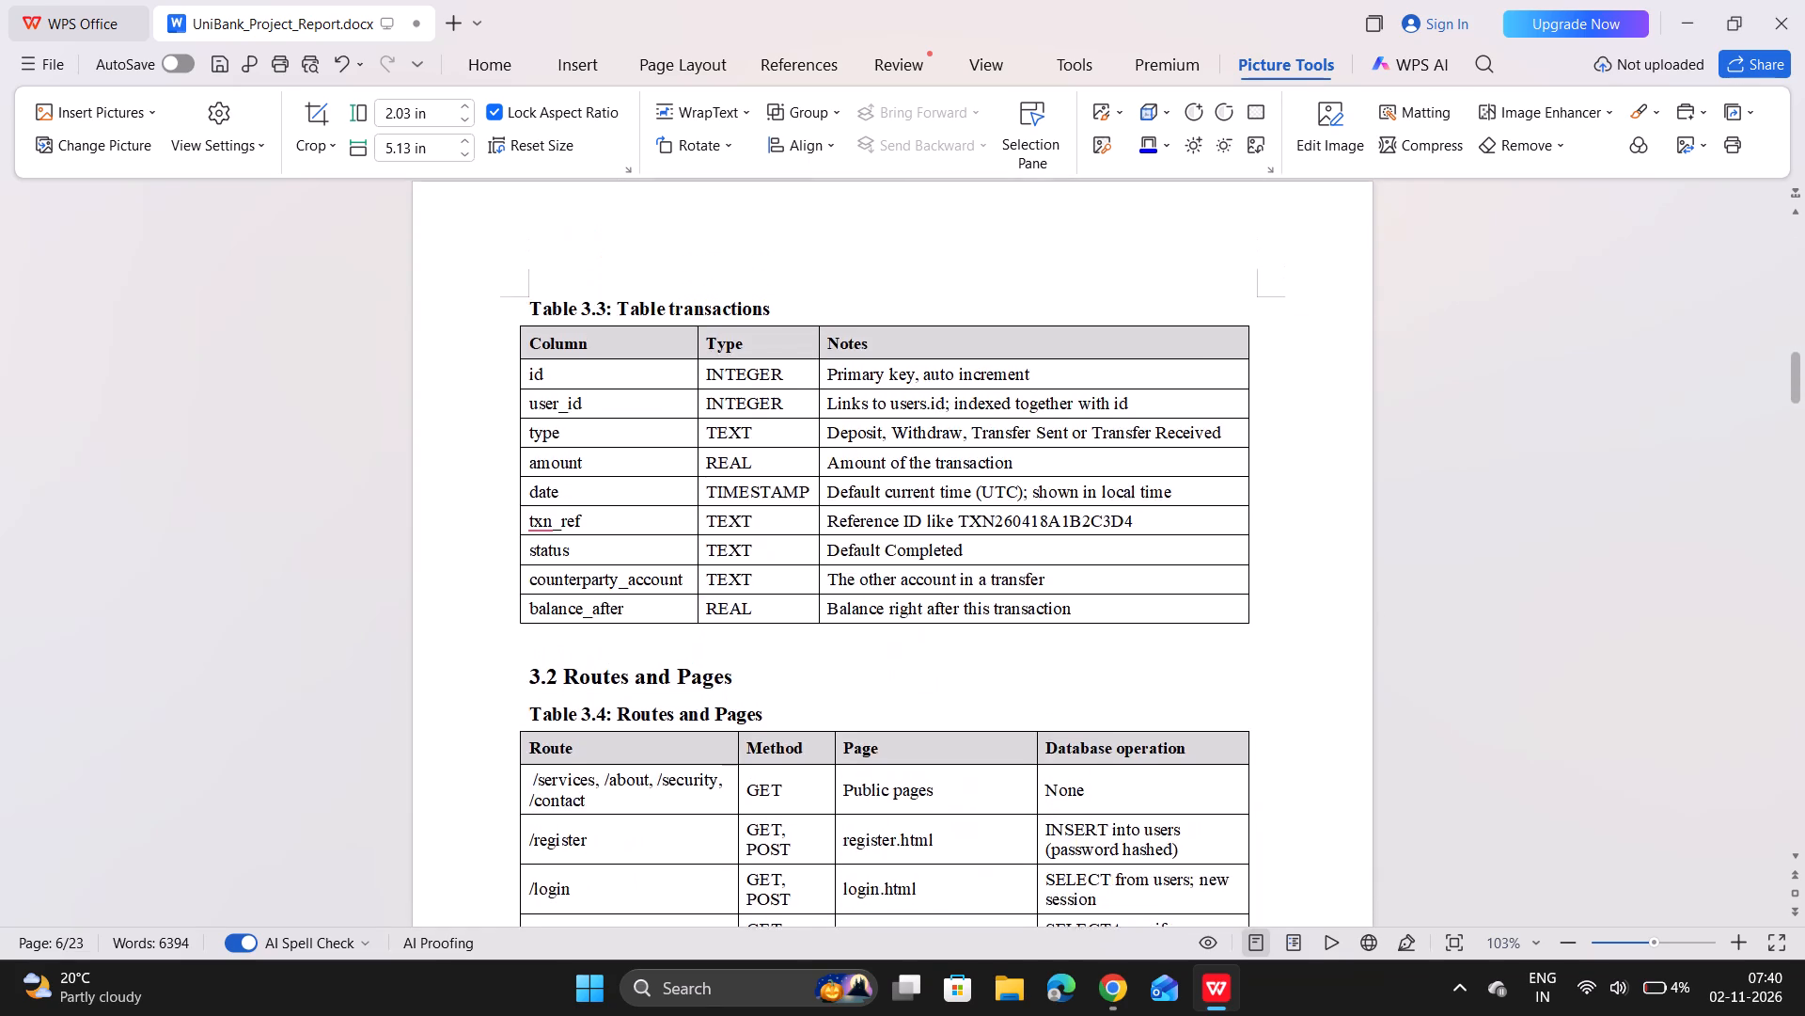
scroll(755, 504, "up", 9)
scroll(755, 504, "down", 1)
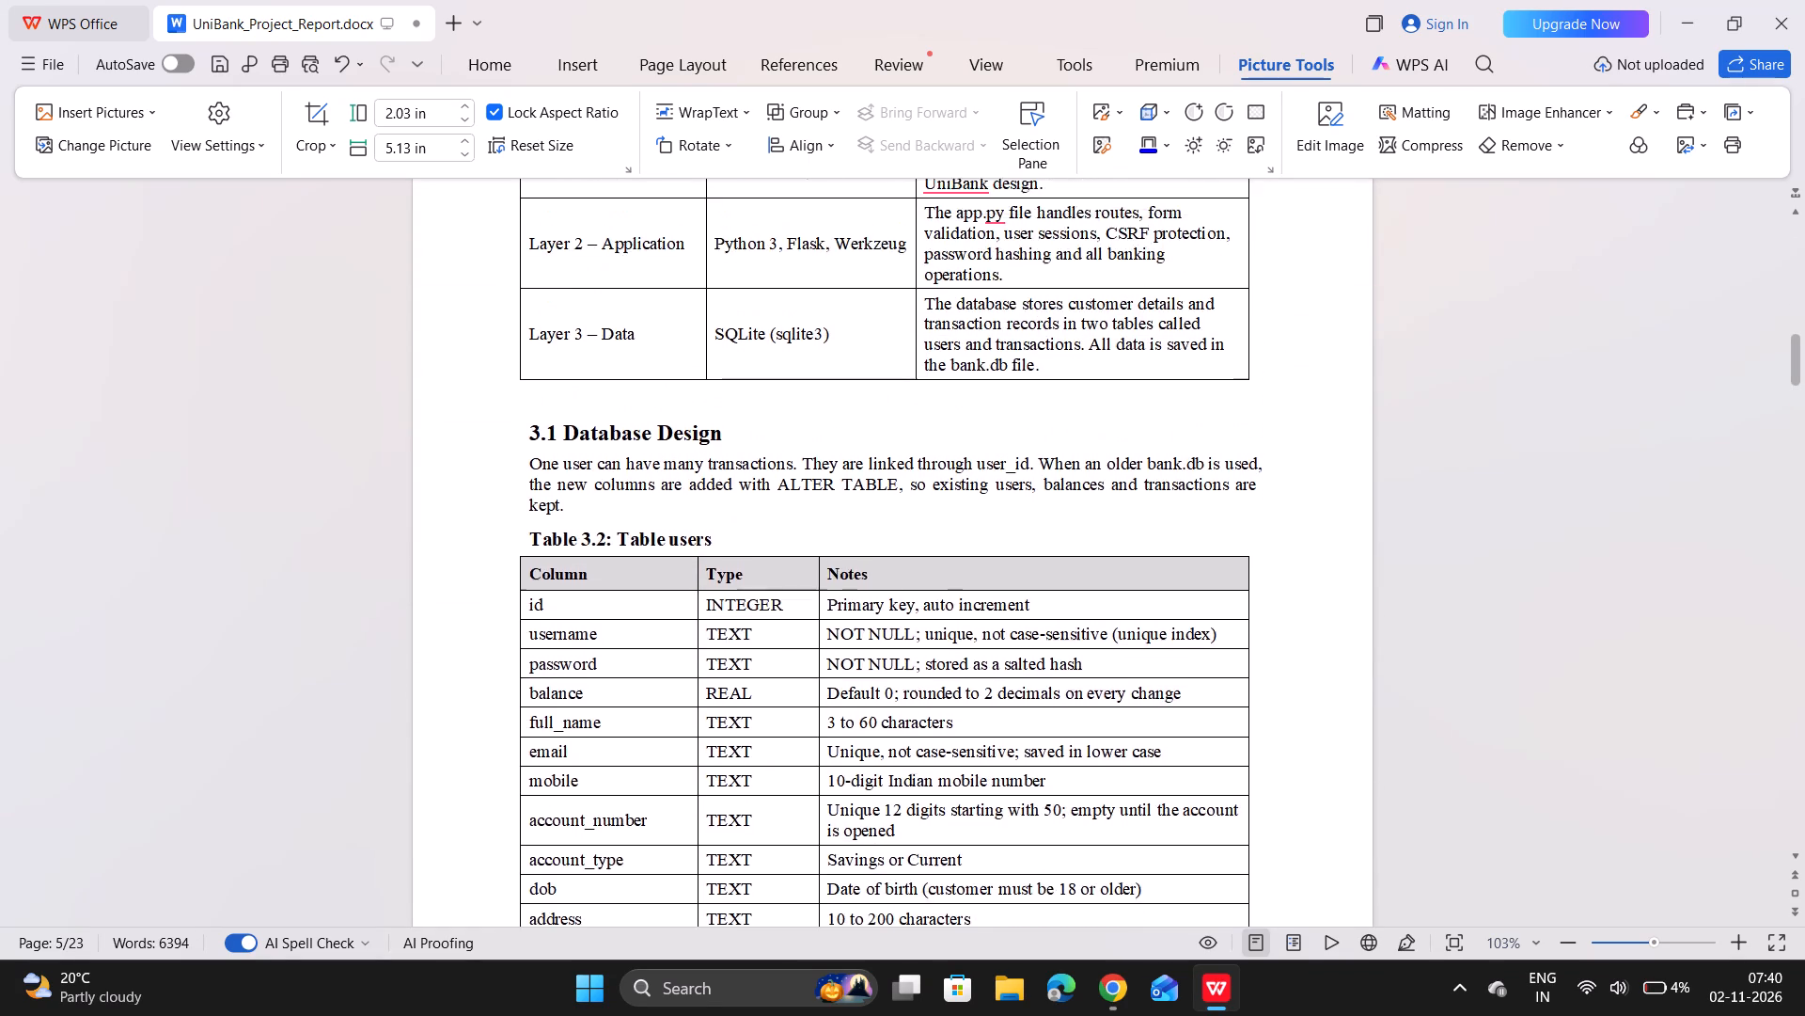
scroll(755, 504, "down", 2)
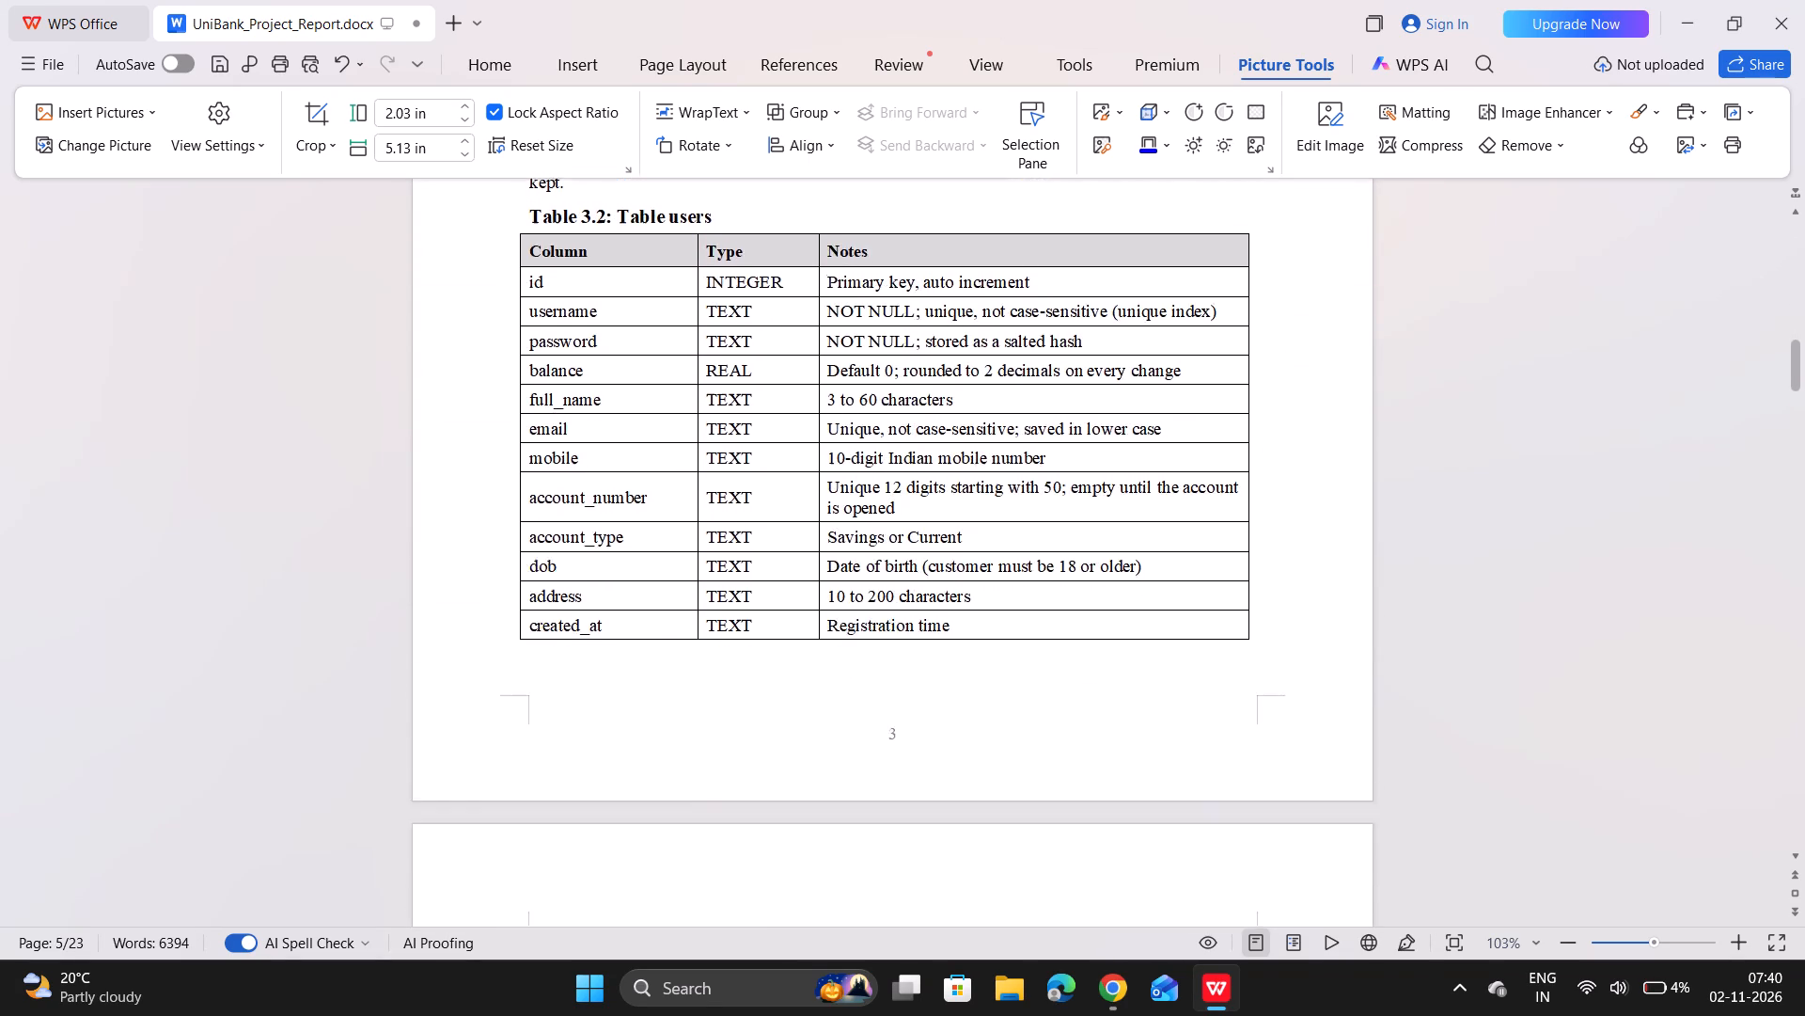
scroll(755, 504, "down", 8)
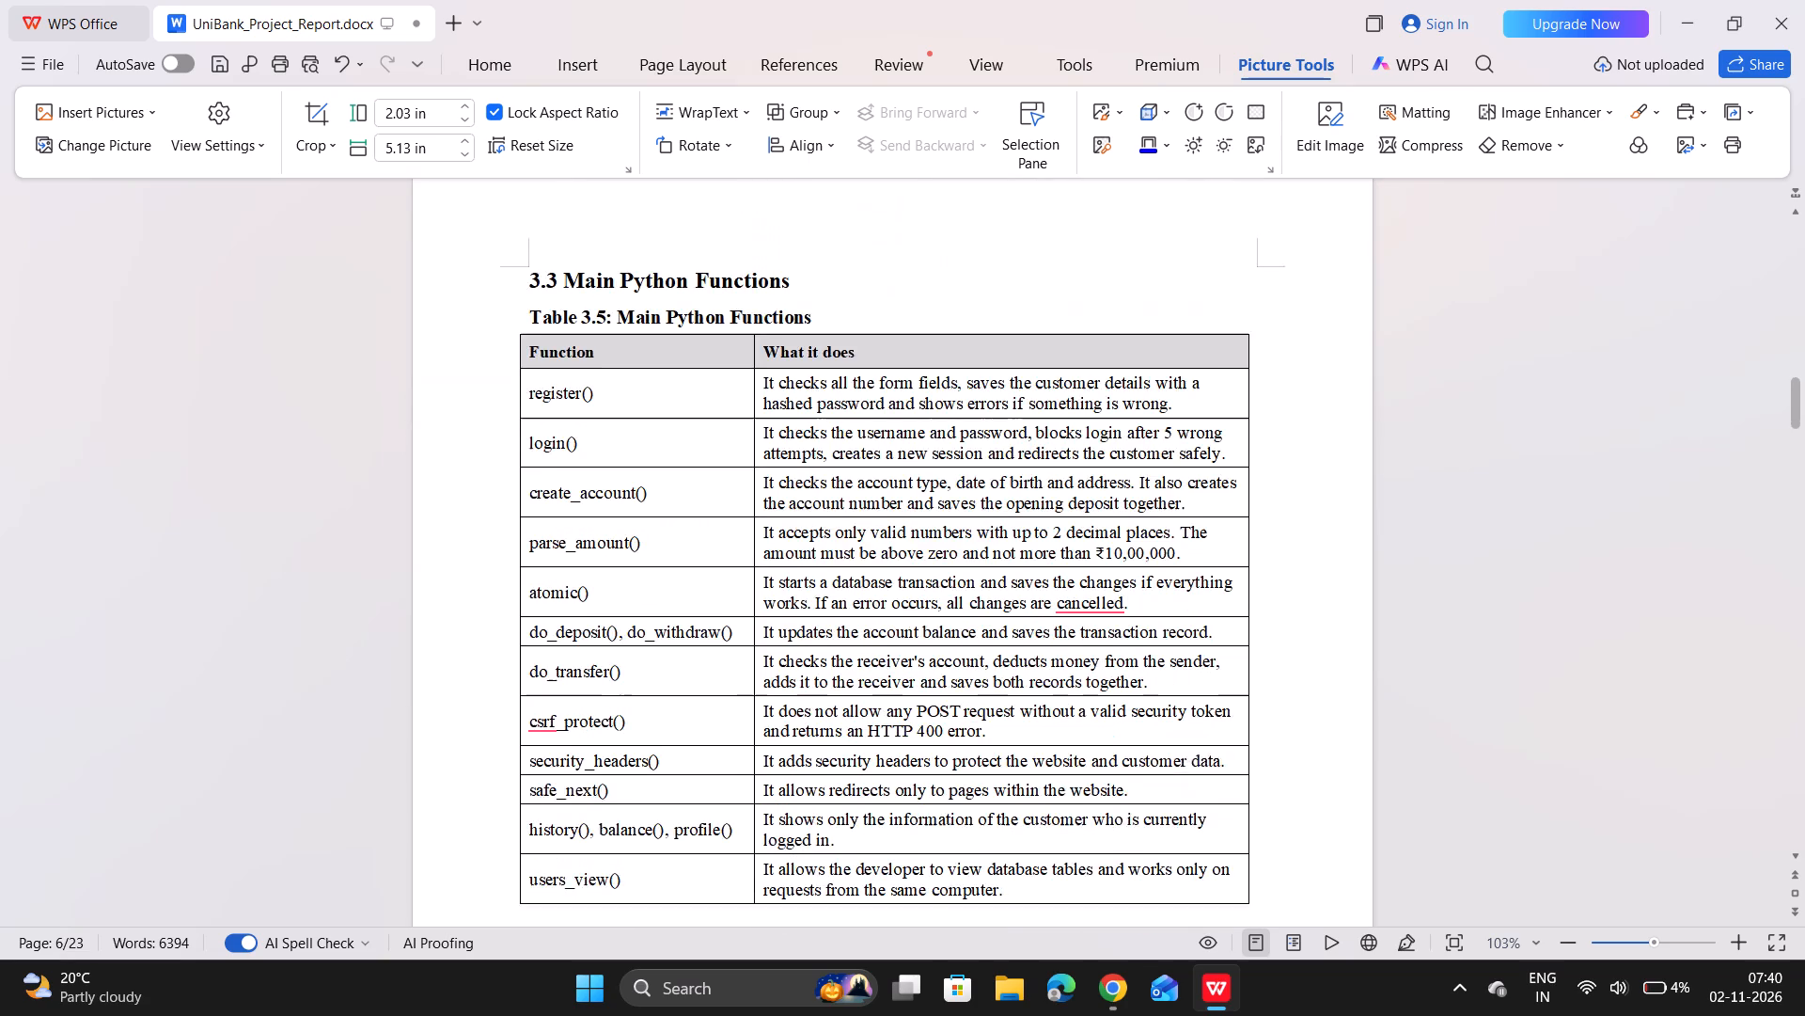
scroll(755, 504, "down", 11)
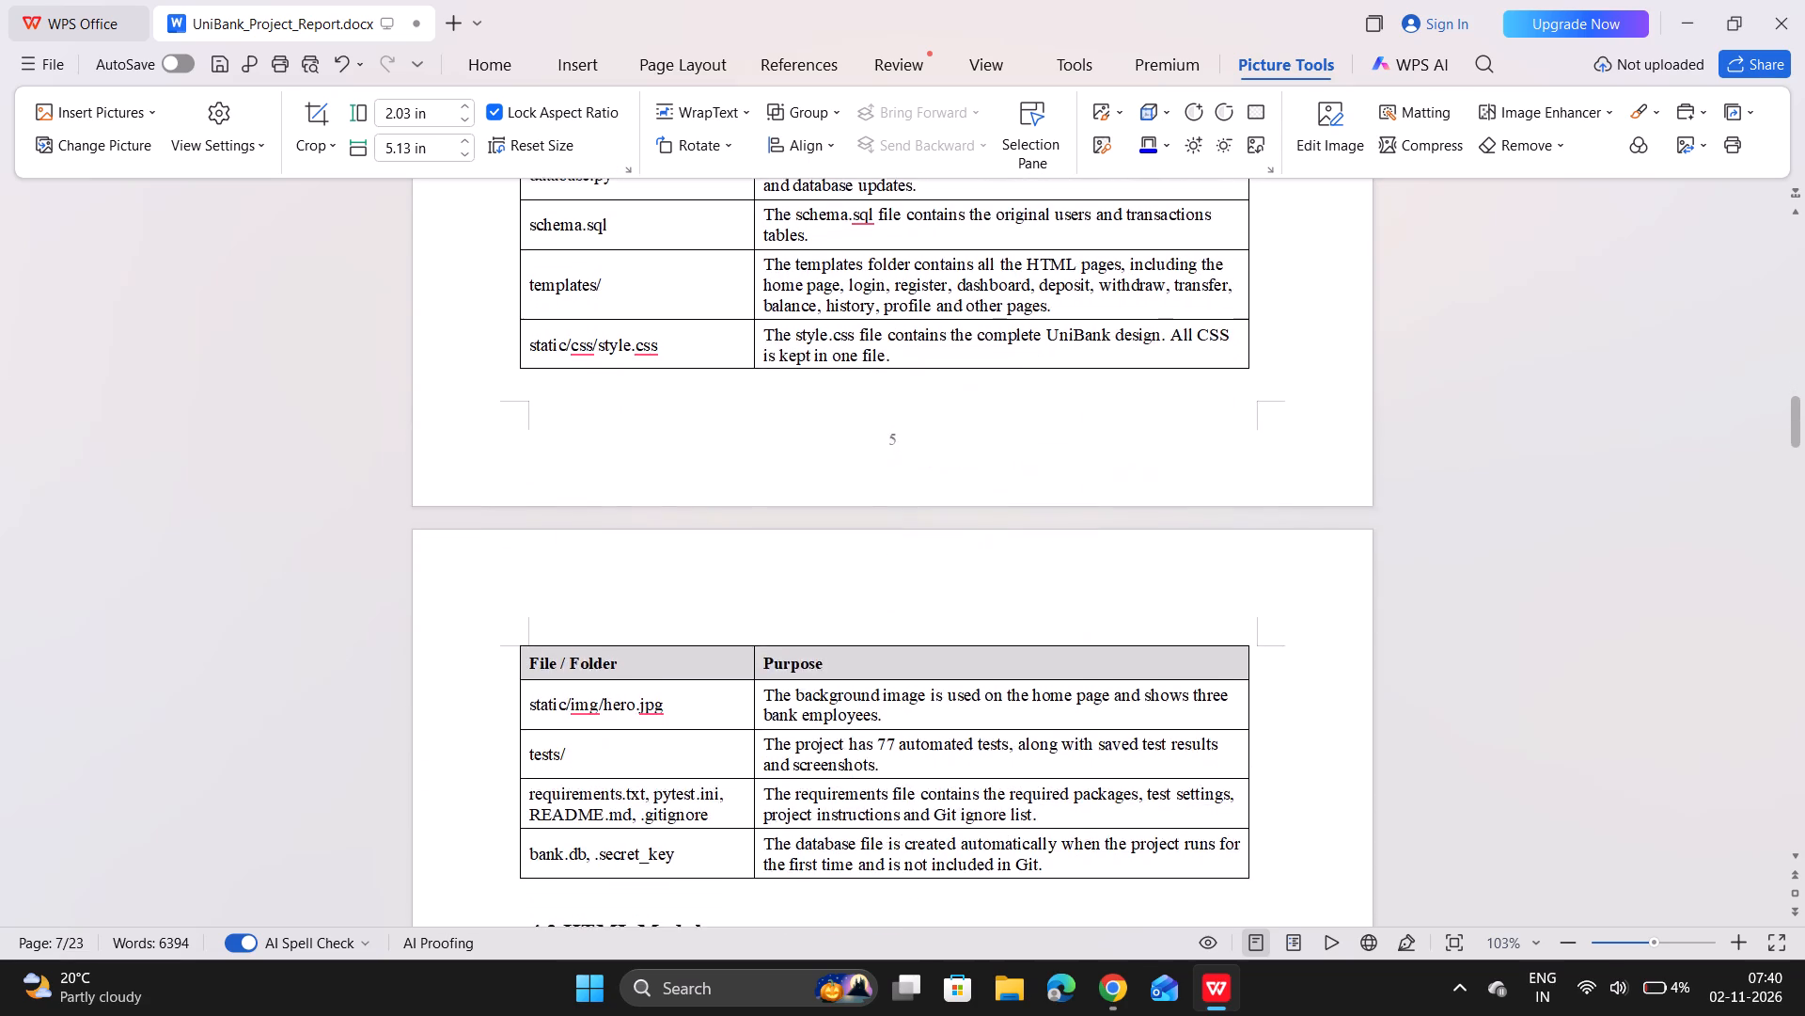
scroll(755, 504, "down", 7)
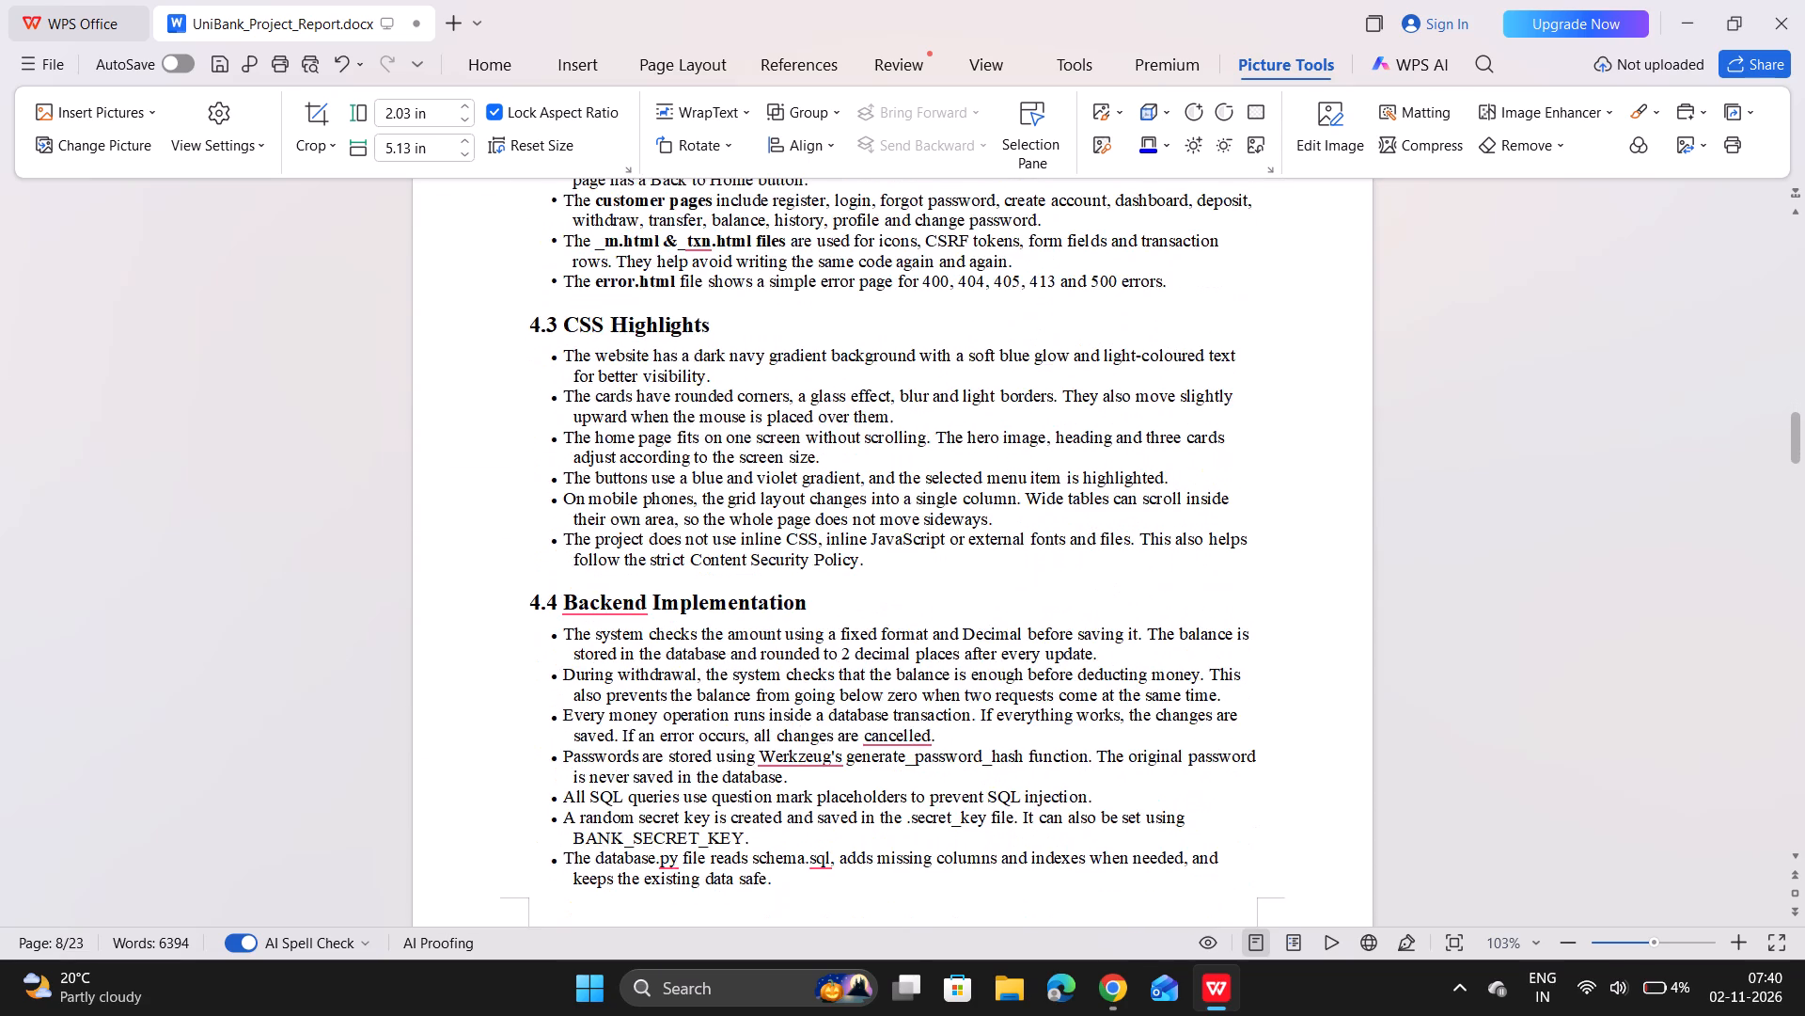
scroll(755, 504, "down", 8)
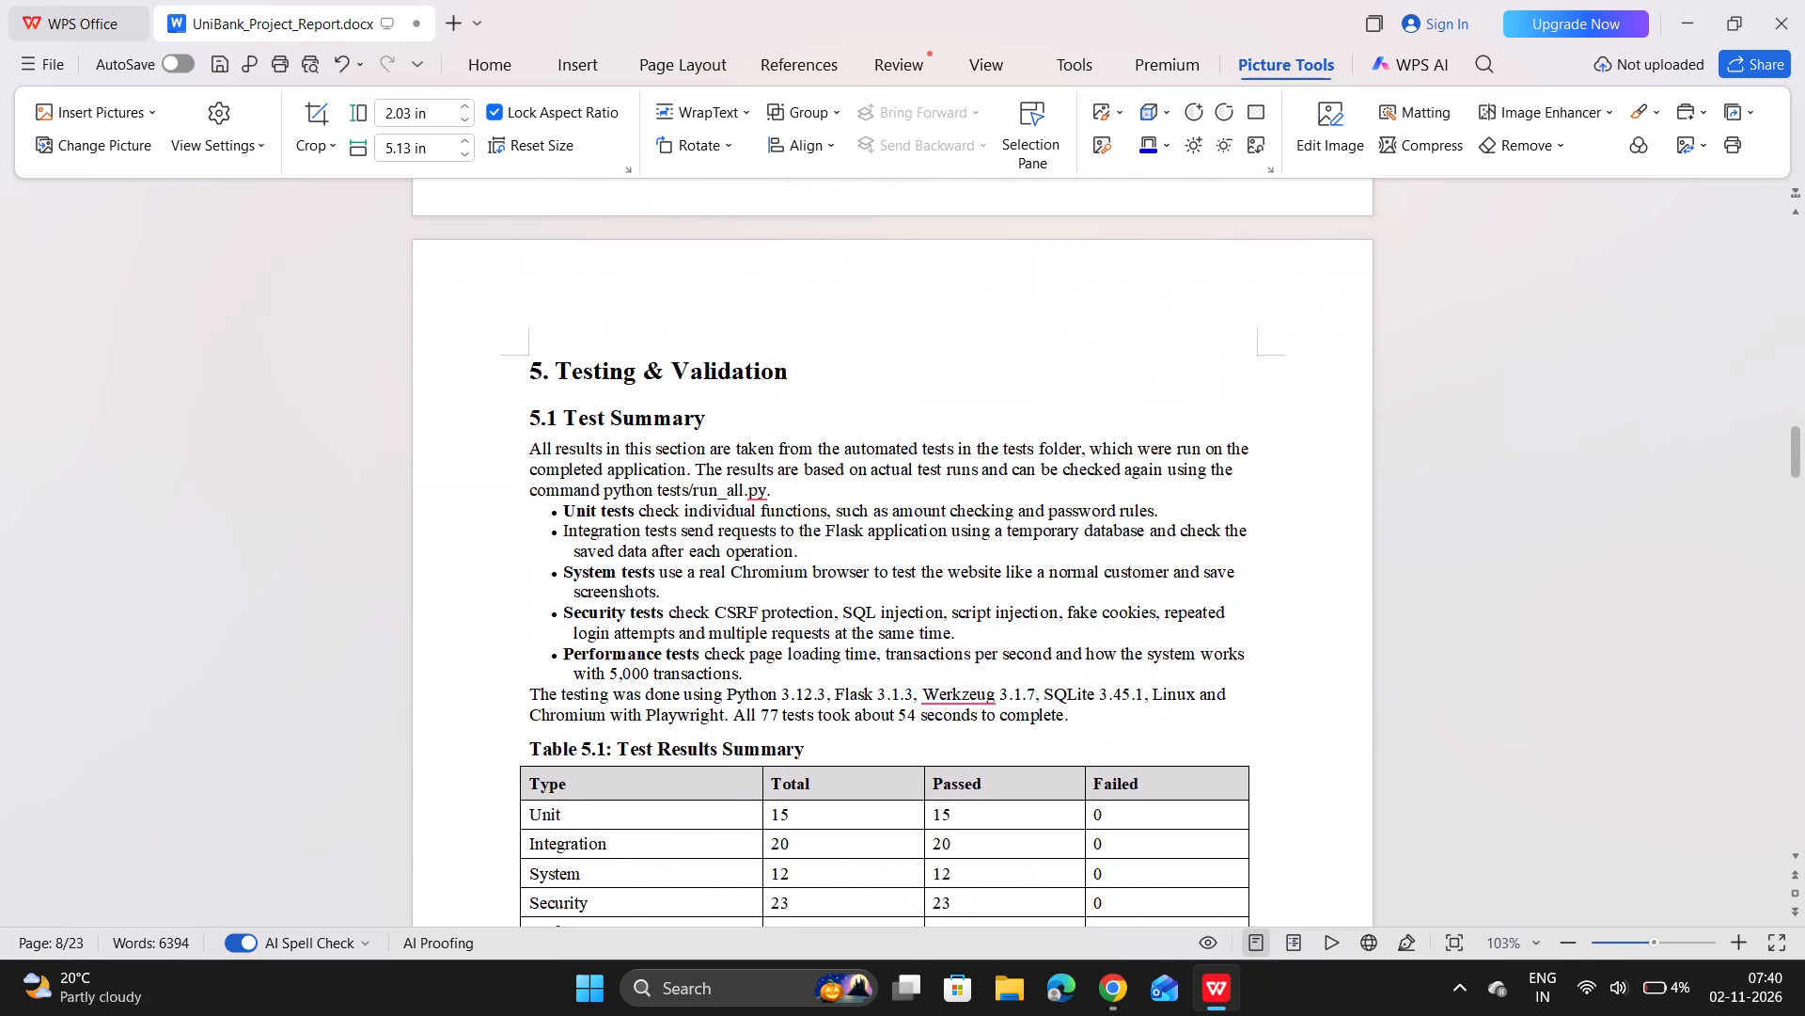
scroll(755, 504, "down", 8)
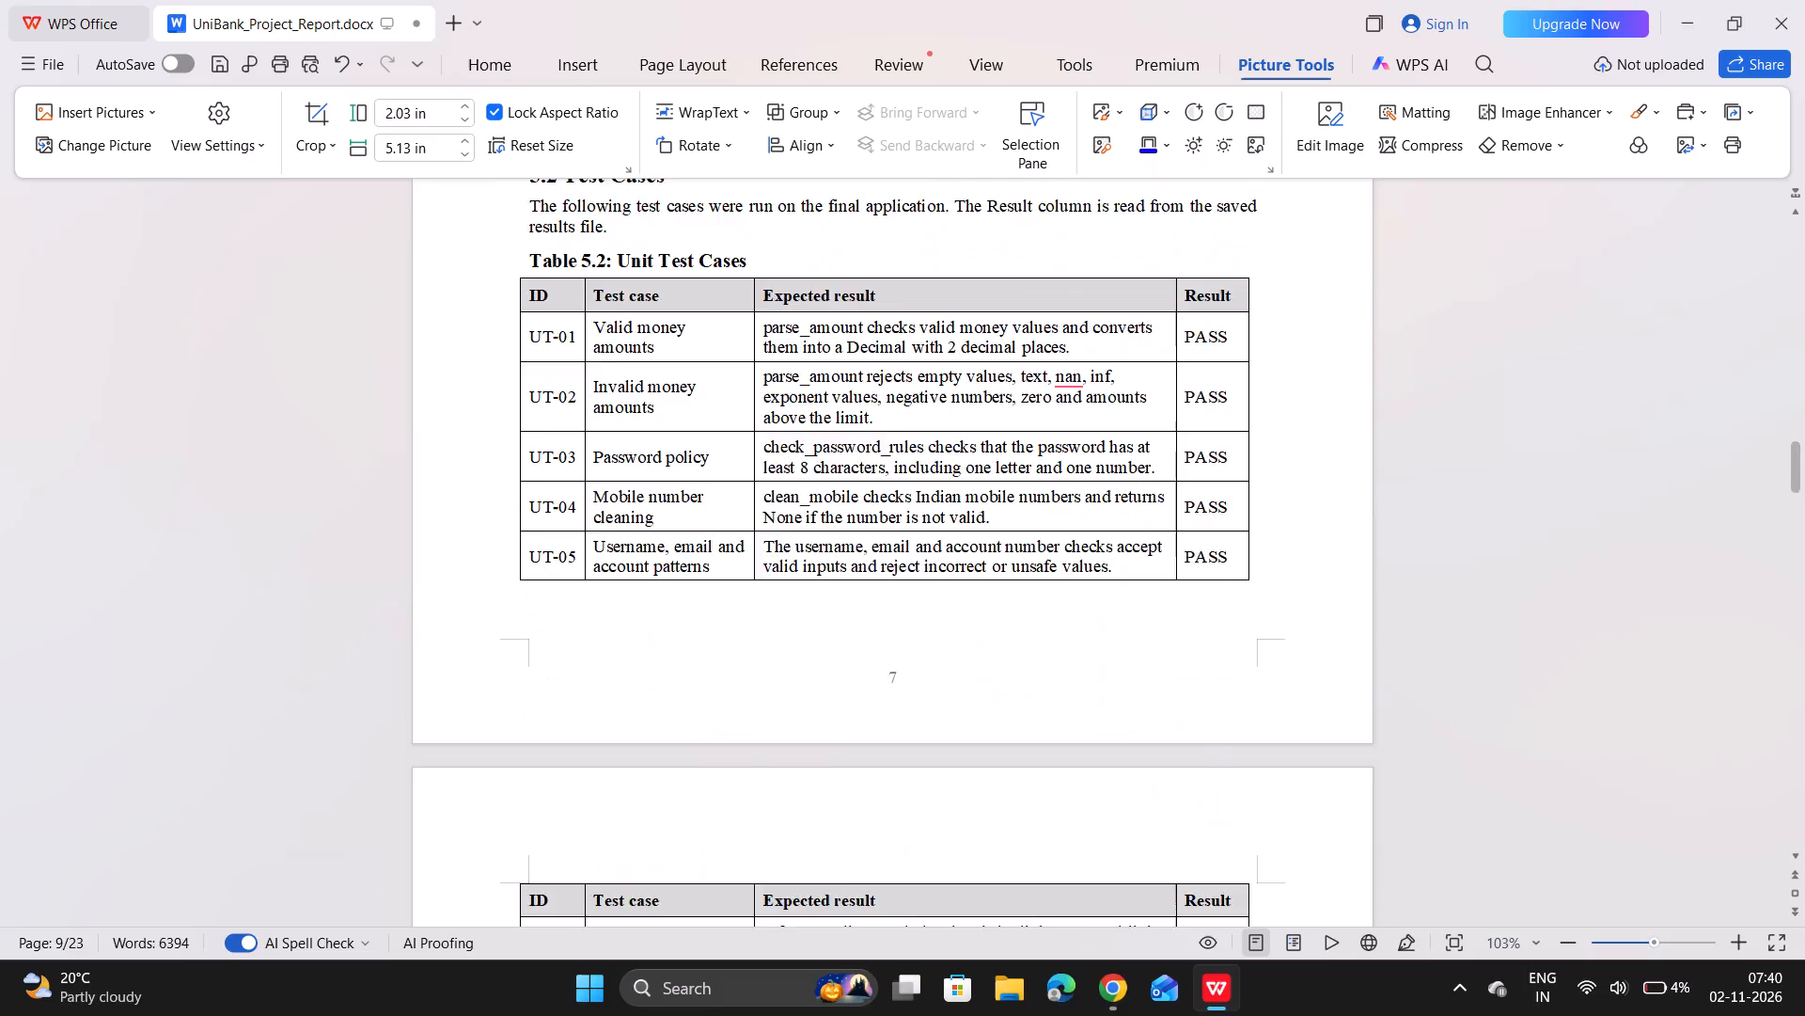
scroll(755, 504, "down", 13)
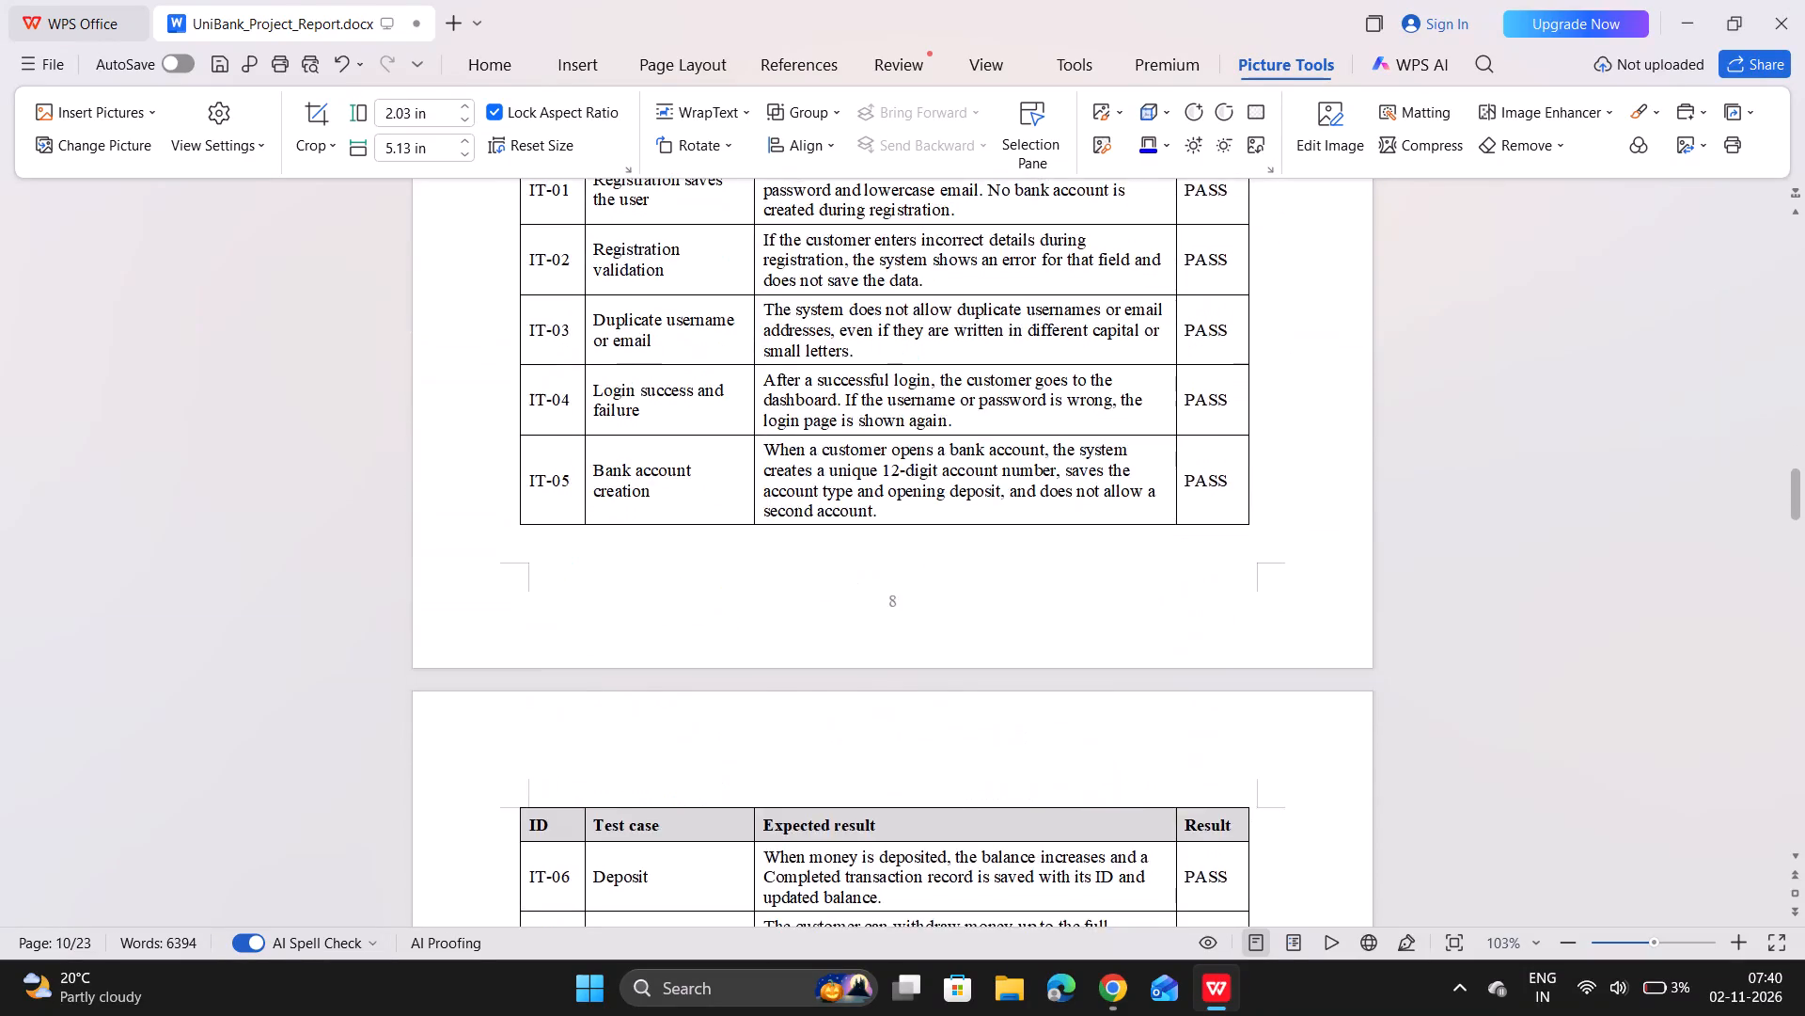
scroll(755, 504, "down", 14)
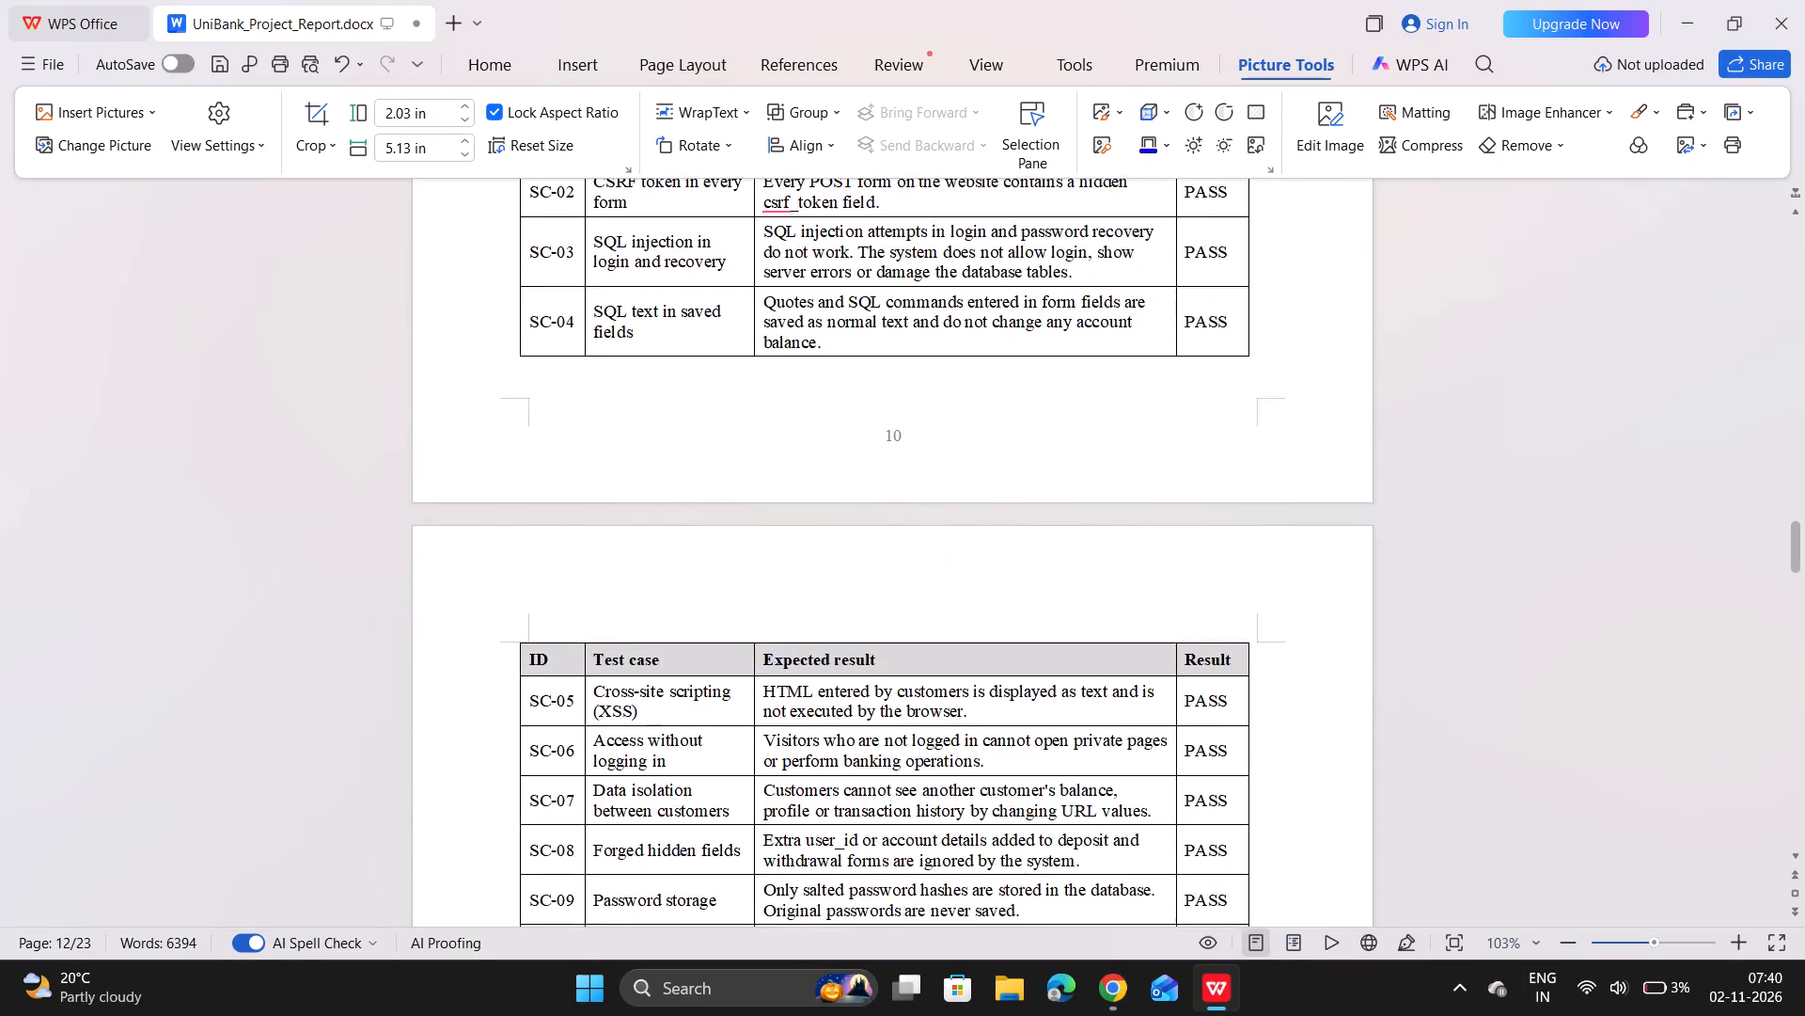
scroll(755, 504, "down", 14)
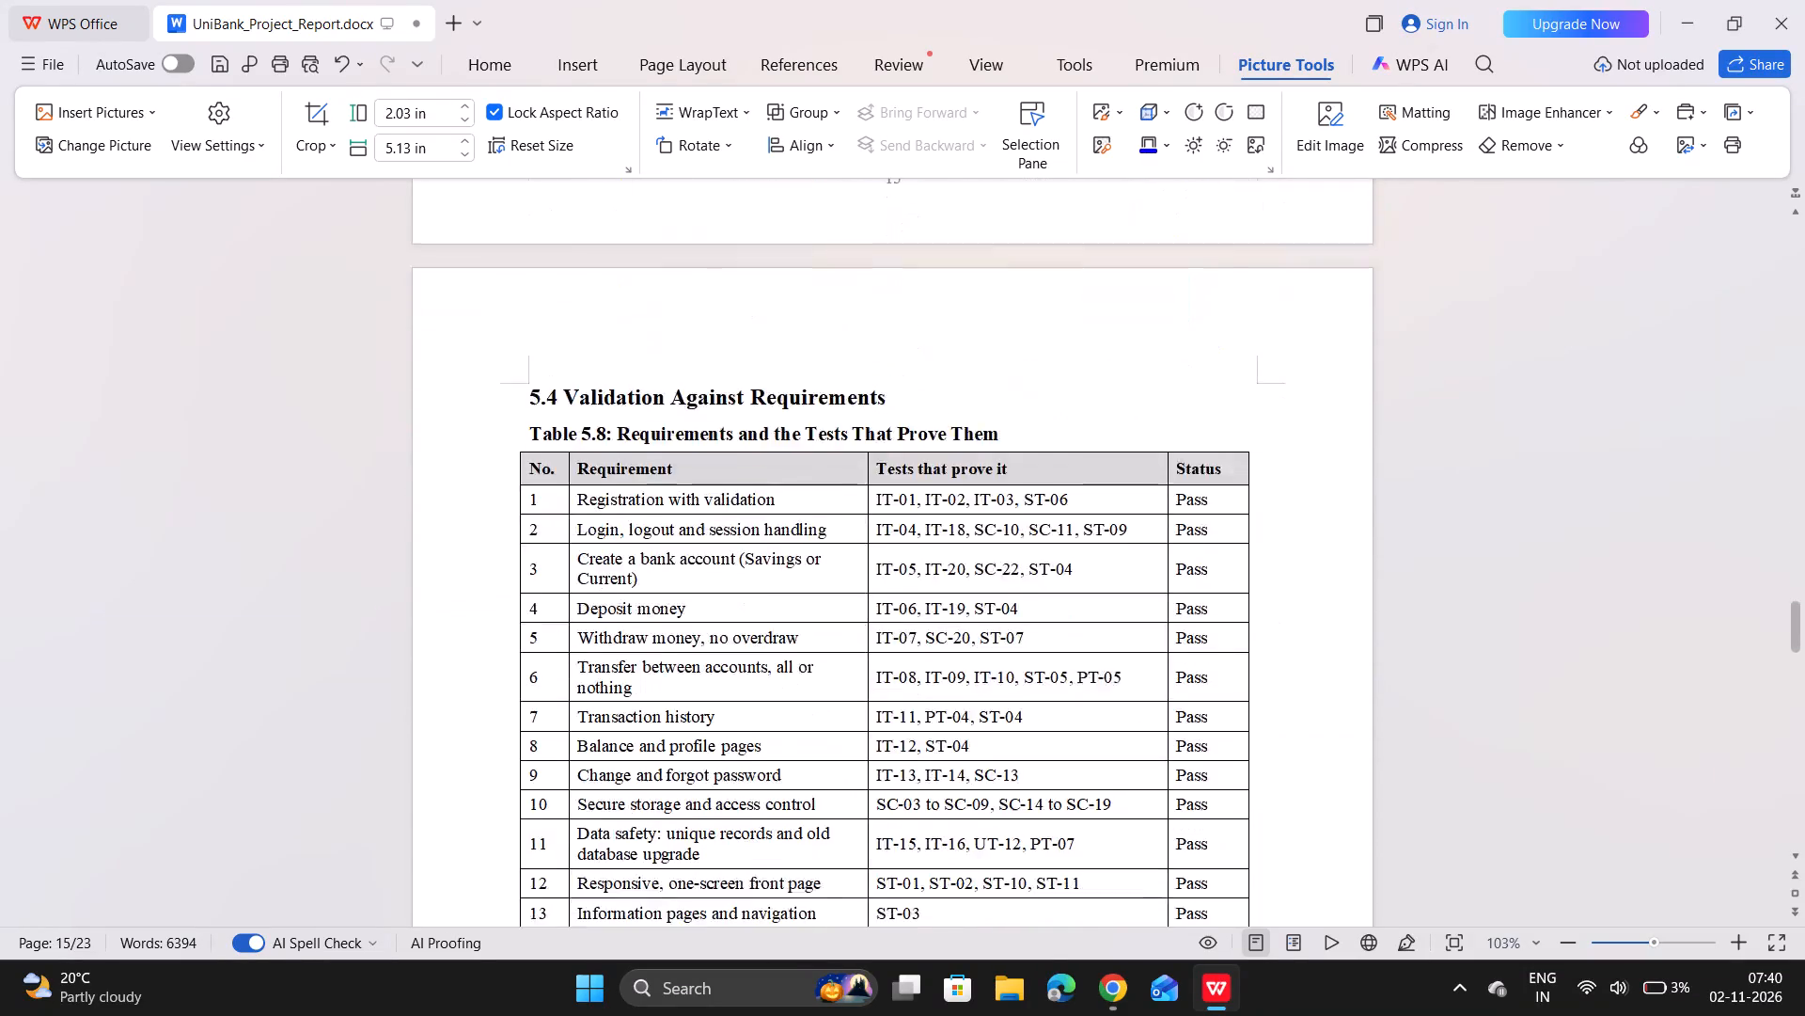
scroll(755, 504, "down", 11)
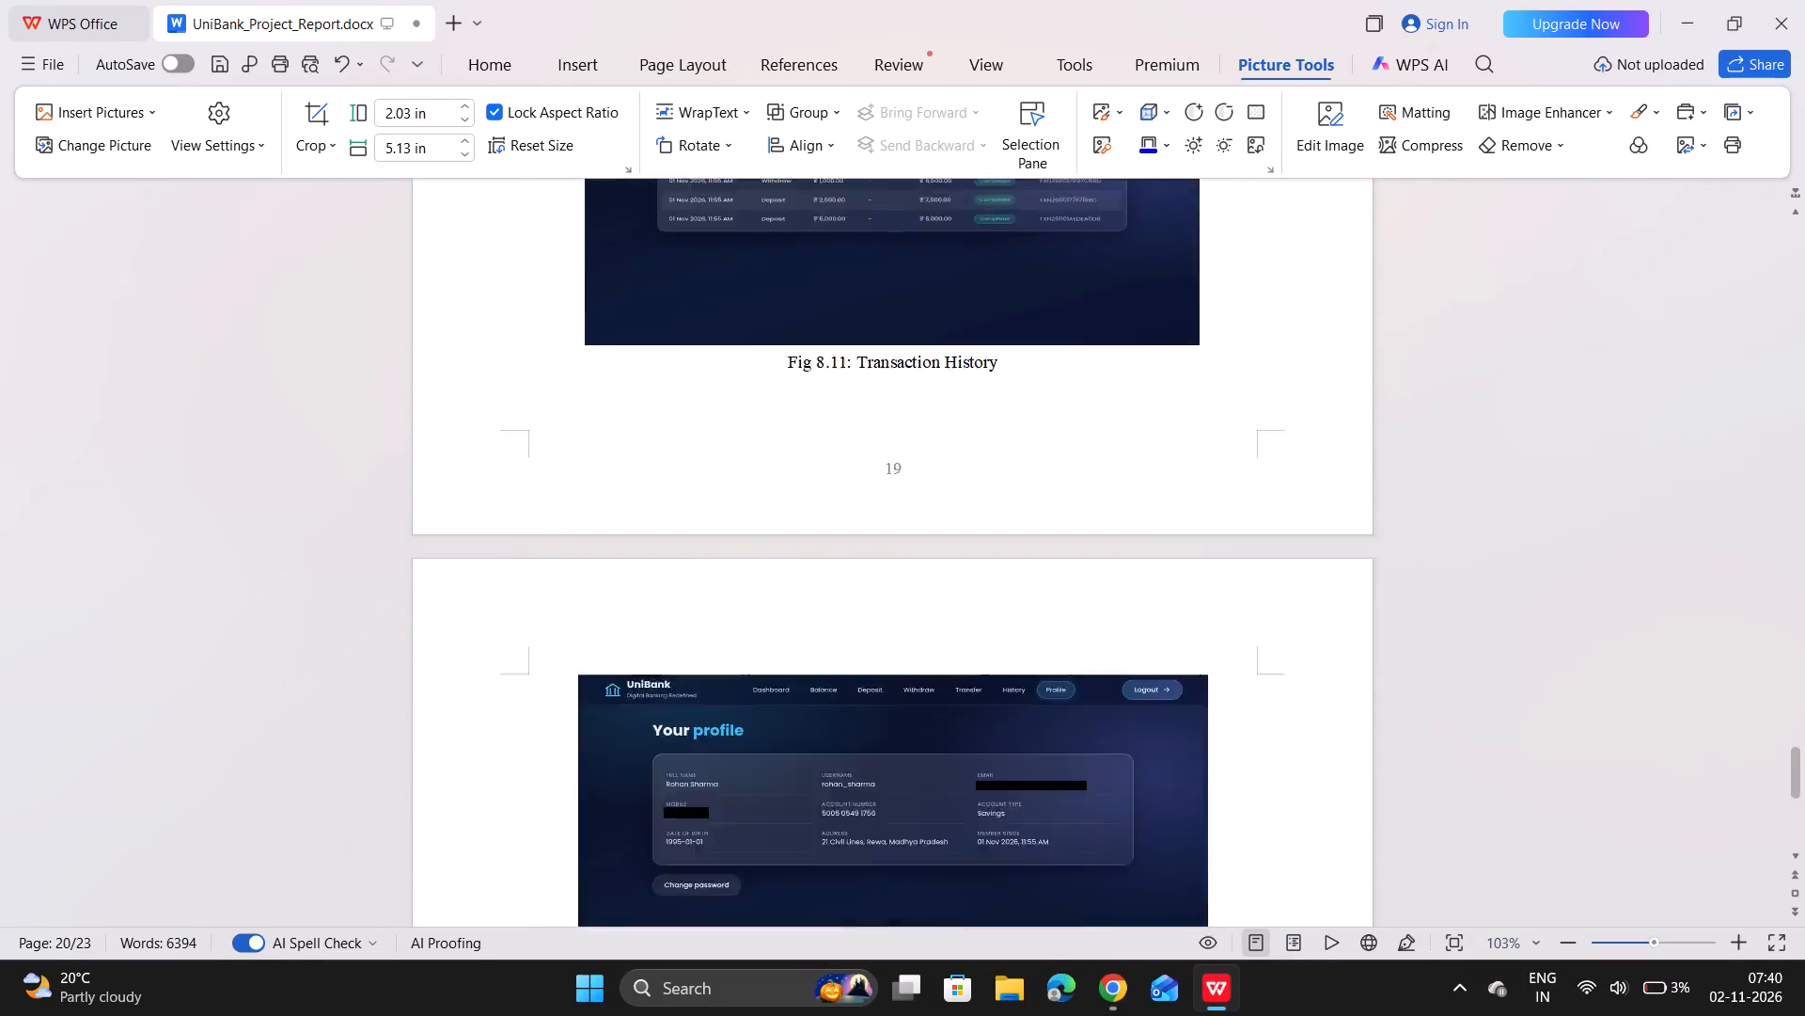
scroll(755, 504, "down", 7)
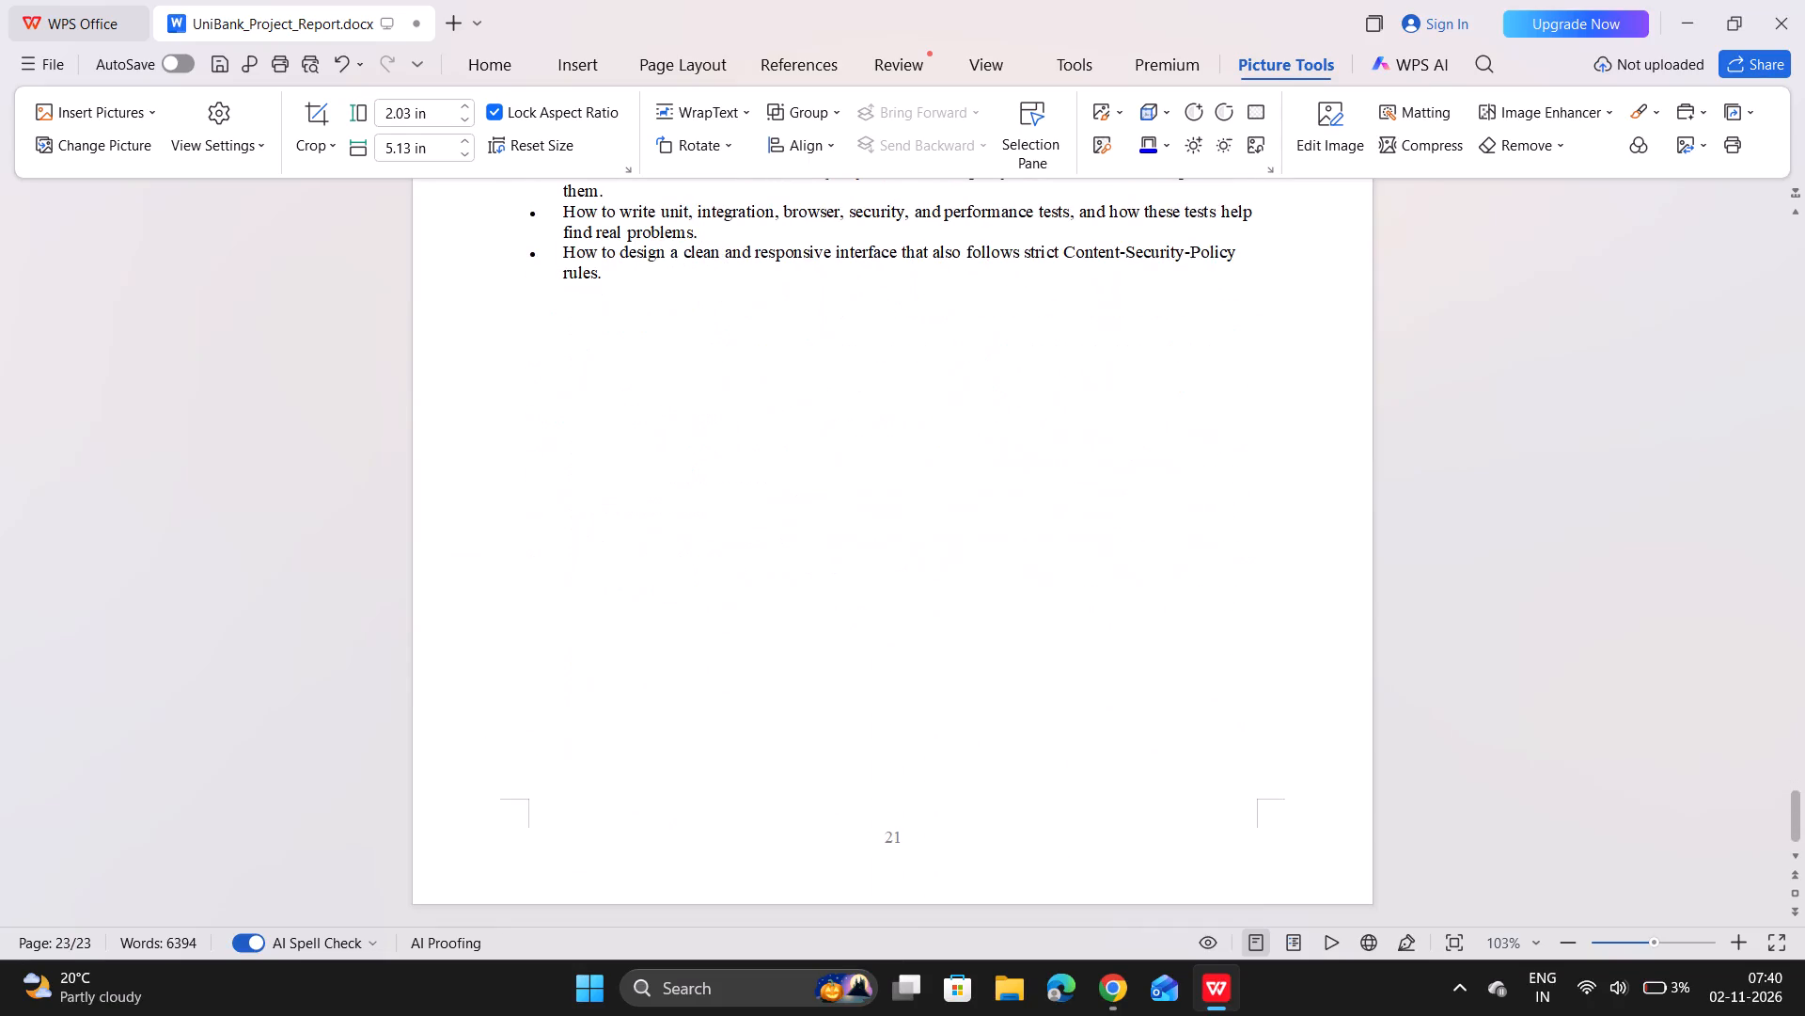
scroll(755, 504, "down", 2)
scroll(755, 504, "up", 20)
scroll(755, 504, "up", 11)
scroll(755, 504, "up", 13)
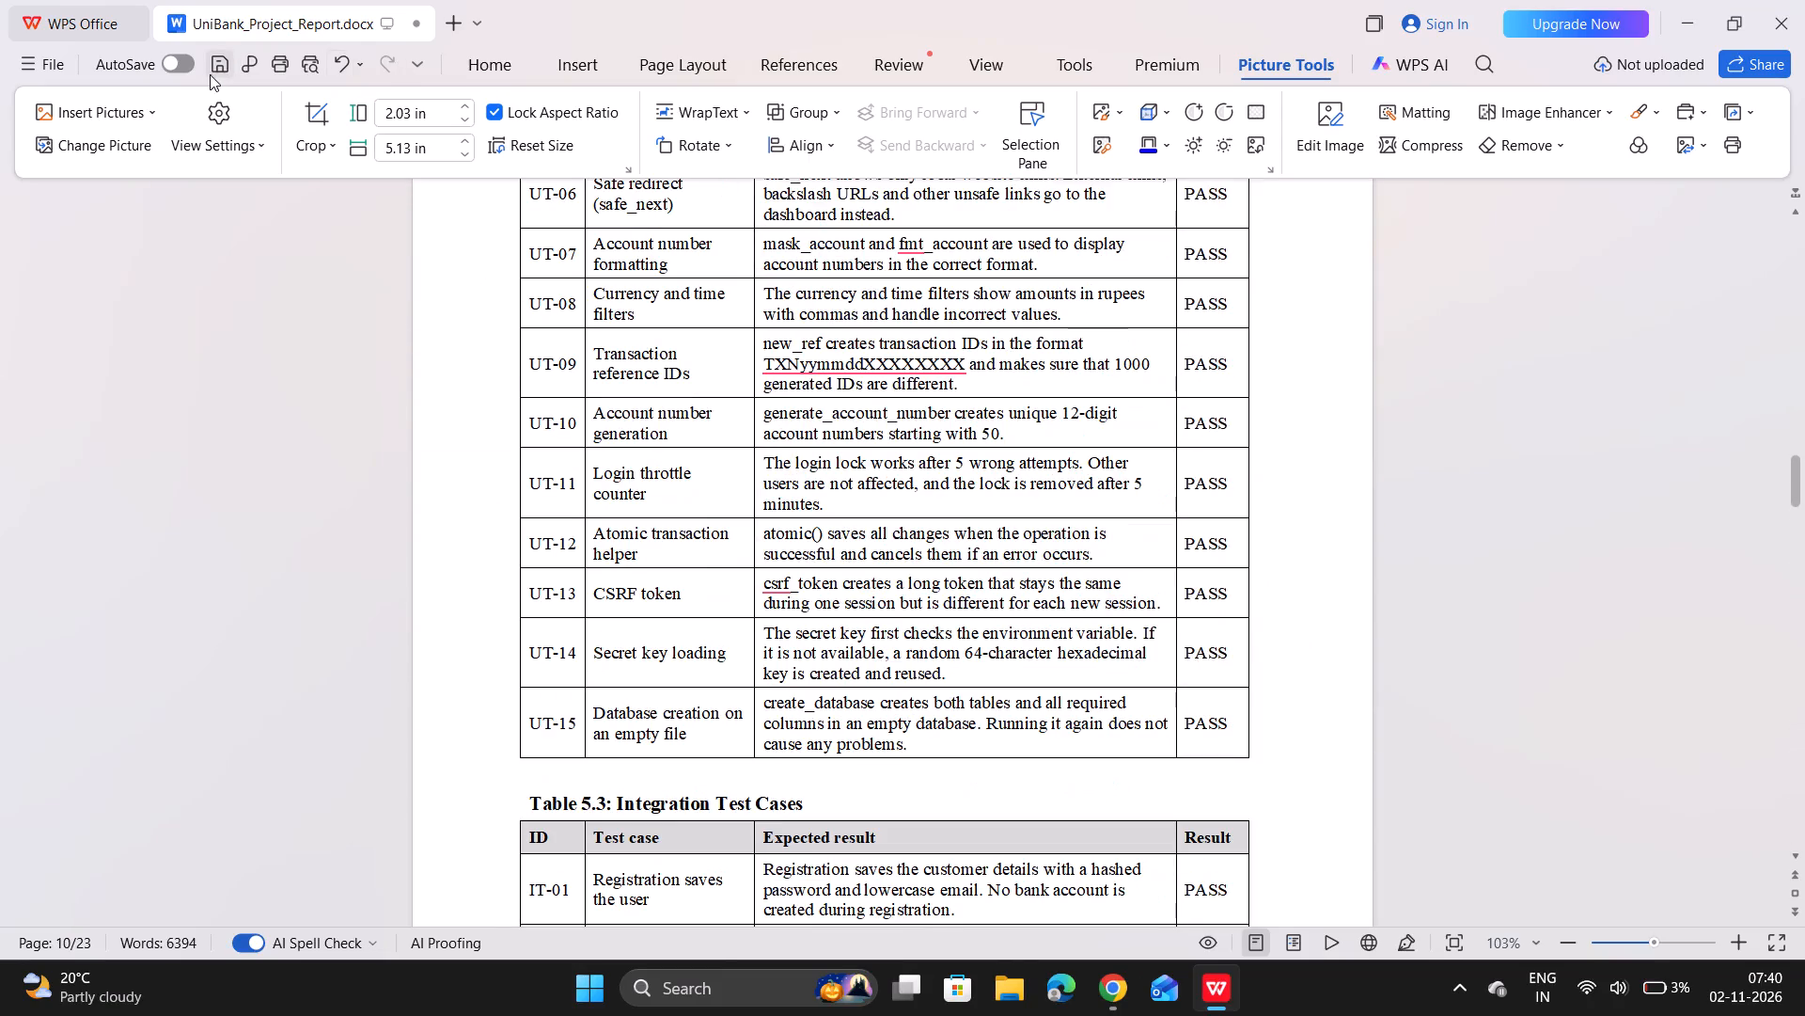
Save the UniBank project report.
left_click(210, 74)
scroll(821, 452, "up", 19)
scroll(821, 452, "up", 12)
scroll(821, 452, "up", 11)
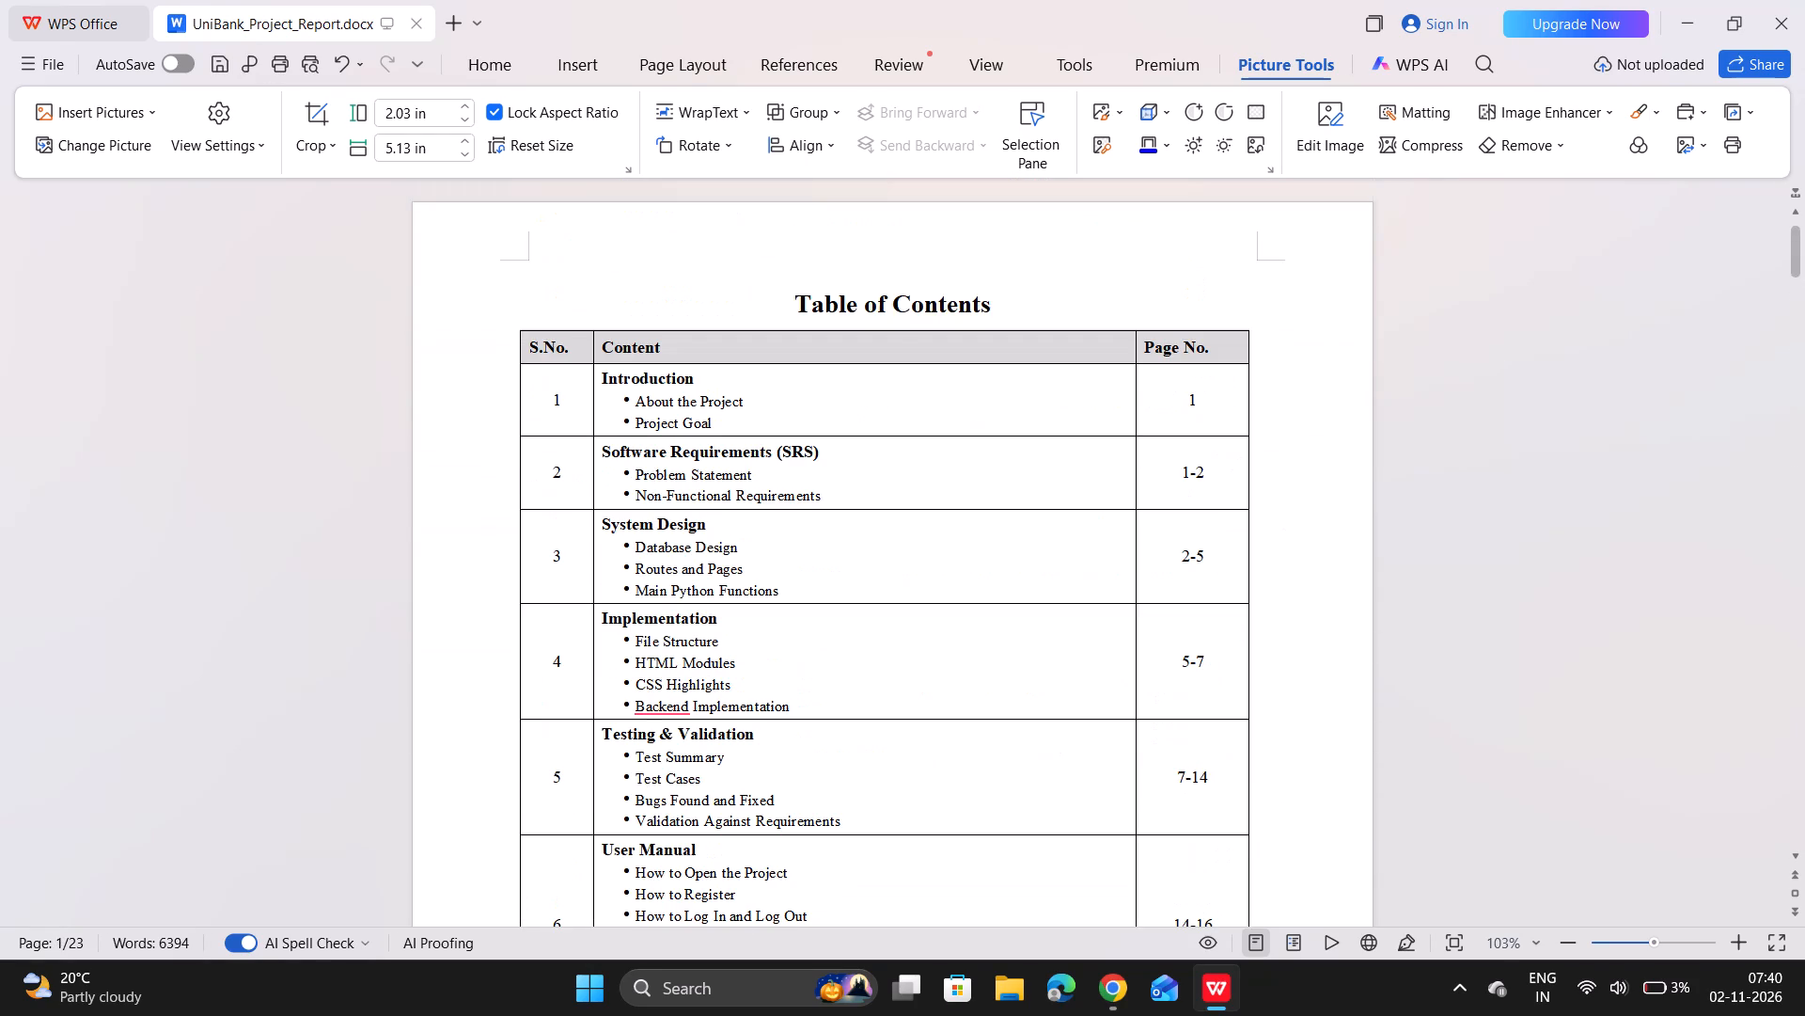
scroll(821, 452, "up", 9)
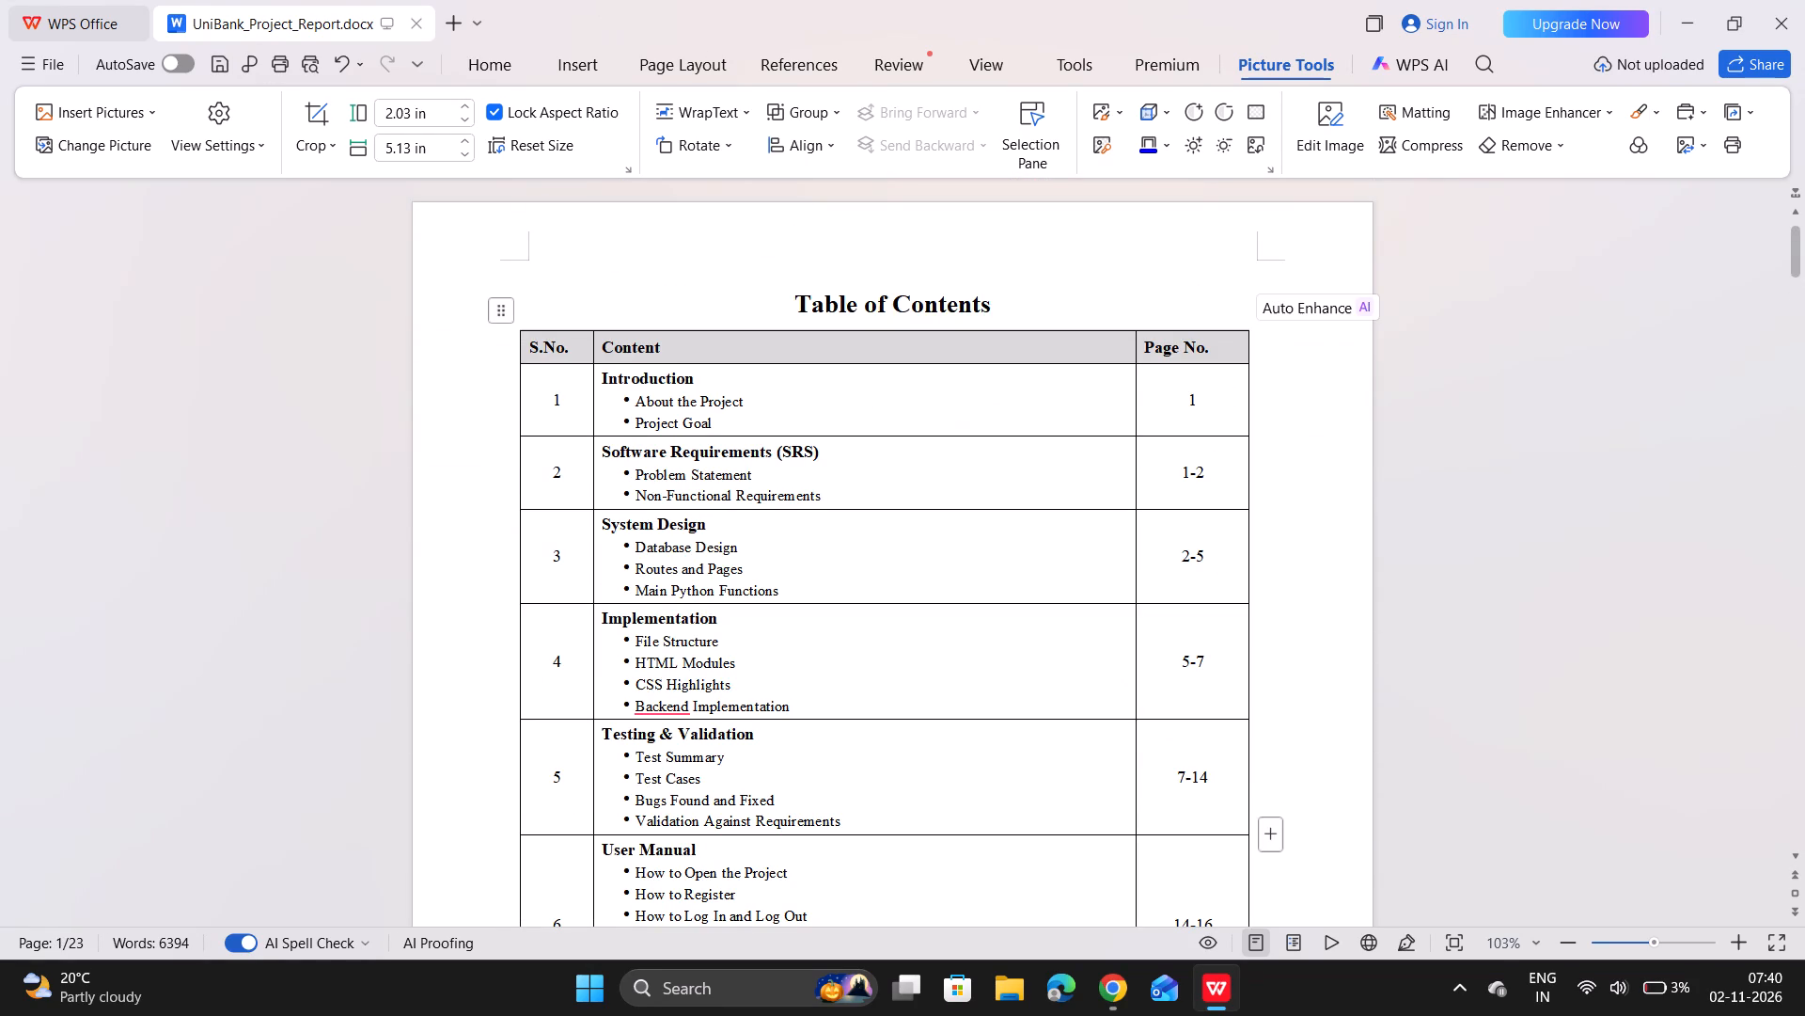
Open the Project_Report_Format_CST document from File Explorer's recent files and review its cover and certificate pages.
left_click(1020, 996)
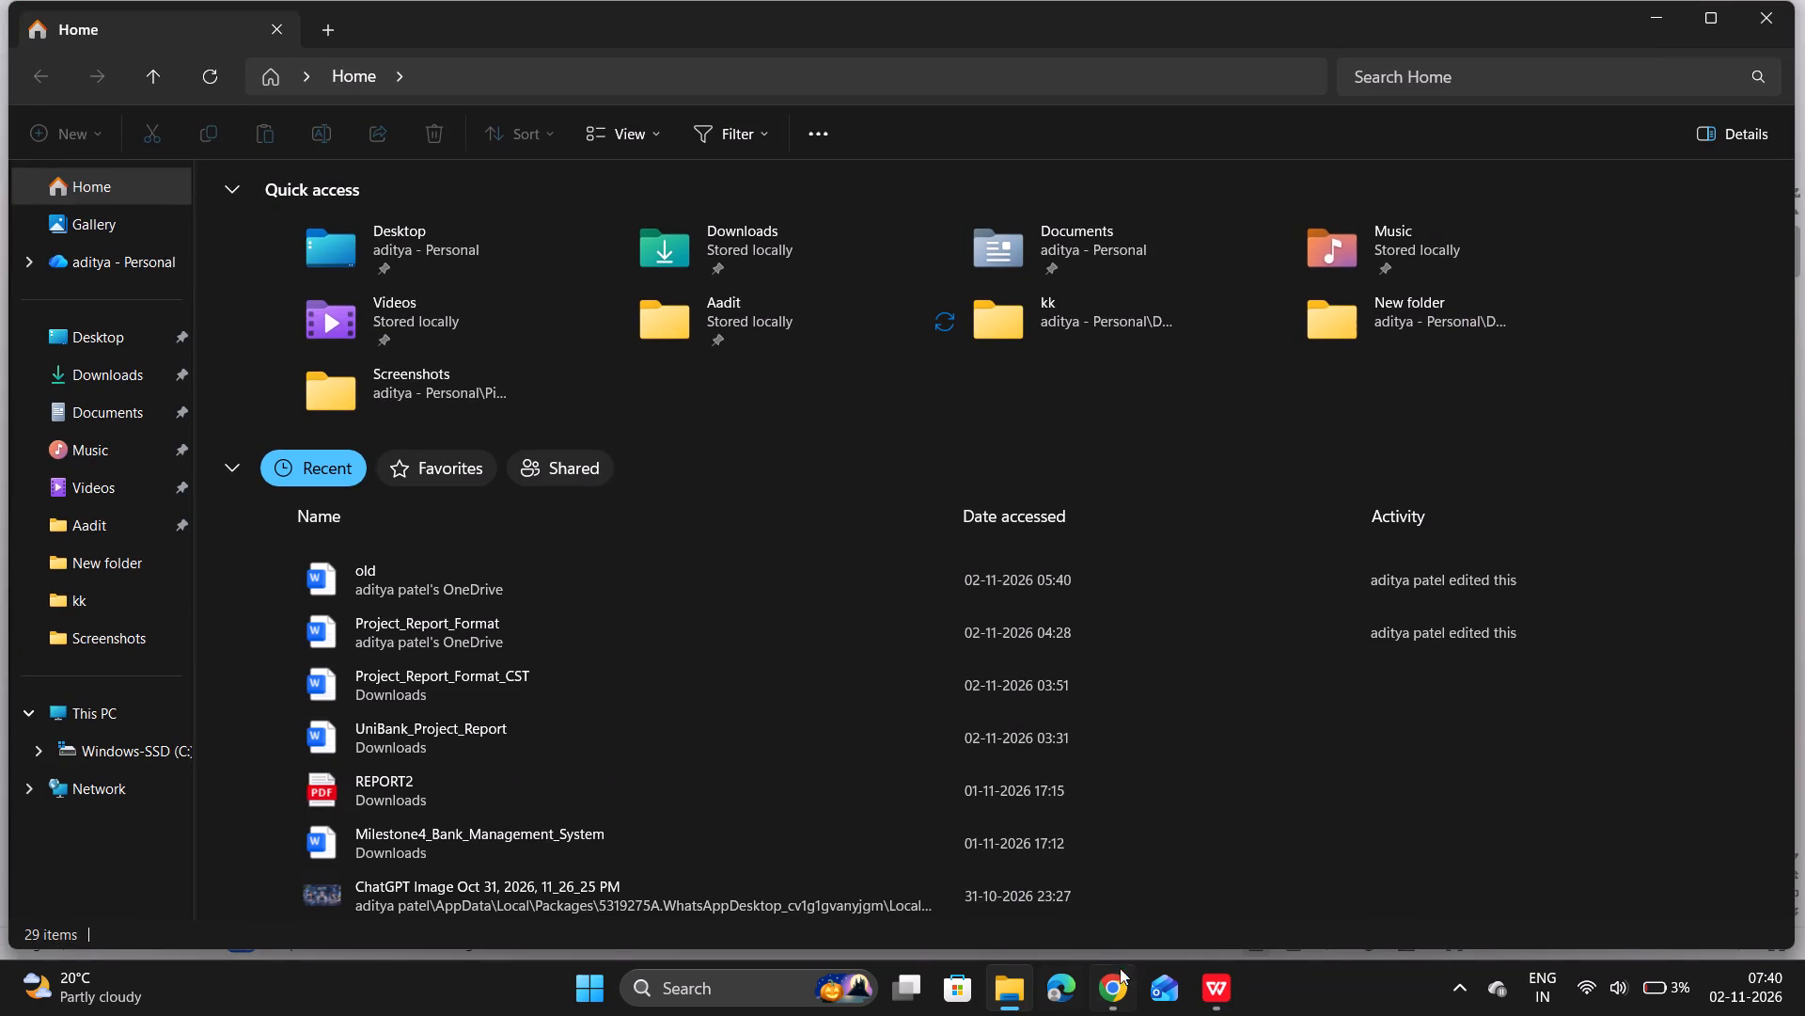
double_click(501, 663)
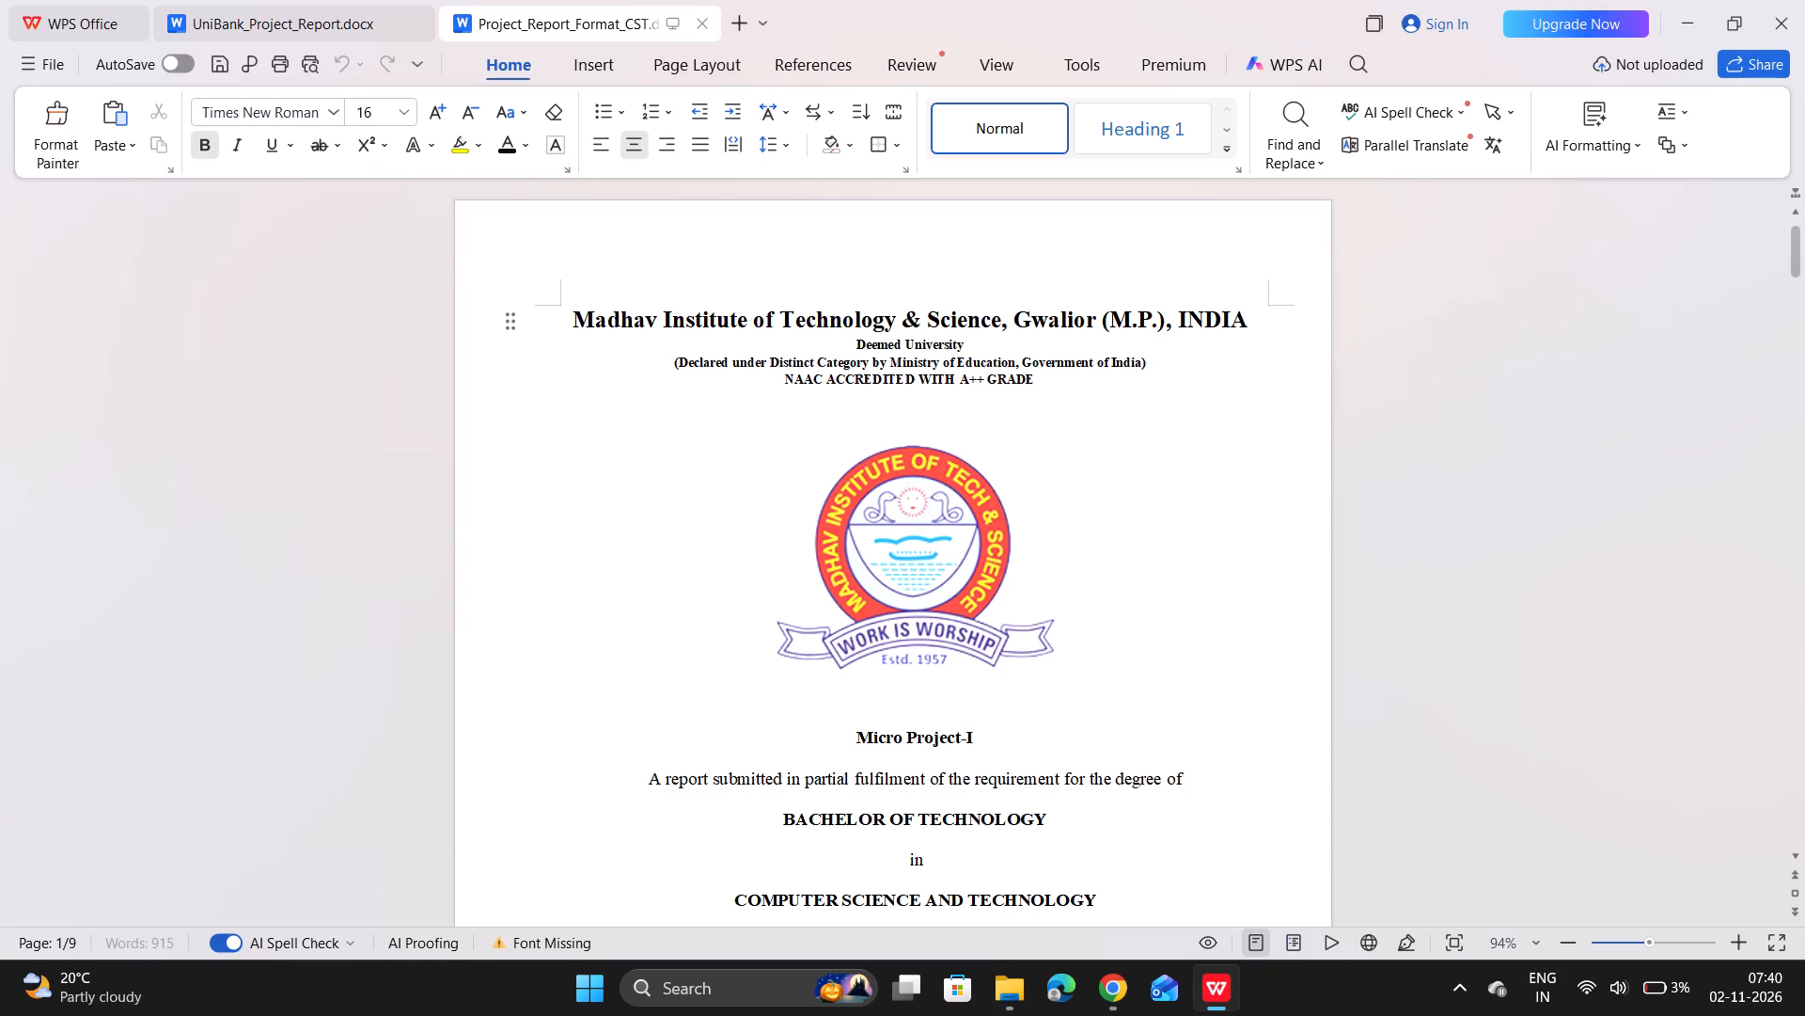
scroll(836, 691, "down", 8)
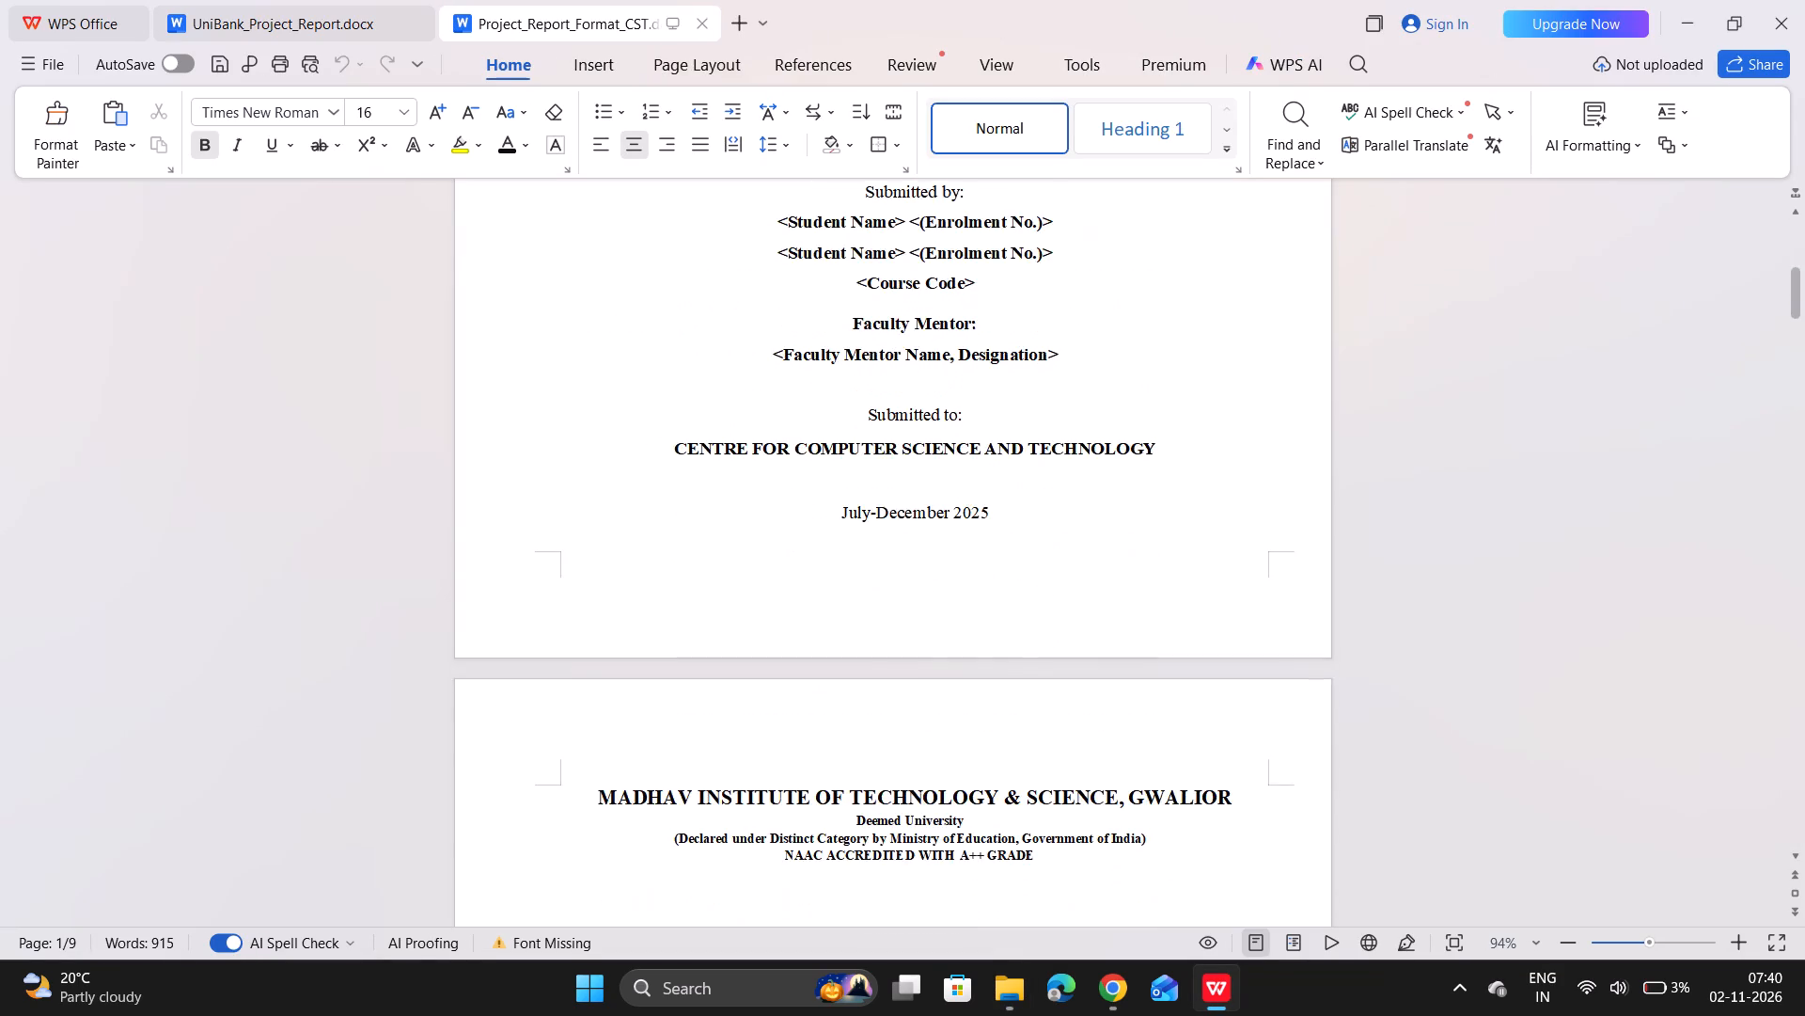
scroll(836, 691, "down", 3)
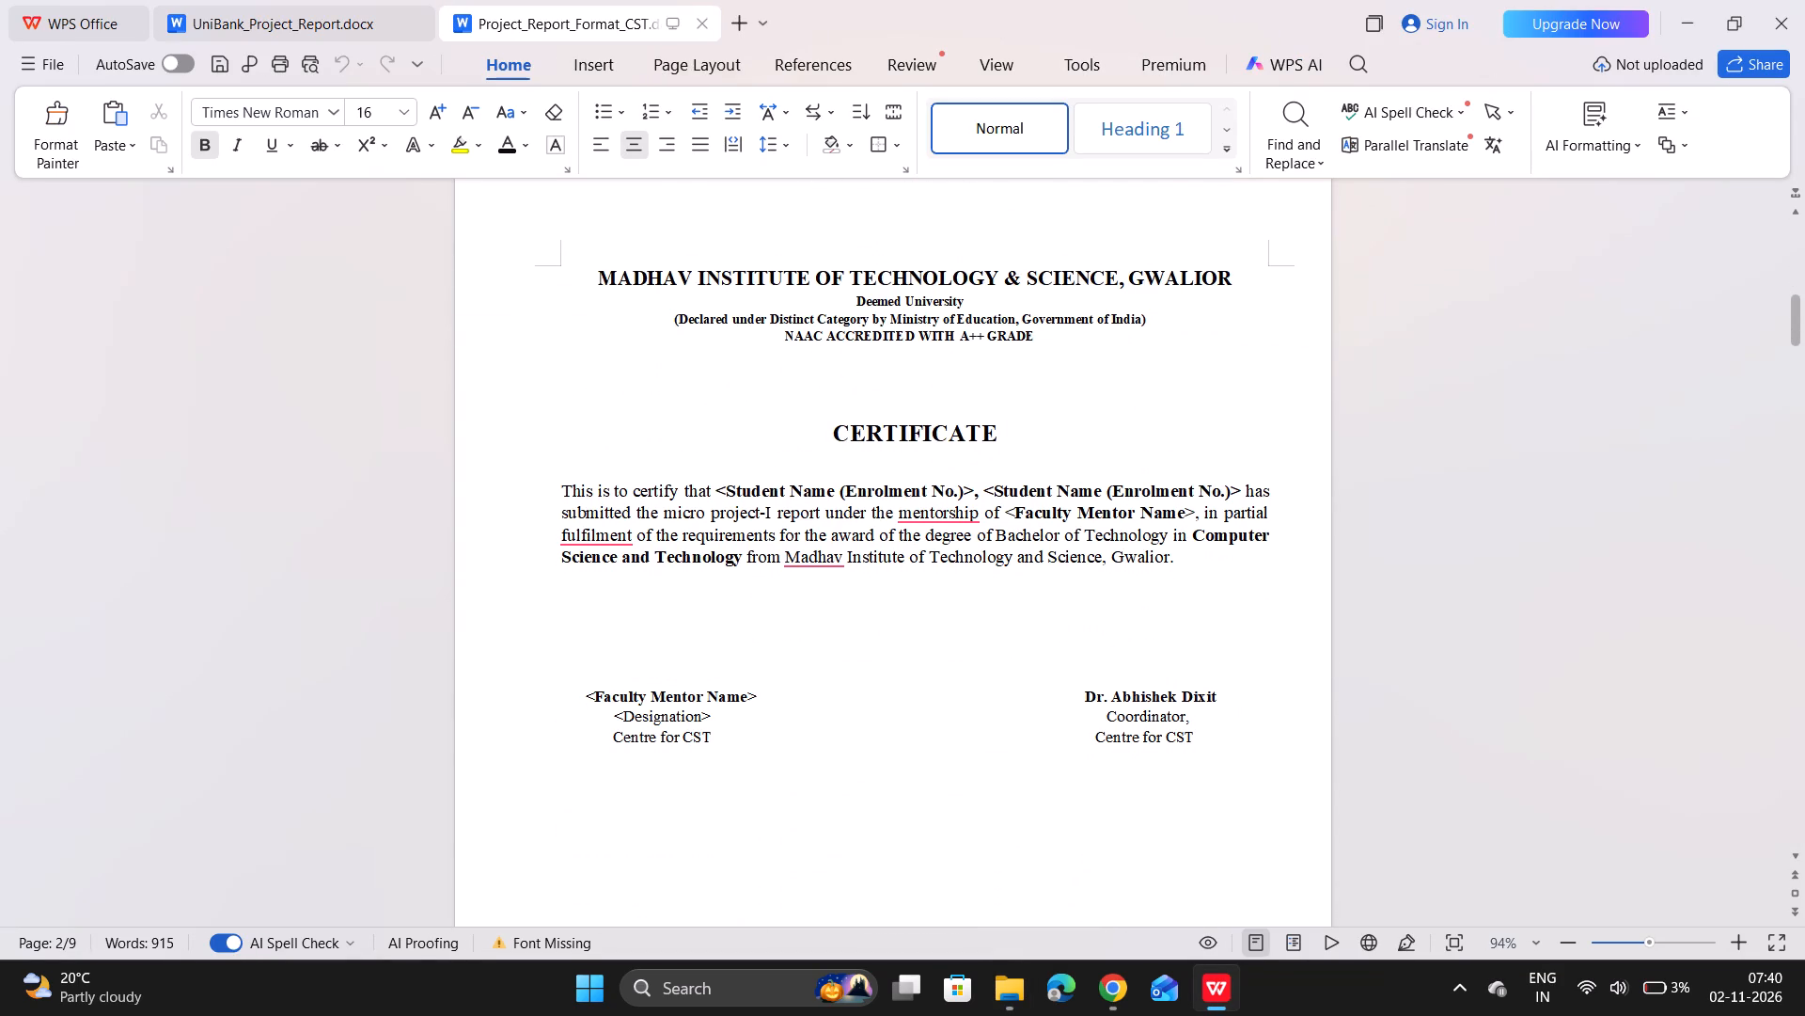
Close the Project_Report_Format_CST document.
left_click(696, 11)
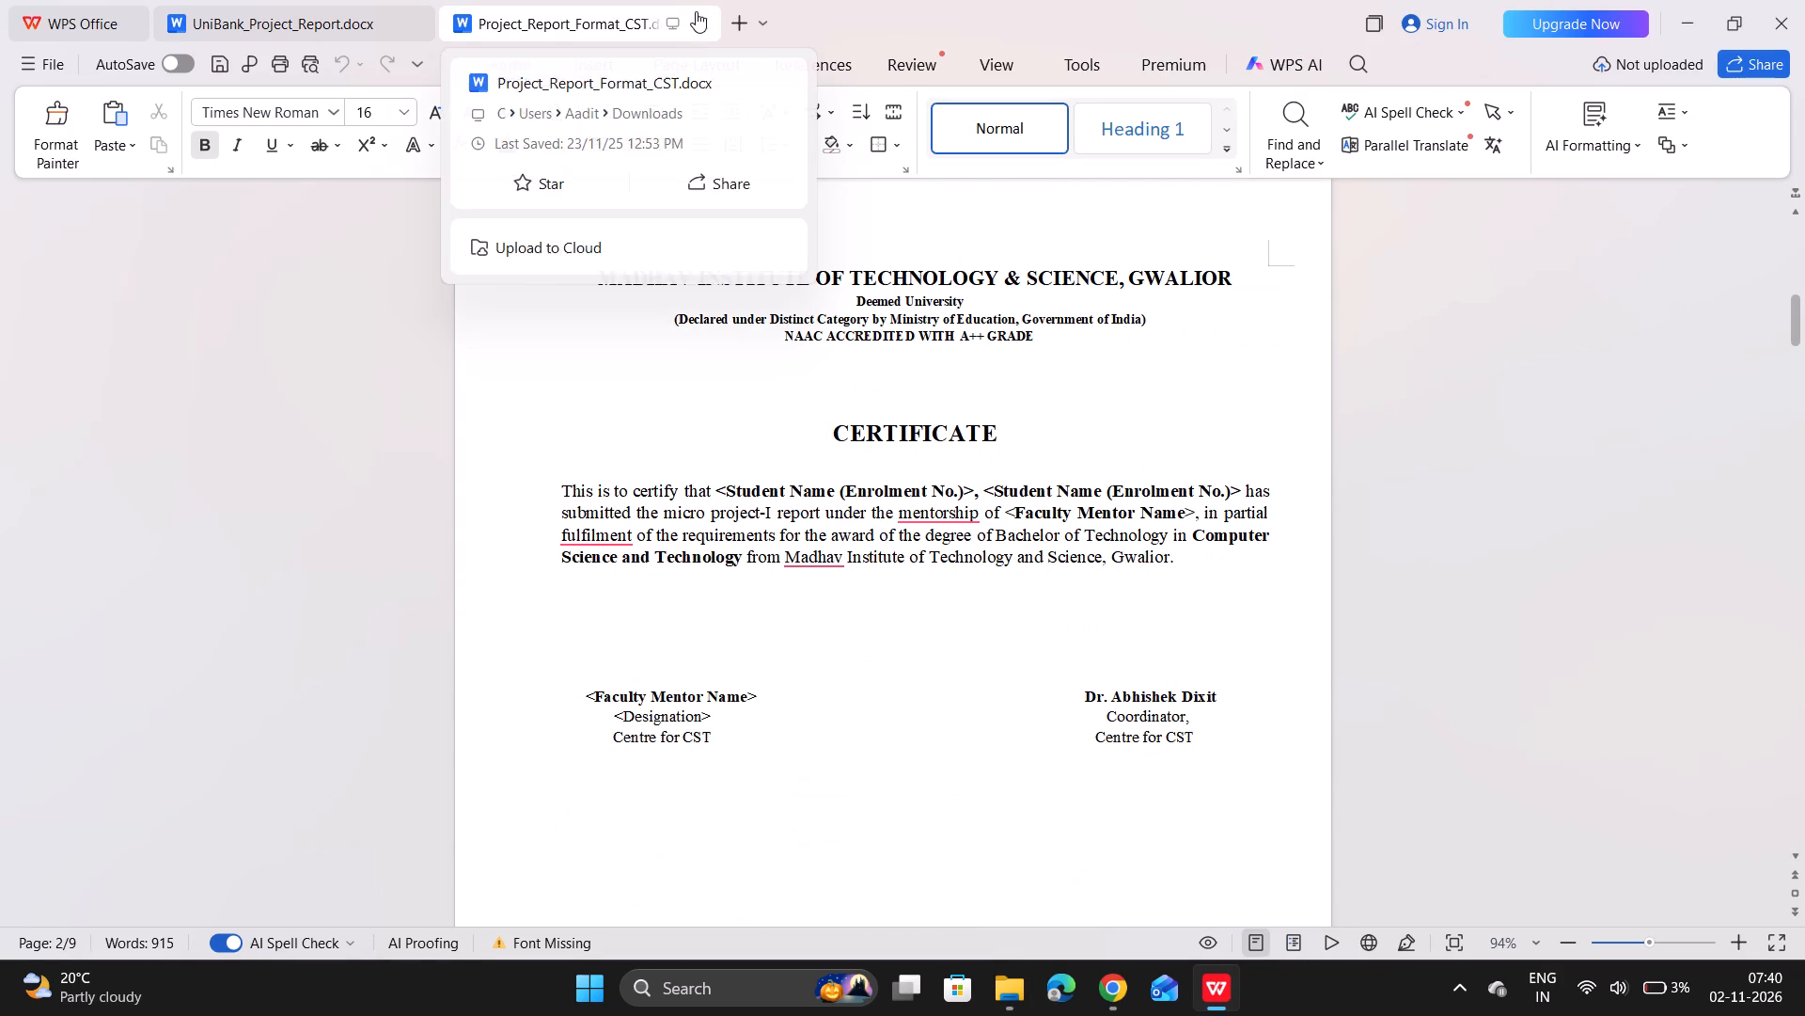
left_click(703, 24)
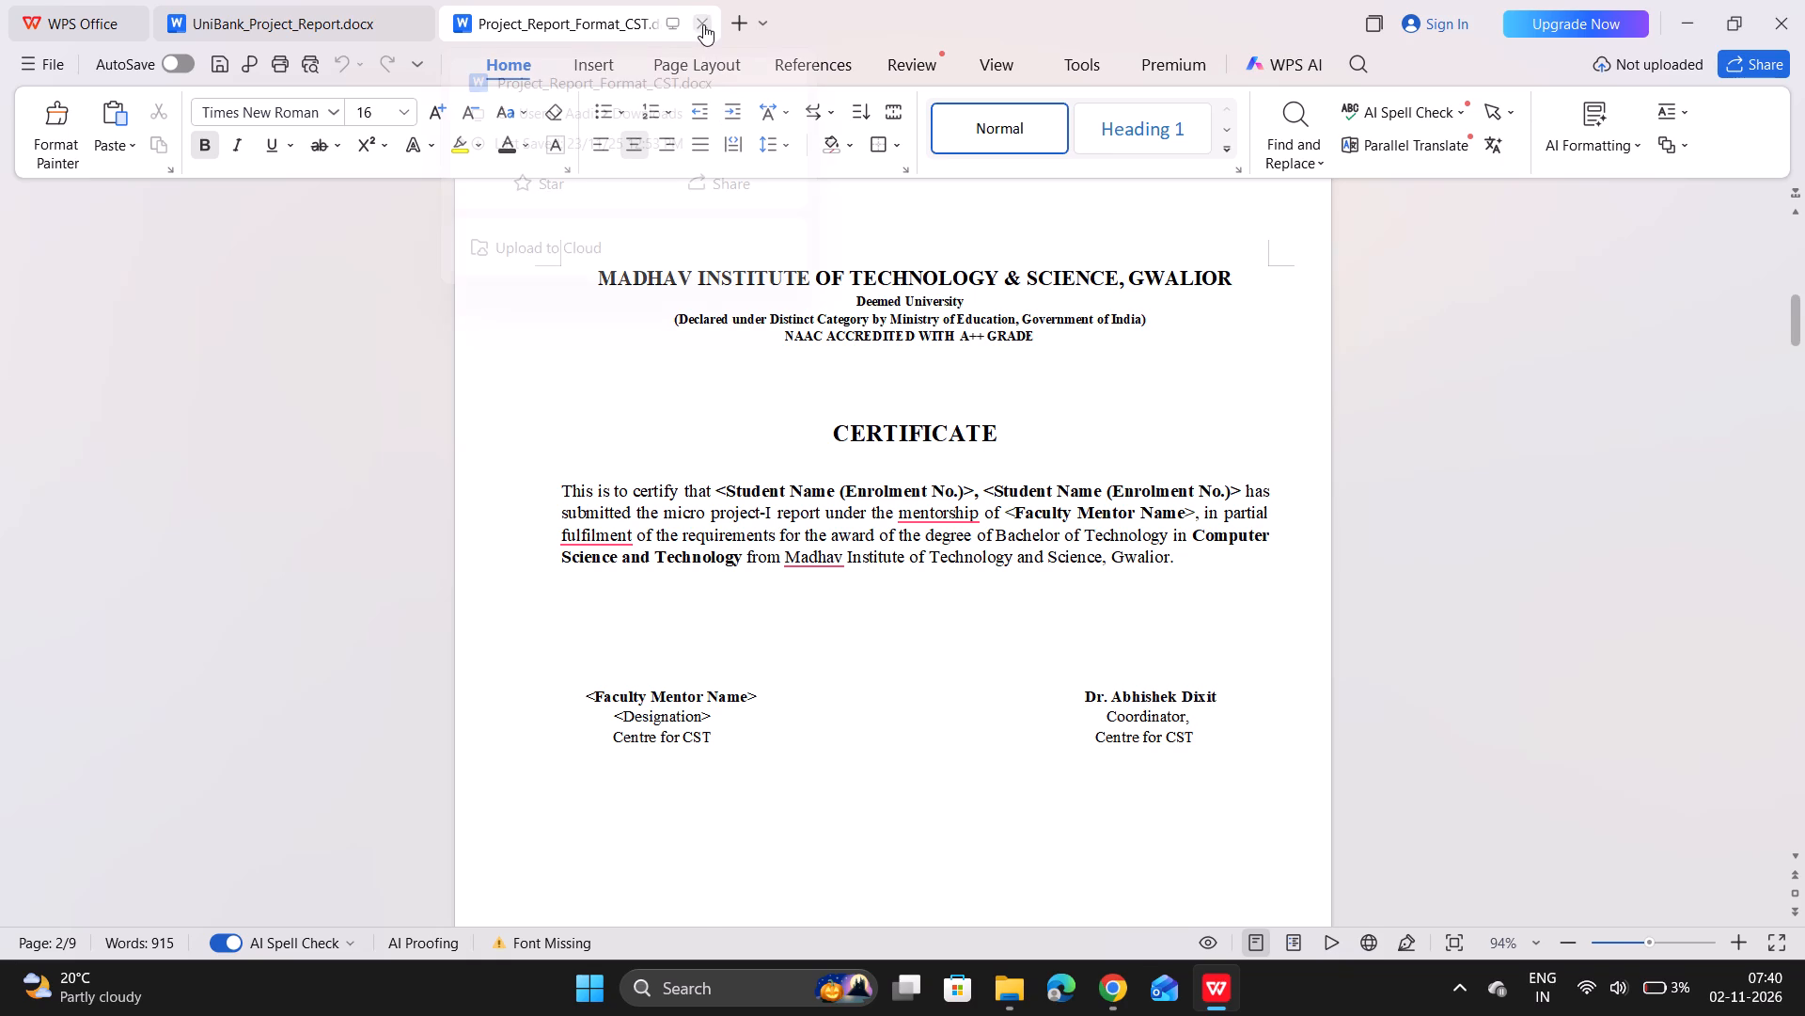
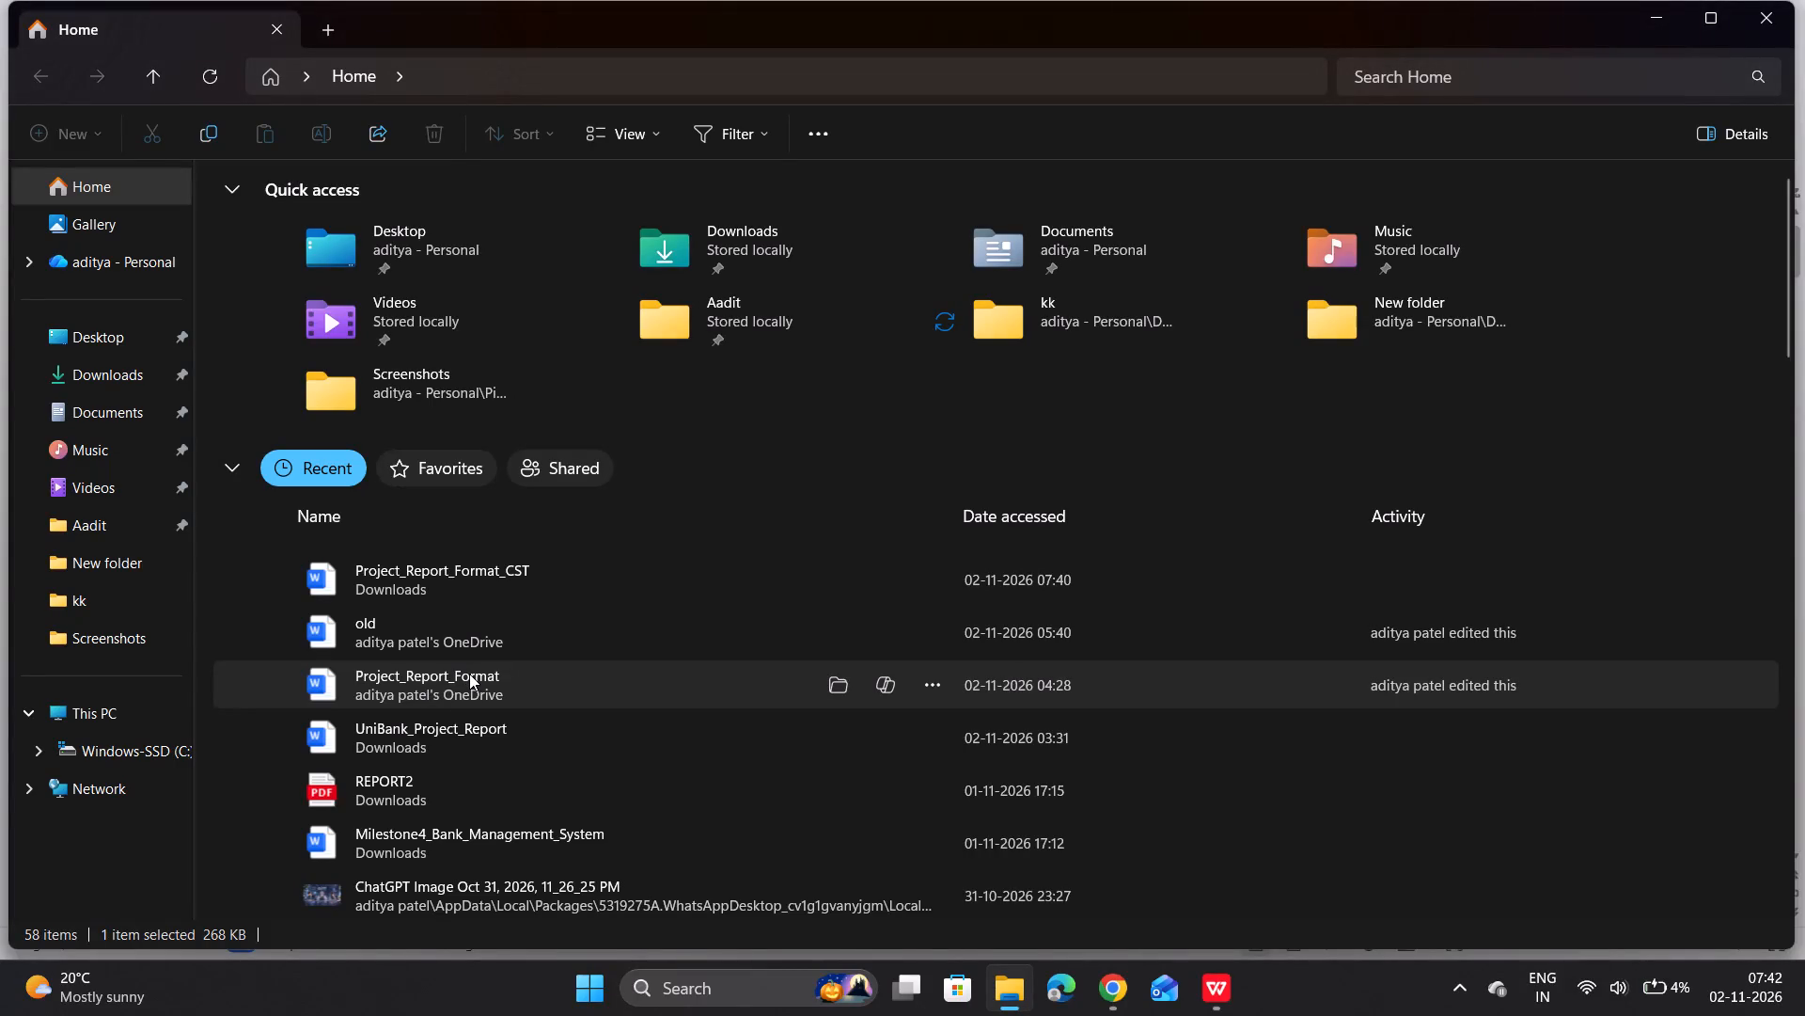
Open the recent document Project_Report_Format and look over its cover and certificate pages.
double_click(469, 674)
scroll(686, 632, "down", 1)
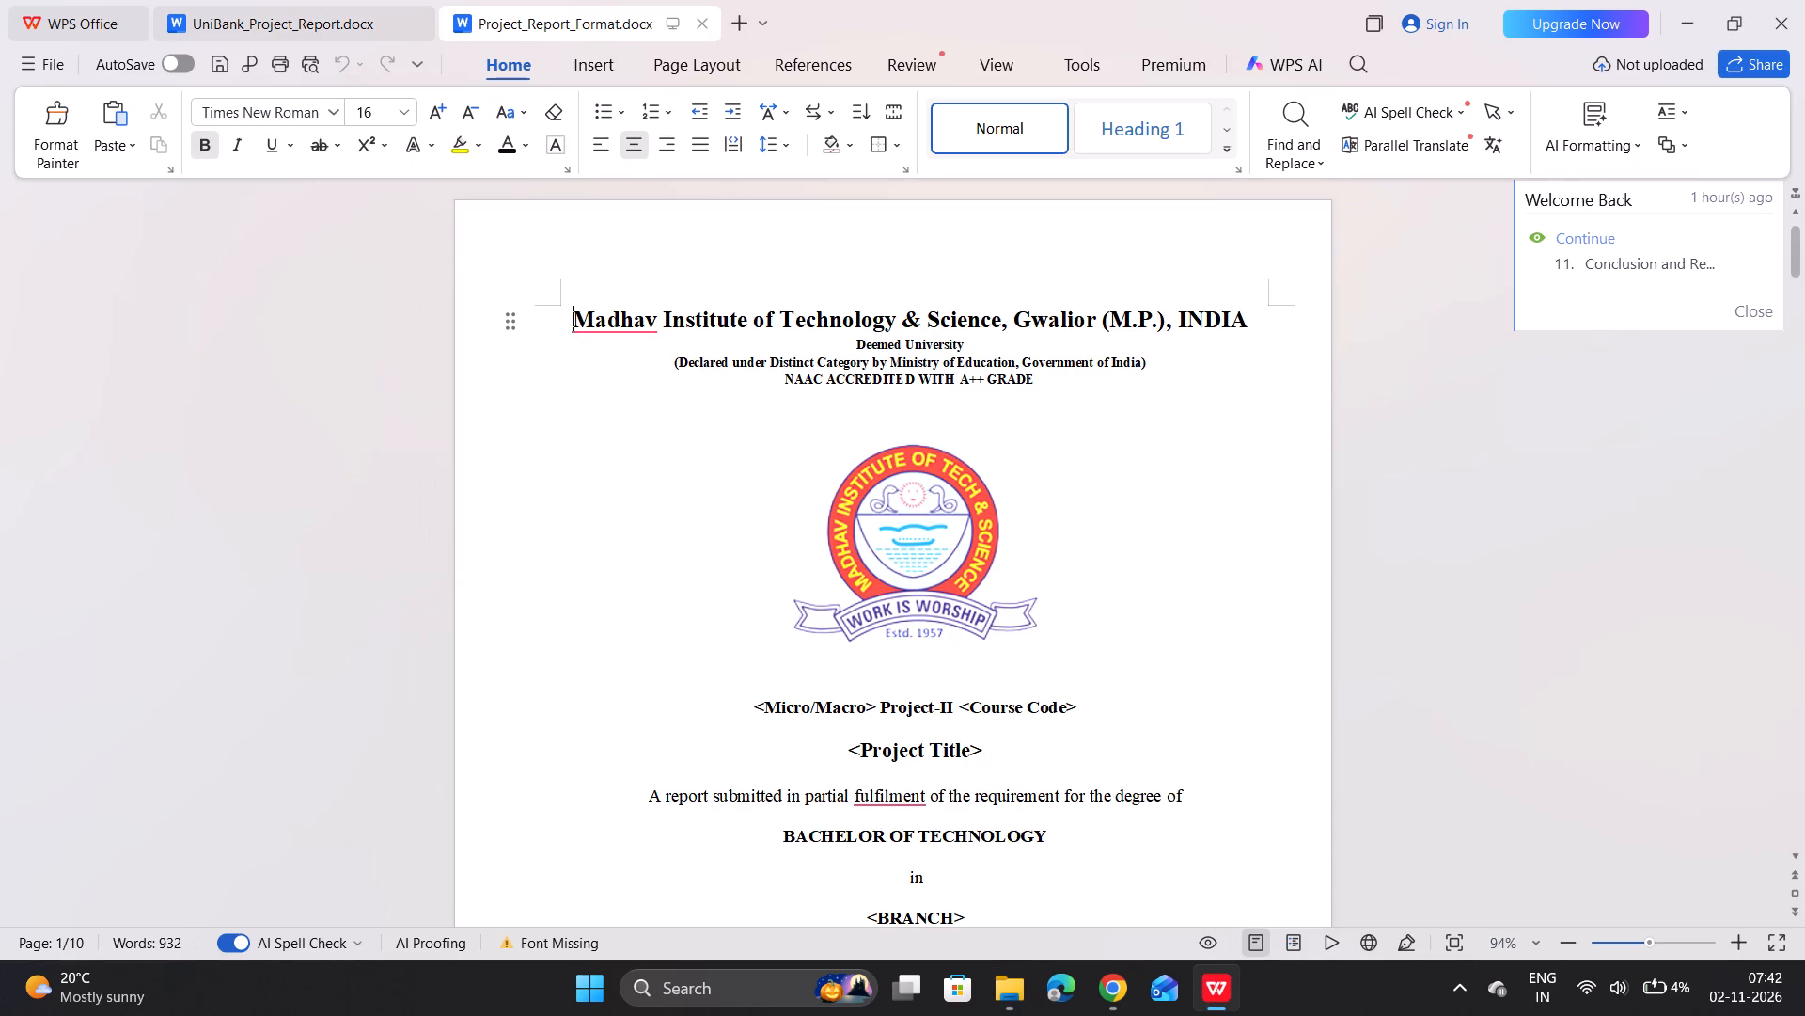
scroll(686, 632, "down", 8)
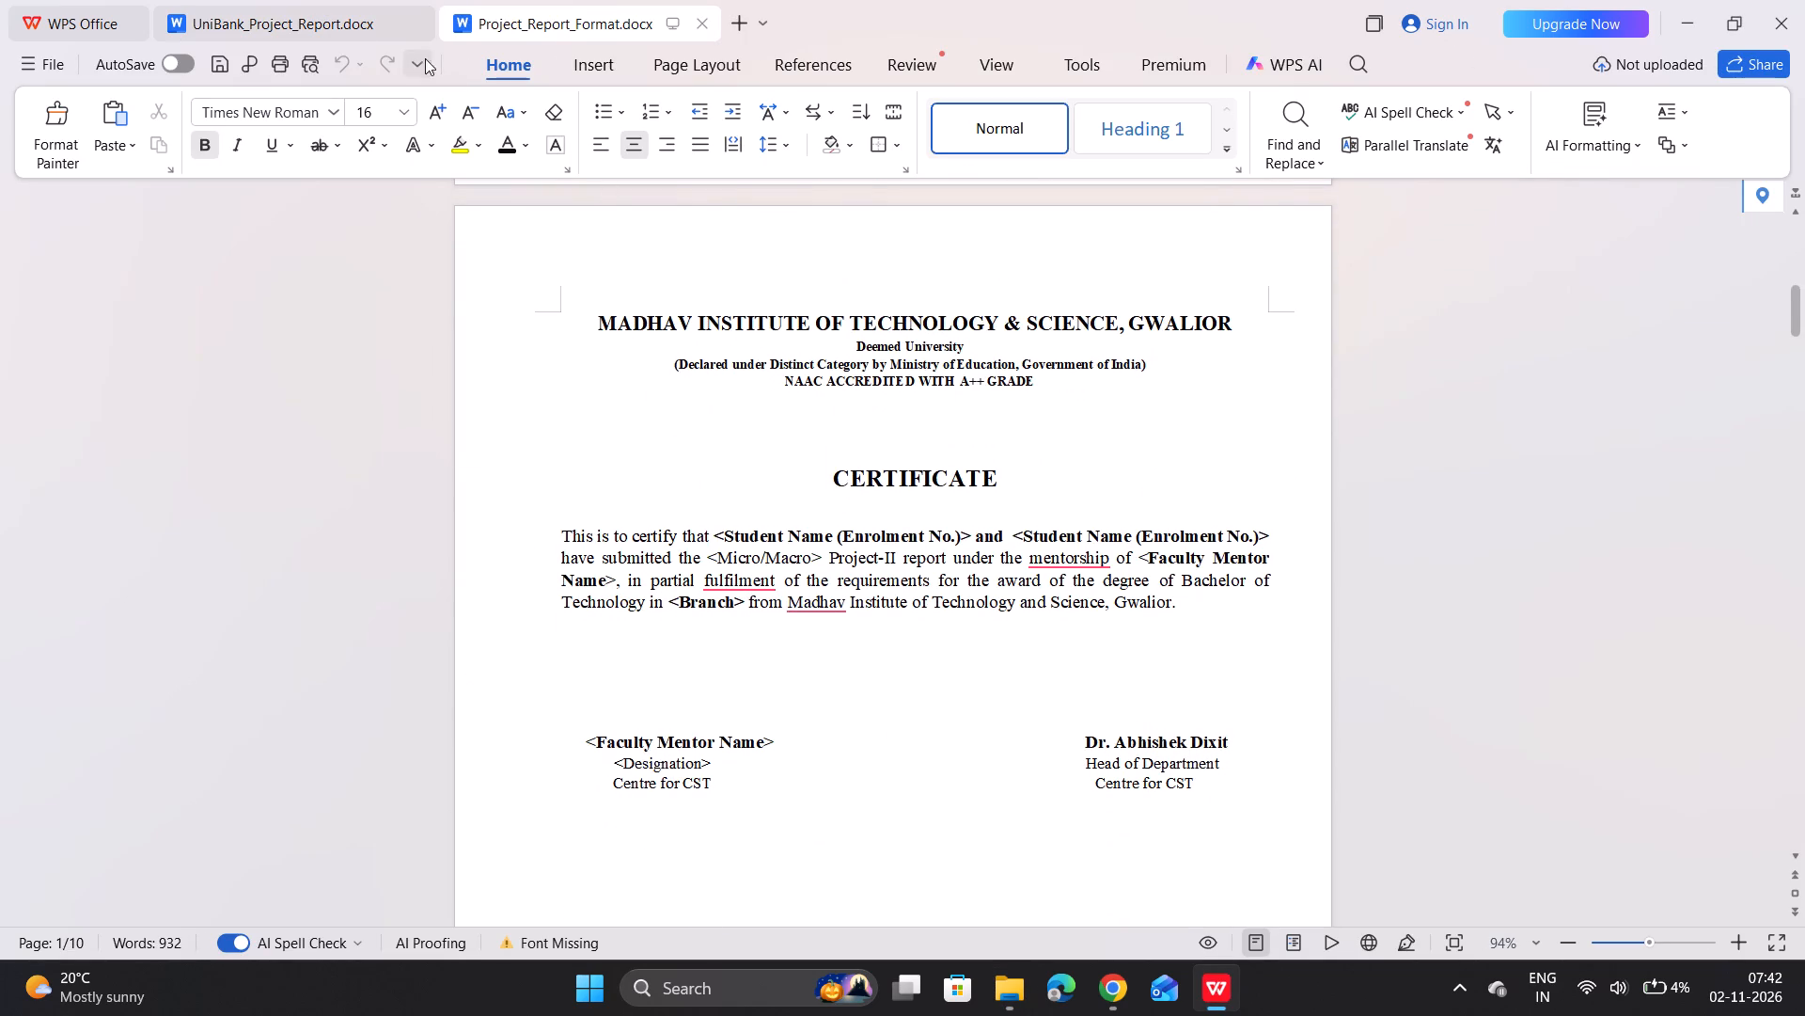
scroll(630, 329, "up", 6)
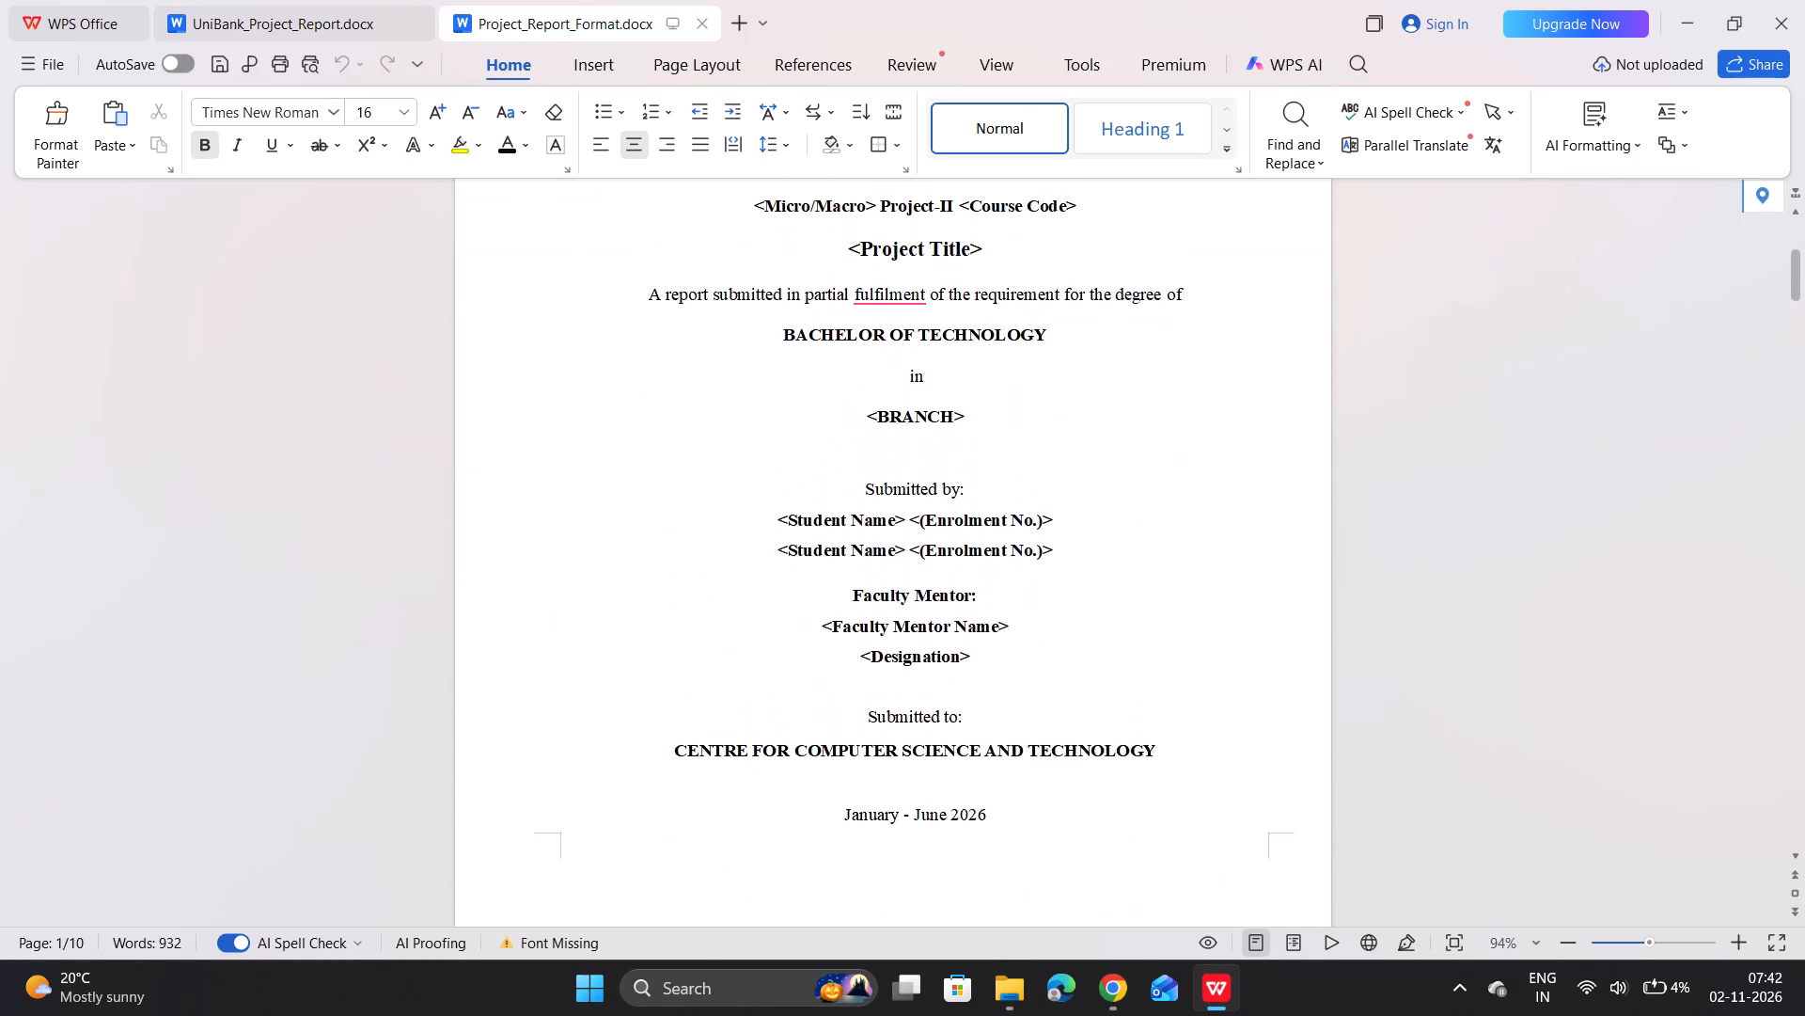
scroll(630, 329, "up", 4)
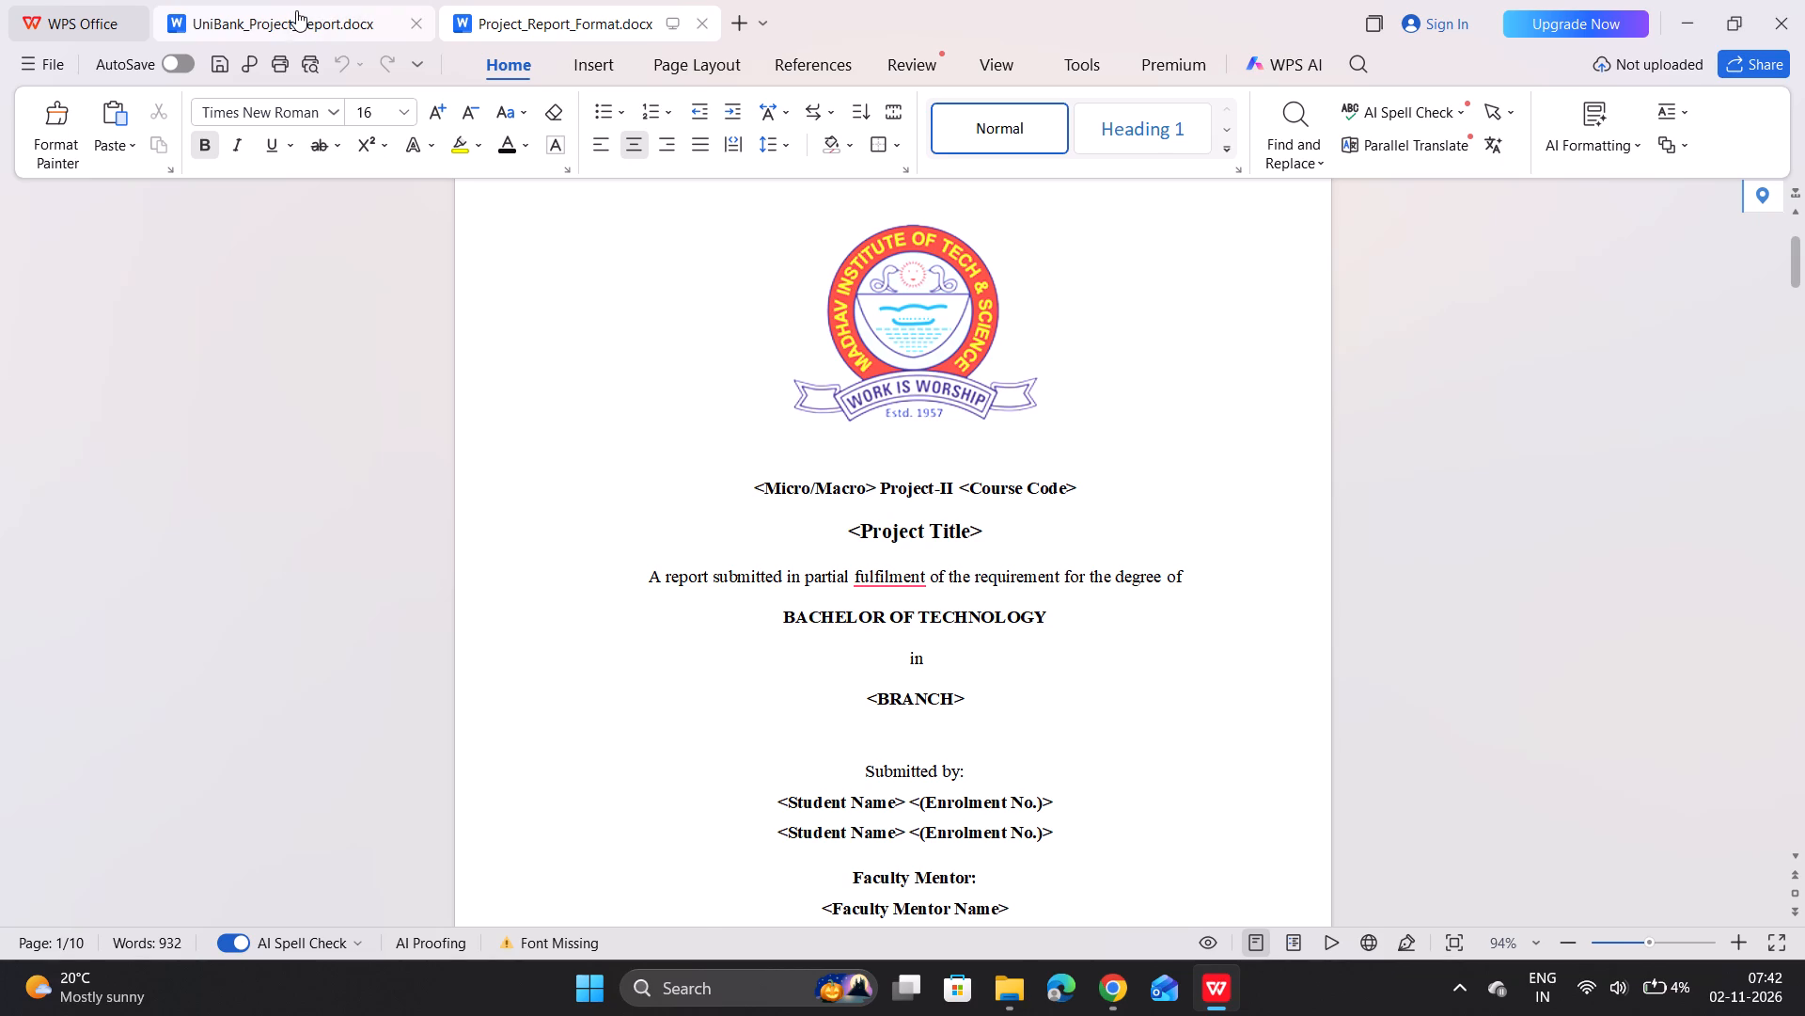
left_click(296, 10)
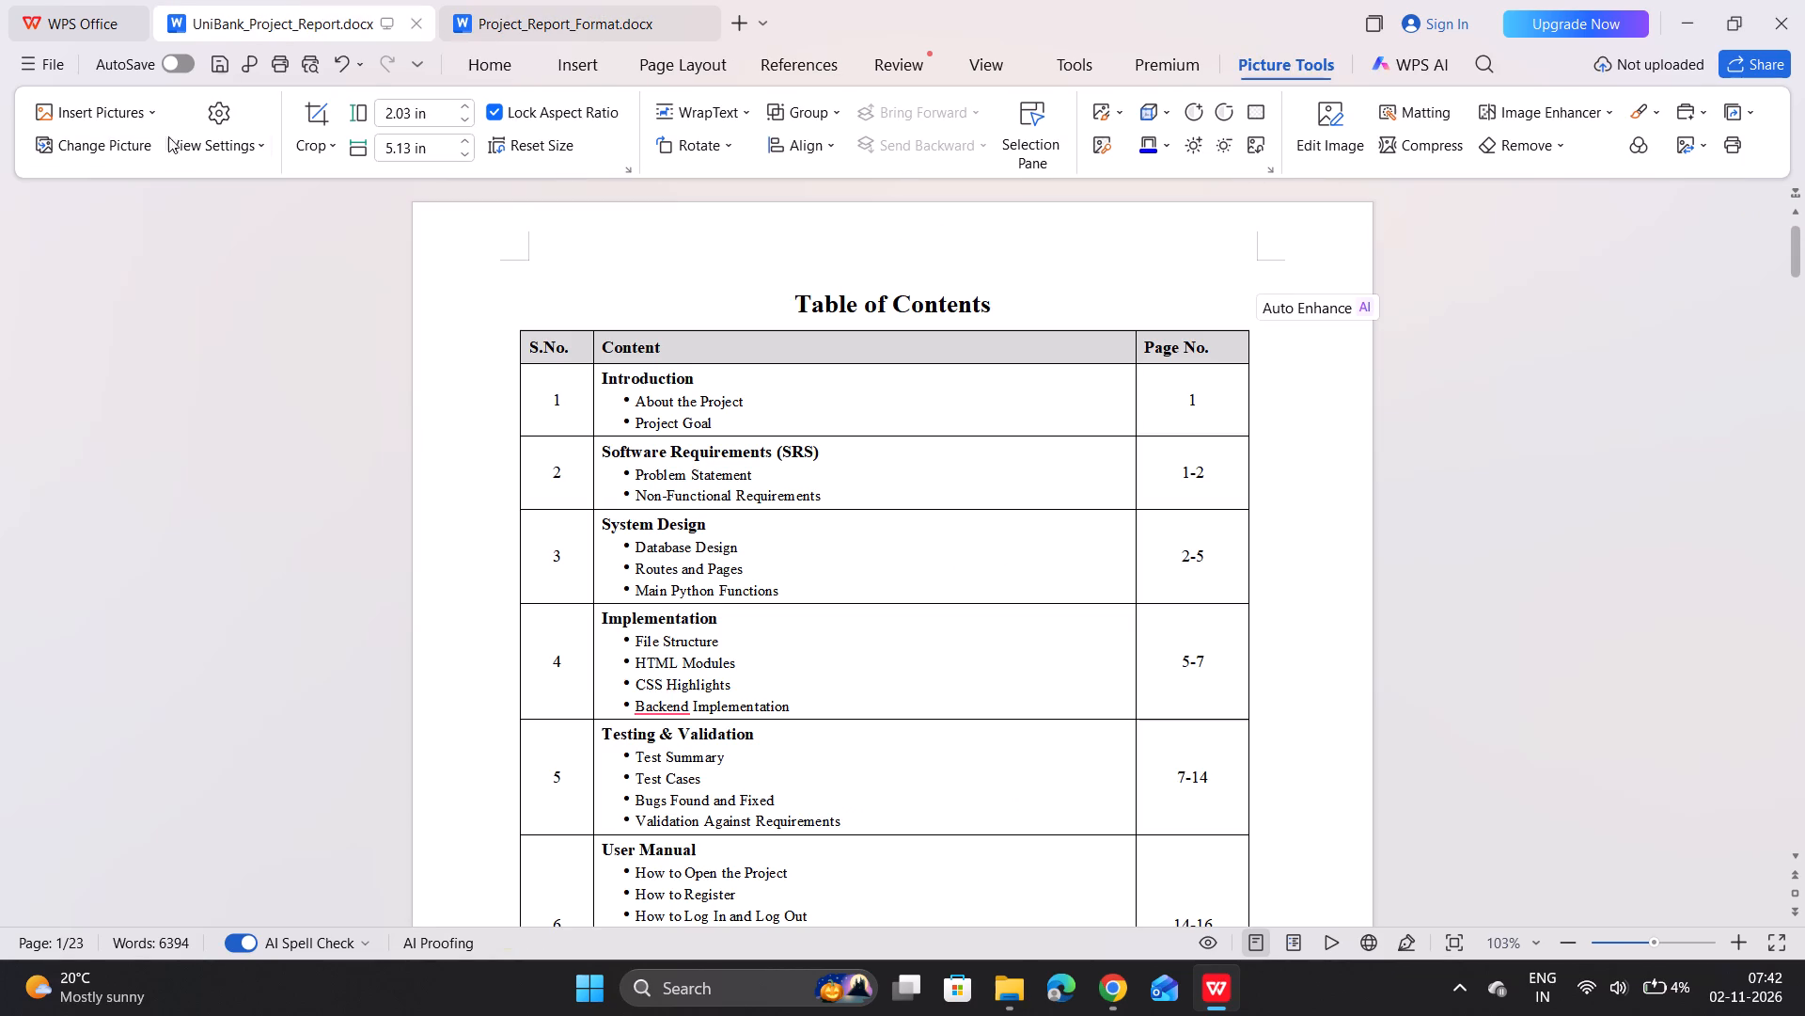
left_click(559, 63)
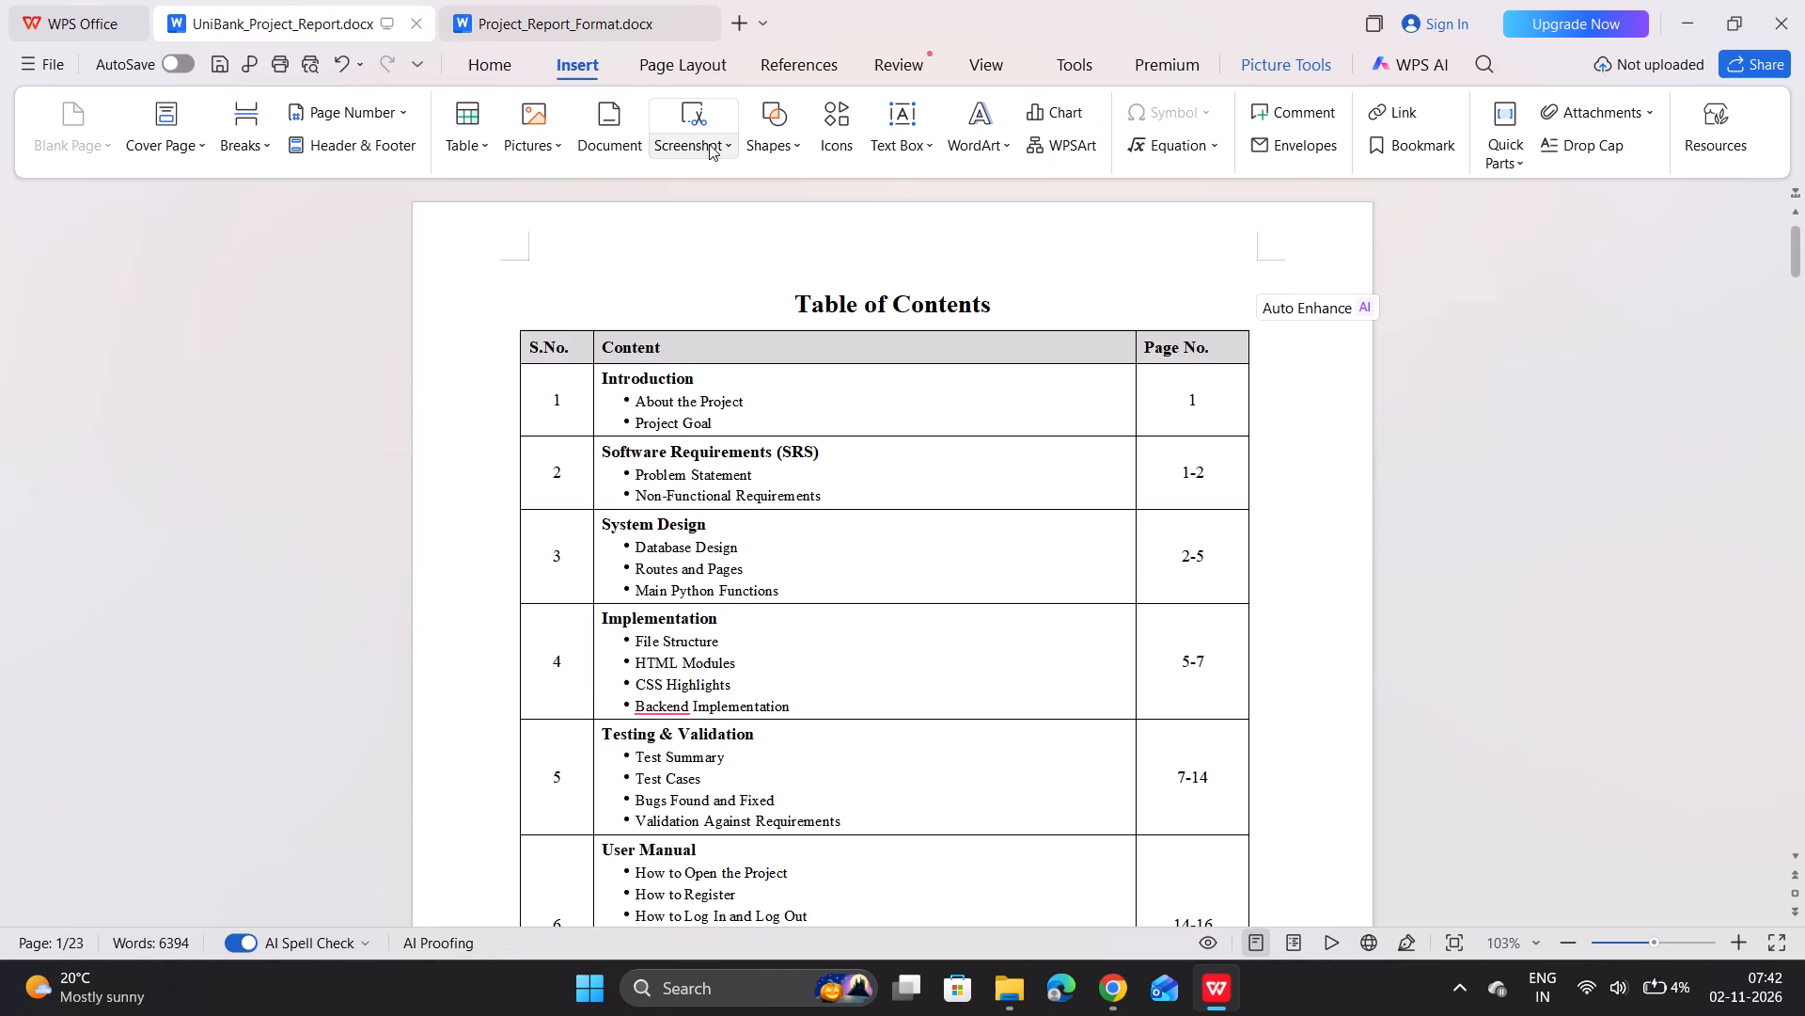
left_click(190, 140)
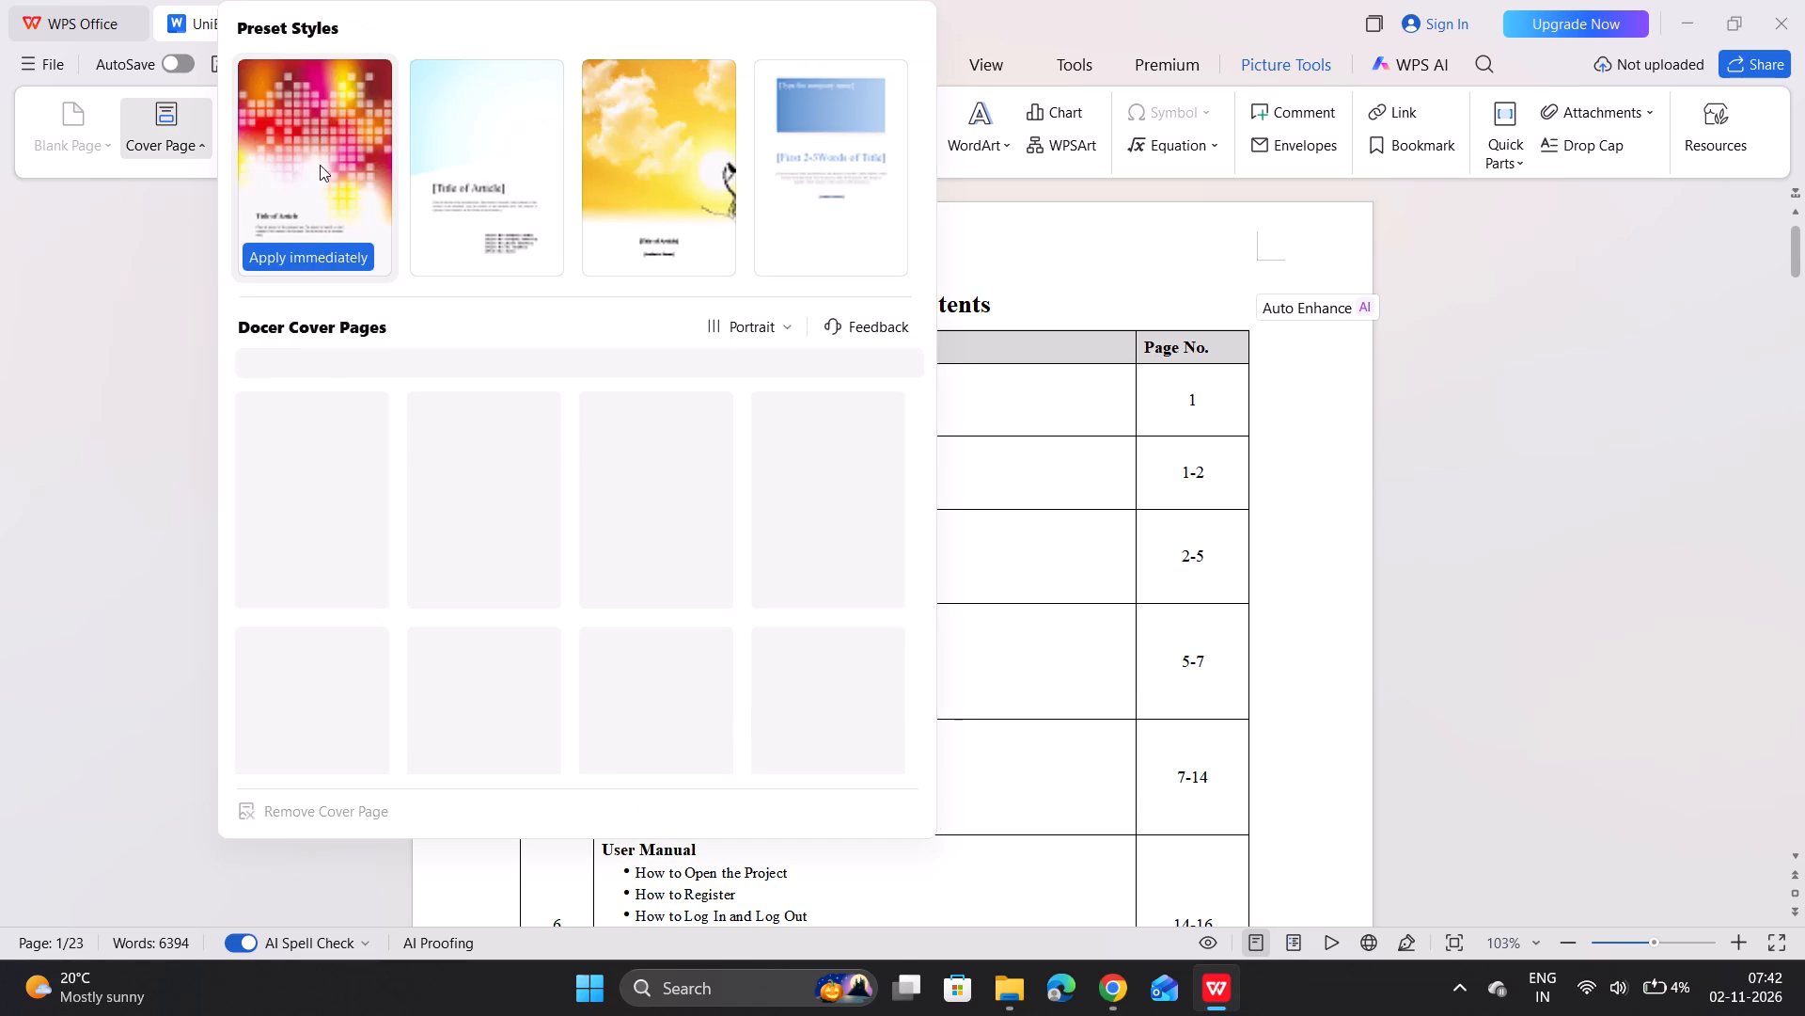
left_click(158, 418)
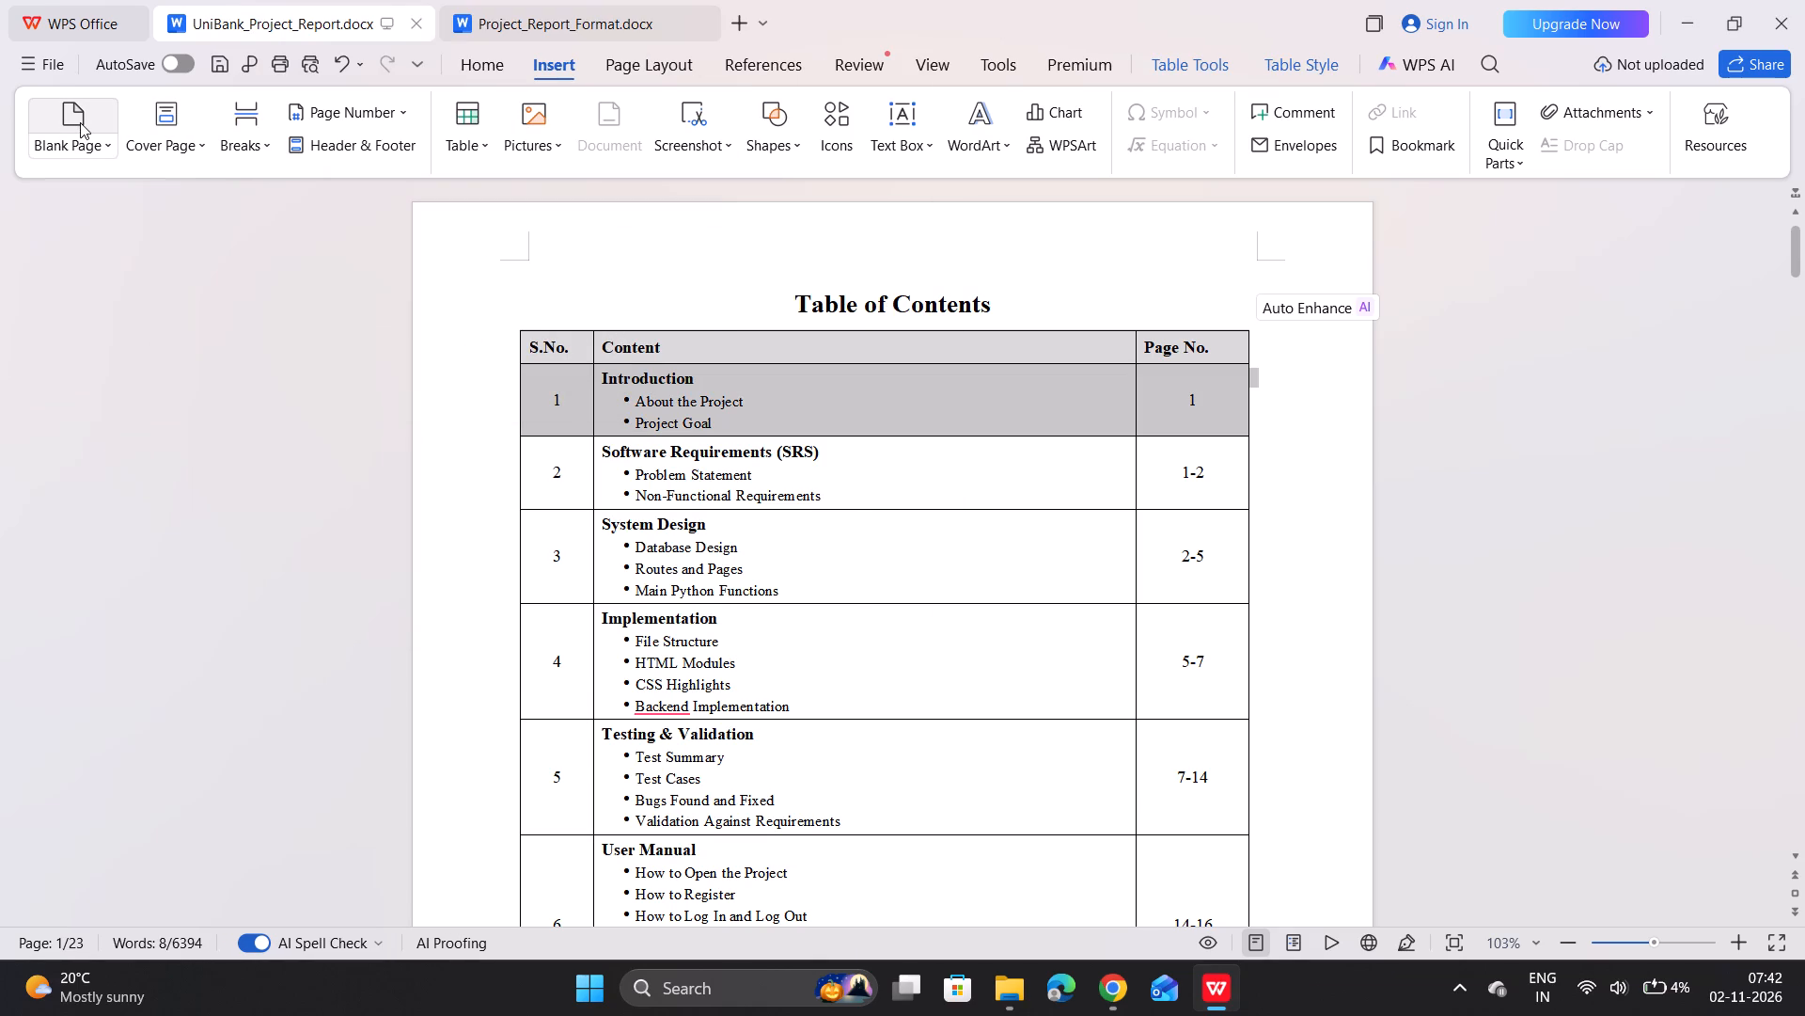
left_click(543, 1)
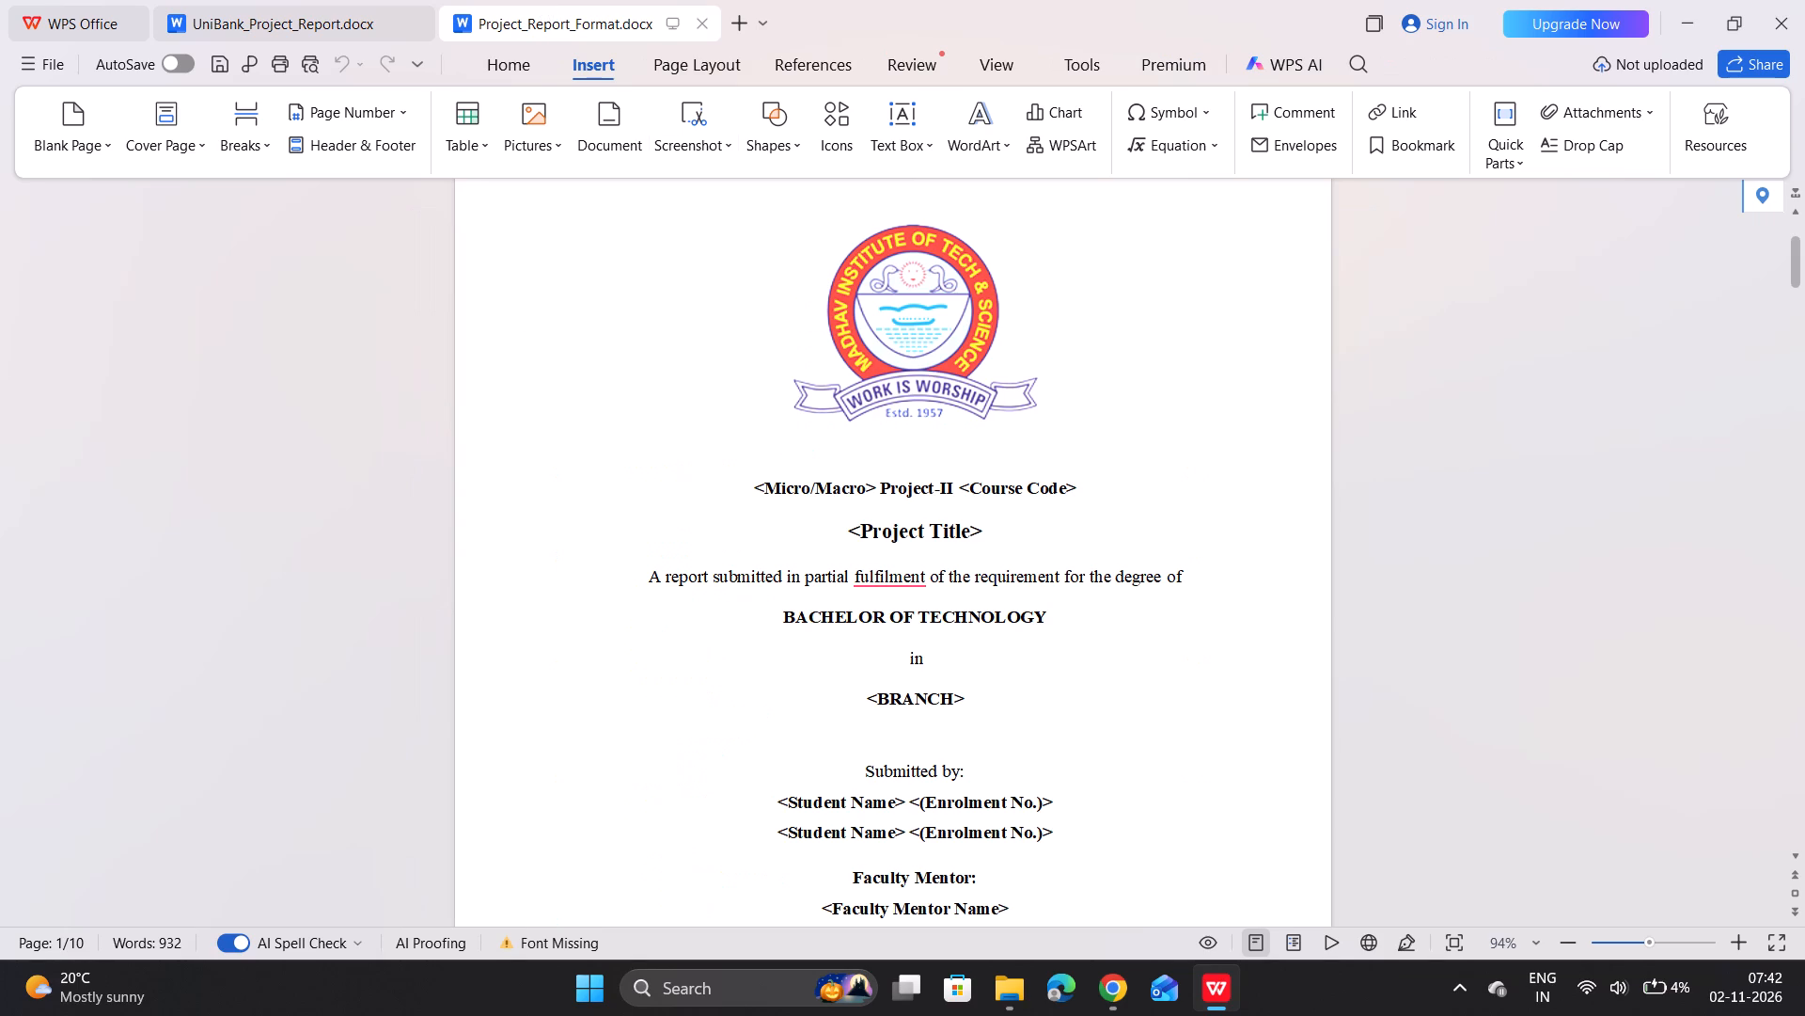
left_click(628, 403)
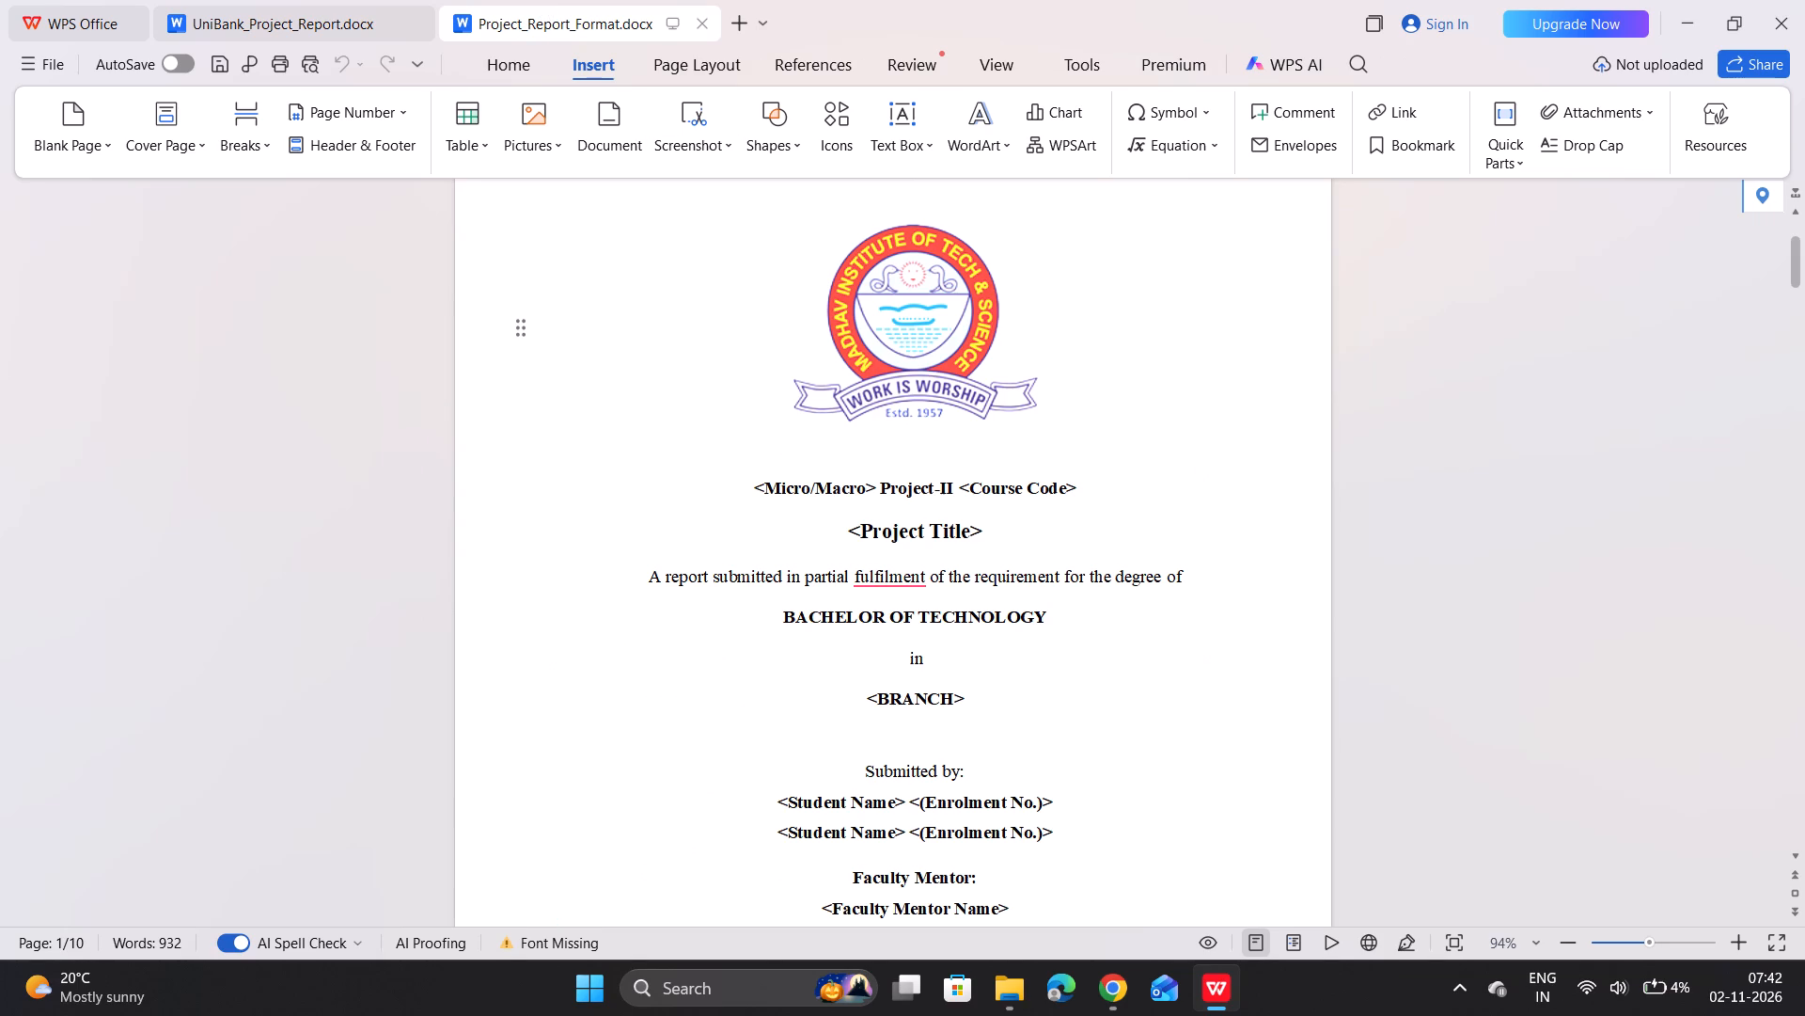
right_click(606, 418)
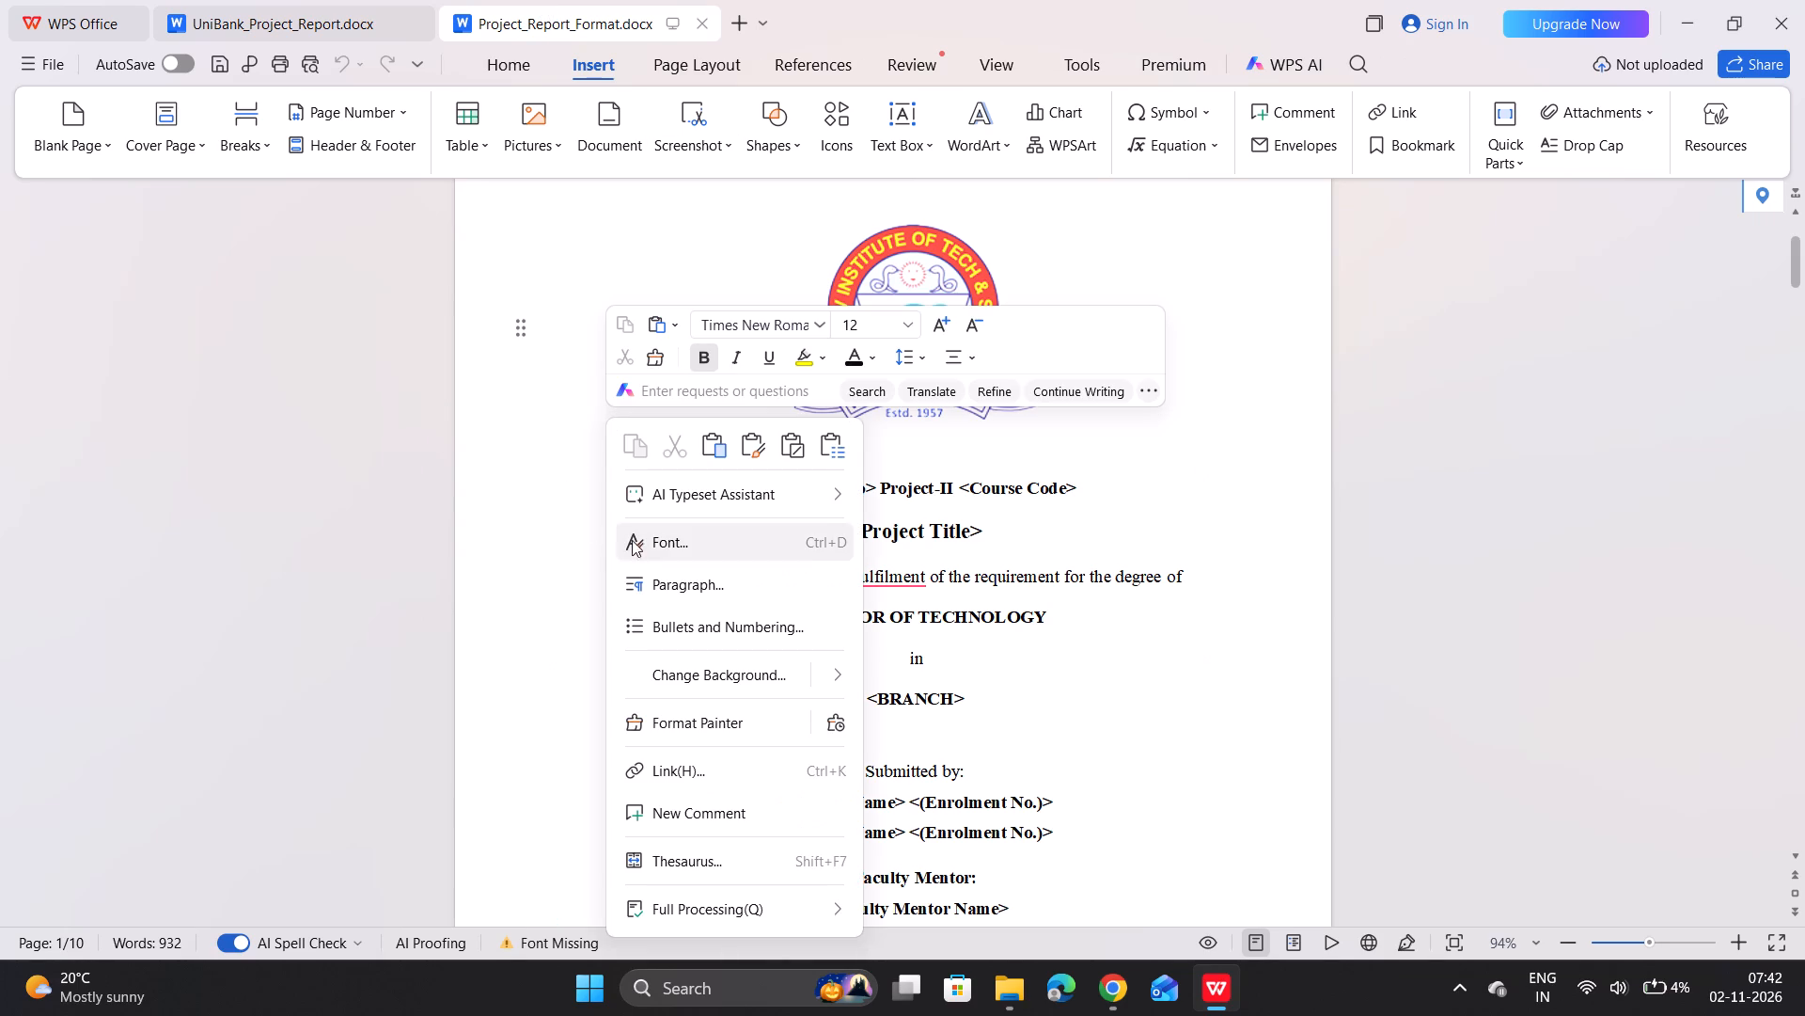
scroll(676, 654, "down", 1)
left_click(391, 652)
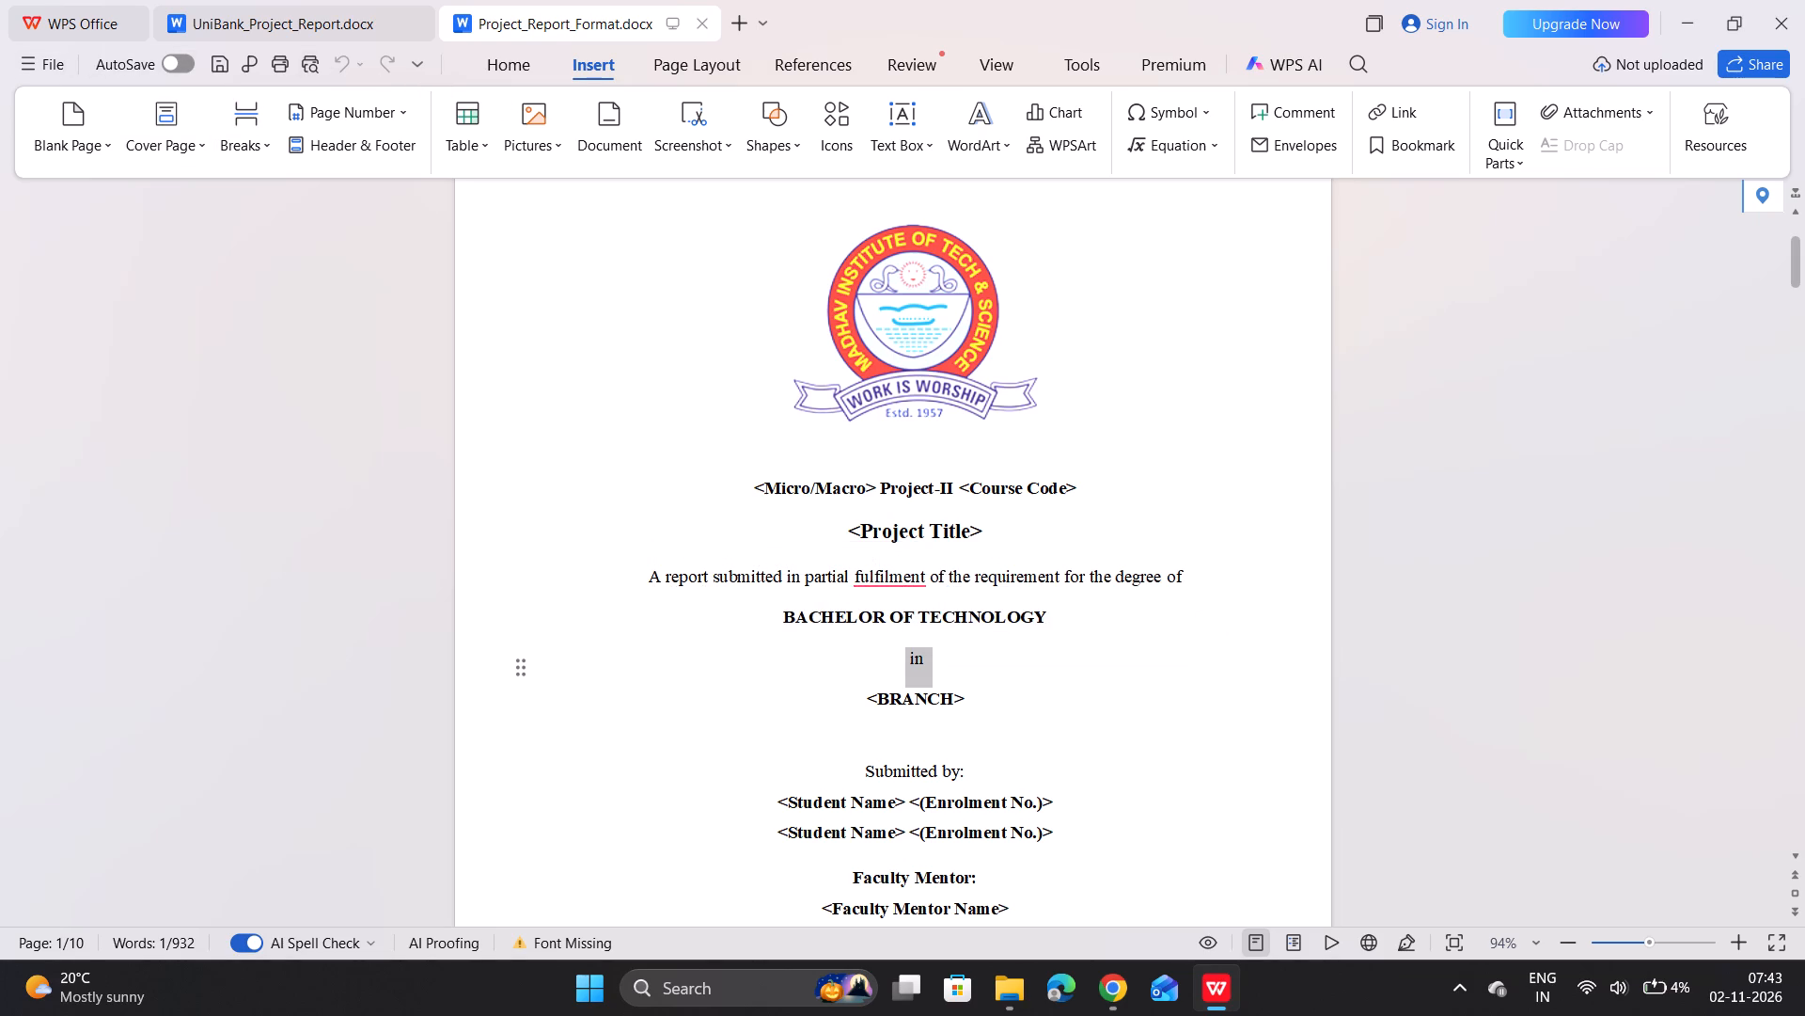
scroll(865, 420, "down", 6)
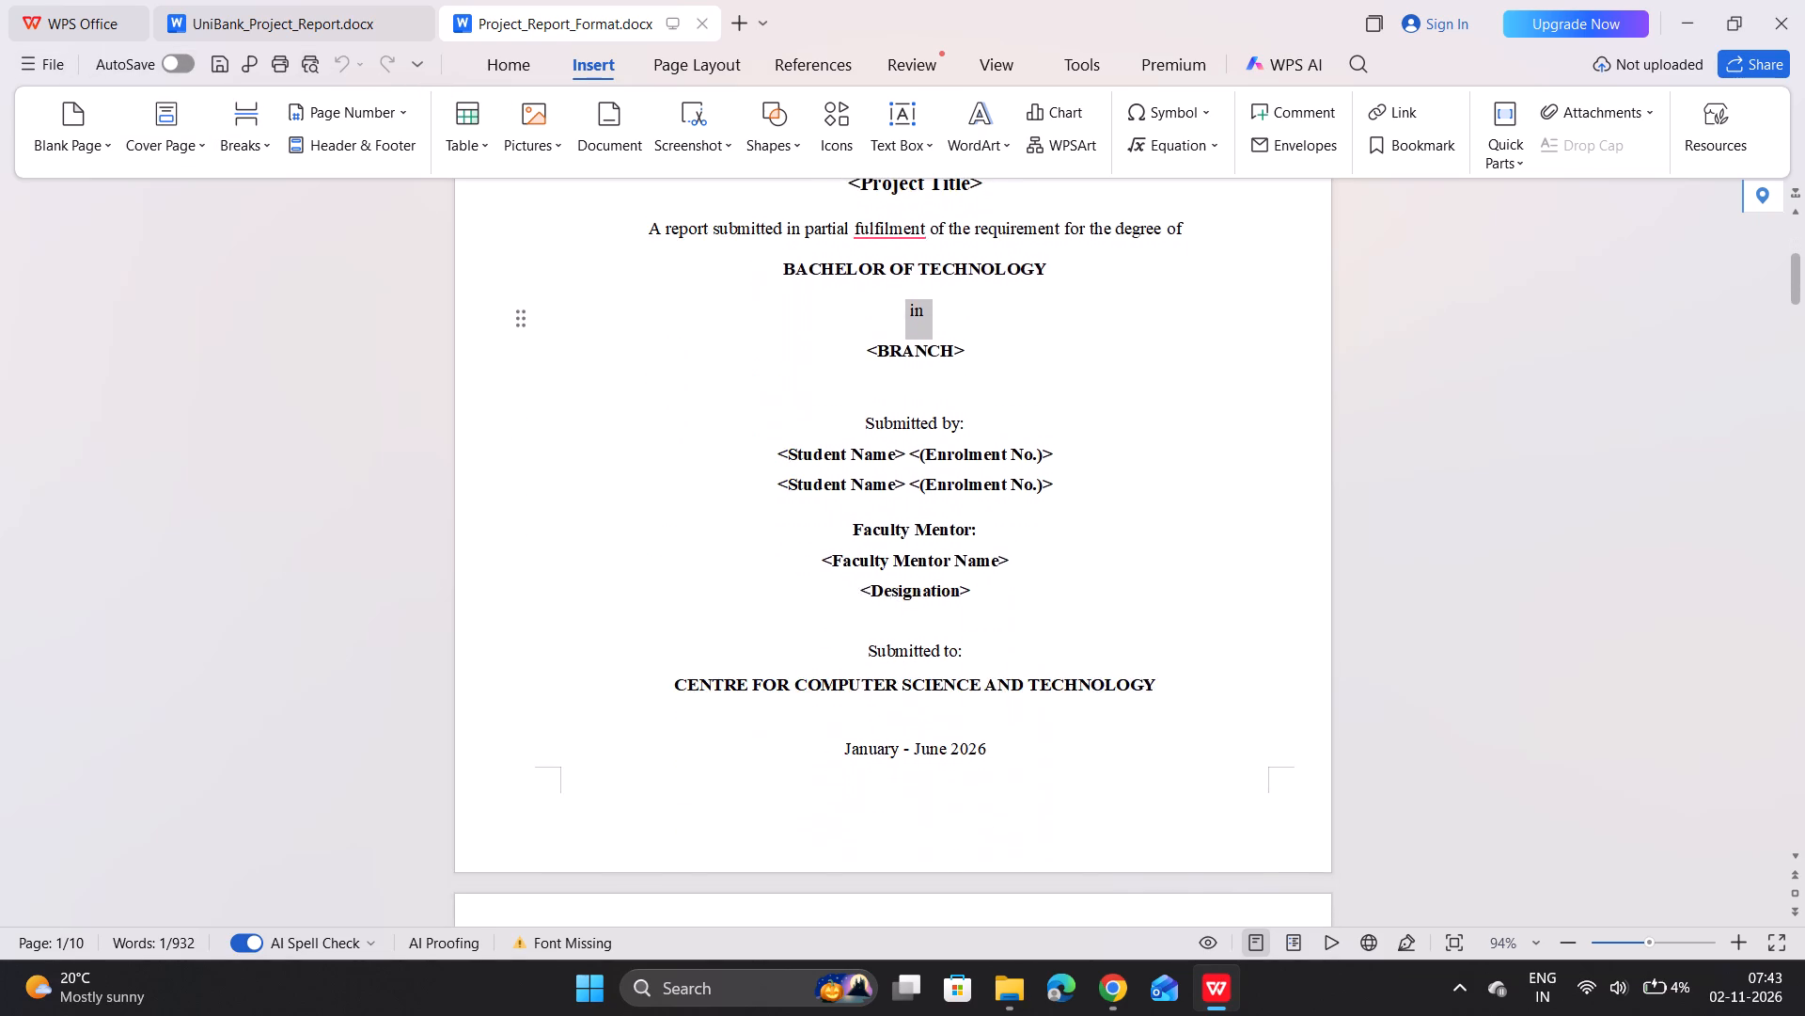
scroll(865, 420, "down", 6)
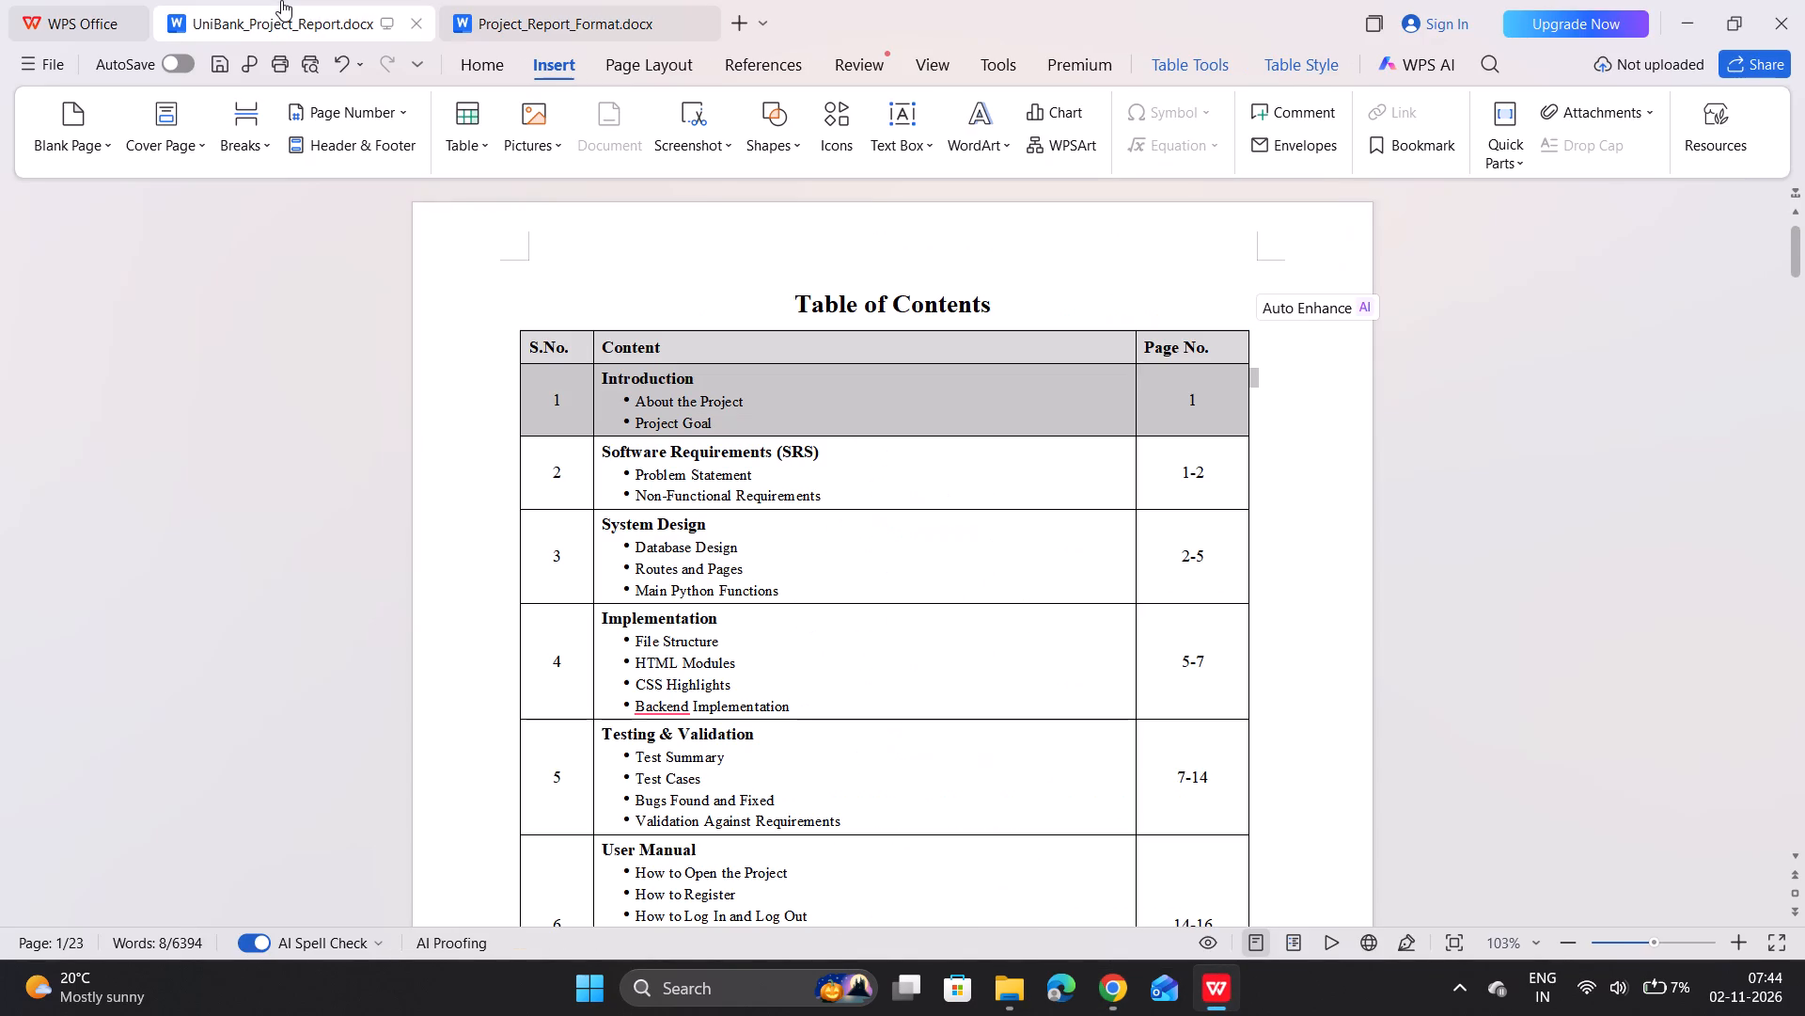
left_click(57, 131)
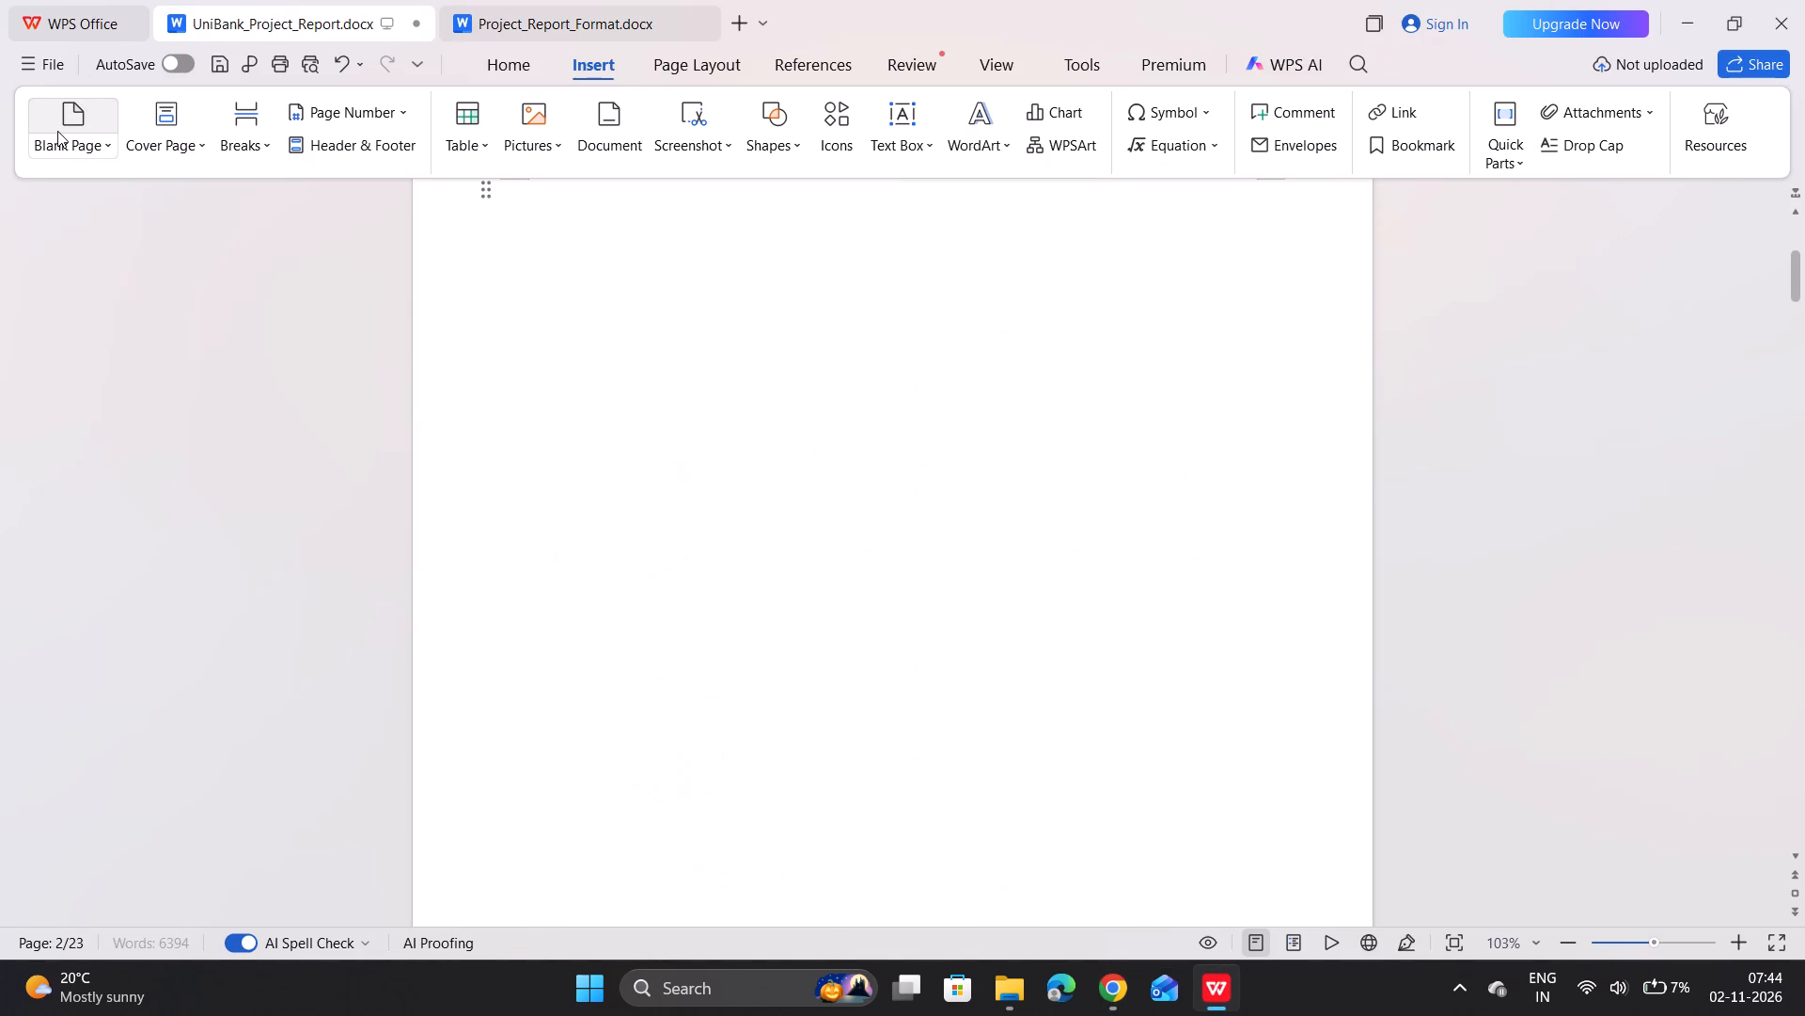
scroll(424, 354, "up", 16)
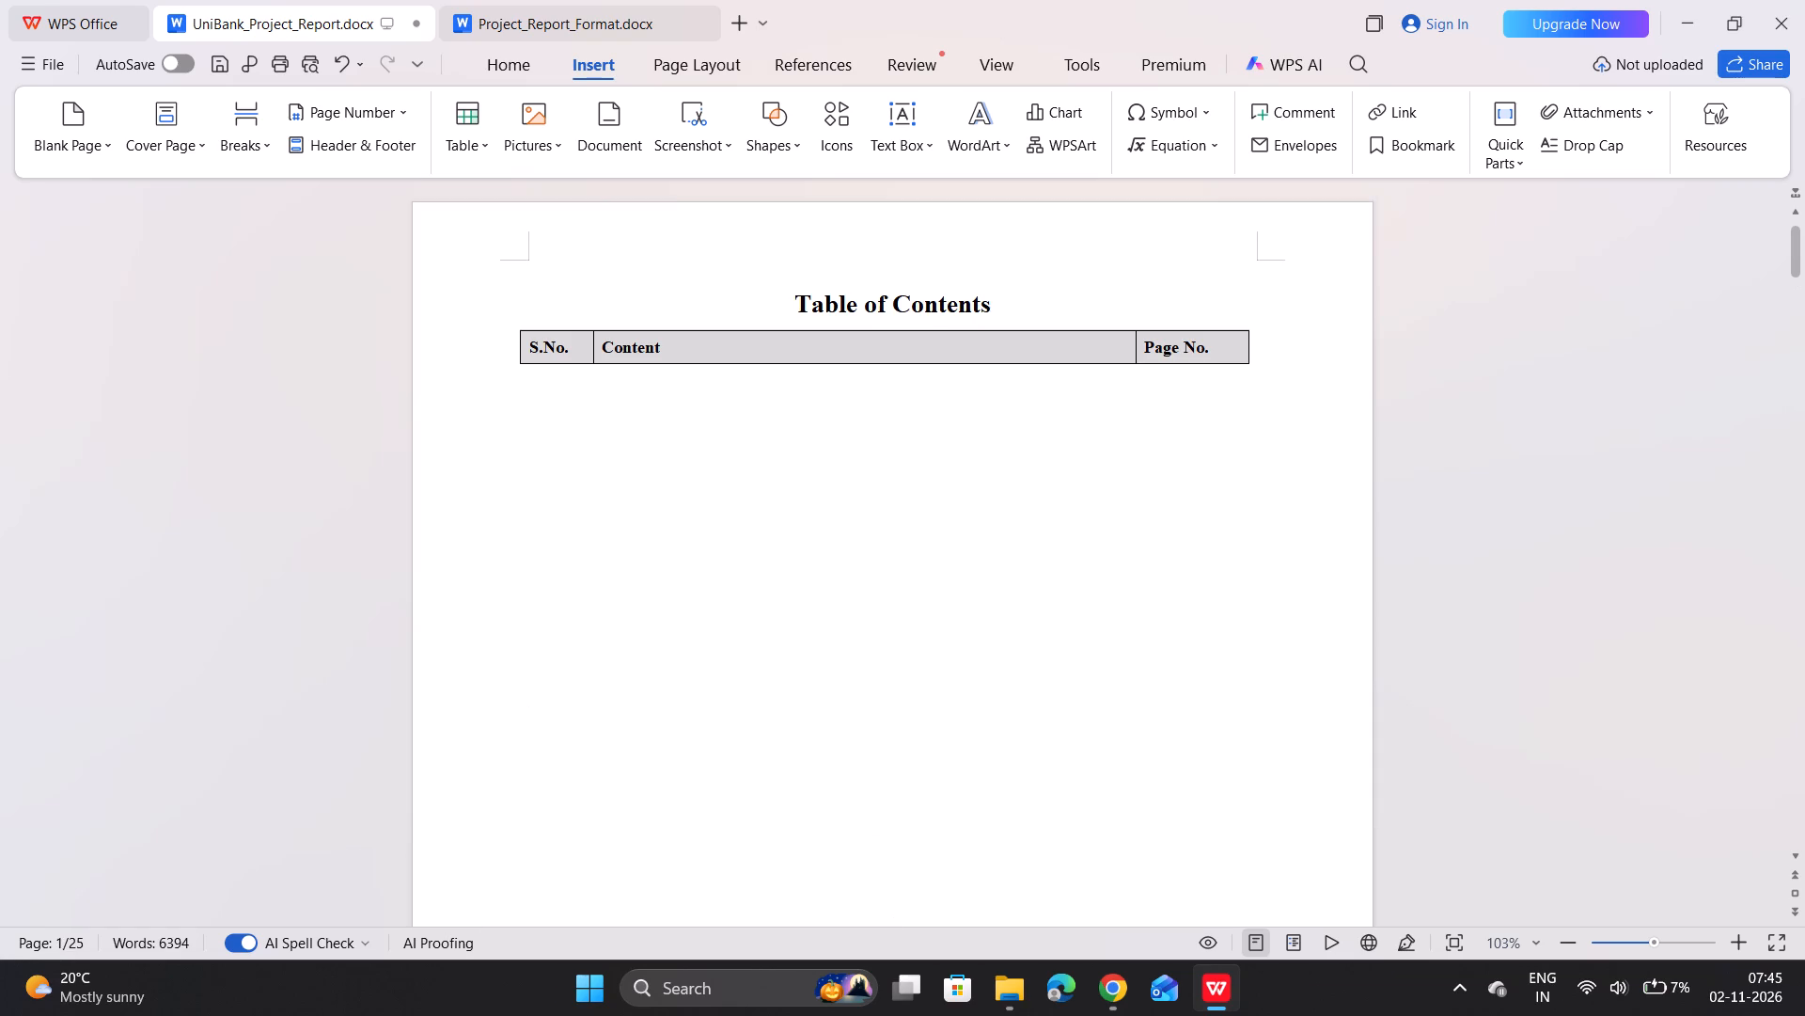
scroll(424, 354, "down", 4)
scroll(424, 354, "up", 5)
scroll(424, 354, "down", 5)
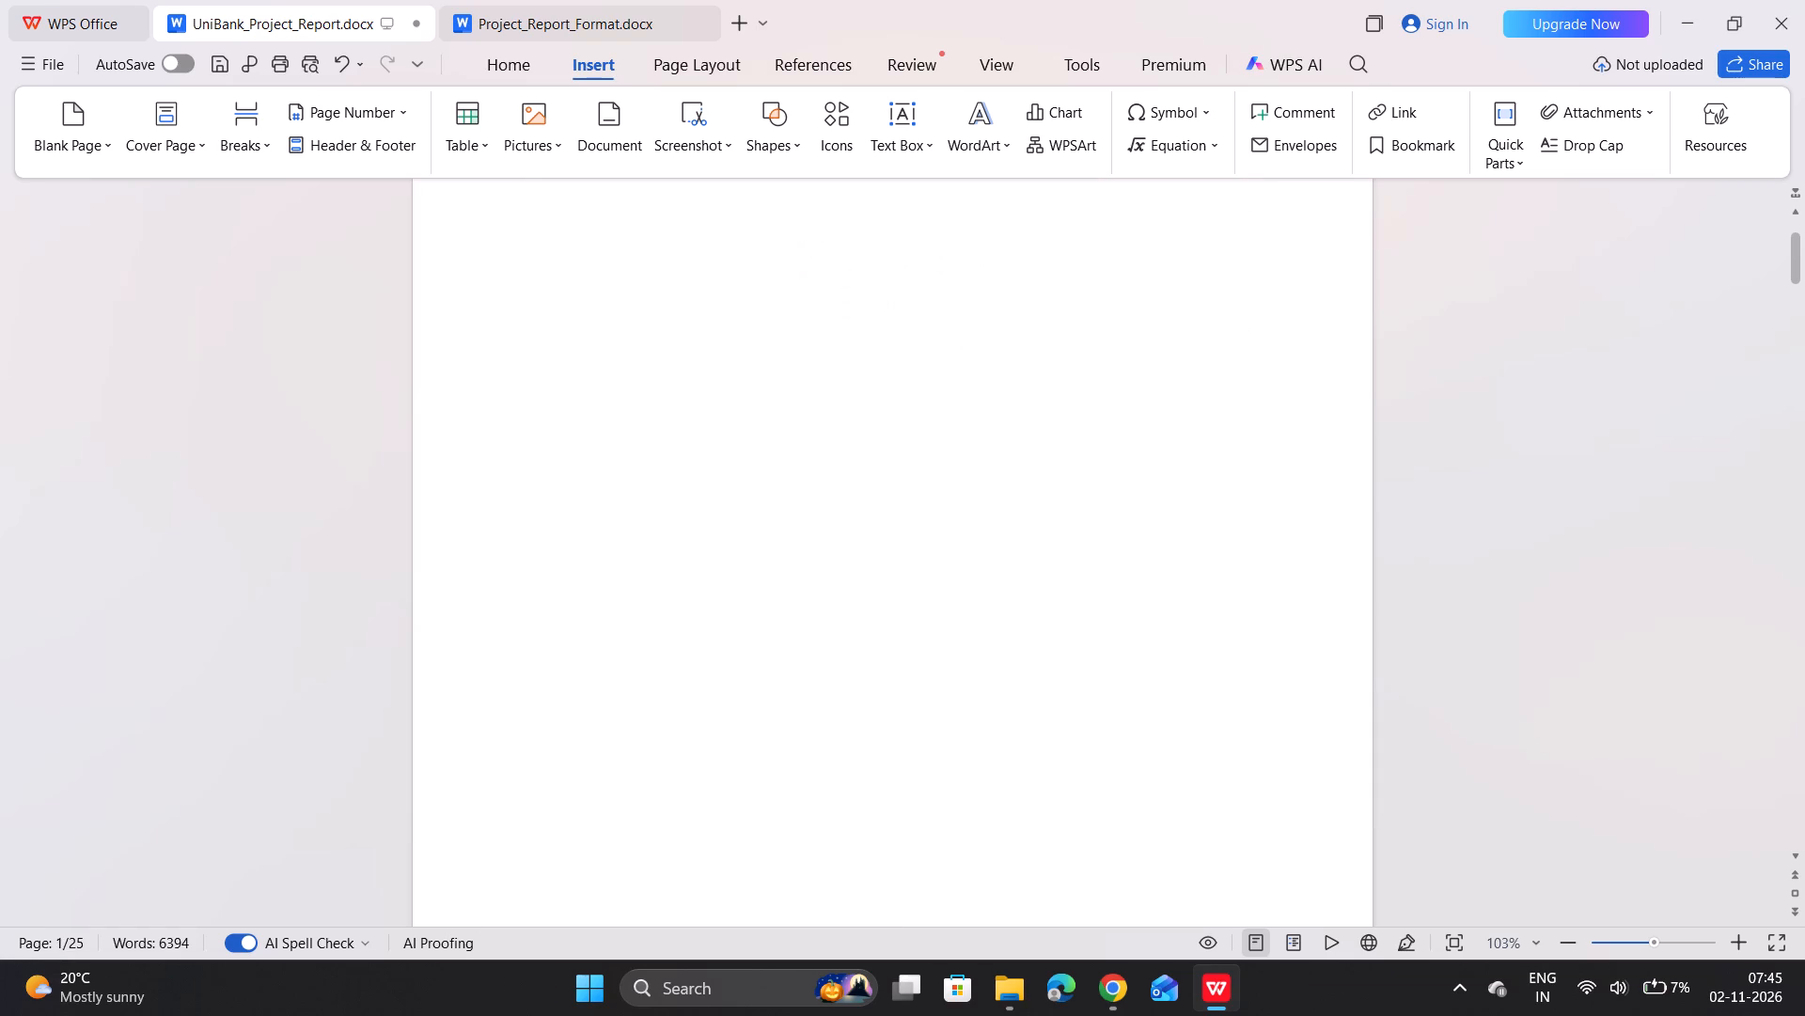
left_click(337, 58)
Insert thirteen blank pages in front of the Table of Contents heading in UniBank_Project_Report.
scroll(747, 560, "up", 10)
left_click(751, 273)
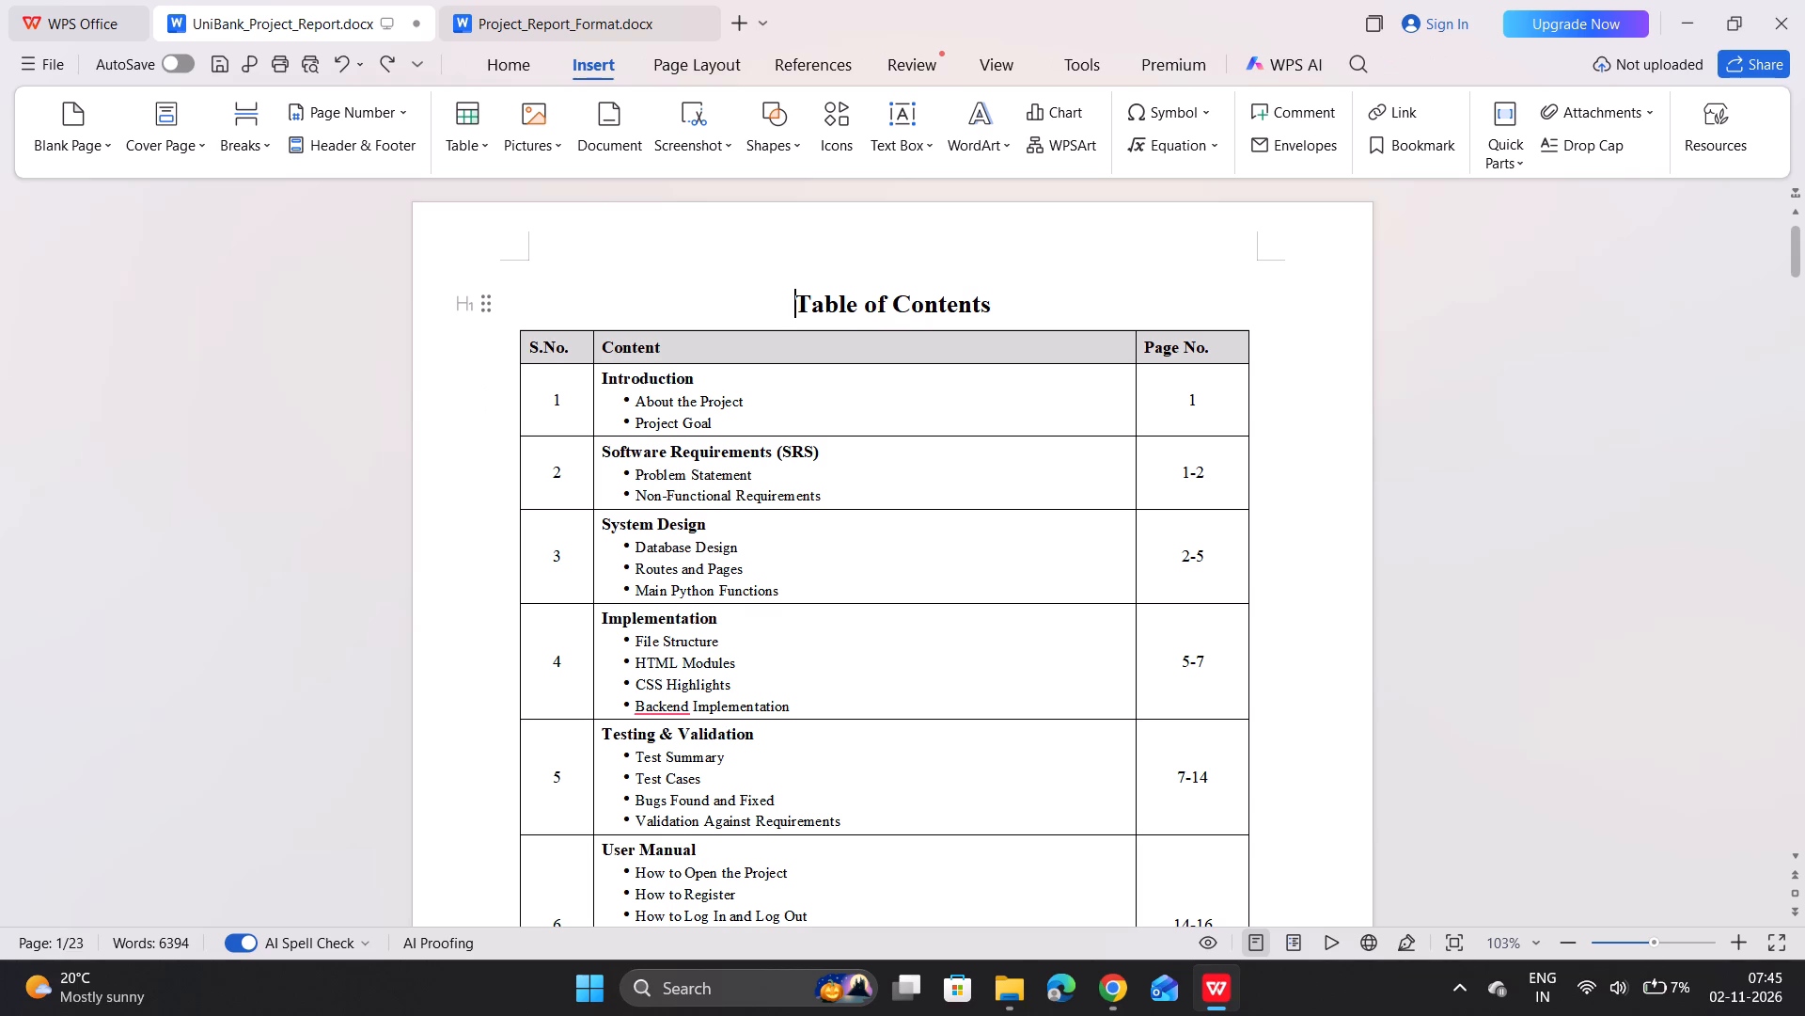
left_click(80, 127)
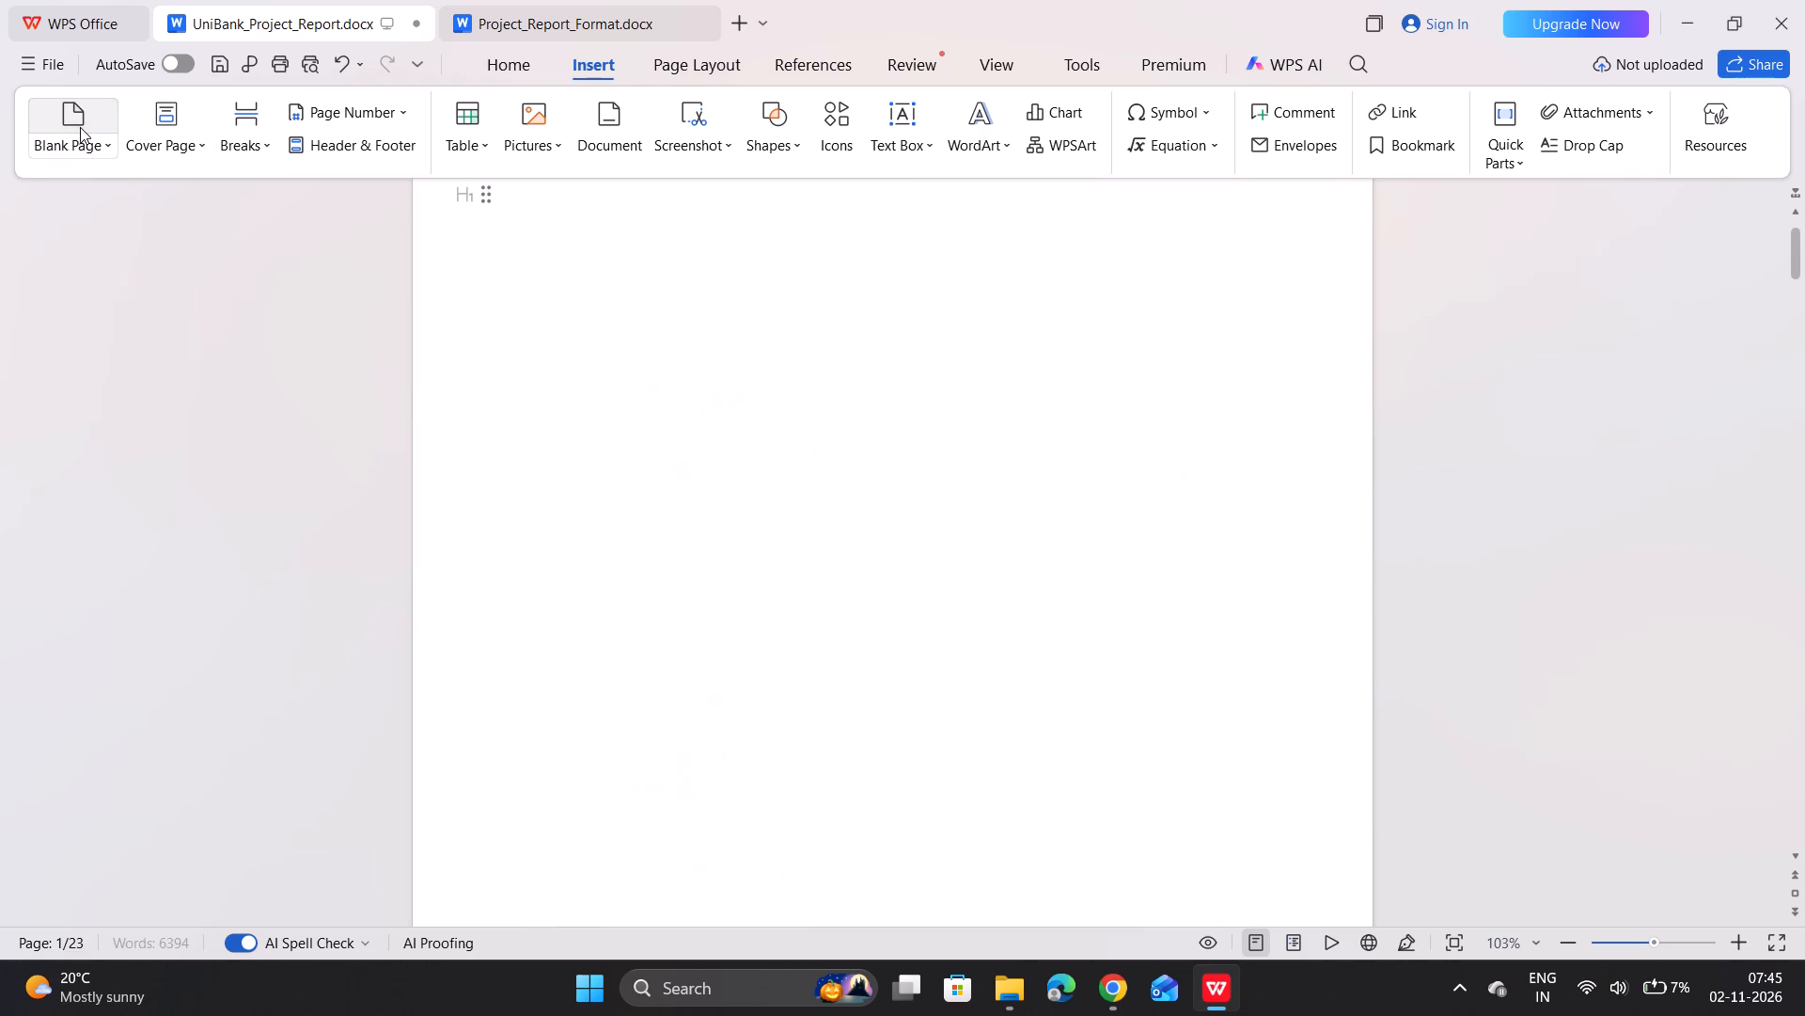
scroll(727, 569, "up", 6)
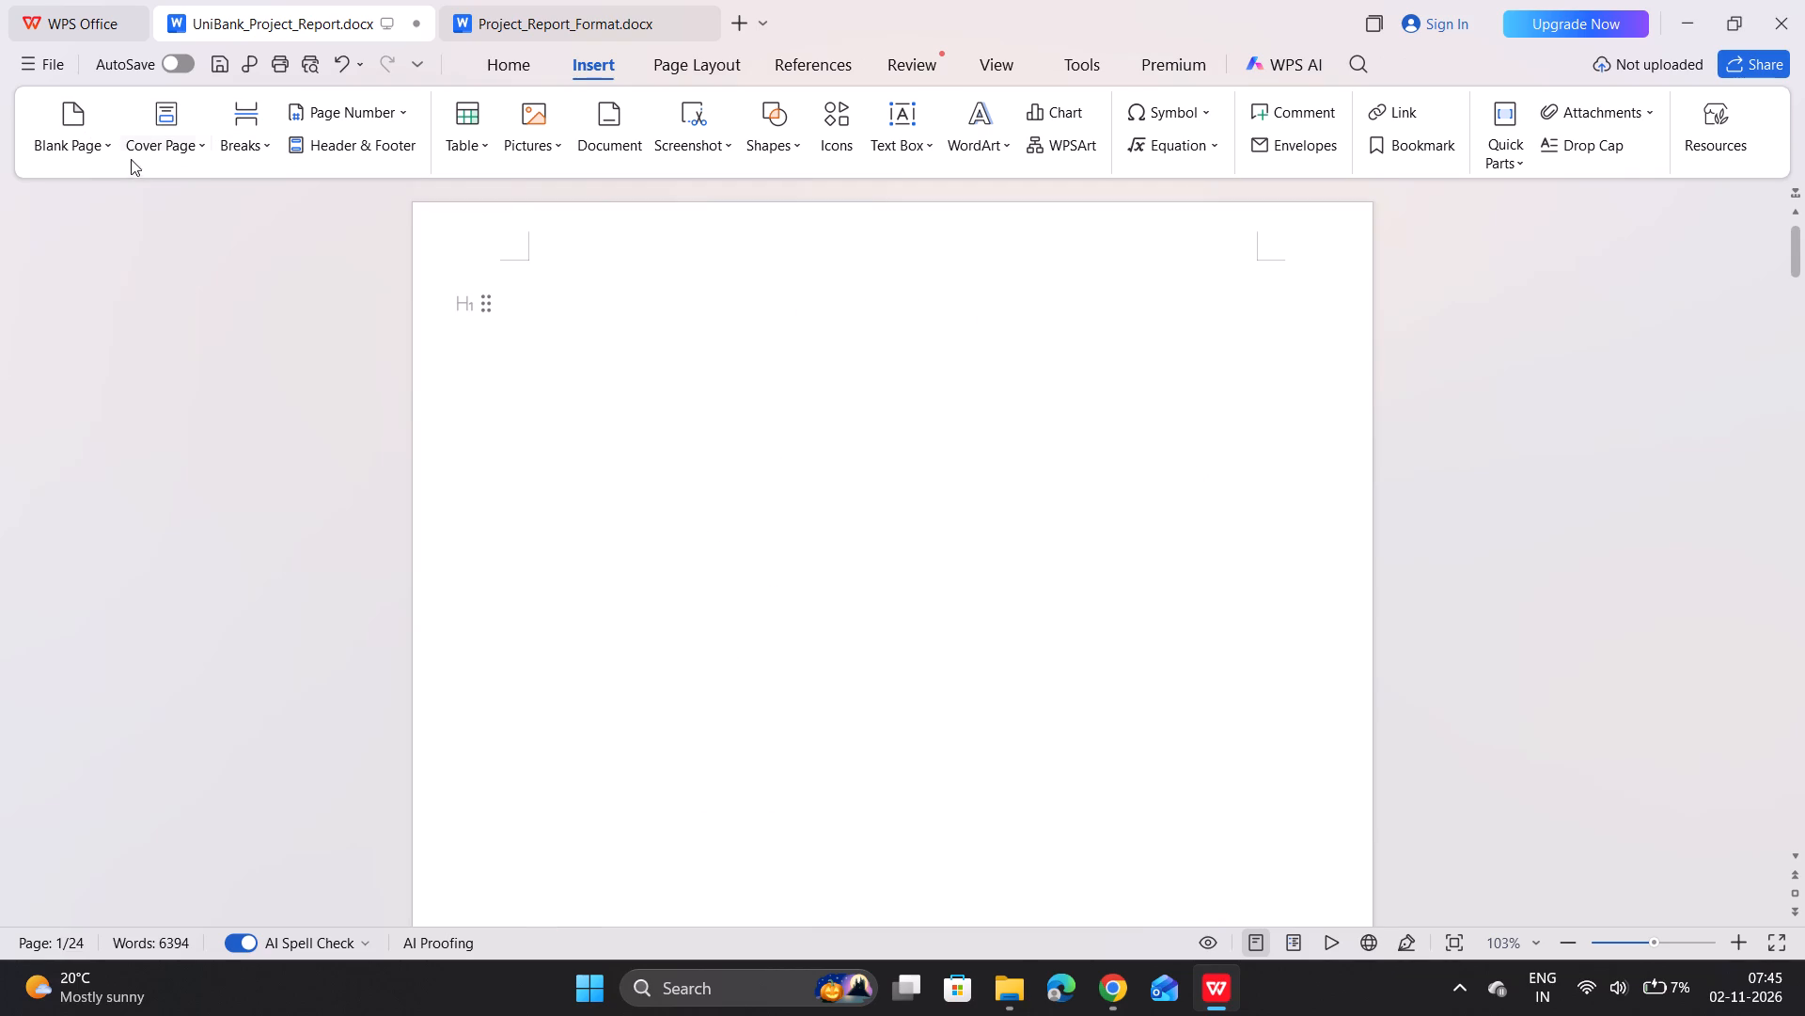
left_click(78, 117)
triple_click(78, 117)
triple_click(78, 117)
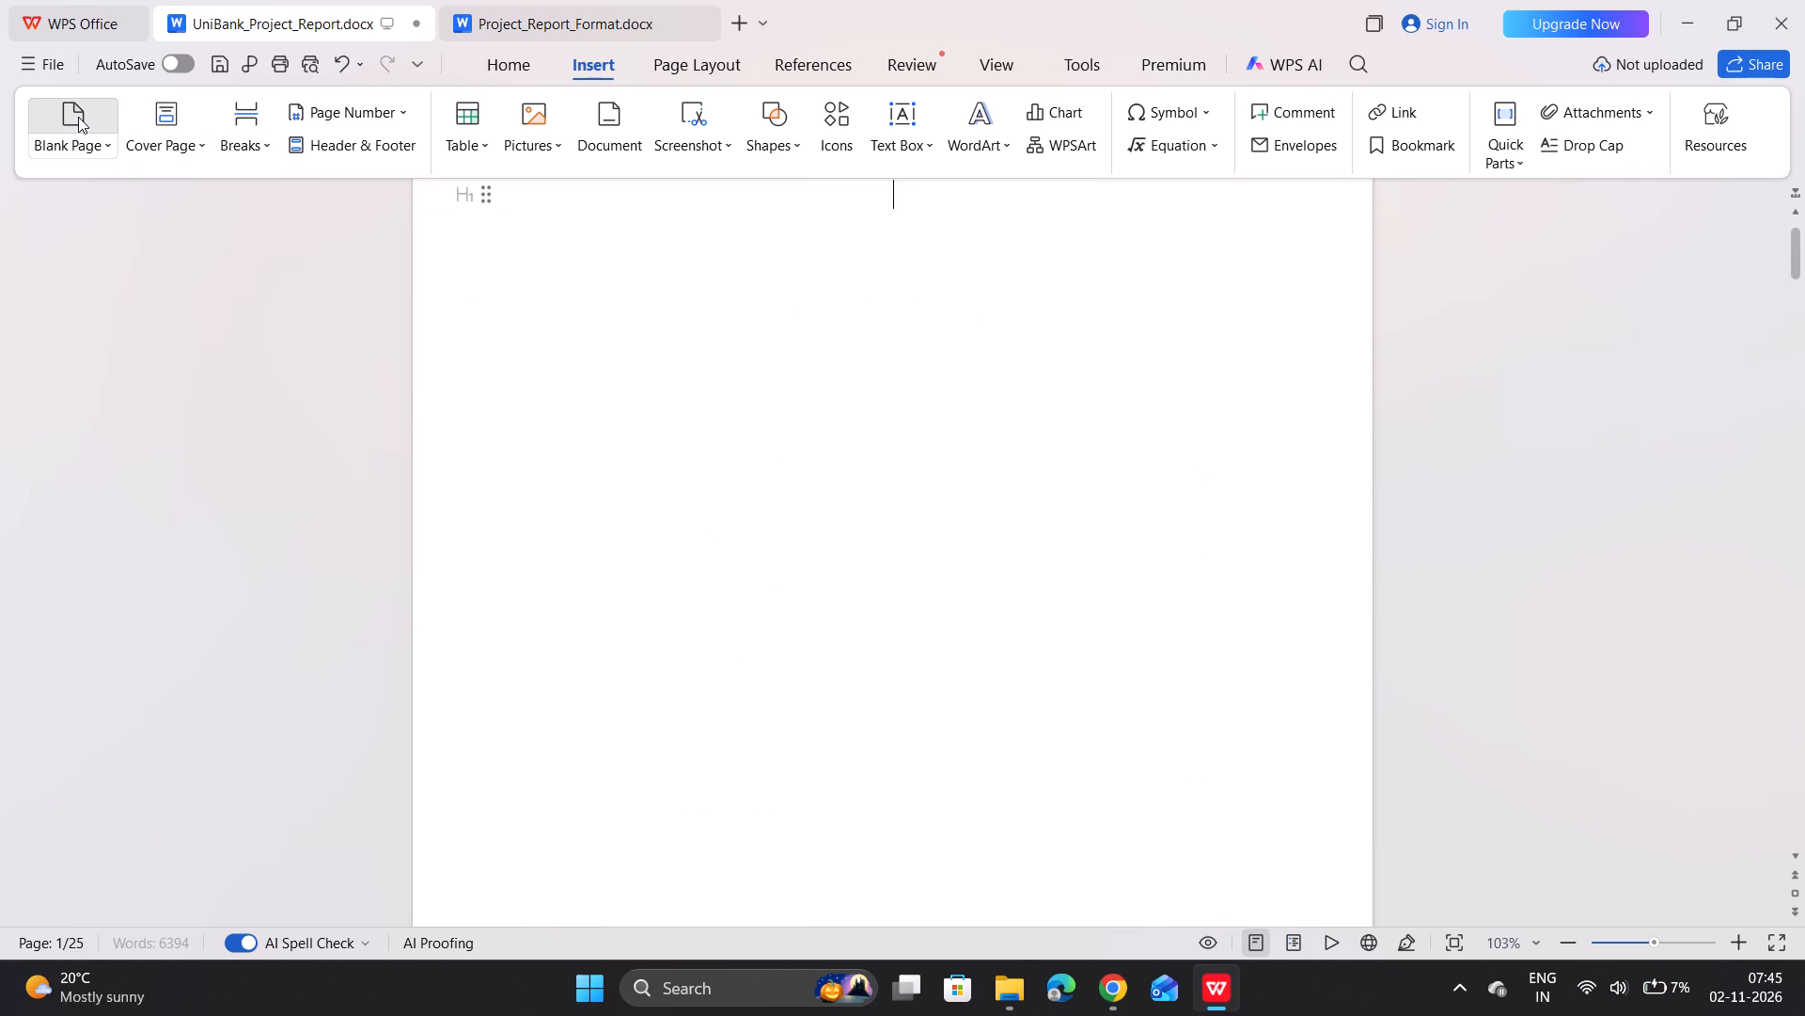
triple_click(78, 117)
double_click(78, 117)
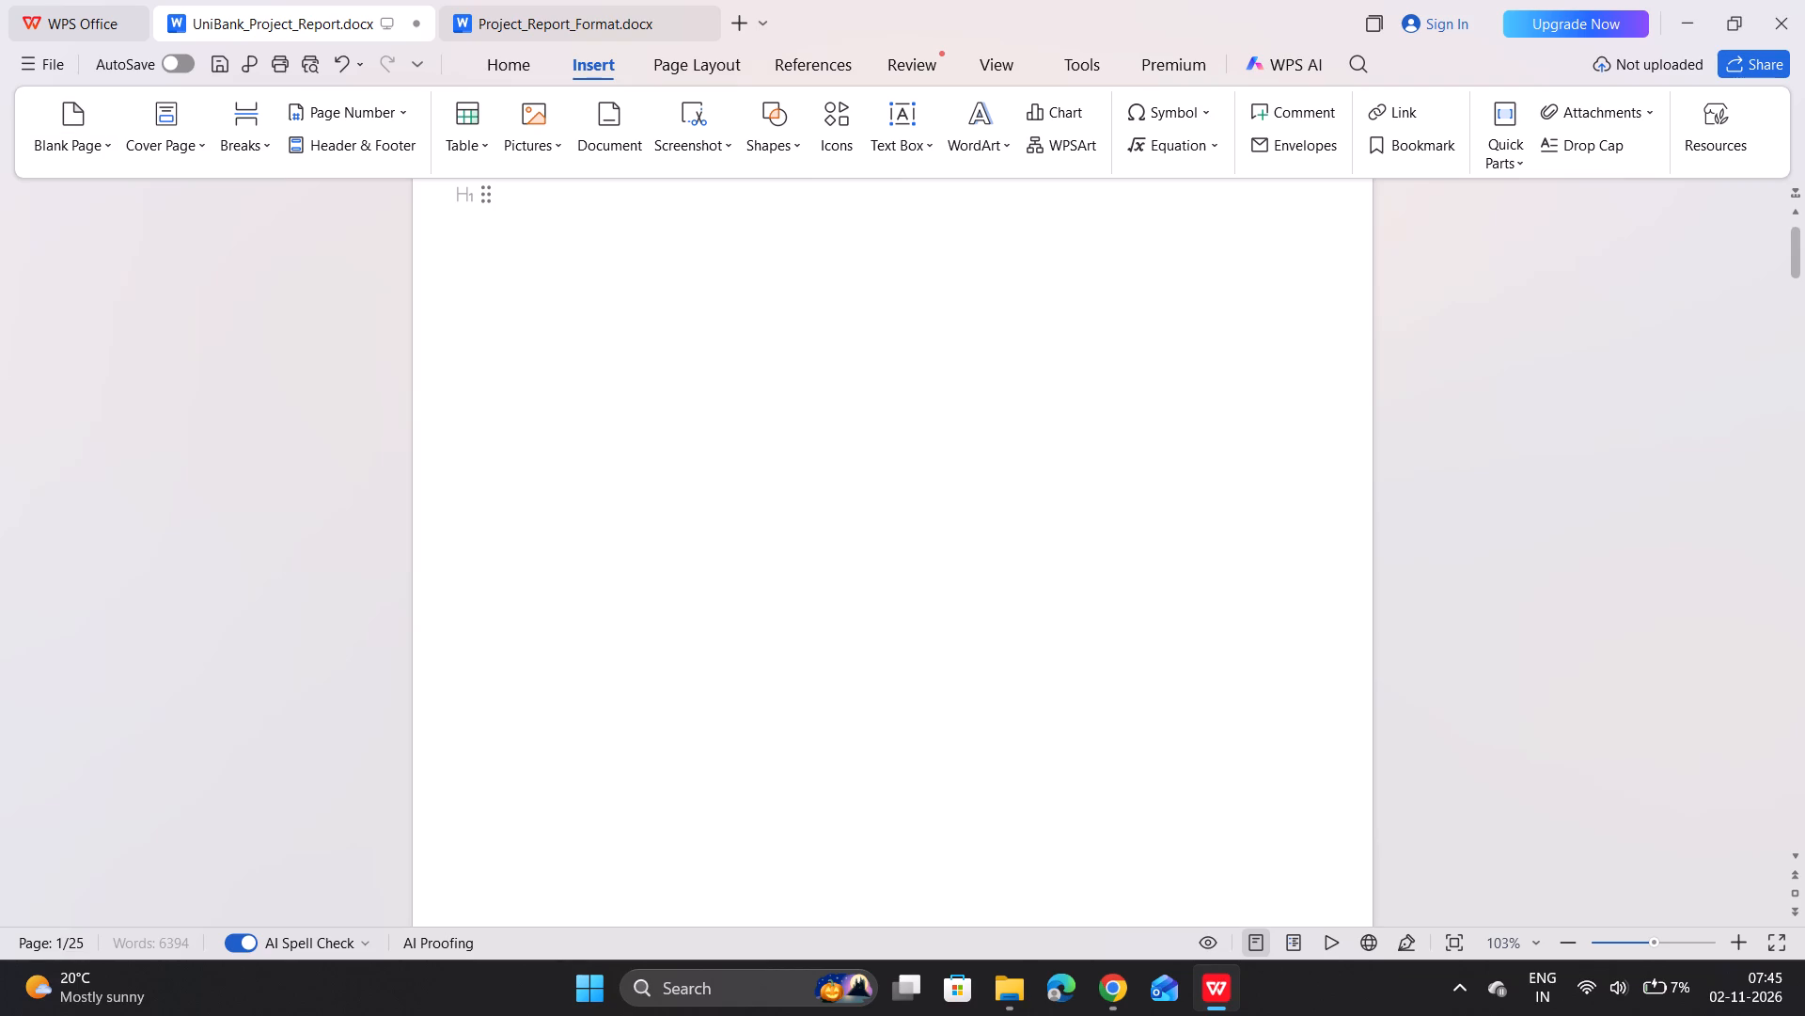
Examine the blank pages ahead of the Table of Contents to check how many were inserted.
scroll(697, 477, "down", 11)
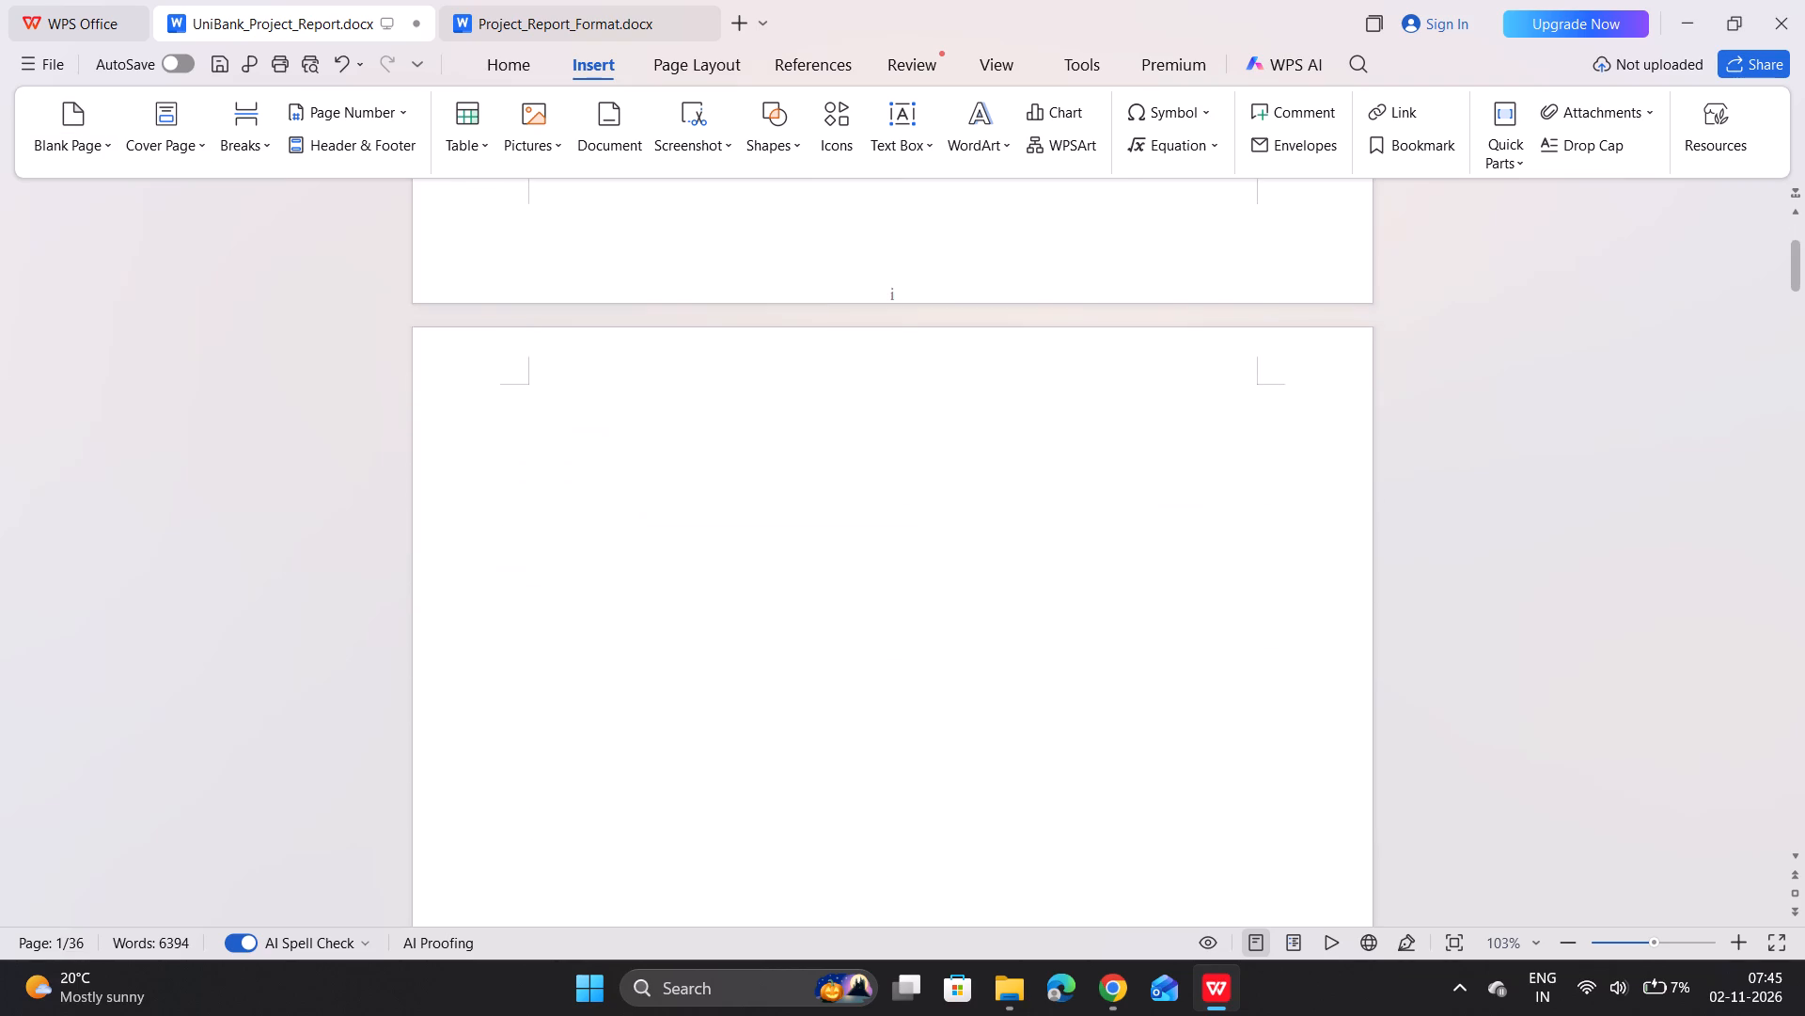
scroll(697, 477, "down", 15)
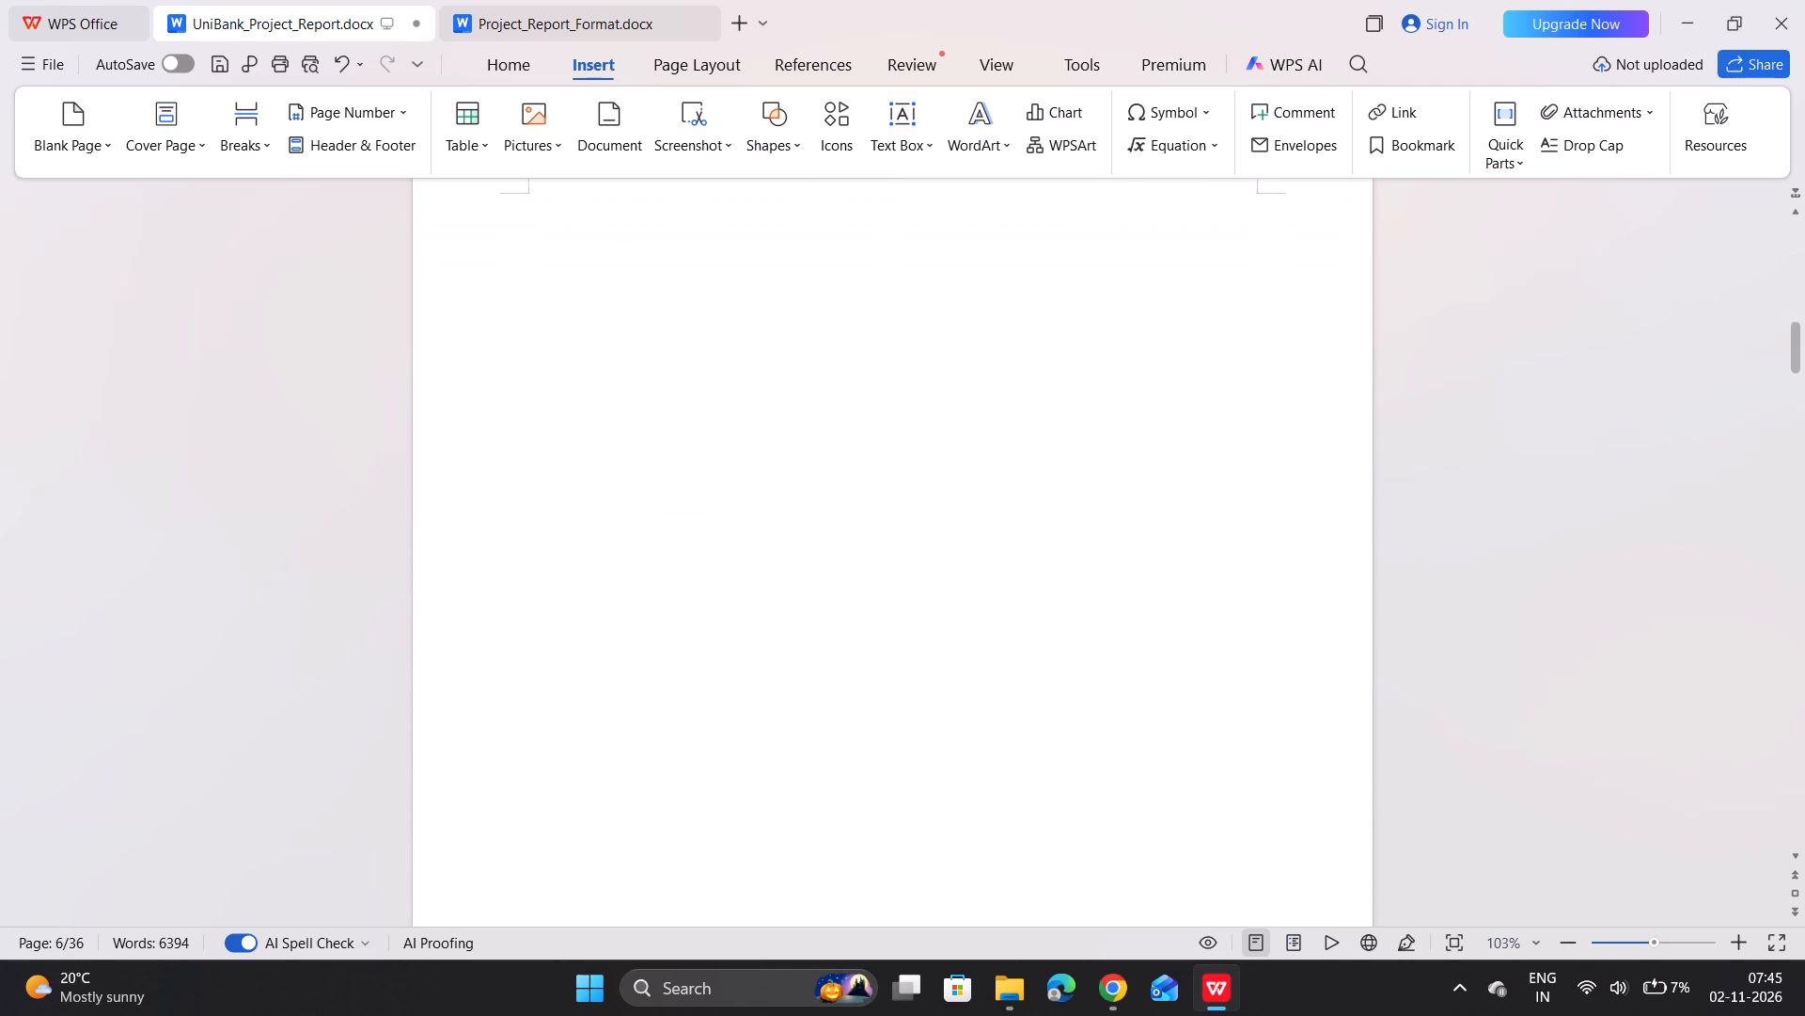
scroll(697, 477, "down", 12)
scroll(697, 477, "up", 2)
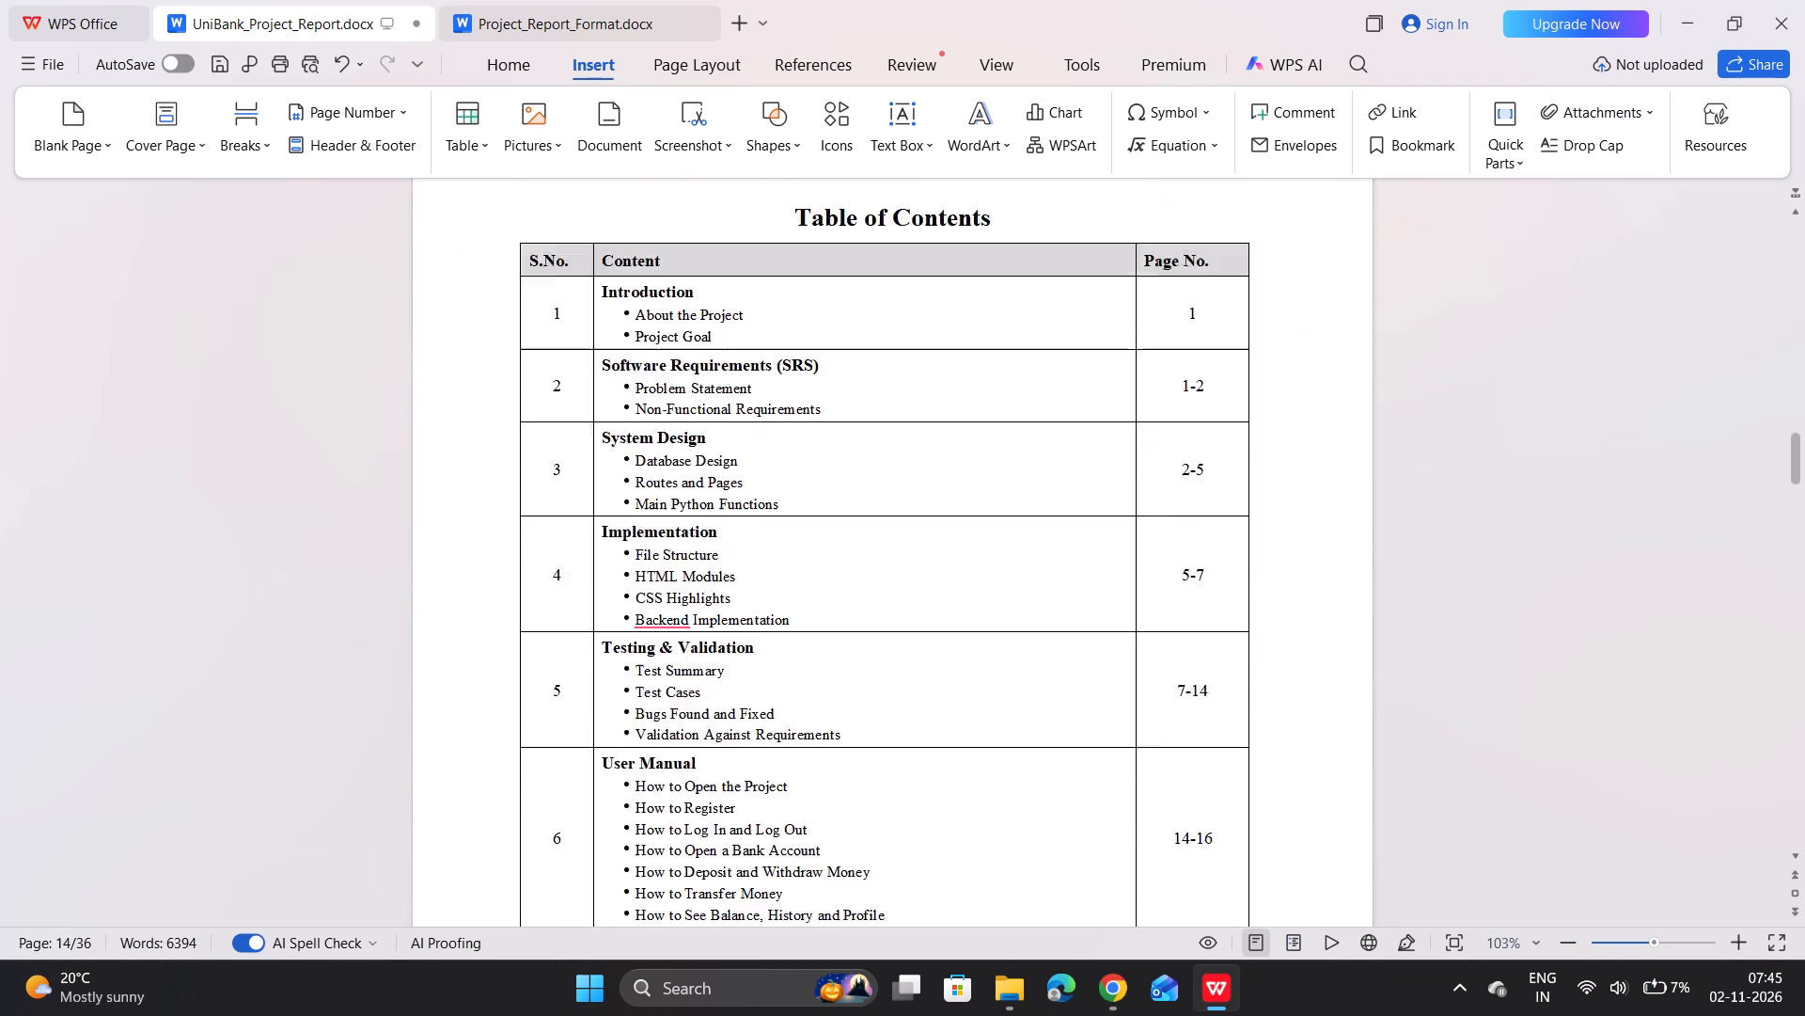
scroll(697, 477, "up", 20)
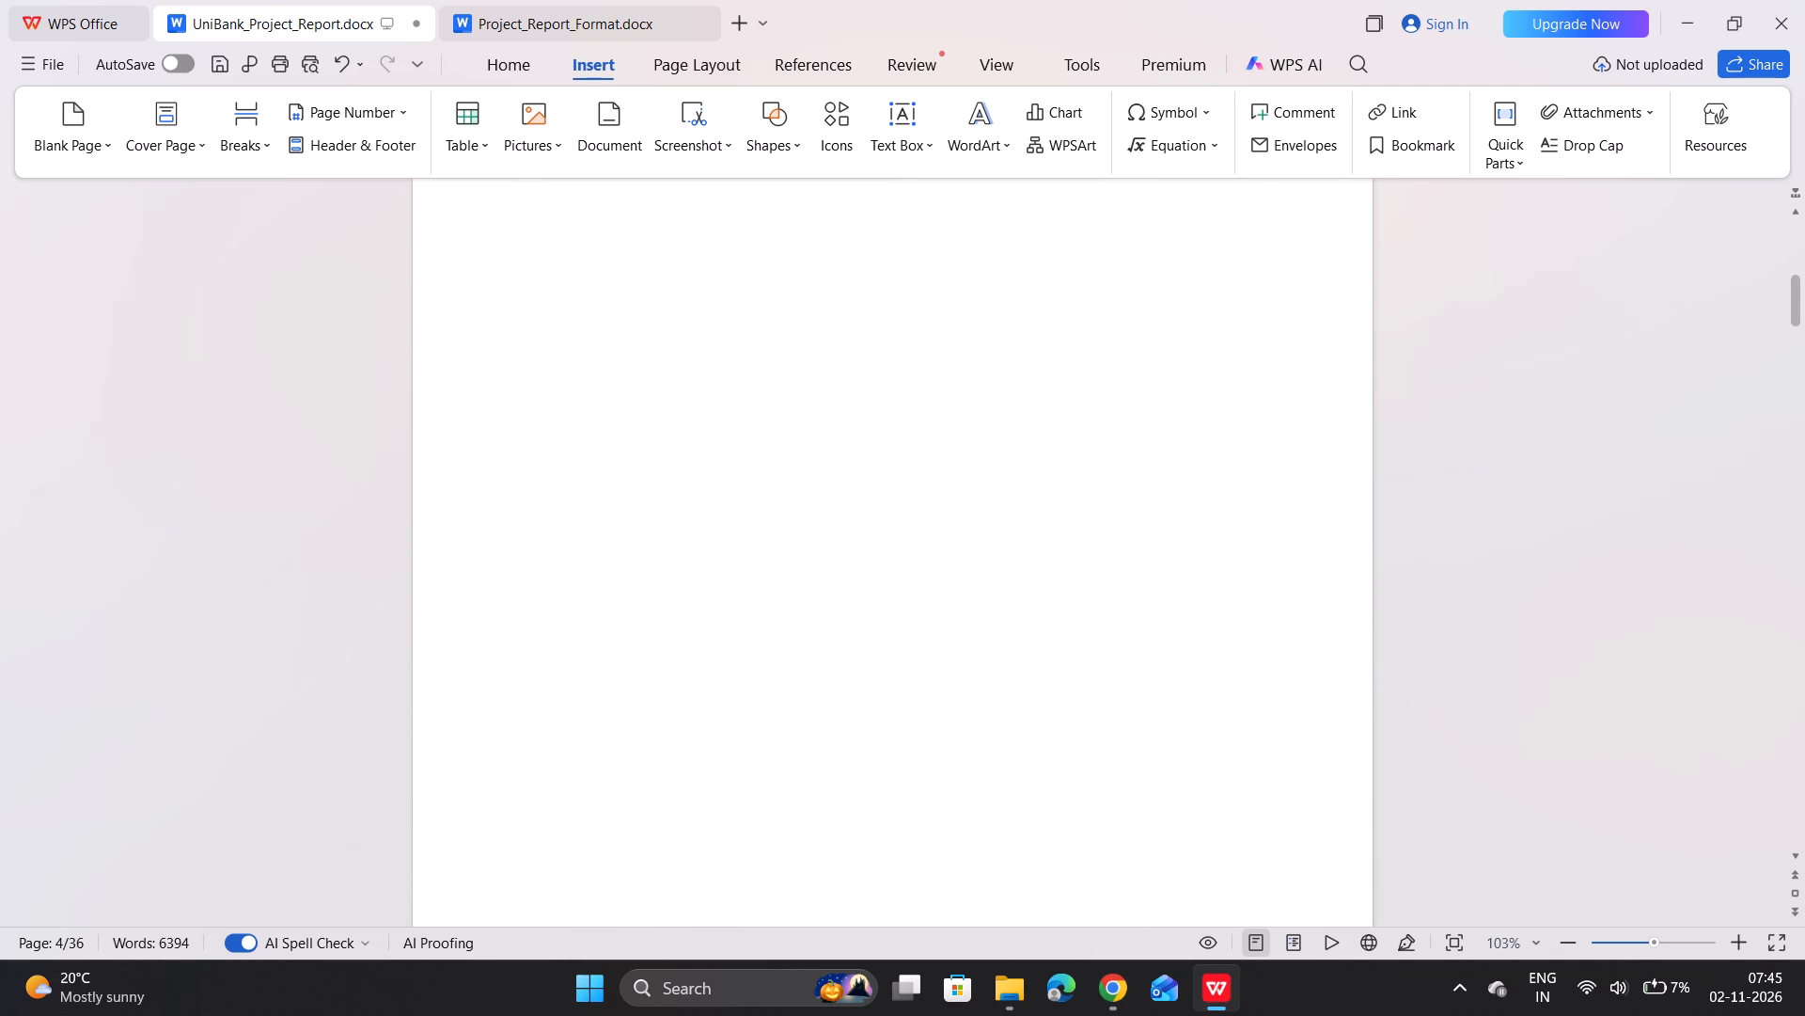
scroll(697, 477, "up", 17)
scroll(697, 477, "up", 11)
scroll(830, 559, "down", 15)
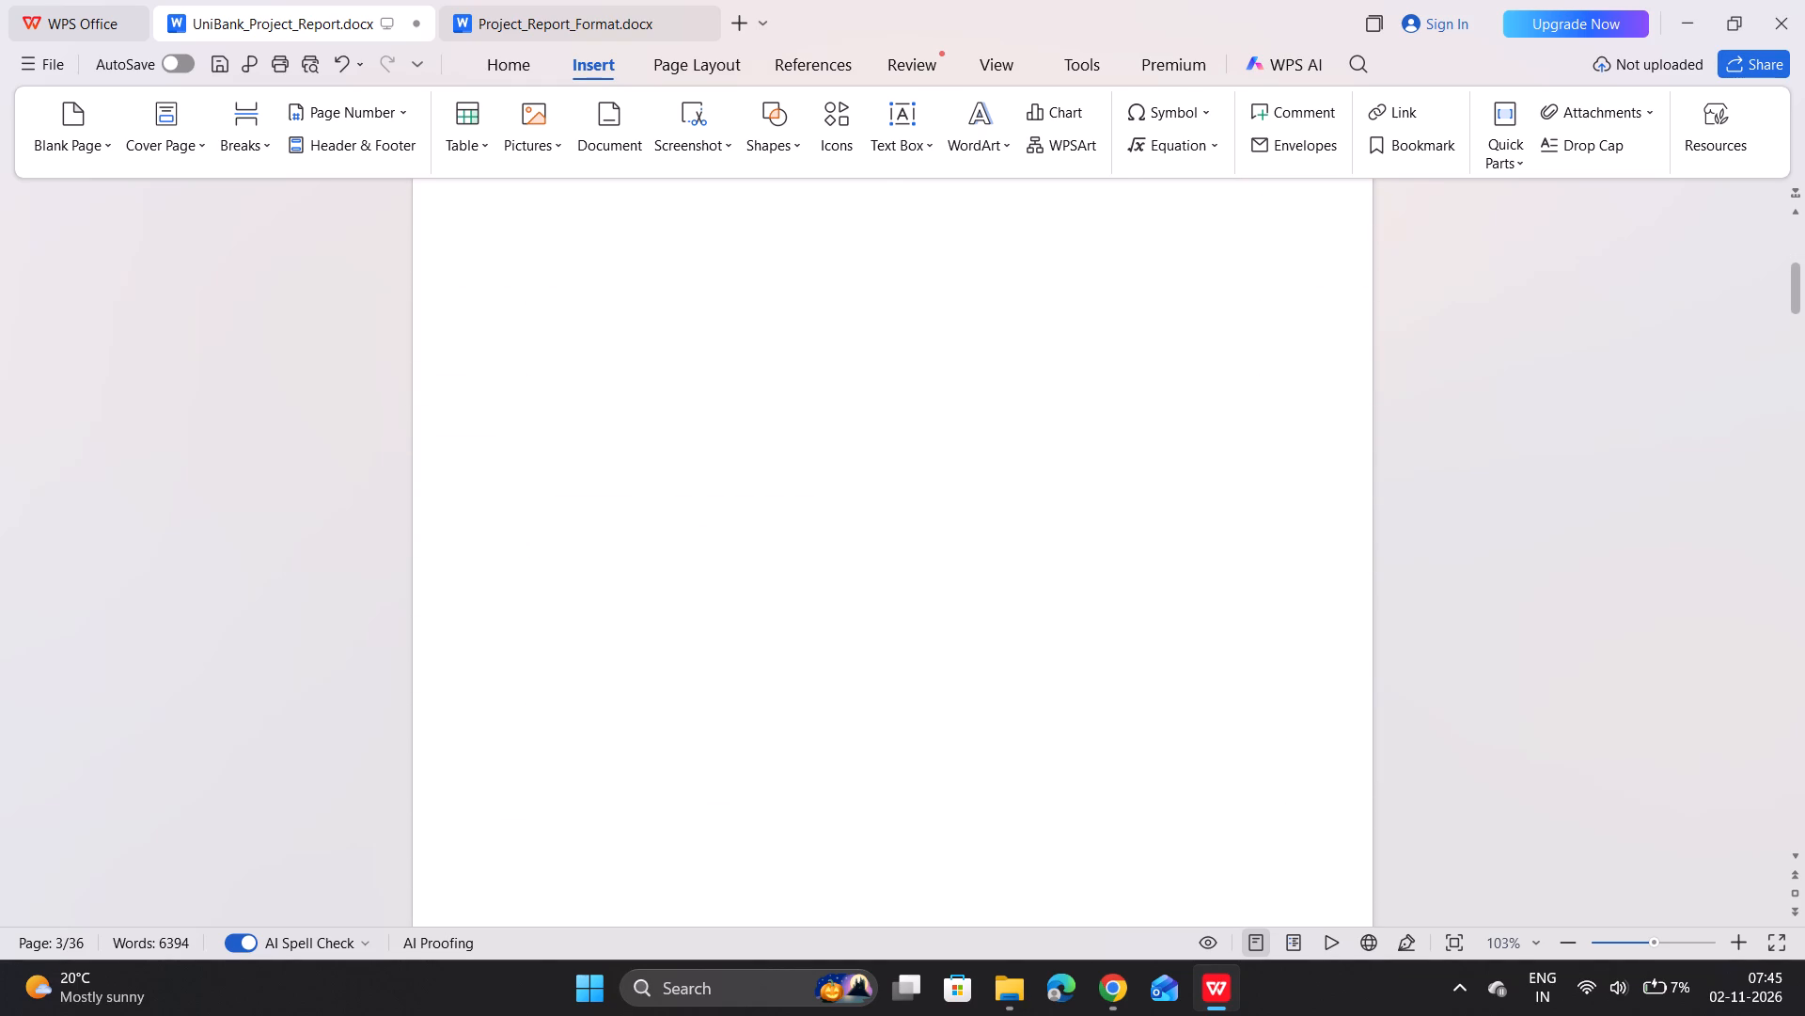
scroll(830, 559, "down", 7)
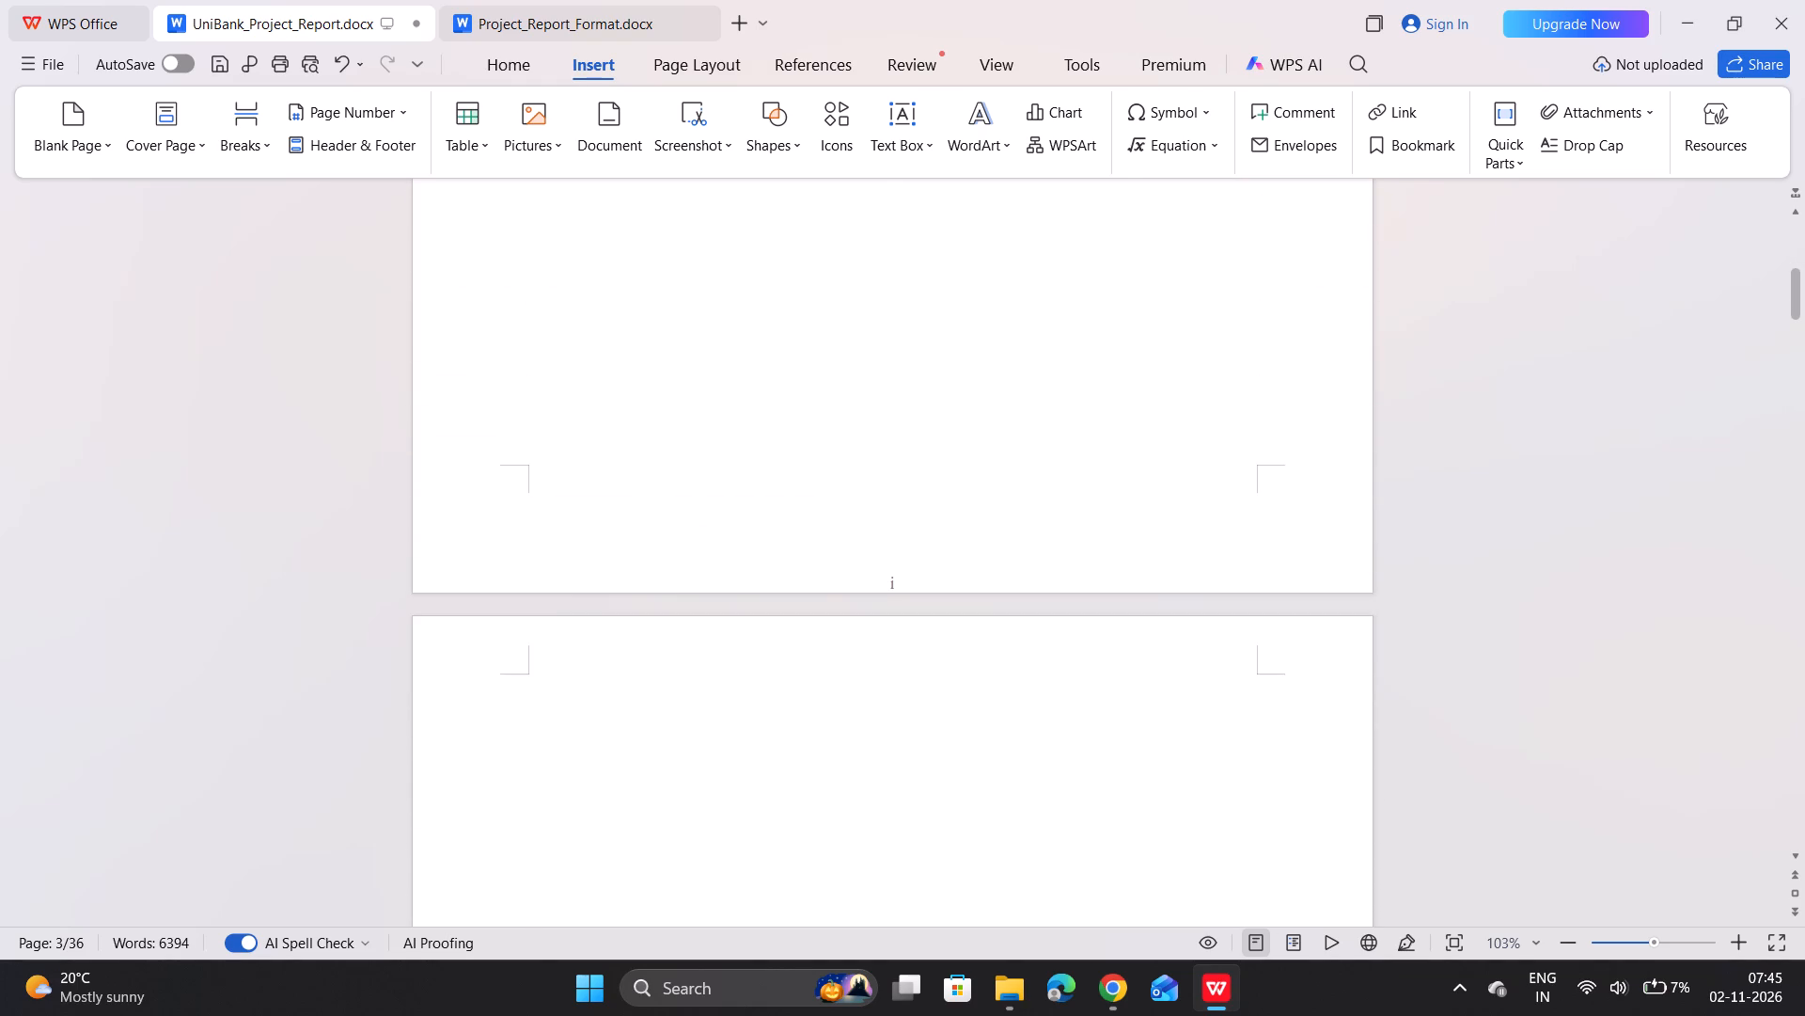
scroll(830, 559, "down", 10)
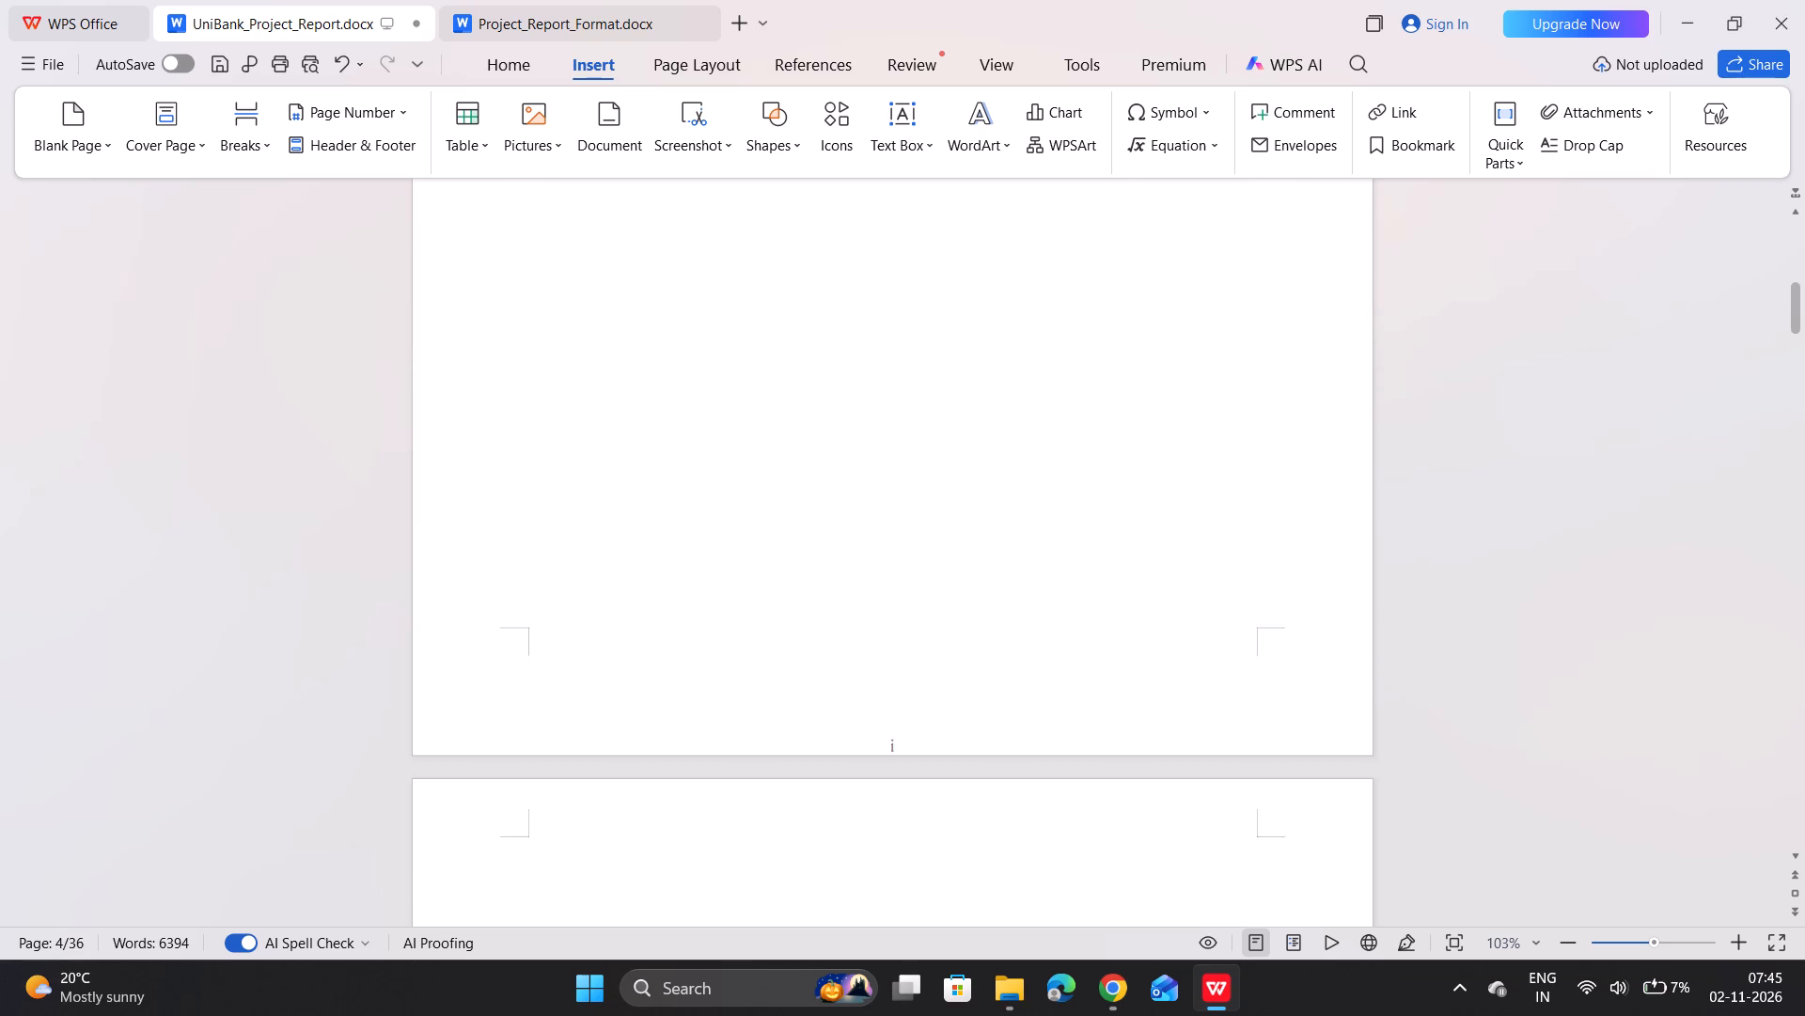
scroll(830, 559, "down", 5)
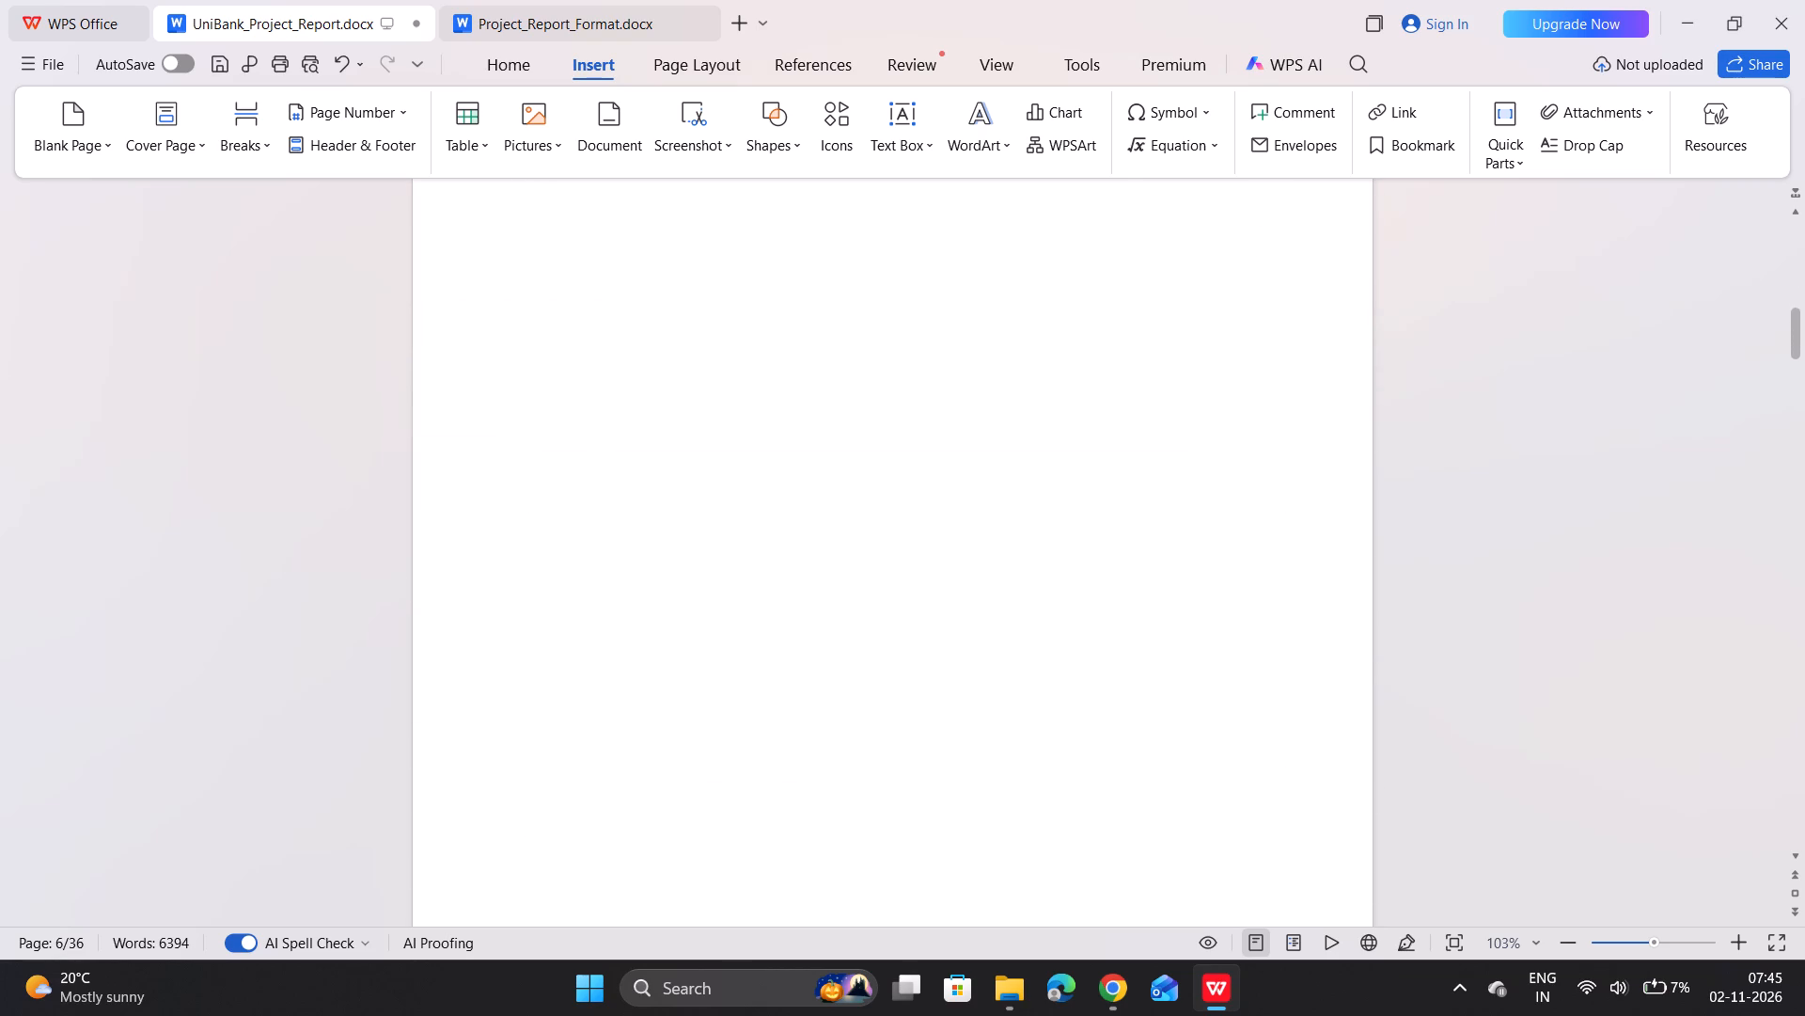
scroll(830, 559, "down", 9)
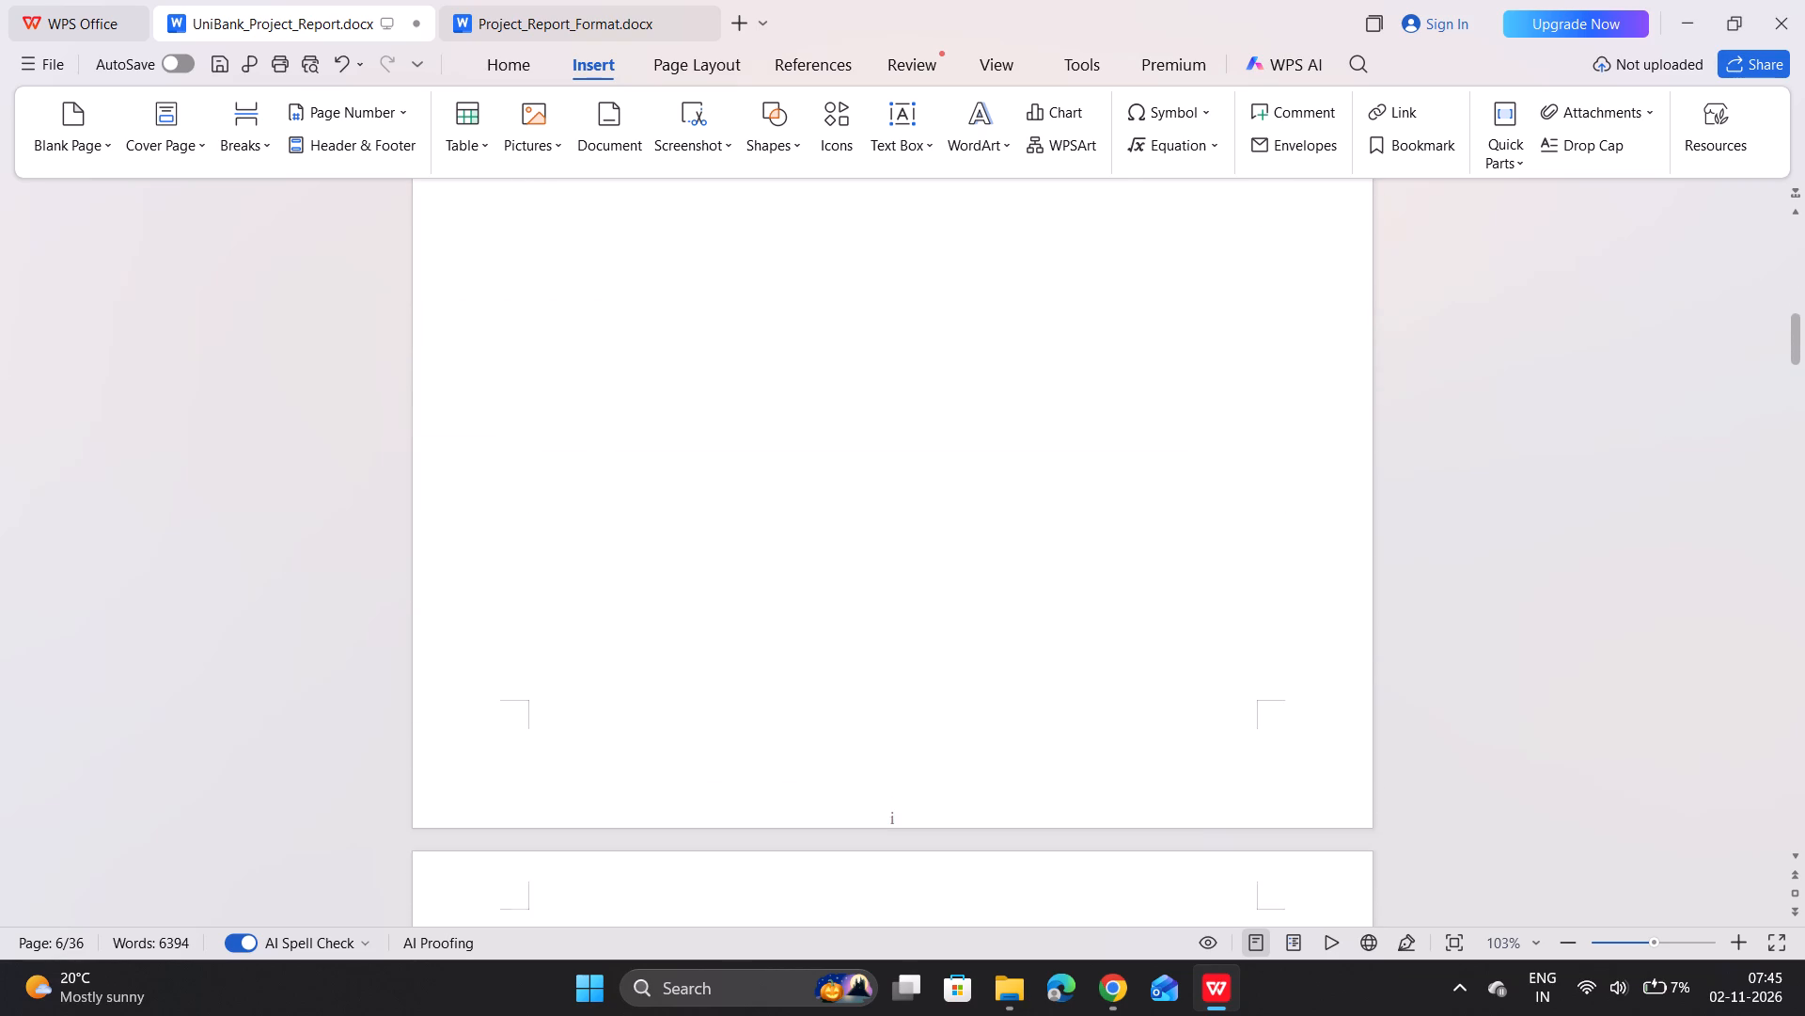
scroll(830, 559, "down", 8)
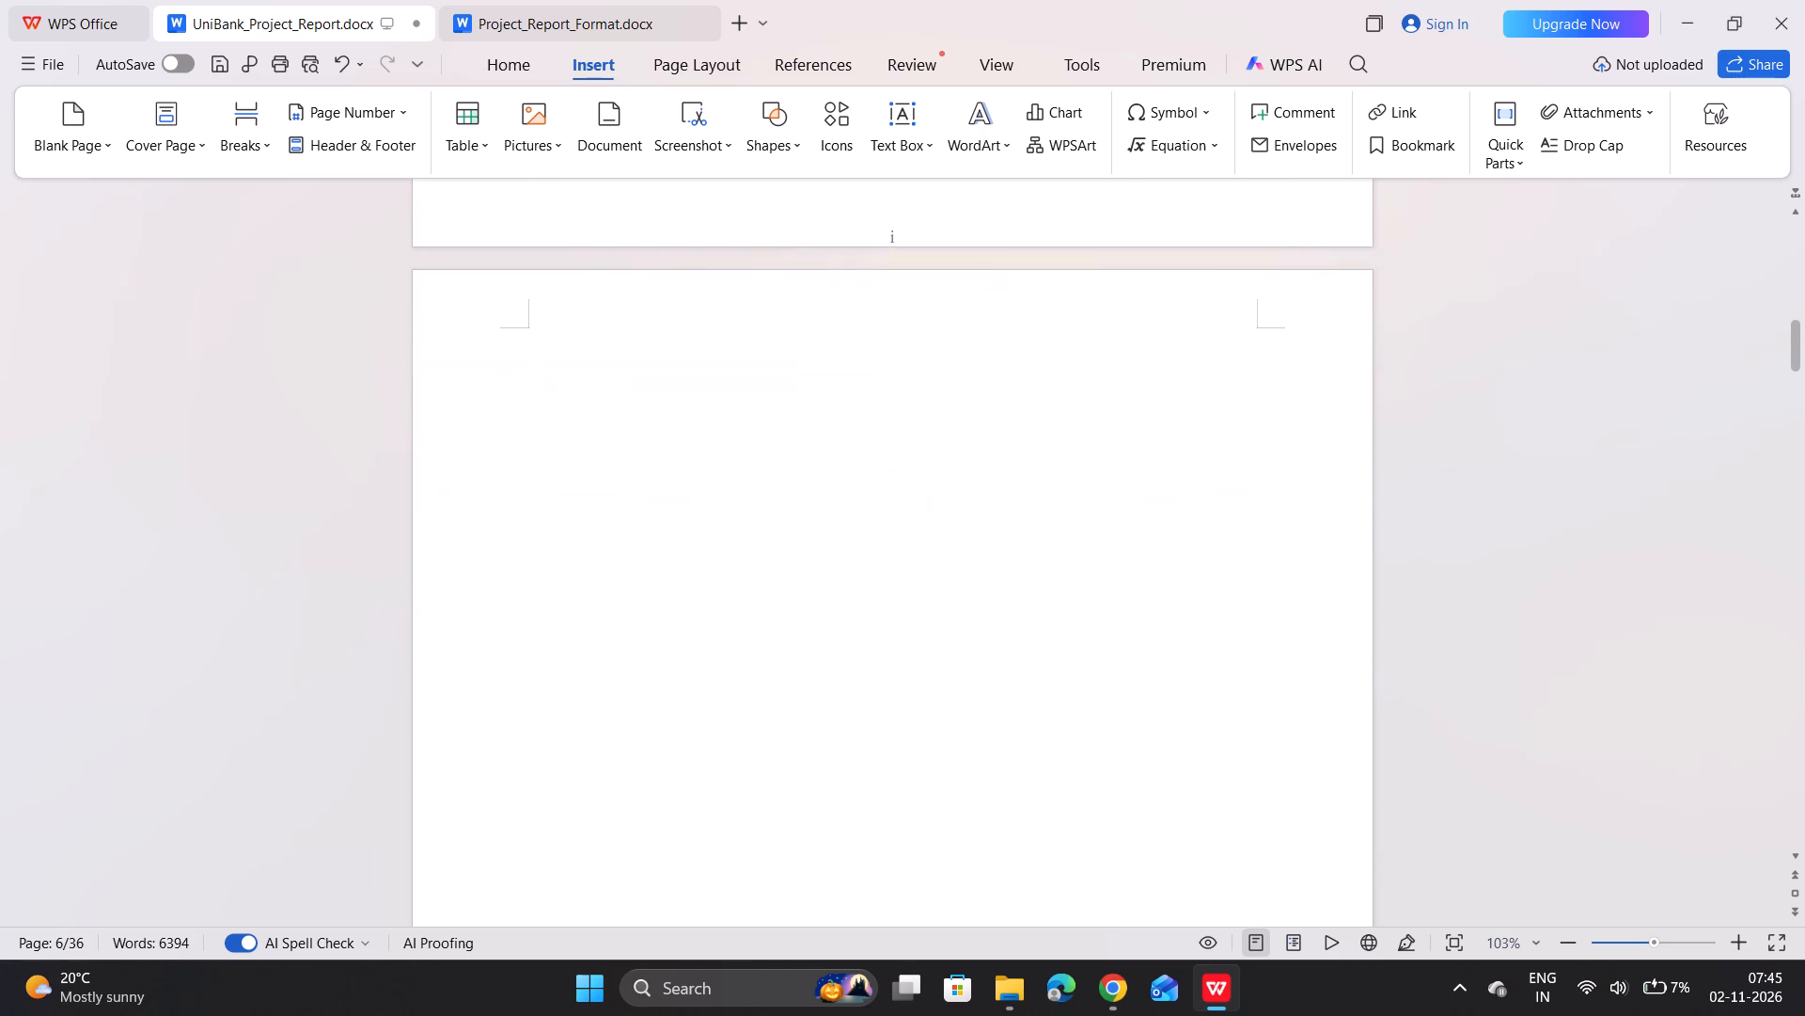
scroll(830, 559, "down", 10)
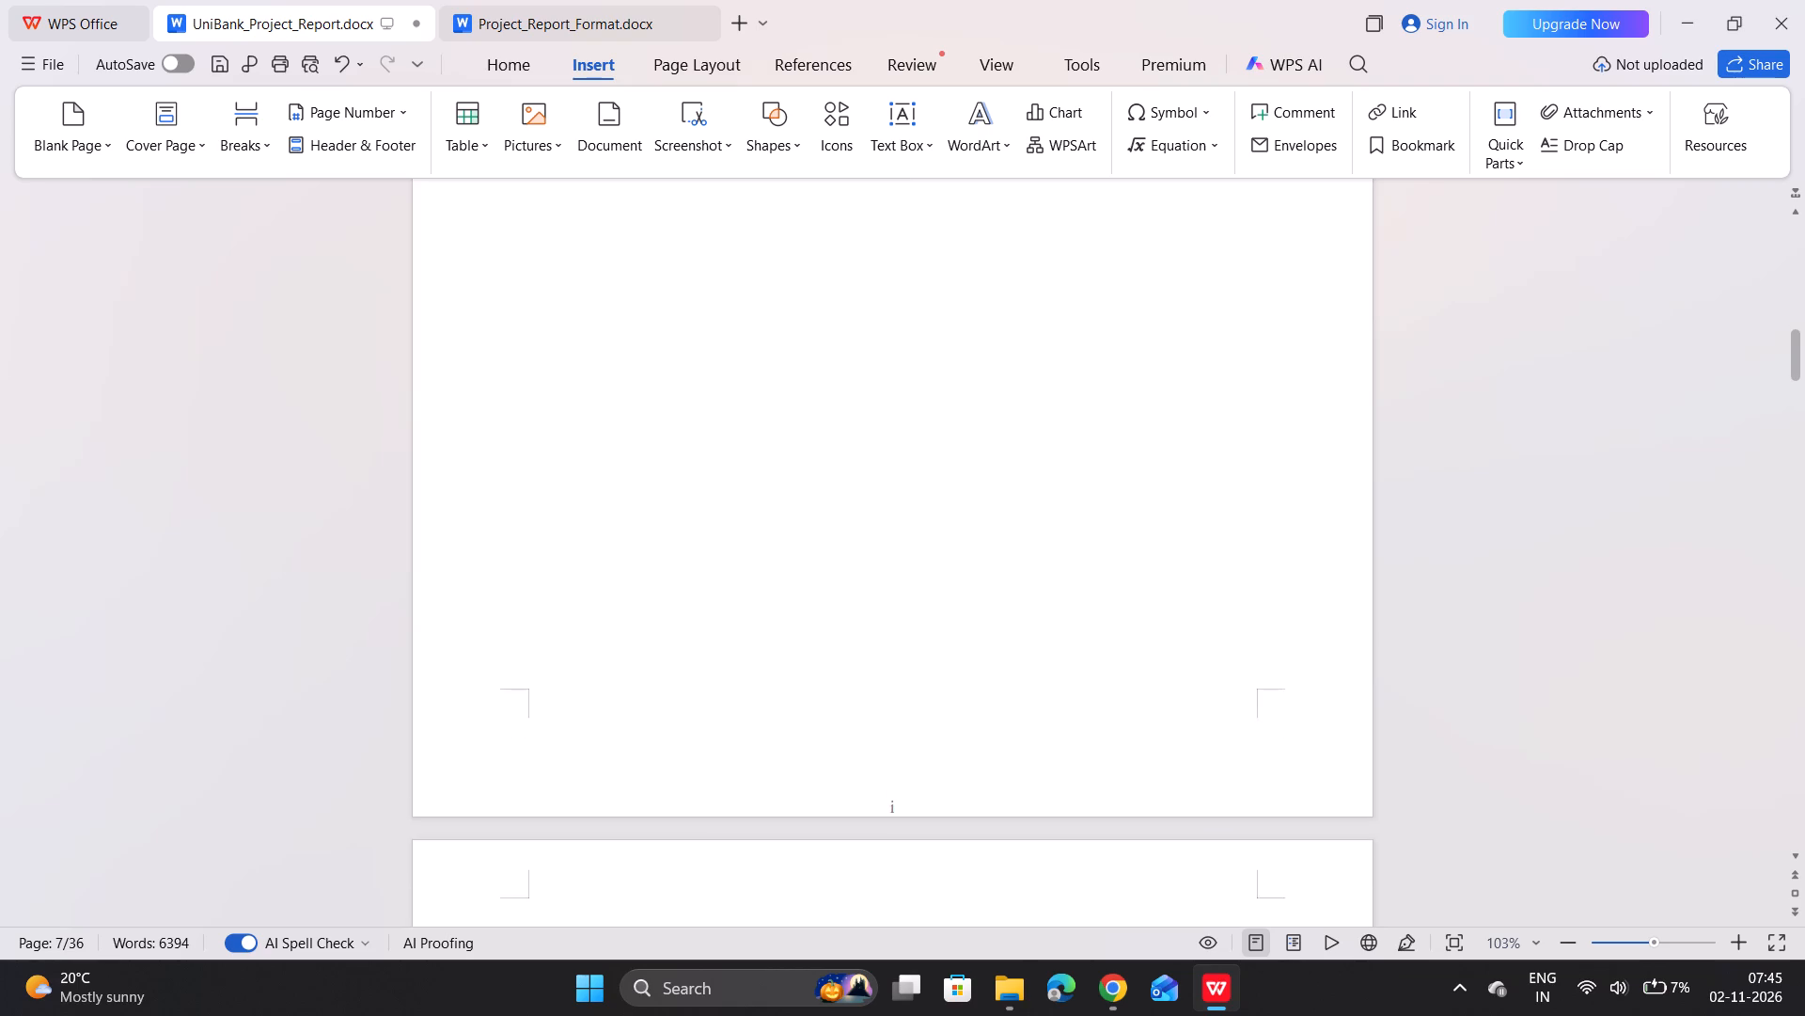
scroll(830, 559, "down", 8)
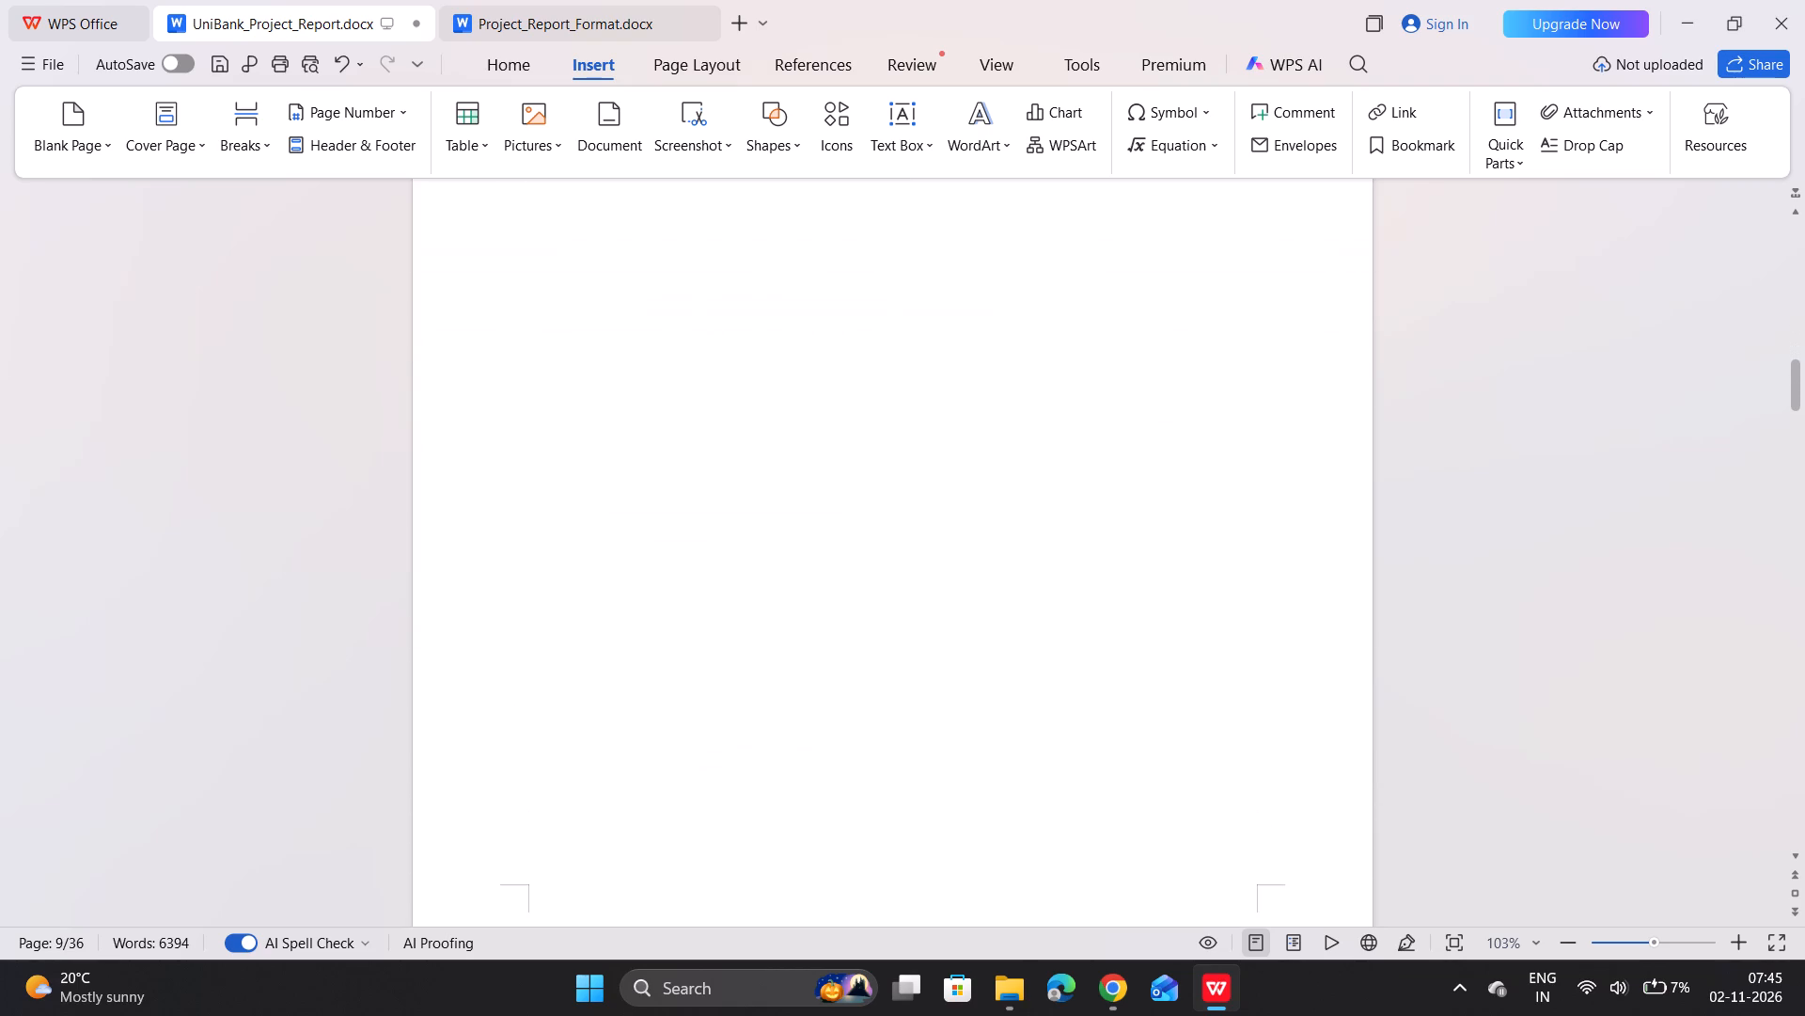
scroll(830, 559, "down", 11)
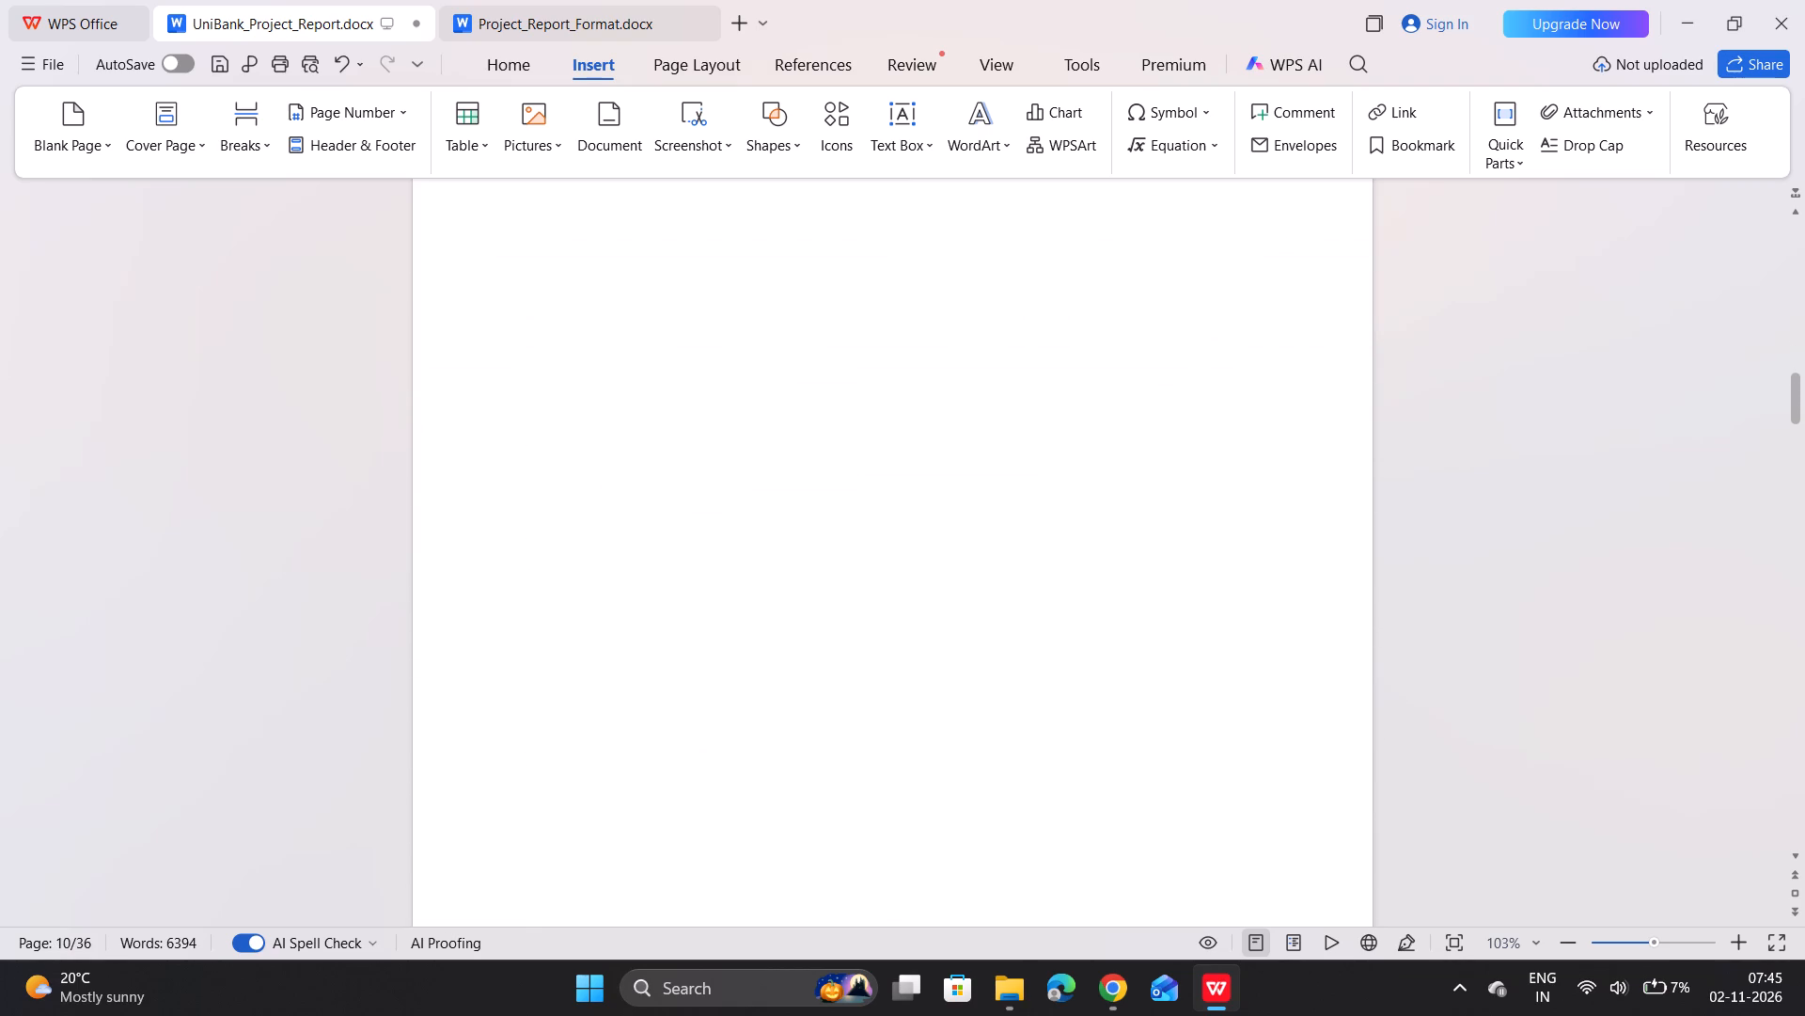
scroll(830, 559, "down", 10)
scroll(830, 559, "down", 11)
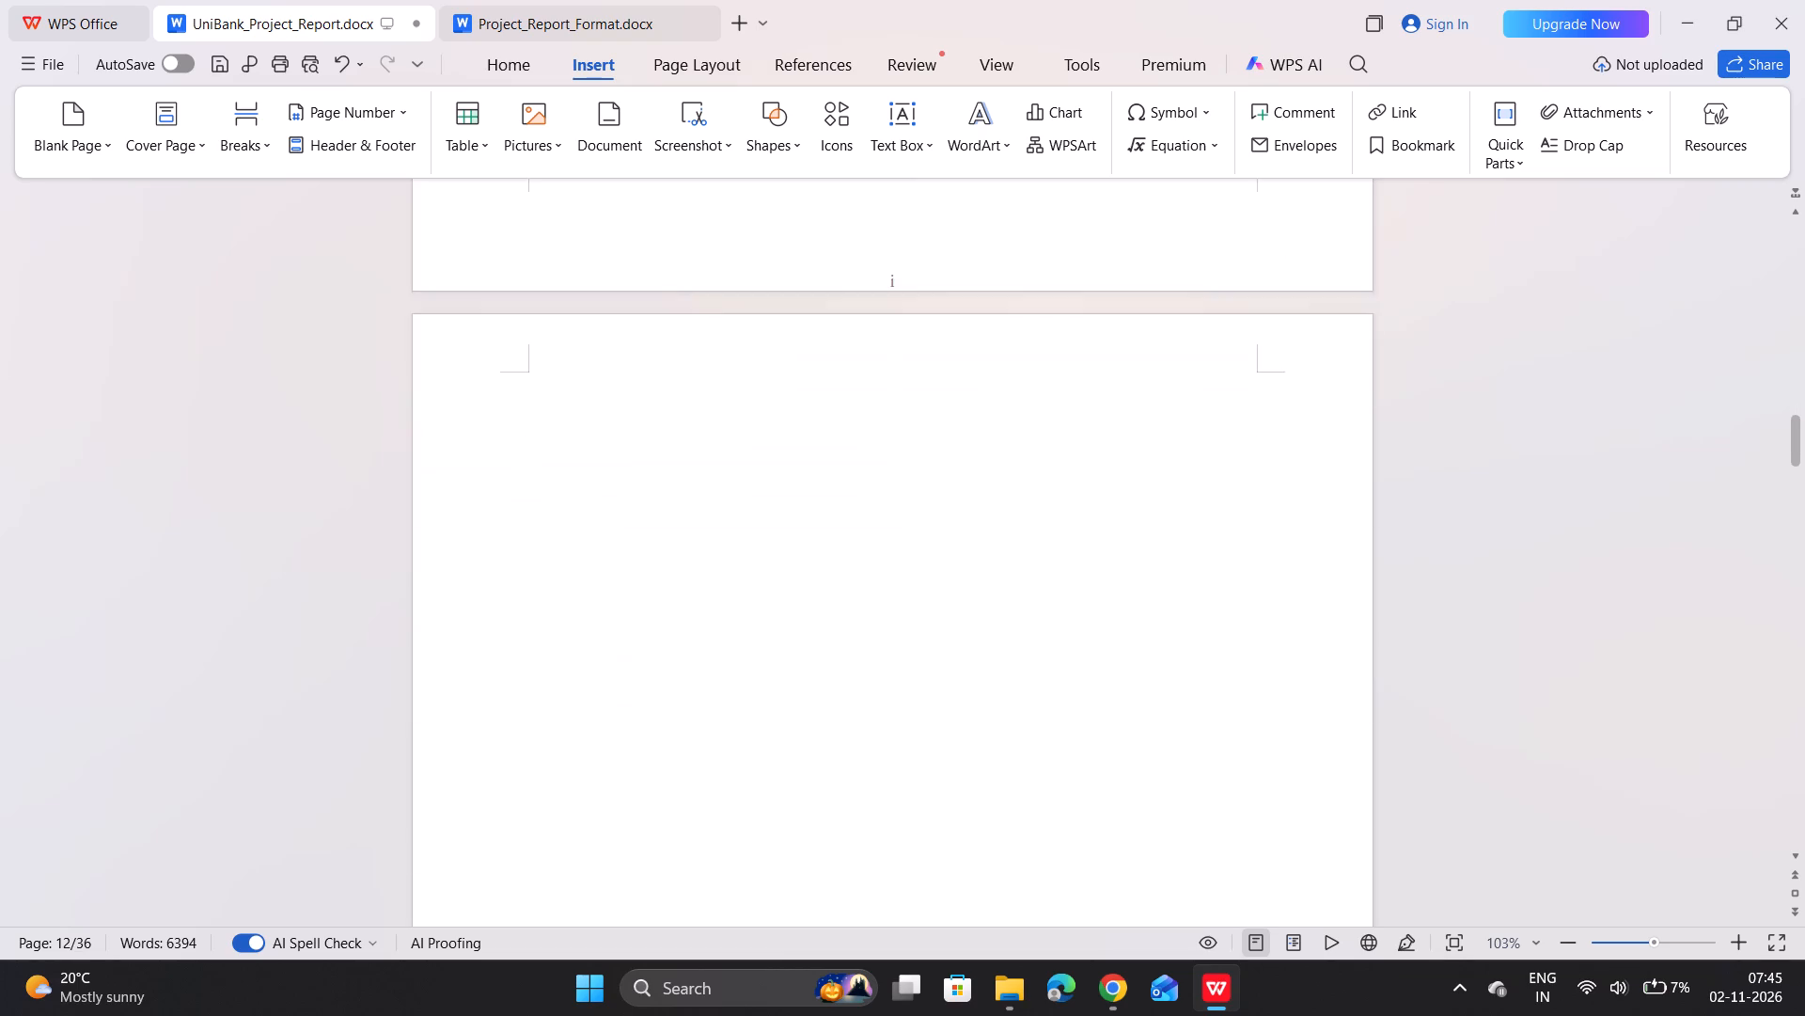
scroll(830, 559, "down", 2)
scroll(830, 559, "up", 19)
scroll(830, 559, "up", 12)
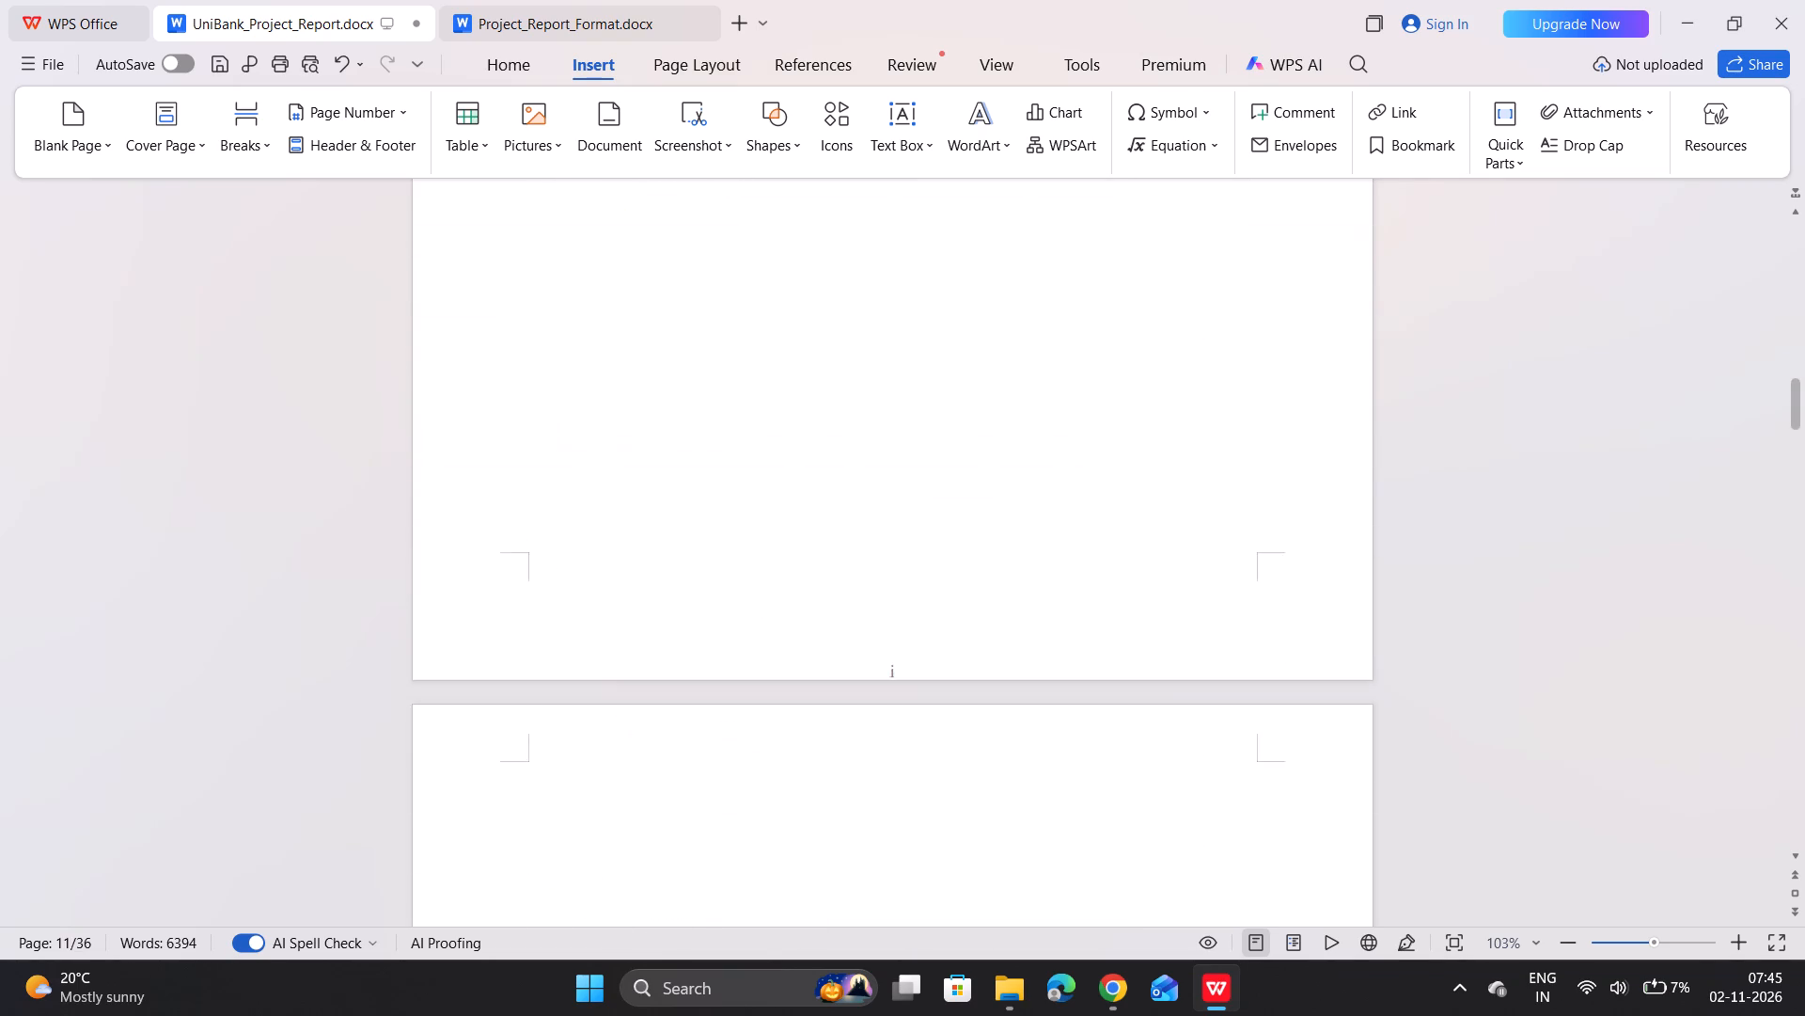
scroll(830, 559, "up", 10)
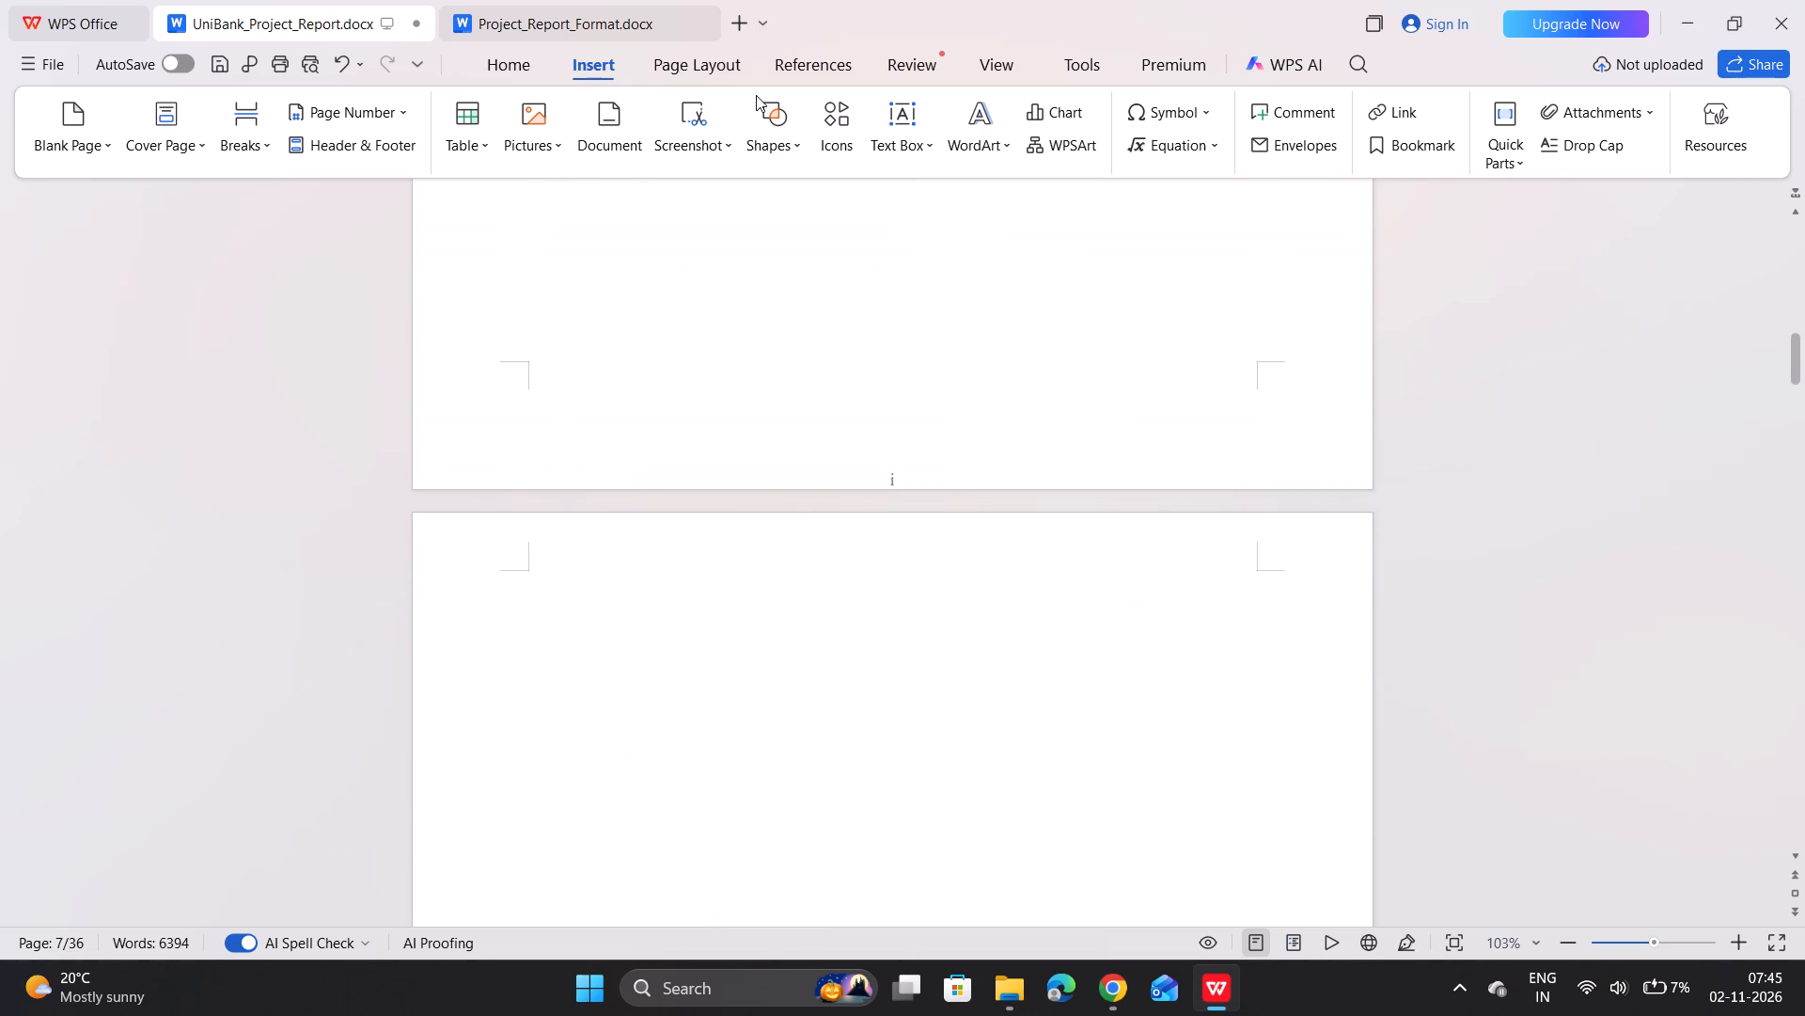
Look through the Project_Report_Format document from its cover to its last page to review which front pages are needed.
left_click(551, 0)
scroll(900, 593, "down", 5)
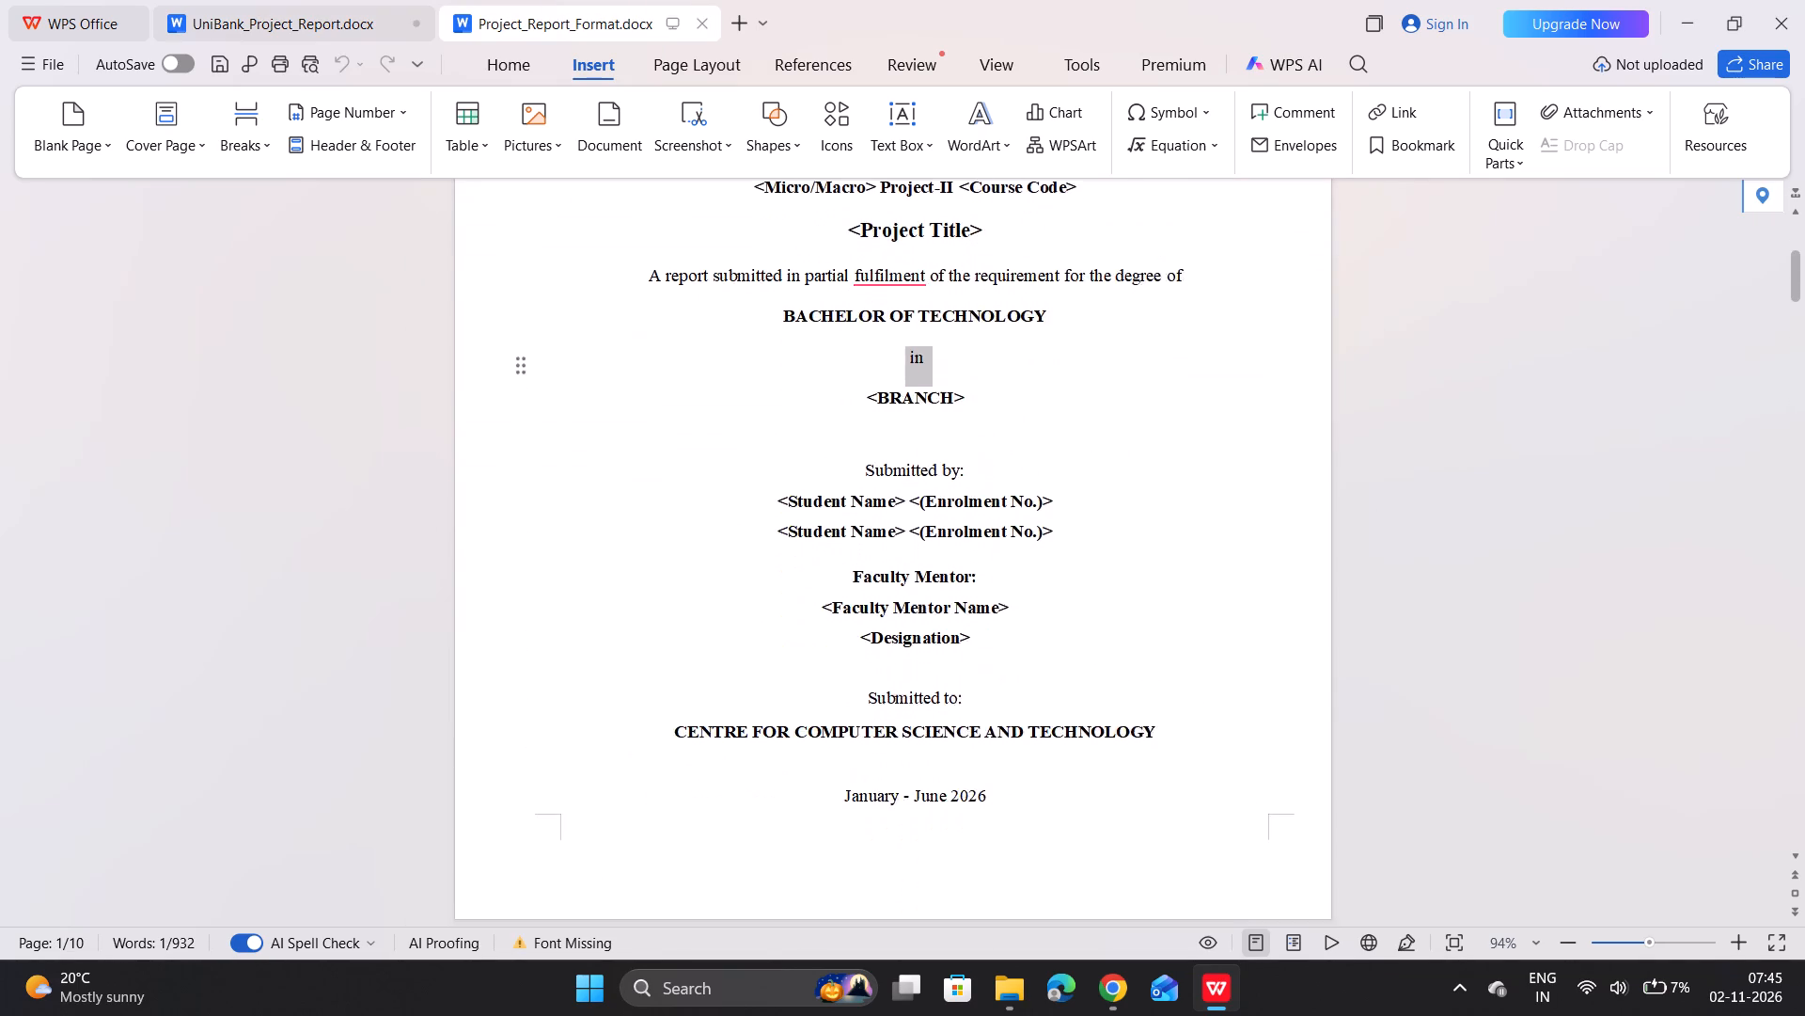
scroll(930, 534, "down", 16)
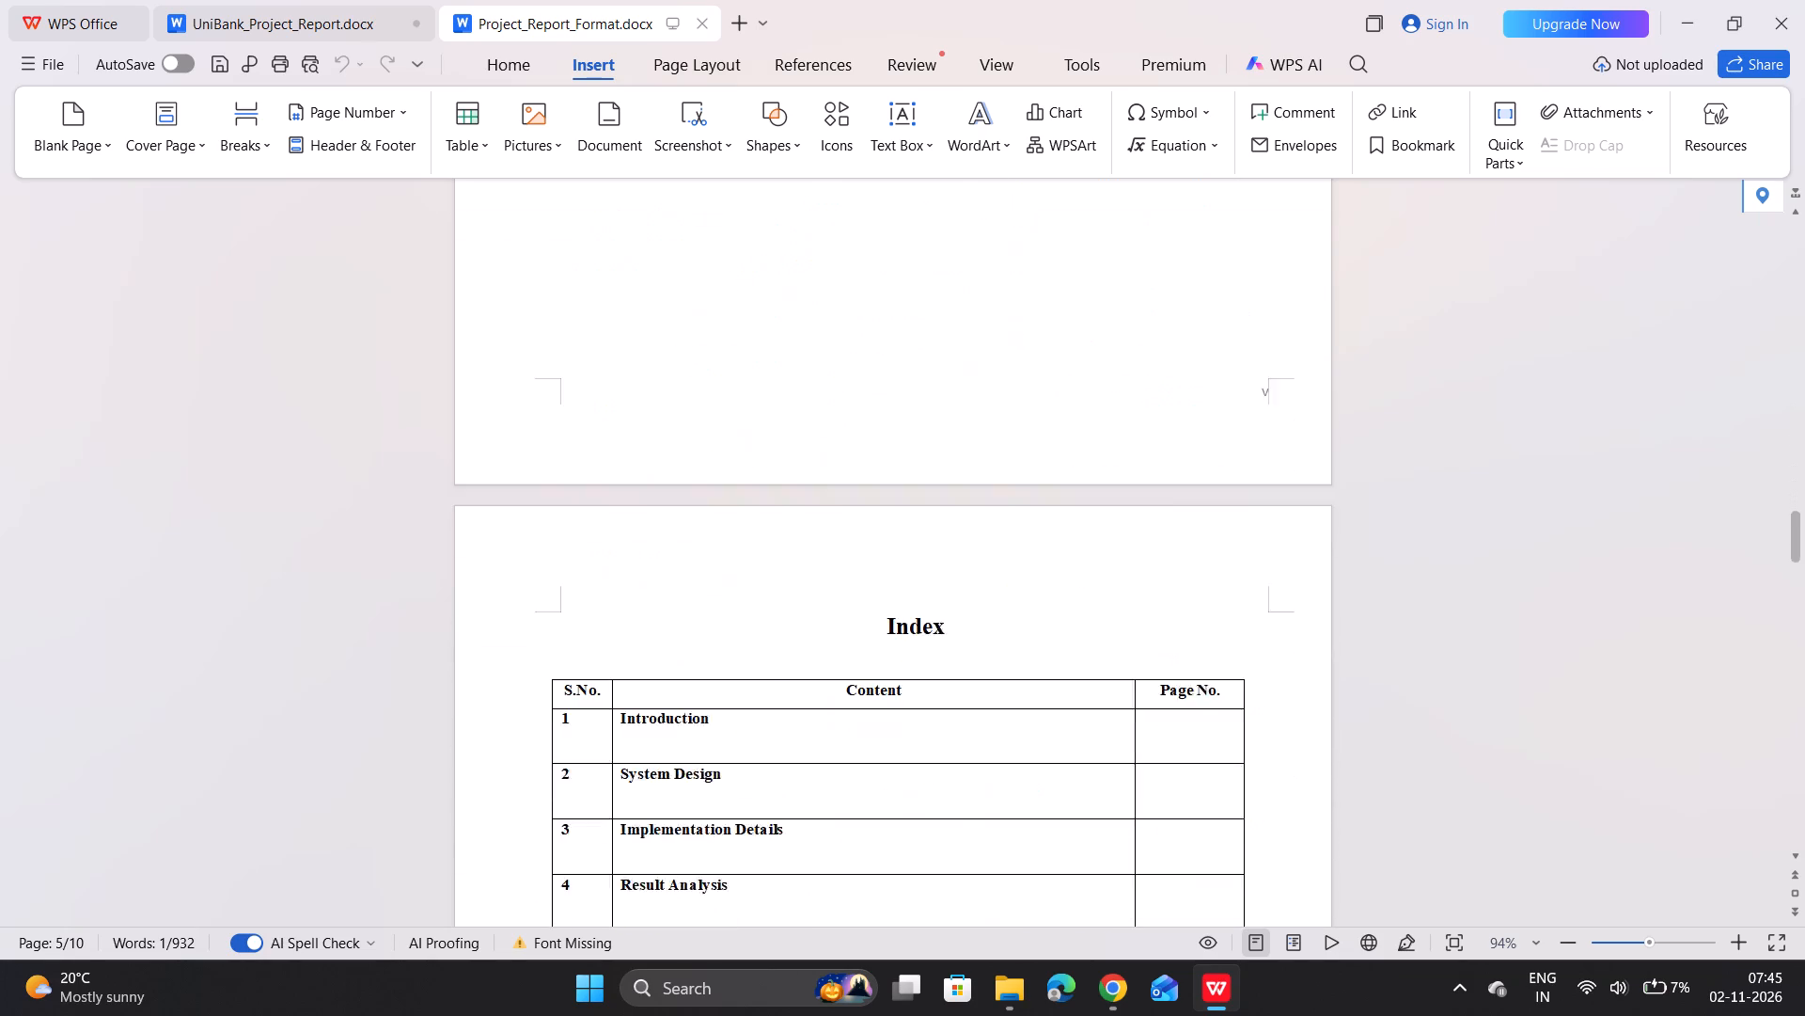
scroll(930, 534, "down", 3)
scroll(930, 534, "up", 2)
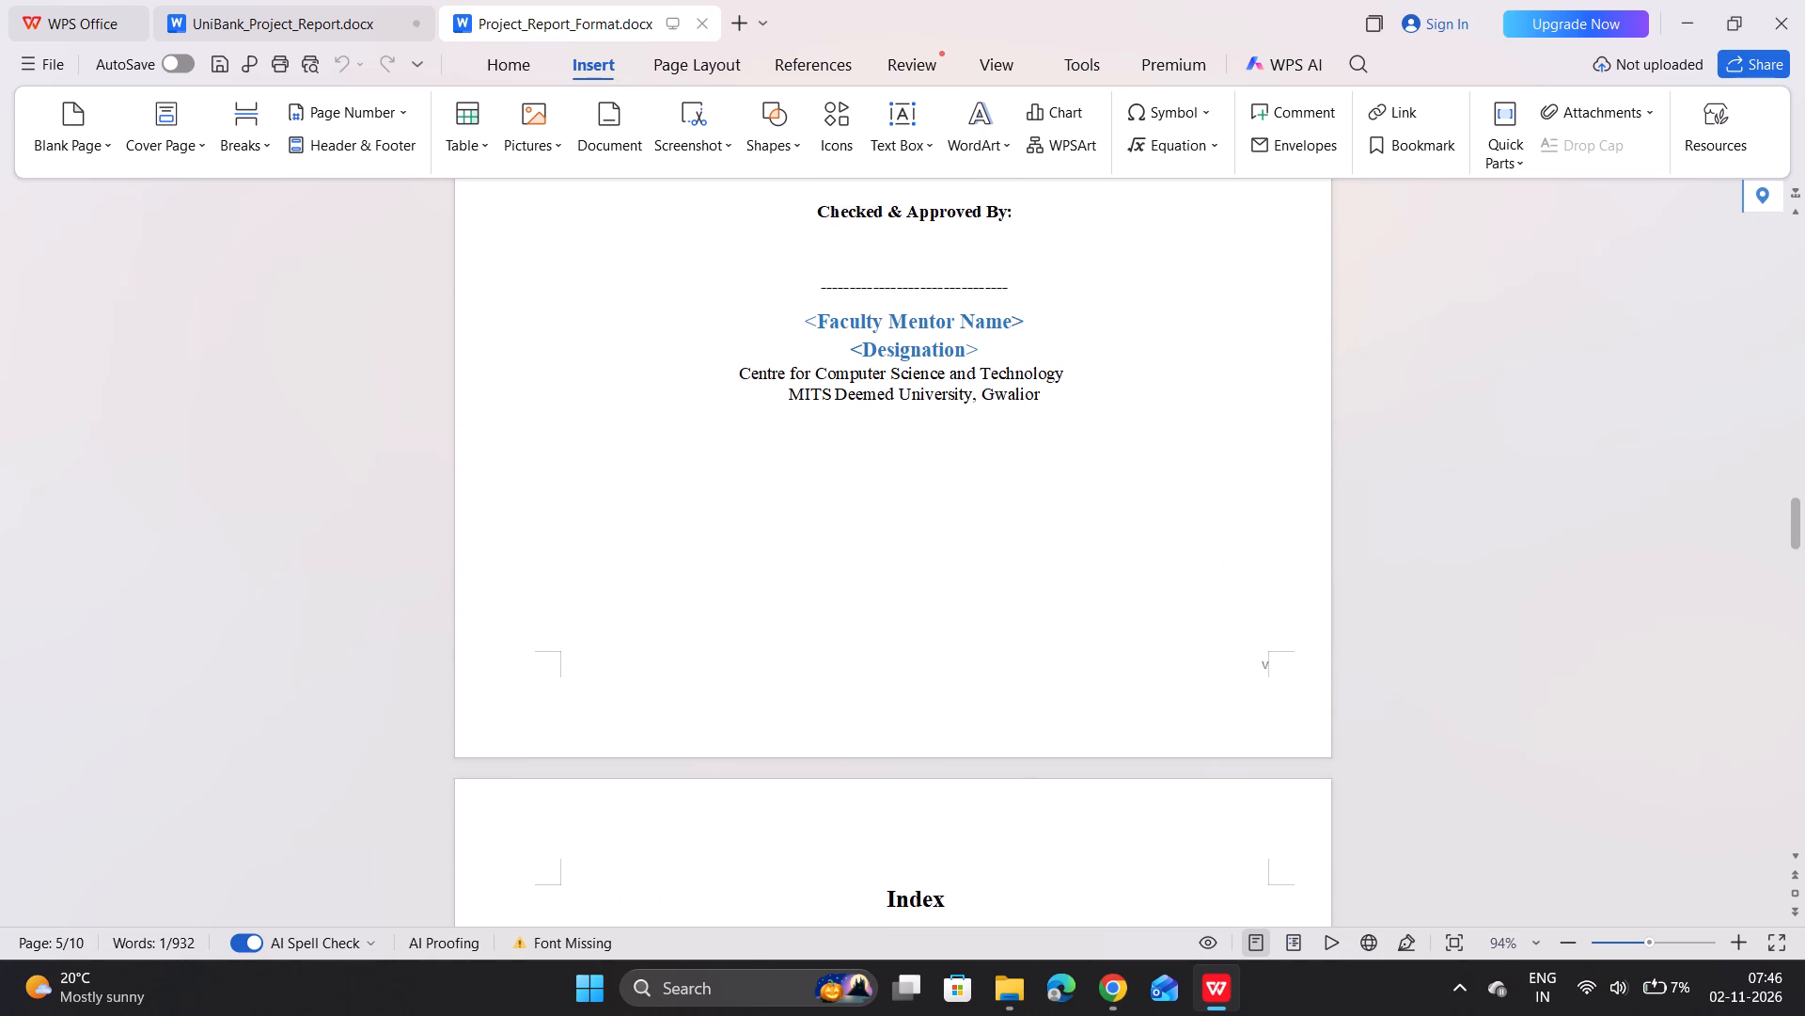
scroll(976, 550, "down", 9)
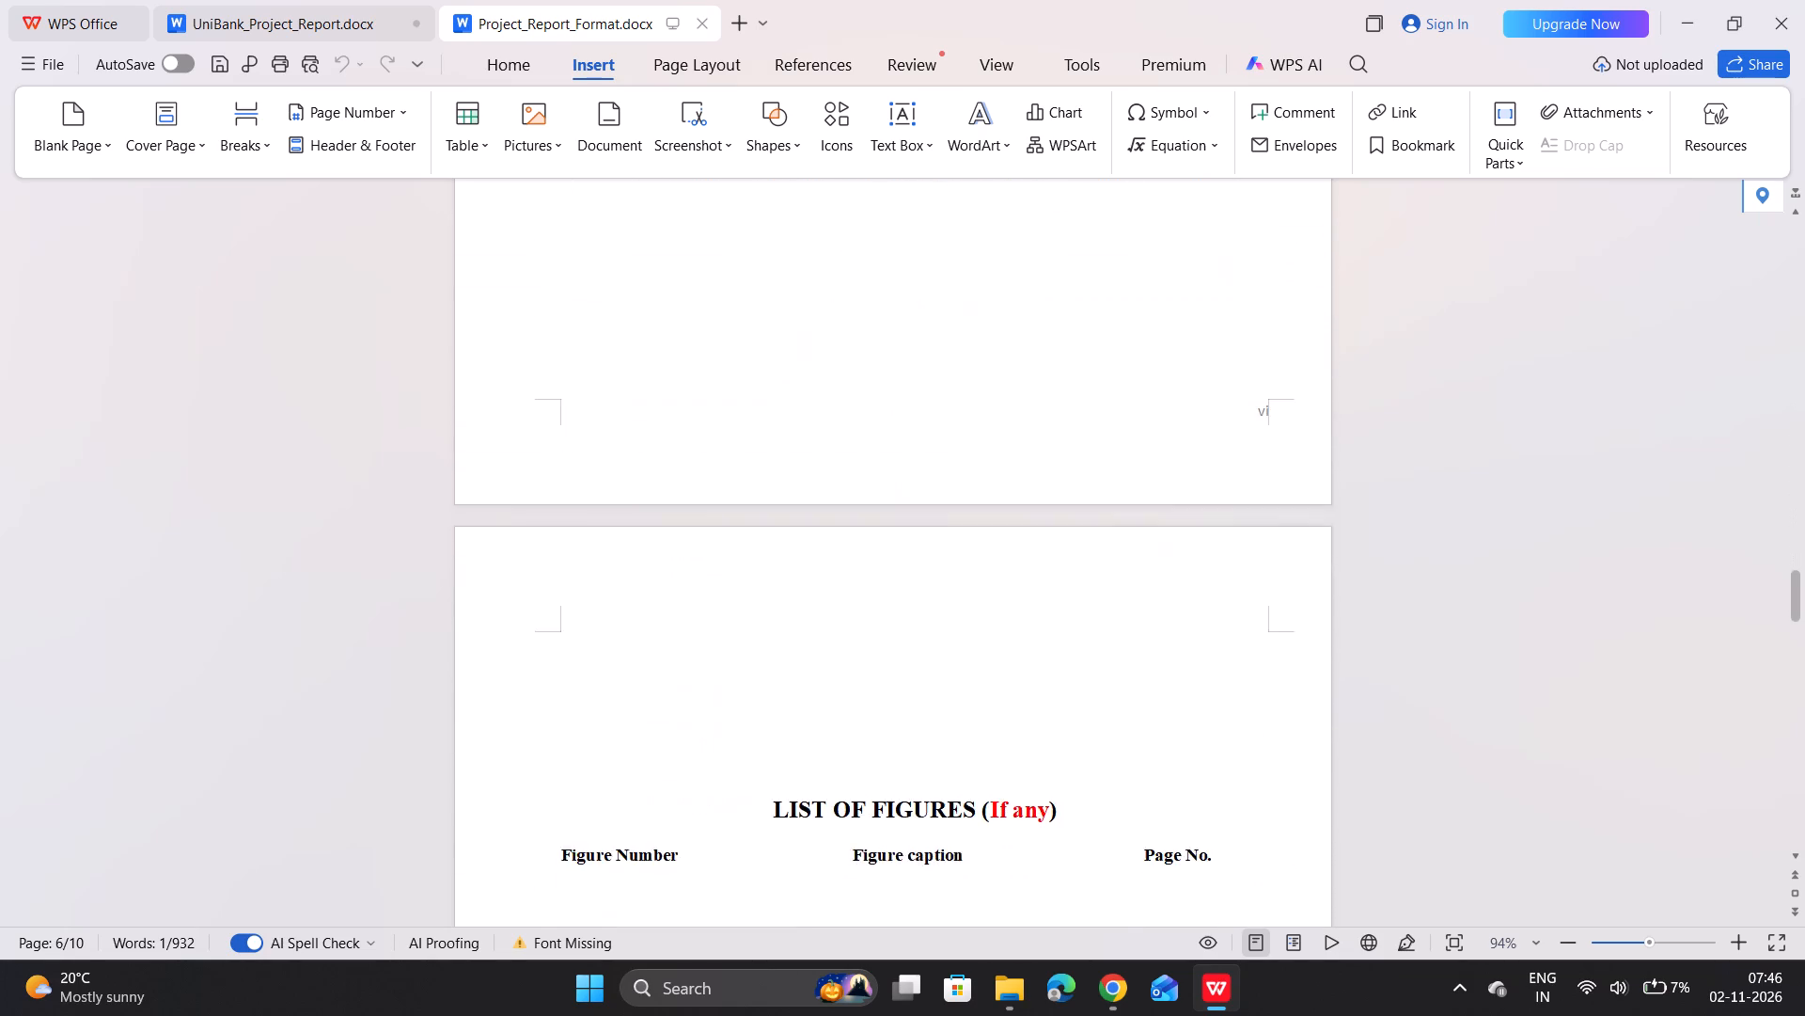
scroll(976, 550, "down", 8)
scroll(976, 550, "up", 3)
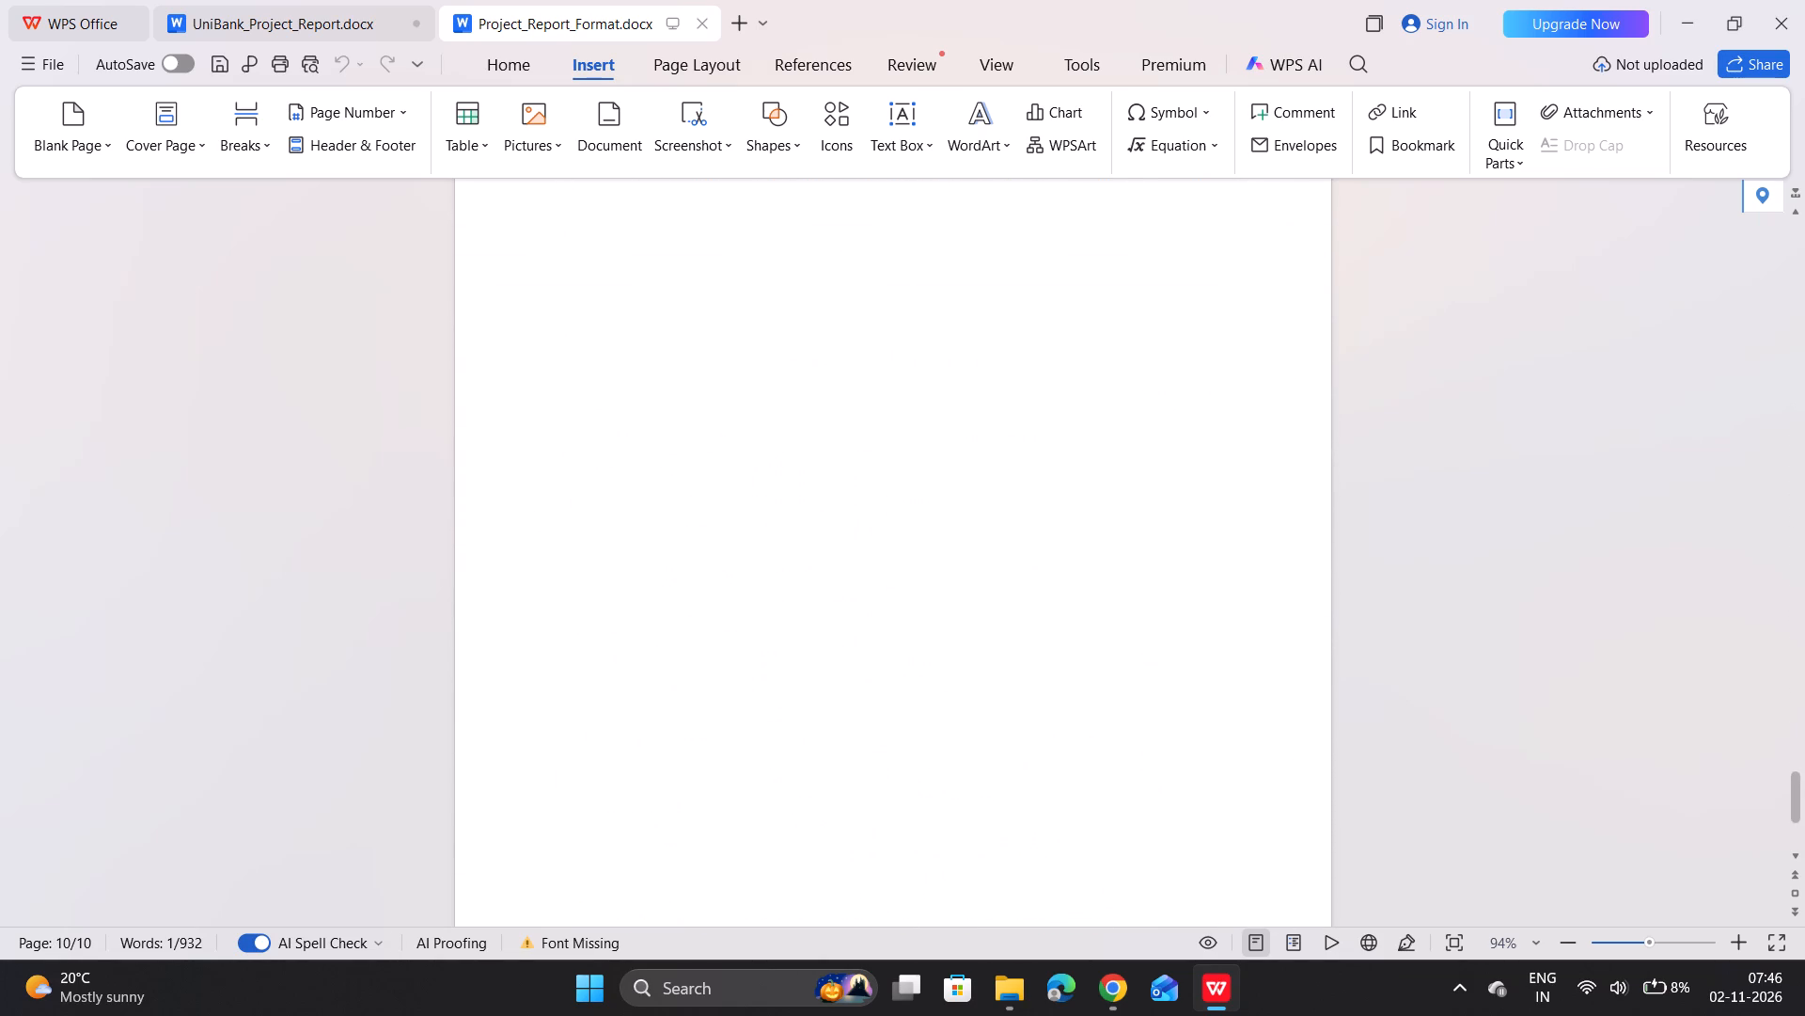
scroll(976, 550, "up", 9)
scroll(976, 550, "up", 13)
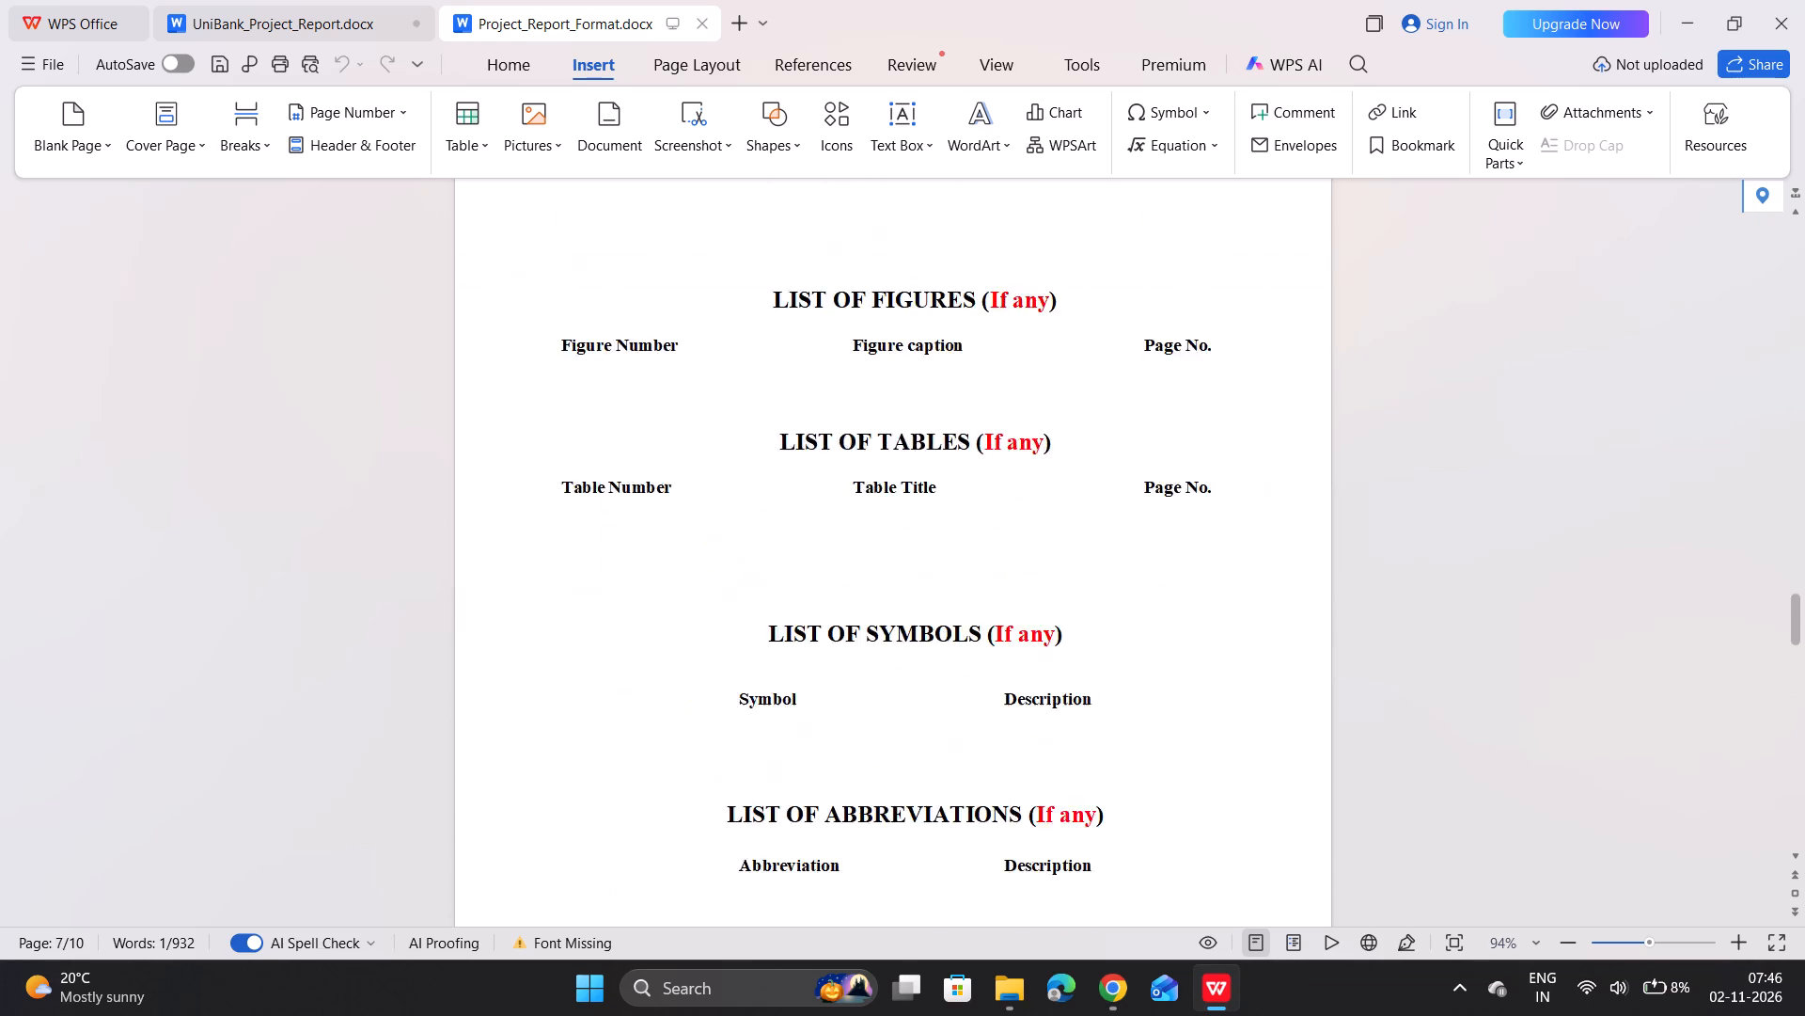
Copy everything in Project_Report_Format from the cover page heading through the end of the Plagiarism Check Certificate page.
scroll(976, 550, "up", 12)
scroll(976, 550, "down", 13)
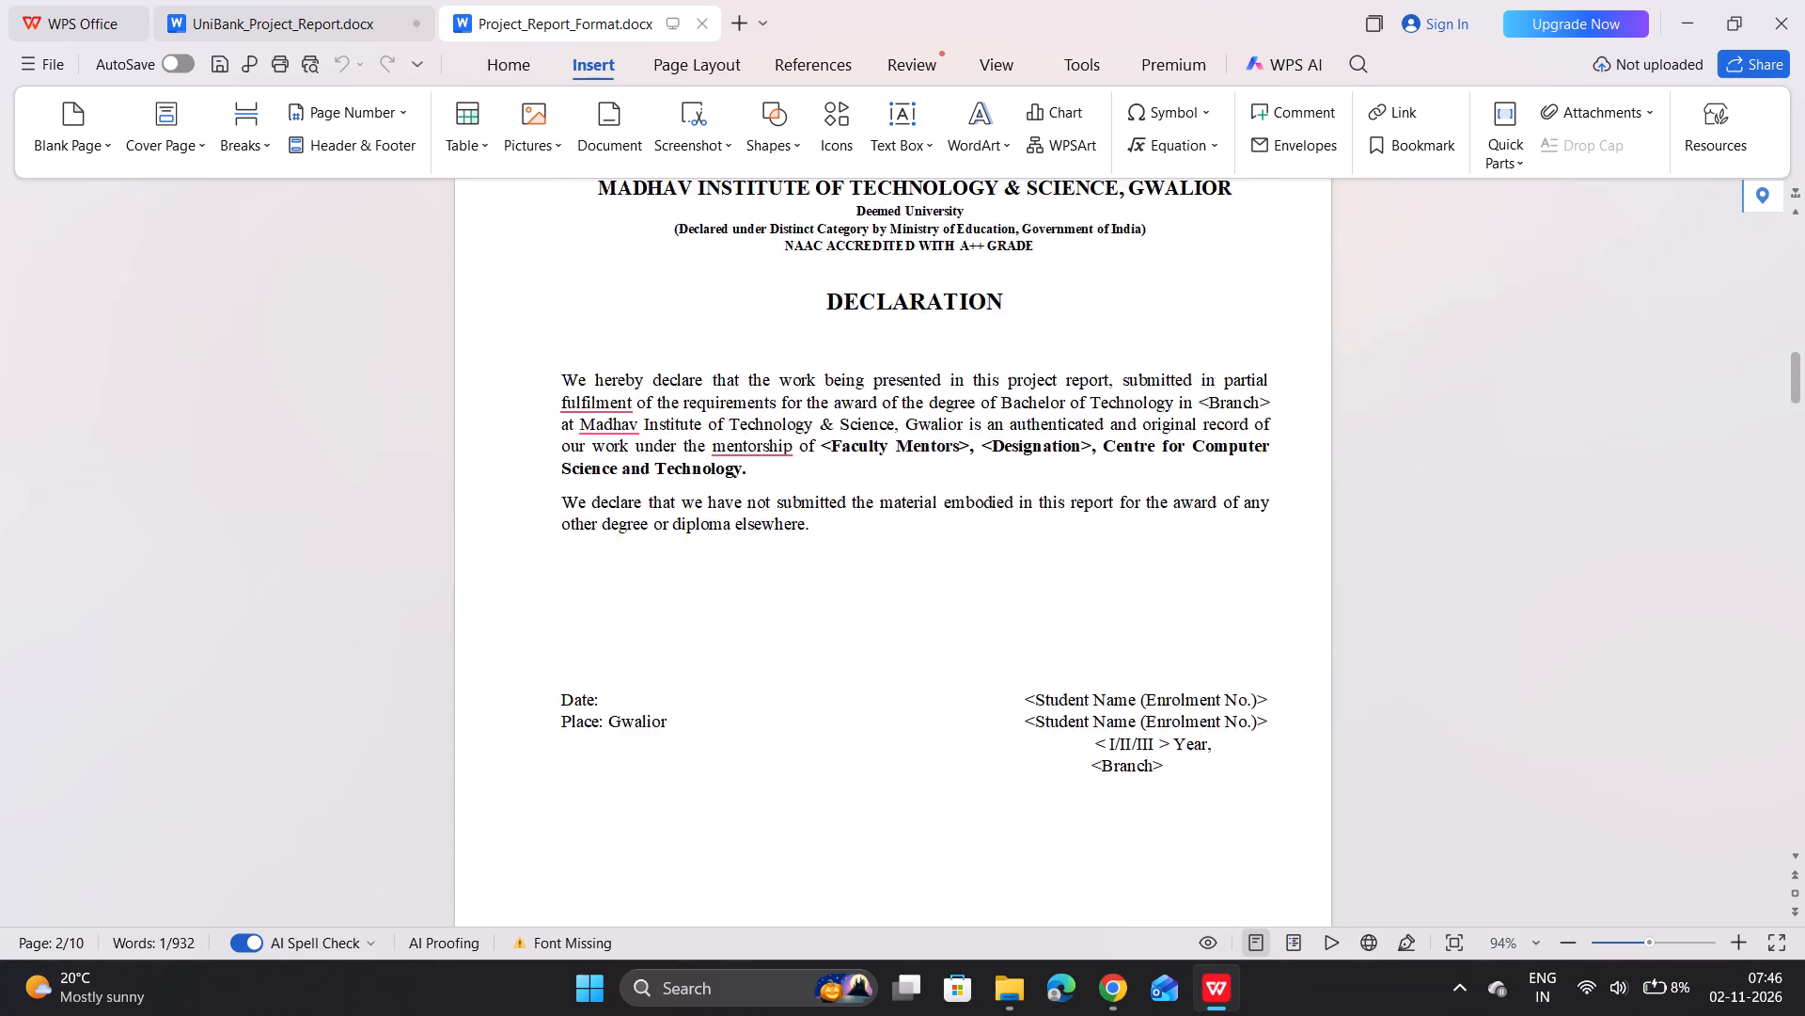
scroll(976, 550, "down", 13)
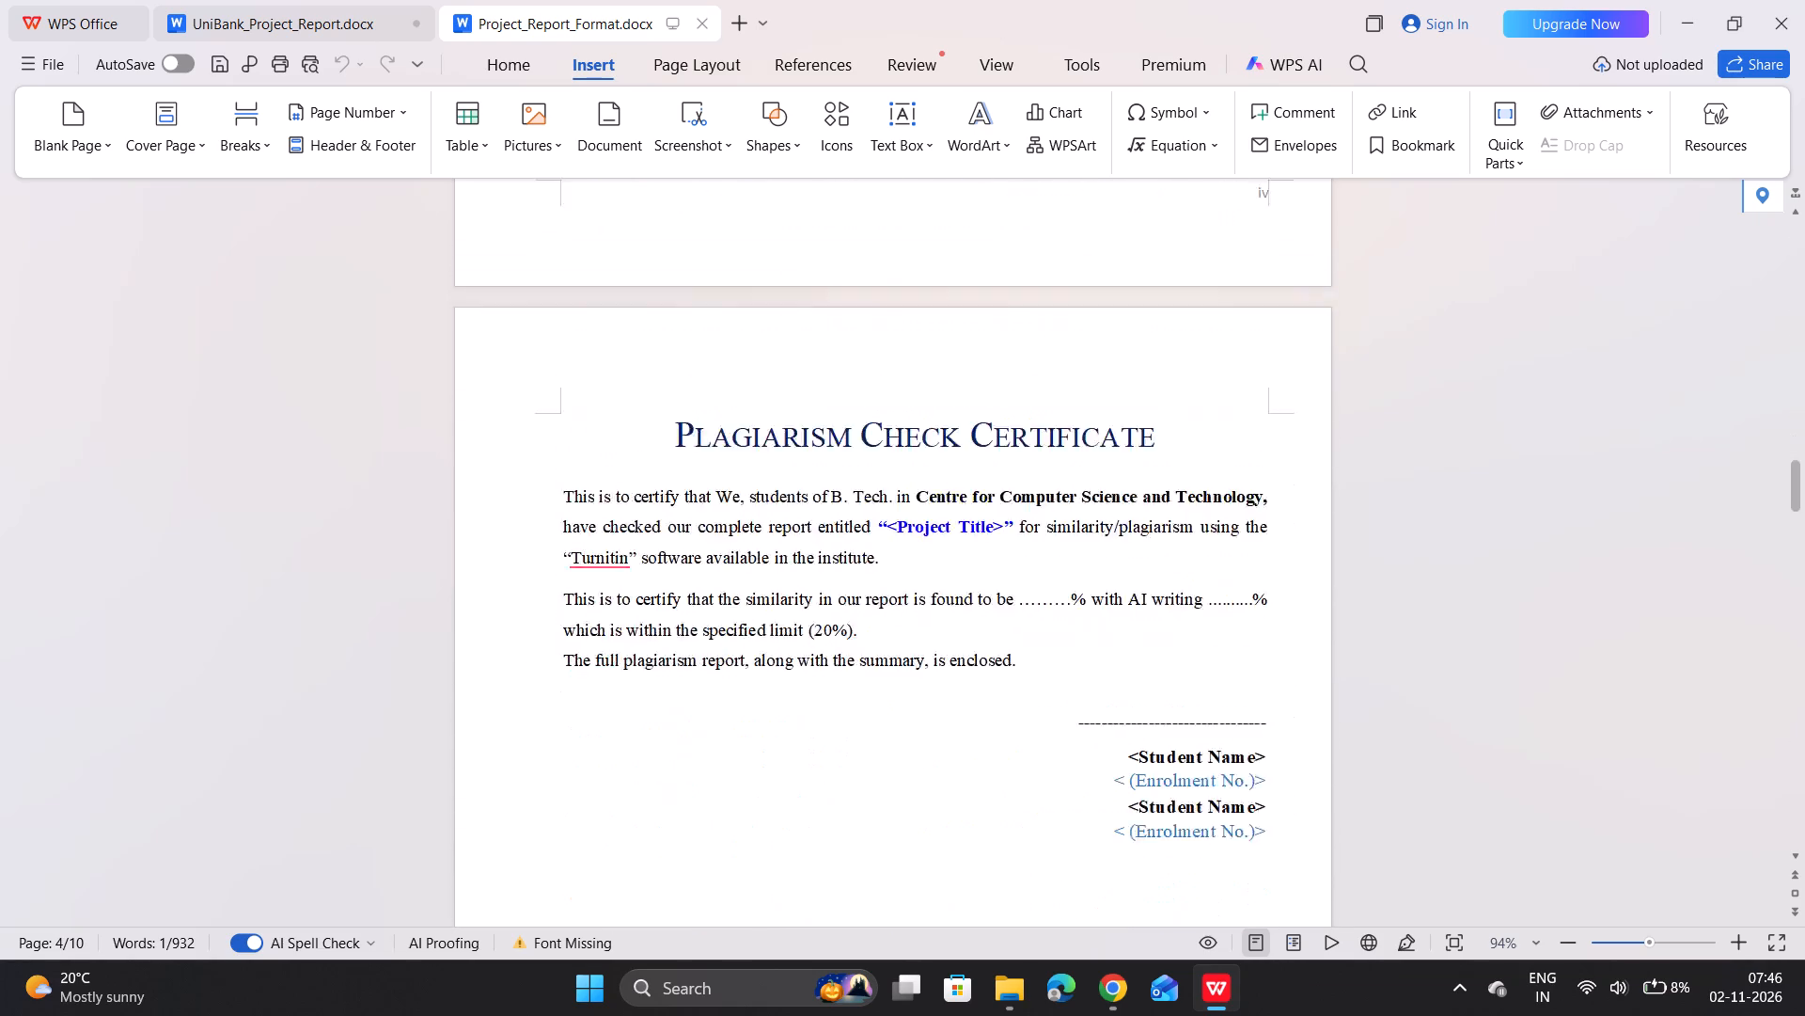
scroll(976, 550, "down", 1)
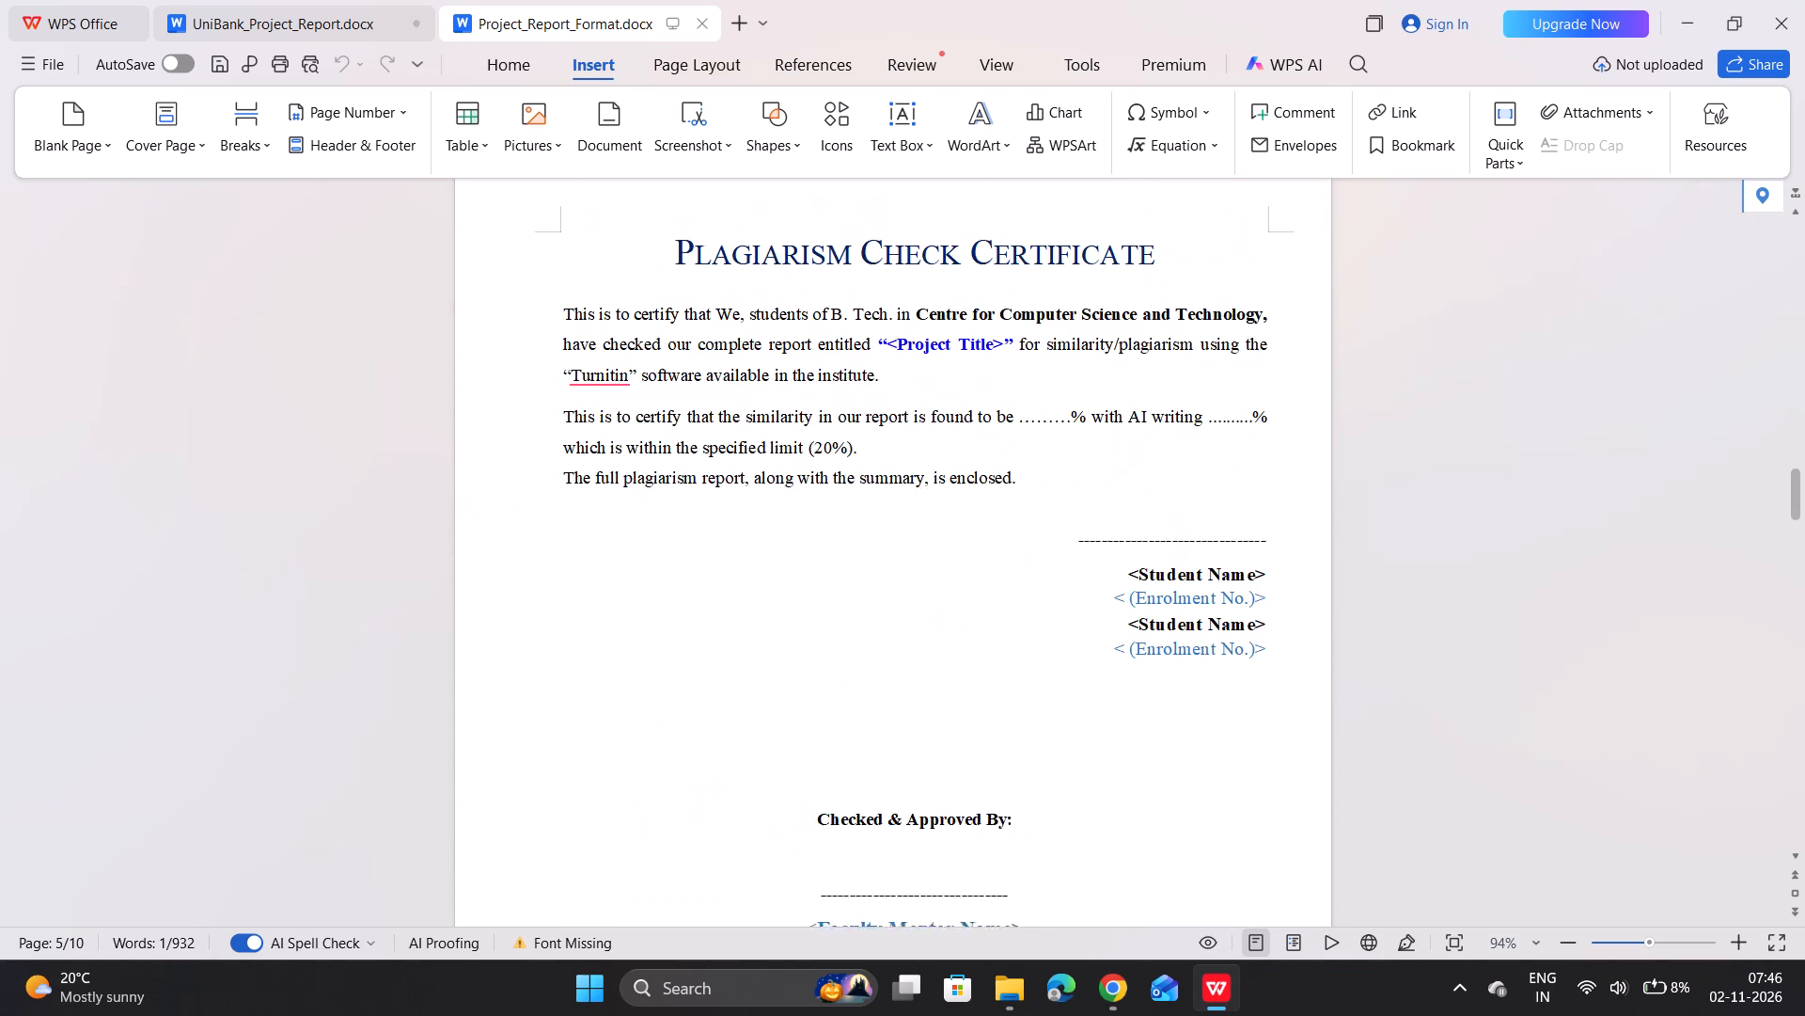
scroll(976, 550, "down", 3)
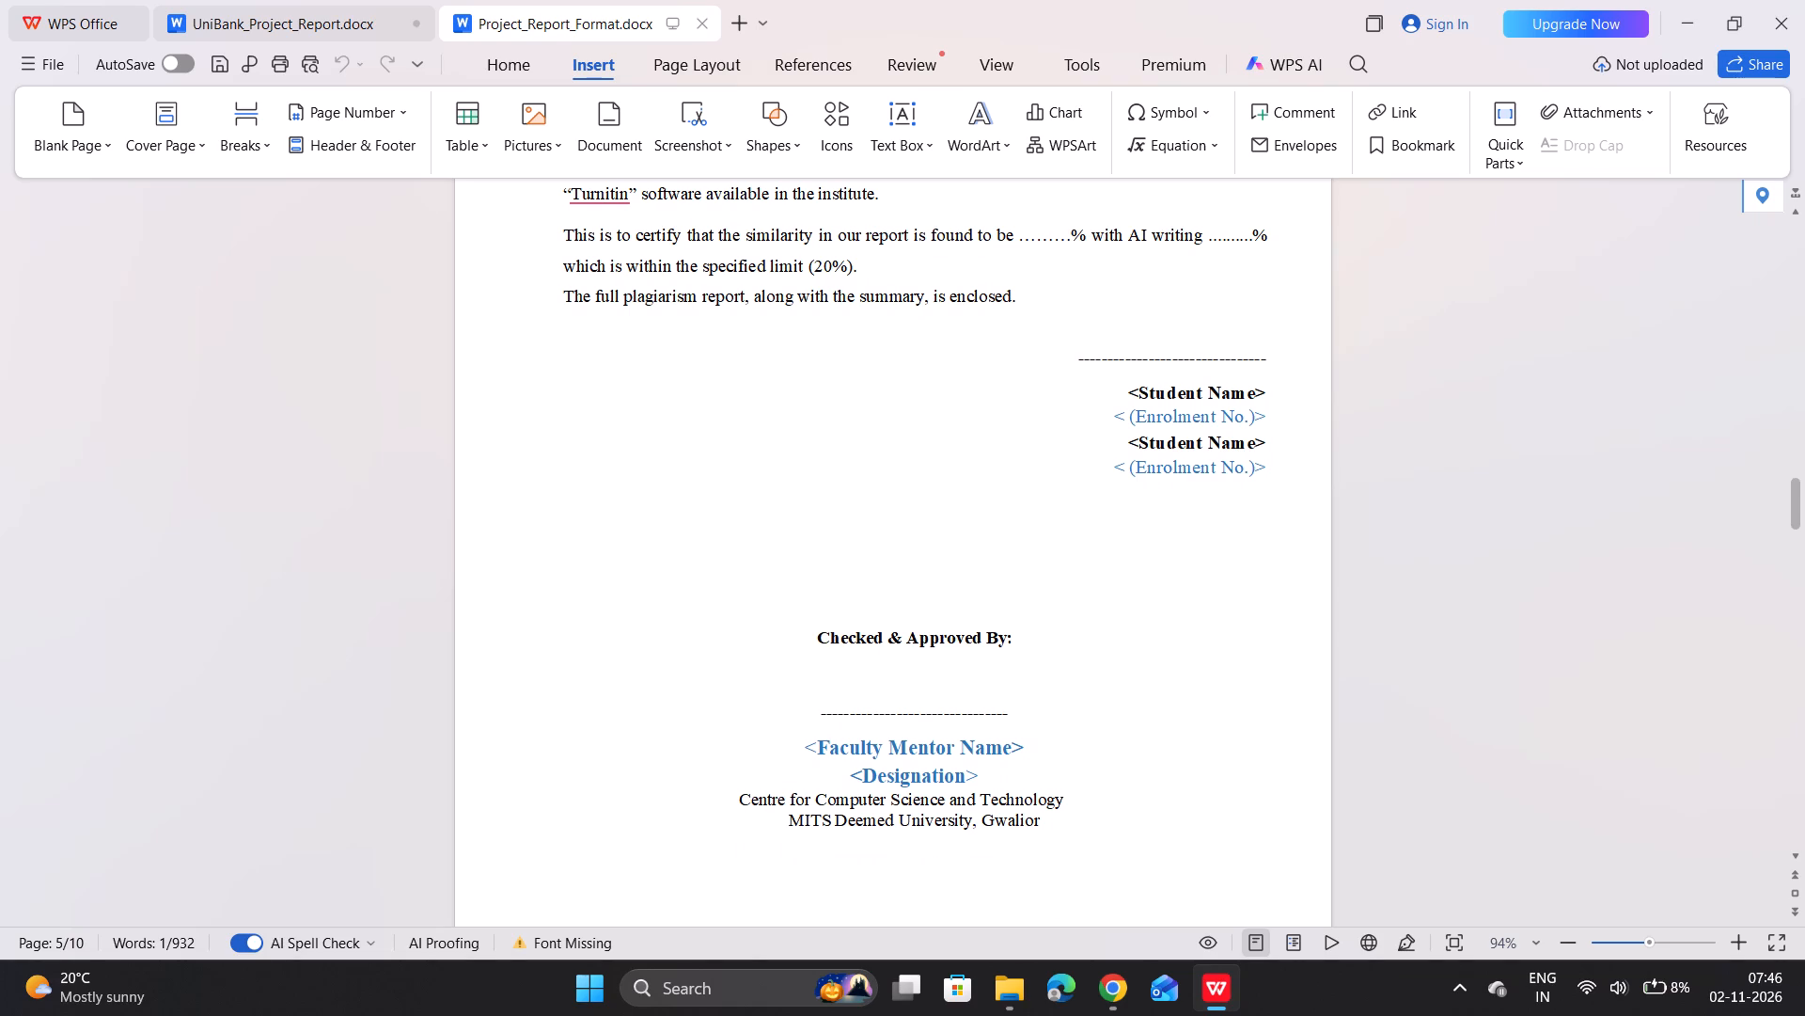
left_click(1035, 828)
left_click(1042, 827)
left_click_drag(1042, 827, 990, 798)
left_click_drag(990, 798, 809, 168)
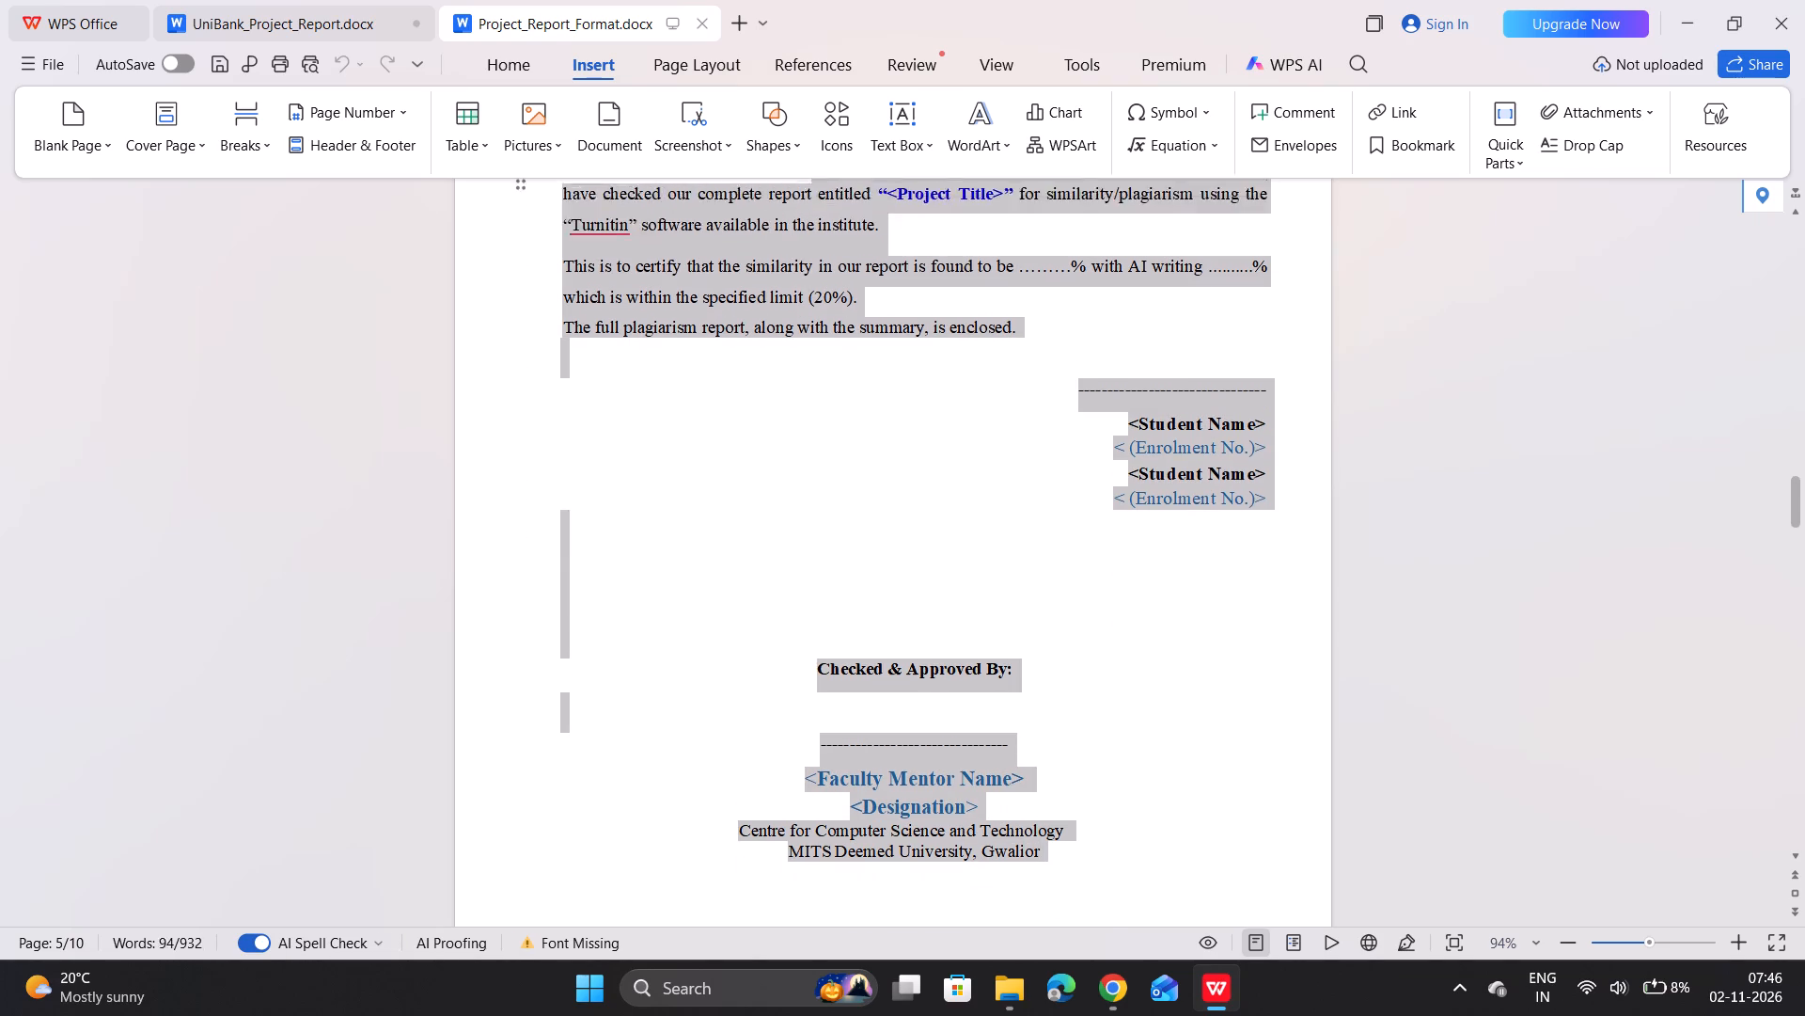
left_click_drag(809, 168, 636, 141)
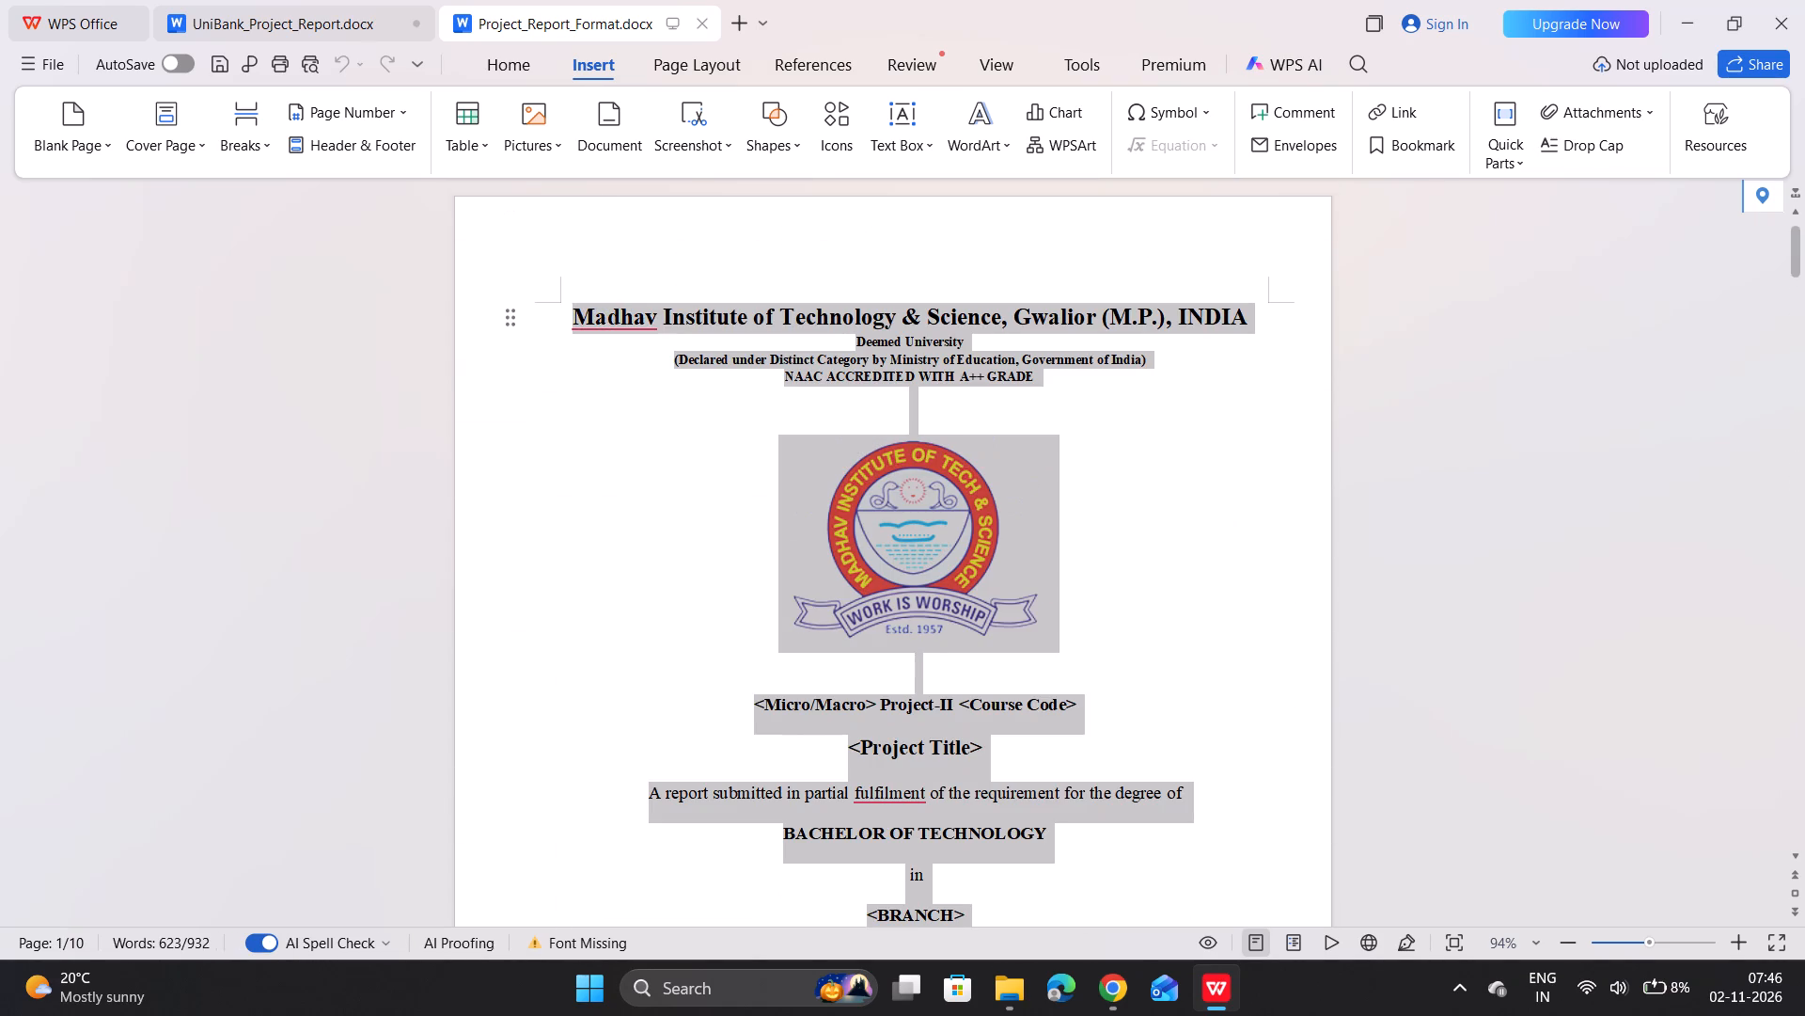
left_click_drag(636, 141, 560, 260)
key("ctrl+c")
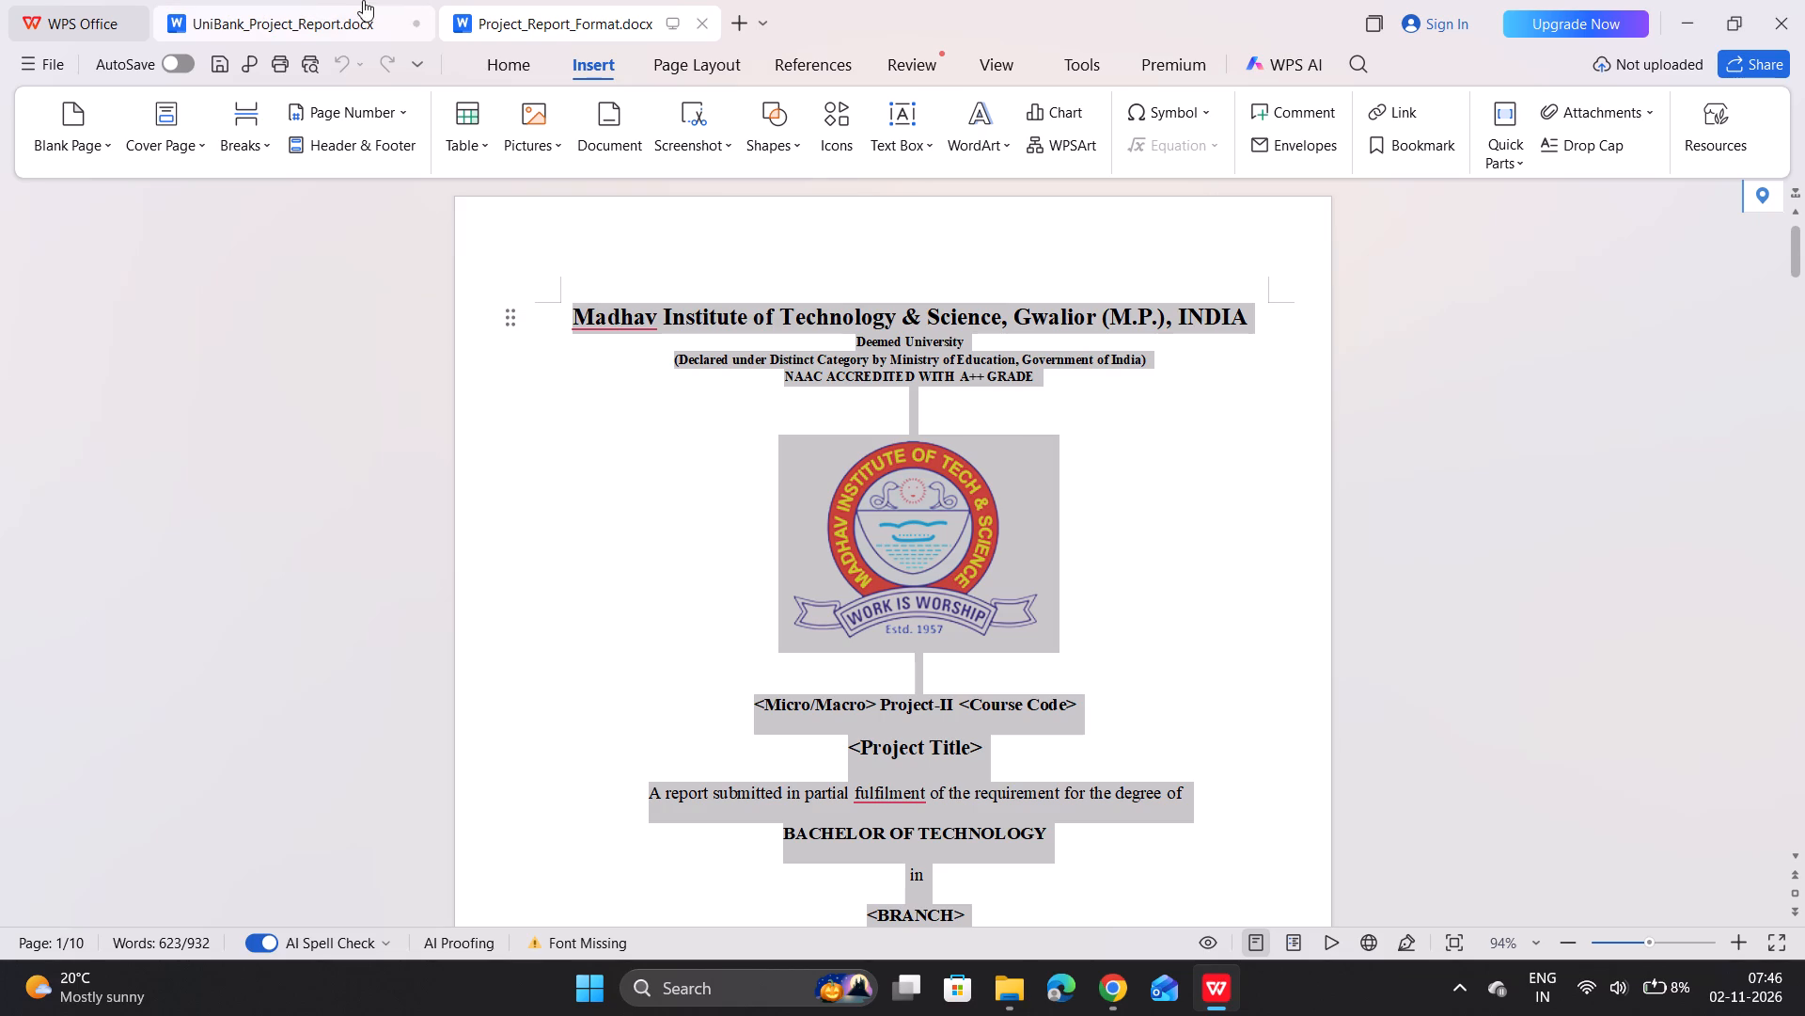
Paste the copied template pages at the start of the first blank page in UniBank_Project_Report.
left_click(337, 3)
scroll(720, 509, "up", 12)
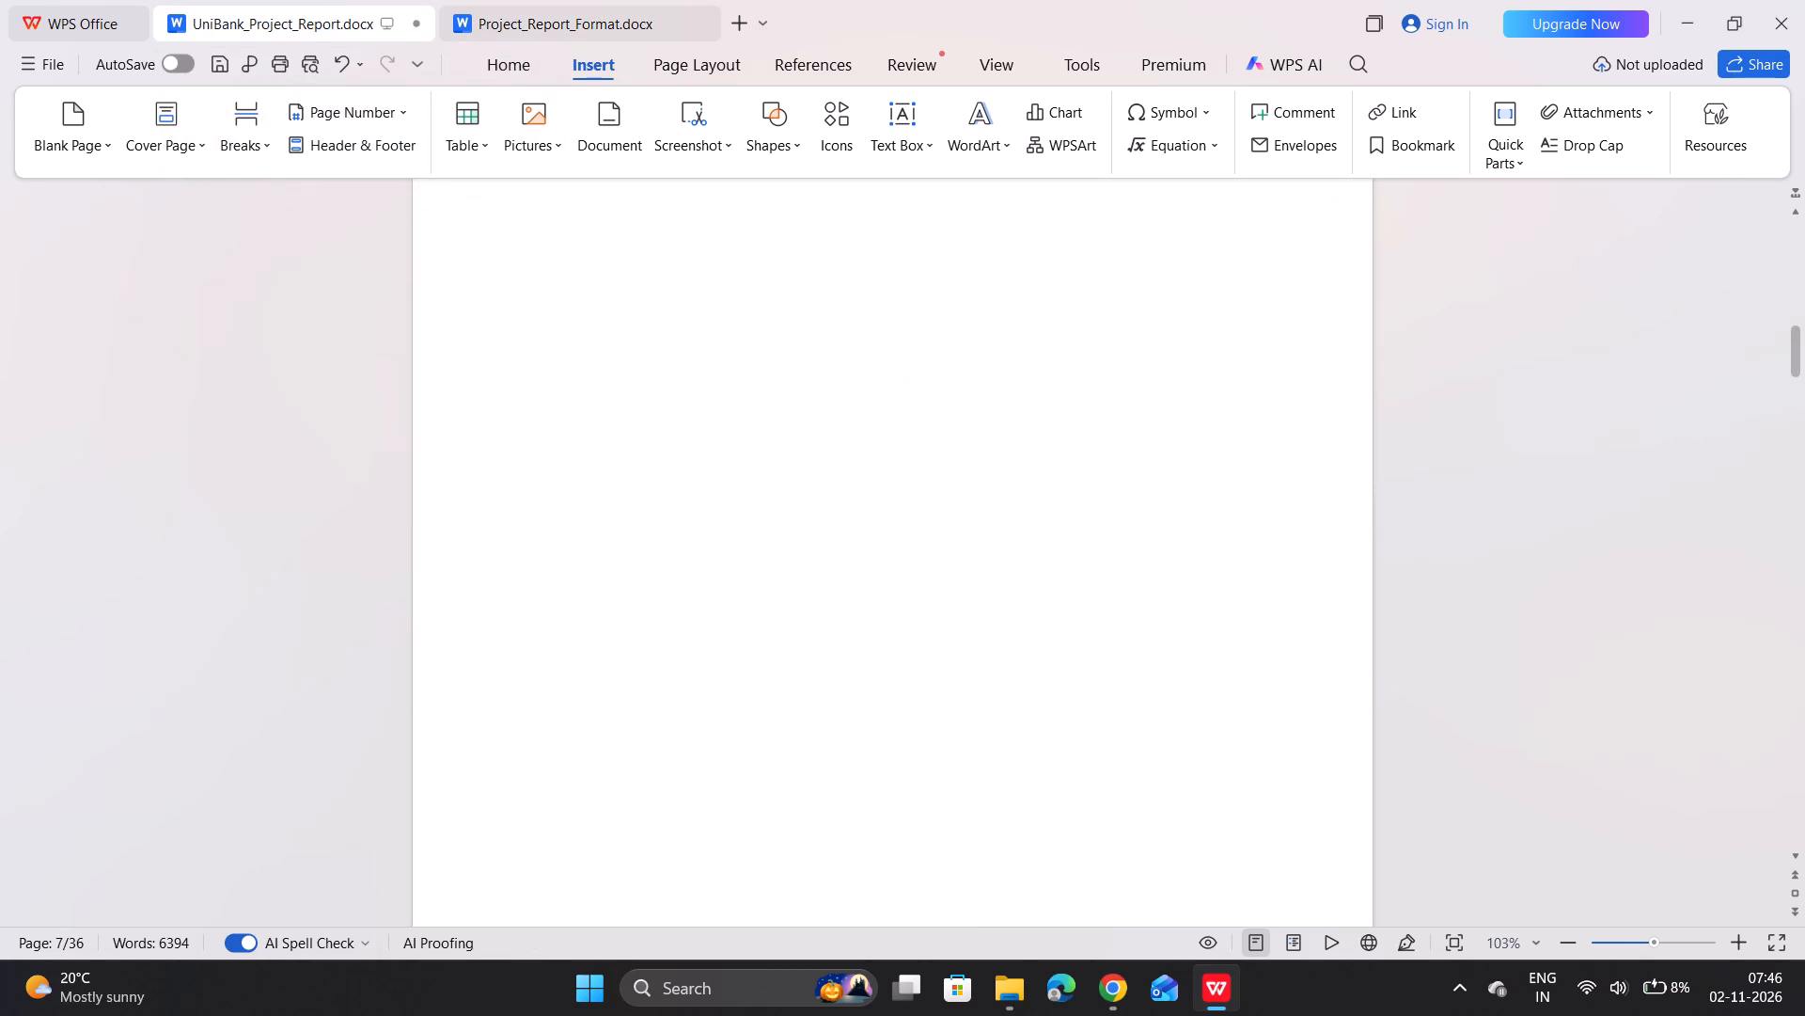
scroll(720, 509, "up", 12)
scroll(720, 509, "up", 13)
scroll(720, 509, "up", 9)
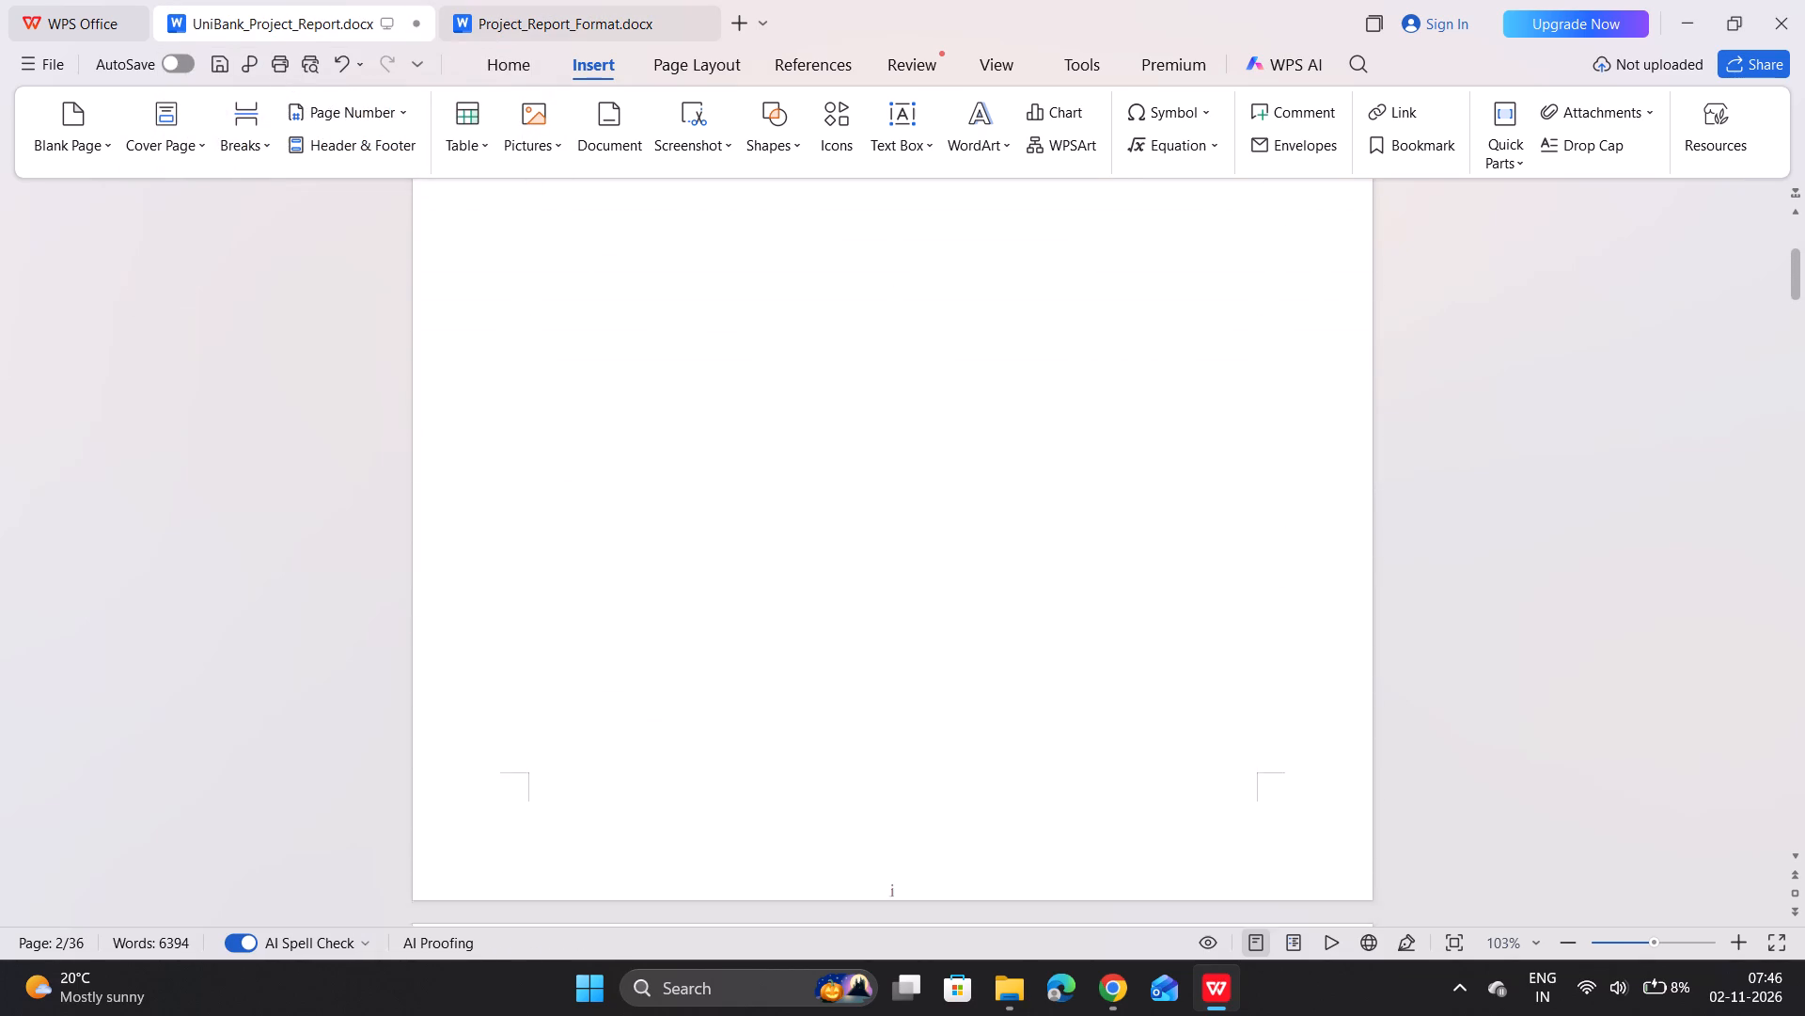
scroll(720, 509, "up", 18)
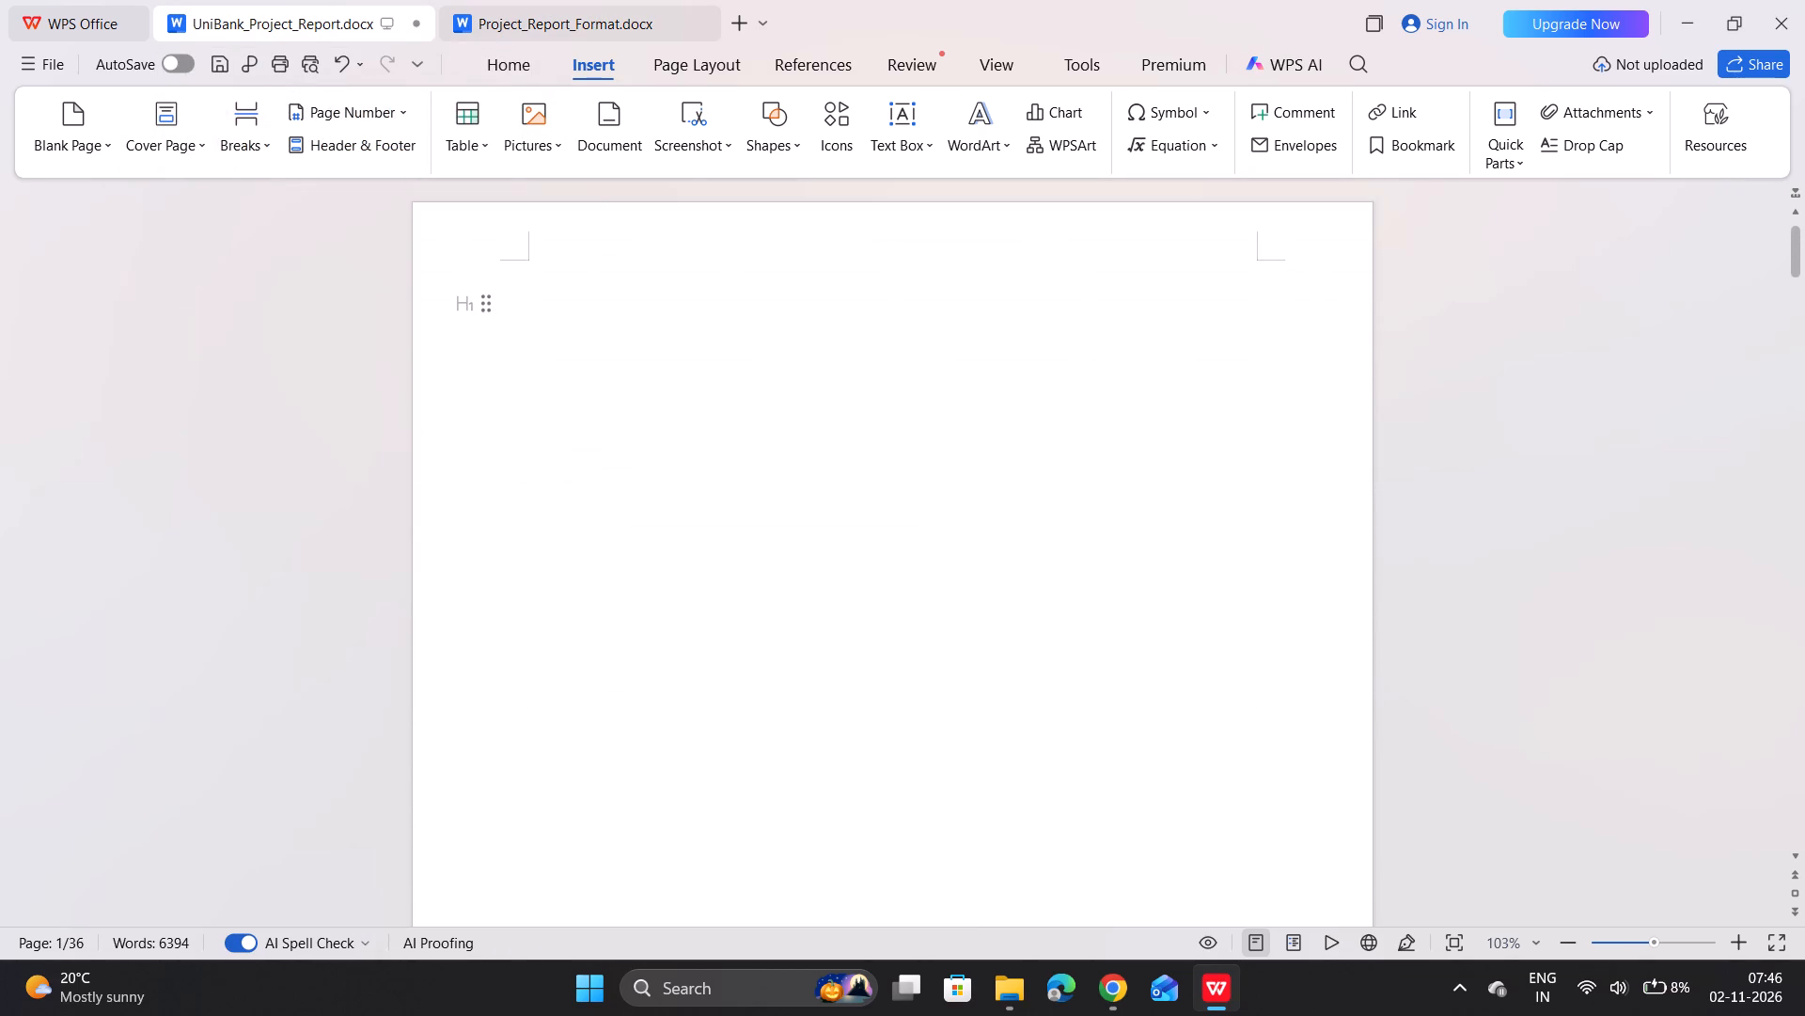
left_click(858, 336)
key("ctrl+v")
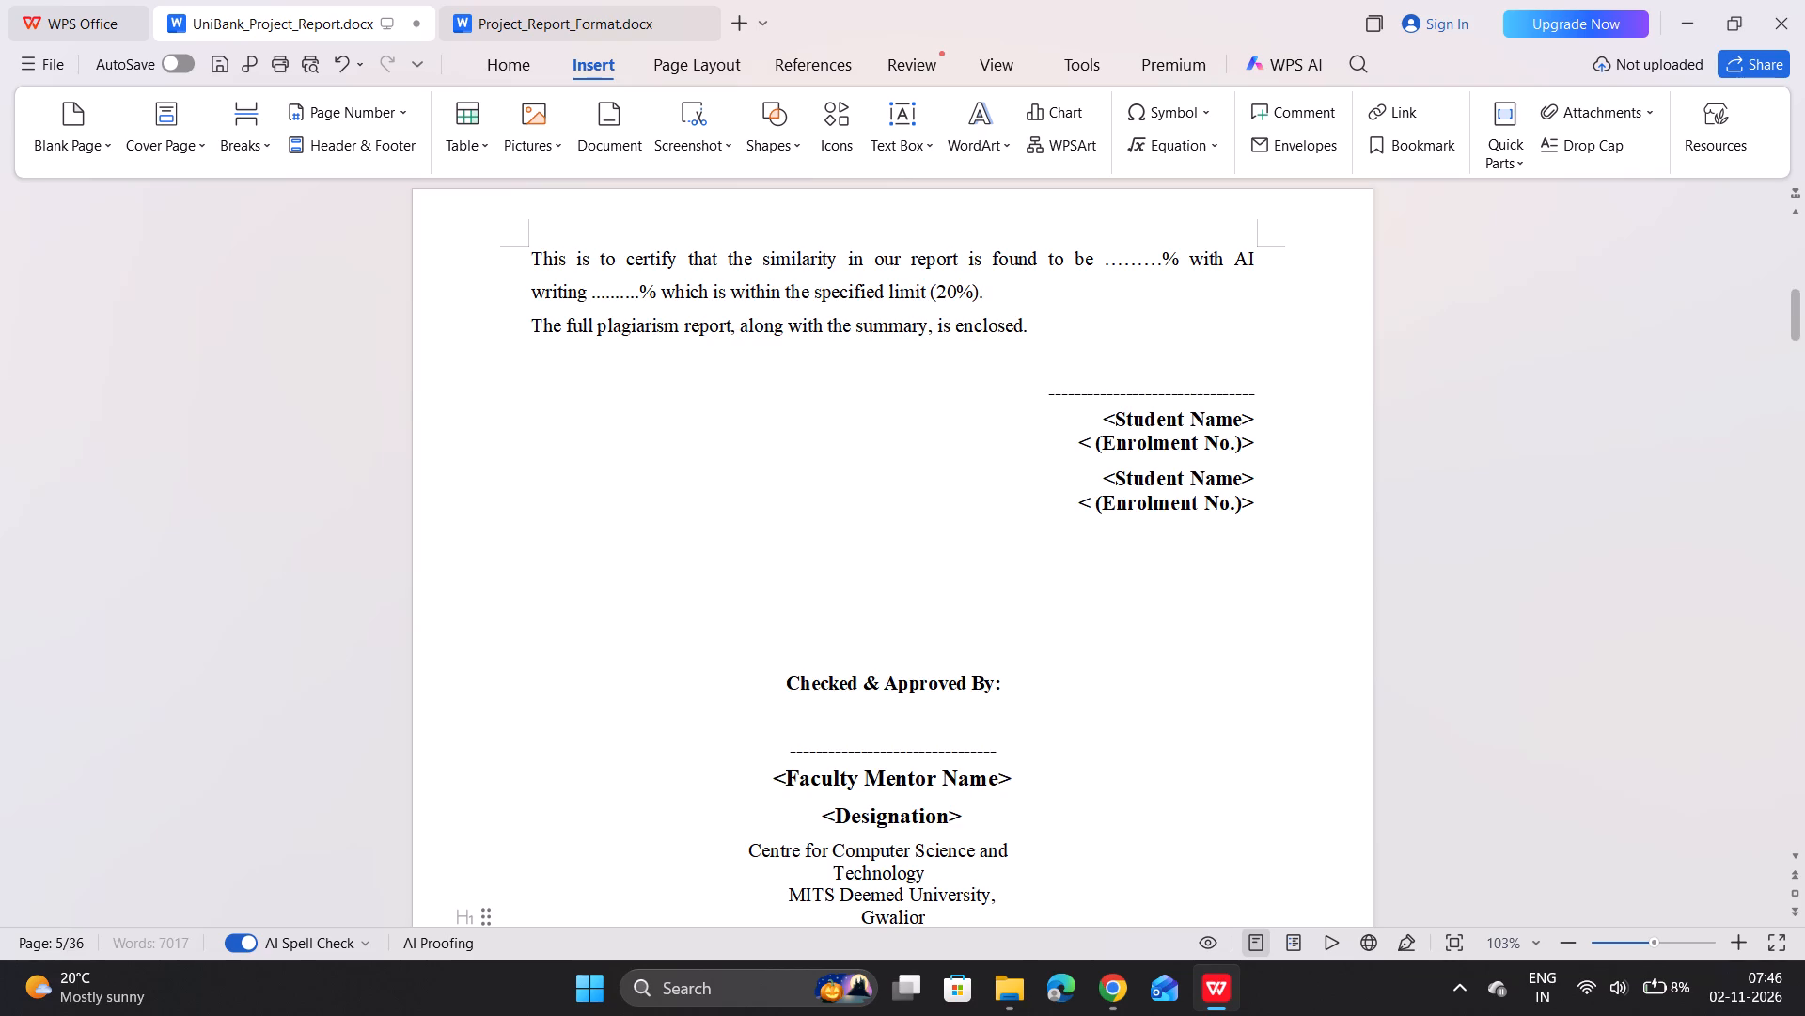
Look through the pasted cover and Certificate pages to check whether the template's layout carried over.
scroll(858, 336, "up", 14)
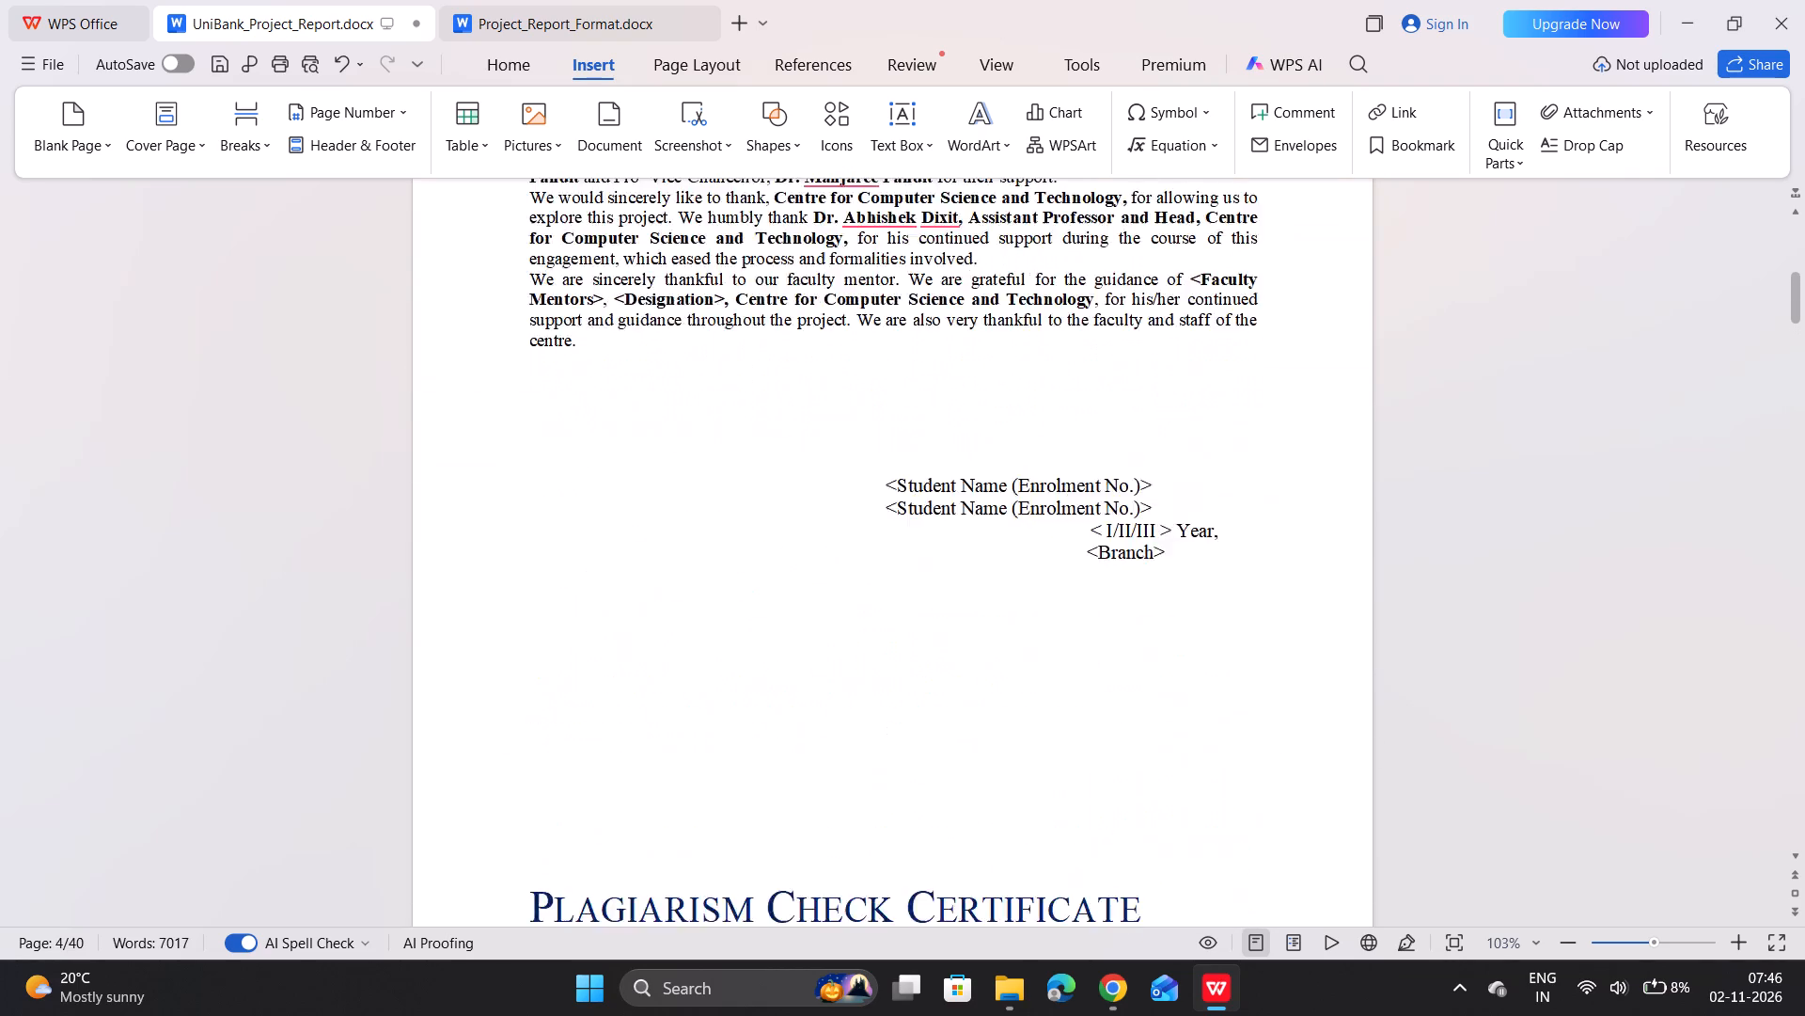
scroll(858, 336, "up", 14)
scroll(858, 336, "up", 13)
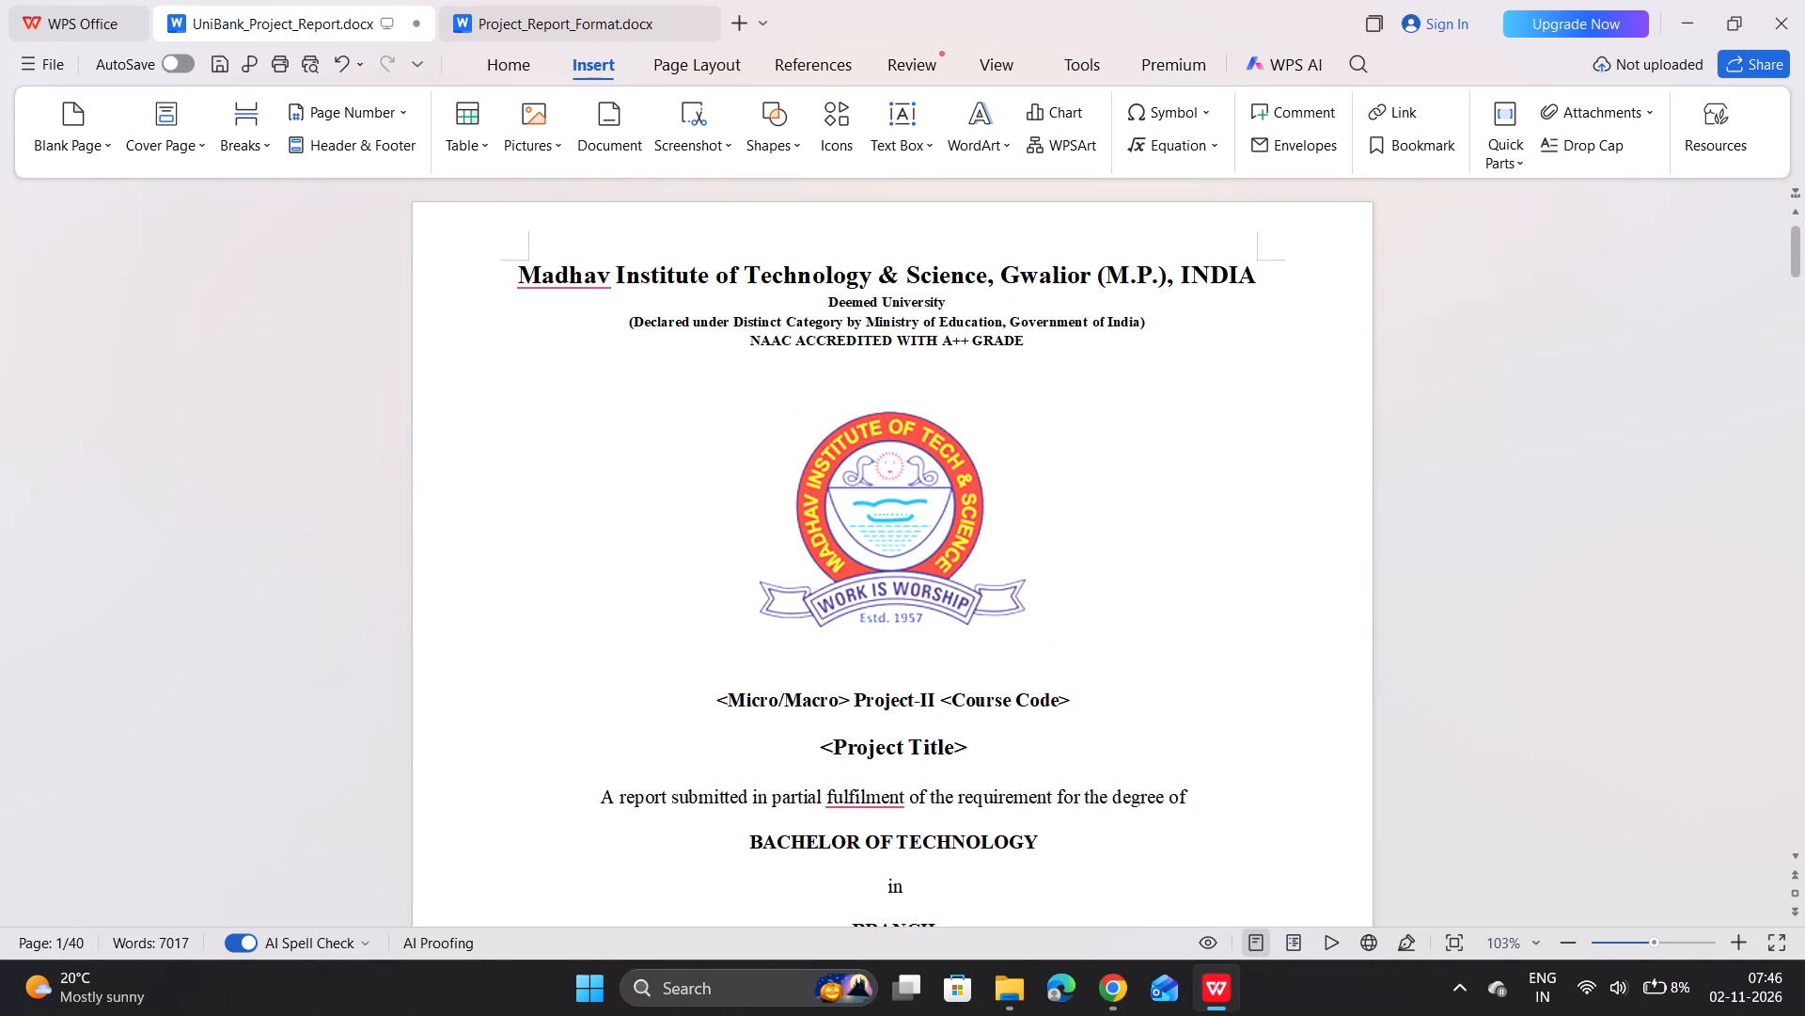
scroll(965, 561, "down", 5)
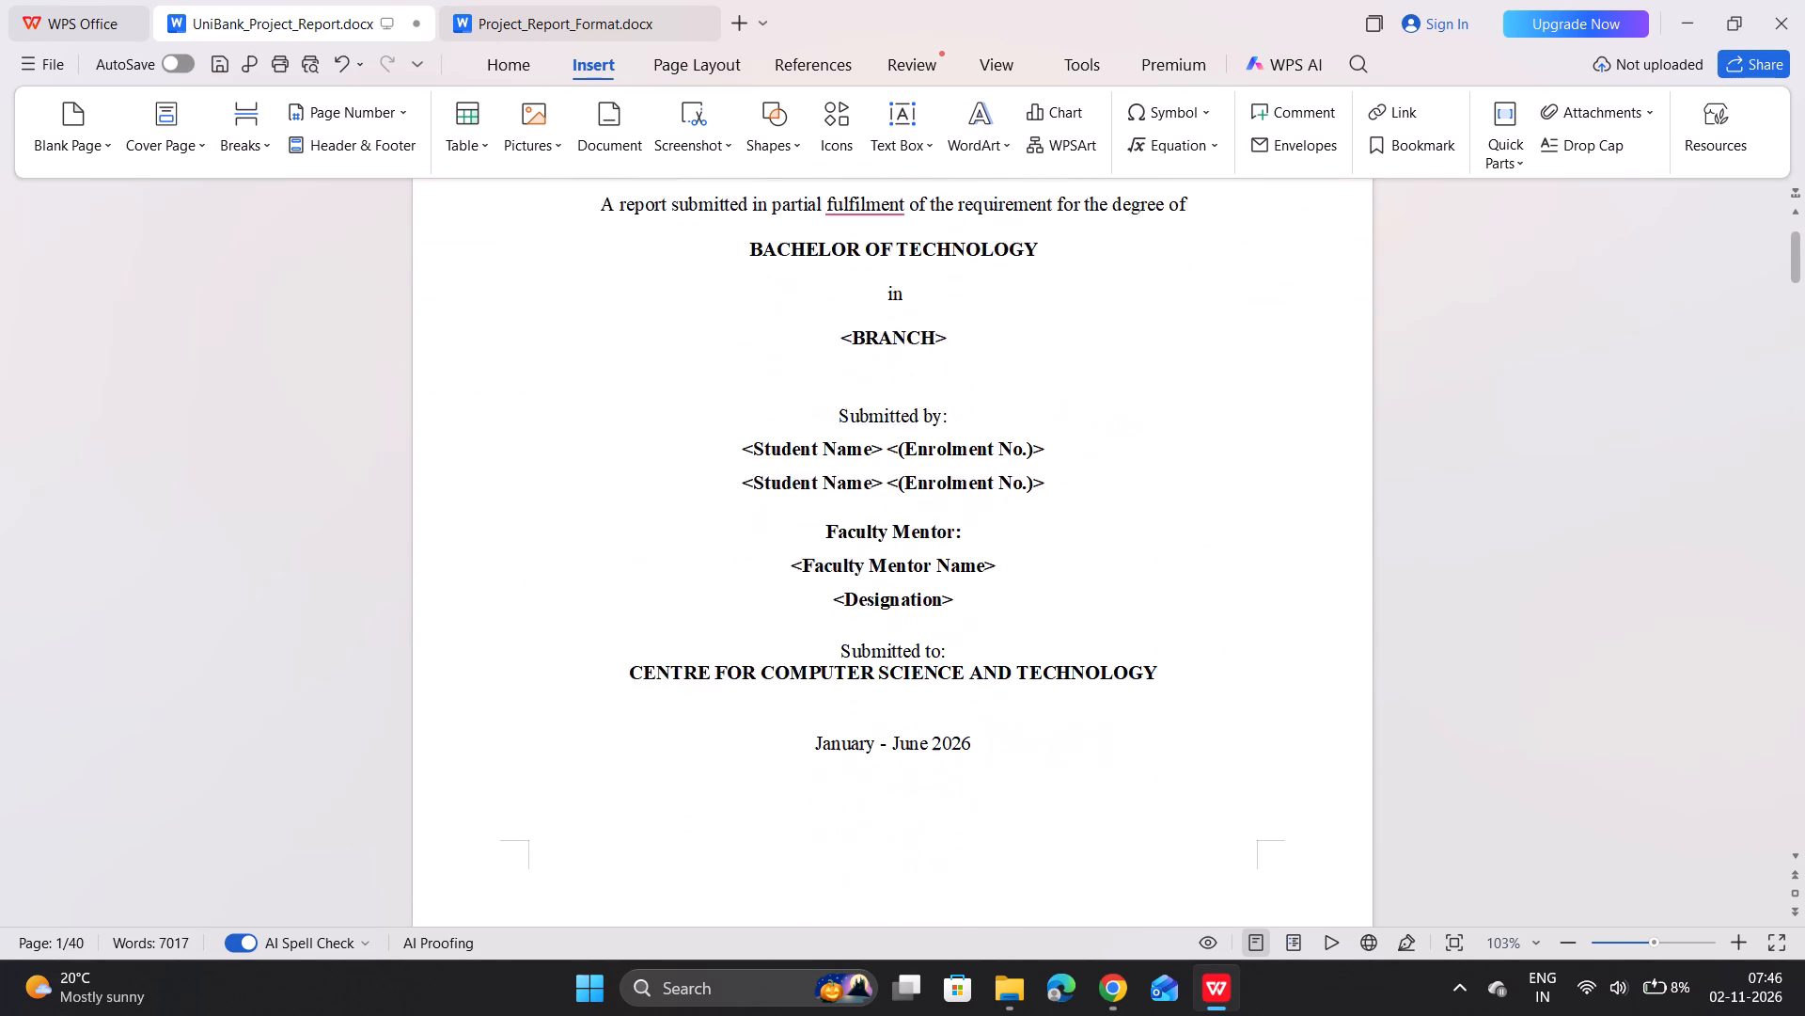
scroll(965, 561, "down", 7)
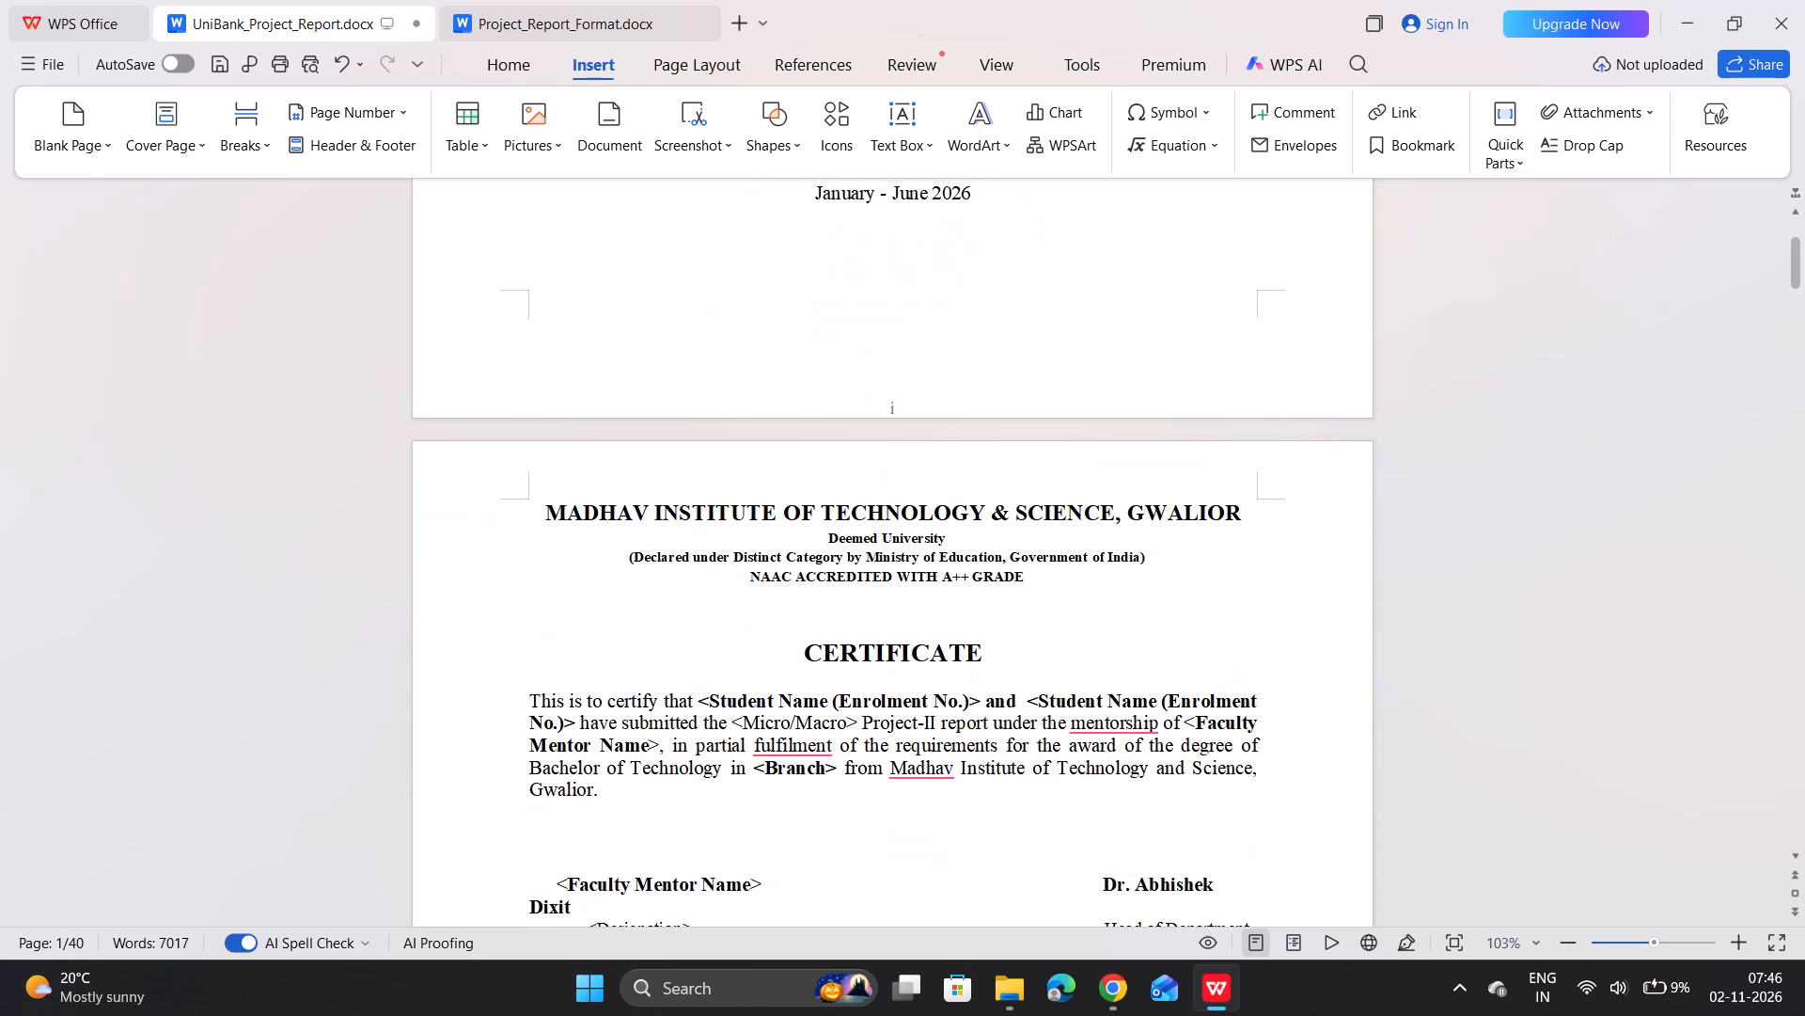
scroll(965, 561, "down", 6)
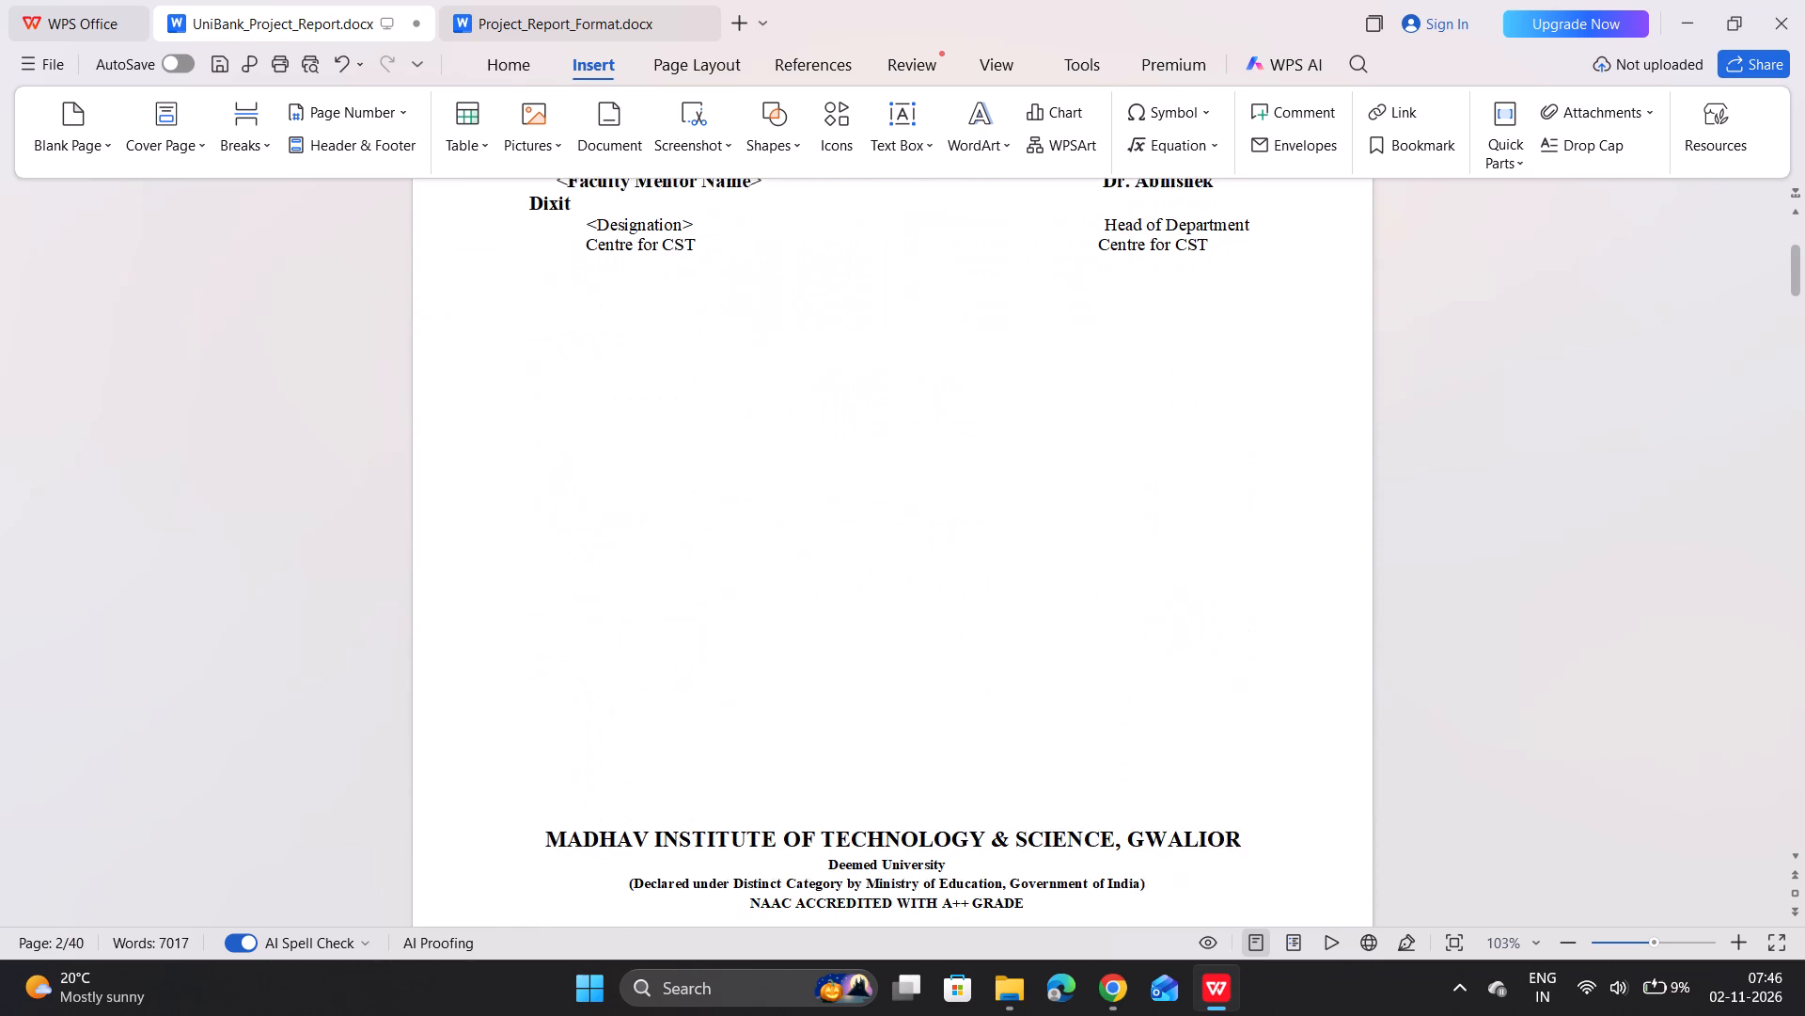
scroll(965, 561, "down", 1)
scroll(965, 561, "up", 1)
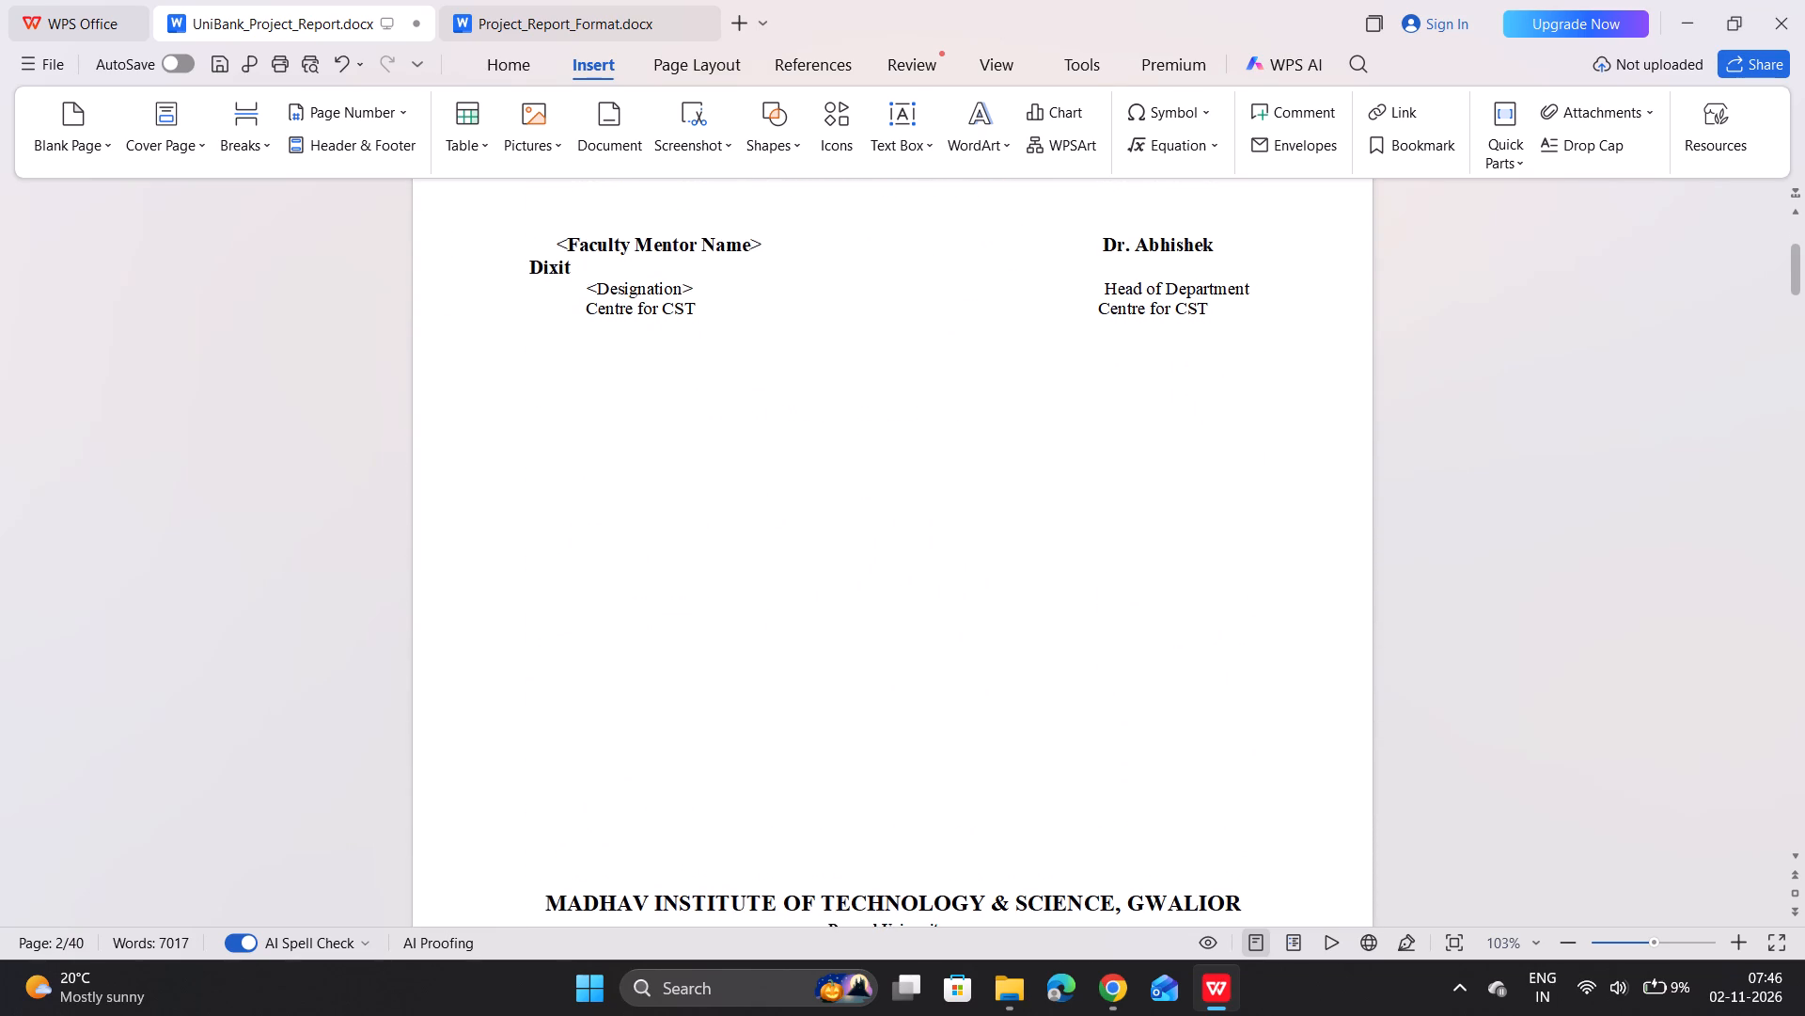
scroll(965, 561, "up", 1)
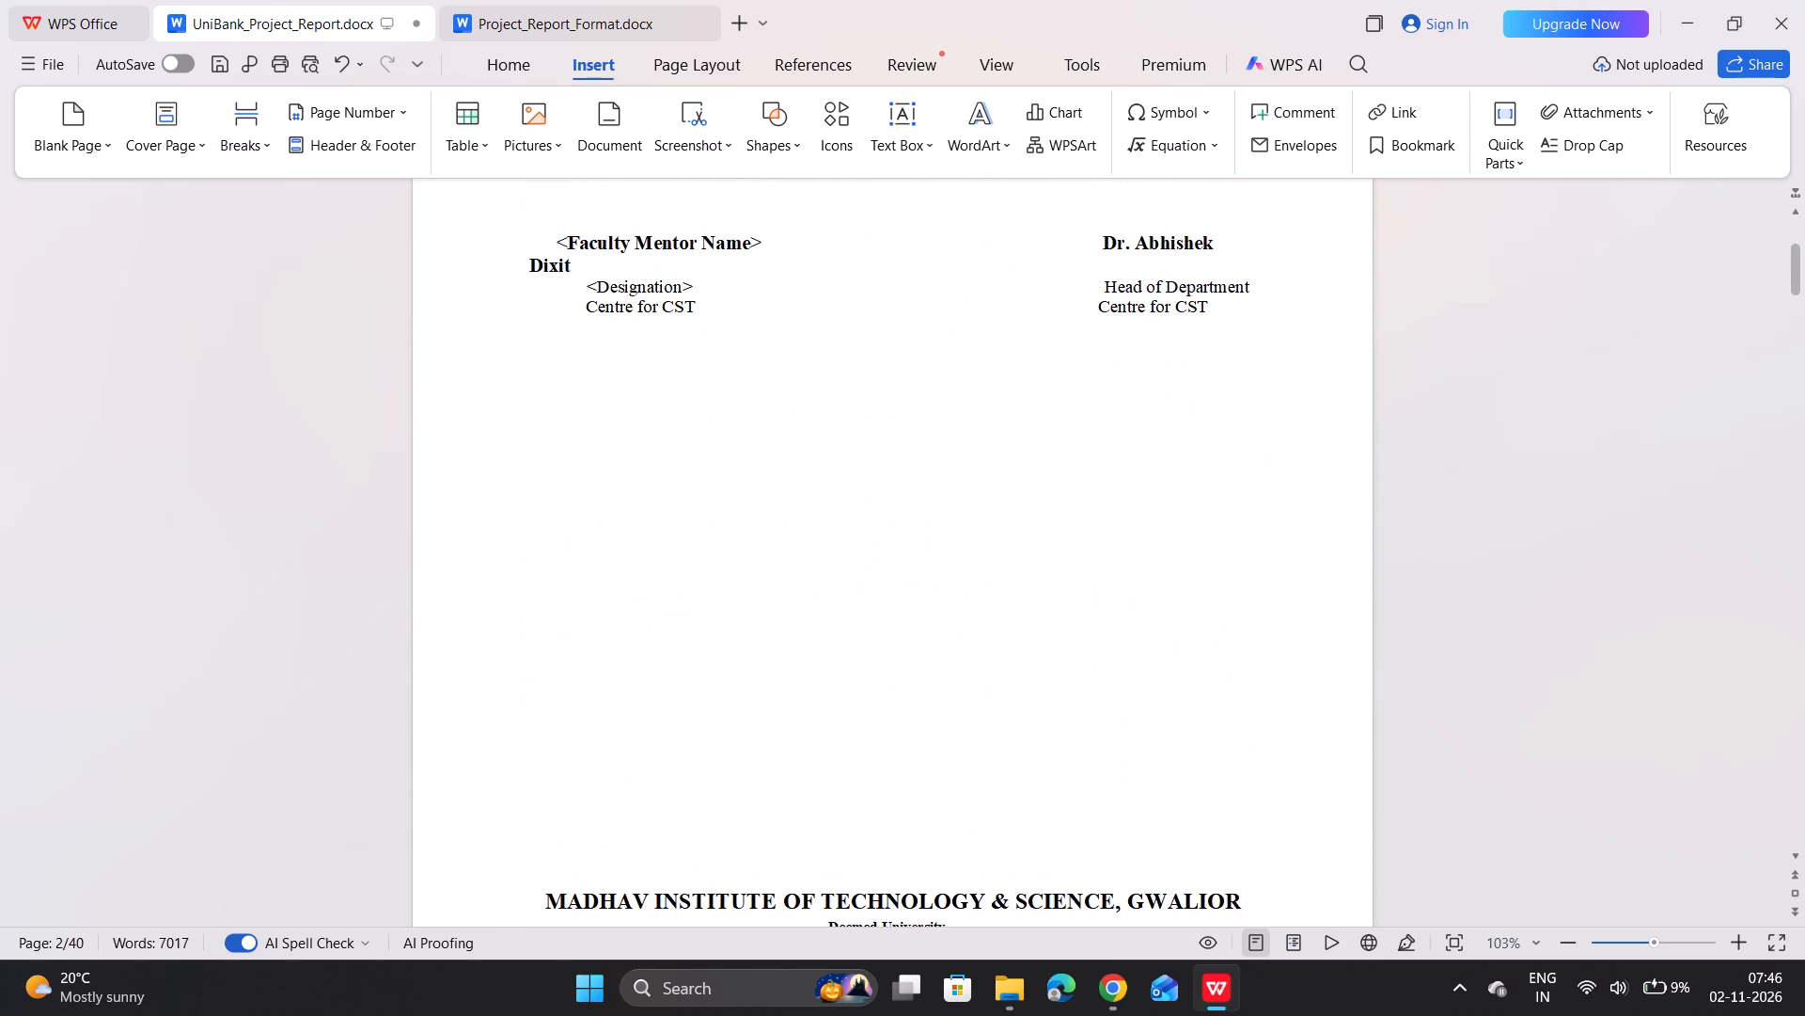
Join the wrapped surname to the Head of Department's first name on the Certificate page's signature line, trying a space between them.
left_click(529, 265)
key("BackSpace")
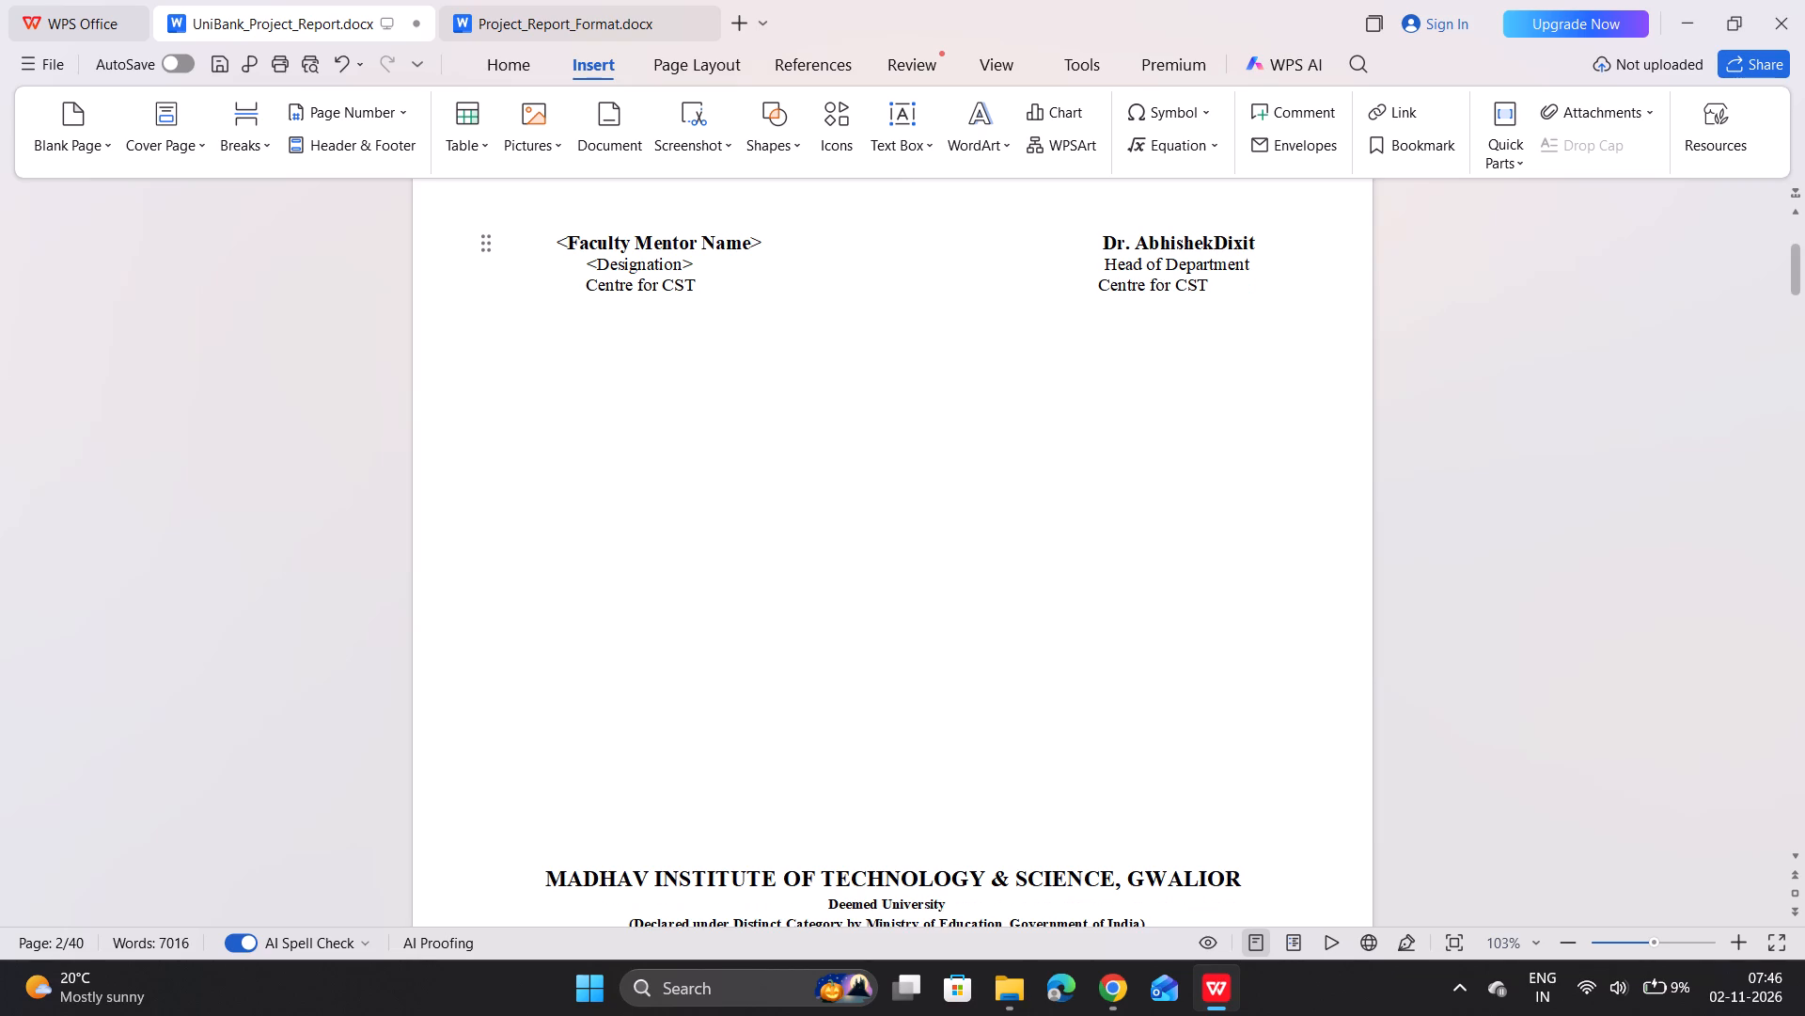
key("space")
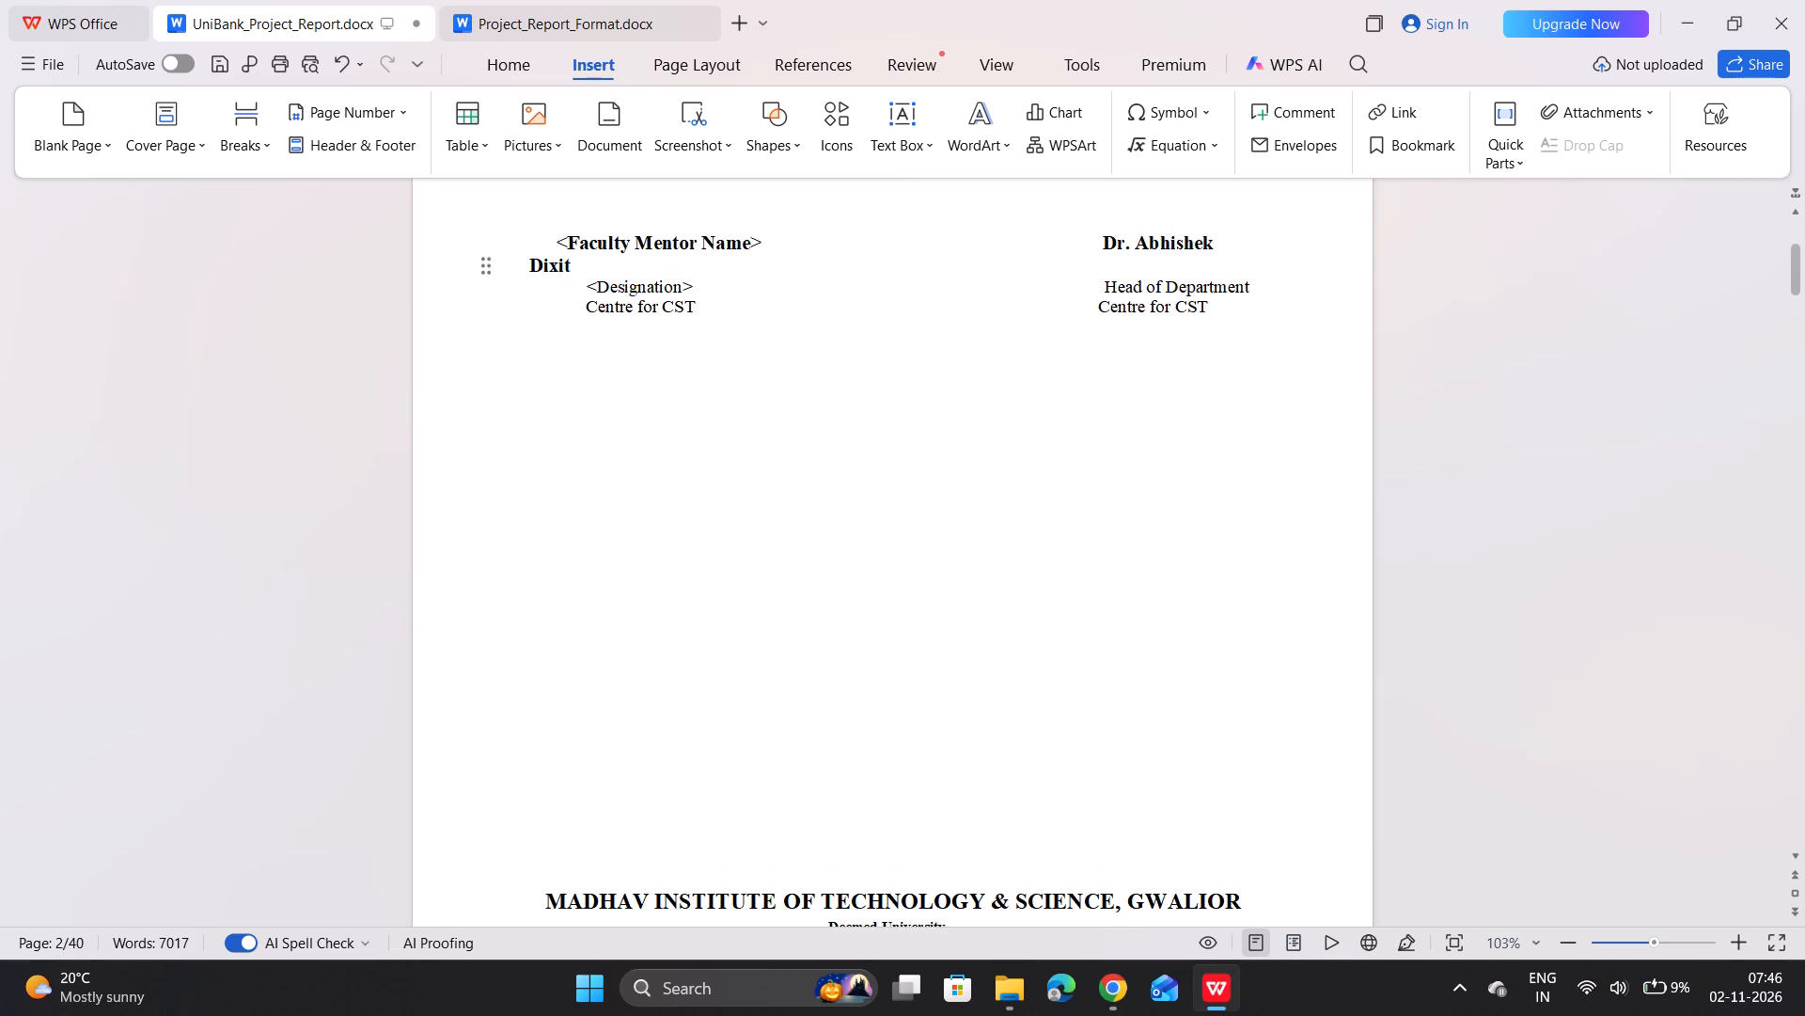
key("BackSpace")
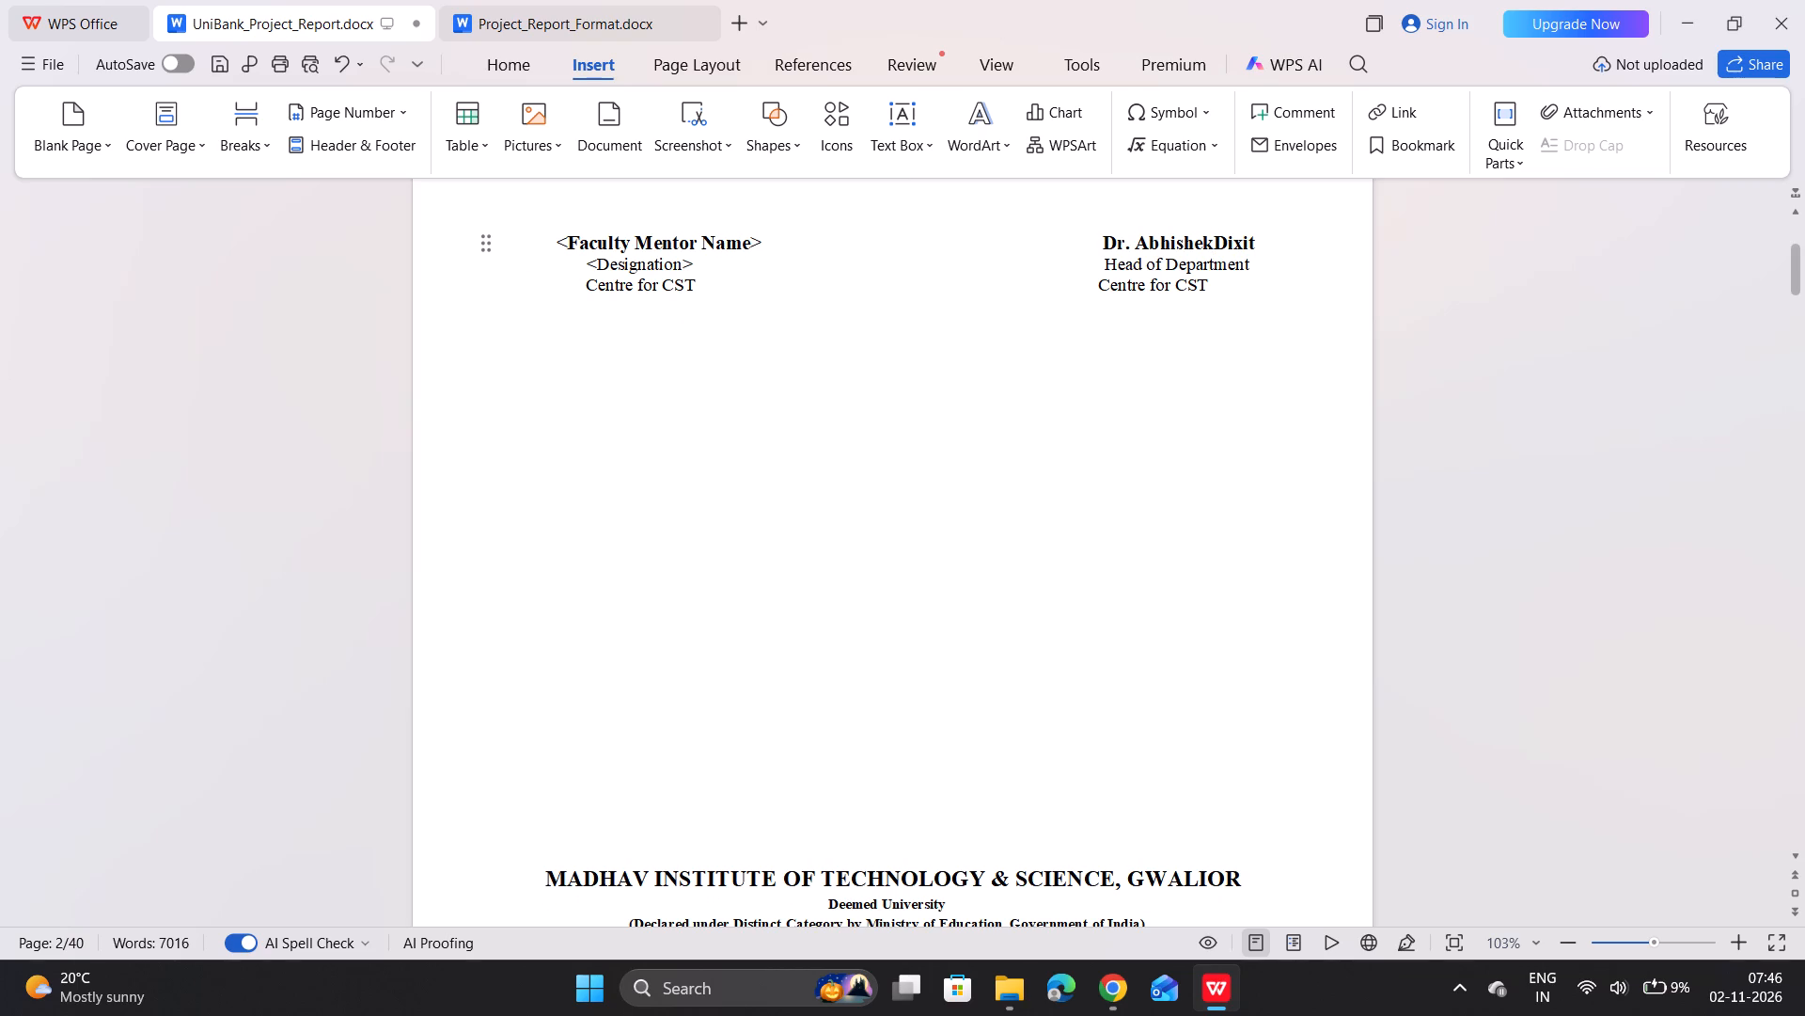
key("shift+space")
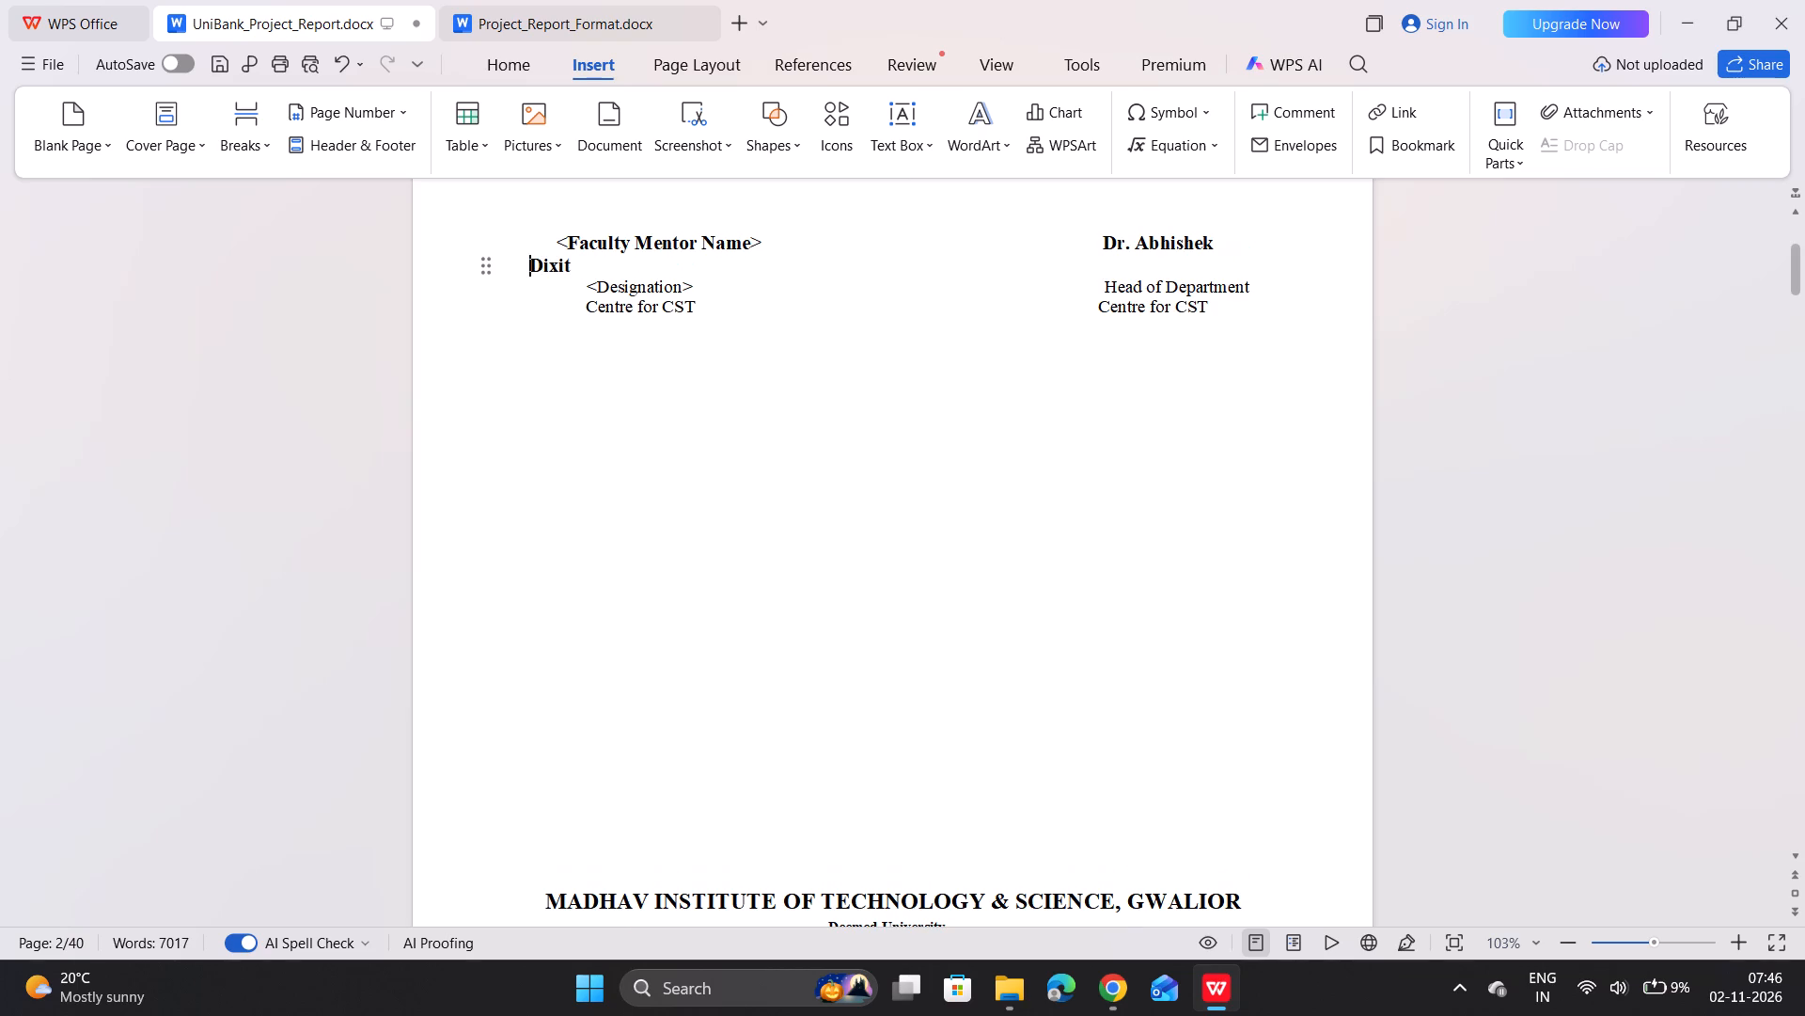
key("BackSpace")
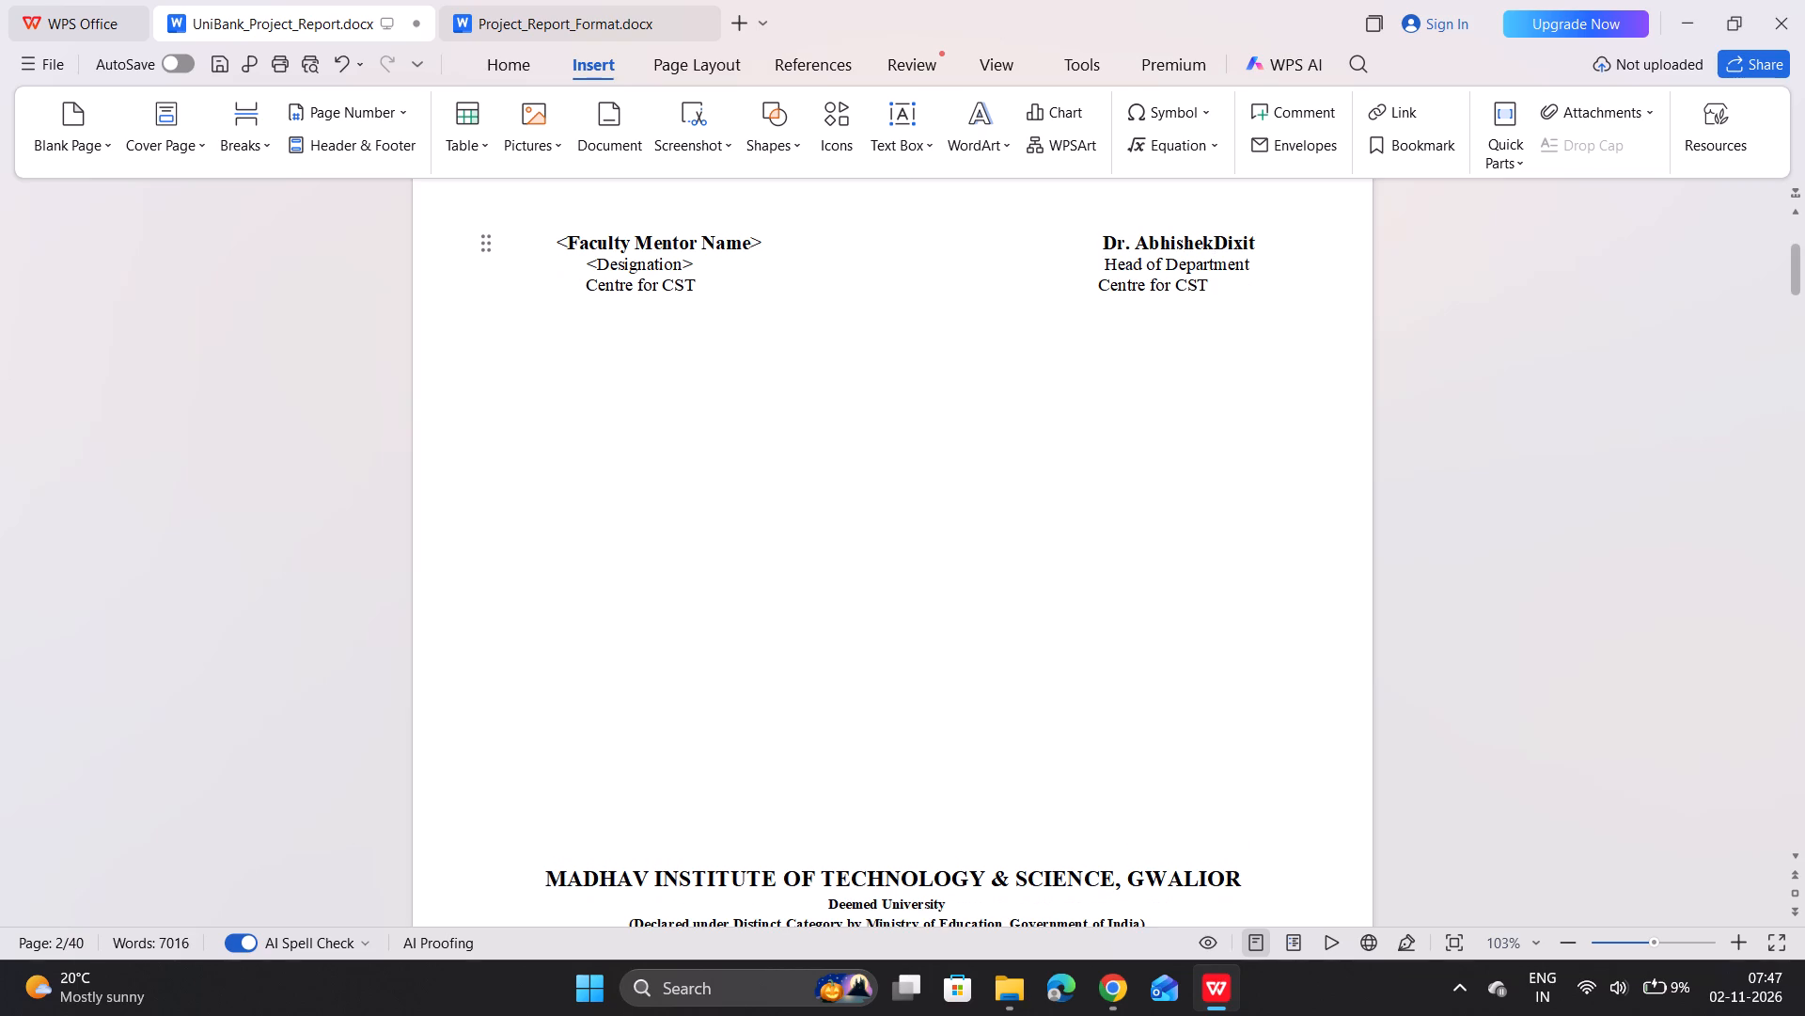
Delete the gap before the Head of Department's name on the signature line, making room for a space before the surname.
key("Left")
key("Left")
key("Left")
key("Left")
key("Left")
key("Left")
key("Left")
key("Left")
key("Left")
key("Left")
key("Left")
key("Left")
key("BackSpace")
key("BackSpace")
left_click(1210, 245)
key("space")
key("BackSpace")
key("Left")
key("Left")
key("Left")
key("Left")
key("Left")
key("Left")
key("Left")
key("Left")
On the Certificate page, replace the gap between the faculty mentor placeholder and the department head's name with 20 spaces.
key("Left")
key("Left")
key("Left")
key("Left")
key("BackSpace")
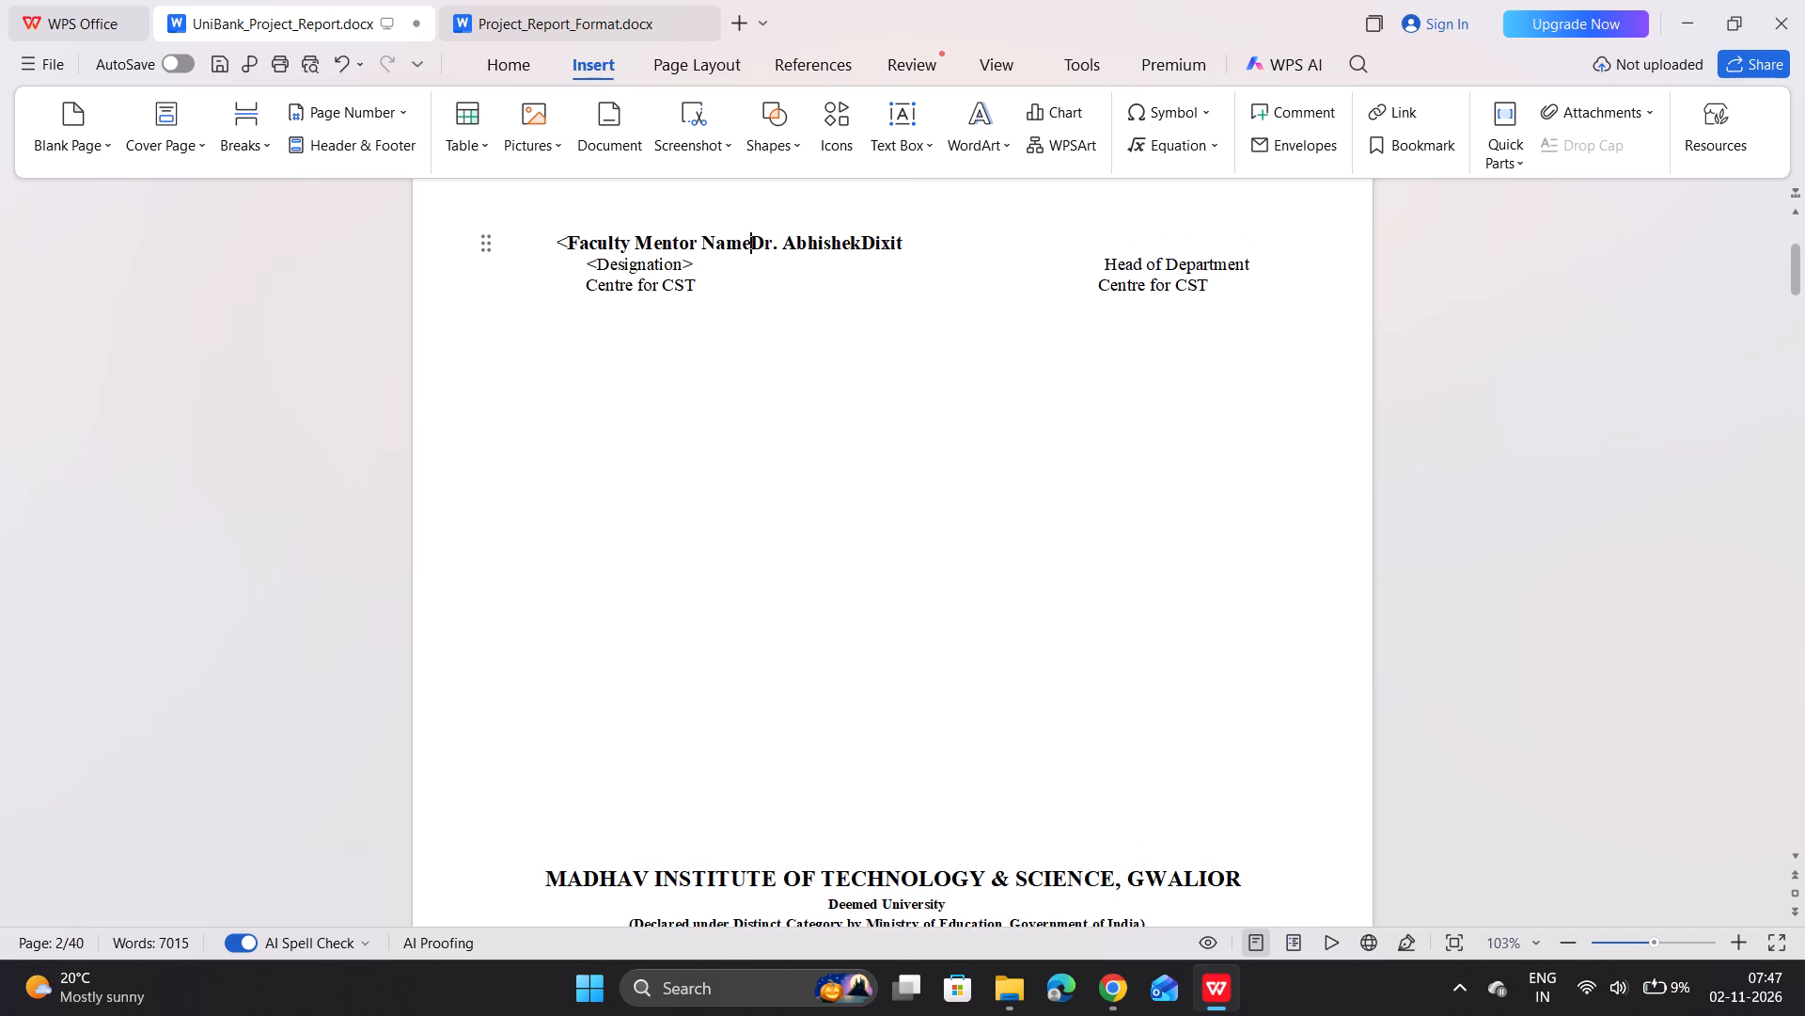
key("space")
key("space")
key("space")
key("space")
key("space")
key("space")
key("space")
key("space")
key("space")
key("space")
key("space")
key("space")
key("space")
key("space")
key("space")
key("space")
key("space")
key("space")
key("space")
key("space")
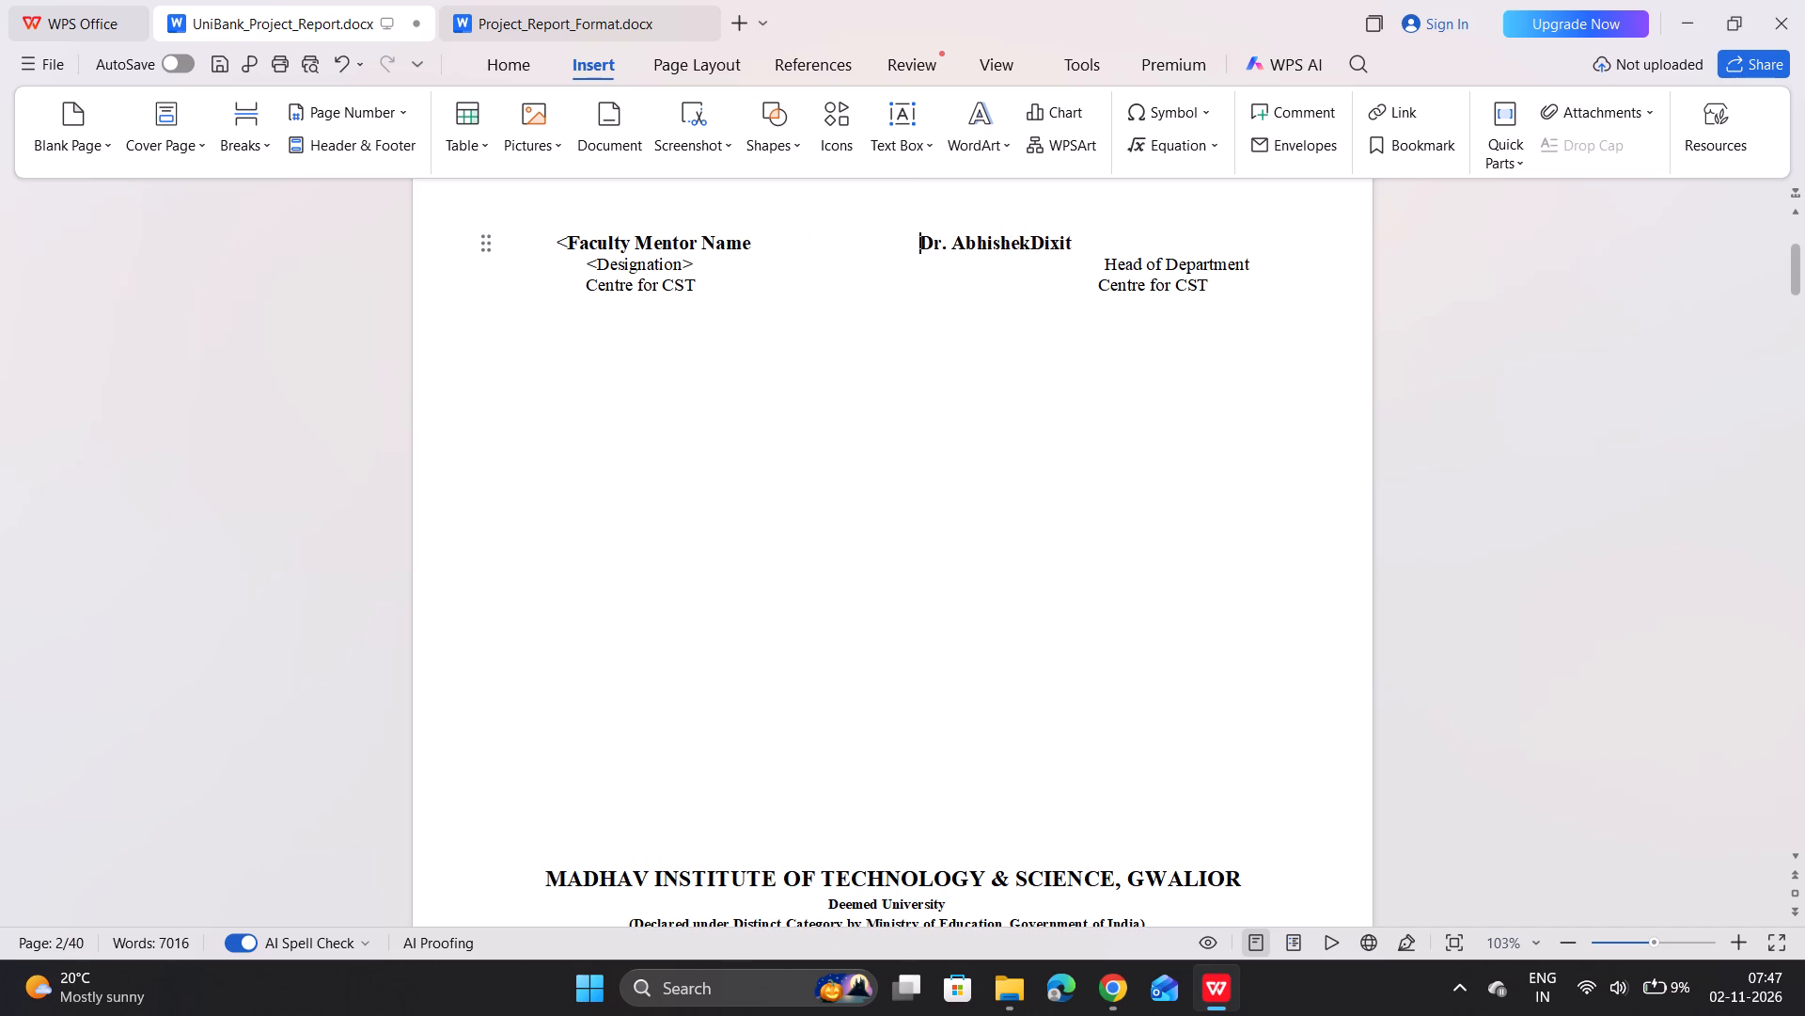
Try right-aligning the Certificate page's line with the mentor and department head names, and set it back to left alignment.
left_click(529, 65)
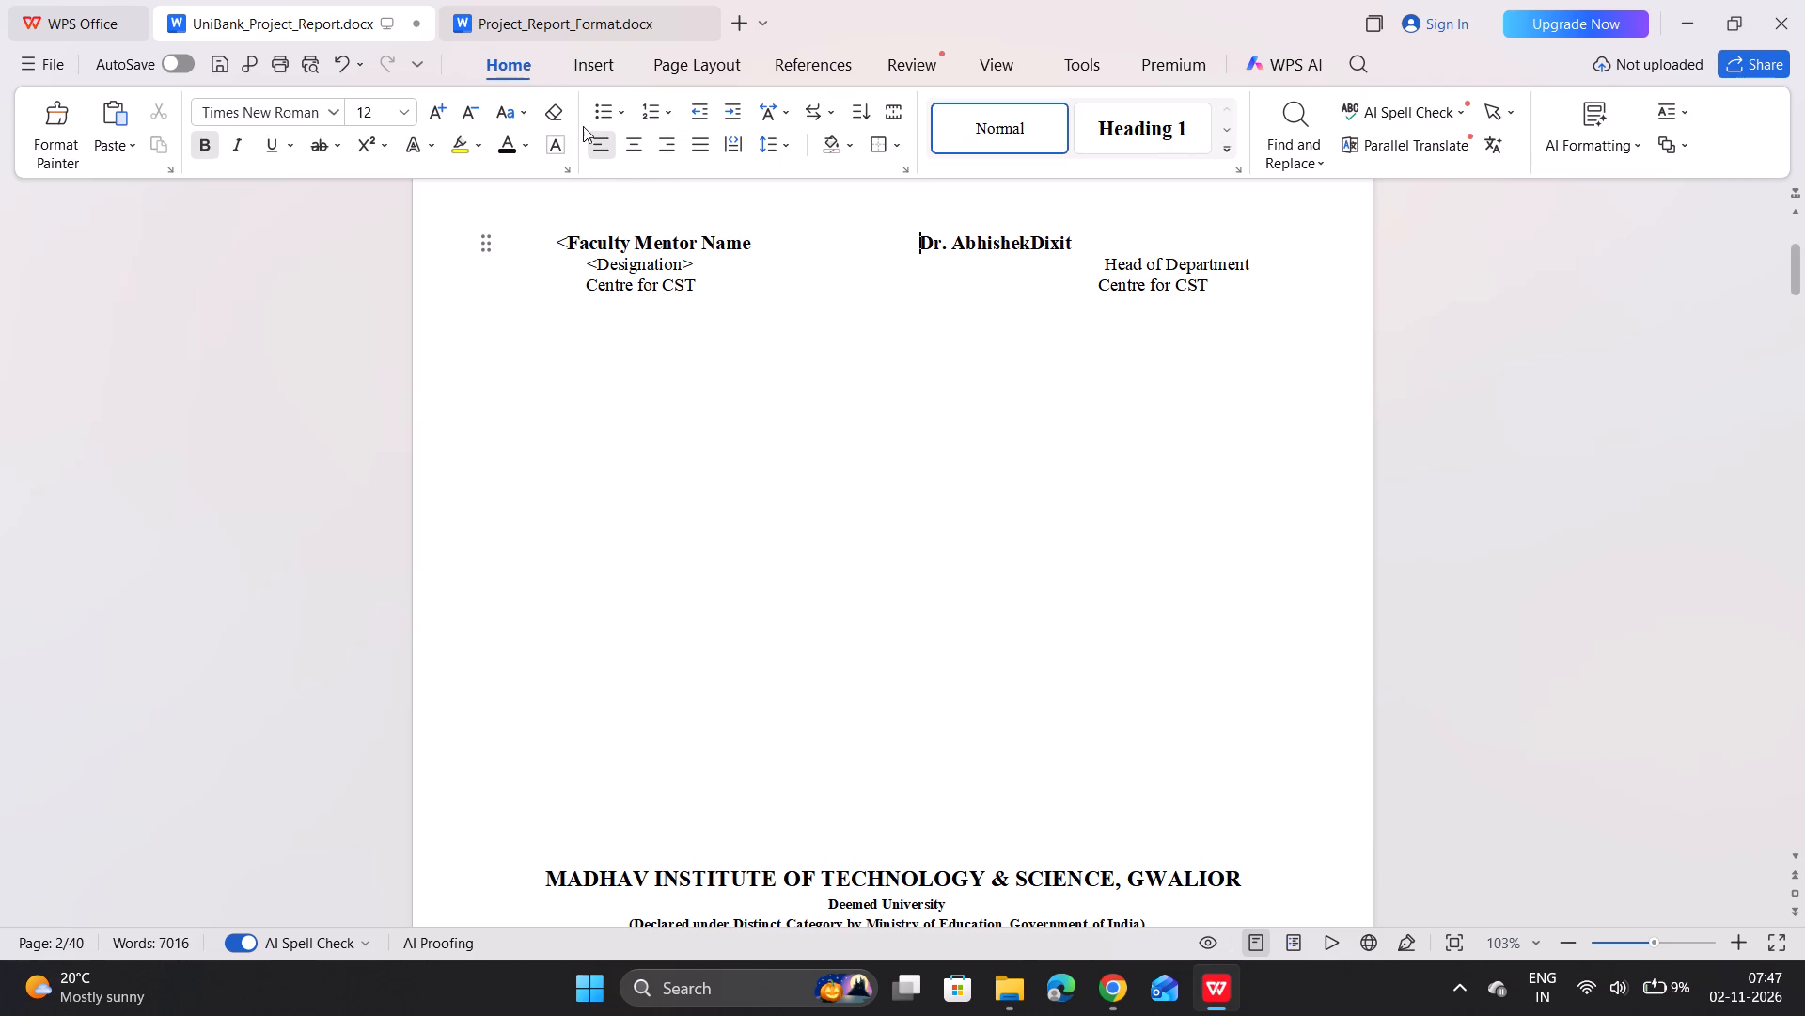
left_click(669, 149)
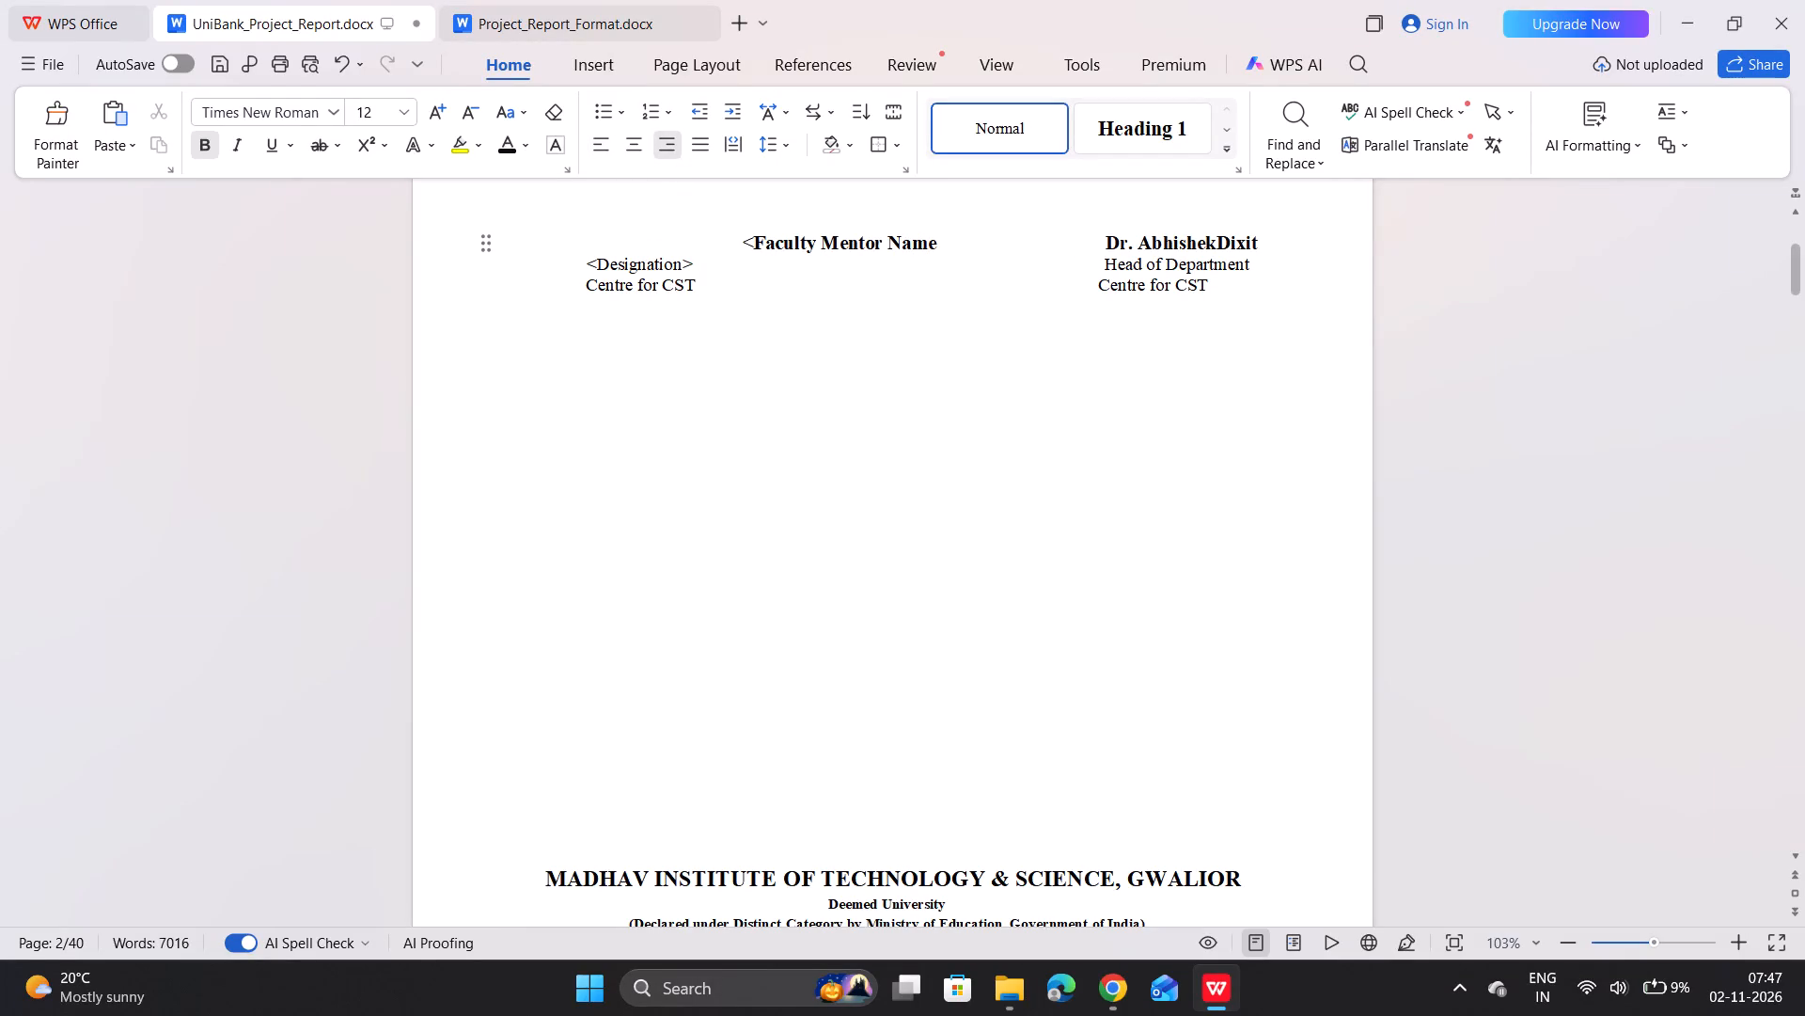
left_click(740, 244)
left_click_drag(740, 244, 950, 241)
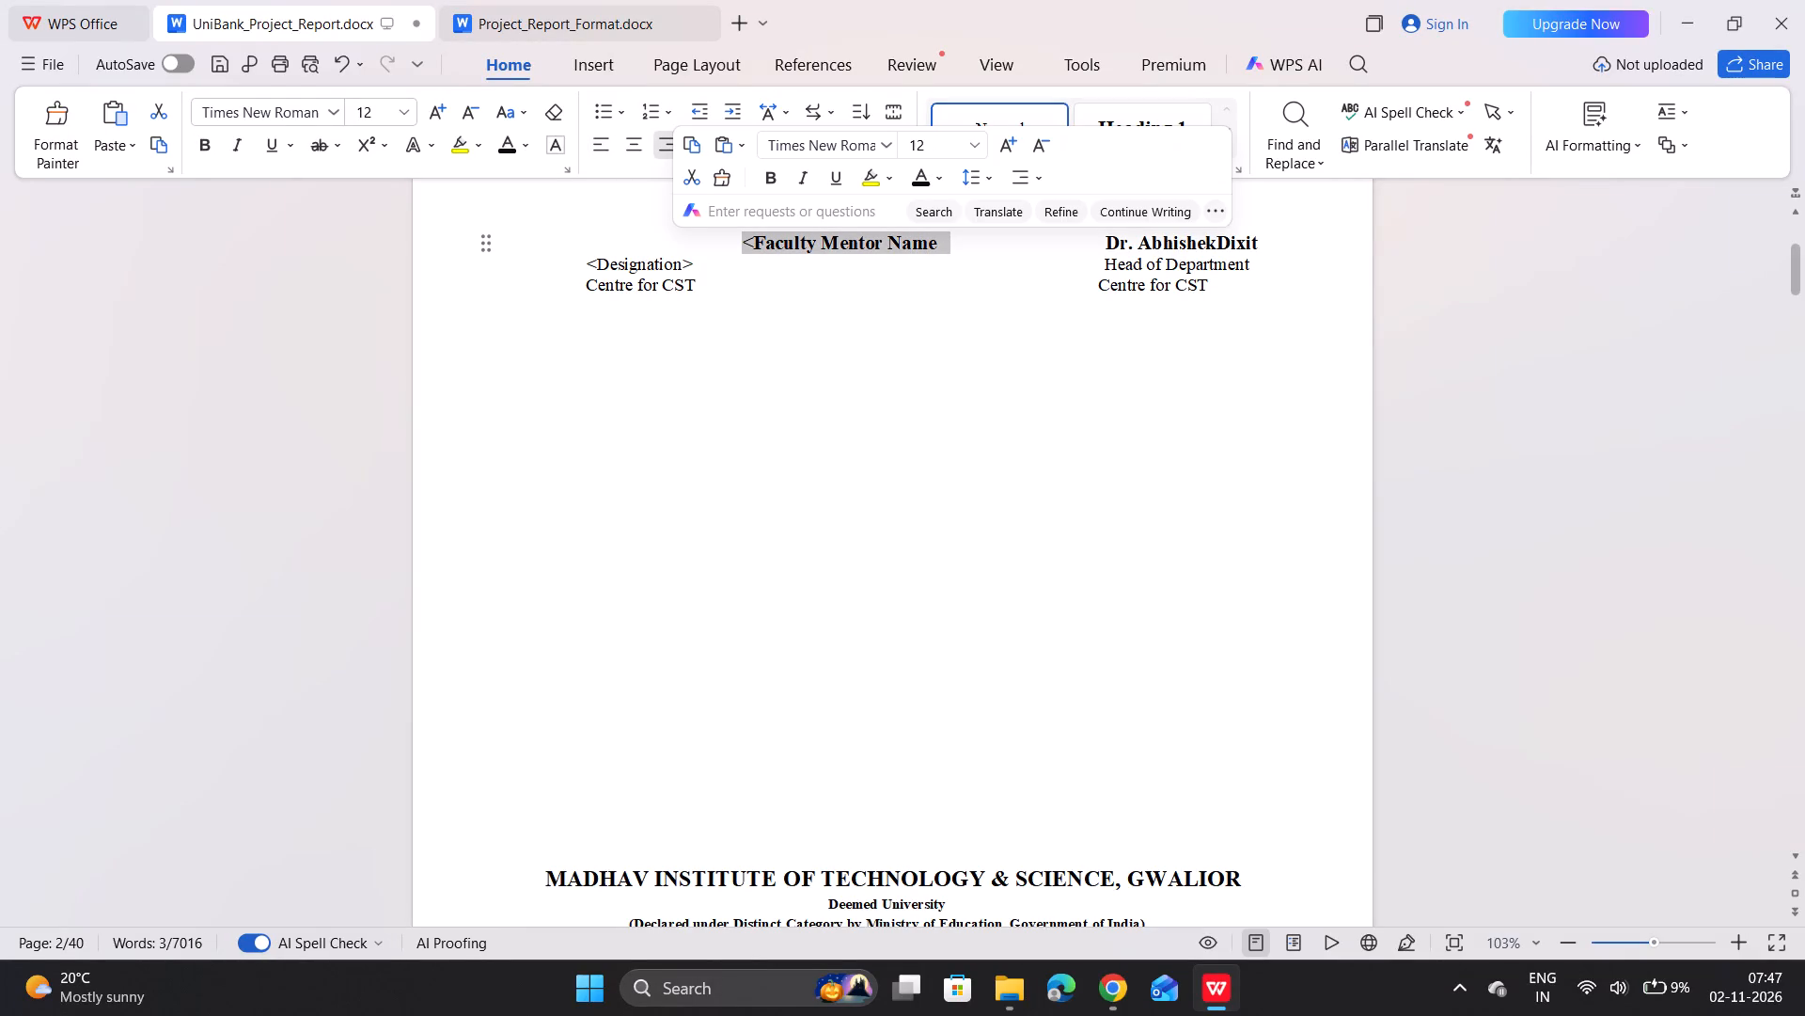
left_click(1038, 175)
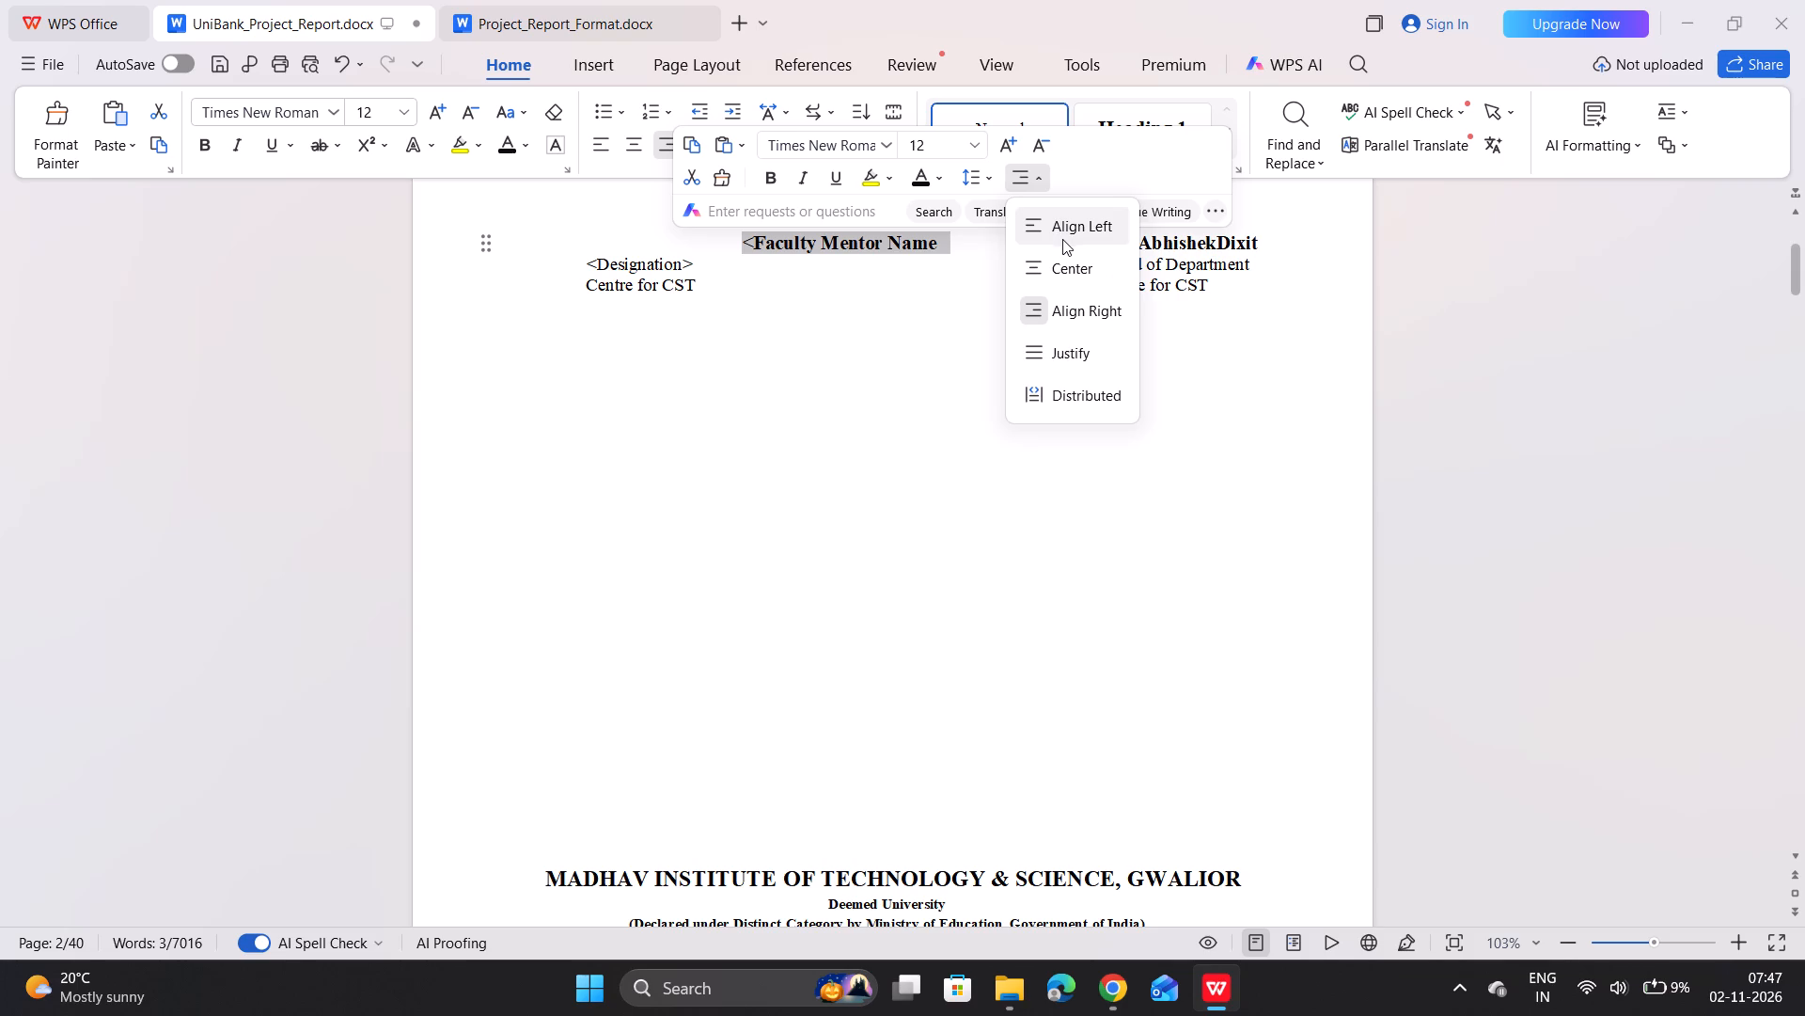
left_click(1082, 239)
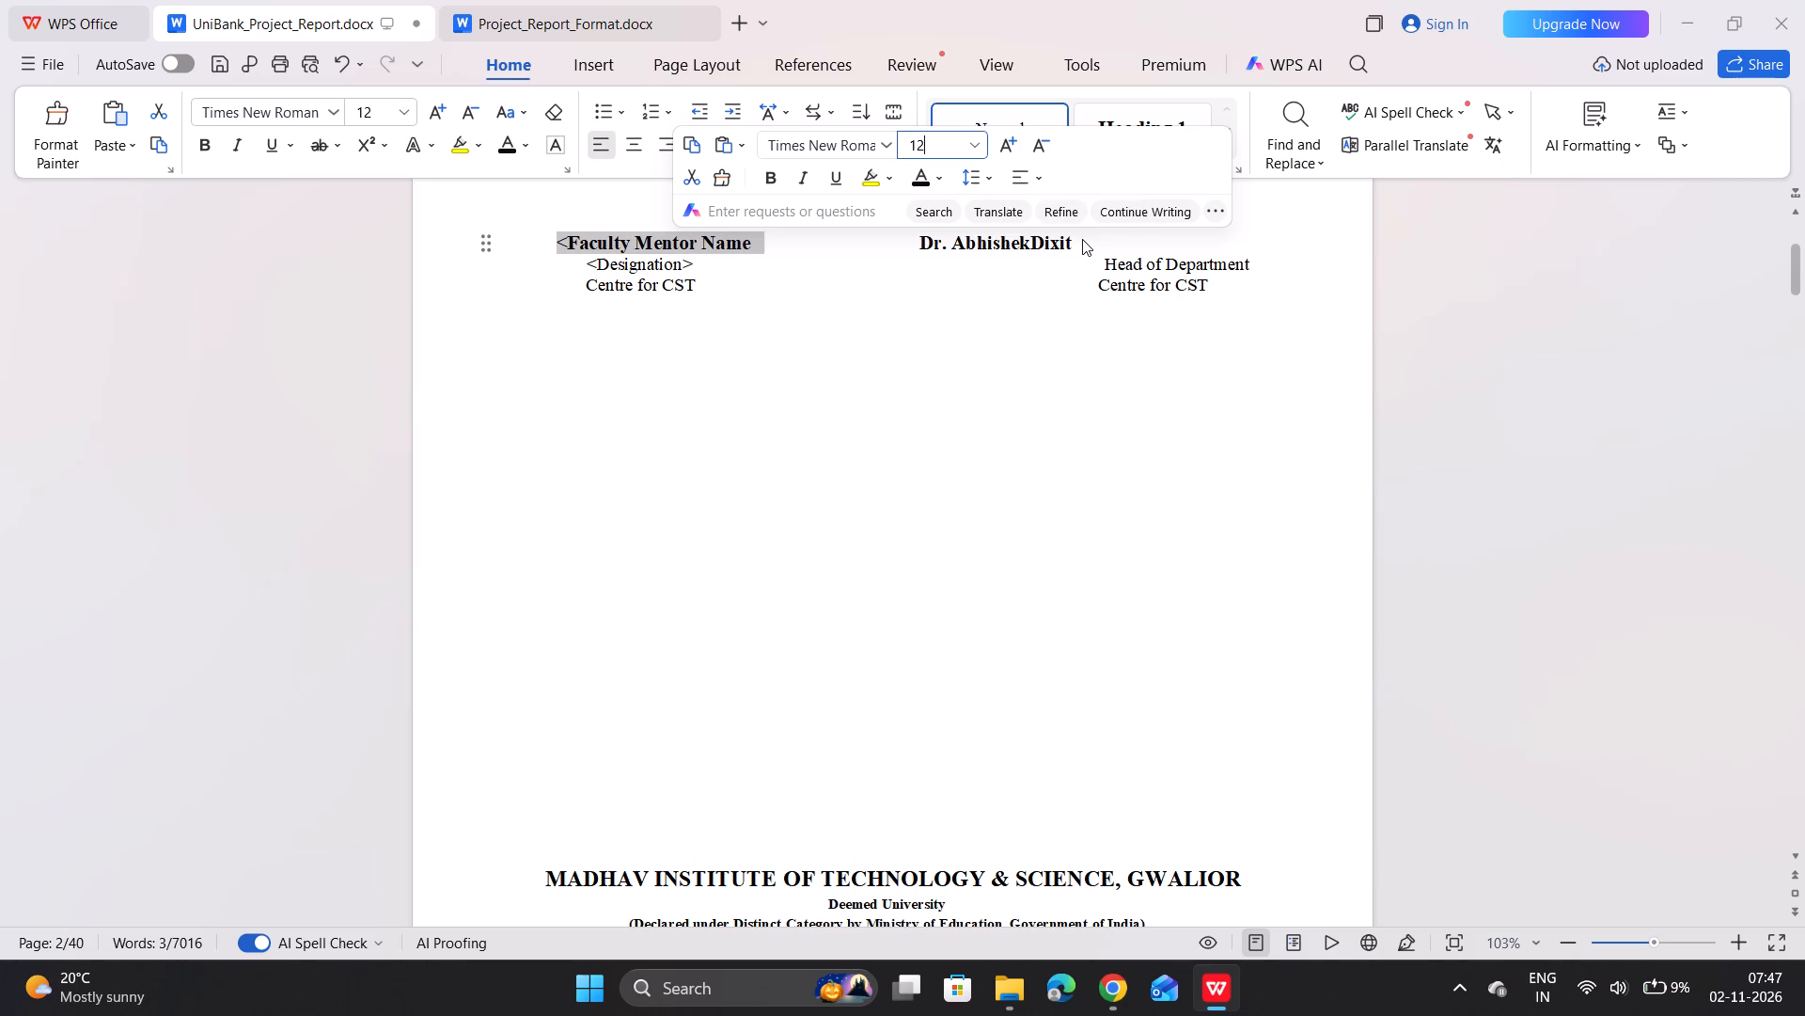
Add 30 more spaces before the department head's name to line it up above Head of Department.
left_click(926, 242)
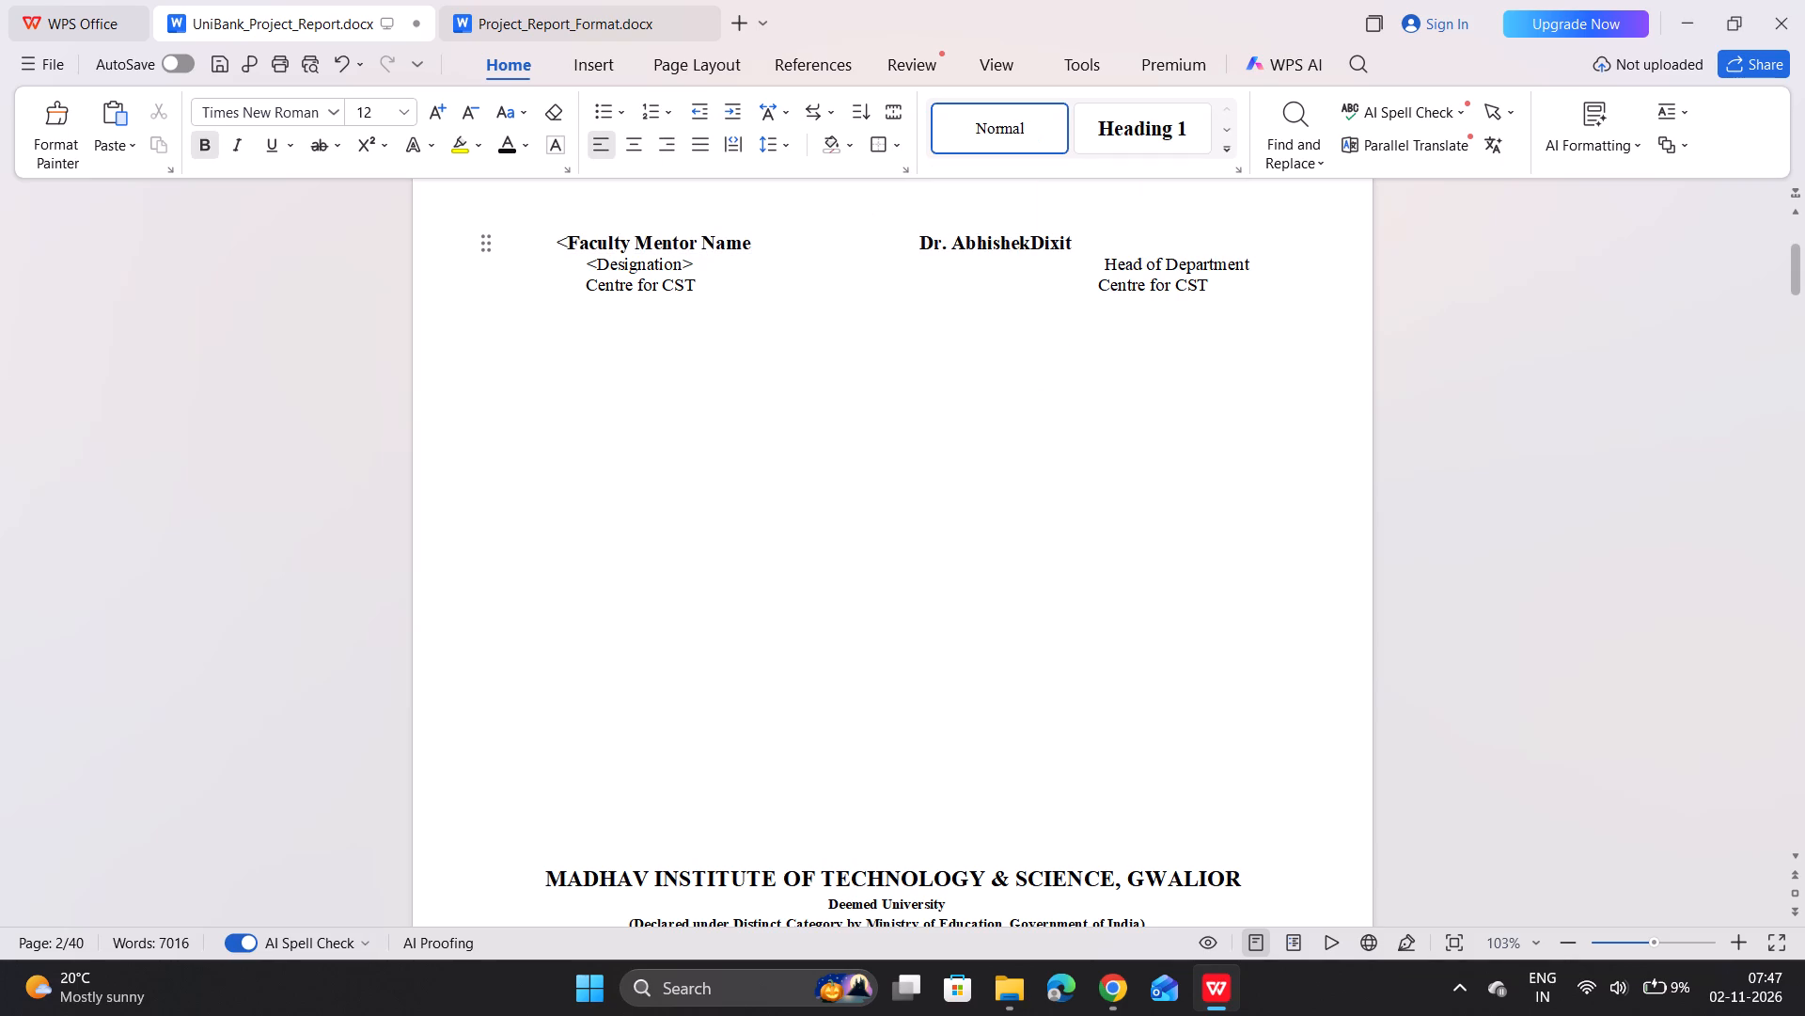
key("space")
key("space")
key("space")
key("space")
key("space")
key("space")
key("space")
key("space")
key("space")
key("space")
key("space")
key("space")
key("space")
key("space")
key("space")
key("space")
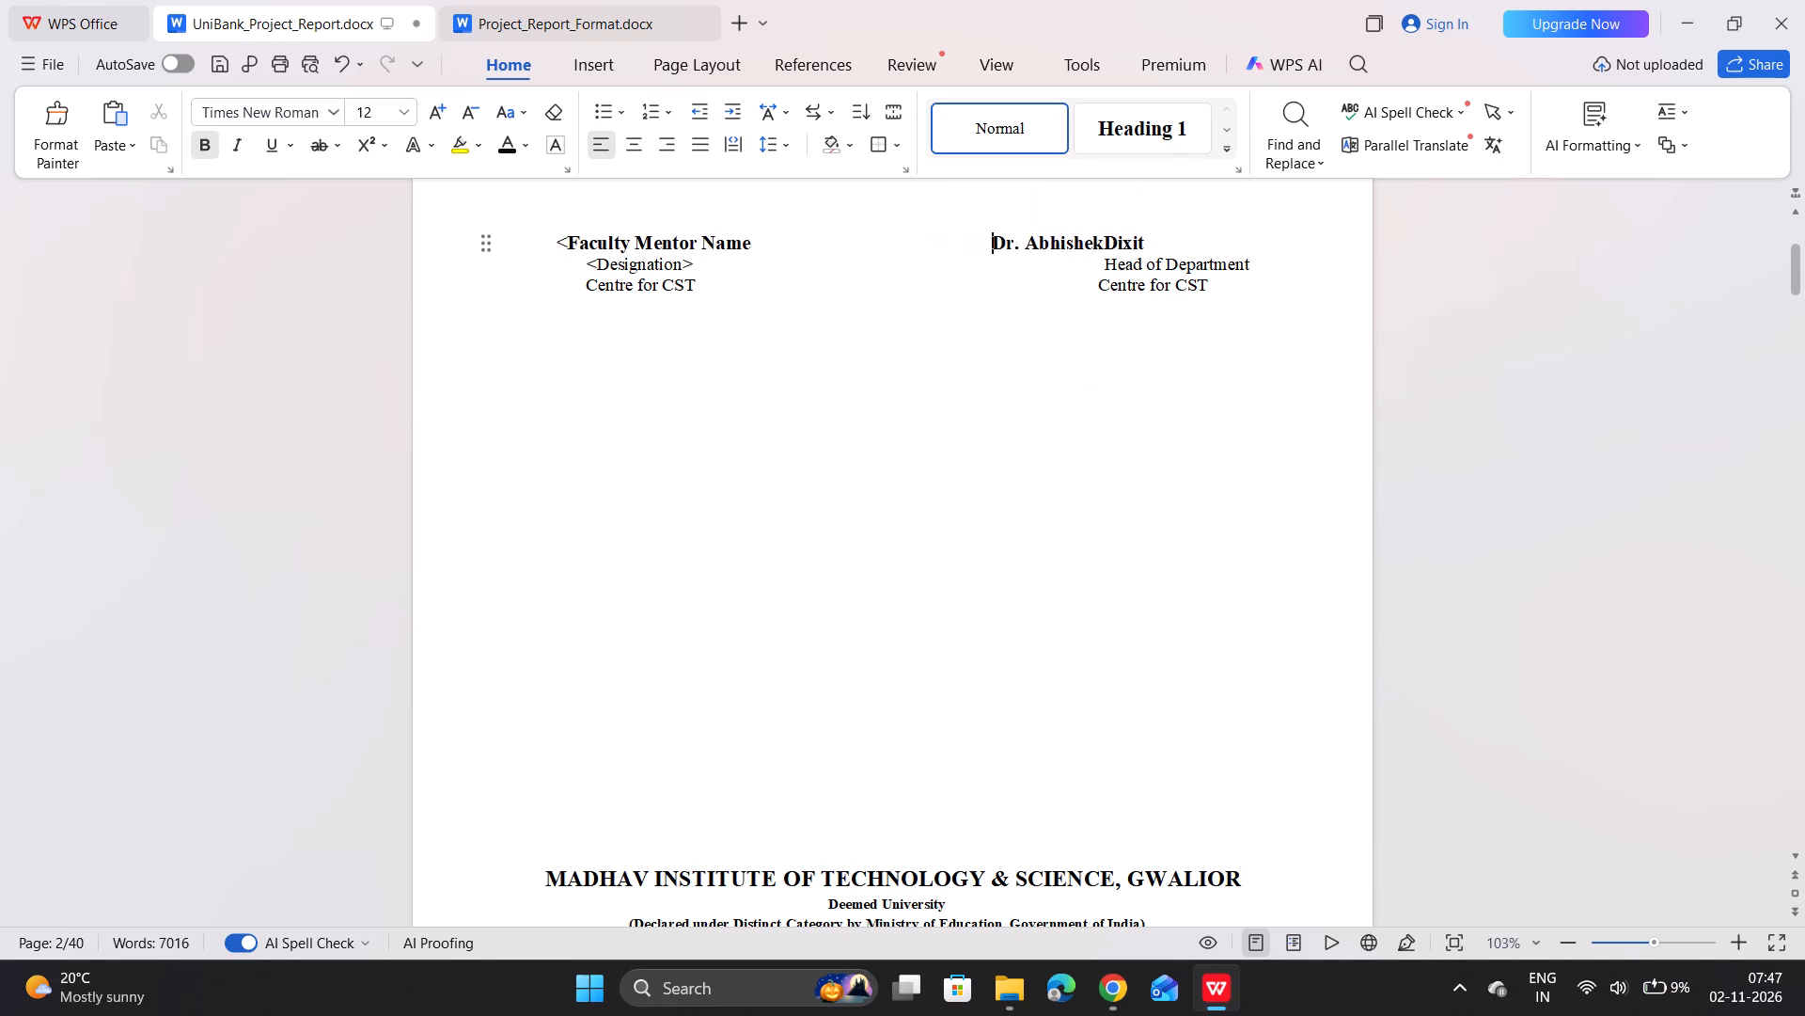
key("space")
key("space")
key("space")
key("space")
key("space")
key("space")
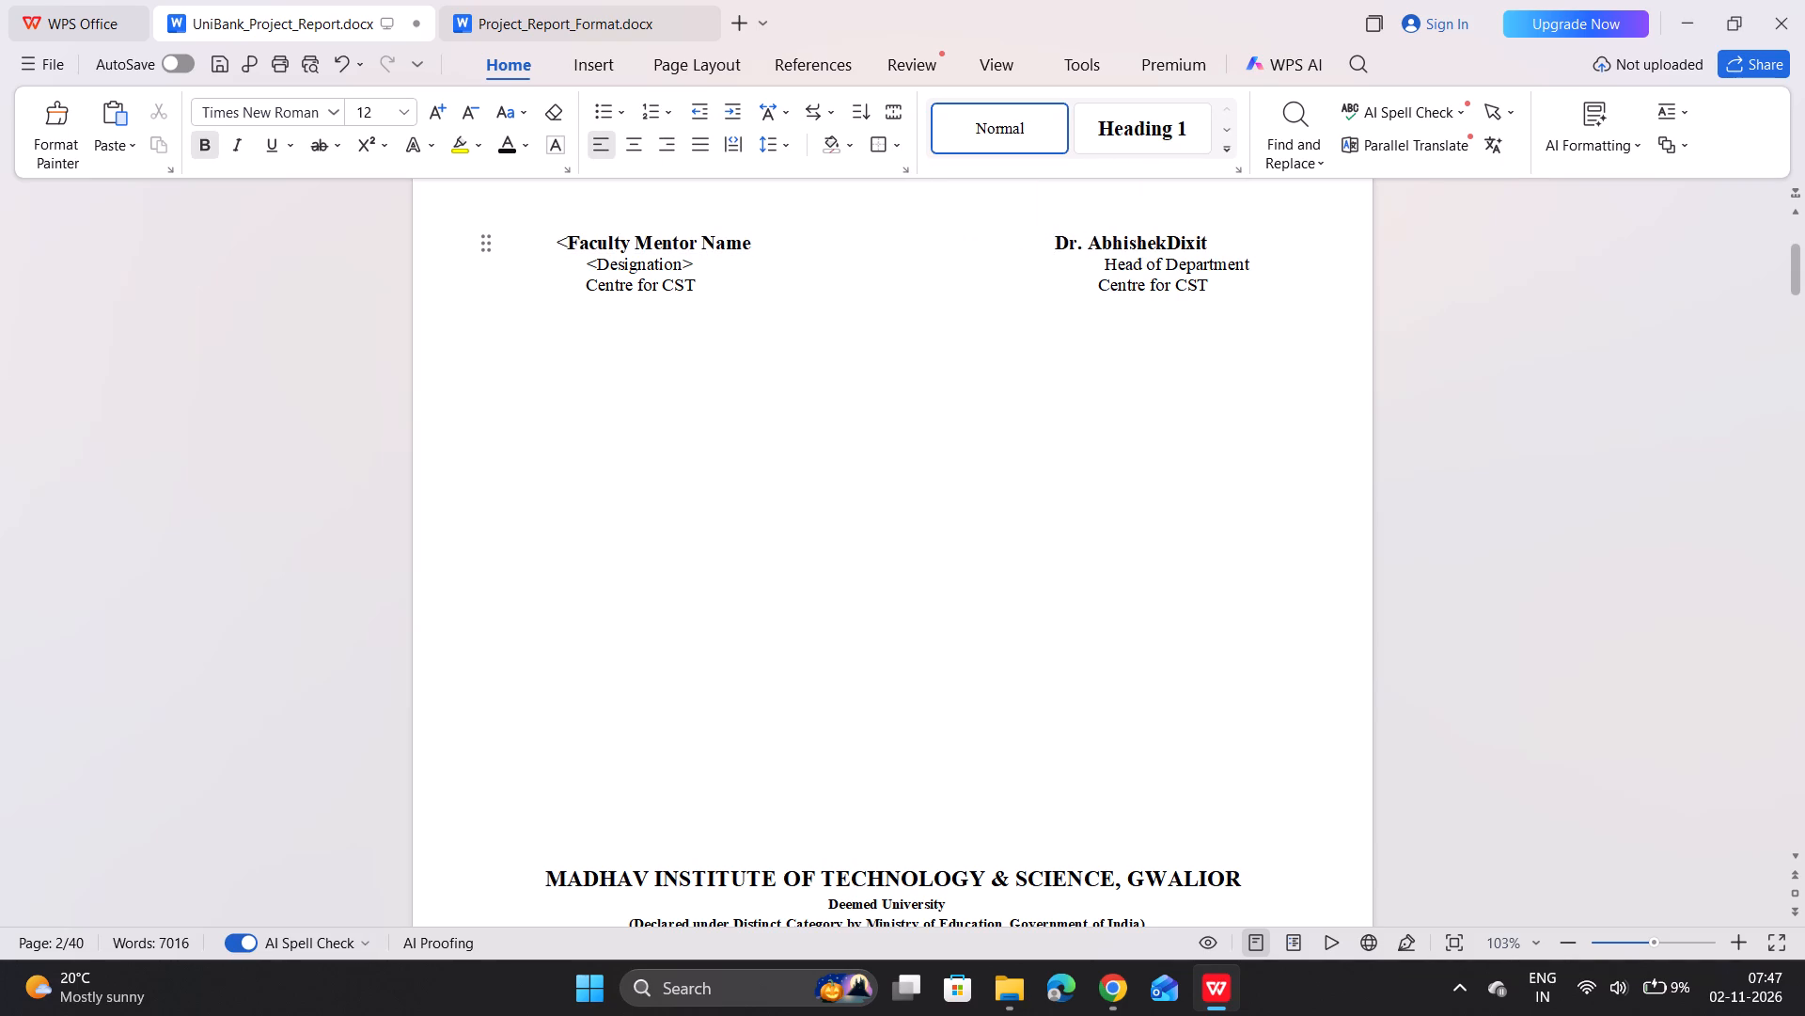
key("space")
key("space")
key("space")
key("space")
key("space")
key("space")
key("space")
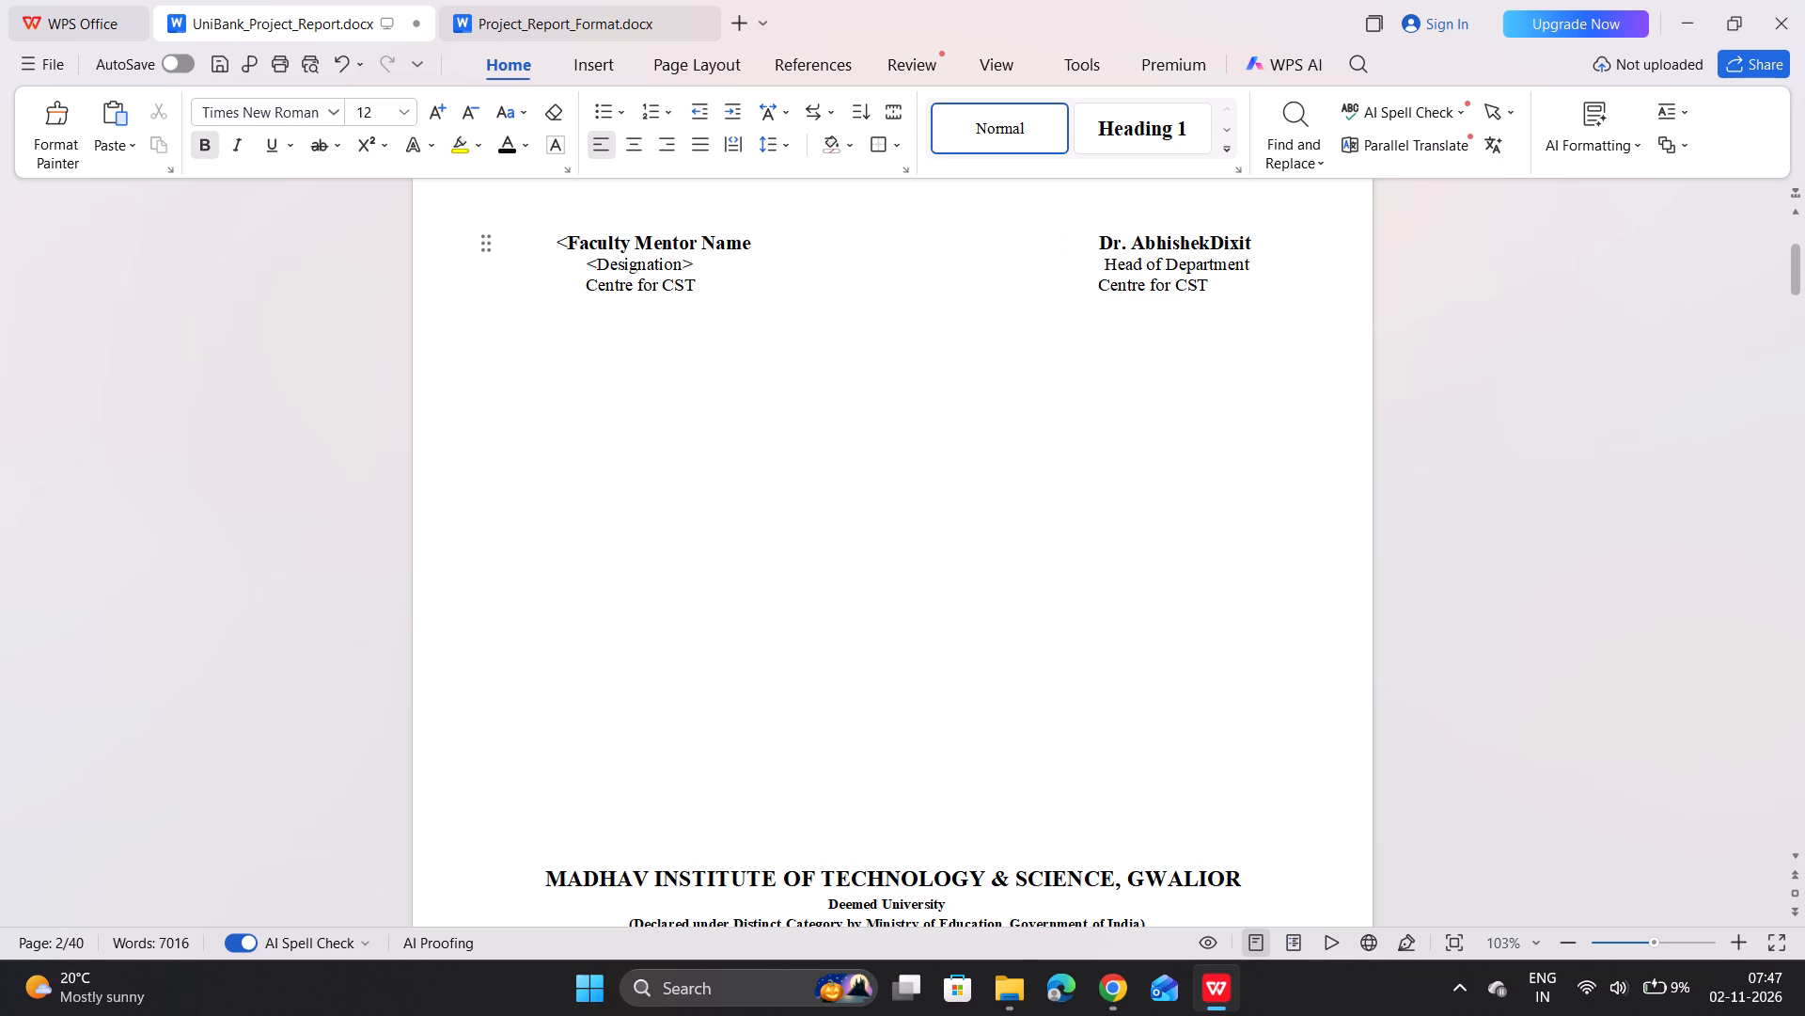
key("space")
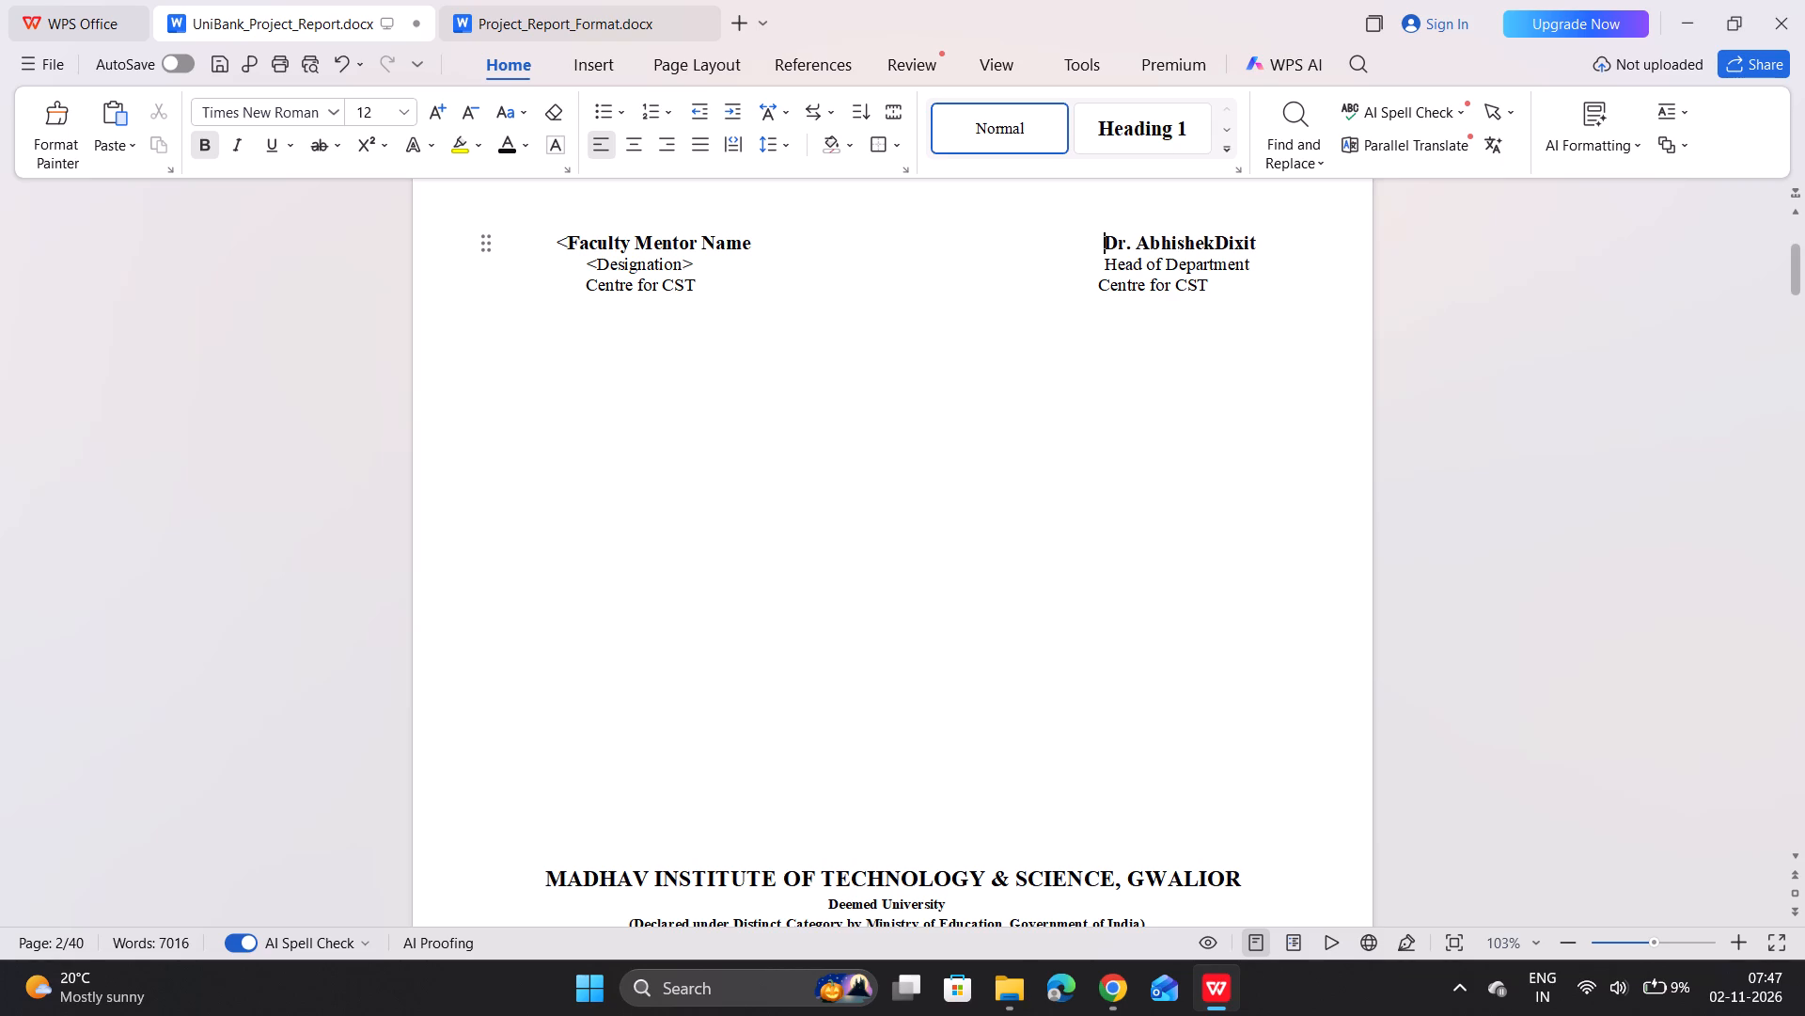
Shift the Centre for CST text below Head of Department one space to the right.
left_click(1093, 282)
key("space")
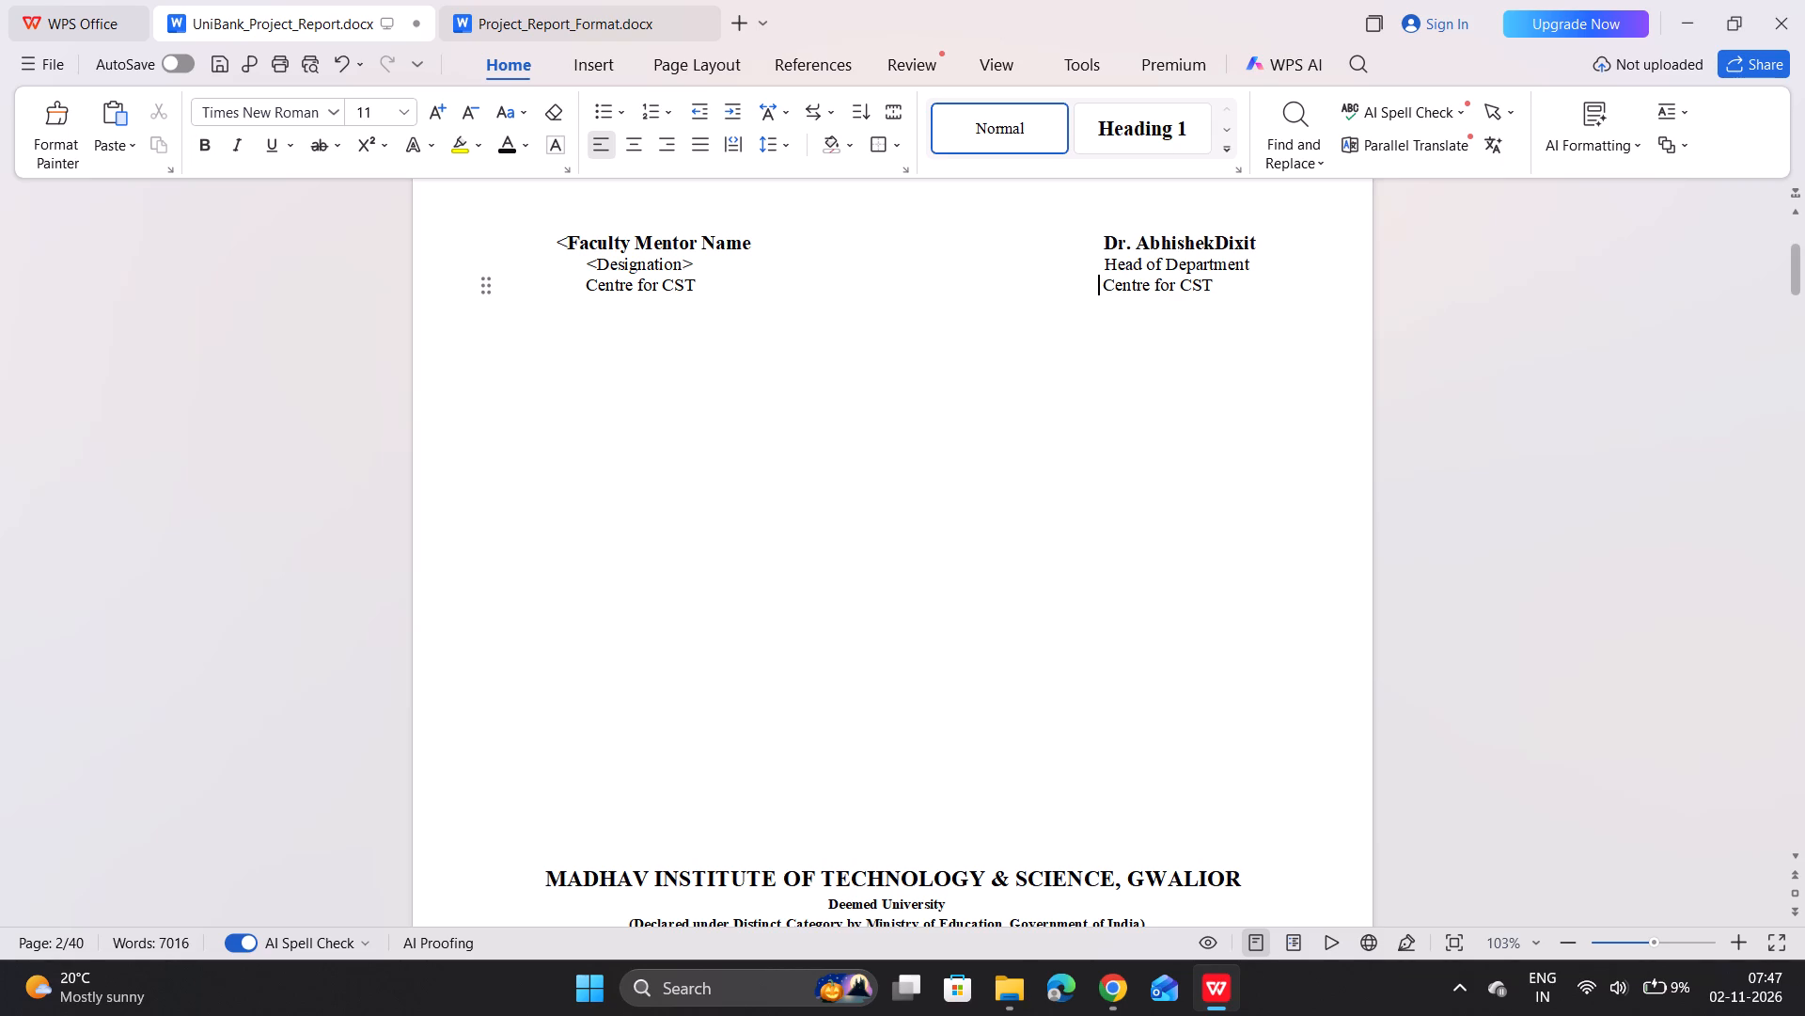
key("space")
key("BackSpace")
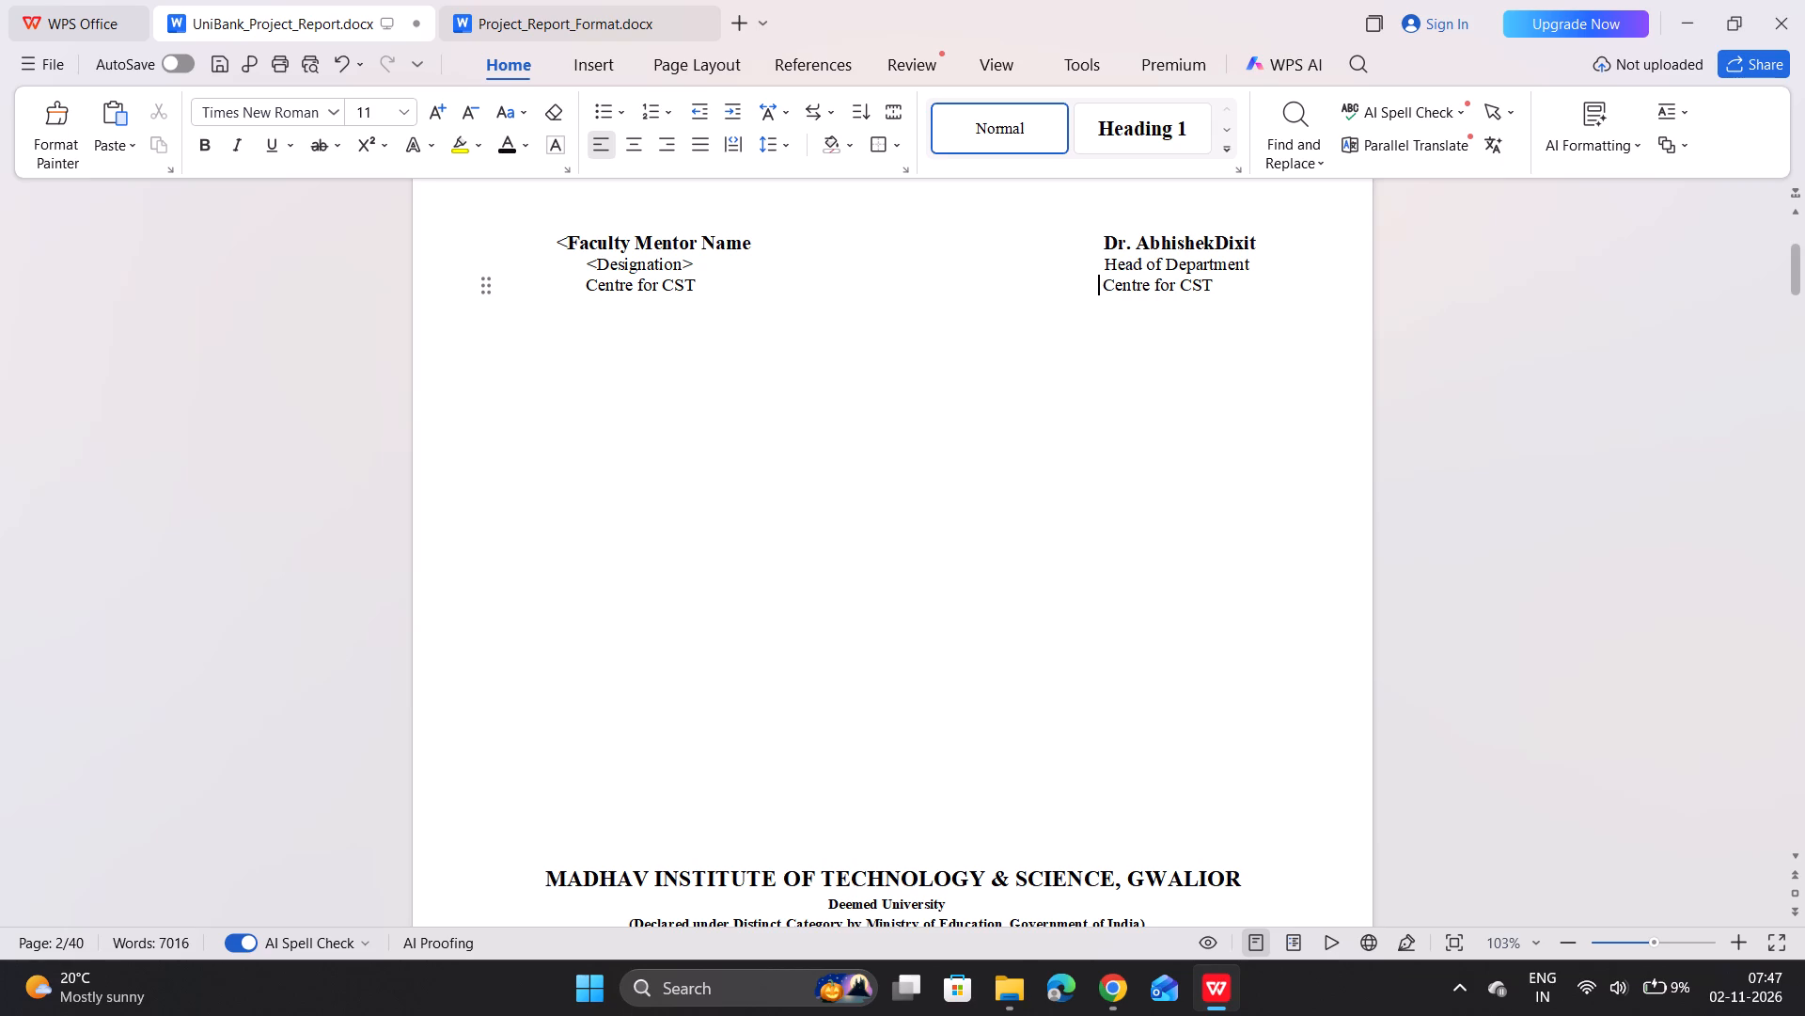
Push the Declaration page's institute heading block onto a new page by inserting blank lines above it.
left_click(944, 438)
scroll(944, 438, "down", 3)
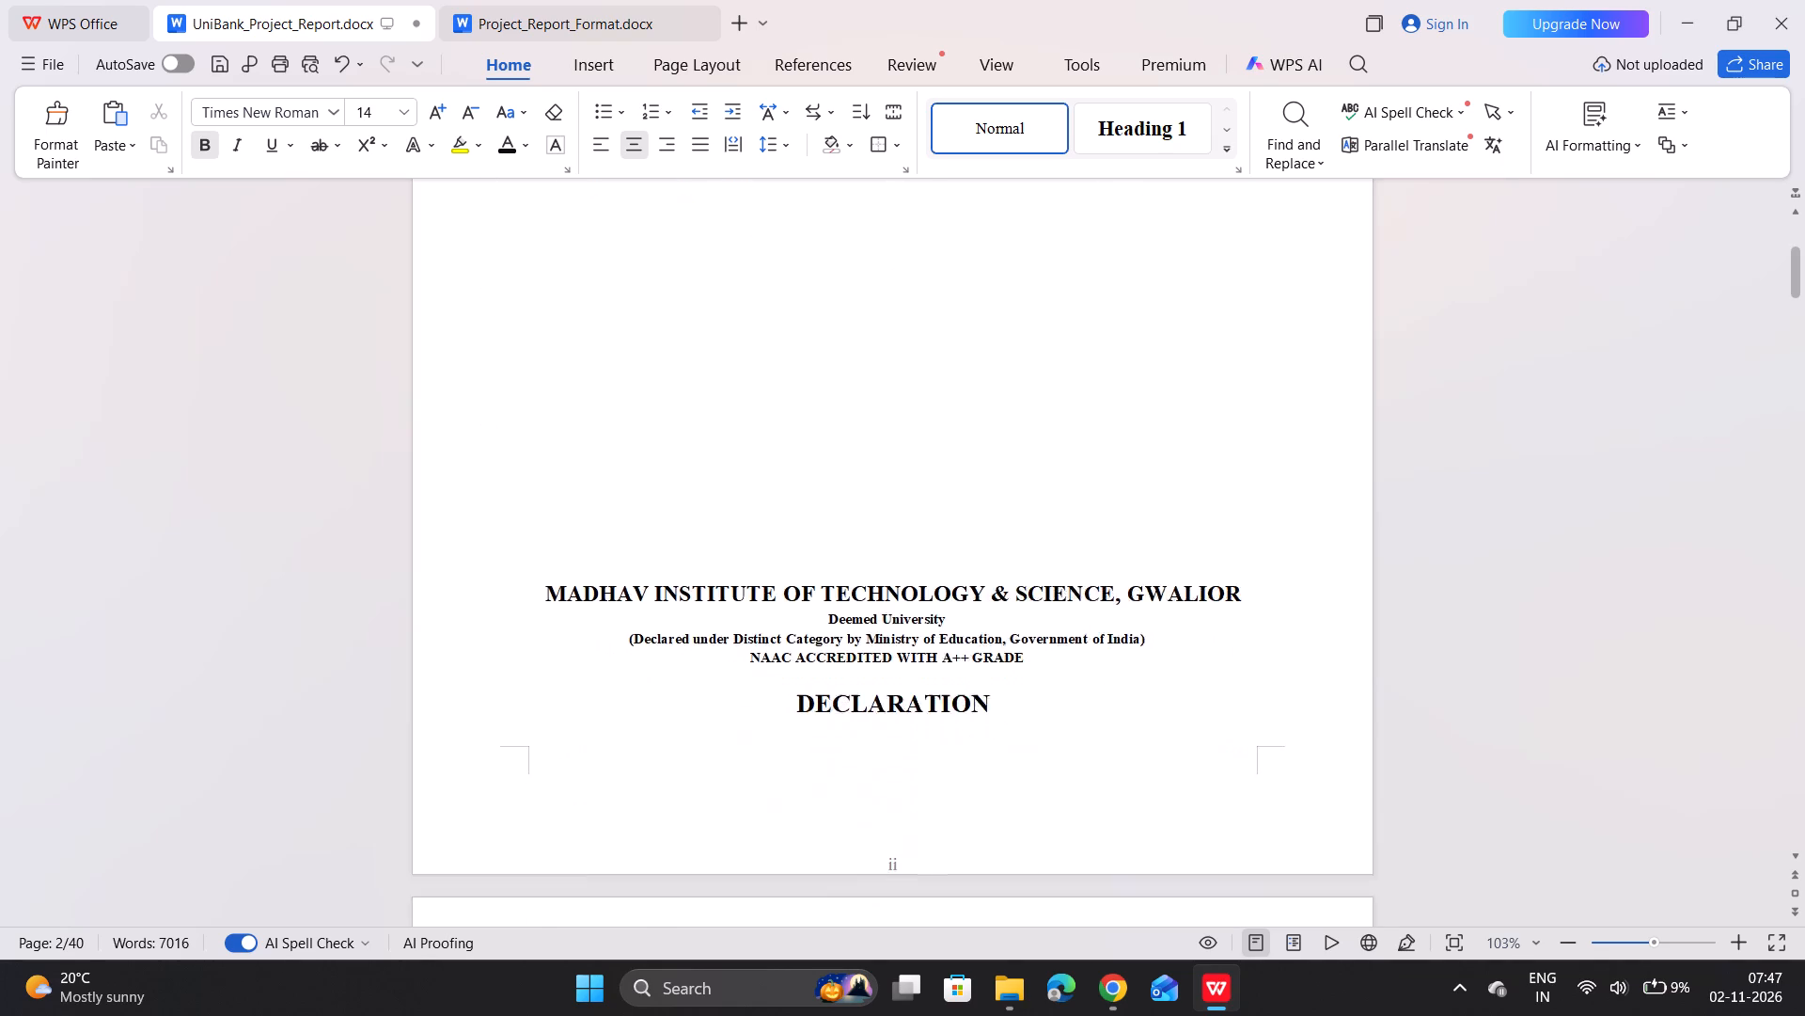
scroll(944, 438, "down", 1)
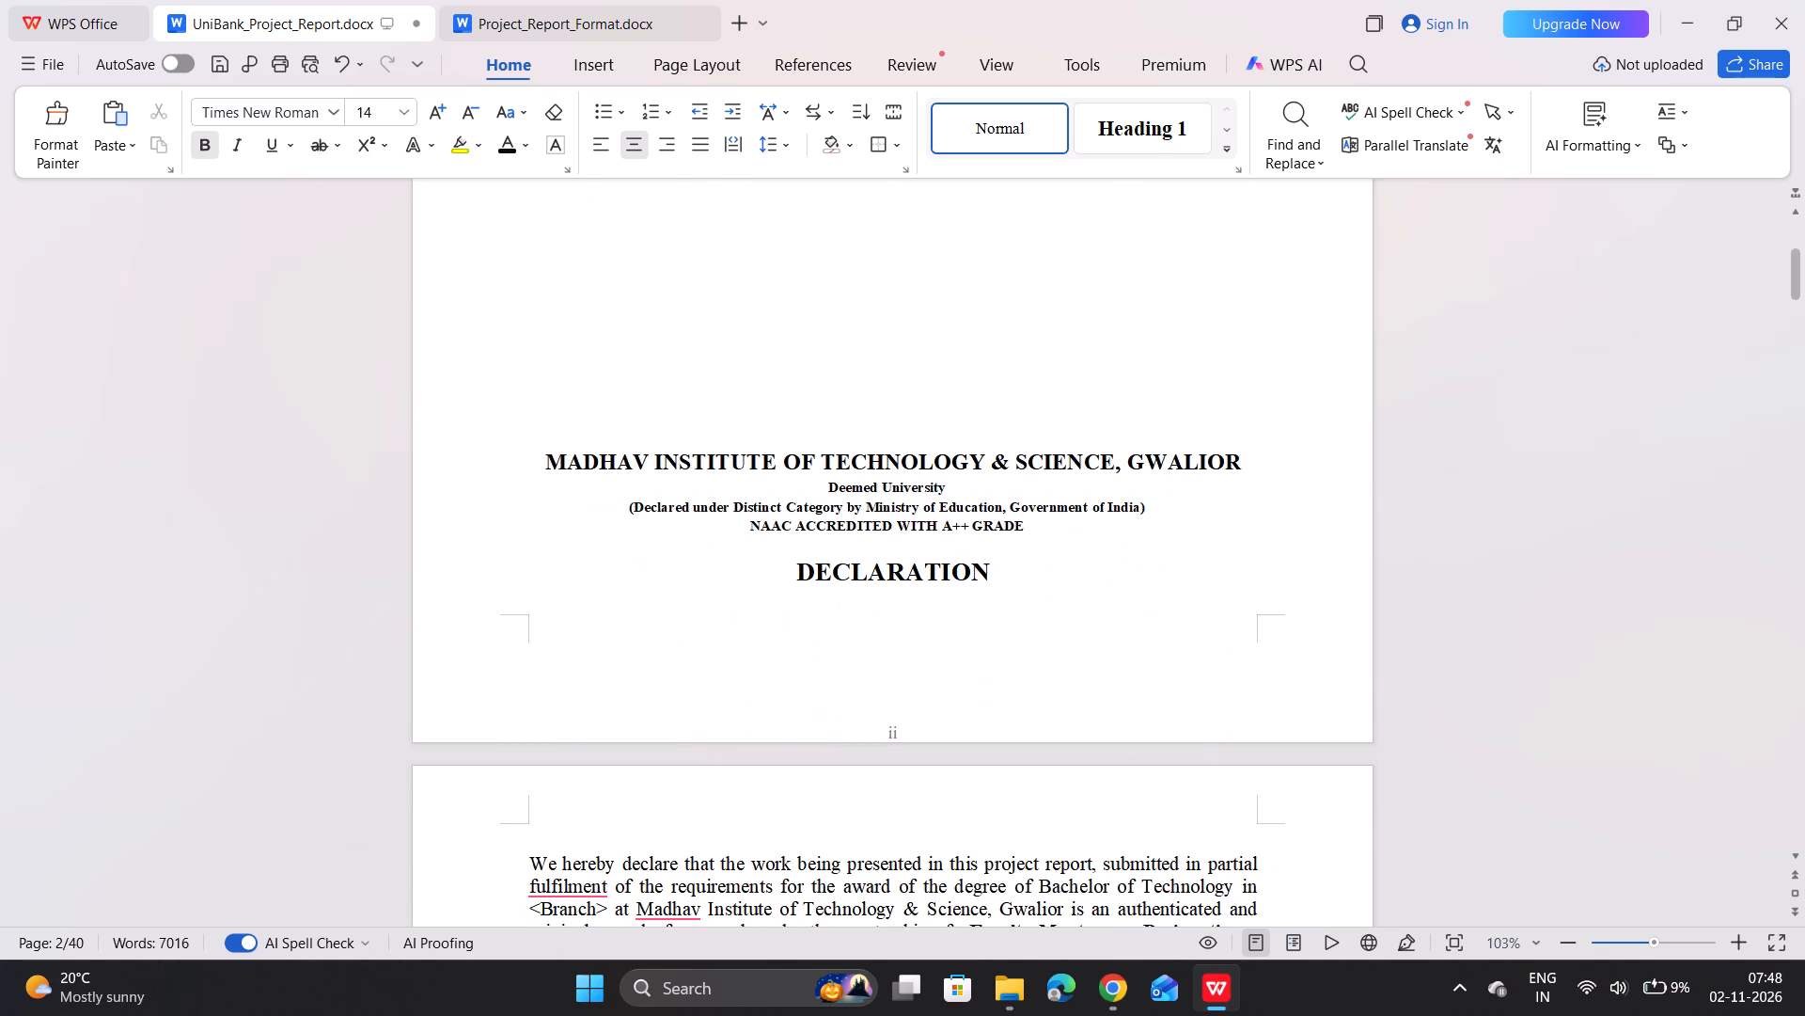
left_click(546, 452)
key("Return")
key("Return")
key("Return")
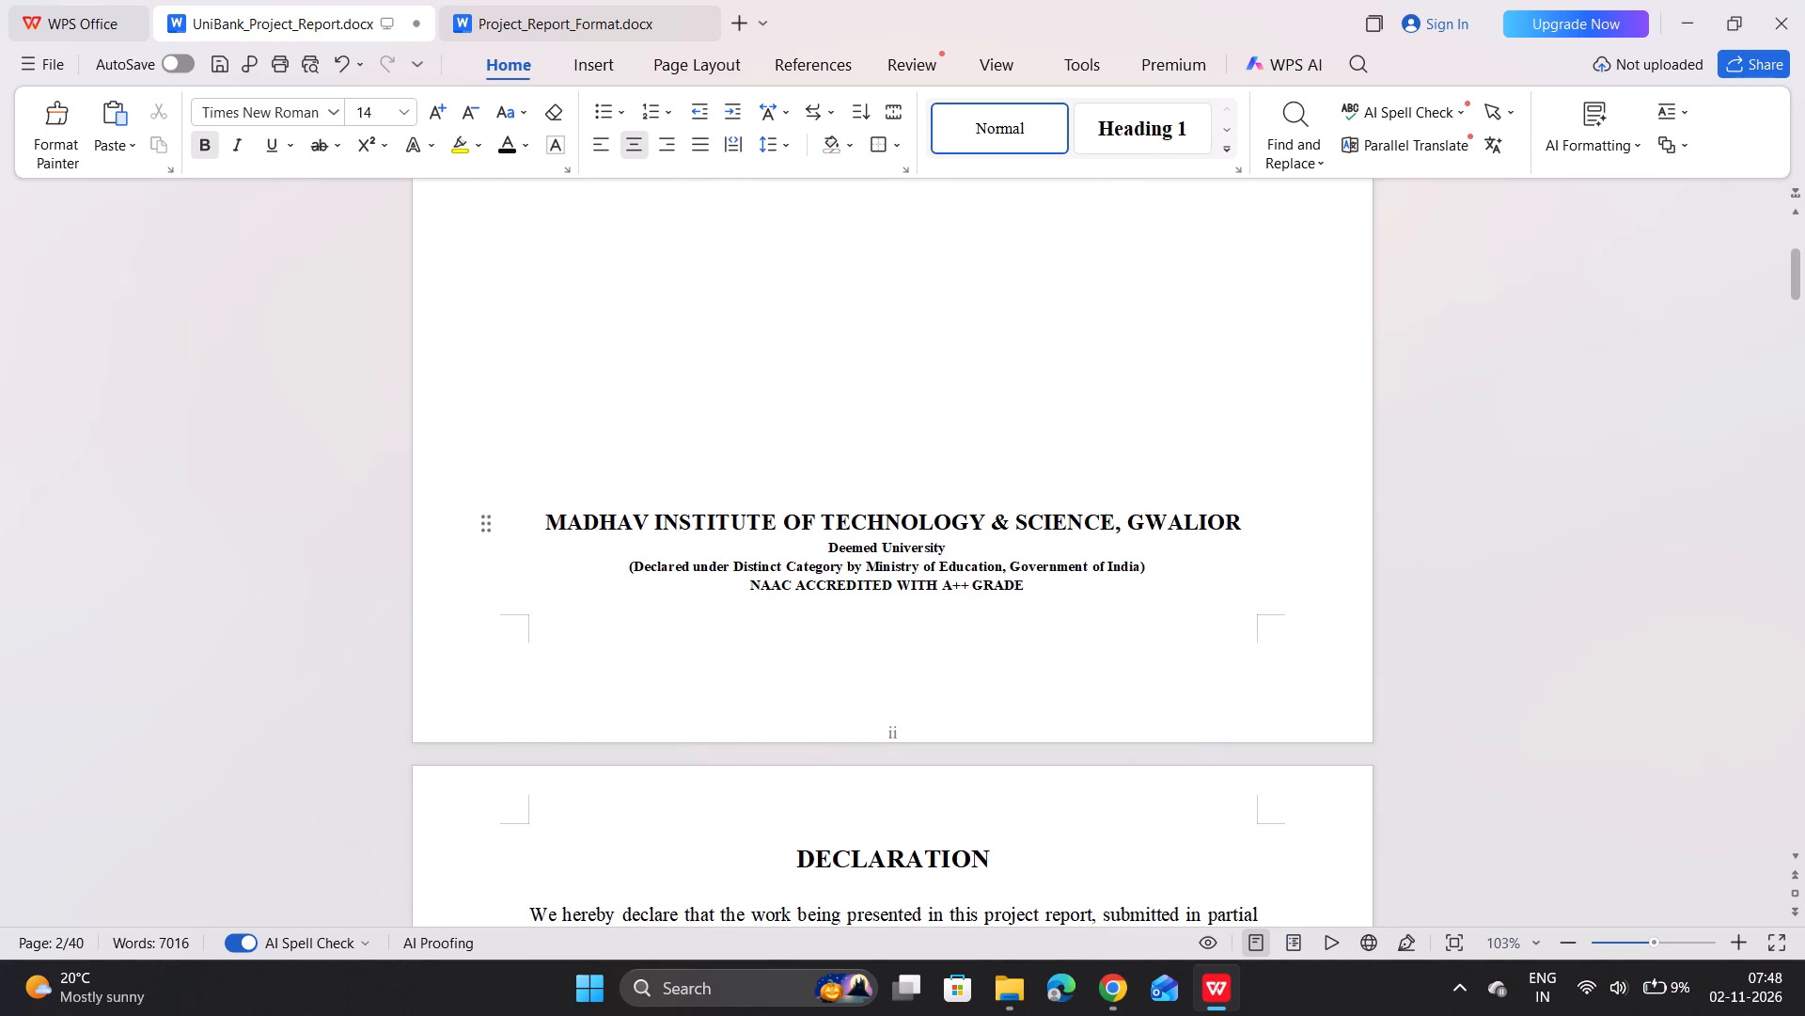
key("Return")
key("Return")
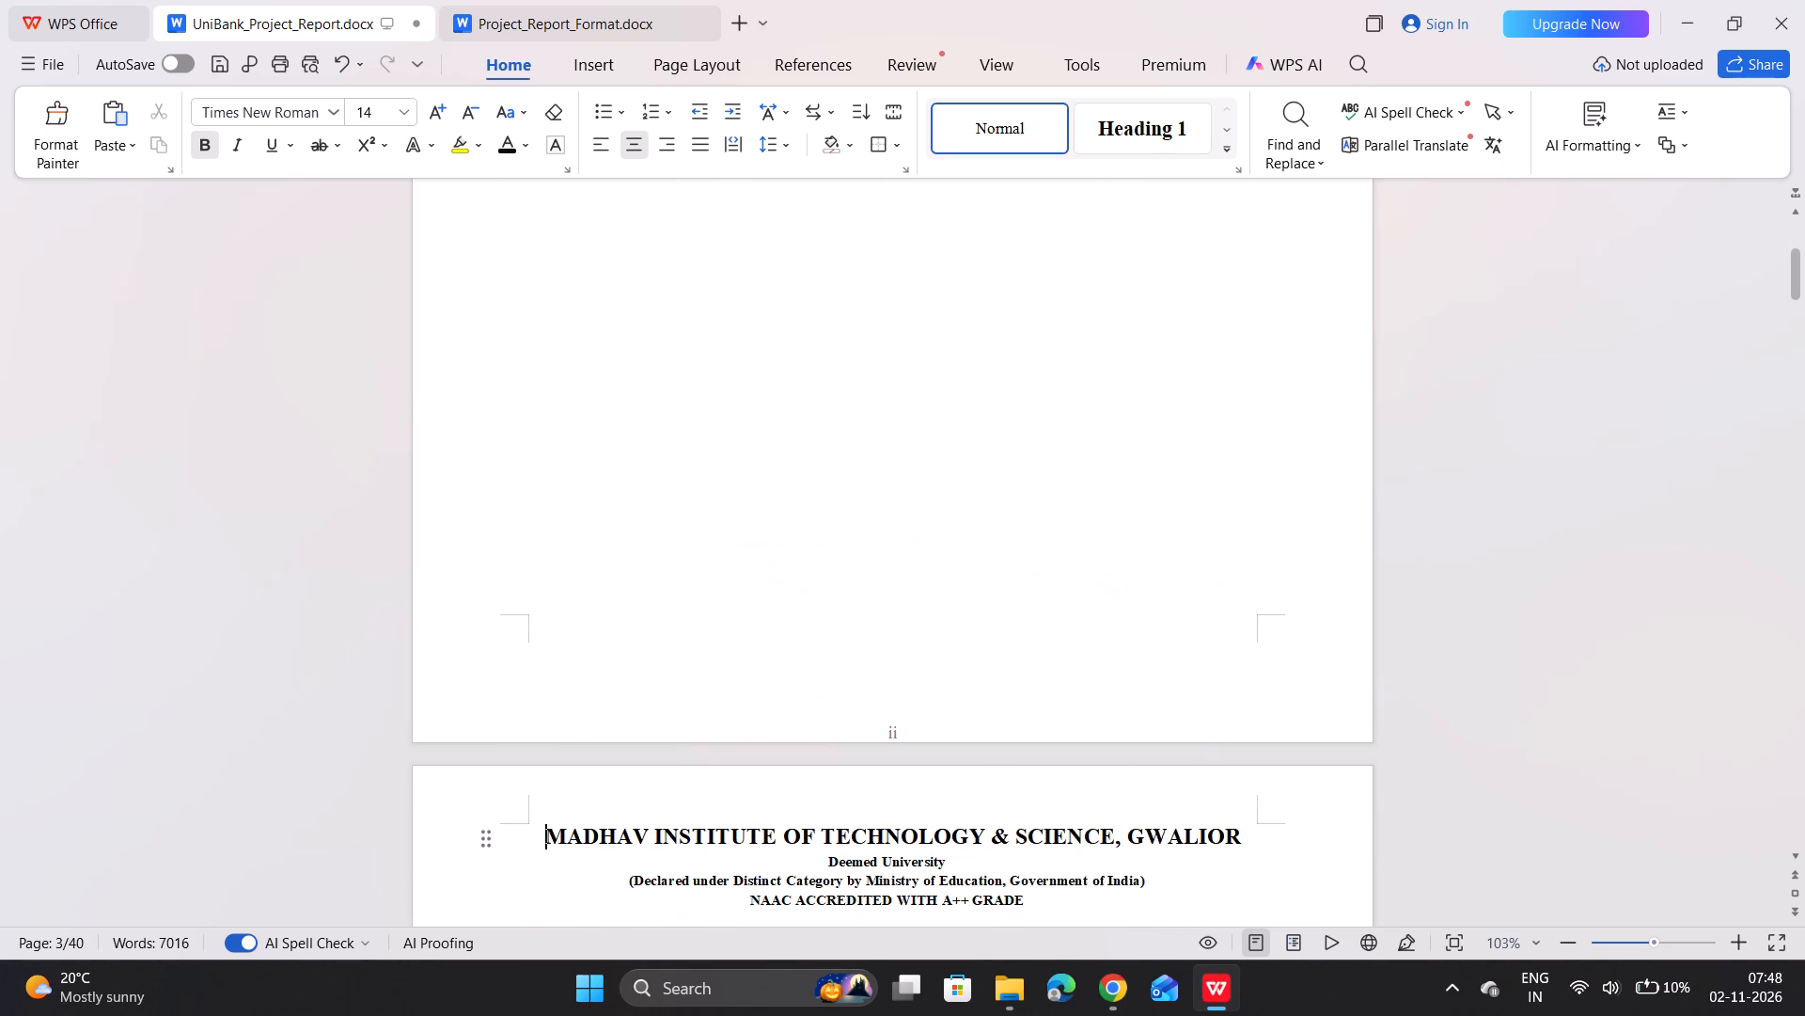
Review the layout of the cover, Certificate and Declaration pages.
scroll(620, 428, "up", 10)
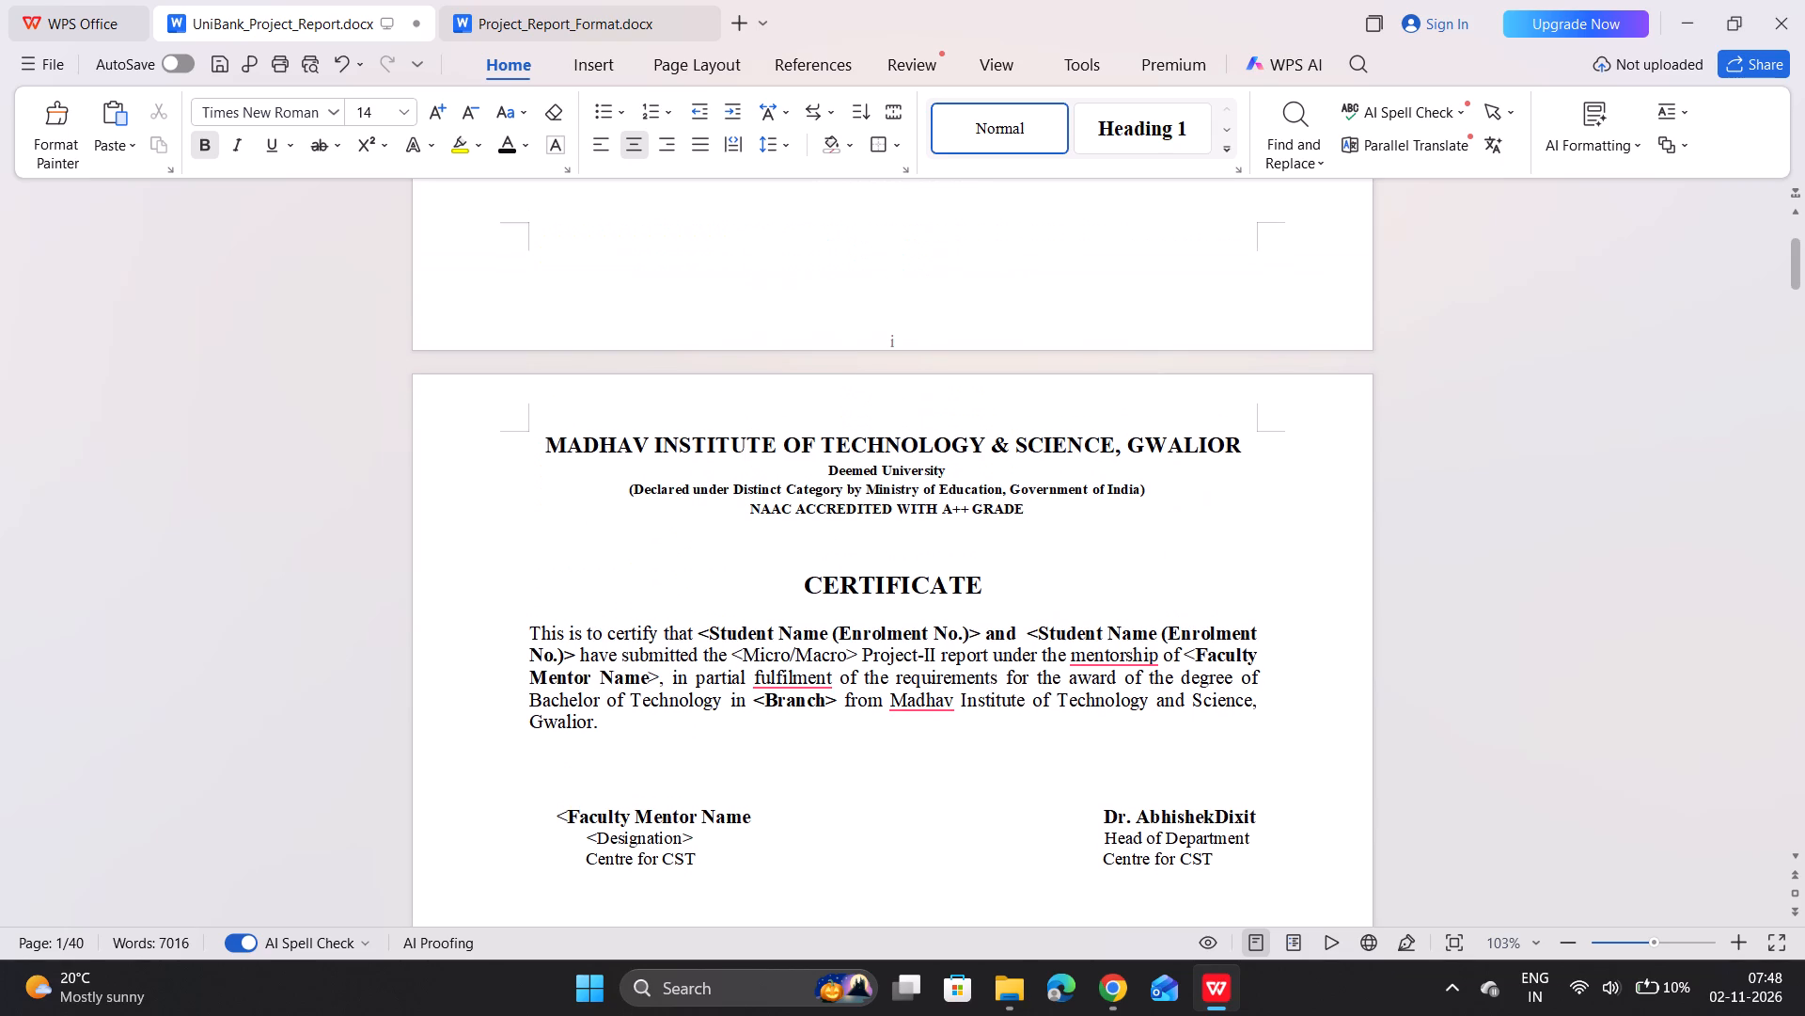
scroll(620, 428, "up", 8)
scroll(620, 428, "down", 3)
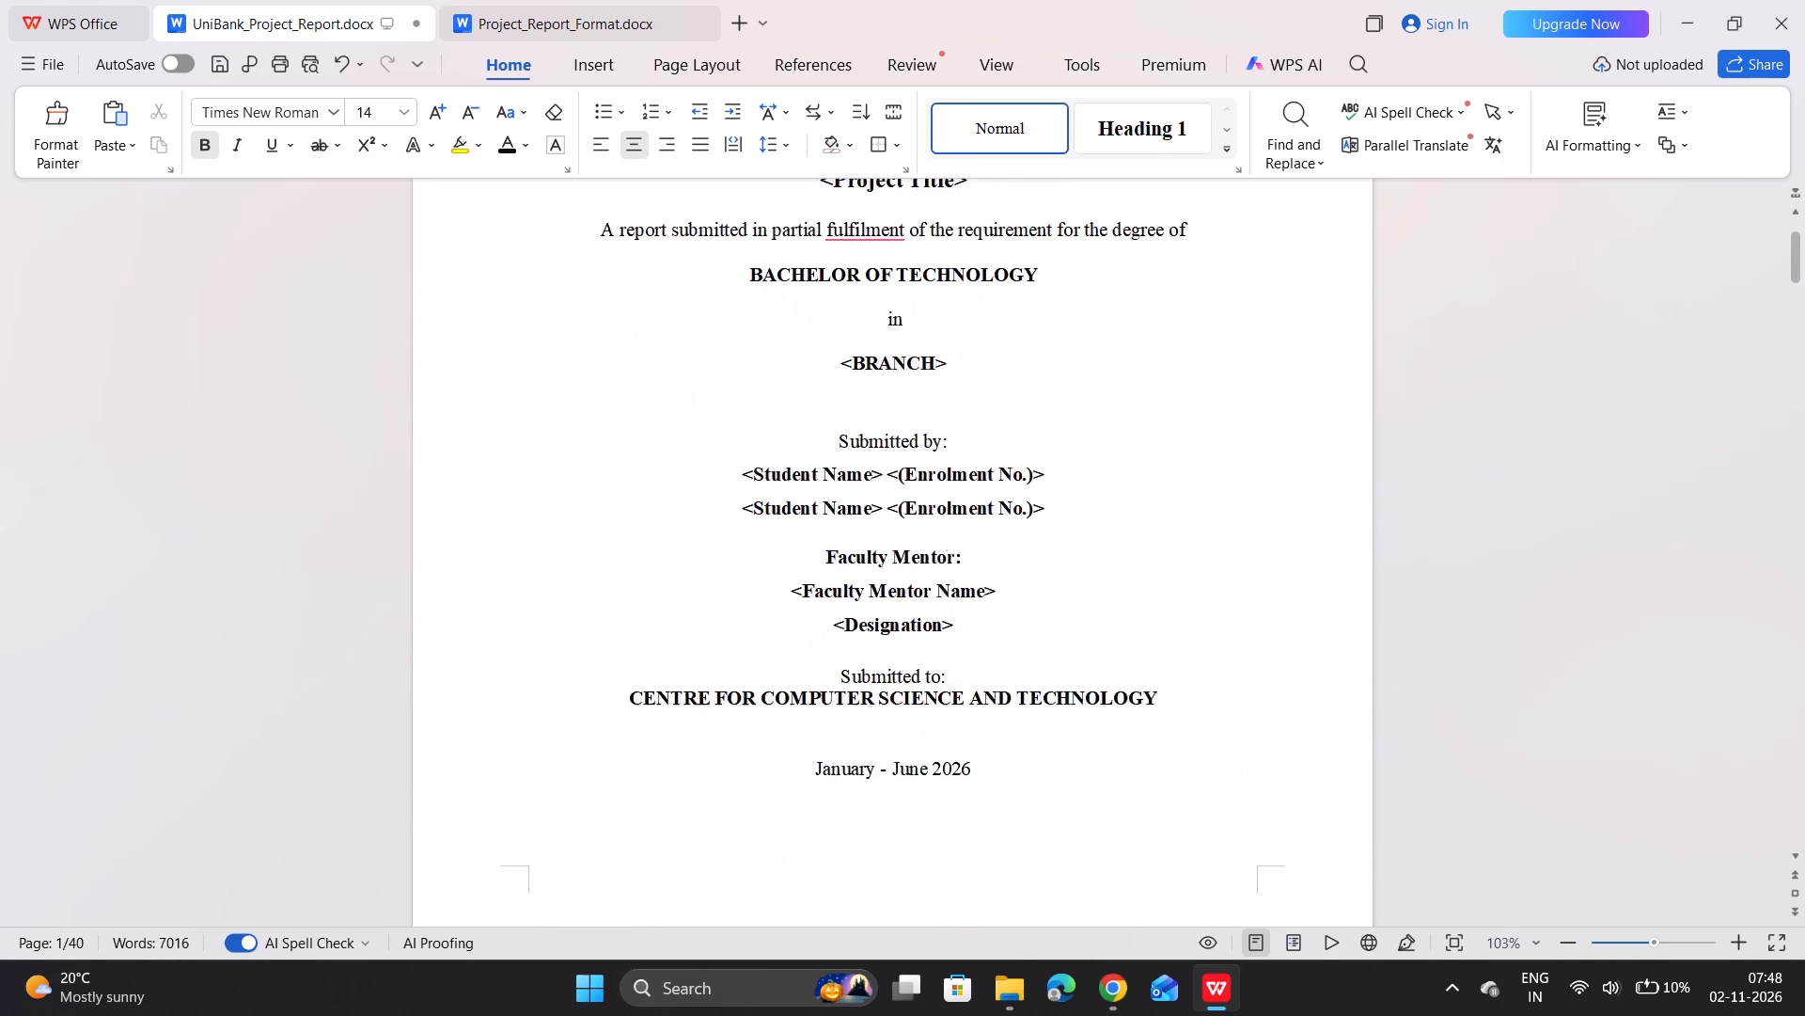
scroll(620, 428, "down", 13)
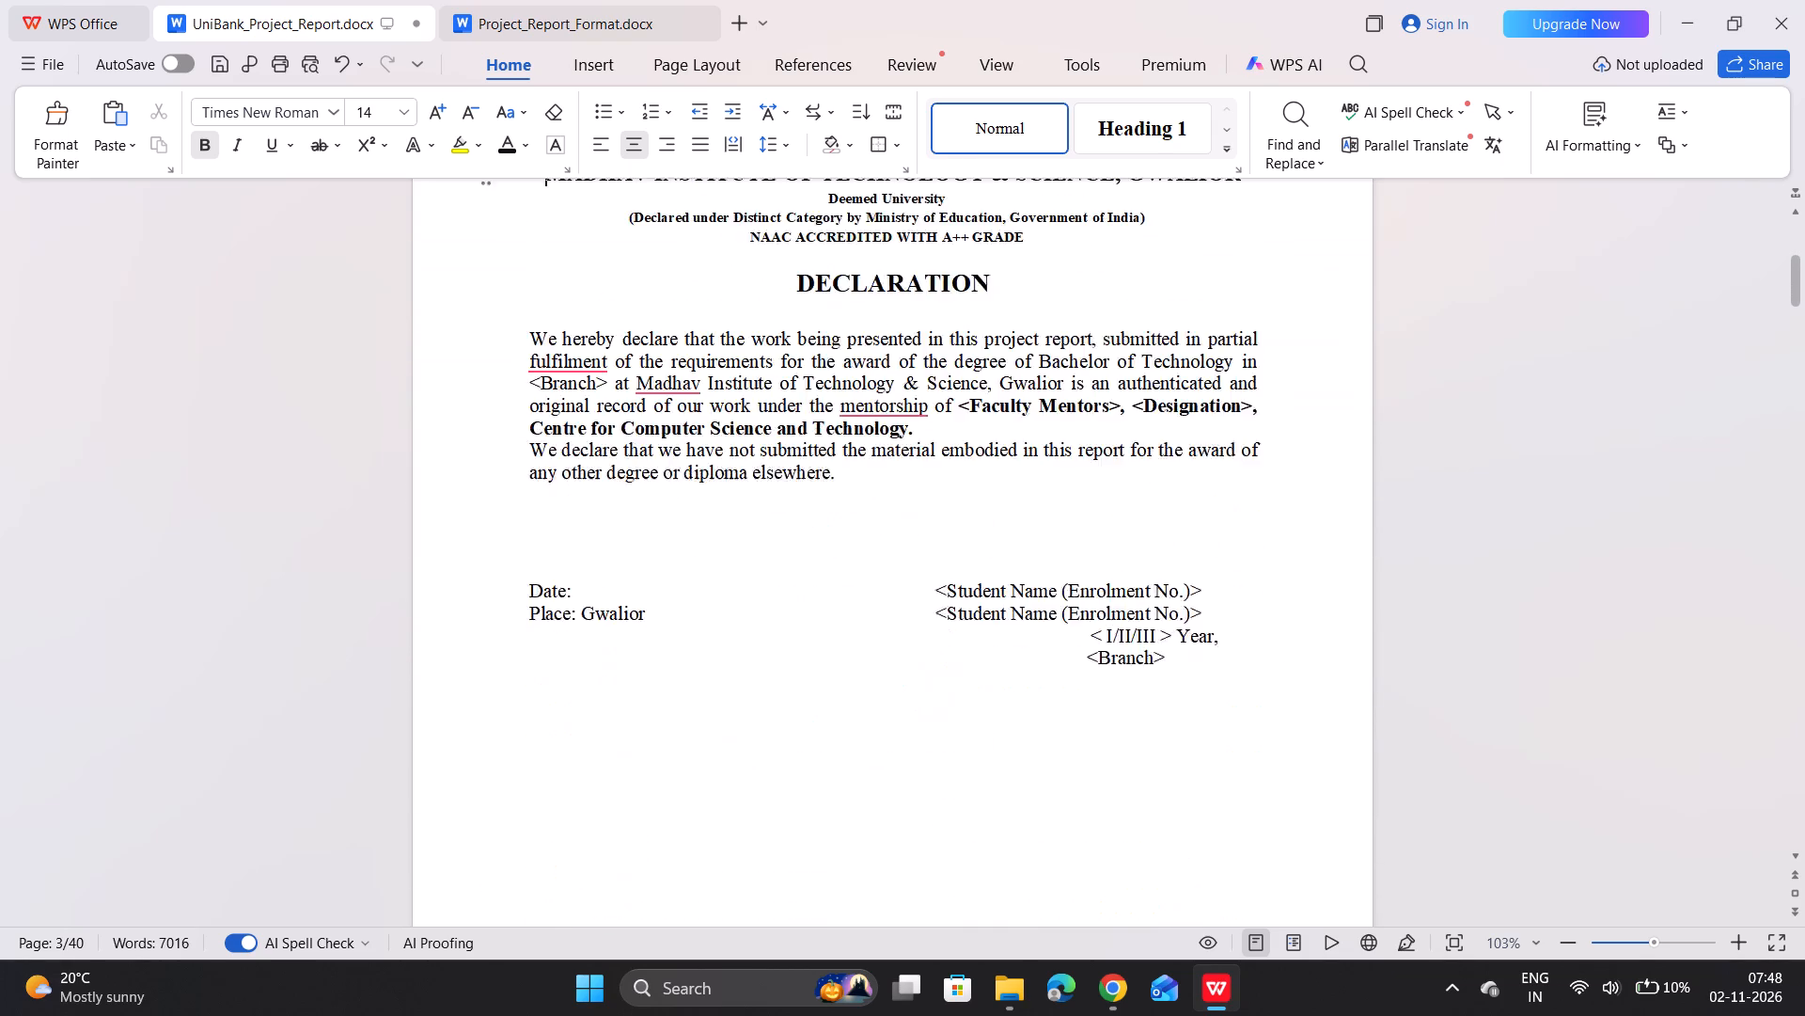
scroll(620, 428, "down", 2)
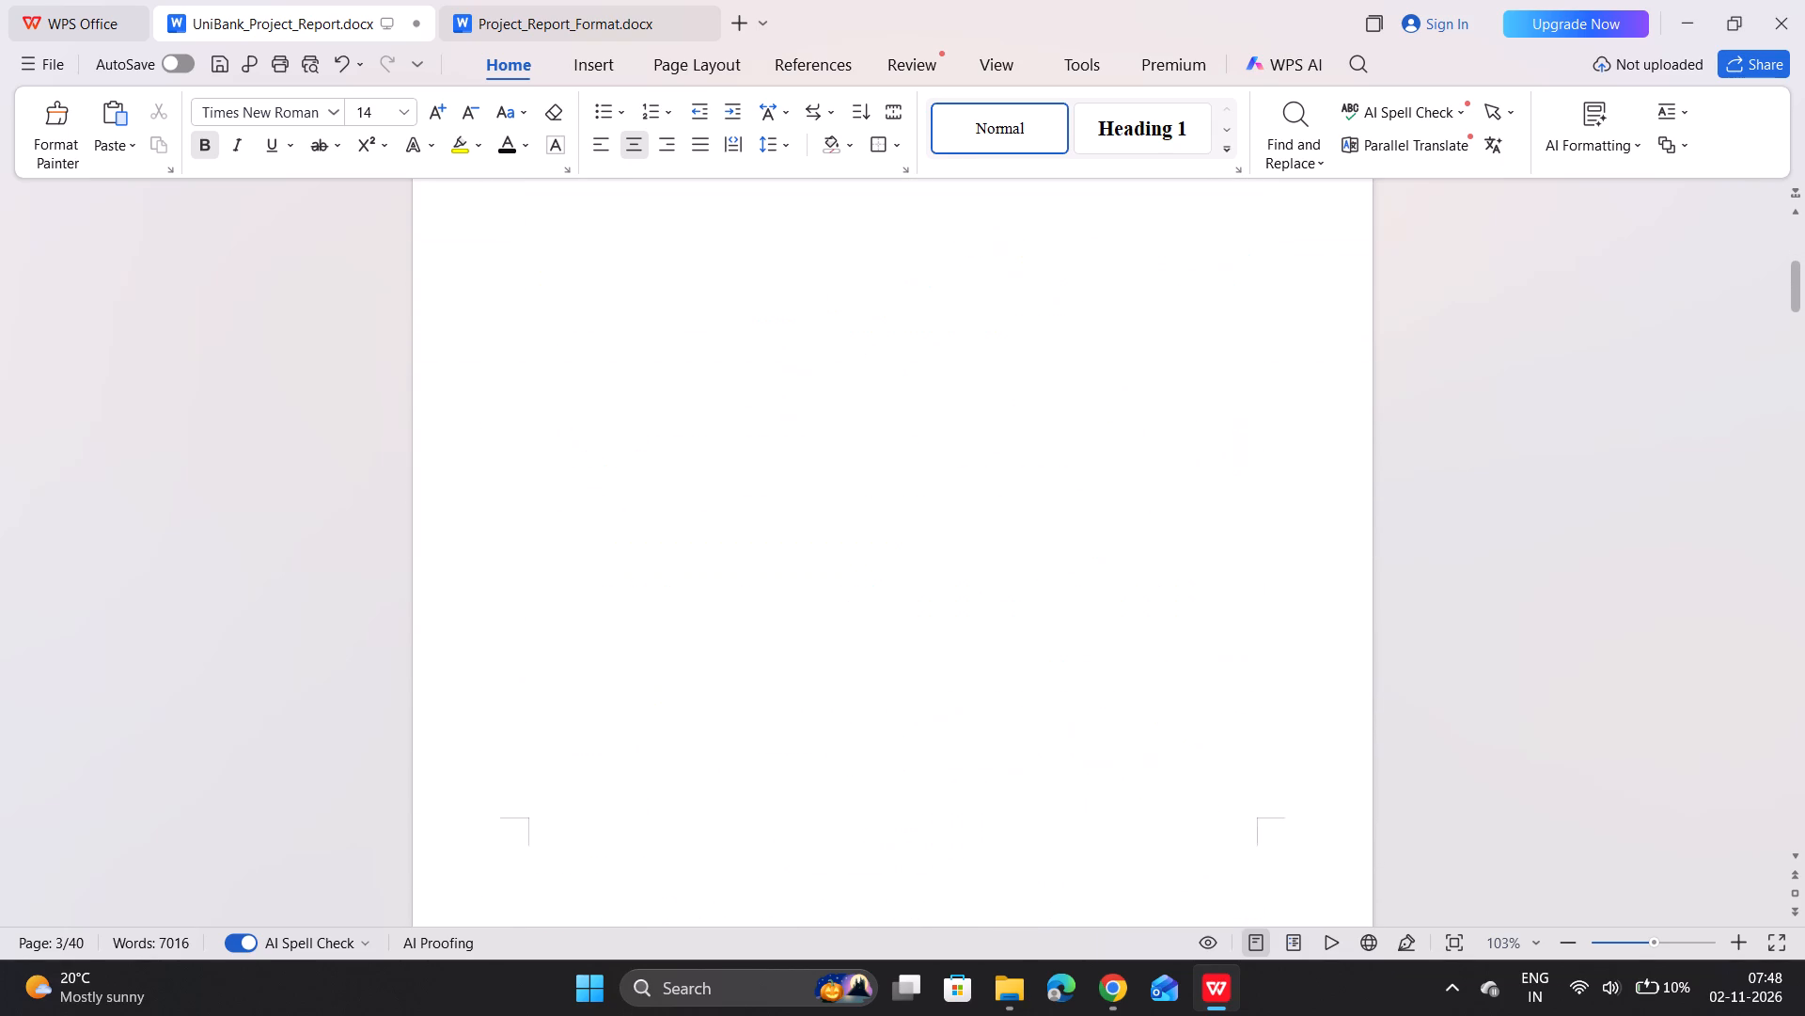
Insert three blank lines above the Plagiarism Check Certificate heading so the certificate starts on a new page.
scroll(620, 428, "down", 11)
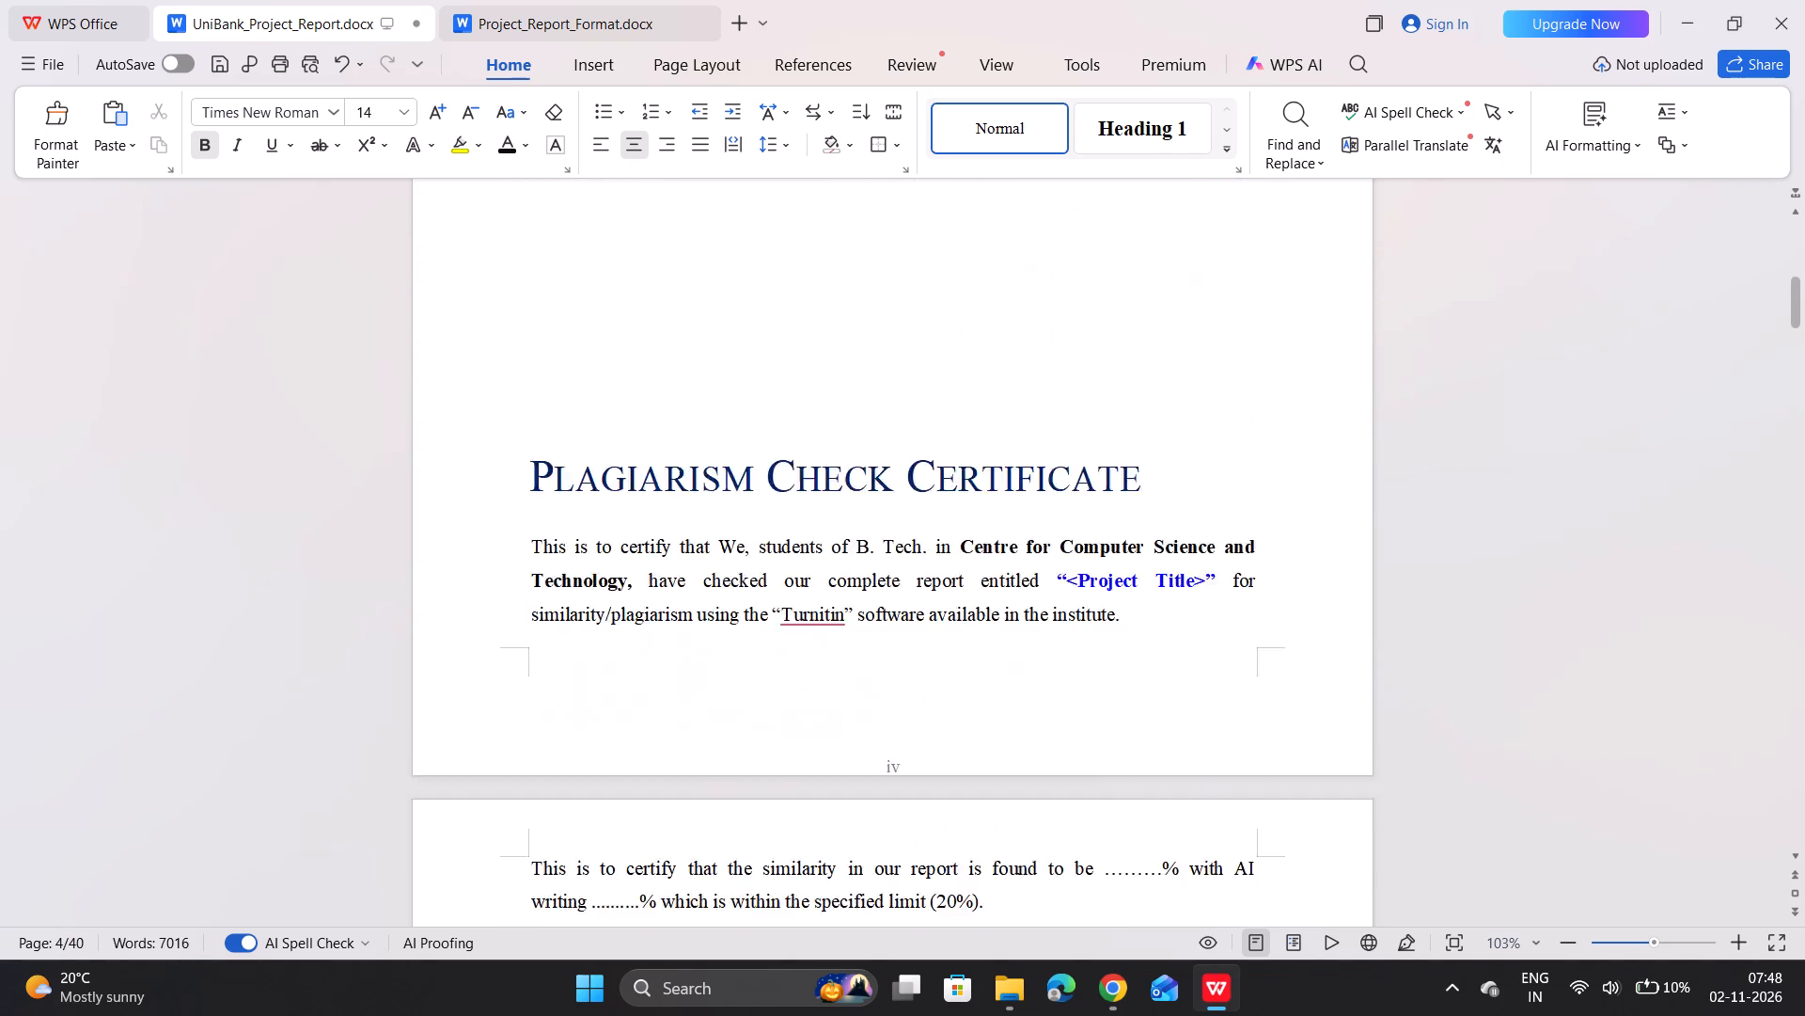
scroll(620, 428, "down", 1)
scroll(620, 428, "up", 6)
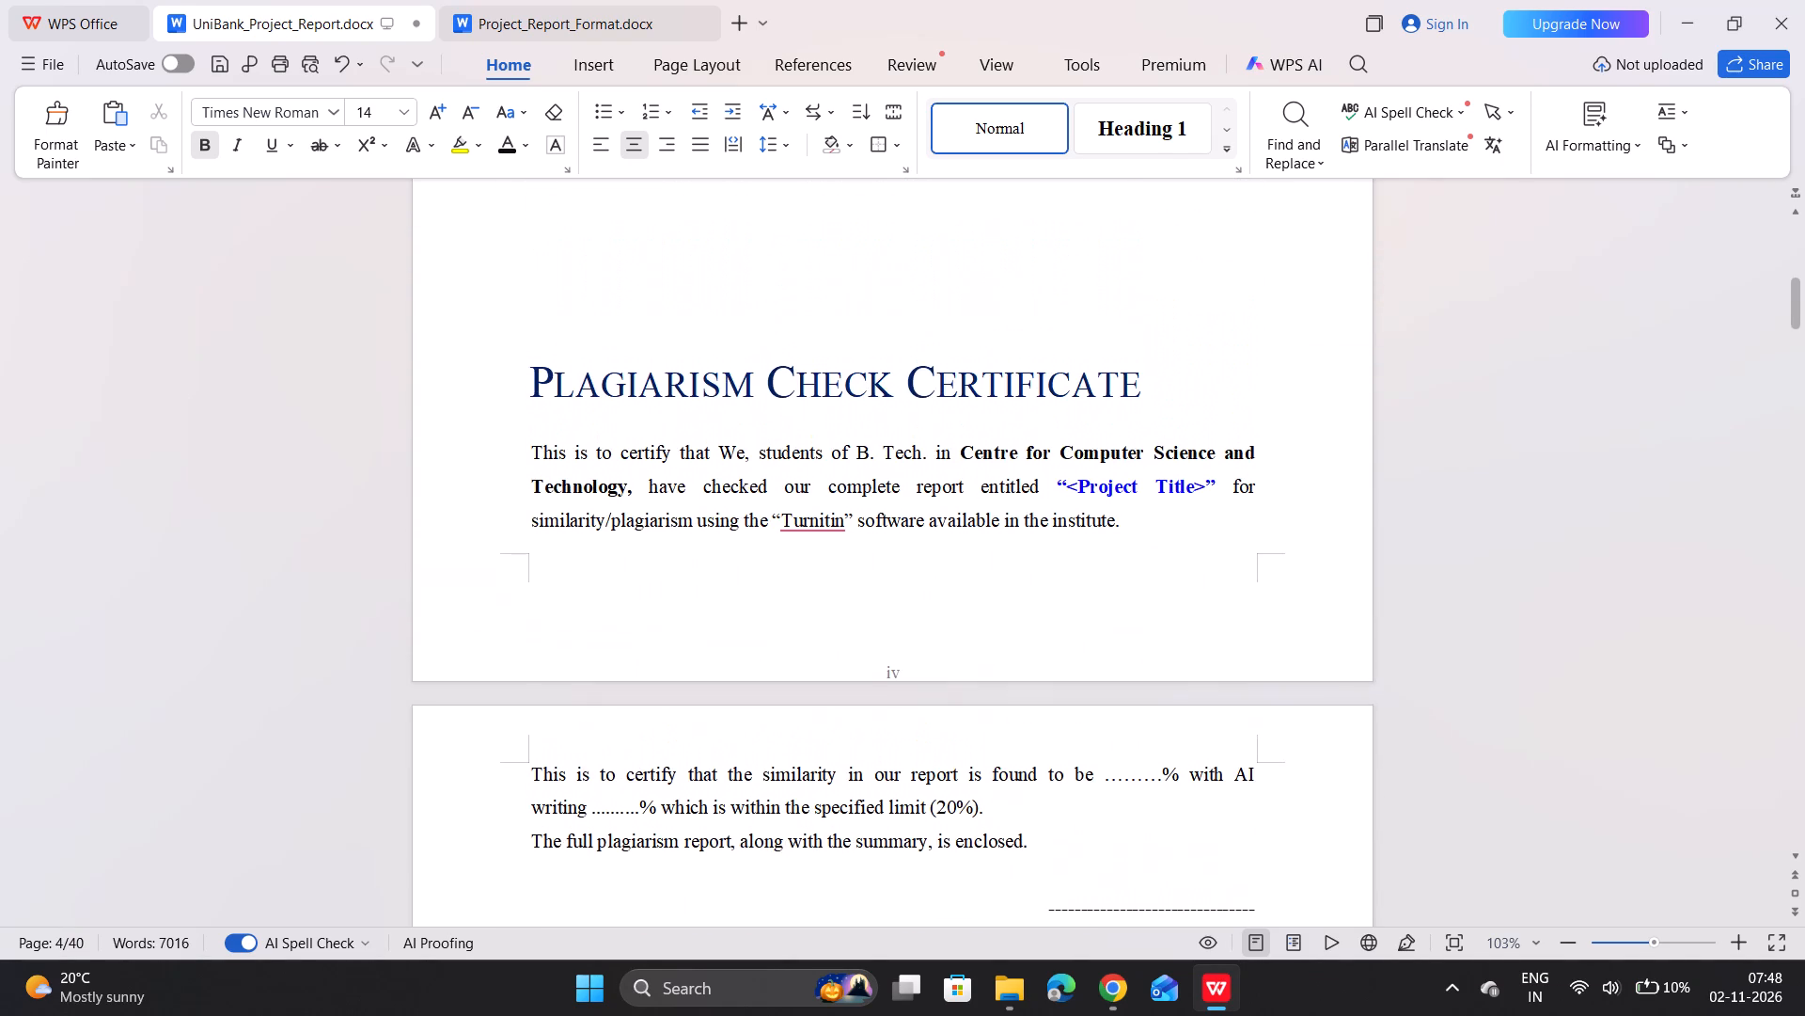
left_click(530, 397)
key("Return")
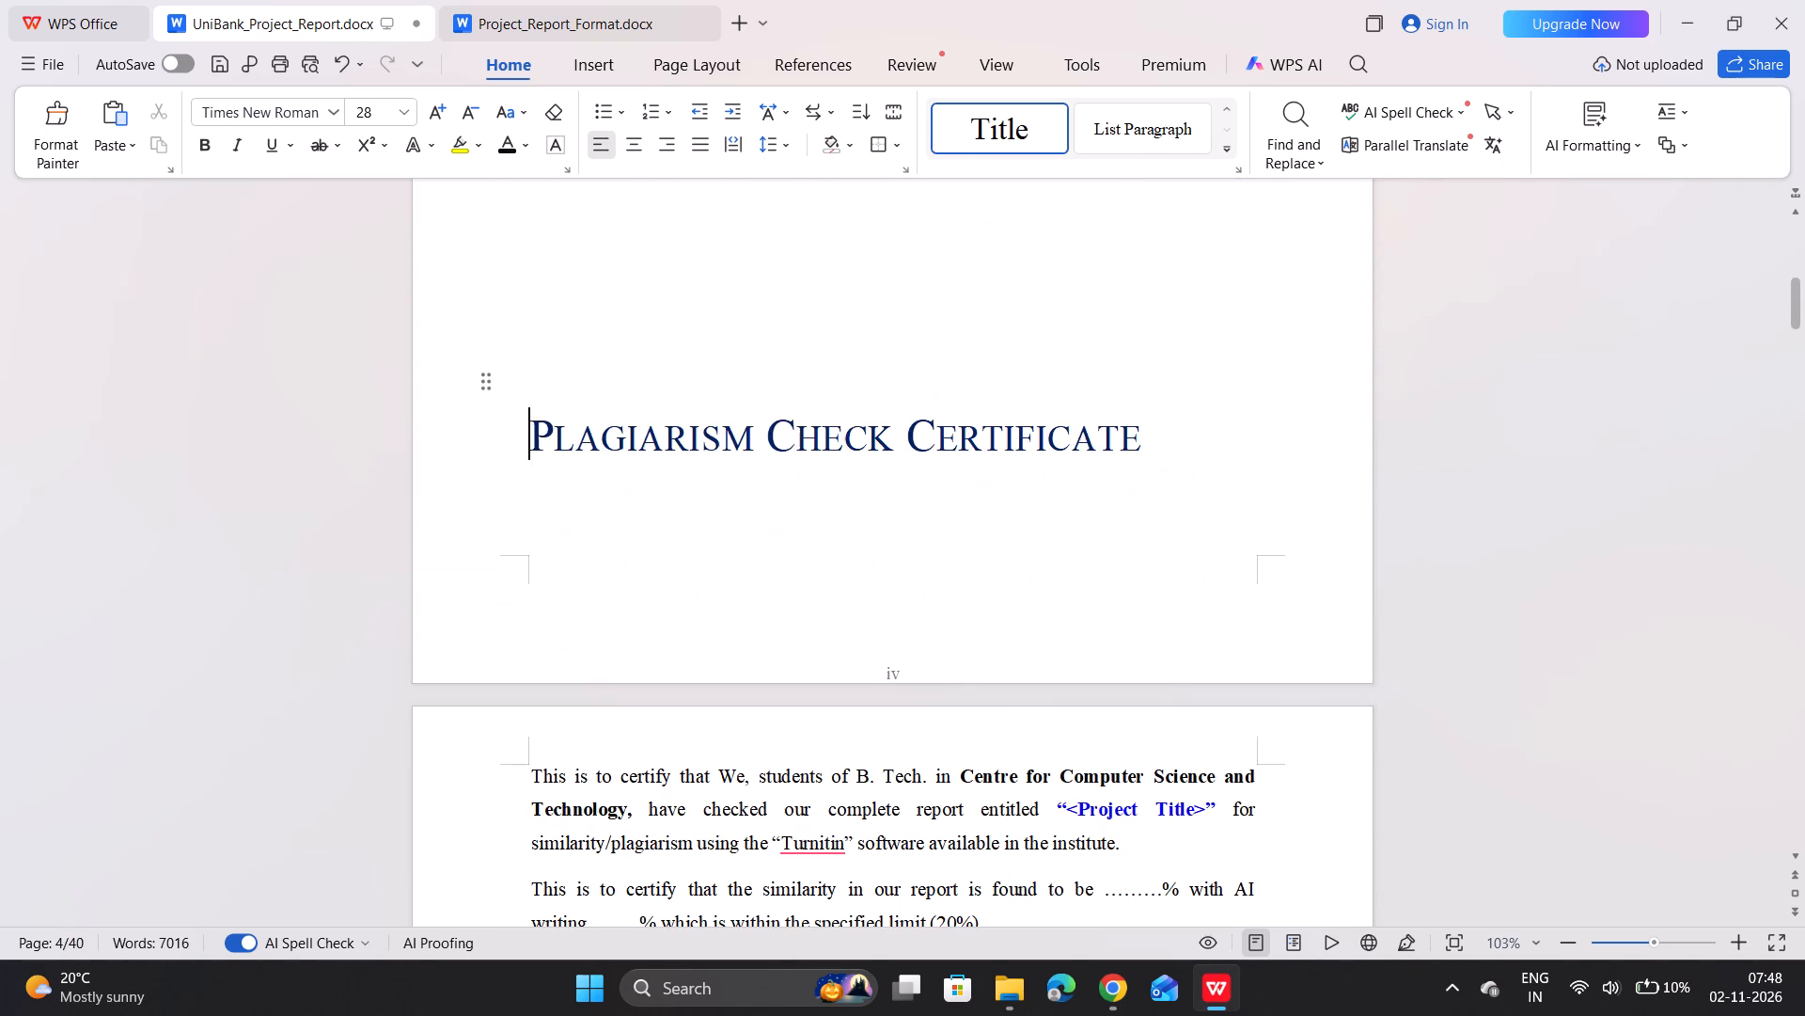
key("Return")
key("Return")
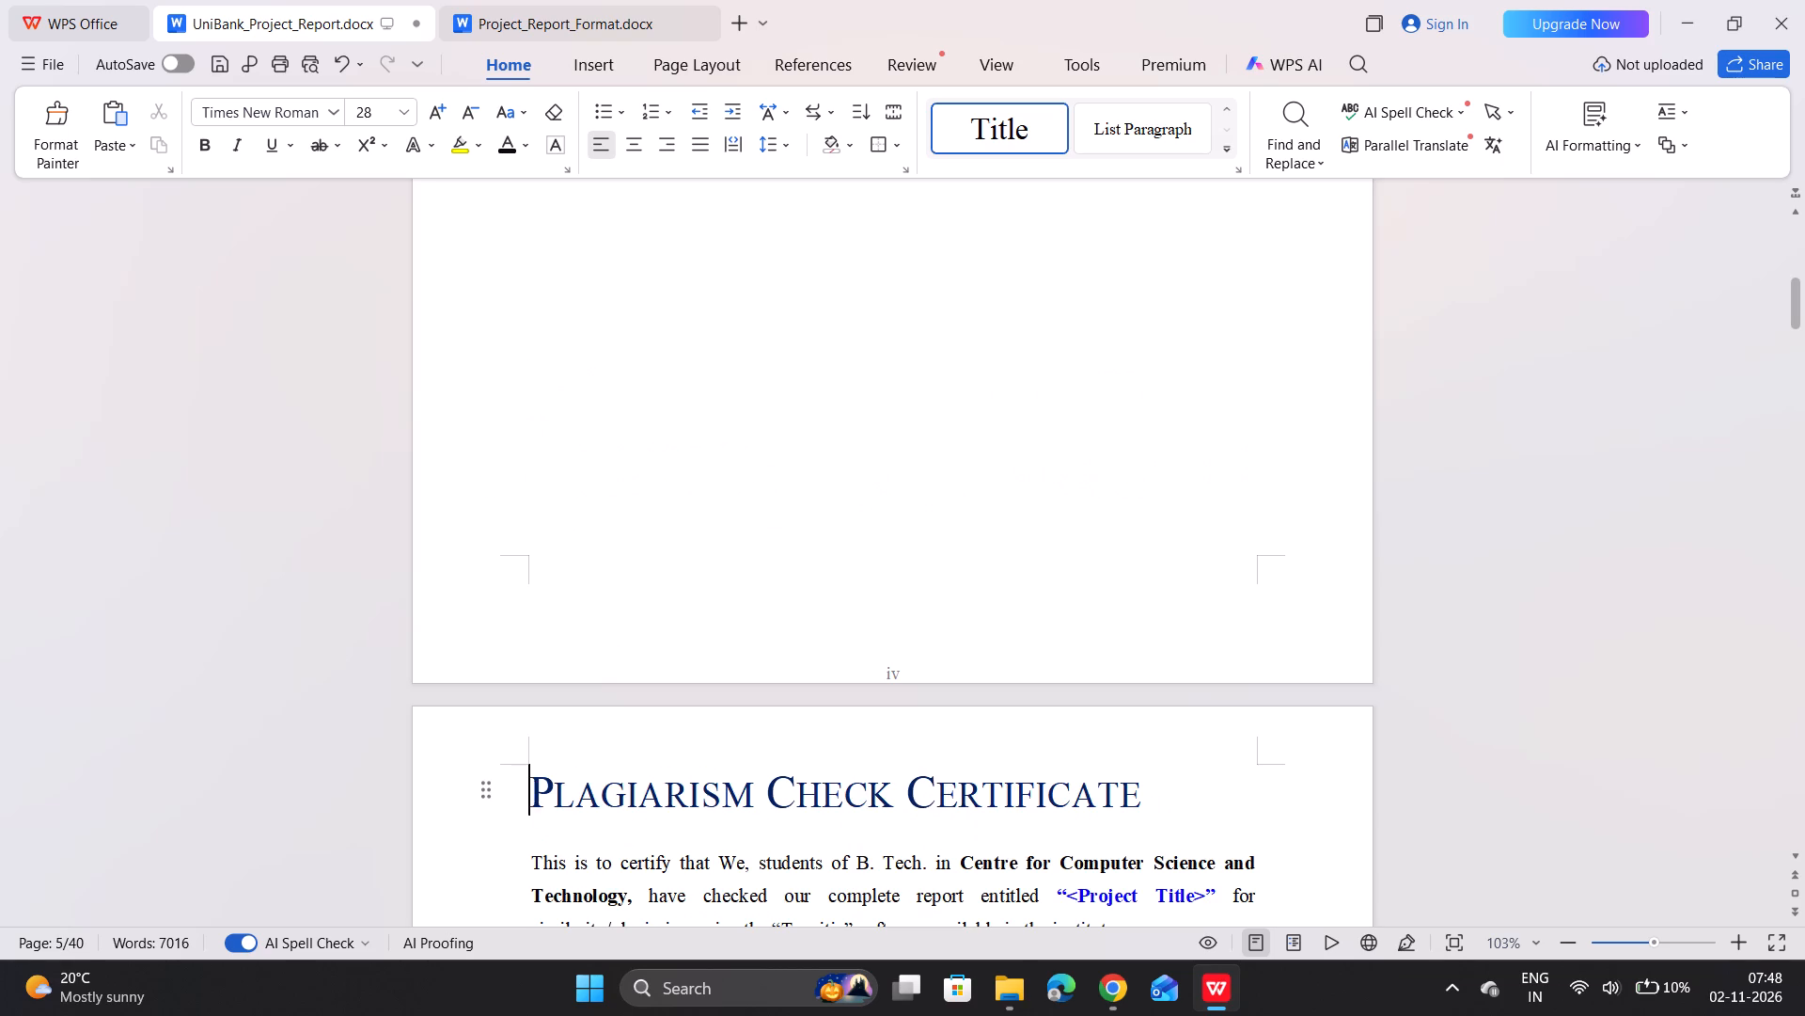
Look through the pages from the Plagiarism Check Certificate to the List of Figures for leftover blank pages.
scroll(647, 408, "up", 3)
scroll(647, 408, "down", 5)
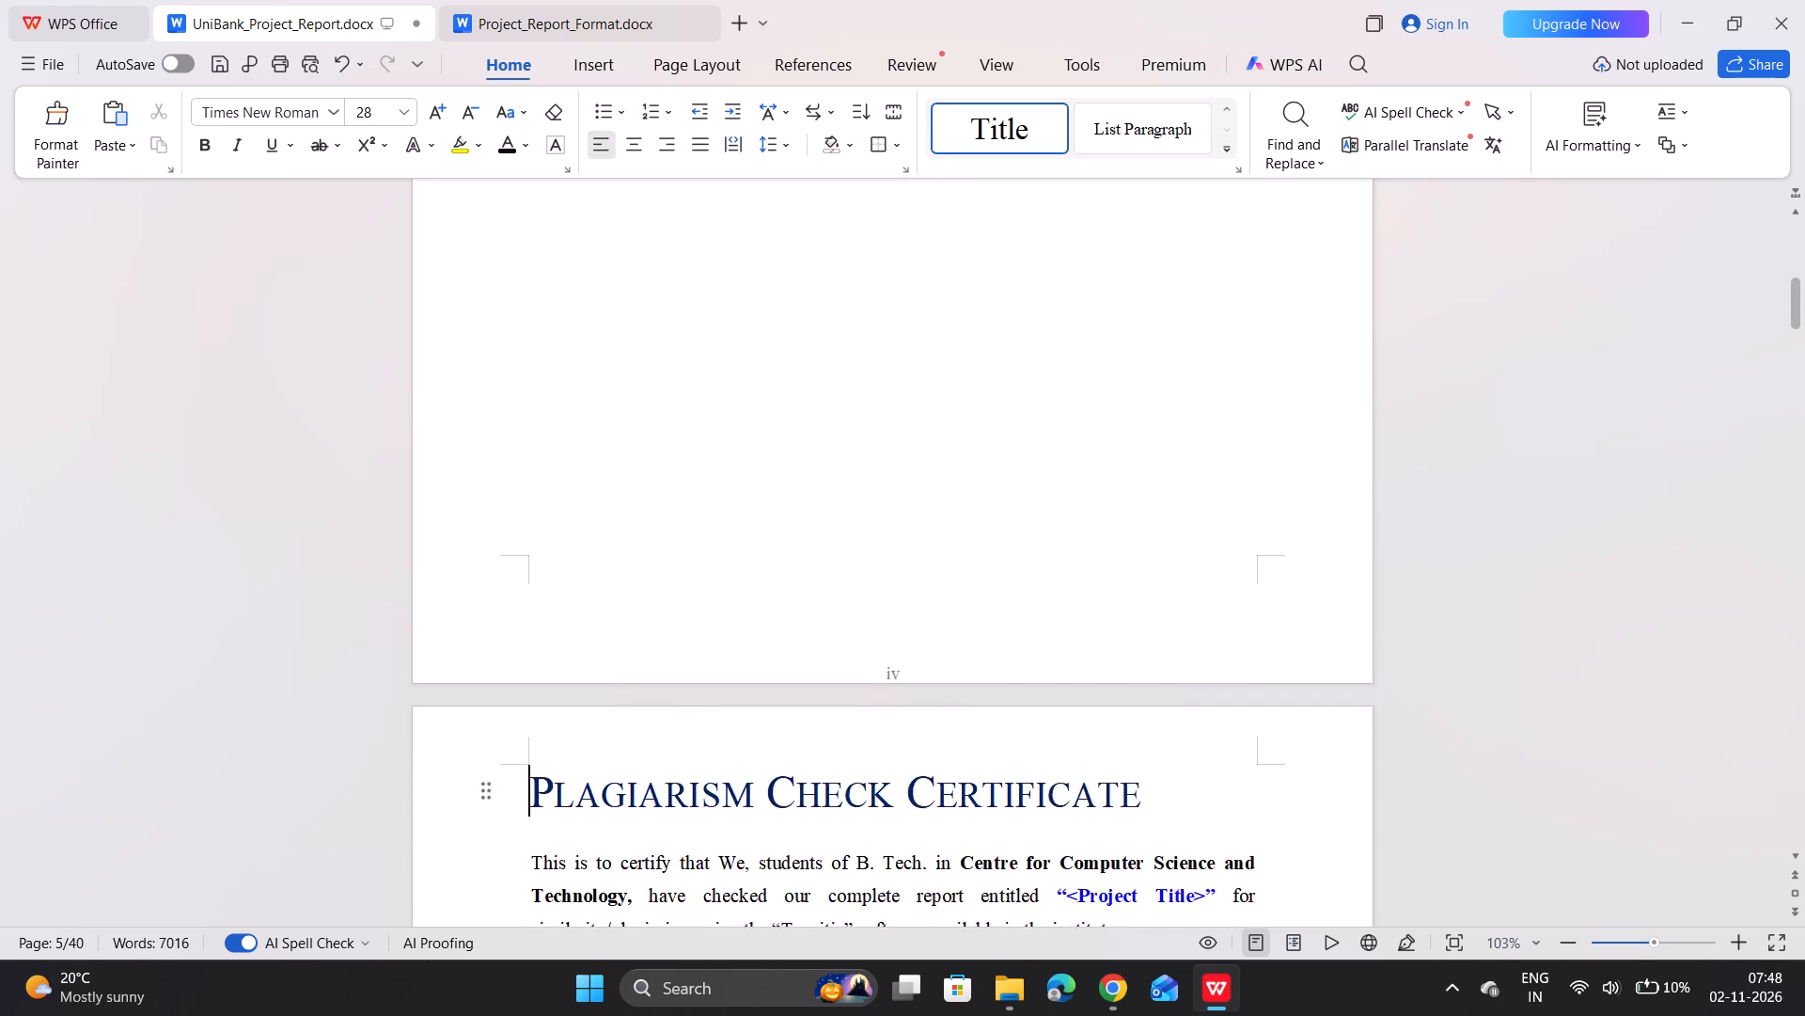
scroll(647, 408, "down", 5)
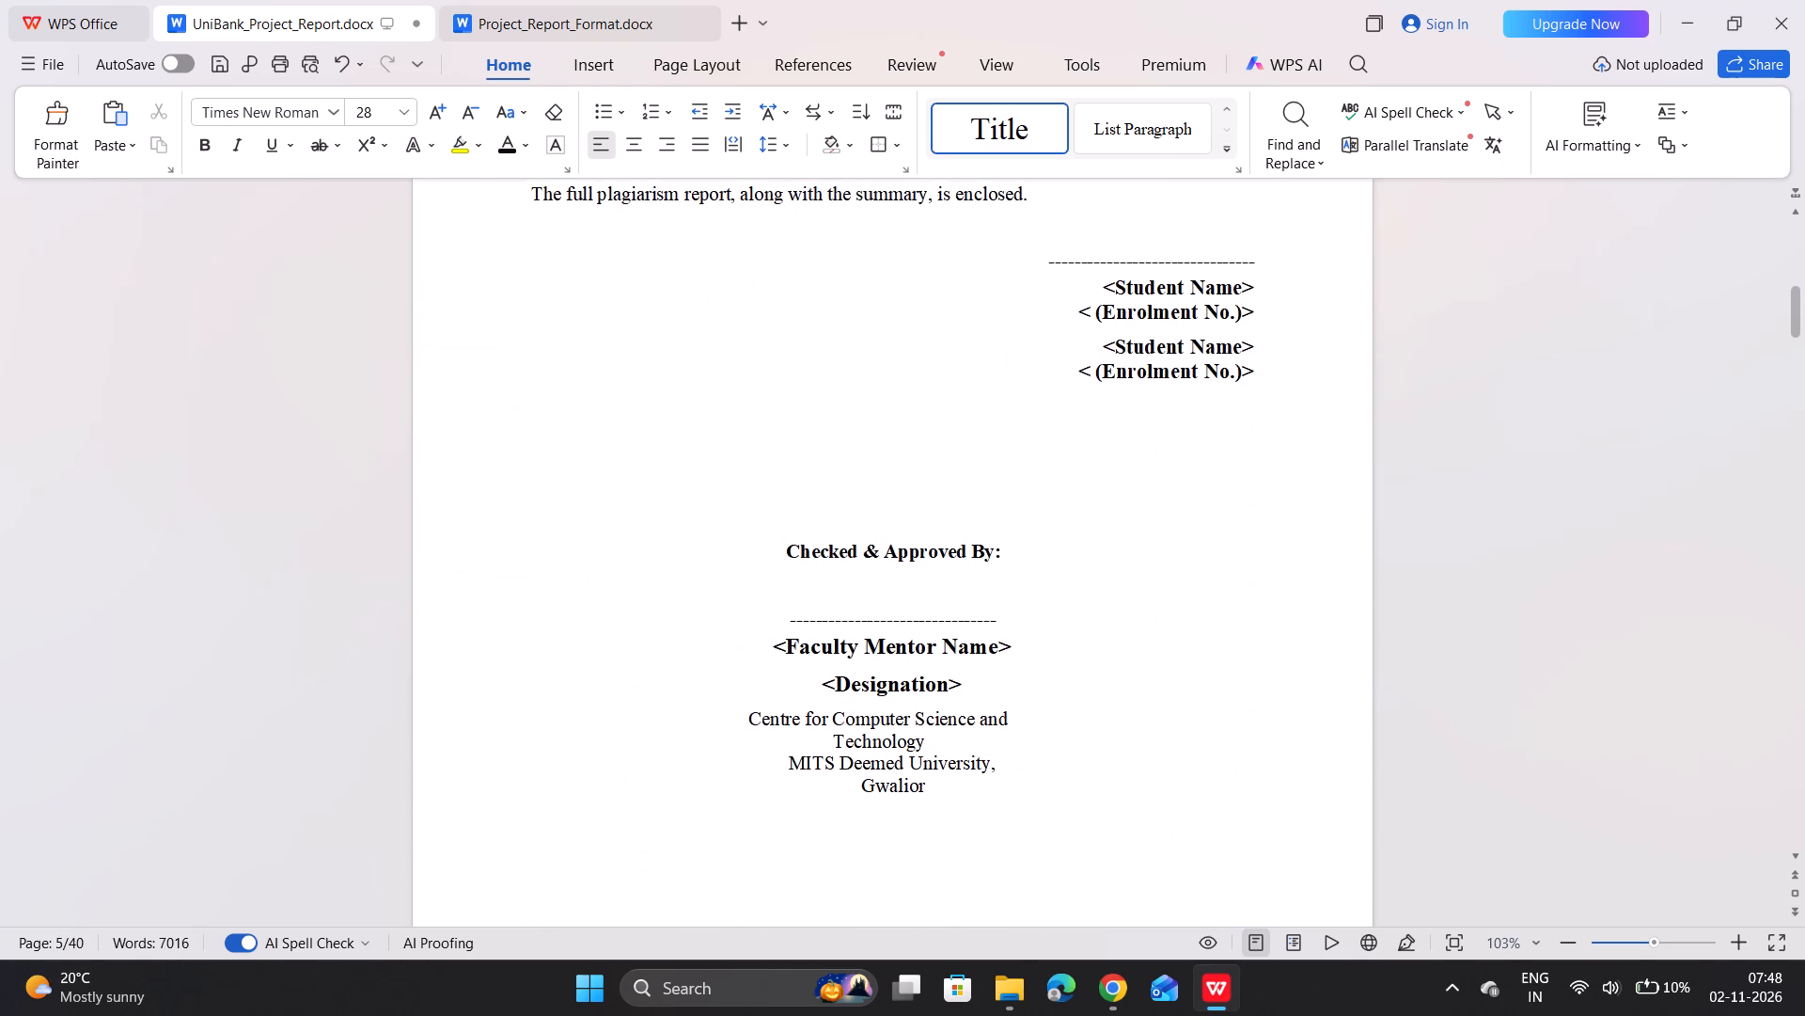
scroll(647, 408, "down", 8)
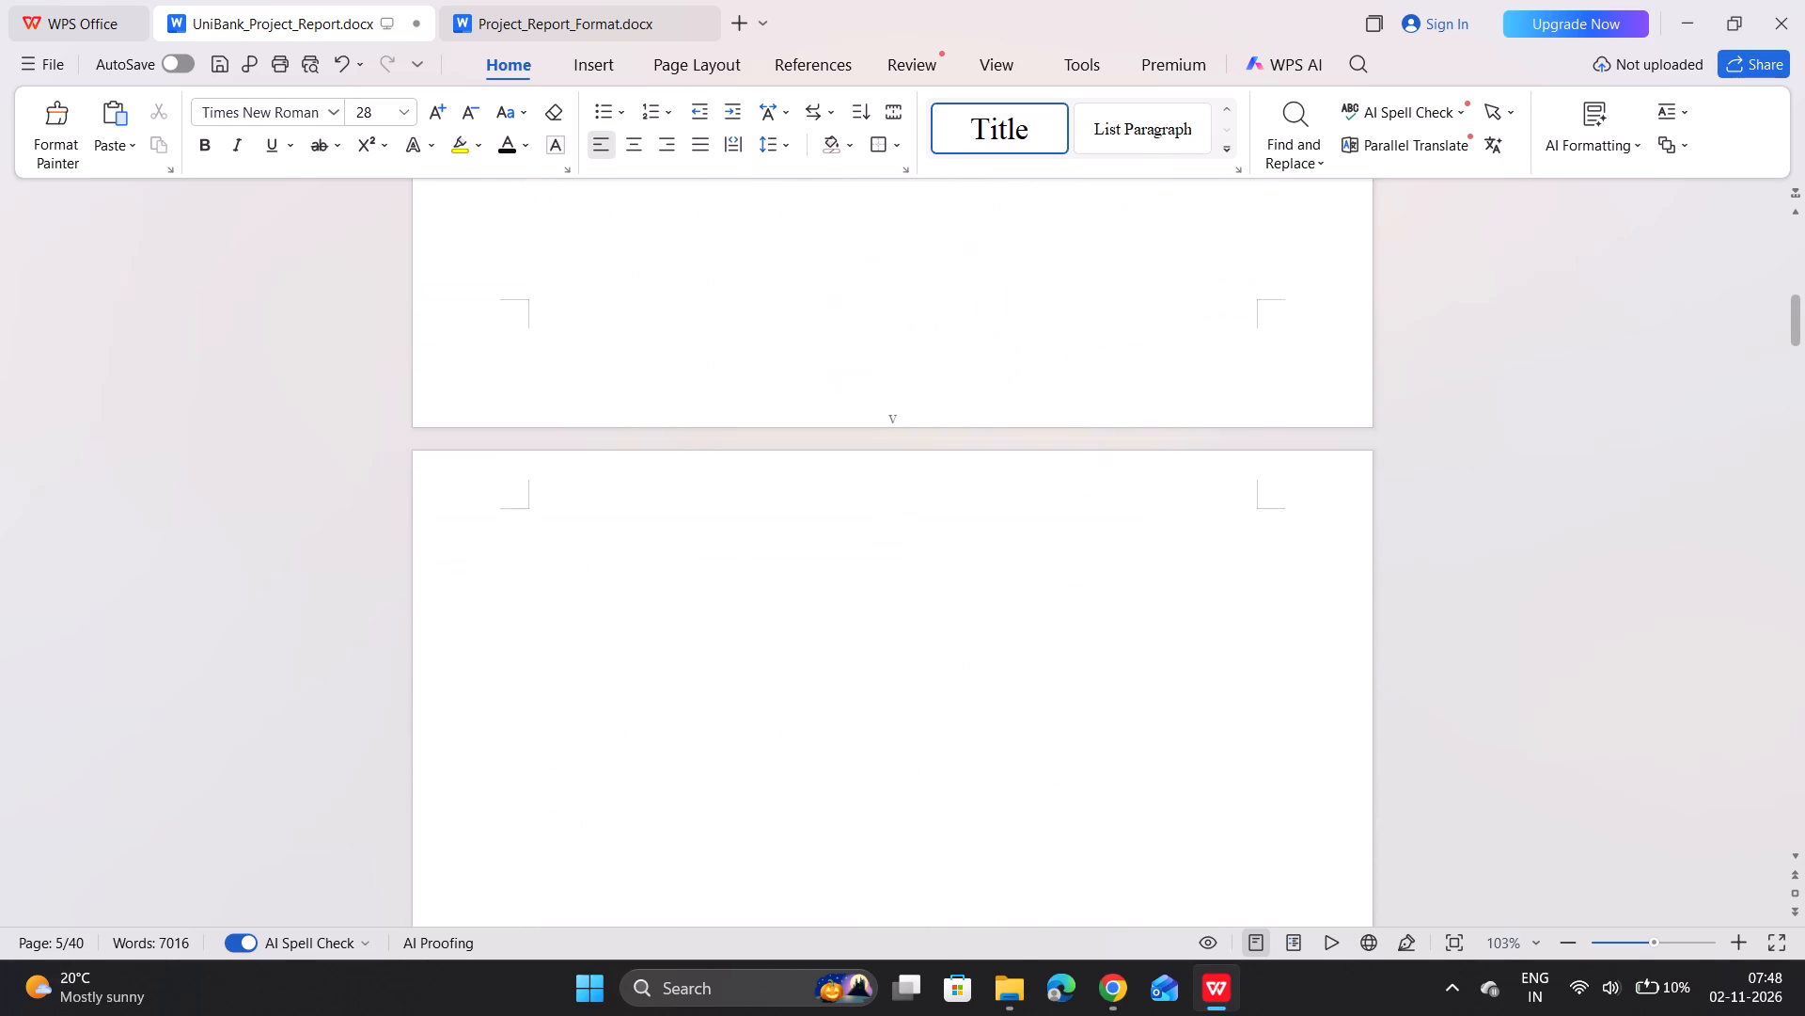
scroll(647, 408, "down", 7)
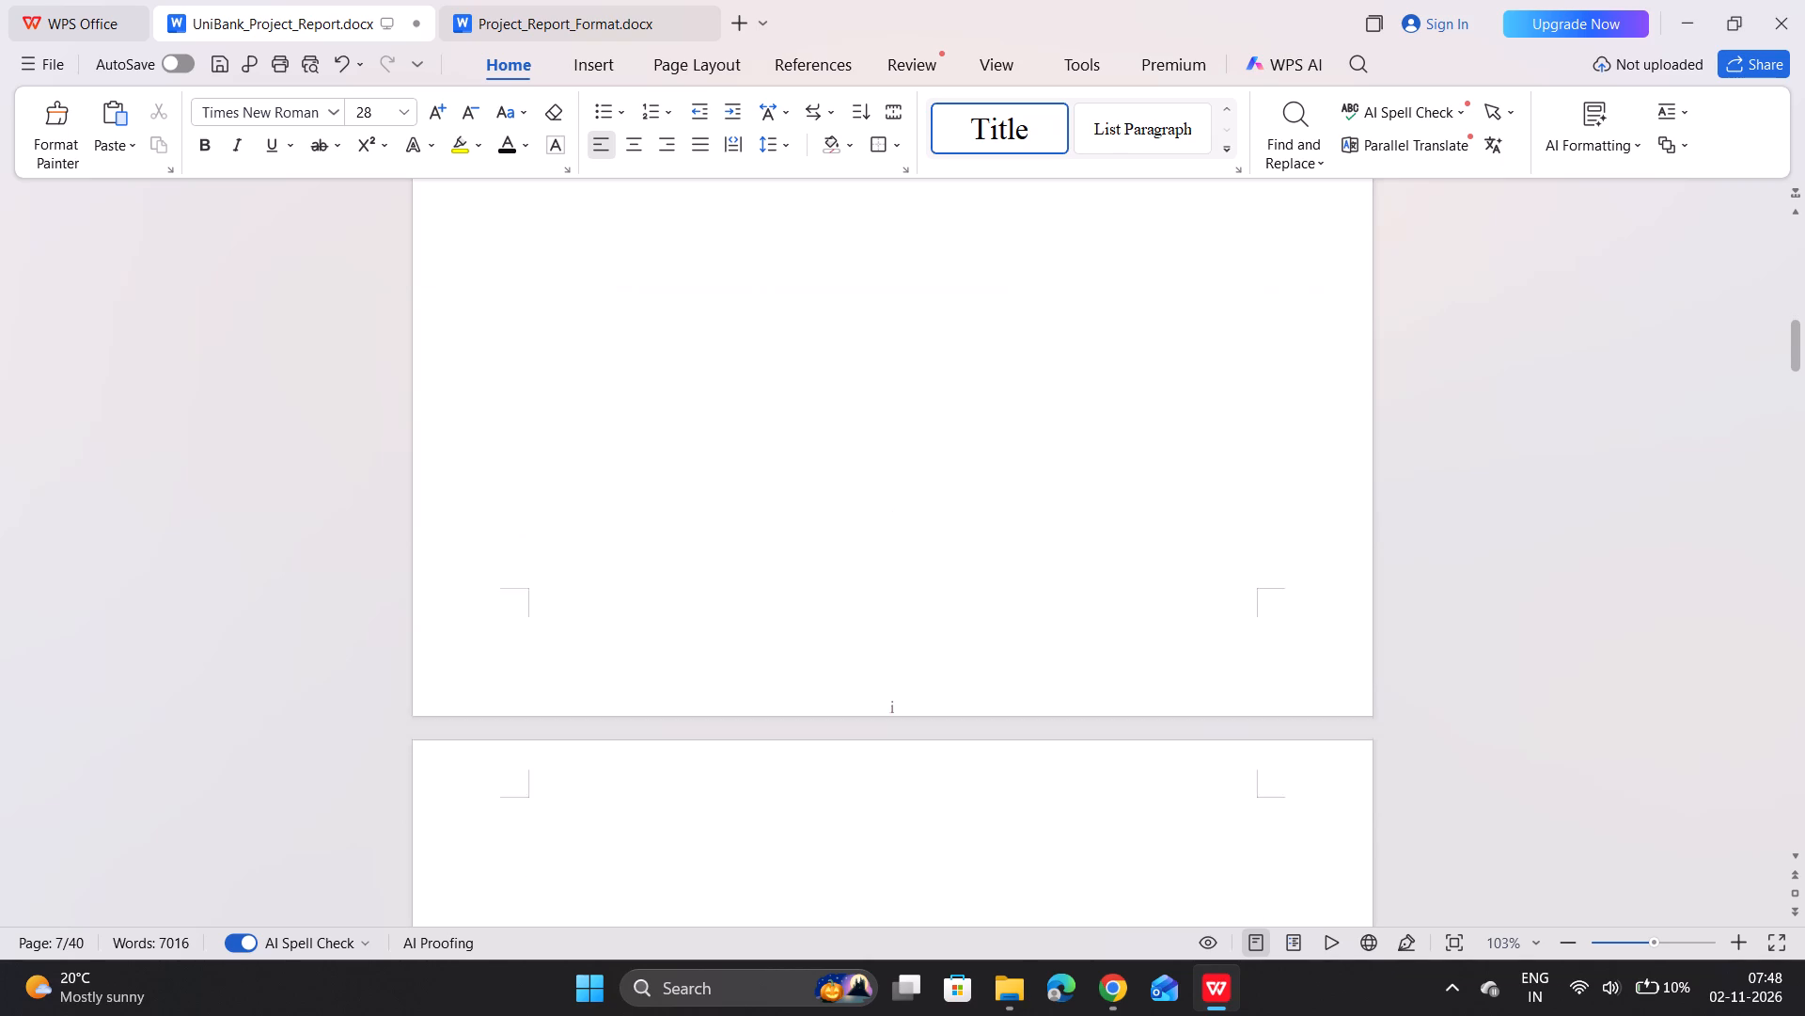
scroll(647, 408, "down", 8)
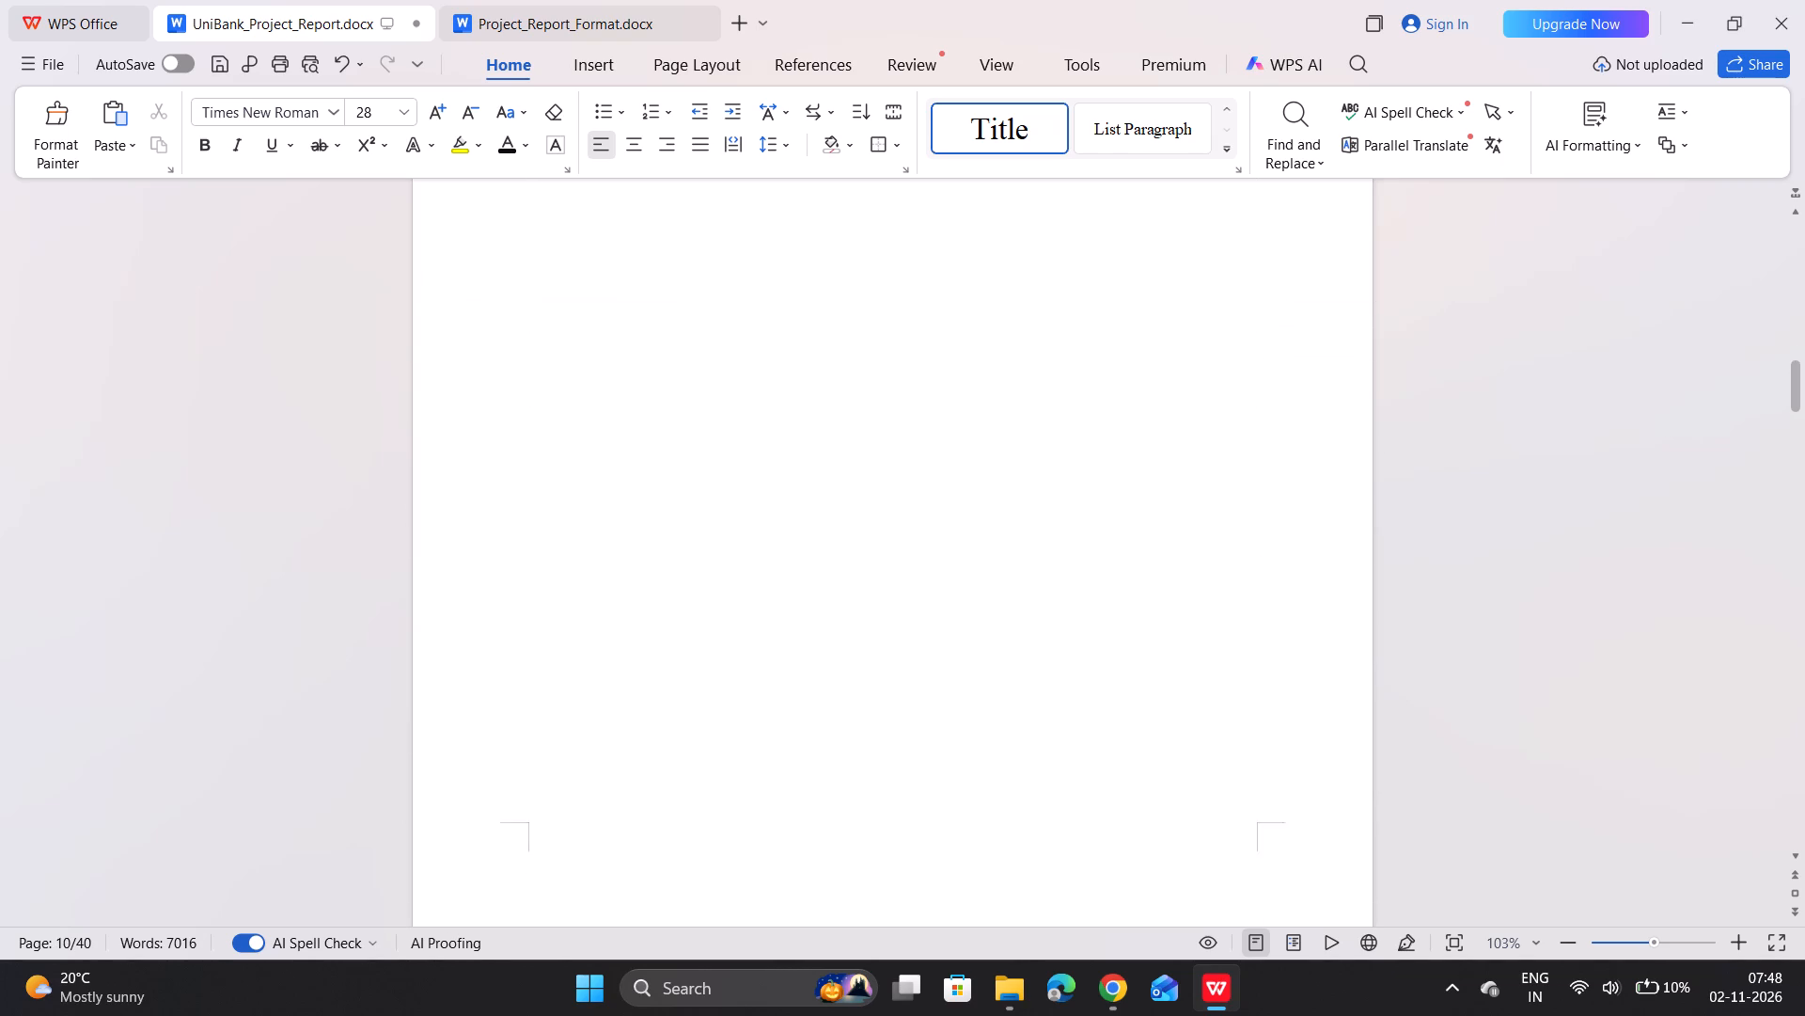
scroll(647, 408, "down", 9)
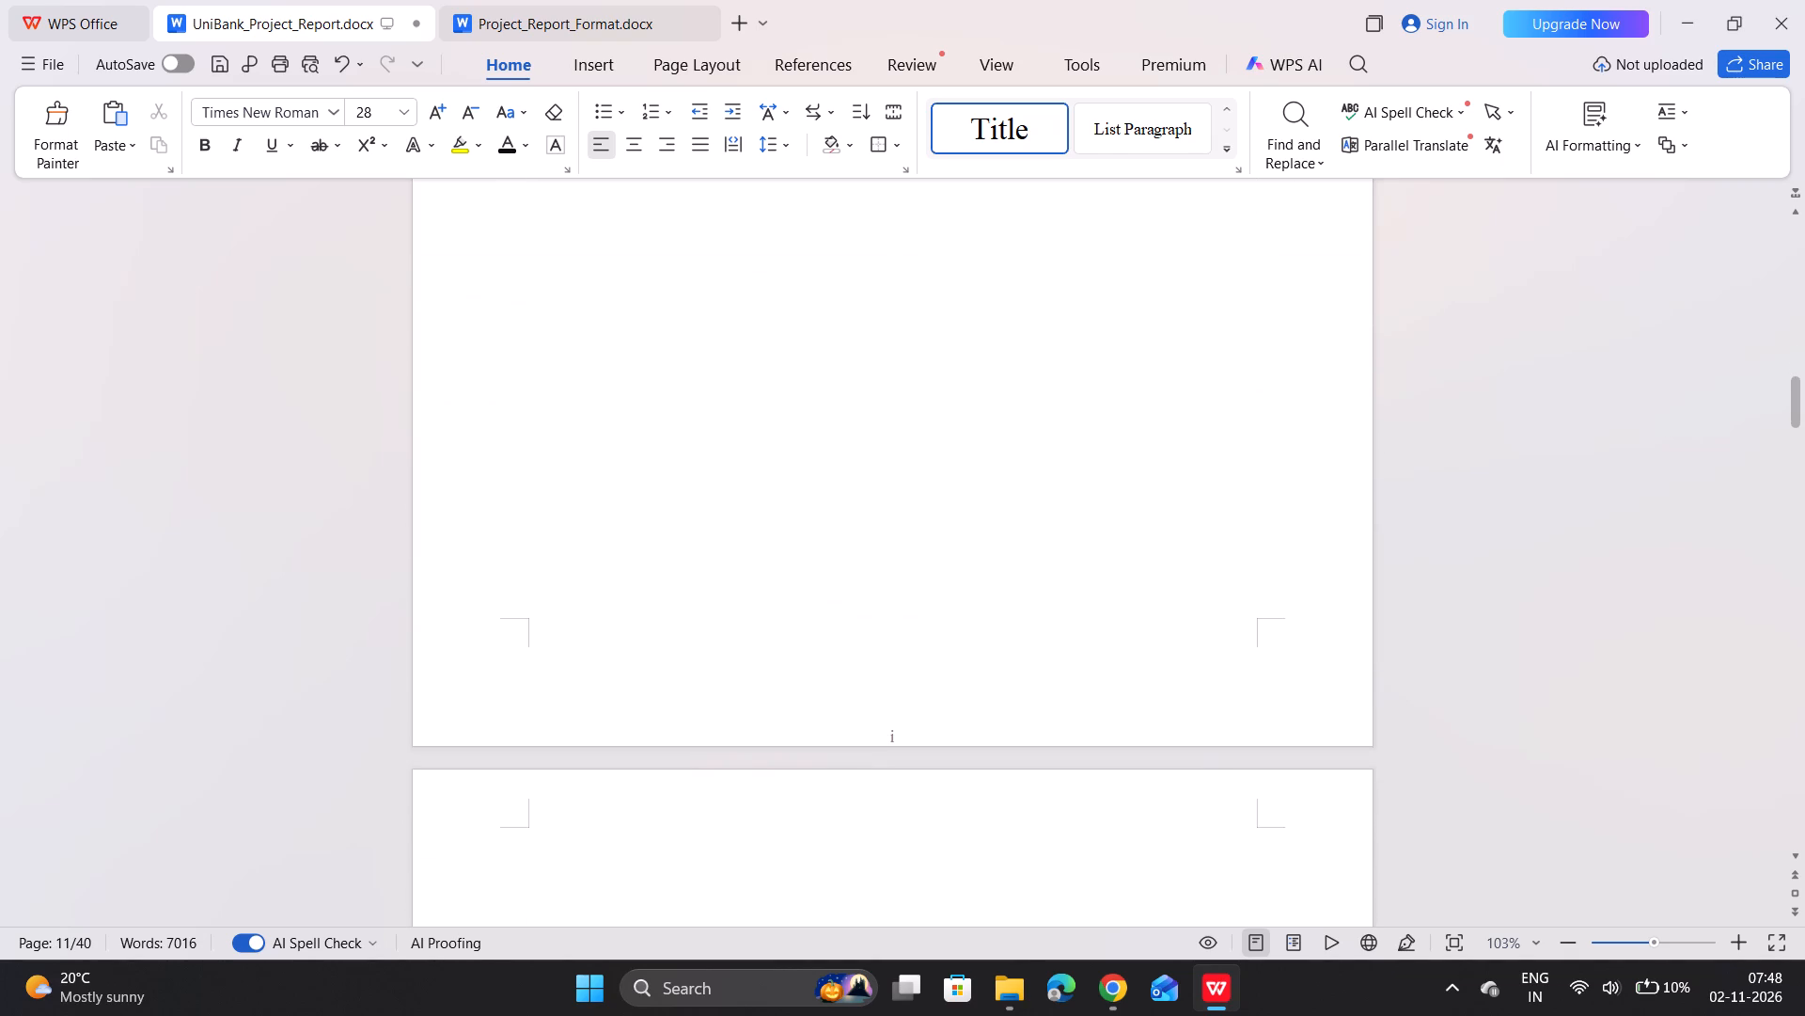
scroll(647, 408, "down", 8)
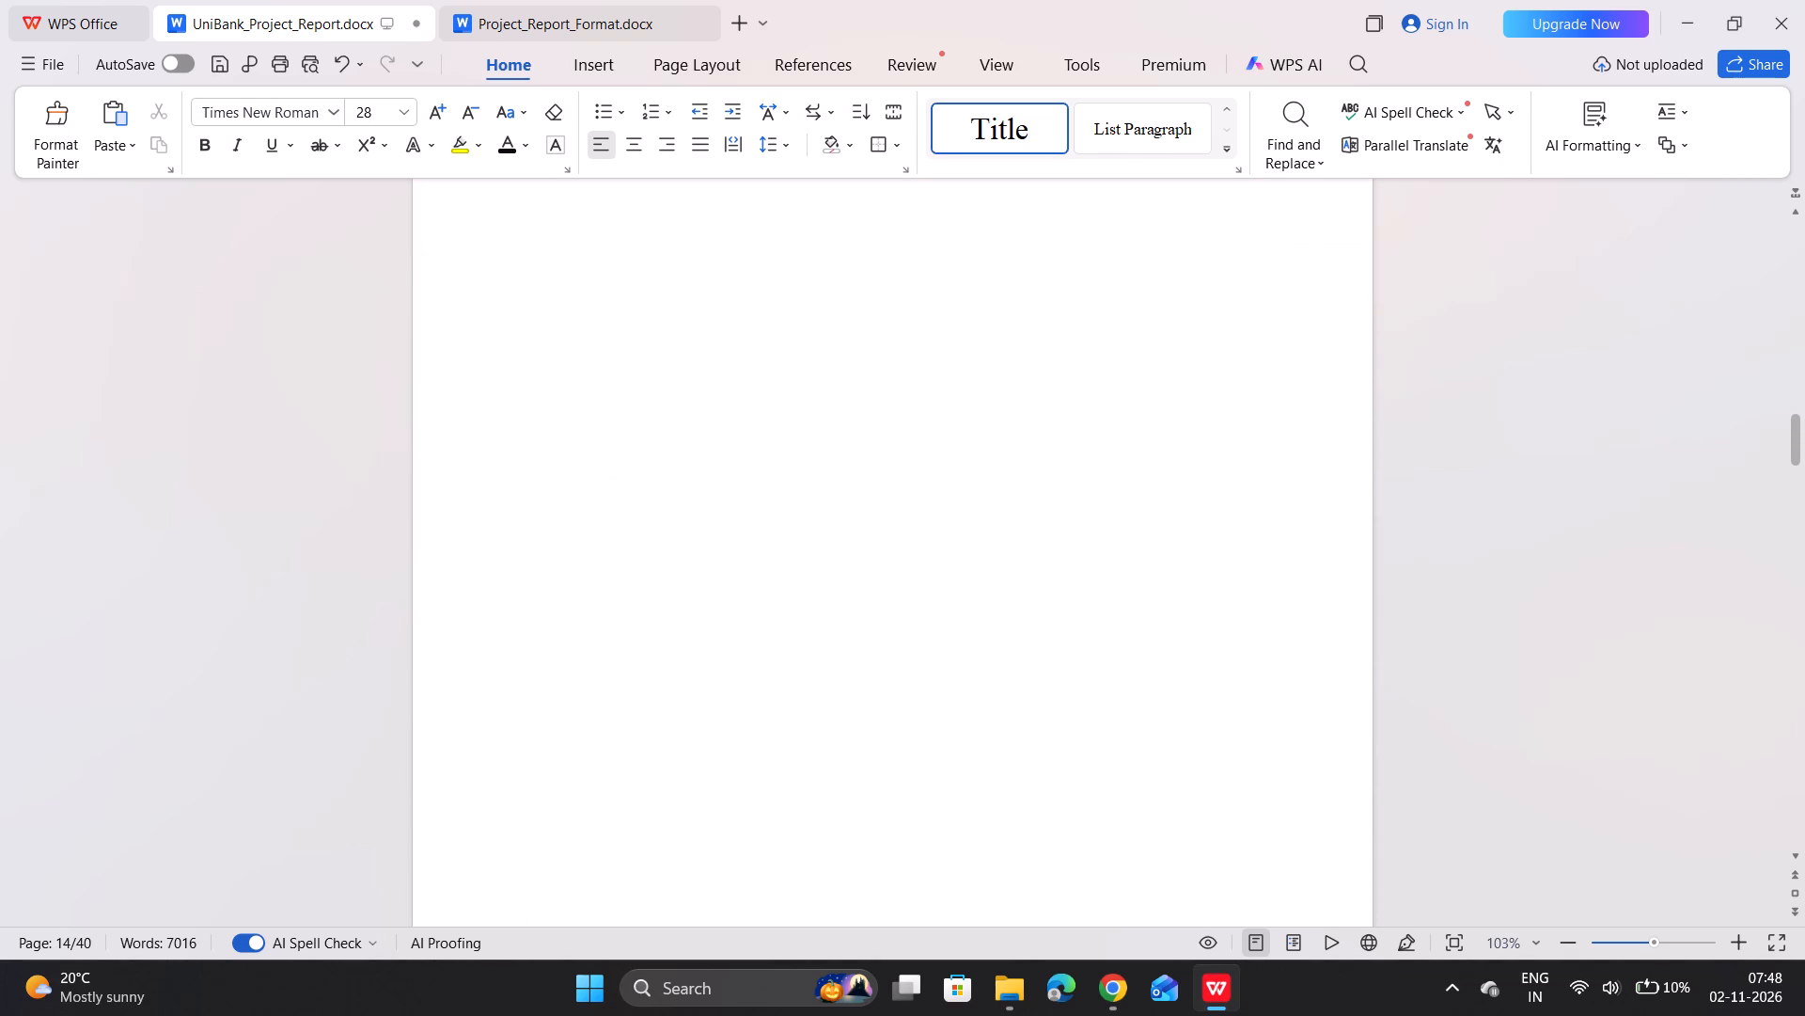
scroll(647, 408, "down", 9)
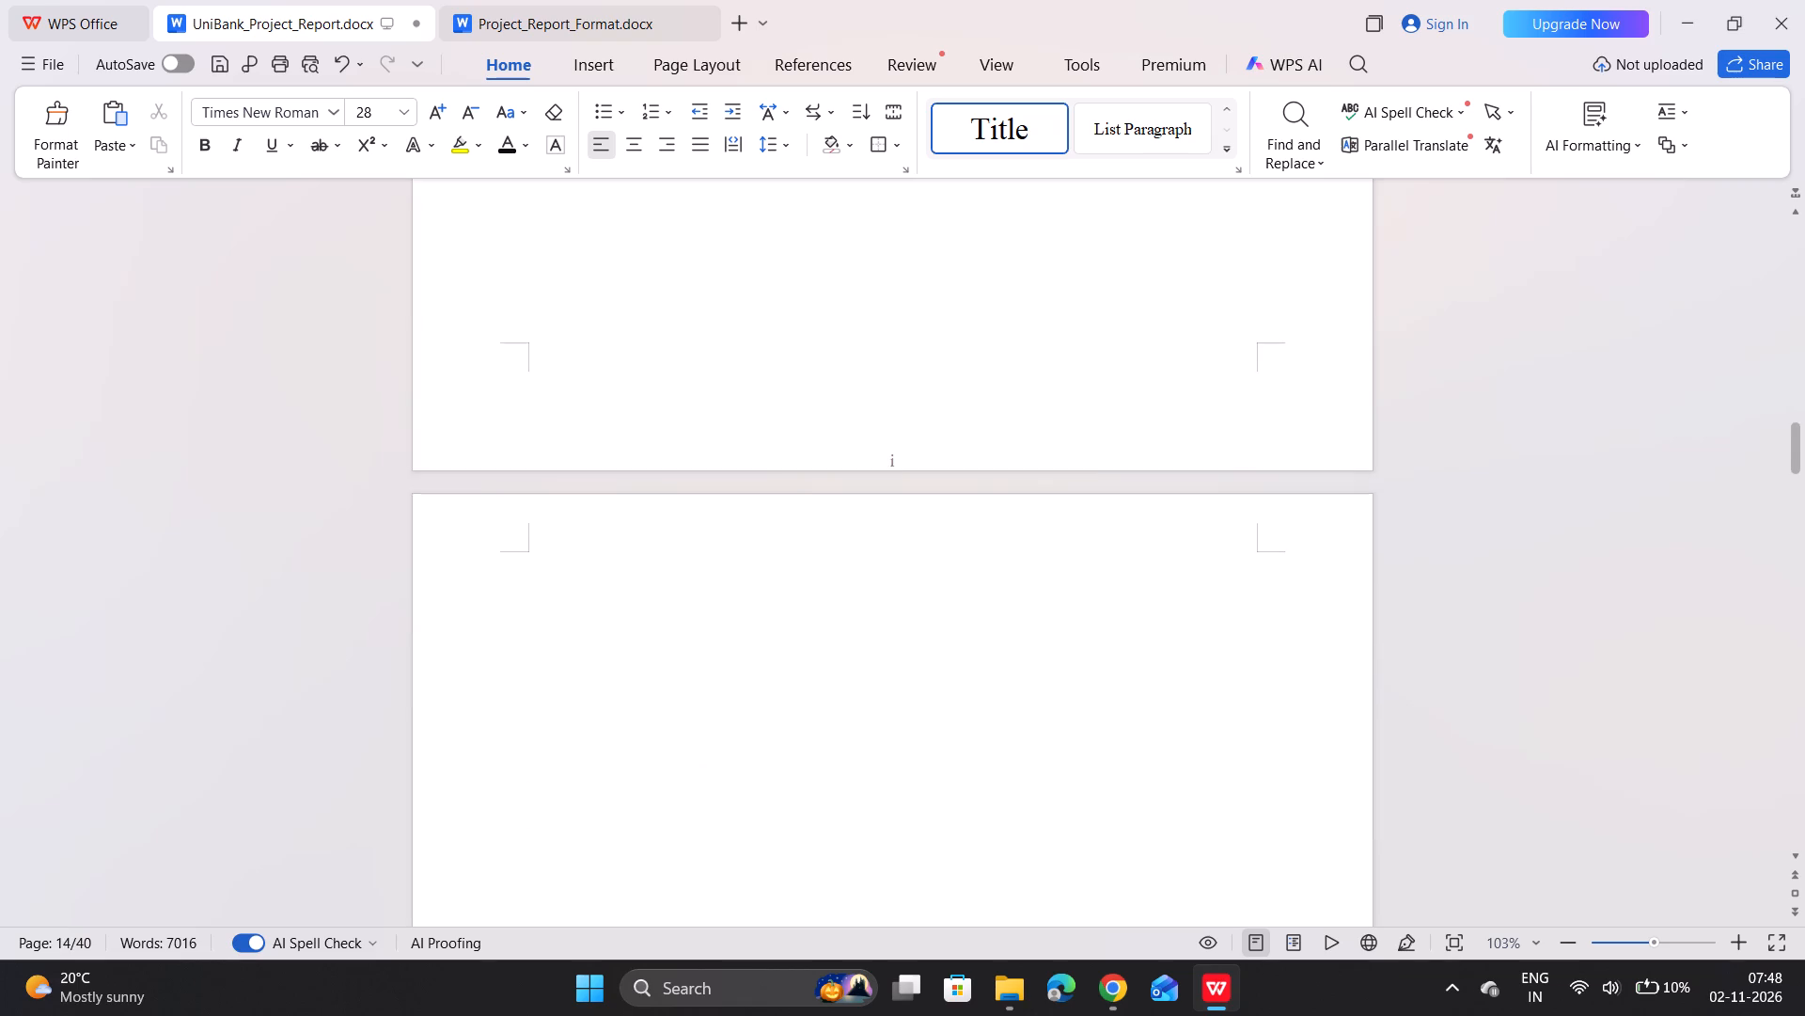
scroll(647, 408, "down", 12)
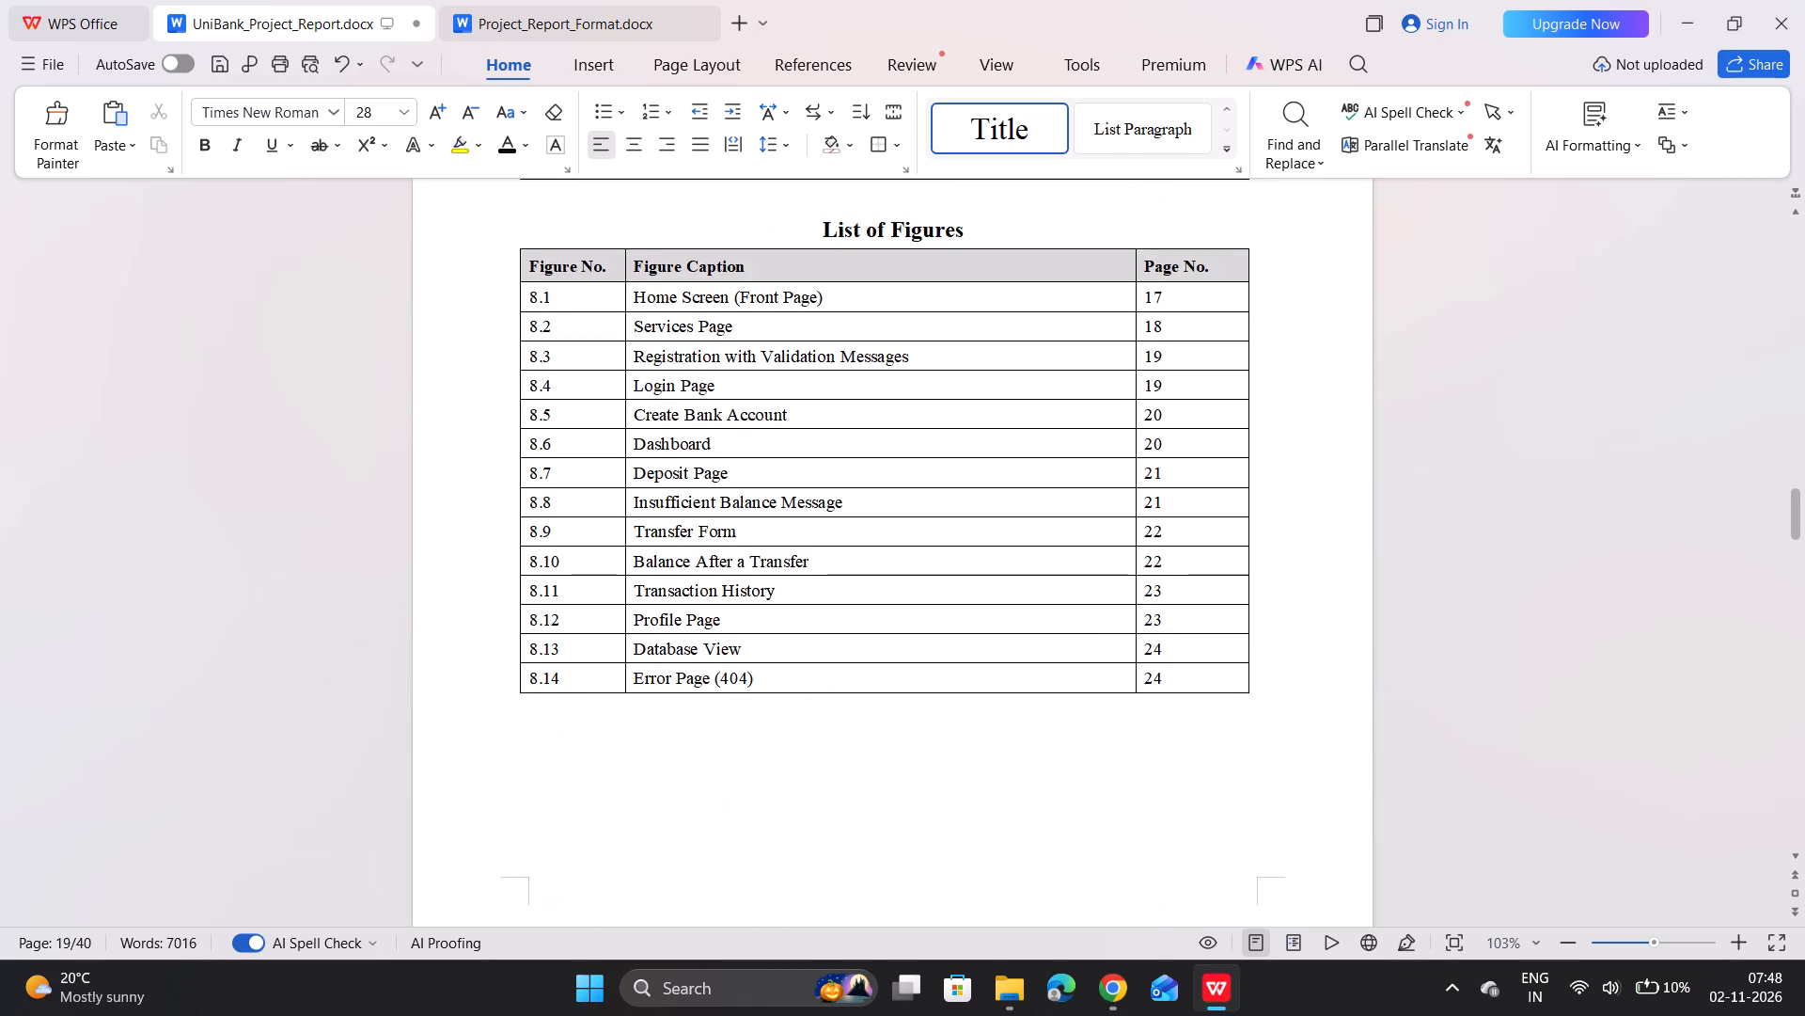
Delete the empty paragraphs and breaks before the Table of Contents, back to the end of the Plagiarism Check Certificate's Gwalior line.
scroll(647, 408, "up", 11)
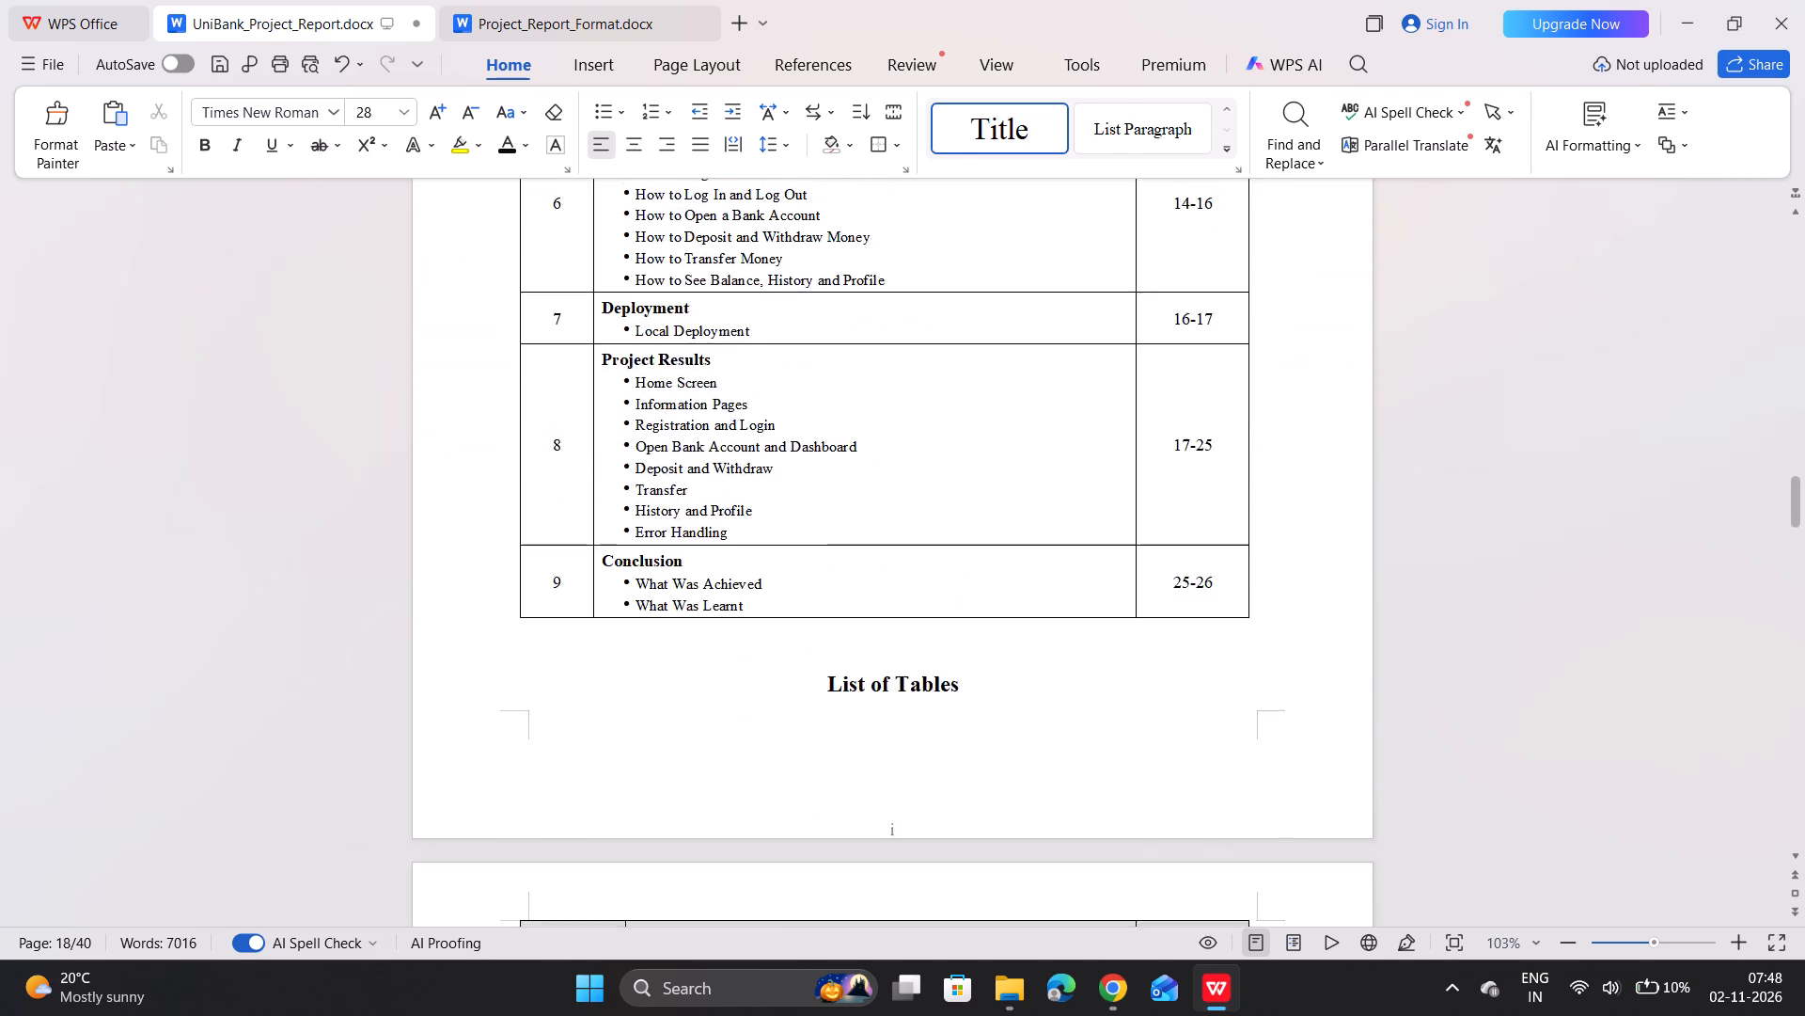
scroll(647, 408, "up", 5)
scroll(647, 408, "down", 3)
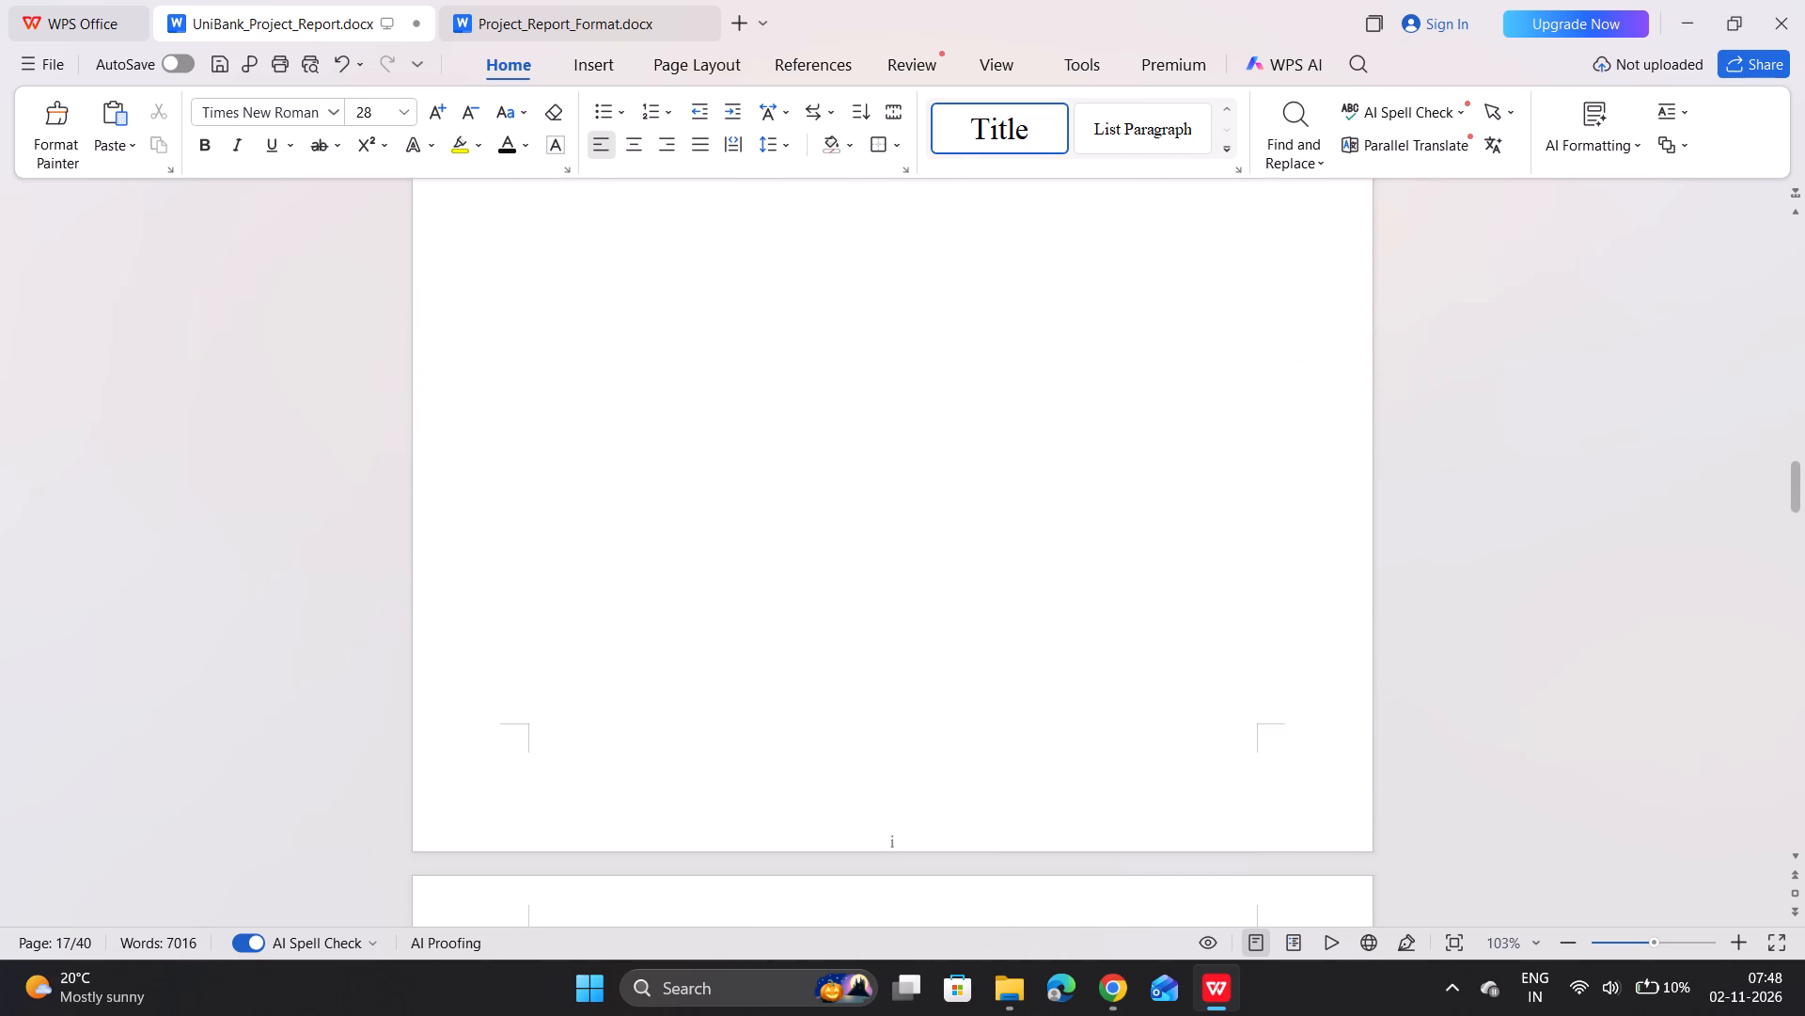
left_click(647, 408)
scroll(649, 483, "up", 3)
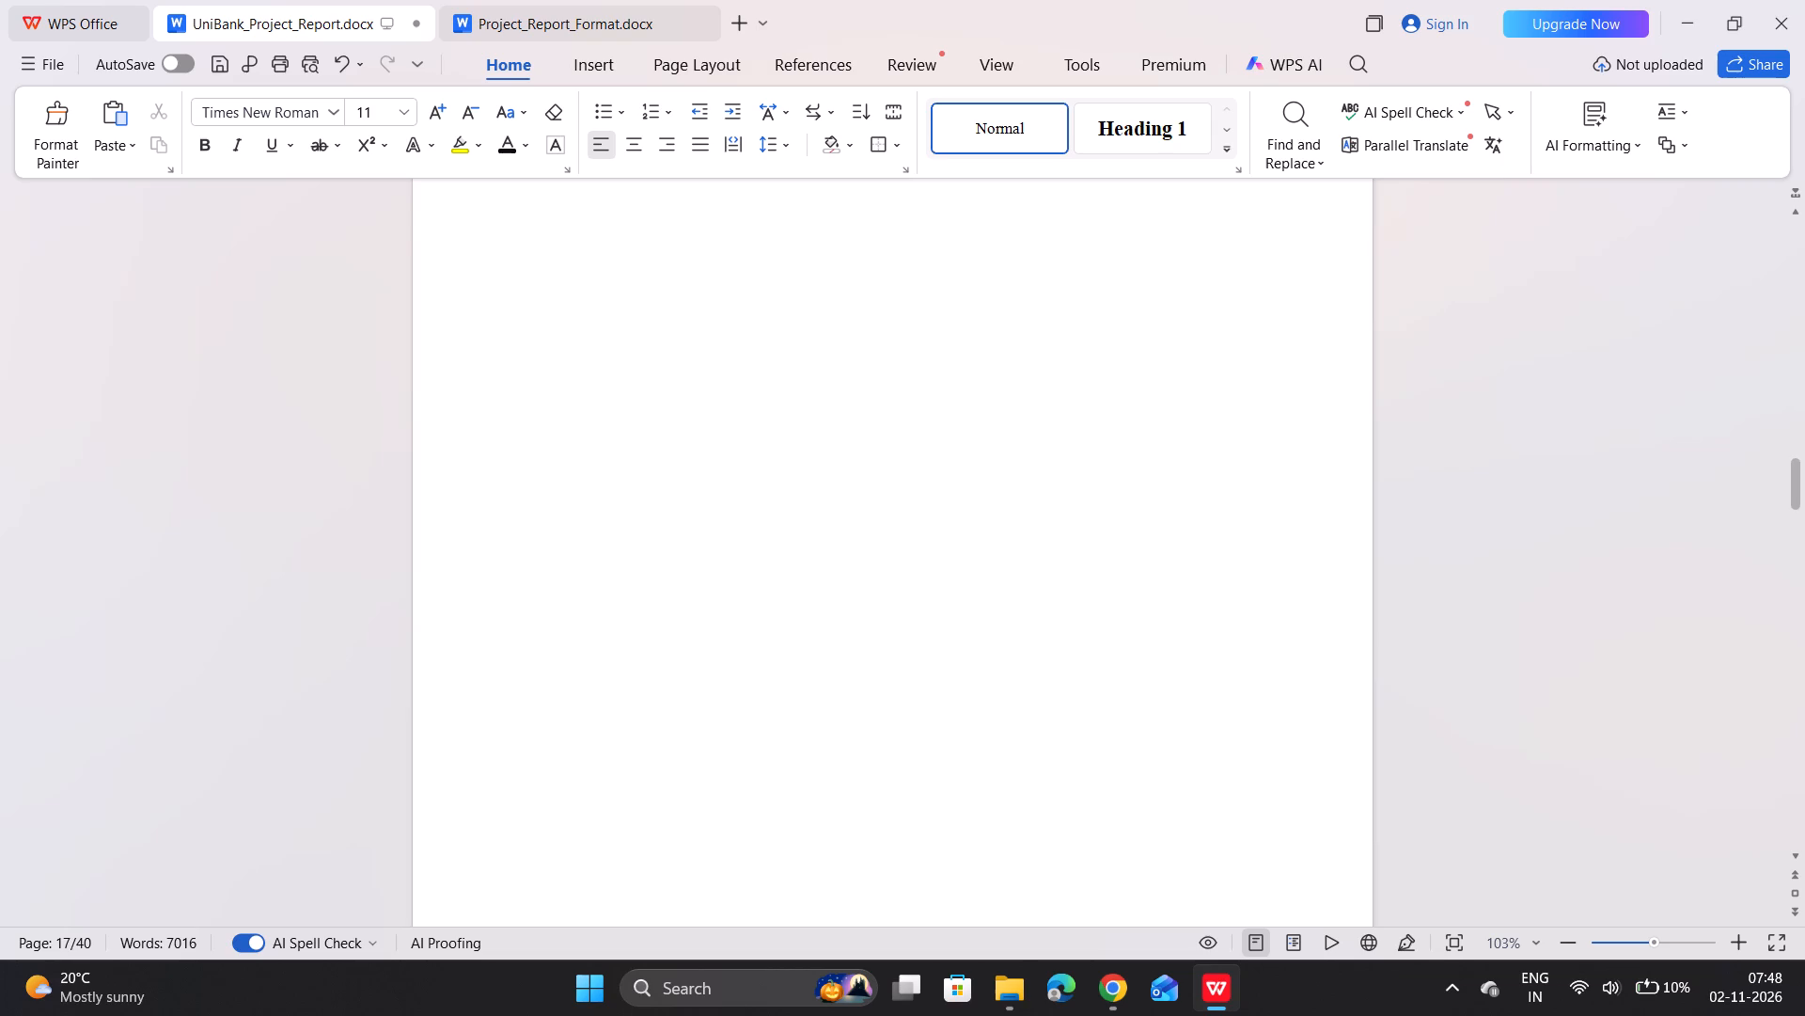
scroll(649, 483, "up", 4)
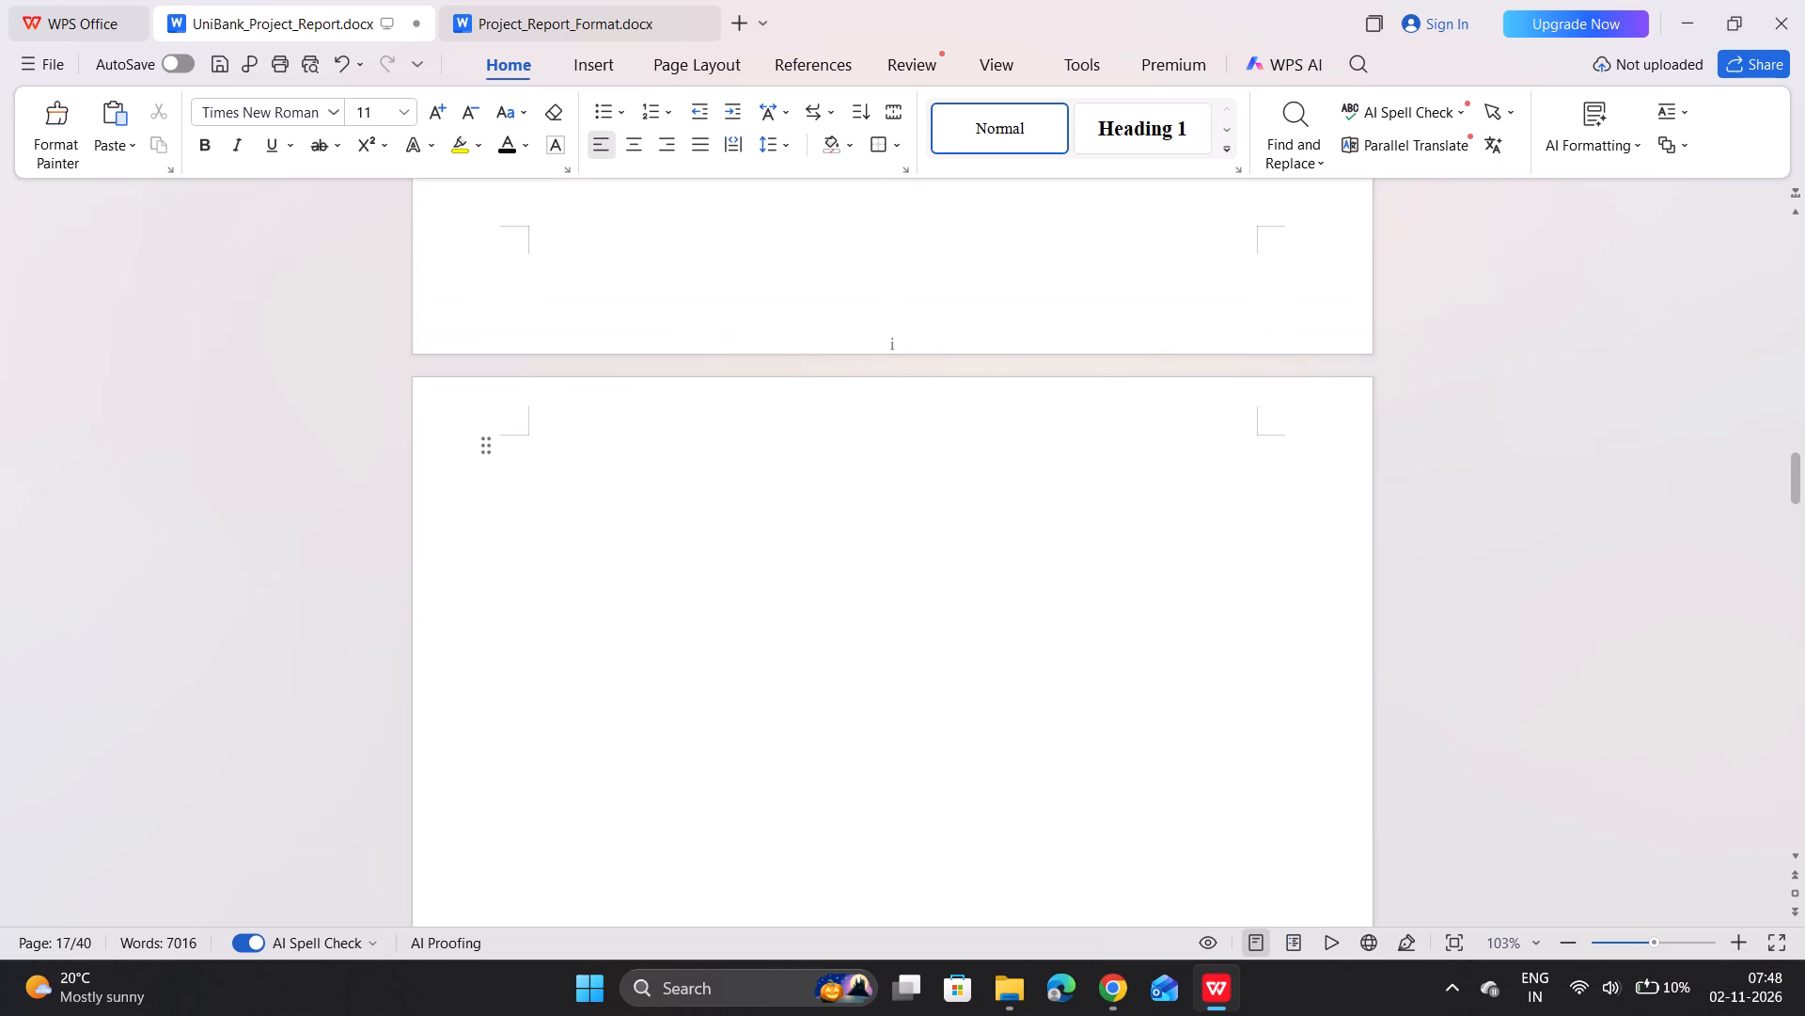
key("BackSpace")
key("BackSpace")
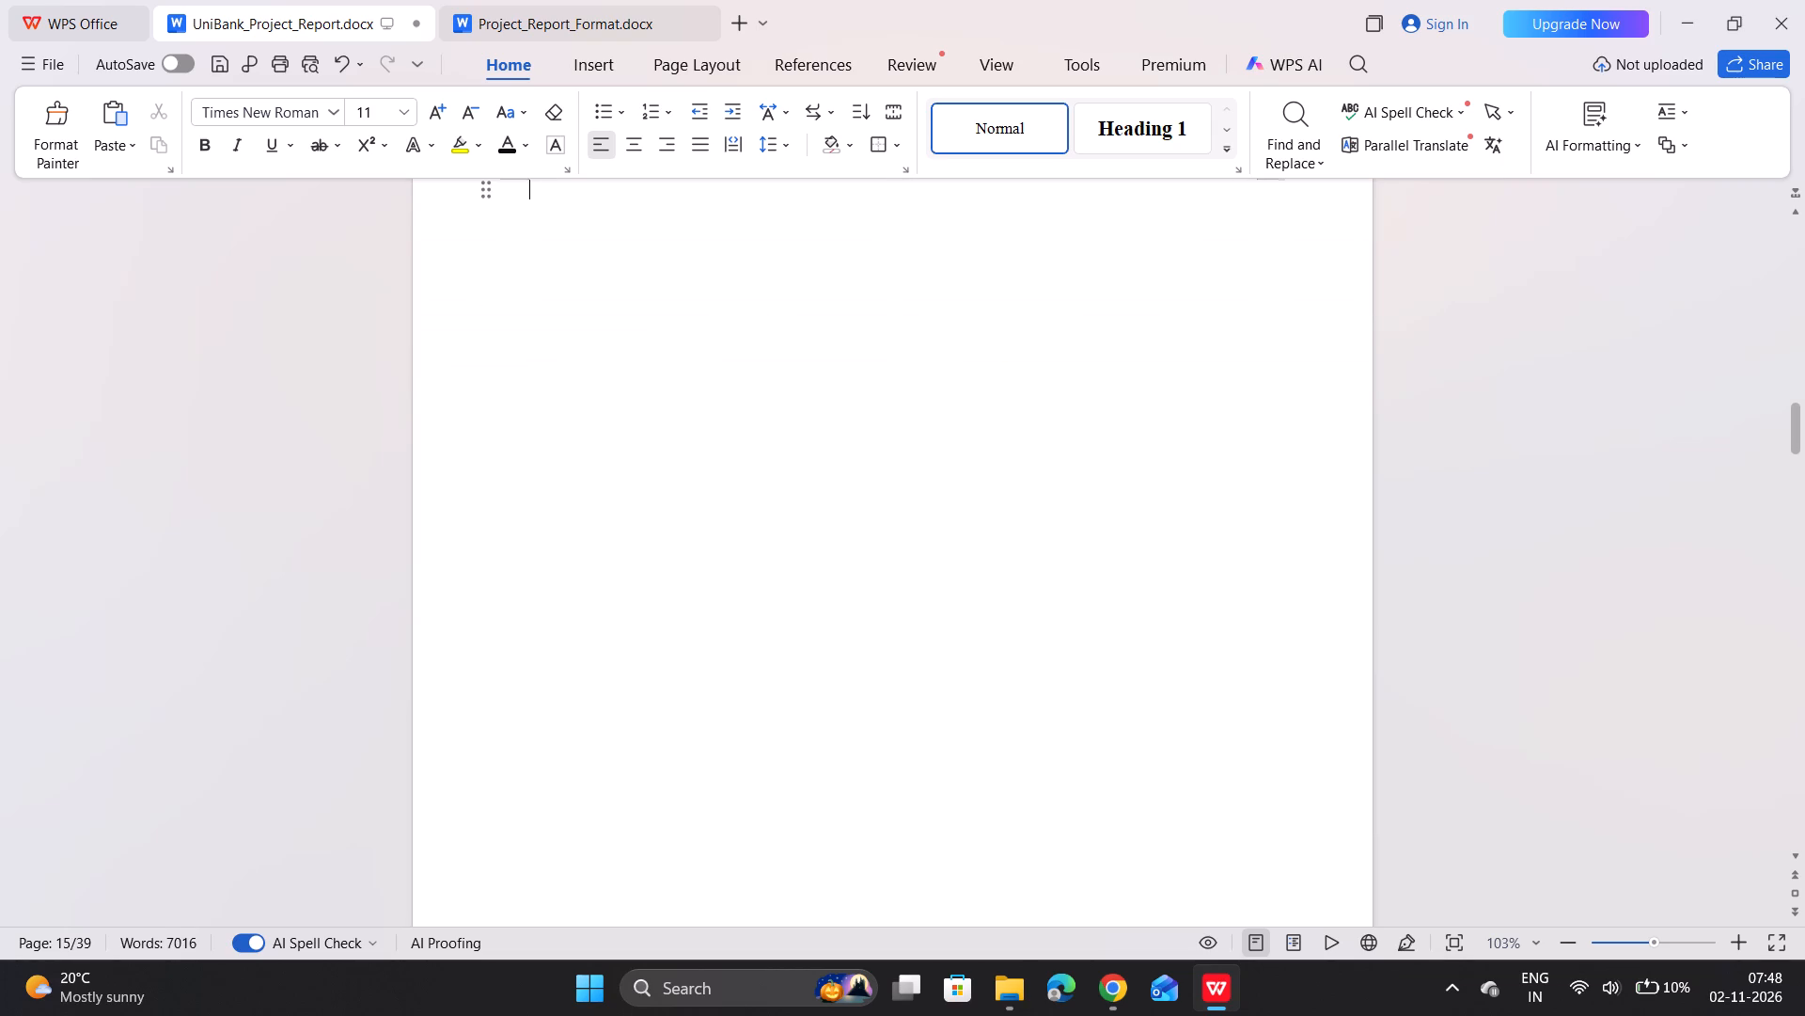
key("BackSpace")
key("BackSpace")
key("BackSpace")
key("BackSpace")
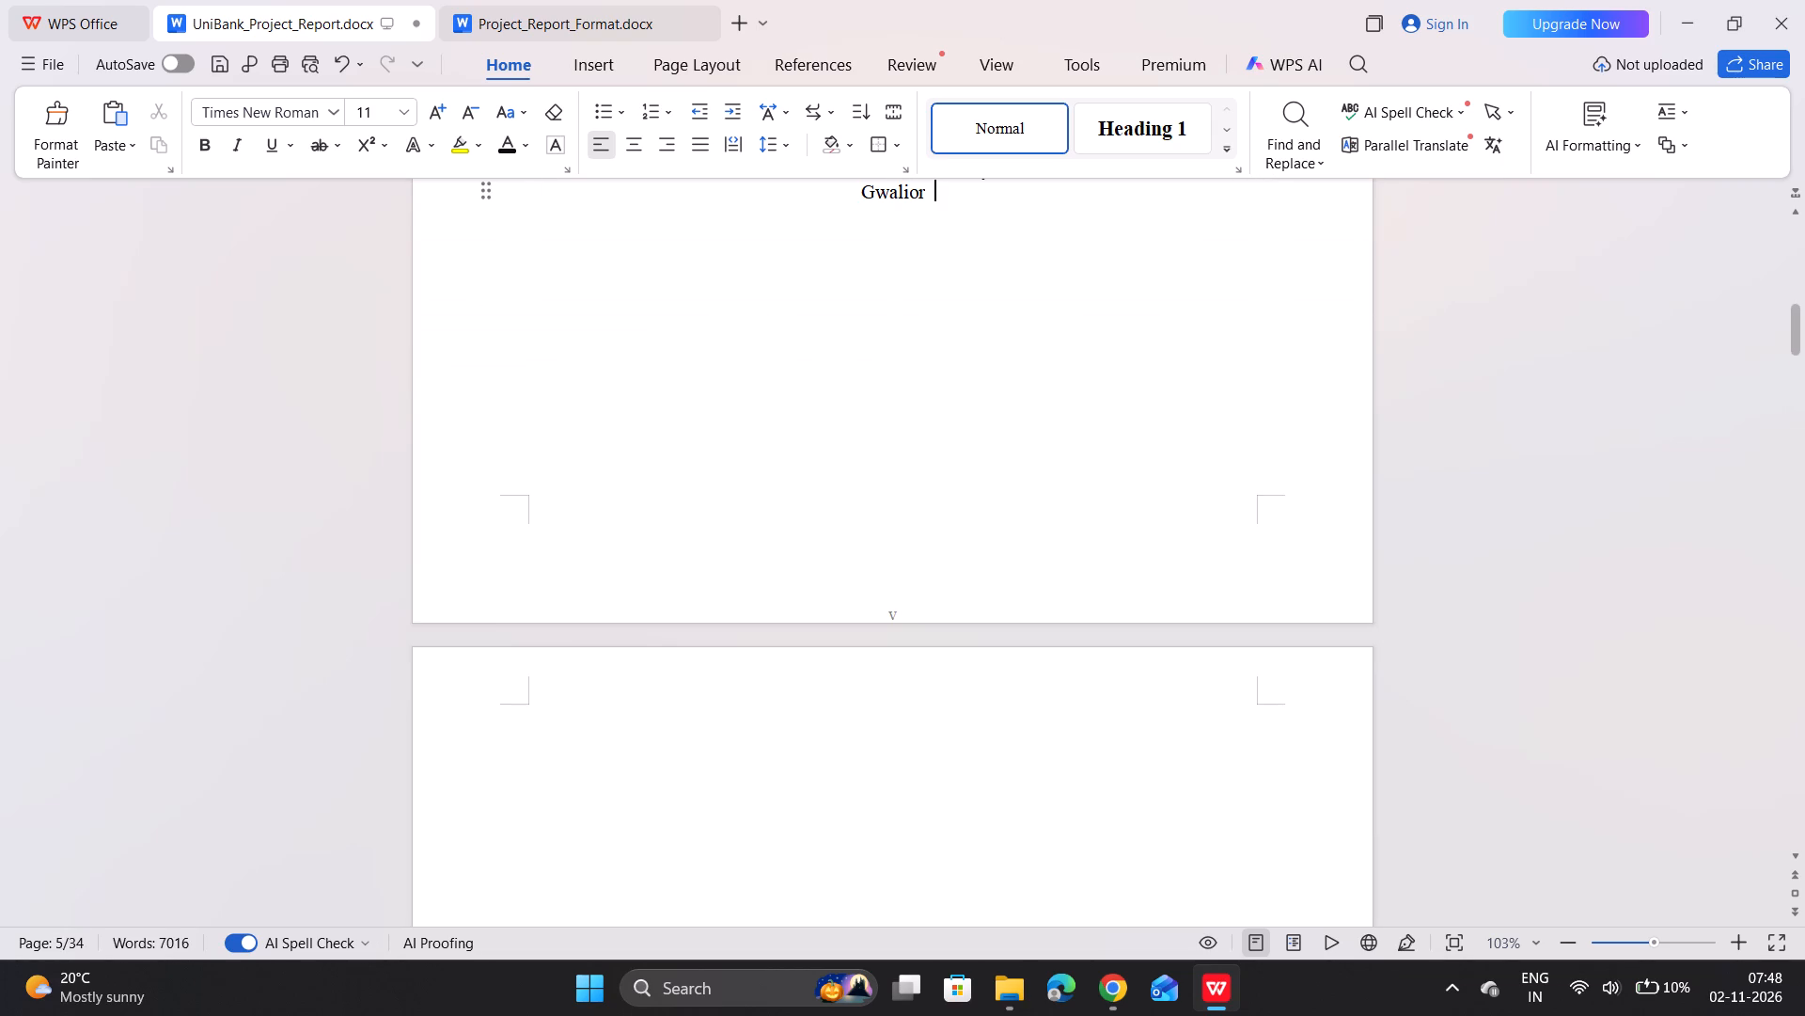
Delete the empty paragraph at the top of the blank page that follows the Plagiarism Check Certificate.
scroll(685, 455, "right", 1)
scroll(685, 455, "down", 6)
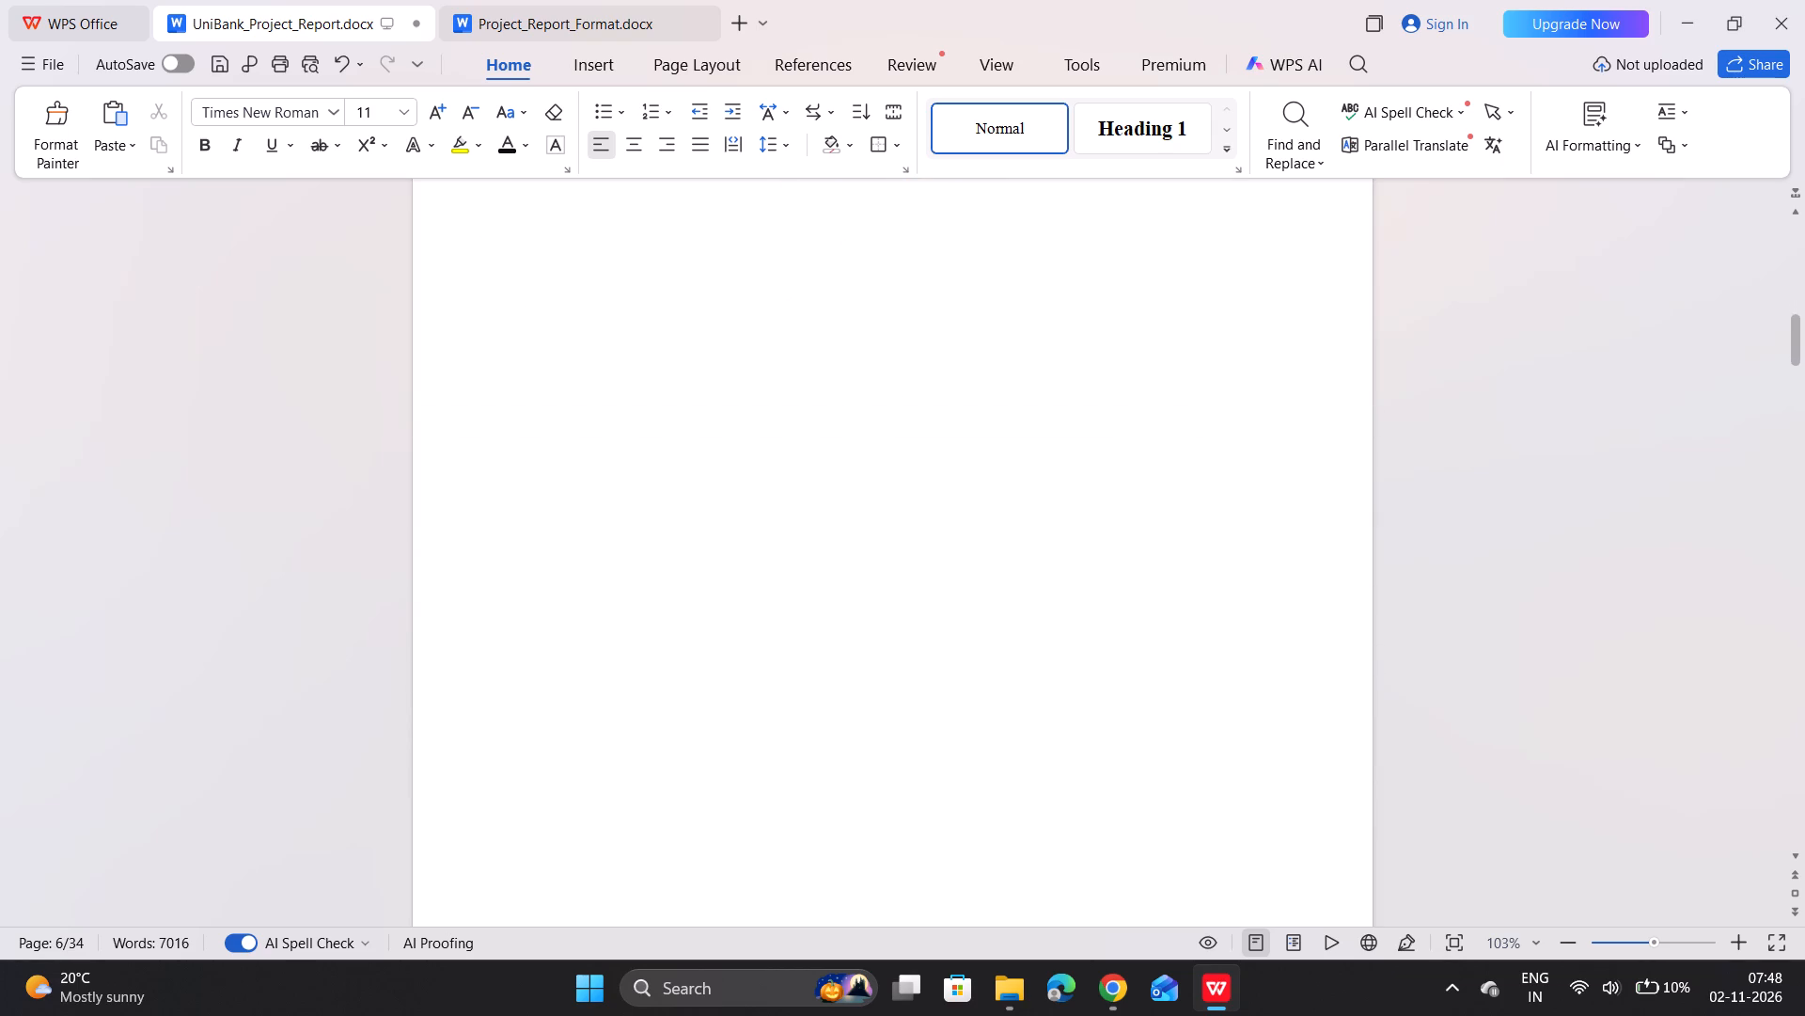
scroll(685, 455, "down", 6)
scroll(685, 455, "up", 9)
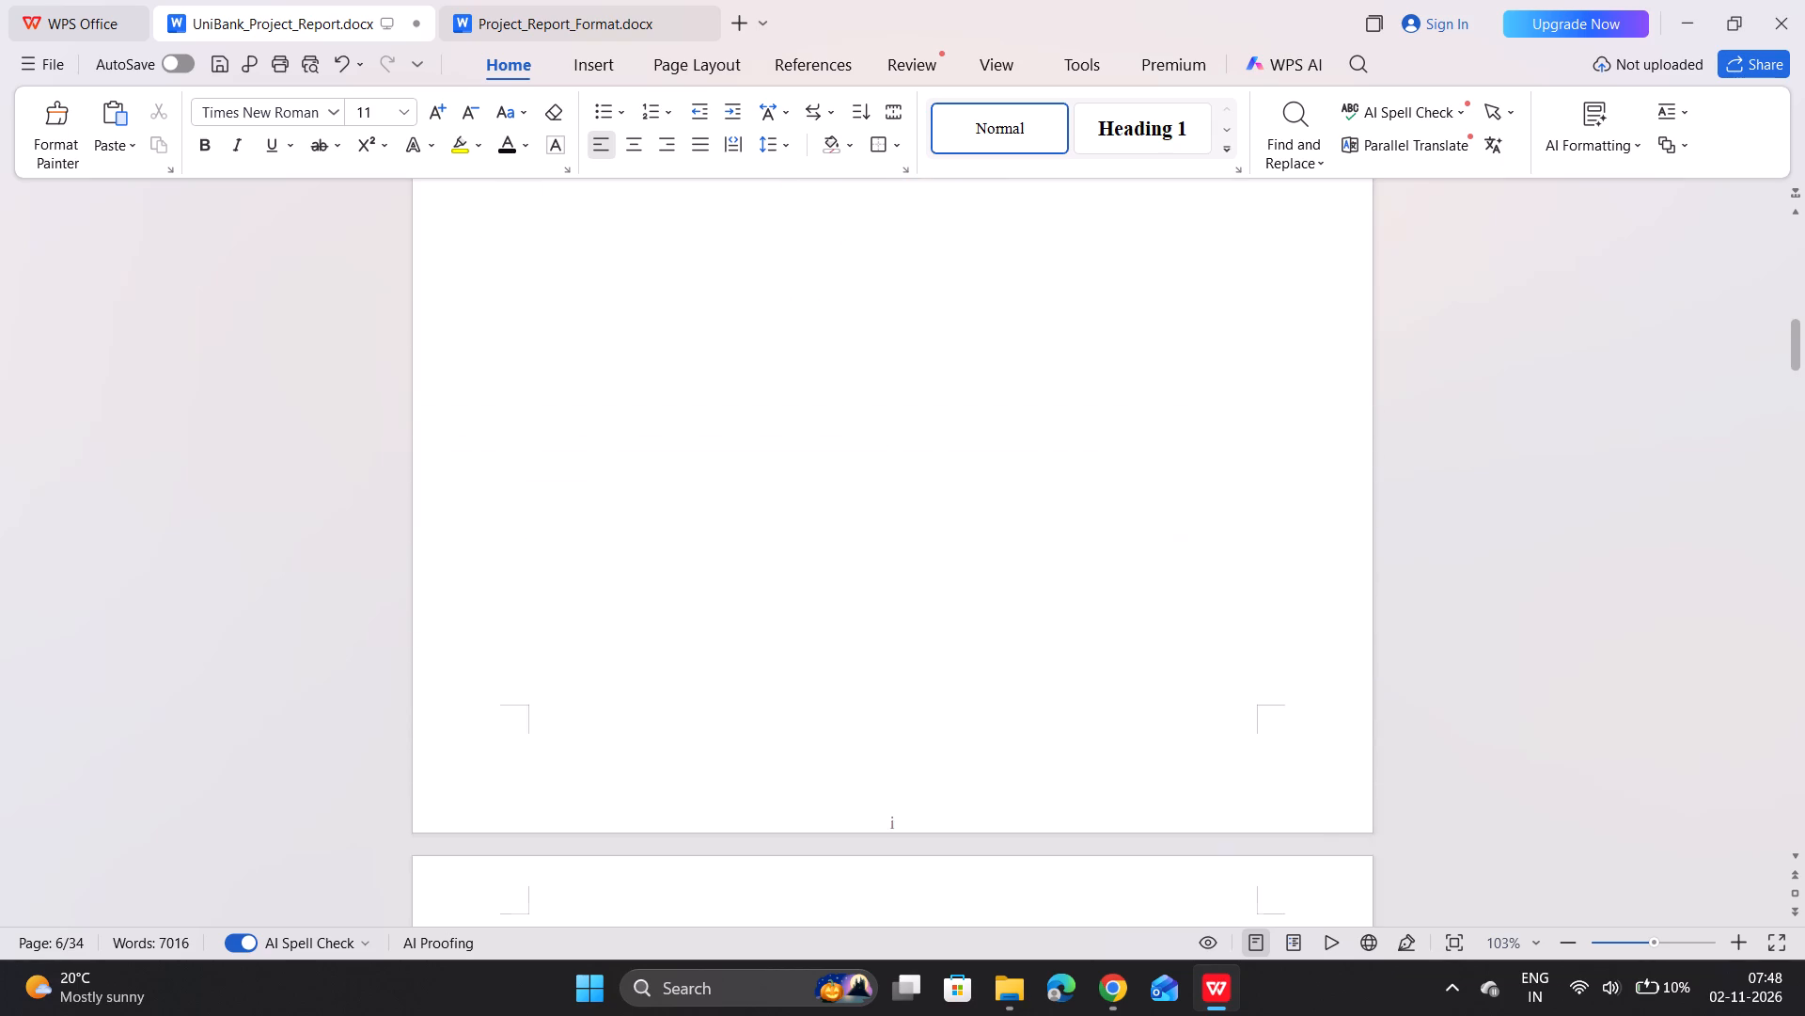
scroll(685, 455, "up", 7)
scroll(685, 455, "right", 1)
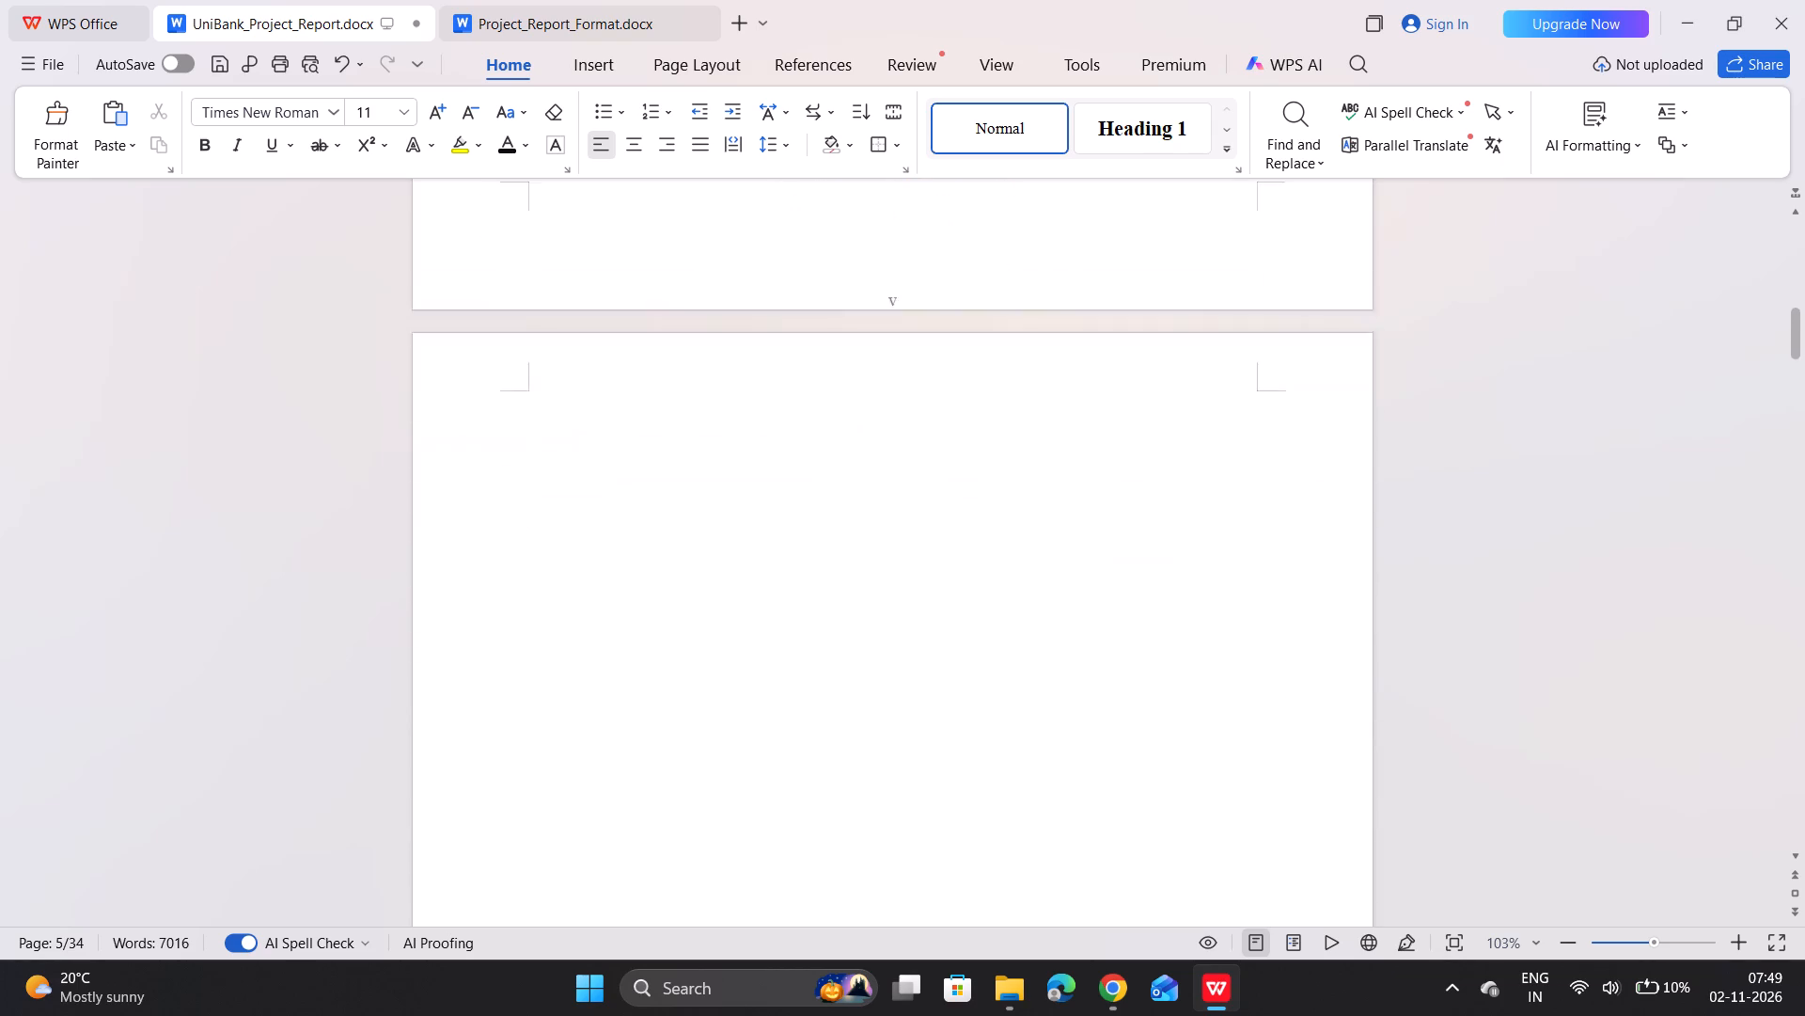
scroll(685, 455, "right", 1)
right_click(685, 455)
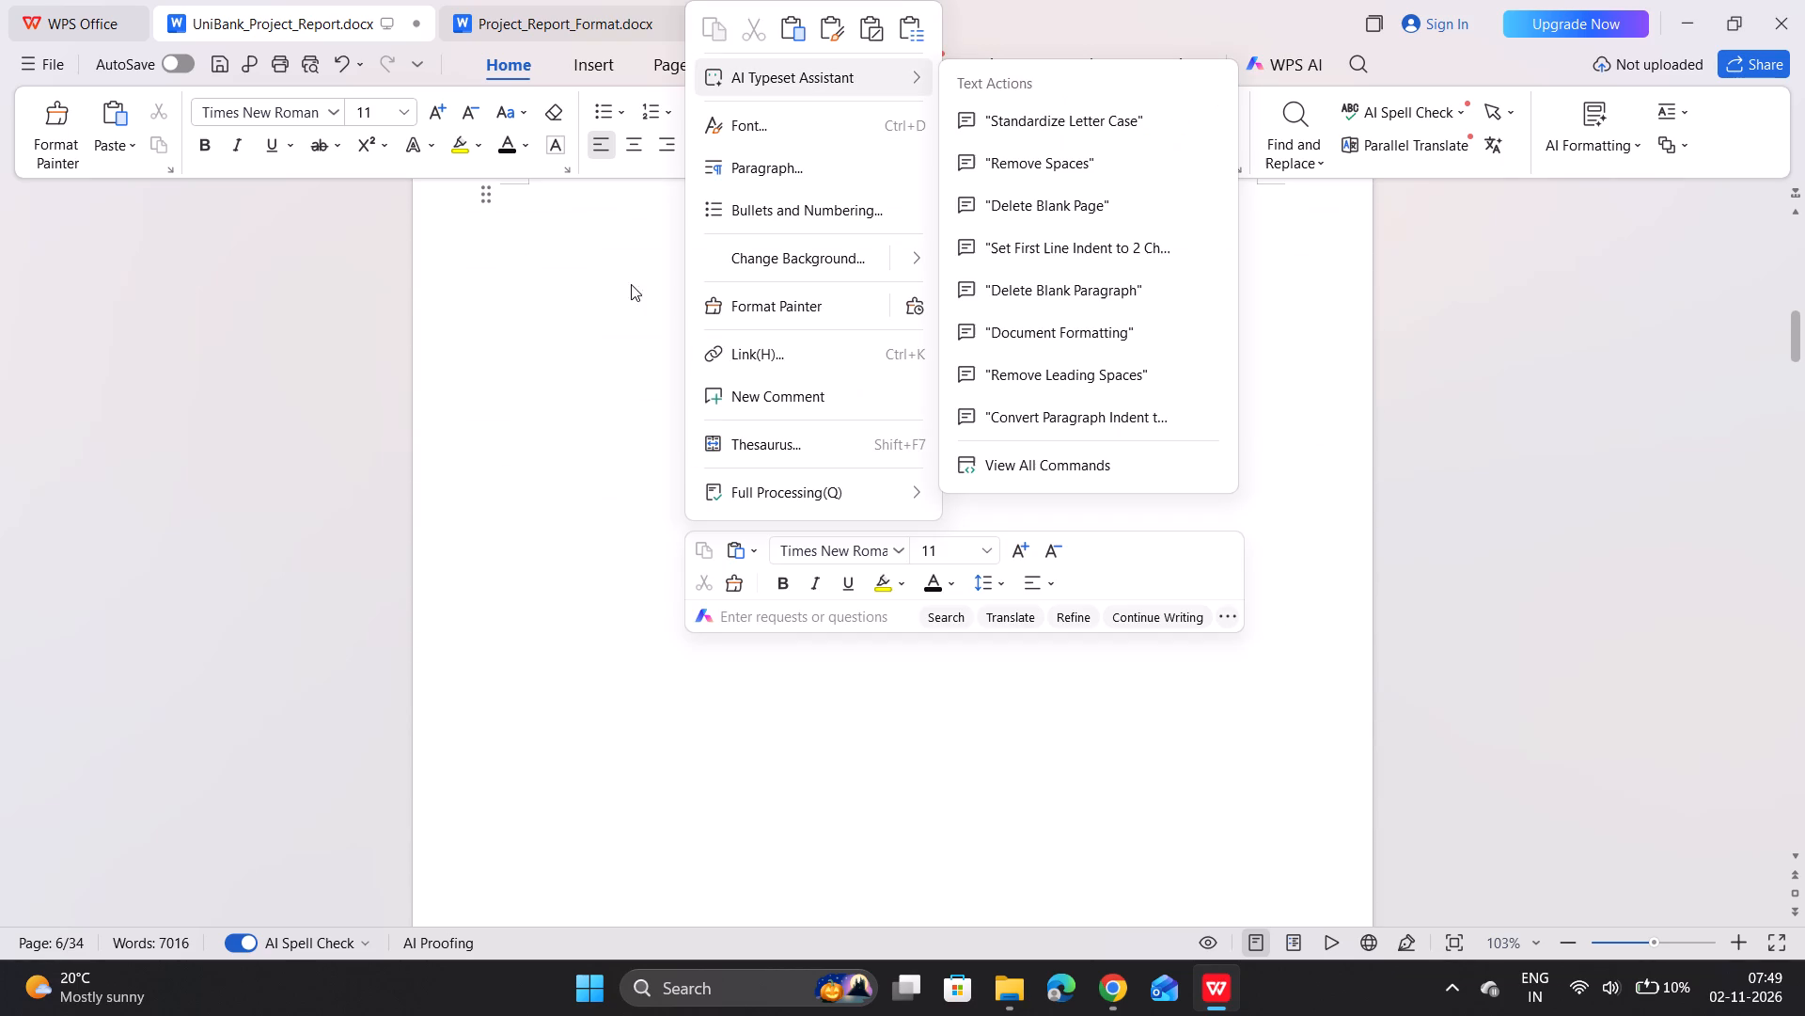
left_click(572, 461)
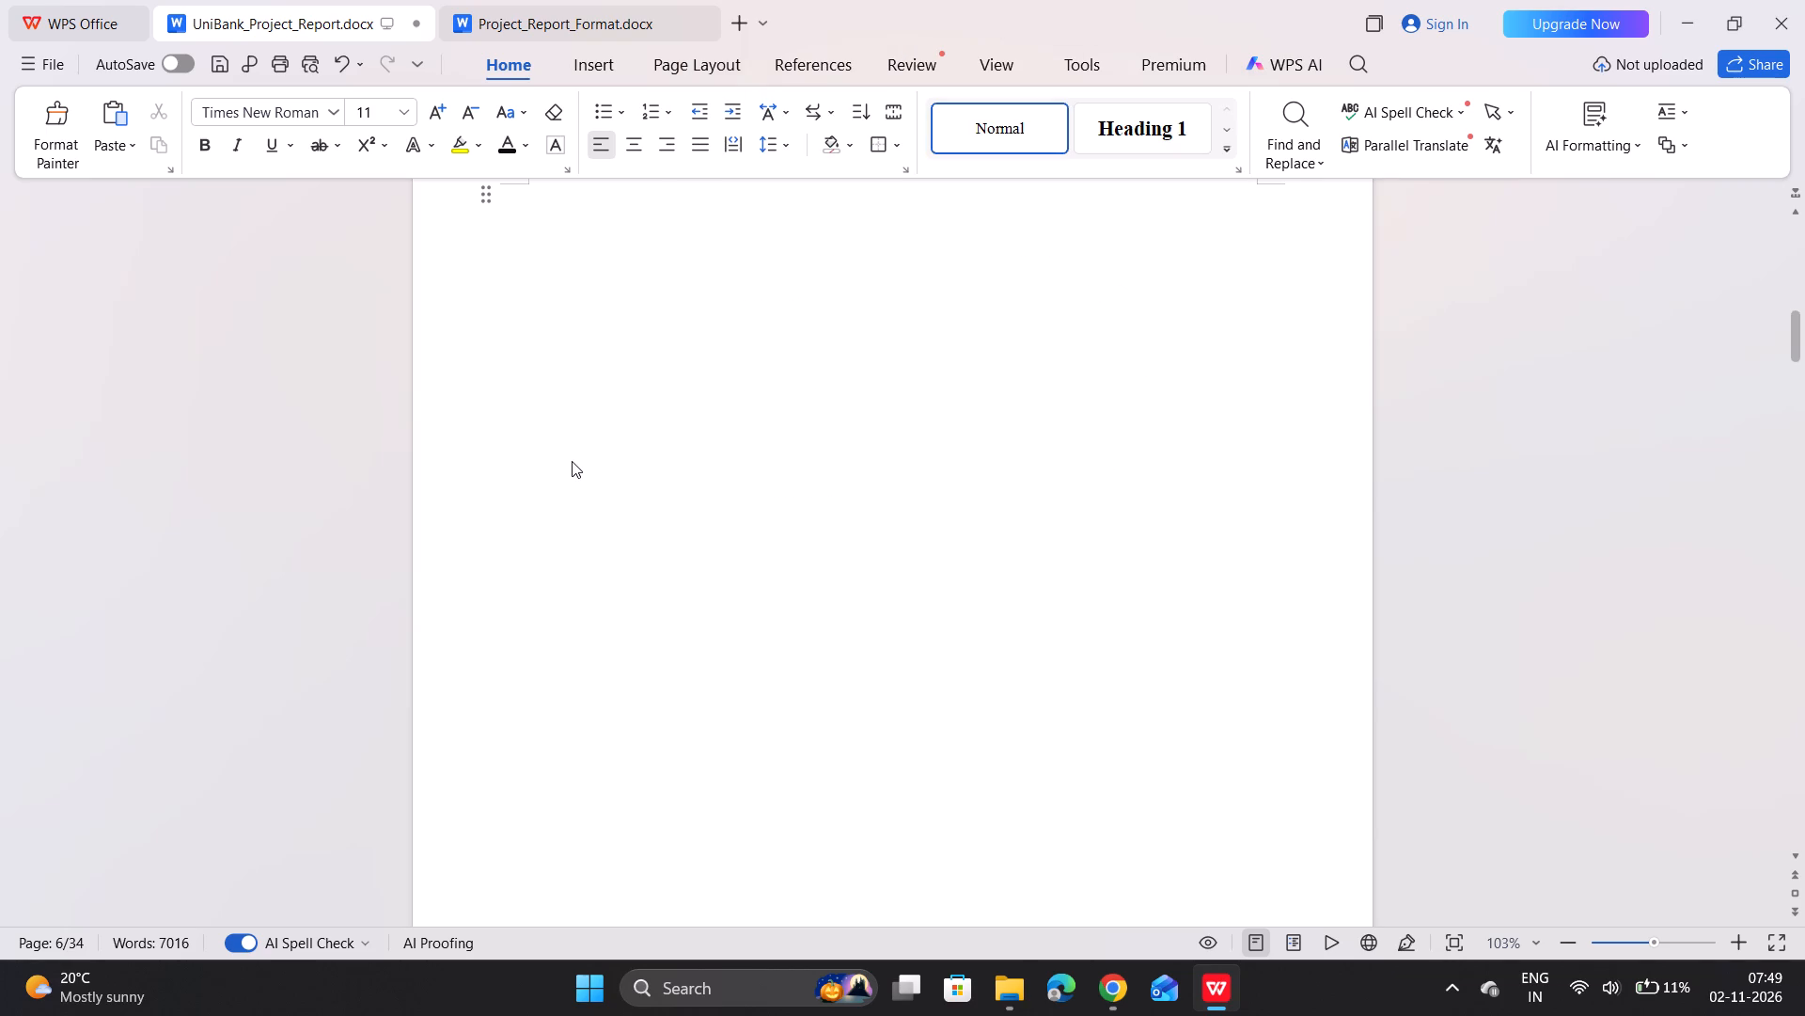
double_click(572, 461)
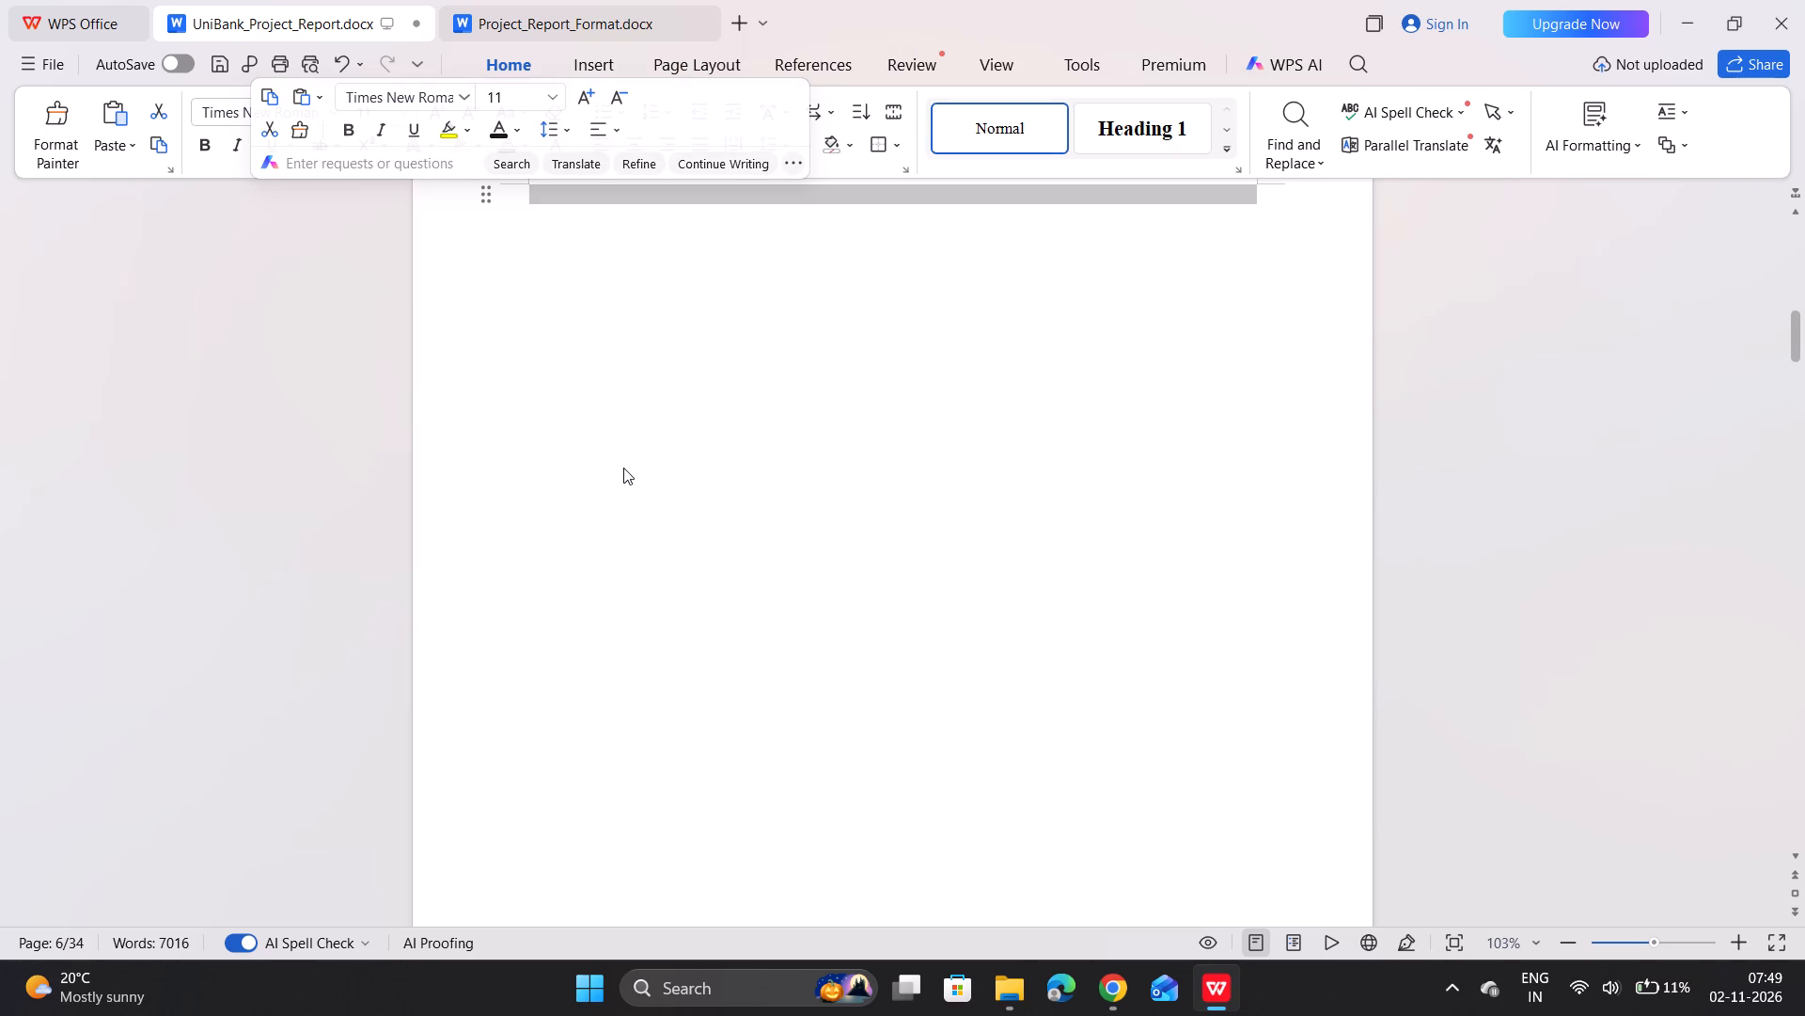
key("BackSpace")
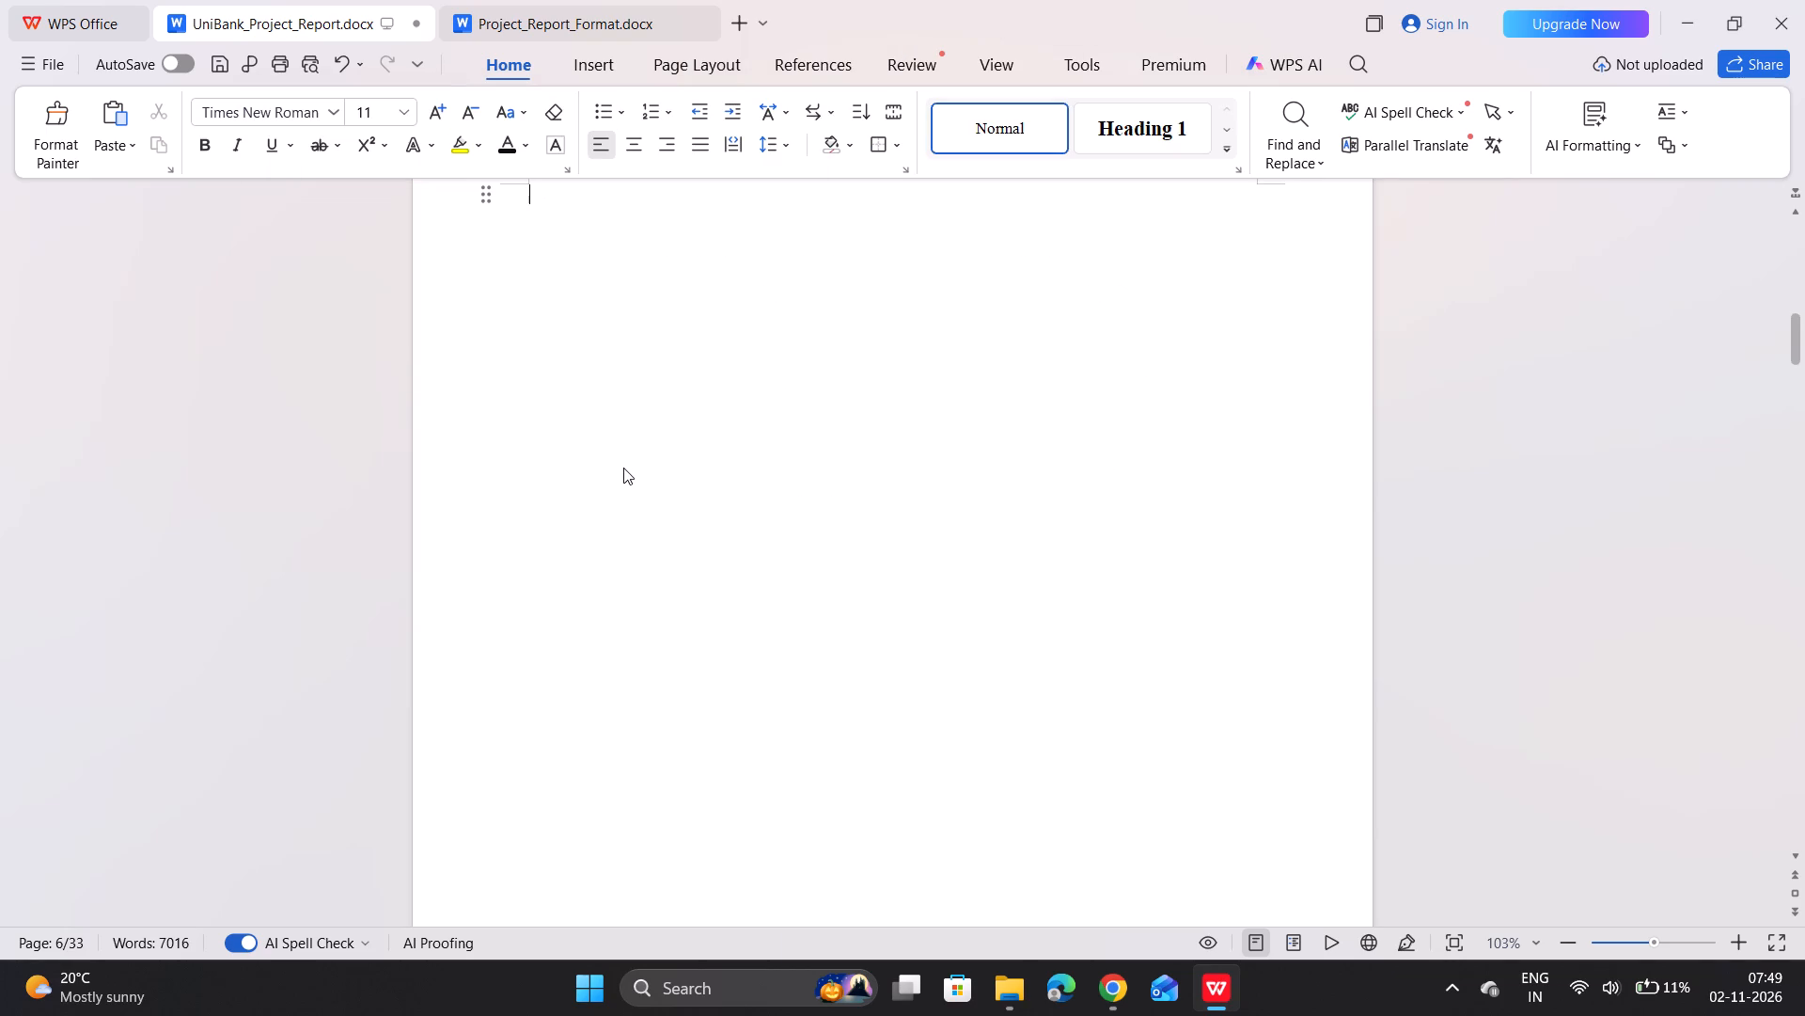
right_click(623, 468)
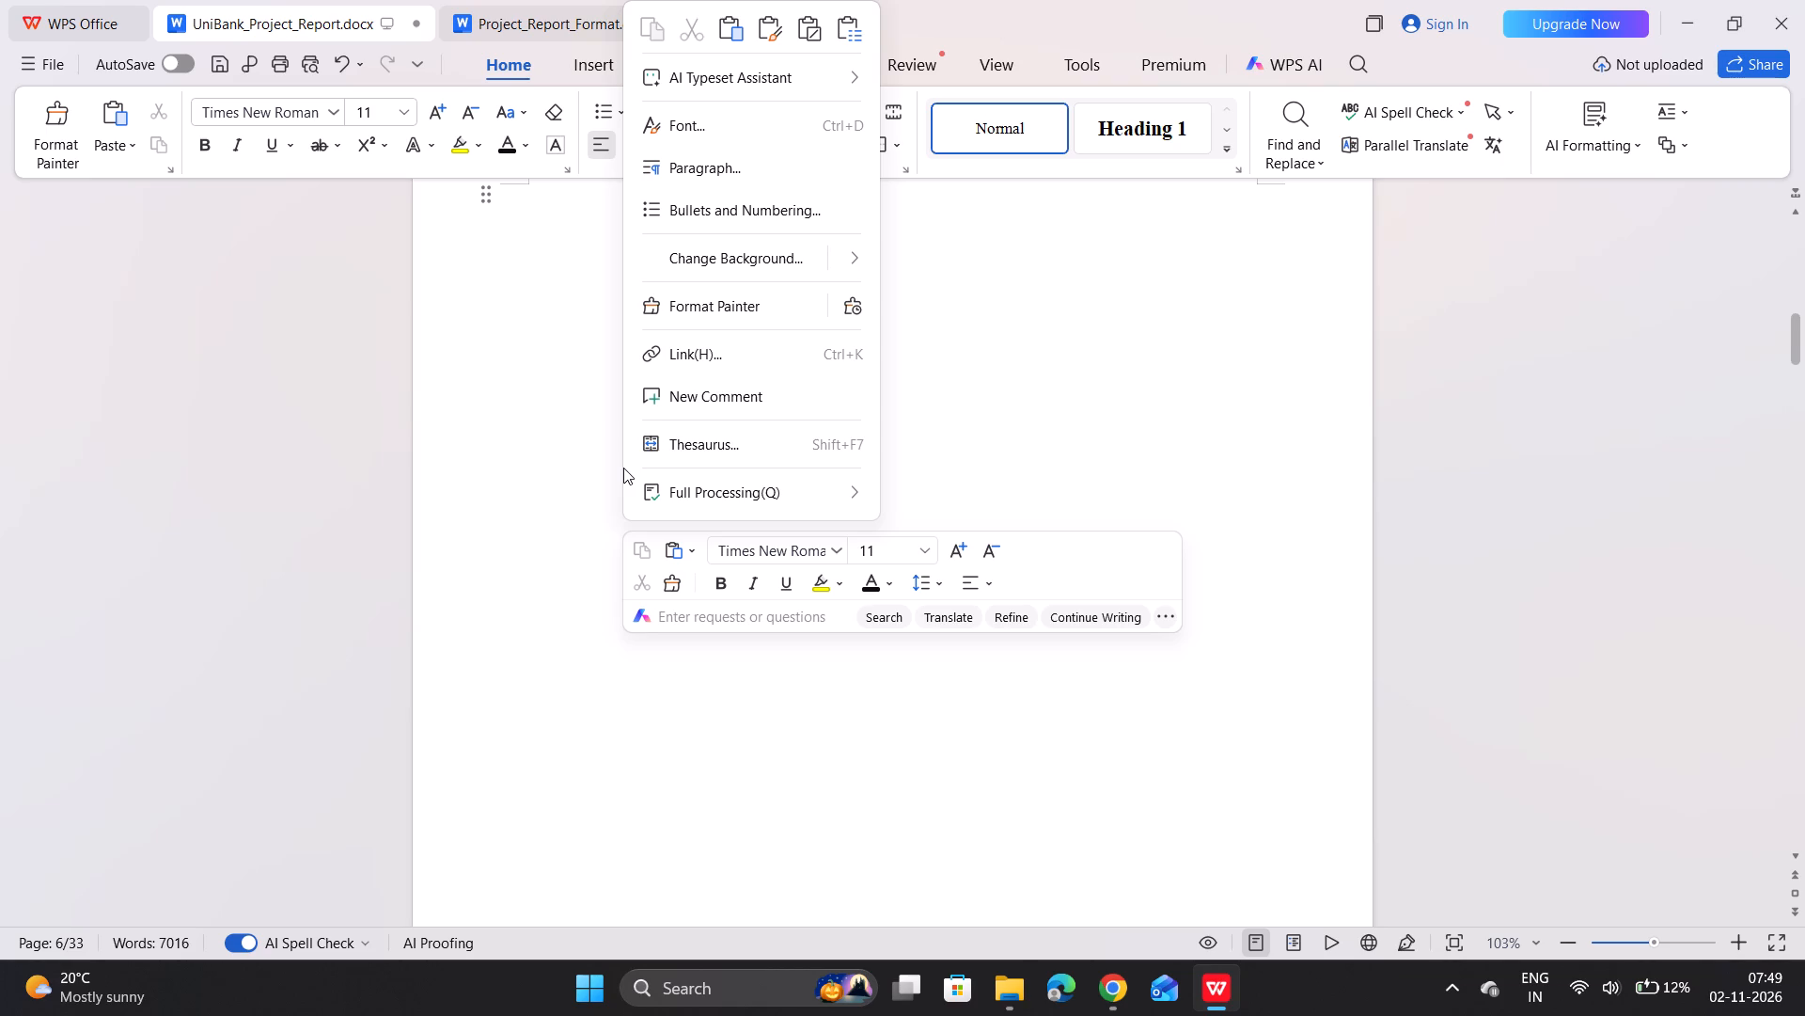
left_click(1122, 1002)
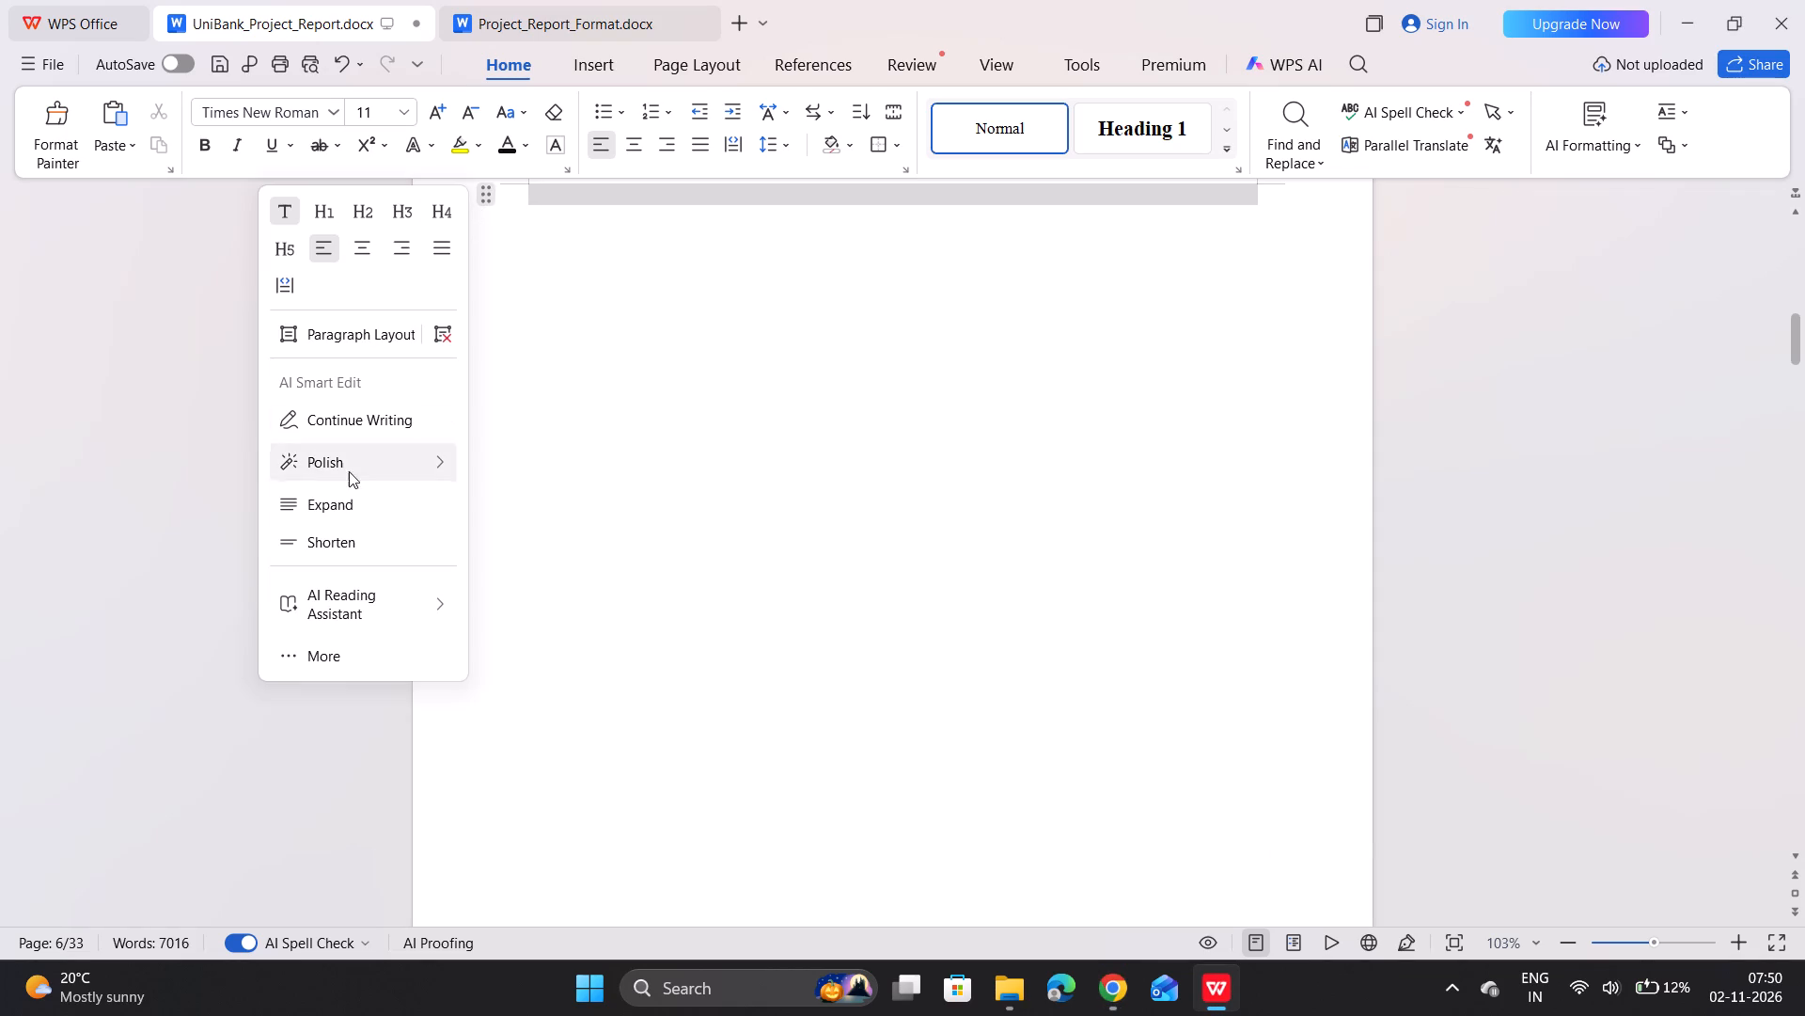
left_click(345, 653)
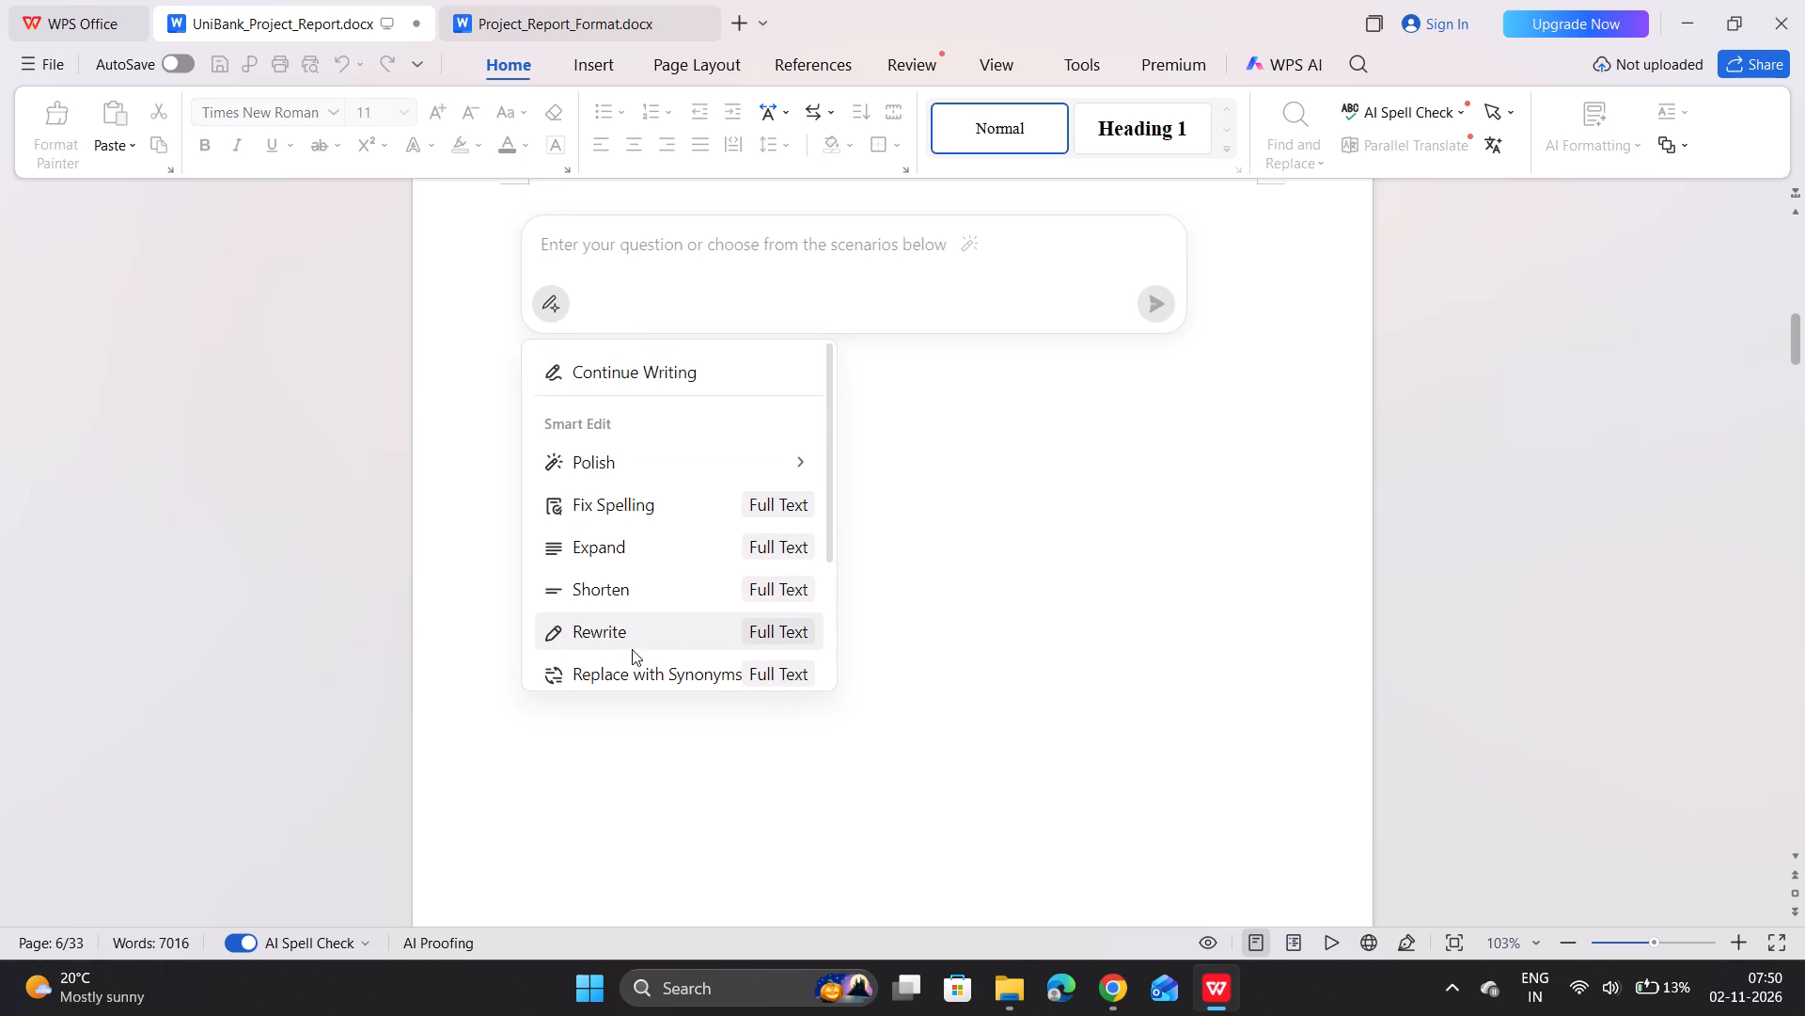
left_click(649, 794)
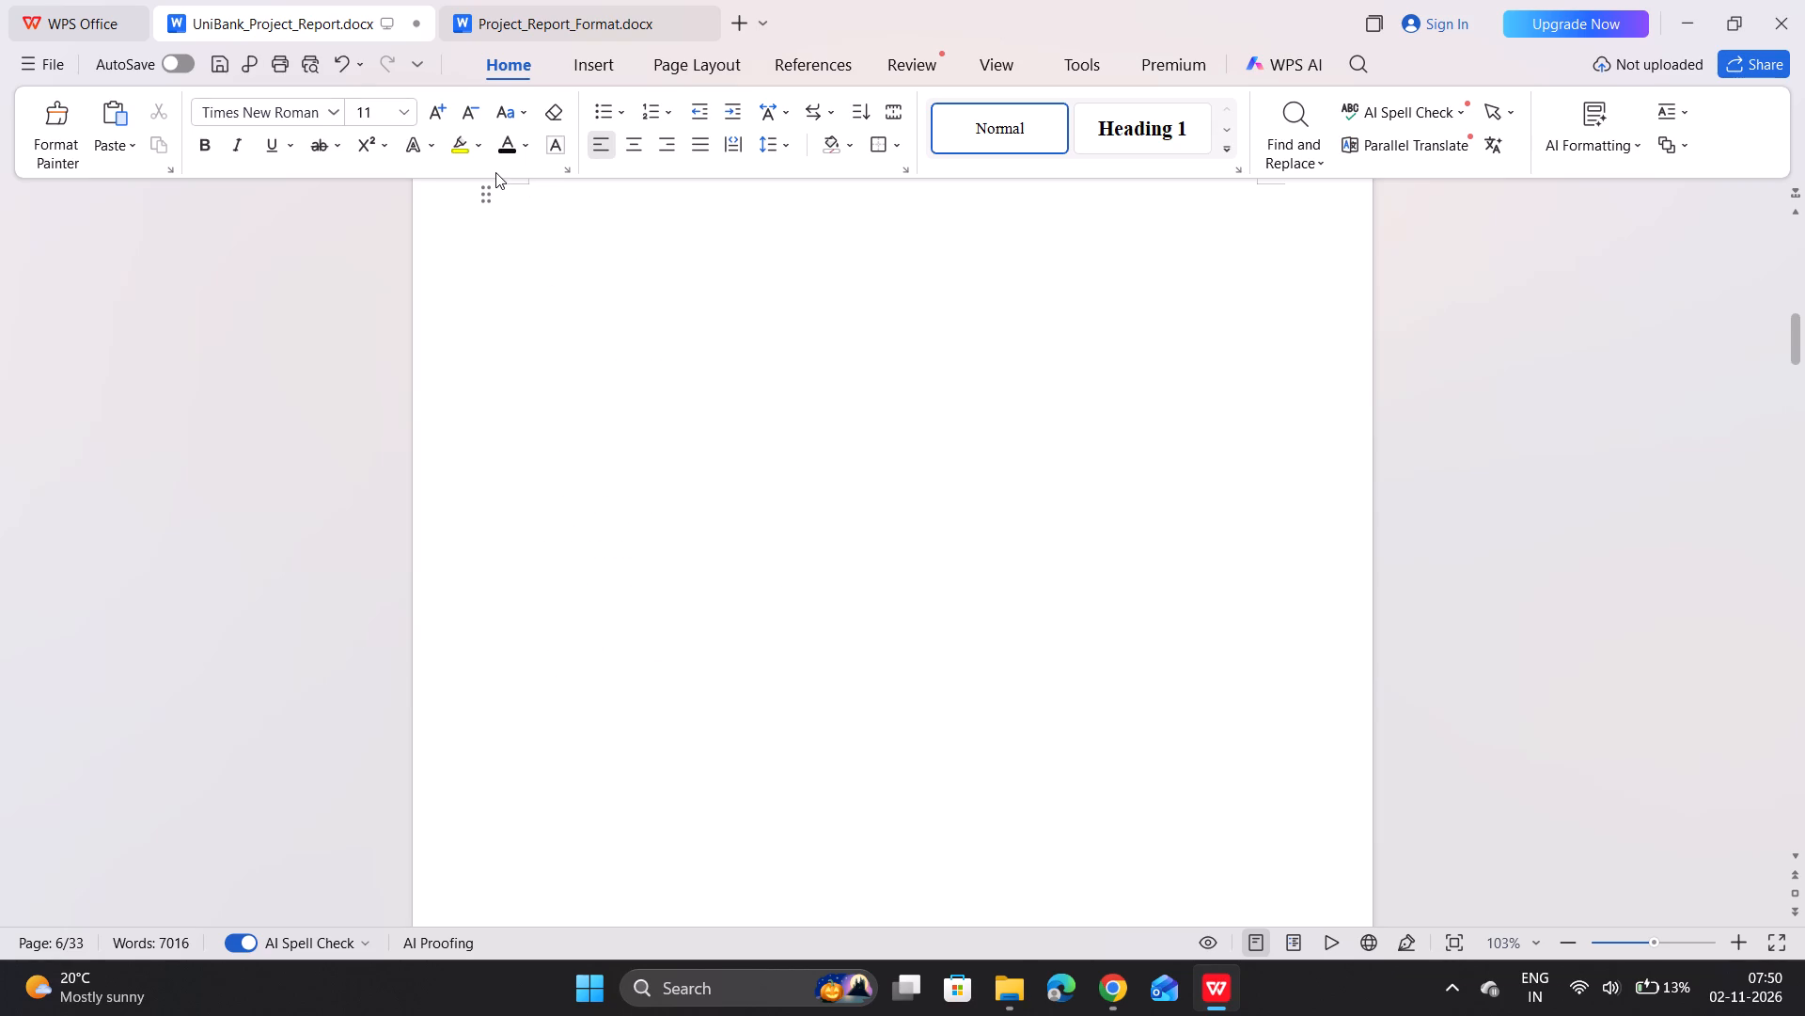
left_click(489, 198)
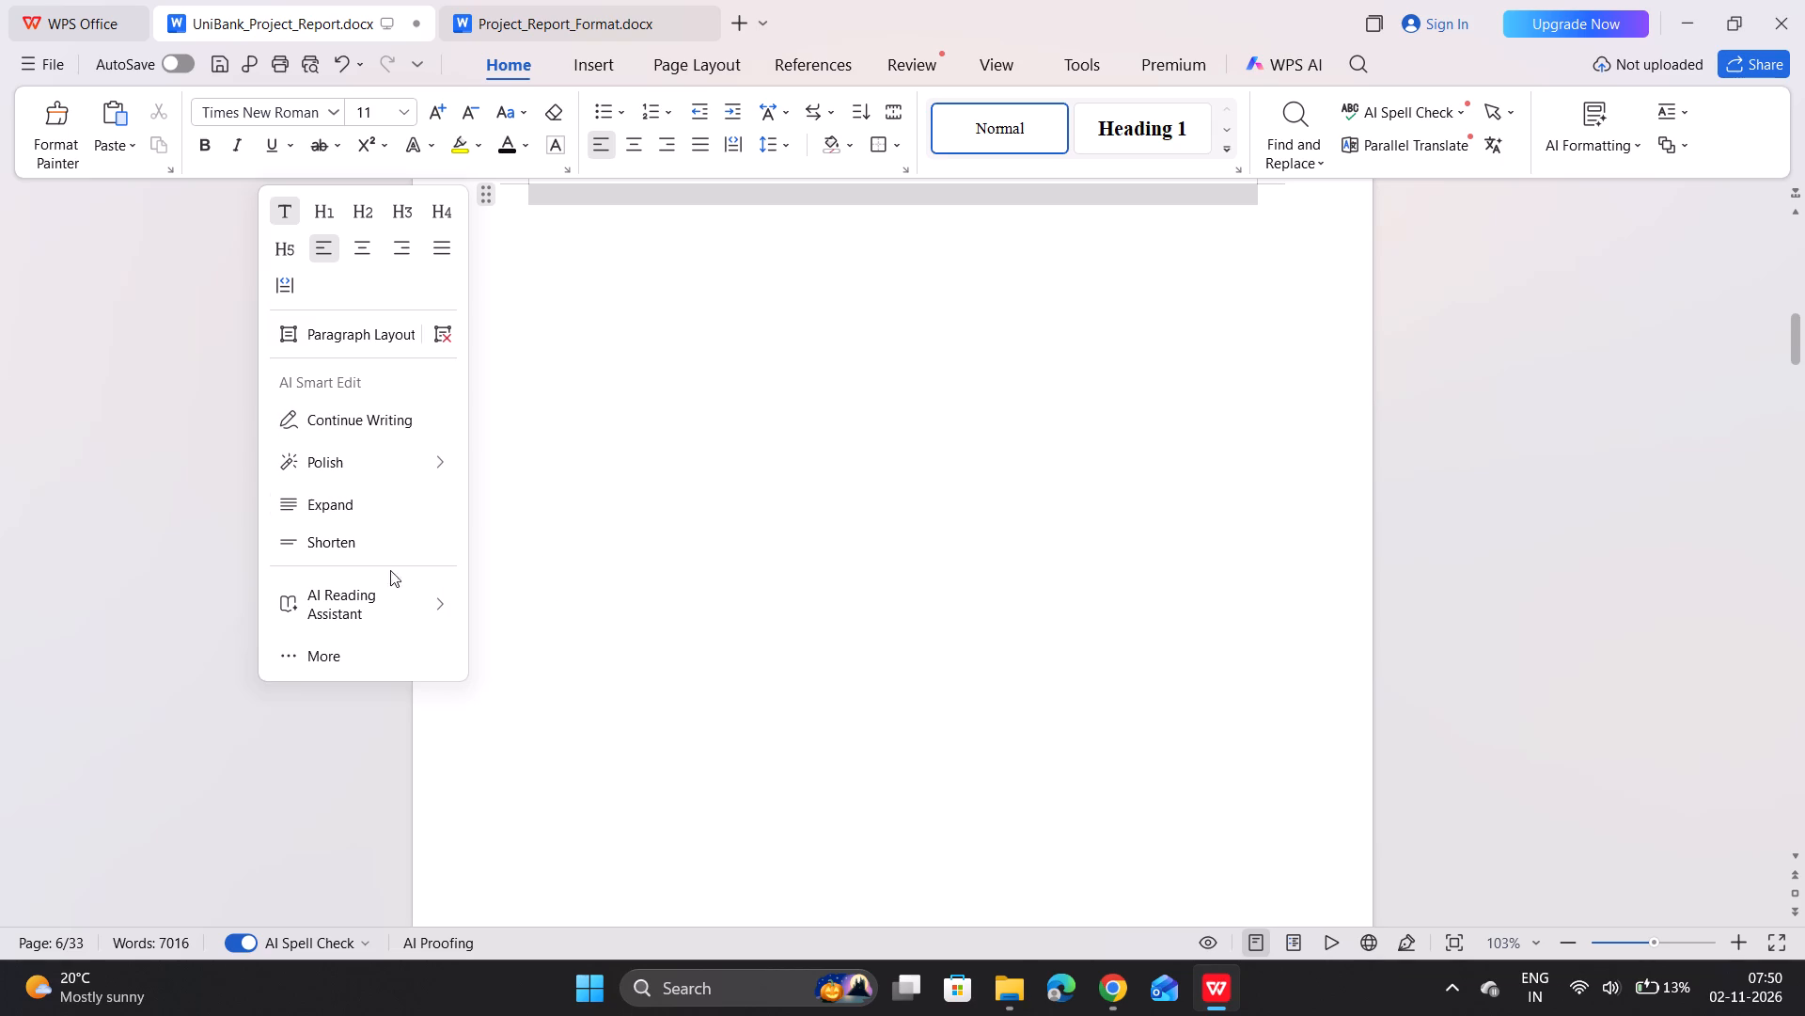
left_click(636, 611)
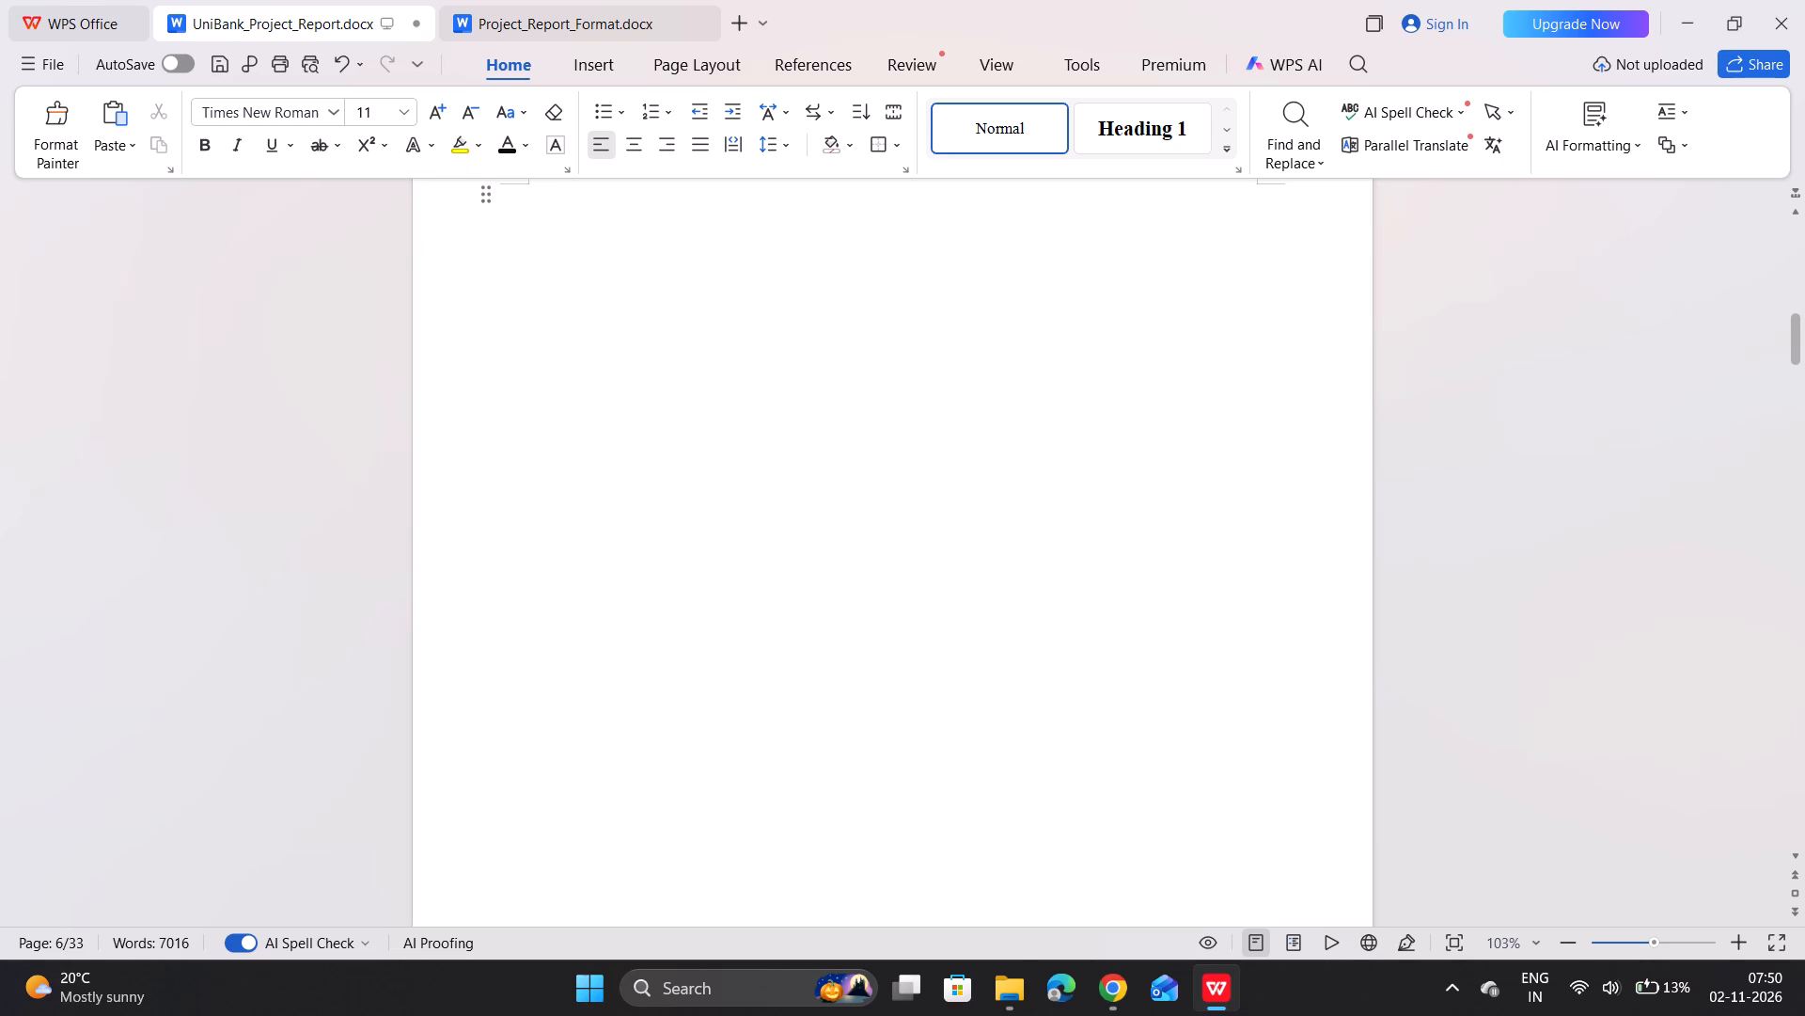
Examine the blank pages between the Plagiarism Check Certificate's Gwalior line and the Table of Contents.
key("ctrl+Up")
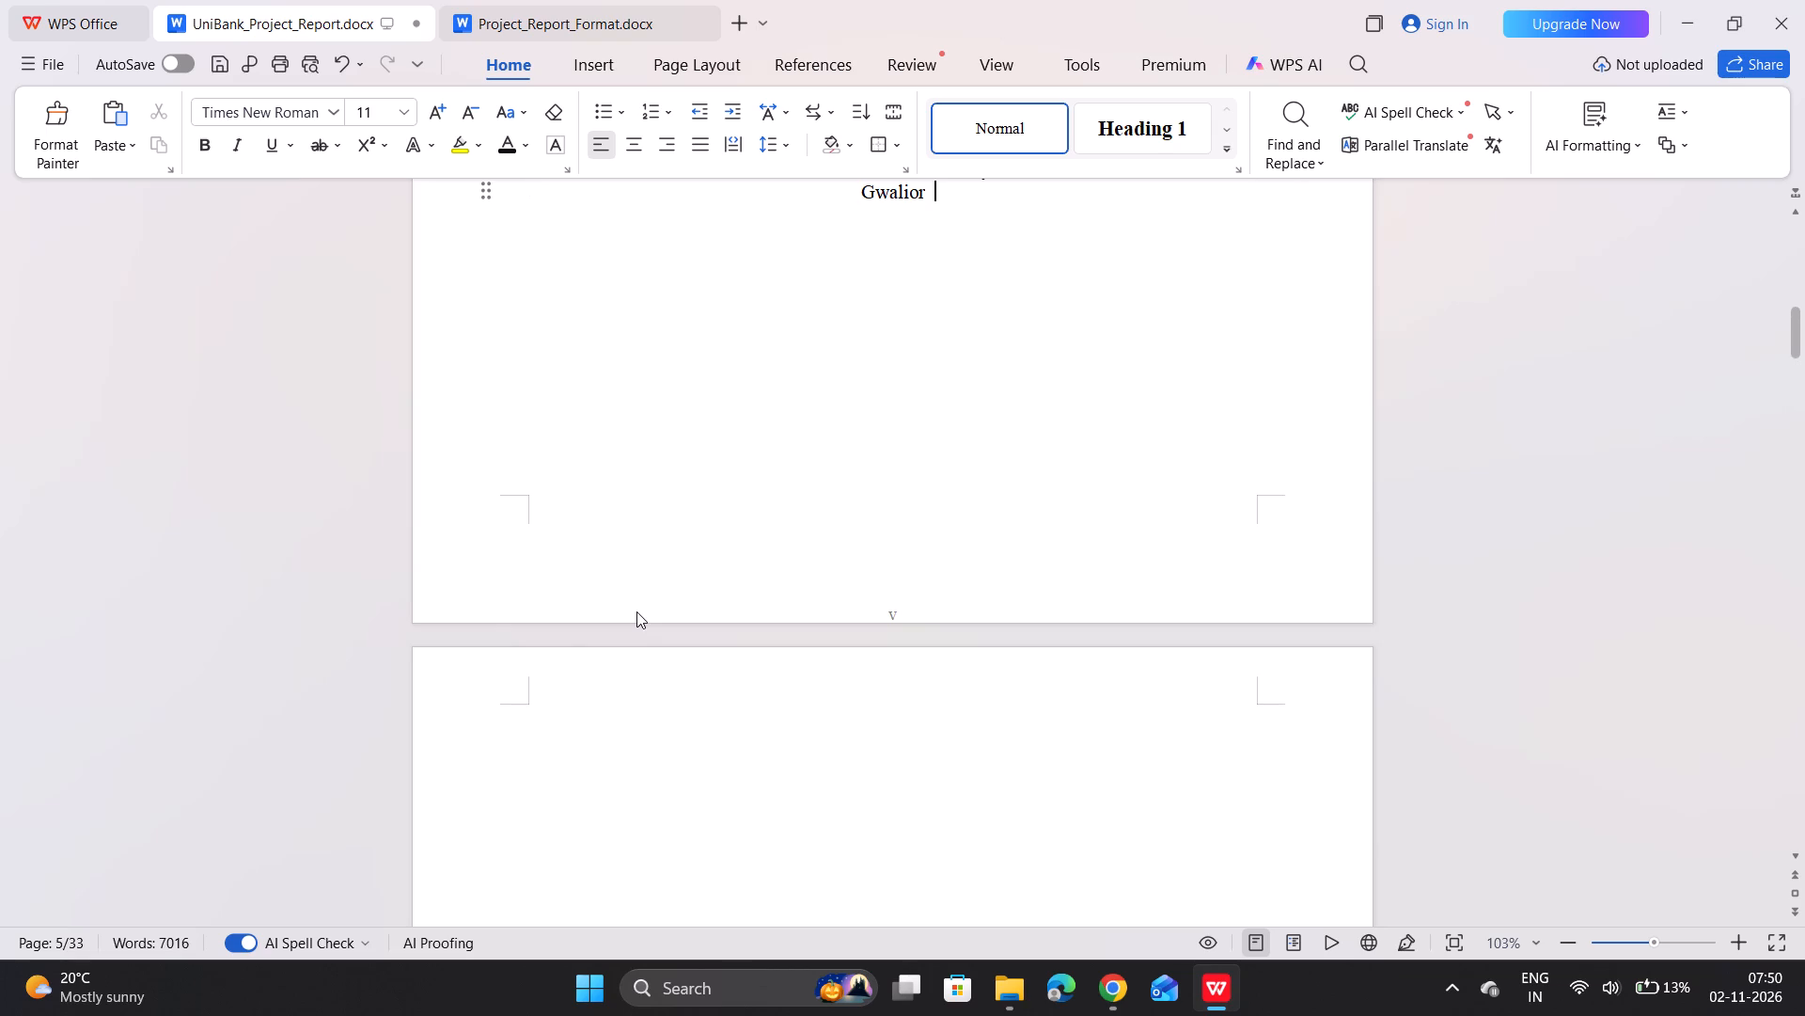
scroll(777, 579, "right", 1)
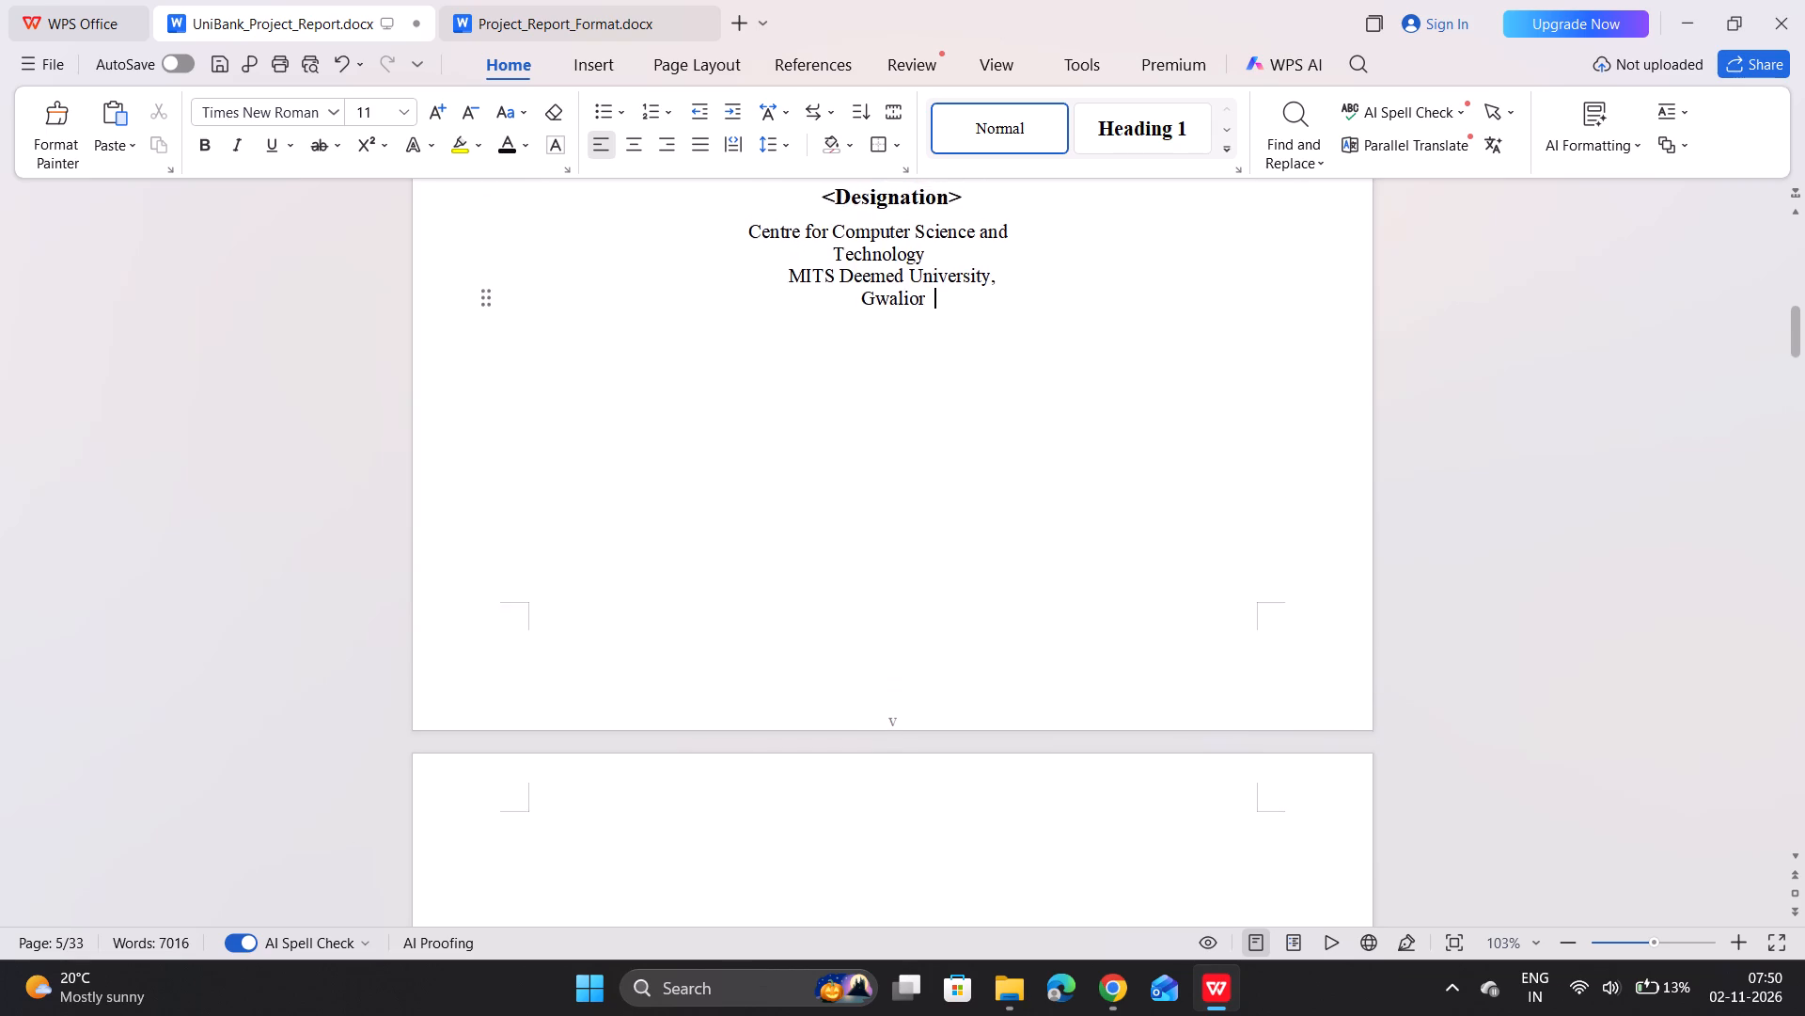
scroll(777, 579, "right", 1)
scroll(777, 579, "down", 8)
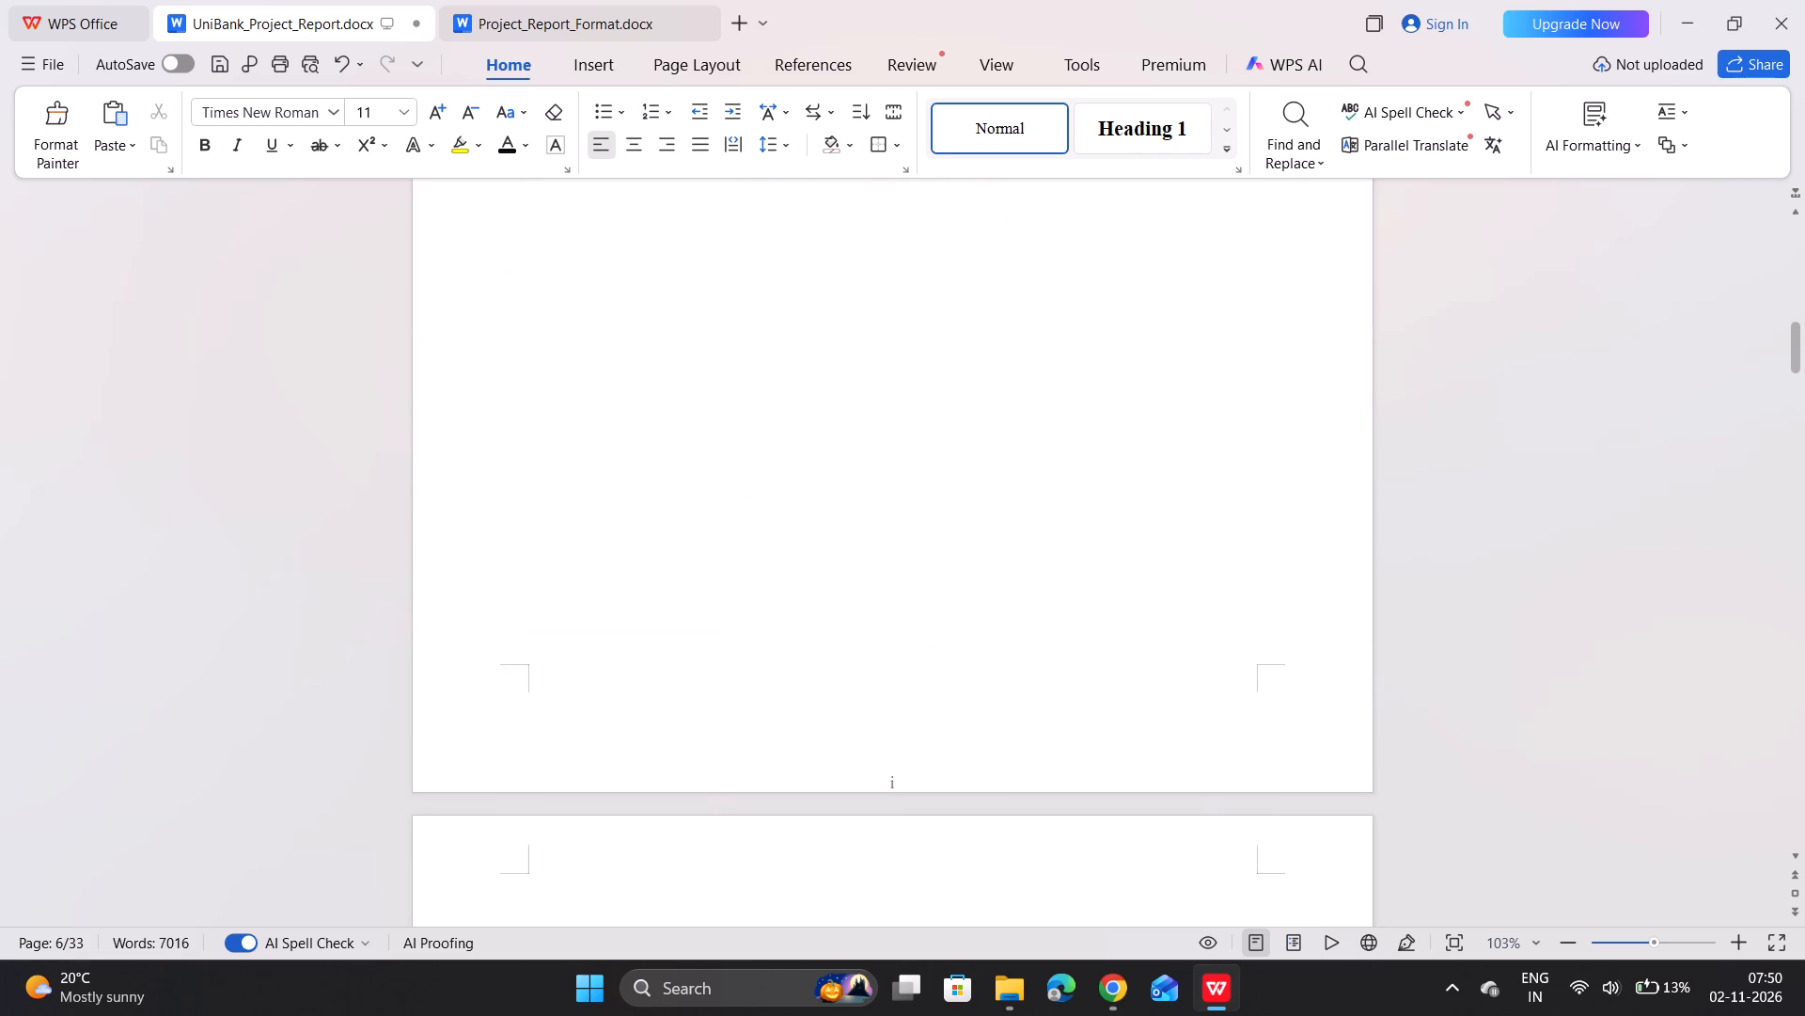
scroll(777, 579, "down", 4)
left_click(777, 579)
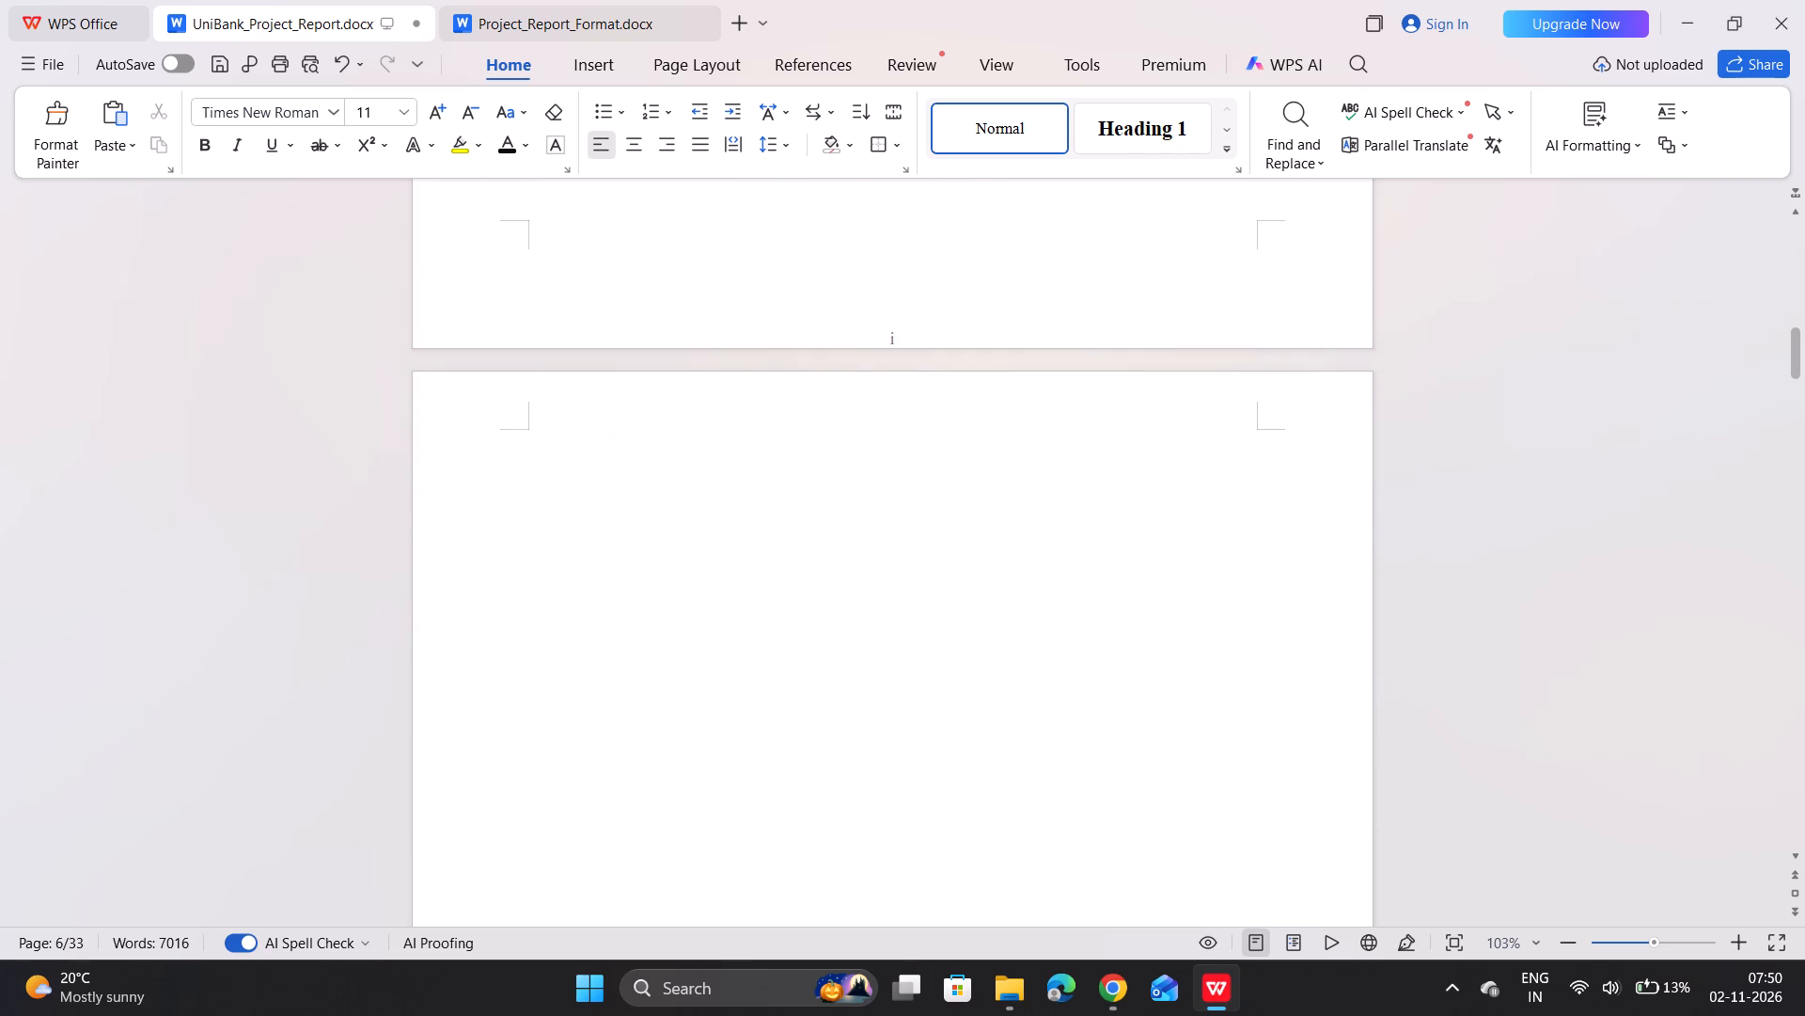
key("ctrl+Up")
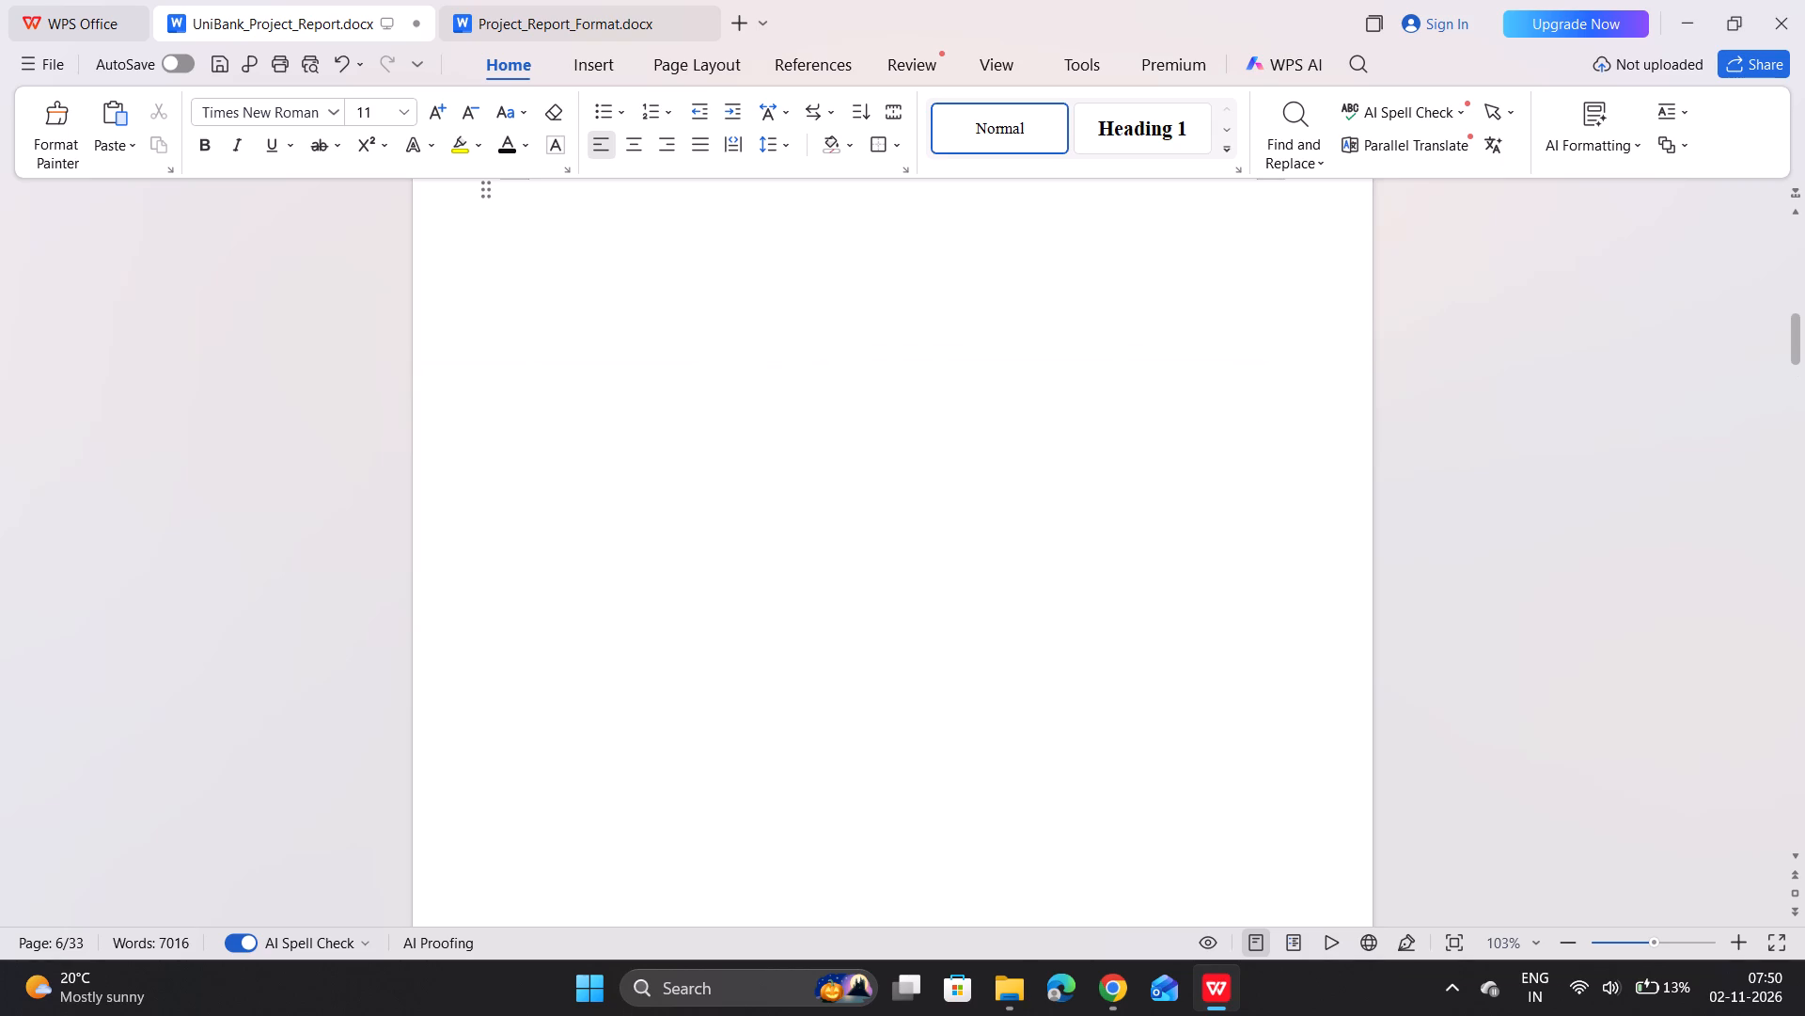
scroll(777, 579, "up", 3)
key("ctrl+Up")
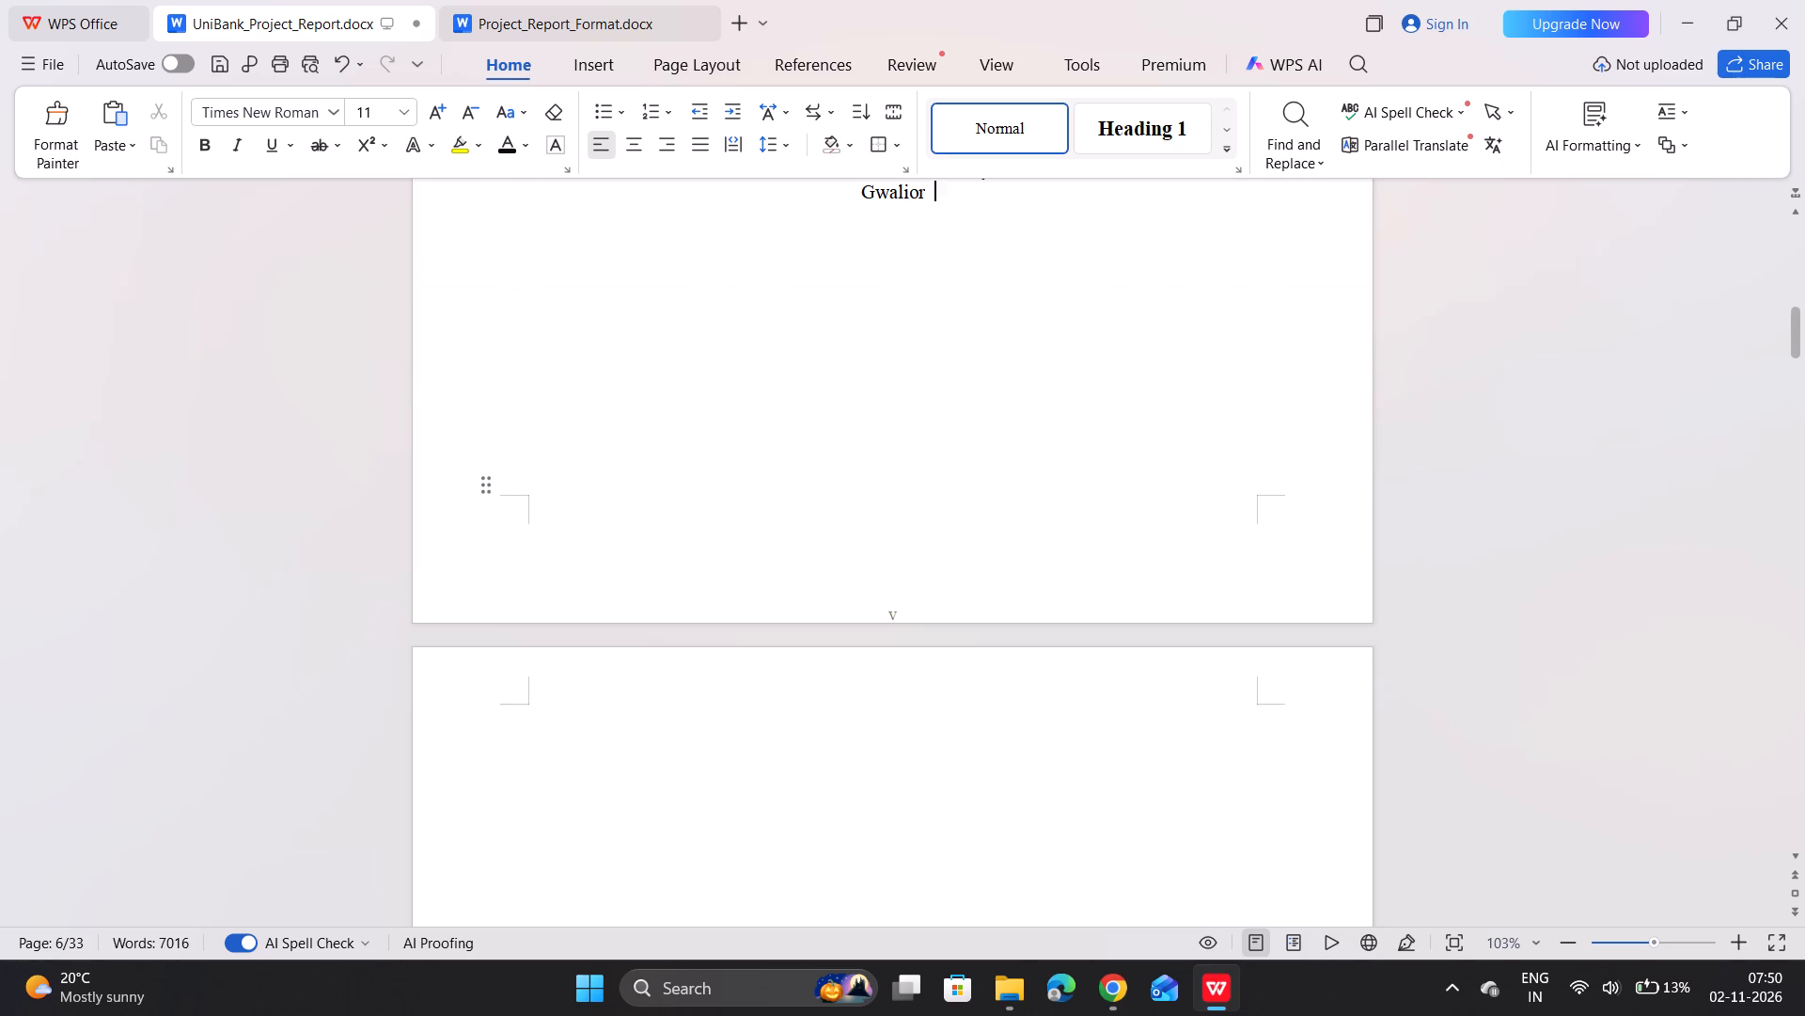
scroll(777, 579, "down", 12)
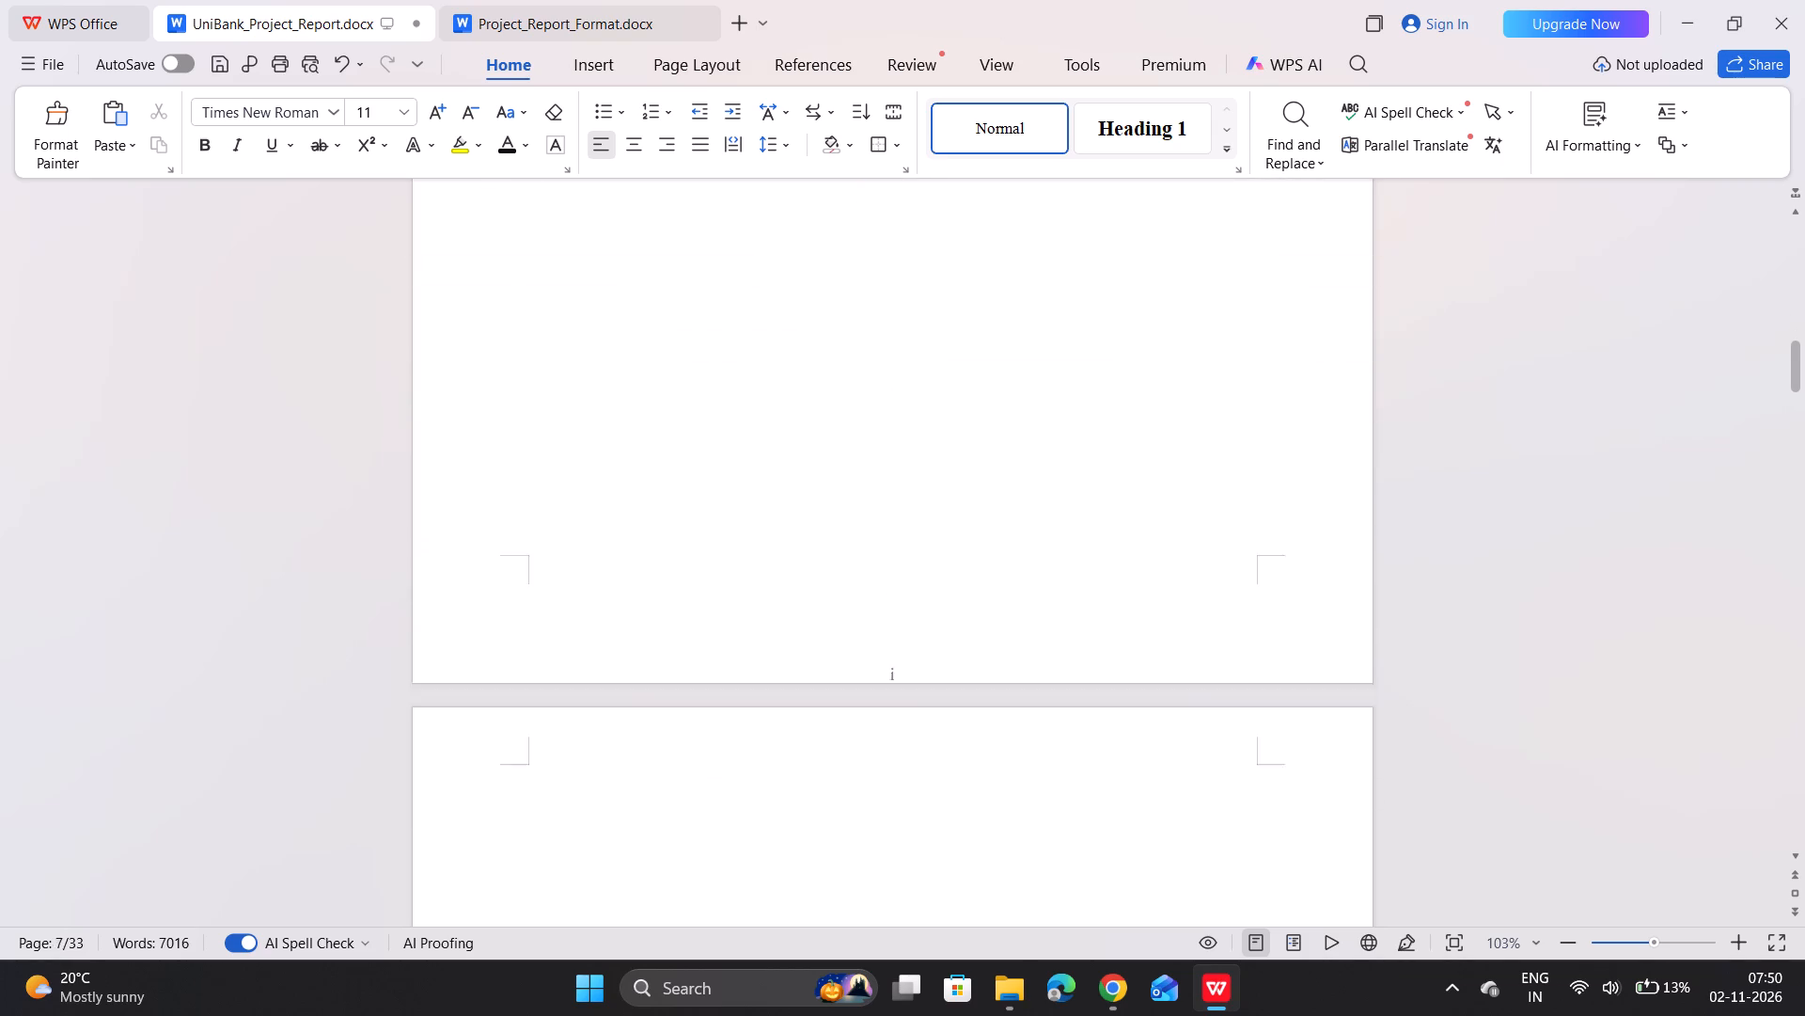
scroll(777, 579, "down", 15)
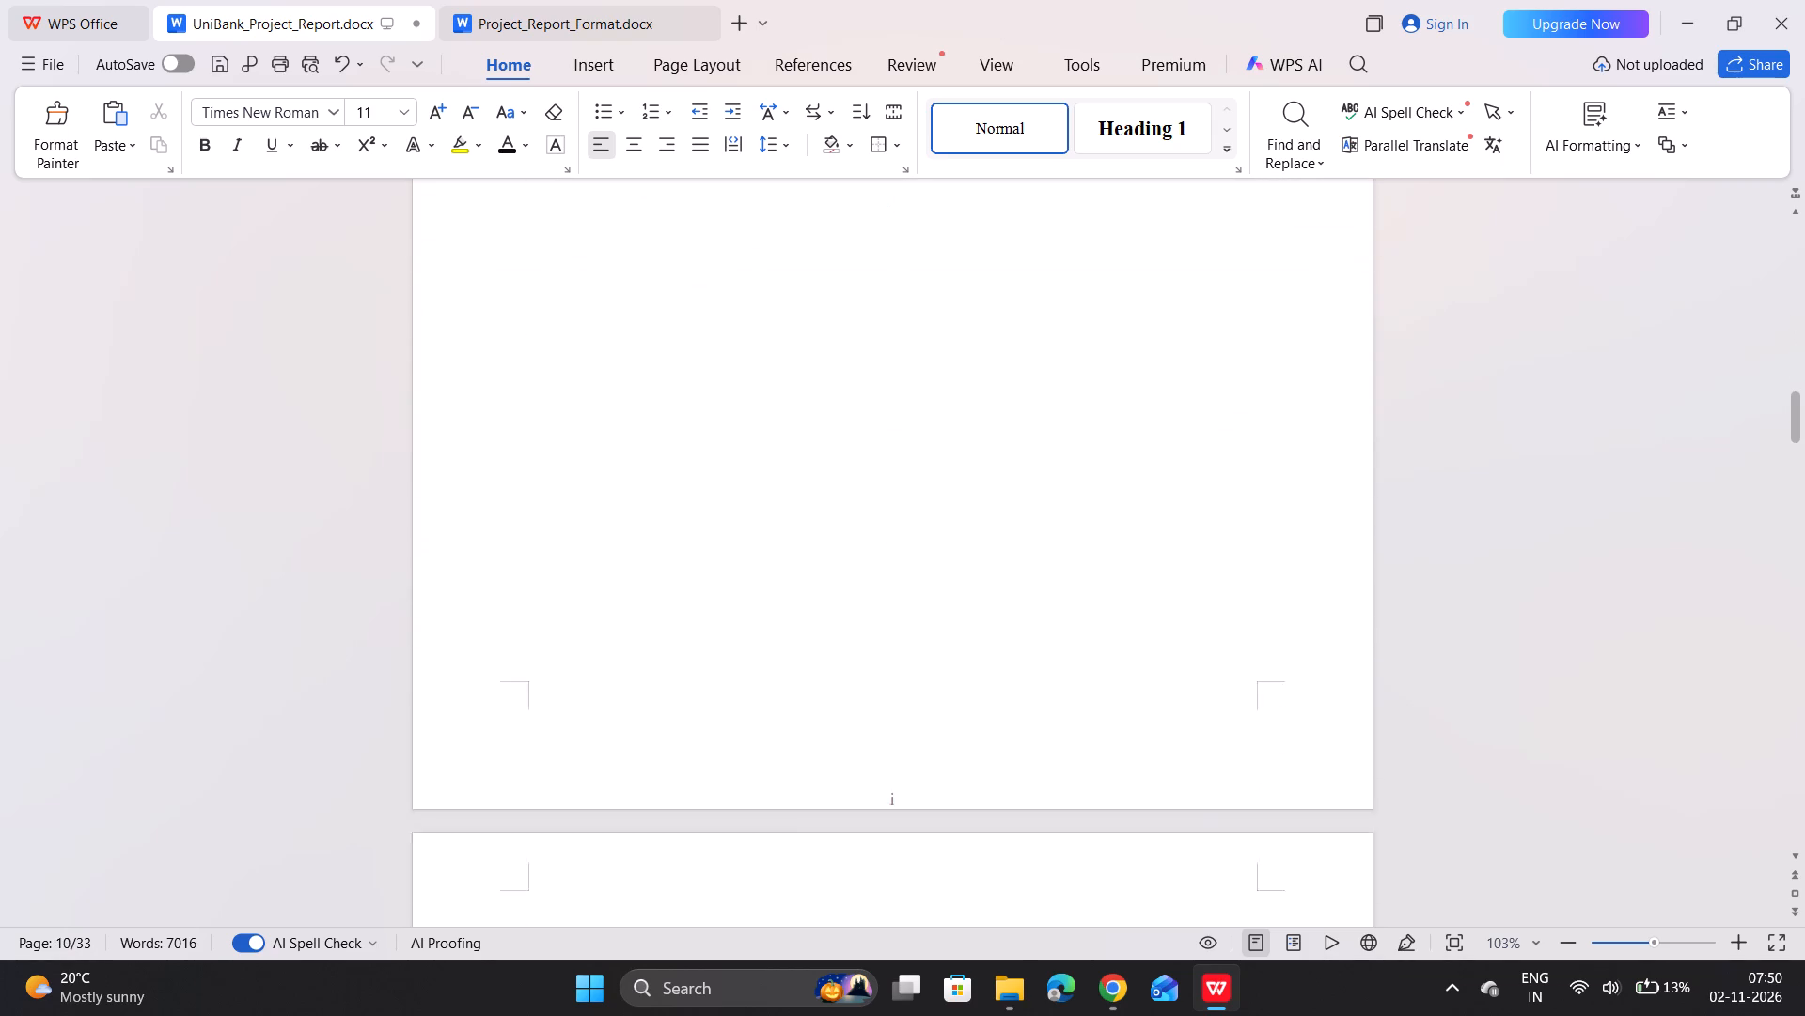
scroll(777, 579, "down", 1)
scroll(777, 579, "up", 4)
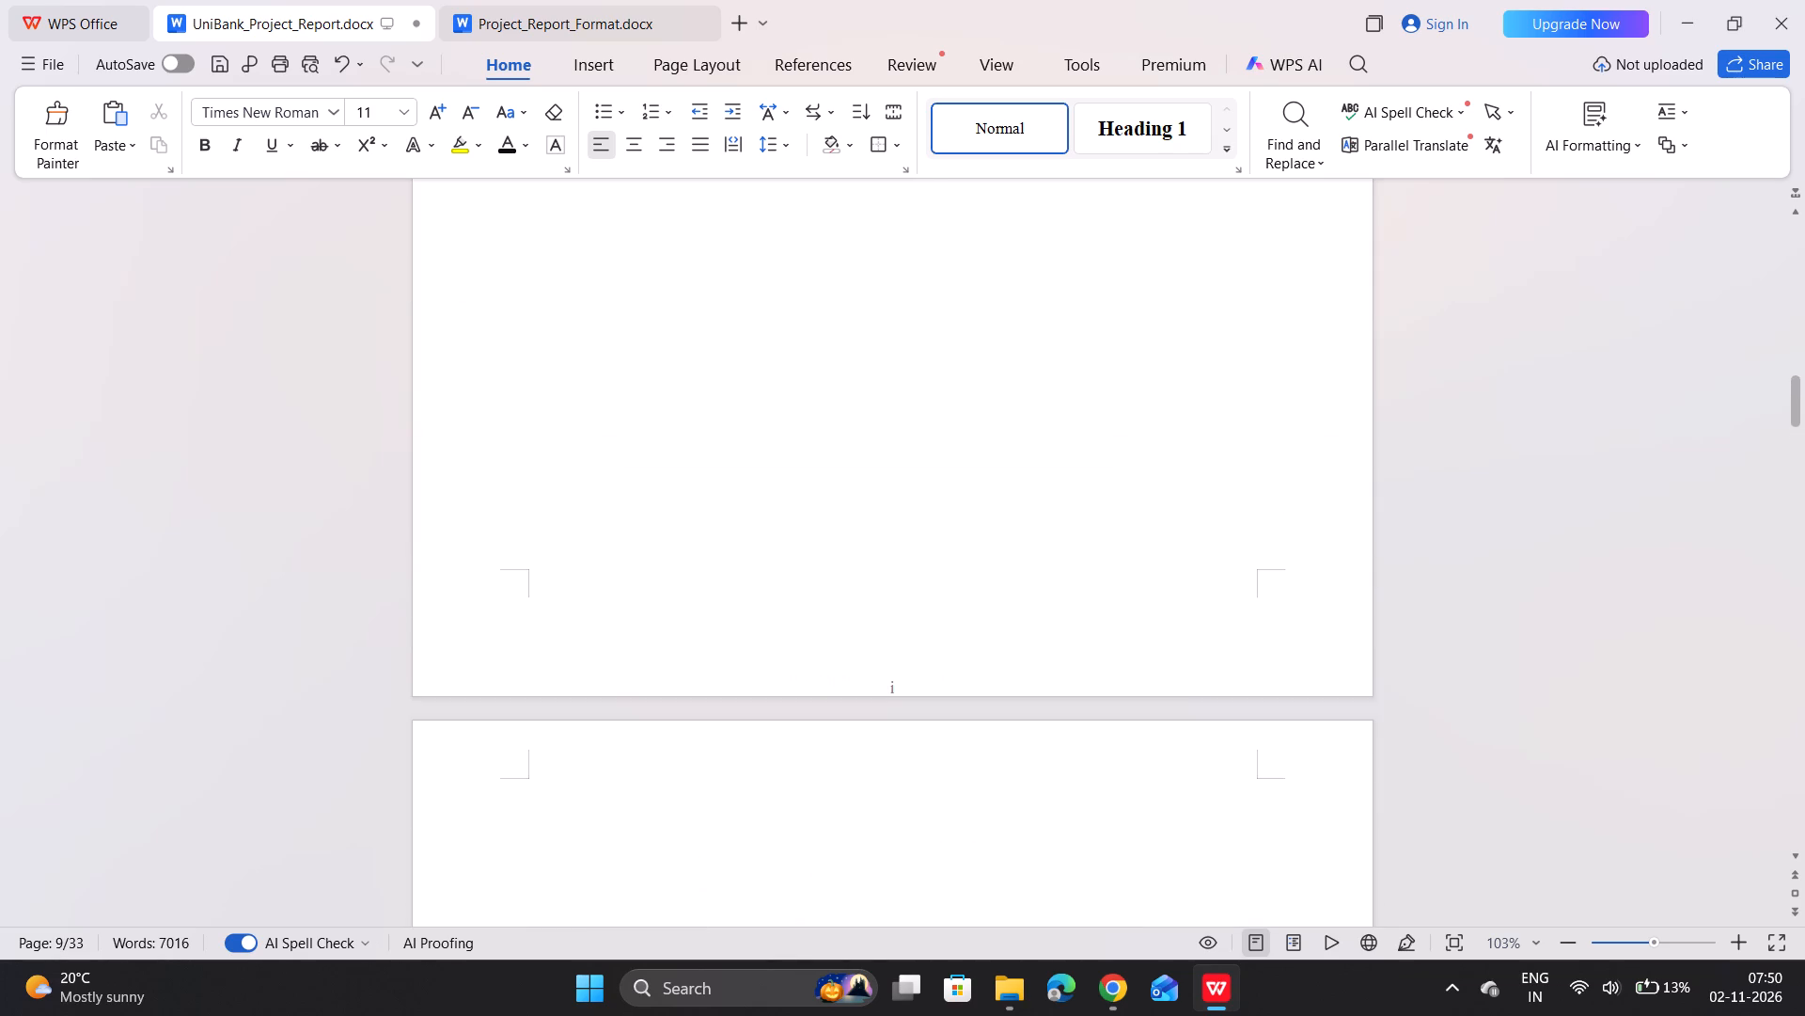
scroll(777, 579, "down", 1)
left_click(701, 762)
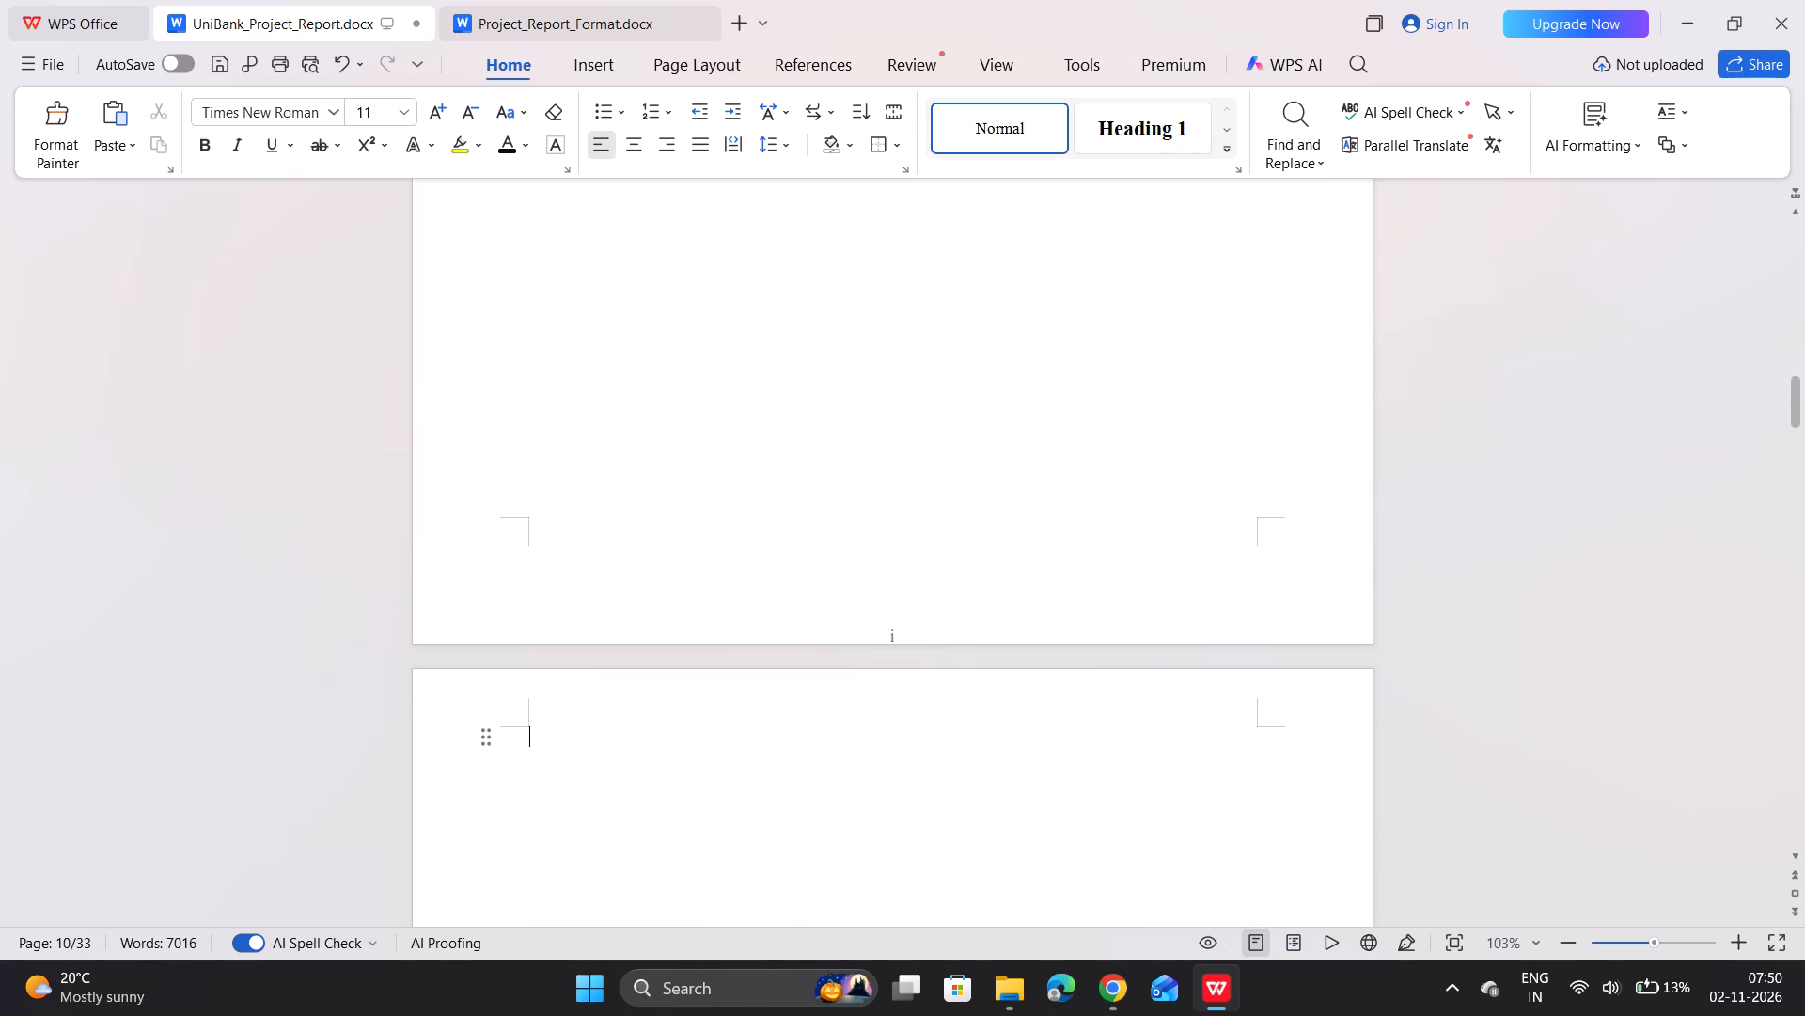
key("ctrl+Up")
key("ctrl+Up")
key("ctrl+Up")
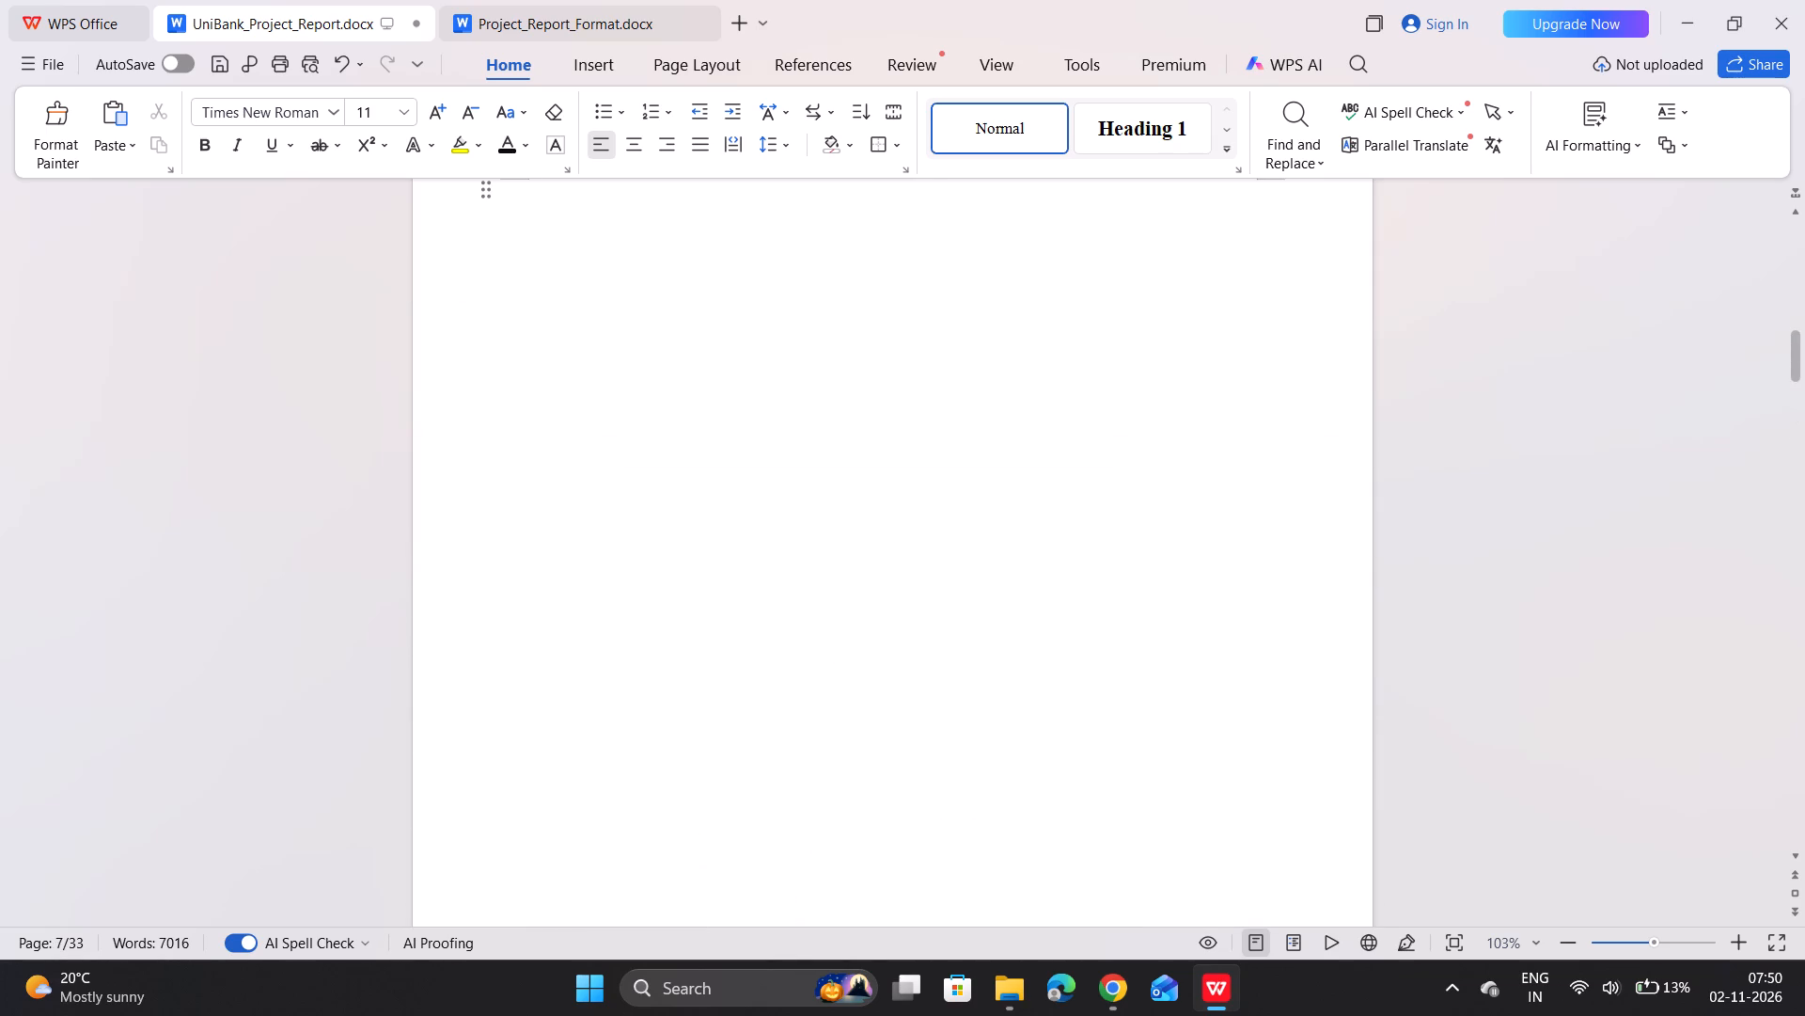
key("ctrl+Up")
key("ctrl+Up")
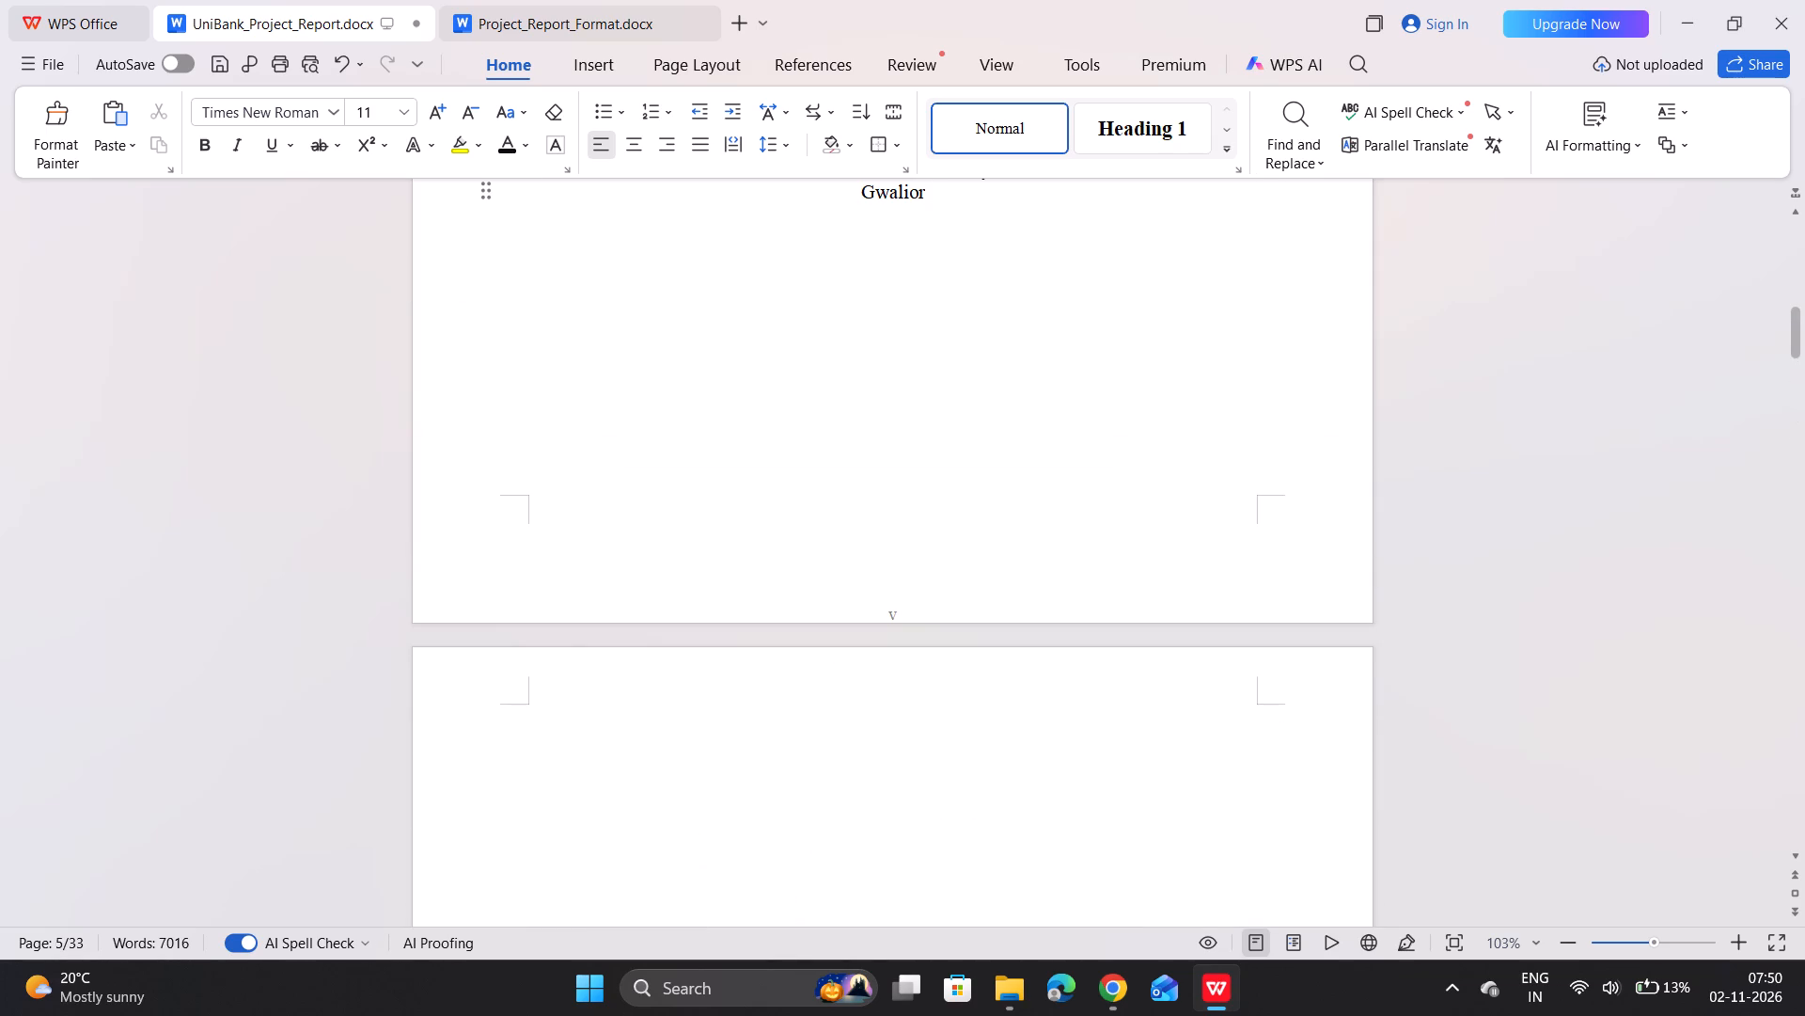
scroll(701, 762, "down", 15)
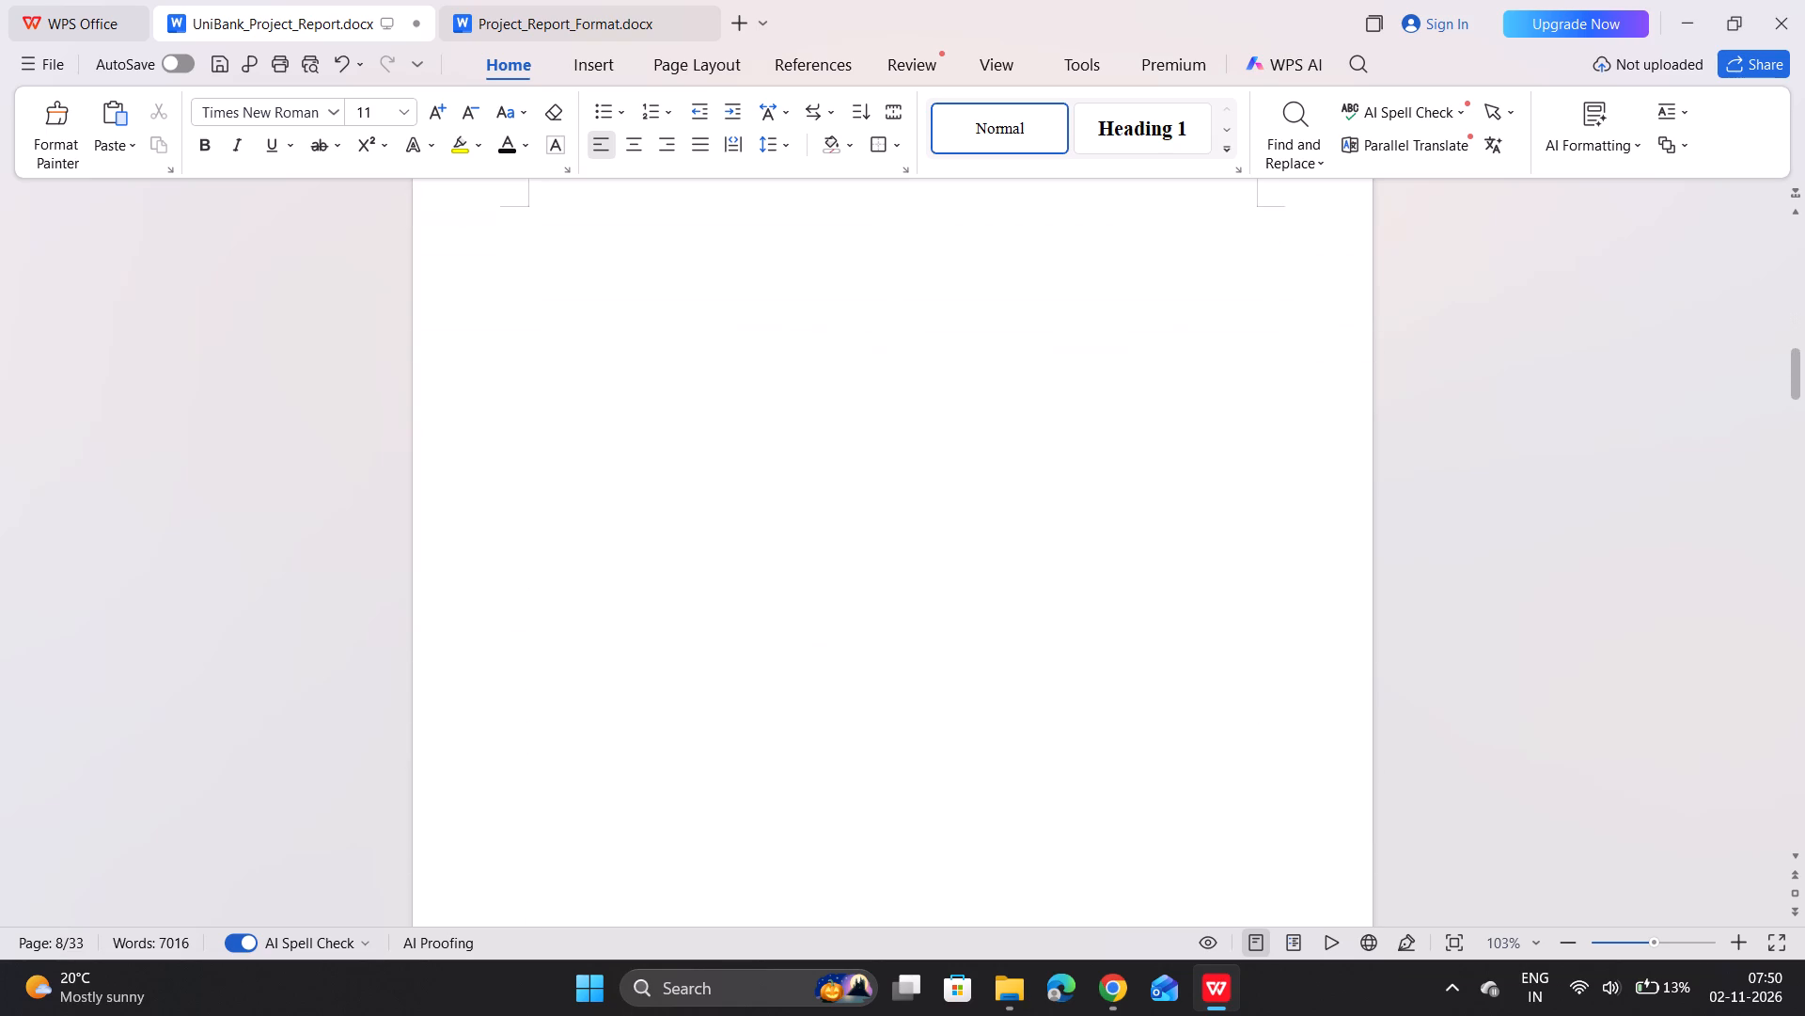
scroll(701, 762, "down", 5)
Delete the empty paragraphs and breaks on the blank pages before the Table of Contents, back to the certificate's Gwalior line.
scroll(701, 762, "up", 3)
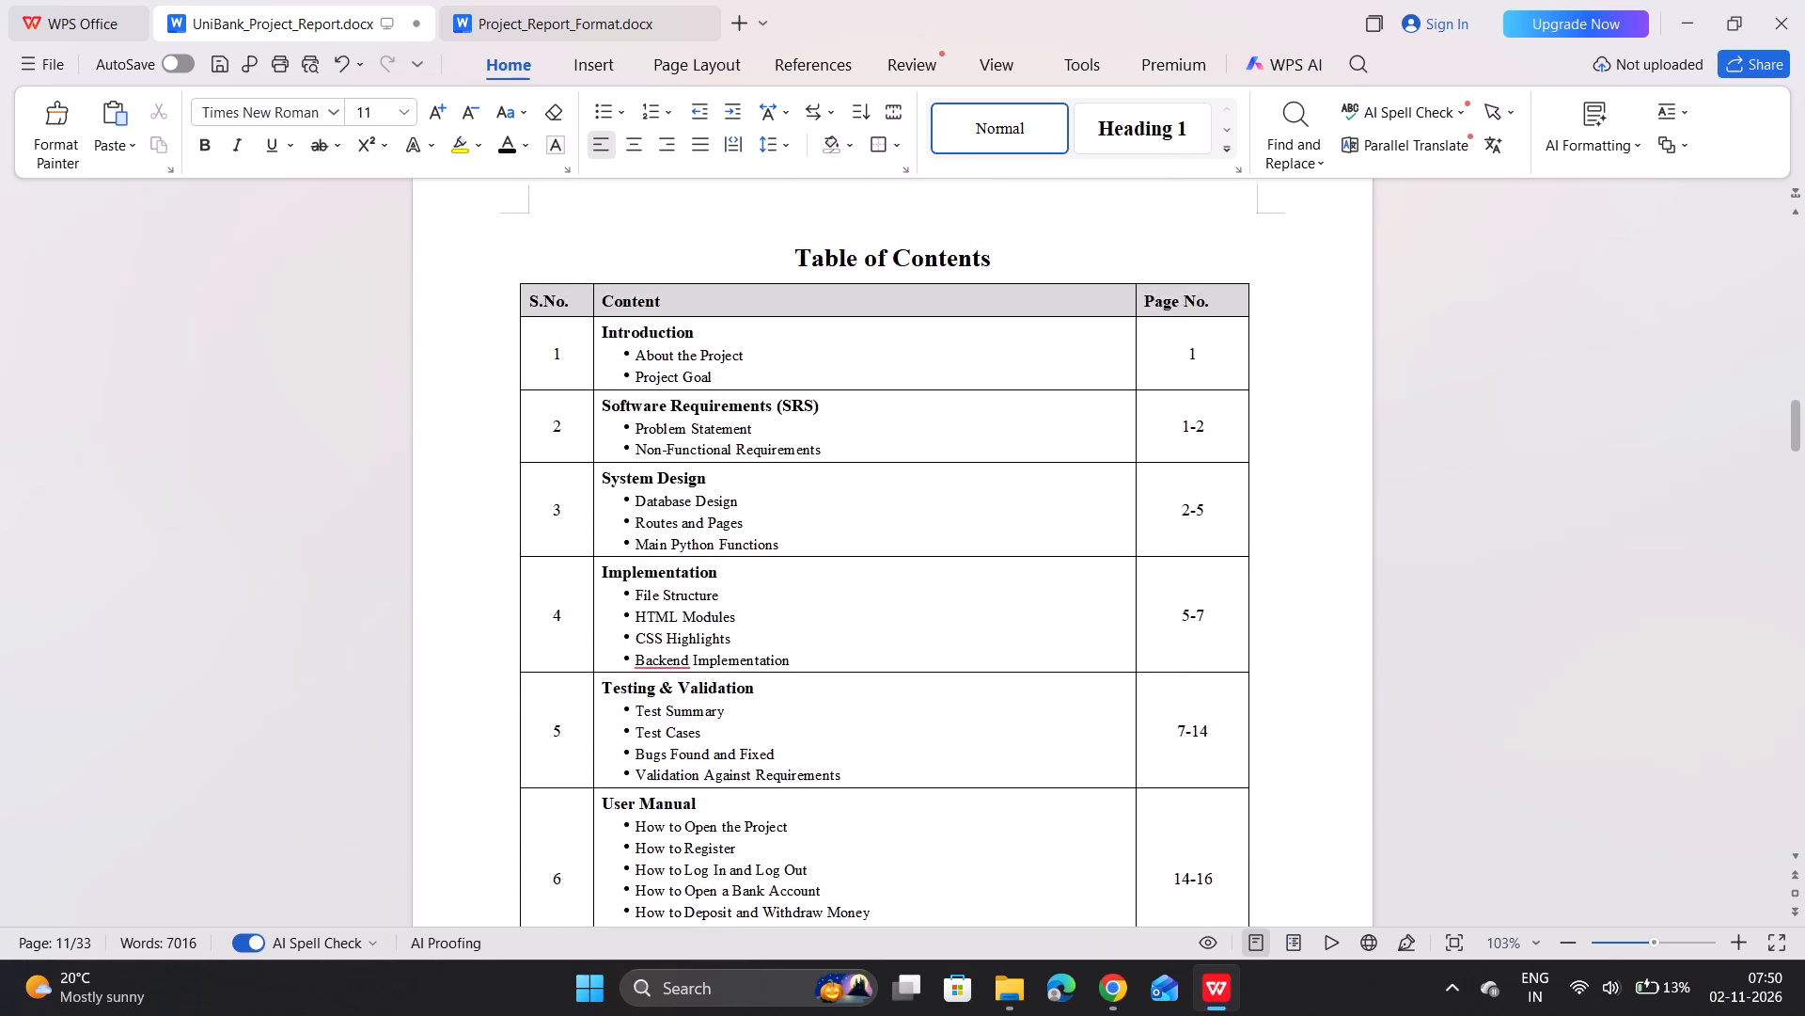
scroll(701, 762, "up", 2)
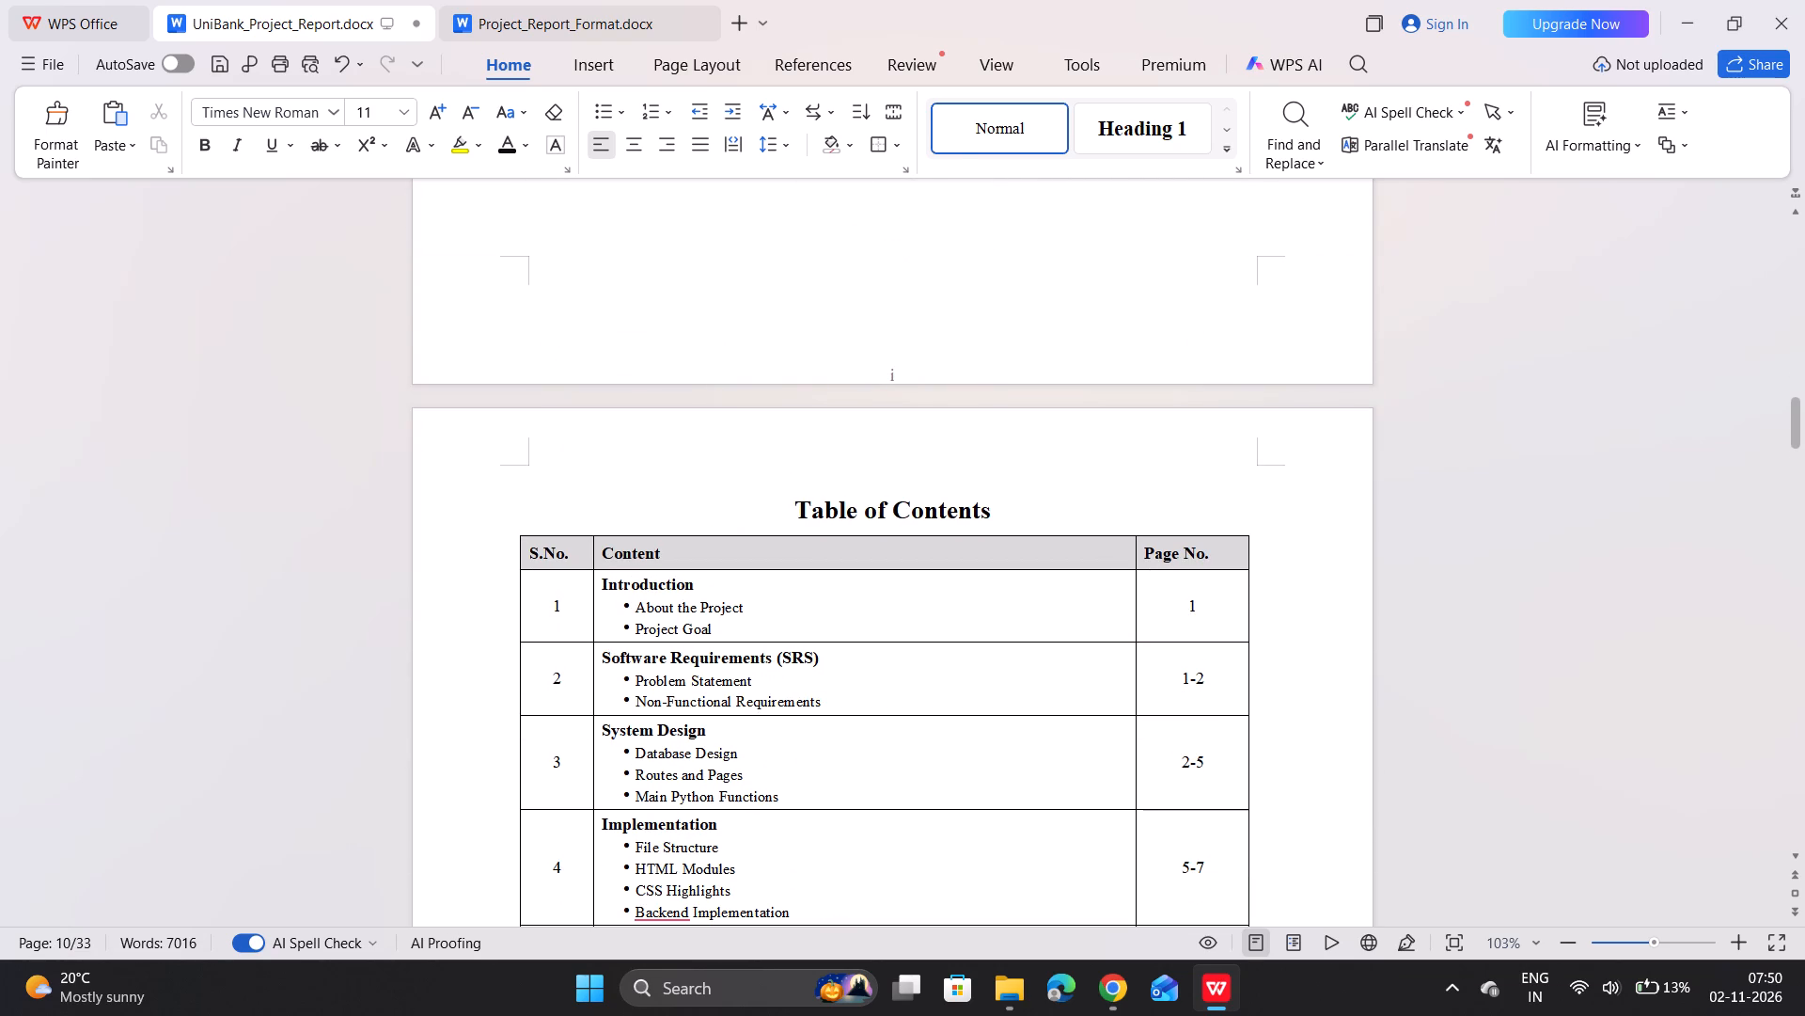
left_click(793, 500)
key("BackSpace")
key("BackSpace")
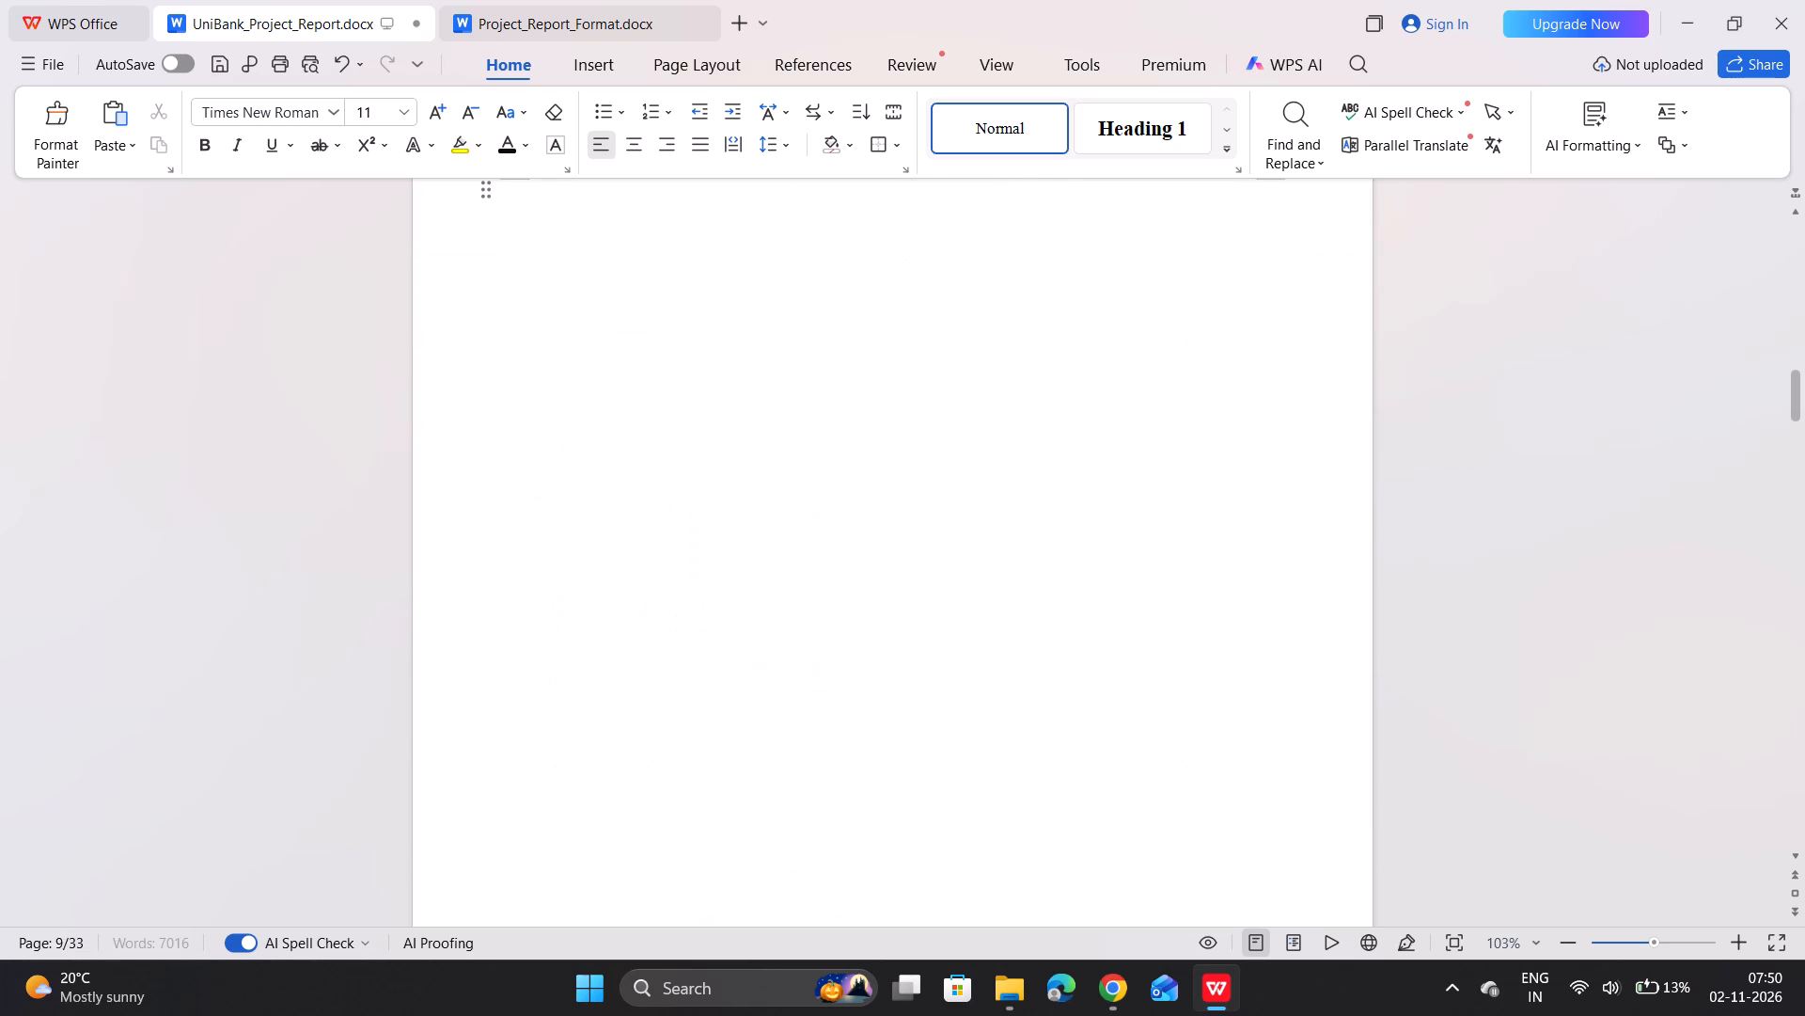
key("BackSpace")
key("BackSpace")
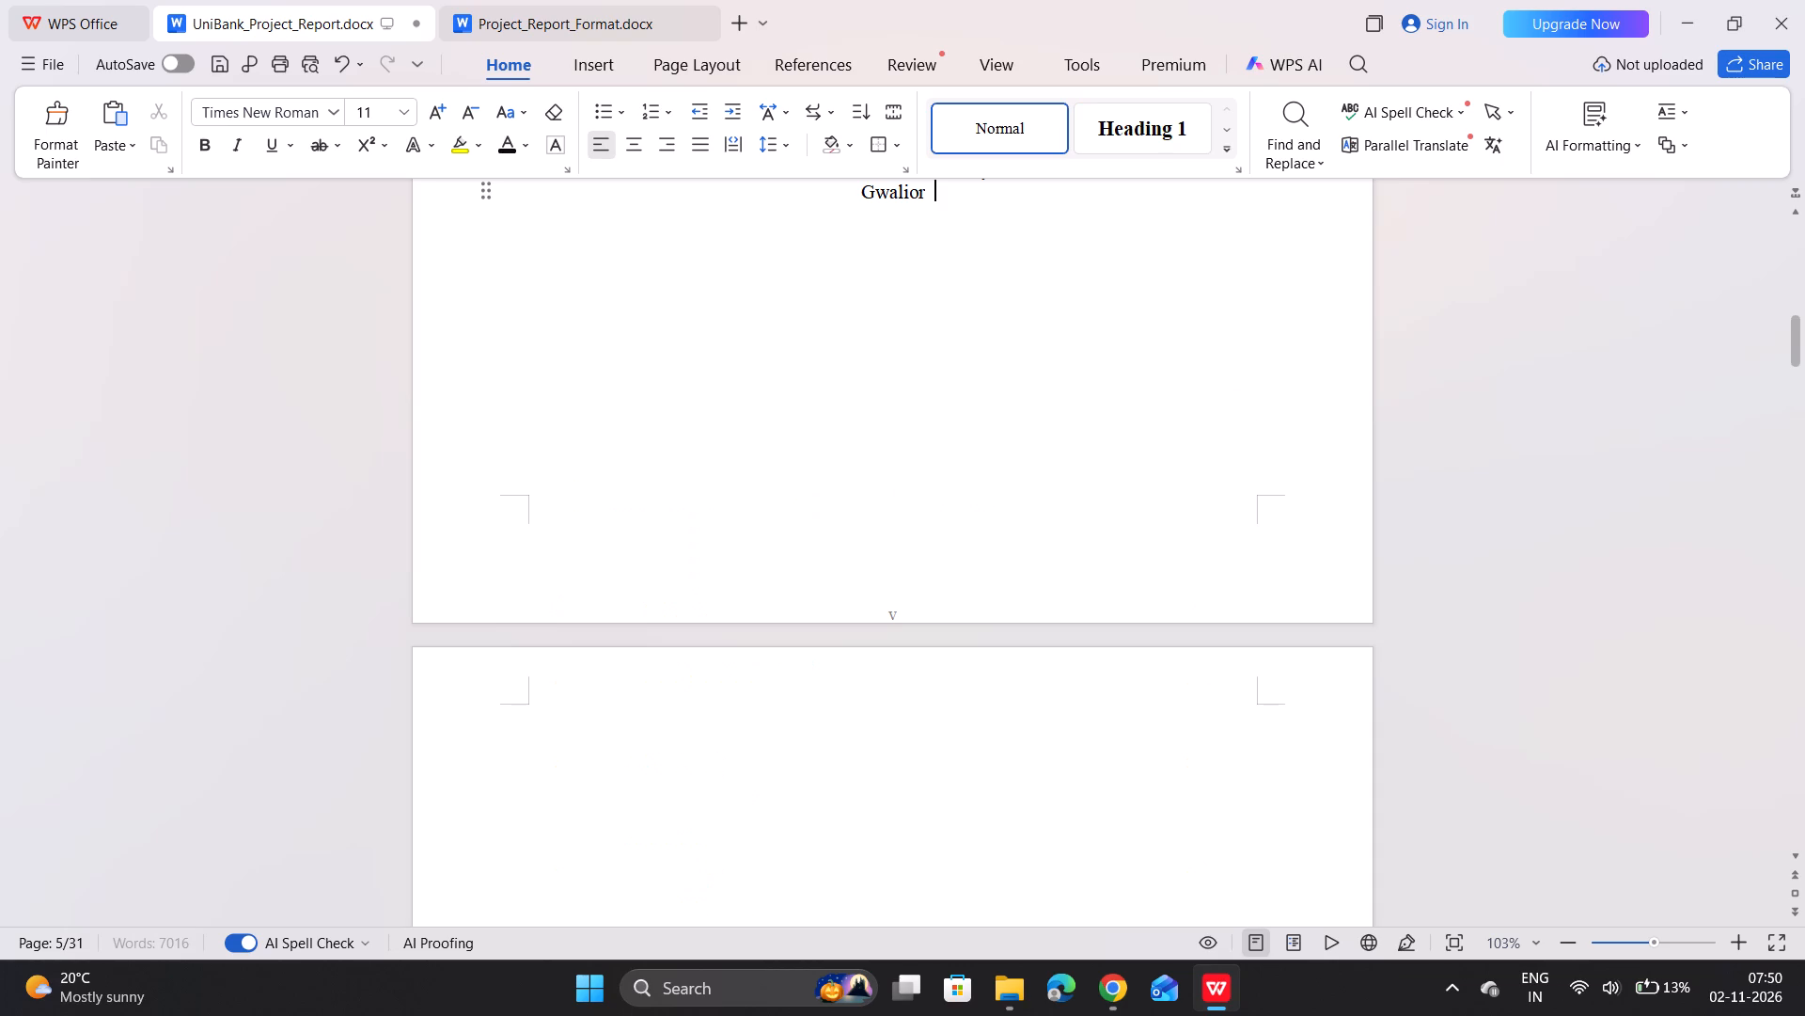
Undo the last four edits that removed the blank-page content between the Plagiarism Check Certificate and the Table of Contents.
scroll(793, 500, "down", 15)
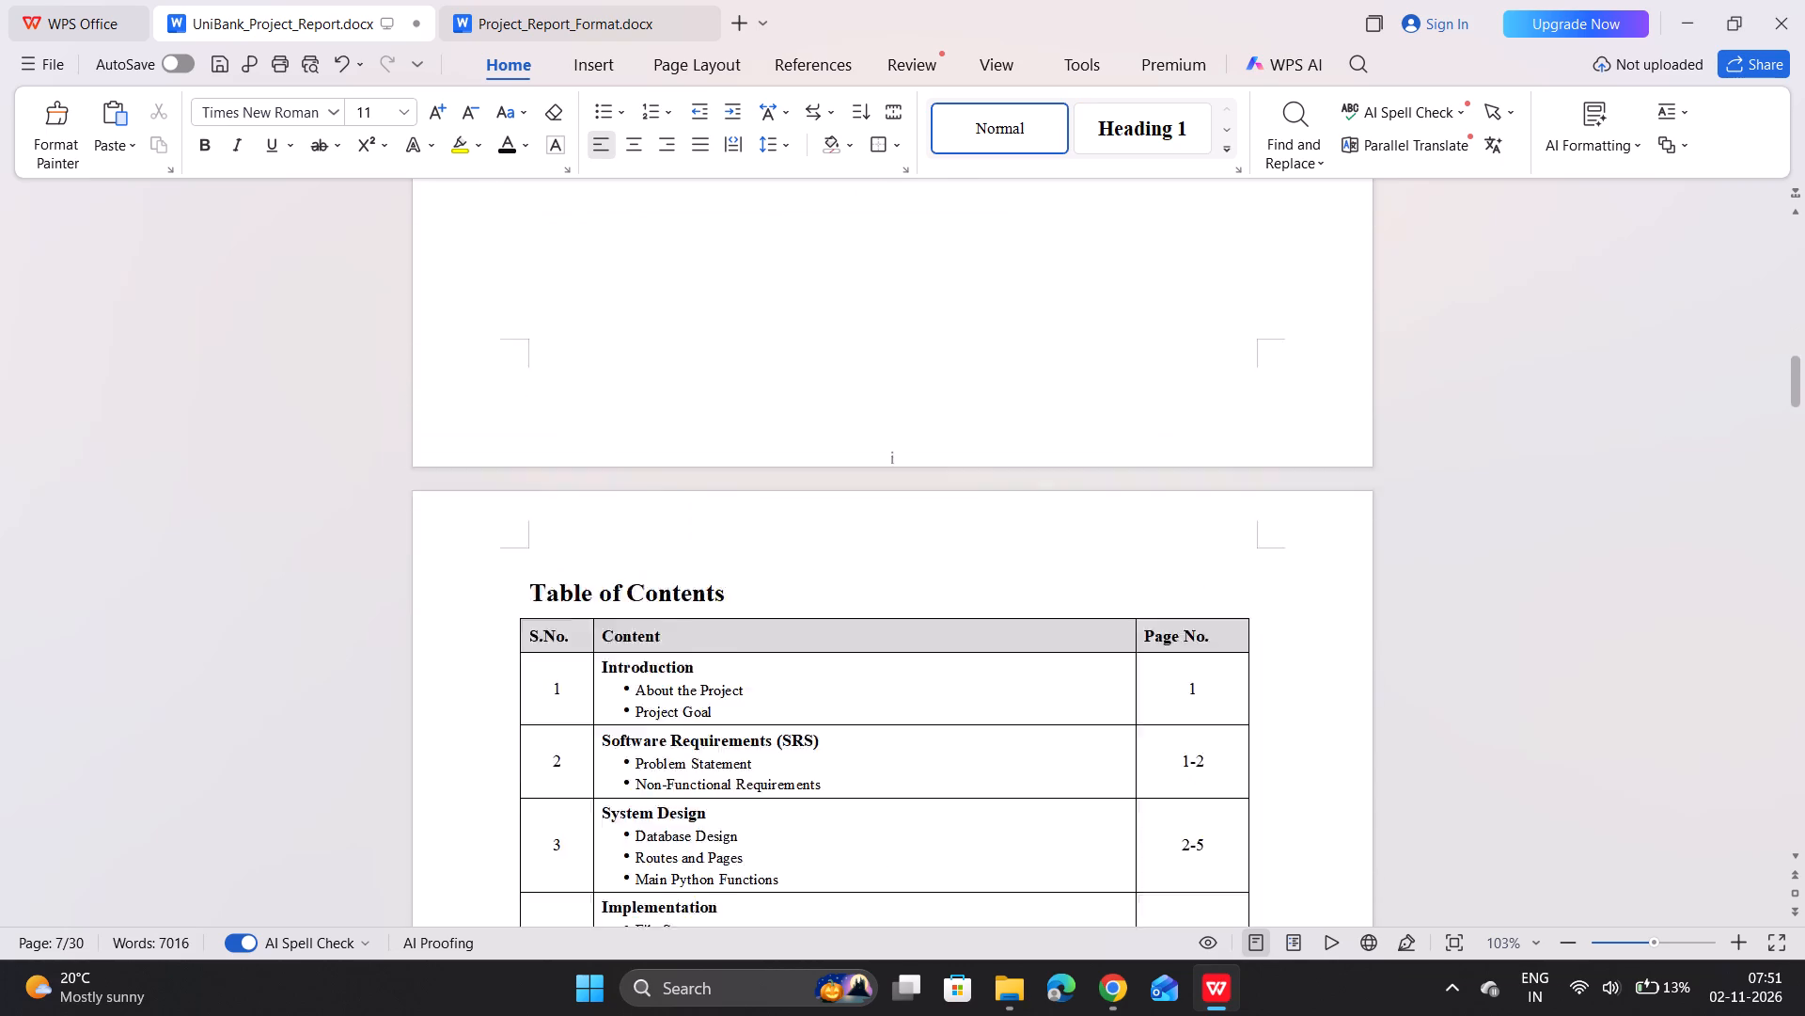
scroll(793, 500, "down", 1)
scroll(793, 500, "up", 8)
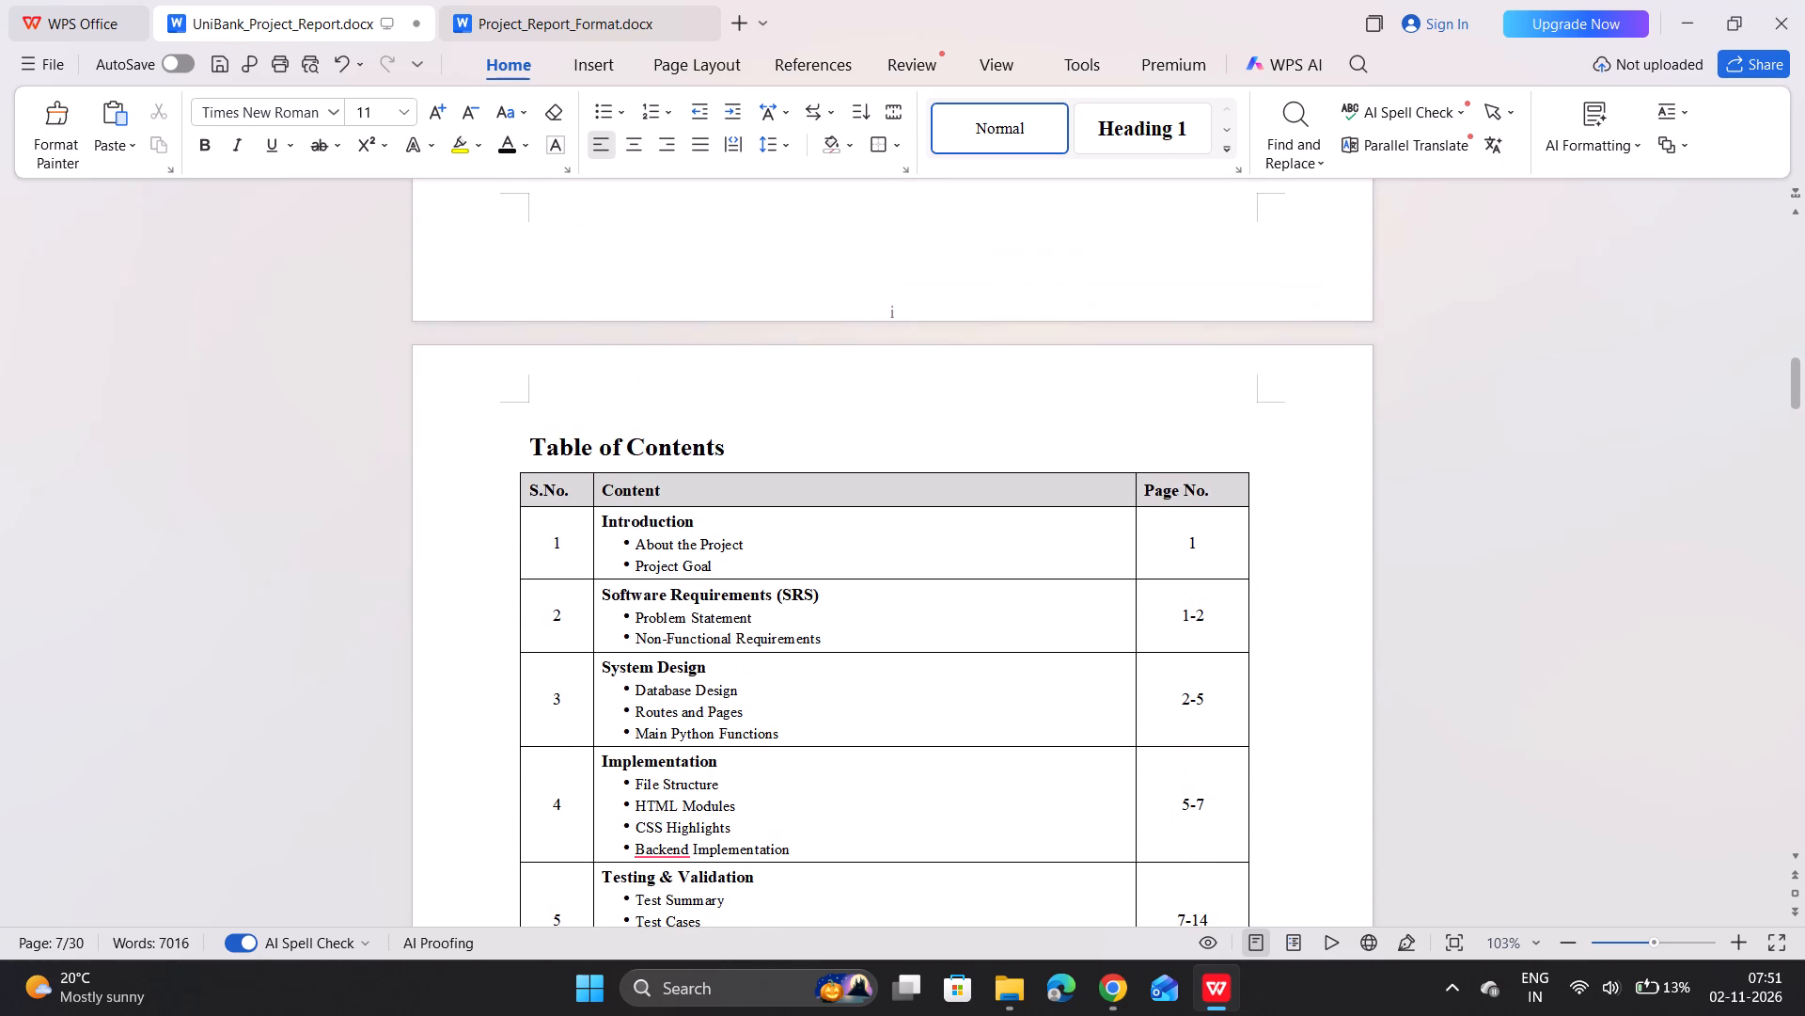
left_click(343, 71)
left_click(343, 71)
left_click(343, 71)
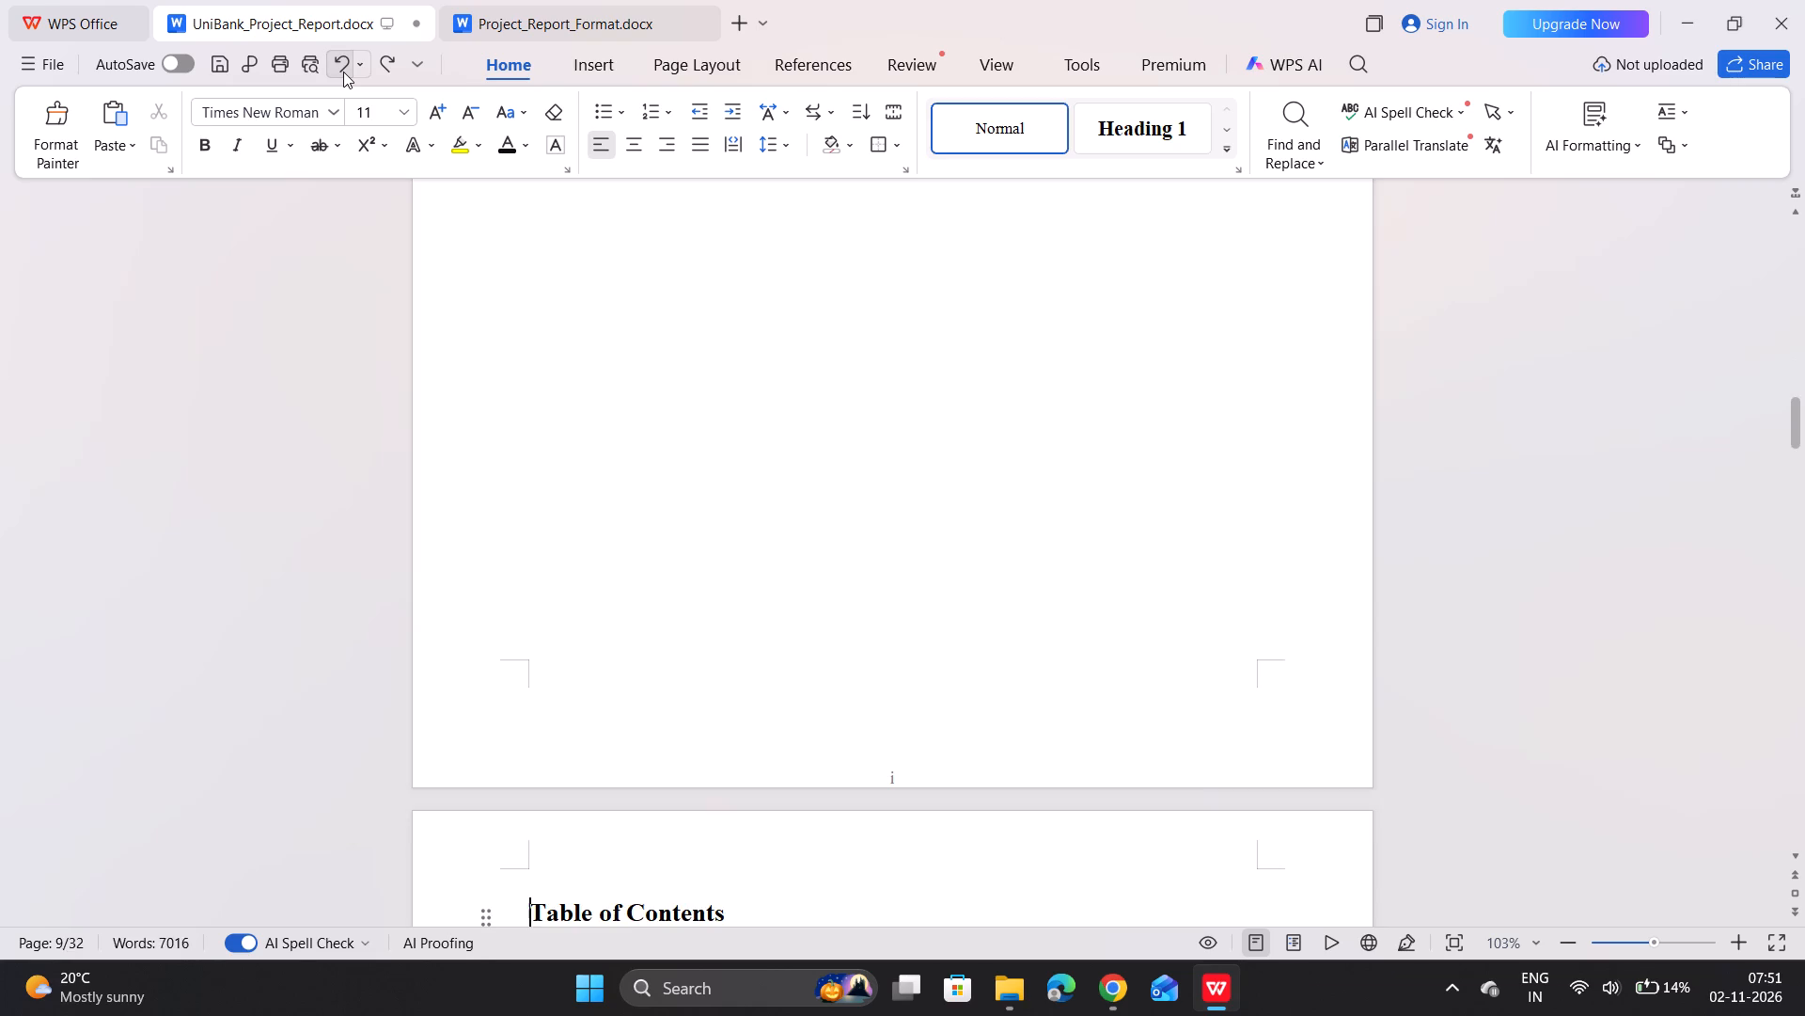
left_click(343, 71)
scroll(631, 402, "up", 1)
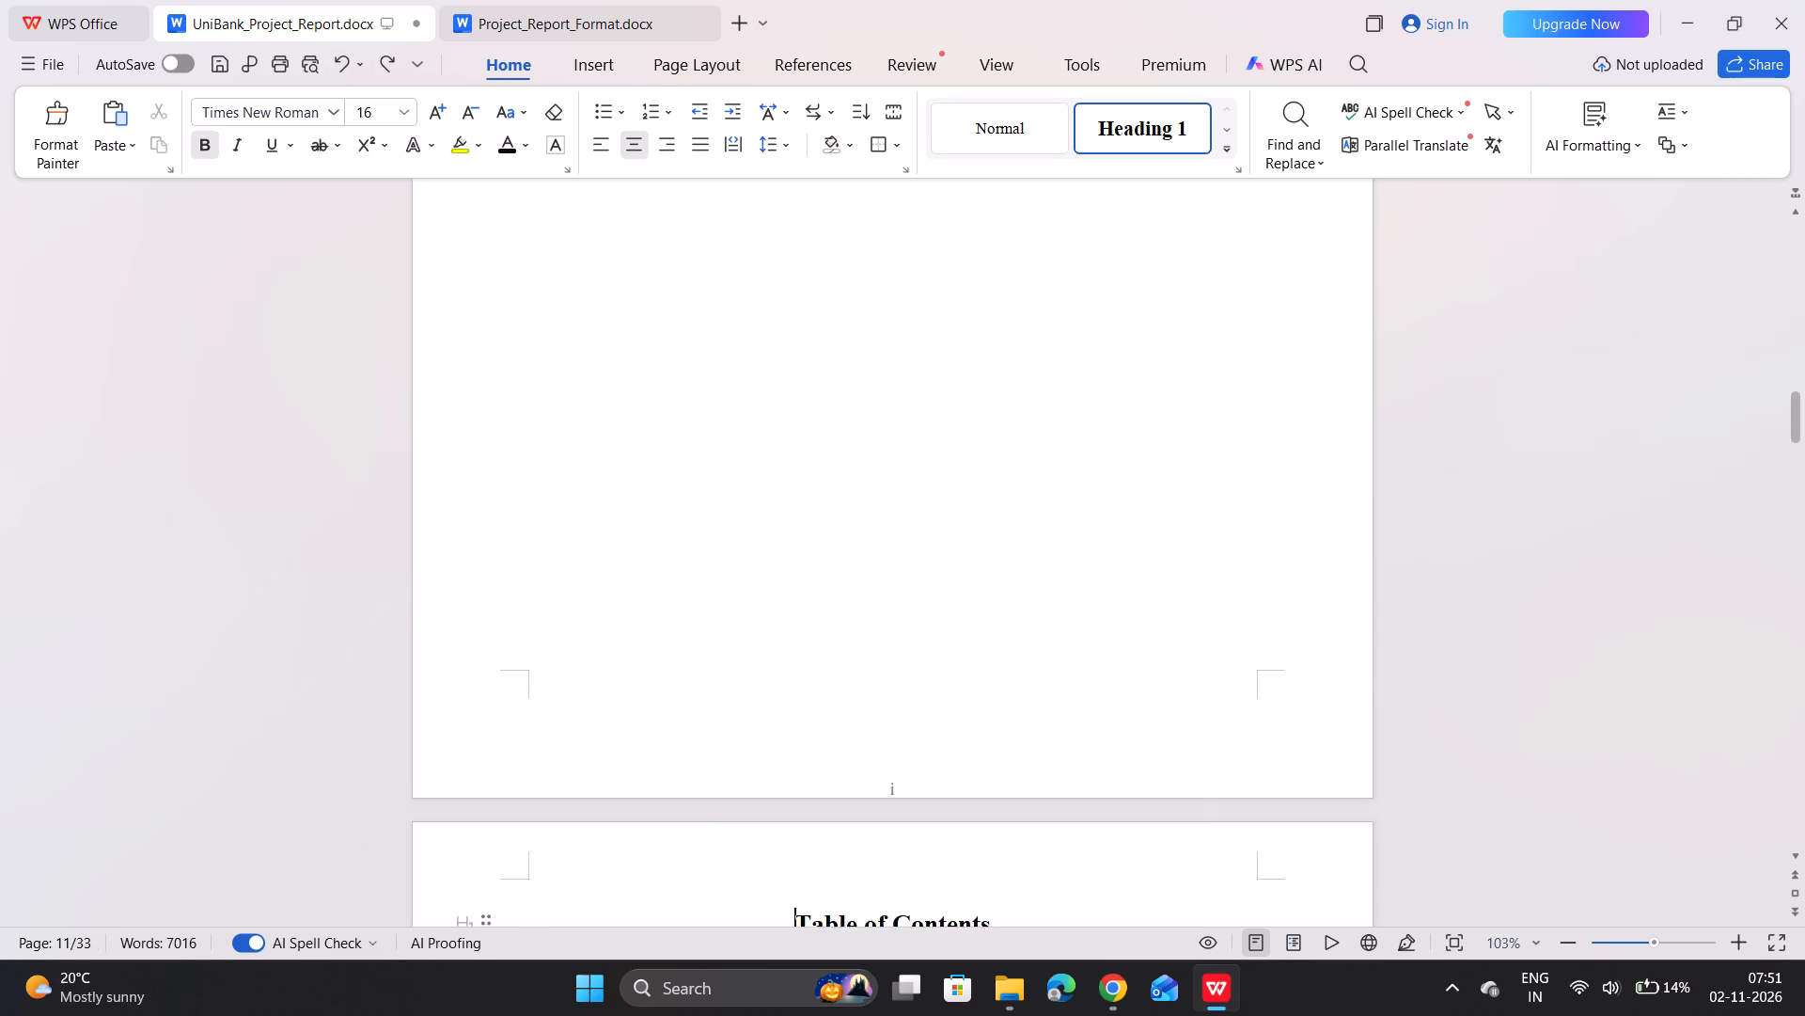
scroll(631, 402, "up", 4)
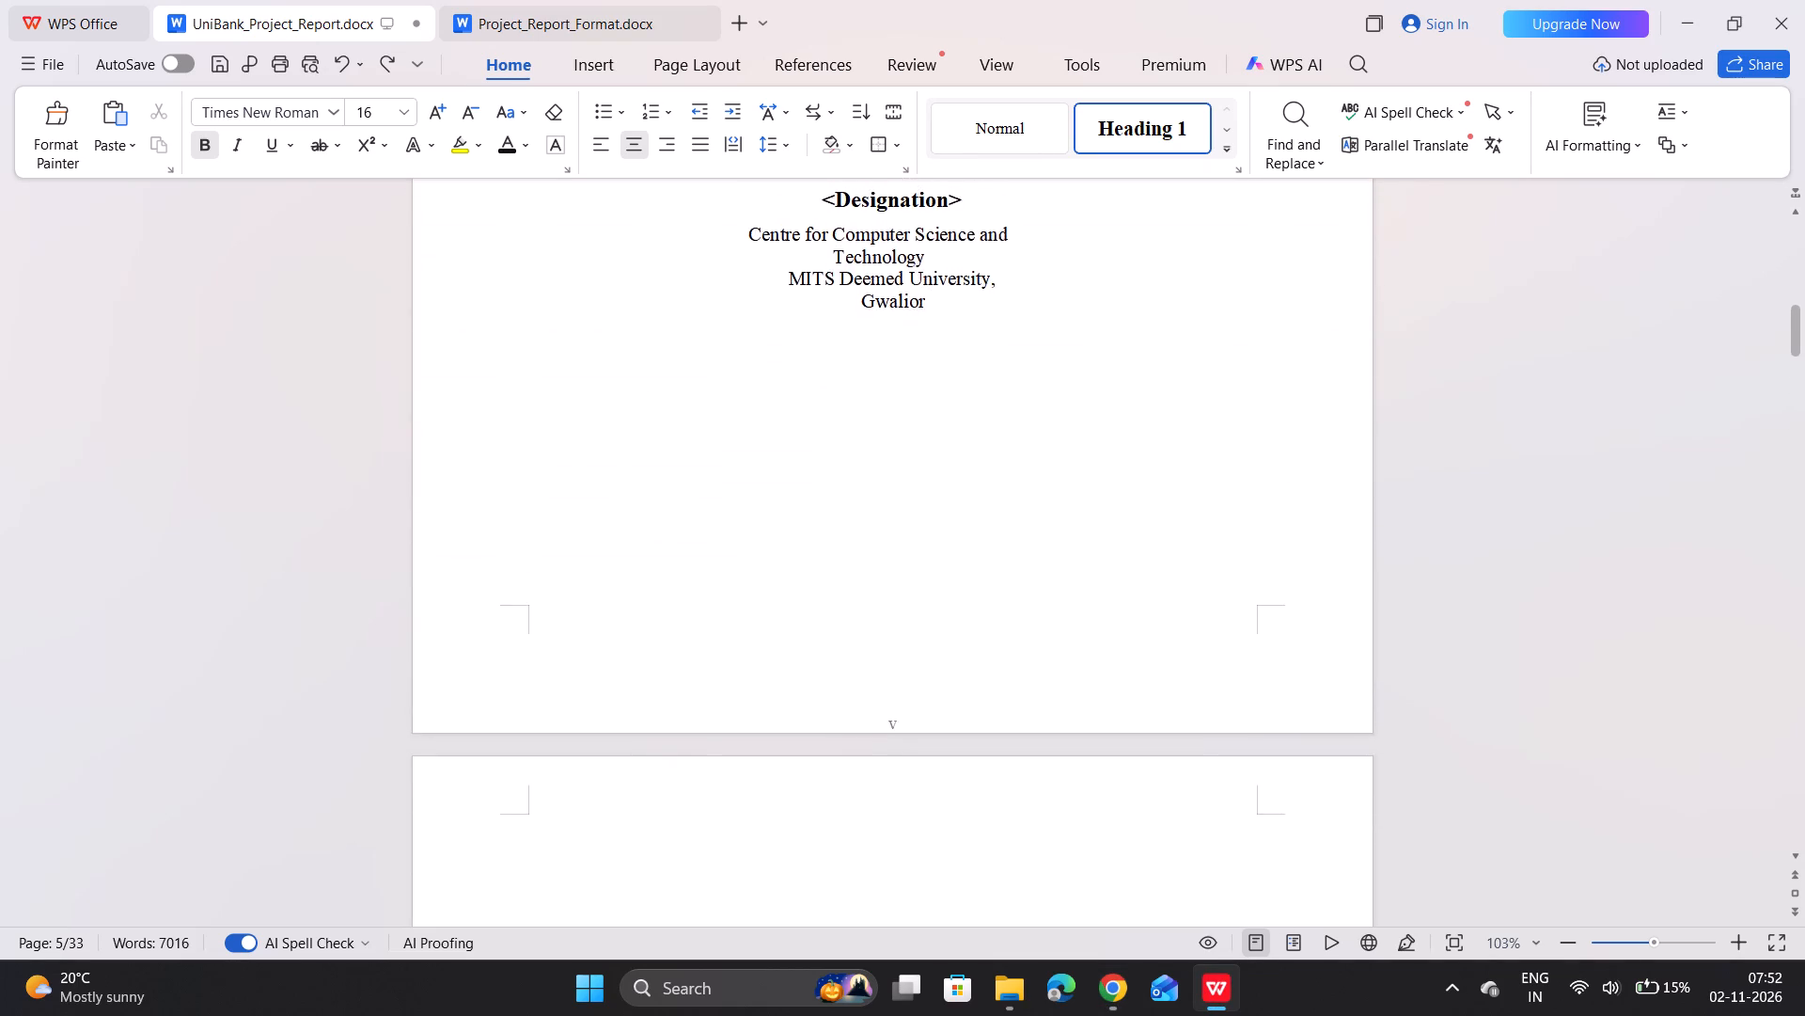
scroll(903, 593, "right", 1)
scroll(903, 593, "down", 3)
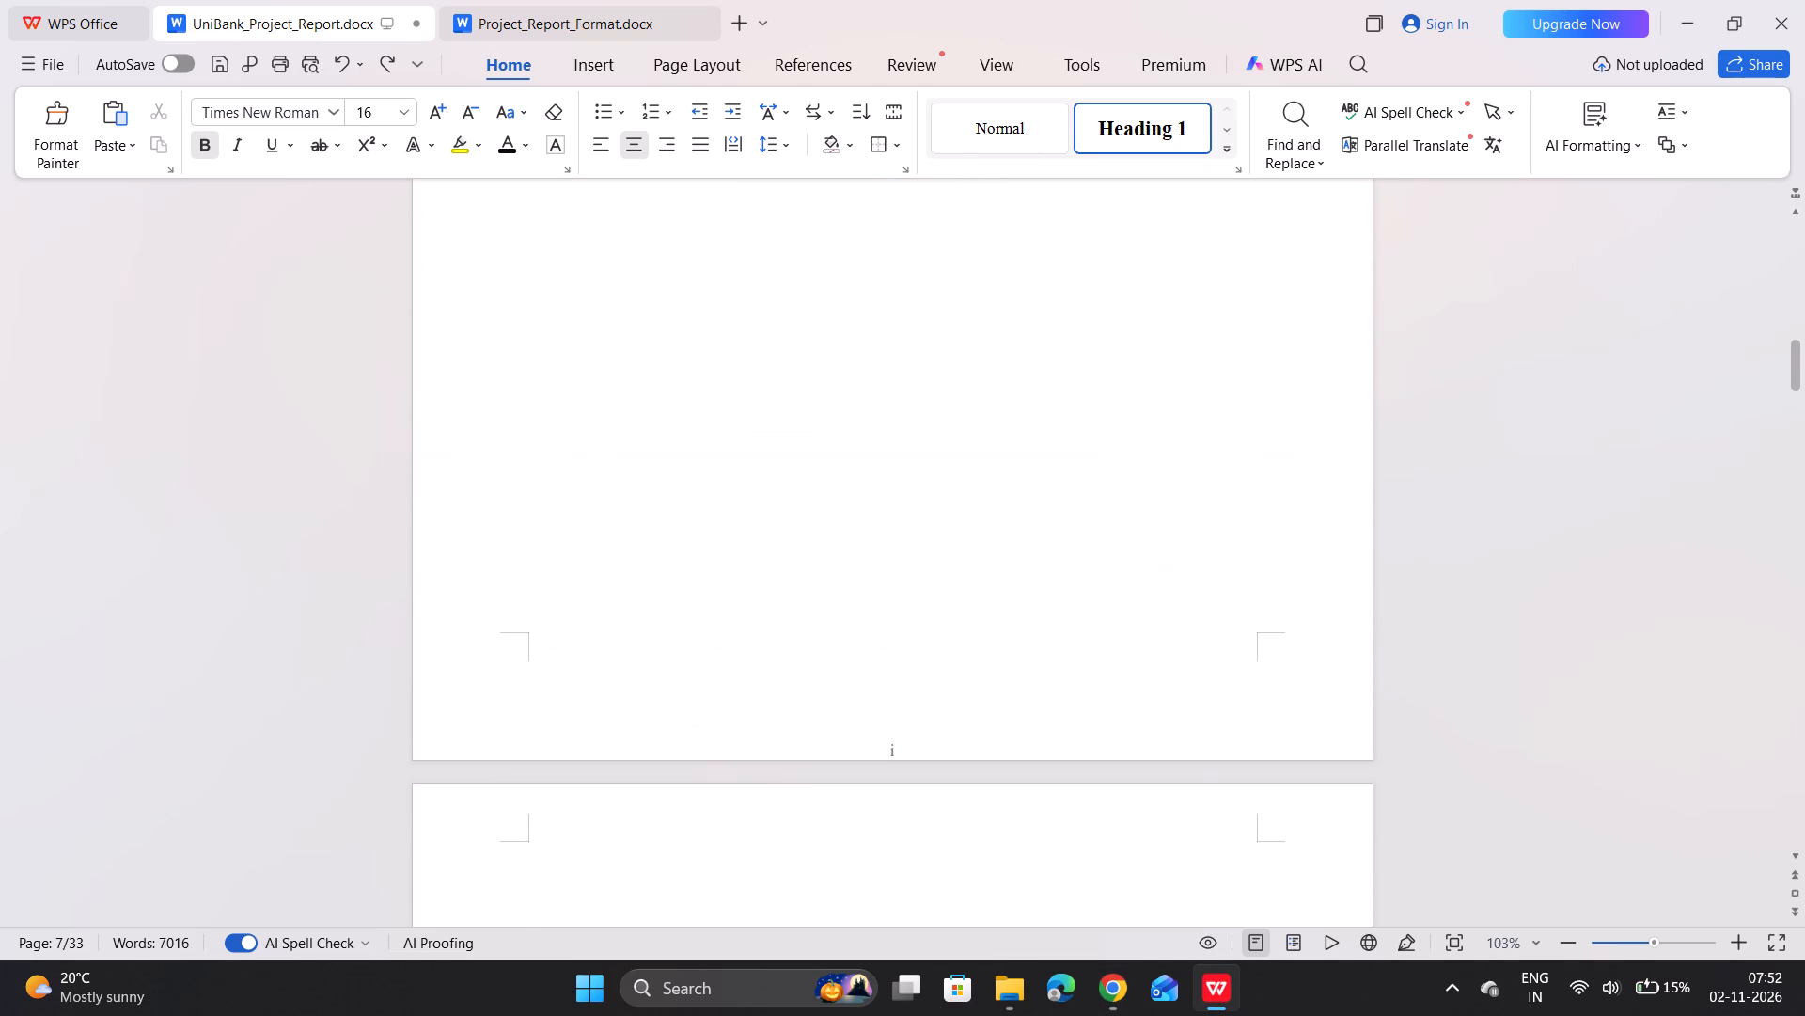
left_click(887, 753)
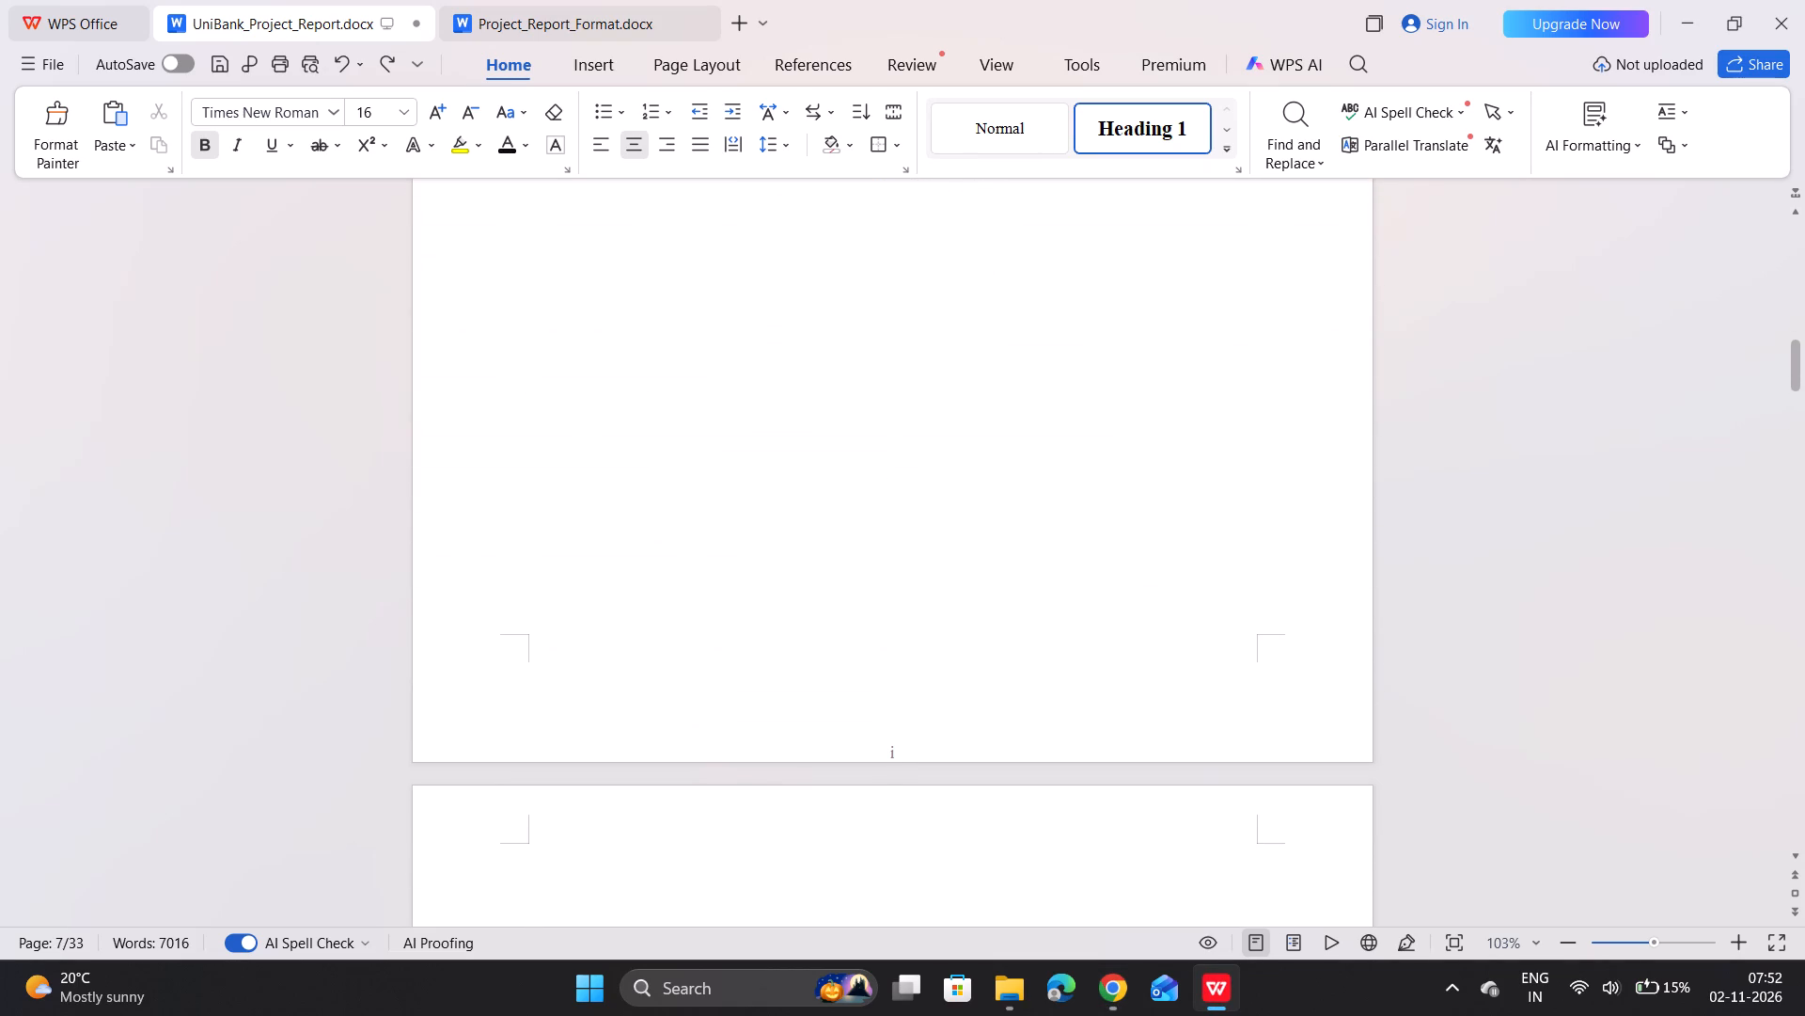
left_click(889, 544)
scroll(889, 544, "up", 6)
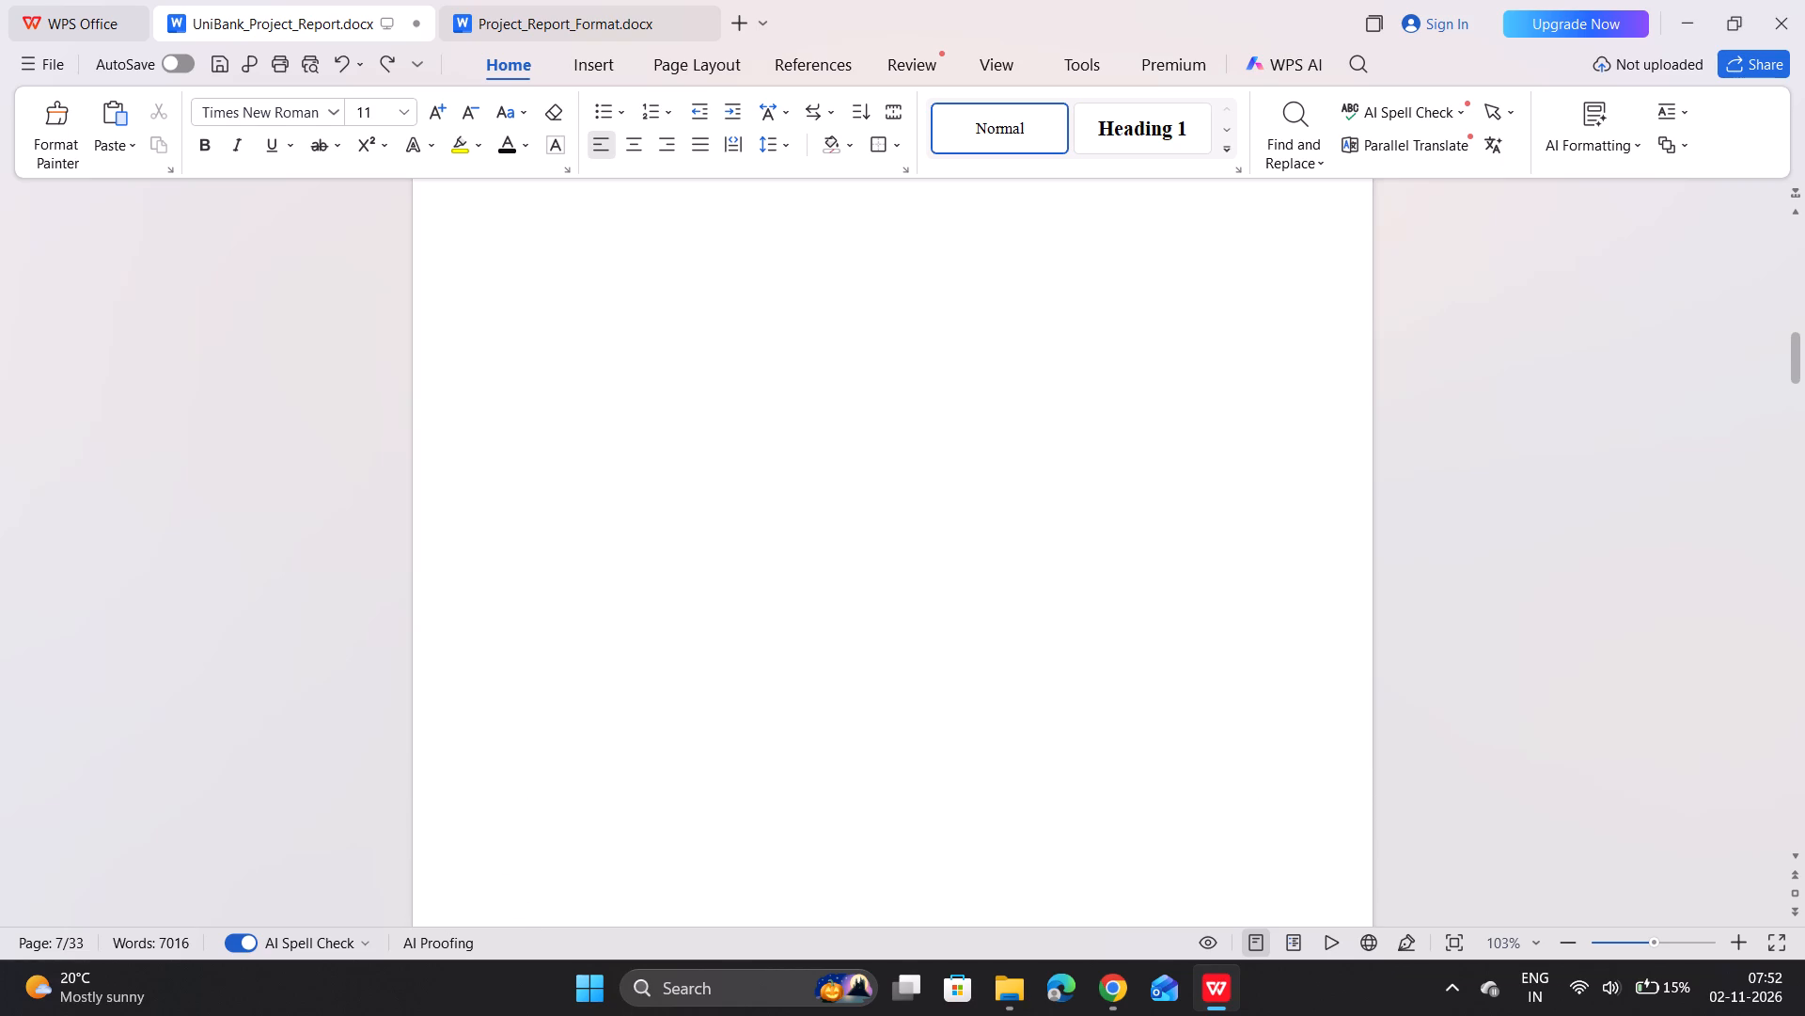
scroll(889, 544, "up", 3)
key("ctrl+g")
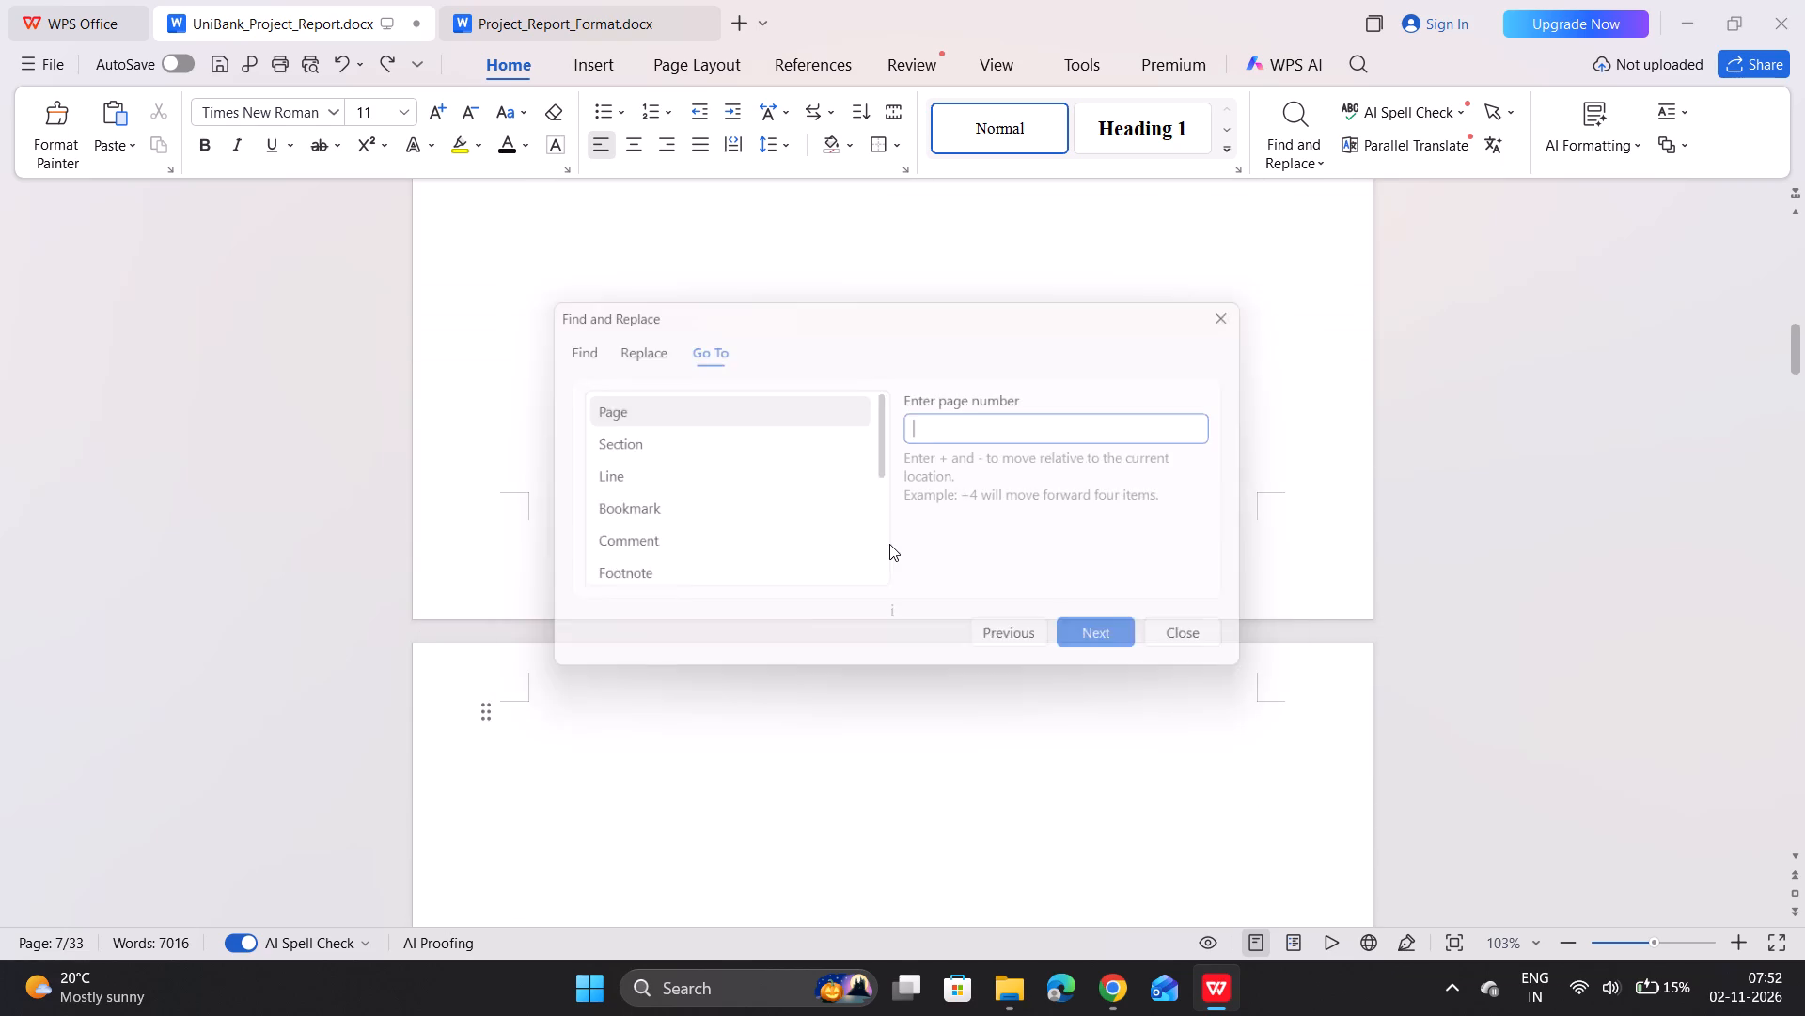
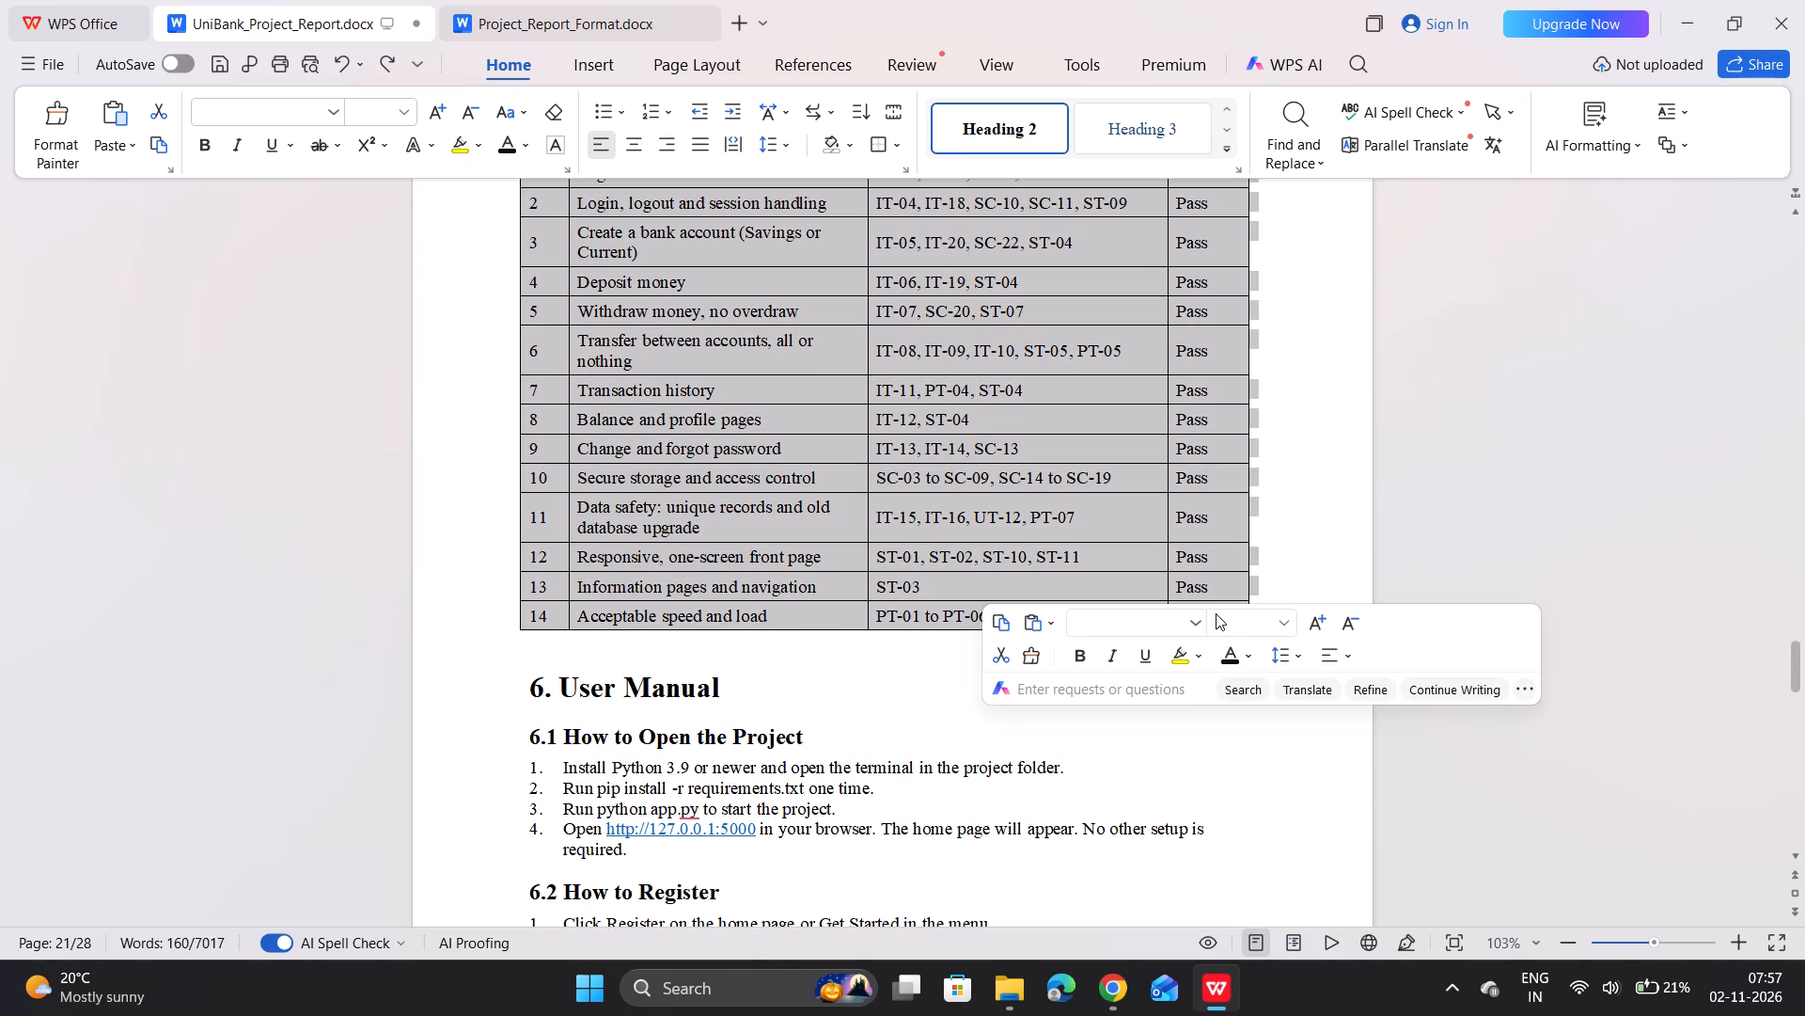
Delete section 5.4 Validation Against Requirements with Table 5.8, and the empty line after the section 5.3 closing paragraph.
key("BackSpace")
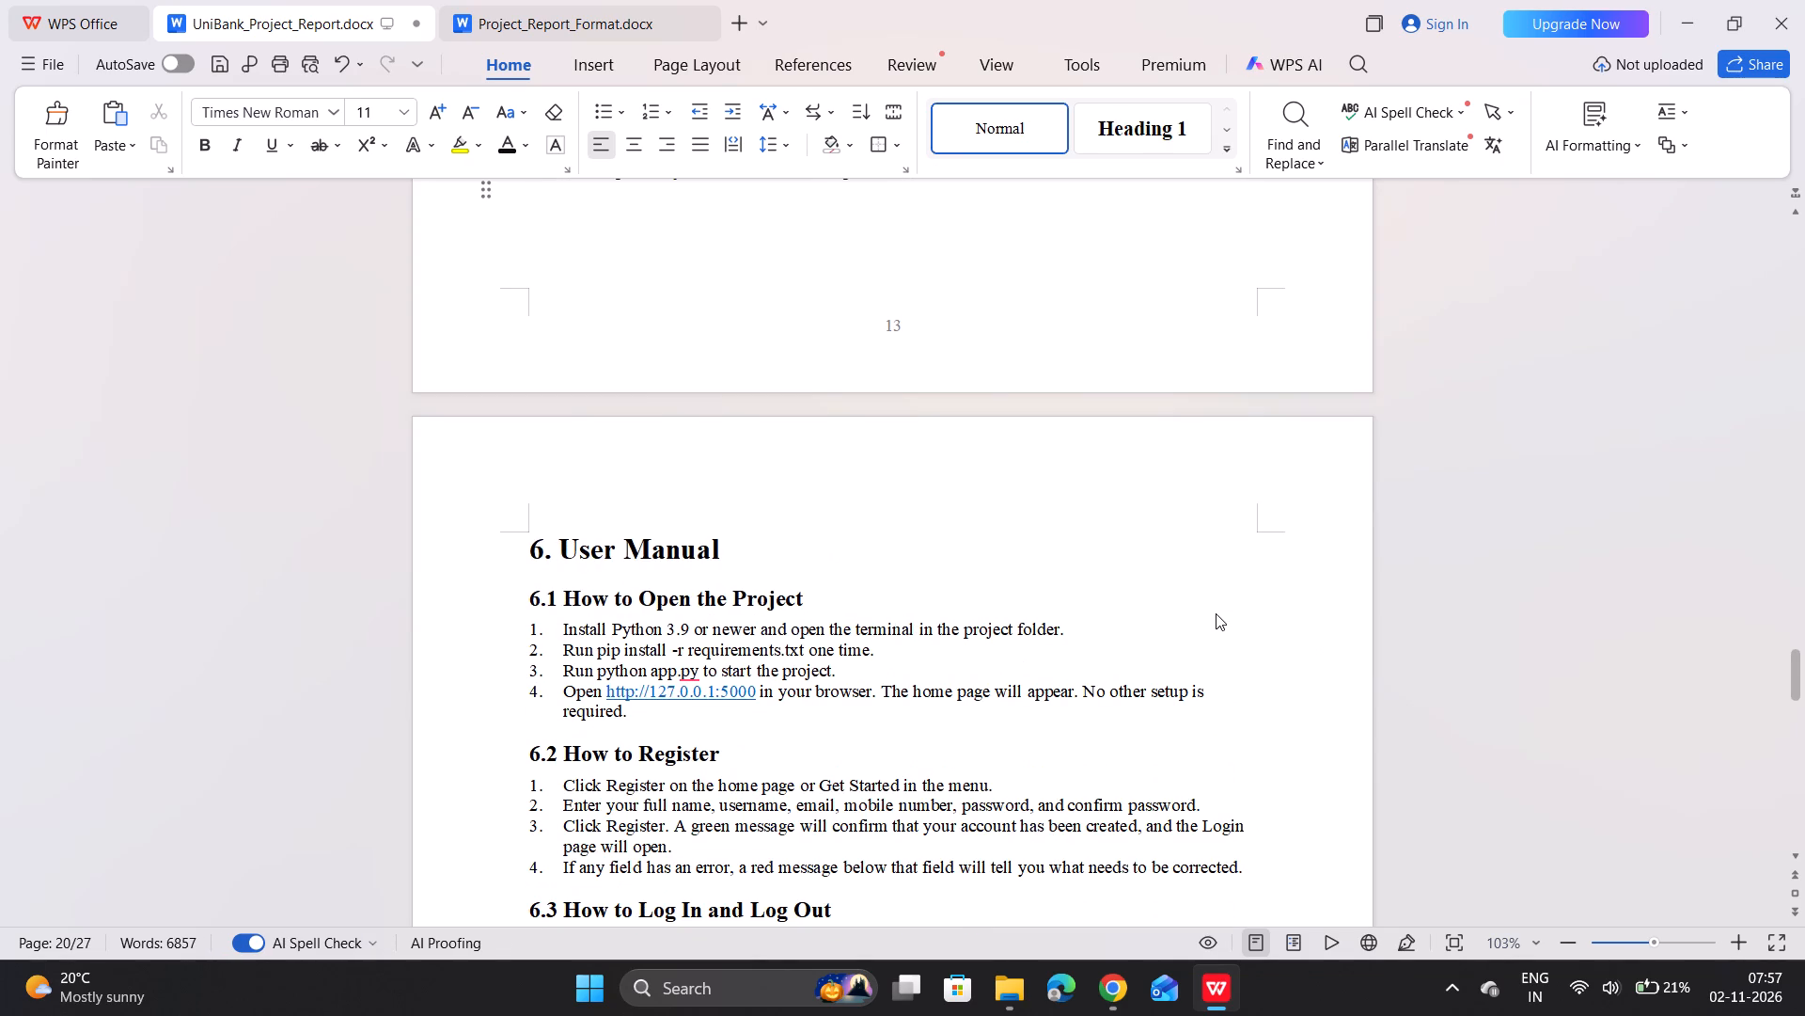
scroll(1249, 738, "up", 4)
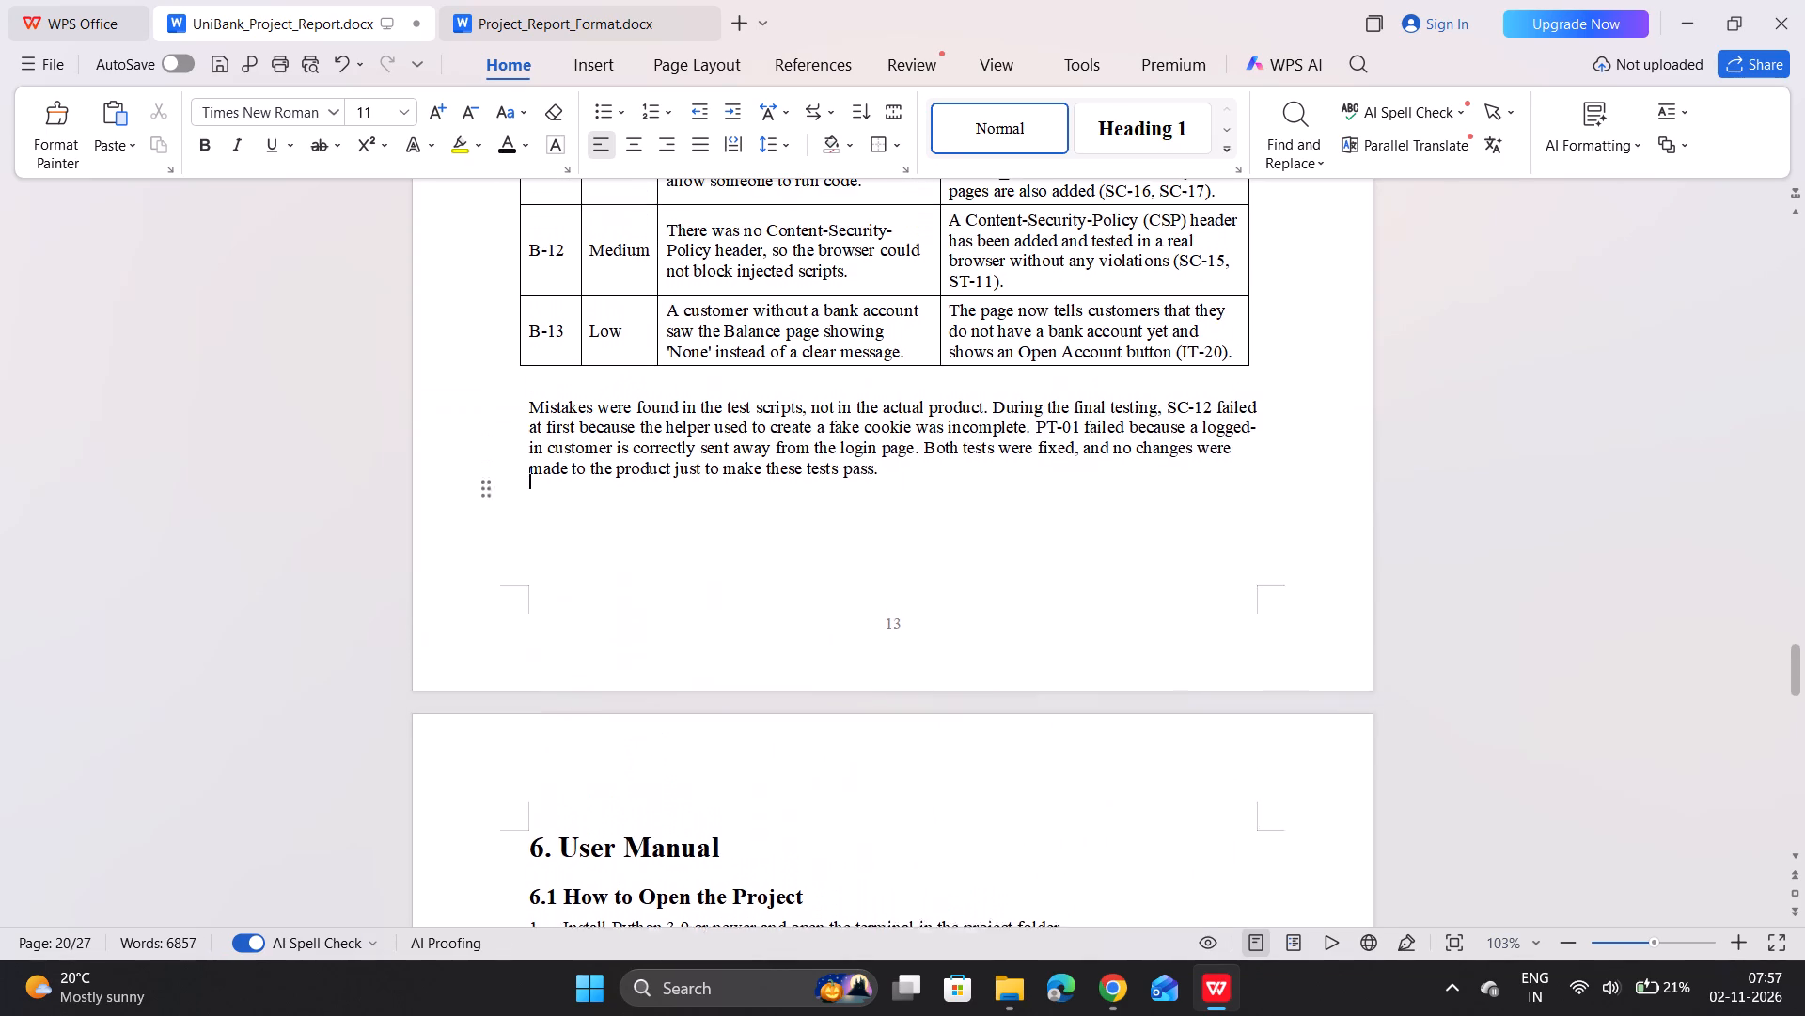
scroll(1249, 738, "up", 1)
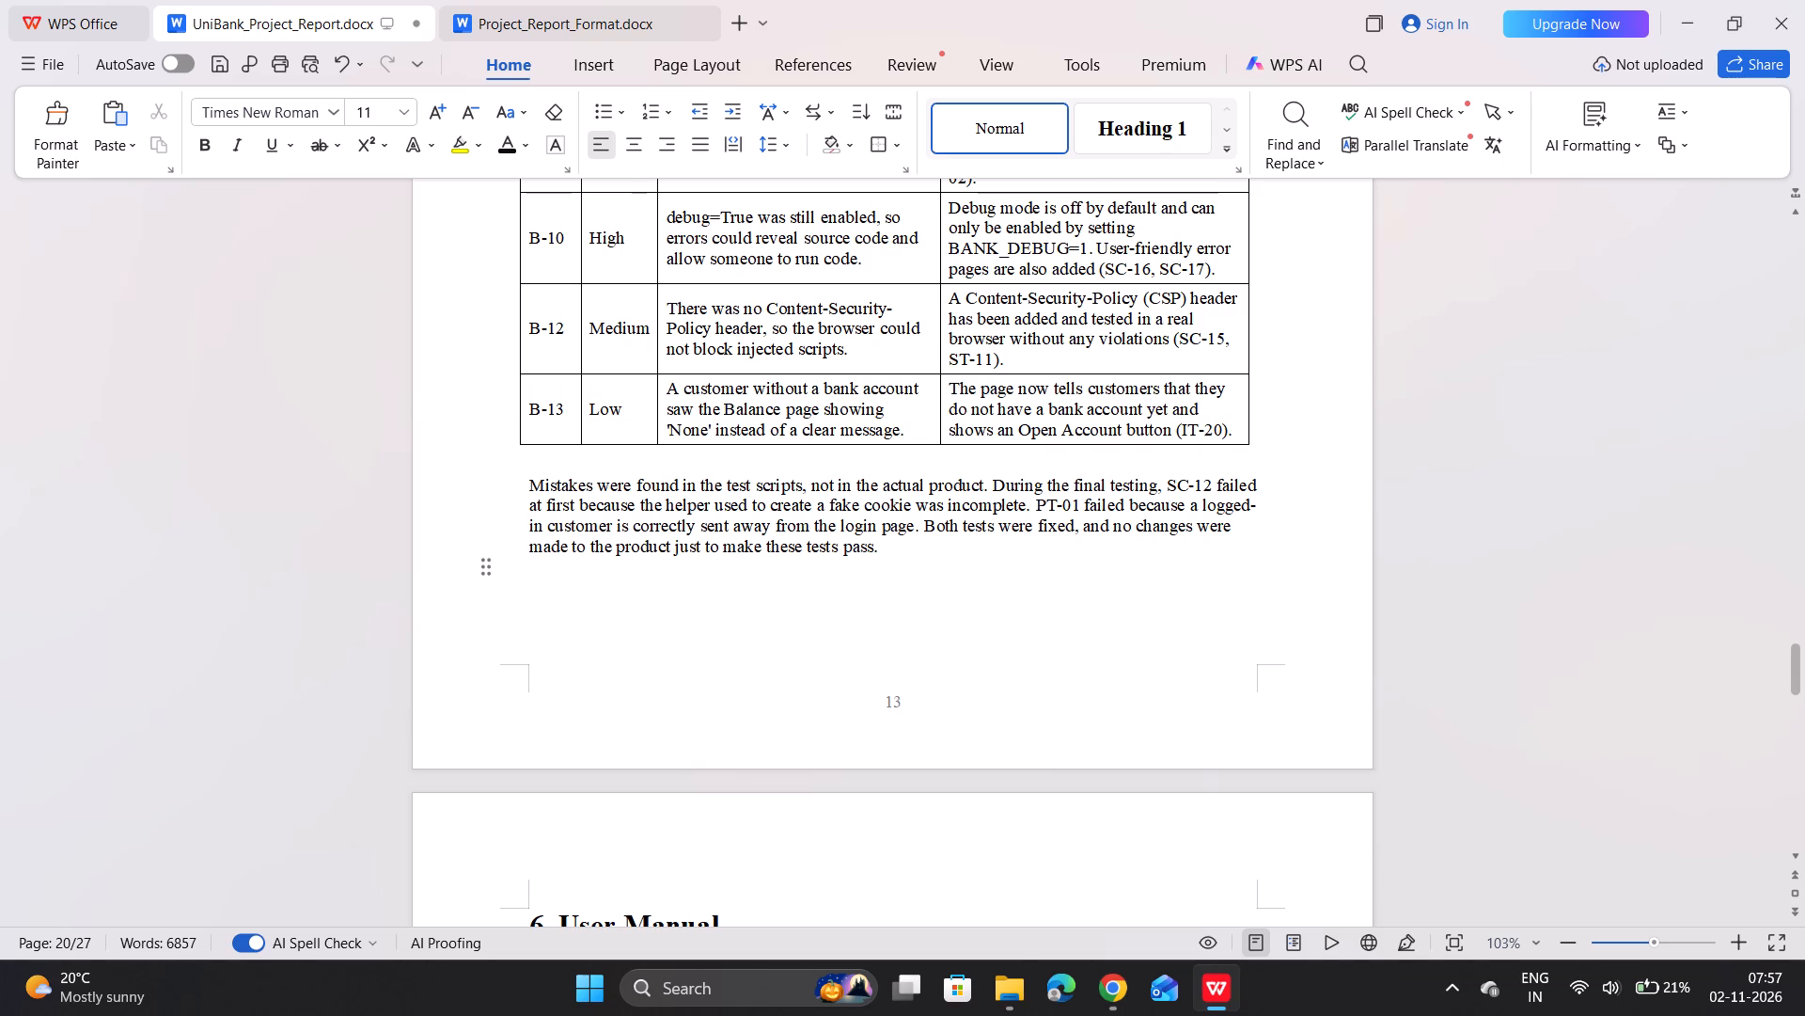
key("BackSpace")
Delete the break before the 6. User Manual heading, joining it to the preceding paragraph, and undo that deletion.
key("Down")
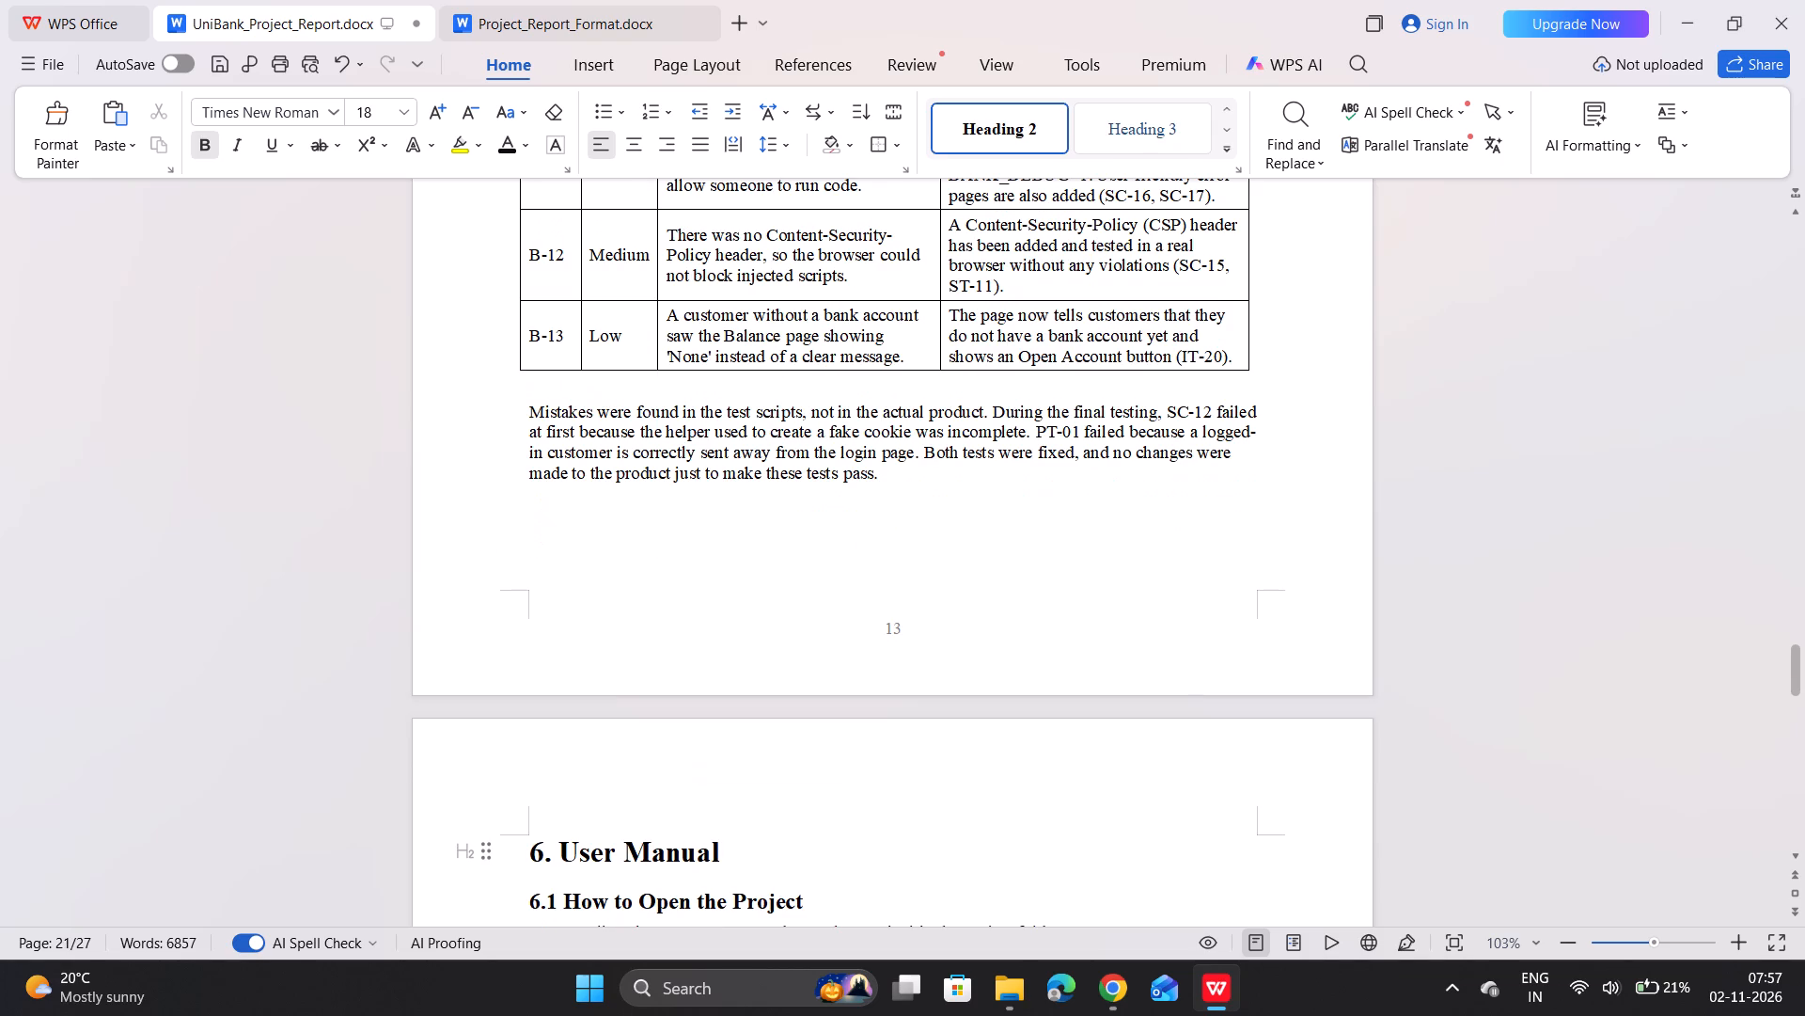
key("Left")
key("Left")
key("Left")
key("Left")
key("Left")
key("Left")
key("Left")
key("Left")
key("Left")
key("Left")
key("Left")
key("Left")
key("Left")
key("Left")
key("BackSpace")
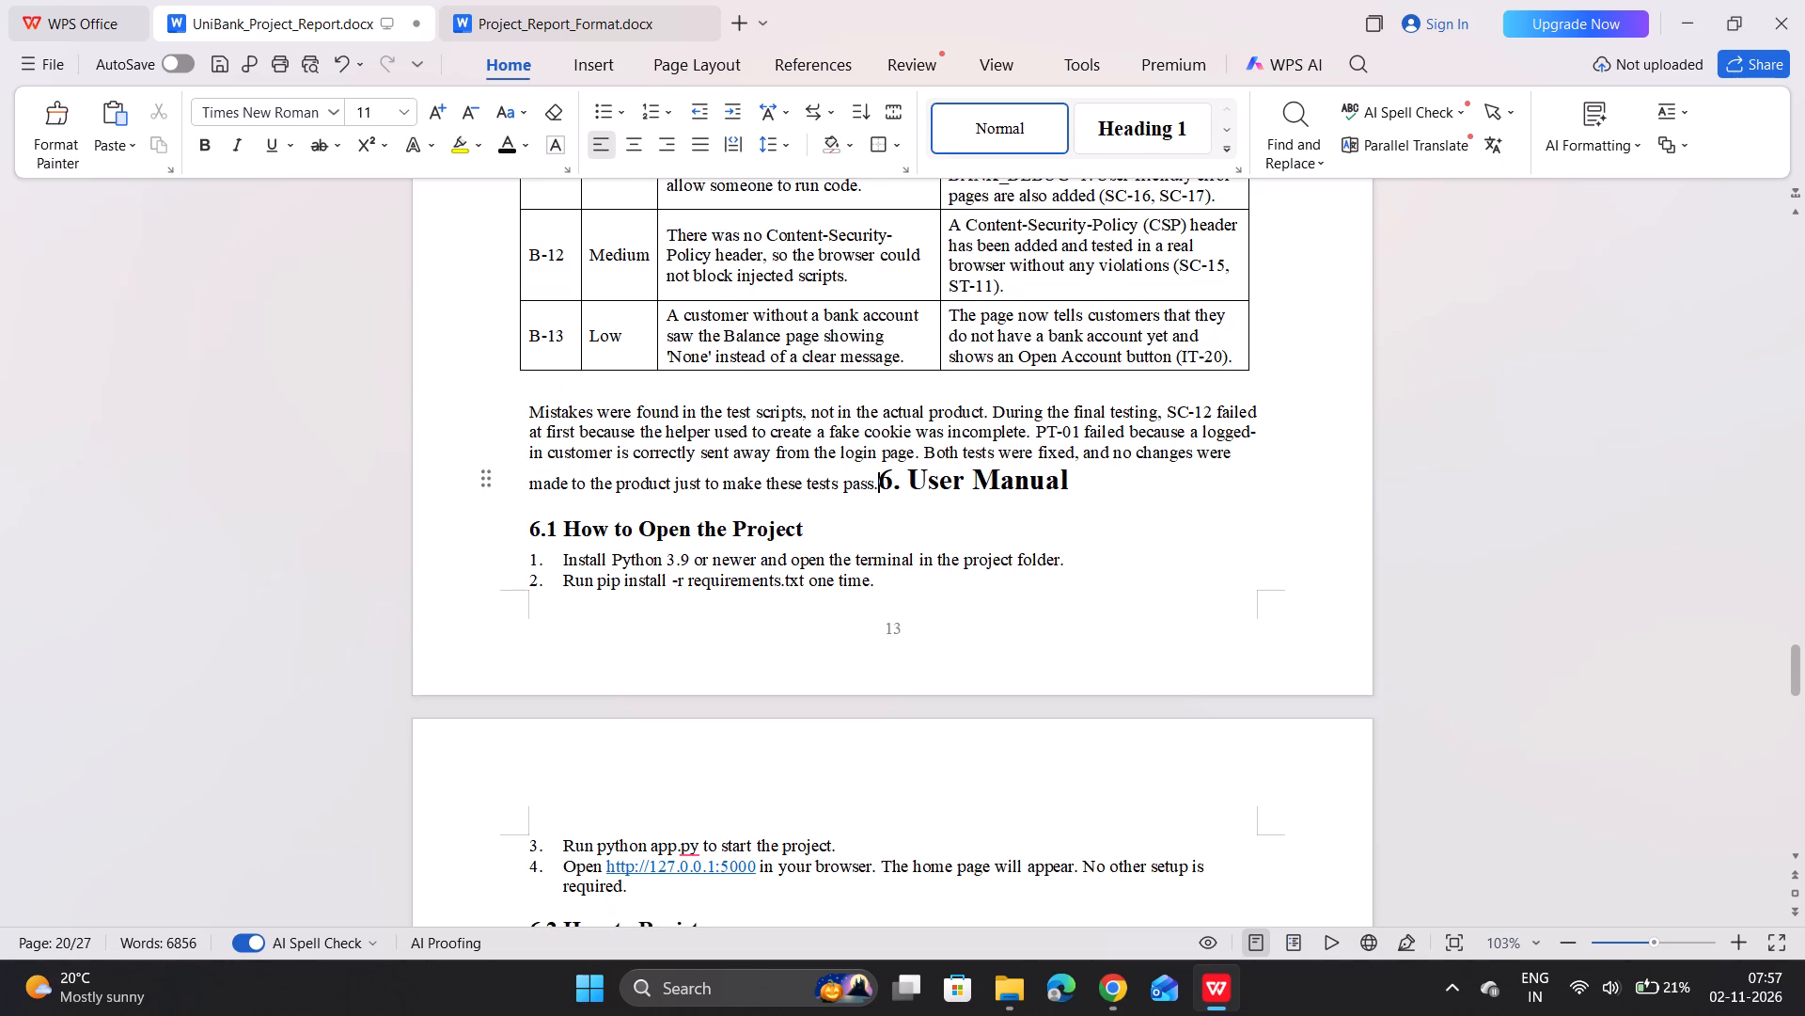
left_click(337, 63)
Examine section 5.3 Bugs Found and Fixed and the layout of Table 5.7 across its pages.
scroll(756, 347, "up", 6)
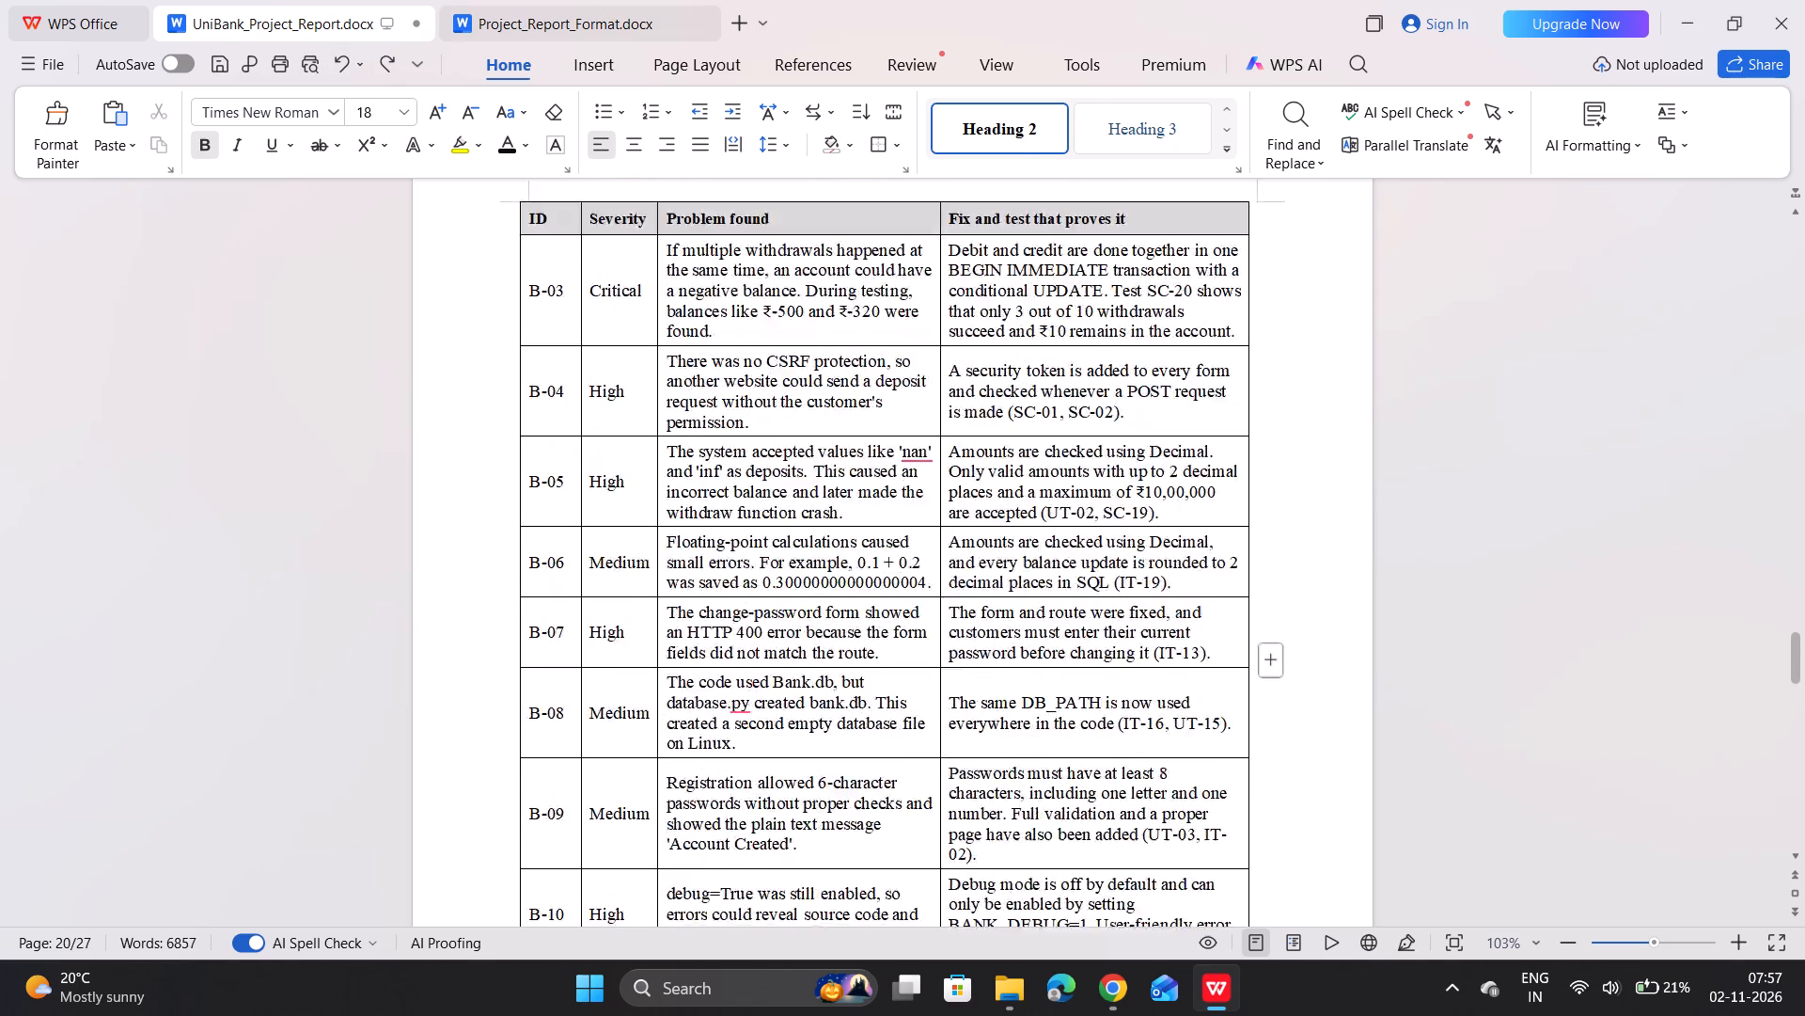
scroll(756, 347, "up", 5)
scroll(756, 347, "down", 3)
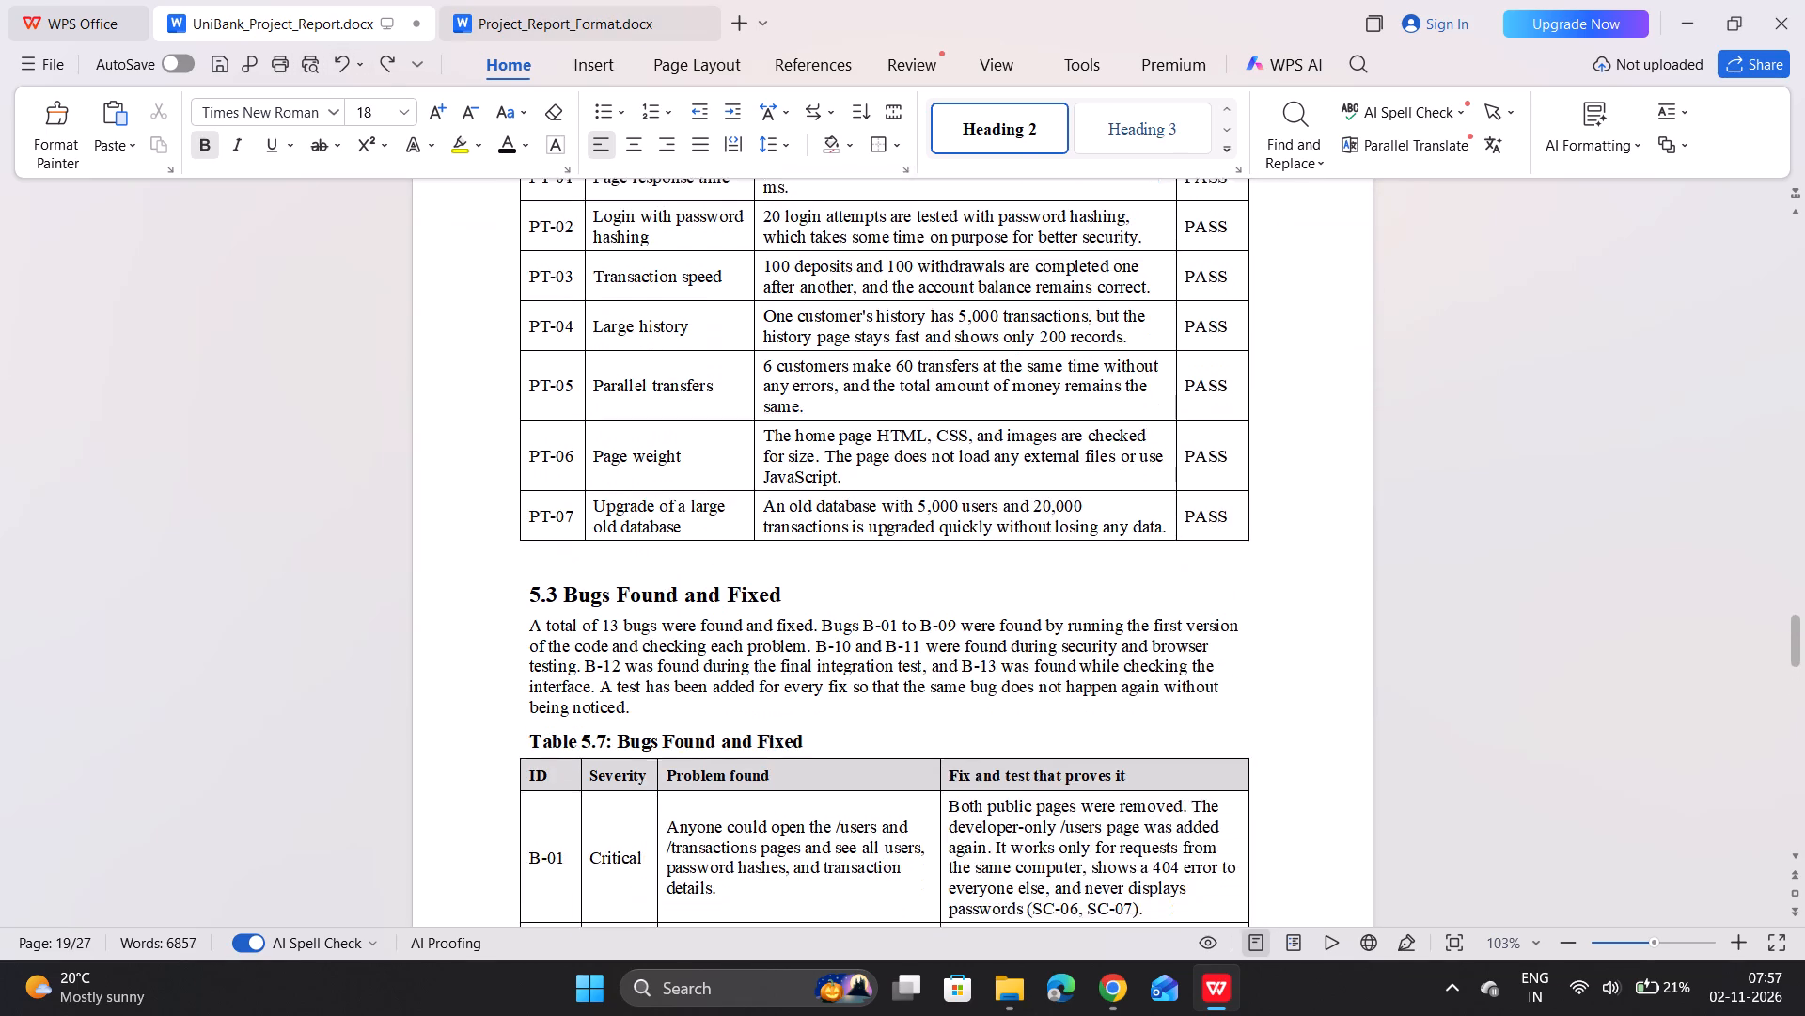
scroll(756, 347, "down", 7)
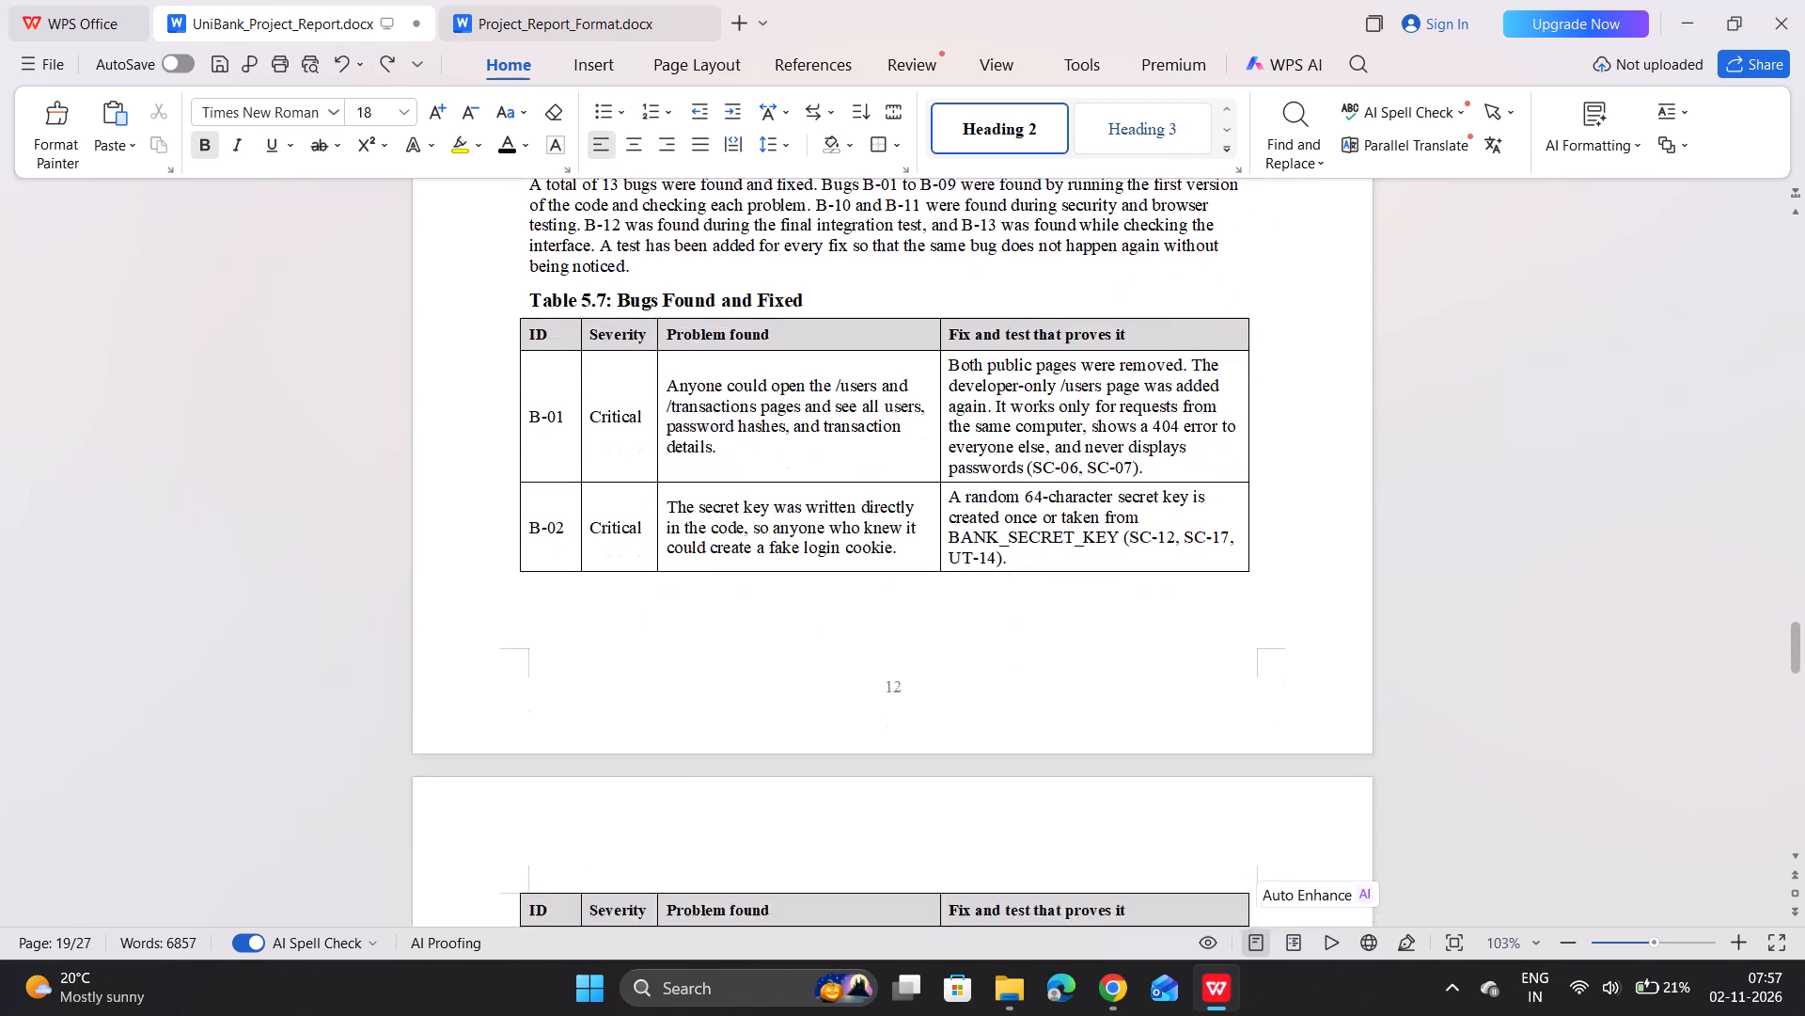
scroll(756, 347, "down", 5)
scroll(756, 347, "up", 6)
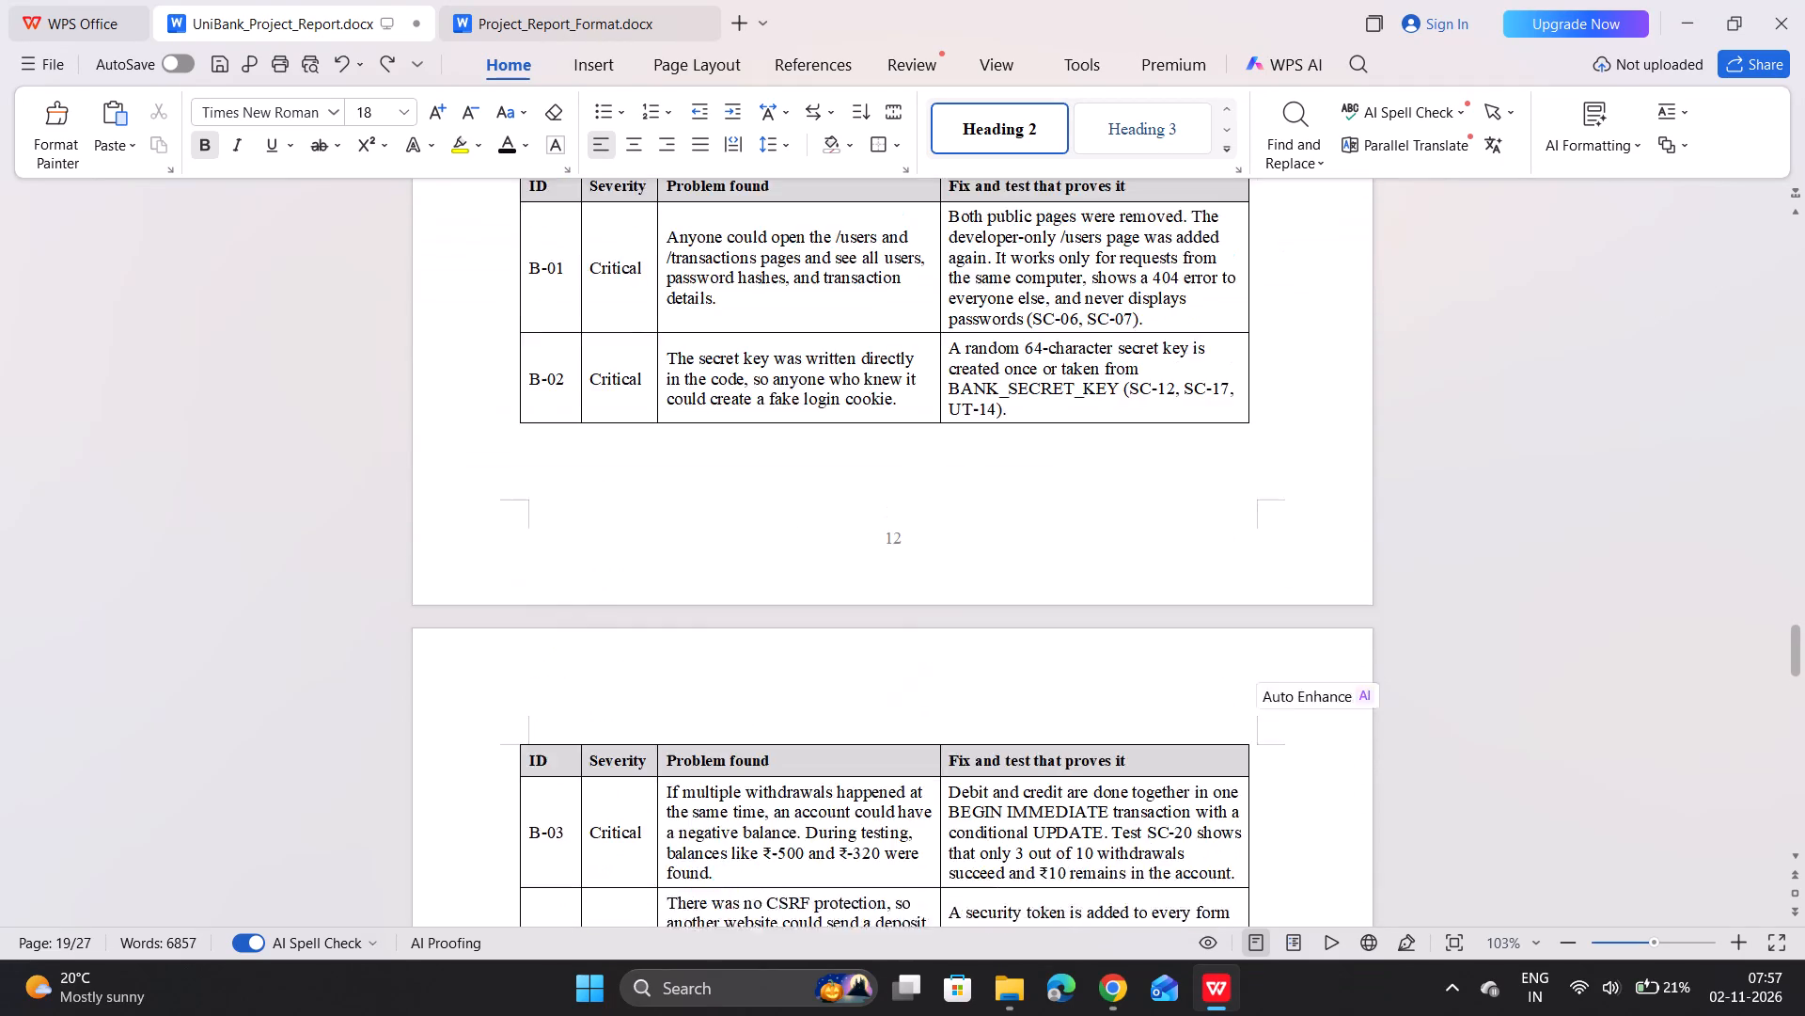
scroll(756, 347, "up", 1)
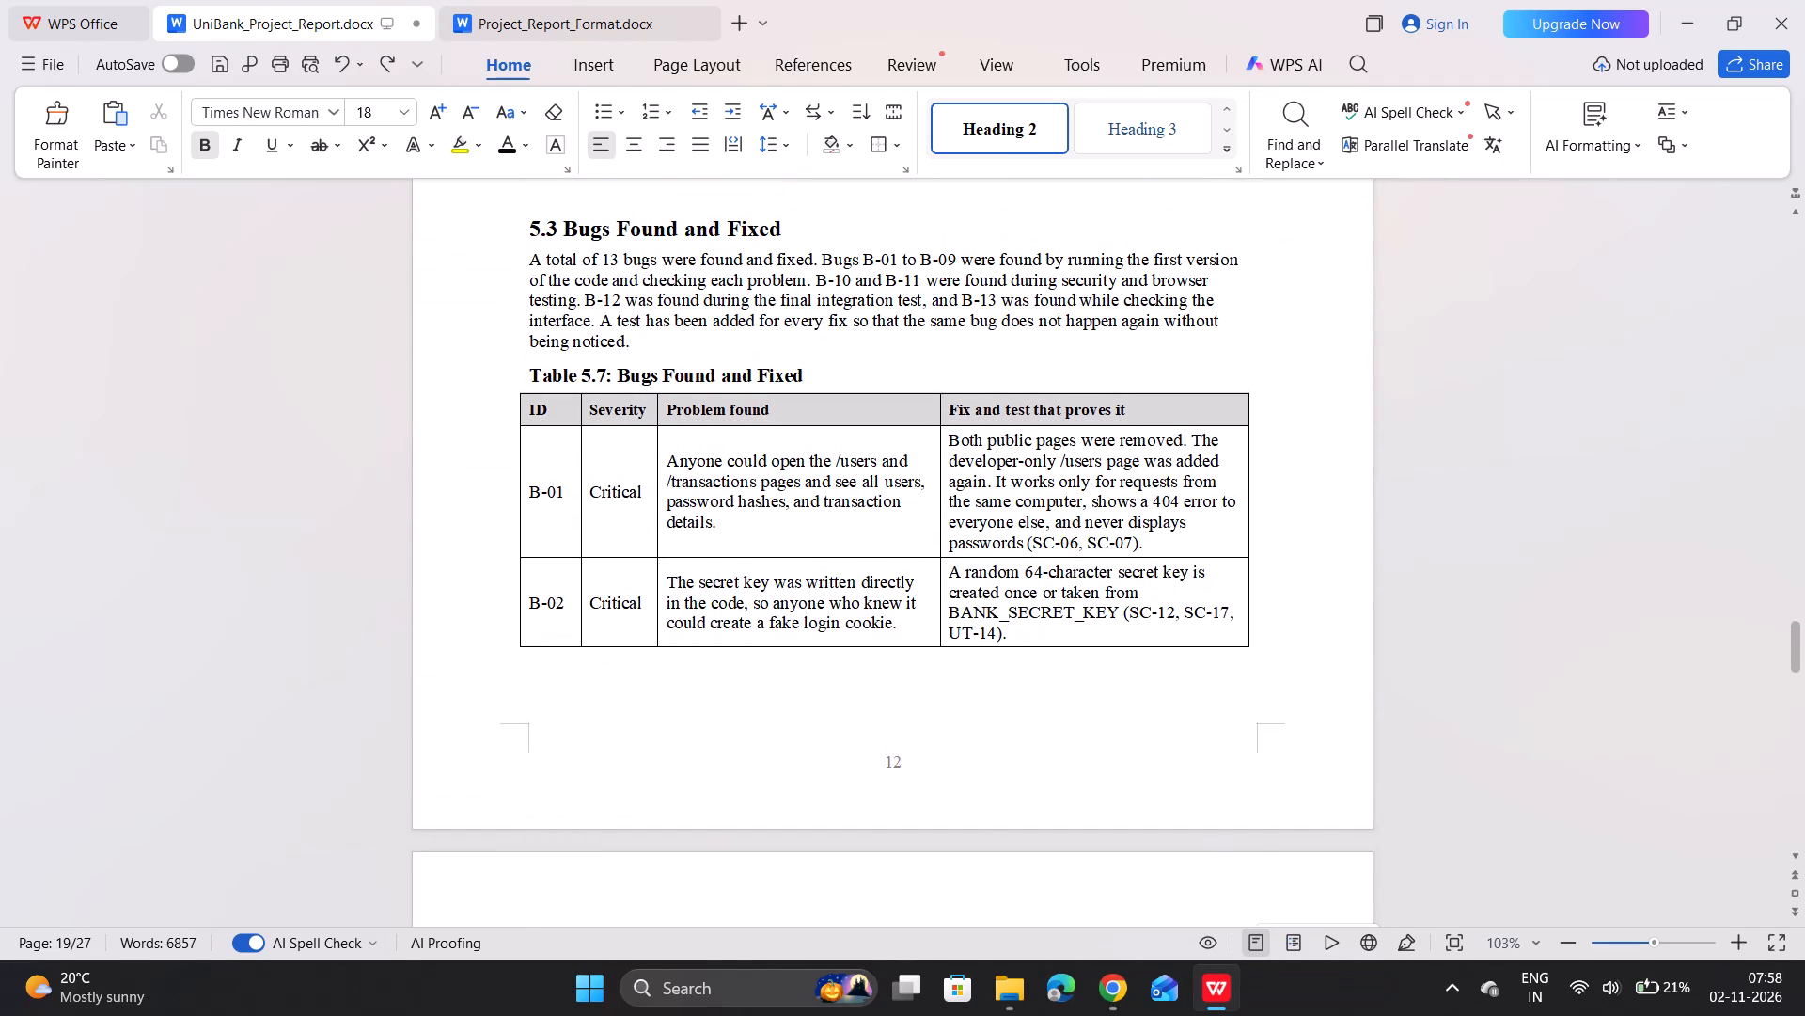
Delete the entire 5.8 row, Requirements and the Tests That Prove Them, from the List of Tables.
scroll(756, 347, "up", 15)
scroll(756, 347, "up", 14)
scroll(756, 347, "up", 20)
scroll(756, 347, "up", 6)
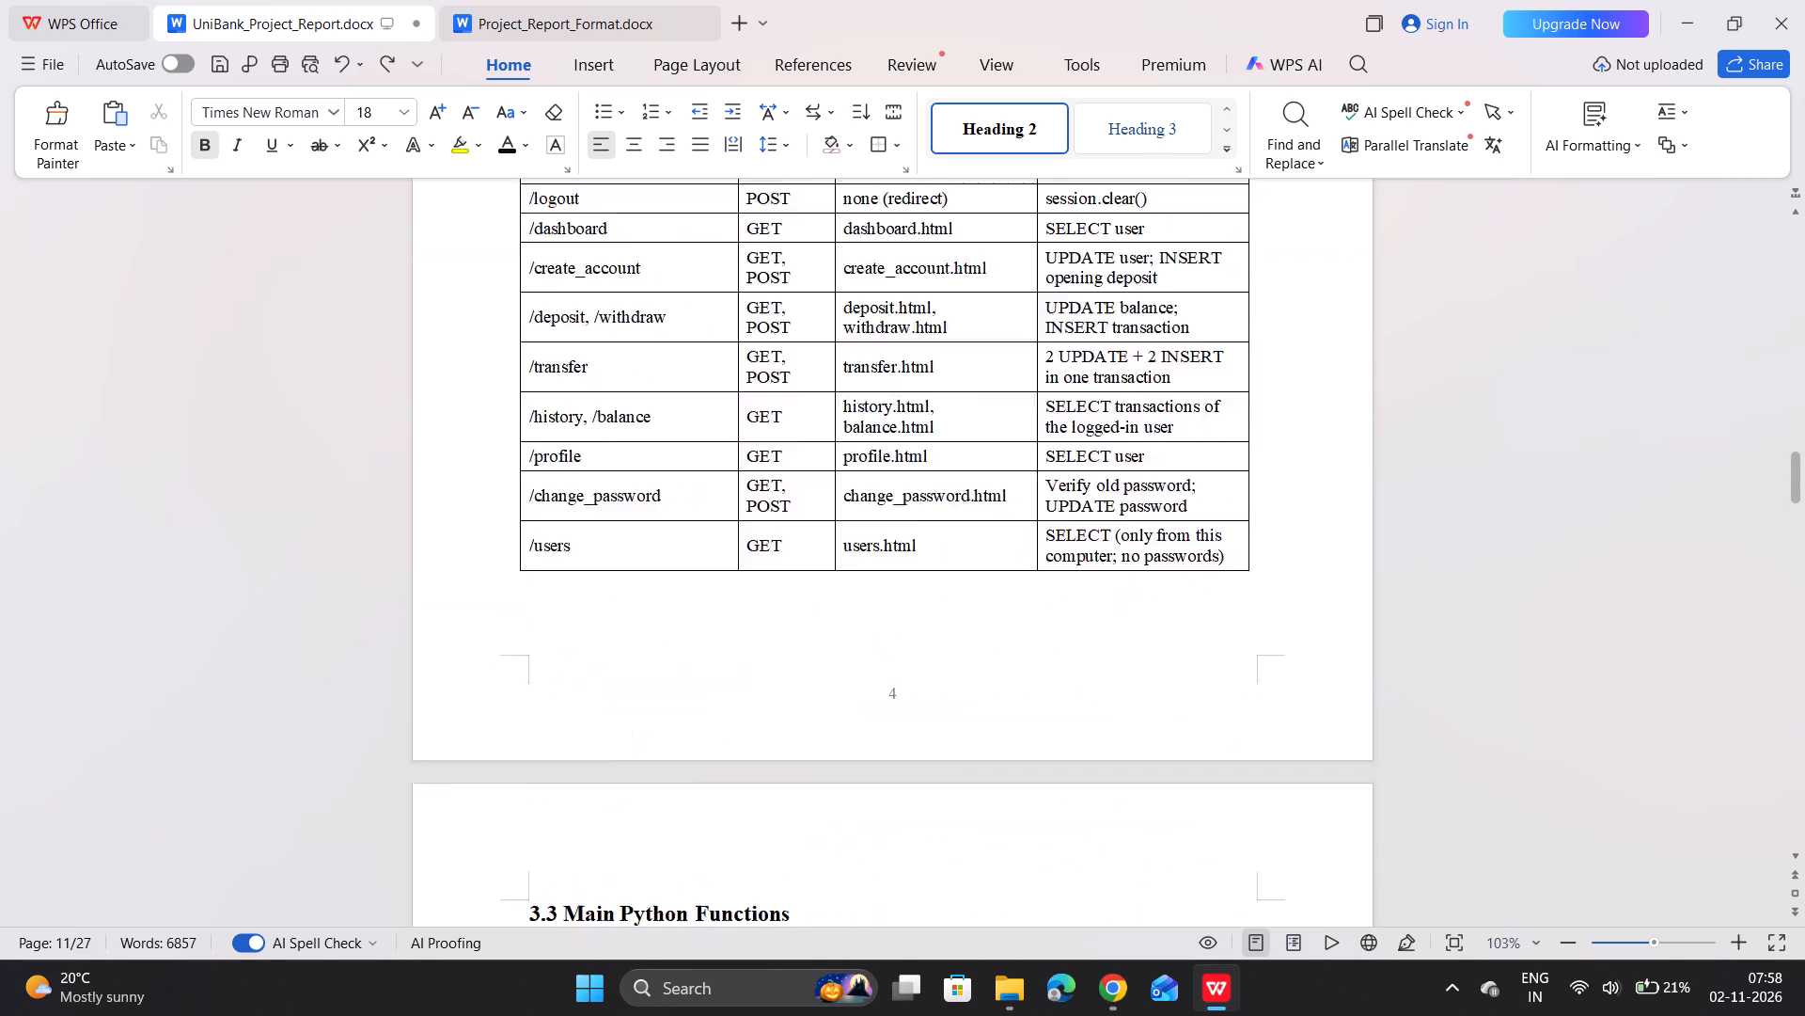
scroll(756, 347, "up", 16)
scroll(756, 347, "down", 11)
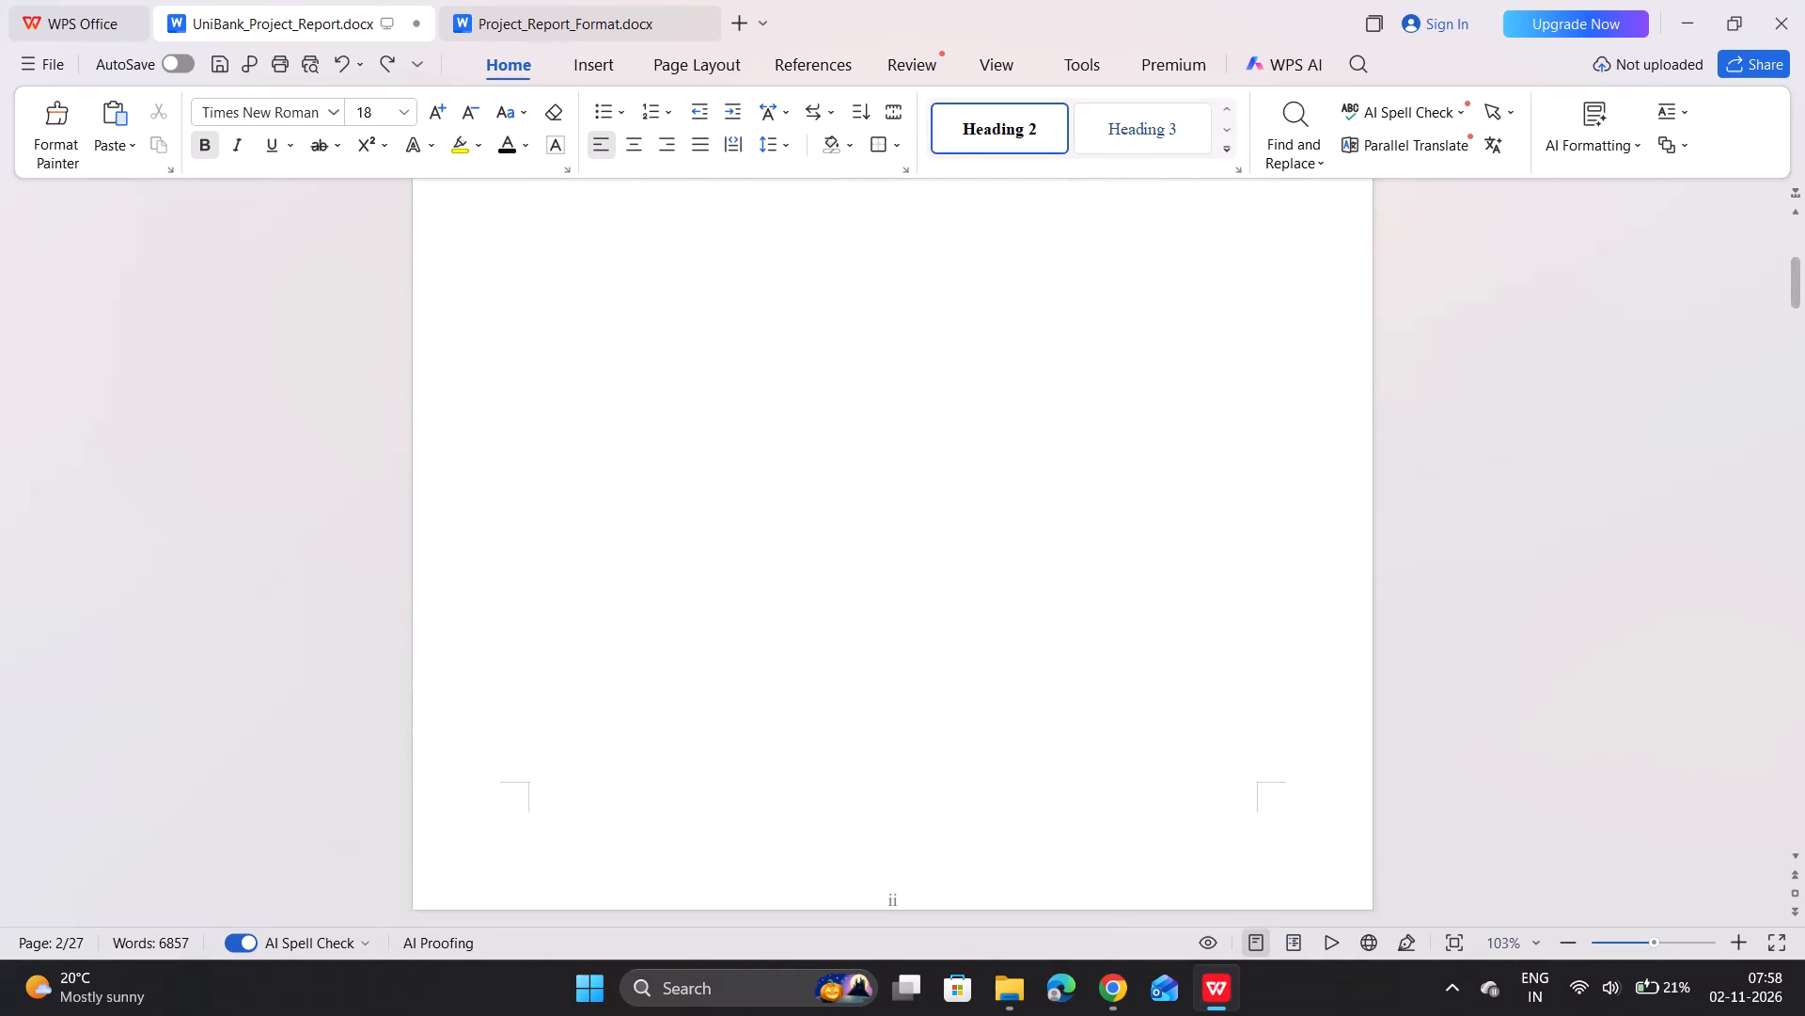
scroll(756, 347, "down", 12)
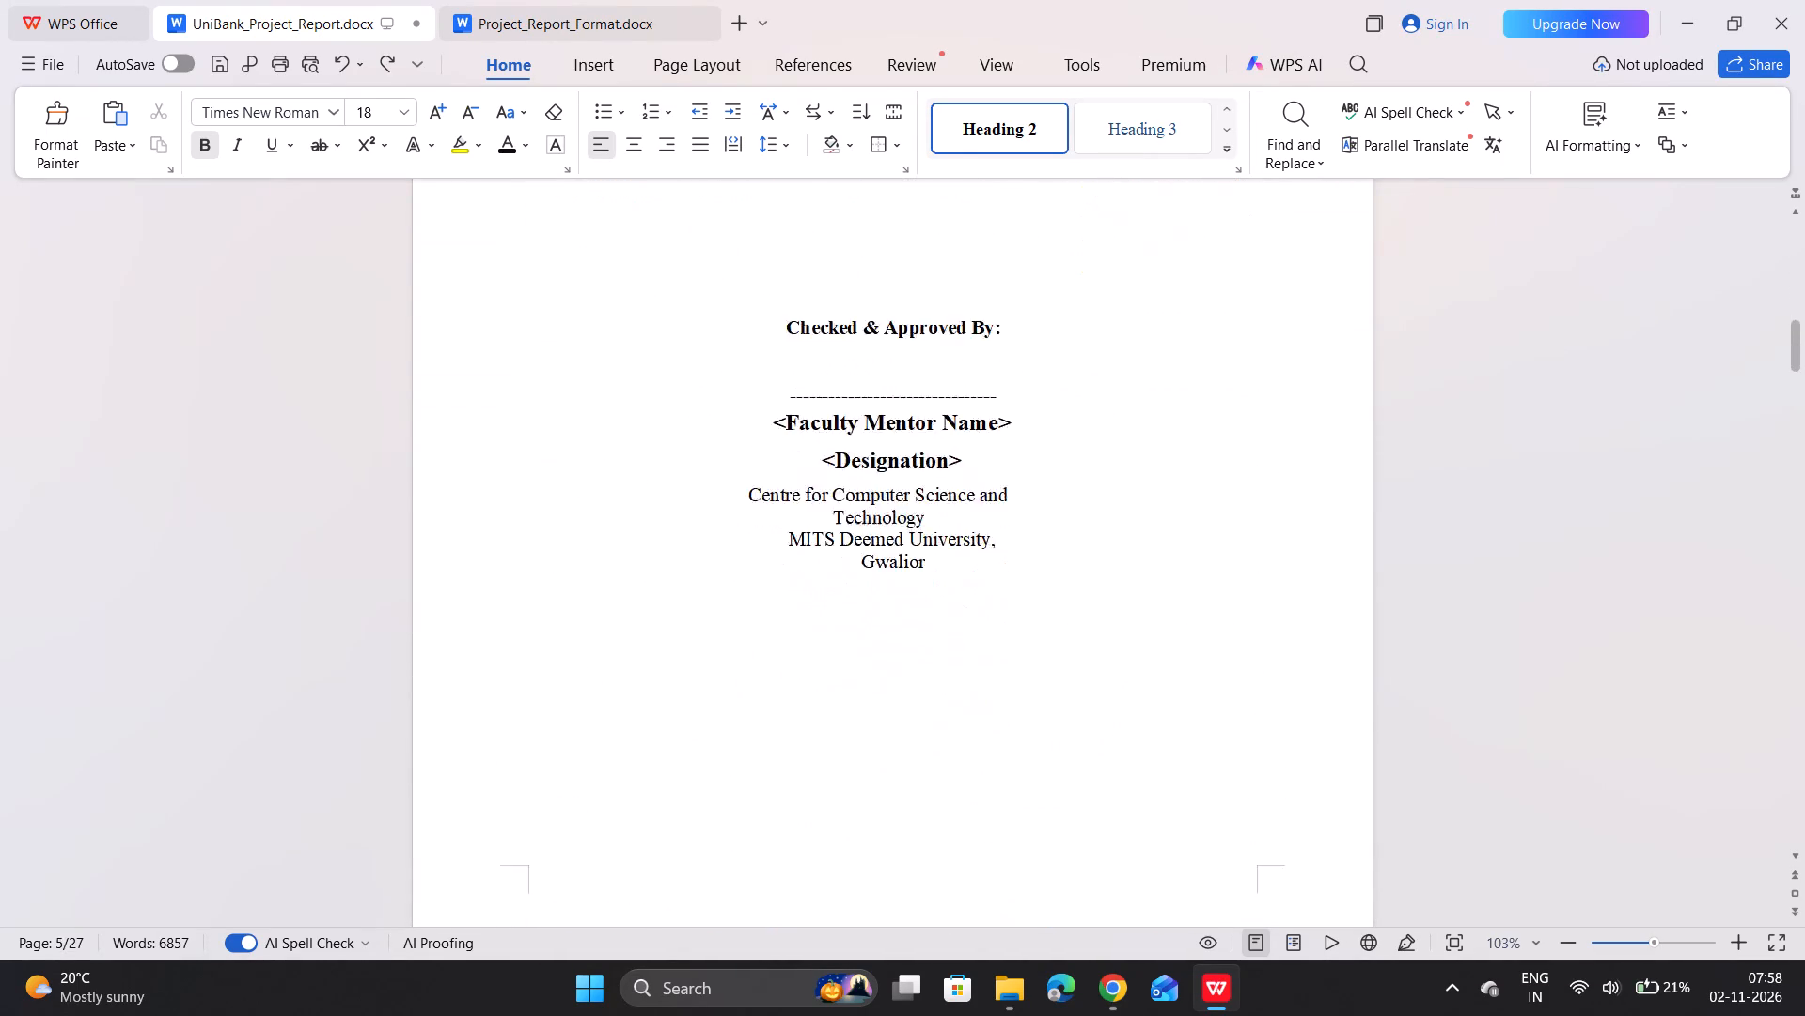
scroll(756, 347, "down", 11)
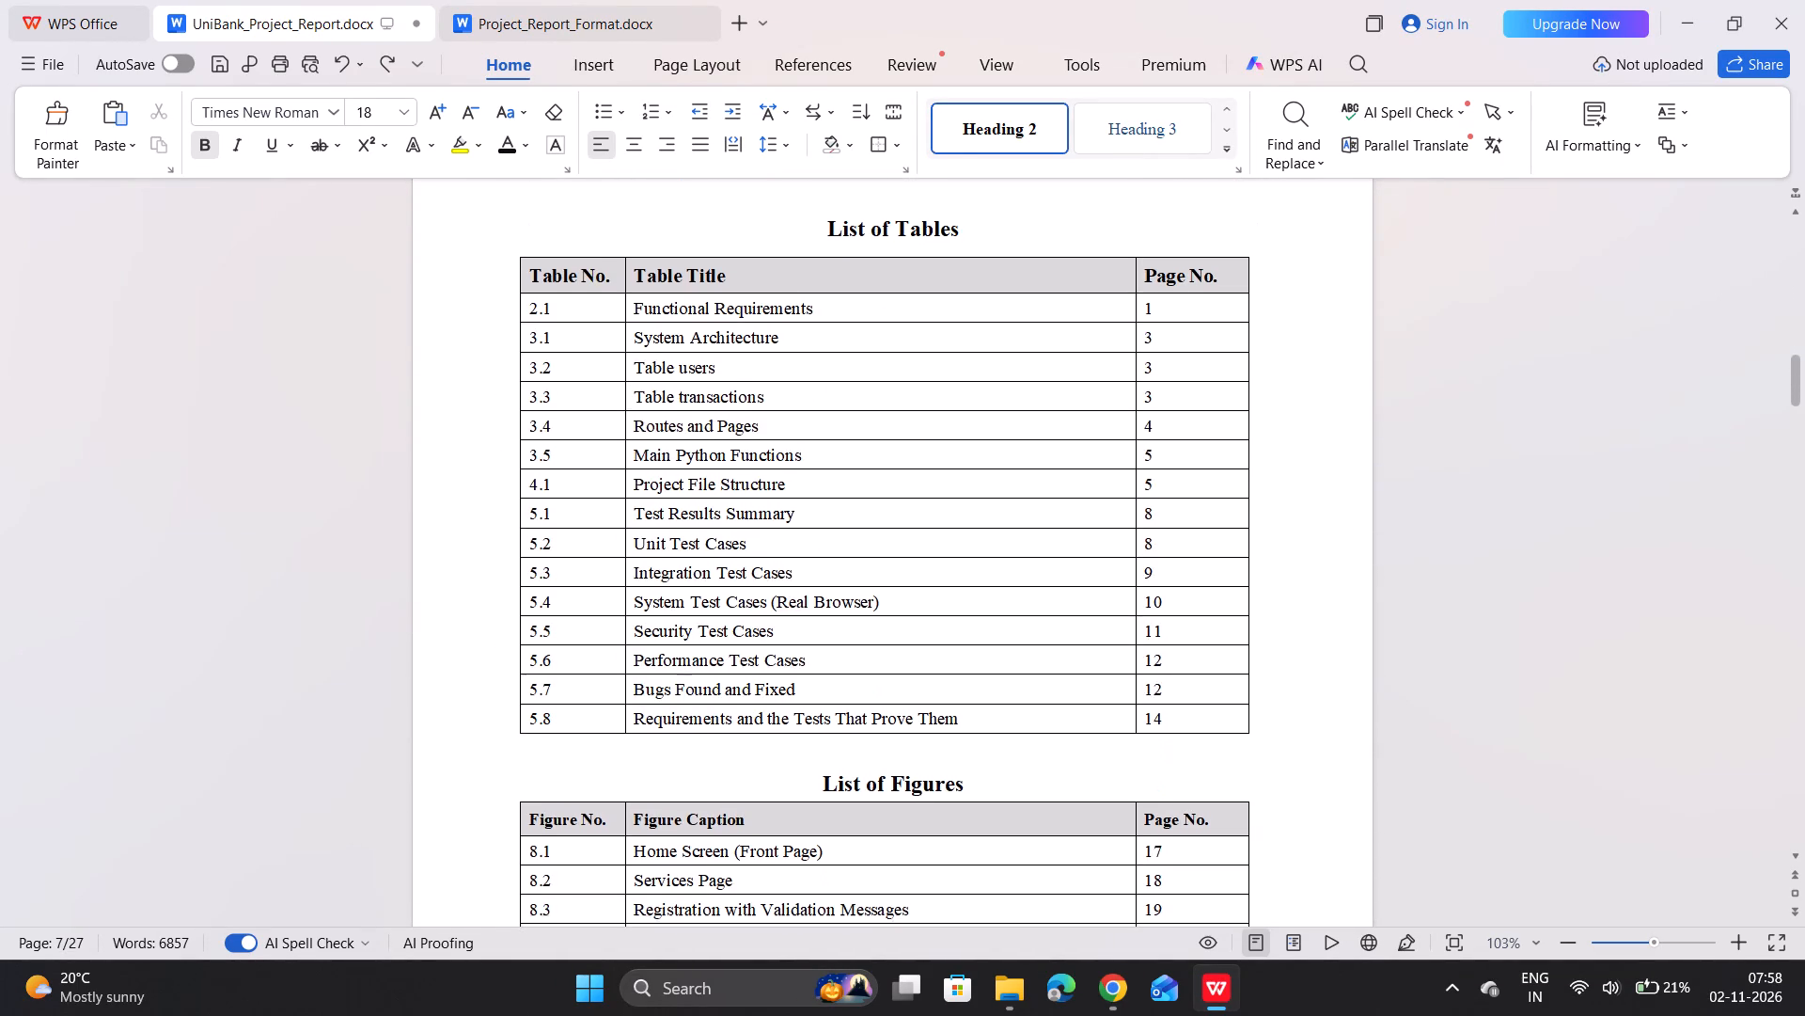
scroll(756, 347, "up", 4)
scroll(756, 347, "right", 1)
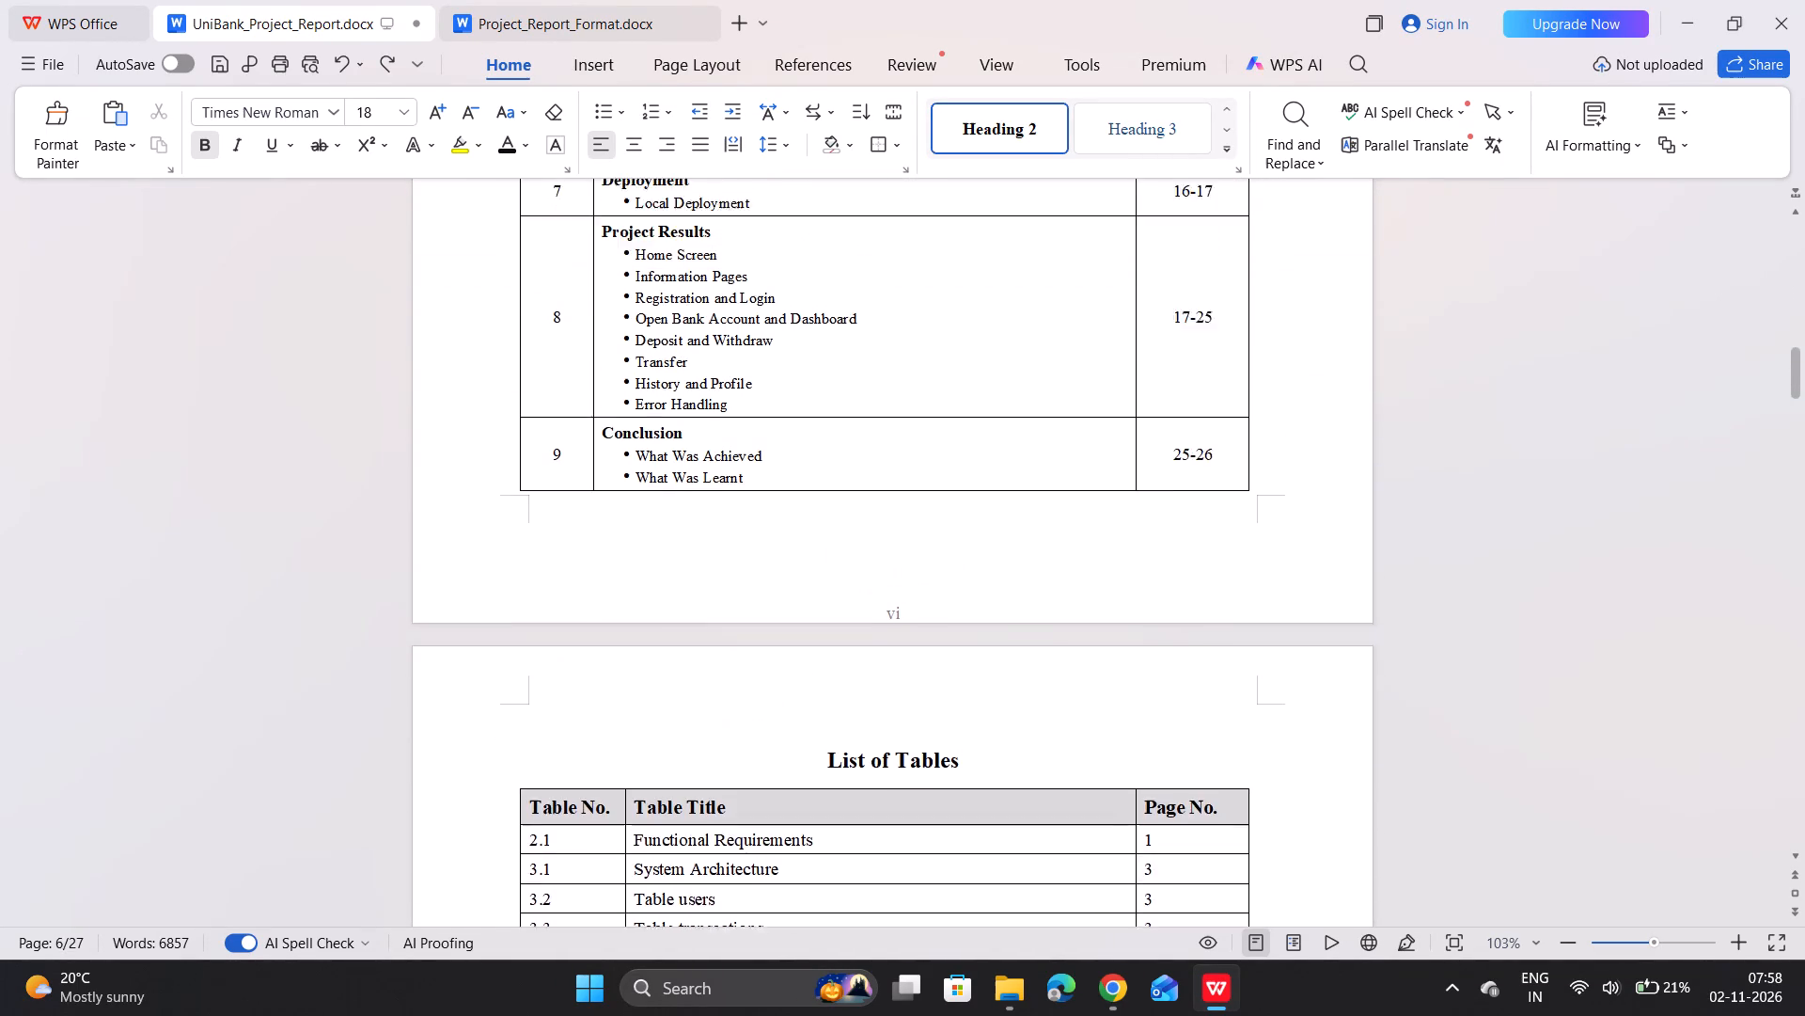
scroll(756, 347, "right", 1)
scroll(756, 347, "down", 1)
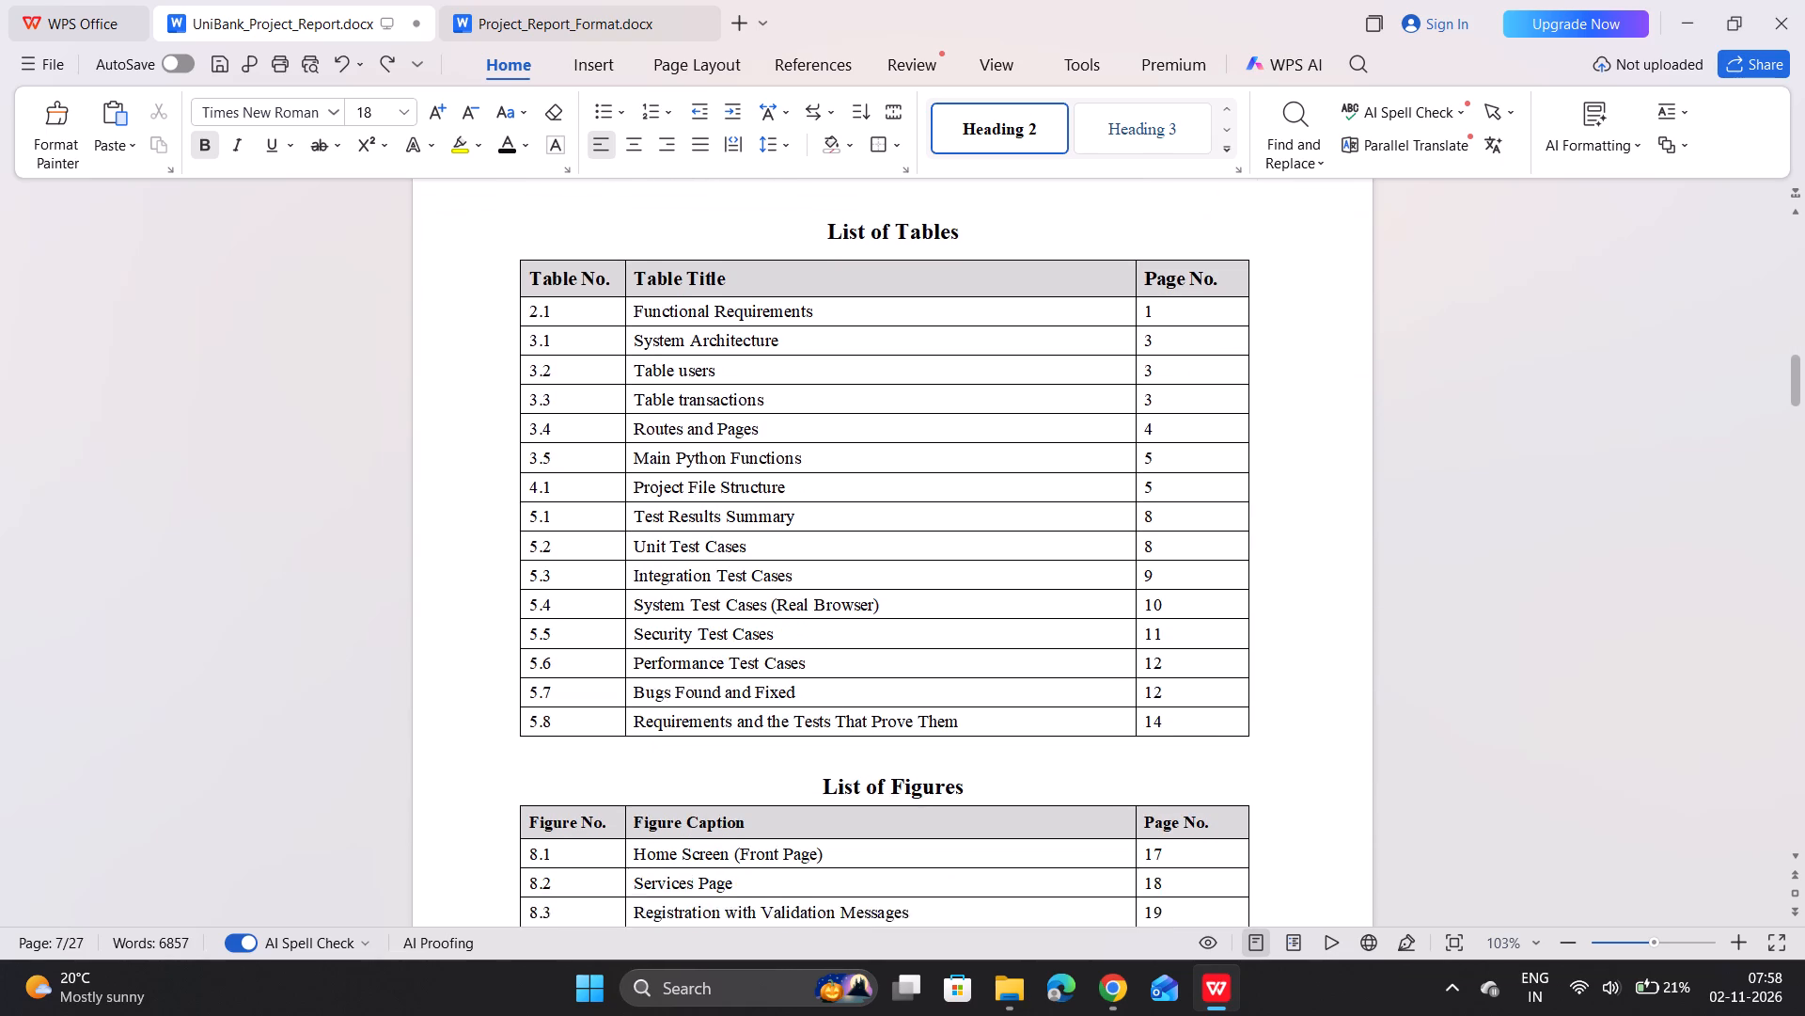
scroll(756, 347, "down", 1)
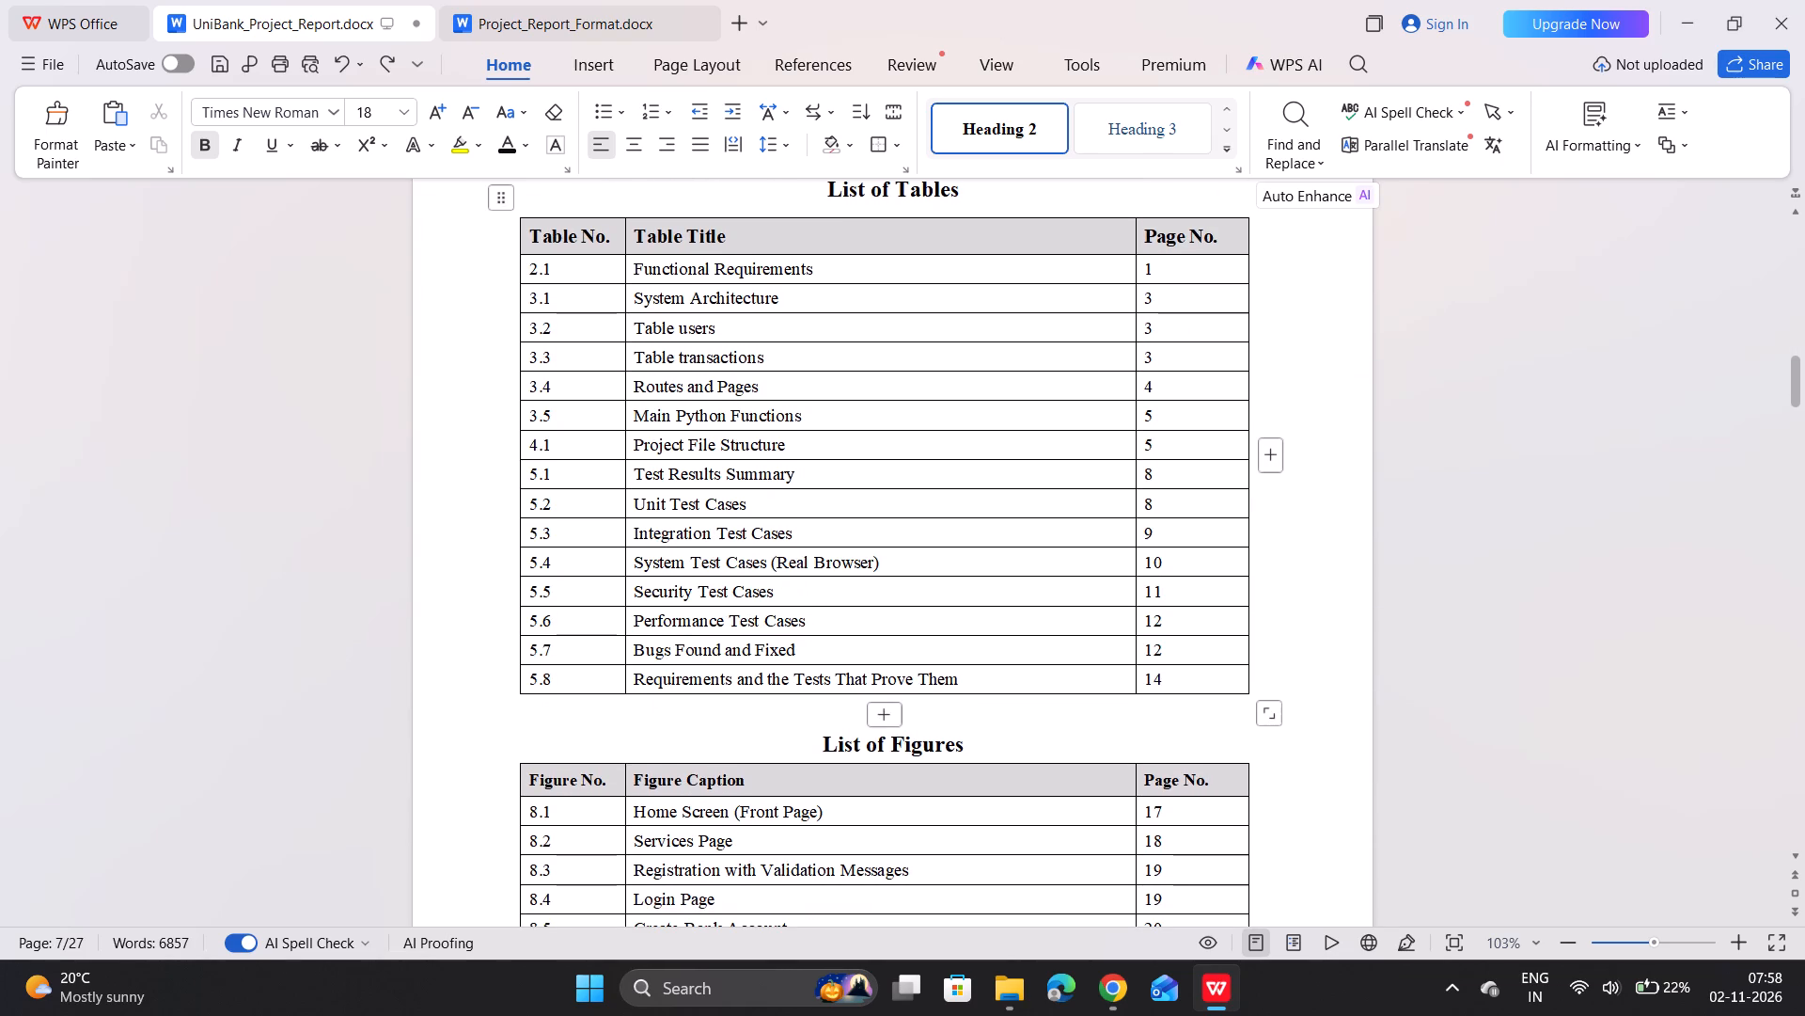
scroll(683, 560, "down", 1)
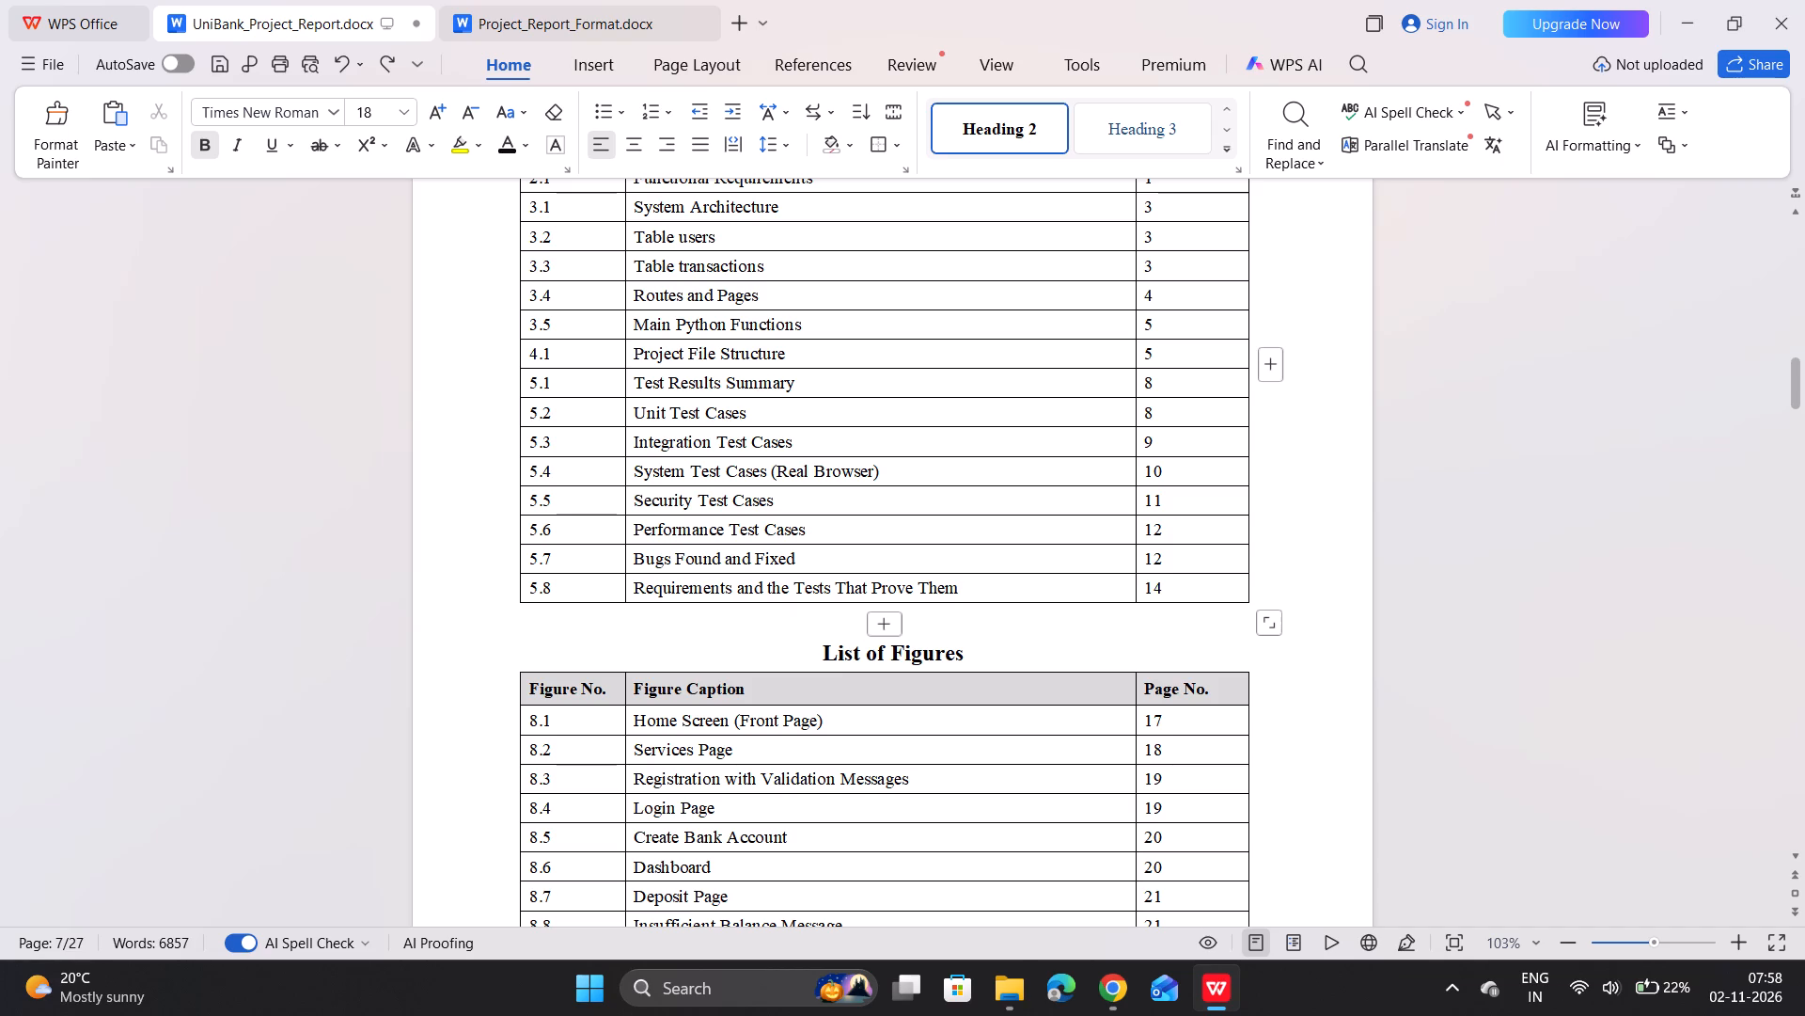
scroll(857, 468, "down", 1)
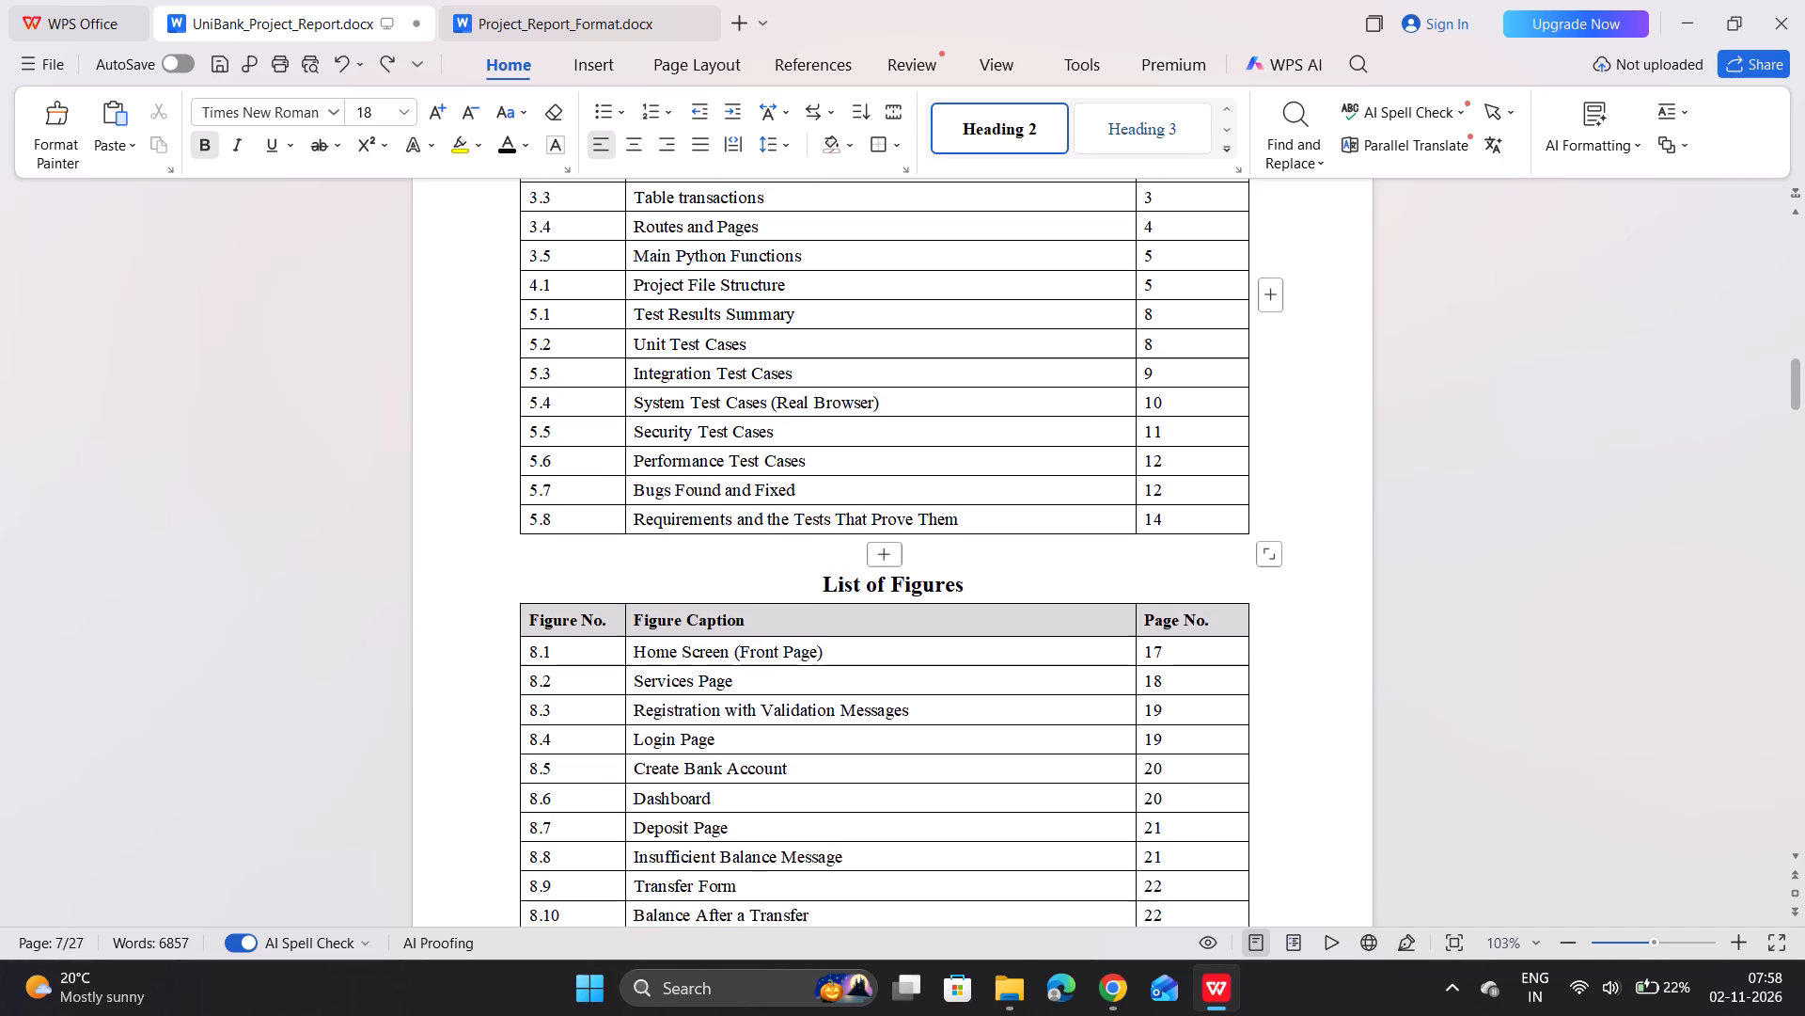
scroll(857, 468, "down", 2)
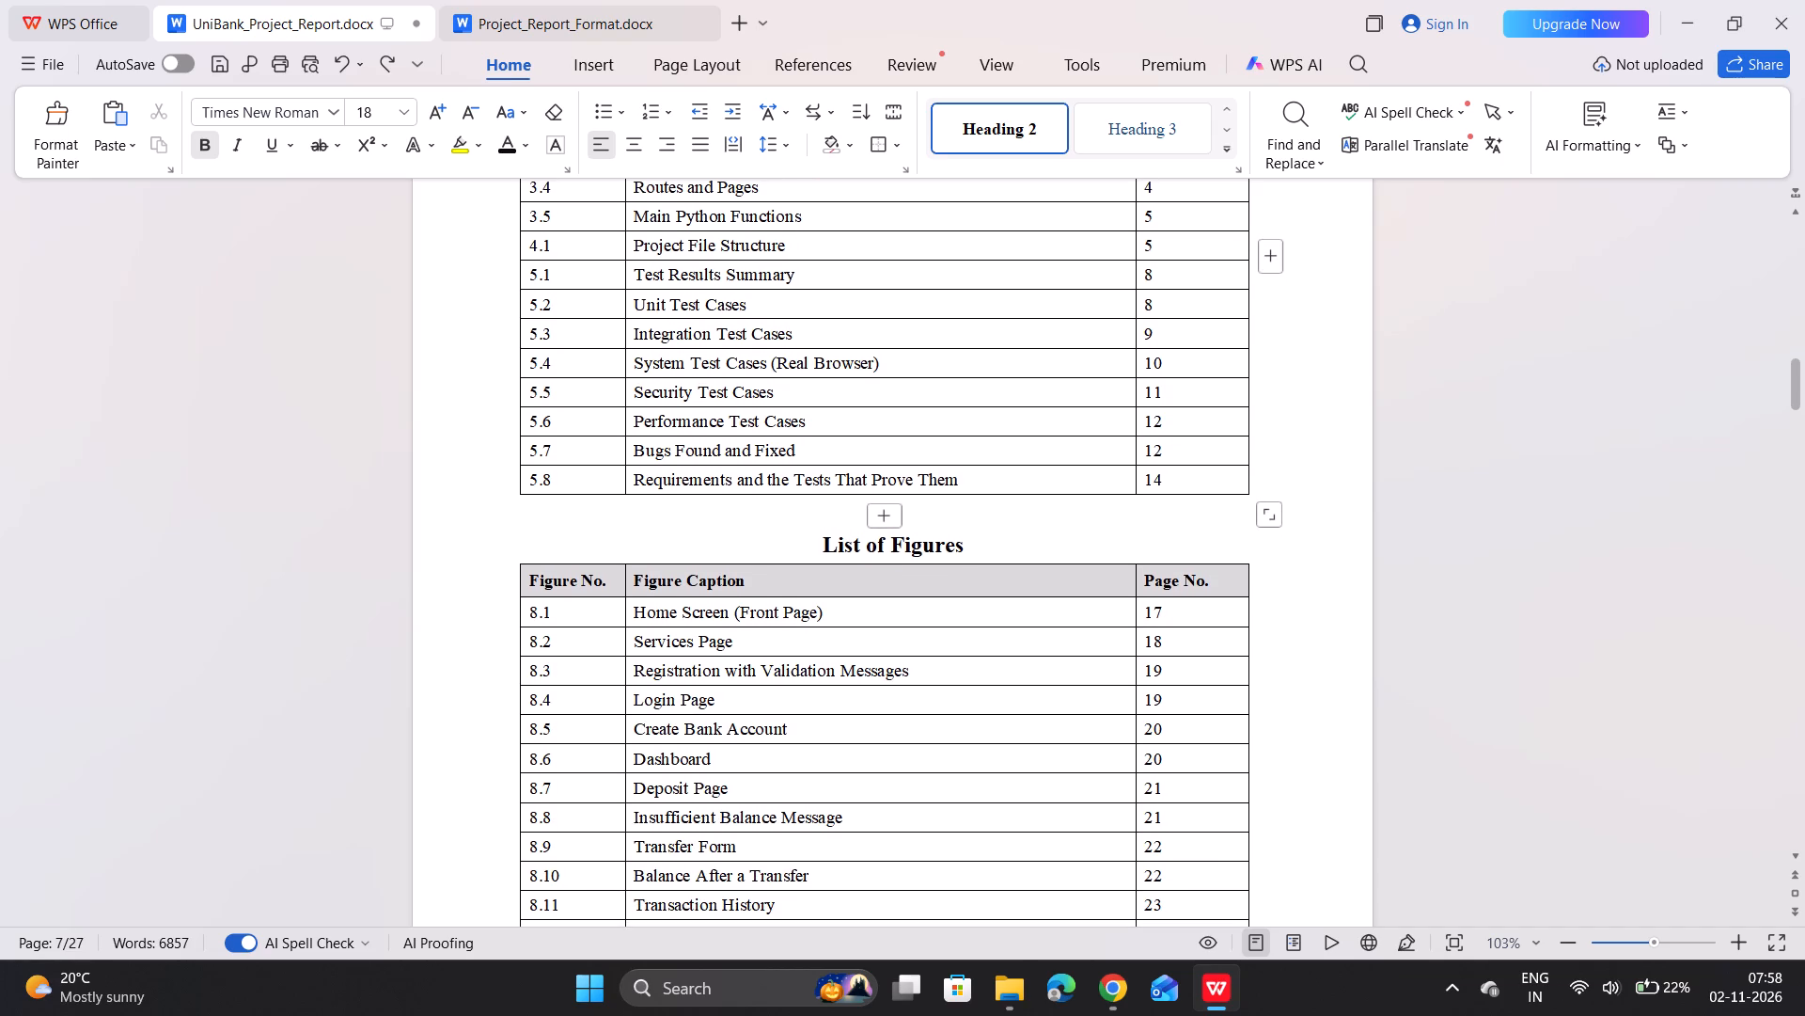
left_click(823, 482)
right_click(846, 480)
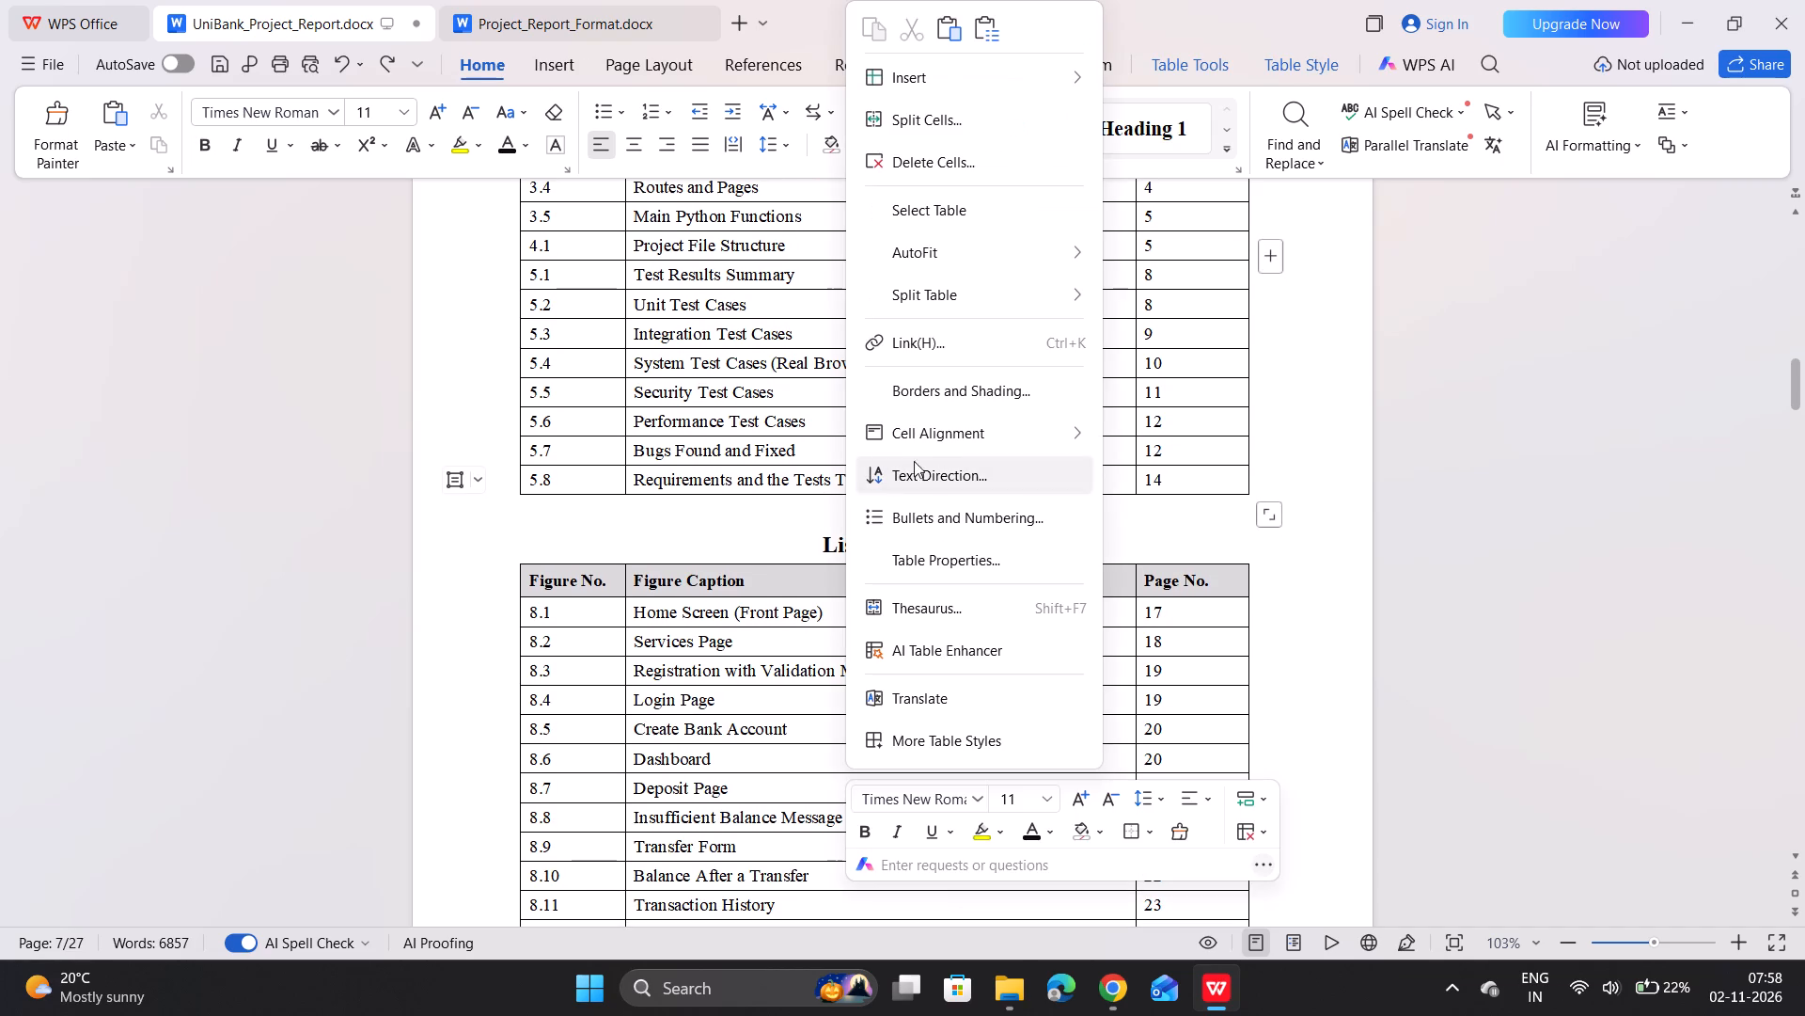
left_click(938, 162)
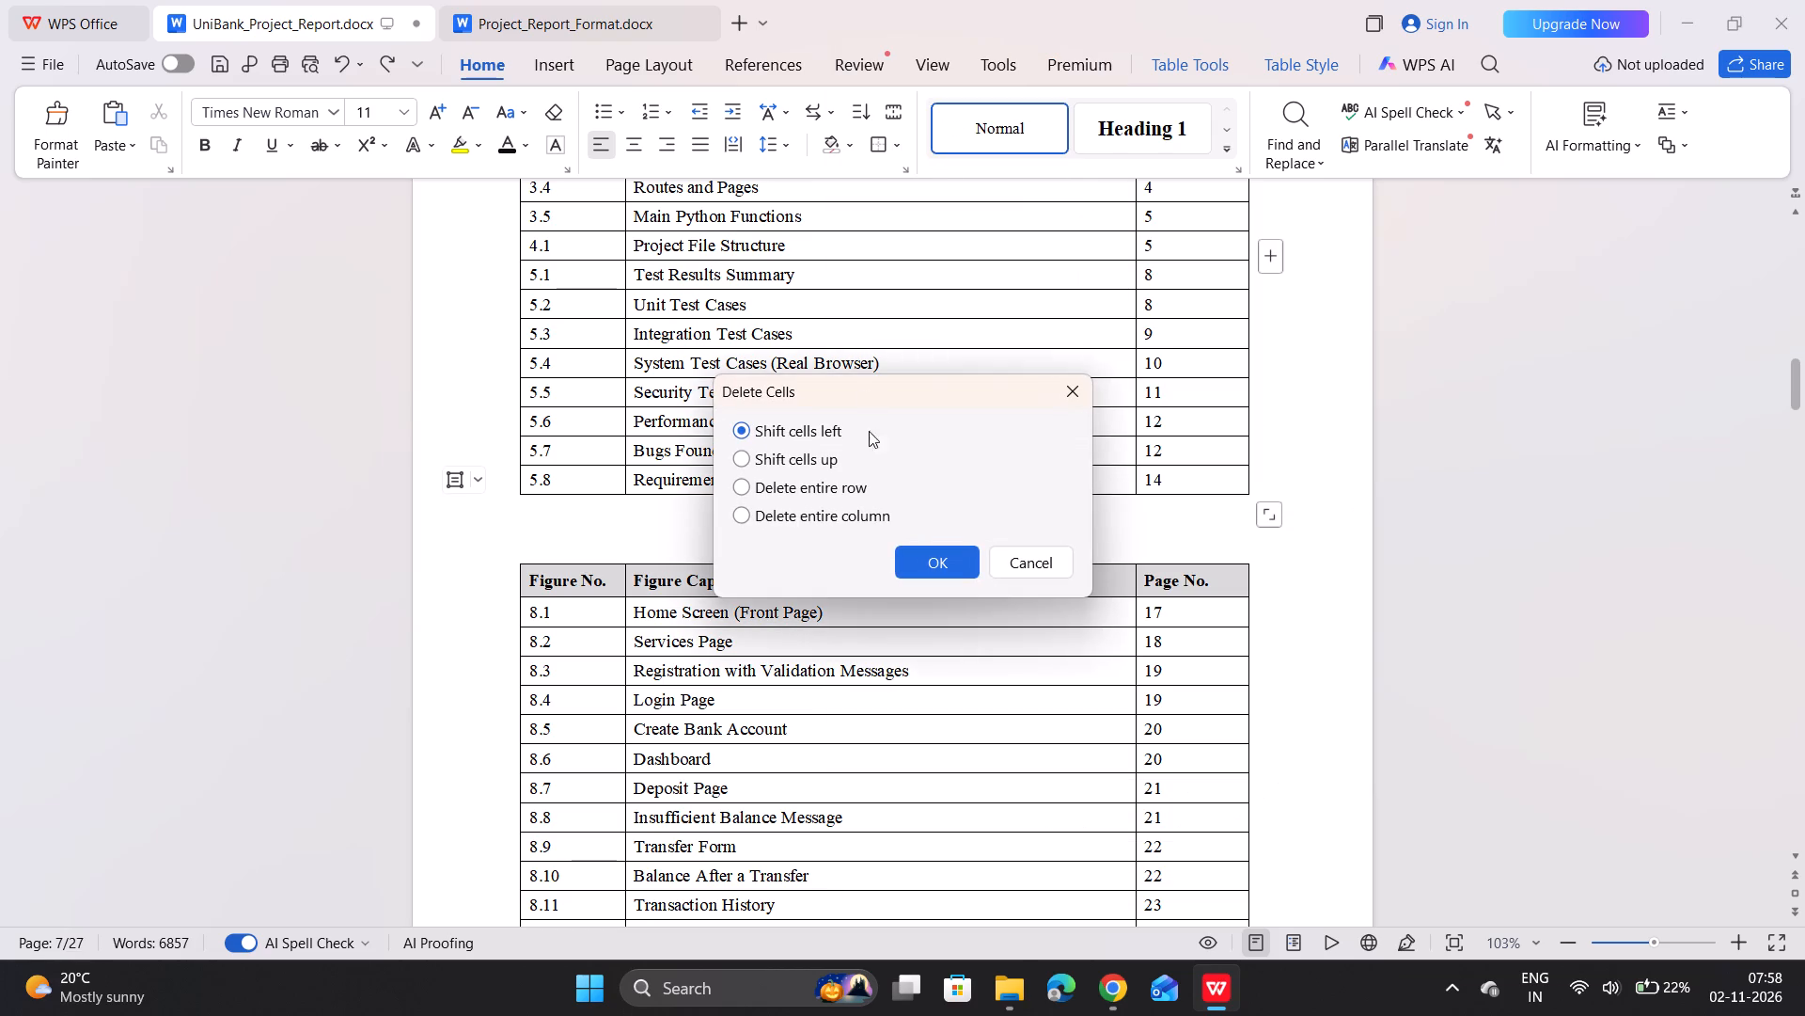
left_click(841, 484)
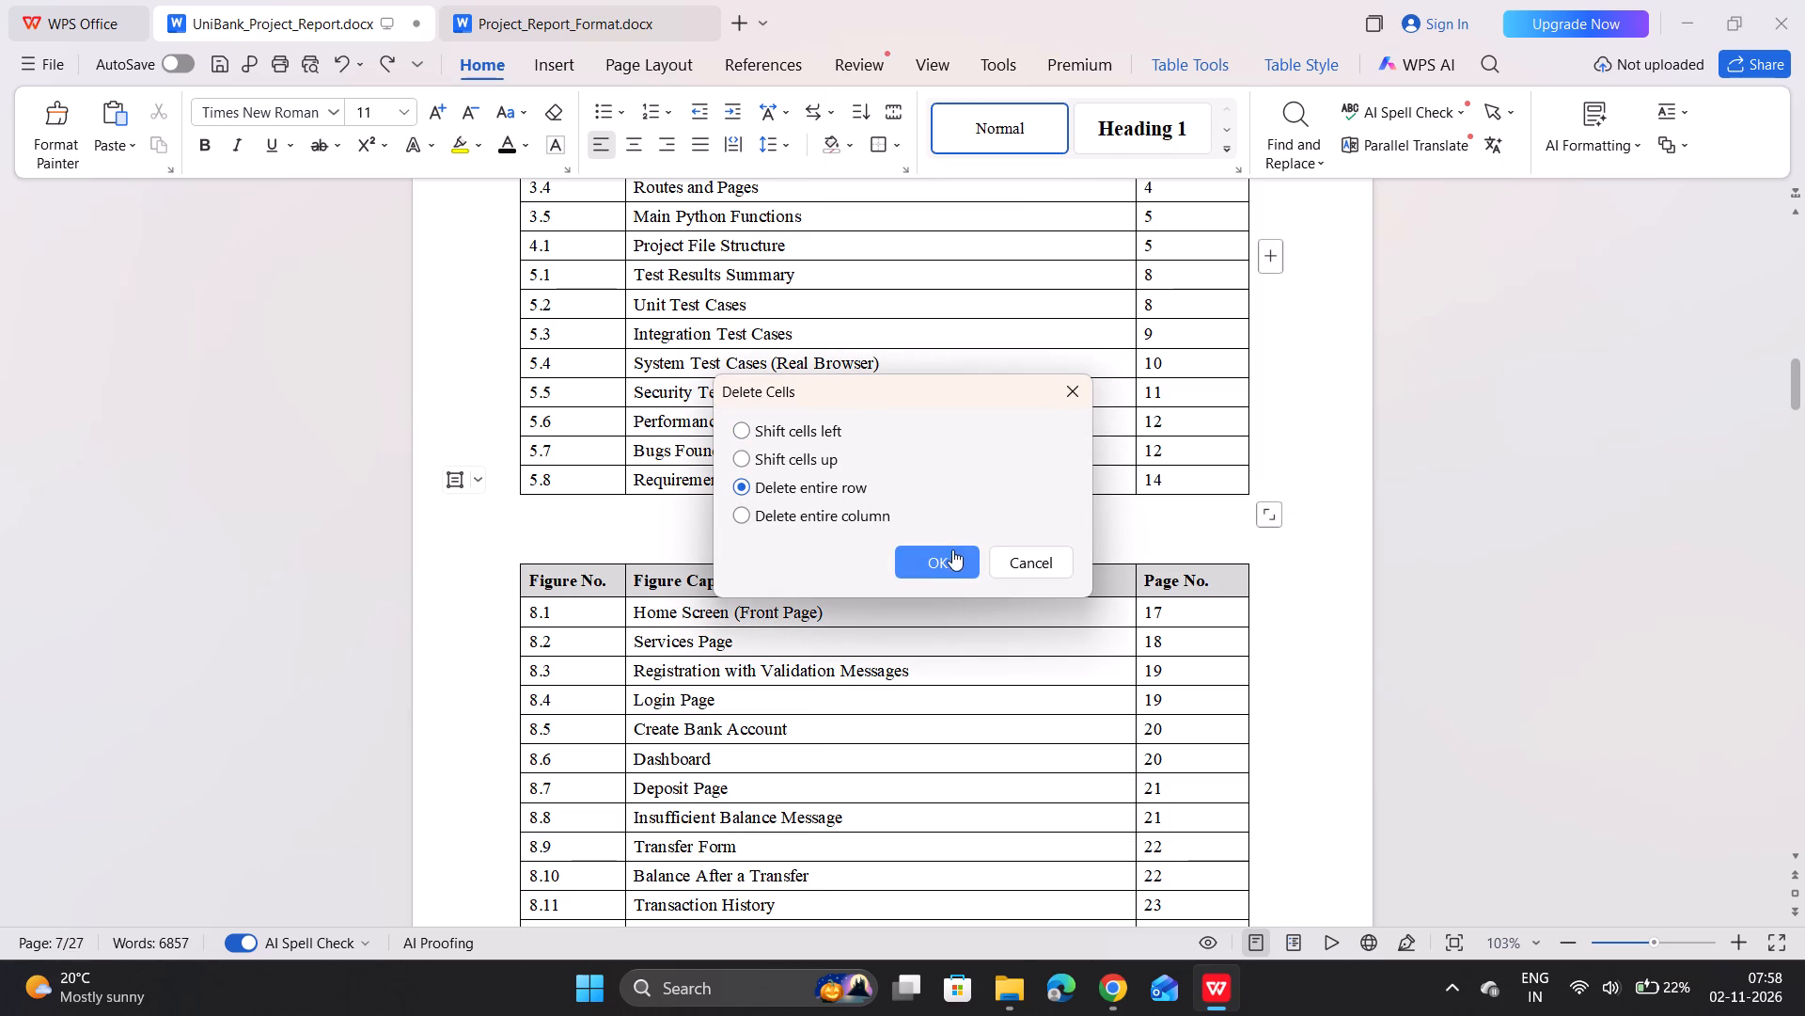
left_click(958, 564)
Check the Table of Contents, List of Tables and List of Figures through to the start of the Introduction.
scroll(862, 421, "up", 3)
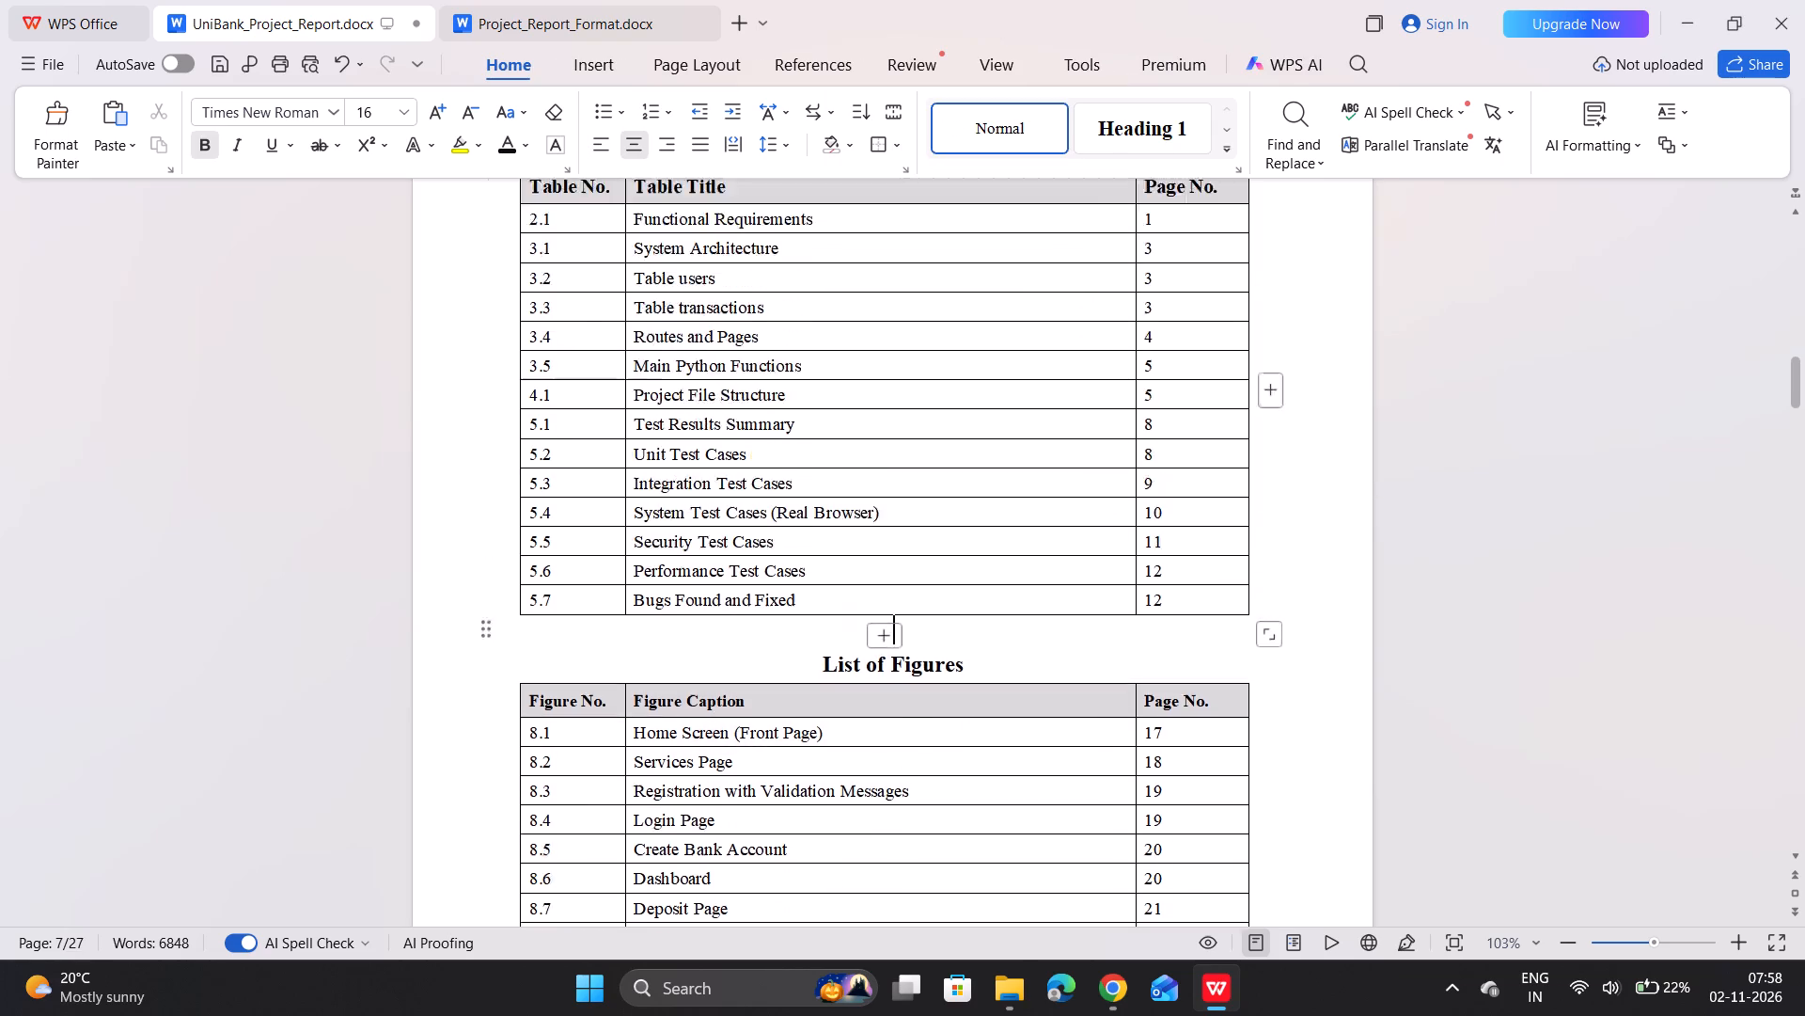
scroll(862, 421, "up", 5)
scroll(862, 421, "right", 2)
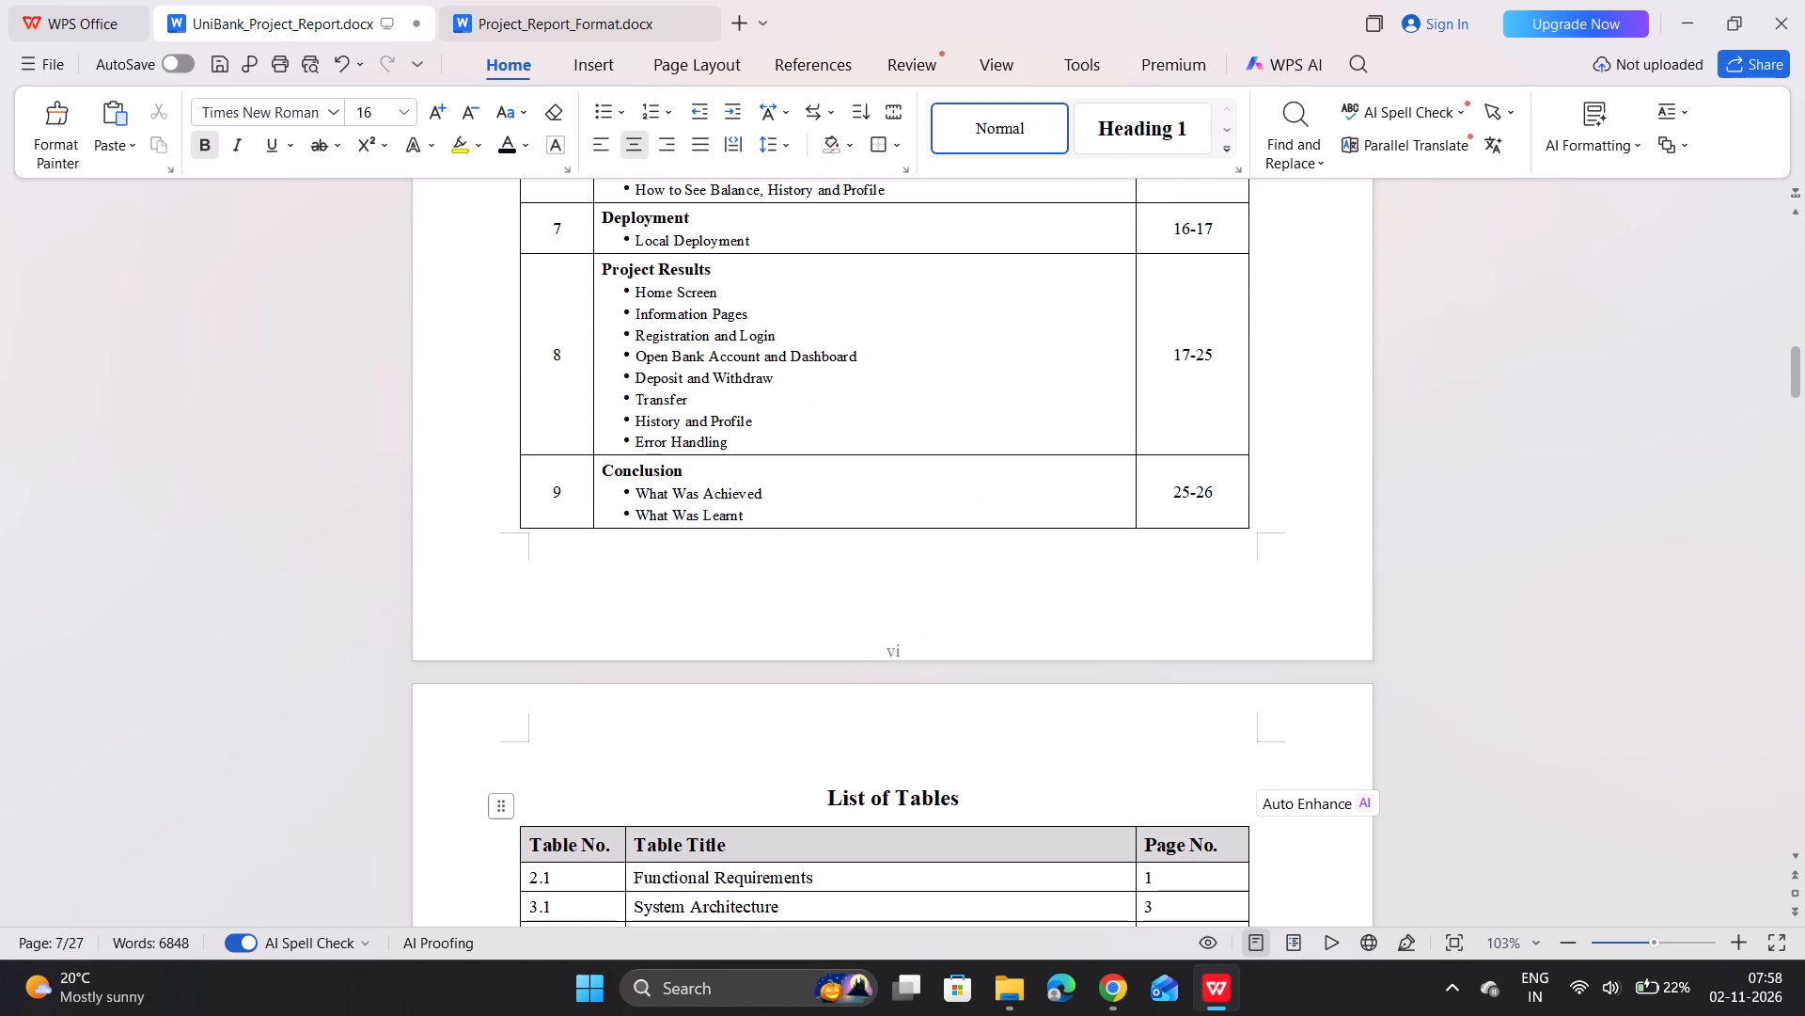
scroll(862, 421, "right", 1)
scroll(862, 421, "down", 2)
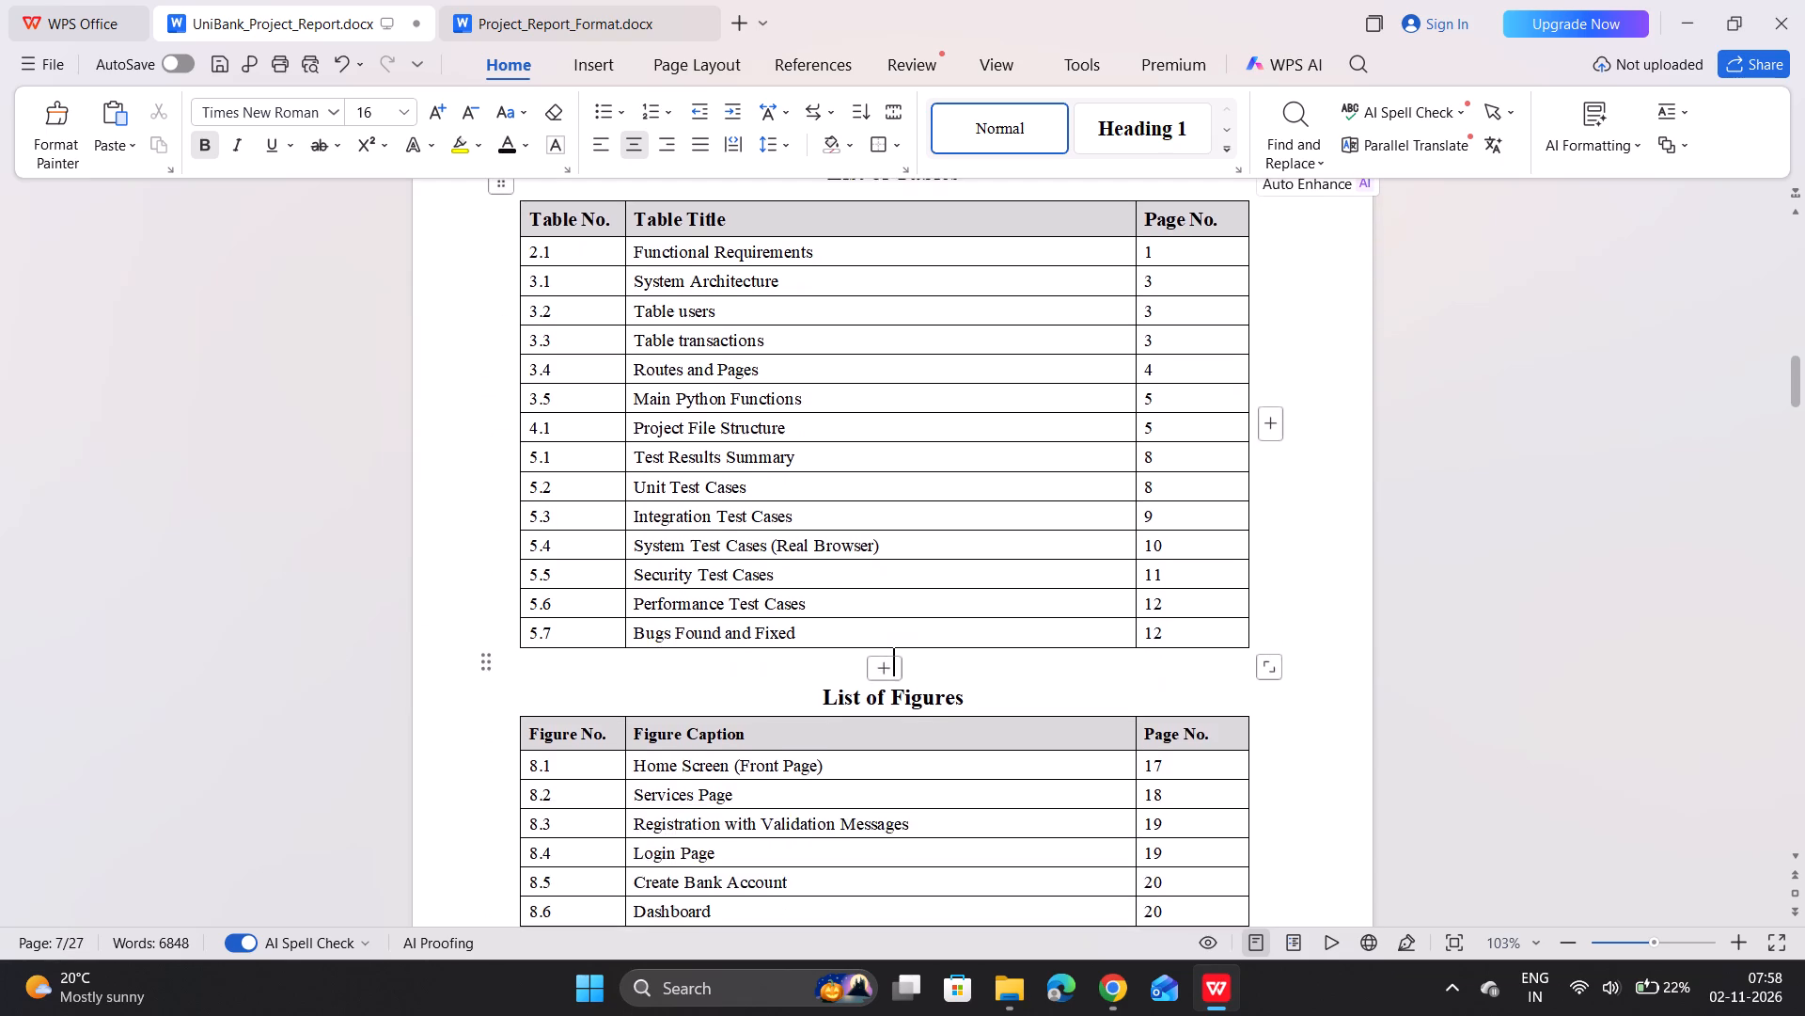
scroll(862, 421, "down", 5)
scroll(862, 421, "up", 8)
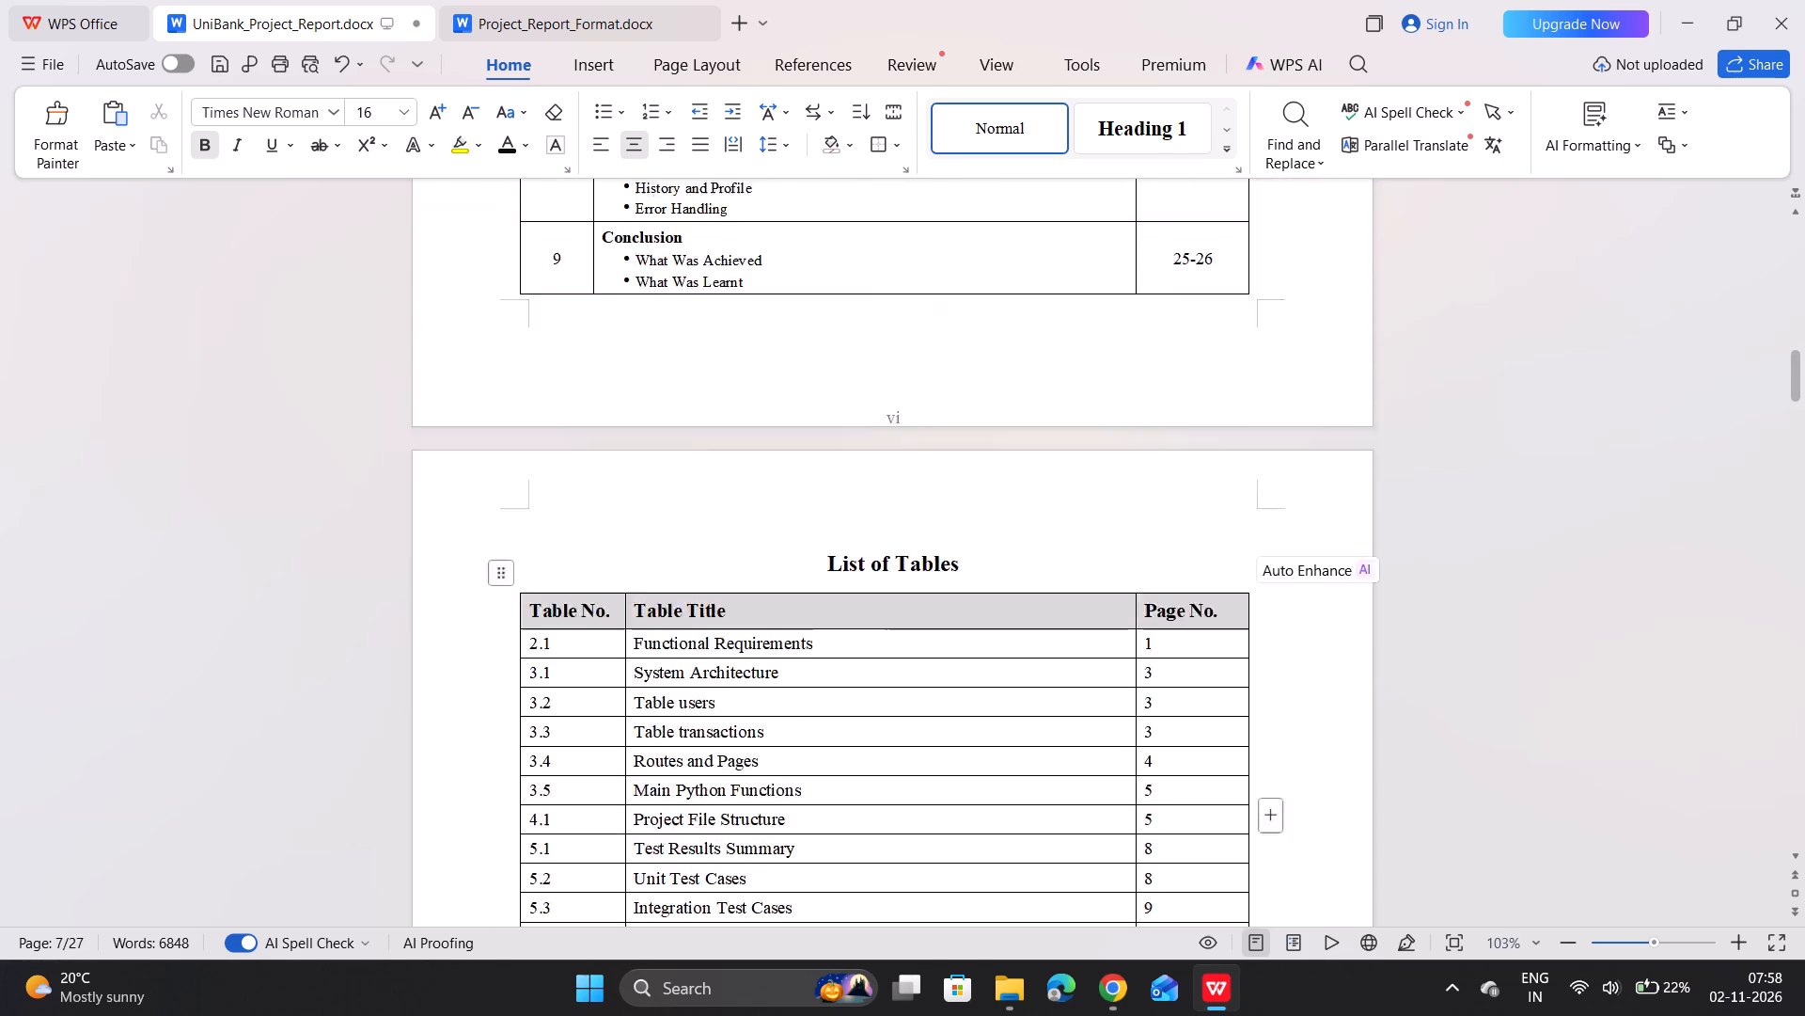
scroll(862, 421, "up", 6)
scroll(862, 421, "down", 3)
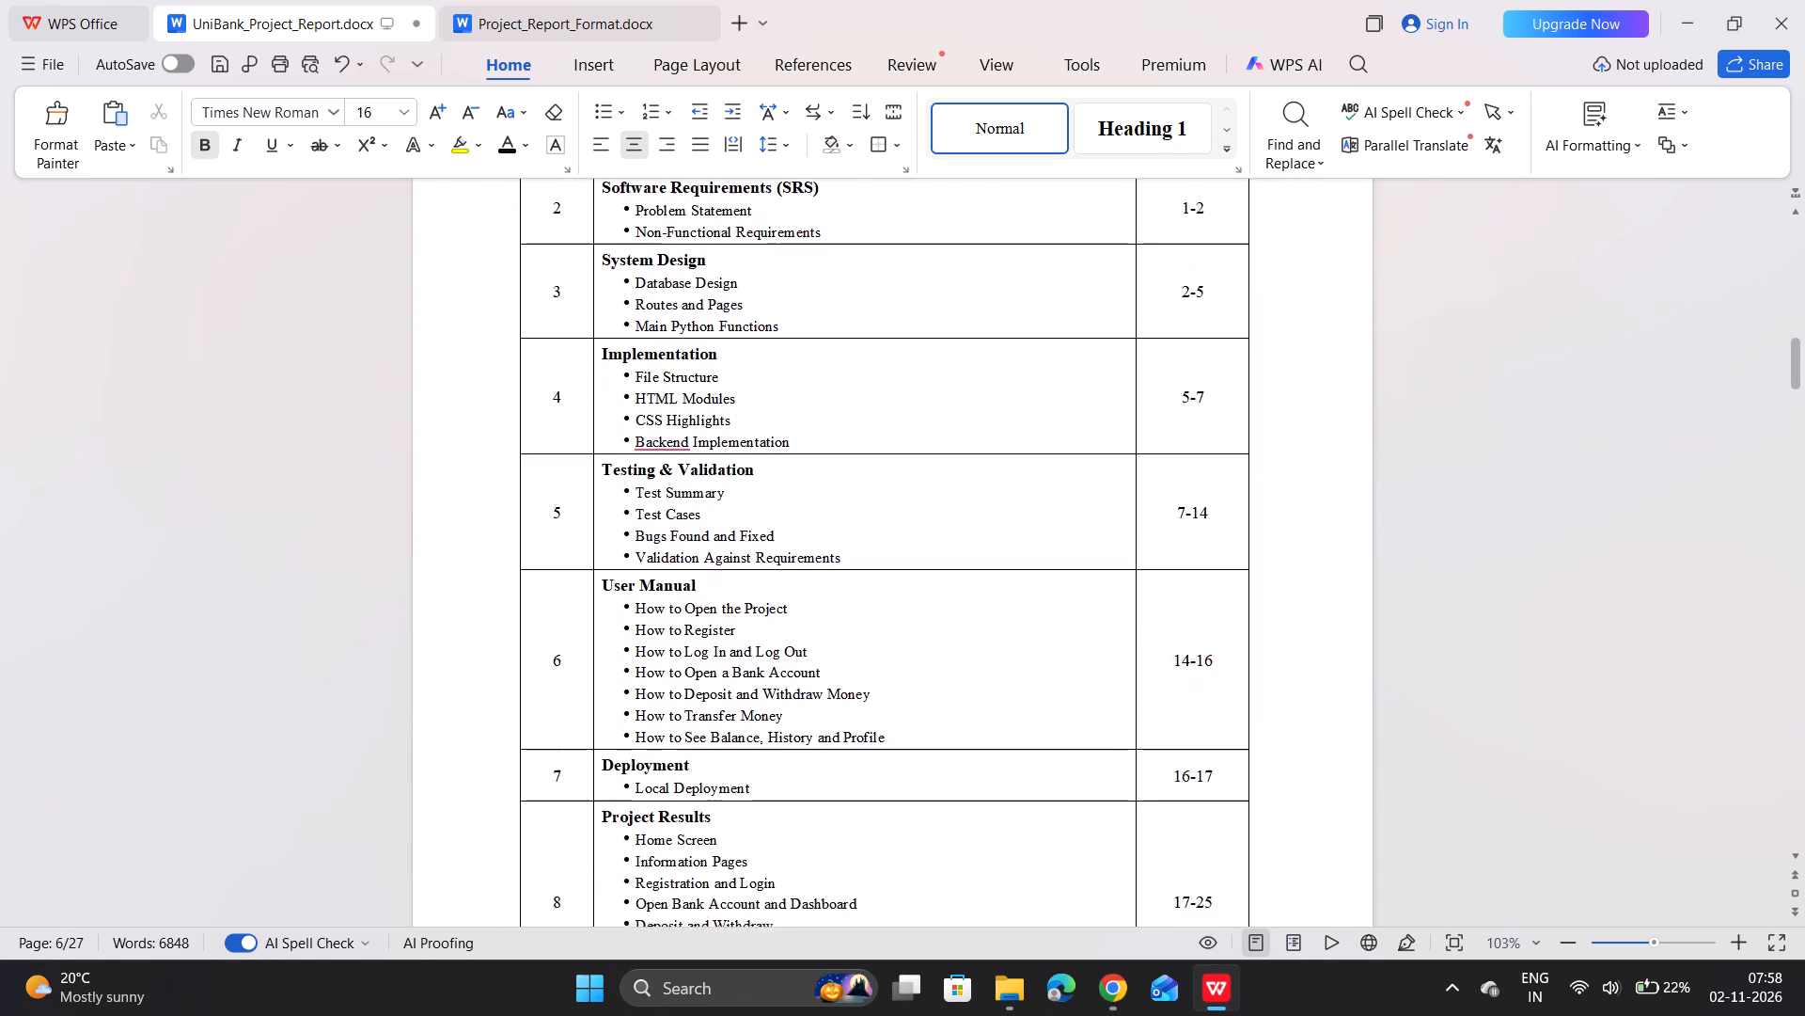
scroll(862, 421, "down", 8)
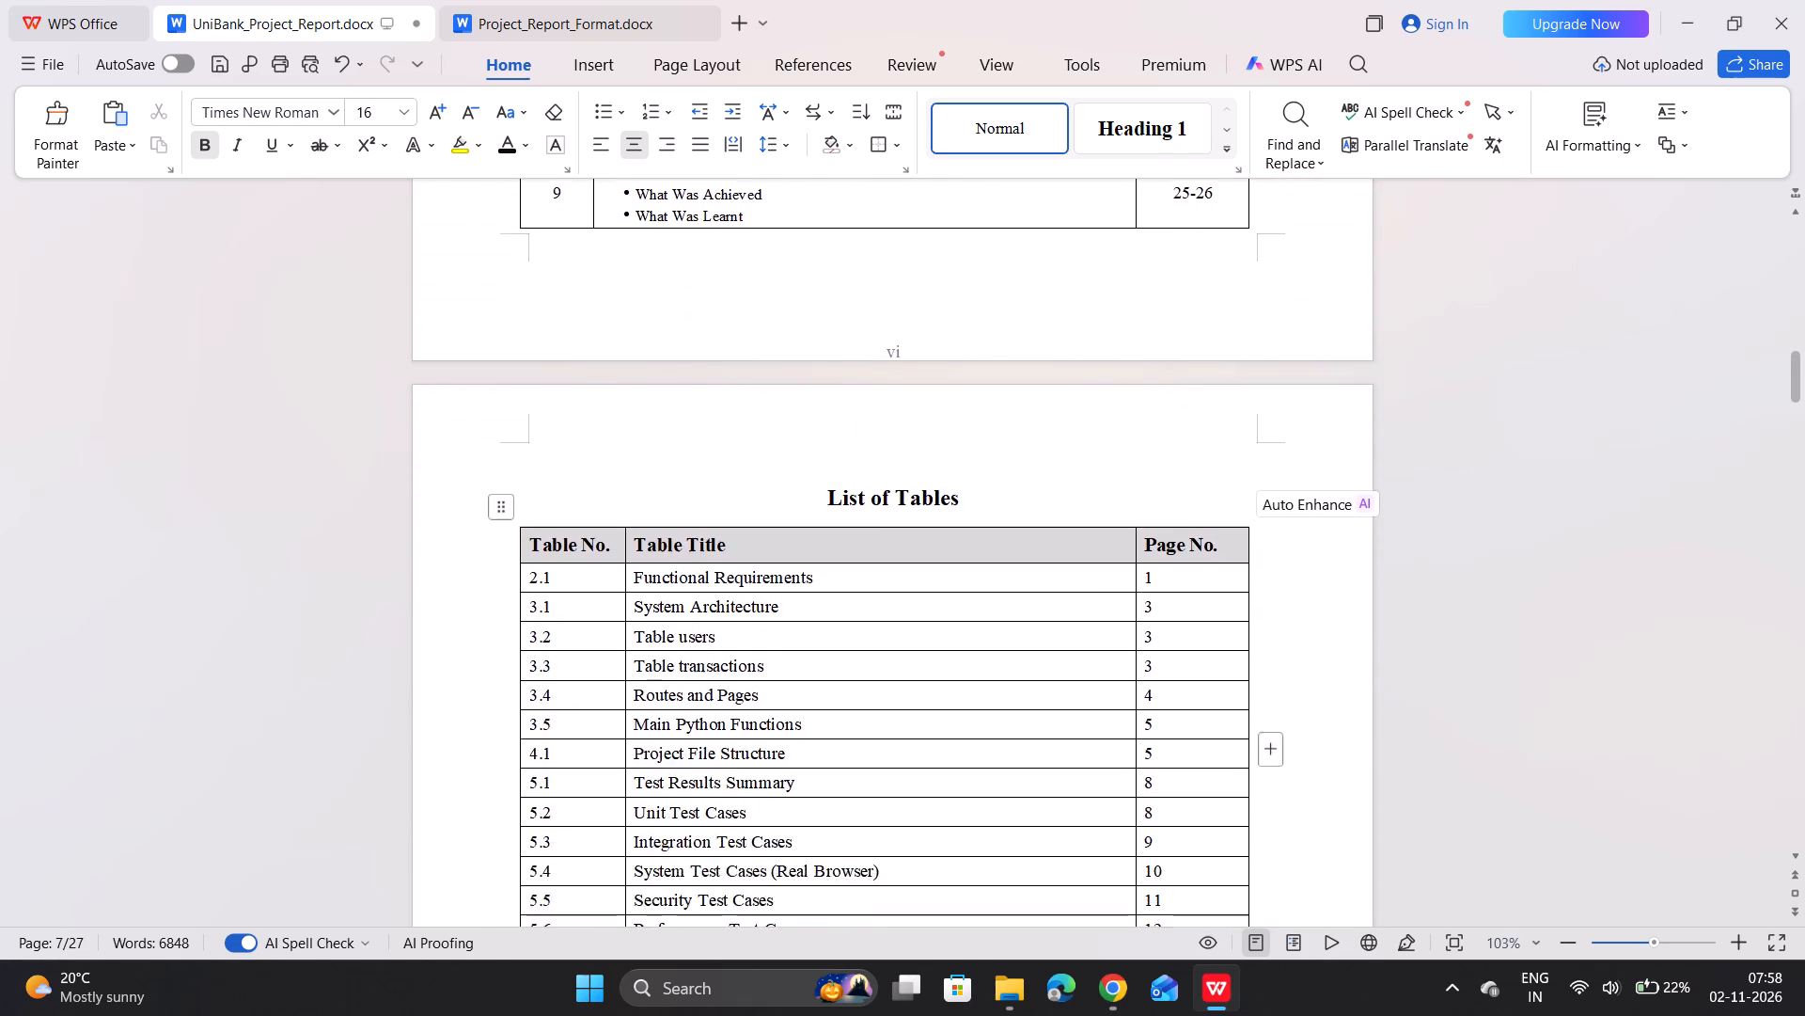
scroll(862, 421, "down", 2)
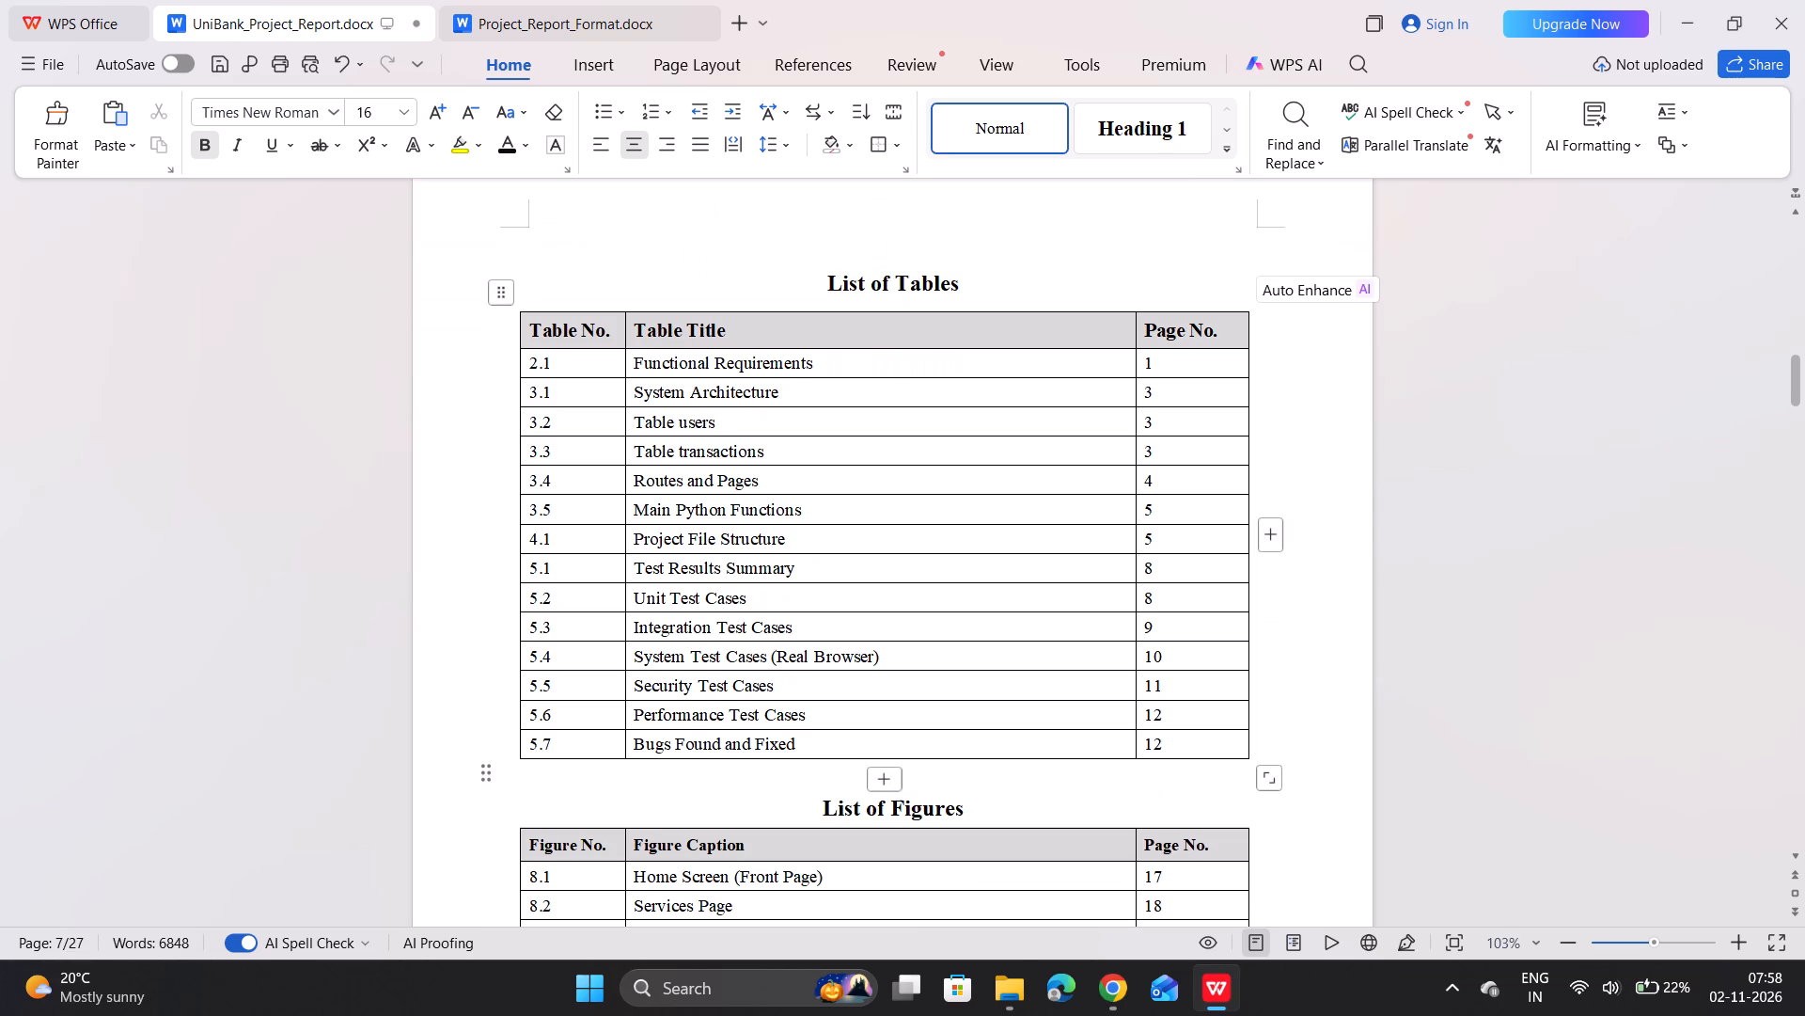
left_click(870, 657)
scroll(900, 661, "down", 3)
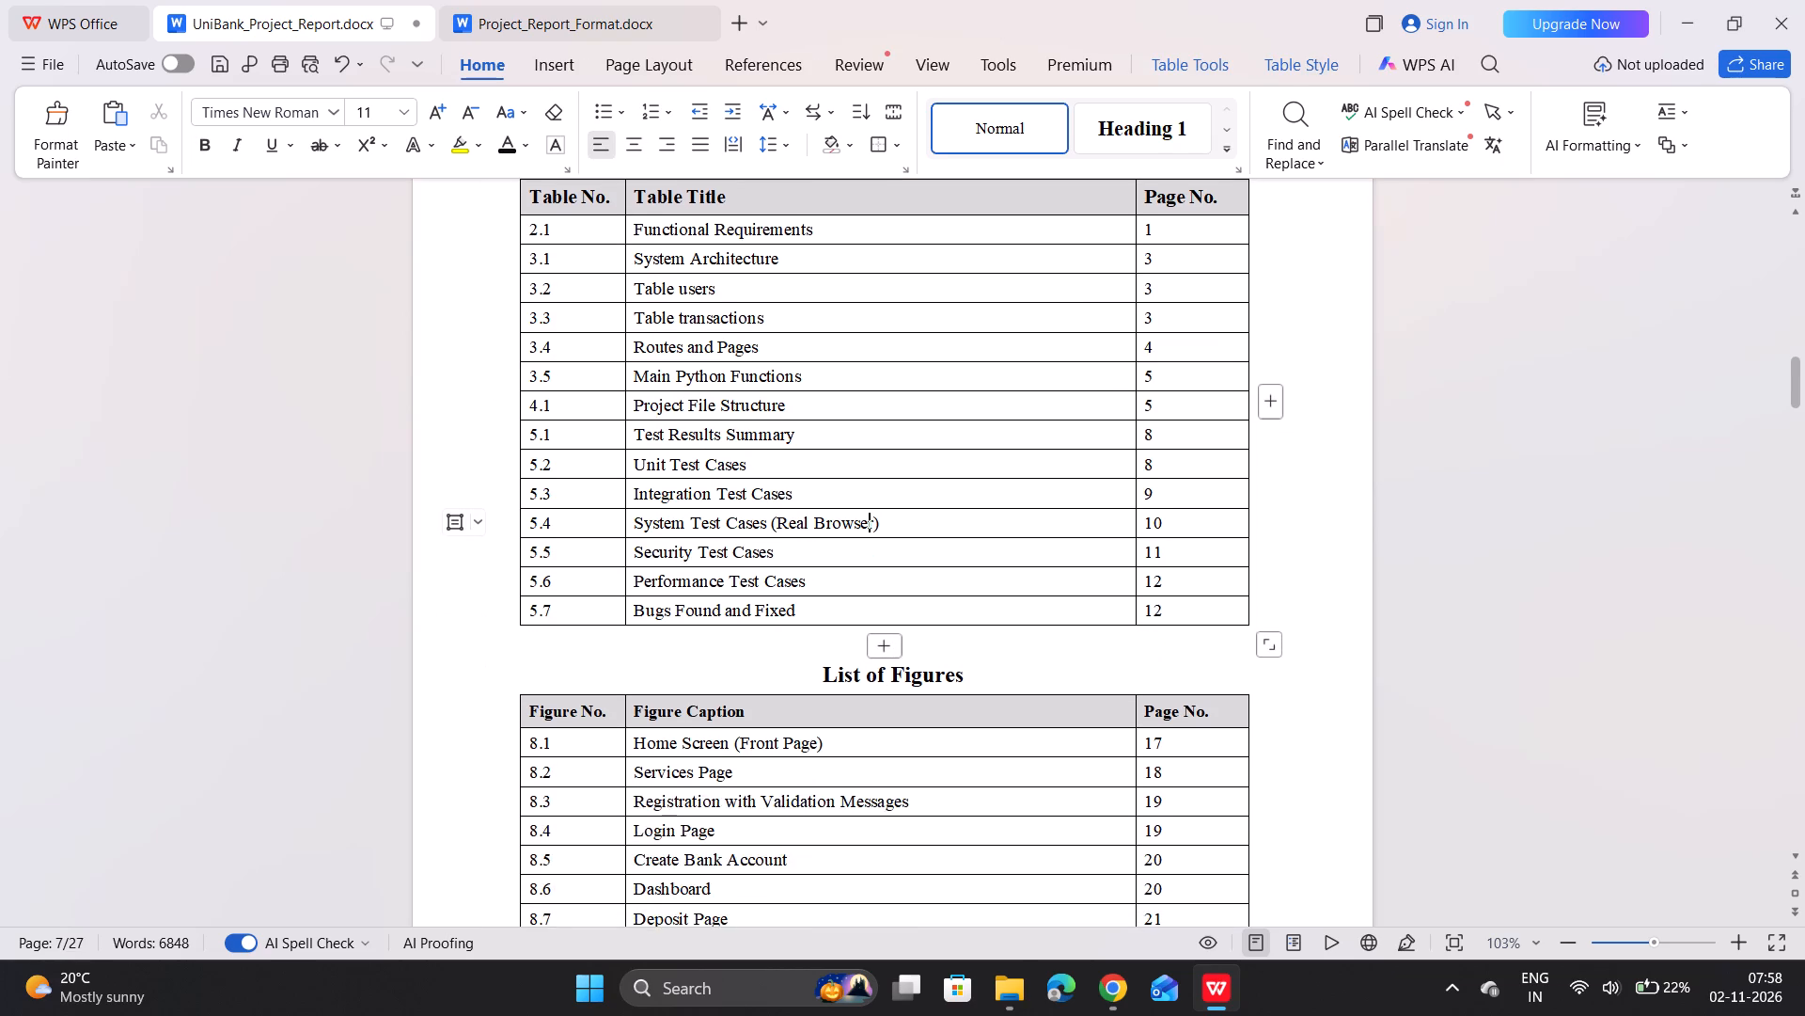
scroll(900, 661, "down", 8)
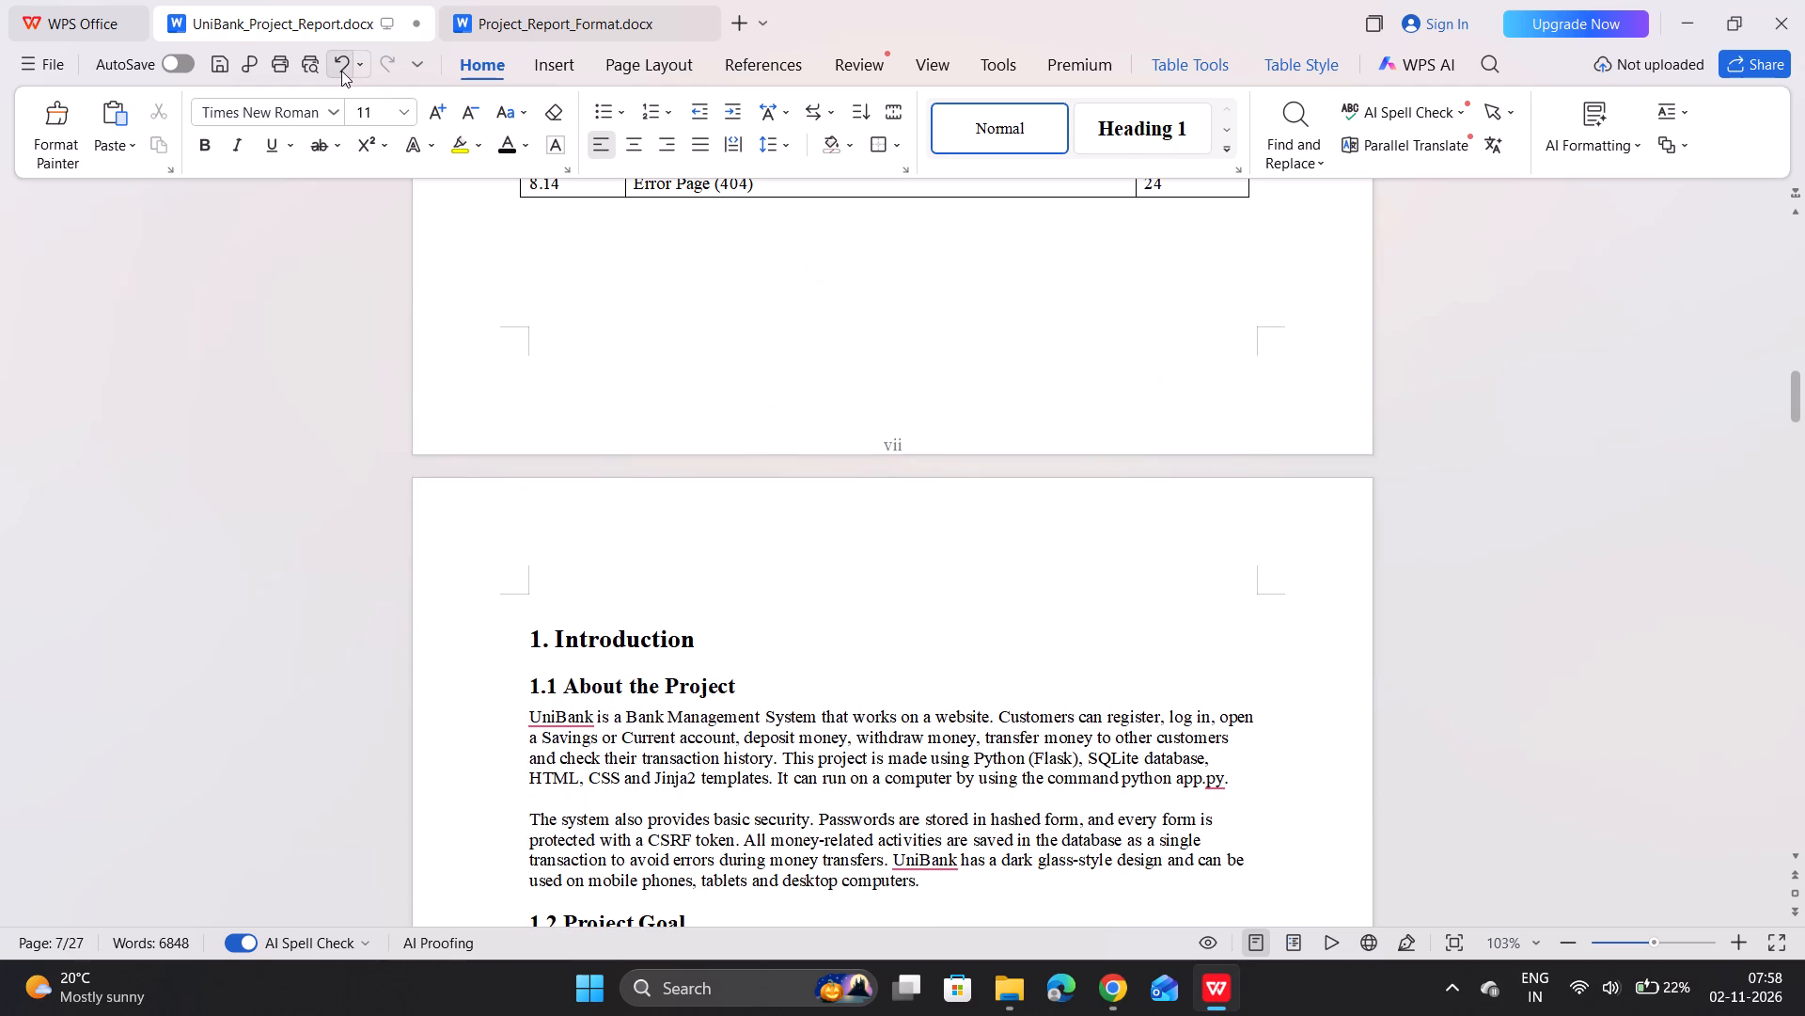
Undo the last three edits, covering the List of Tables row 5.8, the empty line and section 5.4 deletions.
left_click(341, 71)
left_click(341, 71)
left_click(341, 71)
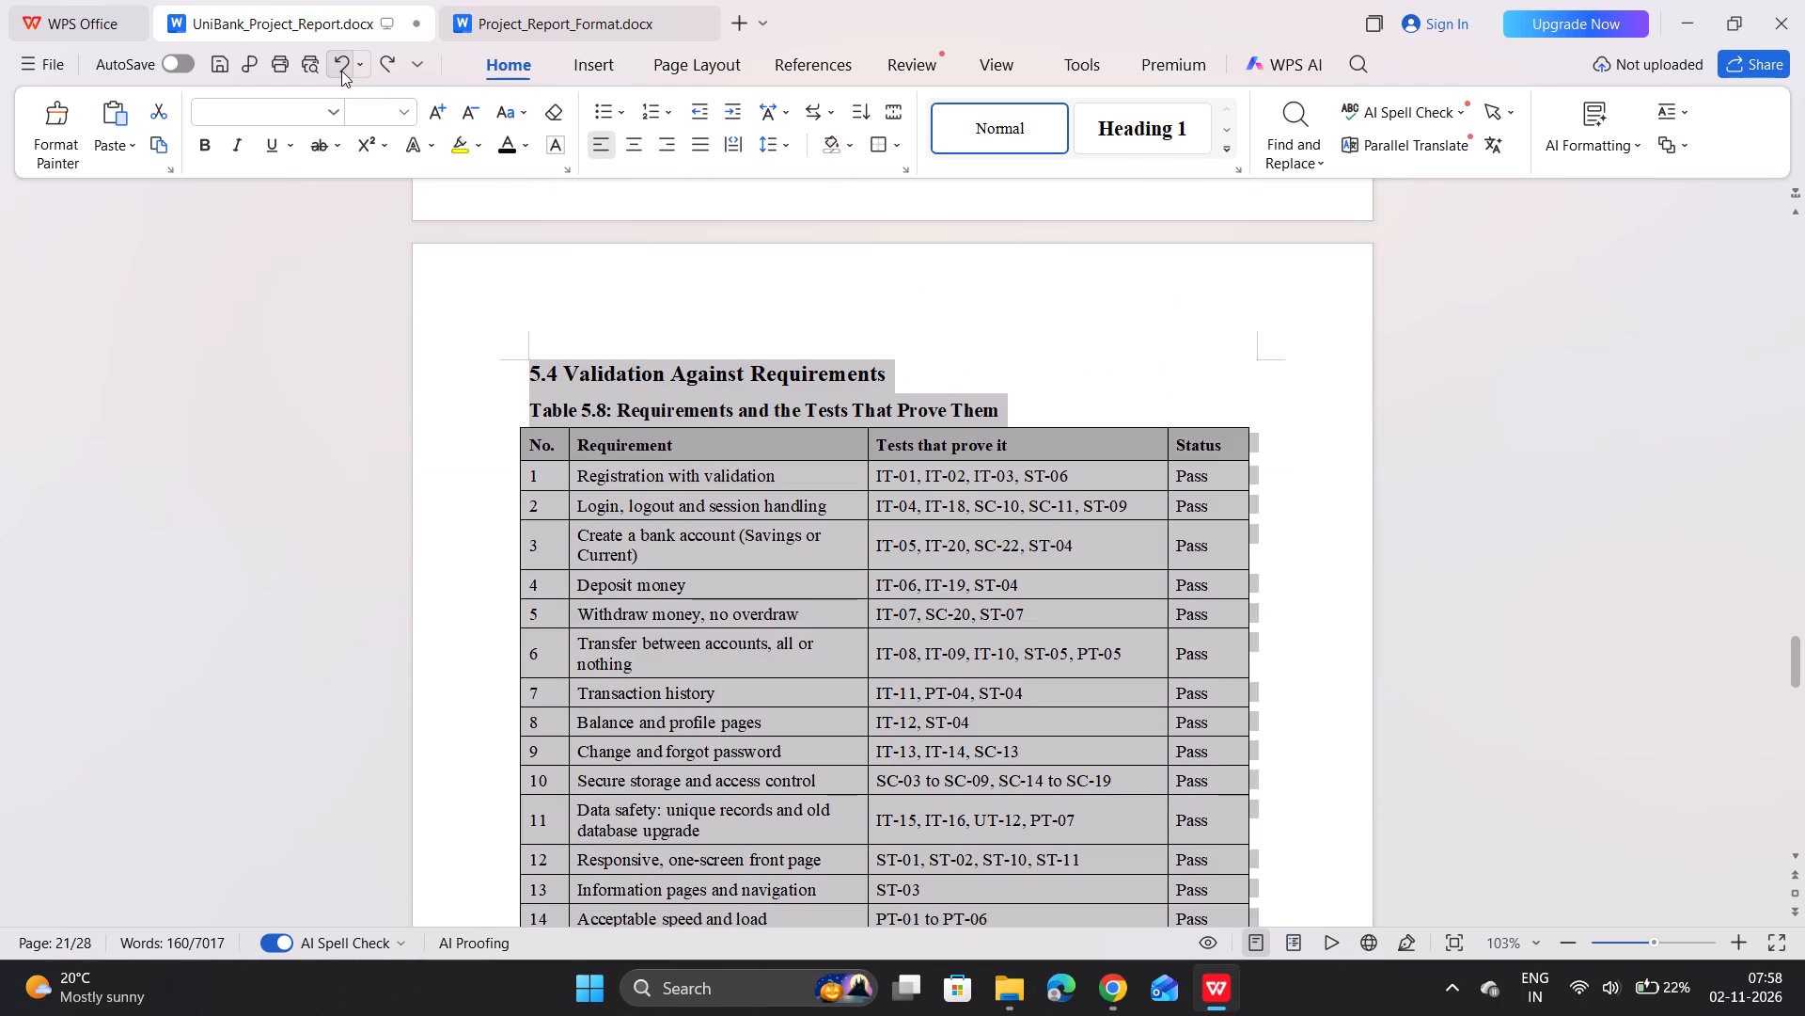
Delete the Validation Against Requirements bullet and its empty line from the Testing & Validation entry in the Table of Contents.
left_click(770, 379)
scroll(770, 379, "up", 13)
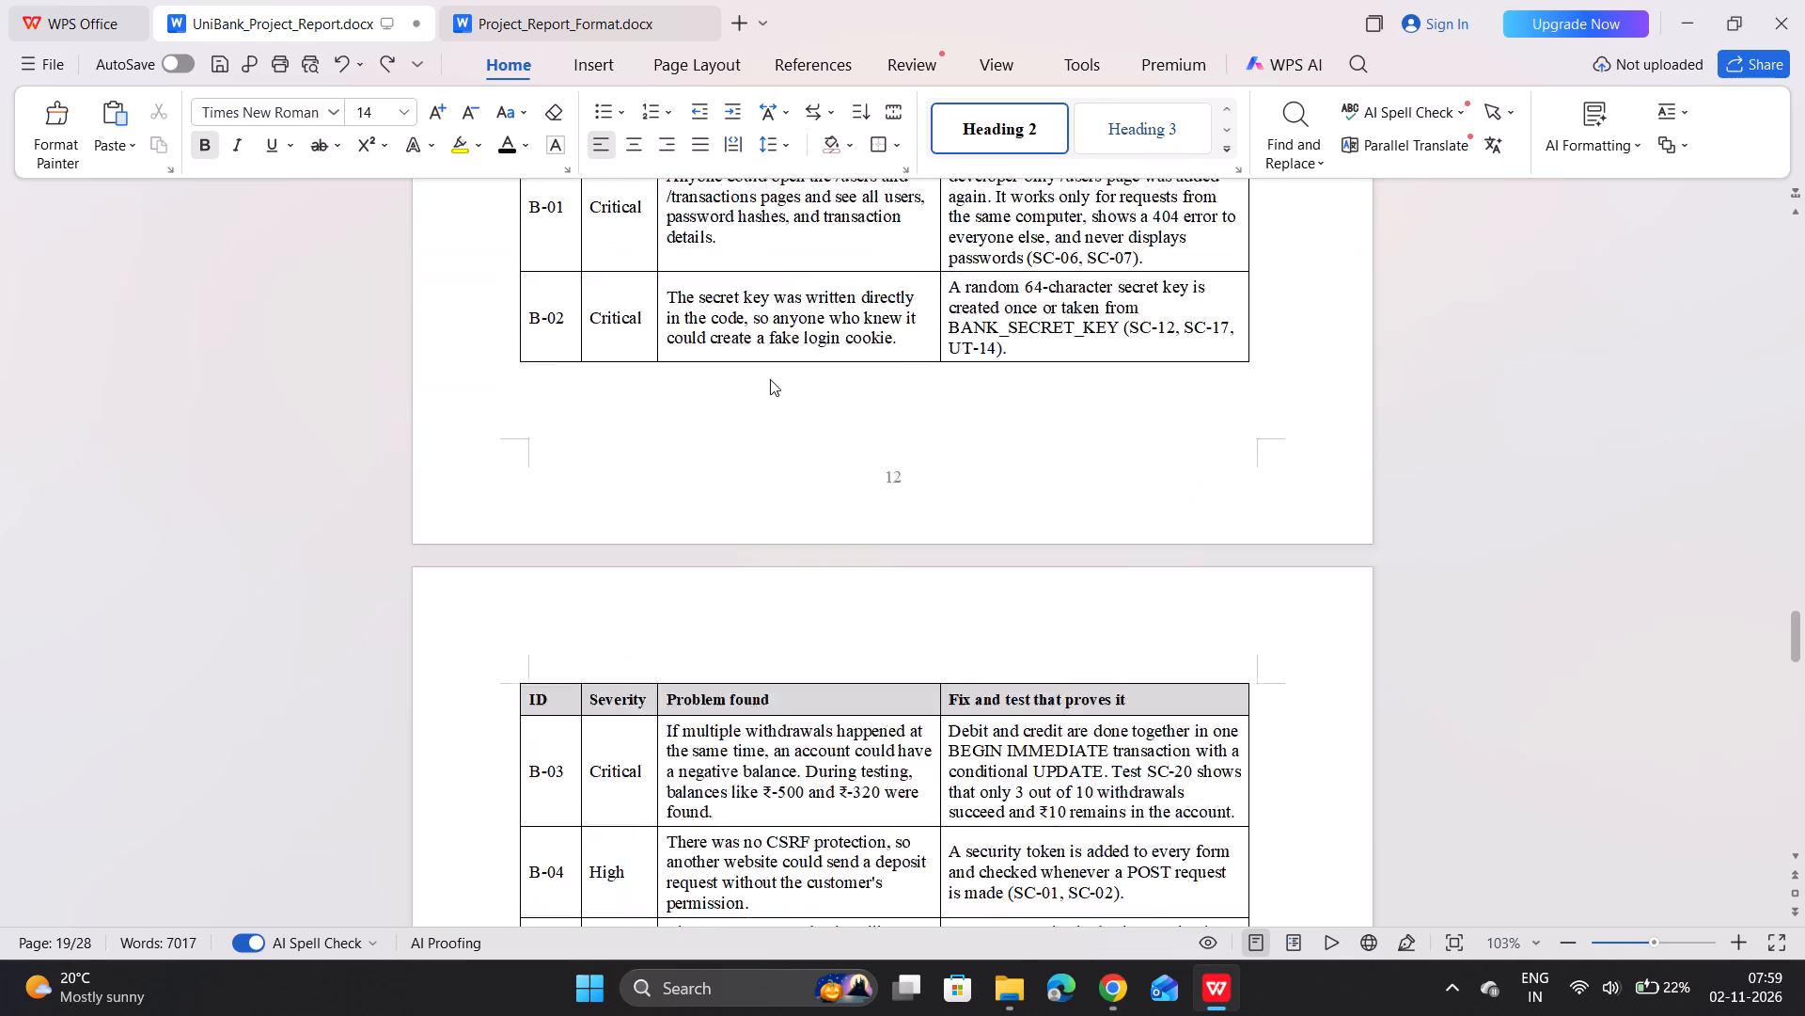
scroll(770, 379, "up", 16)
scroll(770, 379, "up", 12)
scroll(770, 379, "up", 12)
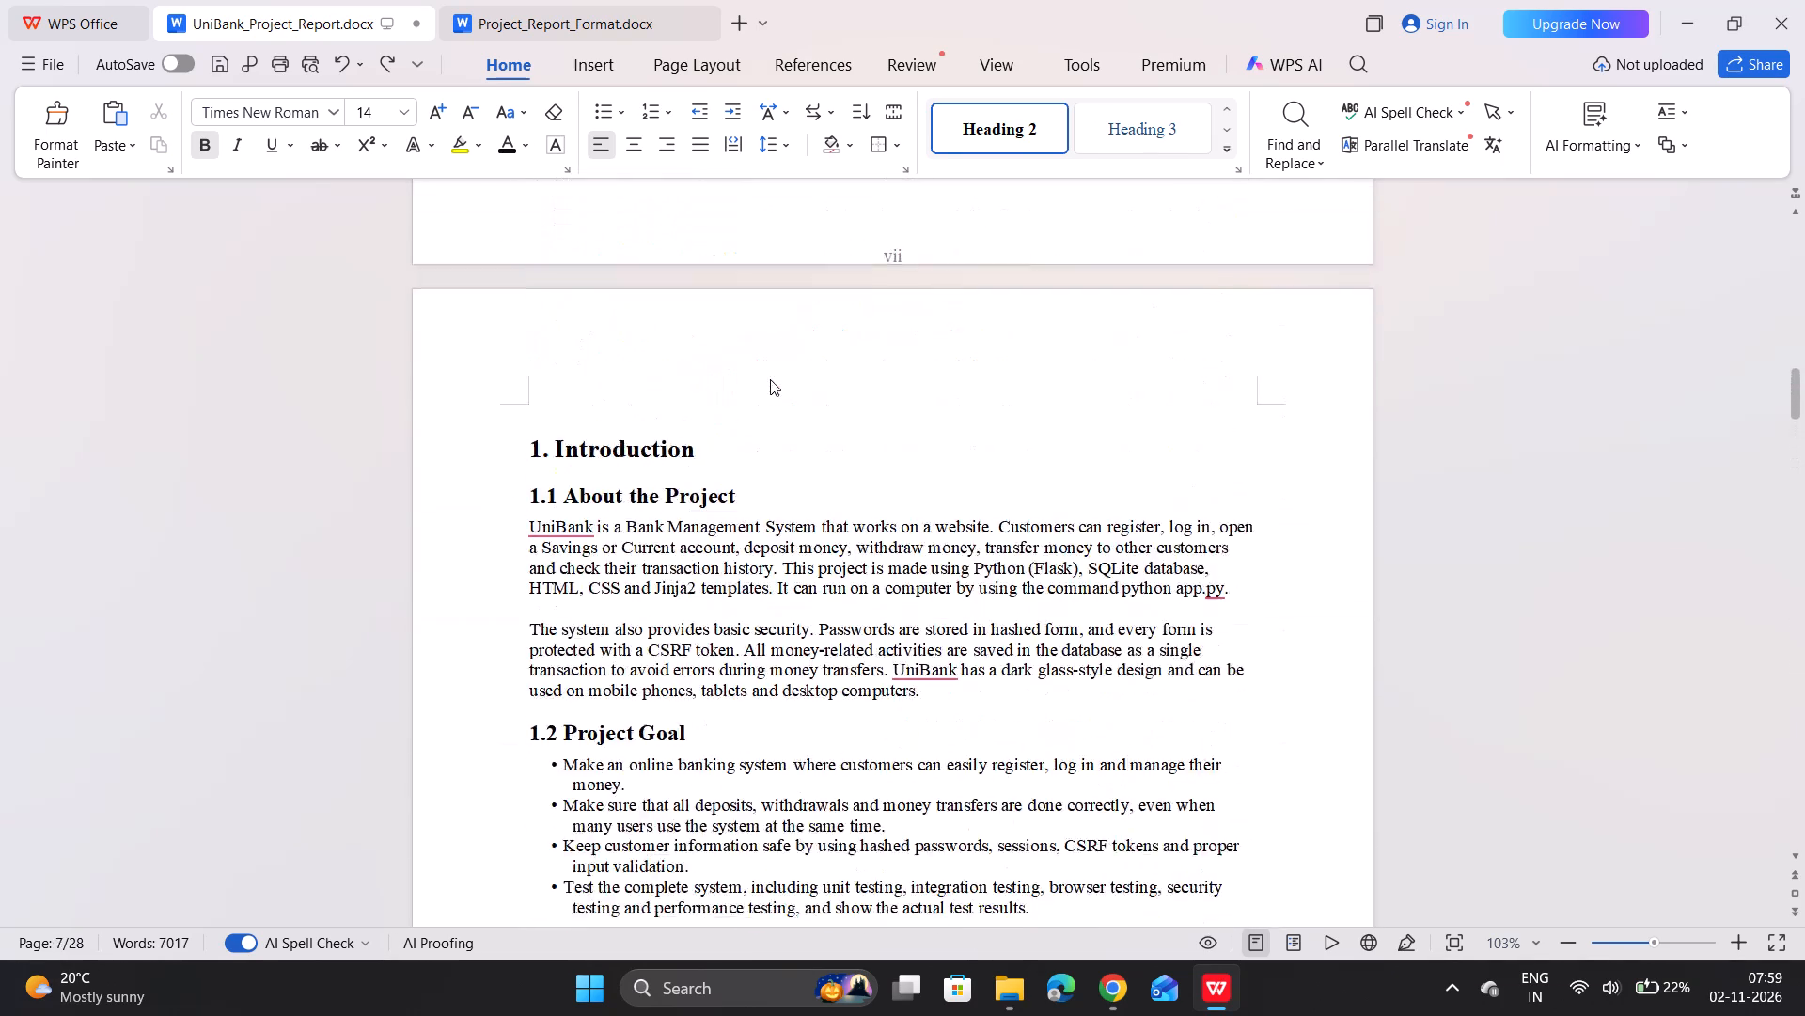
scroll(770, 379, "up", 12)
scroll(770, 379, "down", 3)
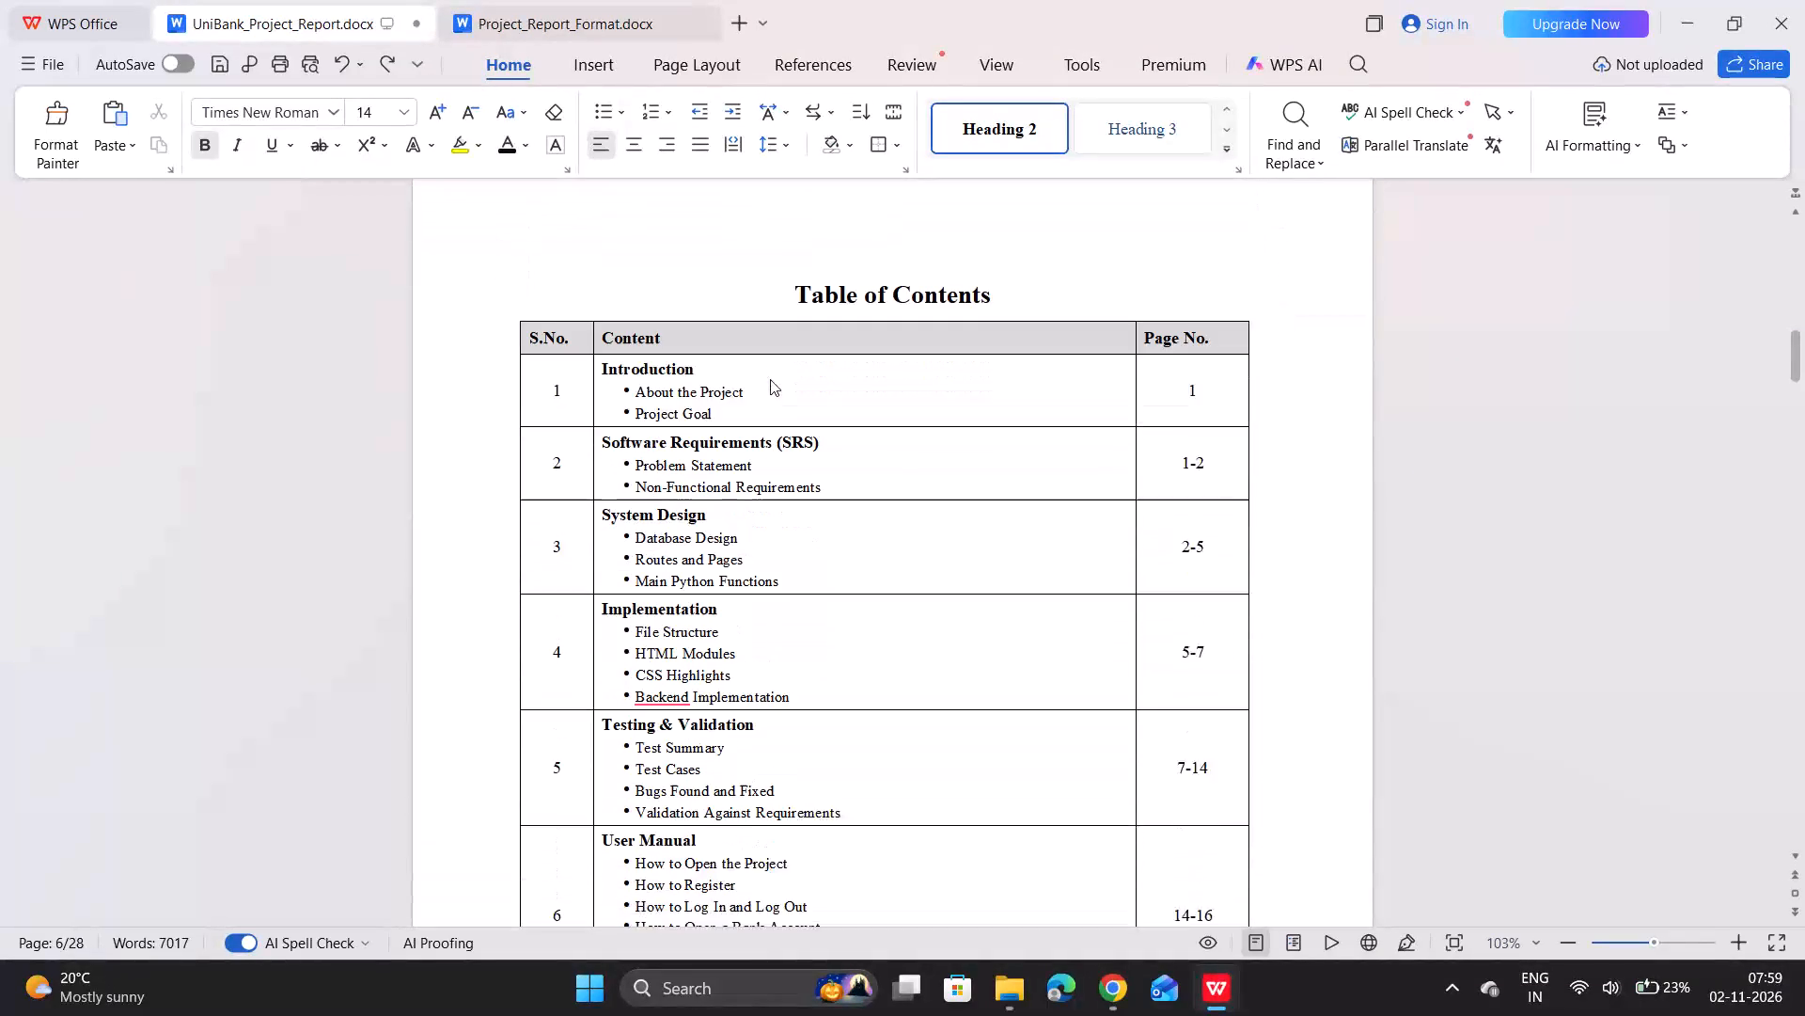
scroll(770, 379, "down", 3)
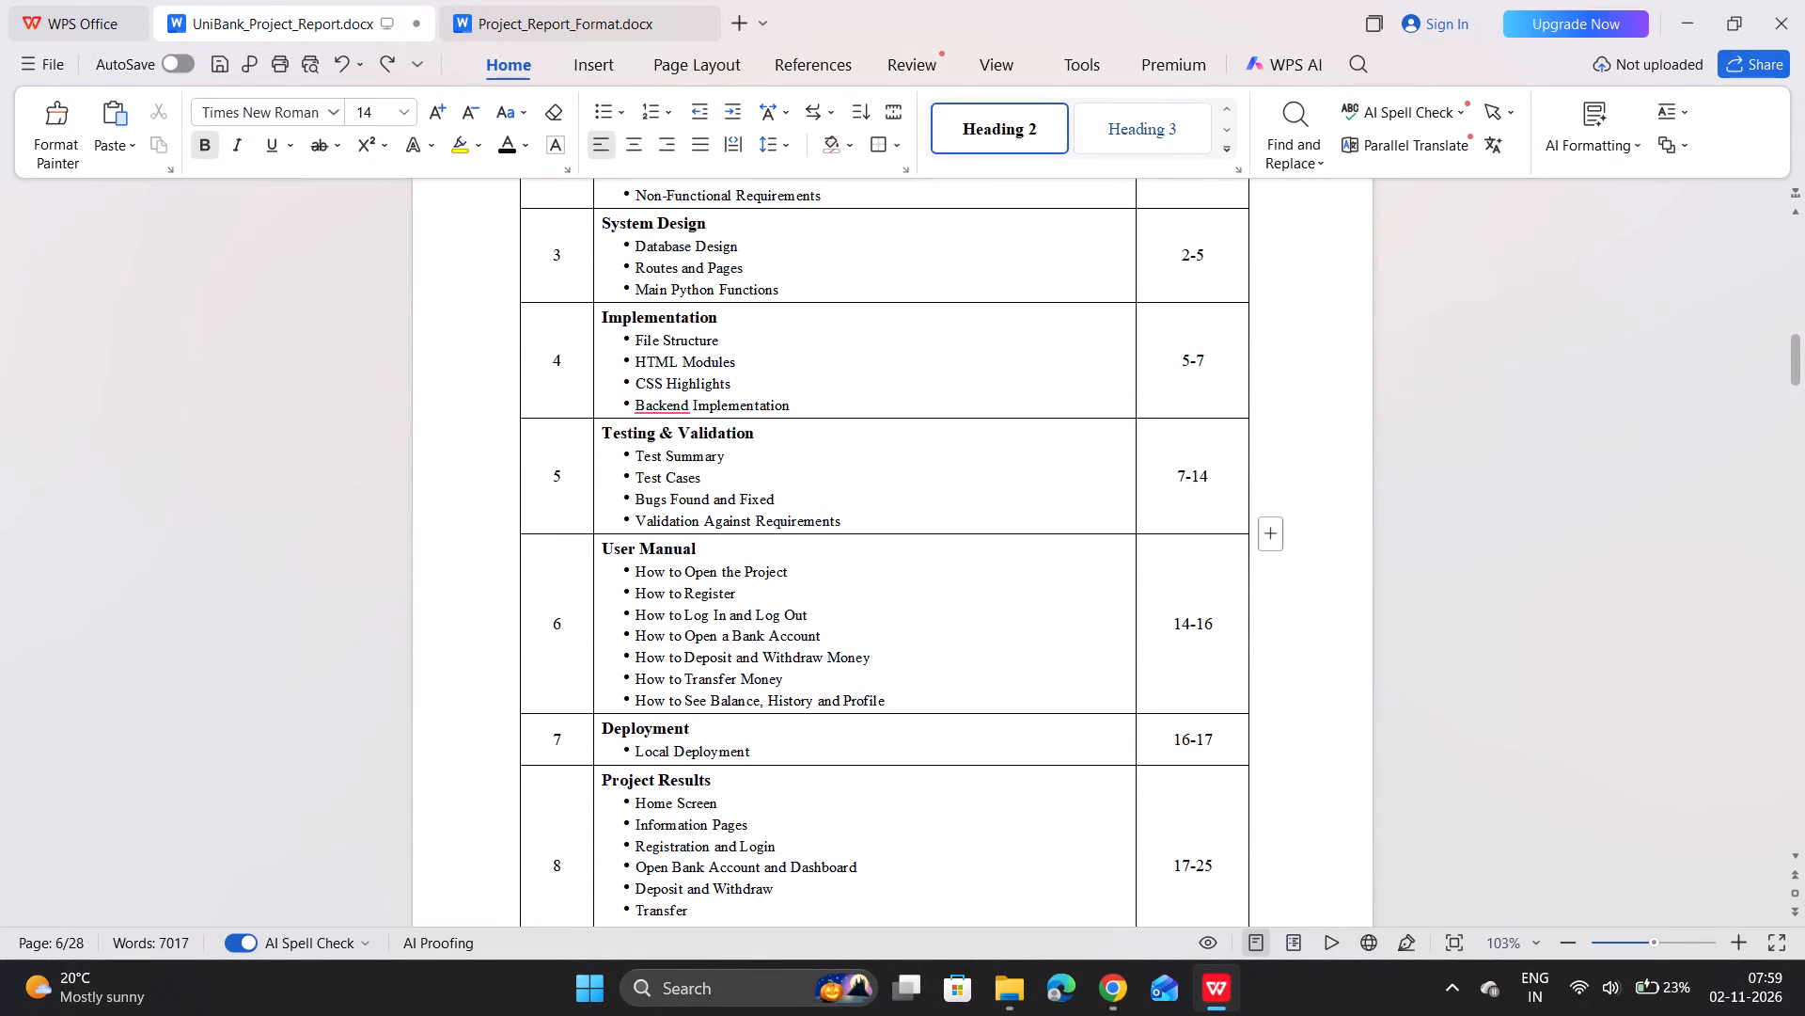
left_click(846, 520)
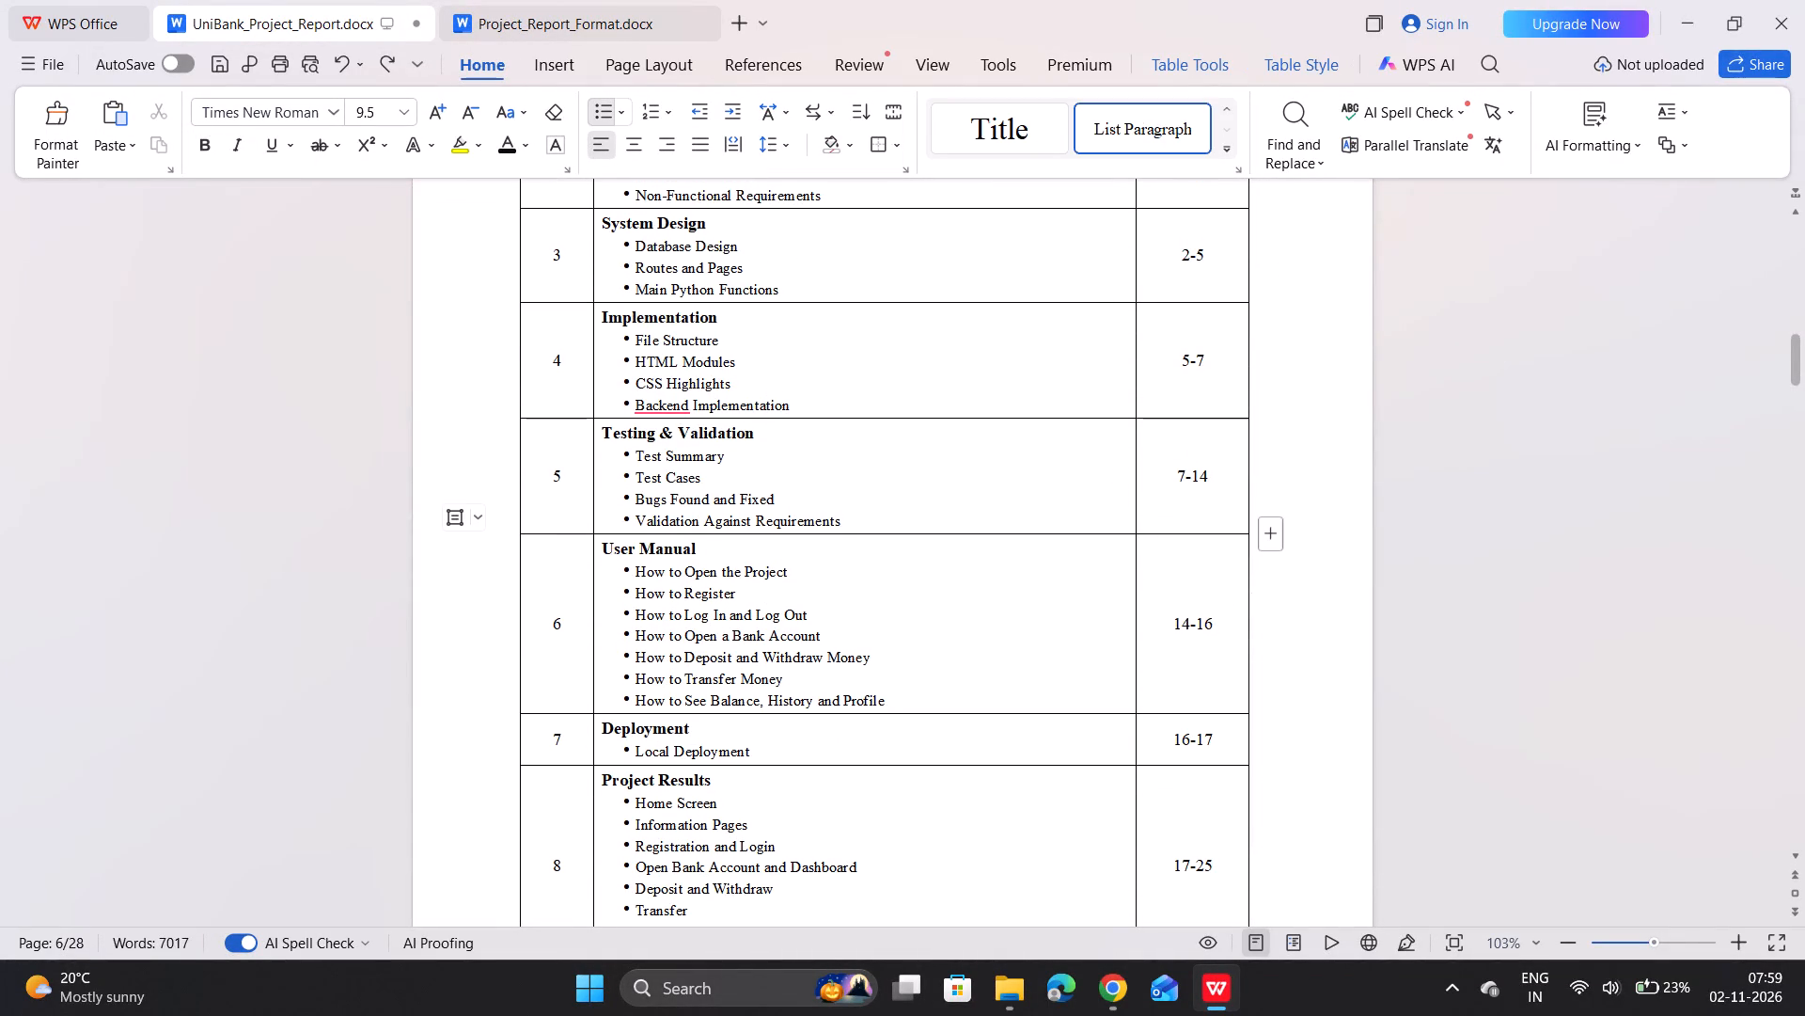
key("BackSpace")
key("BackSpace")
key("BackSpace")
key("BackSpace")
key("BackSpace")
key("BackSpace")
key("BackSpace")
key("BackSpace")
key("BackSpace")
key("BackSpace")
key("BackSpace")
key("BackSpace")
key("BackSpace")
key("BackSpace")
key("BackSpace")
key("BackSpace")
key("BackSpace")
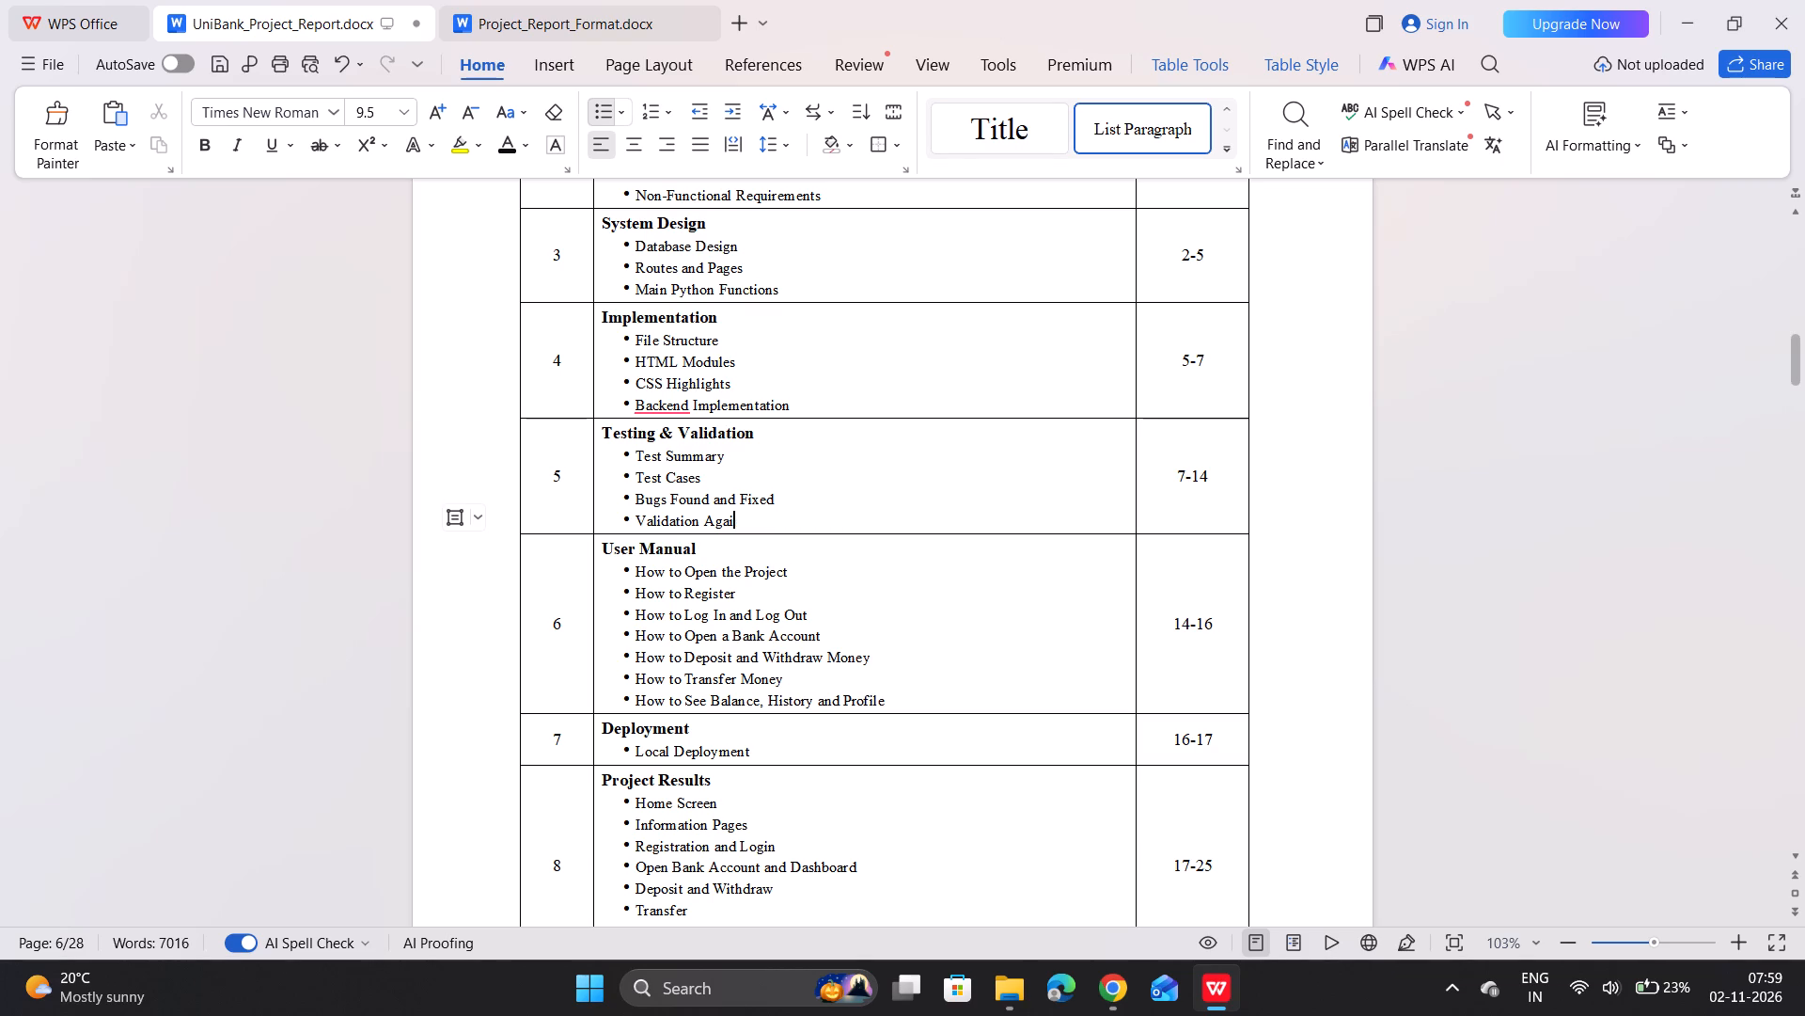
key("BackSpace")
key("BackSpace")
key("BackSpace")
key("BackSpace")
key("BackSpace")
key("BackSpace")
key("BackSpace")
key("BackSpace")
key("BackSpace")
key("BackSpace")
key("BackSpace")
key("BackSpace")
key("BackSpace")
key("BackSpace")
key("BackSpace")
key("BackSpace")
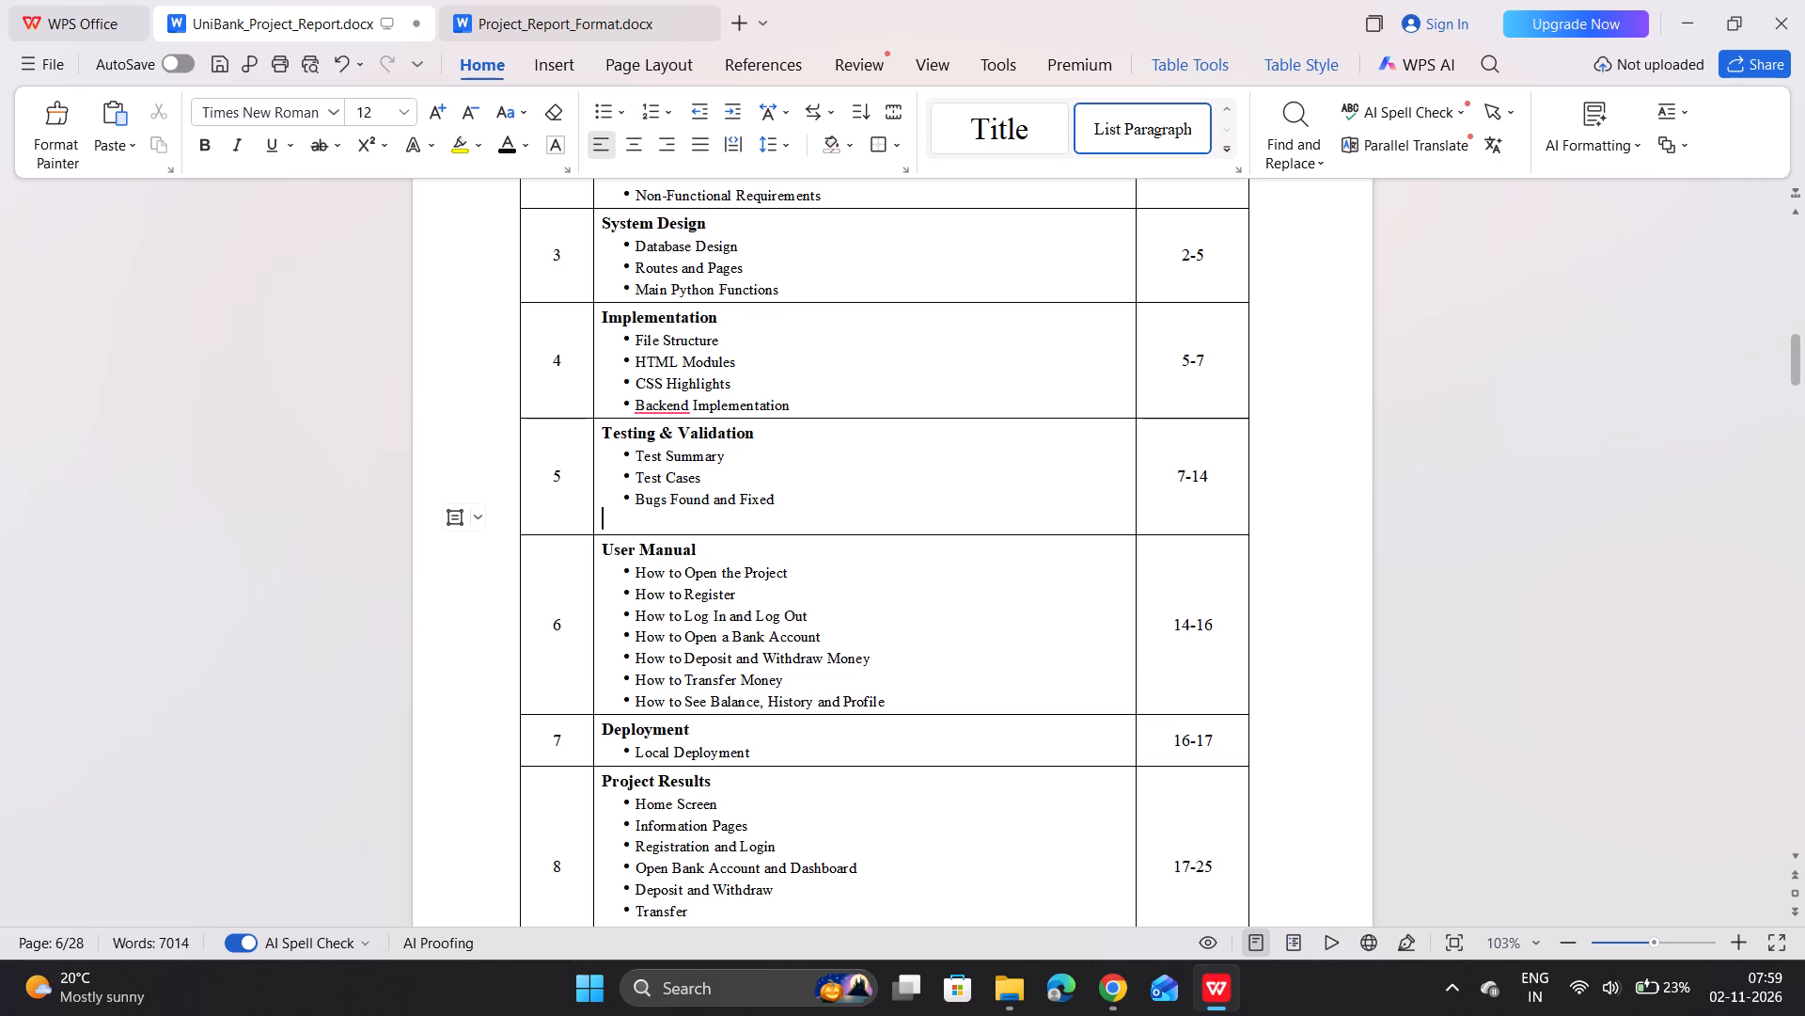
key("BackSpace")
Delete the entire 5.8 row, Requirements and the Tests That Prove Them, from the List of Tables.
scroll(846, 520, "down", 5)
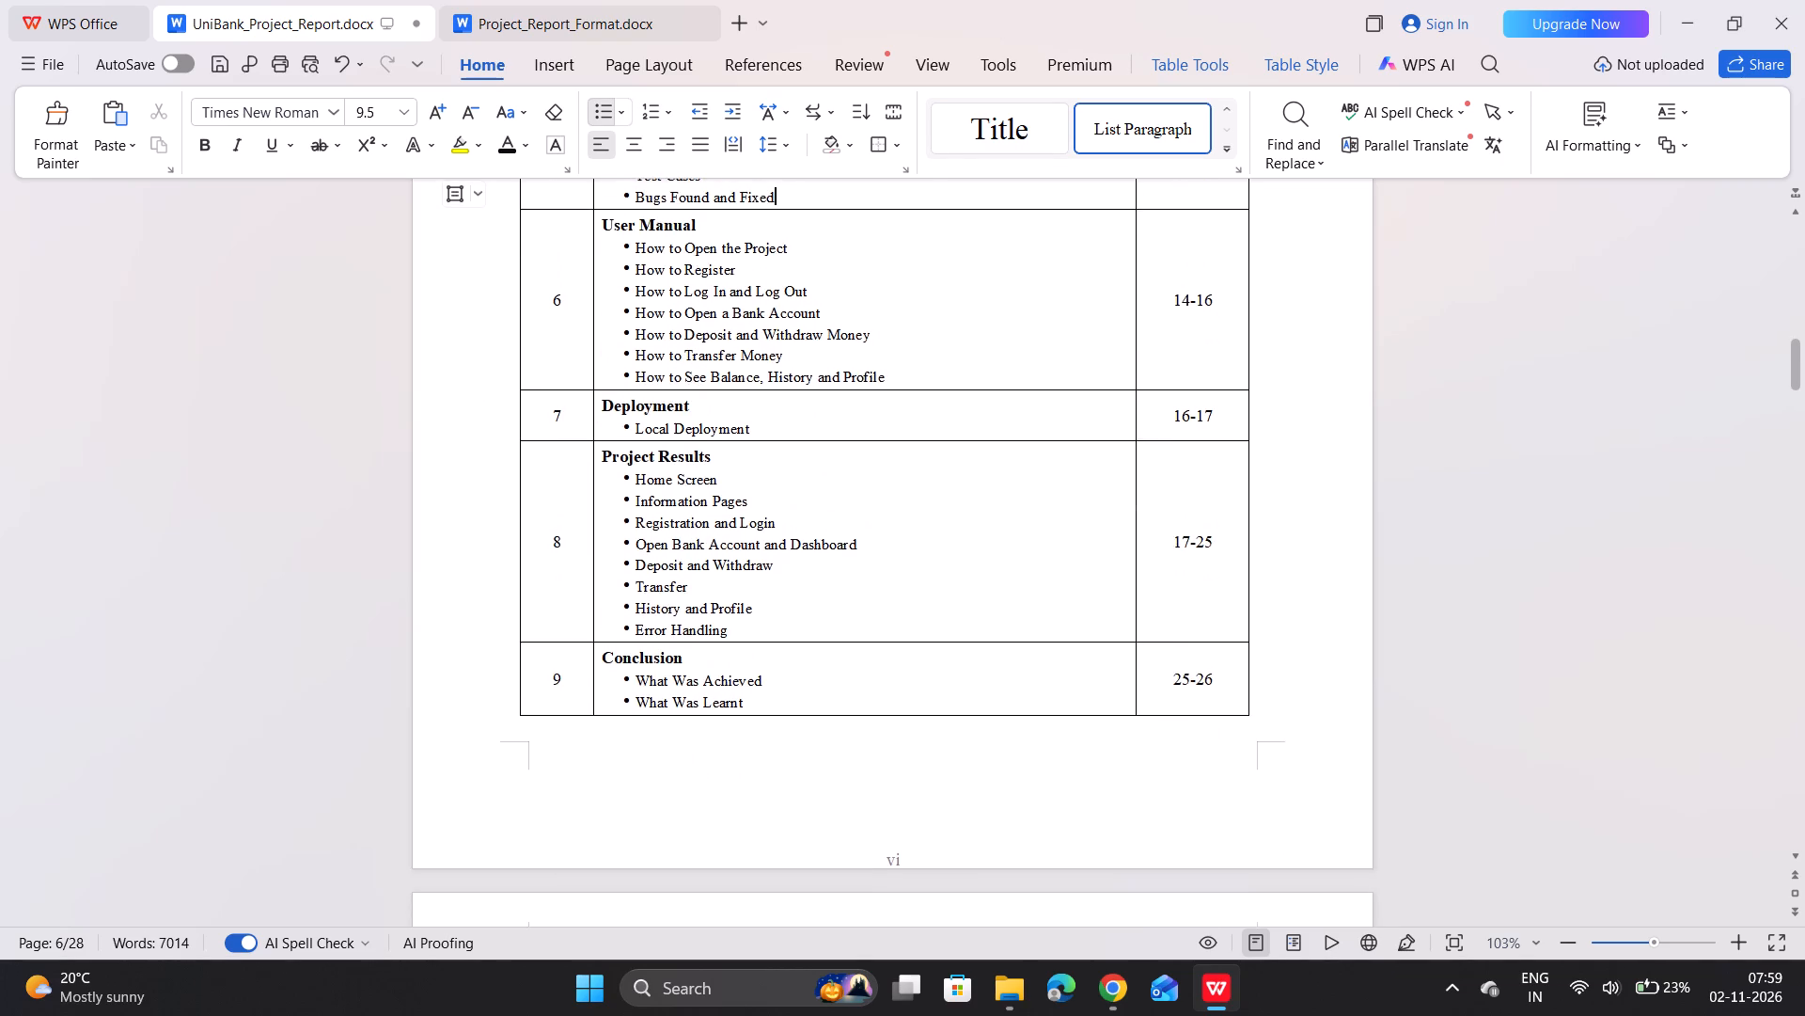
scroll(846, 520, "down", 6)
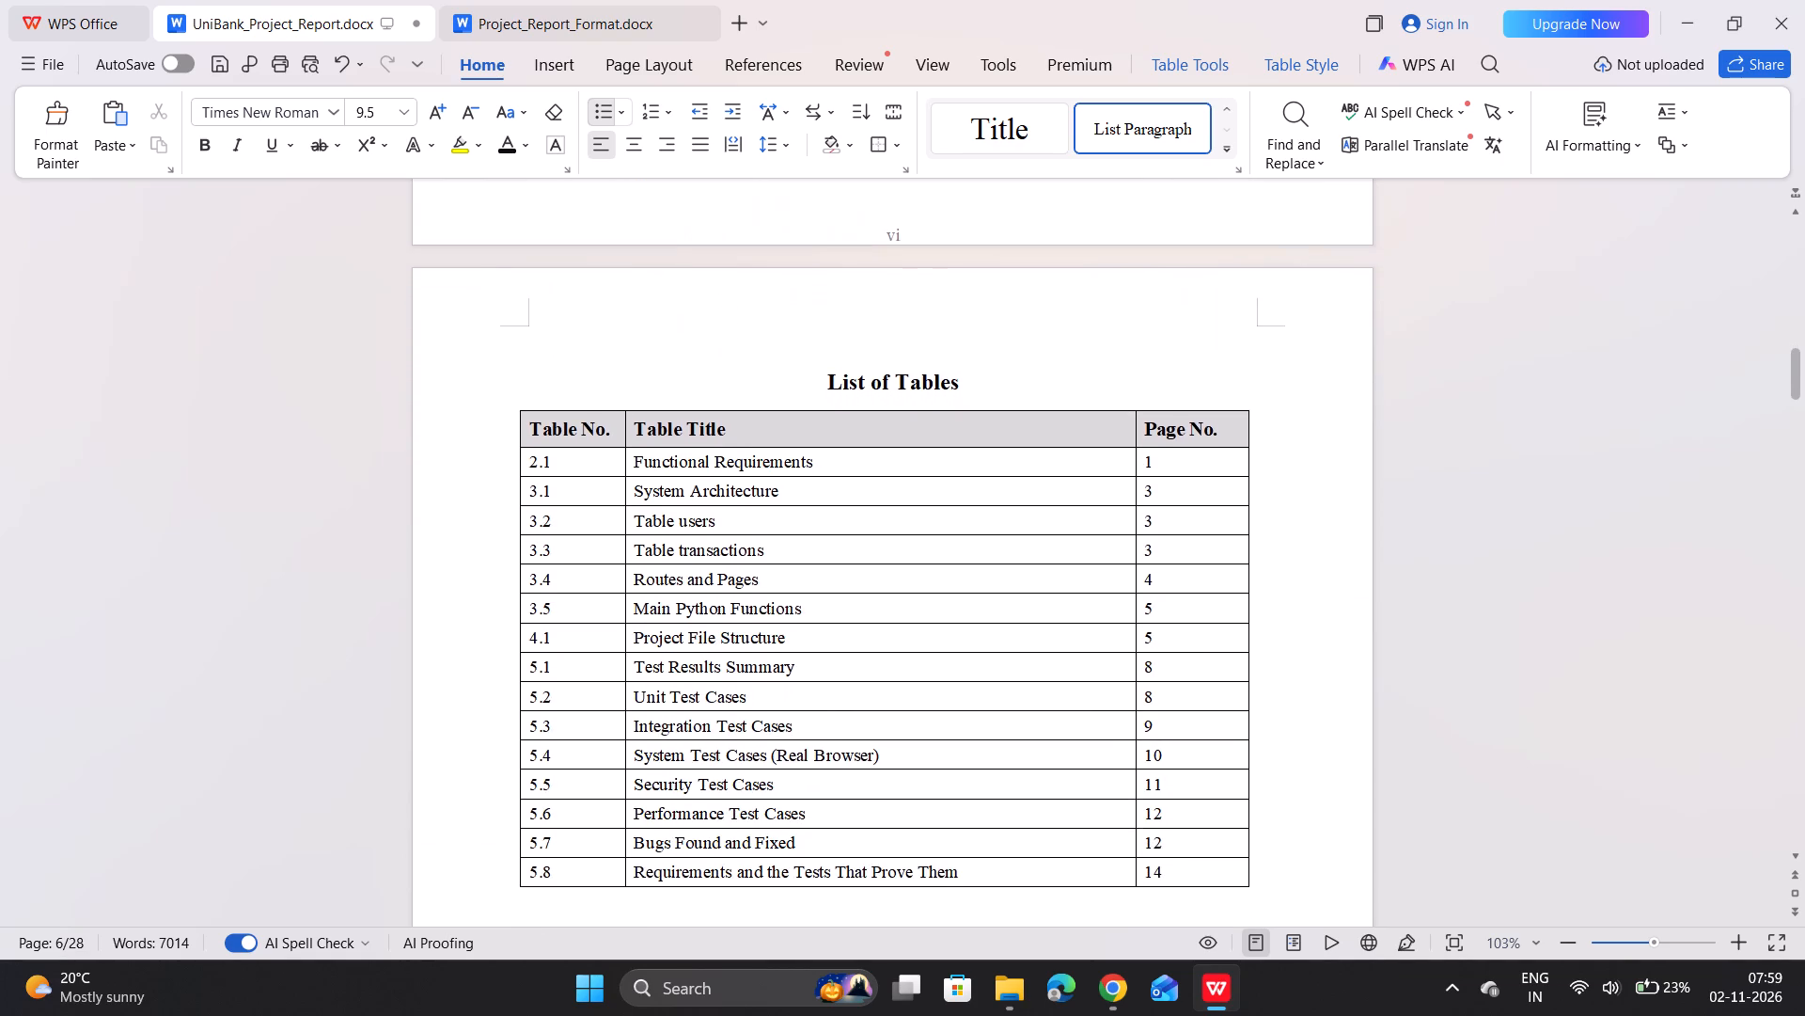
scroll(846, 520, "down", 1)
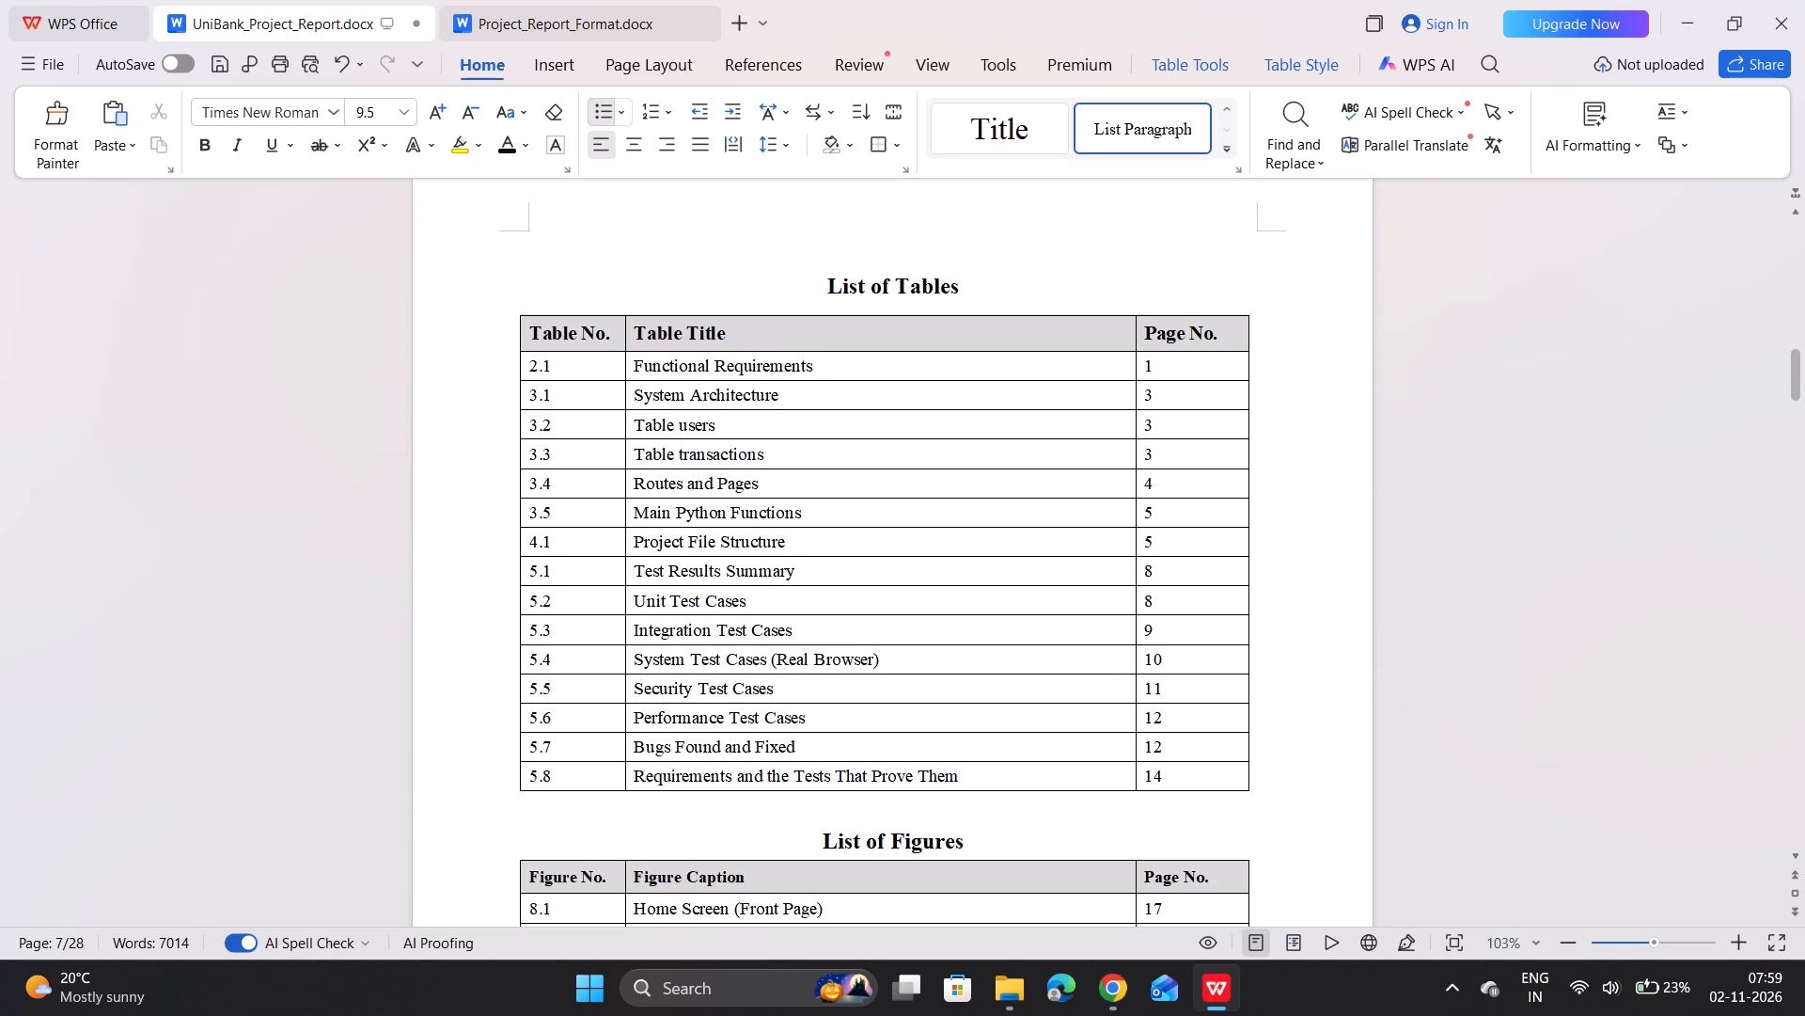
scroll(846, 520, "down", 1)
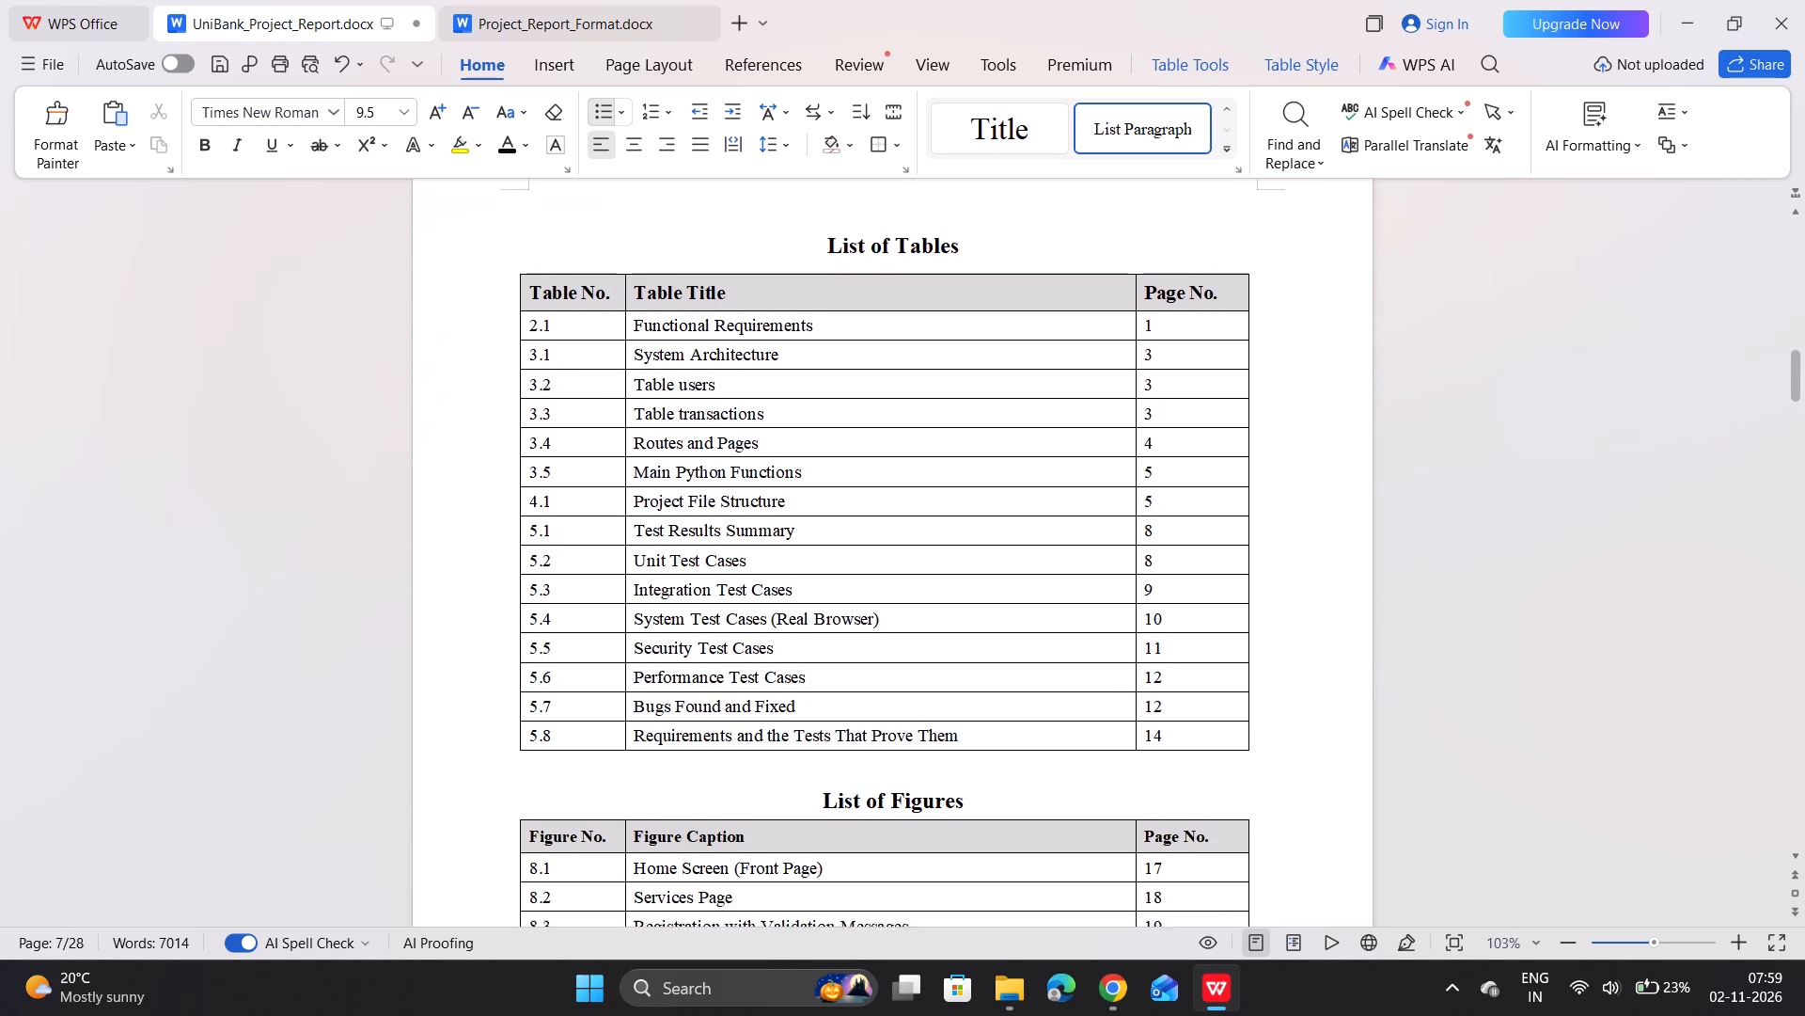
scroll(846, 520, "down", 1)
left_click(825, 660)
right_click(825, 660)
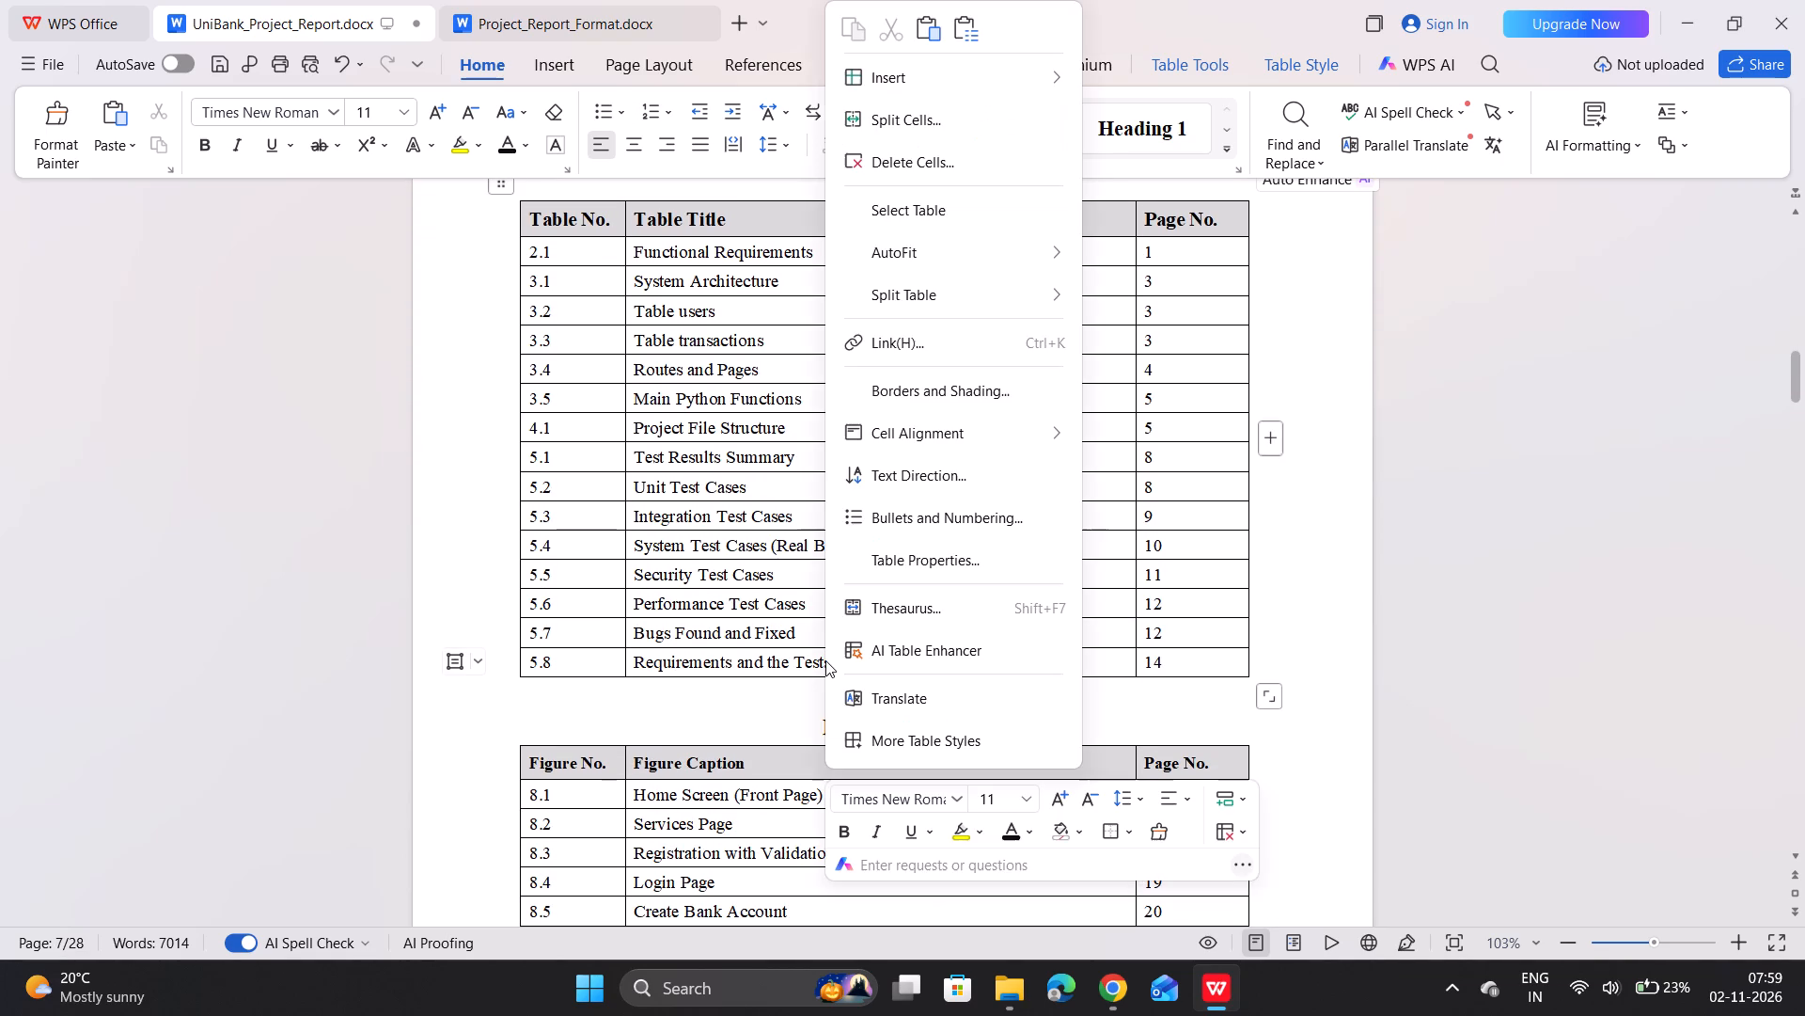
left_click(908, 151)
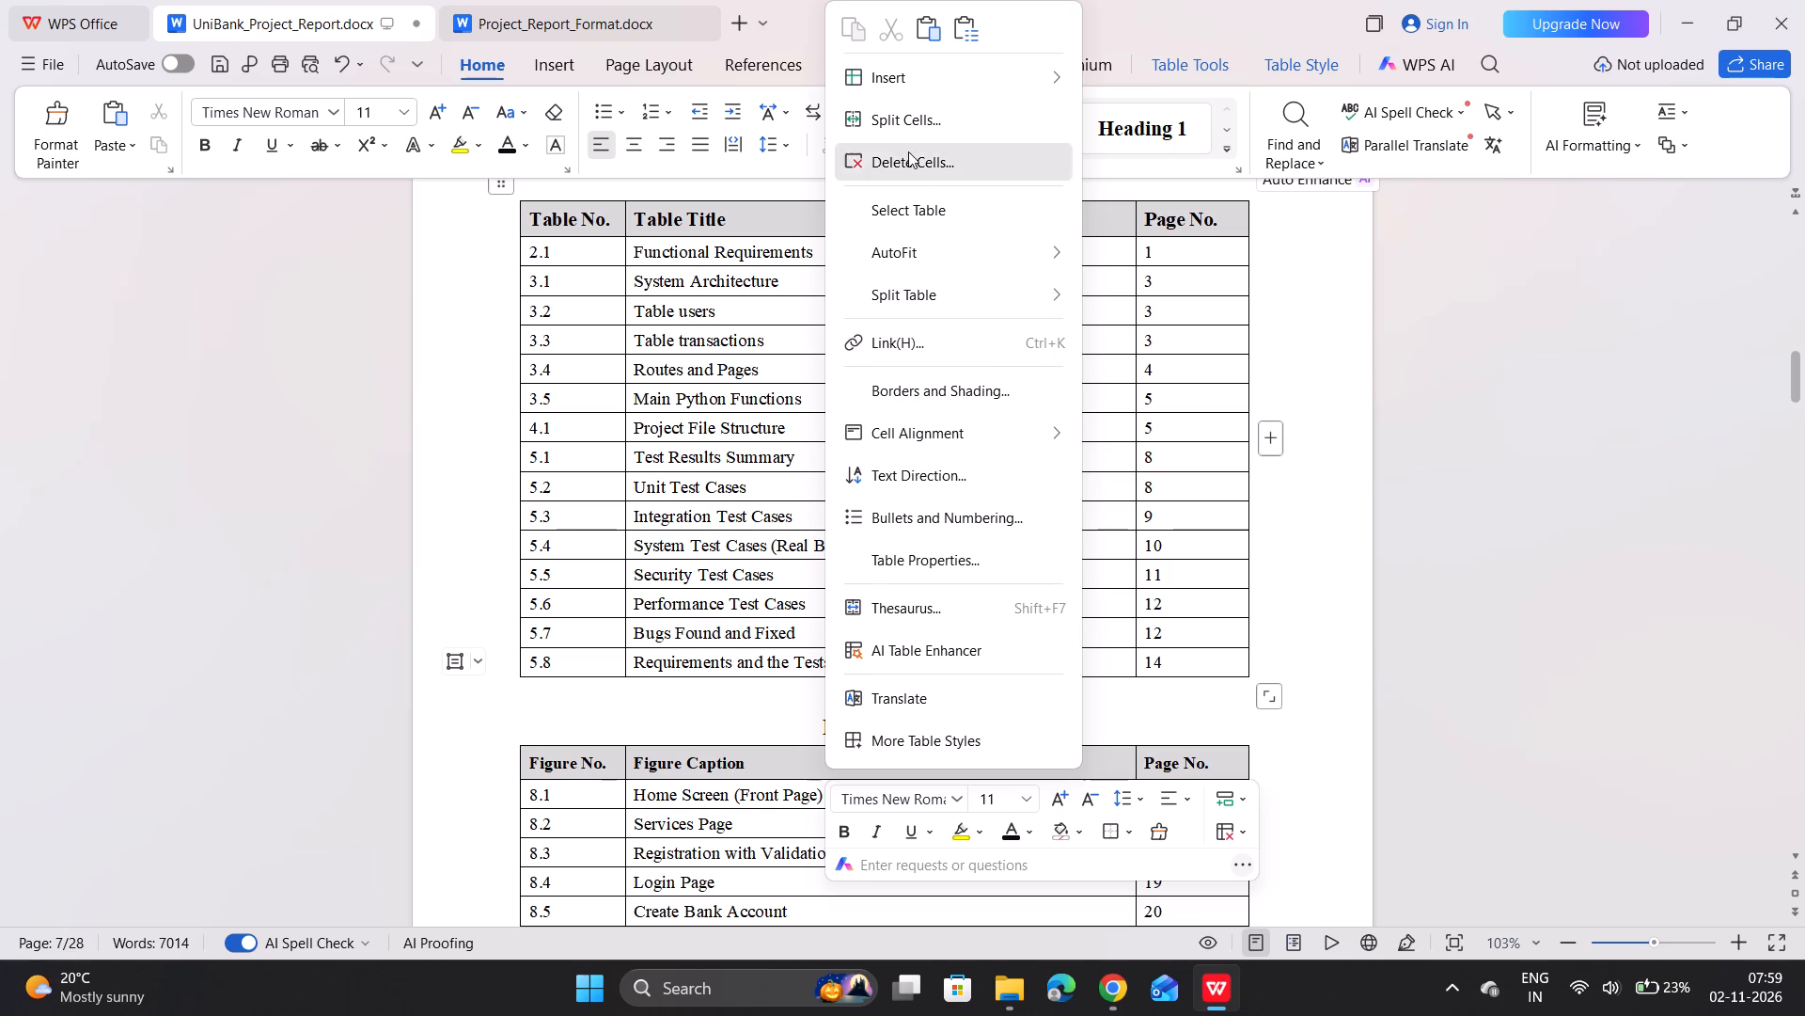
left_click(846, 492)
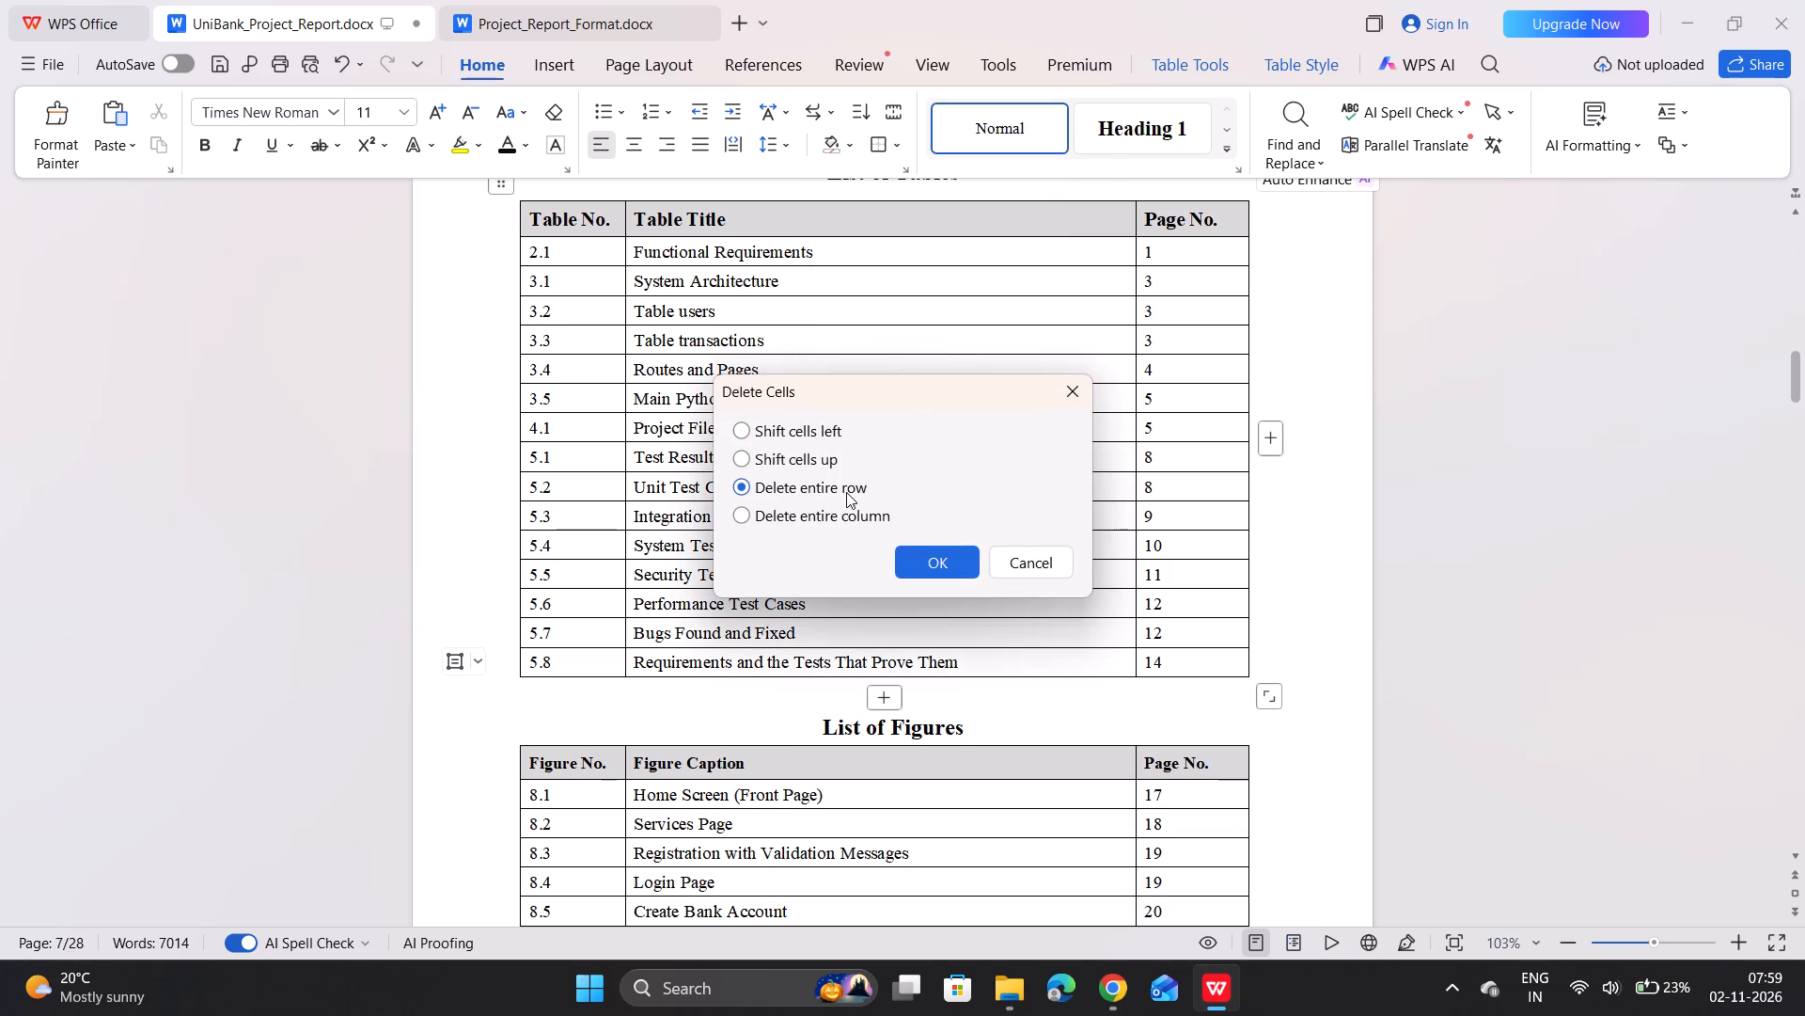
left_click(963, 564)
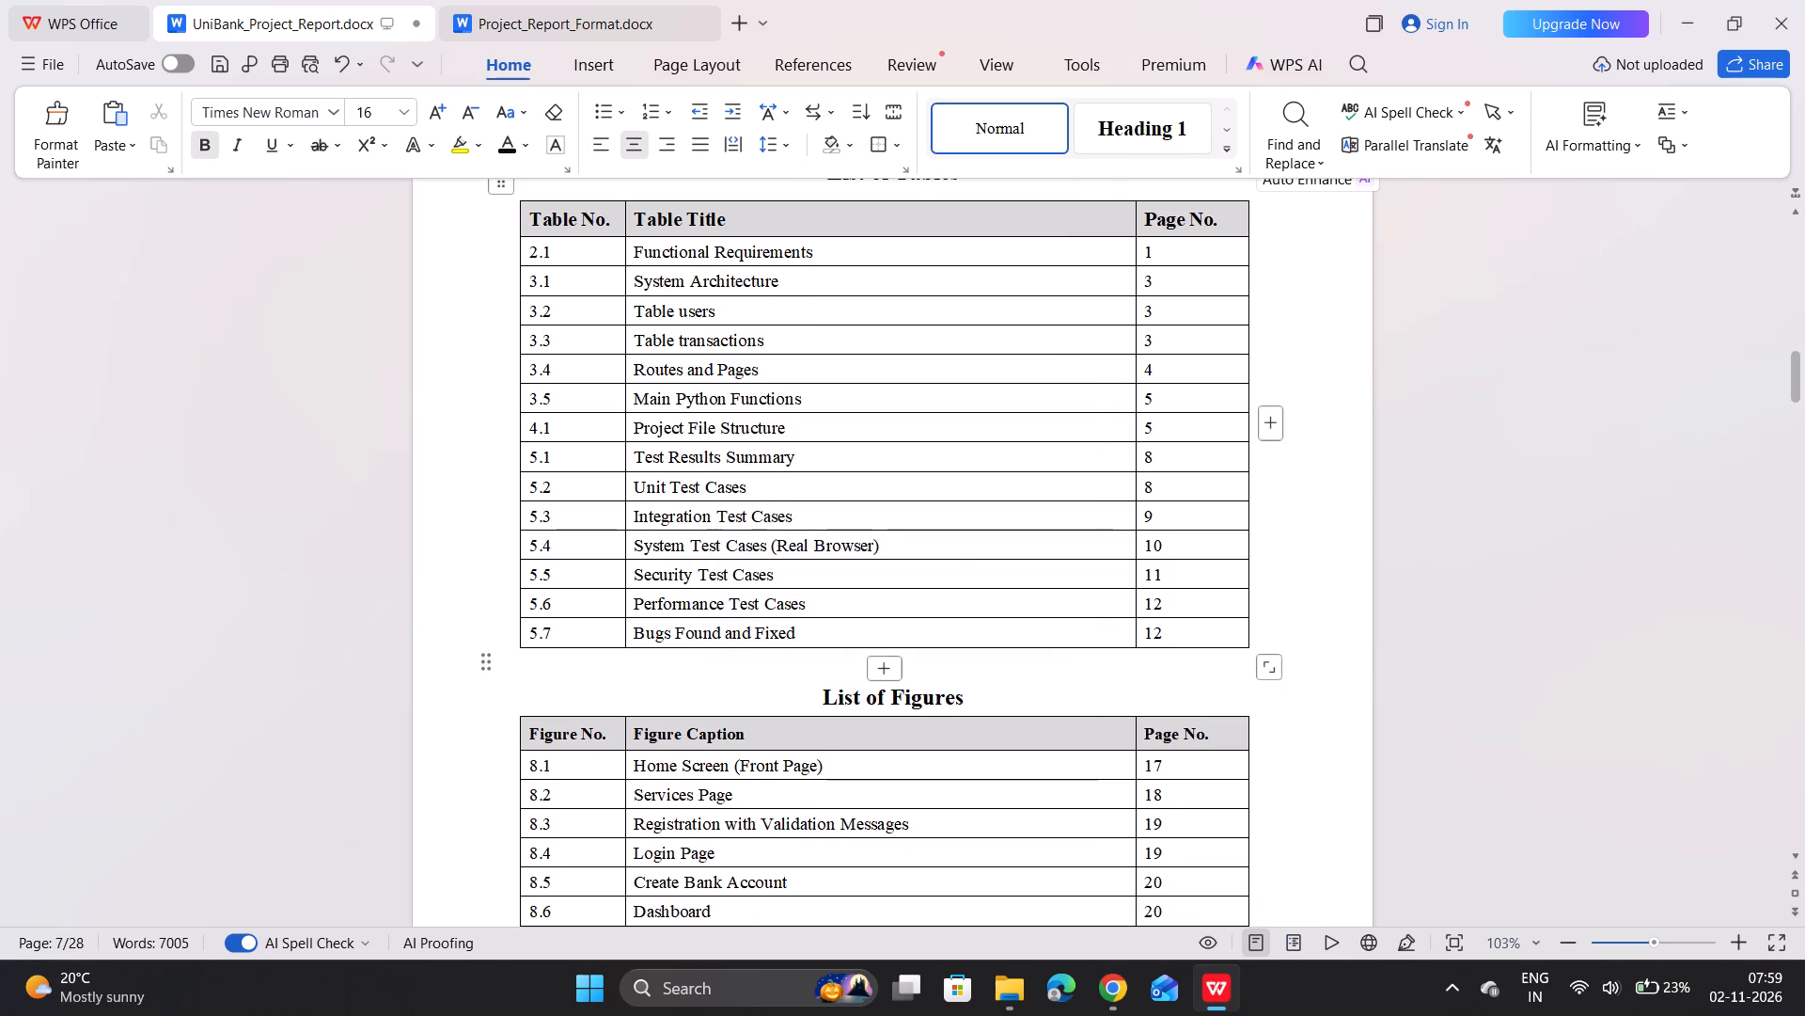
Delete section 5.4 Validation Against Requirements with its whole Table 5.8, and remove the empty line left before 6. User Manual.
scroll(885, 614, "down", 9)
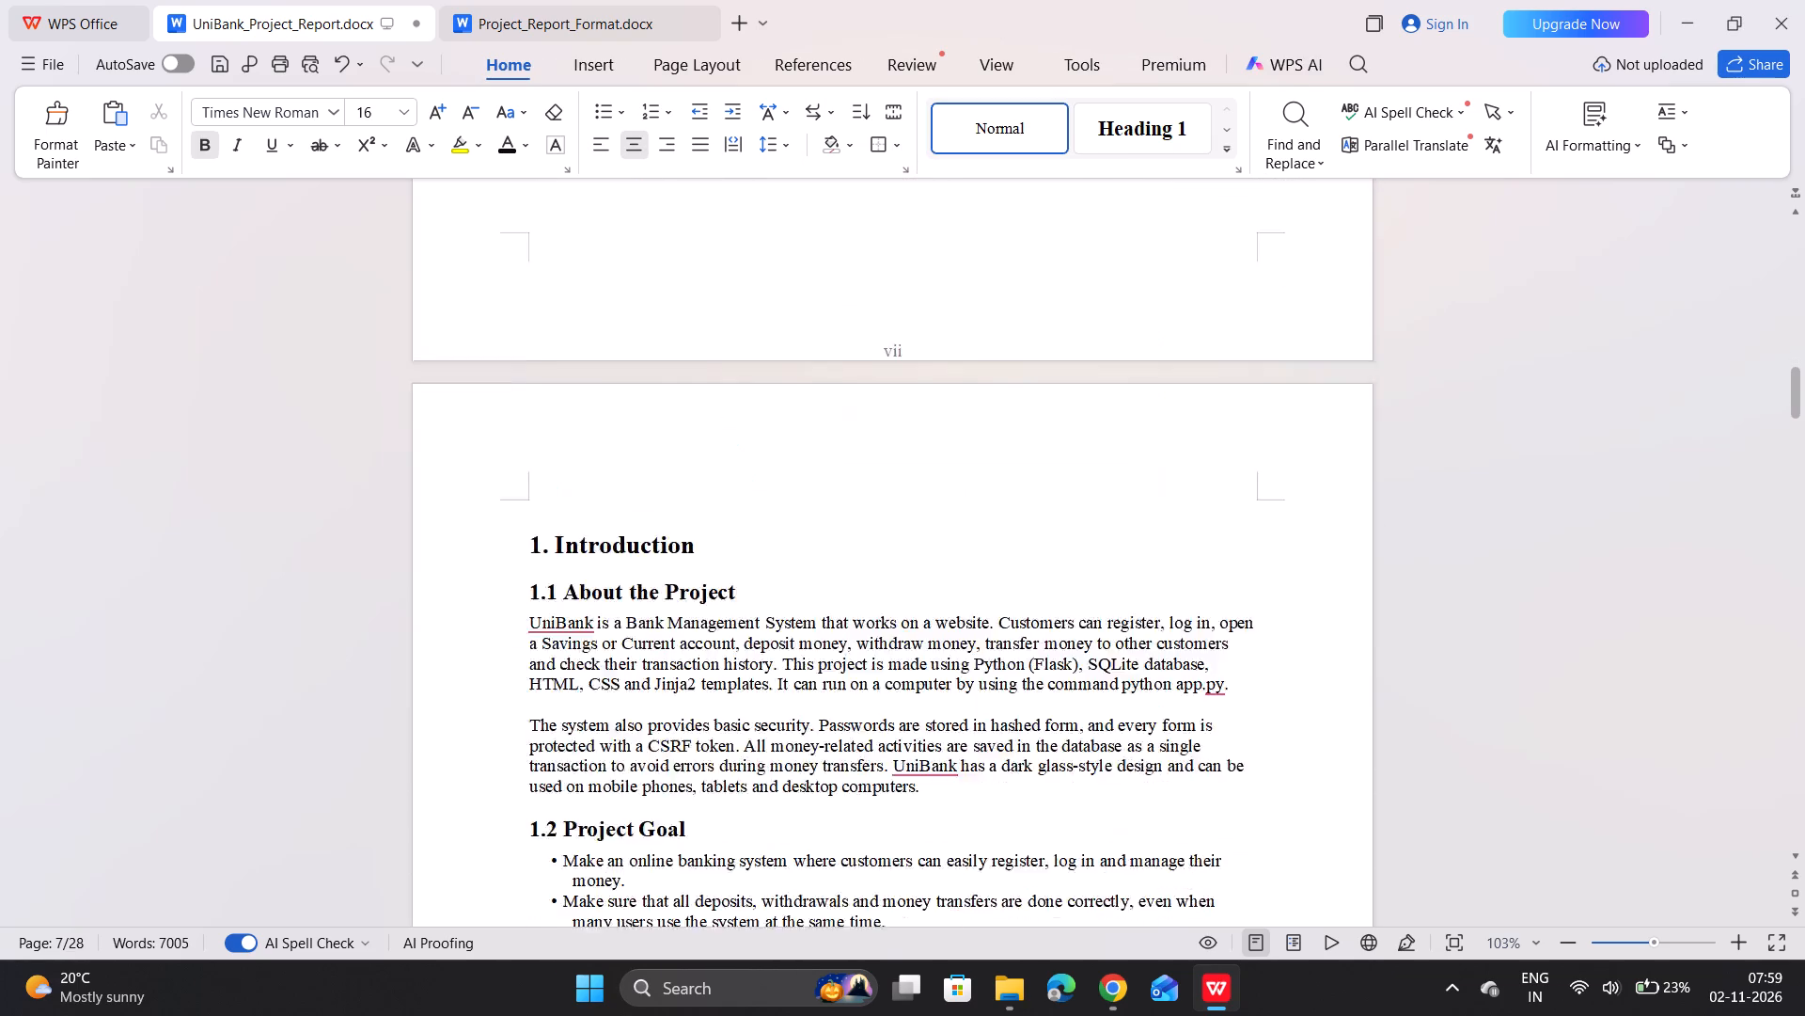
scroll(885, 614, "down", 18)
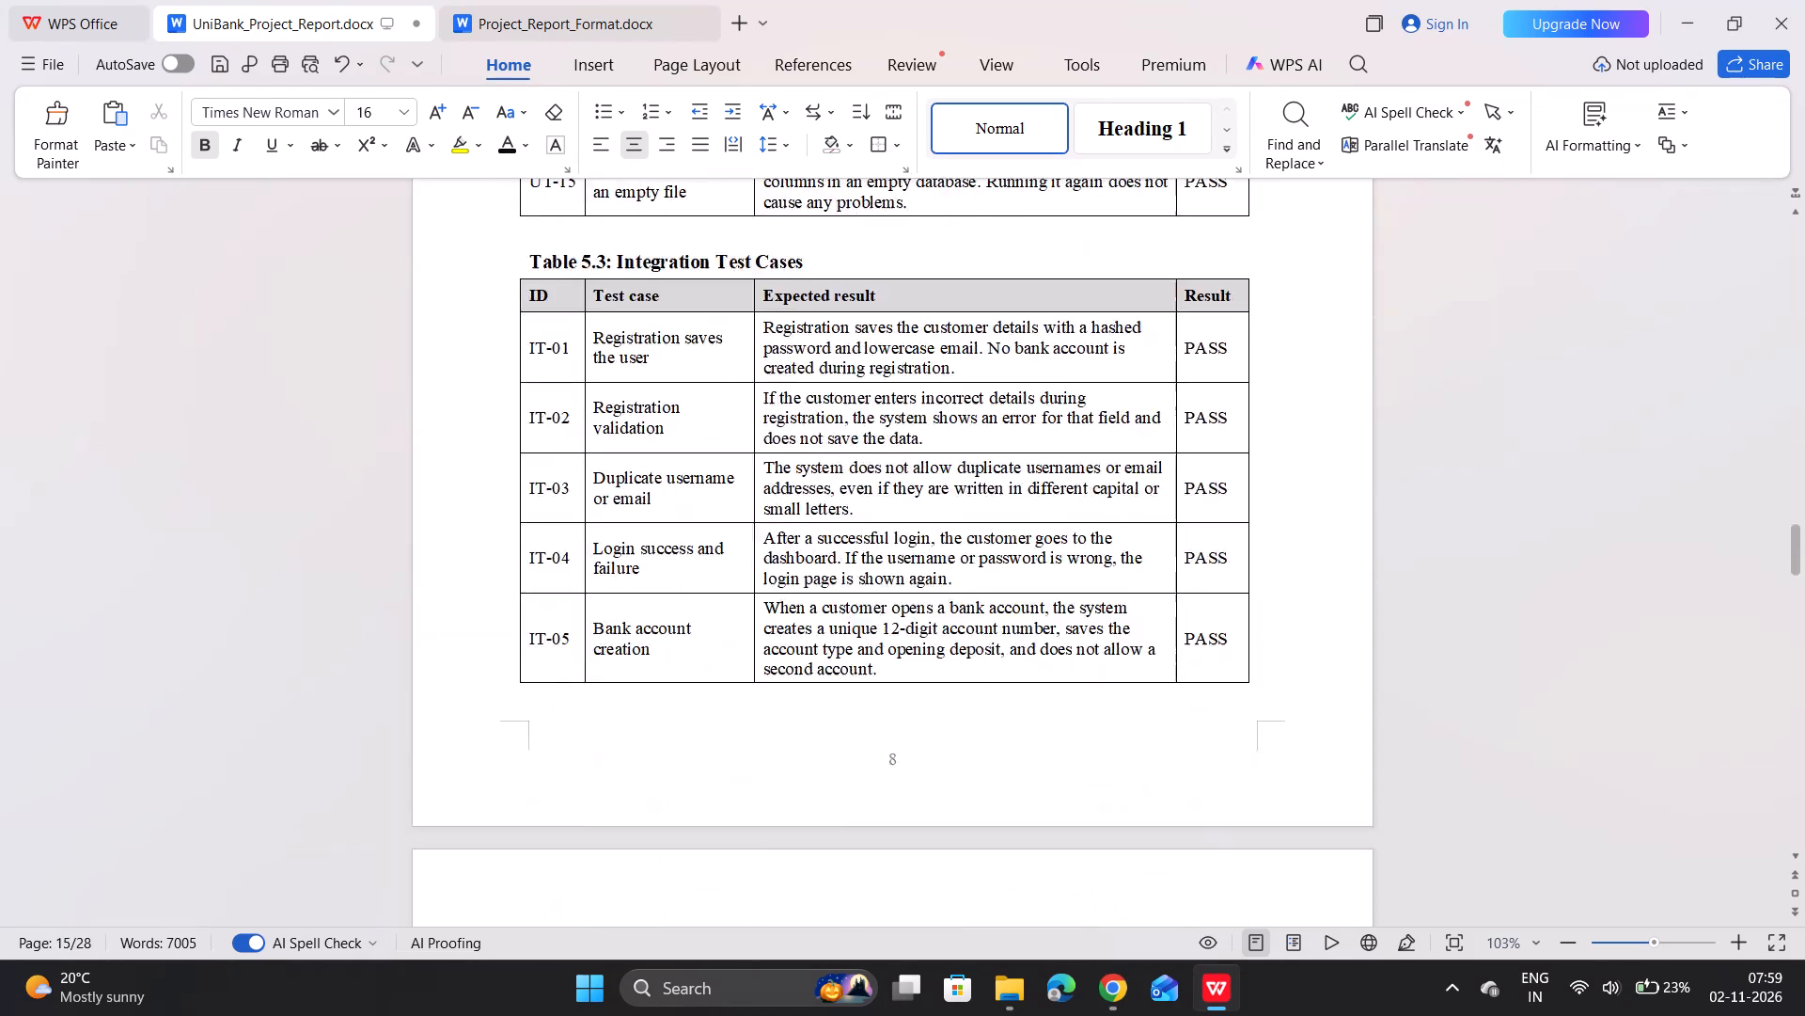
scroll(885, 614, "down", 10)
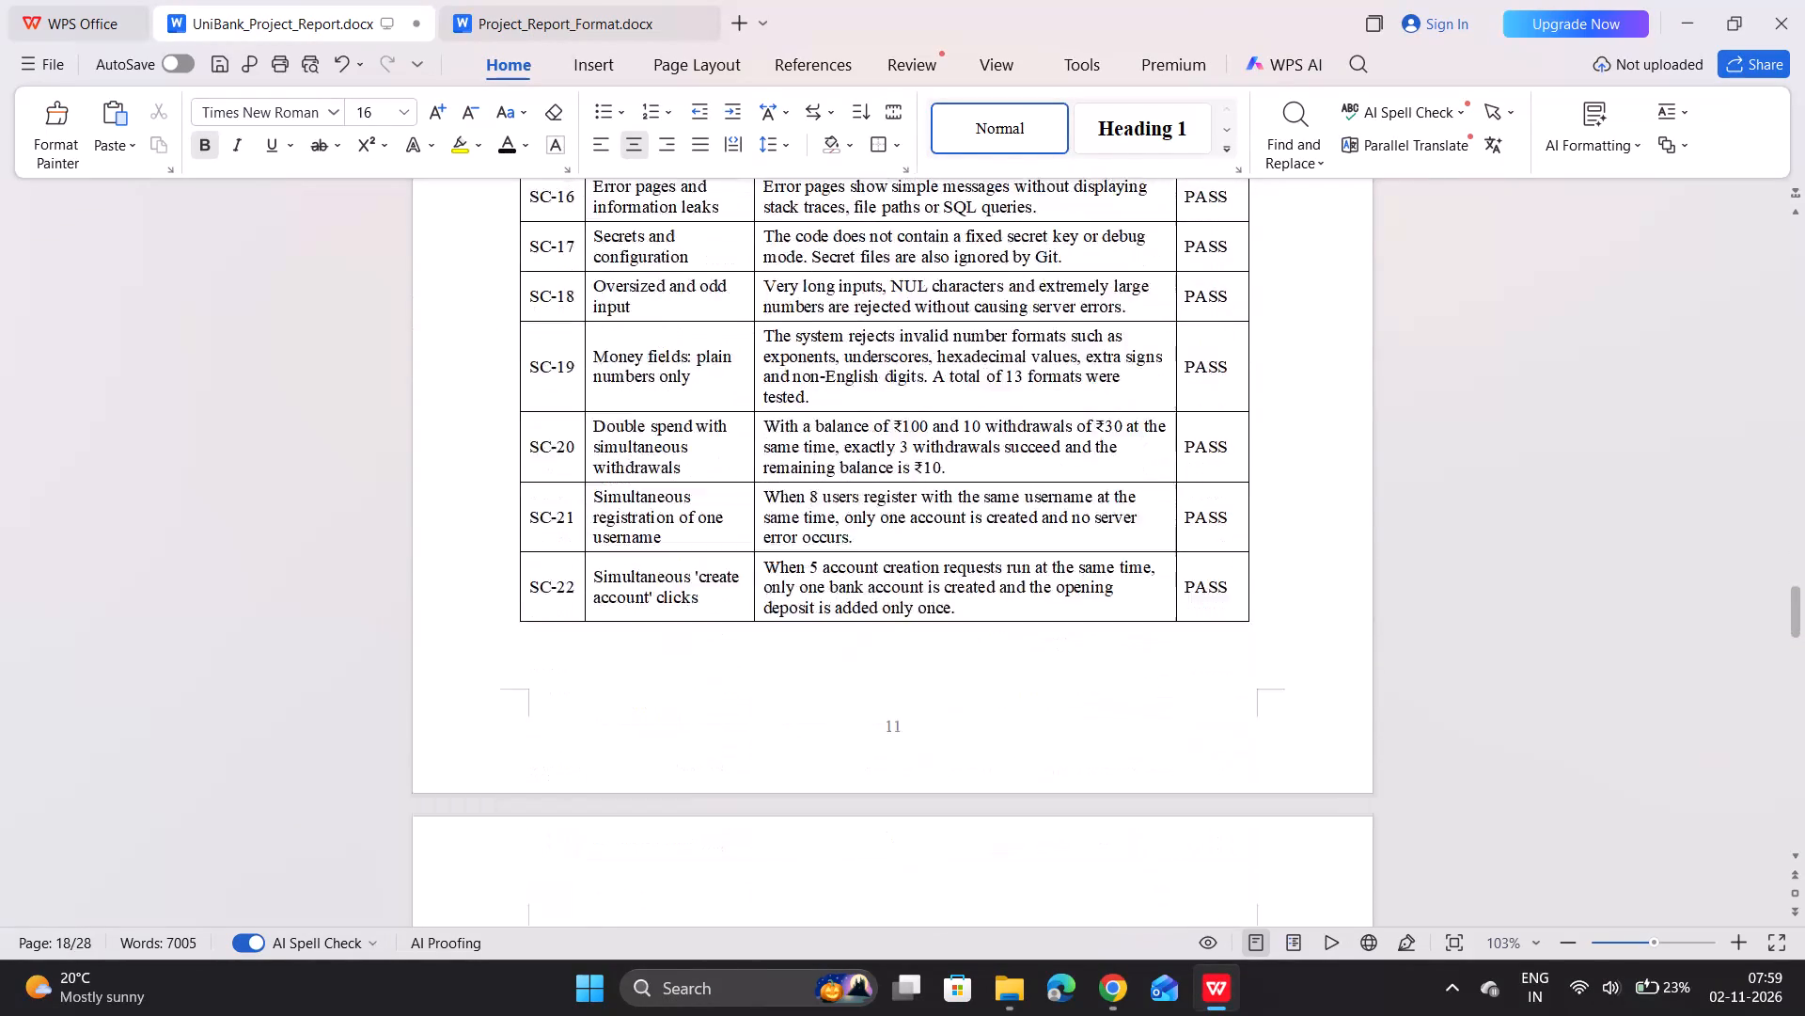
scroll(885, 614, "down", 7)
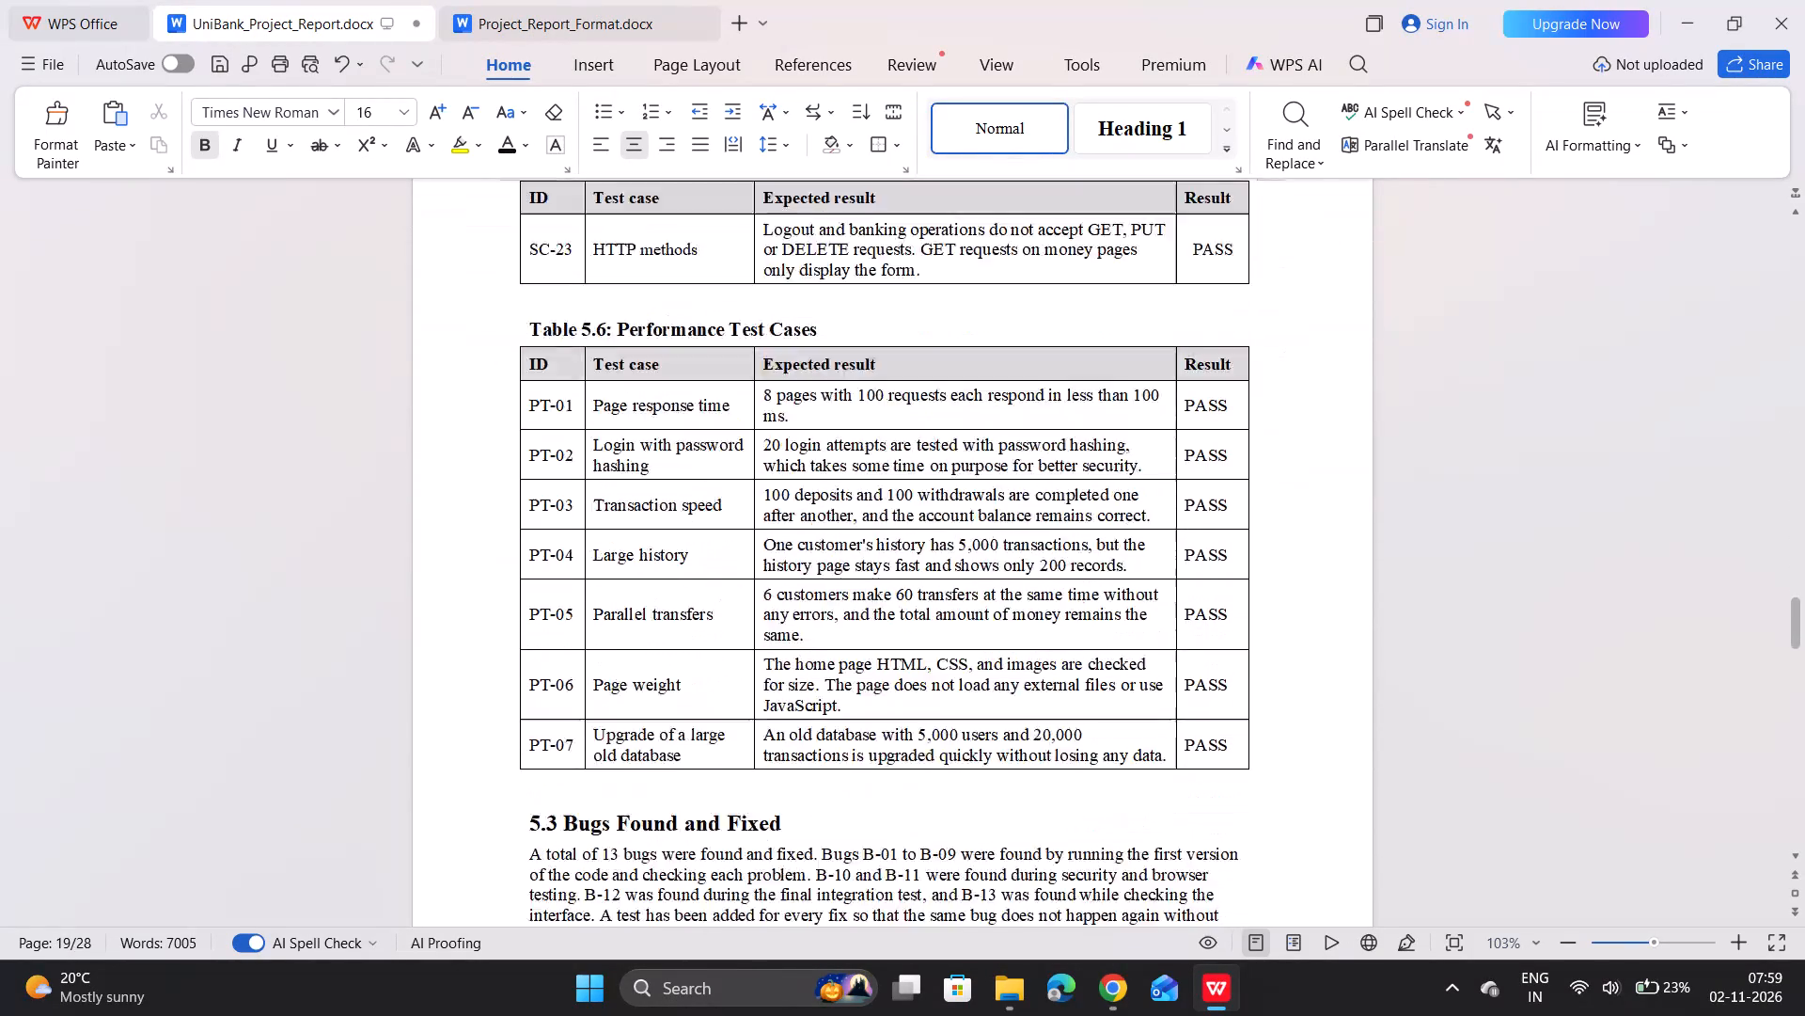
scroll(885, 614, "down", 9)
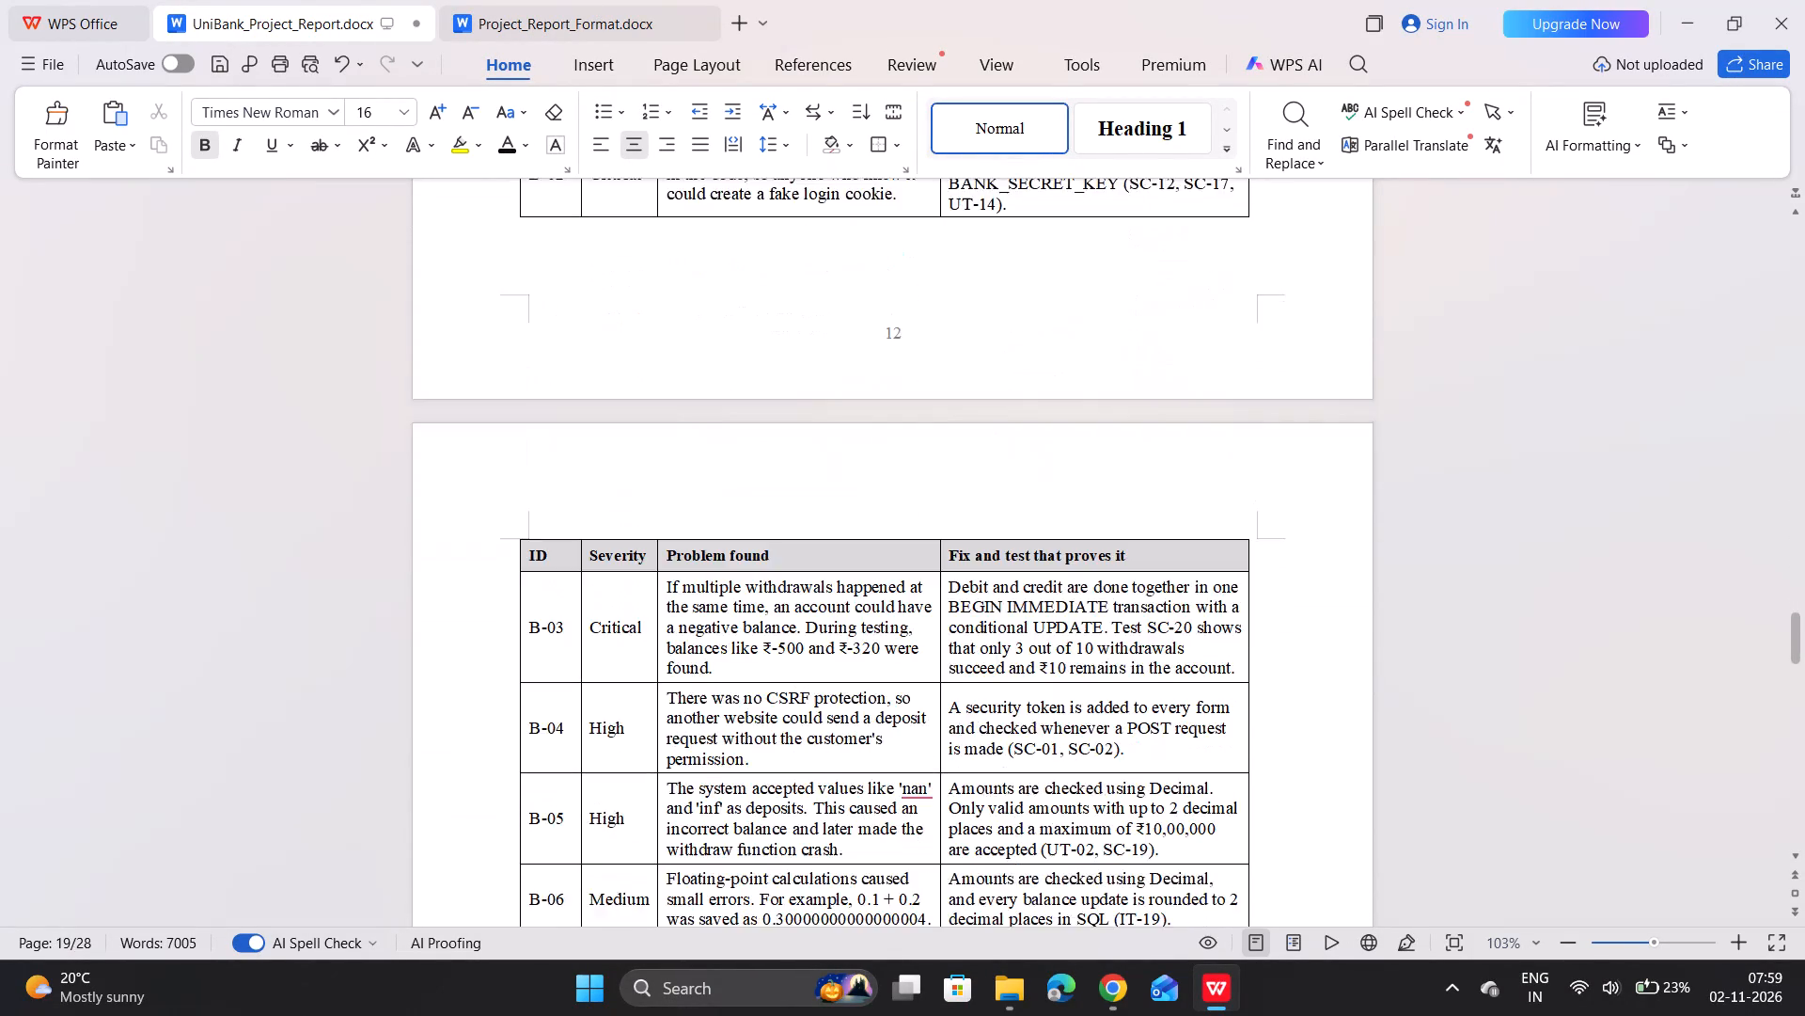
scroll(885, 614, "down", 7)
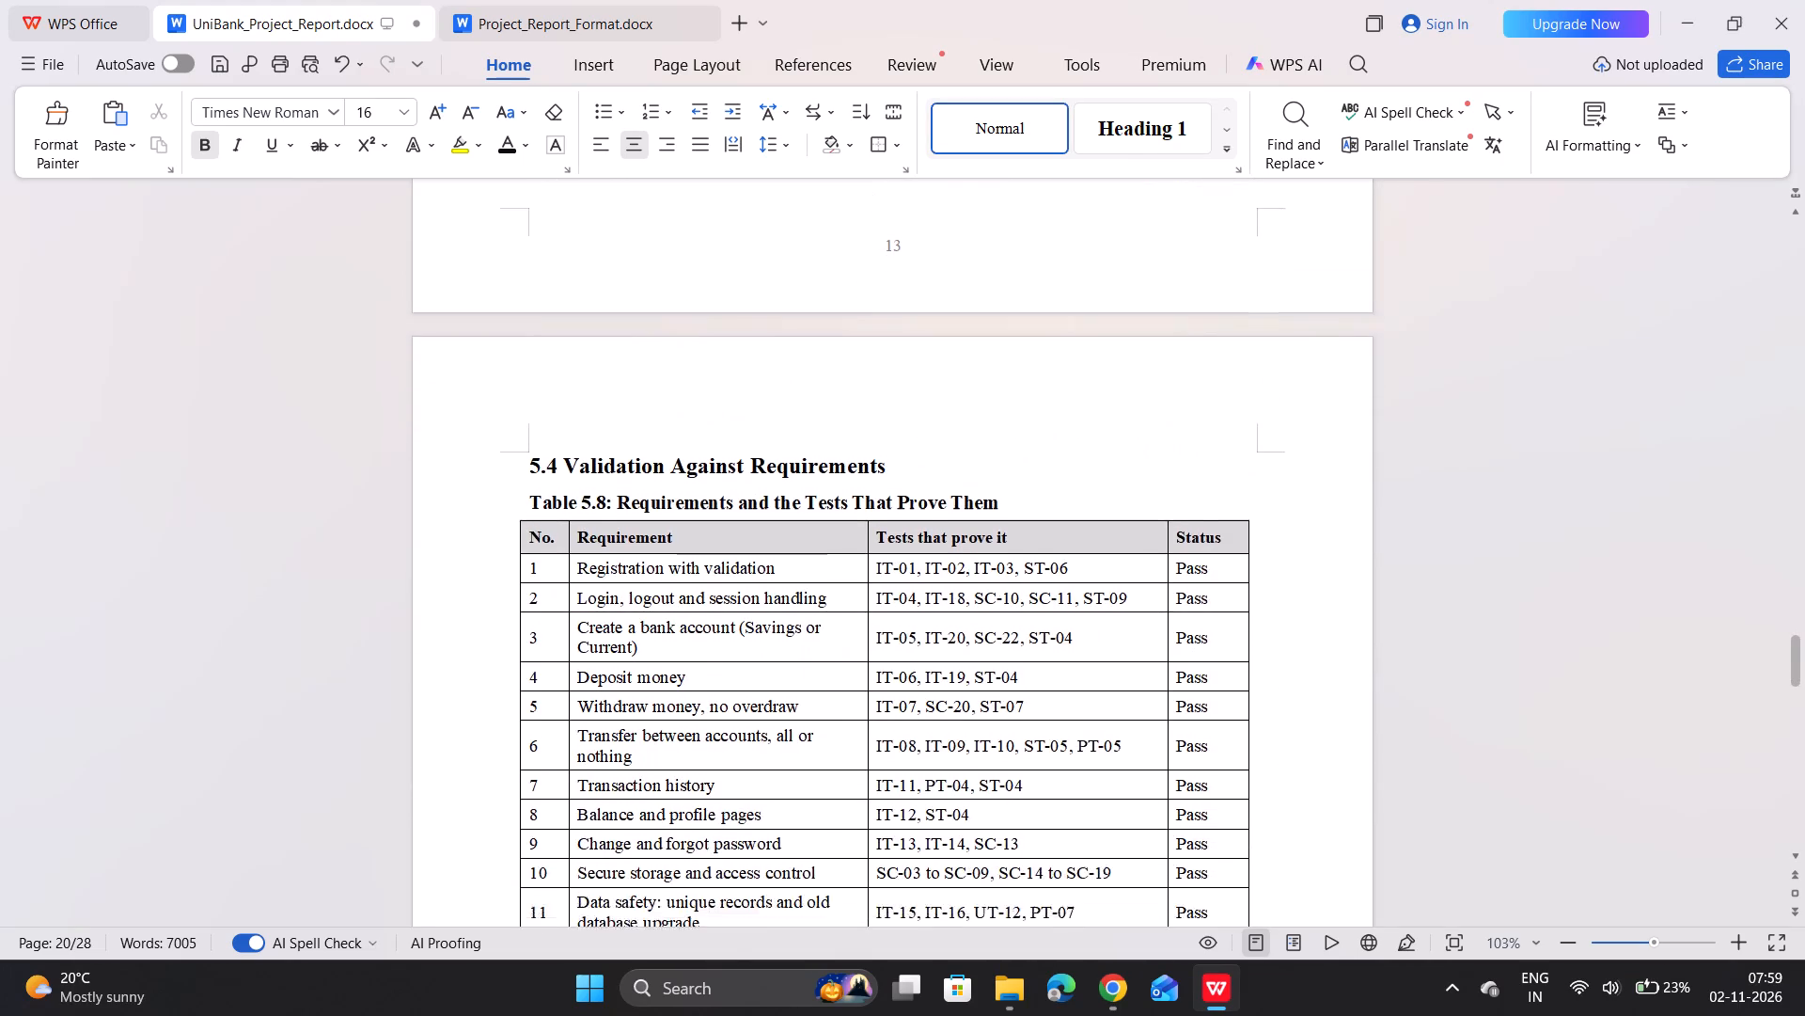
scroll(885, 614, "down", 2)
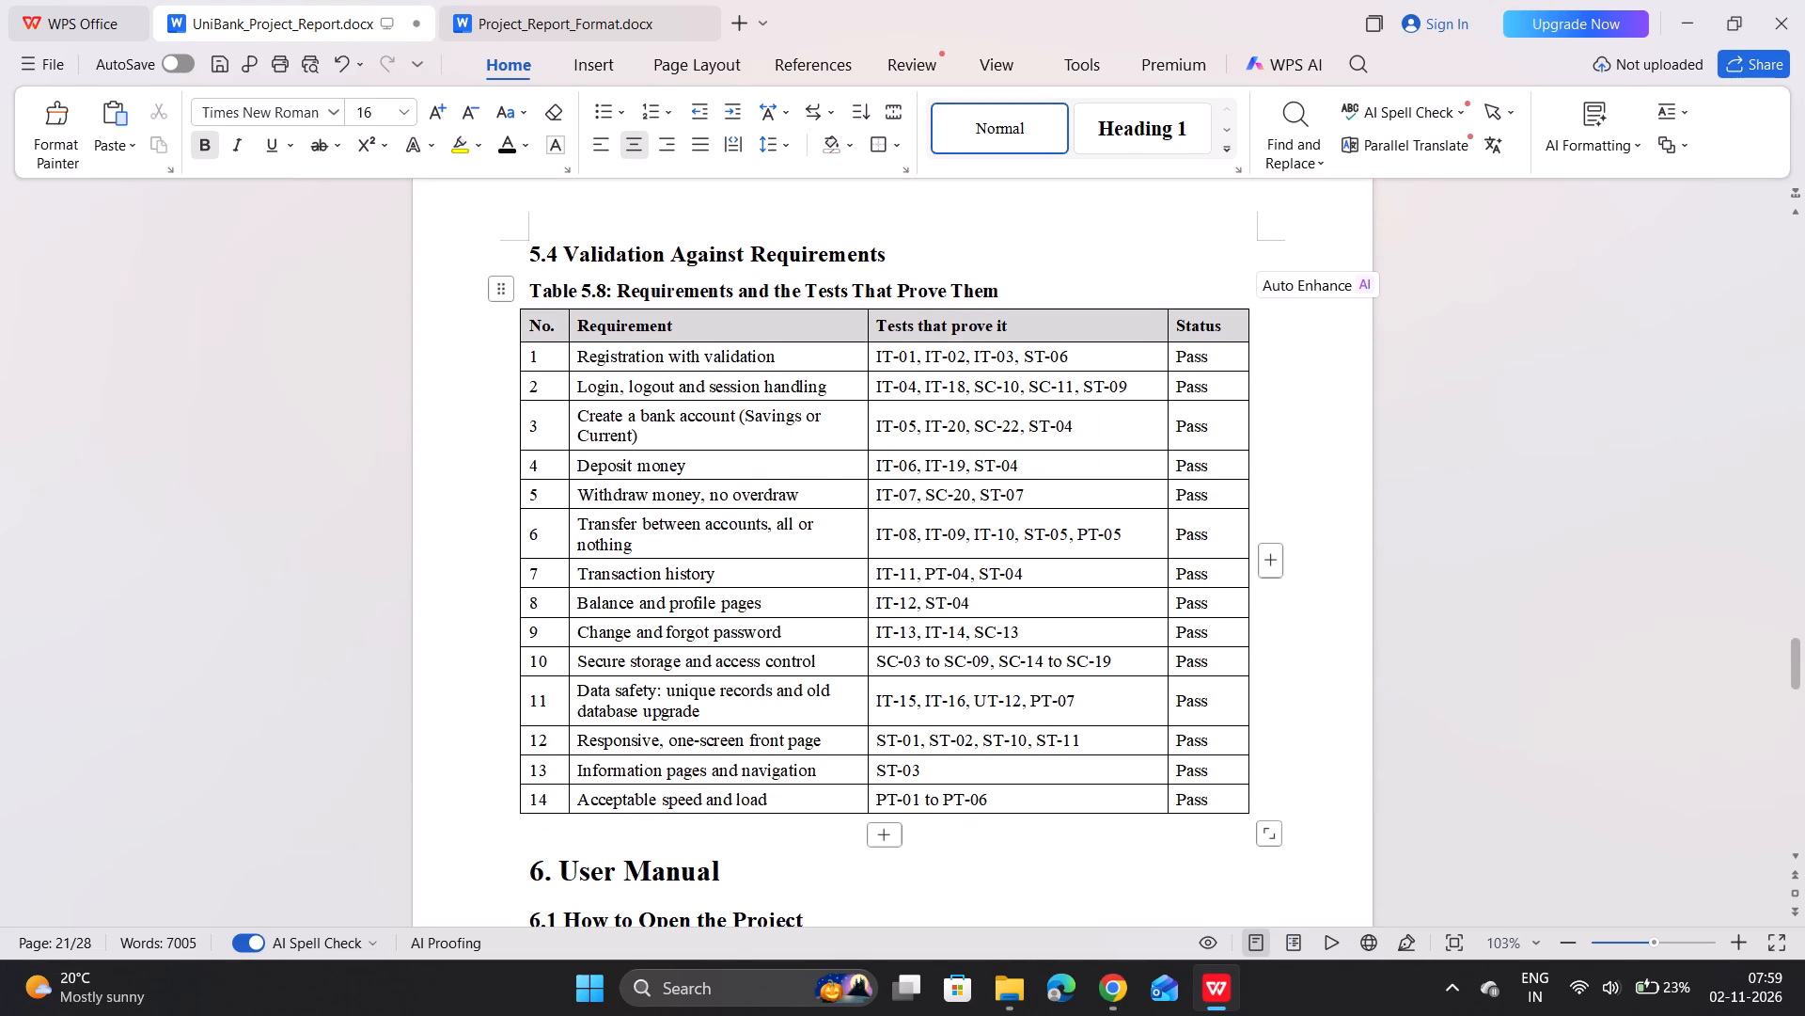
left_click_drag(528, 247, 714, 381)
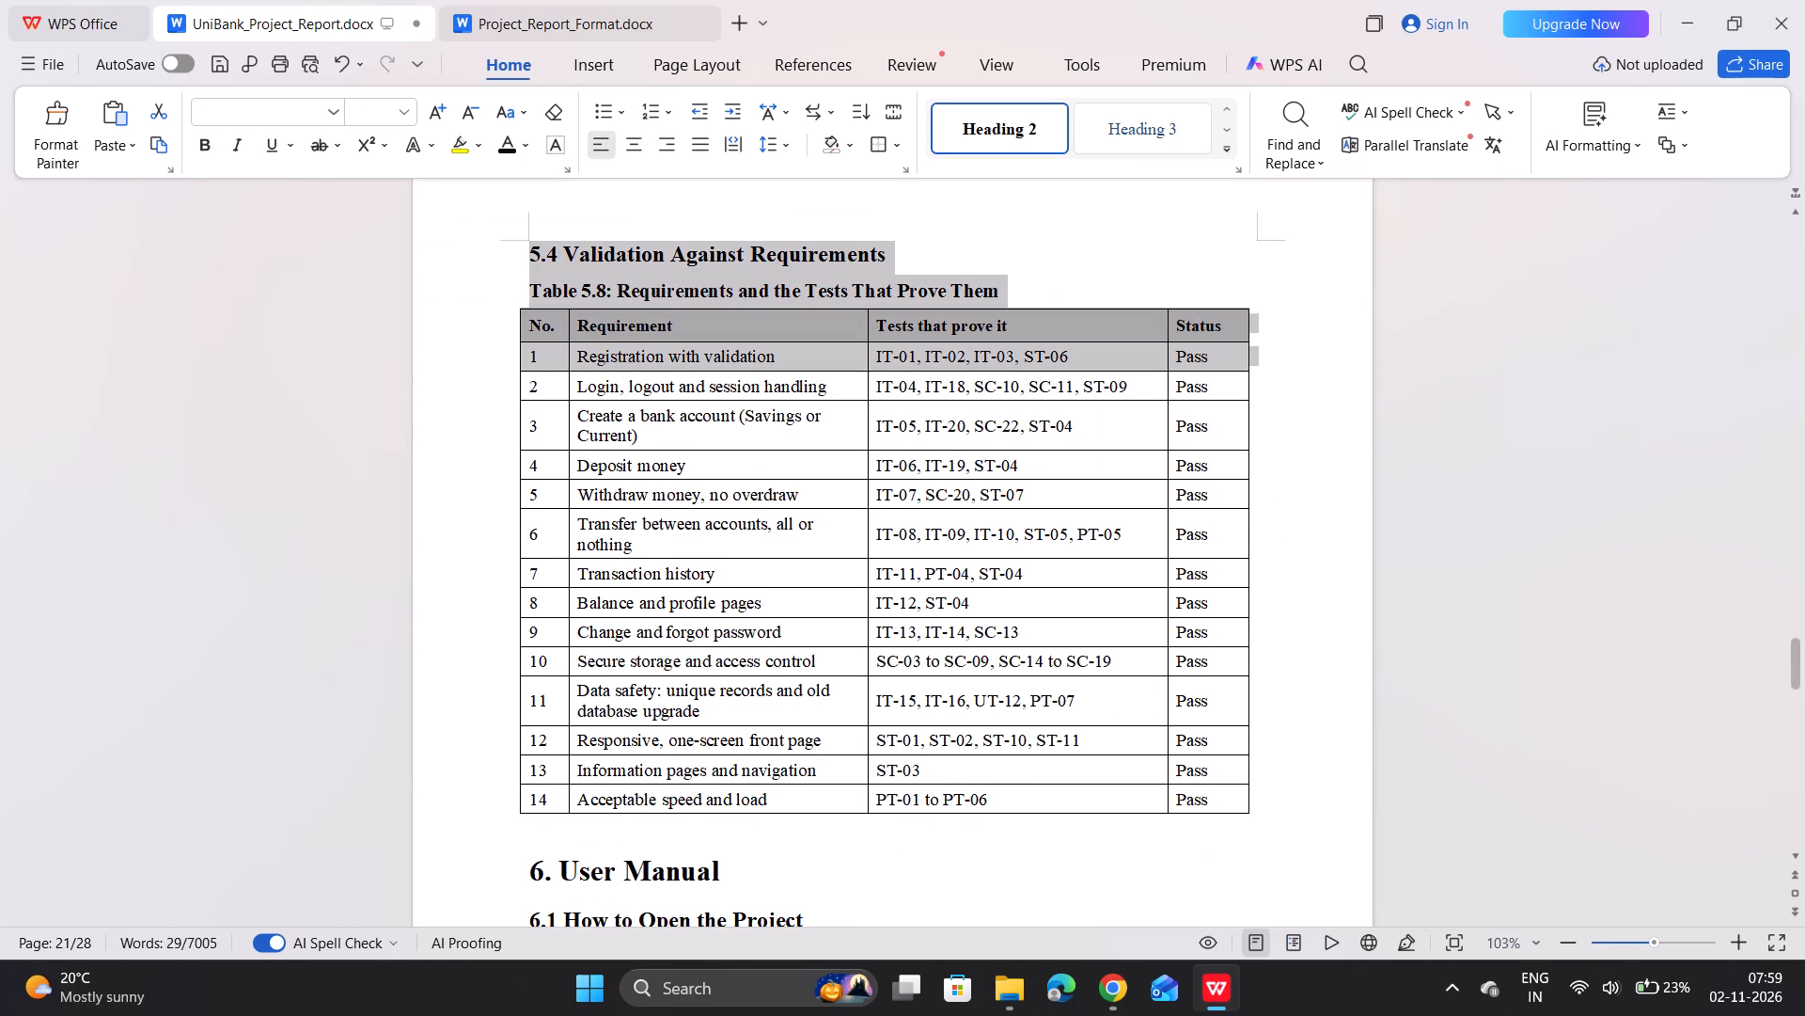
left_click_drag(714, 381, 1222, 791)
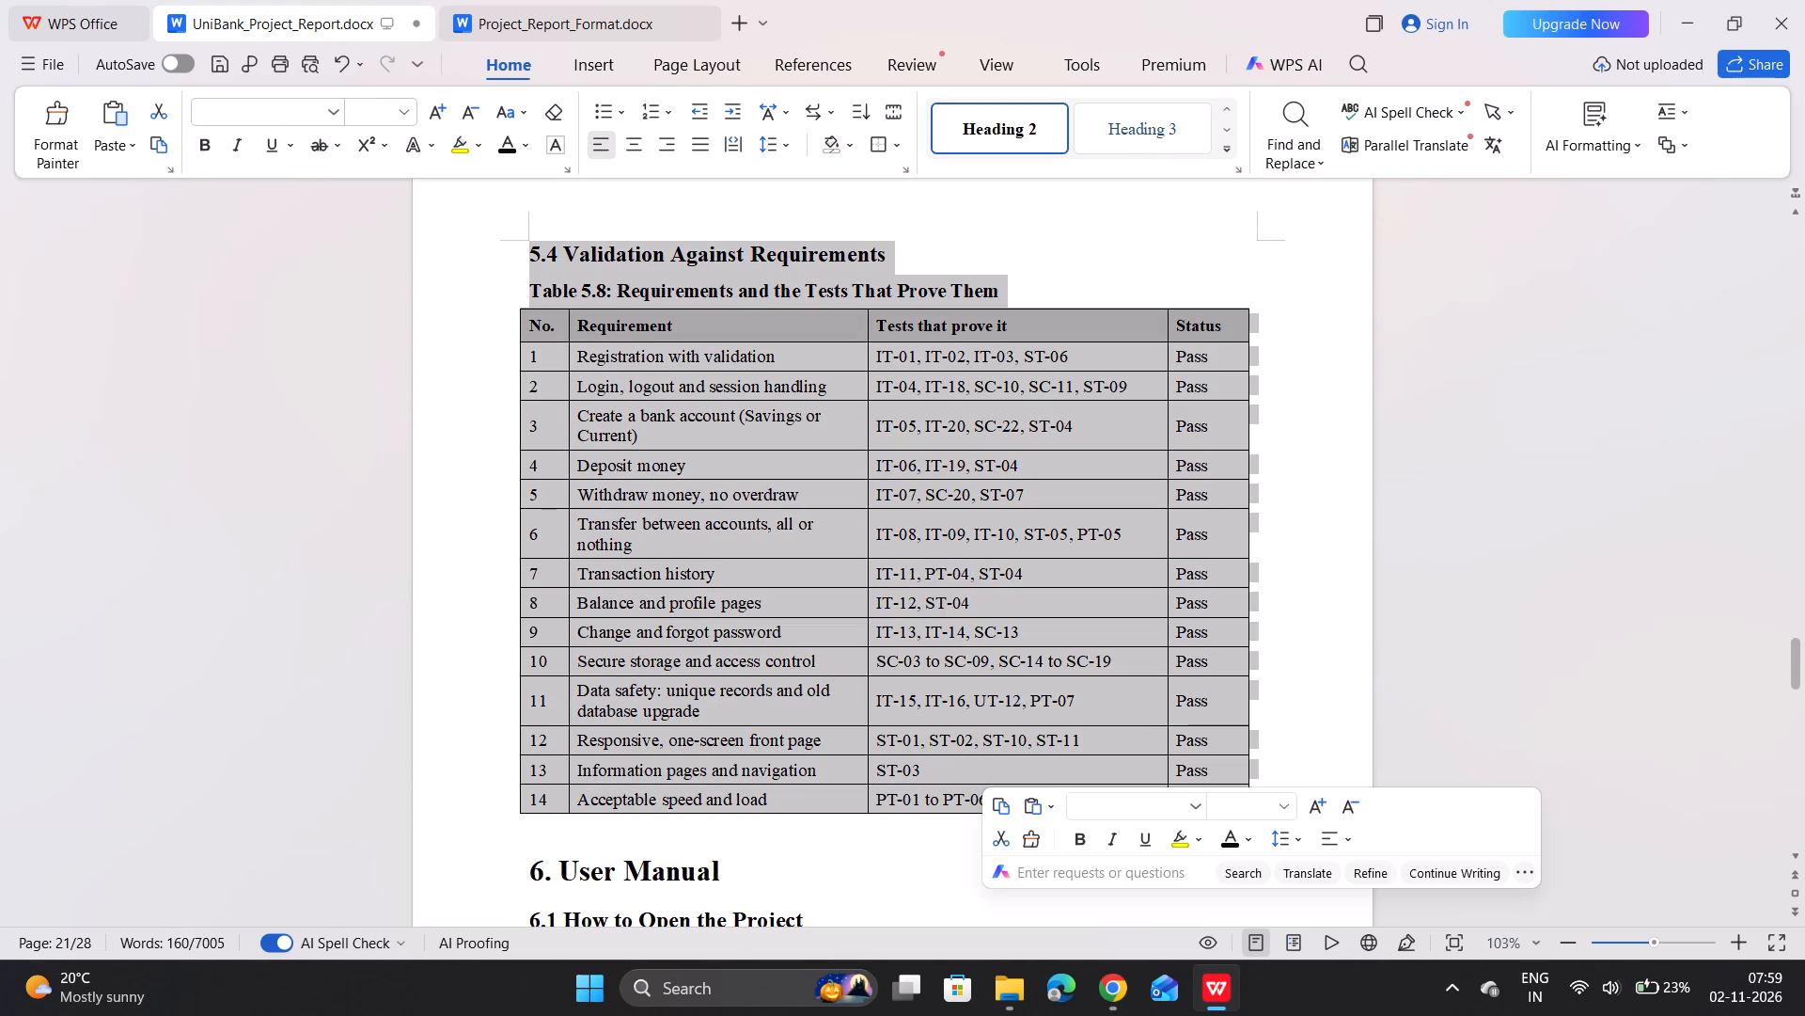
key("BackSpace")
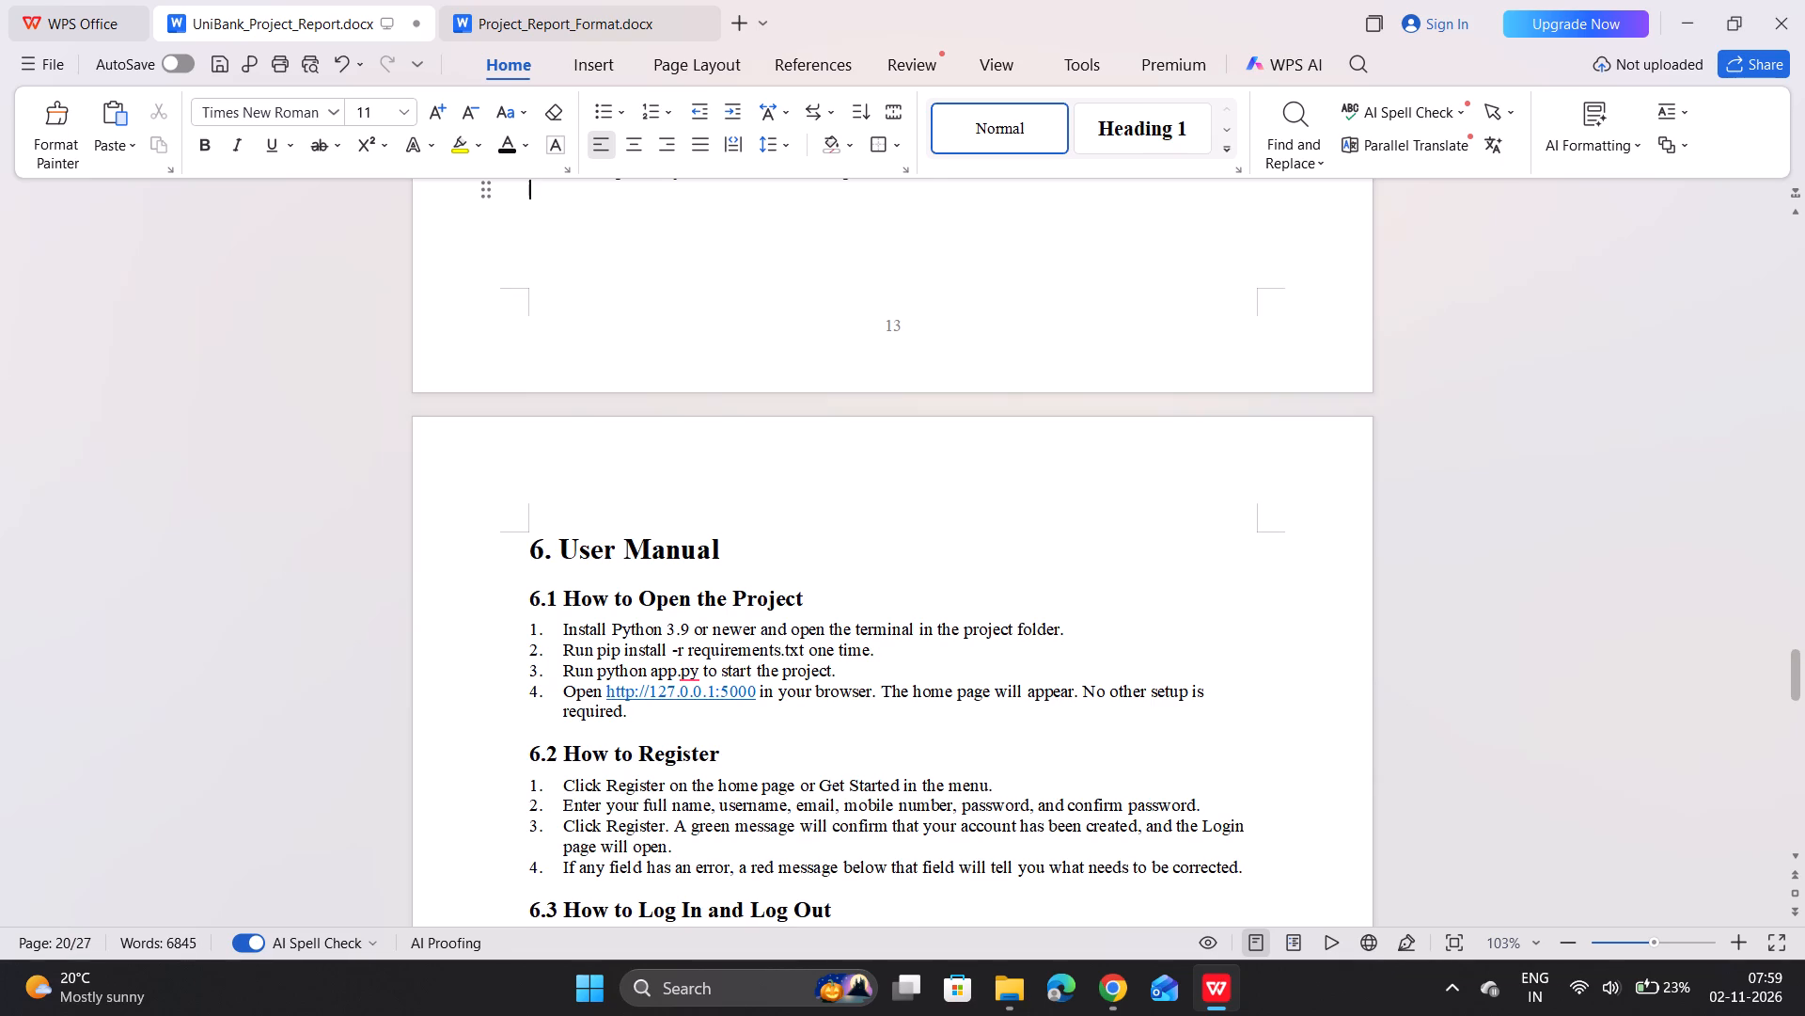
scroll(1252, 821, "up", 2)
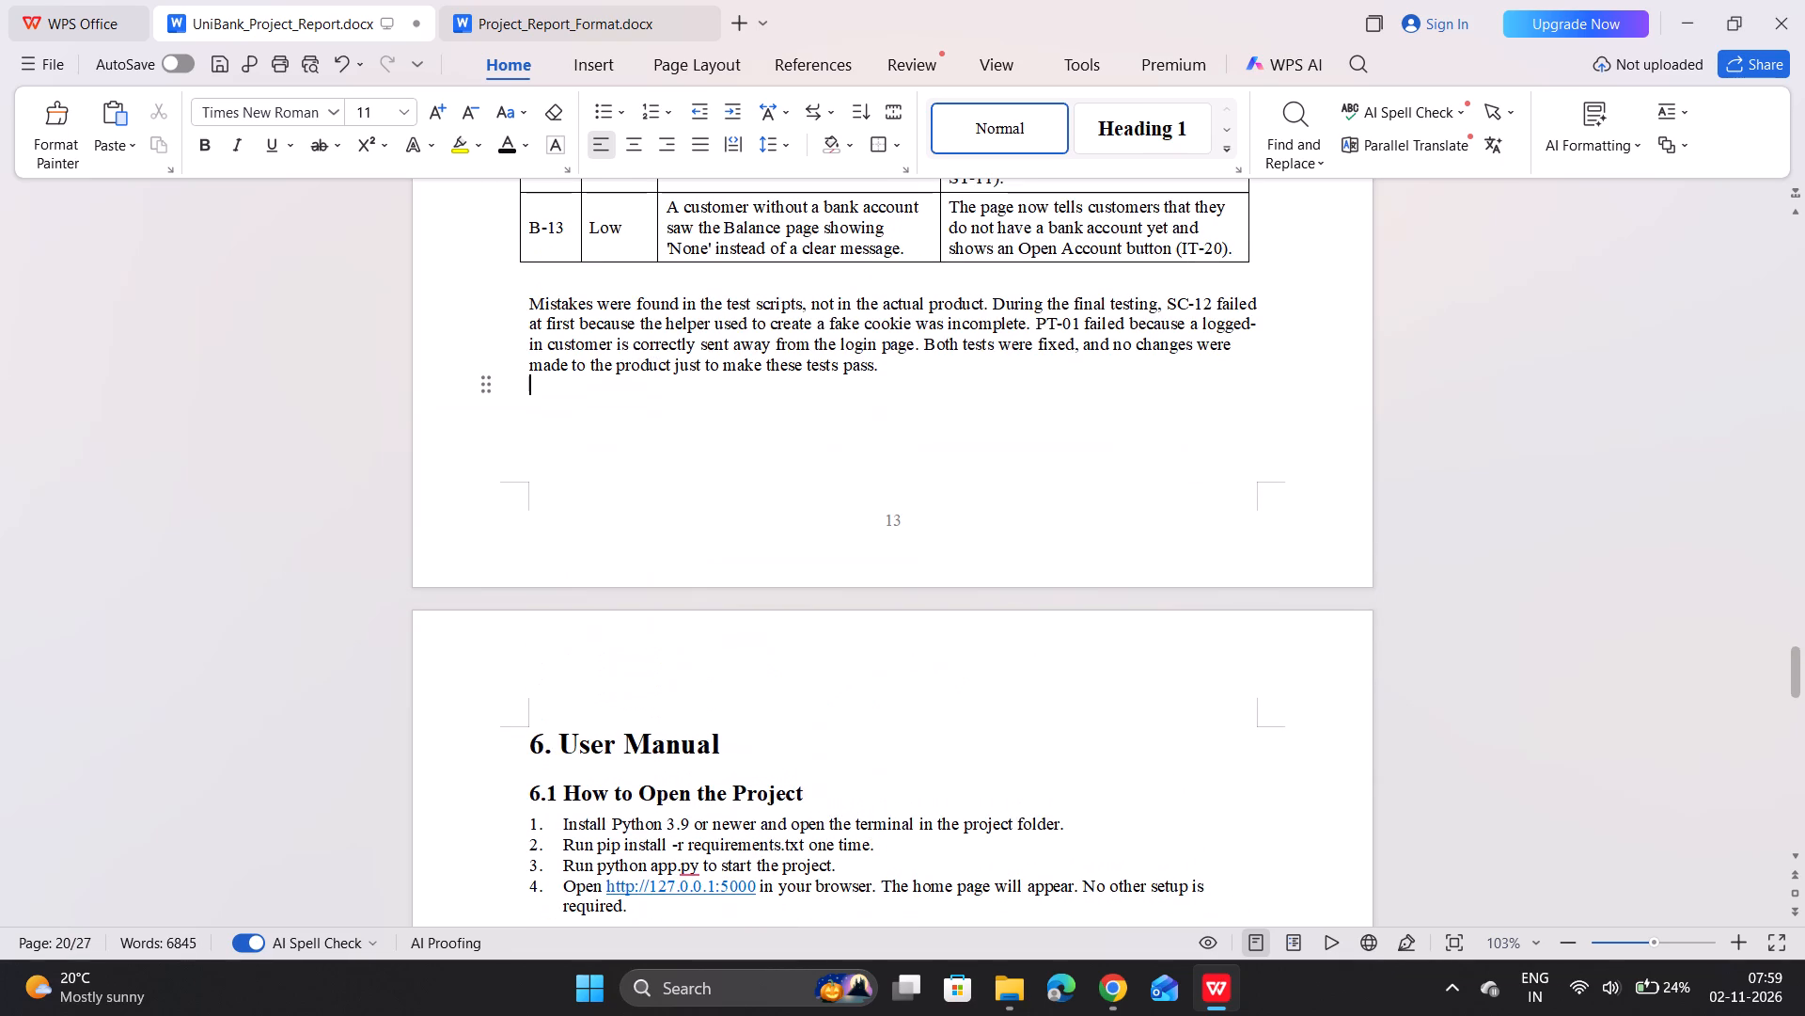
key("BackSpace")
Review the report from 6. User Manual through 9. Conclusion, examining the layout and the page number on which each section falls.
scroll(1252, 821, "down", 13)
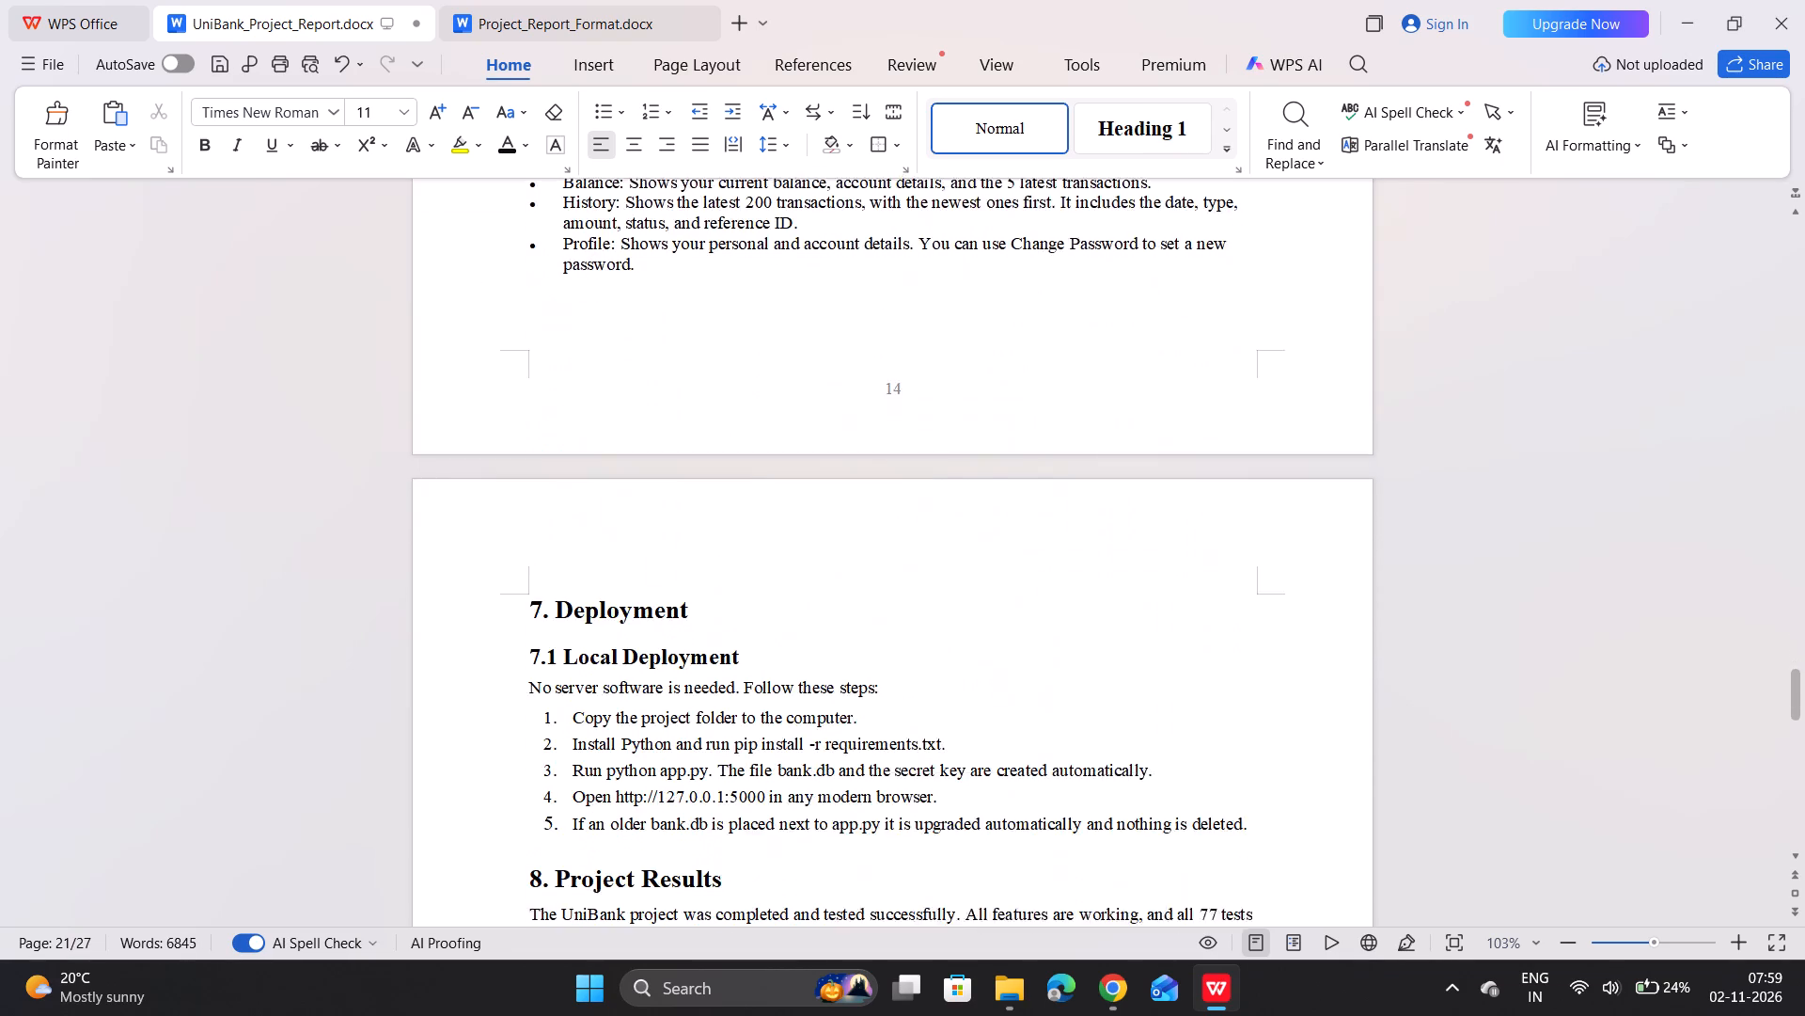
scroll(1252, 821, "down", 4)
scroll(1252, 821, "up", 1)
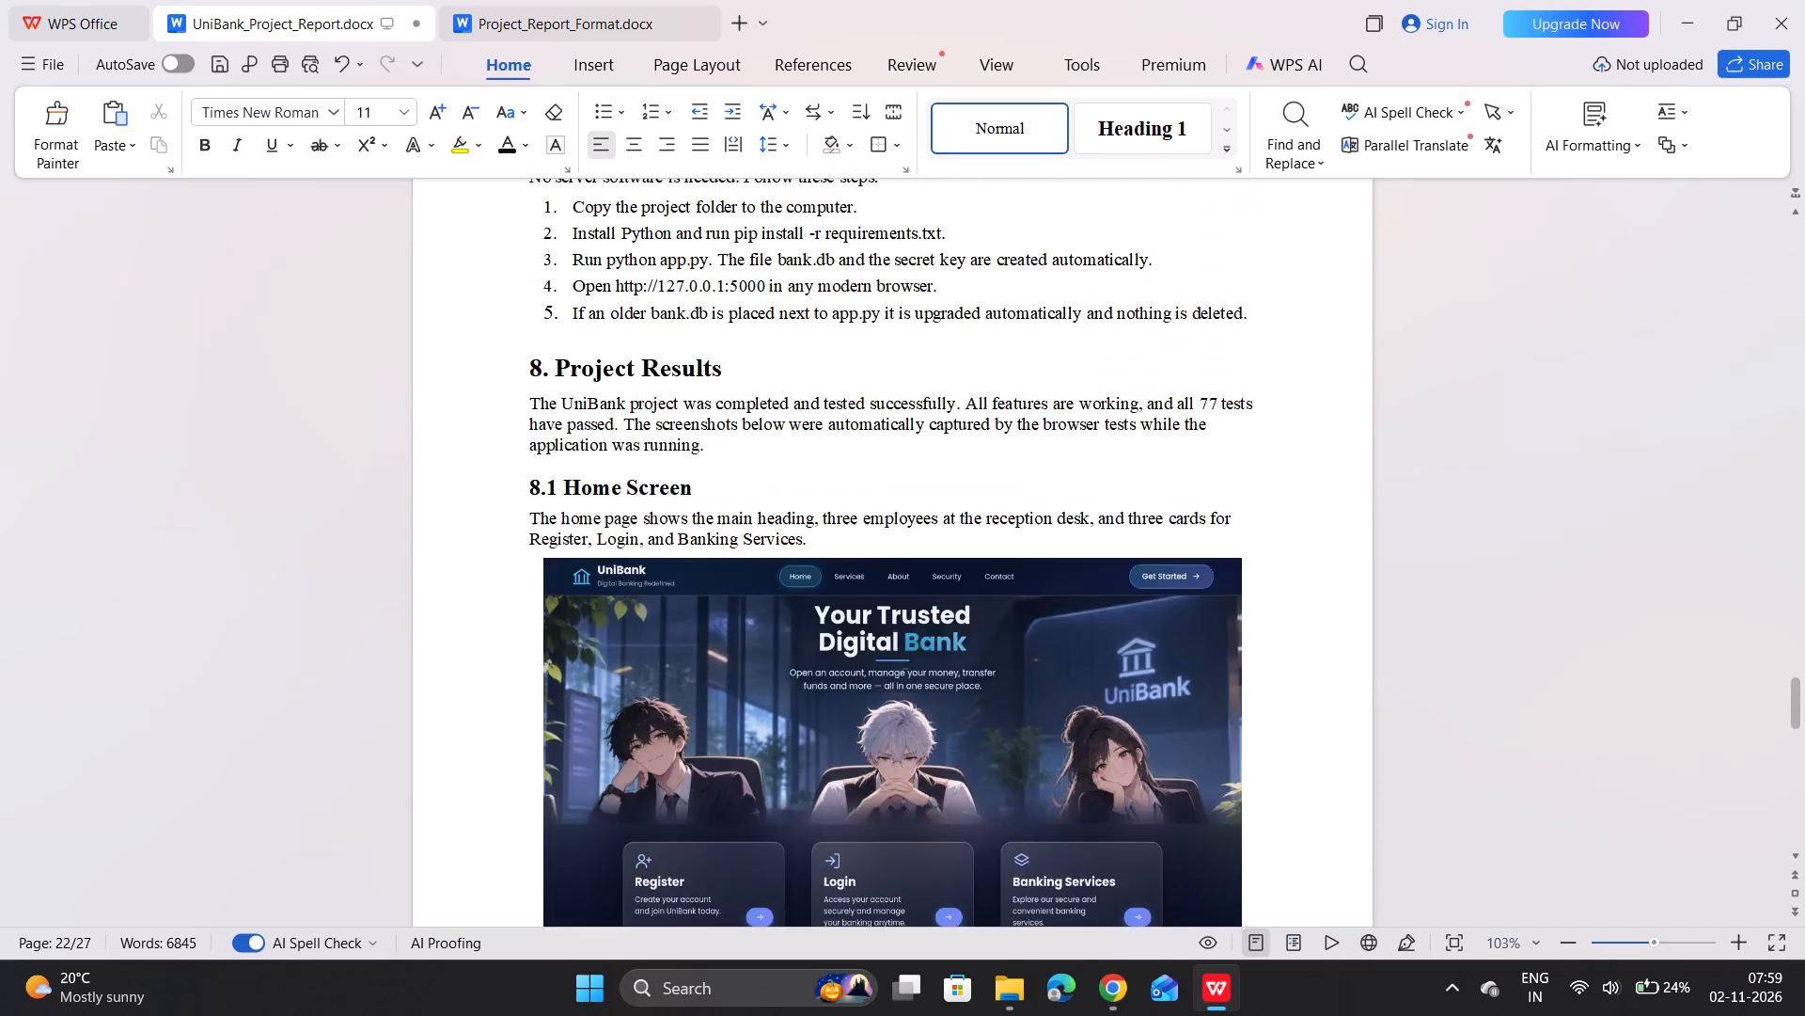
scroll(1252, 821, "up", 1)
scroll(1252, 821, "down", 5)
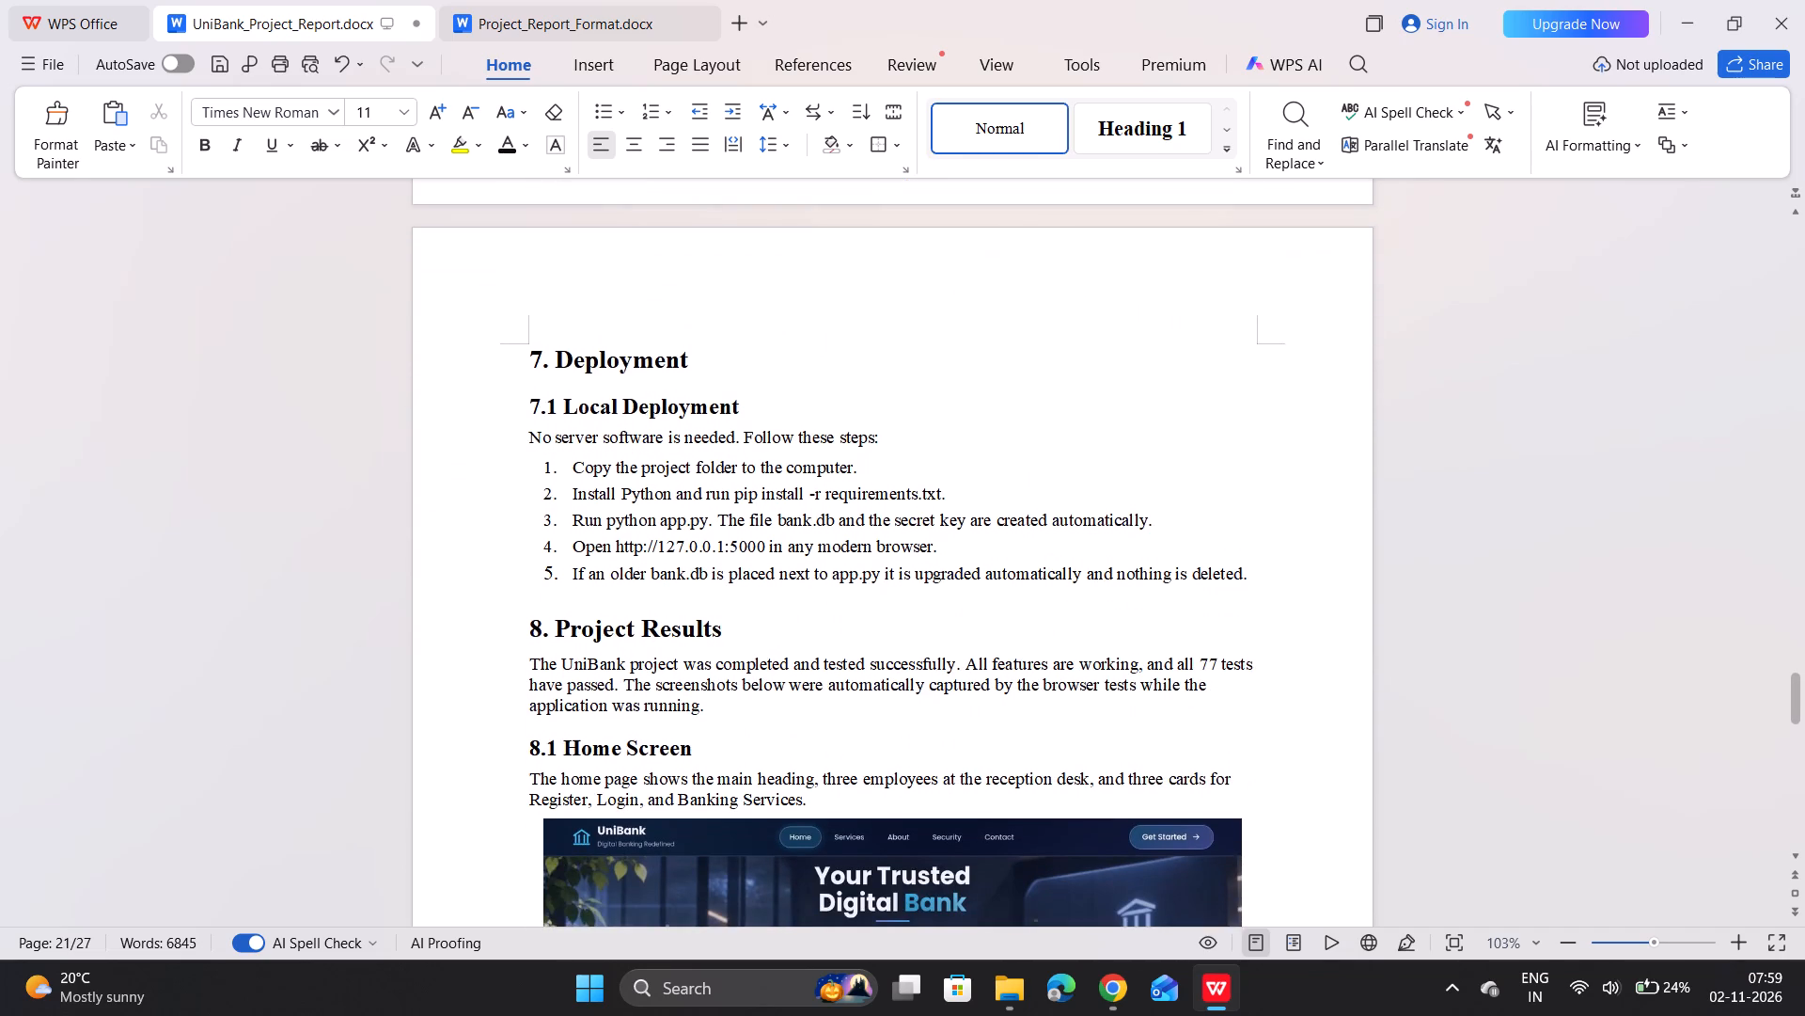
scroll(1252, 821, "down", 6)
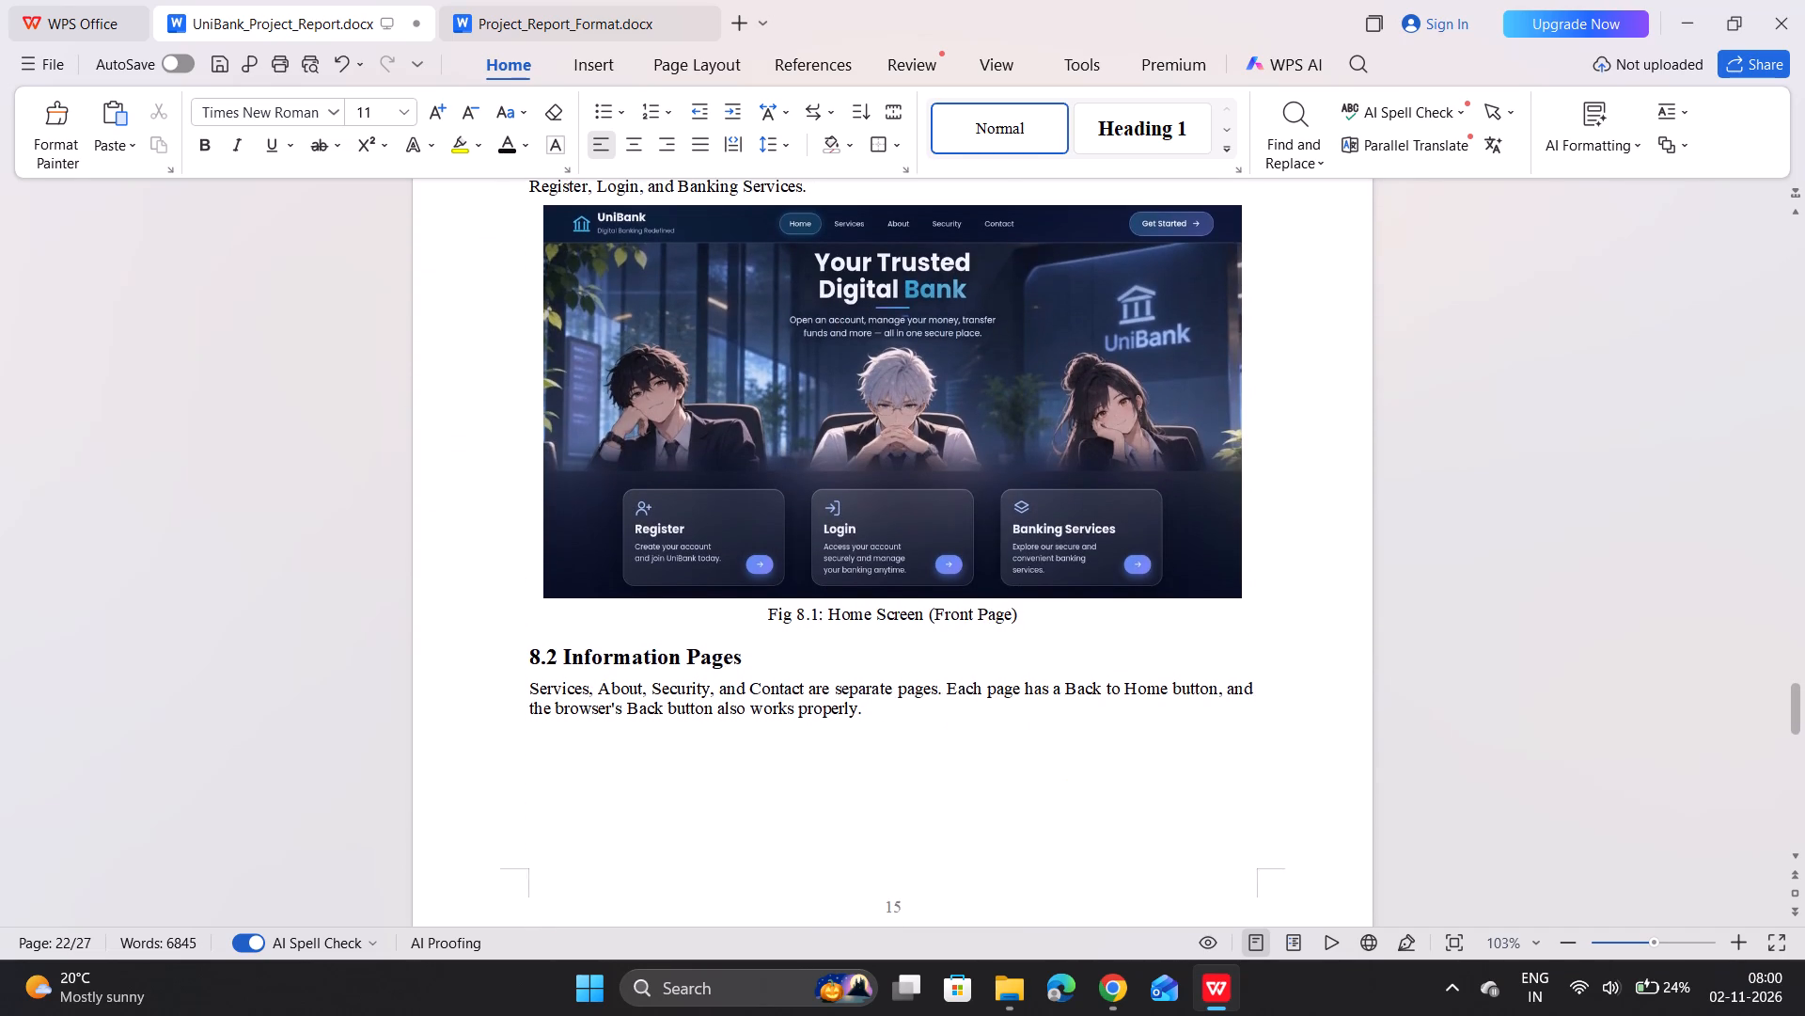
scroll(1252, 821, "down", 6)
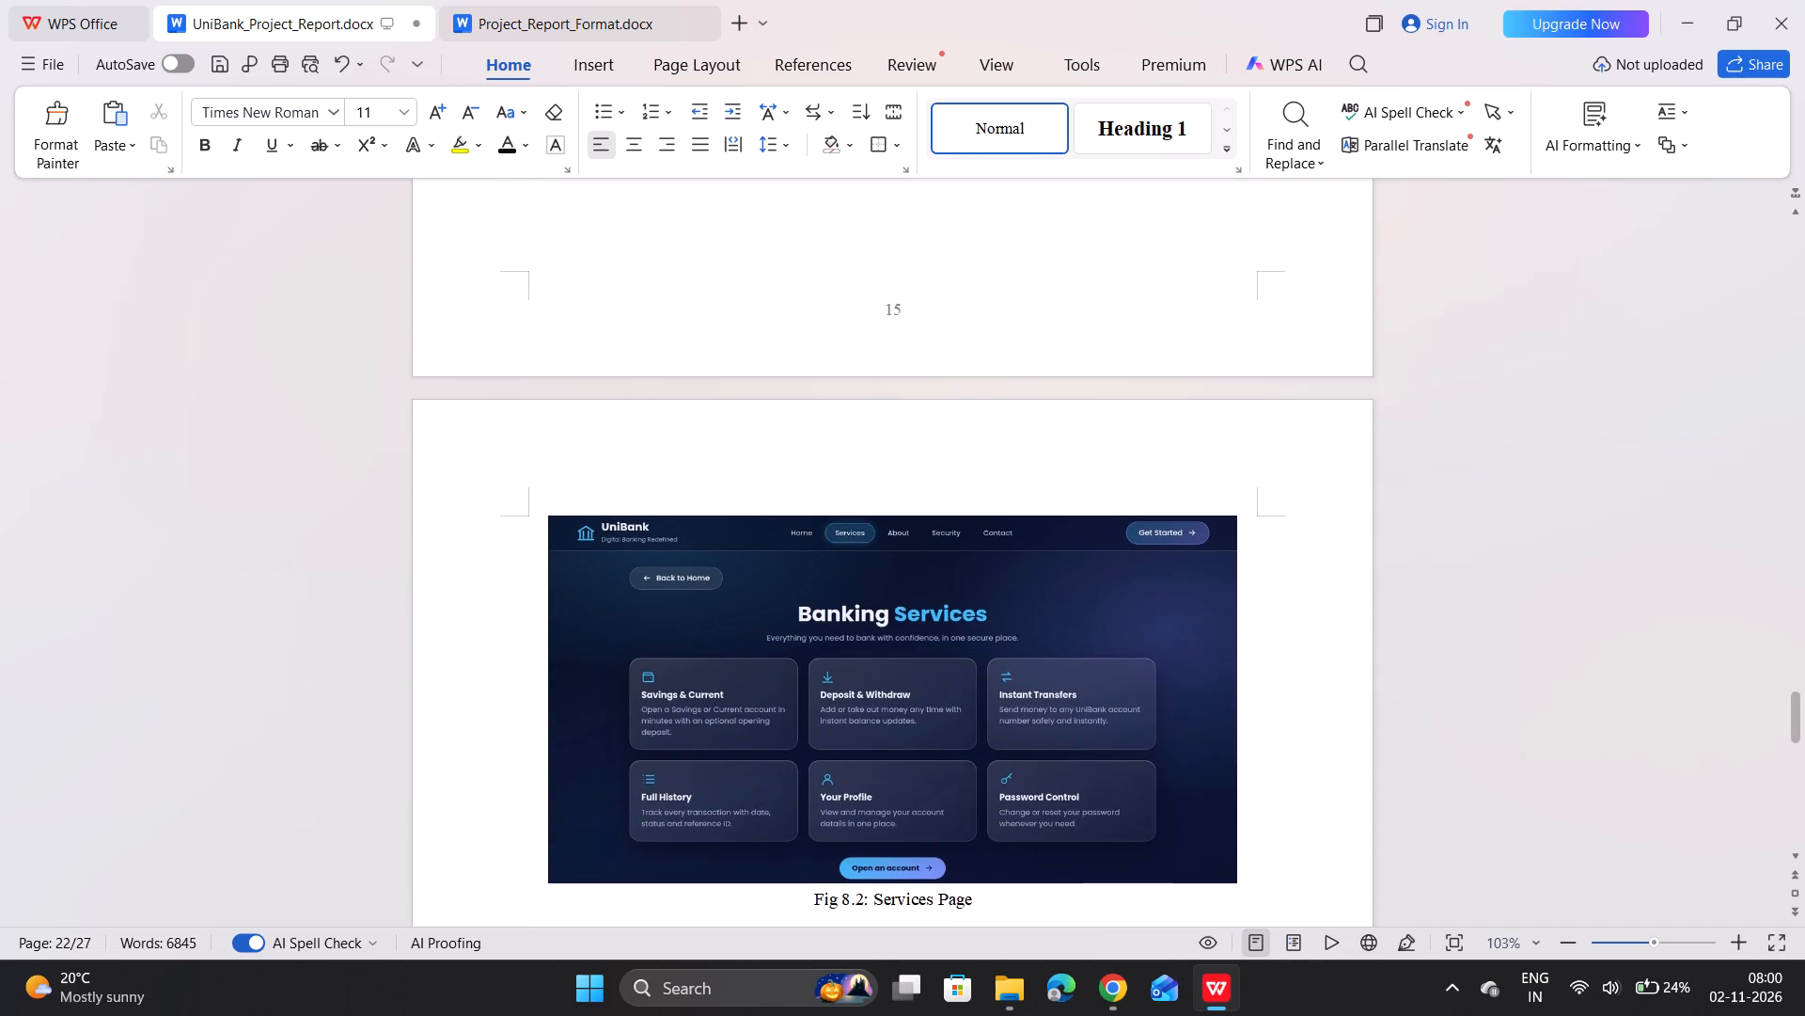
scroll(1252, 821, "down", 5)
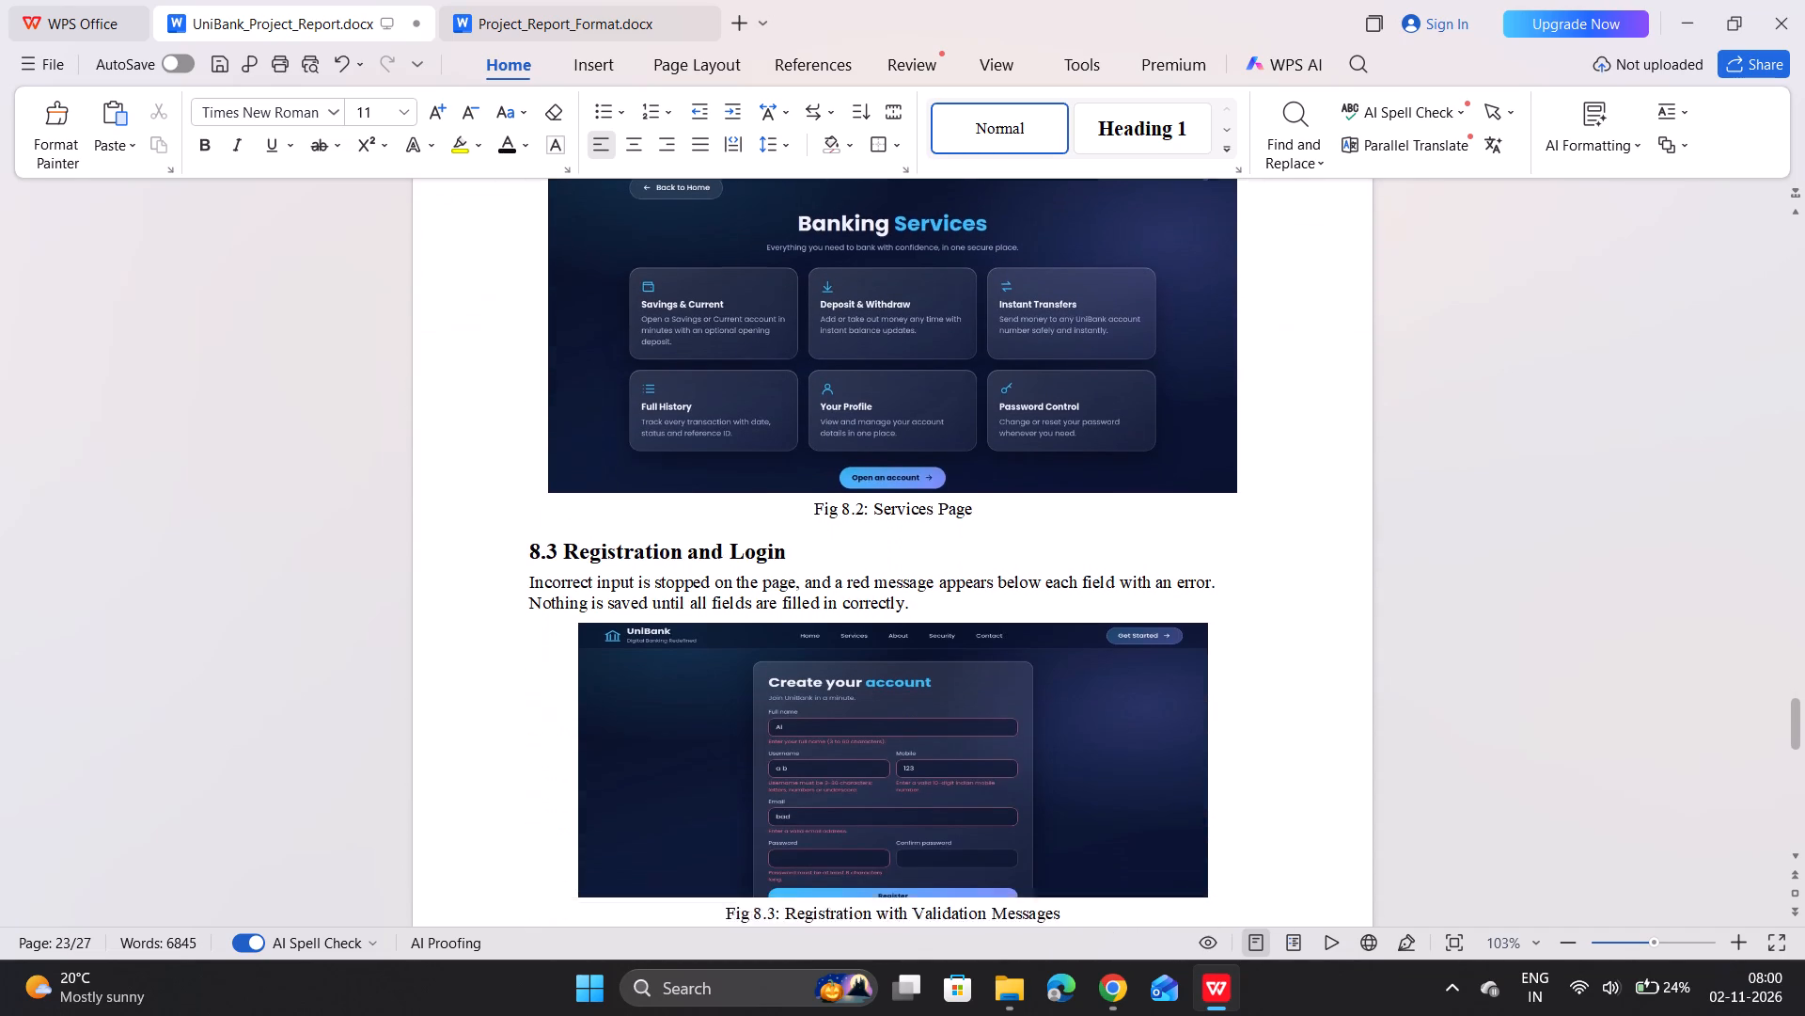
scroll(1252, 821, "down", 7)
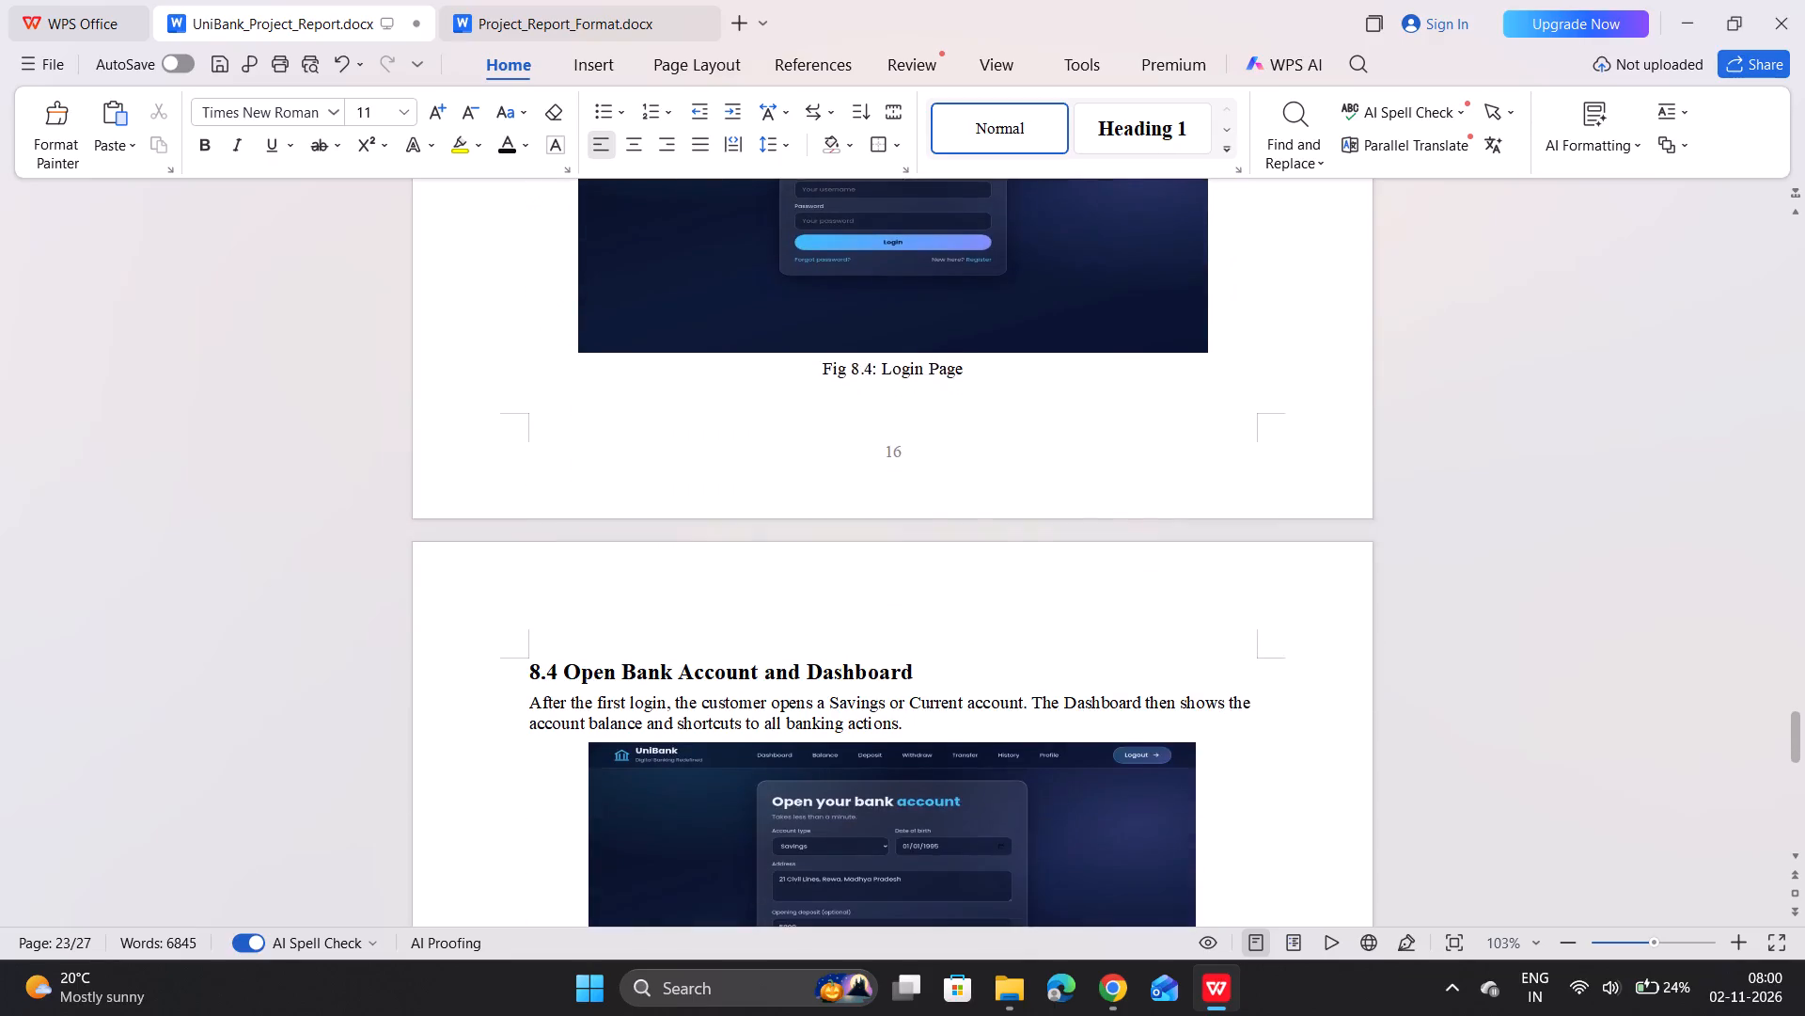
scroll(1252, 821, "down", 7)
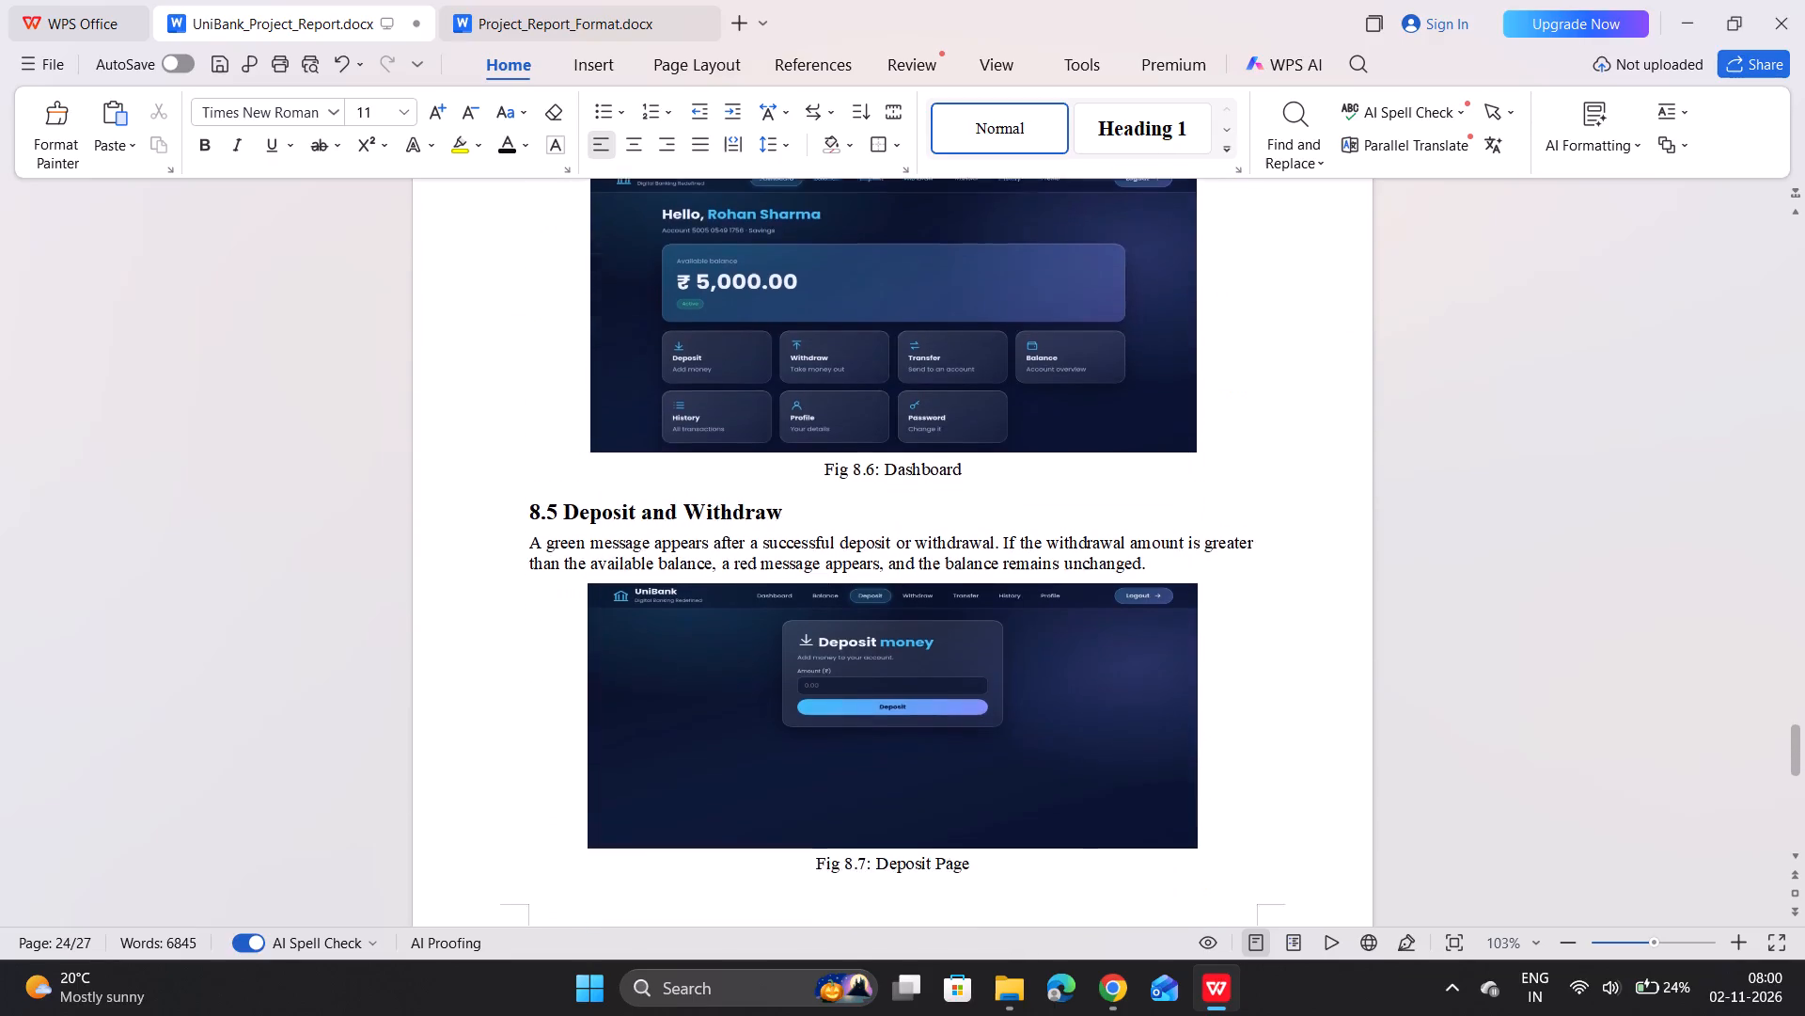
scroll(1252, 821, "down", 7)
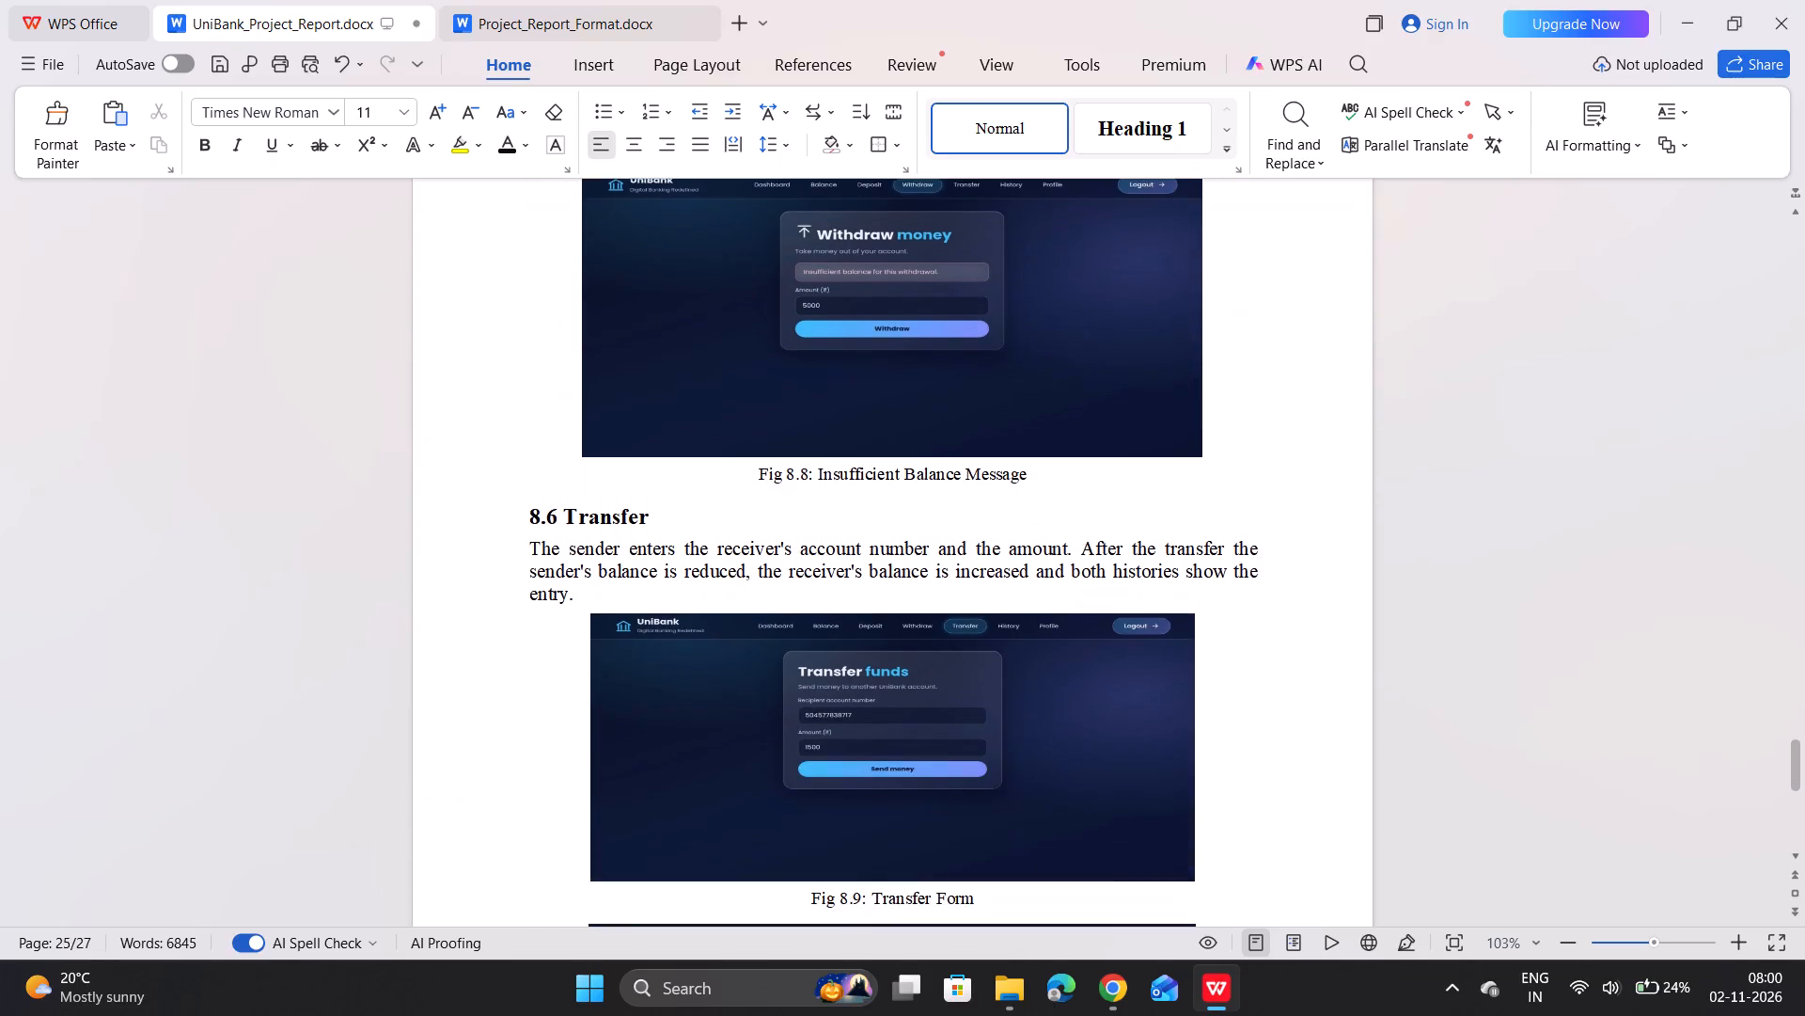
scroll(1252, 821, "down", 8)
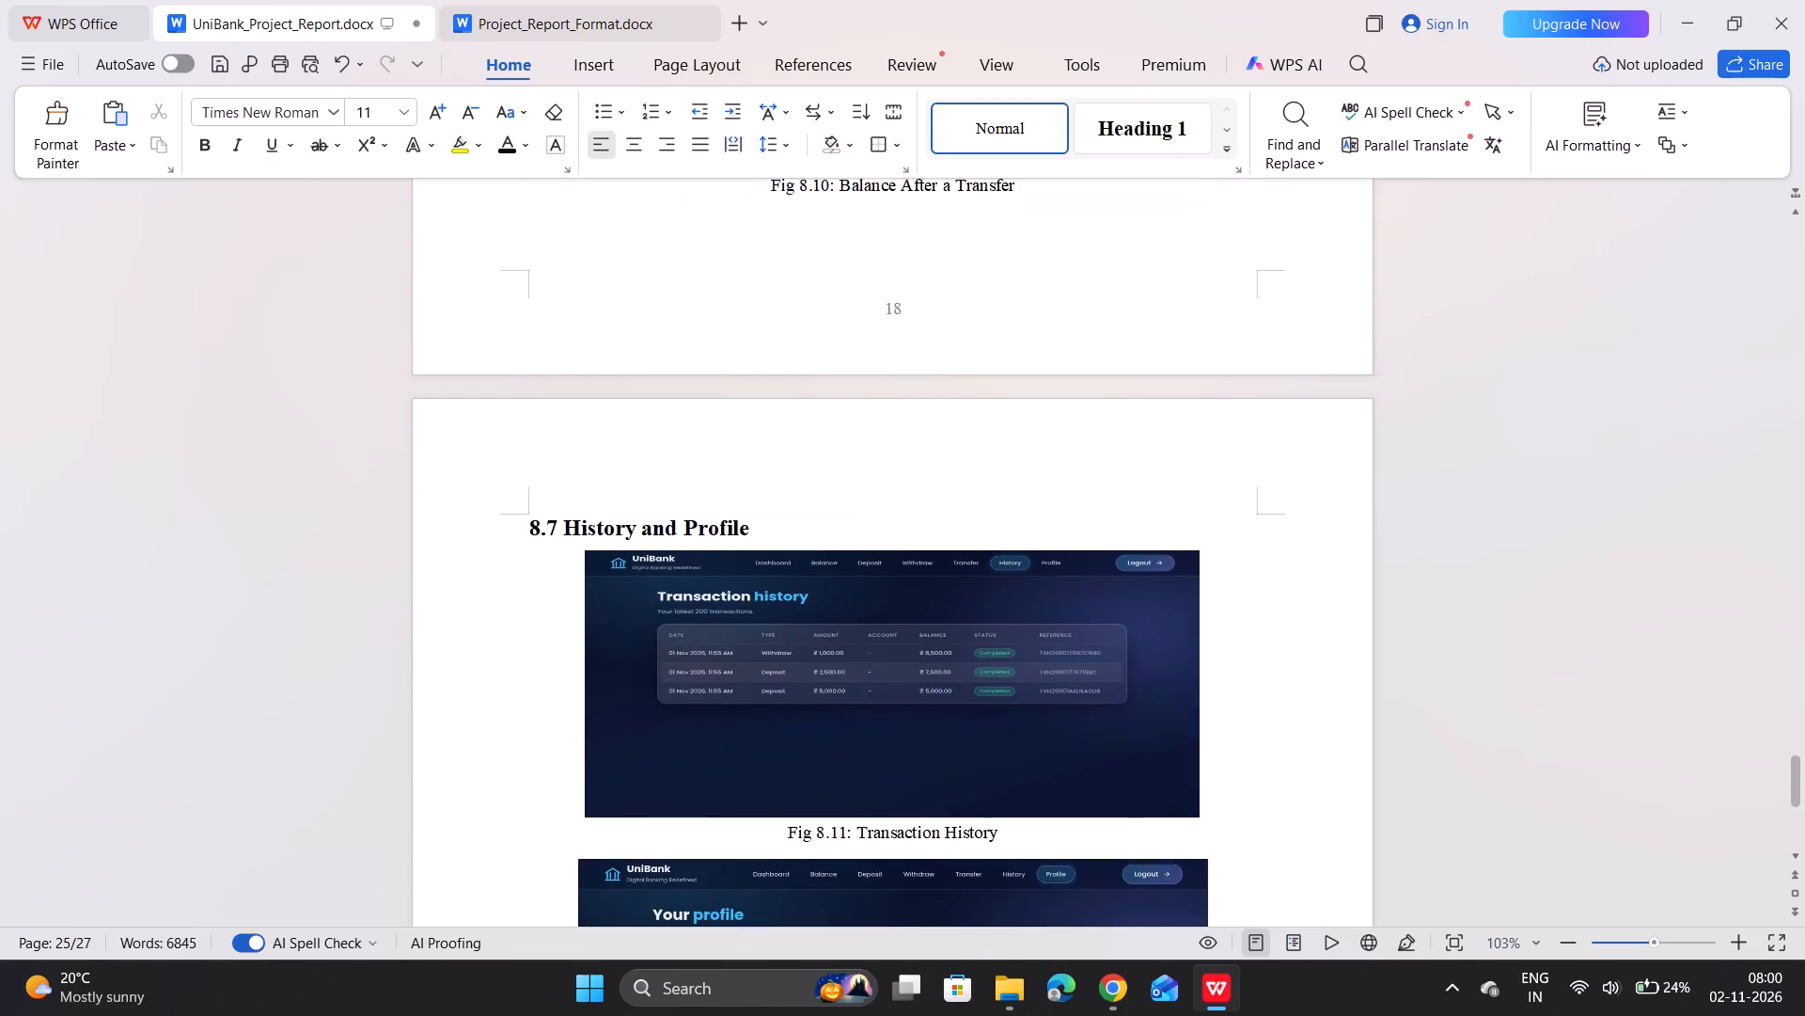
scroll(1252, 821, "down", 8)
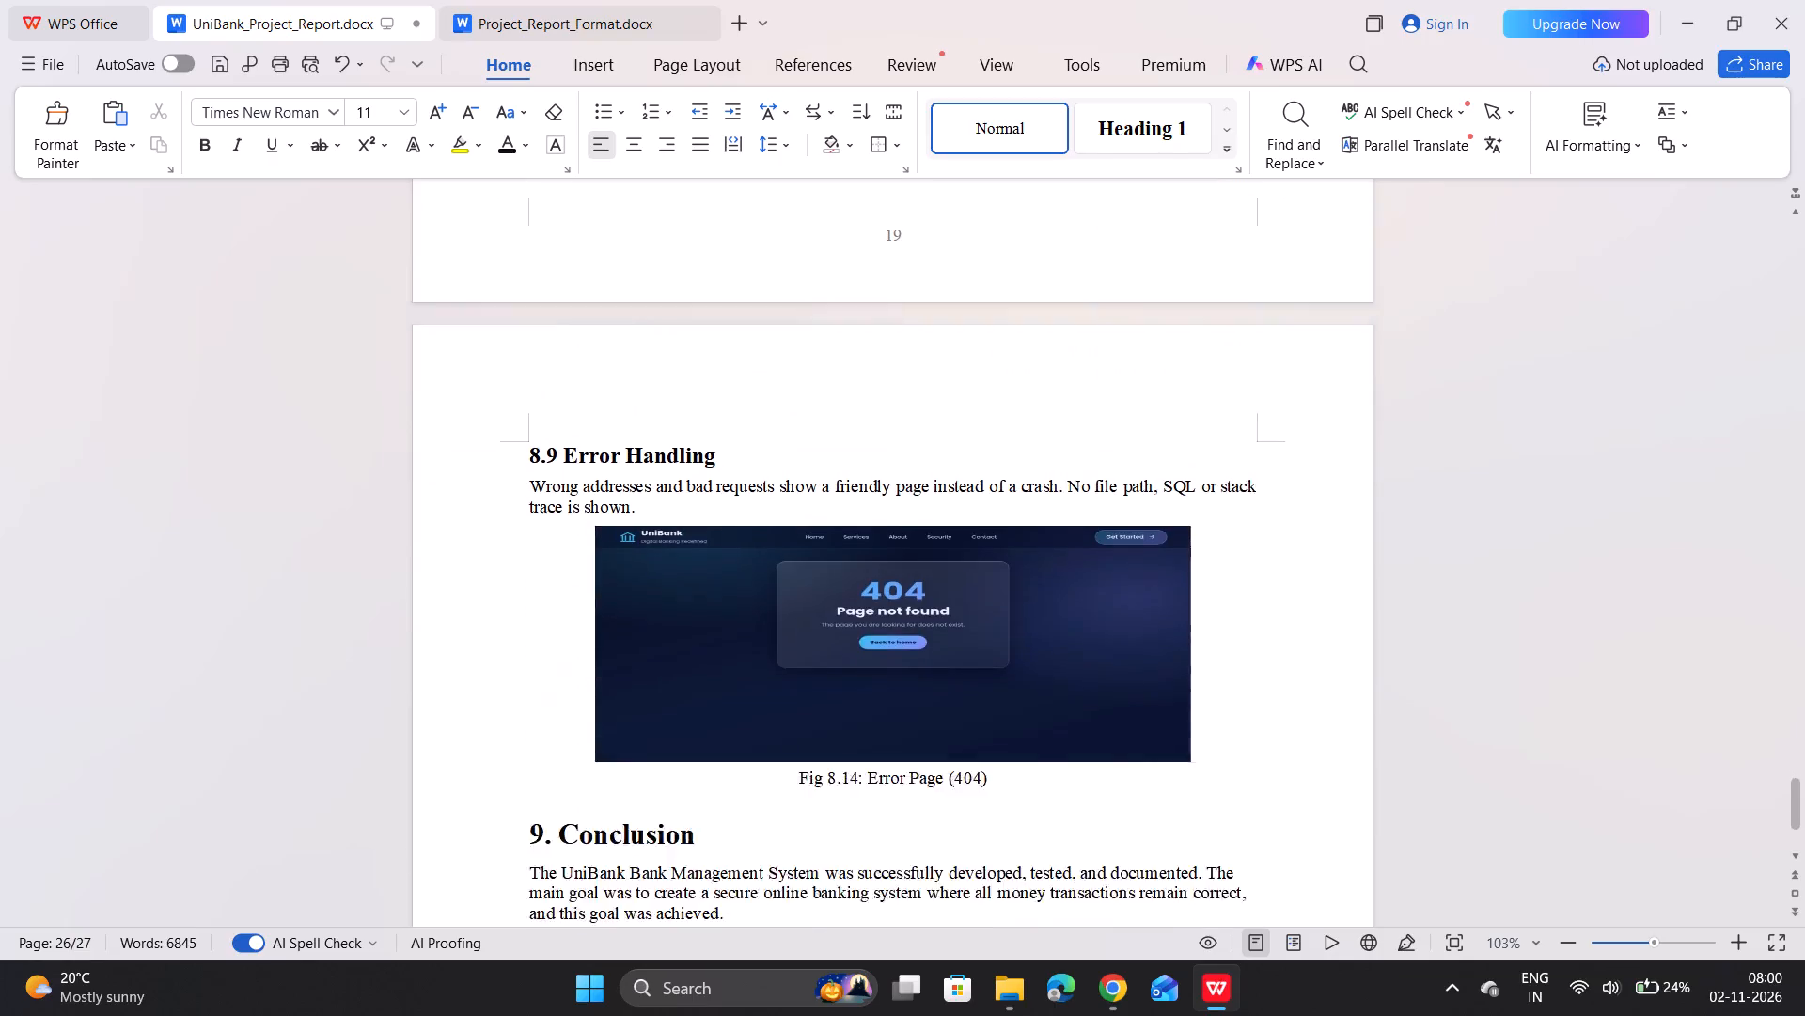
scroll(1252, 821, "down", 1)
scroll(1252, 821, "up", 5)
scroll(1252, 821, "down", 1)
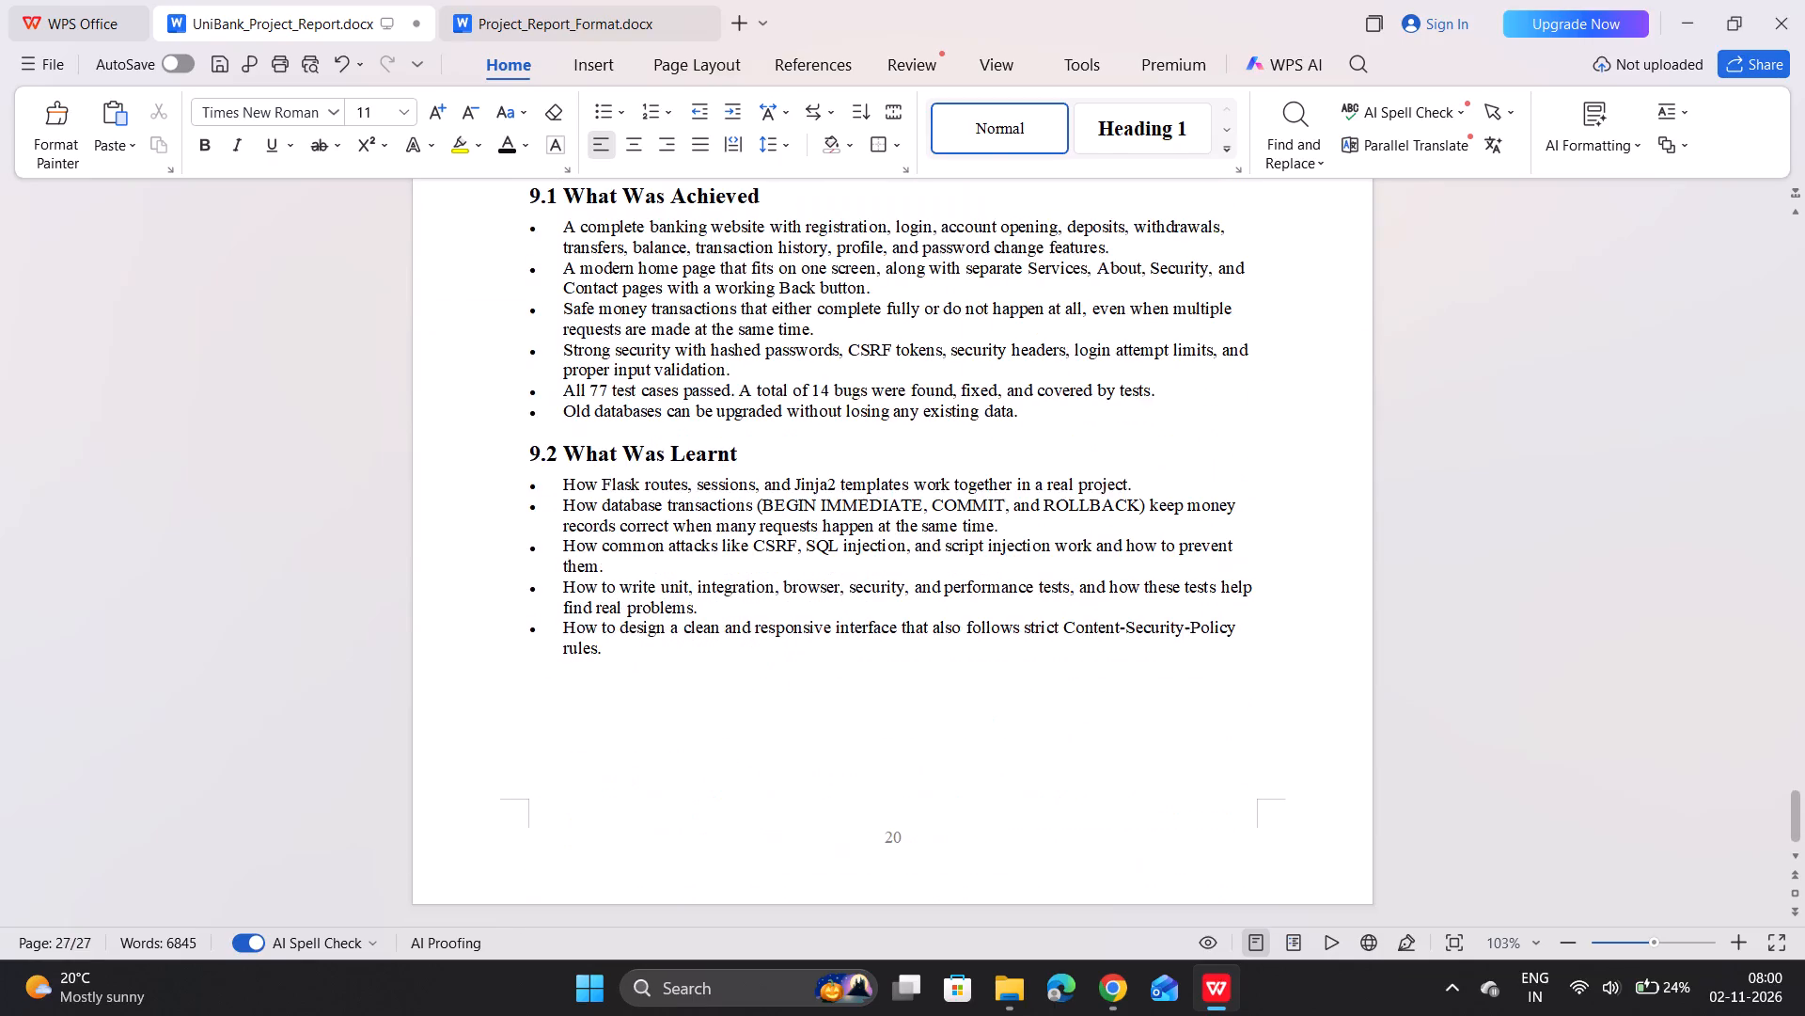
scroll(1252, 821, "down", 1)
scroll(1252, 821, "up", 9)
scroll(1252, 821, "up", 13)
scroll(1252, 821, "down", 11)
scroll(1252, 821, "up", 10)
Set the page number of the Conclusion entry in the Table of Contents to 20.
scroll(1252, 821, "up", 12)
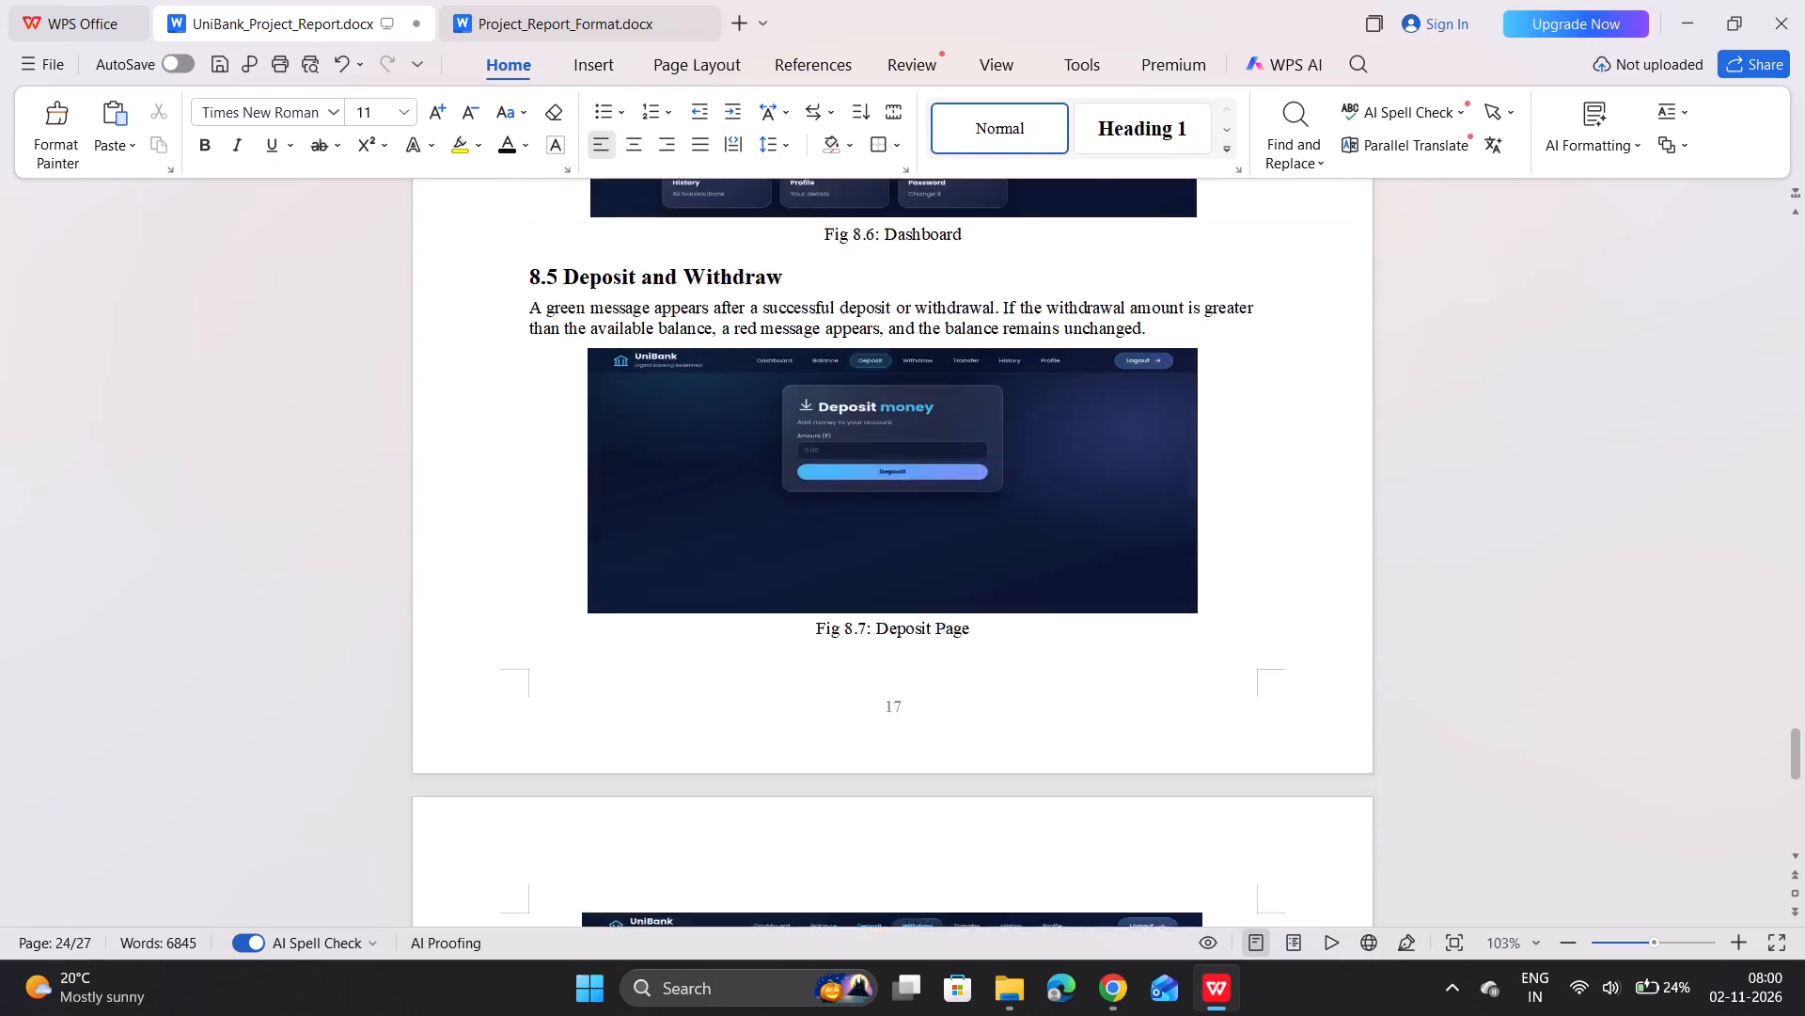
scroll(1252, 821, "up", 11)
scroll(1252, 821, "up", 11)
scroll(1252, 821, "up", 15)
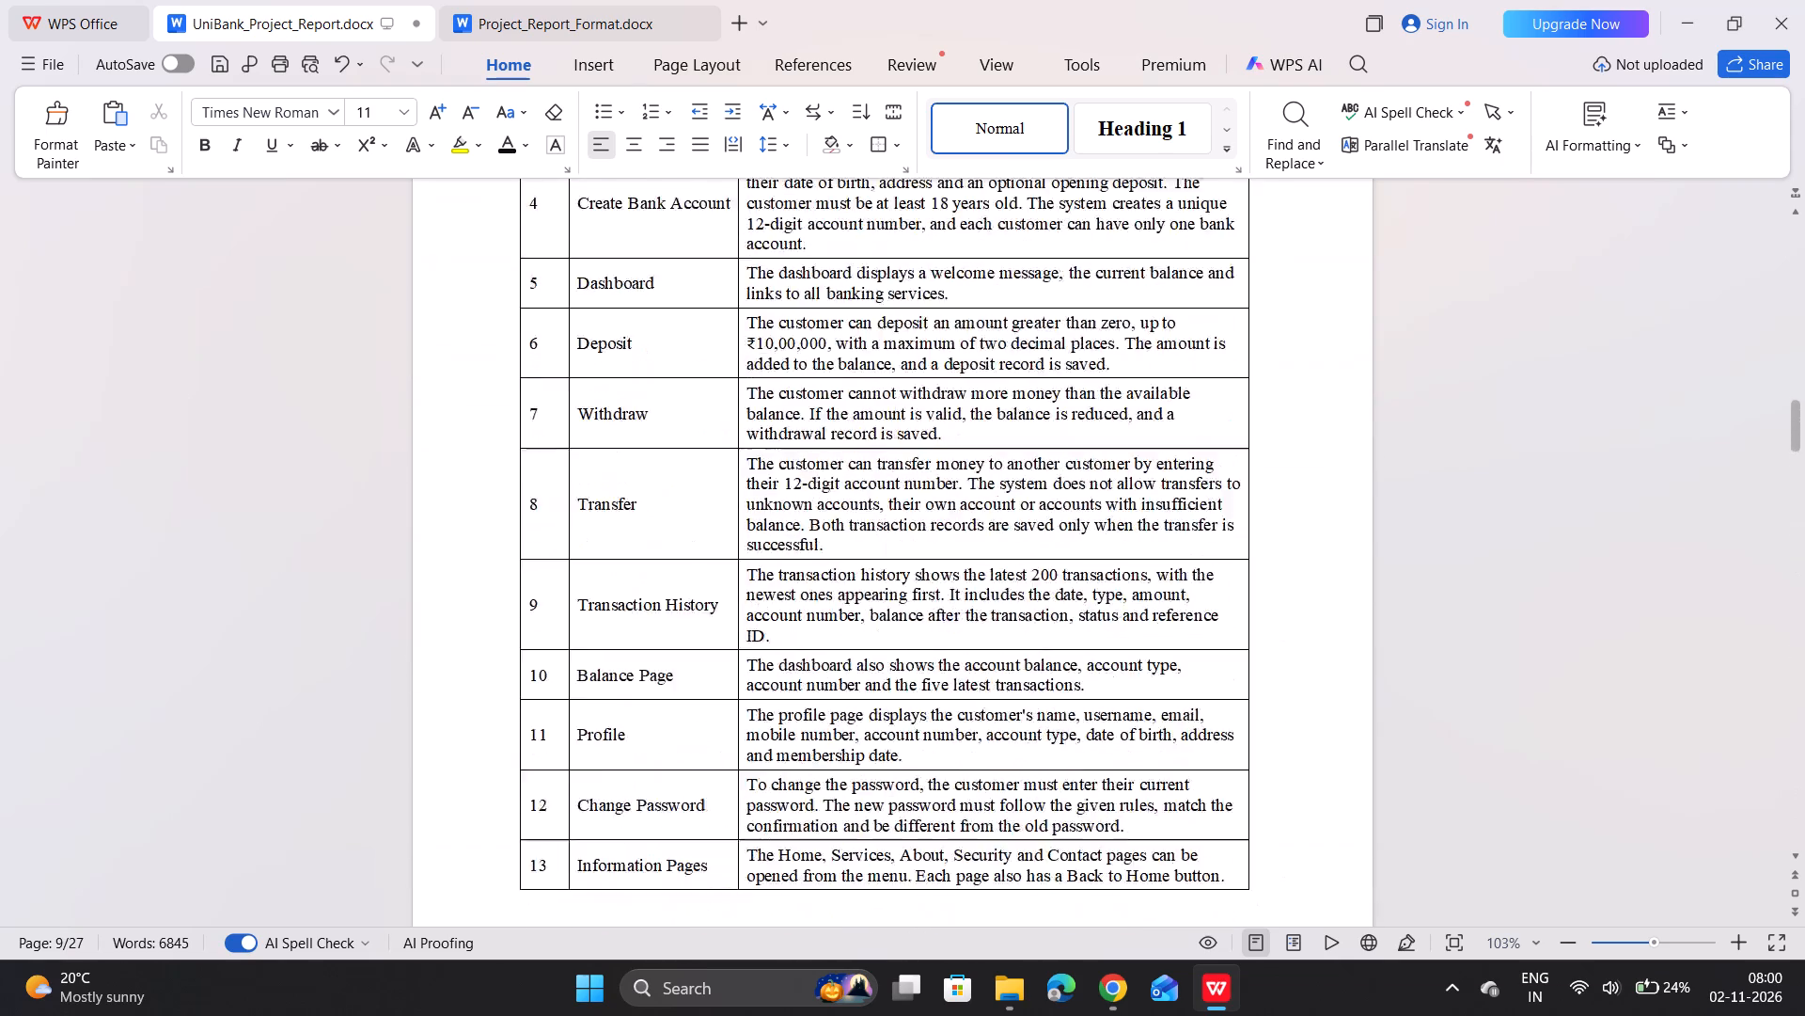
scroll(1252, 821, "up", 16)
scroll(1252, 821, "up", 9)
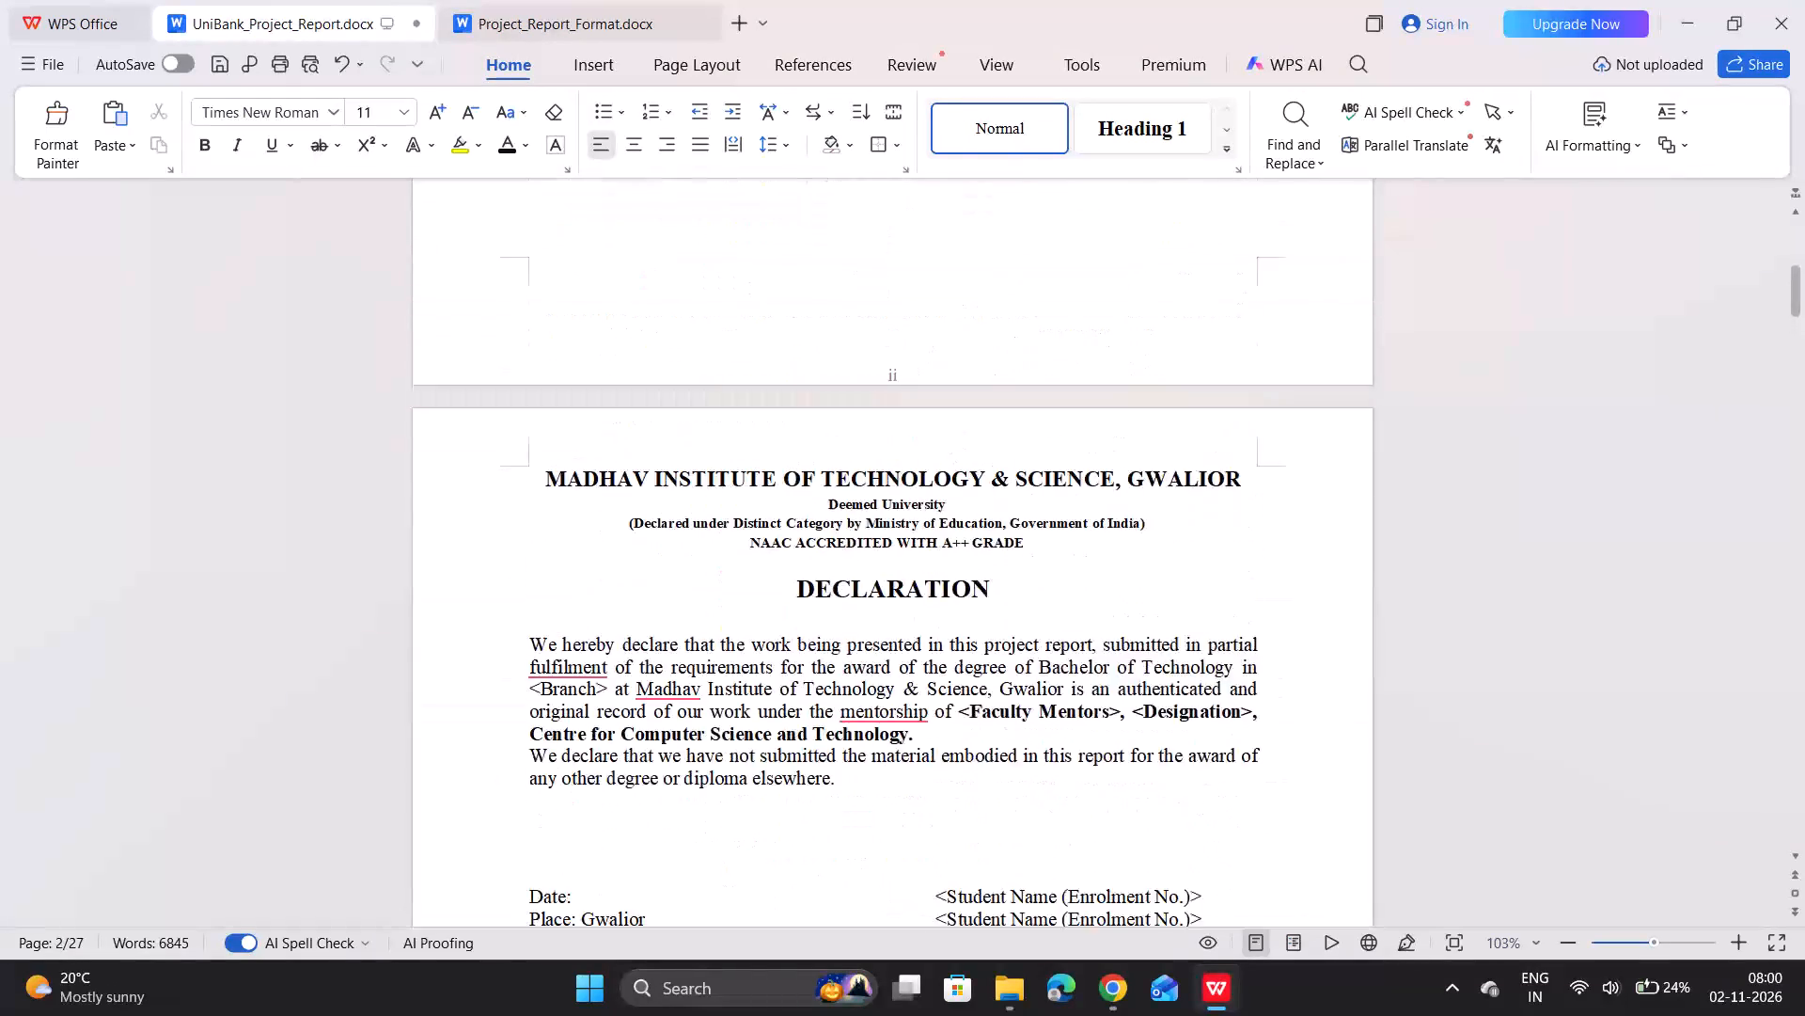
scroll(1252, 821, "up", 18)
scroll(1252, 821, "up", 6)
scroll(1252, 821, "down", 3)
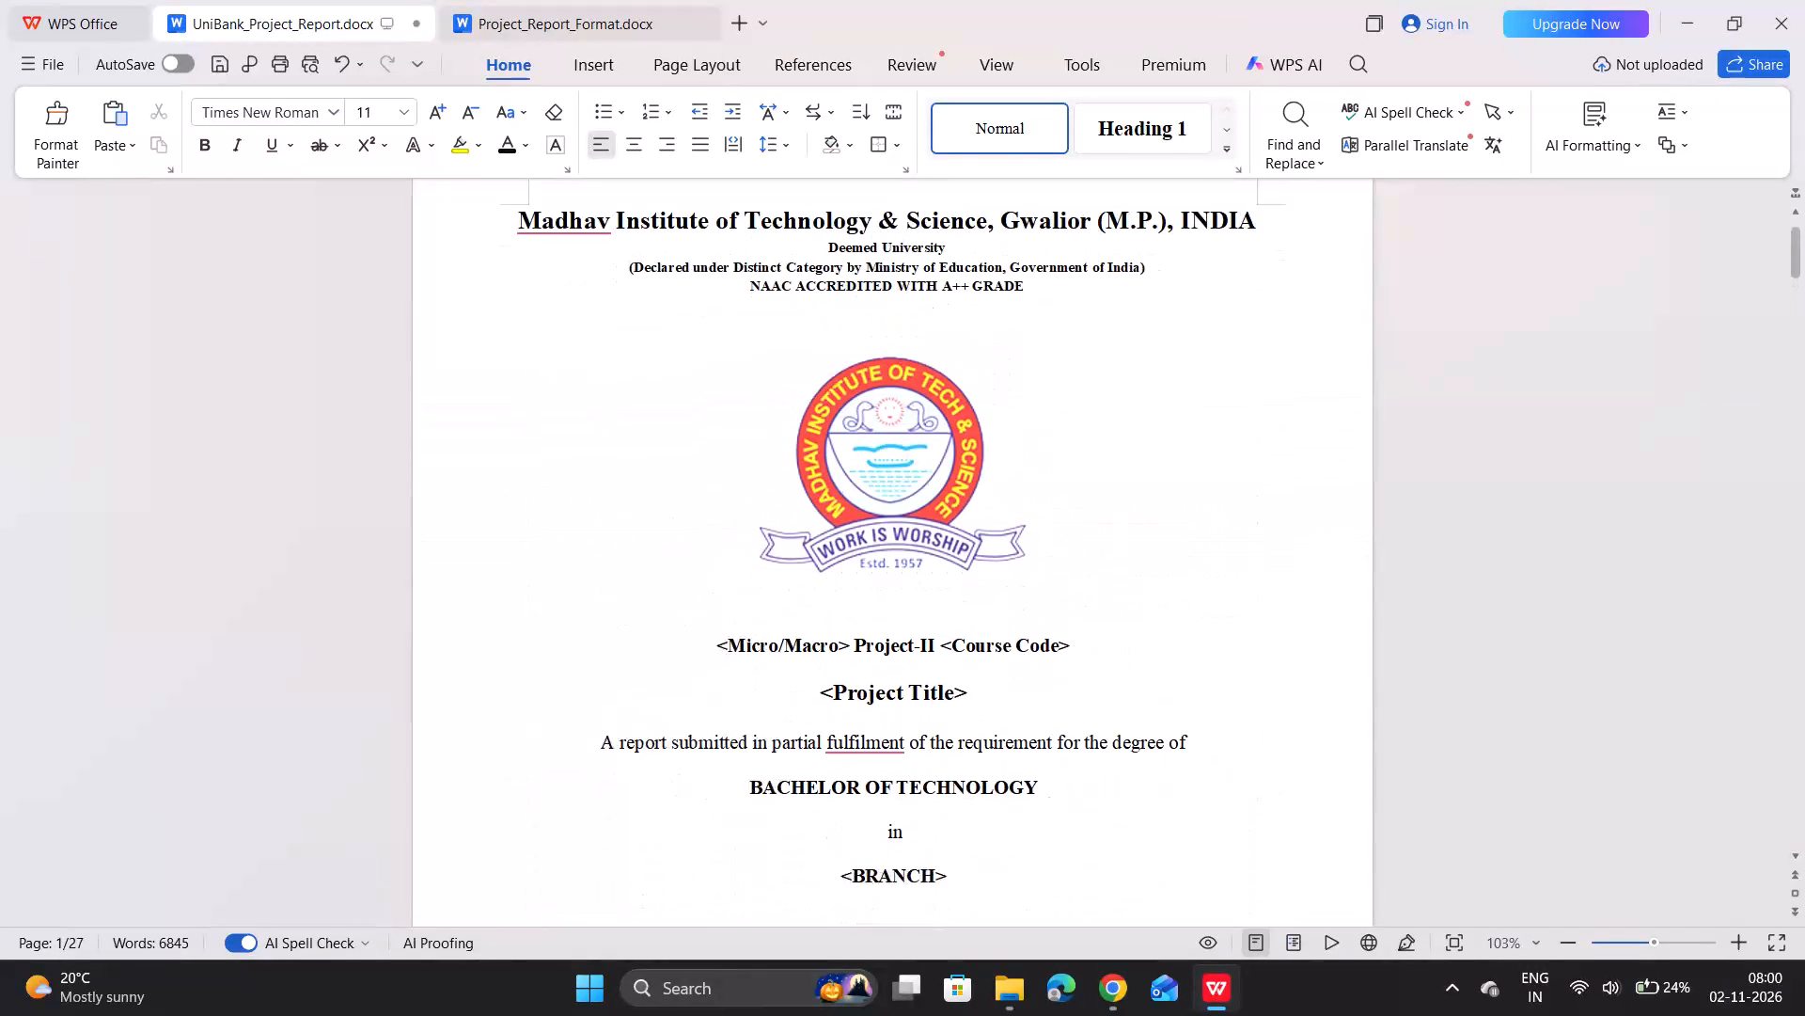
scroll(1252, 821, "down", 16)
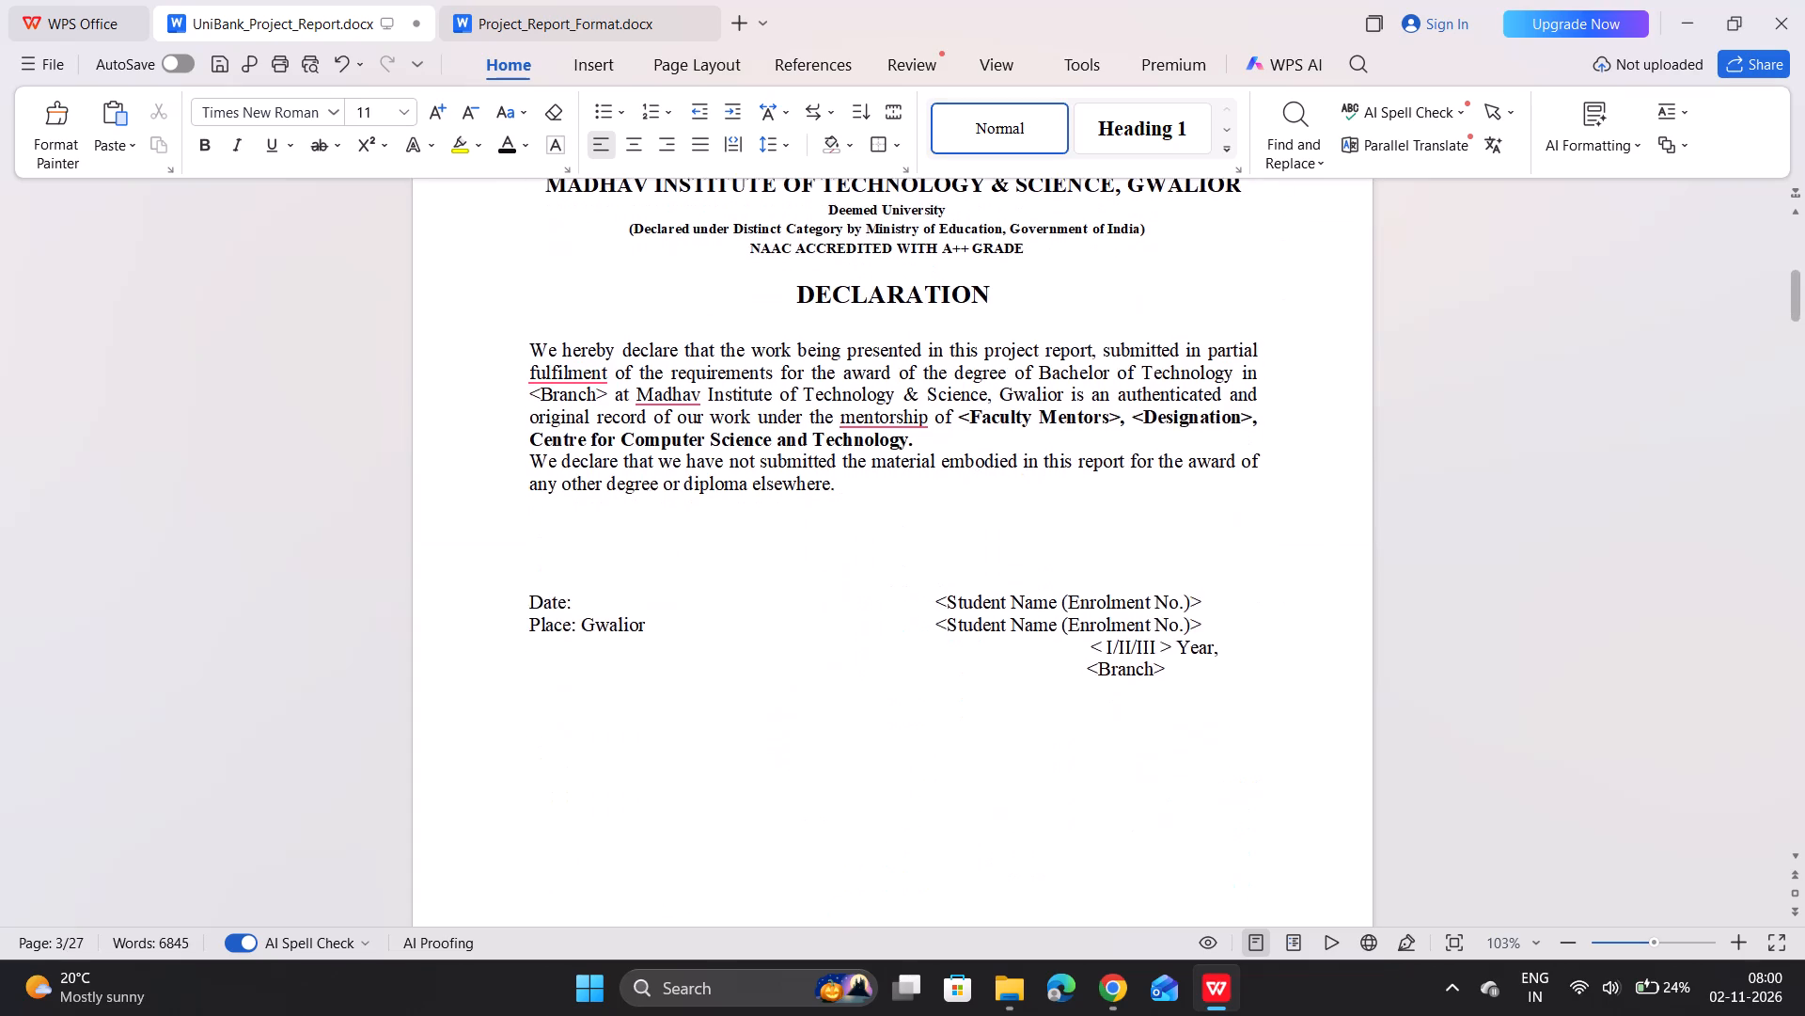
scroll(1252, 821, "down", 14)
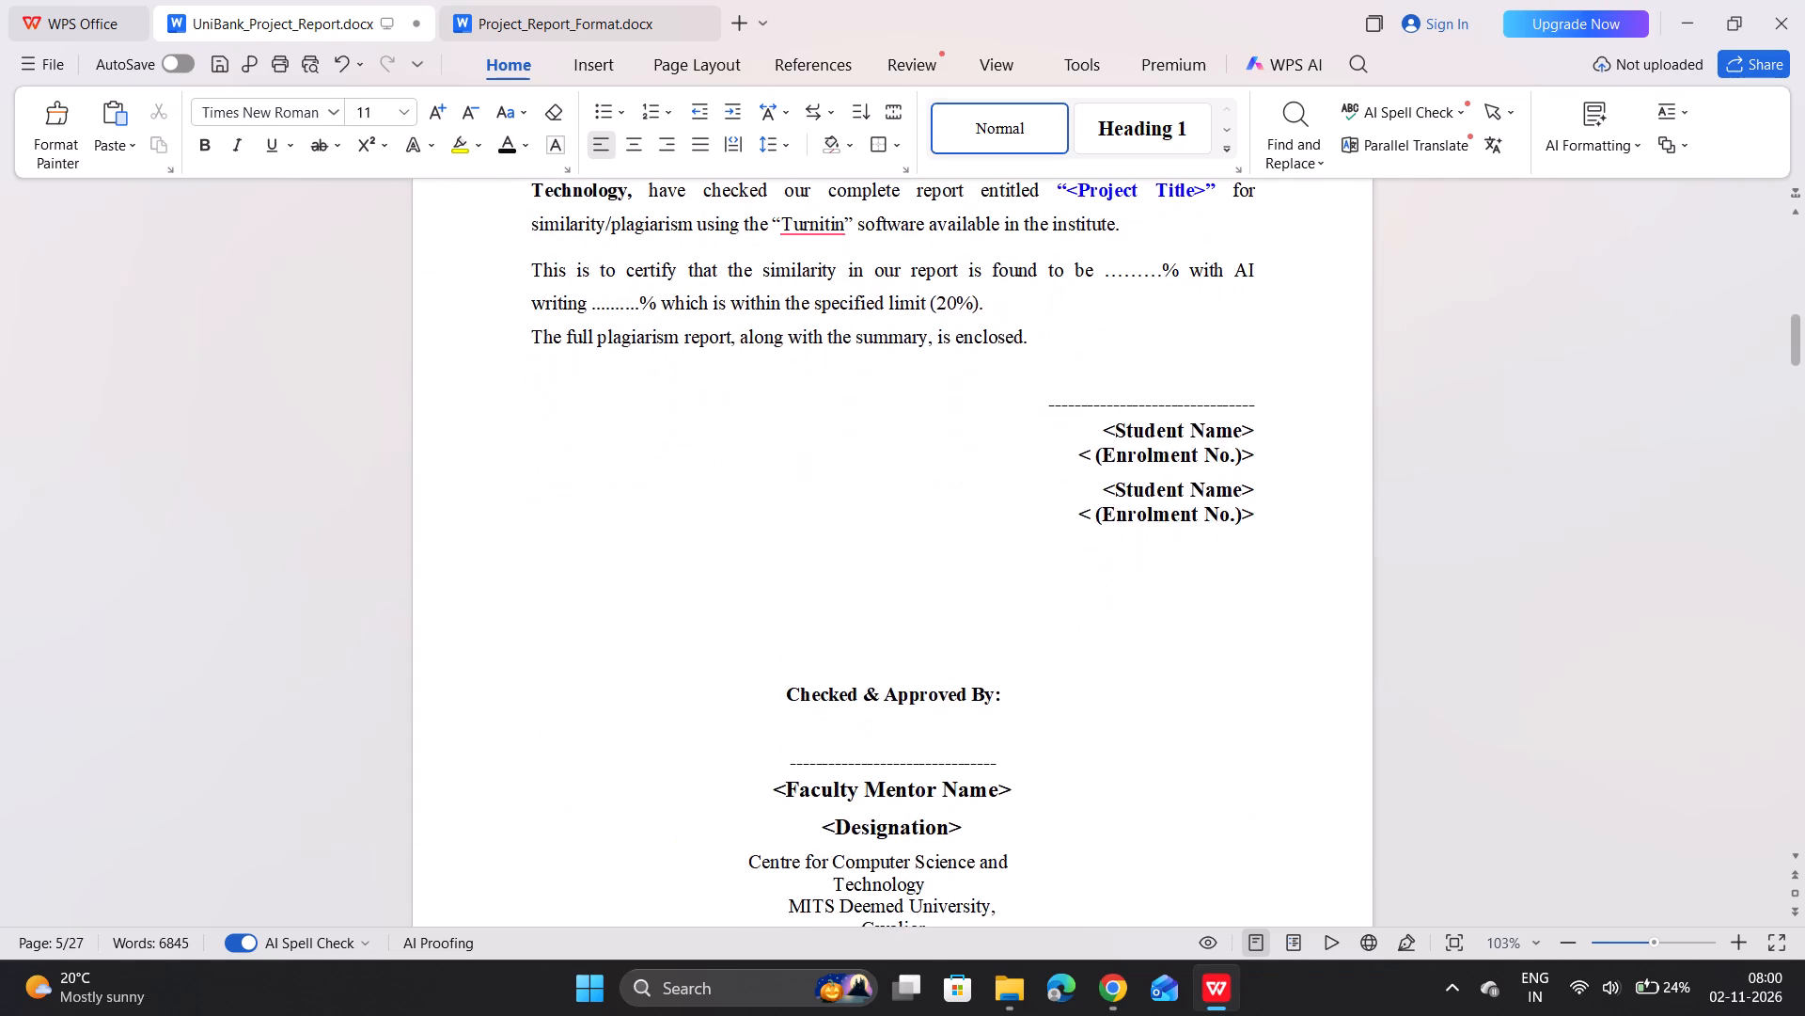
scroll(1252, 821, "down", 8)
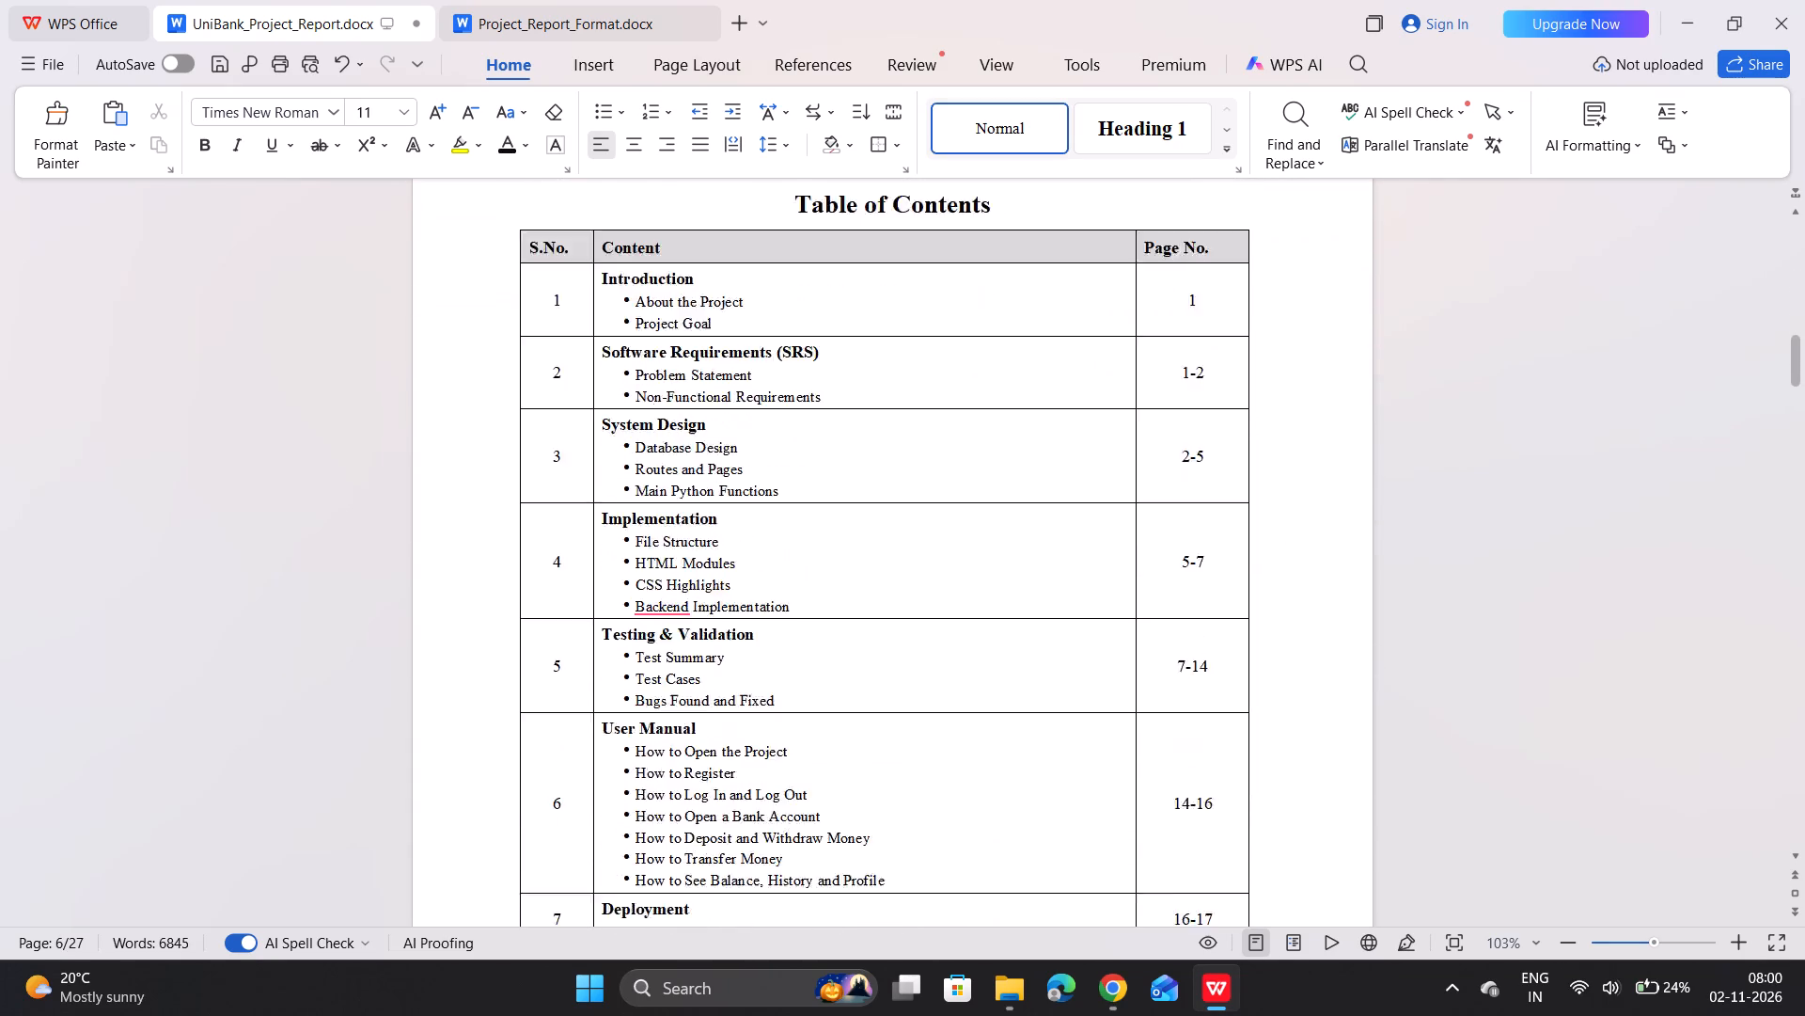
scroll(1252, 821, "down", 1)
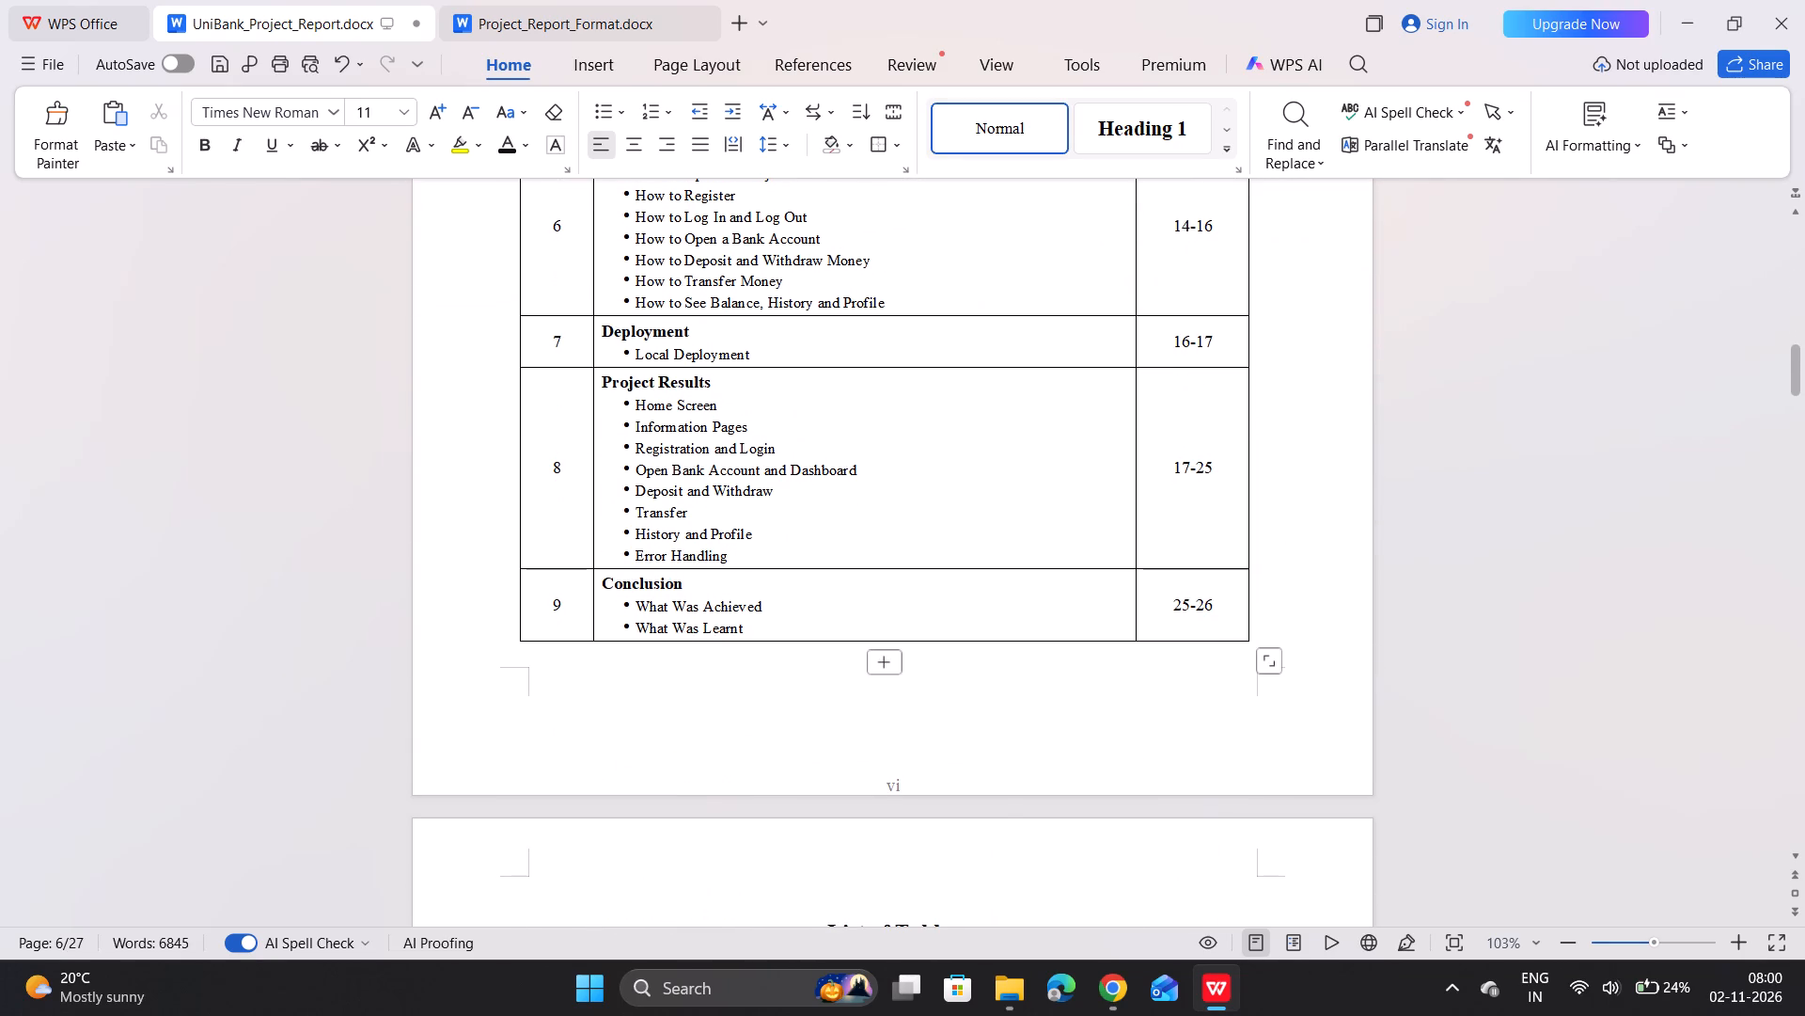
left_click(1217, 606)
key("BackSpace")
key("BackSpace")
key("BackSpace")
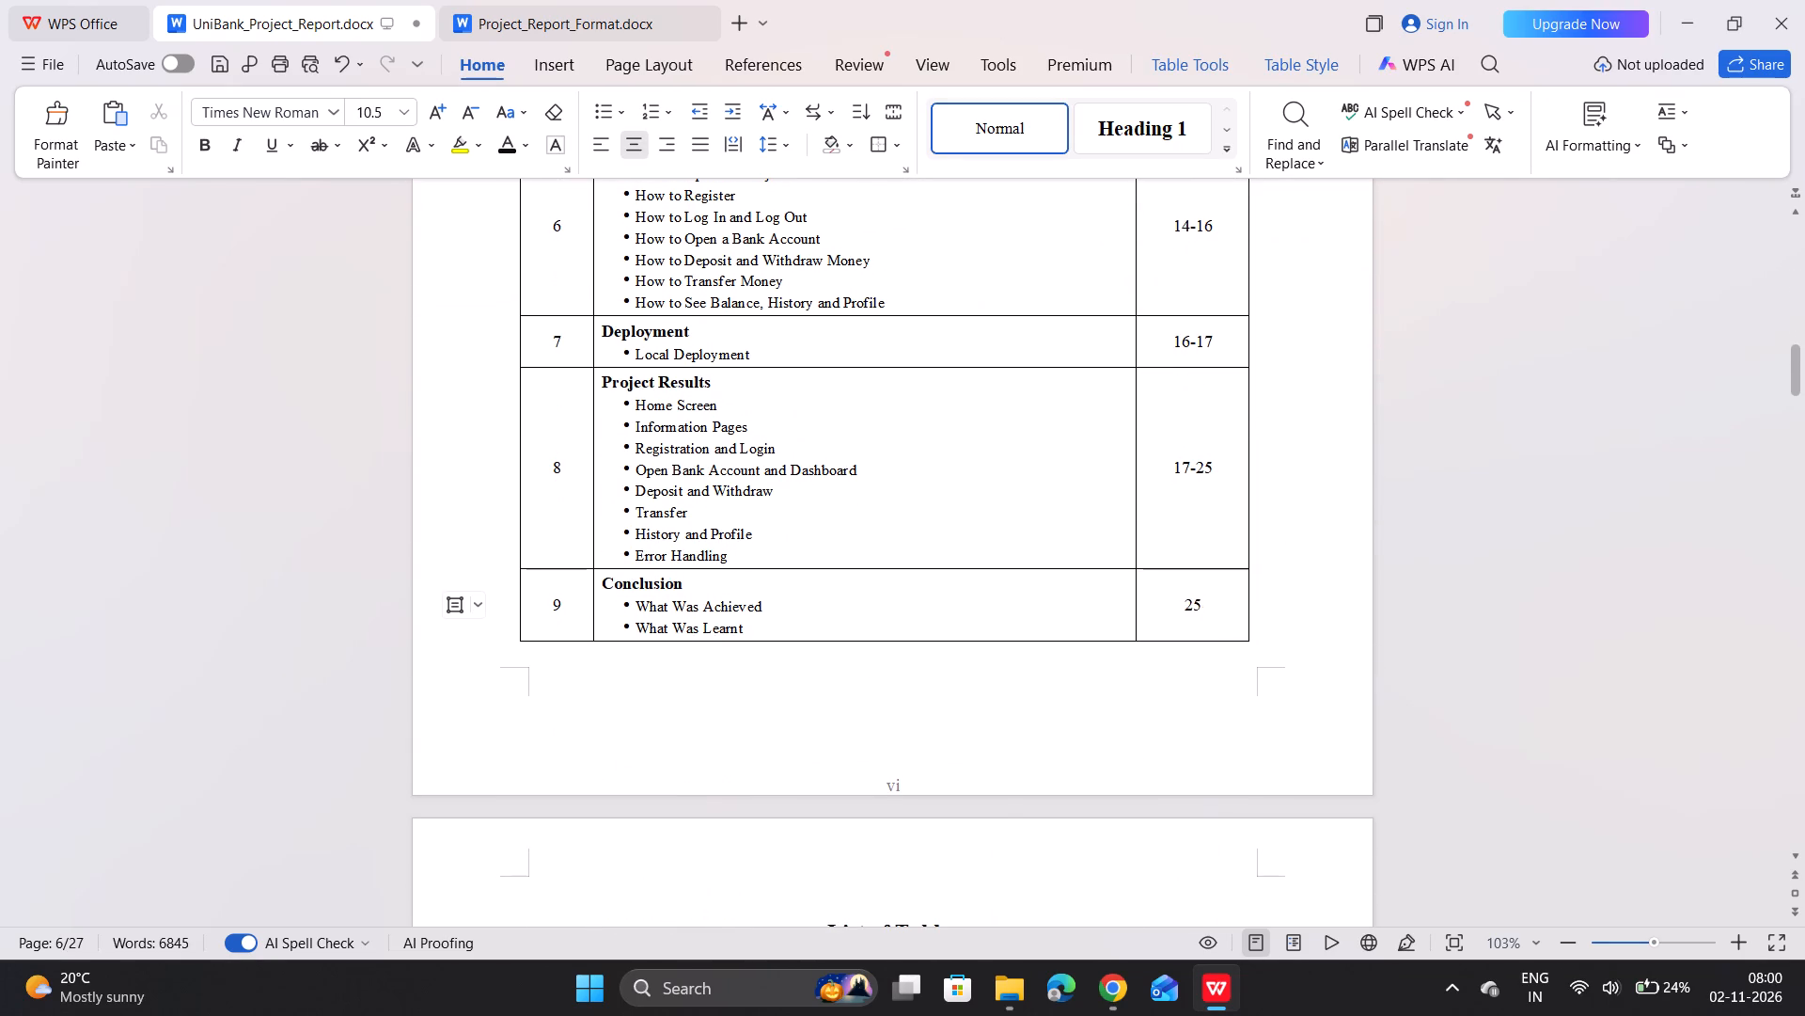
key("BackSpace")
key("BackSpace")
type("20")
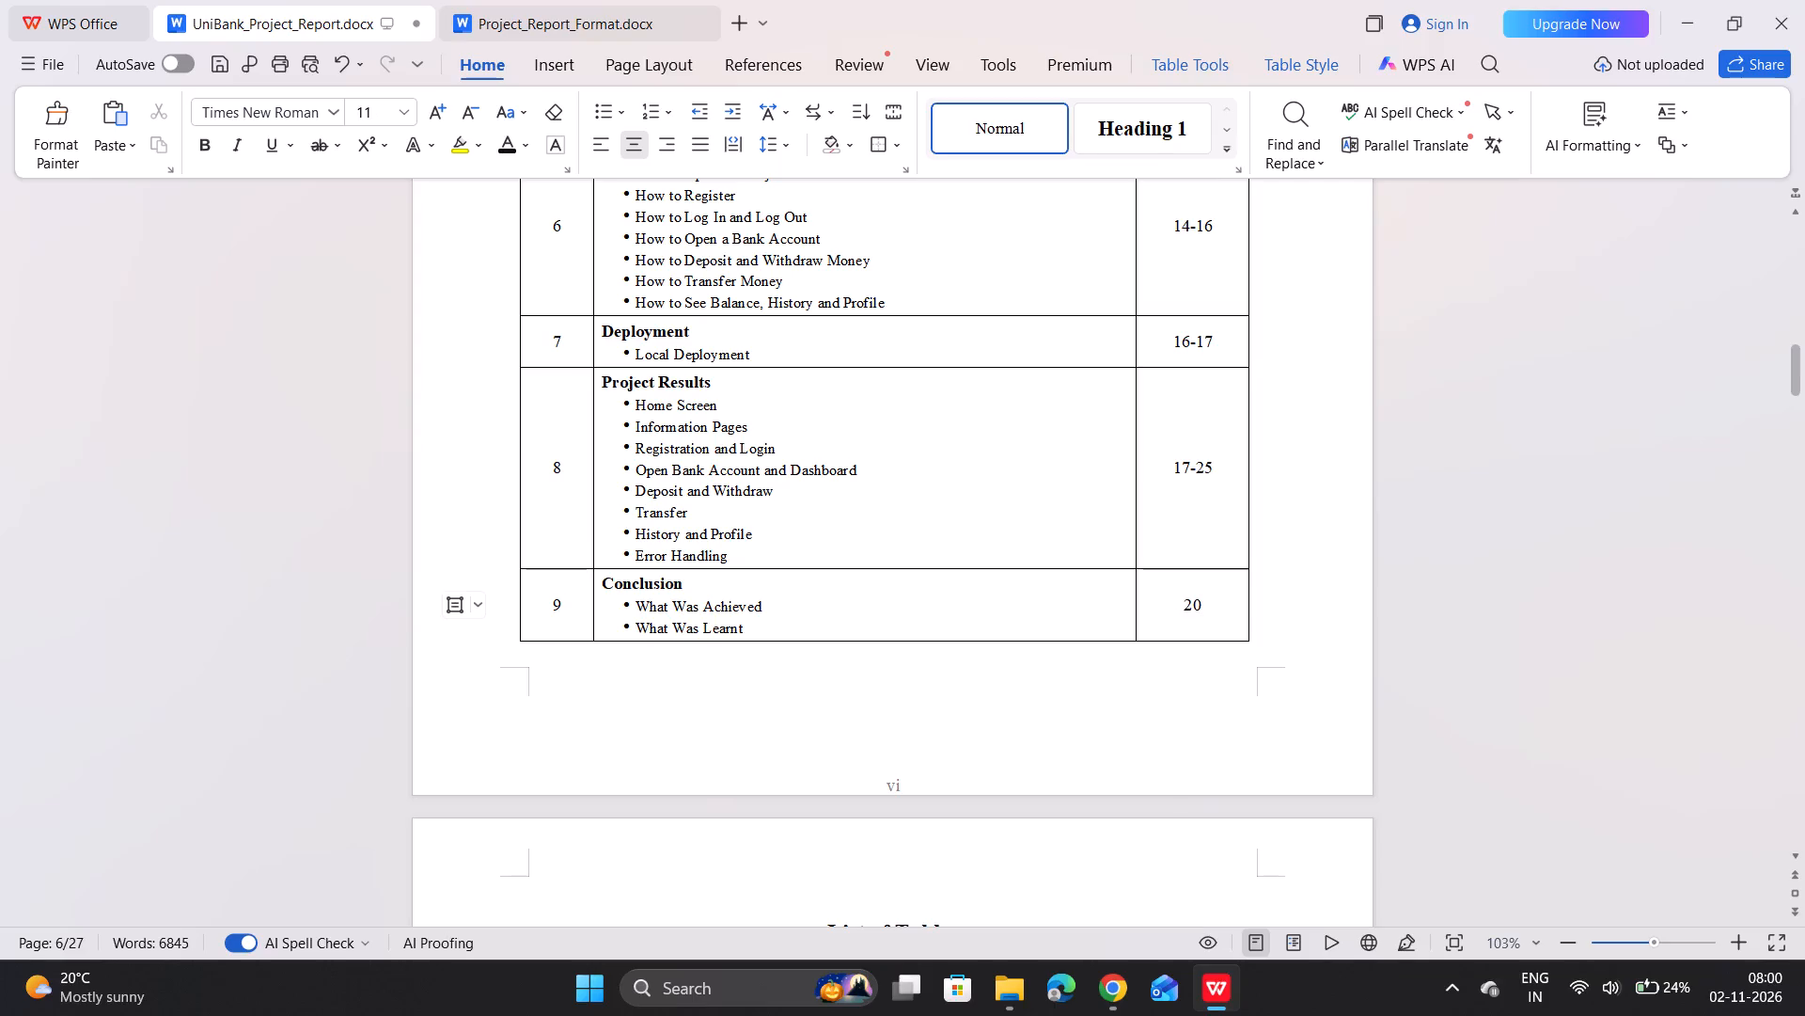
Check the page numbers on which section 8. Project Results starts and ends, from 9. Conclusion back to 7. Deployment.
scroll(1223, 516, "down", 8)
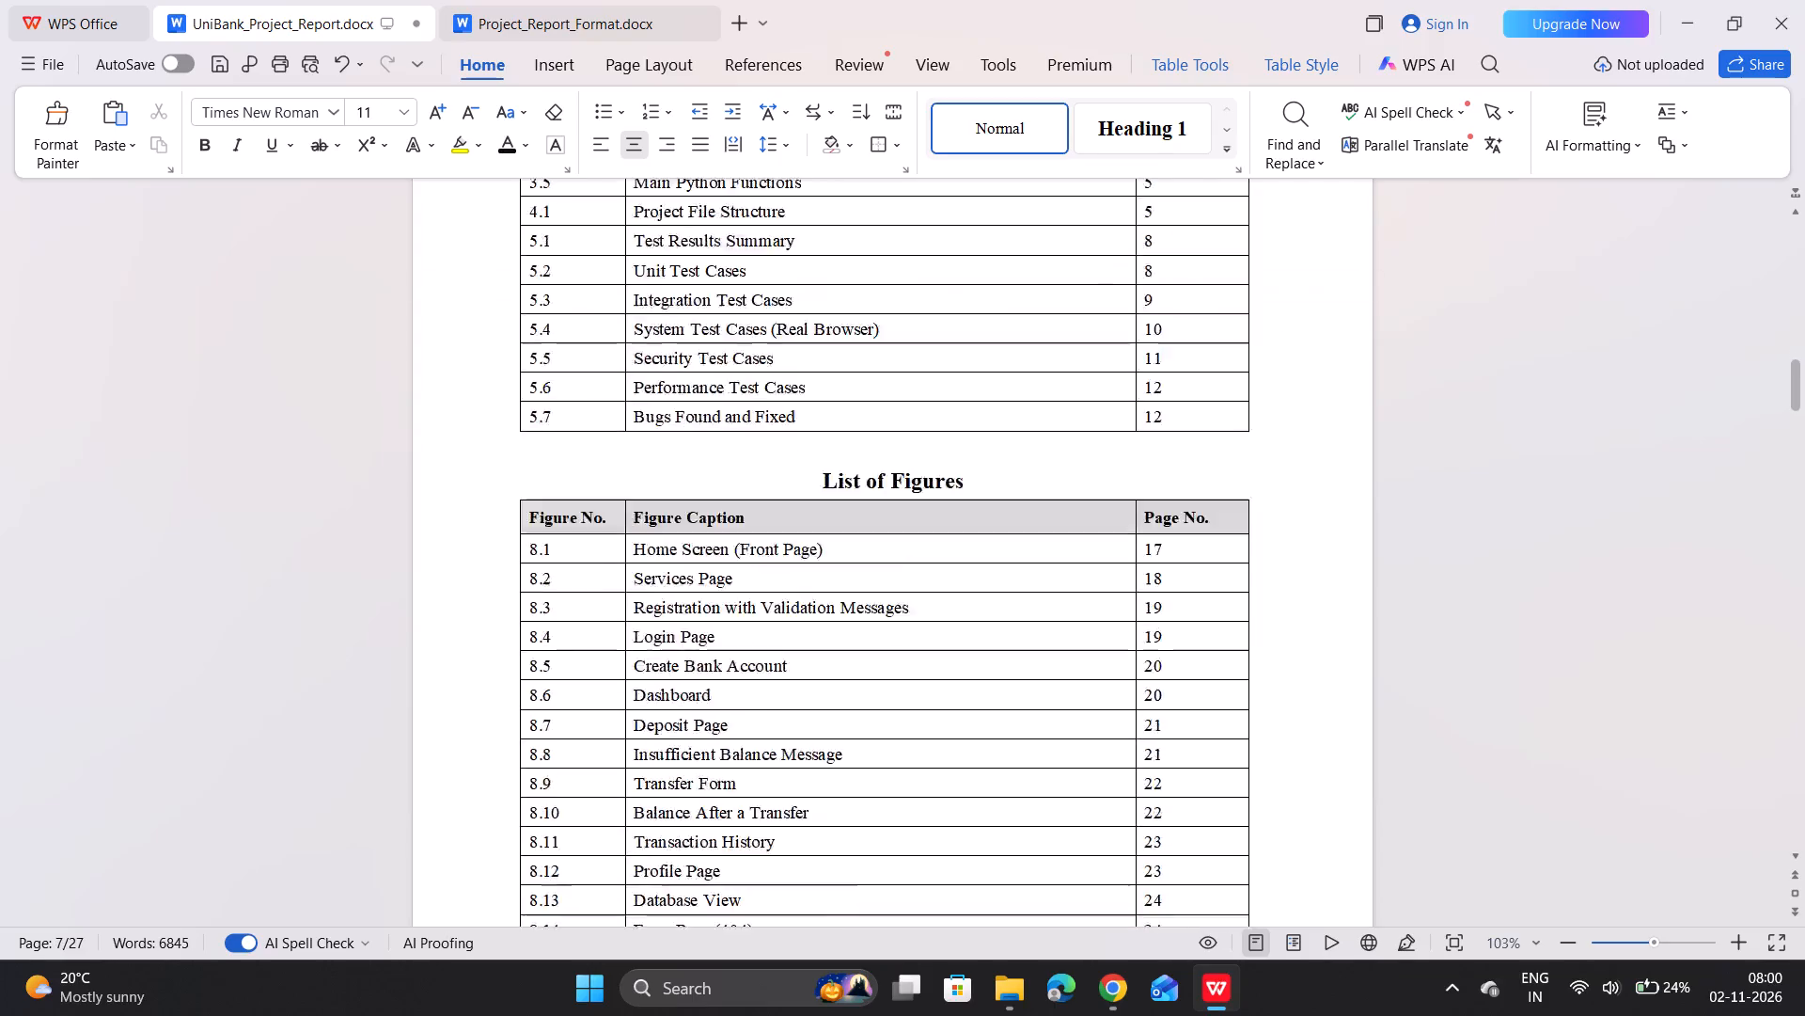
scroll(1223, 516, "down", 20)
scroll(1223, 516, "down", 5)
scroll(1223, 516, "down", 20)
scroll(1223, 516, "down", 5)
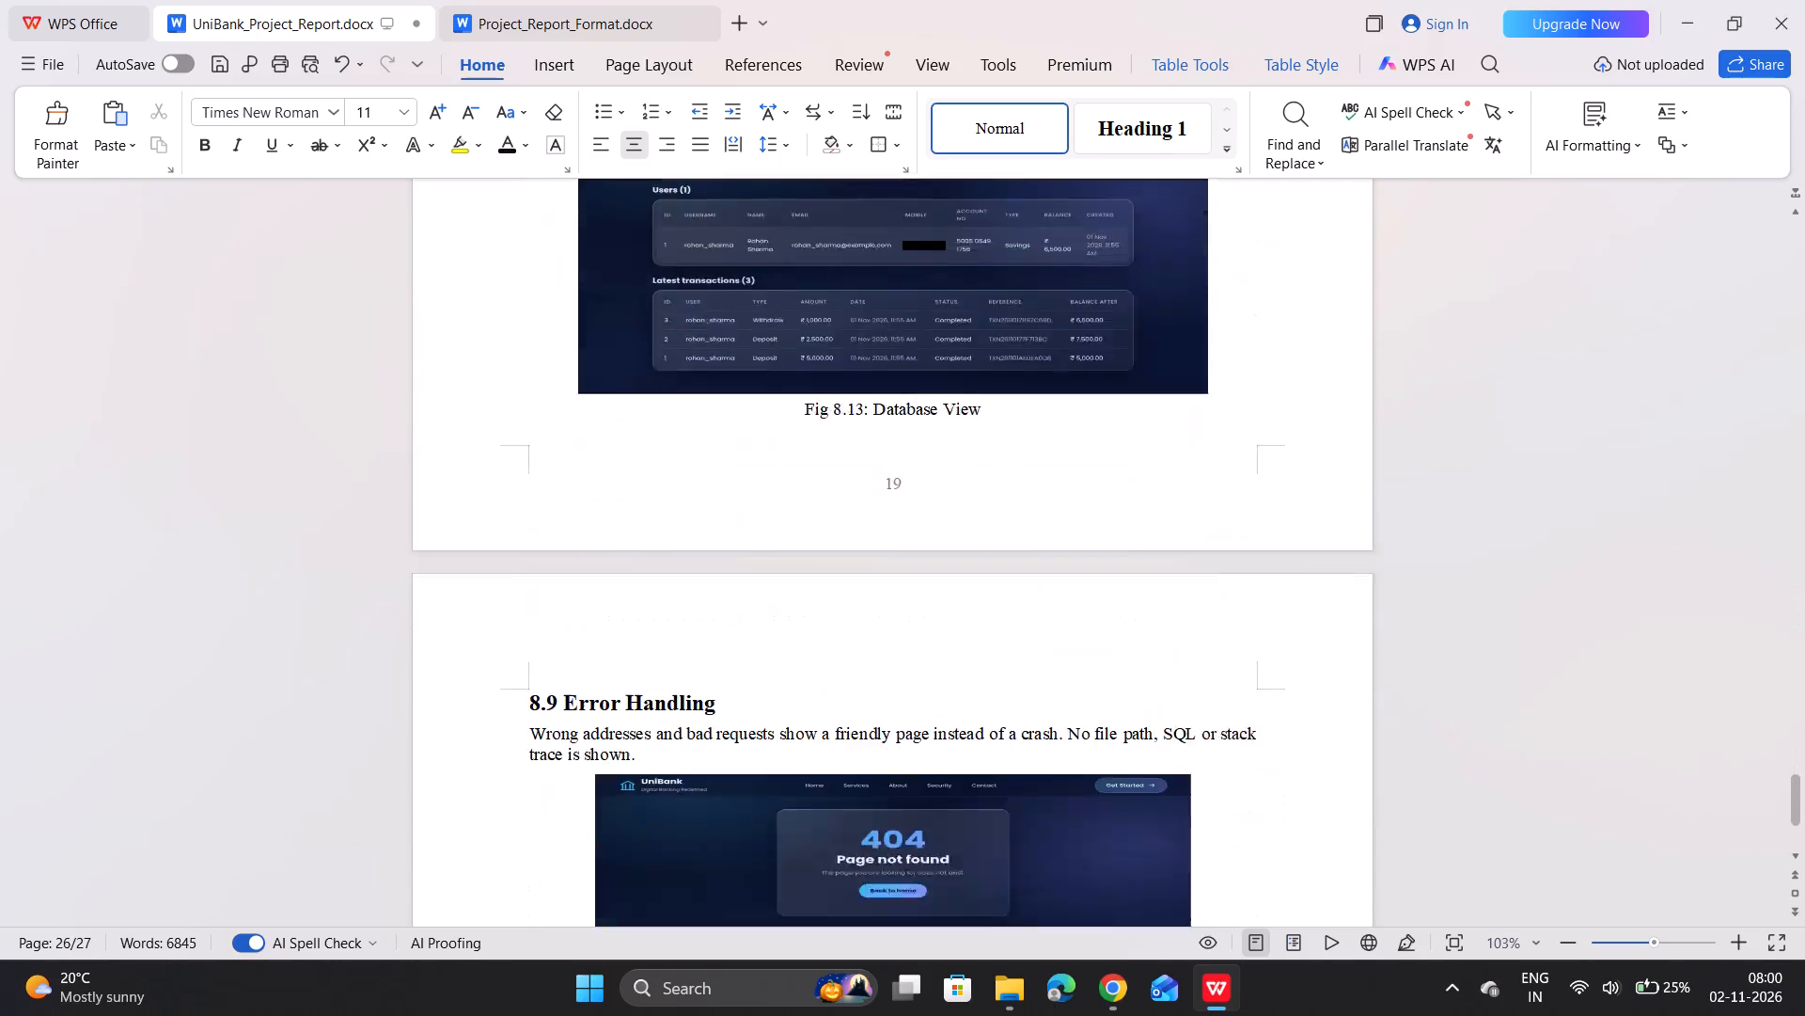
scroll(1223, 516, "down", 17)
scroll(1223, 516, "up", 6)
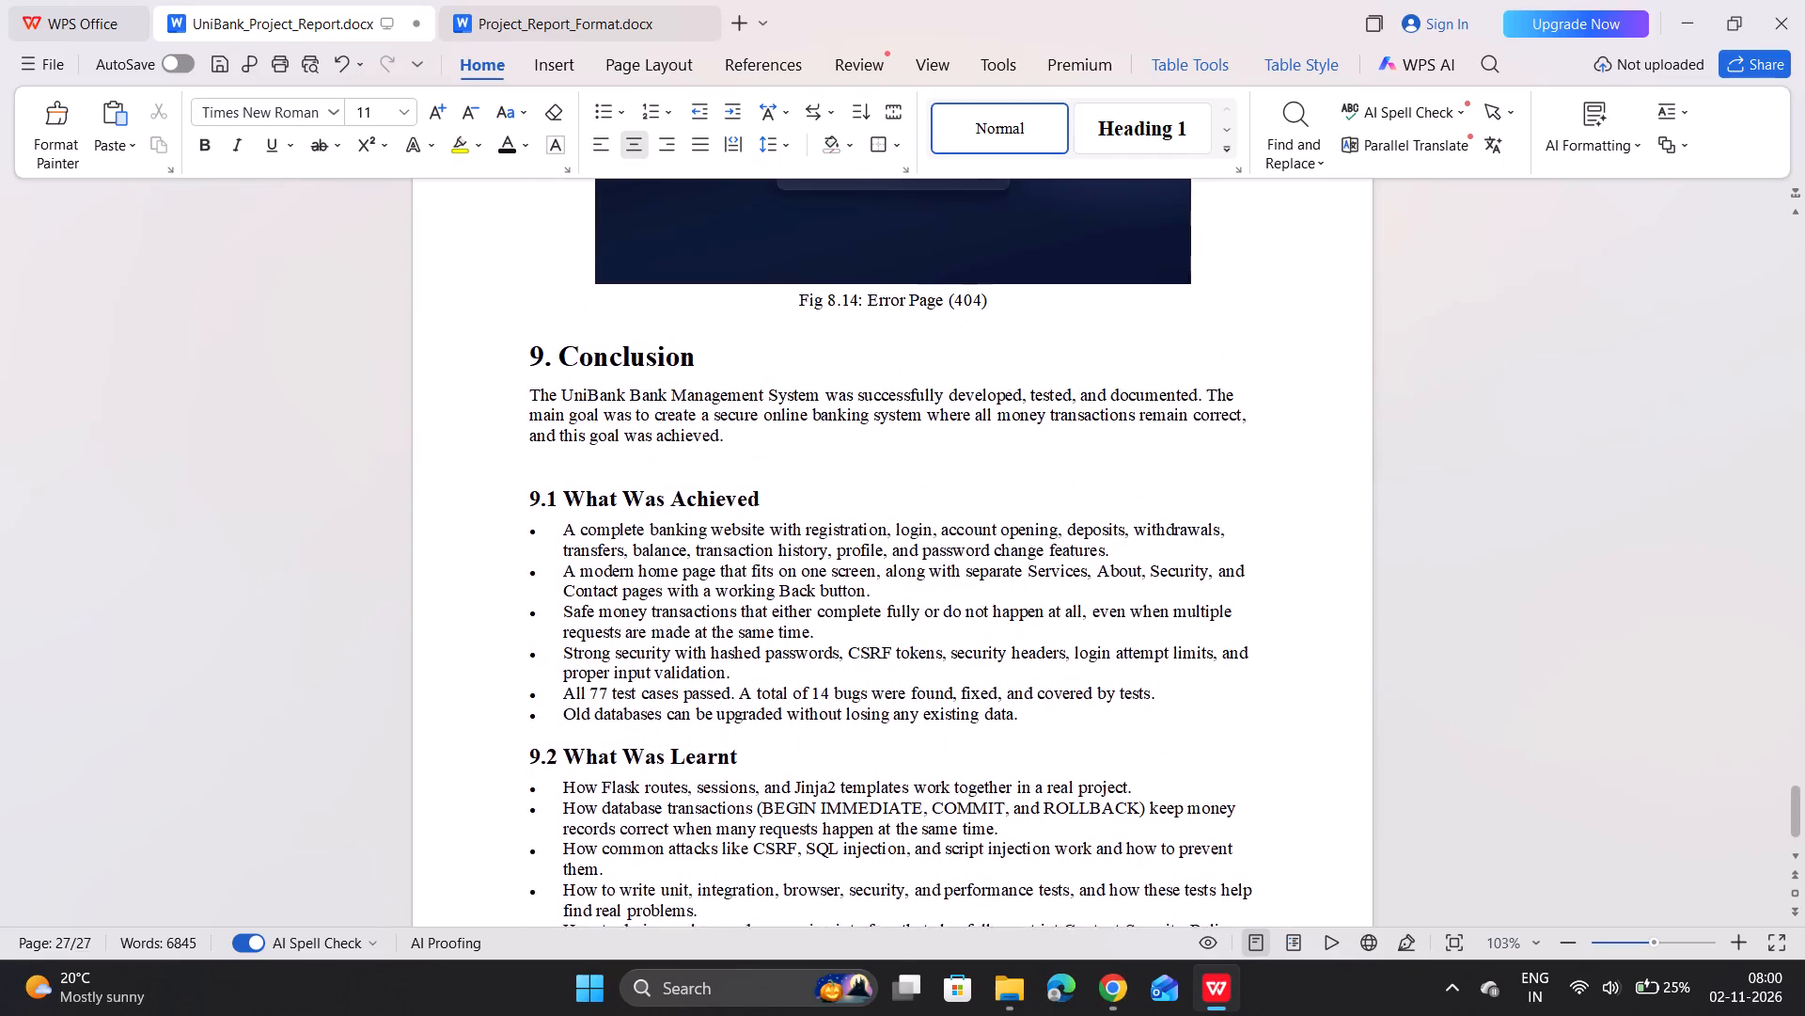
scroll(1223, 516, "up", 8)
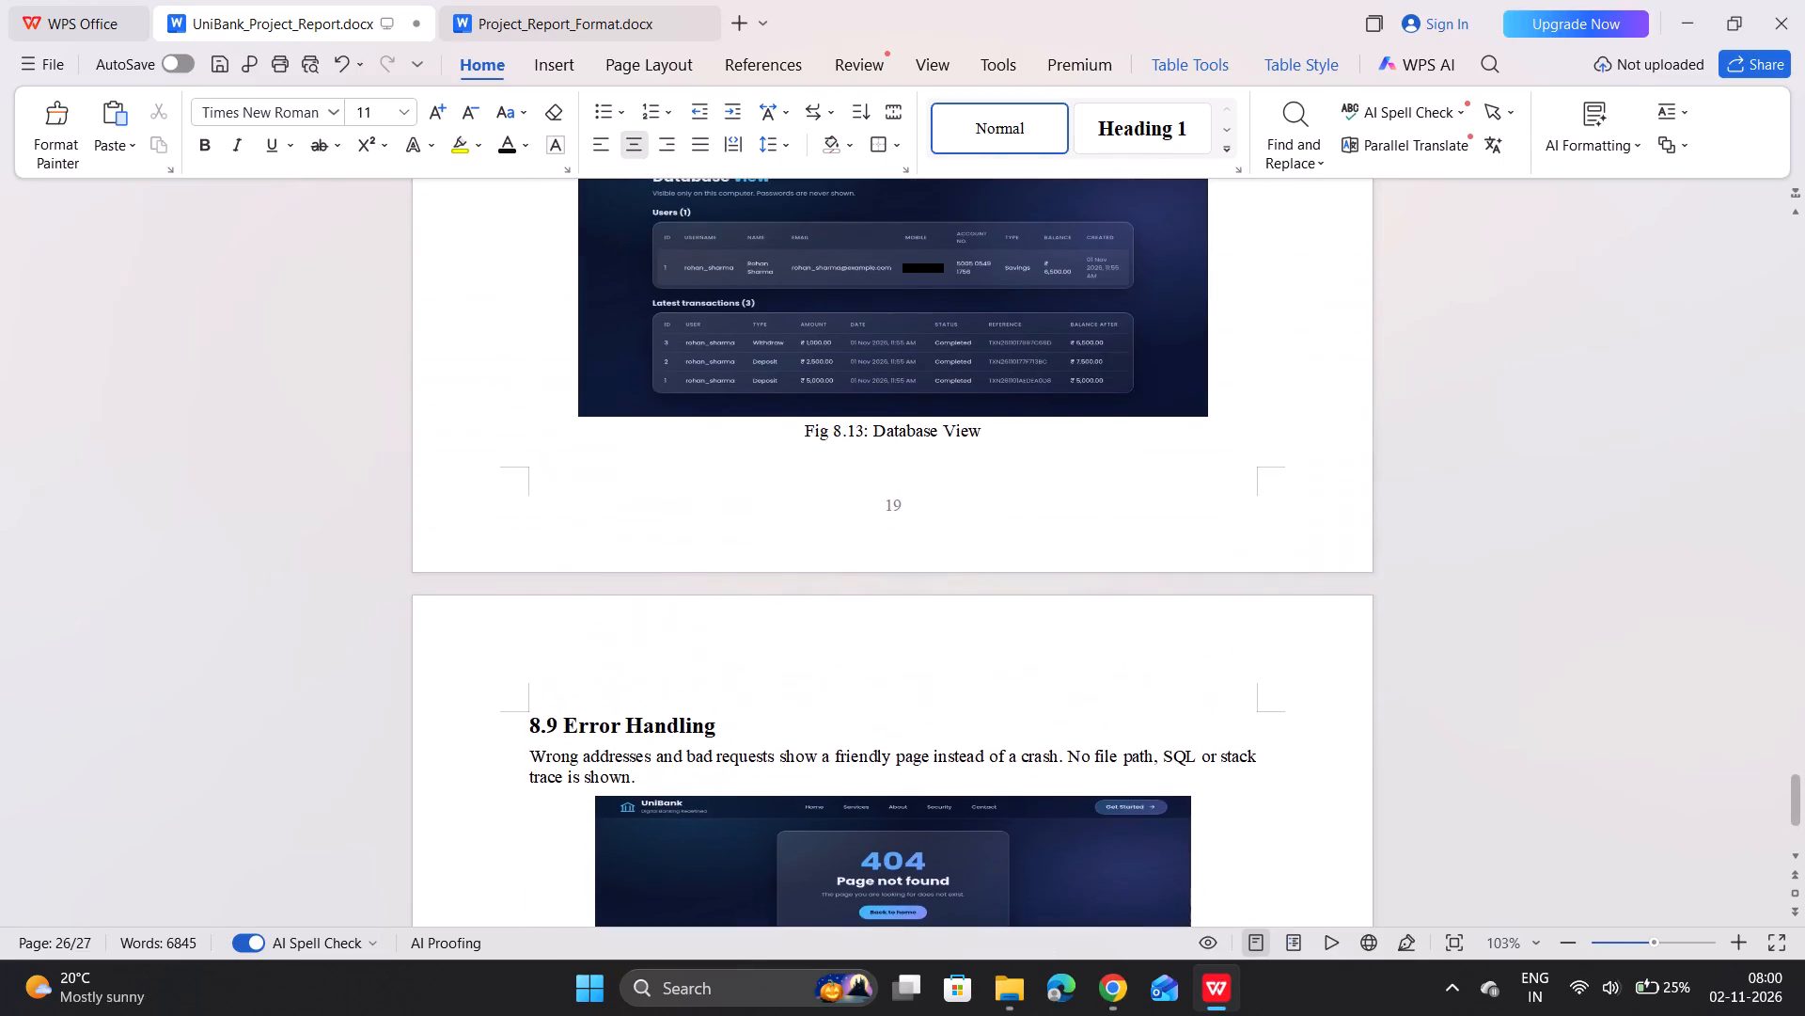
scroll(1223, 516, "up", 6)
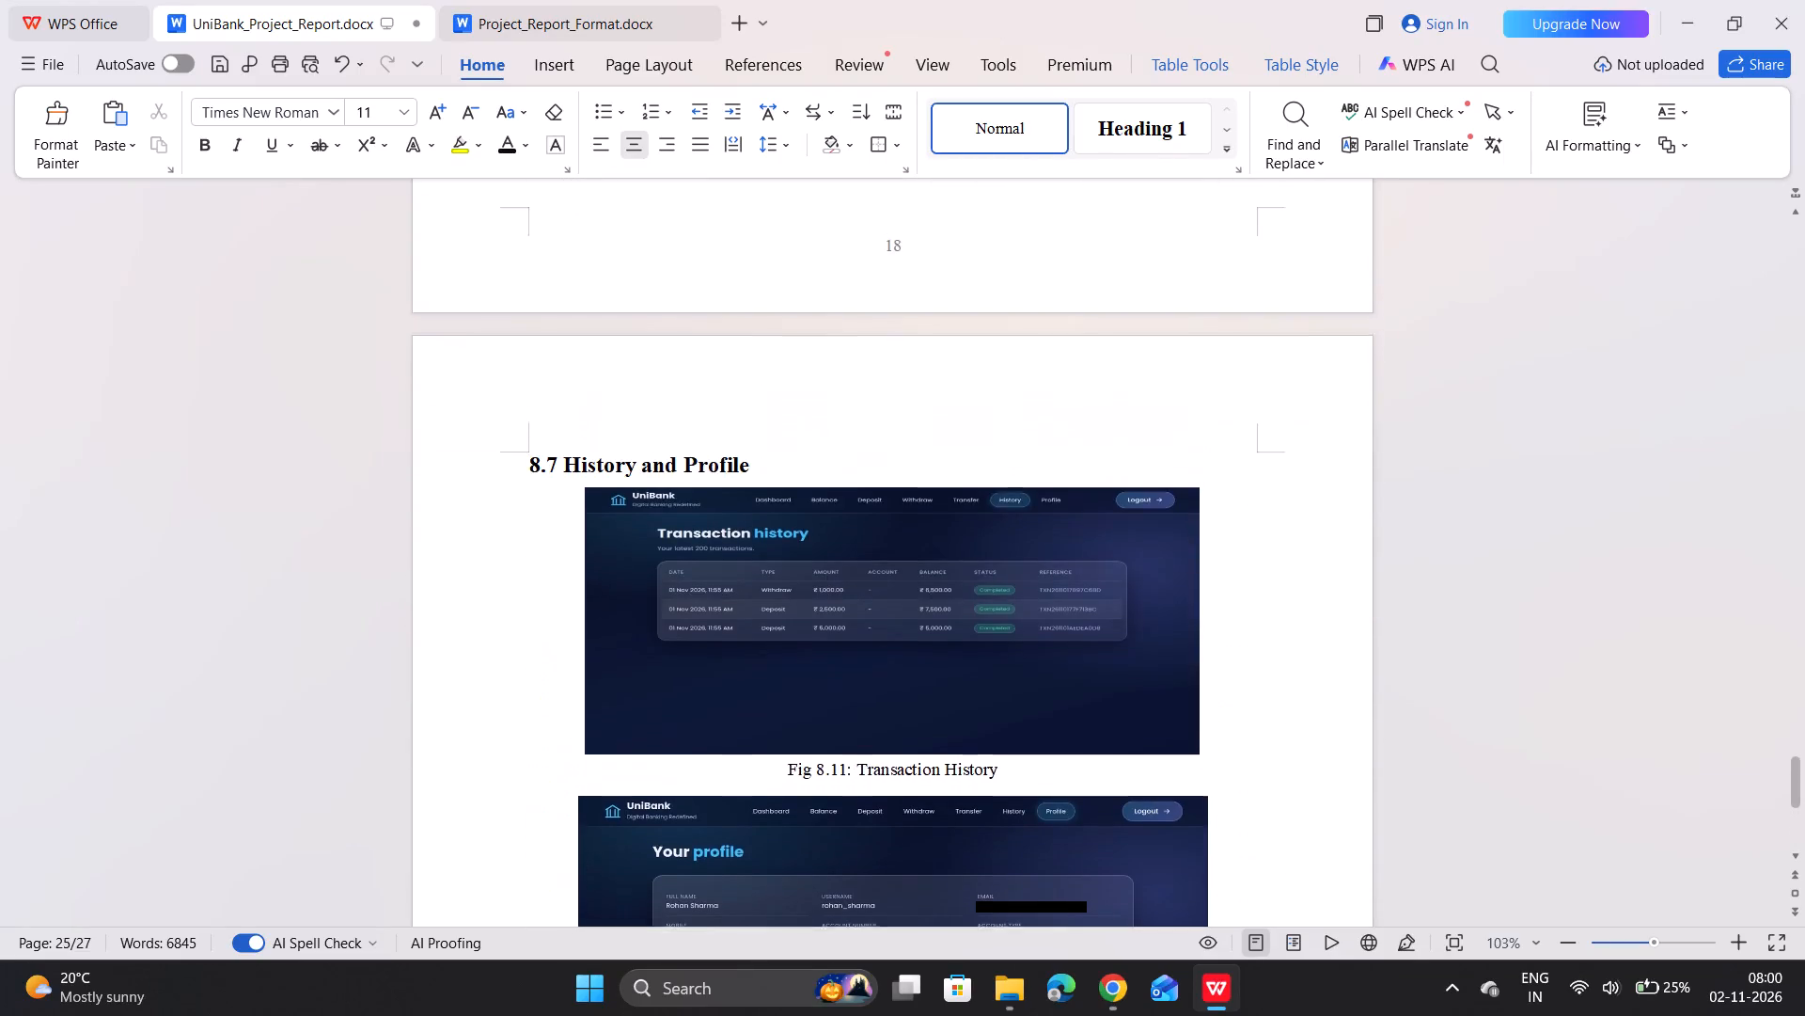
scroll(1223, 516, "up", 7)
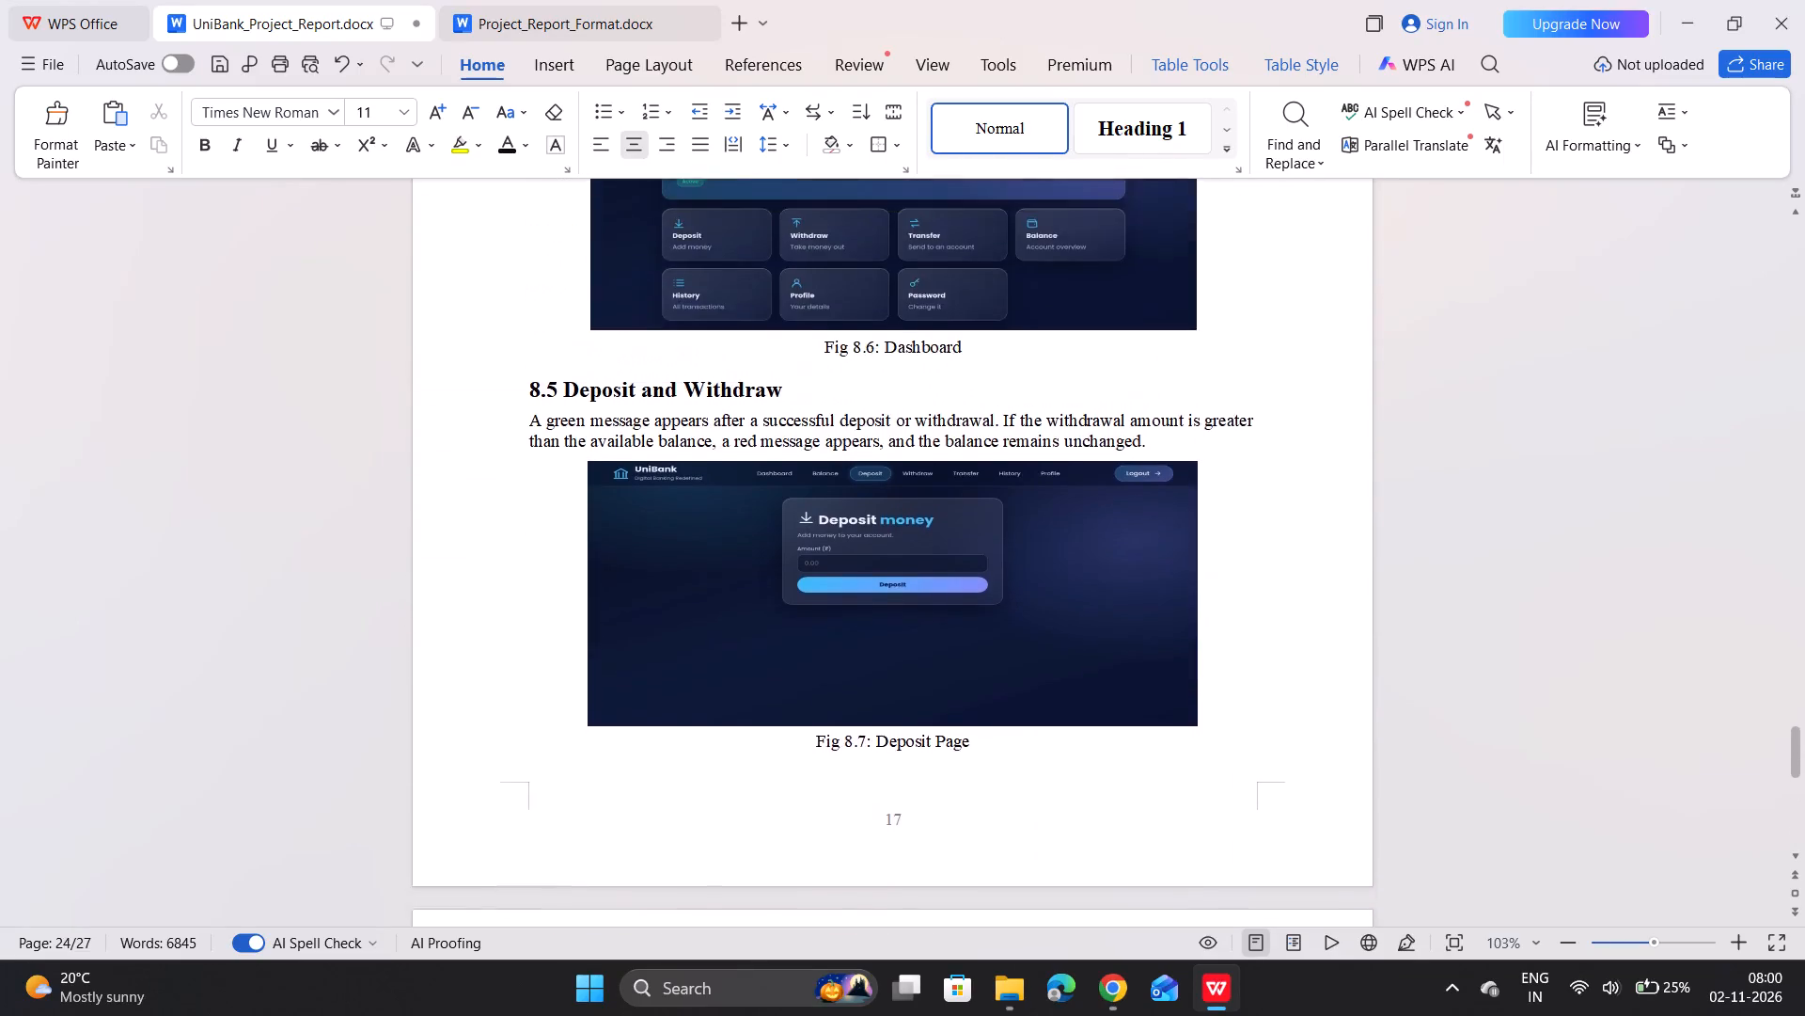
scroll(1223, 516, "up", 5)
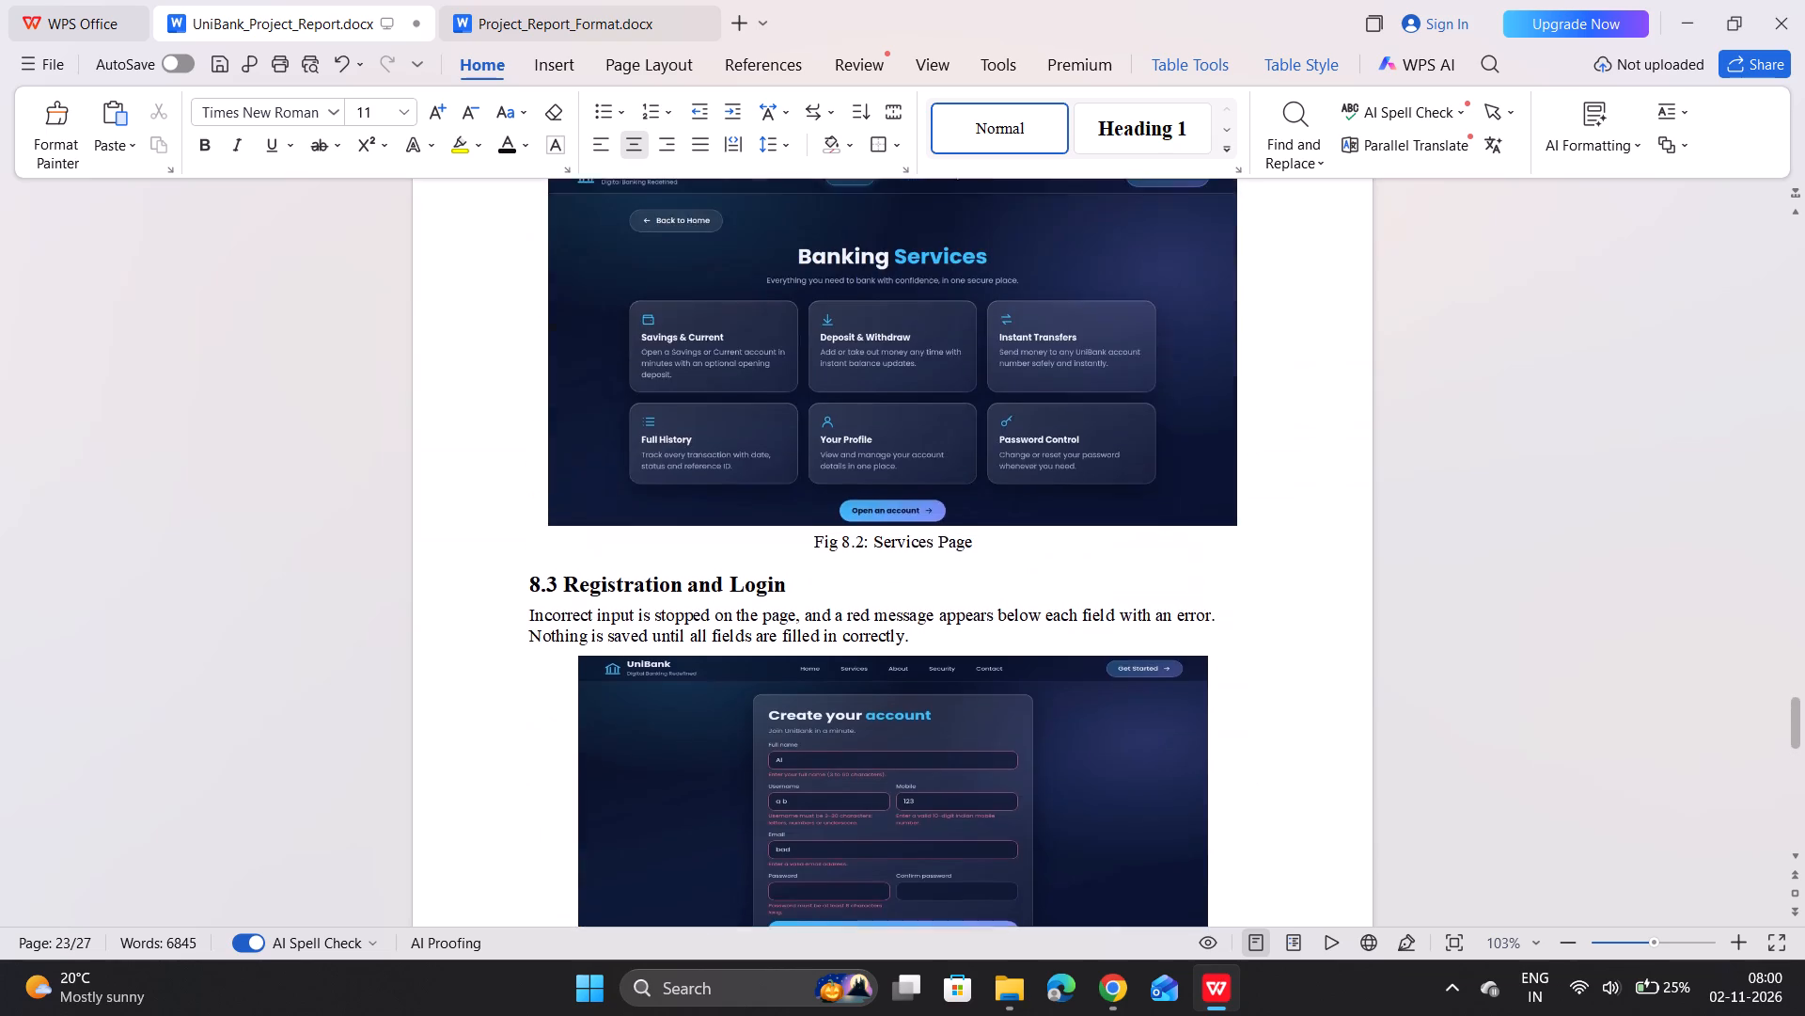
scroll(1223, 516, "up", 6)
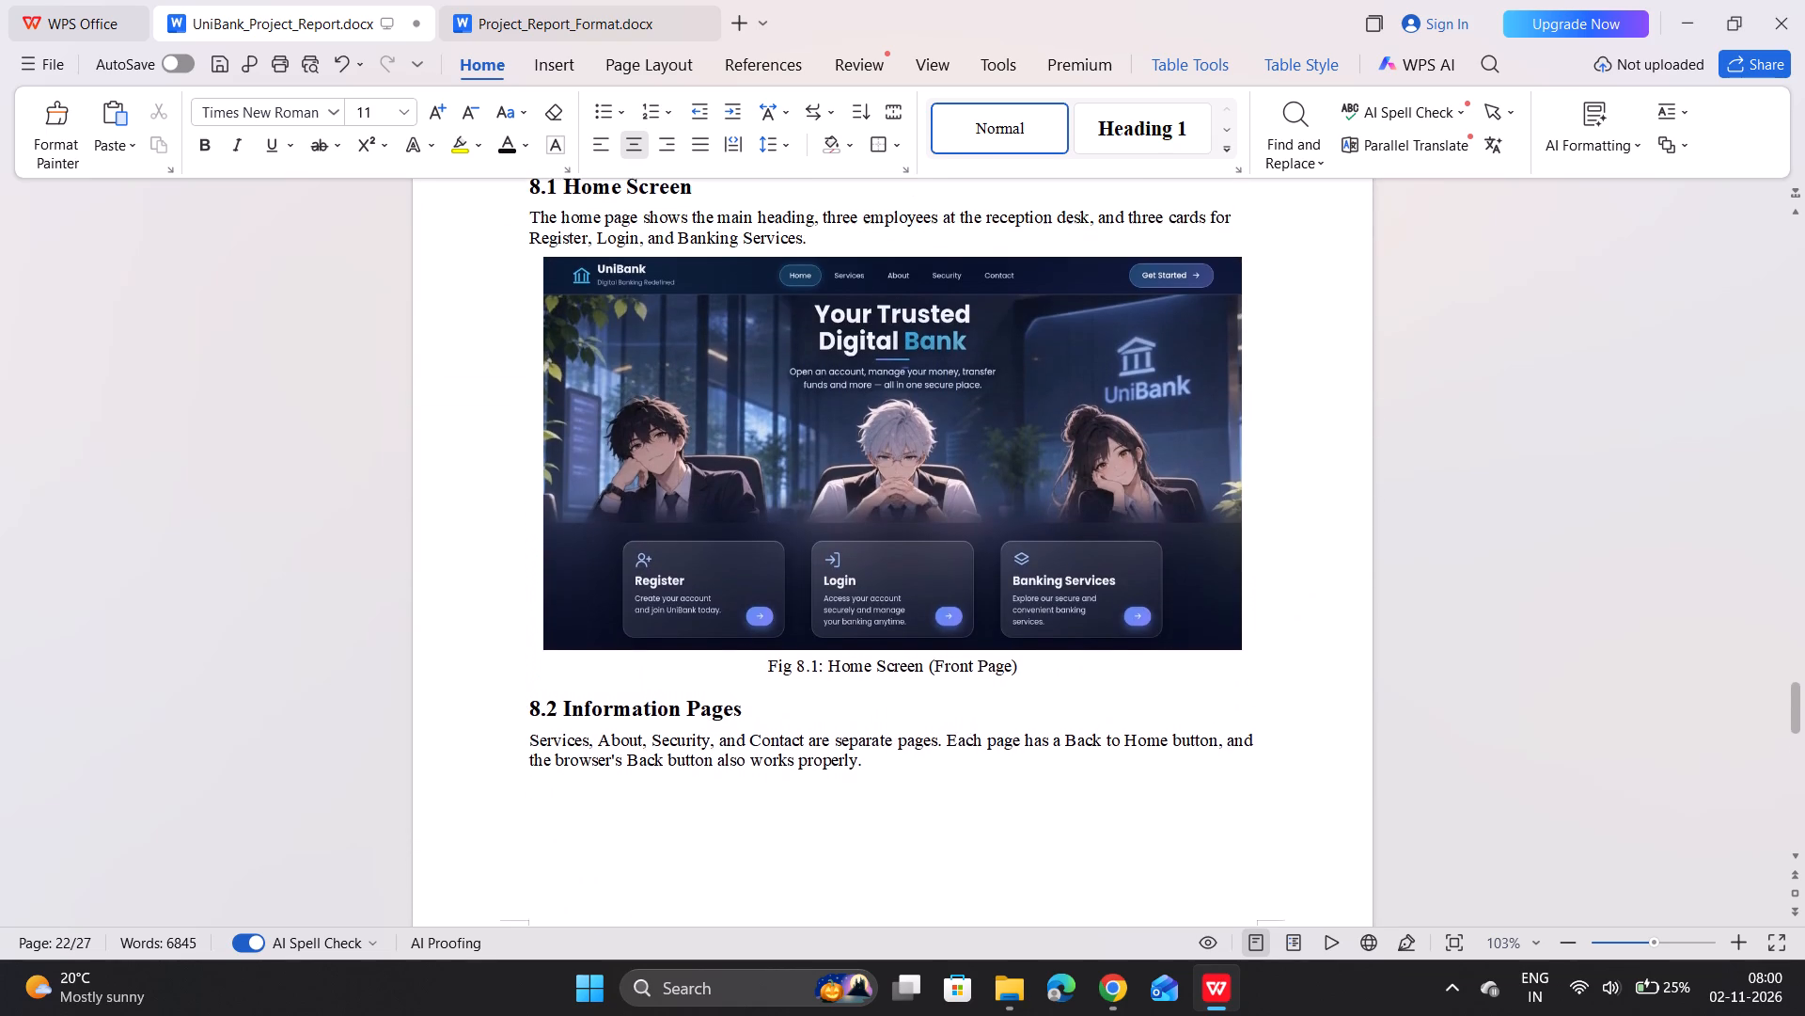
scroll(1223, 516, "up", 2)
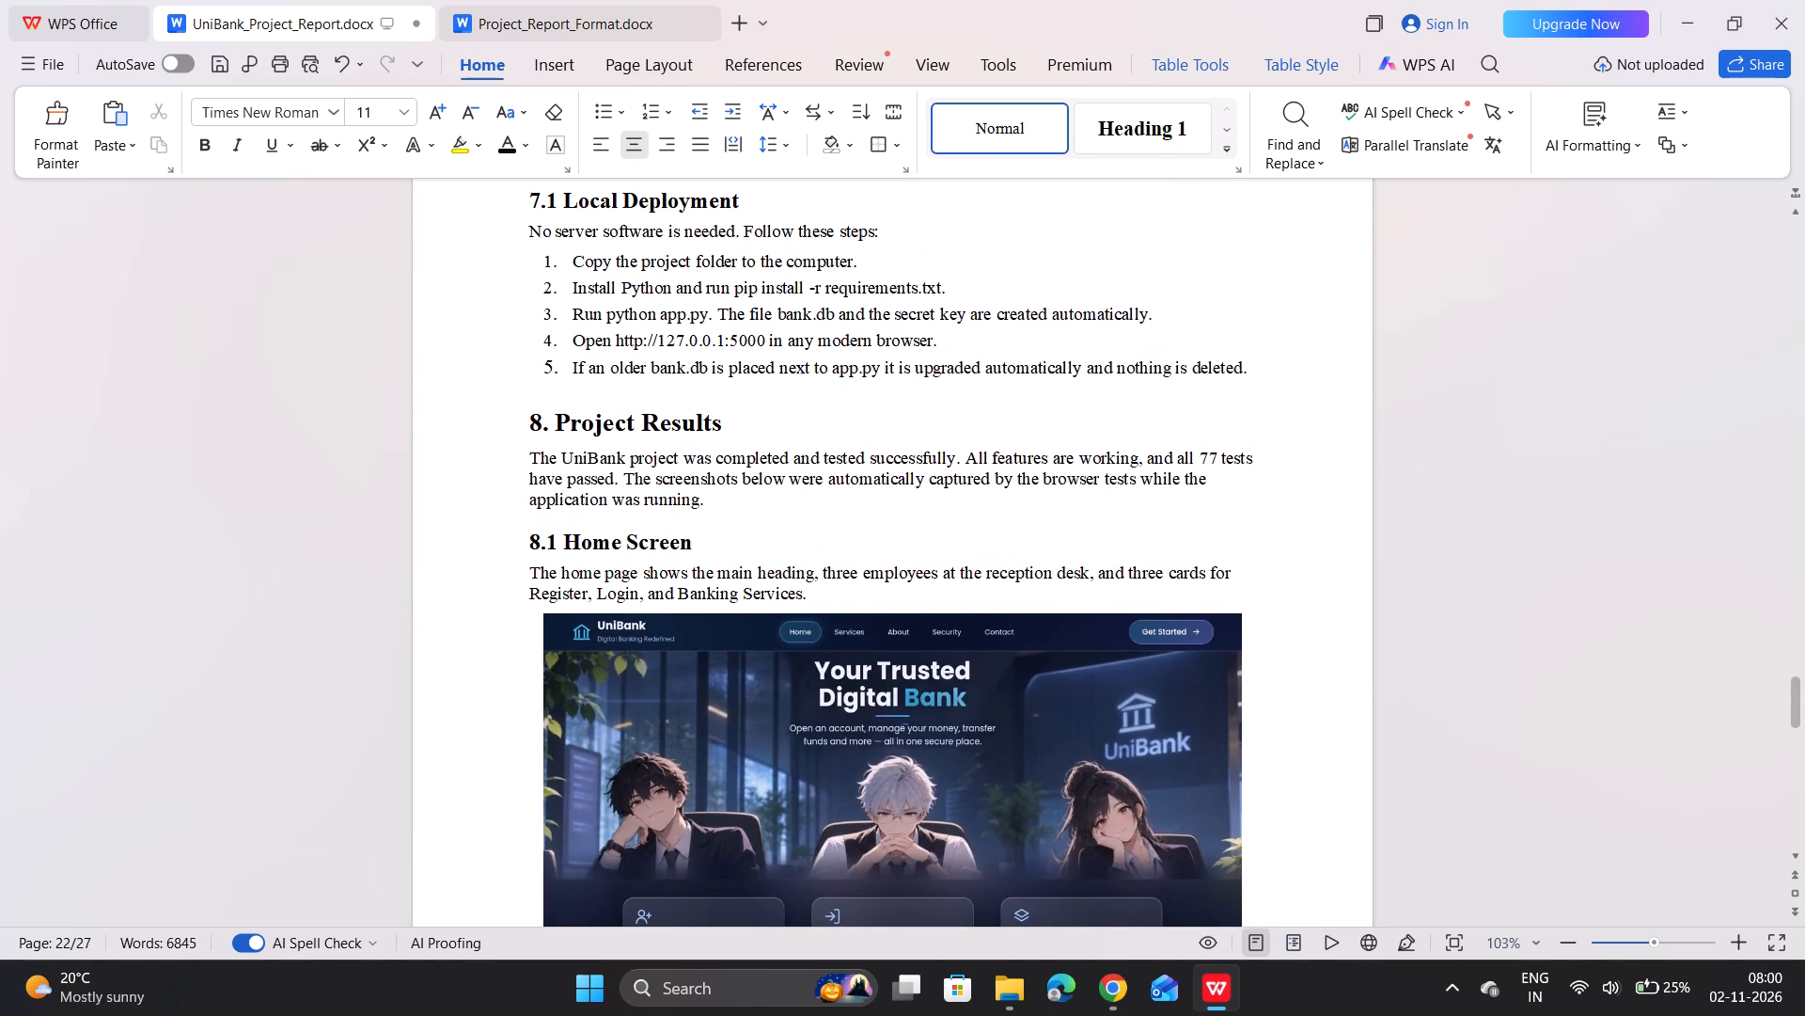
scroll(1223, 516, "down", 6)
scroll(1223, 516, "up", 1)
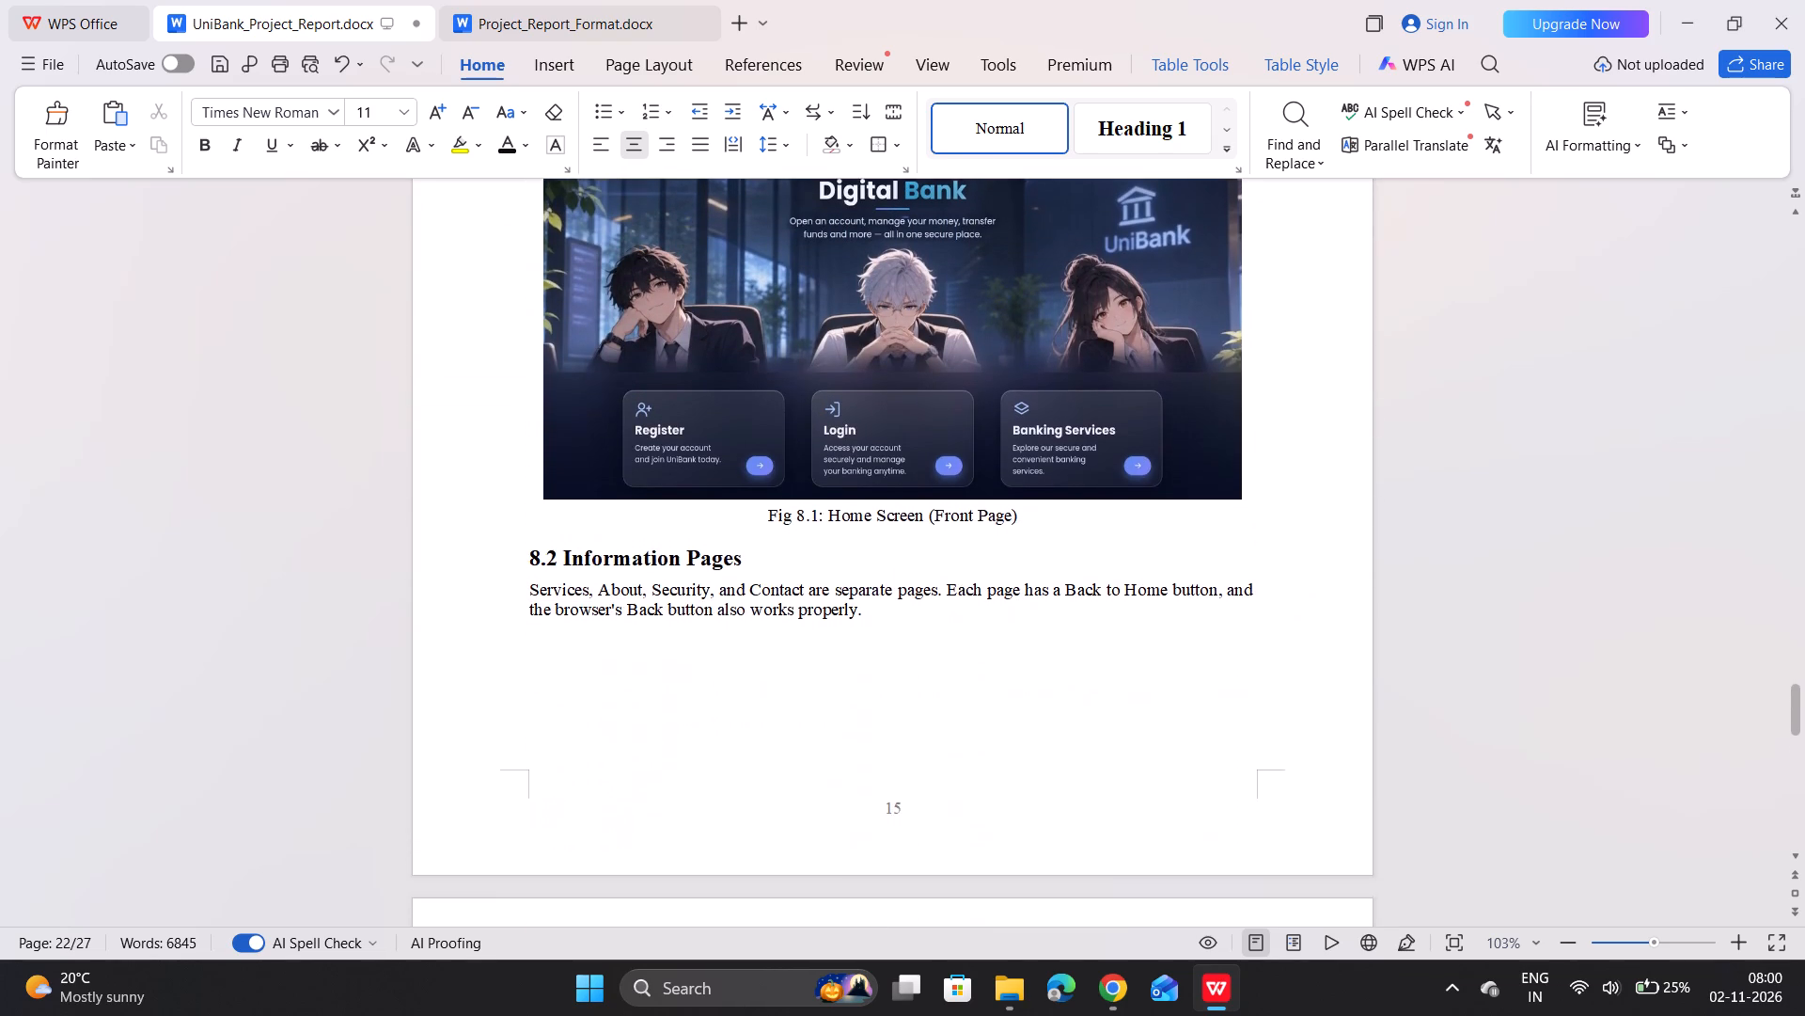
scroll(1223, 516, "up", 2)
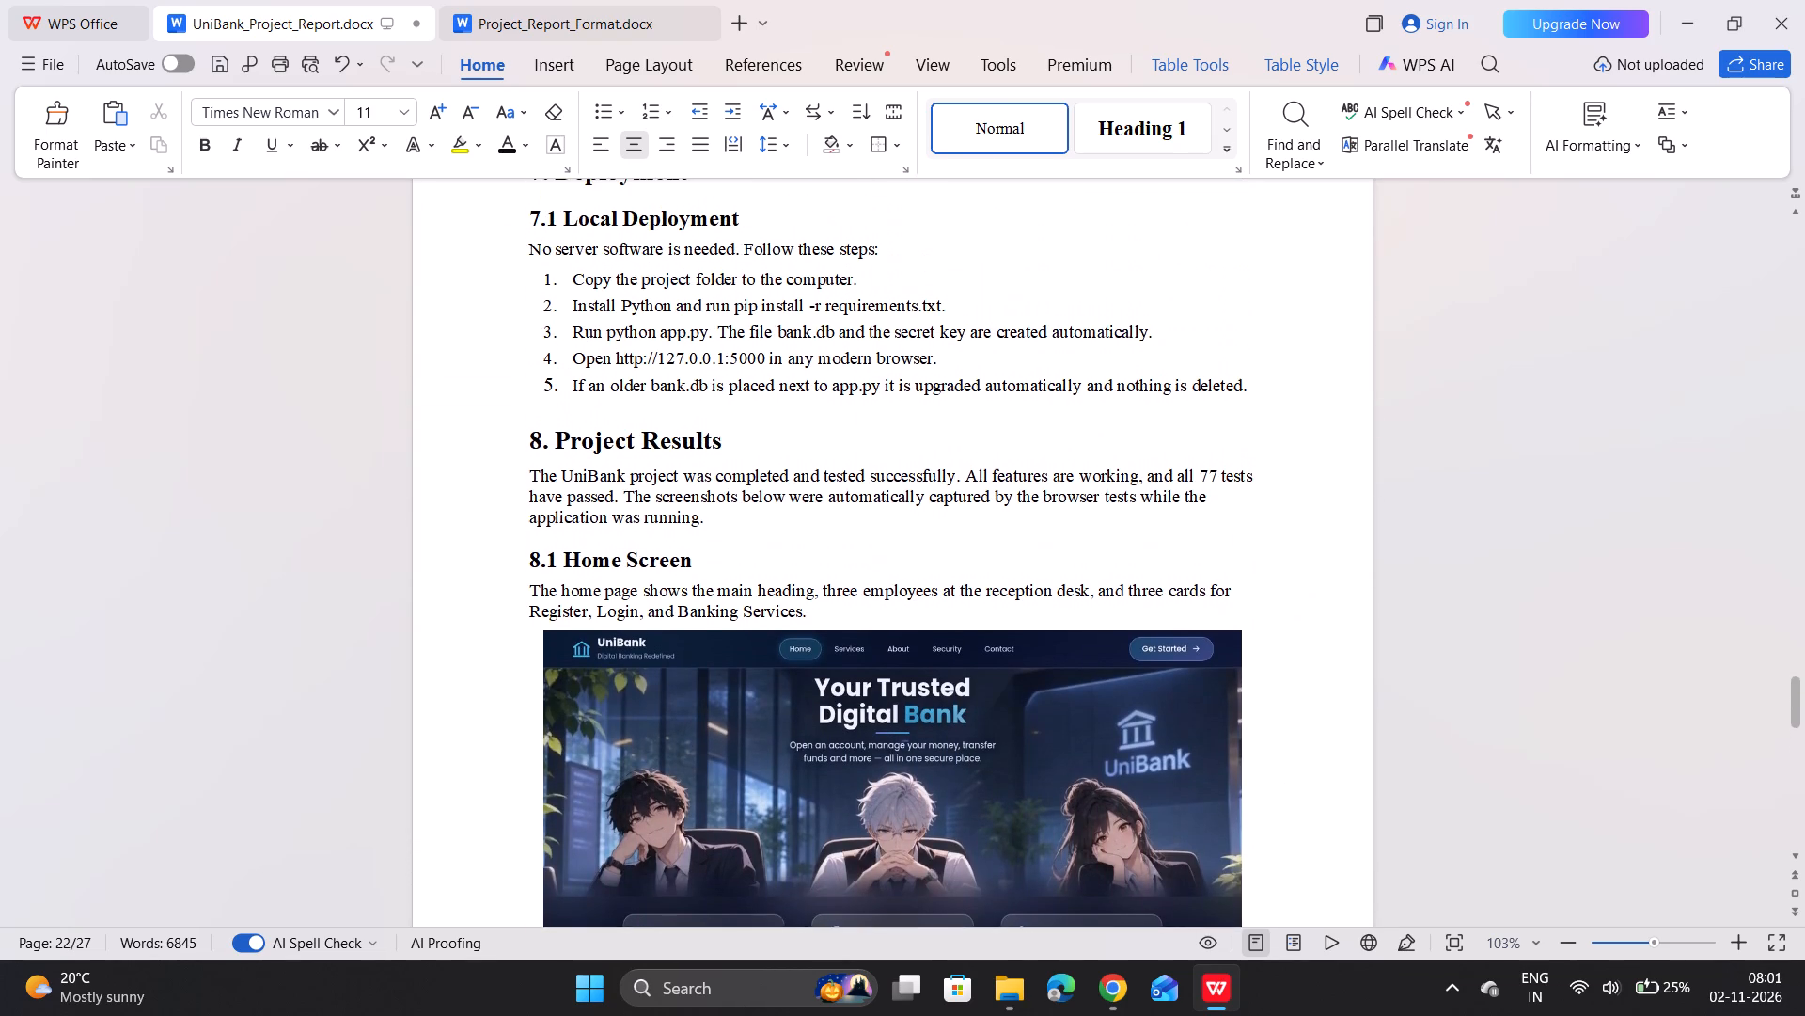
Set the page range of the Project Results entry in the Table of Contents to 15-20.
scroll(1223, 516, "up", 17)
scroll(1223, 516, "up", 16)
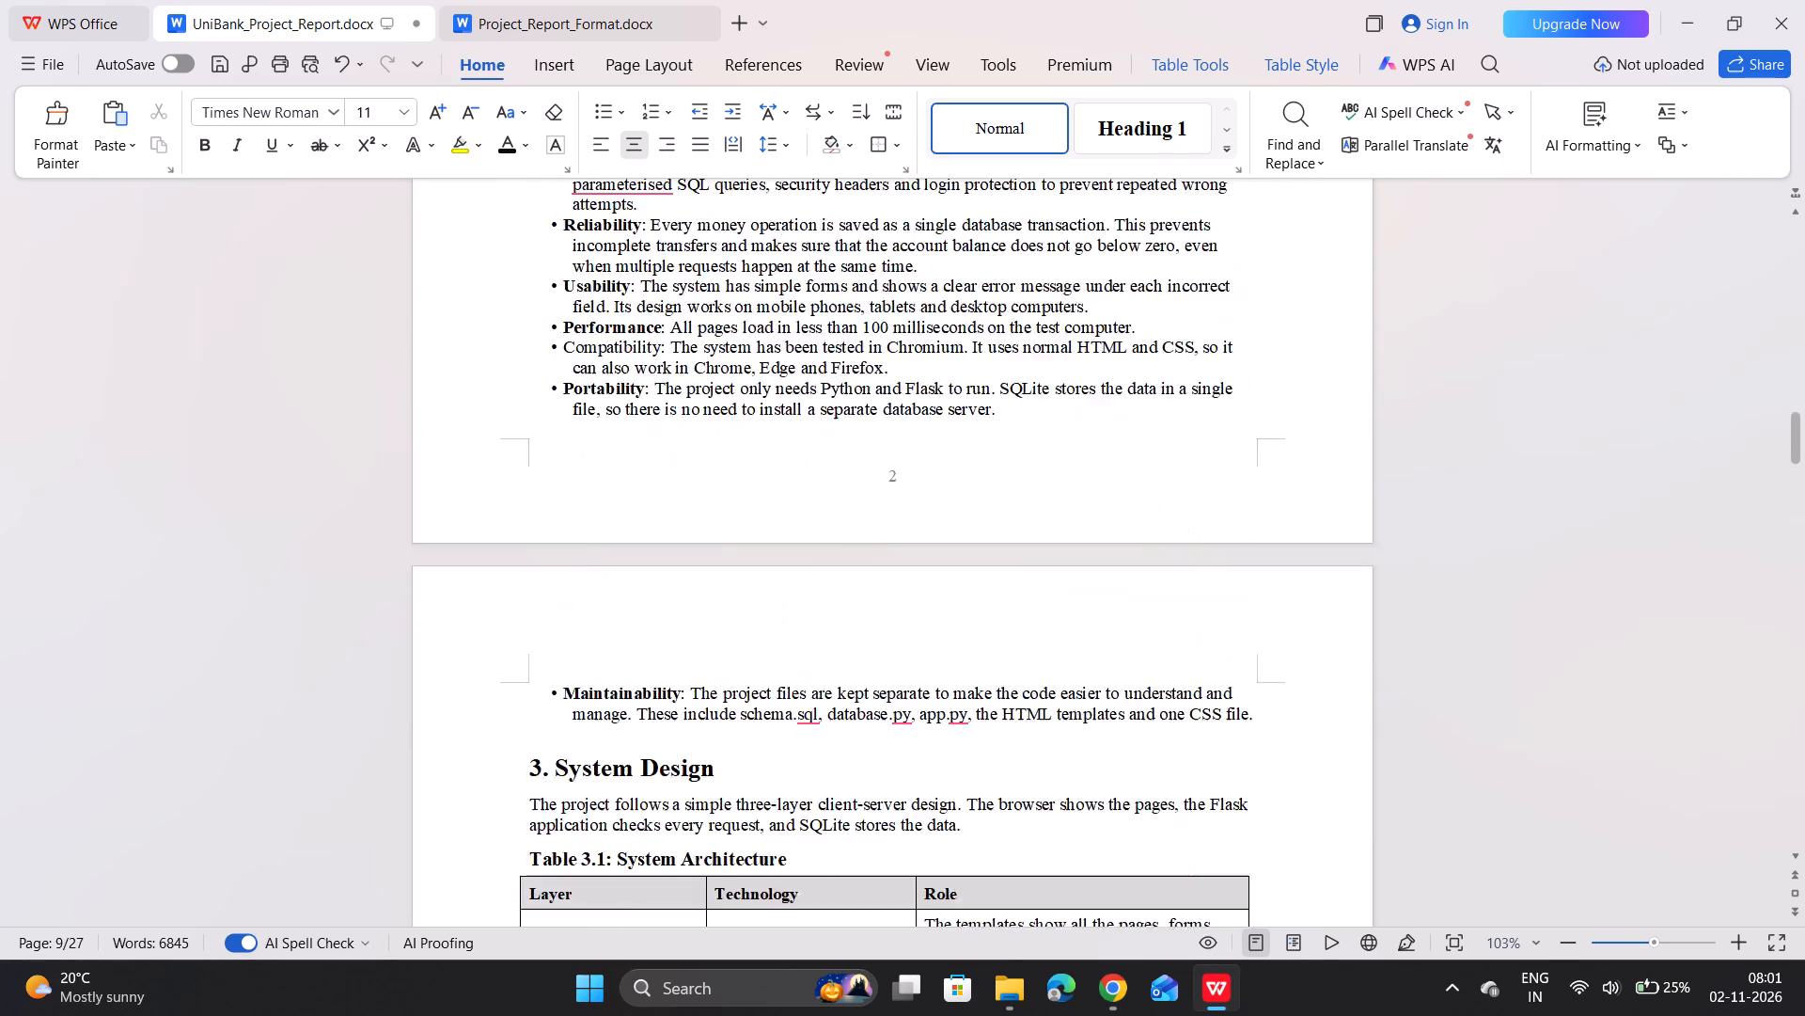
scroll(1223, 516, "up", 14)
scroll(1223, 516, "up", 9)
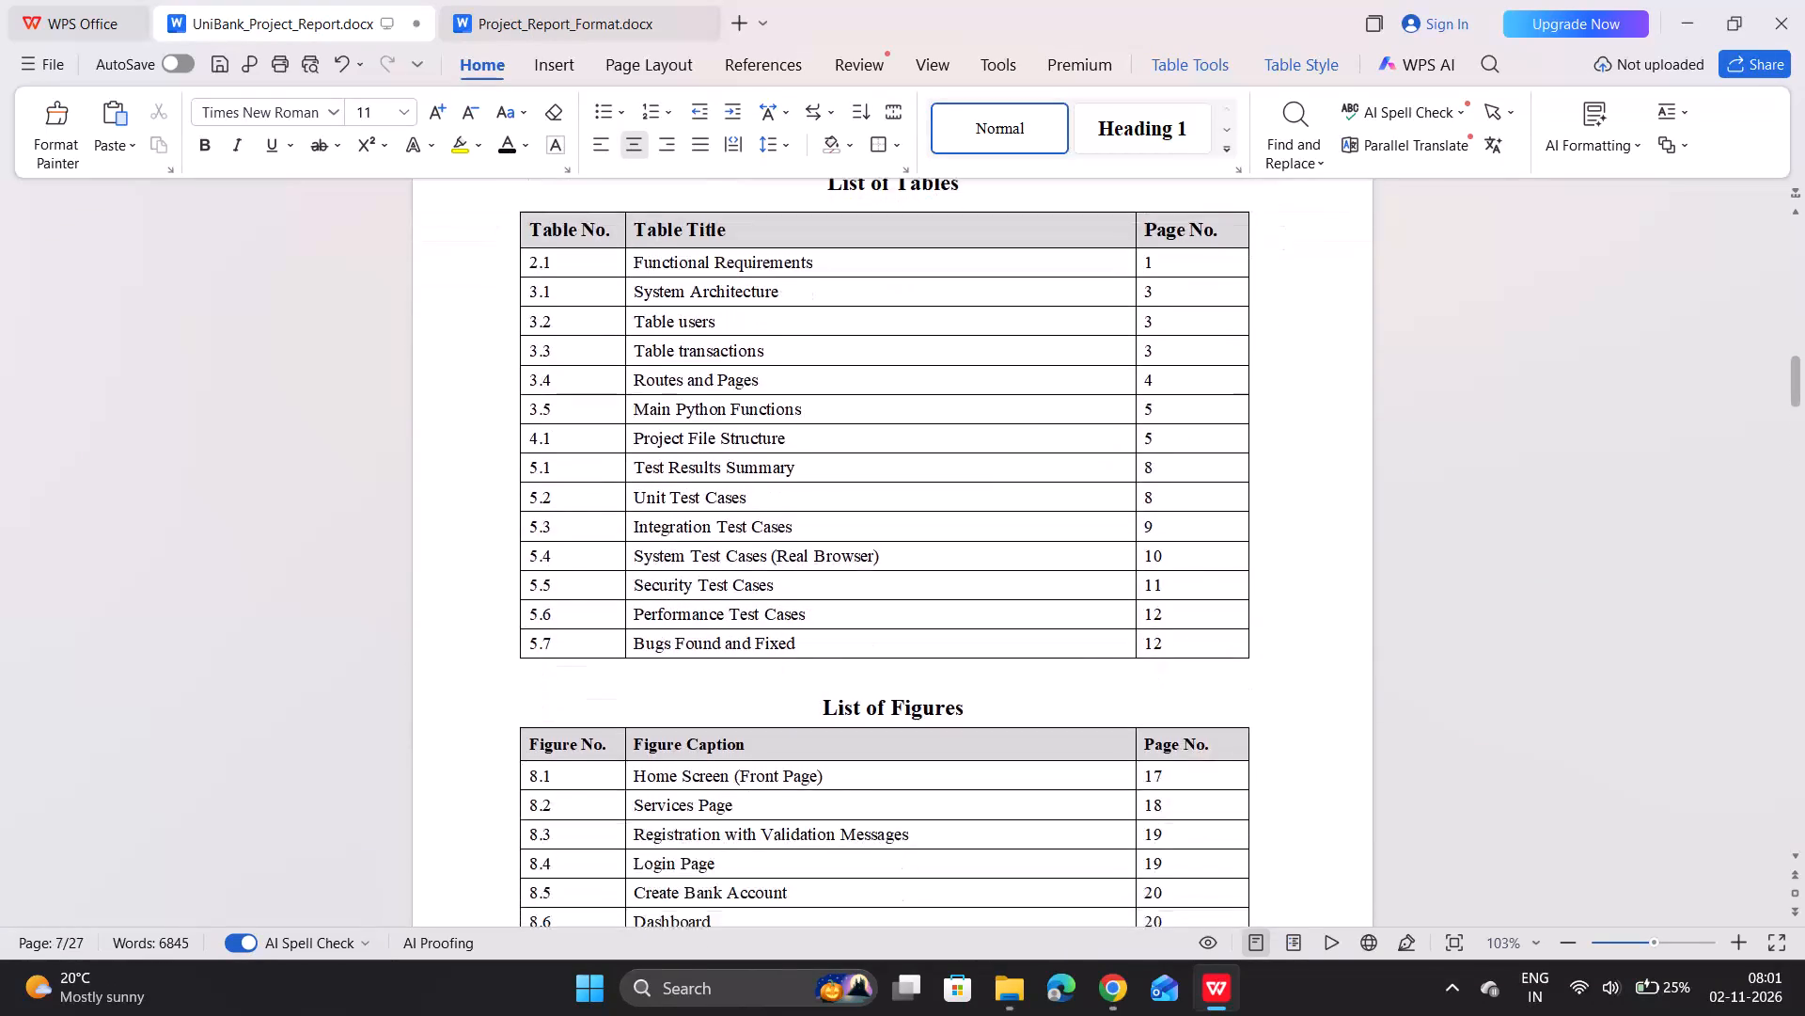
scroll(1223, 516, "up", 3)
scroll(1223, 516, "down", 5)
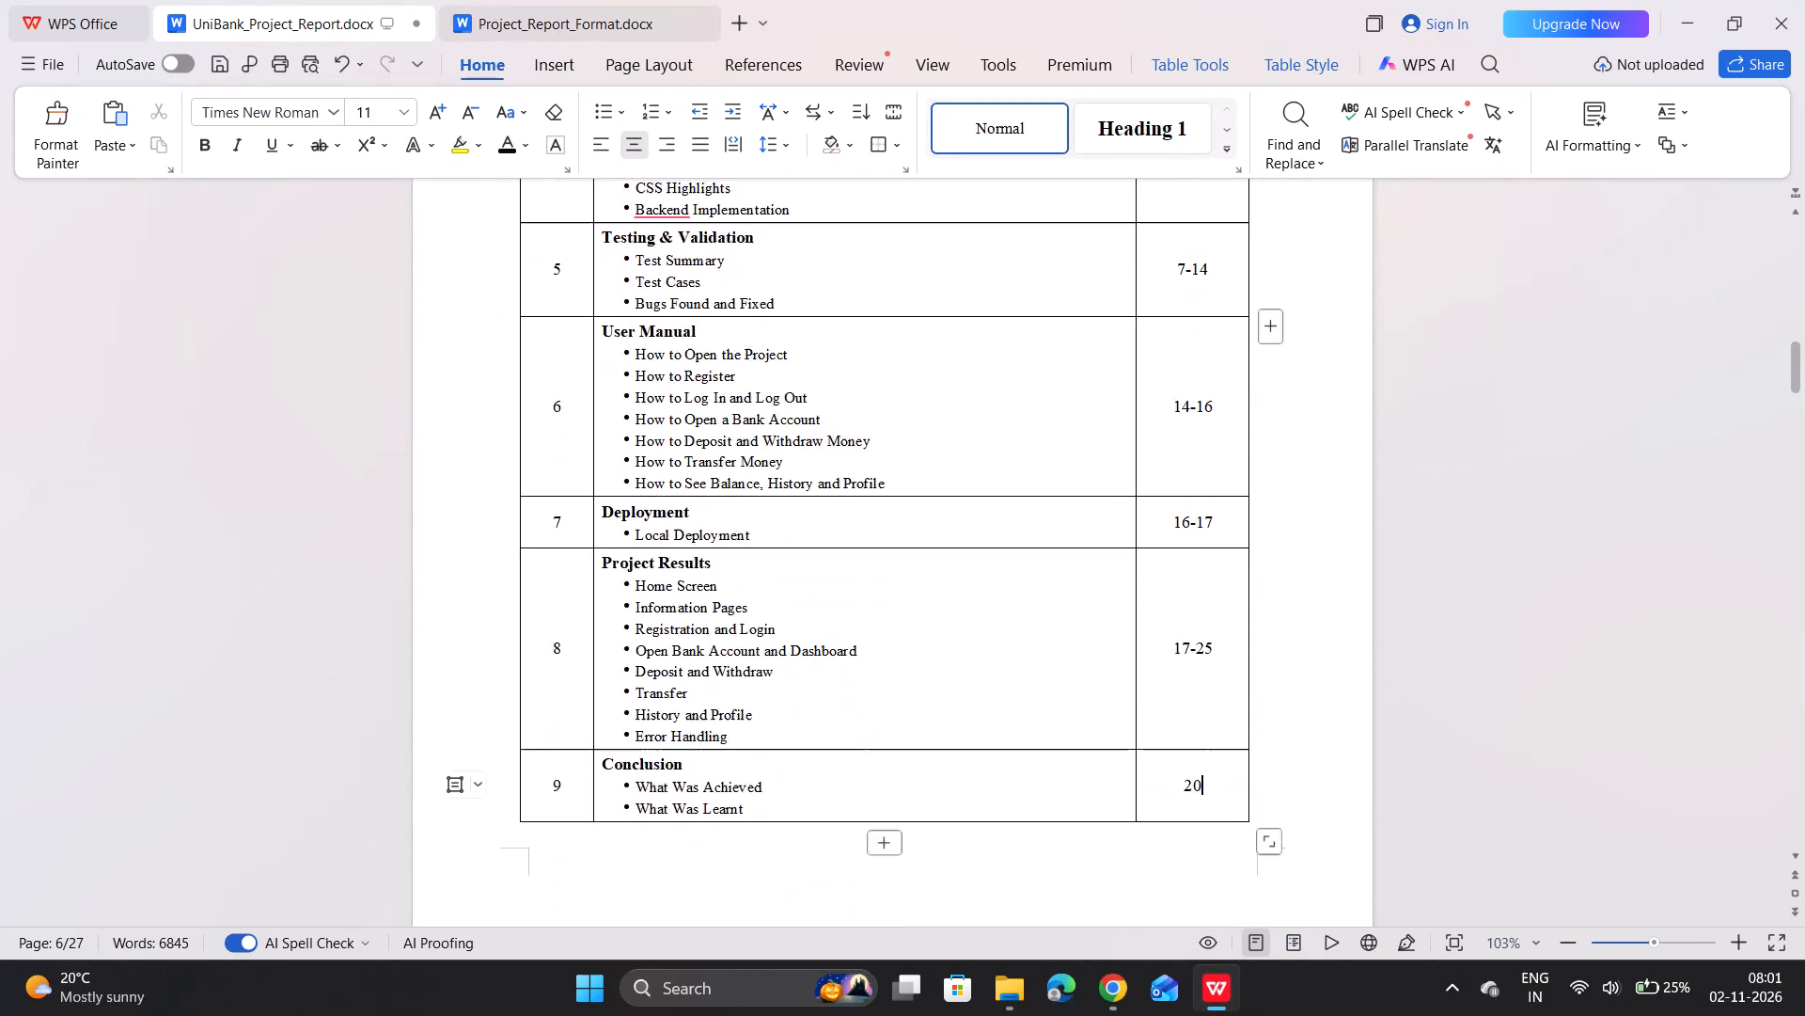
scroll(1223, 516, "down", 1)
left_click(1213, 389)
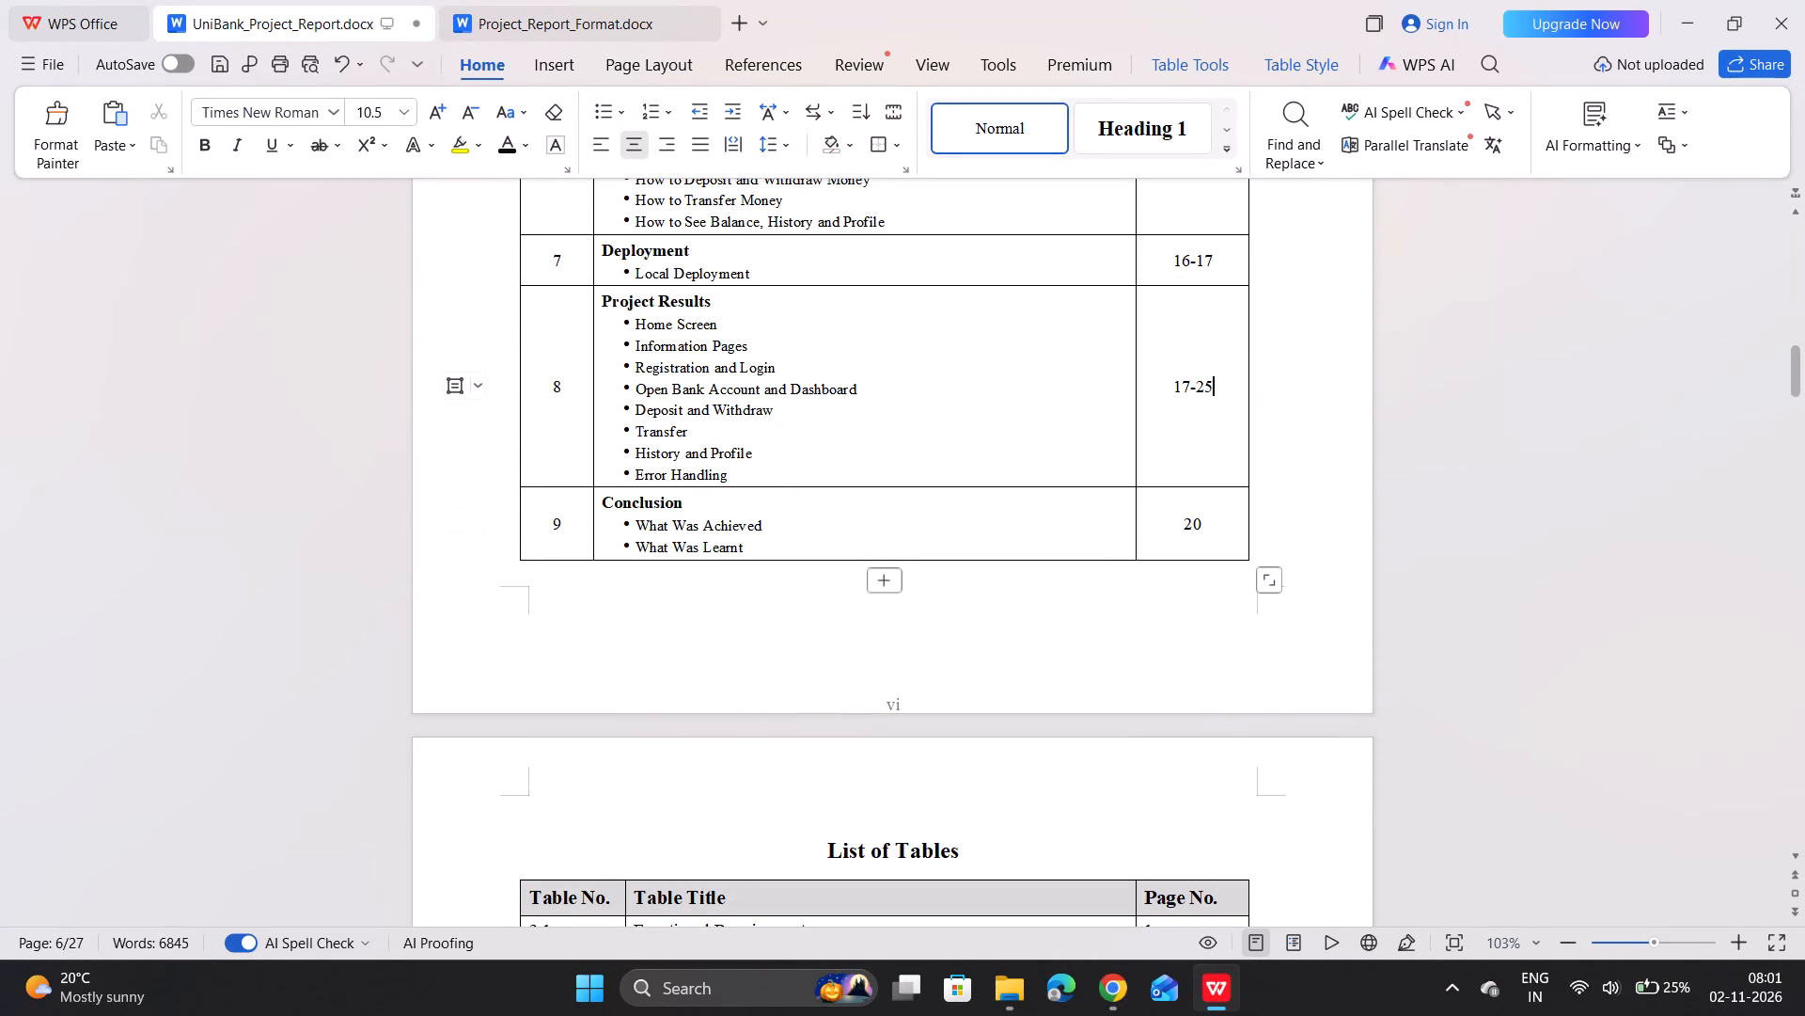
key("BackSpace")
key("BackSpace")
key("BackSpace")
key("BackSpace")
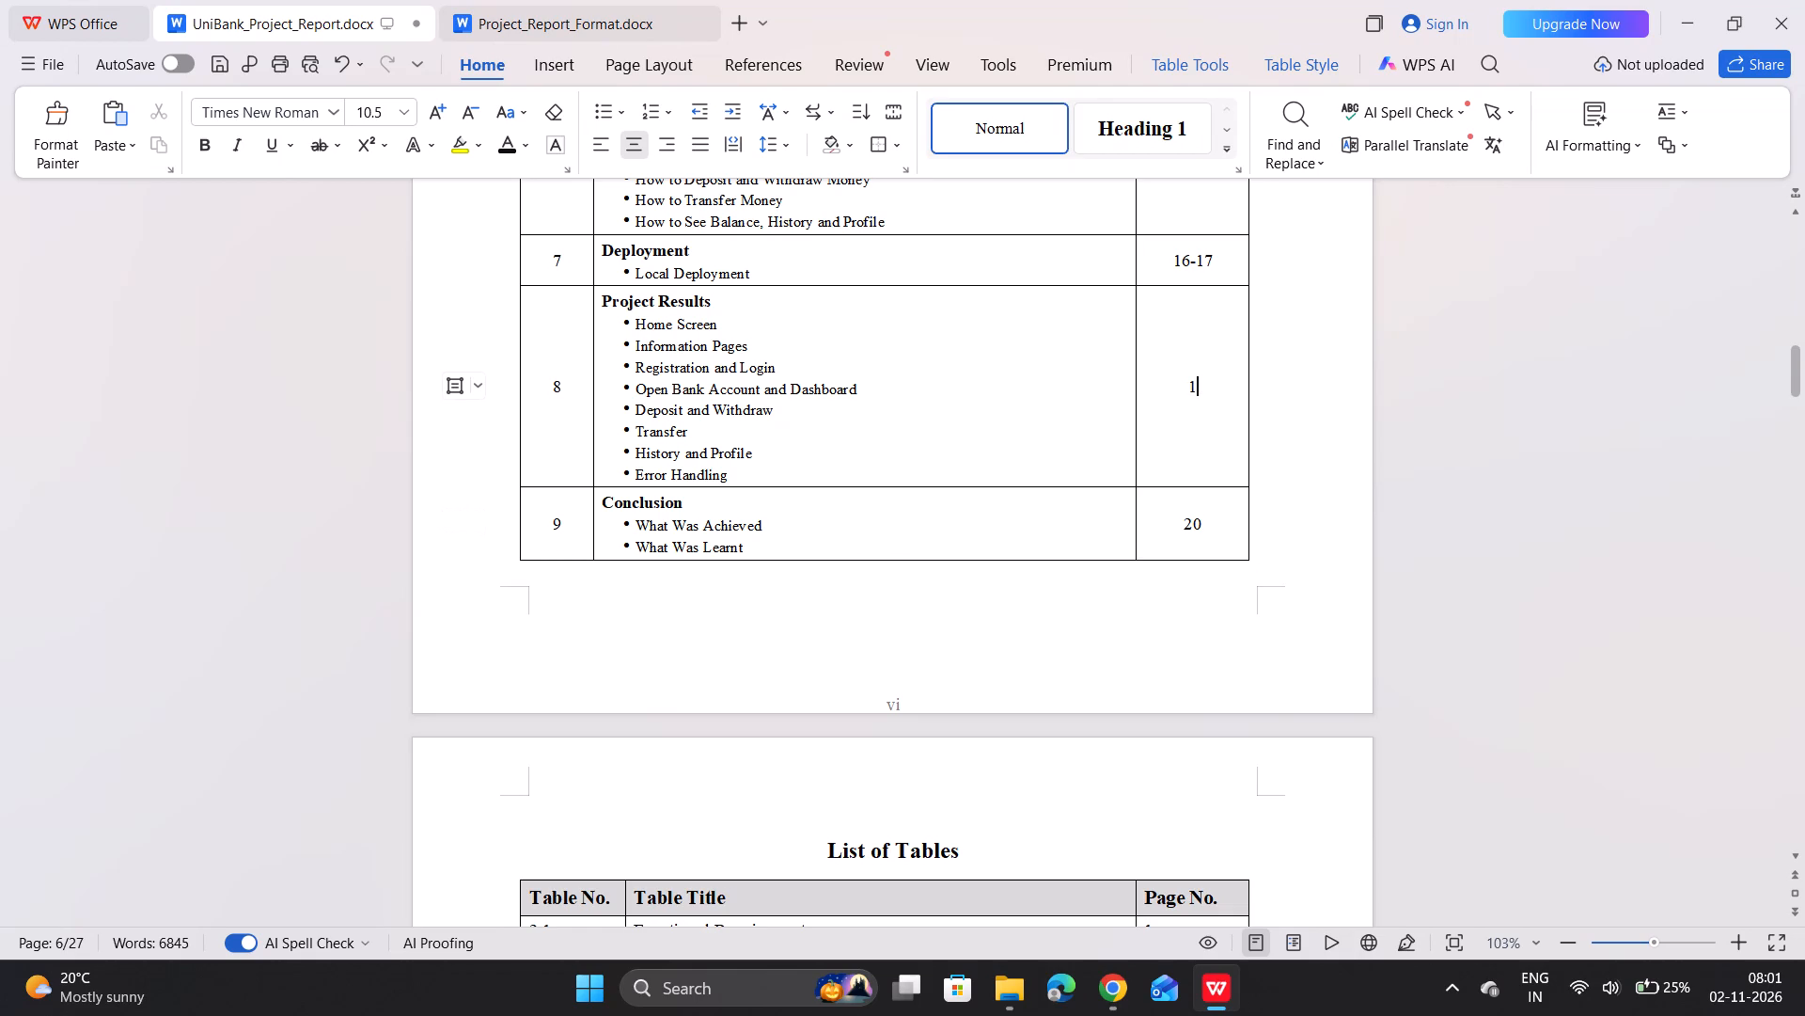
key("5")
type("-20")
Set the page number of the Deployment entry in the Table of Contents to 15.
scroll(1205, 373, "up", 1)
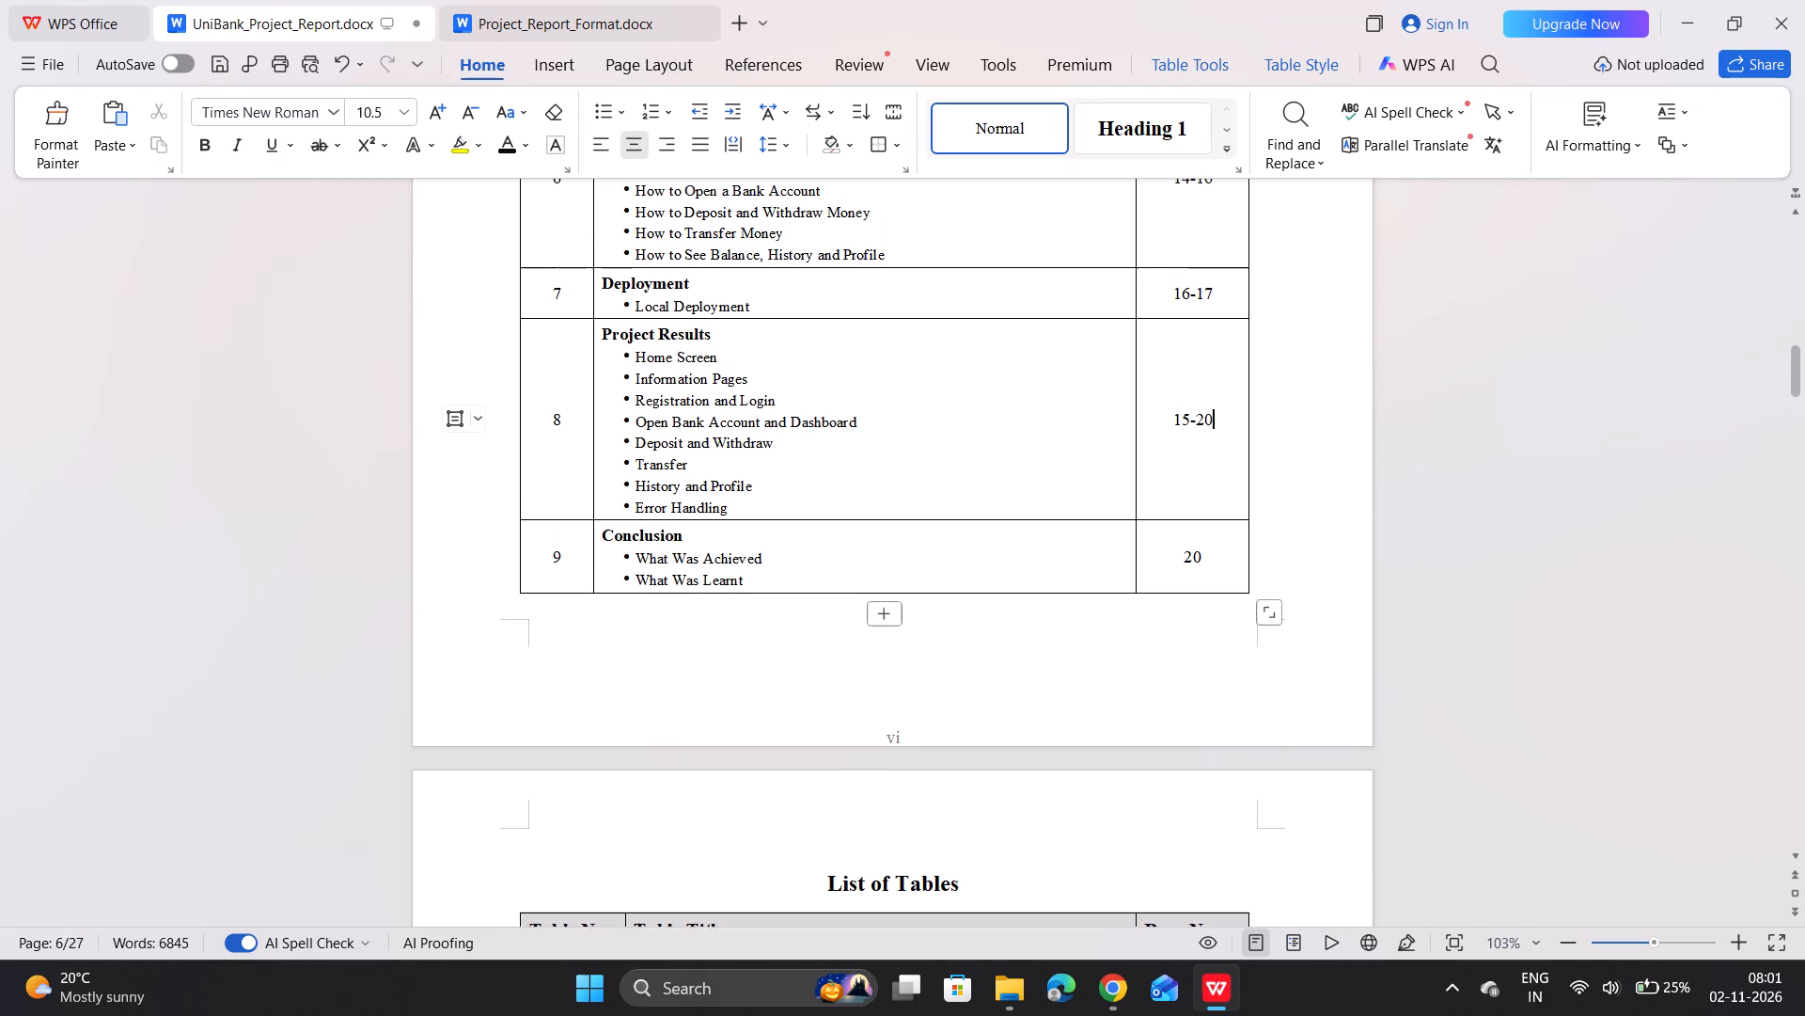
scroll(1205, 373, "up", 1)
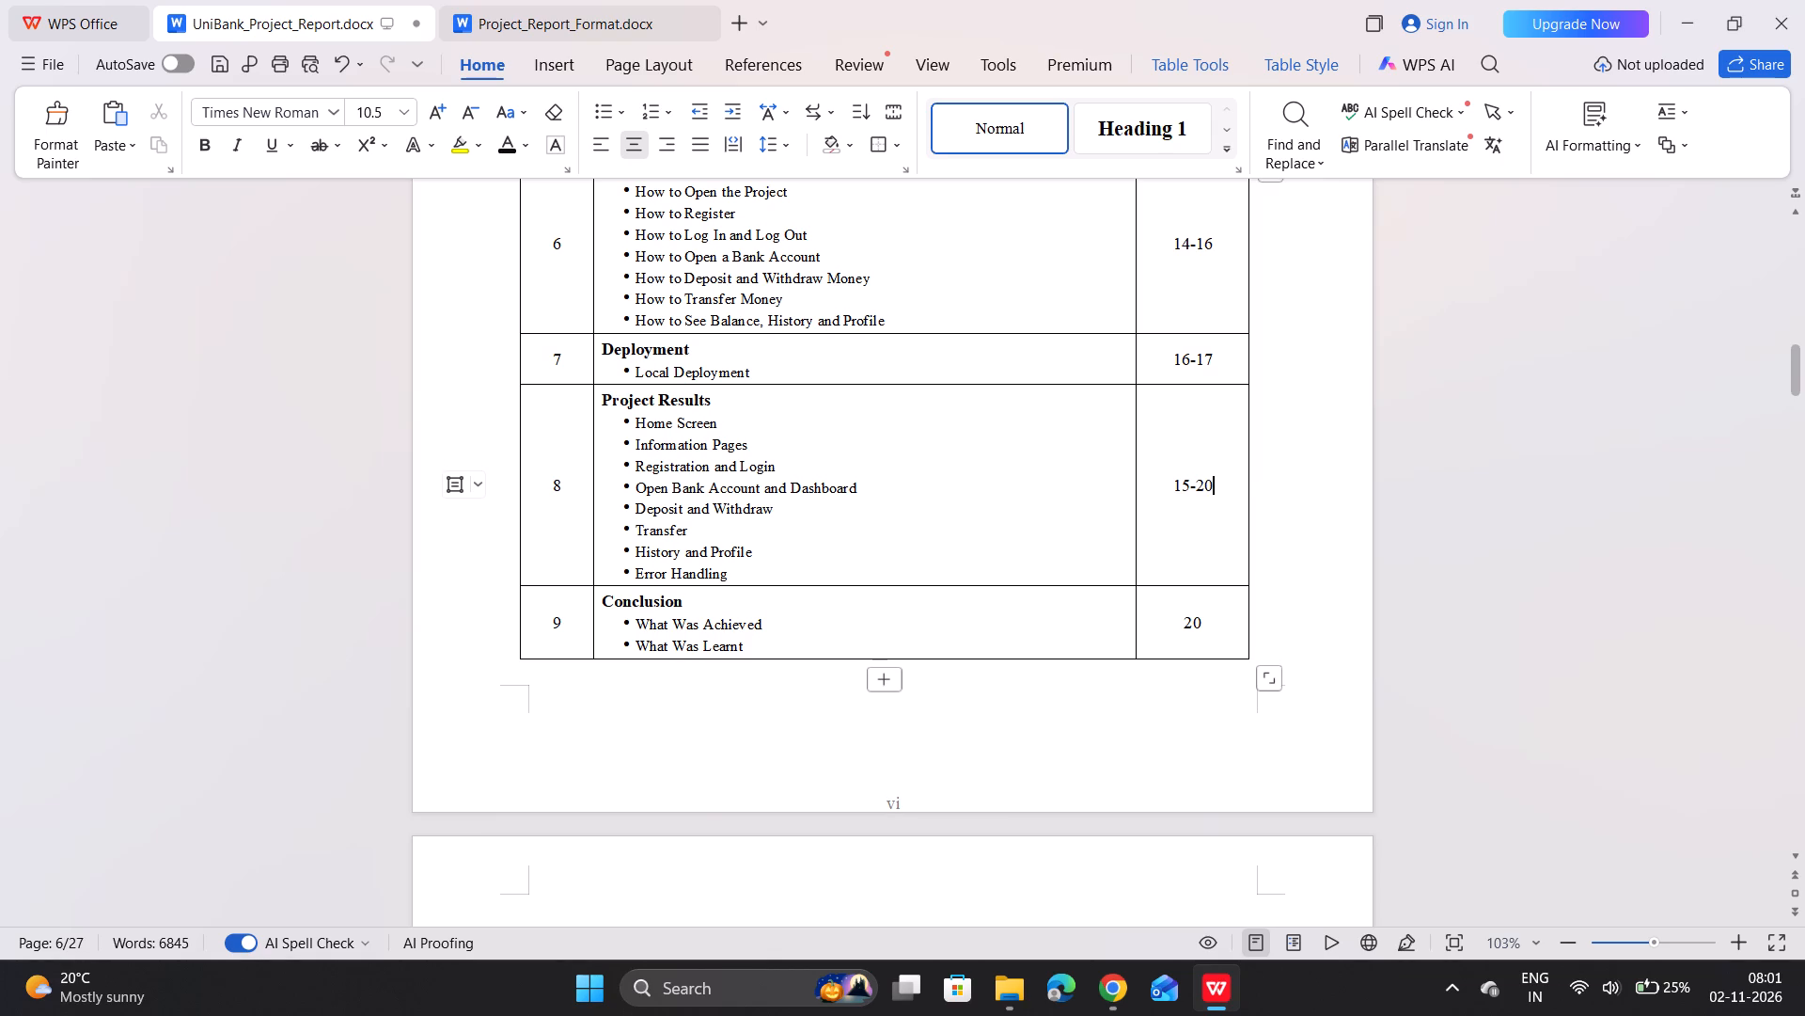
left_click(1214, 356)
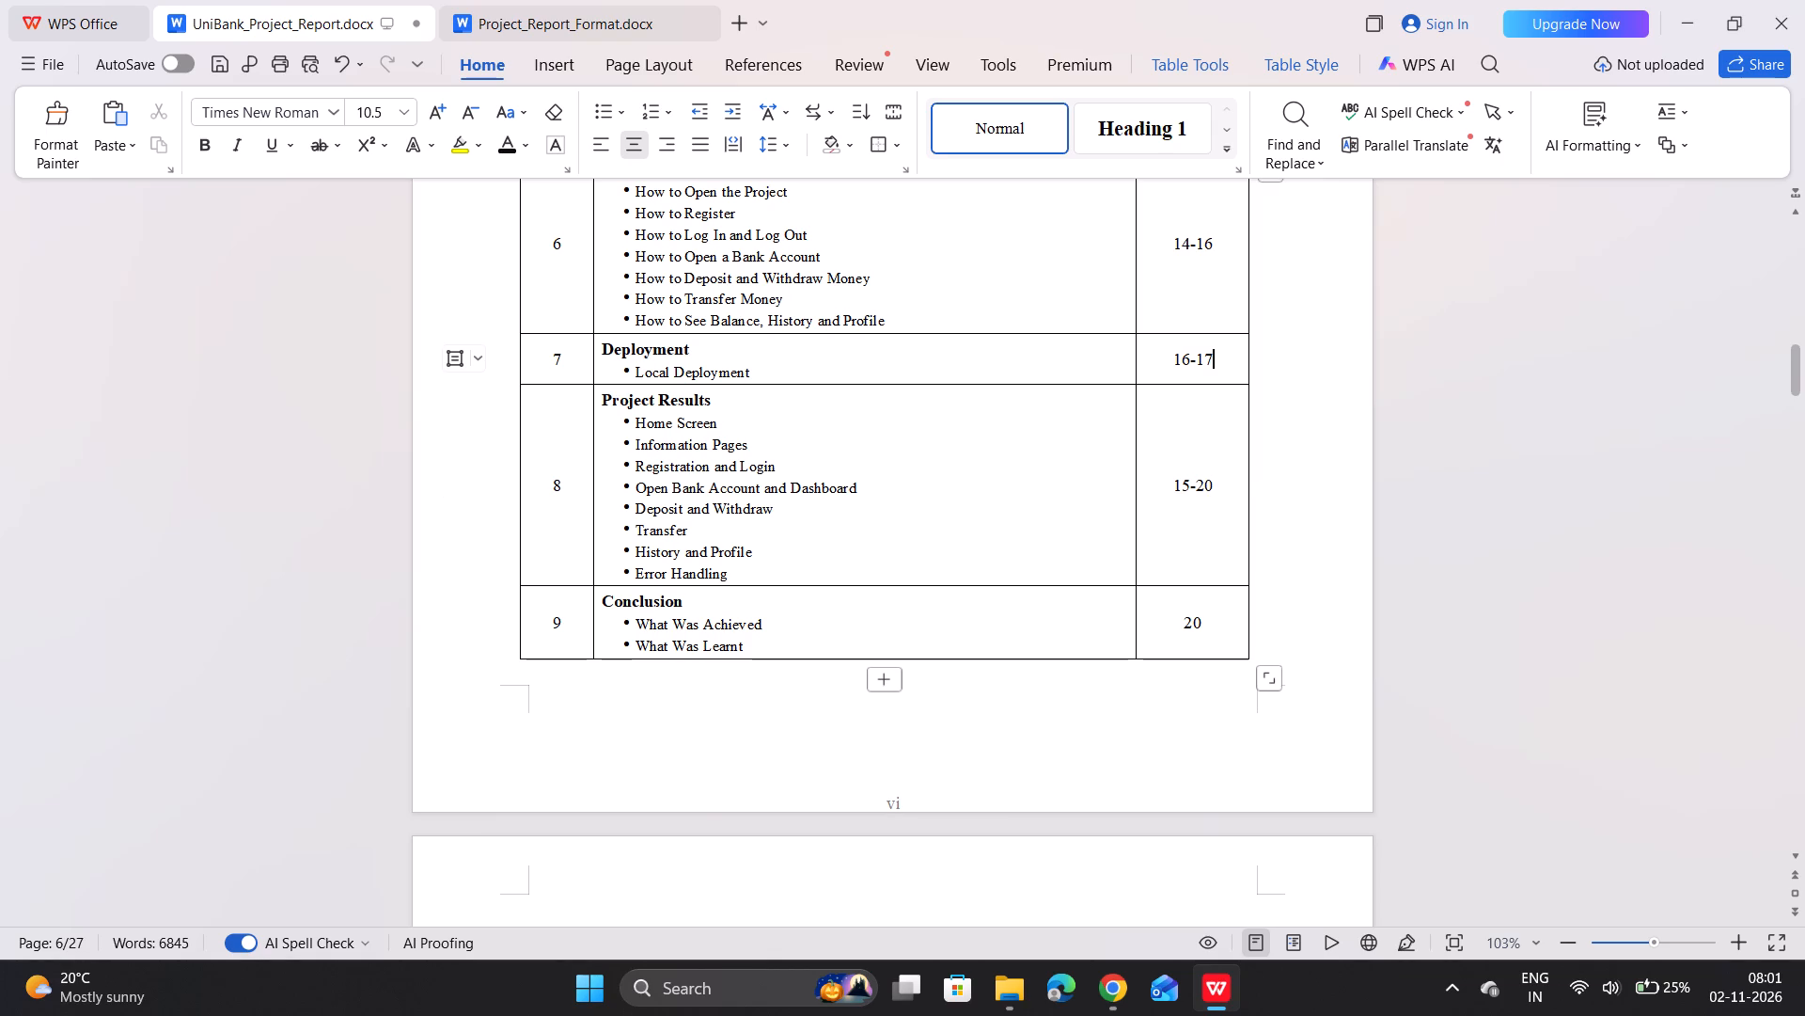
key("BackSpace")
key("BackSpace")
key("BackSpace")
key("BackSpace")
key("5")
Review the List of Figures and the pages from section 8 back to 6. User Manual, checking each section's page number.
scroll(1214, 356, "right", 3)
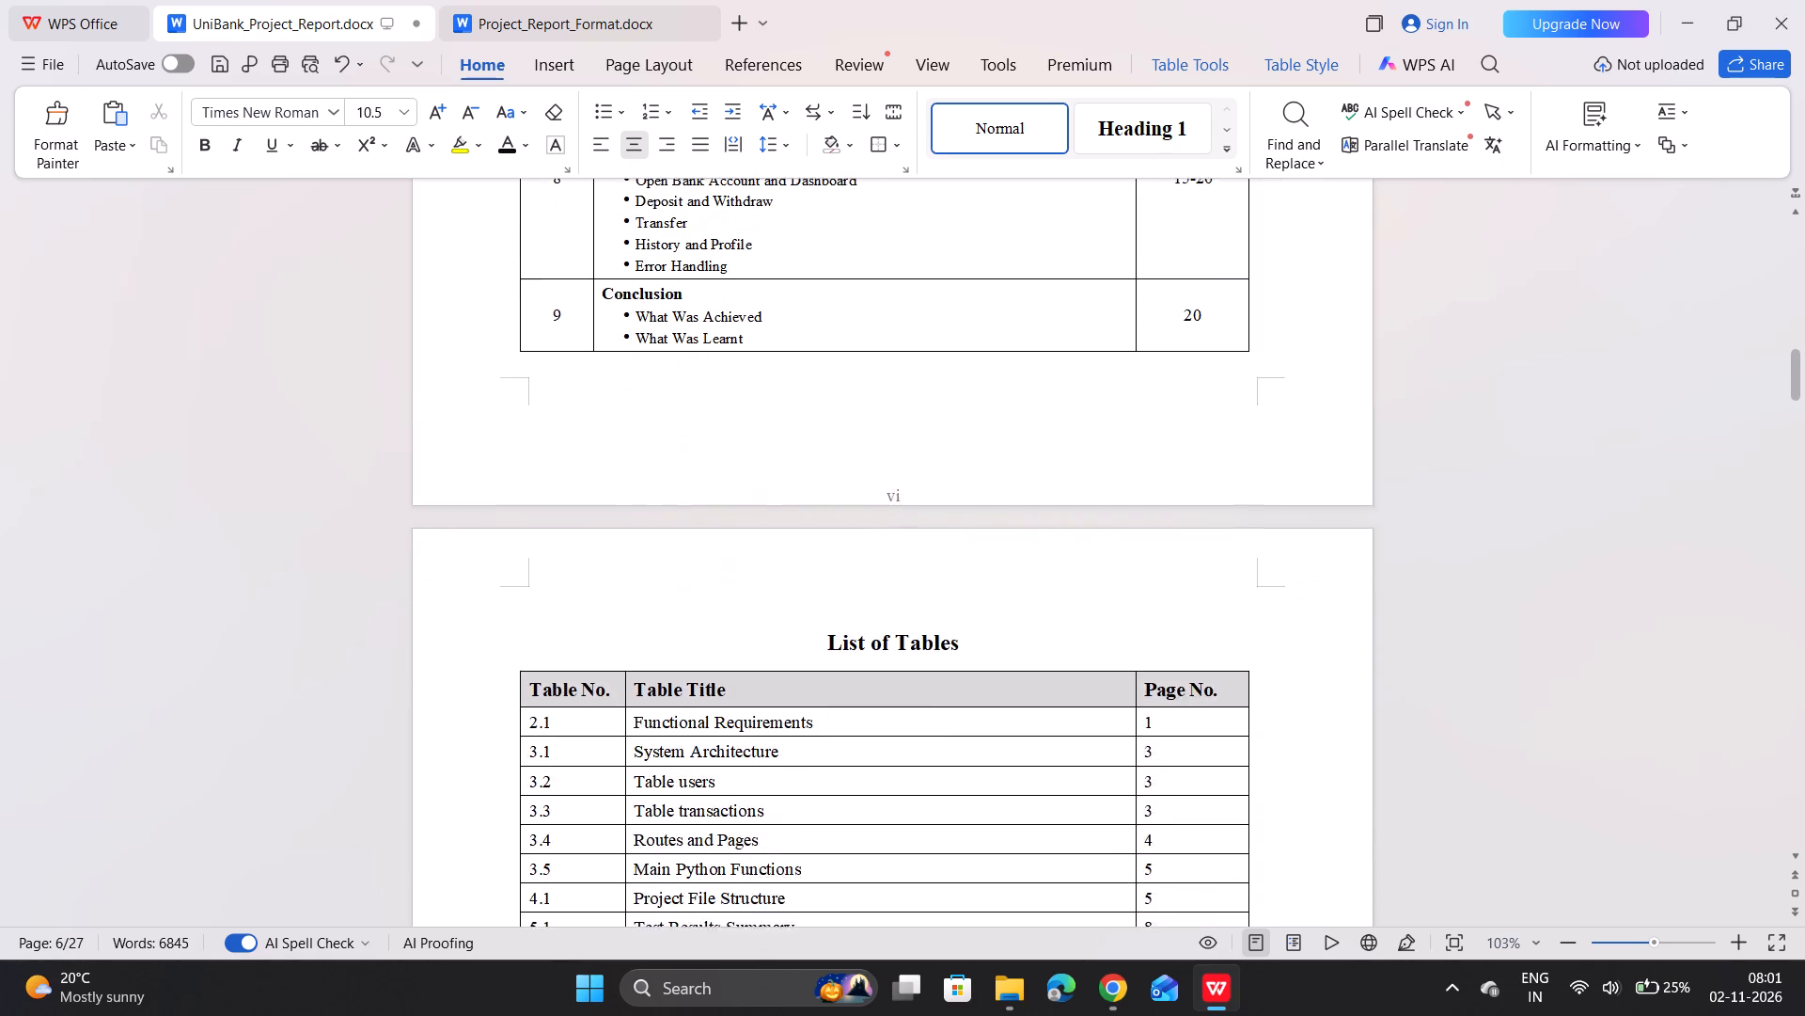
scroll(1214, 356, "right", 1)
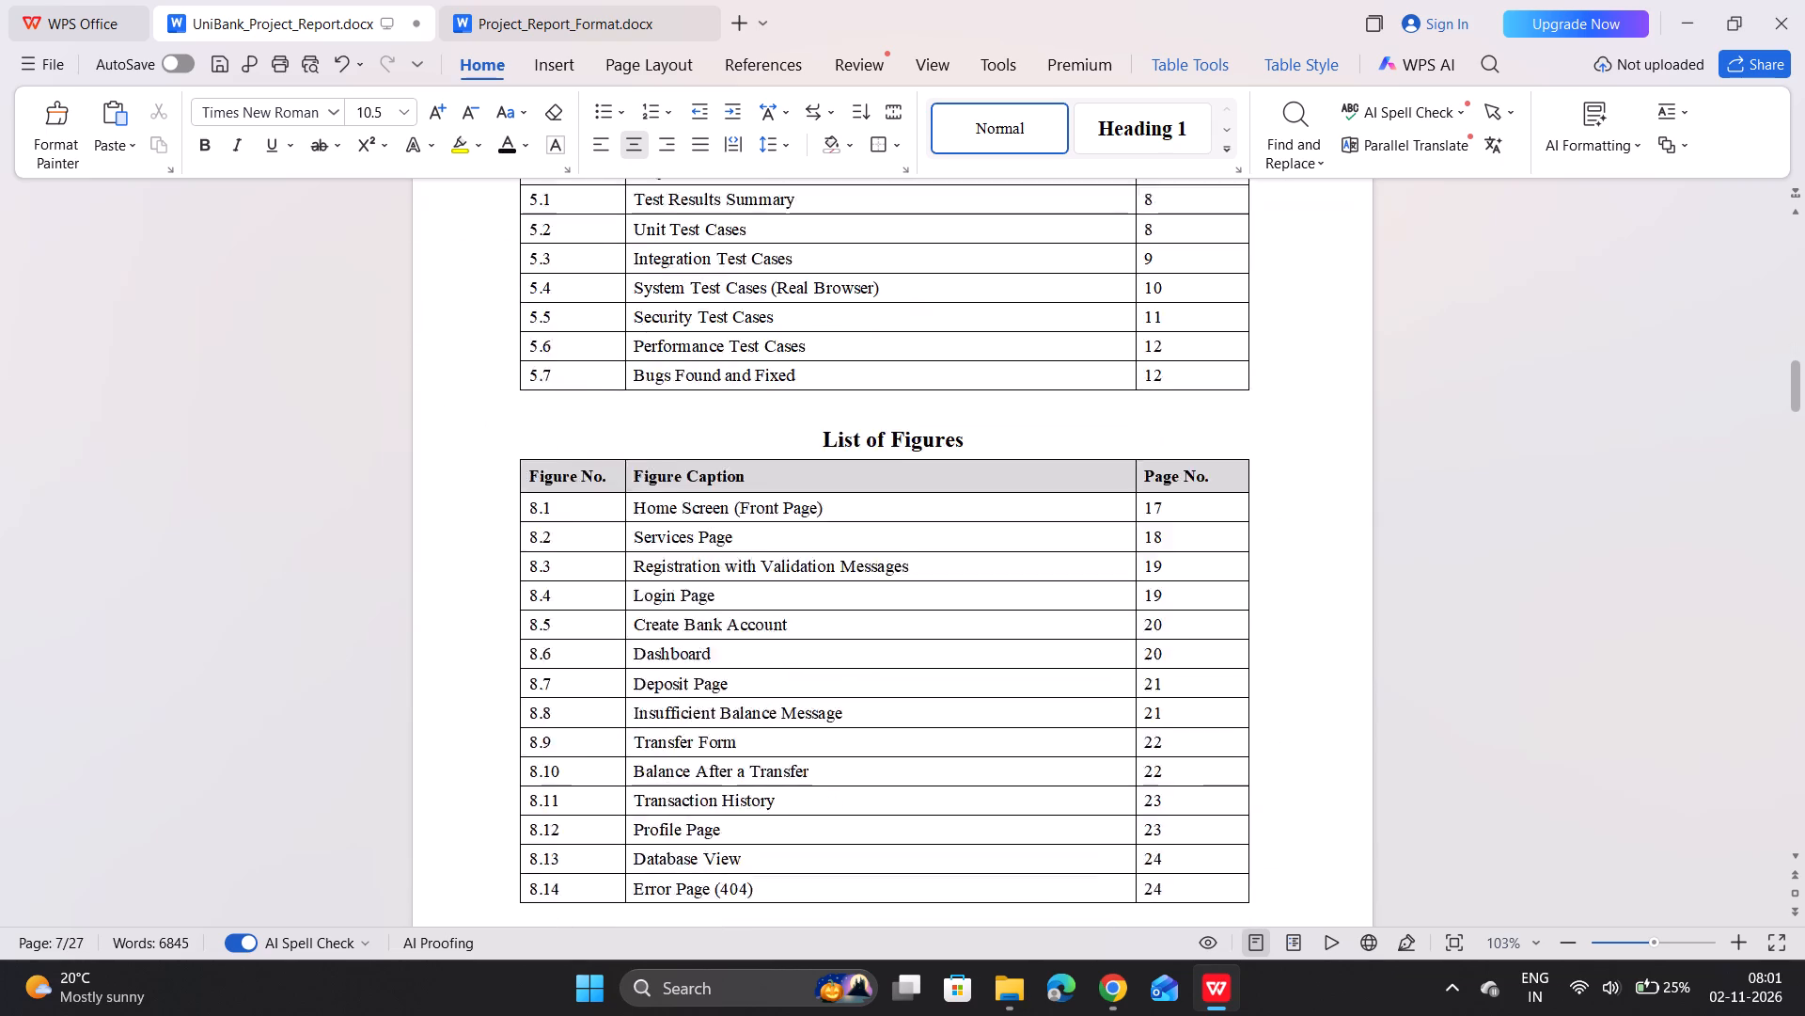
scroll(1214, 356, "down", 19)
scroll(1214, 356, "down", 20)
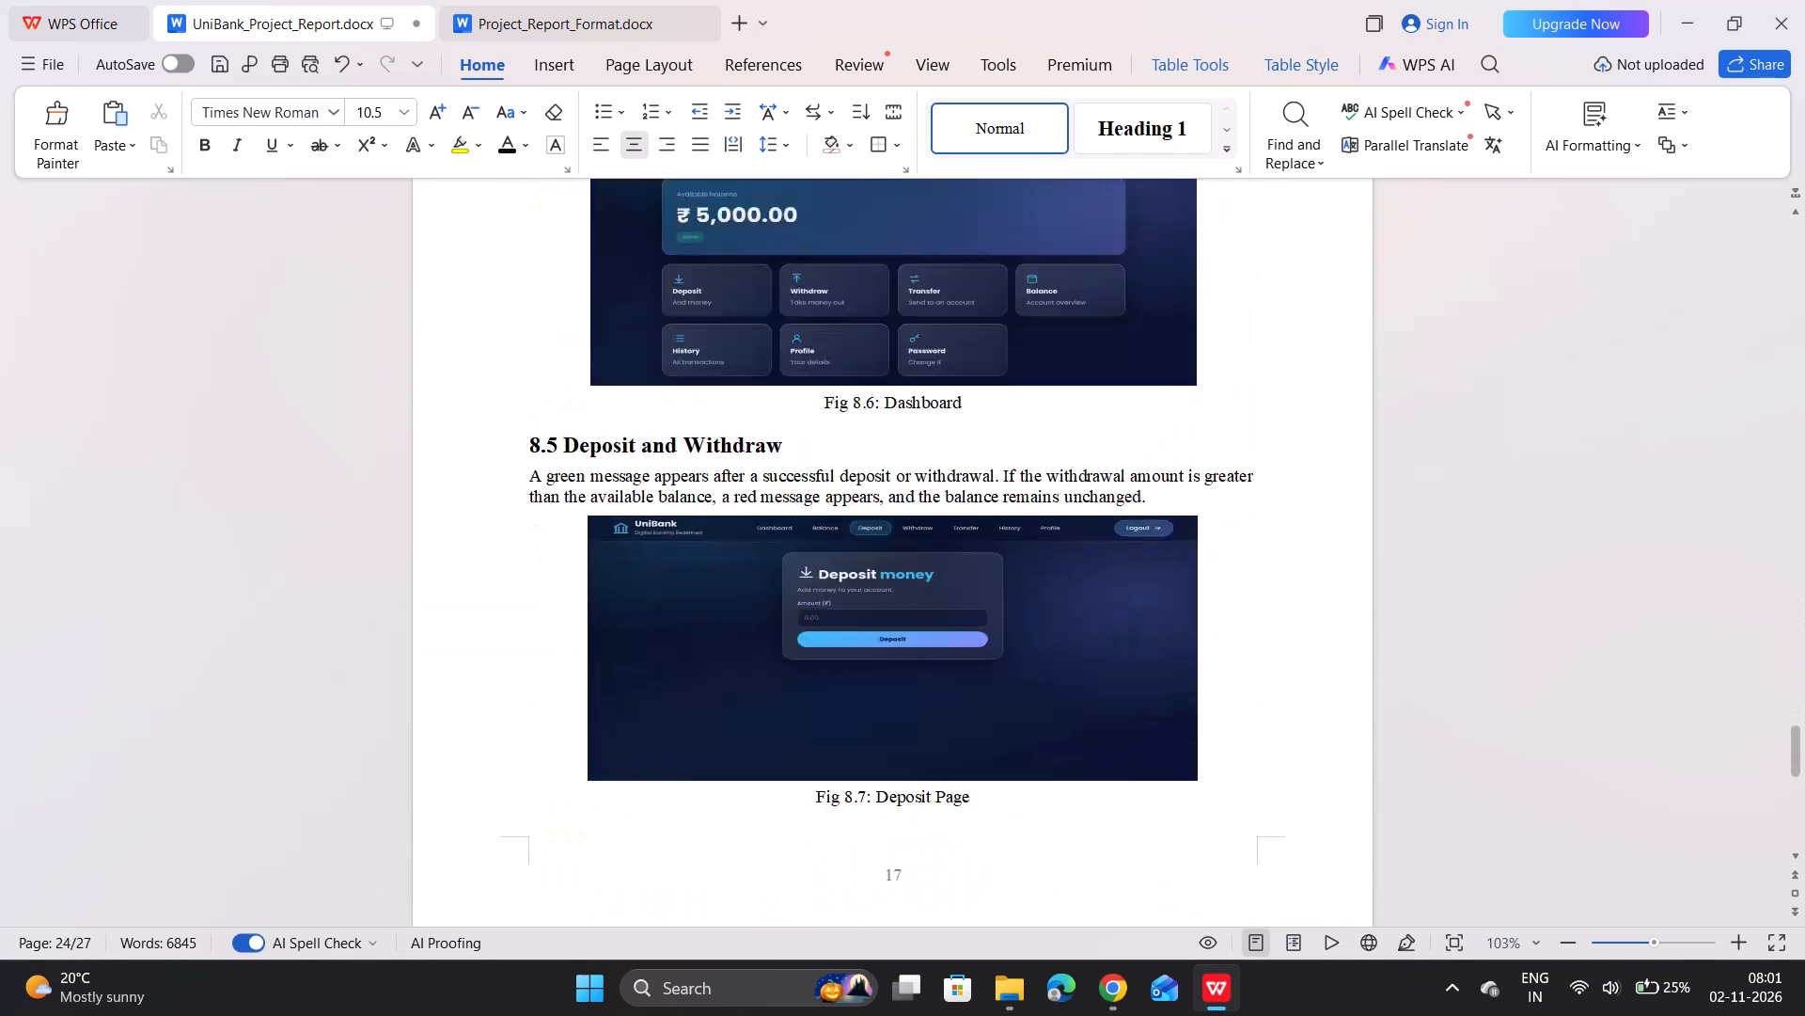
scroll(1214, 356, "up", 17)
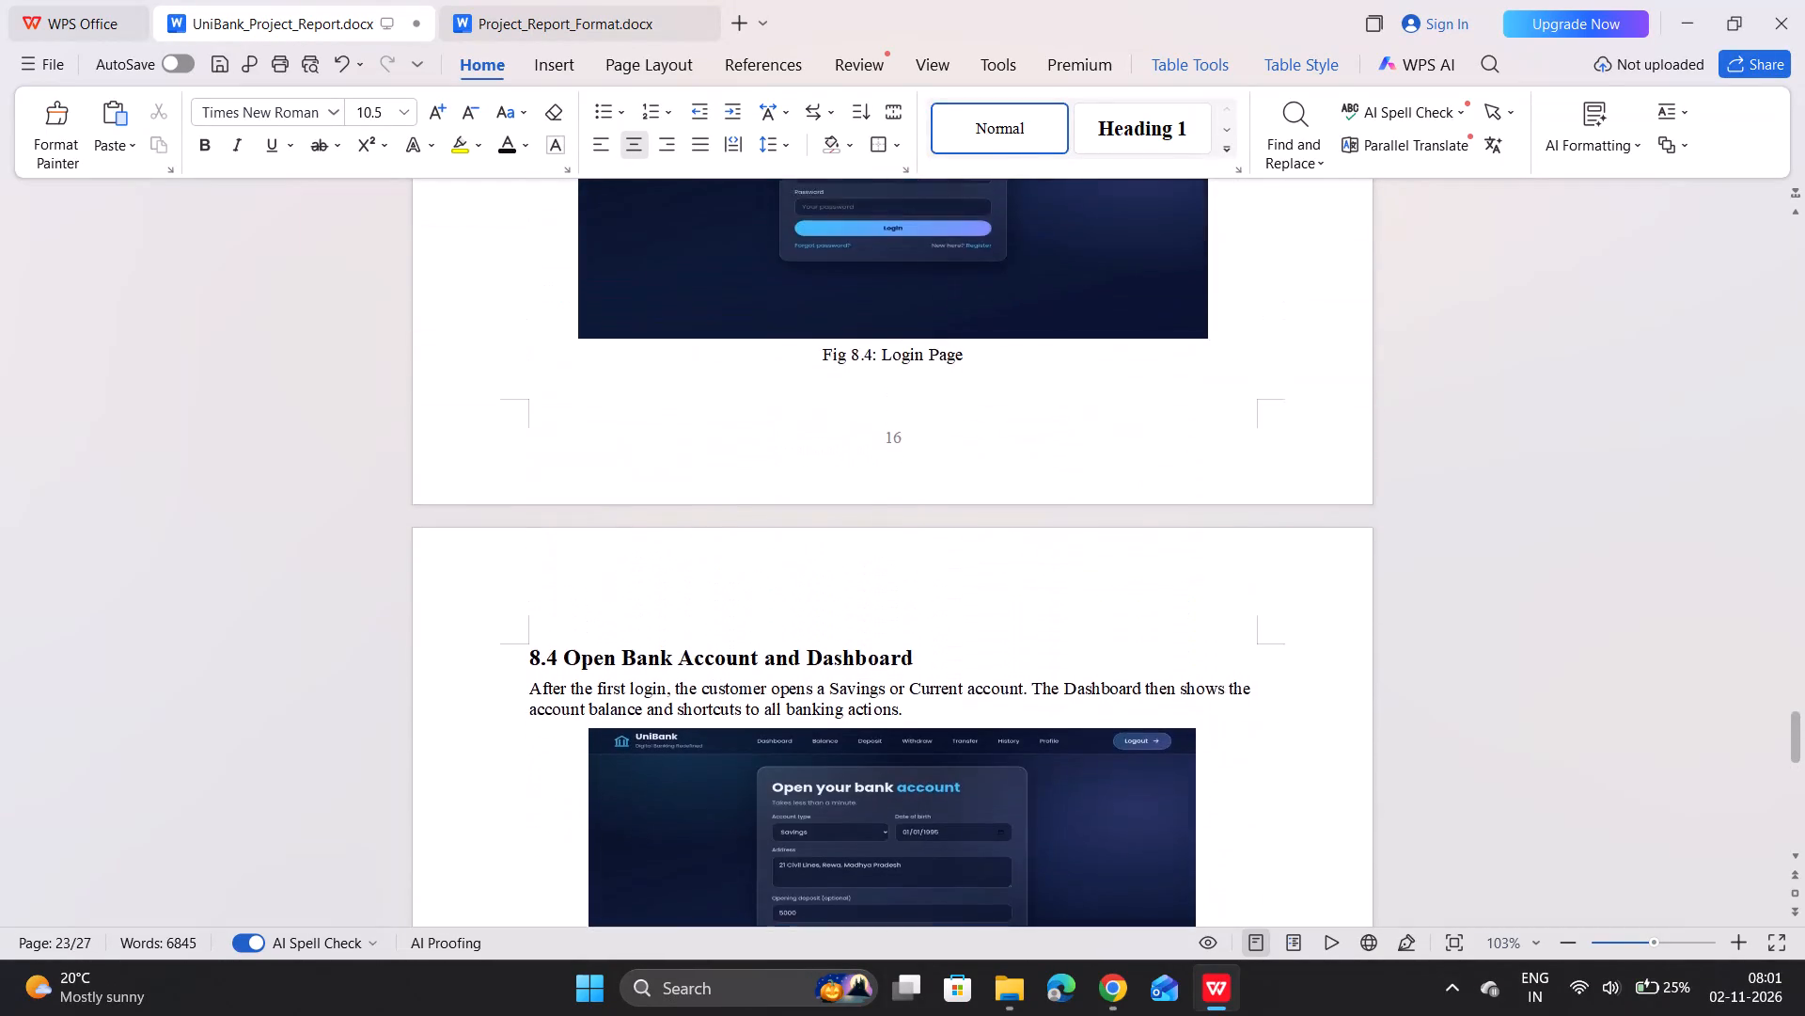
scroll(1214, 356, "up", 9)
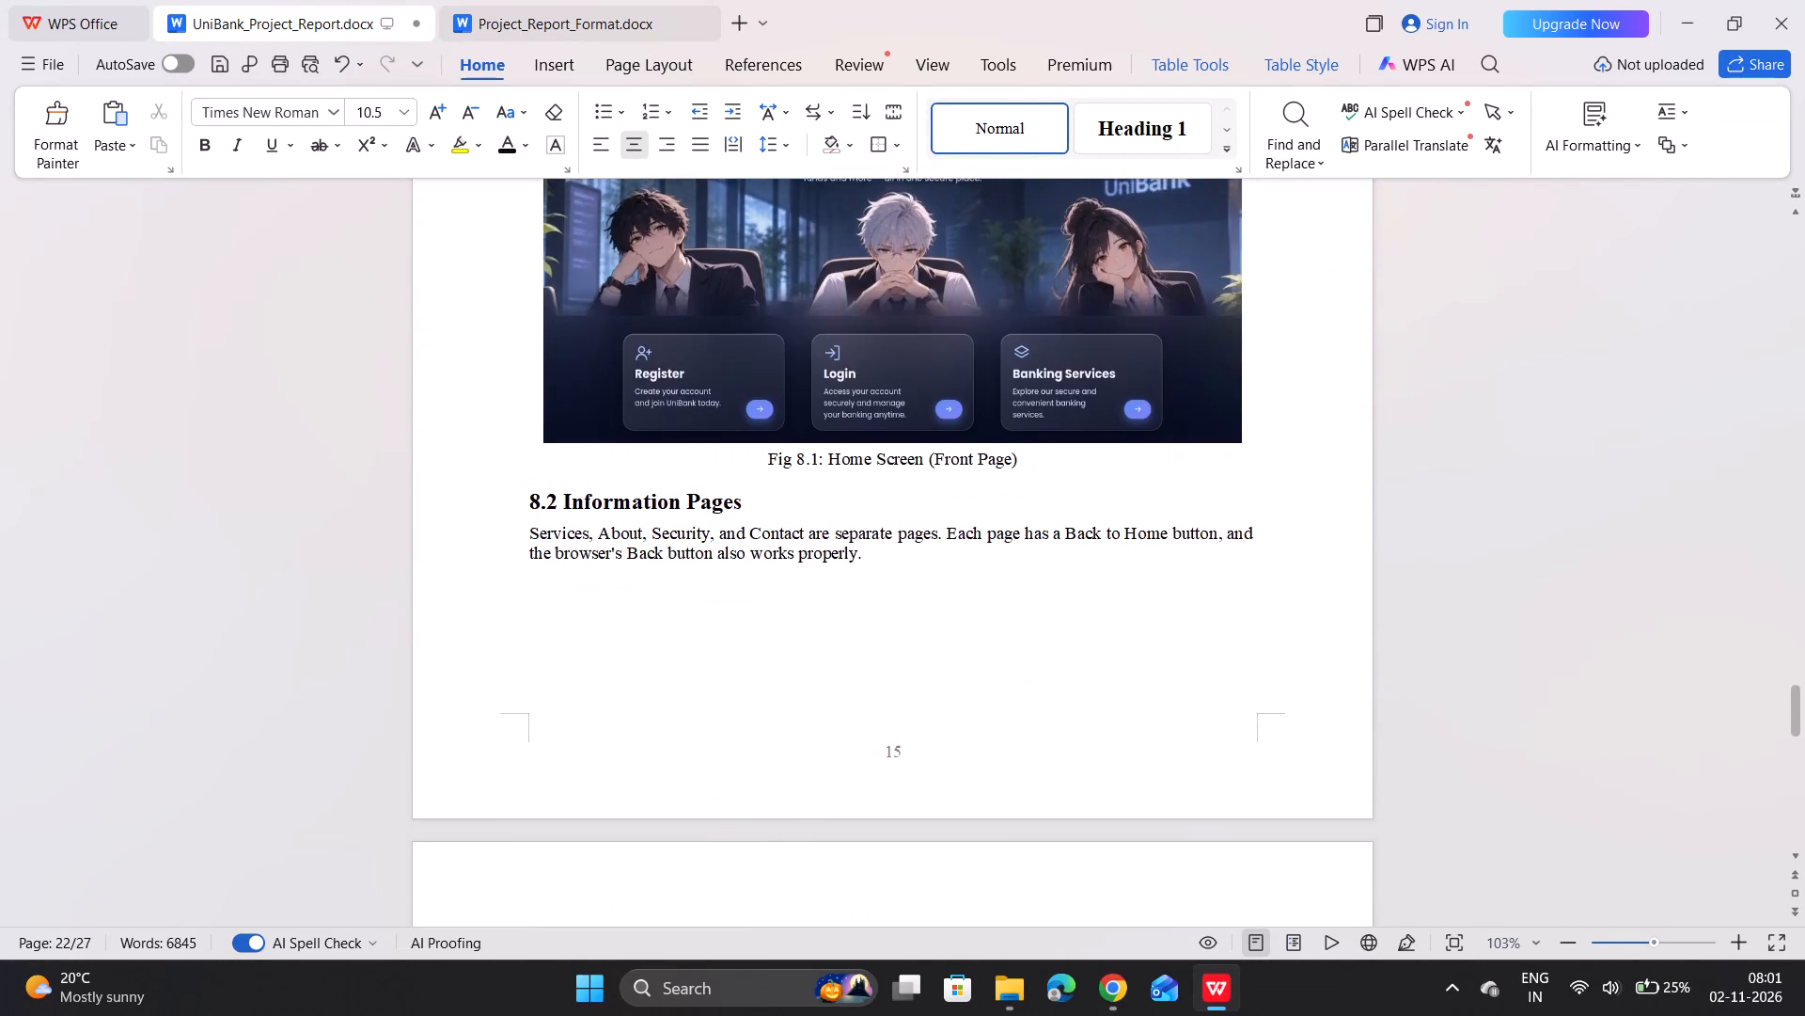
scroll(1214, 356, "up", 3)
scroll(1214, 356, "down", 5)
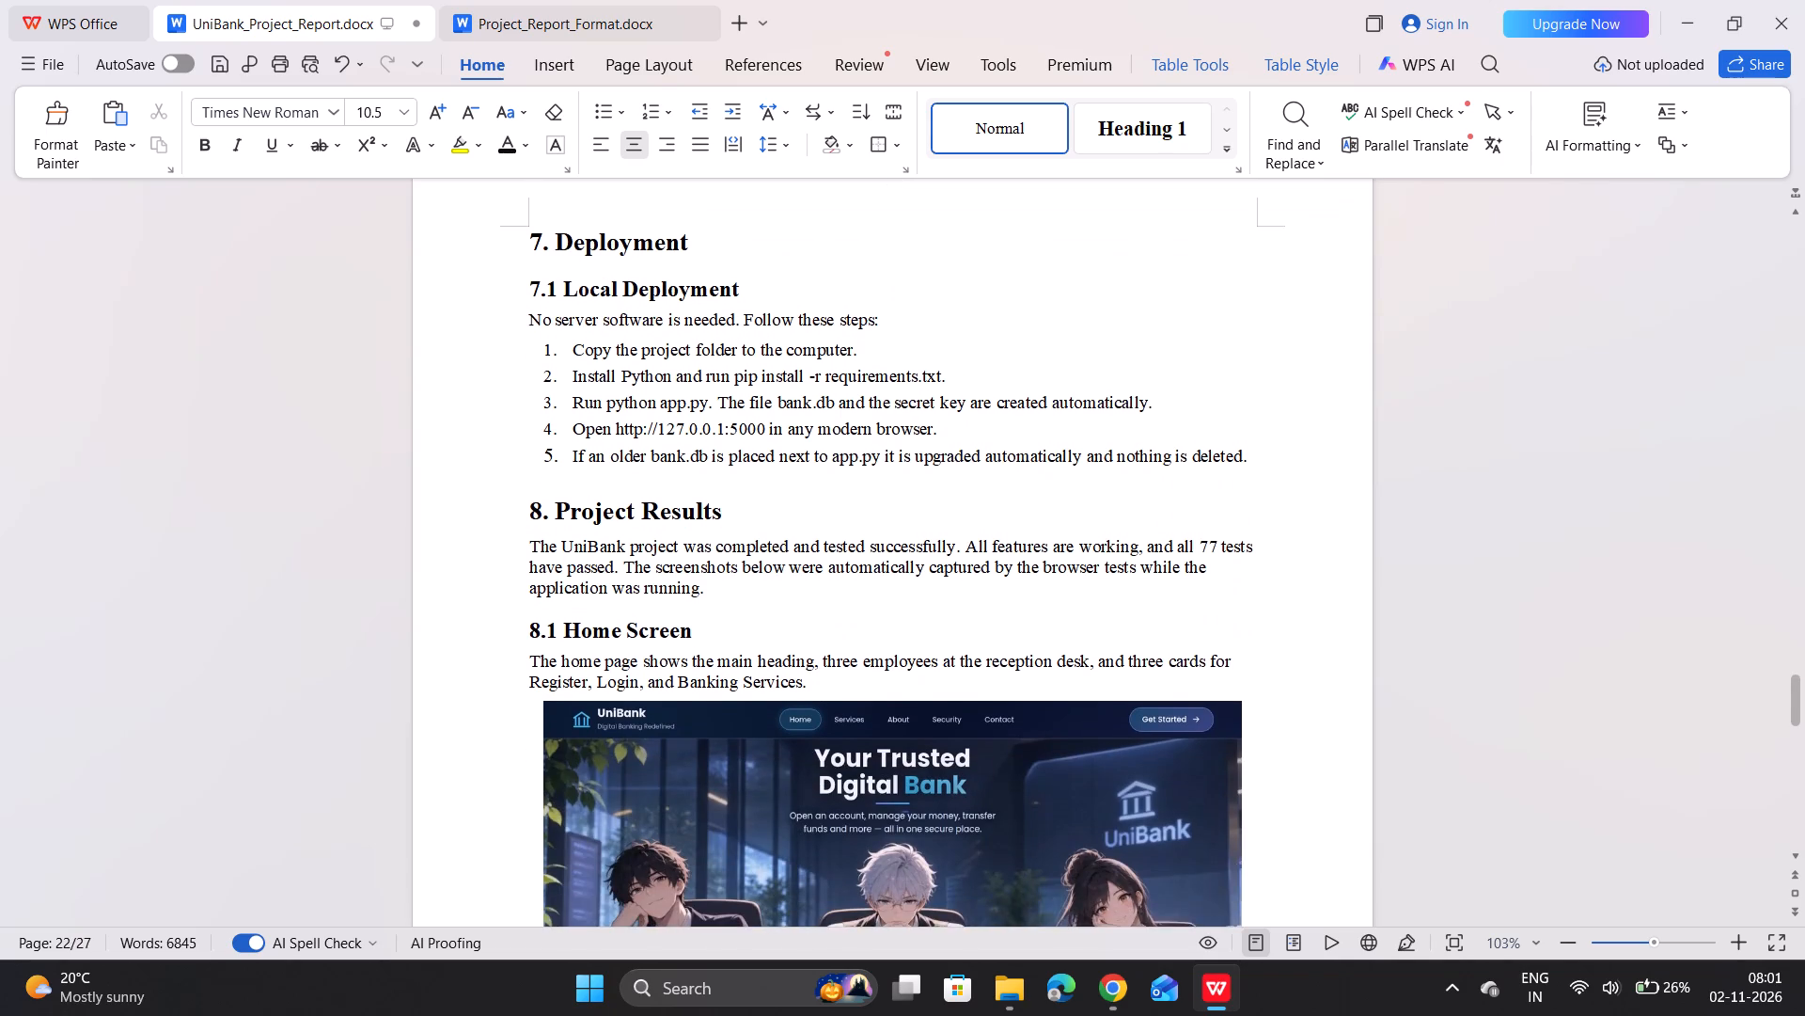
scroll(1214, 356, "down", 4)
scroll(1214, 356, "up", 2)
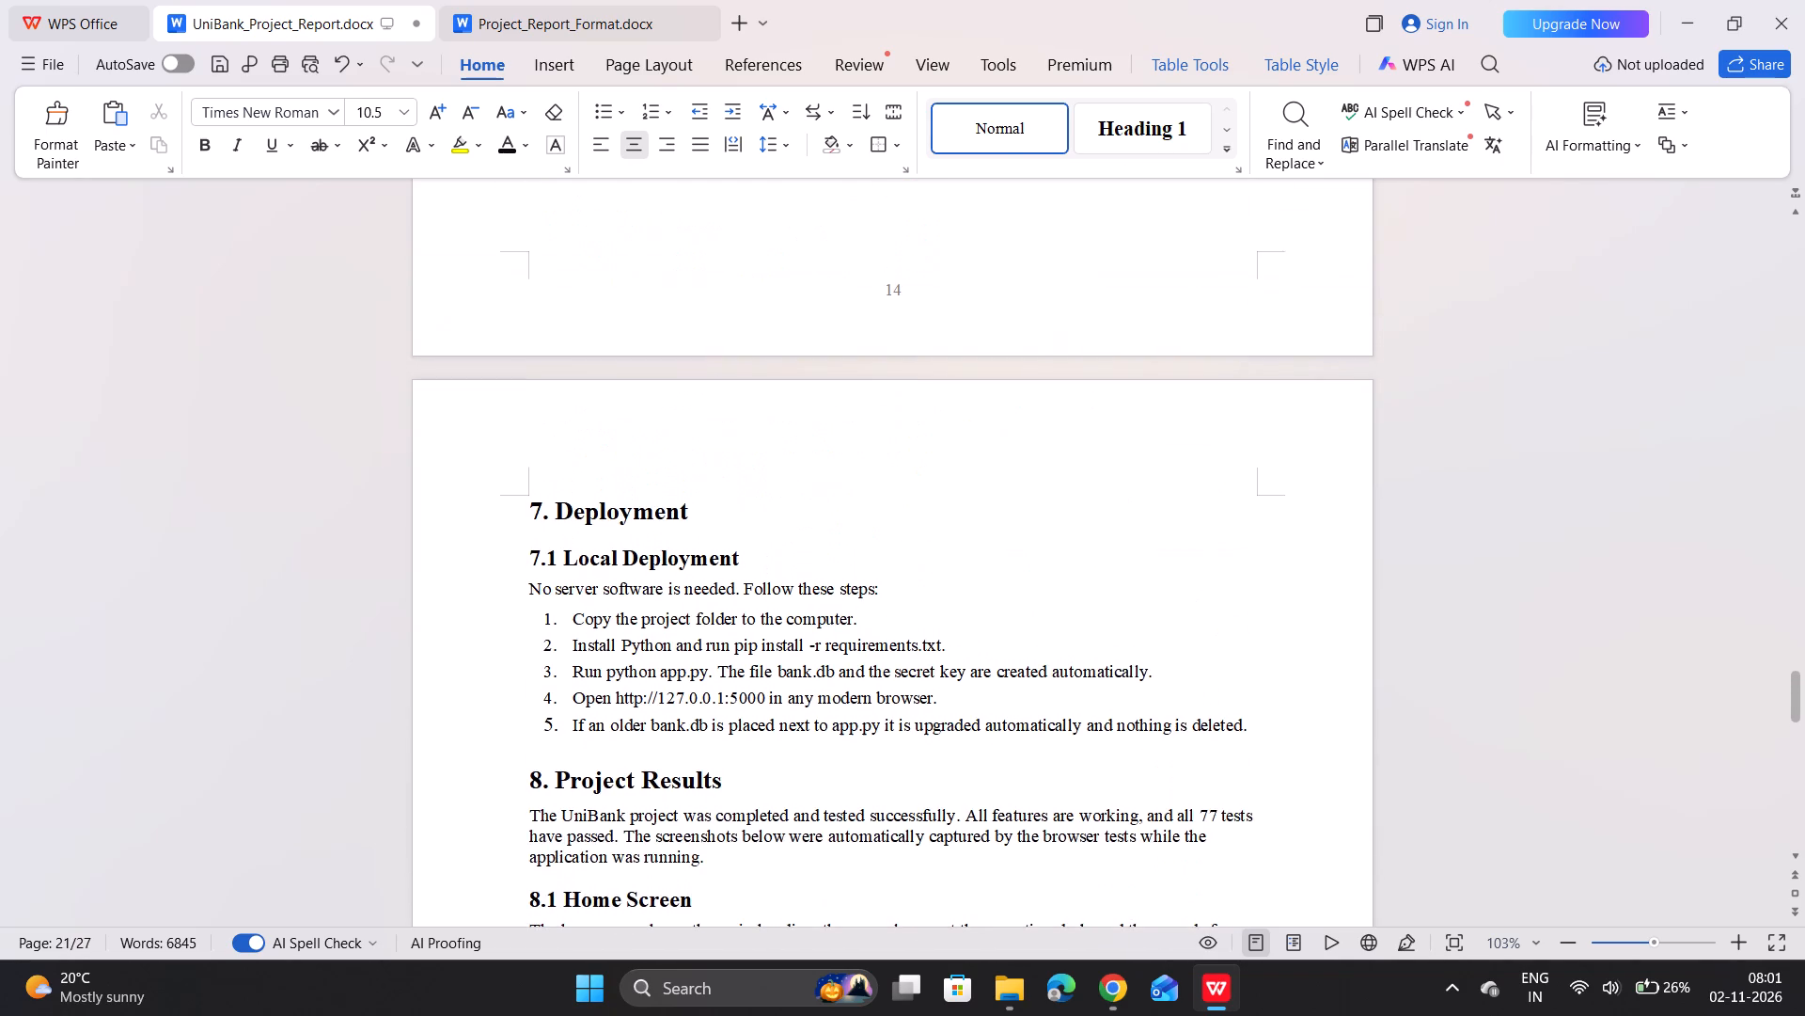
scroll(1214, 356, "up", 6)
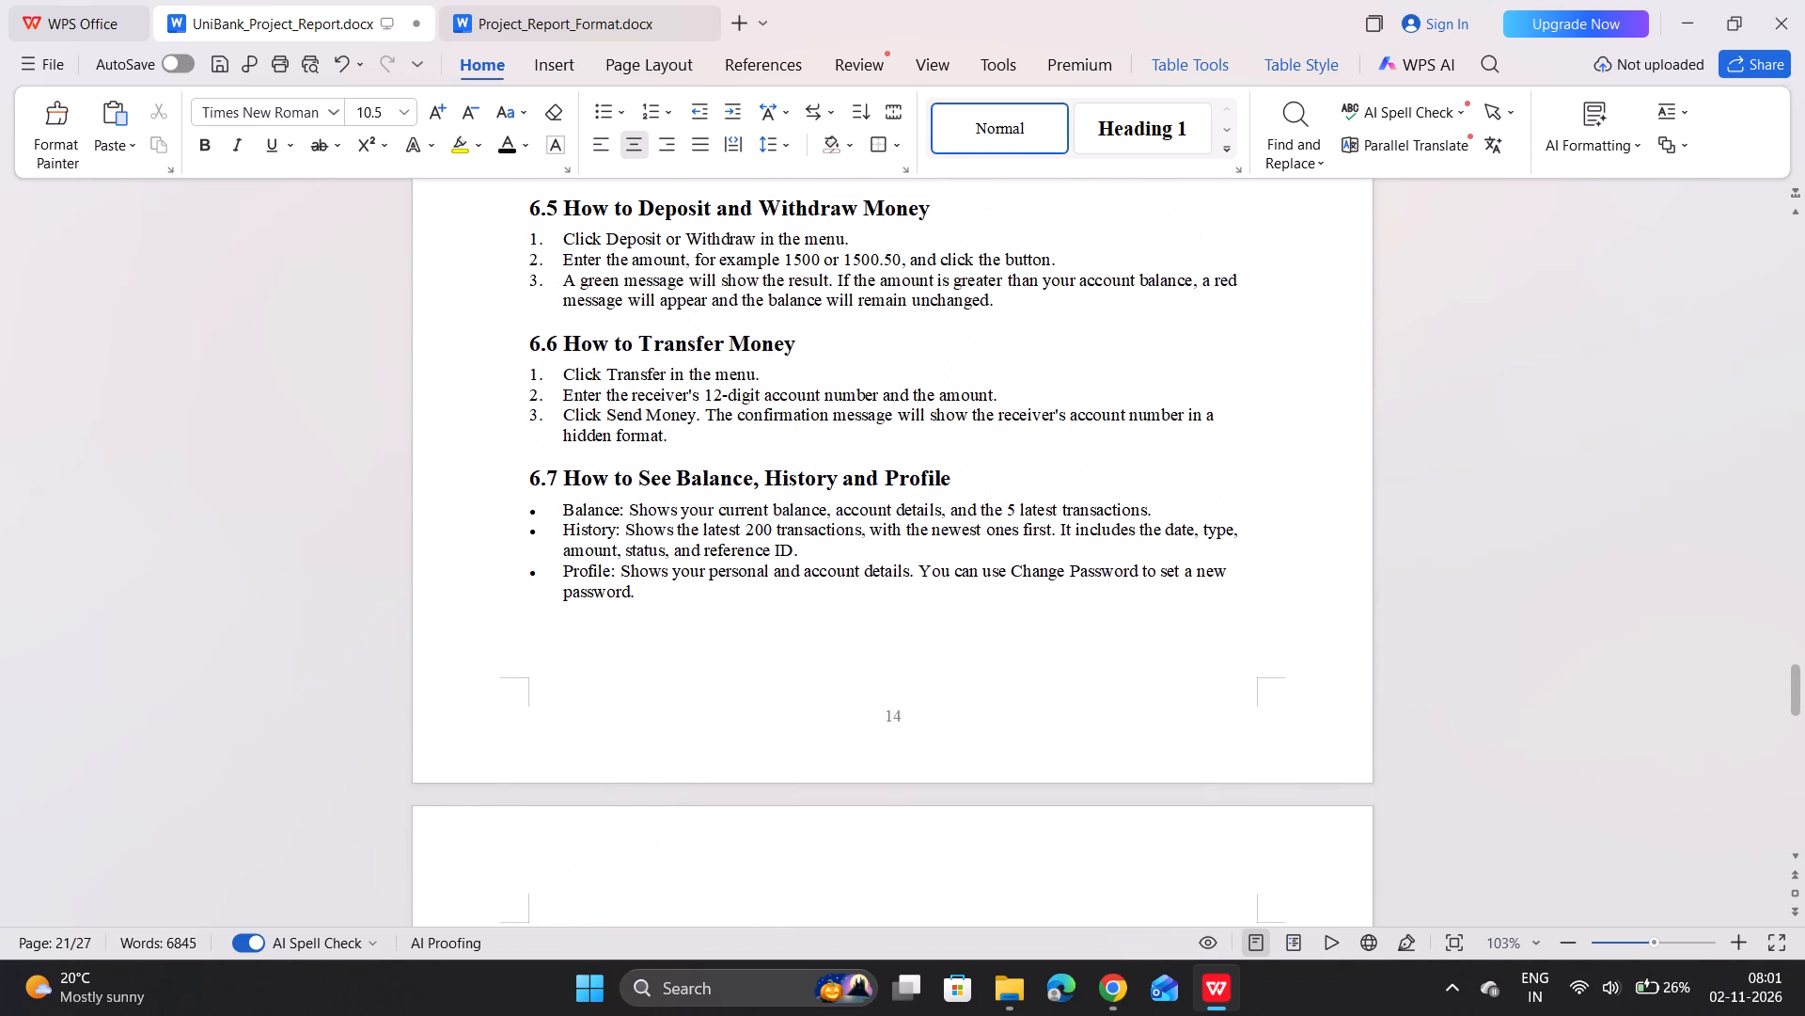
scroll(1214, 356, "up", 8)
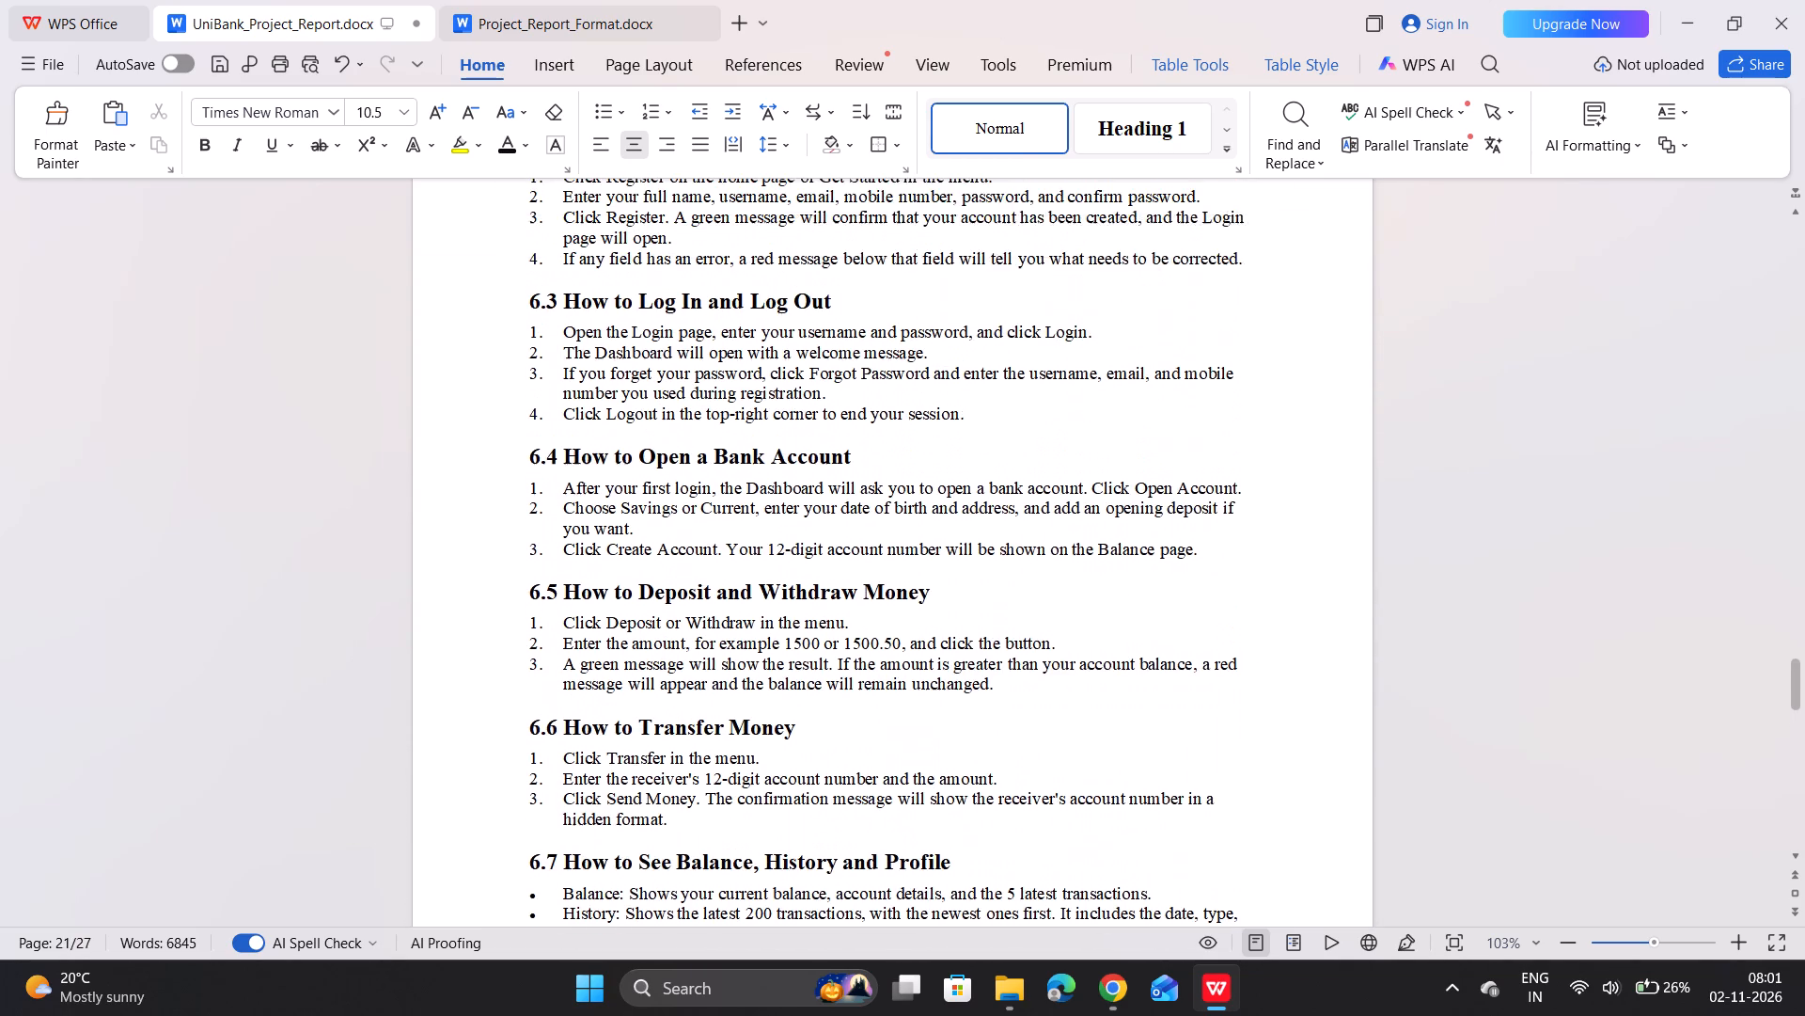
scroll(1214, 356, "up", 8)
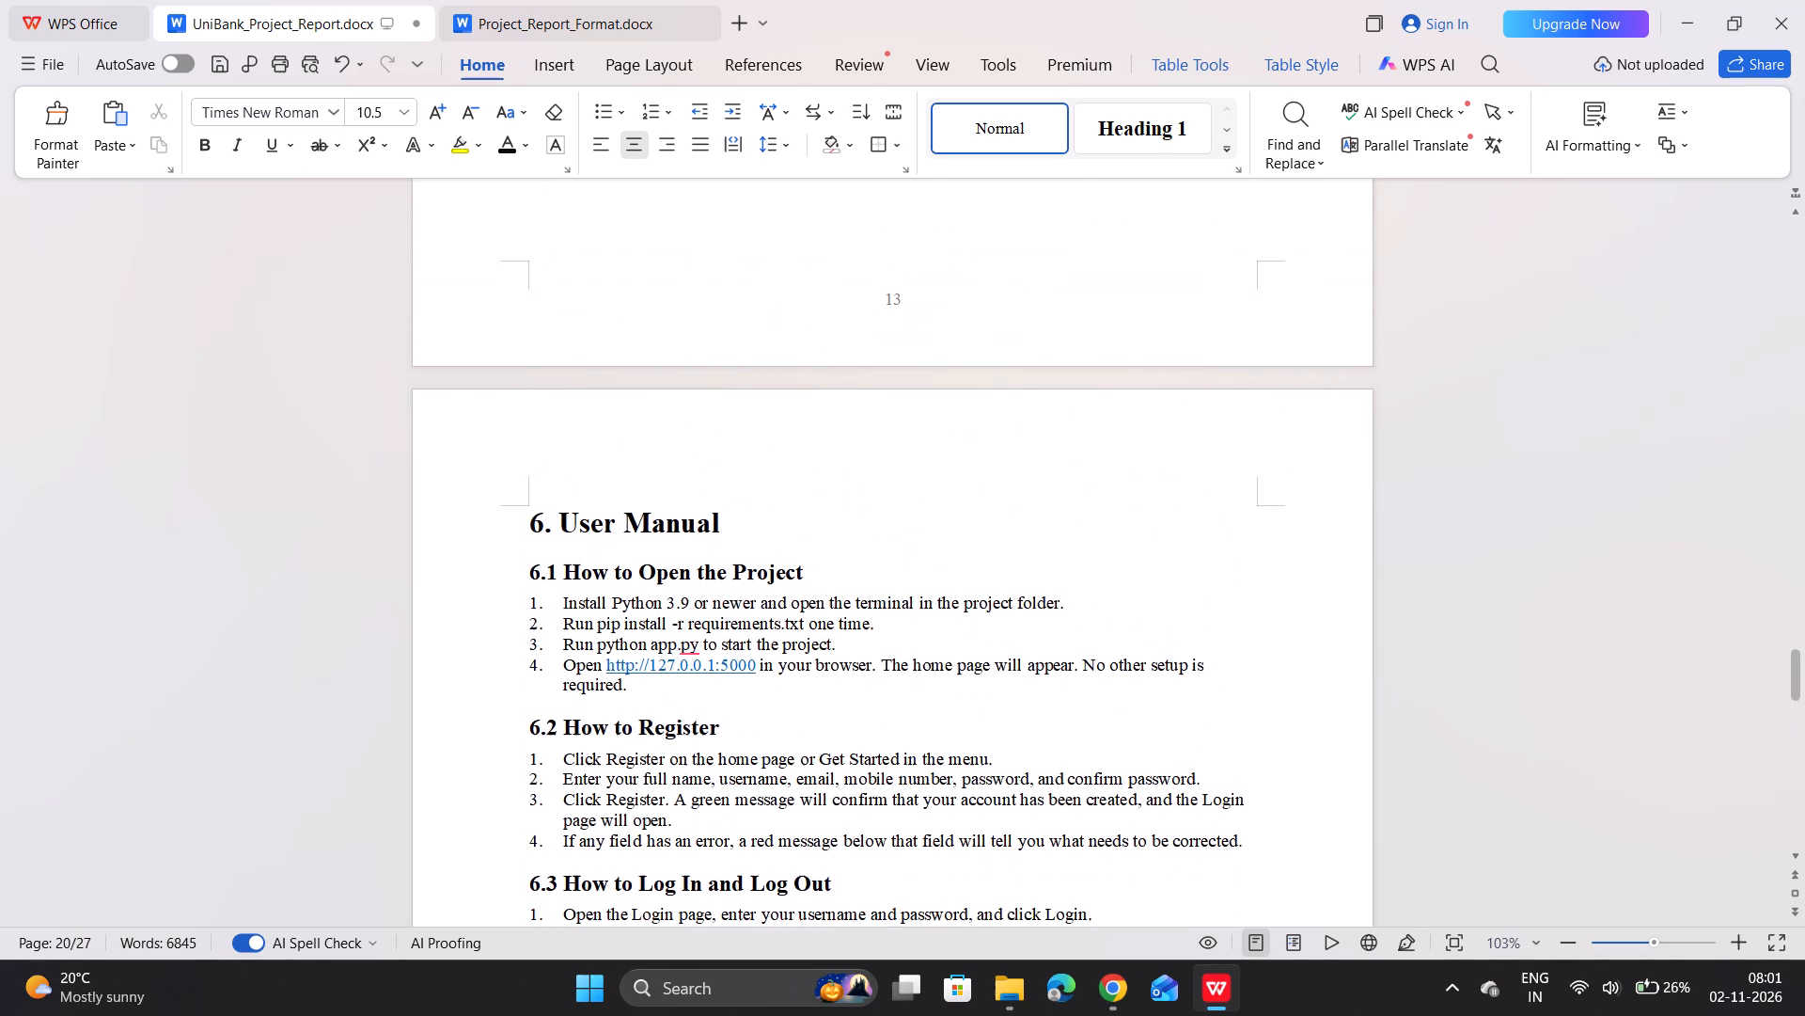
Shorten the page range of the User Manual entry in the Table of Contents to just 14.
scroll(1214, 356, "up", 12)
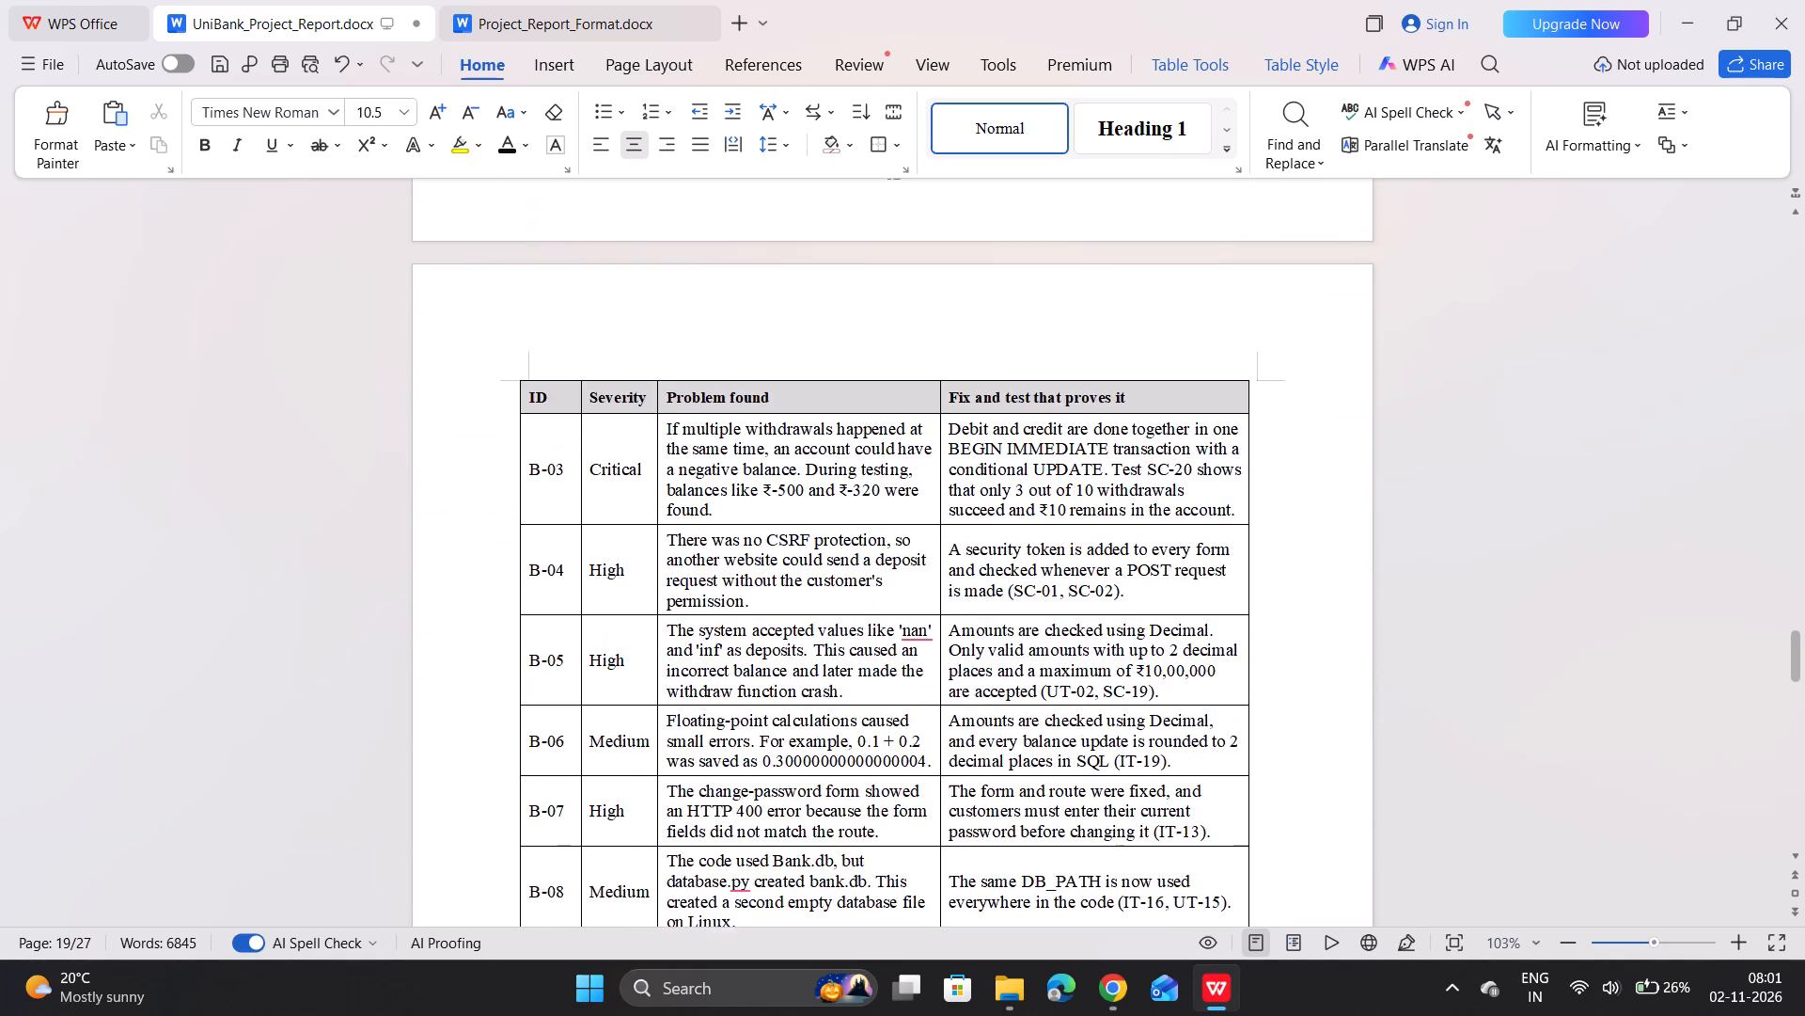
scroll(1214, 356, "up", 13)
scroll(1214, 356, "up", 13)
scroll(1214, 356, "up", 11)
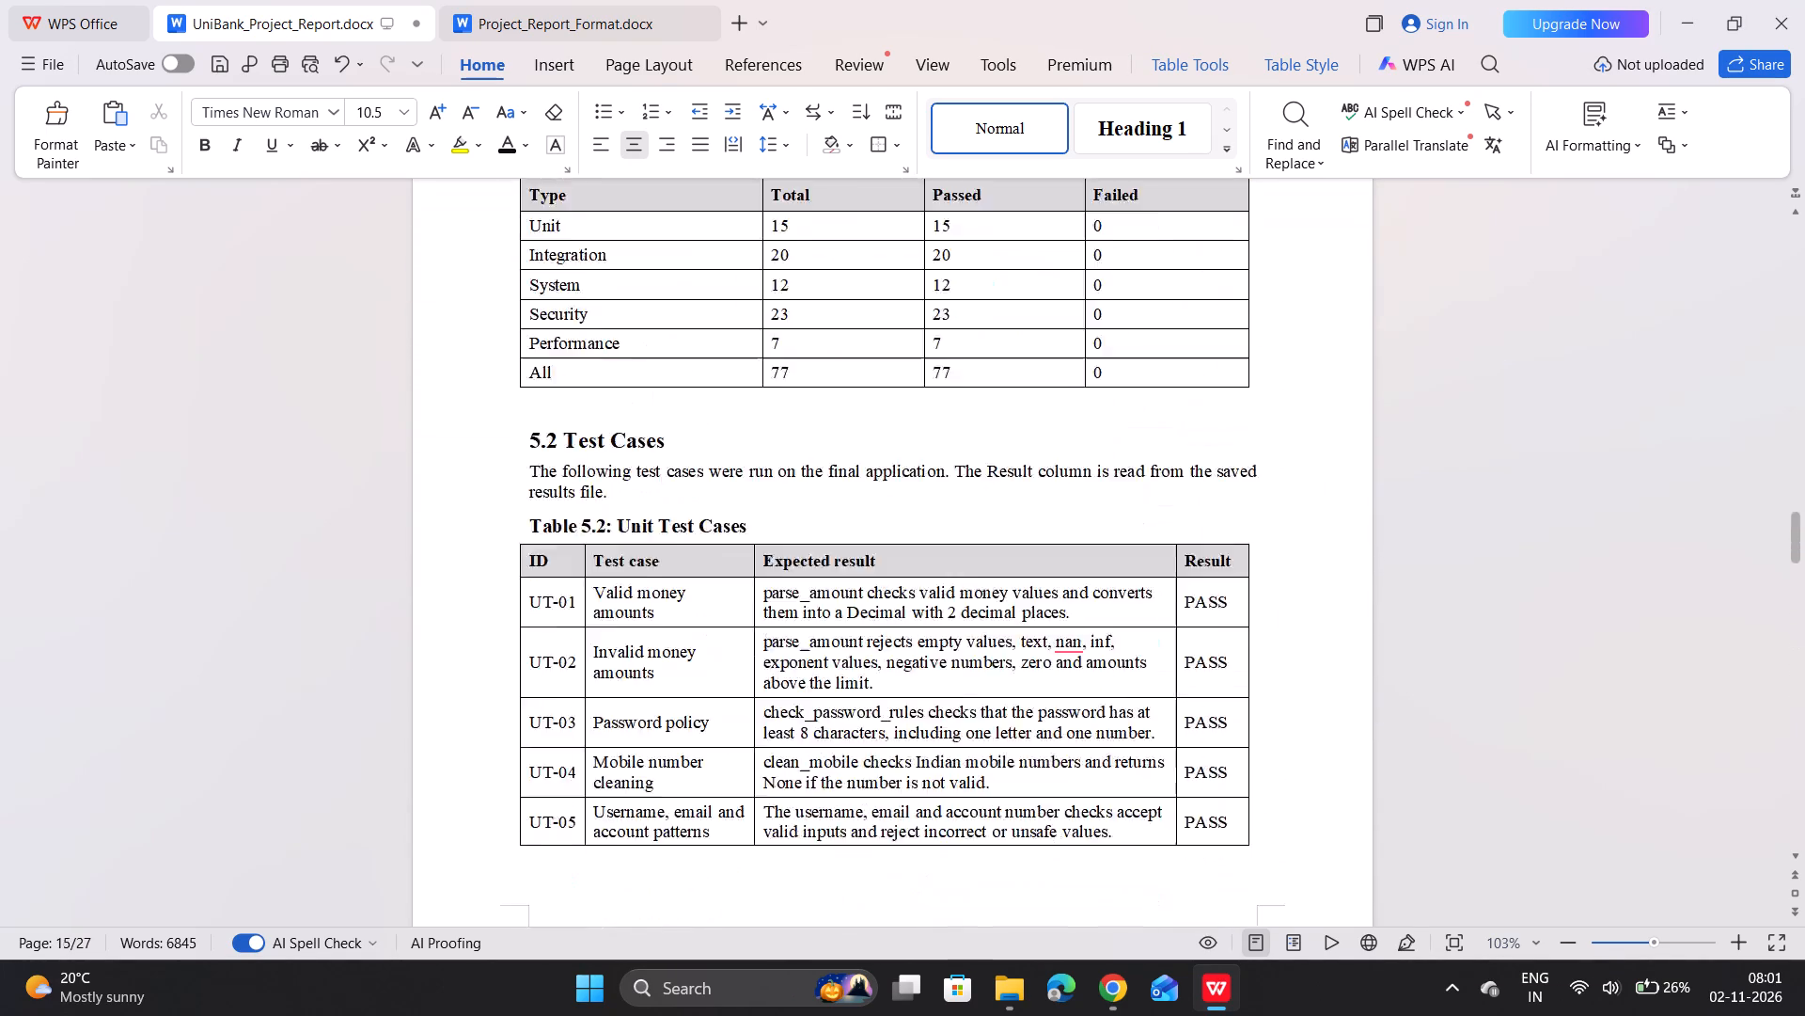
scroll(1214, 356, "up", 16)
scroll(1214, 356, "down", 7)
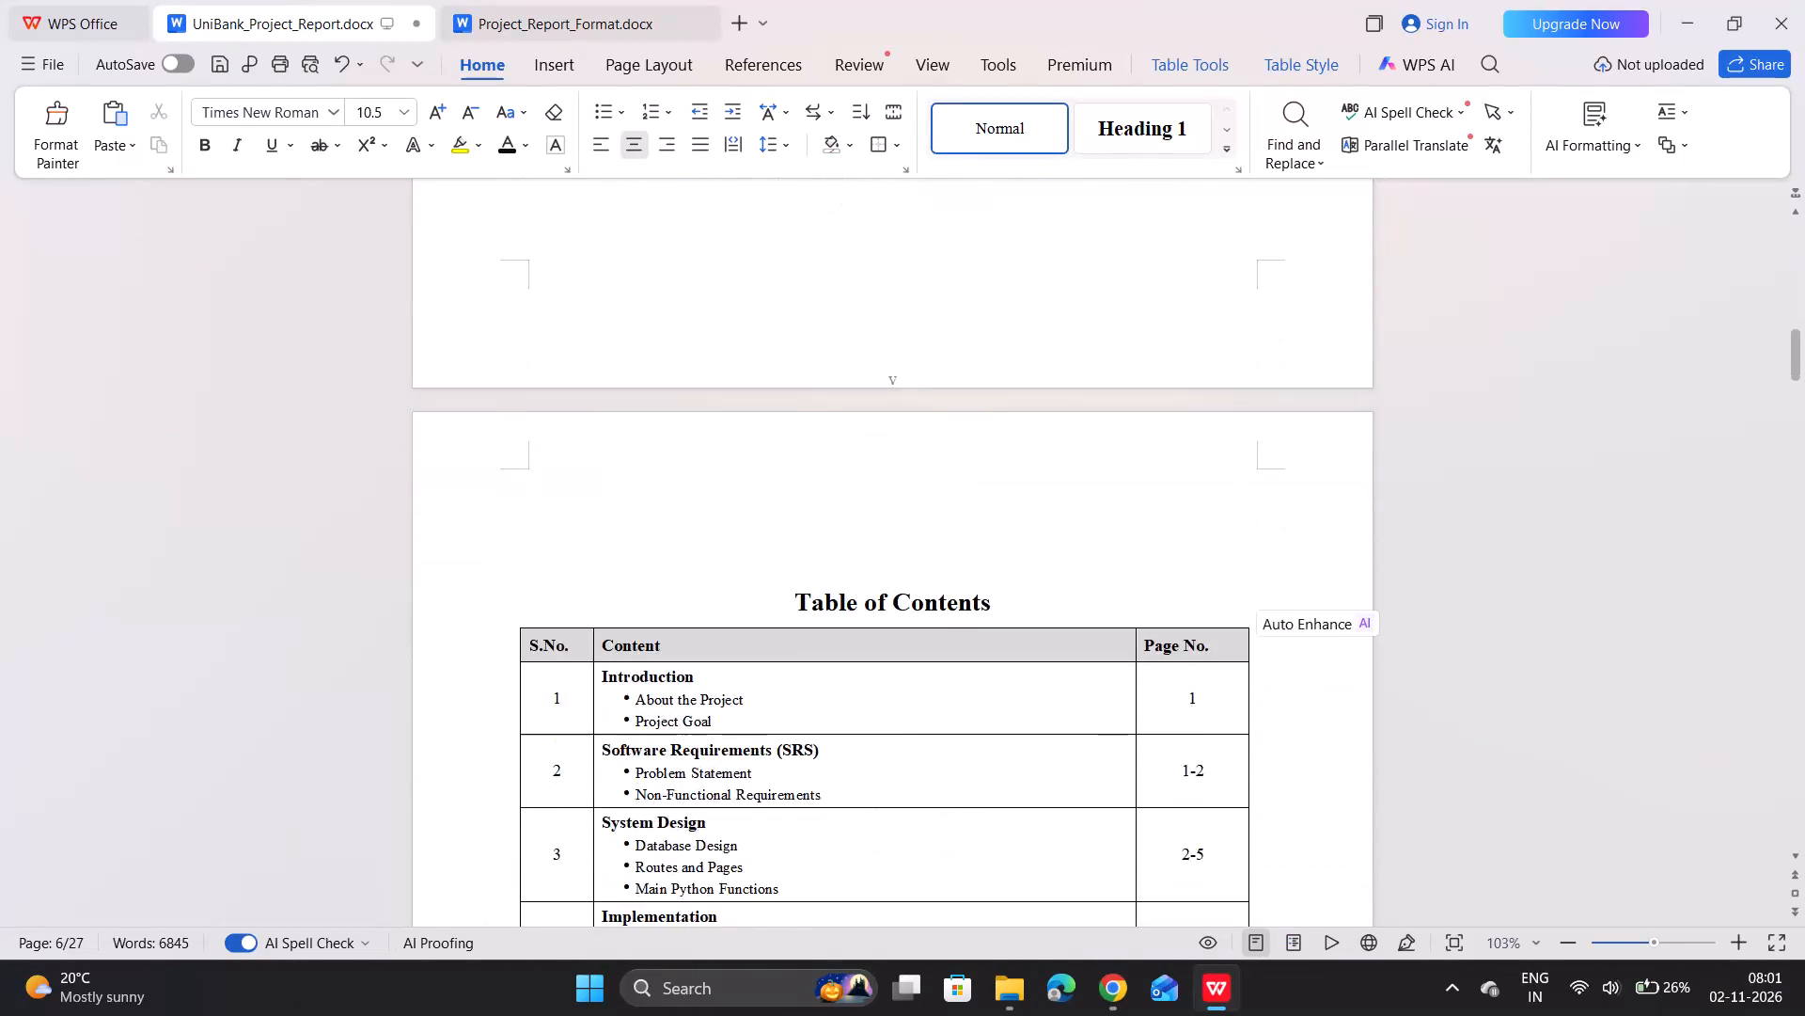
scroll(1214, 356, "down", 4)
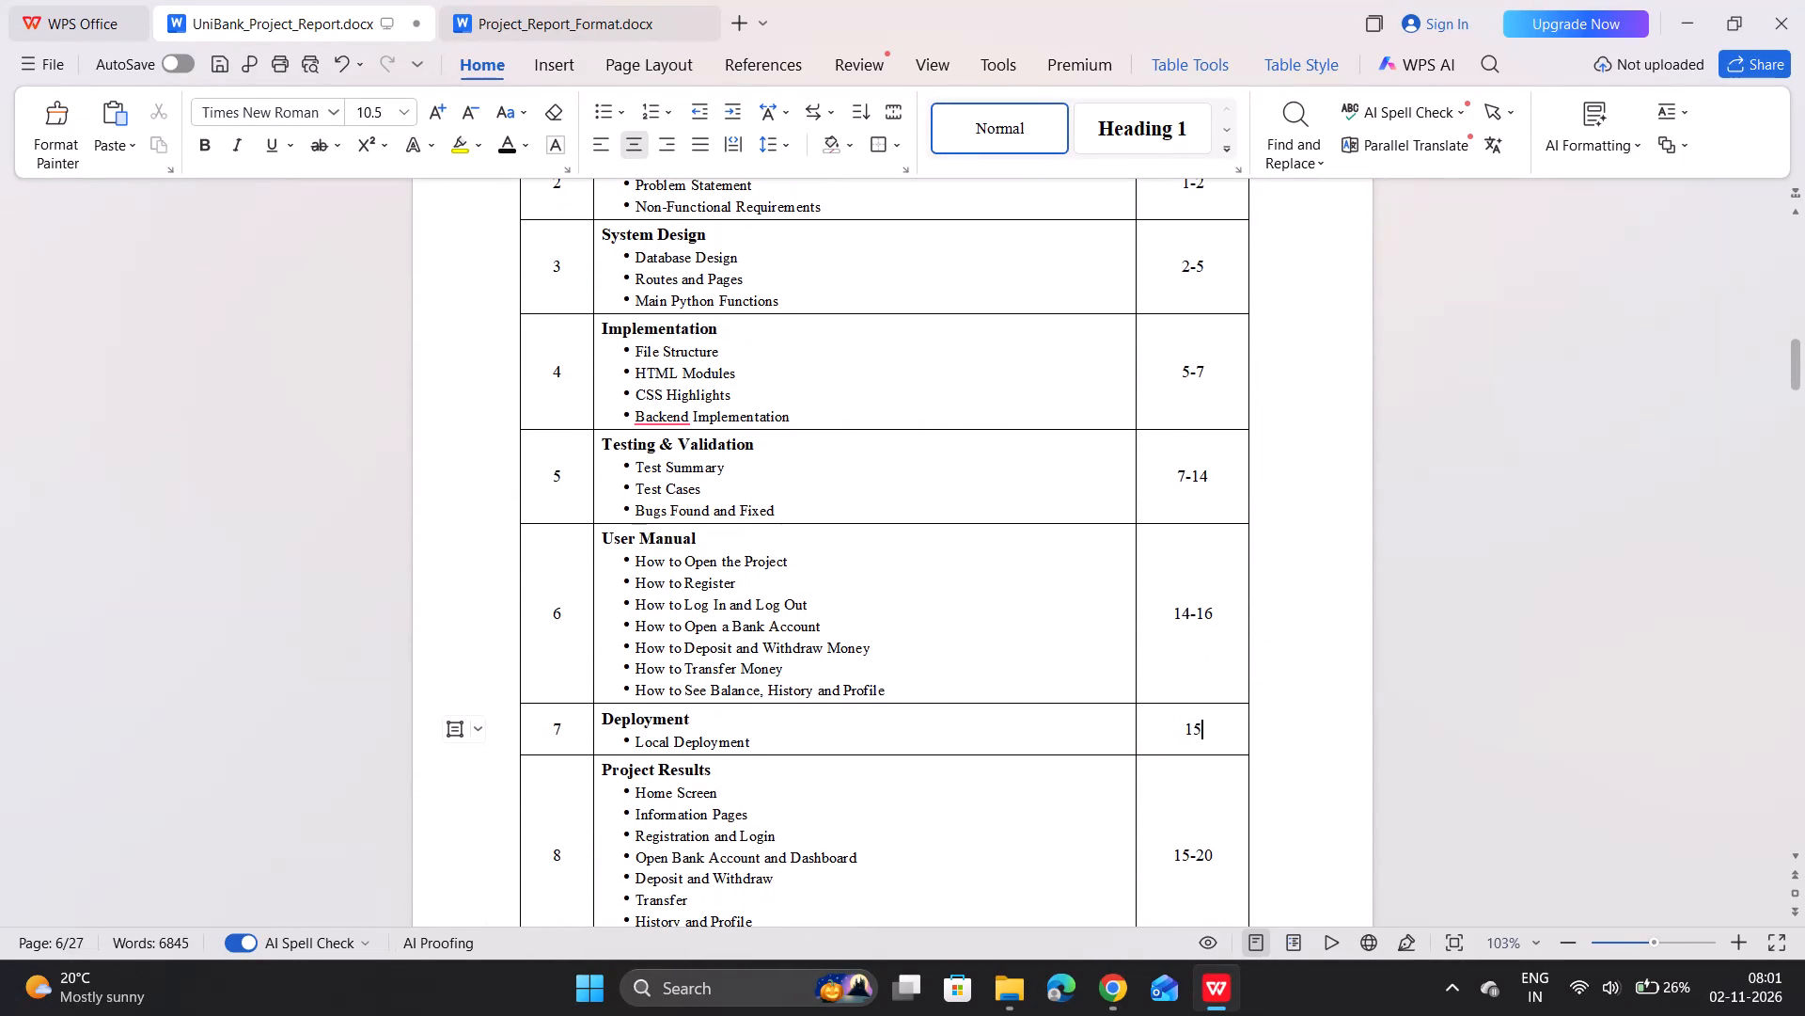
left_click(1209, 608)
key("BackSpace")
key("BackSpace")
key("BackSpace")
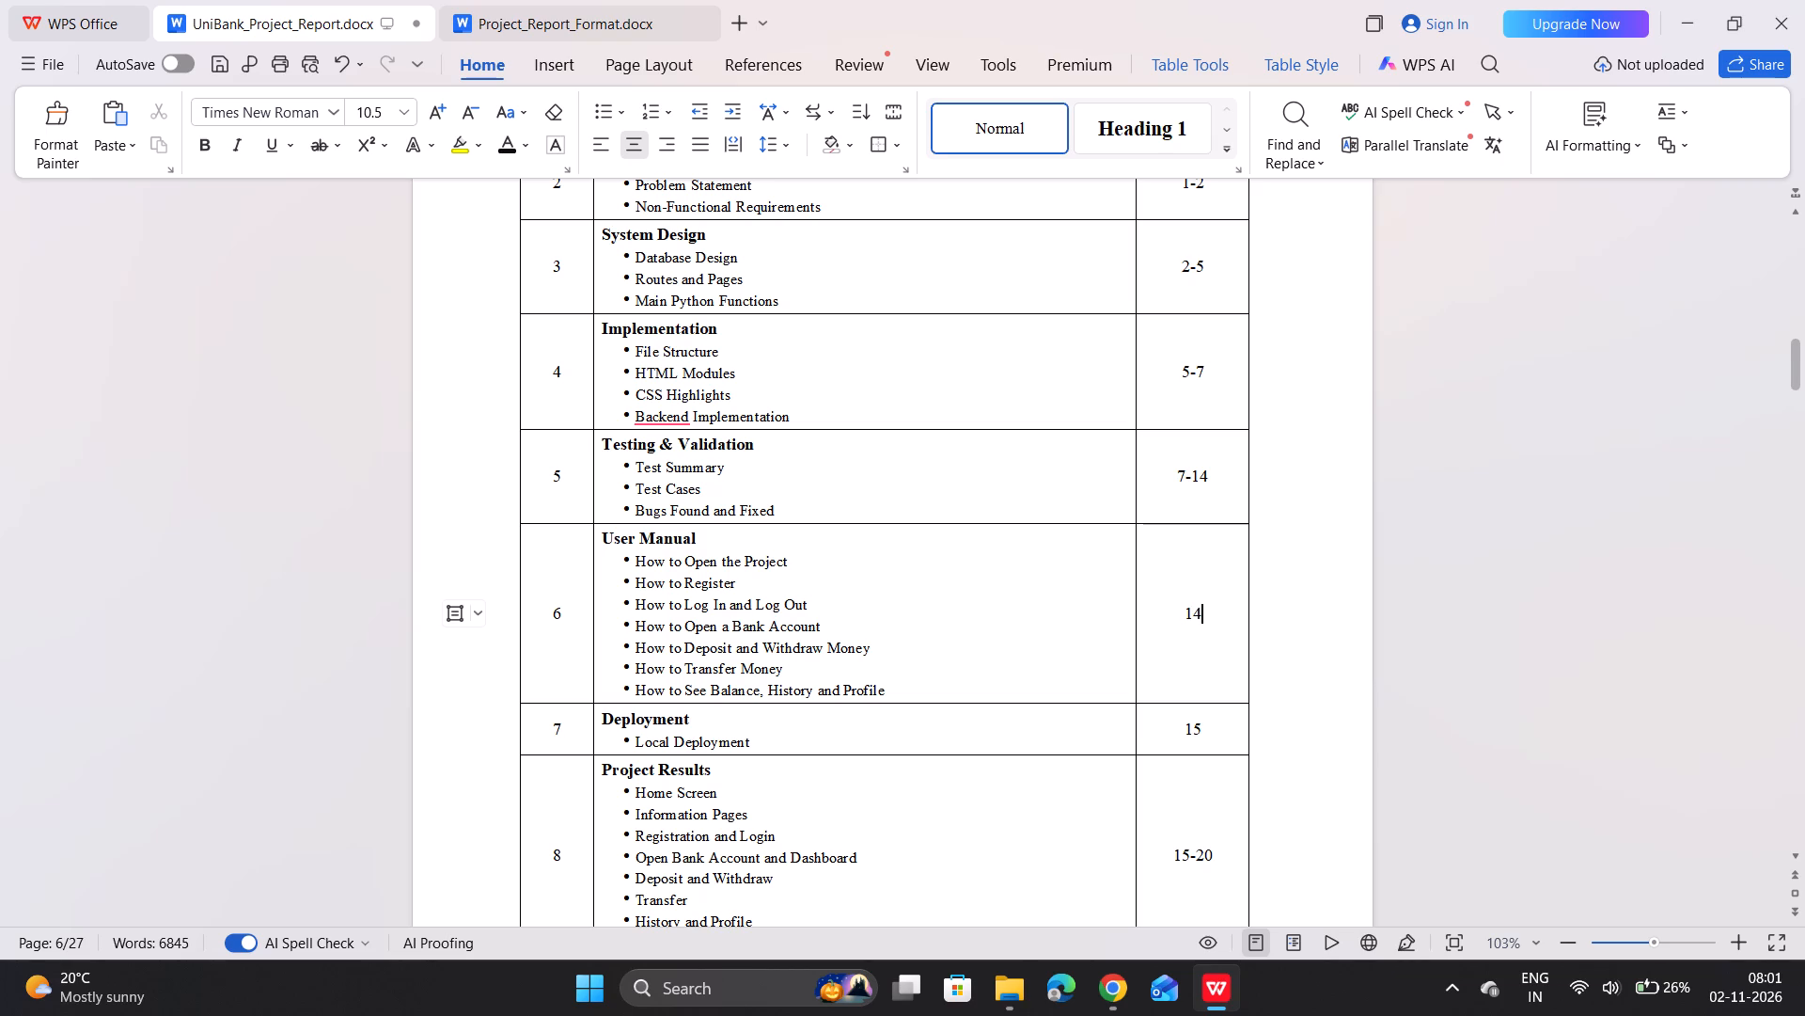
Examine section 5. Testing & Validation through to the start of 6. User Manual, checking the page numbers where it begins and ends.
scroll(1209, 608, "down", 17)
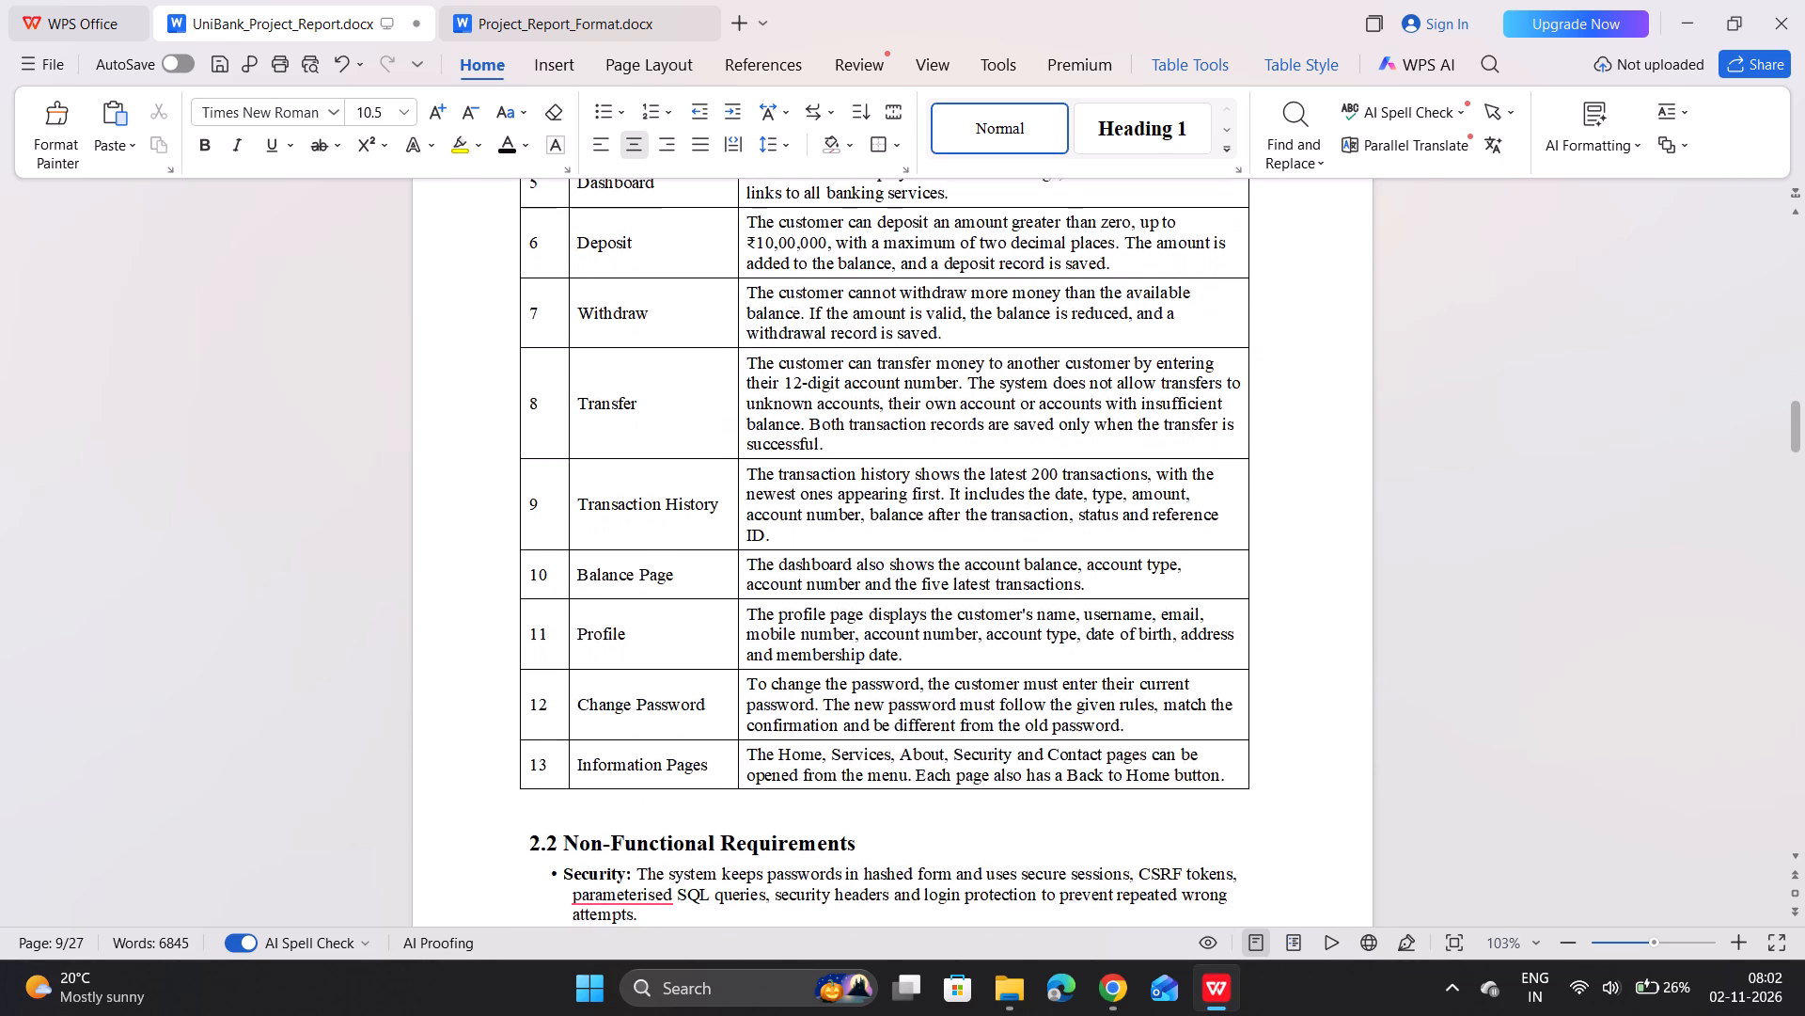
scroll(1209, 608, "down", 12)
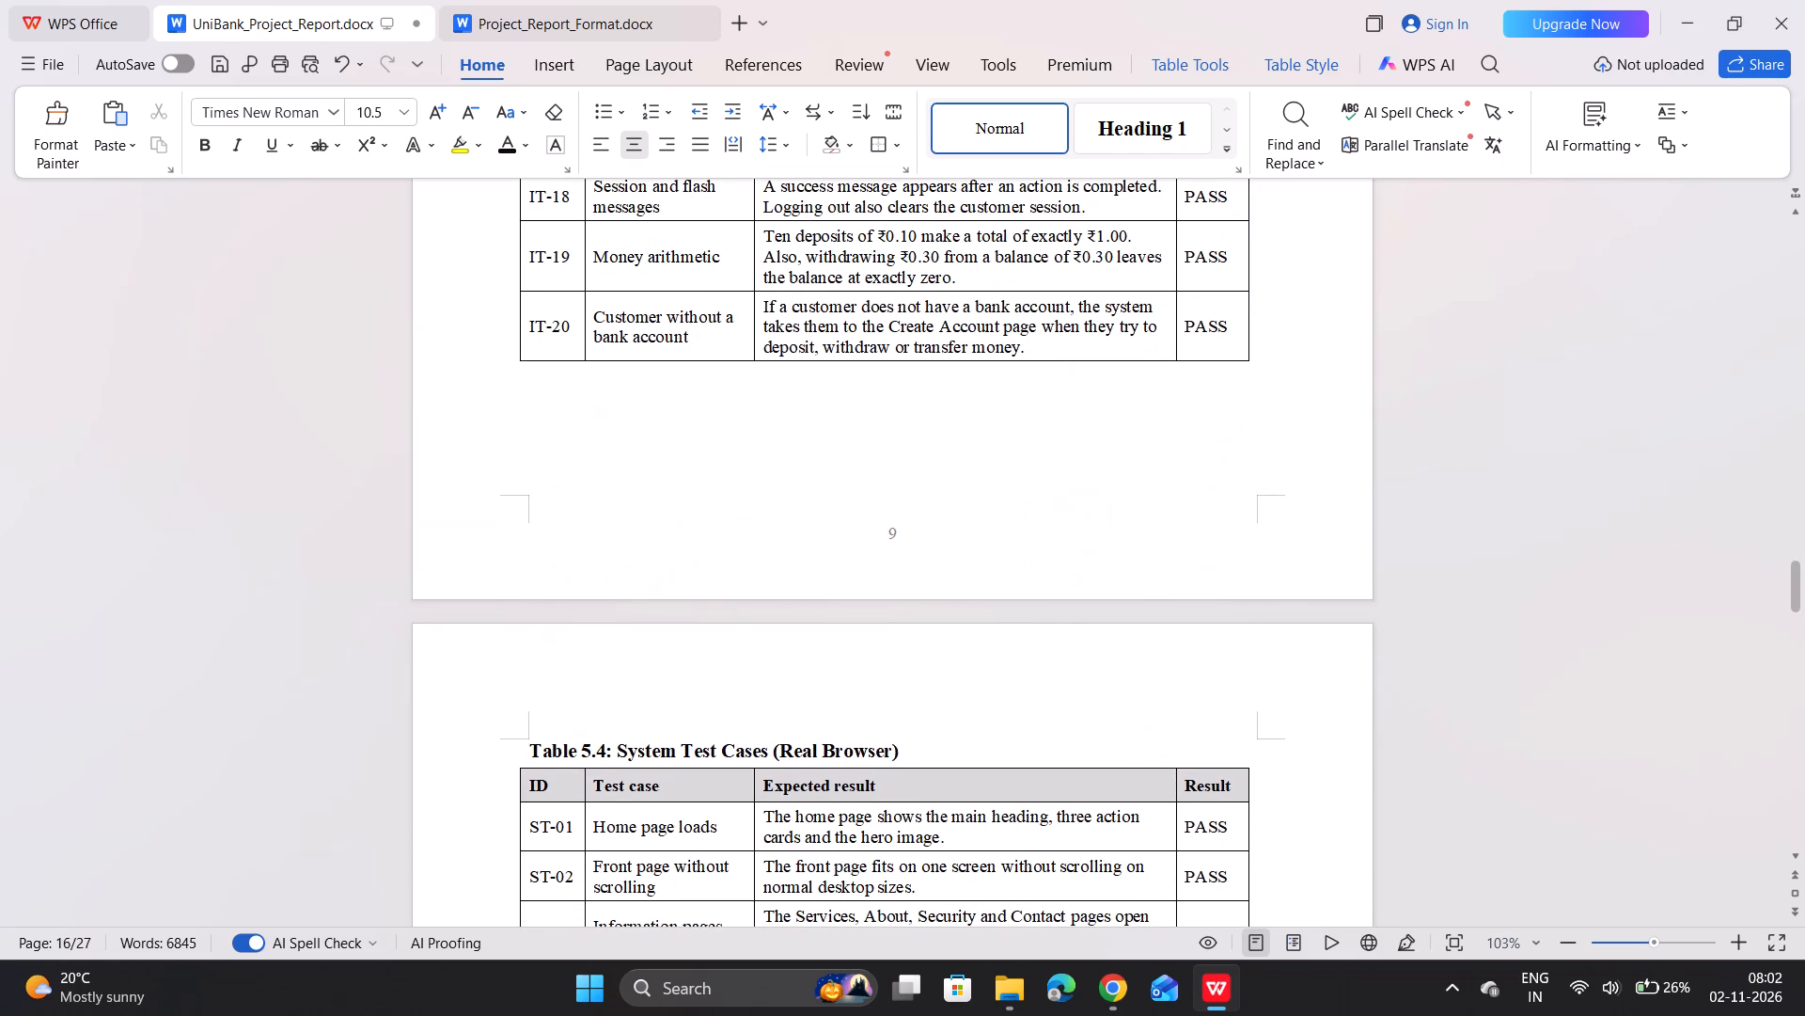
scroll(1209, 608, "down", 15)
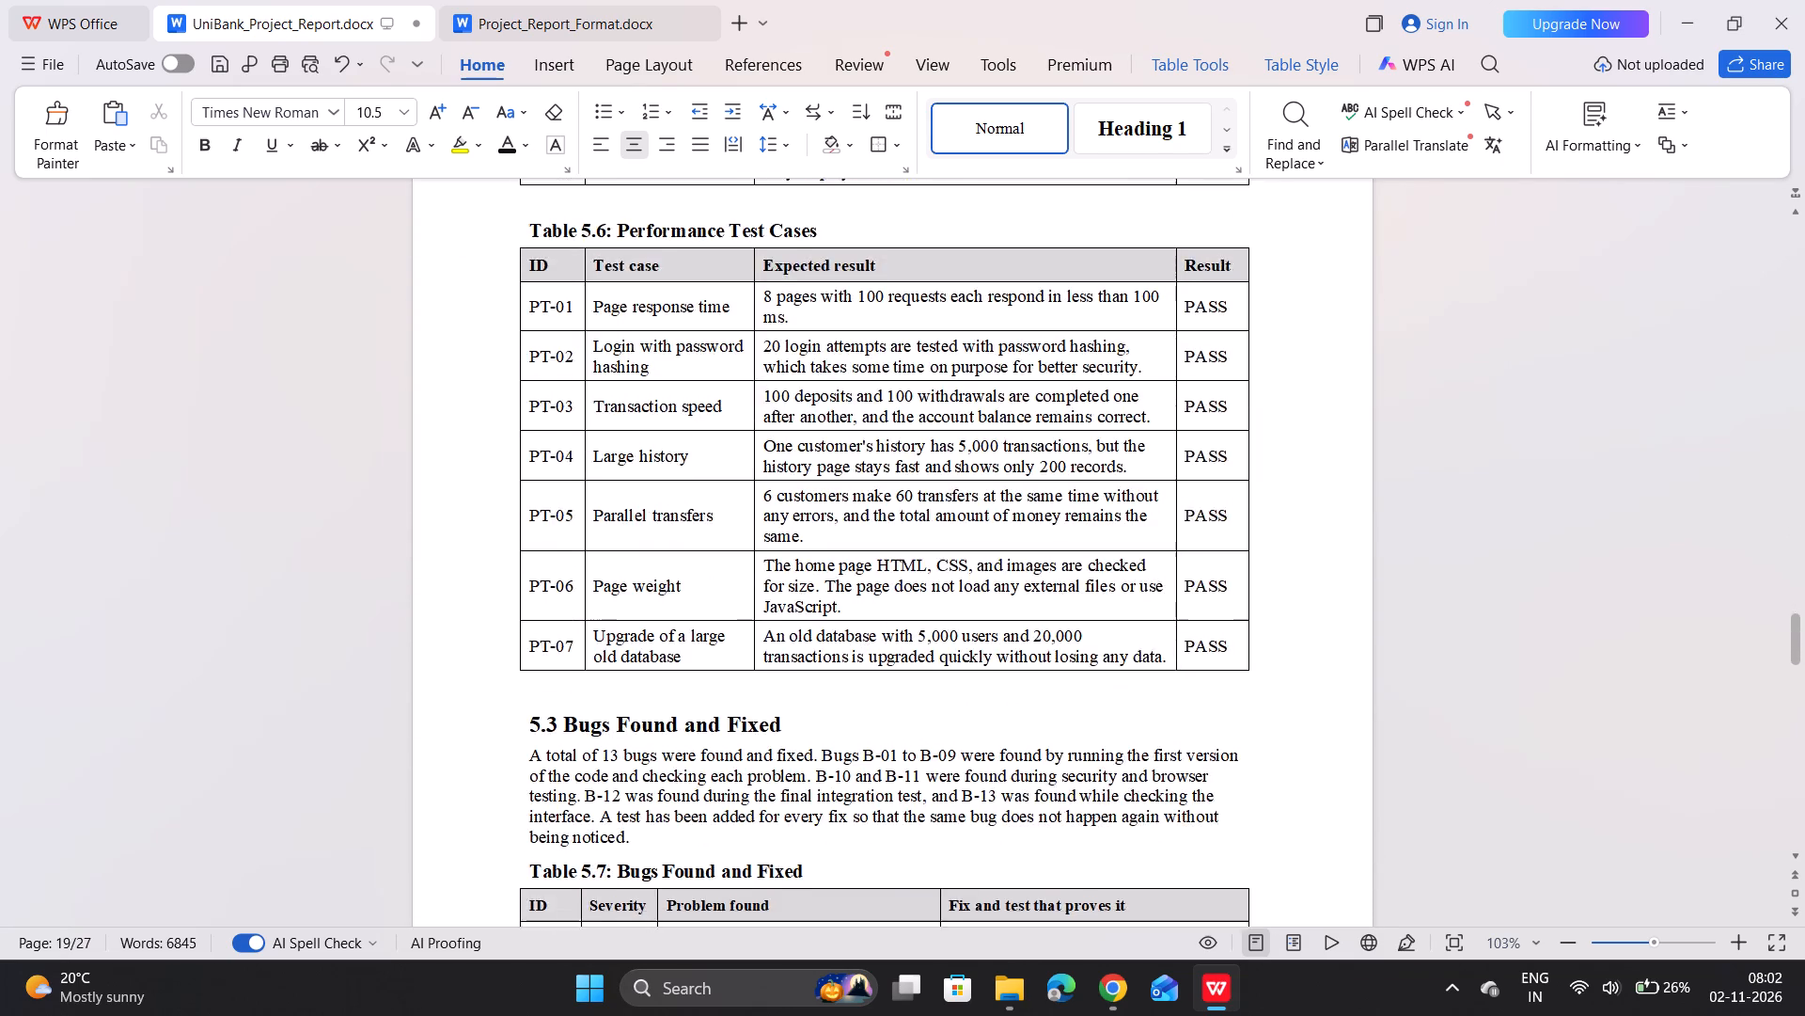
scroll(1209, 608, "down", 1)
scroll(1209, 608, "right", 1)
scroll(1209, 608, "down", 3)
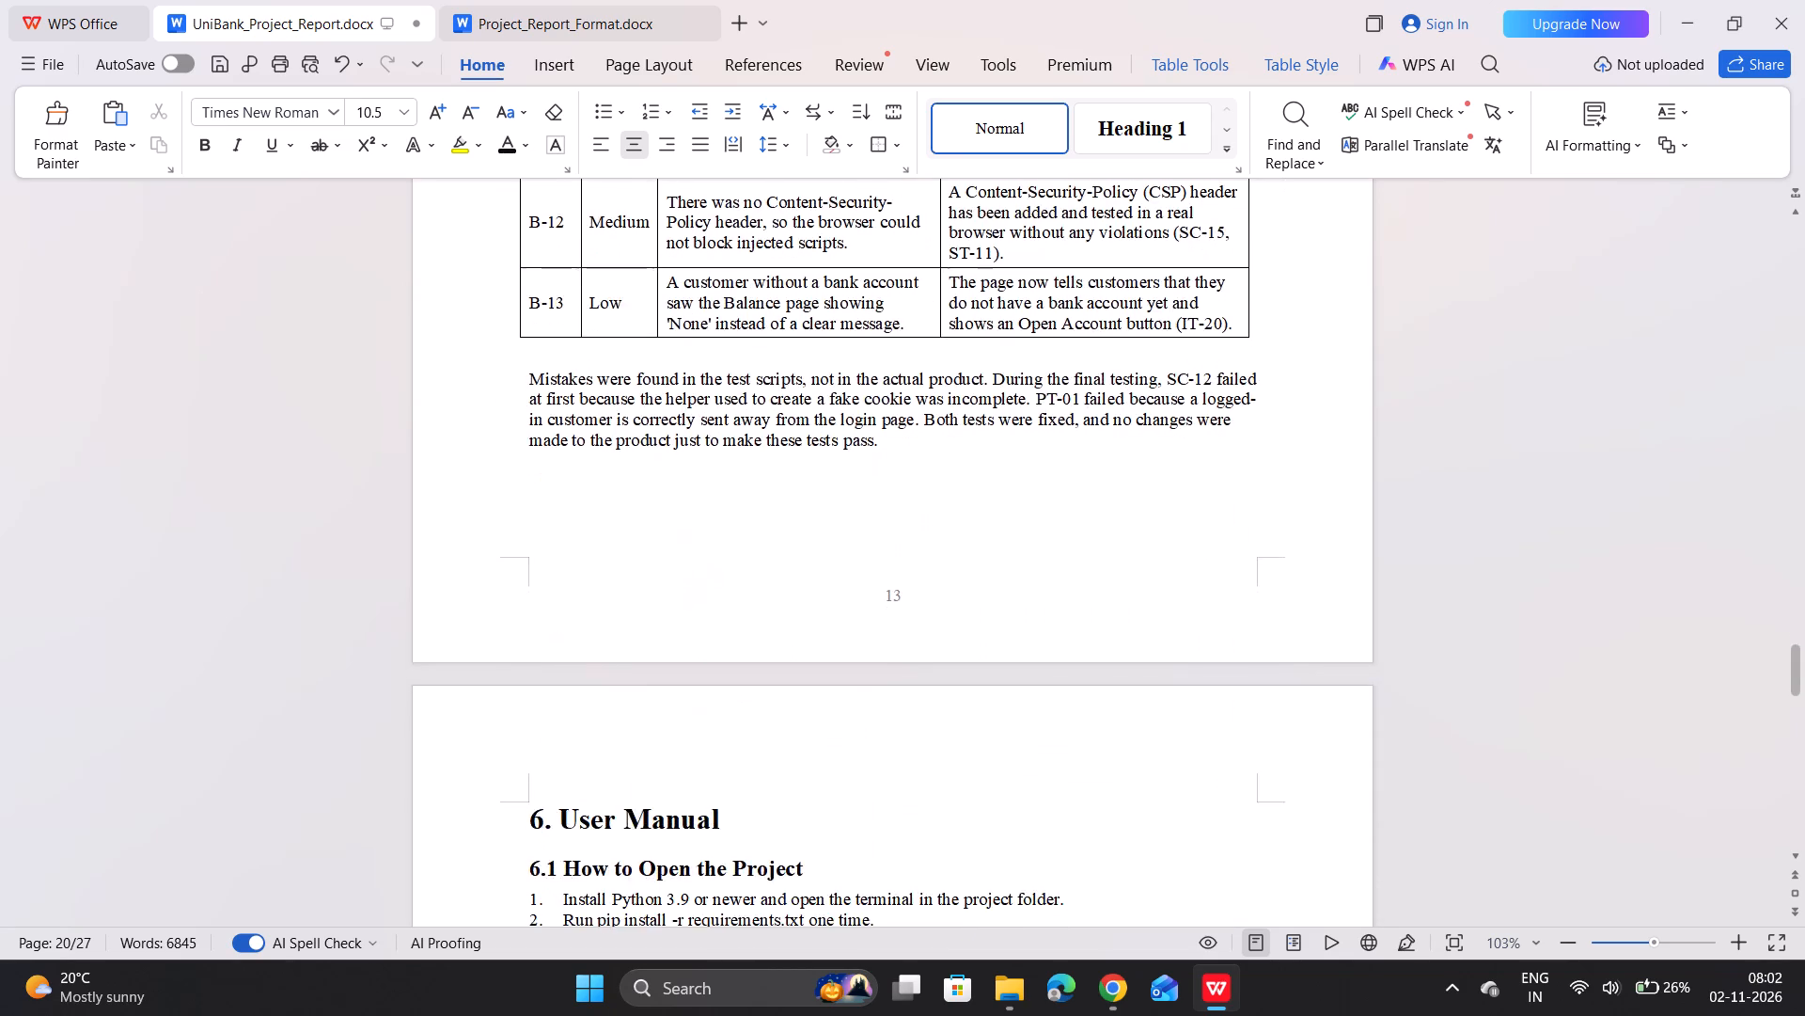
scroll(1209, 608, "up", 4)
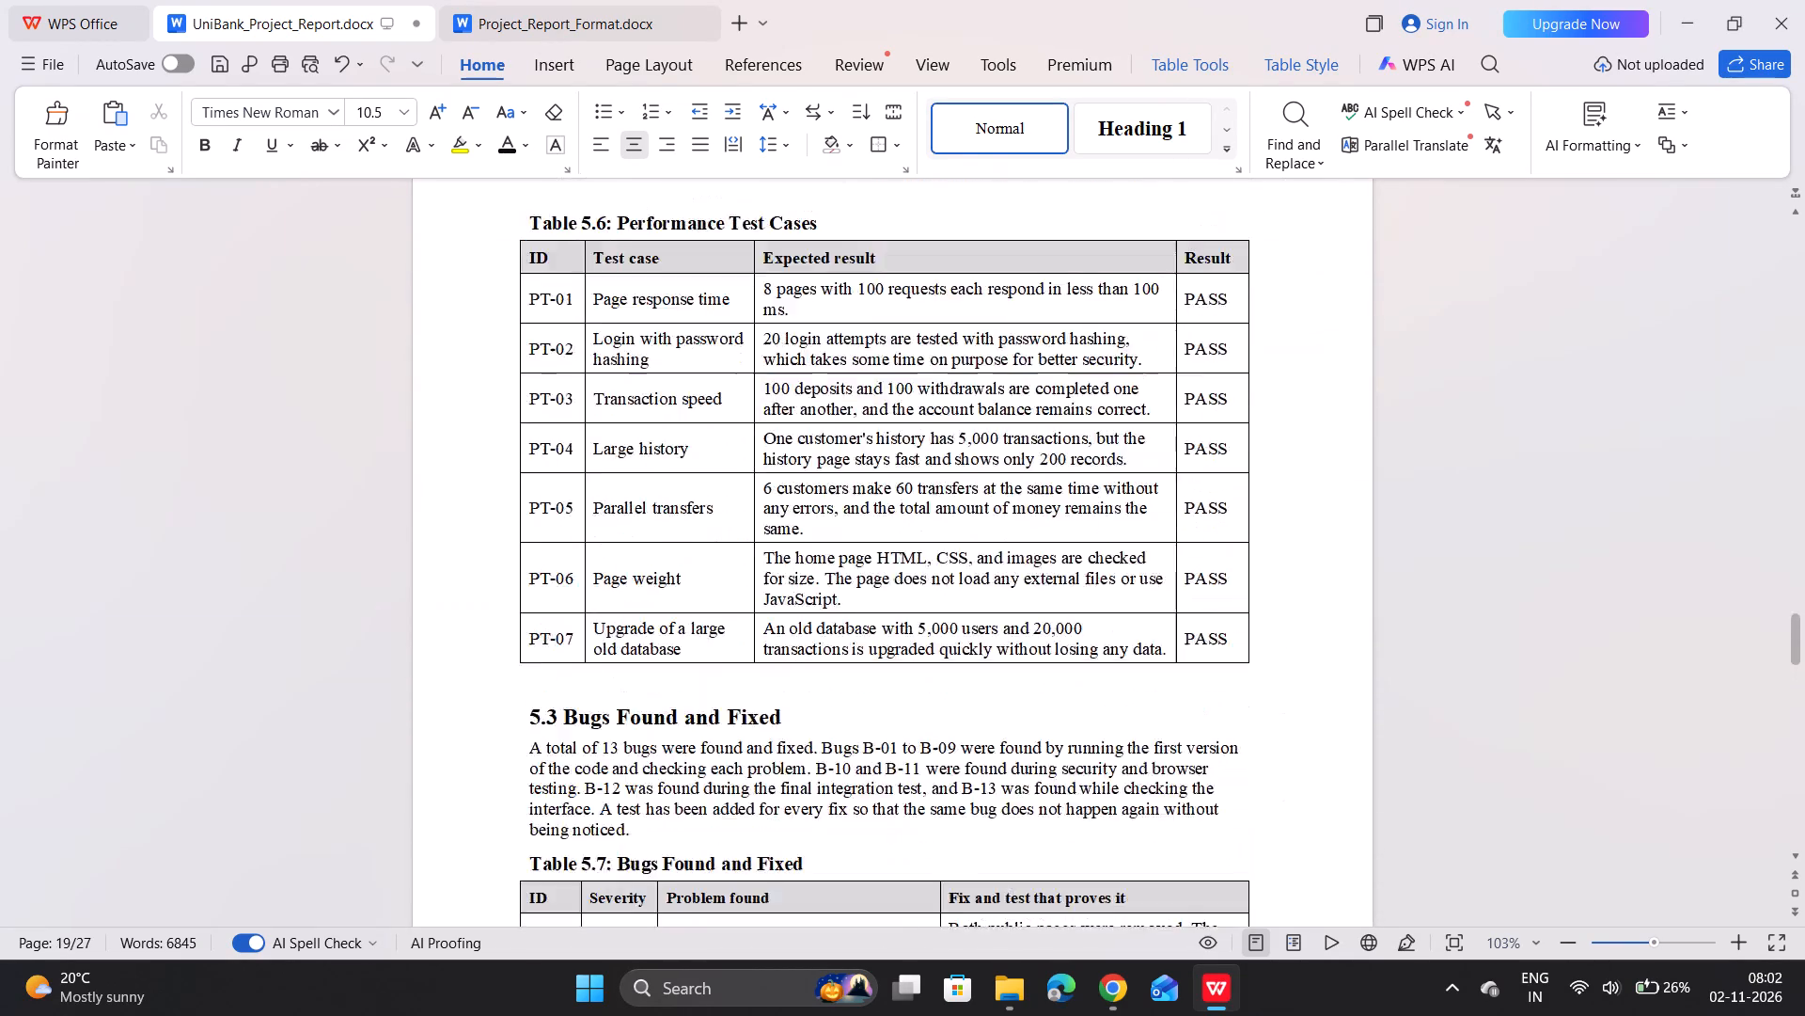
scroll(1209, 608, "up", 6)
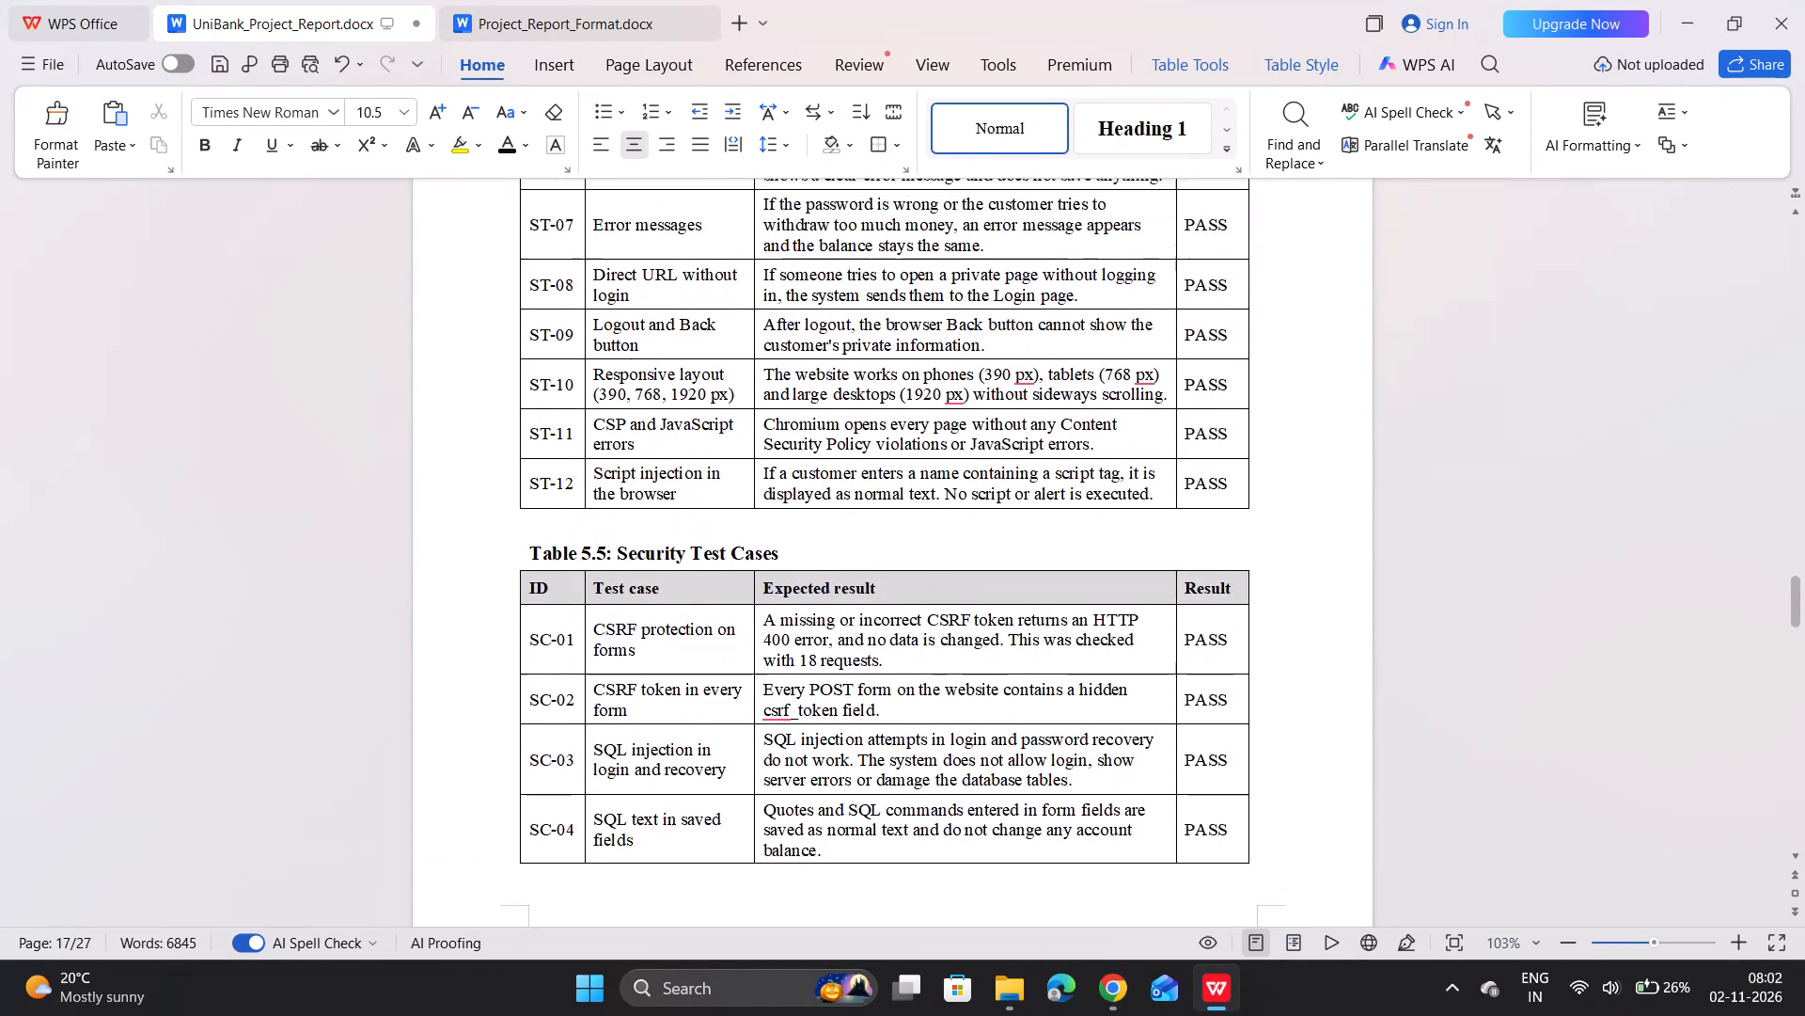
scroll(1209, 609, "up", 5)
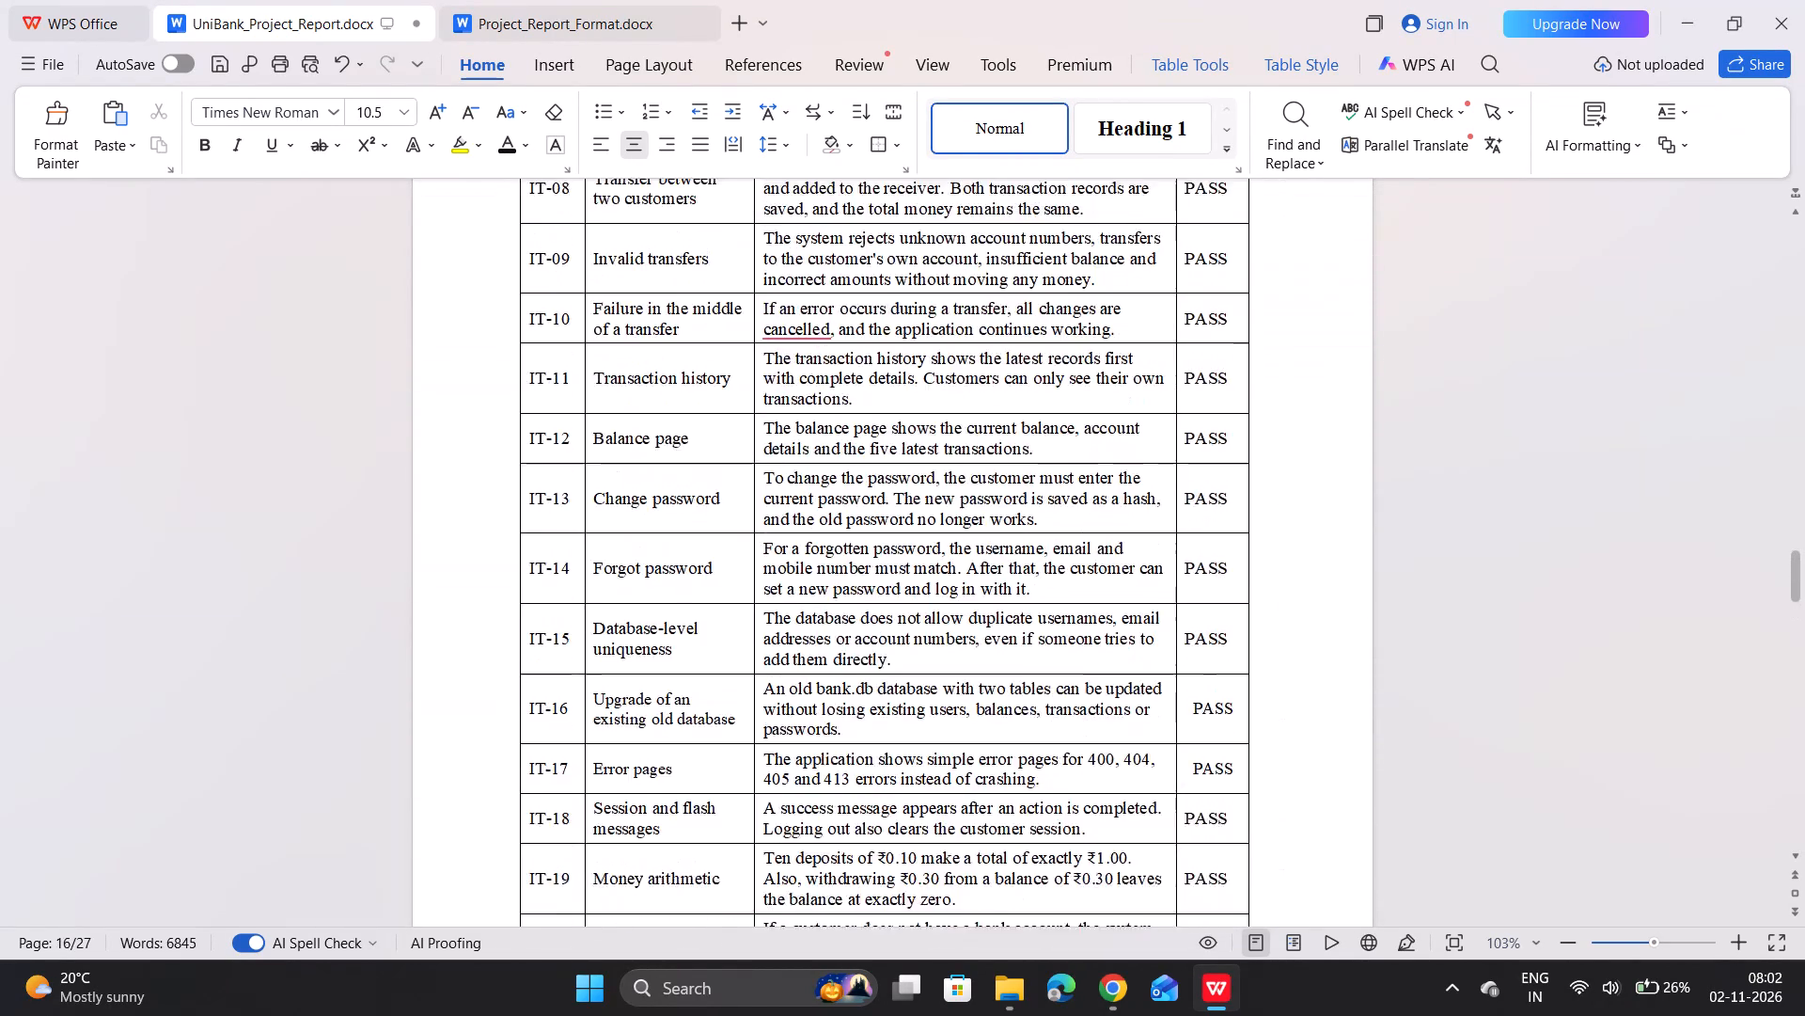
scroll(1209, 609, "up", 4)
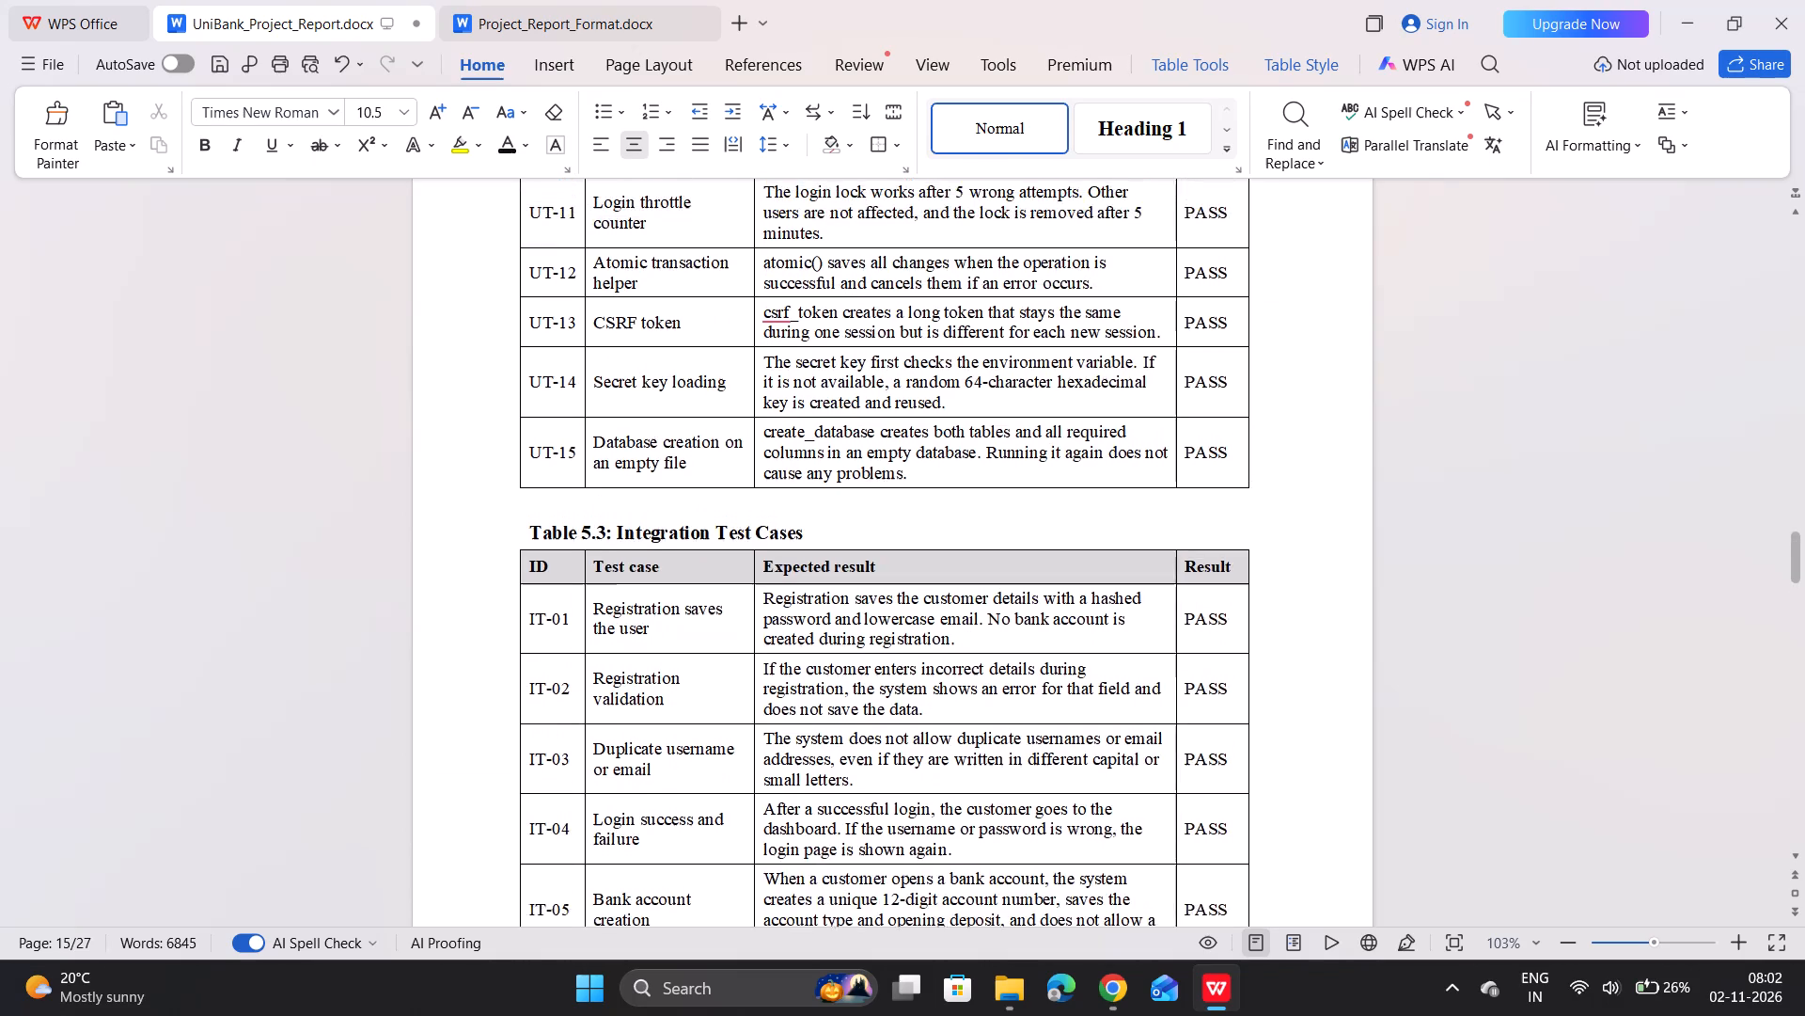
scroll(1209, 609, "up", 8)
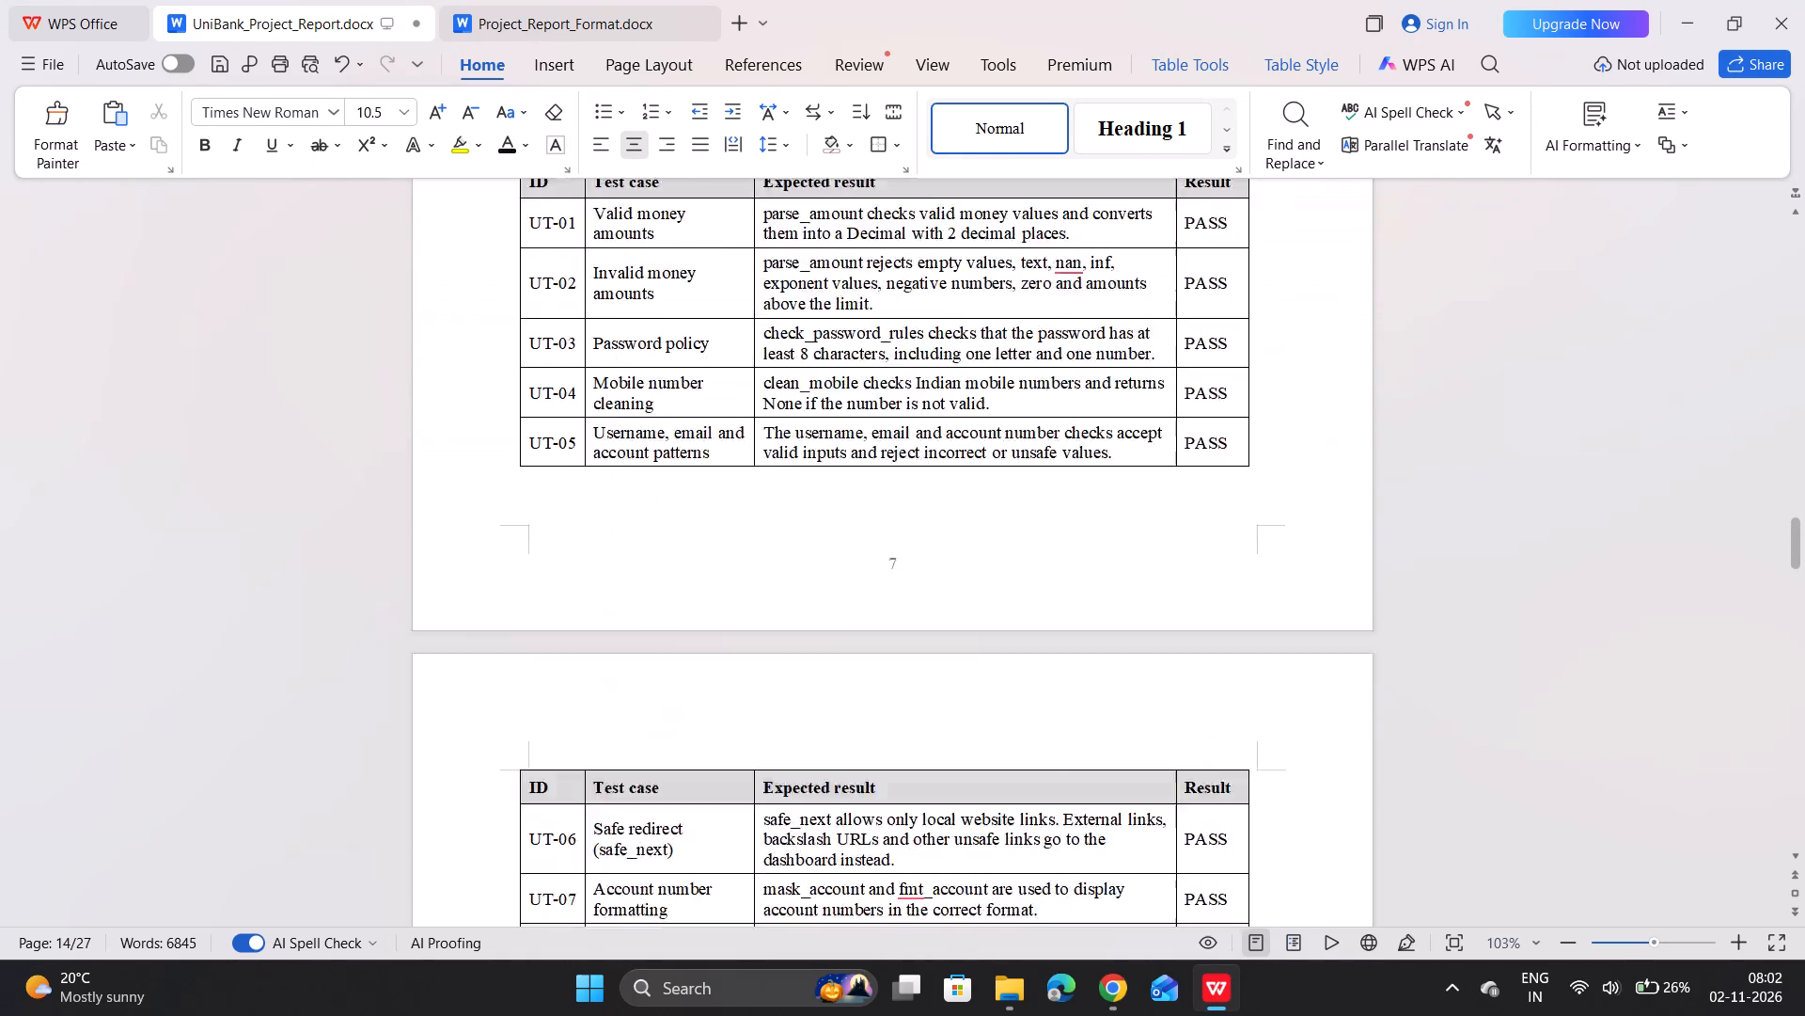
scroll(1209, 609, "up", 8)
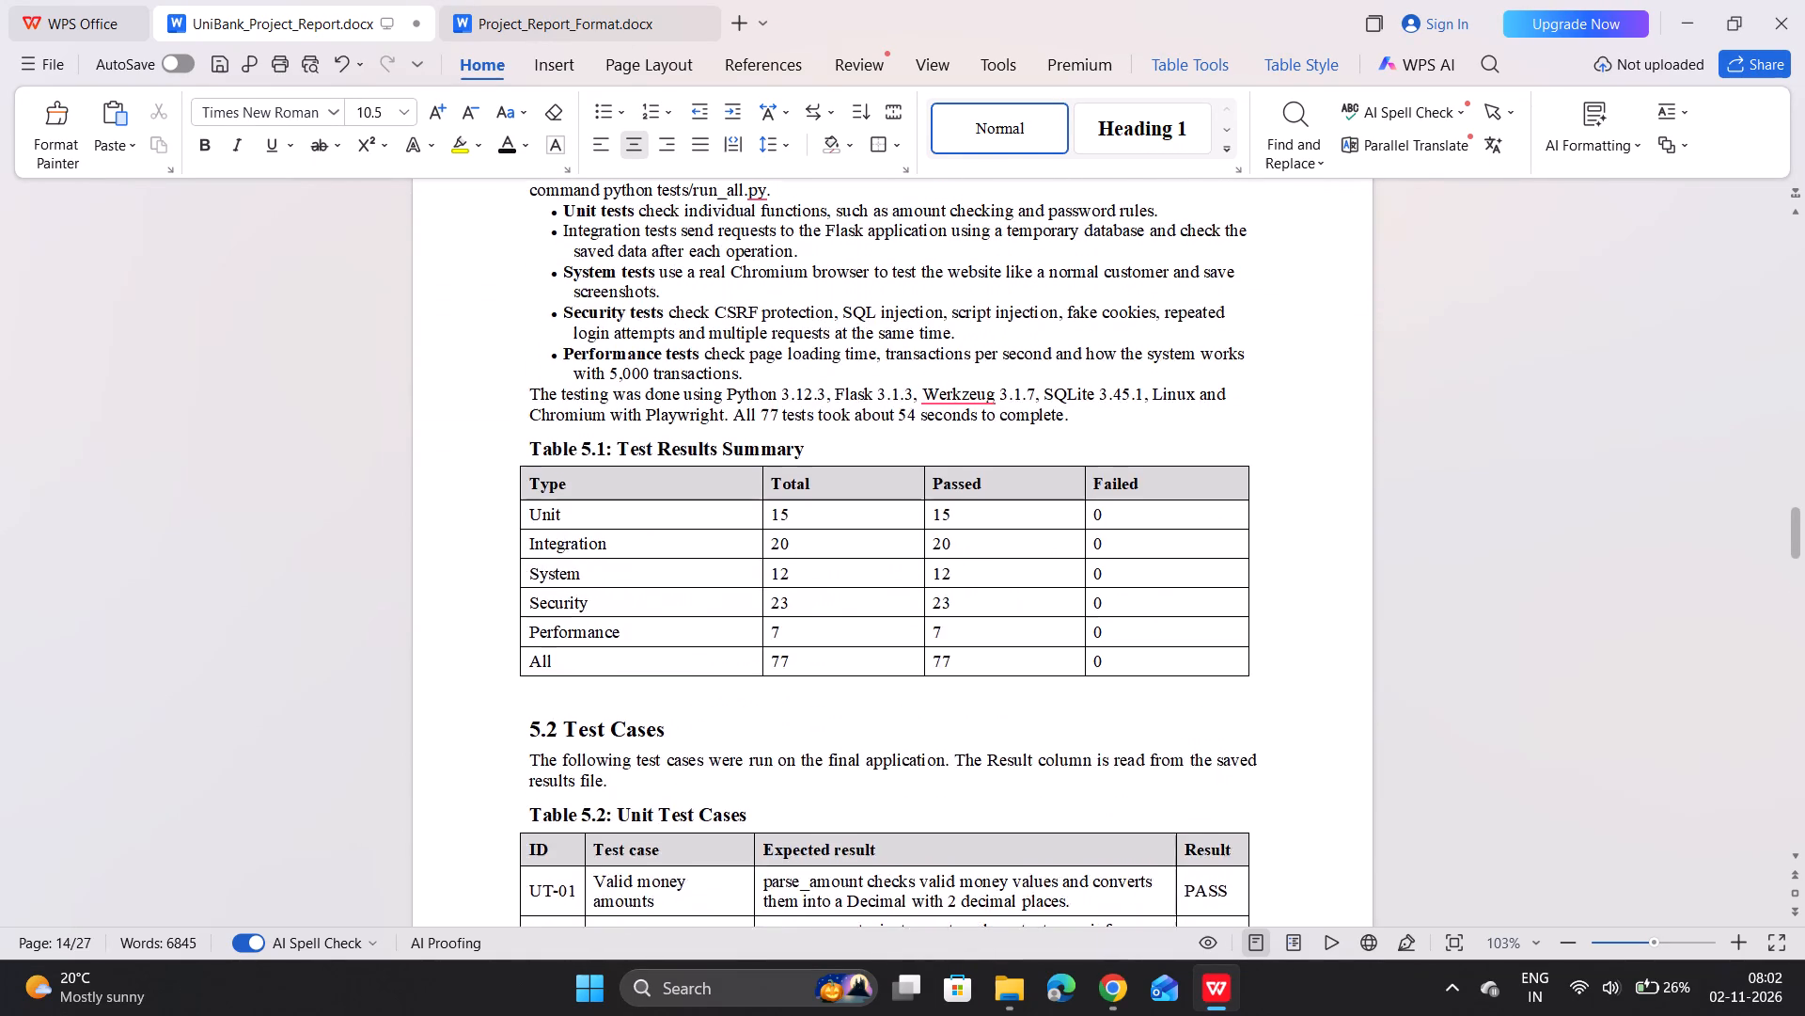
scroll(1209, 609, "up", 5)
scroll(1209, 609, "down", 1)
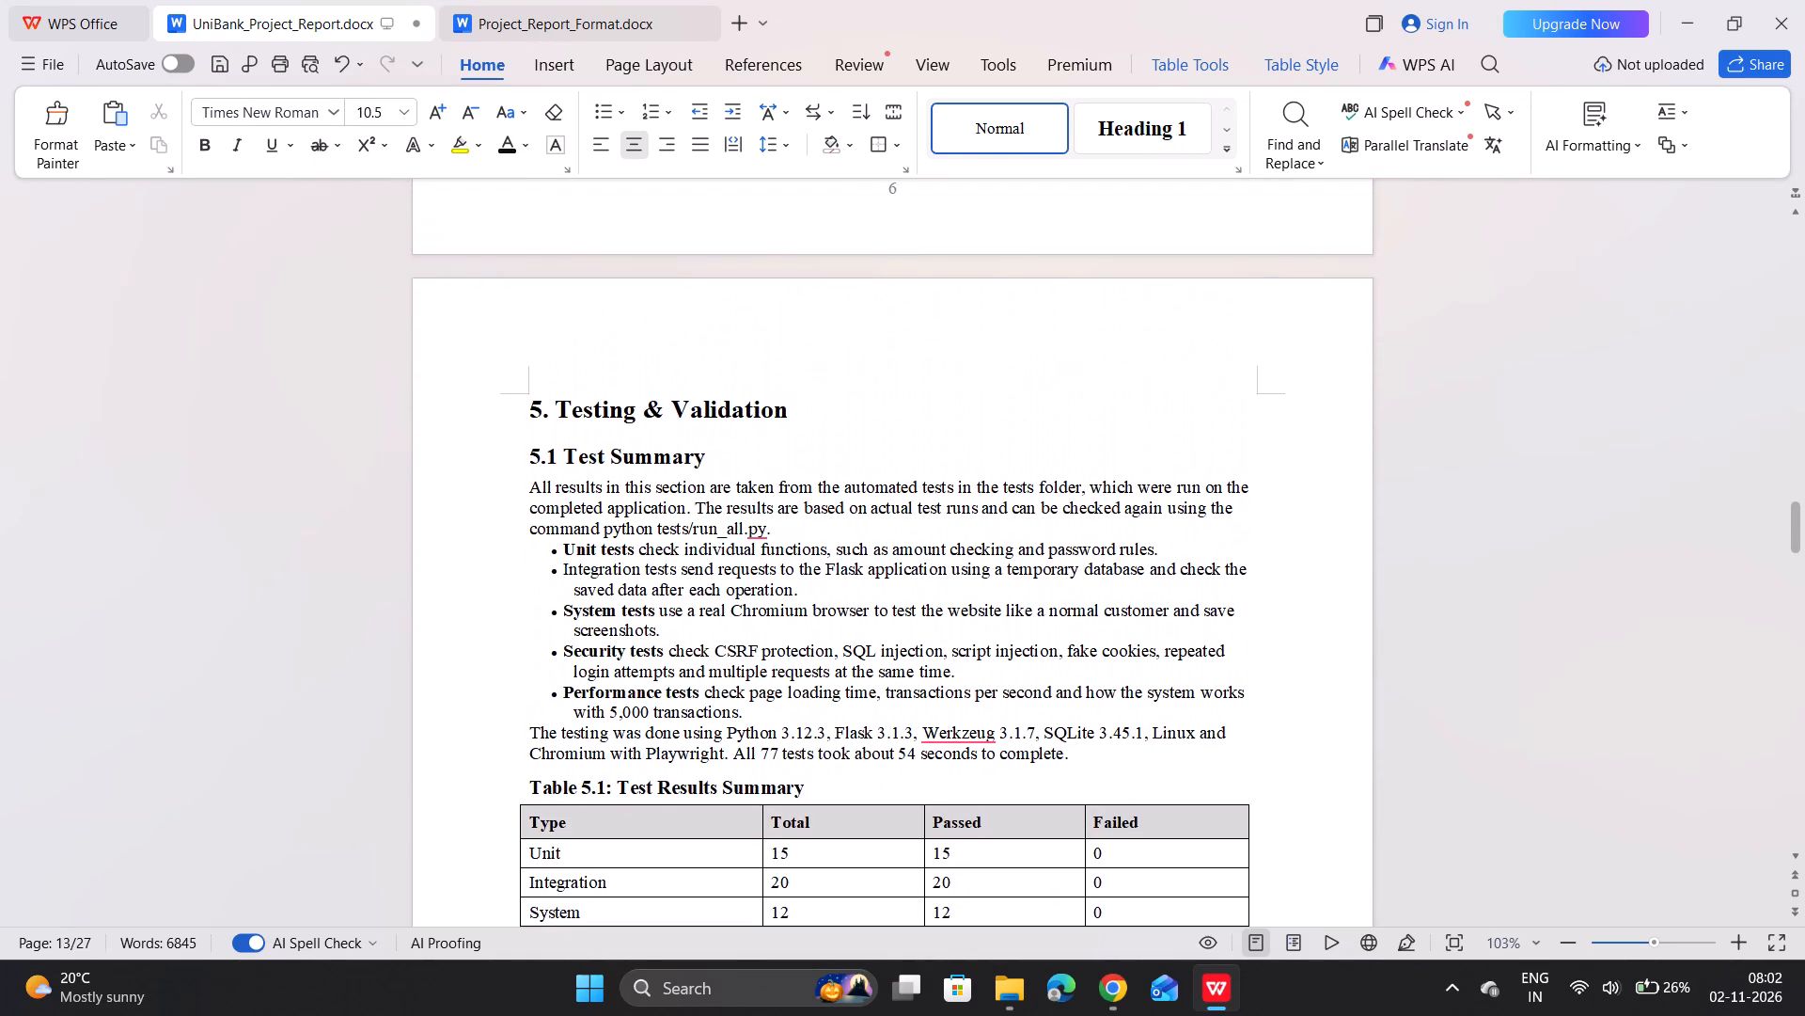
scroll(1209, 609, "down", 5)
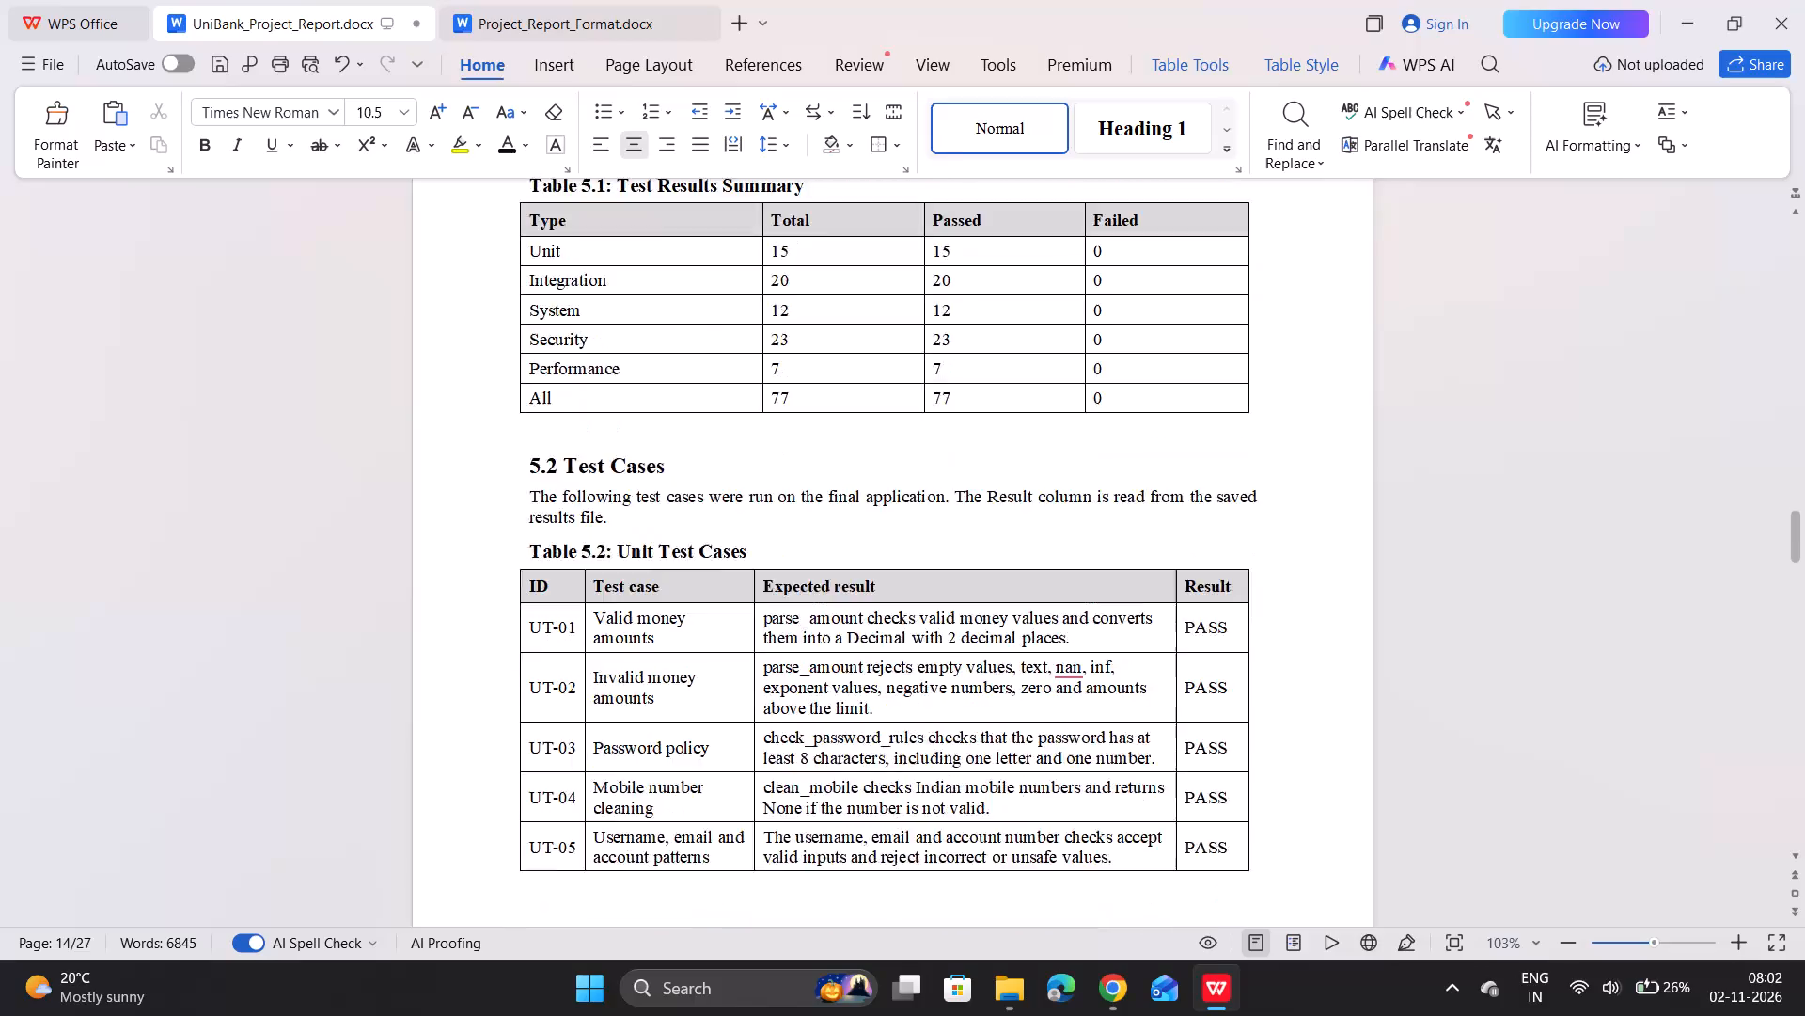
scroll(1209, 609, "down", 11)
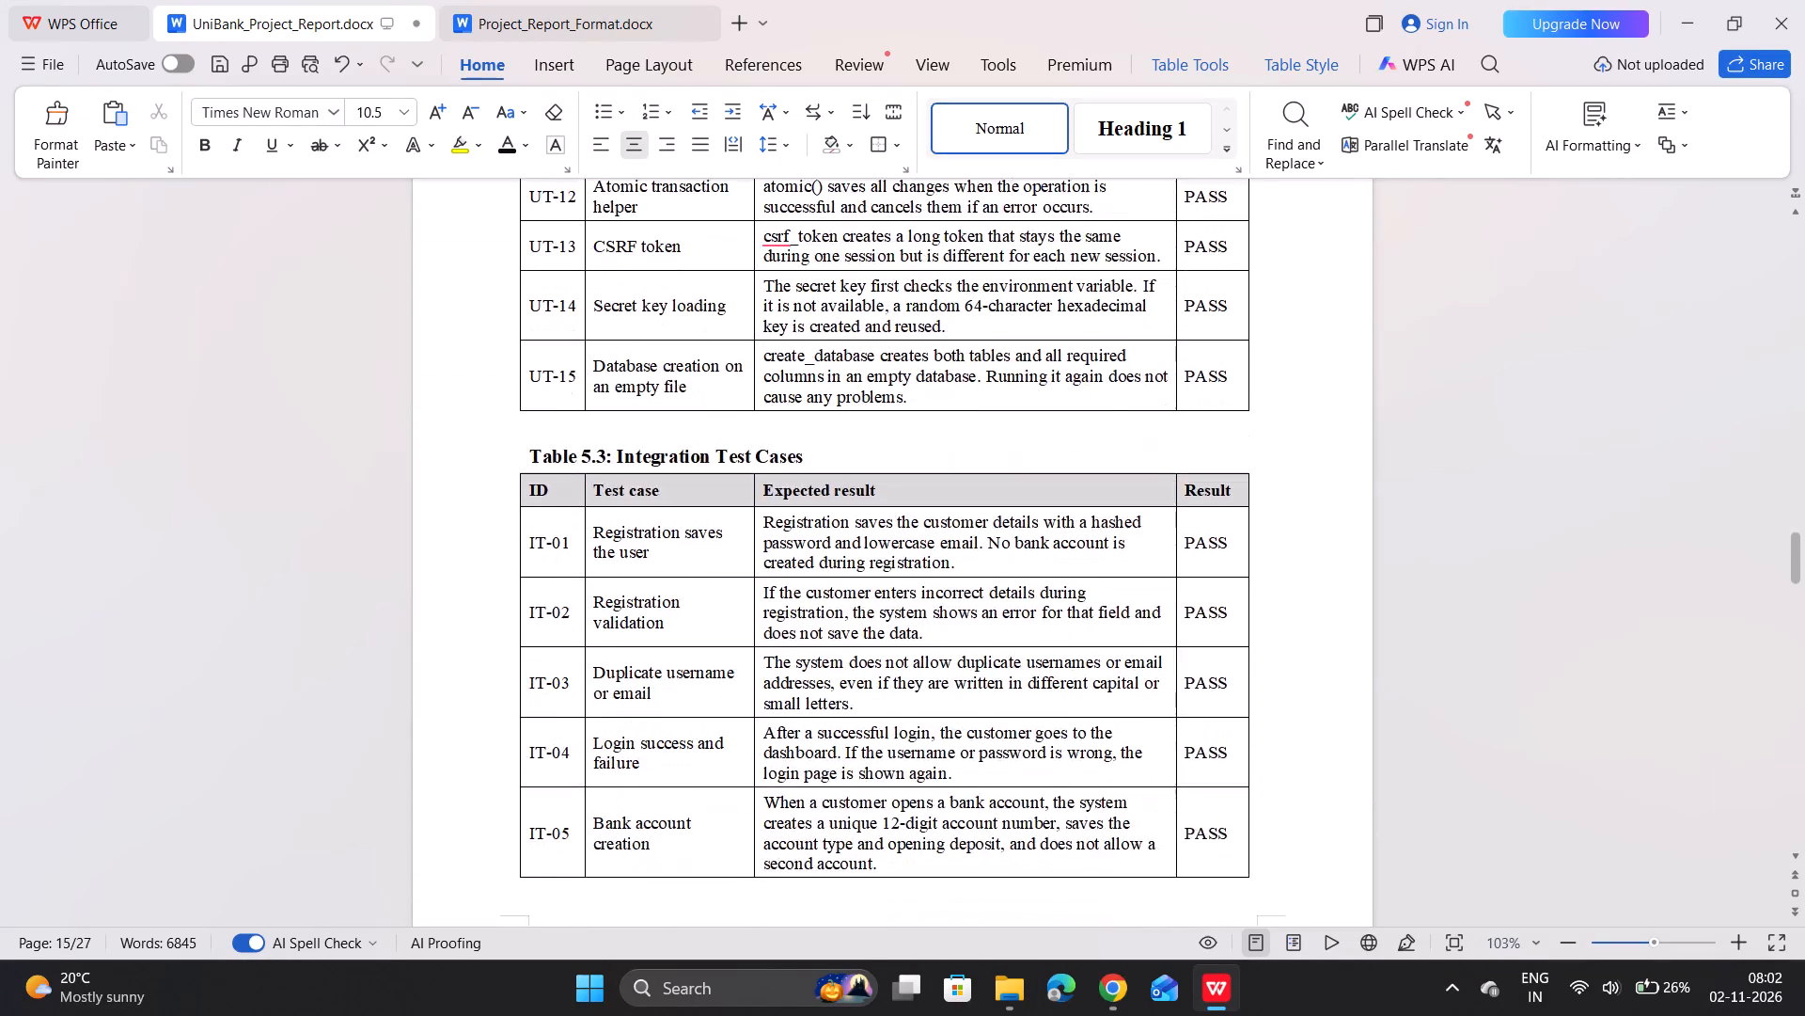
scroll(1209, 609, "down", 12)
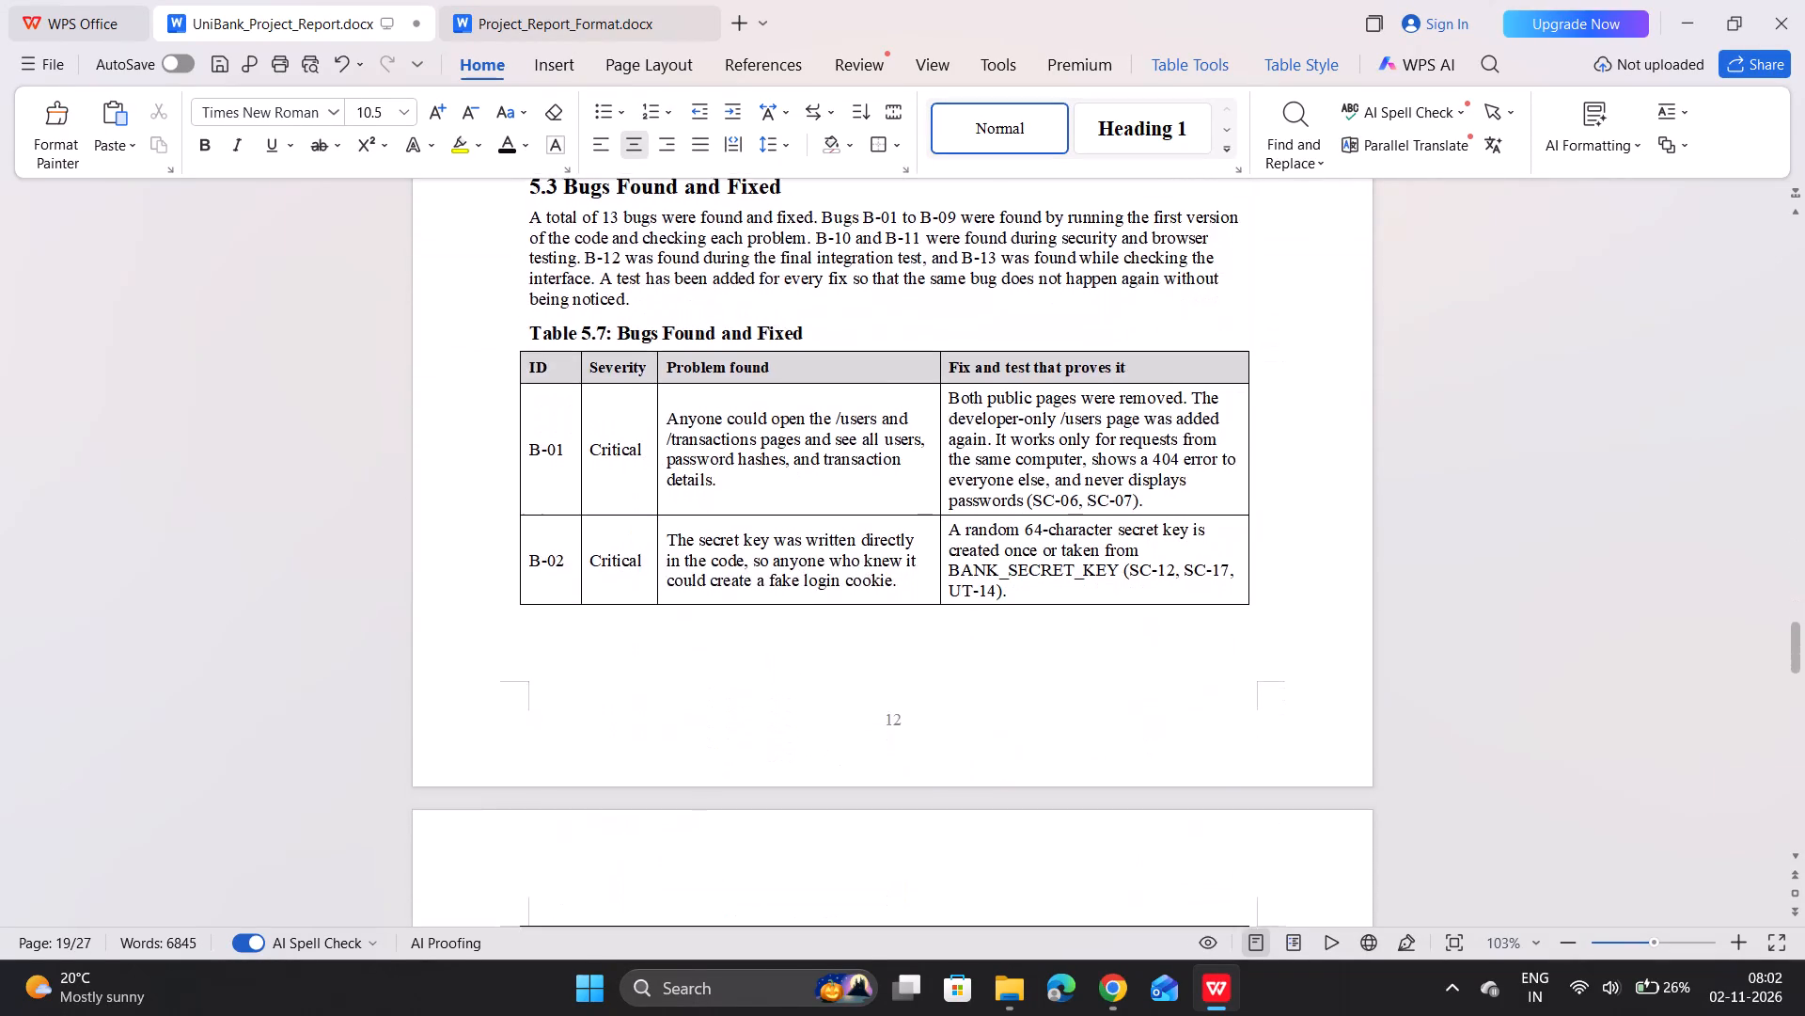
scroll(1209, 609, "down", 7)
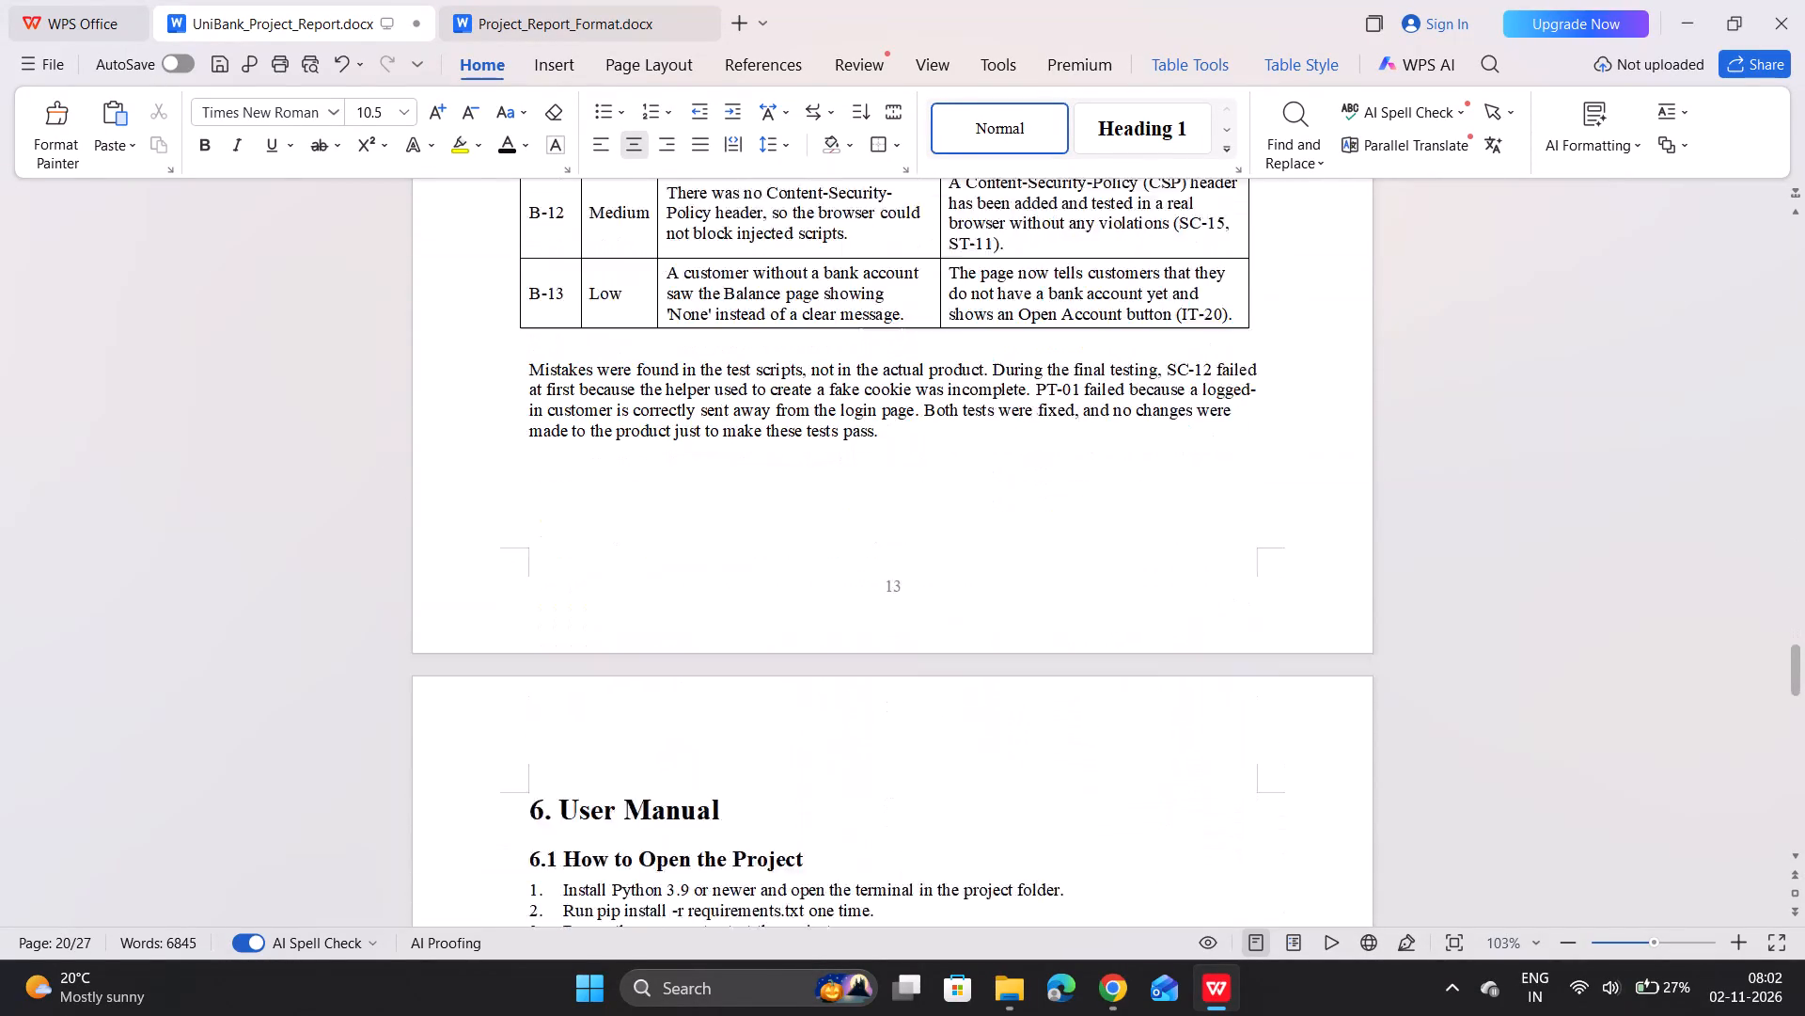
scroll(1209, 609, "down", 1)
Set the page range of the Testing & Validation entry in the Table of Contents to 7-13.
scroll(1209, 609, "up", 14)
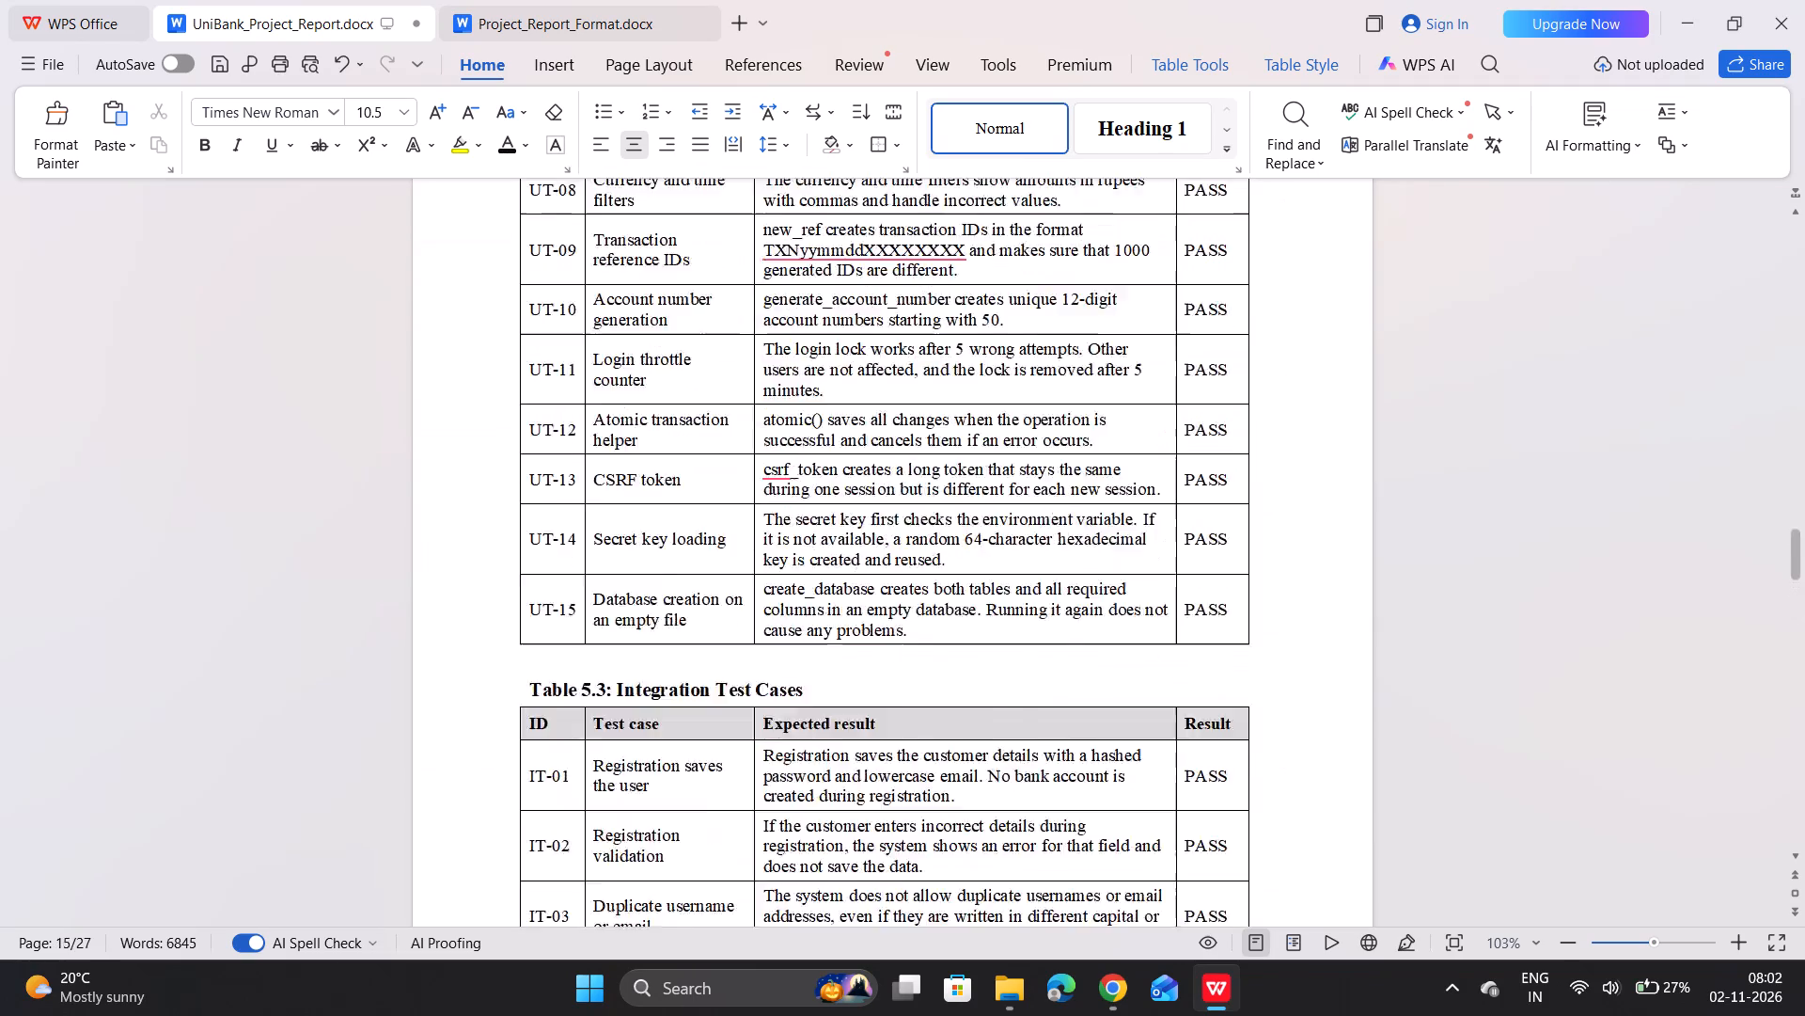
scroll(1209, 609, "up", 20)
scroll(1209, 609, "down", 6)
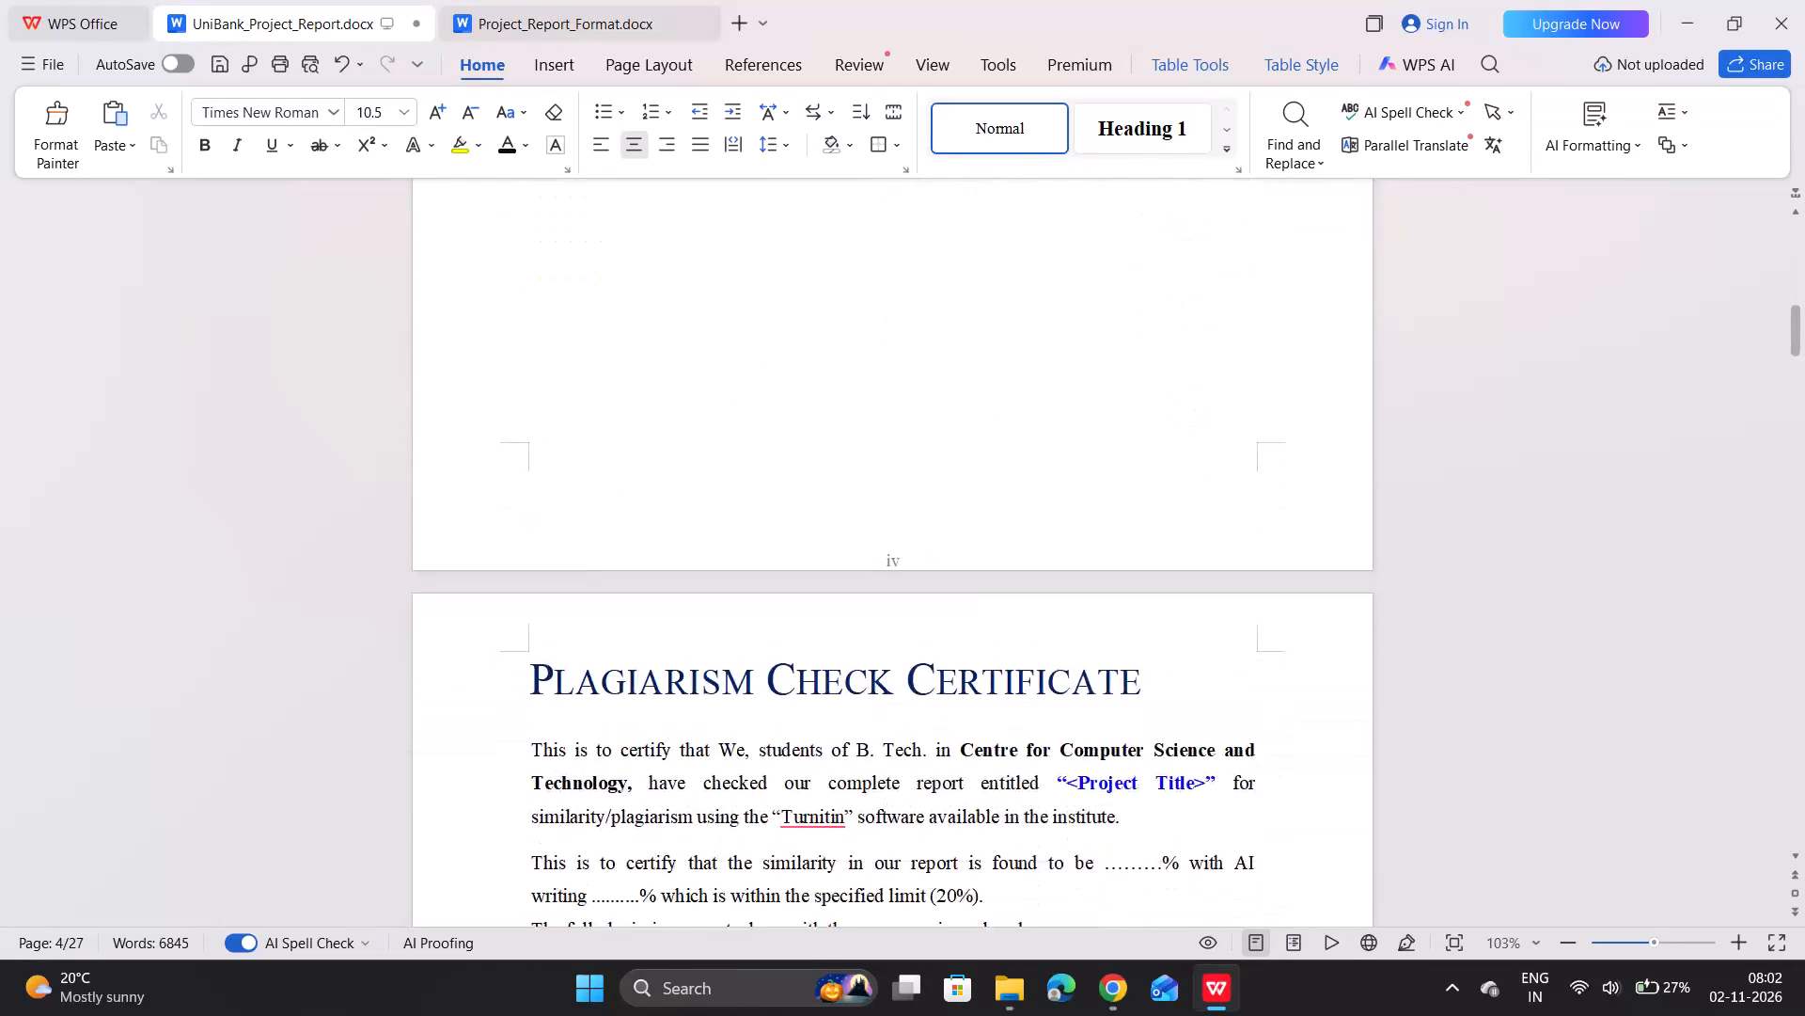
scroll(1209, 609, "down", 11)
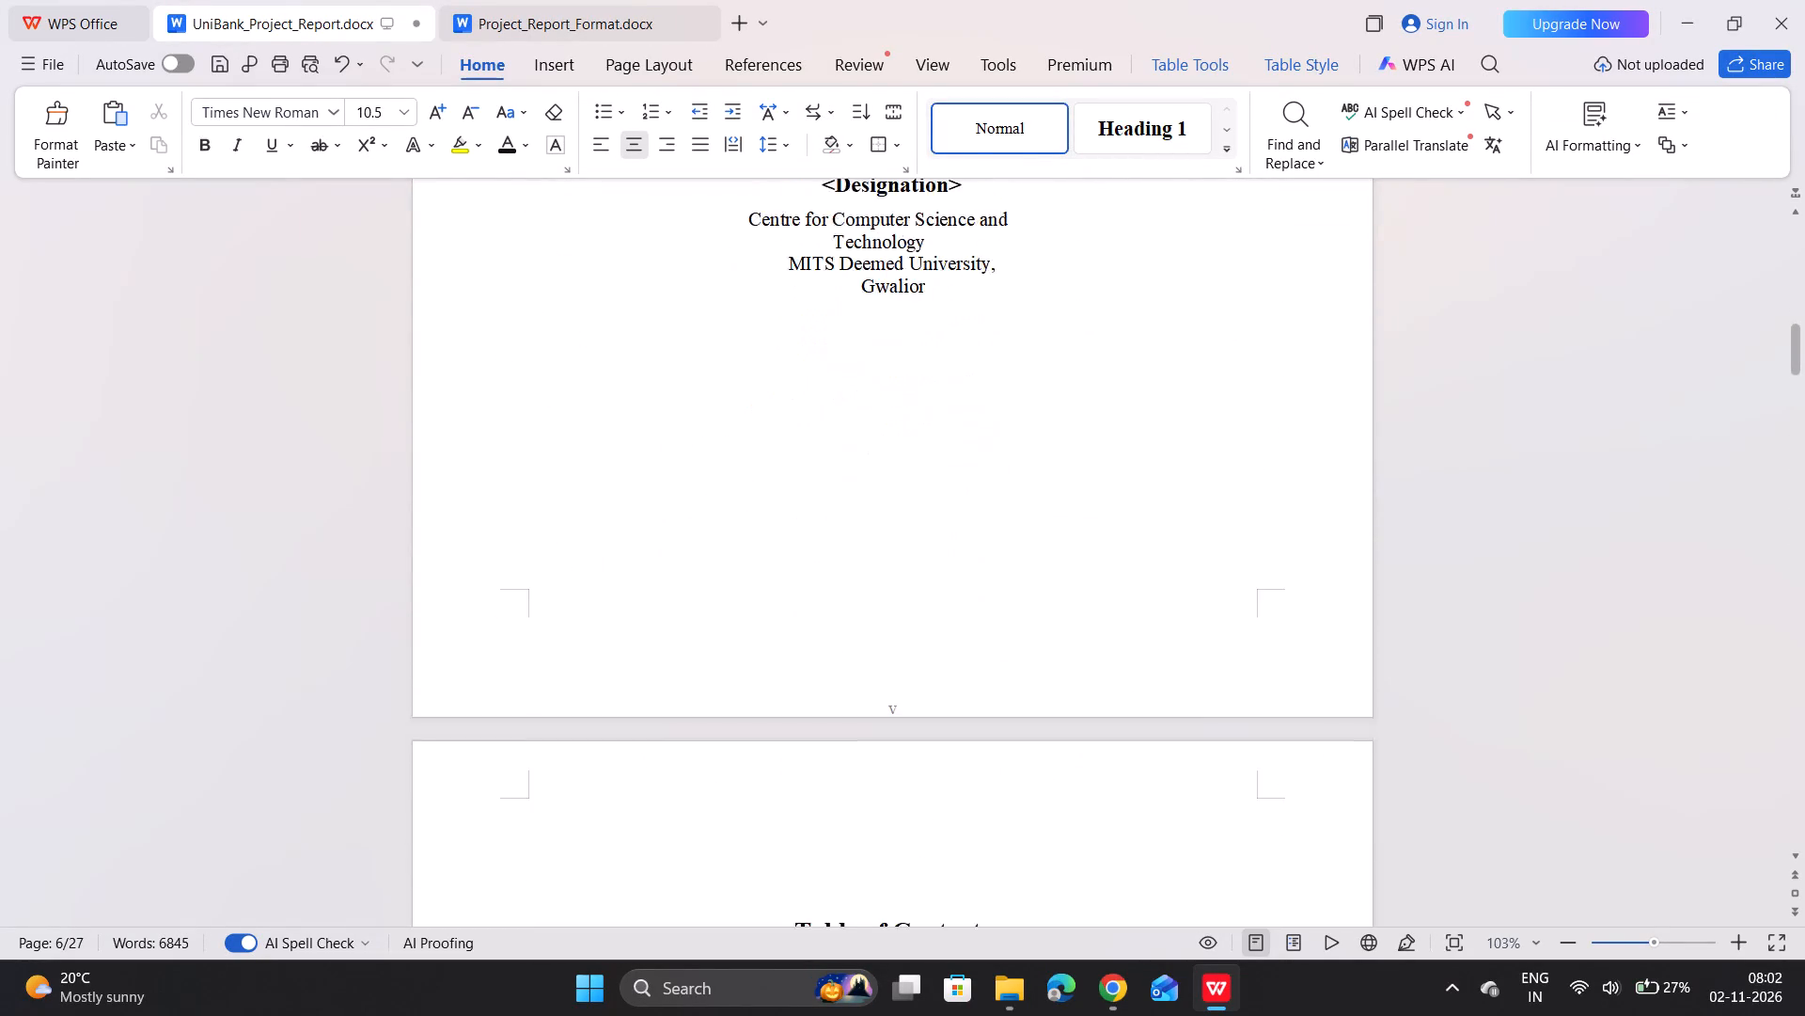
scroll(1209, 609, "down", 2)
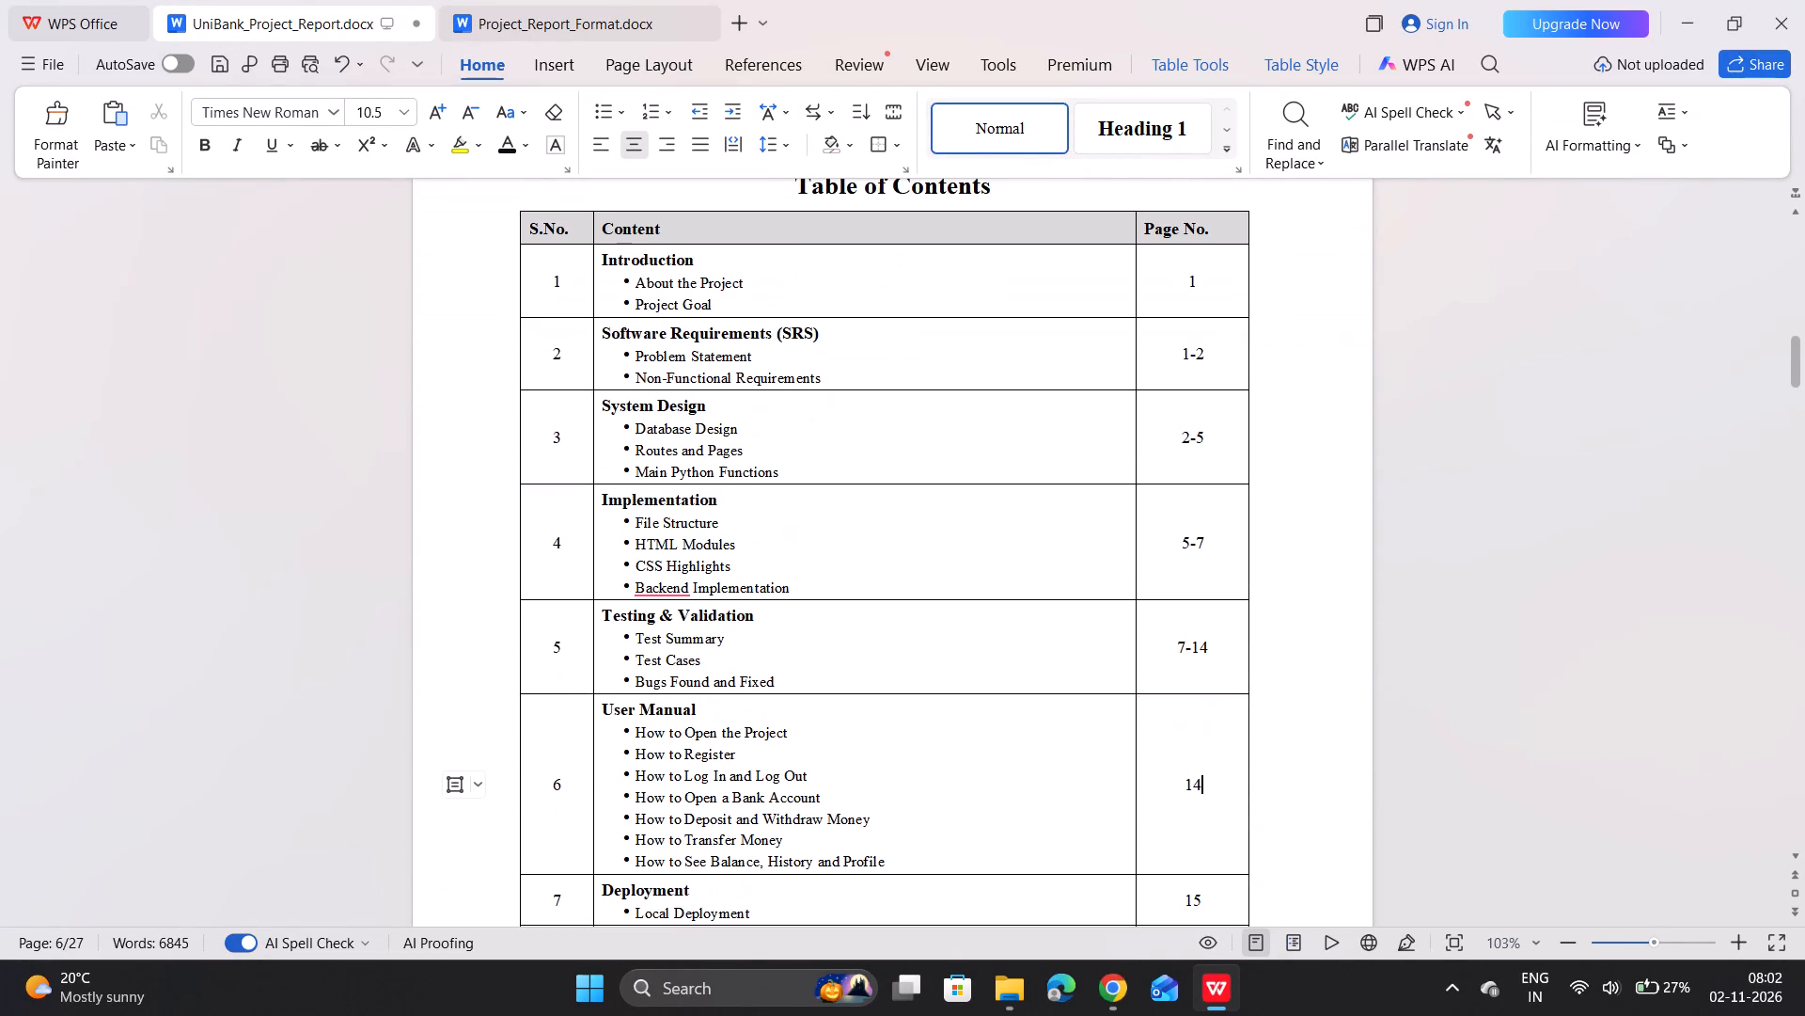
scroll(1209, 609, "down", 1)
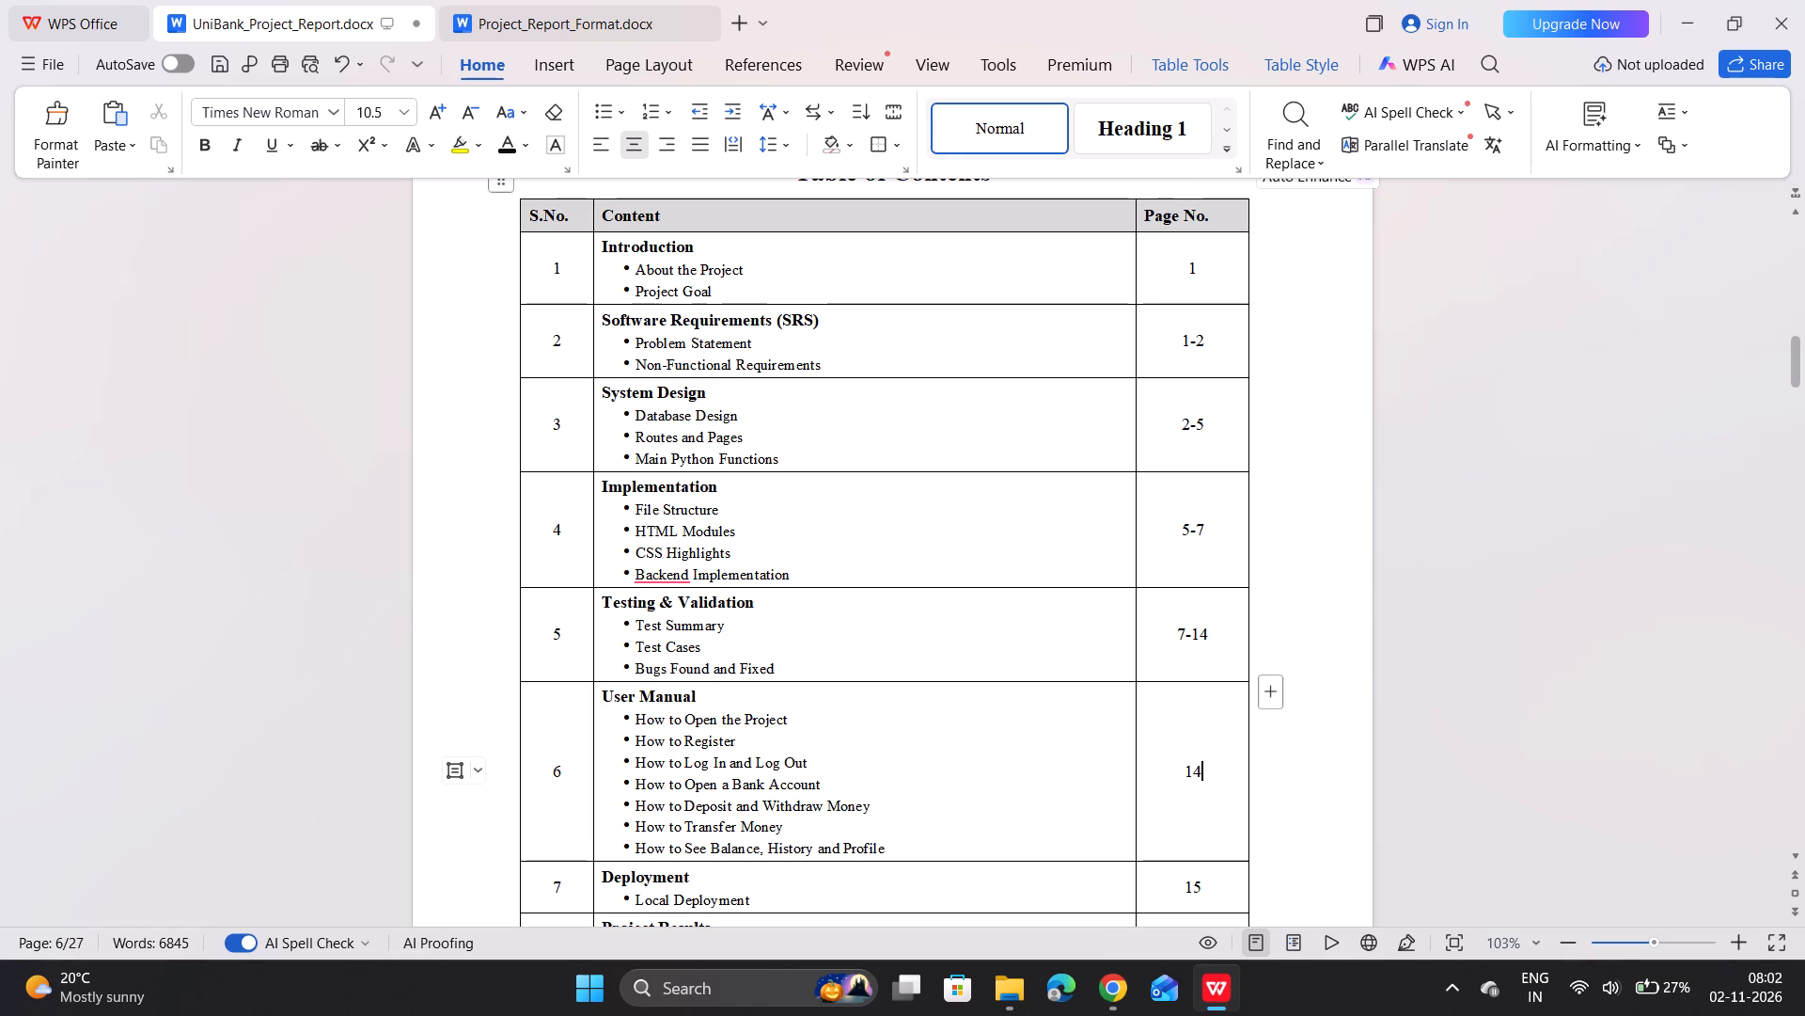
left_click(1210, 627)
key("BackSpace")
key("3")
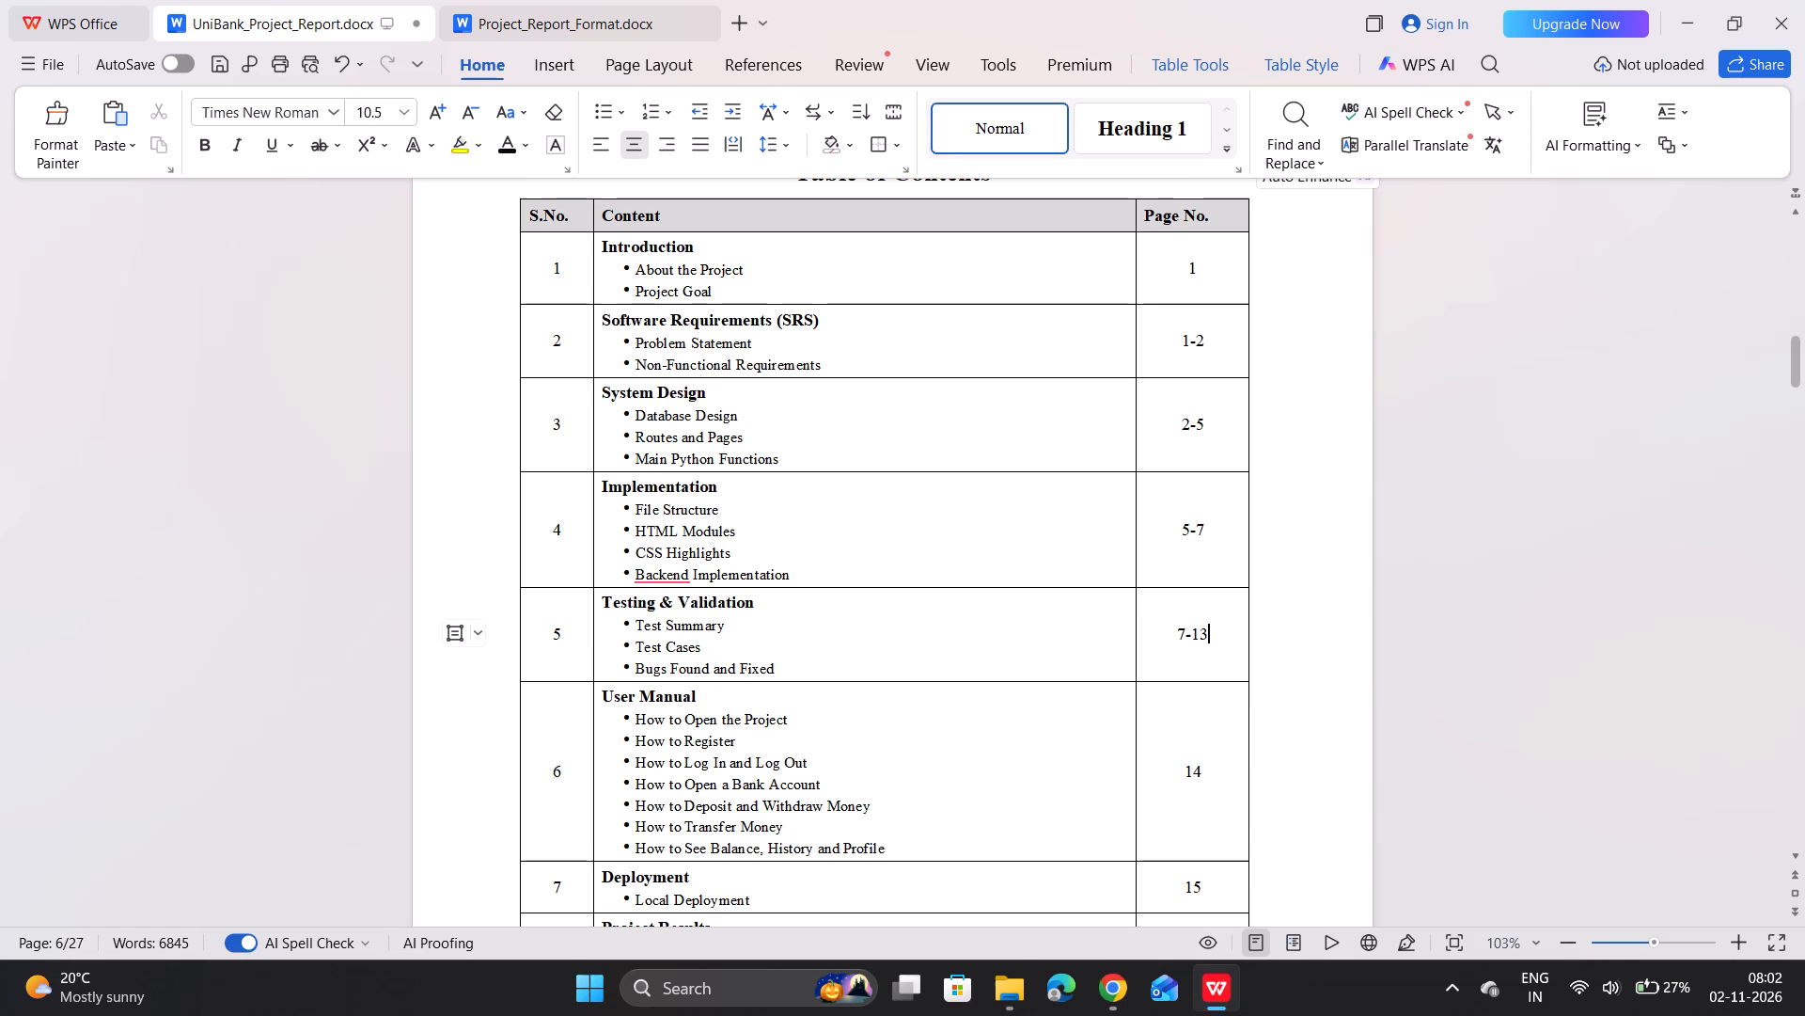
Examine sections 1. Introduction through 4. Implementation up to the start of 5. Testing & Validation, checking the page numbers where each begins and ends.
scroll(1210, 627, "down", 8)
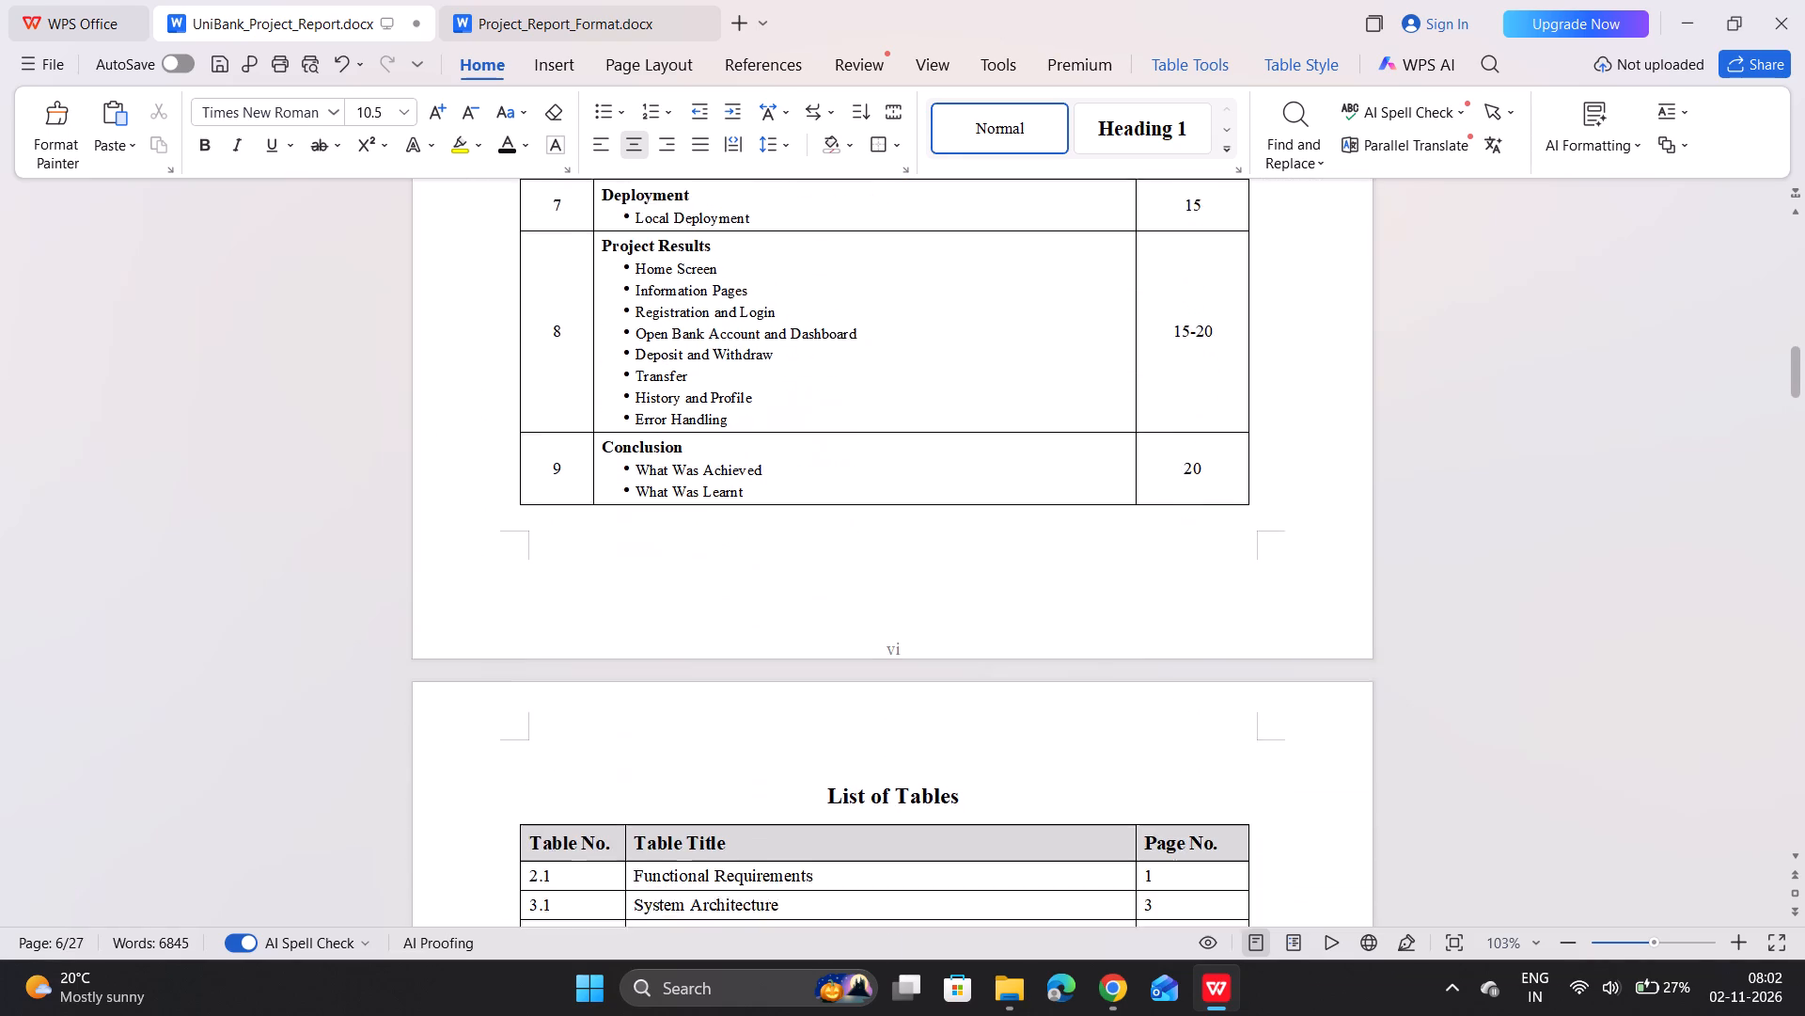
scroll(1210, 627, "down", 9)
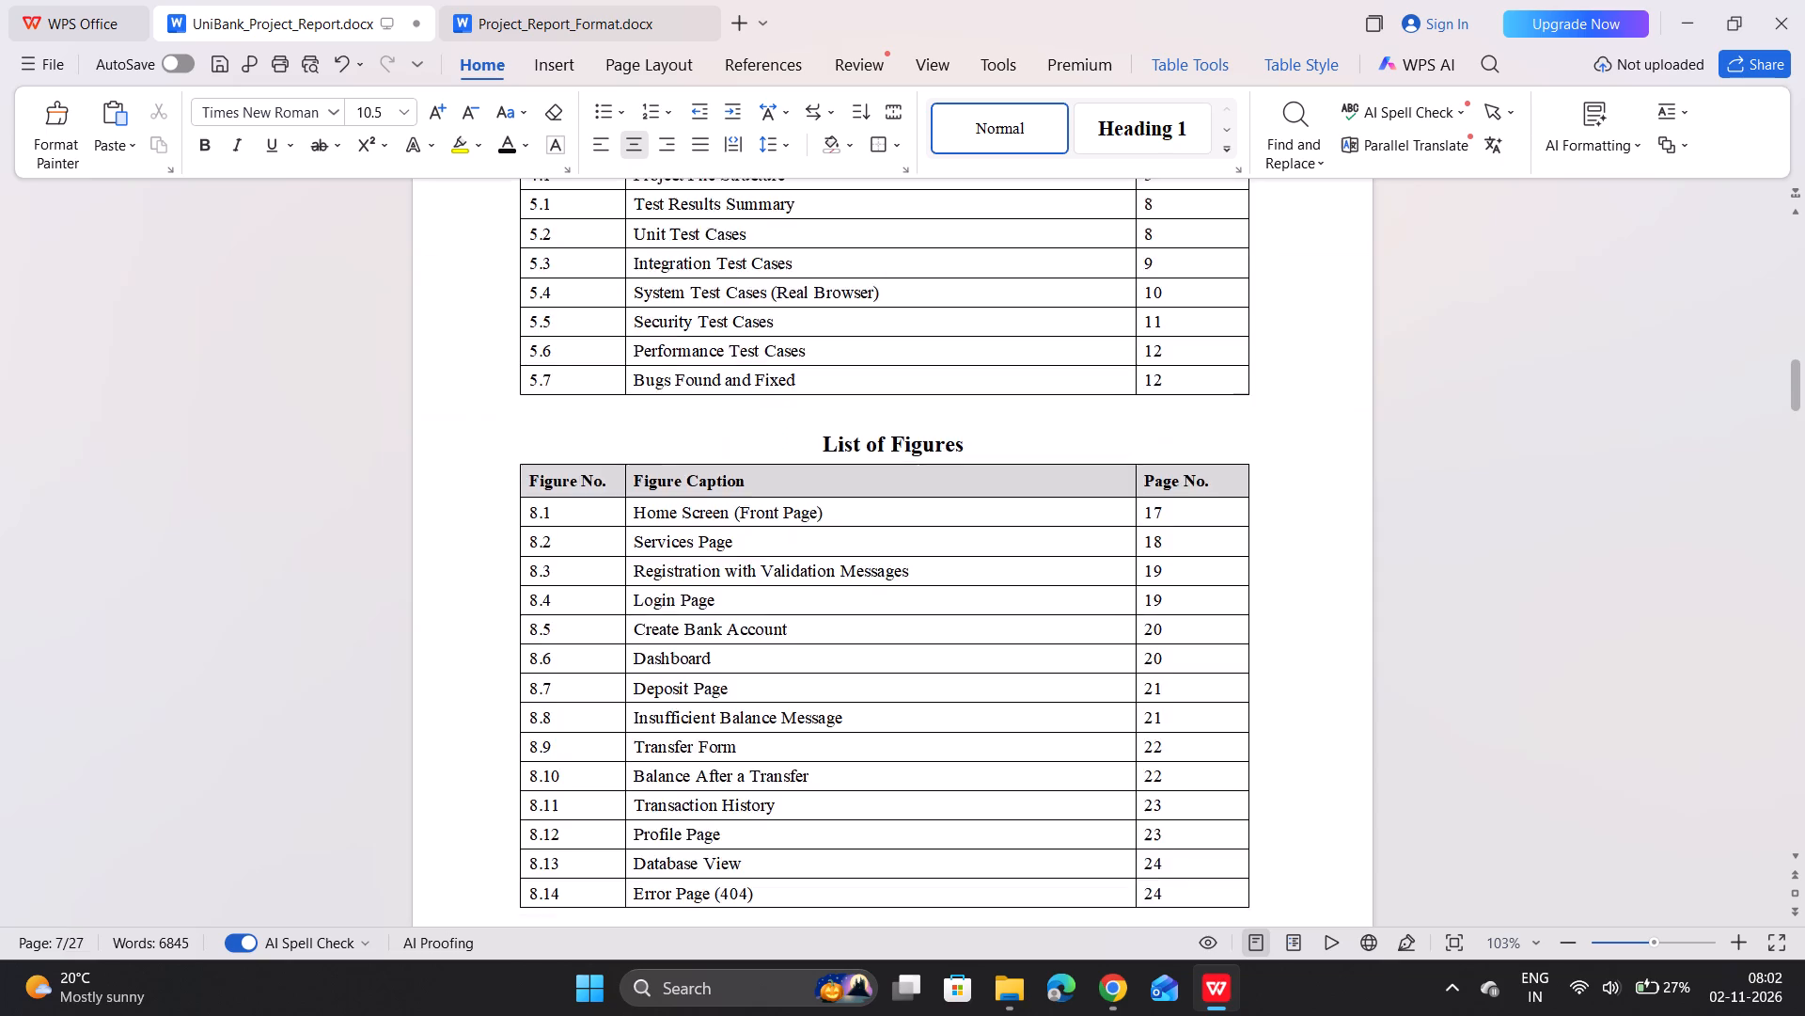
scroll(1210, 627, "down", 6)
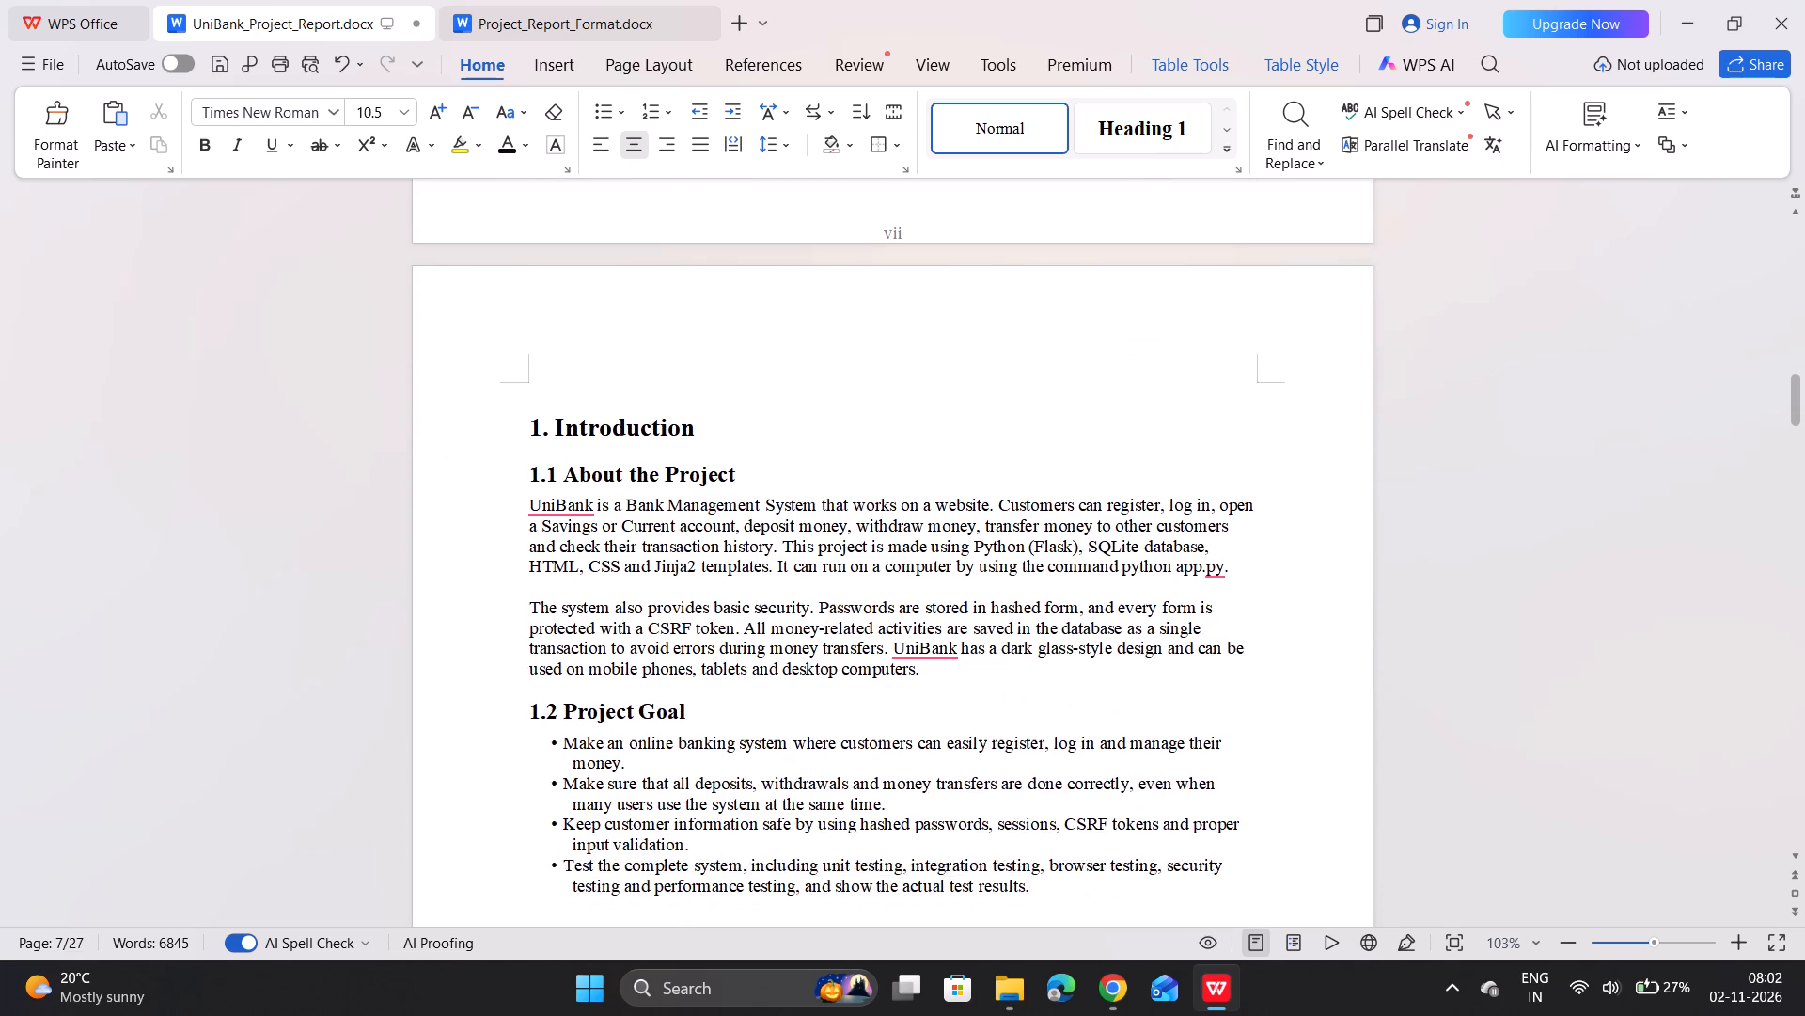
scroll(1210, 627, "down", 8)
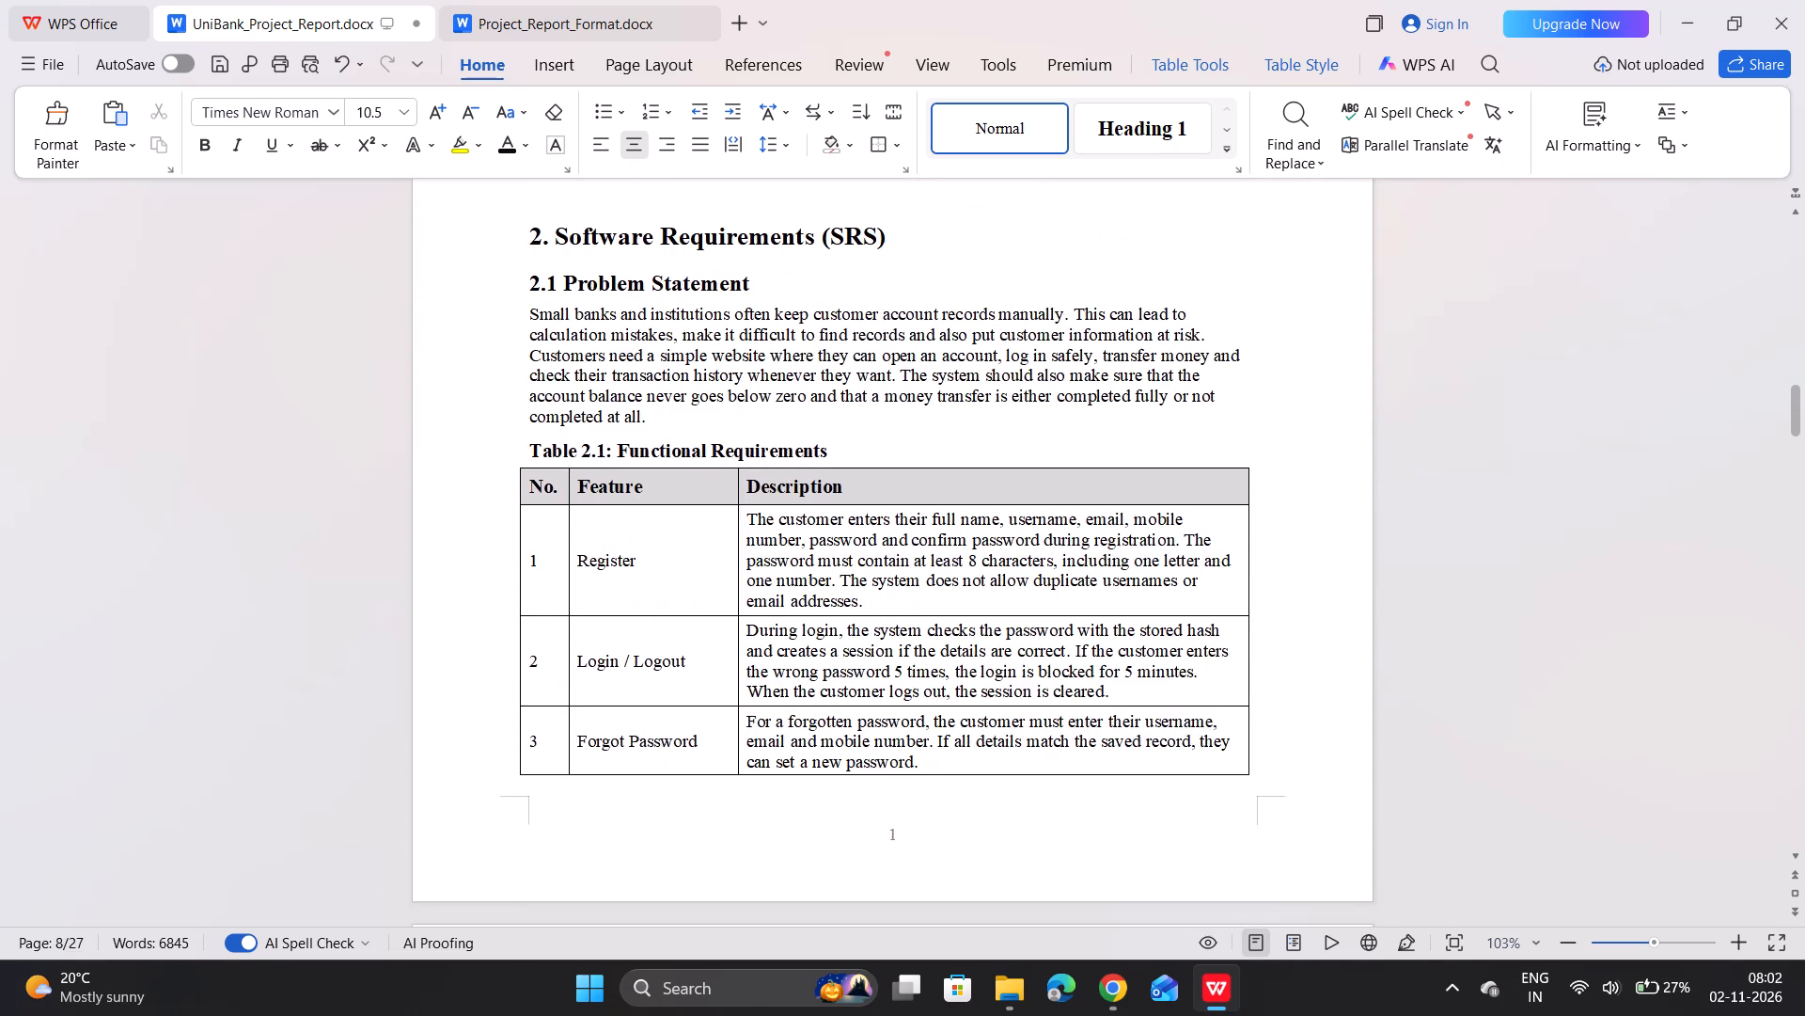
scroll(1210, 627, "down", 10)
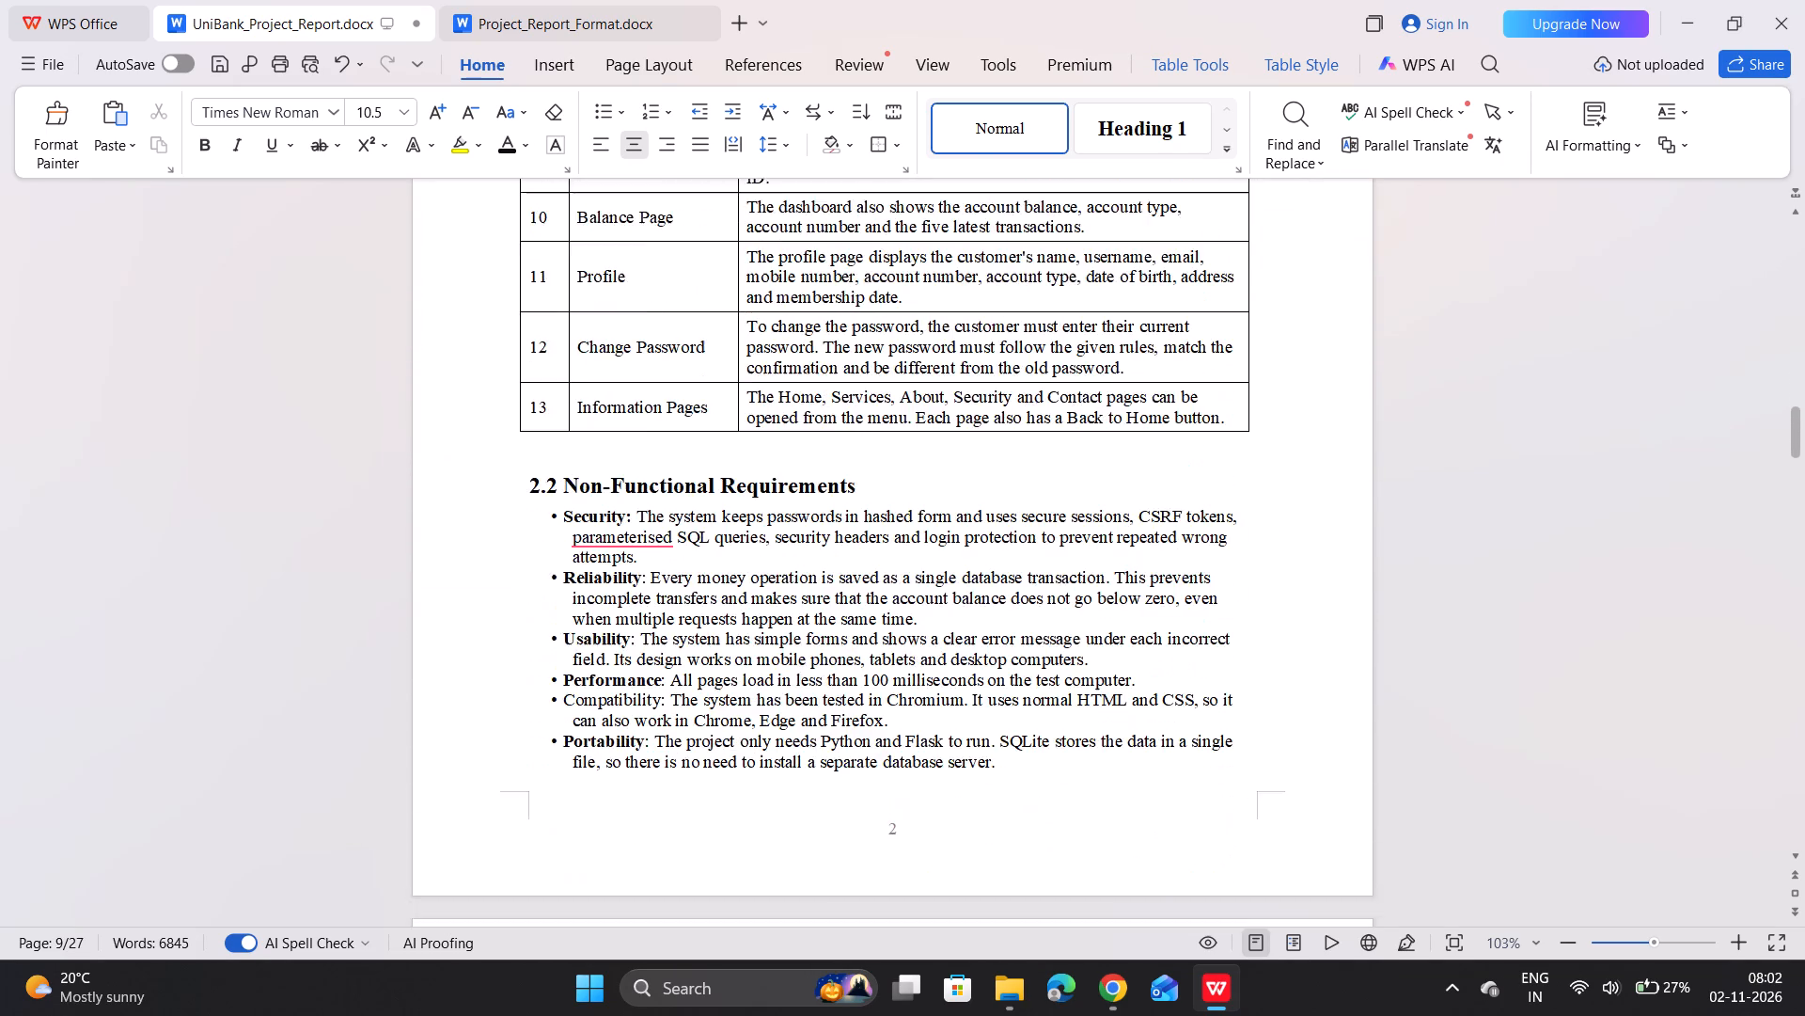
scroll(1210, 627, "down", 7)
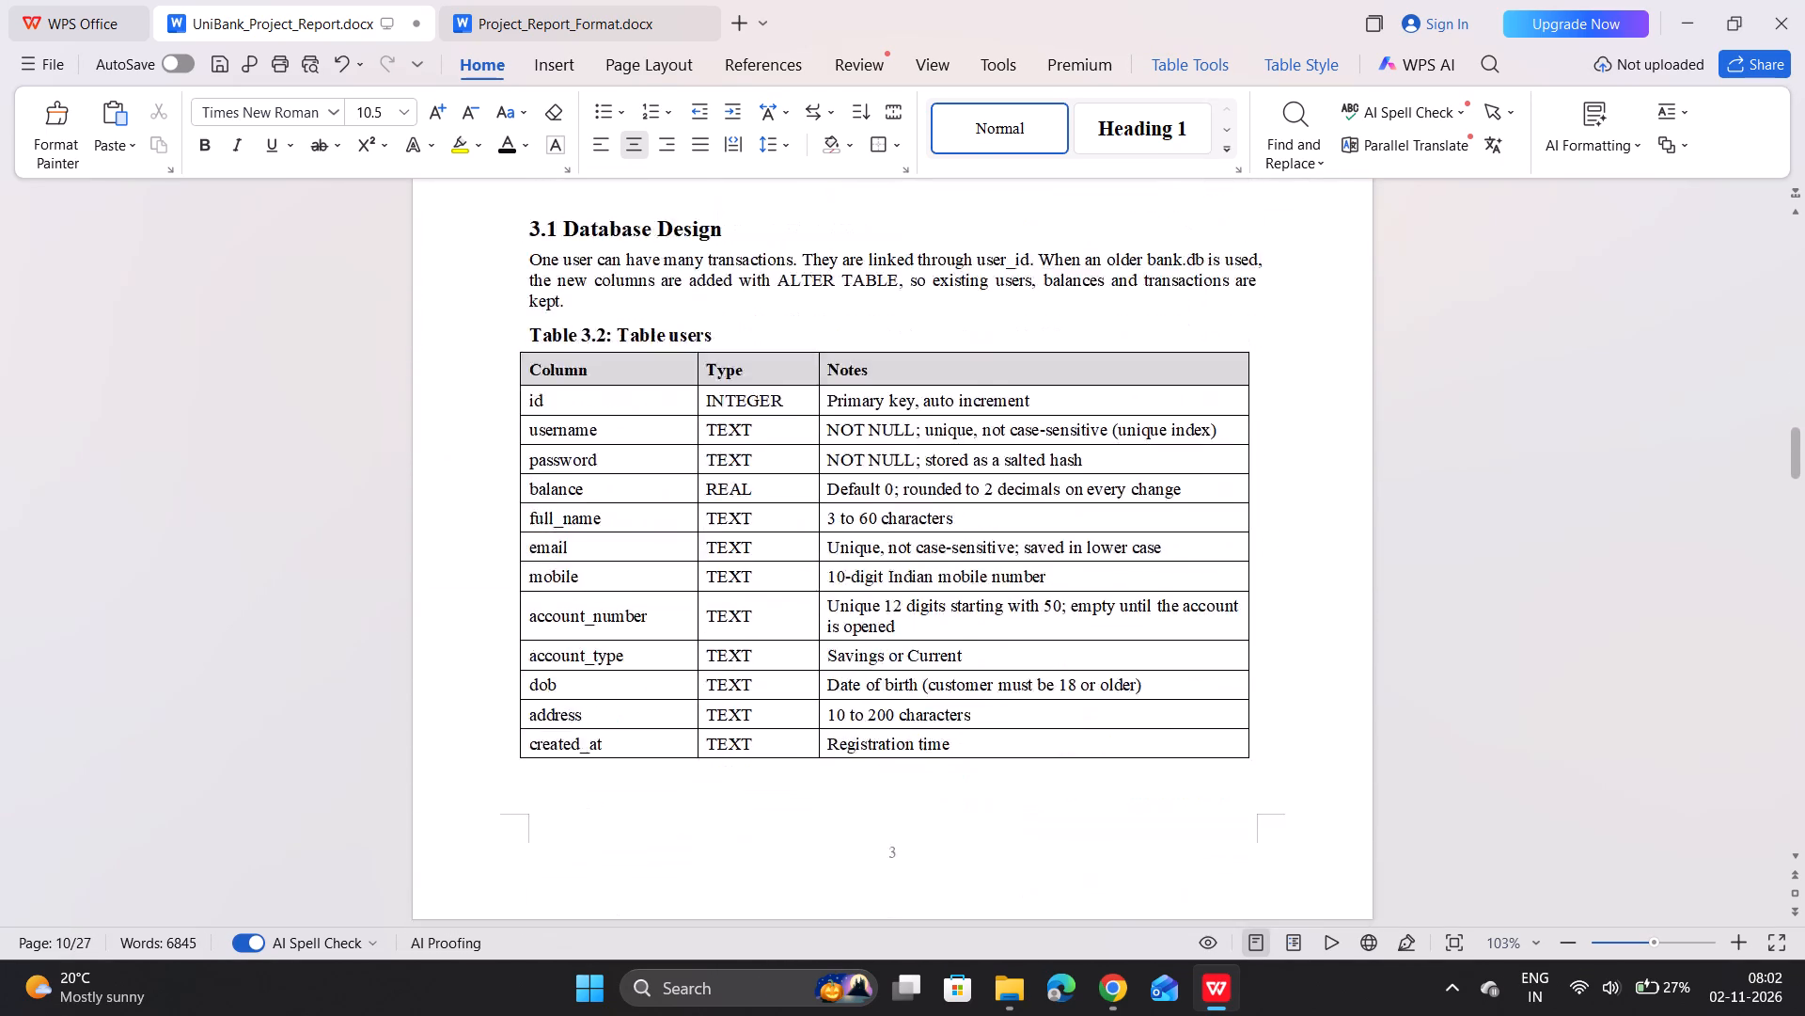
scroll(1210, 627, "down", 2)
scroll(1210, 627, "up", 3)
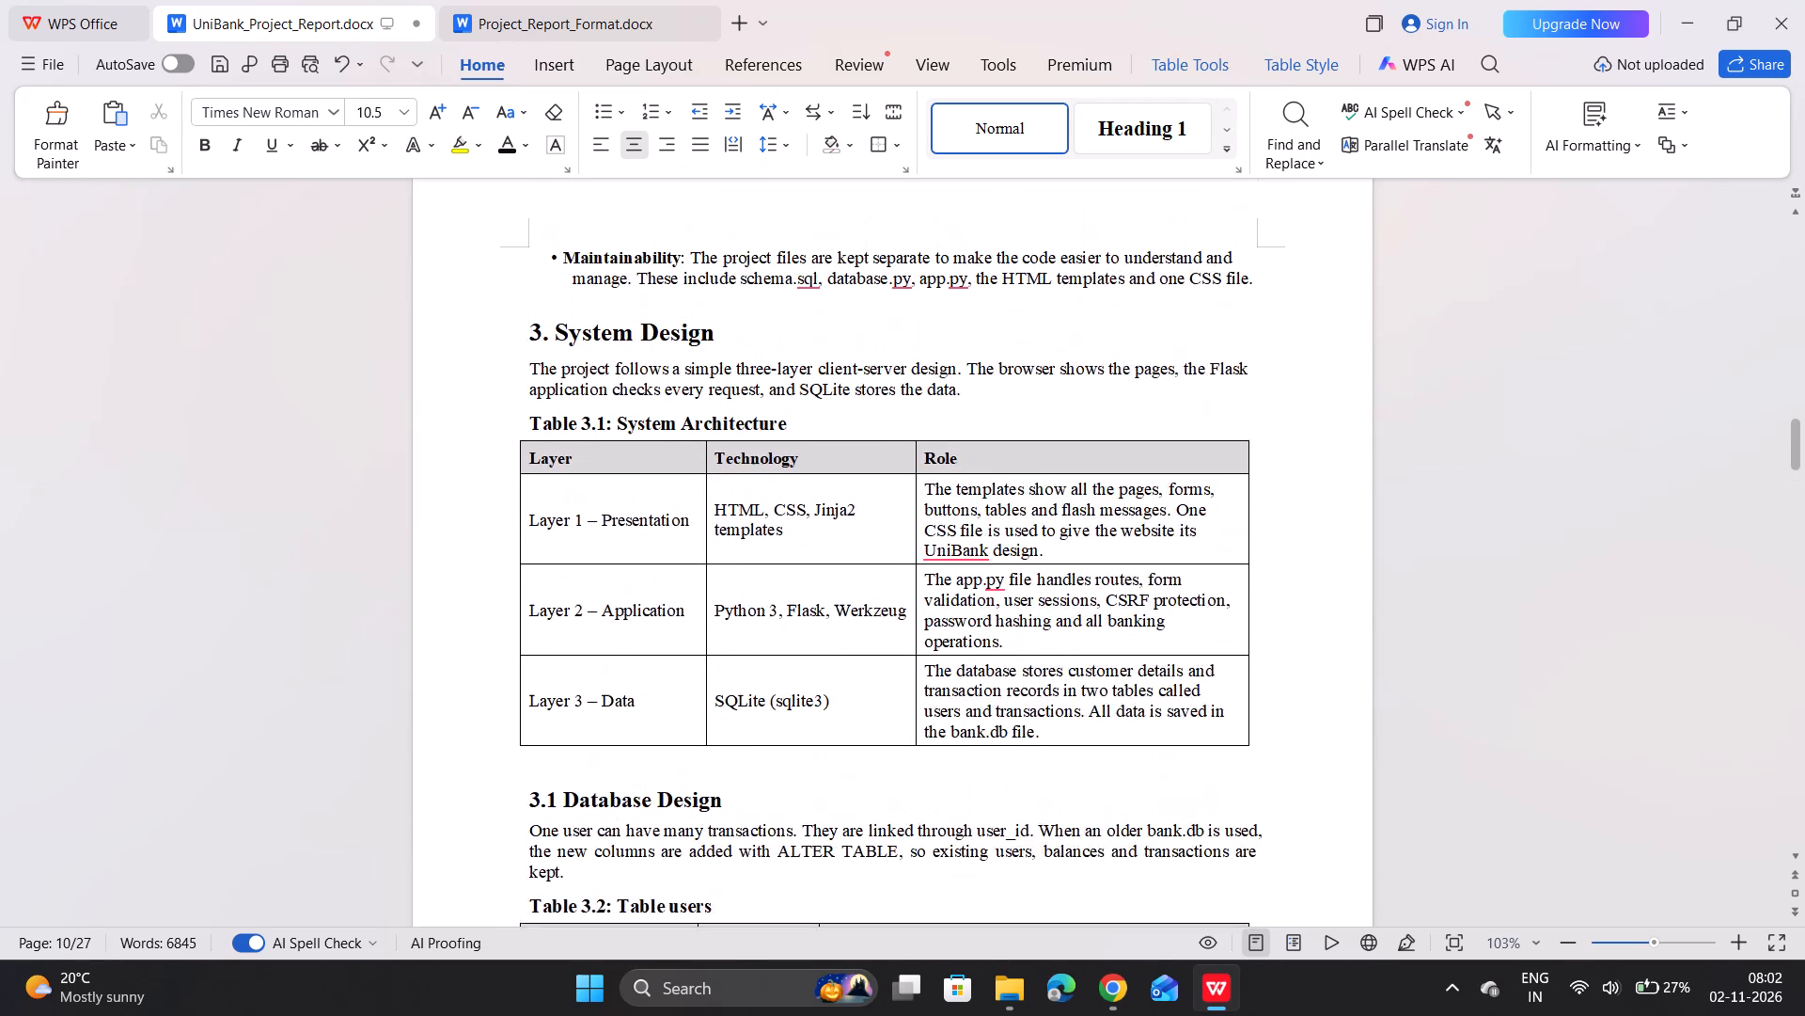
scroll(1210, 627, "up", 4)
scroll(1210, 627, "down", 7)
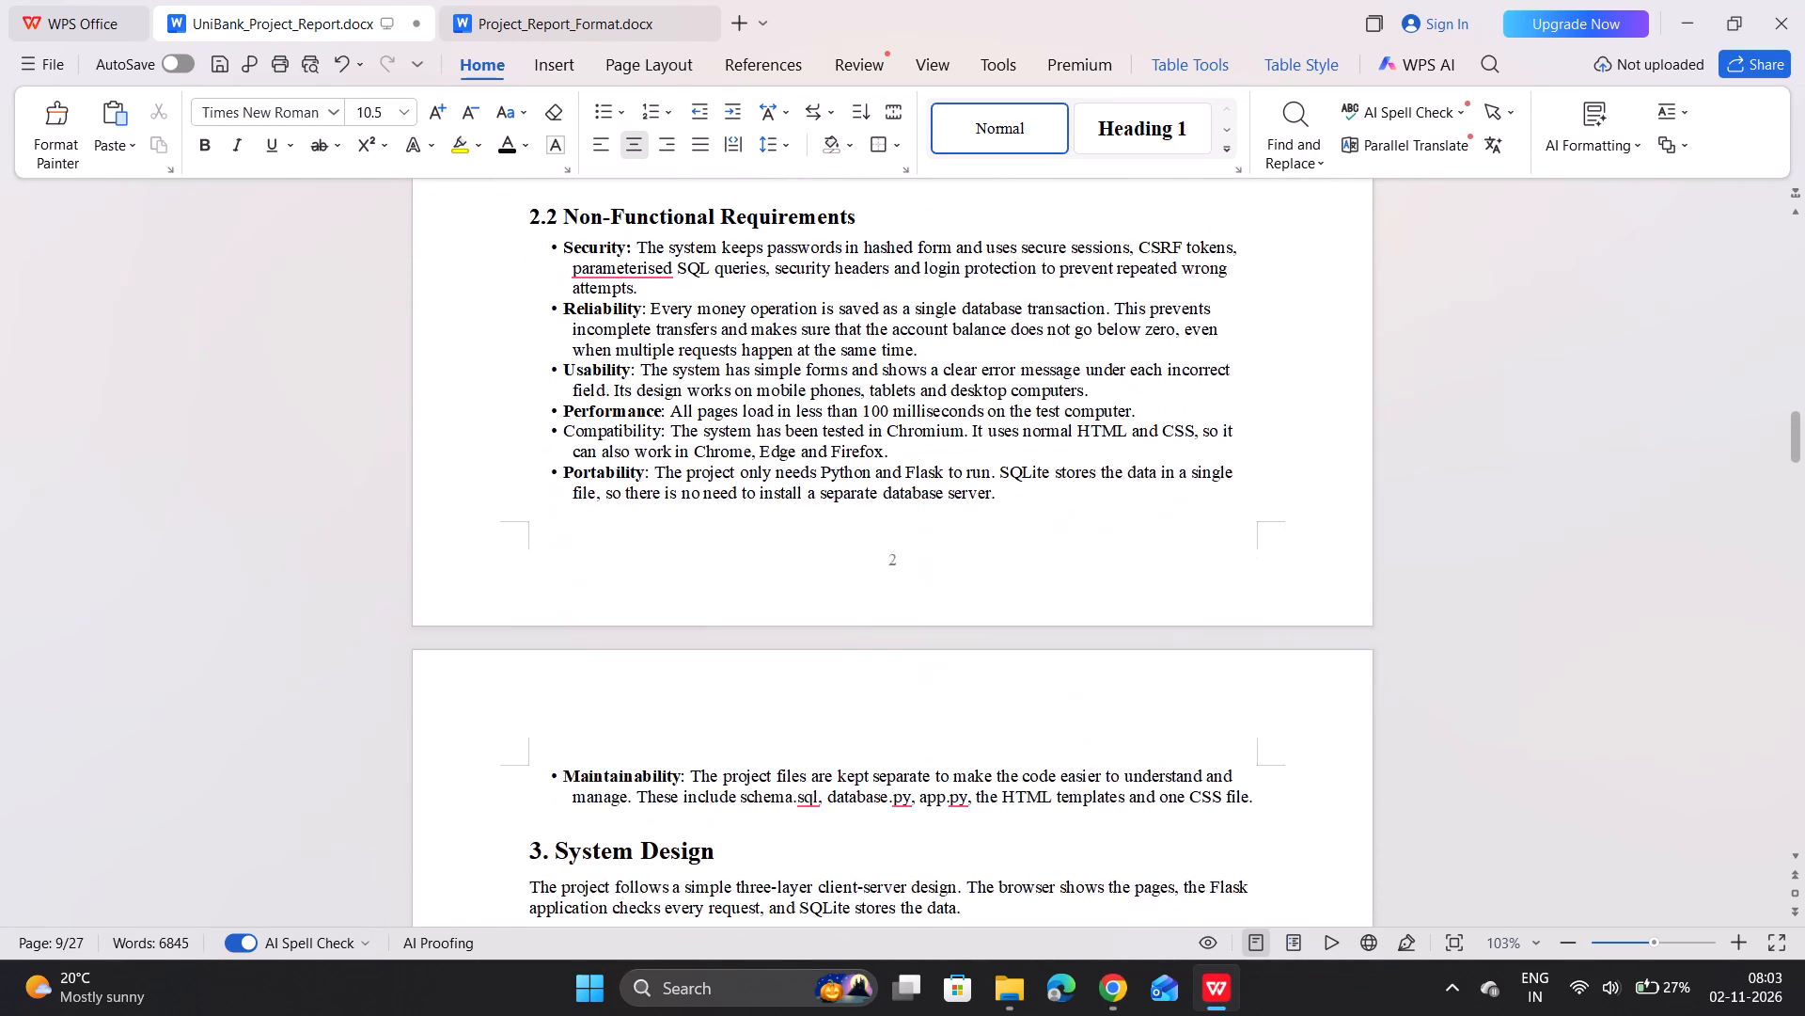
scroll(1210, 627, "down", 12)
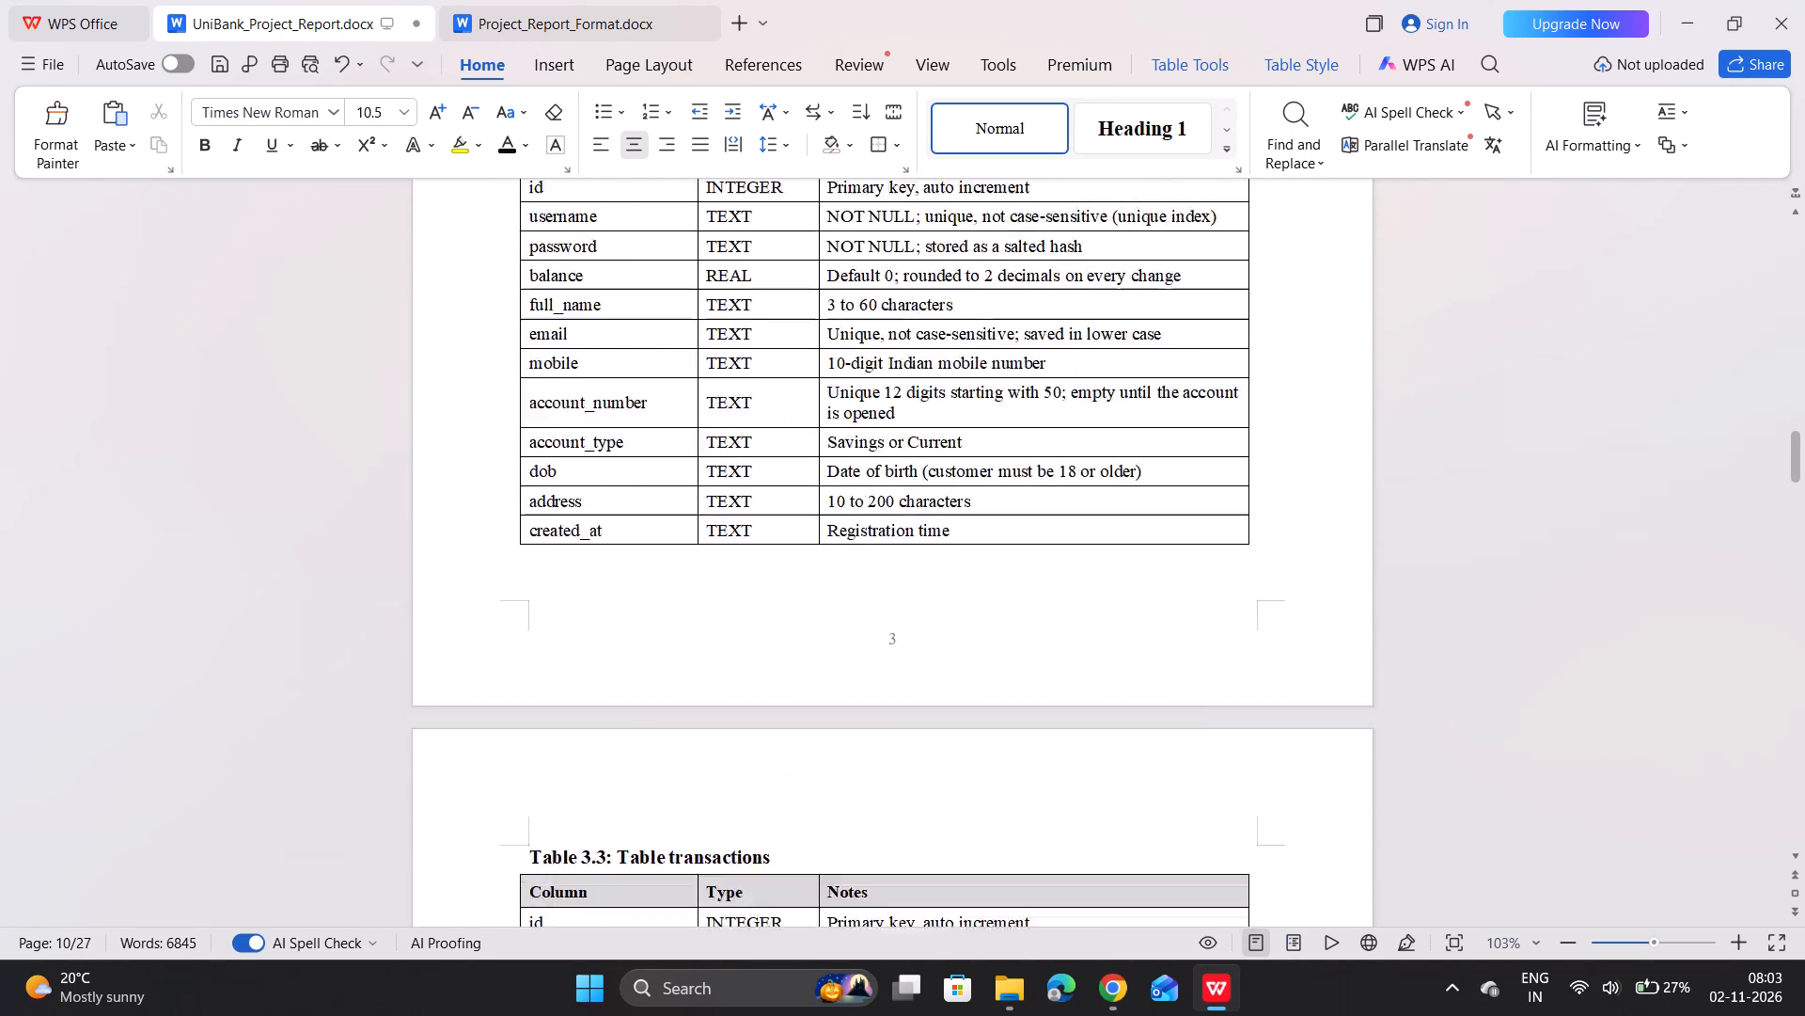
scroll(1210, 627, "down", 5)
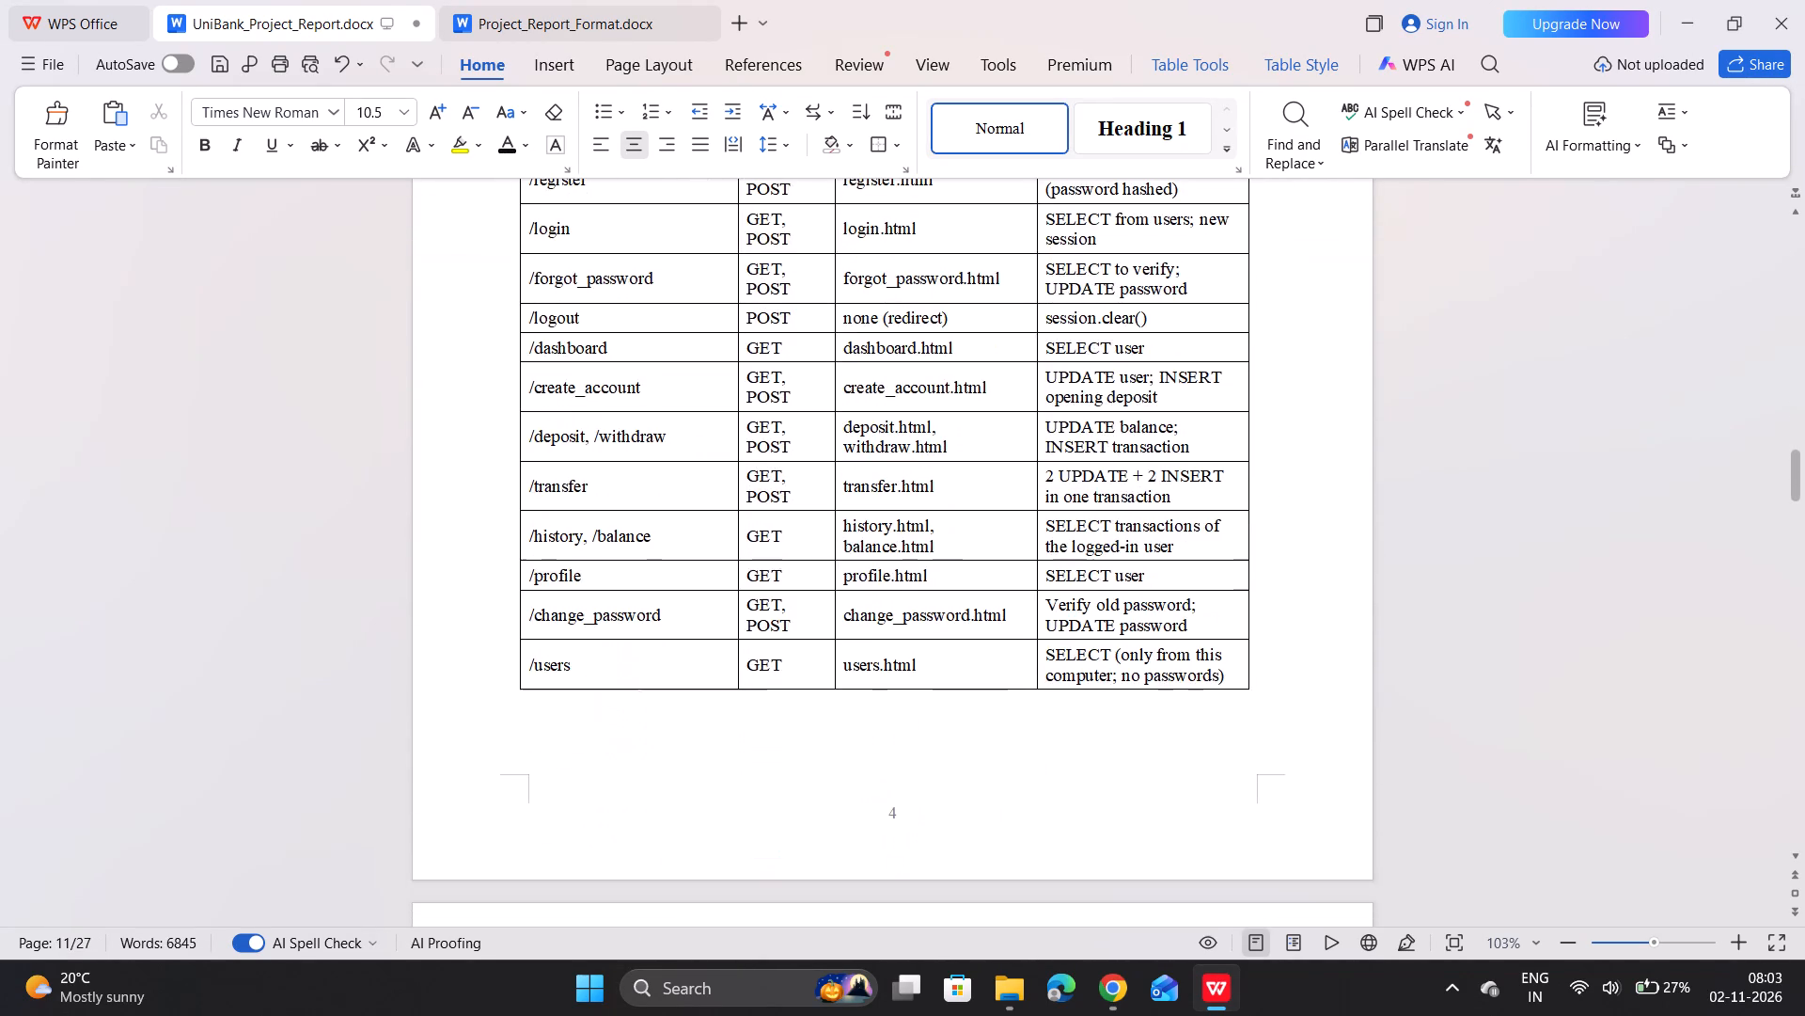
scroll(1210, 627, "down", 5)
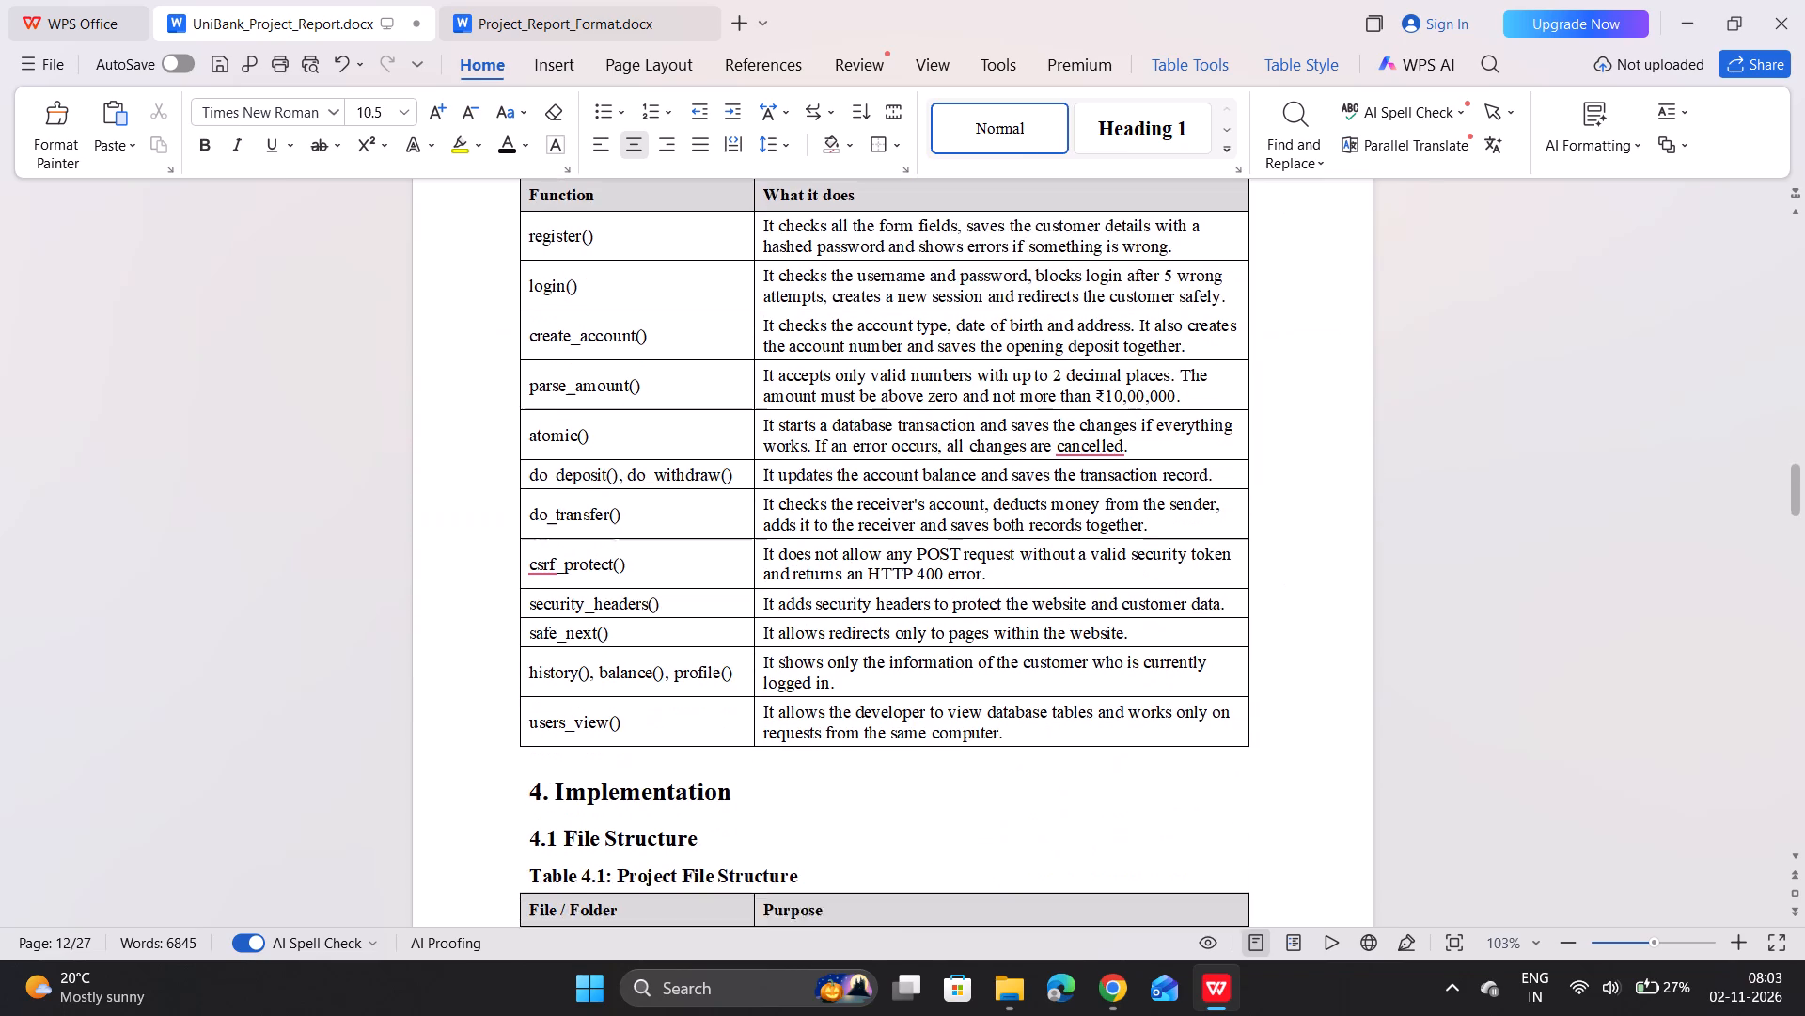
scroll(1210, 627, "down", 8)
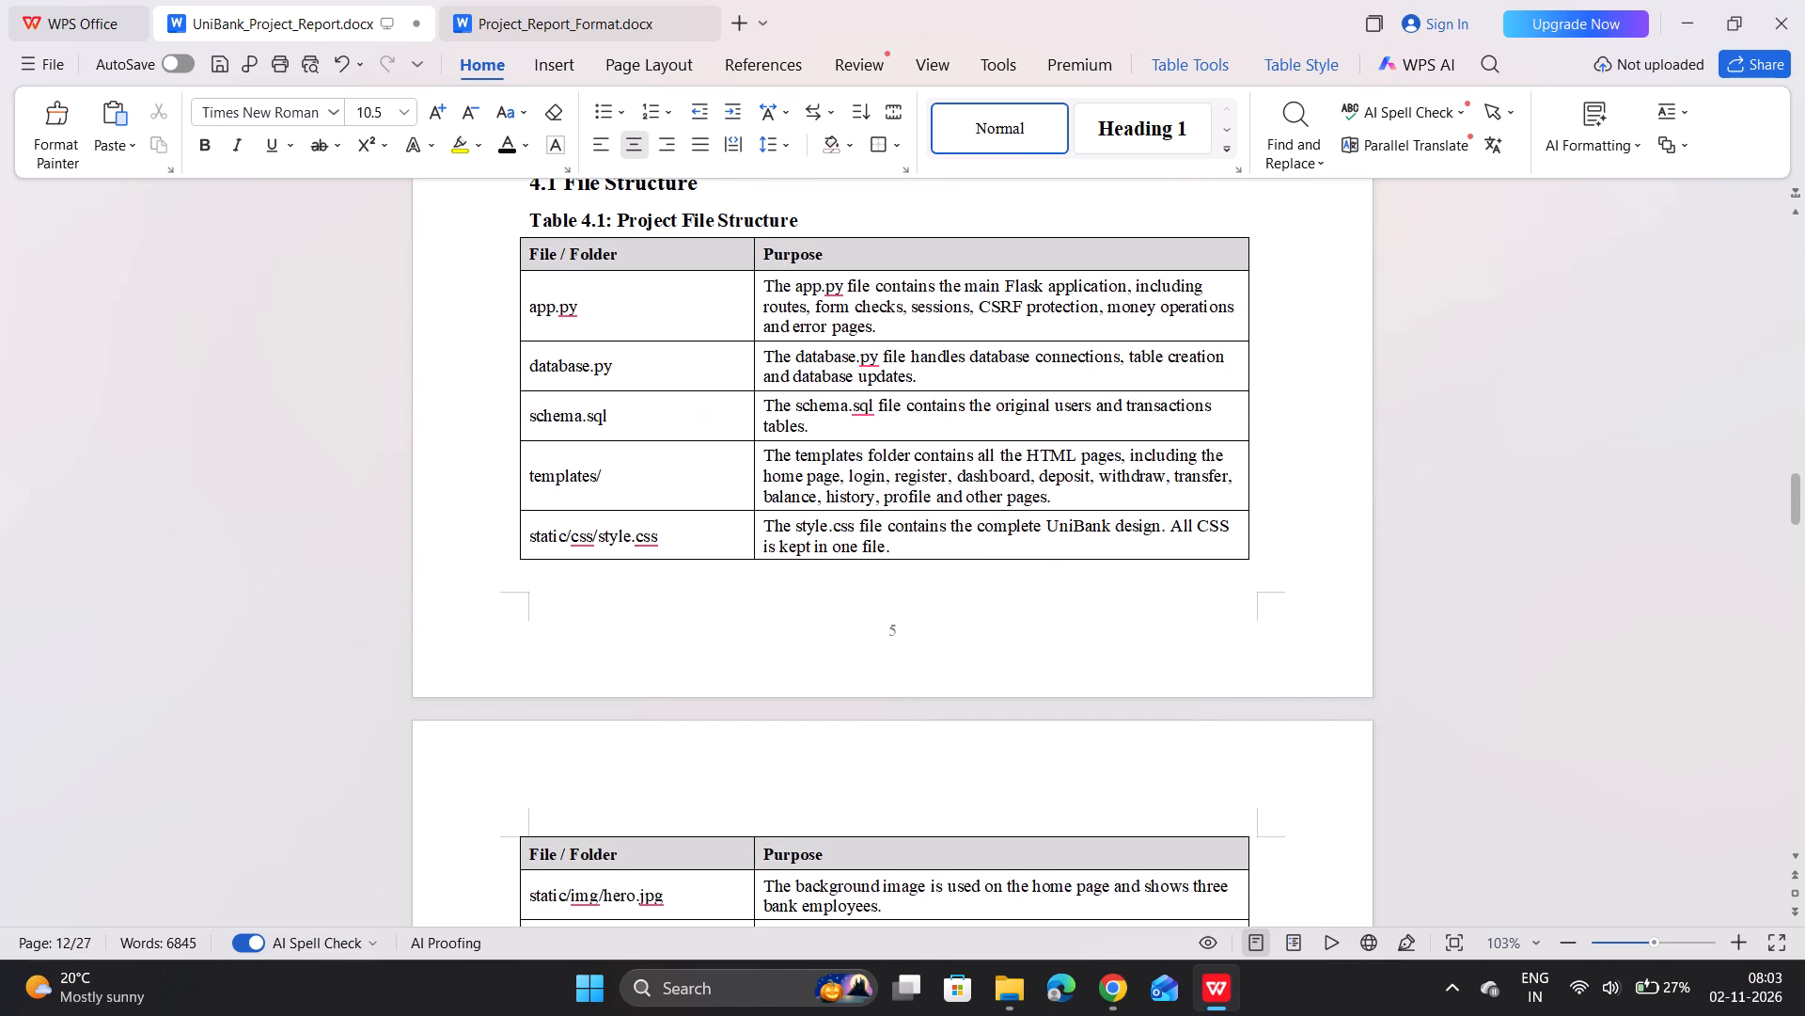
scroll(1210, 627, "down", 4)
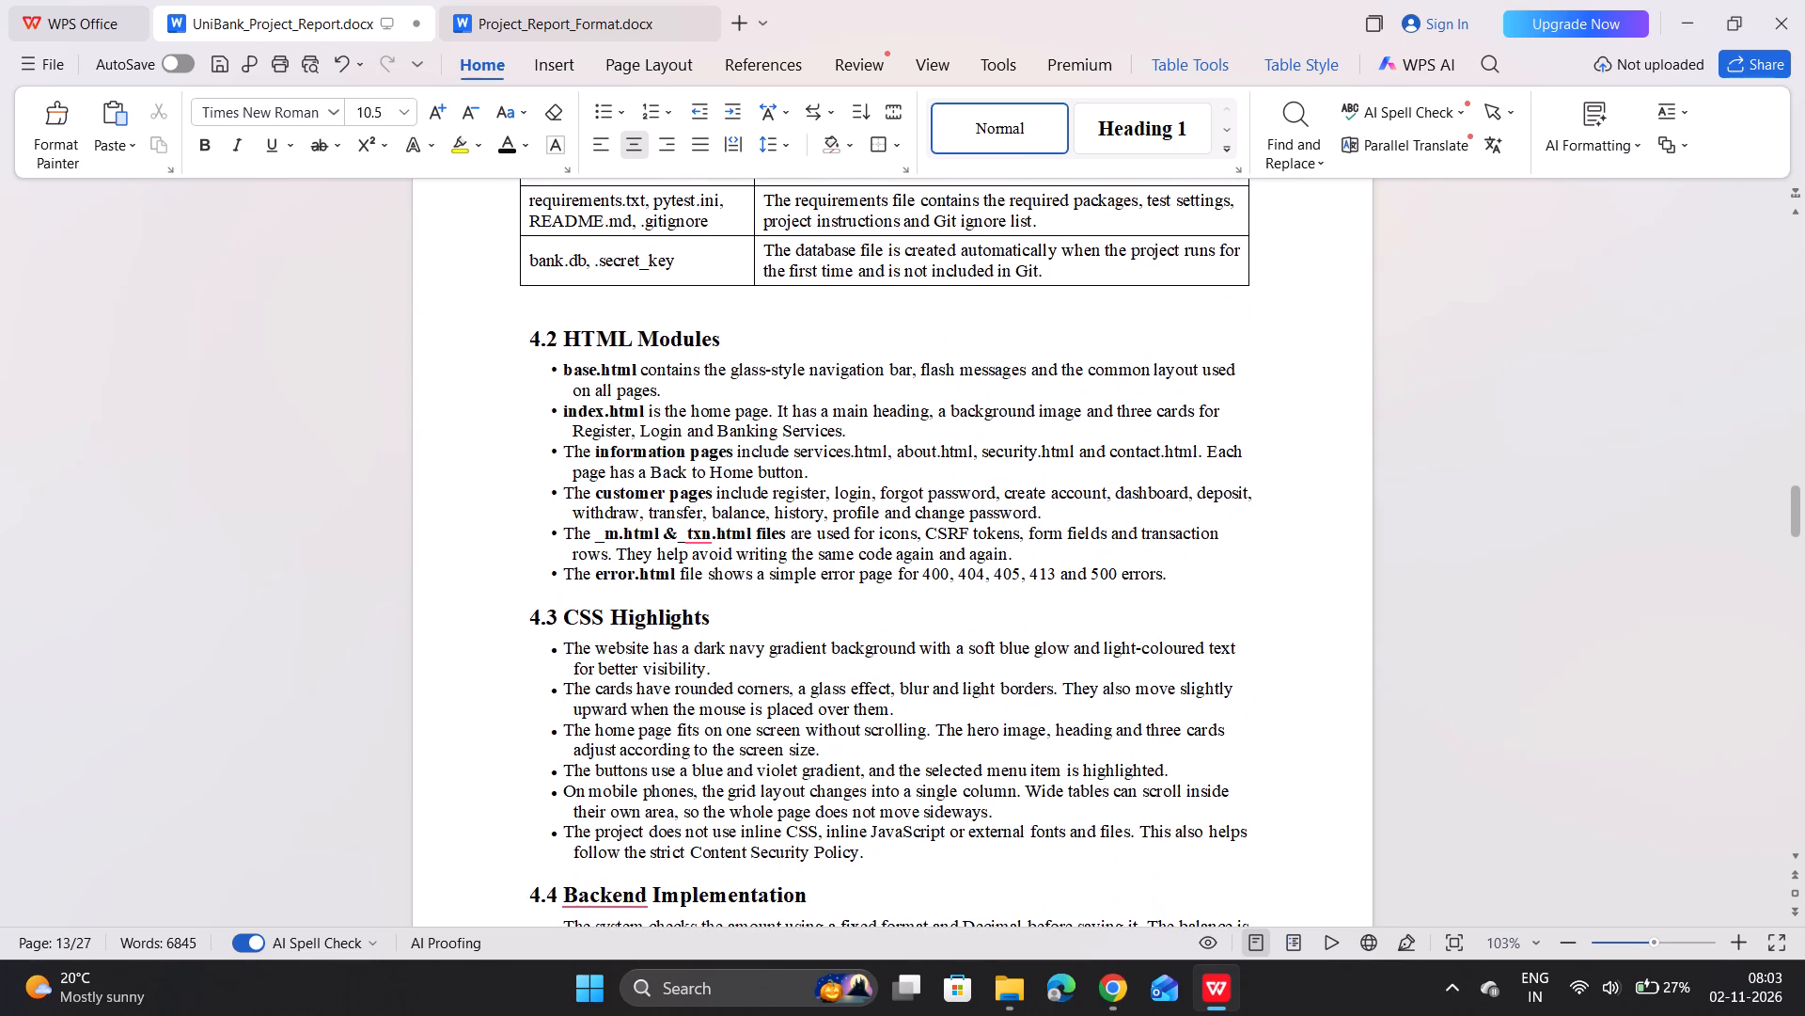
scroll(1210, 627, "down", 6)
scroll(1210, 627, "right", 1)
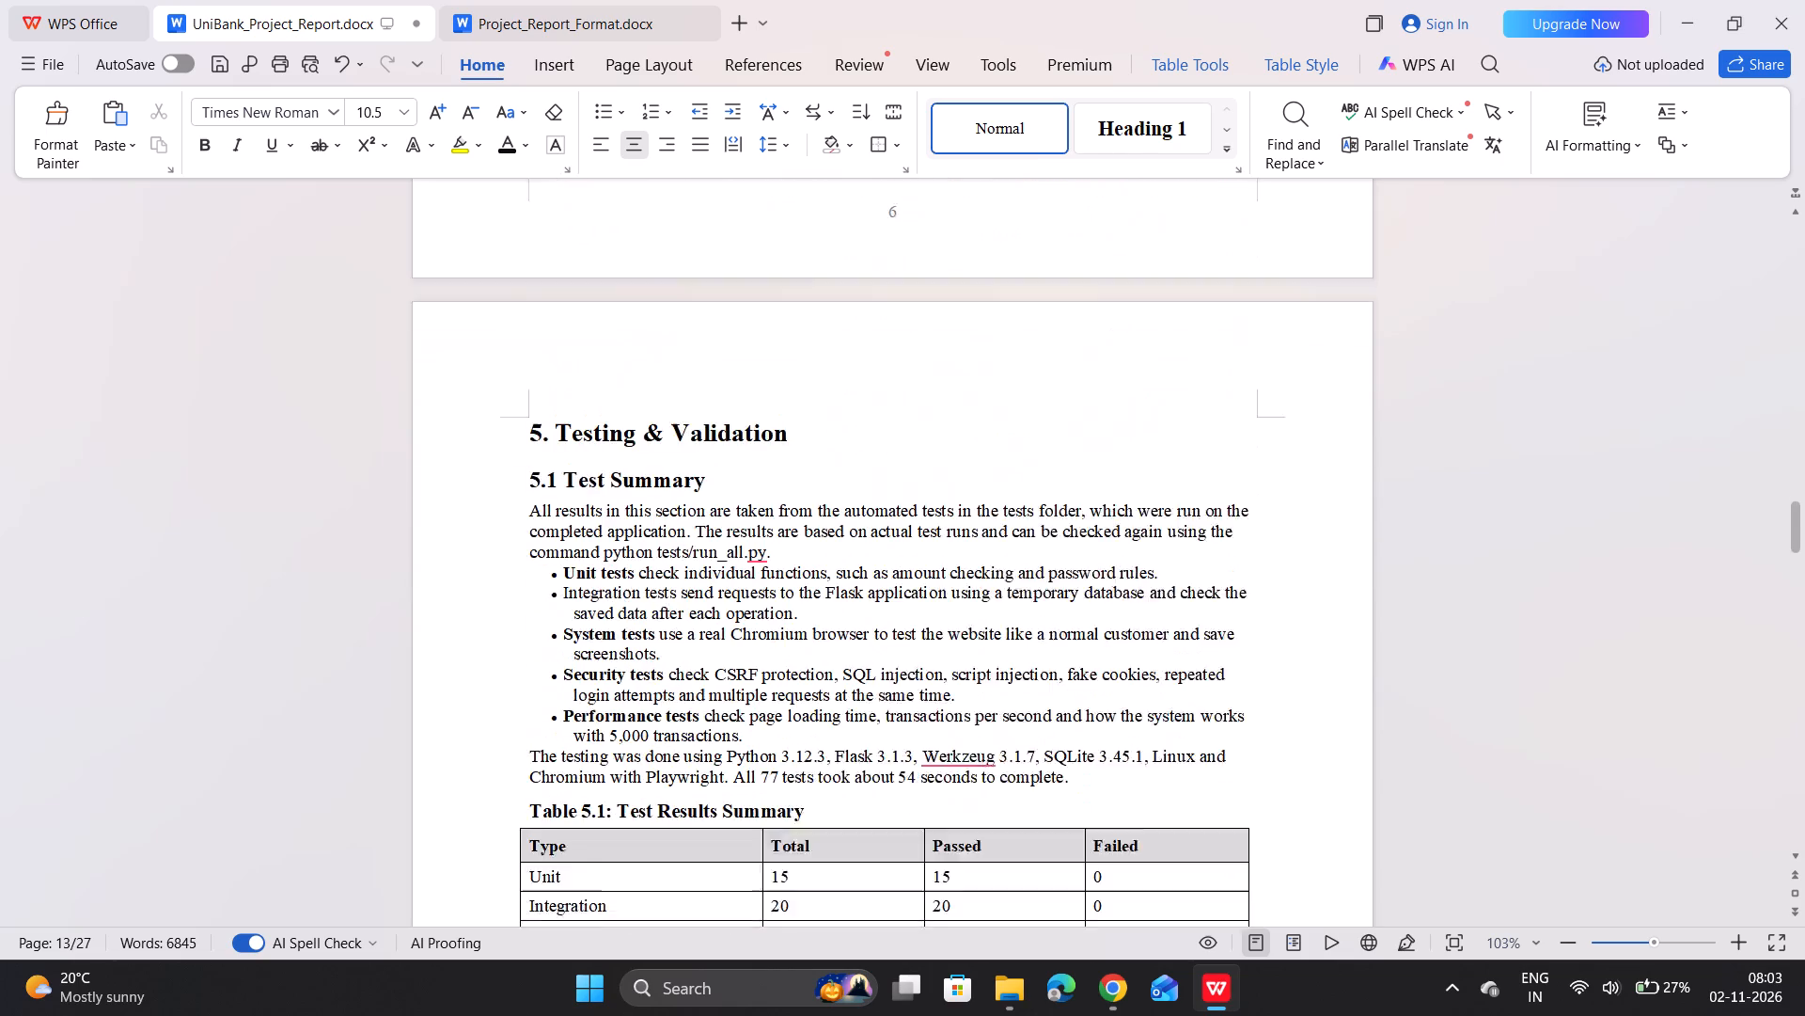
scroll(1210, 627, "right", 1)
Set the page range of the Implementation entry in the Table of Contents to 5-6.
scroll(1210, 627, "up", 18)
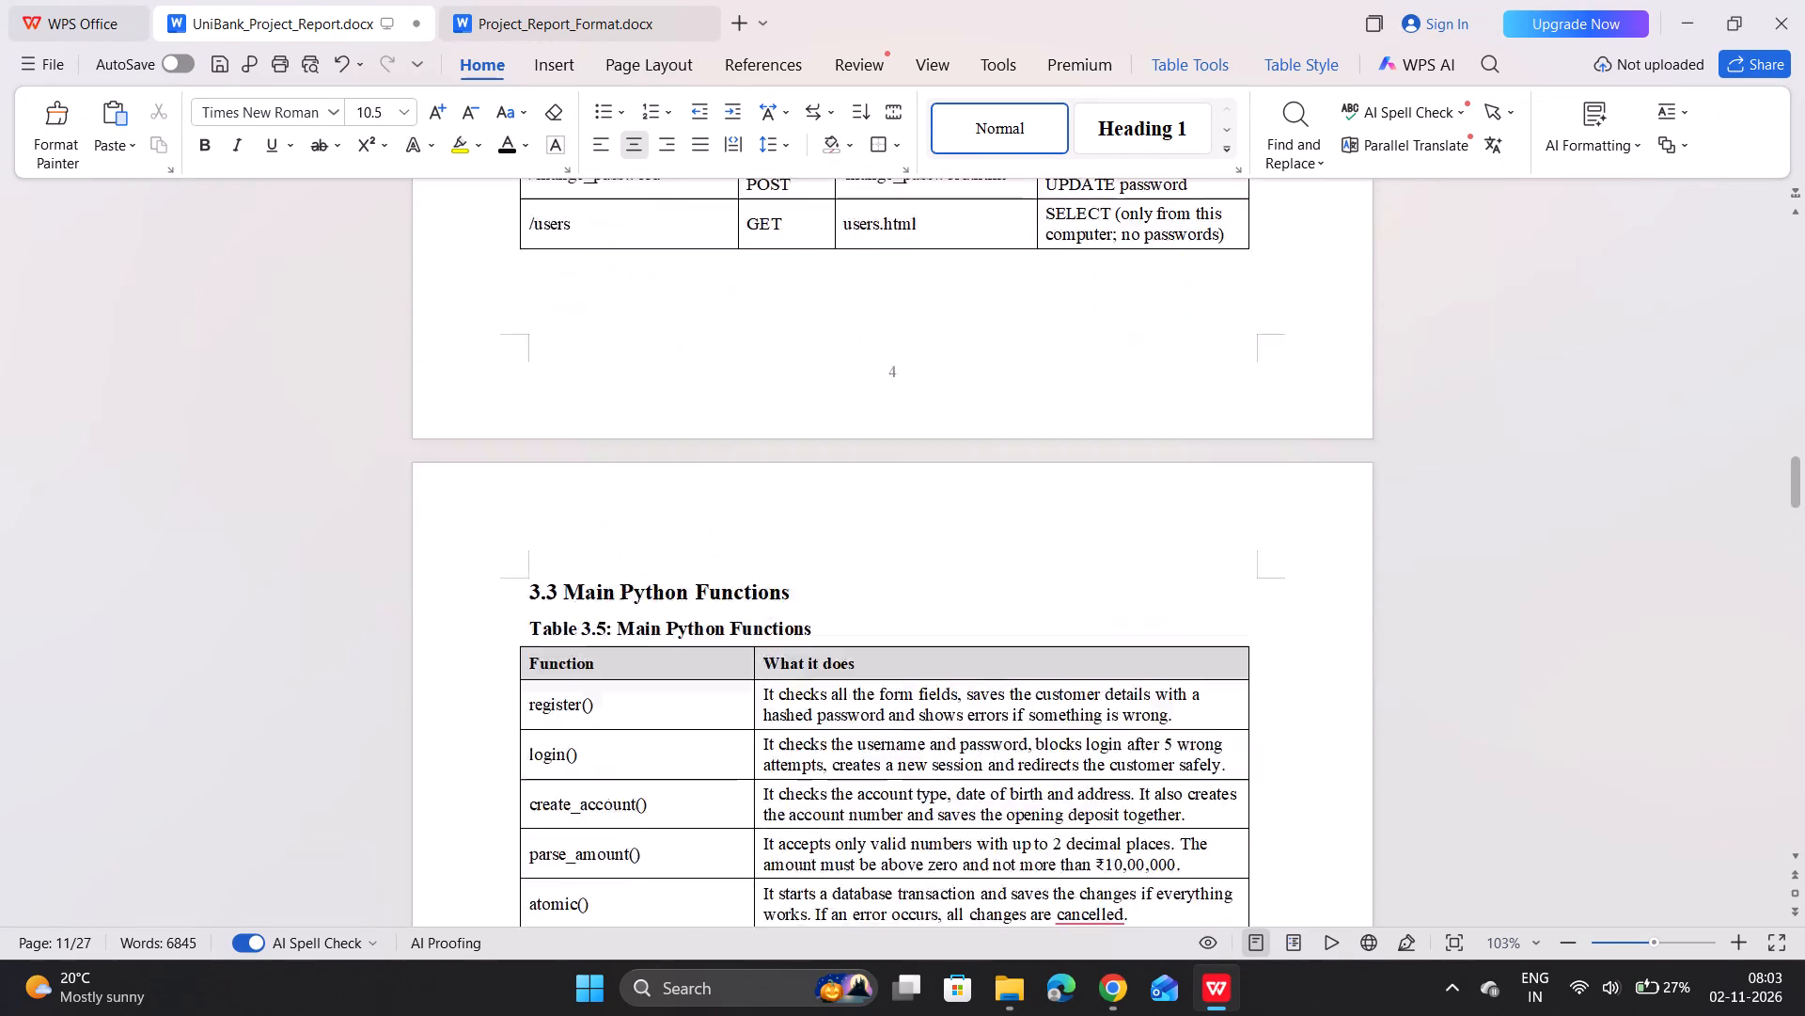
scroll(1210, 627, "up", 12)
scroll(1210, 627, "up", 13)
scroll(1210, 627, "down", 2)
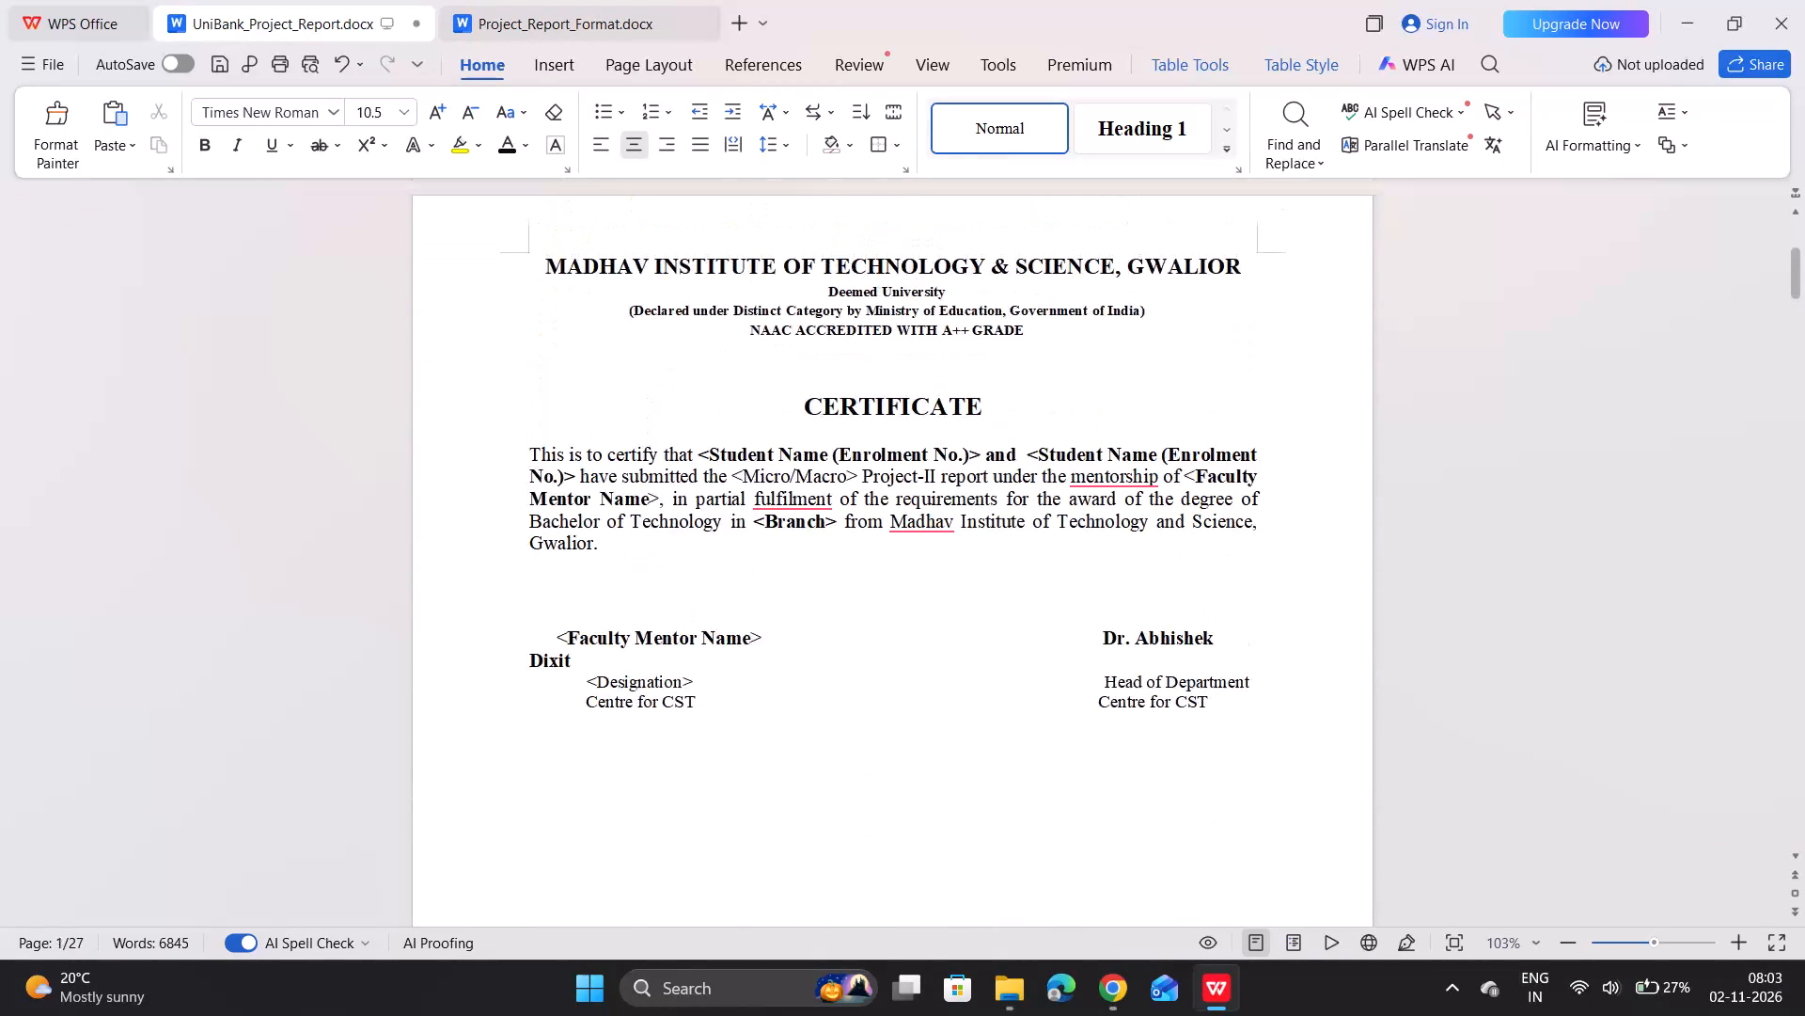
scroll(1210, 627, "down", 14)
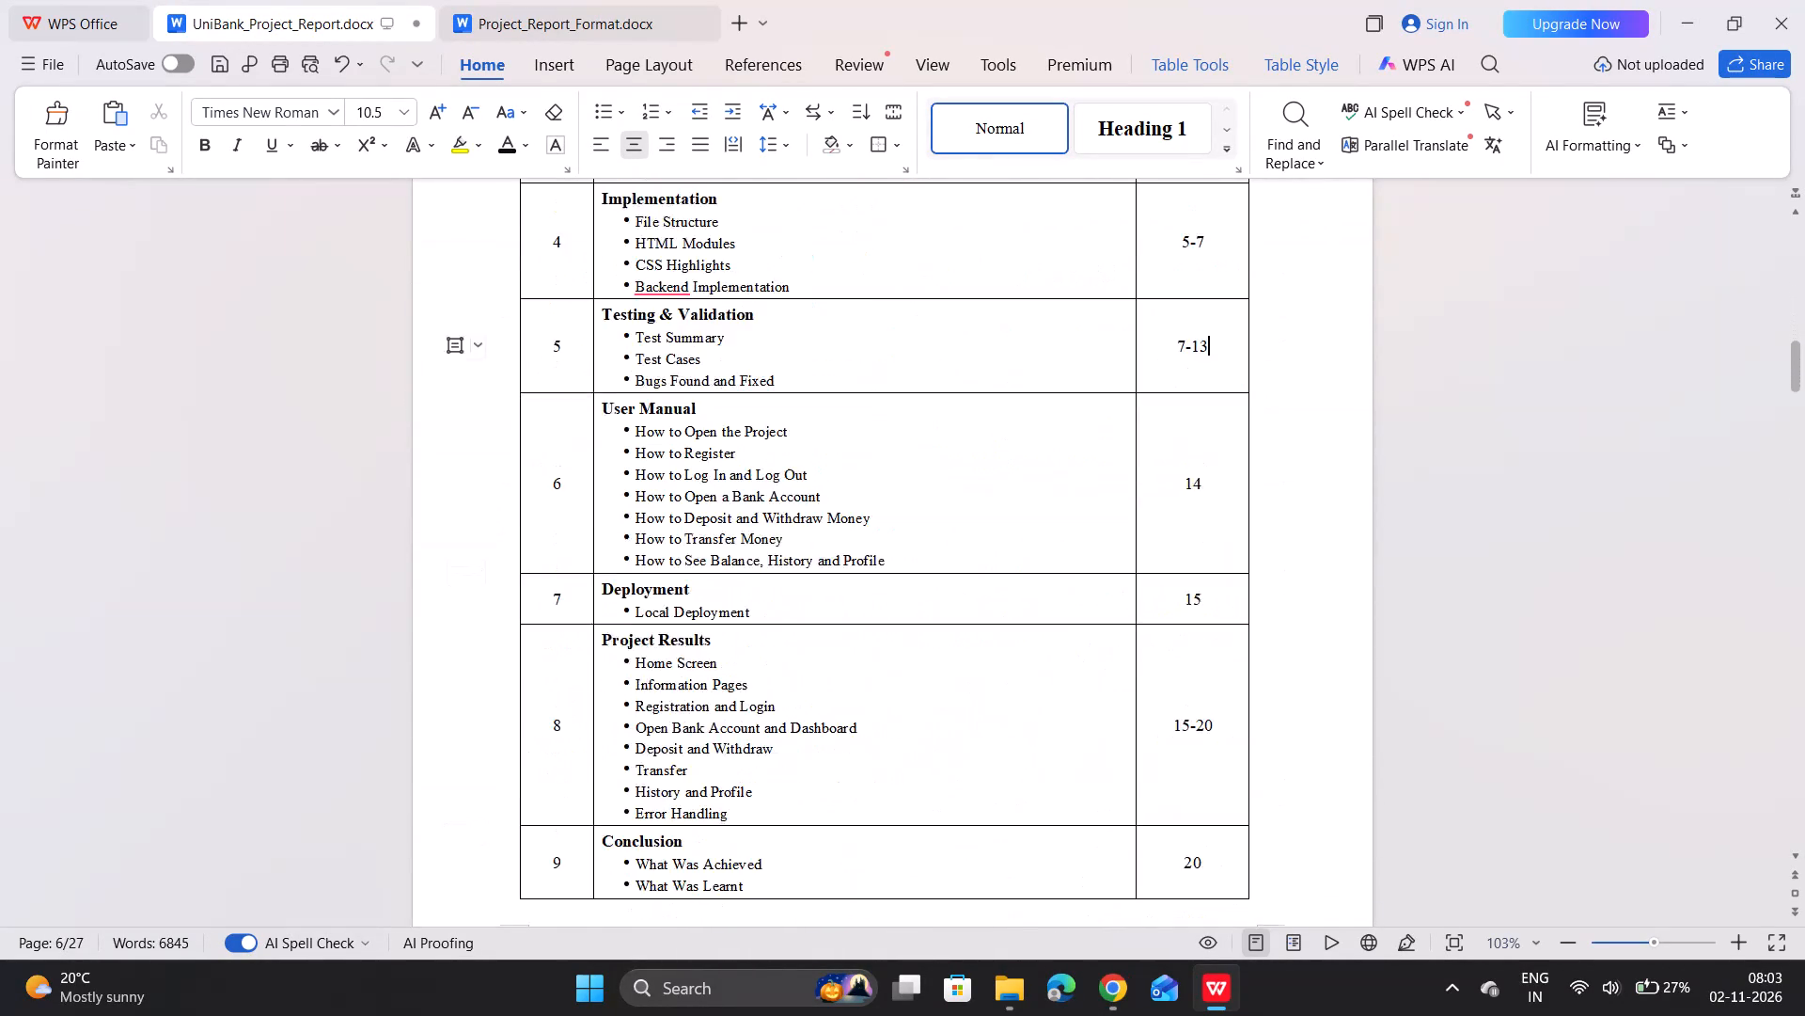
scroll(1210, 627, "up", 5)
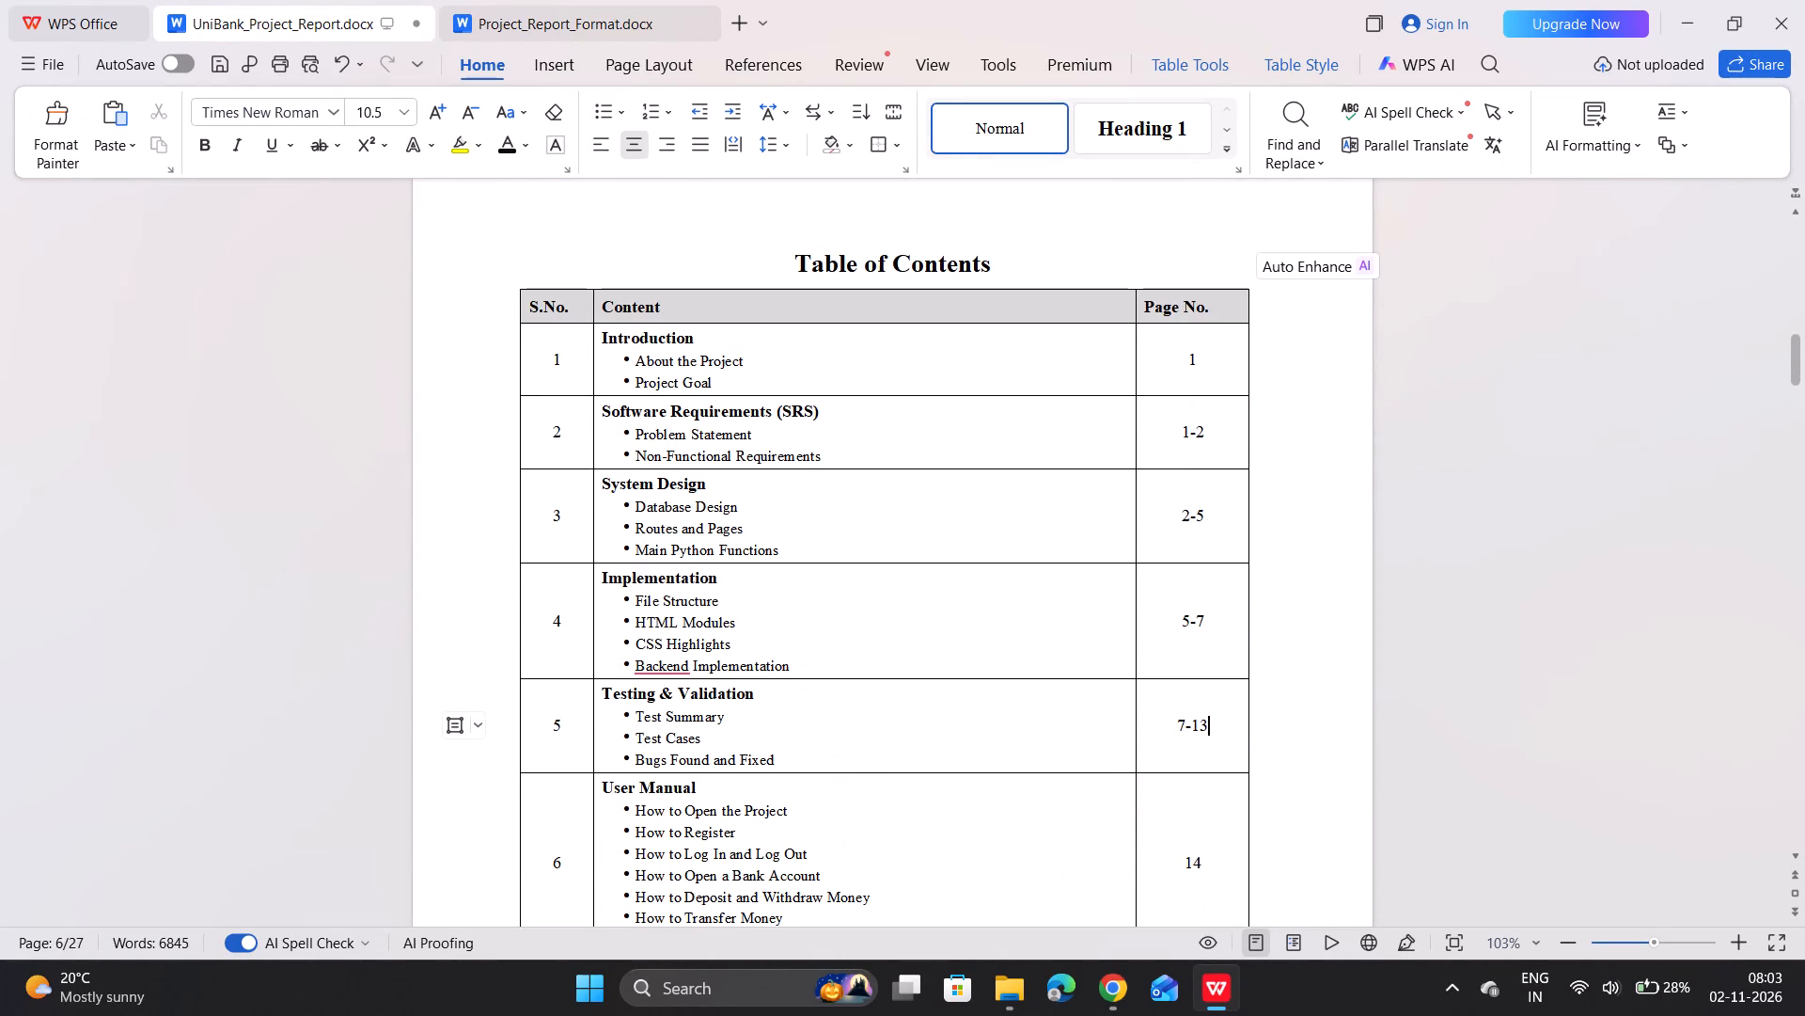
left_click(1207, 622)
key("BackSpace")
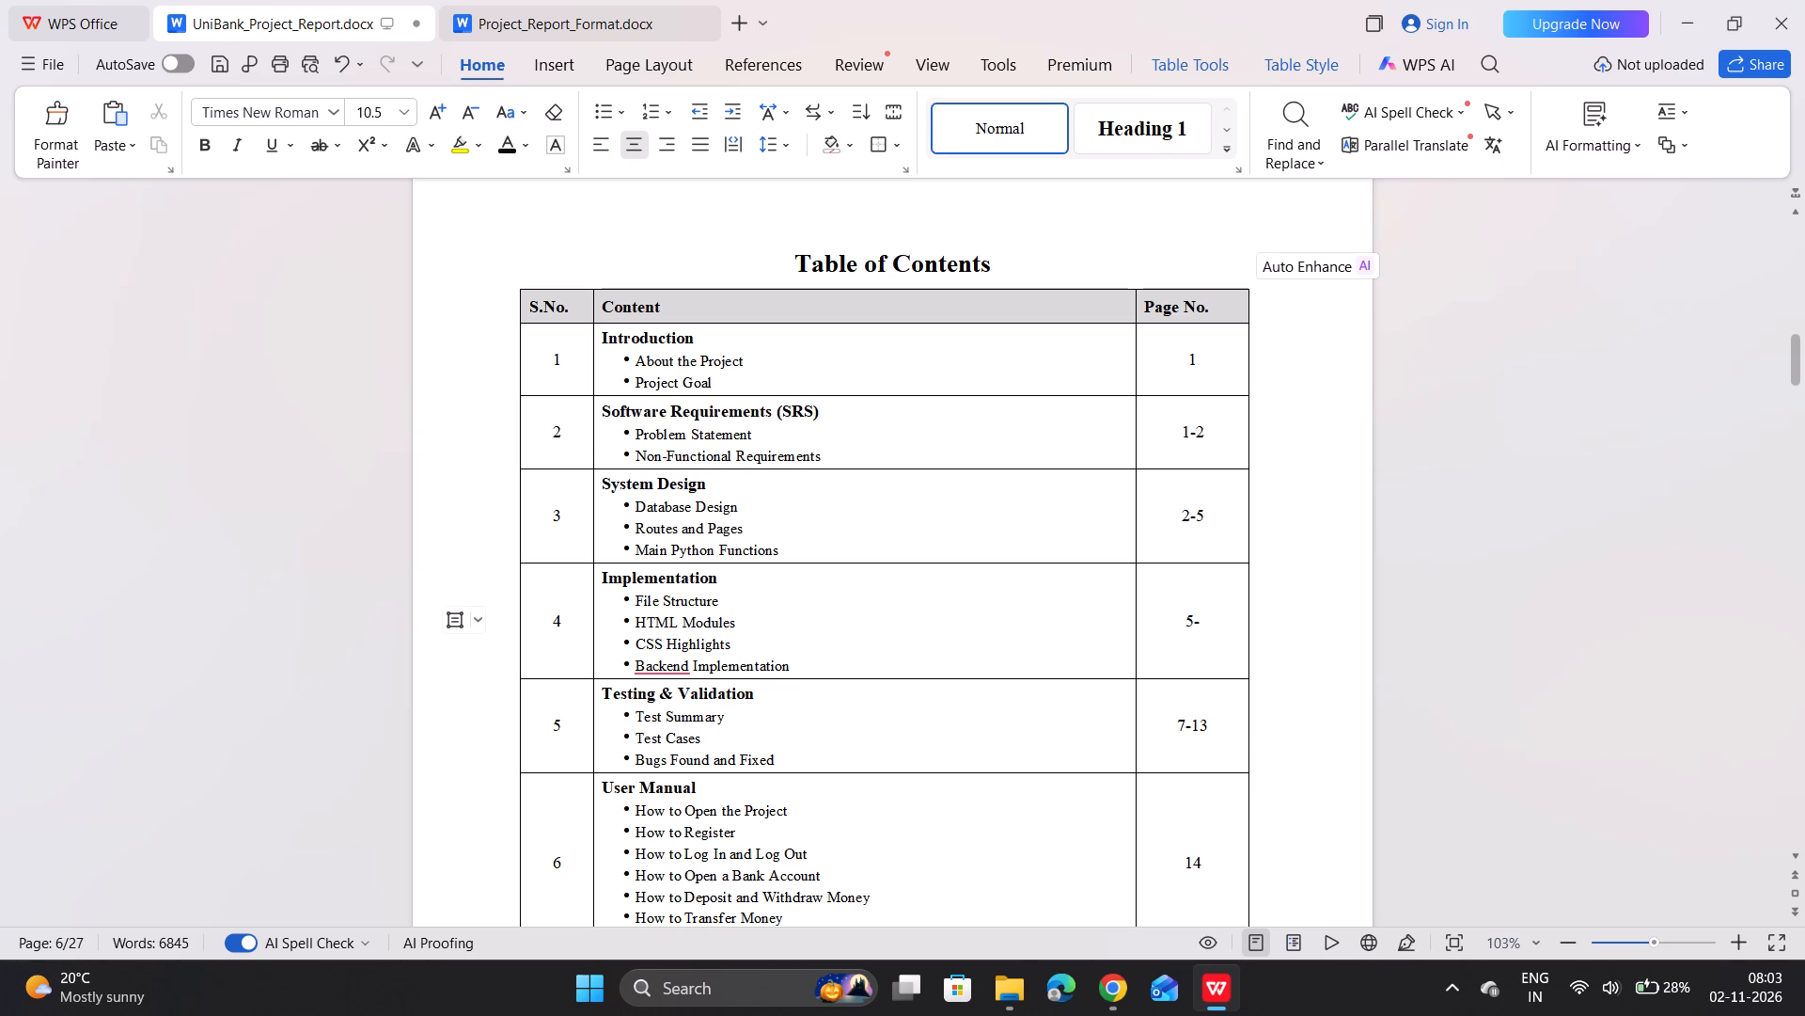
key("6")
Examine the report from 1. Introduction to 4. Implementation, checking the page numbers where 3. System Design begins and ends.
scroll(1207, 622, "up", 1)
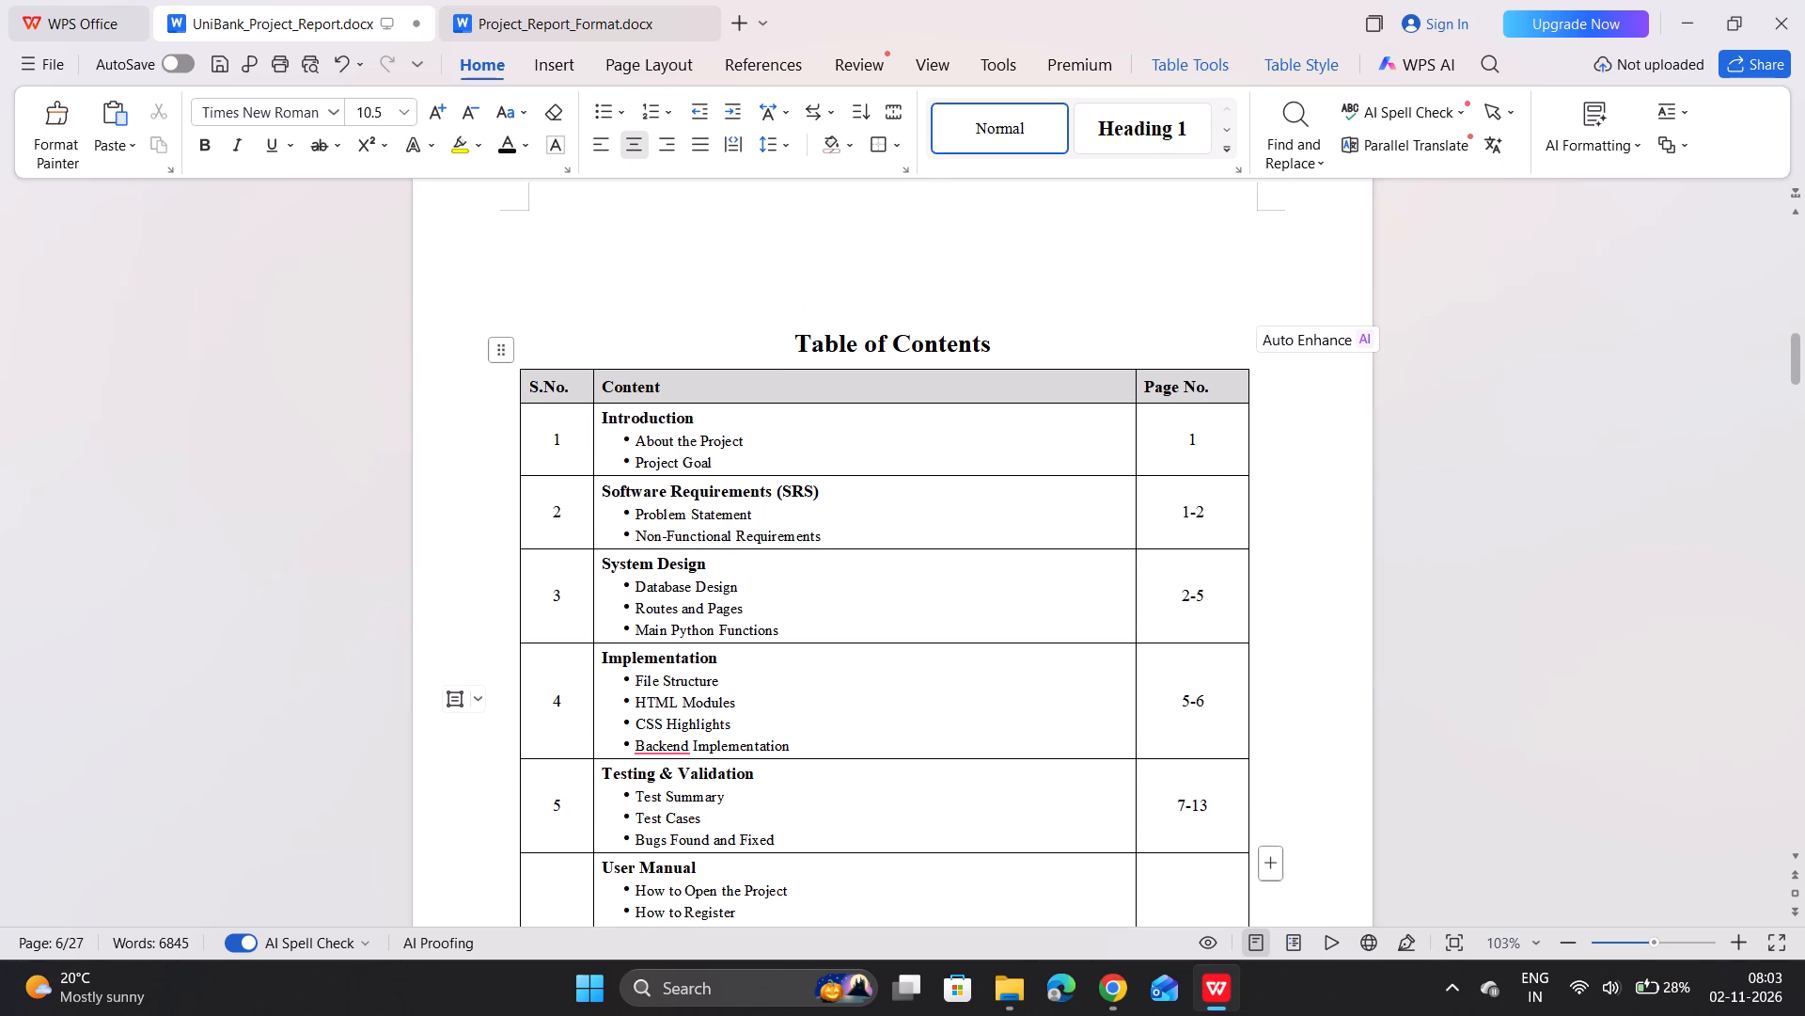
left_click(1207, 606)
scroll(1207, 606, "down", 4)
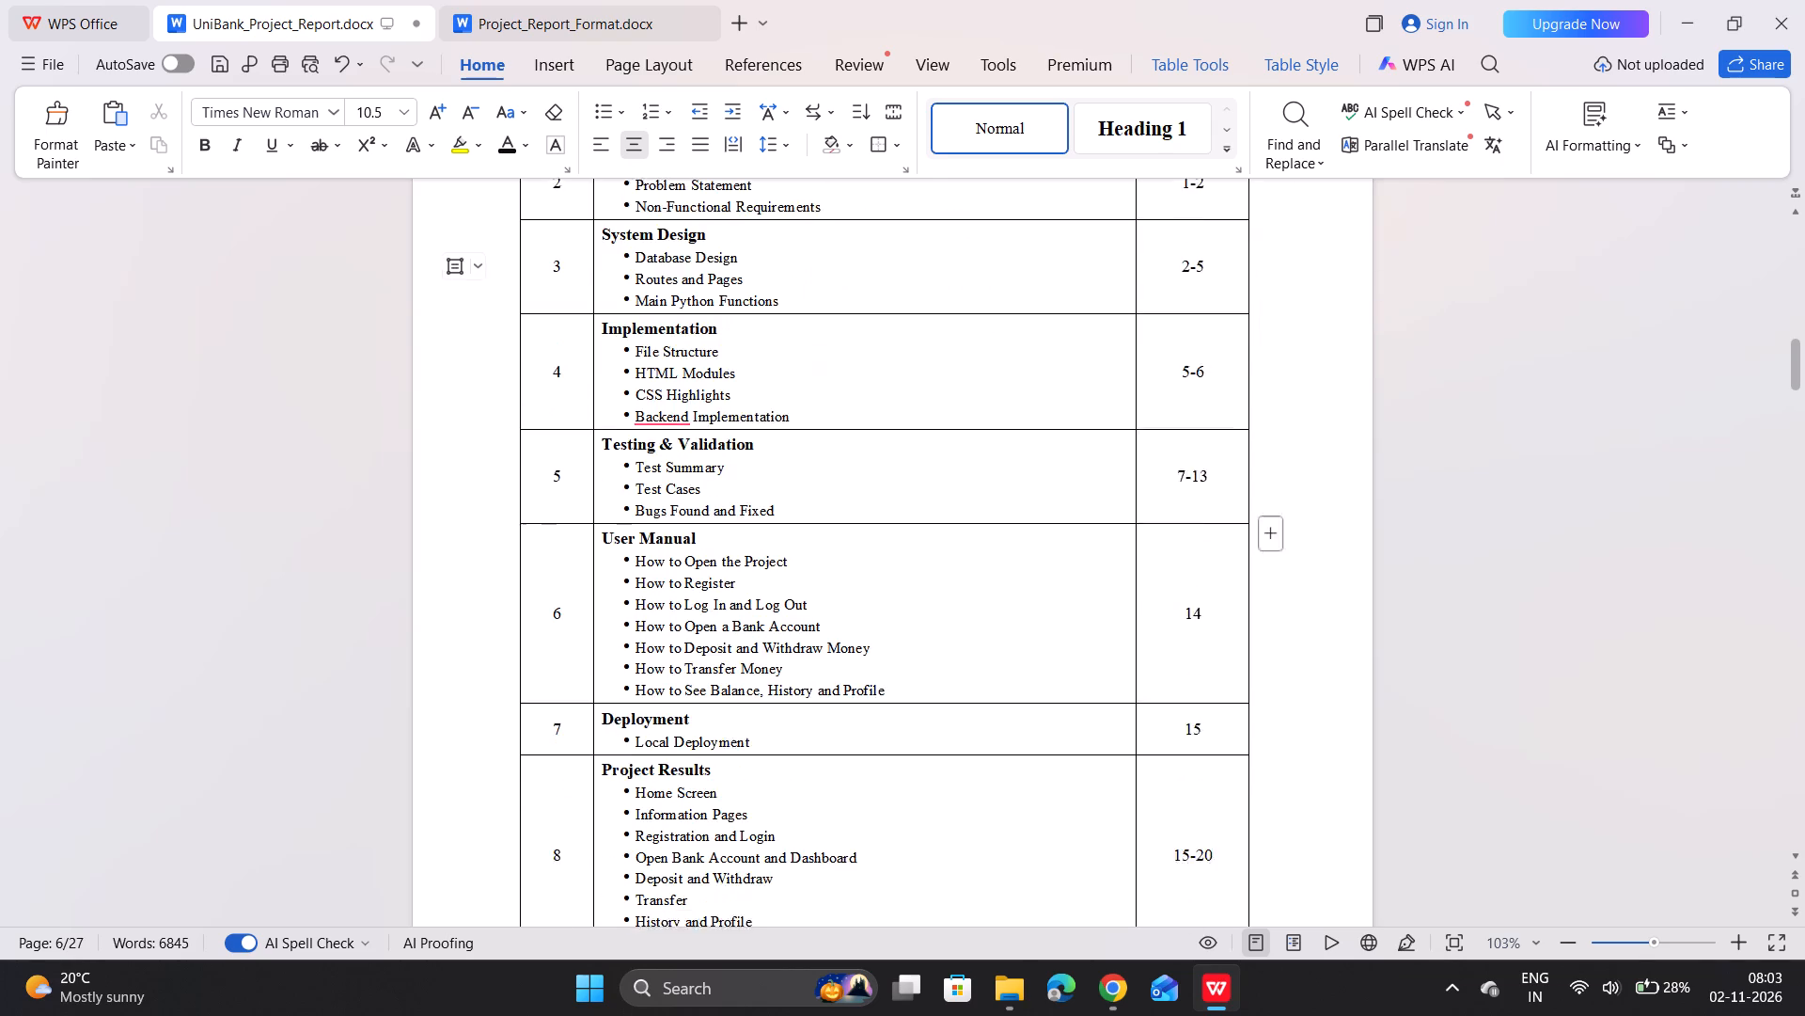
scroll(1207, 606, "down", 15)
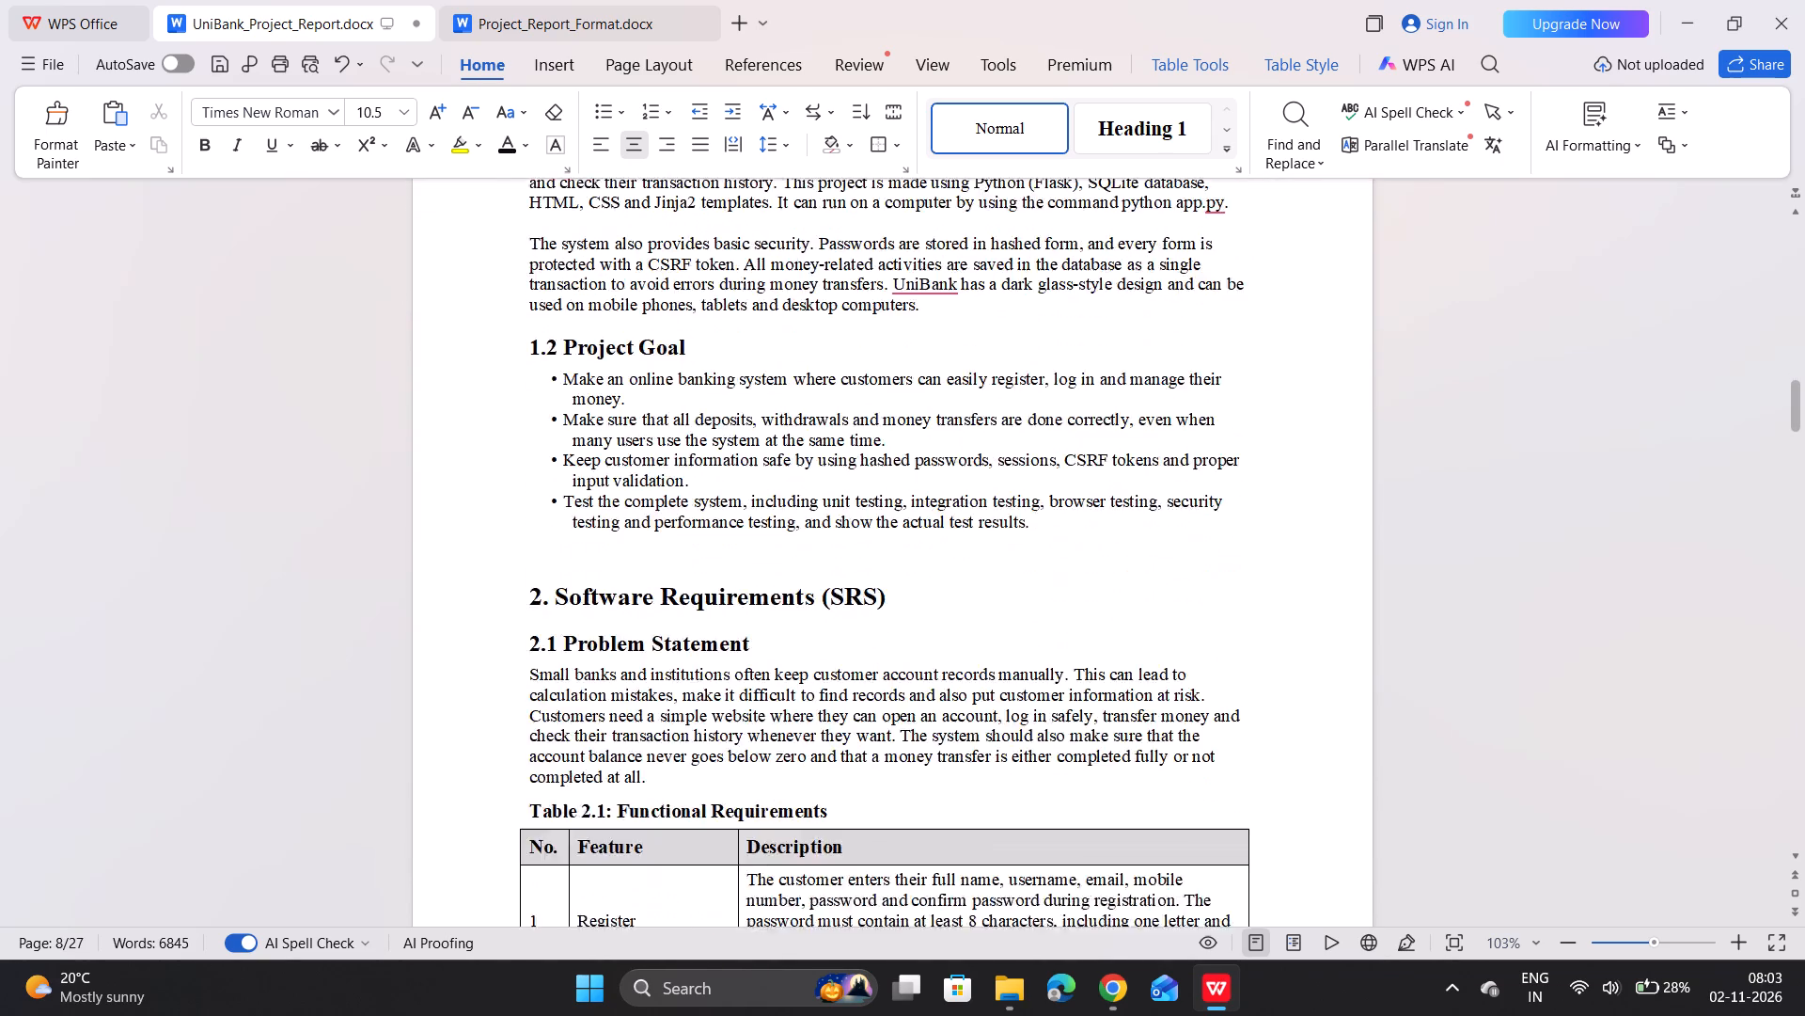
scroll(1207, 606, "down", 5)
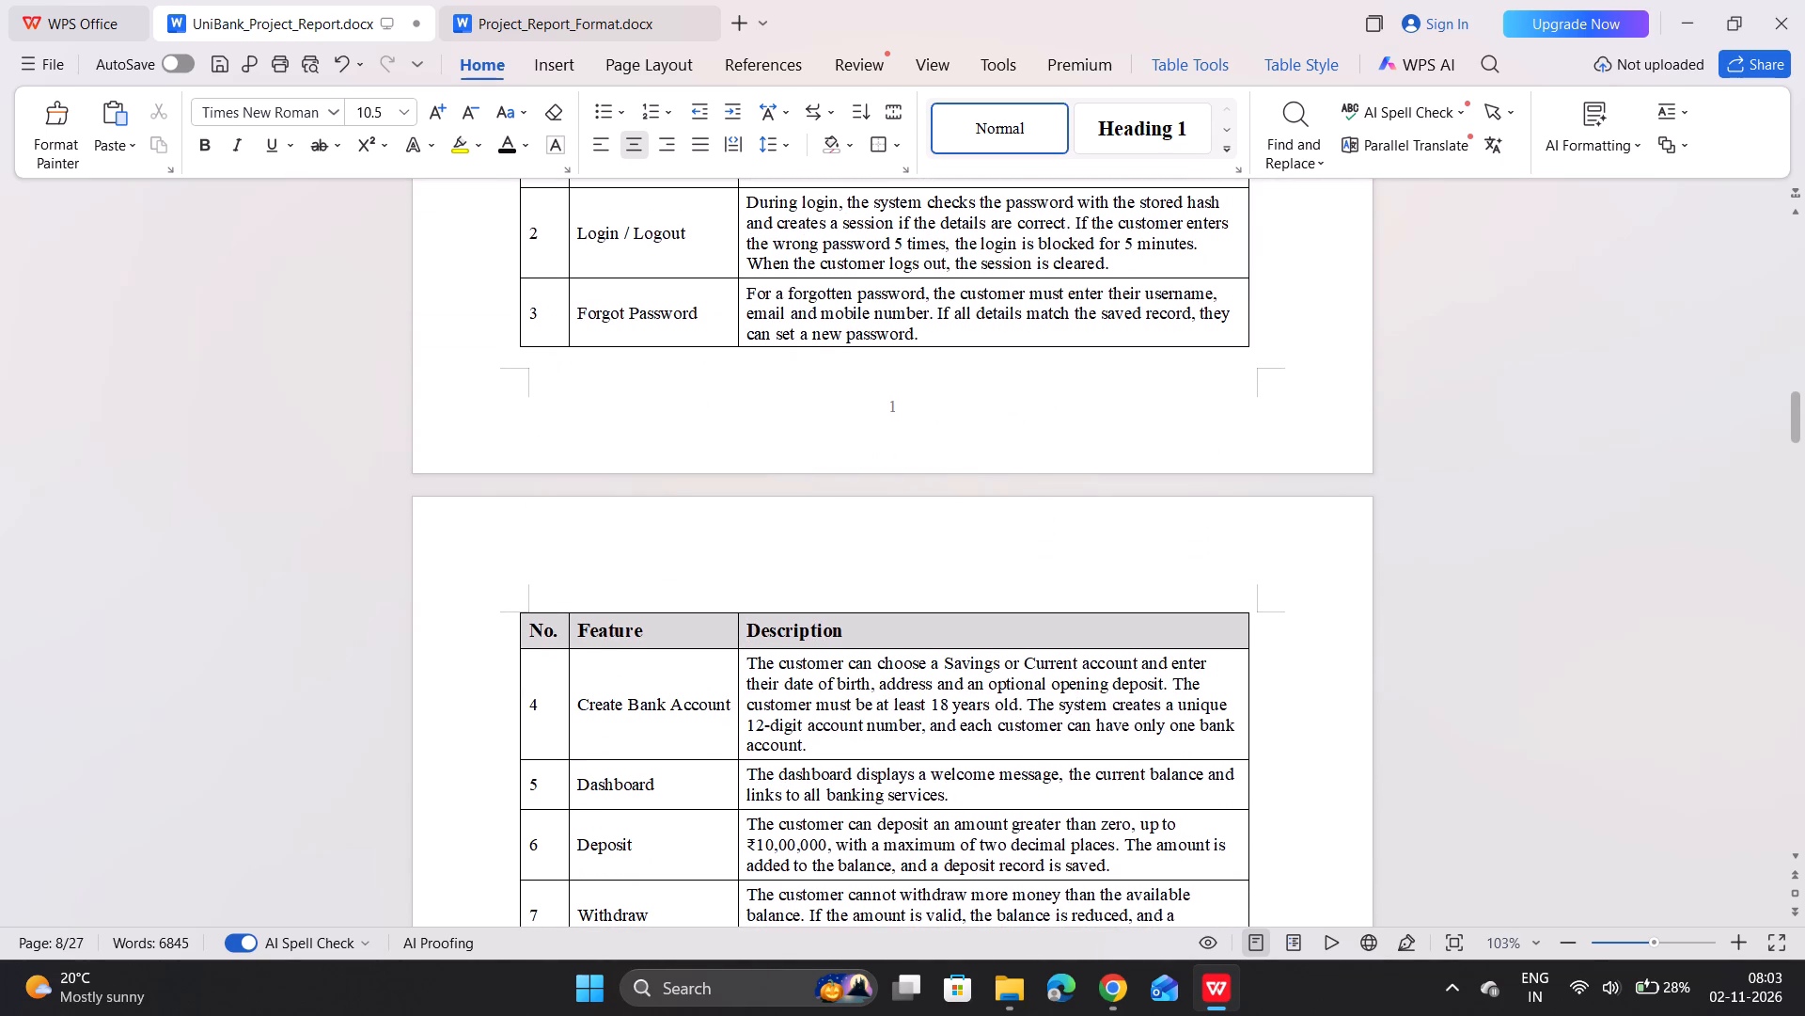
scroll(1207, 606, "down", 3)
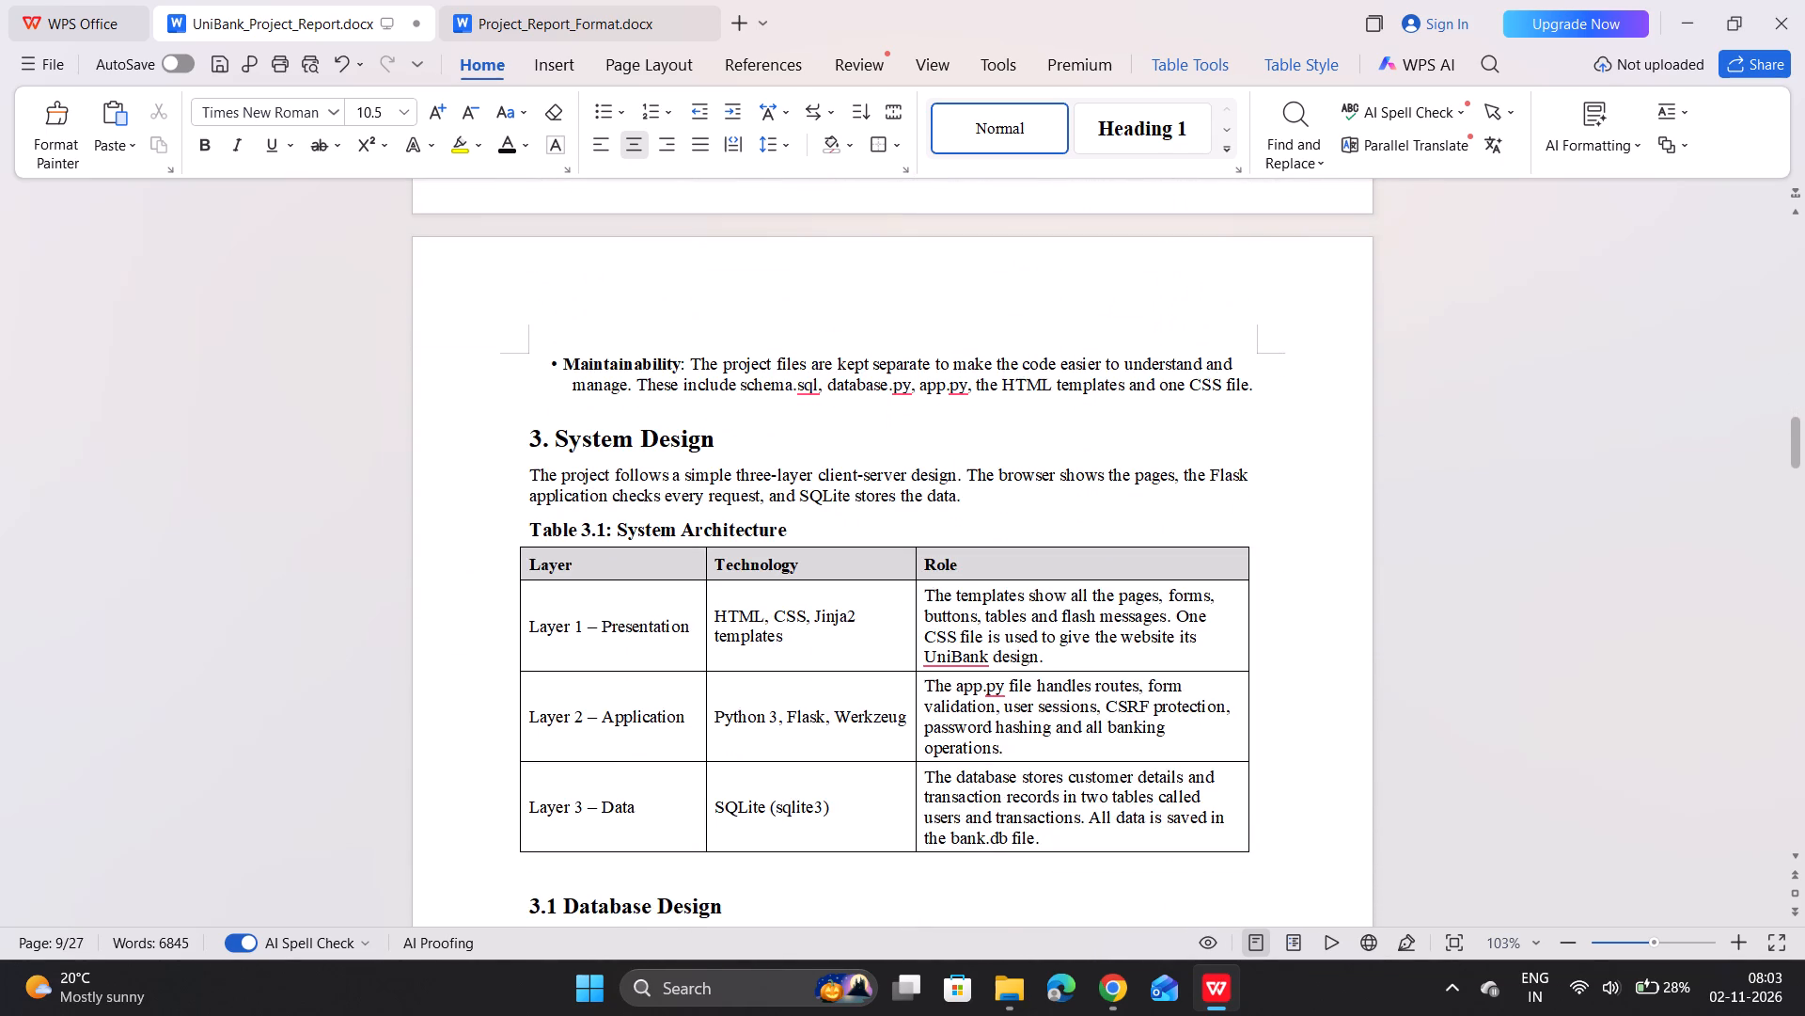
scroll(1207, 606, "down", 3)
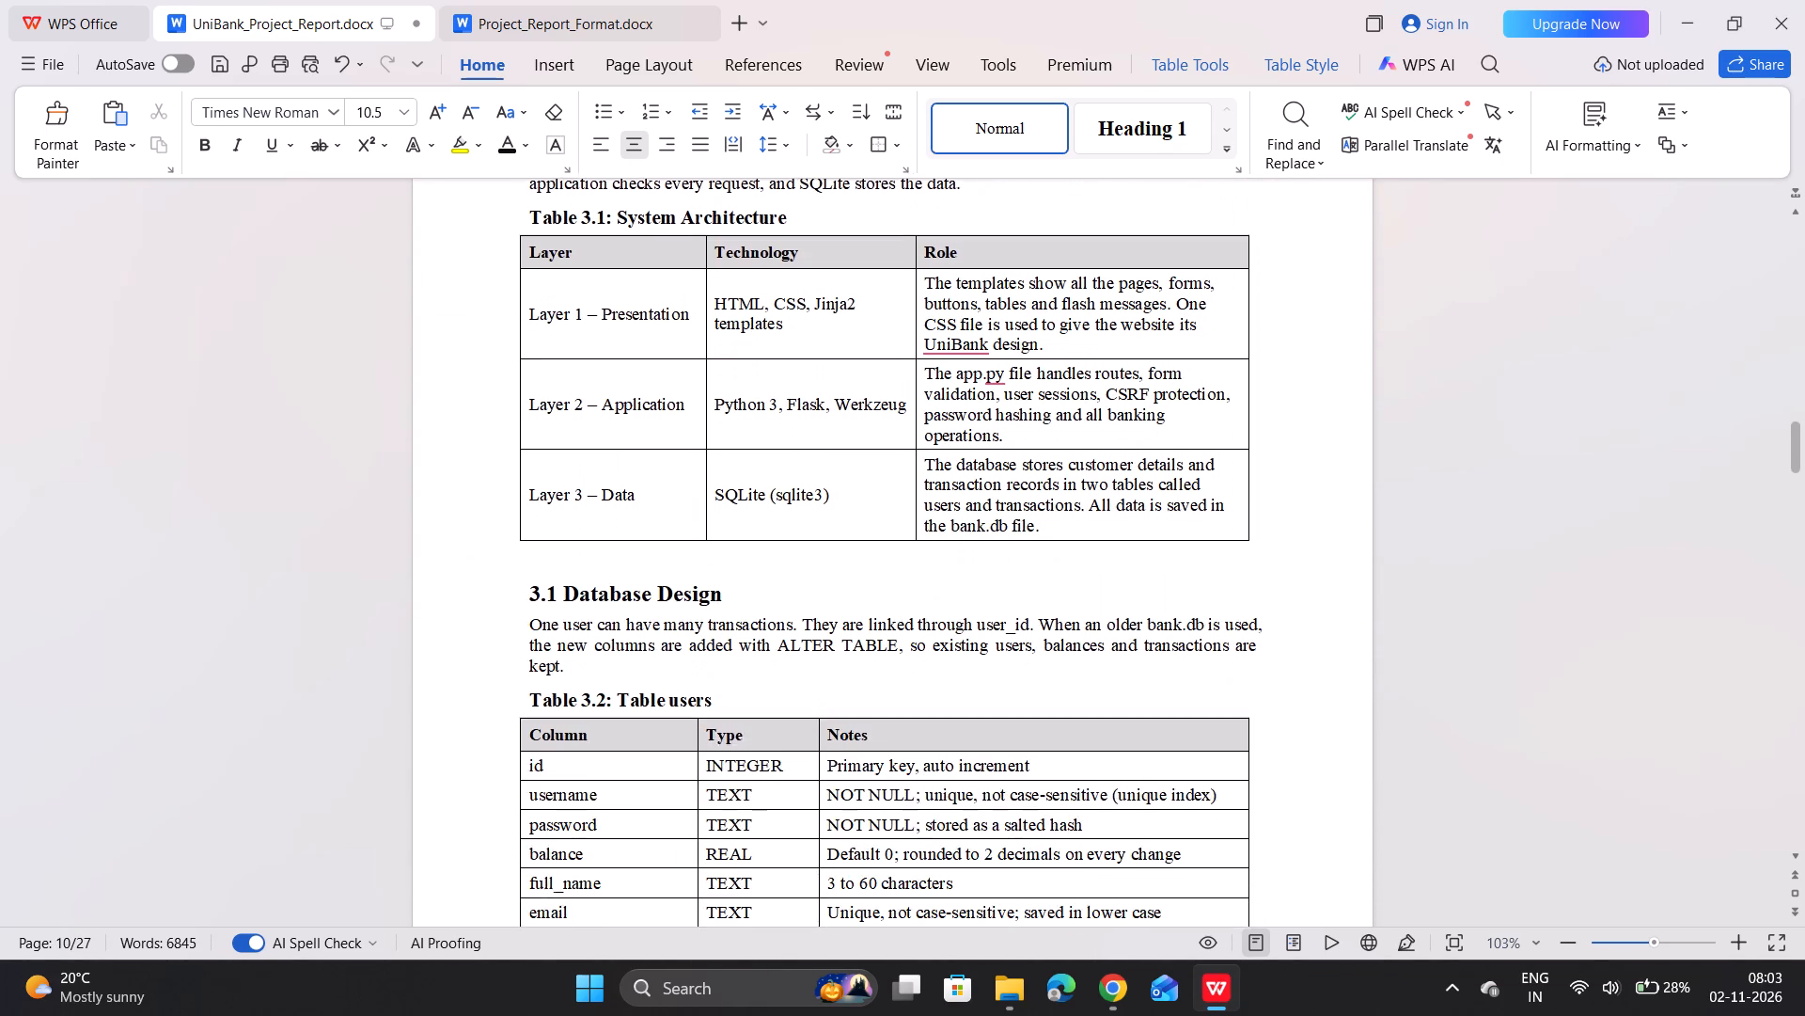
scroll(1207, 606, "down", 6)
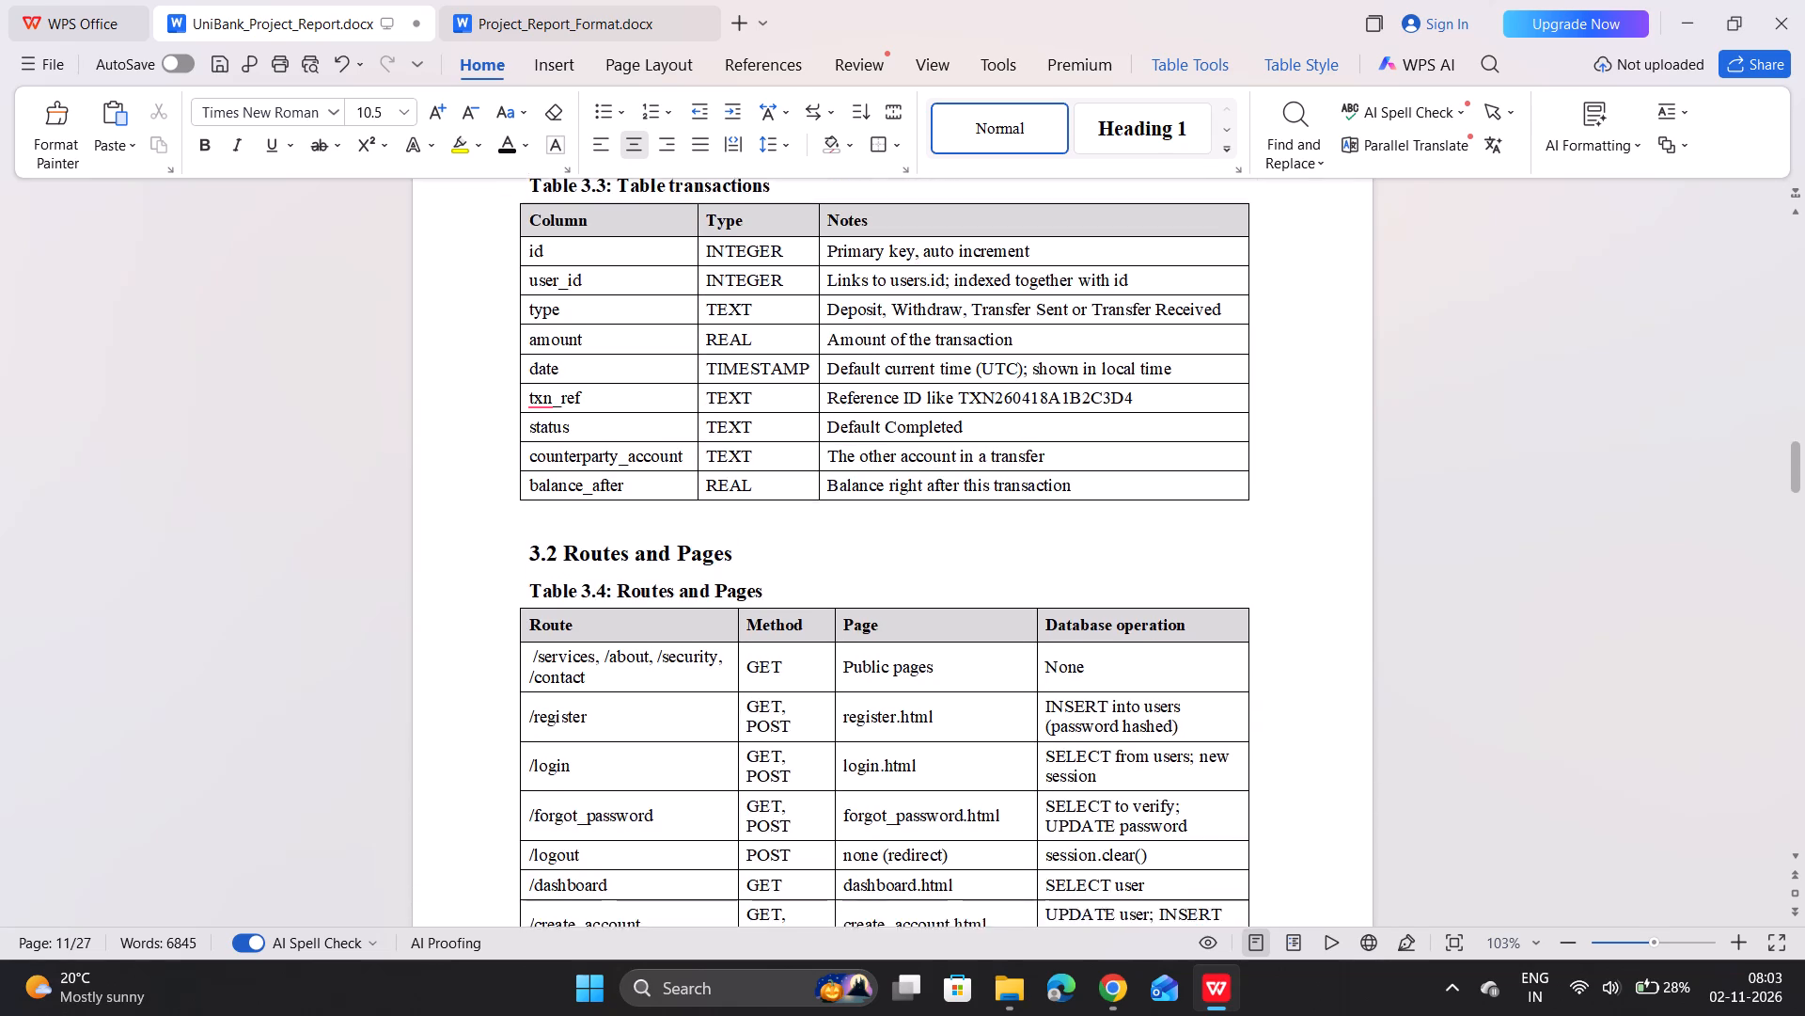
scroll(1207, 606, "down", 10)
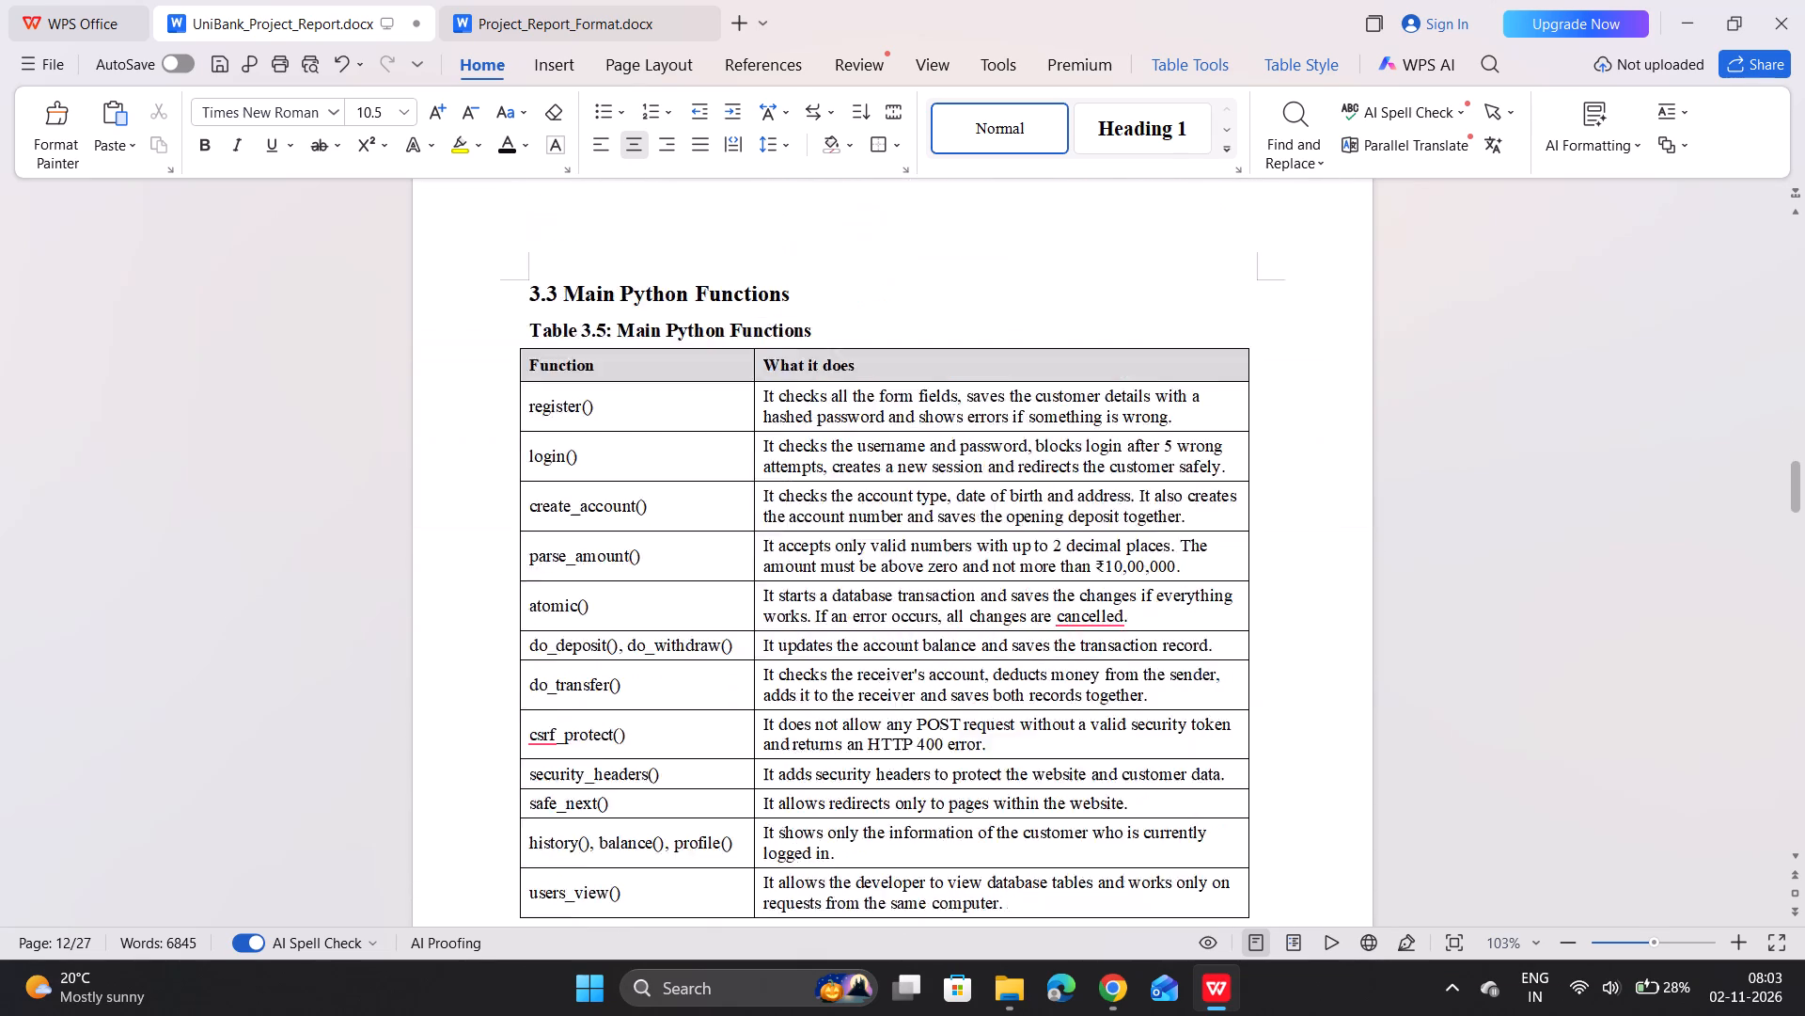
scroll(1207, 606, "down", 1)
Set the page range of the System Design entry in the Table of Contents to 3-5.
scroll(1207, 606, "up", 2)
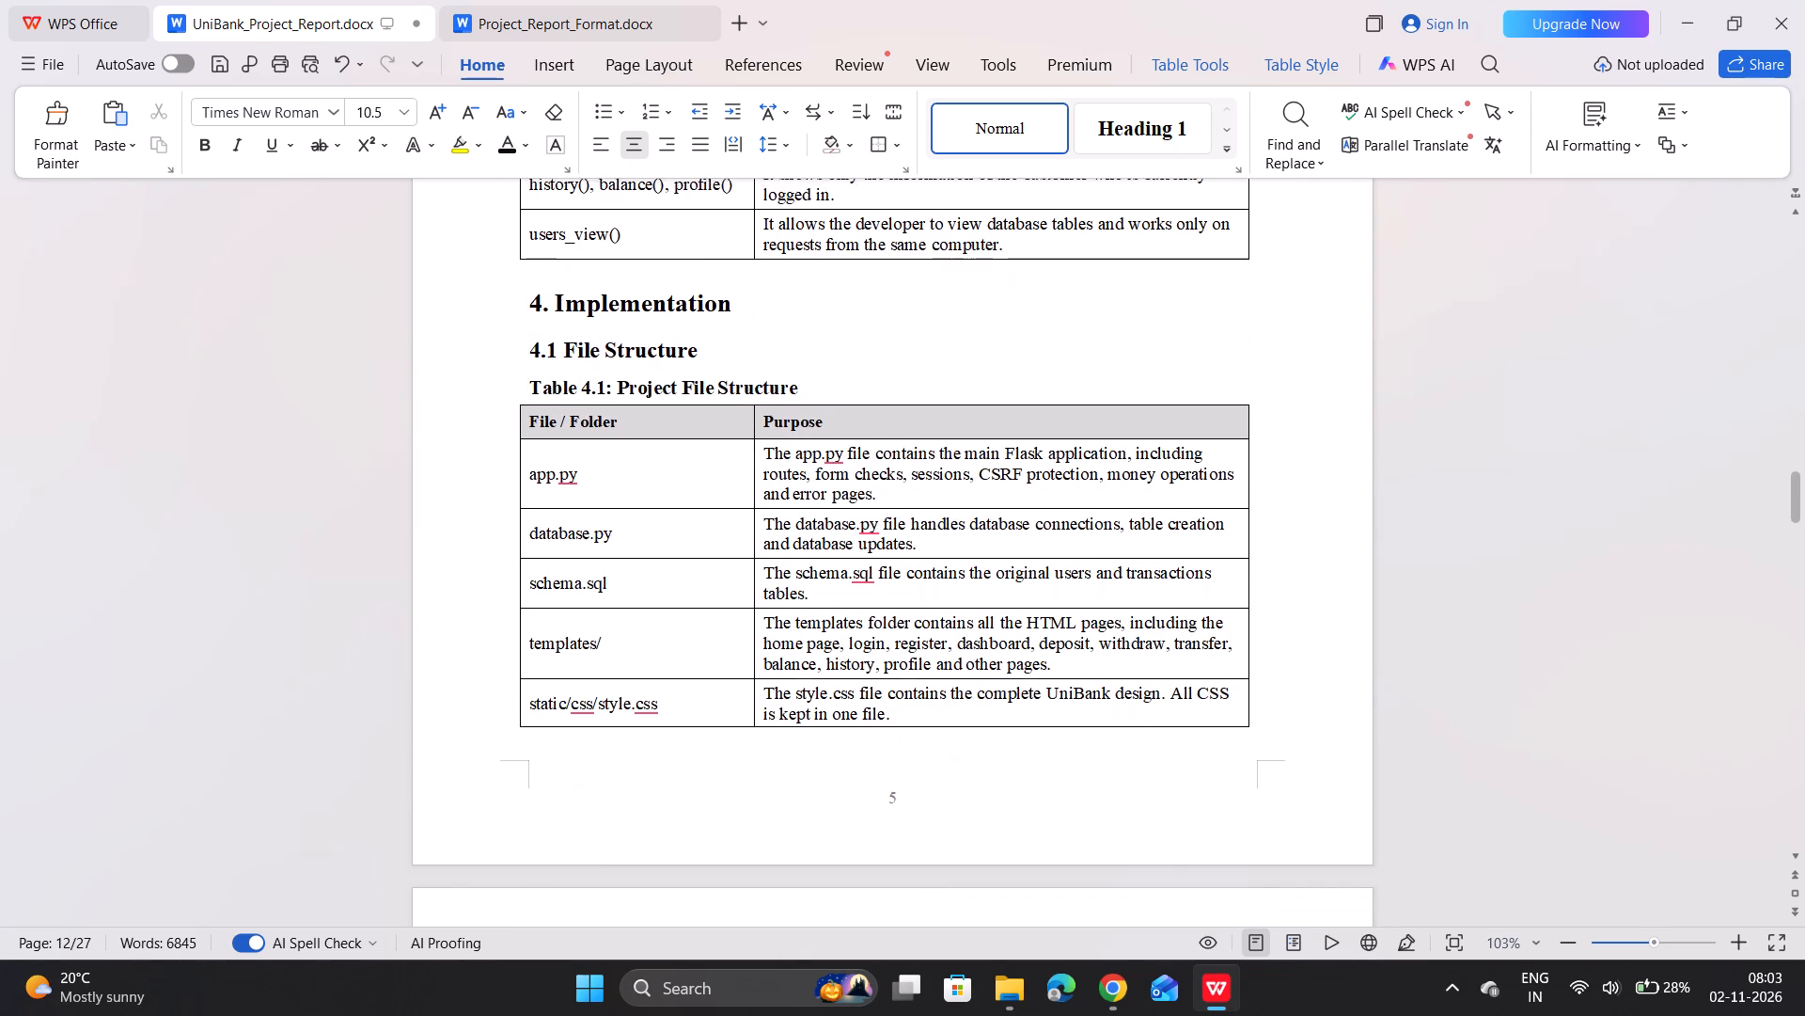
scroll(1207, 606, "up", 14)
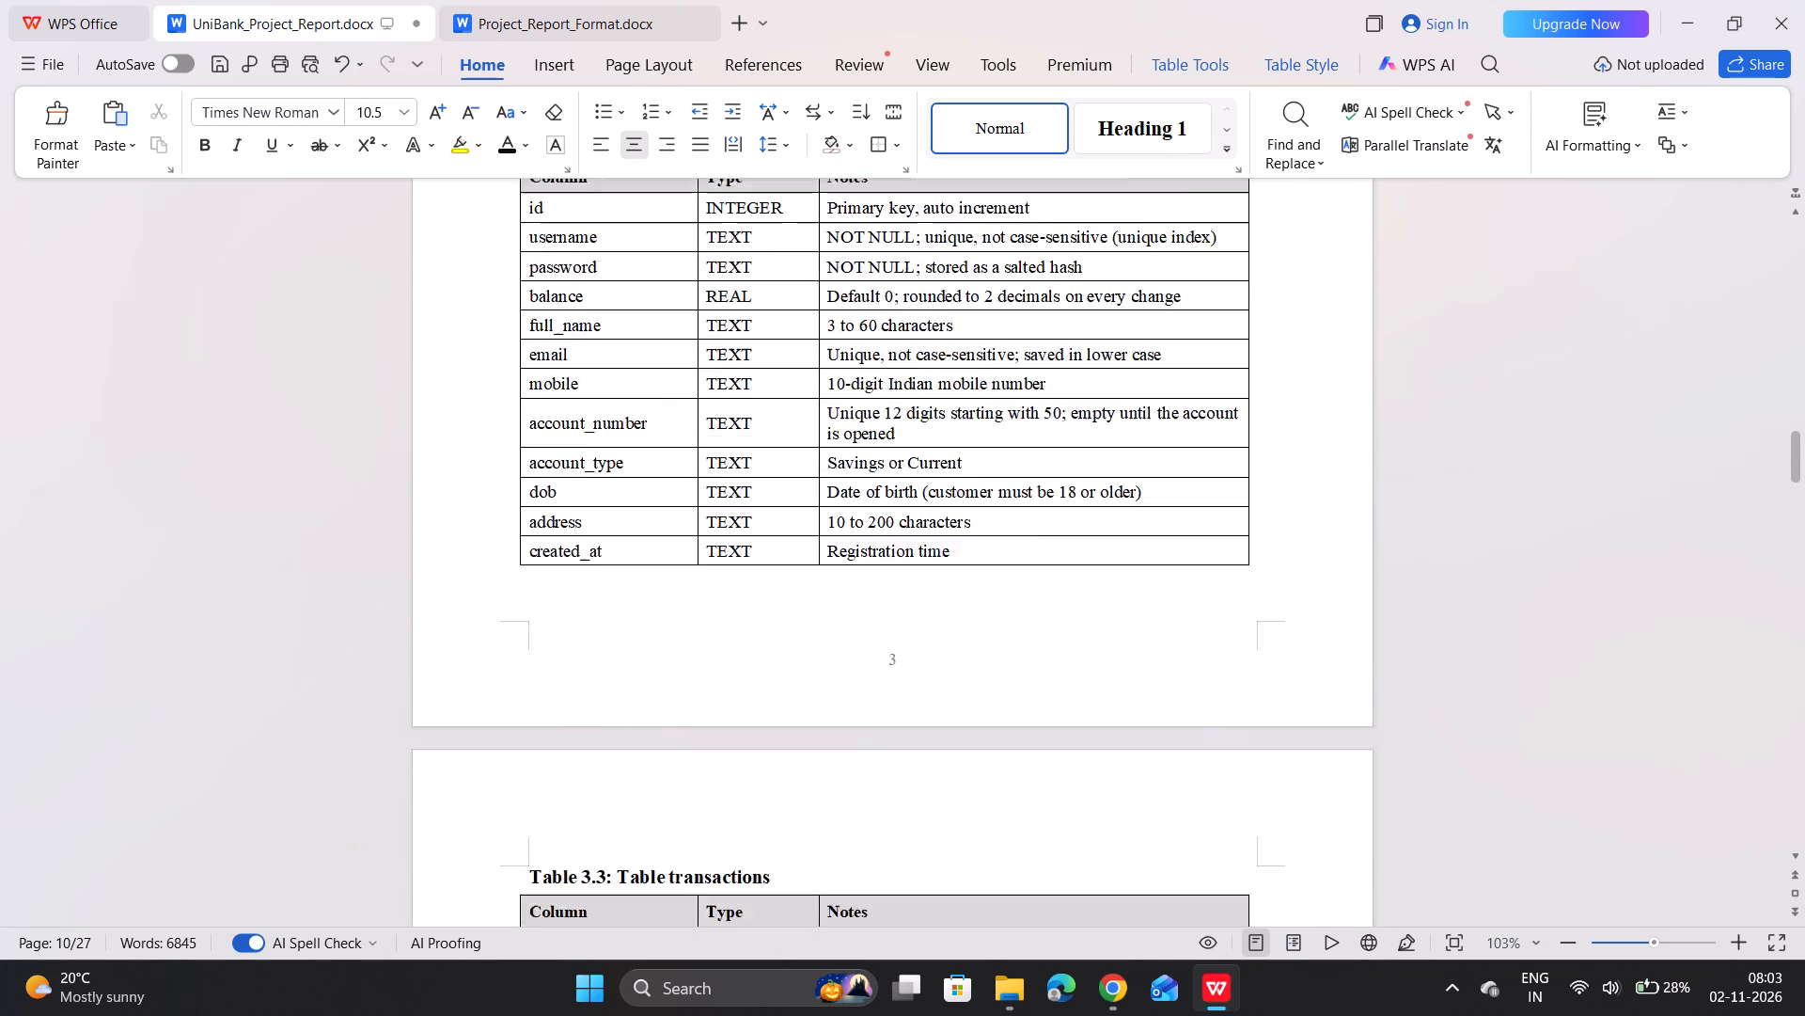
scroll(1207, 606, "up", 12)
scroll(1207, 606, "down", 3)
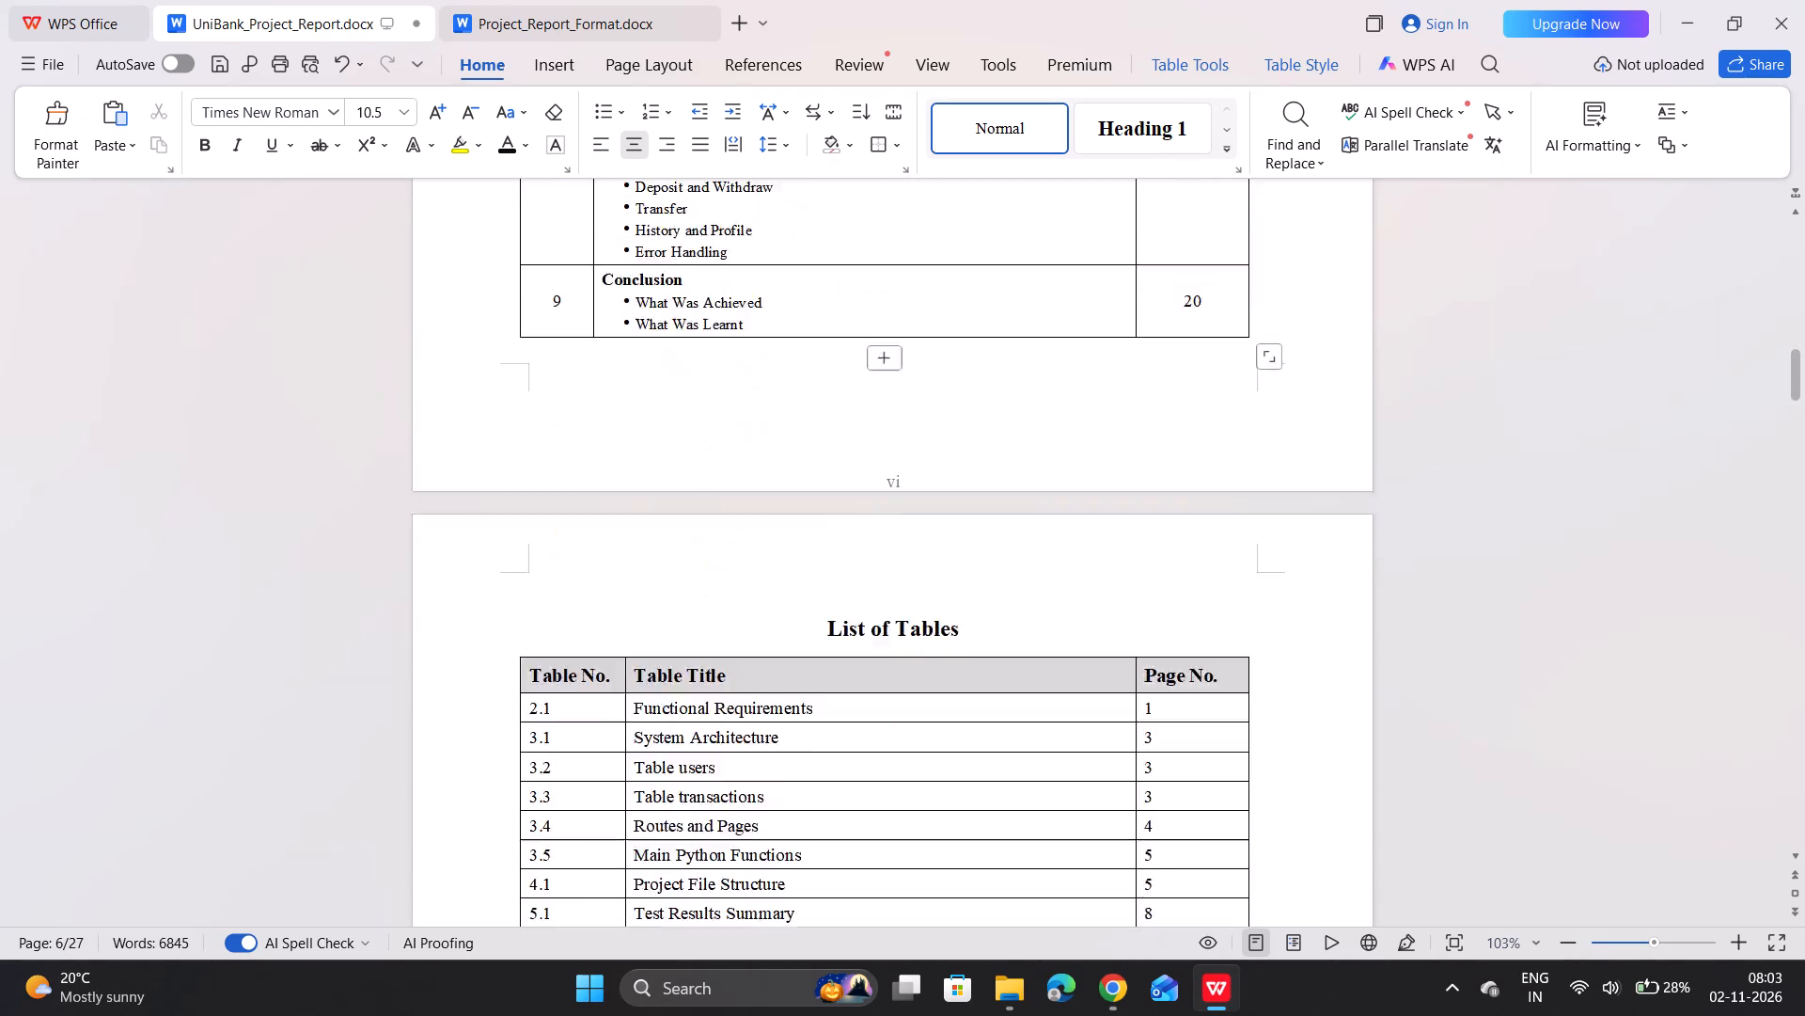
scroll(1207, 606, "down", 3)
scroll(1207, 606, "up", 6)
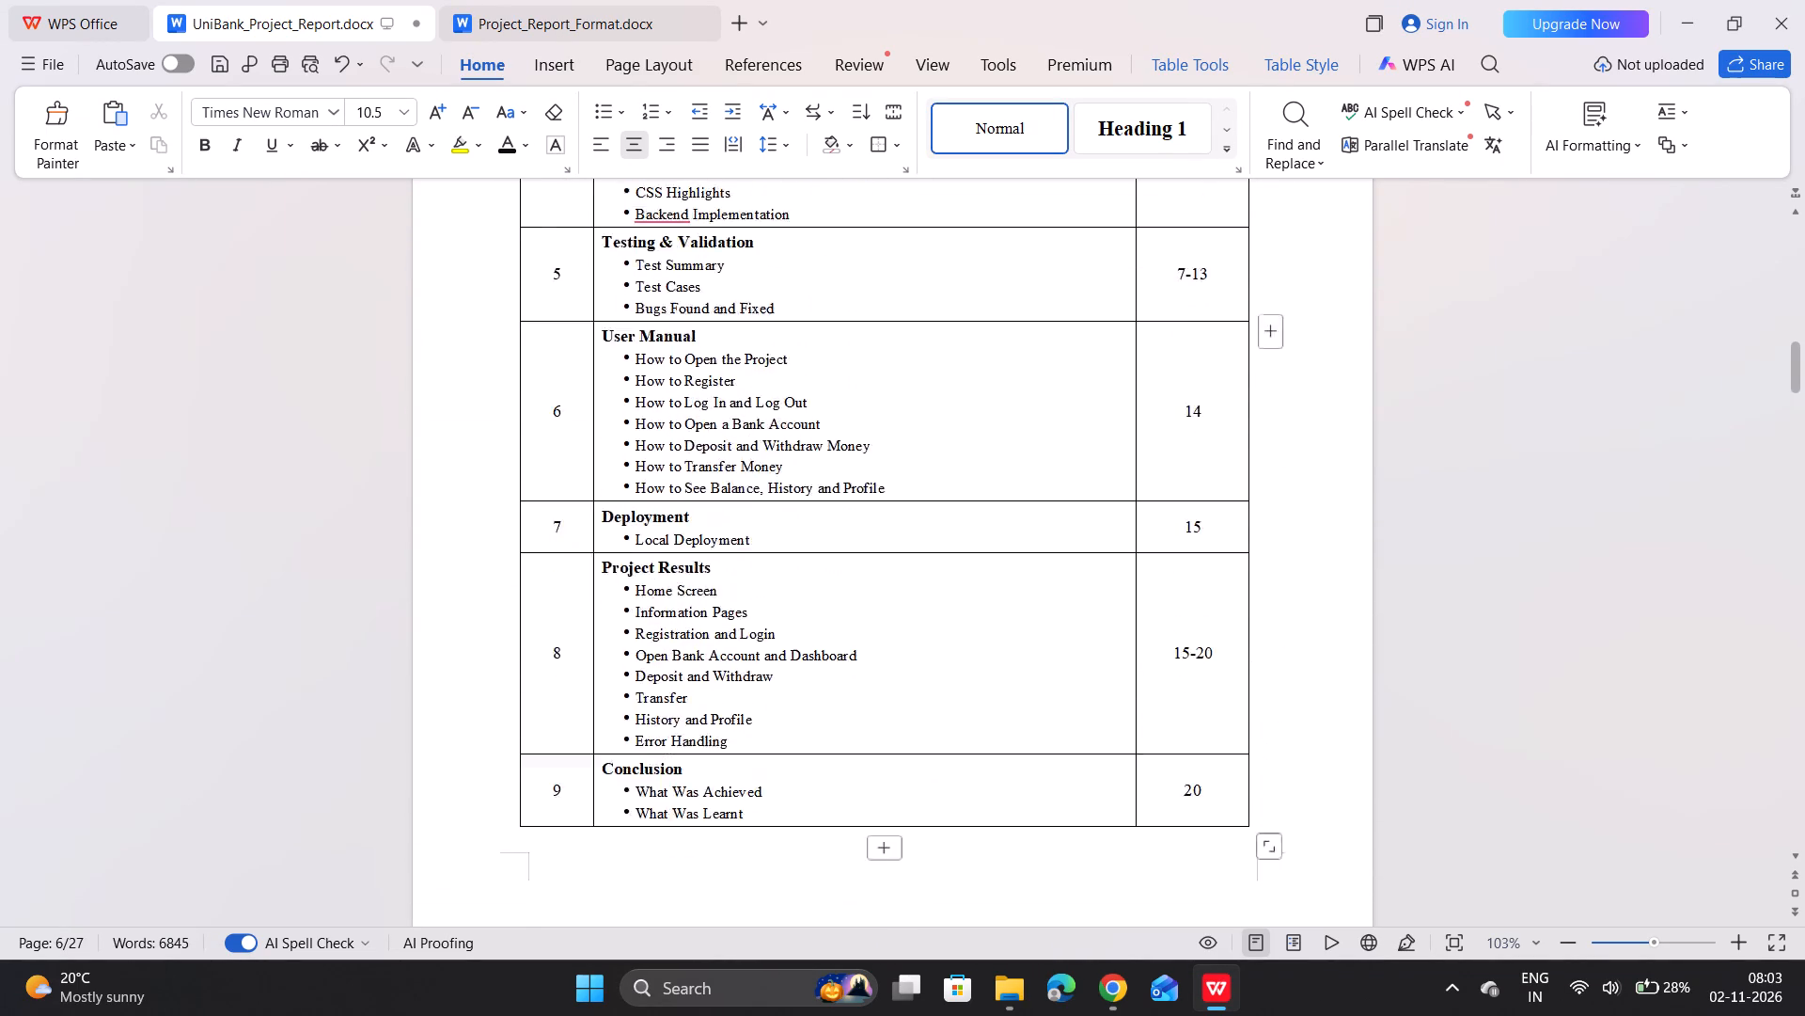
scroll(1207, 606, "up", 3)
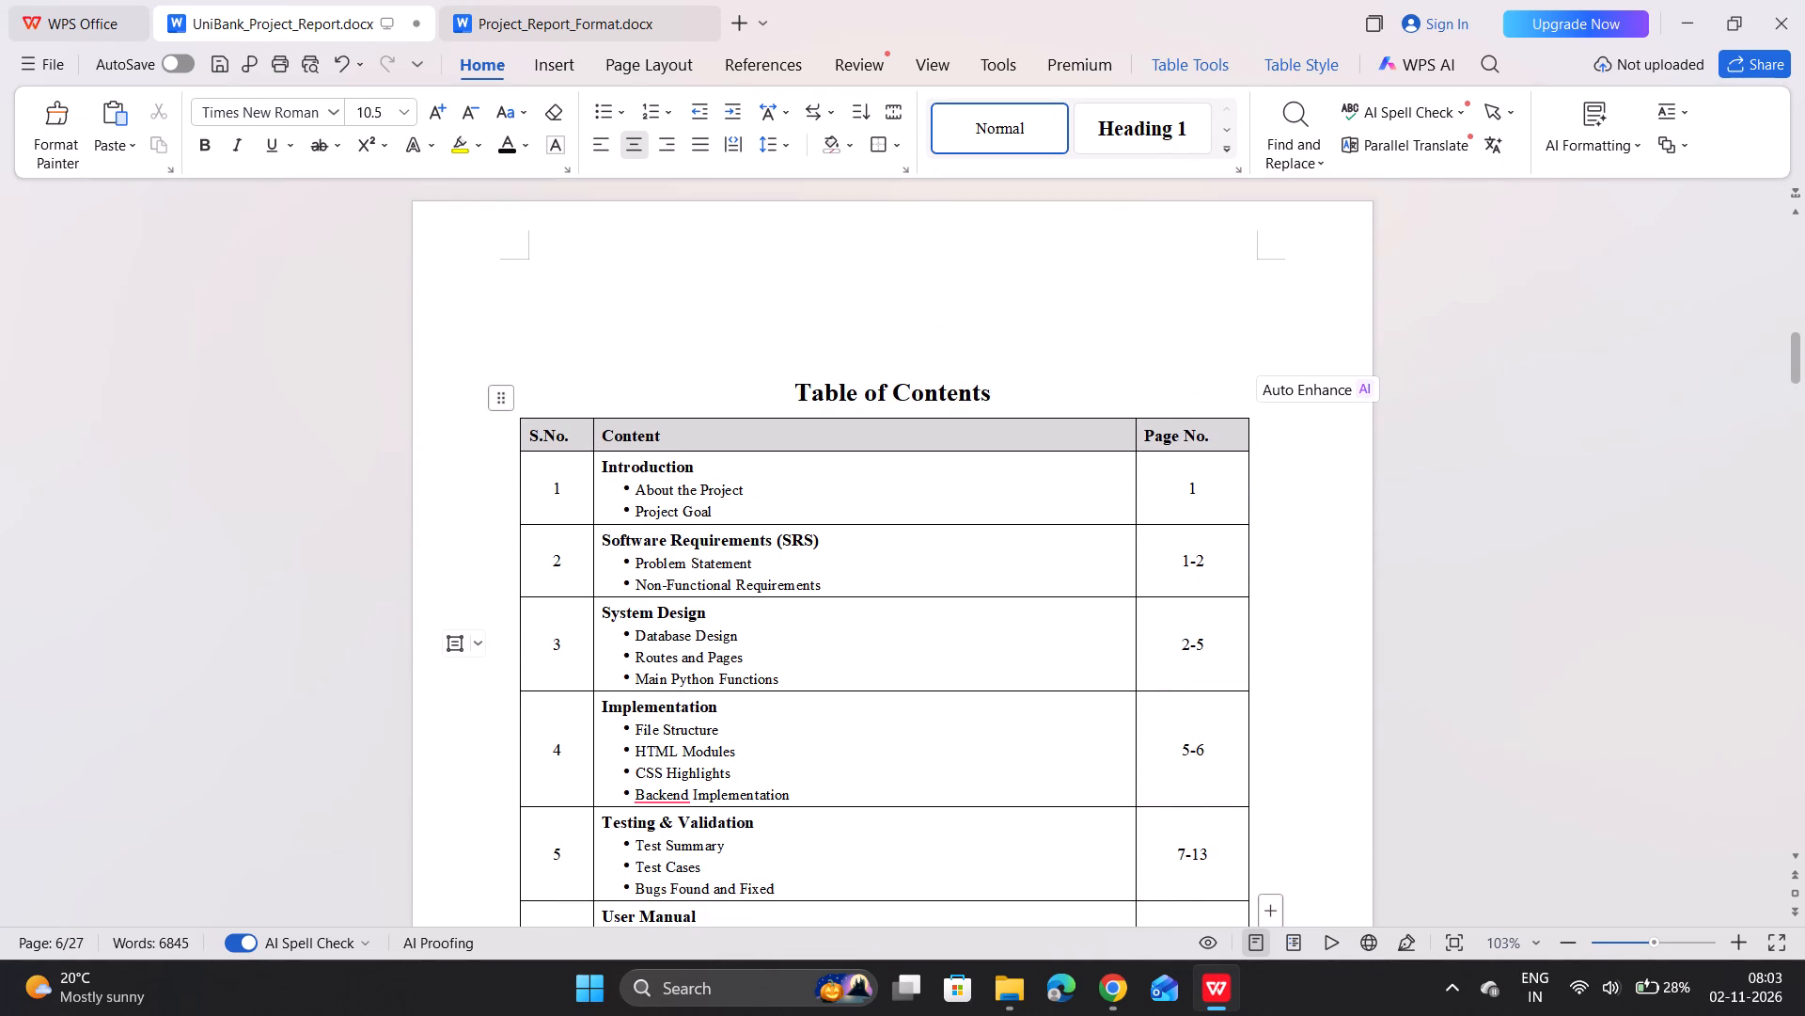
key("Left")
key("Left")
key("BackSpace")
key("3")
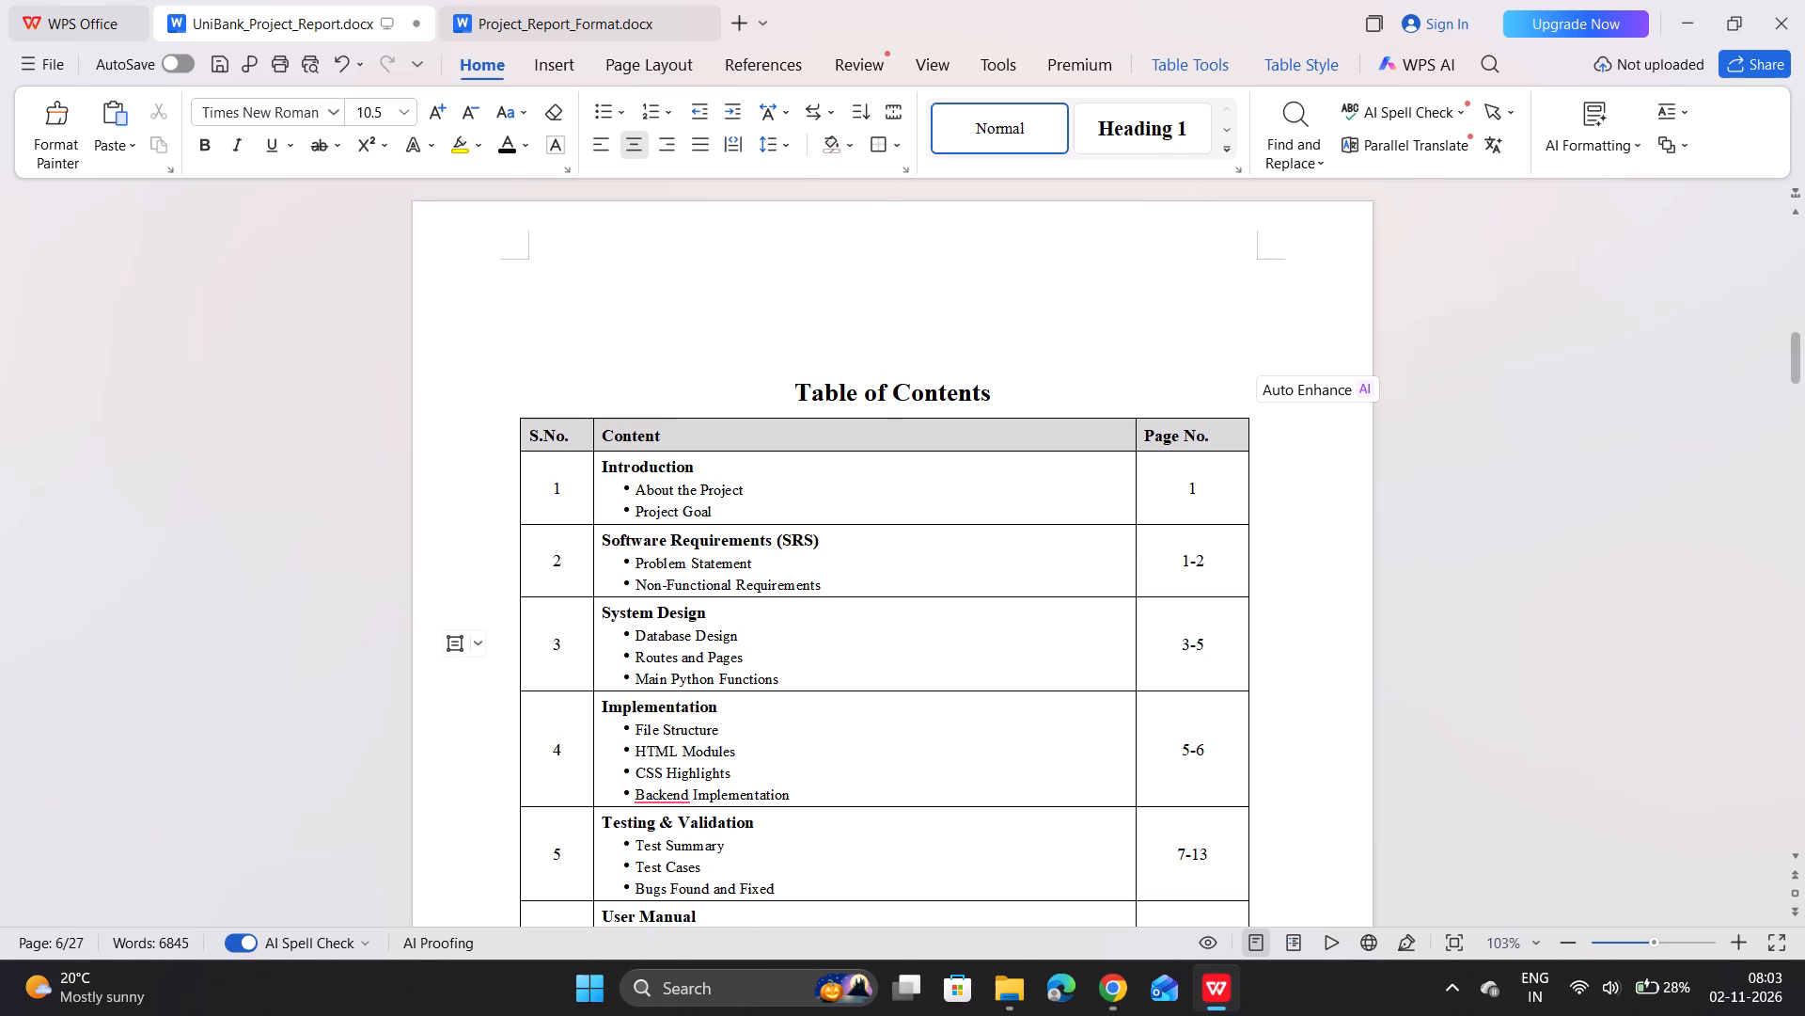
Examine the report from 1. Introduction to 3. System Design, checking the page numbers where 2. Software Requirements (SRS) begins and ends.
left_click(1222, 578)
scroll(1222, 578, "down", 2)
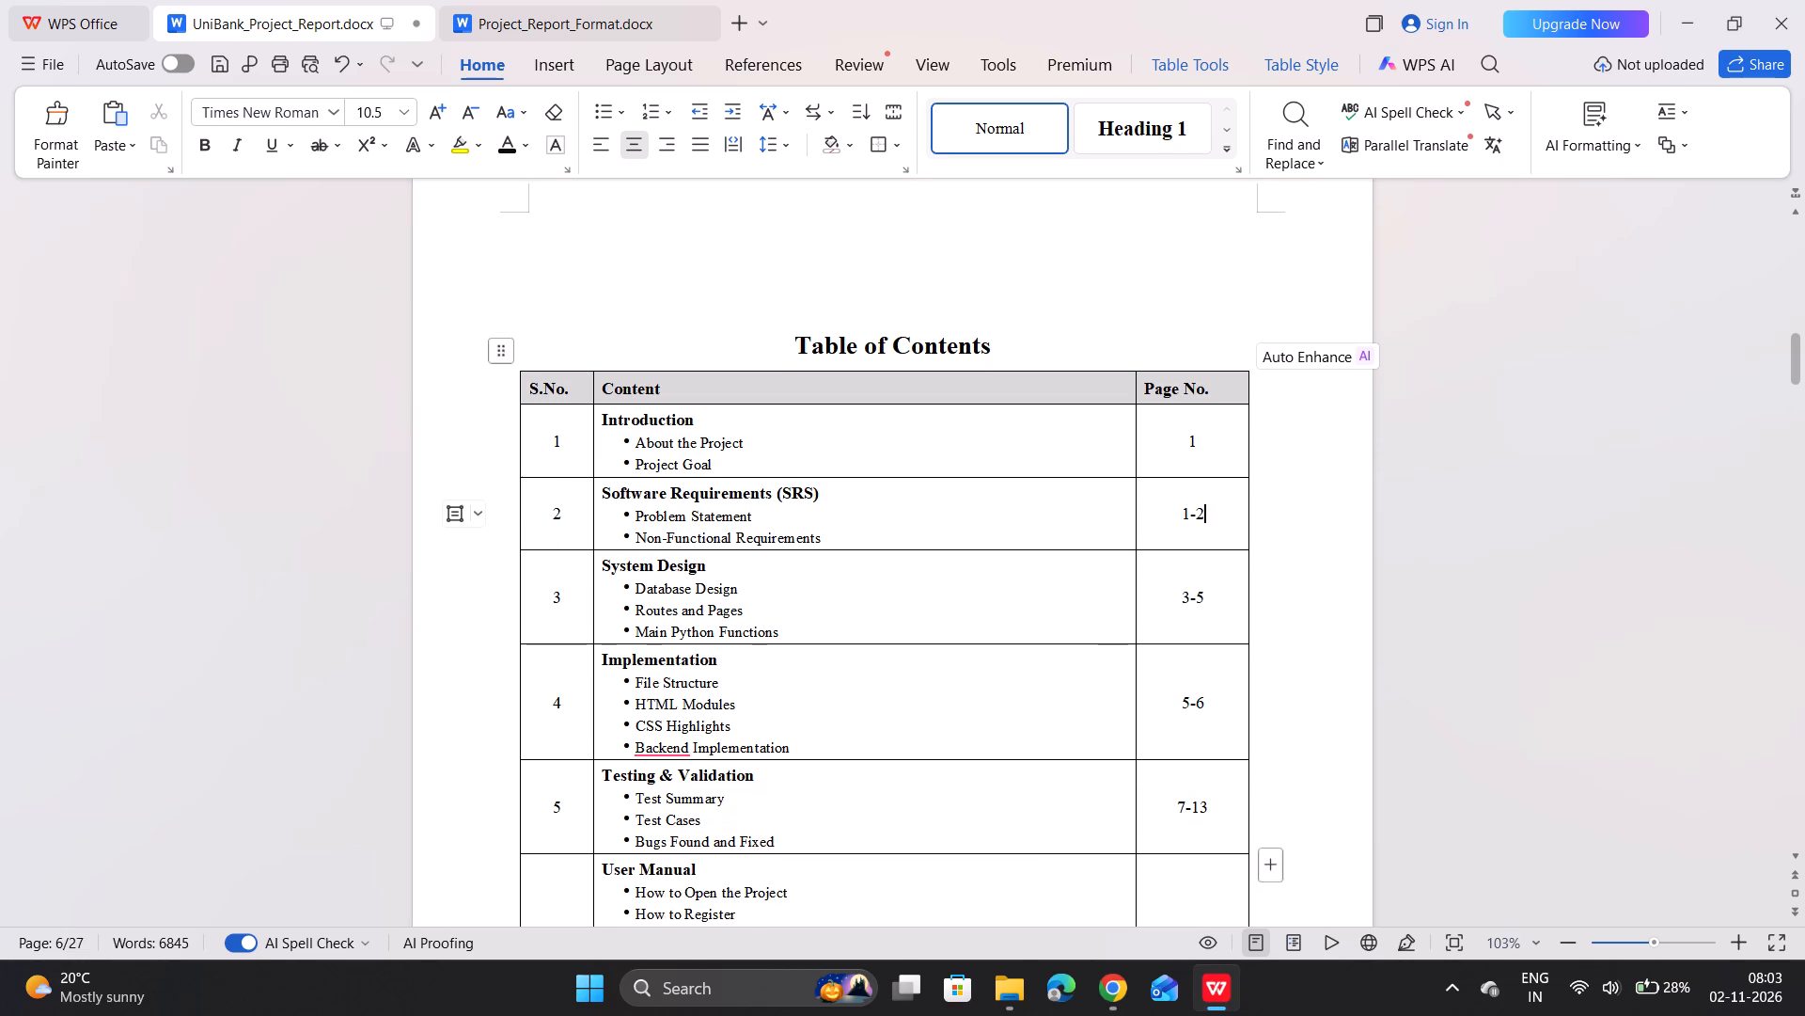
scroll(1222, 578, "down", 10)
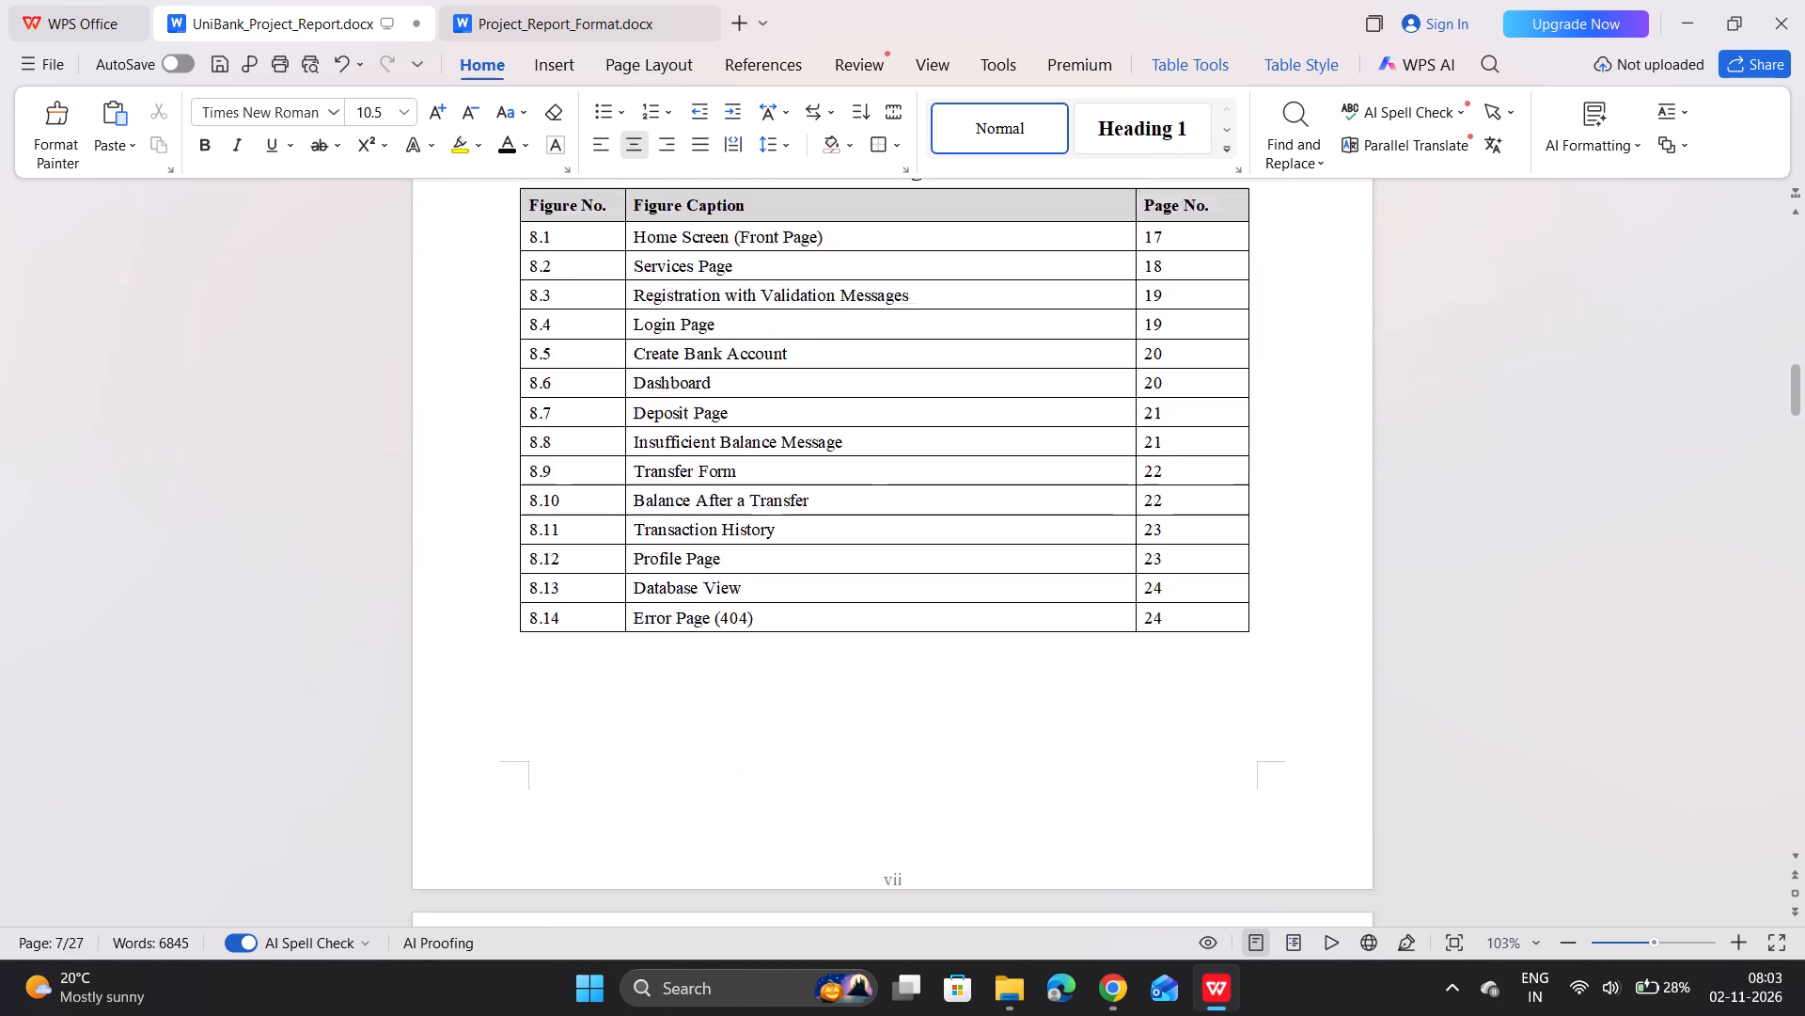
scroll(1222, 578, "down", 2)
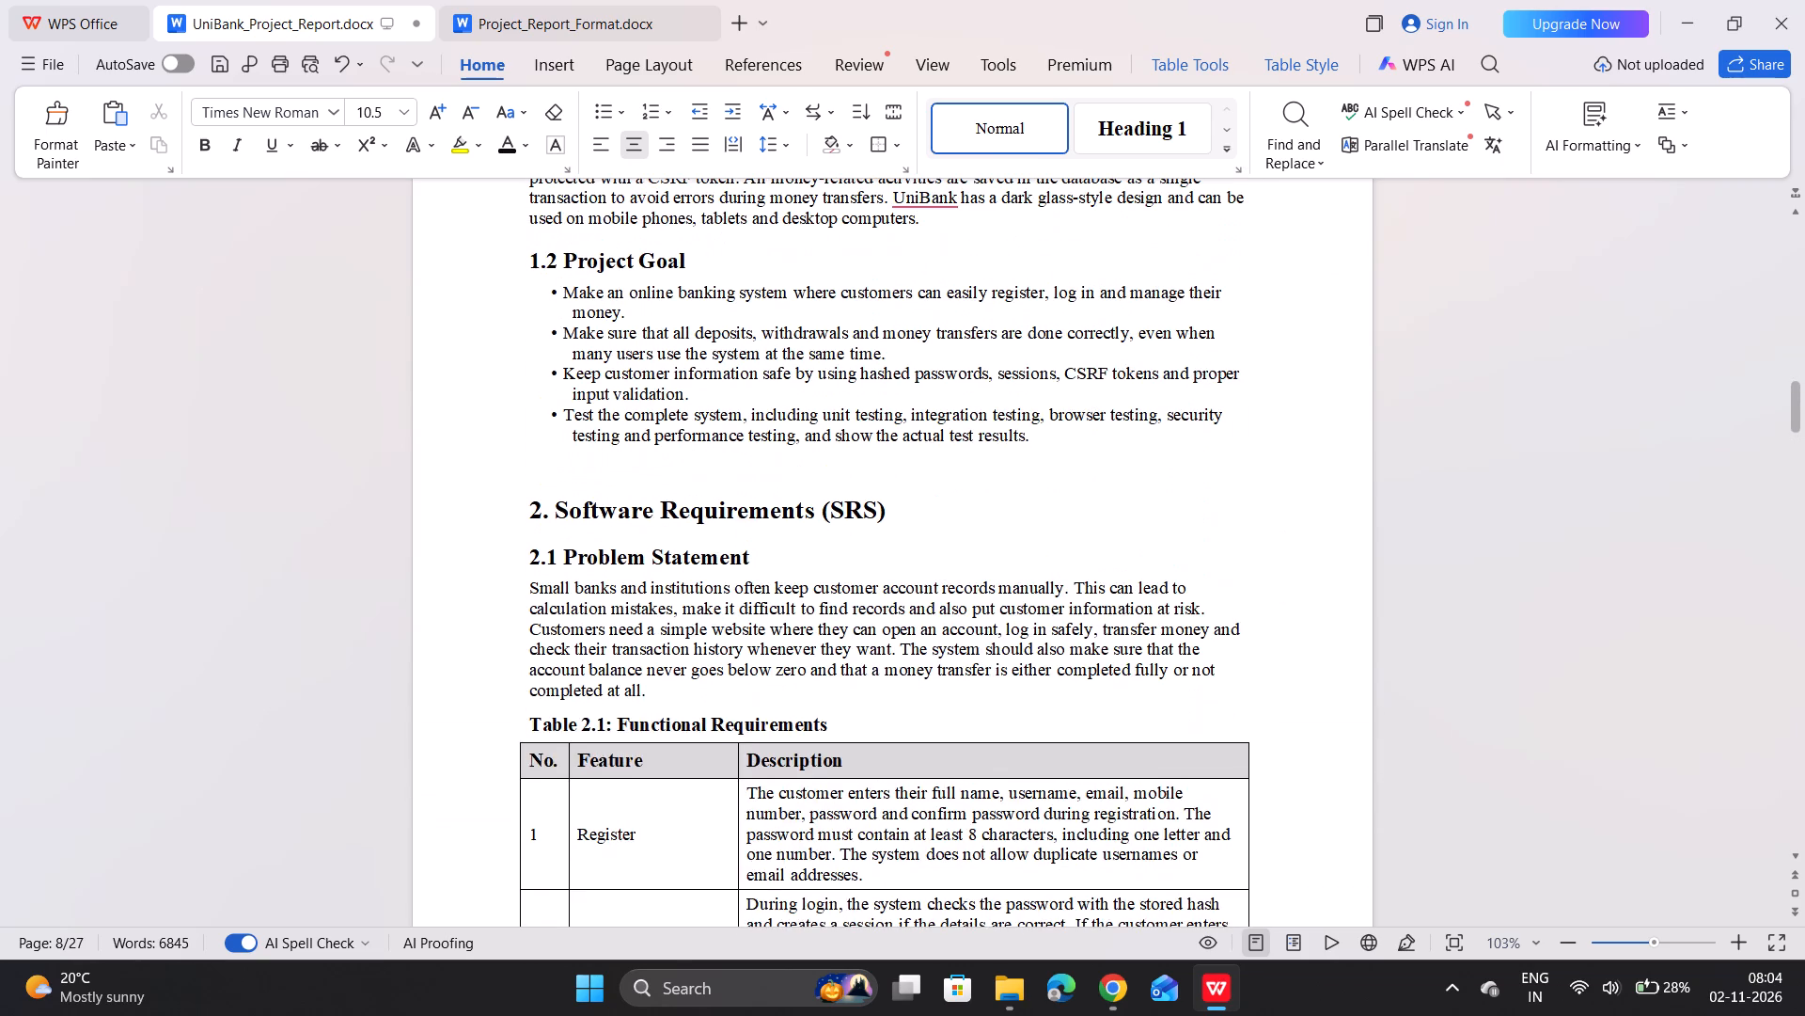
scroll(1222, 578, "down", 4)
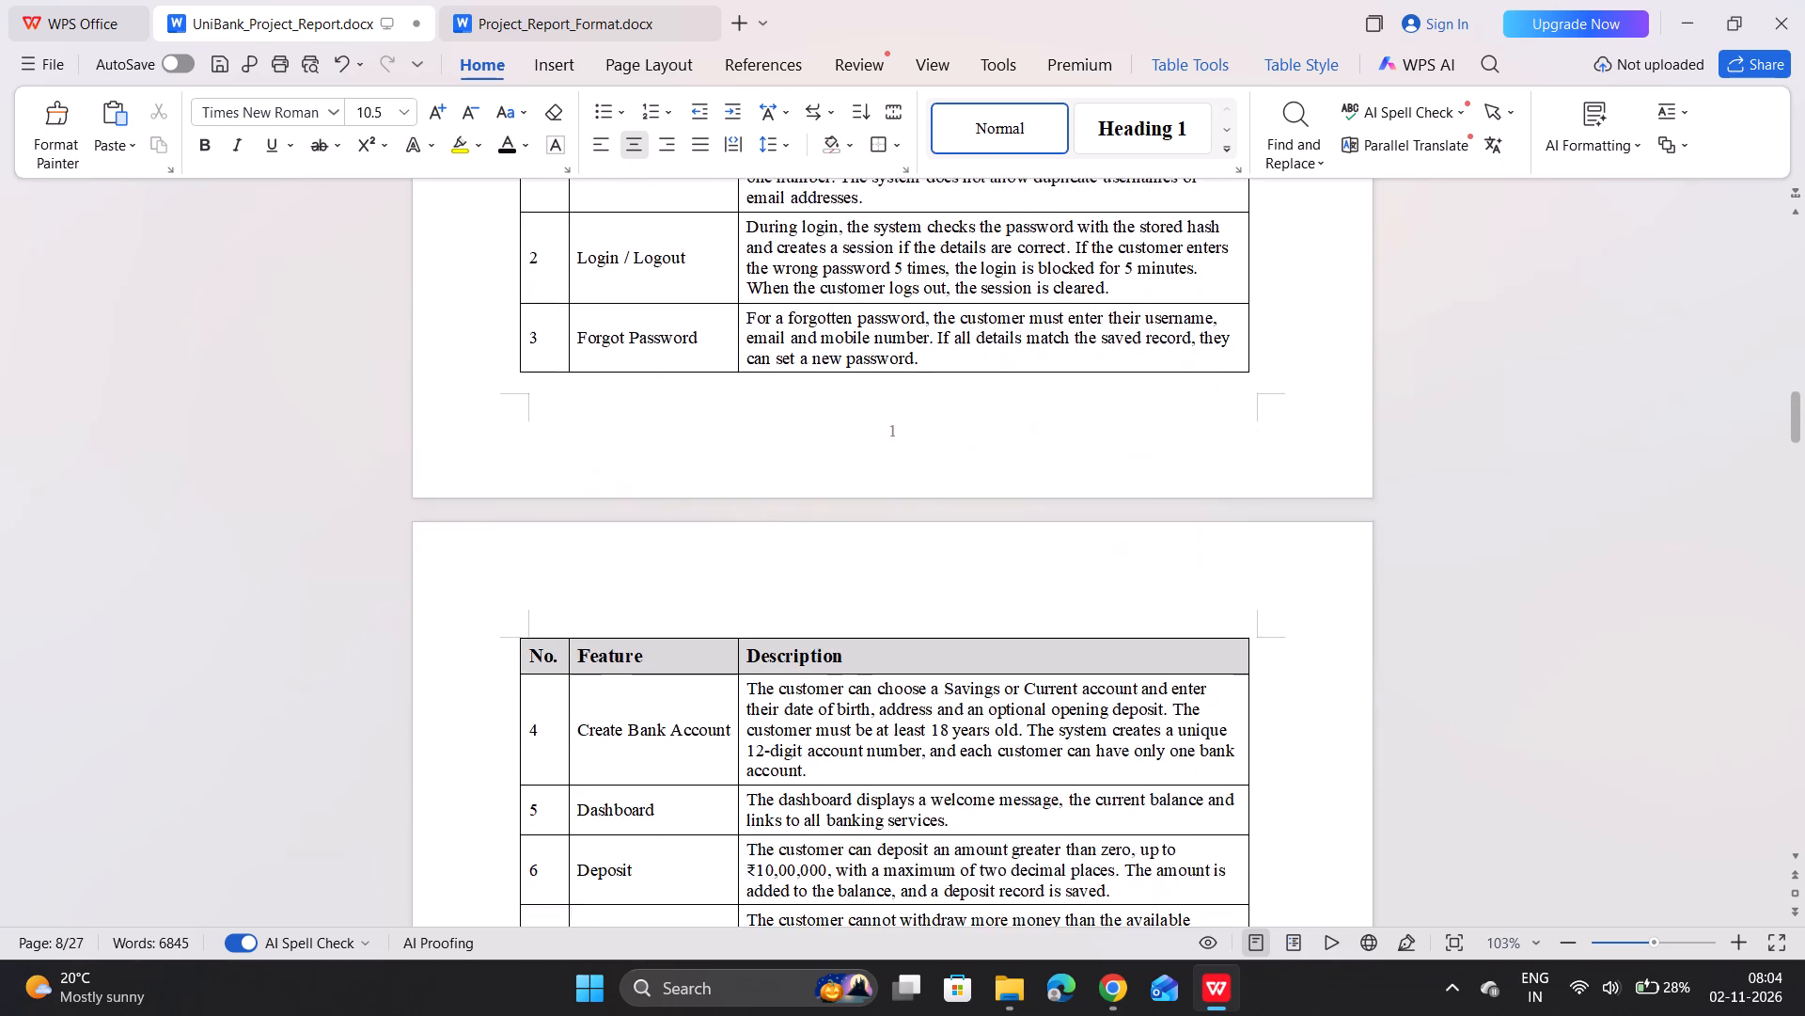
scroll(1222, 578, "down", 9)
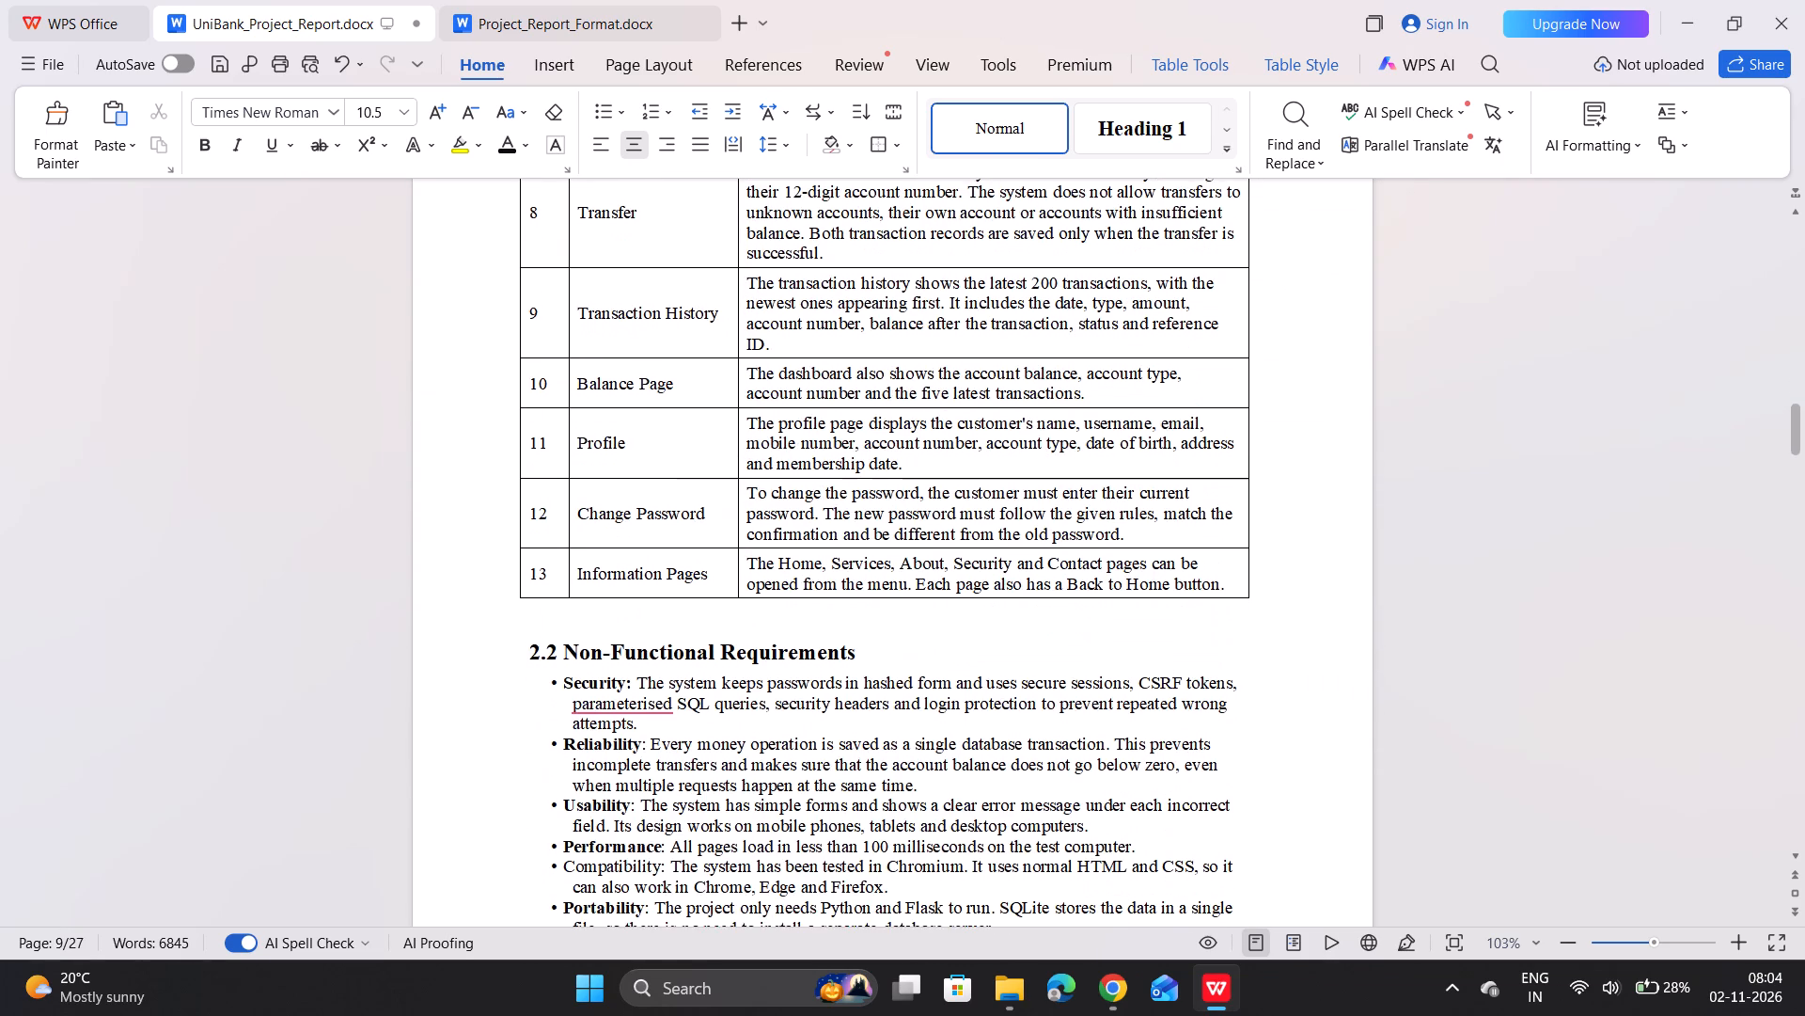
scroll(1222, 578, "down", 4)
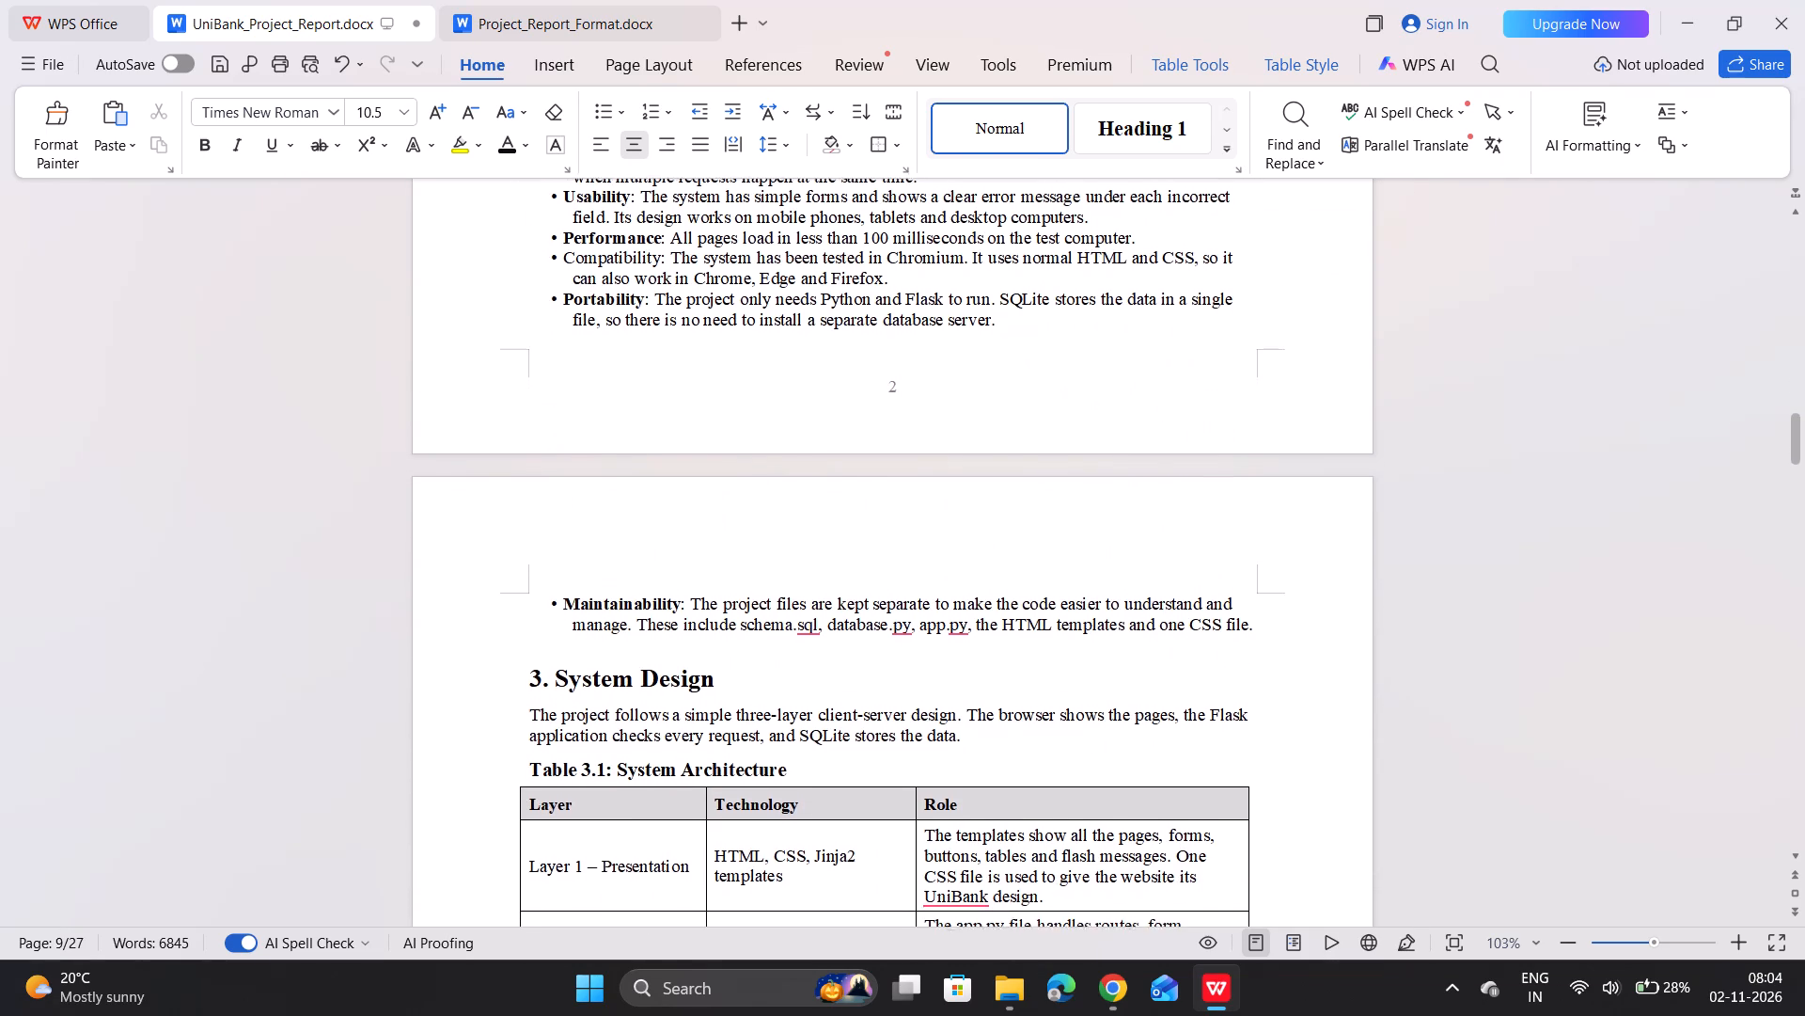
scroll(1222, 578, "down", 3)
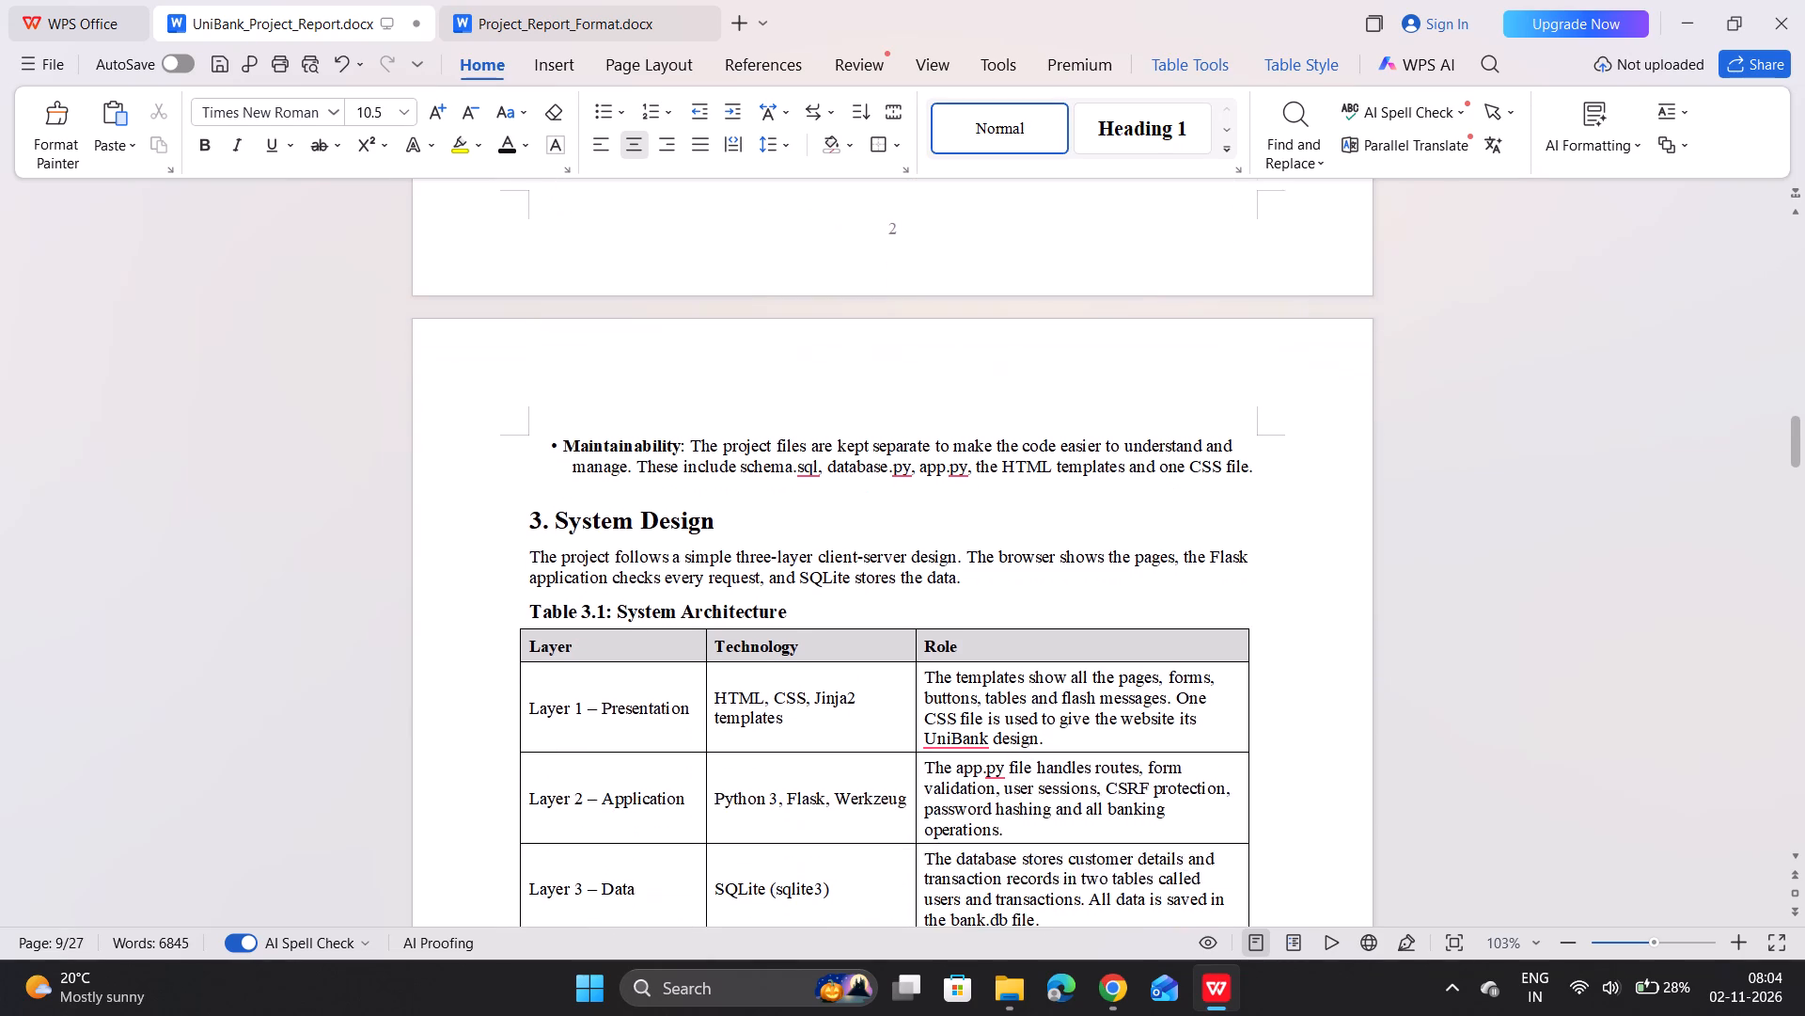
scroll(1222, 578, "down", 1)
scroll(1222, 578, "up", 2)
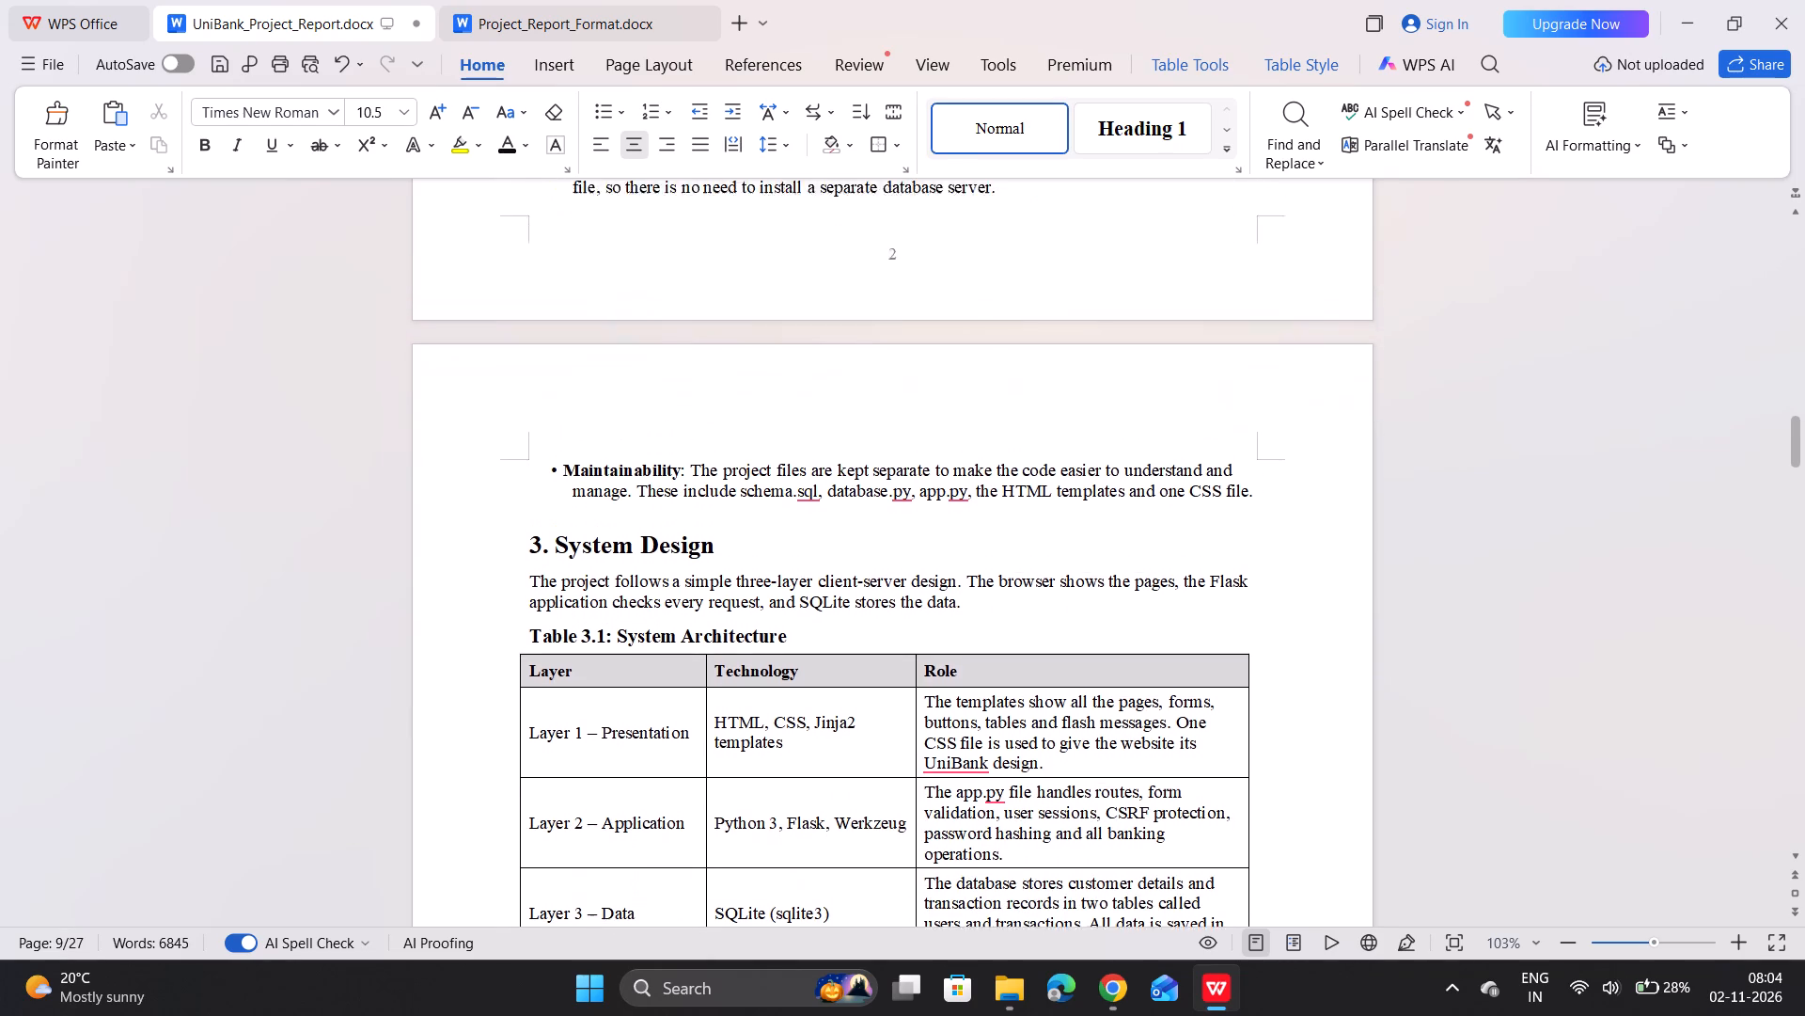
scroll(1222, 578, "up", 1)
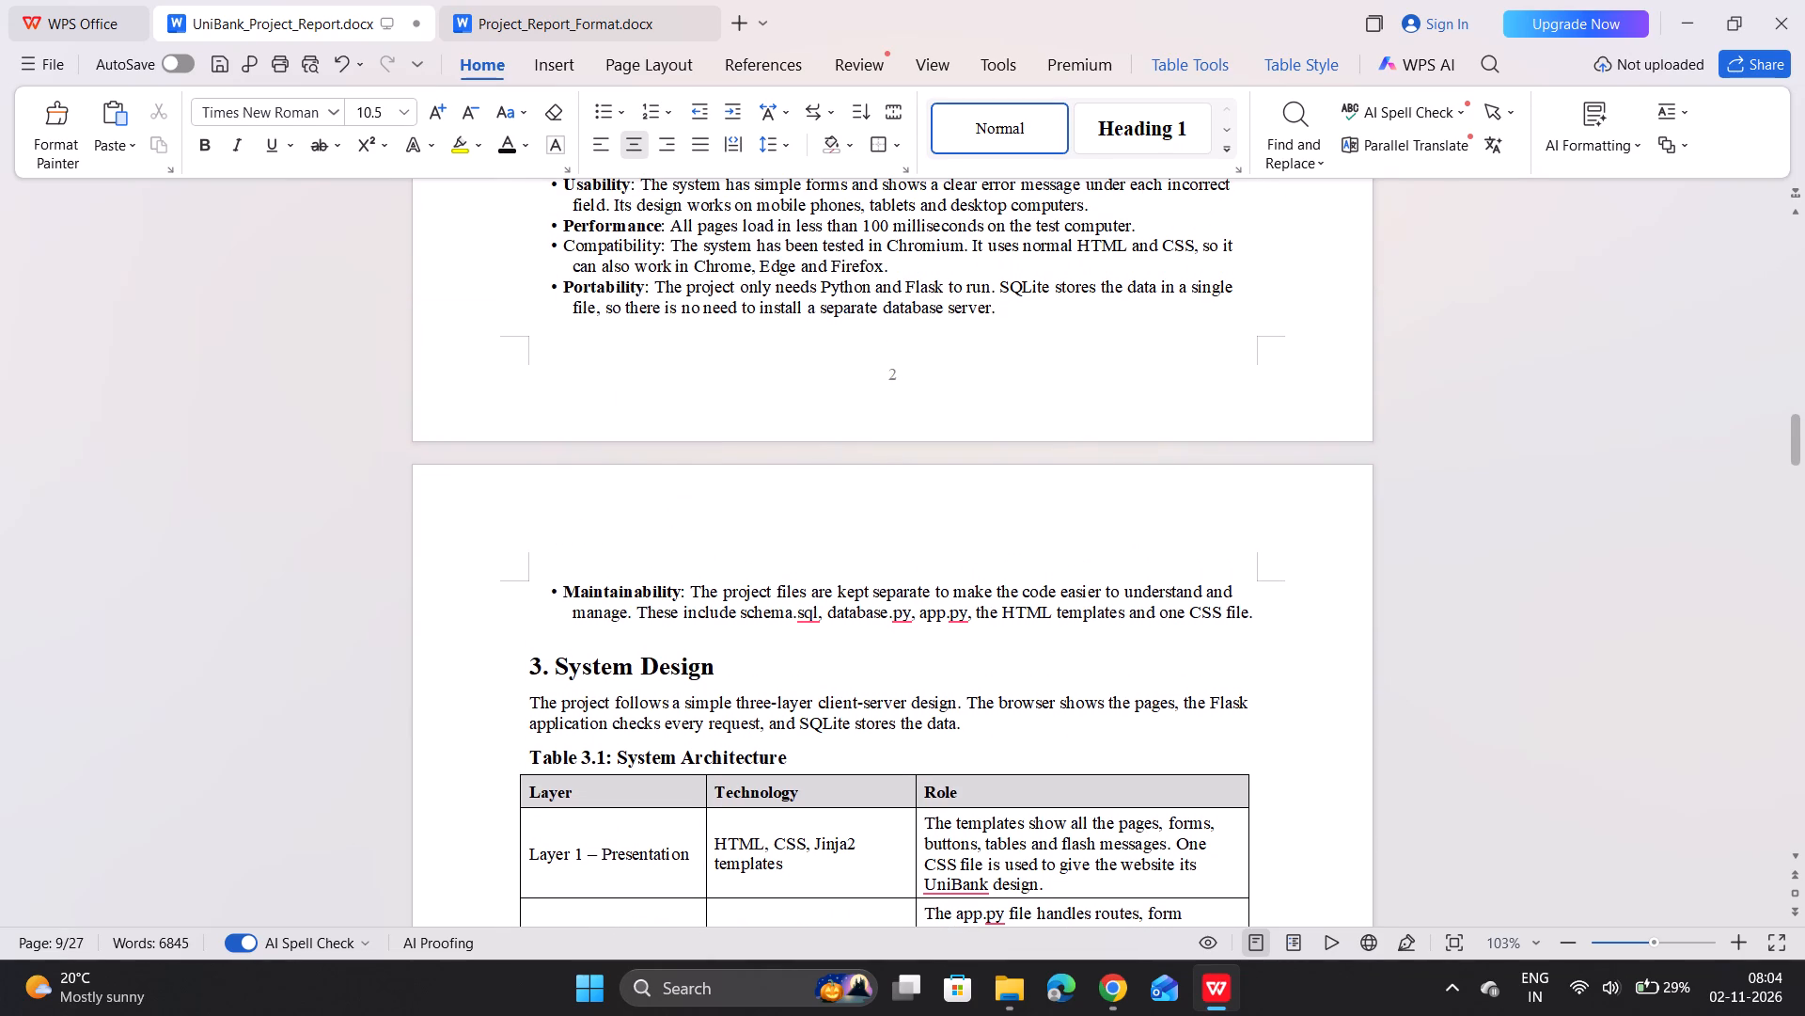
scroll(1198, 632, "down", 5)
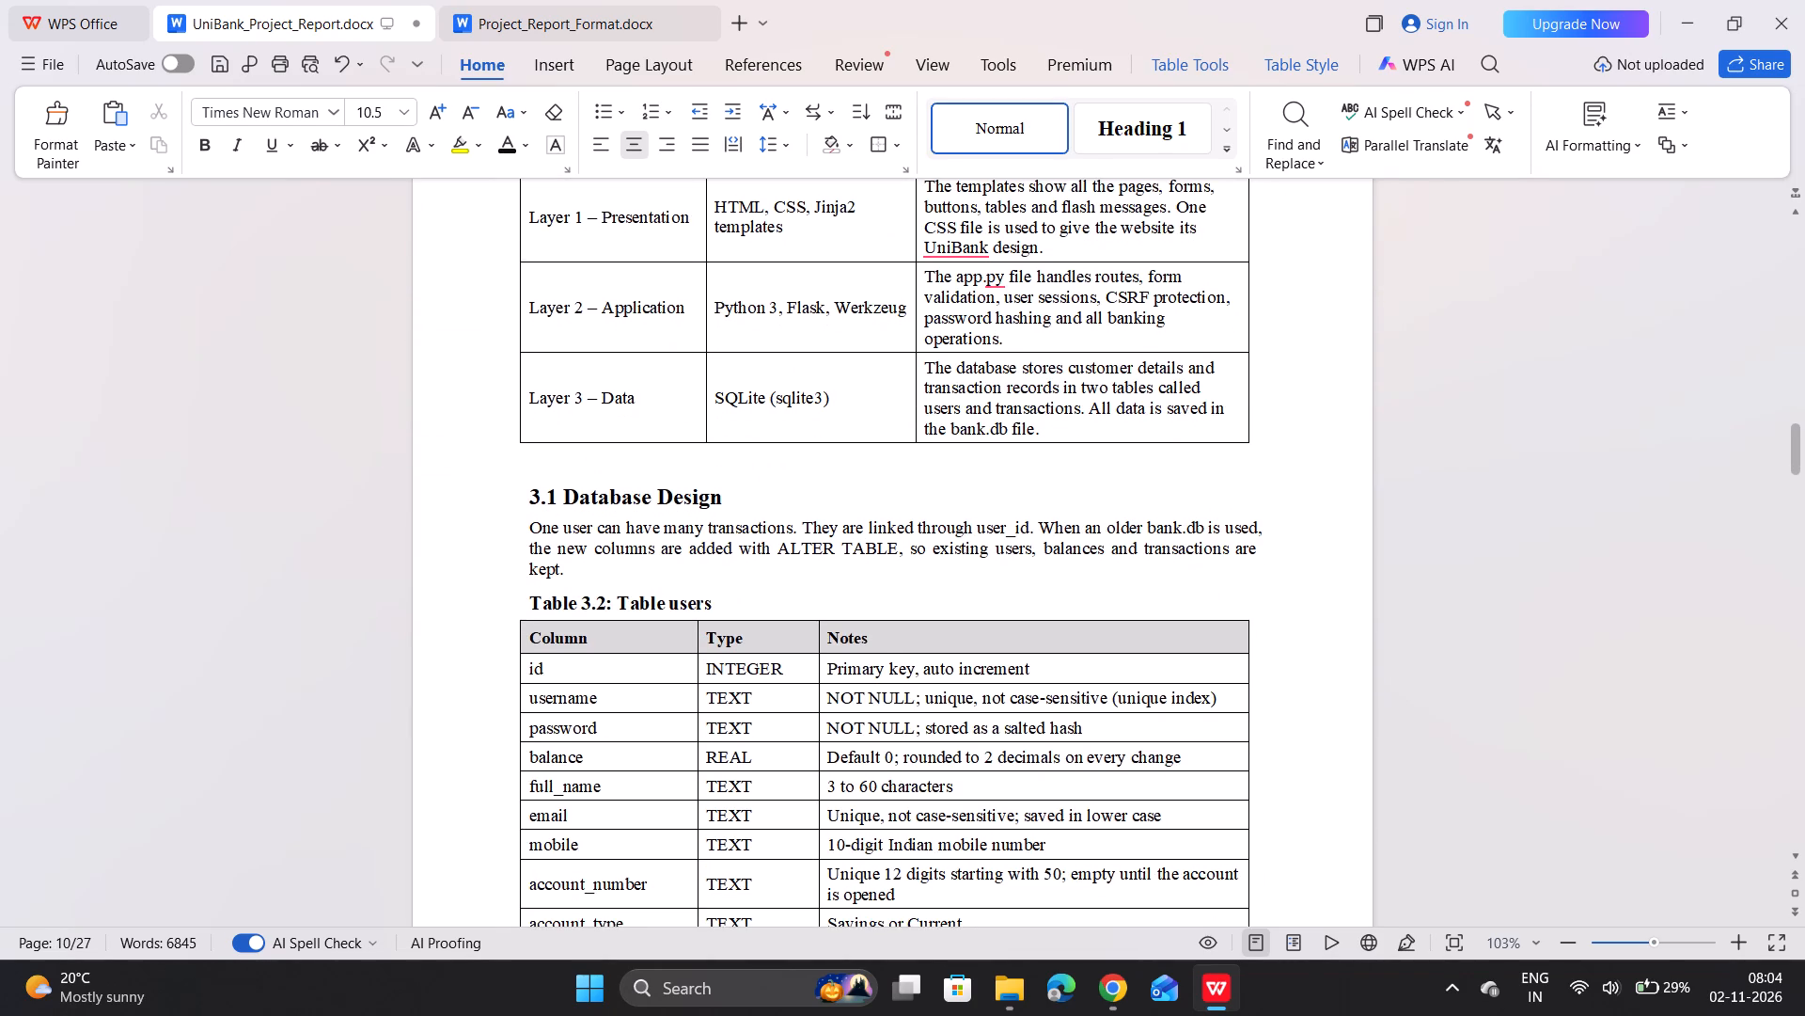
scroll(1198, 632, "down", 1)
scroll(1198, 632, "up", 5)
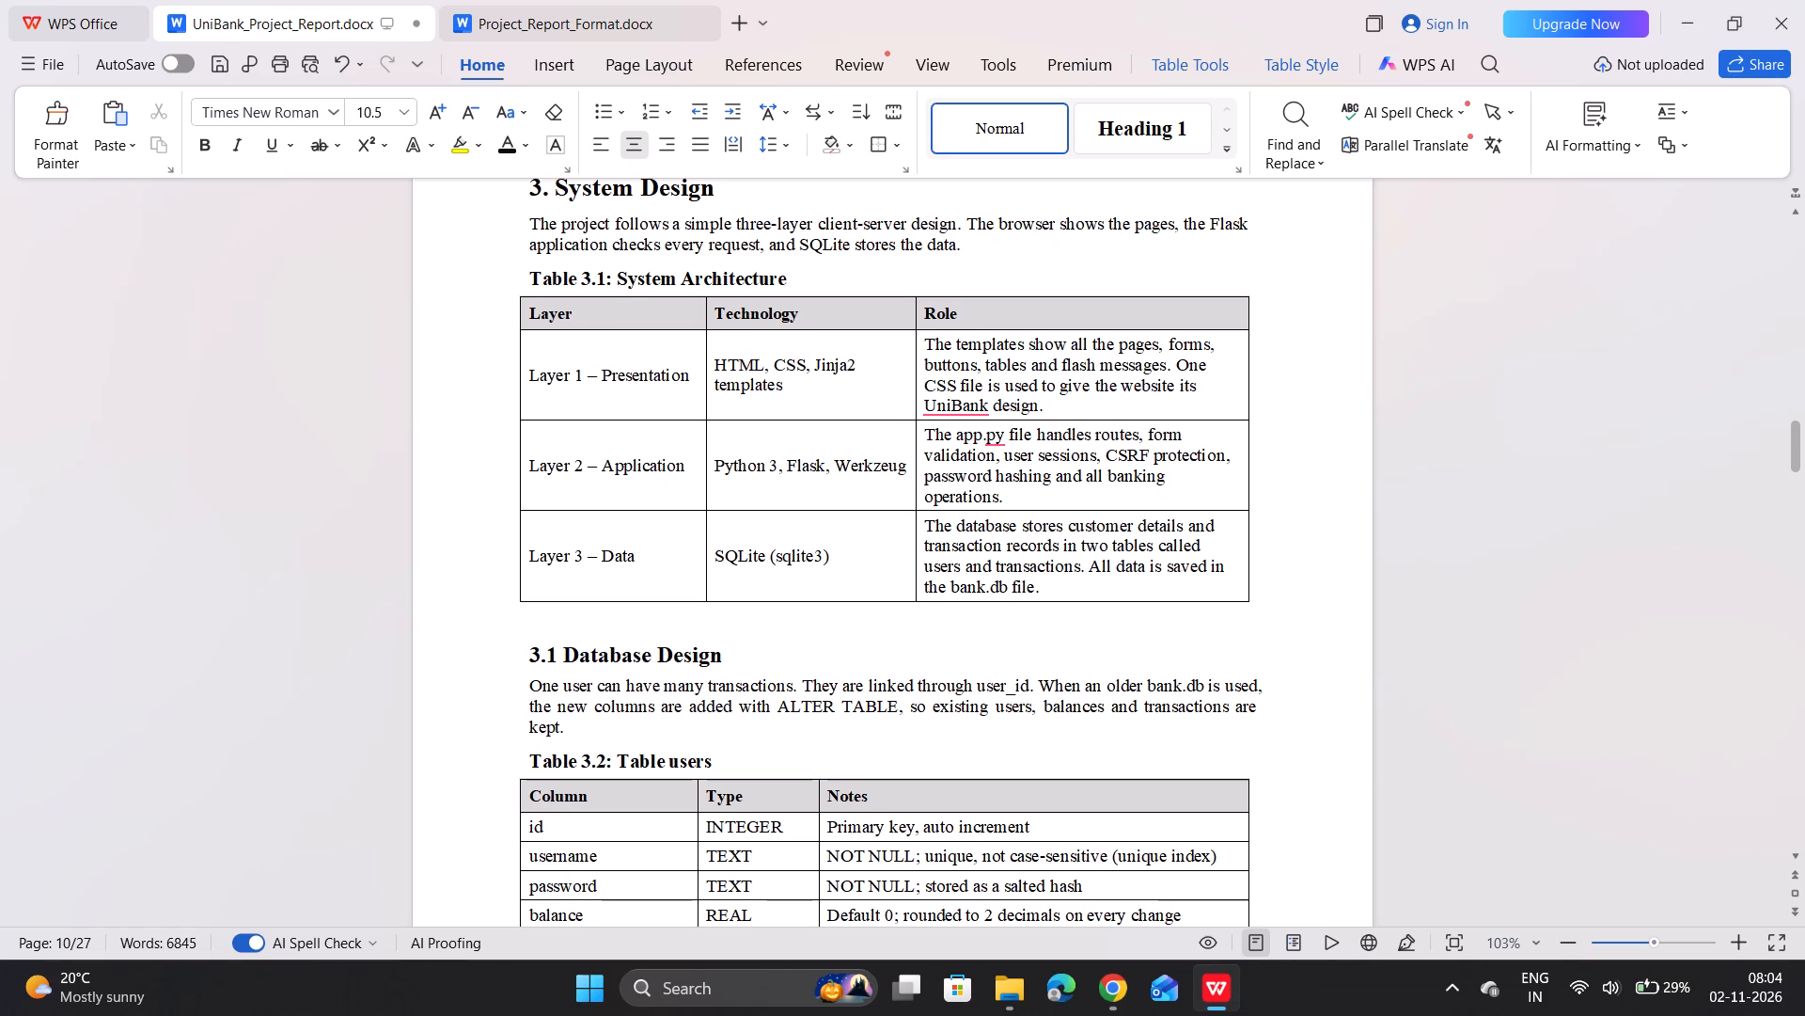
scroll(1198, 632, "up", 12)
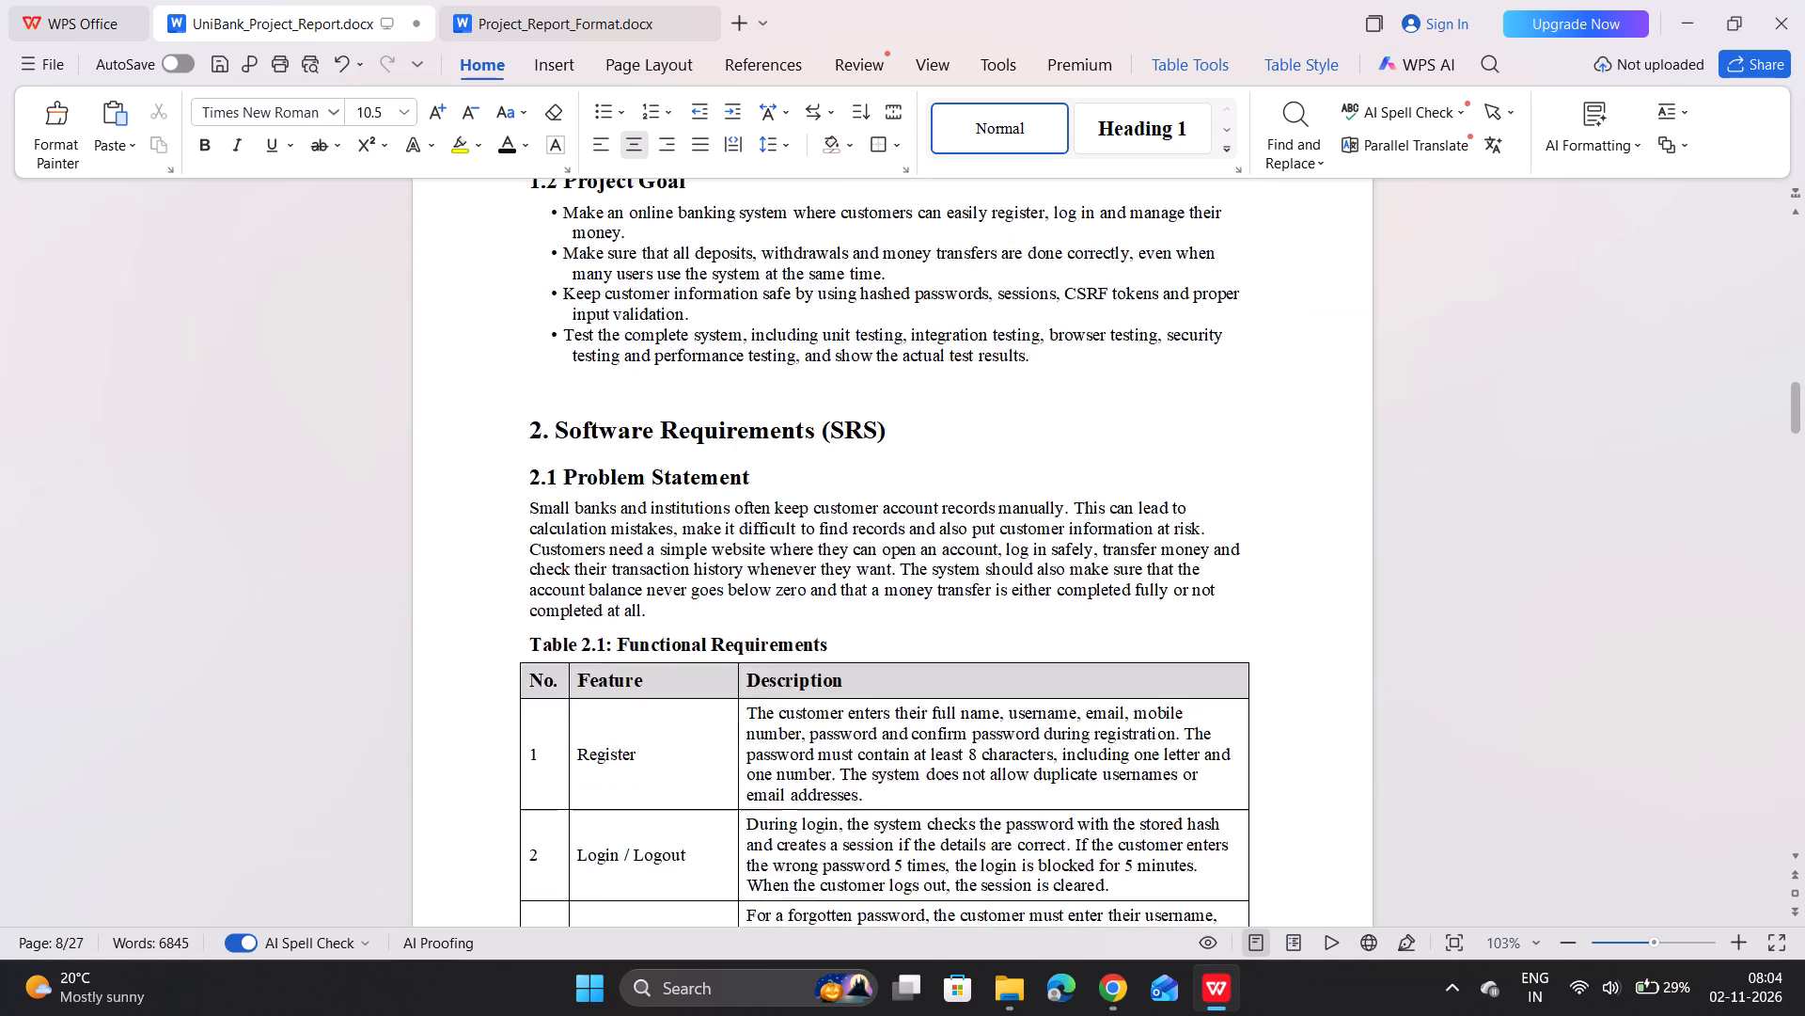
scroll(1198, 632, "up", 7)
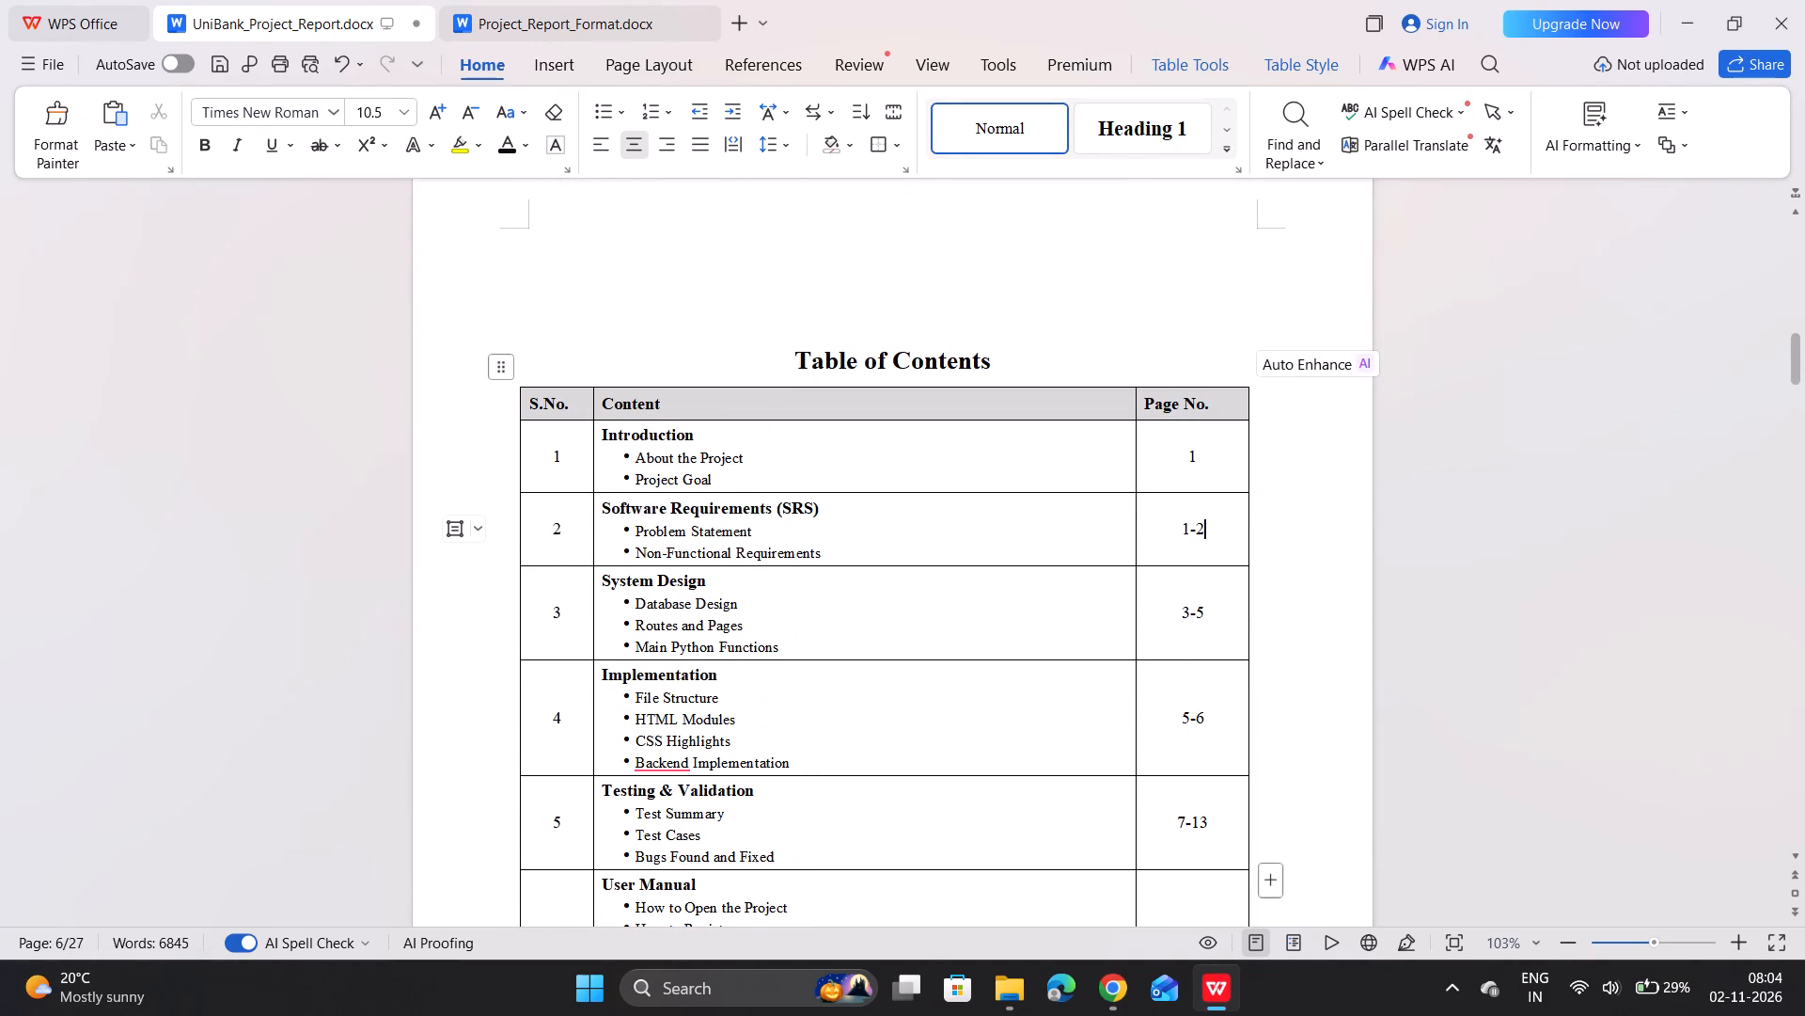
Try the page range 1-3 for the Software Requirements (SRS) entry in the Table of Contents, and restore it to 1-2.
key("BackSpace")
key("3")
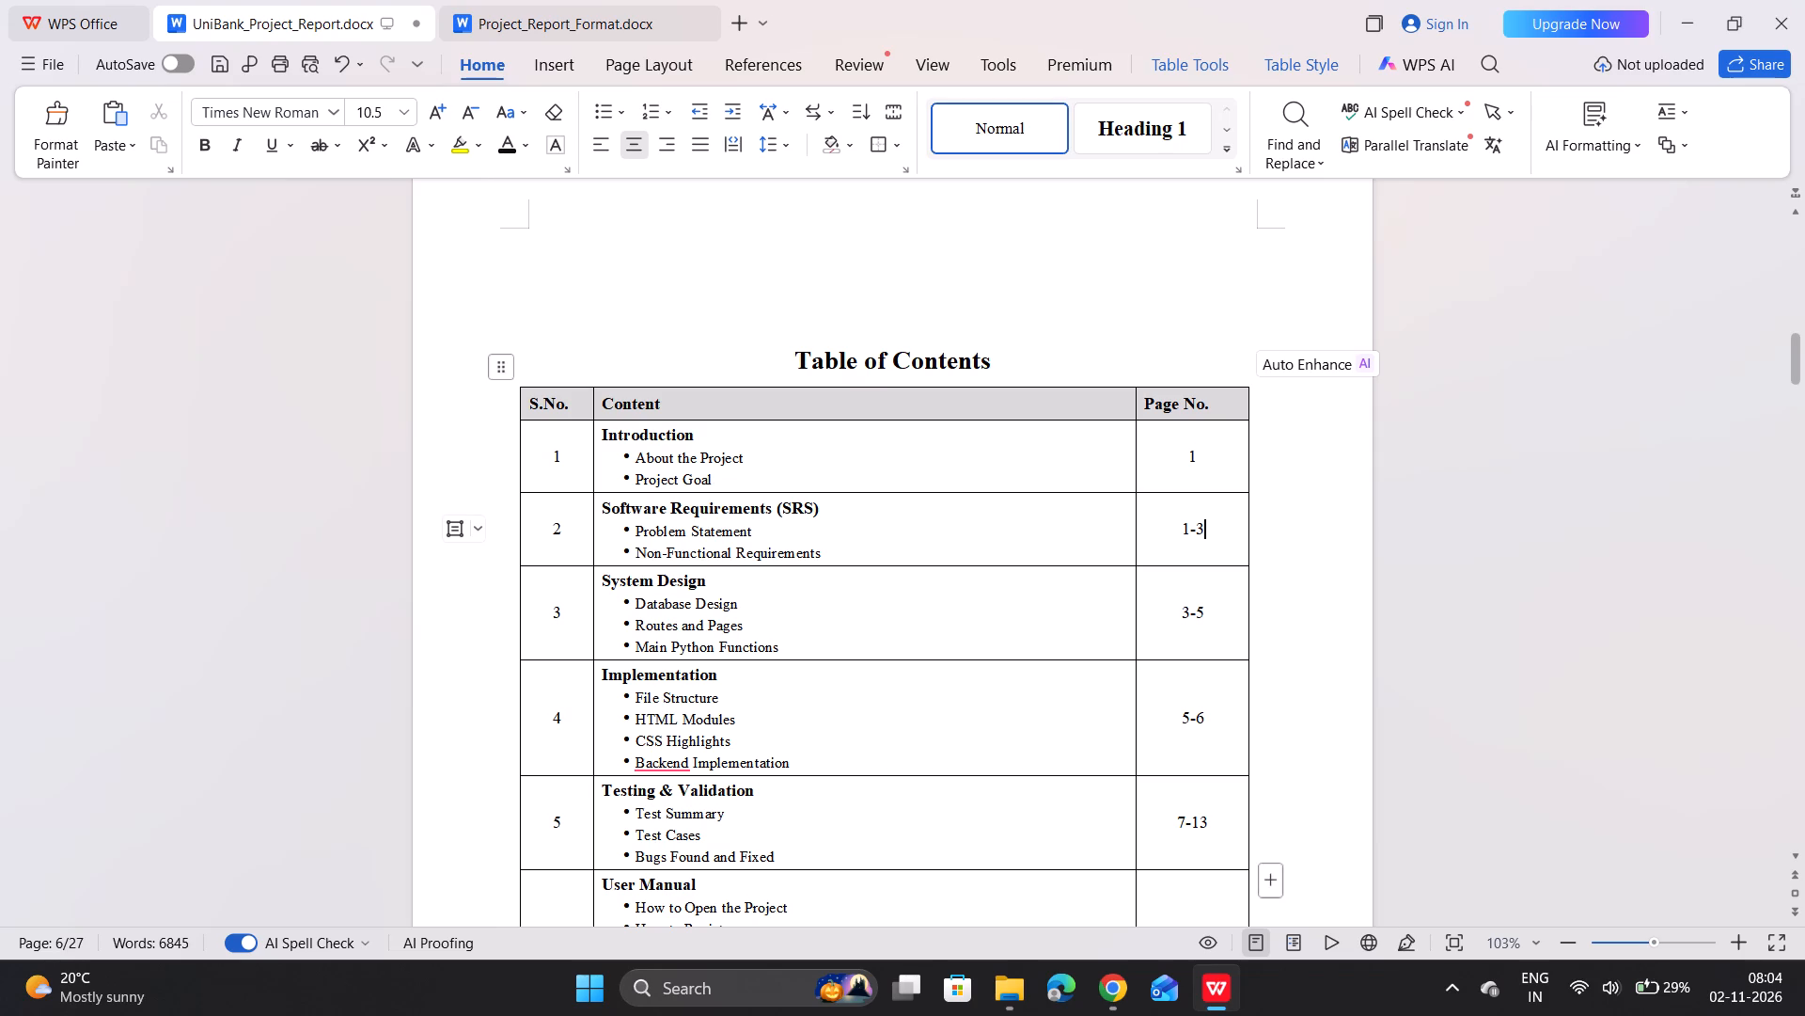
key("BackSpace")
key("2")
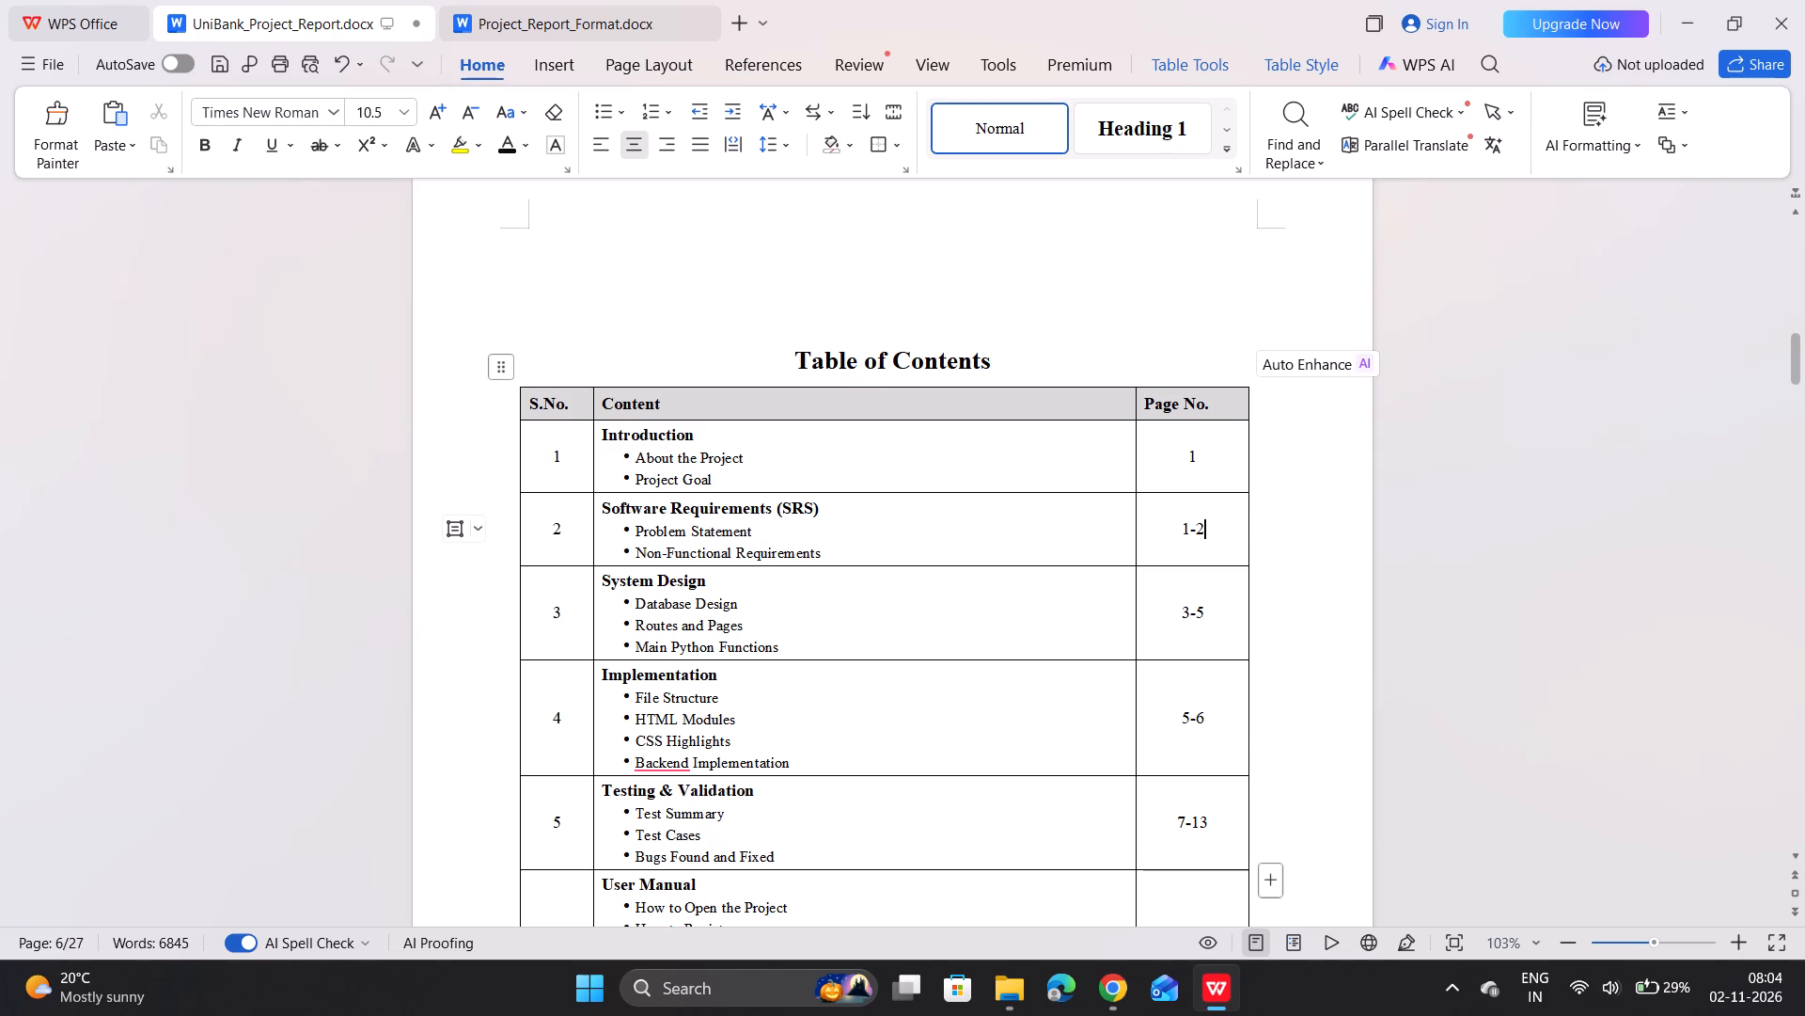
Examine the page numbers in the Table of Contents, the List of Tables and the List of Figures.
left_click(1227, 458)
scroll(1157, 595, "down", 7)
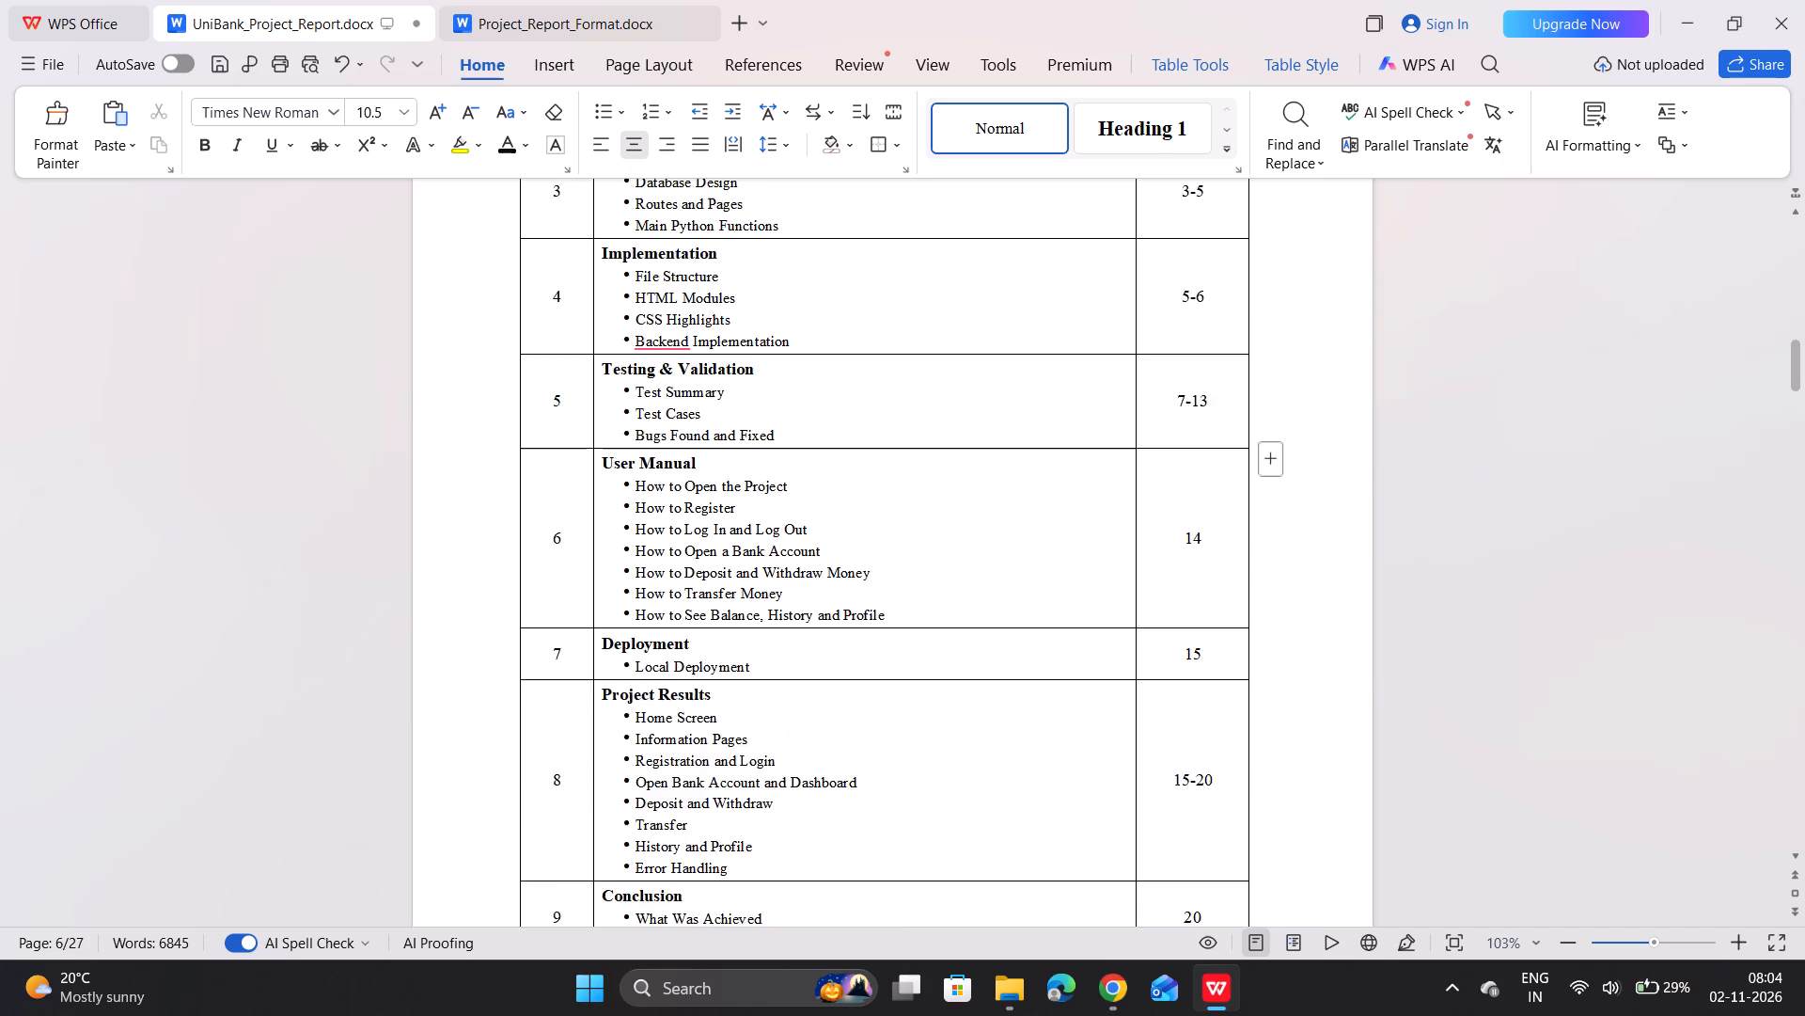
scroll(1157, 595, "down", 8)
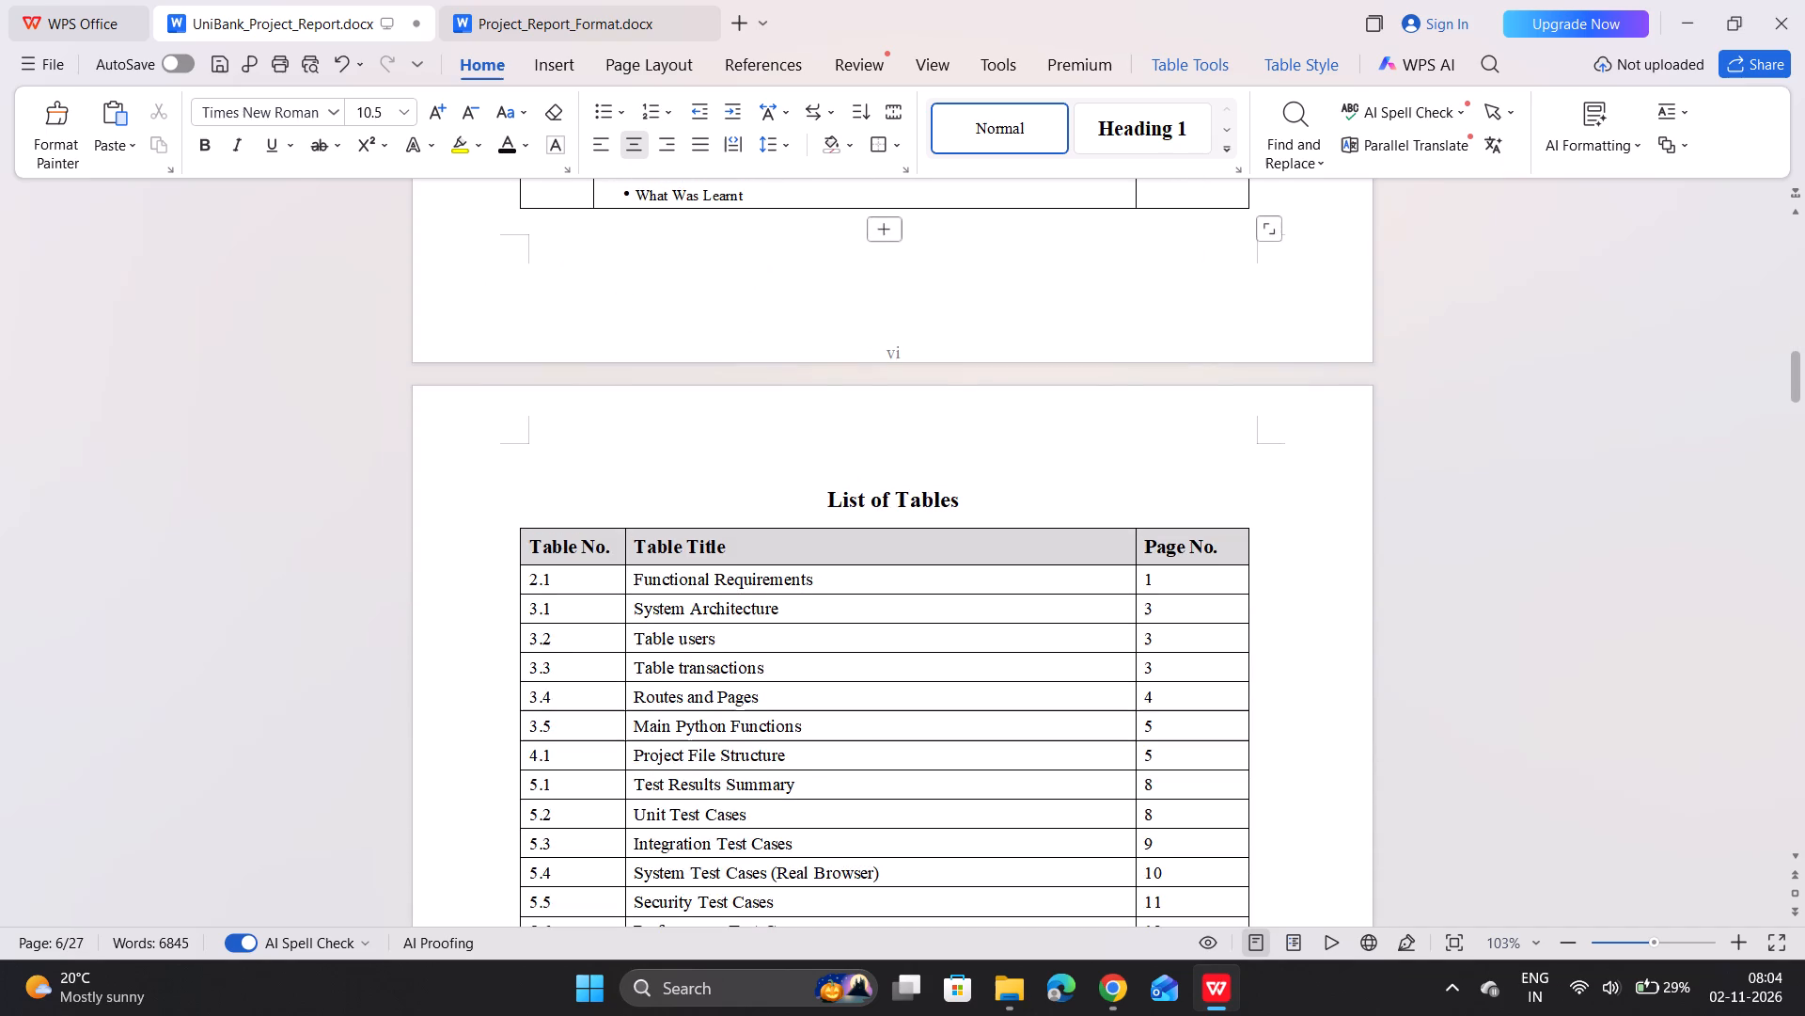
scroll(1157, 595, "down", 4)
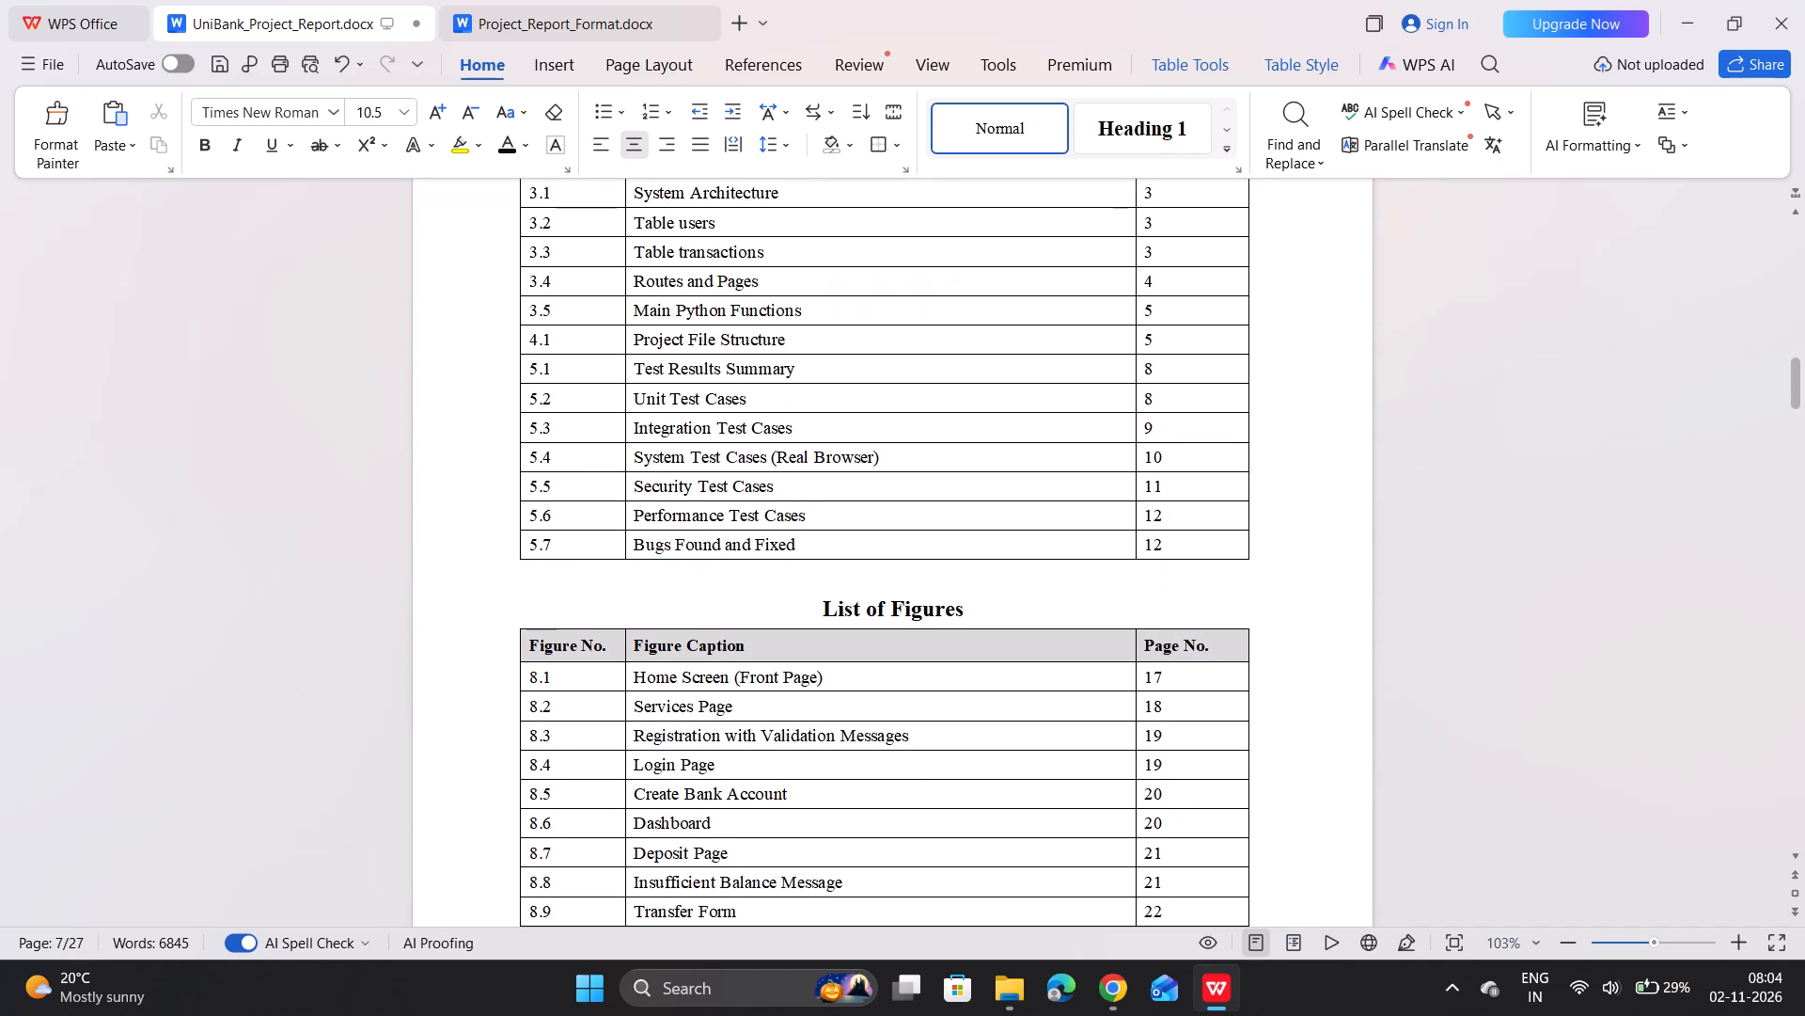
scroll(1157, 595, "down", 5)
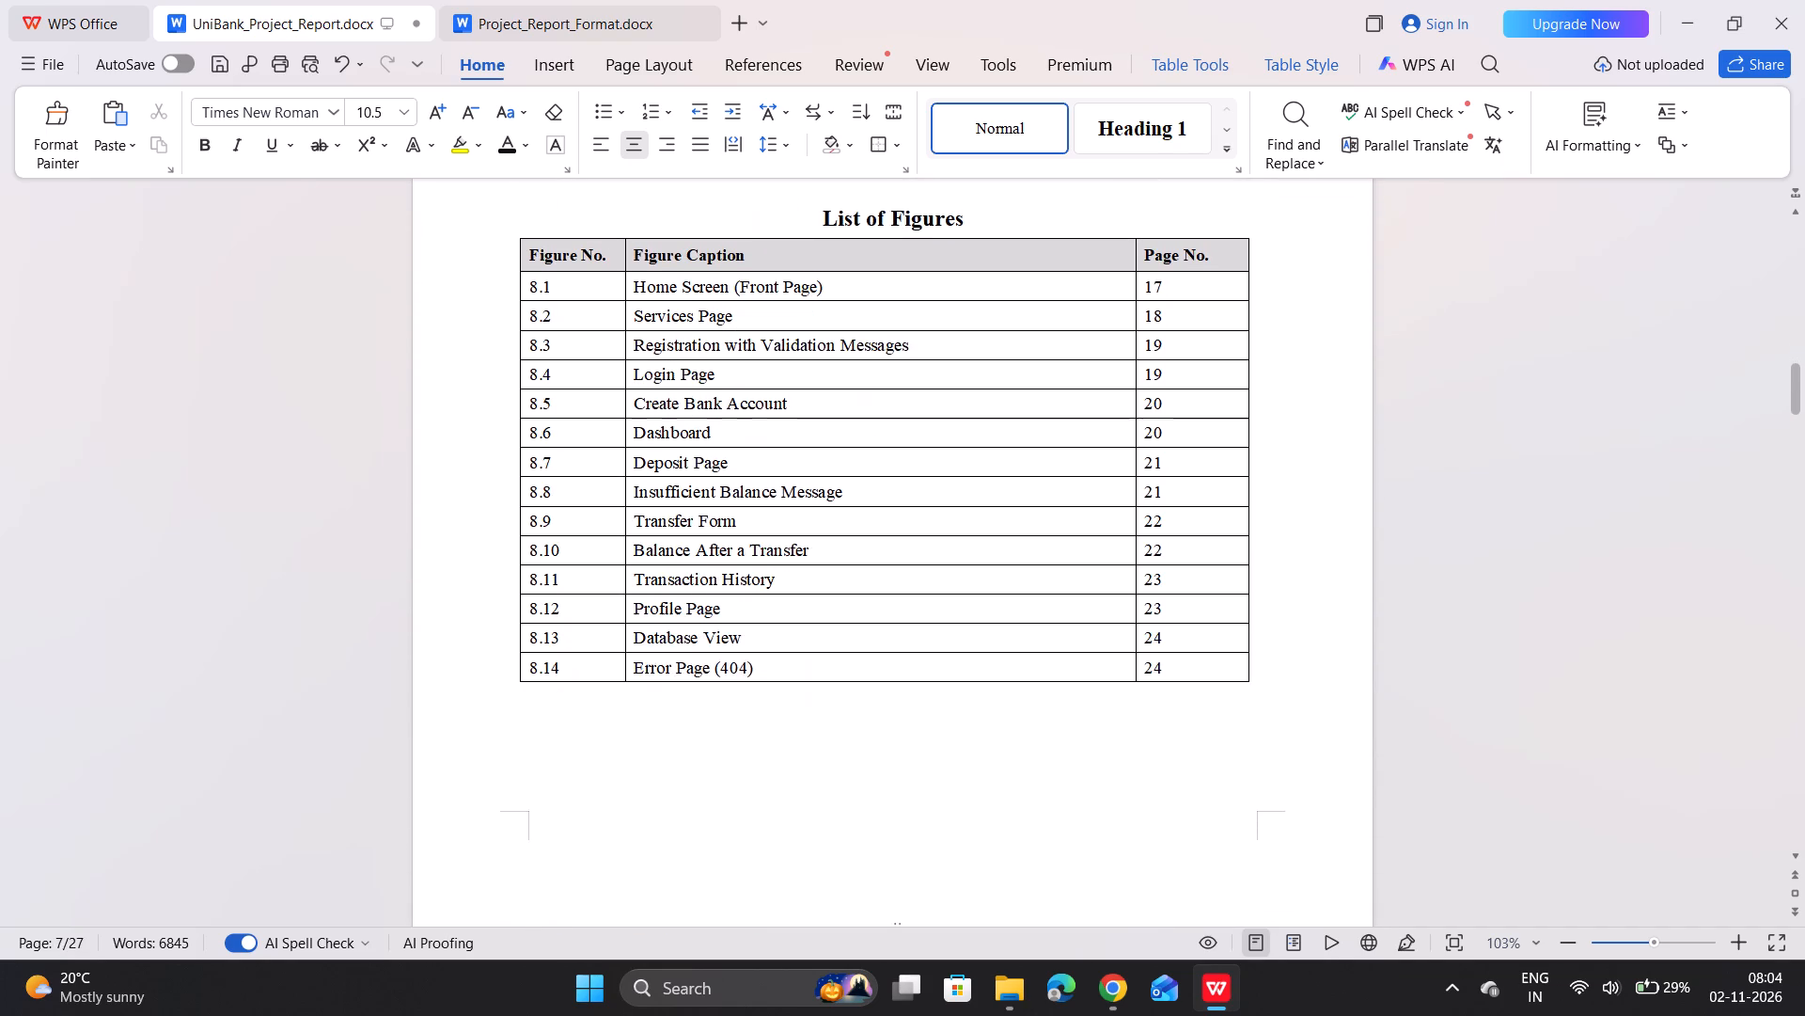
scroll(1157, 595, "down", 1)
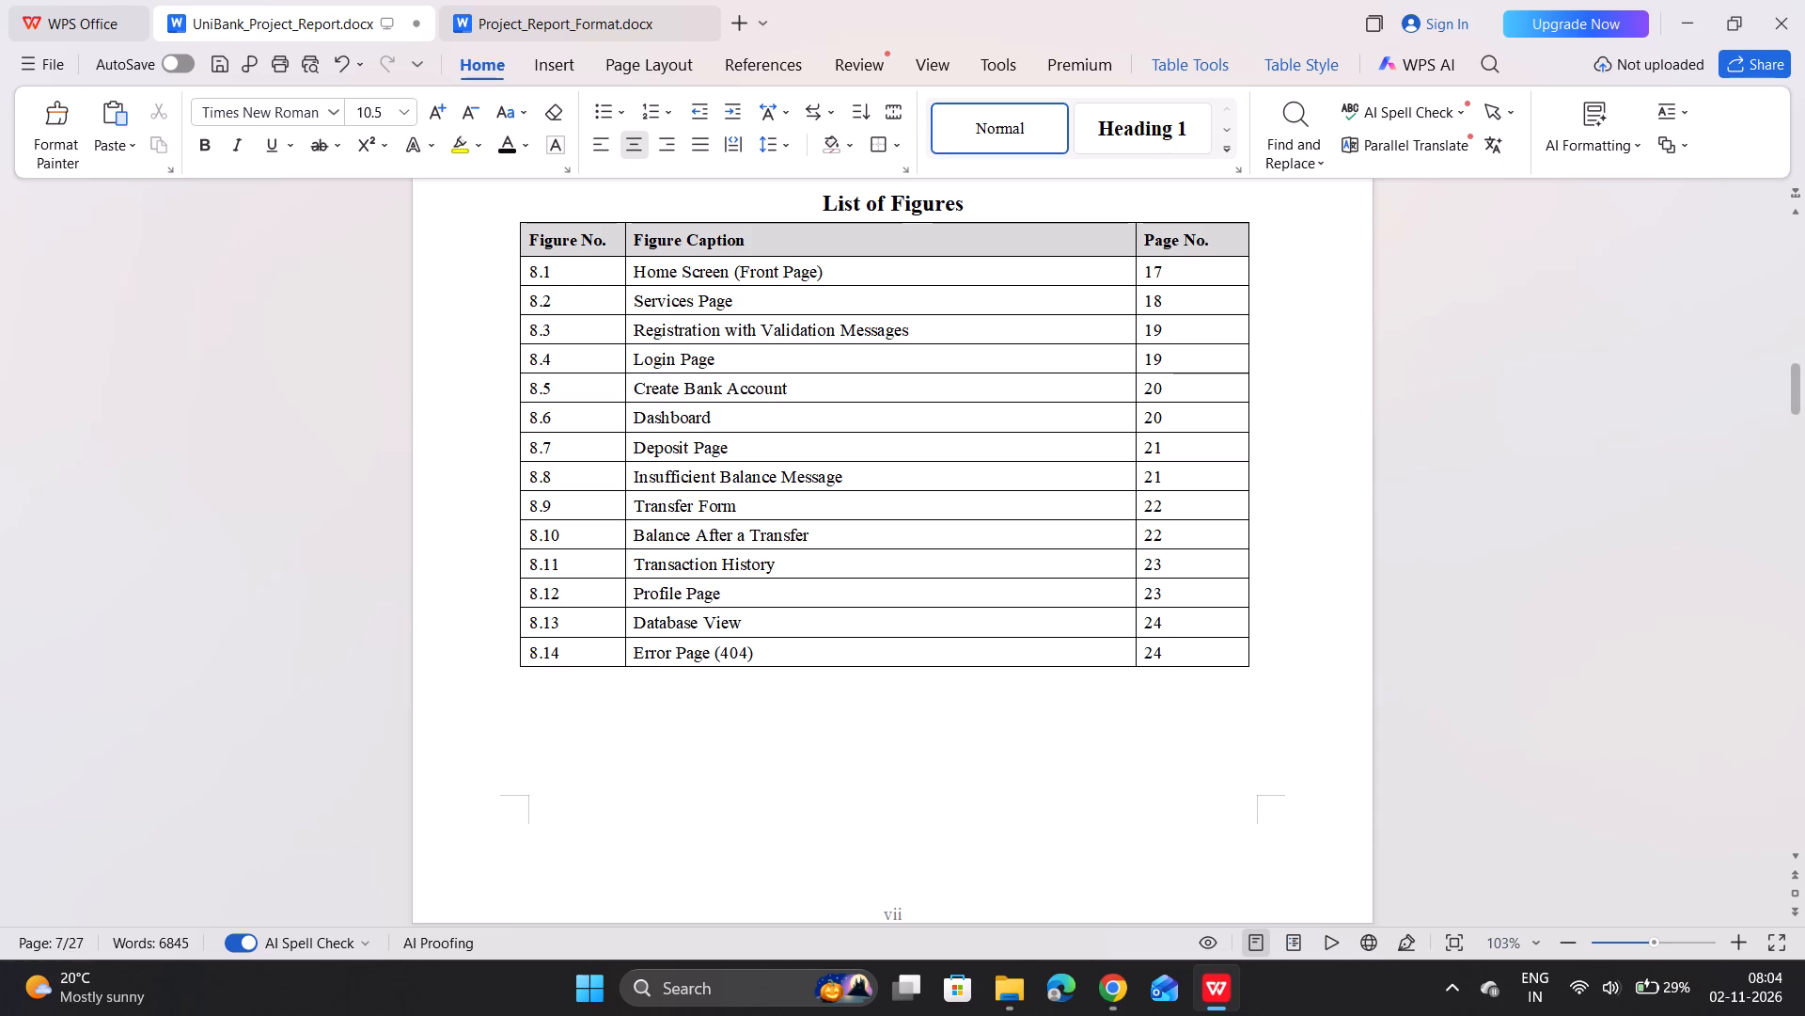
scroll(1157, 595, "up", 4)
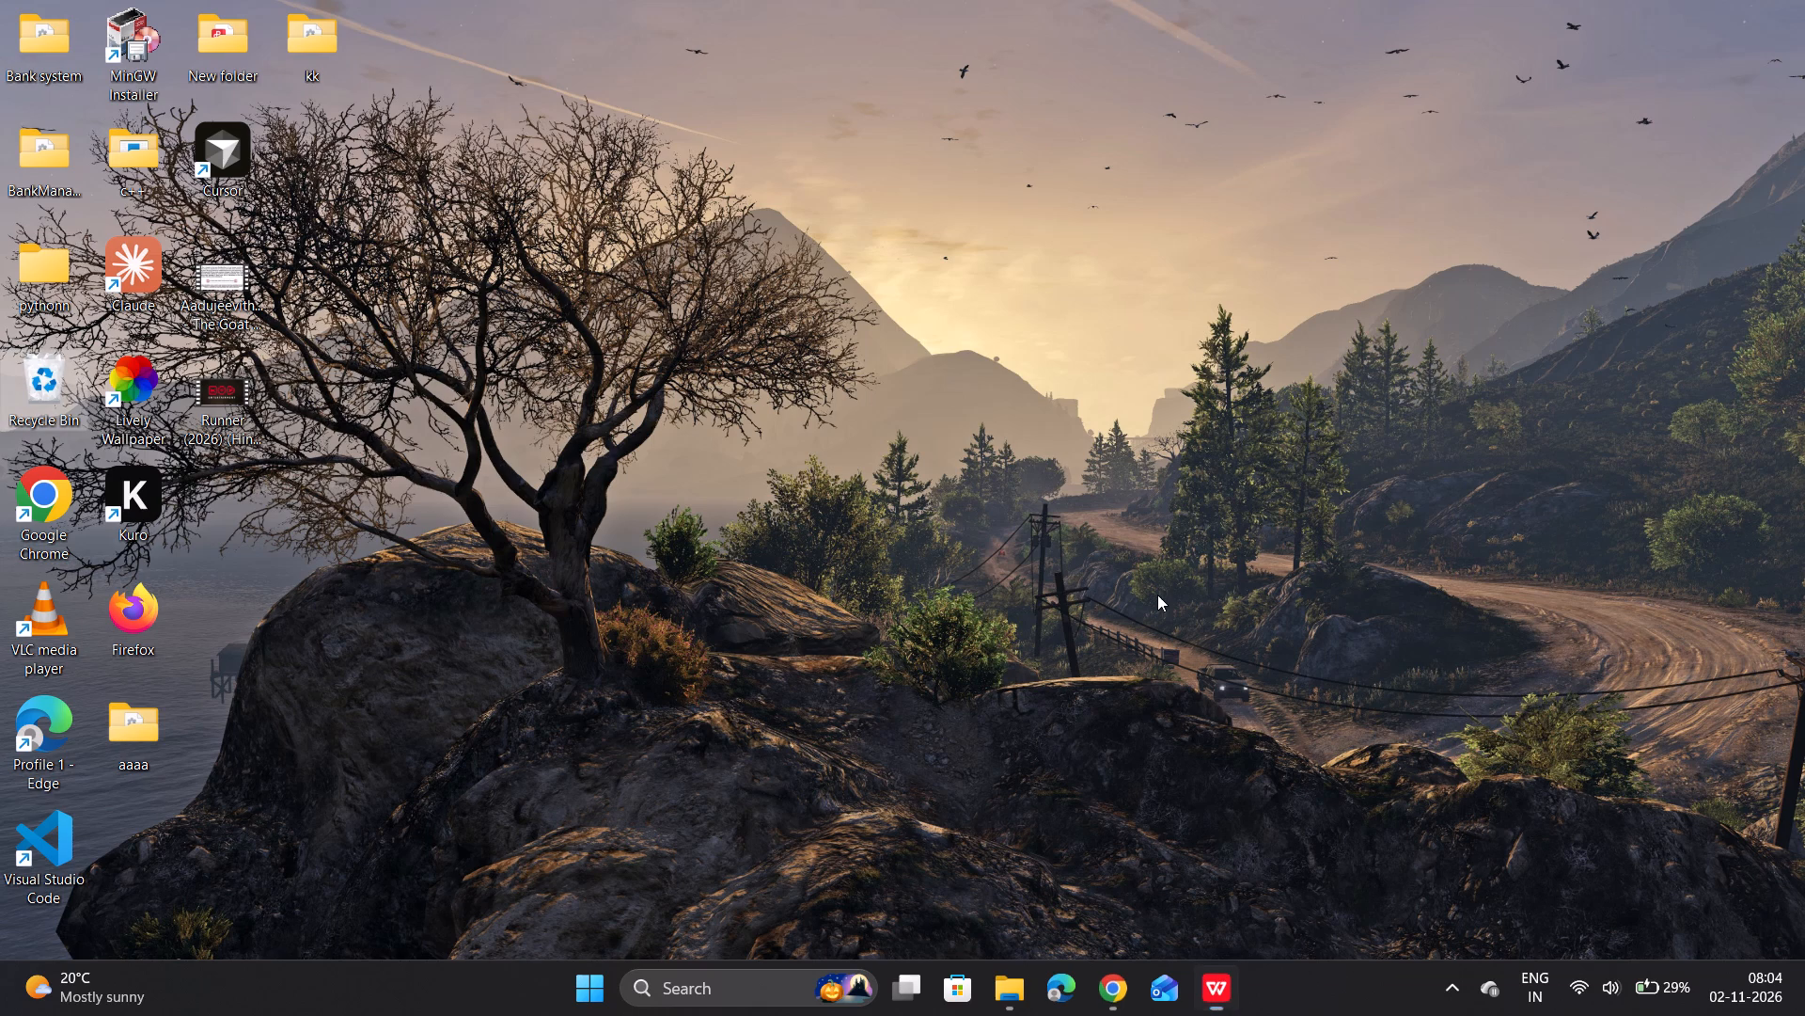
Open the Kuro application from the desktop.
double_click(137, 491)
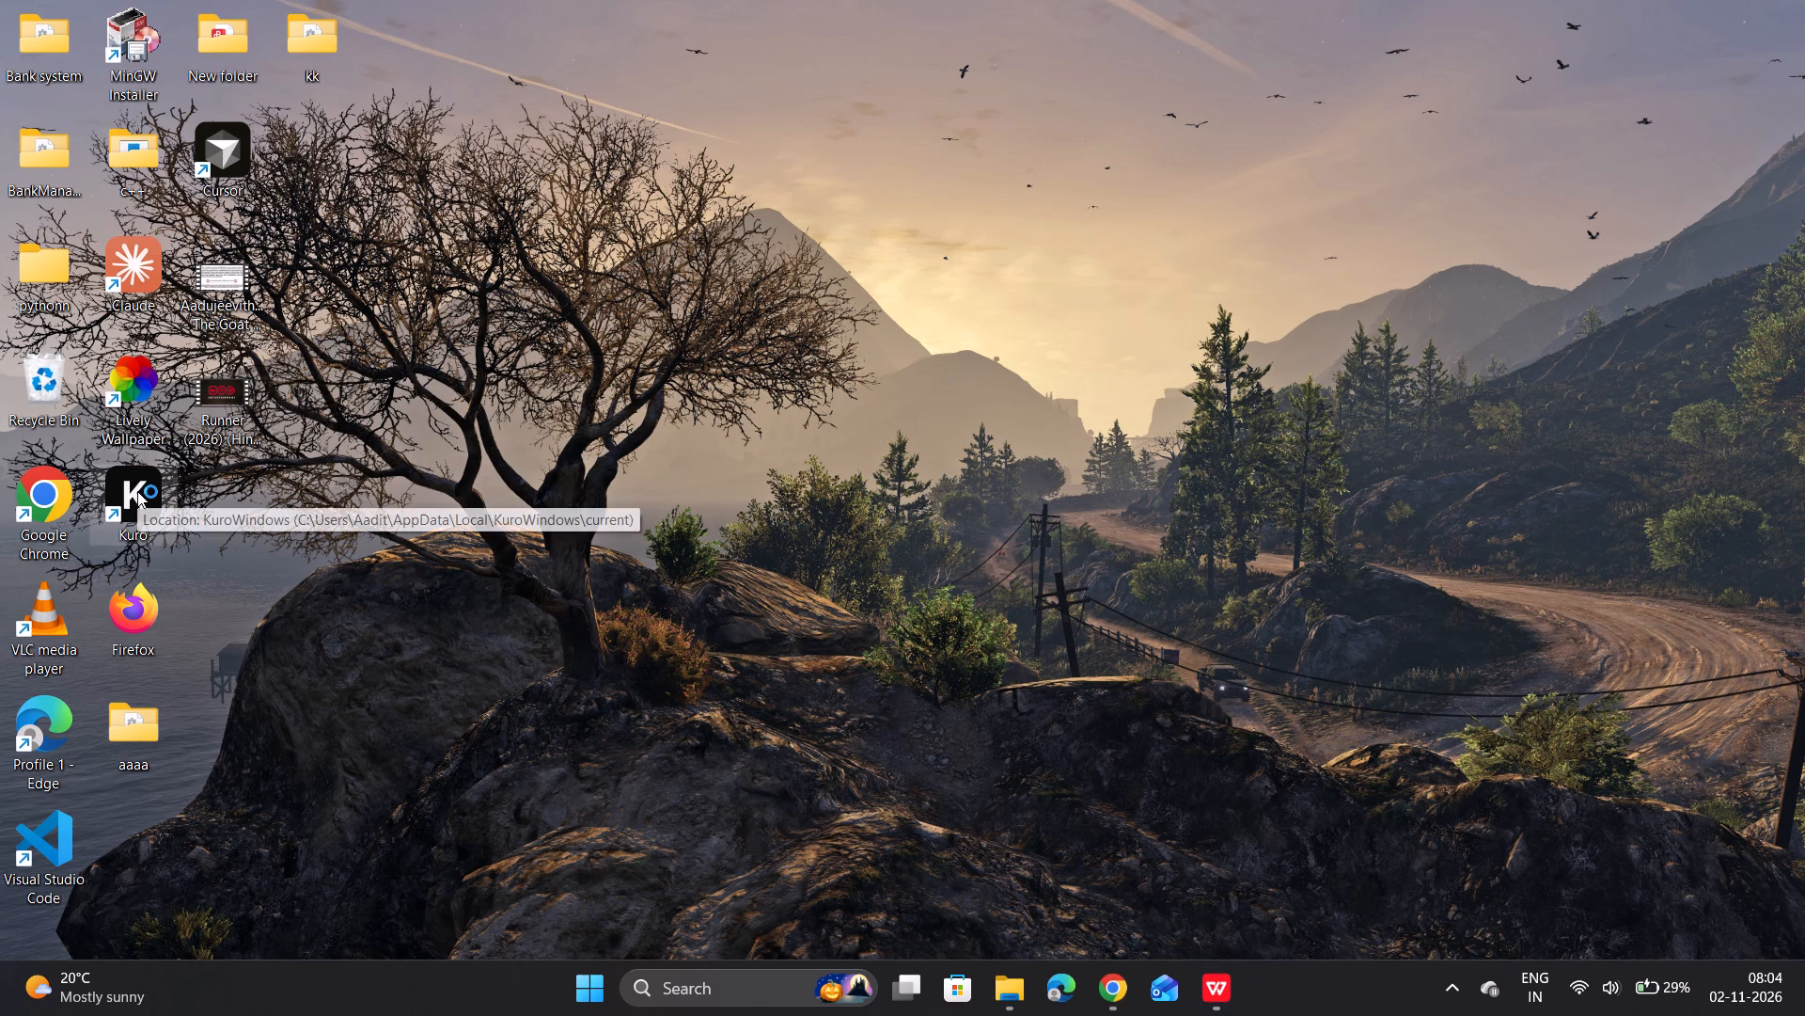
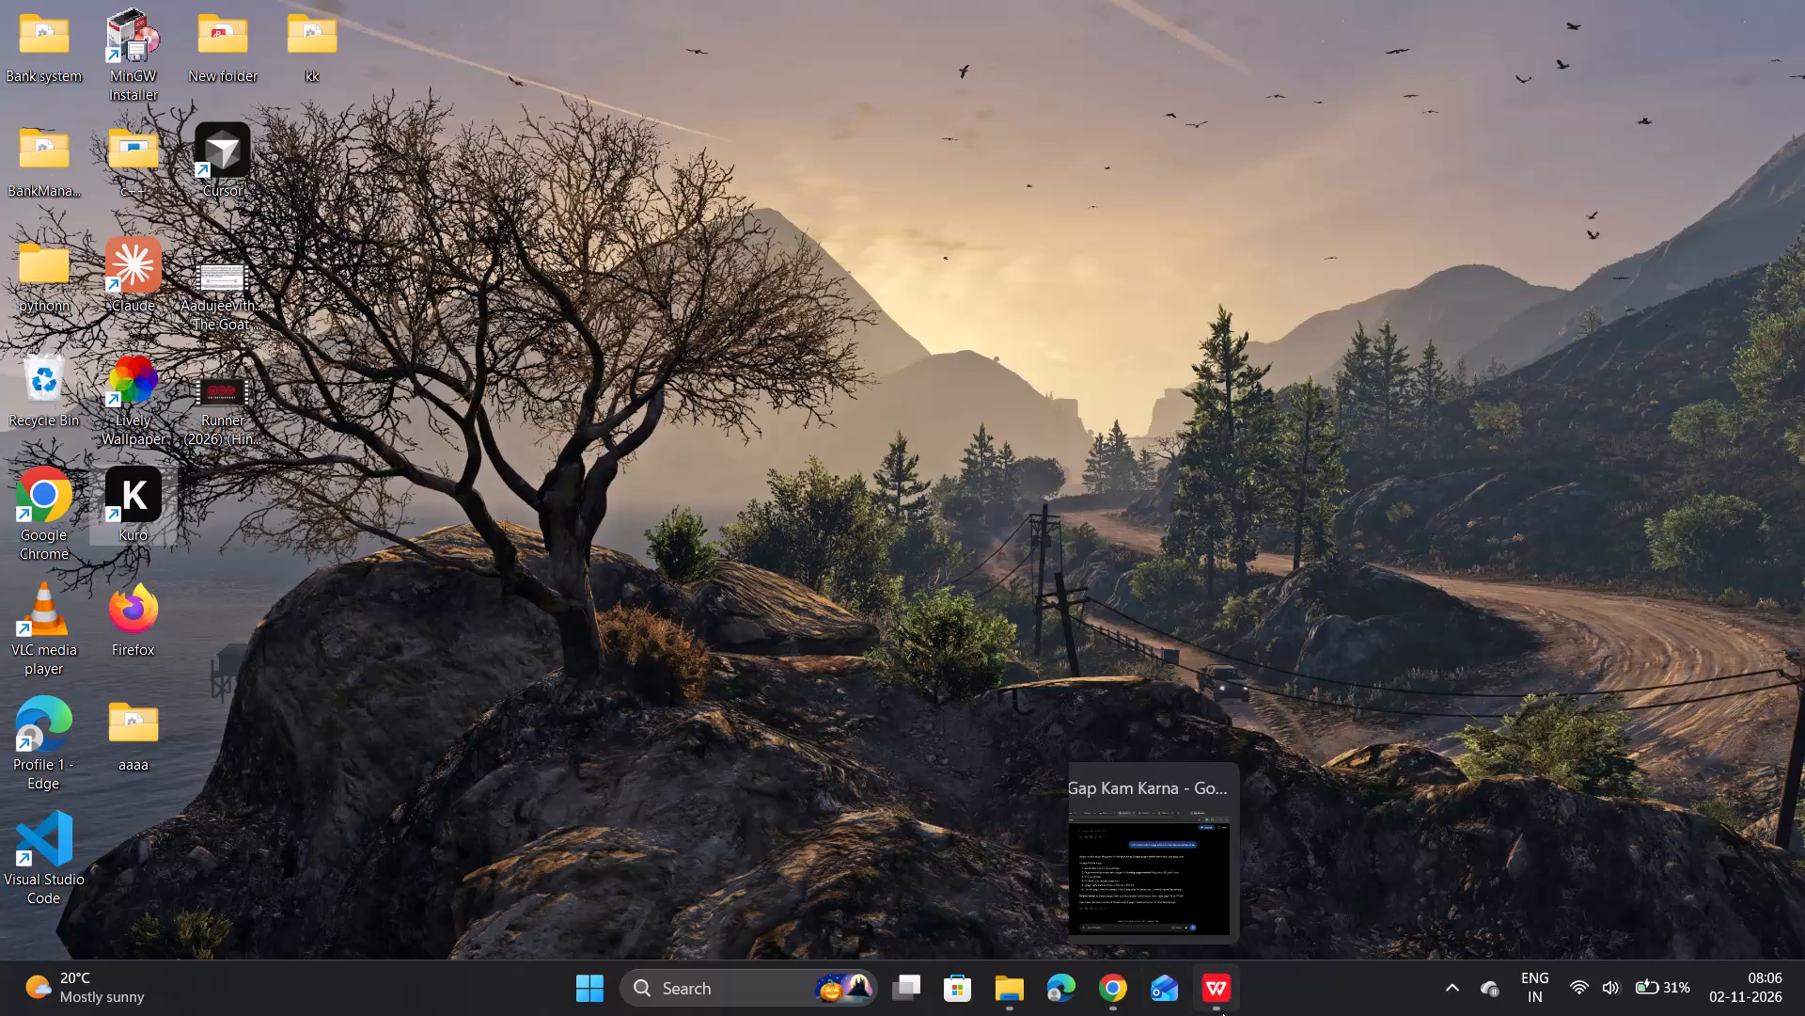
Switch to WPS Office and save UniBank_Project_Report.docx.
left_click(1222, 1012)
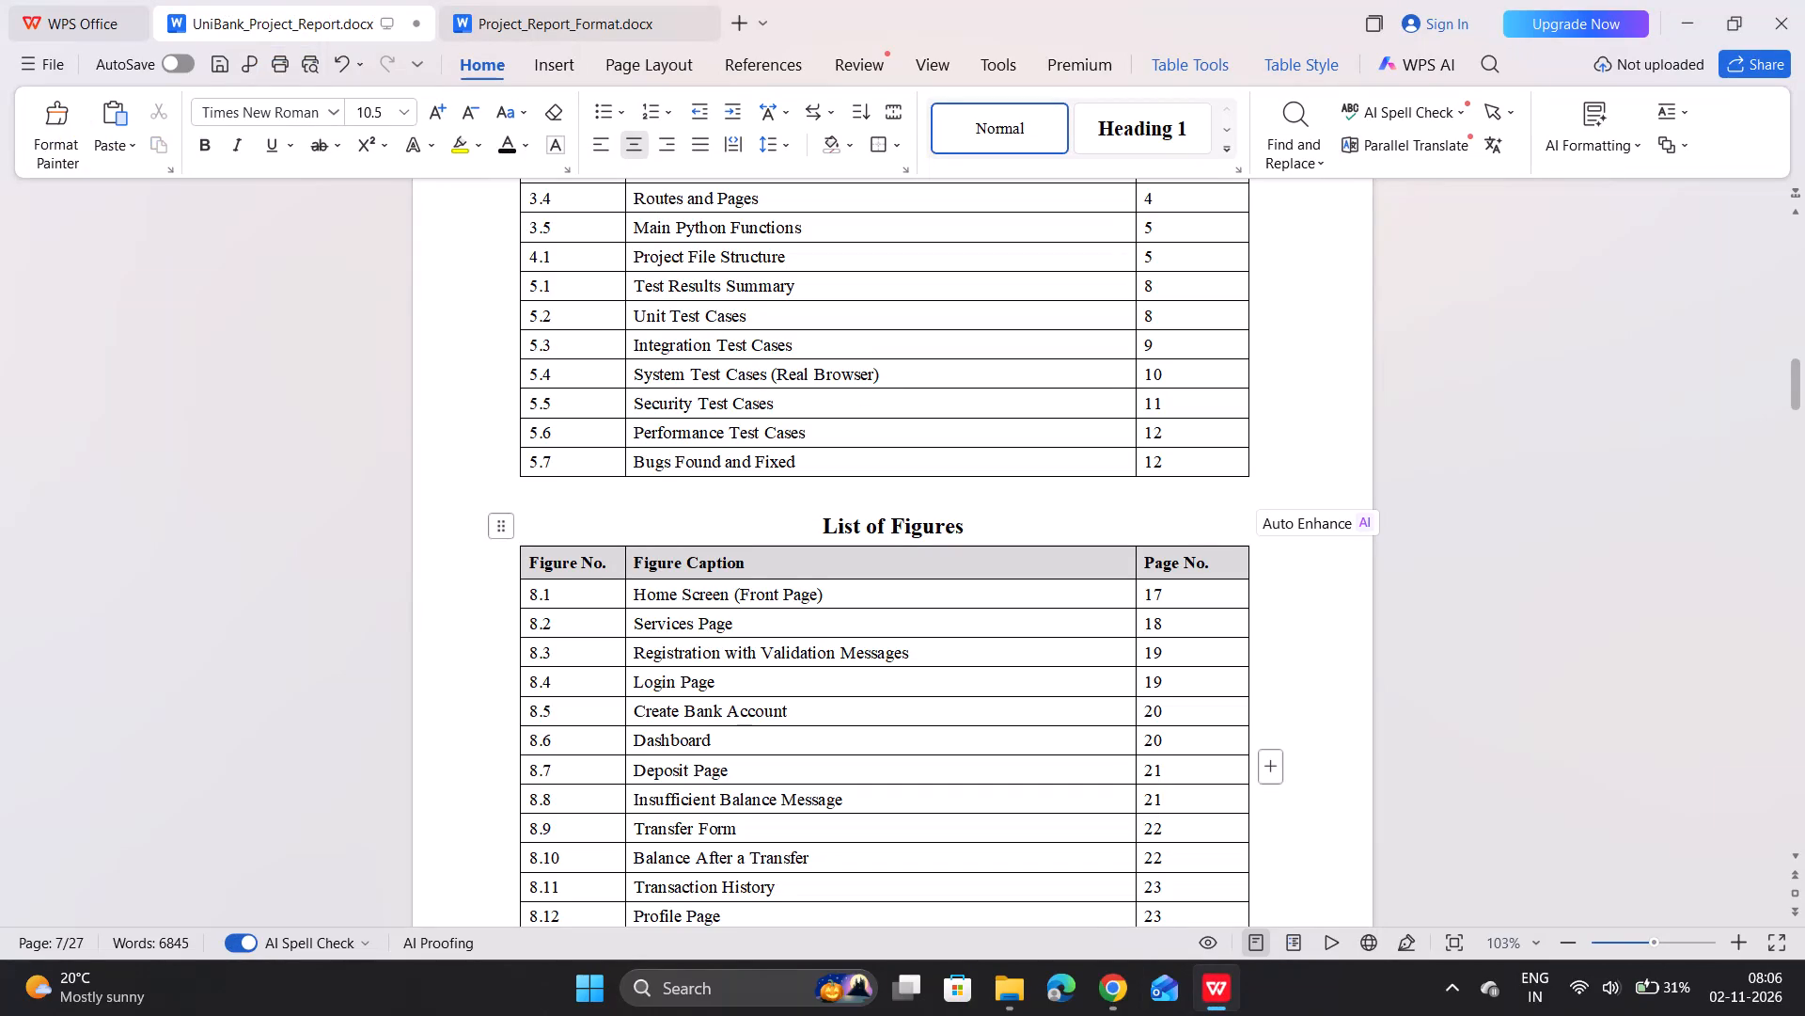
scroll(1084, 598, "up", 4)
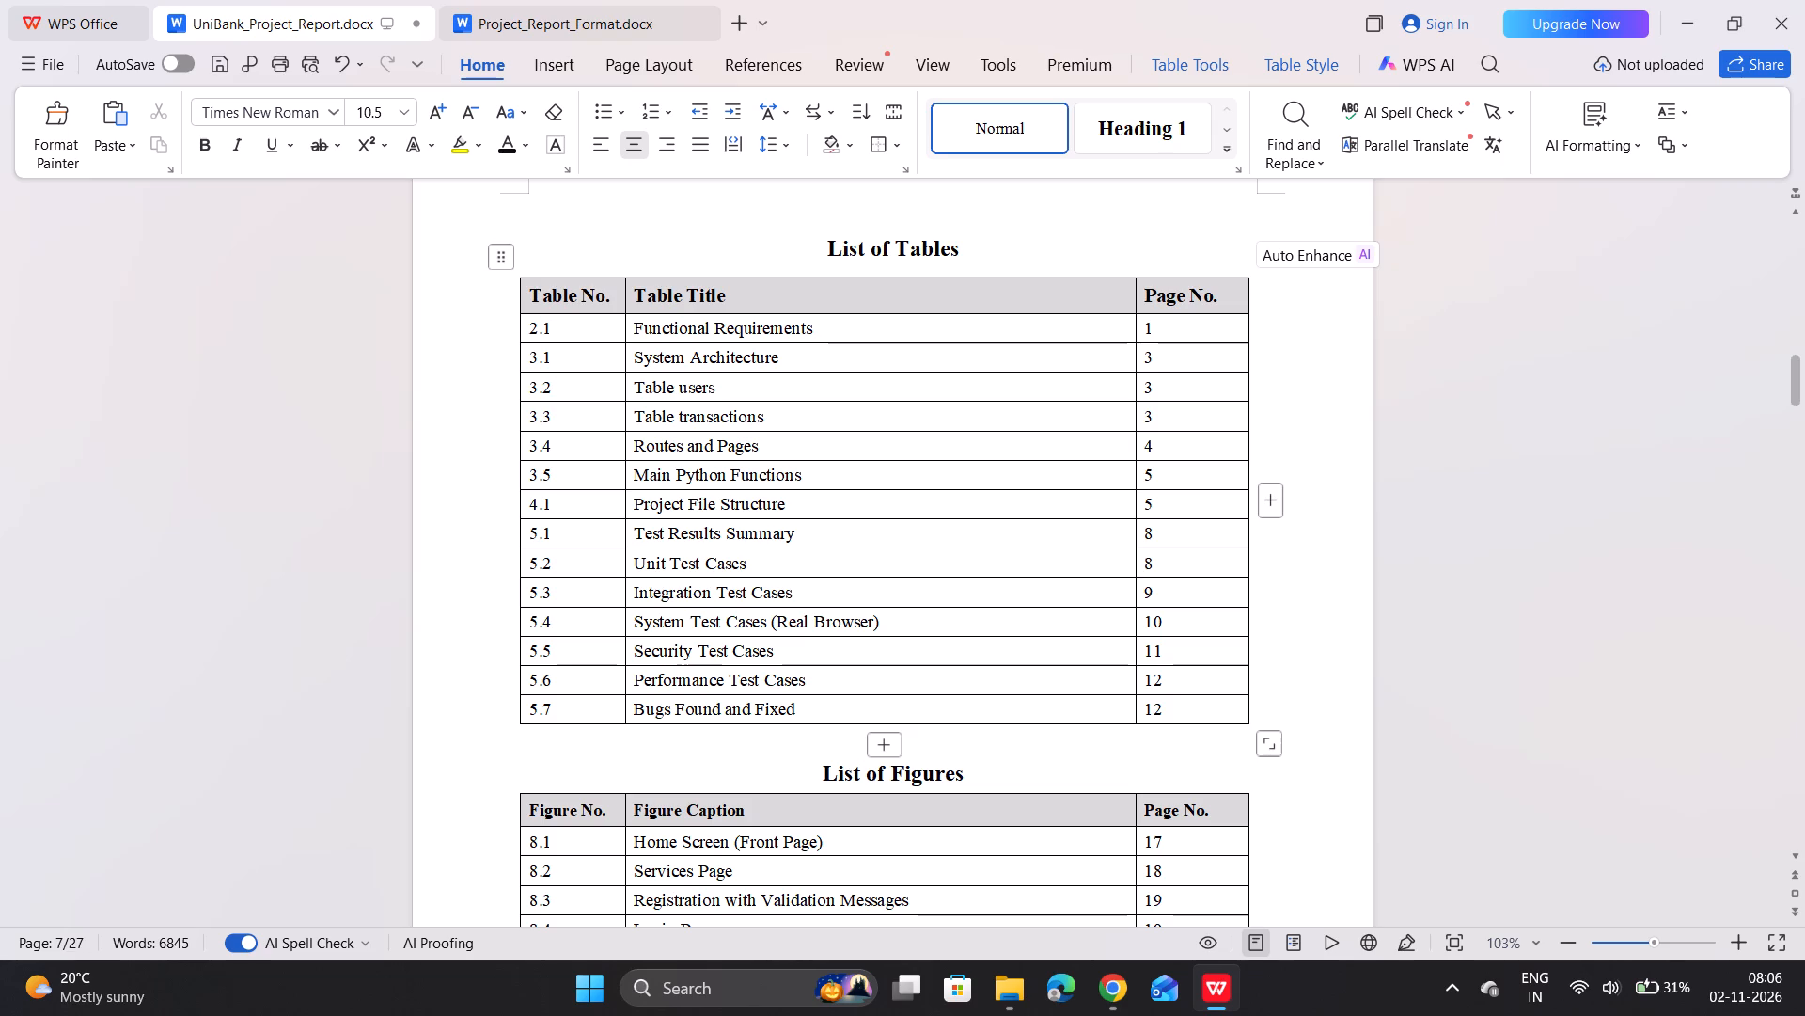
scroll(905, 501, "down", 1)
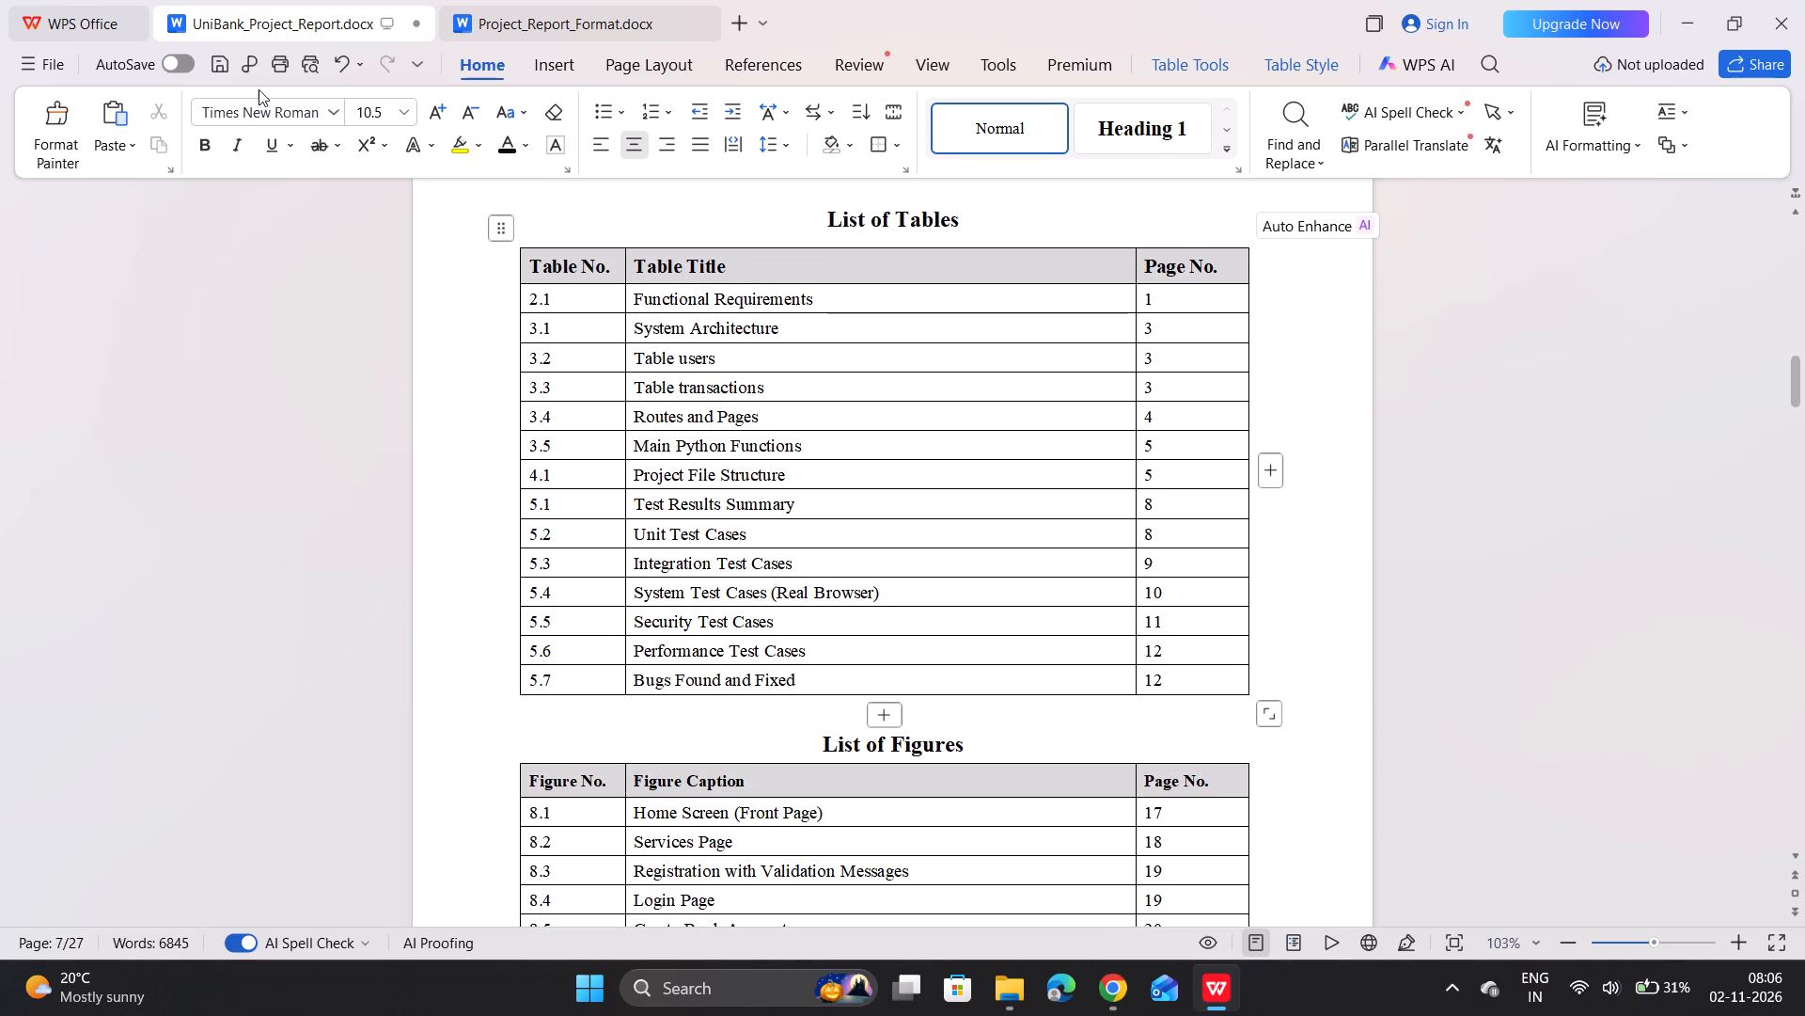
left_click(213, 72)
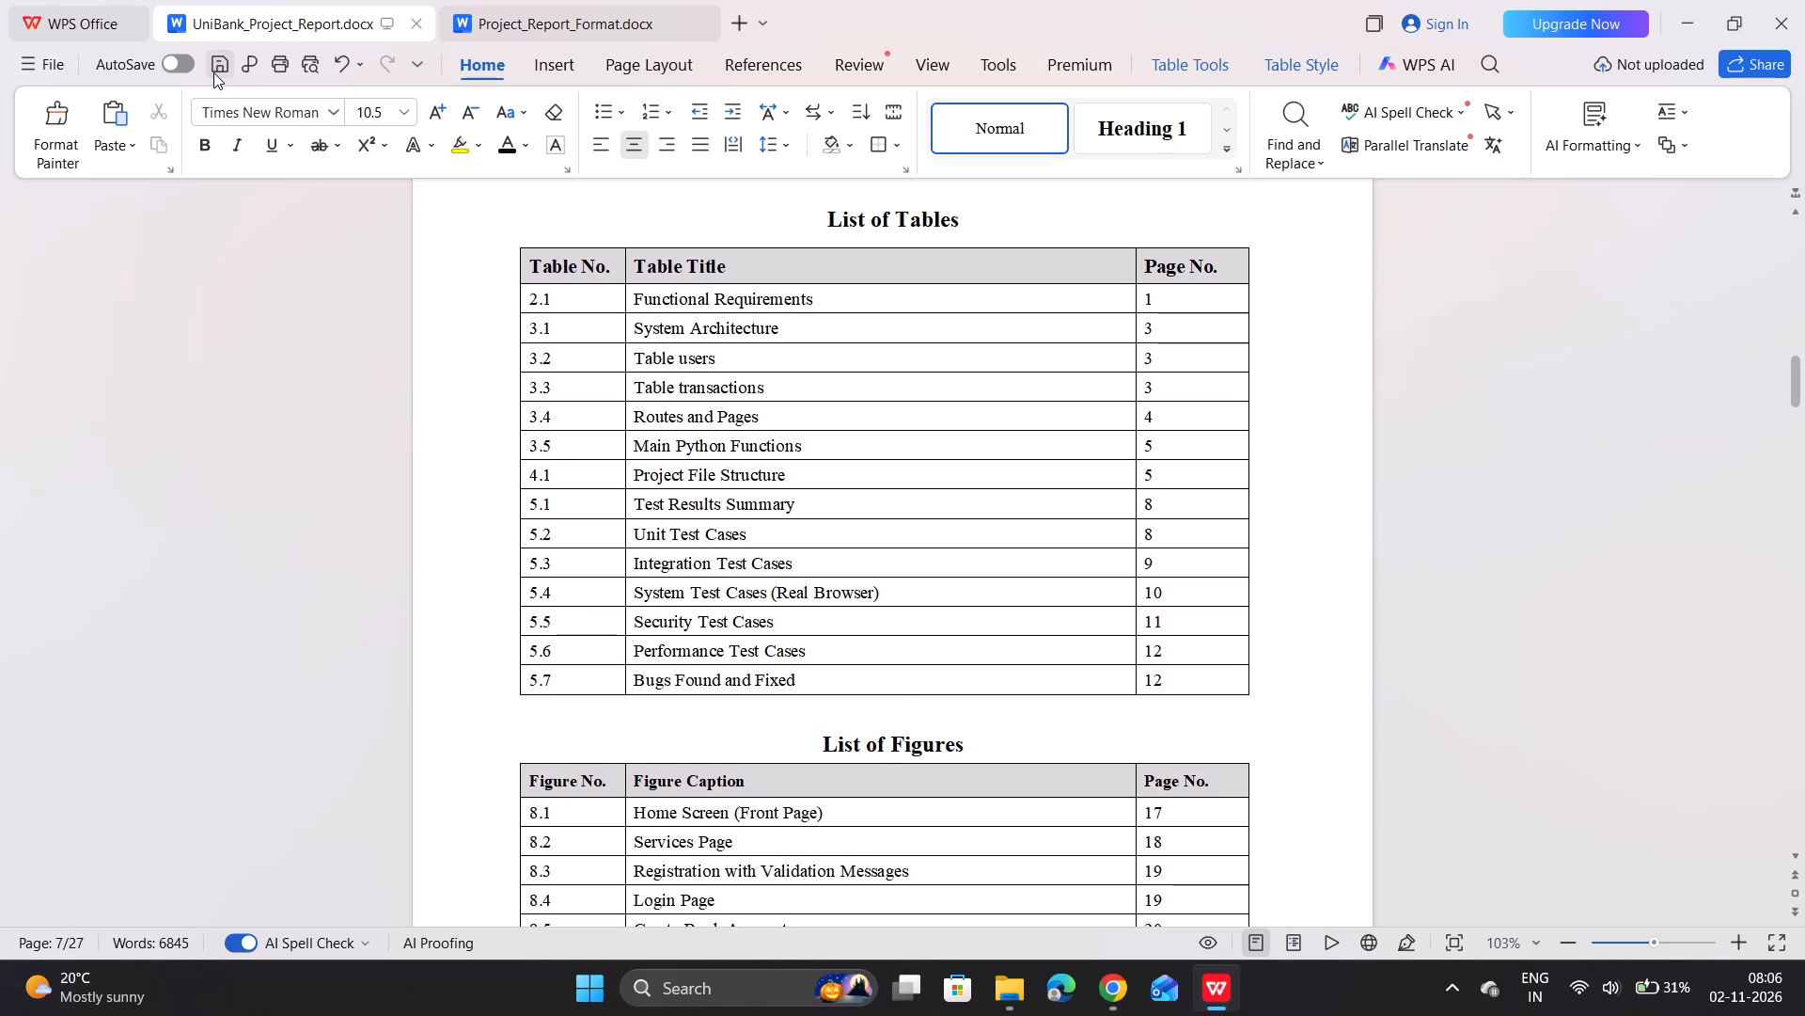
Export pages 1-27 of UniBank_Project_Report.docx as a standard-quality PDF to the source folder, and dismiss the completion dialog.
left_click(31, 59)
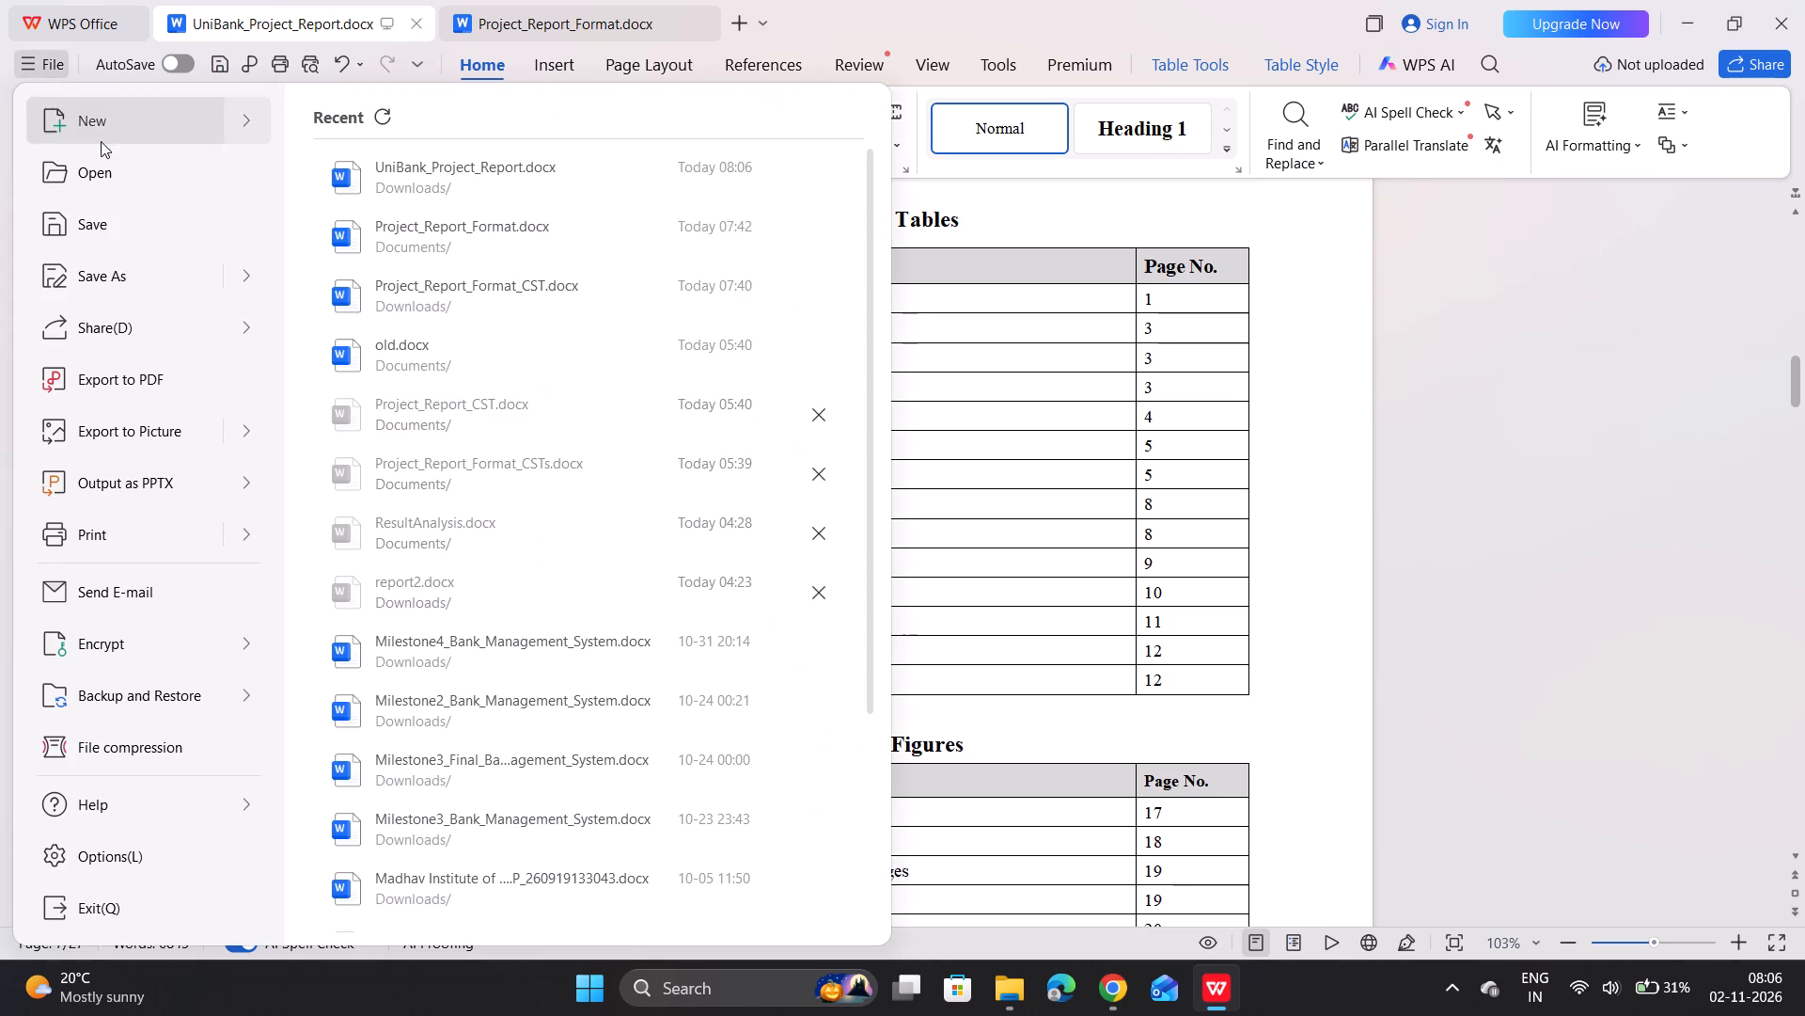
left_click(161, 373)
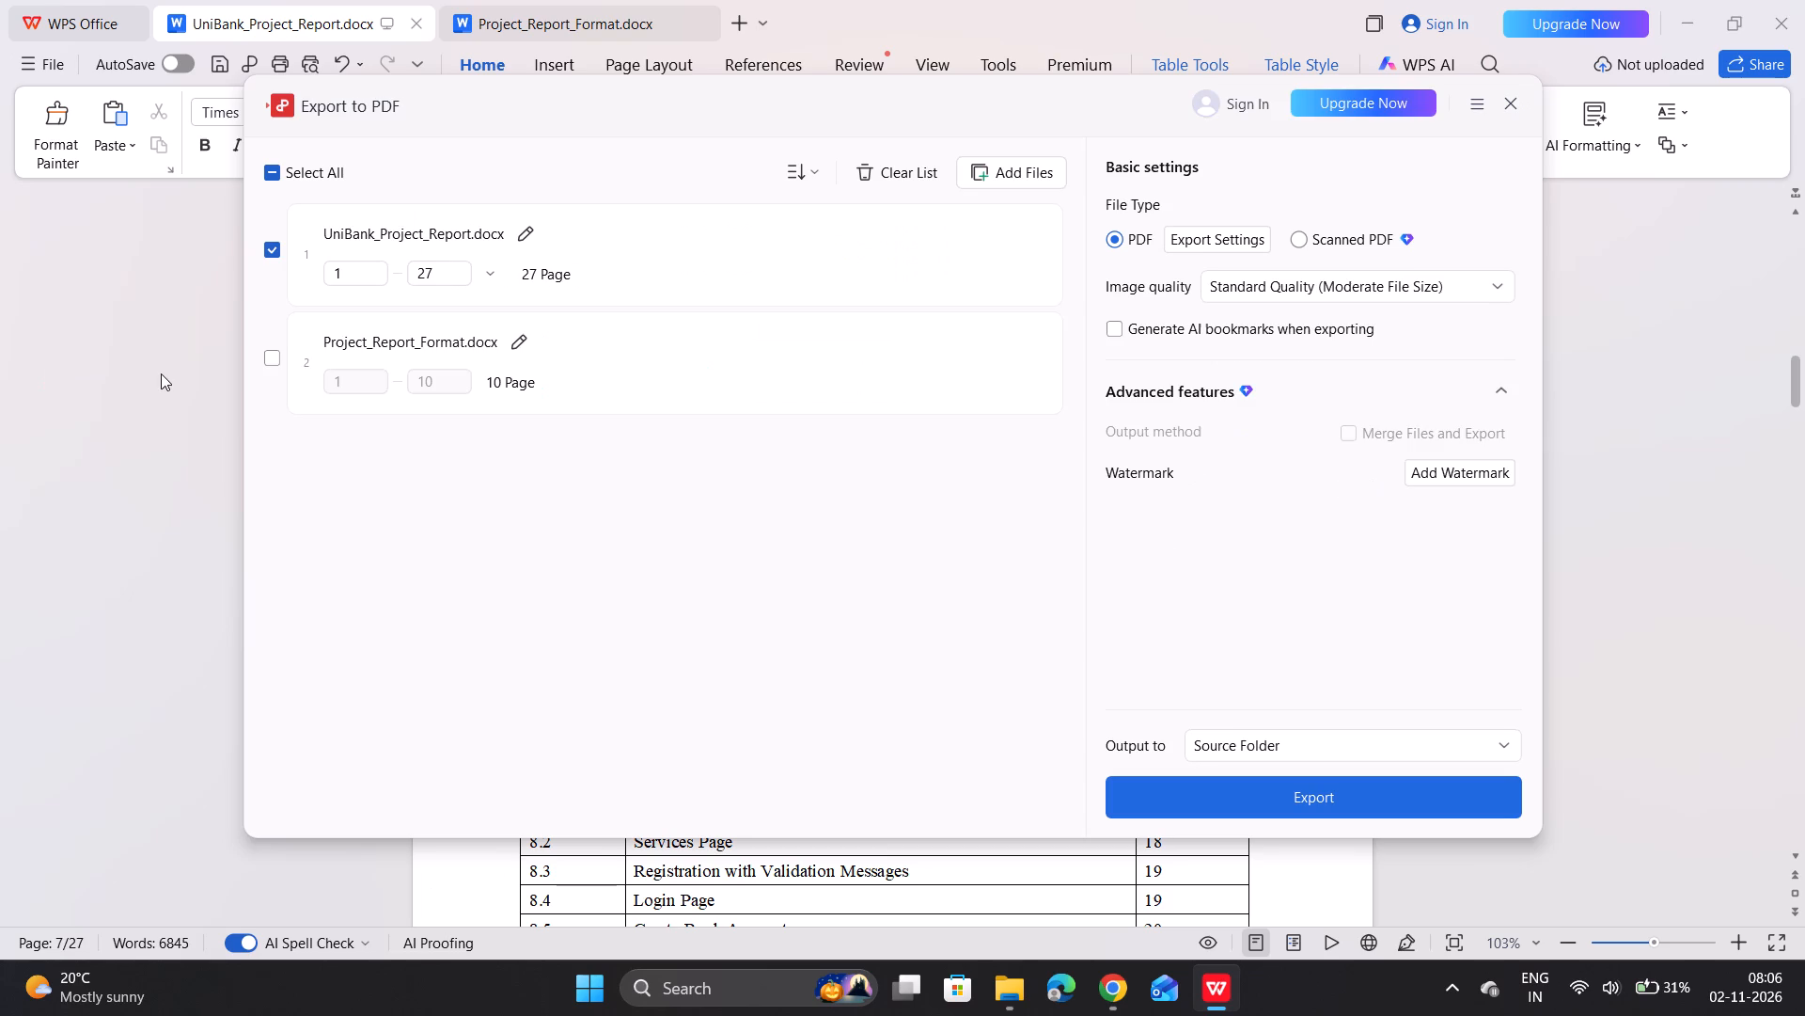
left_click(1232, 785)
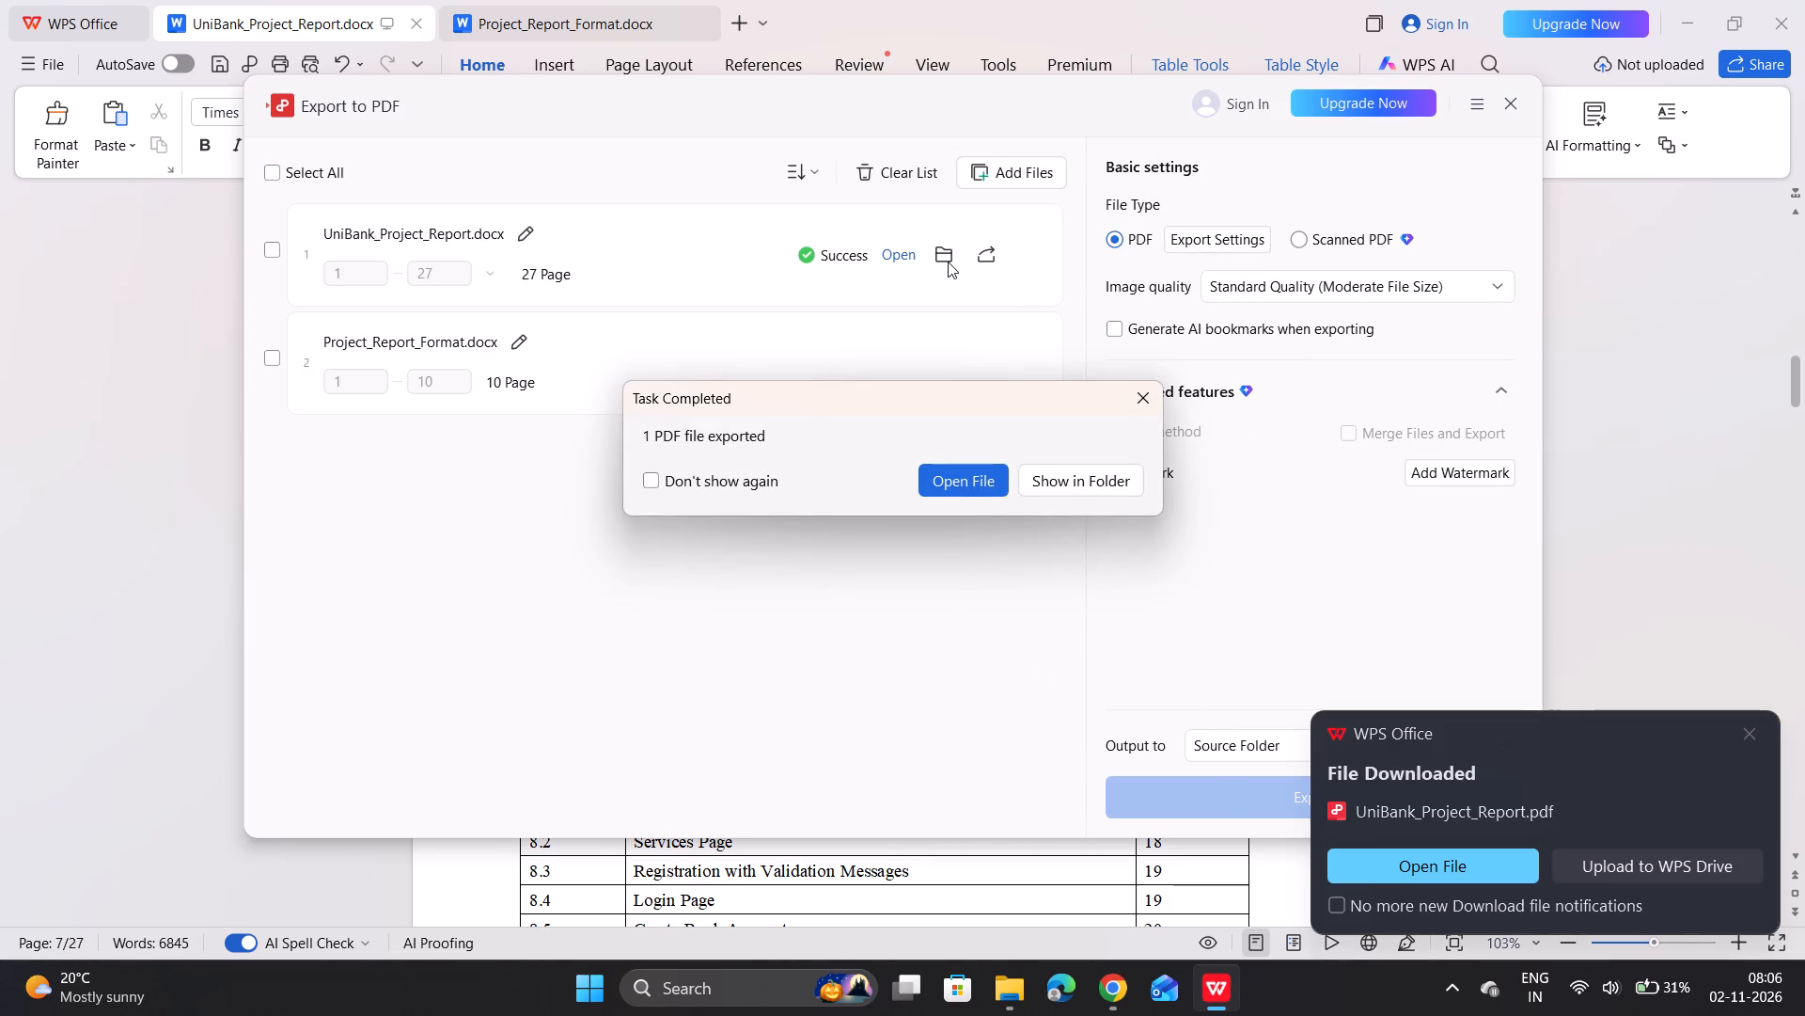
left_click(1136, 406)
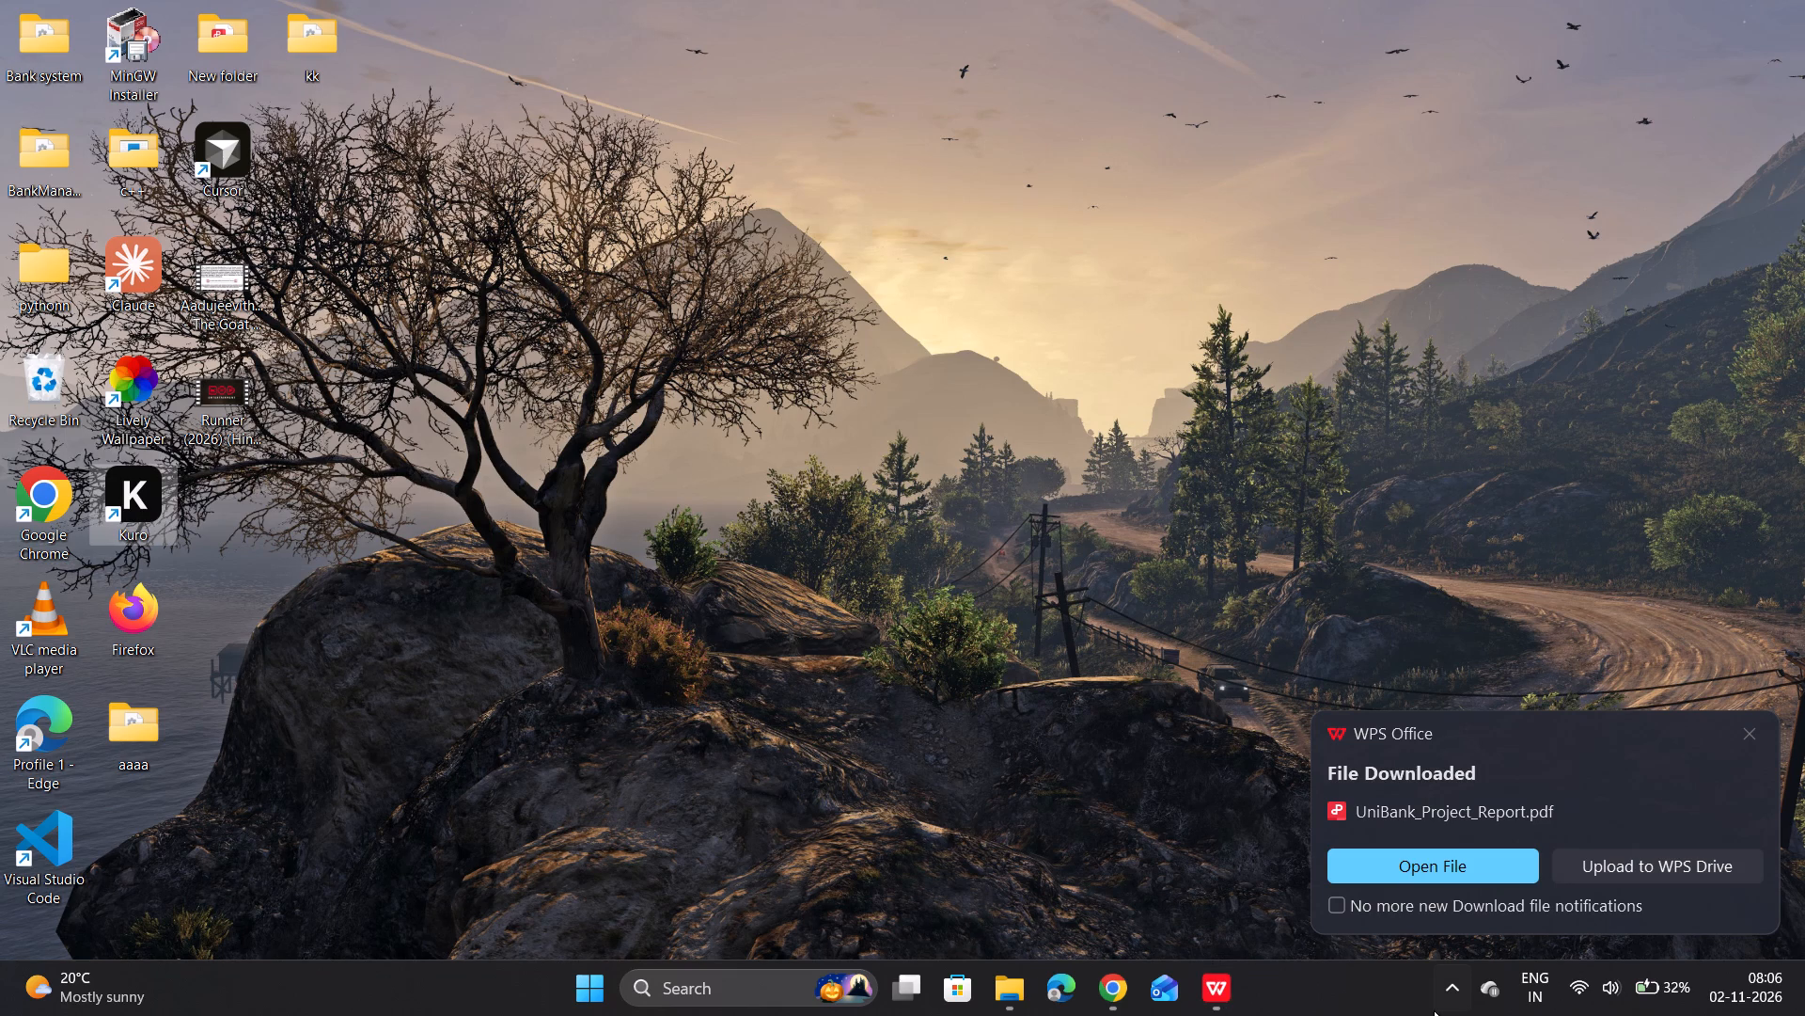
Show the hidden system tray icons on the desktop.
left_click(1434, 1010)
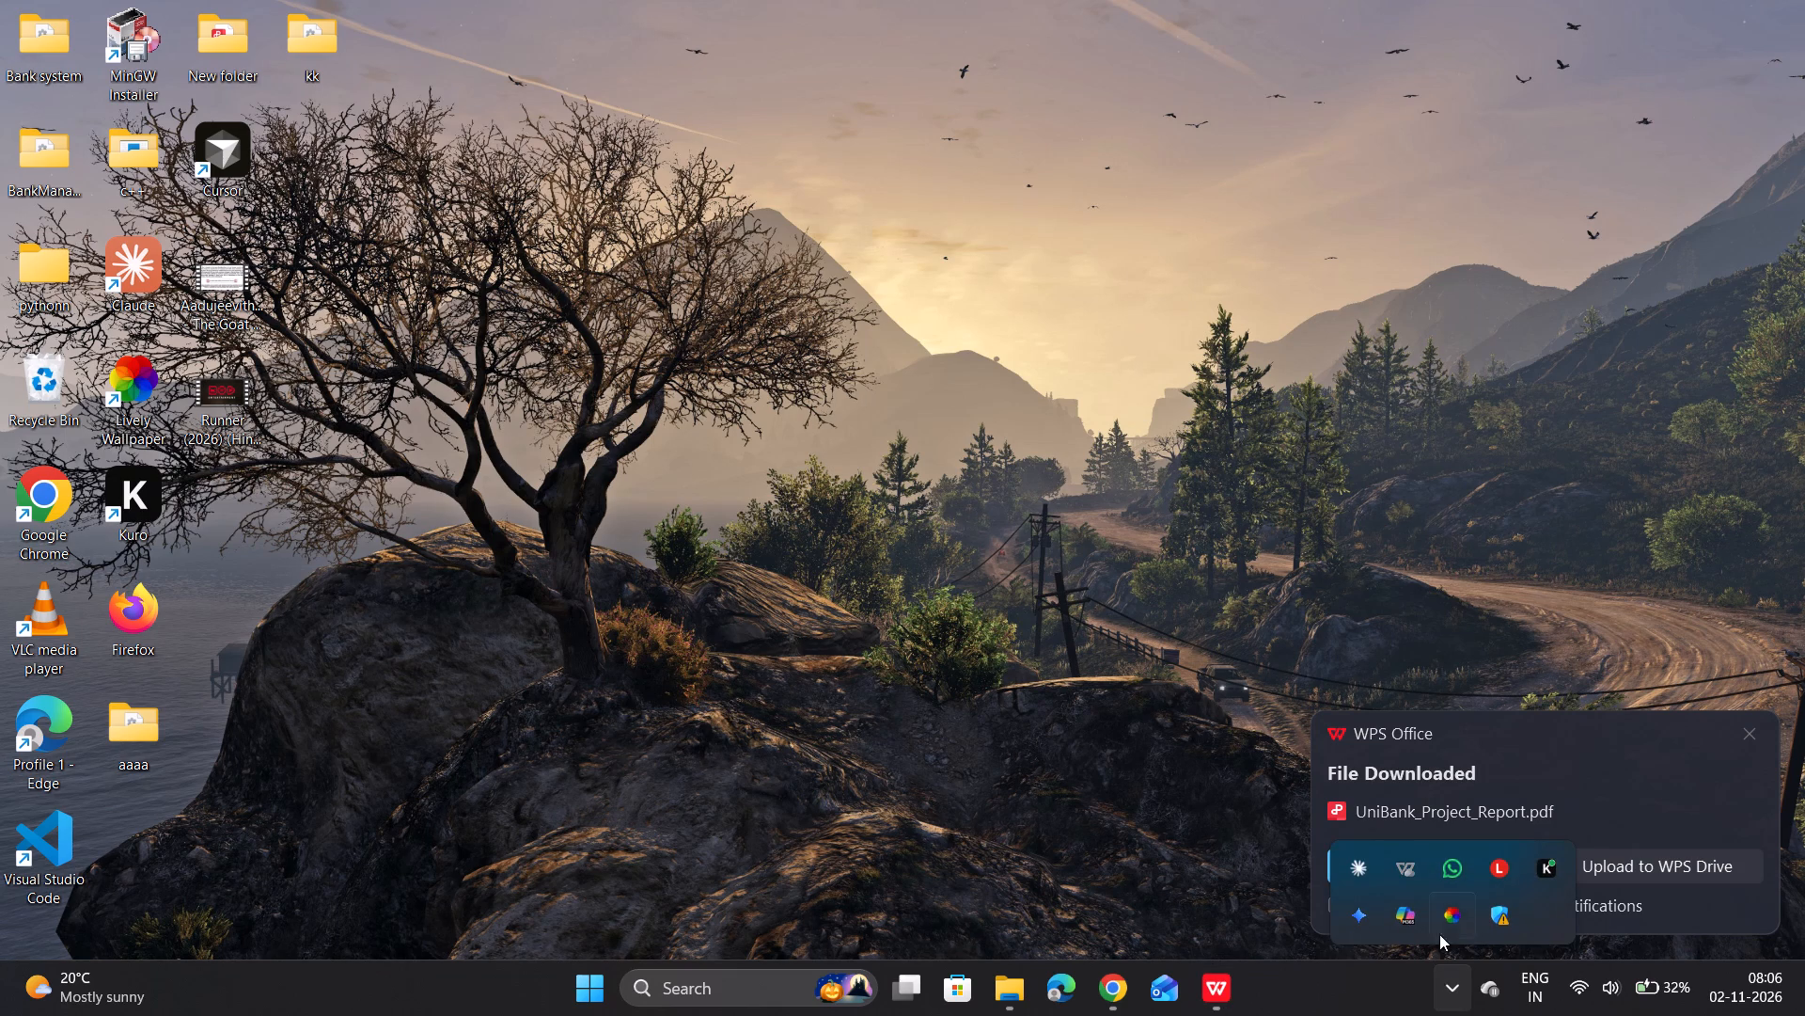